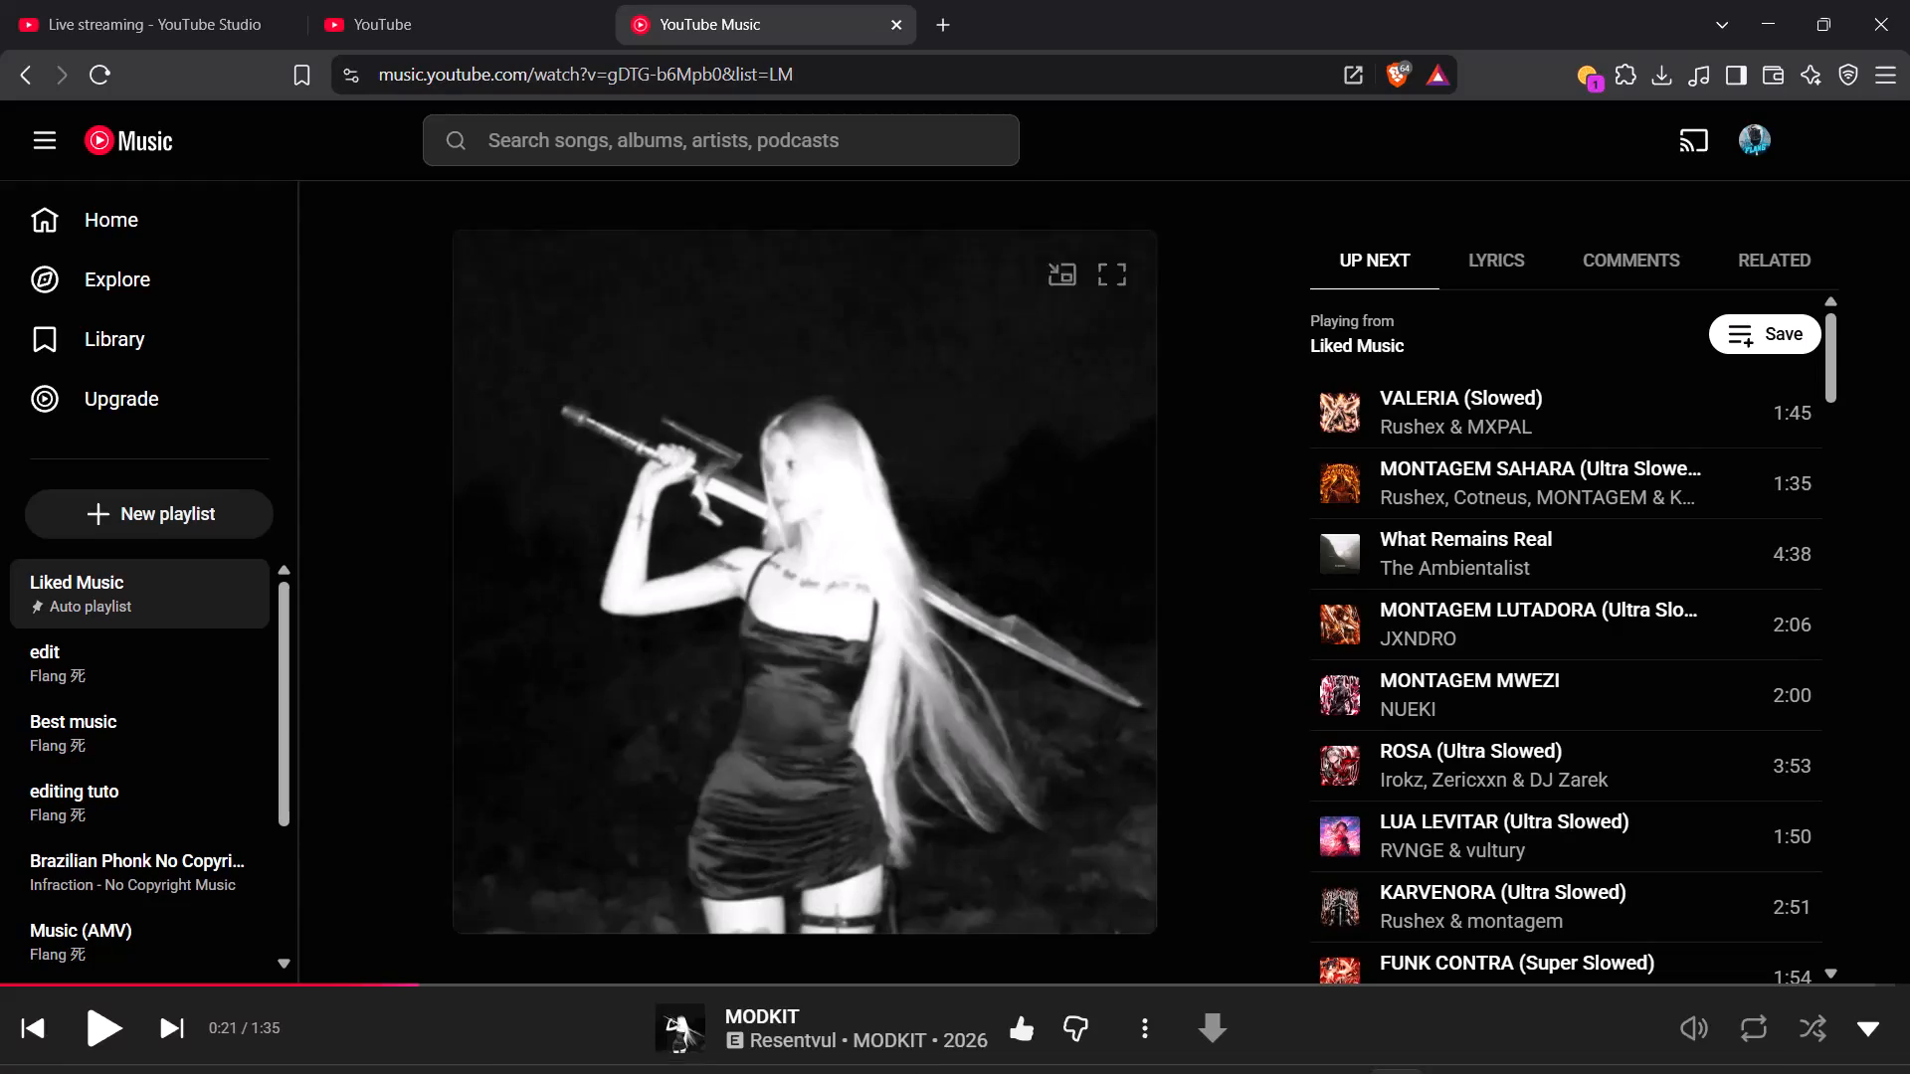
# Audition MONTAGEM MWEZI and MONTAGEM LUTADORA (Ultra Slowed) from the Liked Music queue, skipping ahead within the second track.
pyautogui.click(1350, 686)
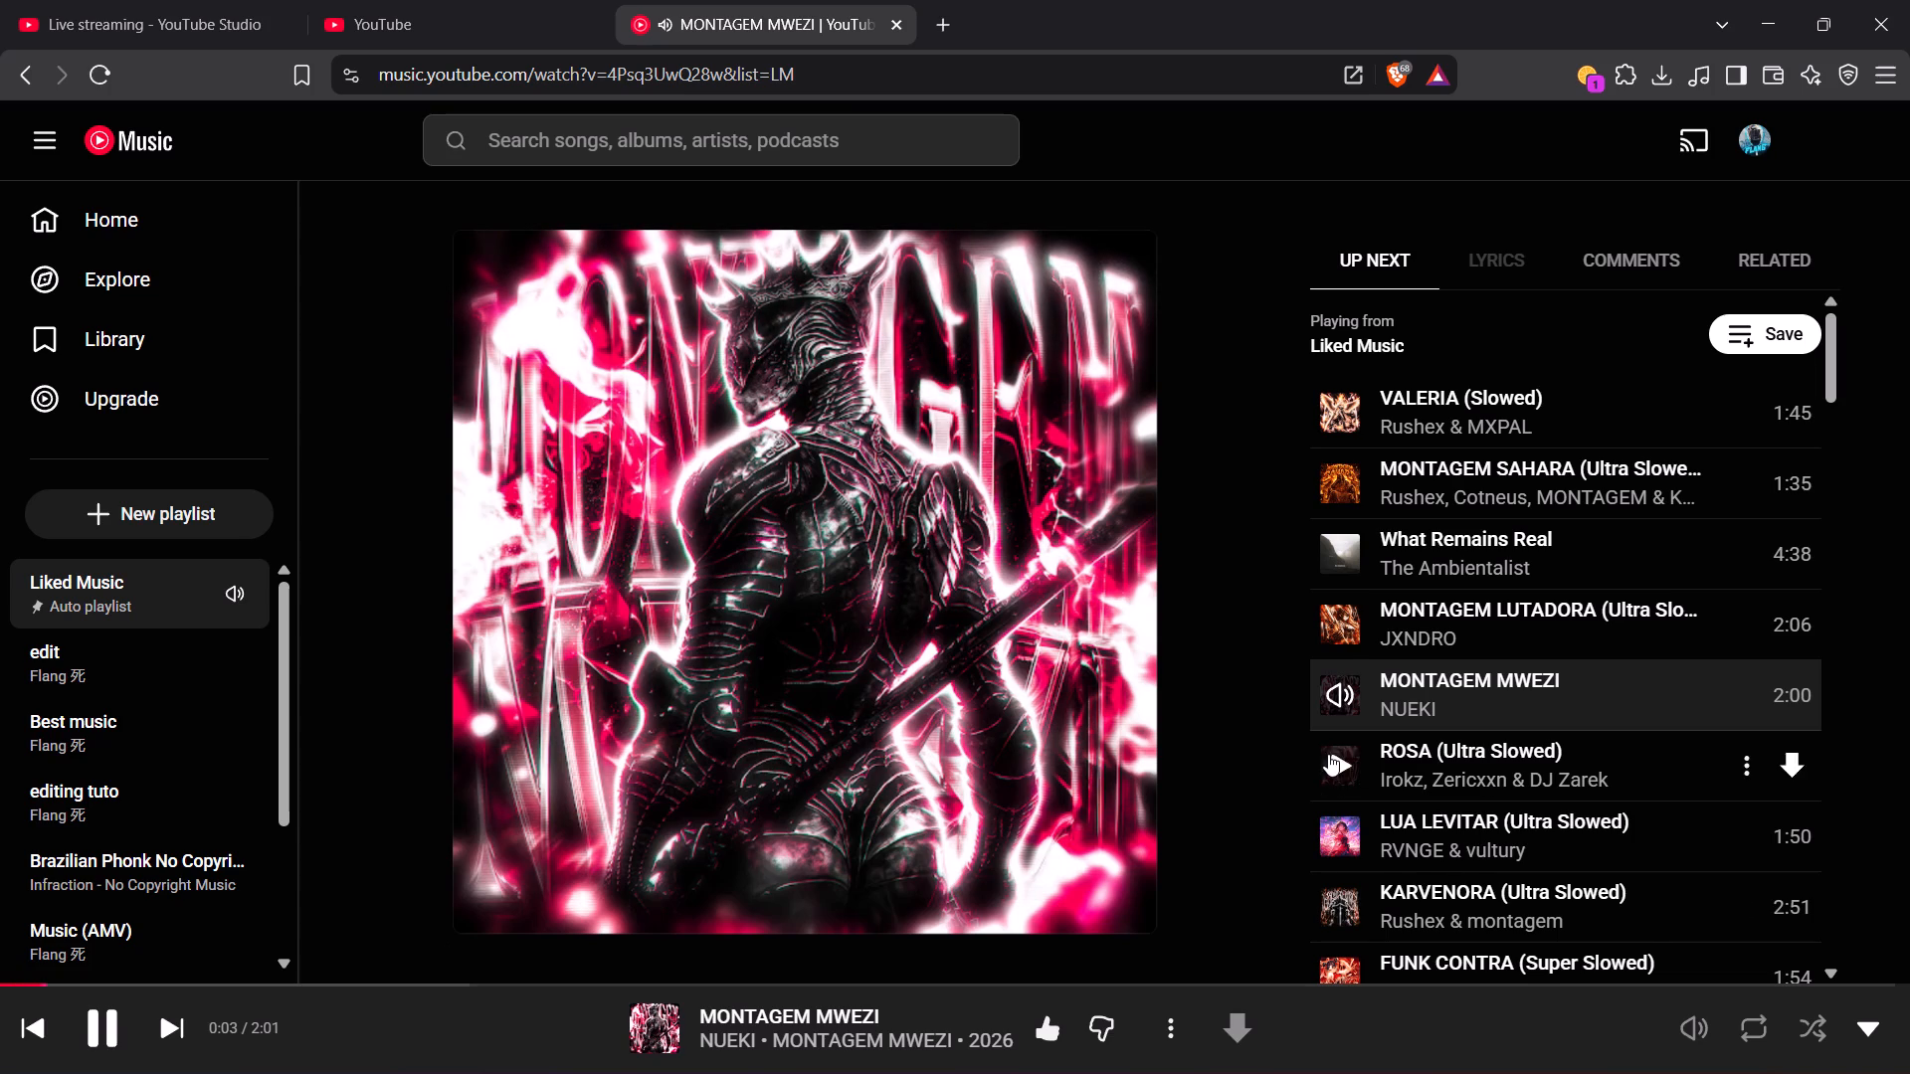
pyautogui.click(1346, 643)
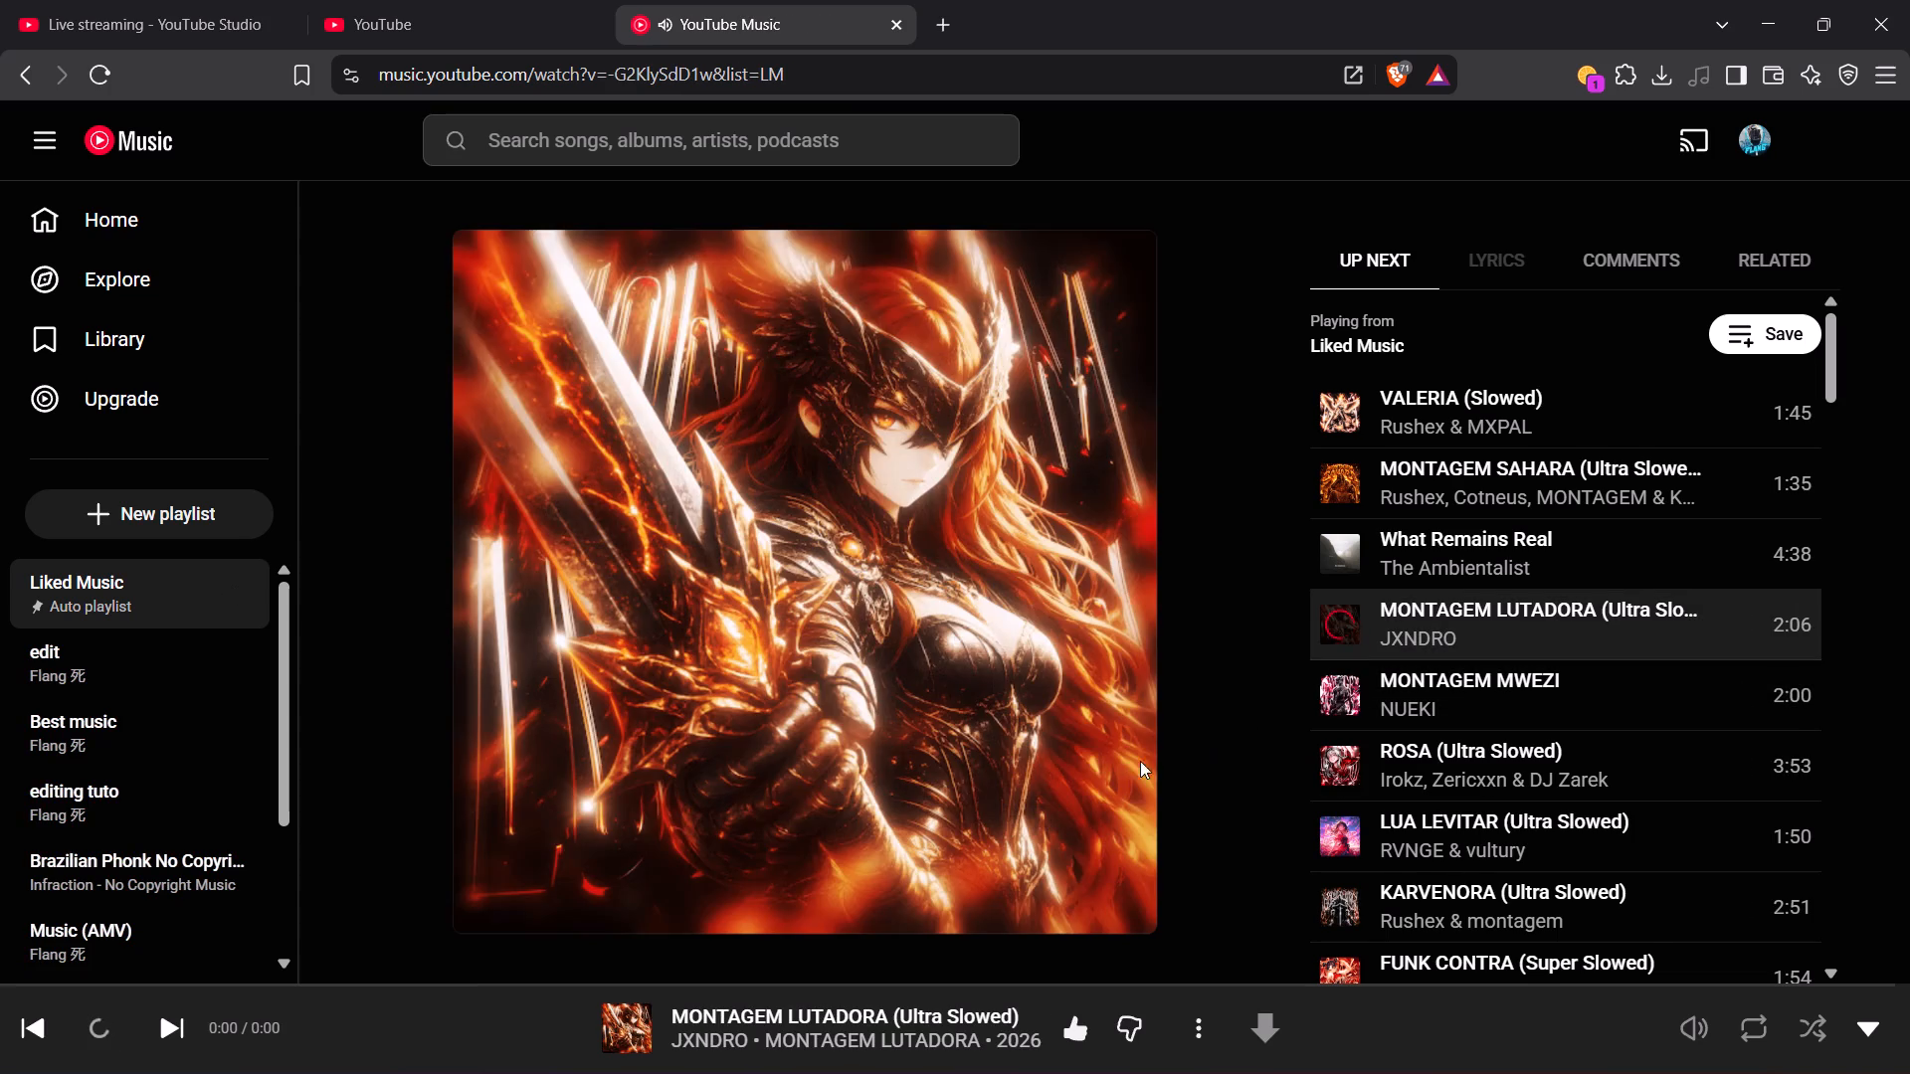
pyautogui.click(129, 984)
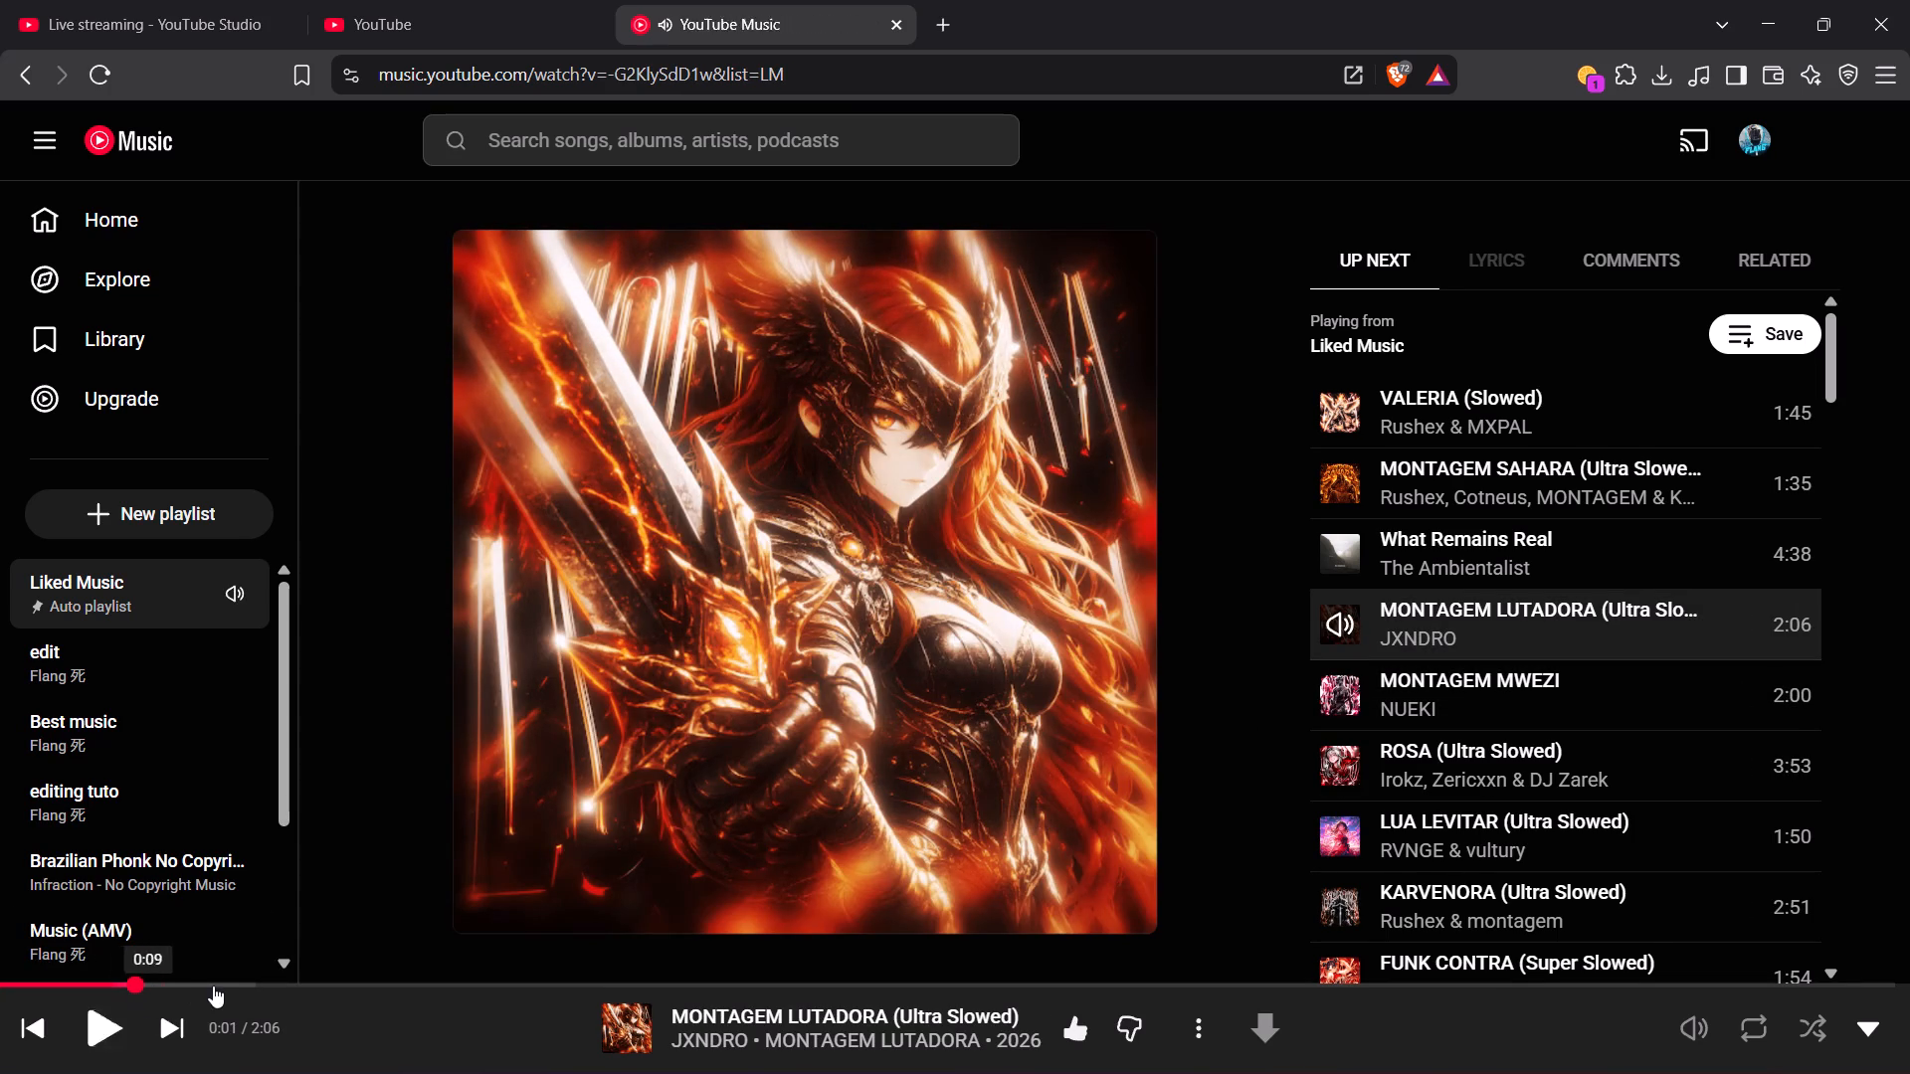
pyautogui.click(218, 985)
pyautogui.click(328, 989)
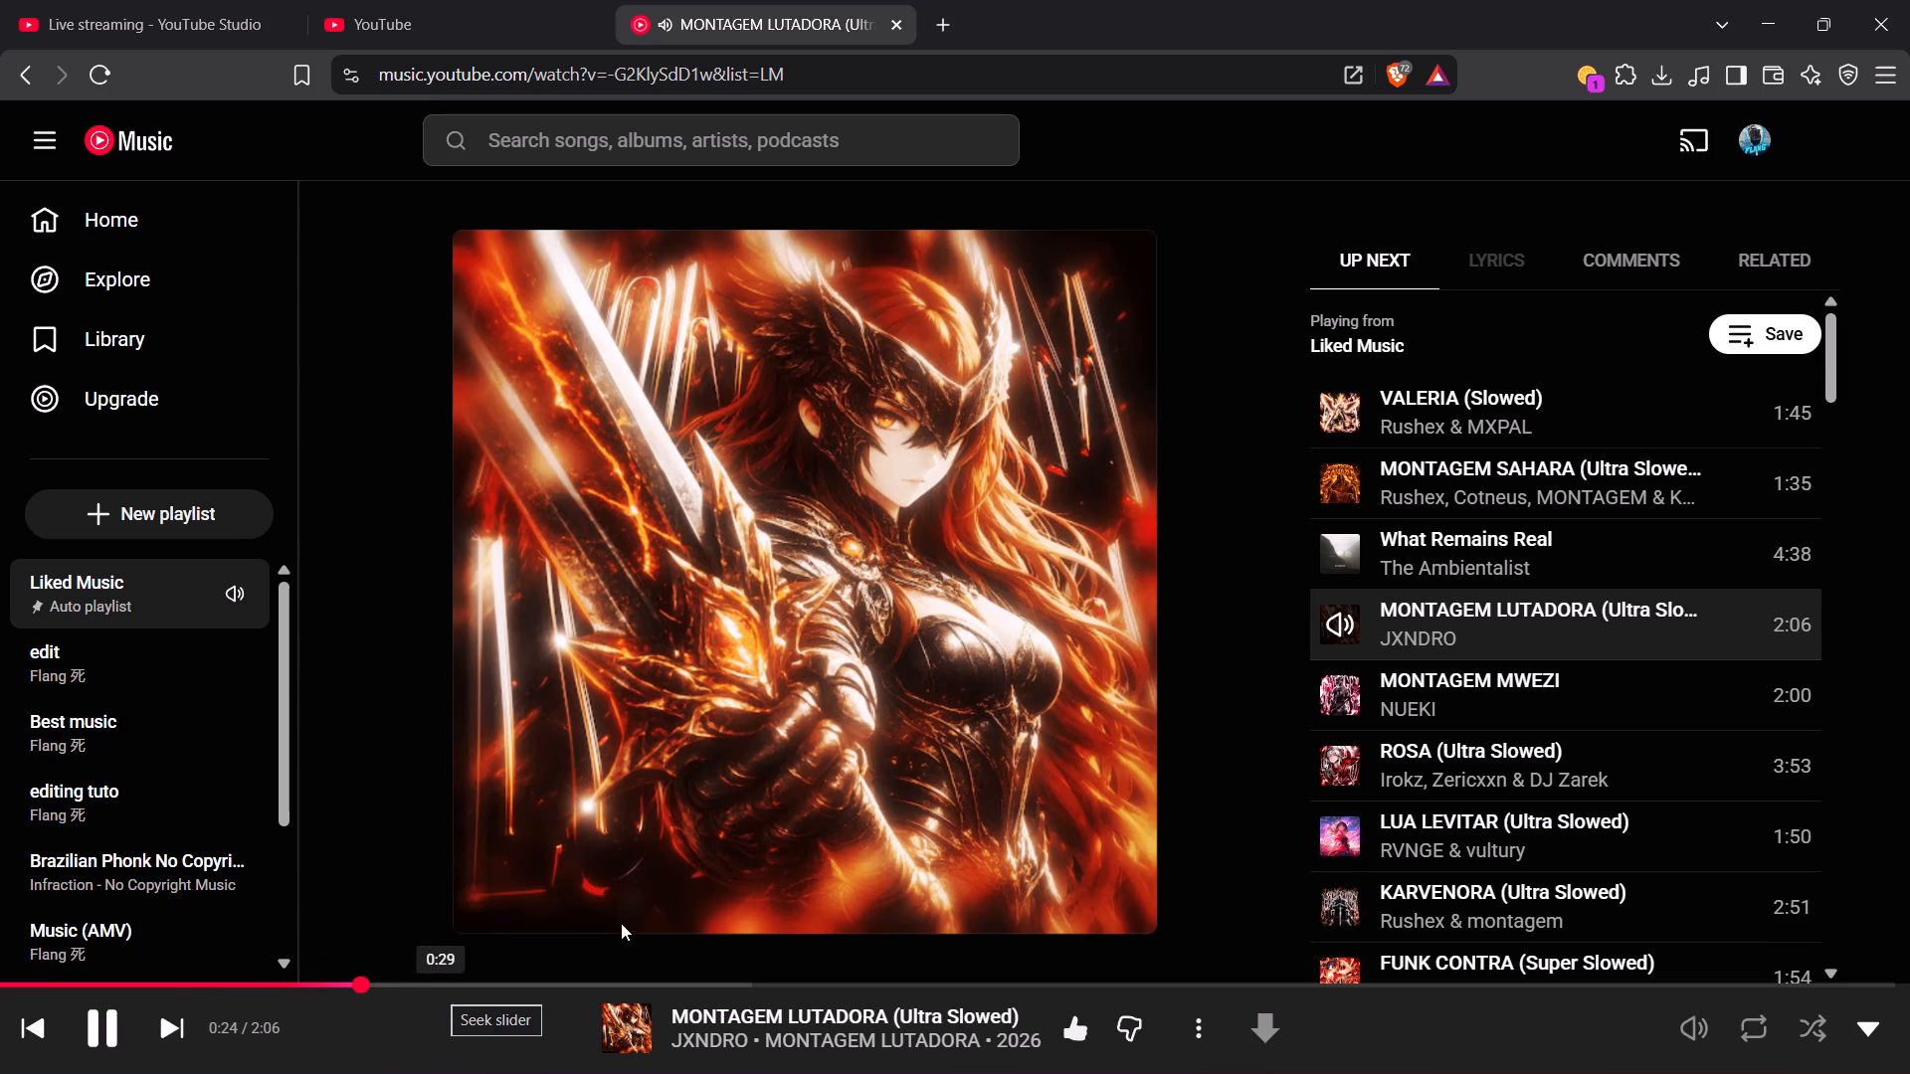
# Audition MONTAGEM SAHARA (Ultra Slowed), skipping ahead through its opening section, and pause playback.
pyautogui.click(1343, 486)
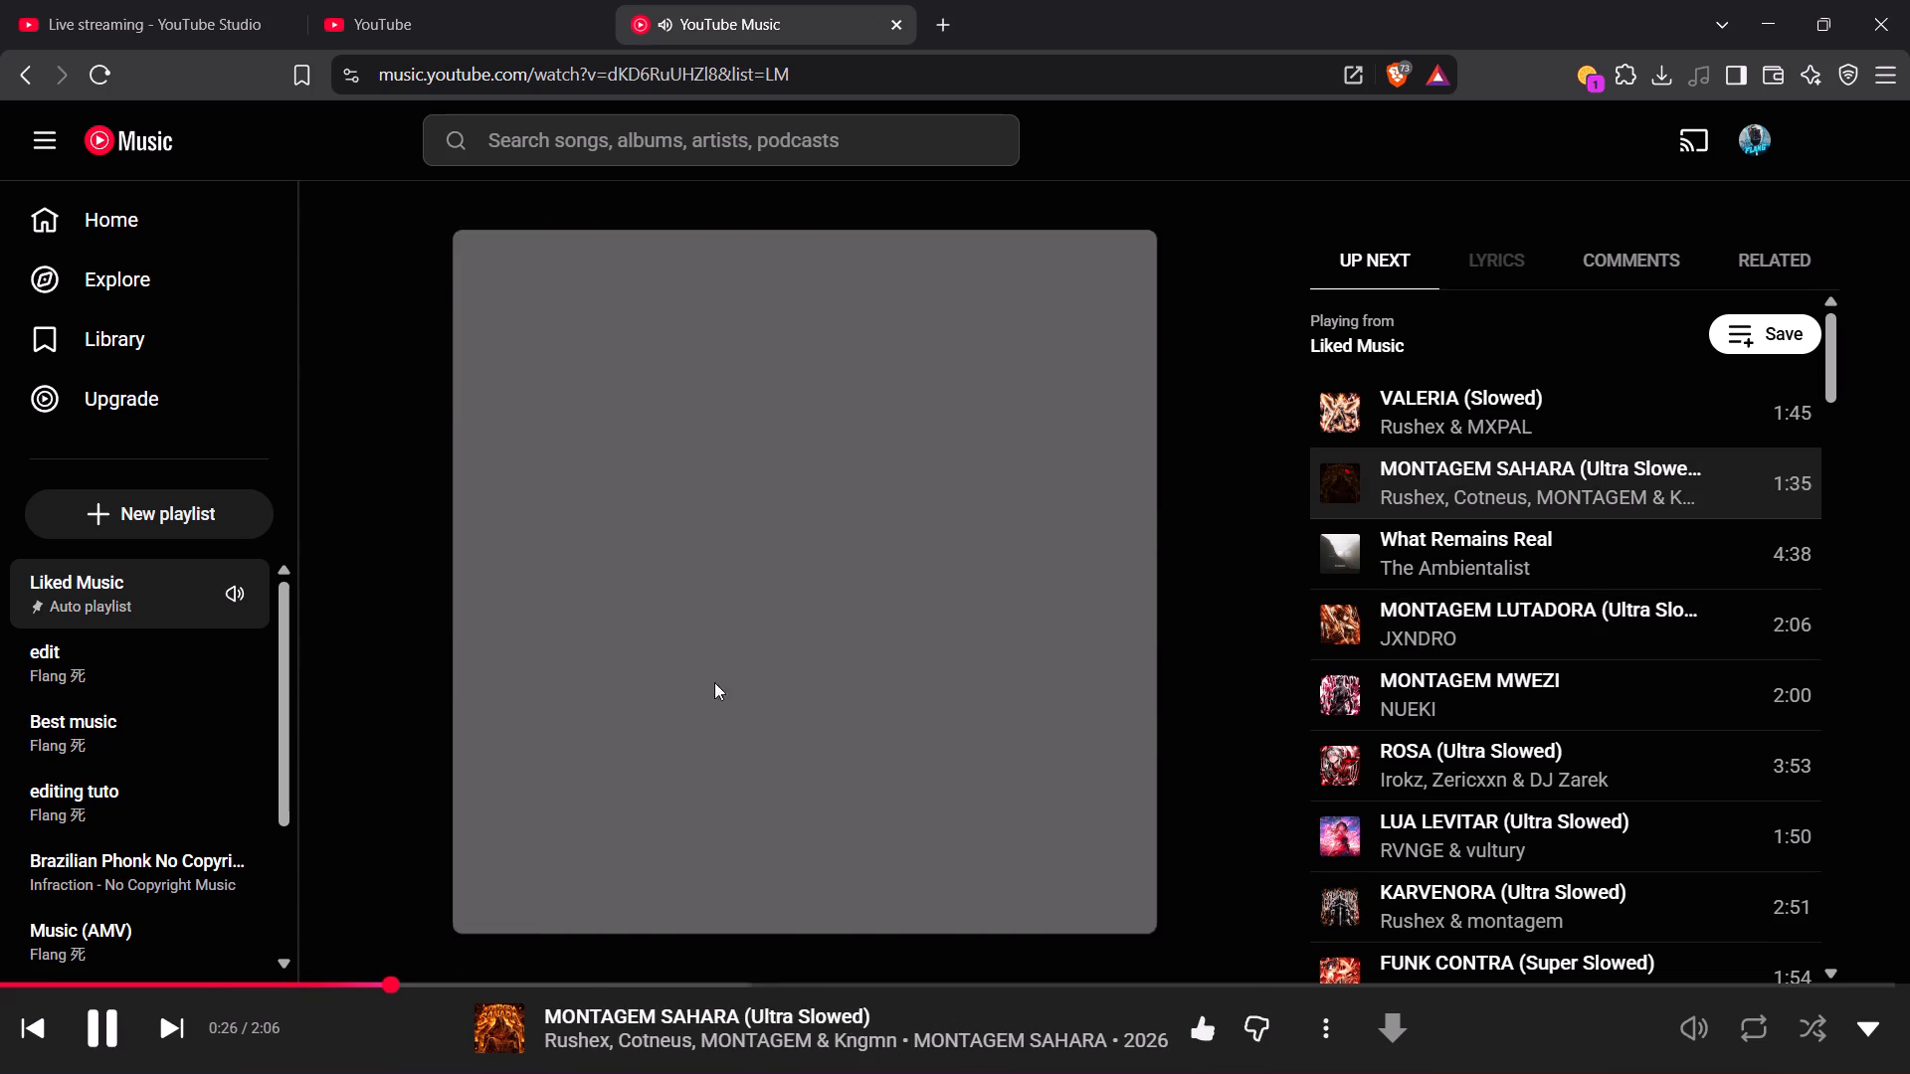
pyautogui.click(185, 984)
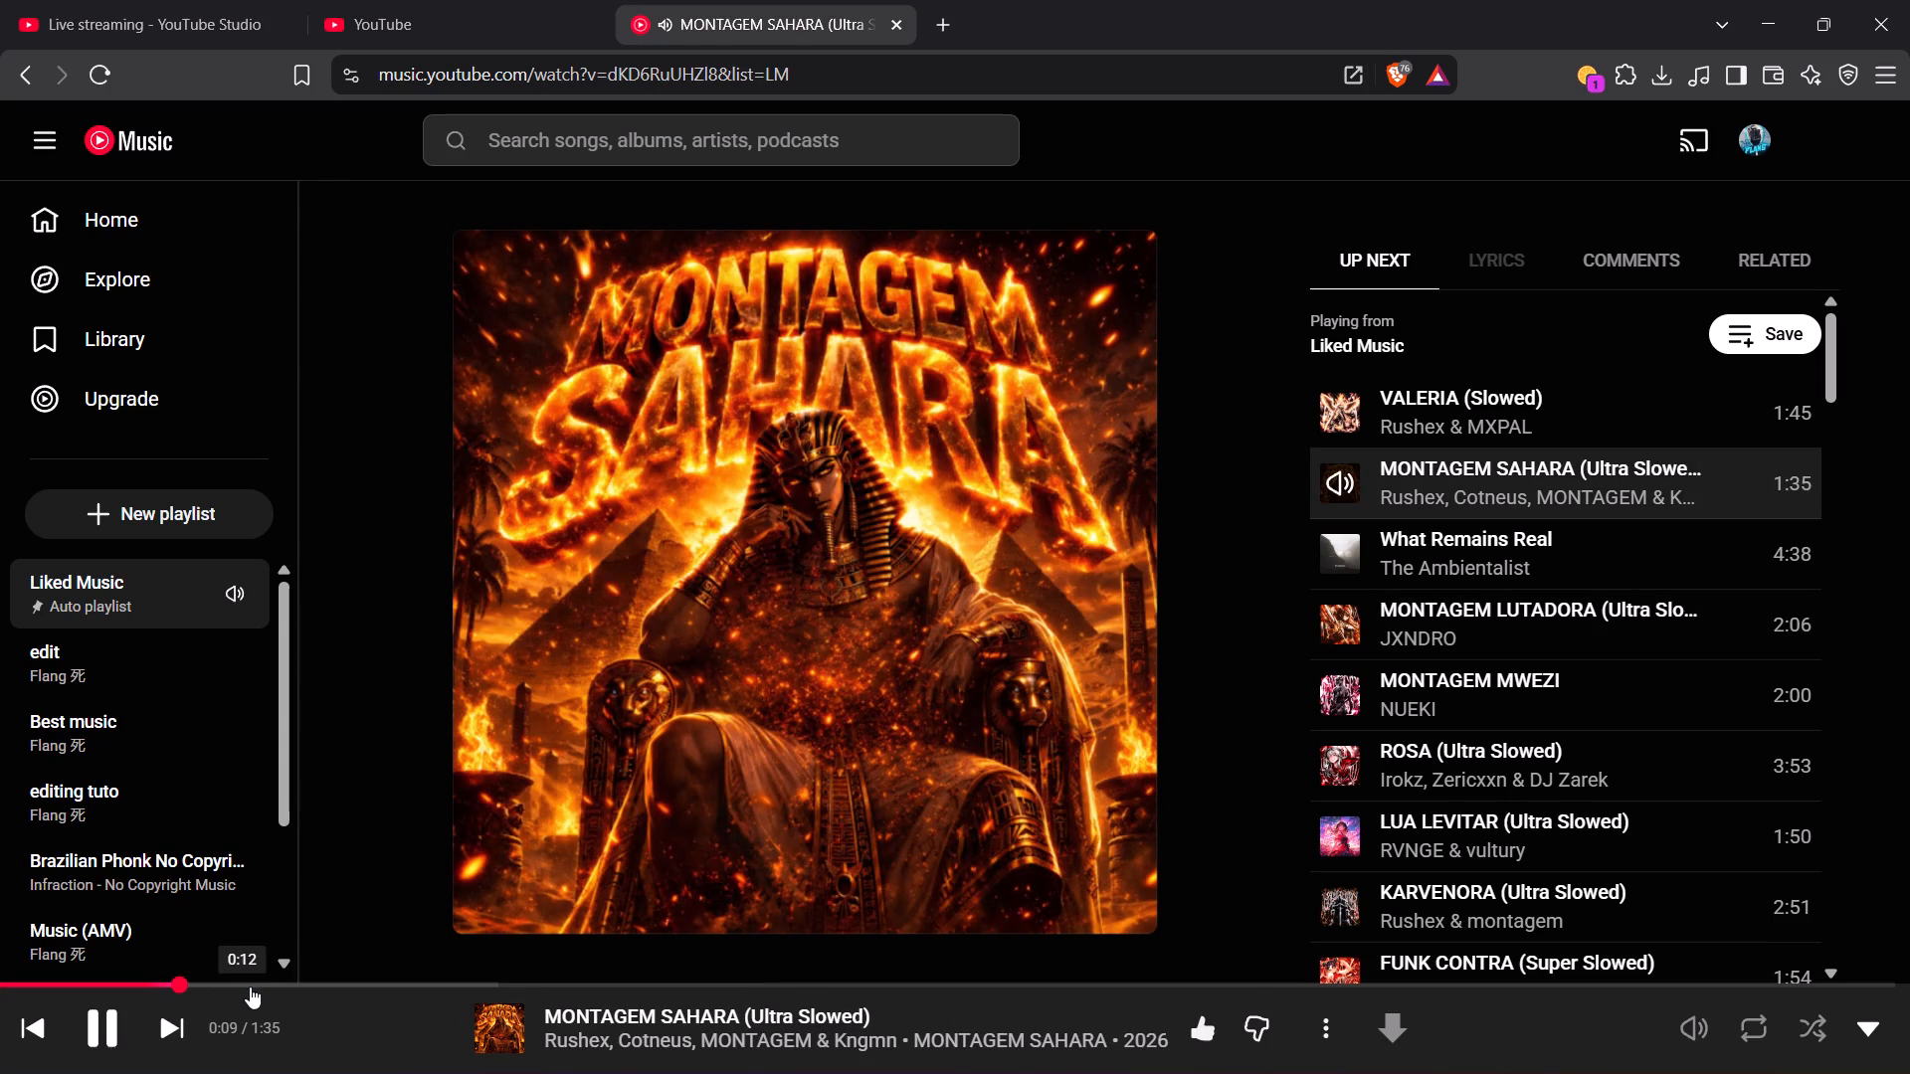
pyautogui.click(273, 988)
pyautogui.click(404, 984)
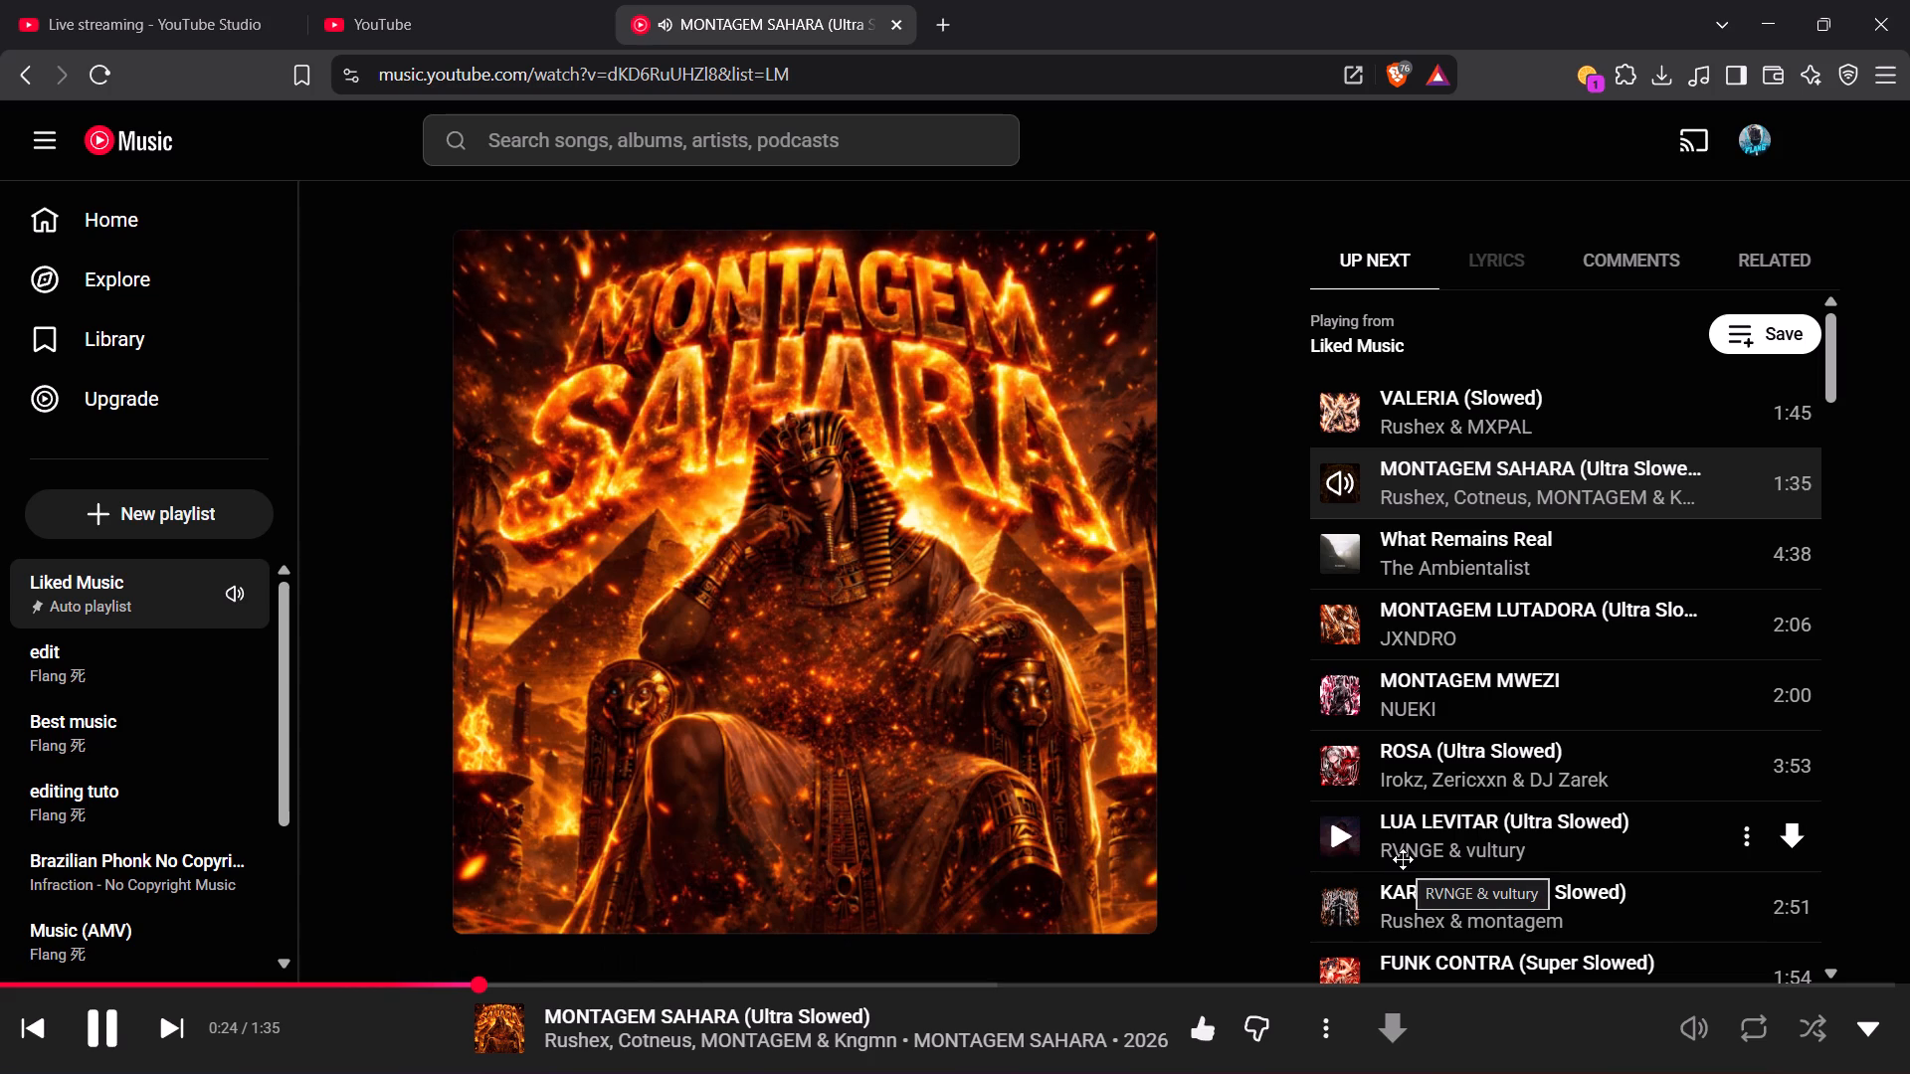
pyautogui.click(99, 1038)
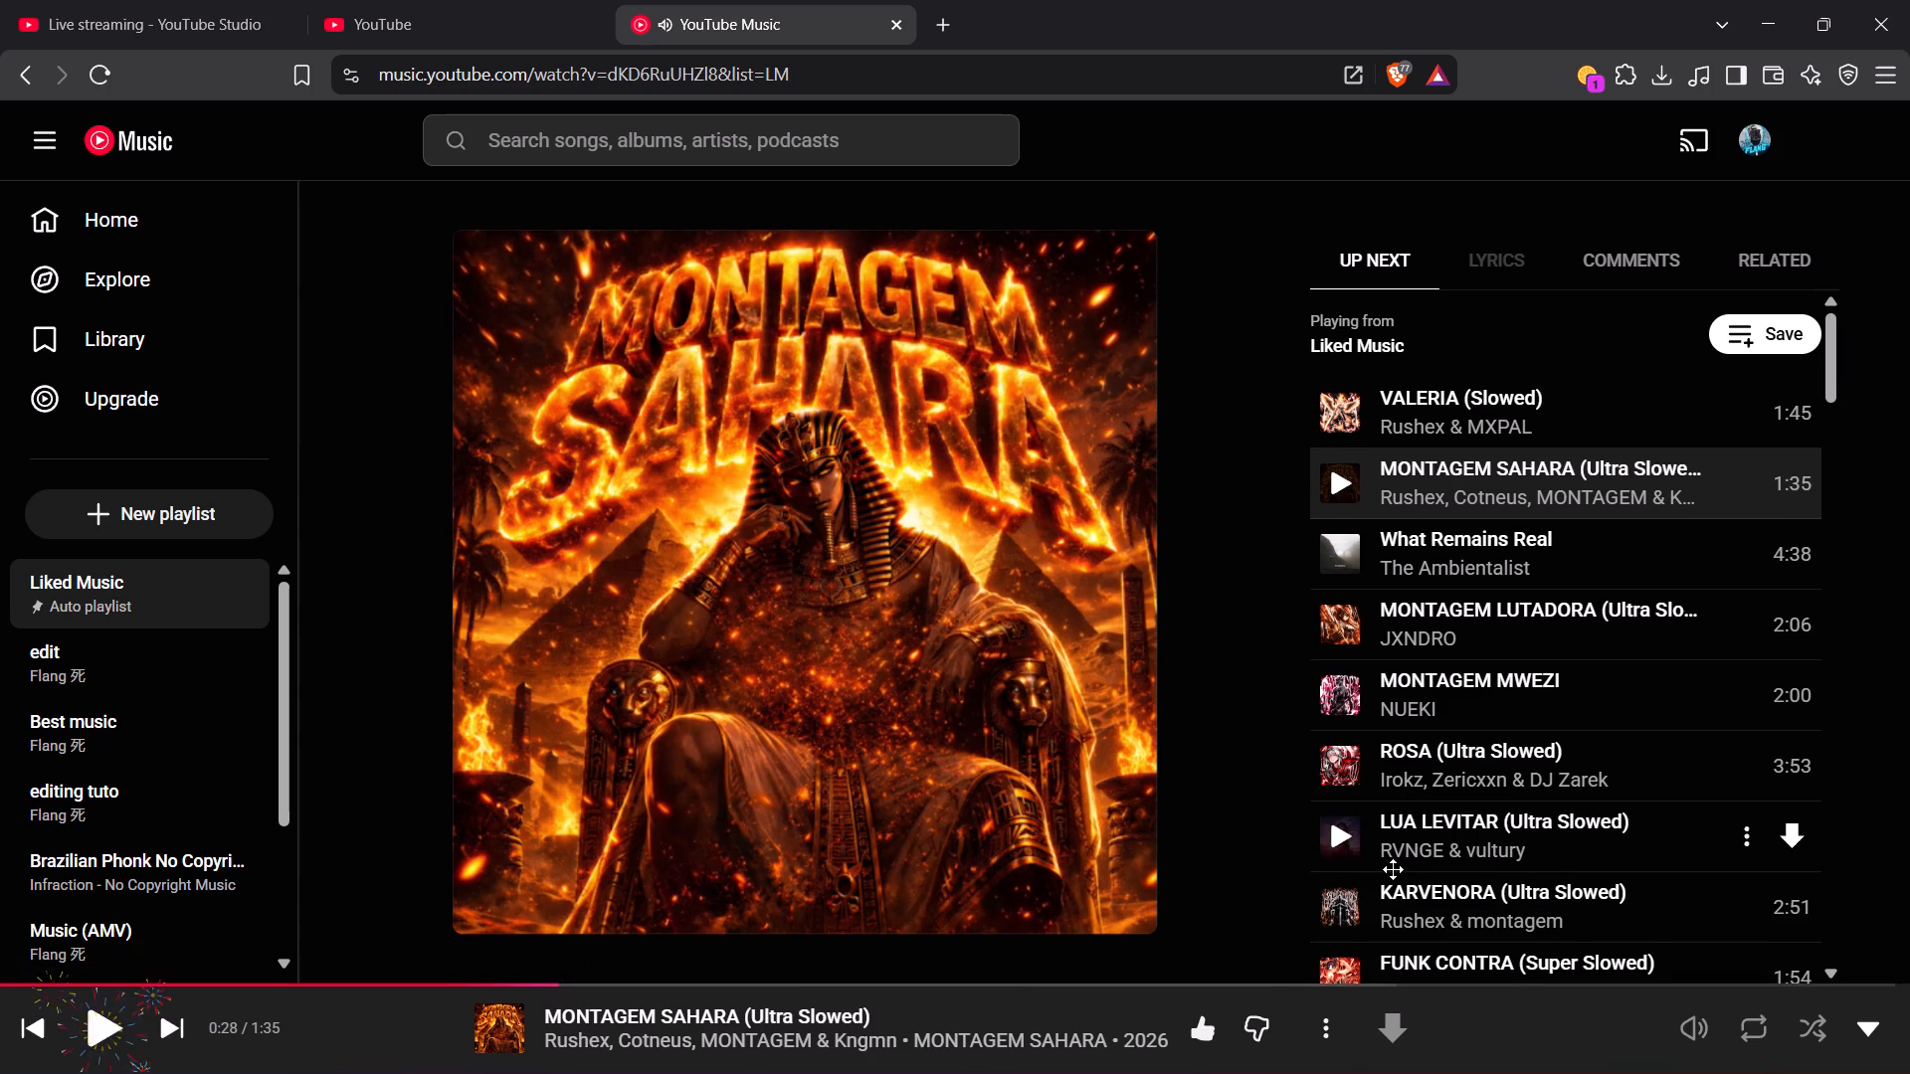
# Audition KARVENORA (Ultra Slowed), skipping ahead, and FUNK CONTRA (Super Slowed) from the same queue, and pause playback.
pyautogui.scroll(-1, 1393, 869)
pyautogui.click(1346, 793)
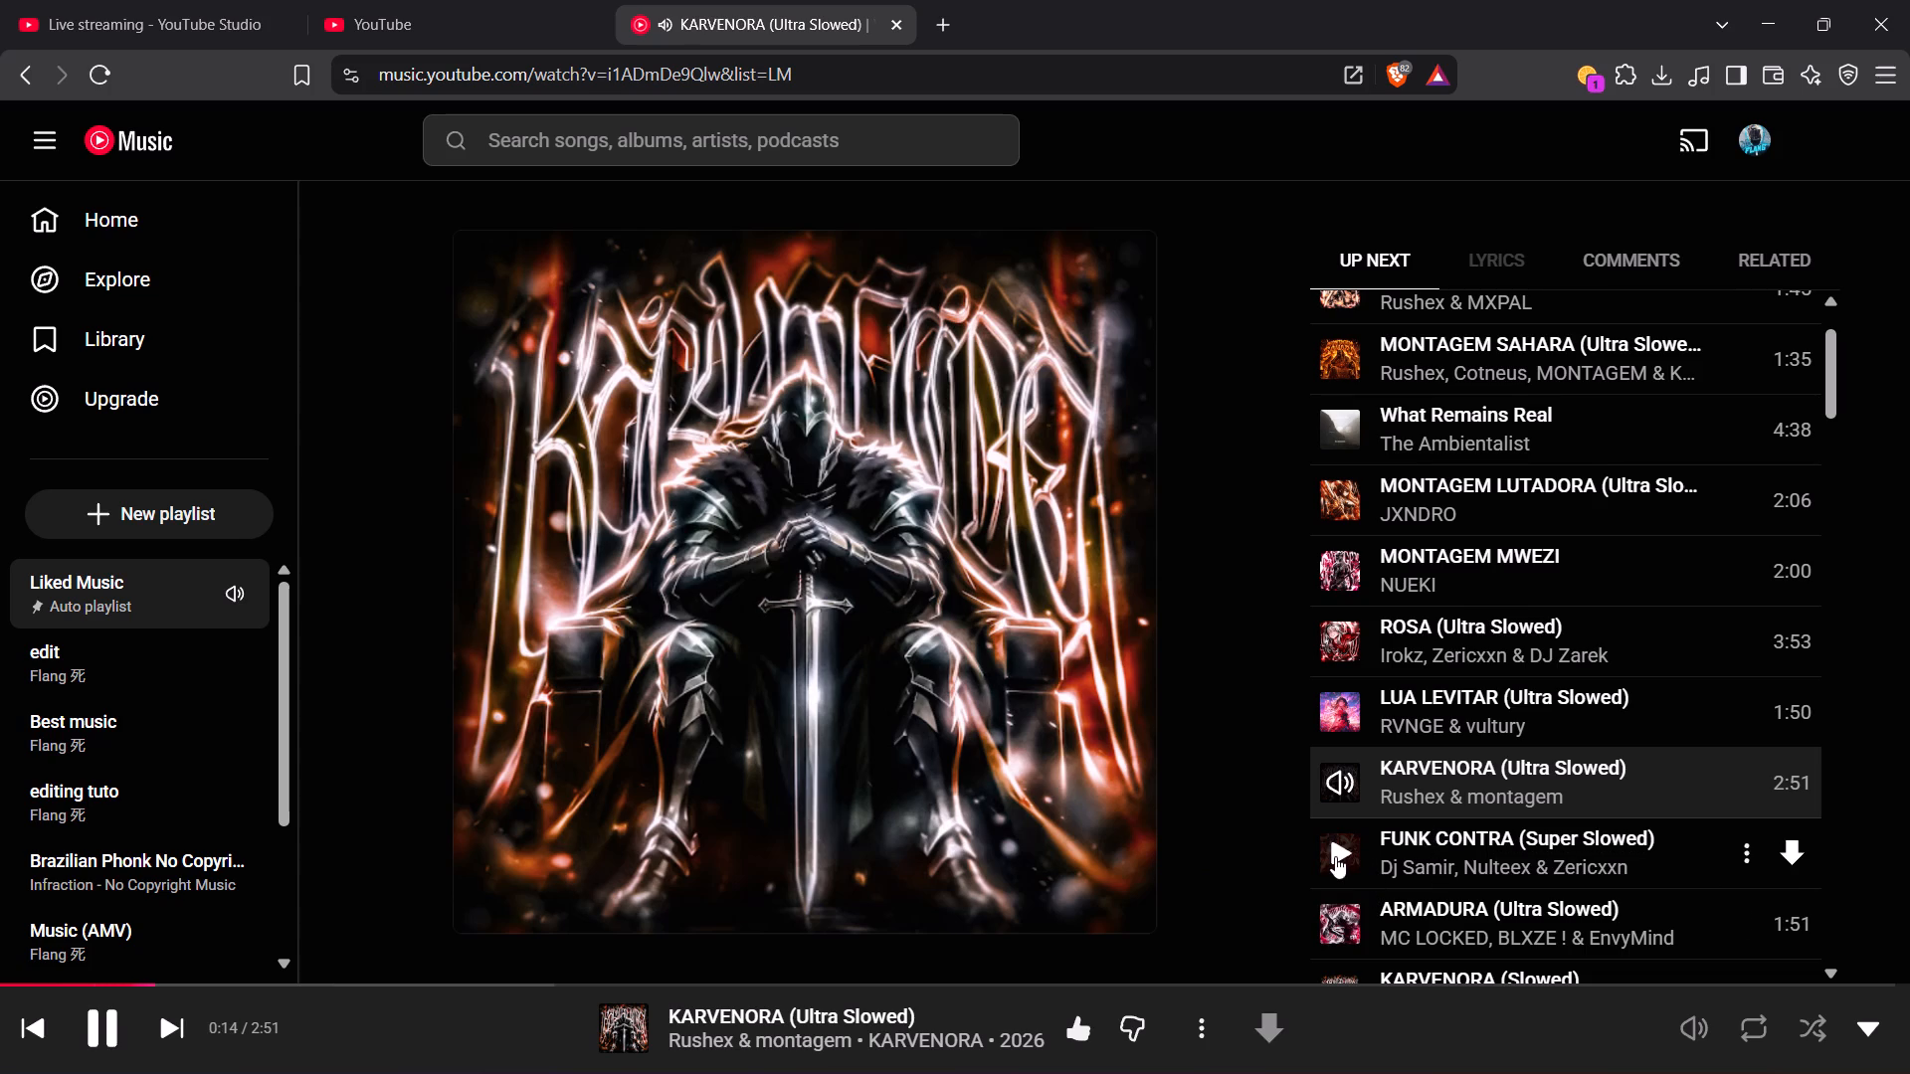
pyautogui.click(289, 976)
pyautogui.click(364, 974)
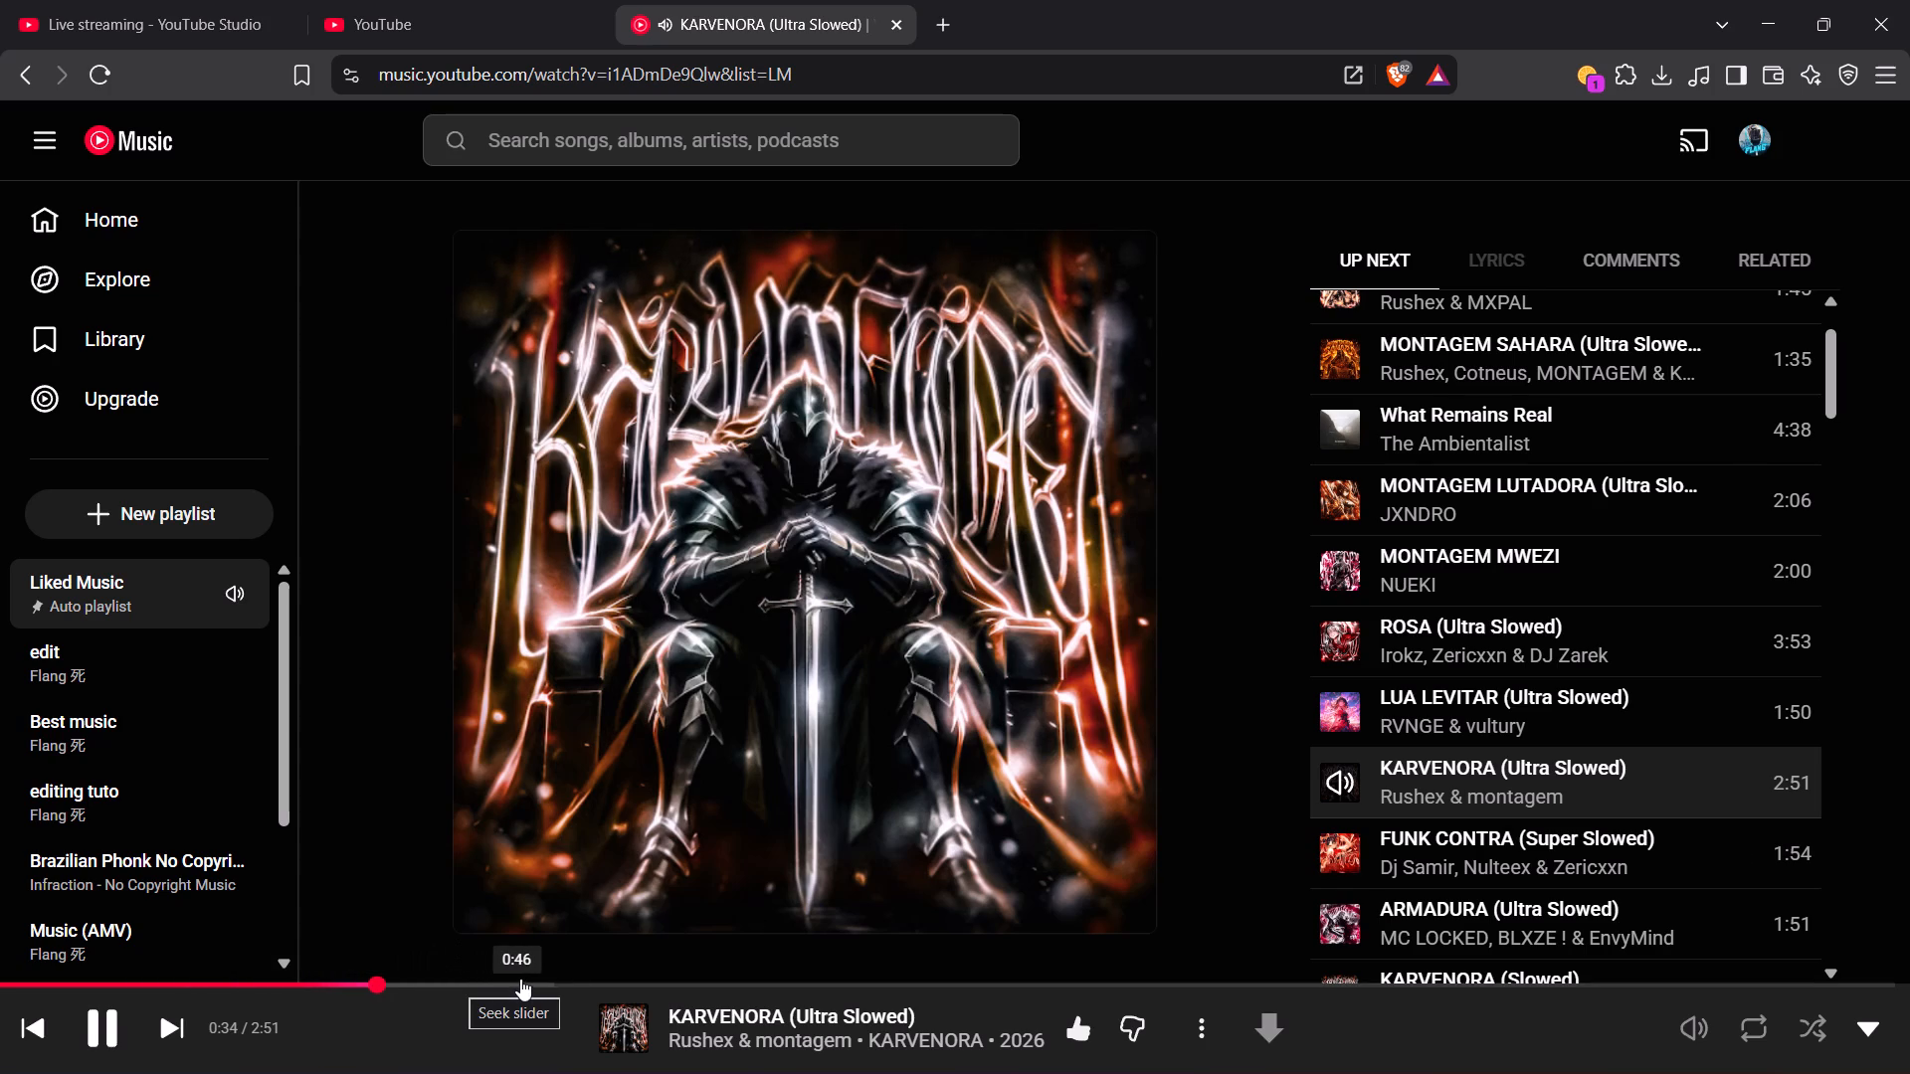
pyautogui.click(1341, 866)
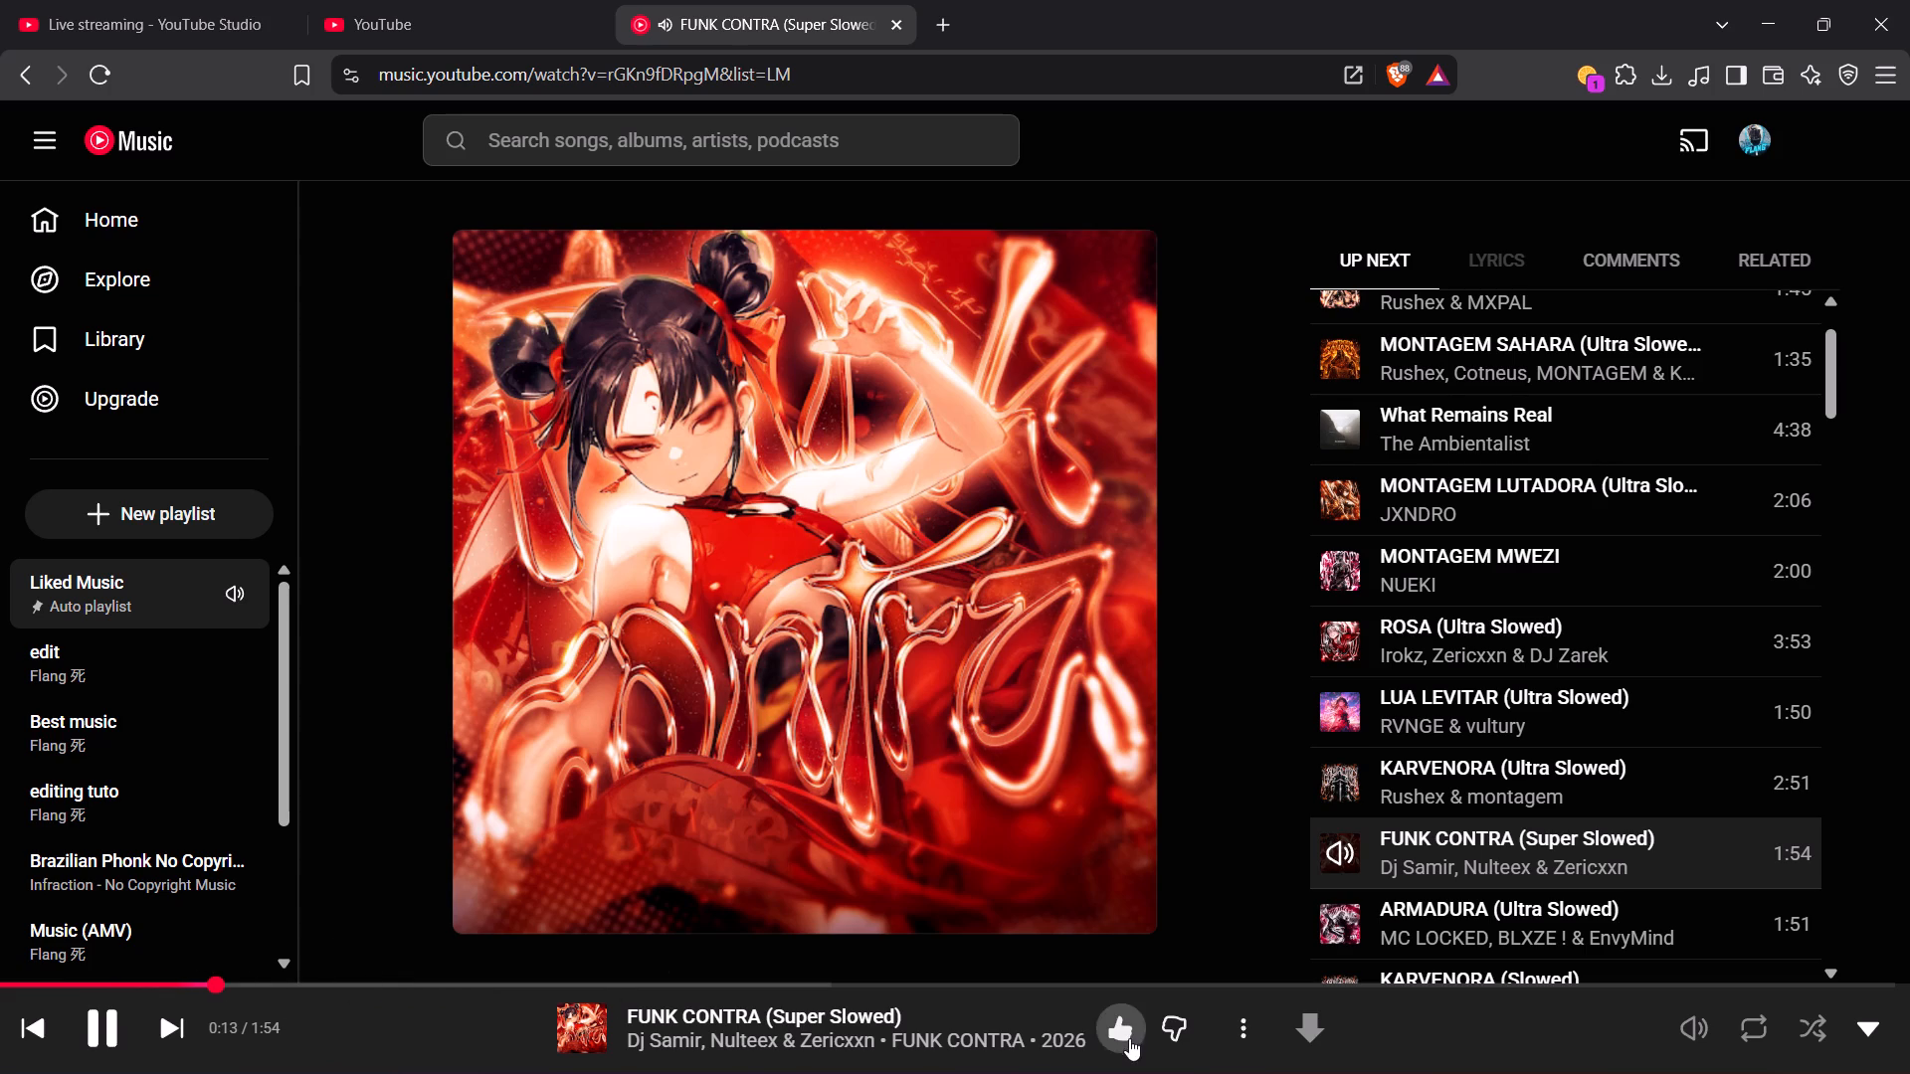
pyautogui.press('space')
# Download FUNK CONTRA (Super Slowed) as an MP3 into the Music folder.
pyautogui.click(1298, 1041)
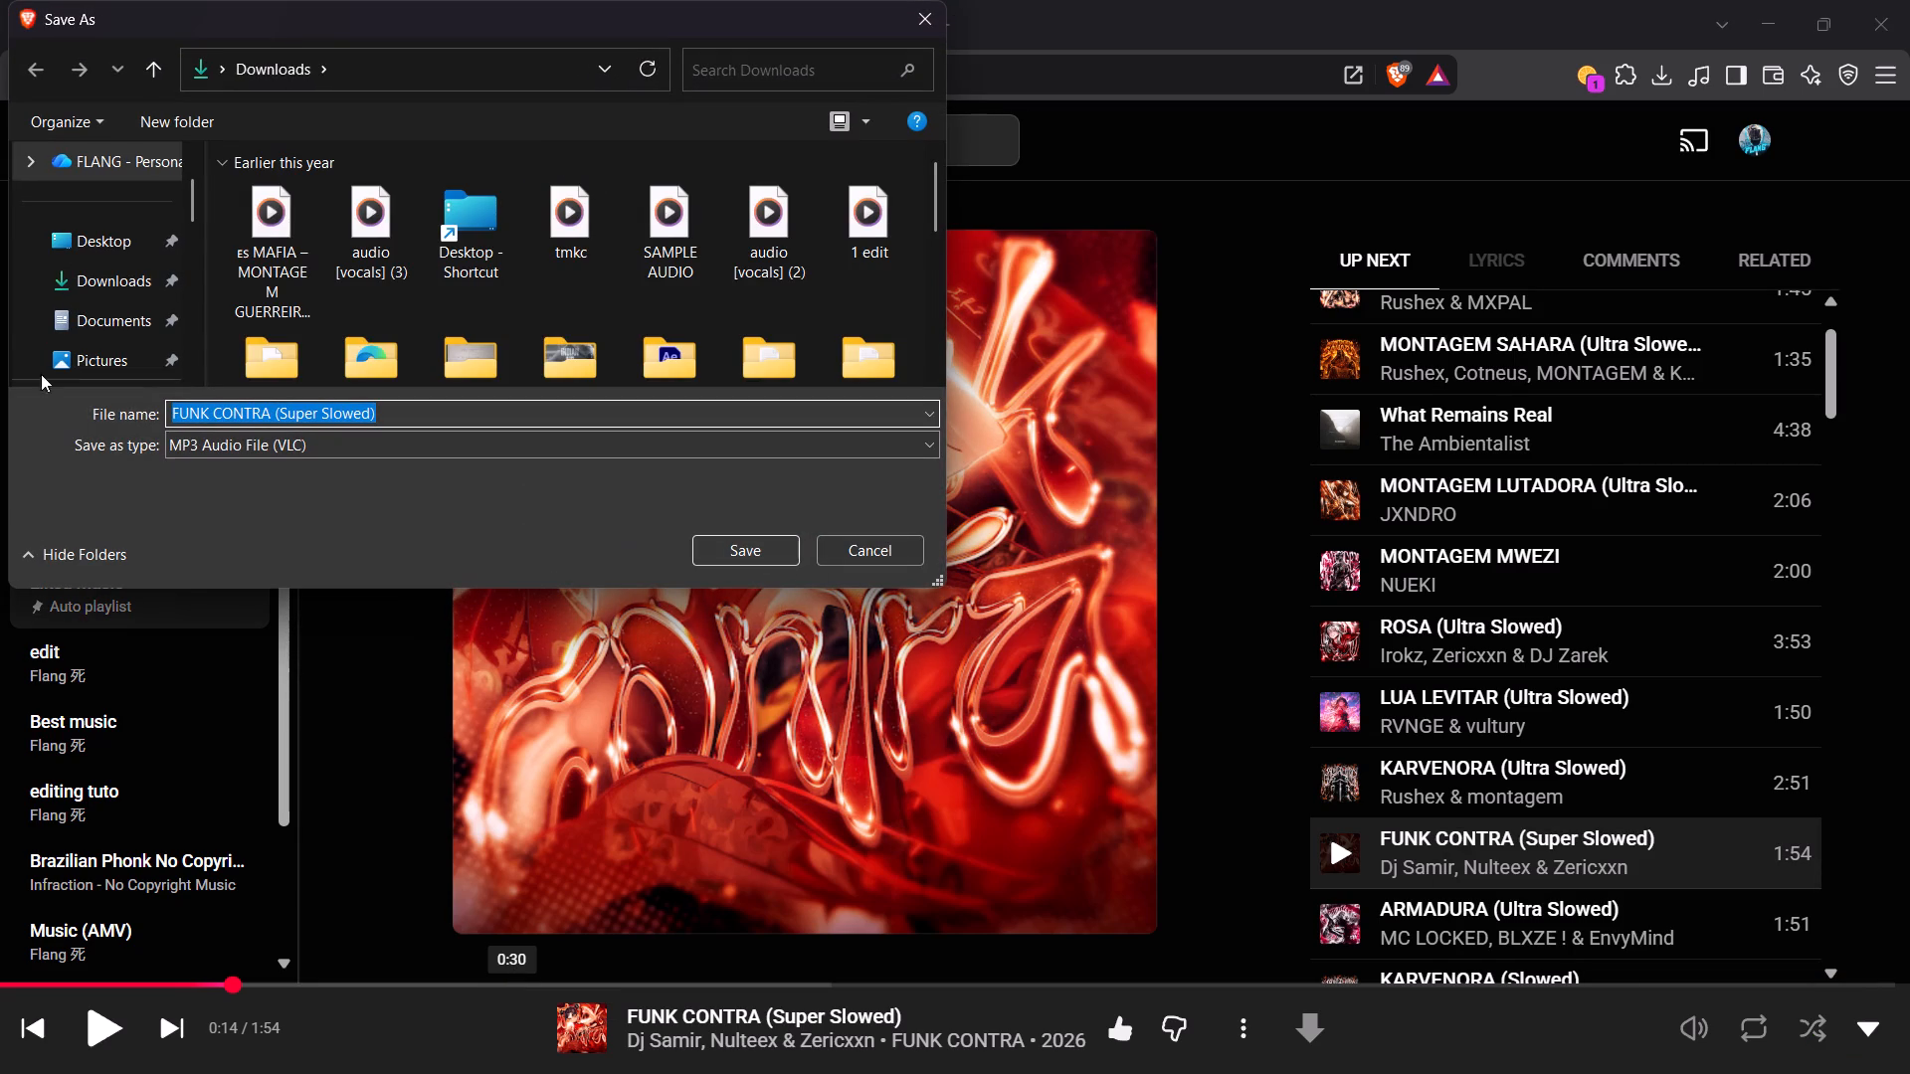
pyautogui.scroll(-2, 77, 323)
pyautogui.click(84, 162)
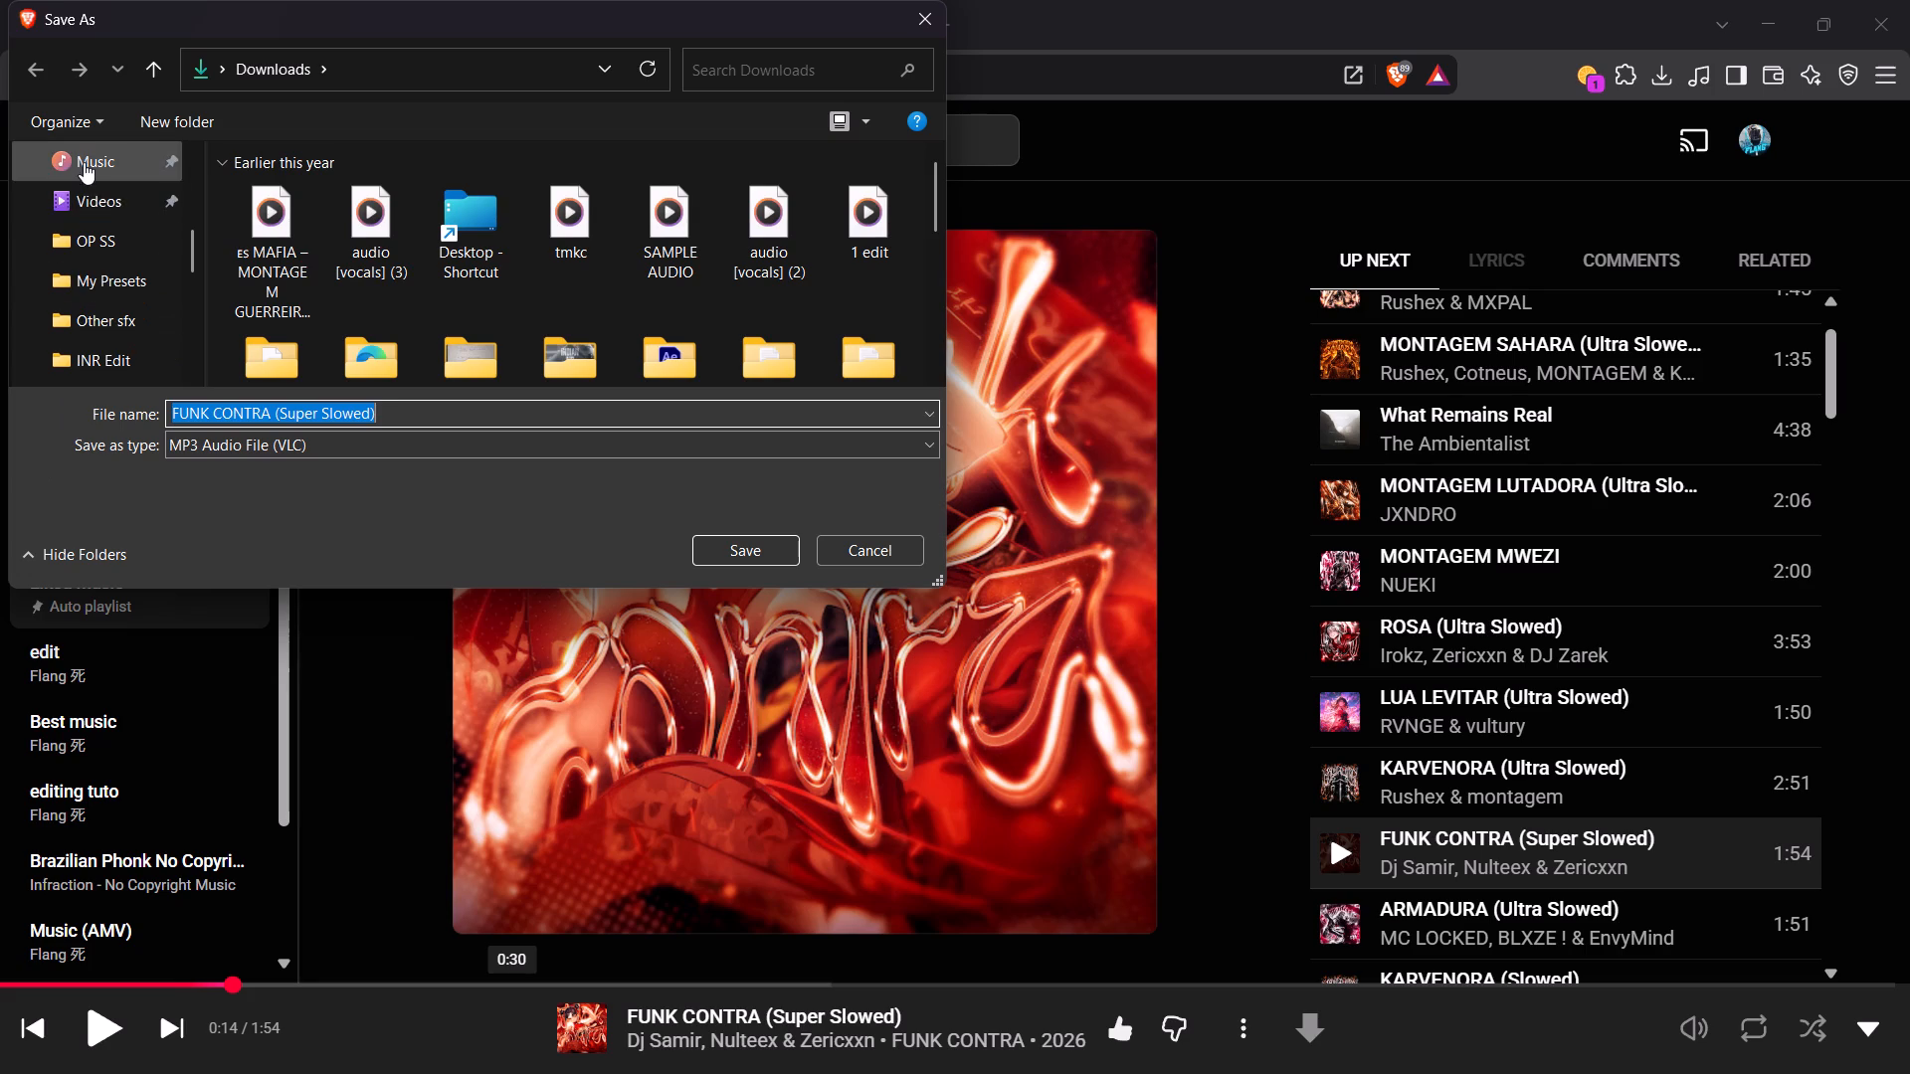
pyautogui.click(758, 545)
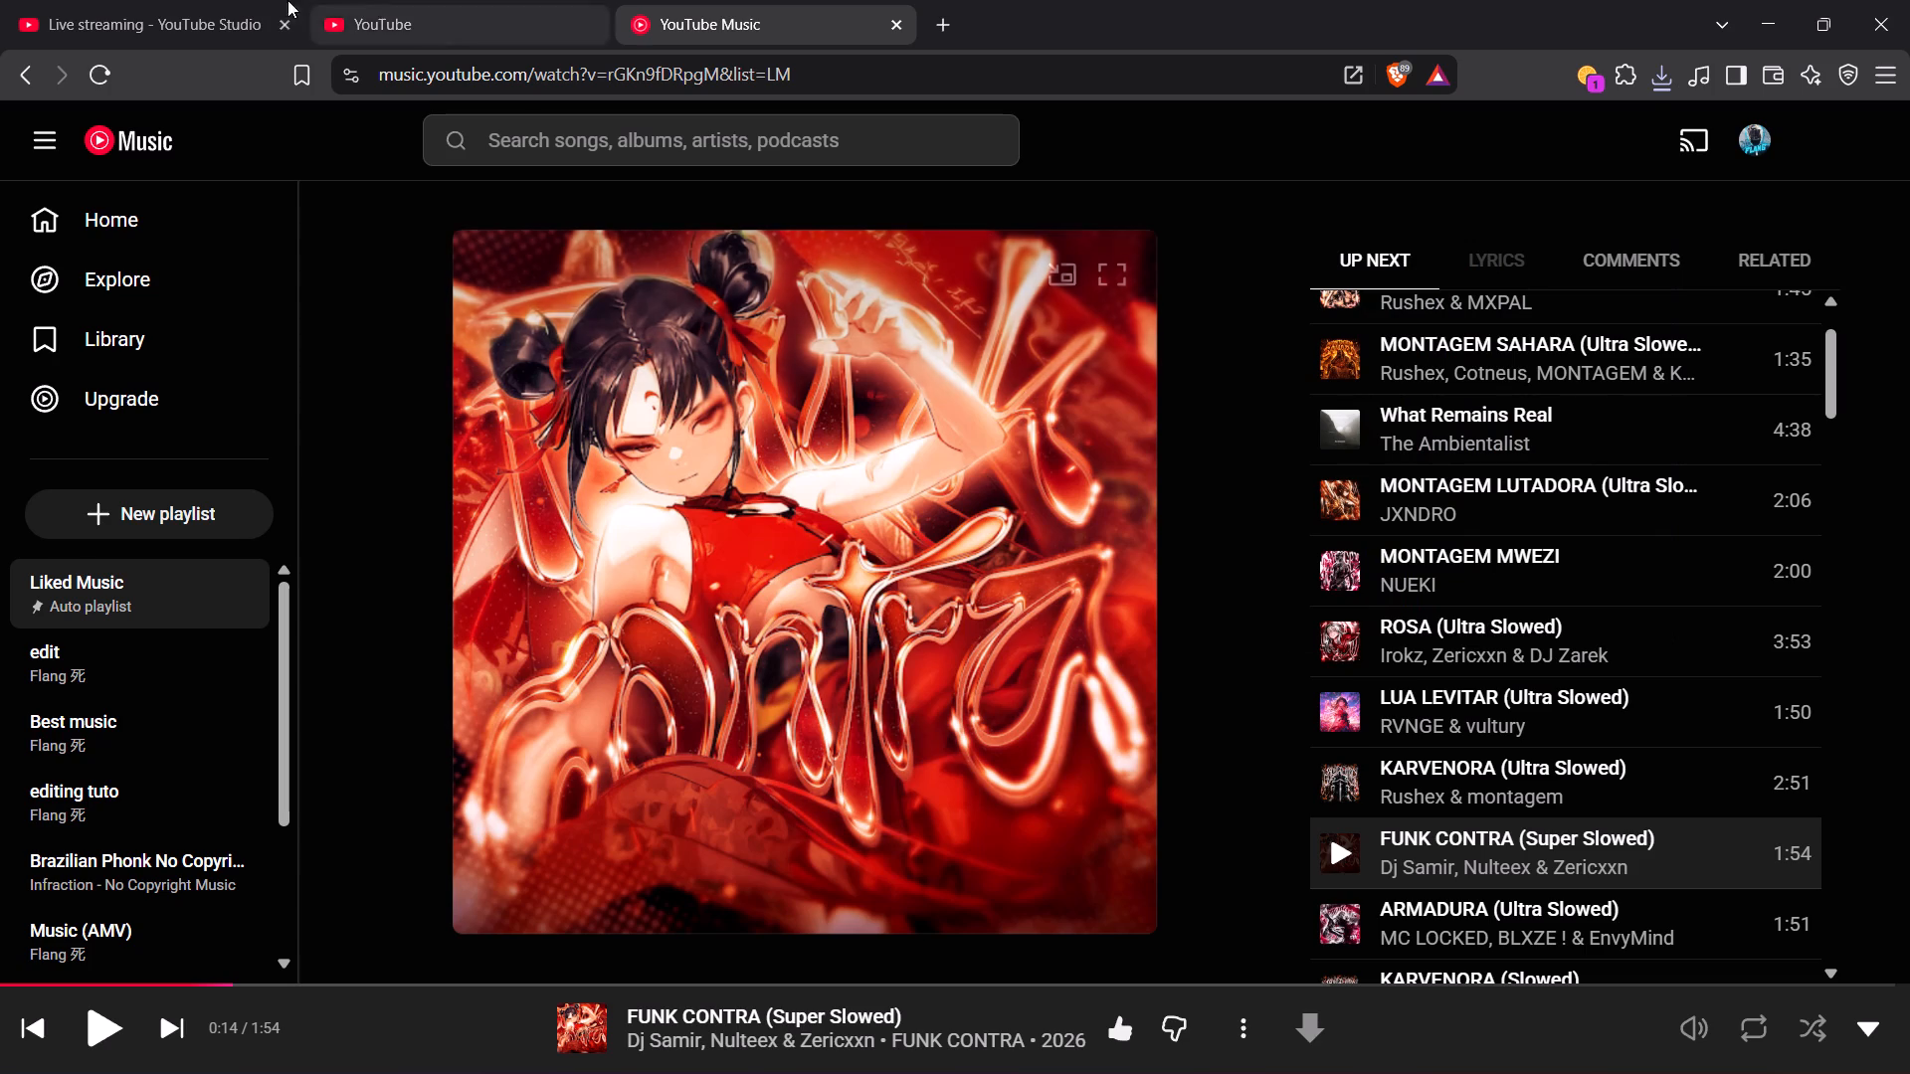
# Switch to OBS Studio and inspect the audio filters on the Mic/Aux source.
pyautogui.click(412, 0)
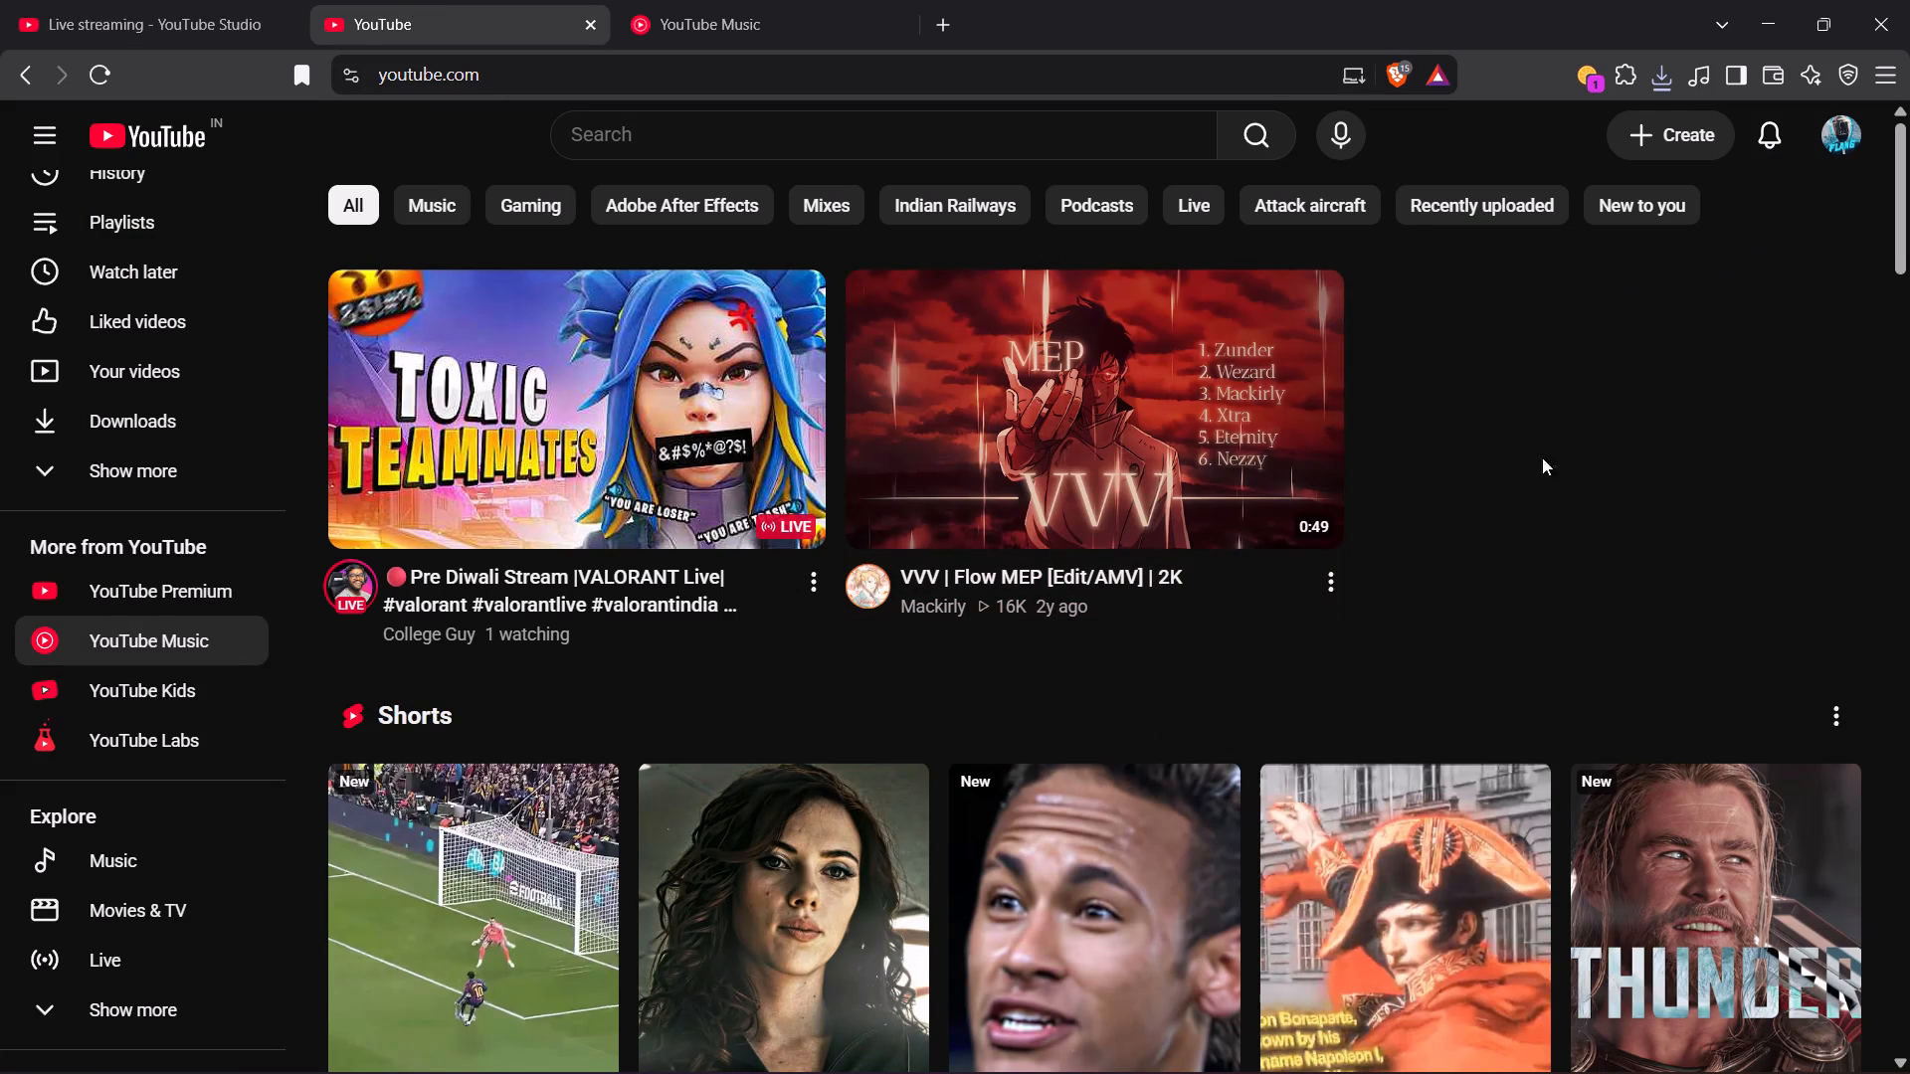
pyautogui.hotkey('alt', 'Tab')
pyautogui.keyDown('alt'); pyautogui.click(1465, 584); pyautogui.keyUp('alt')
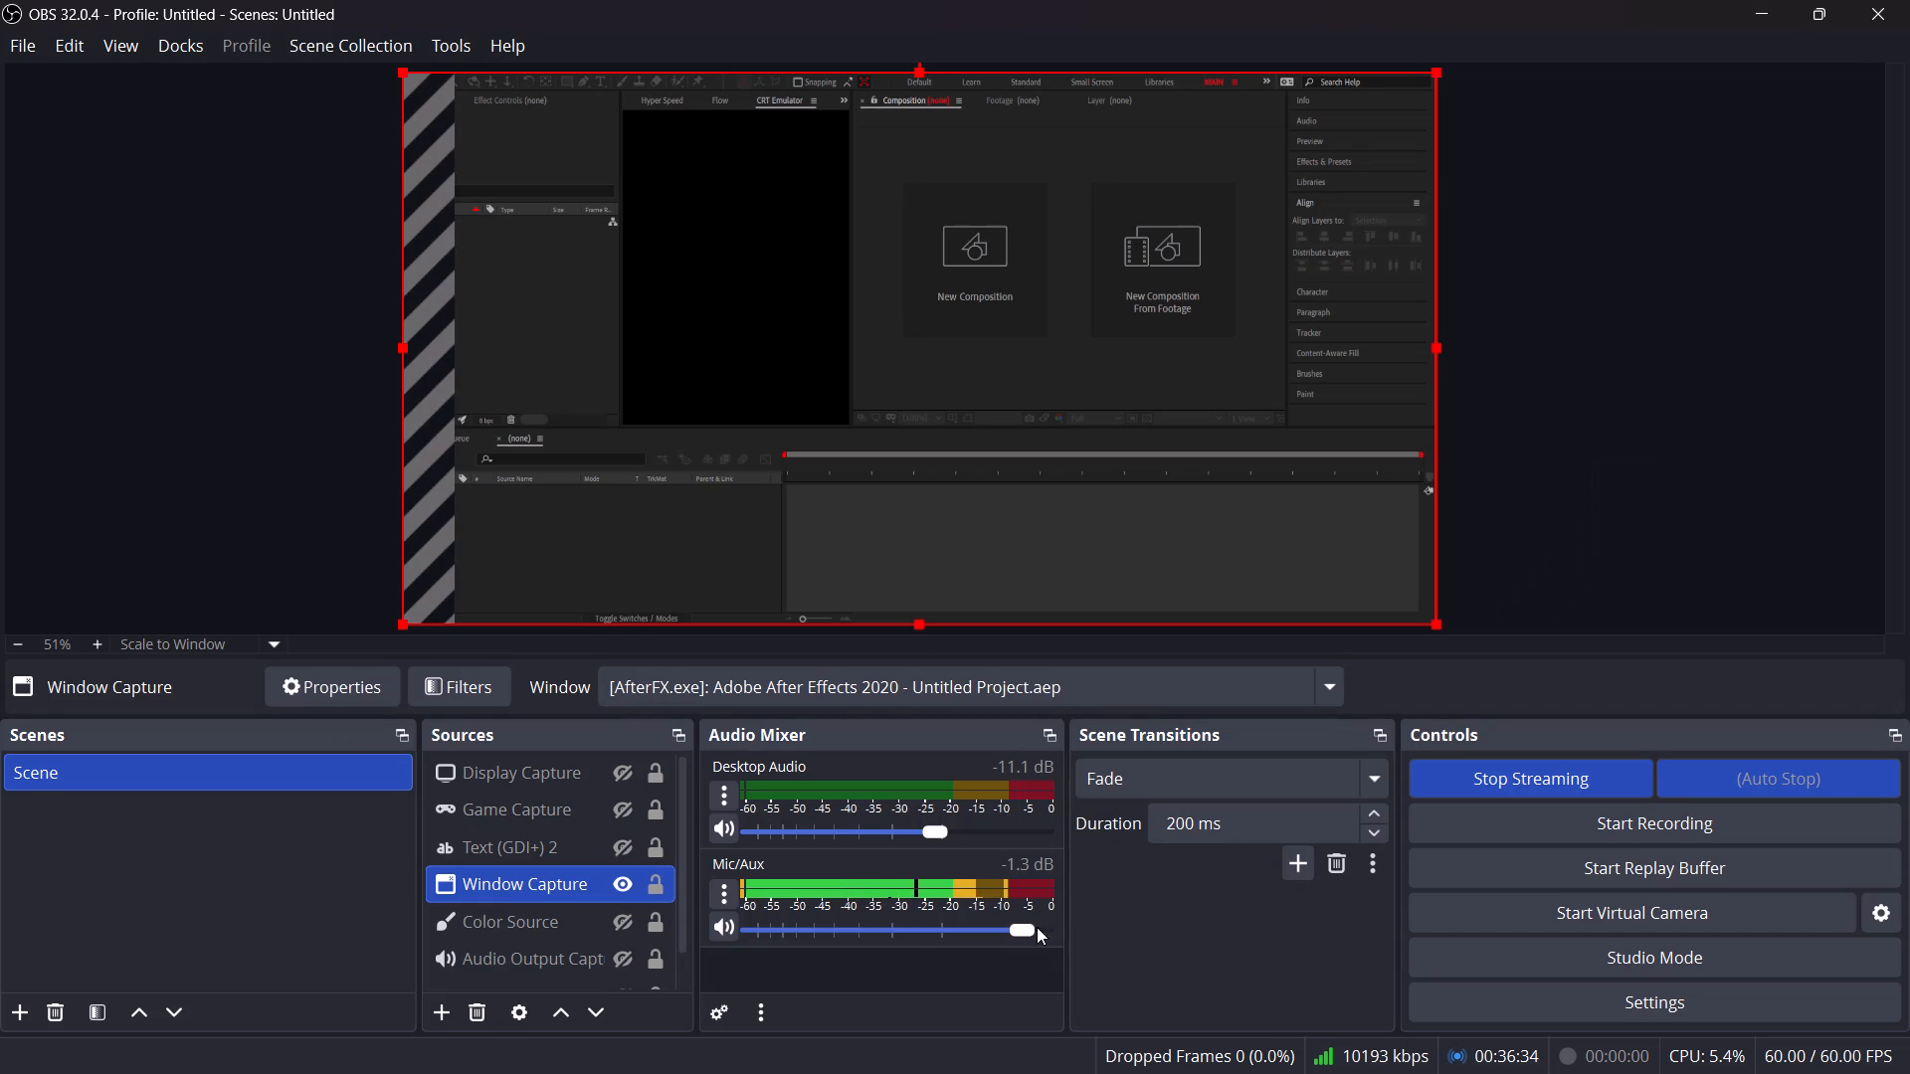
pyautogui.click(723, 895)
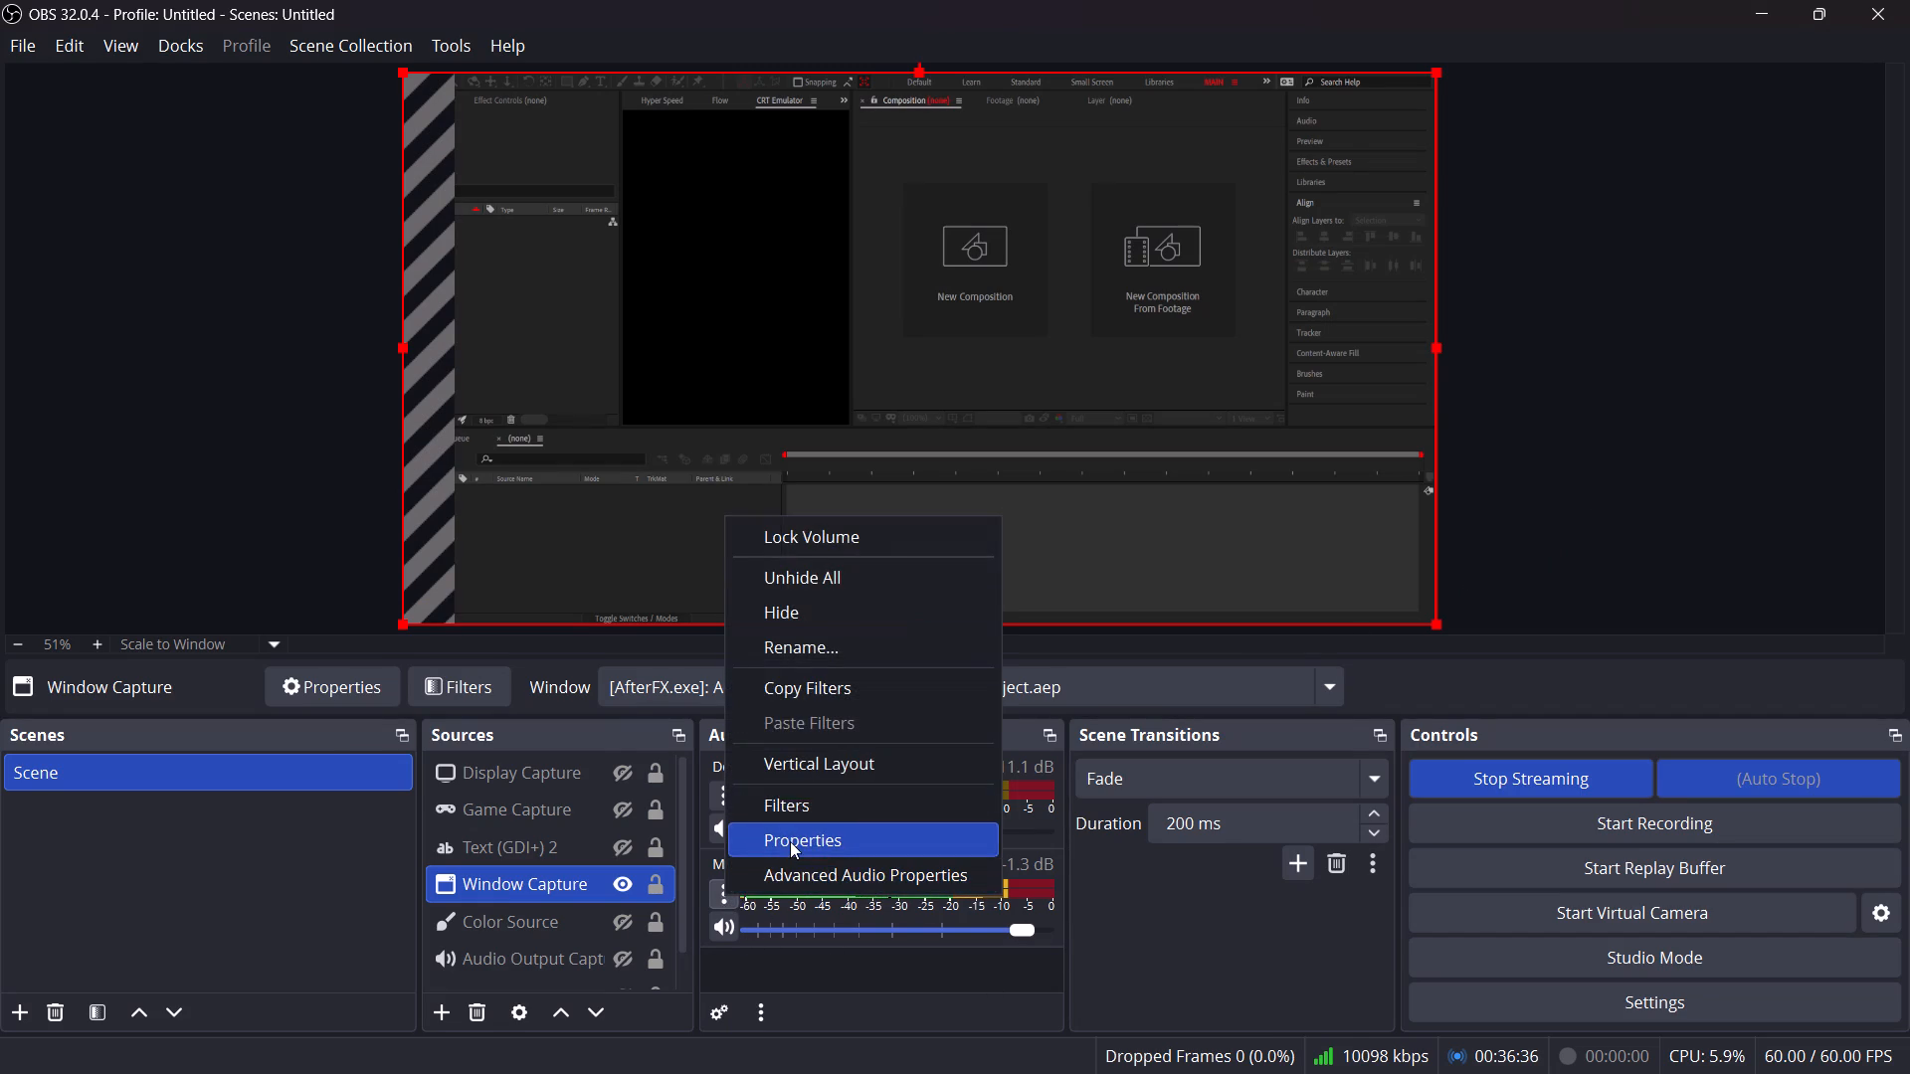
pyautogui.click(795, 819)
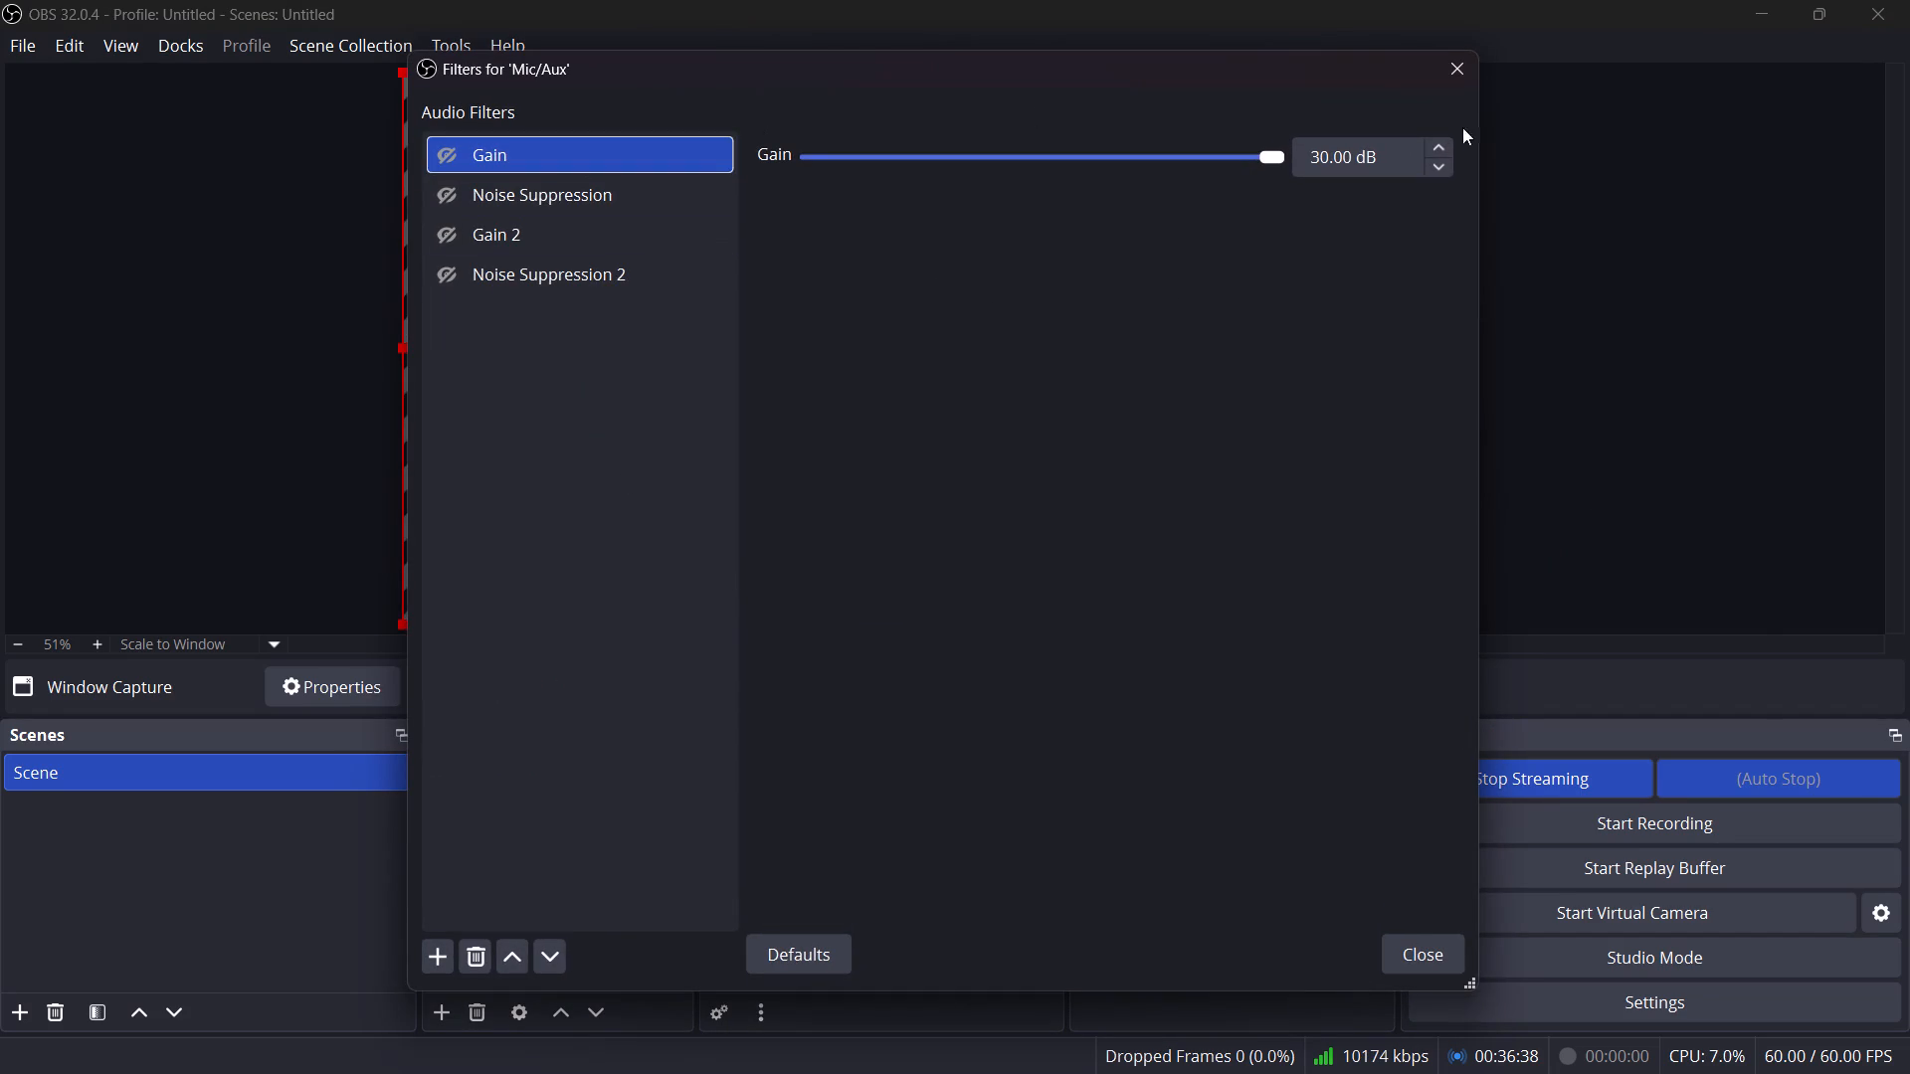
pyautogui.click(1458, 80)
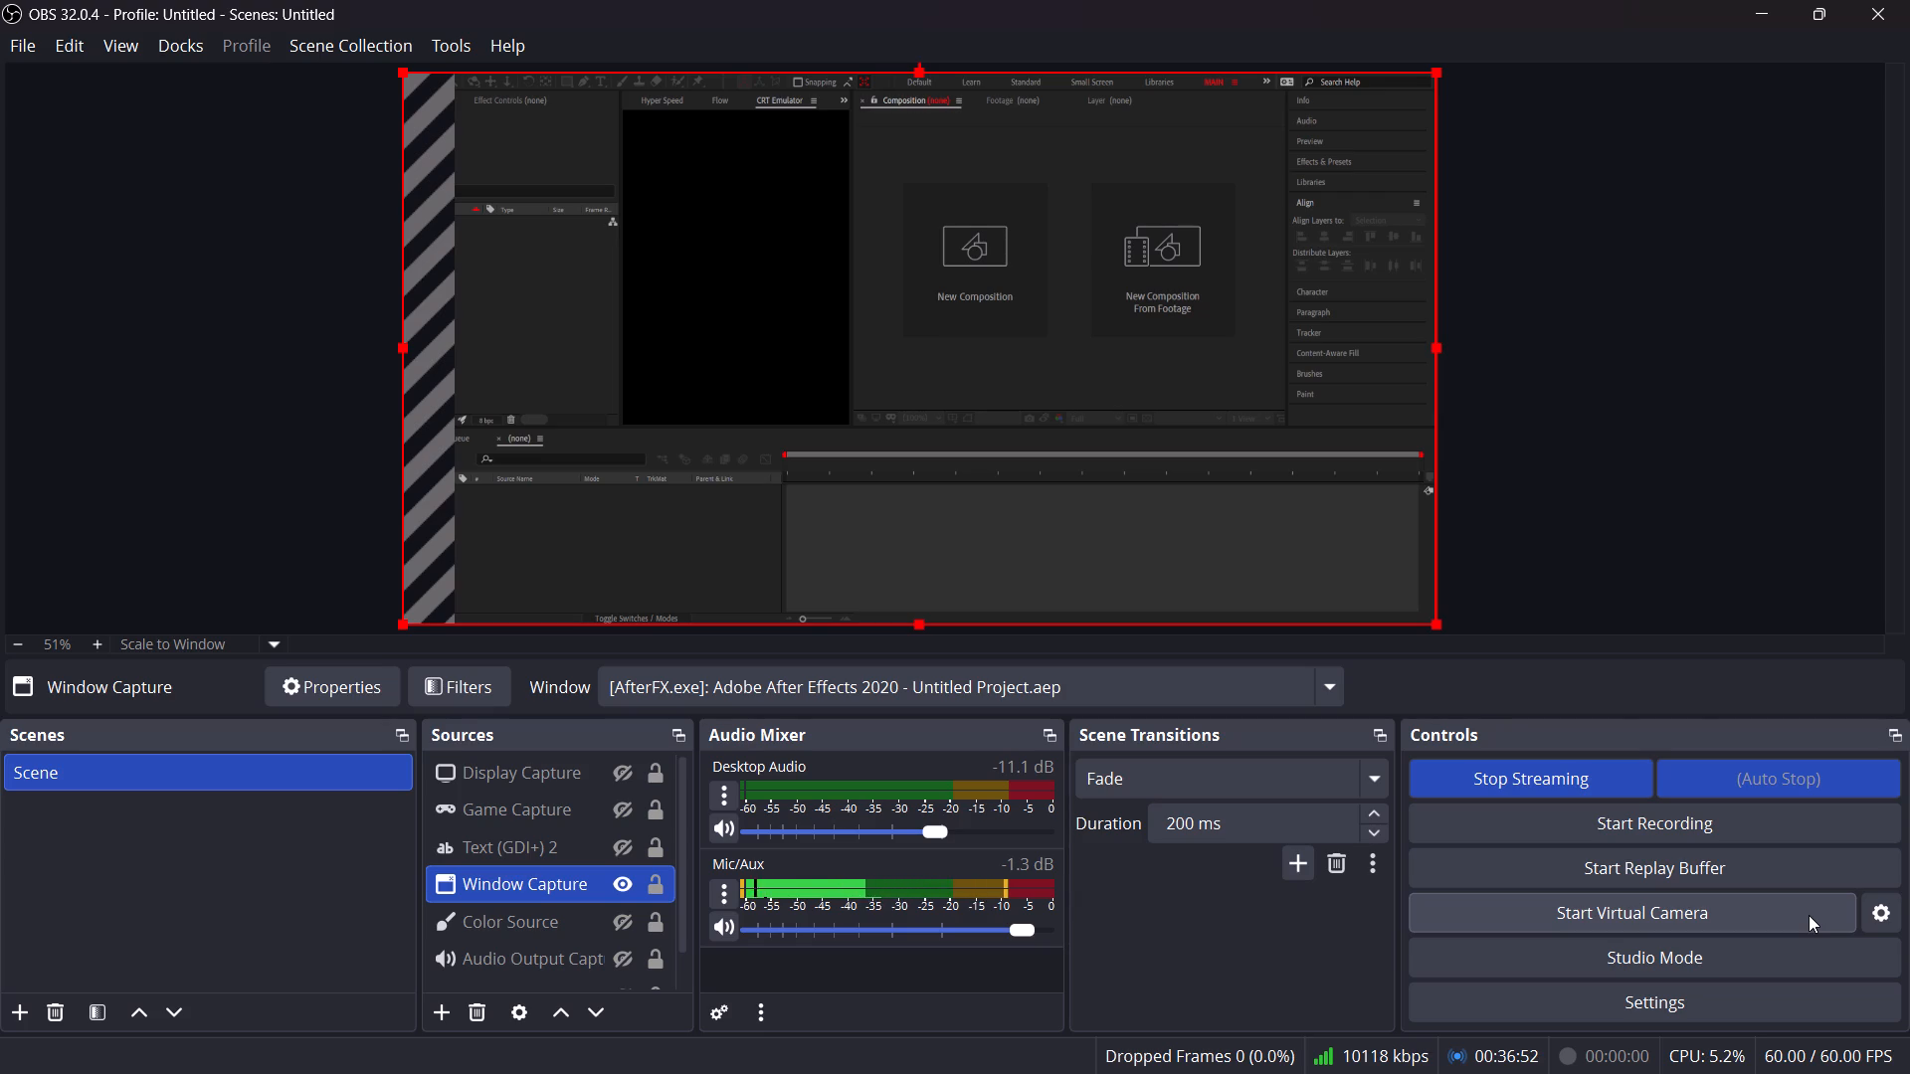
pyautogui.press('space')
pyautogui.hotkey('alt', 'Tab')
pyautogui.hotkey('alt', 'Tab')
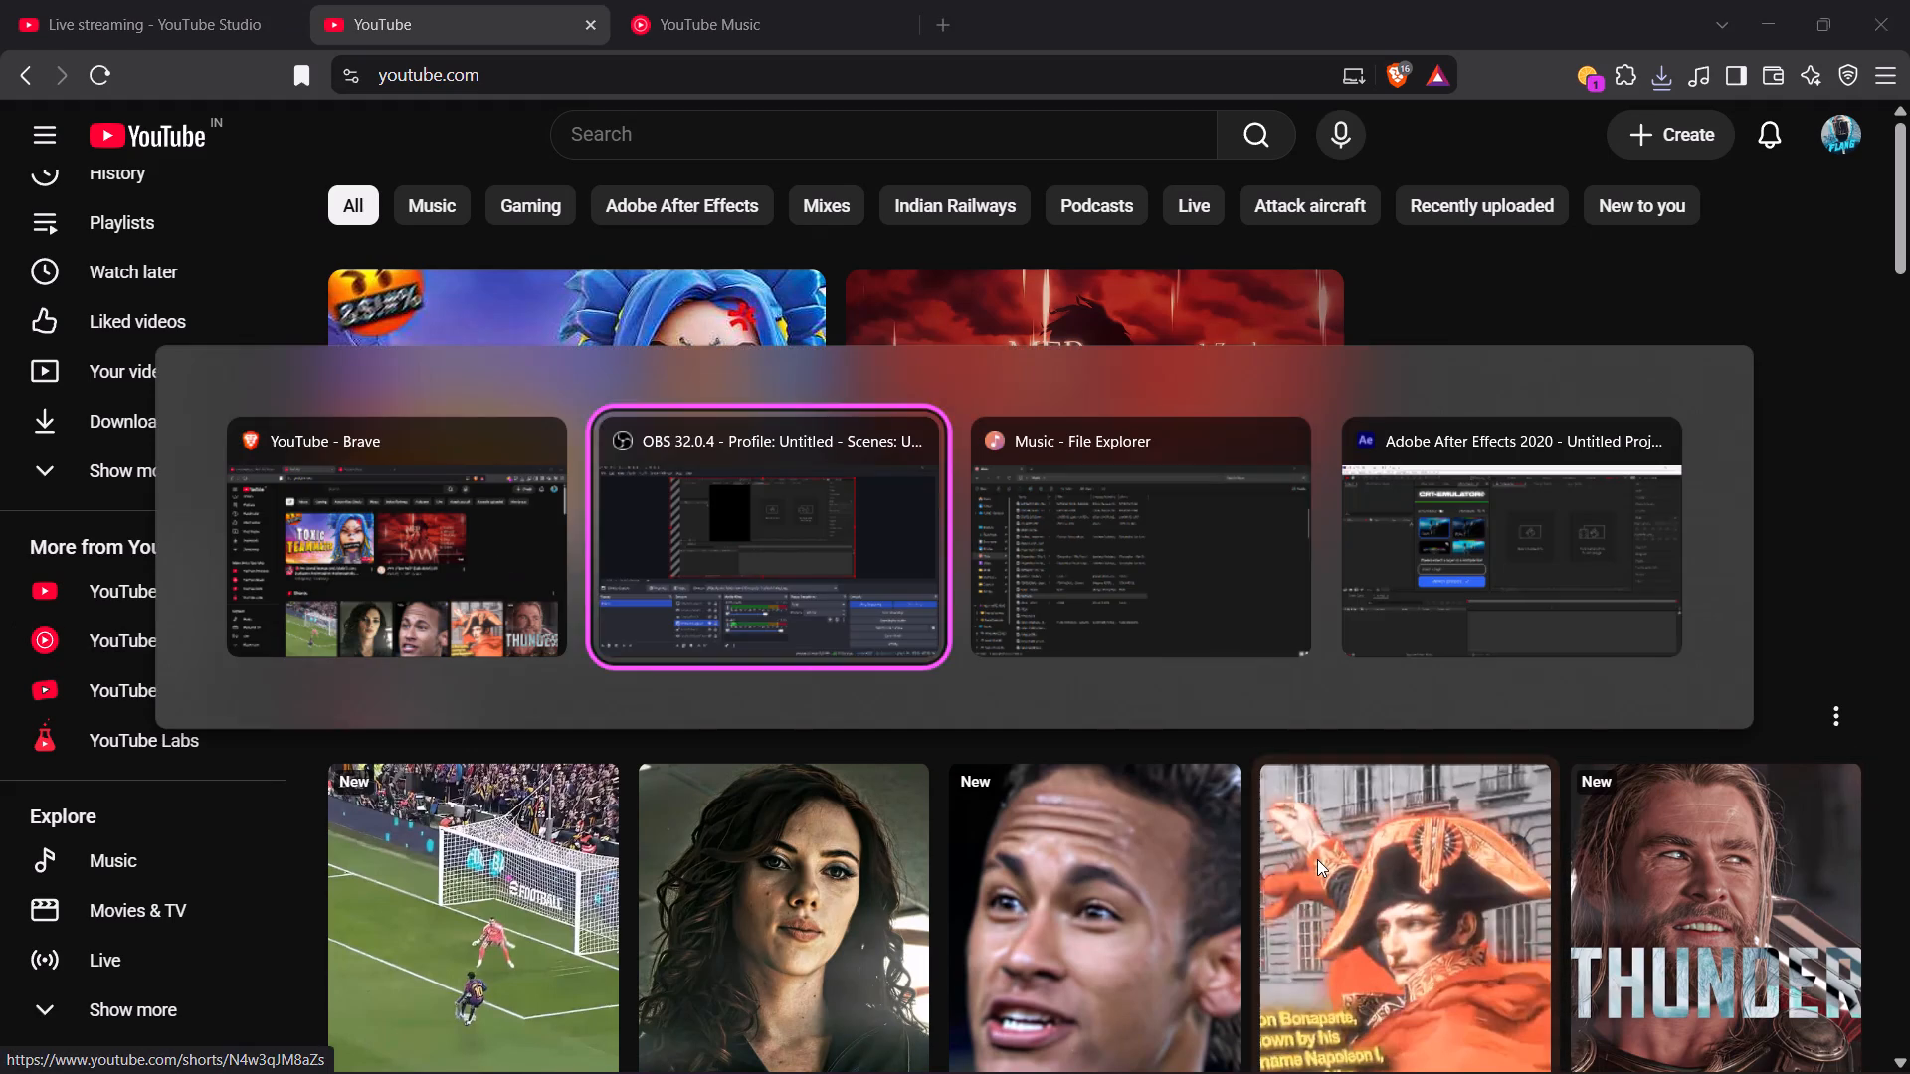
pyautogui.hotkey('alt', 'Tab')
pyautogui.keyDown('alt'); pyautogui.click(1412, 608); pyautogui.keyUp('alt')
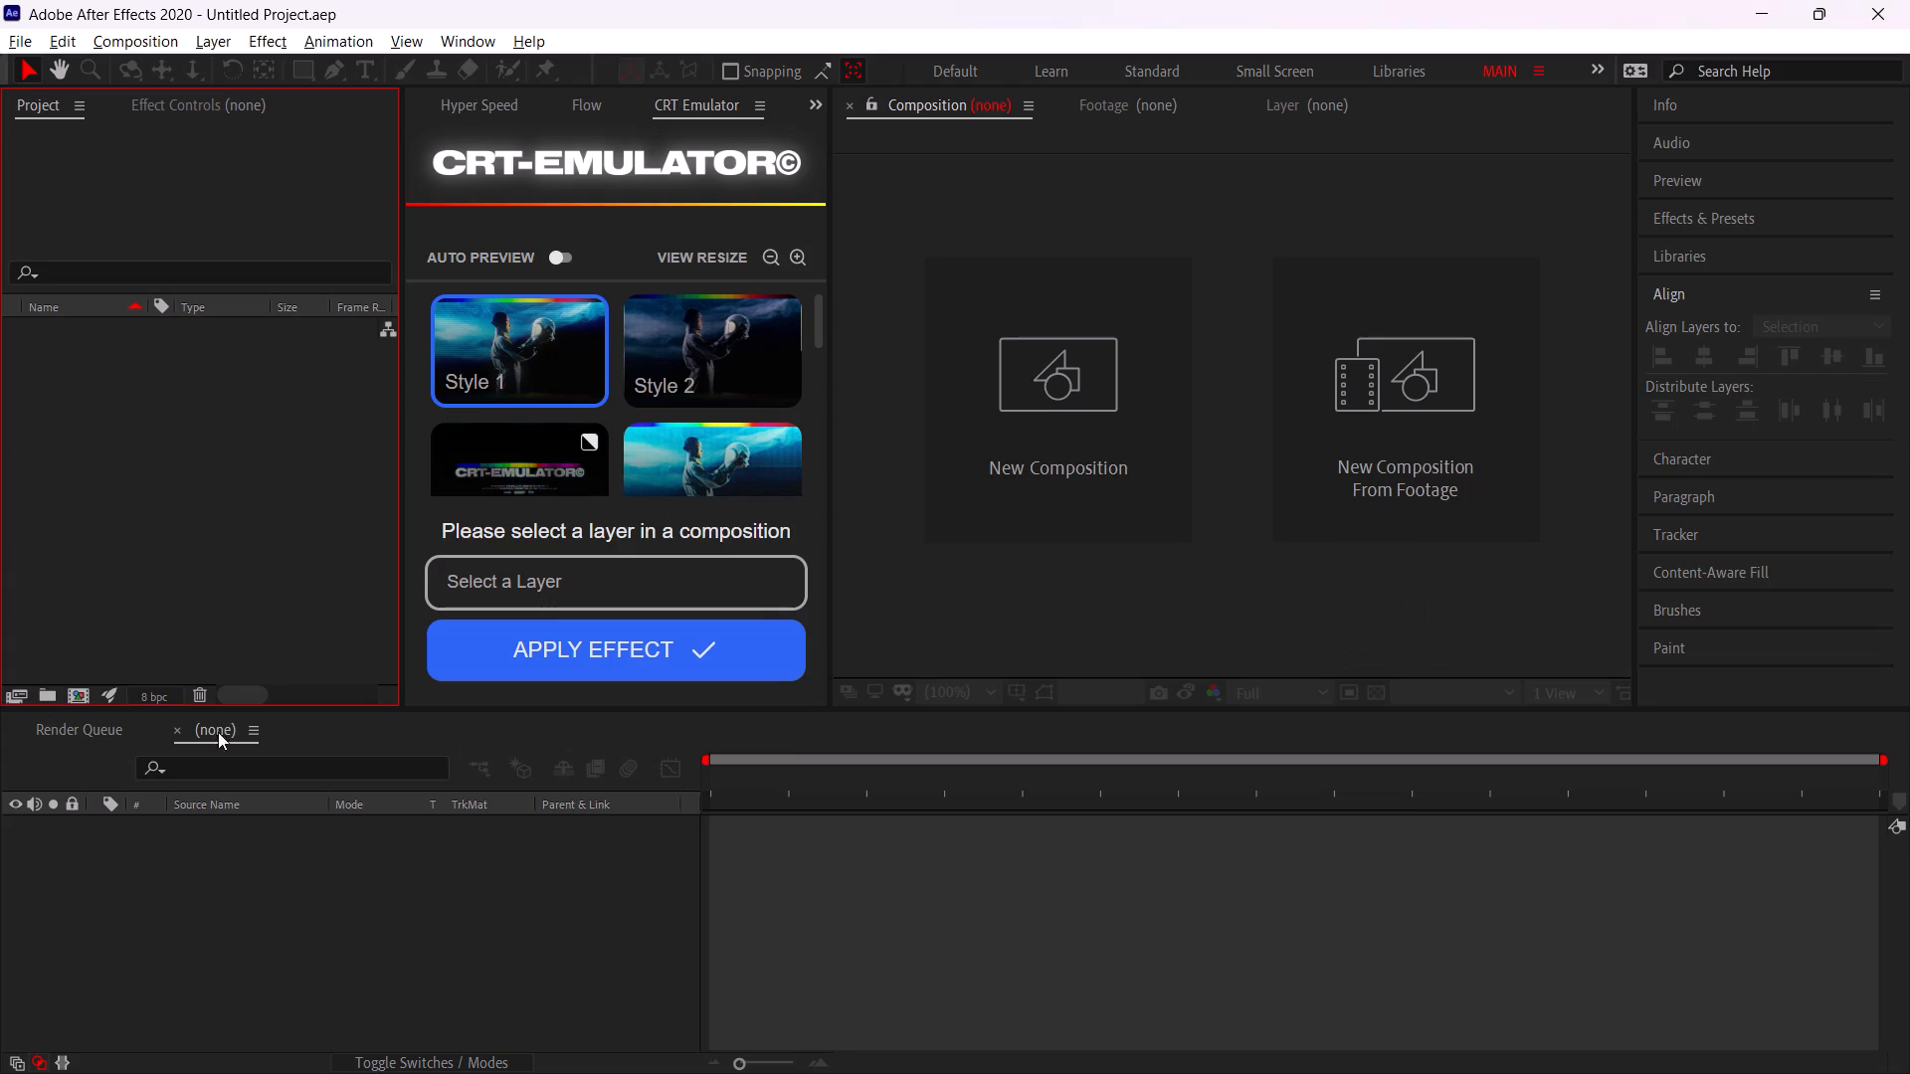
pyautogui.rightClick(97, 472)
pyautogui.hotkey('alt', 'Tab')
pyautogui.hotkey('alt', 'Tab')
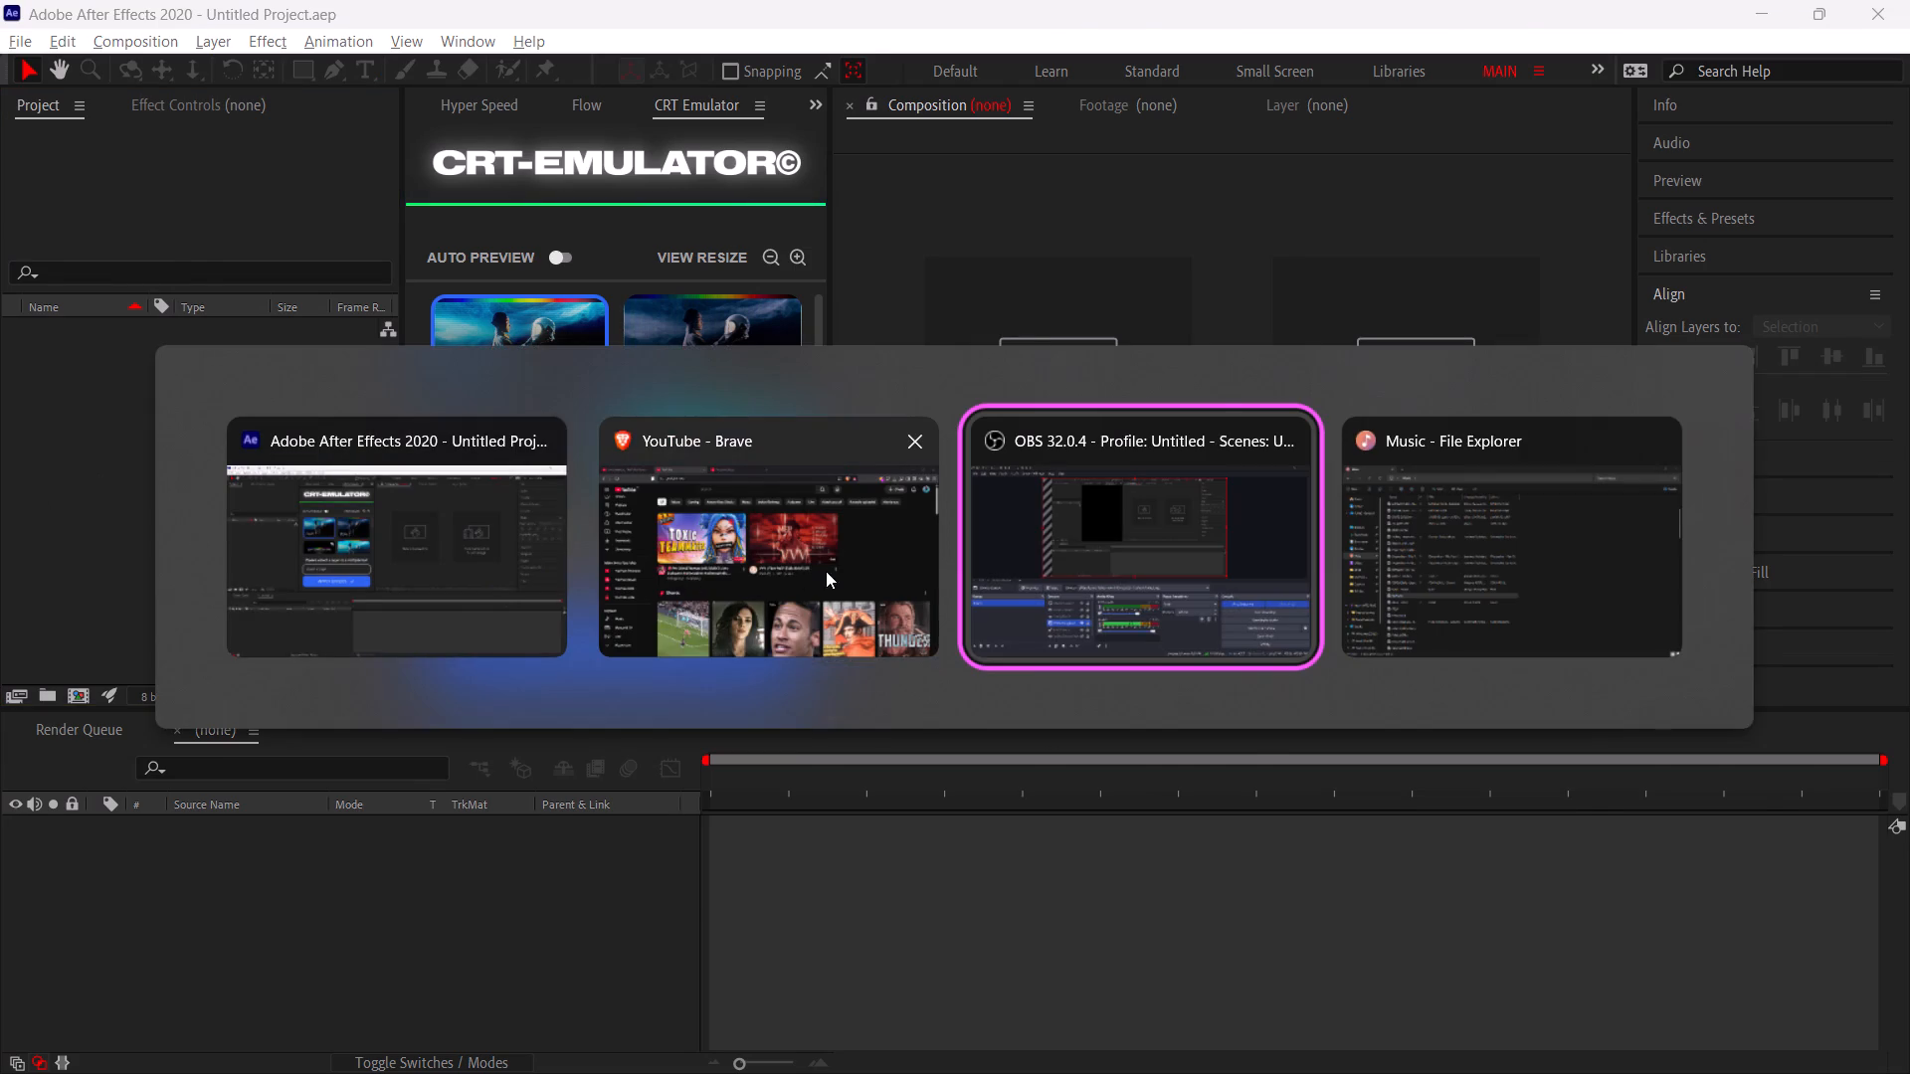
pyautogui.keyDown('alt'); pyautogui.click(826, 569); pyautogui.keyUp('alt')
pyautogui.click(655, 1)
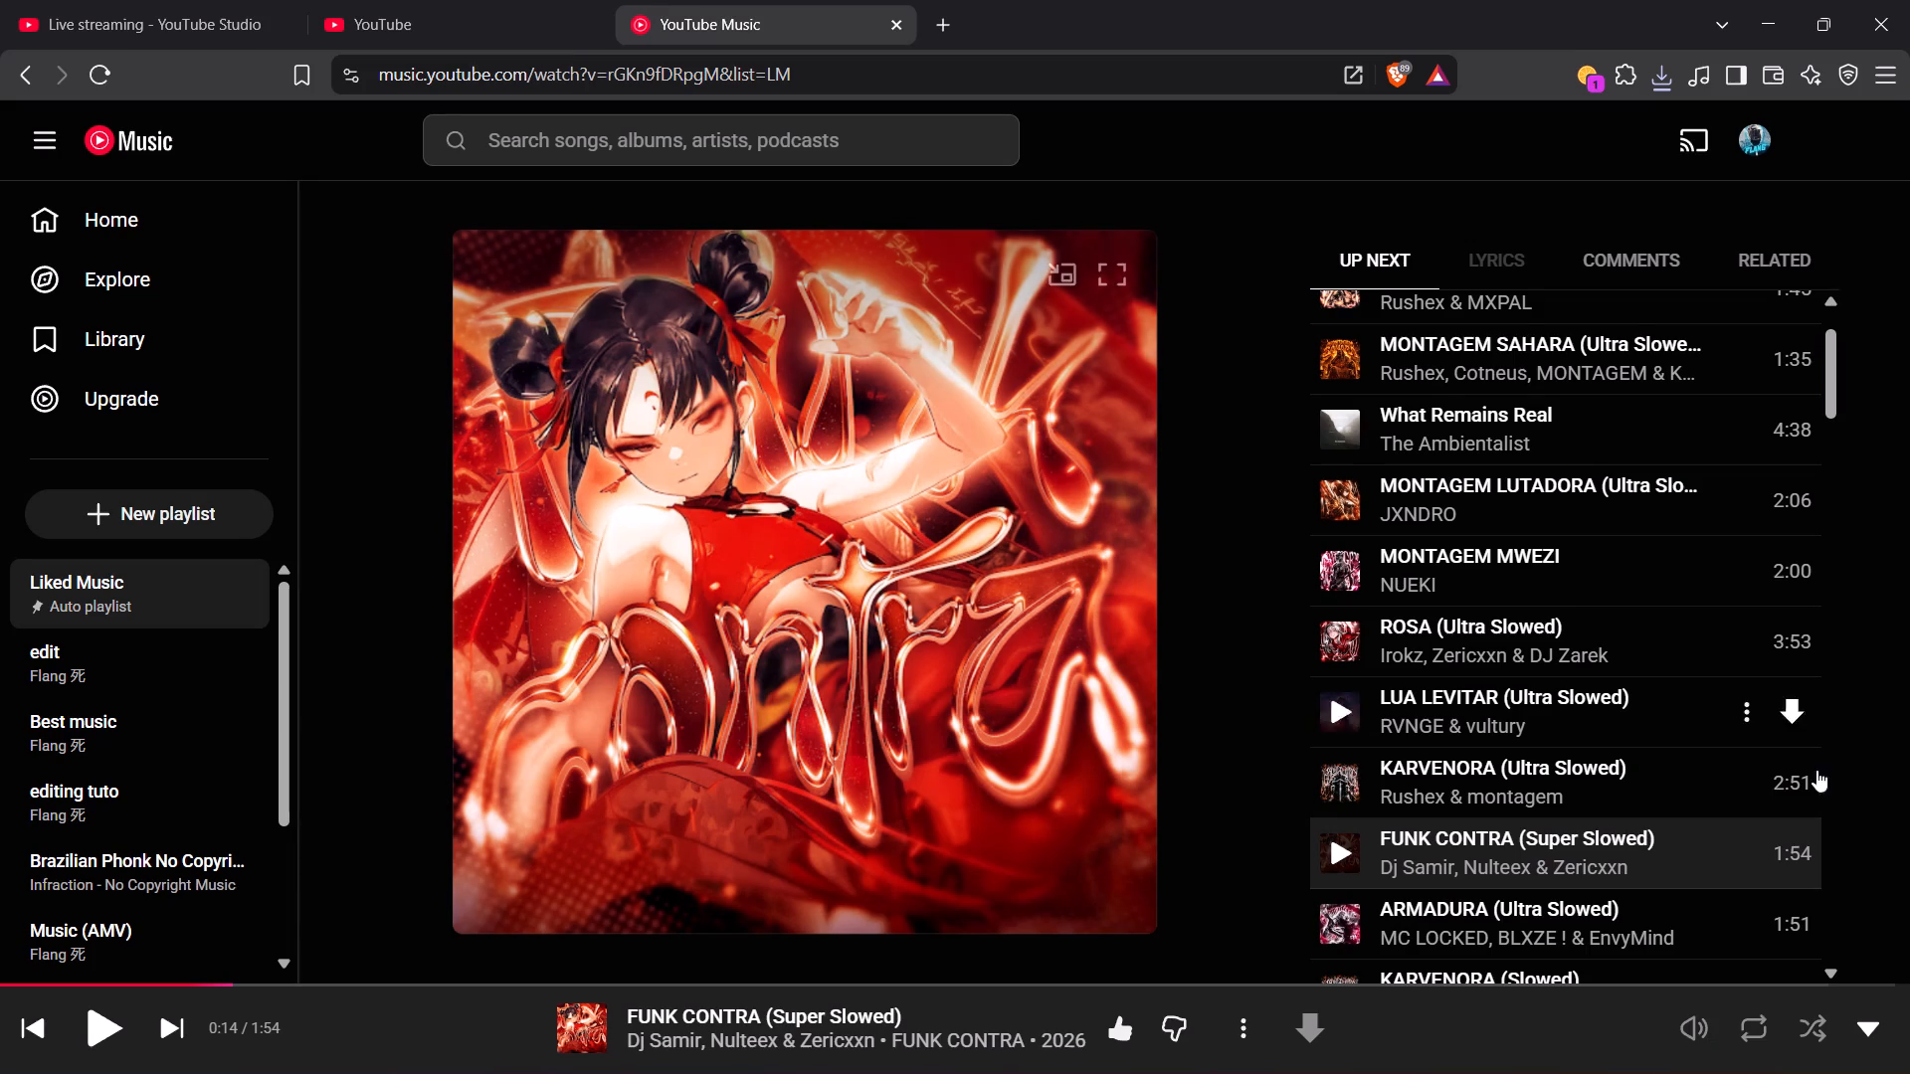
# Switch to After Effects and import the FUNK CONTRA (Super Slowed) MP3 from the Music folder into the project.
pyautogui.hotkey('alt', 'Tab')
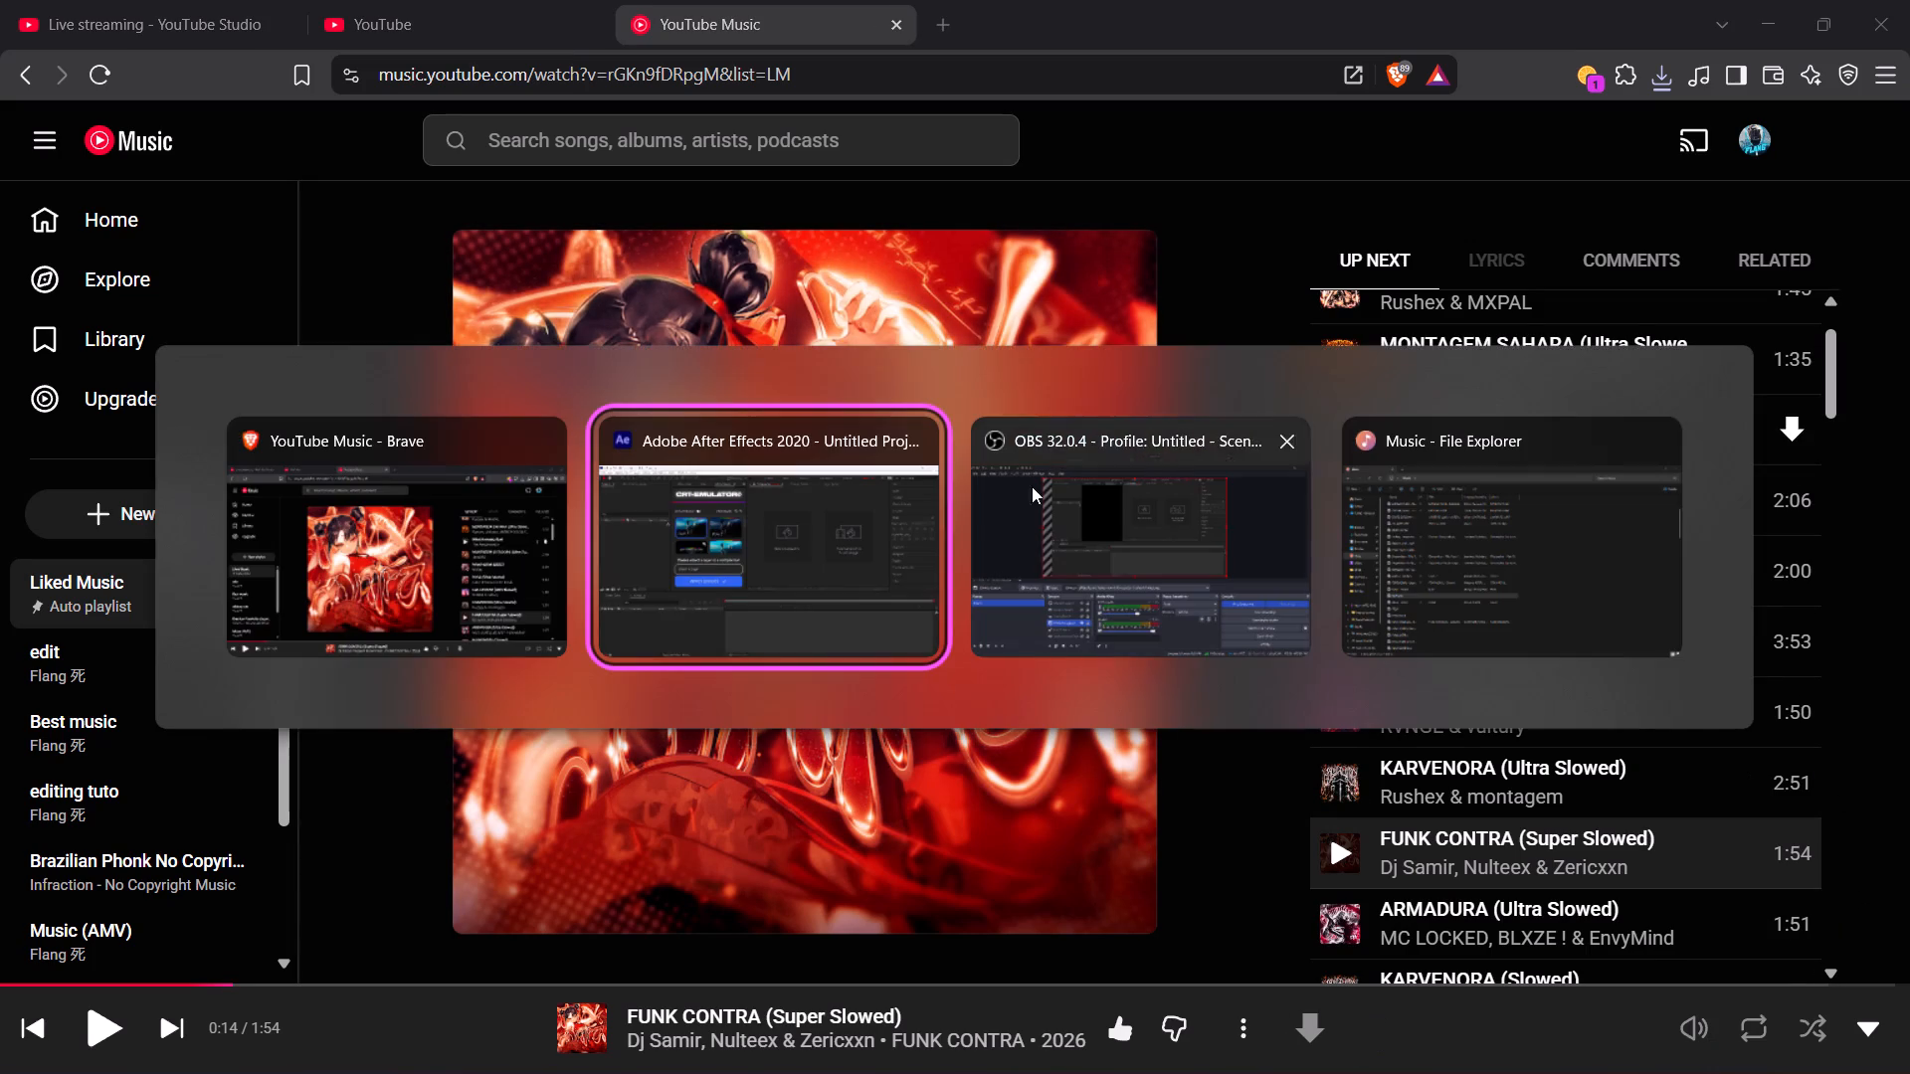
pyautogui.rightClick(102, 456)
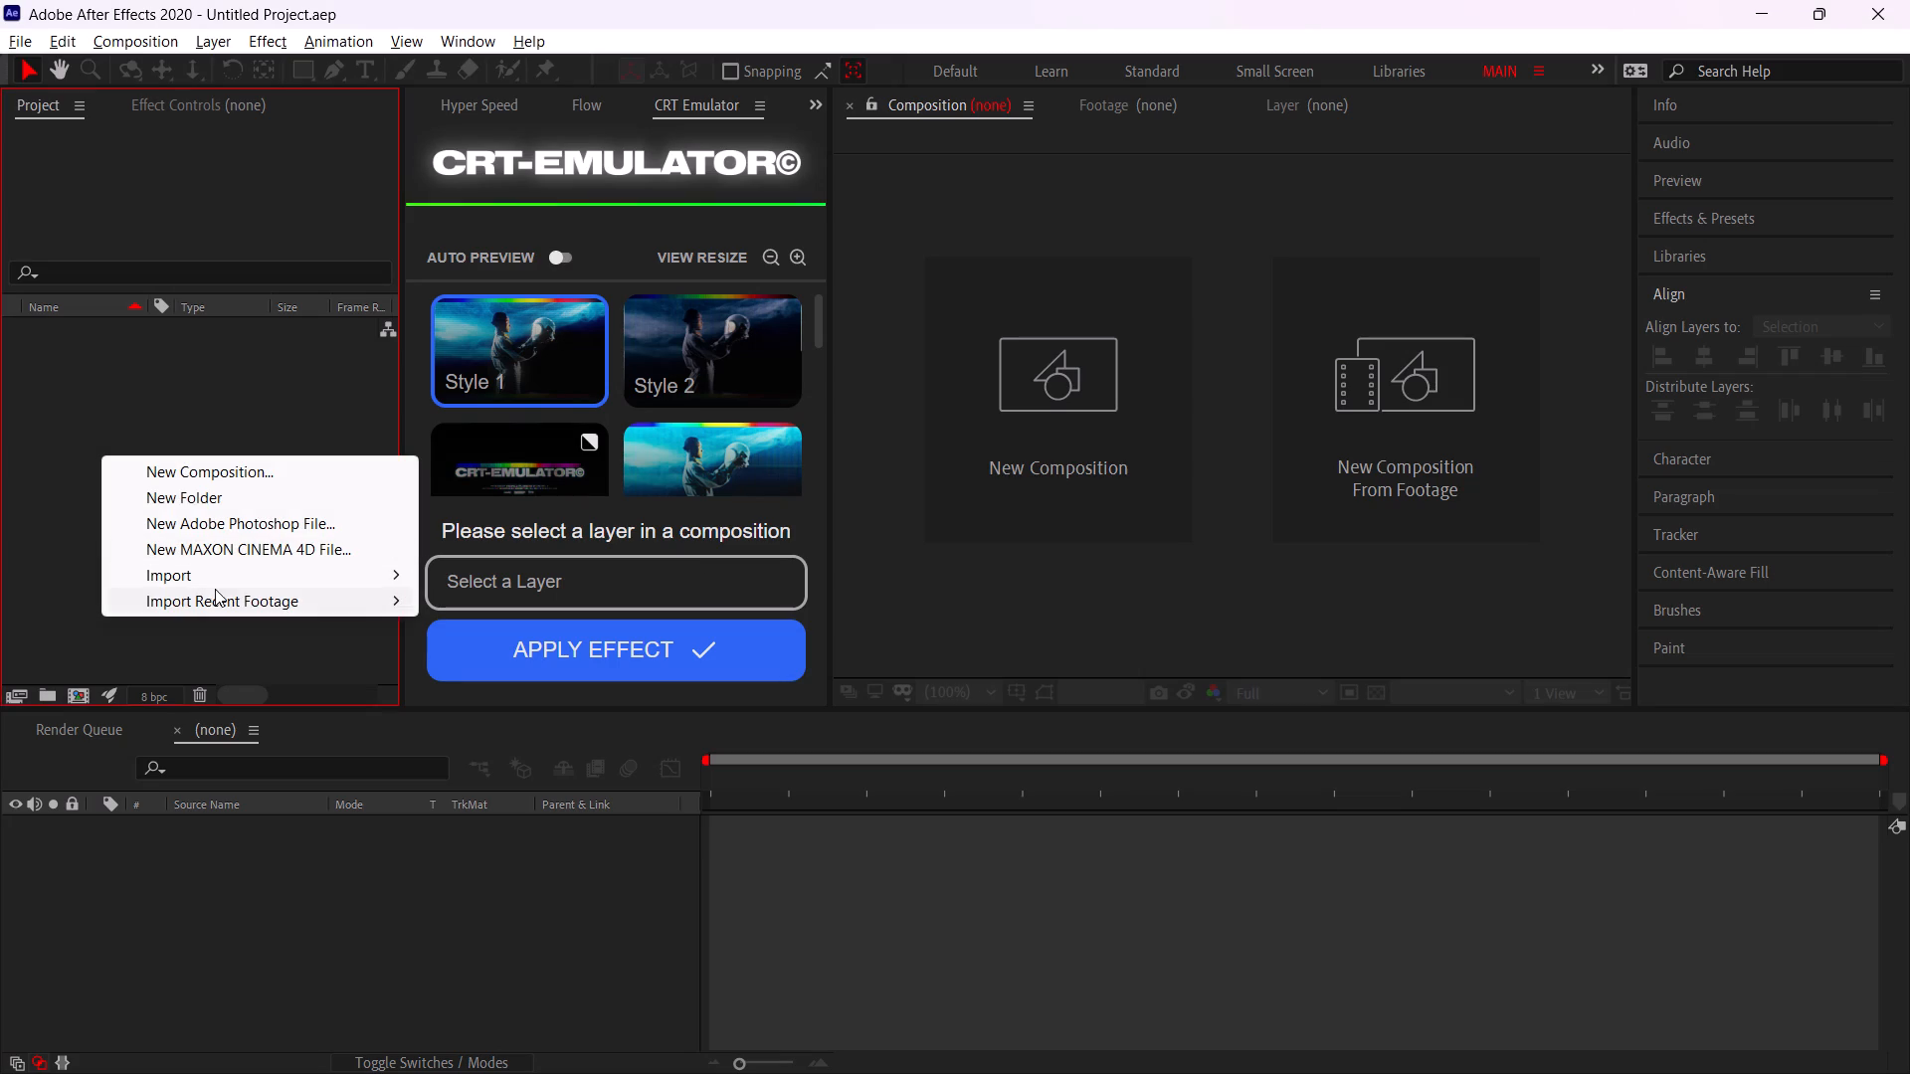
pyautogui.click(477, 586)
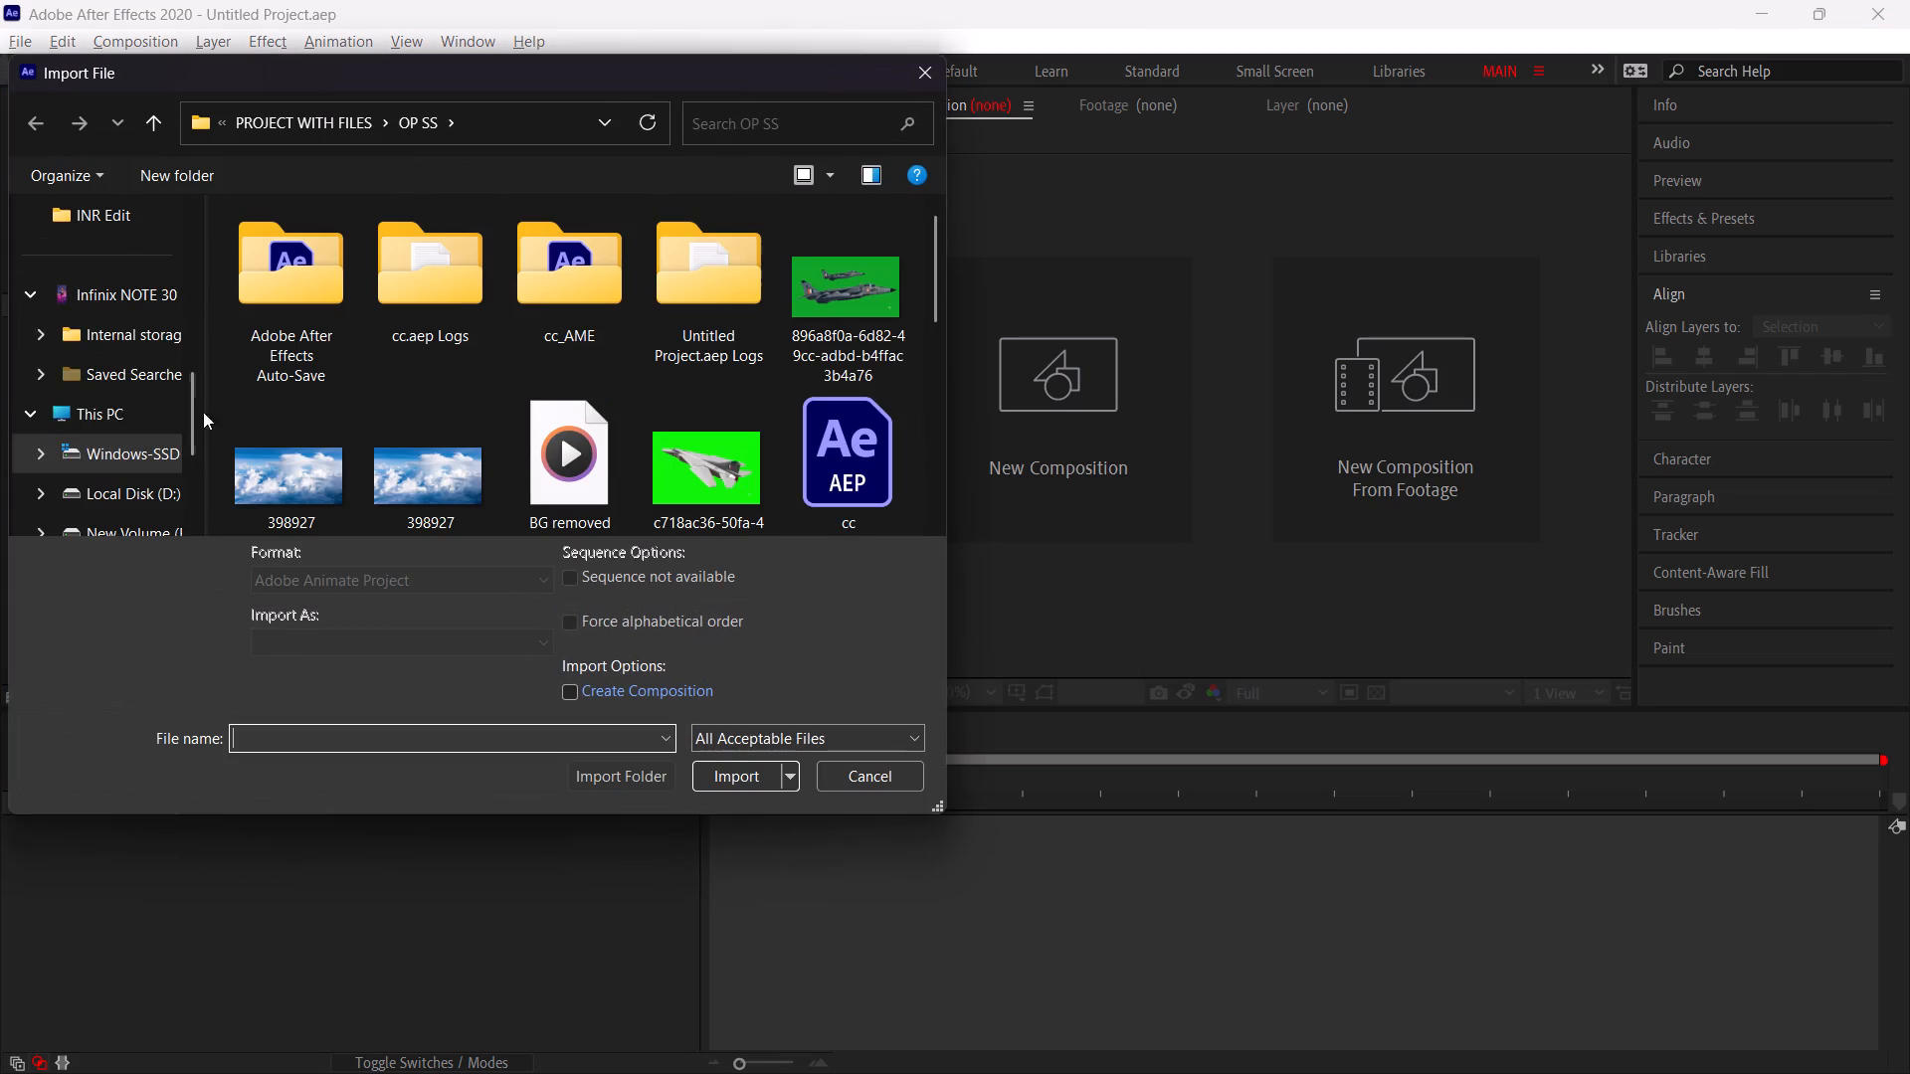
pyautogui.scroll(3, 204, 403)
pyautogui.scroll(2, 42, 368)
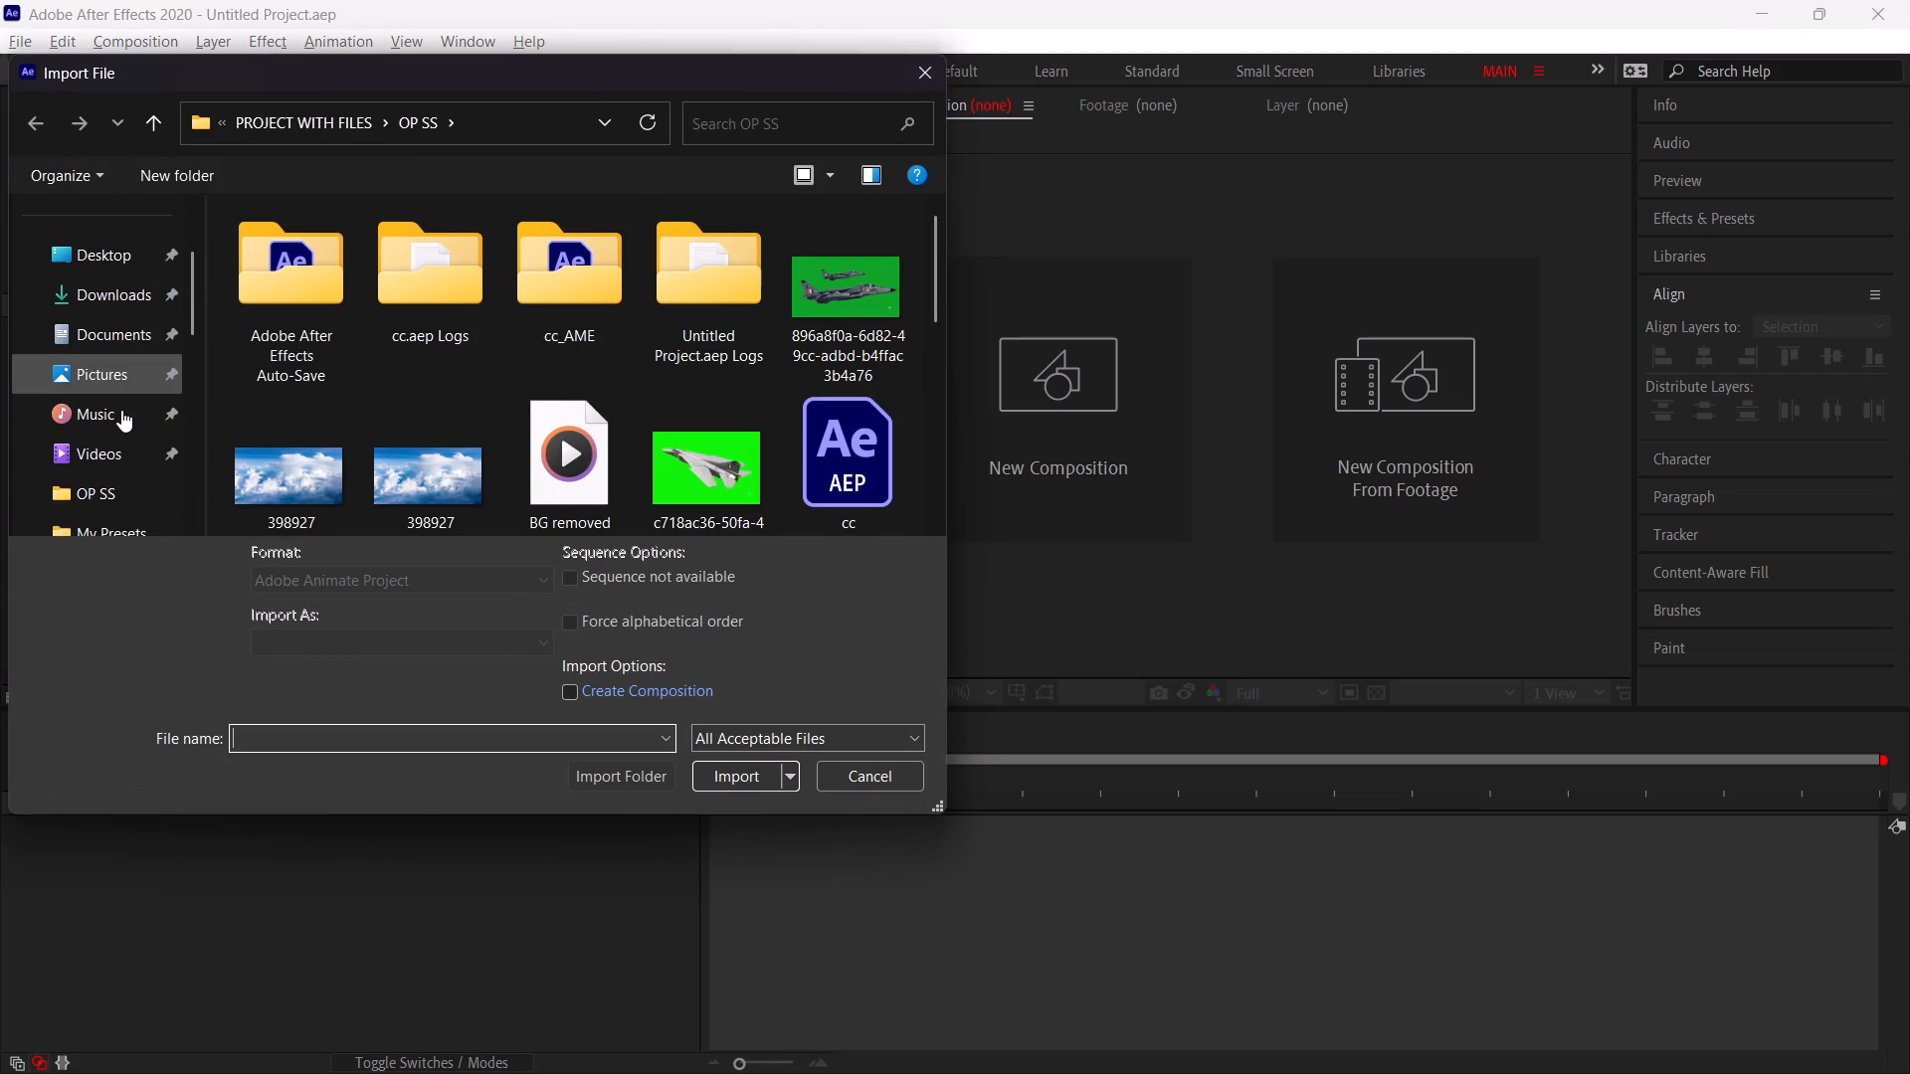
pyautogui.click(121, 410)
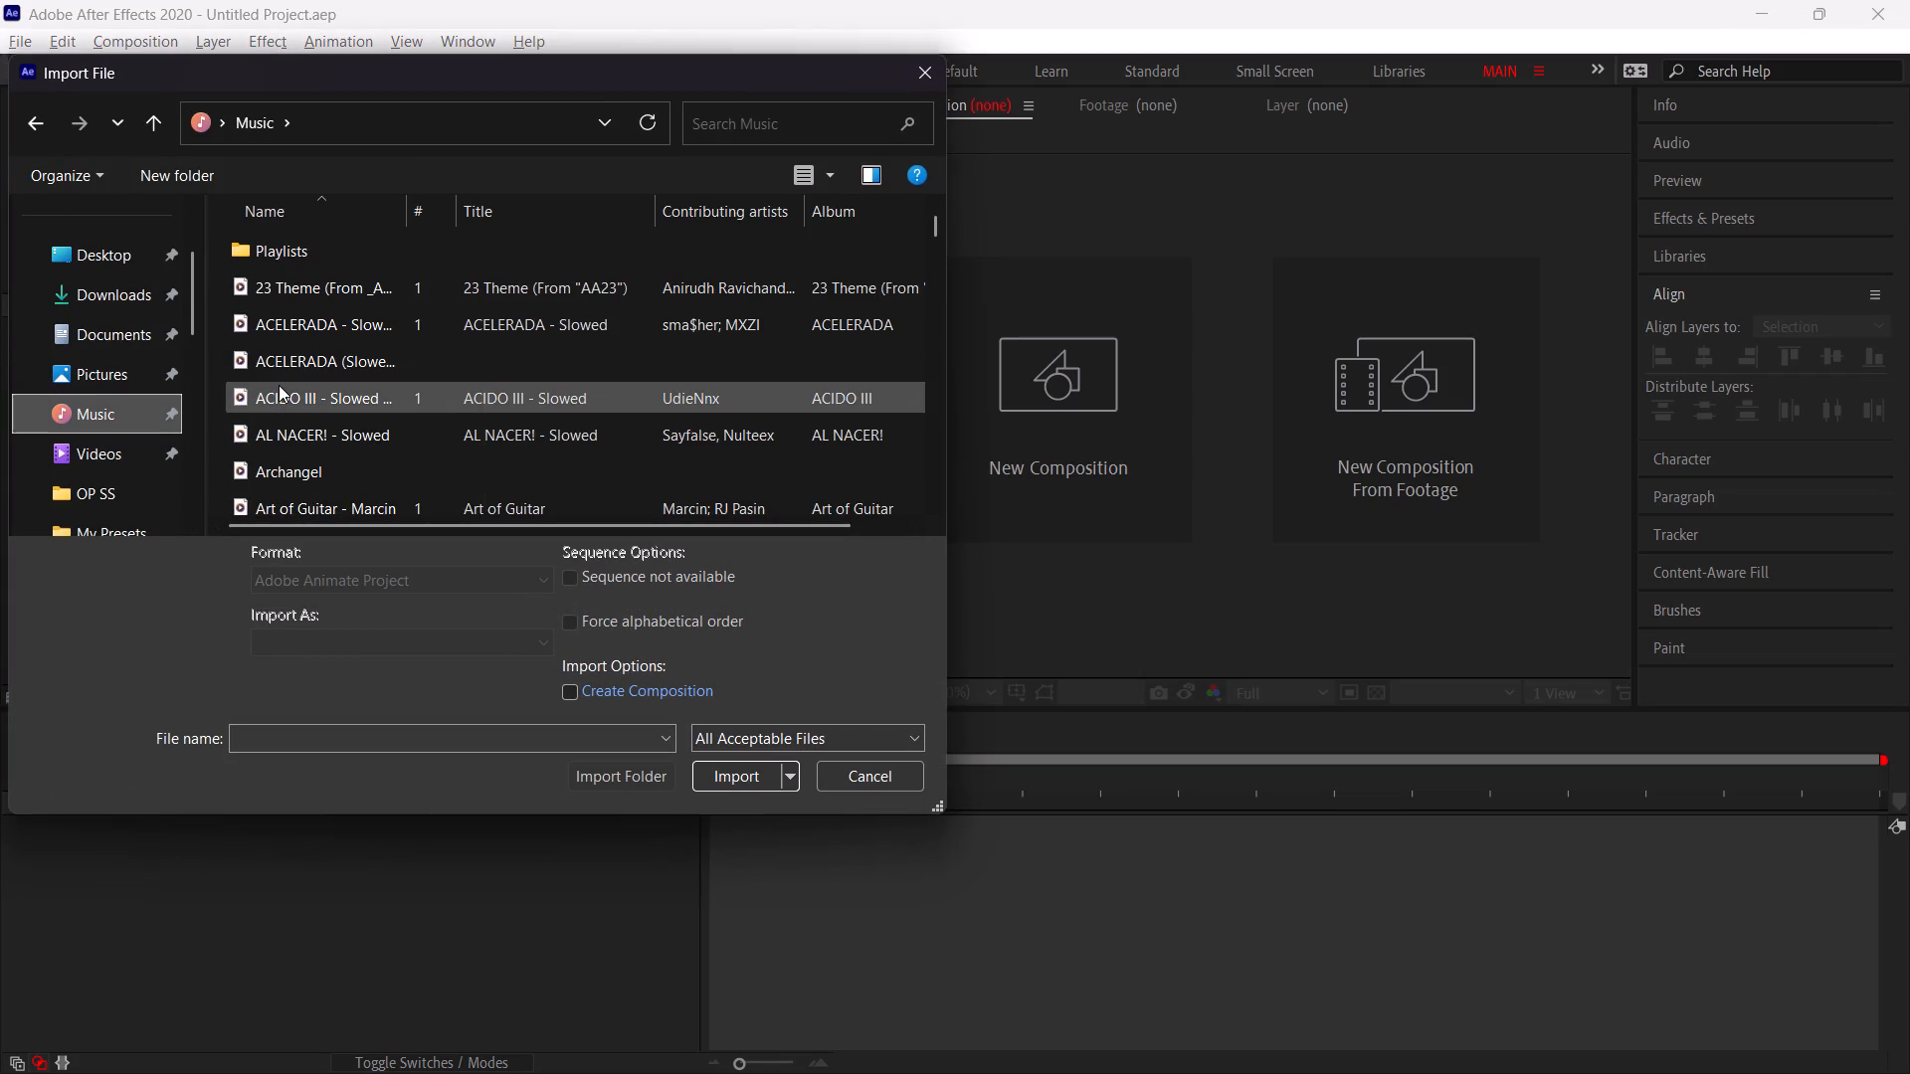
pyautogui.scroll(-4, 348, 387)
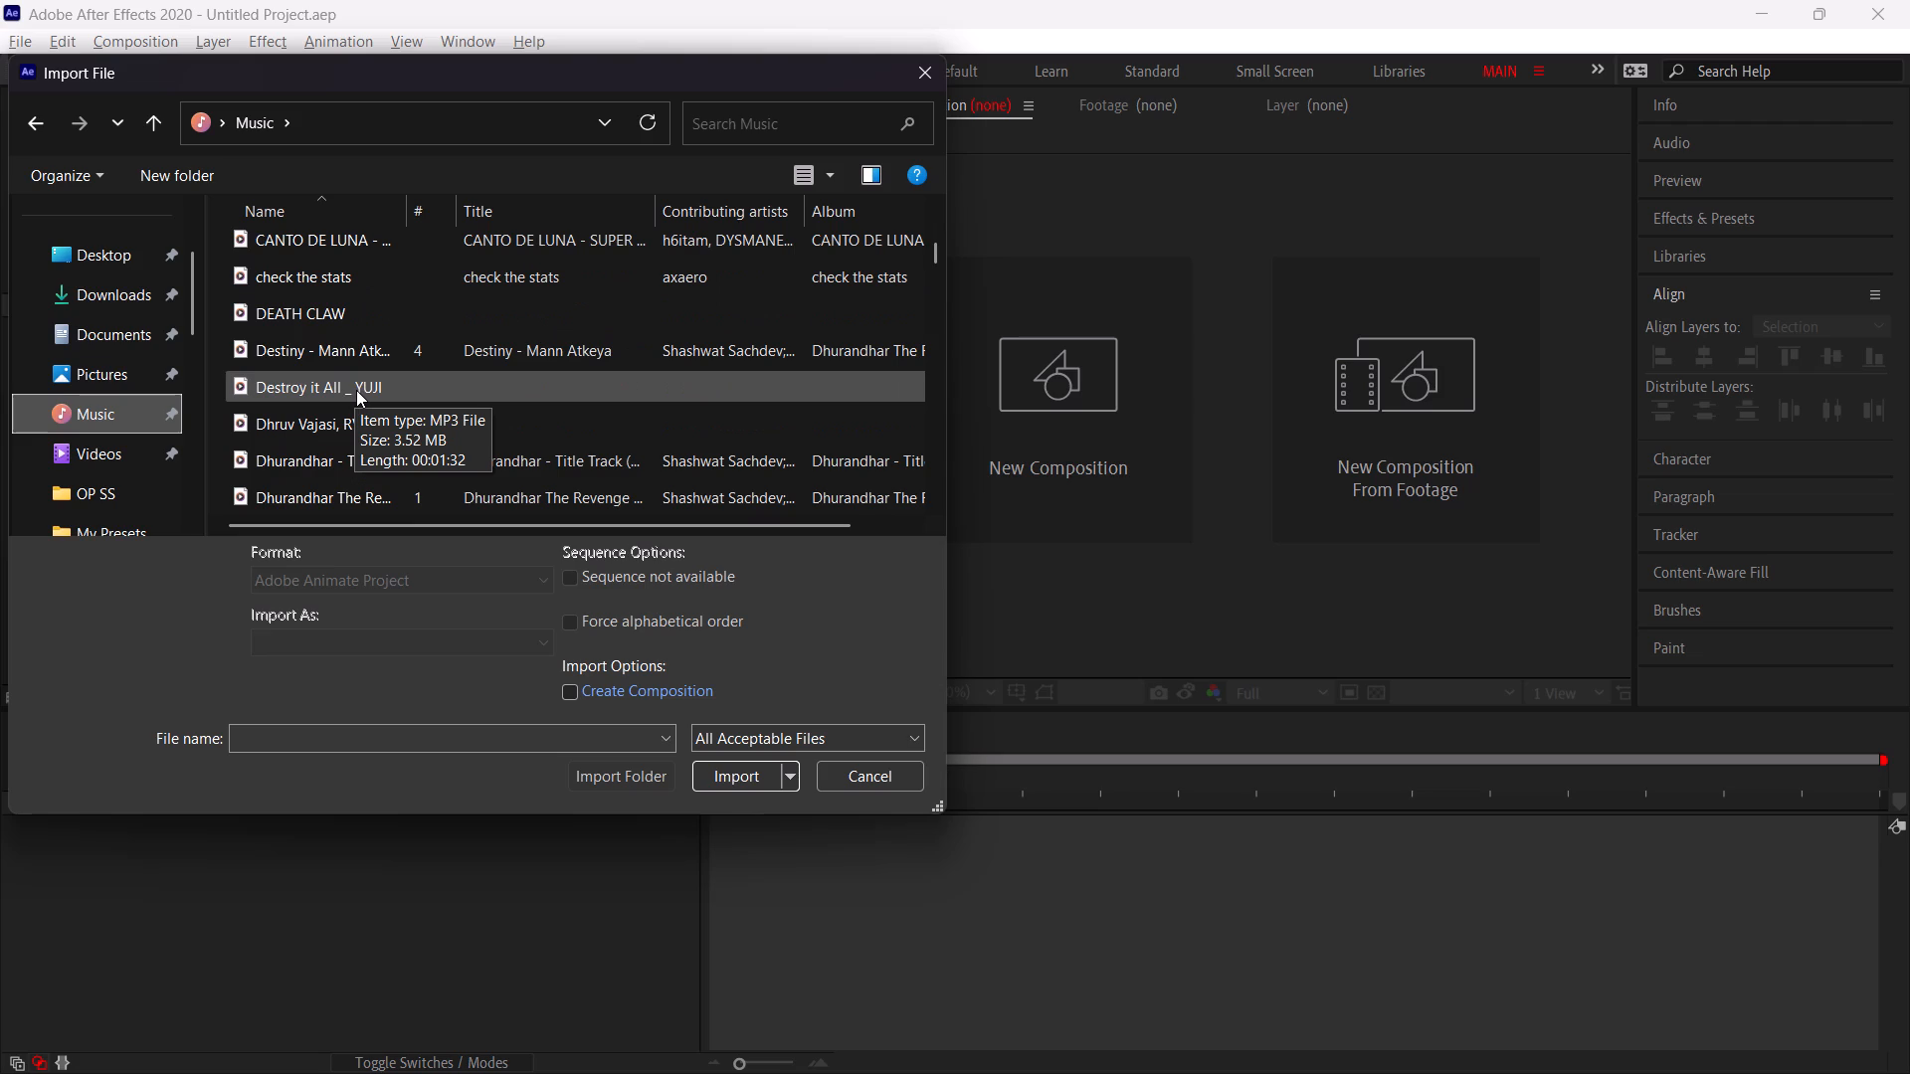
pyautogui.scroll(-5, 356, 390)
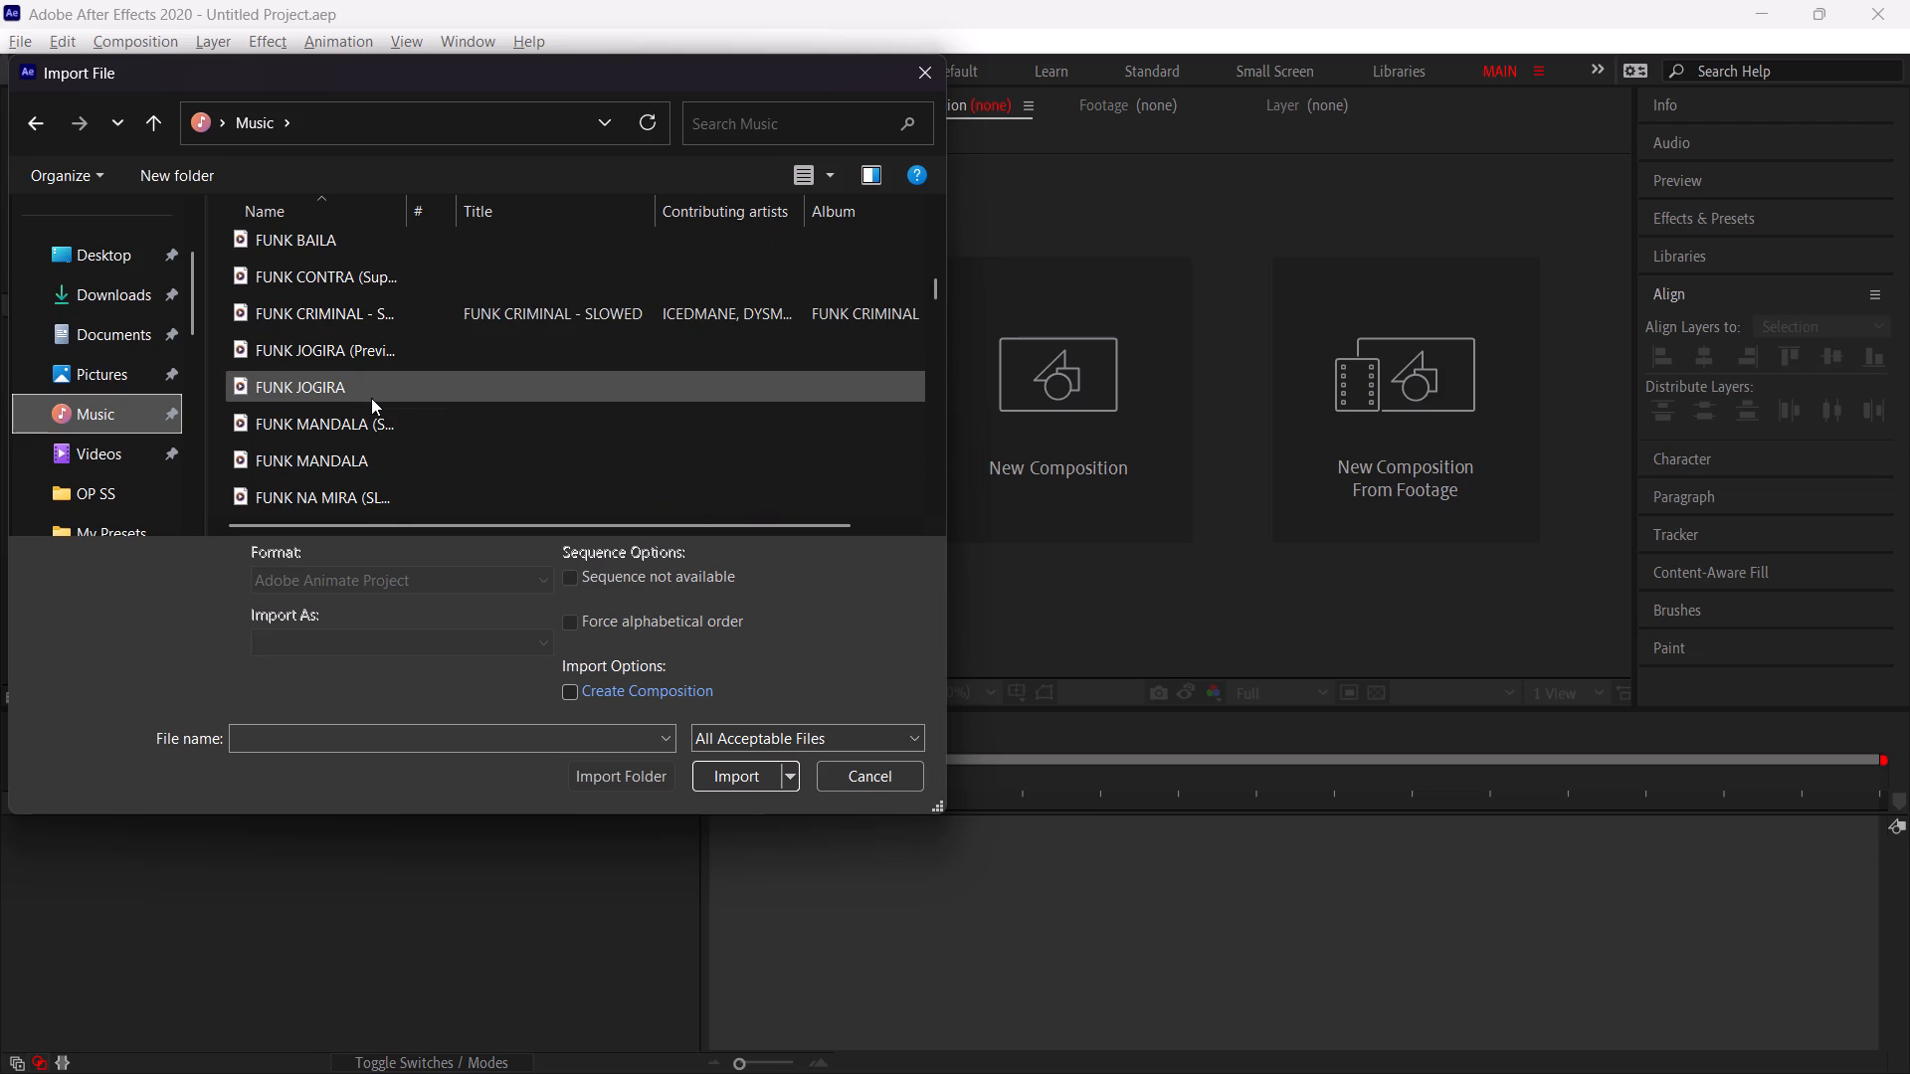
pyautogui.scroll(-4, 371, 398)
pyautogui.hotkey('alt', 'Tab')
pyautogui.hotkey('alt', 'Tab')
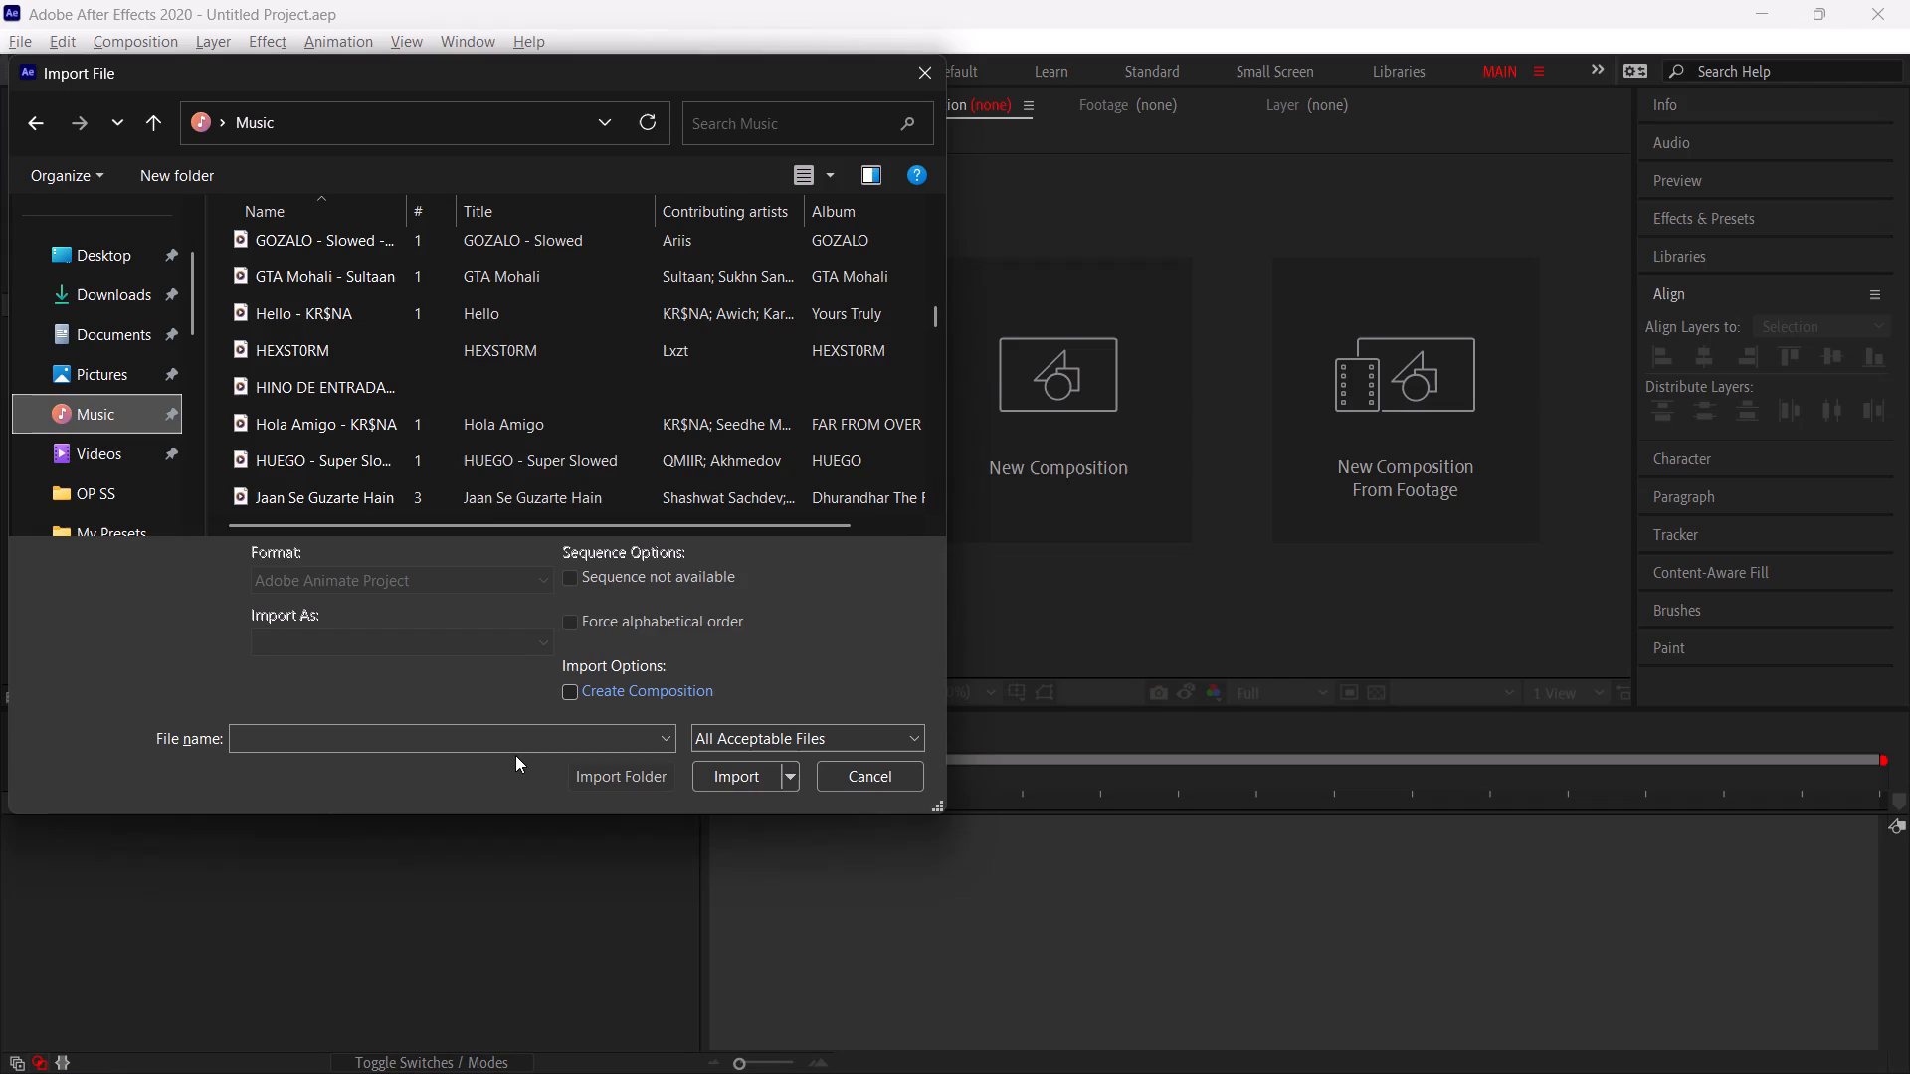
pyautogui.scroll(4, 348, 437)
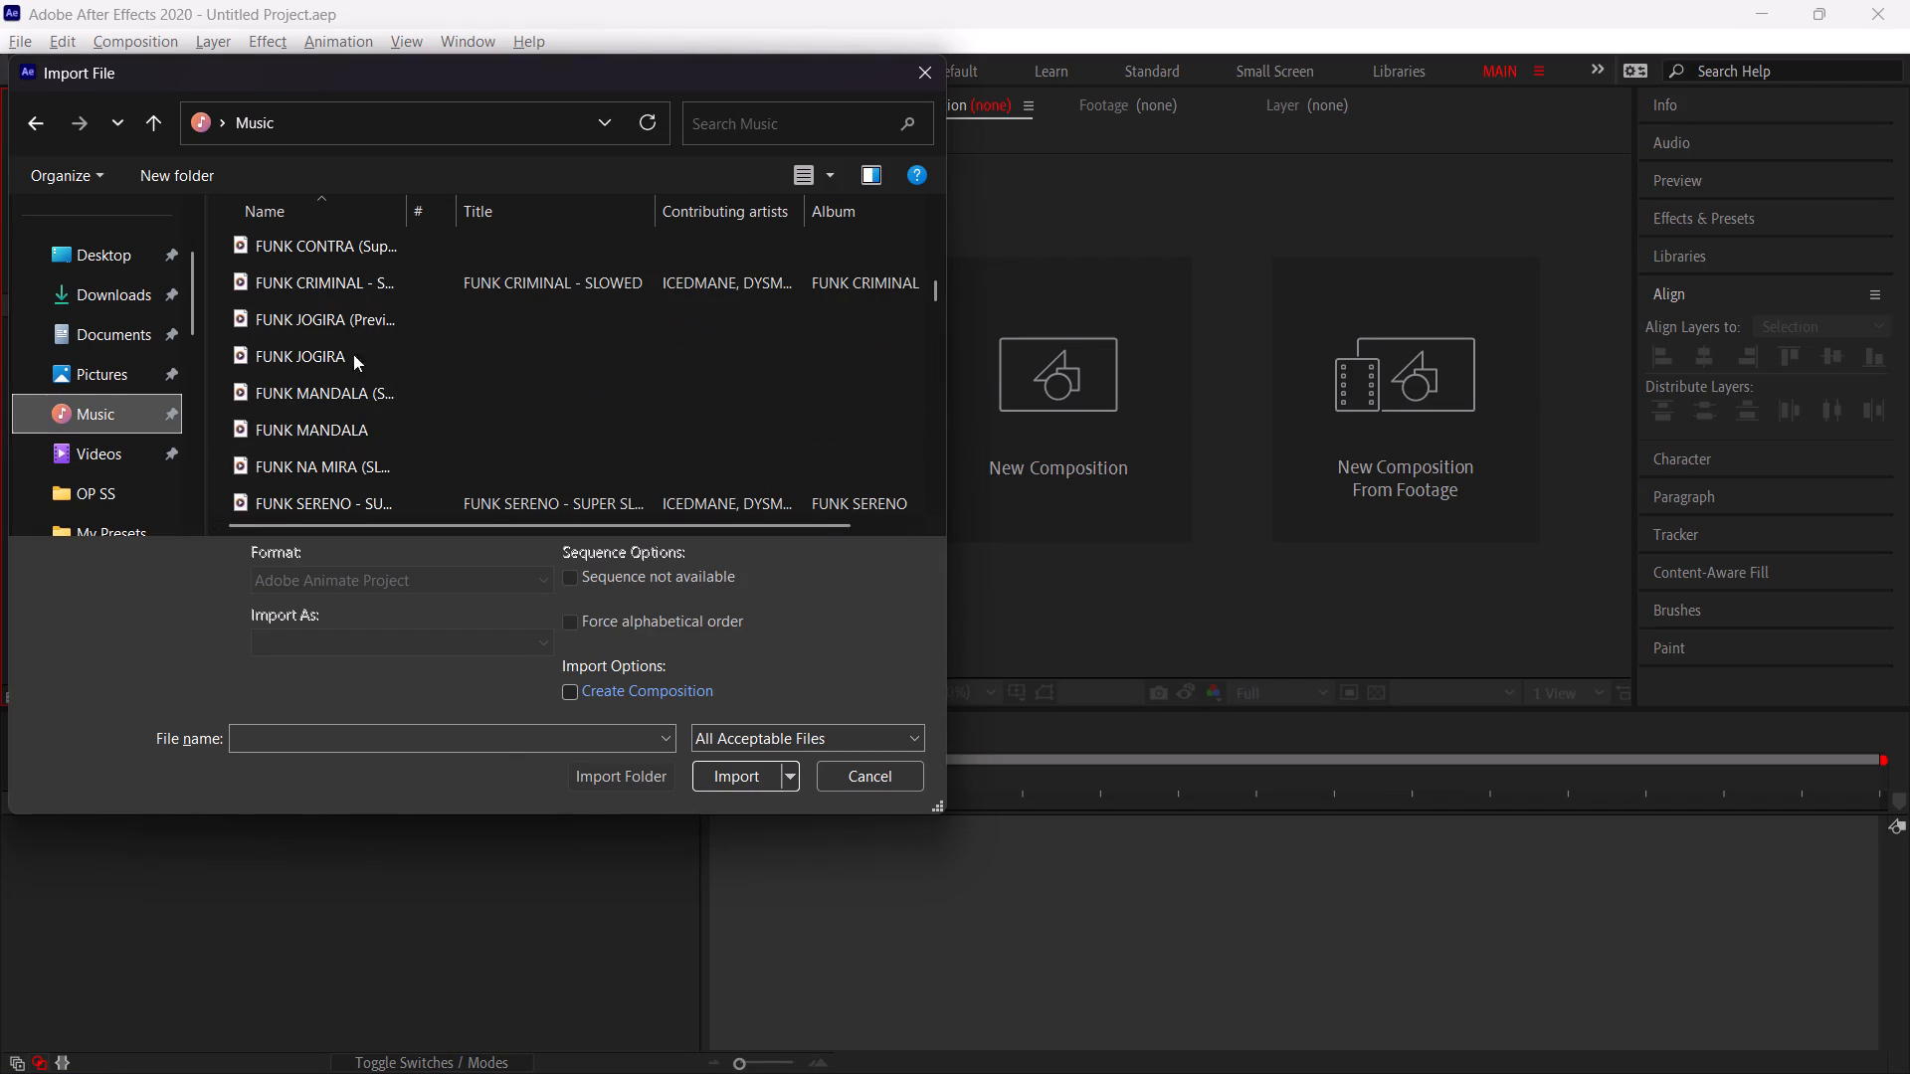
pyautogui.click(355, 255)
pyautogui.click(724, 774)
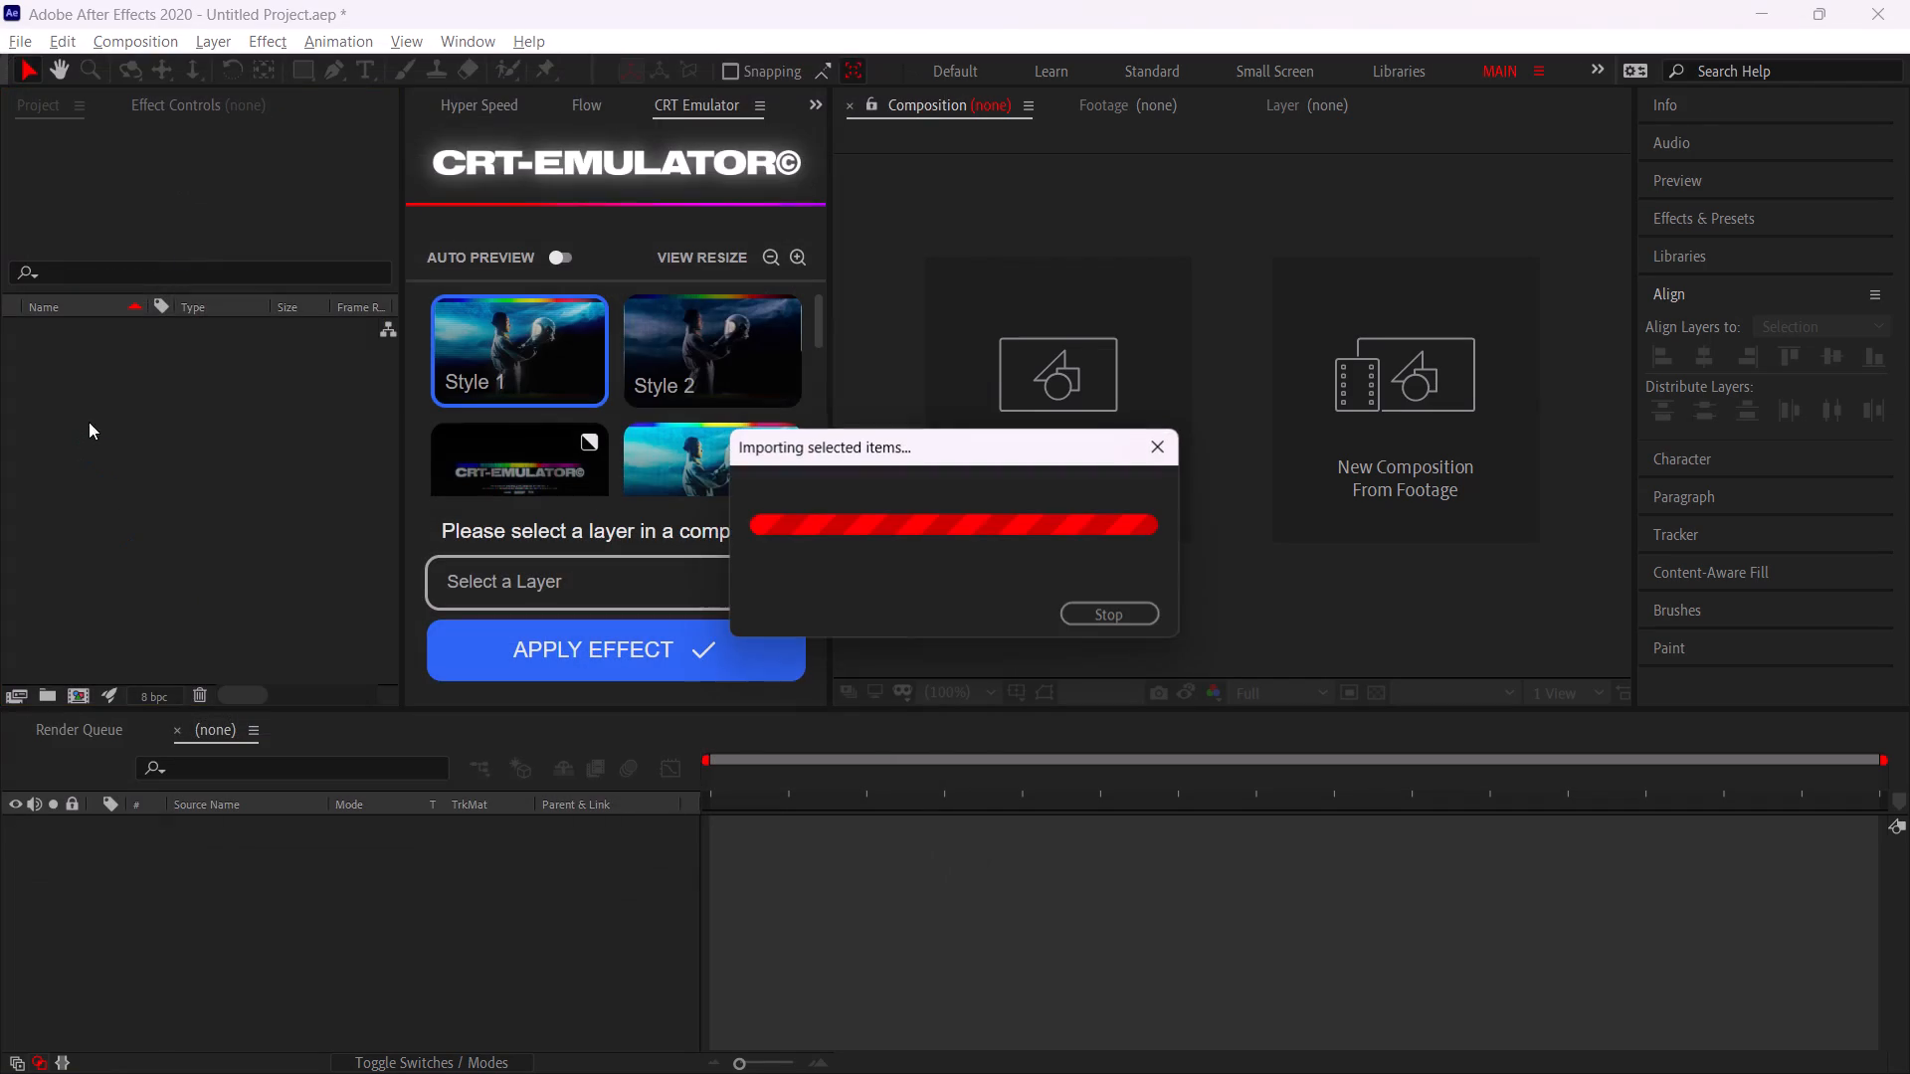
# Create a new composition from the imported FUNK CONTRA audio file.
pyautogui.moveTo(78, 333); pyautogui.dragTo(56, 702)
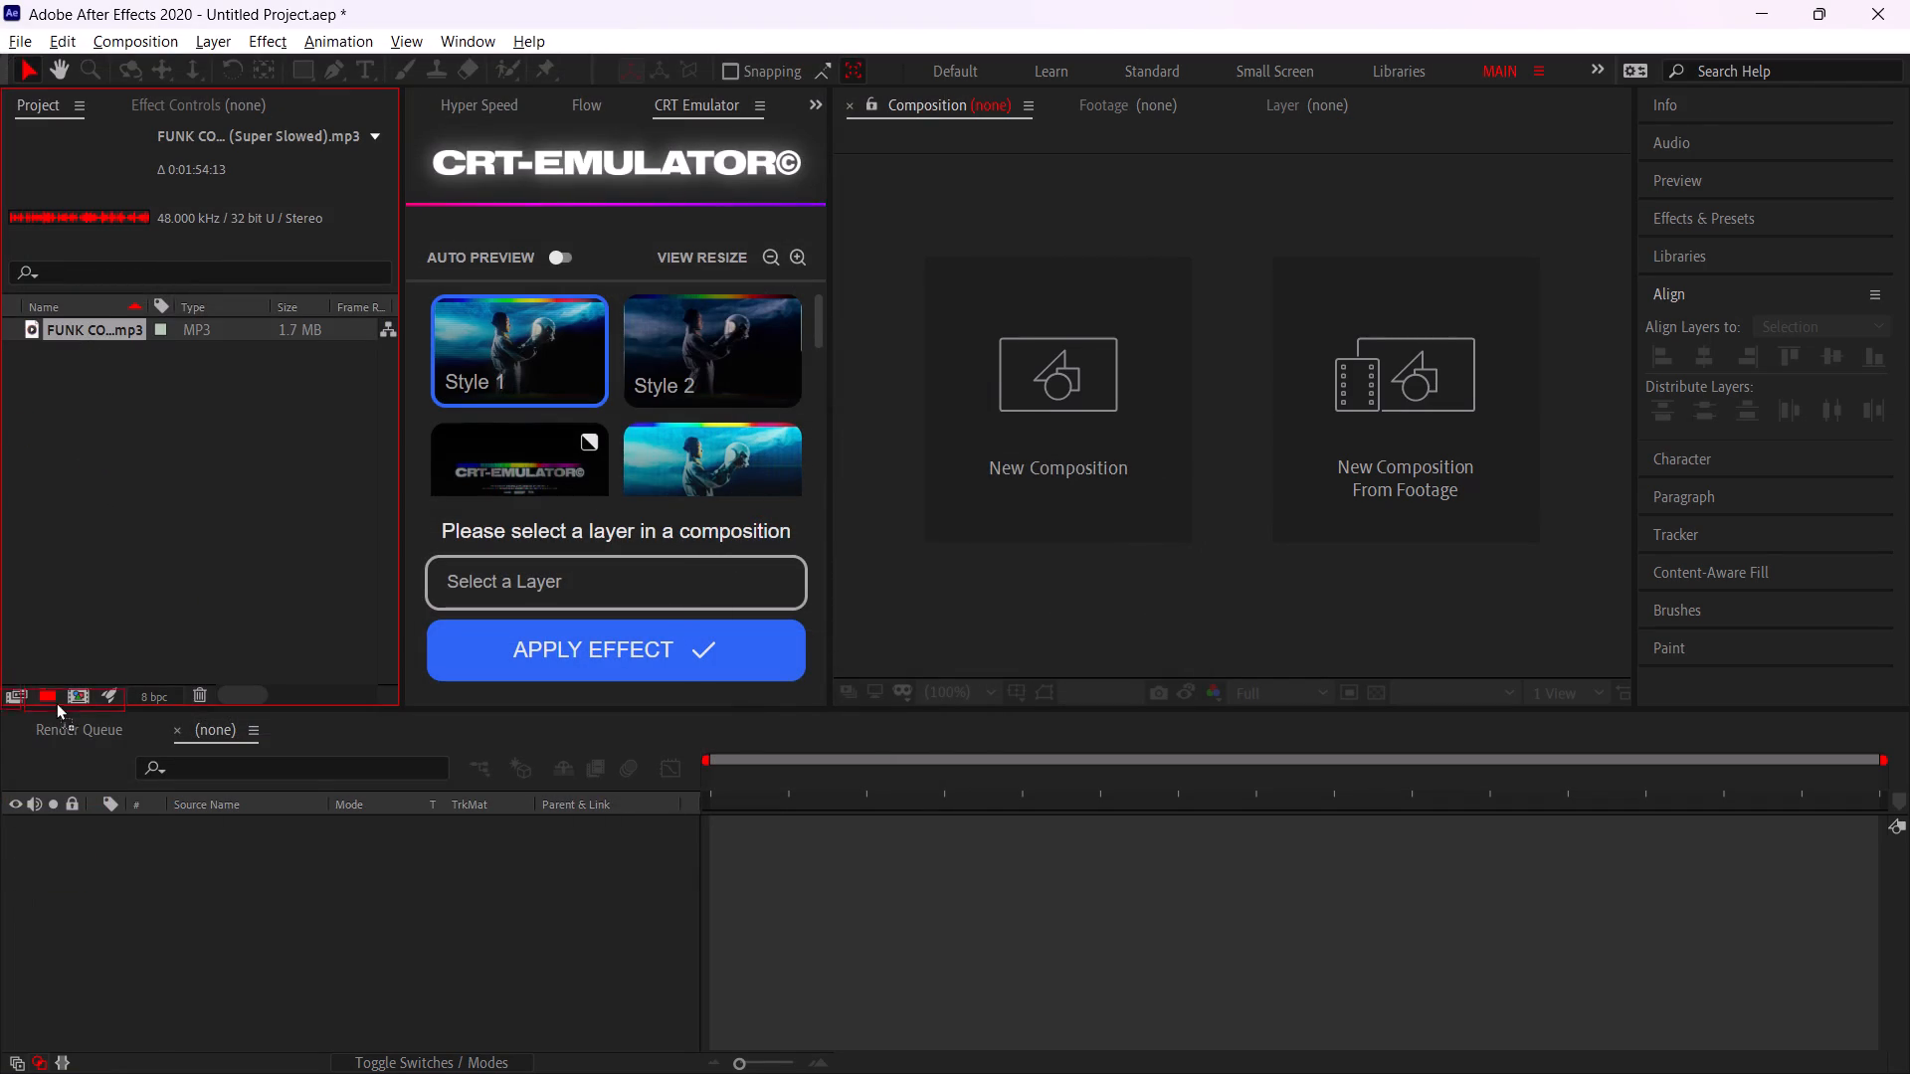
pyautogui.moveTo(56, 702); pyautogui.dragTo(73, 696)
# Preview the opening seconds of the FUNK CONTRA composition.
pyautogui.press('space')
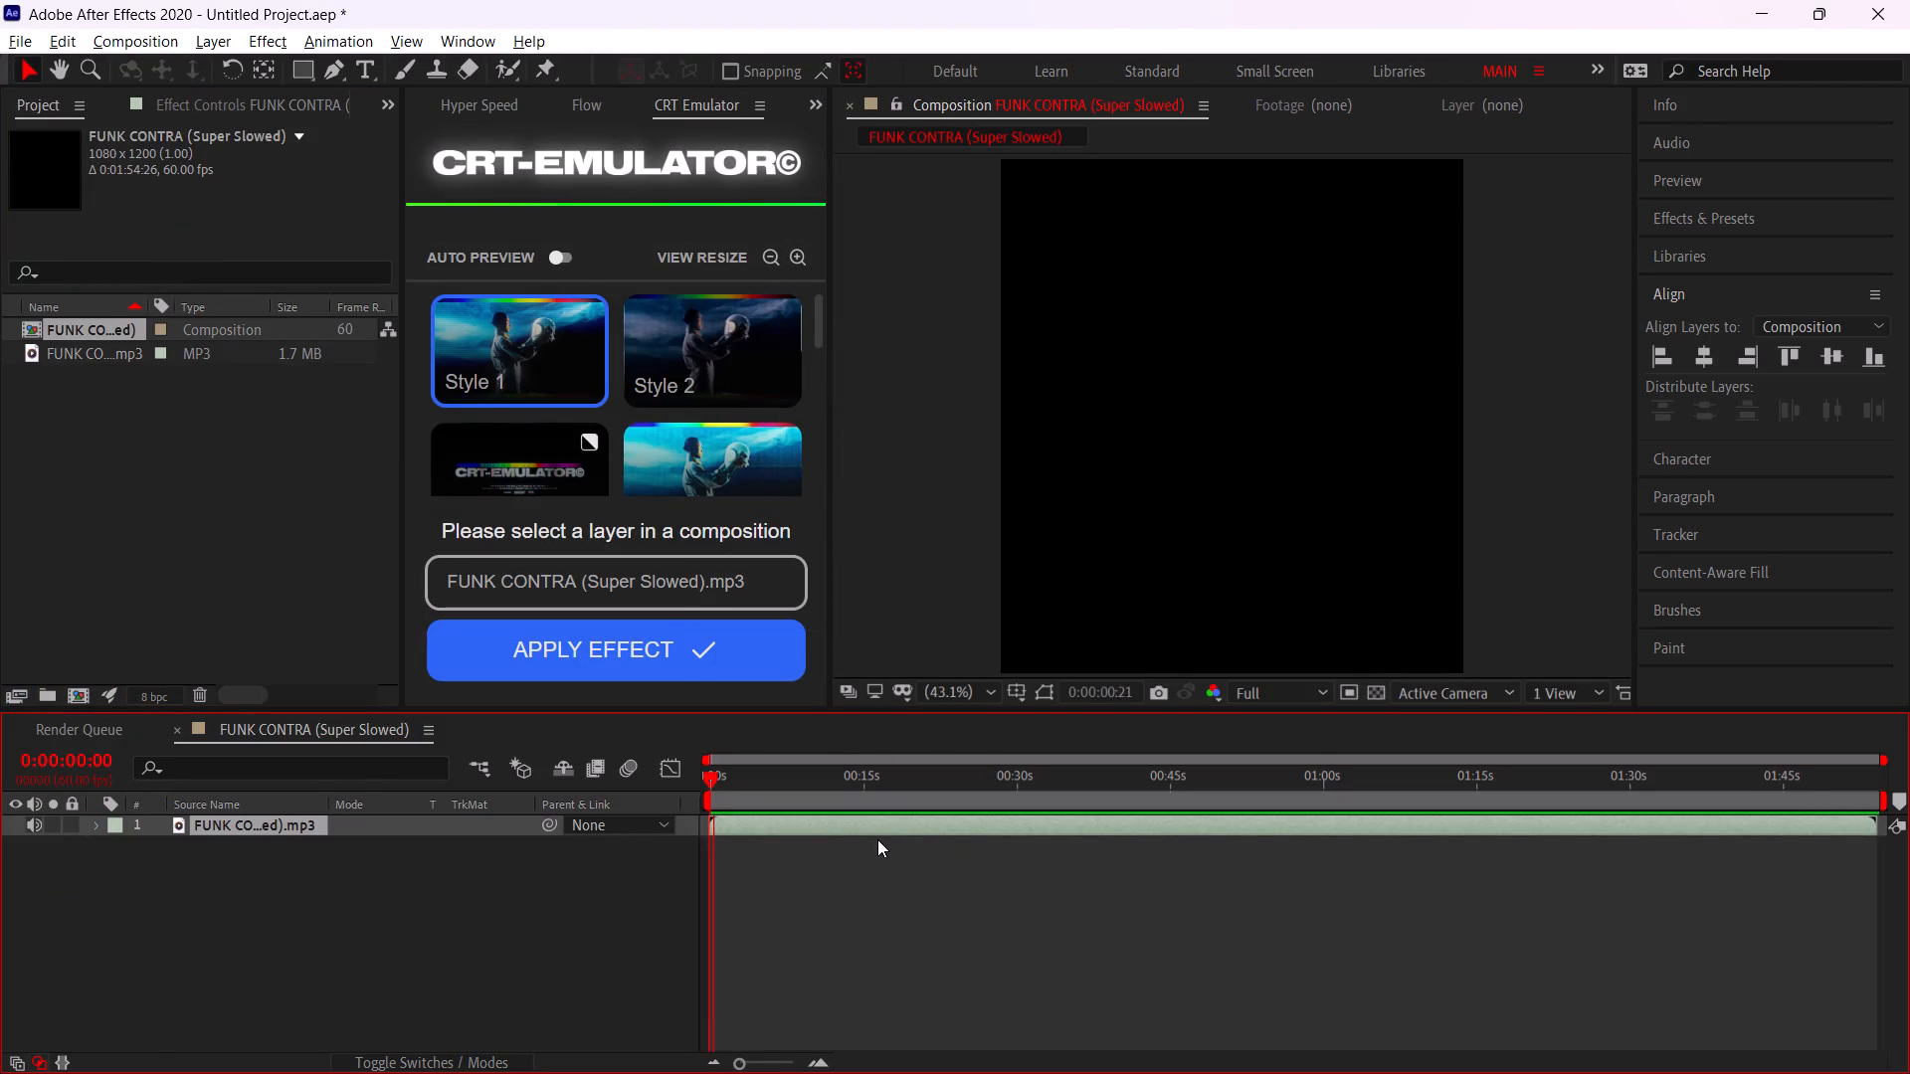
pyautogui.press('space')
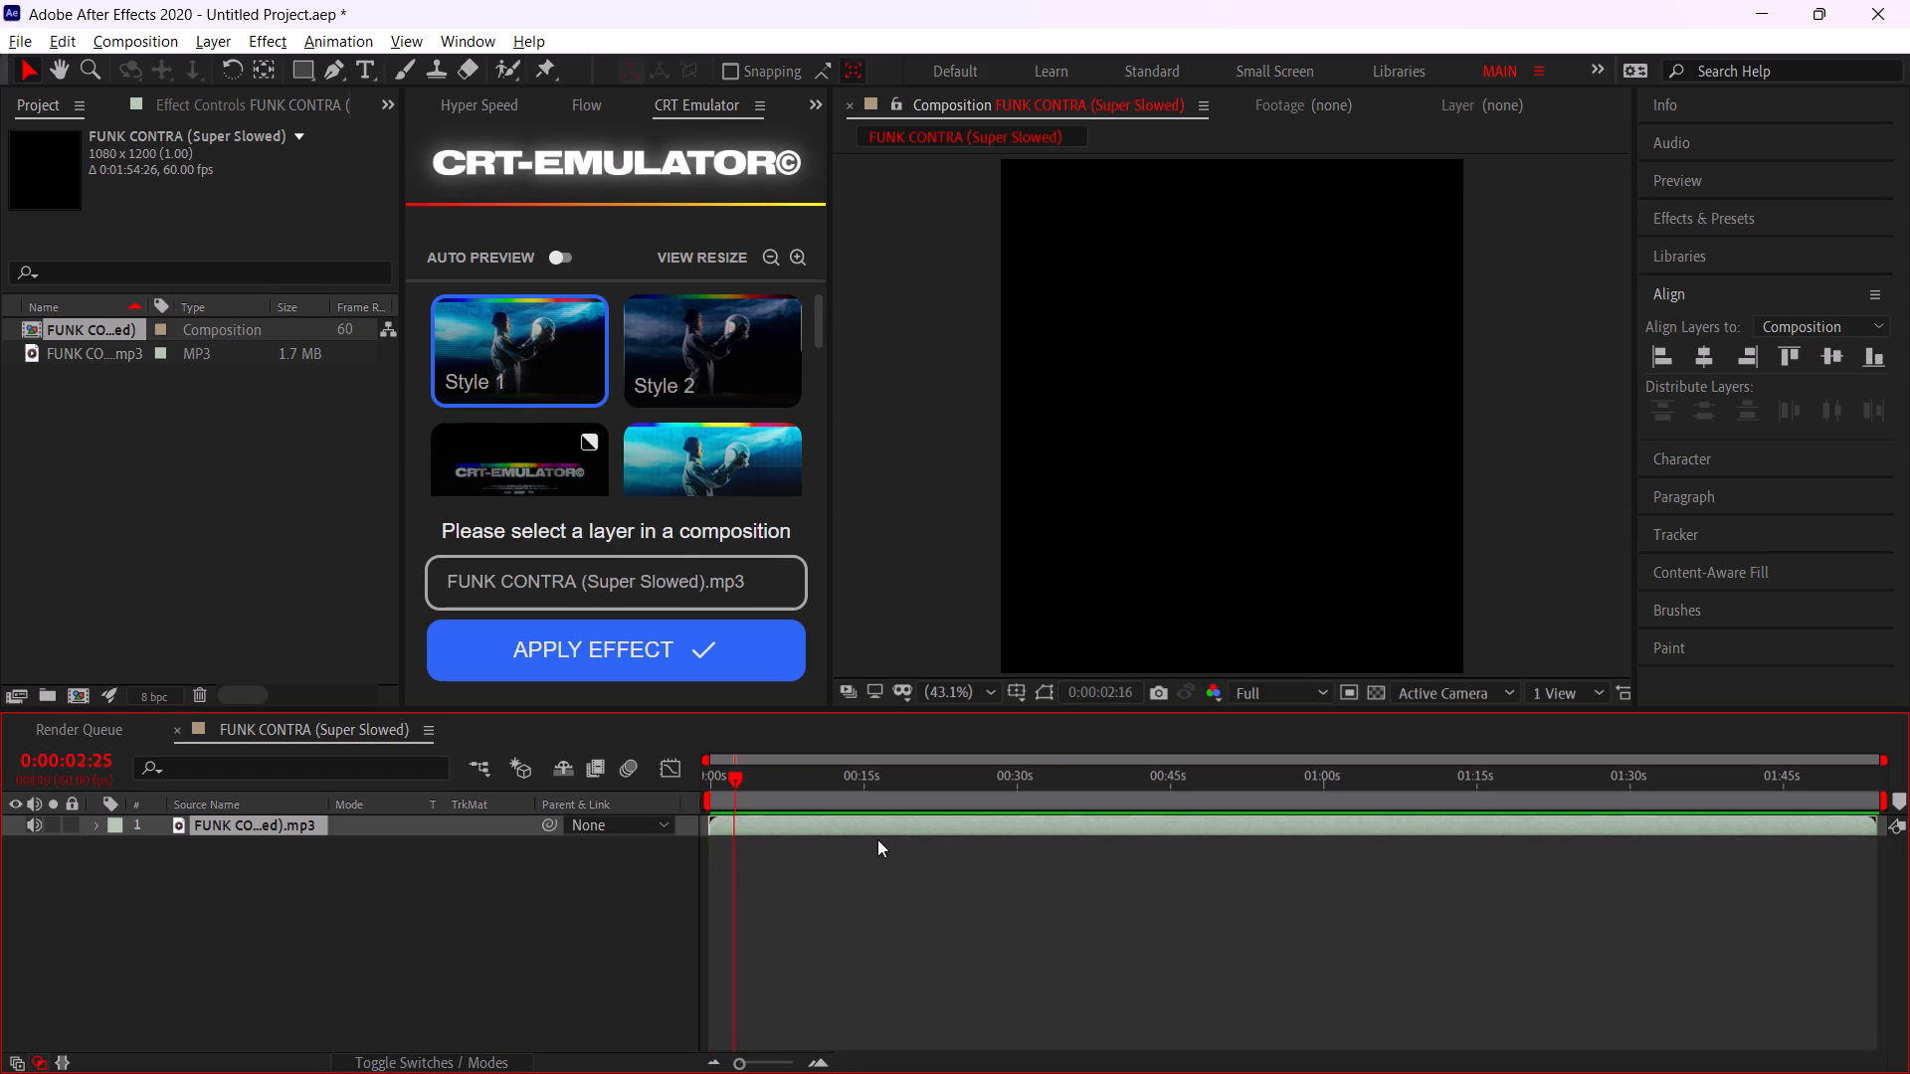
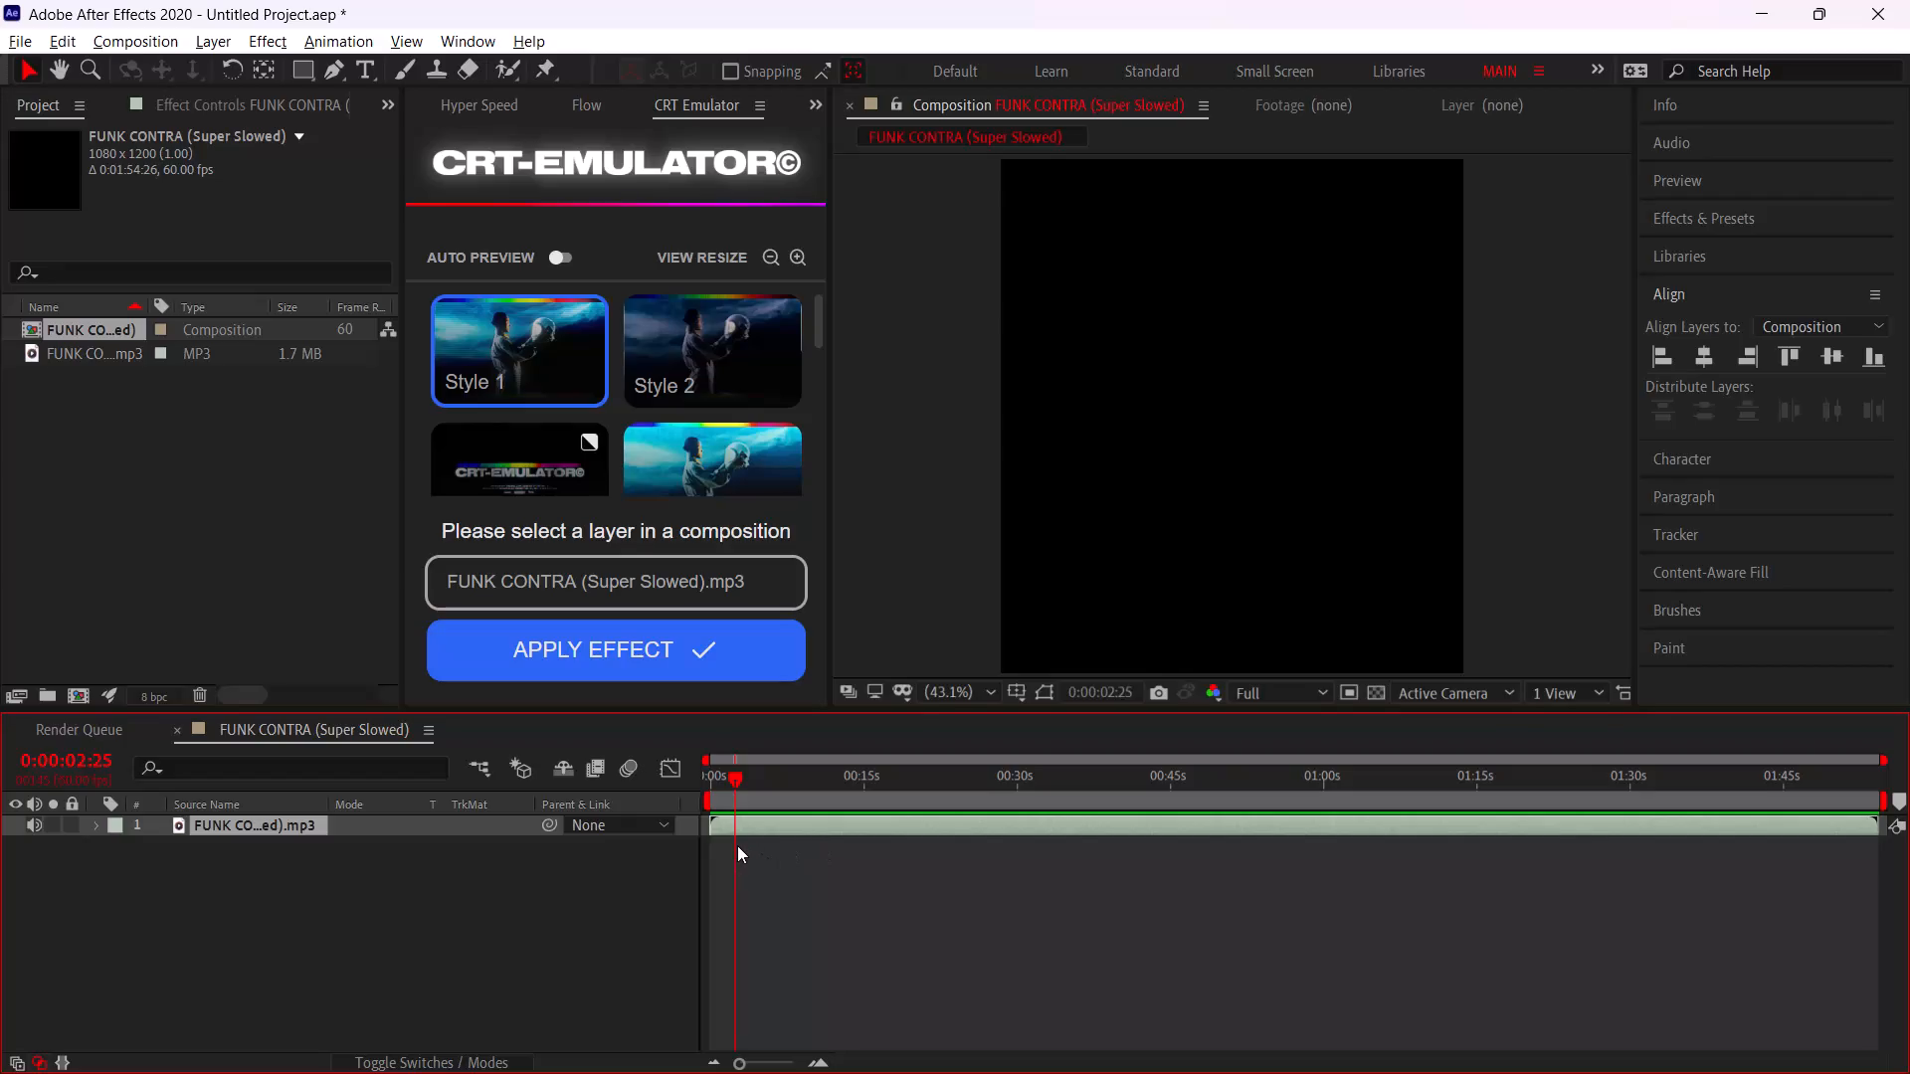
# Replay the FUNK CONTRA composition from the beginning to listen through the song's intro, returning the playhead to 0:00:00:00.
pyautogui.moveTo(729, 773); pyautogui.dragTo(573, 812)
pyautogui.press('space')
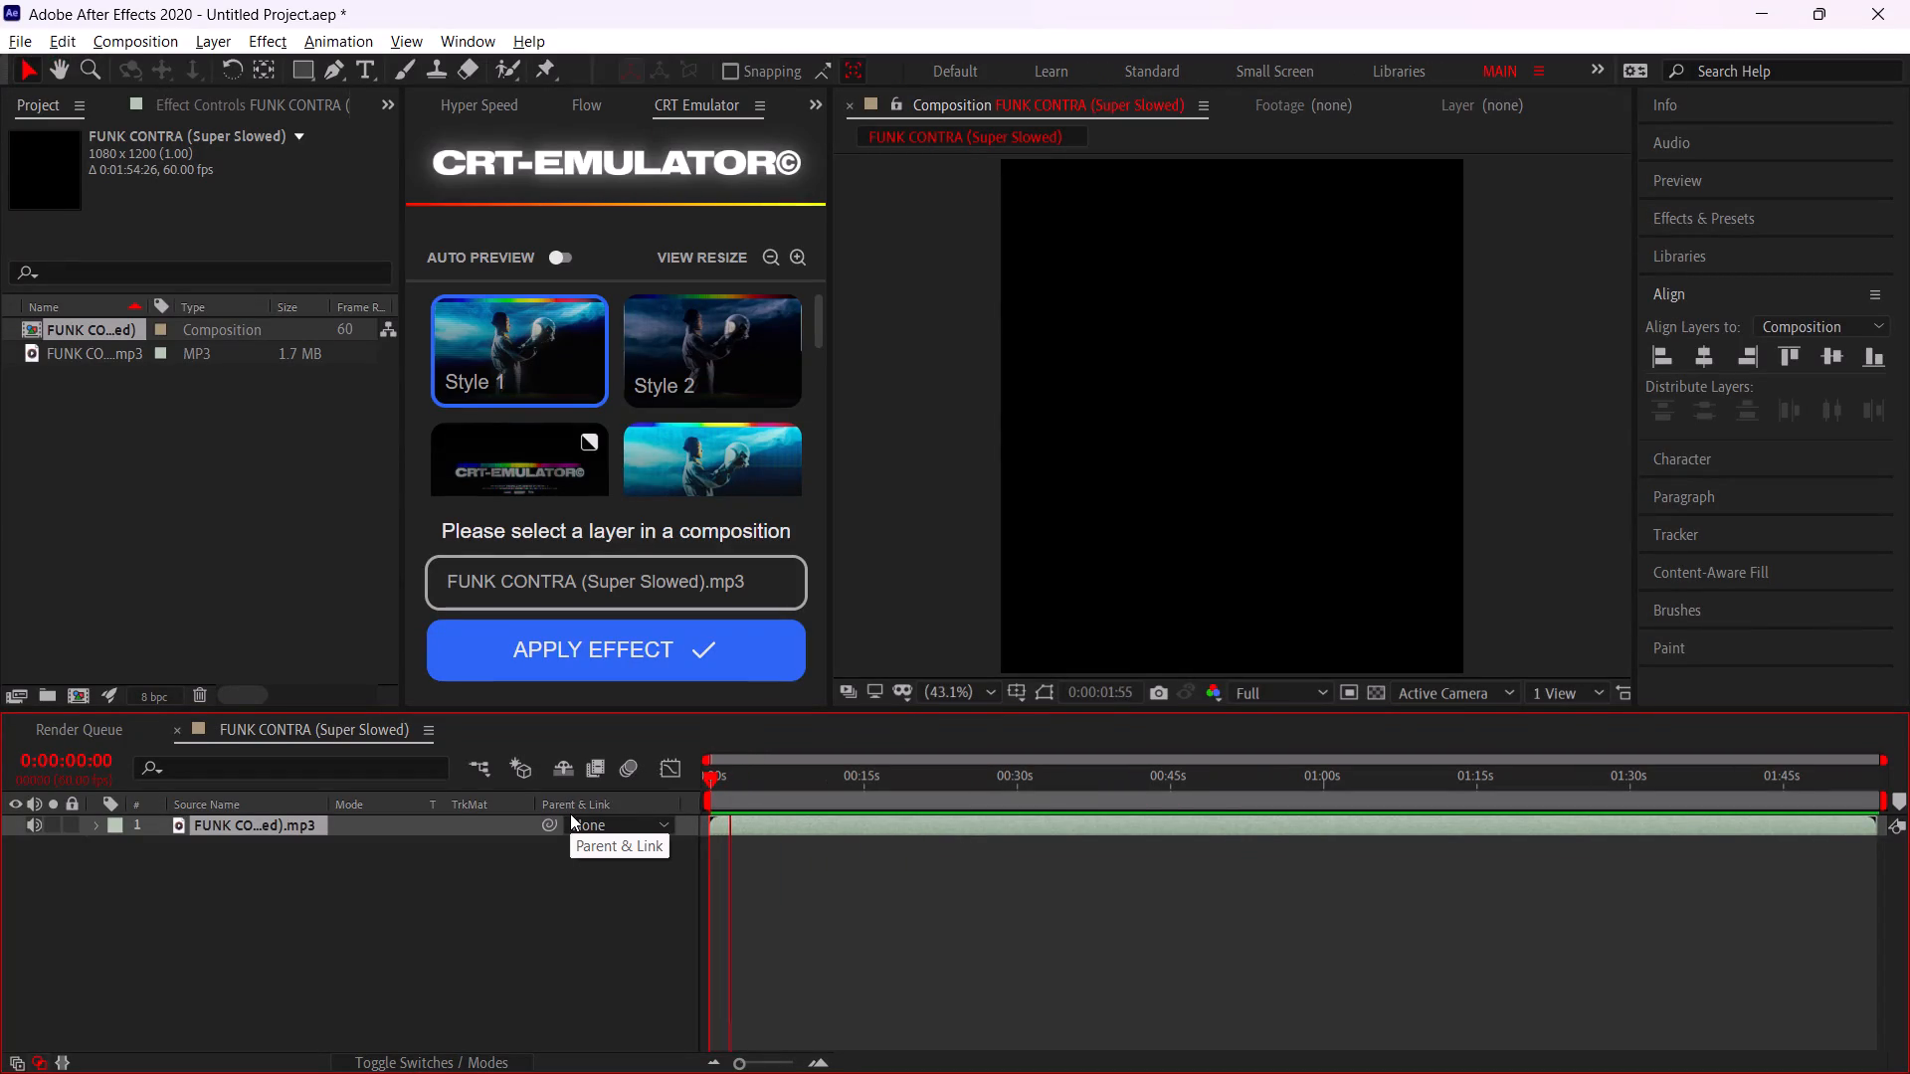
pyautogui.press('space')
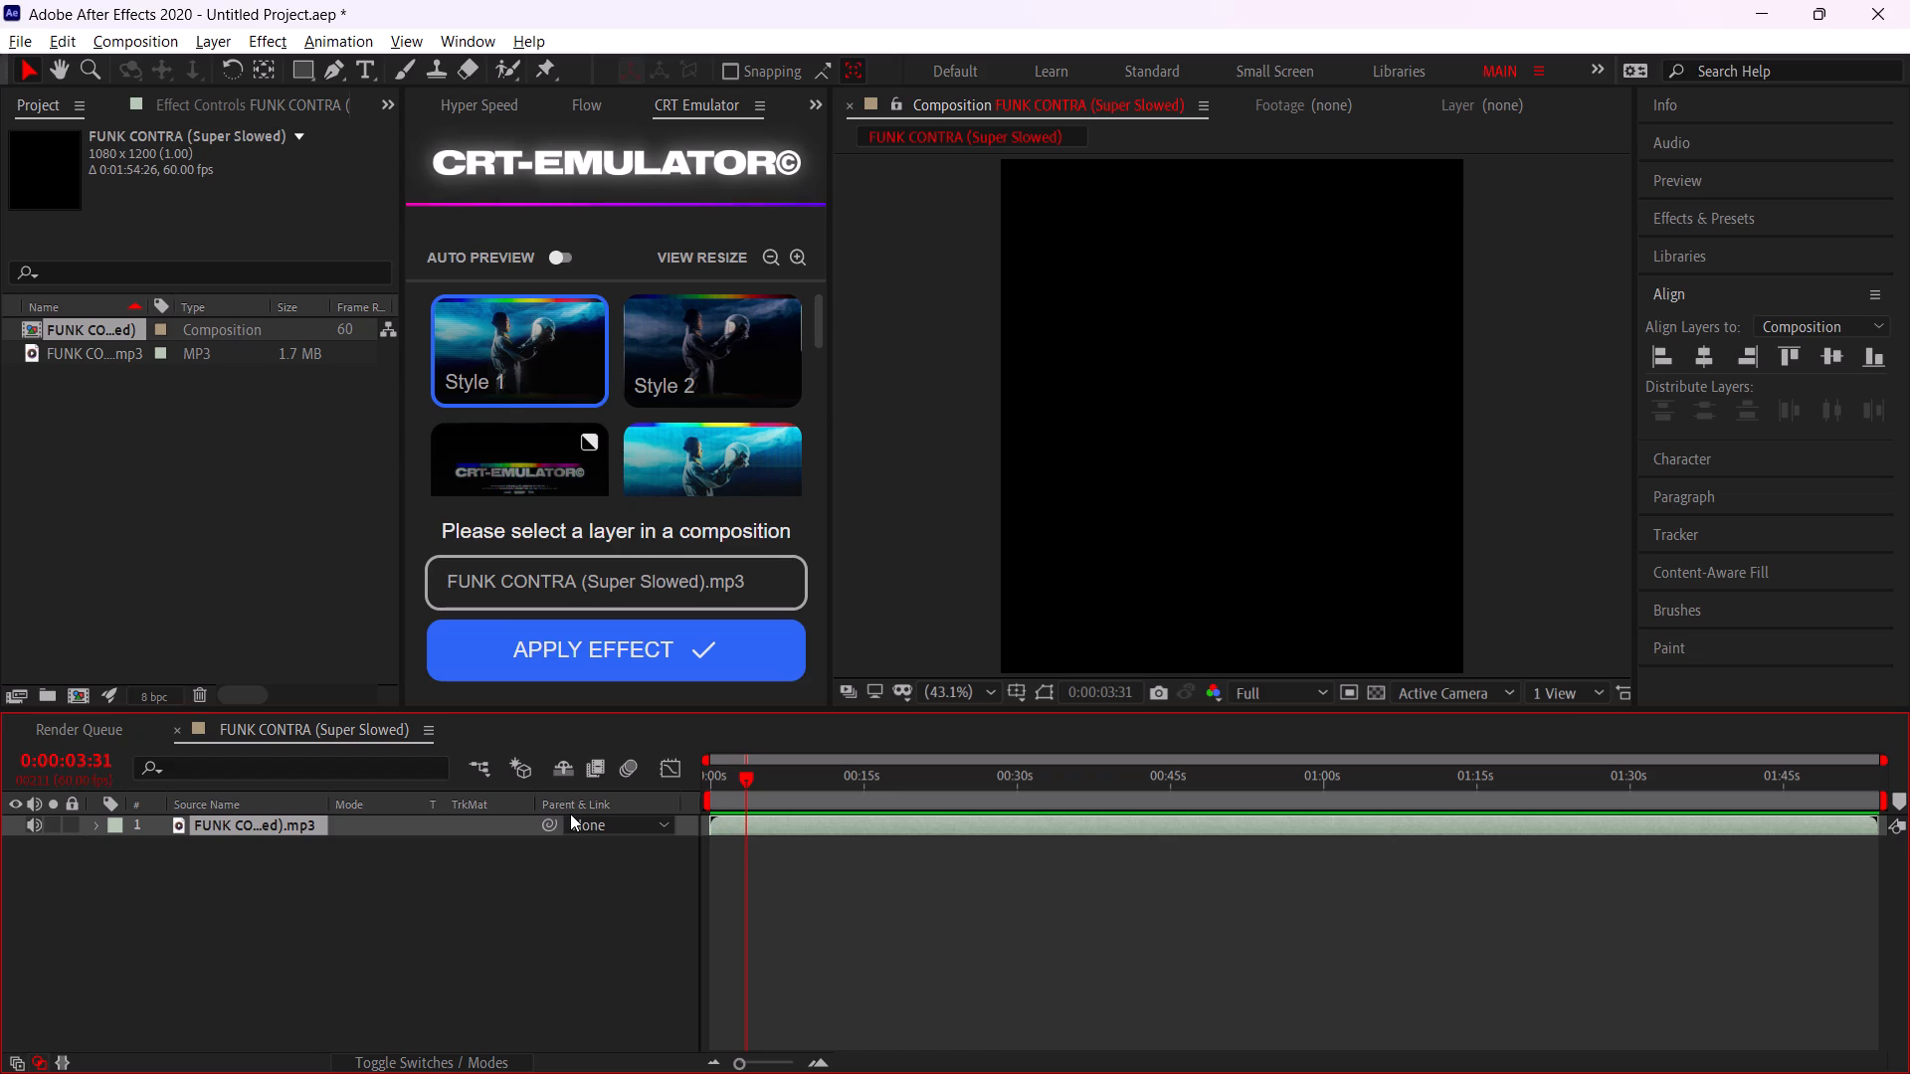
pyautogui.moveTo(746, 797); pyautogui.dragTo(598, 834)
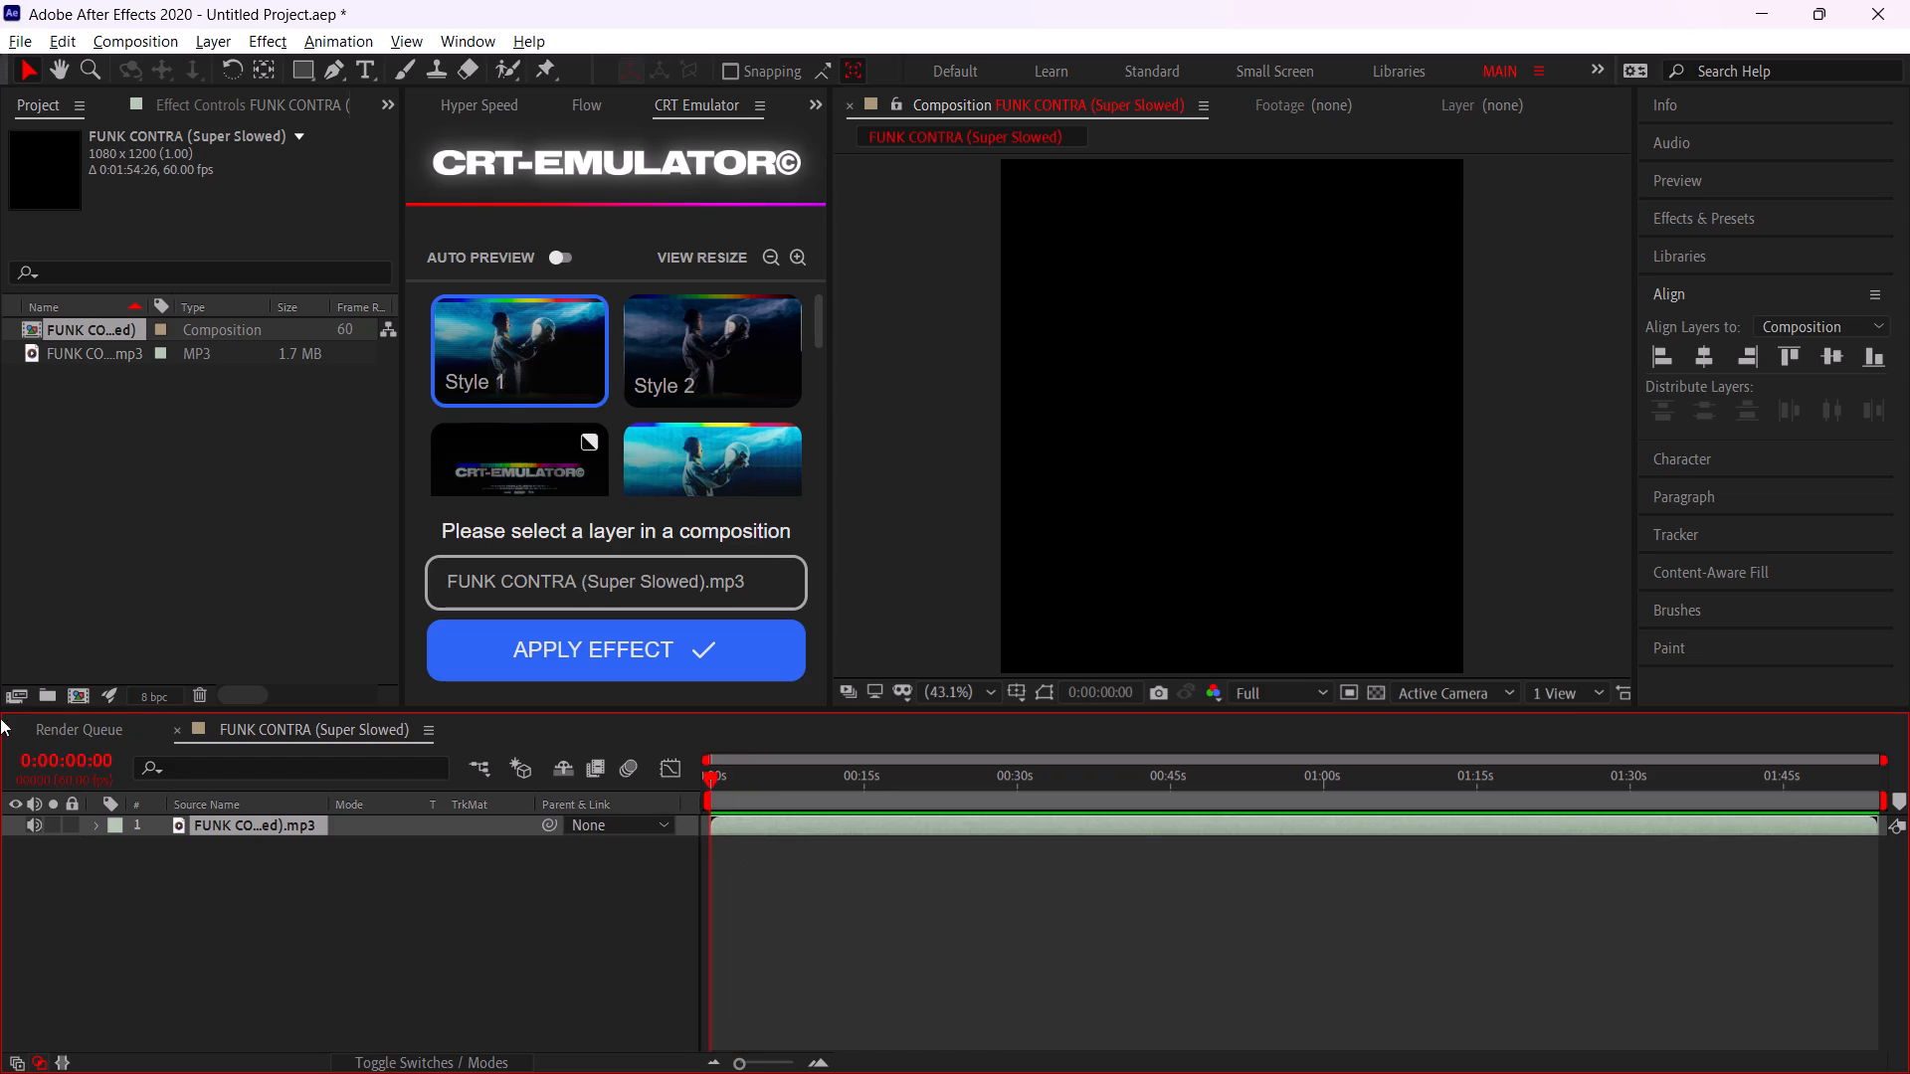
pyautogui.click(131, 452)
pyautogui.press('space')
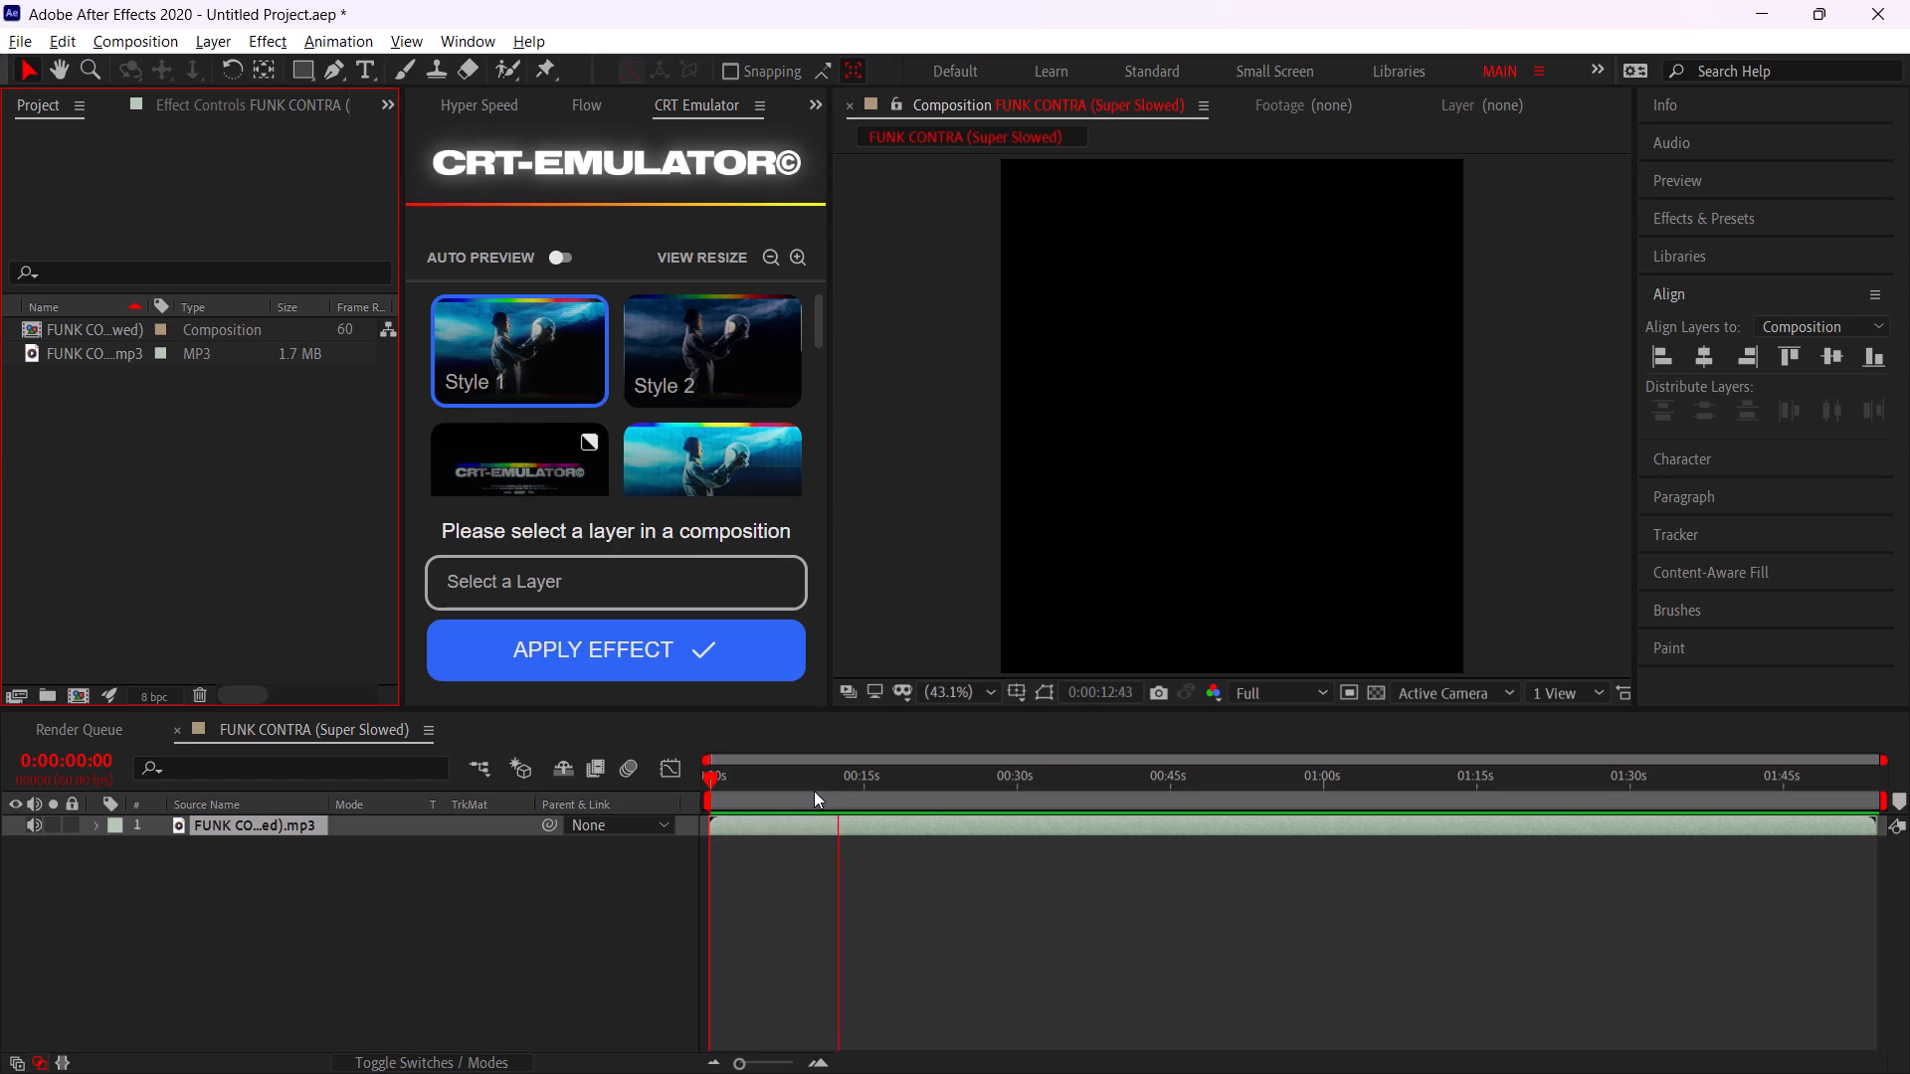
pyautogui.click(710, 782)
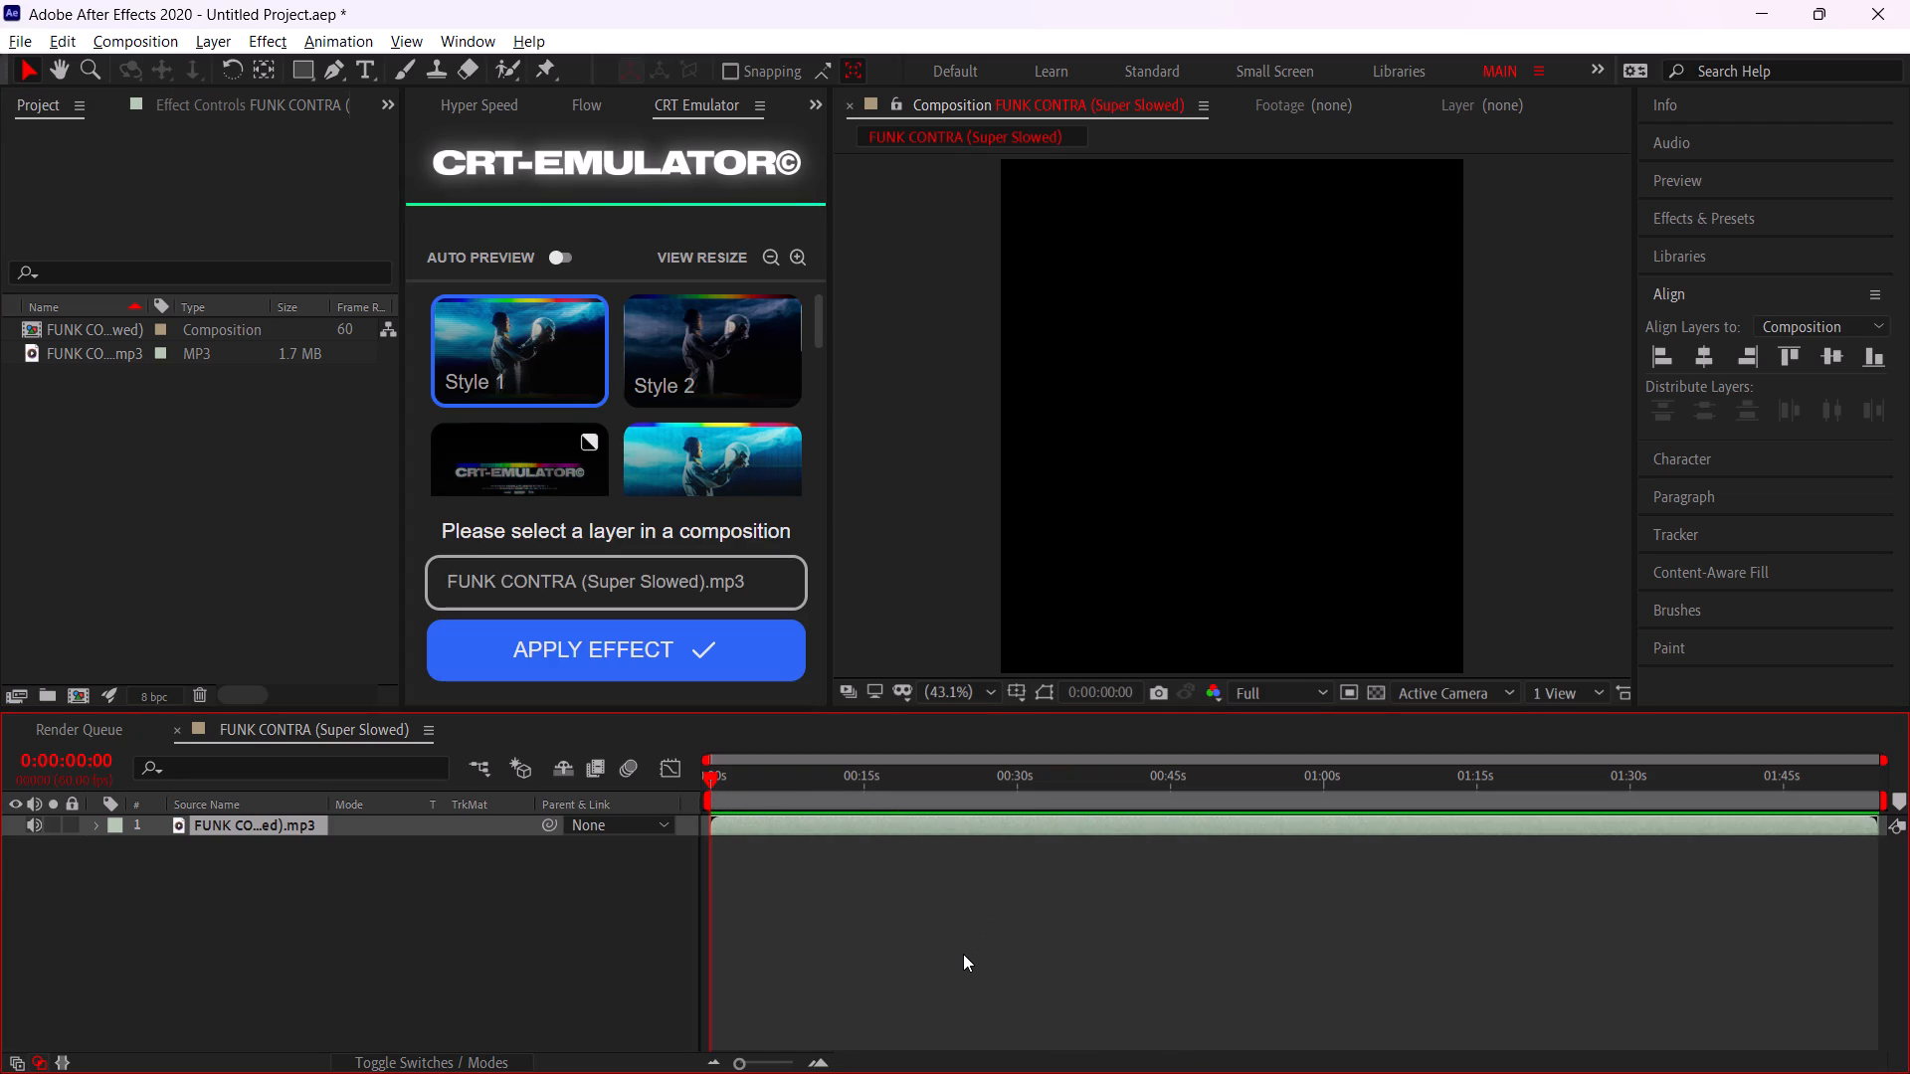
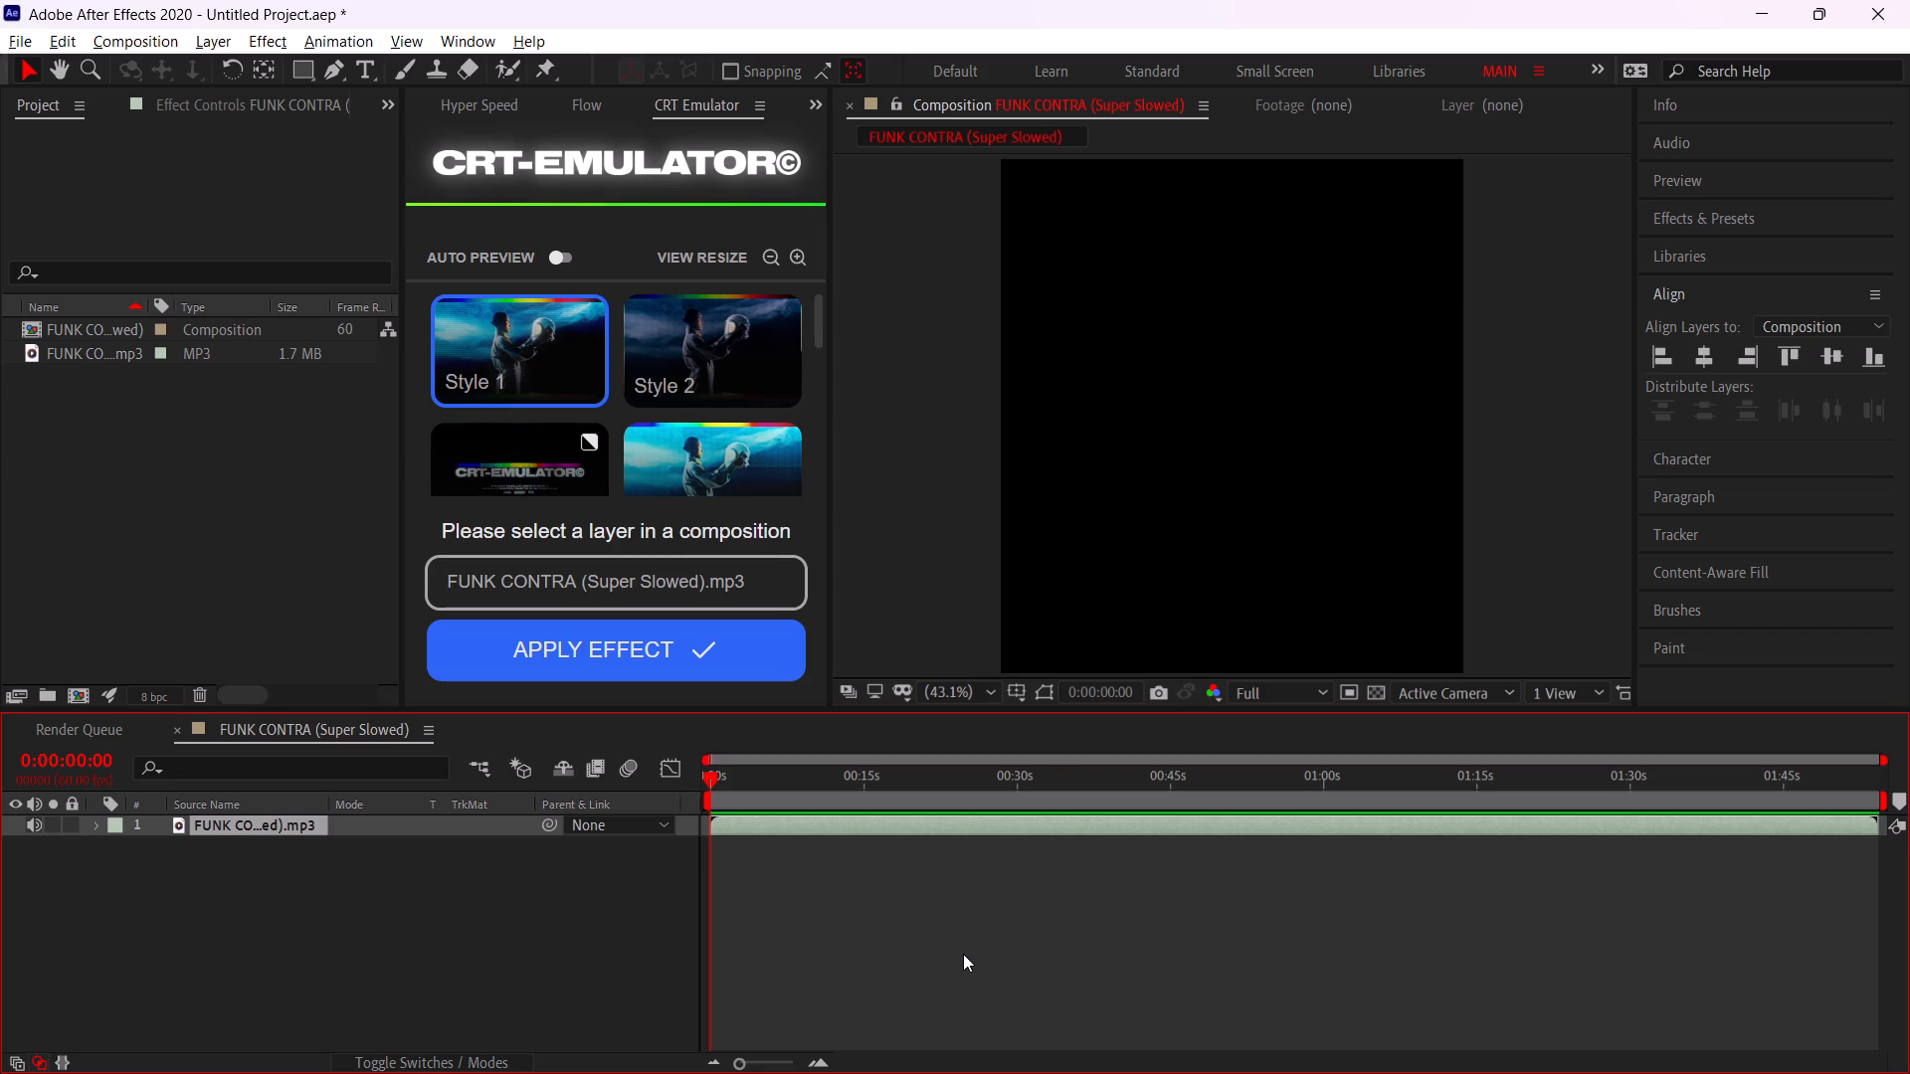
# Preview the opening of the FUNK CONTRA composition's audio again from the start and return the playhead to 0:00:00:00.
pyautogui.moveTo(738, 791); pyautogui.dragTo(411, 849)
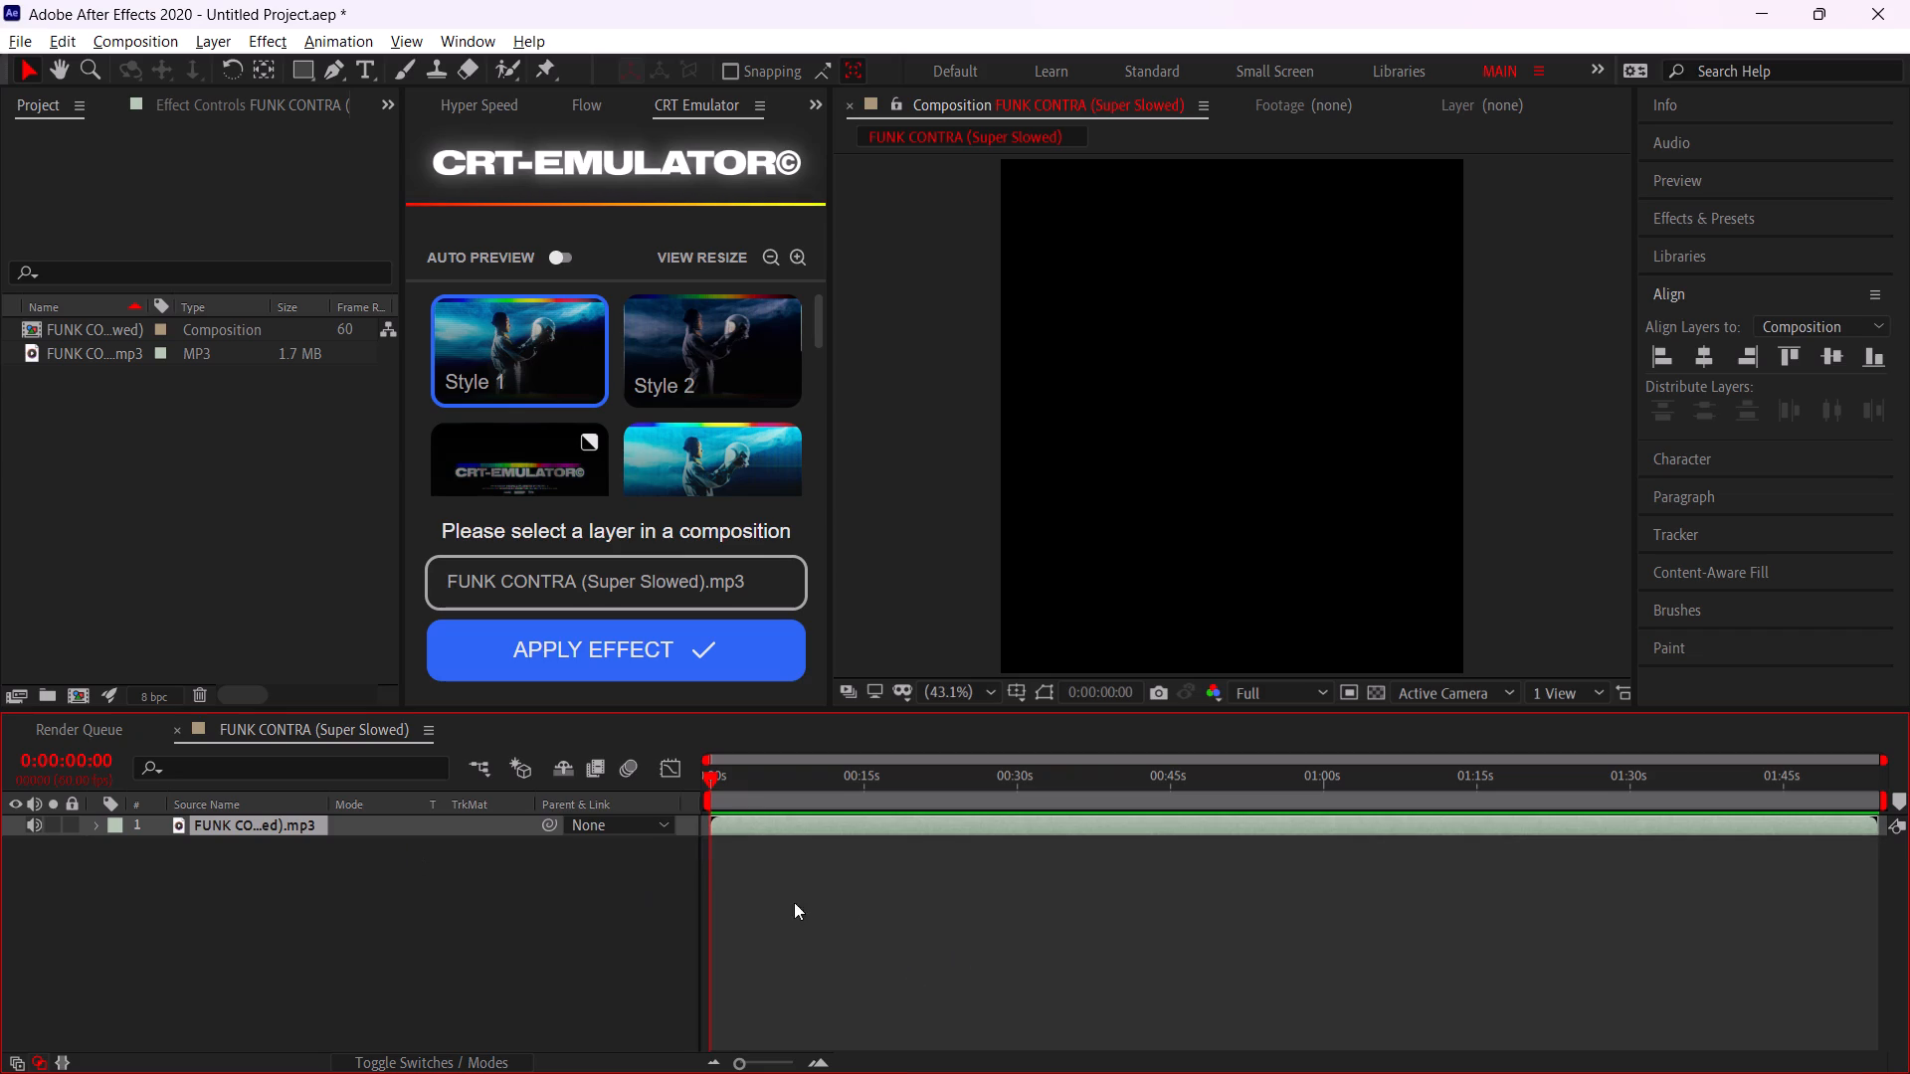
pyautogui.press('space')
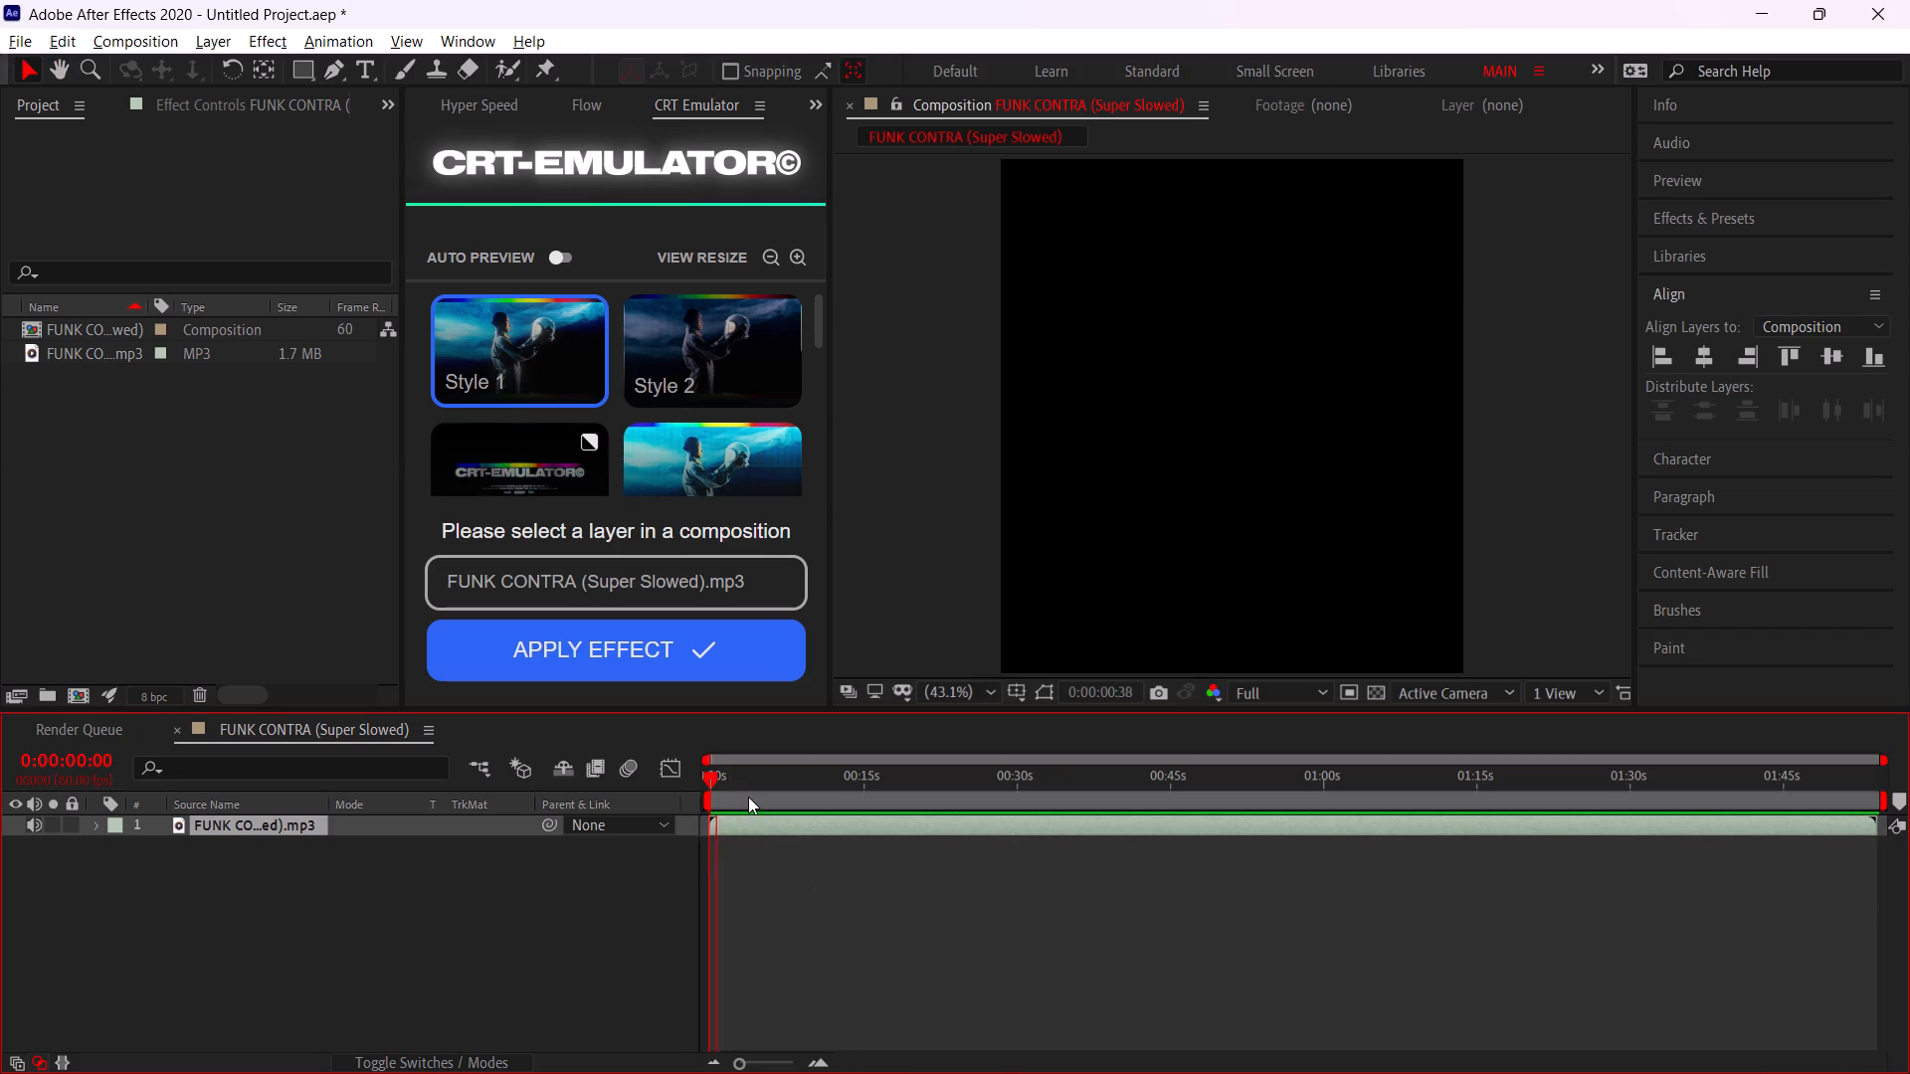
pyautogui.moveTo(748, 797); pyautogui.dragTo(209, 839)
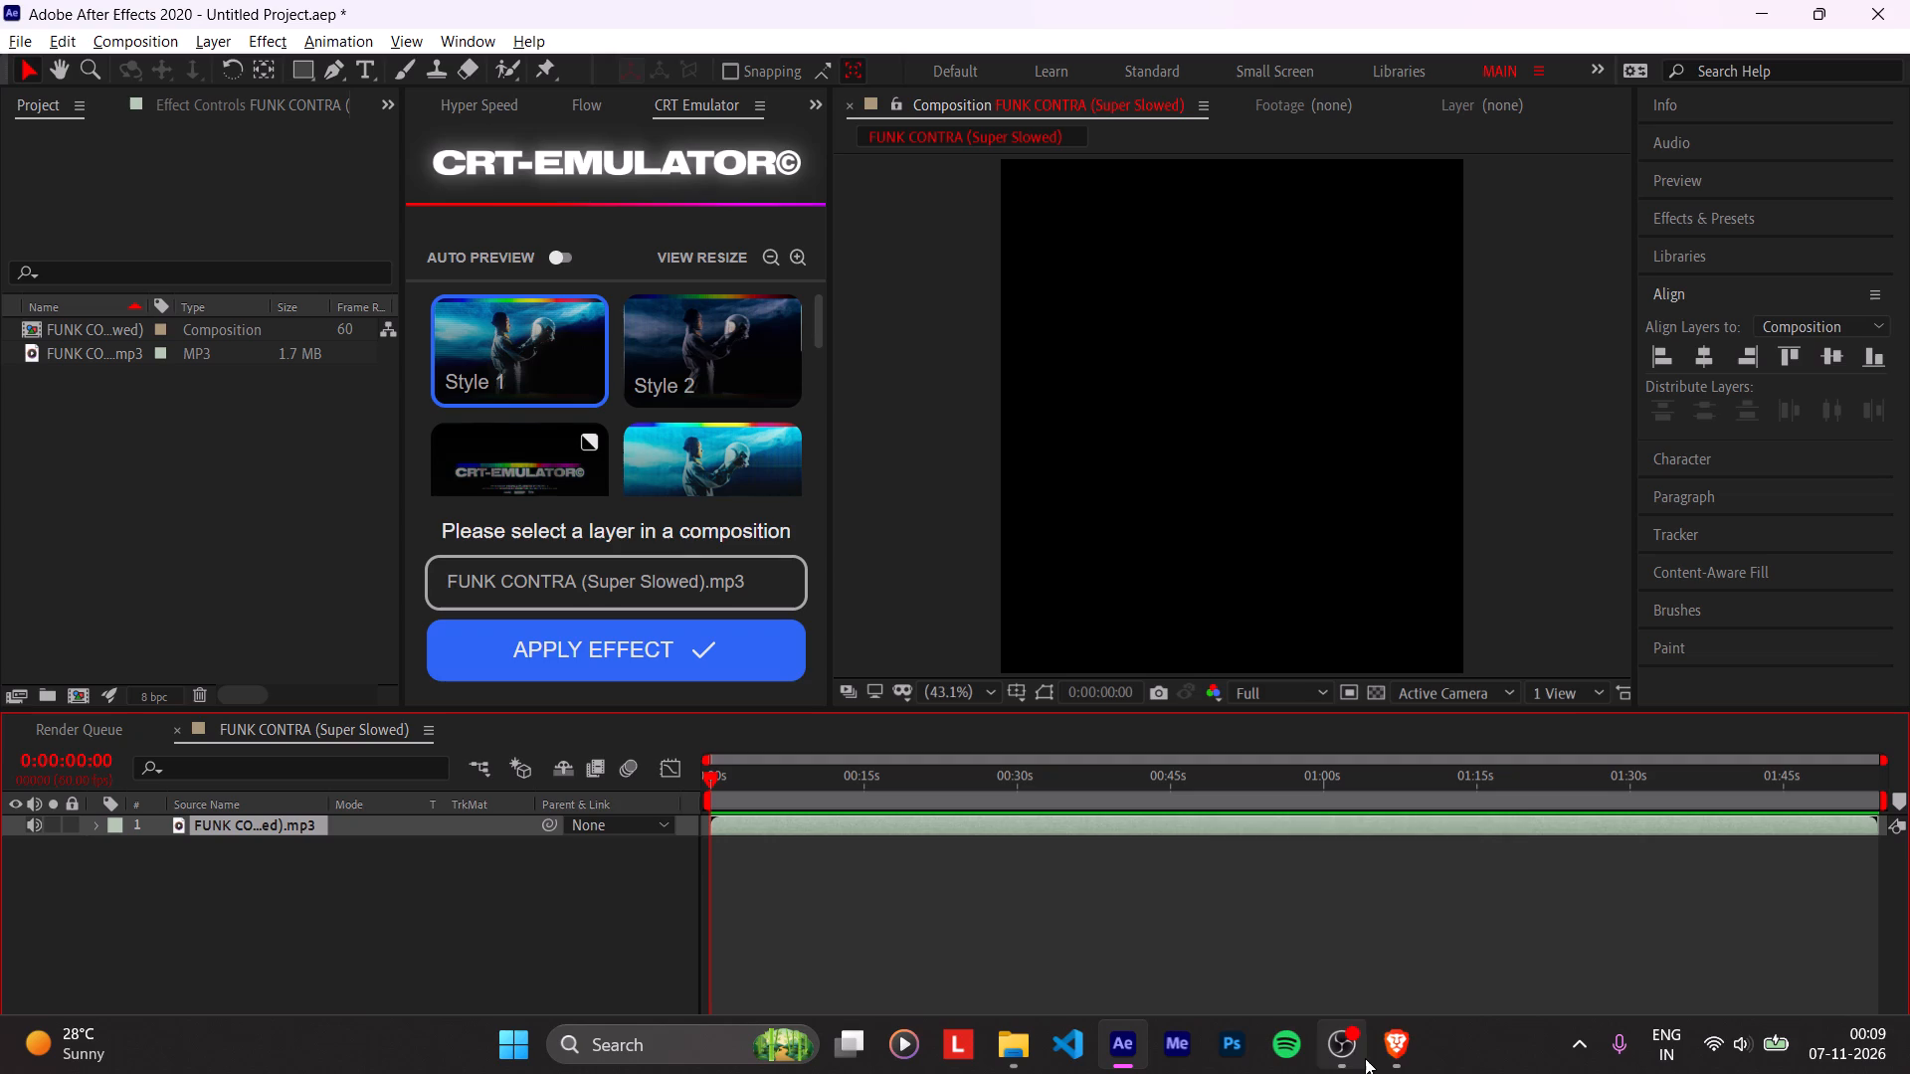
# Show the hidden background apps in the Windows system tray.
pyautogui.click(1590, 1063)
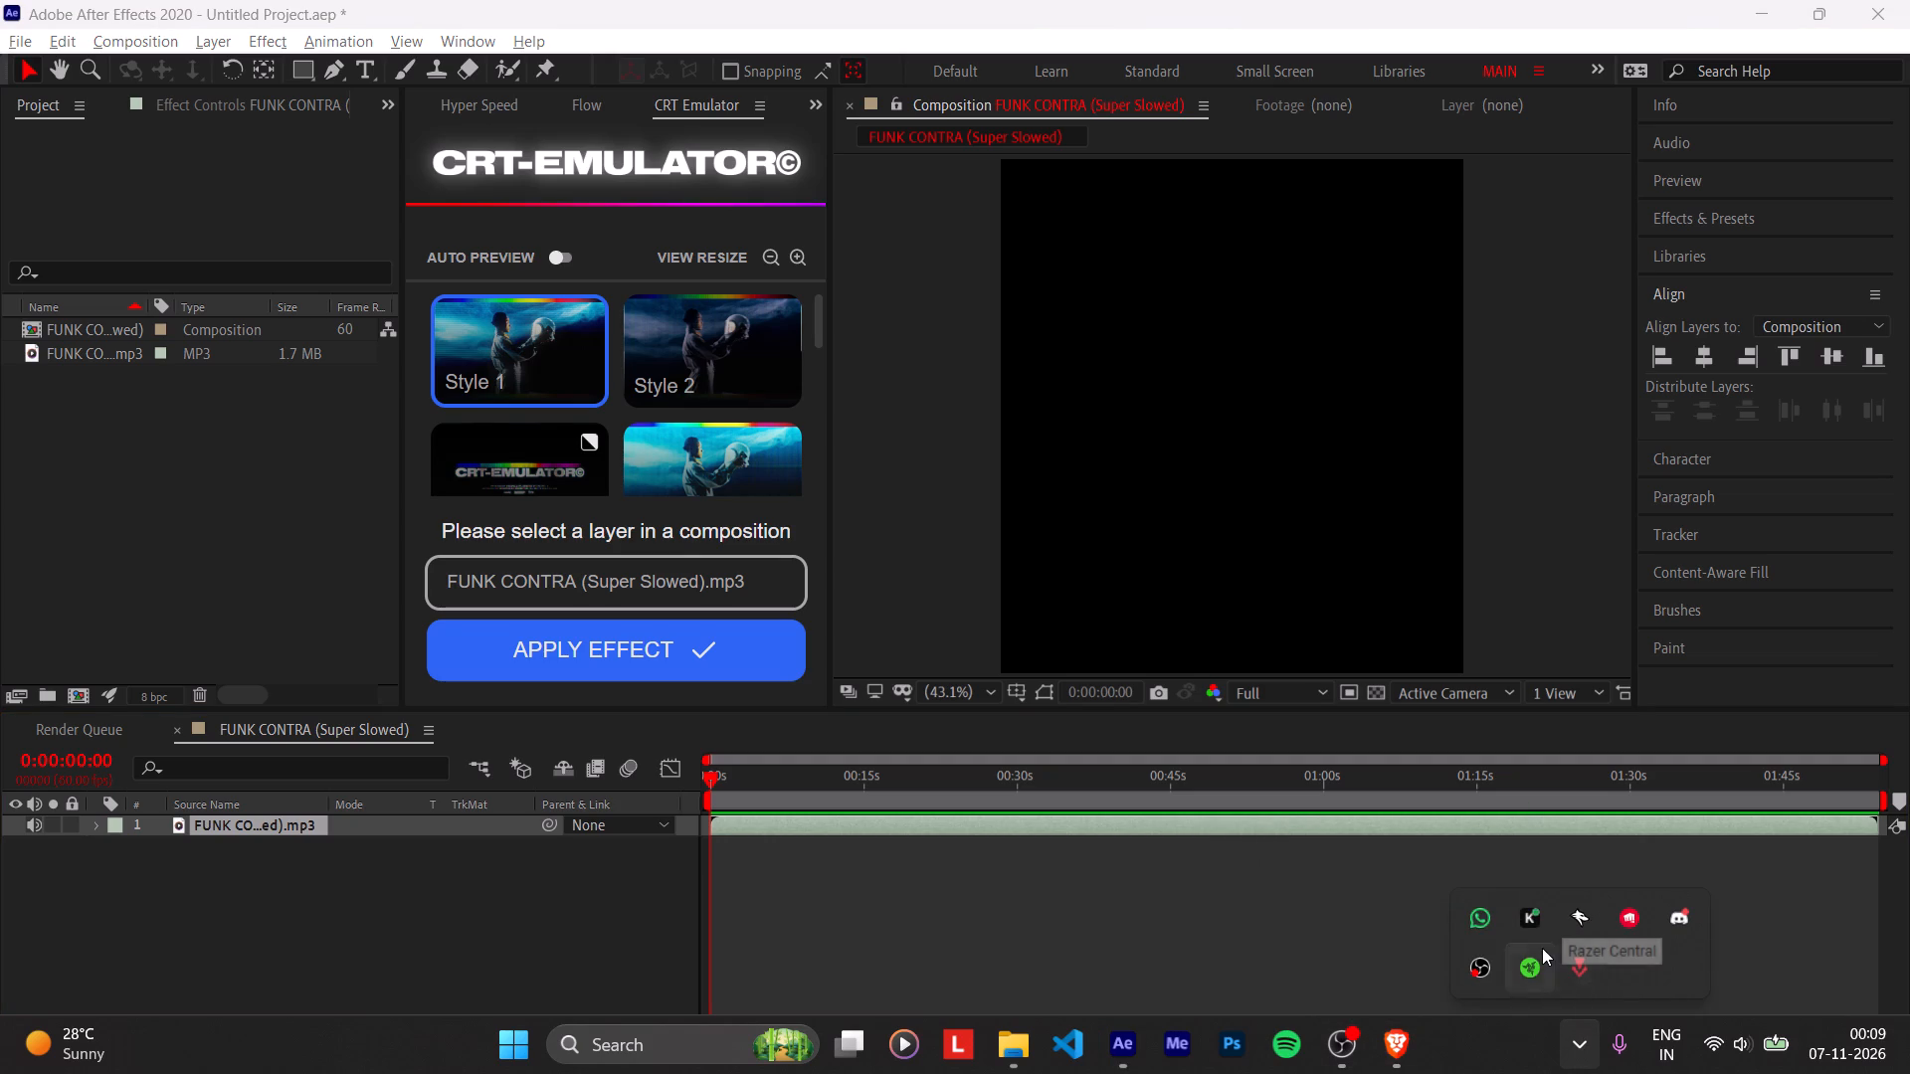
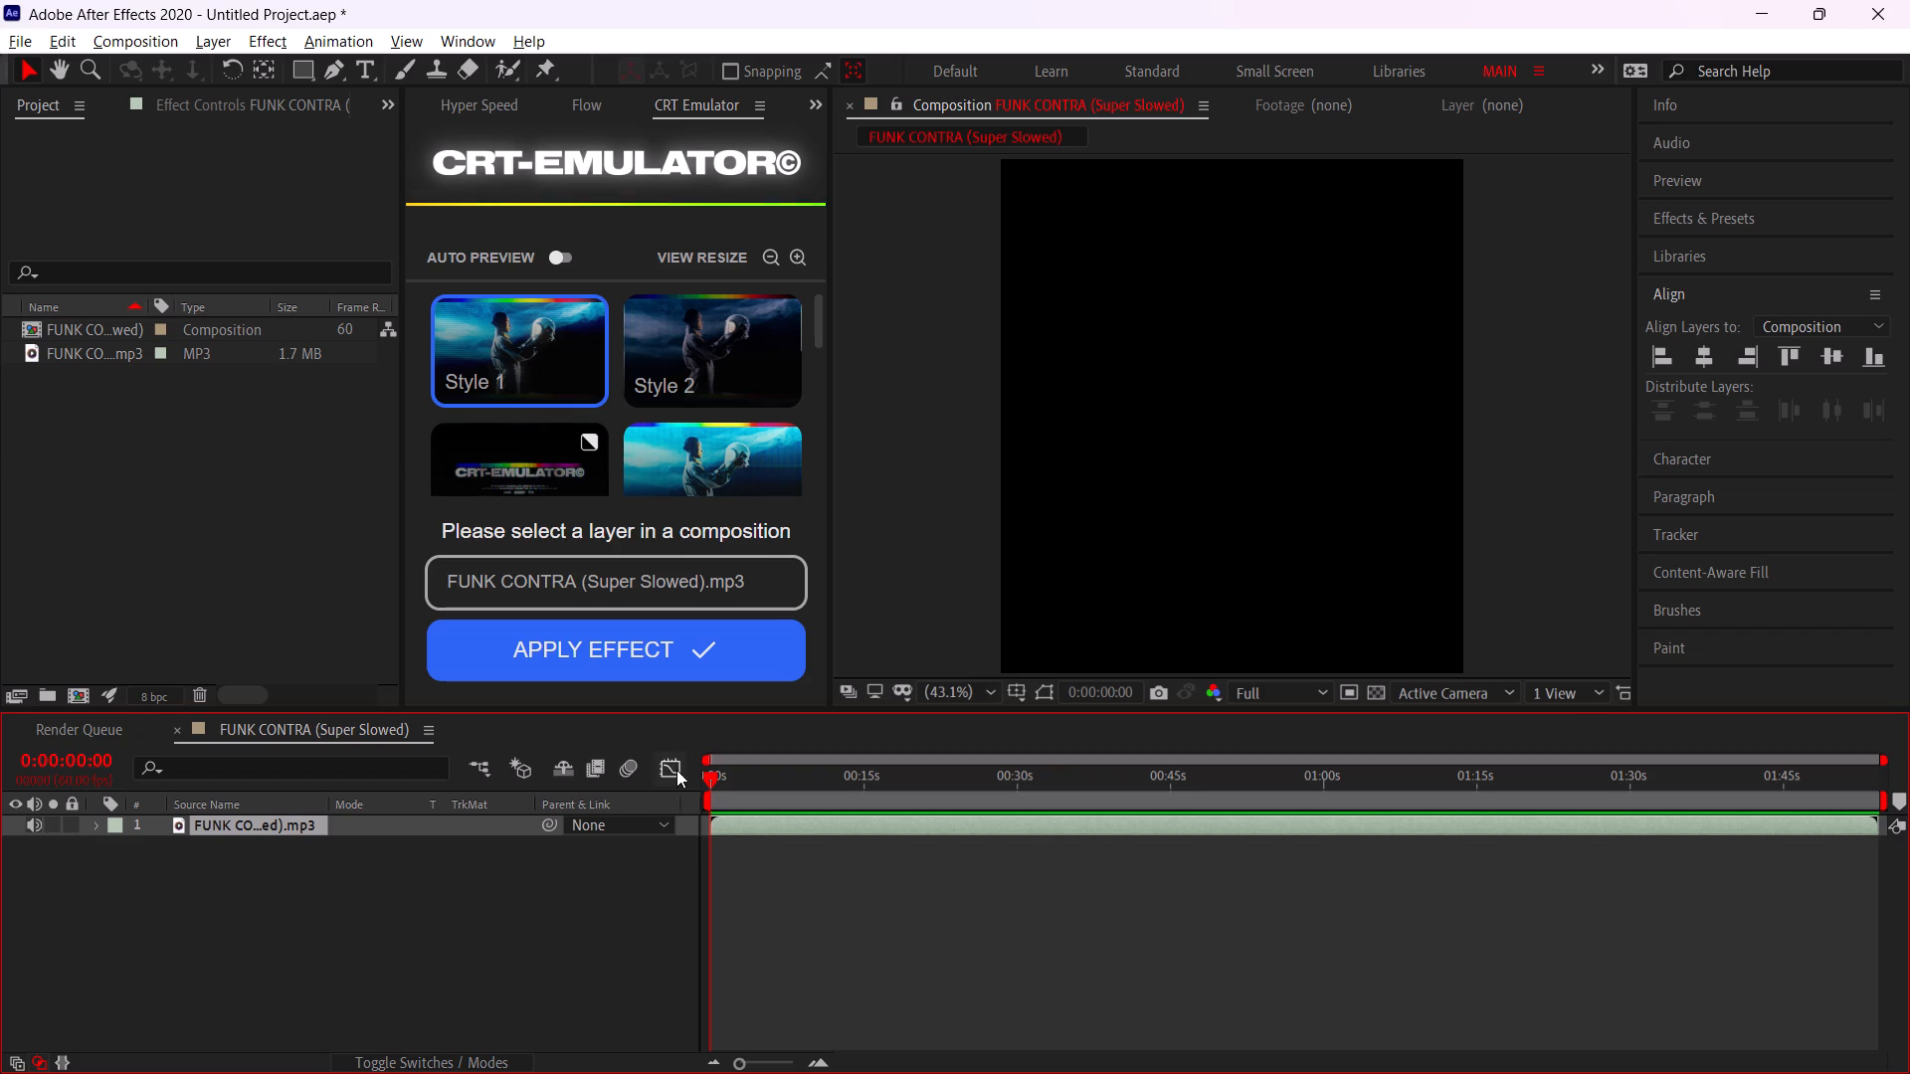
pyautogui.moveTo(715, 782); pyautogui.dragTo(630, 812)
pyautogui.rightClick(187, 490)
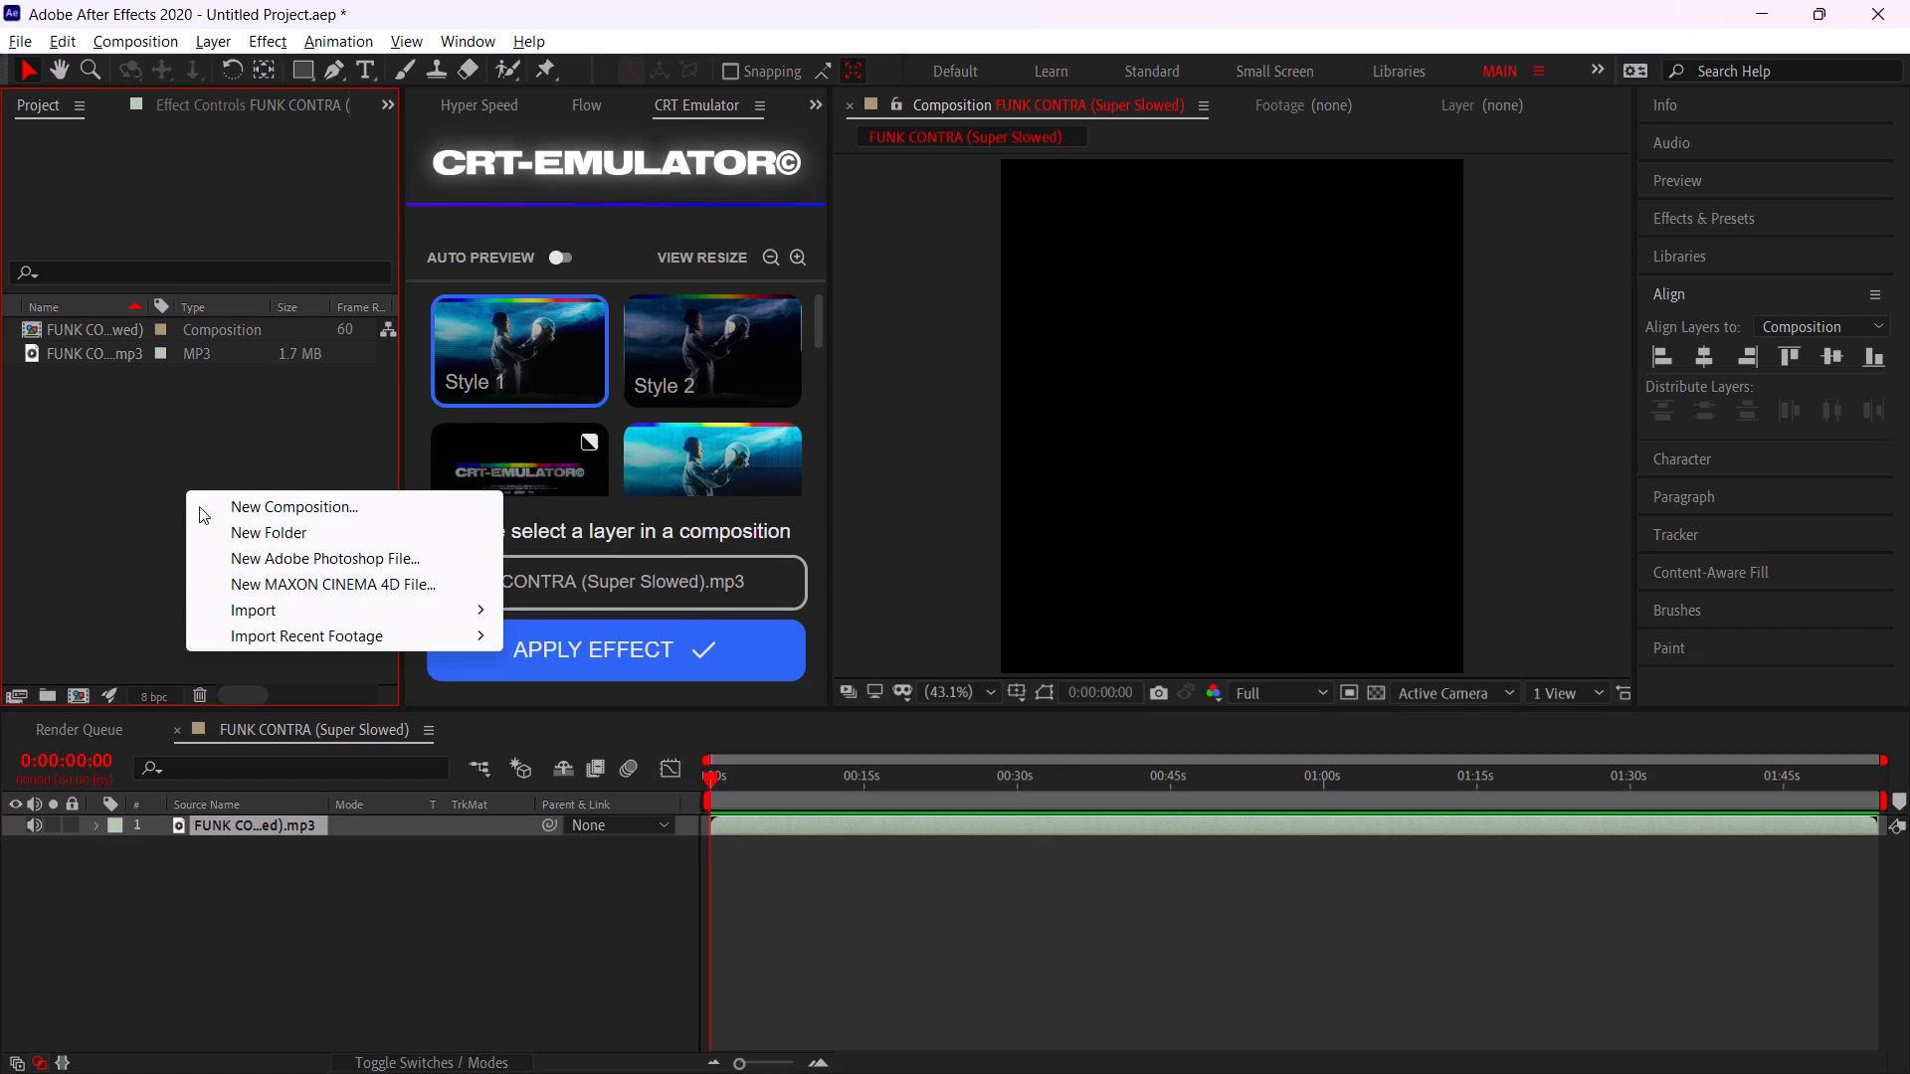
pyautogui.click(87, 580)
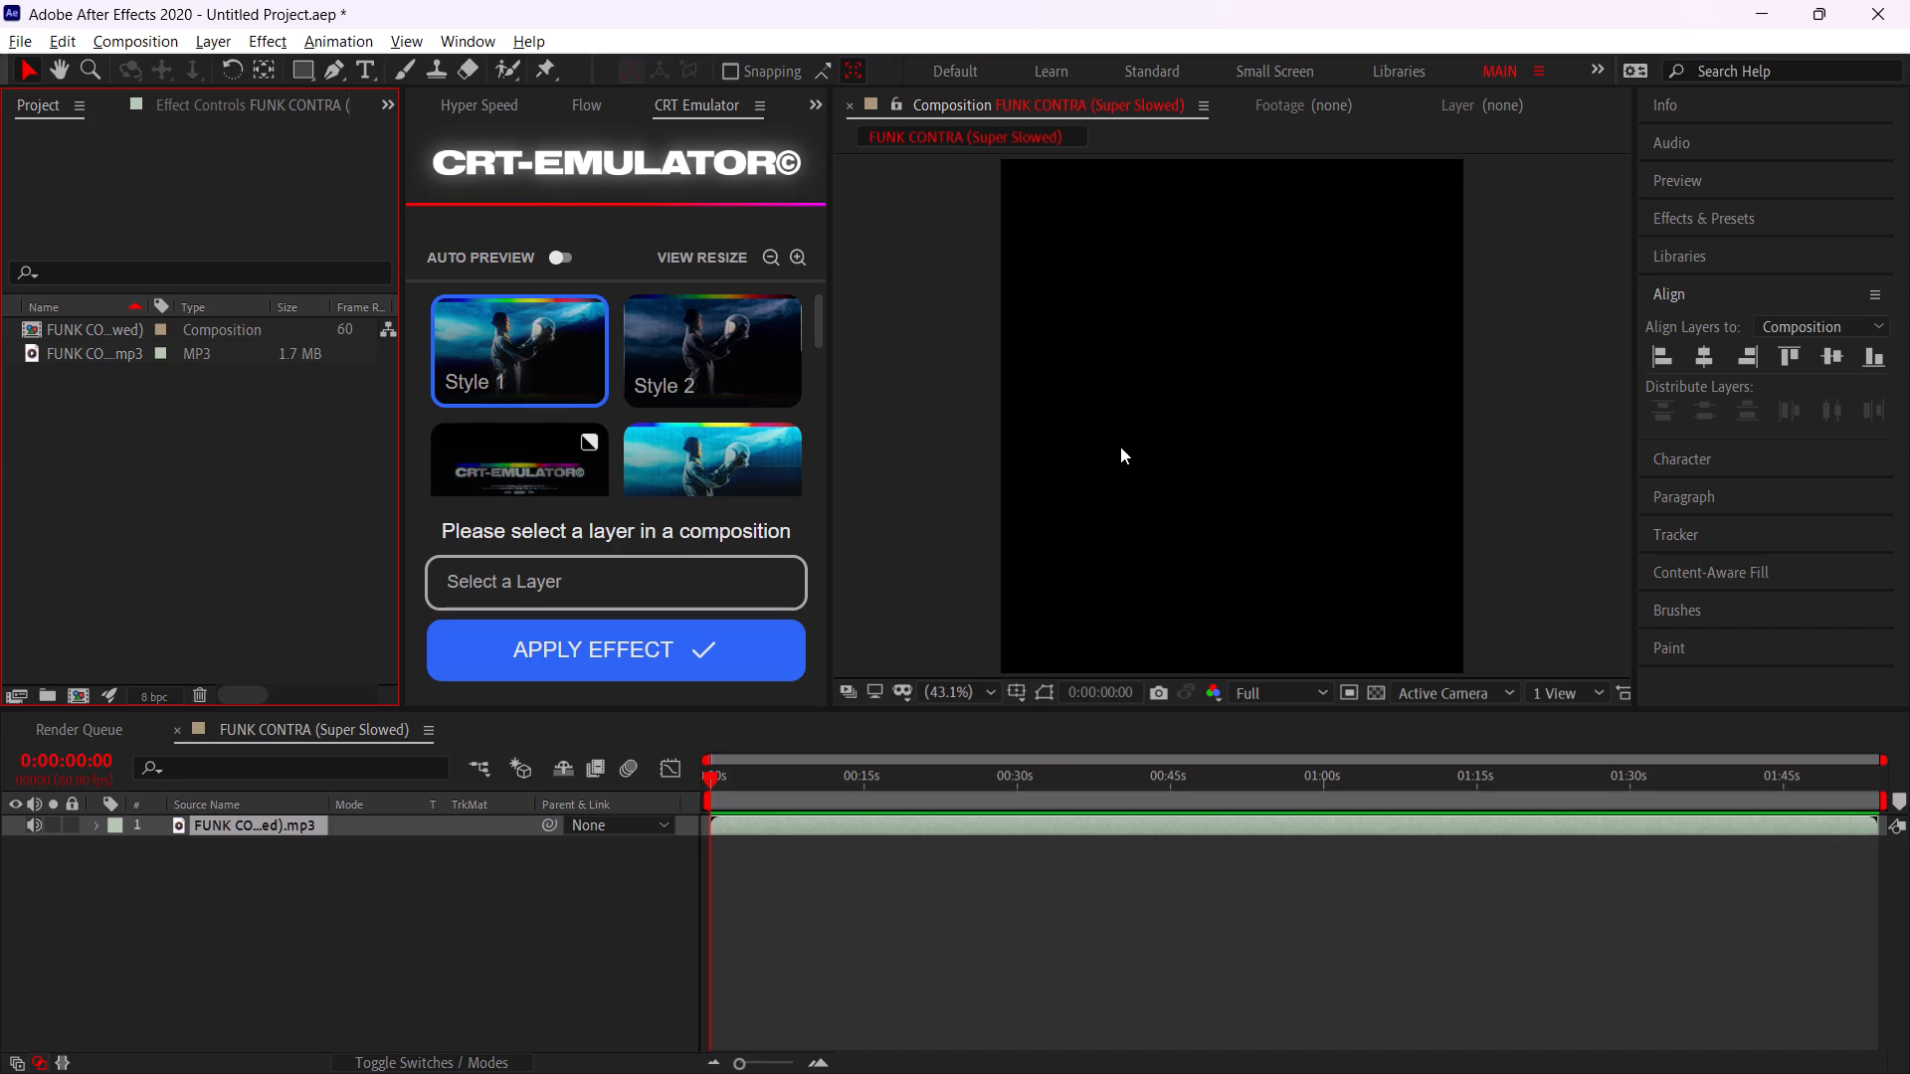
# Preview the opening of the FUNK CONTRA composition's audio again from the start, returning the playhead to 0:00:00:00.
pyautogui.moveTo(768, 805); pyautogui.dragTo(576, 799)
pyautogui.press('space')
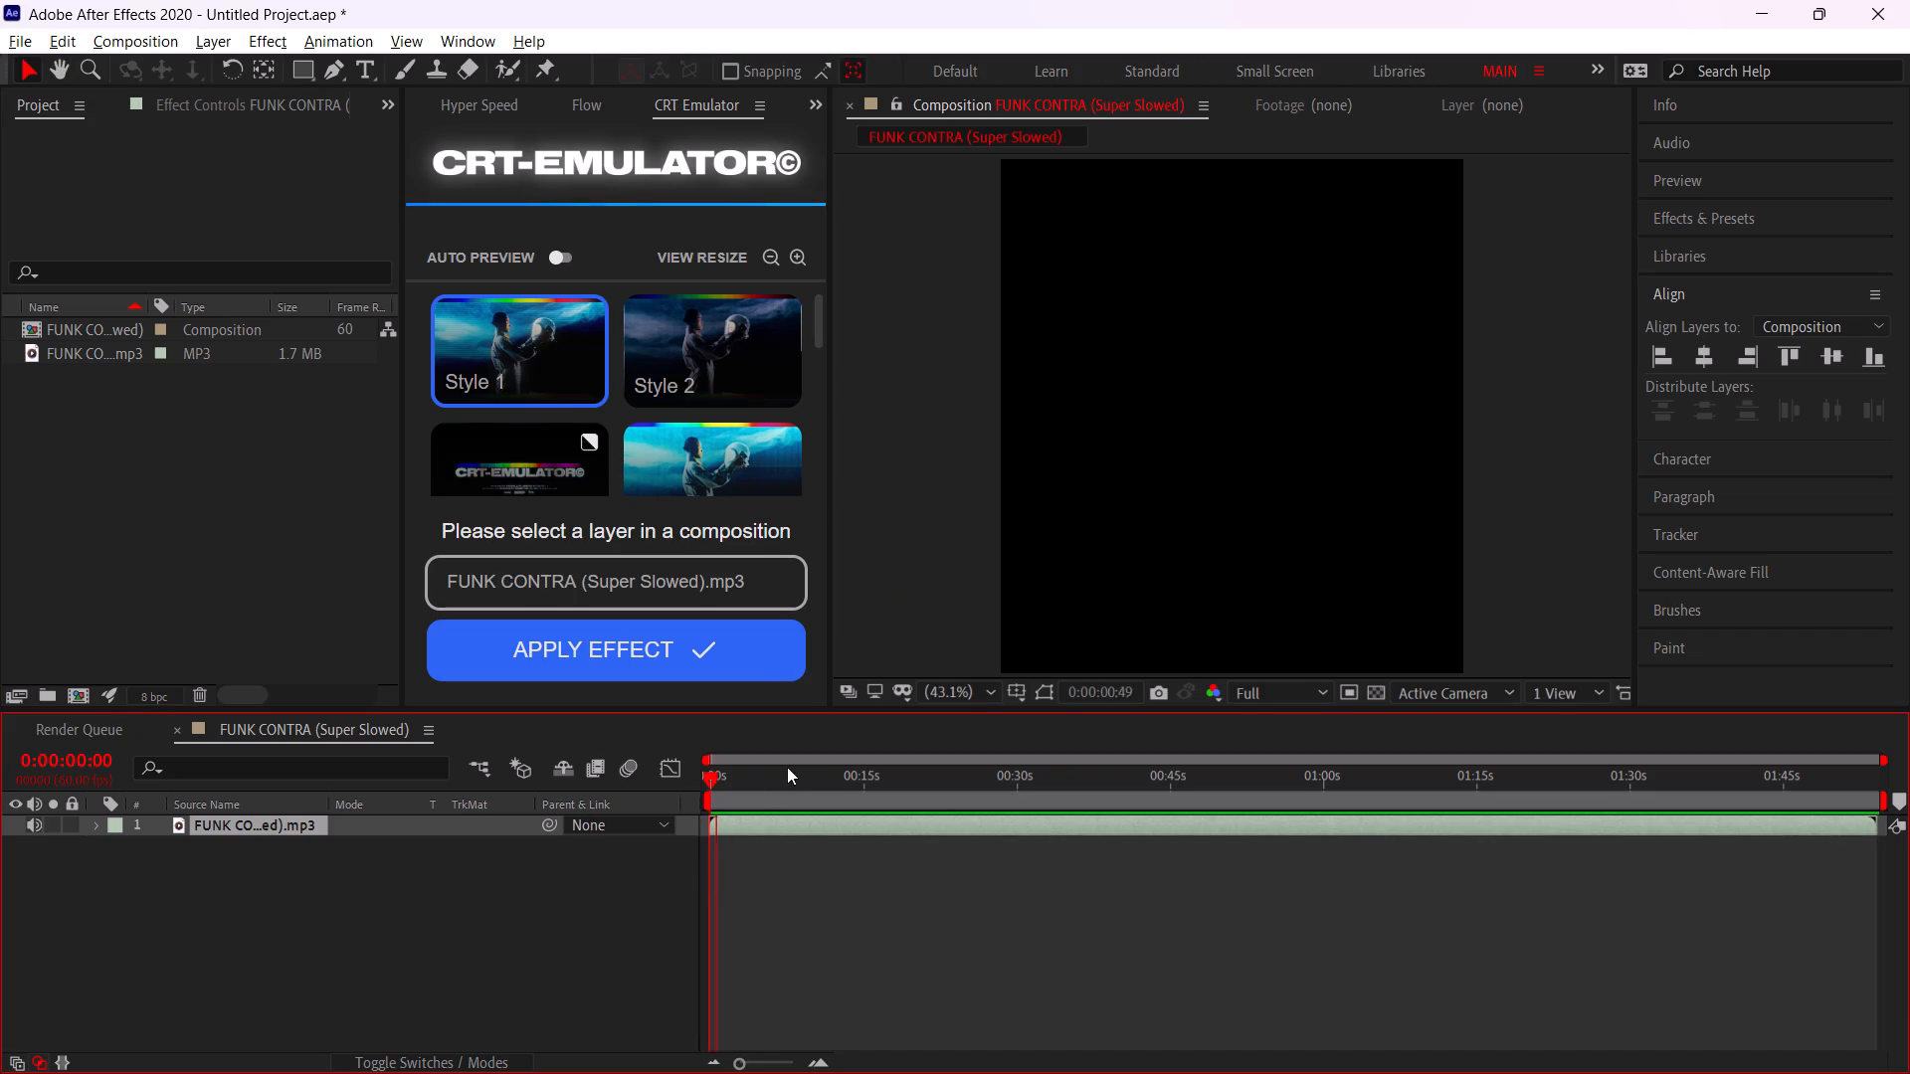
pyautogui.moveTo(748, 788); pyautogui.dragTo(484, 791)
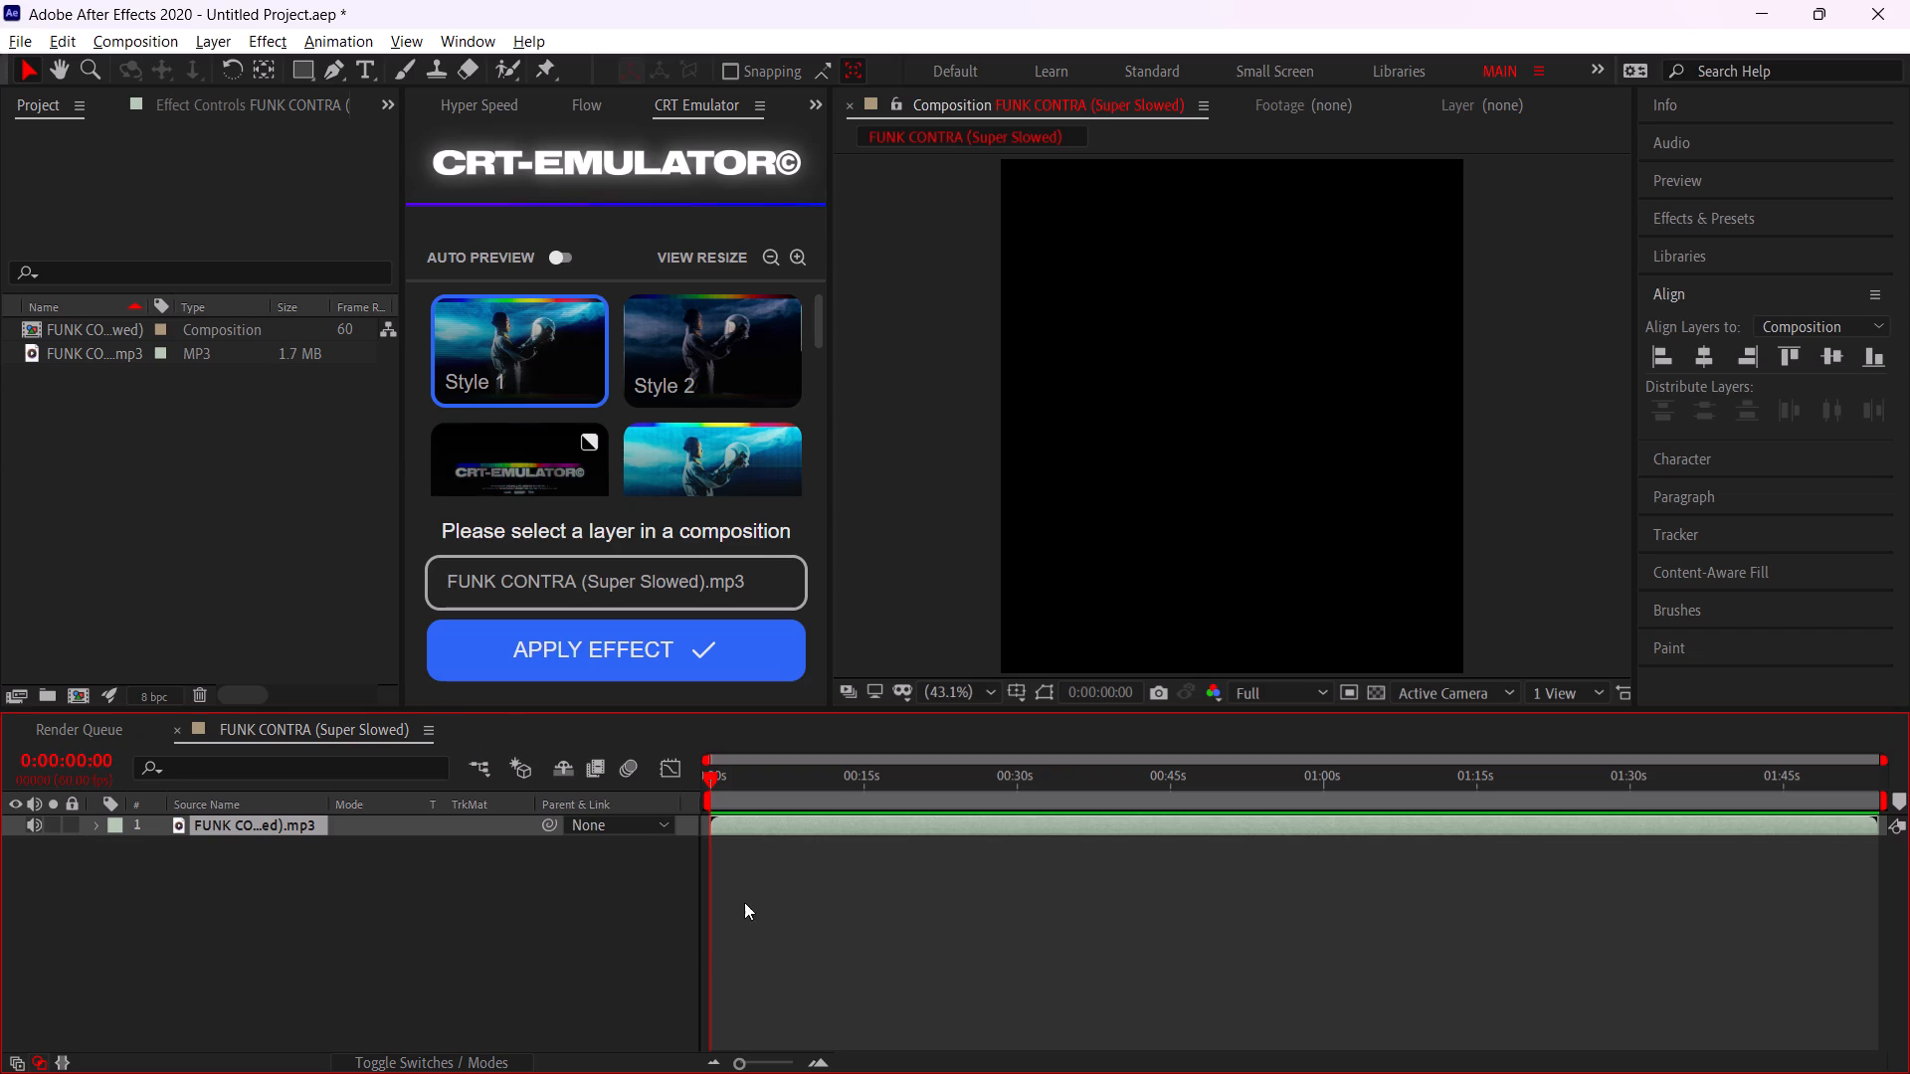
pyautogui.moveTo(740, 795); pyautogui.dragTo(550, 843)
pyautogui.press('space')
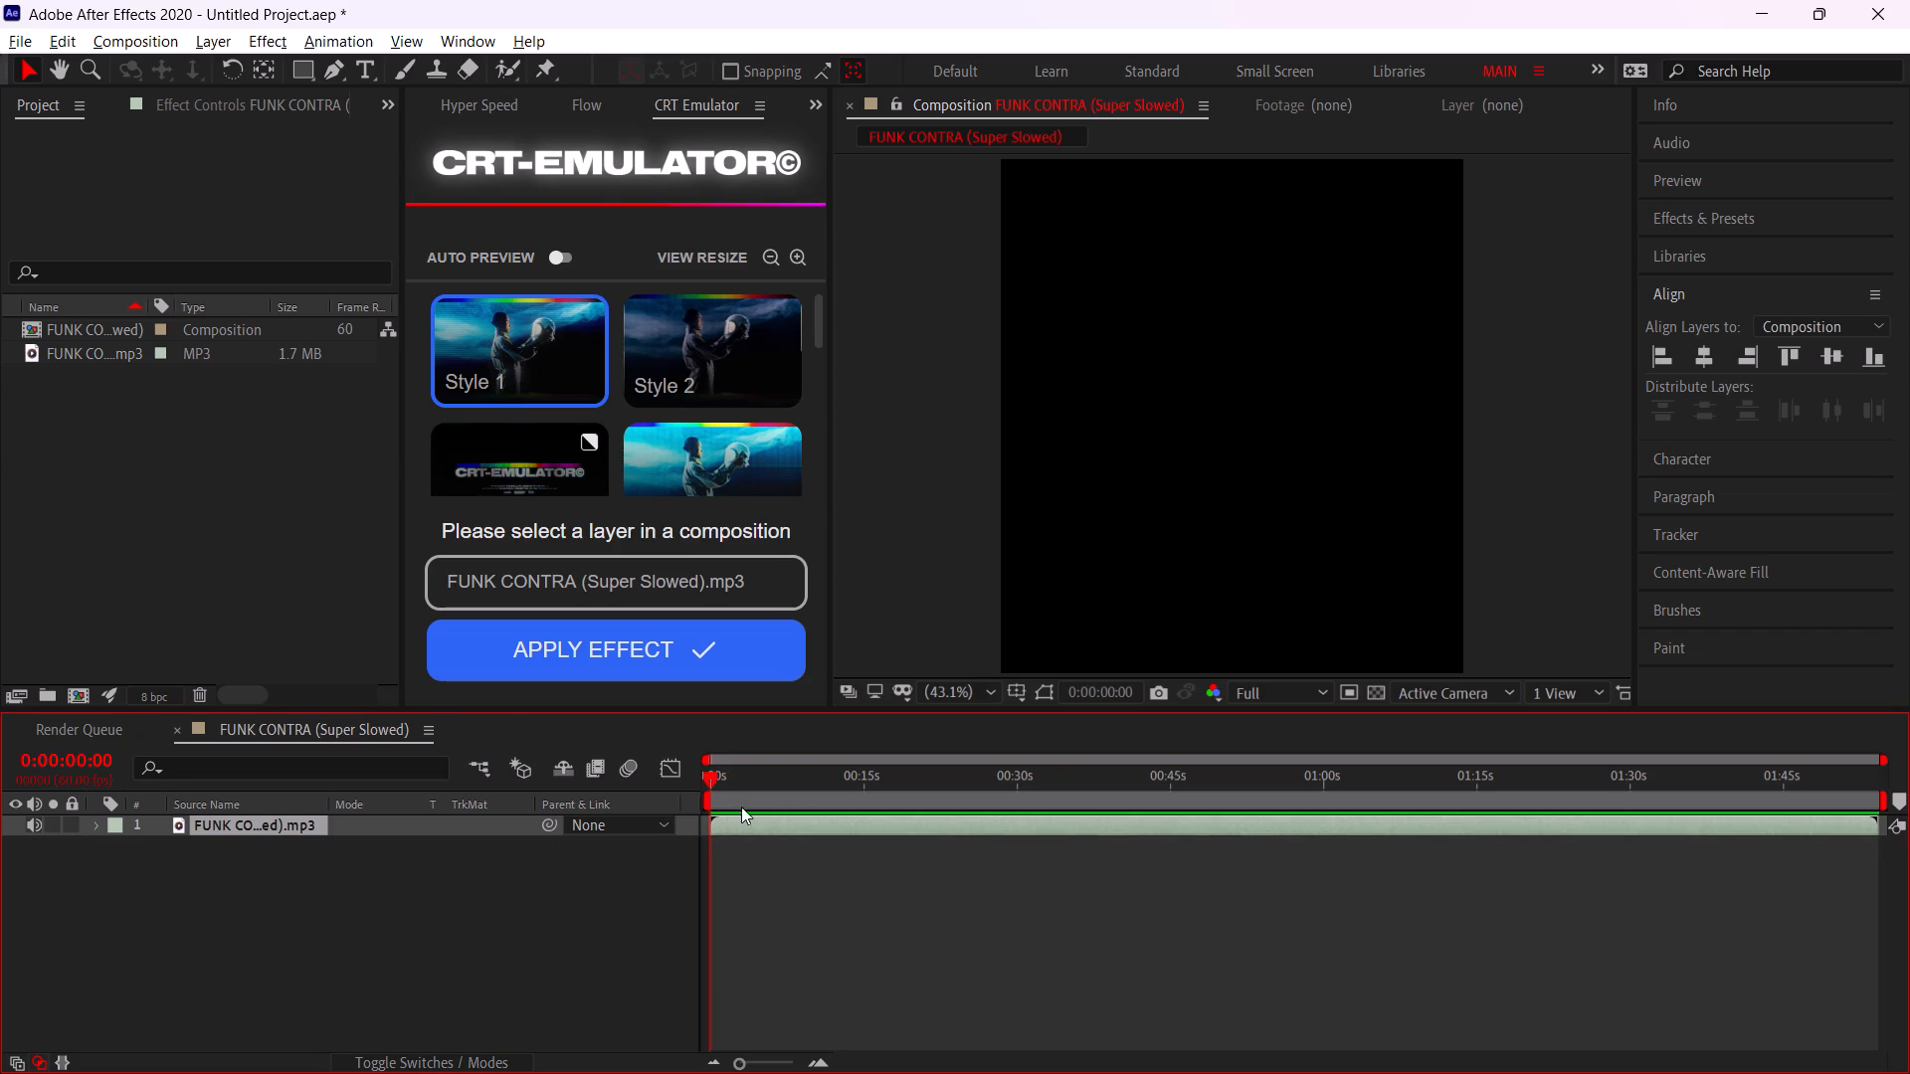
pyautogui.moveTo(769, 797); pyautogui.dragTo(233, 882)
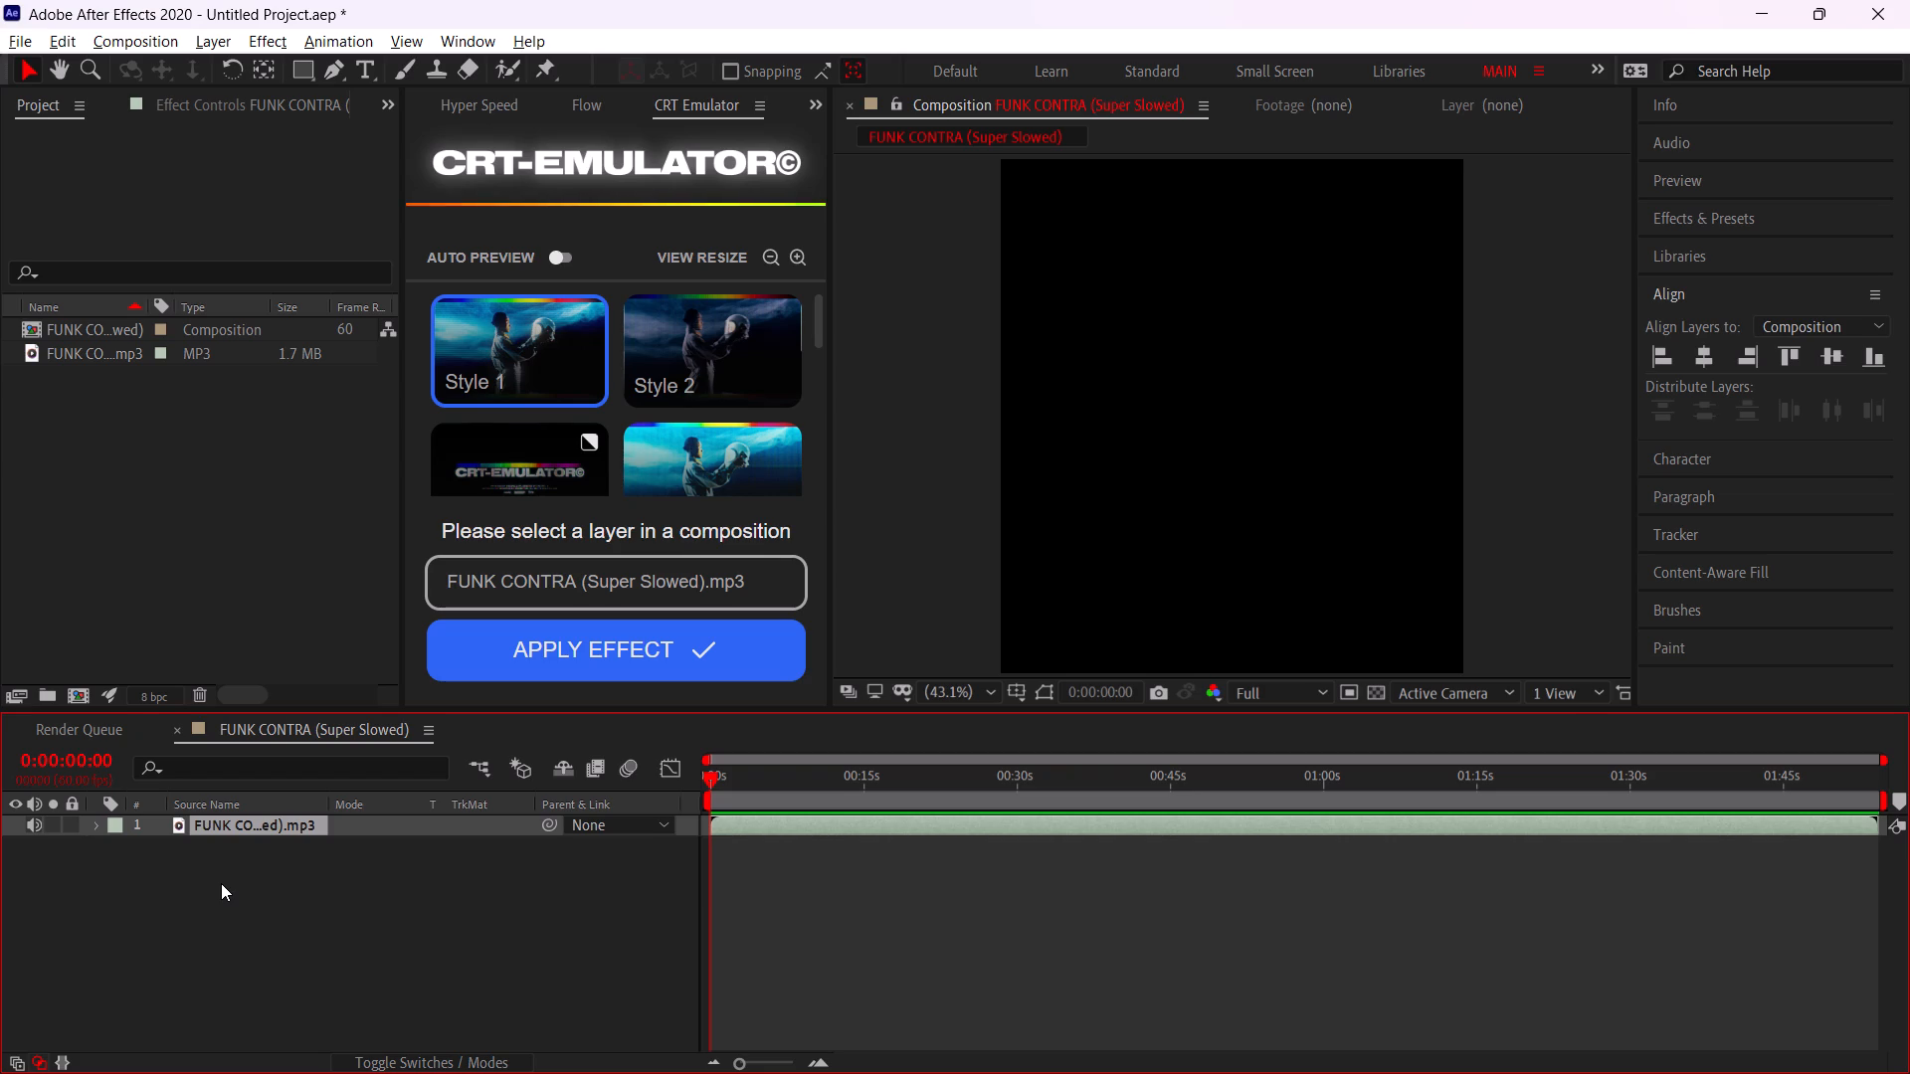
# Import all four train video clips from the INR Edit folder into the project as footage.
pyautogui.rightClick(75, 515)
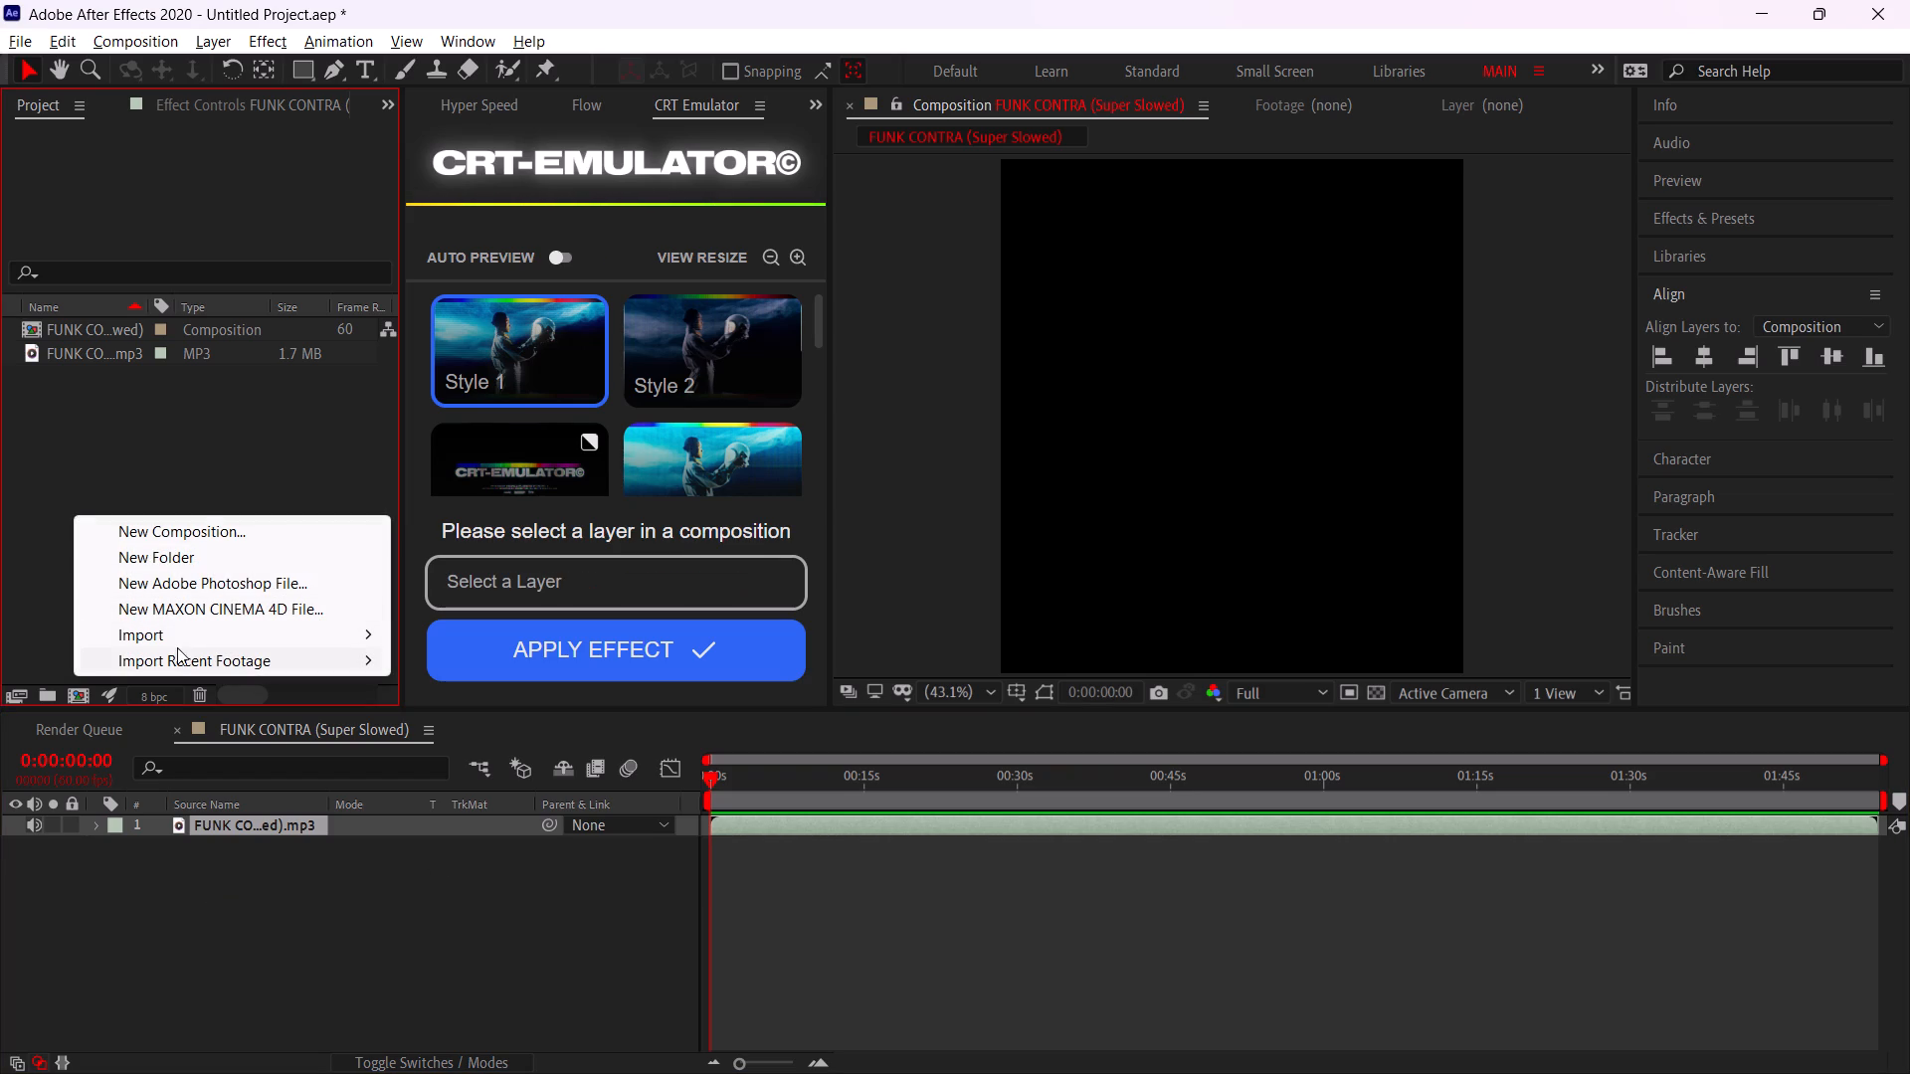
pyautogui.click(461, 632)
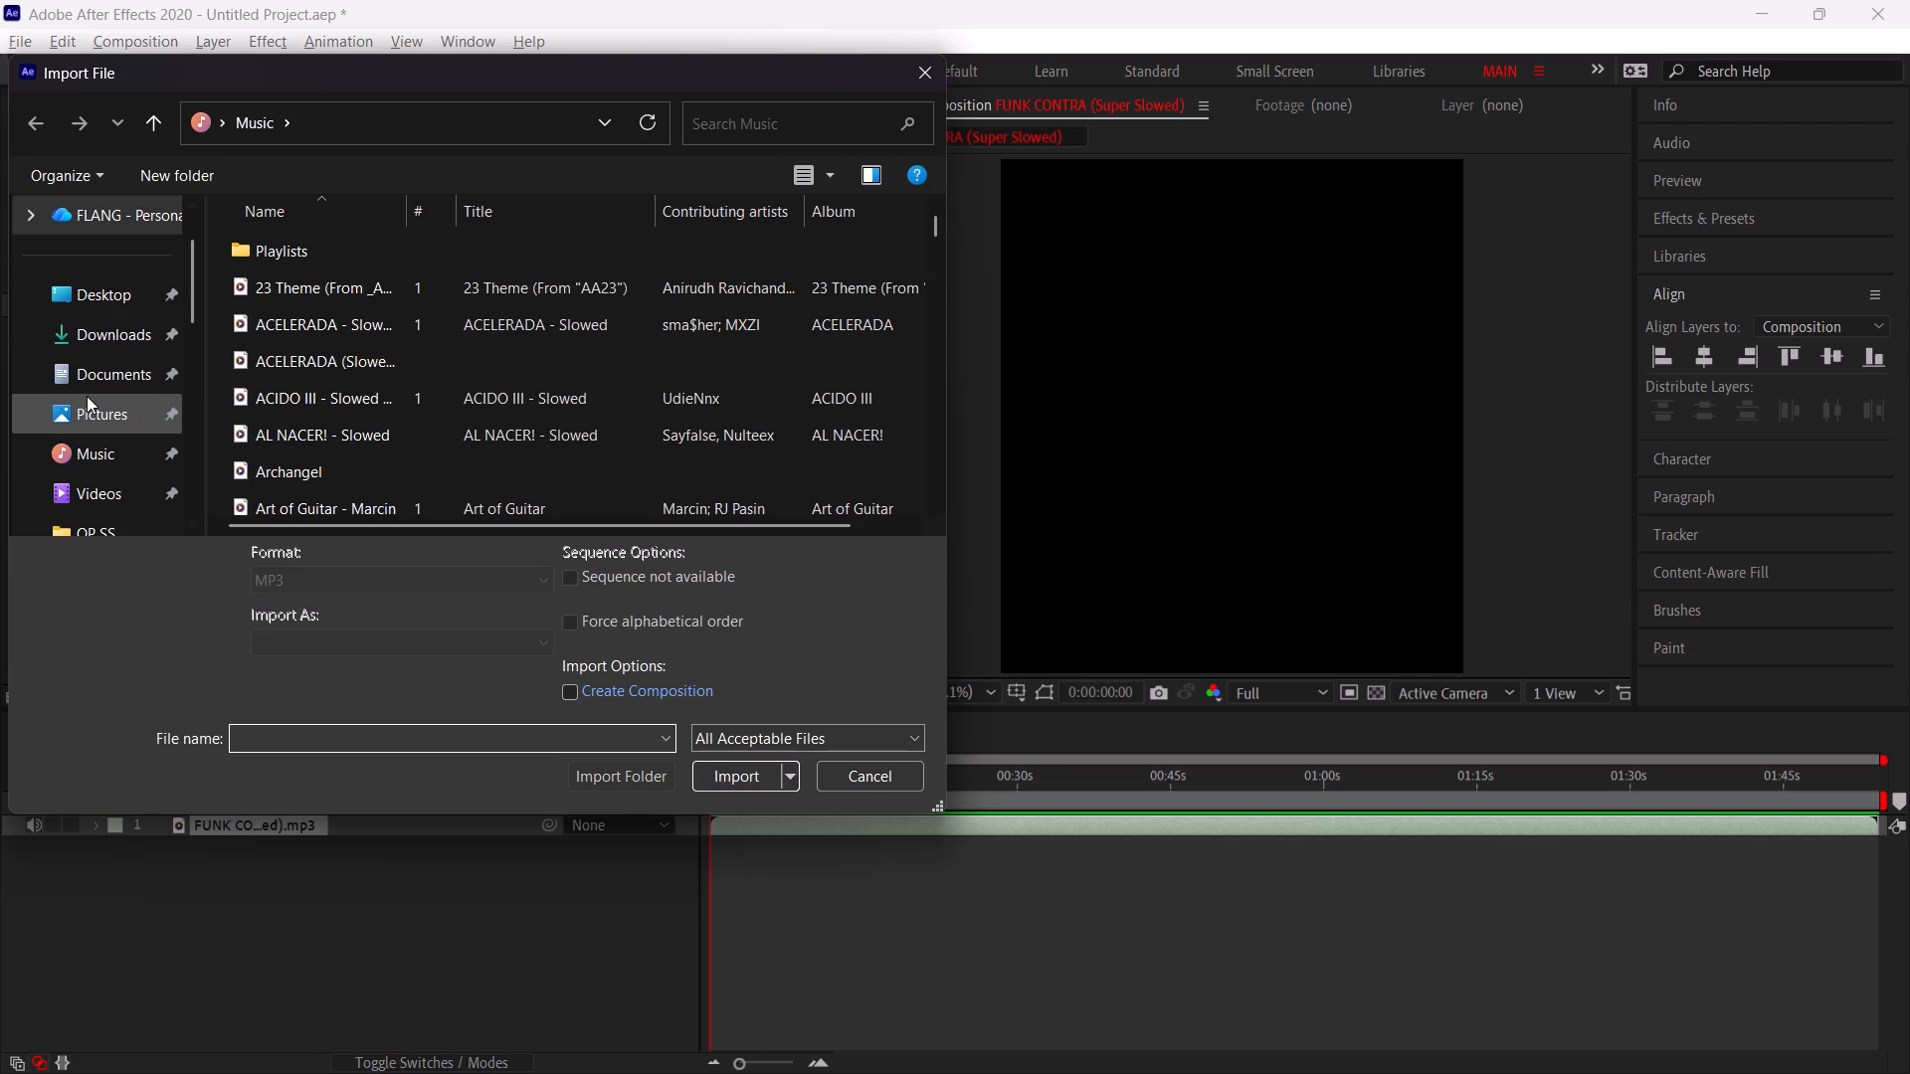
pyautogui.scroll(-2, 85, 339)
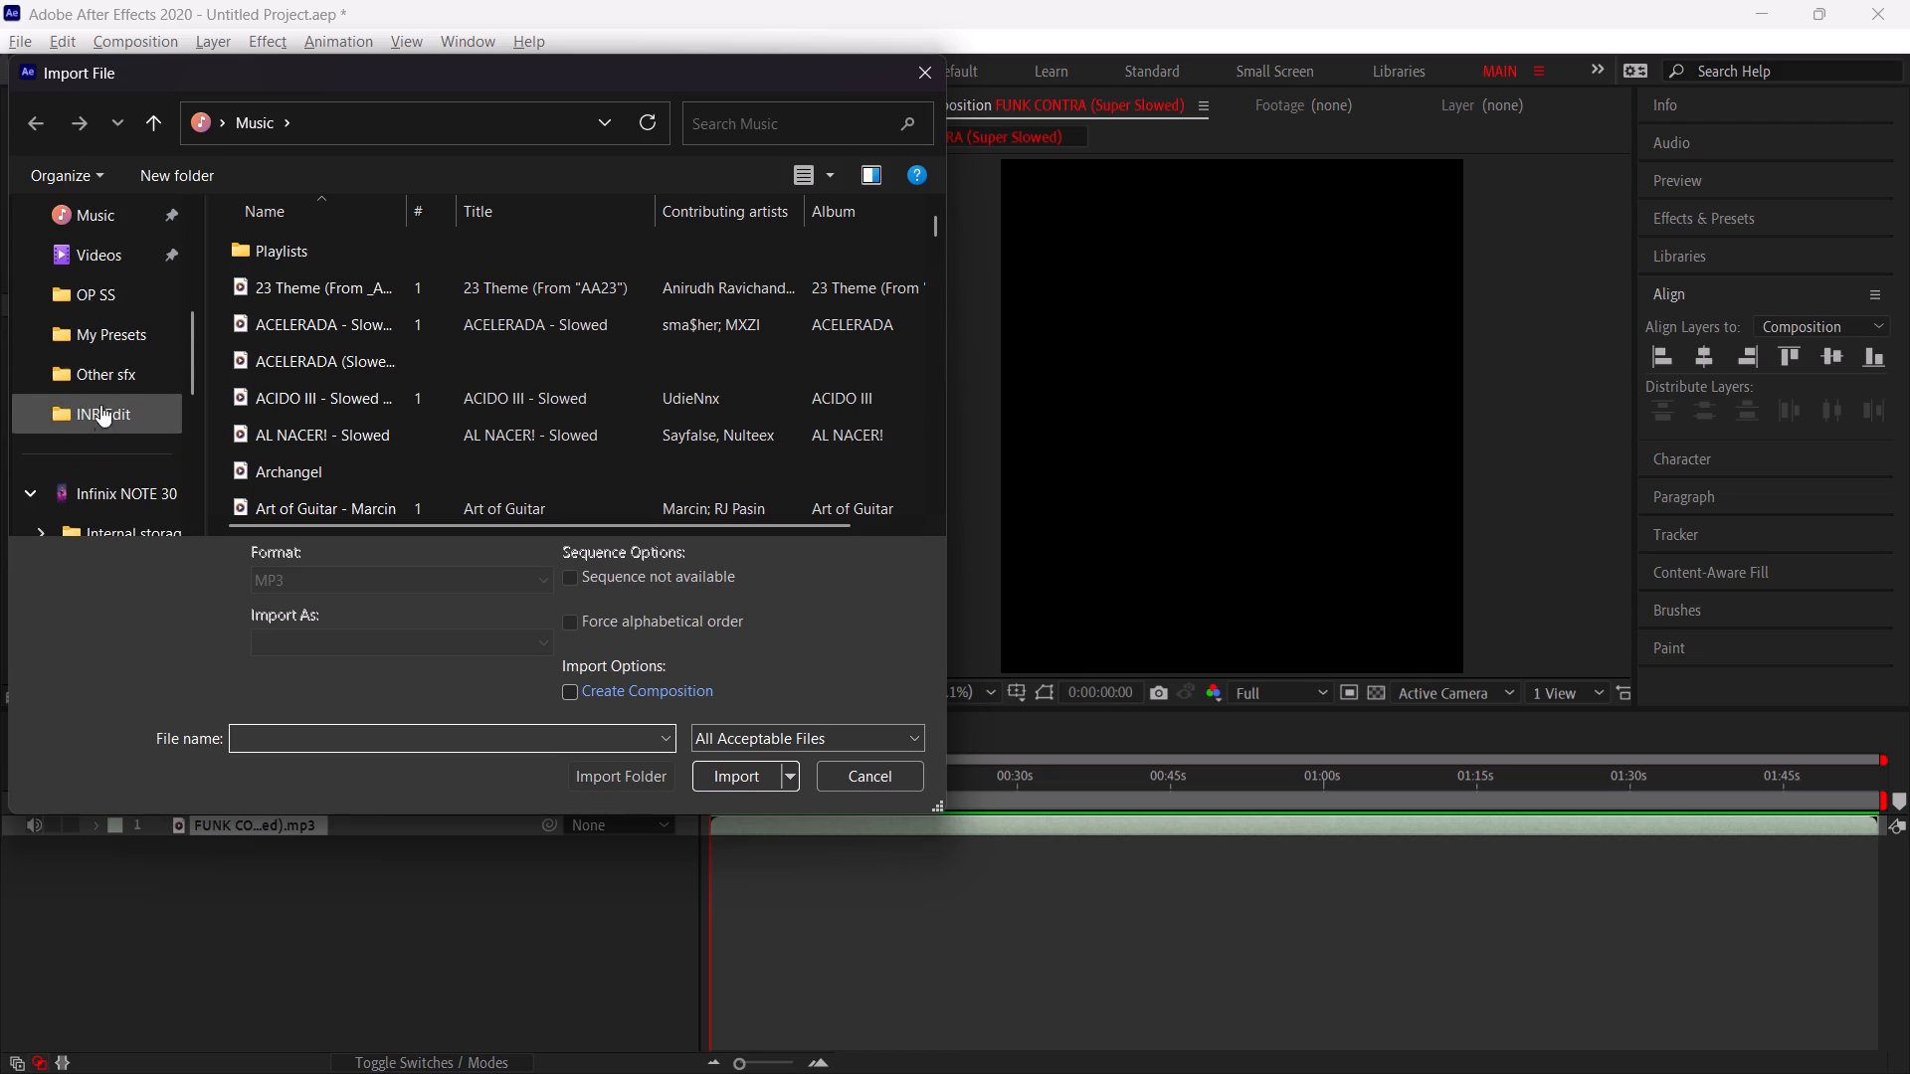
pyautogui.click(100, 416)
pyautogui.moveTo(776, 395); pyautogui.dragTo(243, 316)
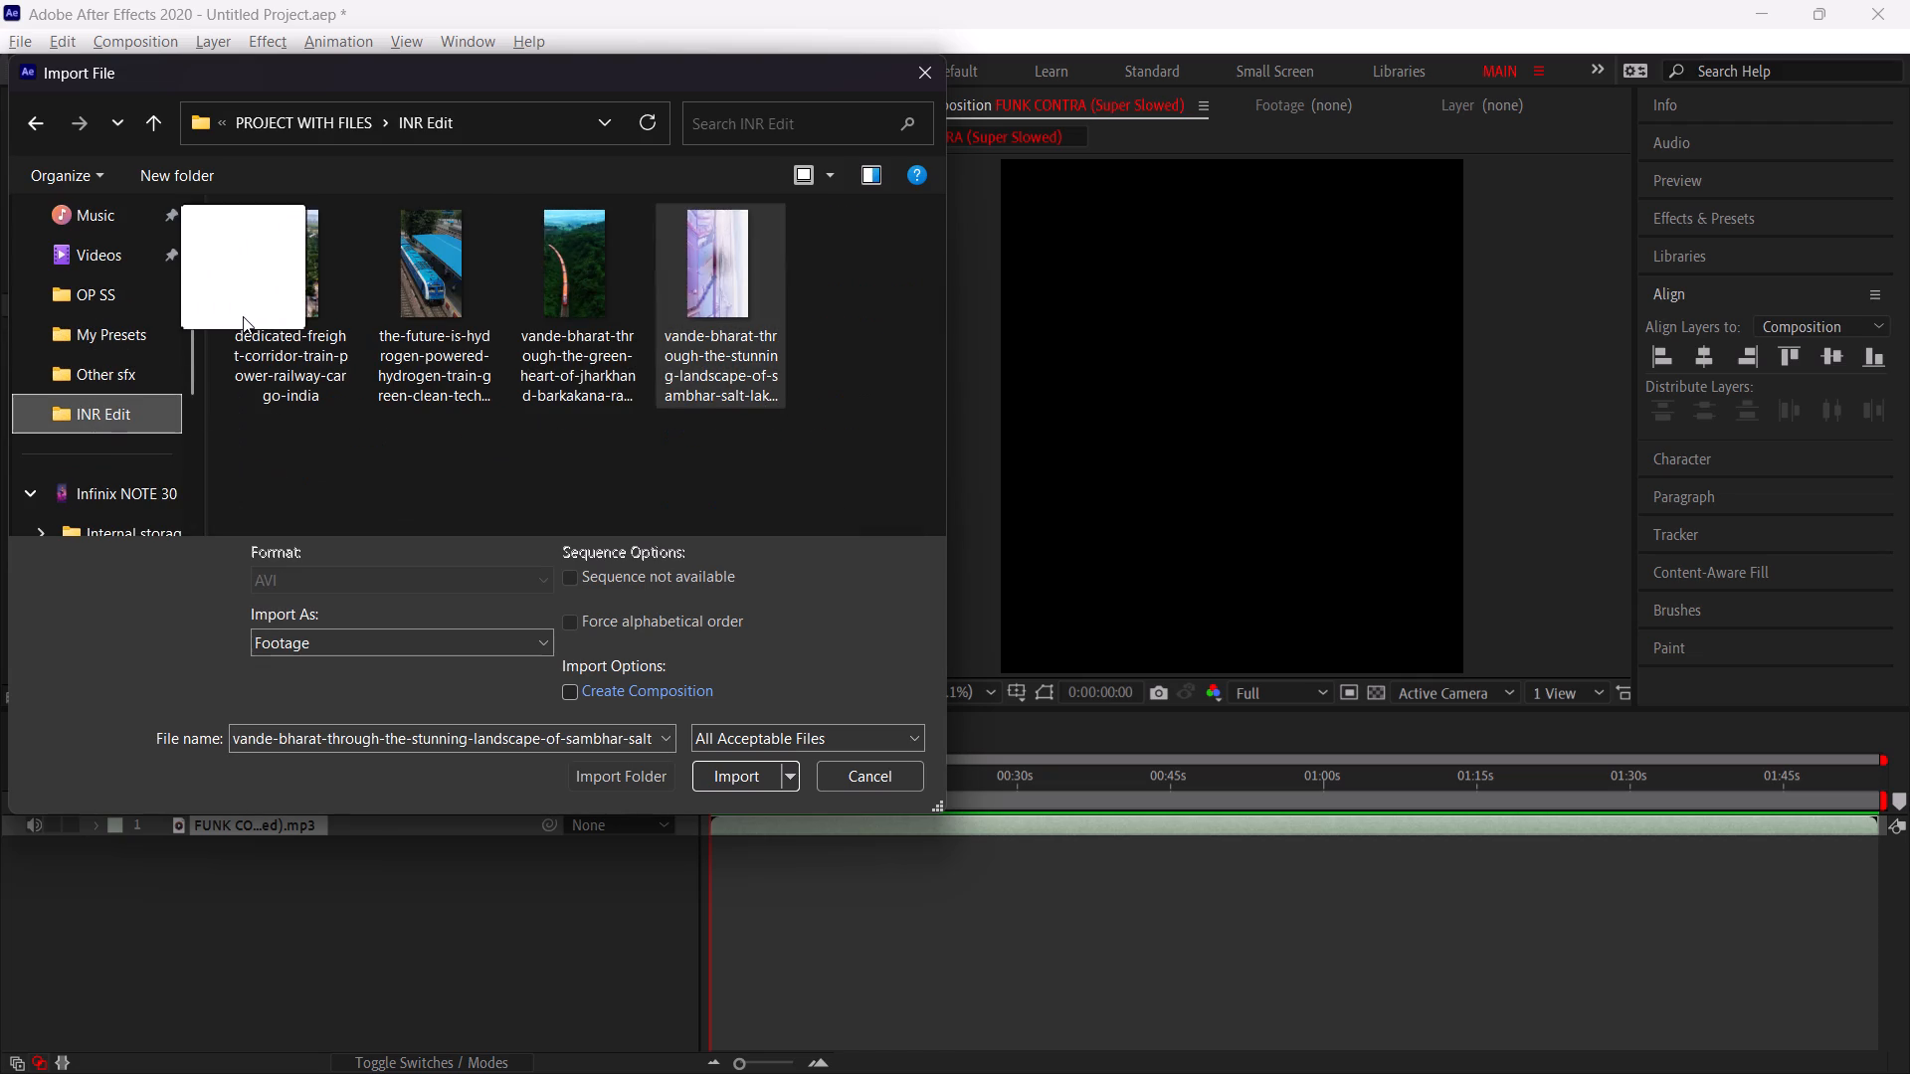
pyautogui.moveTo(243, 316); pyautogui.dragTo(689, 358)
pyautogui.moveTo(791, 456); pyautogui.dragTo(290, 342)
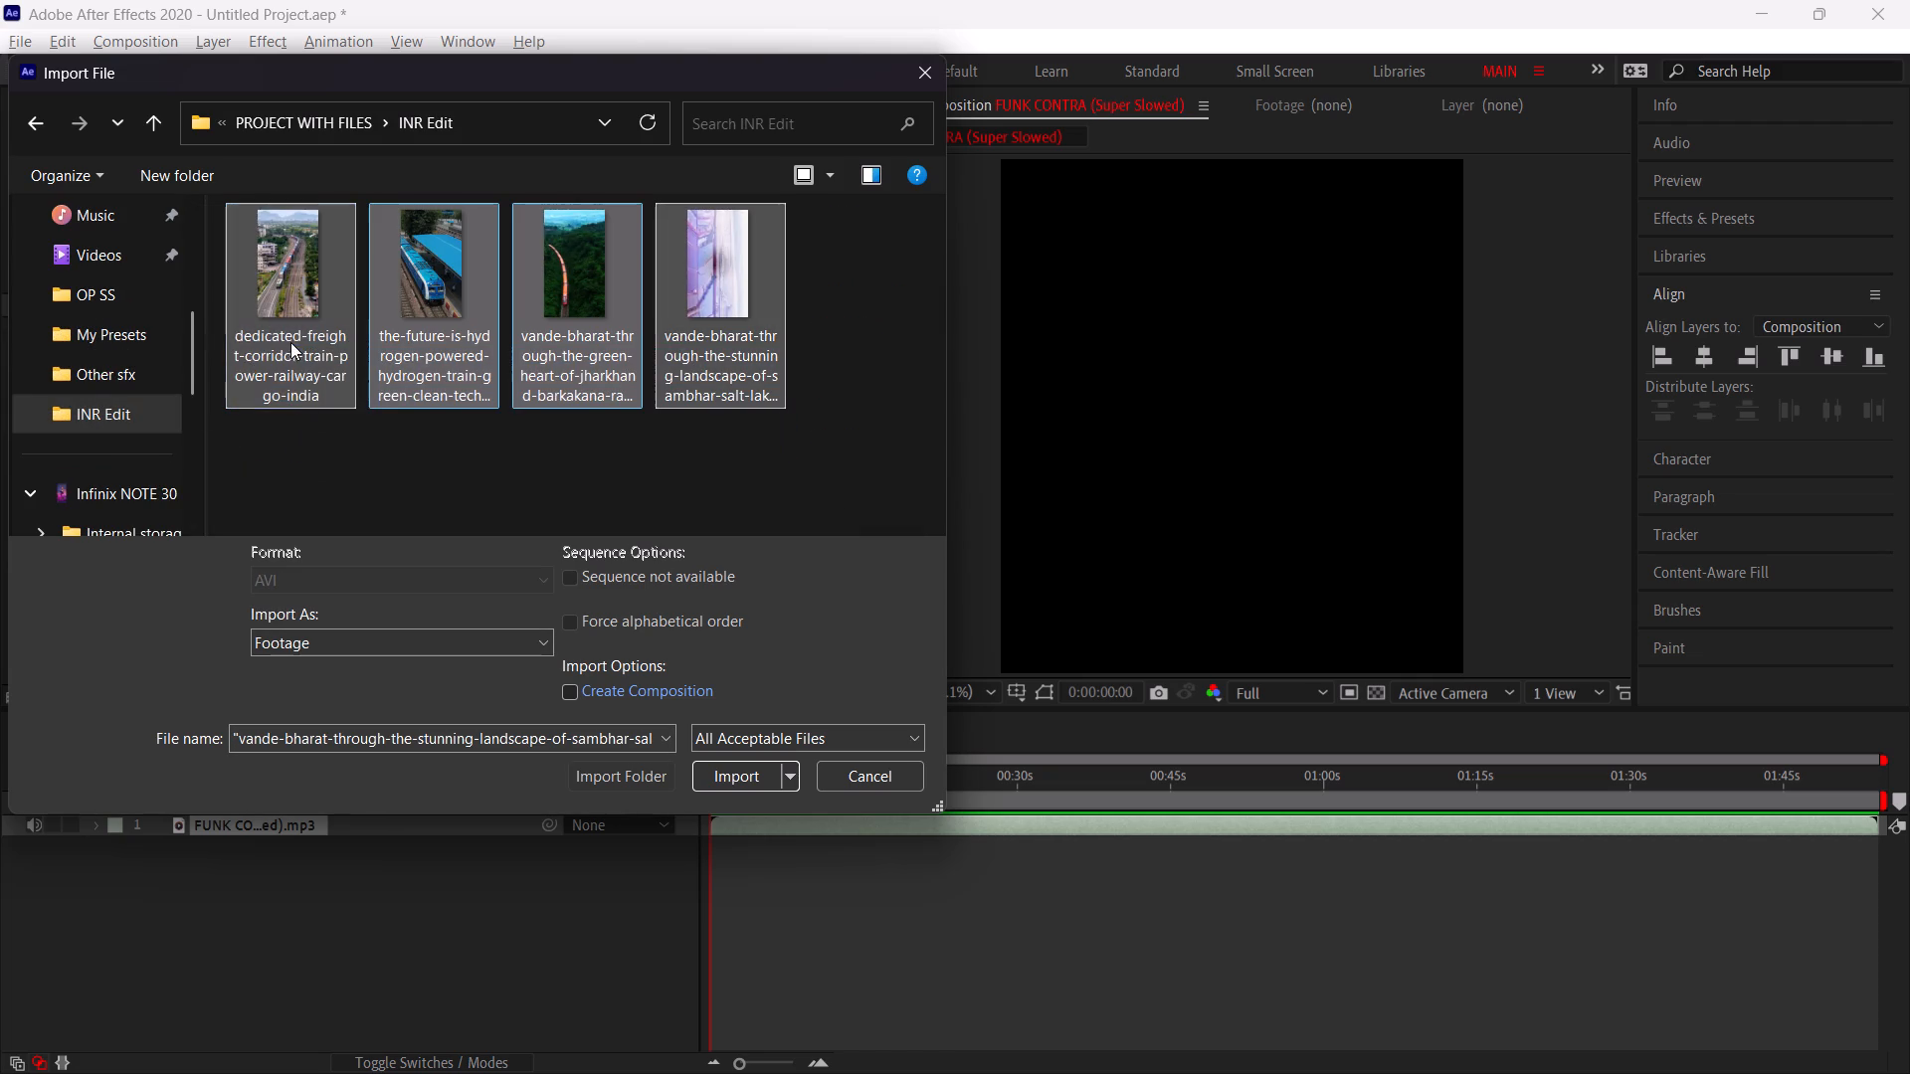
pyautogui.click(756, 787)
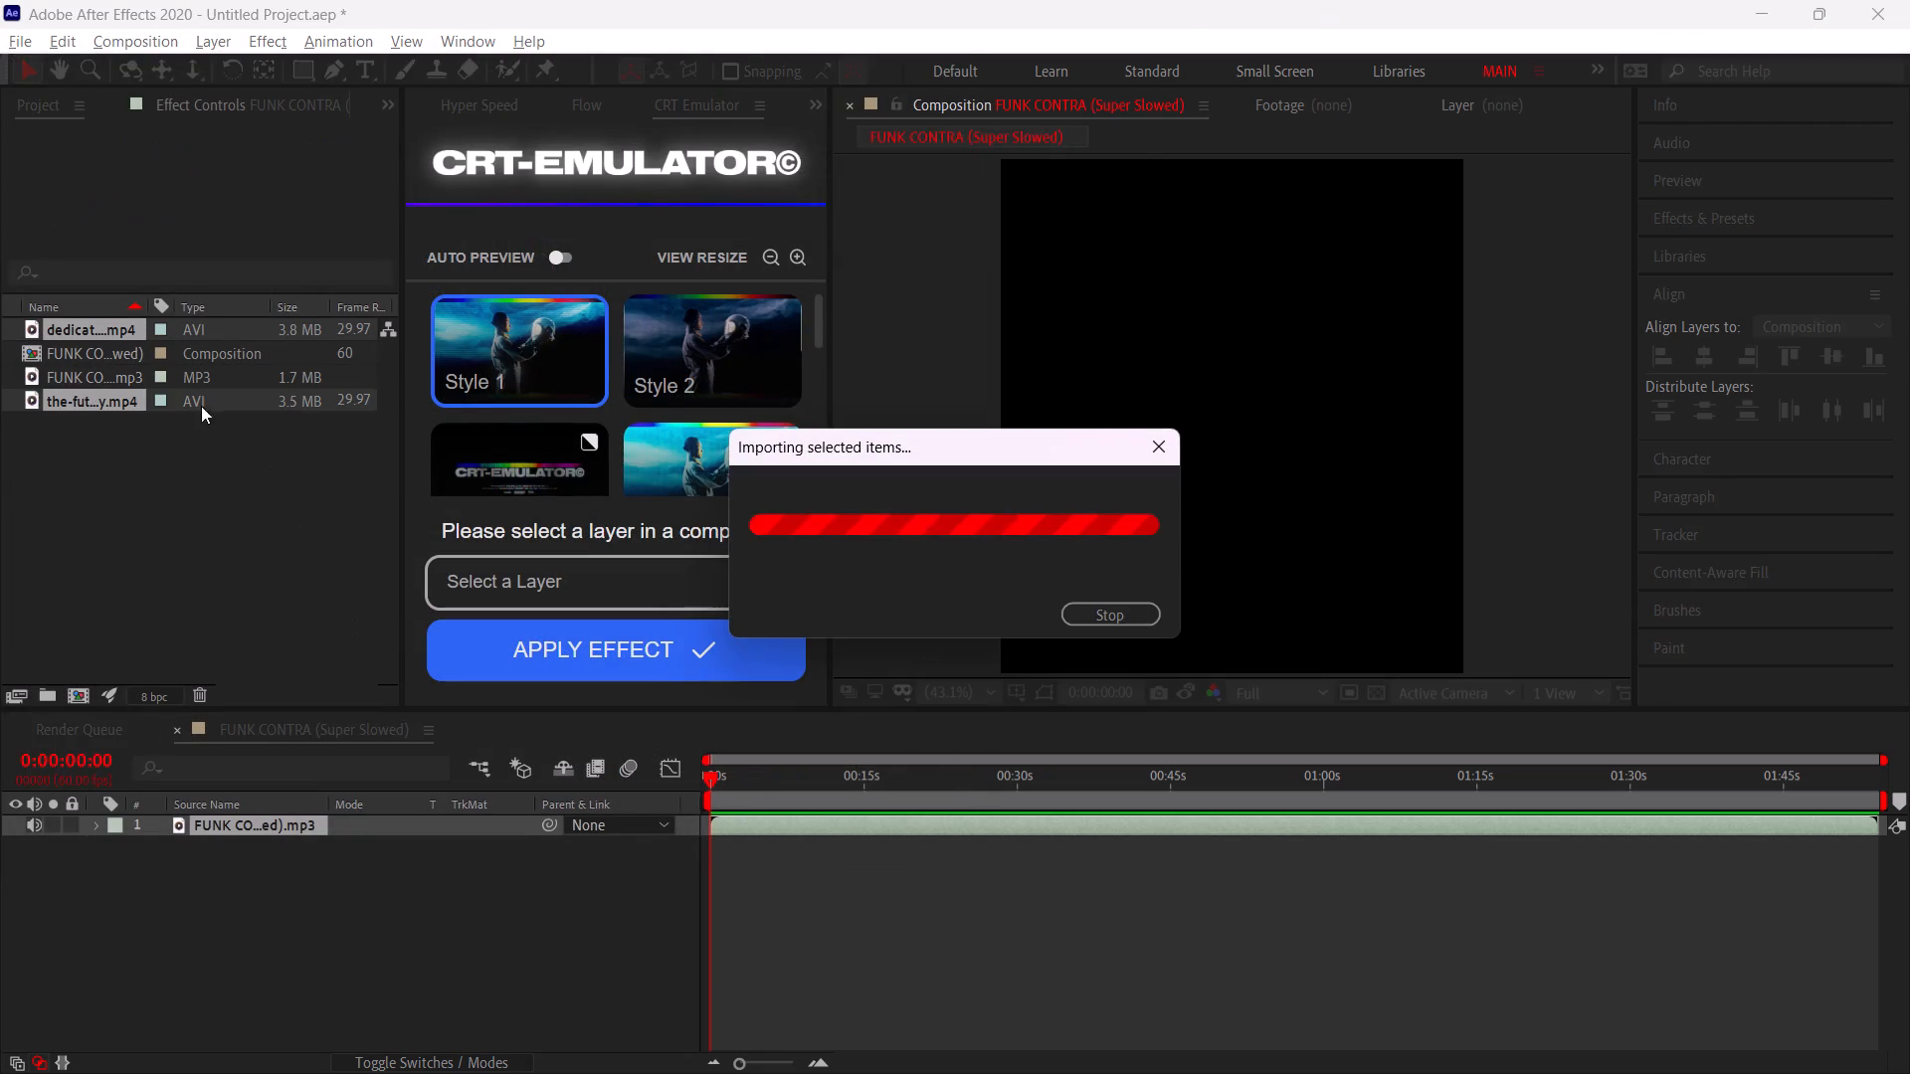
pyautogui.click(132, 499)
# Open the dedicated-freight-corridor train clip as footage and set its in point to 0:00:01:09 and out point to 0:00:02:07.
pyautogui.doubleClick(105, 333)
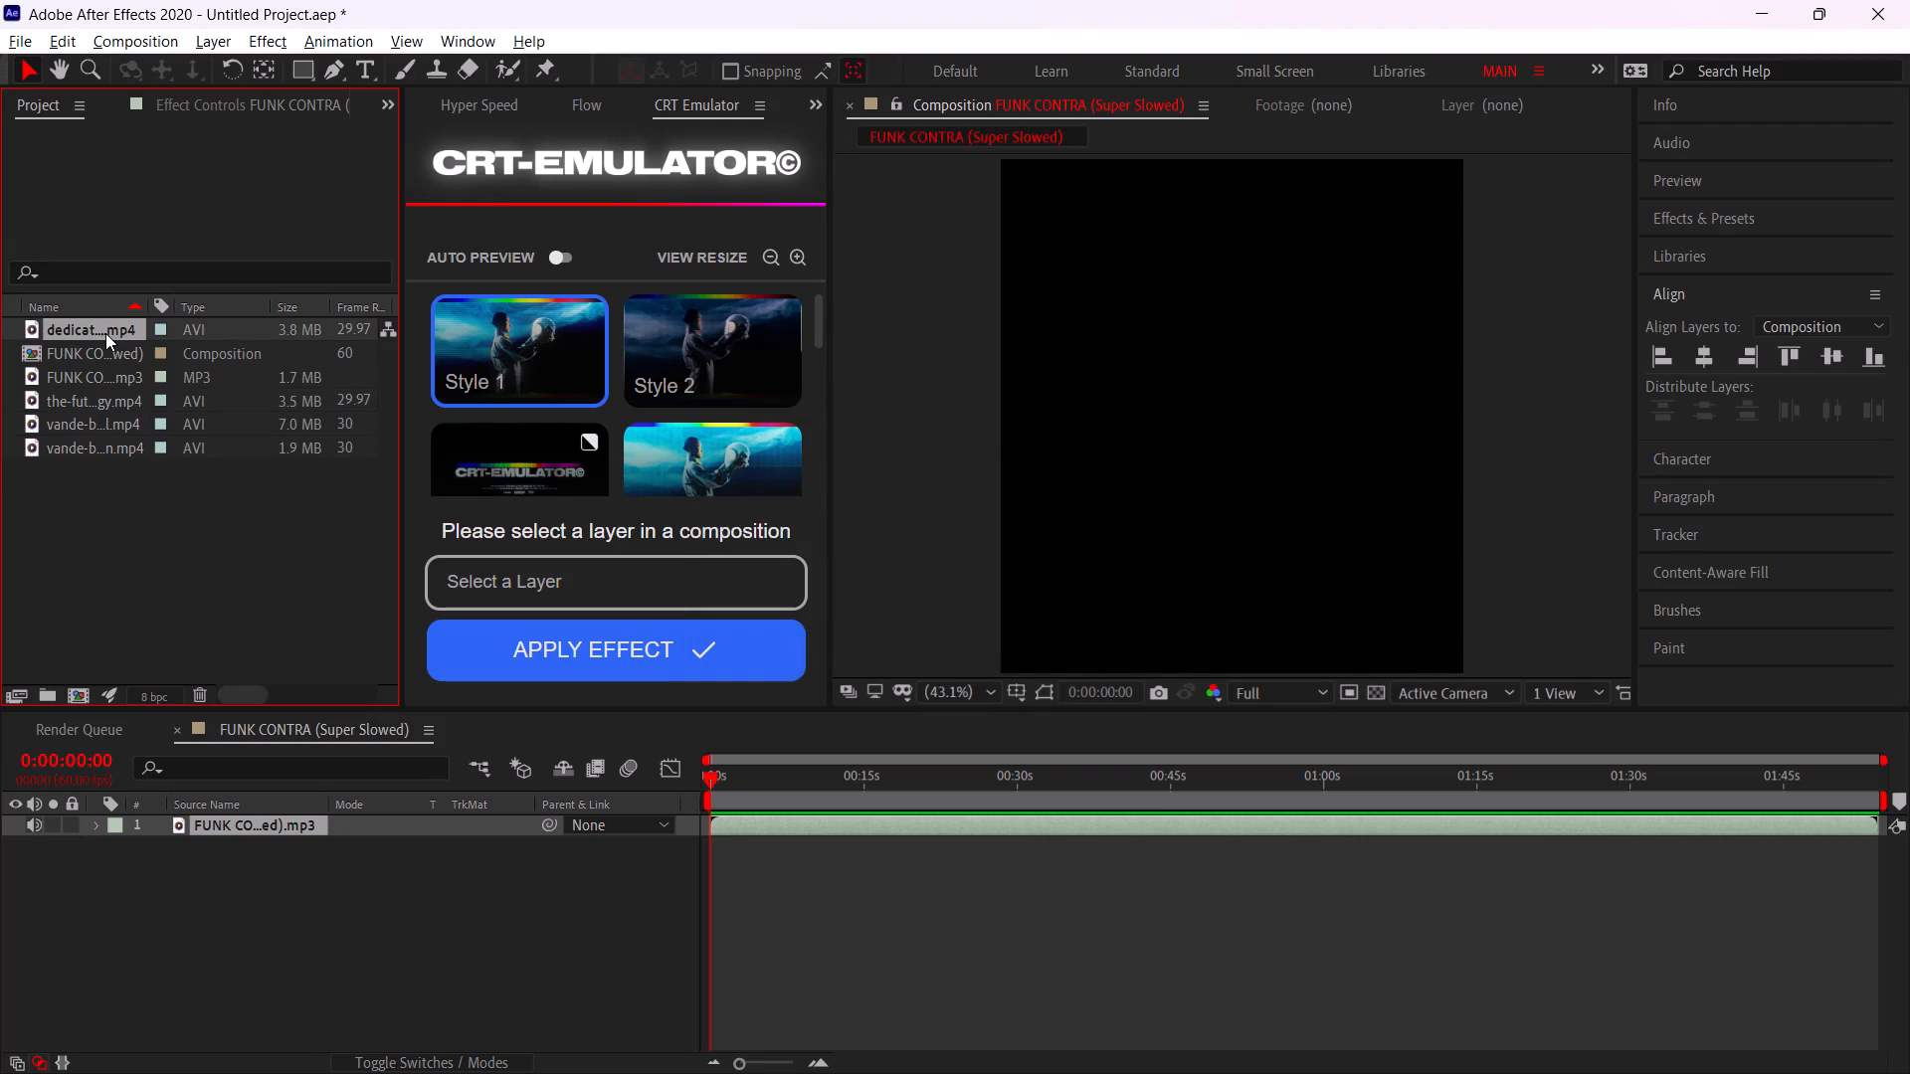
pyautogui.moveTo(849, 635); pyautogui.dragTo(865, 640)
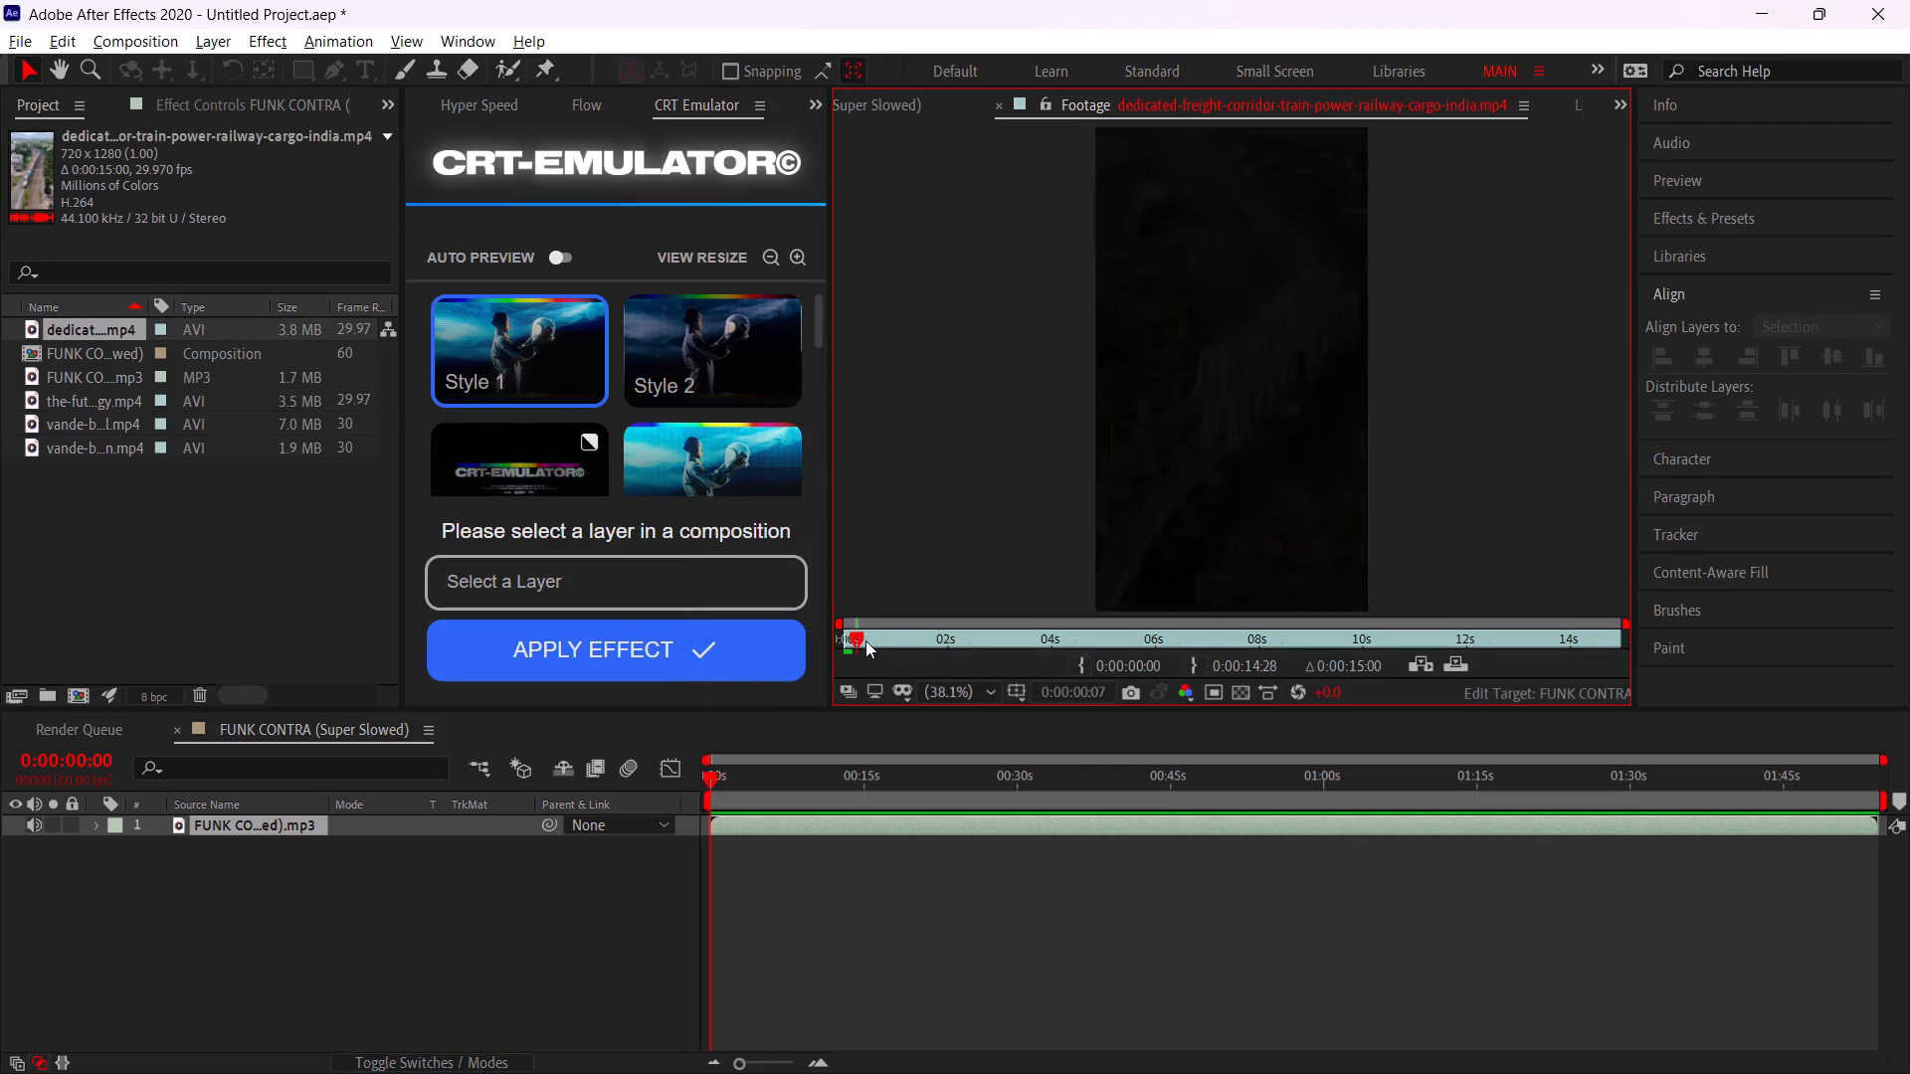
pyautogui.moveTo(865, 640); pyautogui.dragTo(933, 665)
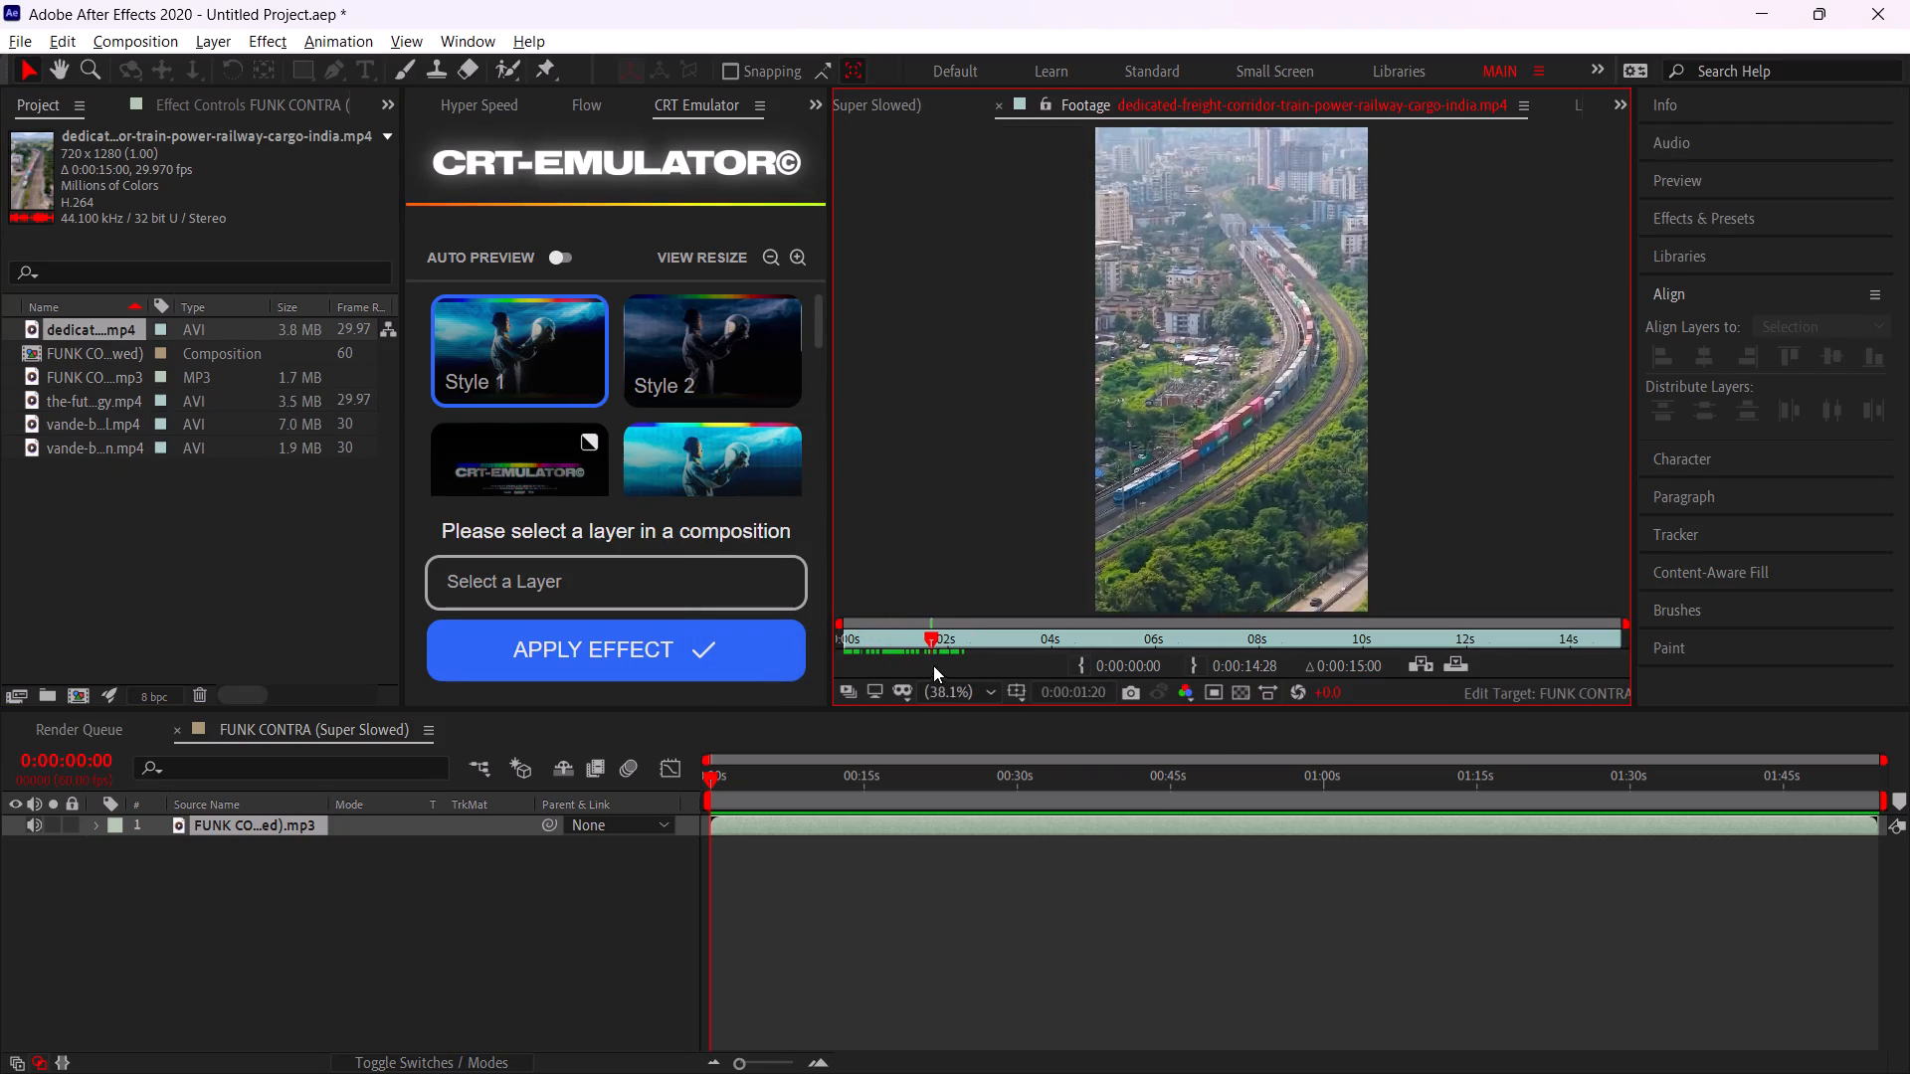
pyautogui.moveTo(933, 665); pyautogui.dragTo(916, 660)
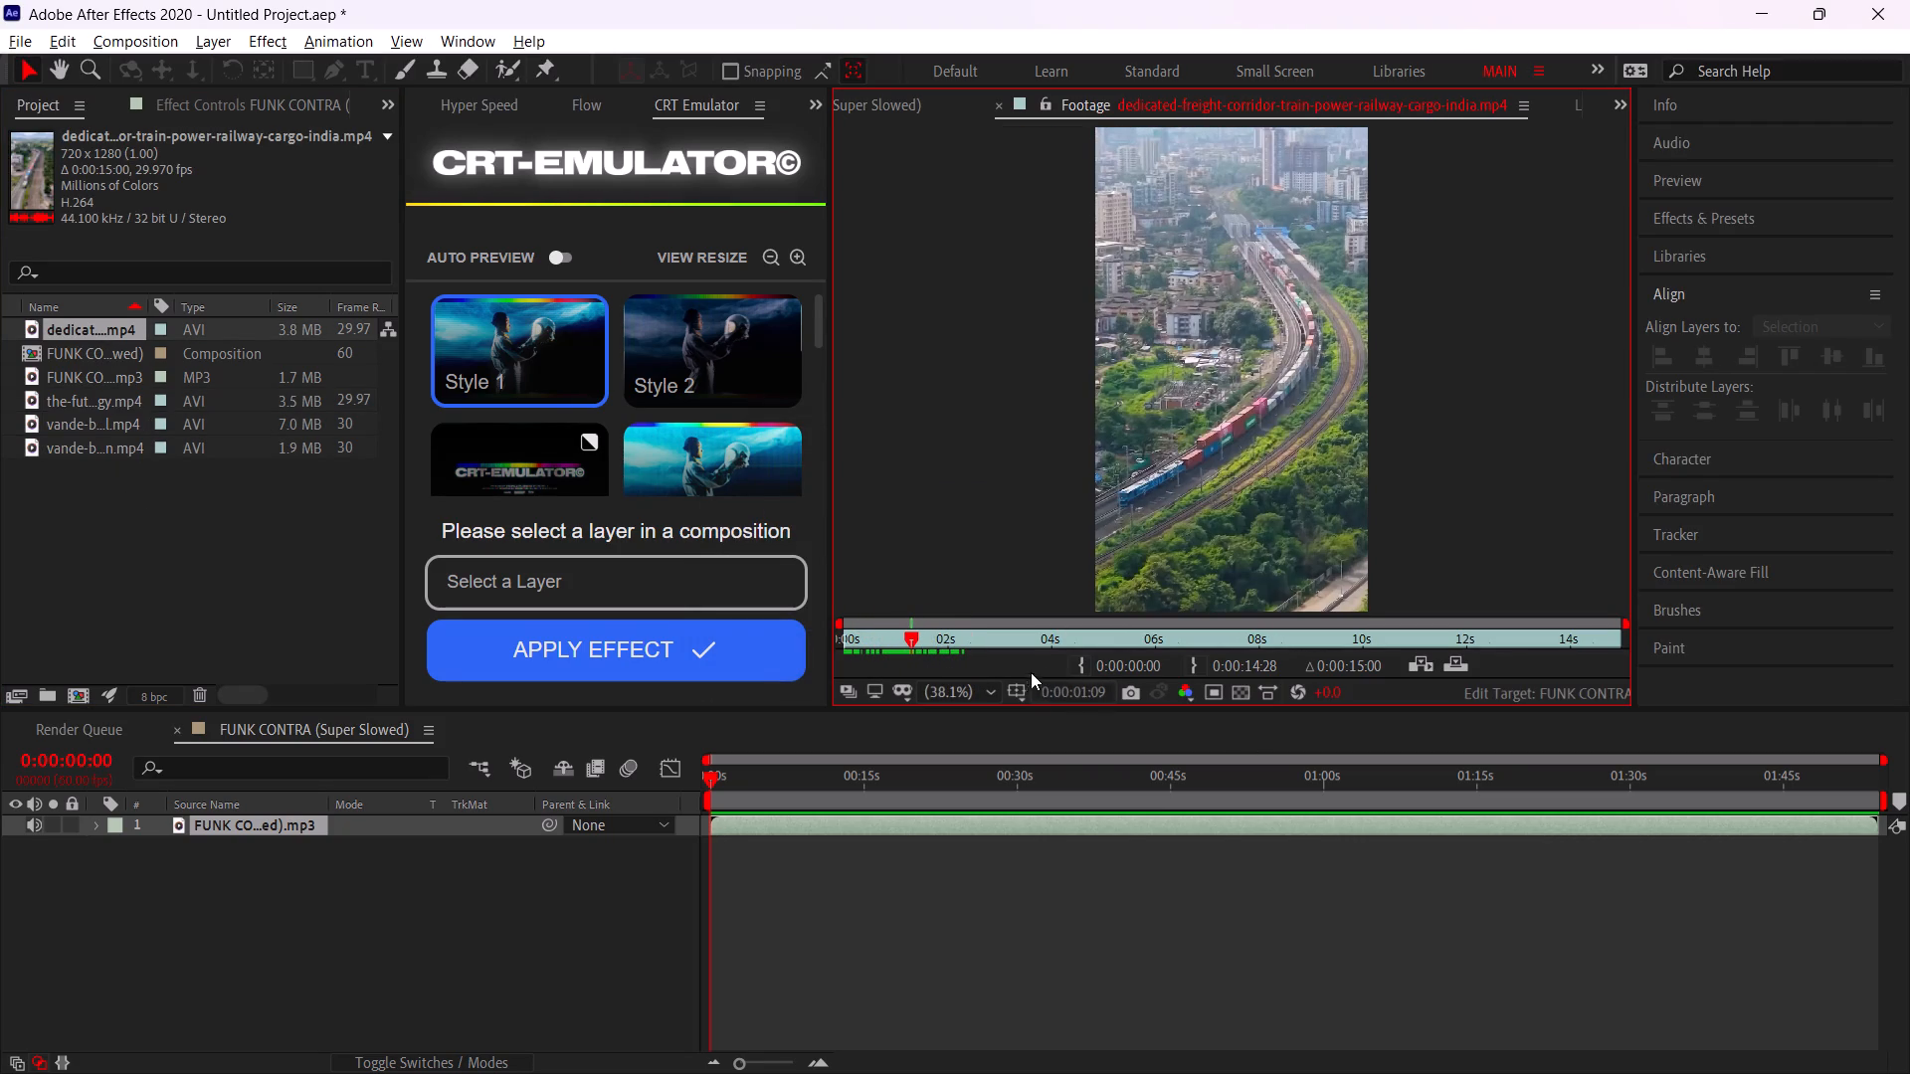
pyautogui.click(1080, 665)
pyautogui.moveTo(913, 645); pyautogui.dragTo(922, 645)
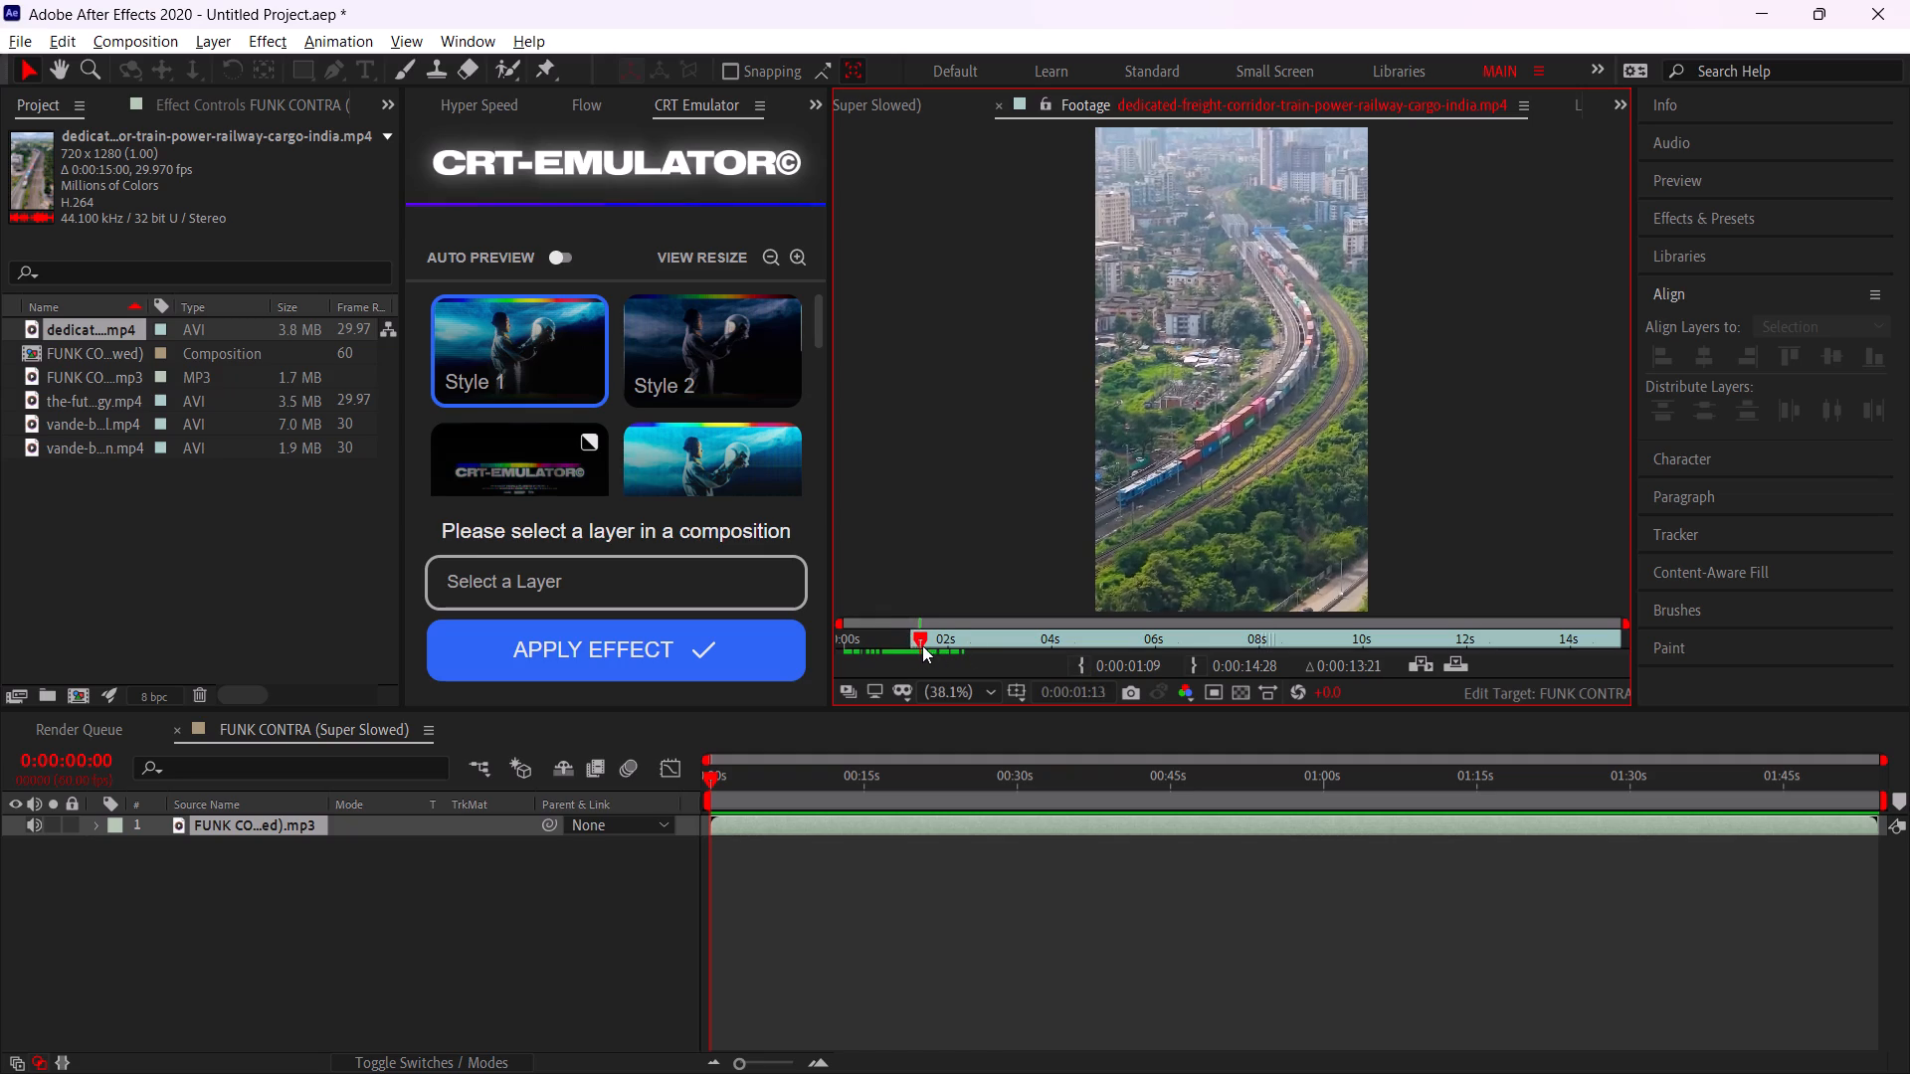
pyautogui.moveTo(922, 645); pyautogui.dragTo(962, 650)
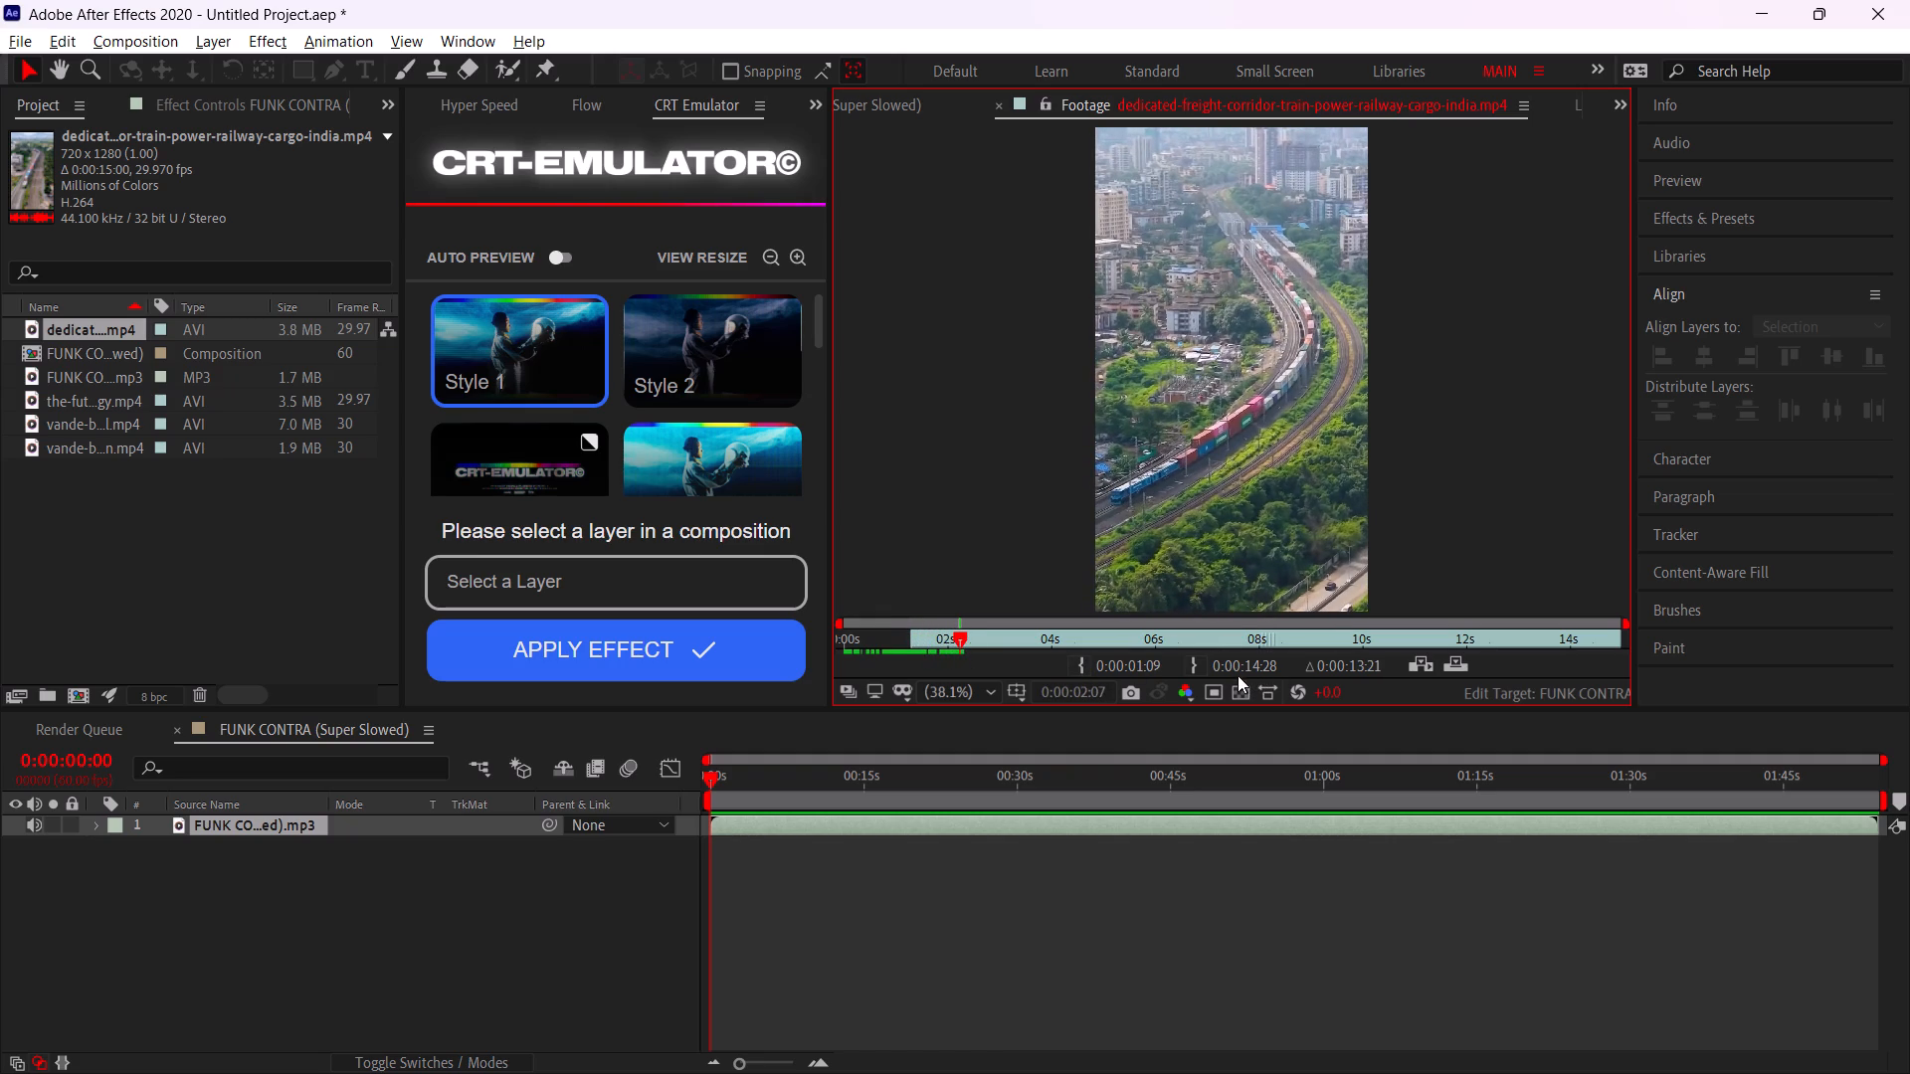
pyautogui.click(1191, 659)
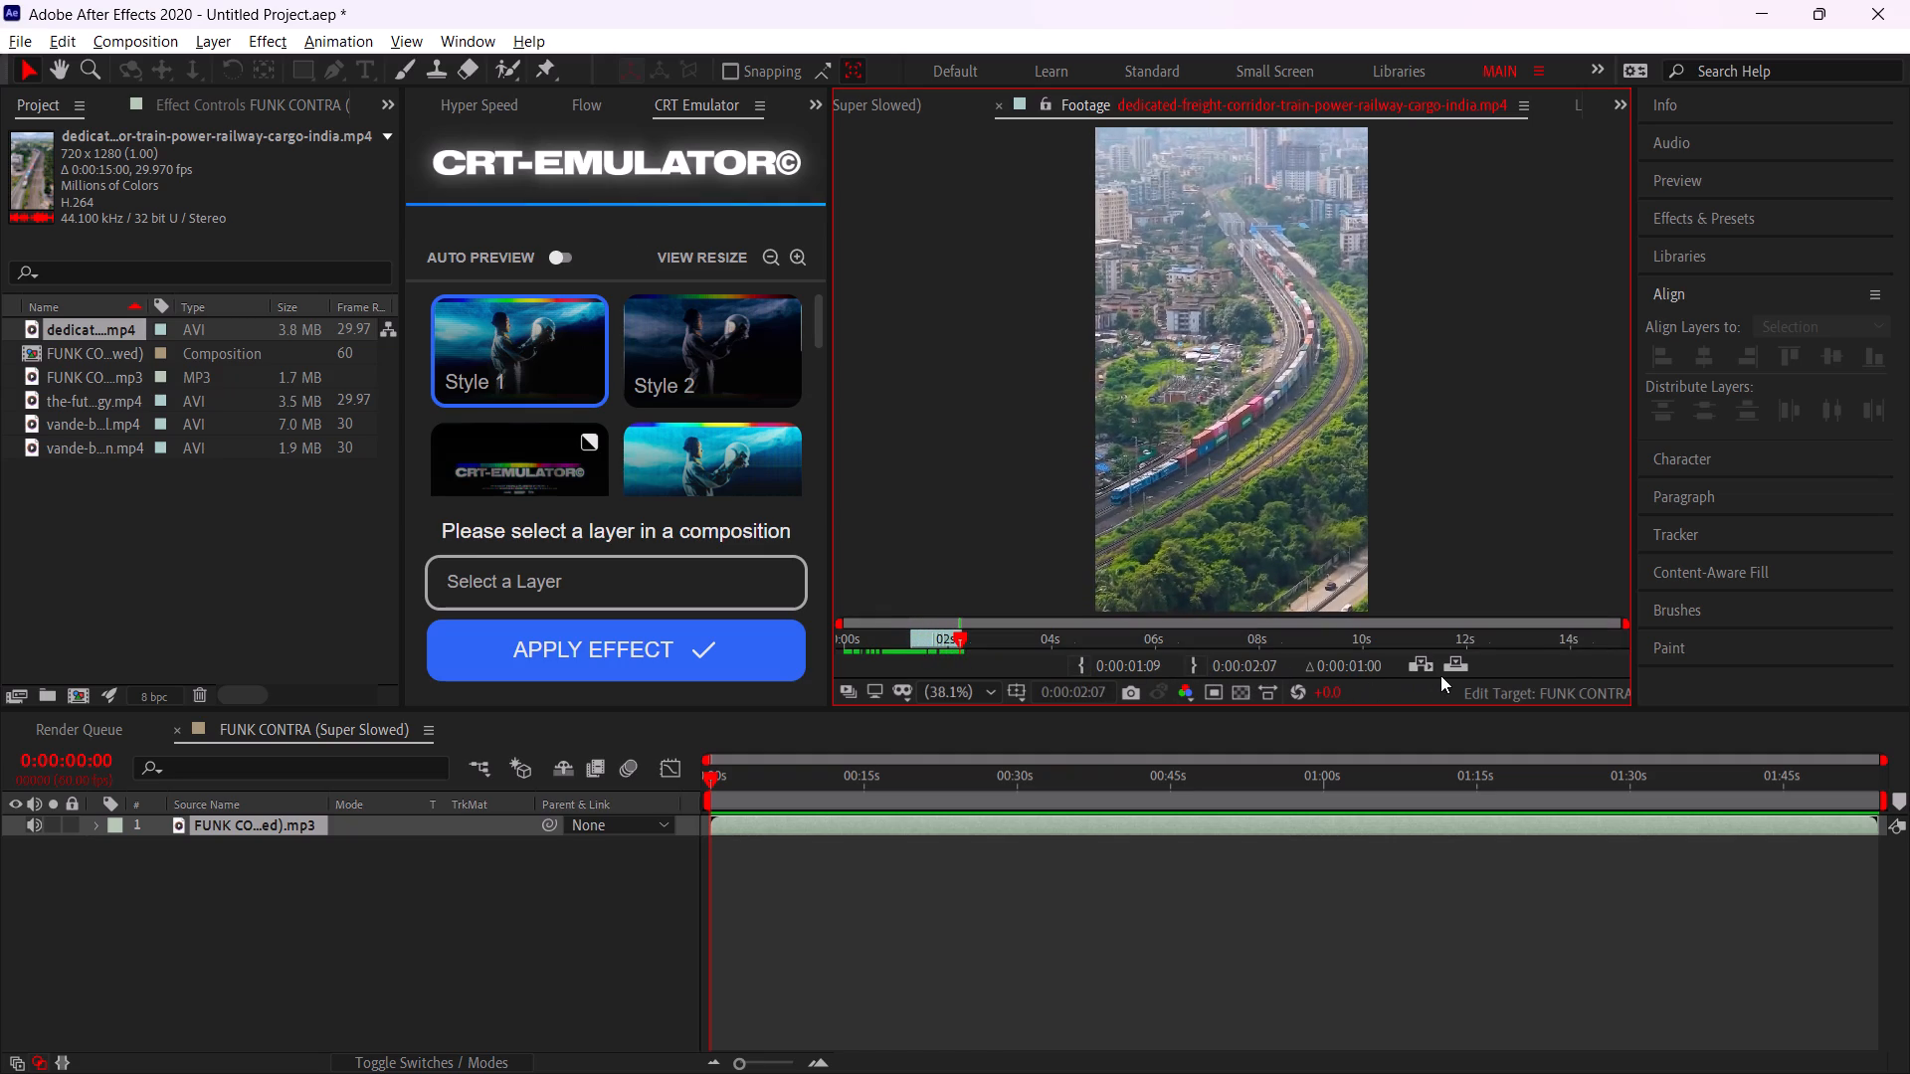
# Overlay the trimmed freight train clip into the FUNK CONTRA composition at 0:00:00:00.
pyautogui.click(1452, 671)
# Scrub through the first second of the composition to examine the freight train clip, and return the playhead to 0:00:00:00.
pyautogui.press('space')
pyautogui.press('space')
pyautogui.press('space')
pyautogui.press('space')
pyautogui.press('space')
pyautogui.press('space')
pyautogui.press('space')
pyautogui.press('space')
pyautogui.press('space')
pyautogui.press('space')
pyautogui.press('space')
pyautogui.press('space')
pyautogui.press('space')
pyautogui.press('space')
pyautogui.press('space')
pyautogui.press('space')
pyautogui.press('space')
pyautogui.press('space')
pyautogui.press('space')
pyautogui.press('space')
pyautogui.scroll(1, 665, 959)
pyautogui.scroll(2, 688, 843)
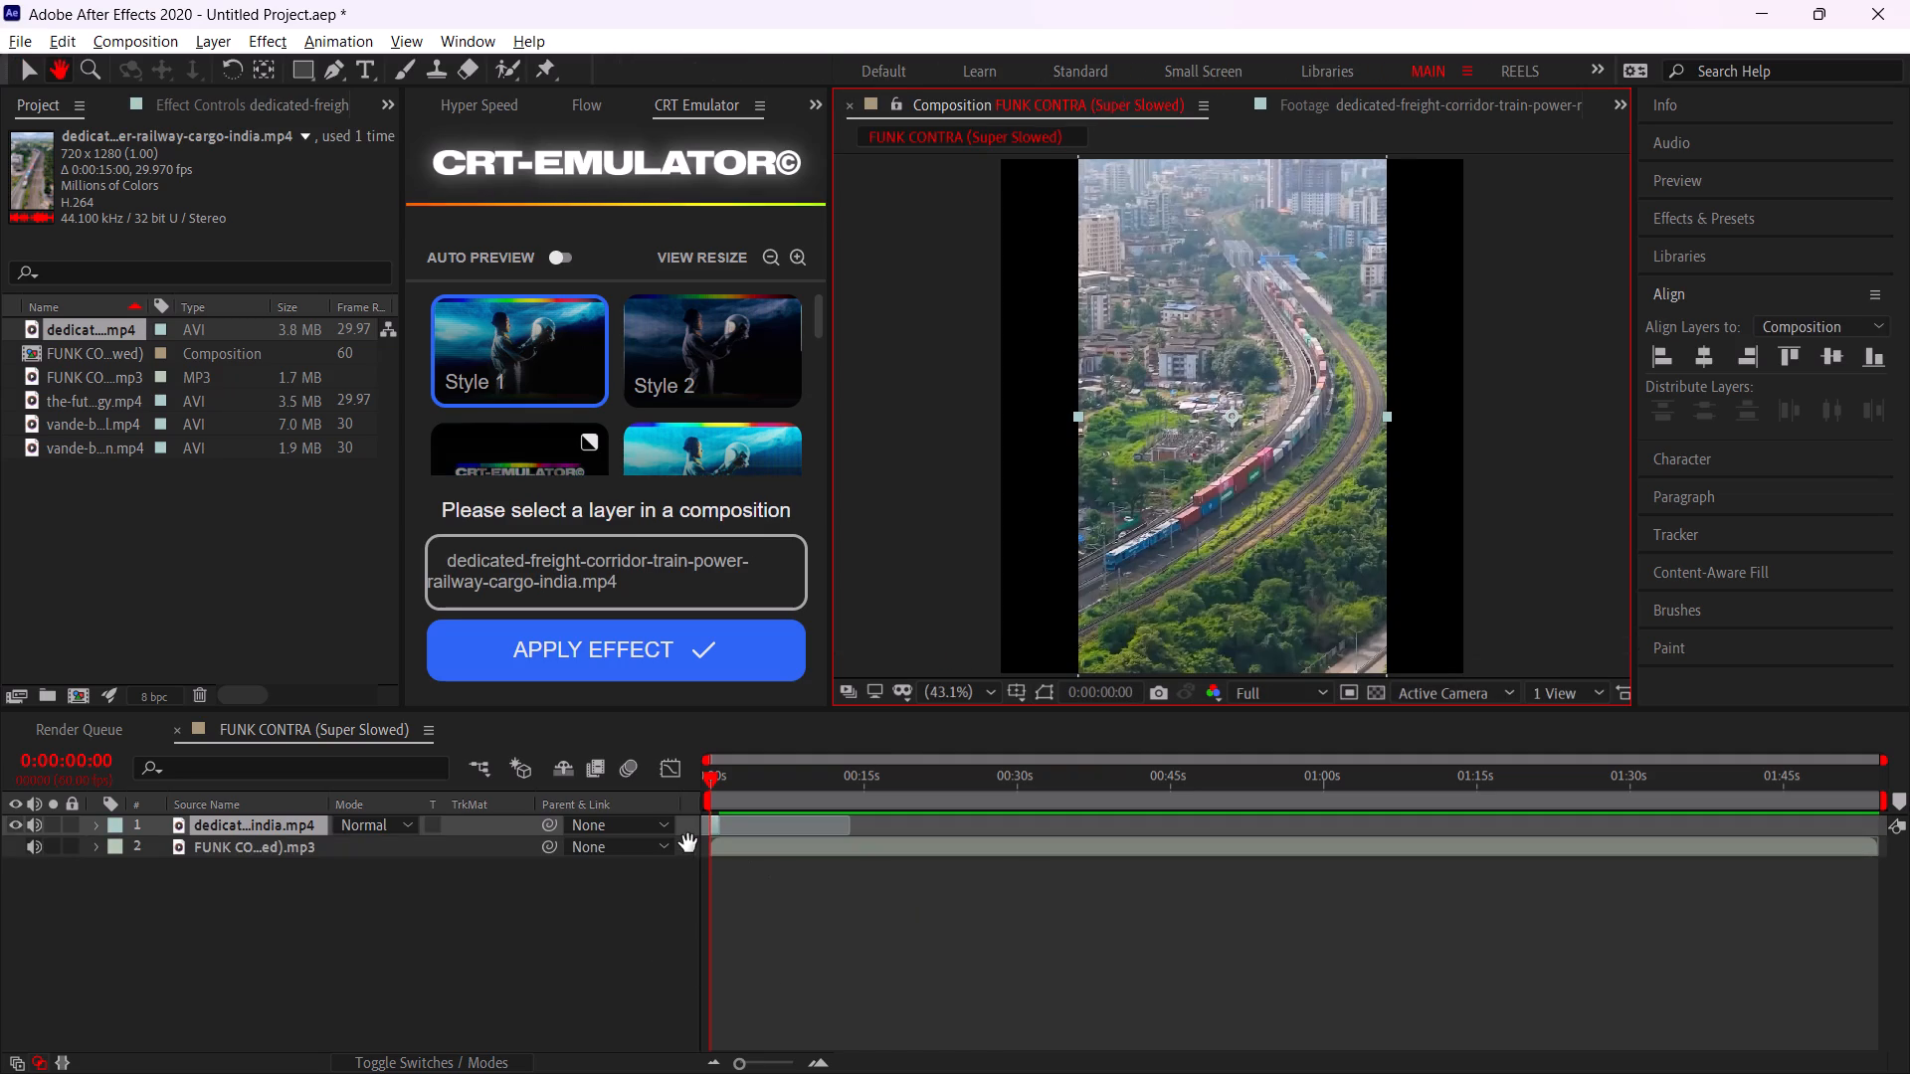
pyautogui.scroll(1, 688, 843)
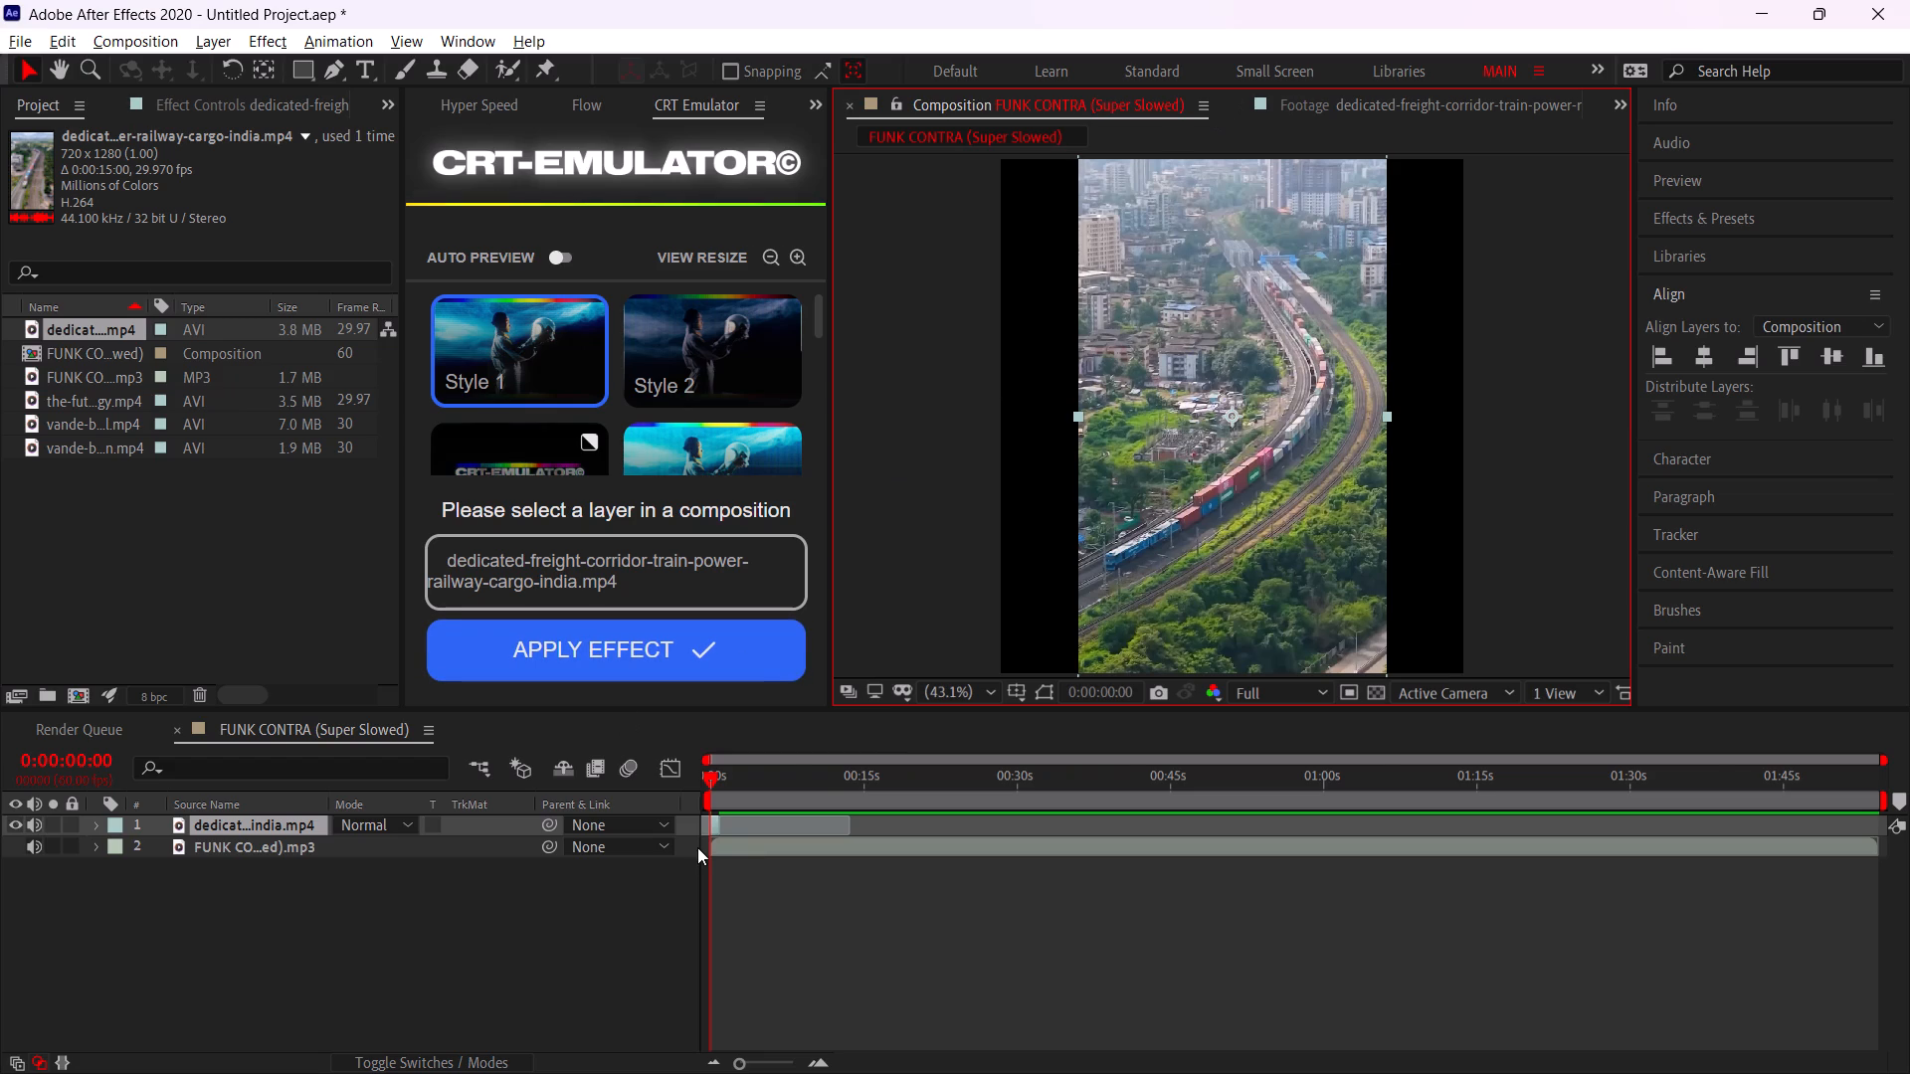
pyautogui.keyDown('alt'); pyautogui.scroll(5, 699, 849); pyautogui.keyUp('alt')
pyautogui.moveTo(768, 774); pyautogui.dragTo(995, 781)
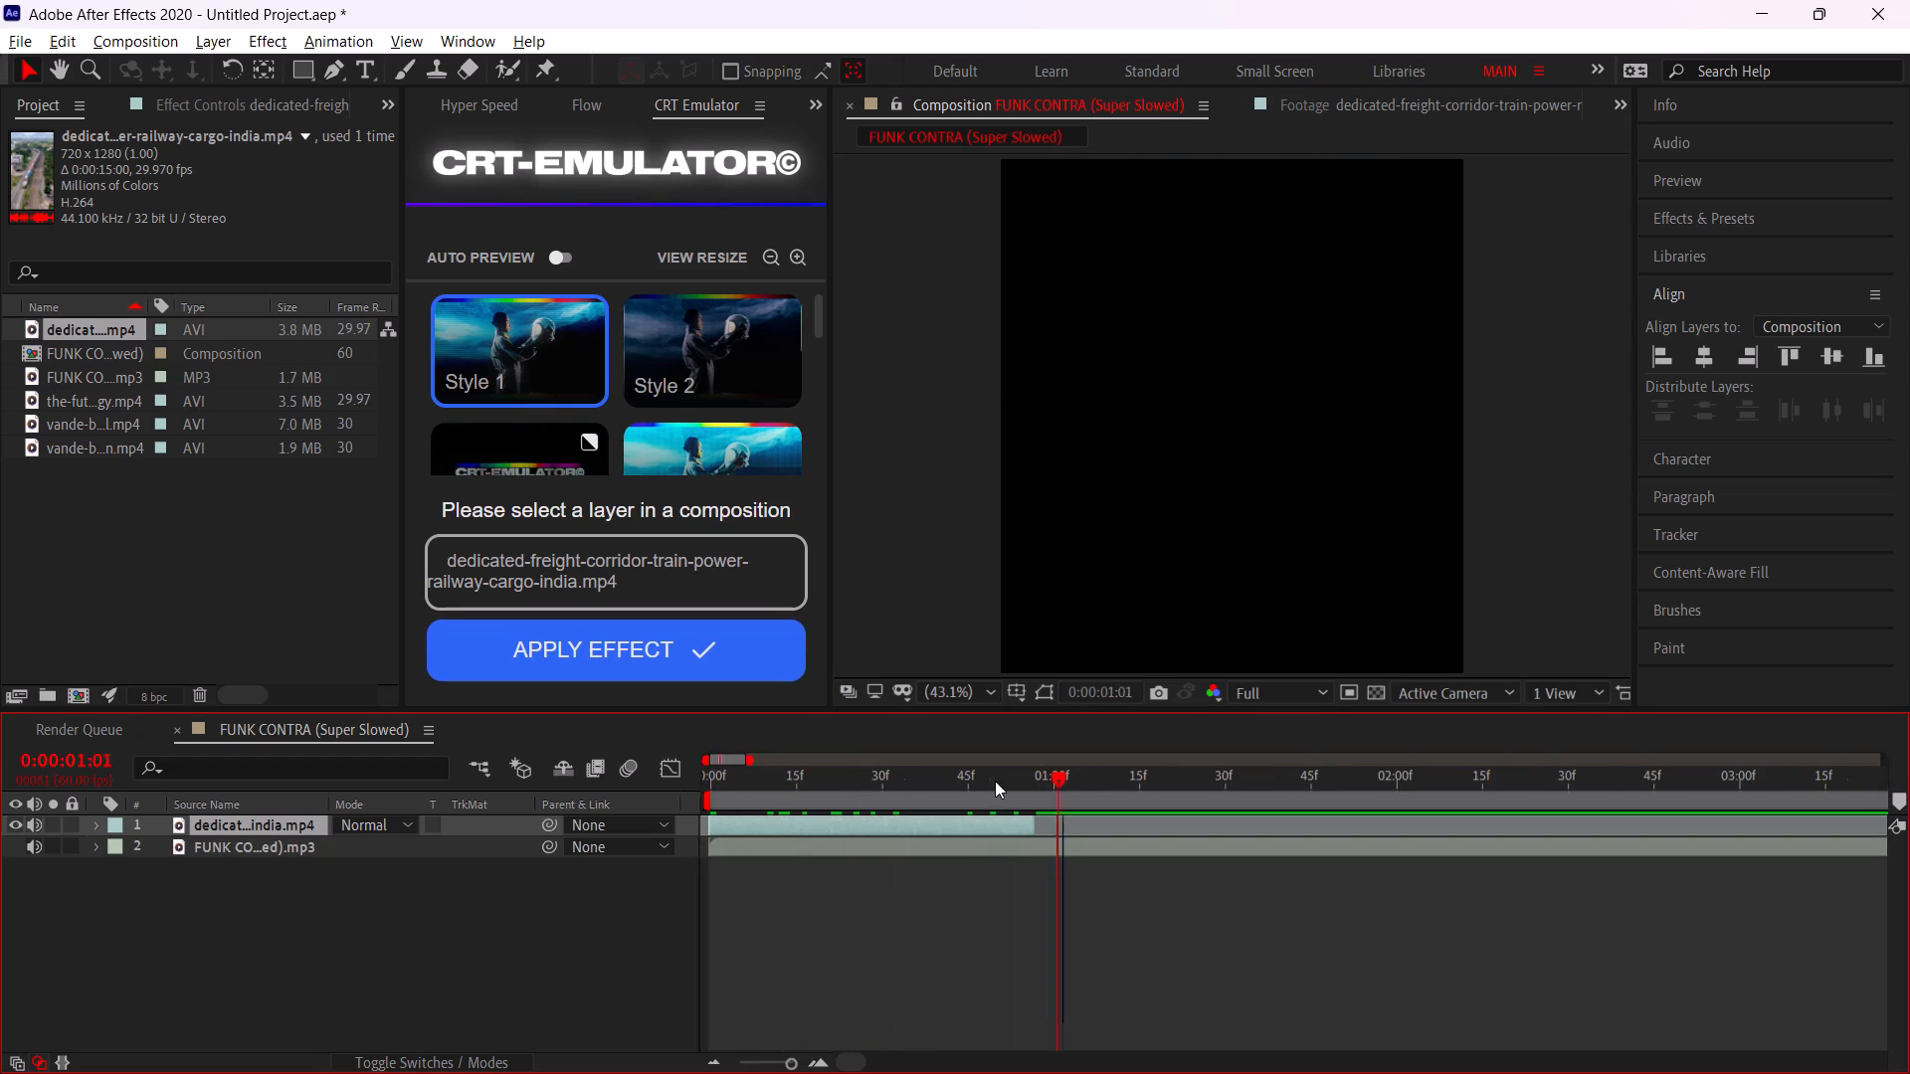
pyautogui.moveTo(995, 781); pyautogui.dragTo(626, 774)
# Scrub through the opening of the freight train clip again from the start to about 0:00:00:36.
pyautogui.keyDown('alt'); pyautogui.scroll(-3, 742, 939); pyautogui.keyUp('alt')
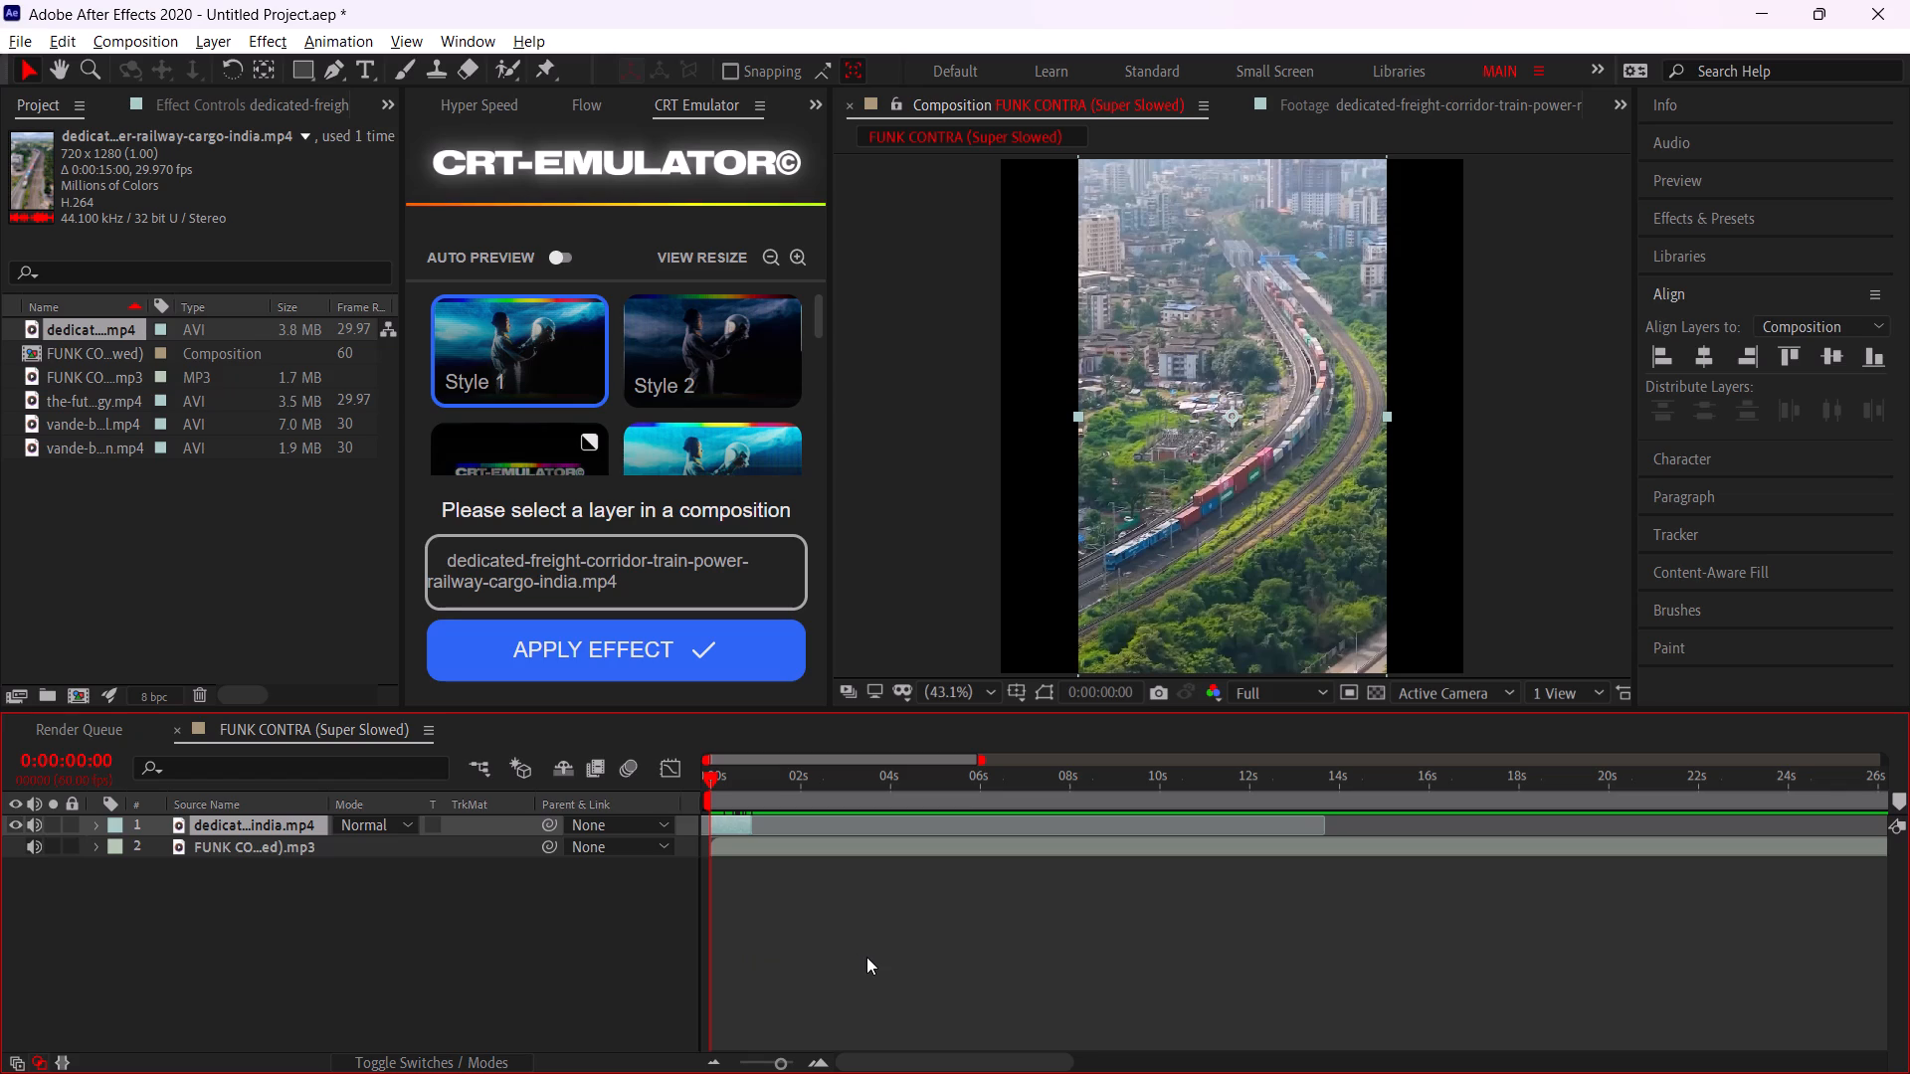
pyautogui.keyDown('alt'); pyautogui.scroll(3, 713, 848); pyautogui.keyUp('alt')
pyautogui.moveTo(713, 847); pyautogui.dragTo(1500, 914, button='middle')
pyautogui.moveTo(745, 794); pyautogui.dragTo(532, 814)
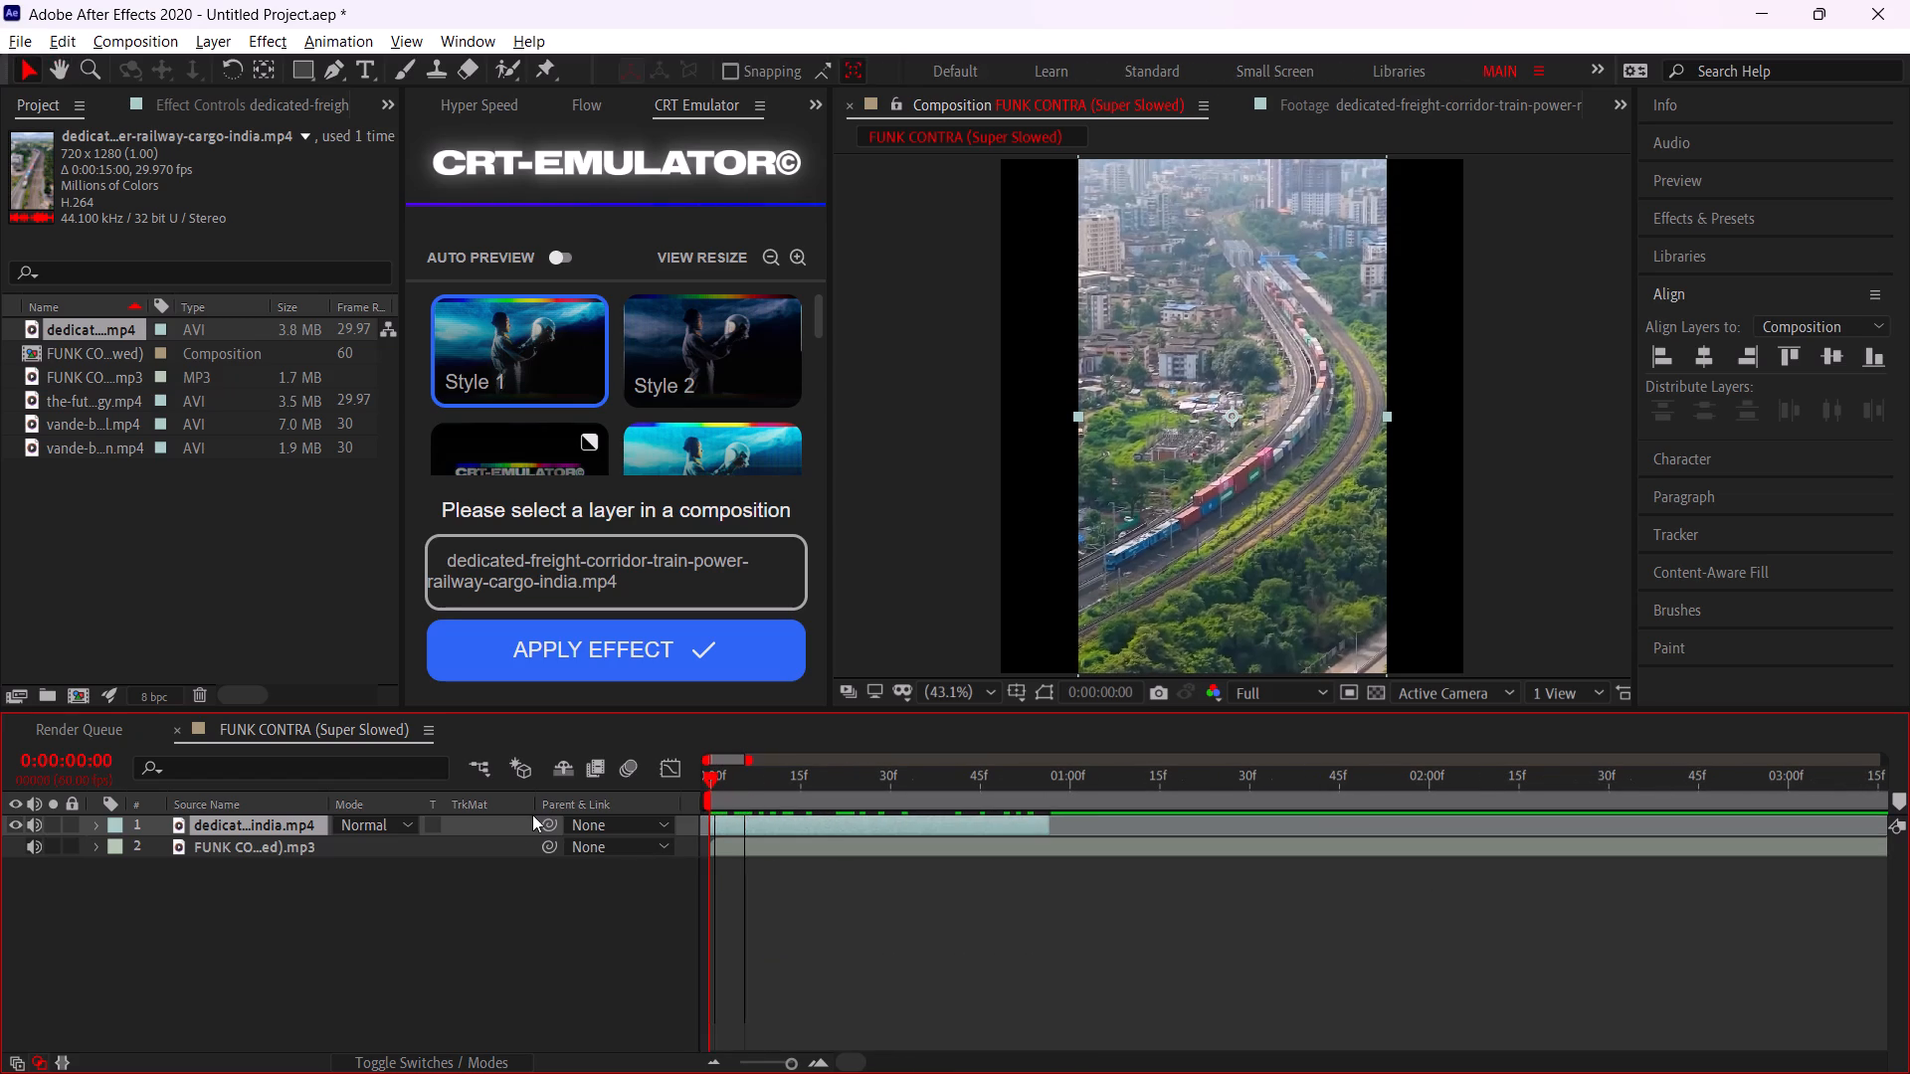
pyautogui.moveTo(532, 814); pyautogui.dragTo(516, 824)
pyautogui.moveTo(777, 795); pyautogui.dragTo(786, 894)
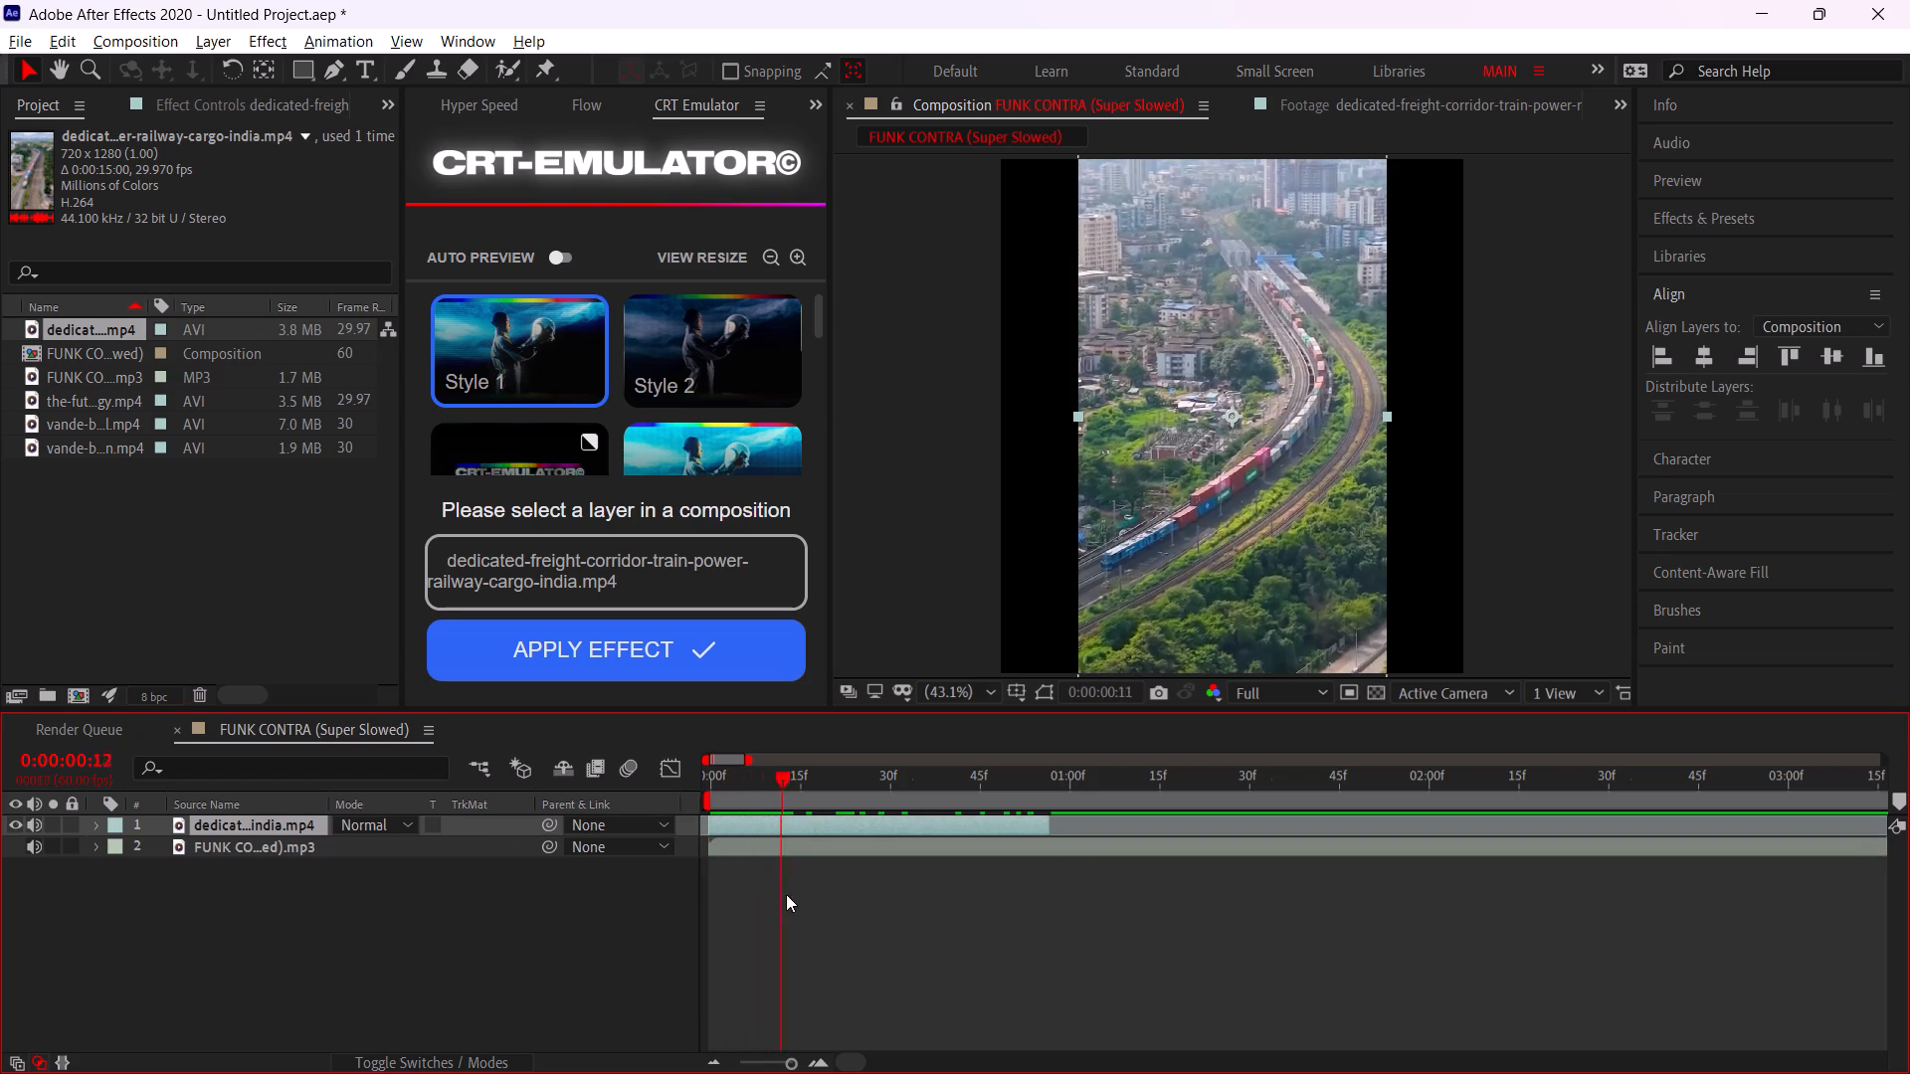
pyautogui.moveTo(786, 894); pyautogui.dragTo(927, 1073)
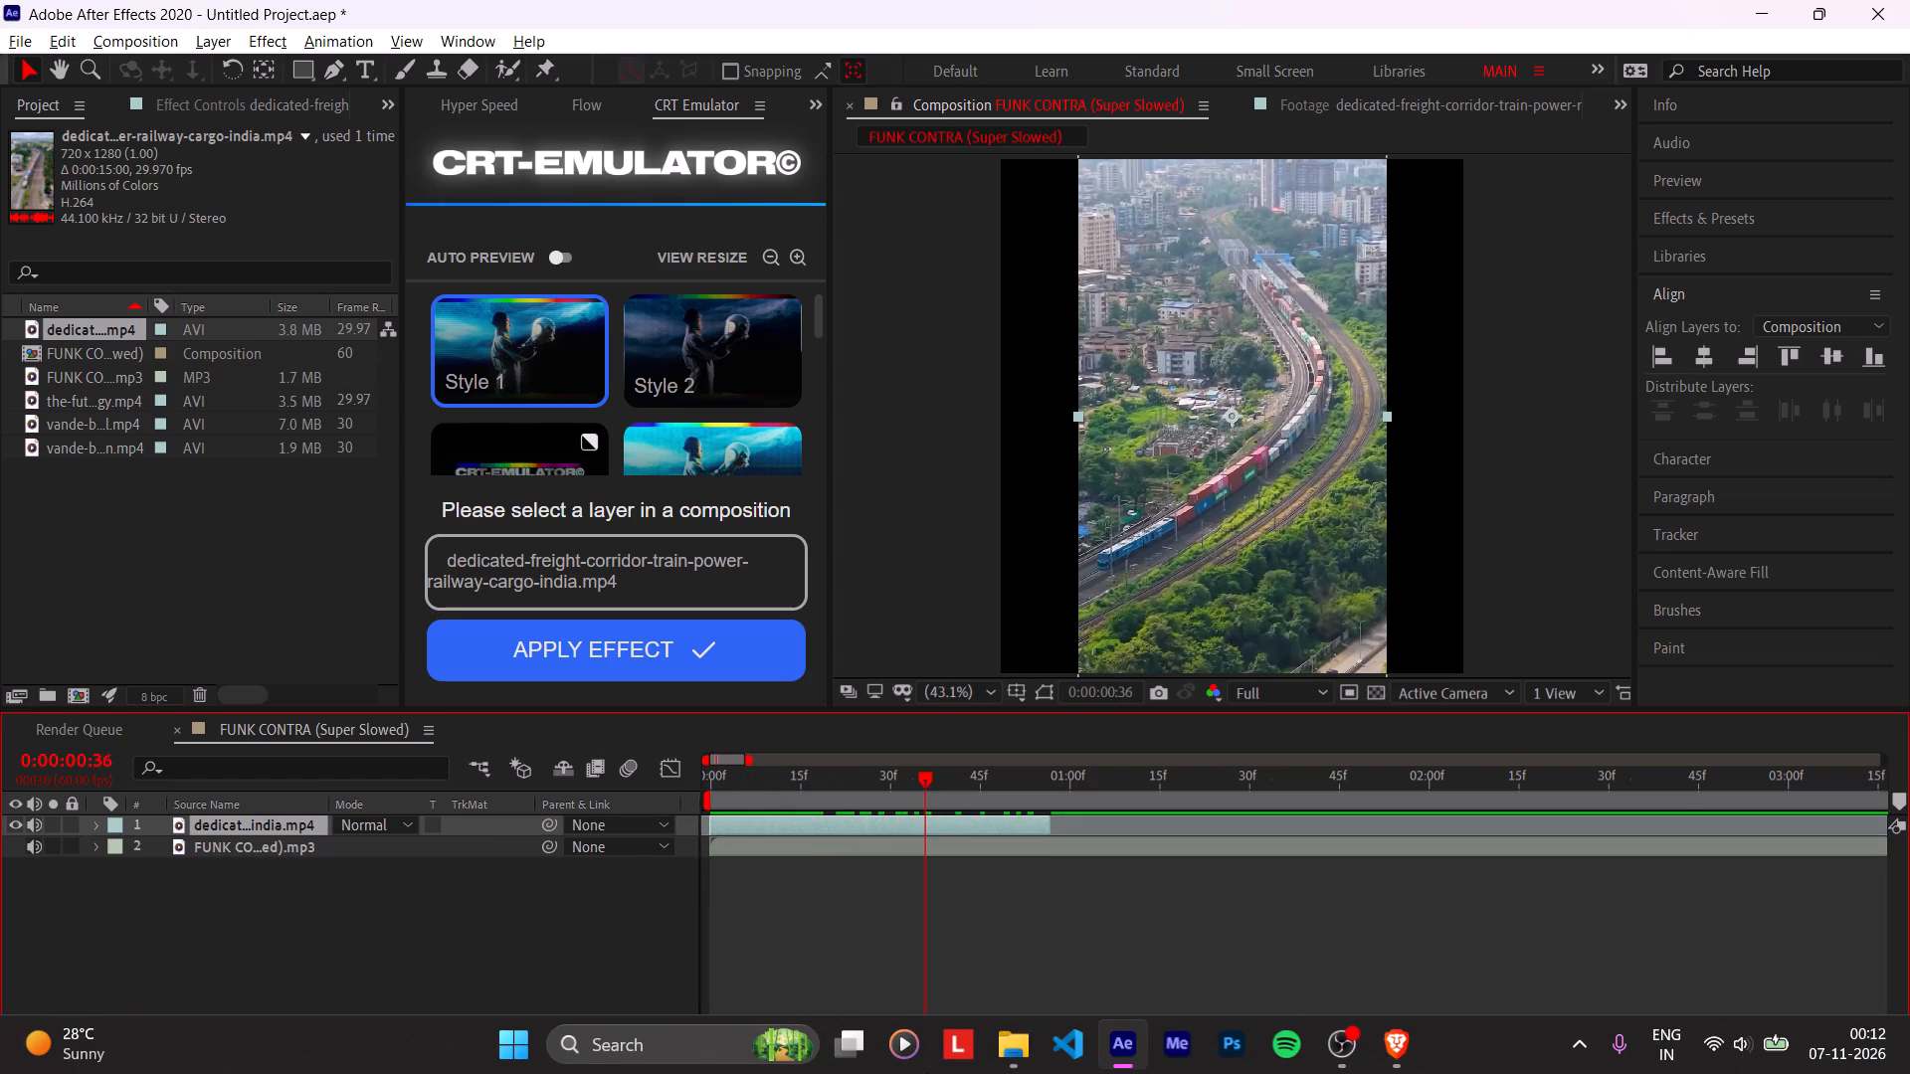
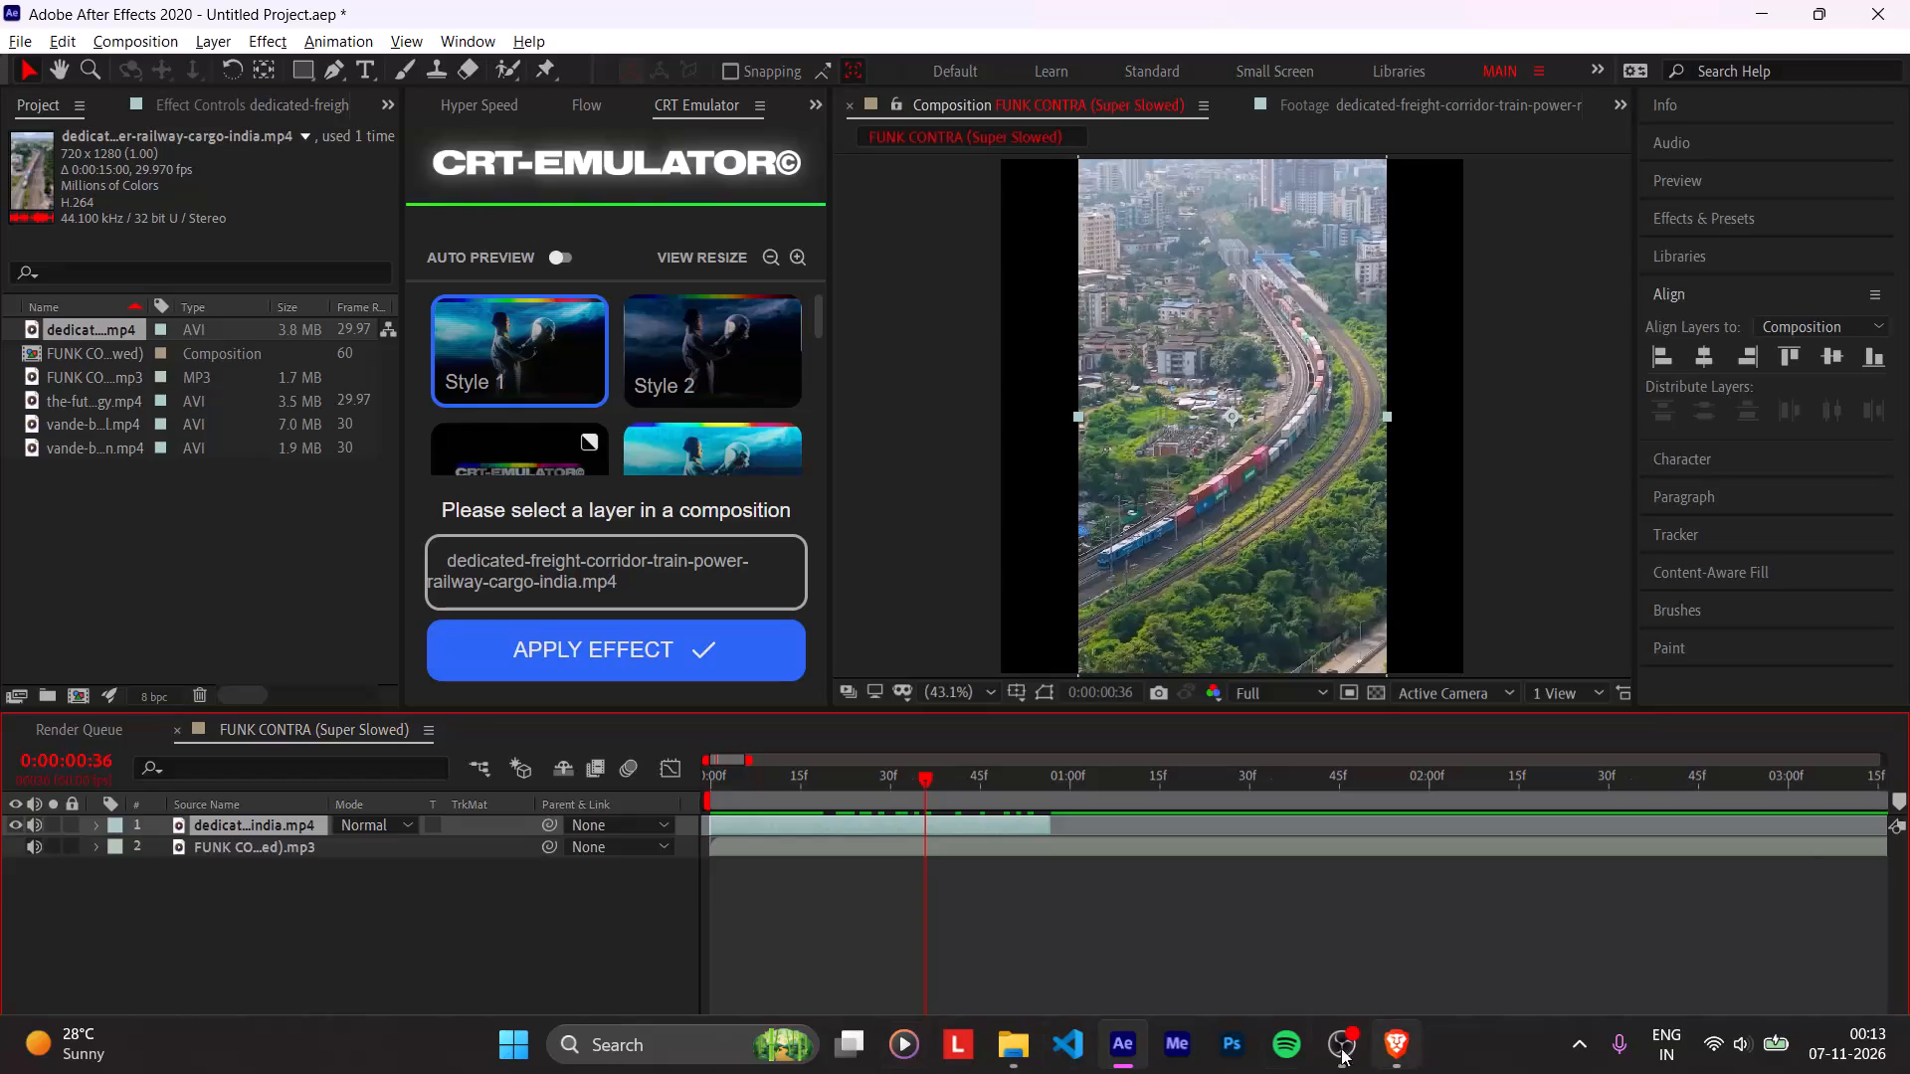
# Scale the freight train clip to 152% and move it upward so it fills the composition frame.
pyautogui.keyDown('alt'); pyautogui.scroll(2, 575, 837); pyautogui.keyUp('alt')
pyautogui.press('s')
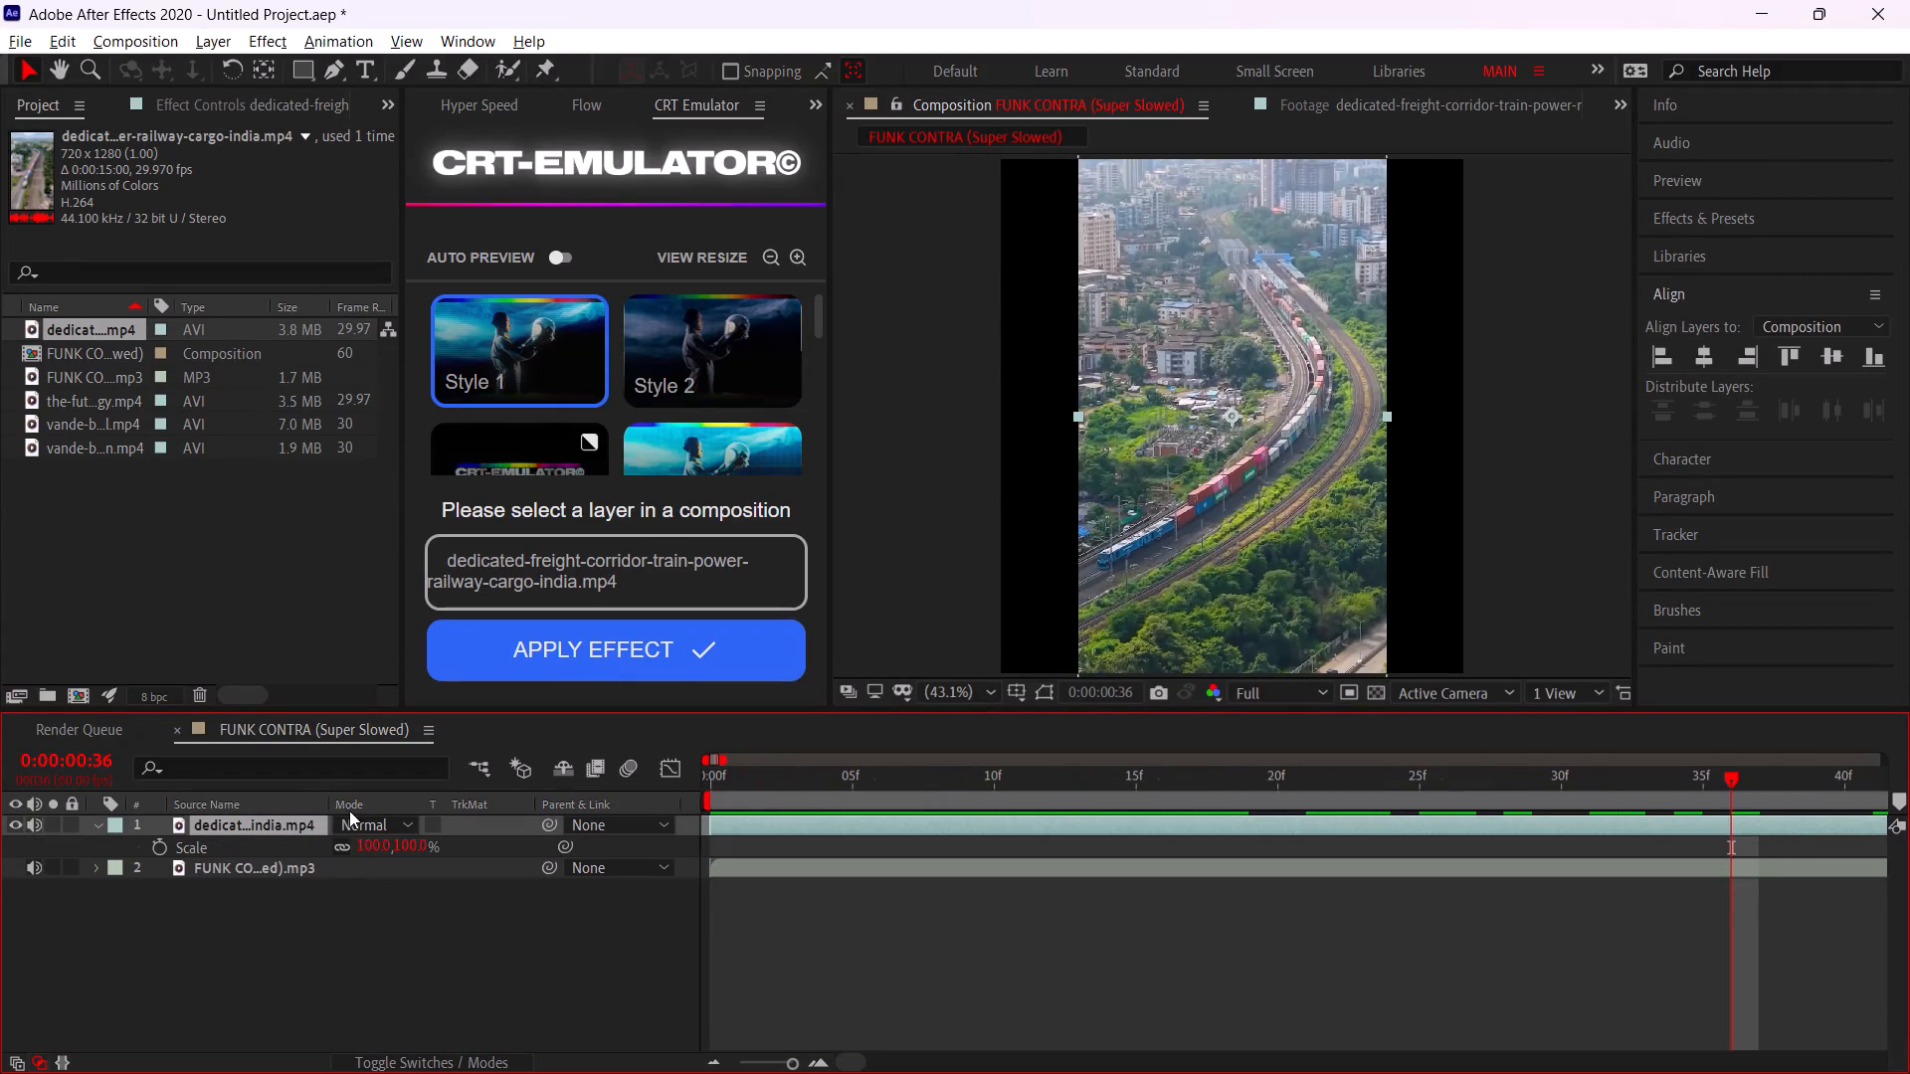
pyautogui.moveTo(418, 849); pyautogui.dragTo(488, 855)
pyautogui.moveTo(1343, 600); pyautogui.dragTo(1335, 486)
# Preview the resized clip from 0:00:00:00 and mute the freight train layer's own audio.
pyautogui.keyDown('alt'); pyautogui.scroll(-2, 1134, 947); pyautogui.keyUp('alt')
pyautogui.moveTo(1123, 783); pyautogui.dragTo(415, 841)
pyautogui.press('space')
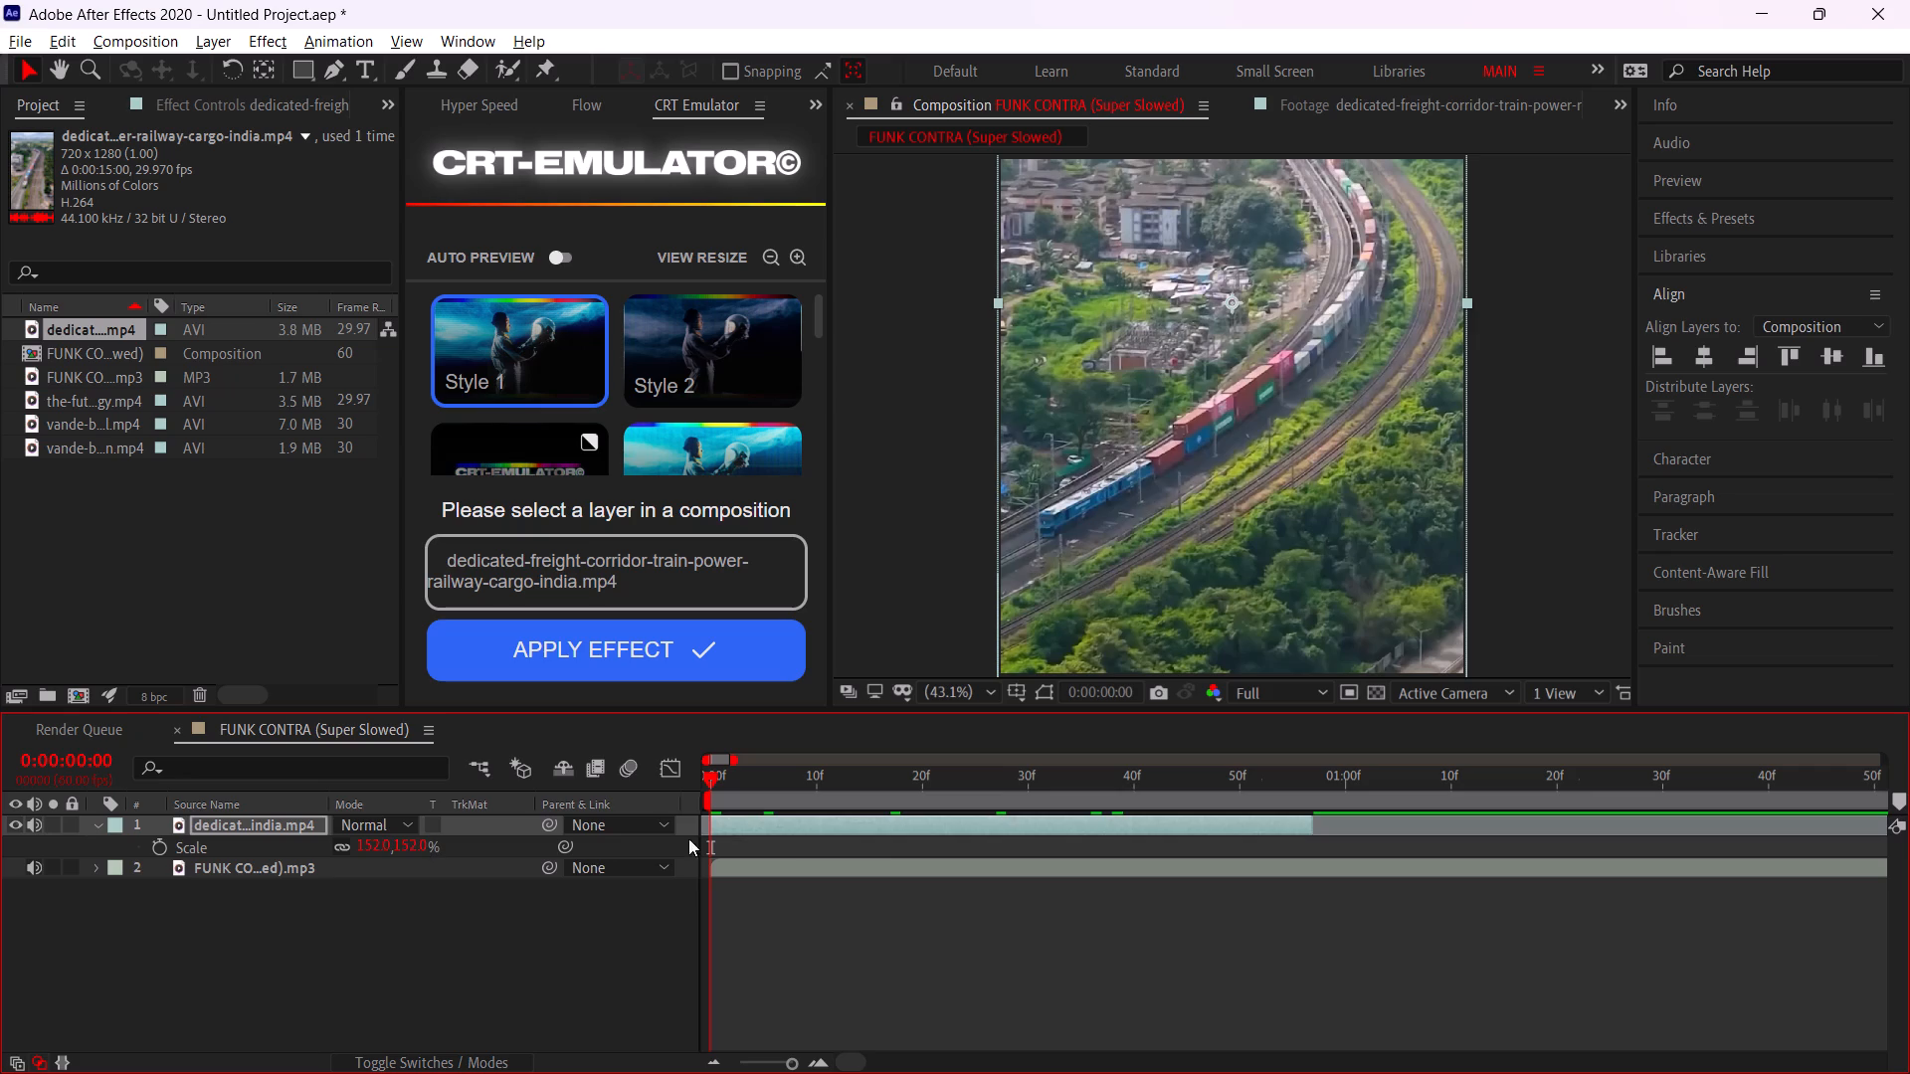
pyautogui.moveTo(751, 792); pyautogui.dragTo(559, 793)
pyautogui.click(40, 824)
# Play the composition from 0:00:00:00 to examine the freight train clip against the song, stopping at about 0:00:00:37.
pyautogui.press('space')
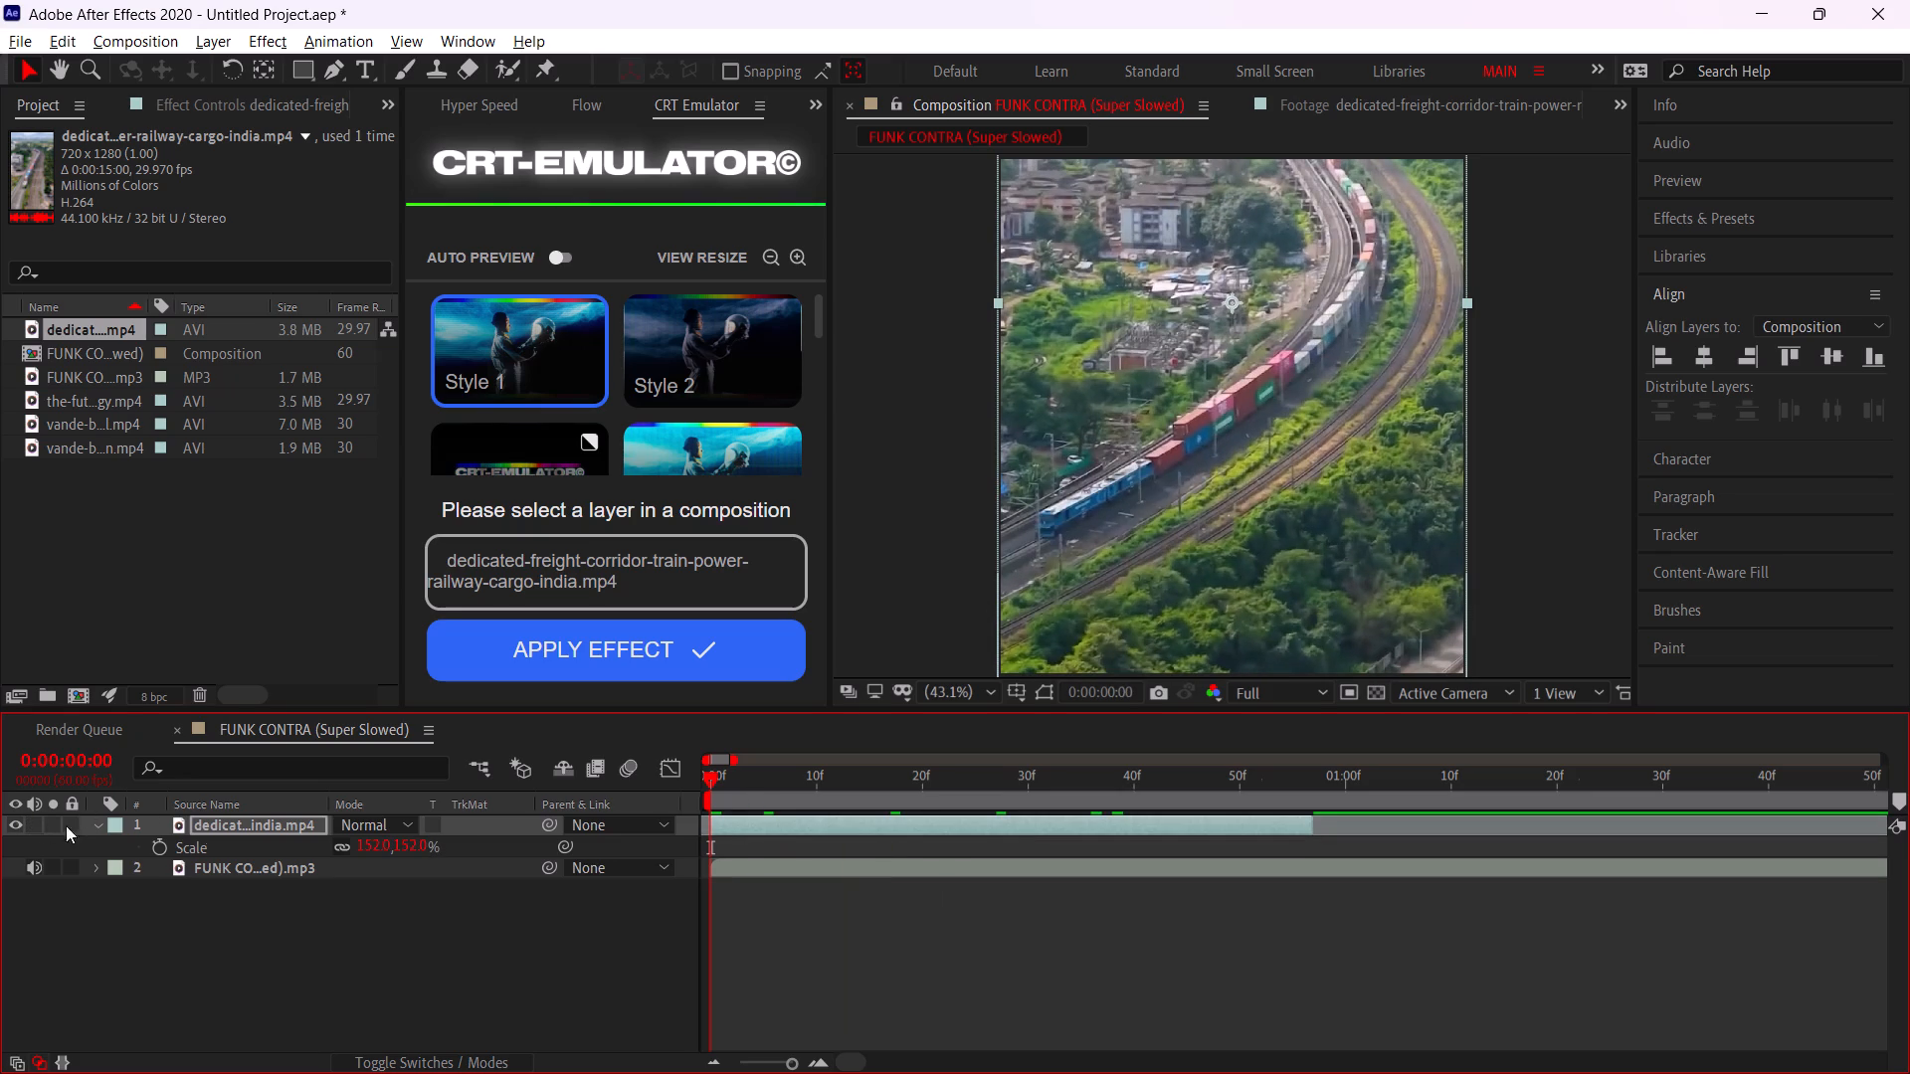
pyautogui.keyDown('alt'); pyautogui.scroll(-2, 926, 861); pyautogui.keyUp('alt')
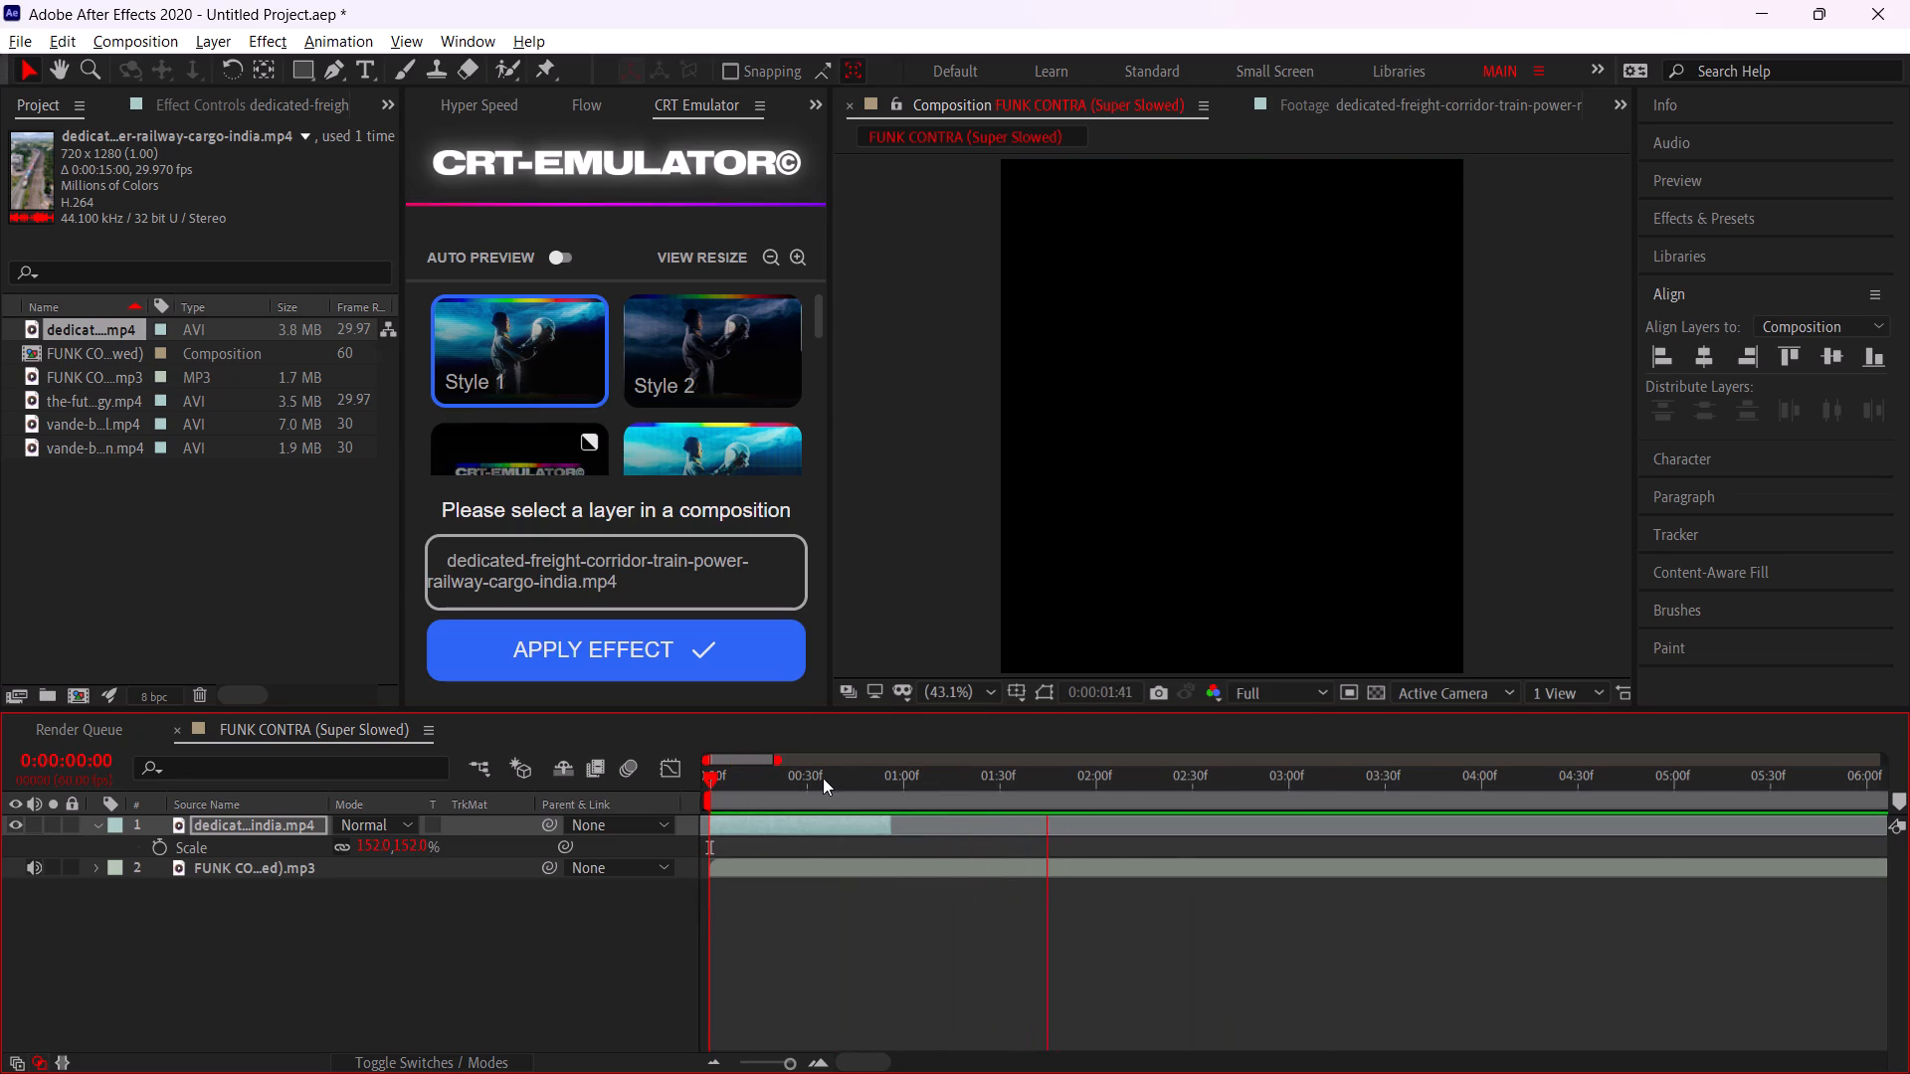
pyautogui.moveTo(820, 780); pyautogui.dragTo(569, 807)
pyautogui.press('space')
pyautogui.press('space')
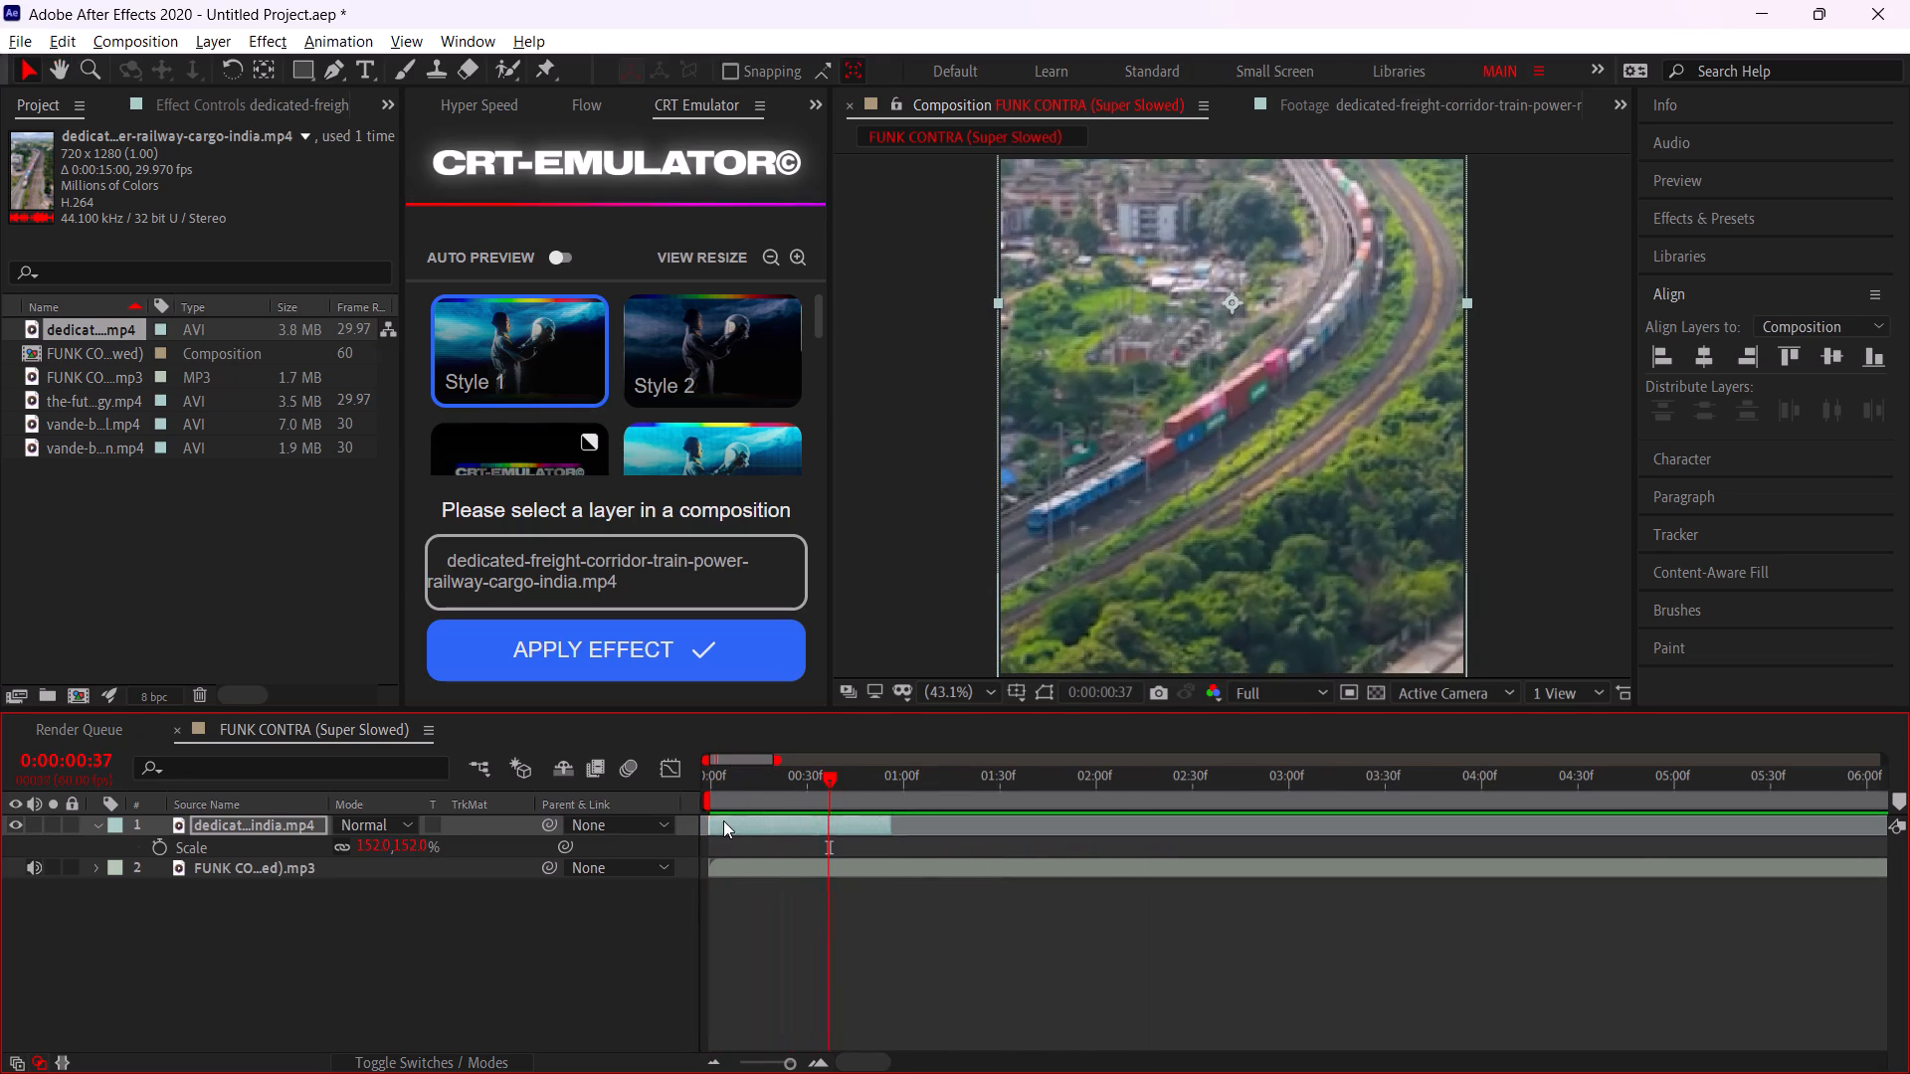
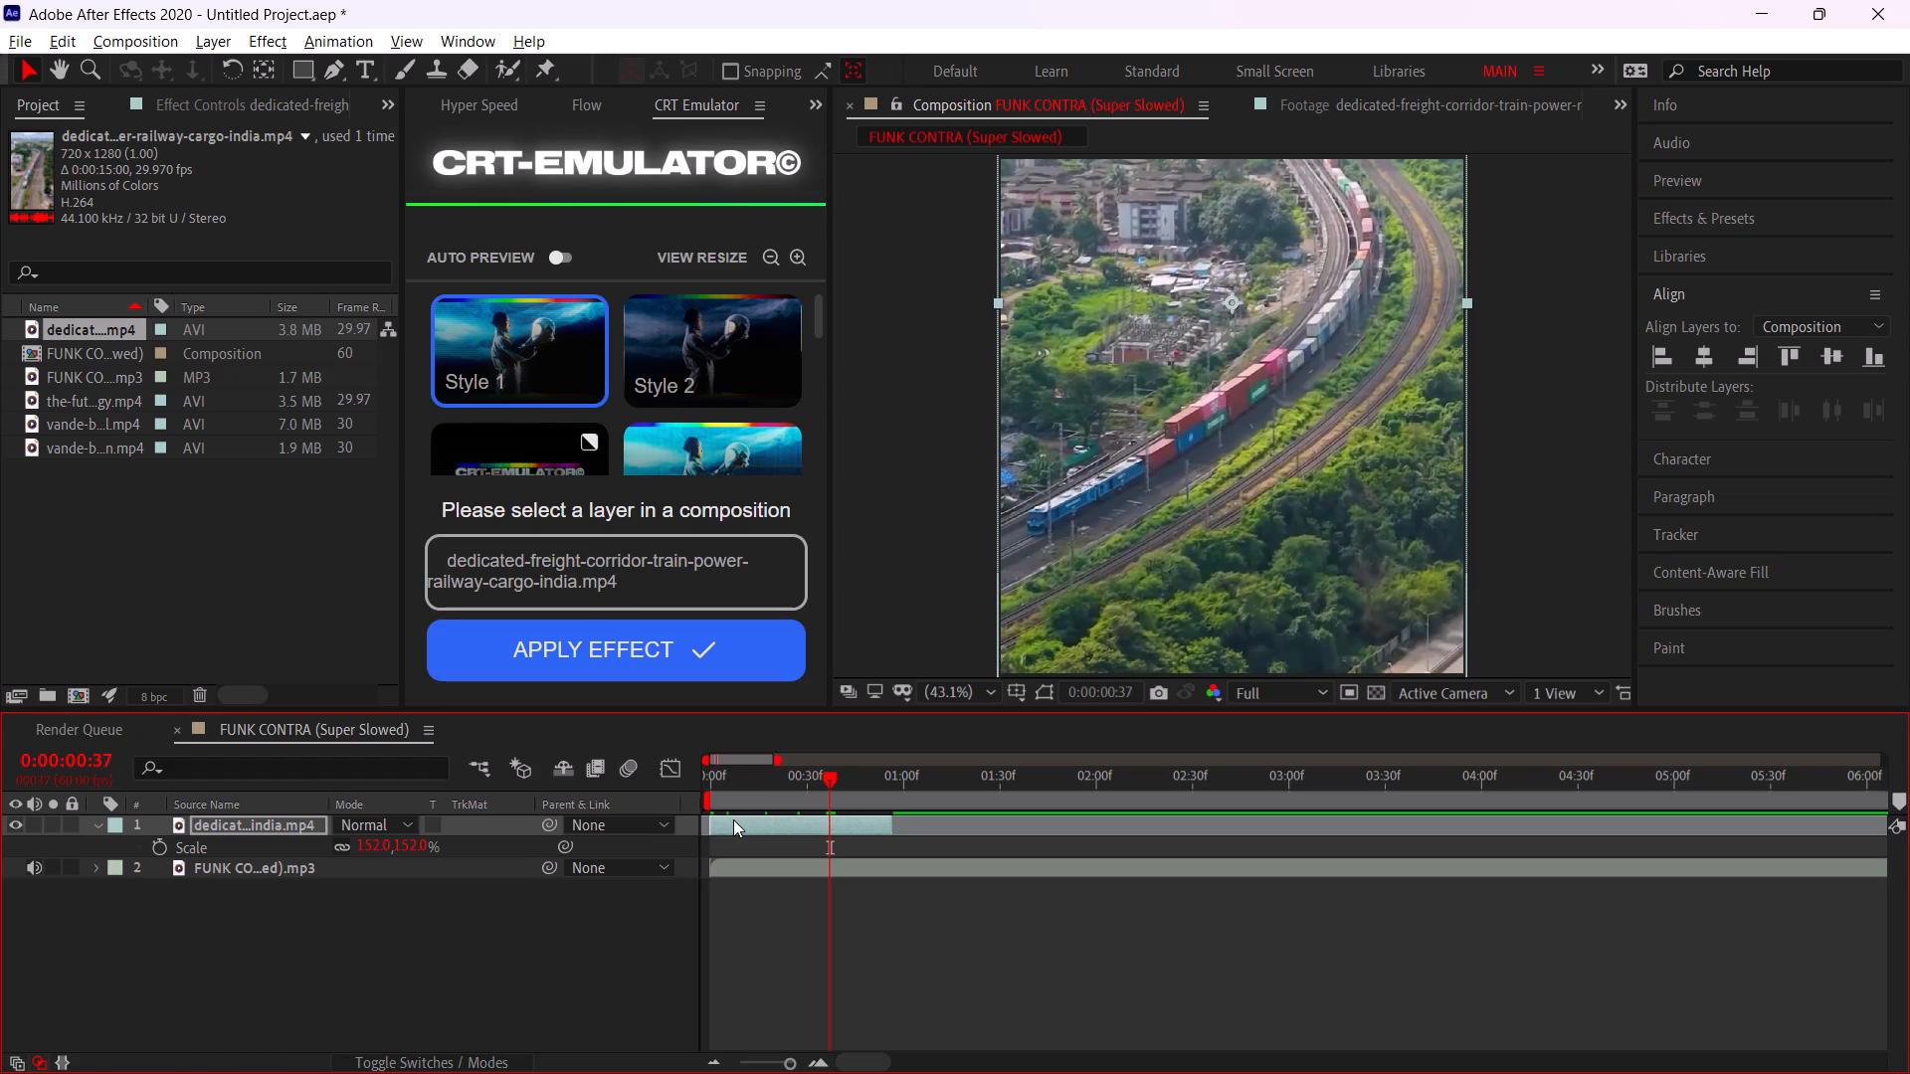
# Return to 0:00:00:00 and enable frame blending on the freight train layer.
pyautogui.moveTo(811, 793); pyautogui.dragTo(416, 872)
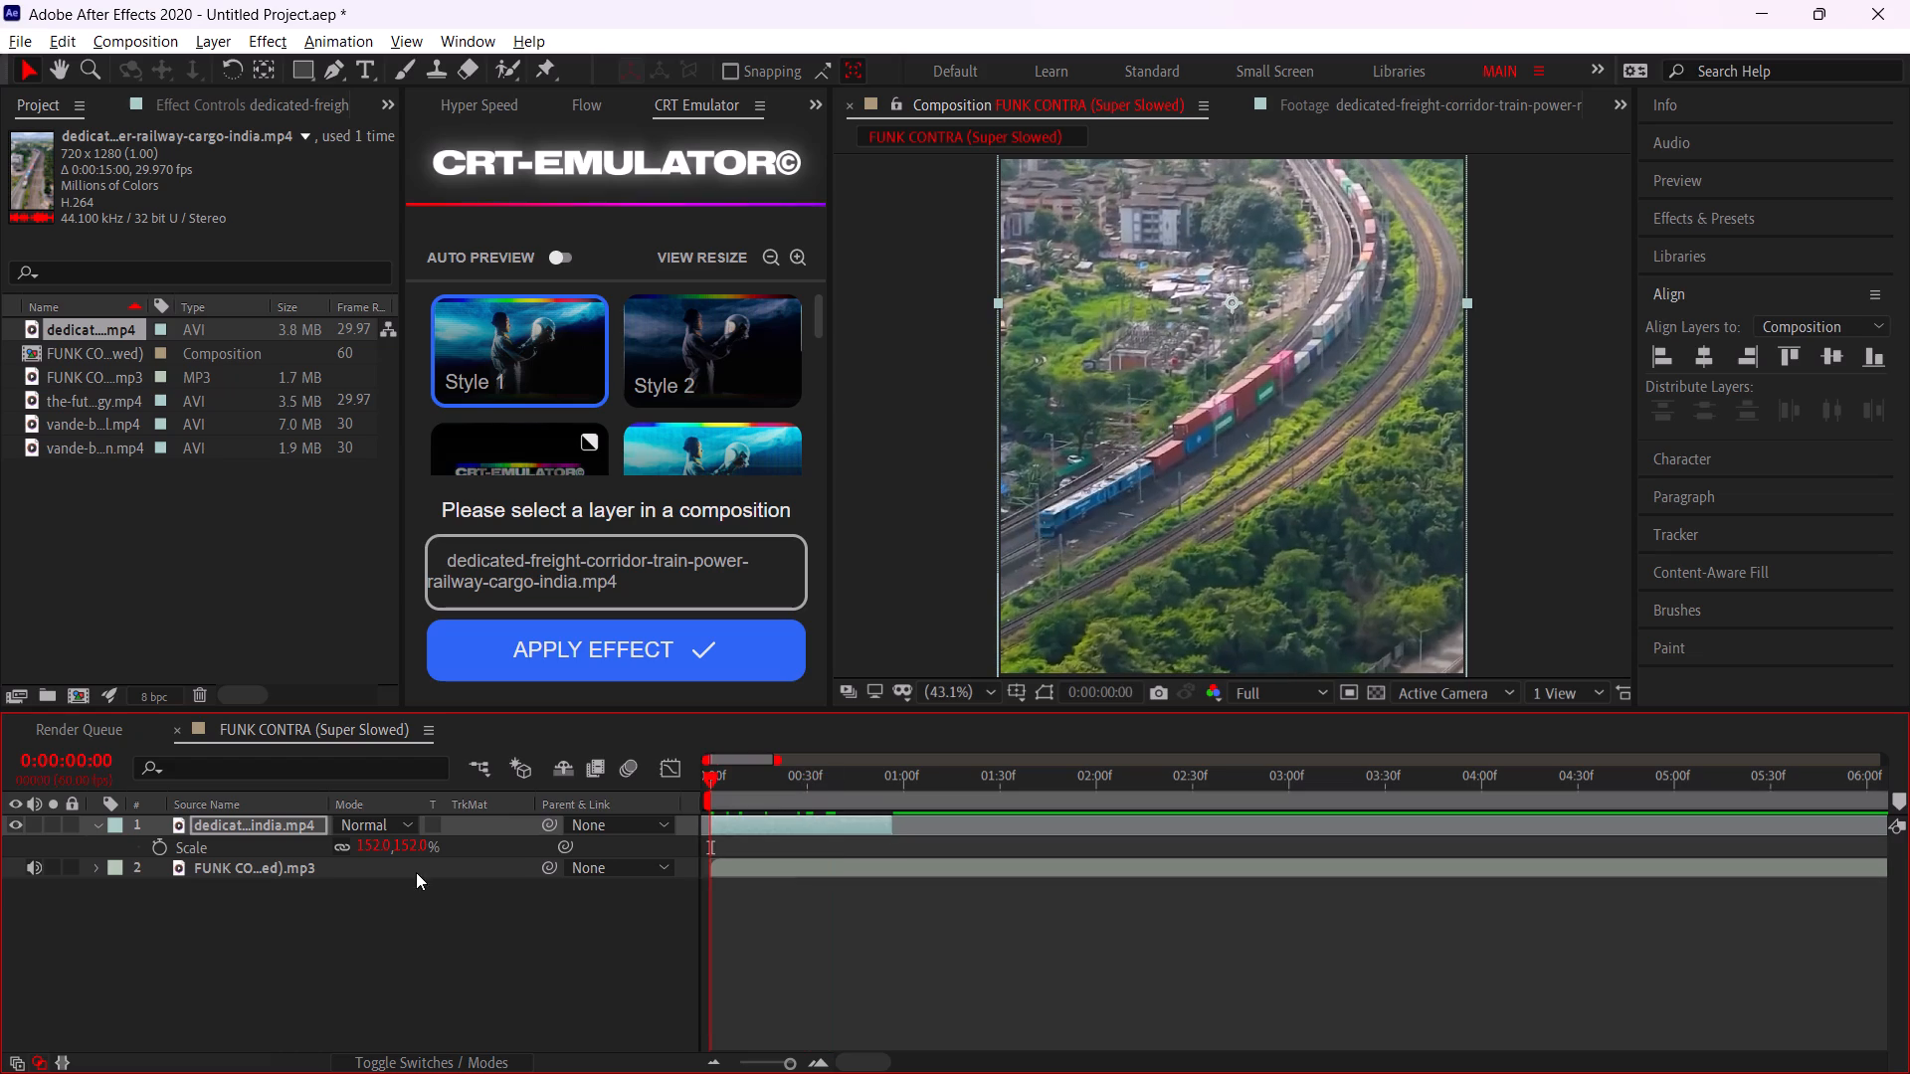
pyautogui.click(418, 1070)
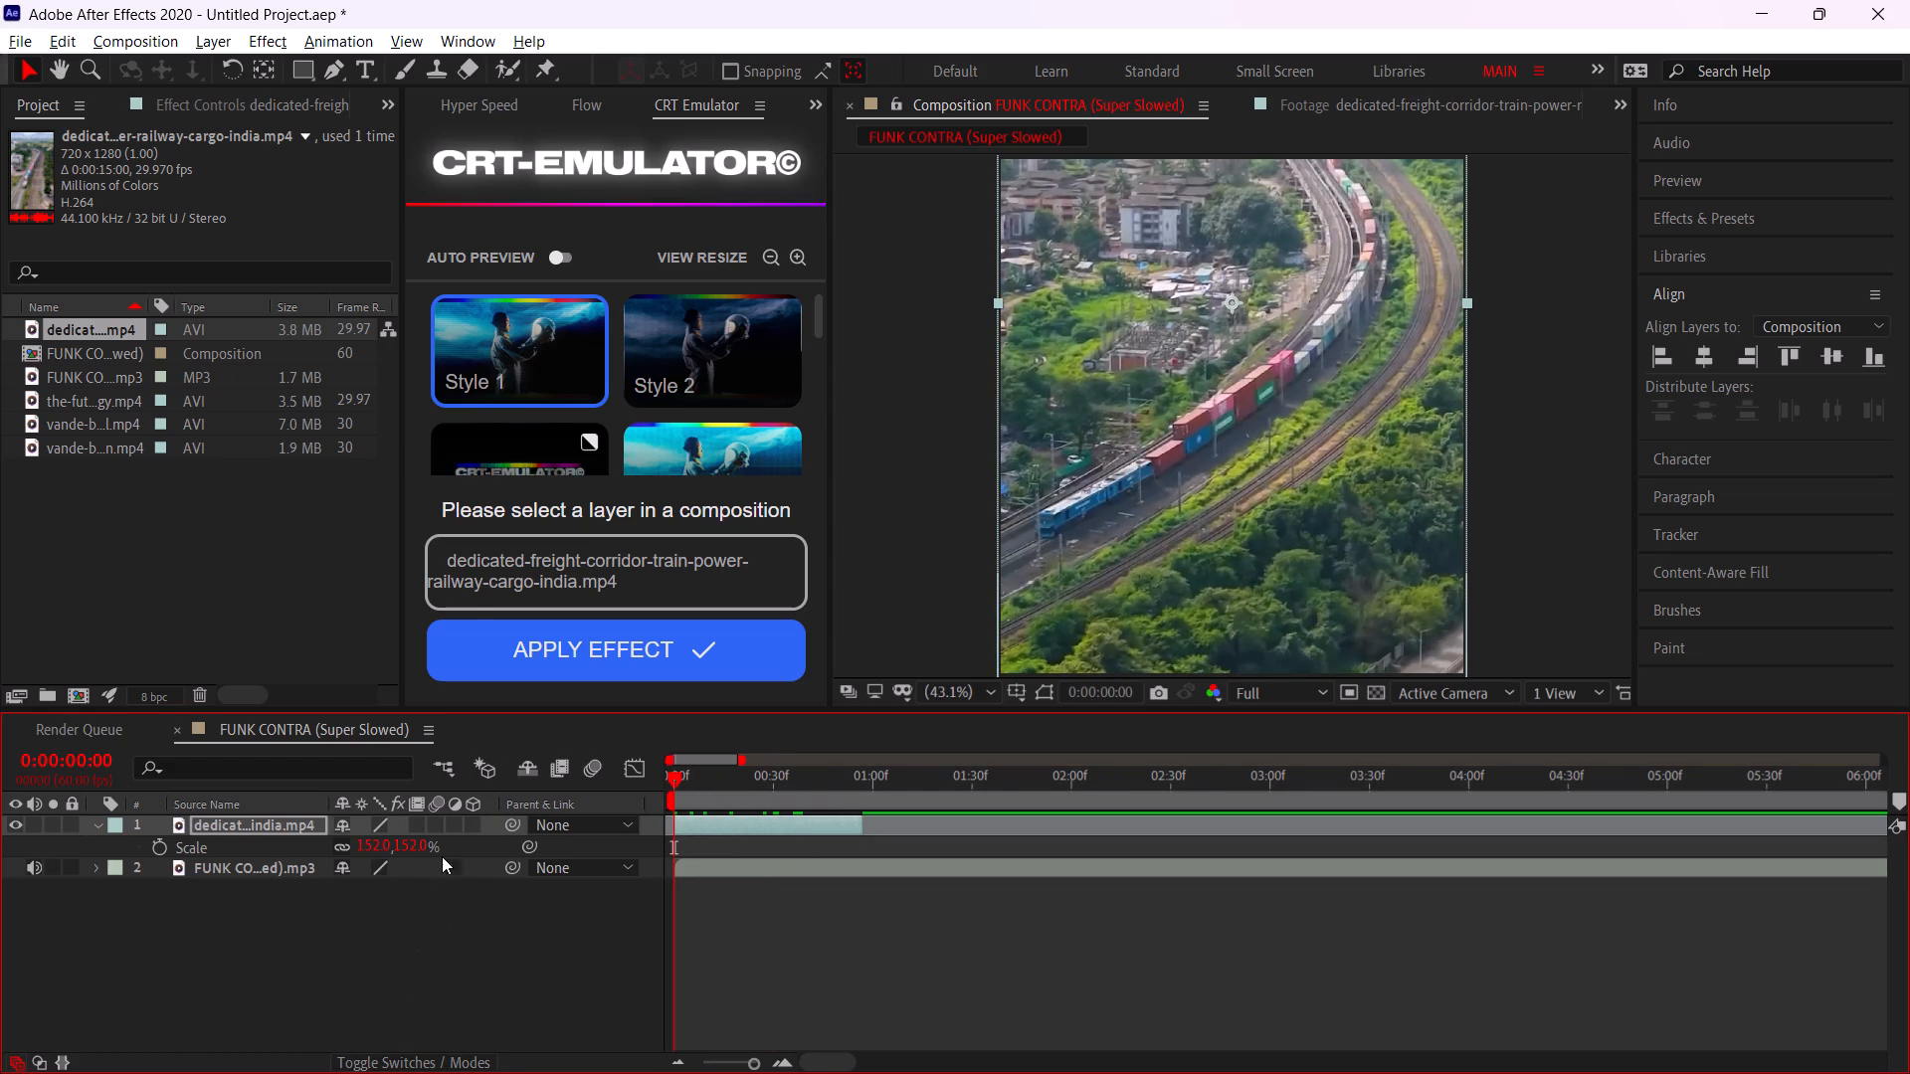
pyautogui.click(415, 832)
pyautogui.click(420, 822)
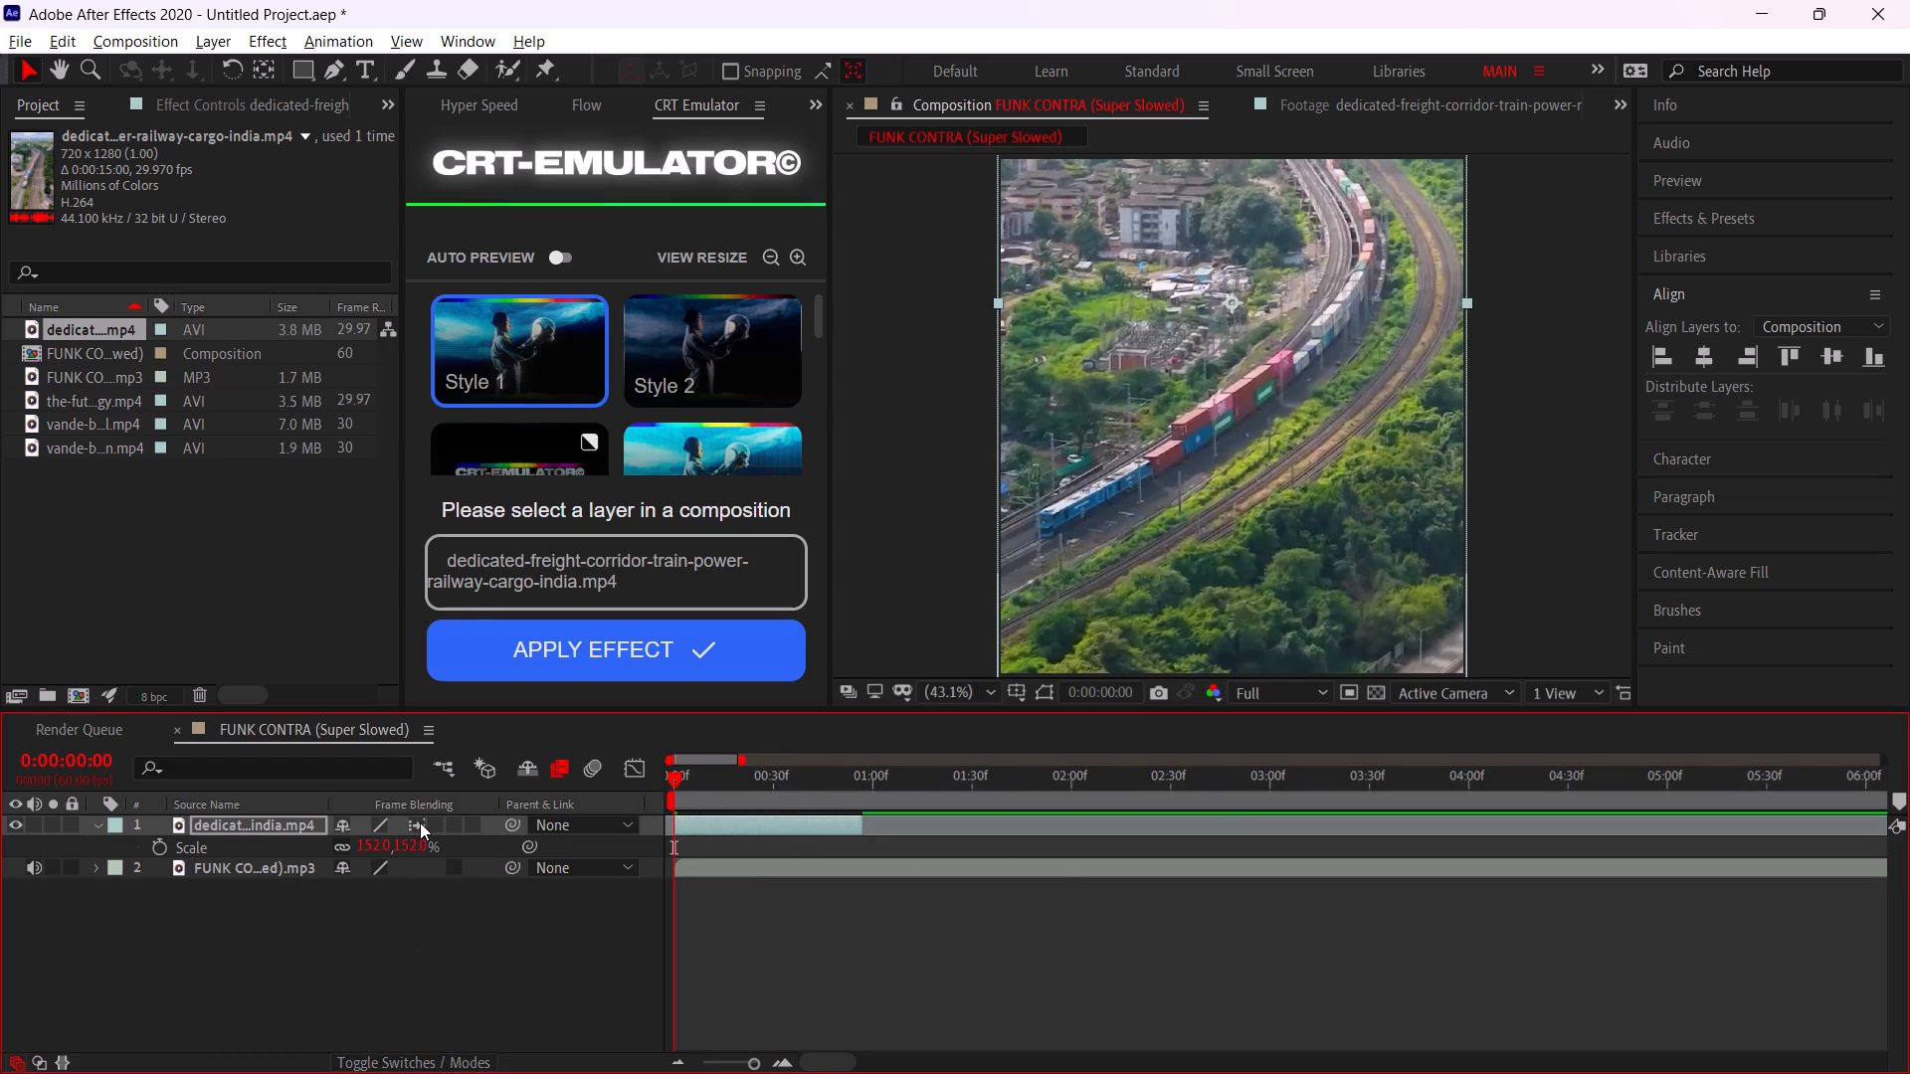
# Play the composition from the start, and again from about 0:00:07:20, to find where the FUNK CONTRA song should begin.
pyautogui.press('space')
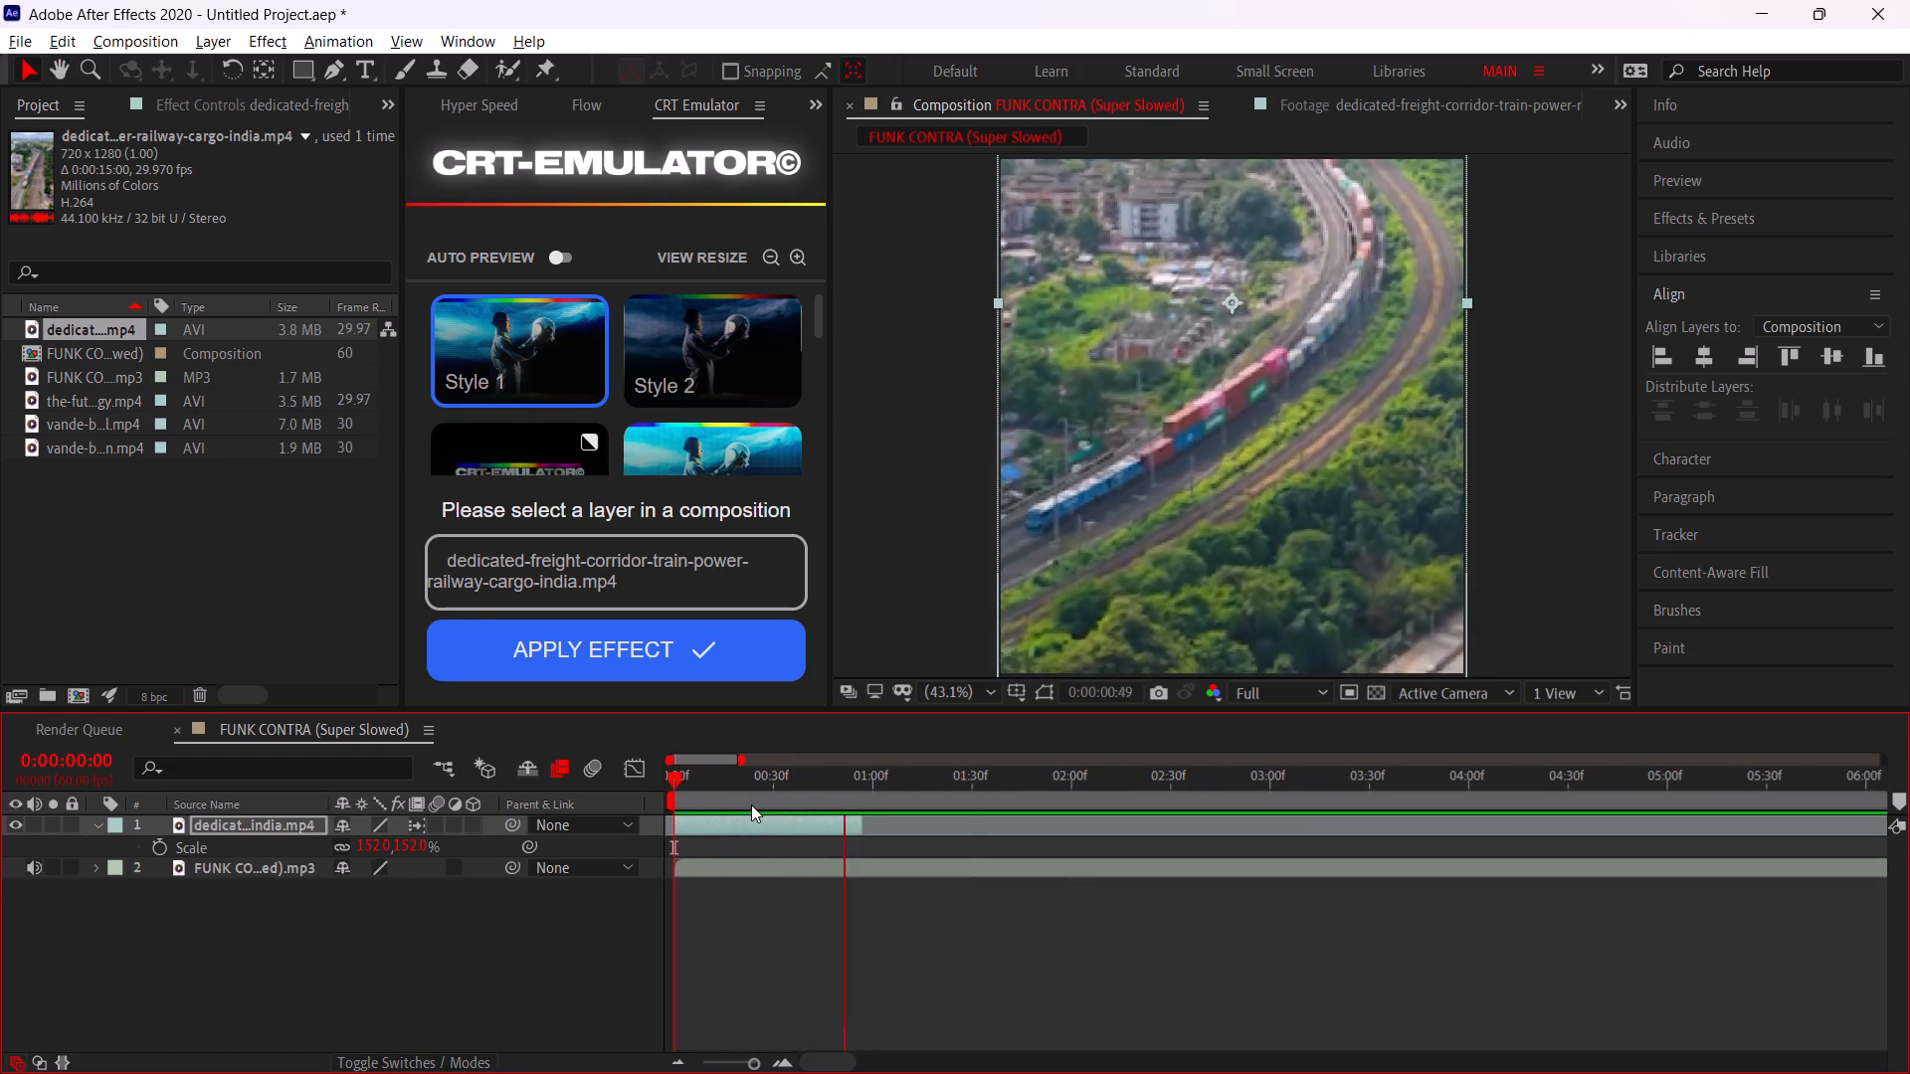
pyautogui.keyDown('alt'); pyautogui.scroll(-2, 999, 903); pyautogui.keyUp('alt')
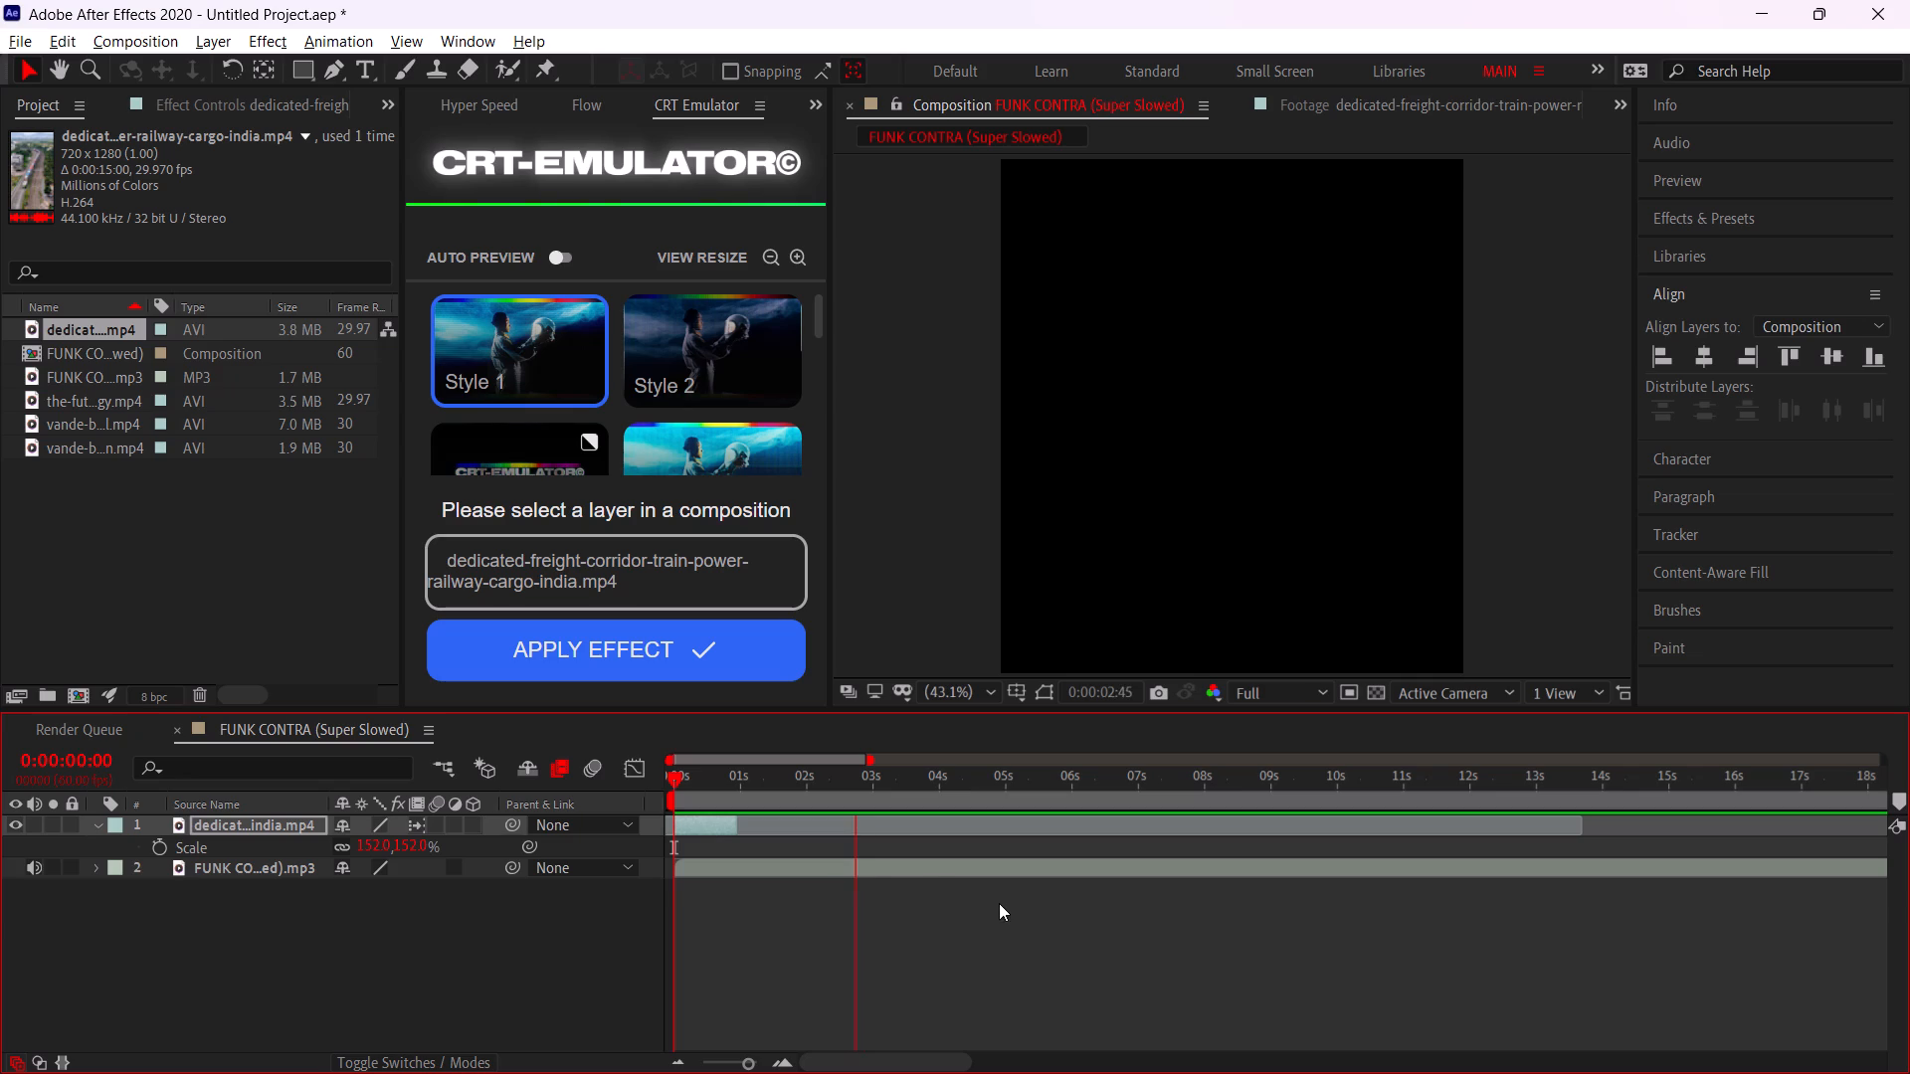
pyautogui.keyDown('alt'); pyautogui.scroll(-1, 862, 809); pyautogui.keyUp('alt')
pyautogui.press('Tab')
pyautogui.press('Tab')
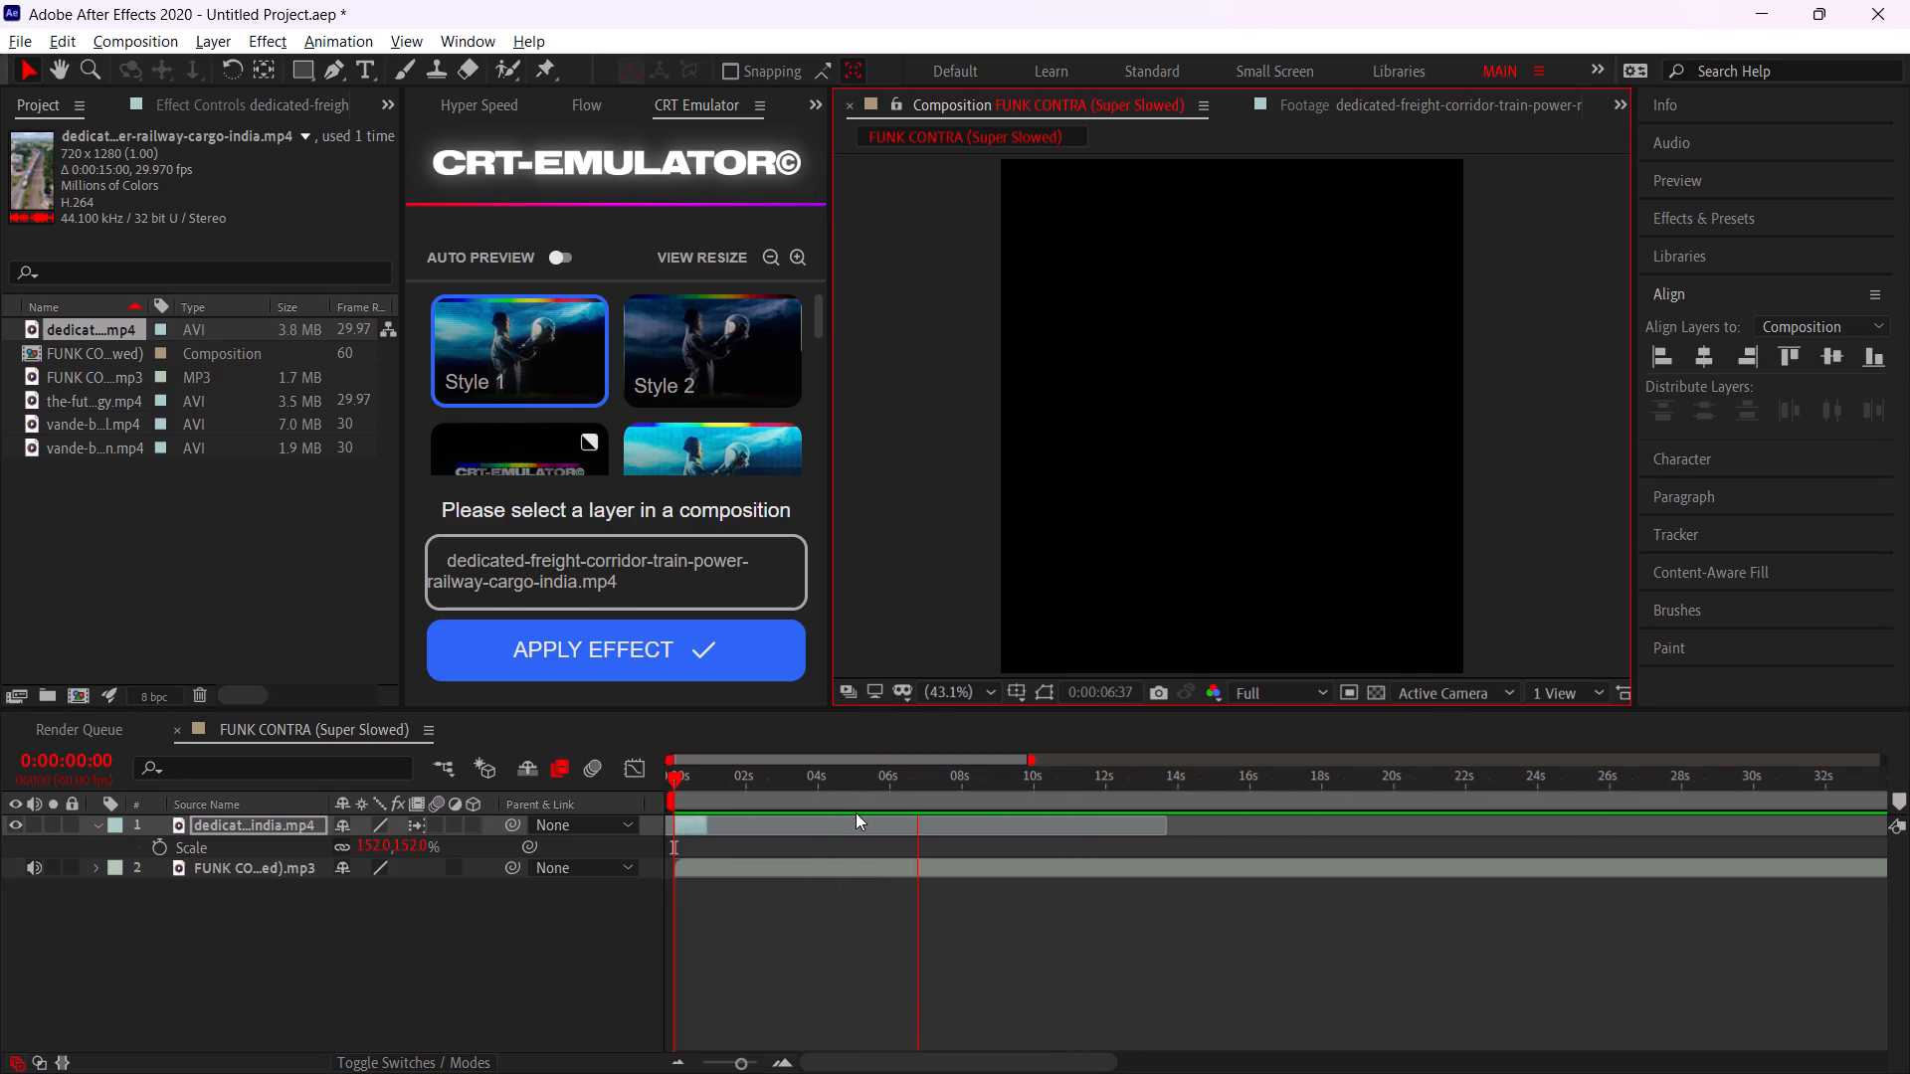
pyautogui.click(937, 792)
pyautogui.press('space')
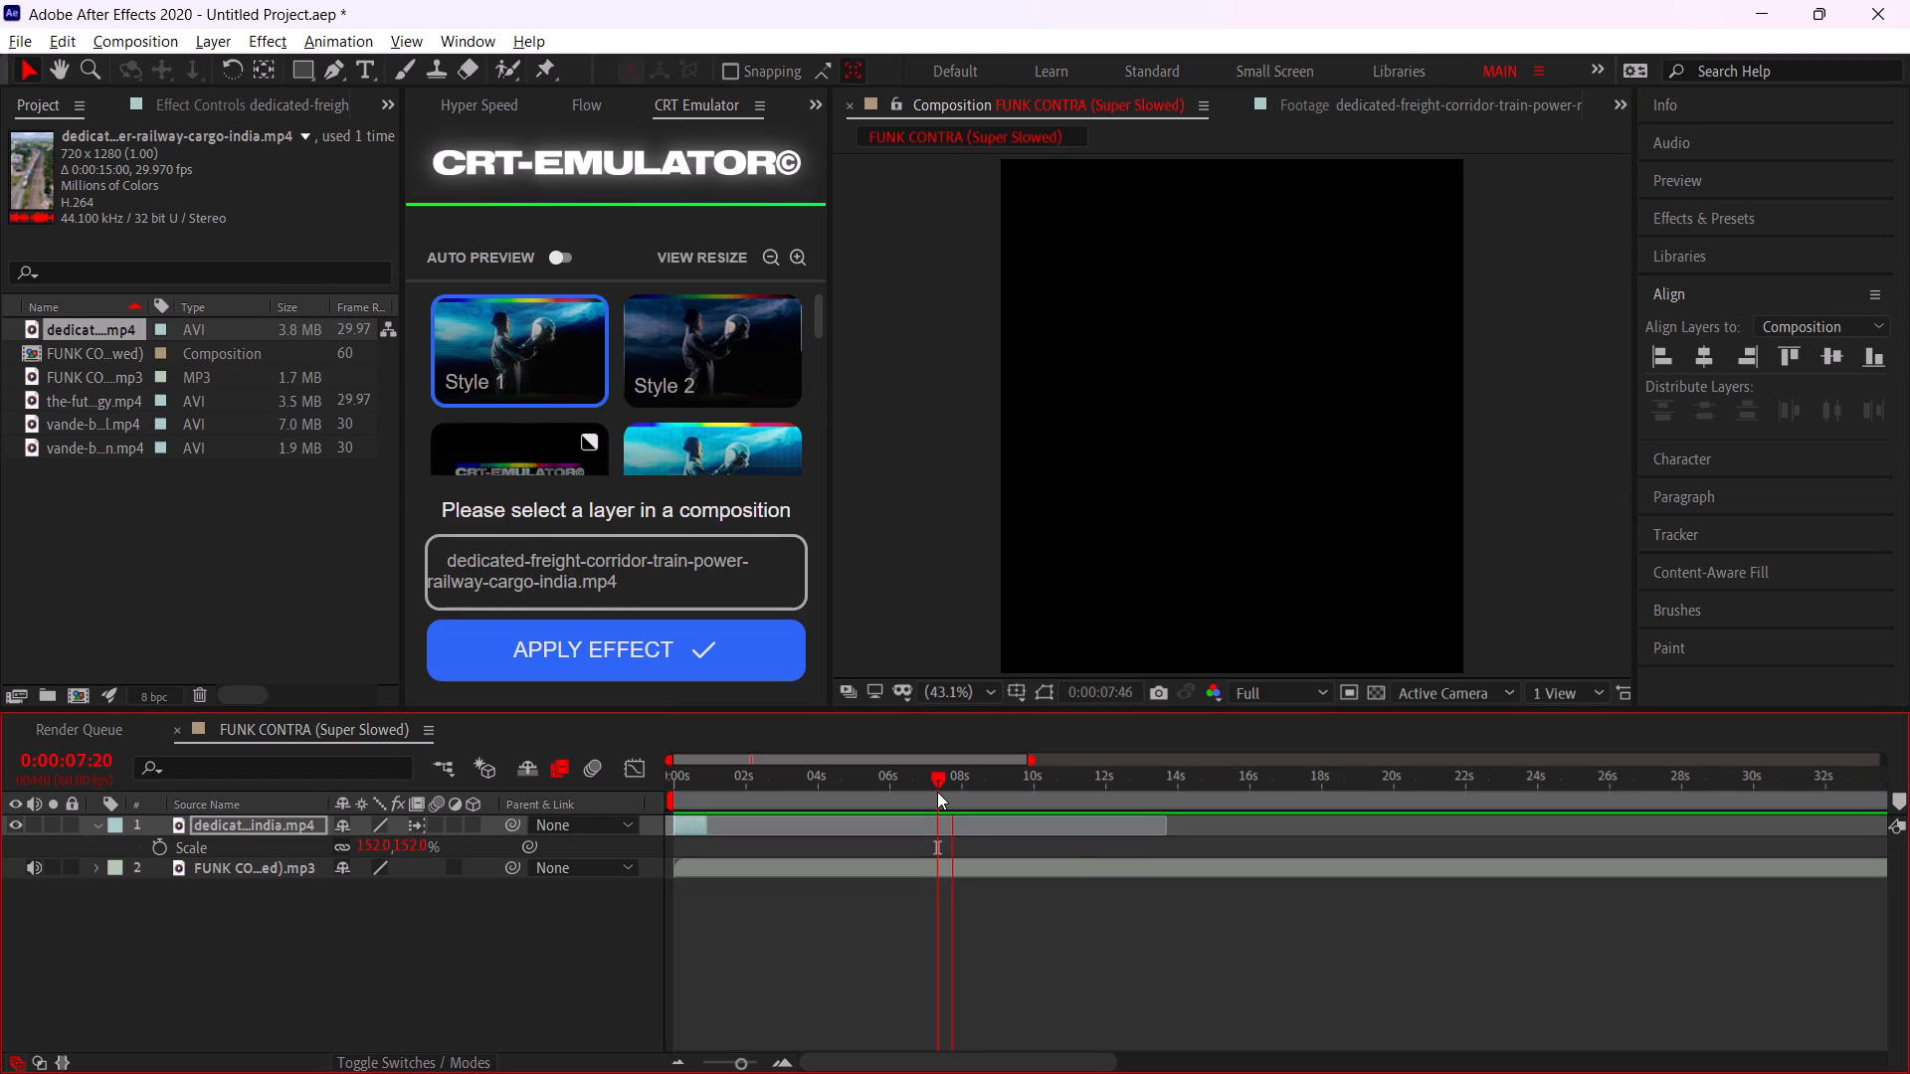
pyautogui.click(937, 792)
# Using the FUNK CONTRA layer's audio waveform, split the song at 0:00:06:54 and delete the part before it.
pyautogui.click(936, 863)
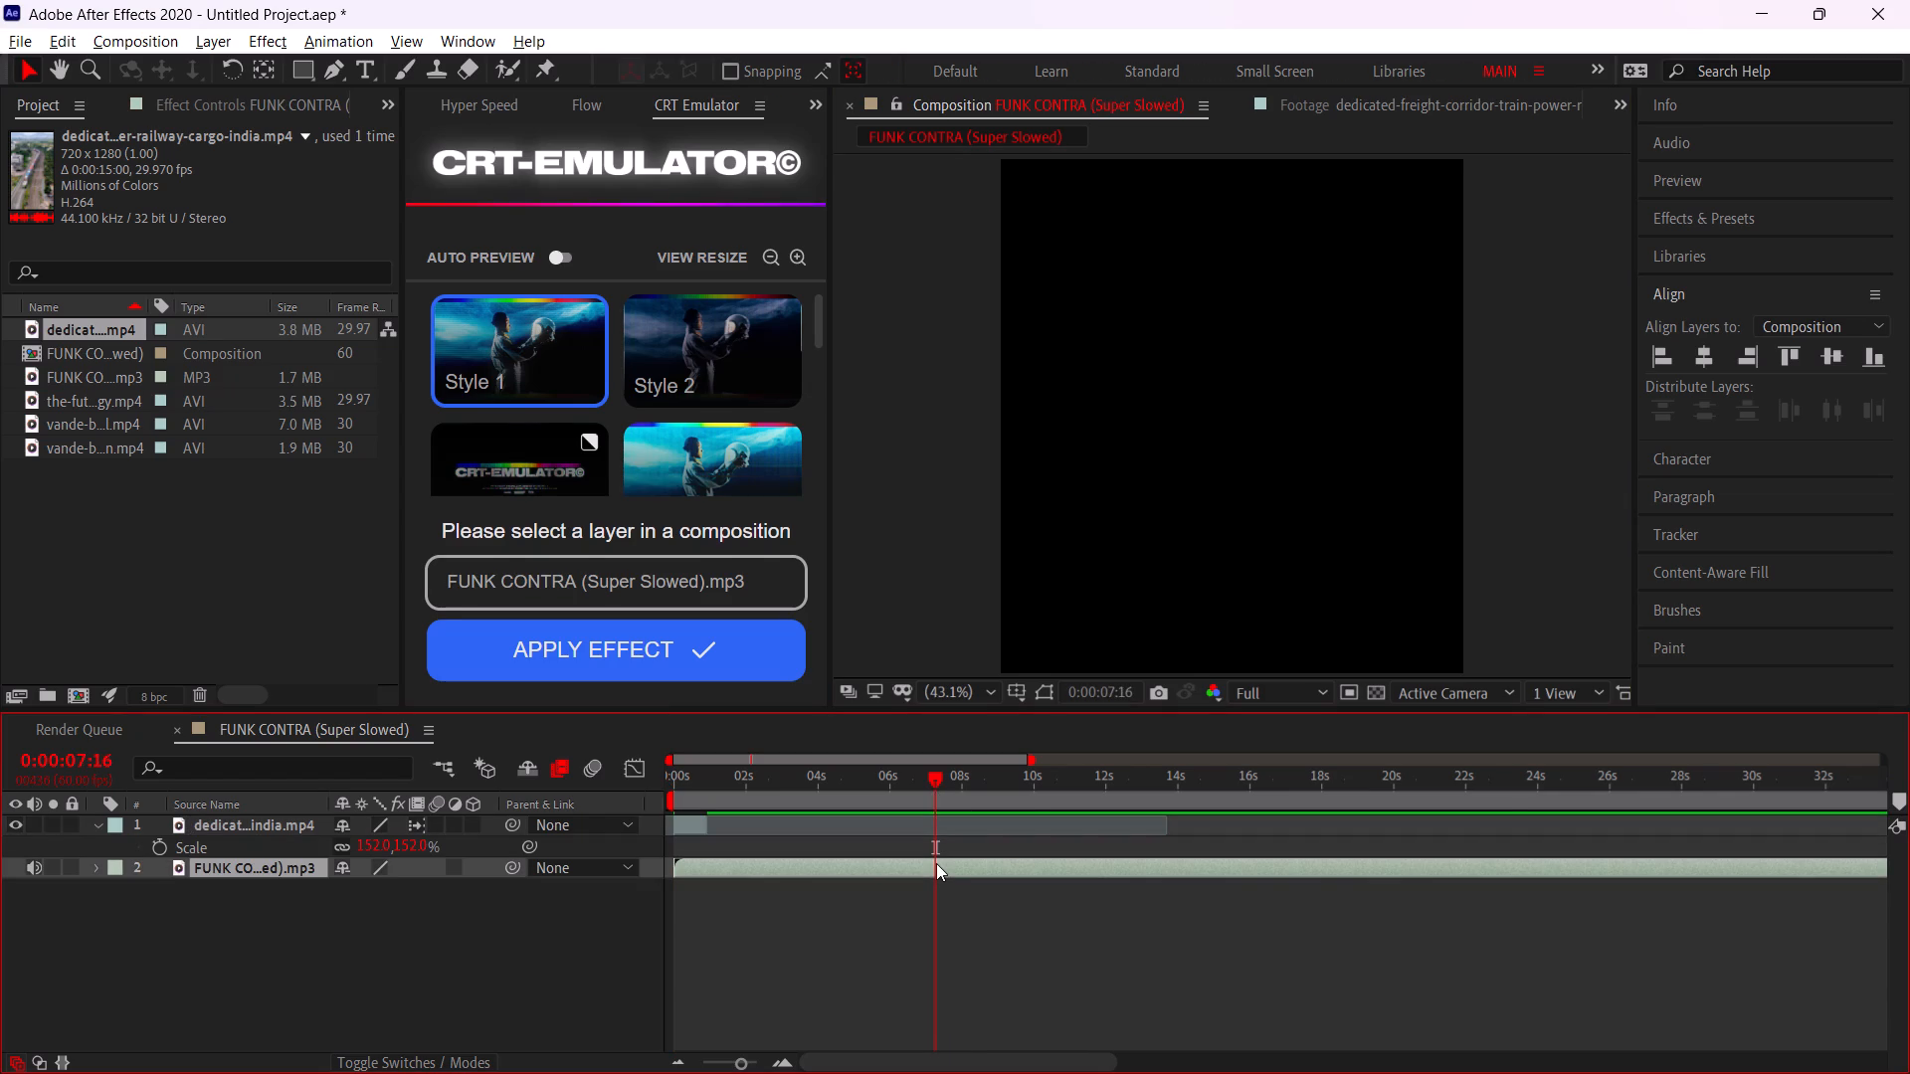
pyautogui.write('ll')
pyautogui.keyDown('alt'); pyautogui.scroll(2, 934, 873); pyautogui.keyUp('alt')
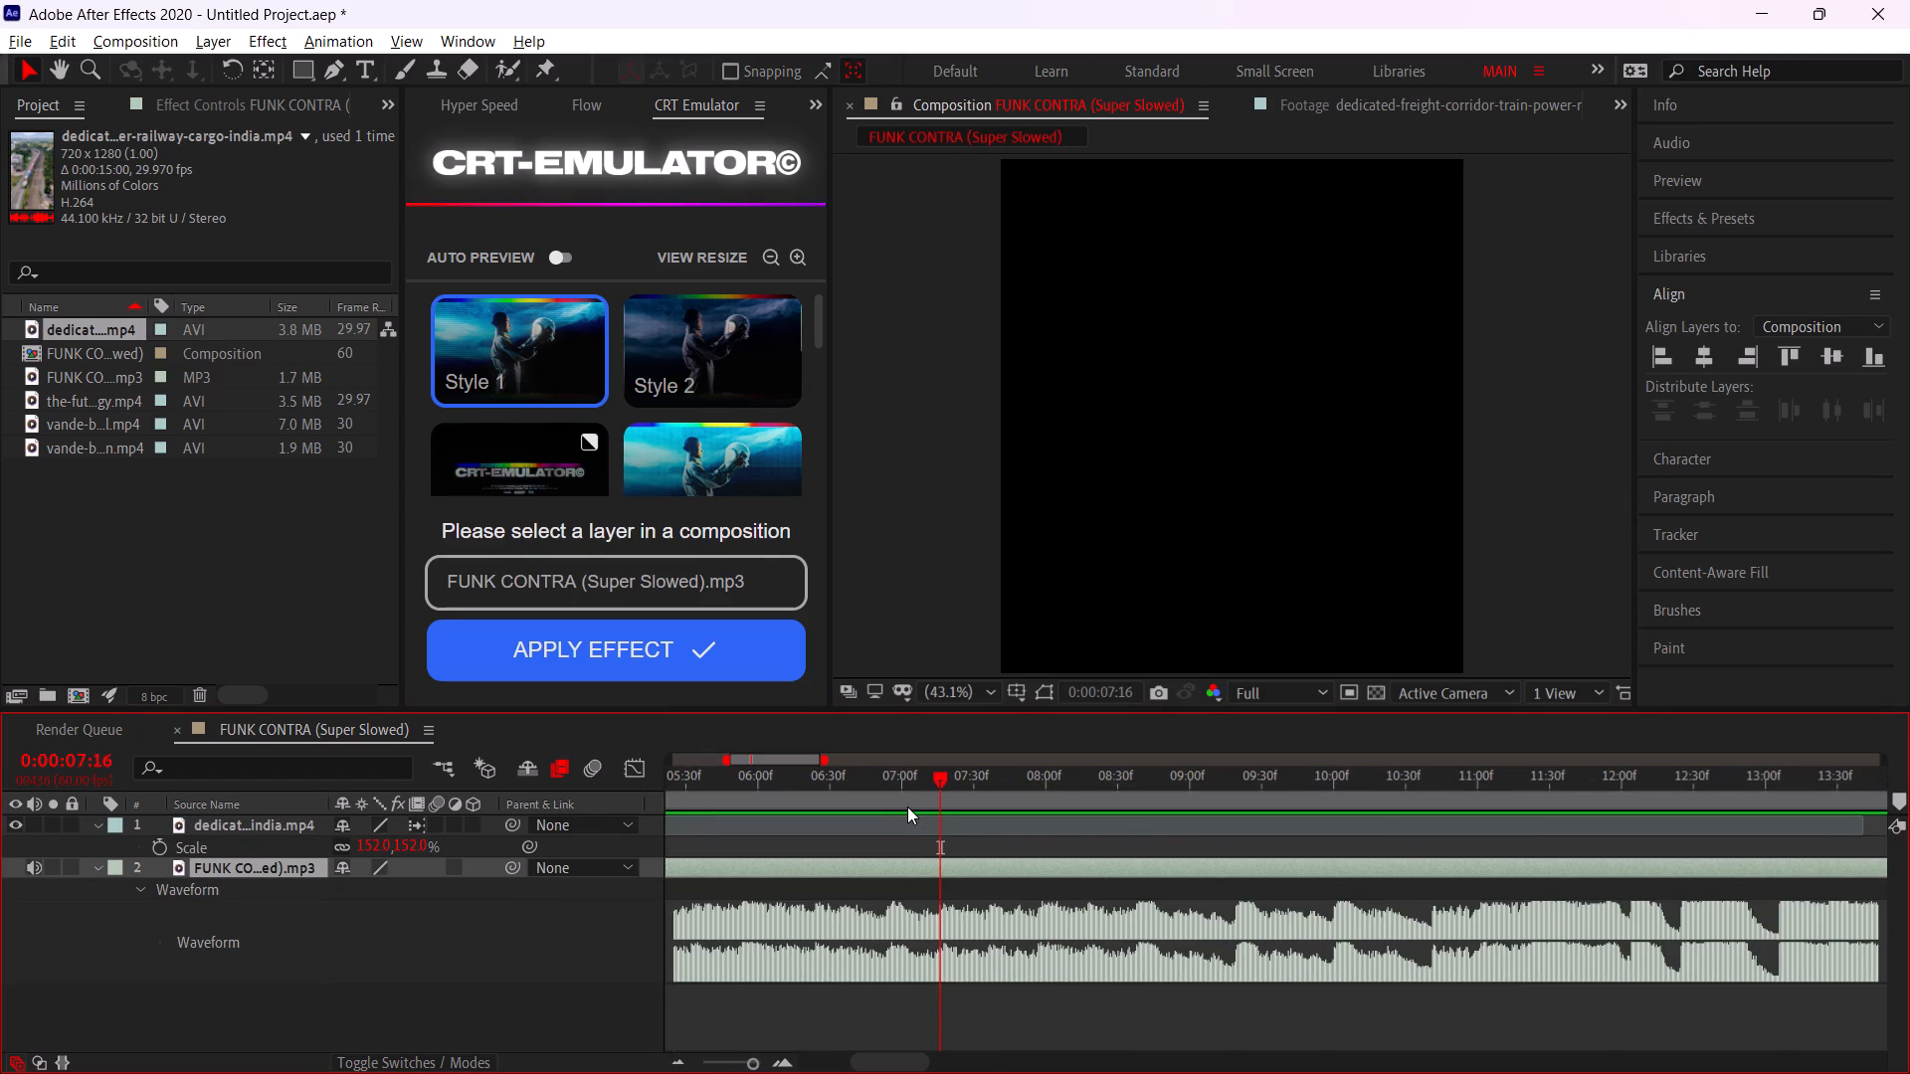
pyautogui.click(907, 805)
pyautogui.press('space')
pyautogui.moveTo(893, 793); pyautogui.dragTo(858, 792)
pyautogui.press('space')
pyautogui.moveTo(858, 792); pyautogui.dragTo(883, 803)
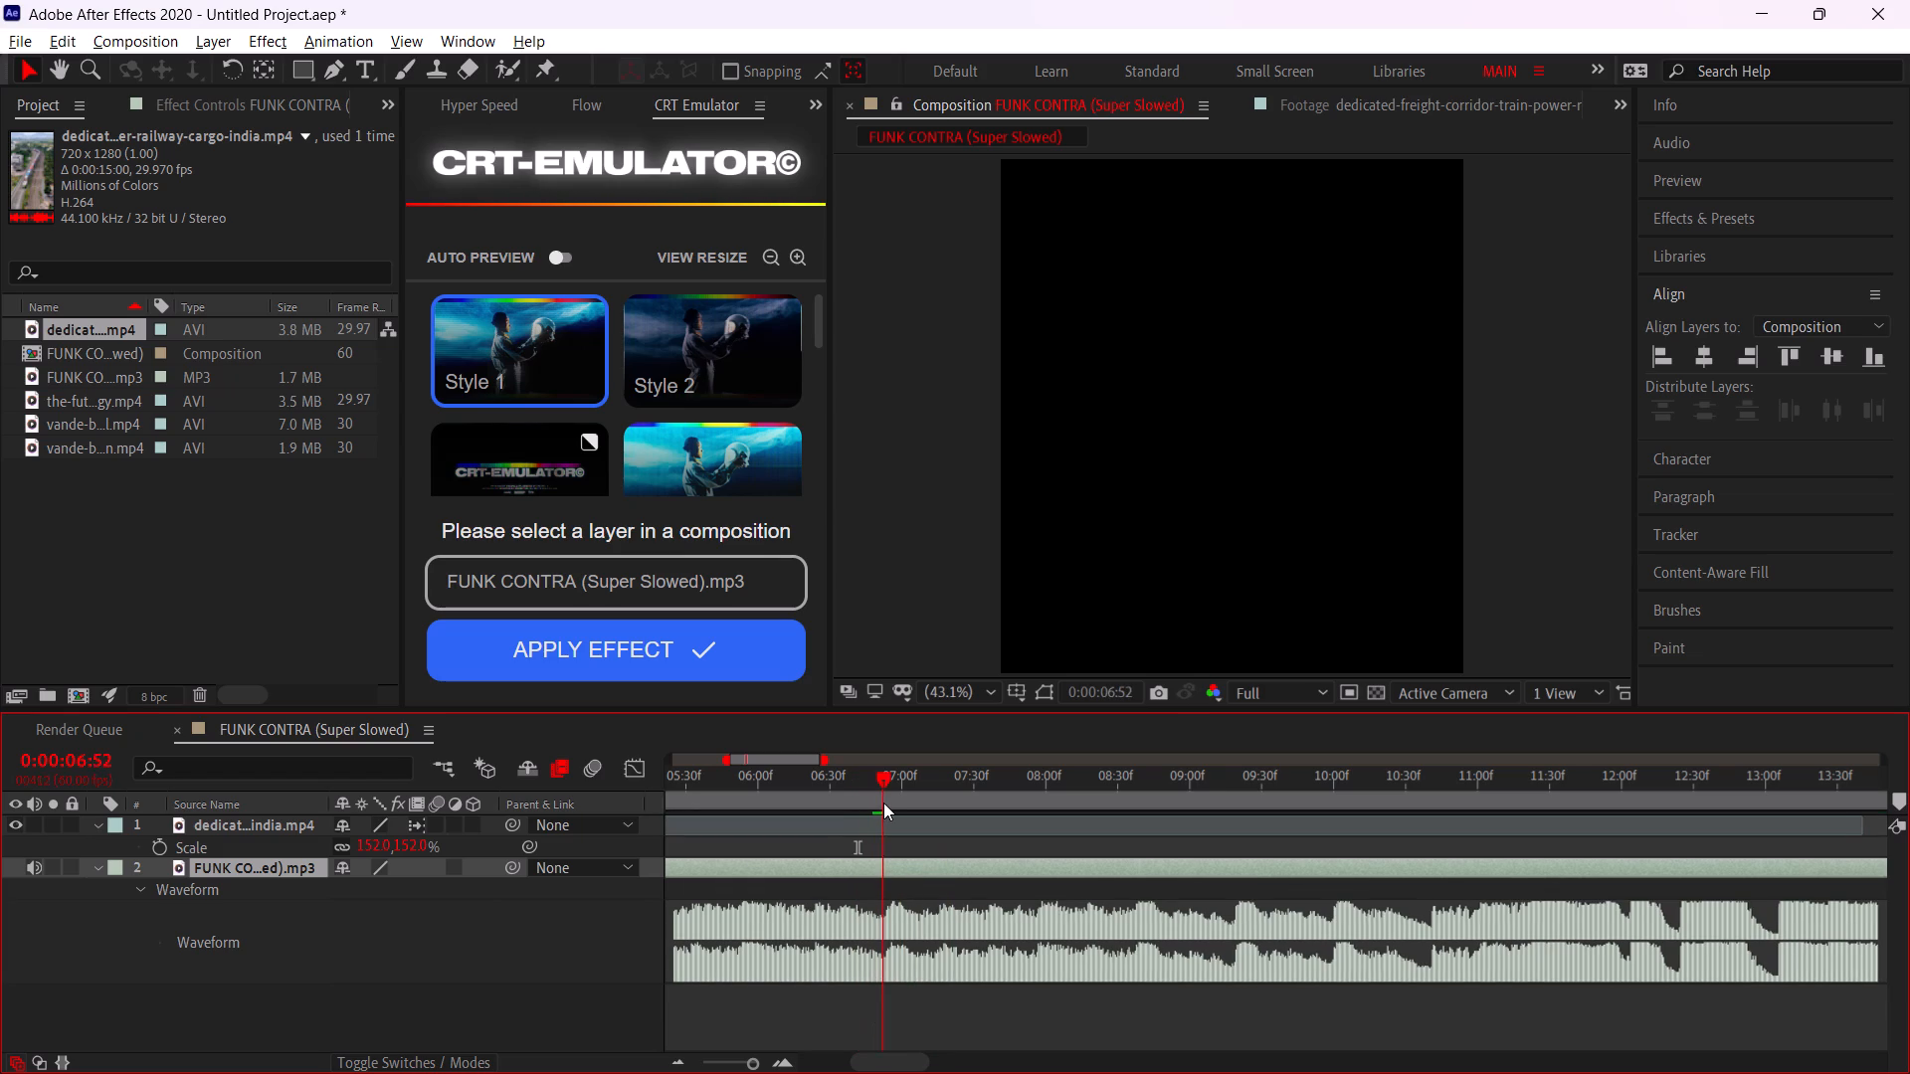
pyautogui.keyDown('alt'); pyautogui.scroll(2, 883, 803); pyautogui.keyUp('alt')
pyautogui.moveTo(883, 803); pyautogui.dragTo(898, 807)
pyautogui.click(903, 872)
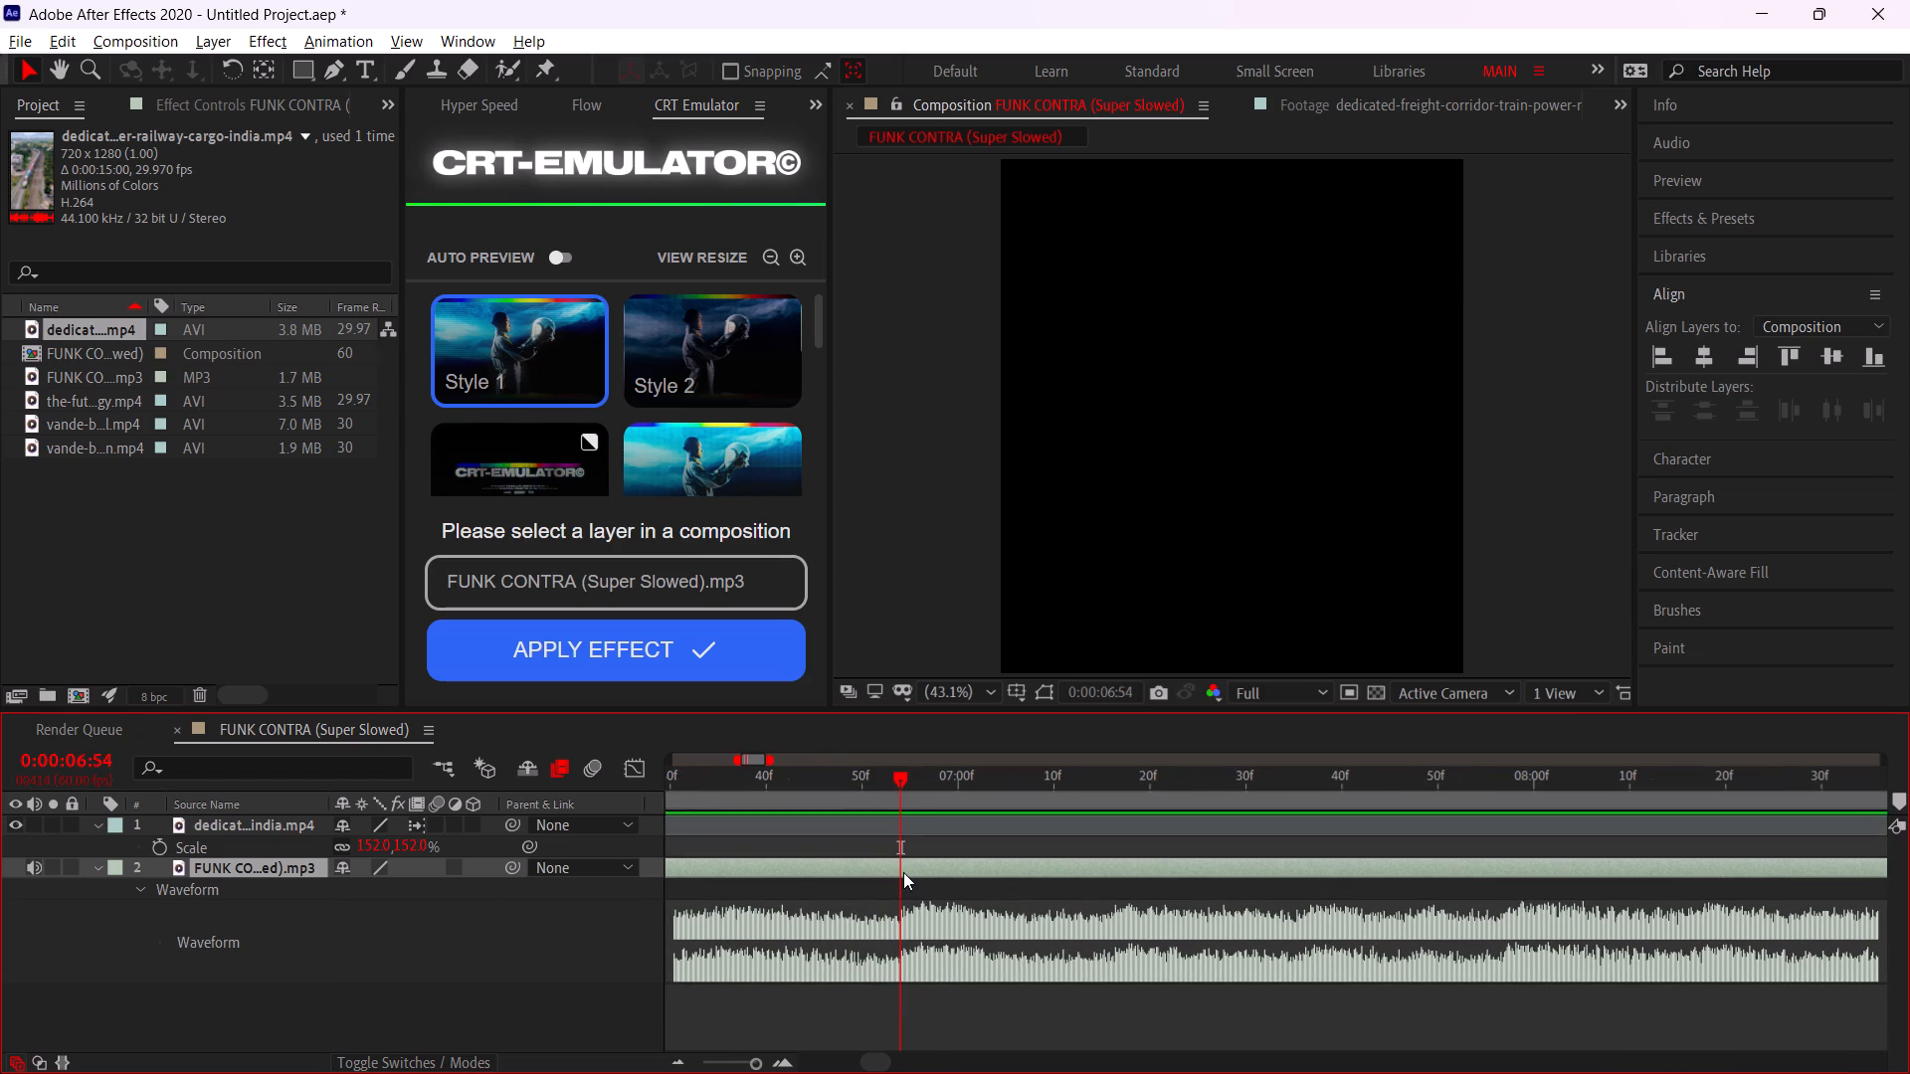
pyautogui.hotkey('ctrl', 'shift', 'd')
pyautogui.click(893, 883)
pyautogui.press('Delete')
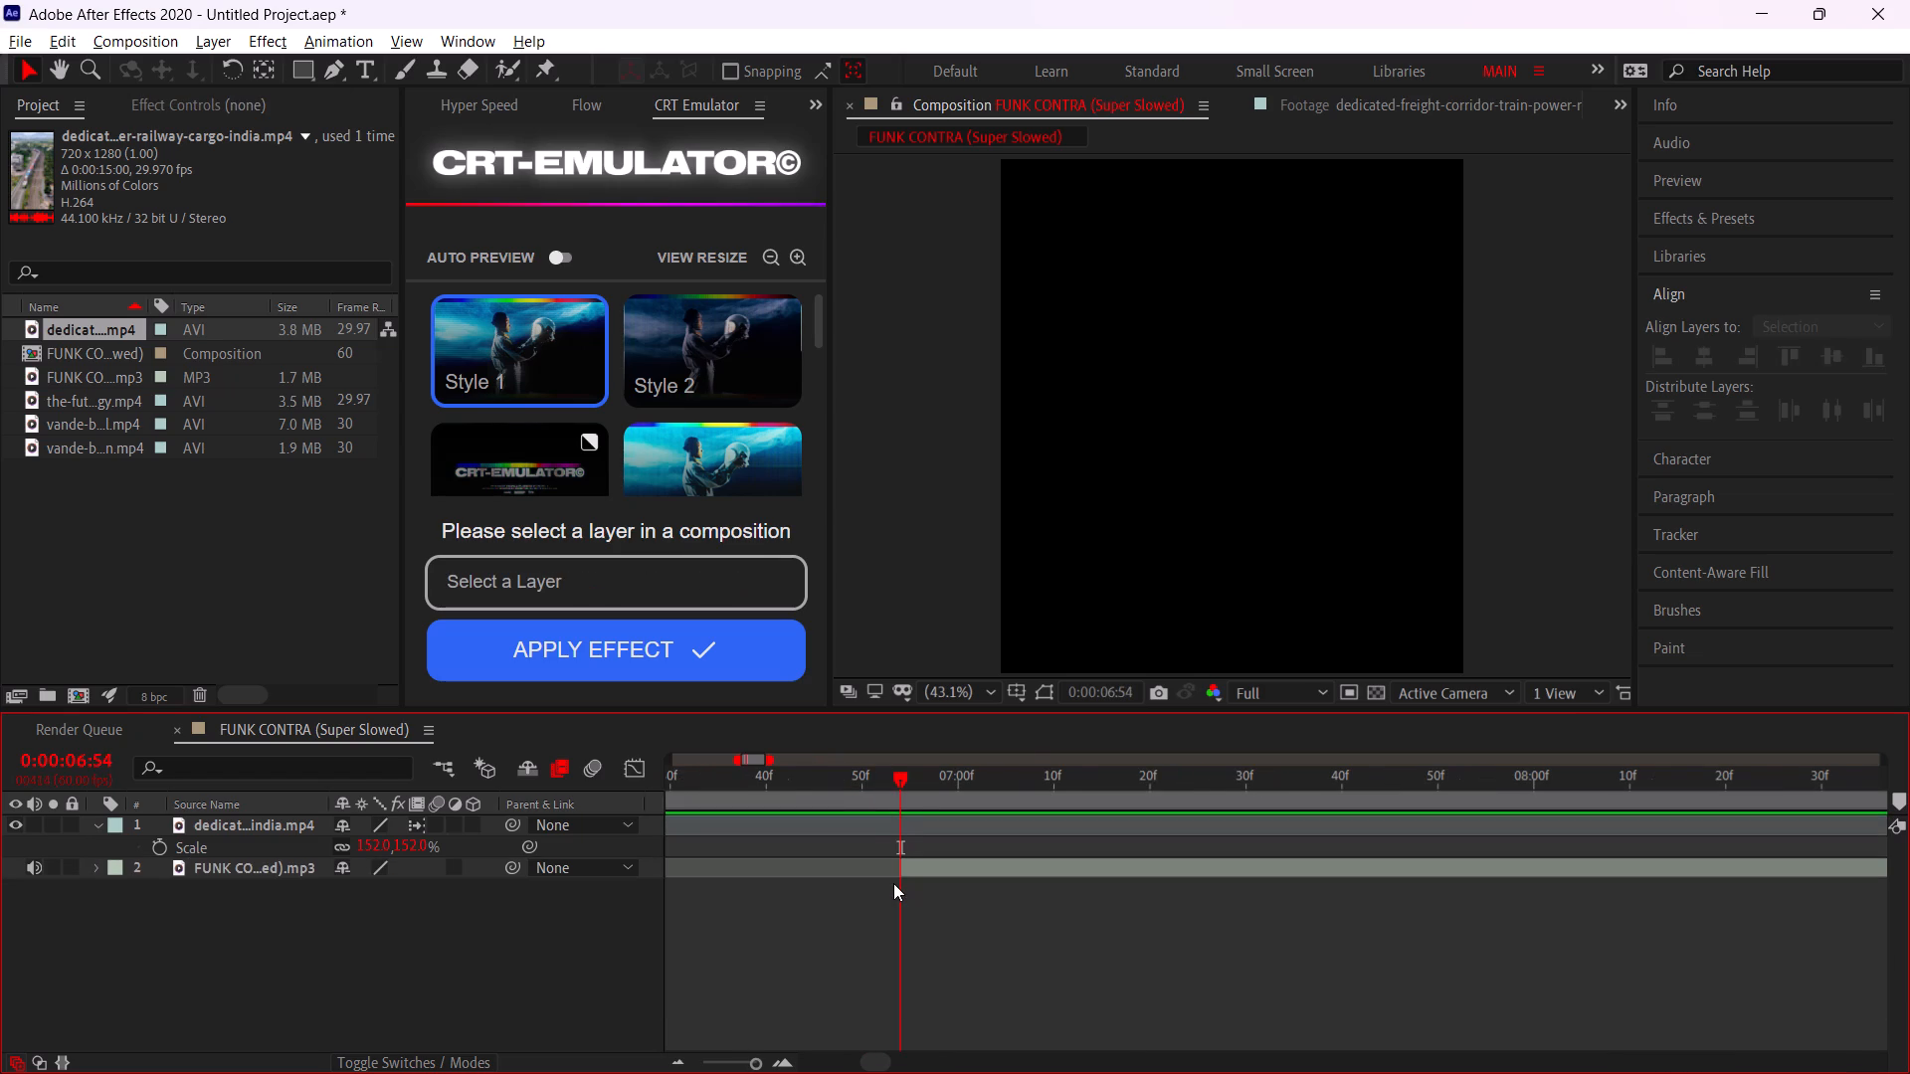
# Move the remaining part of the FUNK CONTRA song earlier so it starts exactly at 0:00:00:00.
pyautogui.keyDown('alt'); pyautogui.scroll(-4, 893, 883); pyautogui.keyUp('alt')
pyautogui.moveTo(916, 884); pyautogui.dragTo(622, 899)
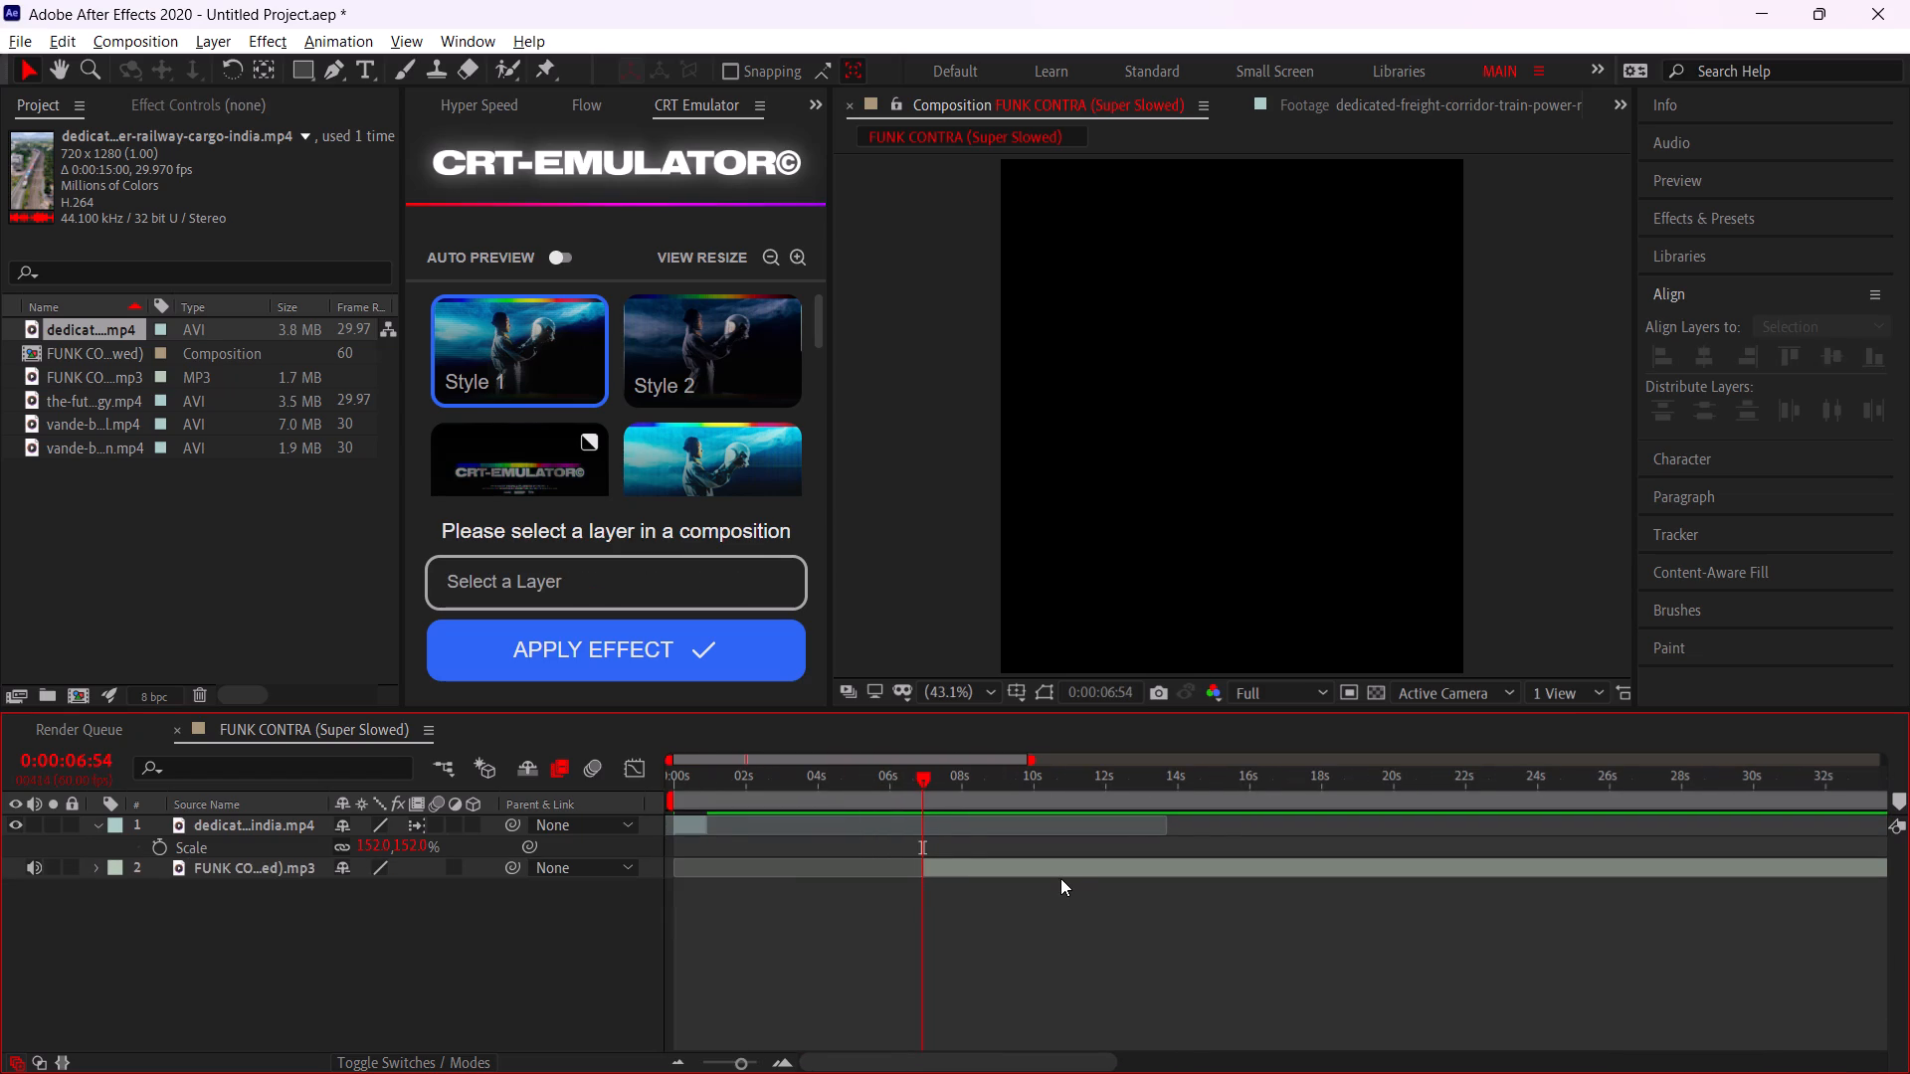
pyautogui.moveTo(1051, 872); pyautogui.dragTo(804, 868)
pyautogui.keyDown('alt'); pyautogui.scroll(5, 612, 880); pyautogui.keyUp('alt')
pyautogui.moveTo(719, 786); pyautogui.dragTo(609, 813)
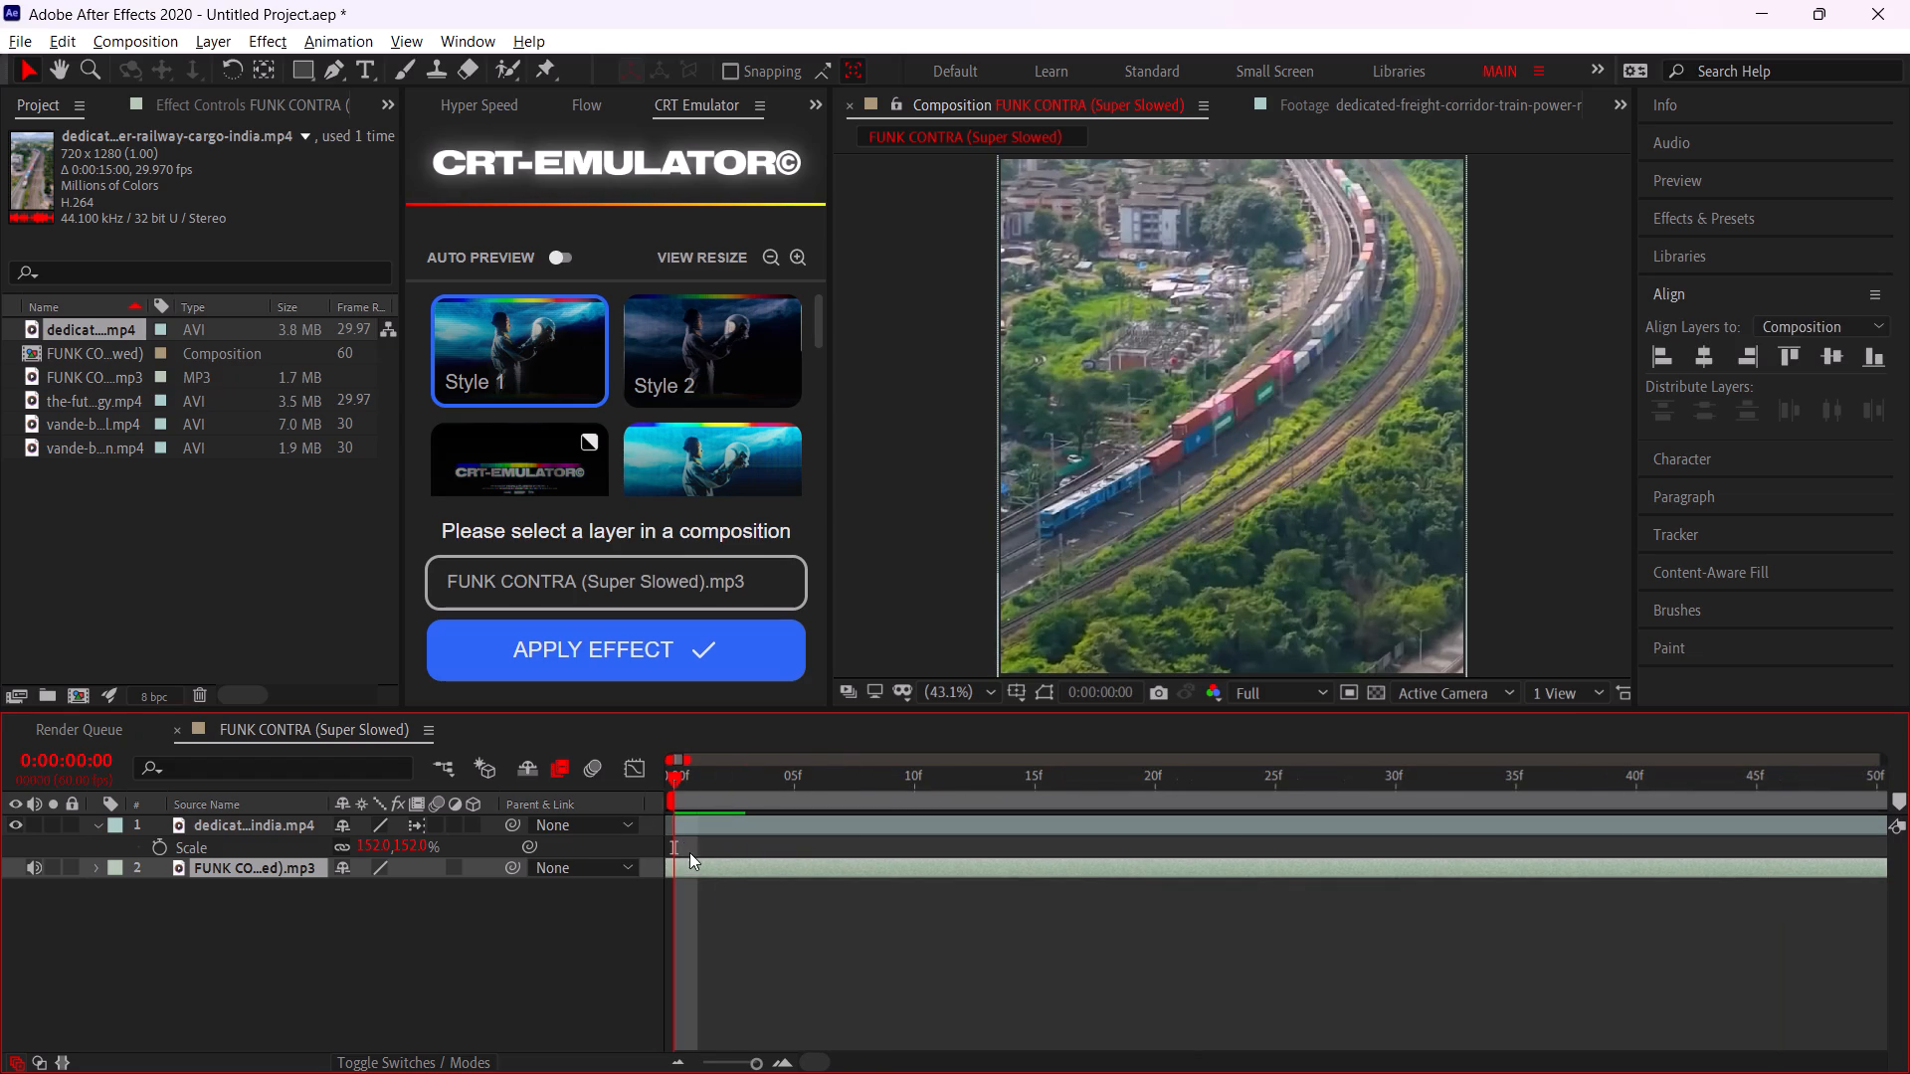
pyautogui.moveTo(703, 863); pyautogui.dragTo(724, 872)
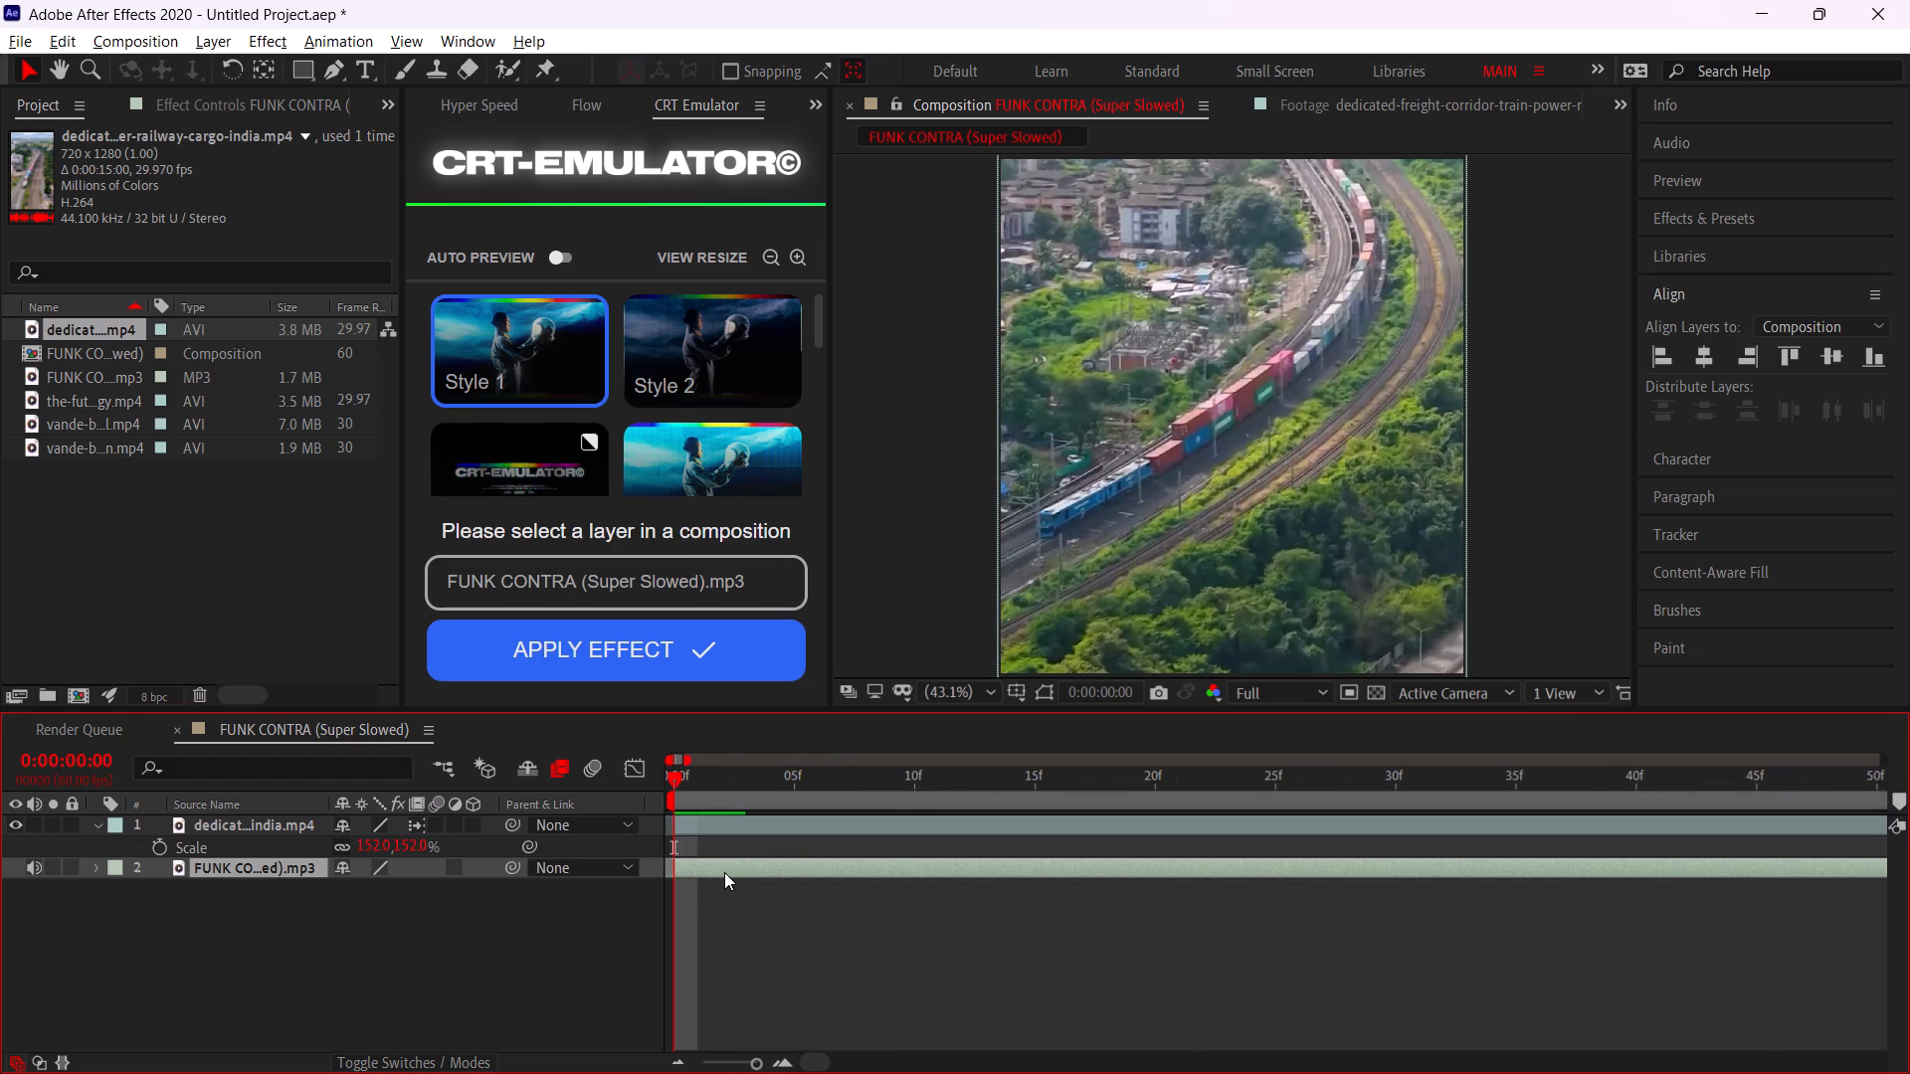
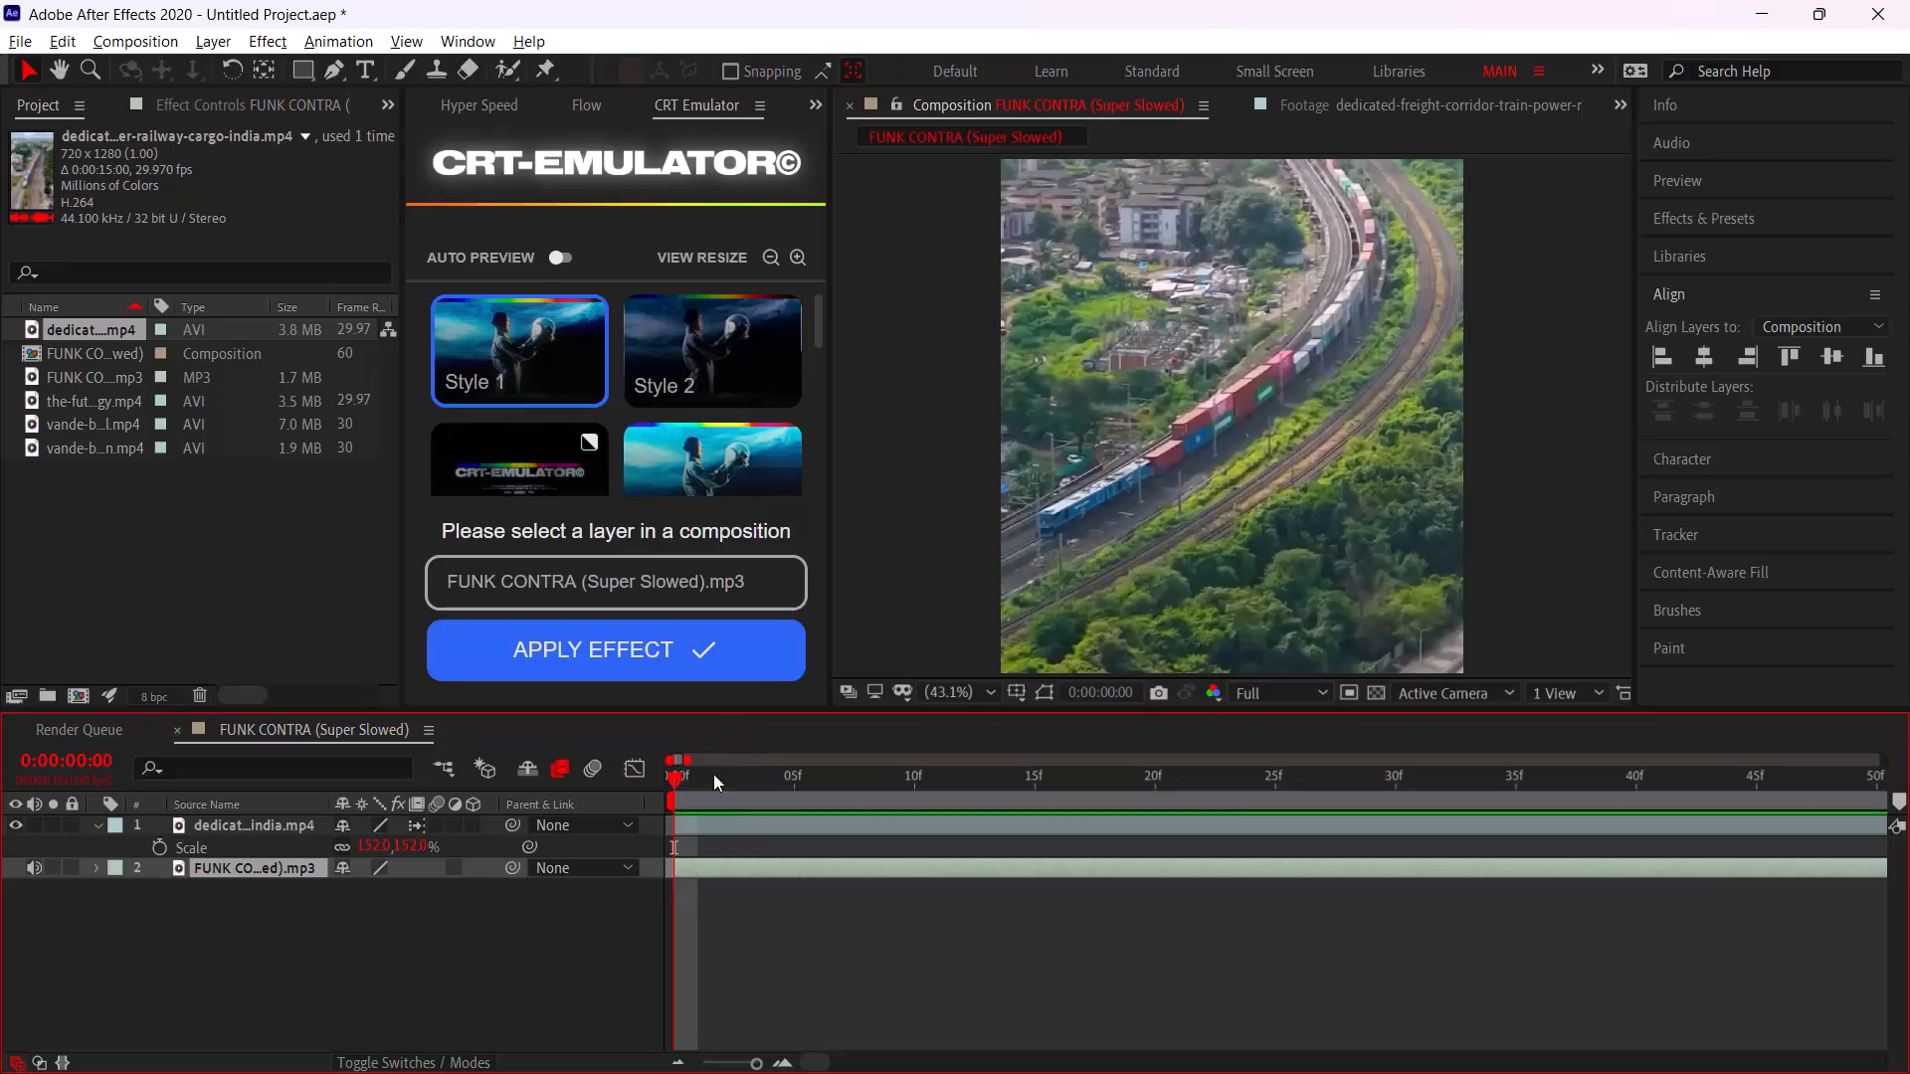
# Play the composition from the start several times, and again from about 0:00:01:45, to find where the FUNK CONTRA beat drops.
pyautogui.keyDown('alt'); pyautogui.scroll(-2, 730, 850); pyautogui.keyUp('alt')
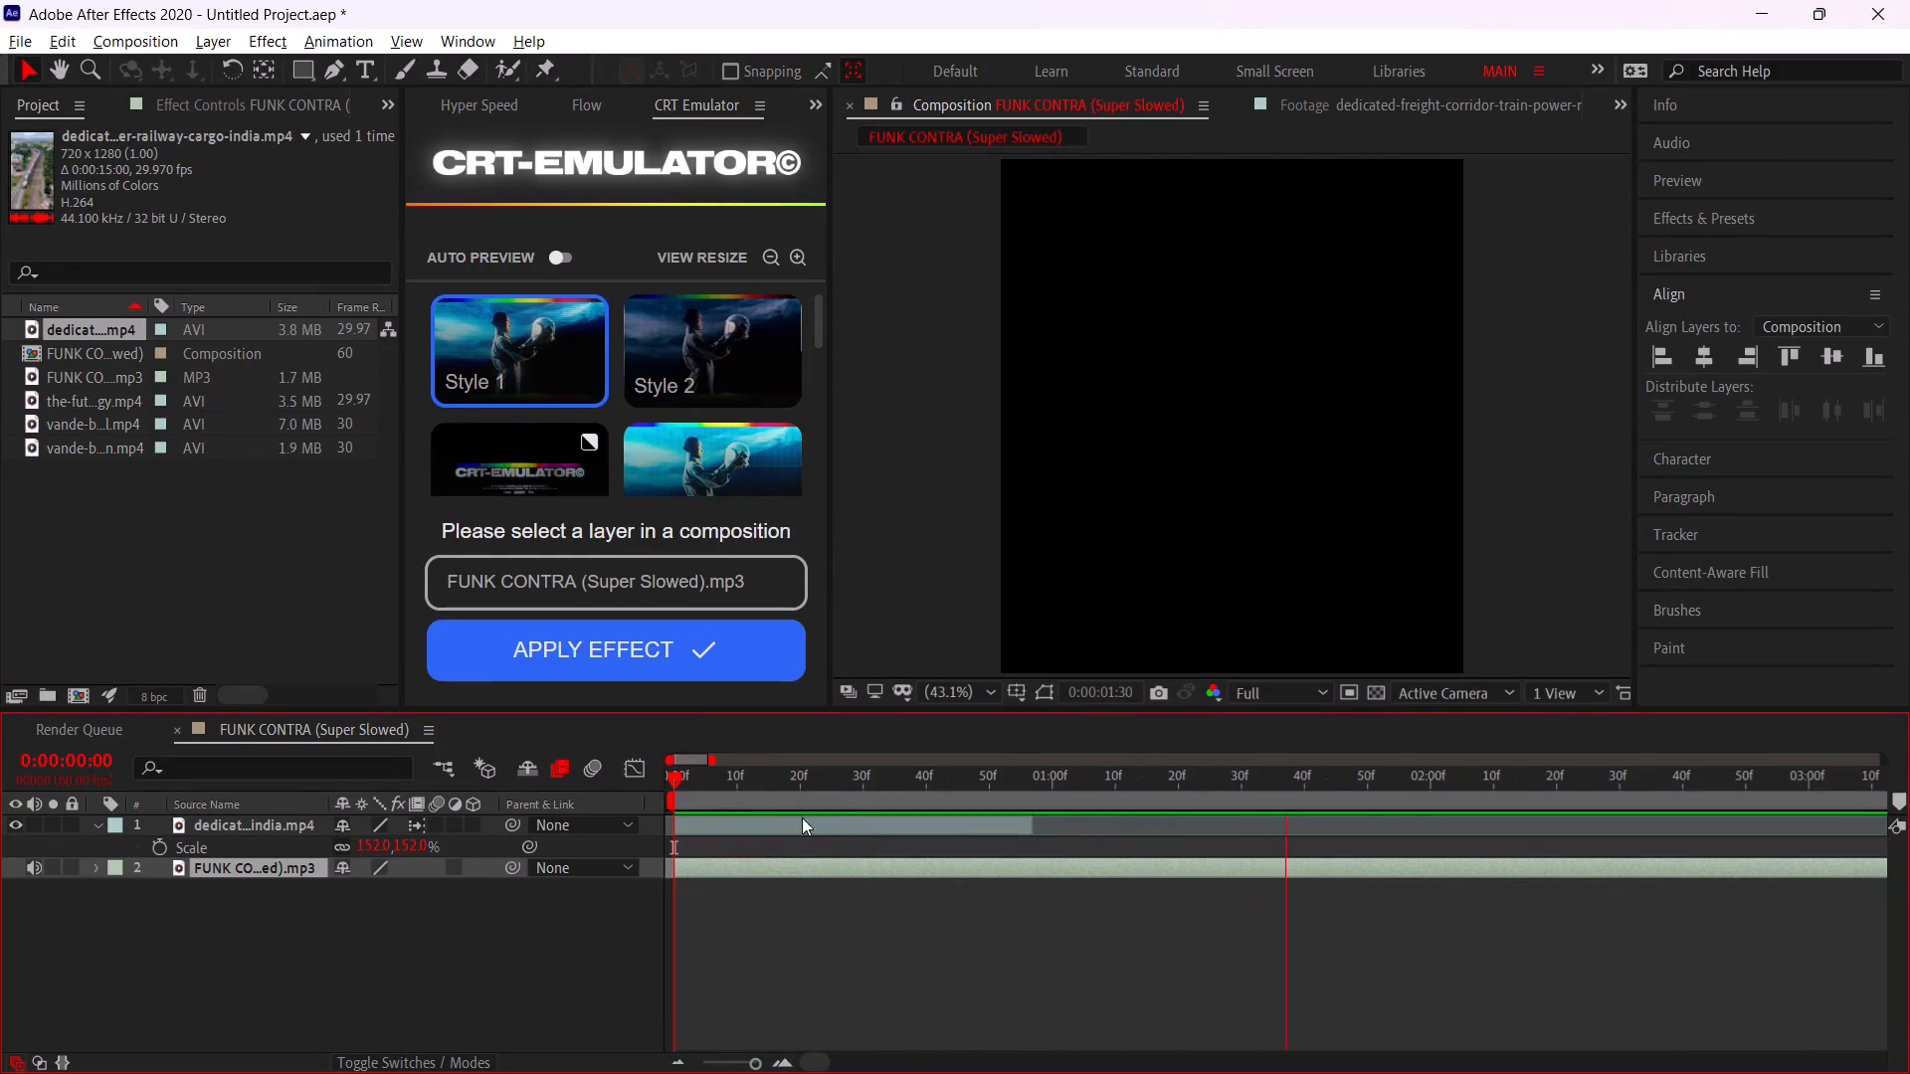
pyautogui.keyDown('alt'); pyautogui.scroll(-2, 783, 877); pyautogui.keyUp('alt')
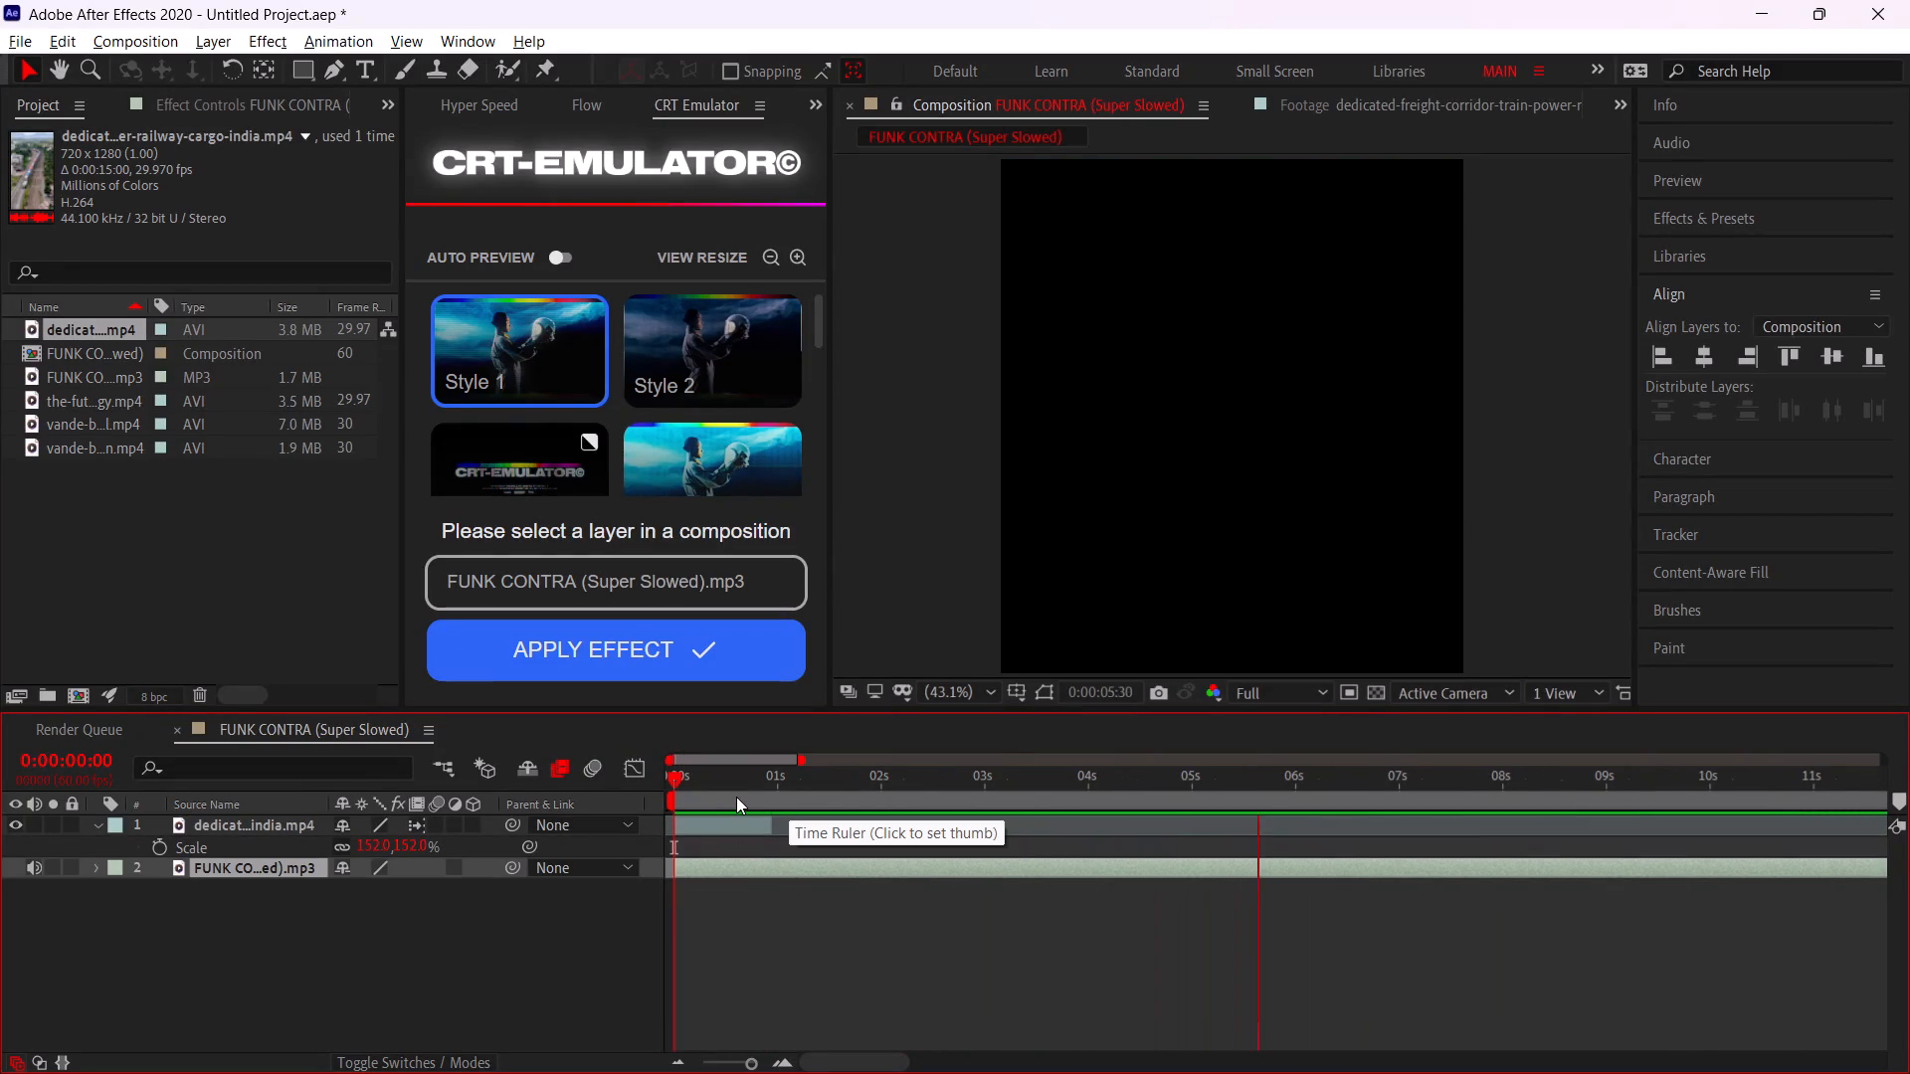
pyautogui.moveTo(736, 797); pyautogui.dragTo(556, 805)
pyautogui.press('space')
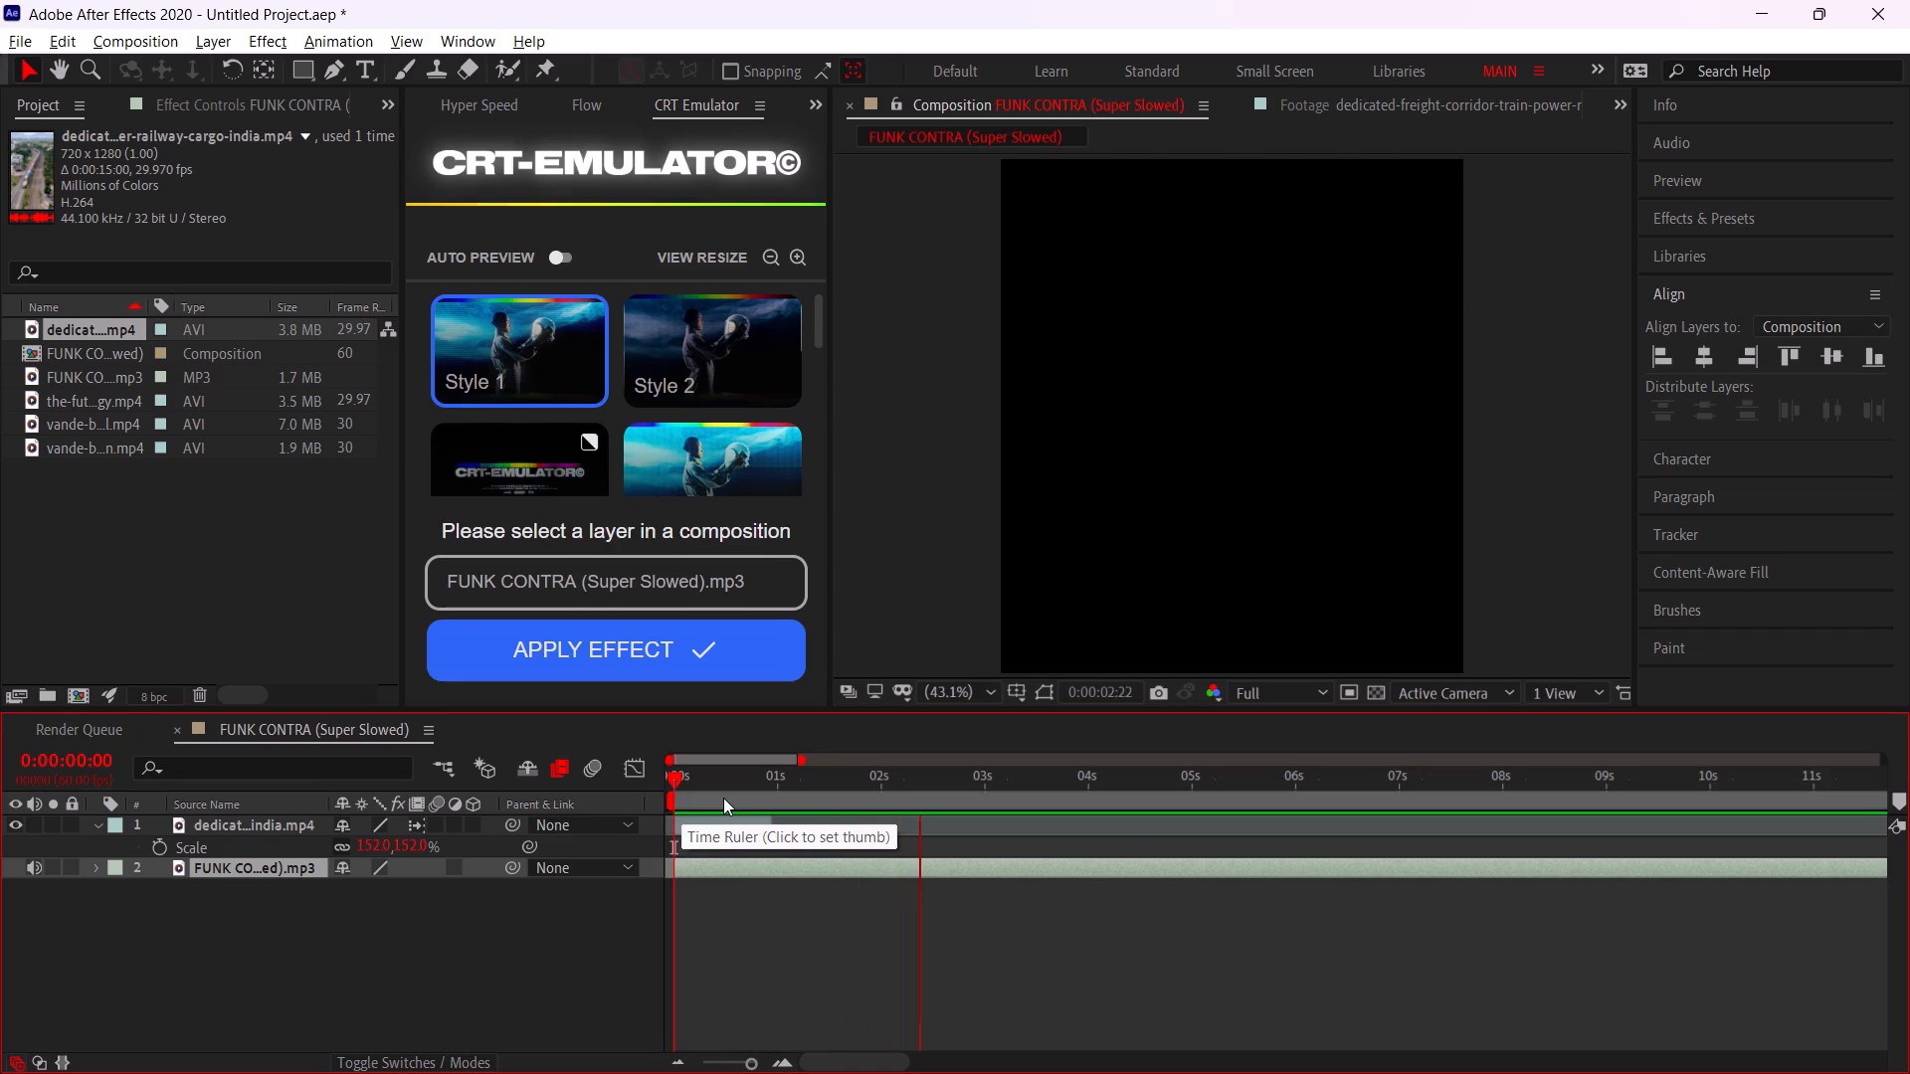
pyautogui.moveTo(723, 798); pyautogui.dragTo(612, 804)
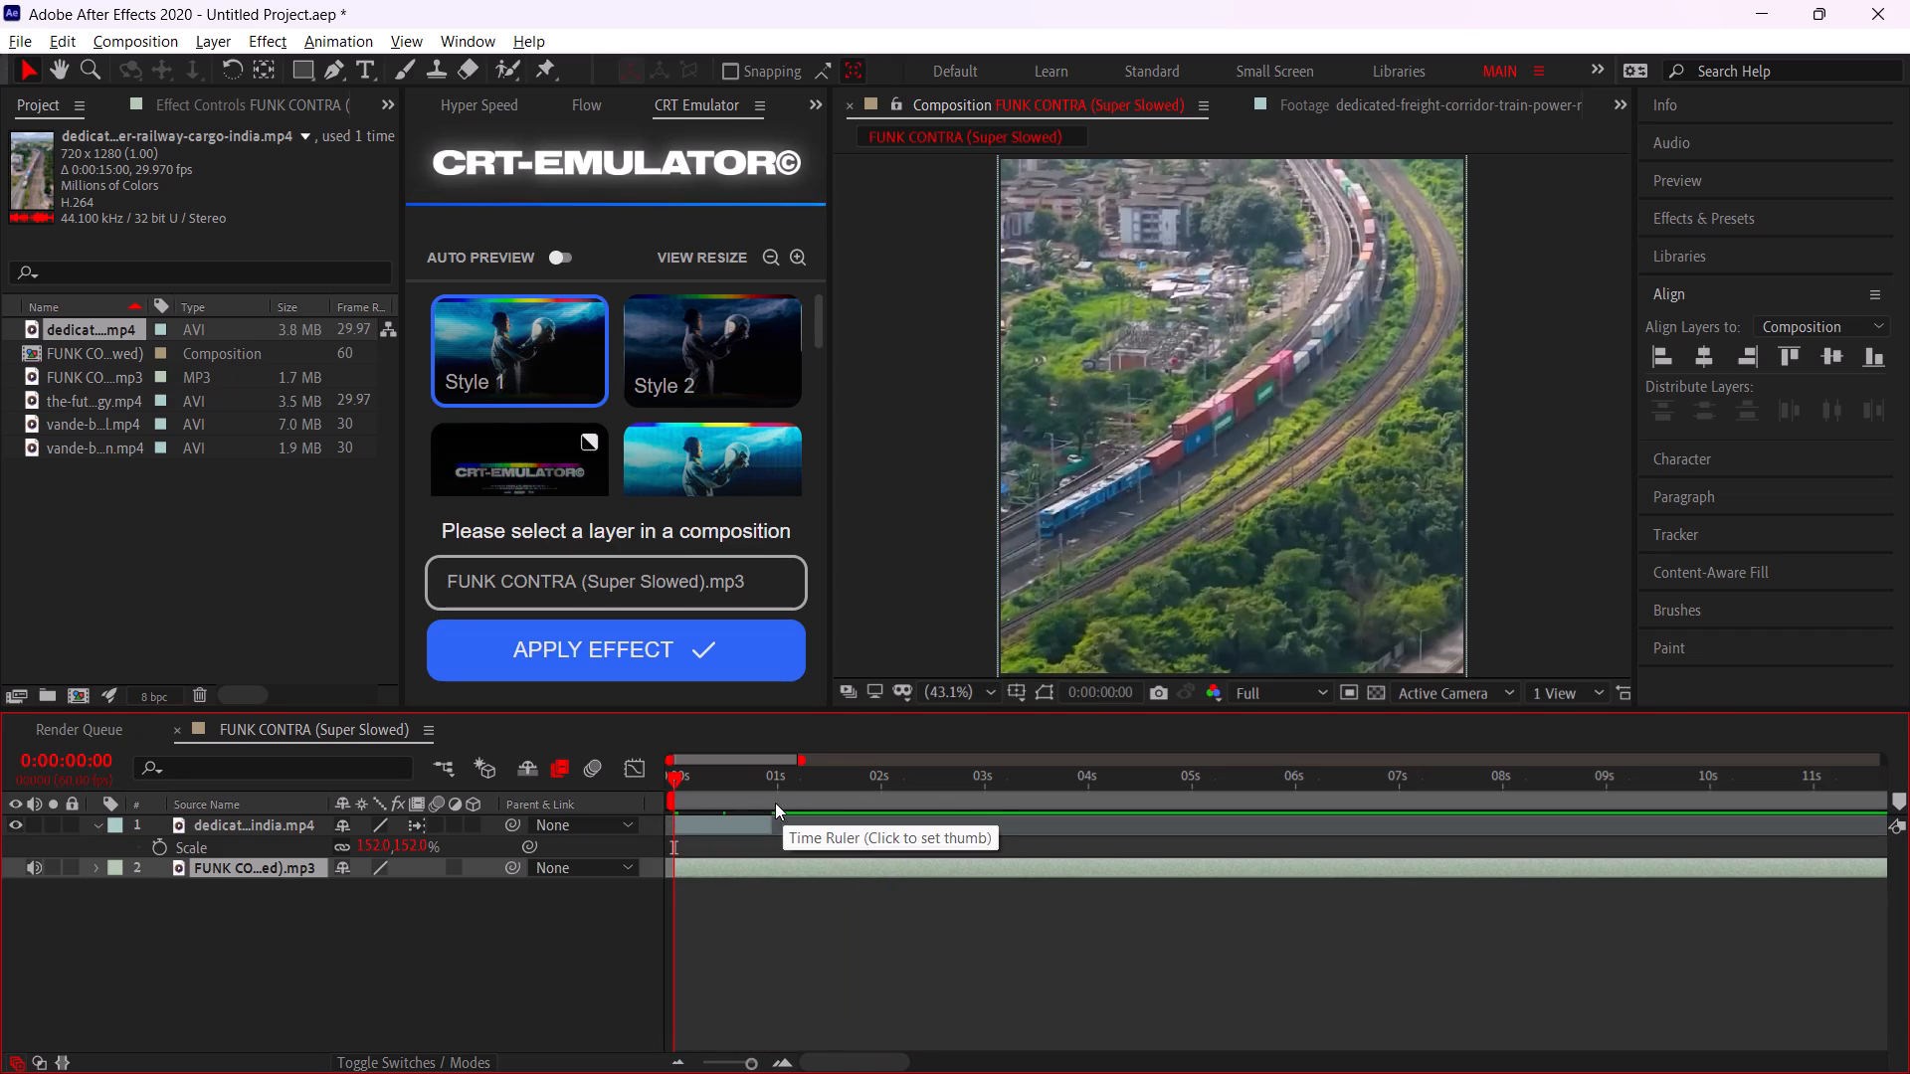
pyautogui.moveTo(761, 793); pyautogui.dragTo(656, 824)
pyautogui.press('space')
pyautogui.click(681, 805)
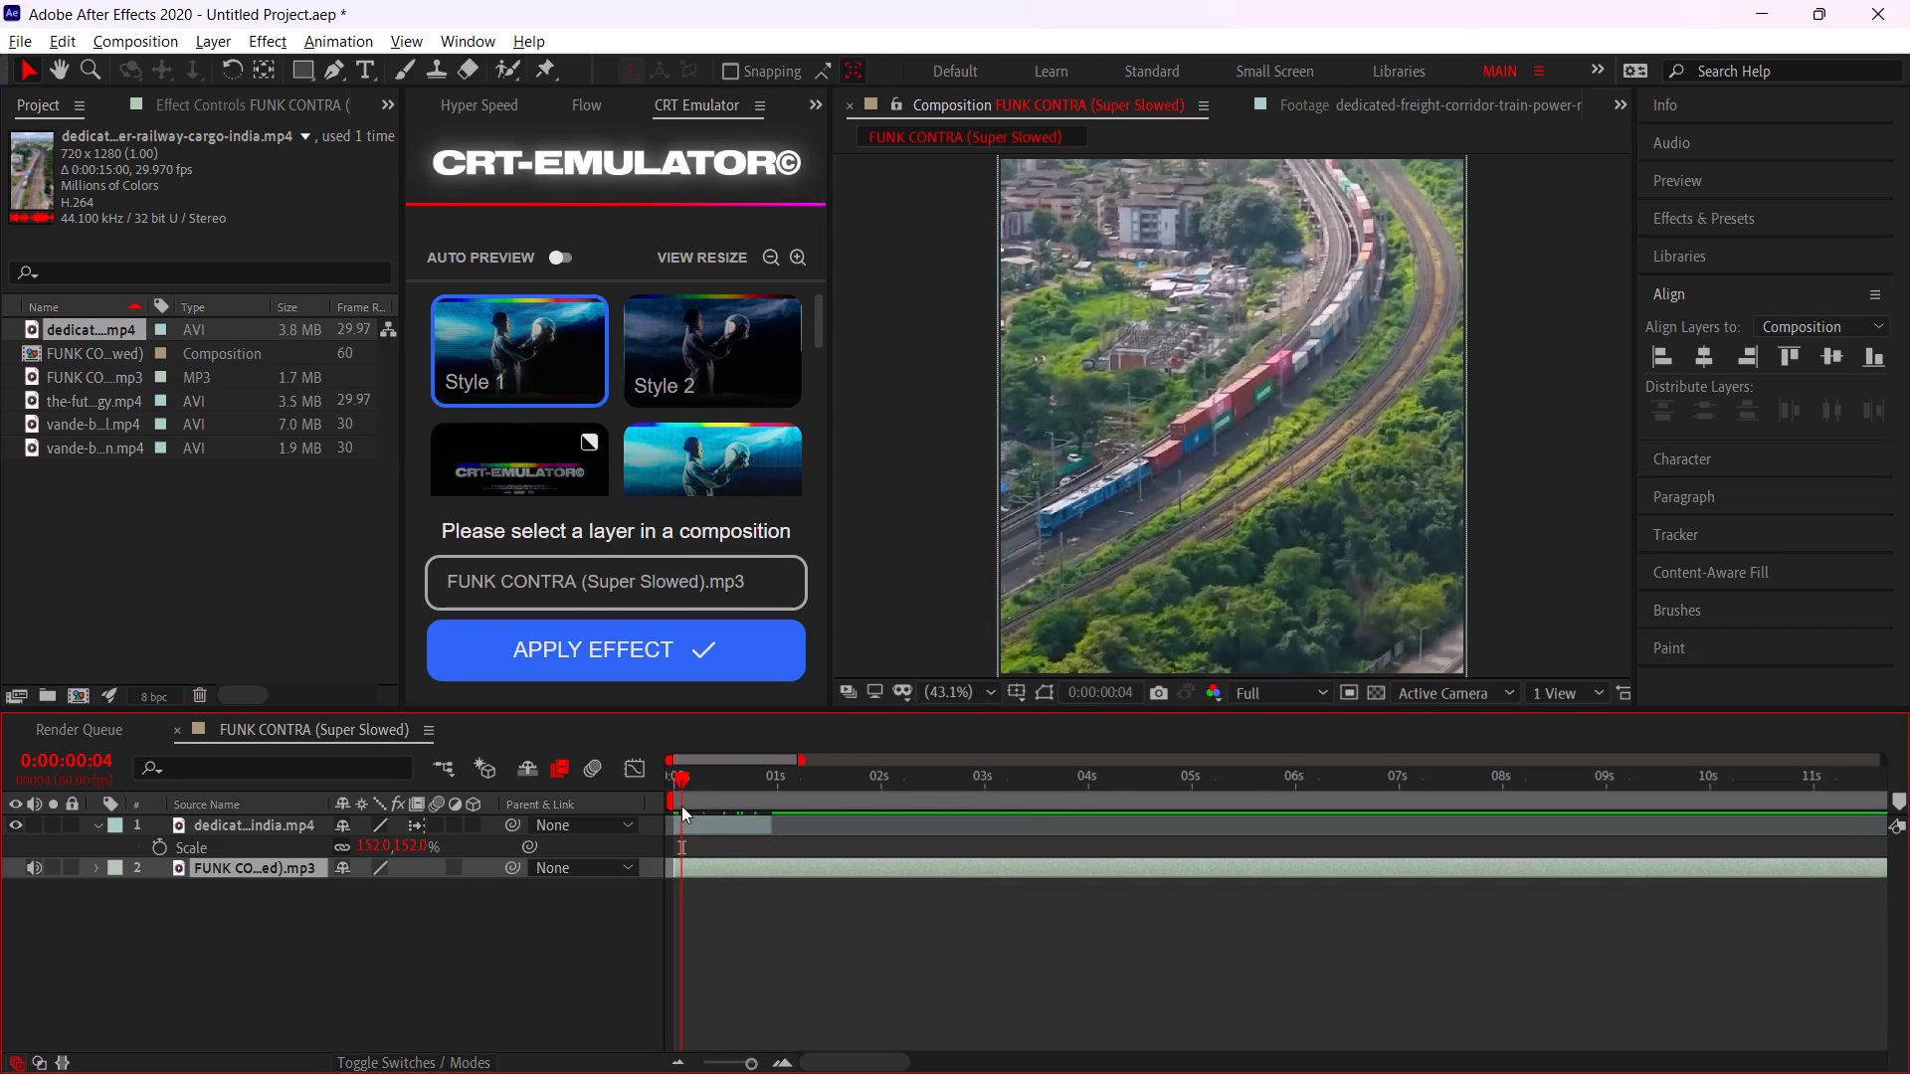
pyautogui.keyDown('alt'); pyautogui.scroll(2, 681, 805); pyautogui.keyUp('alt')
pyautogui.press('space')
pyautogui.keyDown('alt'); pyautogui.scroll(-2, 883, 825); pyautogui.keyUp('alt')
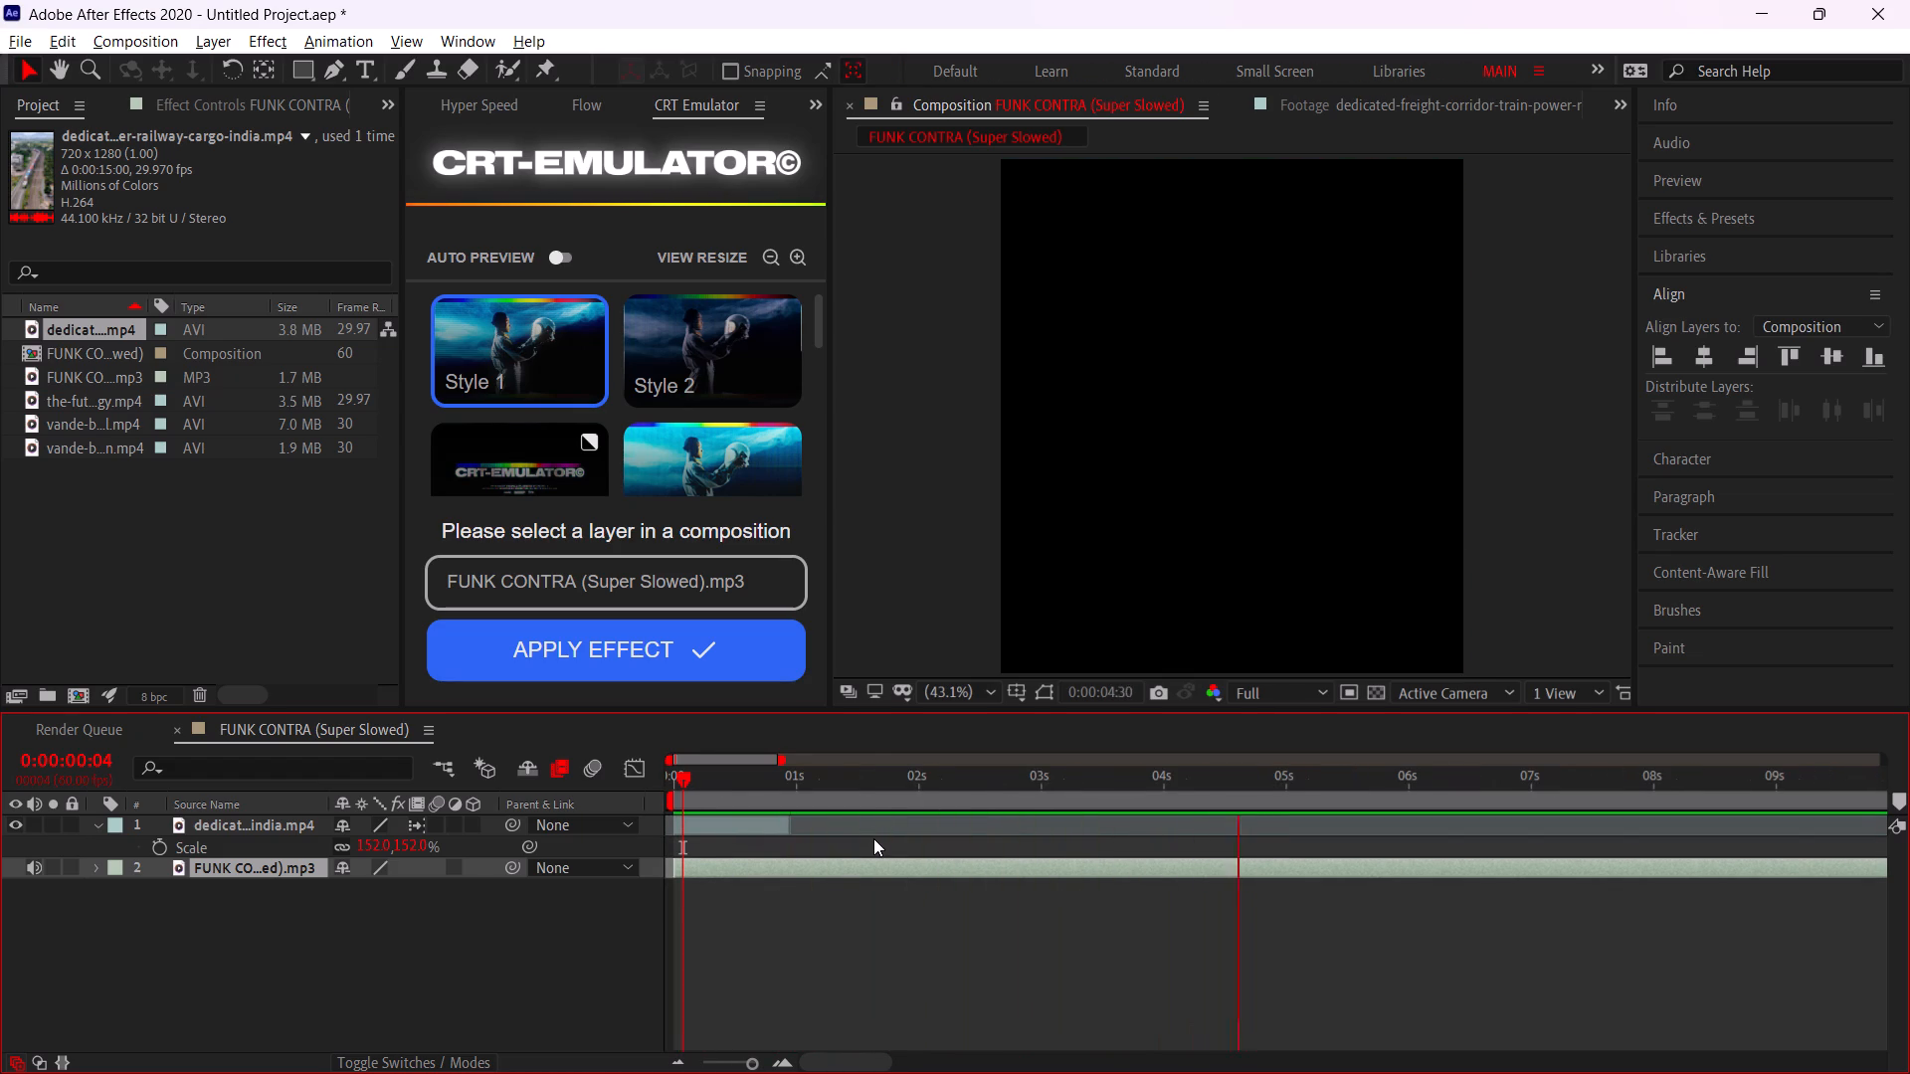
pyautogui.click(887, 788)
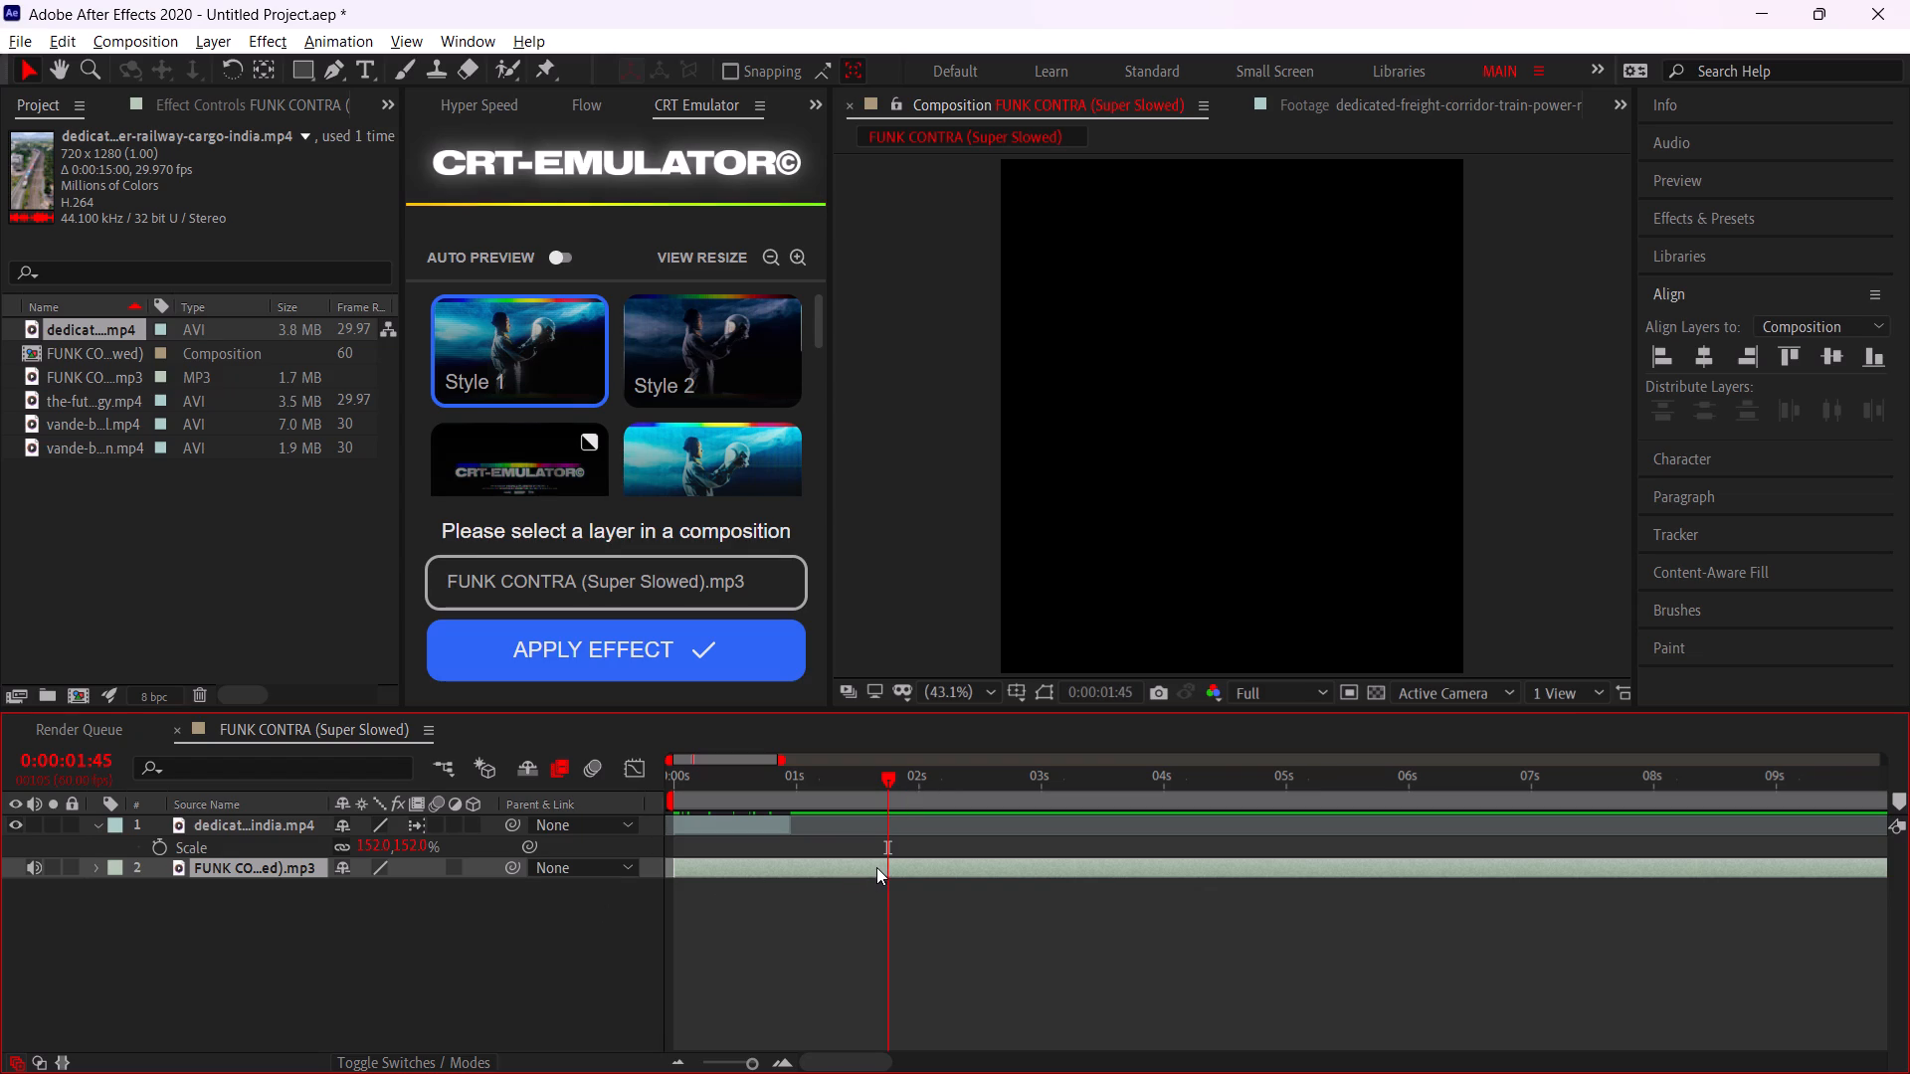
pyautogui.press('space')
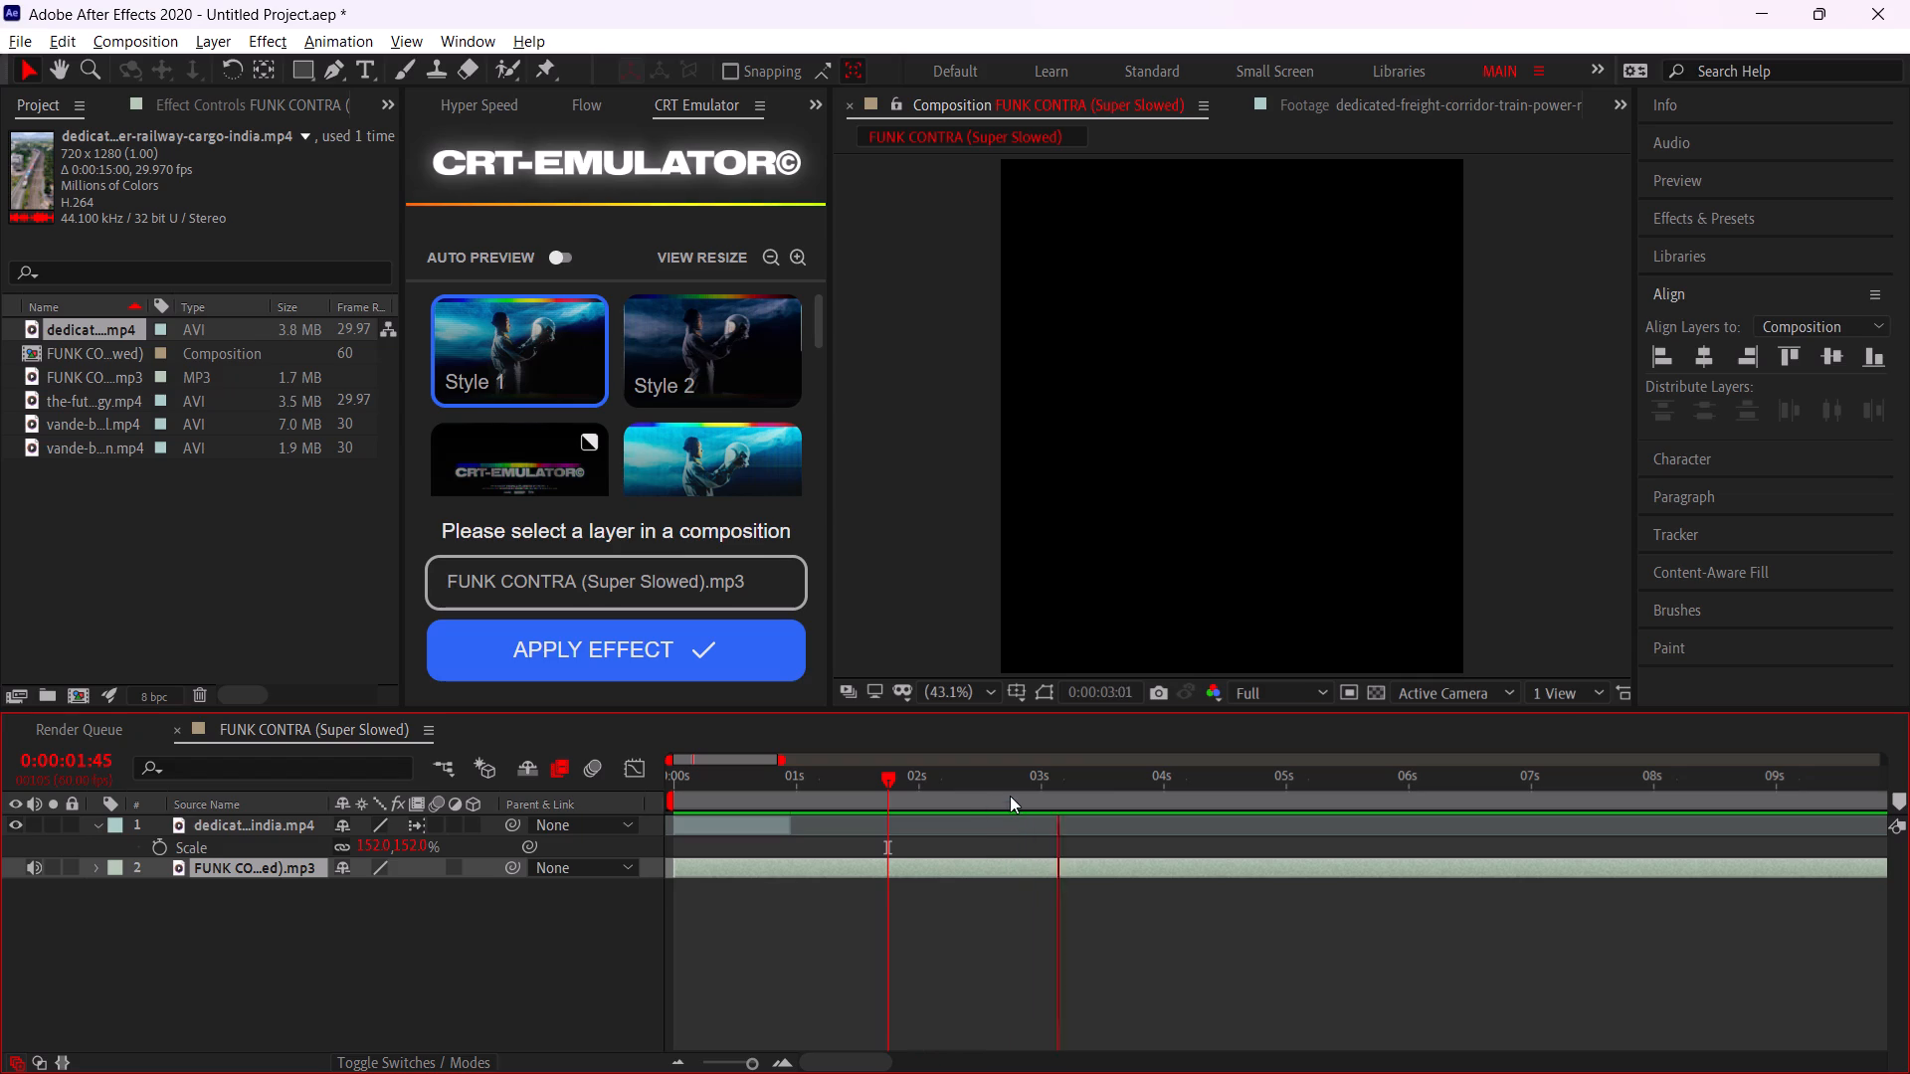
# Using the FUNK CONTRA layer's audio waveform, place a composition marker on the beat at 0:00:04:29.
pyautogui.click(1211, 801)
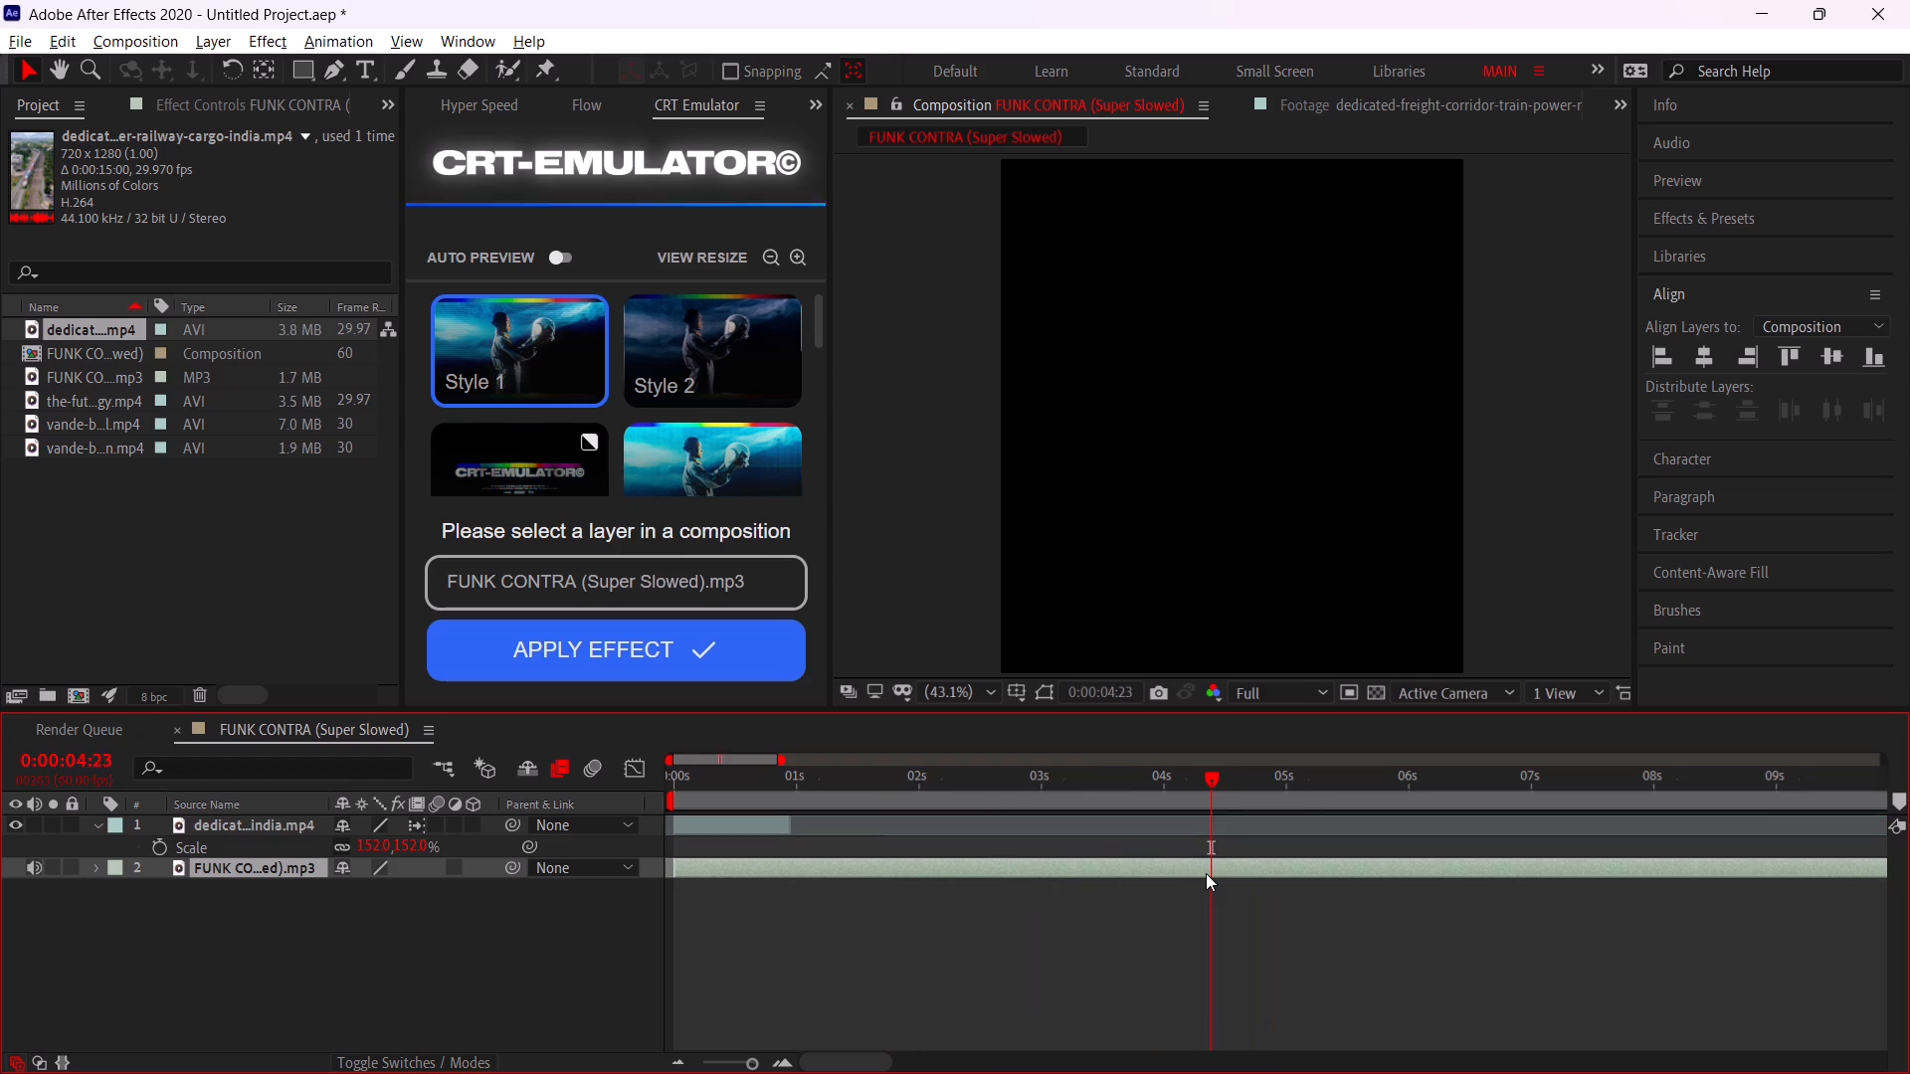
pyautogui.click(1206, 874)
pyautogui.write('ll')
pyautogui.press('space')
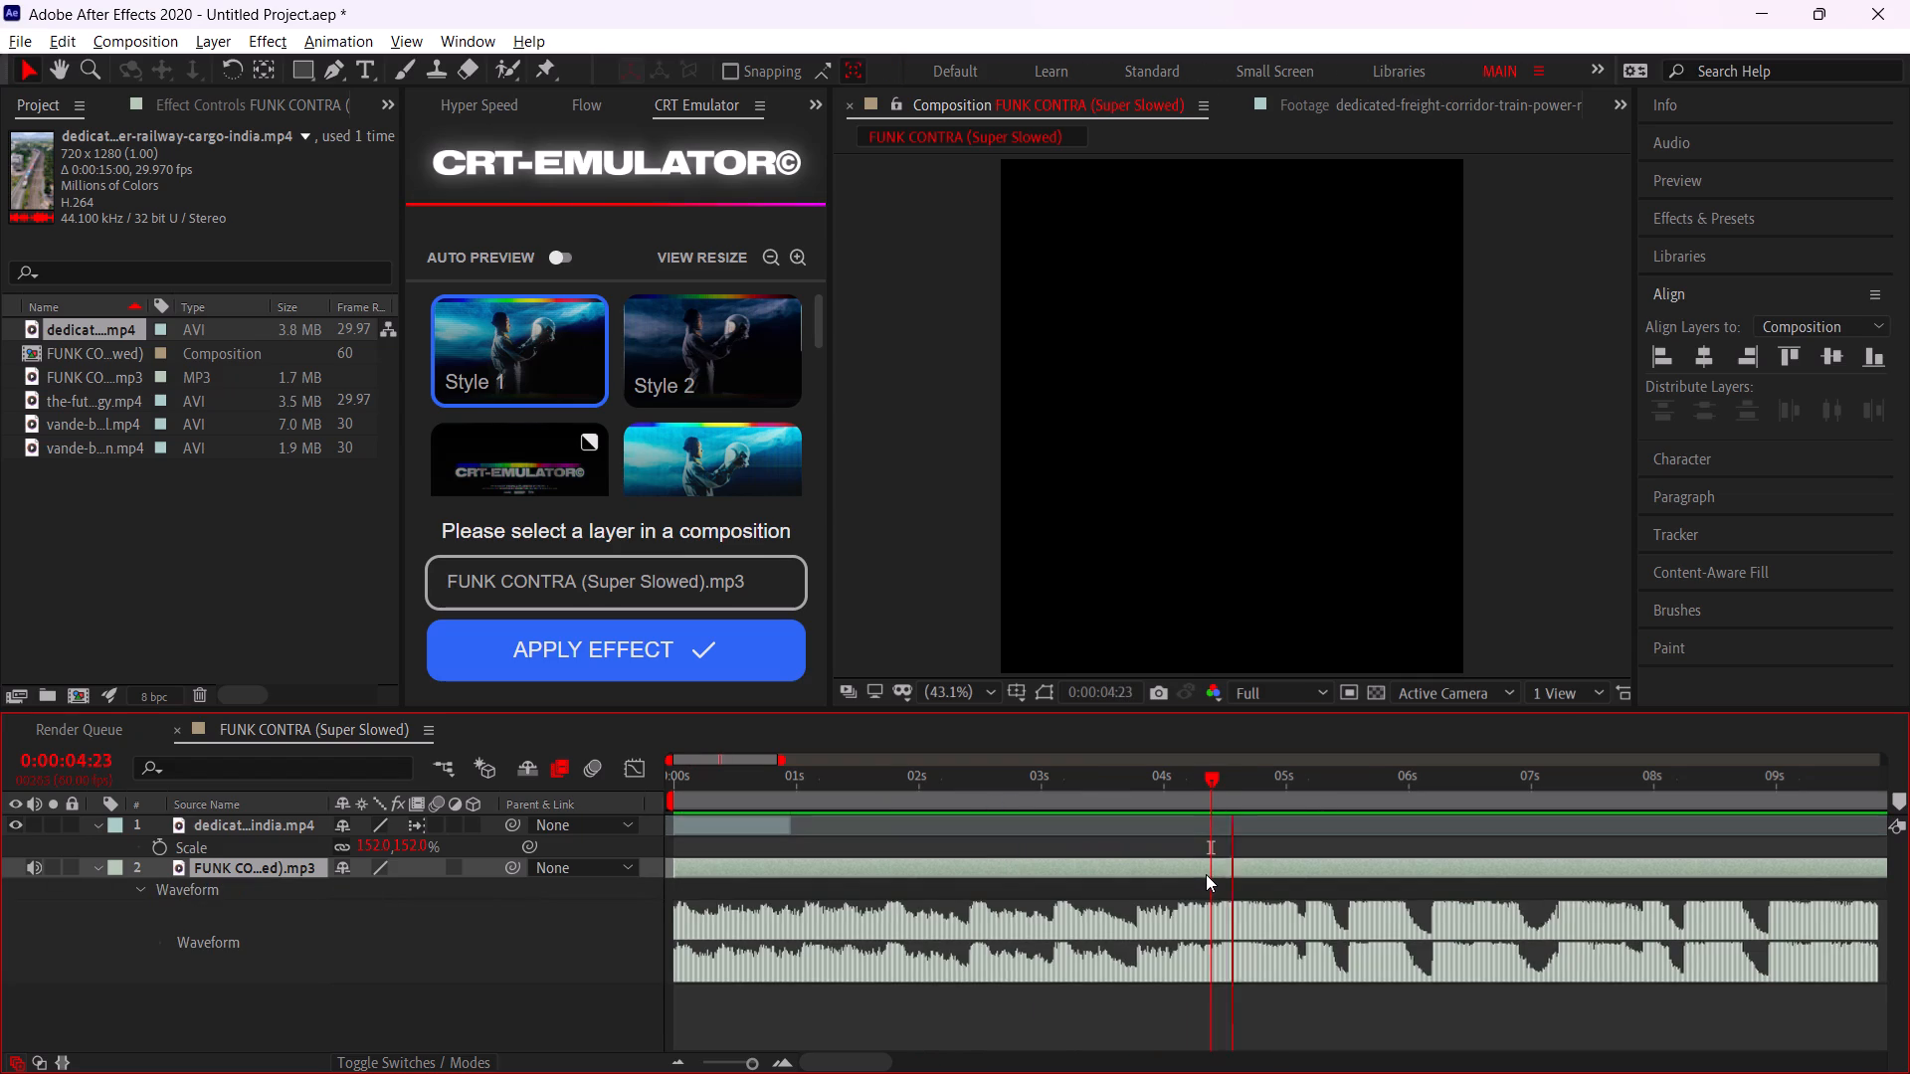
pyautogui.keyDown('alt'); pyautogui.scroll(2, 1206, 874); pyautogui.keyUp('alt')
pyautogui.moveTo(1239, 788); pyautogui.dragTo(1270, 795)
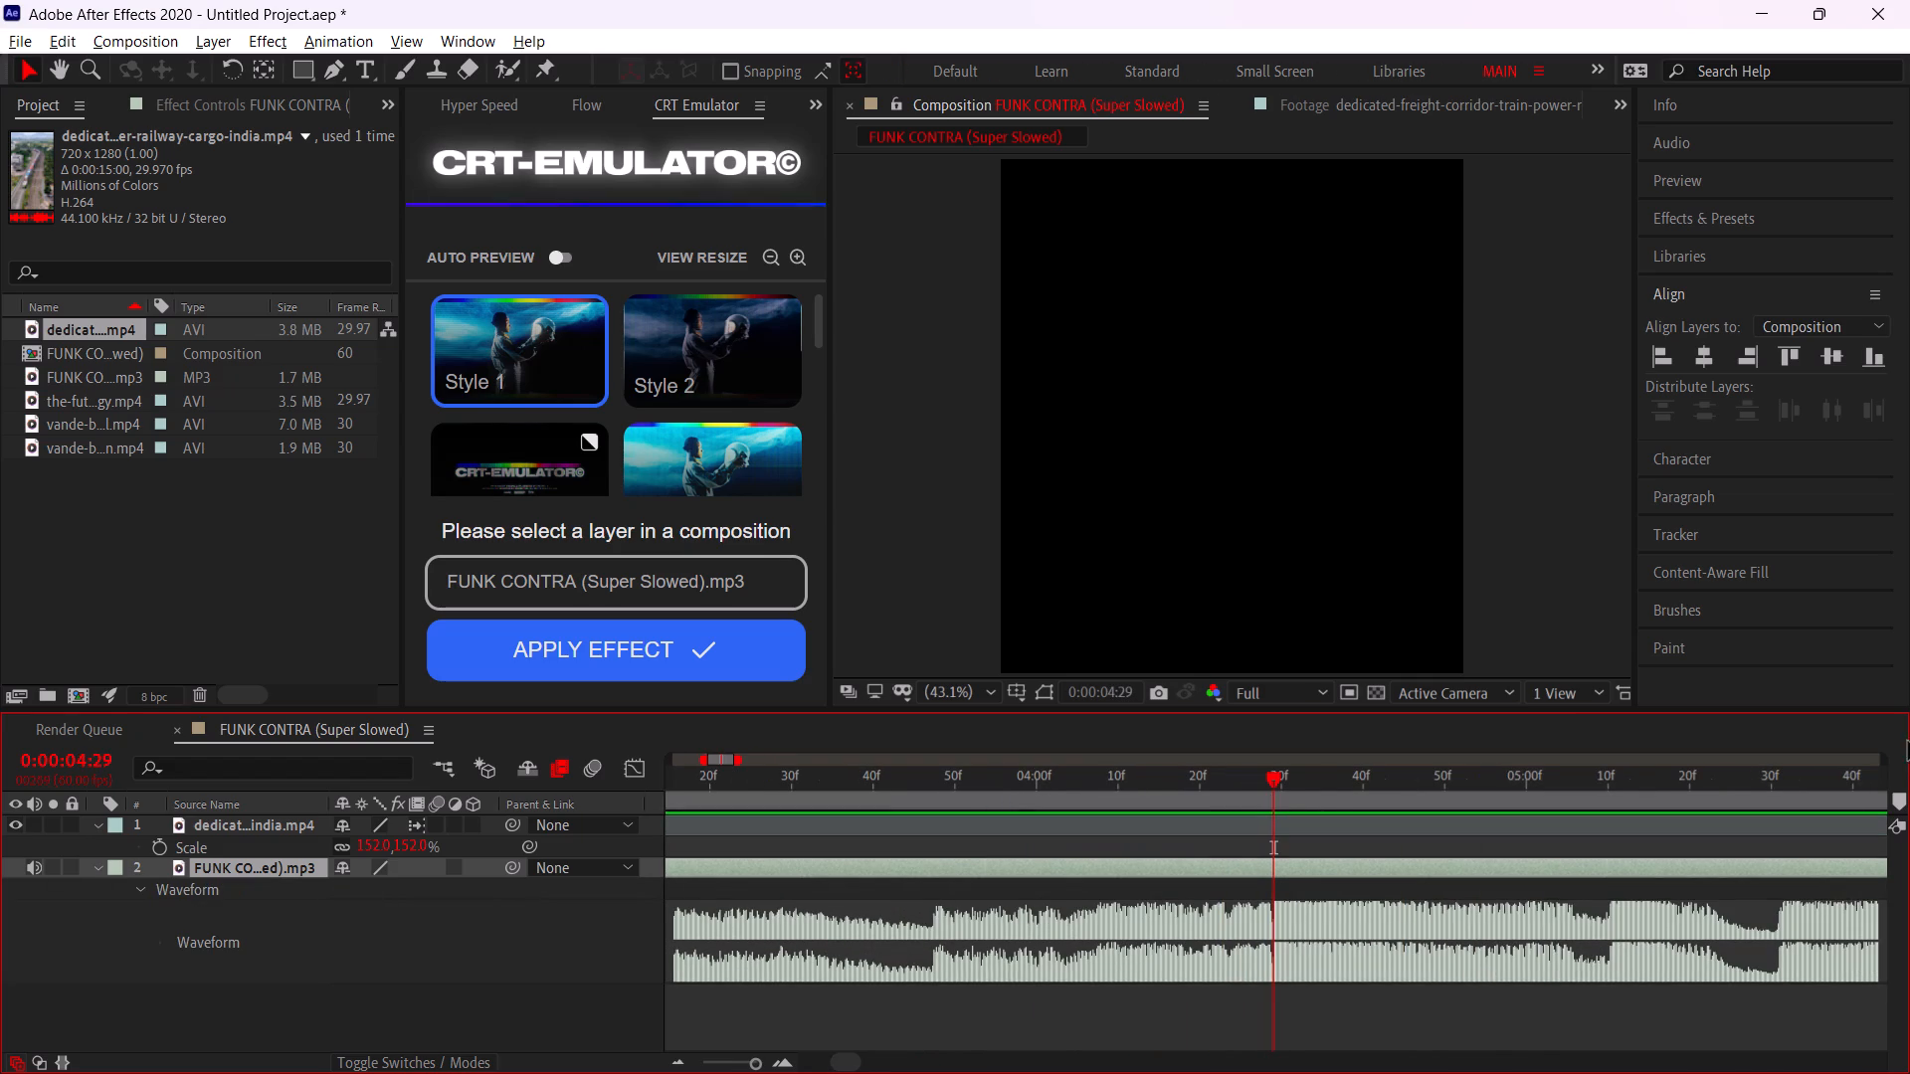
pyautogui.click(1902, 803)
# Return to 0:00:00:00 and pre-compose the freight train layer, moving all attributes into the new composition.
pyautogui.keyDown('alt'); pyautogui.scroll(-5, 1216, 902); pyautogui.keyUp('alt')
pyautogui.moveTo(841, 780); pyautogui.dragTo(558, 830)
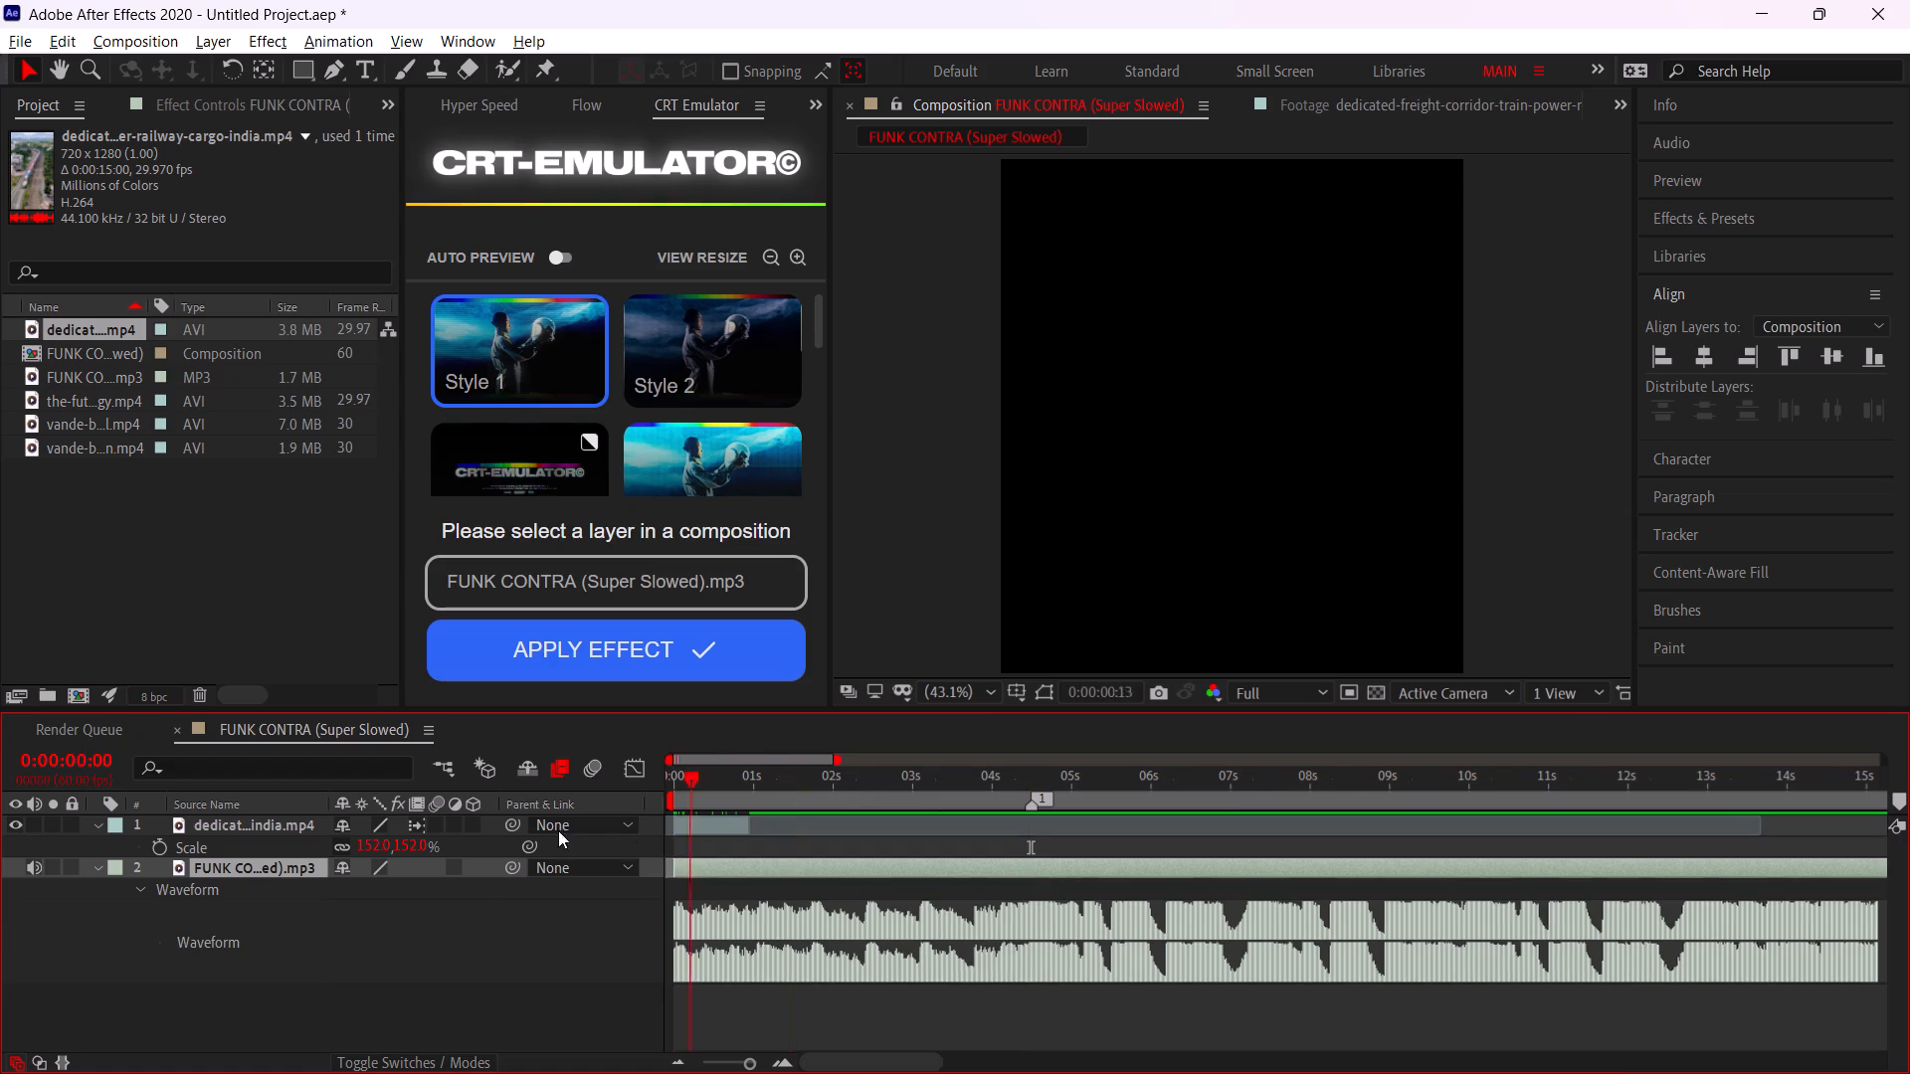
pyautogui.moveTo(558, 830); pyautogui.dragTo(558, 829)
pyautogui.click(714, 825)
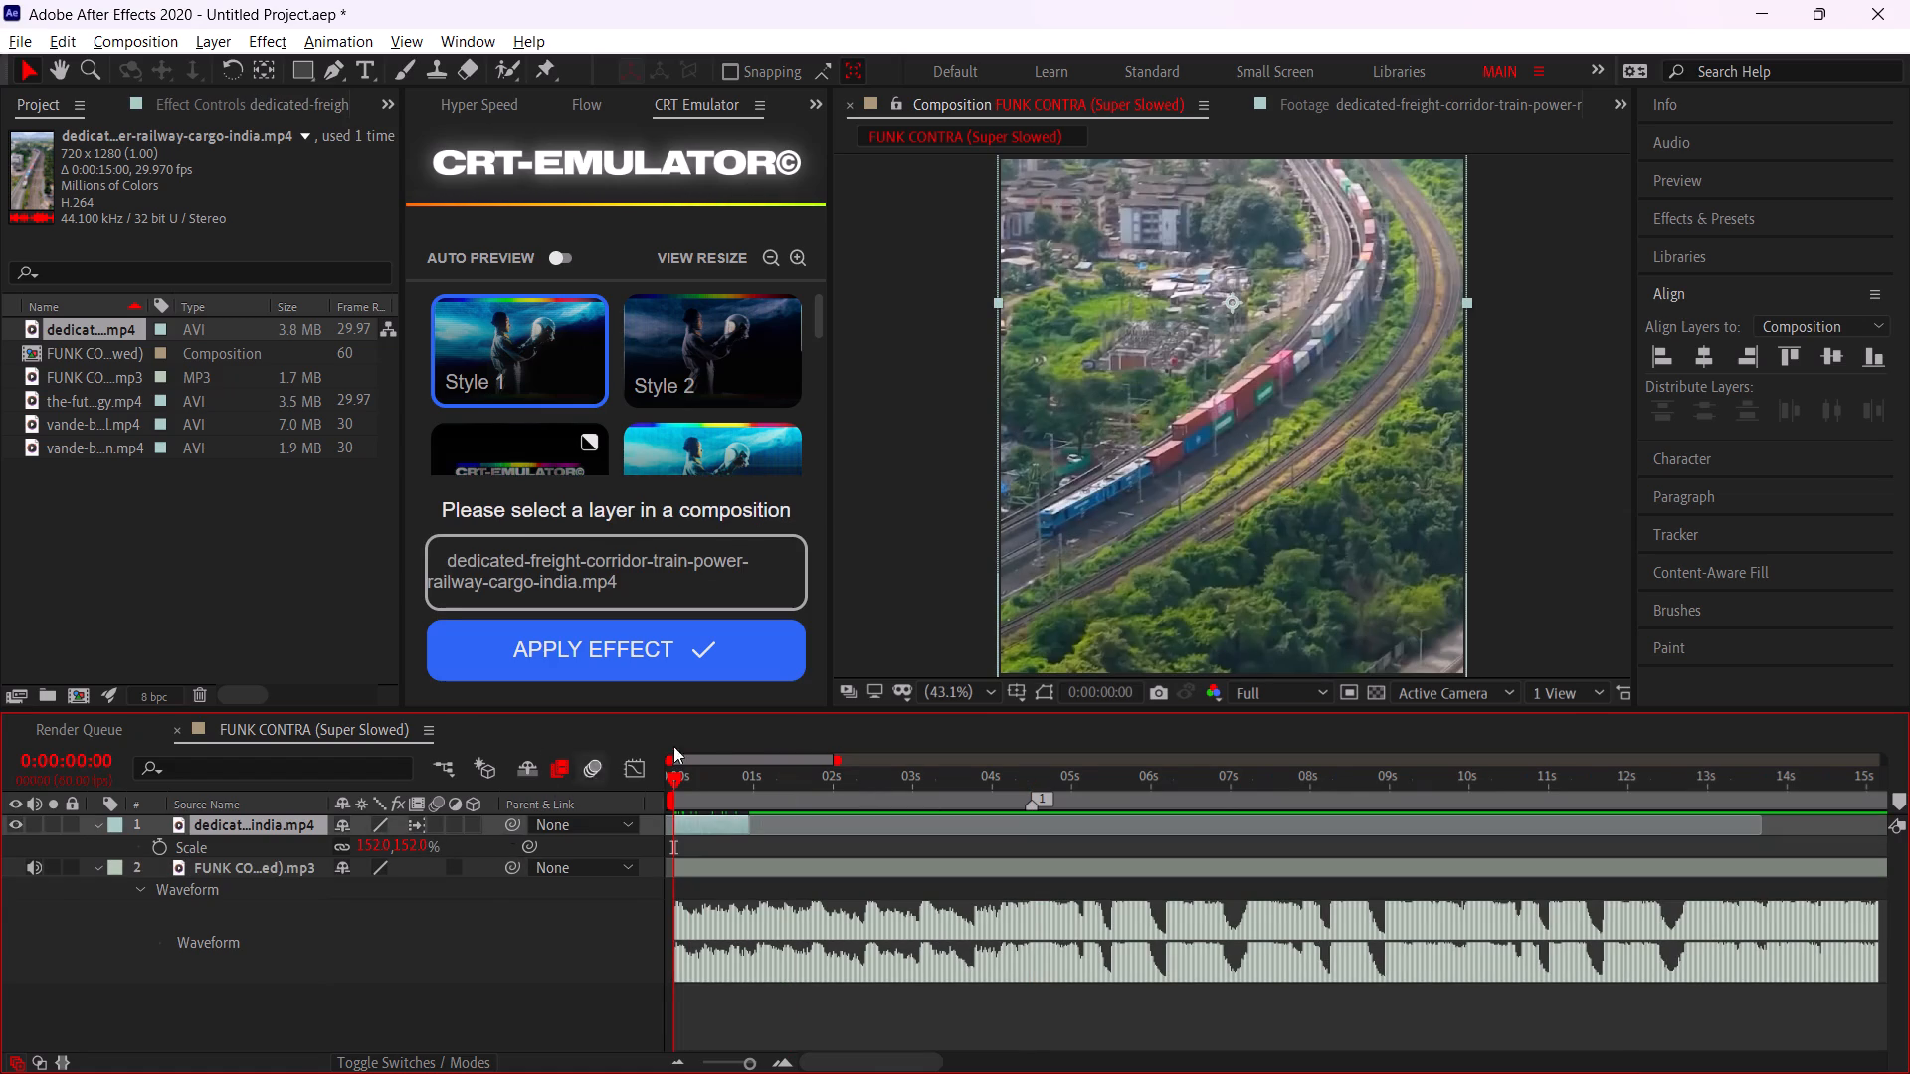
pyautogui.hotkey('ctrl', 'shift', 'c')
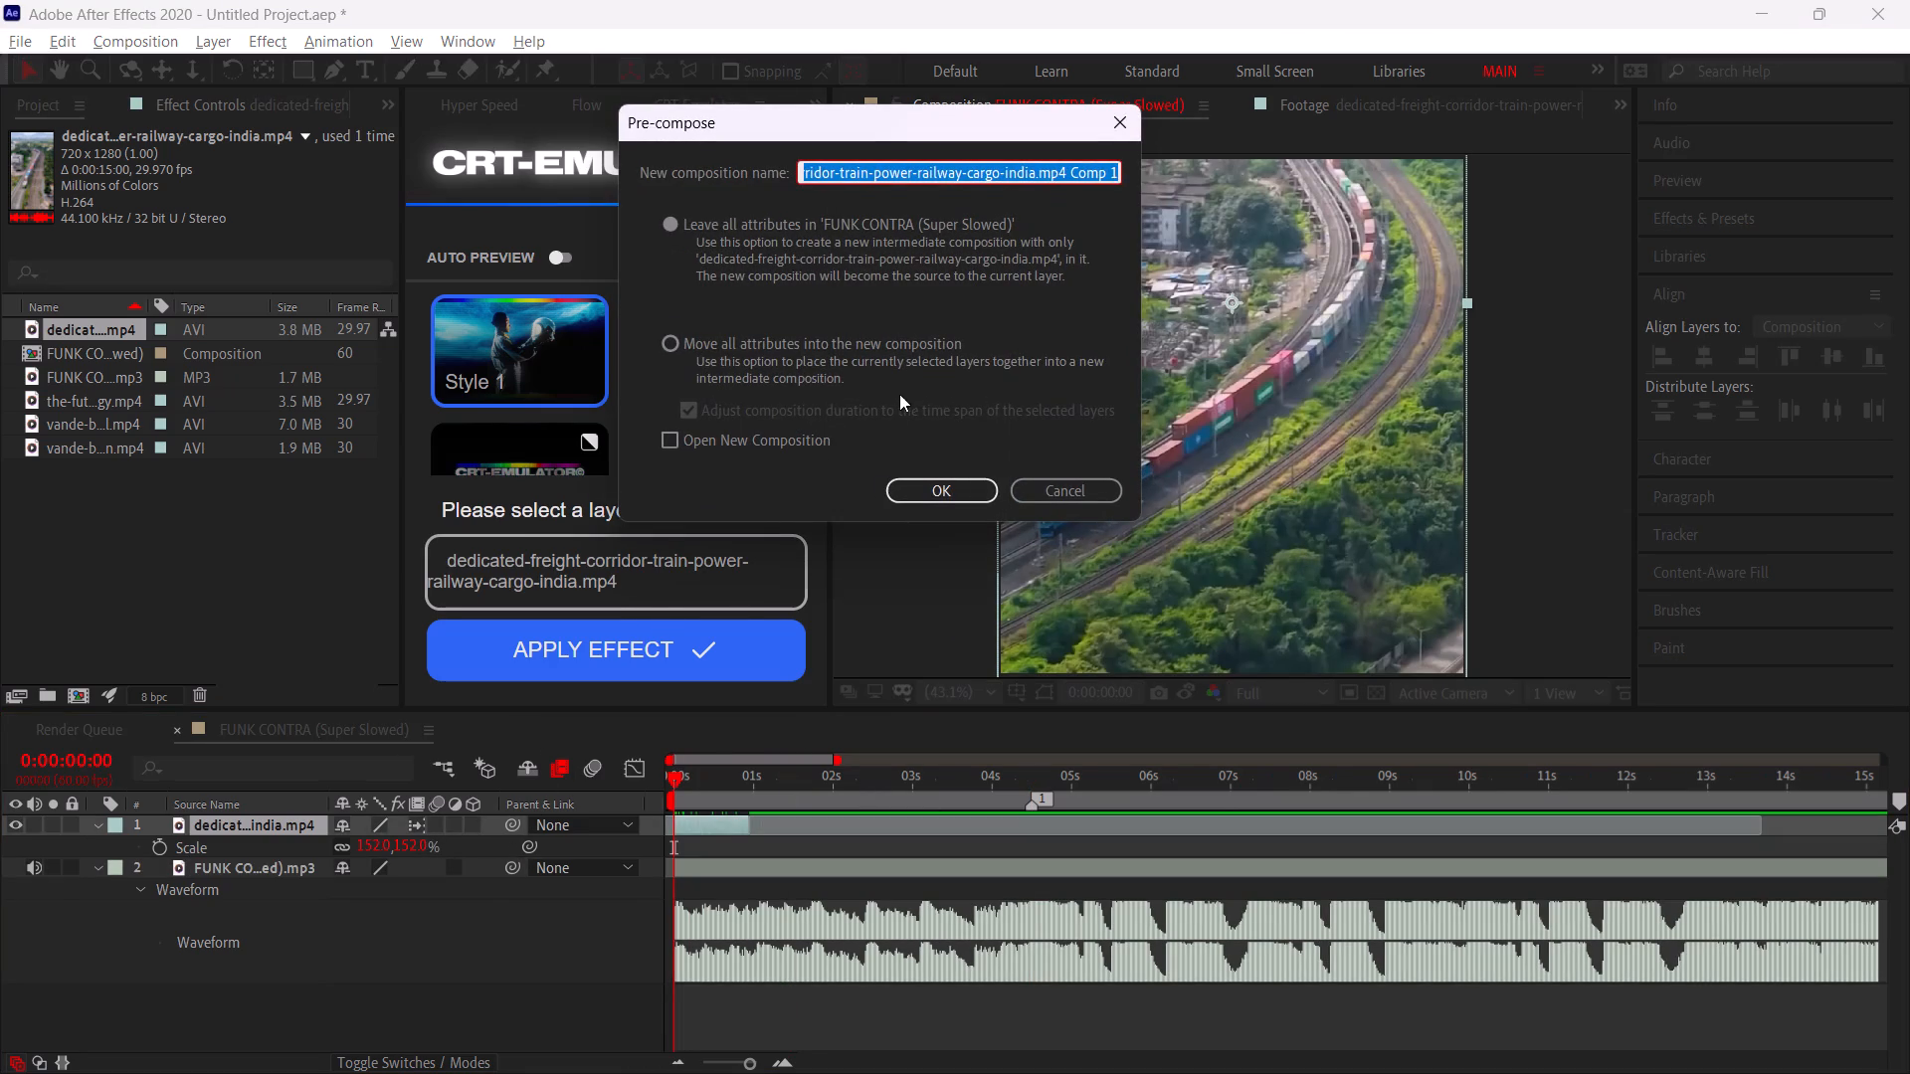
pyautogui.click(914, 349)
pyautogui.click(950, 499)
# Lower the composition preview resolution to Quarter.
pyautogui.click(1278, 698)
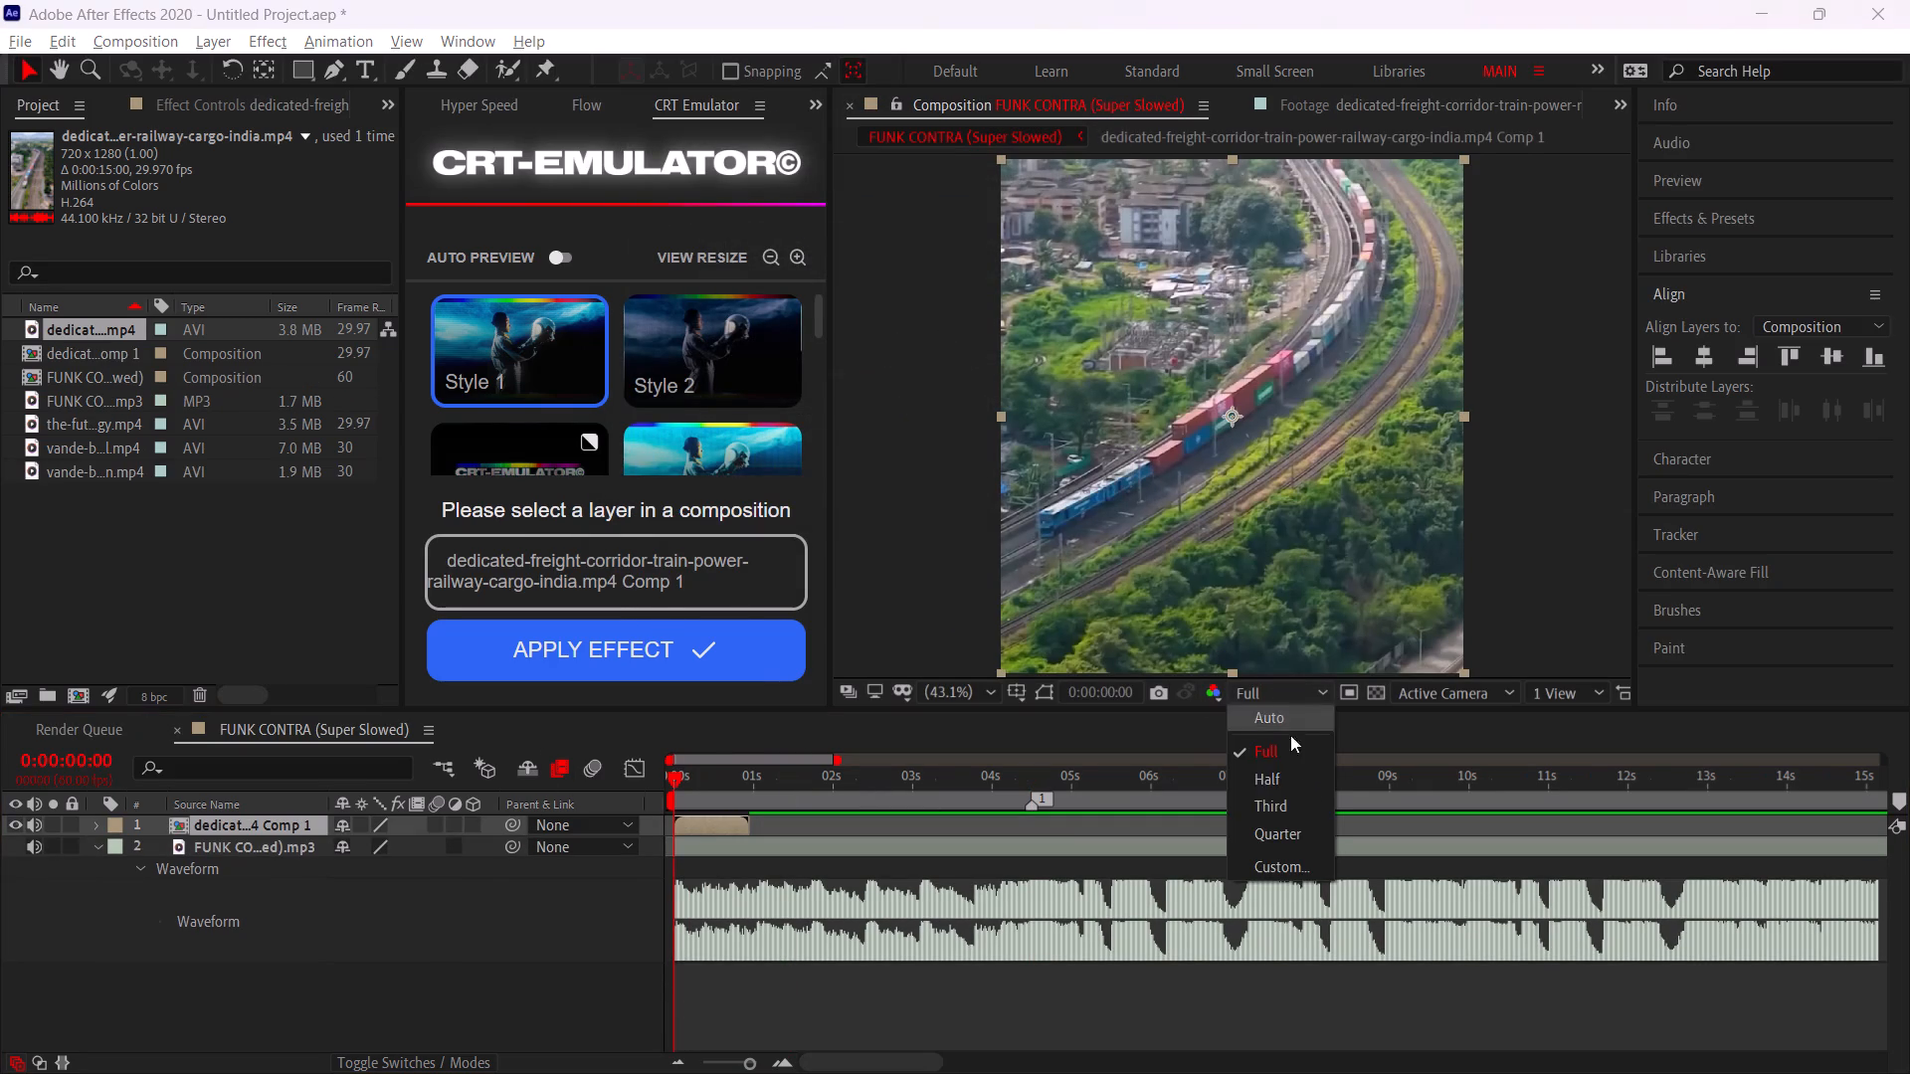
pyautogui.click(1315, 832)
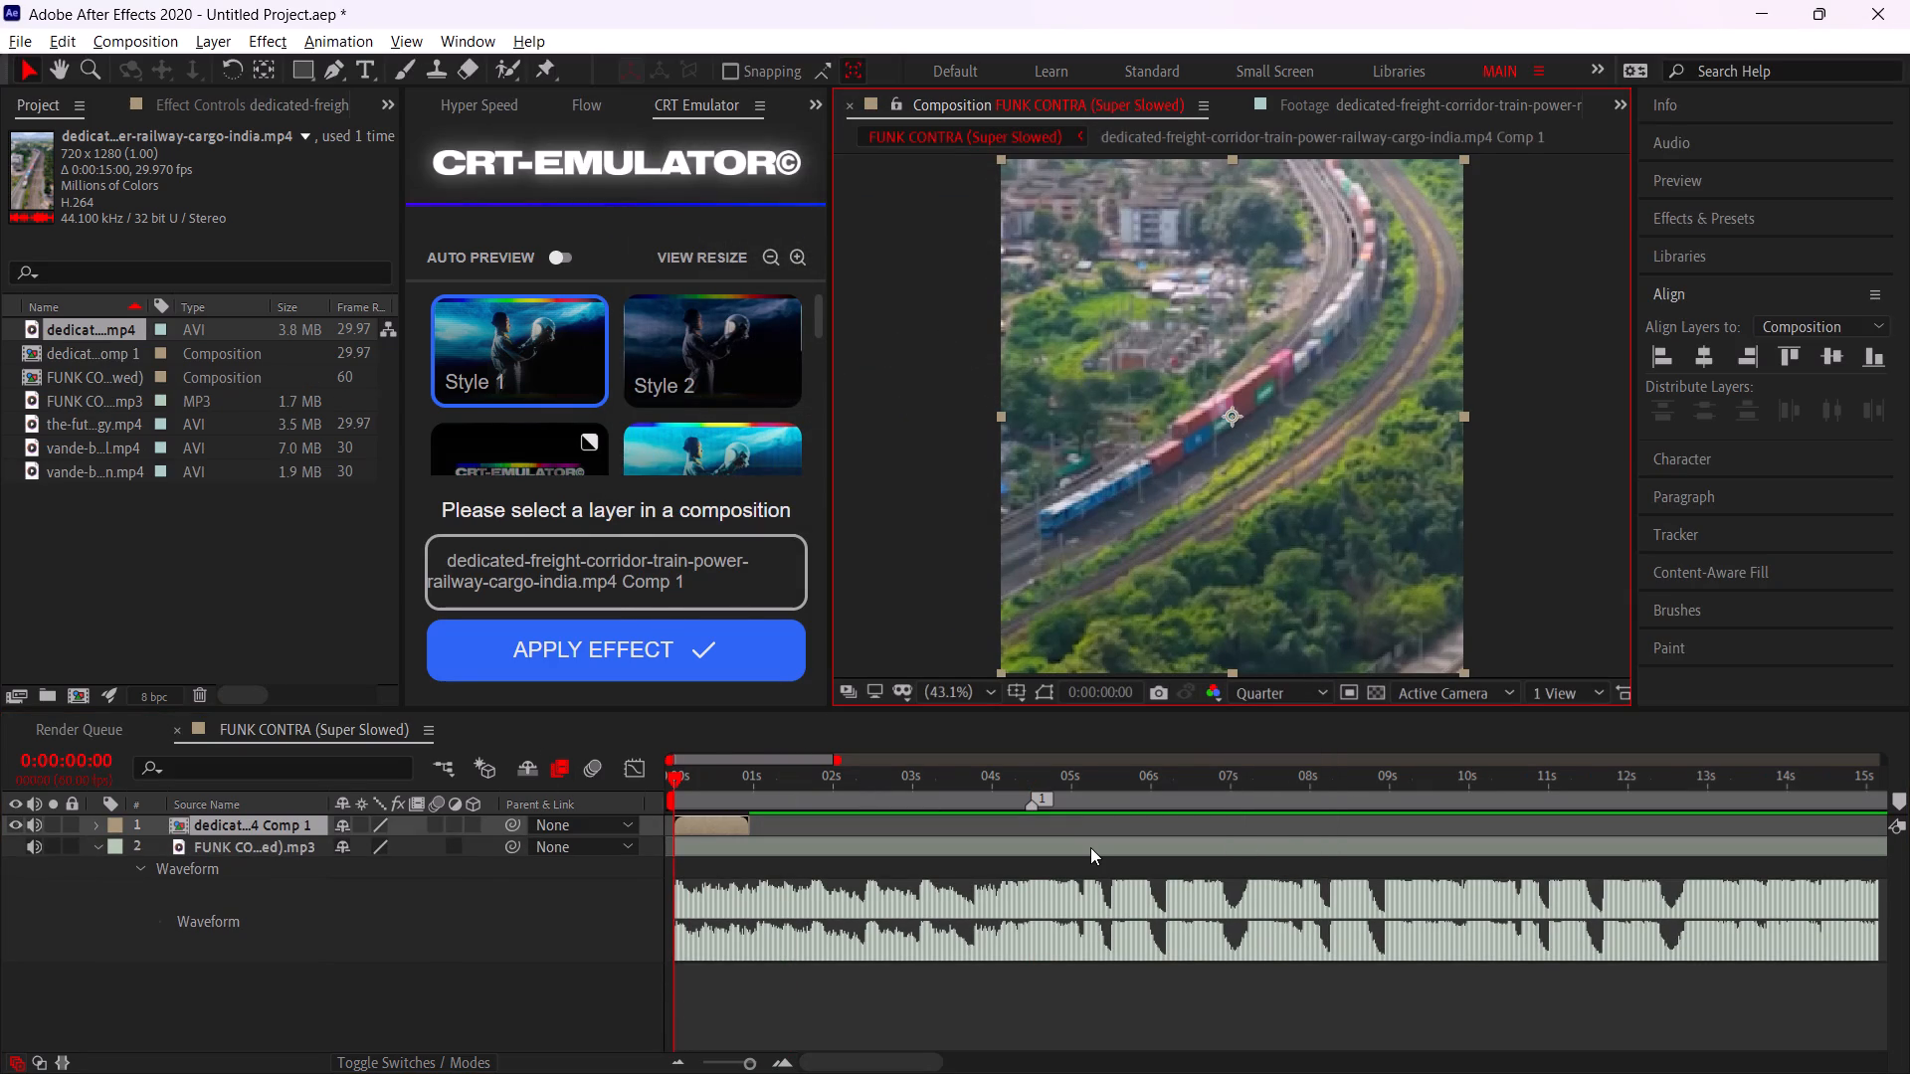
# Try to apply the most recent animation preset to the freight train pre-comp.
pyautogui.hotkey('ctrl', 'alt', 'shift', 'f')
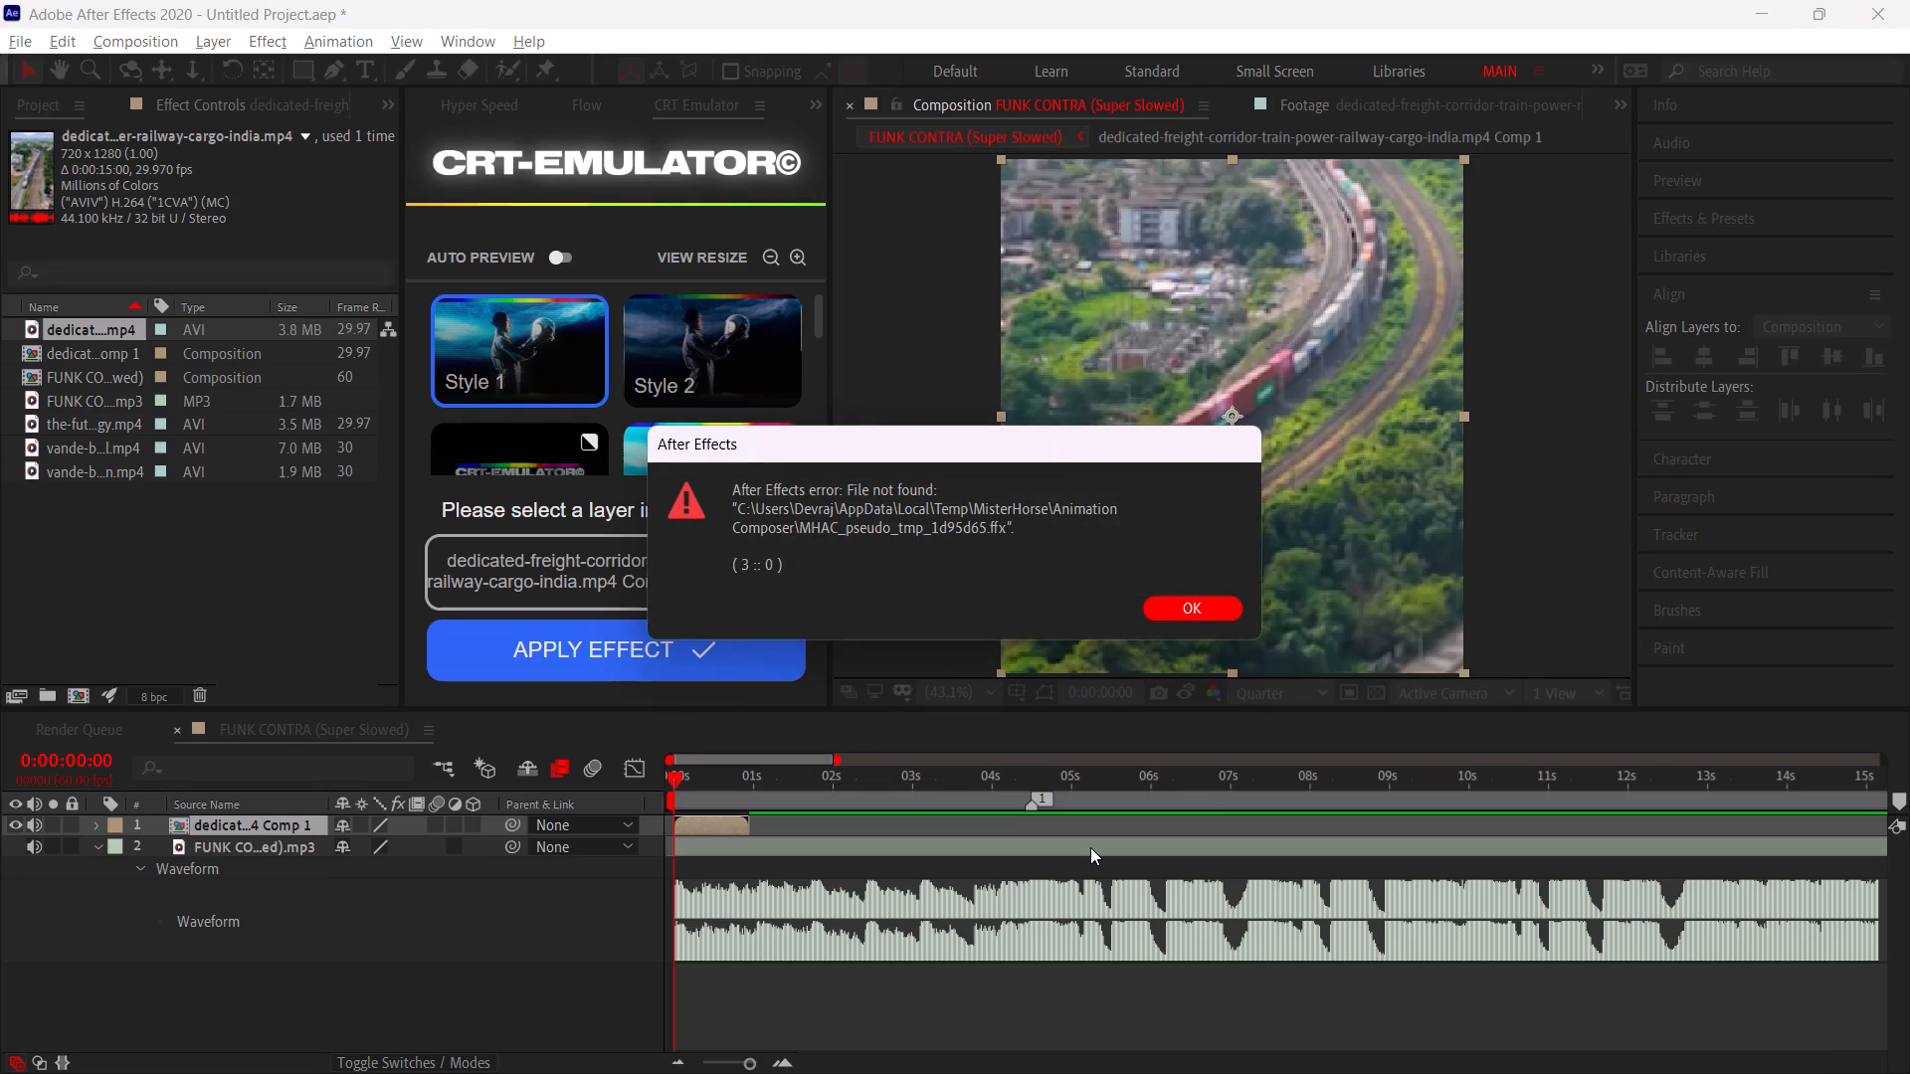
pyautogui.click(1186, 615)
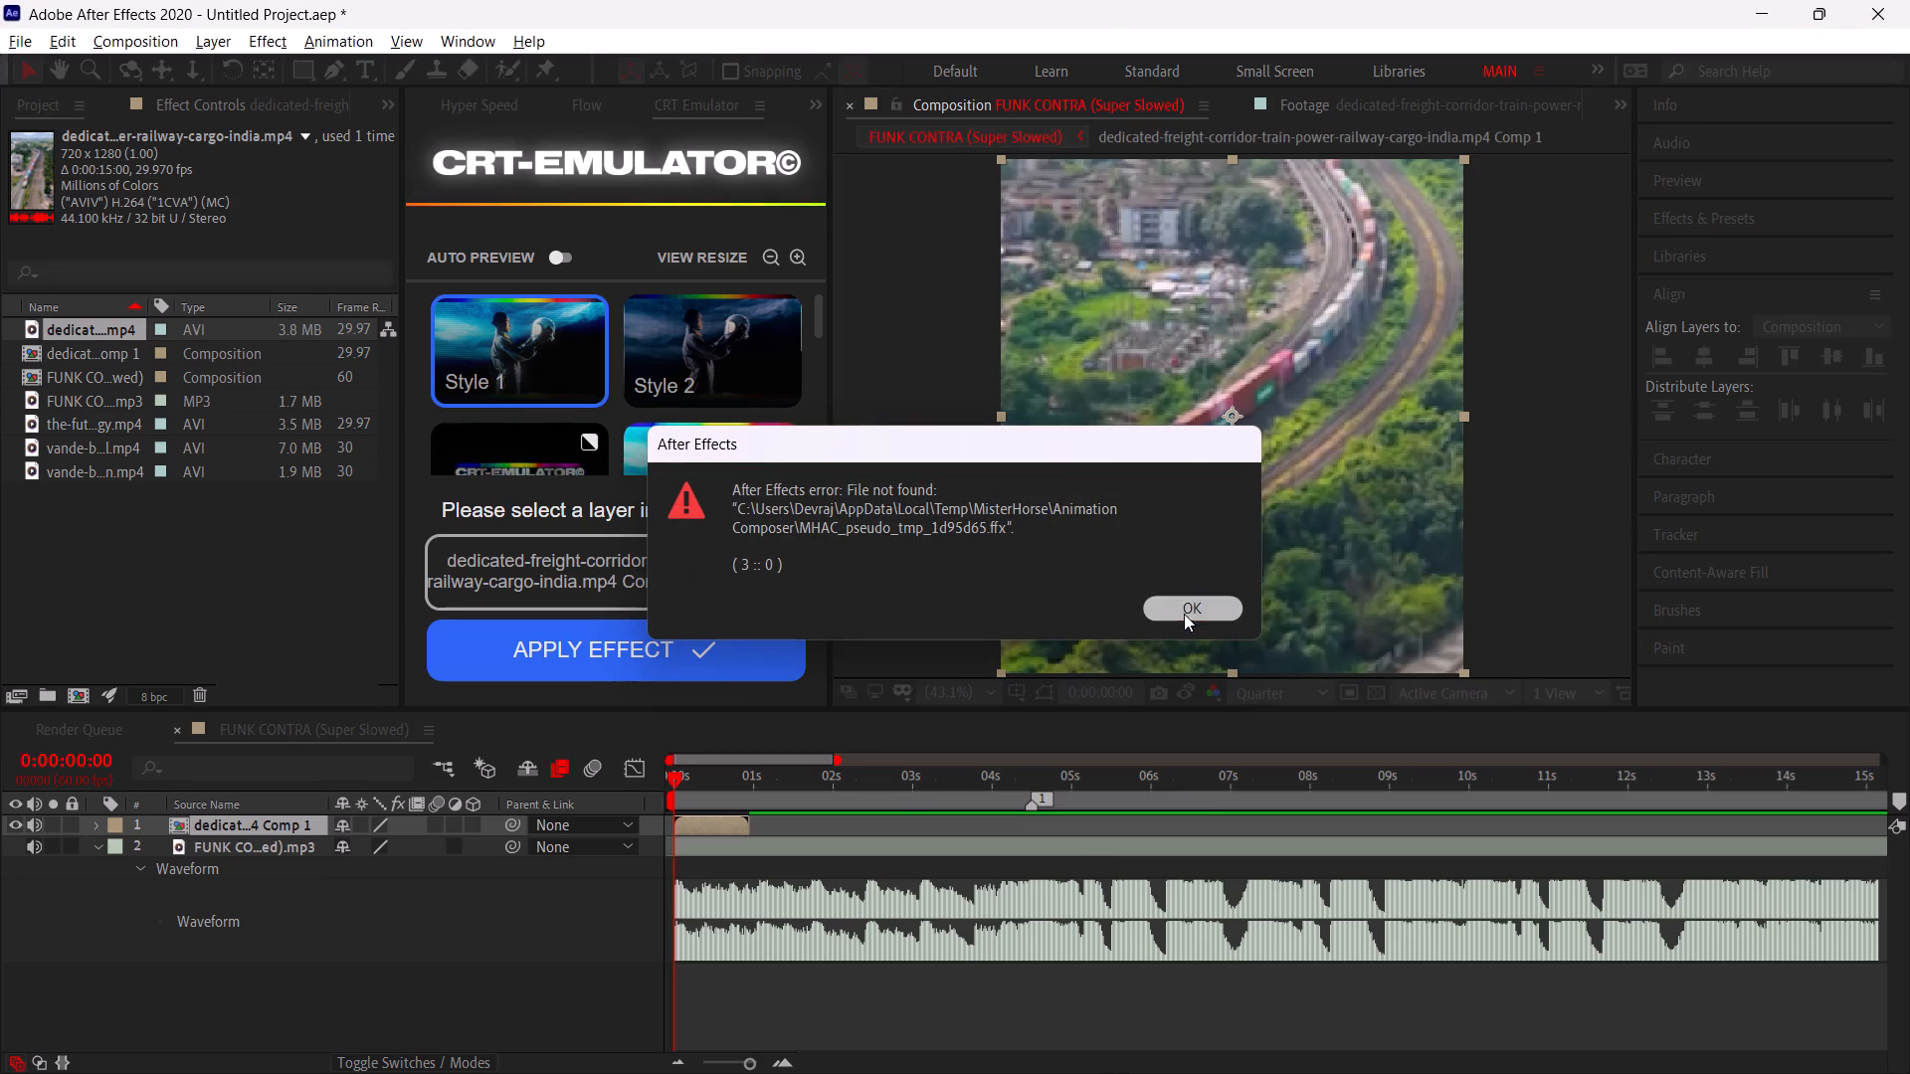
# Apply the recent animation preset "Twixtor all" to the freight train pre-comp.
pyautogui.click(343, 47)
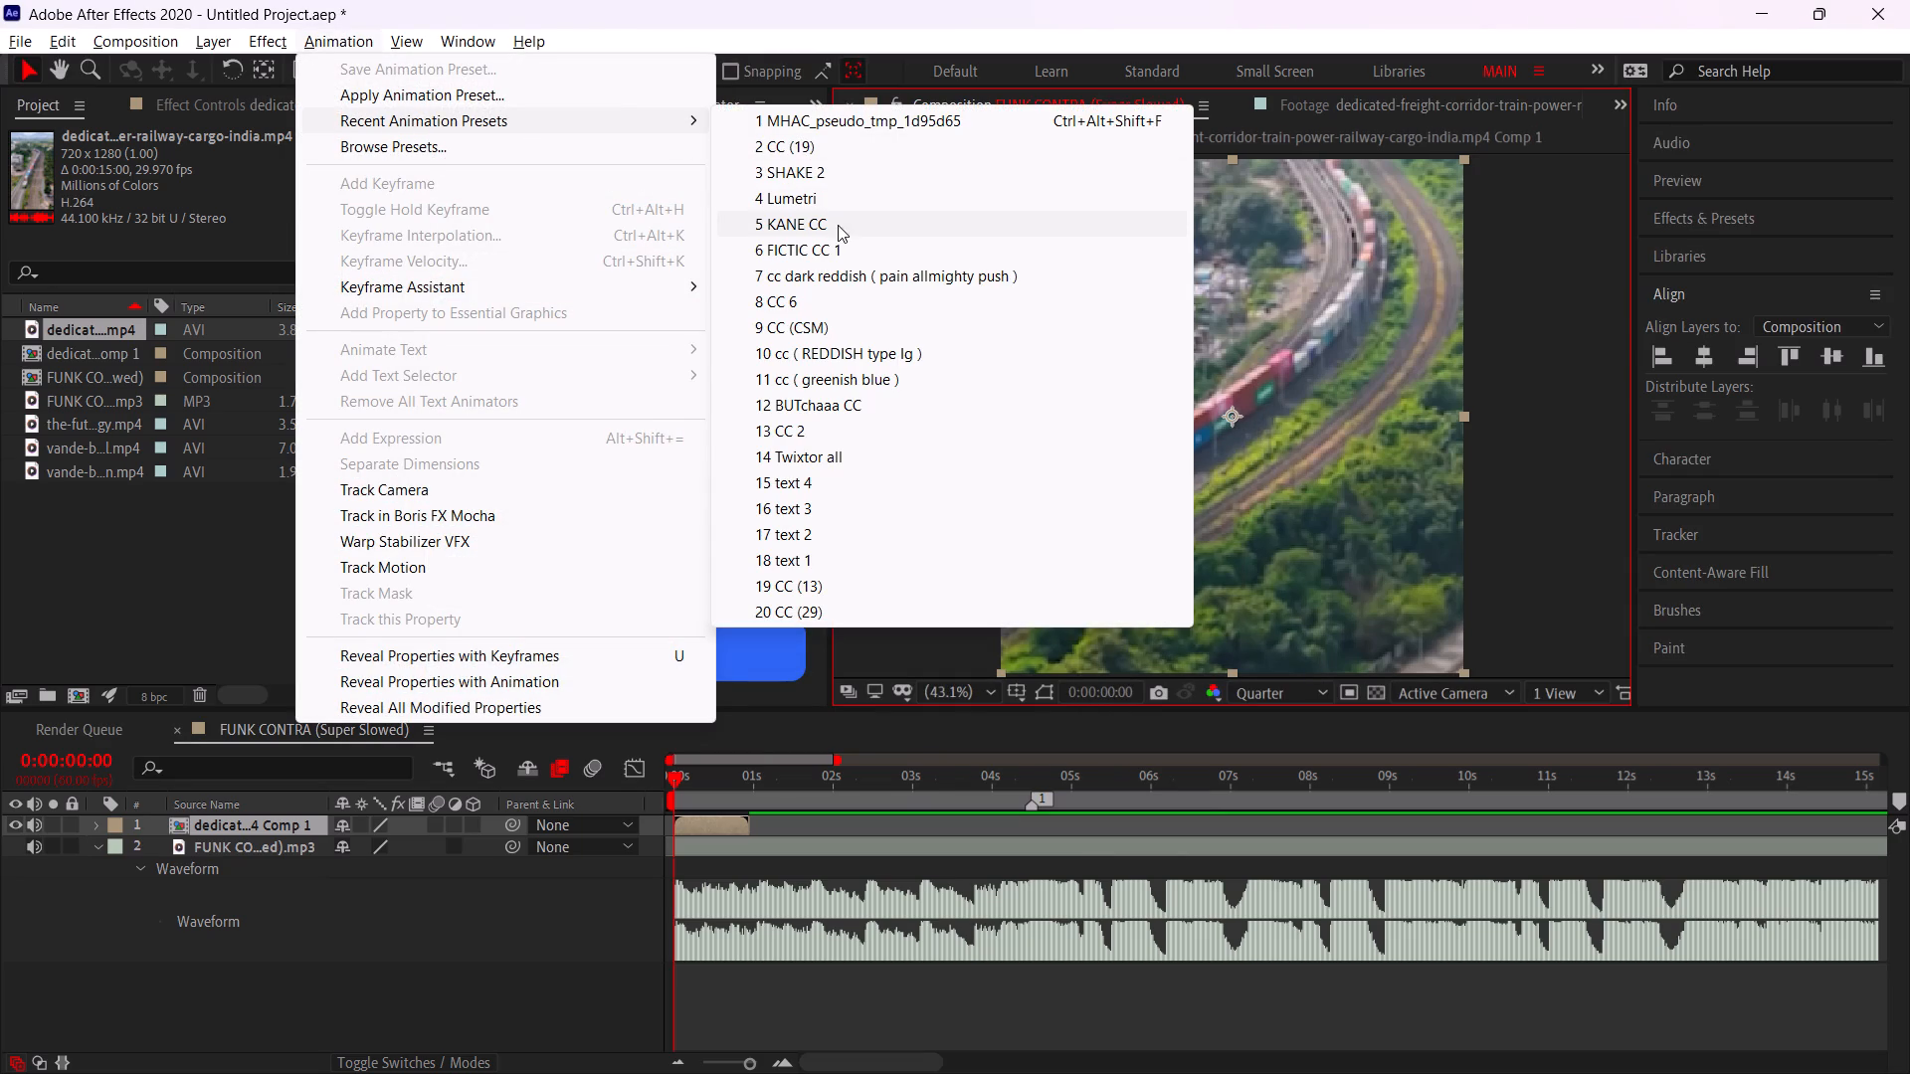
pyautogui.click(850, 467)
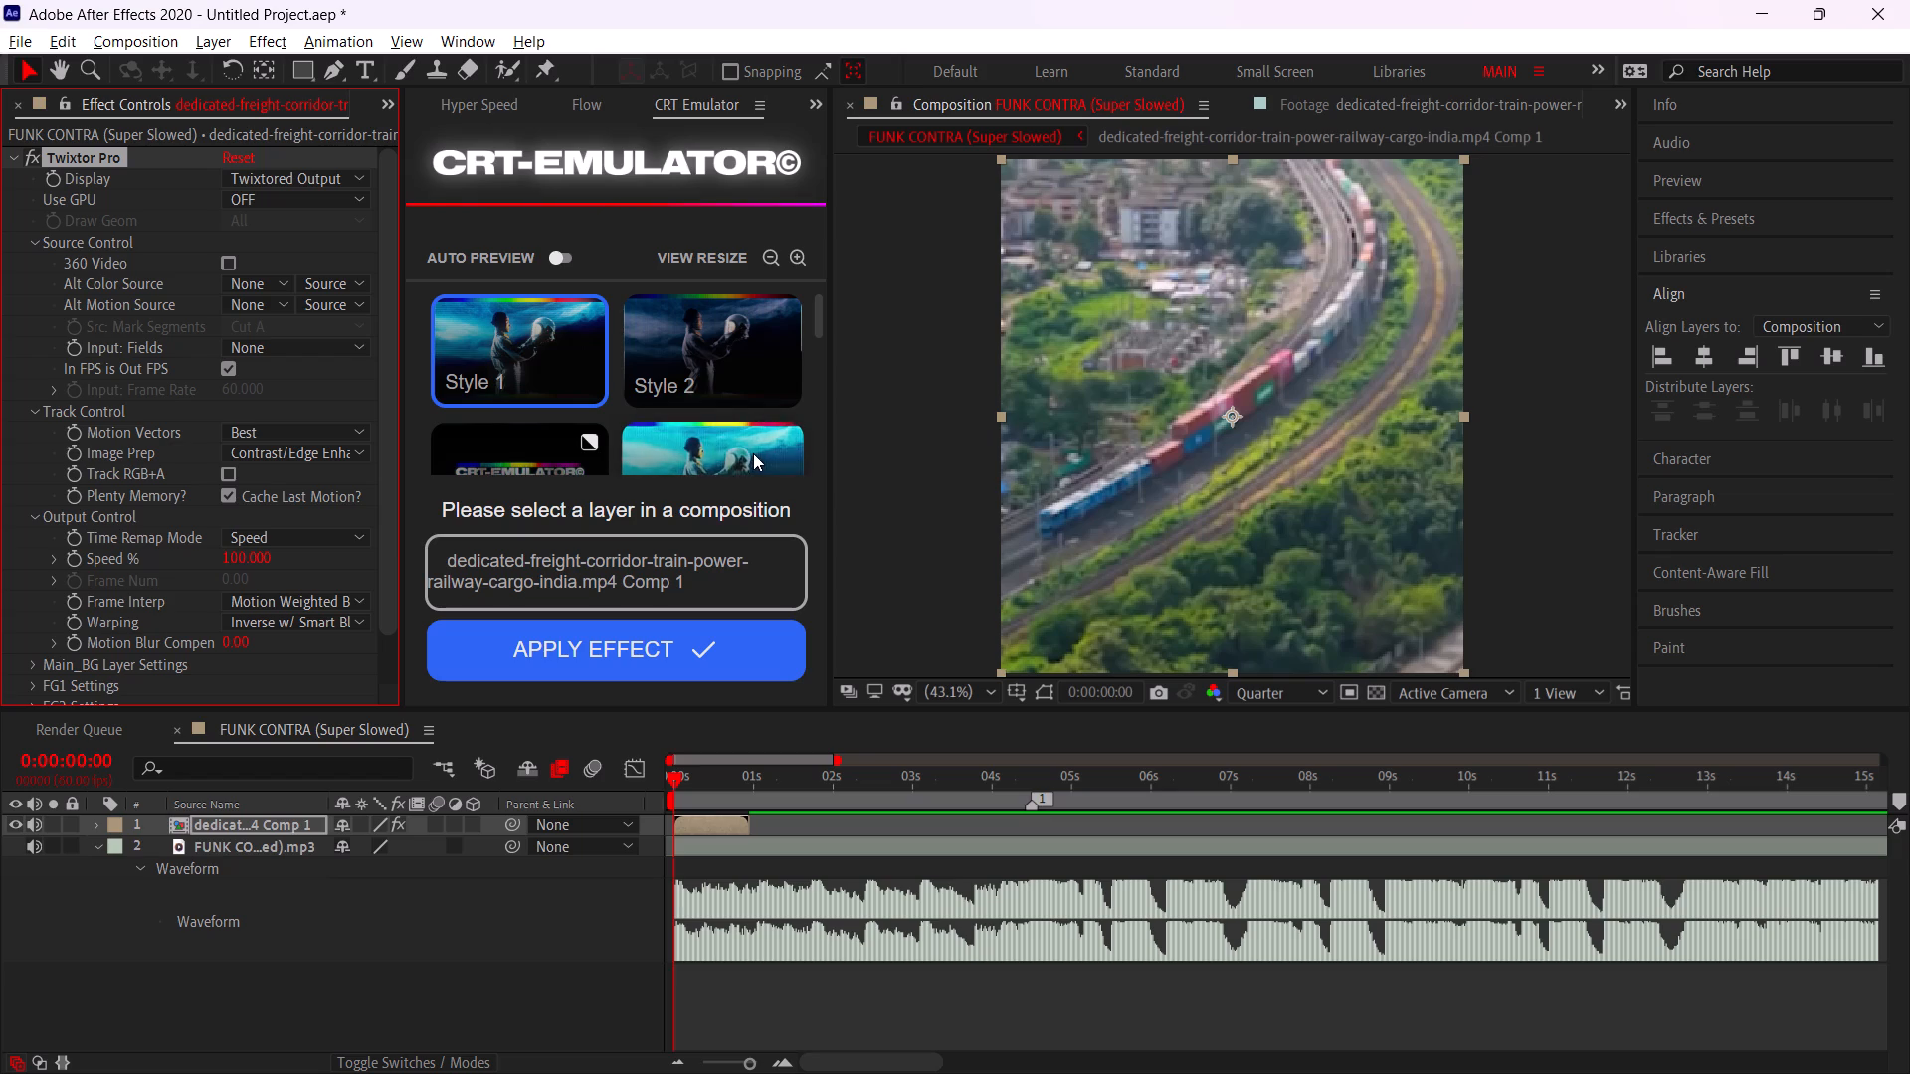
# Pre-compose the freight train layer again, moving its Twixtor Pro effect into the new composition.
pyautogui.hotkey('ctrl', 'shift', 'c')
pyautogui.click(933, 484)
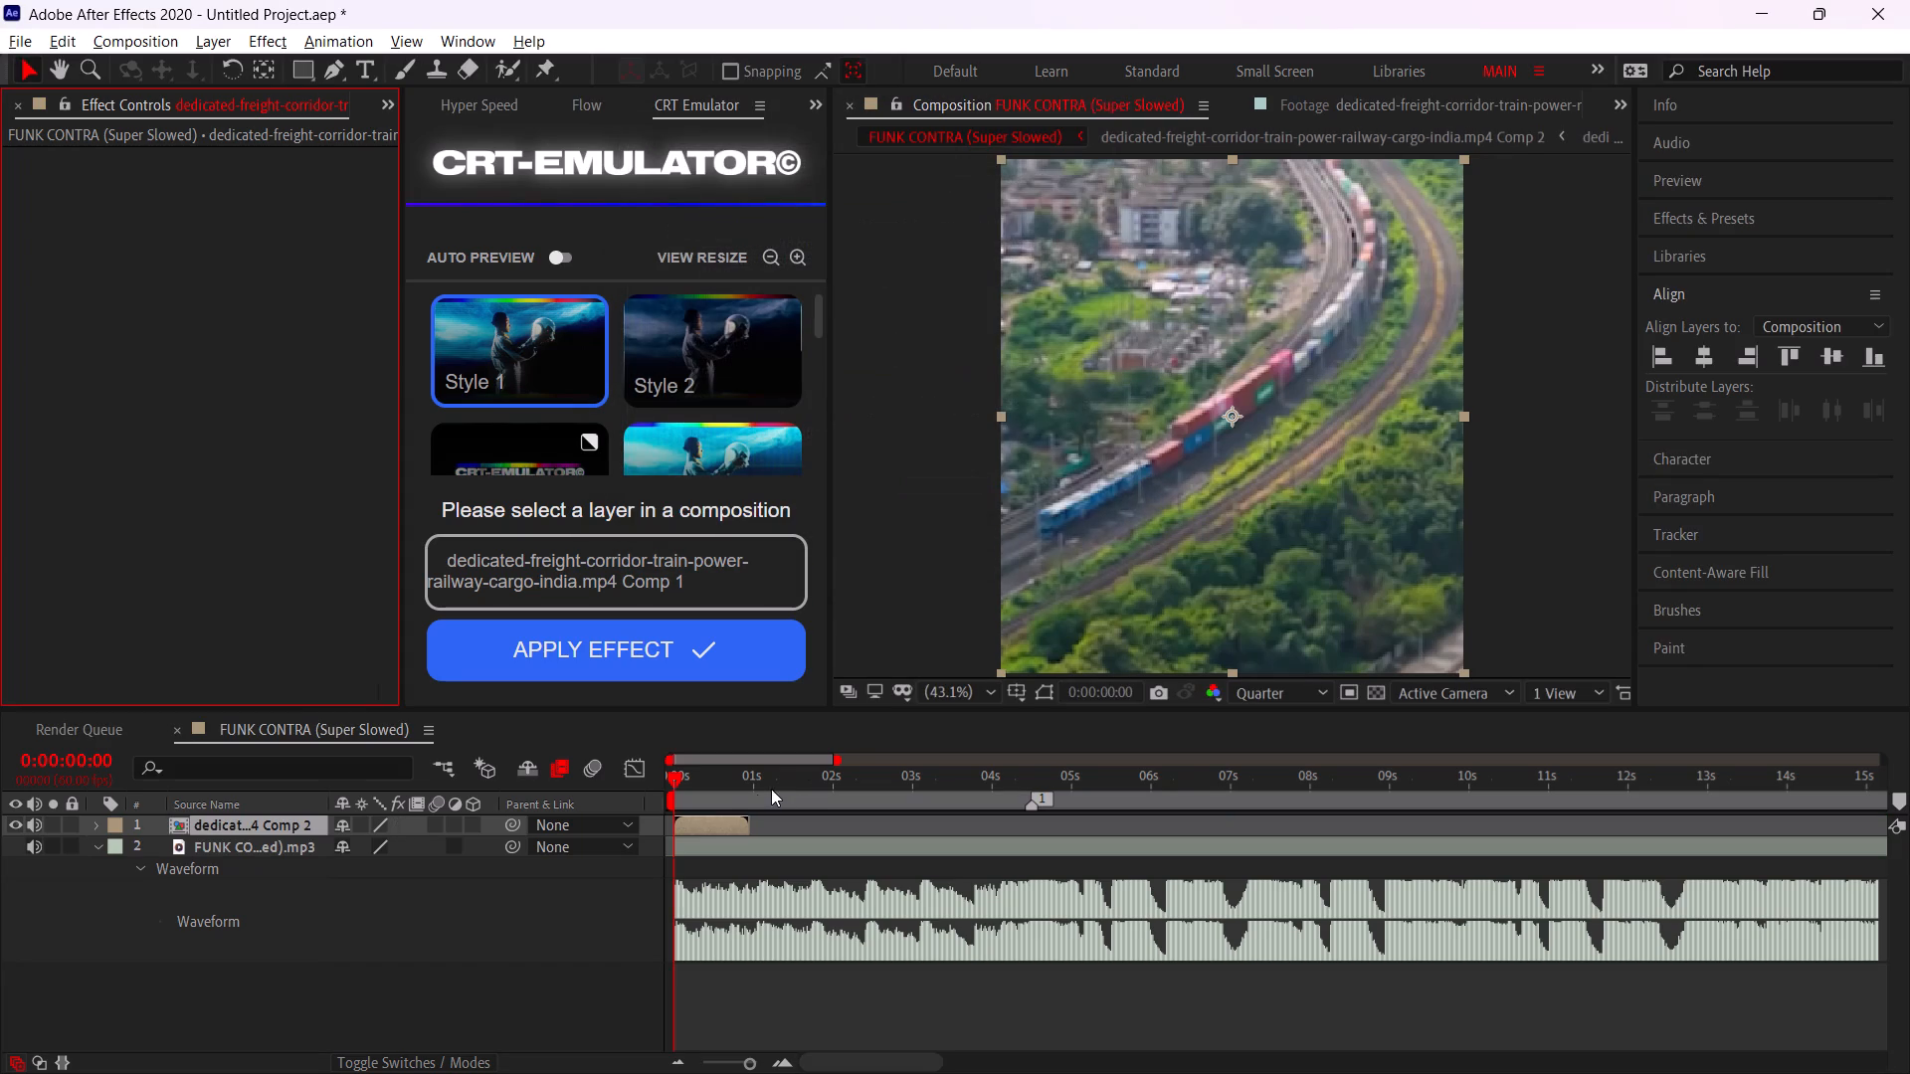
# Enable time remapping on the newly nested freight train layer.
pyautogui.moveTo(728, 800); pyautogui.dragTo(538, 826)
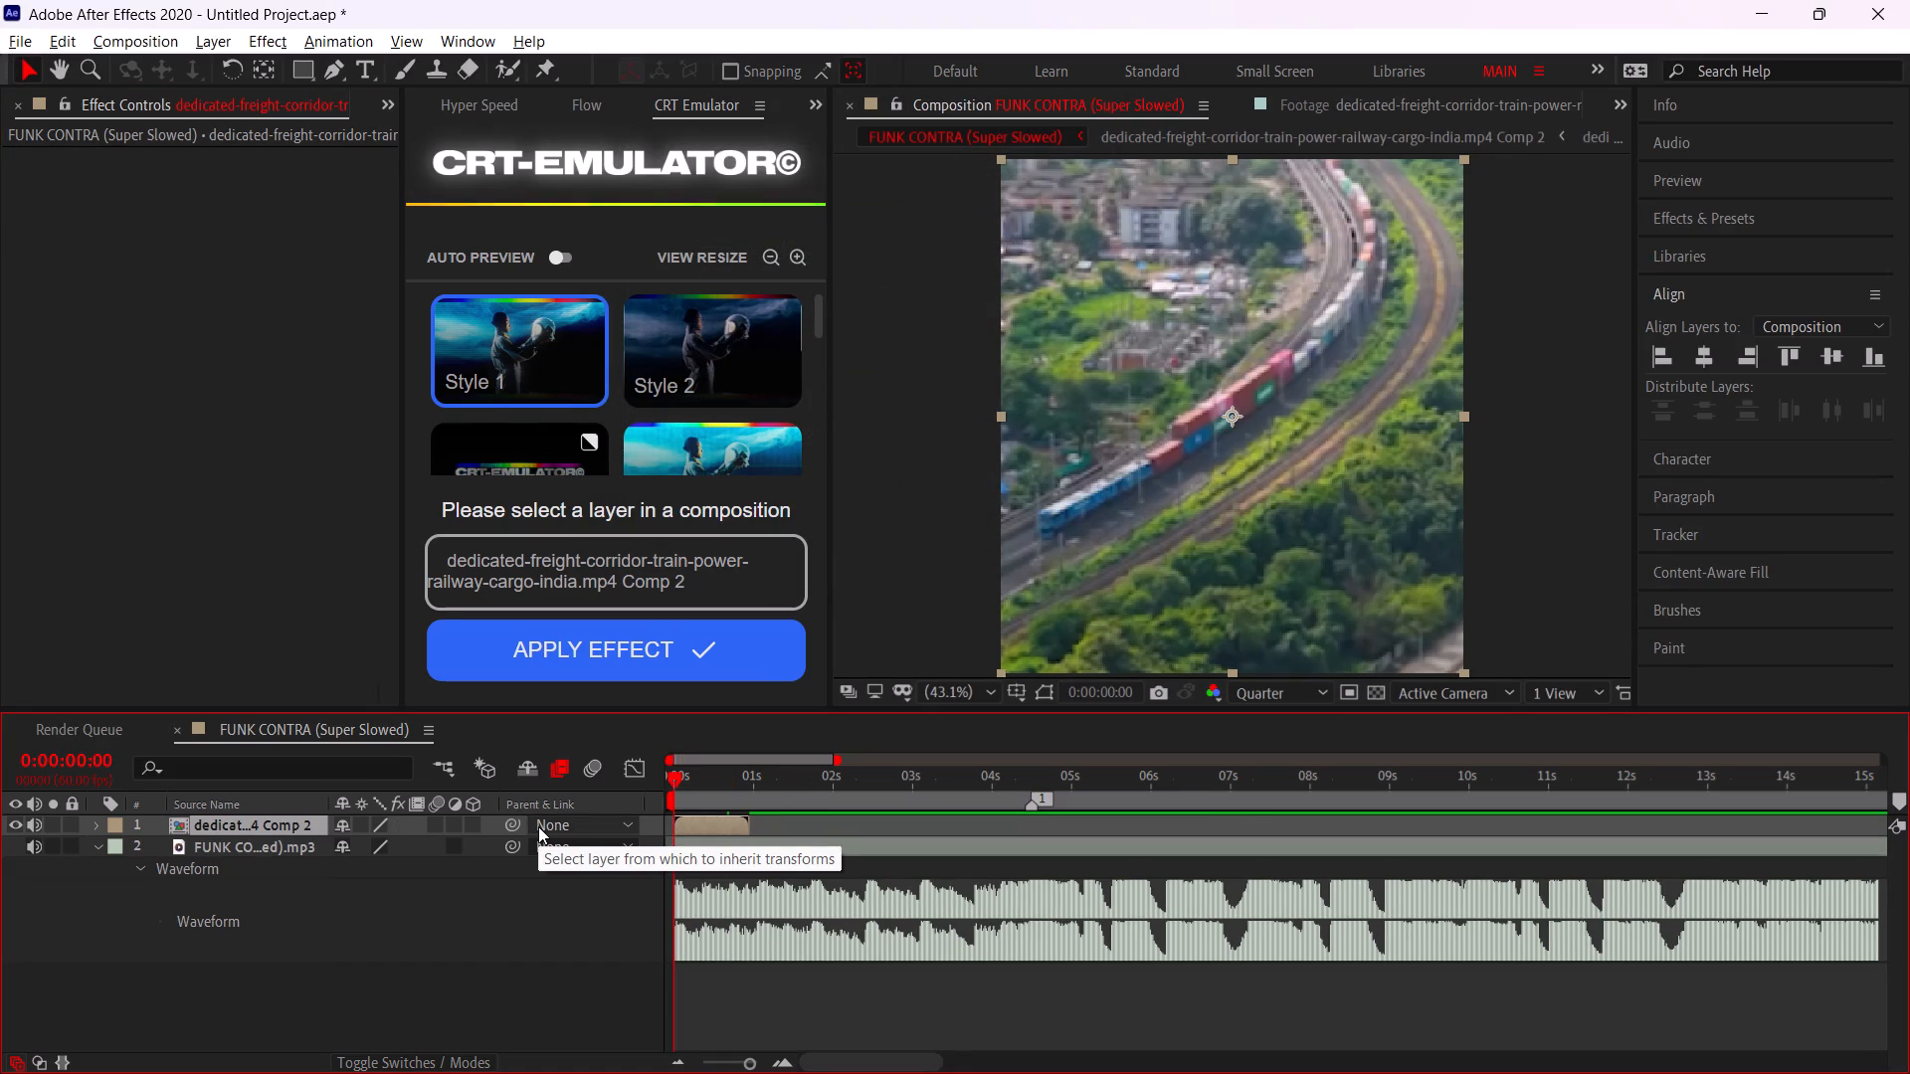
pyautogui.hotkey('ctrl', 'alt', 't')
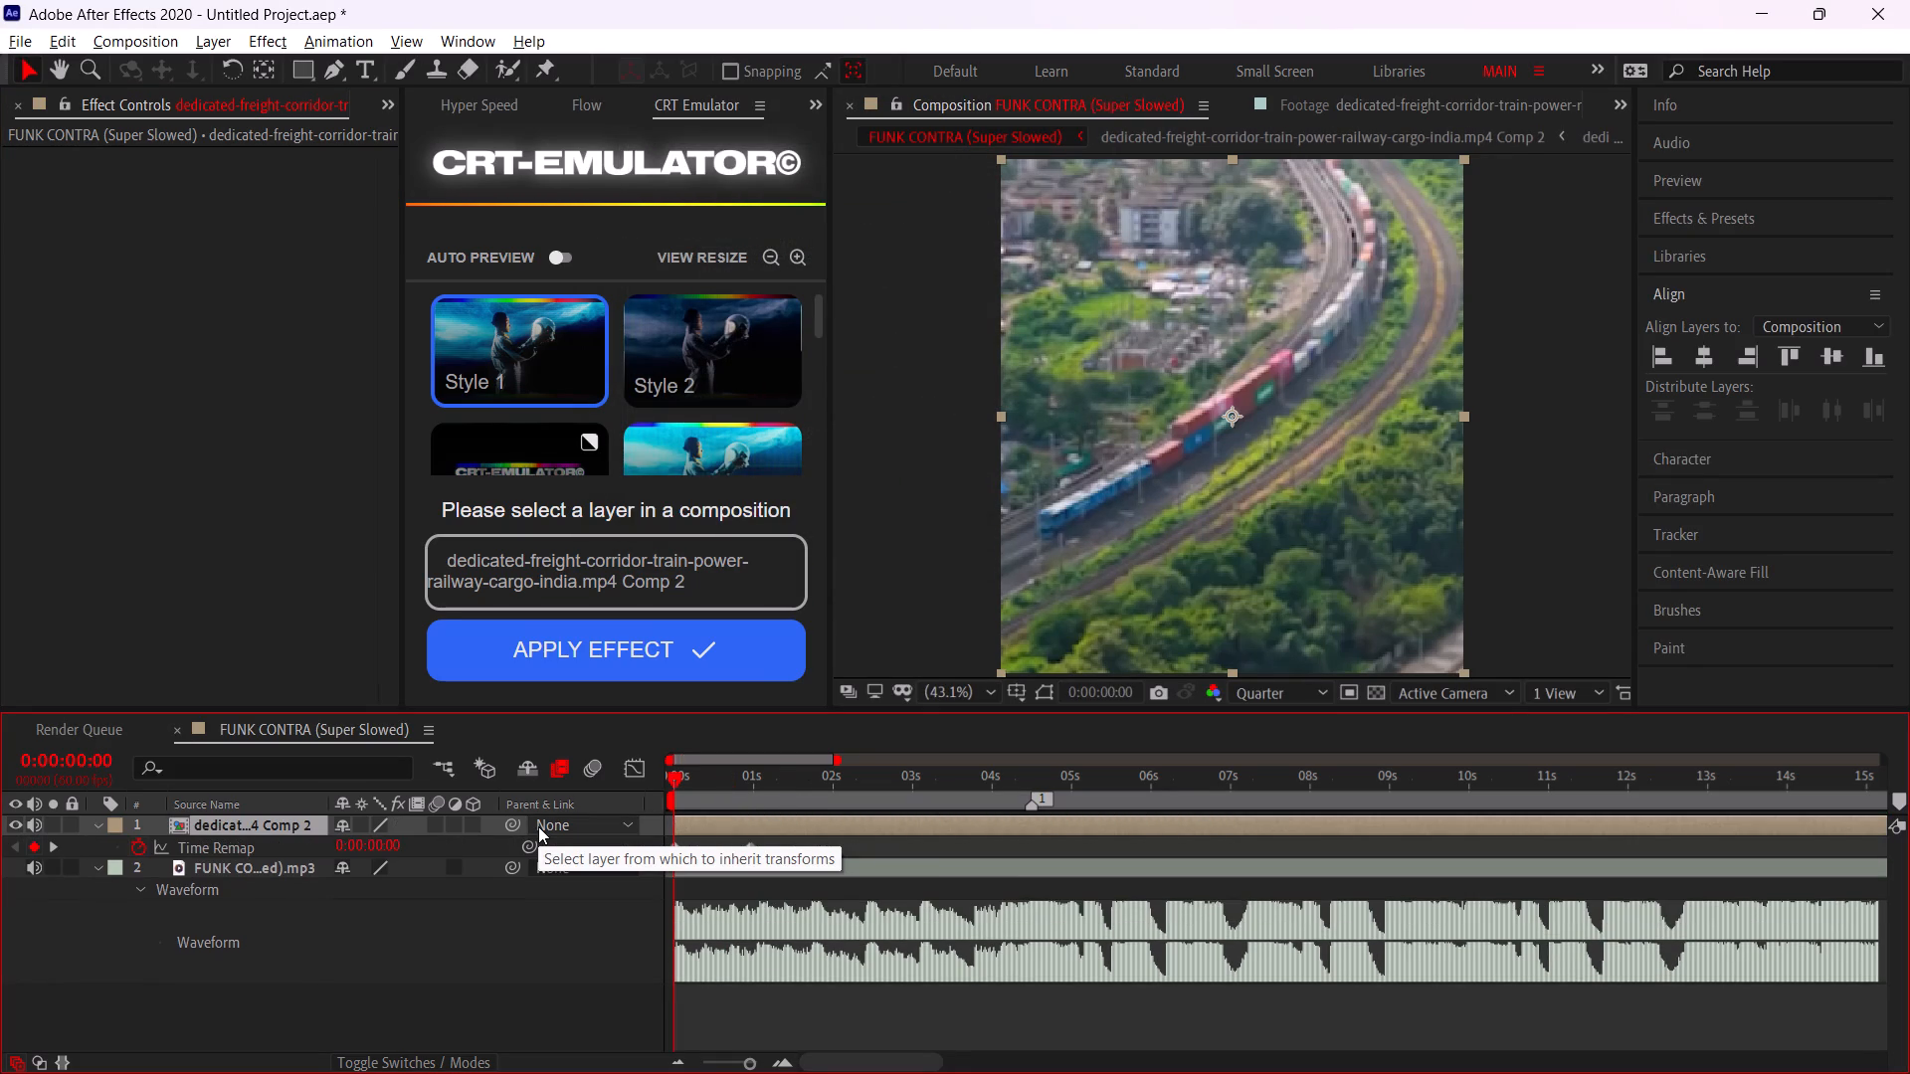
# Slow the freight train clip by moving its last Time Remap keyframe to the composition marker at 0:00:04:29.
pyautogui.moveTo(1045, 790); pyautogui.dragTo(1035, 787)
pyautogui.click(1035, 787)
pyautogui.keyDown('alt'); pyautogui.scroll(2, 1035, 787); pyautogui.keyUp('alt')
pyautogui.moveTo(1035, 786); pyautogui.dragTo(1020, 785)
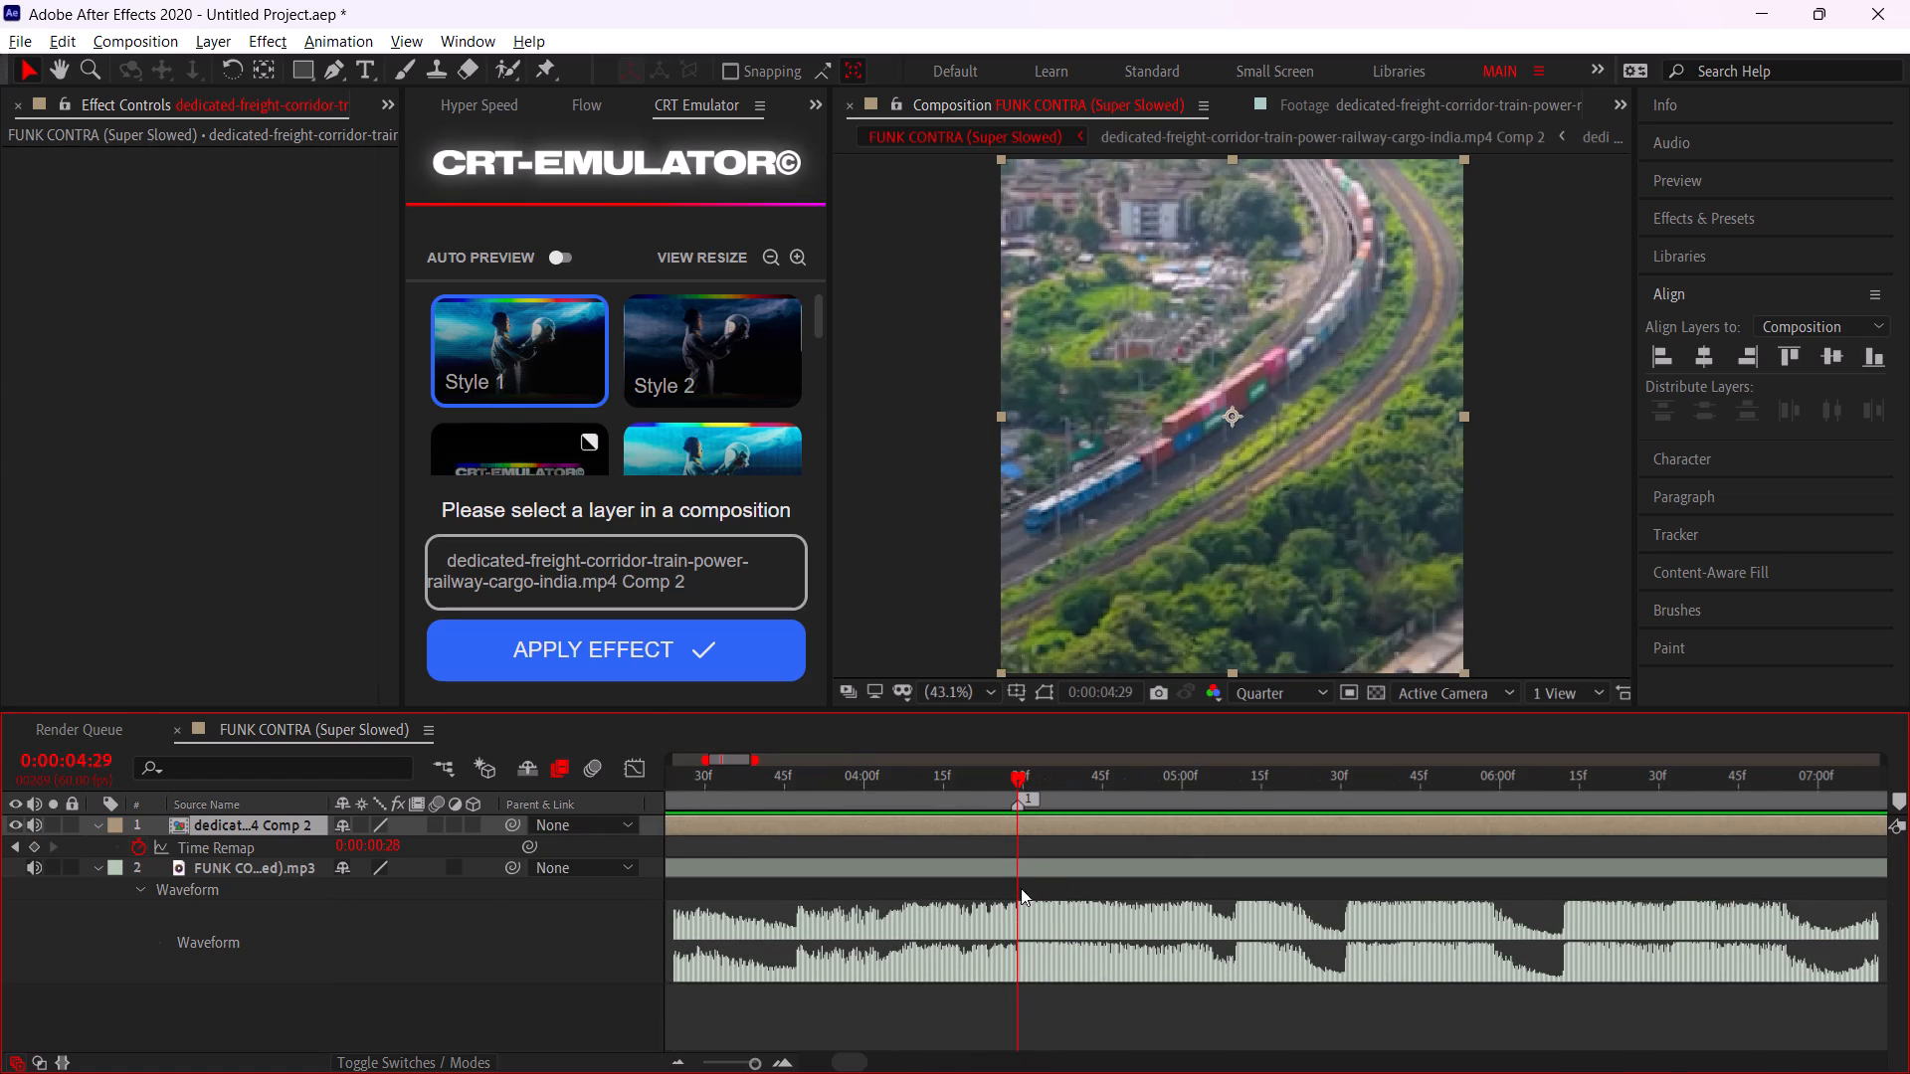
pyautogui.scroll(1, 1000, 901)
pyautogui.moveTo(1000, 901); pyautogui.dragTo(1611, 967, button='middle')
pyautogui.keyDown('alt'); pyautogui.scroll(-5, 1053, 897); pyautogui.keyUp('alt')
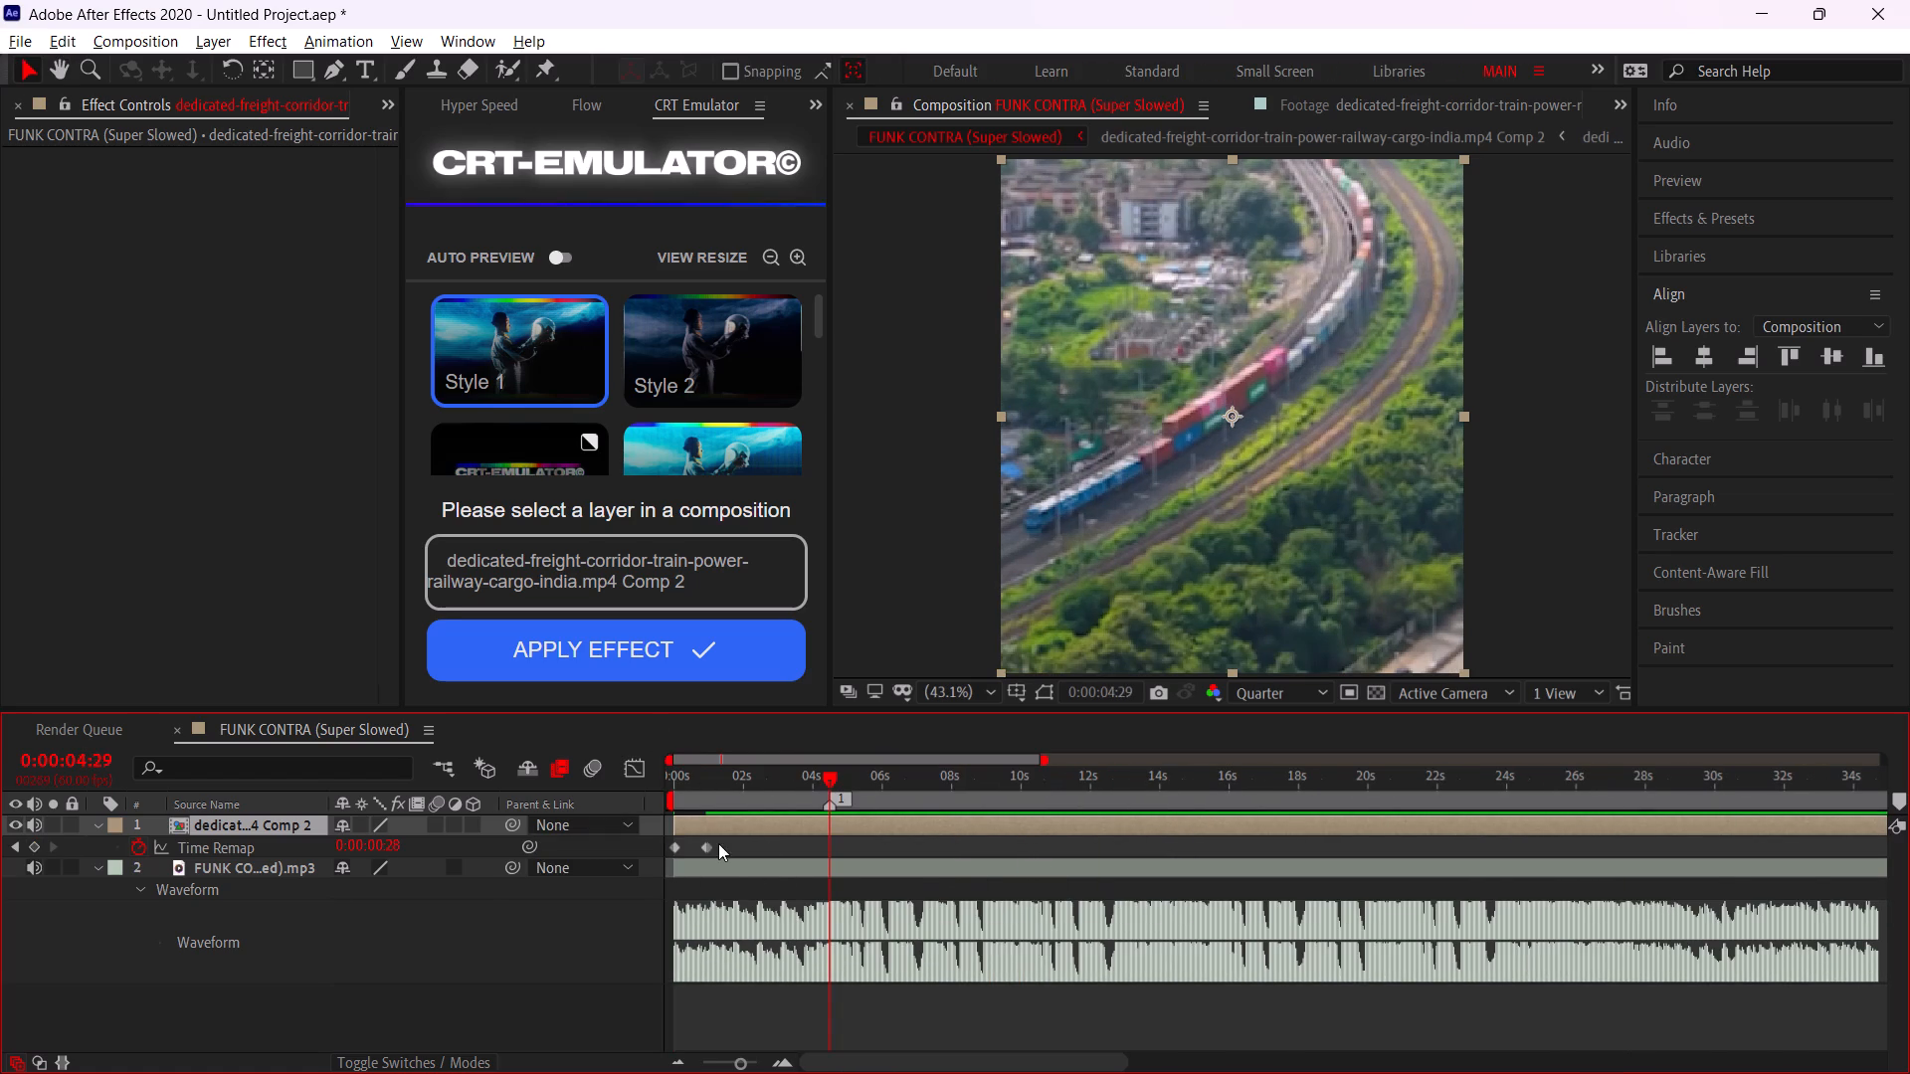
pyautogui.moveTo(707, 846); pyautogui.dragTo(835, 867)
pyautogui.keyDown('alt'); pyautogui.scroll(4, 832, 866); pyautogui.keyUp('alt')
pyautogui.moveTo(841, 846); pyautogui.dragTo(829, 853)
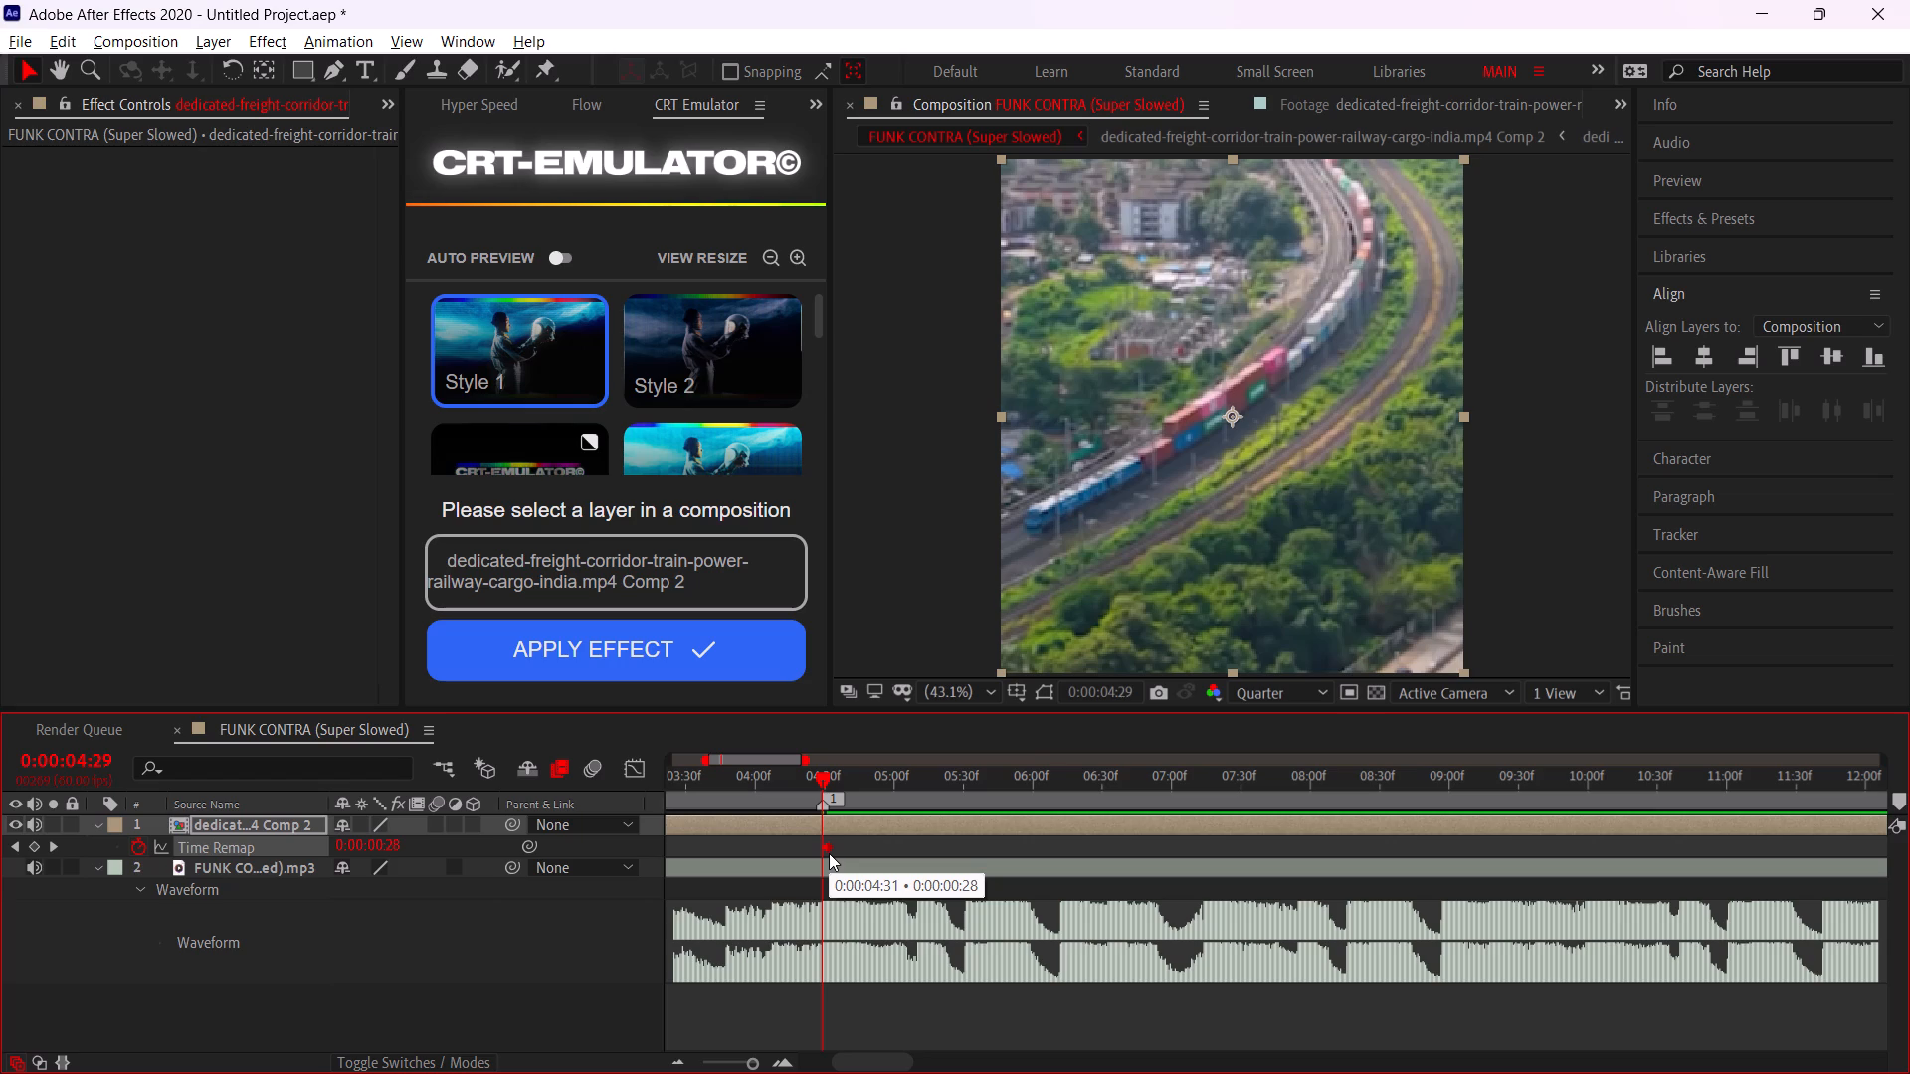
pyautogui.click(829, 853)
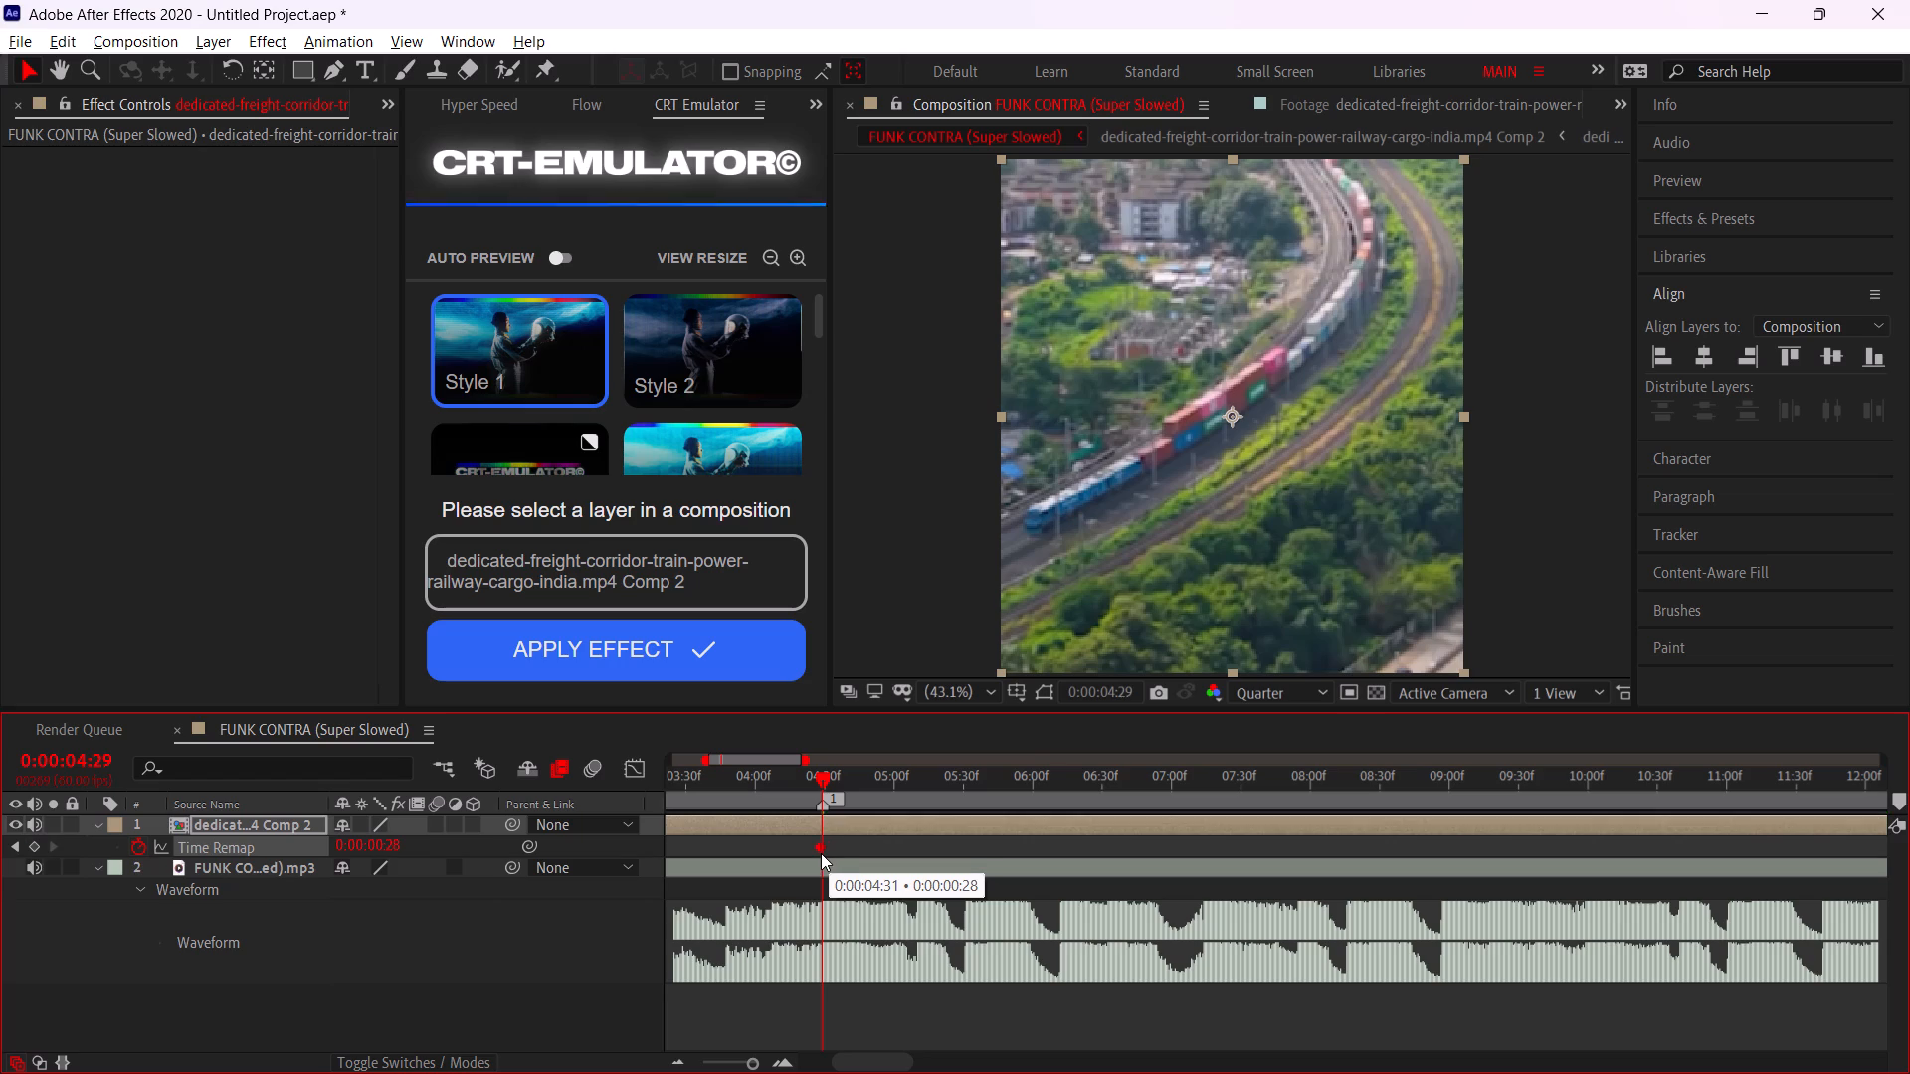
pyautogui.keyDown('alt'); pyautogui.scroll(3, 826, 851); pyautogui.keyUp('alt')
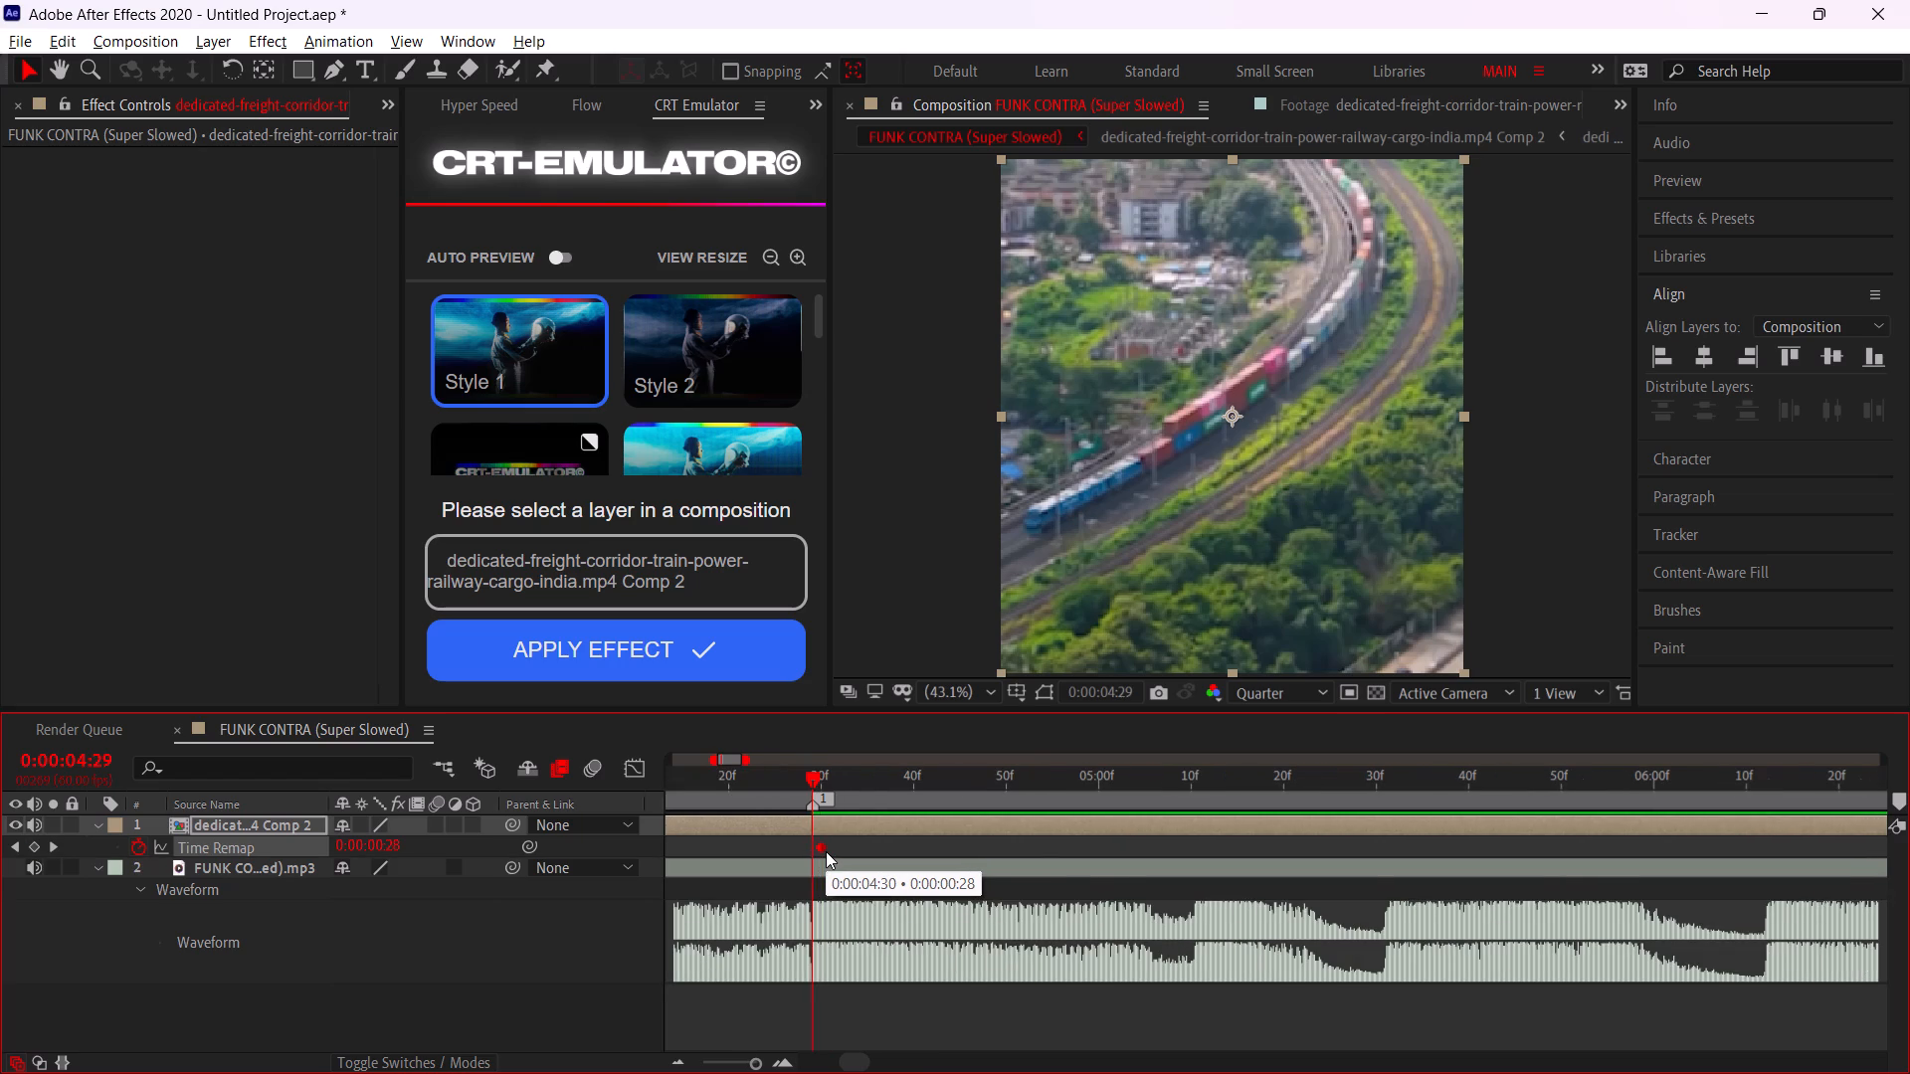
pyautogui.click(826, 851)
# Split the time-remapped freight train layer at 0:00:04:29 and delete the part after it.
pyautogui.click(825, 818)
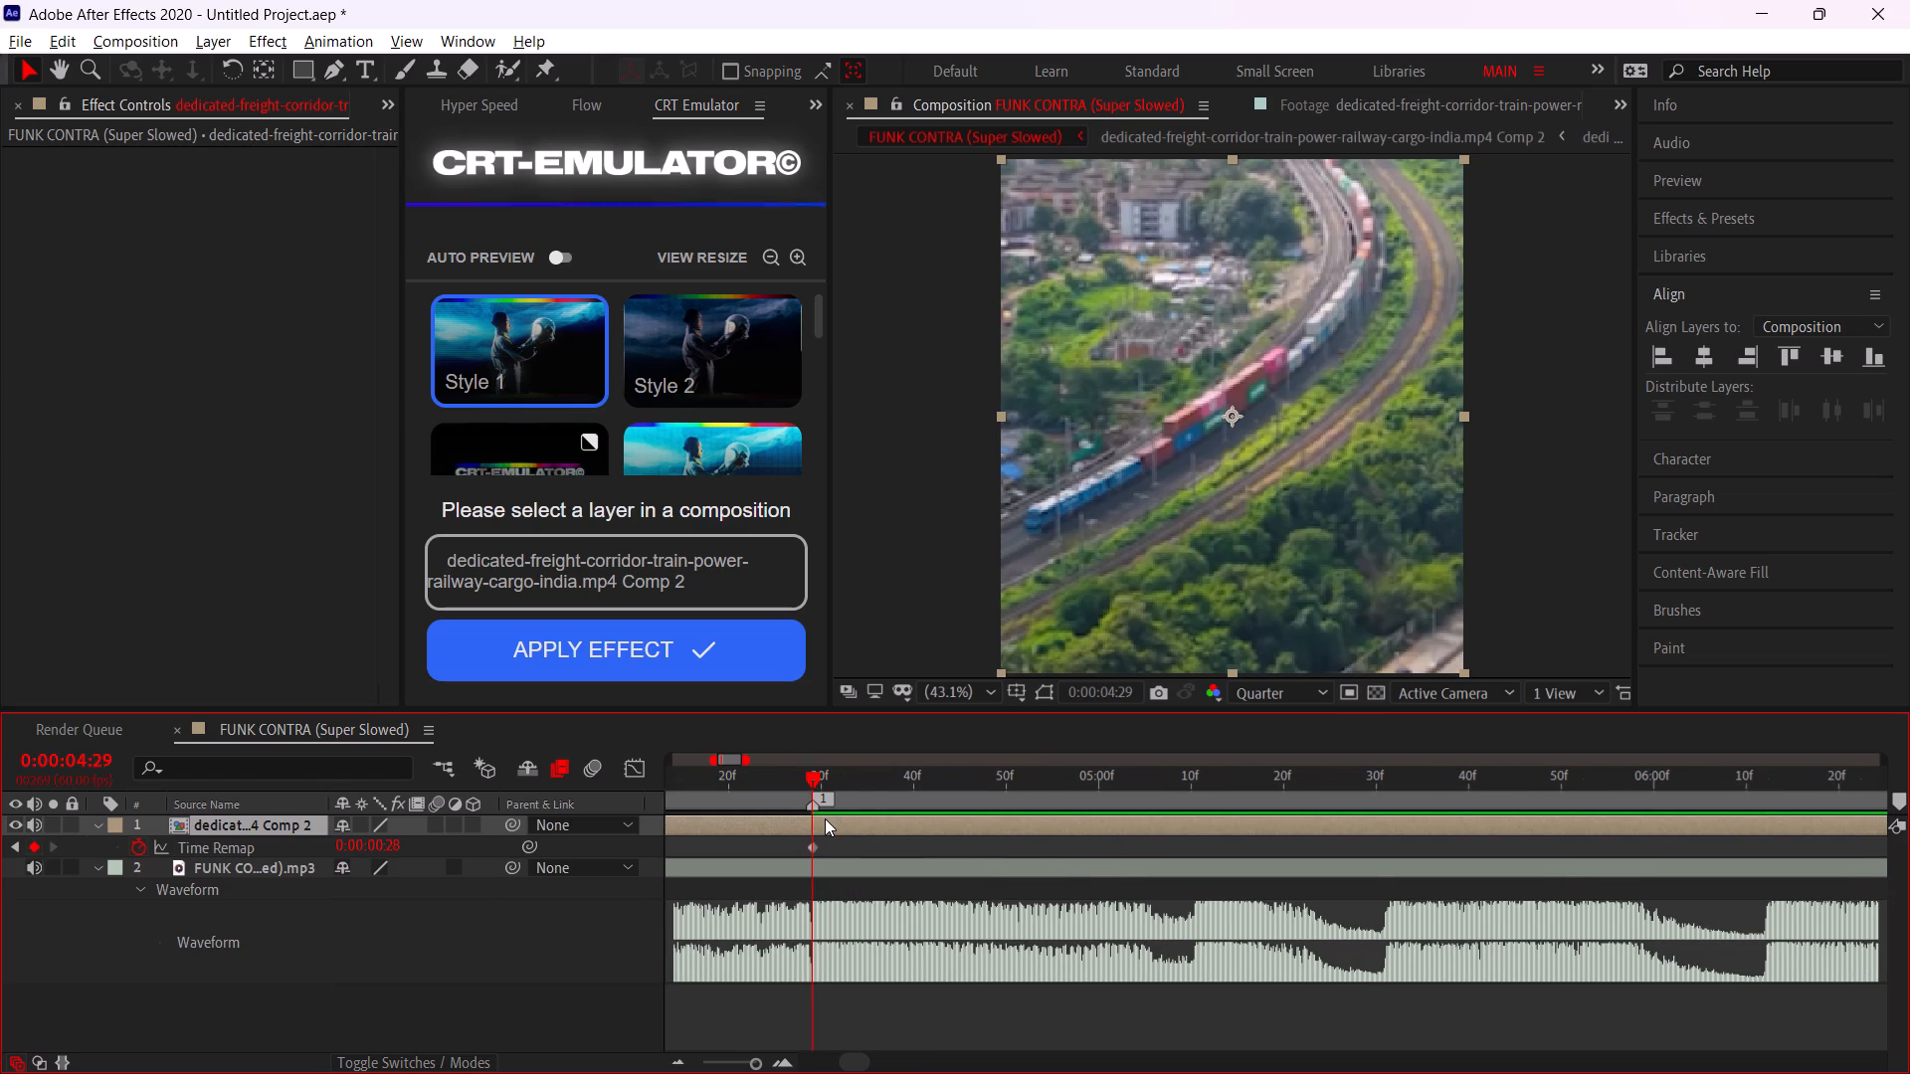
pyautogui.hotkey('ctrl', 'shift', 'd')
pyautogui.press('Delete')
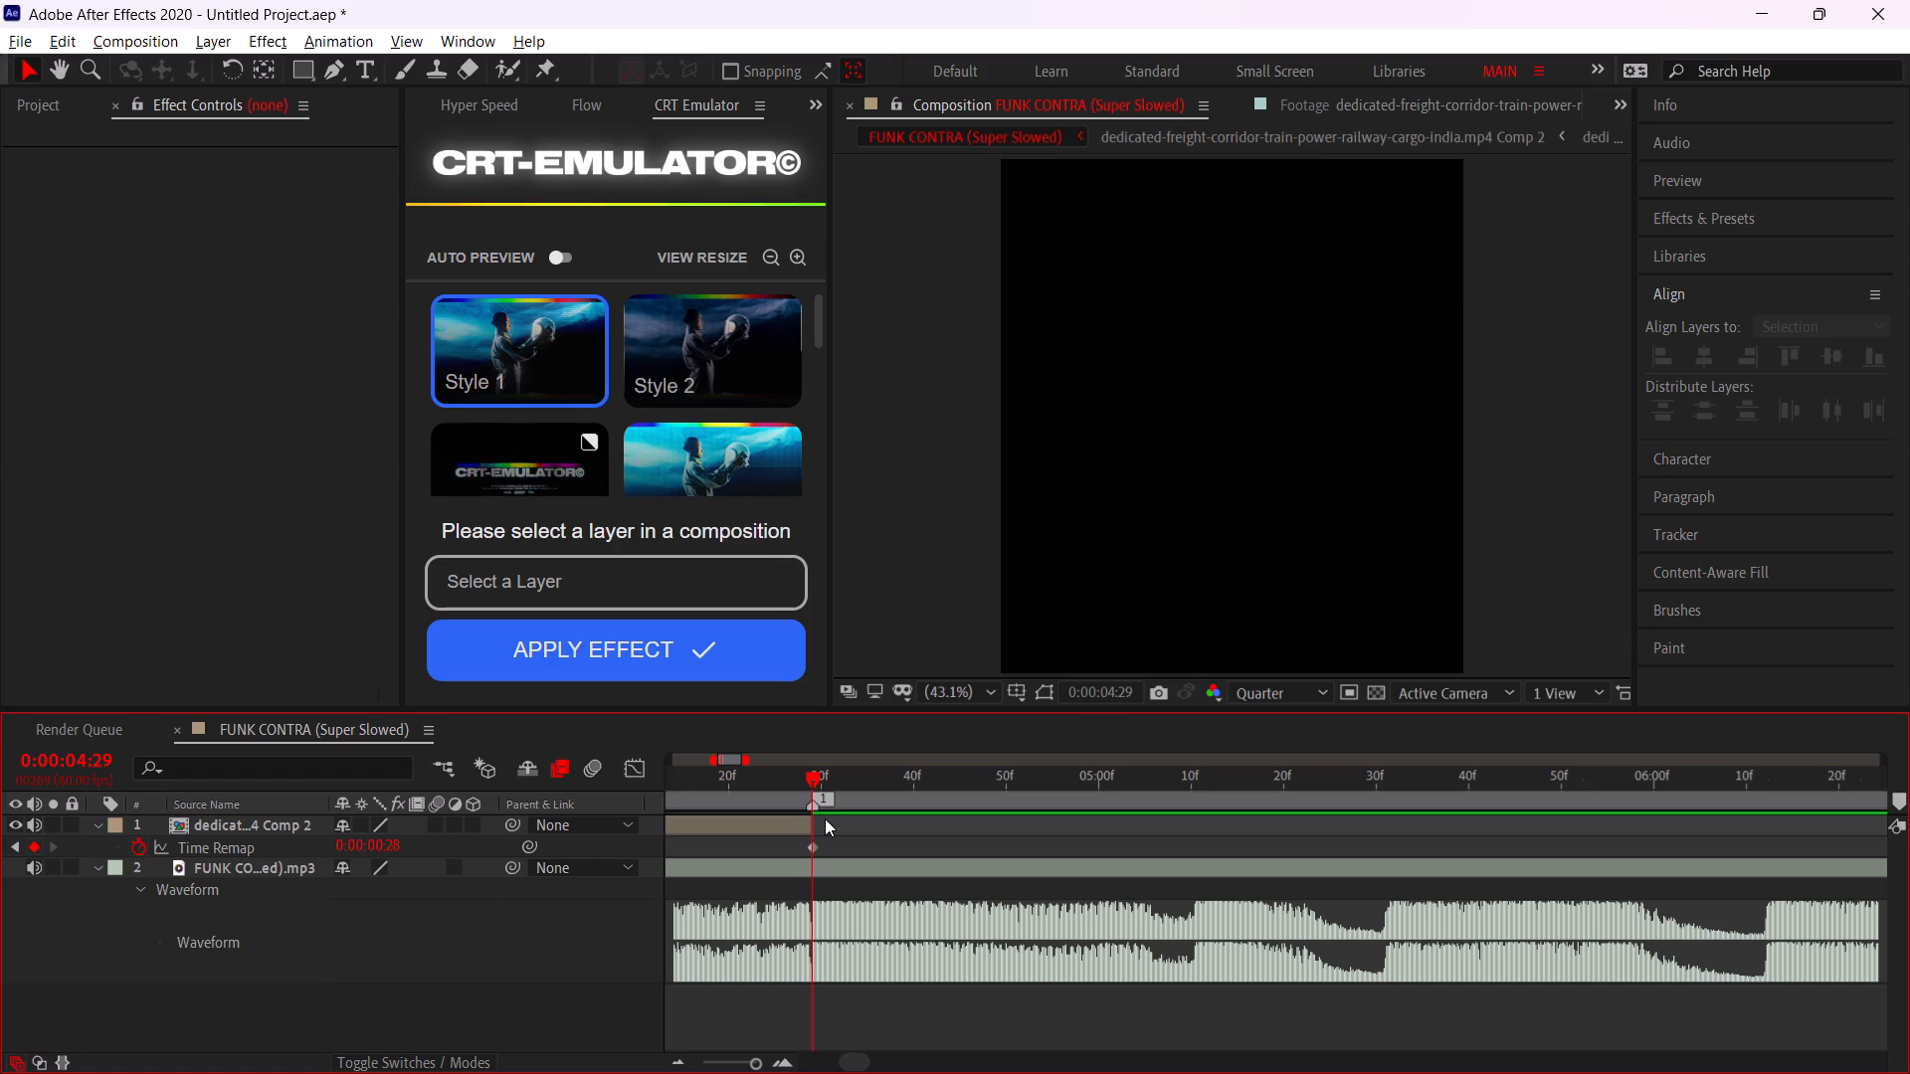
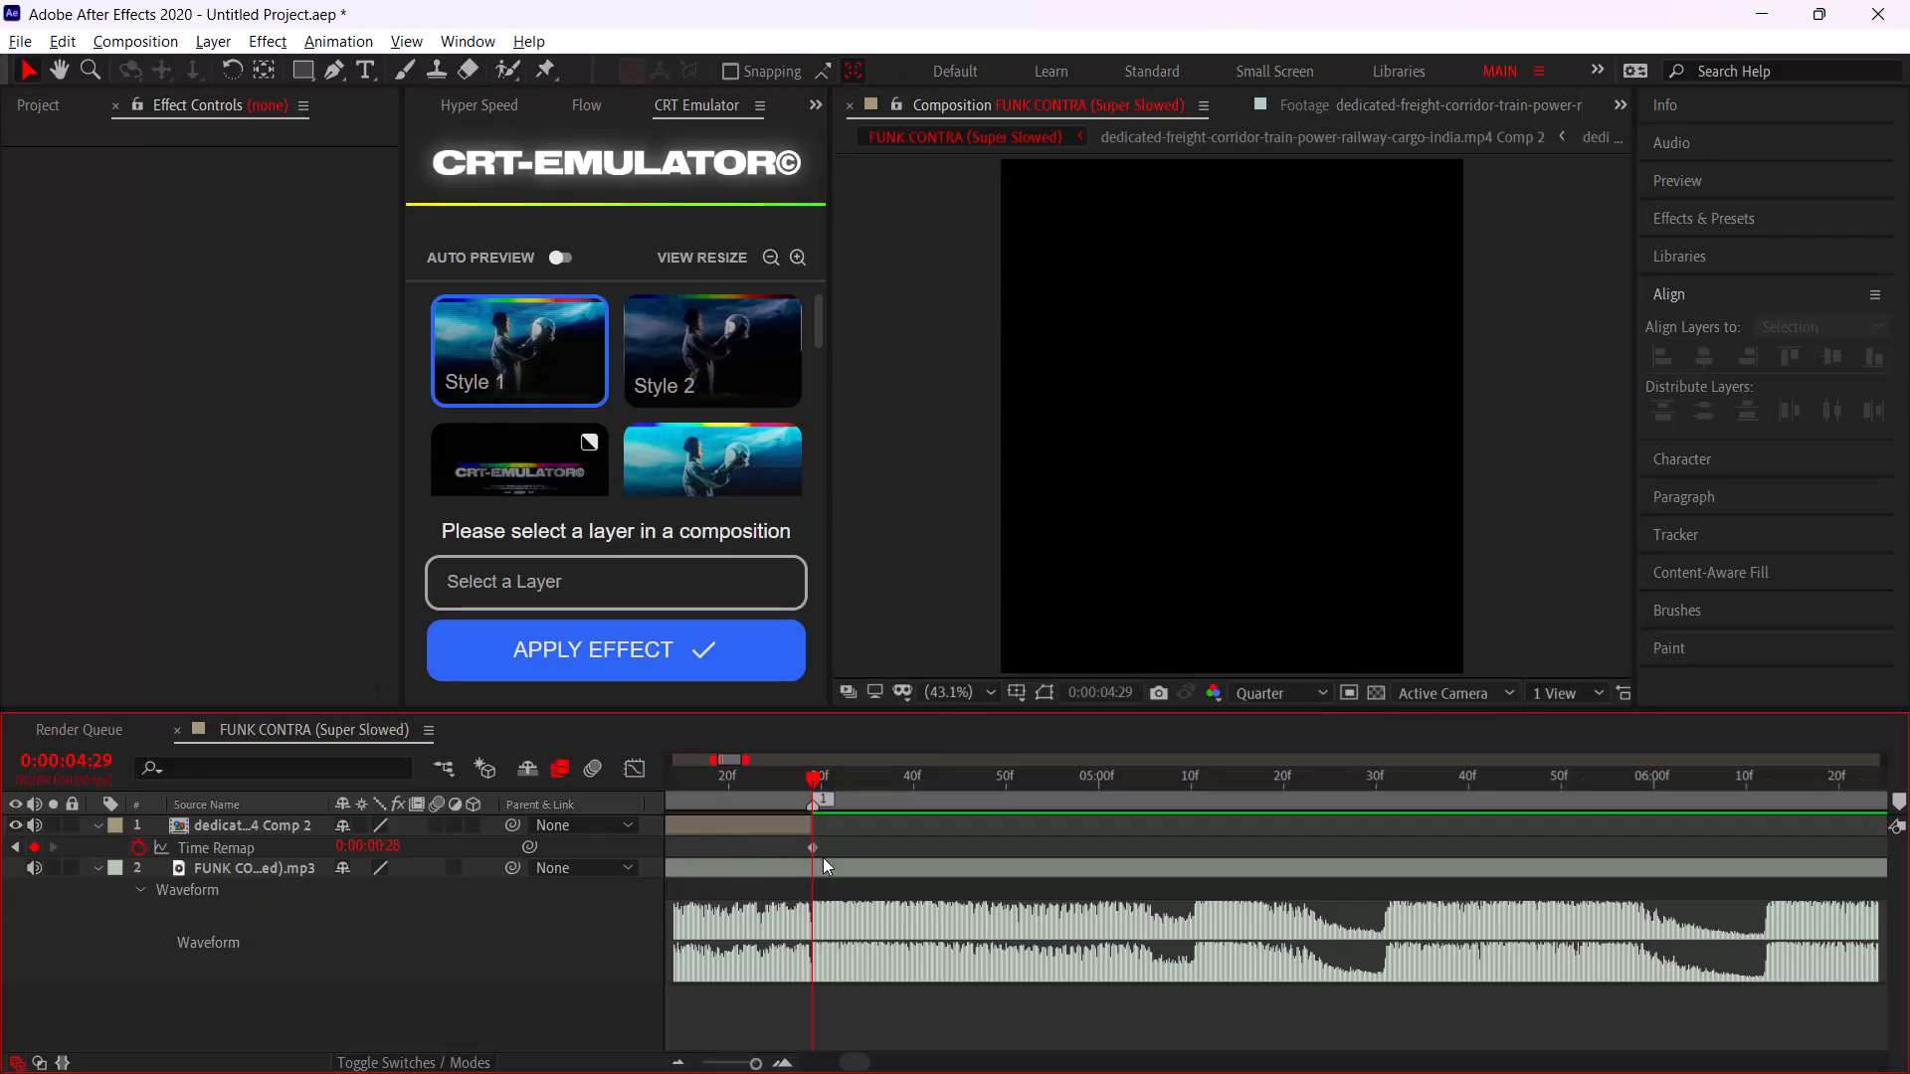
# Apply the saved Ease Flow curve (0.00, 0.79, 1.00, 0.24) to both Time Remap keyframes of the freight train layer.
pyautogui.keyDown('alt'); pyautogui.scroll(-9, 835, 859); pyautogui.keyUp('alt')
pyautogui.moveTo(681, 785); pyautogui.dragTo(474, 826)
pyautogui.keyDown('alt'); pyautogui.scroll(3, 601, 844); pyautogui.keyUp('alt')
pyautogui.moveTo(1161, 836); pyautogui.dragTo(680, 849)
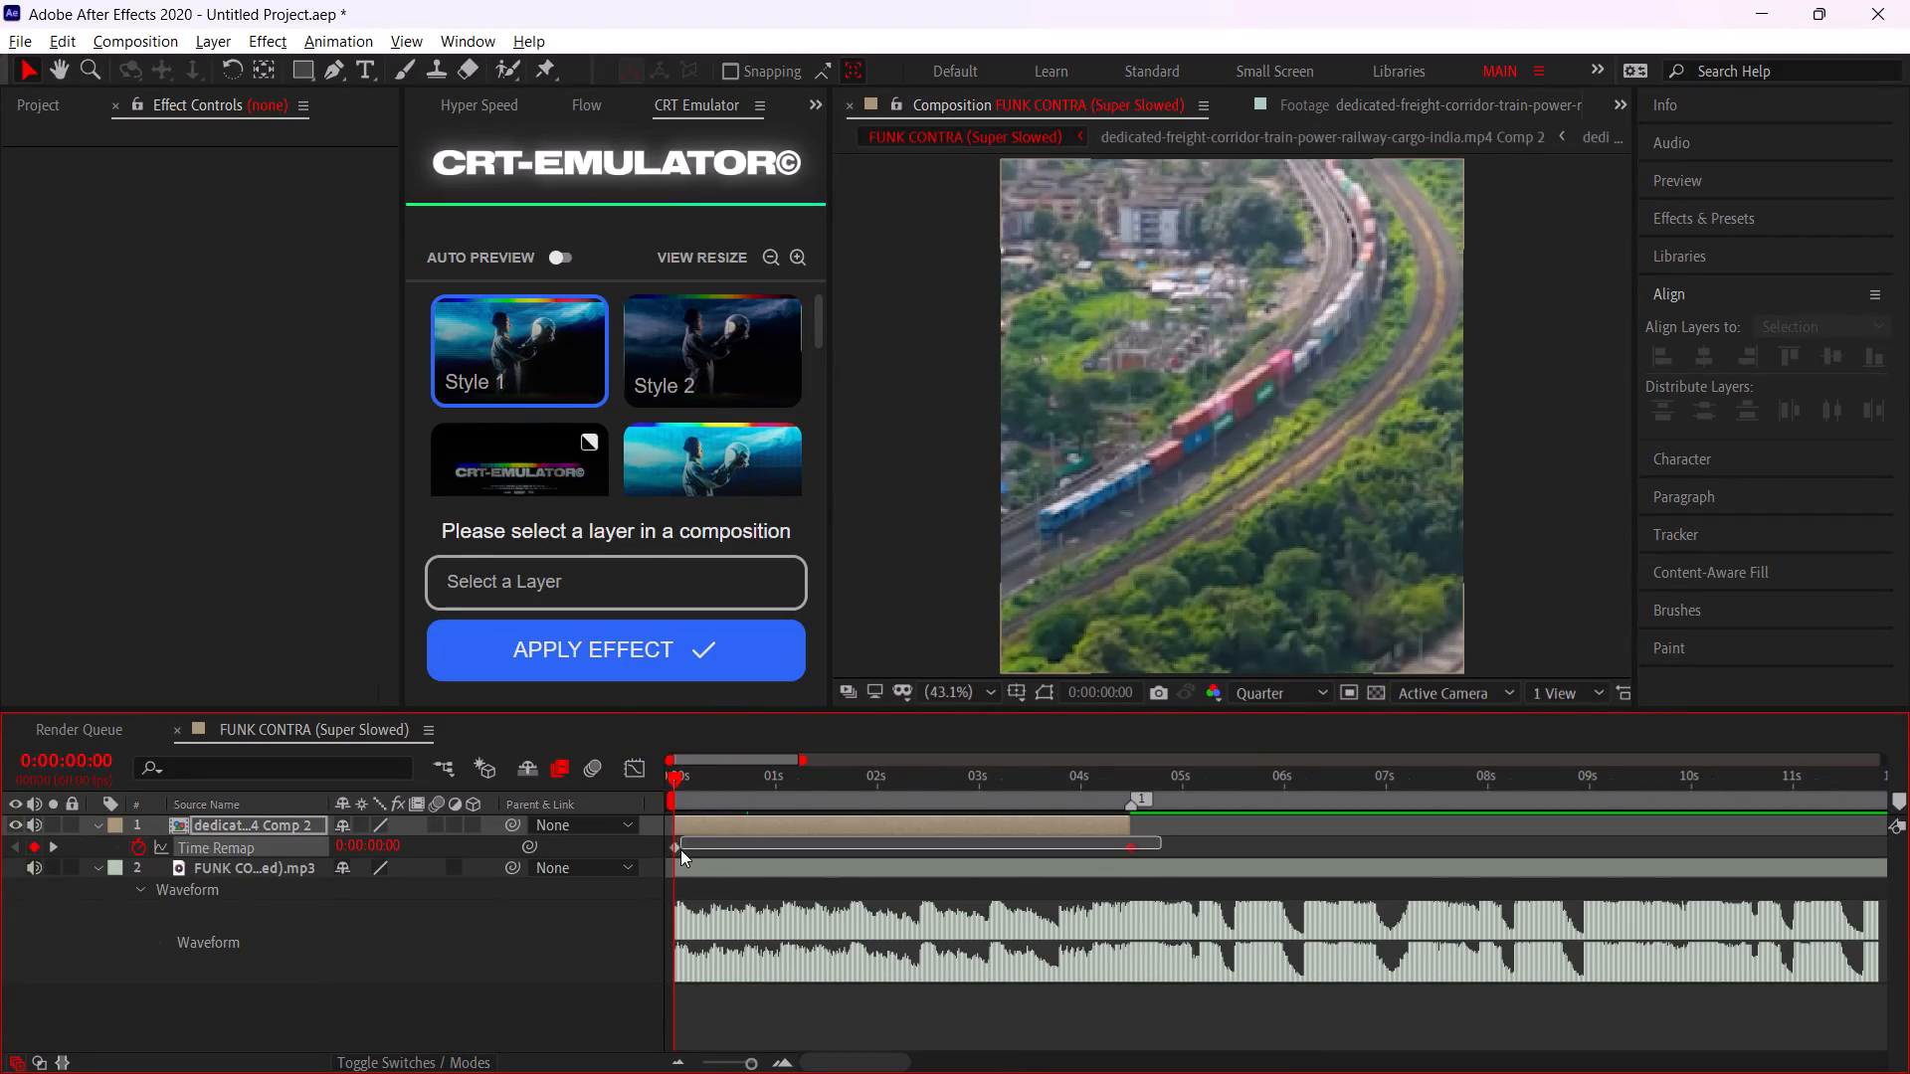
pyautogui.moveTo(680, 849); pyautogui.dragTo(670, 851)
pyautogui.click(578, 105)
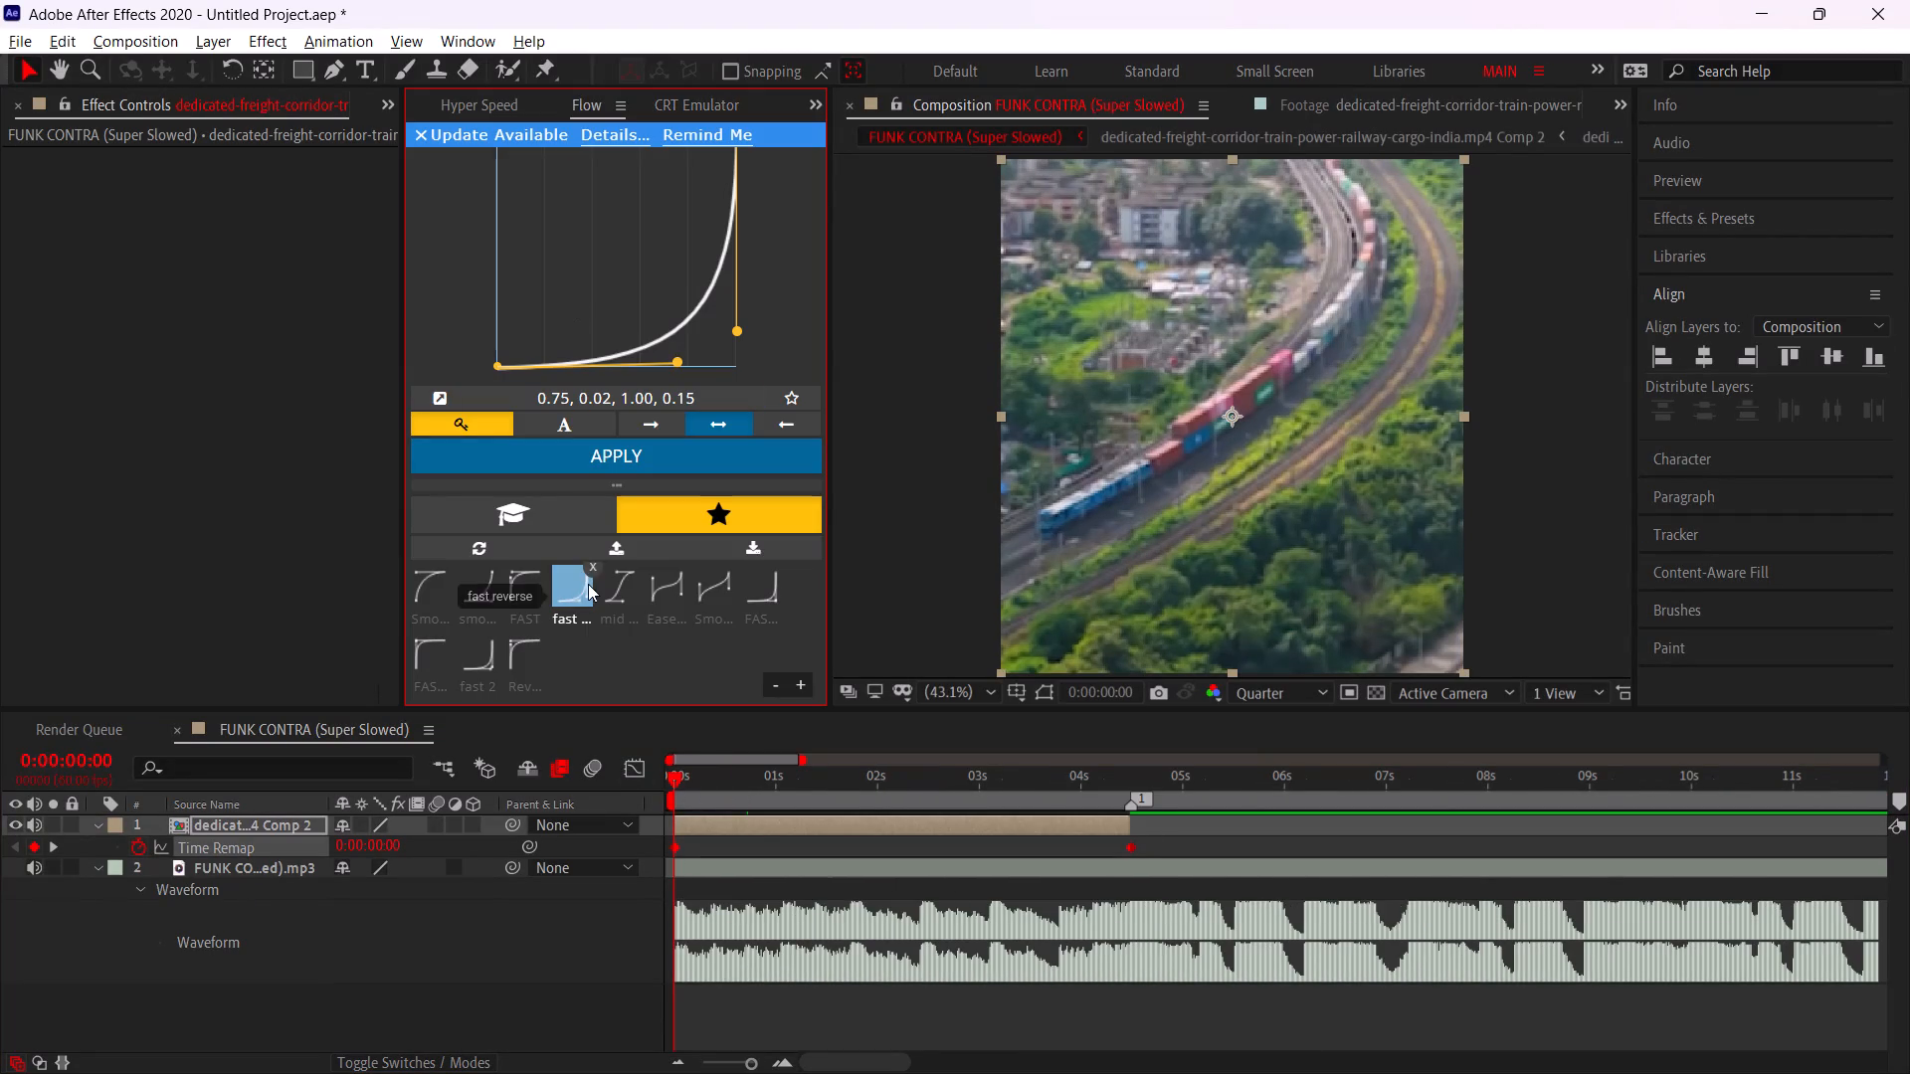
pyautogui.click(656, 587)
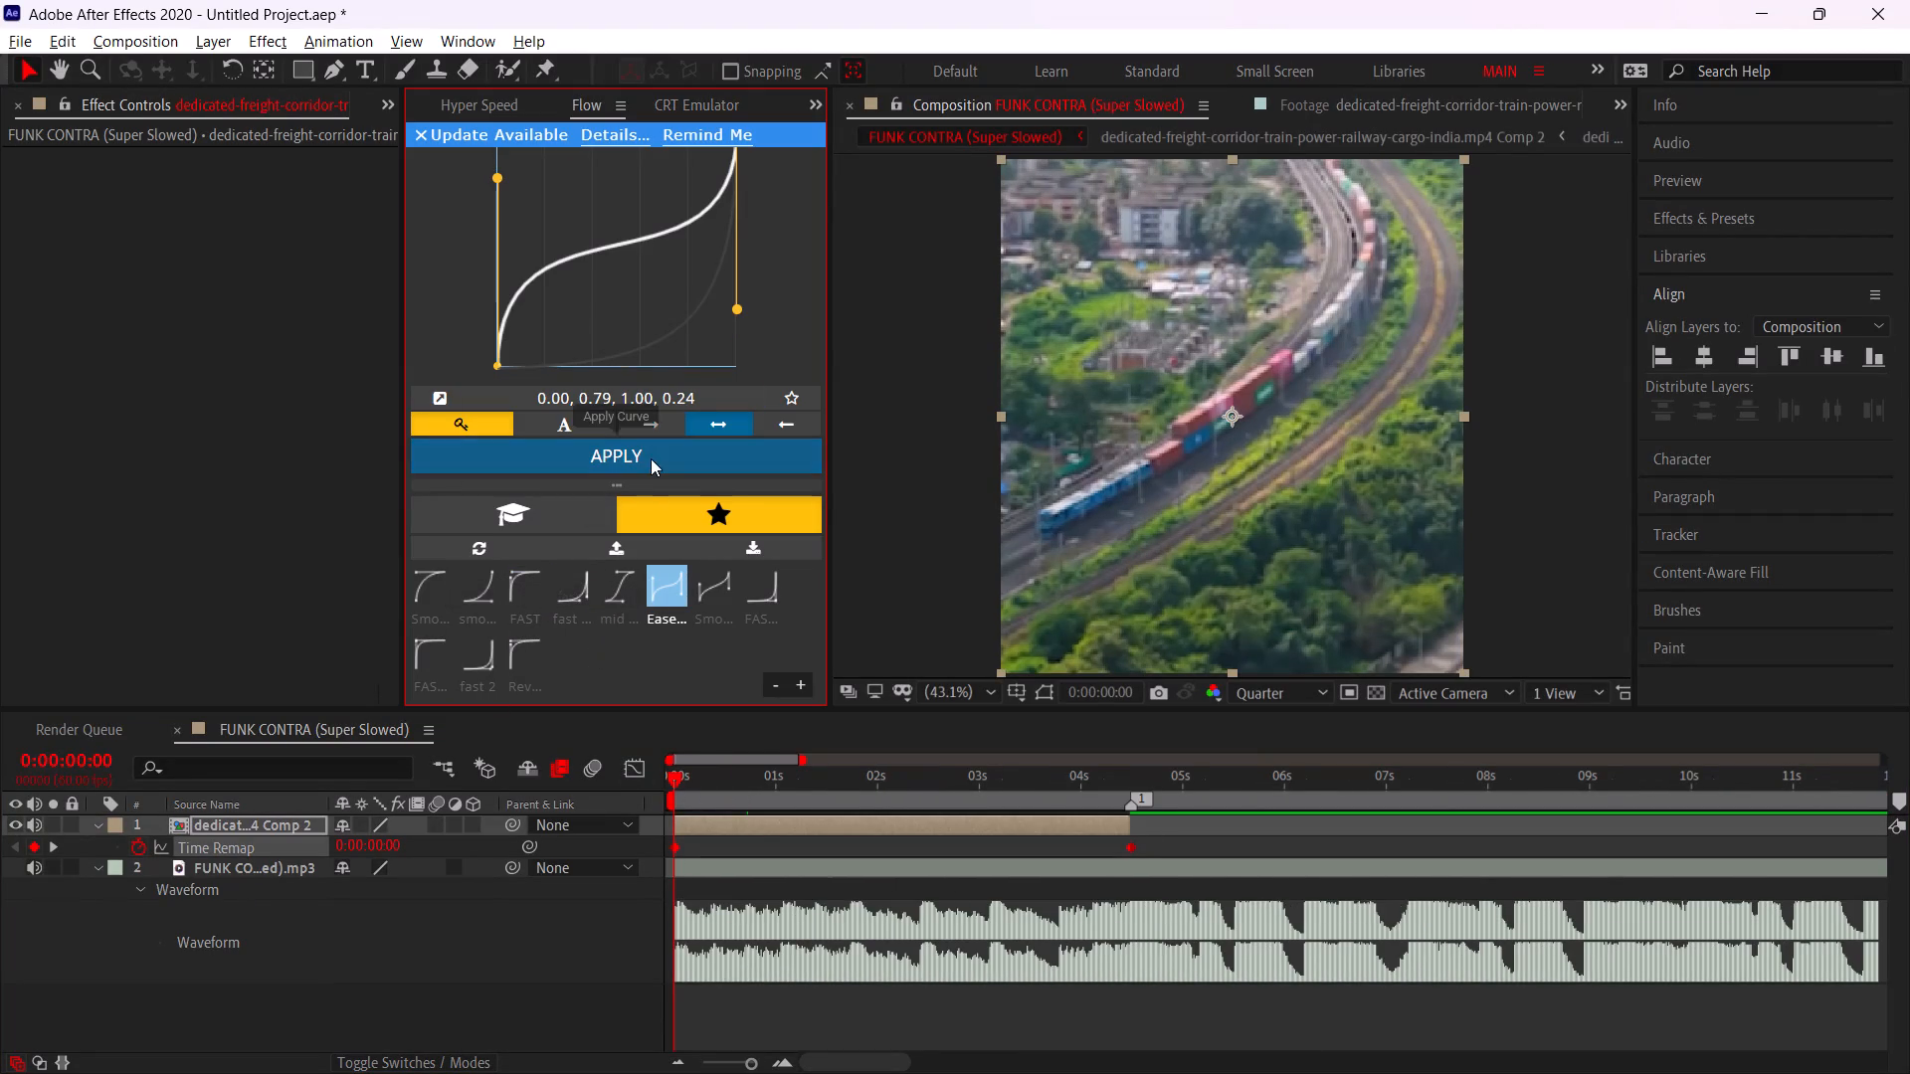
pyautogui.click(651, 458)
# Add the RSMB Pro motion blur effect to the freight train layer and adjust its Main_BG sensitivity.
pyautogui.hotkey('ctrl', 'space')
pyautogui.press('r')
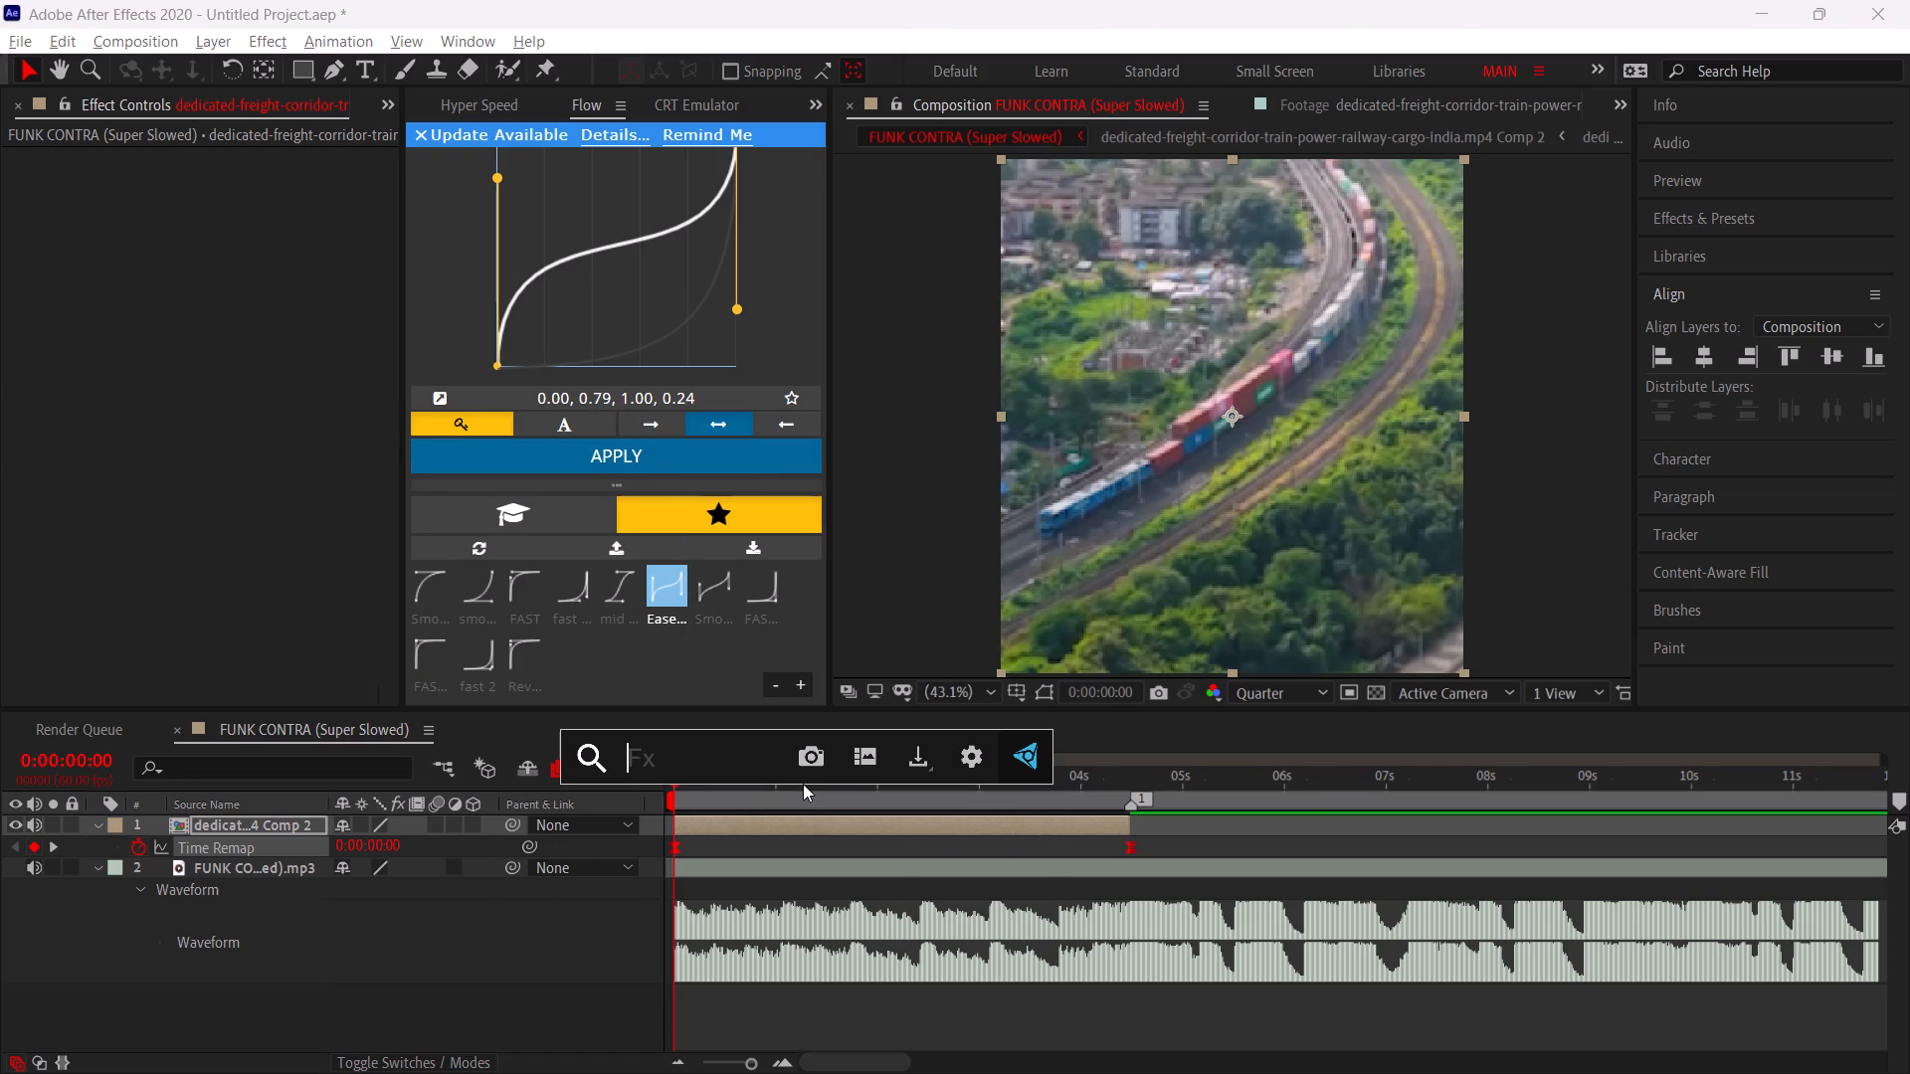
pyautogui.press('s')
pyautogui.click(720, 876)
pyautogui.moveTo(240, 411); pyautogui.dragTo(457, 416)
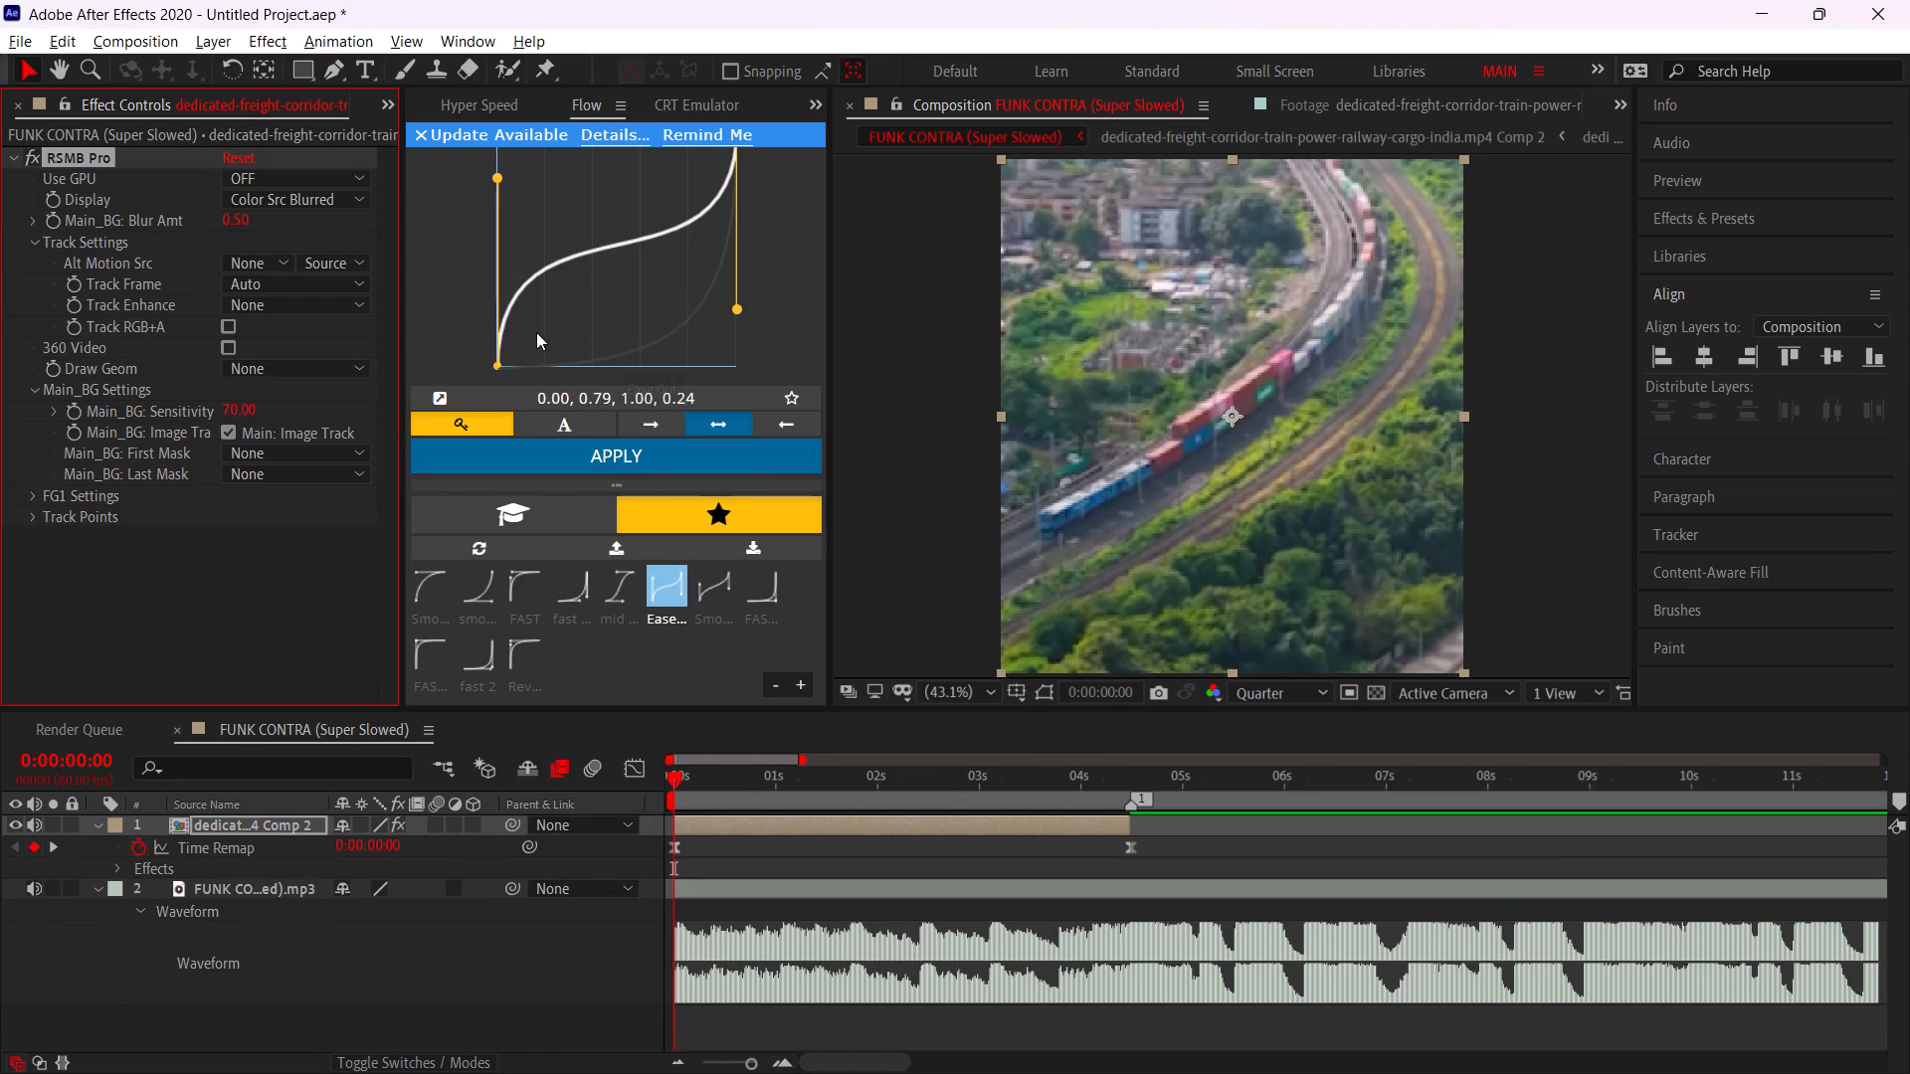
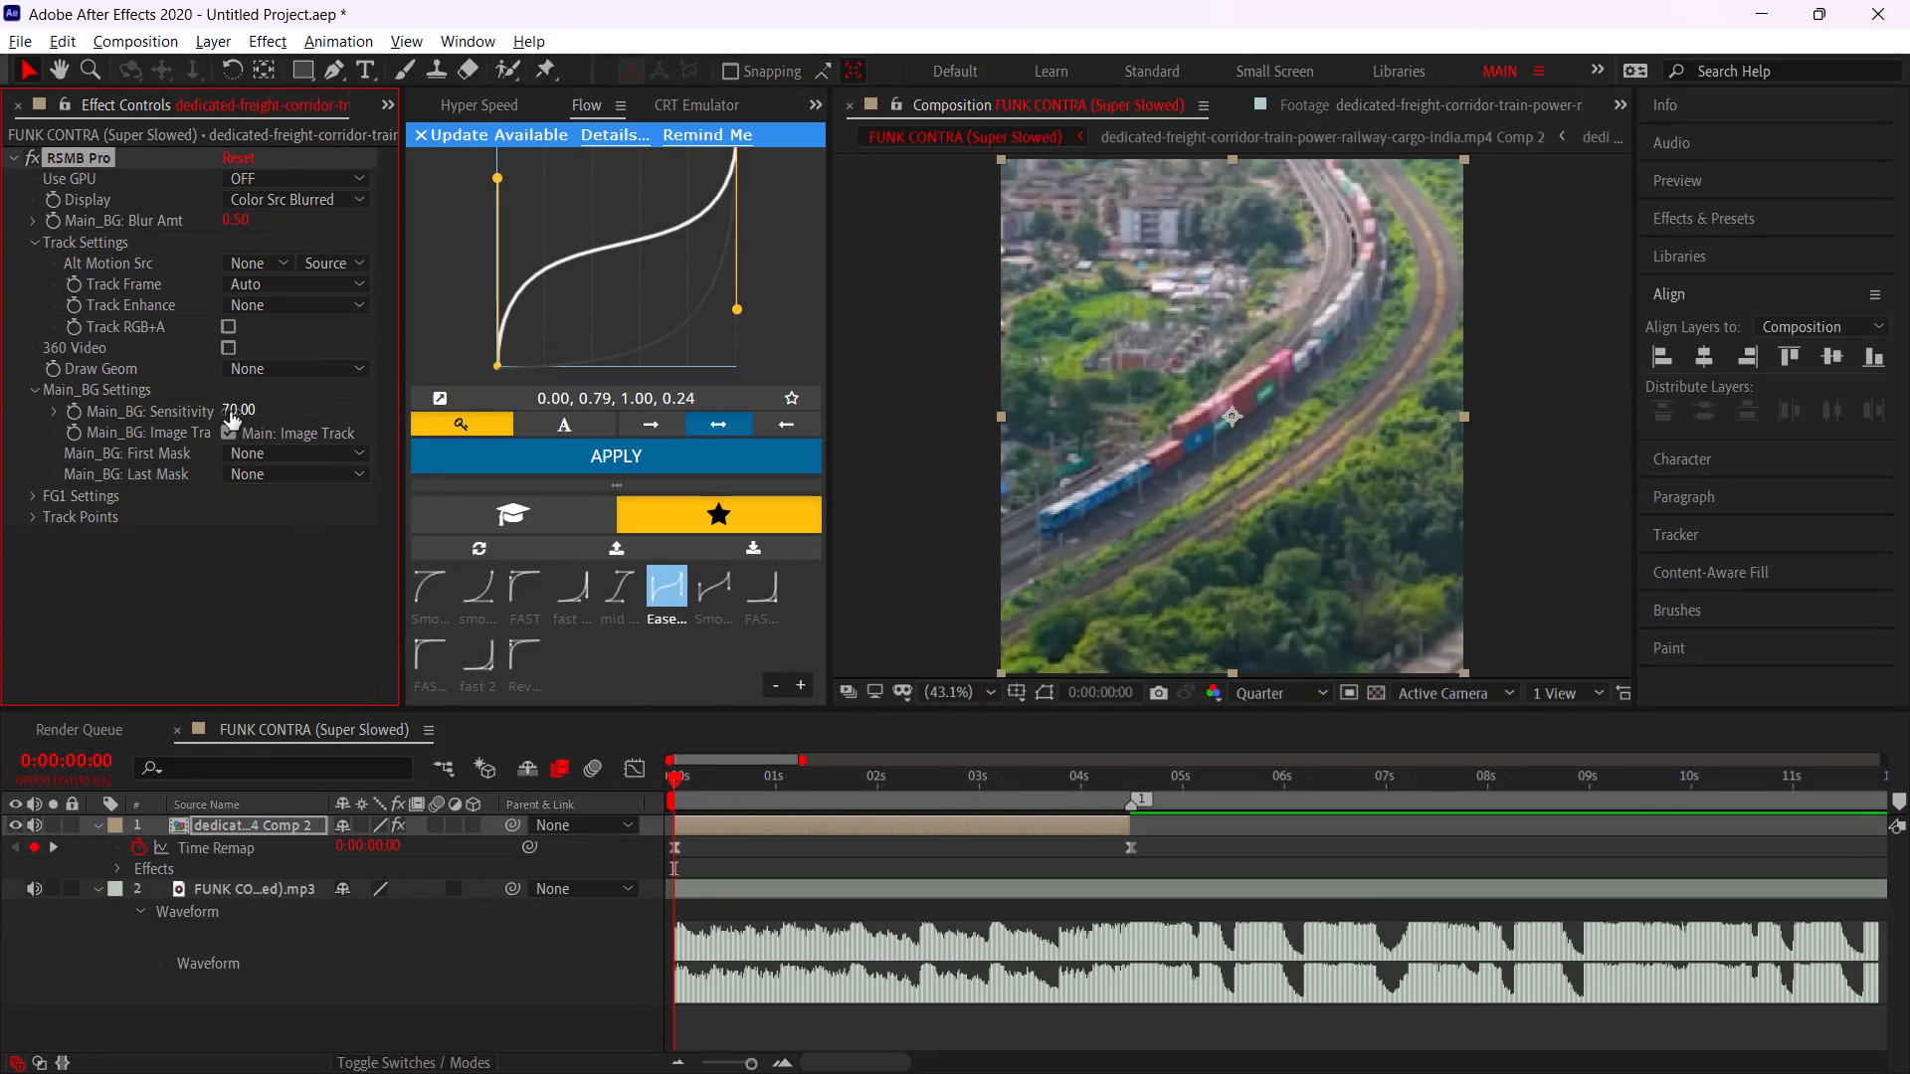
# Set the RSMB Pro Main_BG Sensitivity to 100 and the Main_BG Blur Amt to 1.00 on the freight train layer.
pyautogui.moveTo(230, 412); pyautogui.dragTo(334, 404)
pyautogui.click(235, 230)
pyautogui.press('1')
pyautogui.click(294, 228)
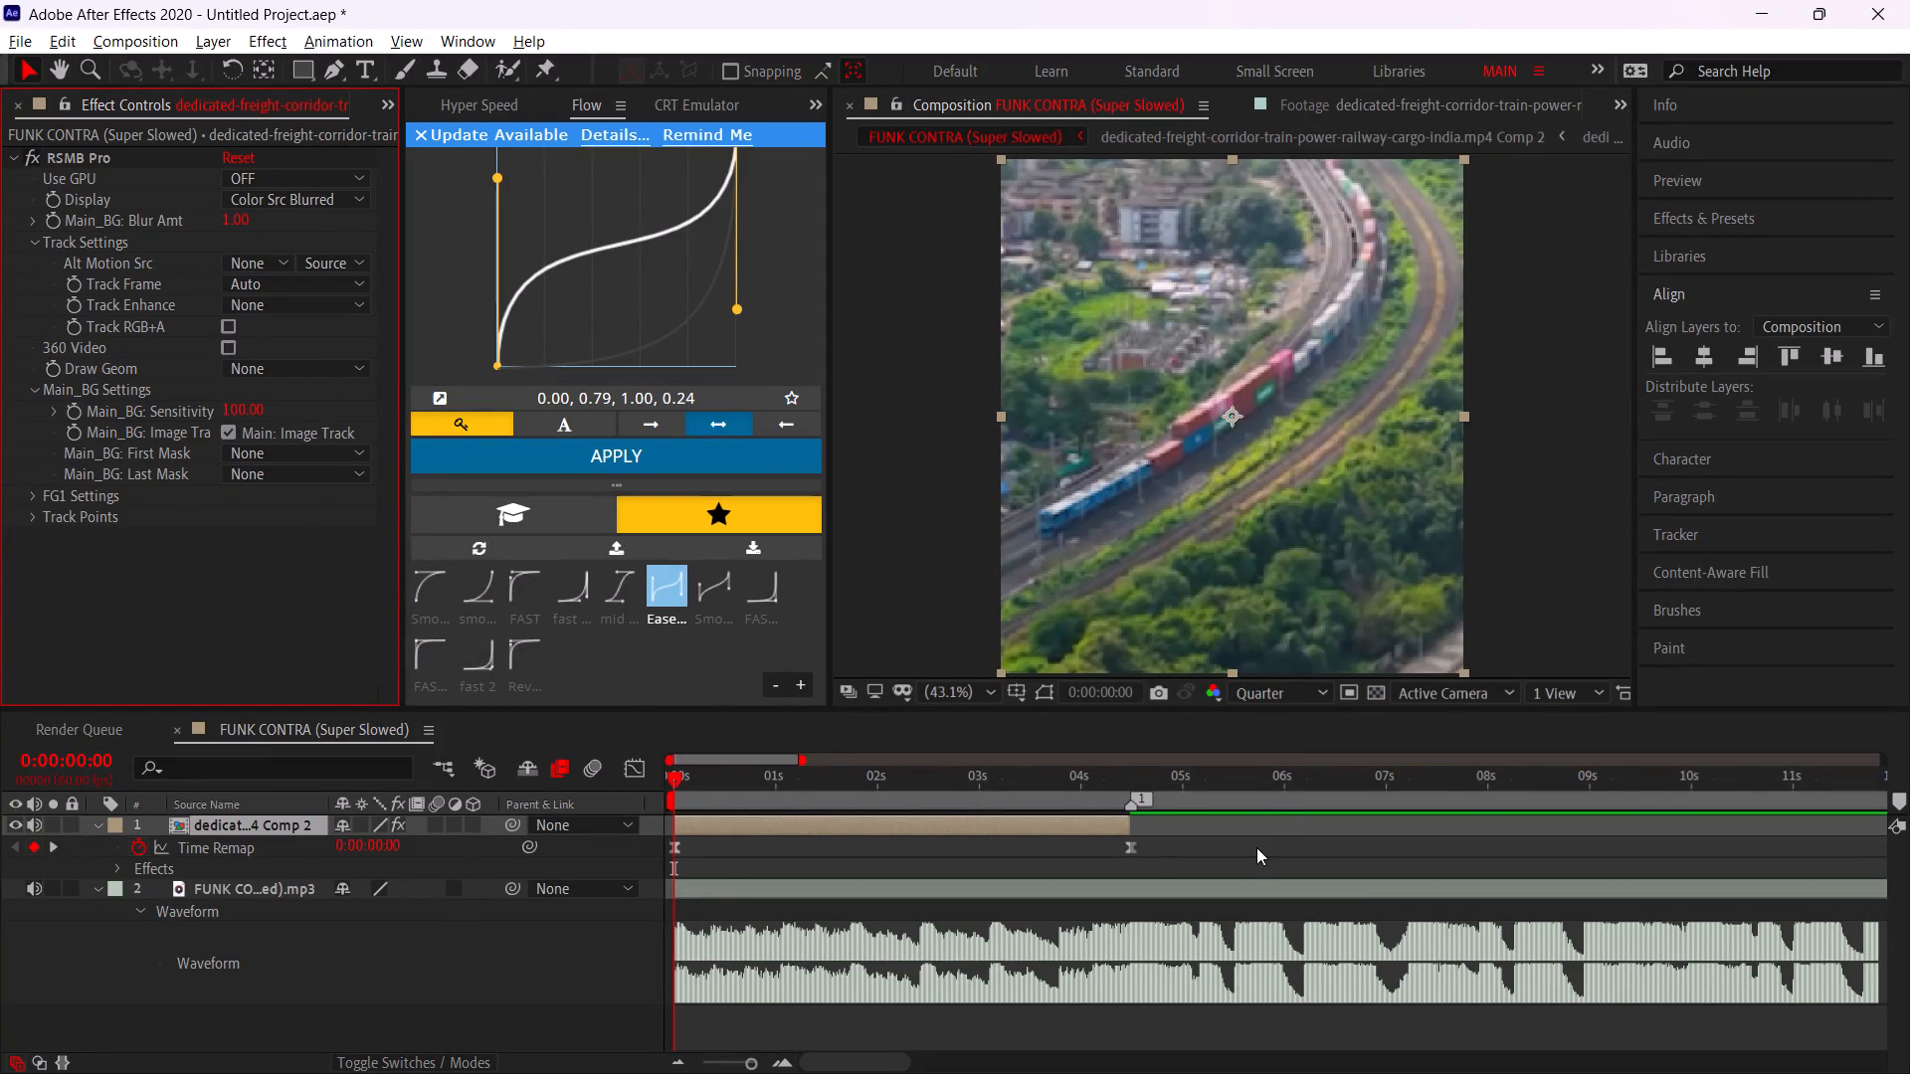
# Add a Hyper Speed null above the freight train layer to control it.
pyautogui.keyDown('alt'); pyautogui.scroll(-1, 1147, 858); pyautogui.keyUp('alt')
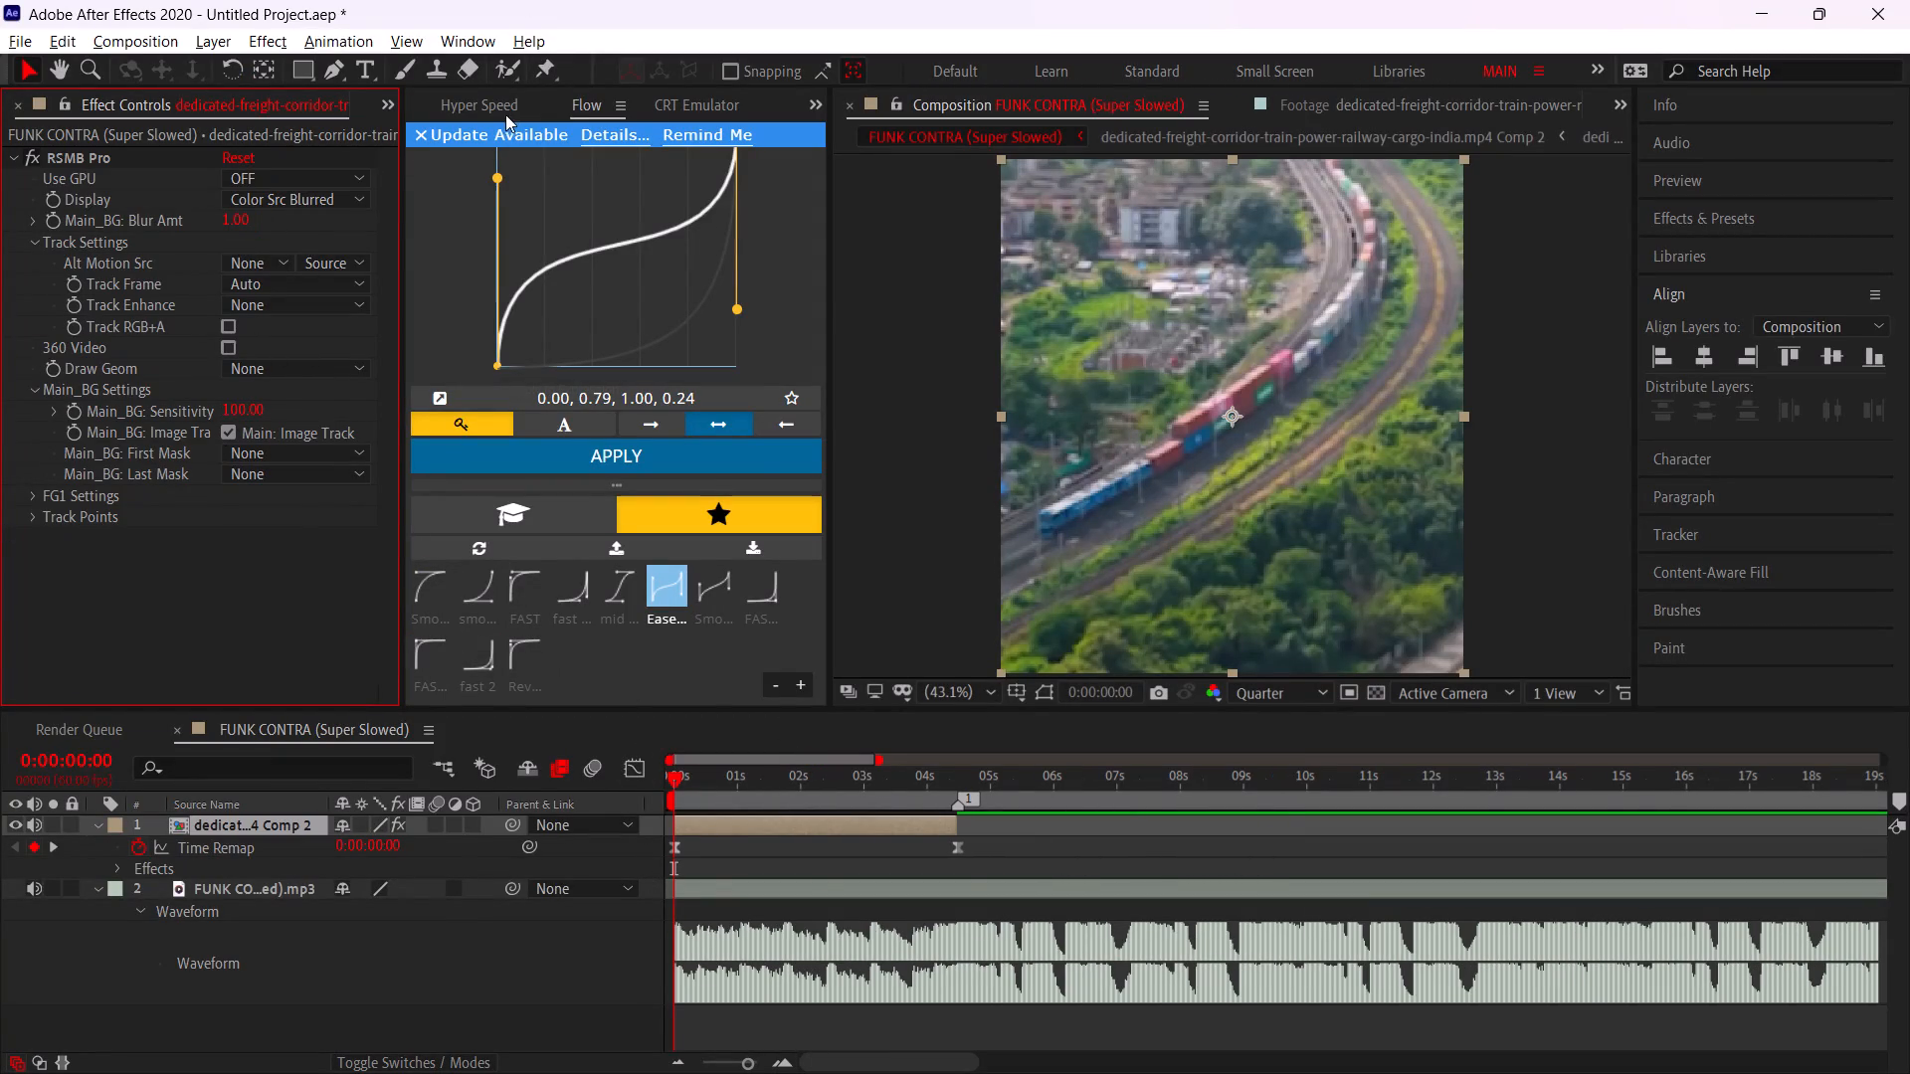
pyautogui.click(505, 114)
pyautogui.click(548, 552)
# Keyframe the null's Scale at 100% and move that keyframe to the end of the null layer.
pyautogui.press('s')
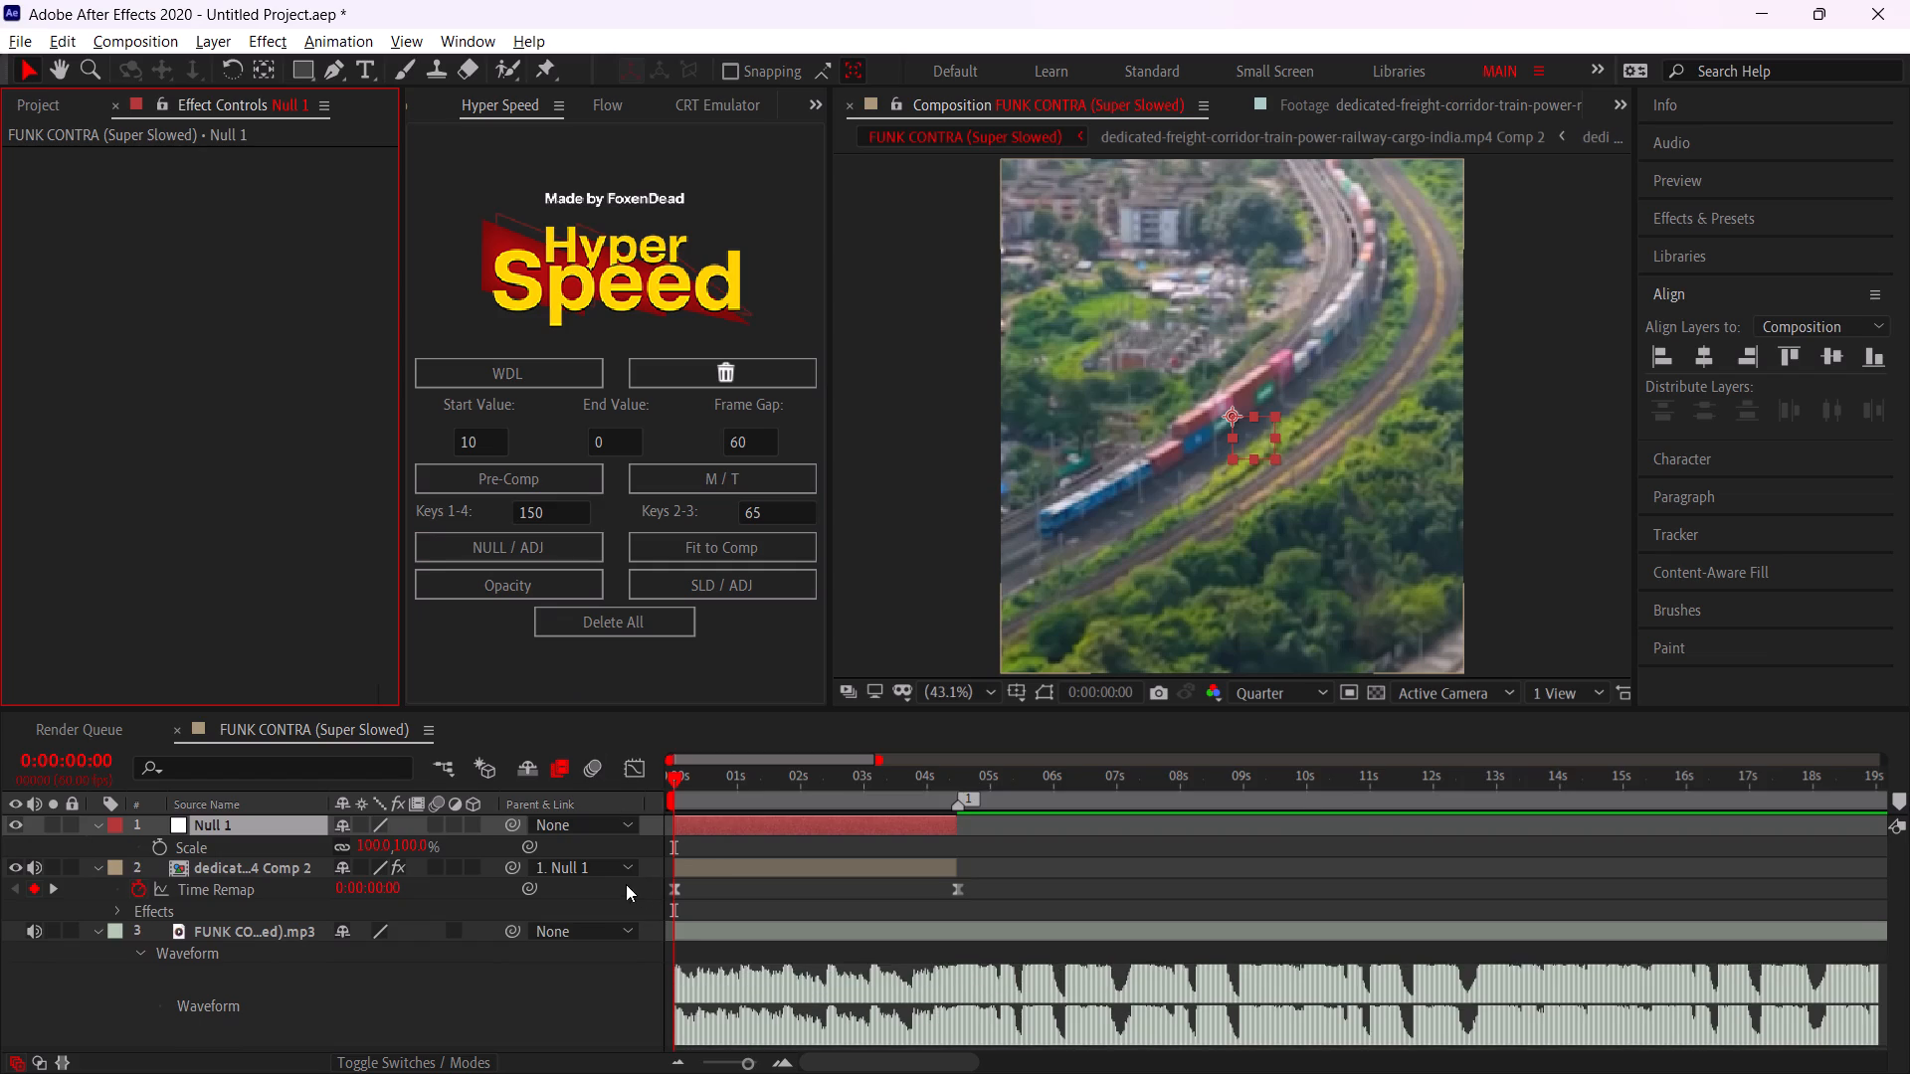
pyautogui.keyDown('alt'); pyautogui.scroll(2, 588, 885); pyautogui.keyUp('alt')
pyautogui.click(161, 844)
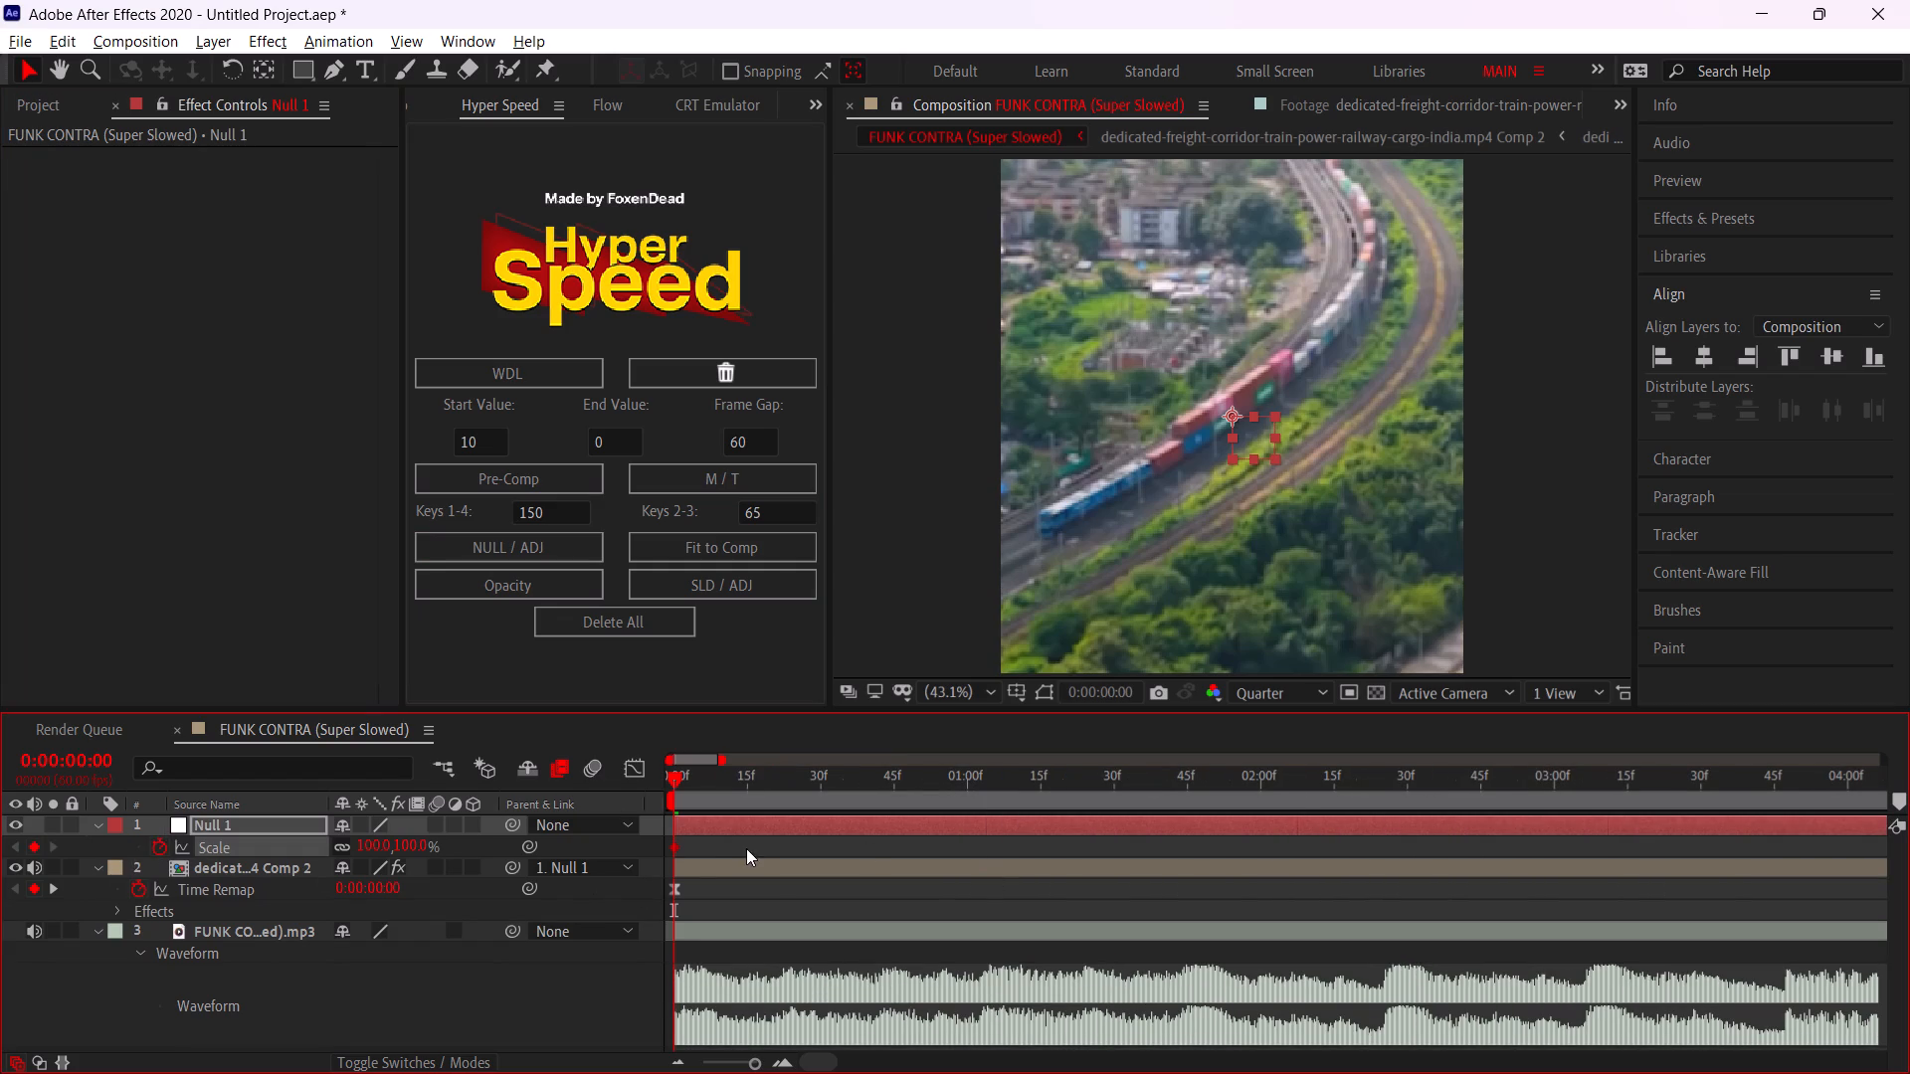
pyautogui.moveTo(671, 849); pyautogui.dragTo(1871, 809)
pyautogui.keyDown('alt'); pyautogui.scroll(-2, 1681, 877); pyautogui.keyUp('alt')
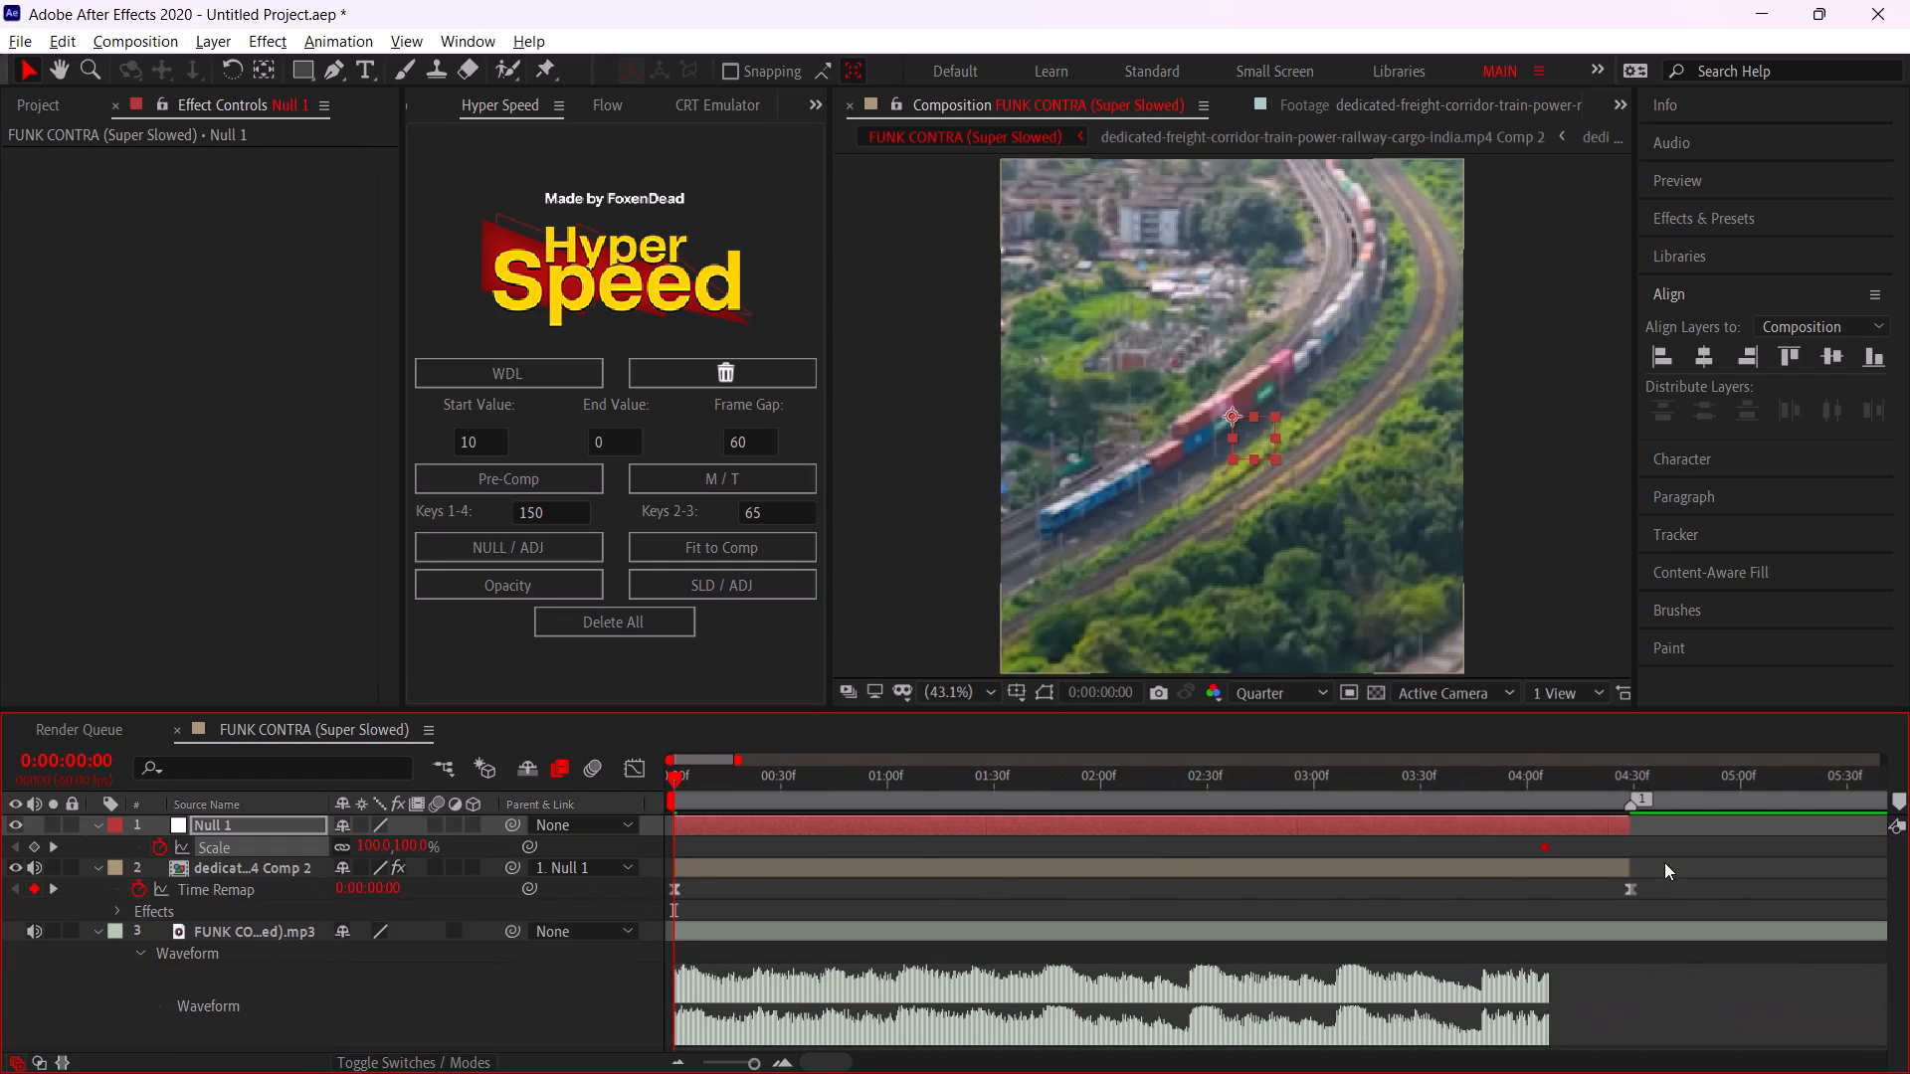
pyautogui.moveTo(1550, 847); pyautogui.dragTo(1631, 853)
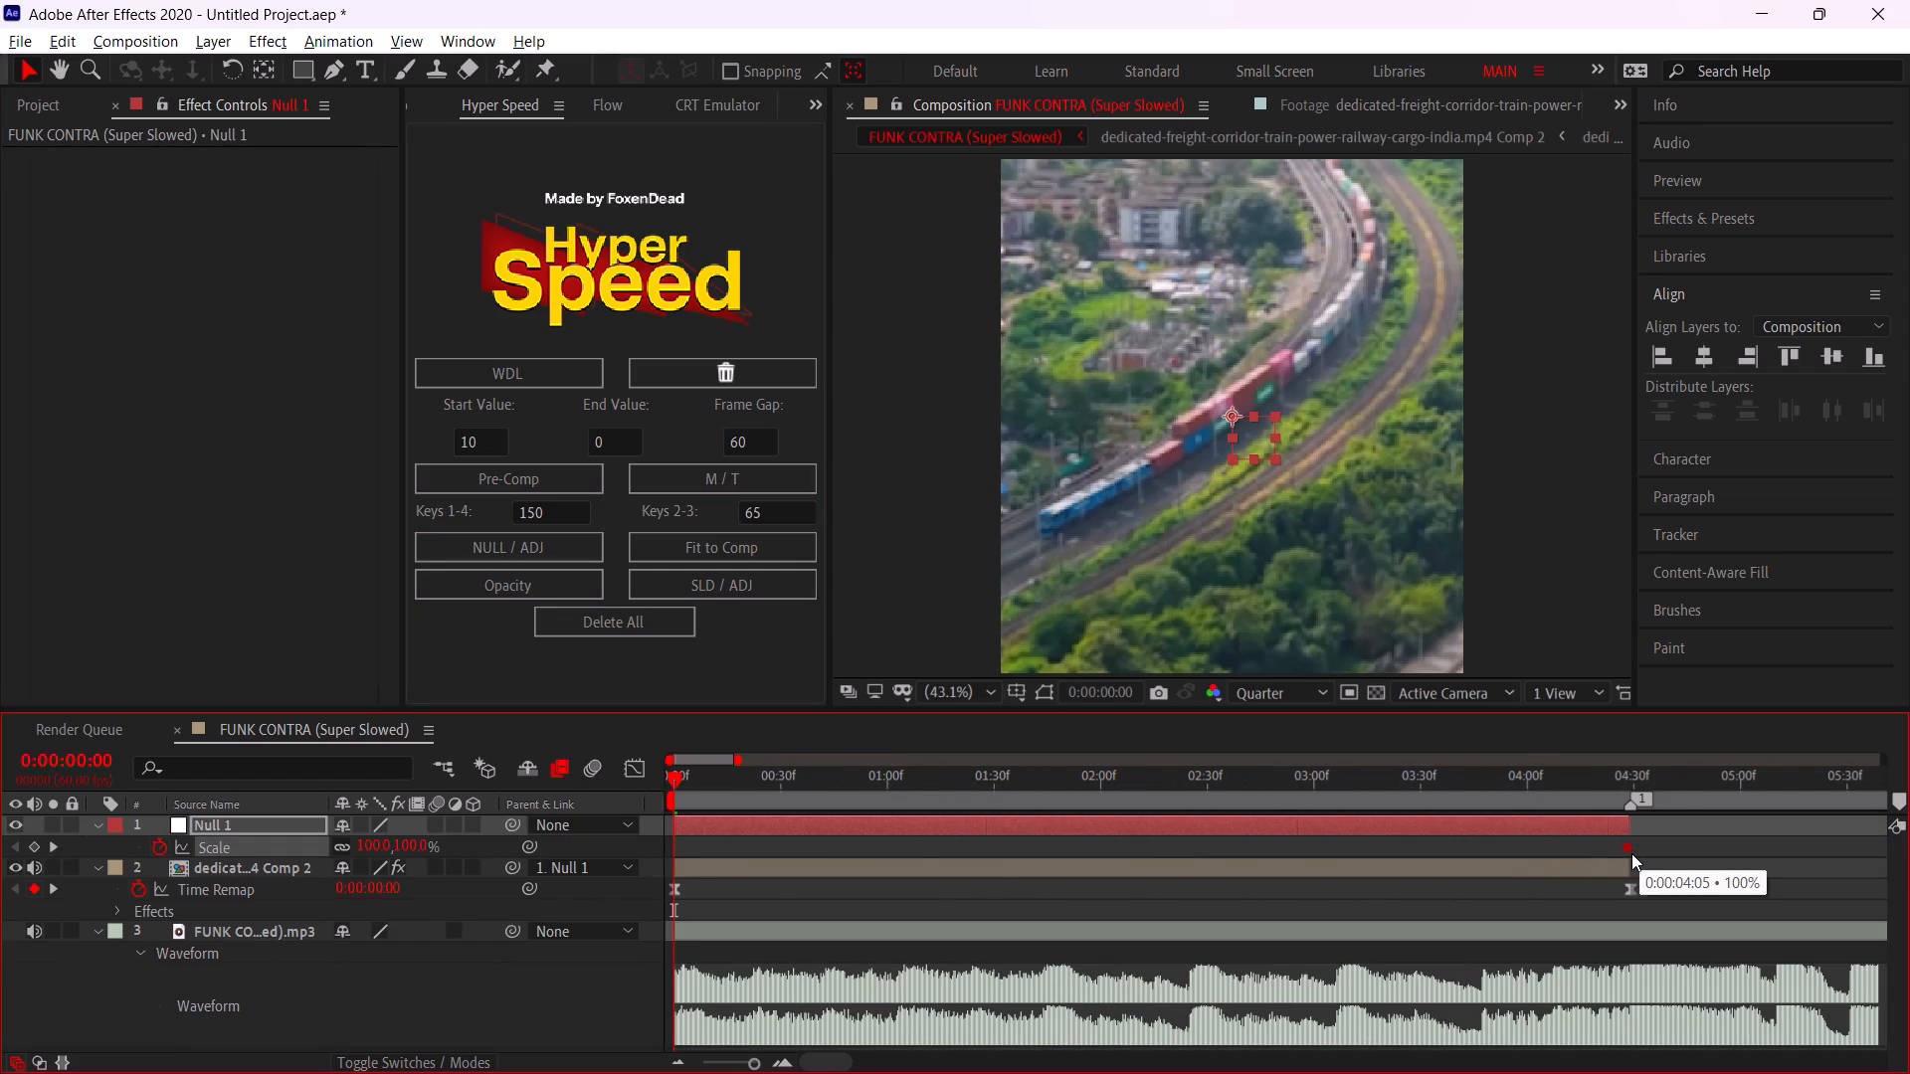
pyautogui.moveTo(1631, 853); pyautogui.dragTo(1630, 853)
pyautogui.moveTo(1682, 855); pyautogui.dragTo(1577, 870)
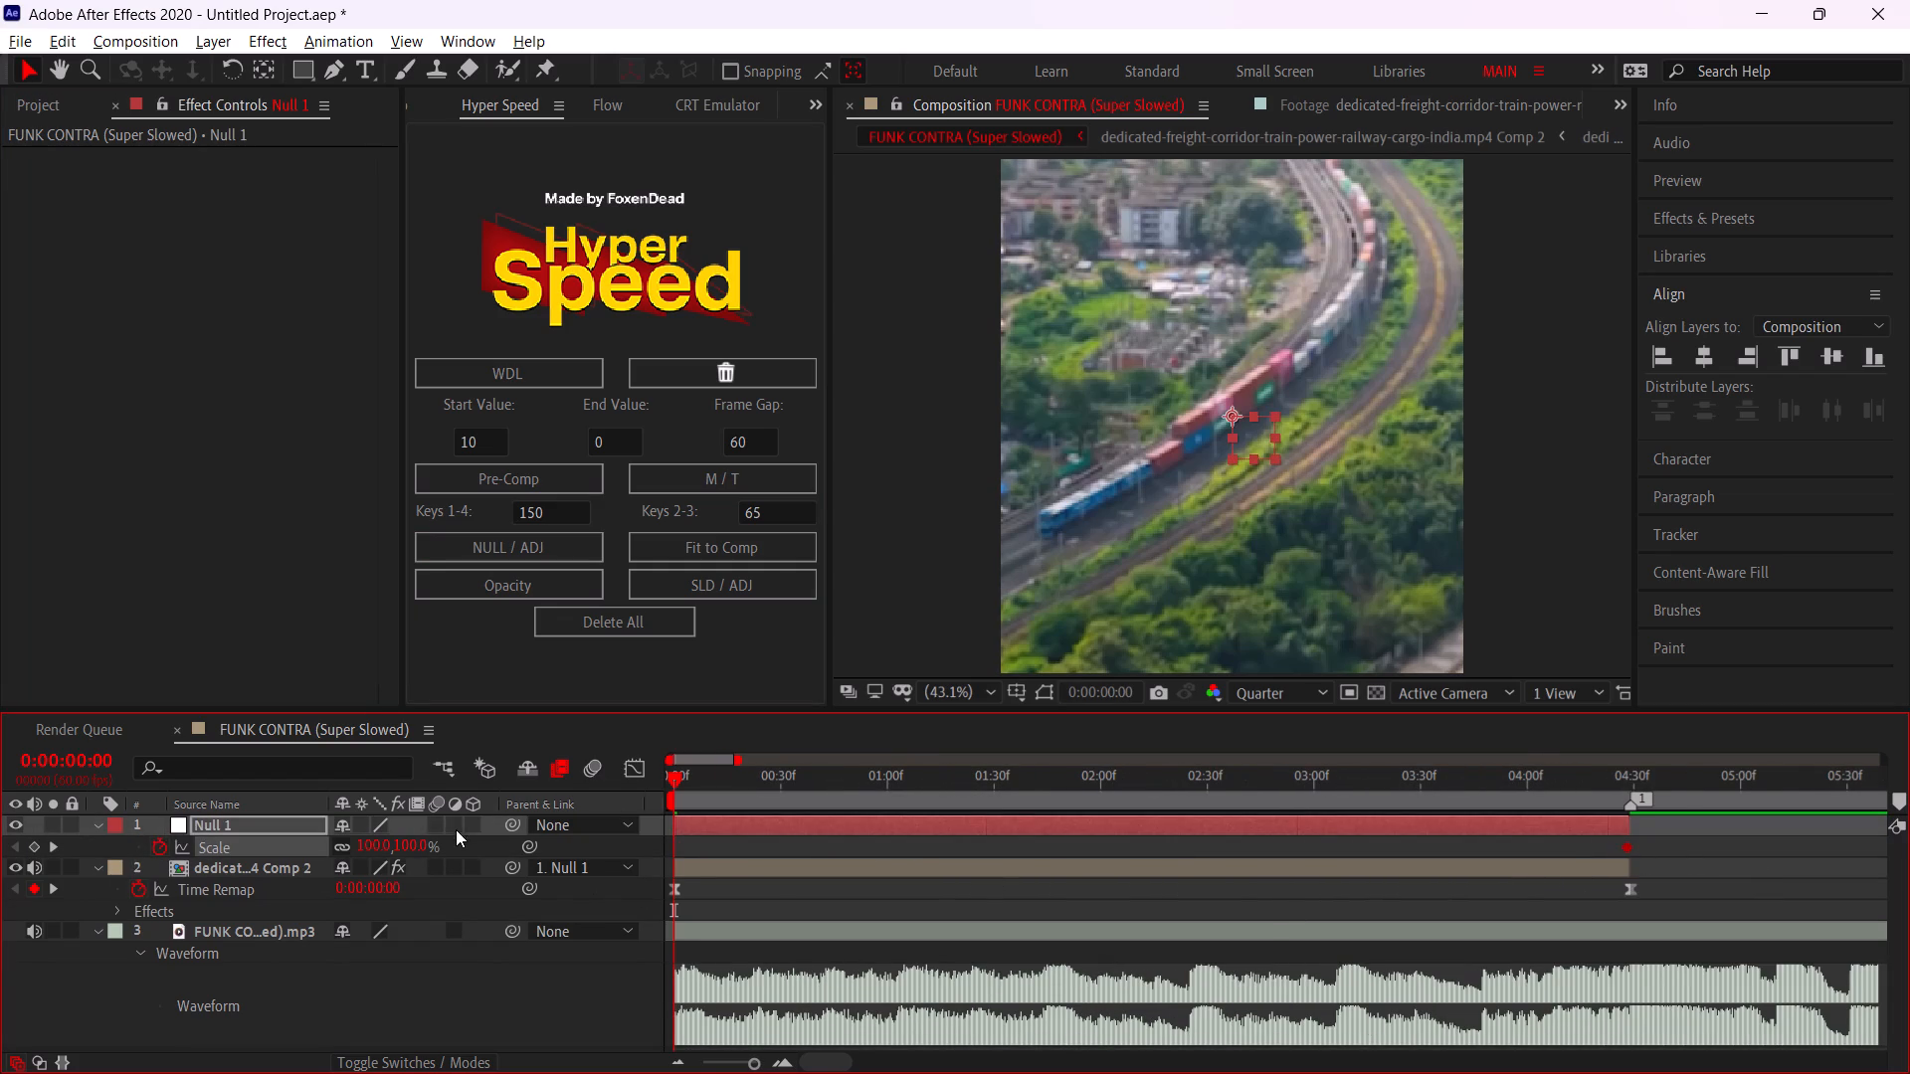
# Turn the null into an adjustment layer and set its Scale to 135% at the first frame.
pyautogui.click(457, 833)
pyautogui.click(374, 849)
pyautogui.press('1')
pyautogui.write('35')
pyautogui.click(476, 851)
# Apply the Flow ease curve 0.00, 0.79, 1.00, 0.24 to both Scale keyframes of the null.
pyautogui.click(280, 835)
pyautogui.click(268, 849)
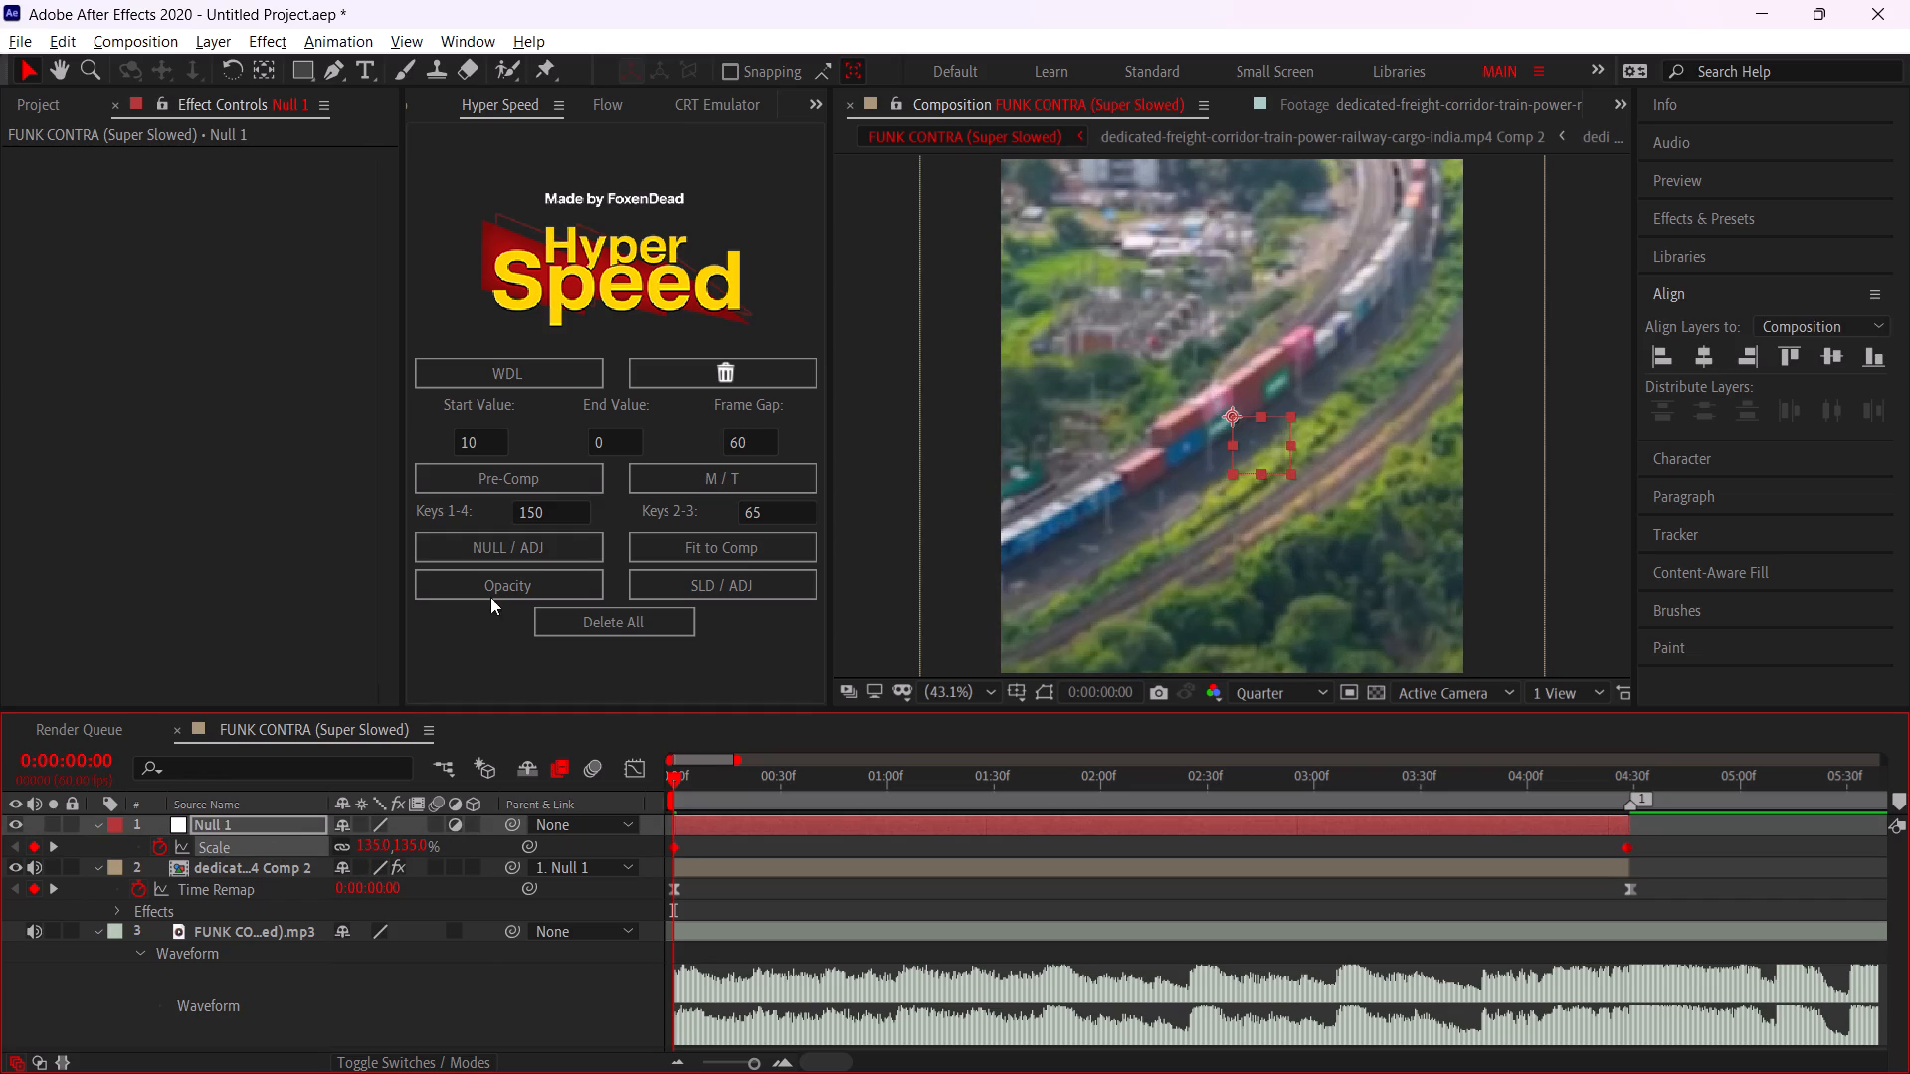
pyautogui.click(601, 91)
pyautogui.click(586, 450)
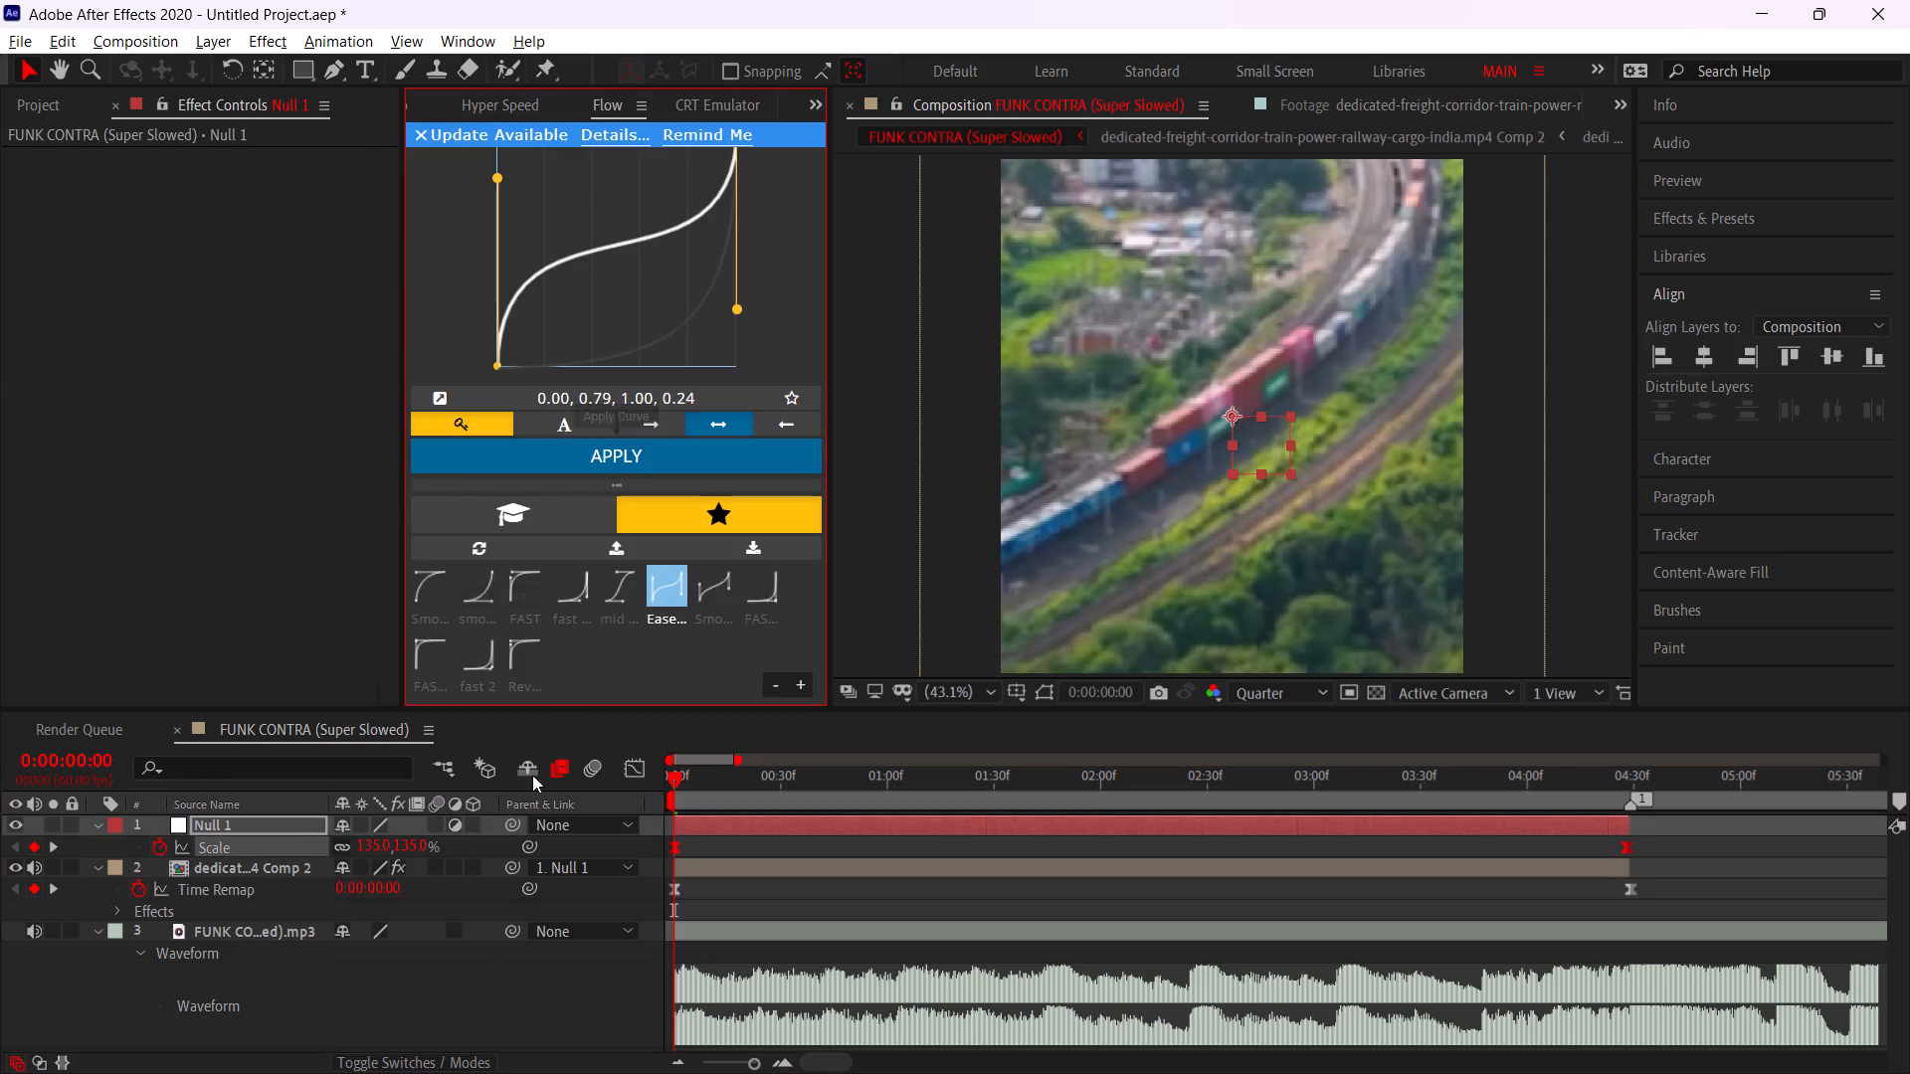
# Enable motion blur on the freight train layer.
pyautogui.click(433, 872)
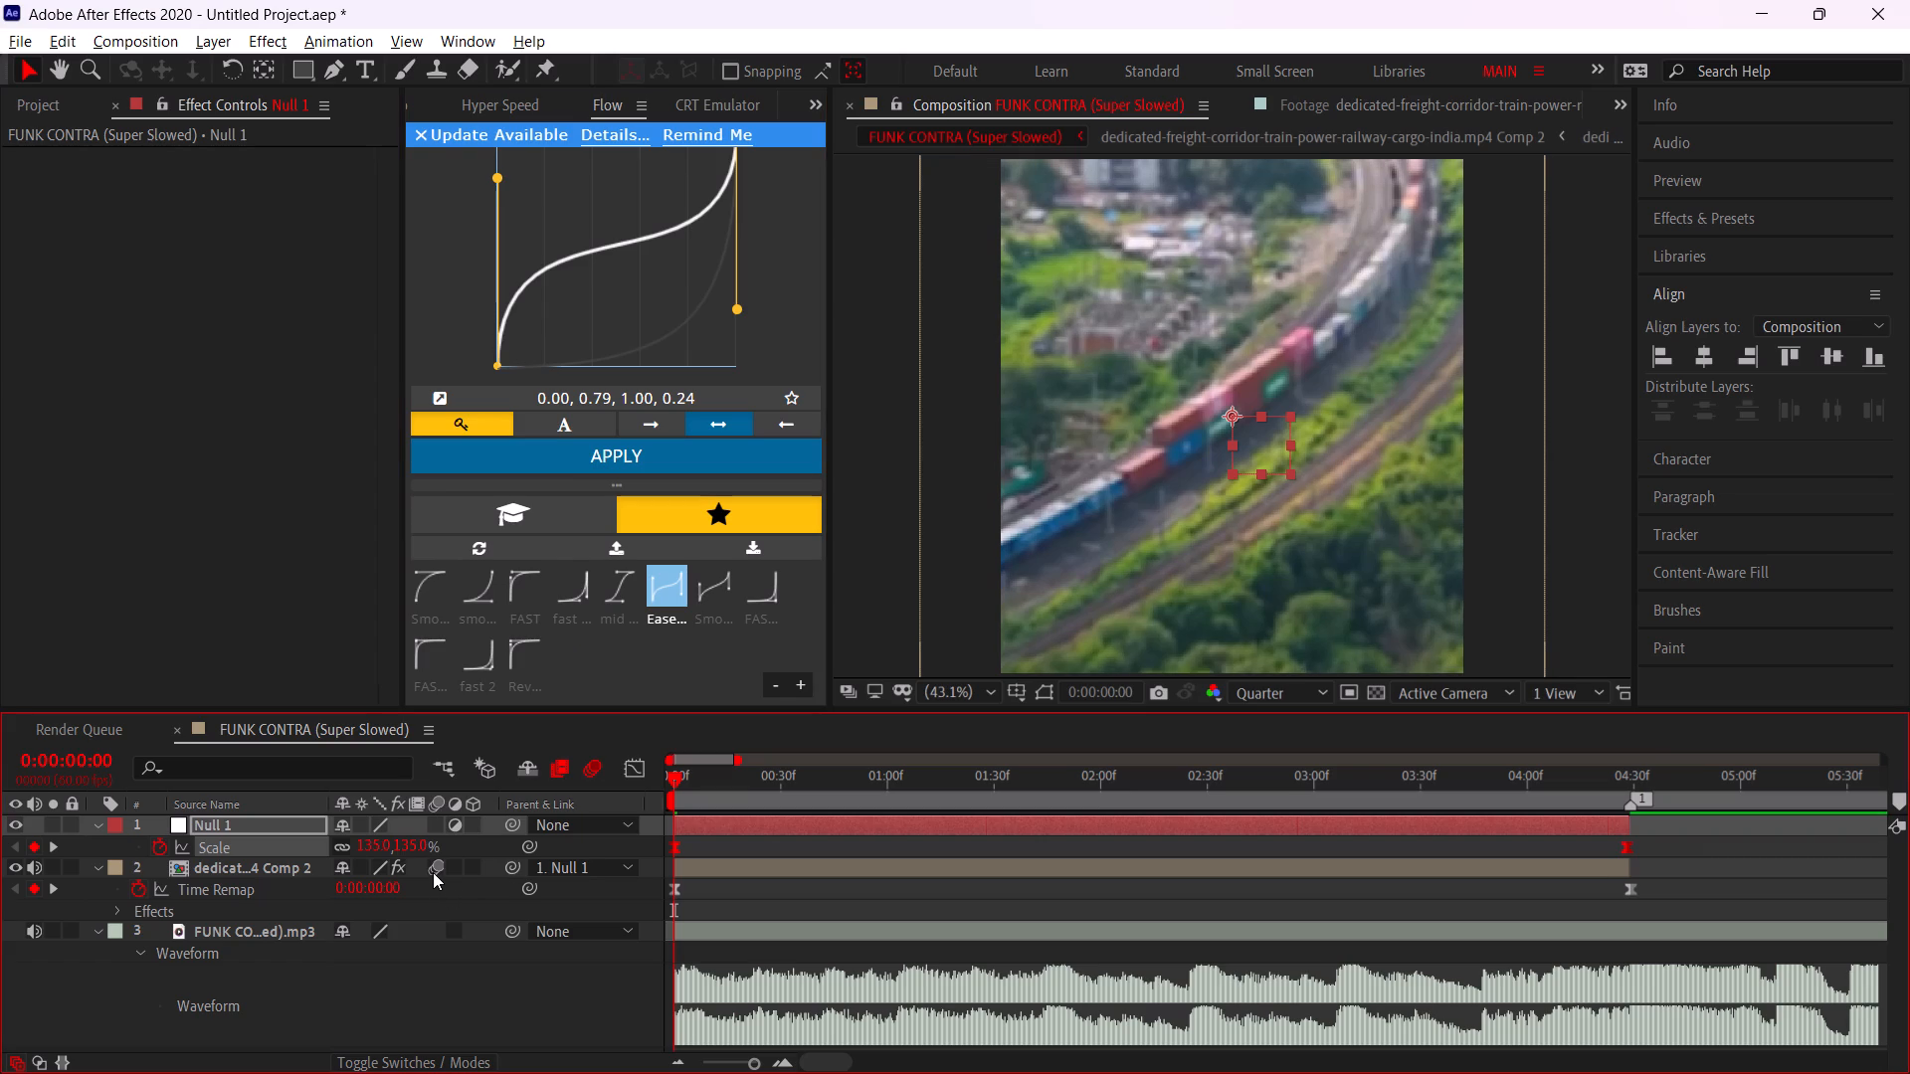
# Review the composition settings of FUNK CONTRA (Super Slowed).
pyautogui.keyDown('alt'); pyautogui.scroll(-4, 829, 857); pyautogui.keyUp('alt')
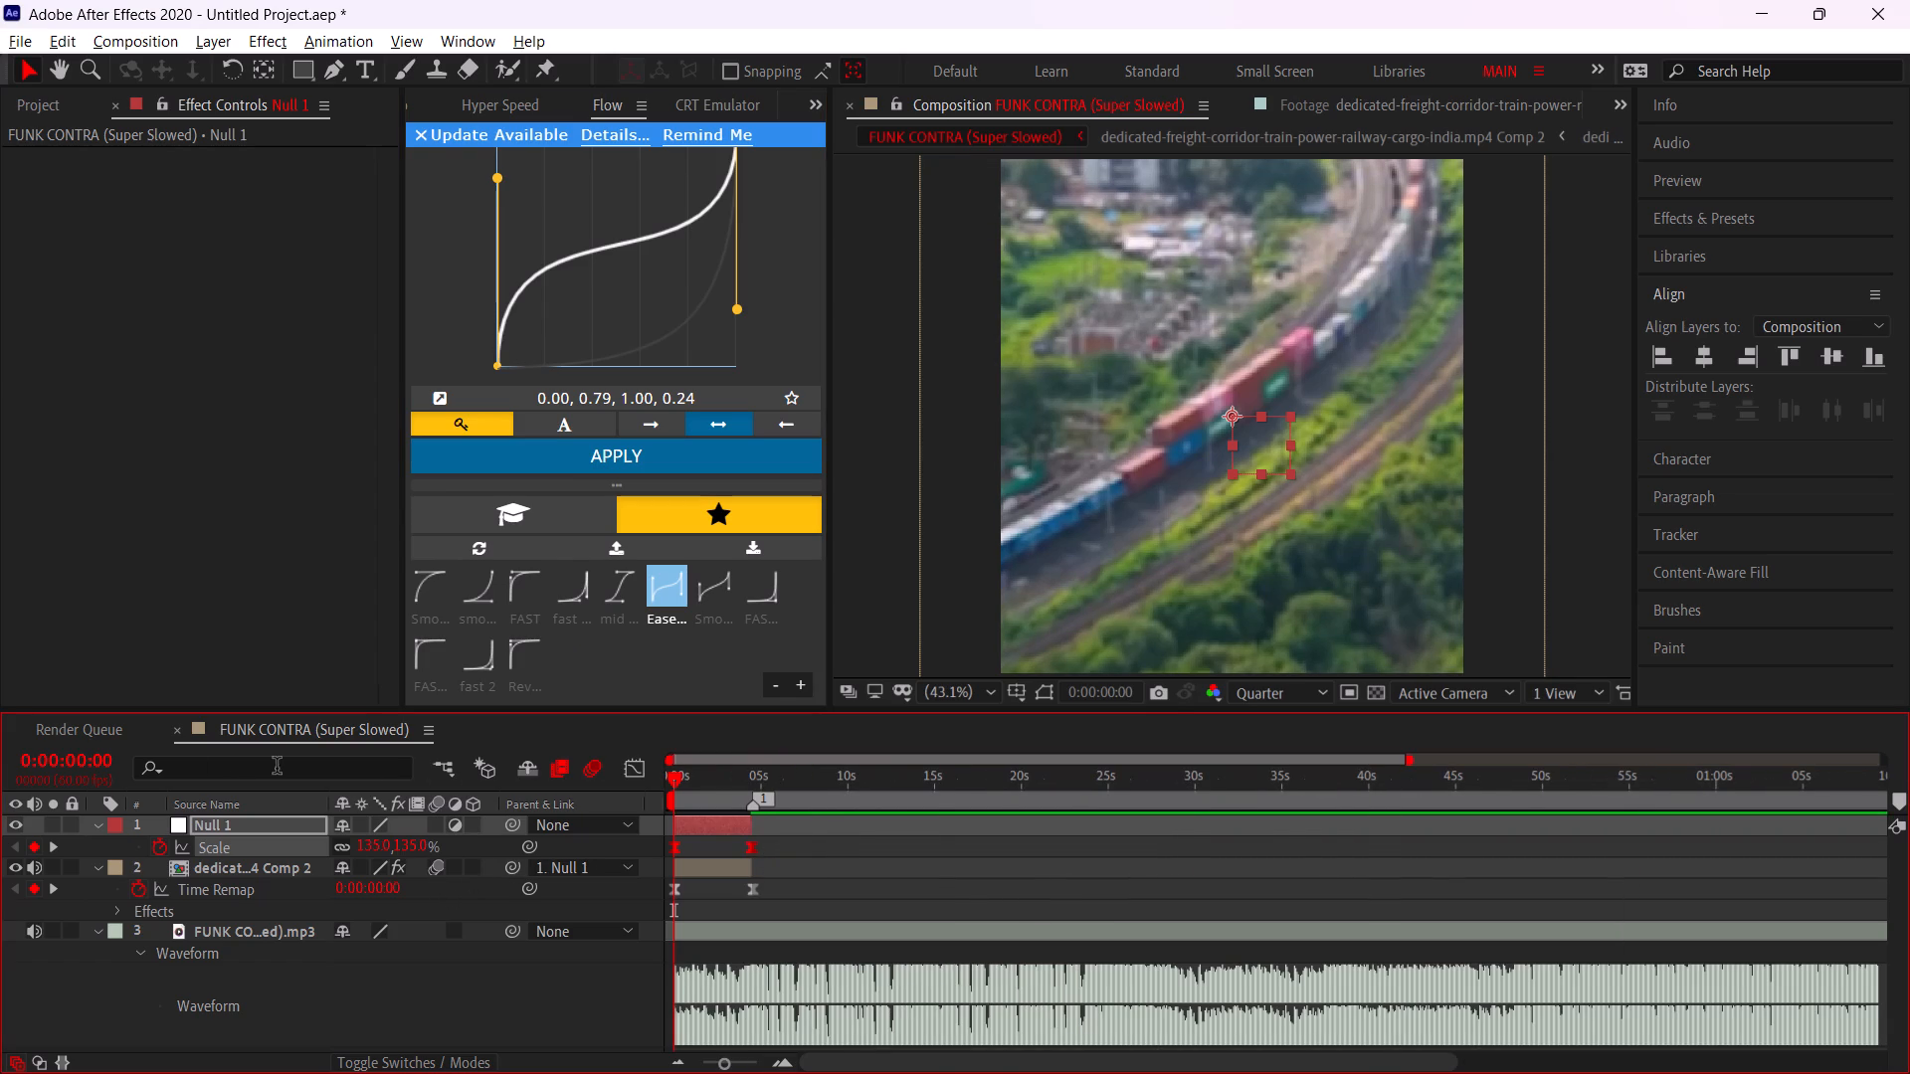
pyautogui.rightClick(286, 721)
pyautogui.click(451, 266)
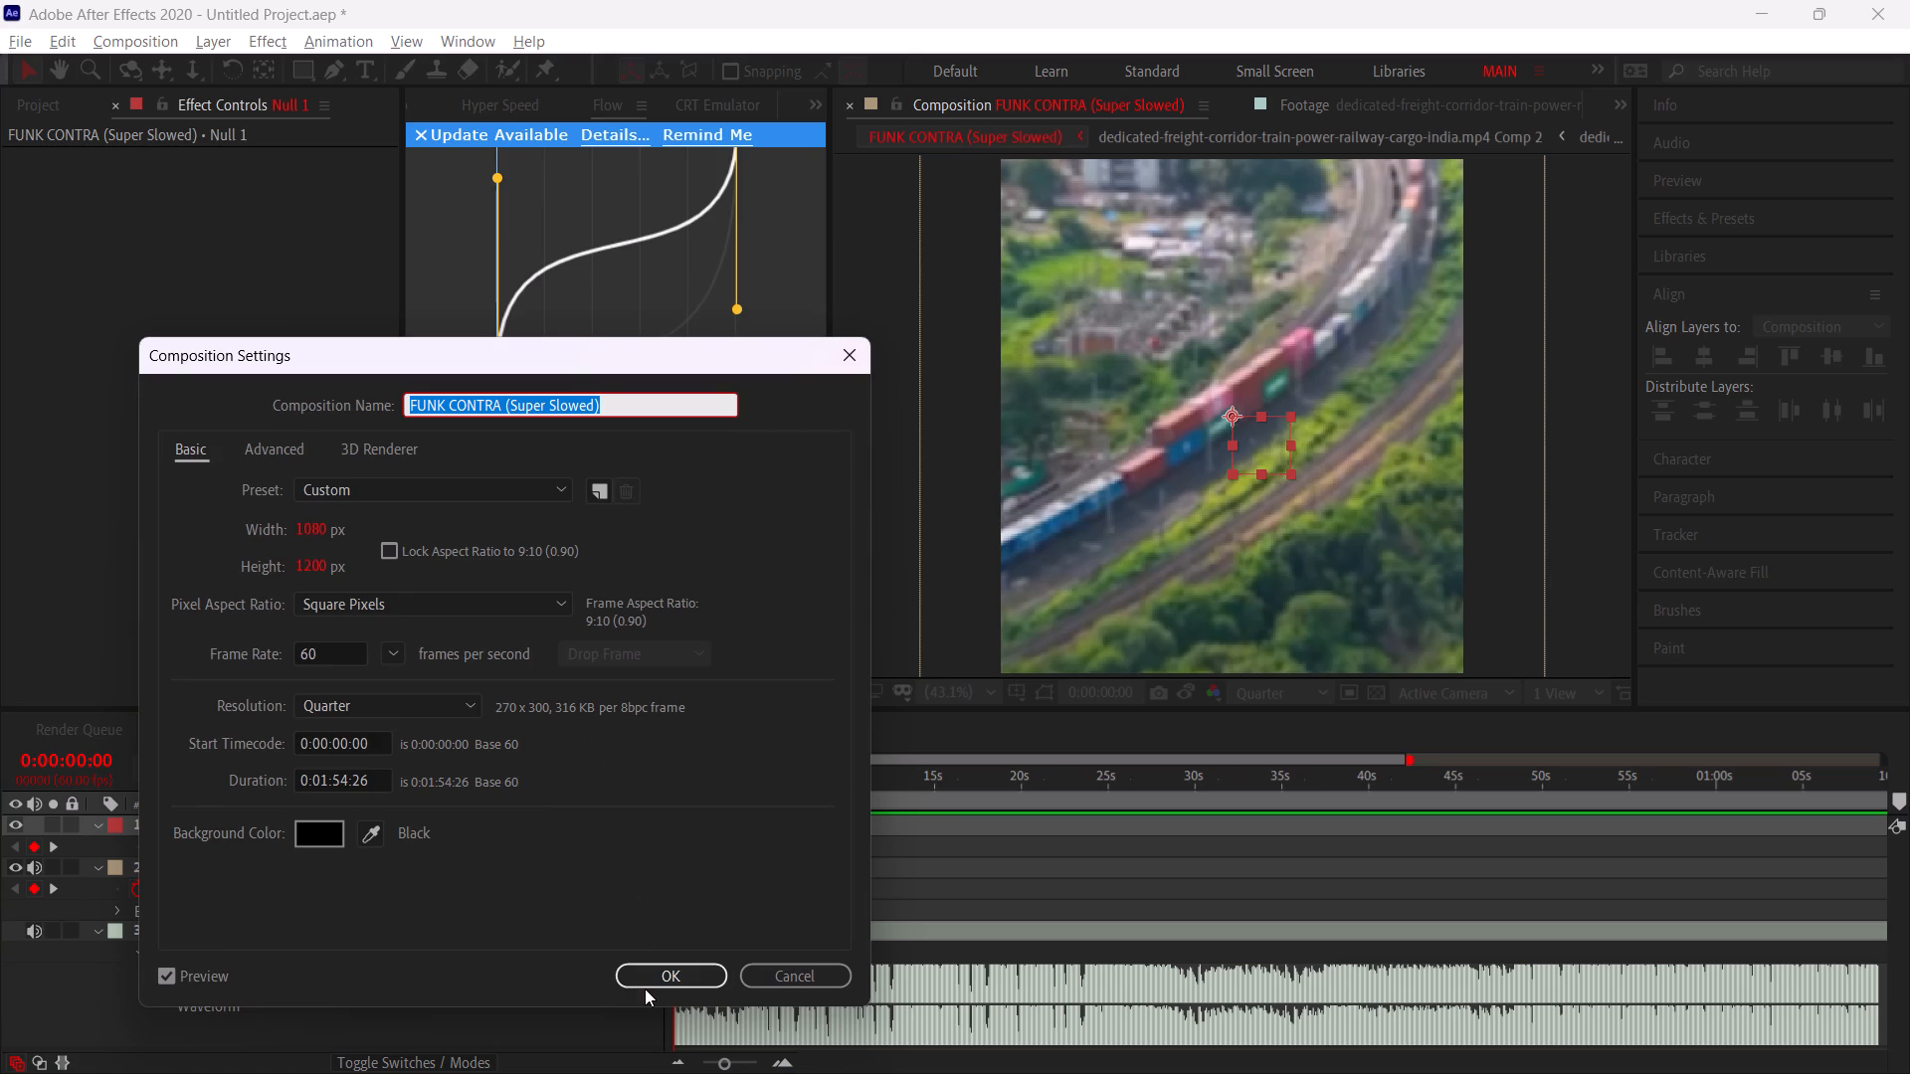
pyautogui.click(695, 989)
pyautogui.click(658, 996)
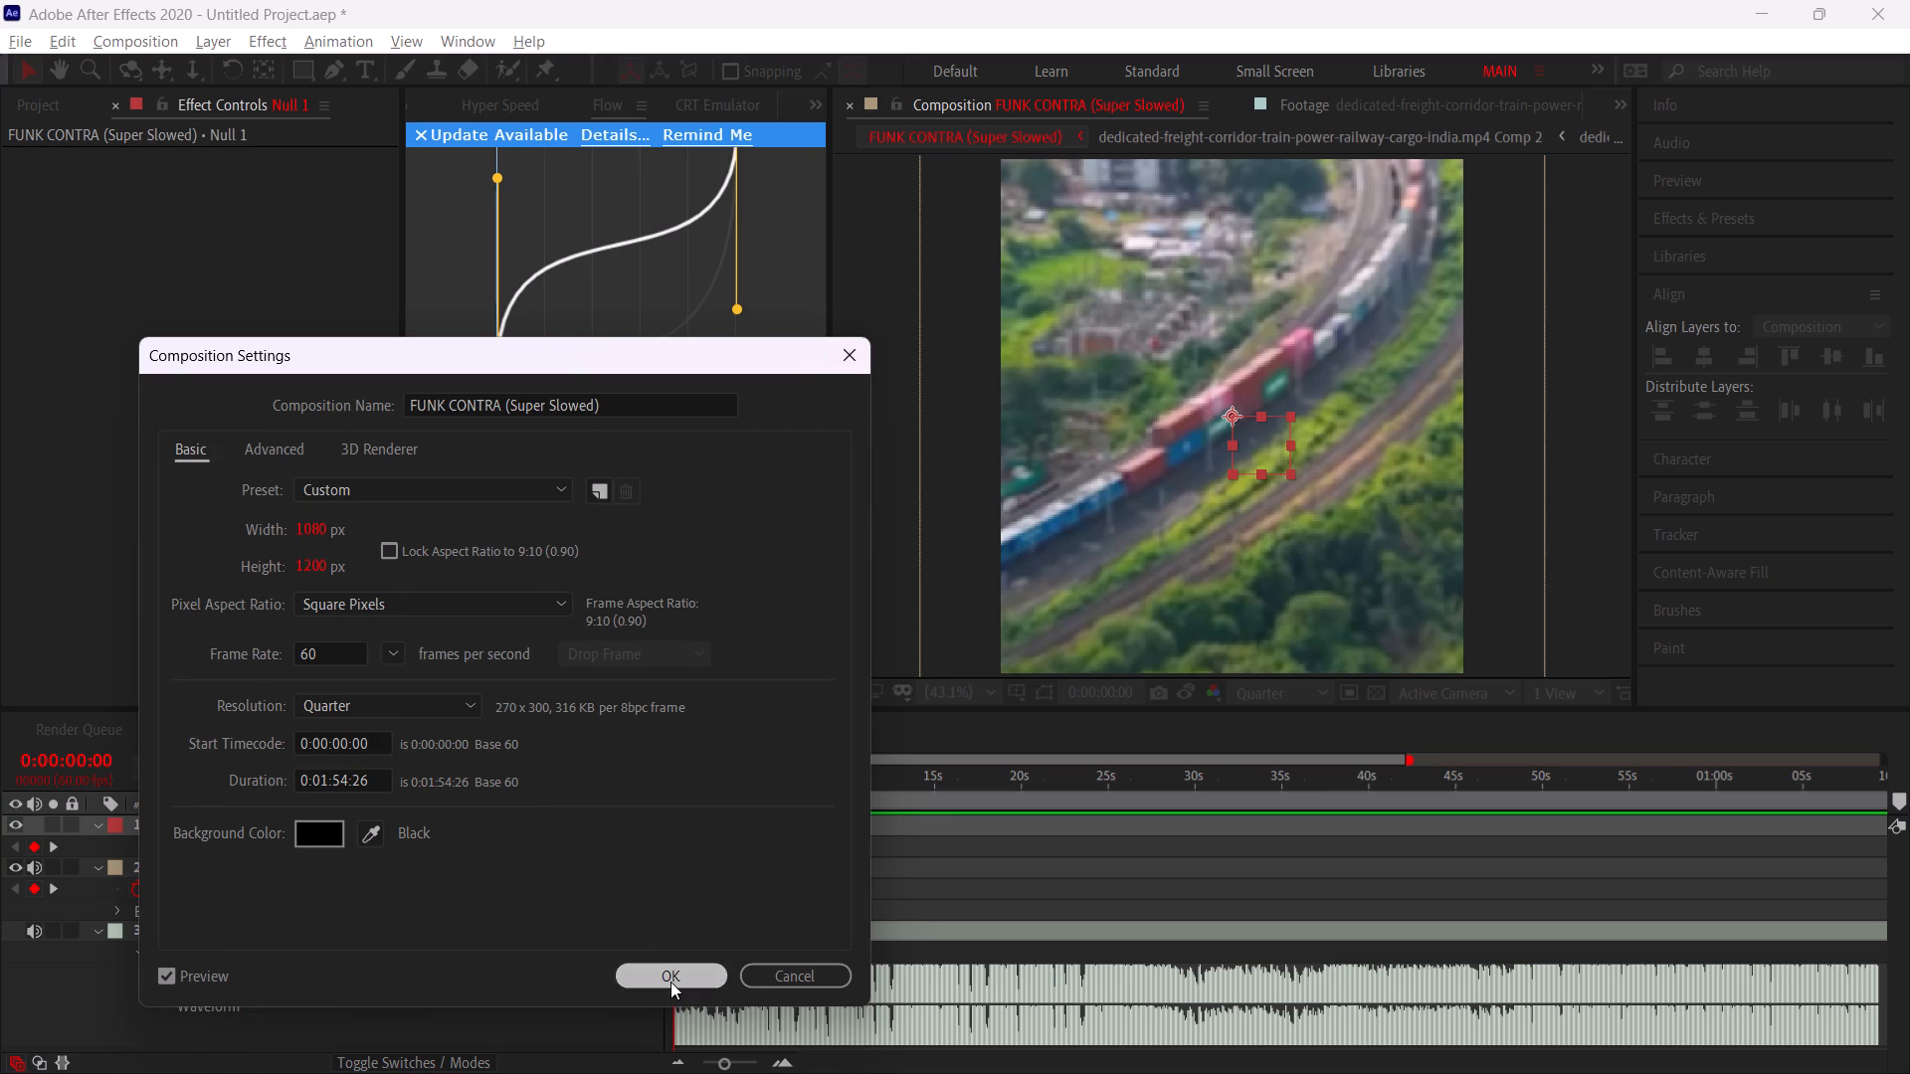
pyautogui.click(670, 982)
# Preview the eased zoom on the freight train clip and return to the first frame.
pyautogui.press('space')
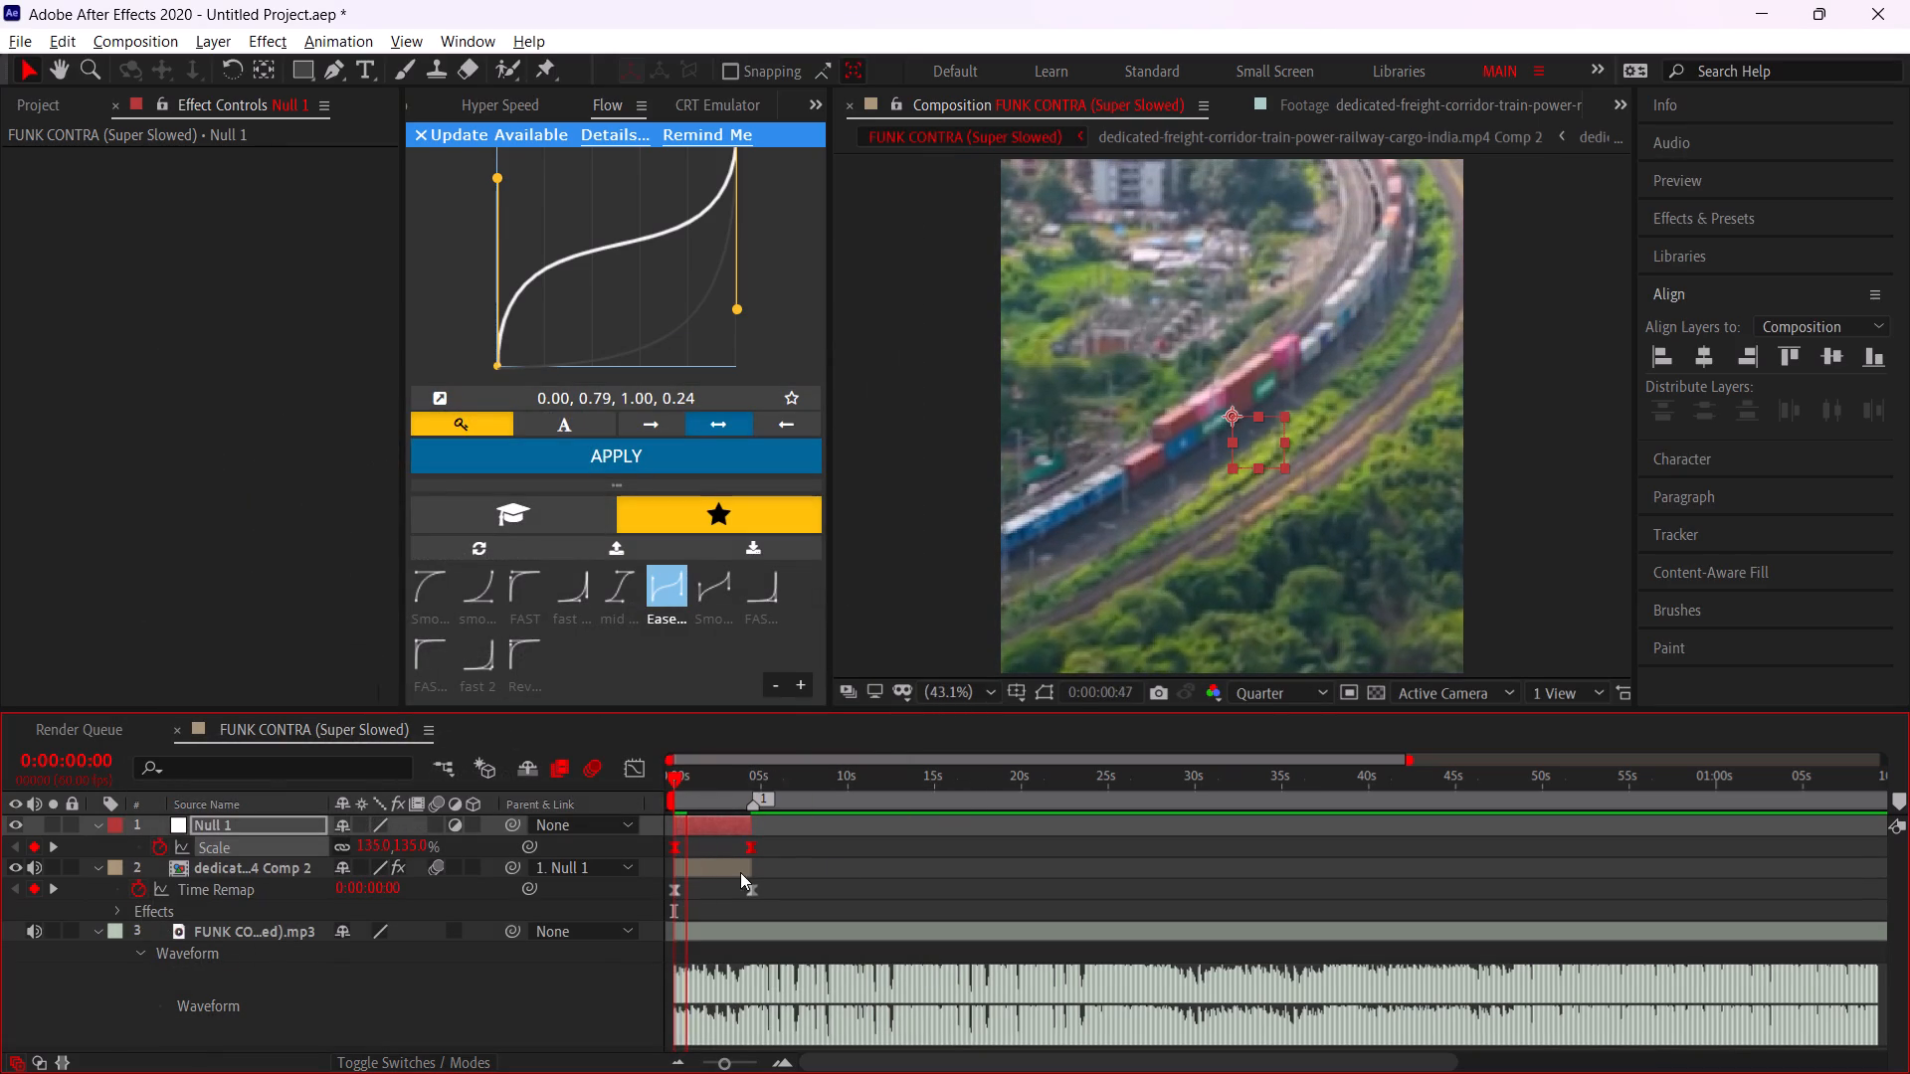
pyautogui.click(837, 859)
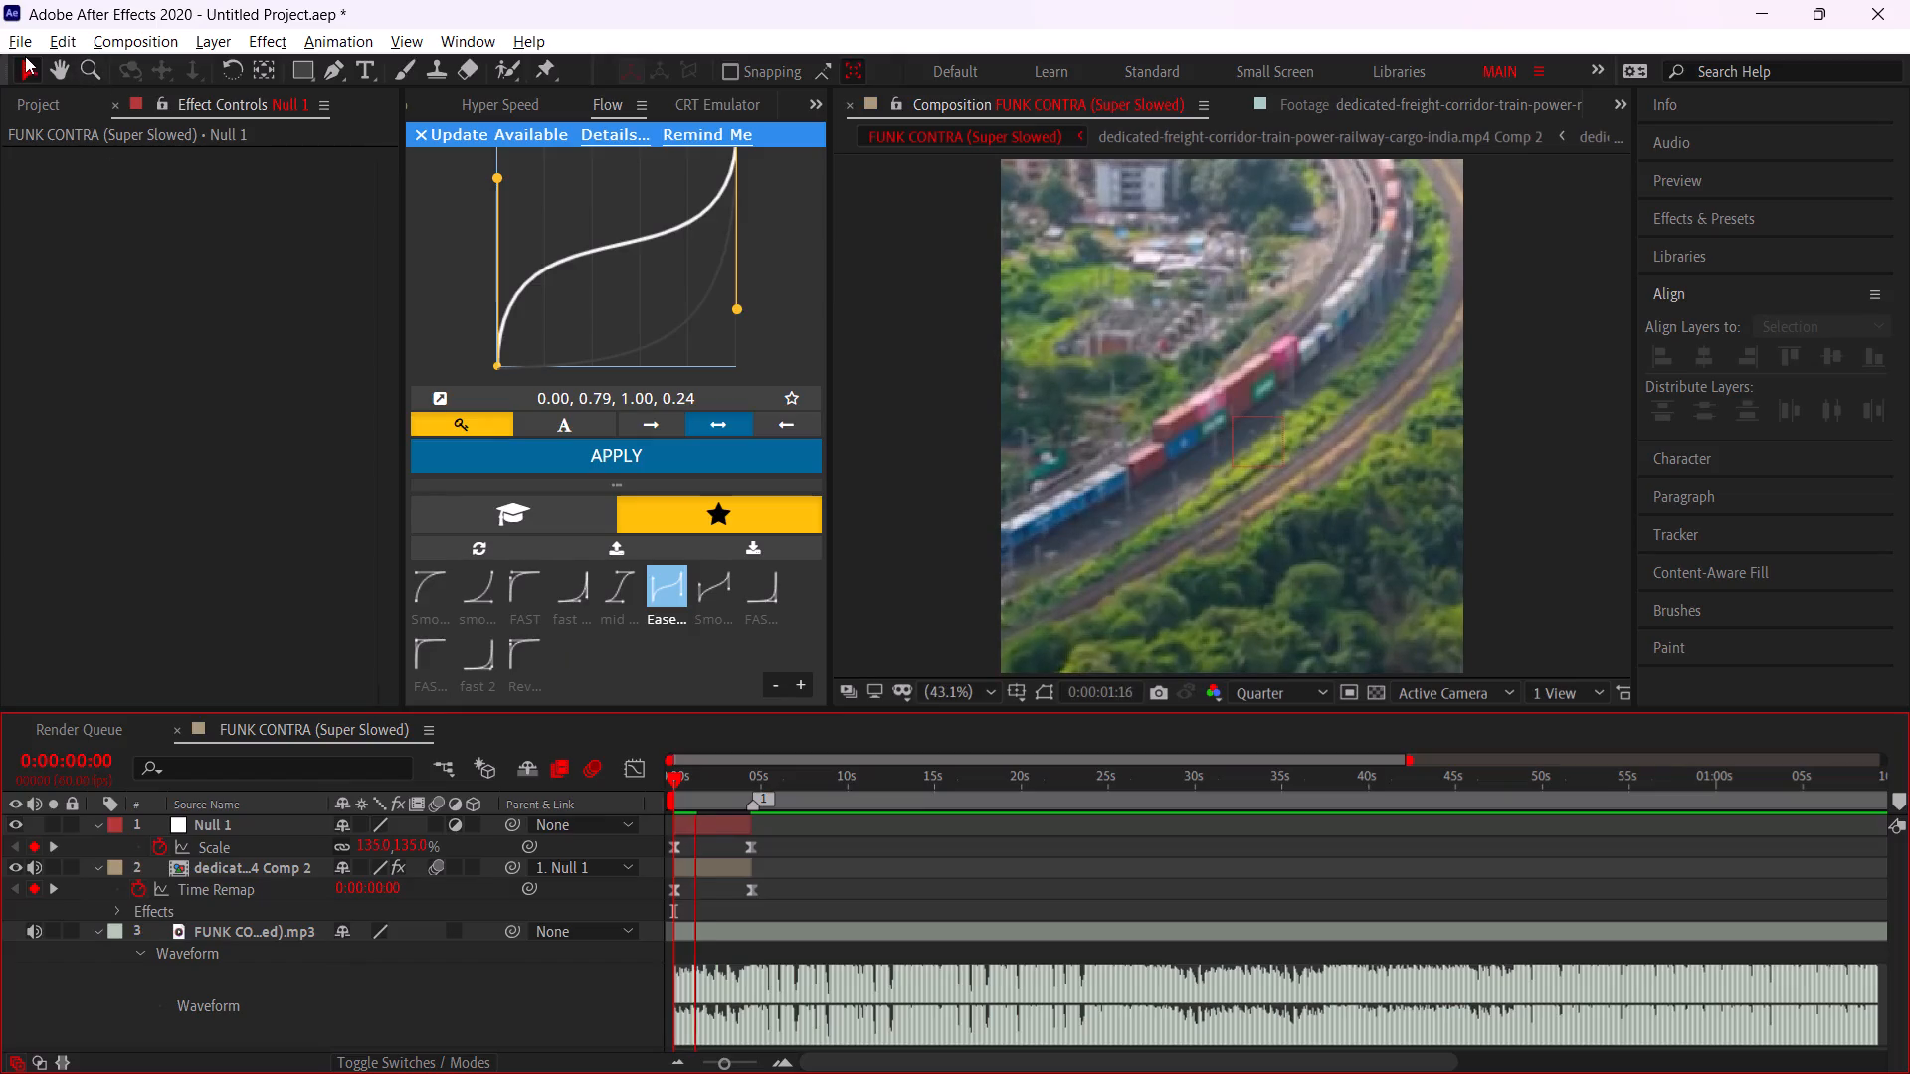
pyautogui.click(16, 52)
pyautogui.click(823, 859)
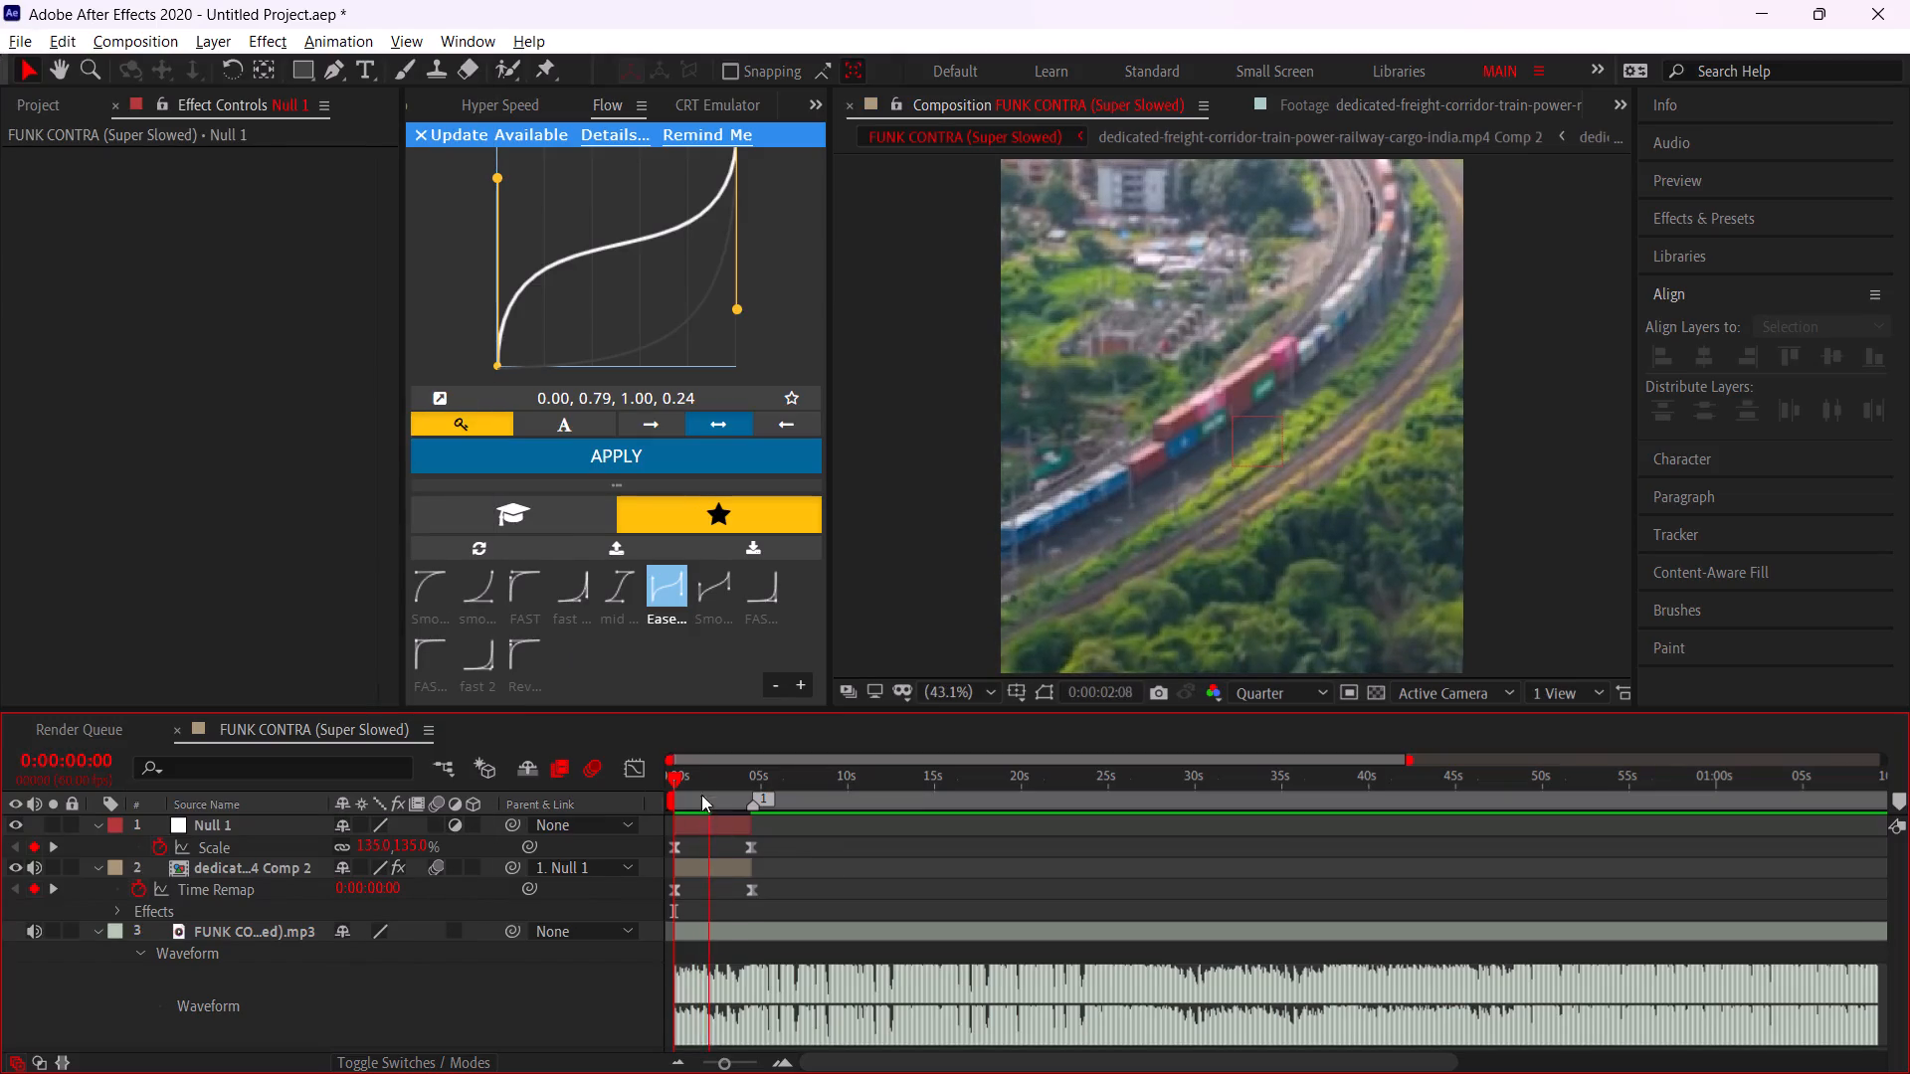
pyautogui.moveTo(701, 788); pyautogui.dragTo(462, 781)
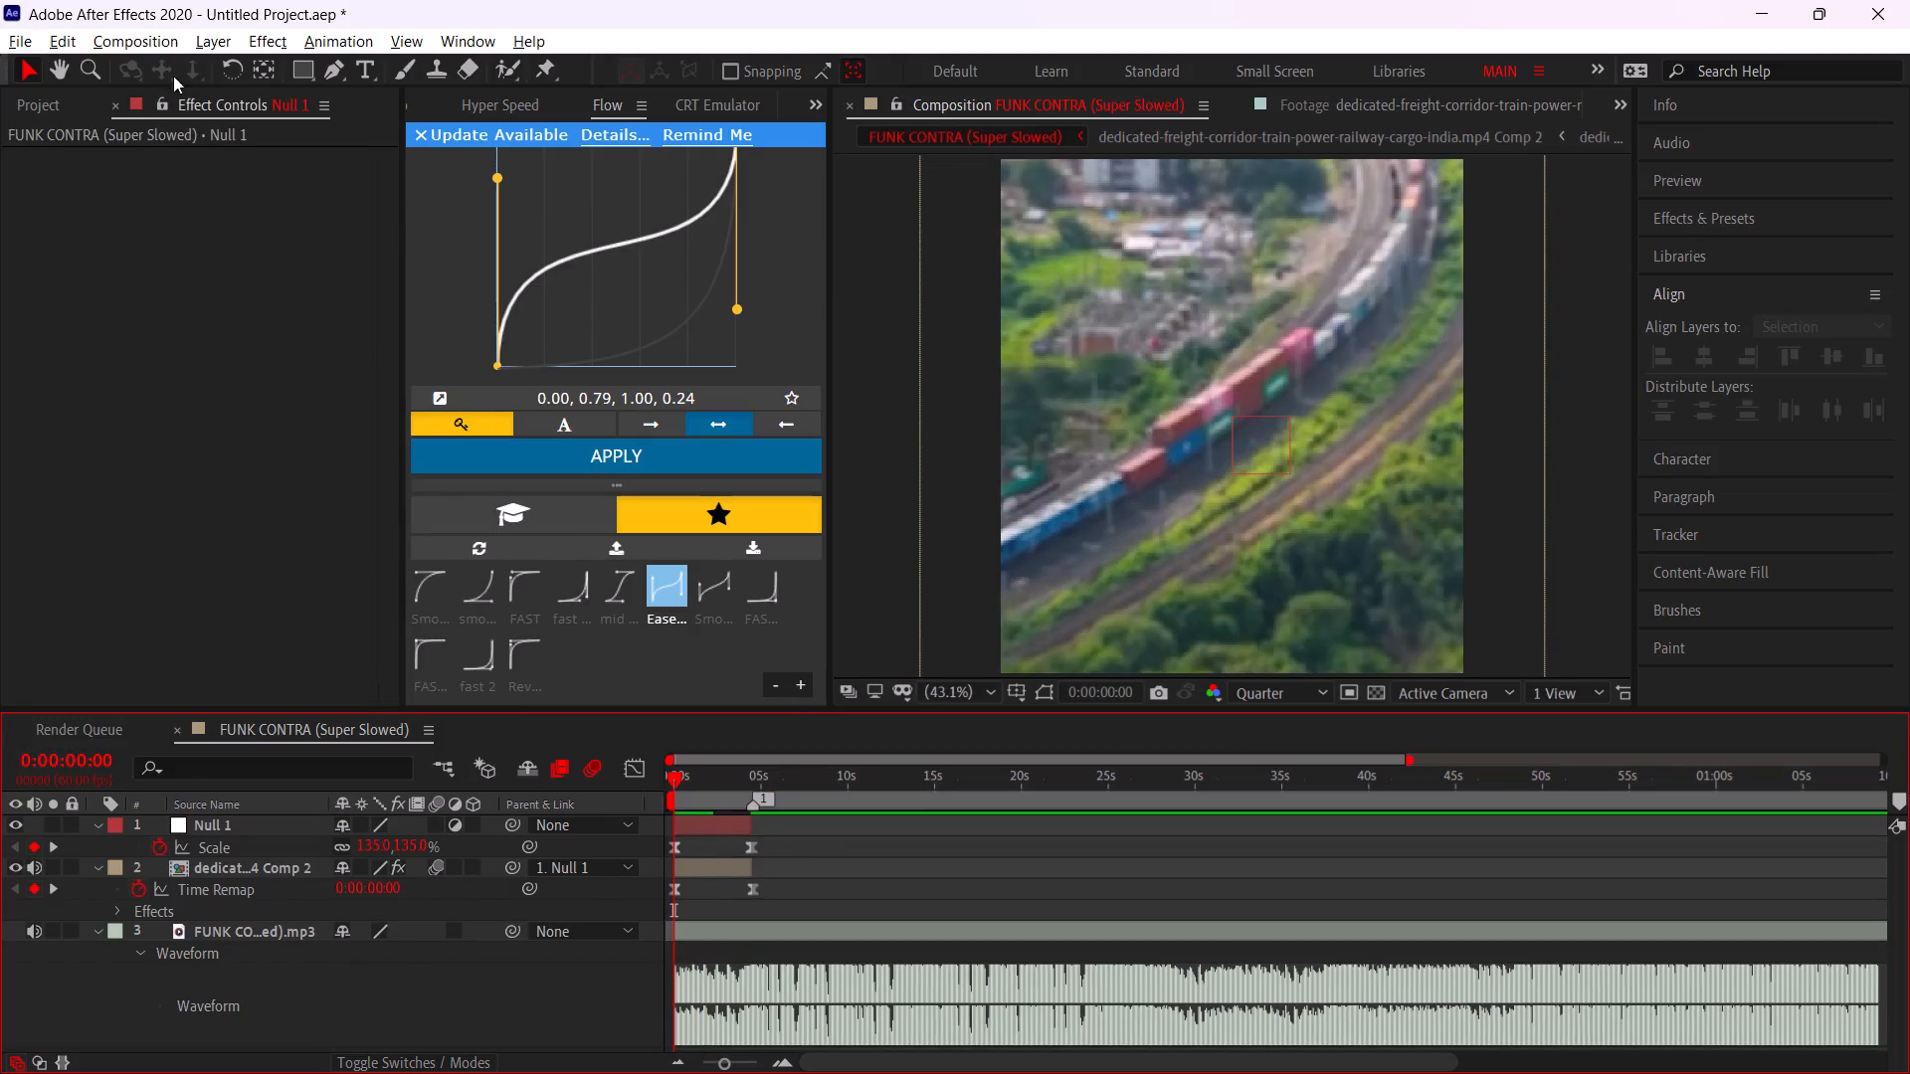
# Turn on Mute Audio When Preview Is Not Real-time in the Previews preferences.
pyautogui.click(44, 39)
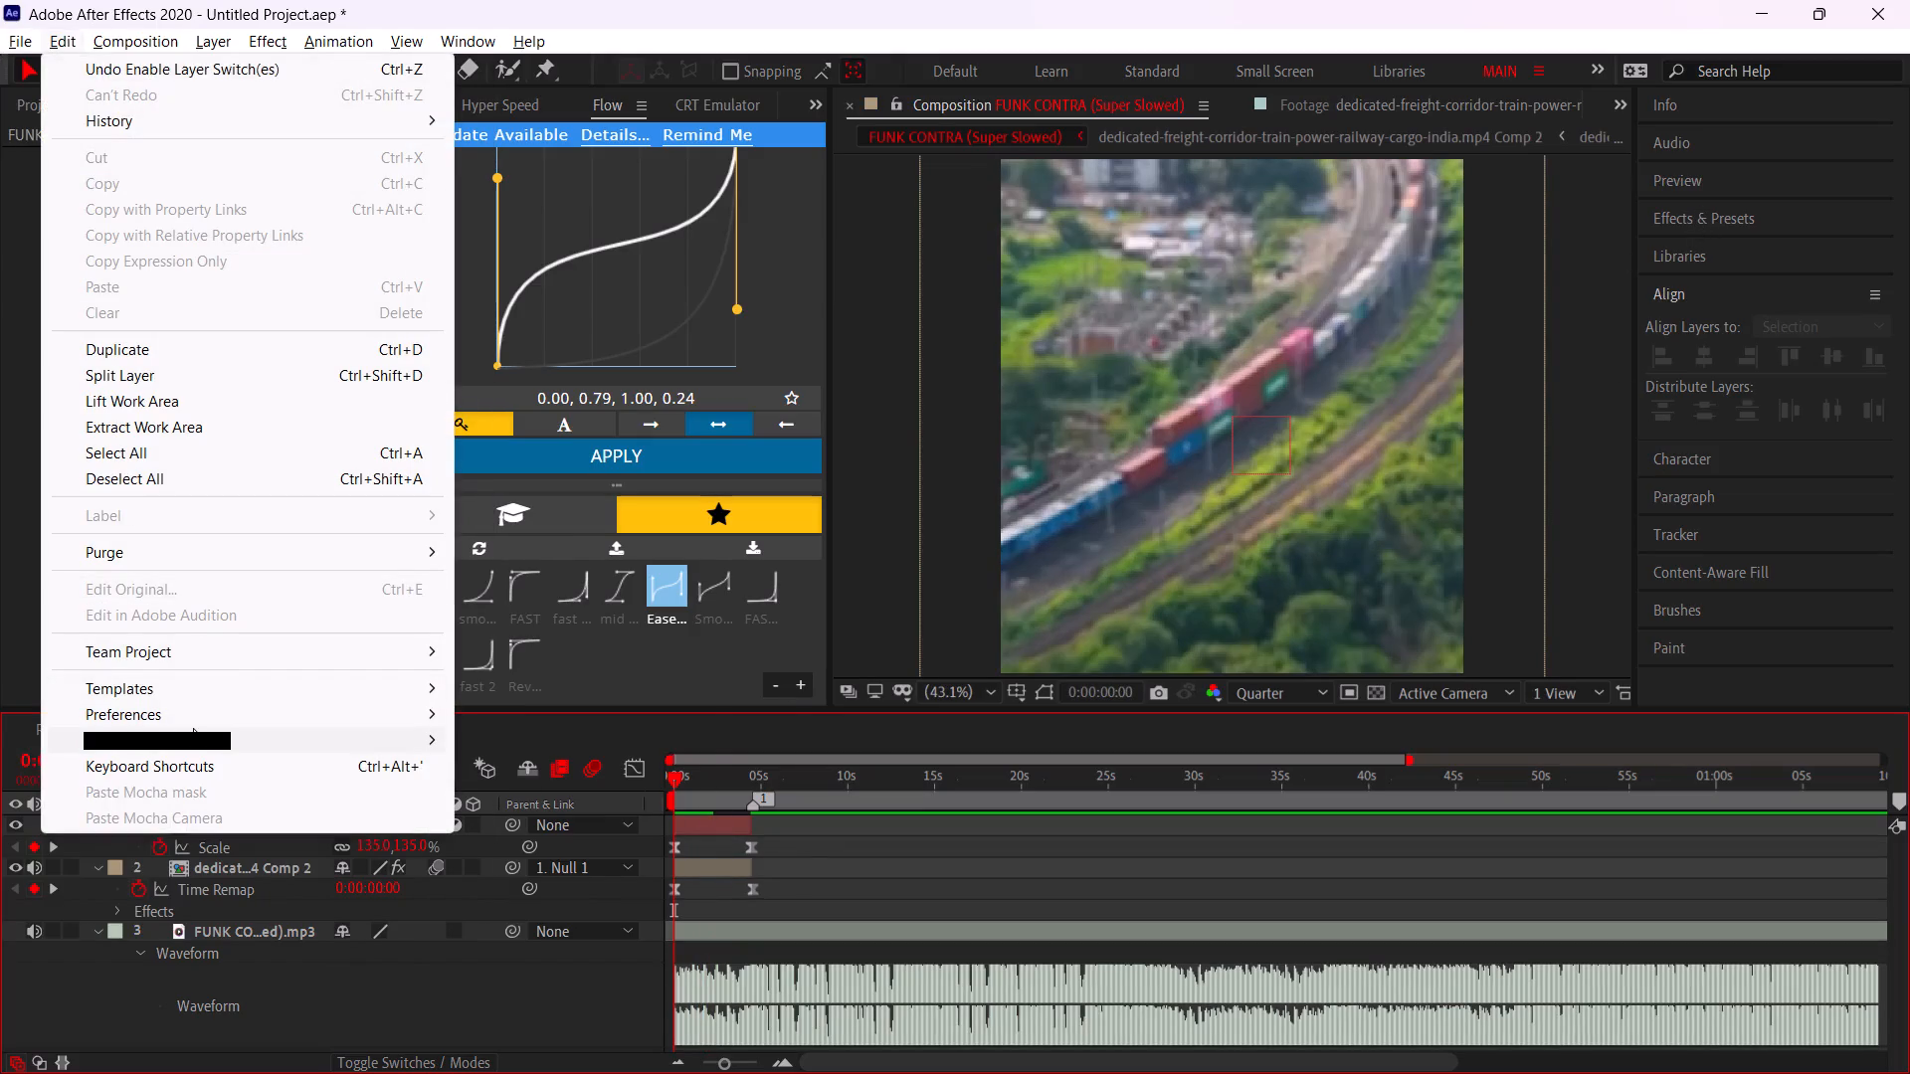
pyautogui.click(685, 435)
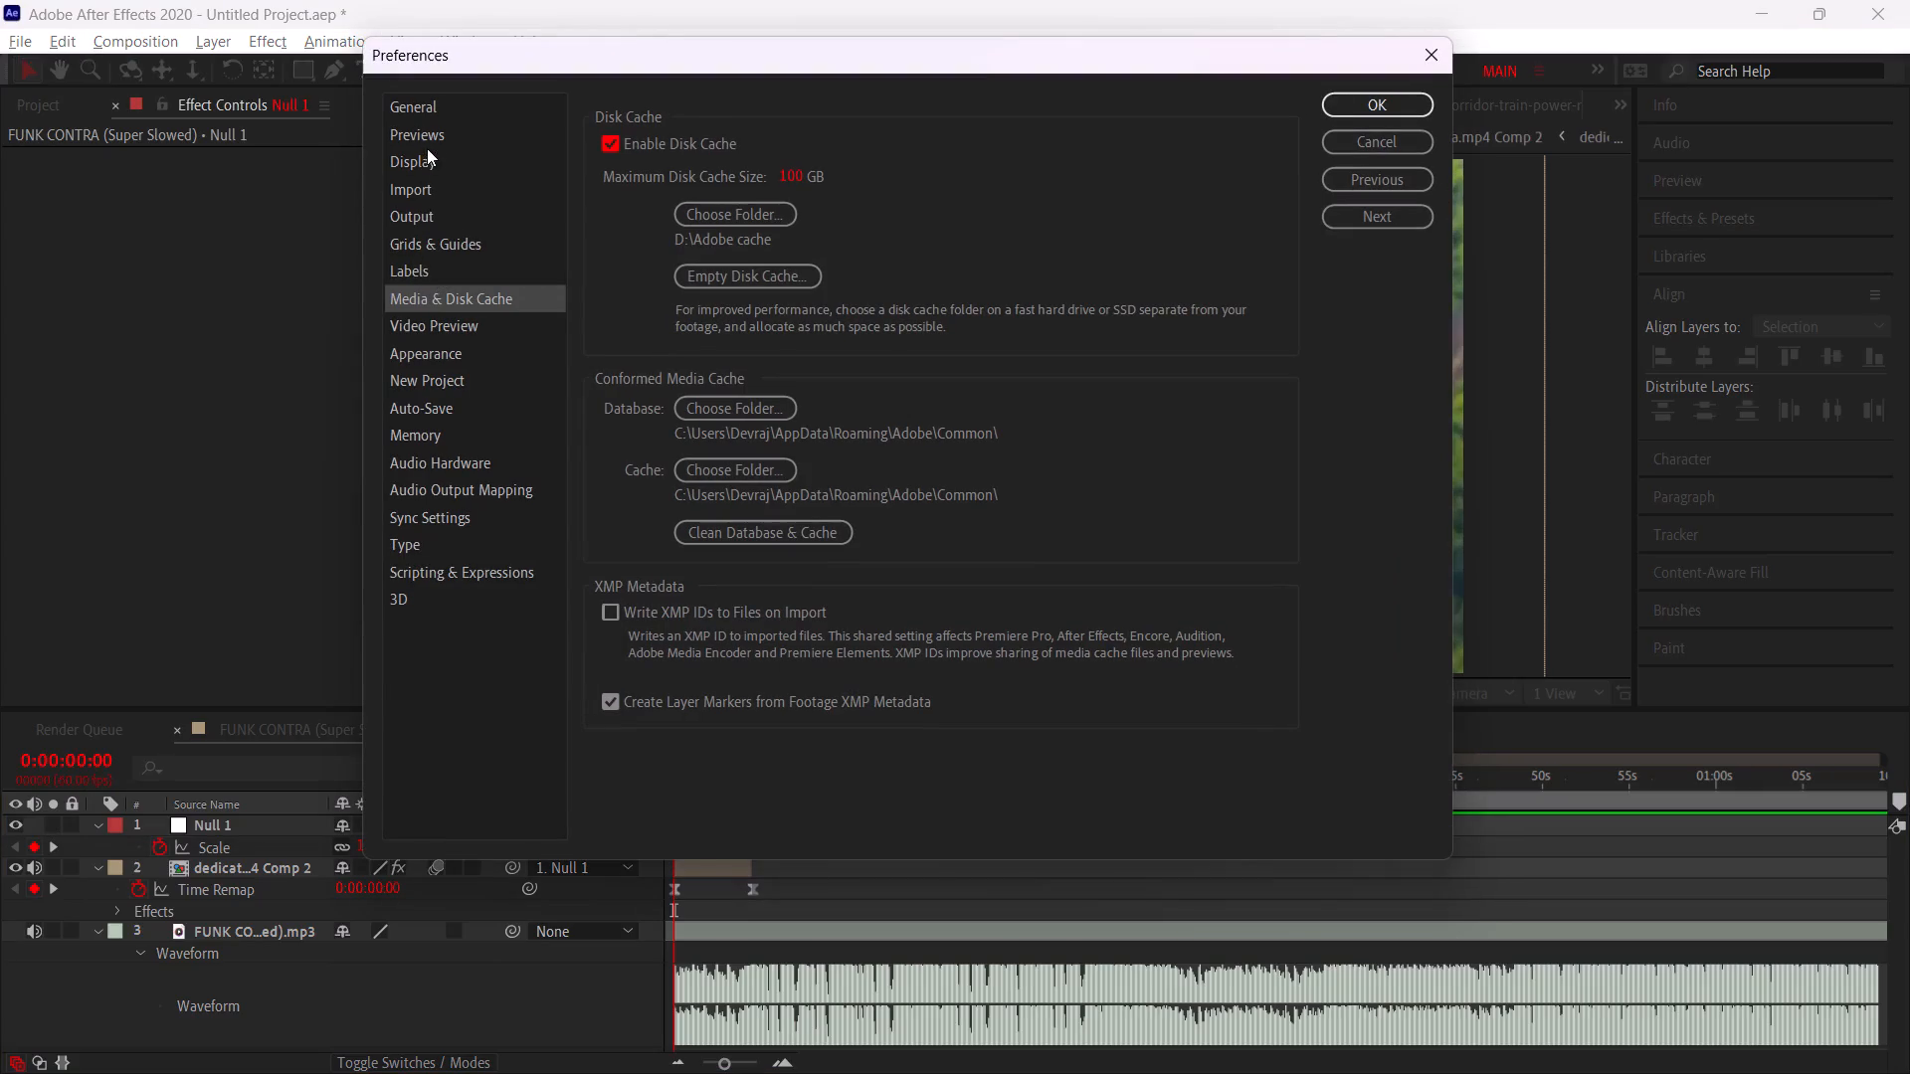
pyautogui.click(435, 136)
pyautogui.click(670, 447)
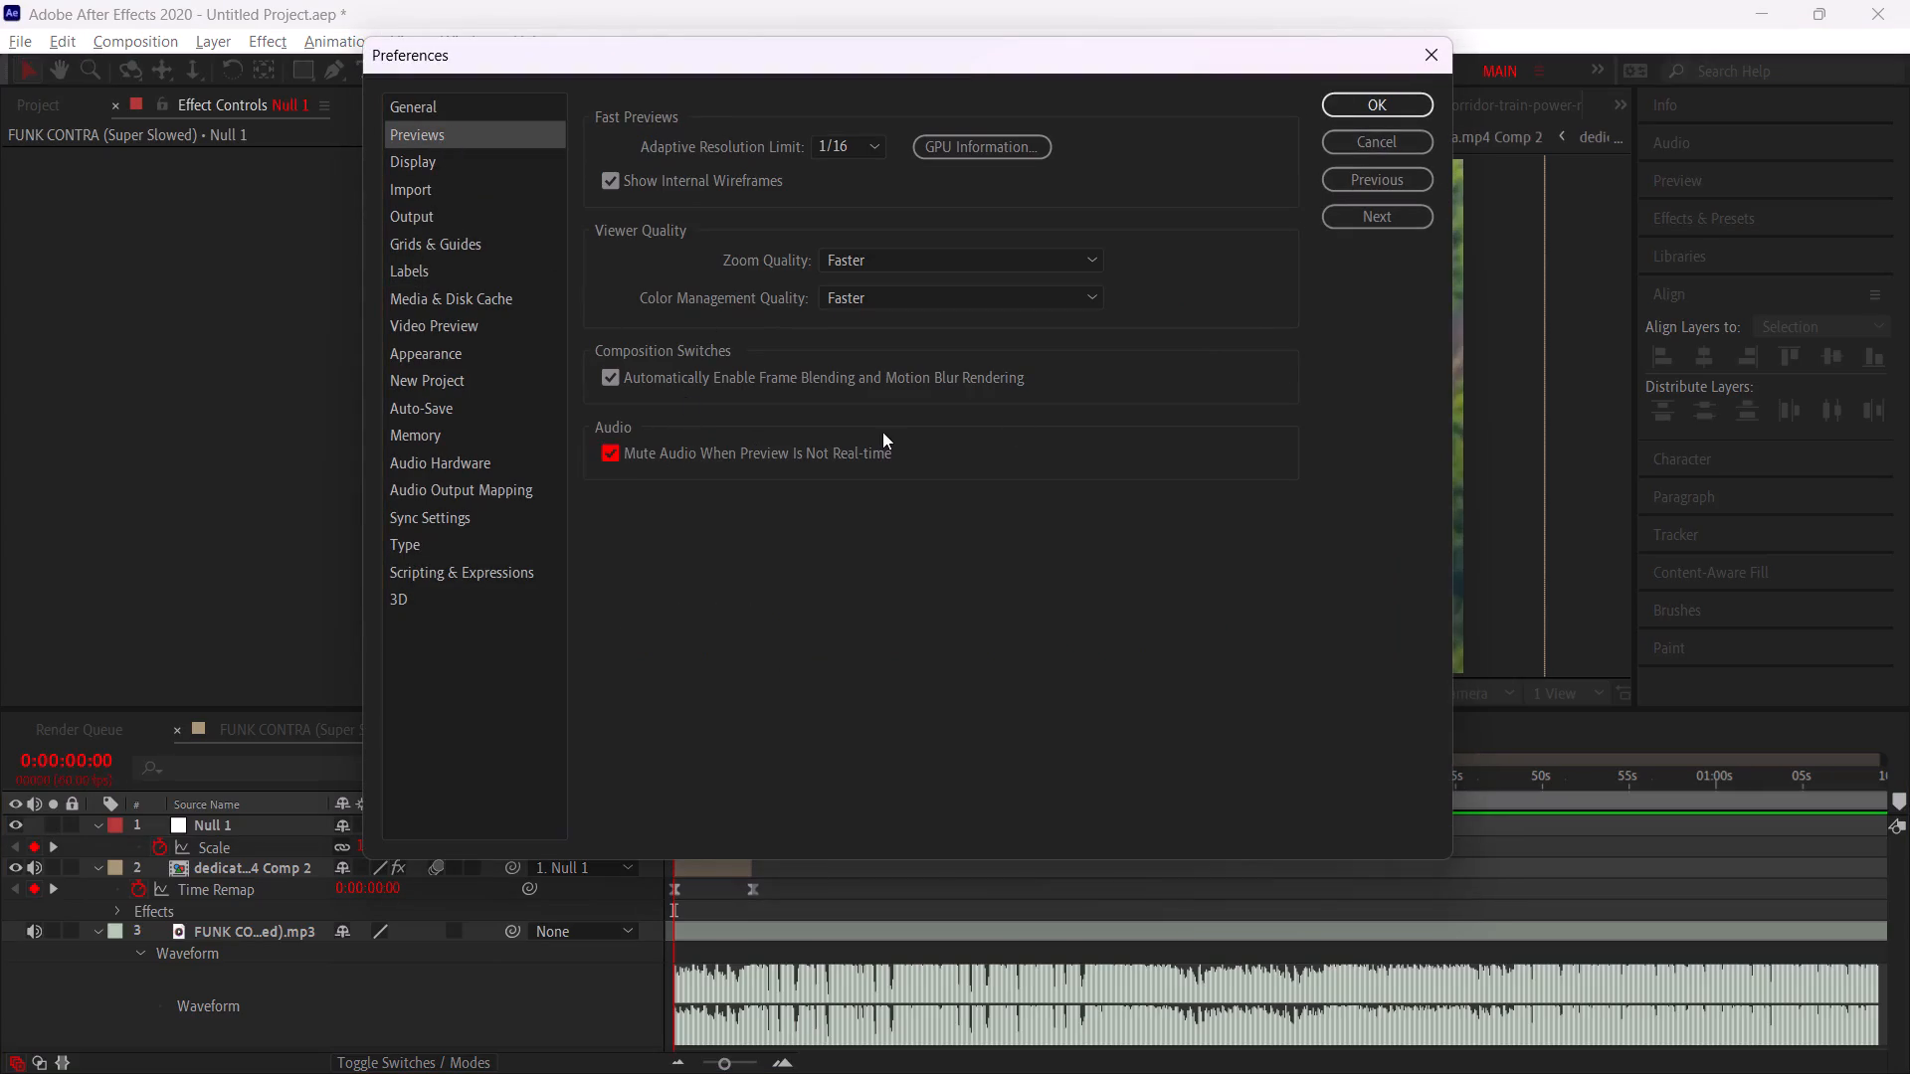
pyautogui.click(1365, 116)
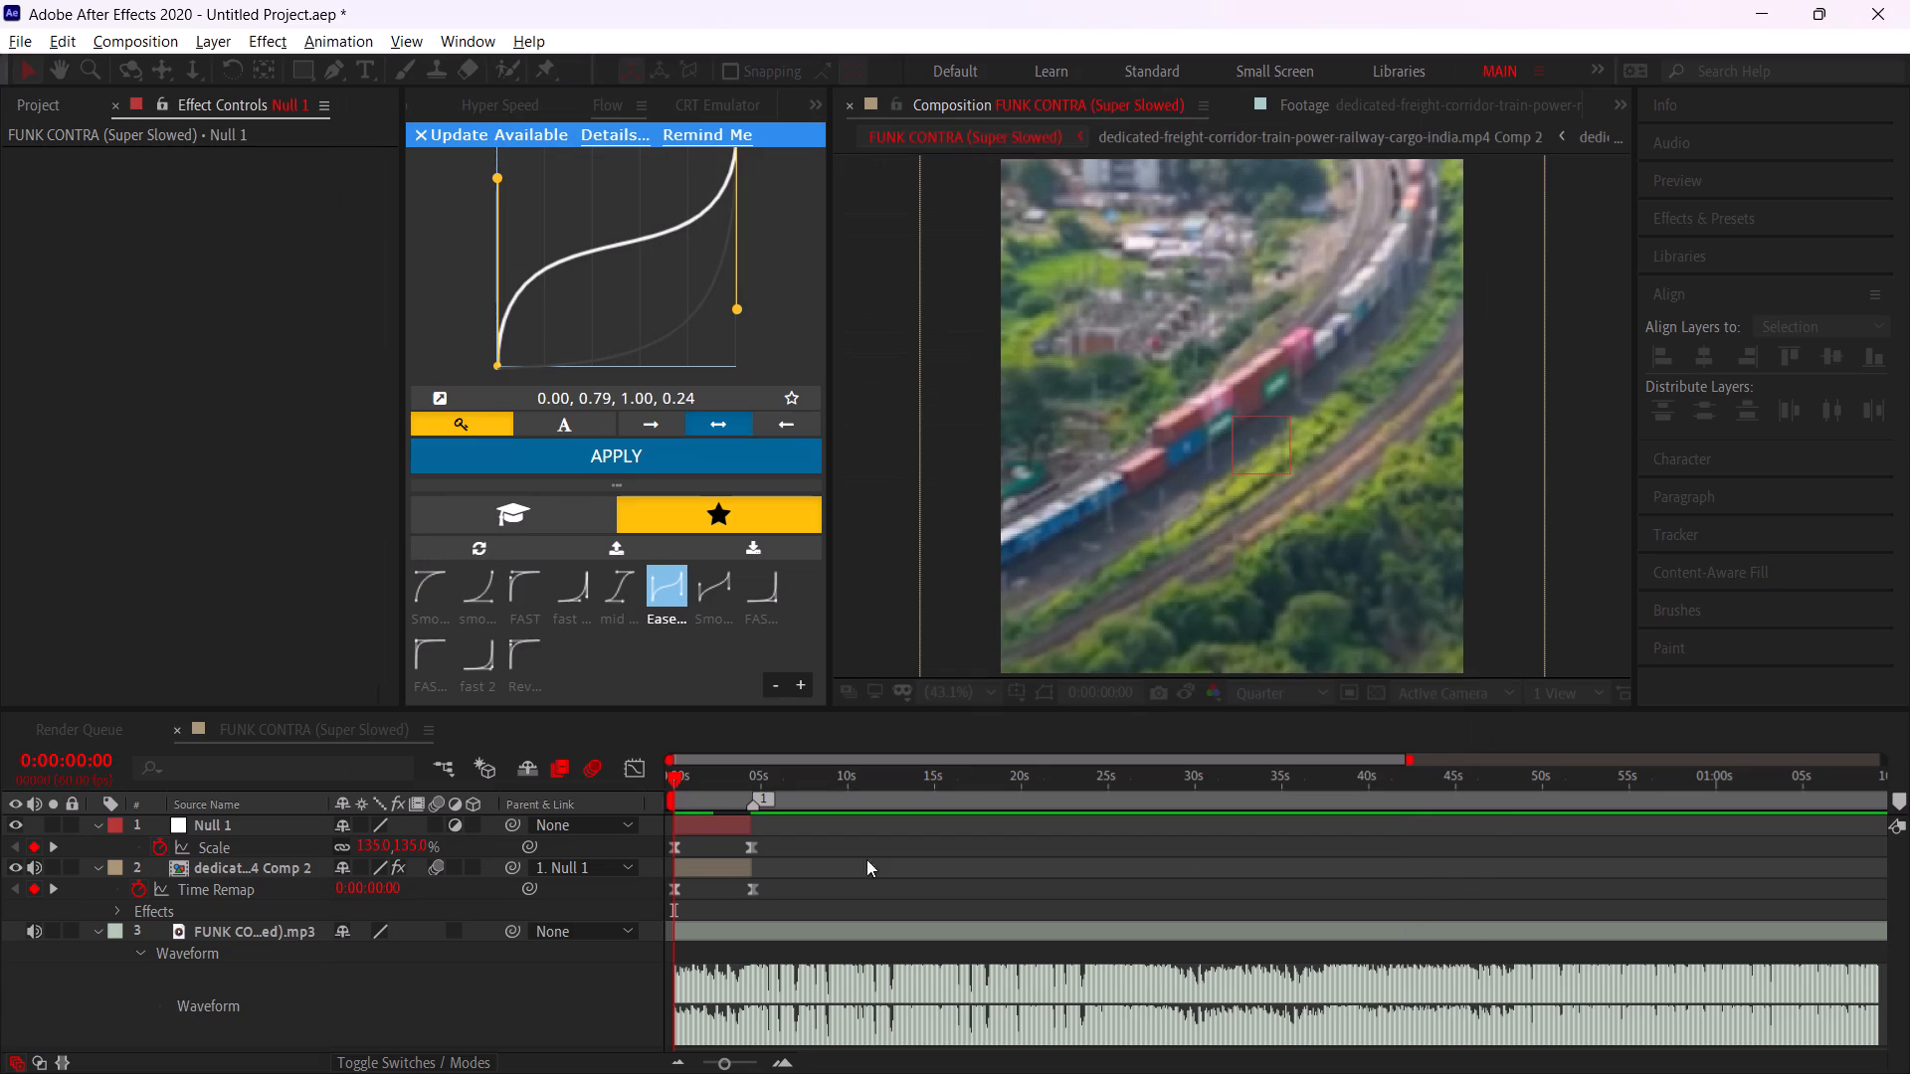
# Play back the freight train clip repeatedly from the first frame to check its motion against the song.
pyautogui.press('space')
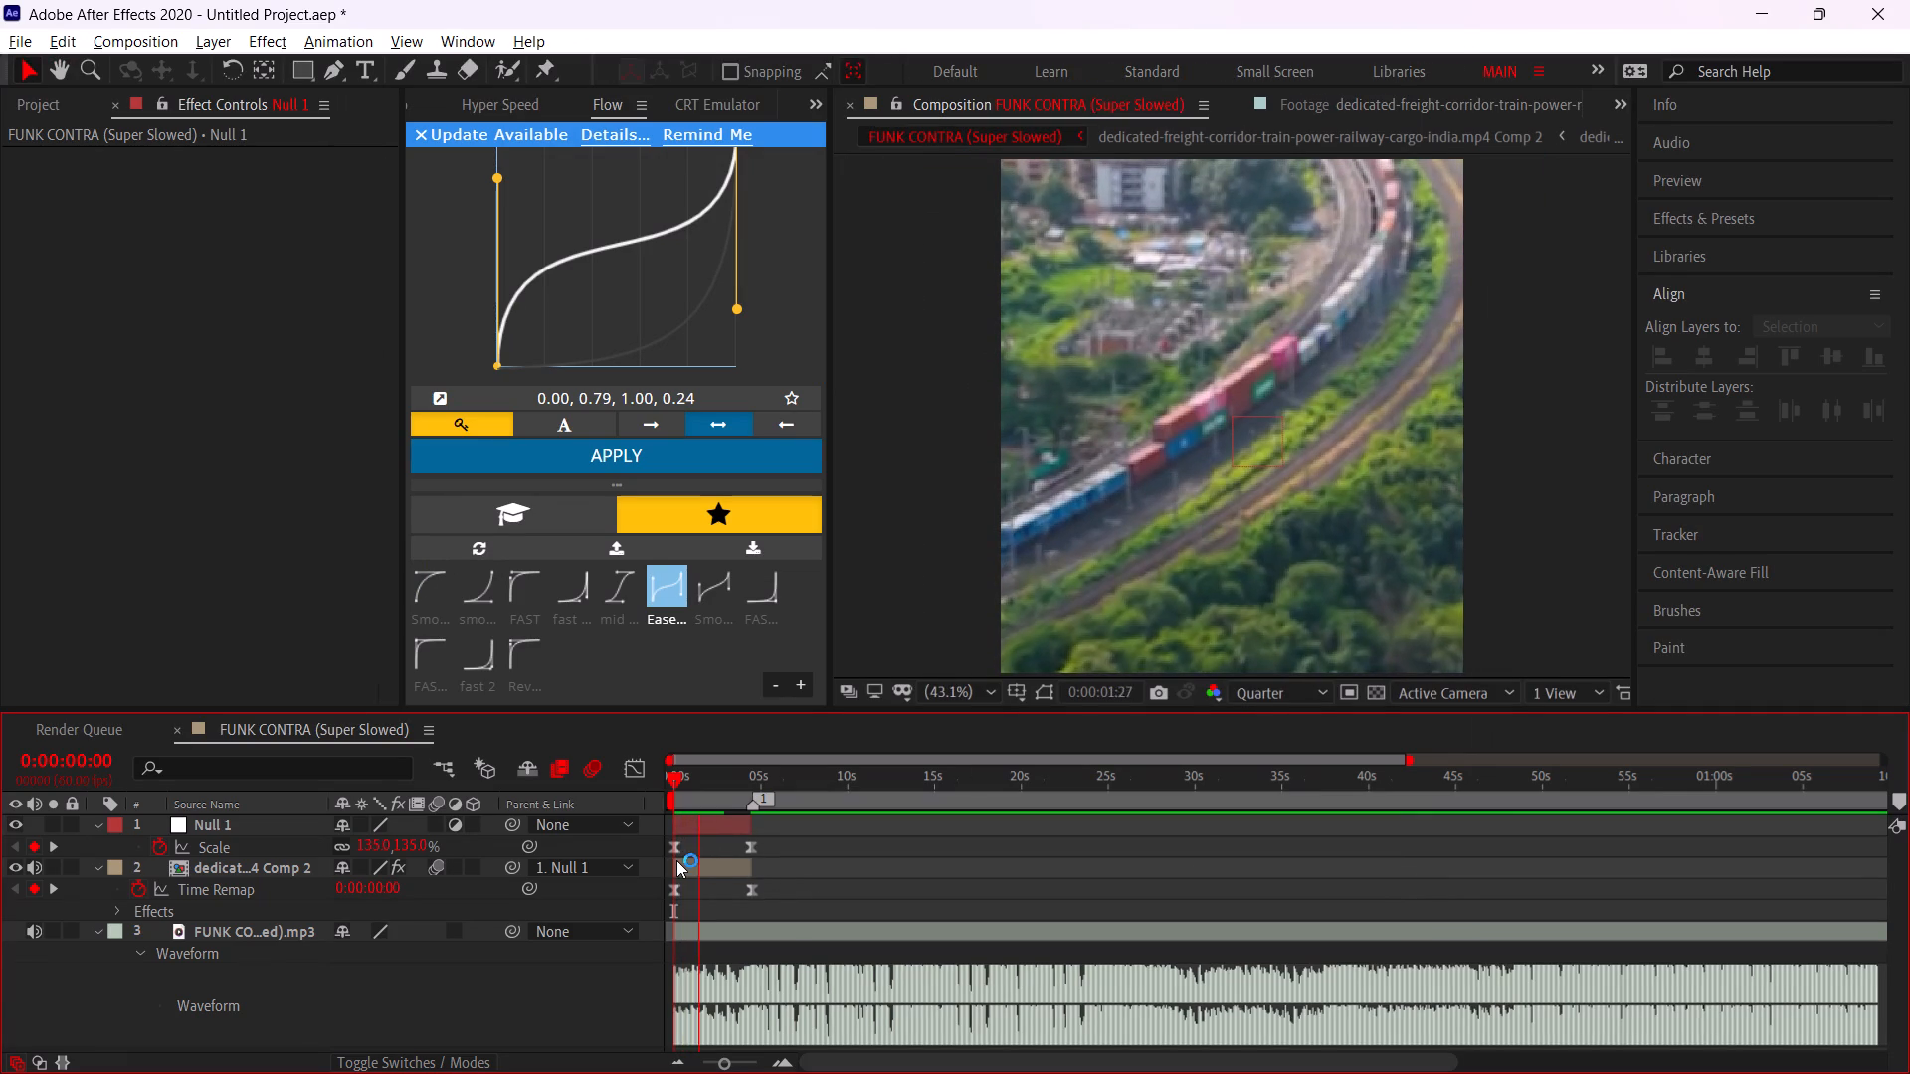
pyautogui.moveTo(703, 805); pyautogui.dragTo(516, 812)
pyautogui.press('space')
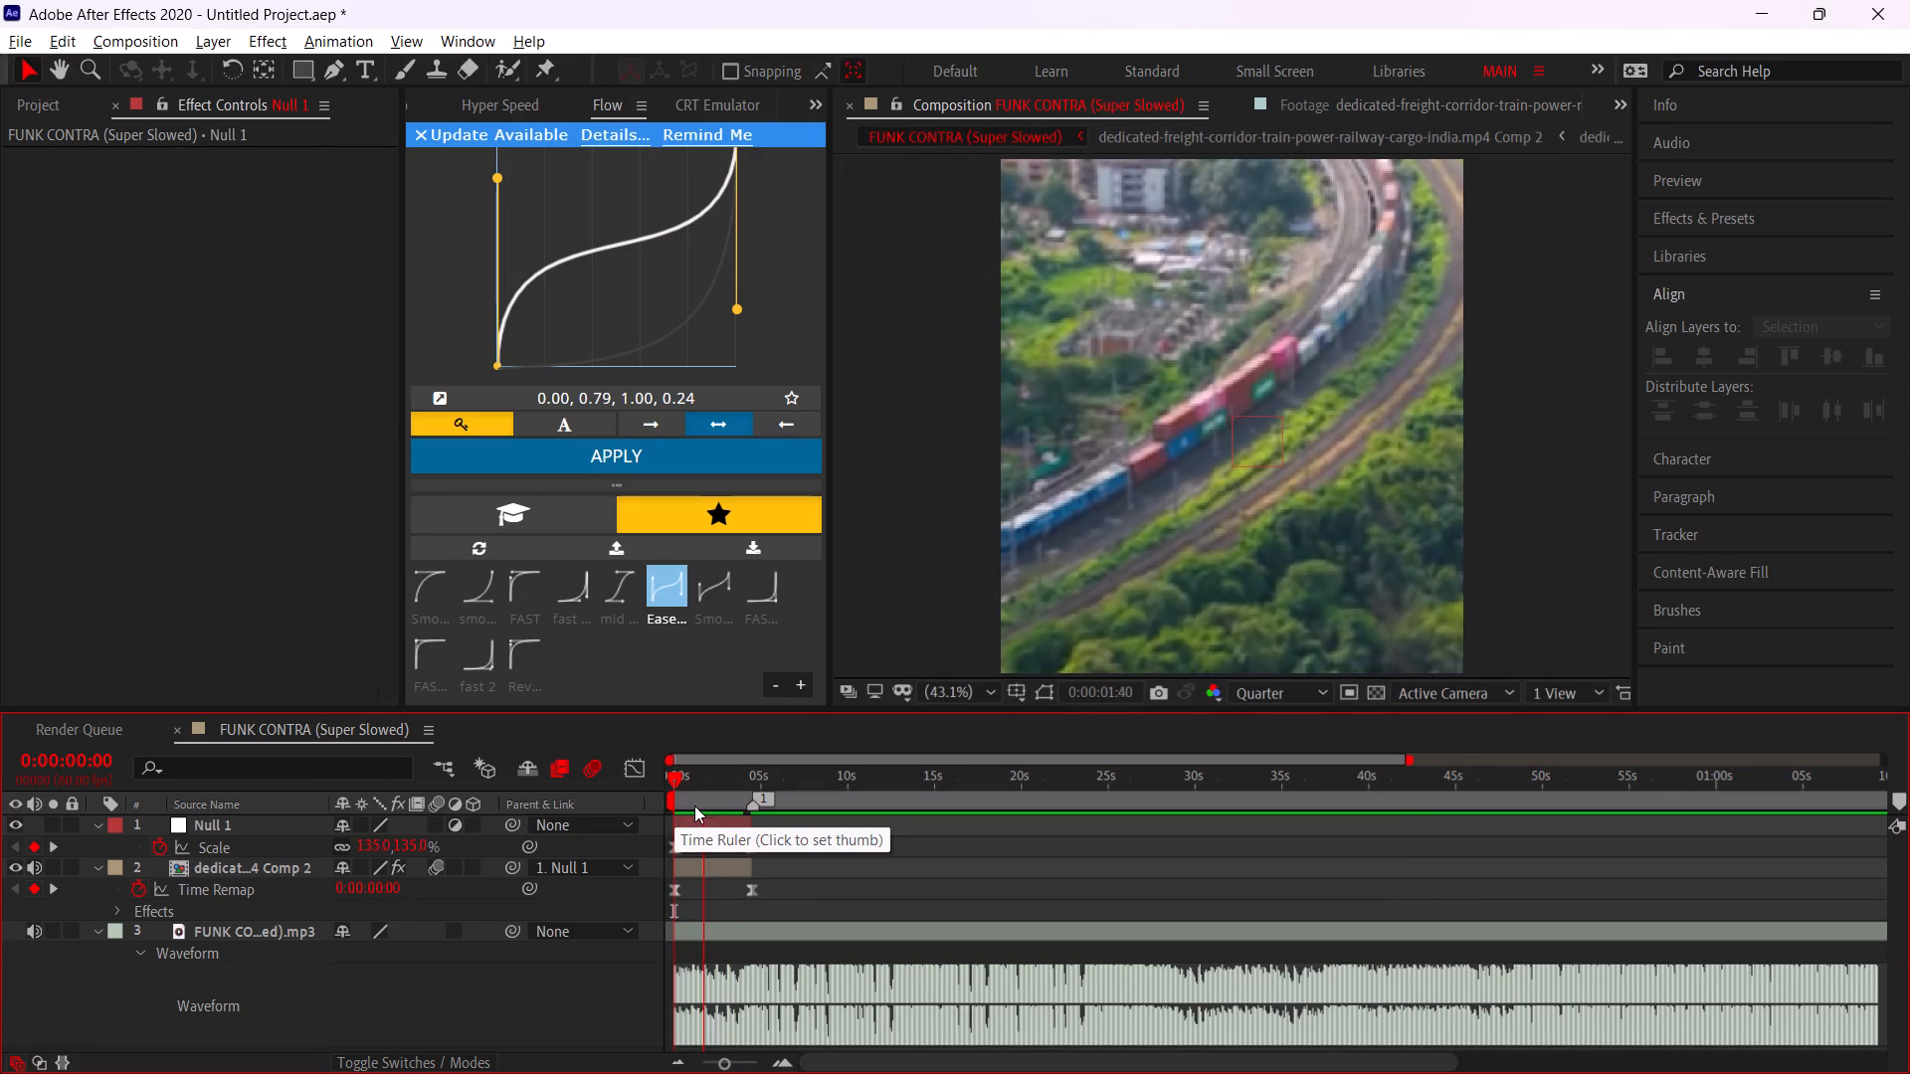
pyautogui.moveTo(734, 776); pyautogui.dragTo(507, 793)
pyautogui.press('space')
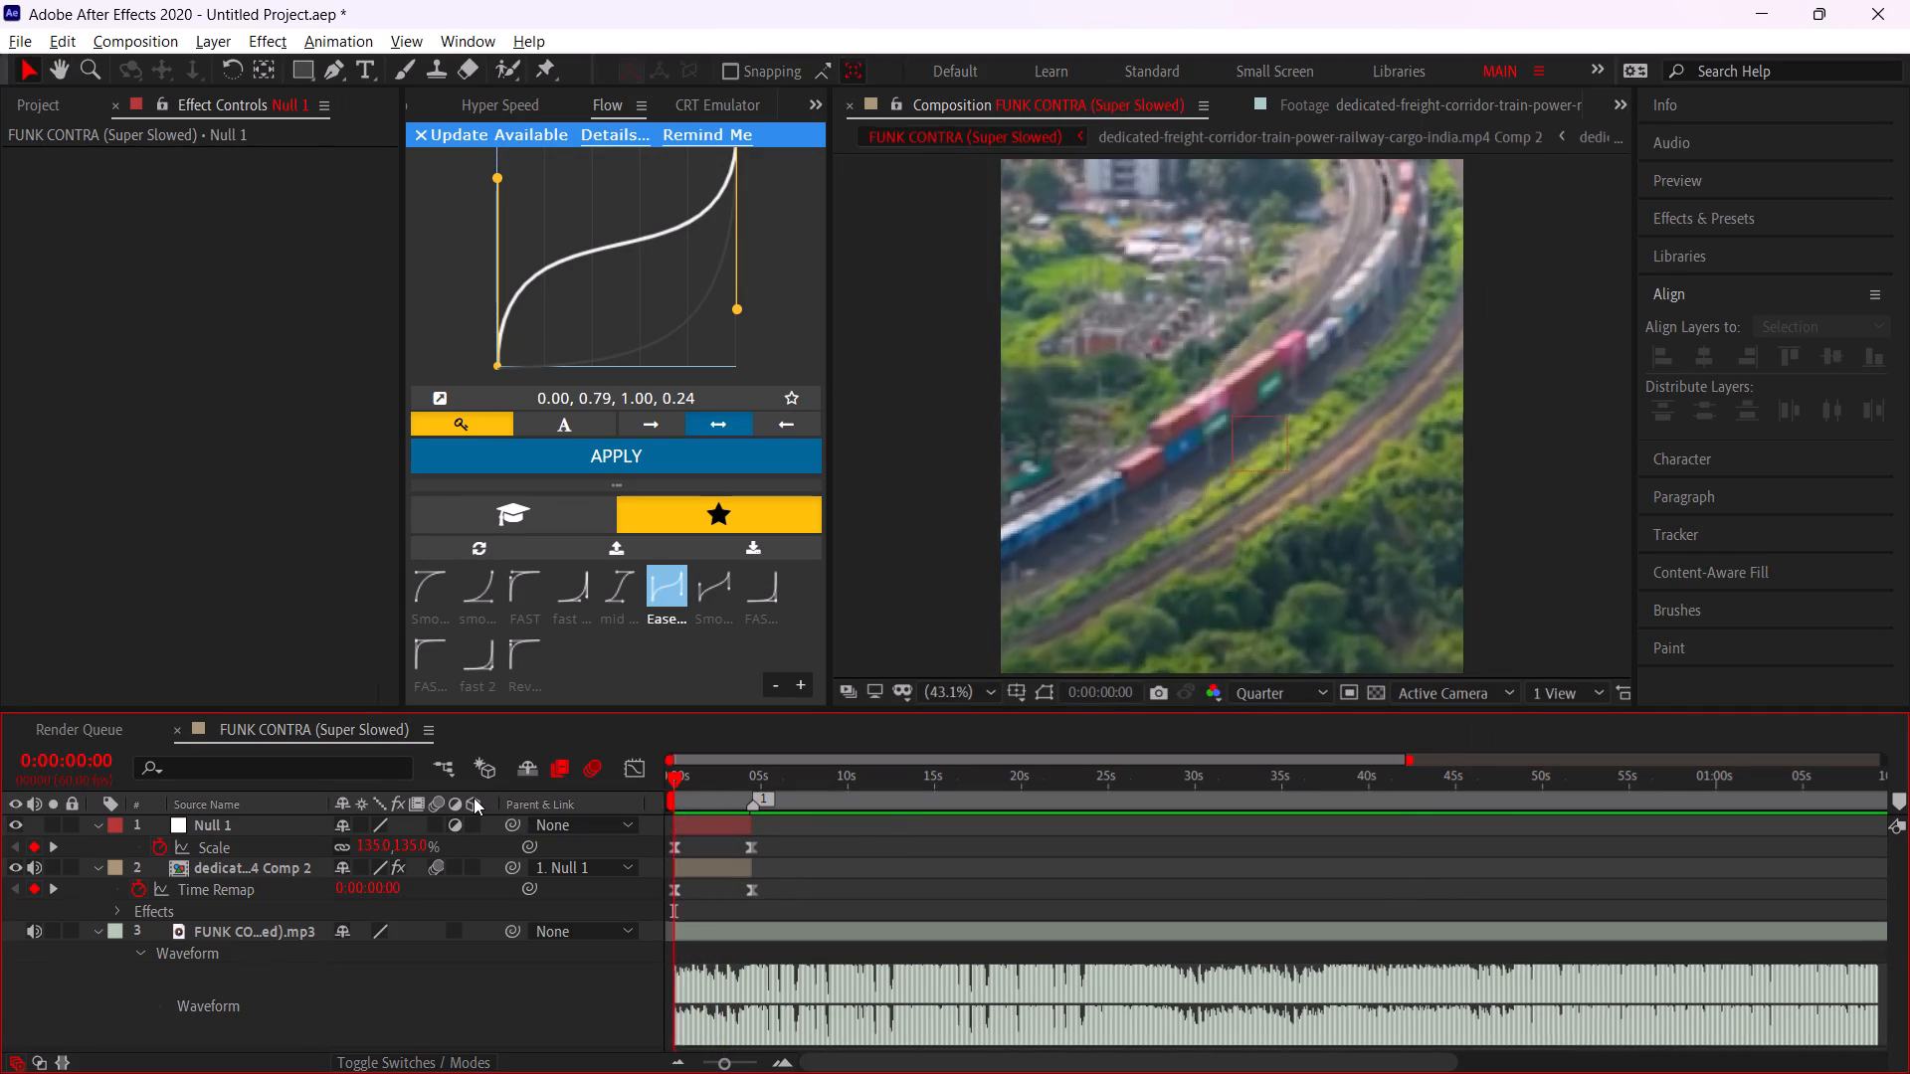
pyautogui.moveTo(724, 796); pyautogui.dragTo(575, 807)
pyautogui.press('space')
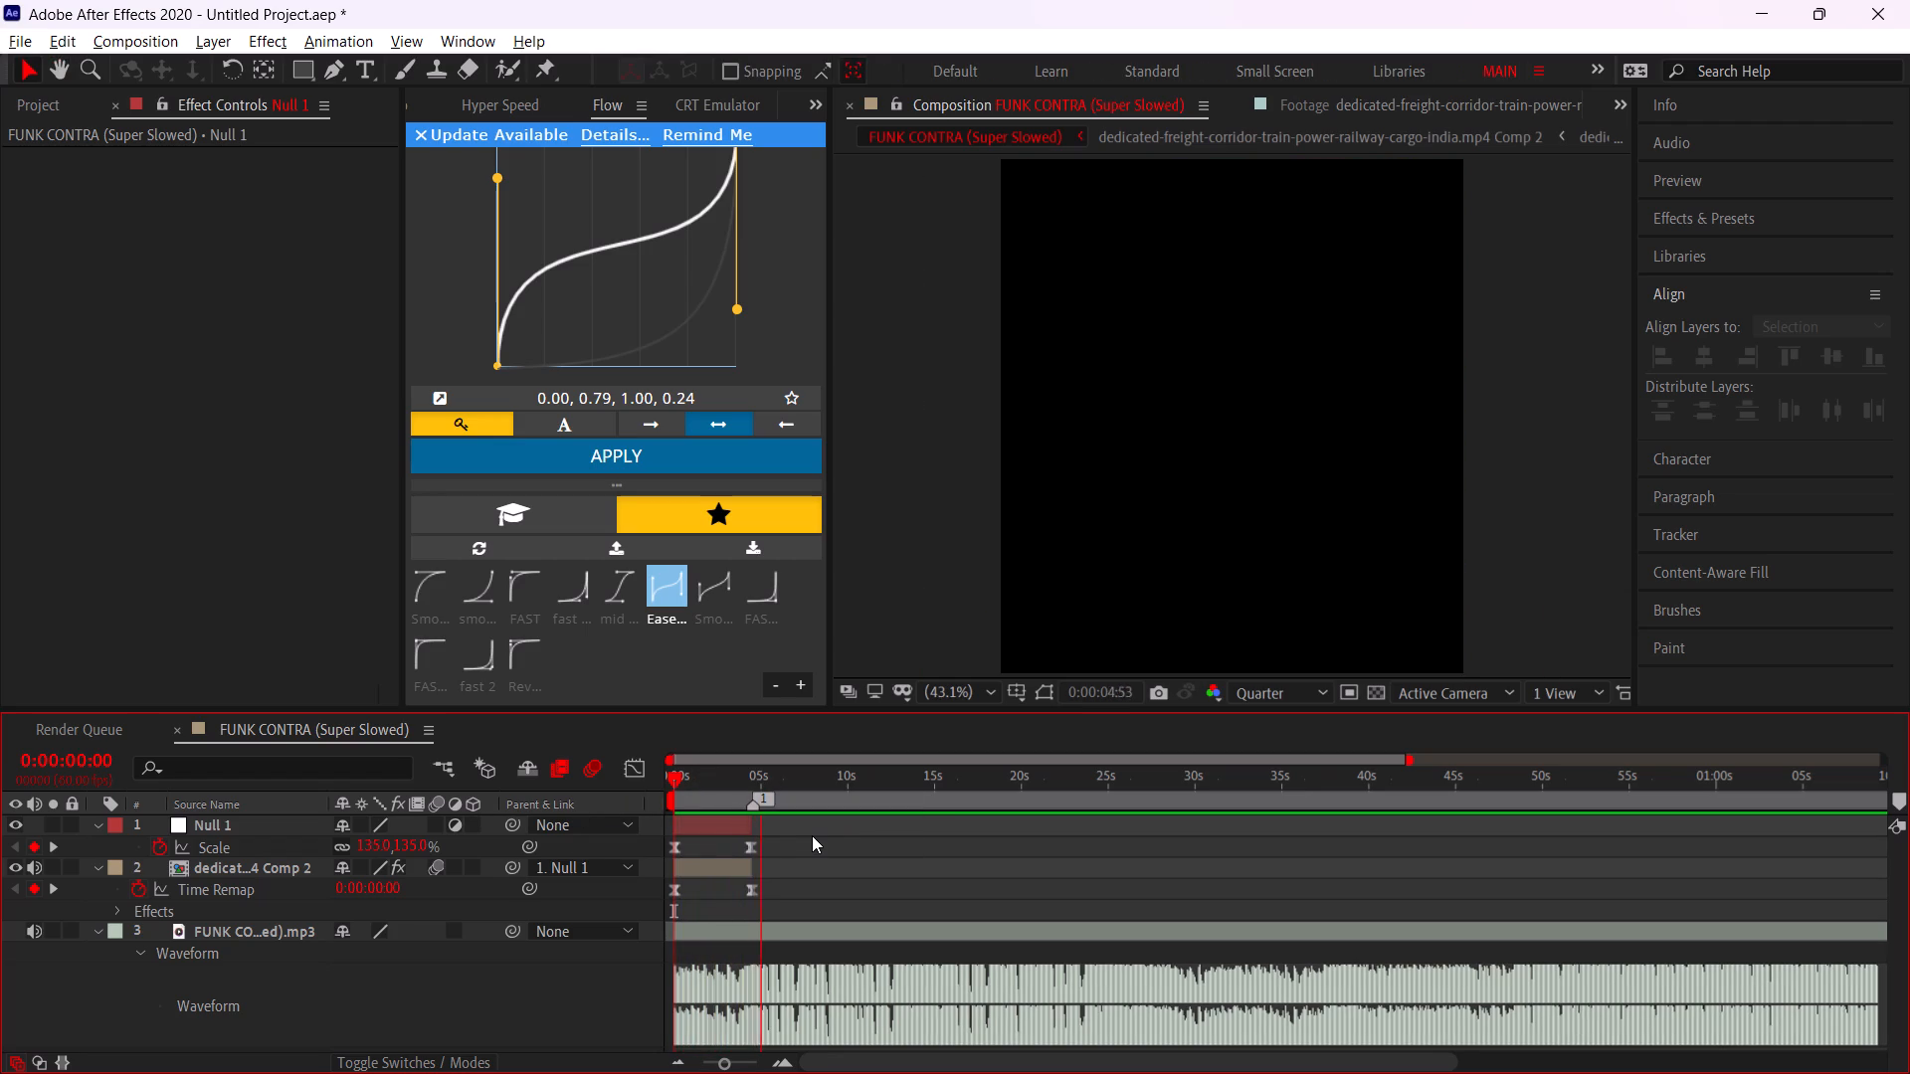
pyautogui.moveTo(812, 835); pyautogui.dragTo(796, 832)
pyautogui.moveTo(698, 775); pyautogui.dragTo(520, 766)
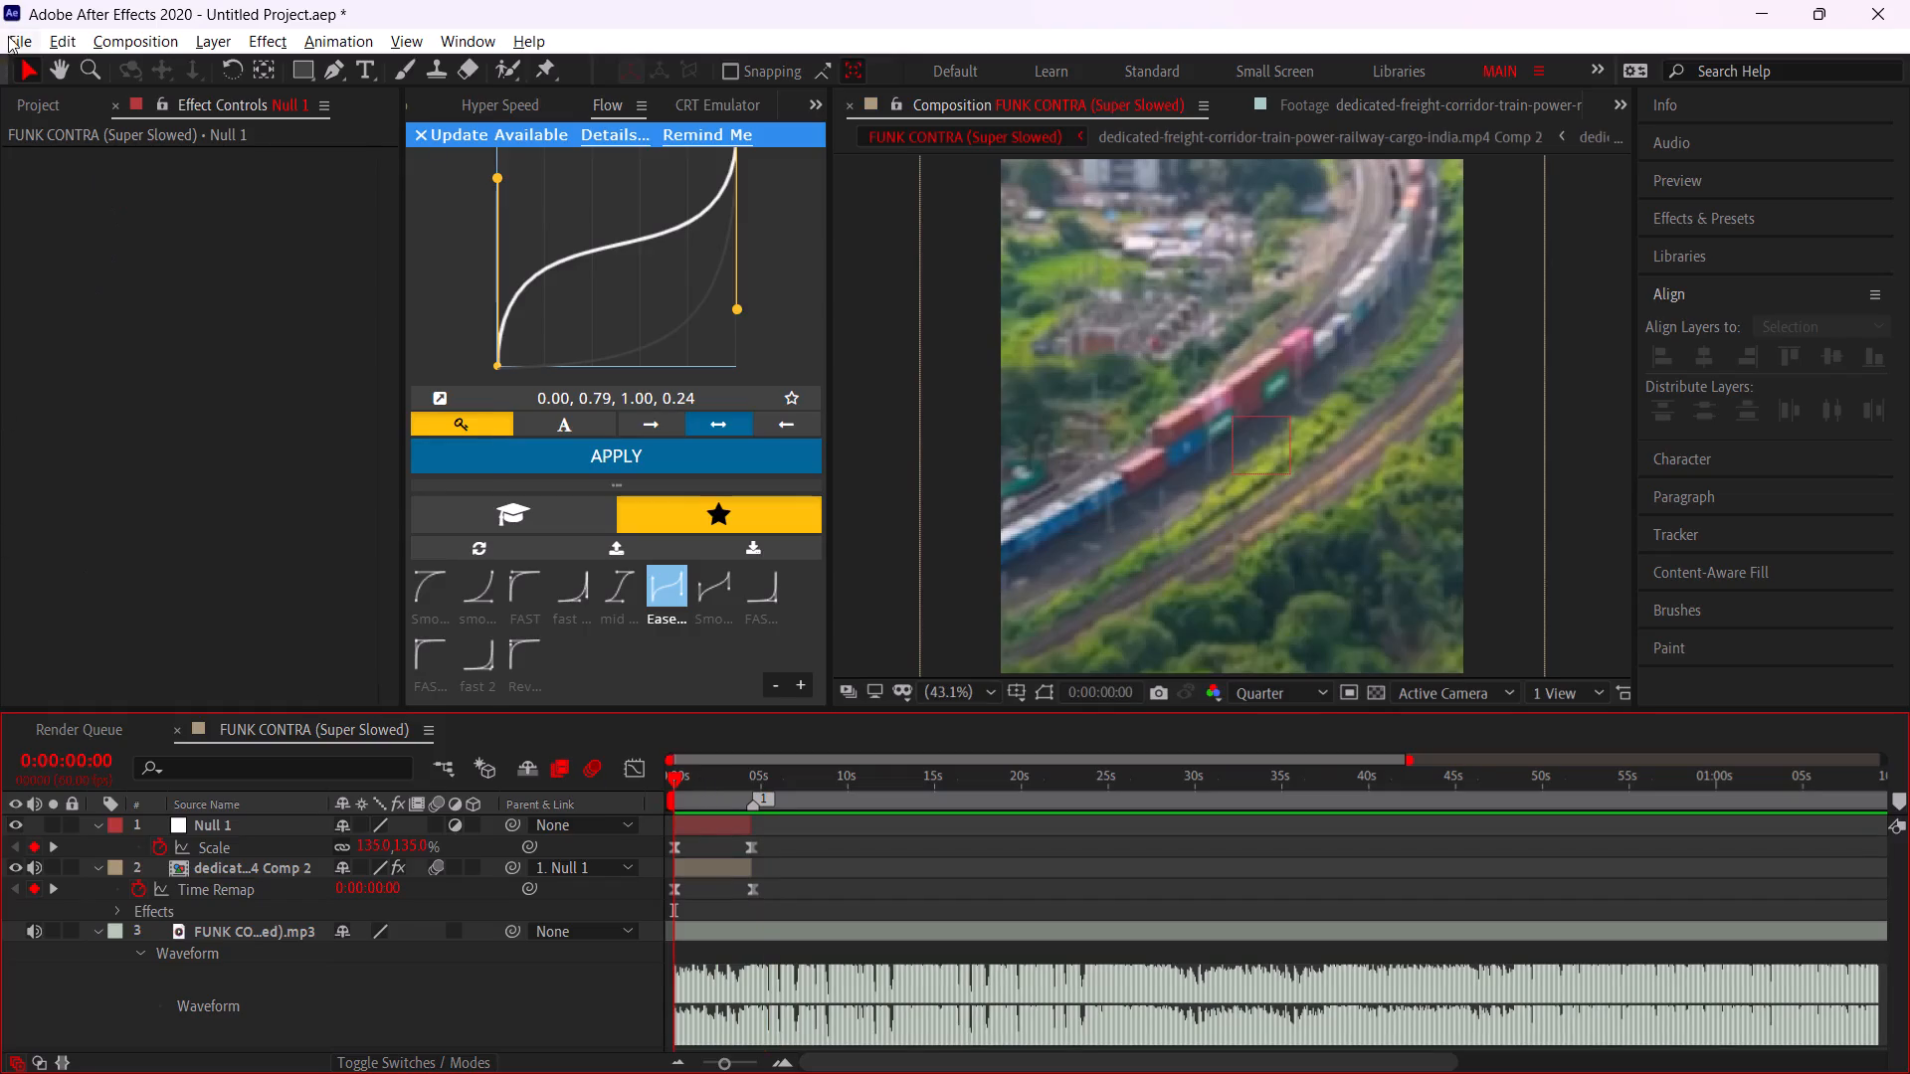
# Turn off Mute Audio When Preview Is Not Real-time in the Previews preferences.
pyautogui.click(9, 36)
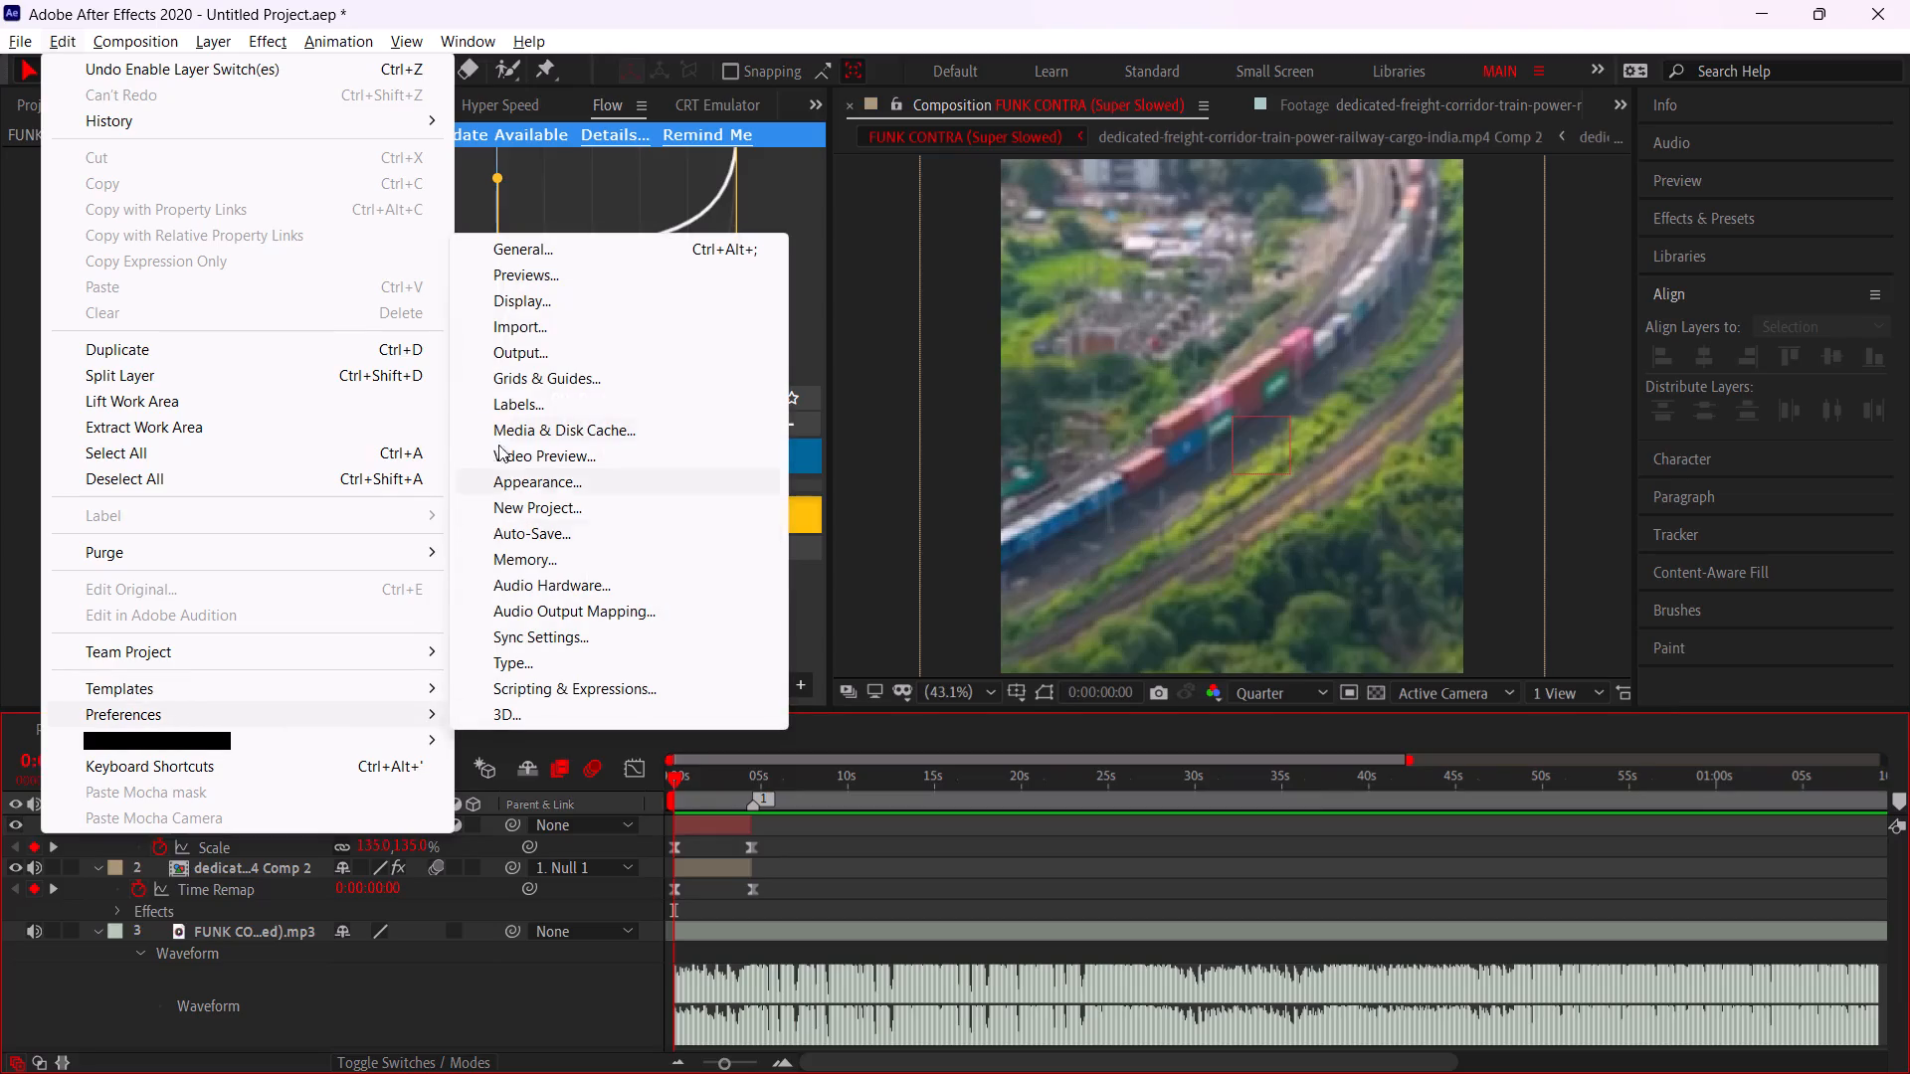
pyautogui.click(554, 282)
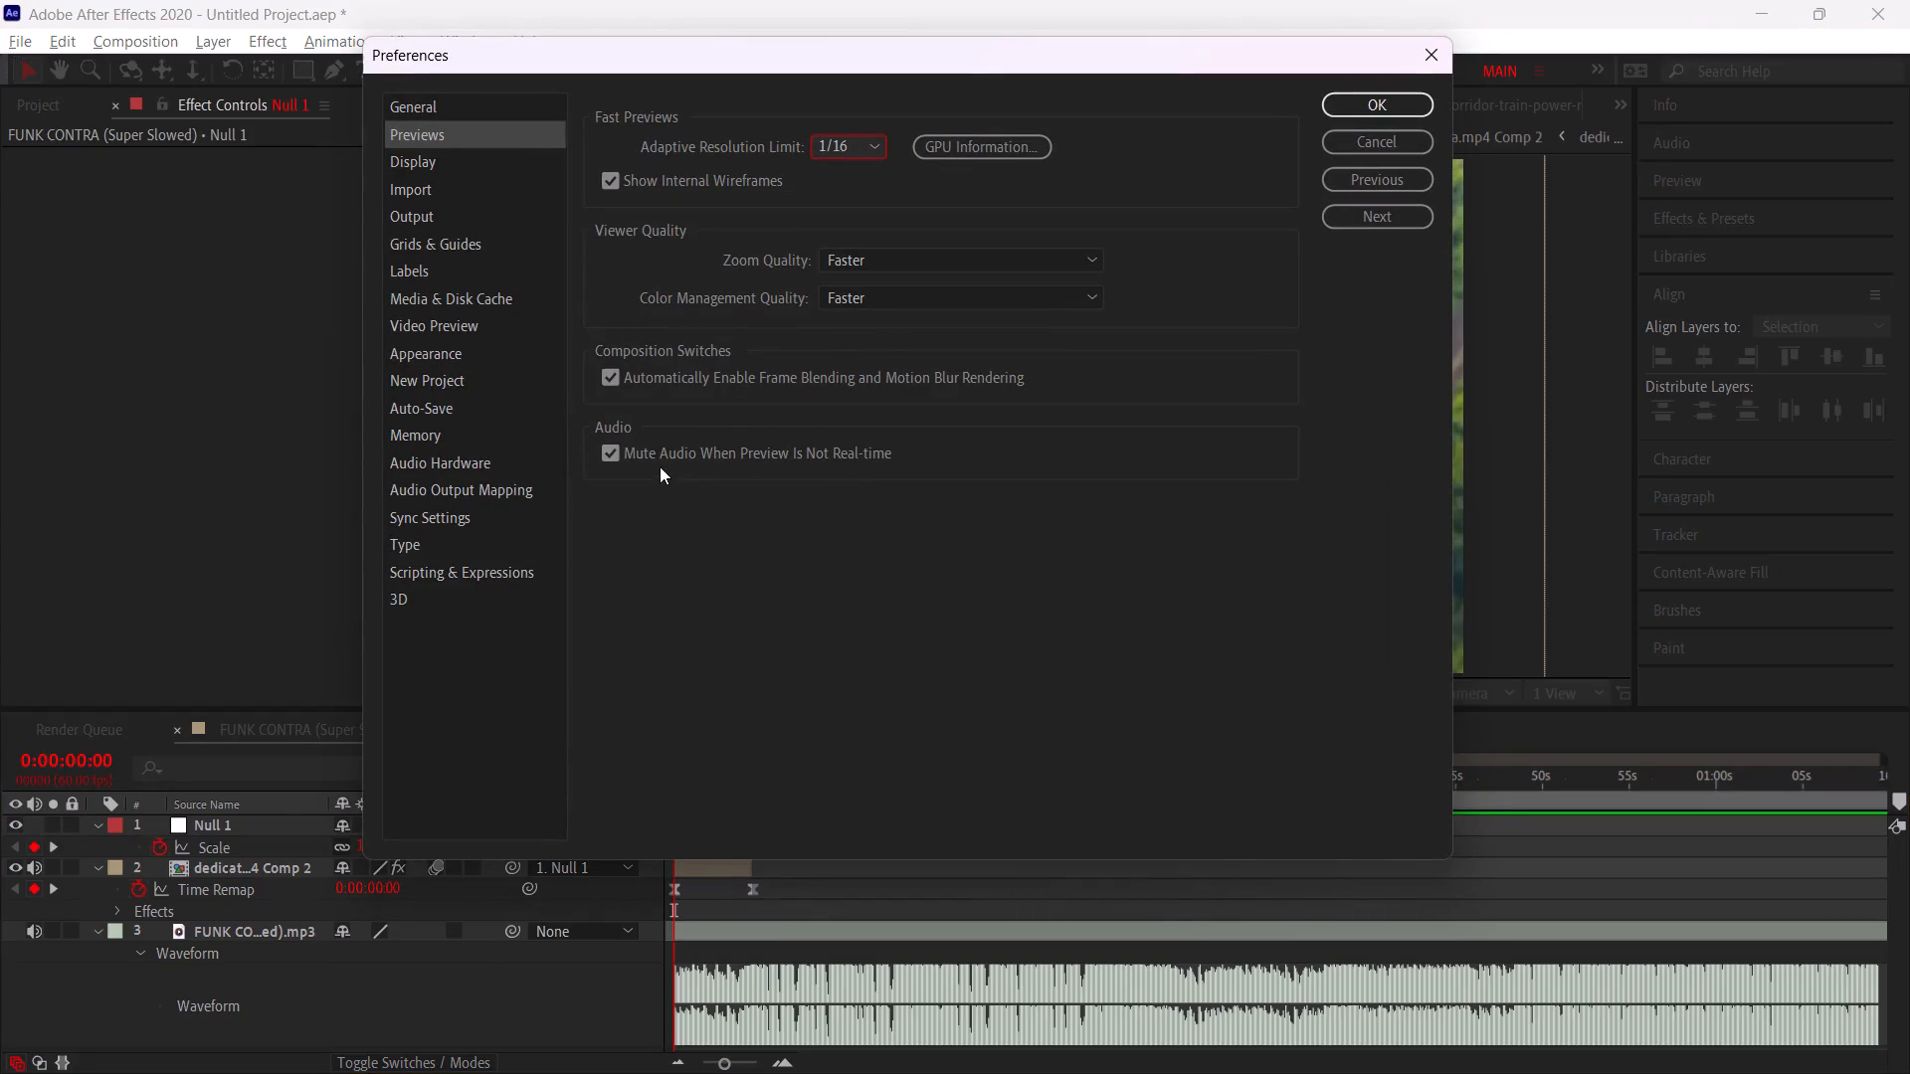
pyautogui.click(670, 462)
pyautogui.click(773, 462)
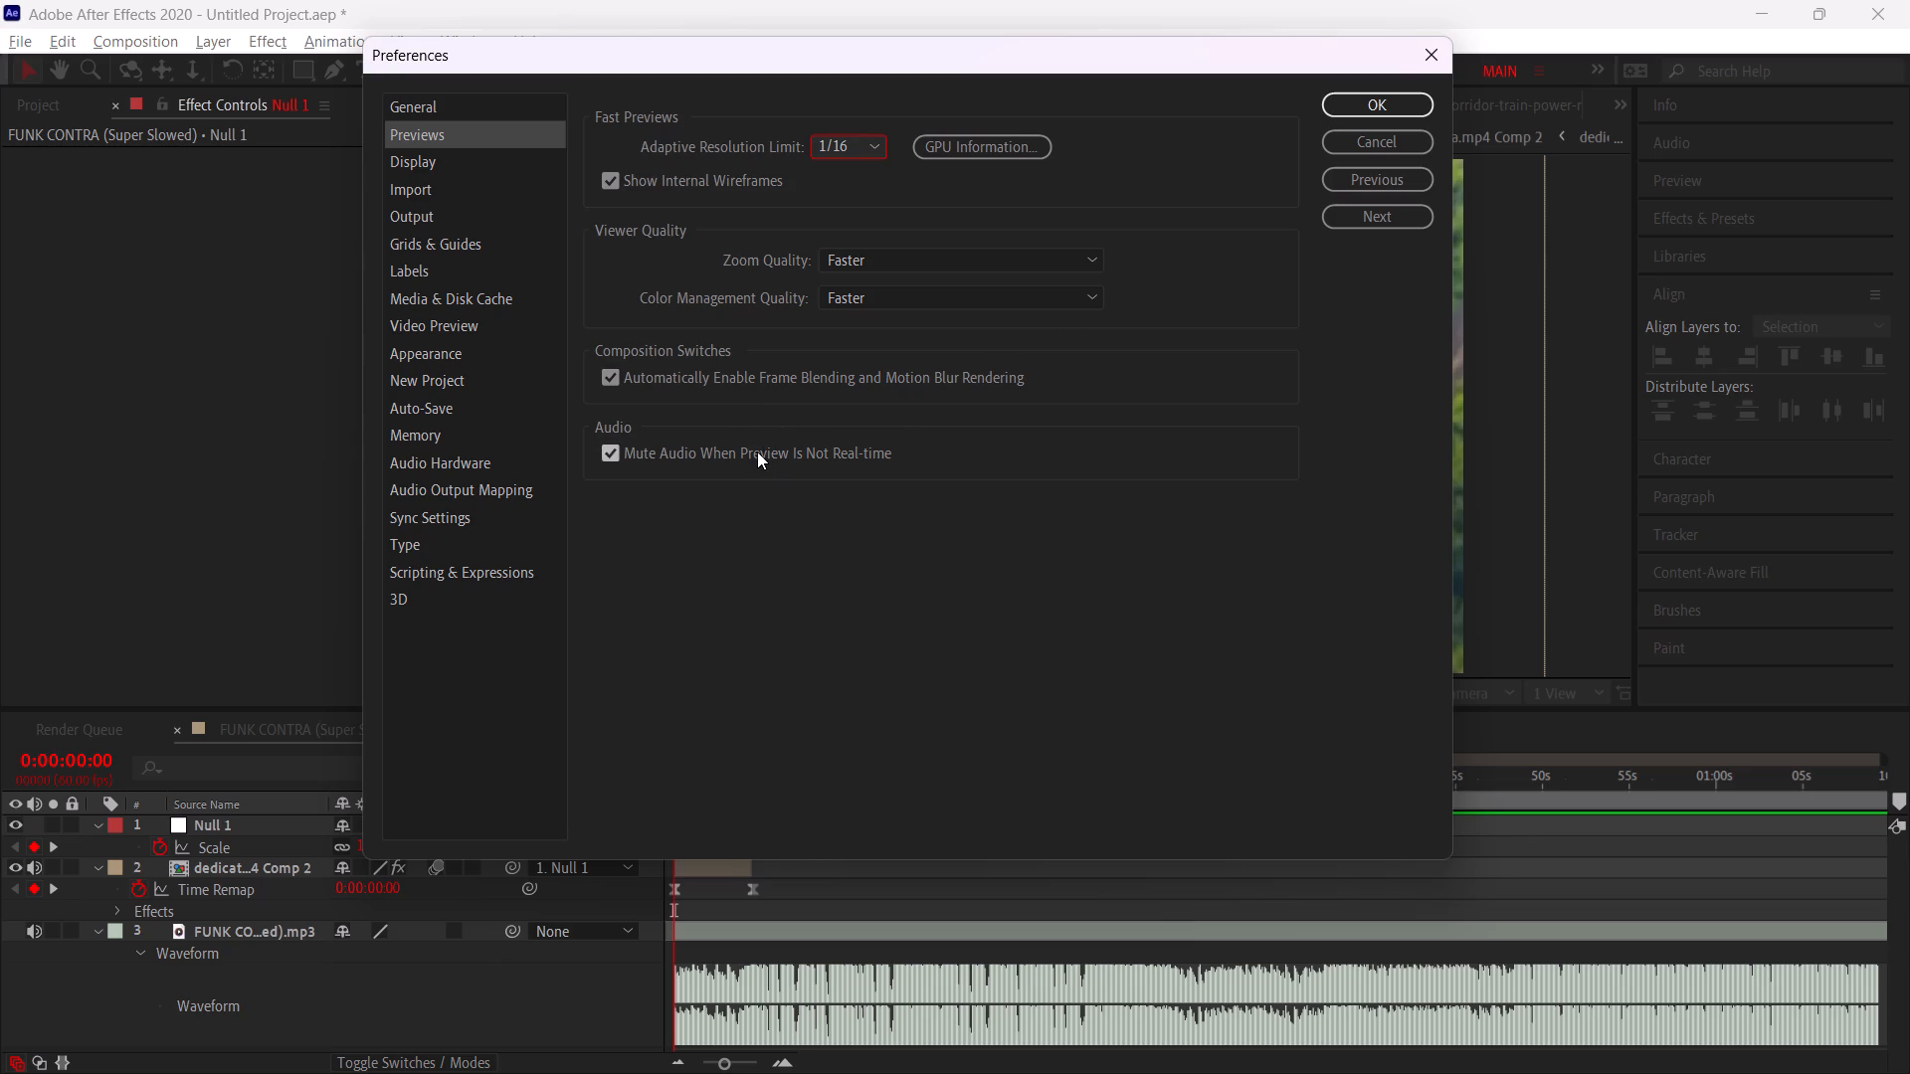
pyautogui.click(757, 451)
pyautogui.click(1376, 91)
pyautogui.click(1375, 97)
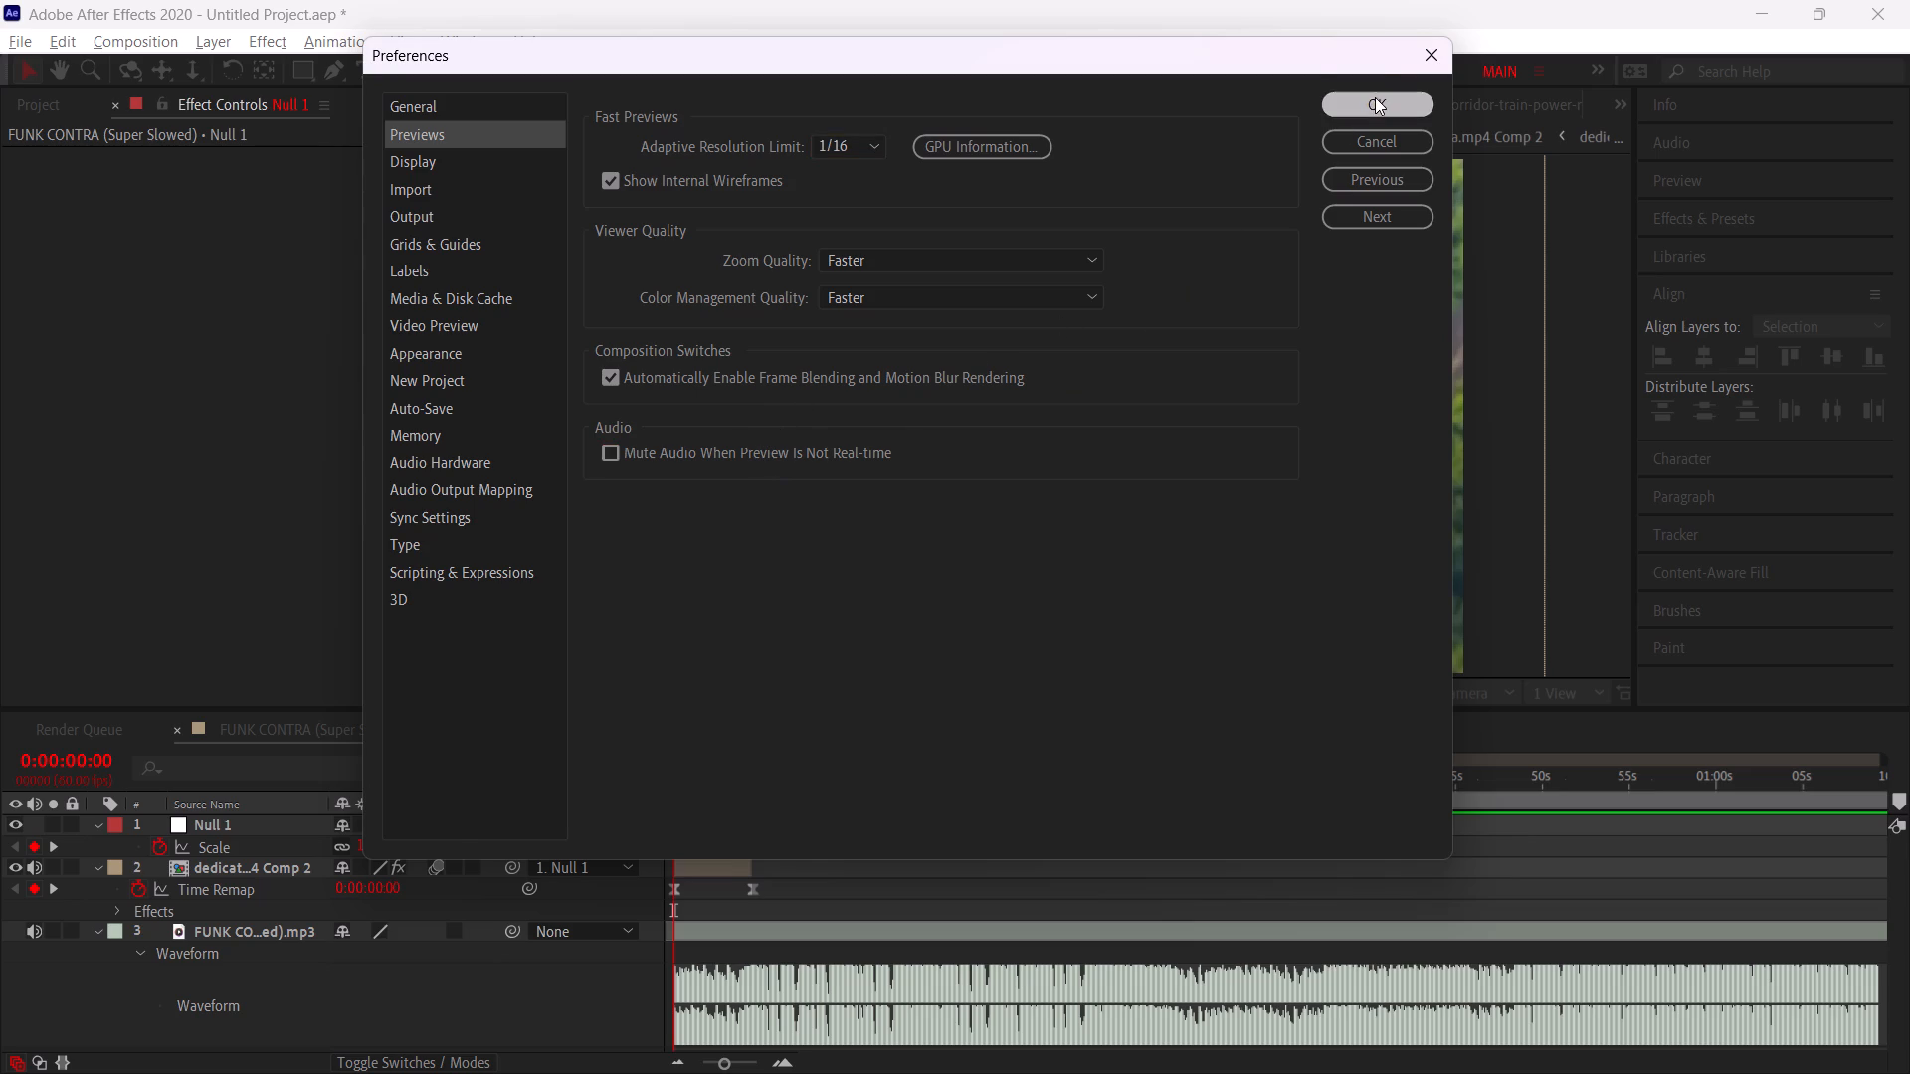
# Preview the freight train clip with the song and move the current time to 0:00:04:01.
pyautogui.press('space')
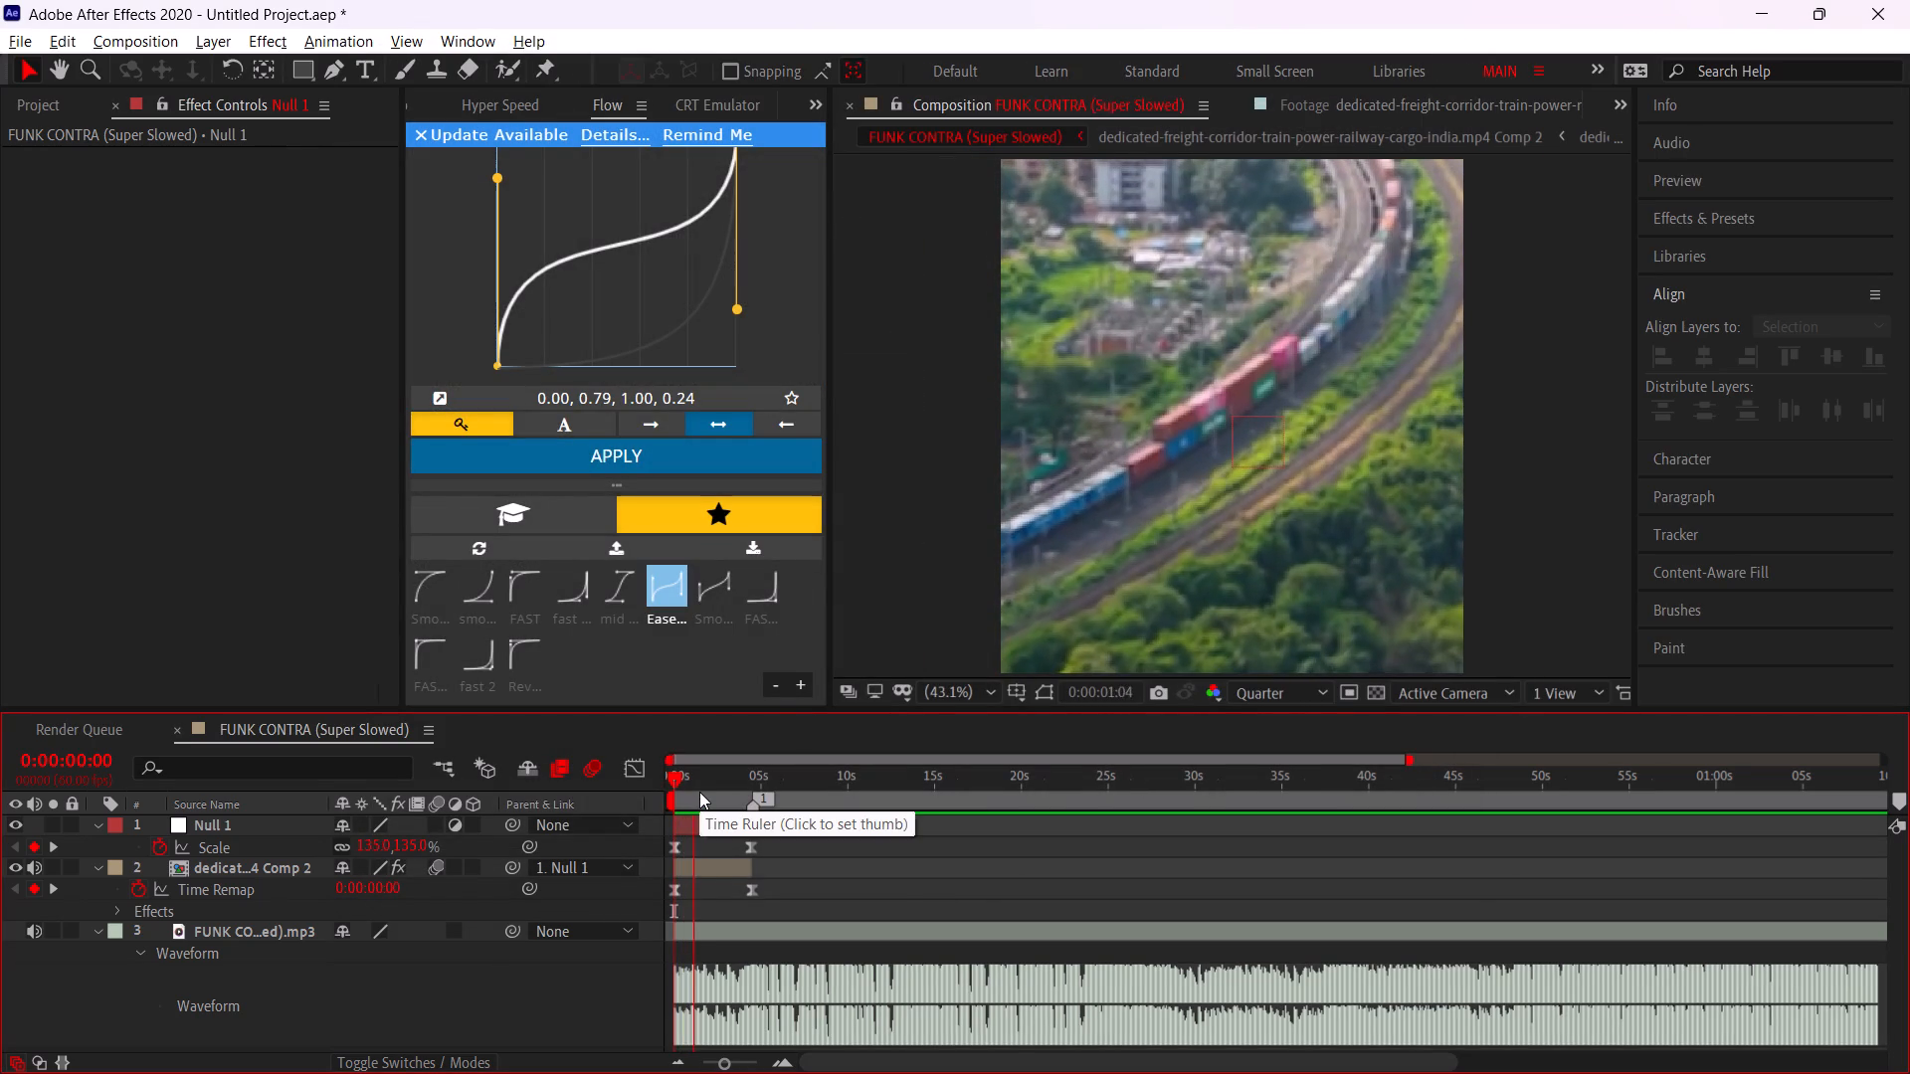
pyautogui.click(853, 852)
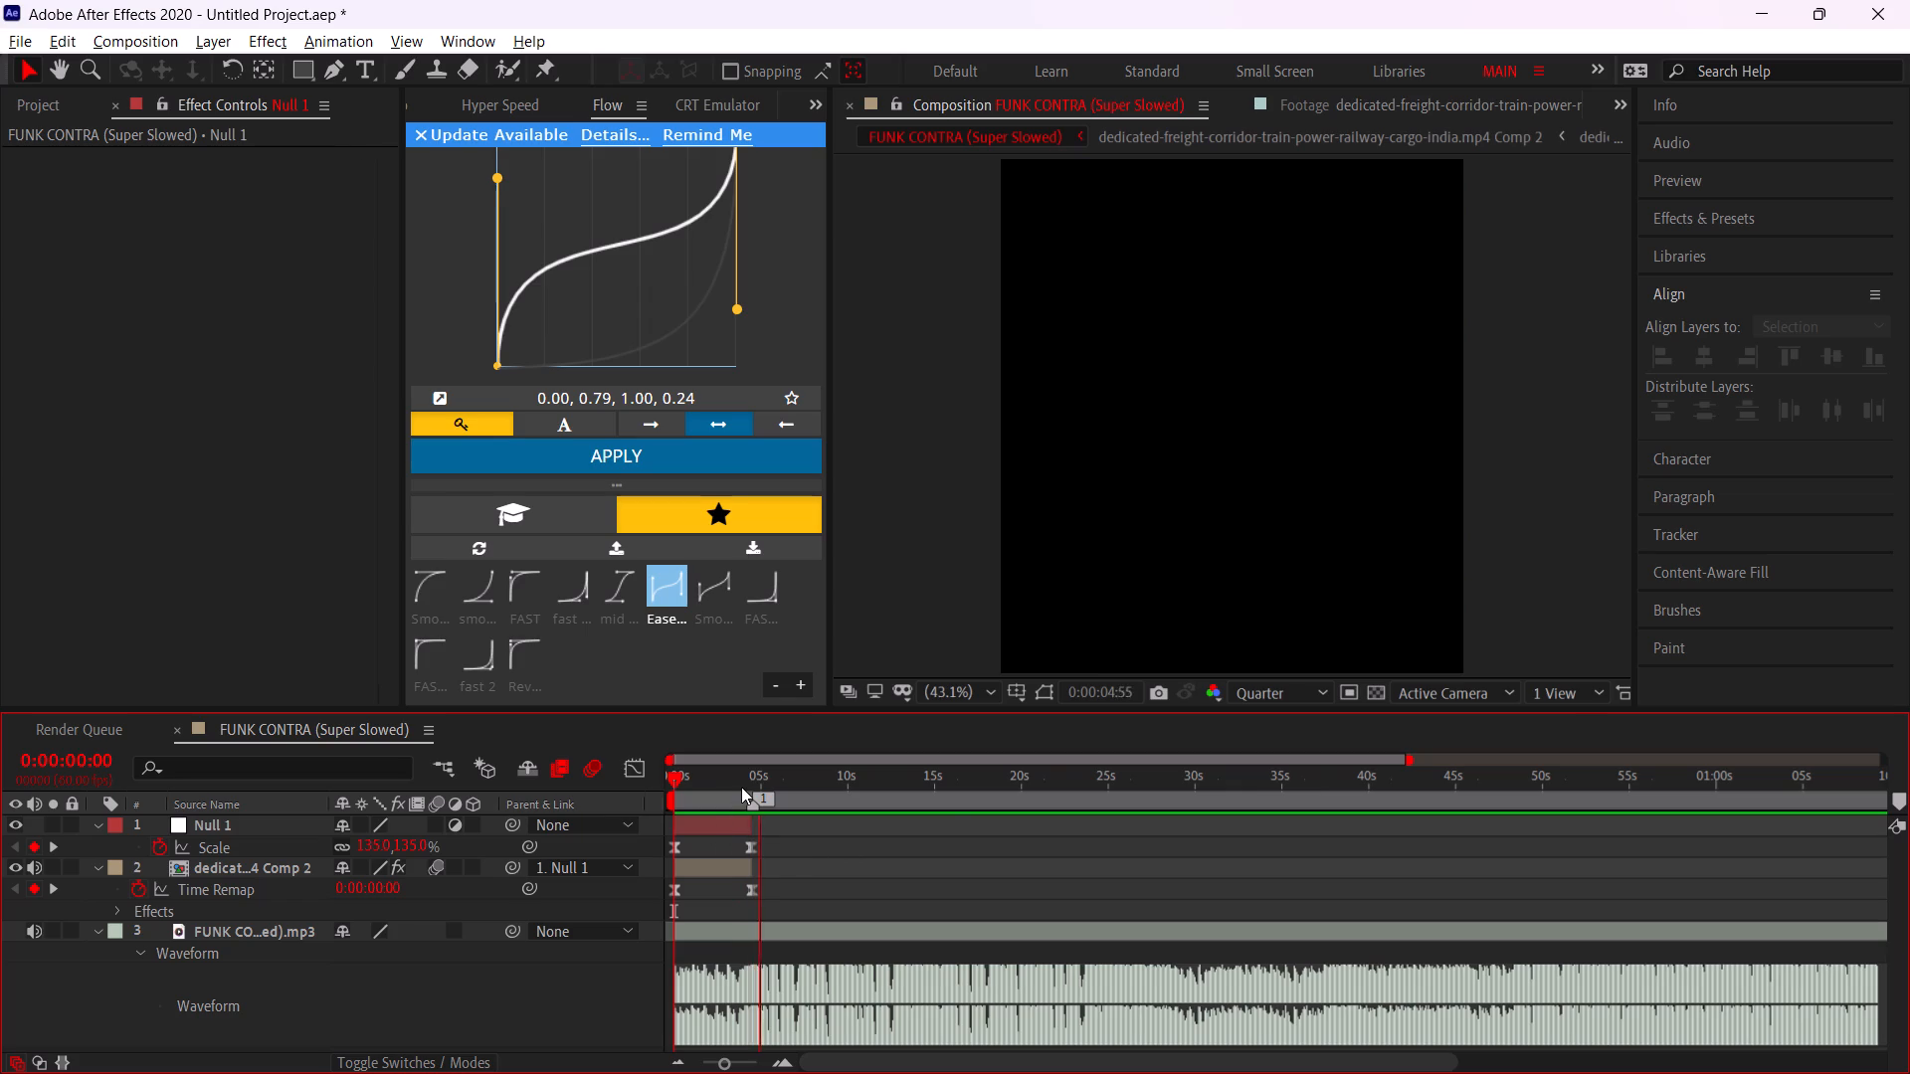
pyautogui.click(744, 778)
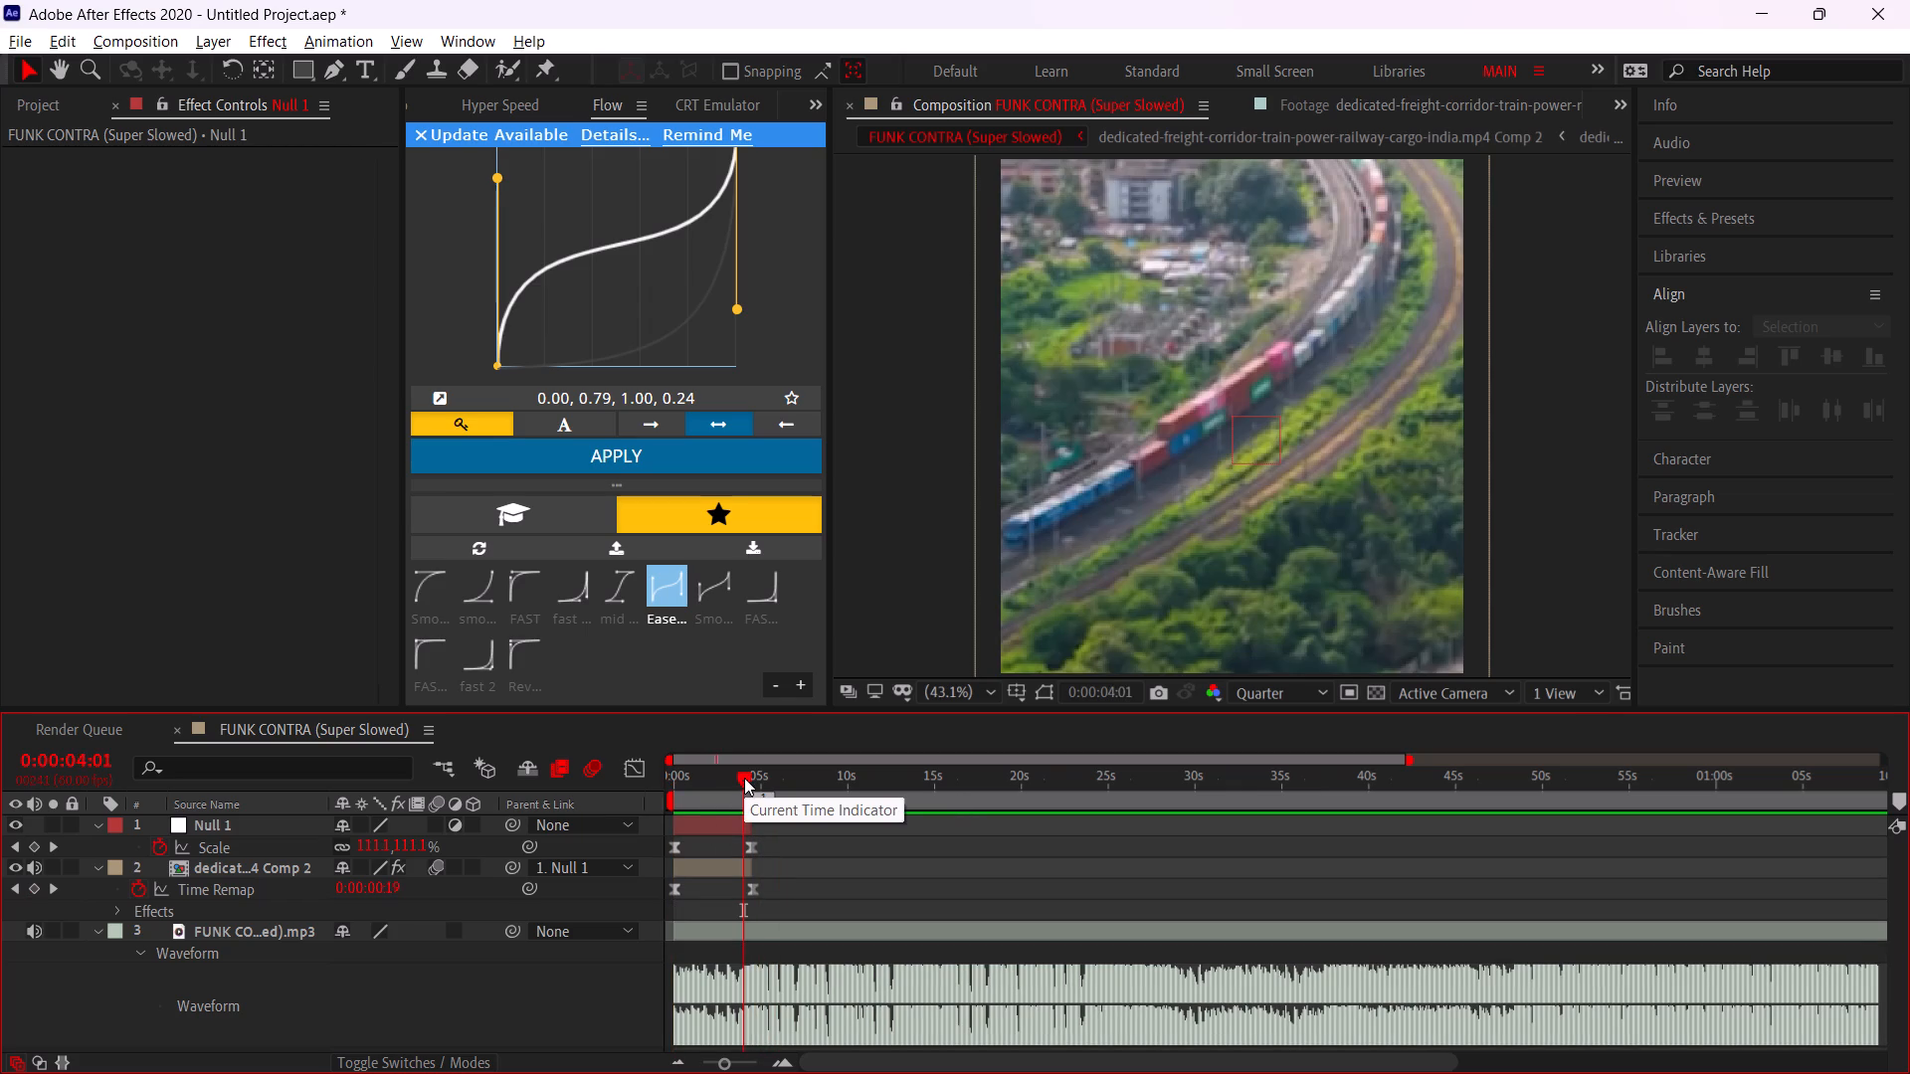
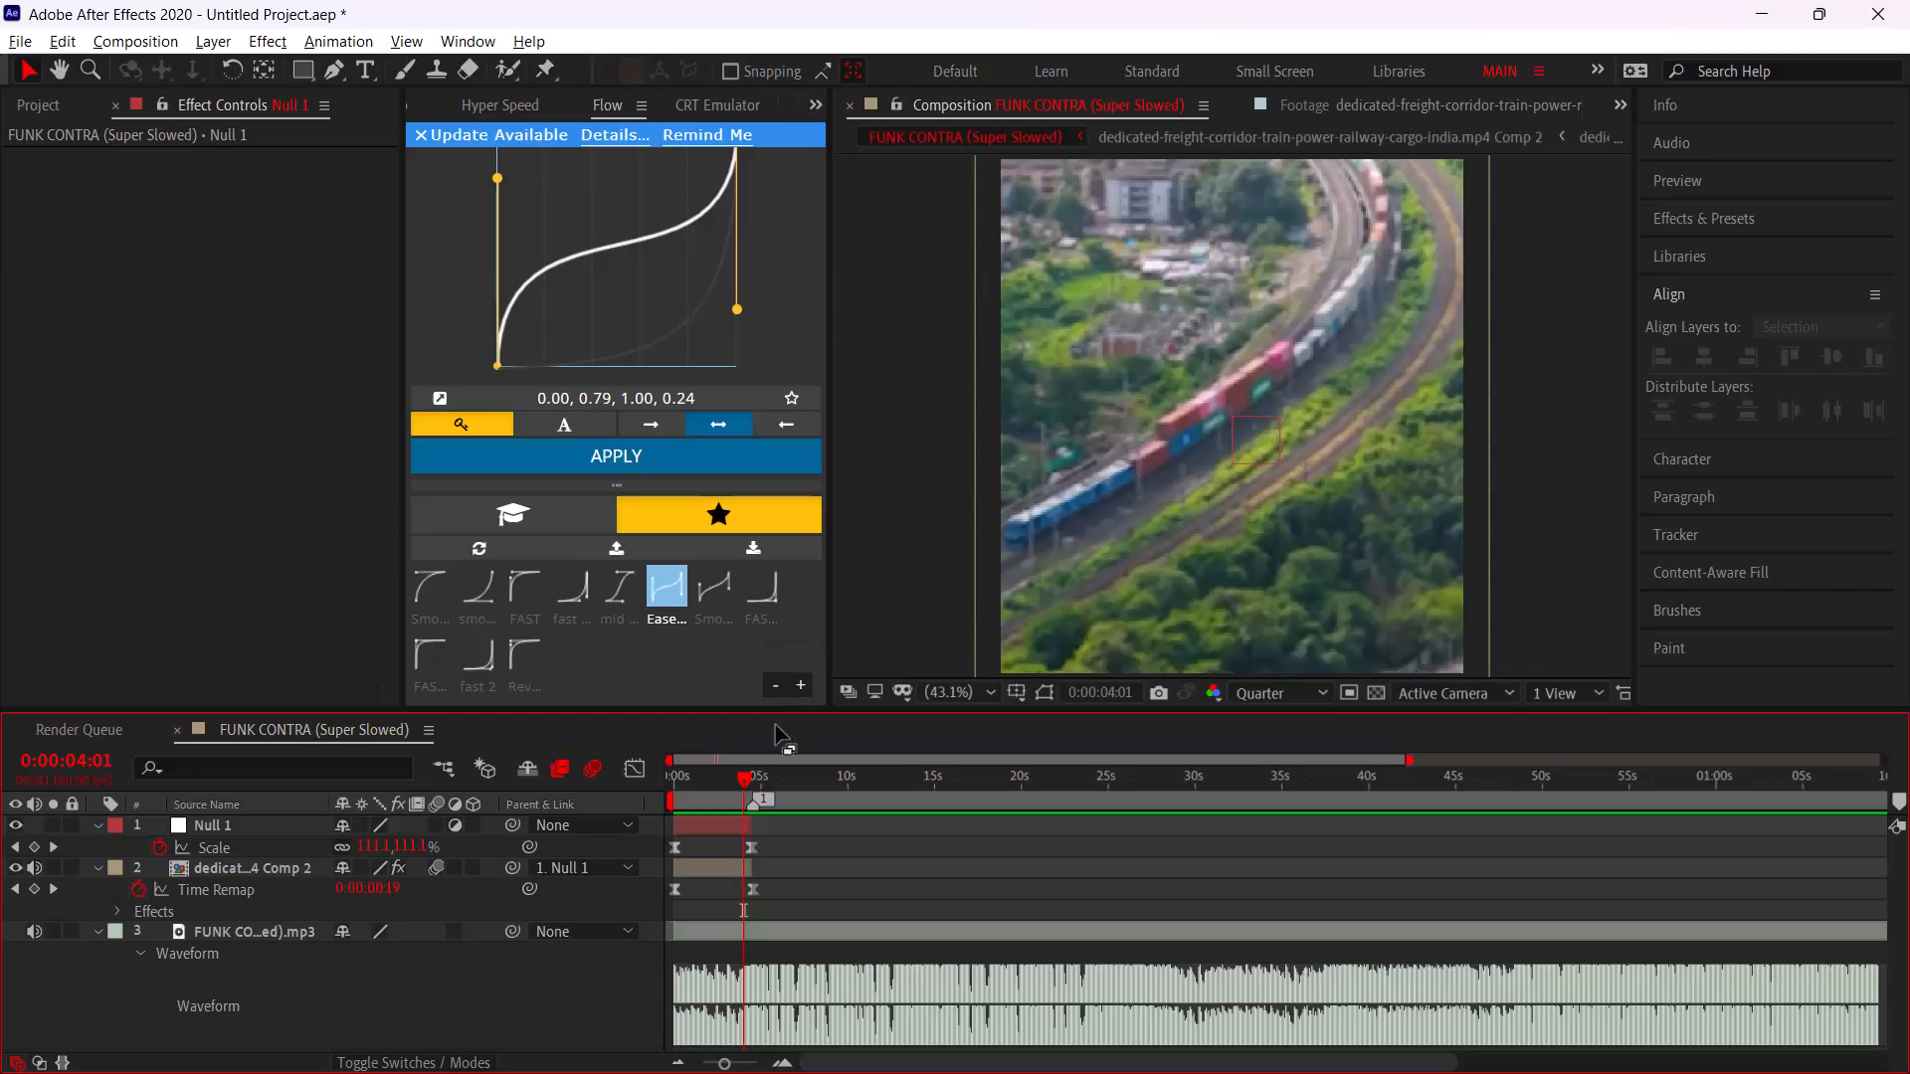
# Play back the FUNK CONTRA composition repeatedly from the first frame to check the freight train clip's zoom and slow motion against the song.
pyautogui.moveTo(728, 794); pyautogui.dragTo(683, 807)
pyautogui.moveTo(683, 807); pyautogui.dragTo(513, 825)
pyautogui.press('space')
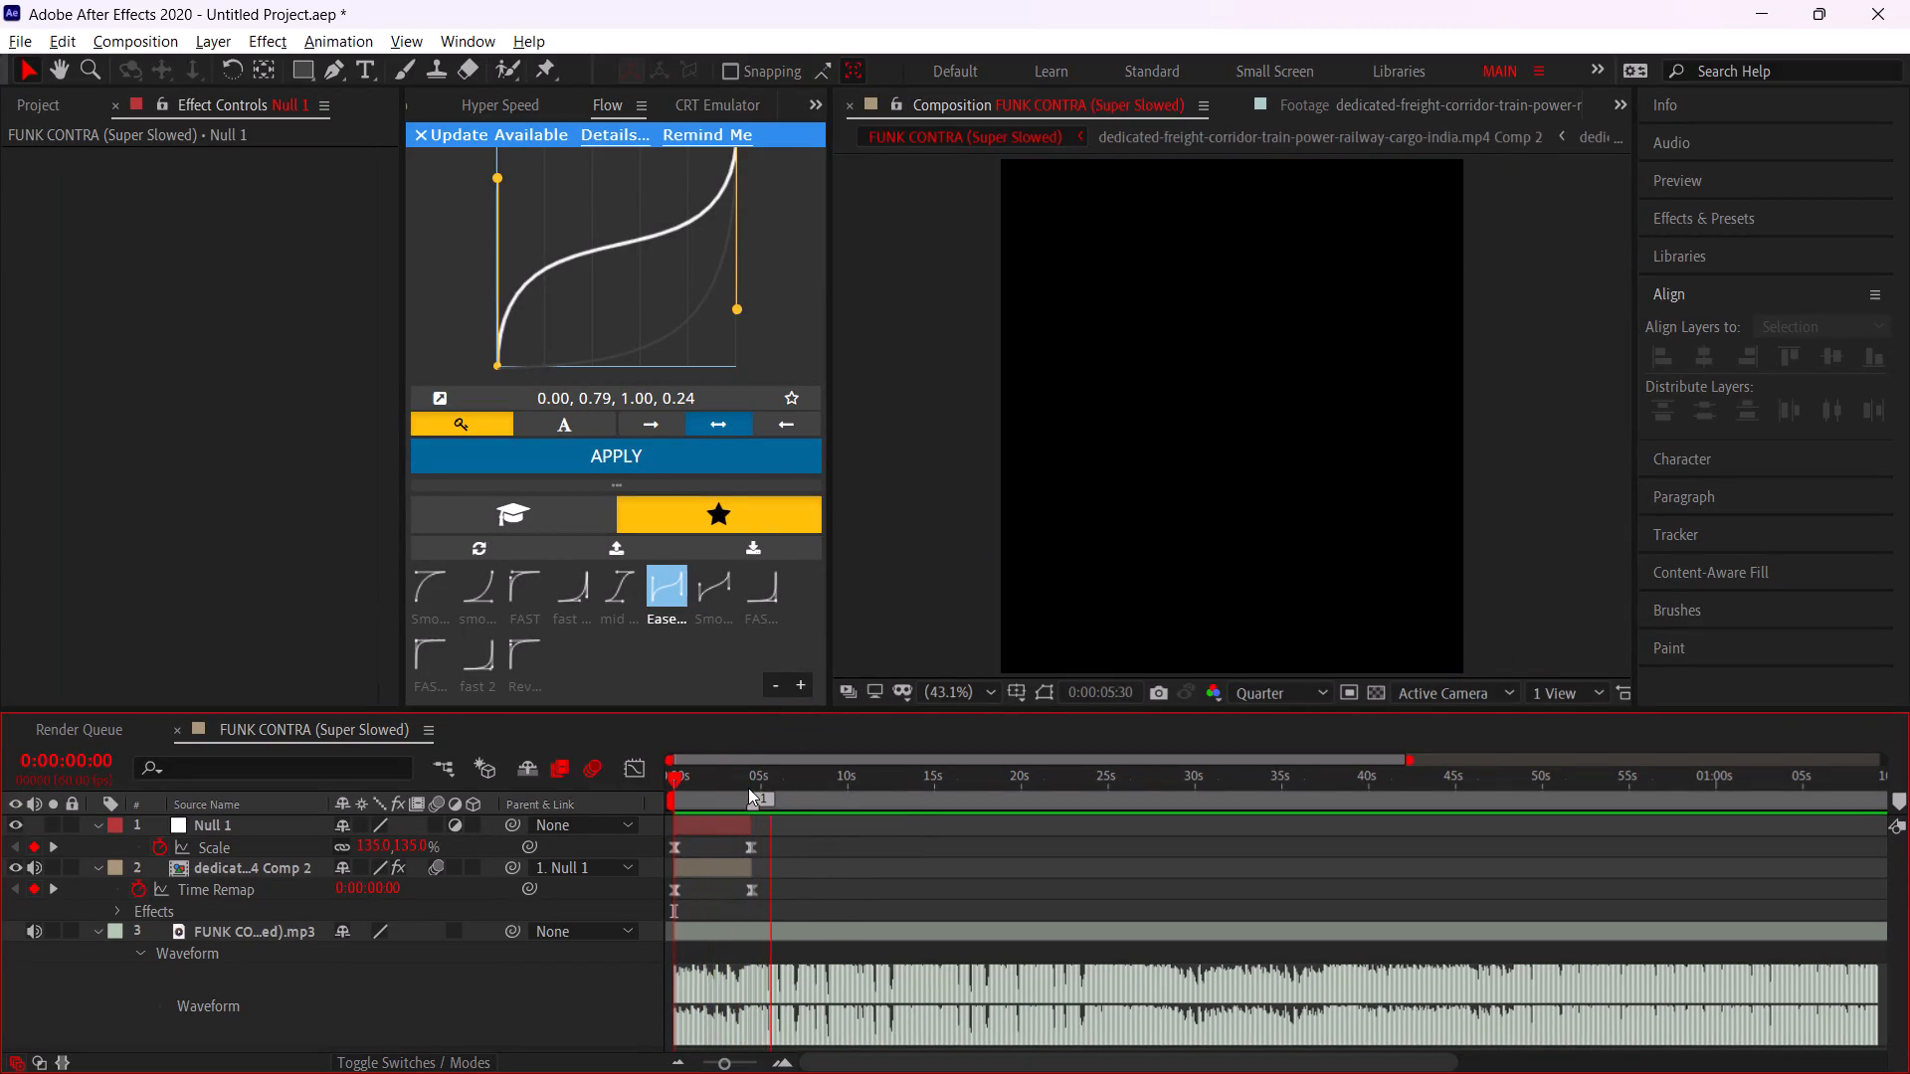
pyautogui.keyDown('alt'); pyautogui.scroll(1, 724, 838); pyautogui.keyUp('alt')
pyautogui.moveTo(726, 788); pyautogui.dragTo(487, 854)
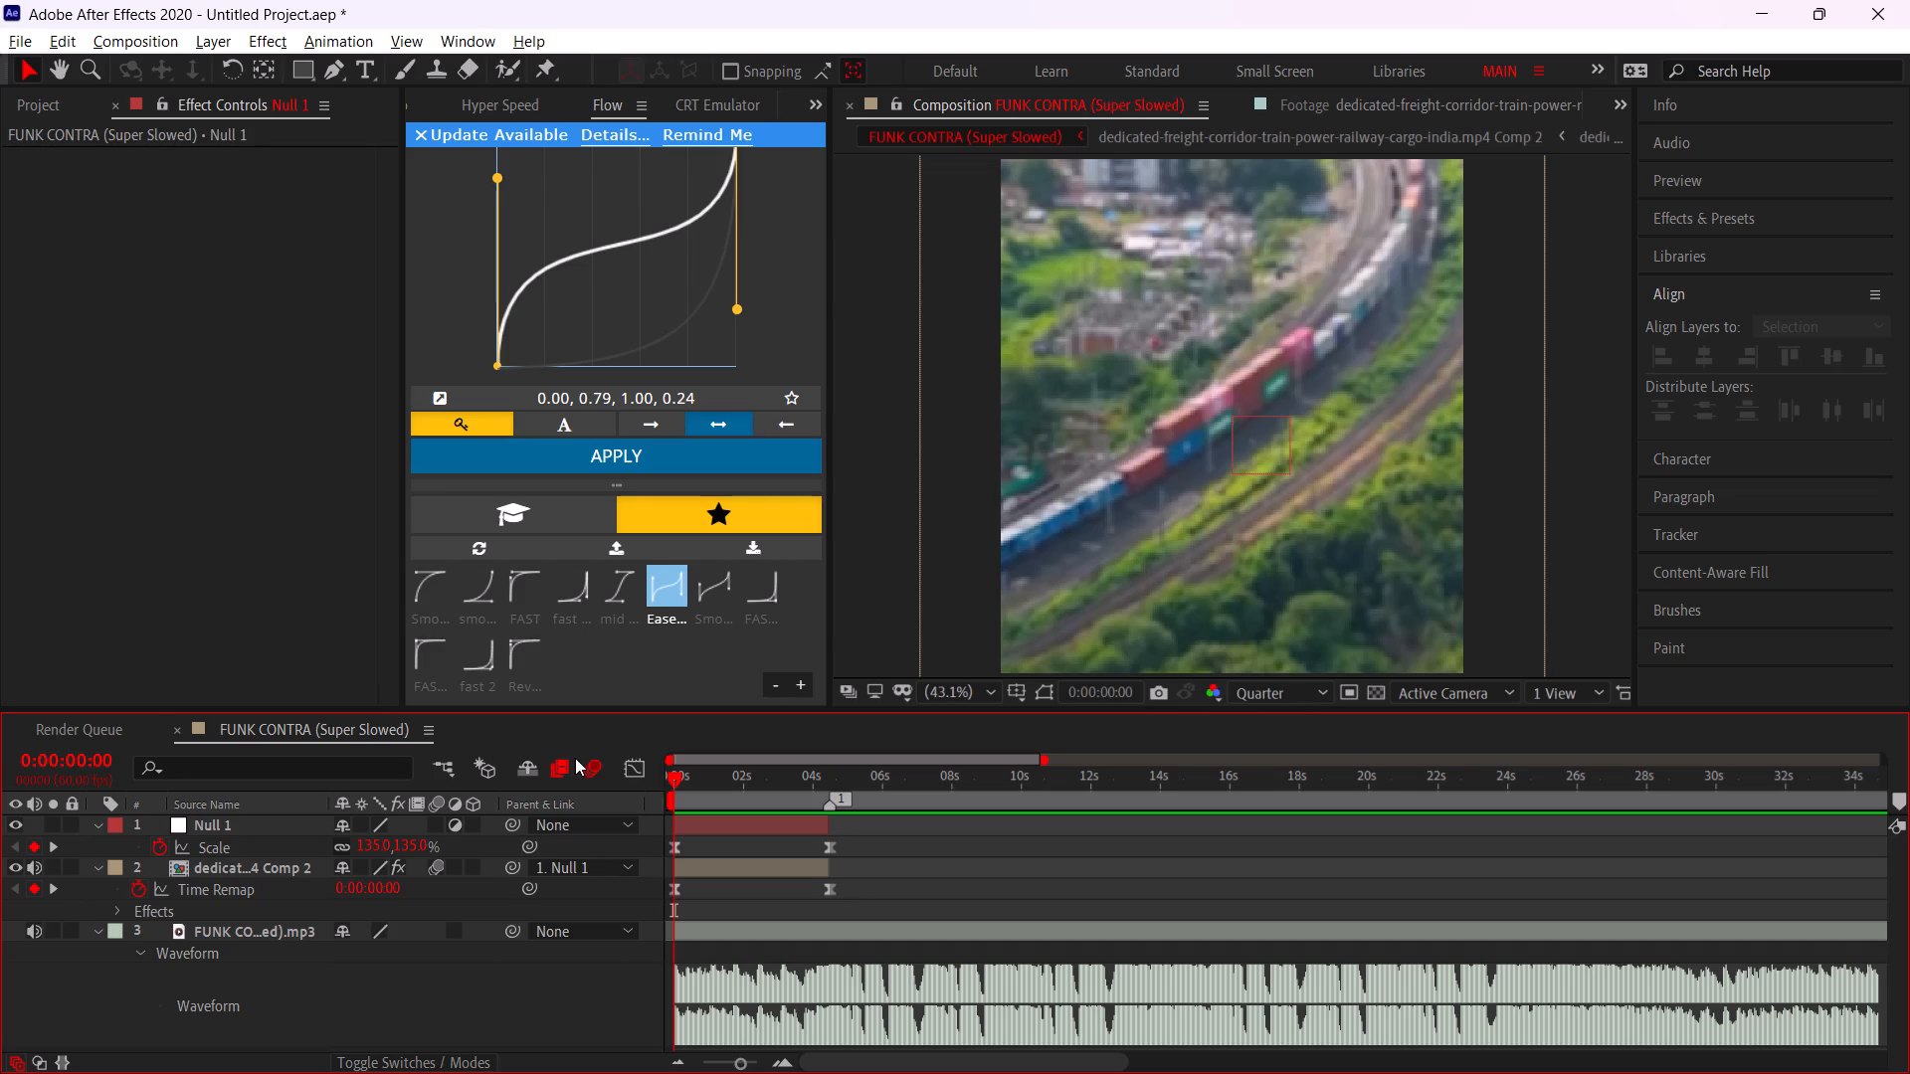
pyautogui.moveTo(692, 783); pyautogui.dragTo(638, 776)
pyautogui.press('space')
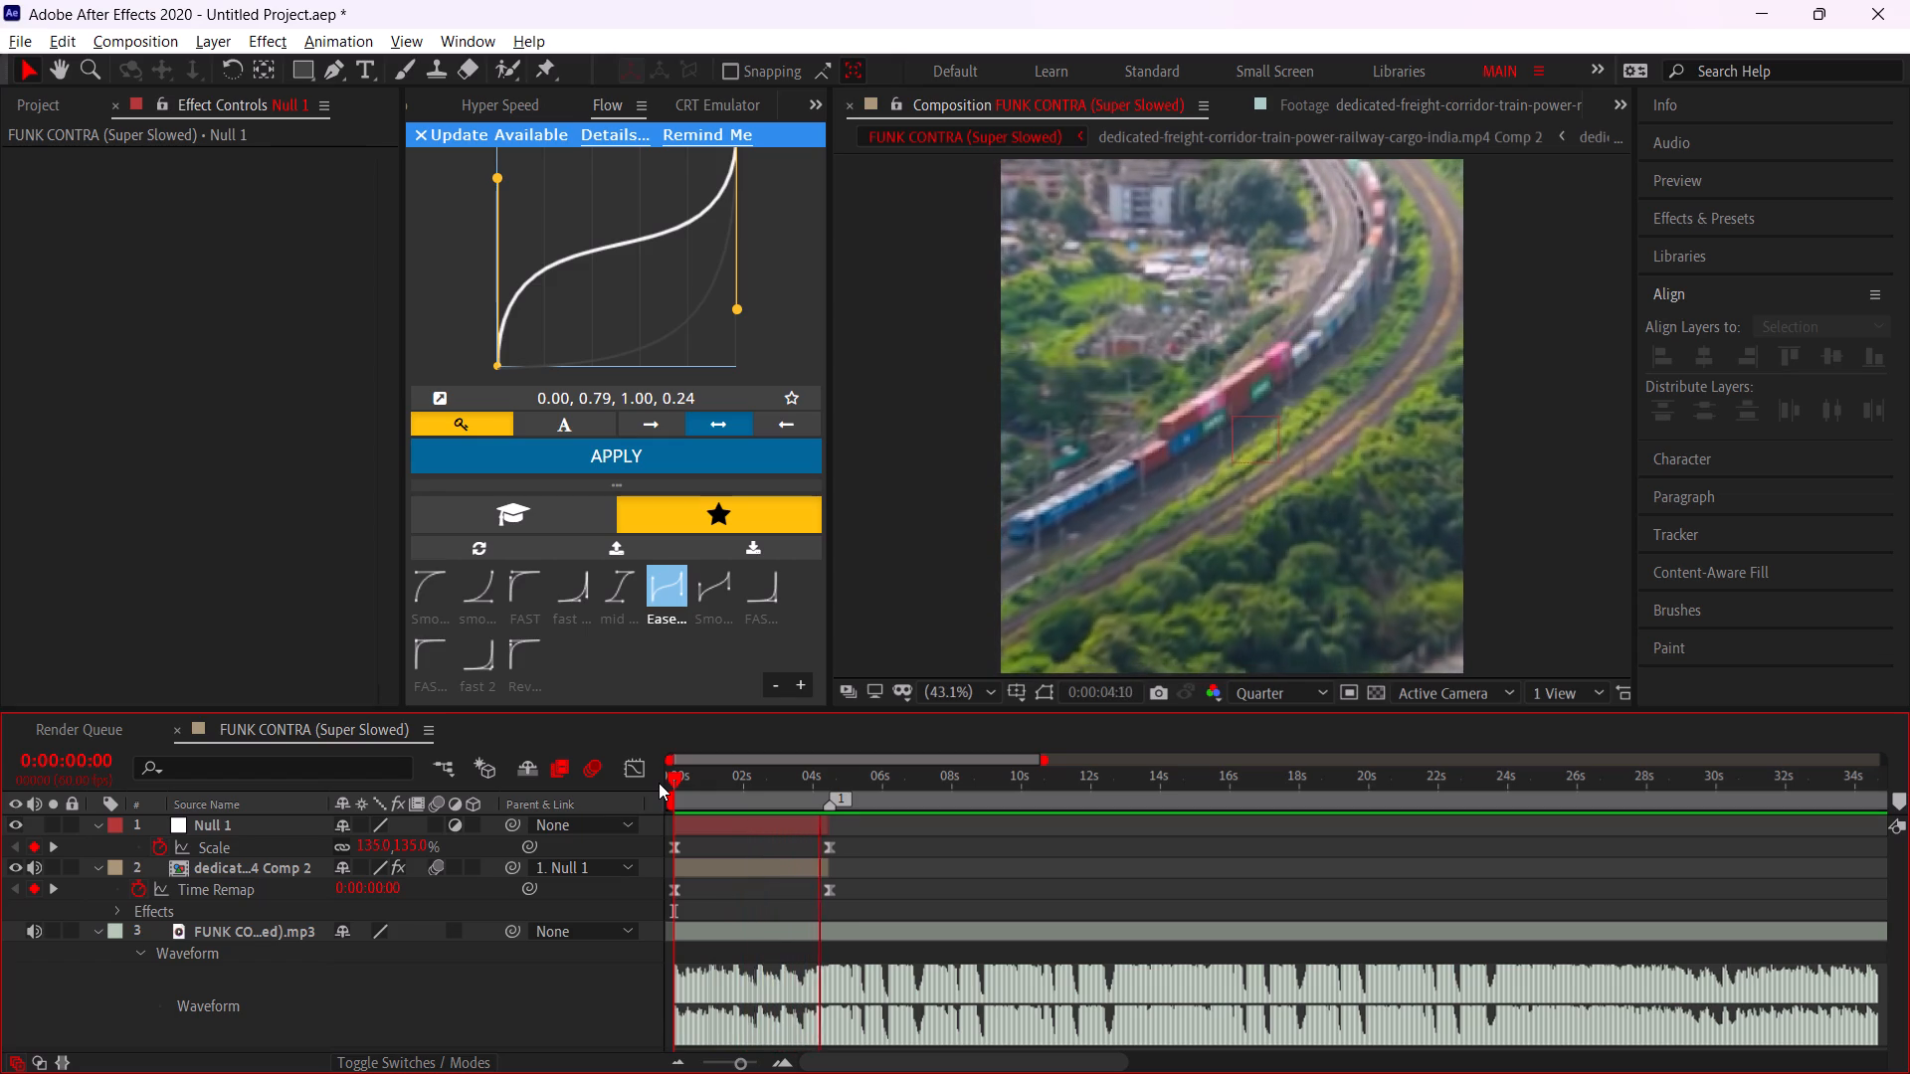
pyautogui.moveTo(755, 785); pyautogui.dragTo(561, 822)
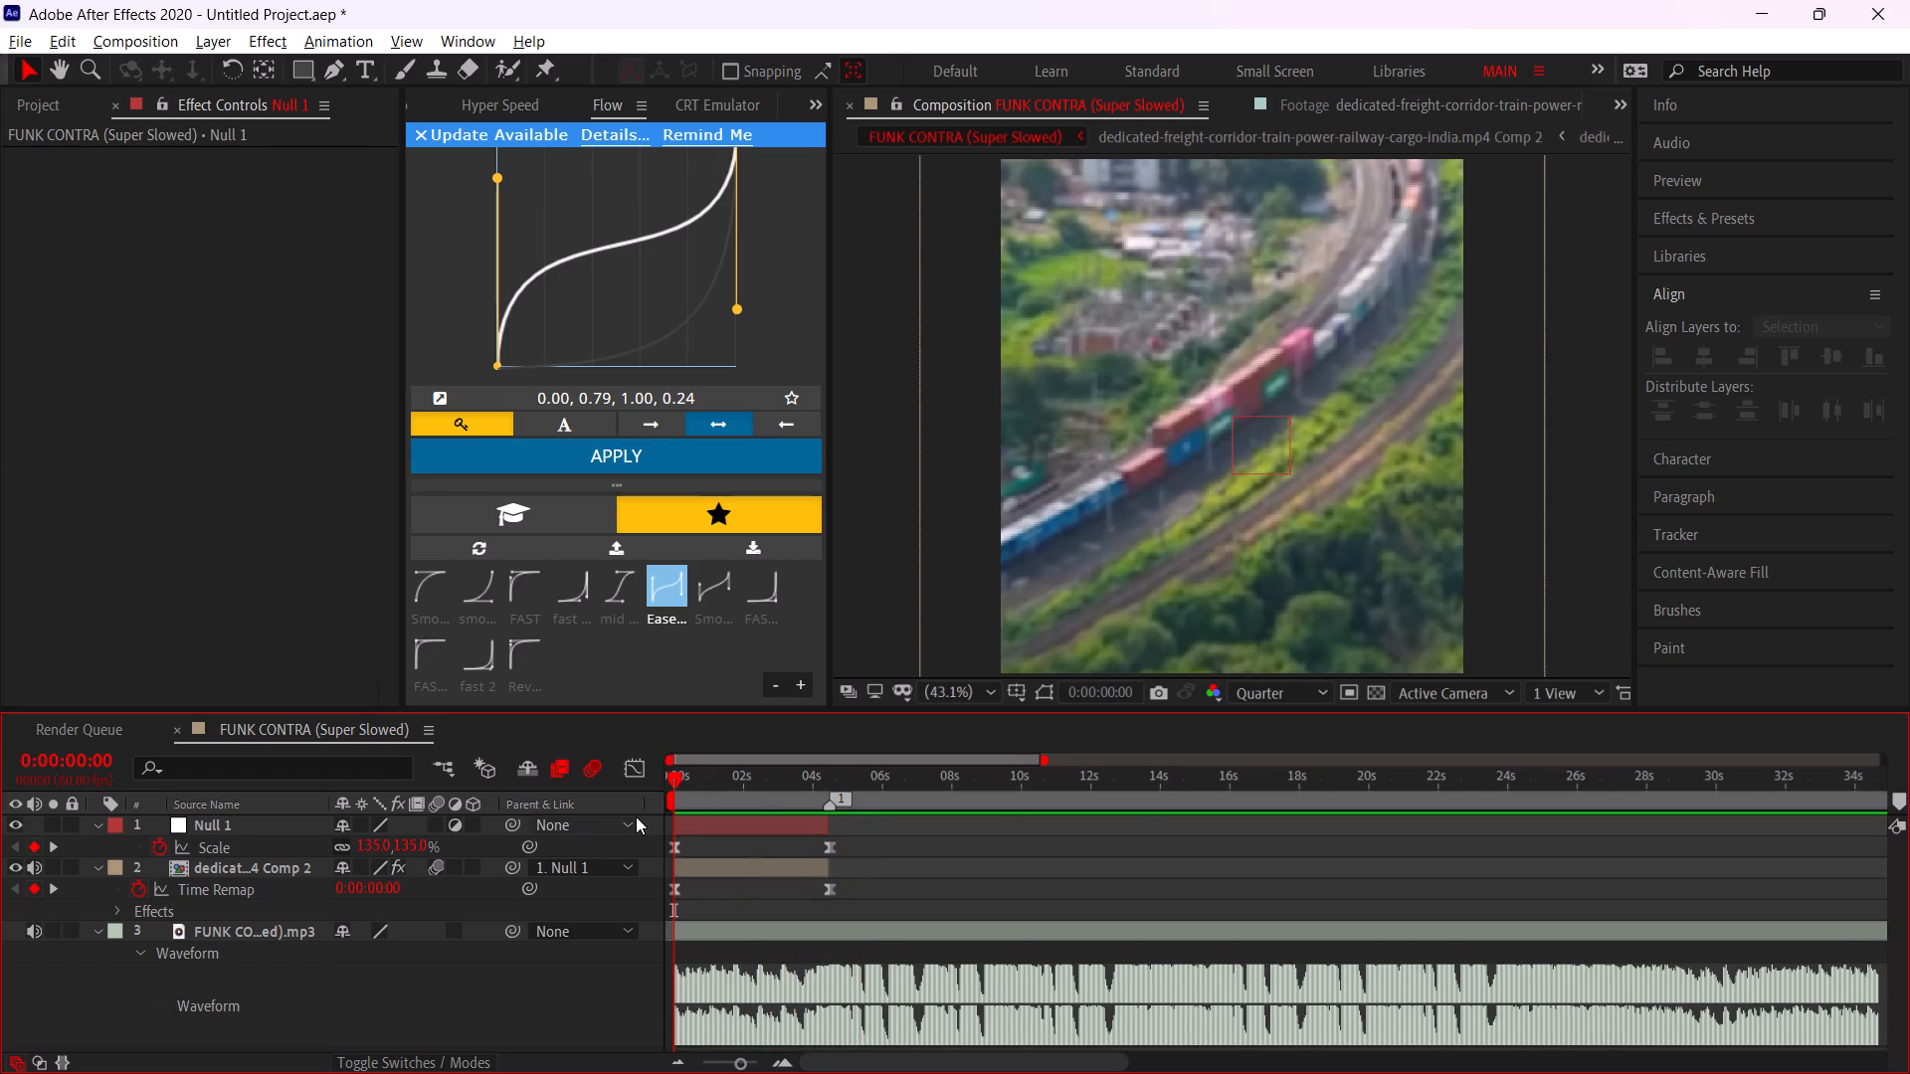
pyautogui.keyDown('alt'); pyautogui.scroll(1, 636, 816); pyautogui.keyUp('alt')
pyautogui.click(1106, 867)
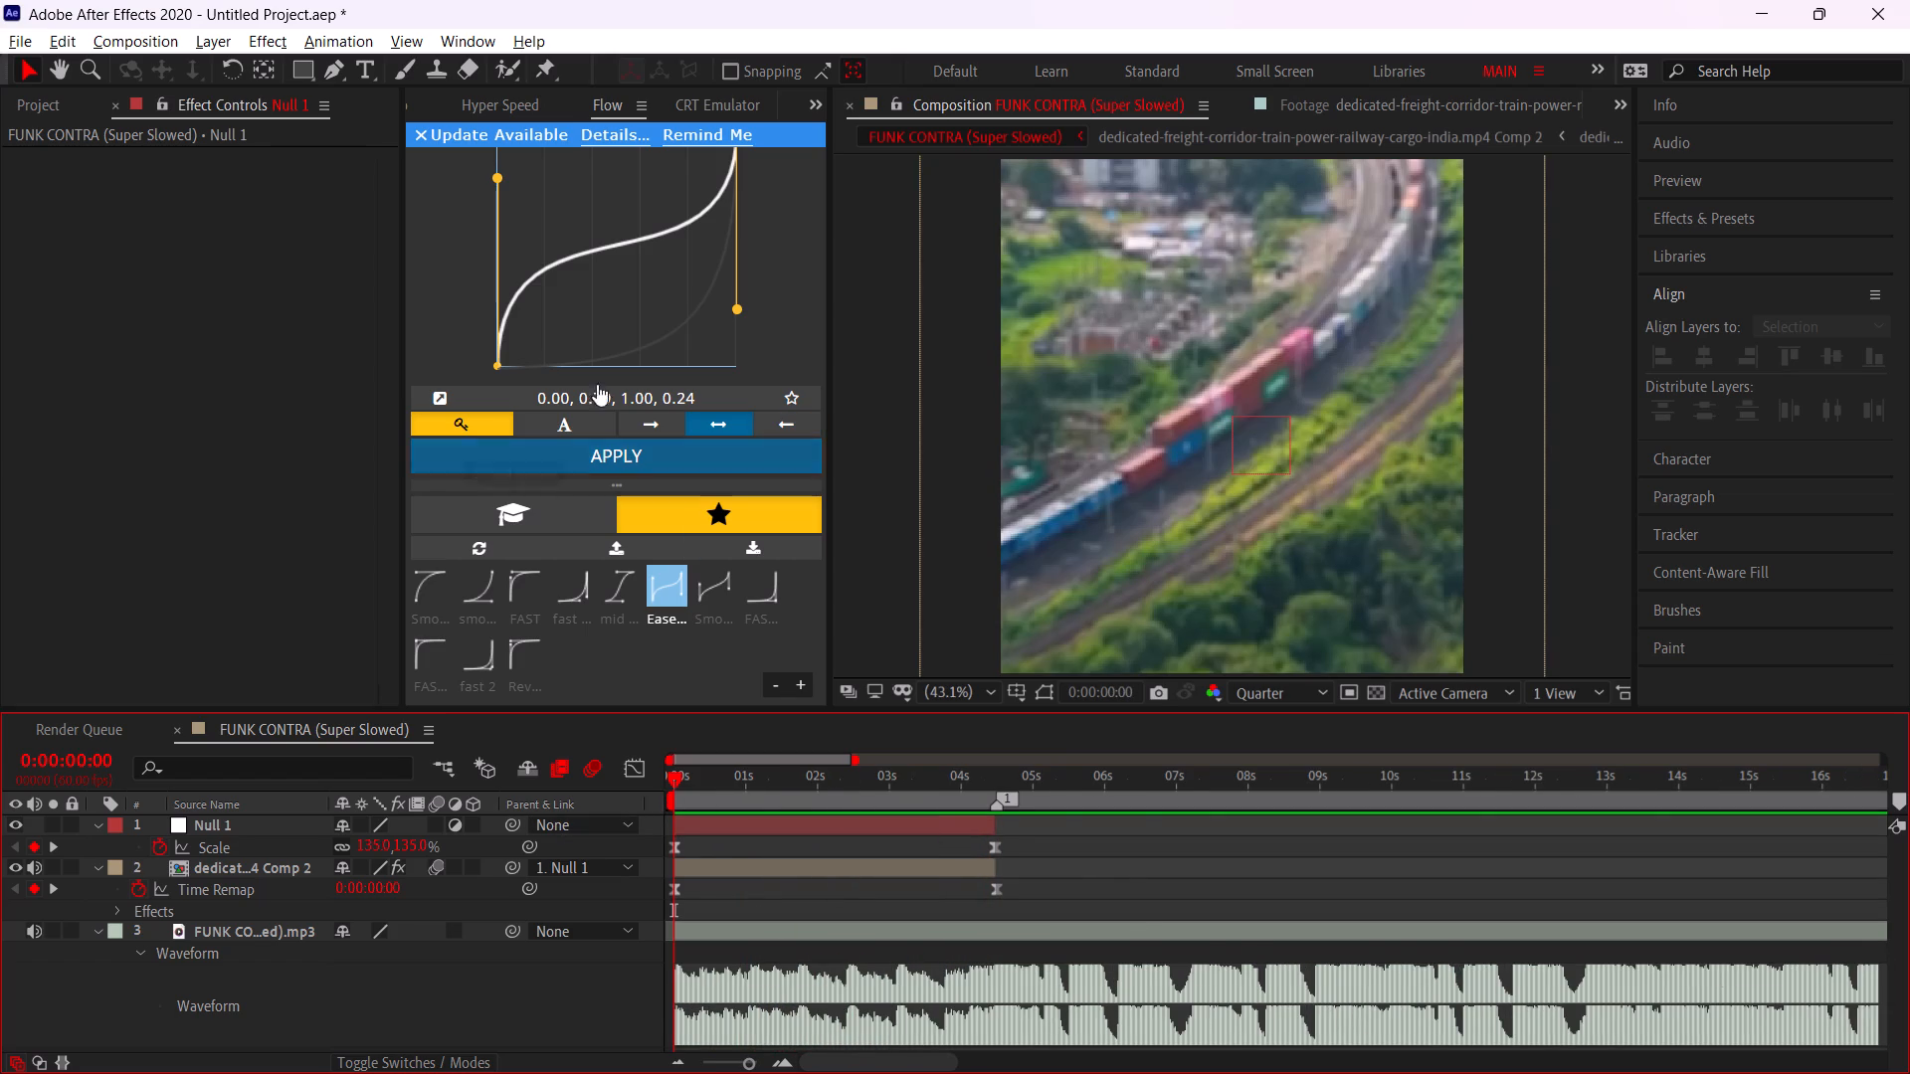
pyautogui.click(1308, 109)
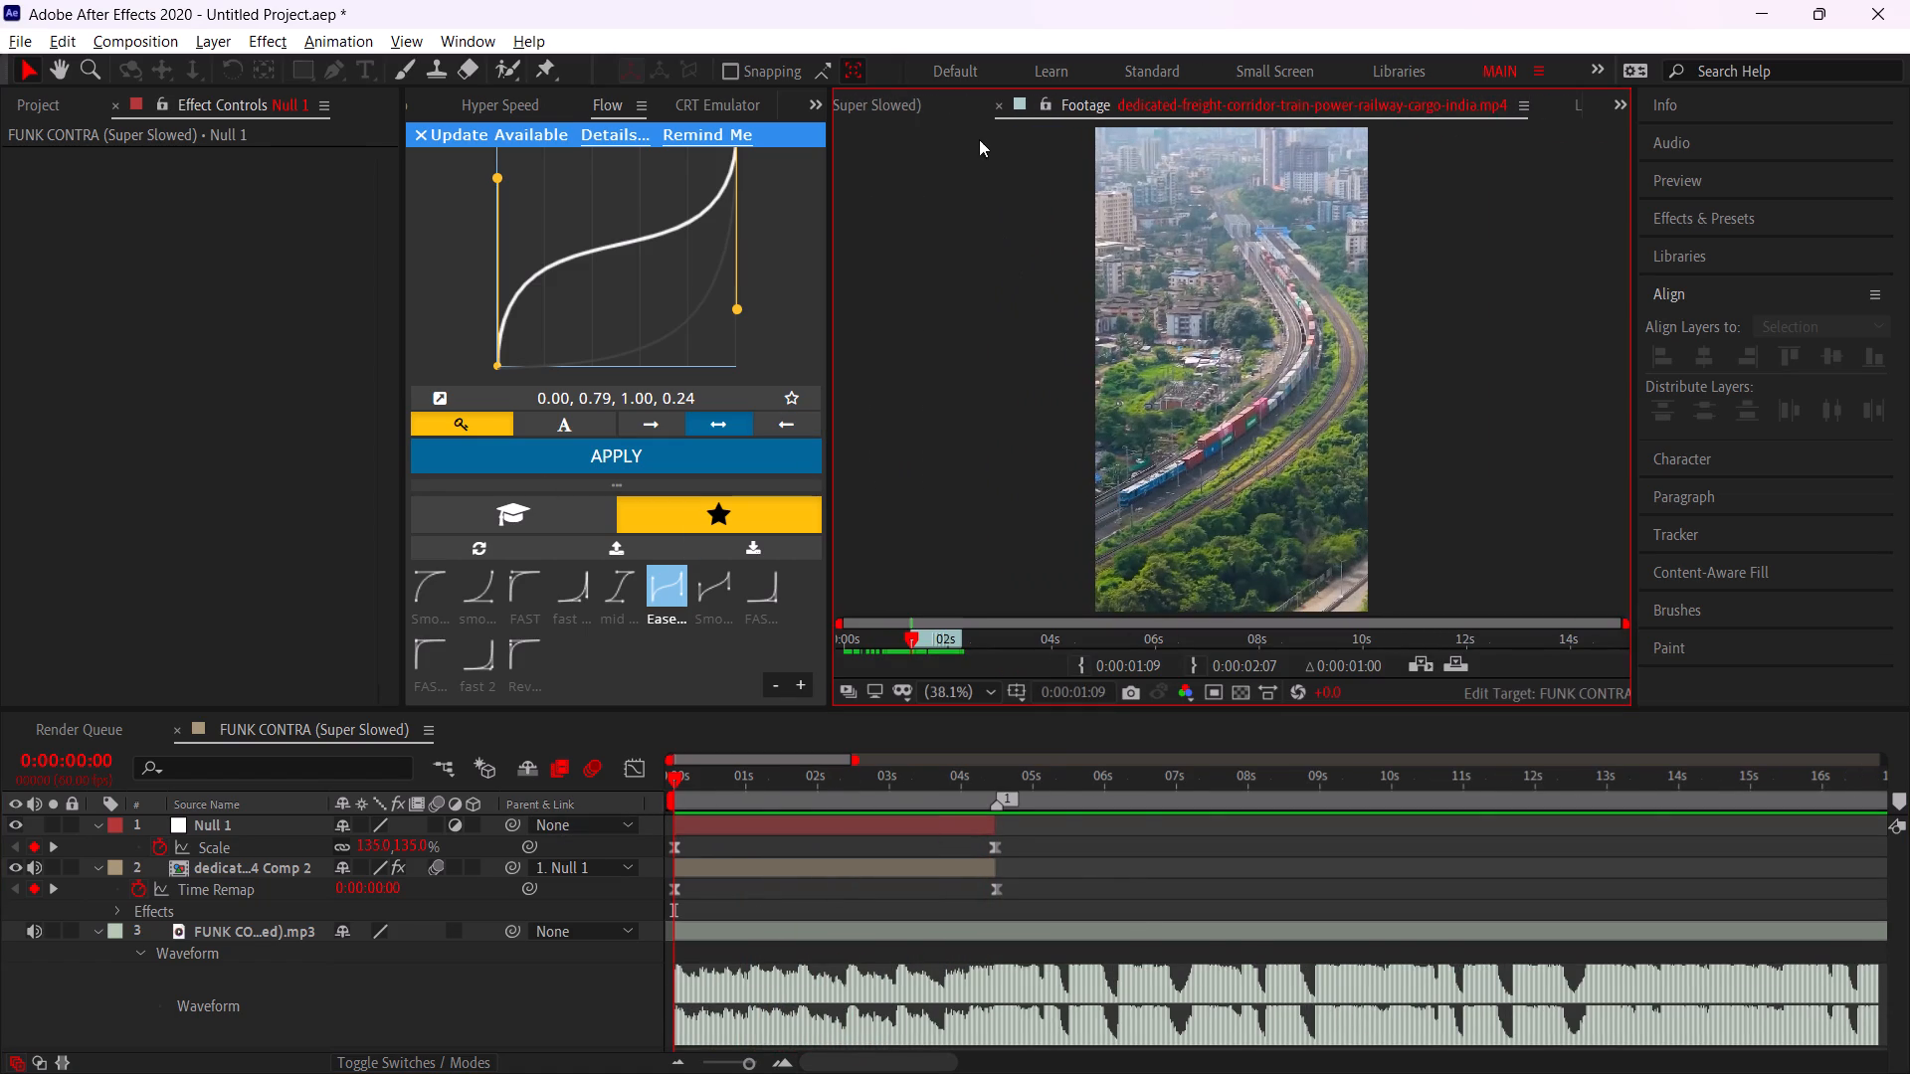
pyautogui.click(912, 103)
pyautogui.press('space')
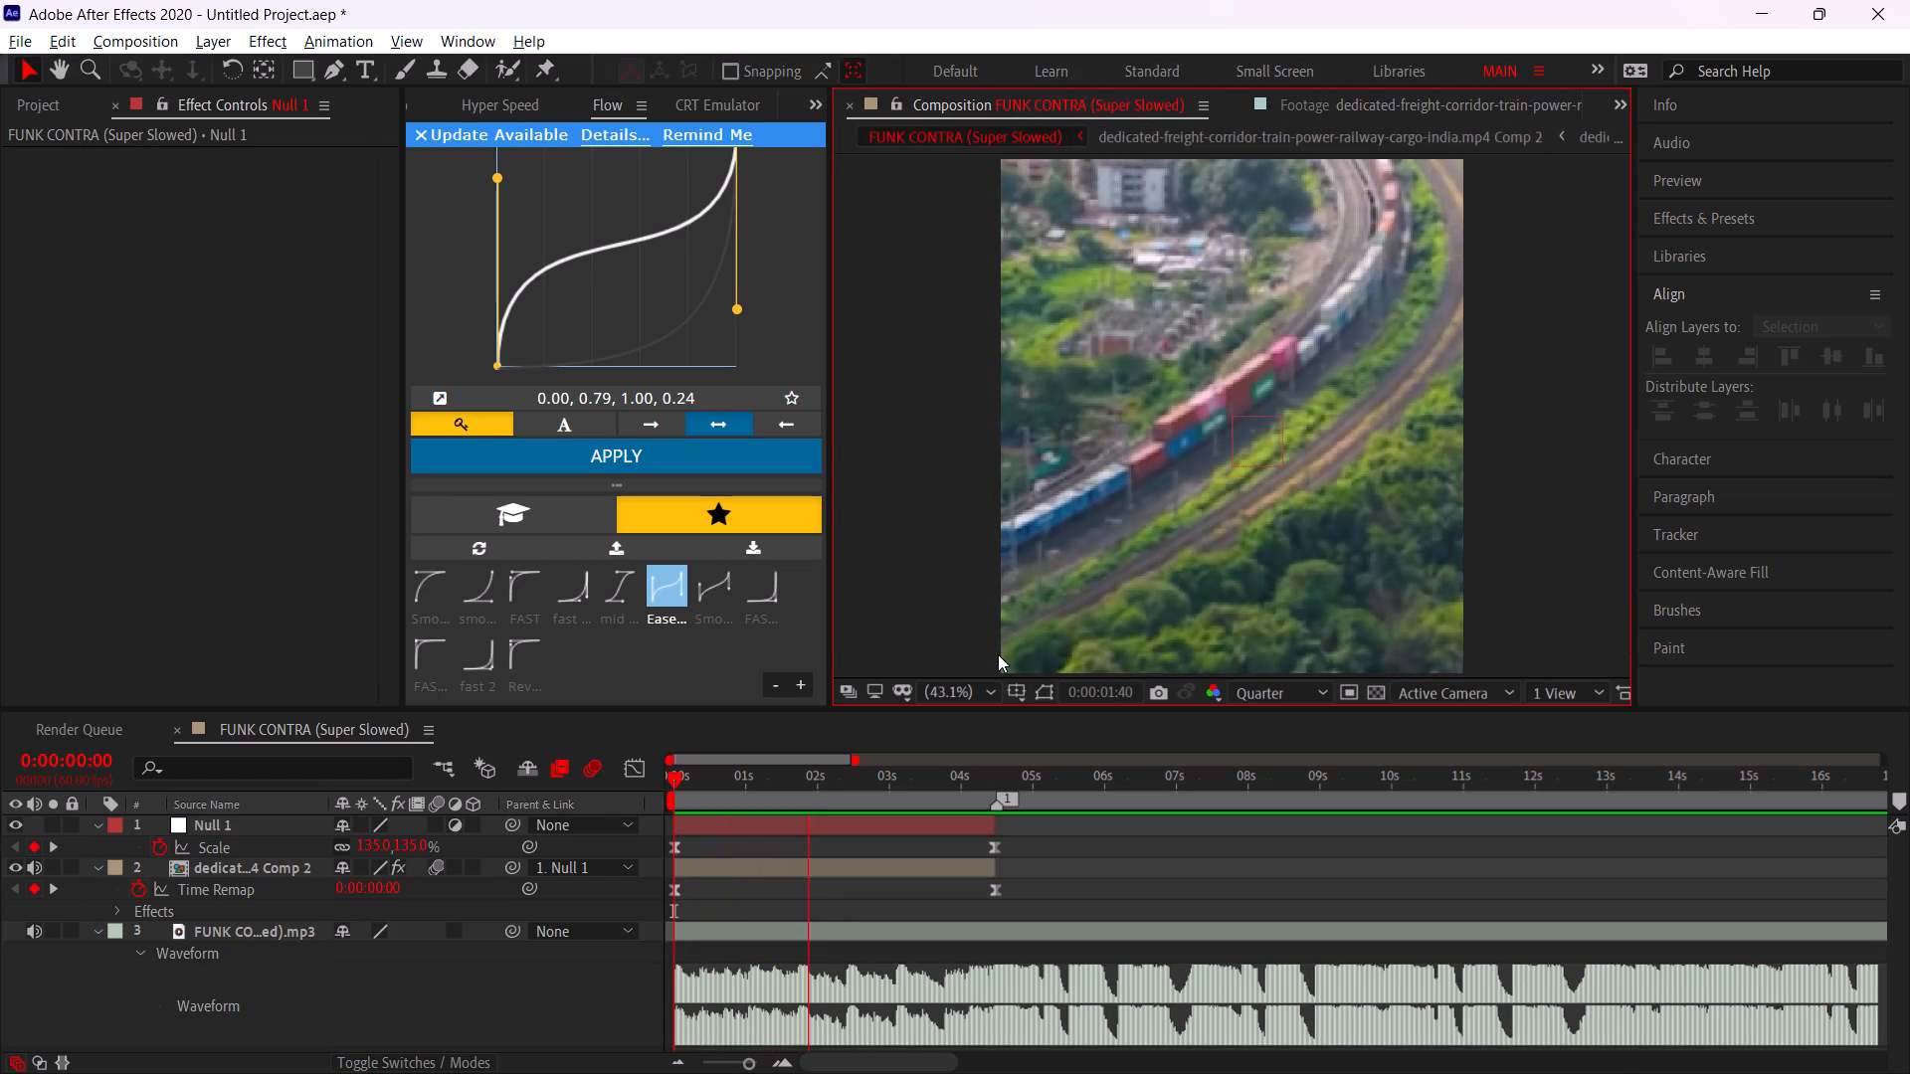
pyautogui.press('space')
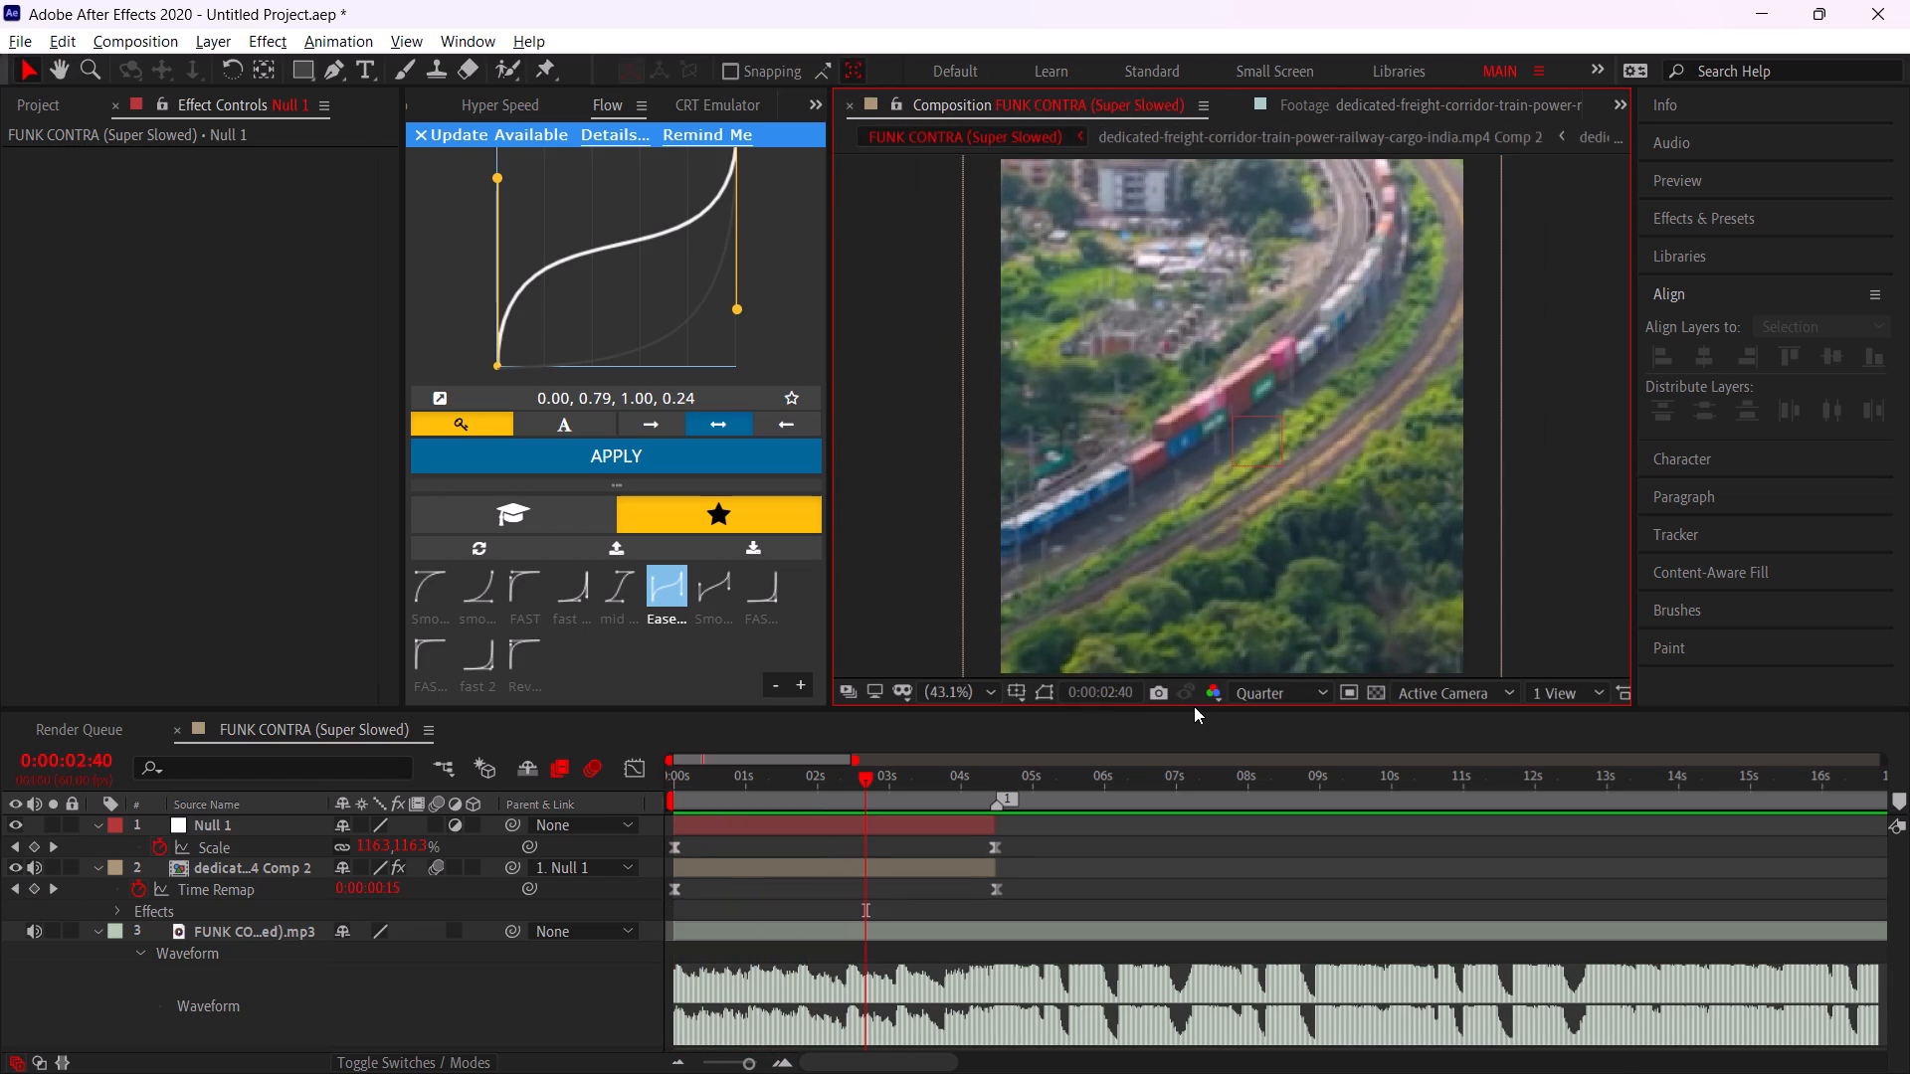
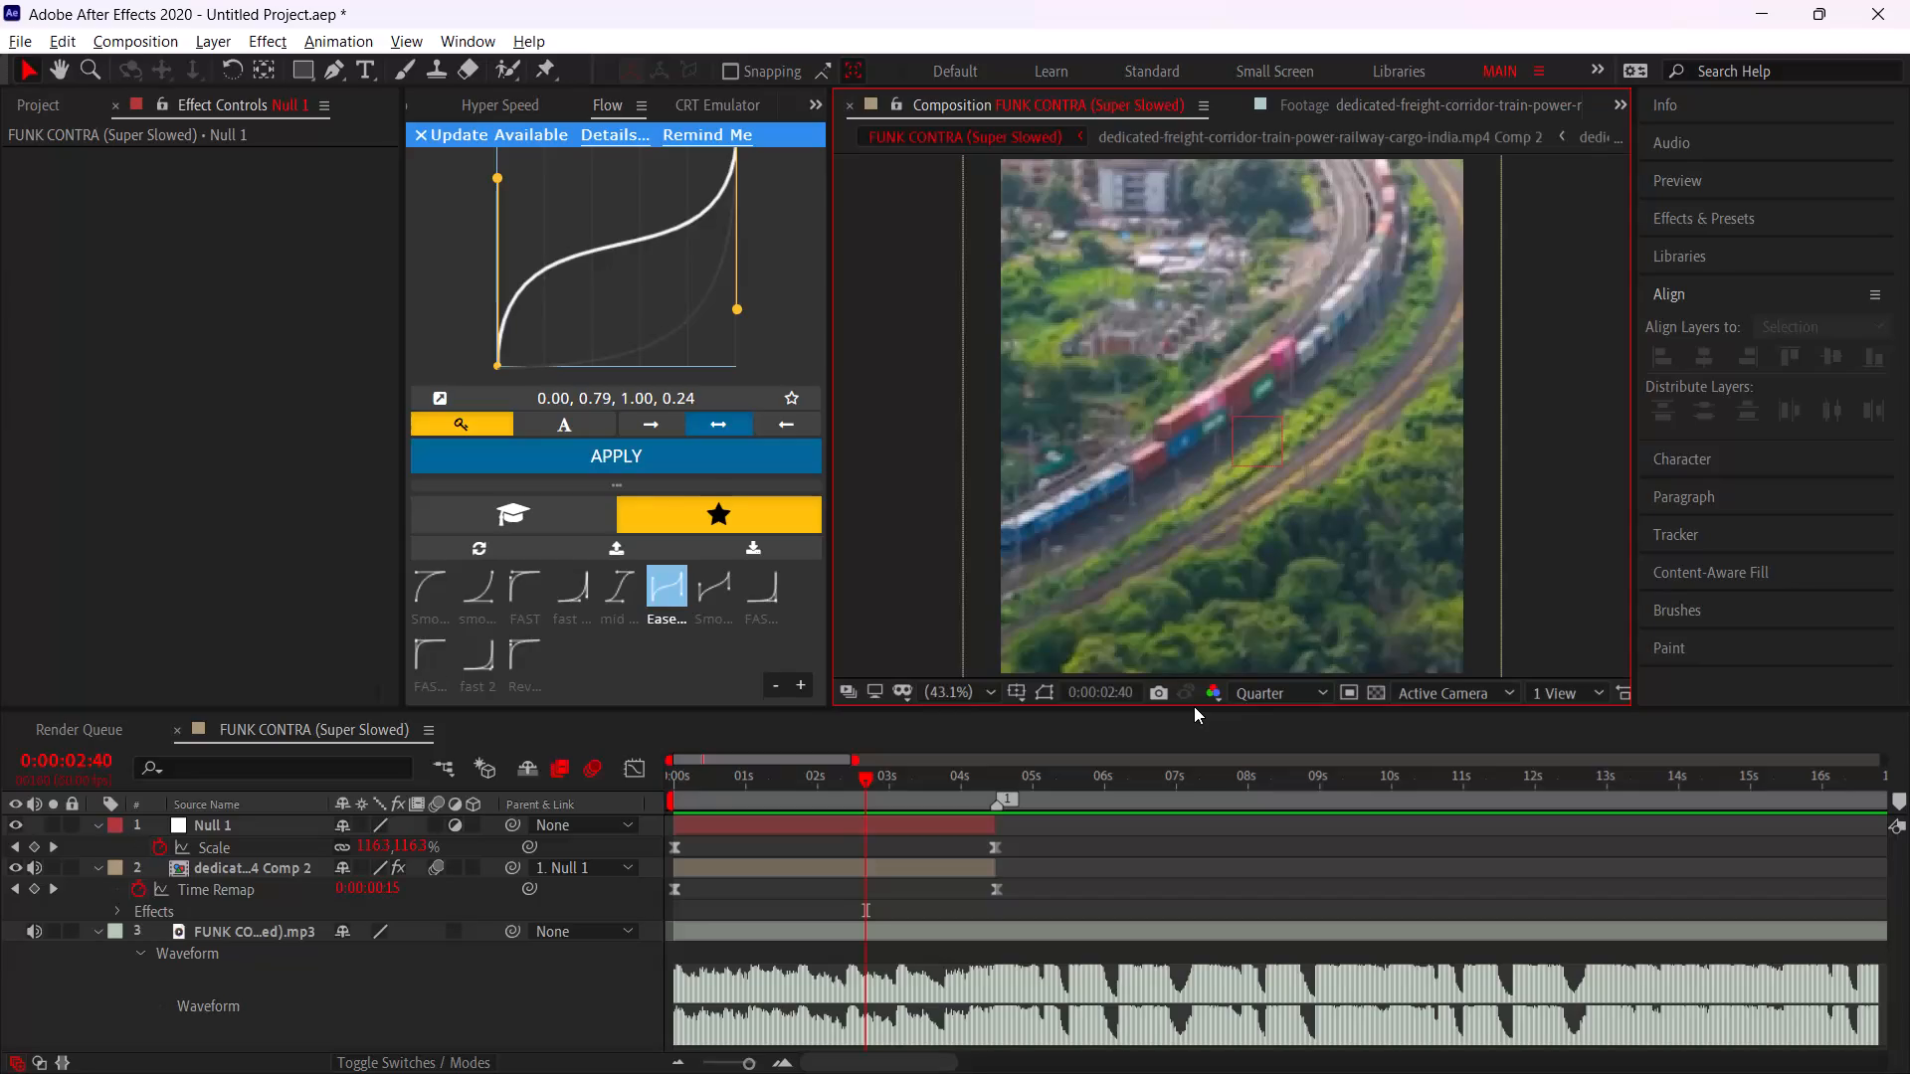
# Play back the FUNK CONTRA composition repeatedly from the first frame to review the freight train clip against the song.
pyautogui.moveTo(856, 774); pyautogui.dragTo(382, 801)
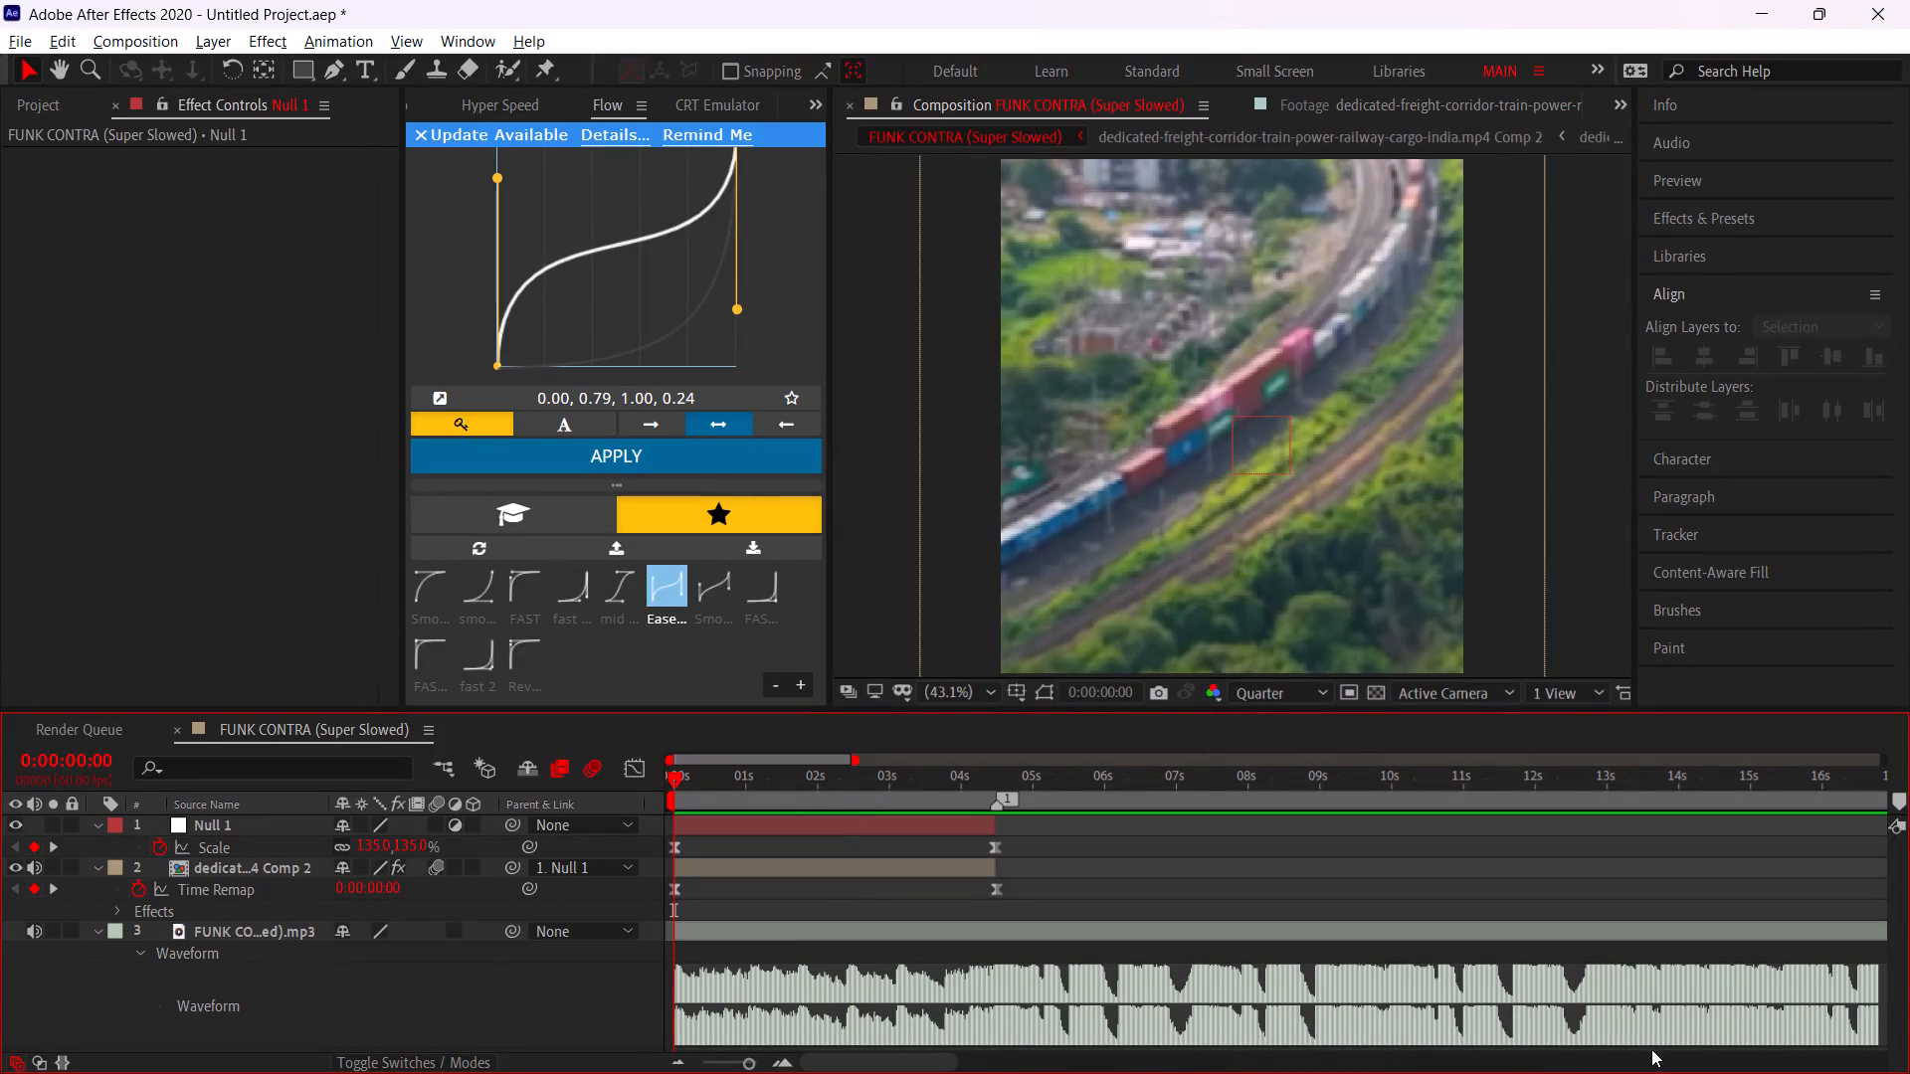
pyautogui.press('space')
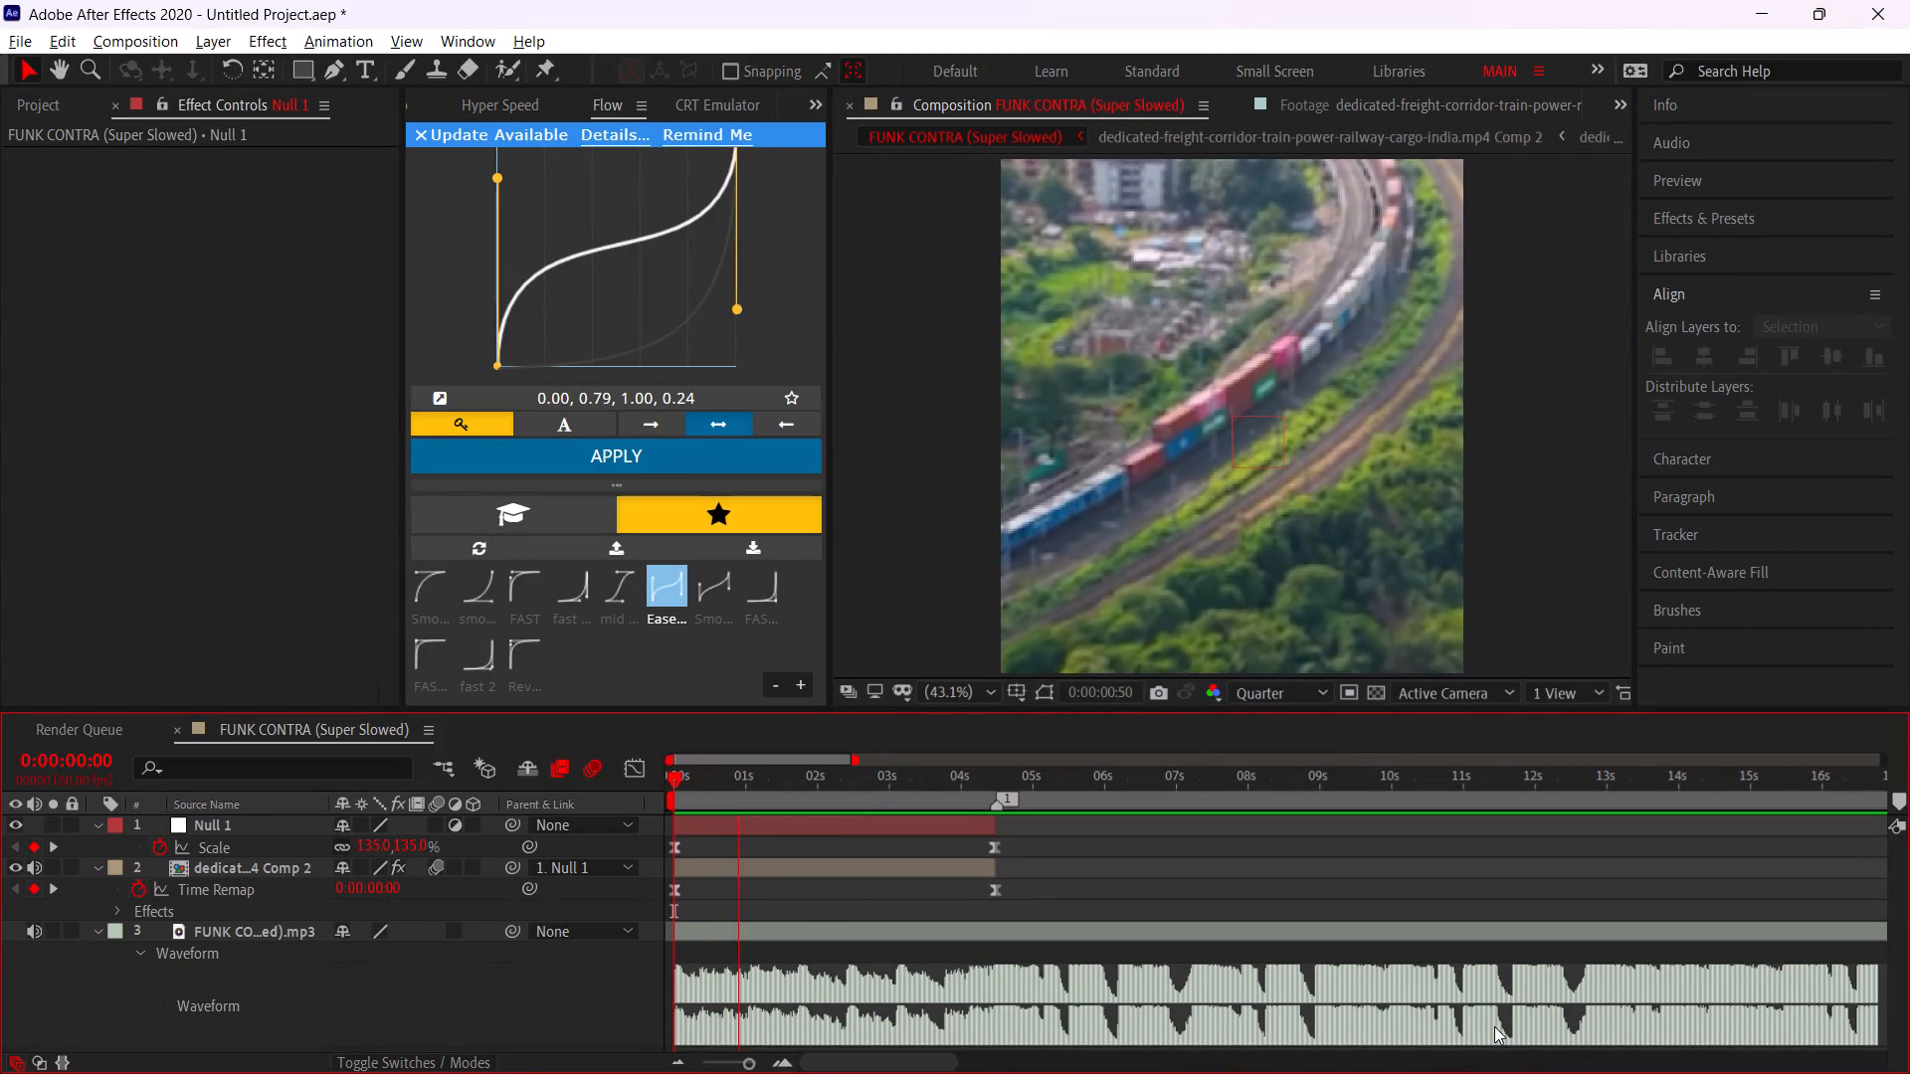
pyautogui.press('space')
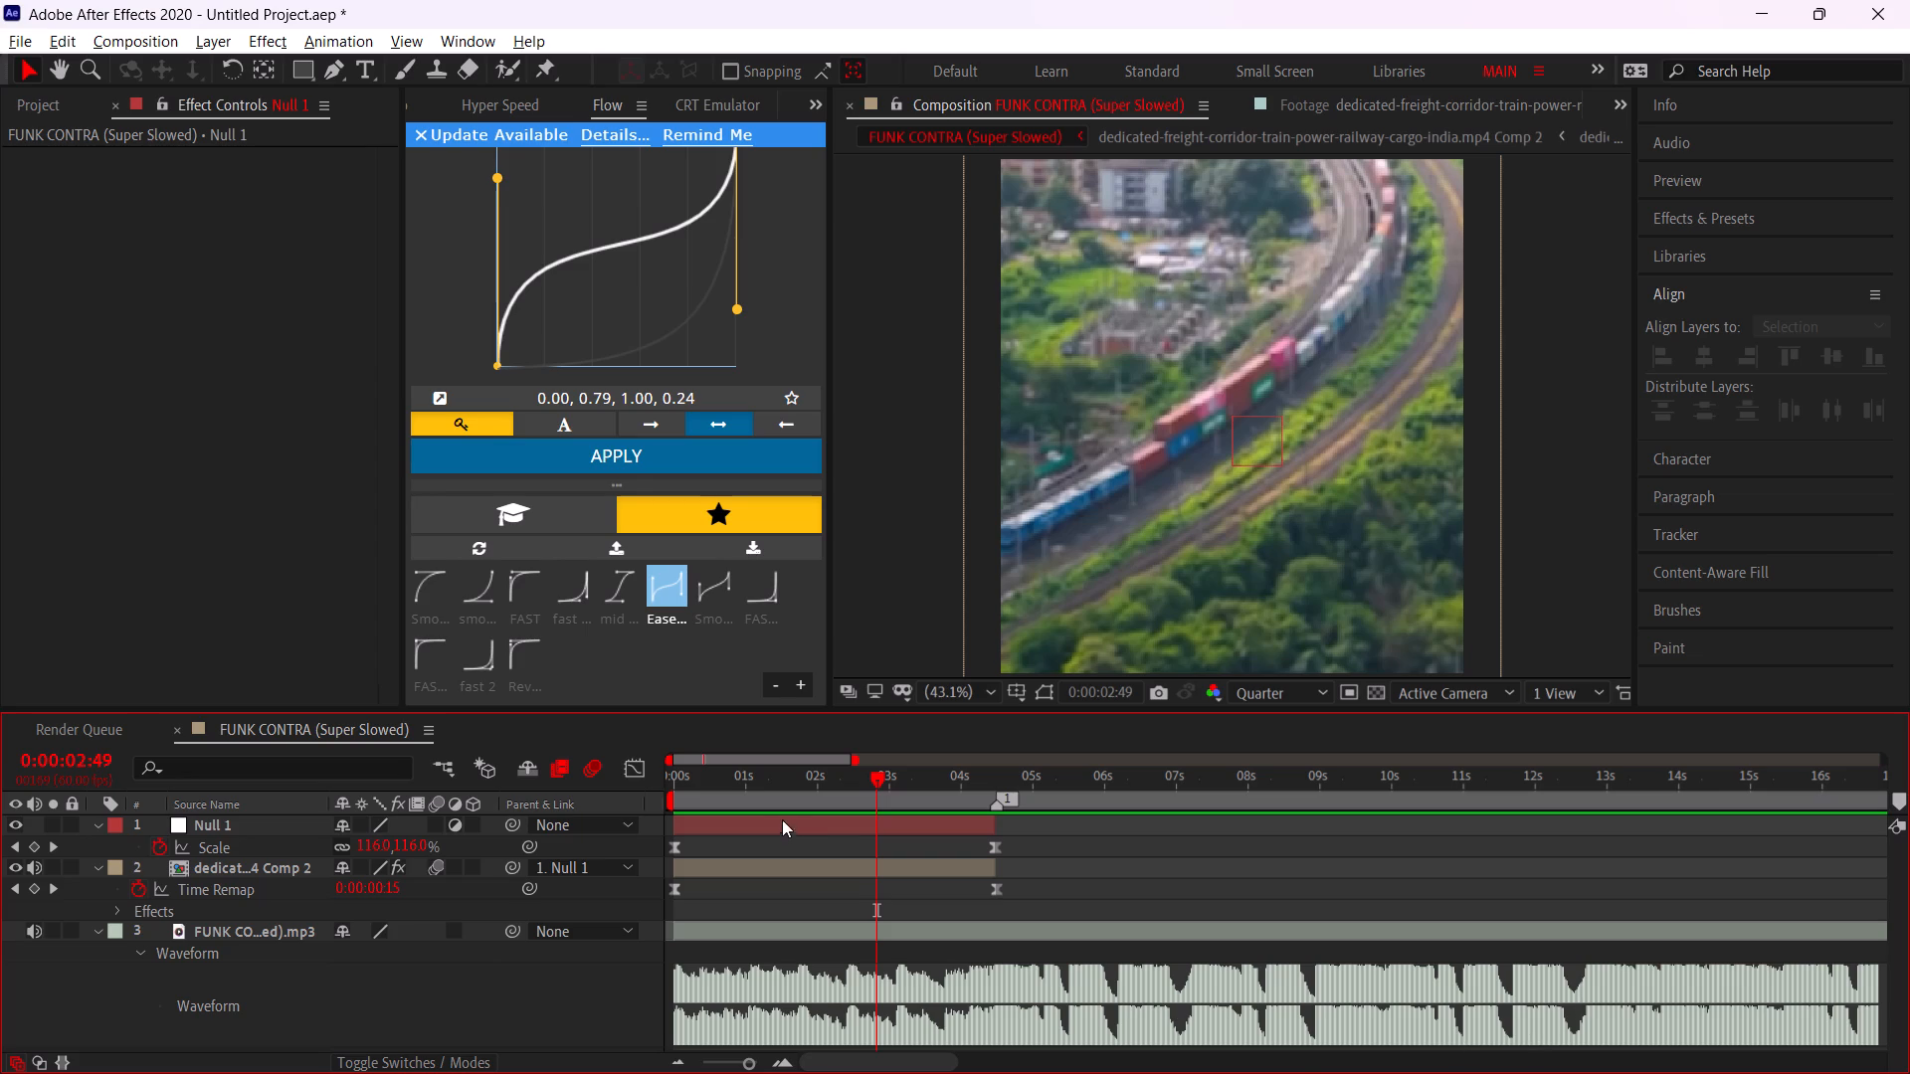
pyautogui.moveTo(763, 800); pyautogui.dragTo(475, 755)
pyautogui.press('space')
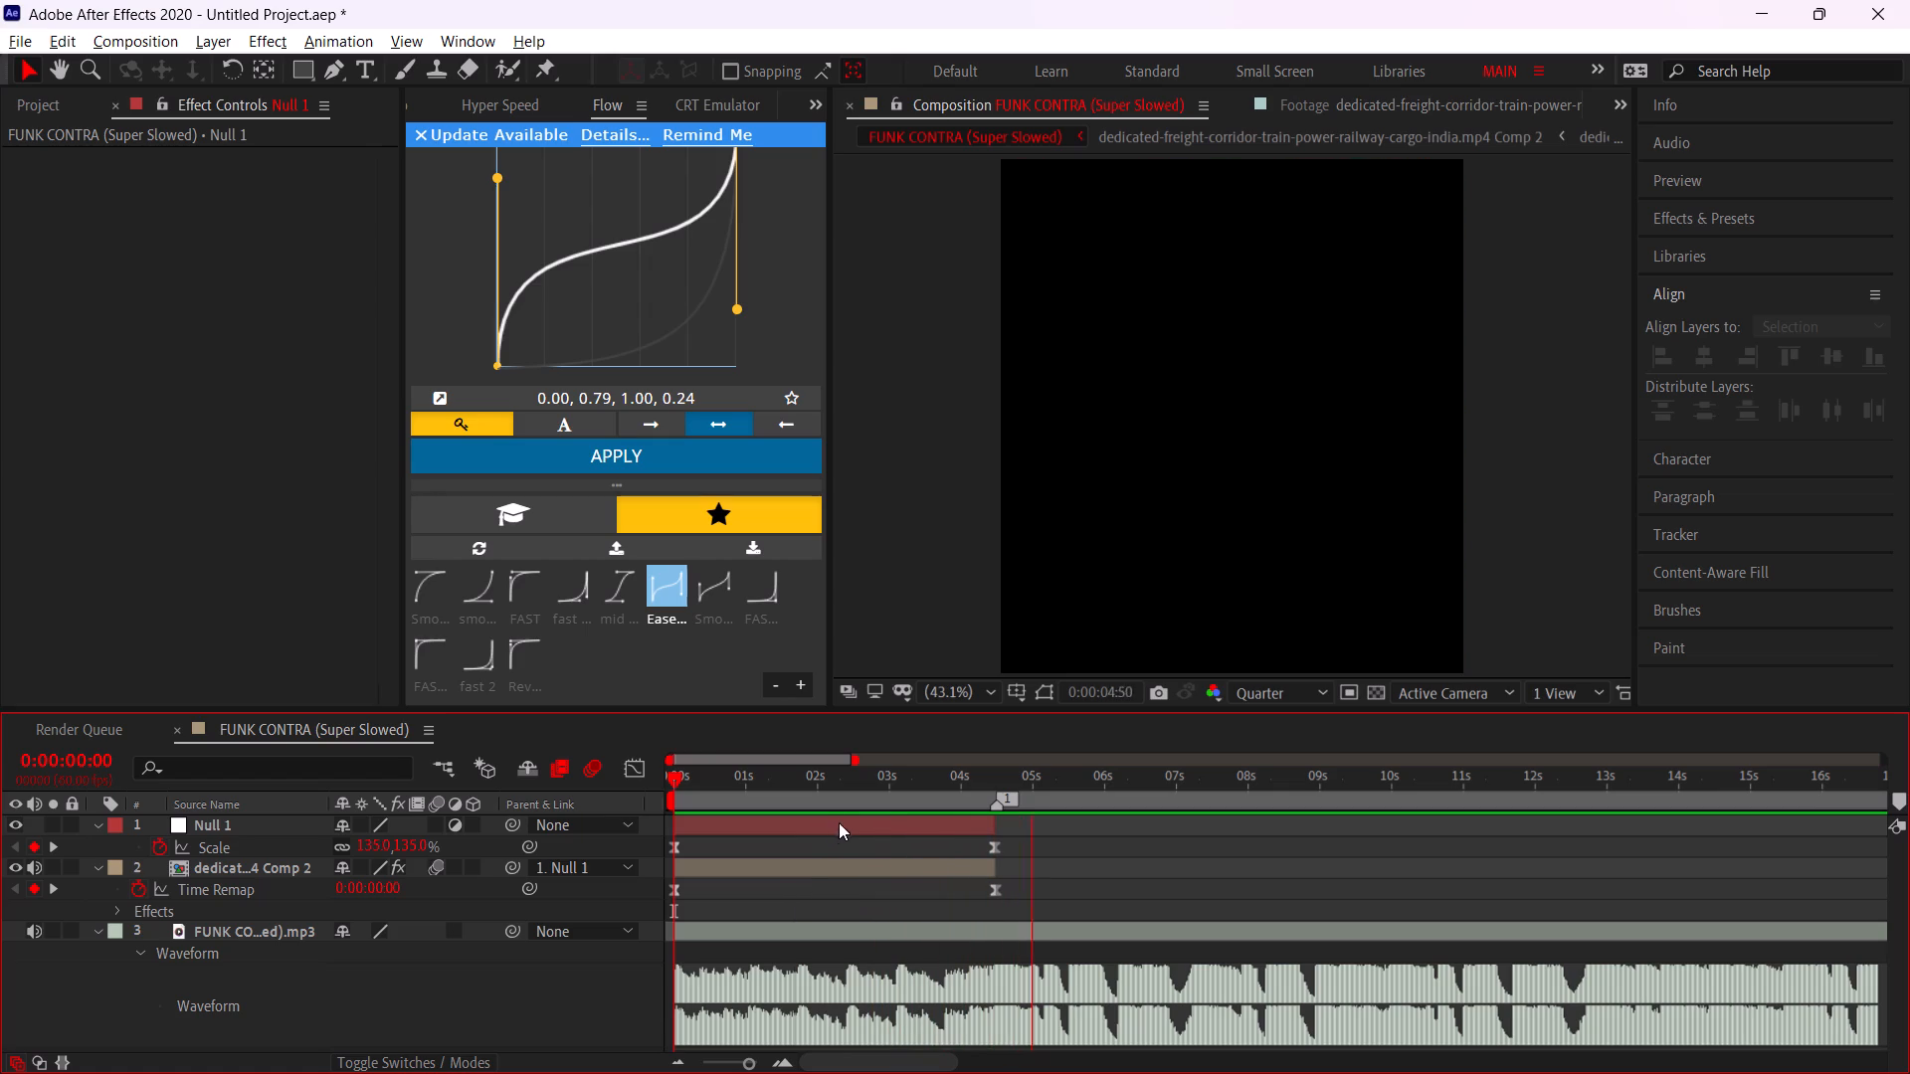
pyautogui.moveTo(893, 801); pyautogui.dragTo(546, 842)
pyautogui.press('space')
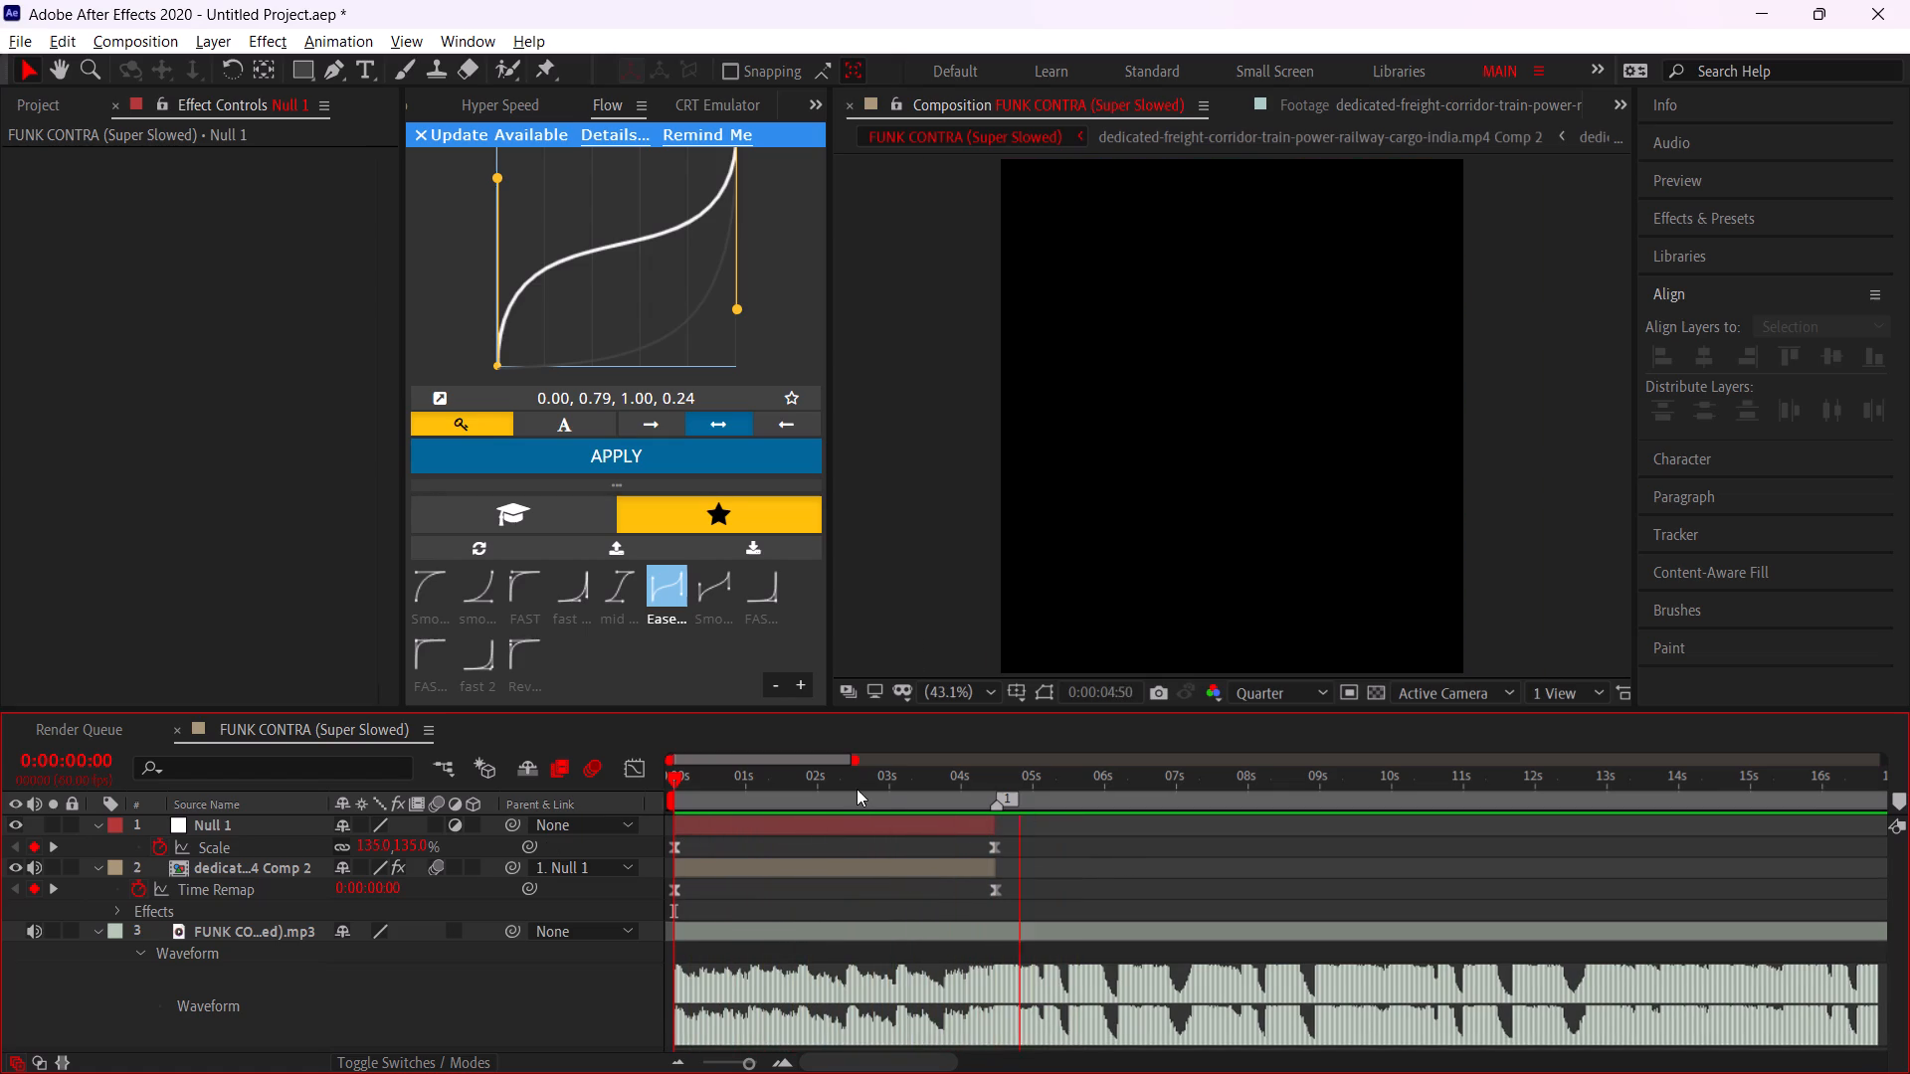
pyautogui.moveTo(857, 789); pyautogui.dragTo(569, 800)
# Add an adjustment layer directly above Null 1 in the FUNK CONTRA composition.
pyautogui.click(755, 812)
pyautogui.click(742, 824)
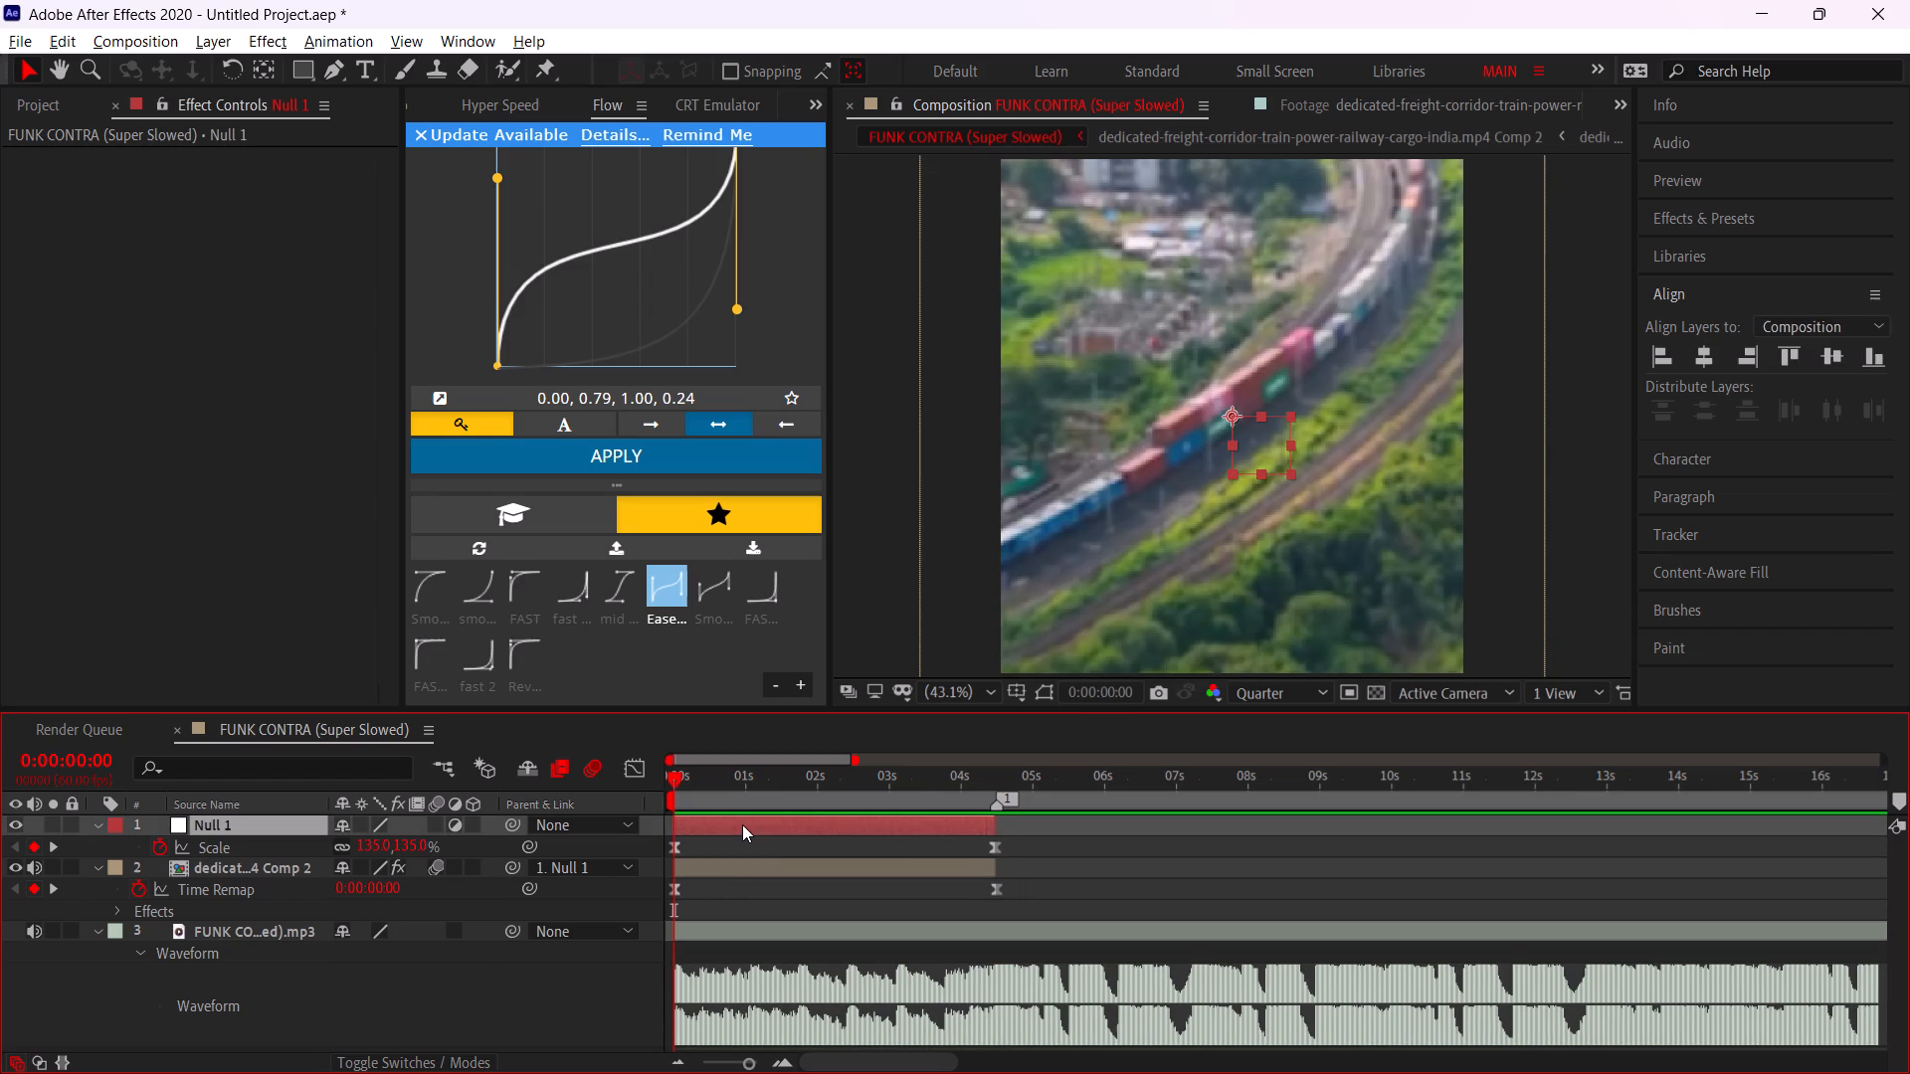
pyautogui.hotkey('ctrl', 'alt', 'y')
# Split the adjustment layer at 0:00:04:29, where the train clip ends, and delete the part after it.
pyautogui.hotkey('ctrl', 'shift', 'Right')
pyautogui.hotkey('ctrl', 'shift', 'Right')
pyautogui.hotkey('ctrl', 'shift', 'Right')
pyautogui.hotkey('ctrl', 'shift', 'Right')
pyautogui.hotkey('ctrl', 'shift', 'Right')
pyautogui.hotkey('ctrl', 'shift', 'Right')
pyautogui.hotkey('ctrl', 'shift', 'Right')
pyautogui.hotkey('ctrl', 'shift', 'Right')
pyautogui.hotkey('ctrl', 'shift', 'Right')
pyautogui.hotkey('ctrl', 'shift', 'Right')
pyautogui.hotkey('ctrl', 'shift', 'Right')
pyautogui.hotkey('ctrl', 'shift', 'Right')
pyautogui.hotkey('ctrl', 'shift', 'Right')
pyautogui.hotkey('ctrl', 'shift', 'Right')
pyautogui.hotkey('ctrl', 'shift', 'Right')
pyautogui.hotkey('ctrl', 'shift', 'Right')
pyautogui.hotkey('ctrl', 'shift', 'Right')
pyautogui.hotkey('ctrl', 'shift', 'Right')
pyautogui.hotkey('ctrl', 'shift', 'Right')
pyautogui.hotkey('ctrl', 'shift', 'Right')
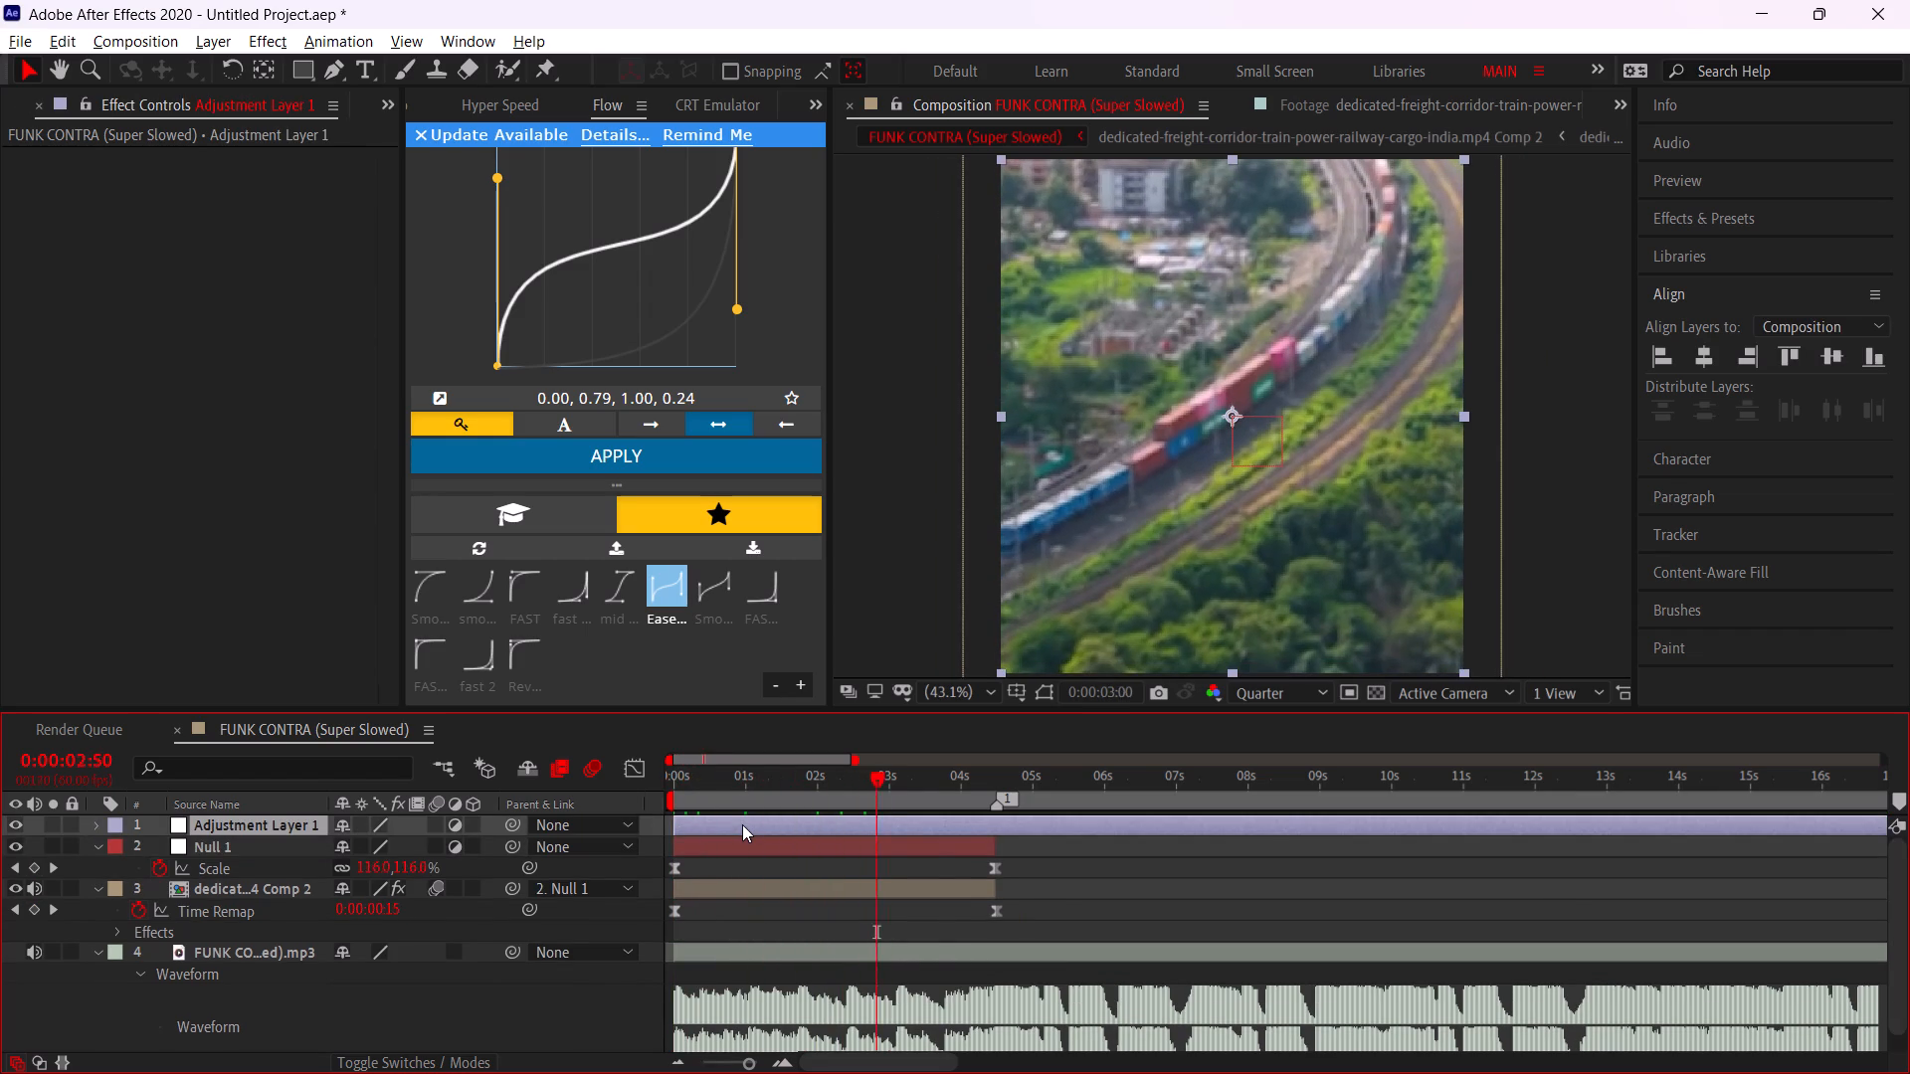
pyautogui.hotkey('ctrl', 'shift', 'Right')
pyautogui.hotkey('ctrl', 'shift', 'Right')
pyautogui.hotkey('ctrl', 'shift', 'Right')
pyautogui.hotkey('ctrl', 'shift', 'Right')
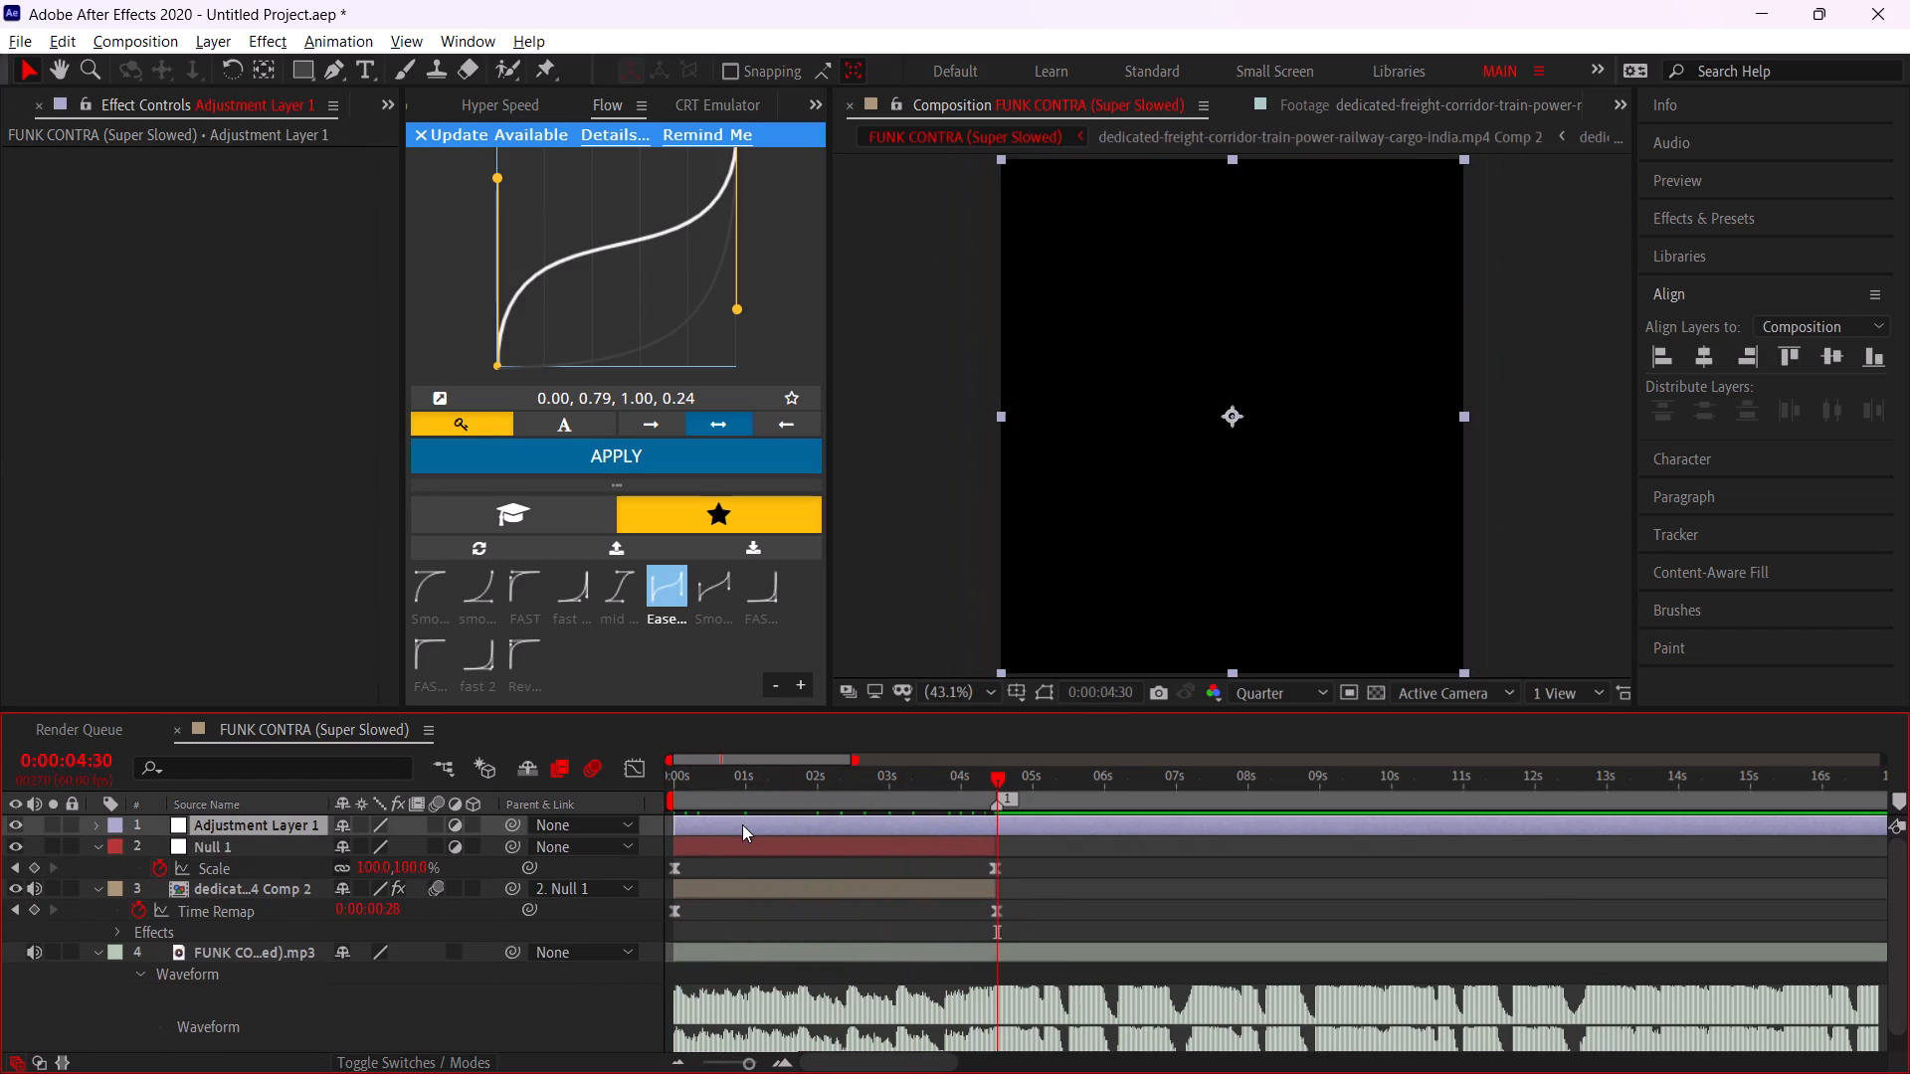
pyautogui.hotkey('ctrl', 'Left')
pyautogui.hotkey('ctrl', 'Left')
pyautogui.hotkey('ctrl', 'Right')
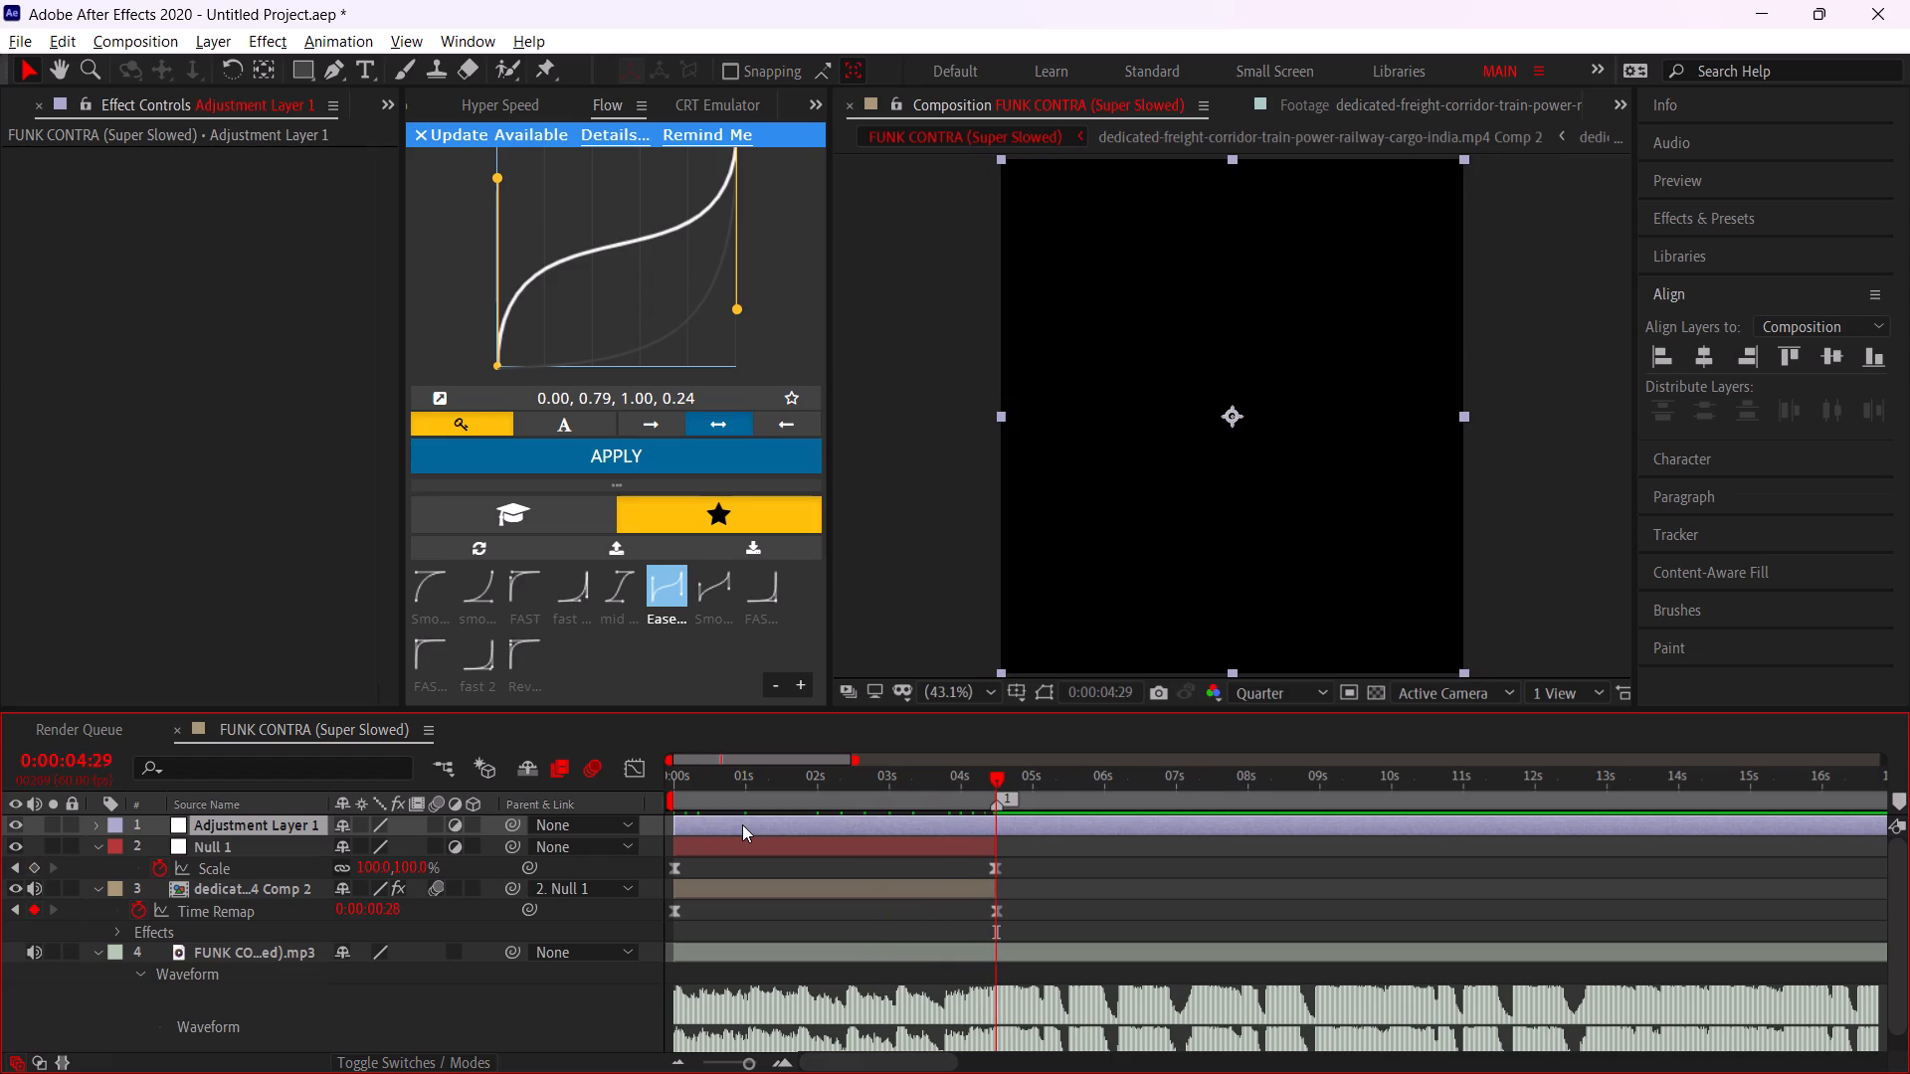
pyautogui.hotkey('ctrl', 'shift', 'd')
pyautogui.press('Delete')
# Apply the Optics Compensation effect to the adjustment layer.
pyautogui.moveTo(838, 780); pyautogui.dragTo(438, 854)
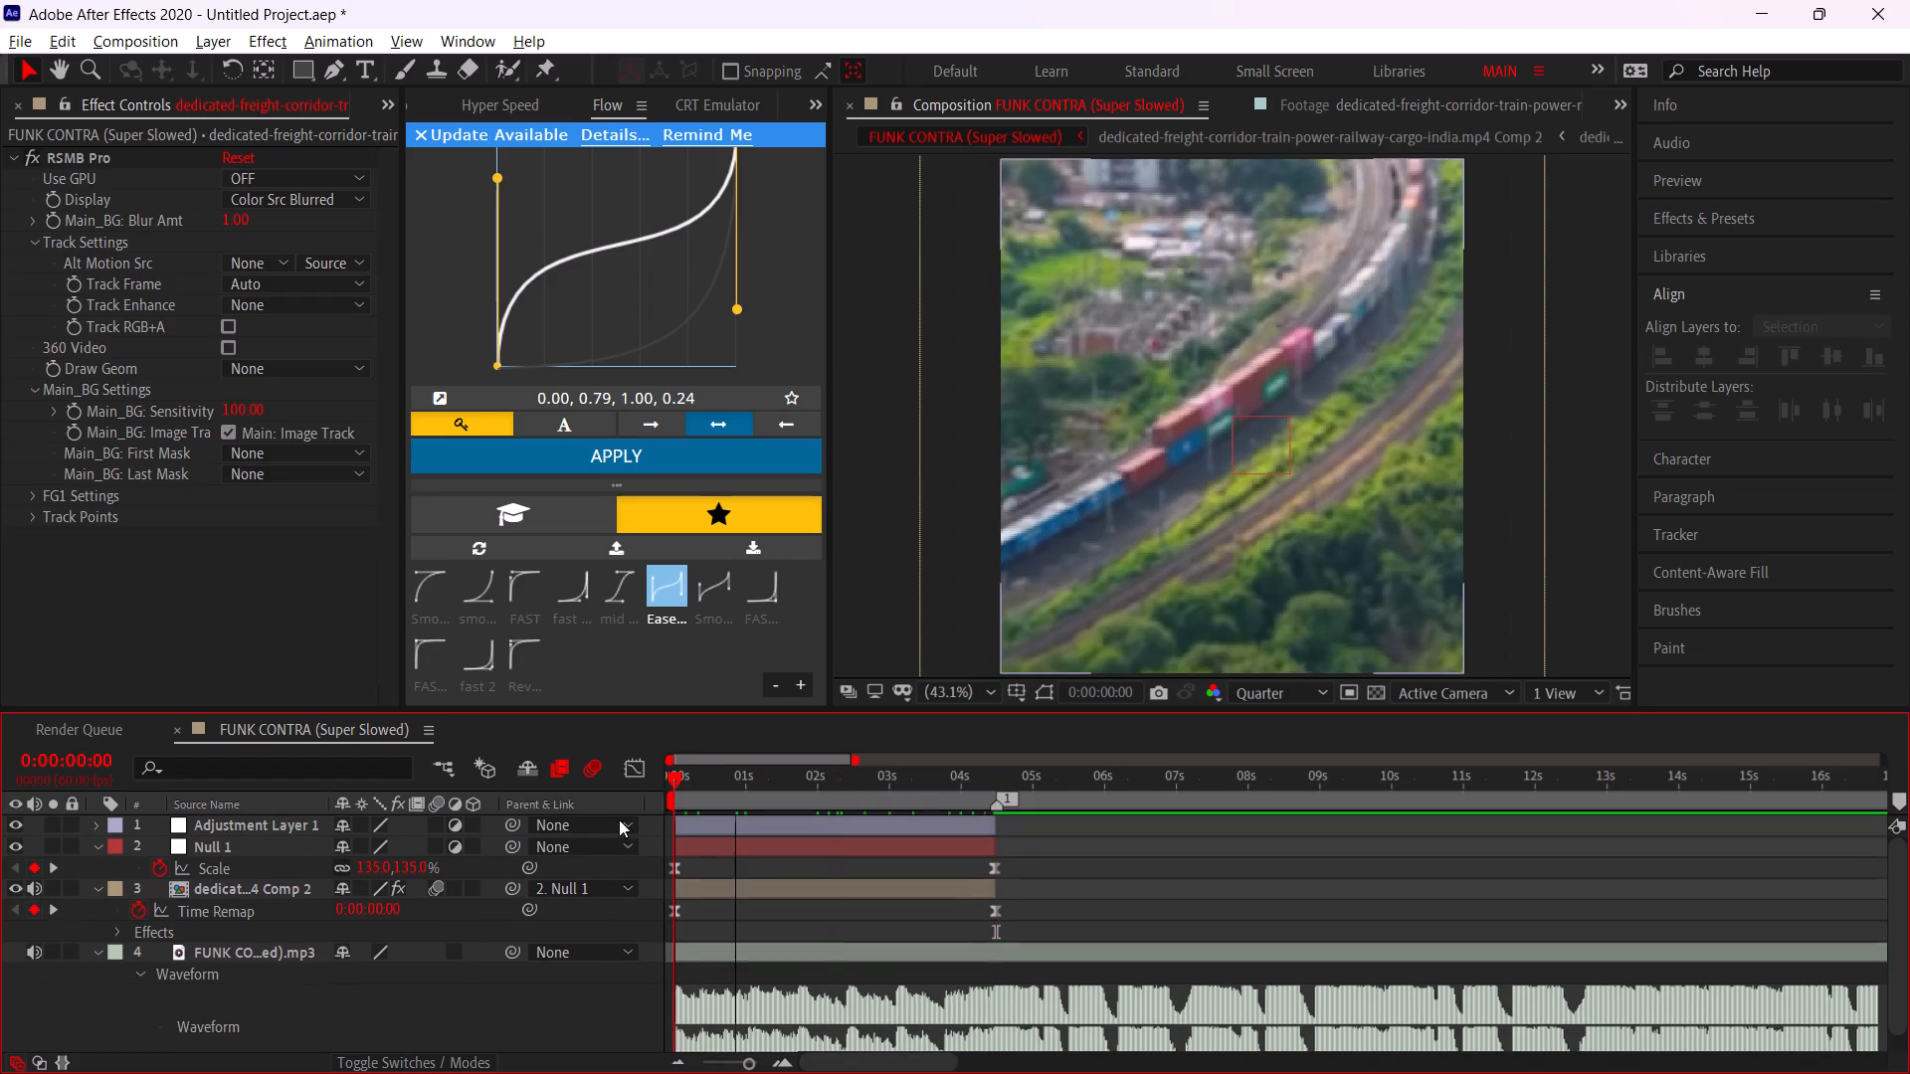
pyautogui.click(718, 827)
pyautogui.hotkey('ctrl', 'space')
pyautogui.write('opt')
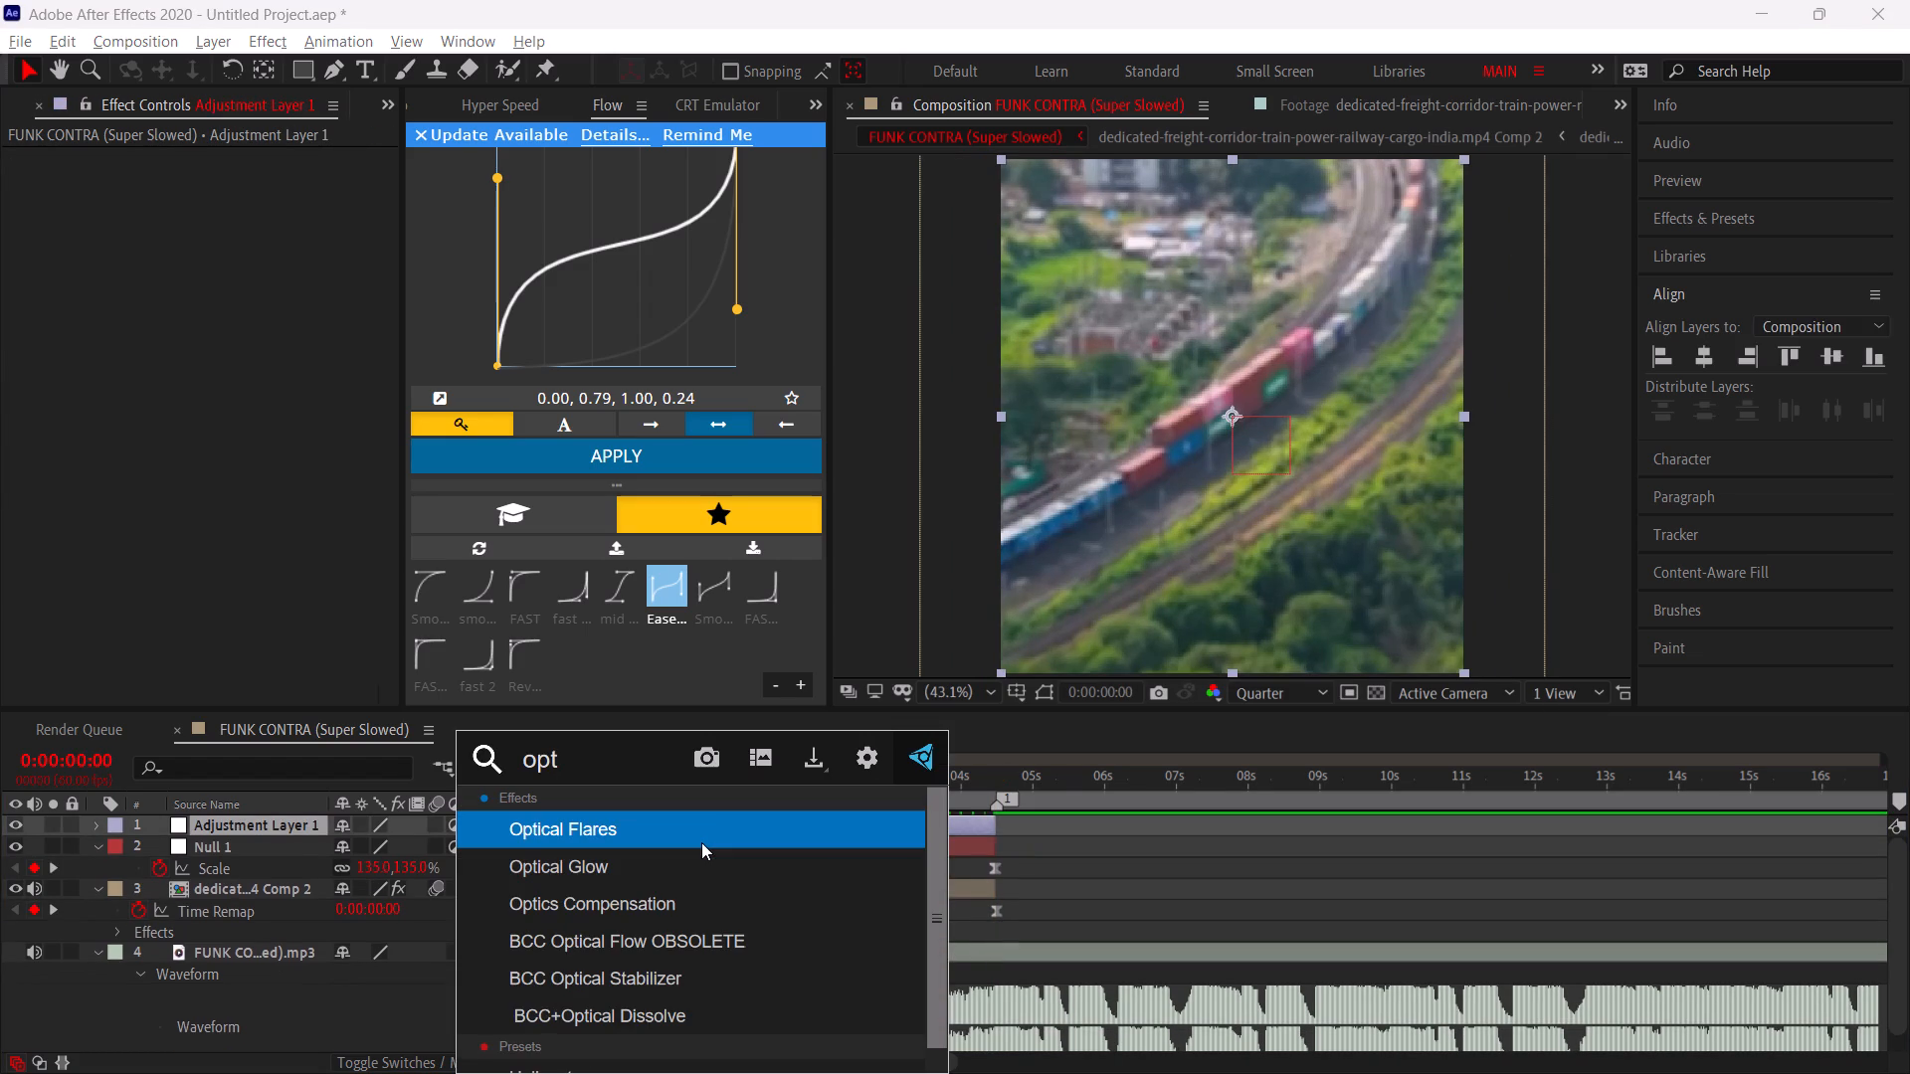
pyautogui.press('Down')
pyautogui.press('Down')
pyautogui.press('Return')
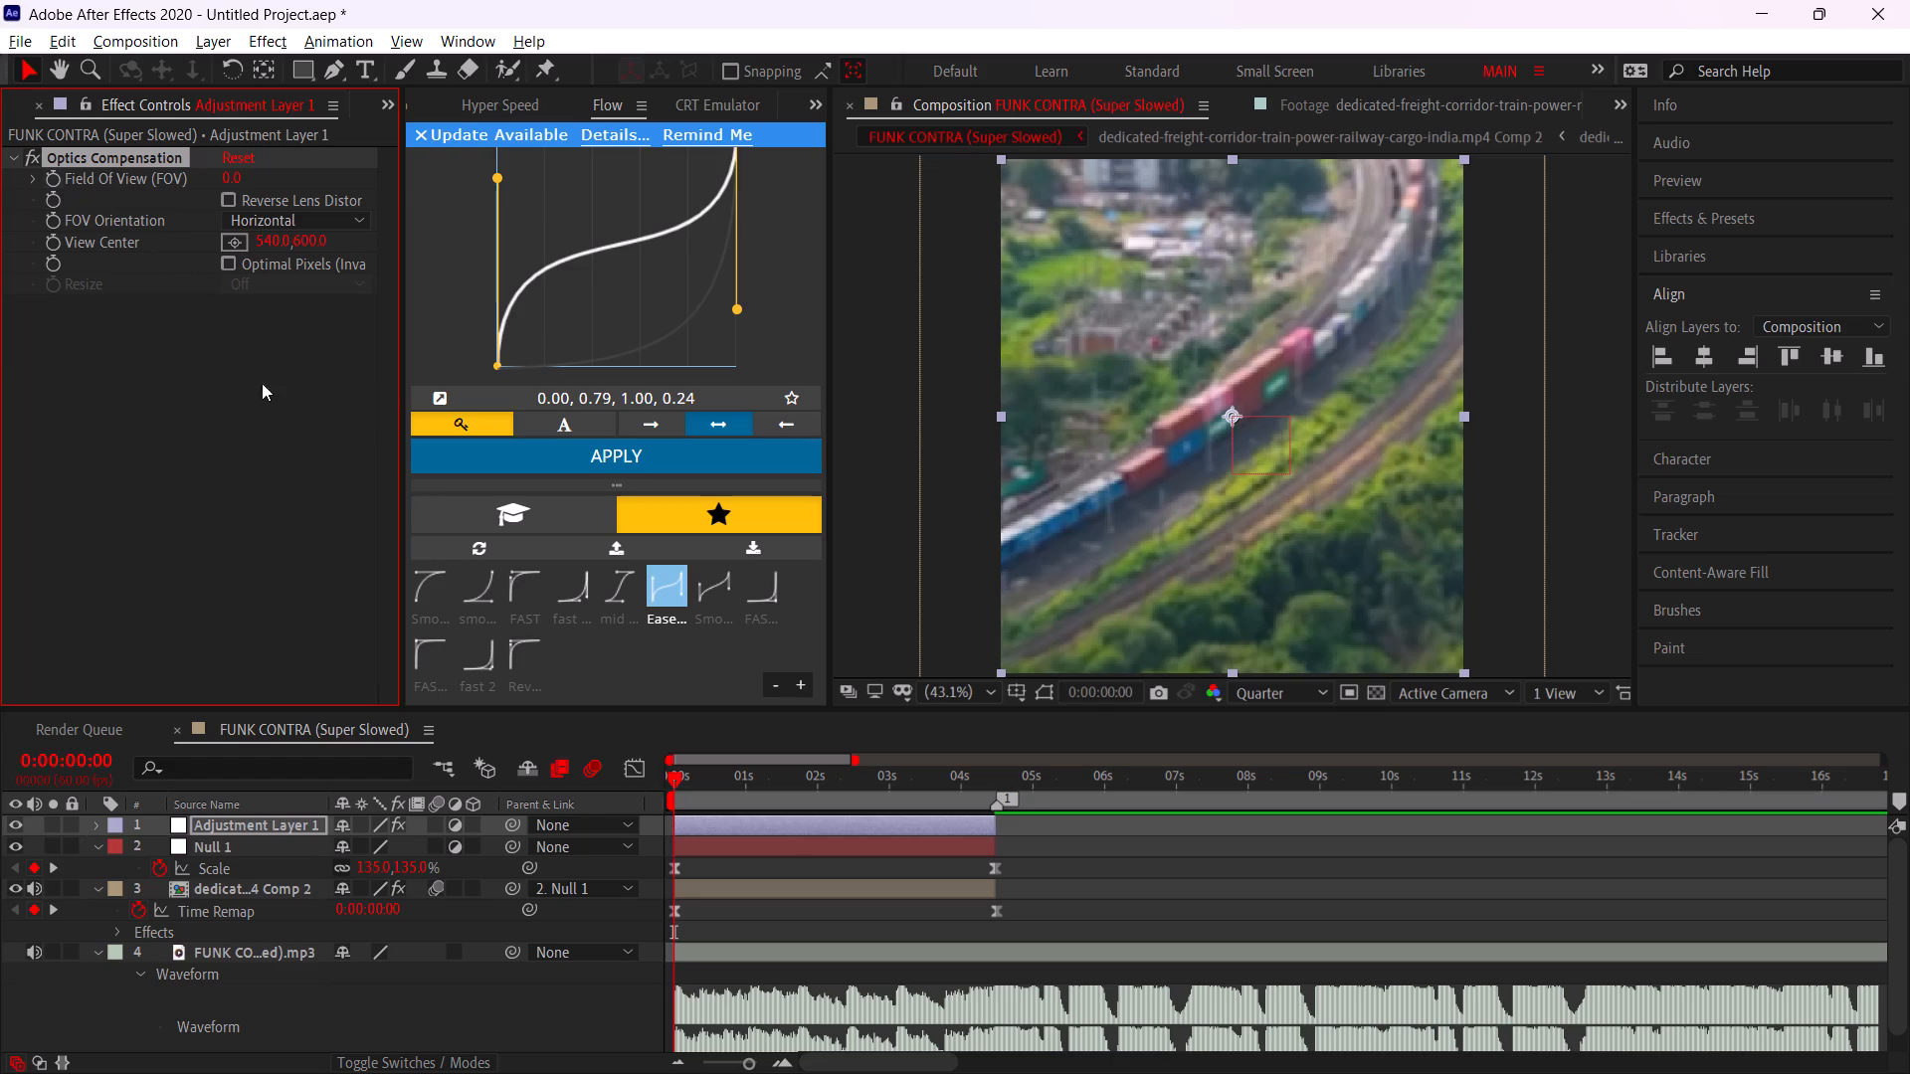
# Keyframe Optics Compensation's Field Of View from 94.9 at the first frame to 0 at 0:00:04:26, with Reverse Lens Distortion enabled.
pyautogui.moveTo(982, 789); pyautogui.dragTo(993, 788)
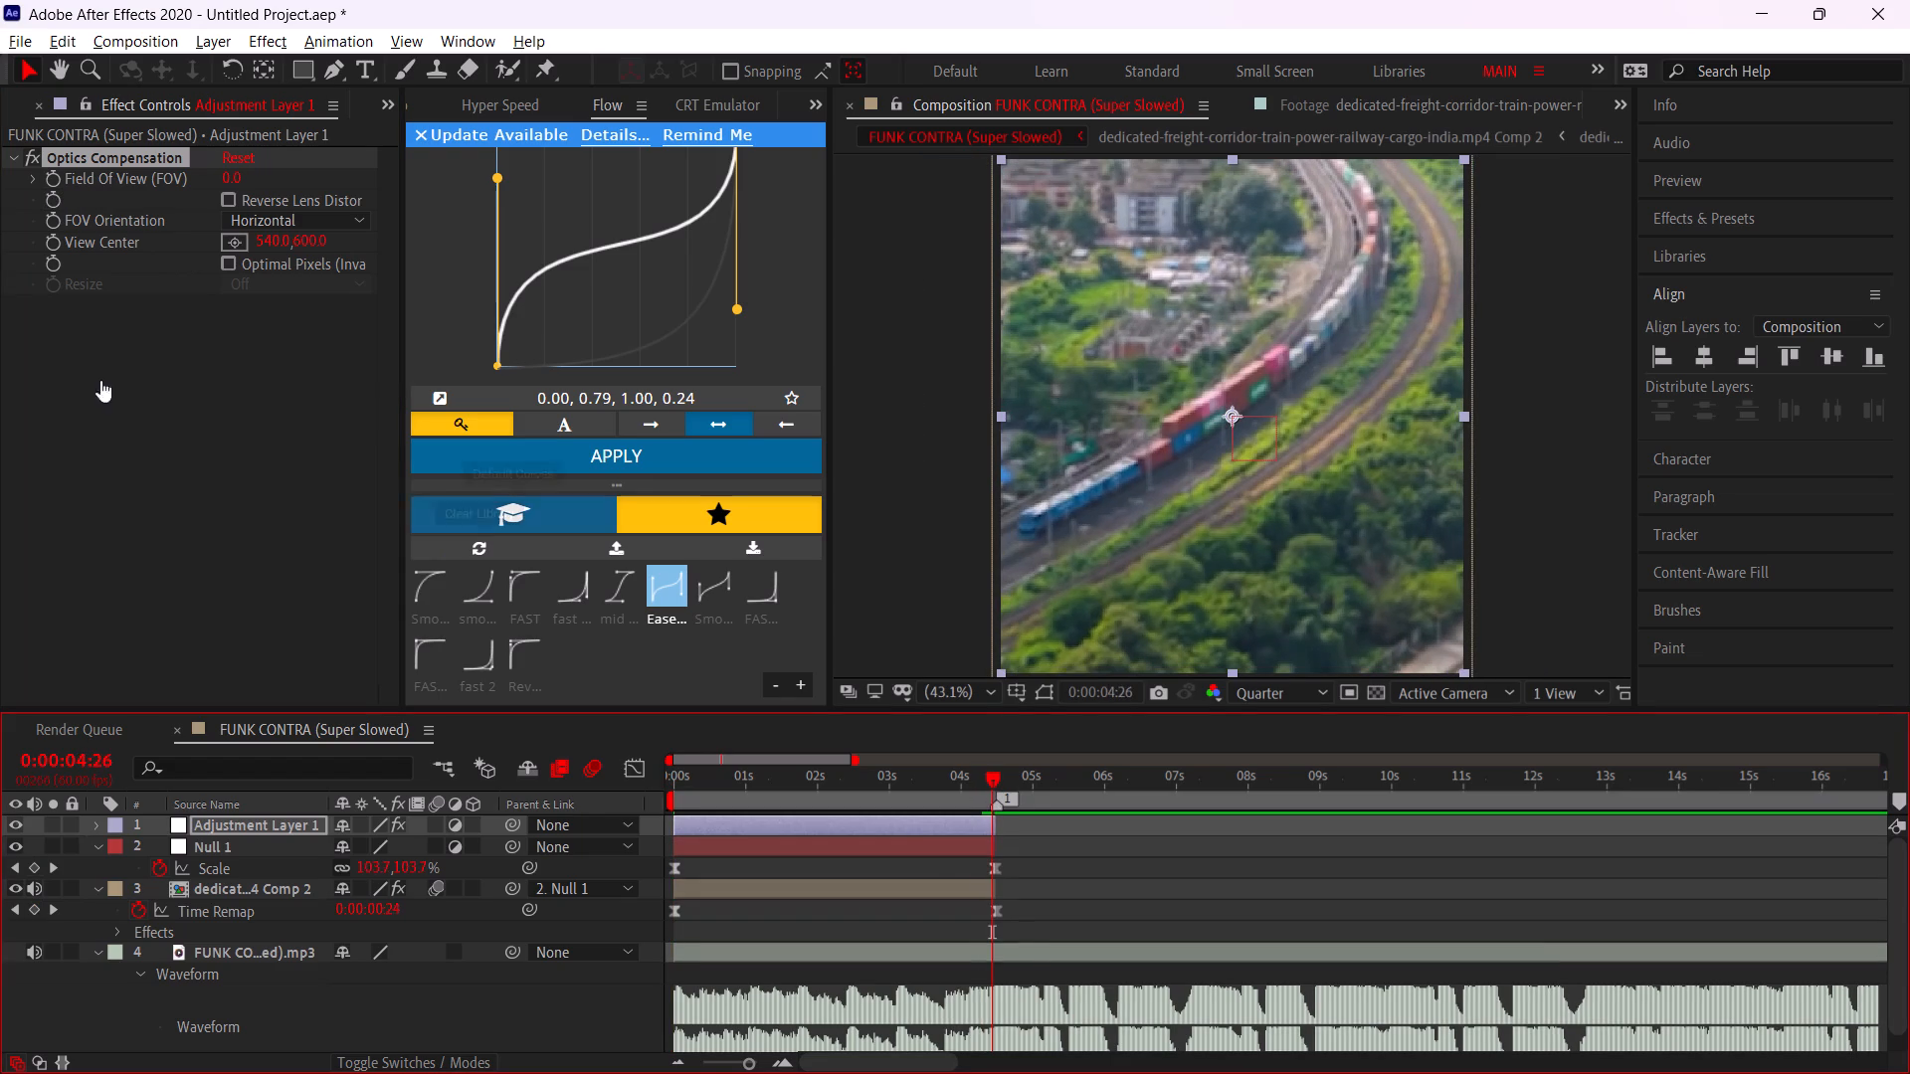
pyautogui.click(46, 177)
pyautogui.moveTo(705, 798); pyautogui.dragTo(519, 776)
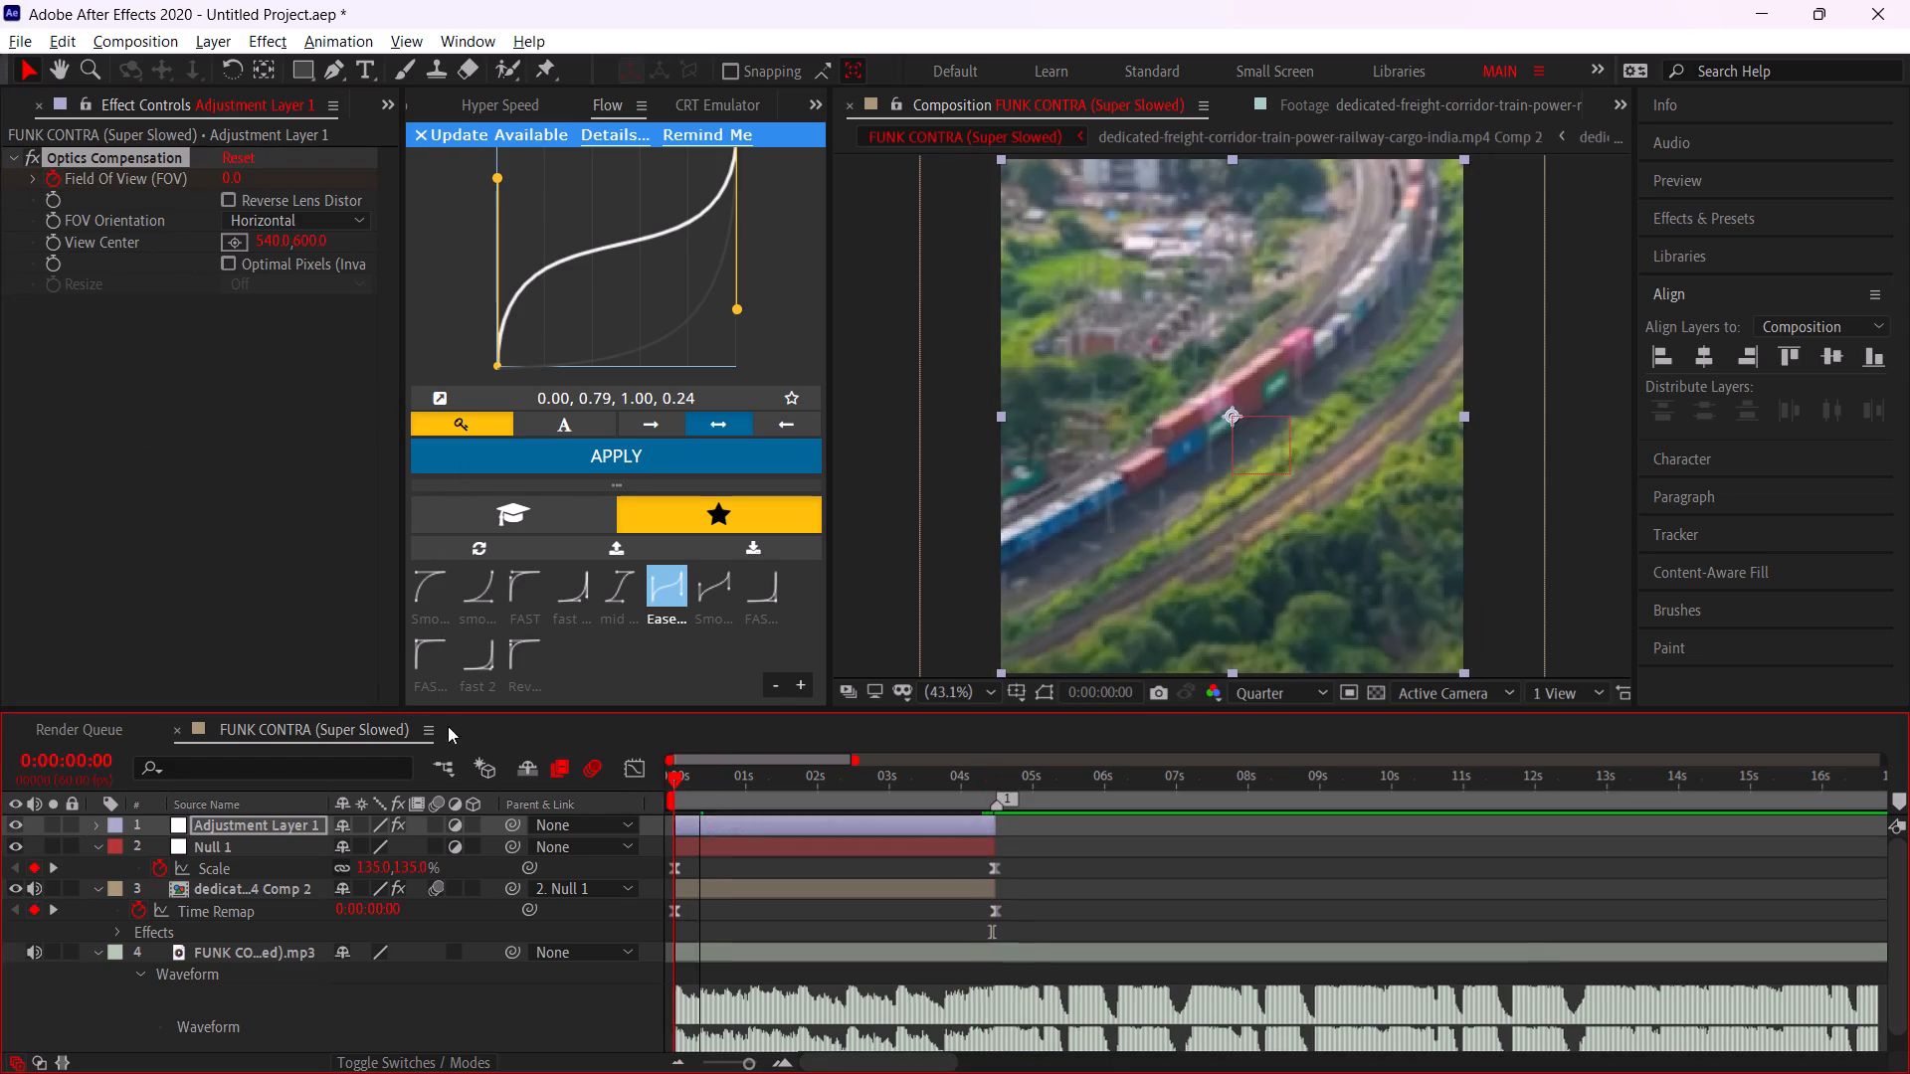
pyautogui.moveTo(234, 186); pyautogui.dragTo(674, 214)
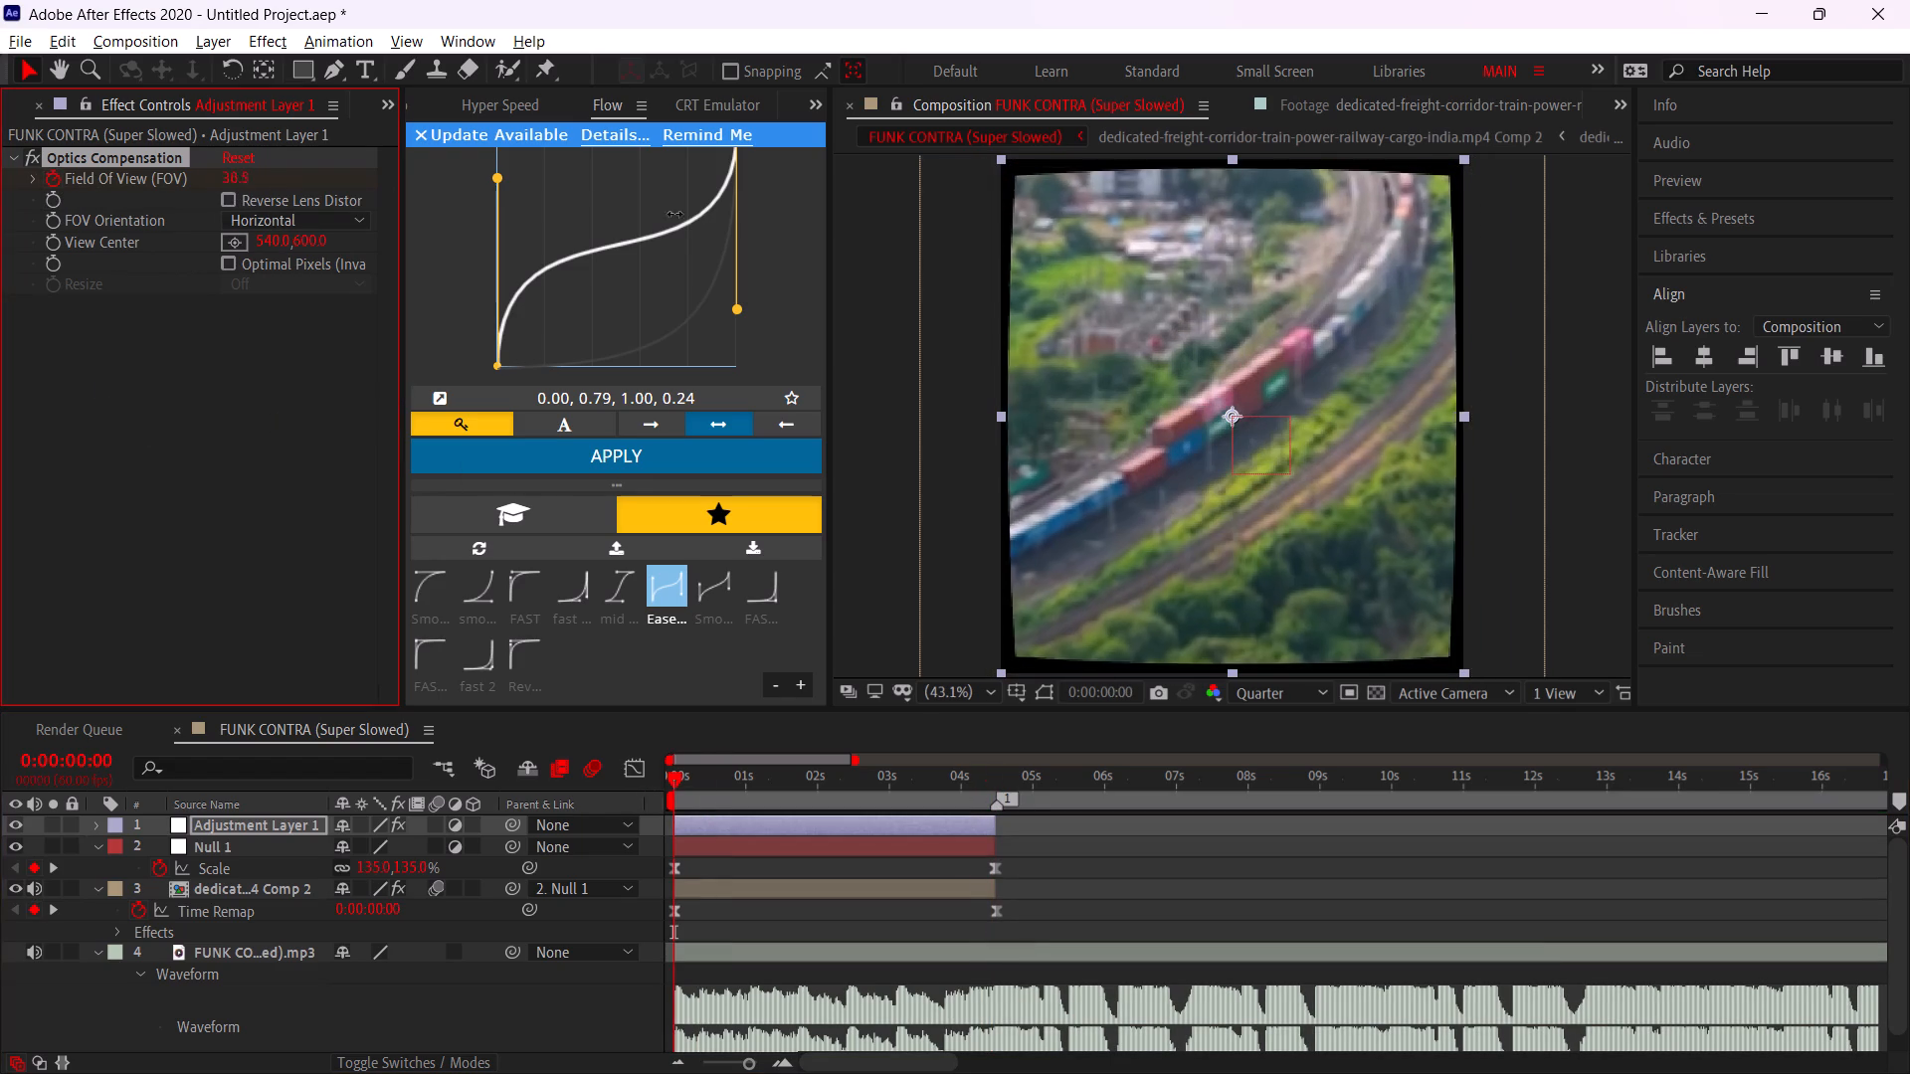
pyautogui.moveTo(674, 214); pyautogui.dragTo(1814, 315)
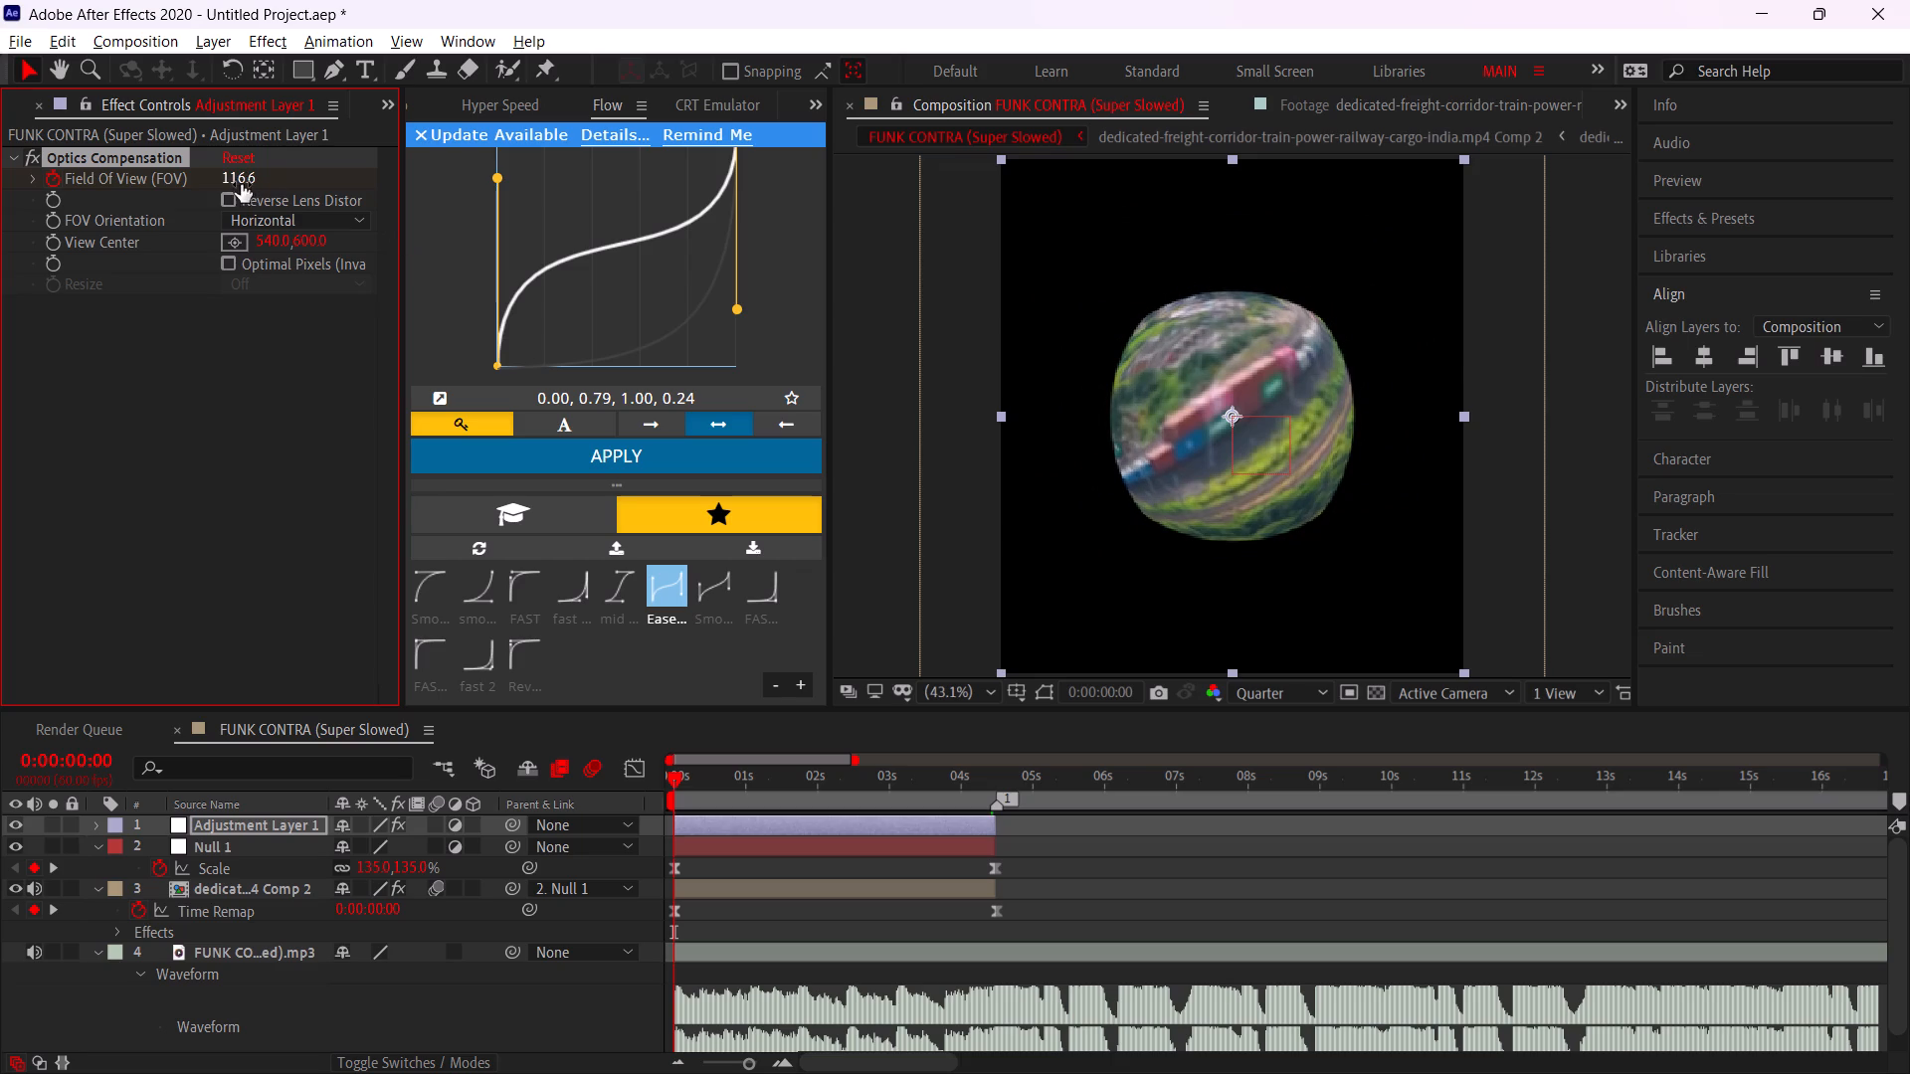
pyautogui.click(232, 199)
pyautogui.moveTo(248, 173); pyautogui.dragTo(79, 183)
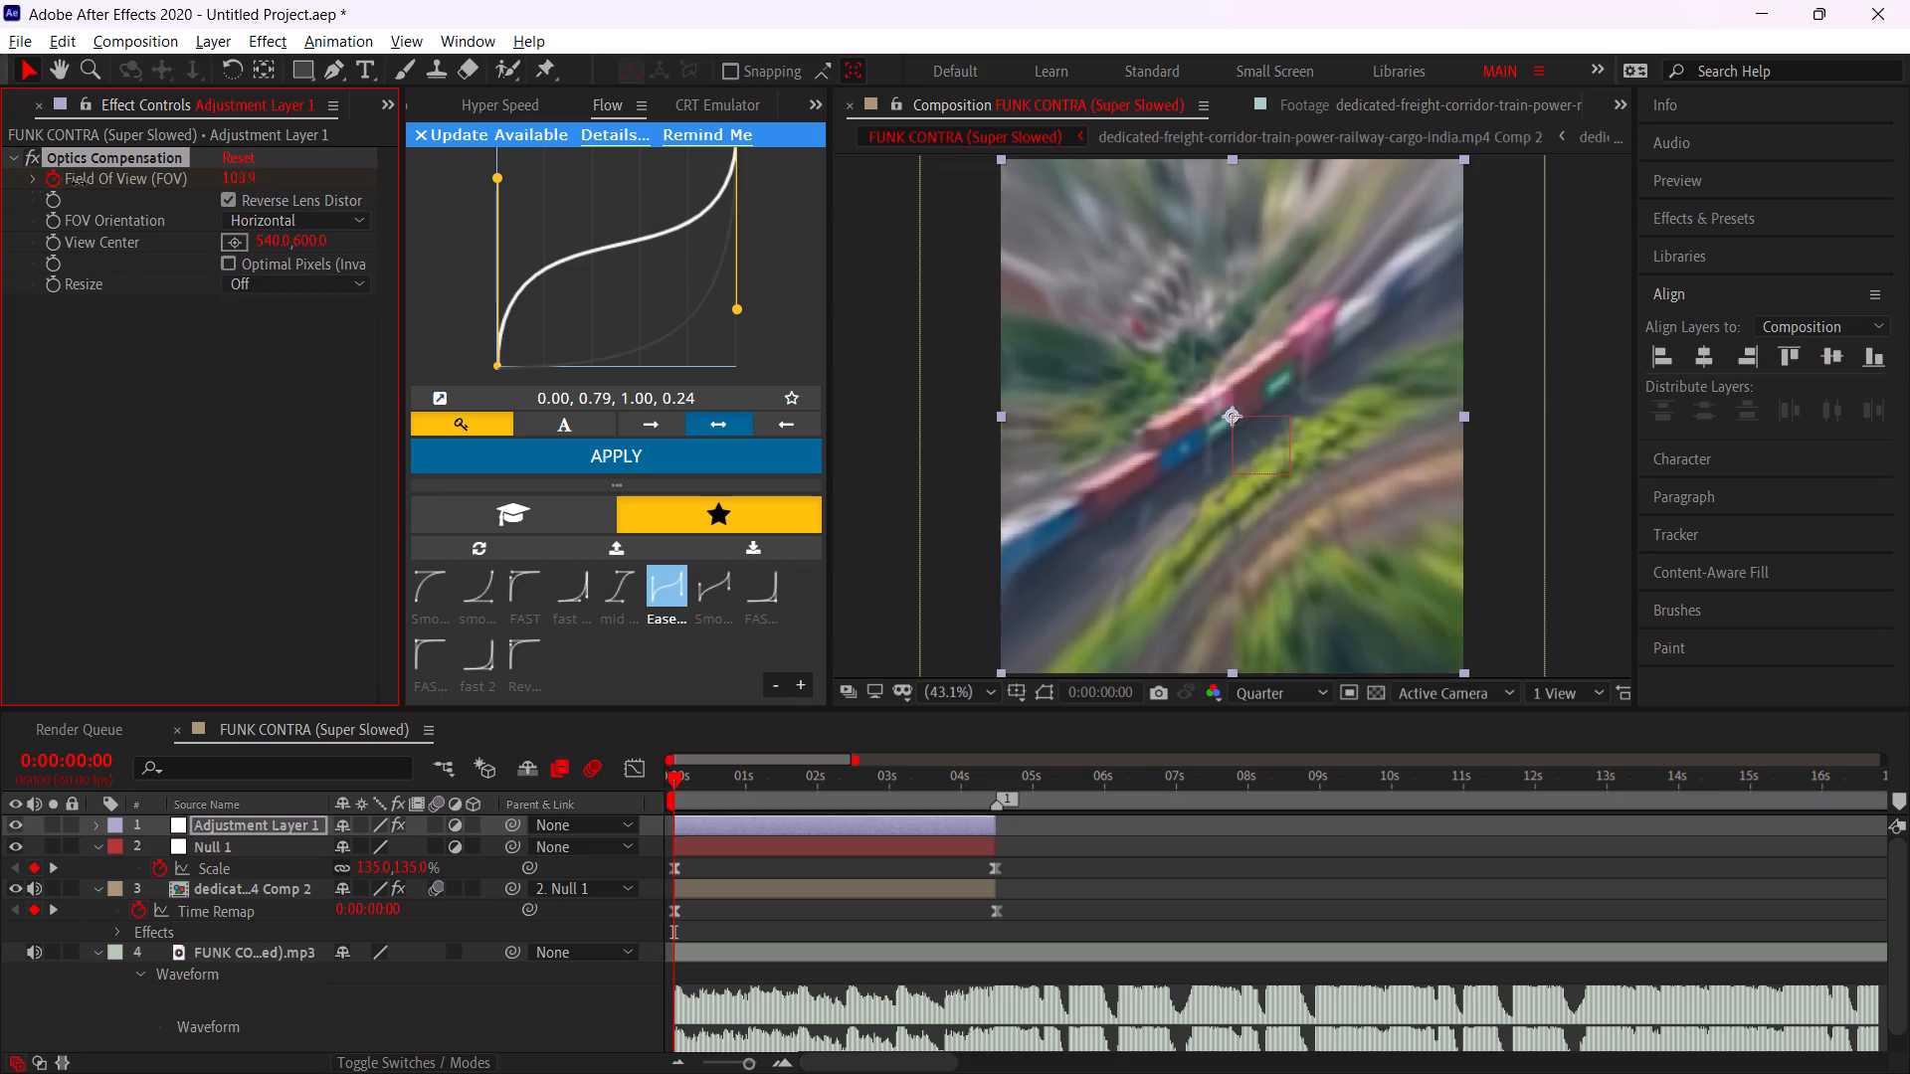
pyautogui.moveTo(79, 183); pyautogui.dragTo(0, 196)
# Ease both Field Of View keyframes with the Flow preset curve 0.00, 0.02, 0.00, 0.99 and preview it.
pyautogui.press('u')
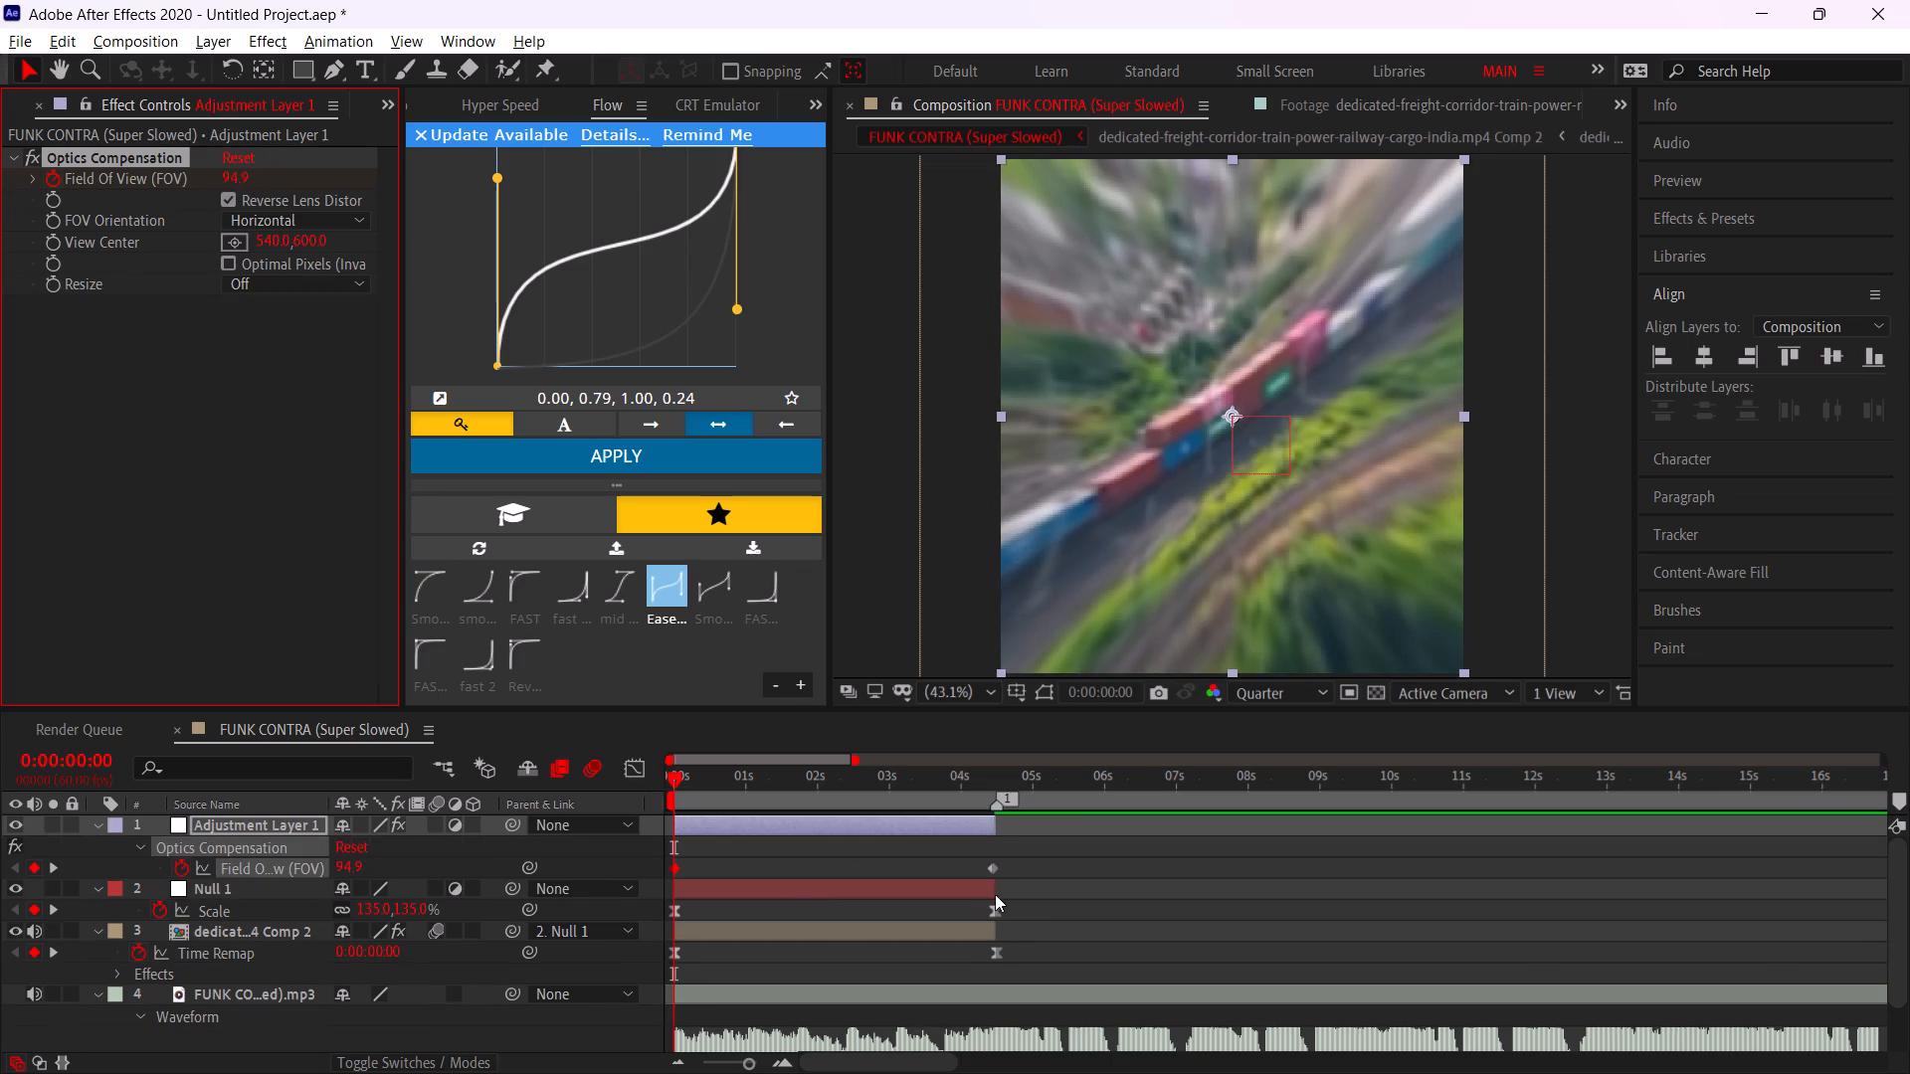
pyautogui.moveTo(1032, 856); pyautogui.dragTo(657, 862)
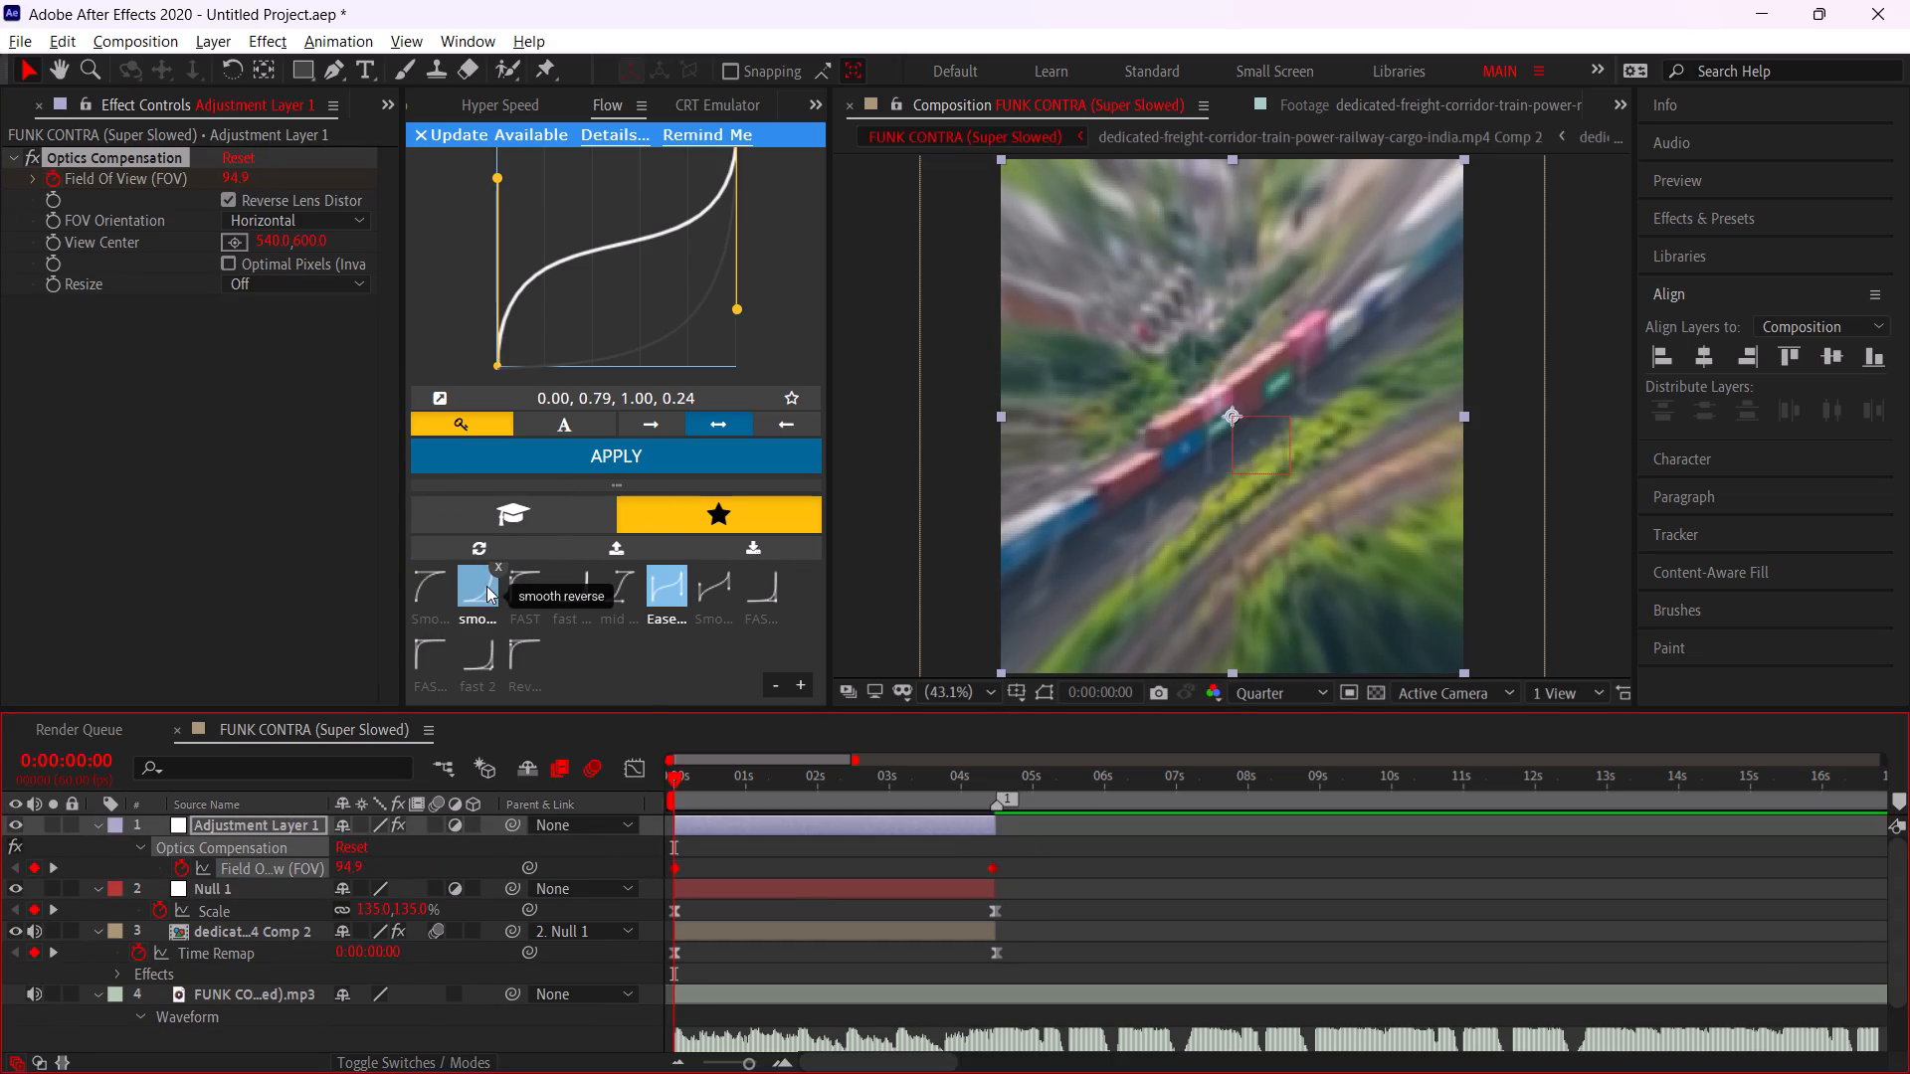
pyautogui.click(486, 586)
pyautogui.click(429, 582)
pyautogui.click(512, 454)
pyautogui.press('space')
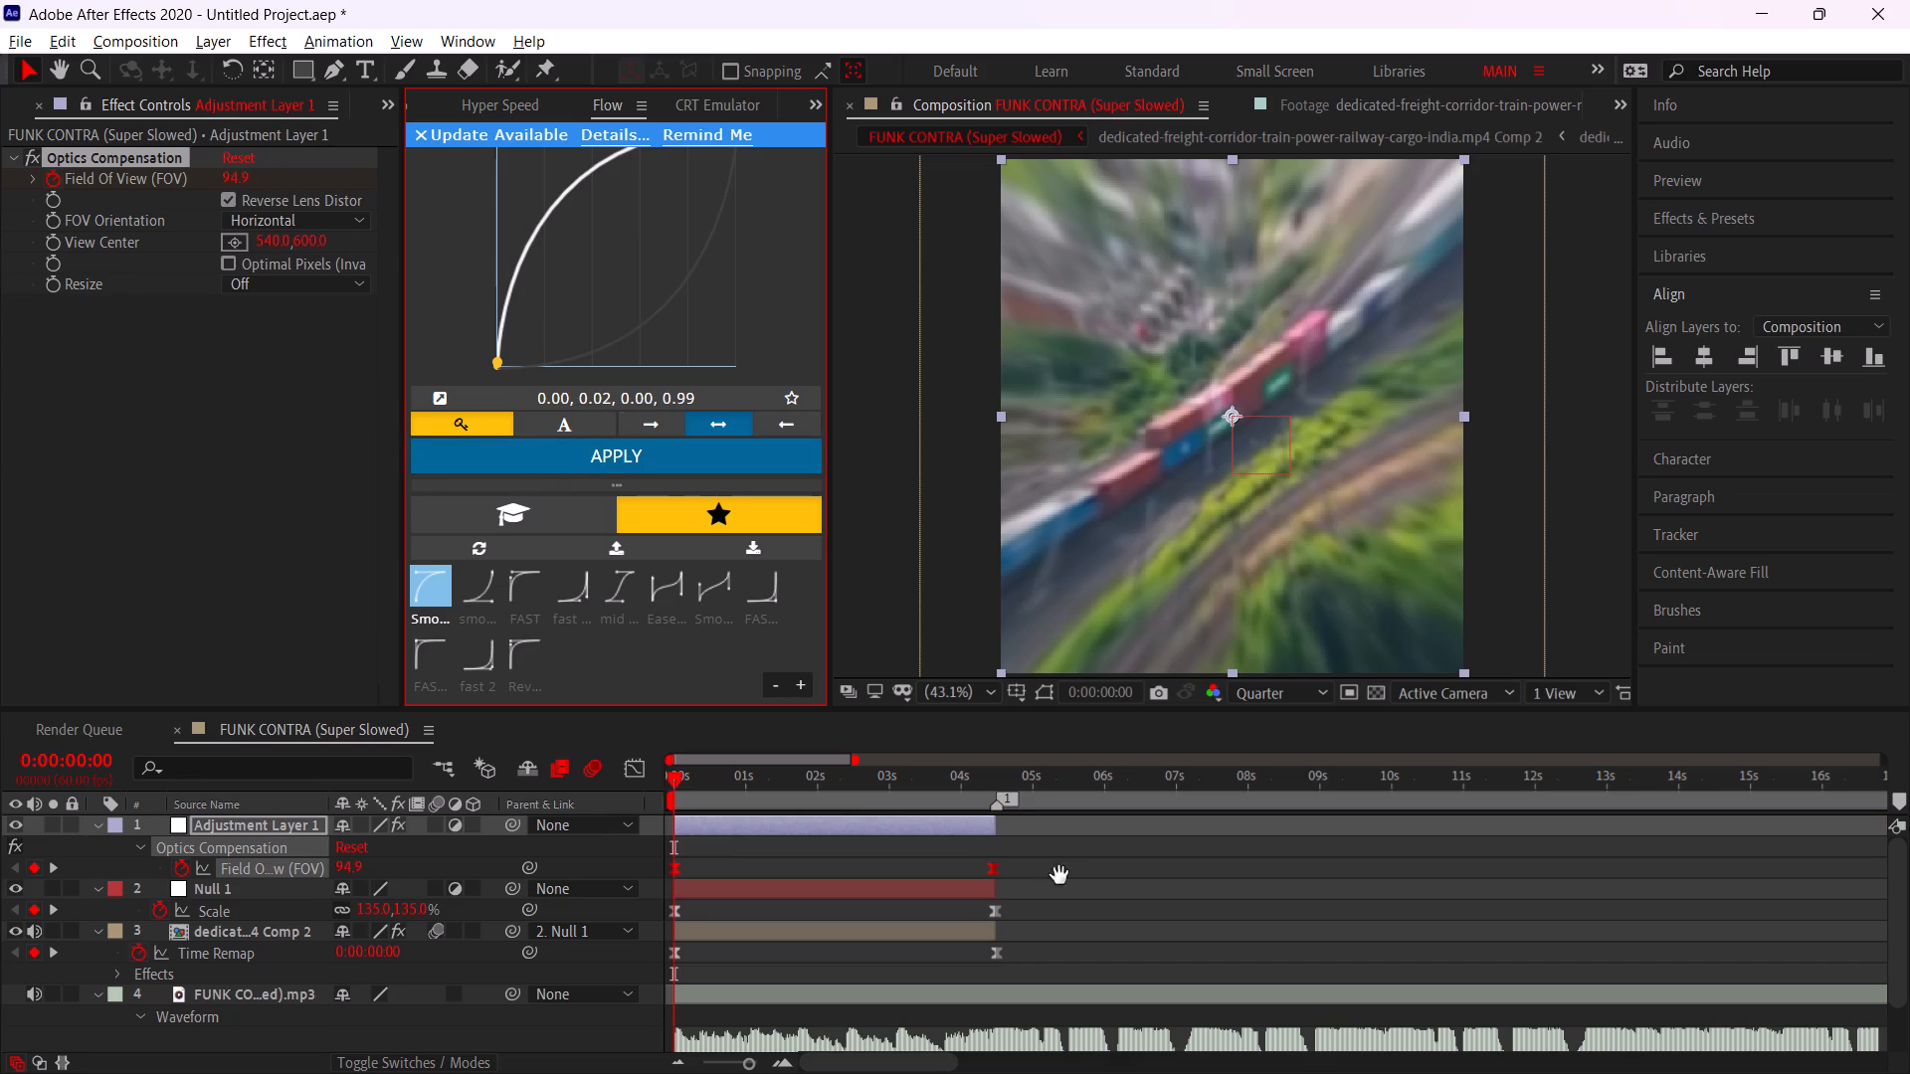
# Apply Flow's FAST curve (0.00, 0.81, 0.05, 1.00) to both Field Of View keyframes and play back the clip.
pyautogui.click(798, 775)
pyautogui.click(507, 592)
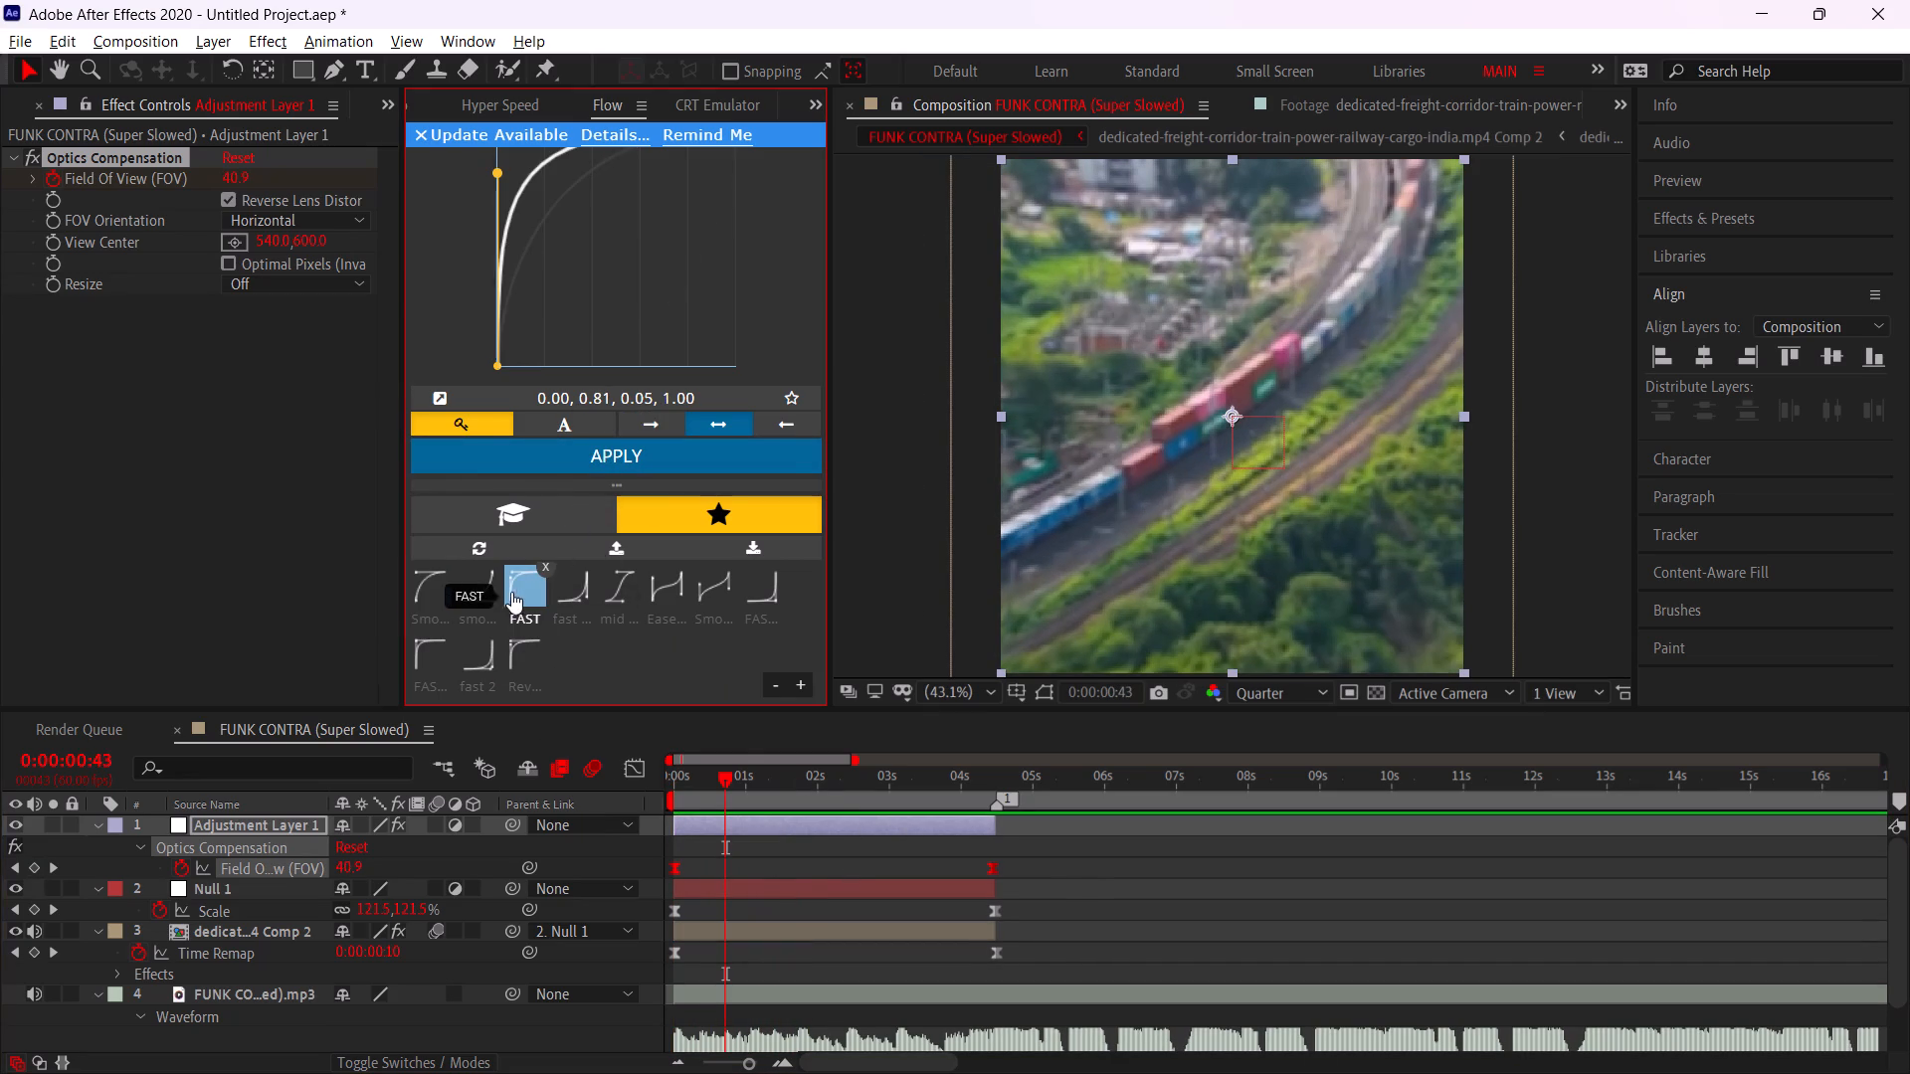
pyautogui.click(555, 461)
pyautogui.press('space')
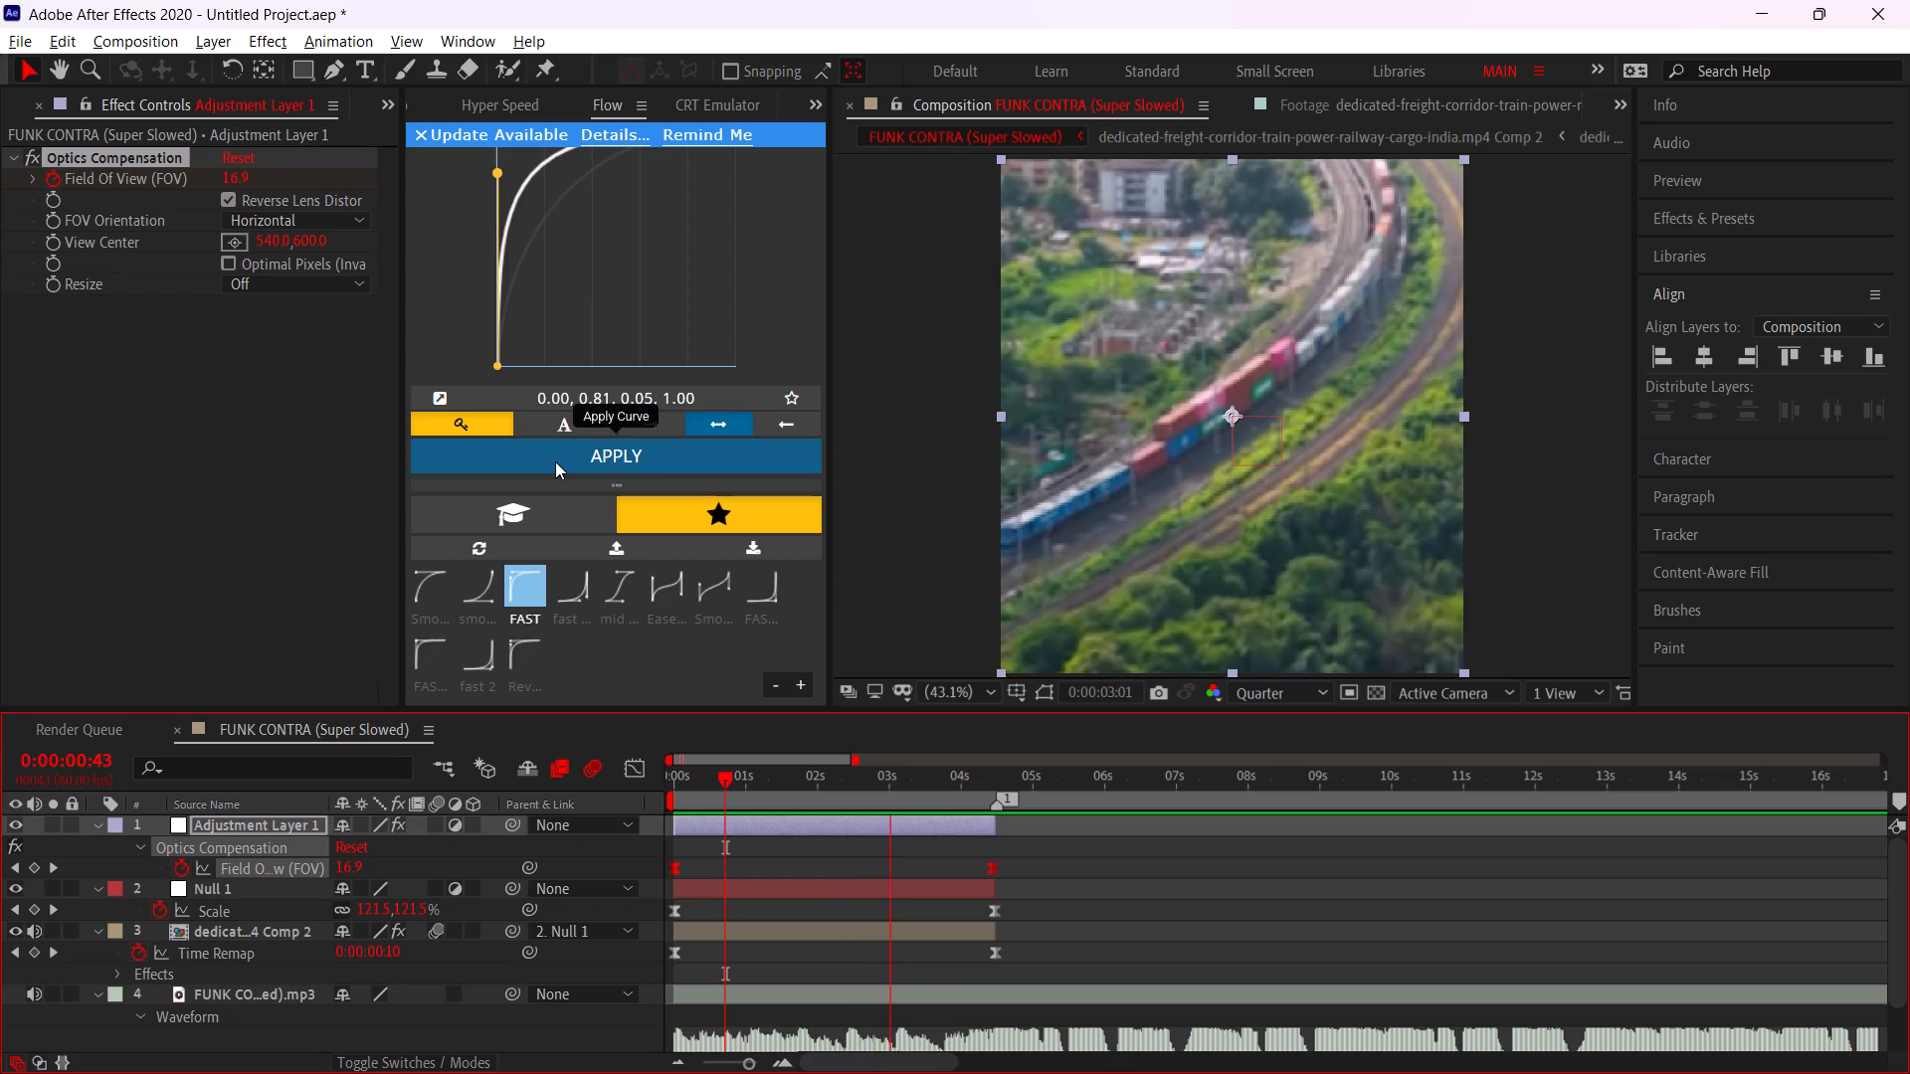
pyautogui.press('space')
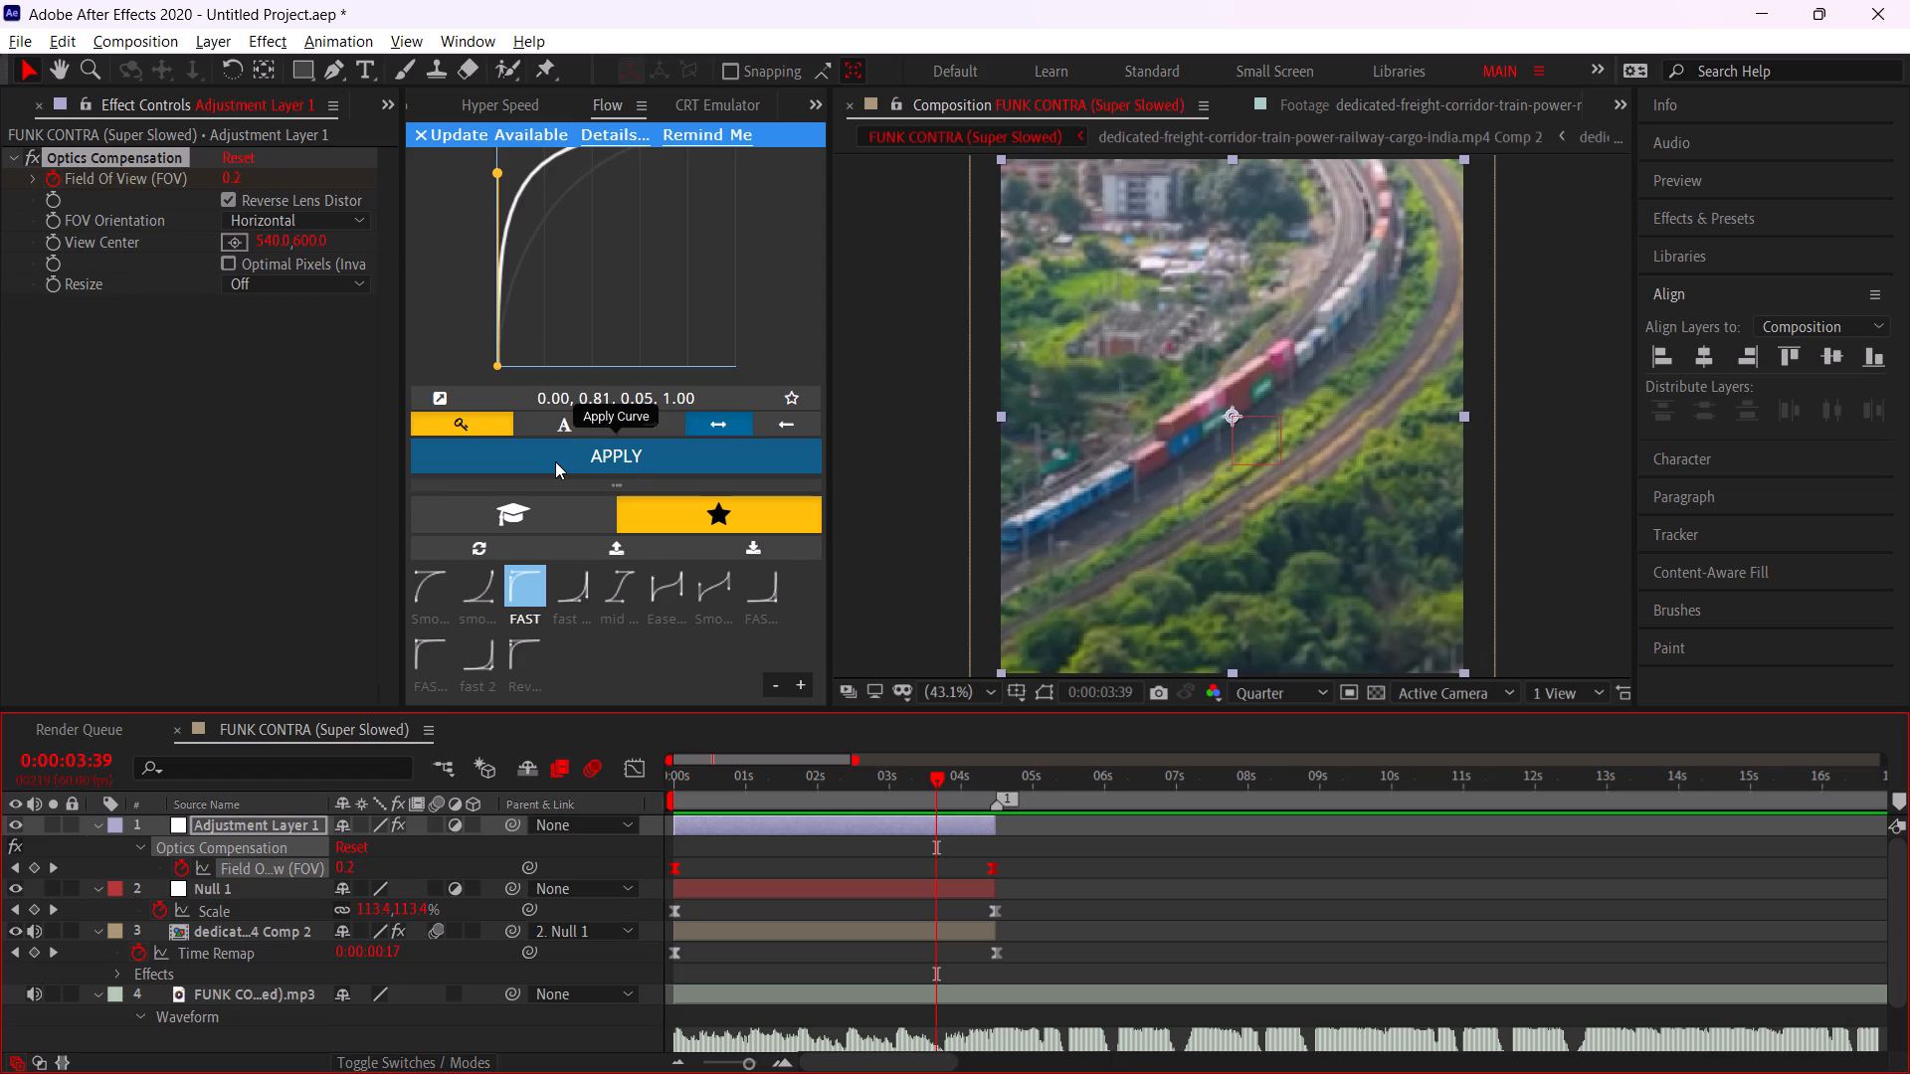
# Switch to OBS Studio, mute the Mic/Aux audio source, and return to After Effects.
pyautogui.hotkey('alt', 'Tab')
pyautogui.hotkey('alt', 'Tab')
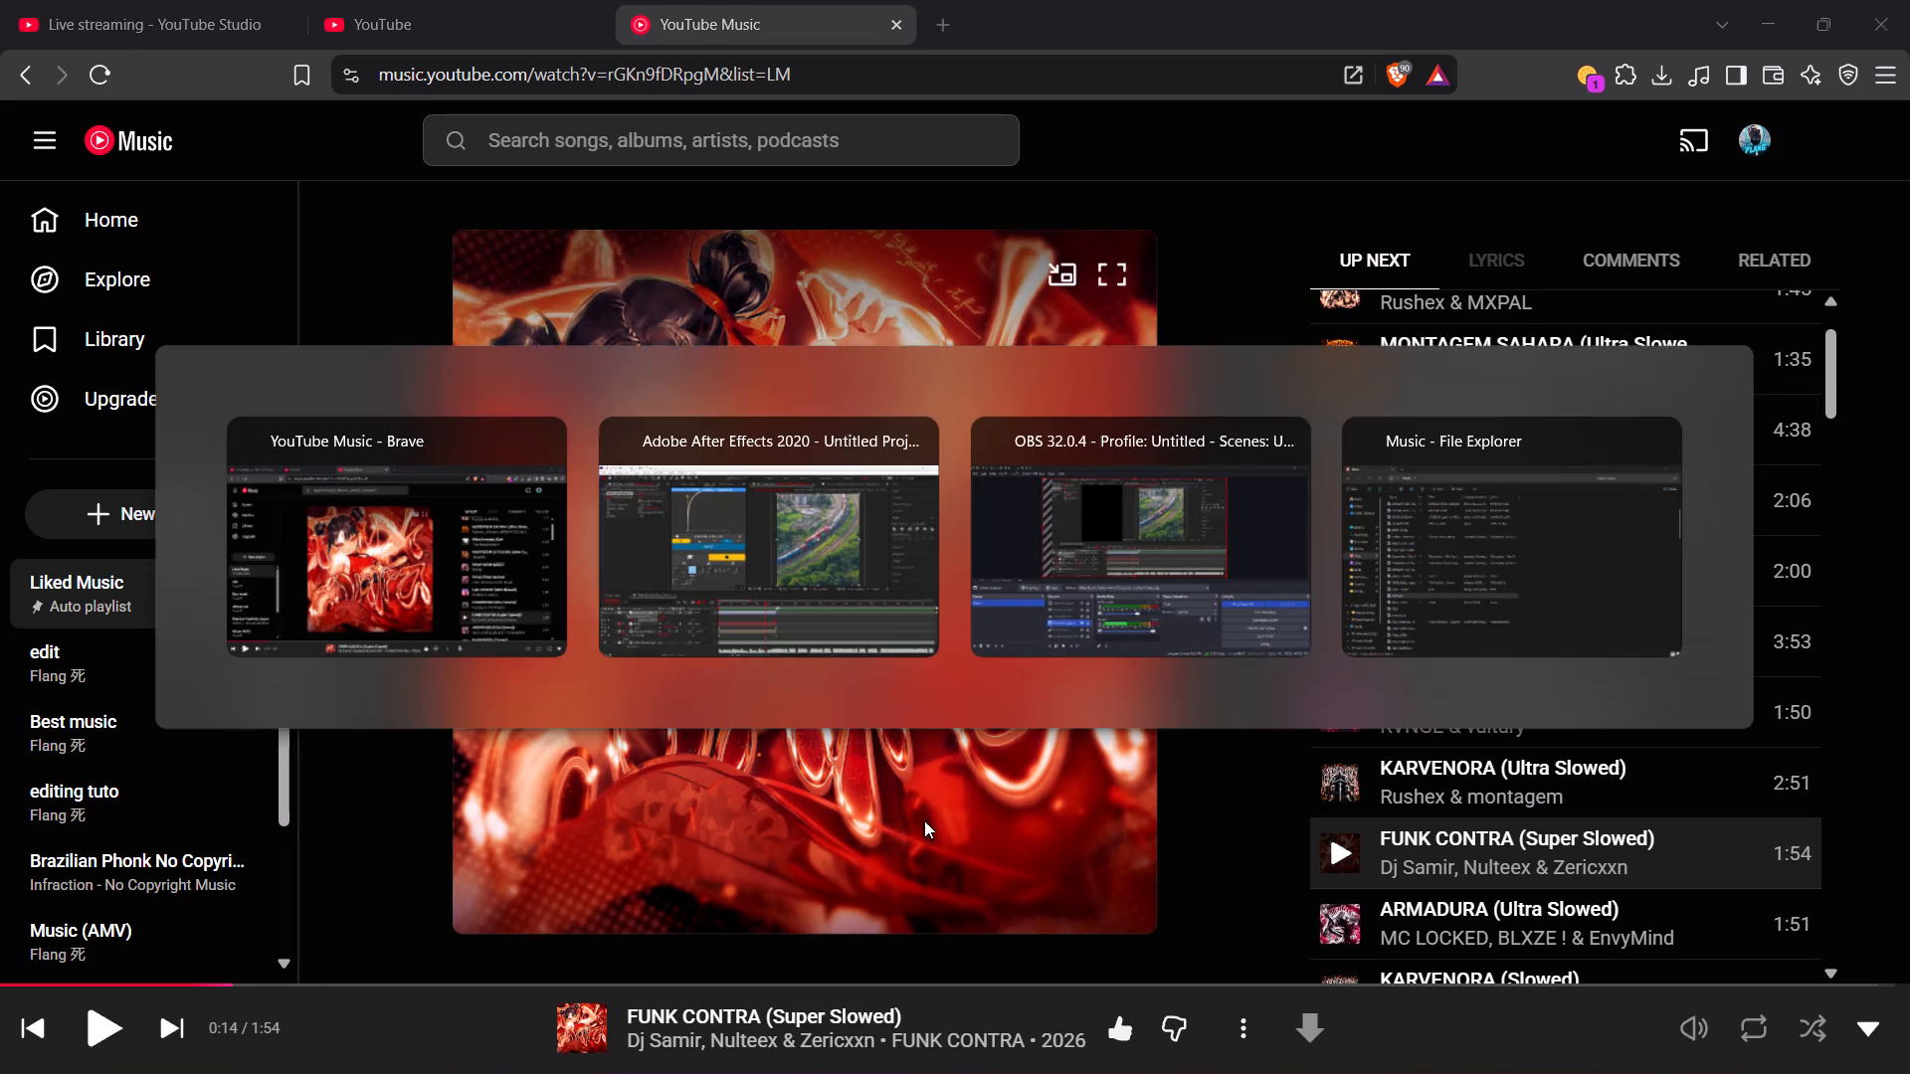
pyautogui.hotkey('ctrl', 'alt', 'shift', 'Tab')
pyautogui.hotkey('alt', 'Tab')
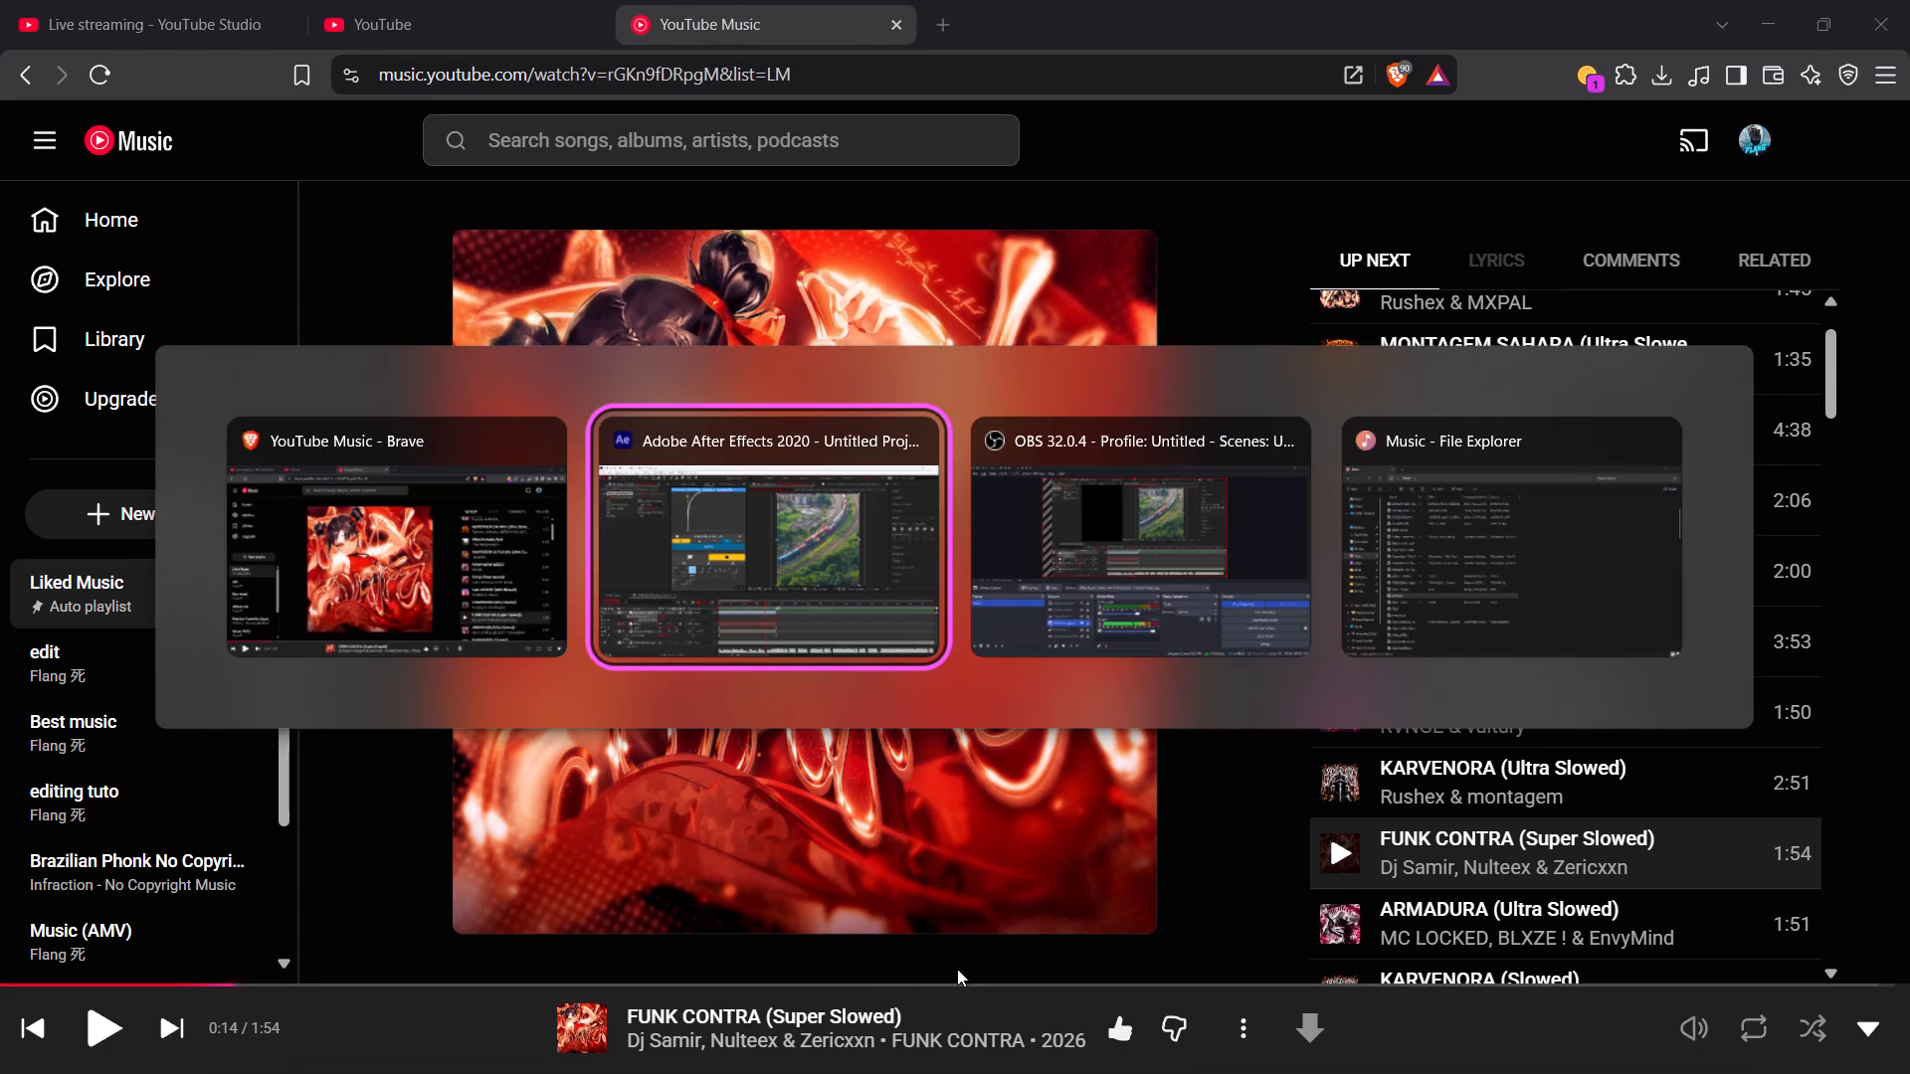
pyautogui.hotkey('alt', 'Tab')
pyautogui.click(722, 931)
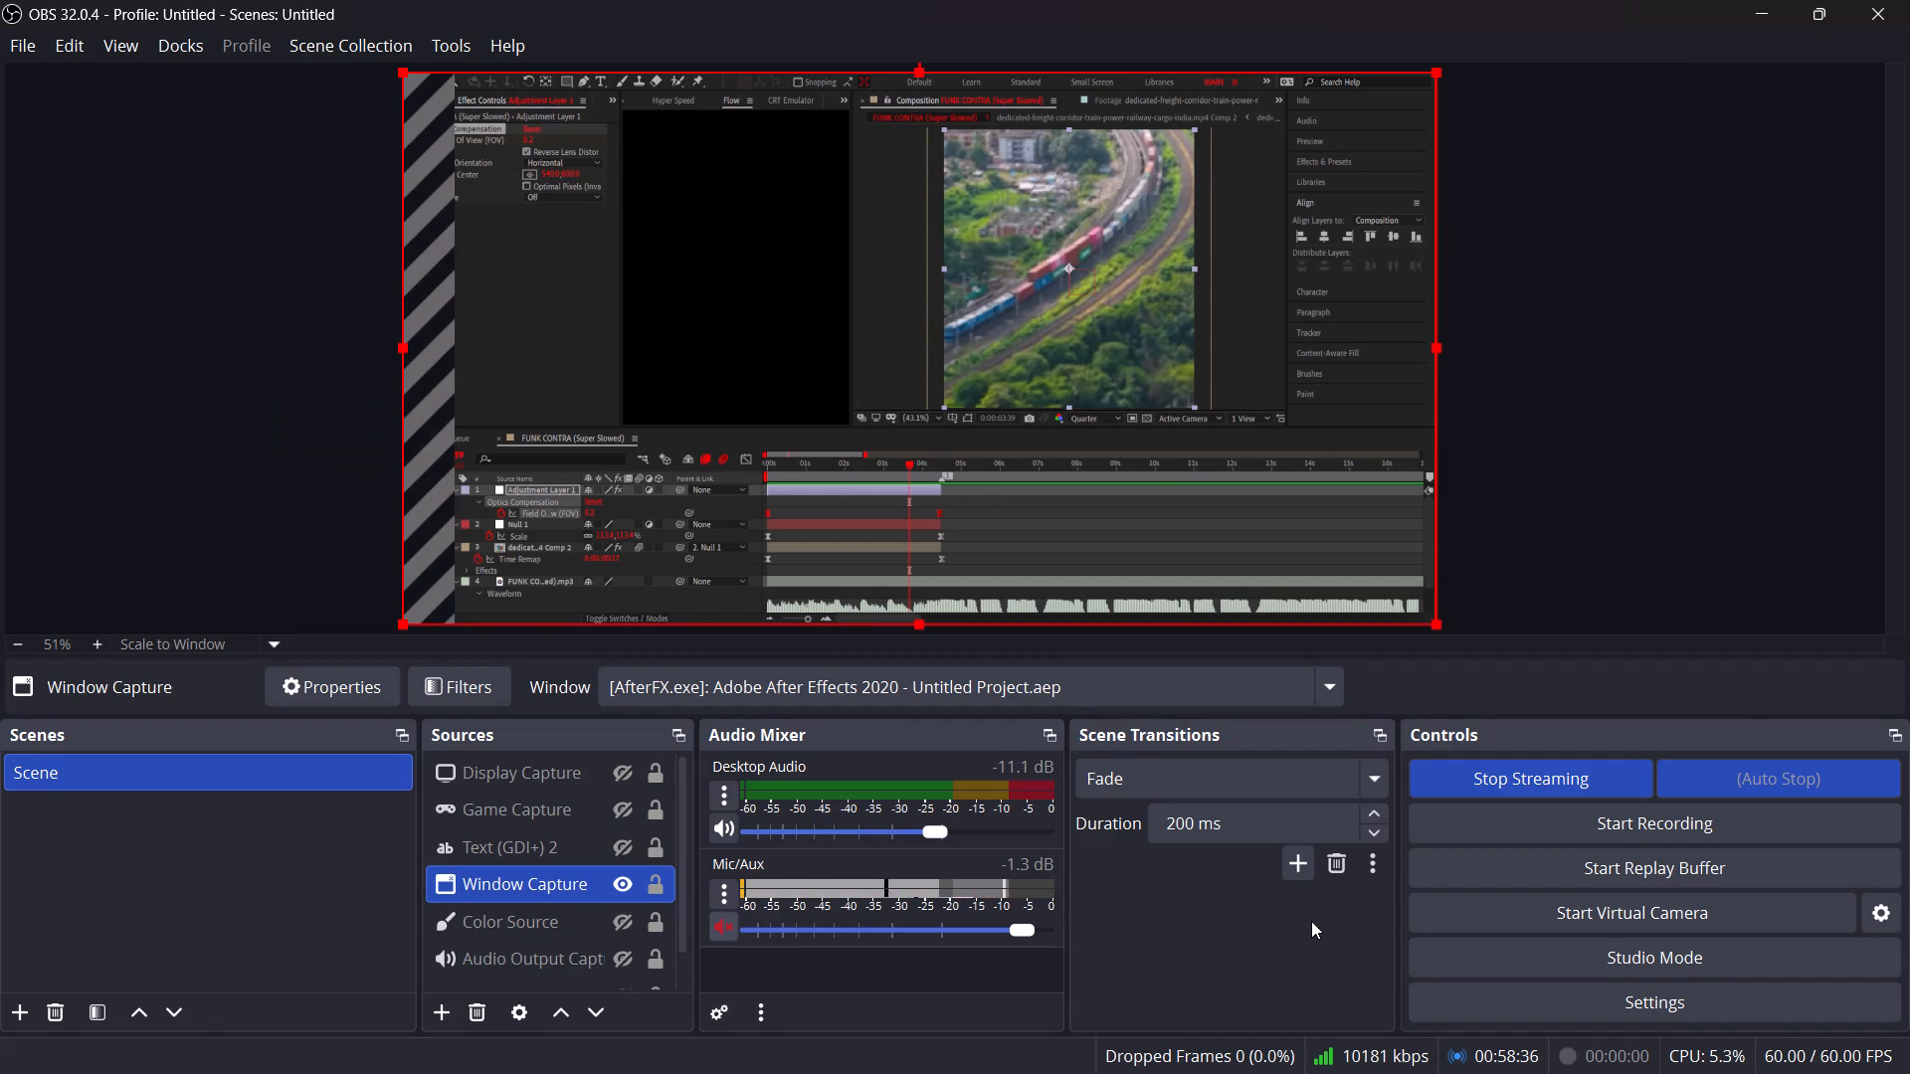
pyautogui.hotkey('alt', 'Tab')
pyautogui.hotkey('alt', 'Tab')
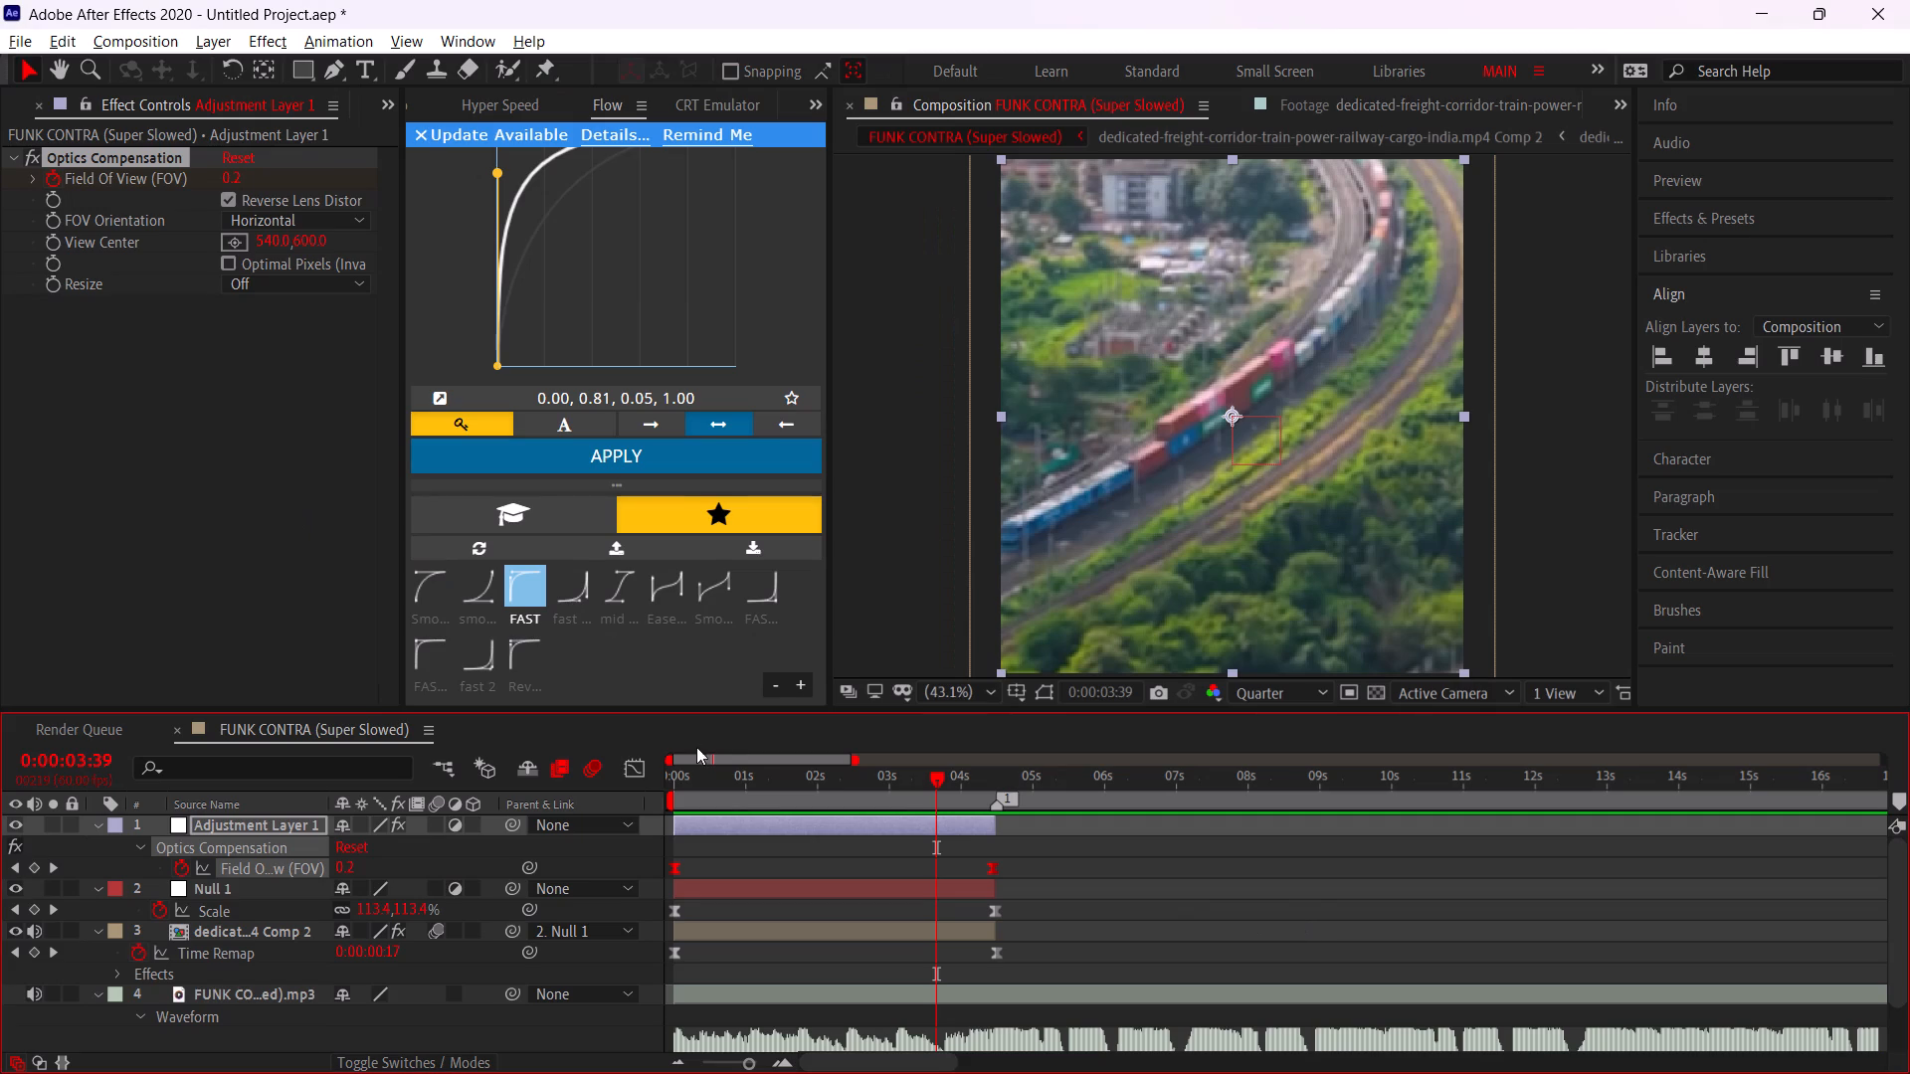
# Preview the lens zoom from the first frame, then set the Field Of View keyframe there to 70.
pyautogui.moveTo(750, 788); pyautogui.dragTo(538, 832)
pyautogui.press('space')
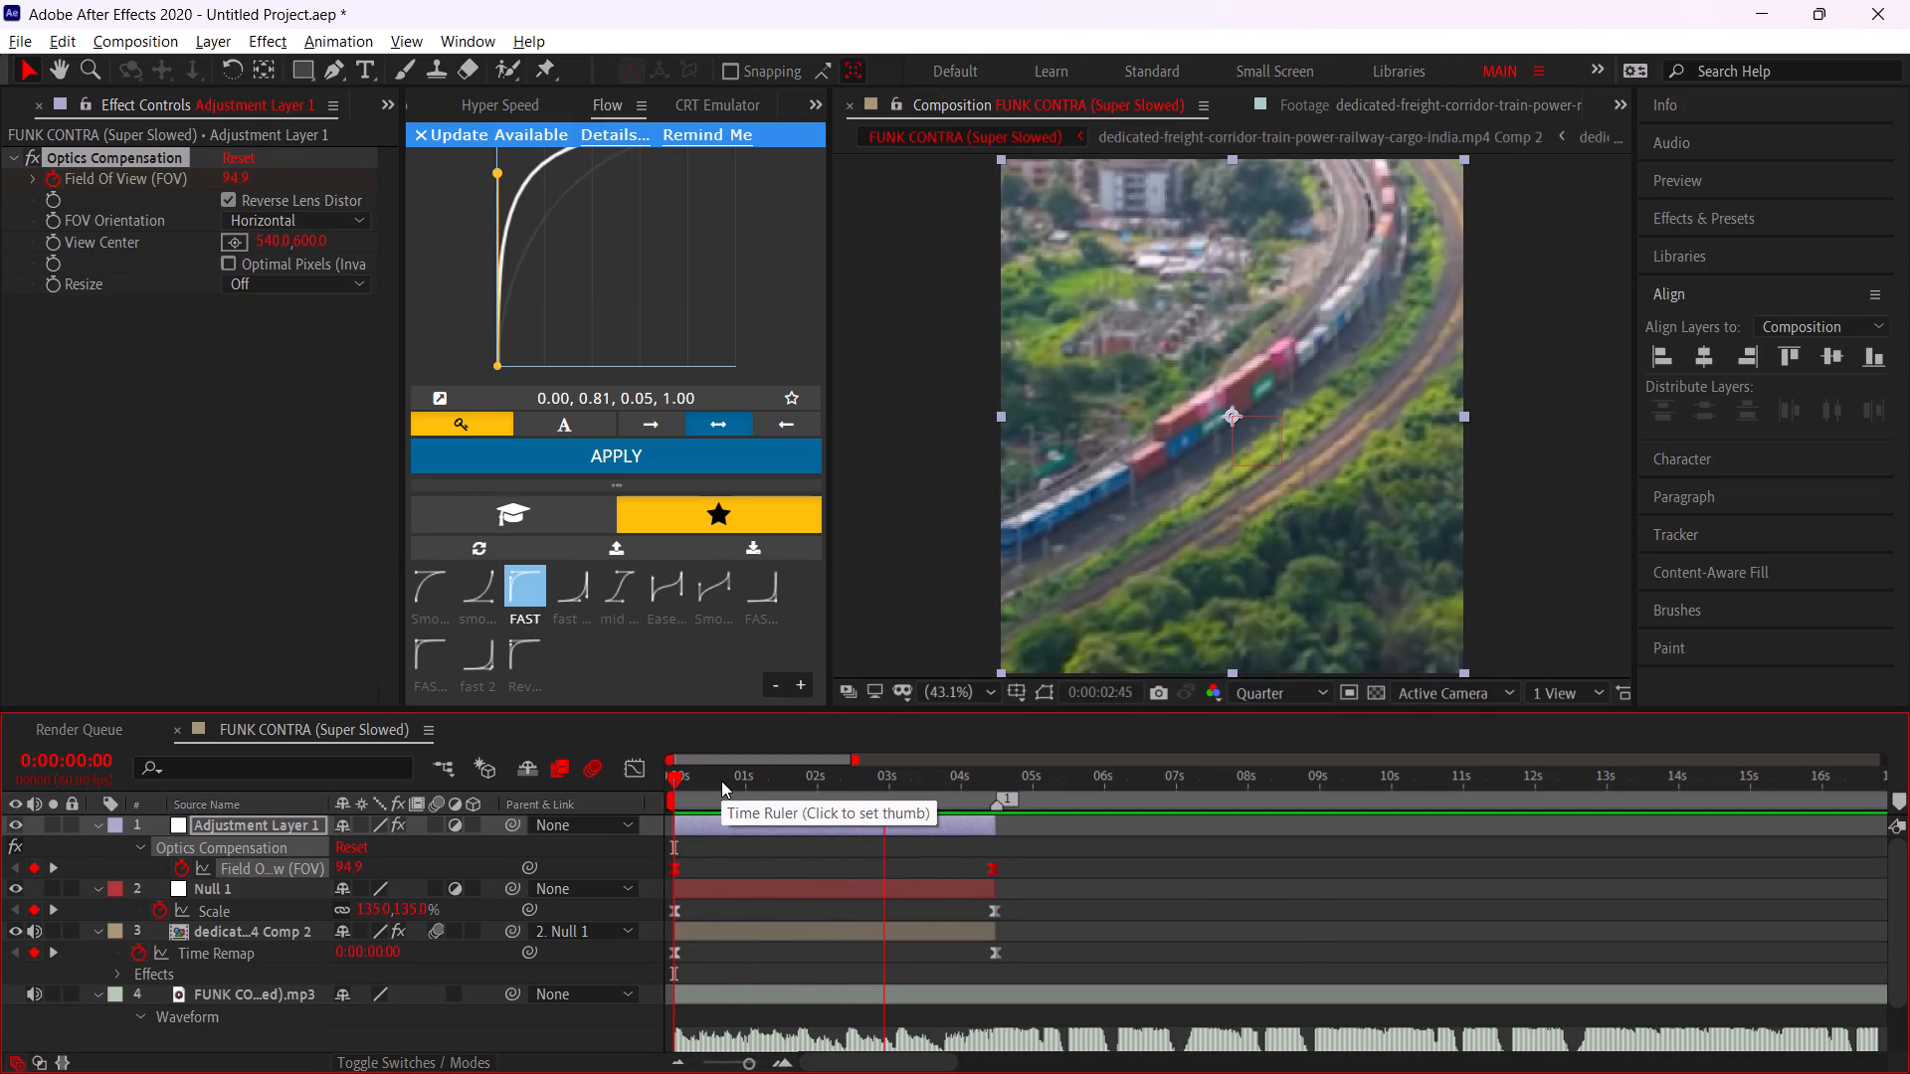
pyautogui.moveTo(721, 781); pyautogui.dragTo(224, 843)
pyautogui.click(403, 860)
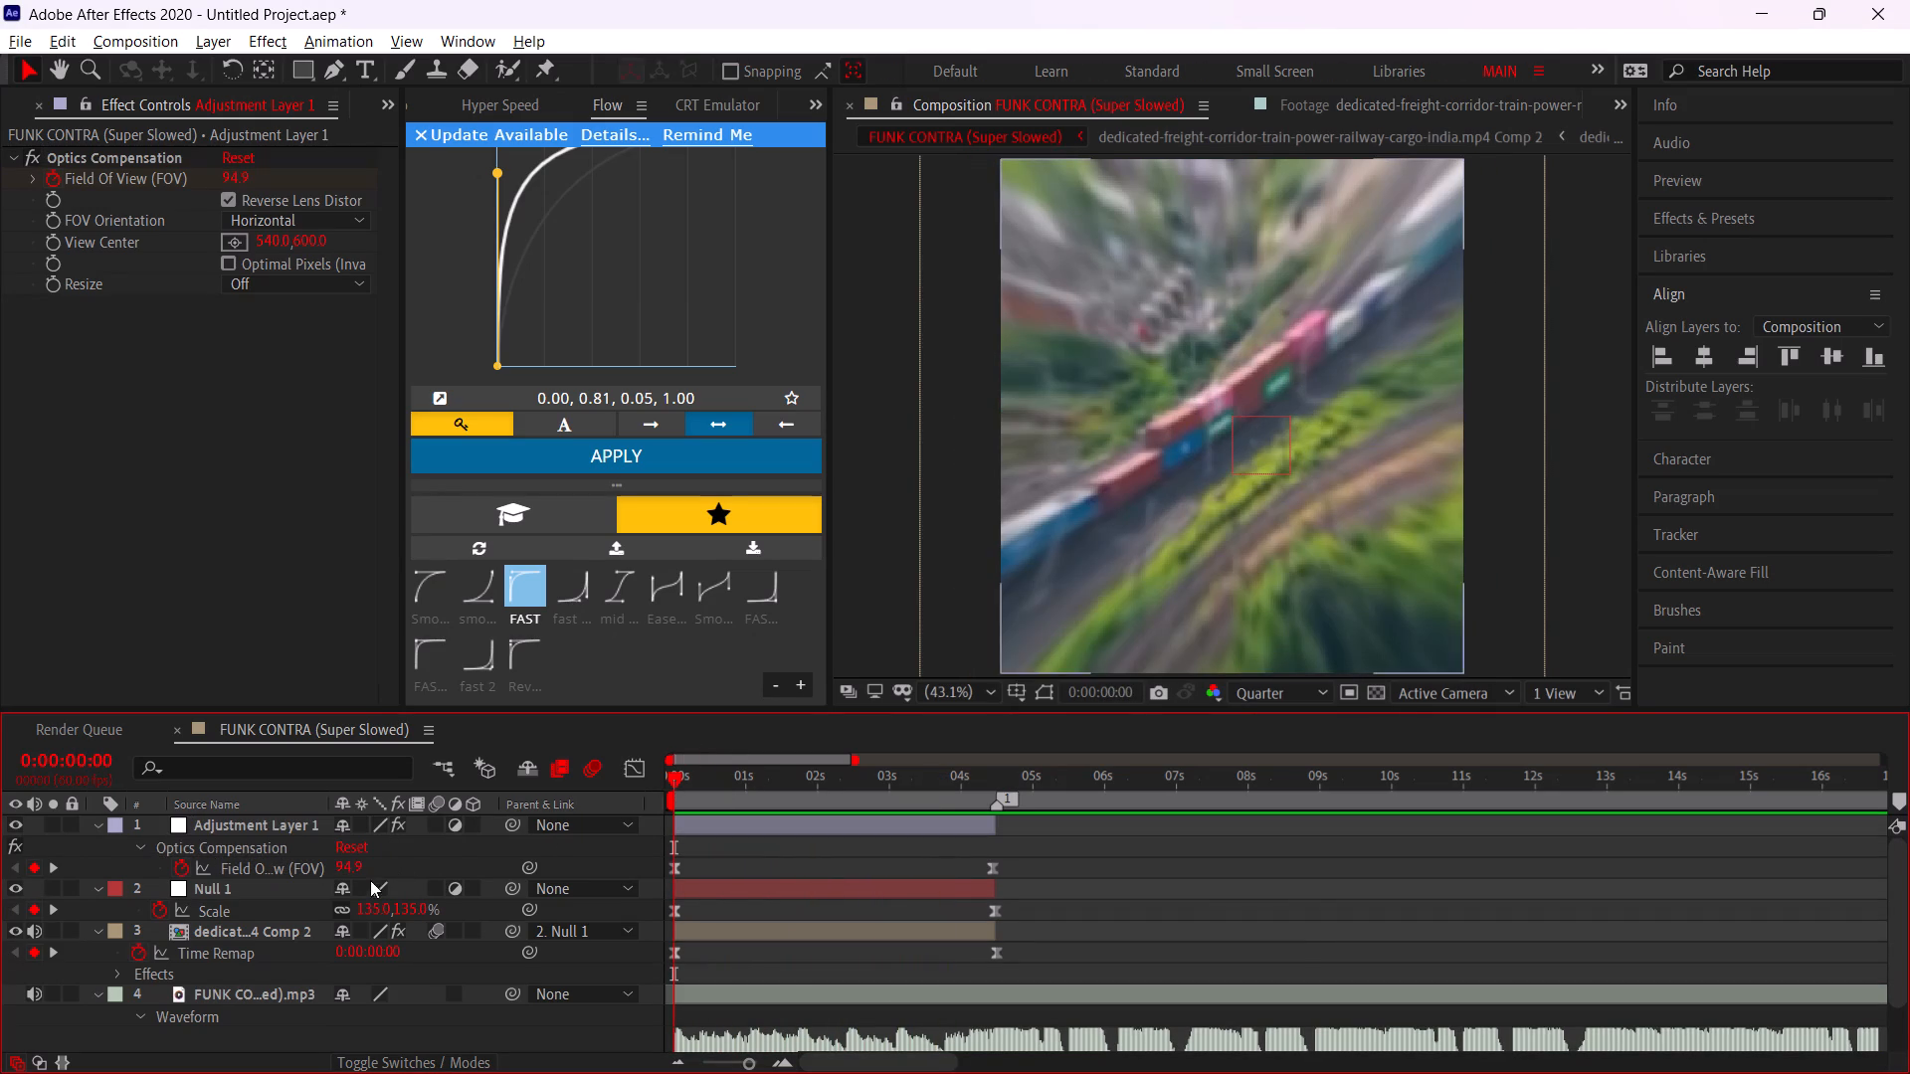
pyautogui.click(347, 875)
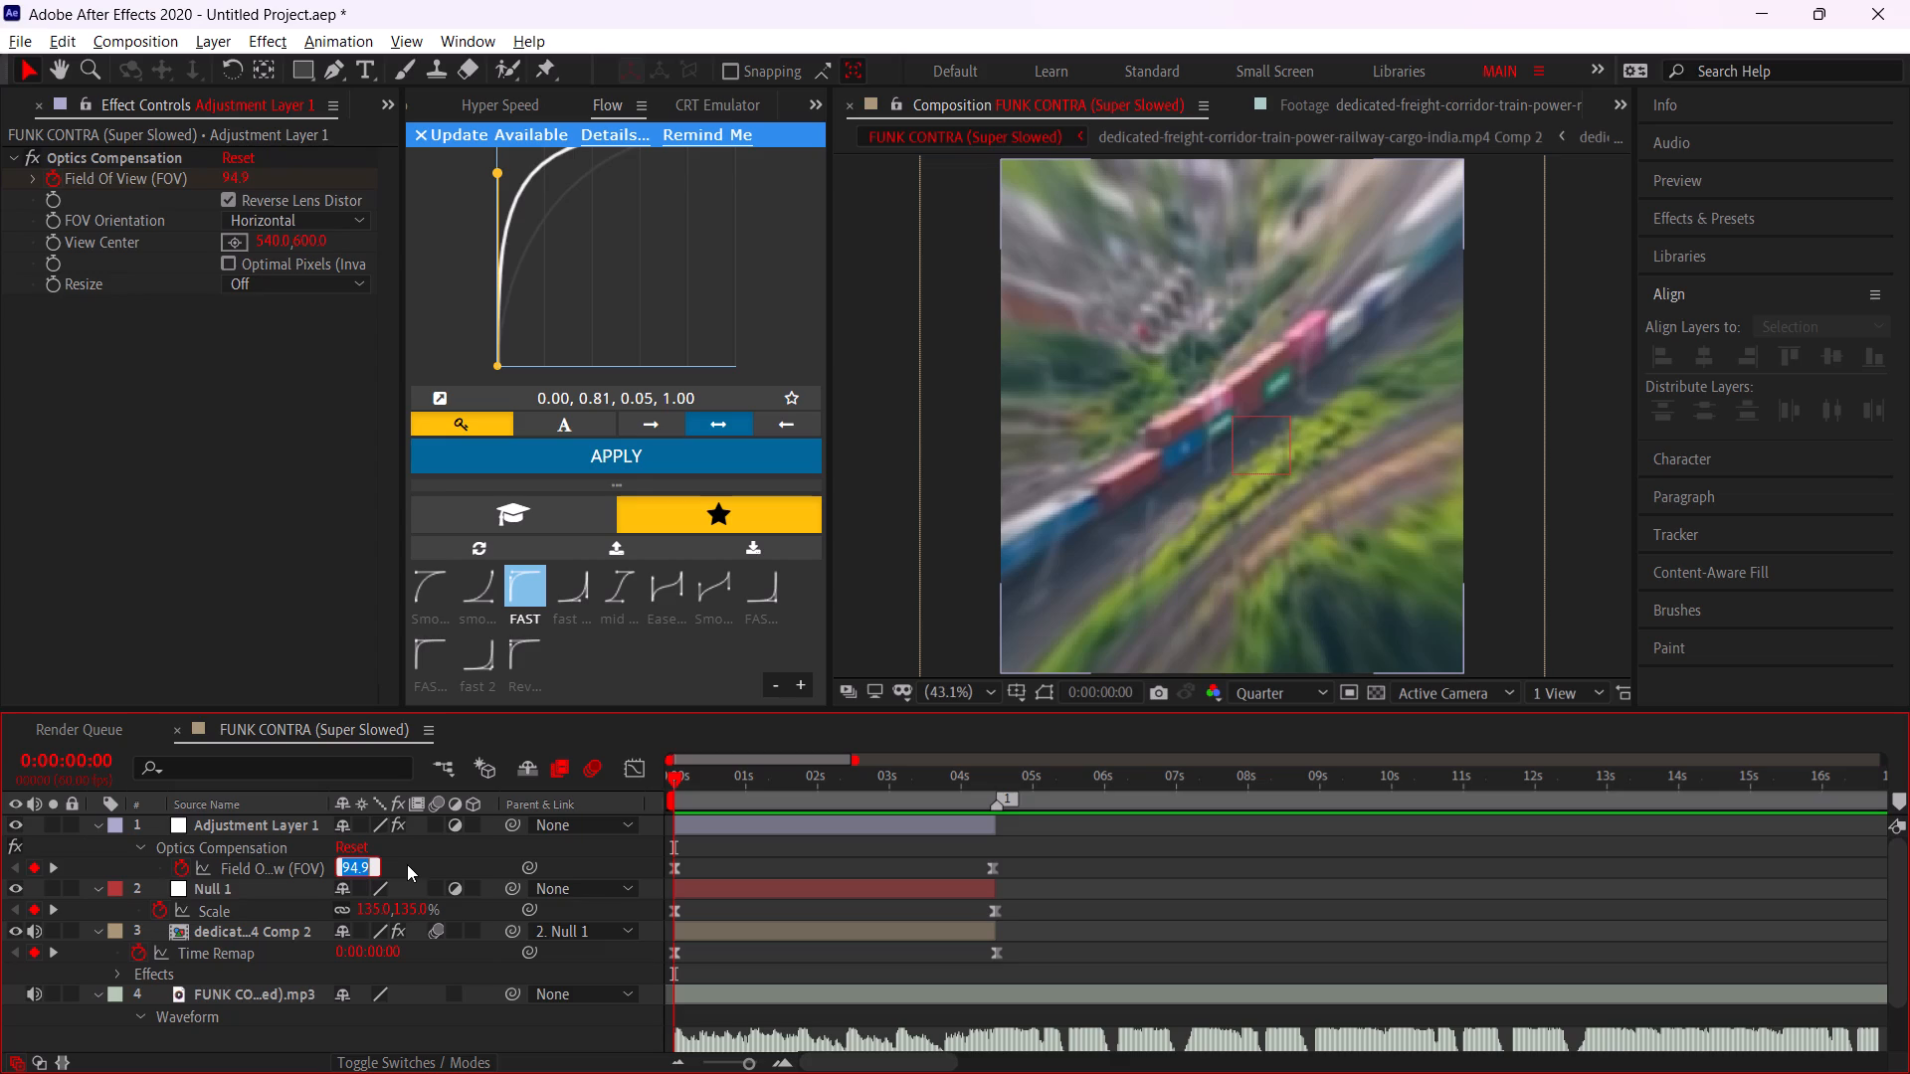
pyautogui.write('70')
pyautogui.click(443, 864)
# Reapply Flow's FAST curve to both Field Of View keyframes on the adjustment layer.
pyautogui.moveTo(1066, 843); pyautogui.dragTo(798, 876)
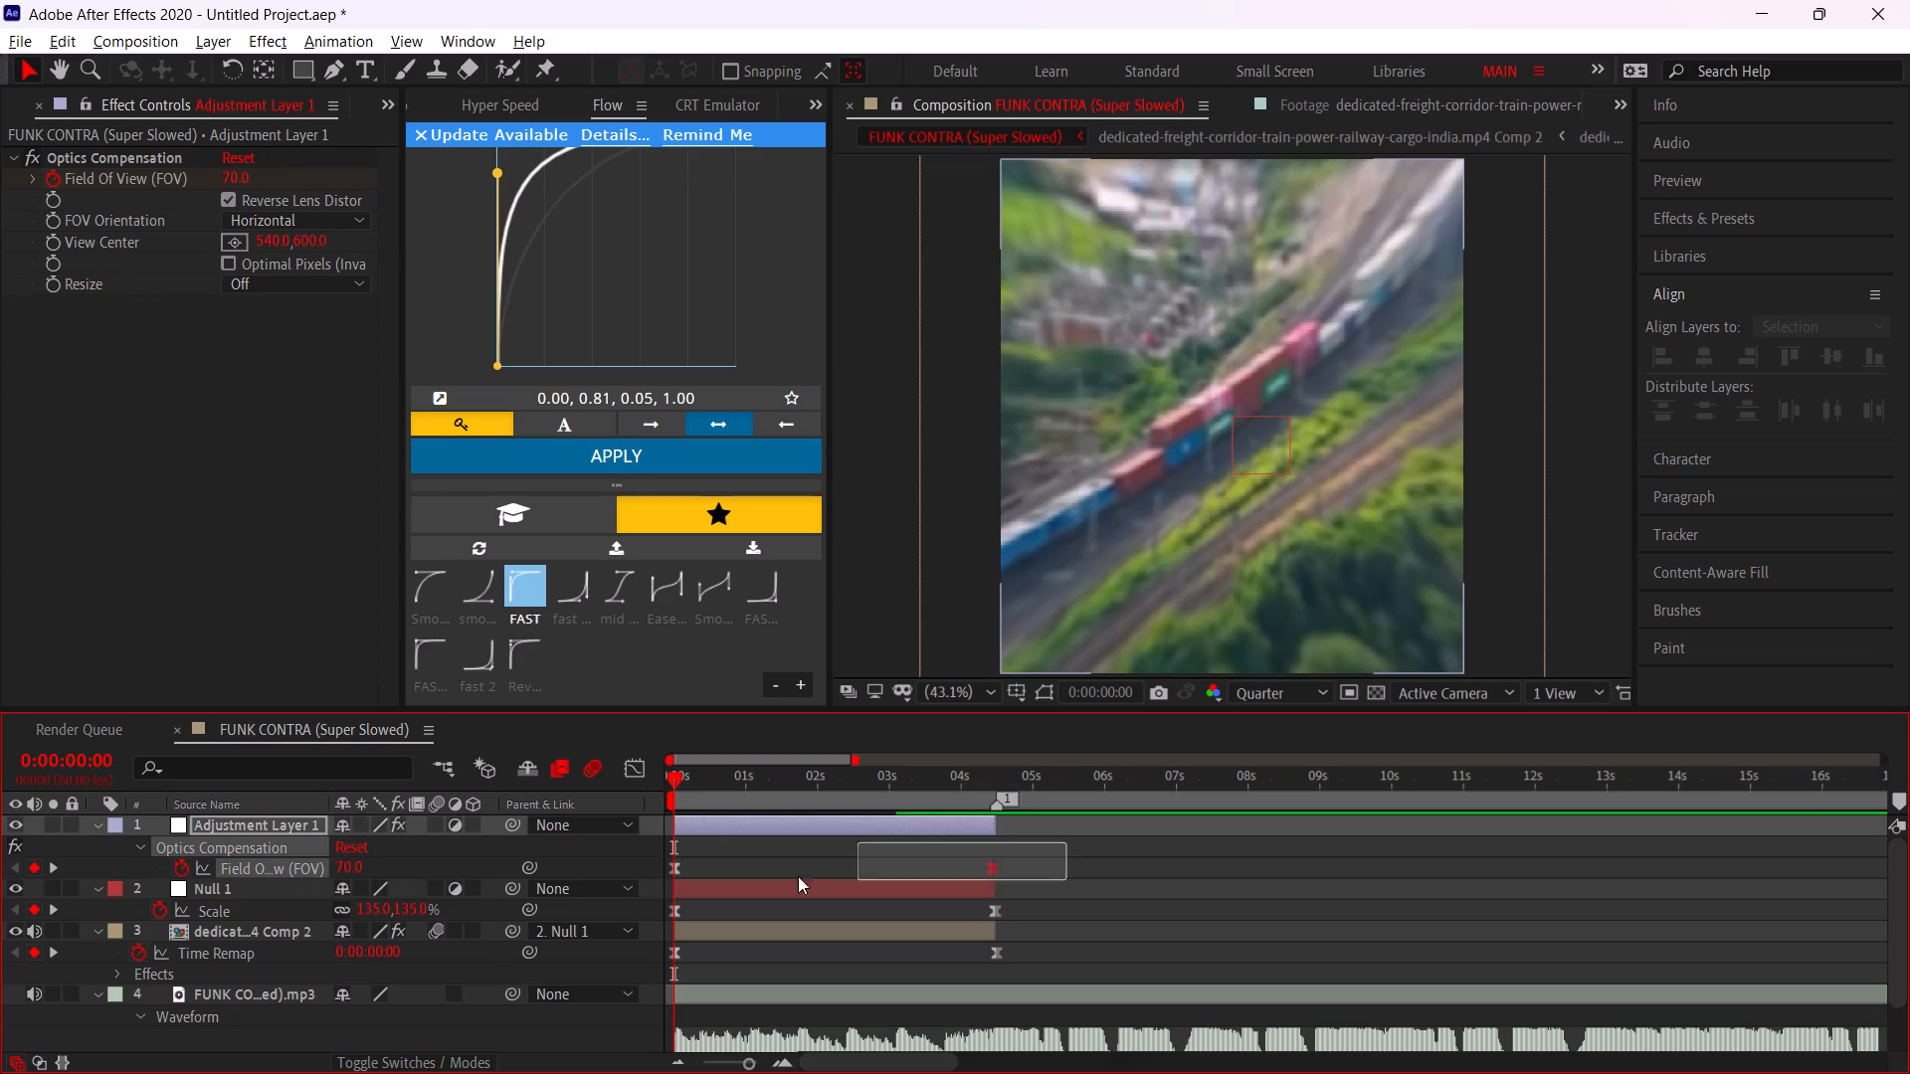
pyautogui.moveTo(798, 876); pyautogui.dragTo(659, 875)
pyautogui.click(560, 456)
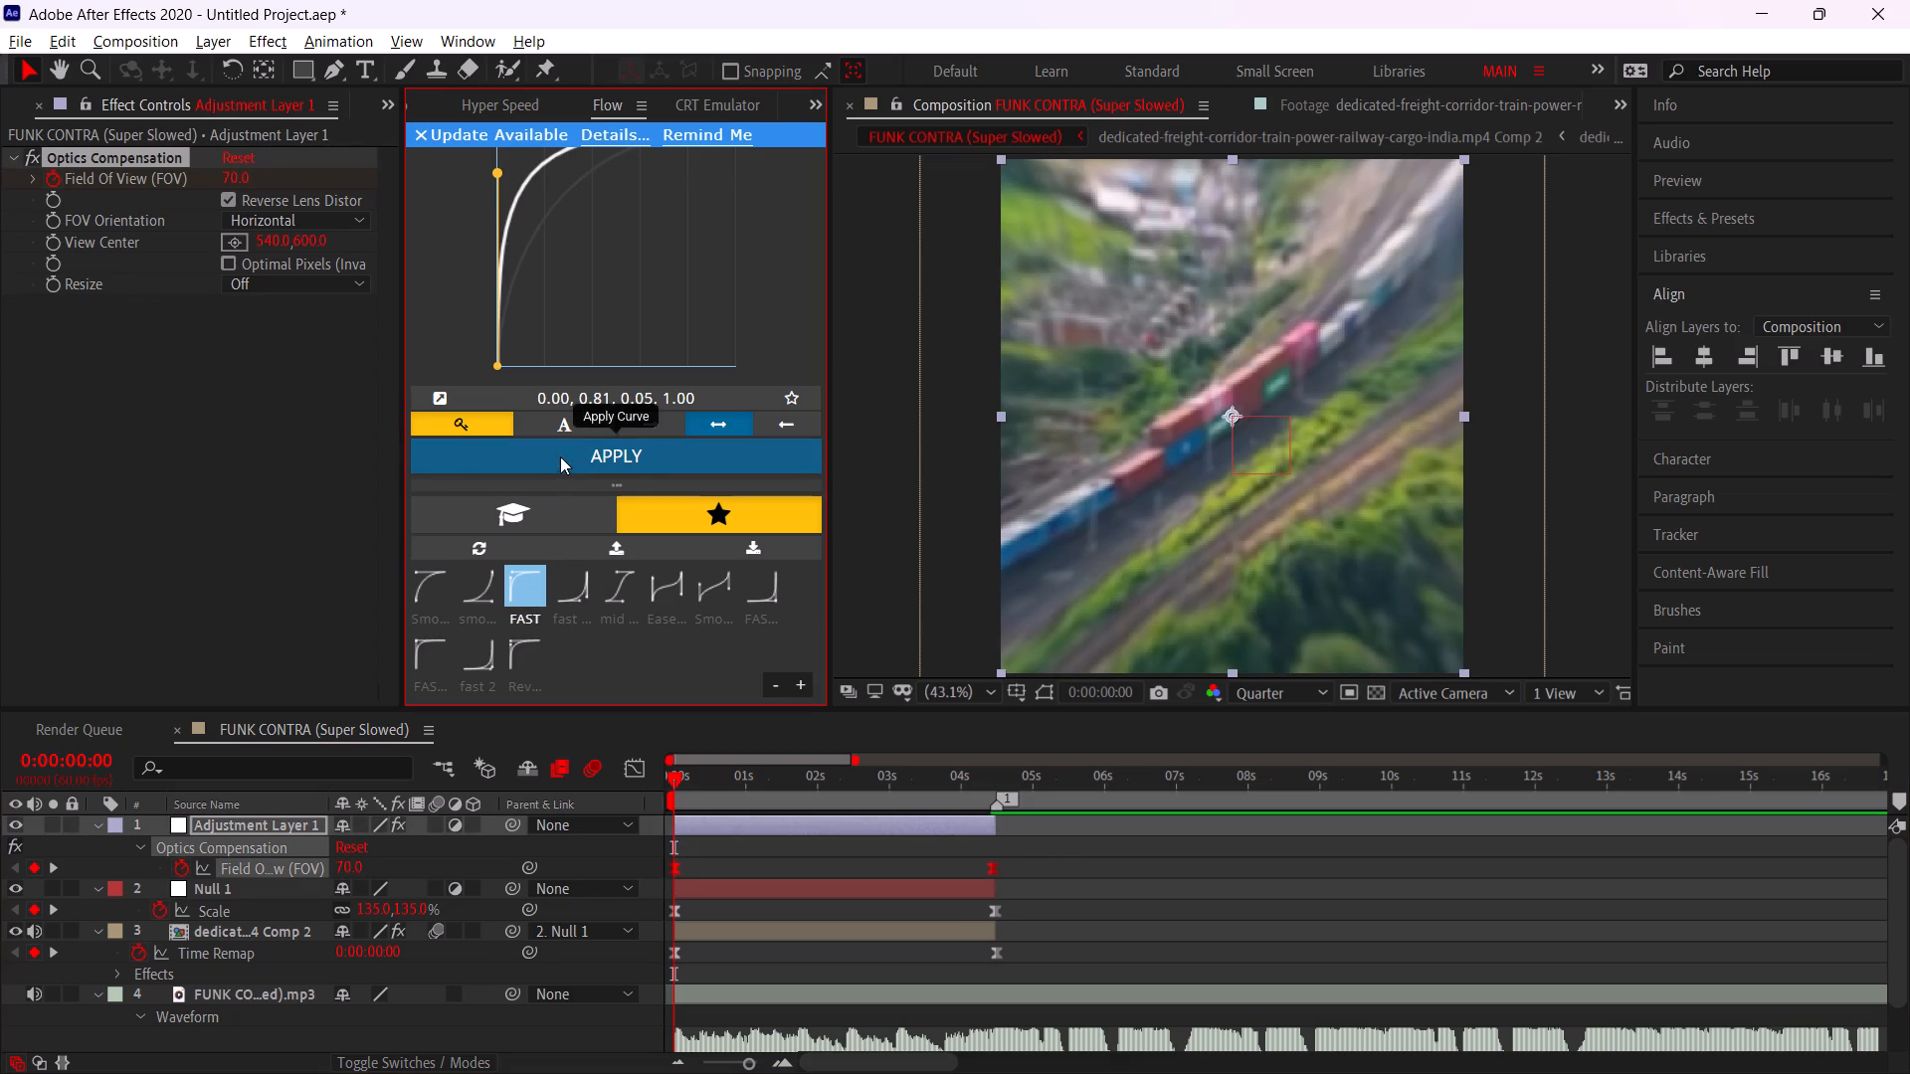
# Switch to OBS Studio, unmute the Mic/Aux audio source, and return to After Effects.
pyautogui.hotkey('alt', 'Tab')
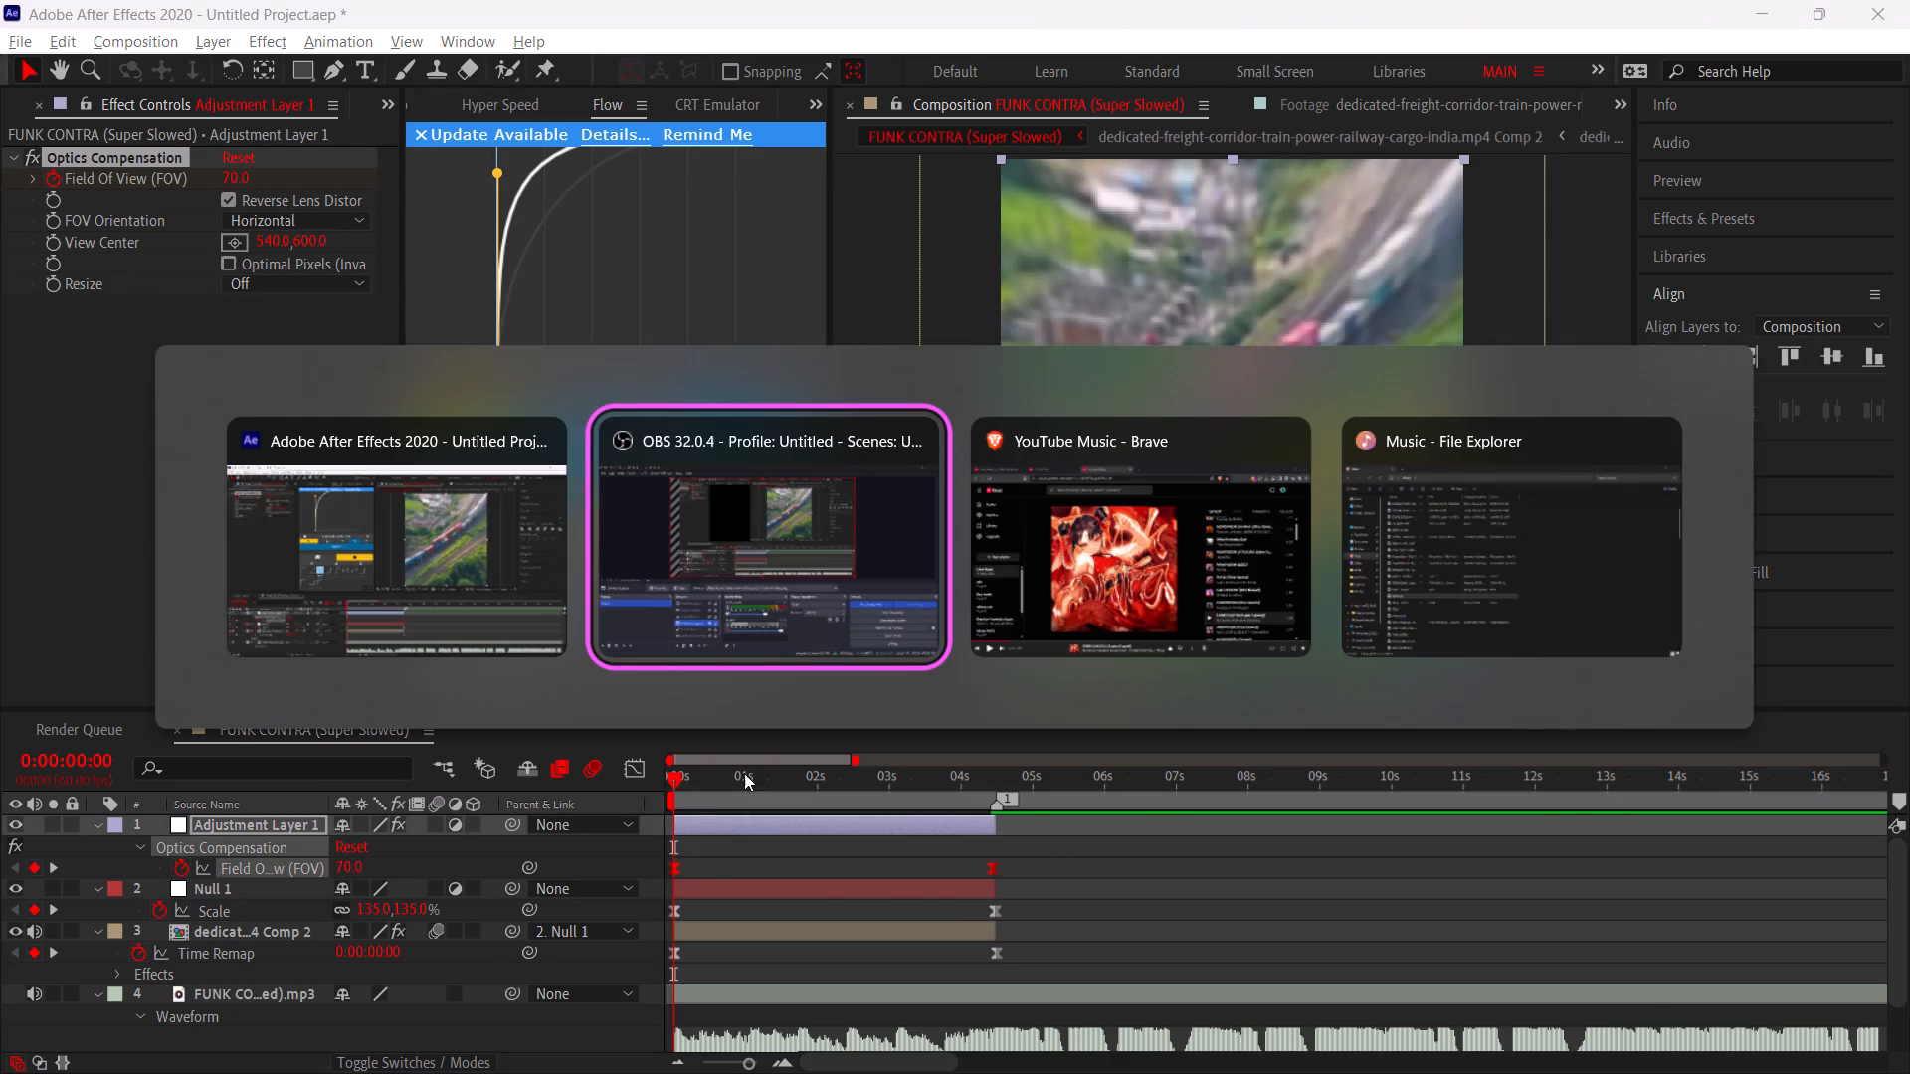
pyautogui.click(715, 922)
pyautogui.hotkey('alt', 'Tab')
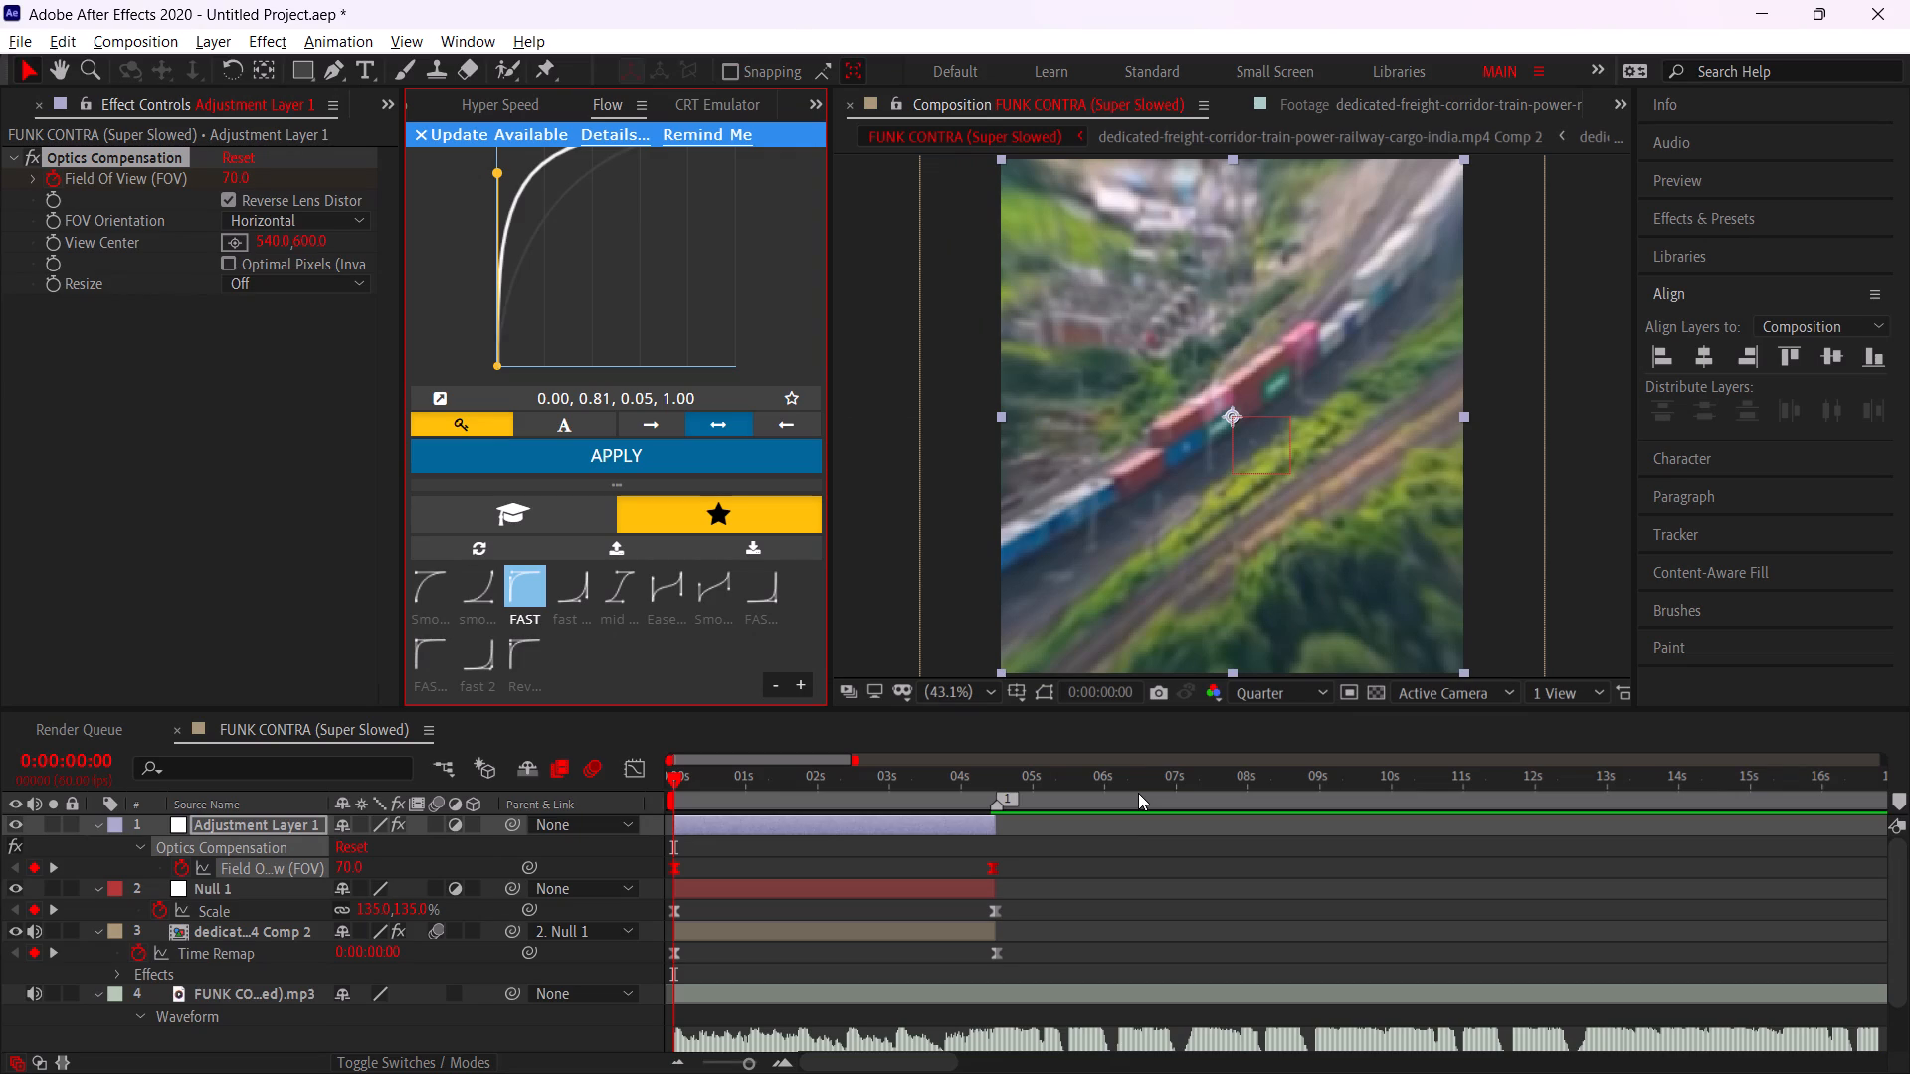
# Replay the lens zoom from the first frame, then apply Flow's Ease curve (0.00, 0.79, 1.00, 0.24) to both Field Of View keyframes.
pyautogui.press('space')
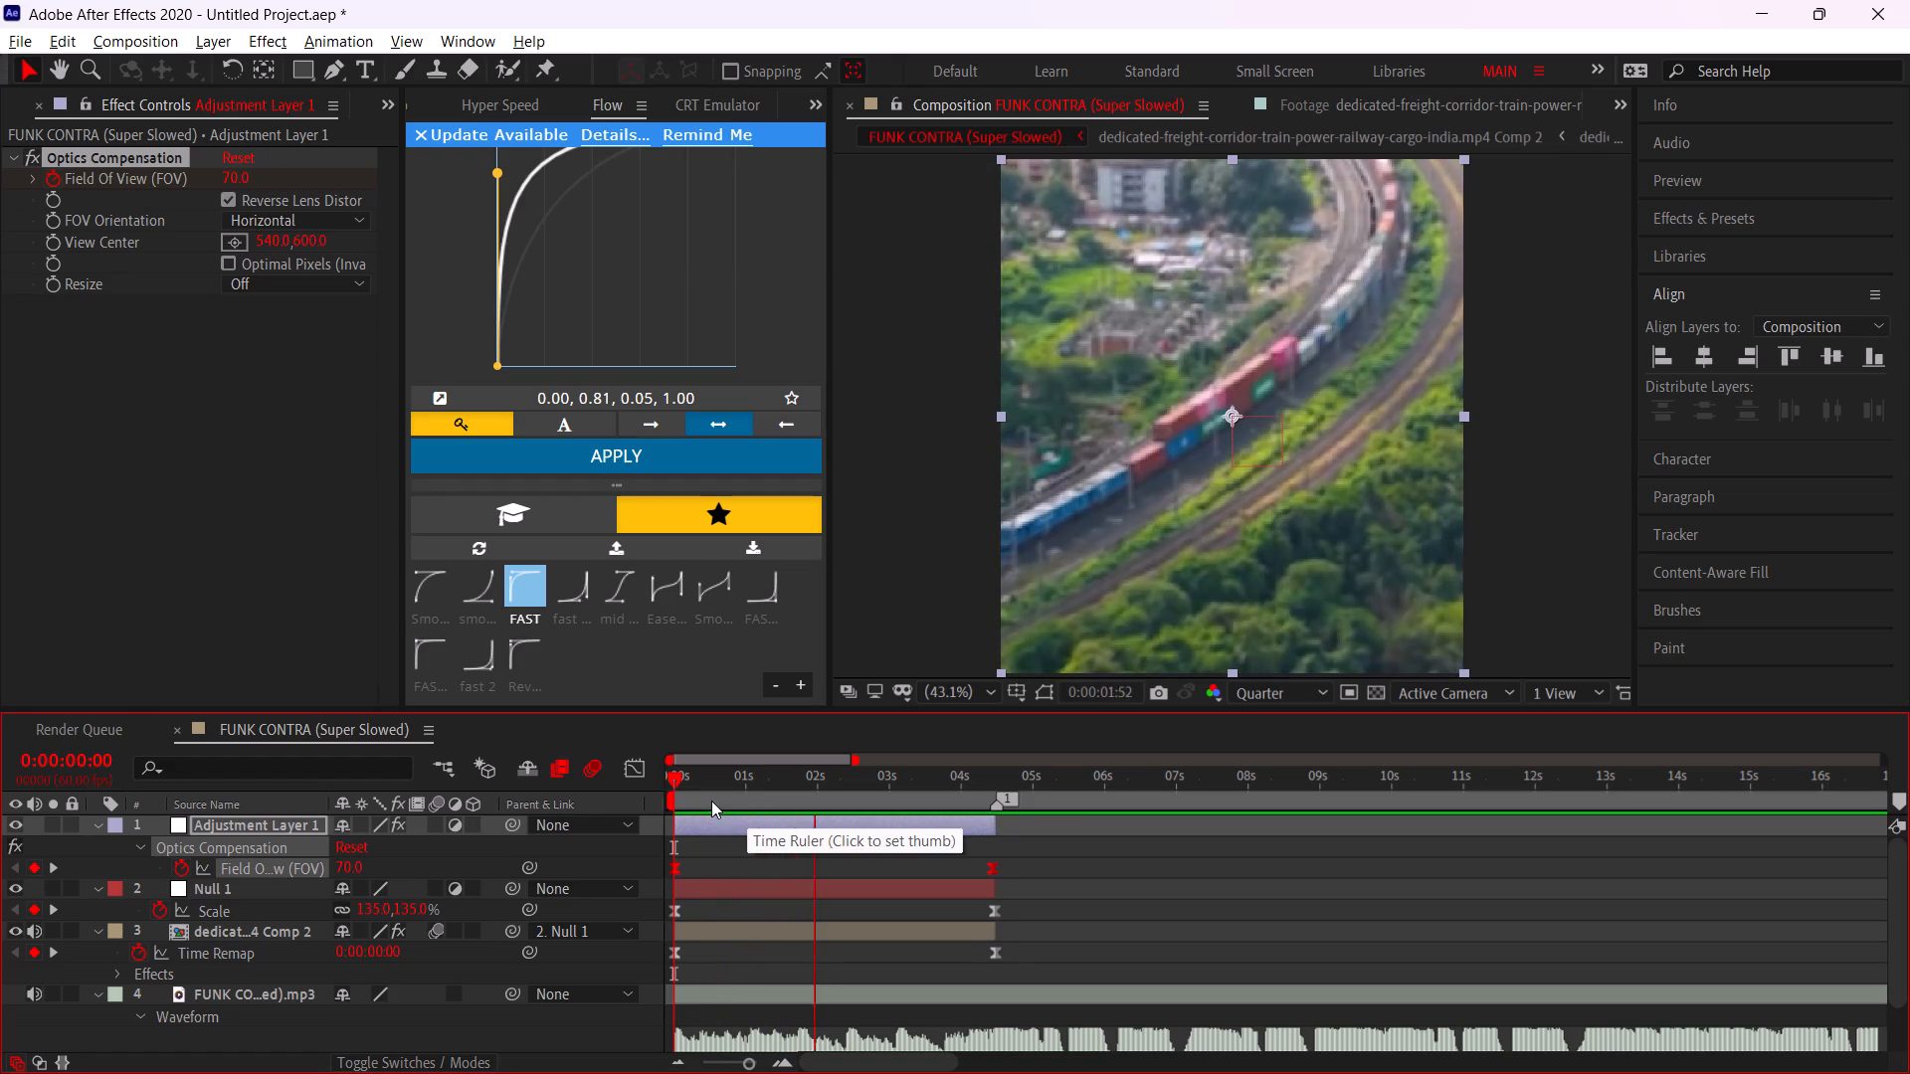
pyautogui.moveTo(711, 801); pyautogui.dragTo(469, 847)
pyautogui.press('space')
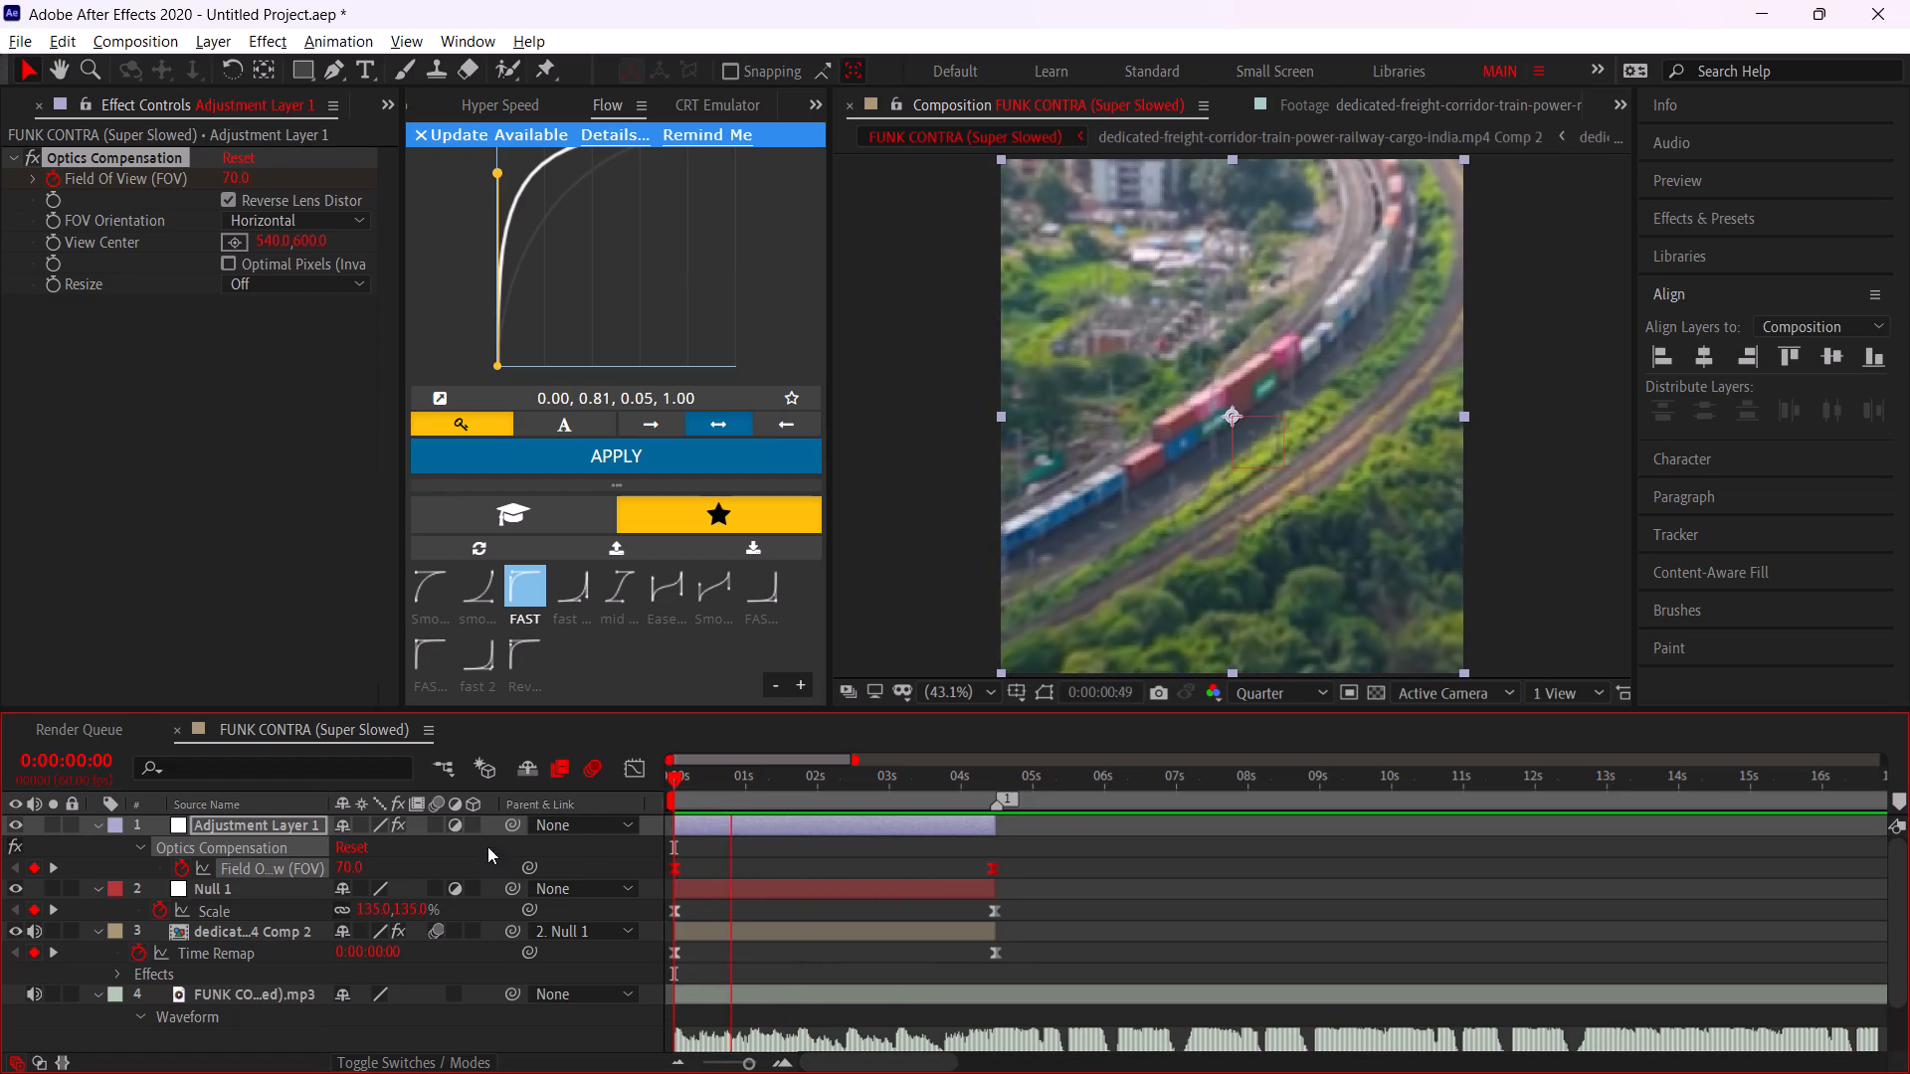
pyautogui.moveTo(740, 795); pyautogui.dragTo(573, 785)
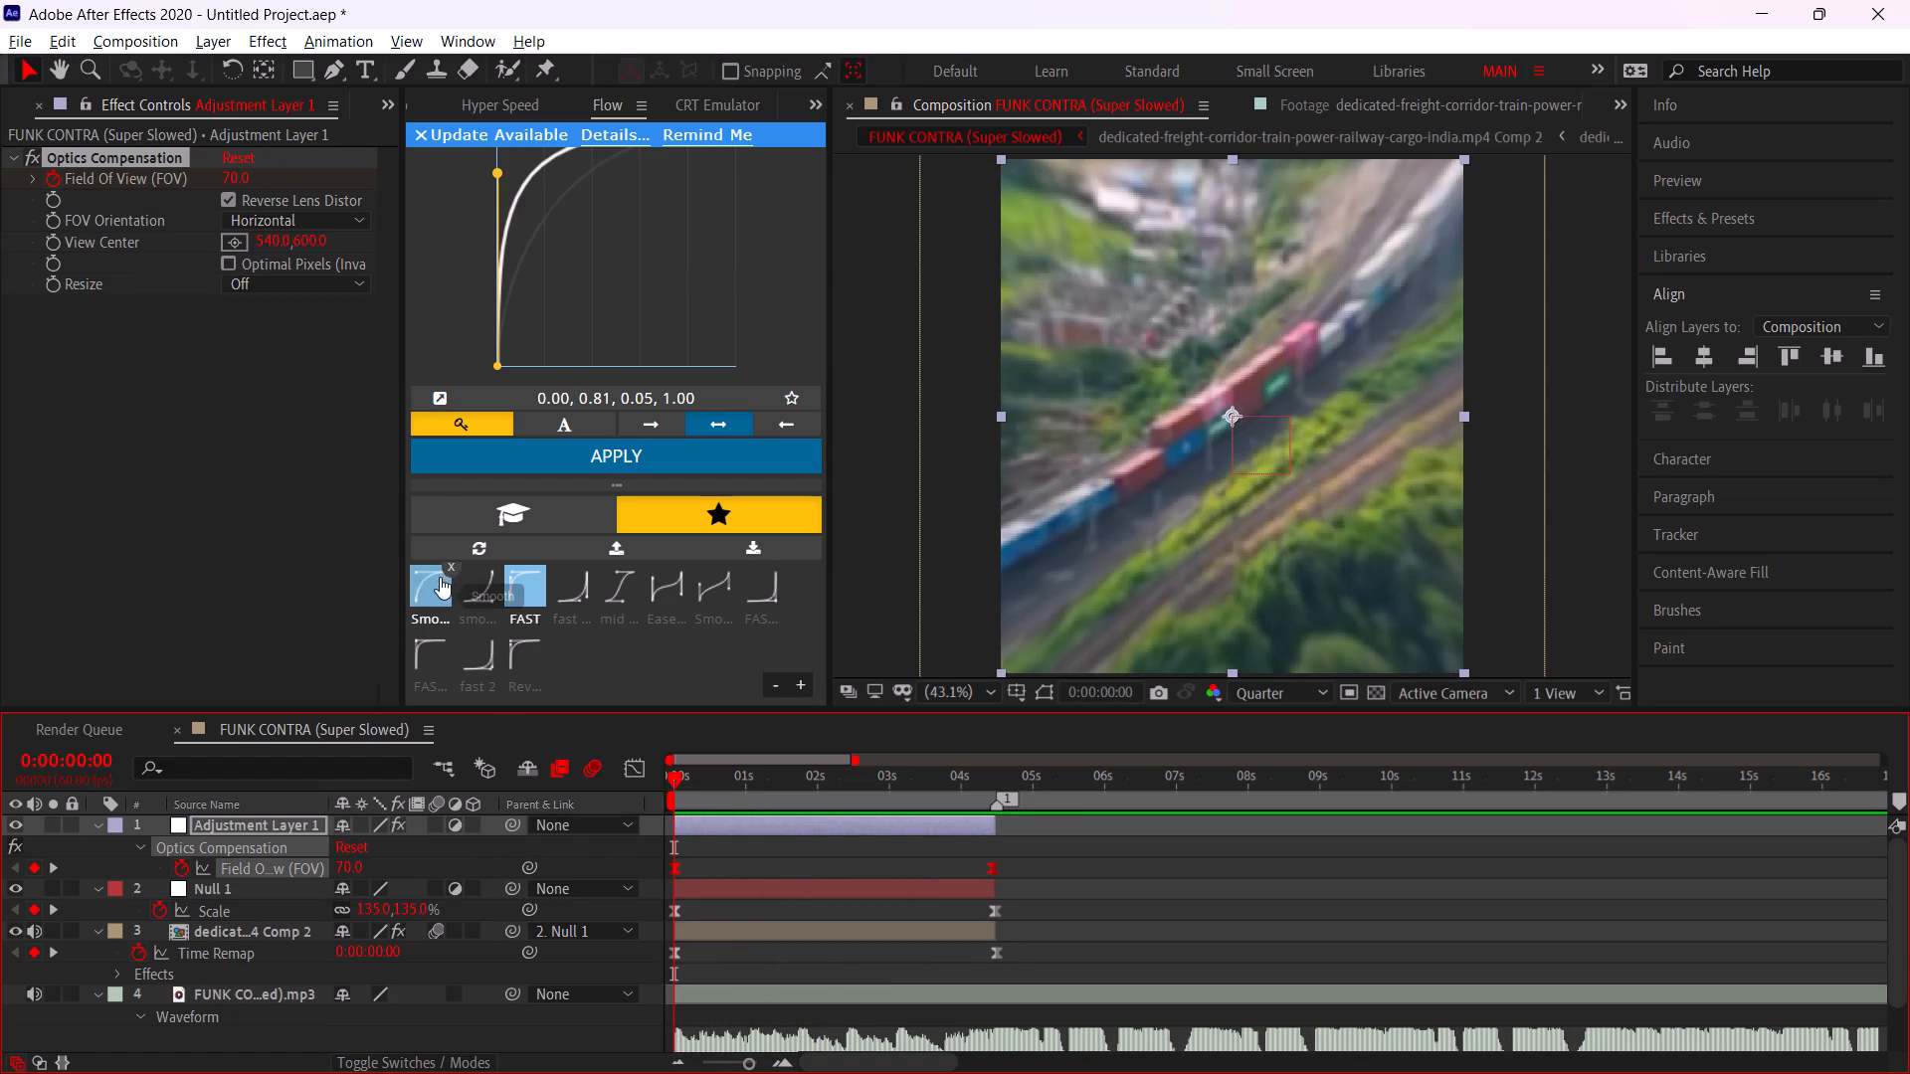
pyautogui.click(661, 588)
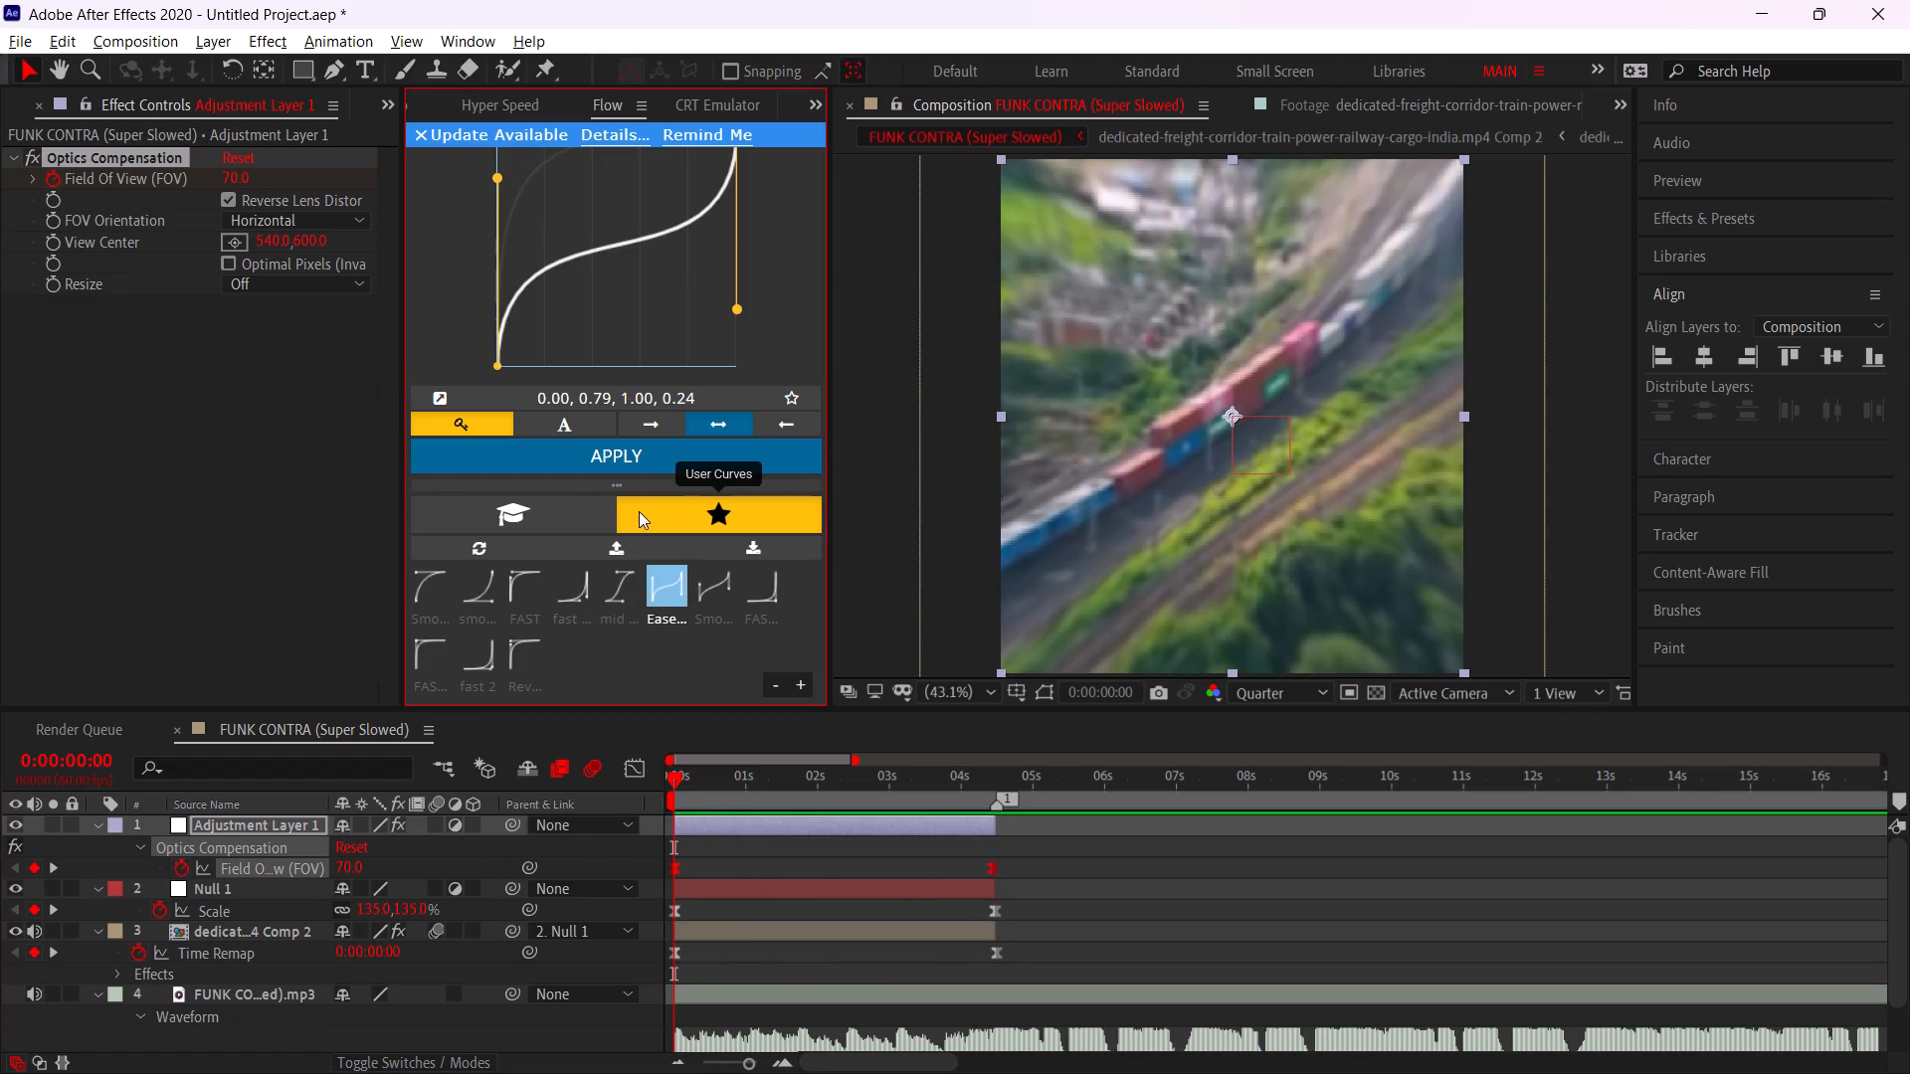
pyautogui.click(641, 453)
# Preview the lens zoom from the first frame several times to judge its new easing.
pyautogui.press('space')
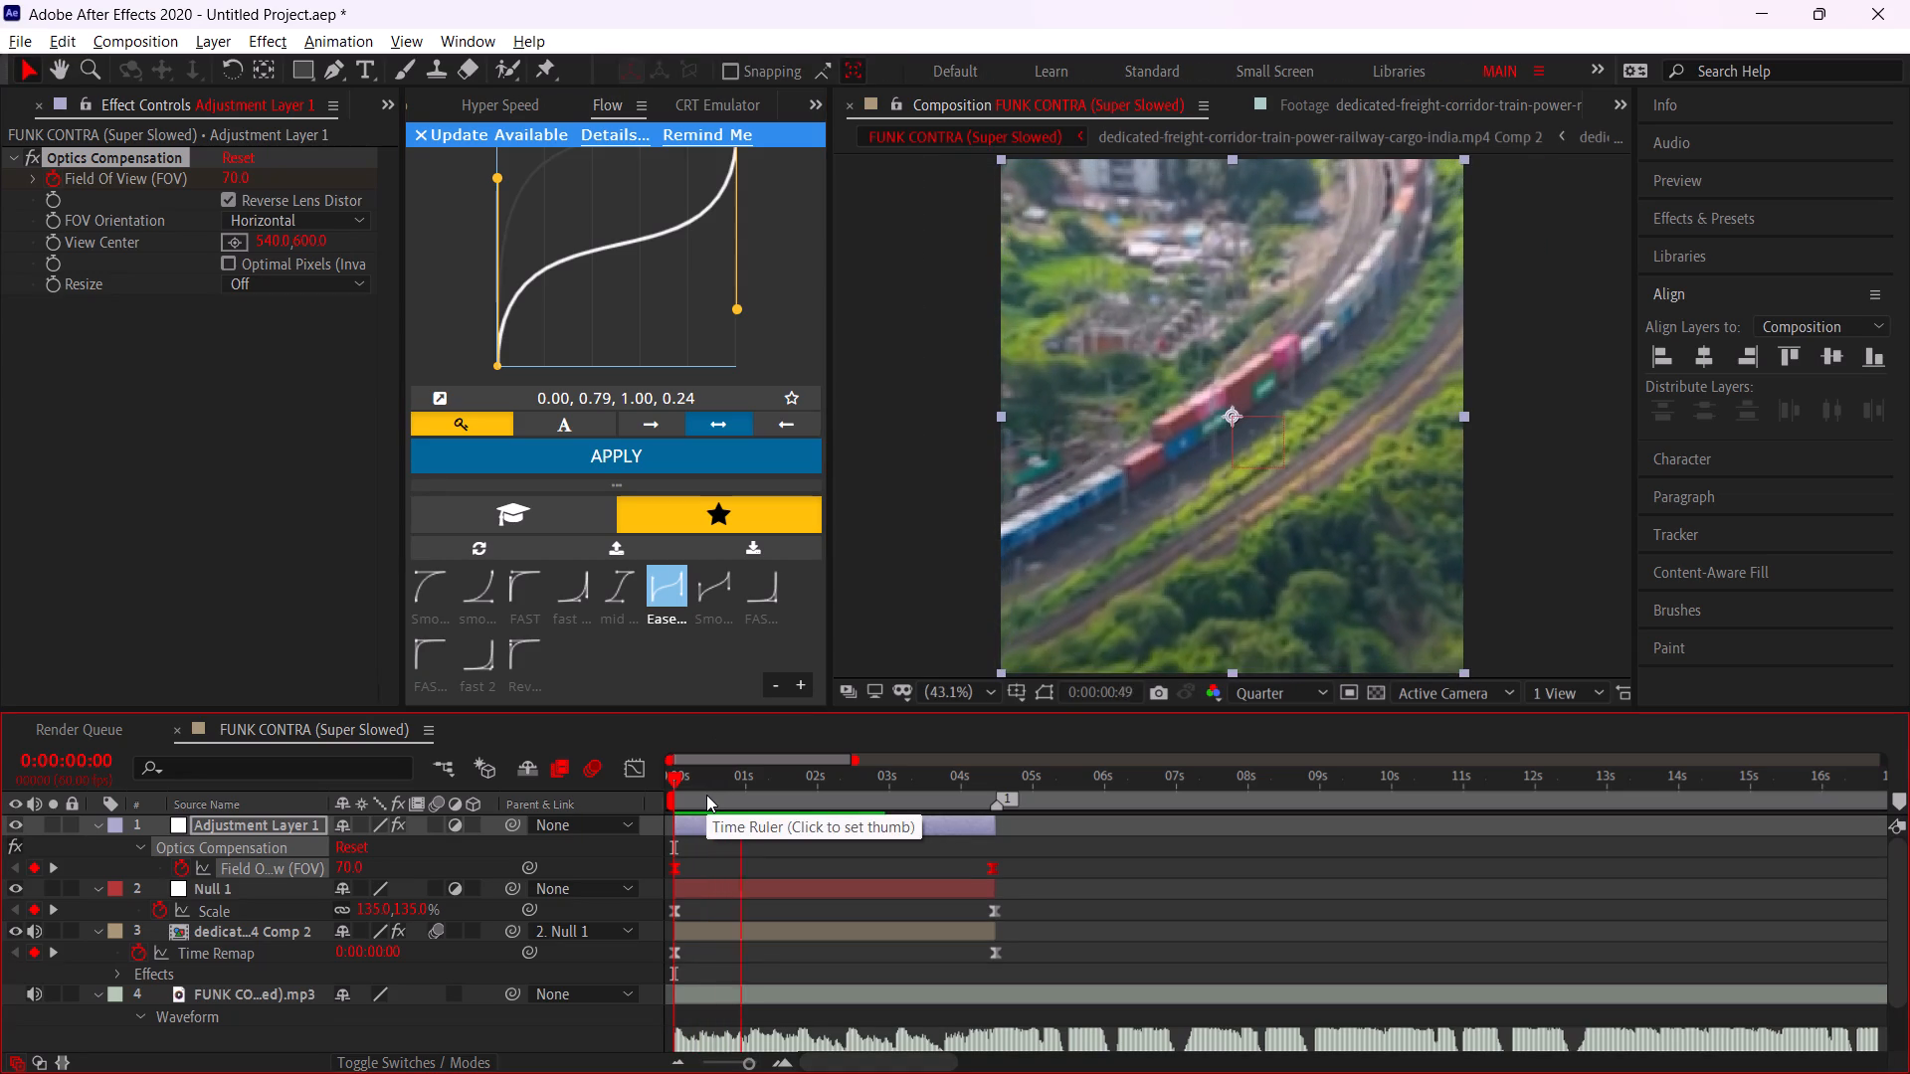
pyautogui.click(1128, 893)
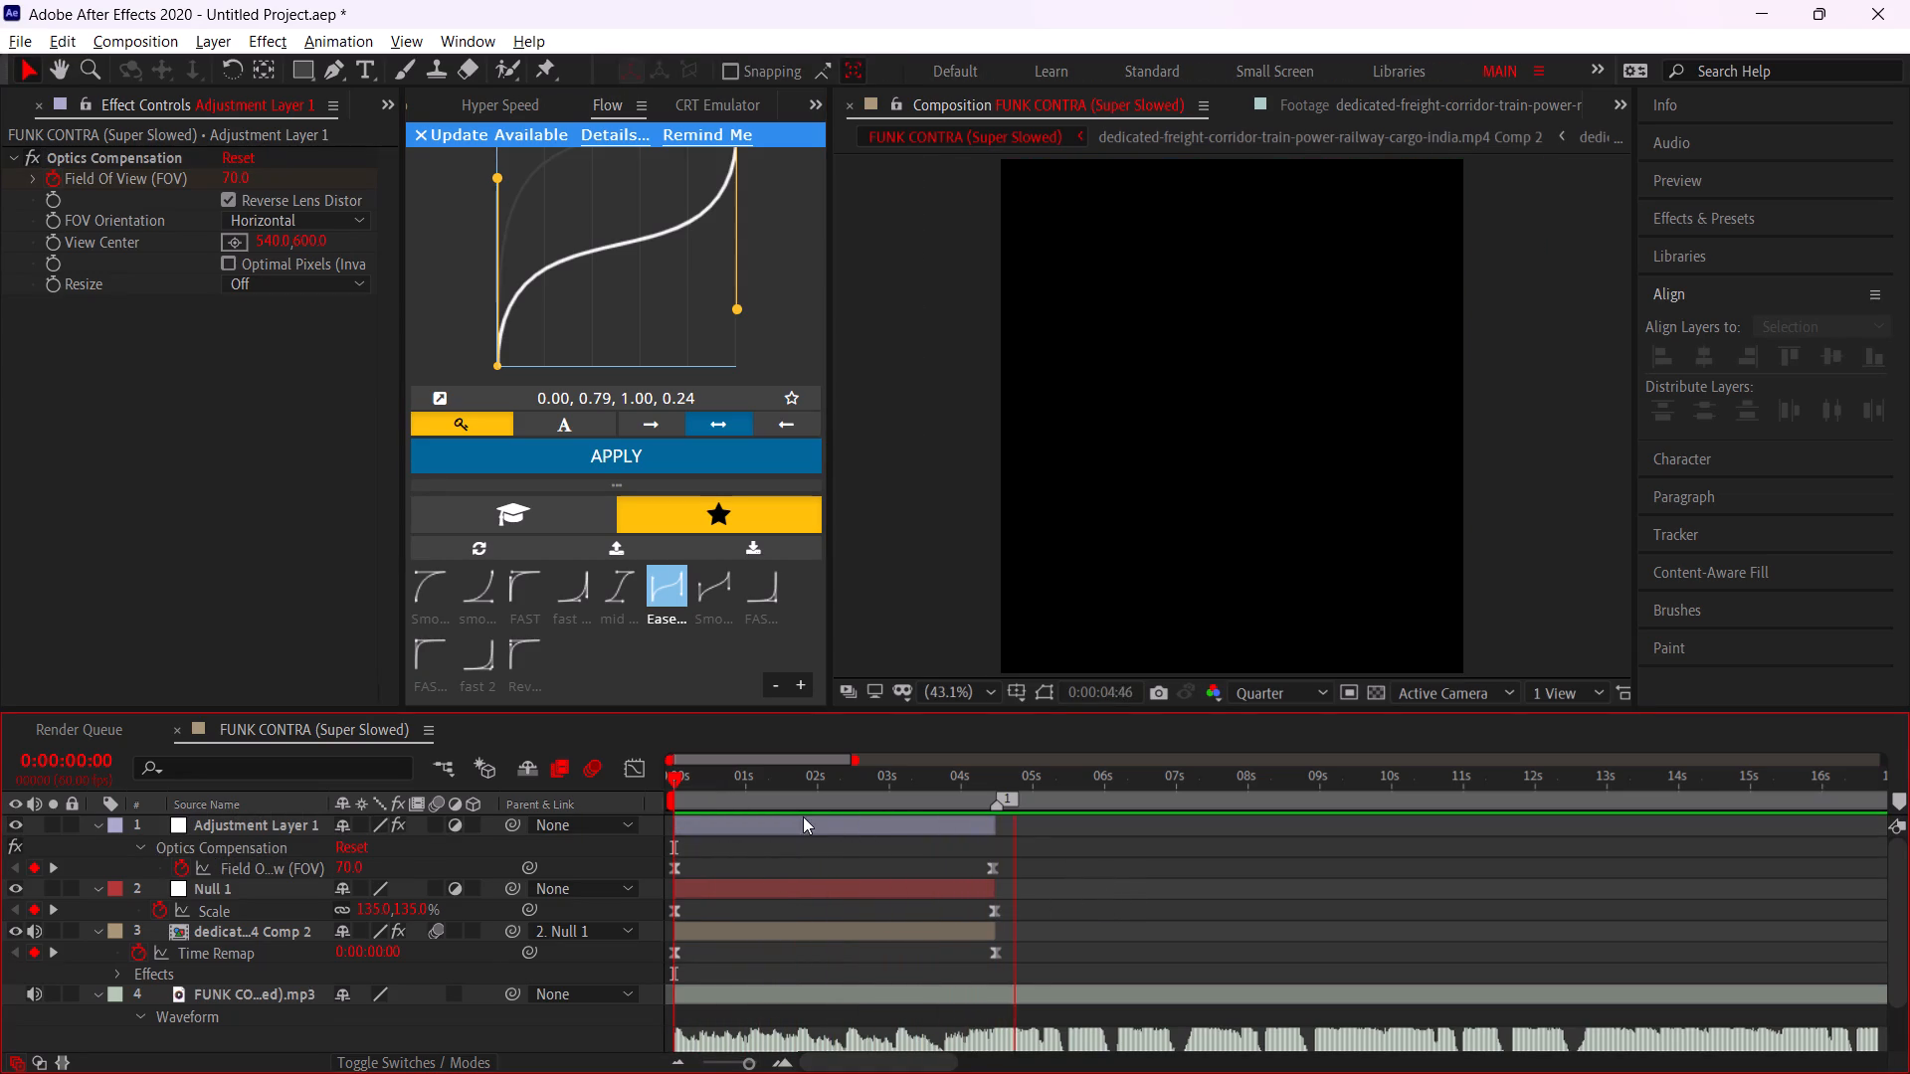
pyautogui.moveTo(758, 792); pyautogui.dragTo(513, 793)
pyautogui.press('space')
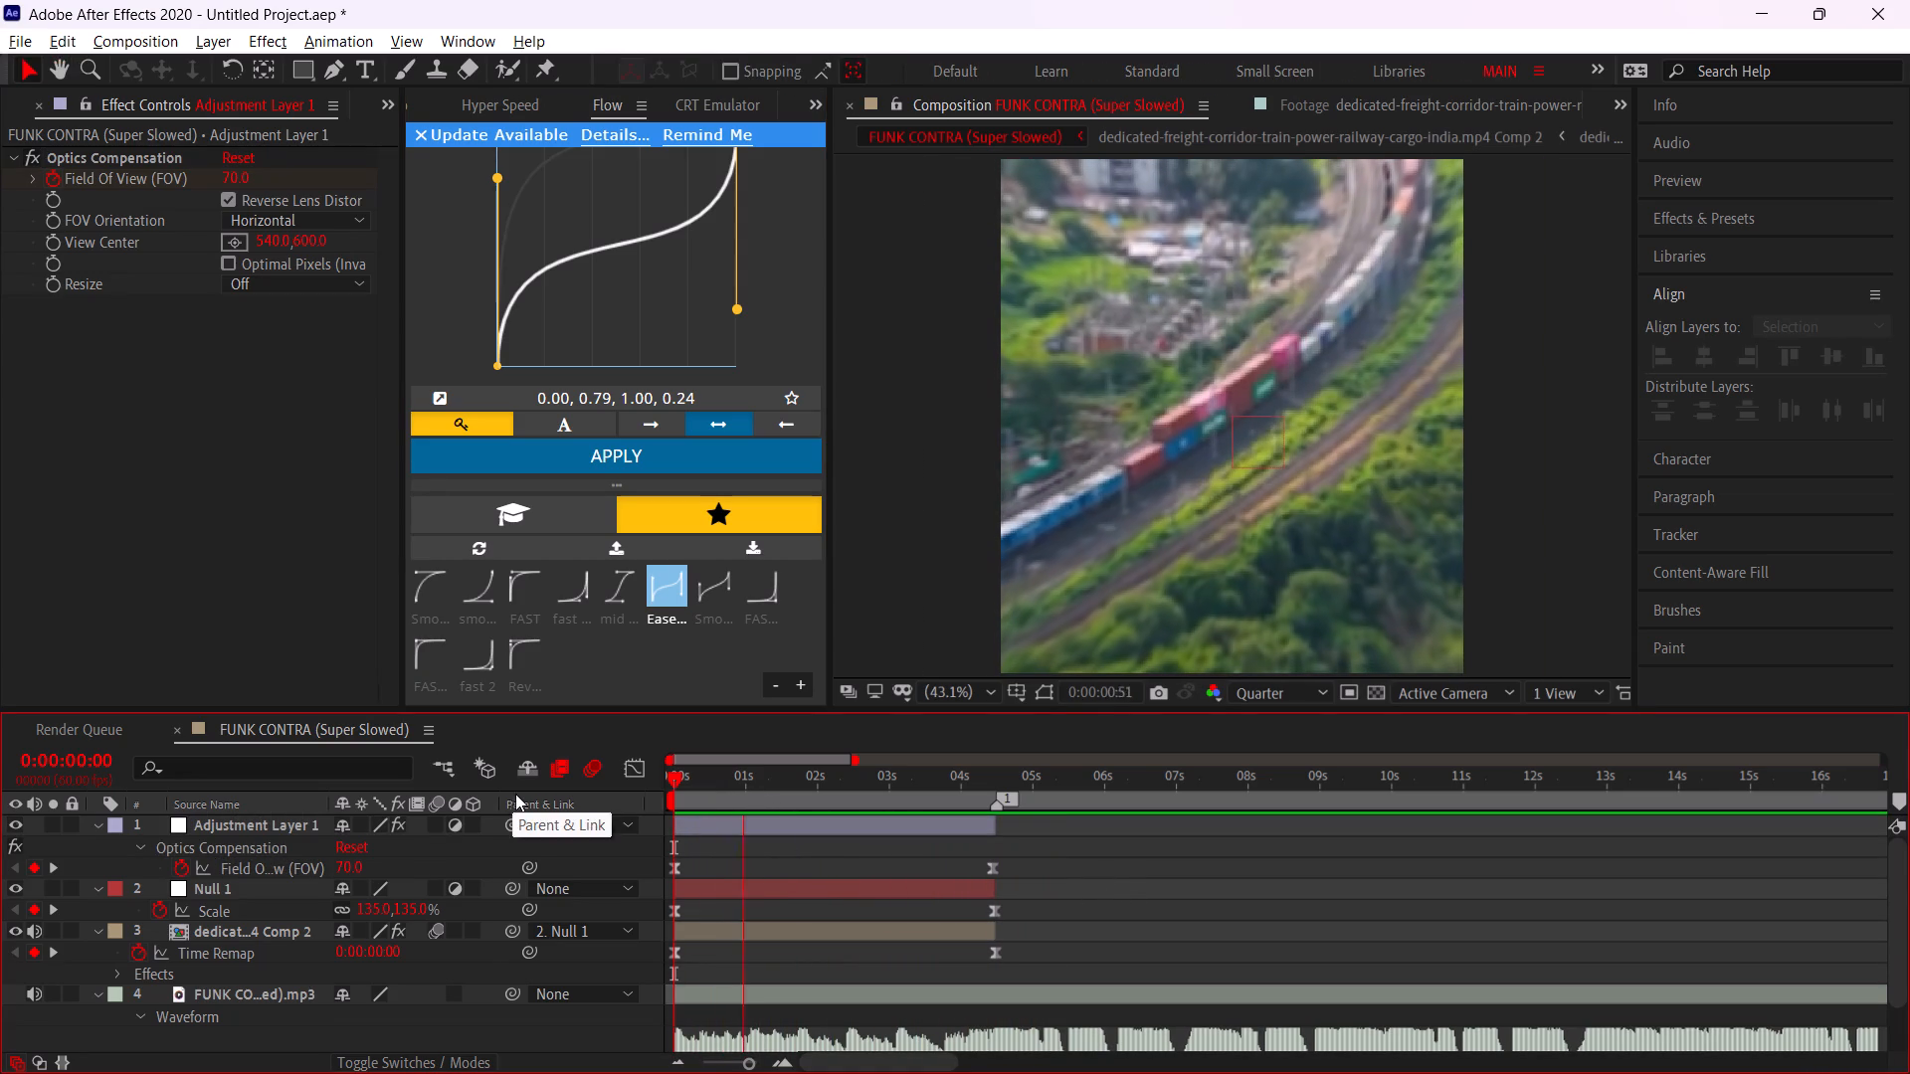
pyautogui.click(1114, 905)
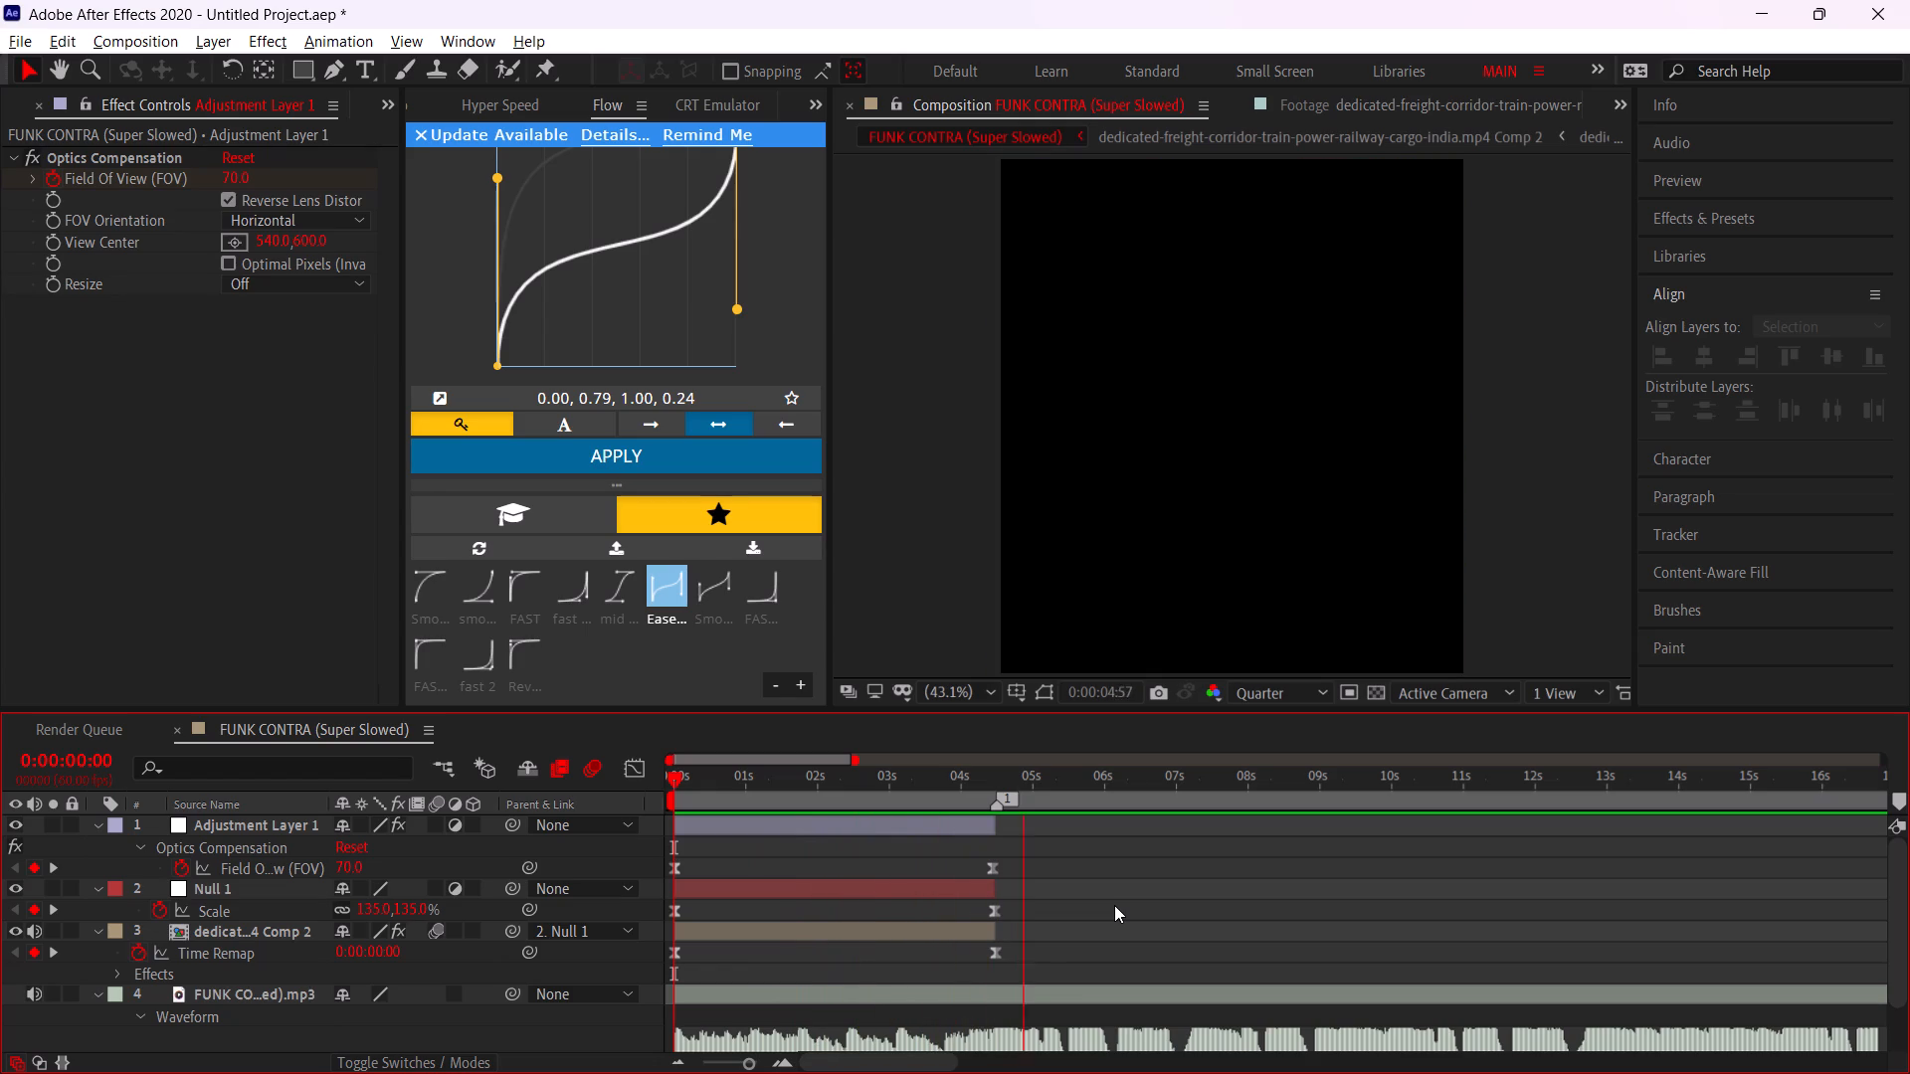
pyautogui.click(867, 801)
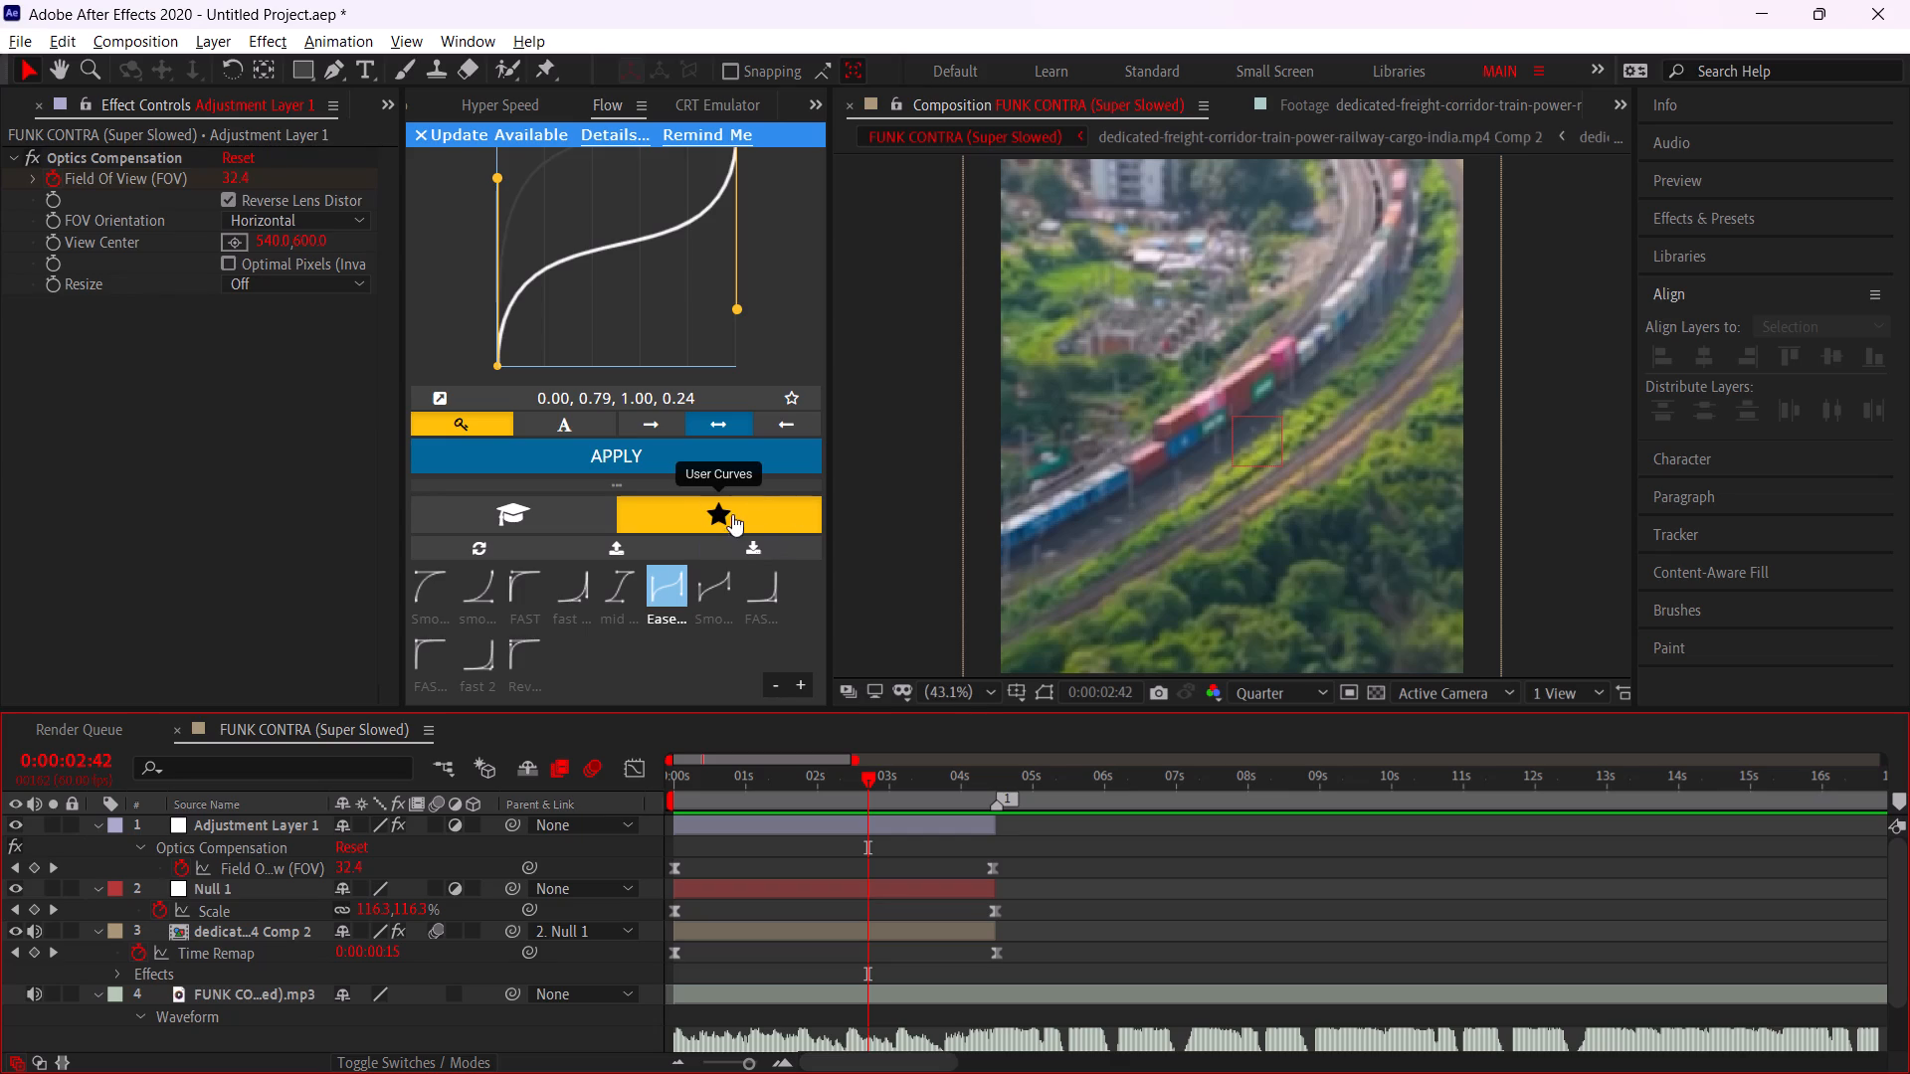
pyautogui.moveTo(766, 793); pyautogui.dragTo(631, 819)
pyautogui.press('space')
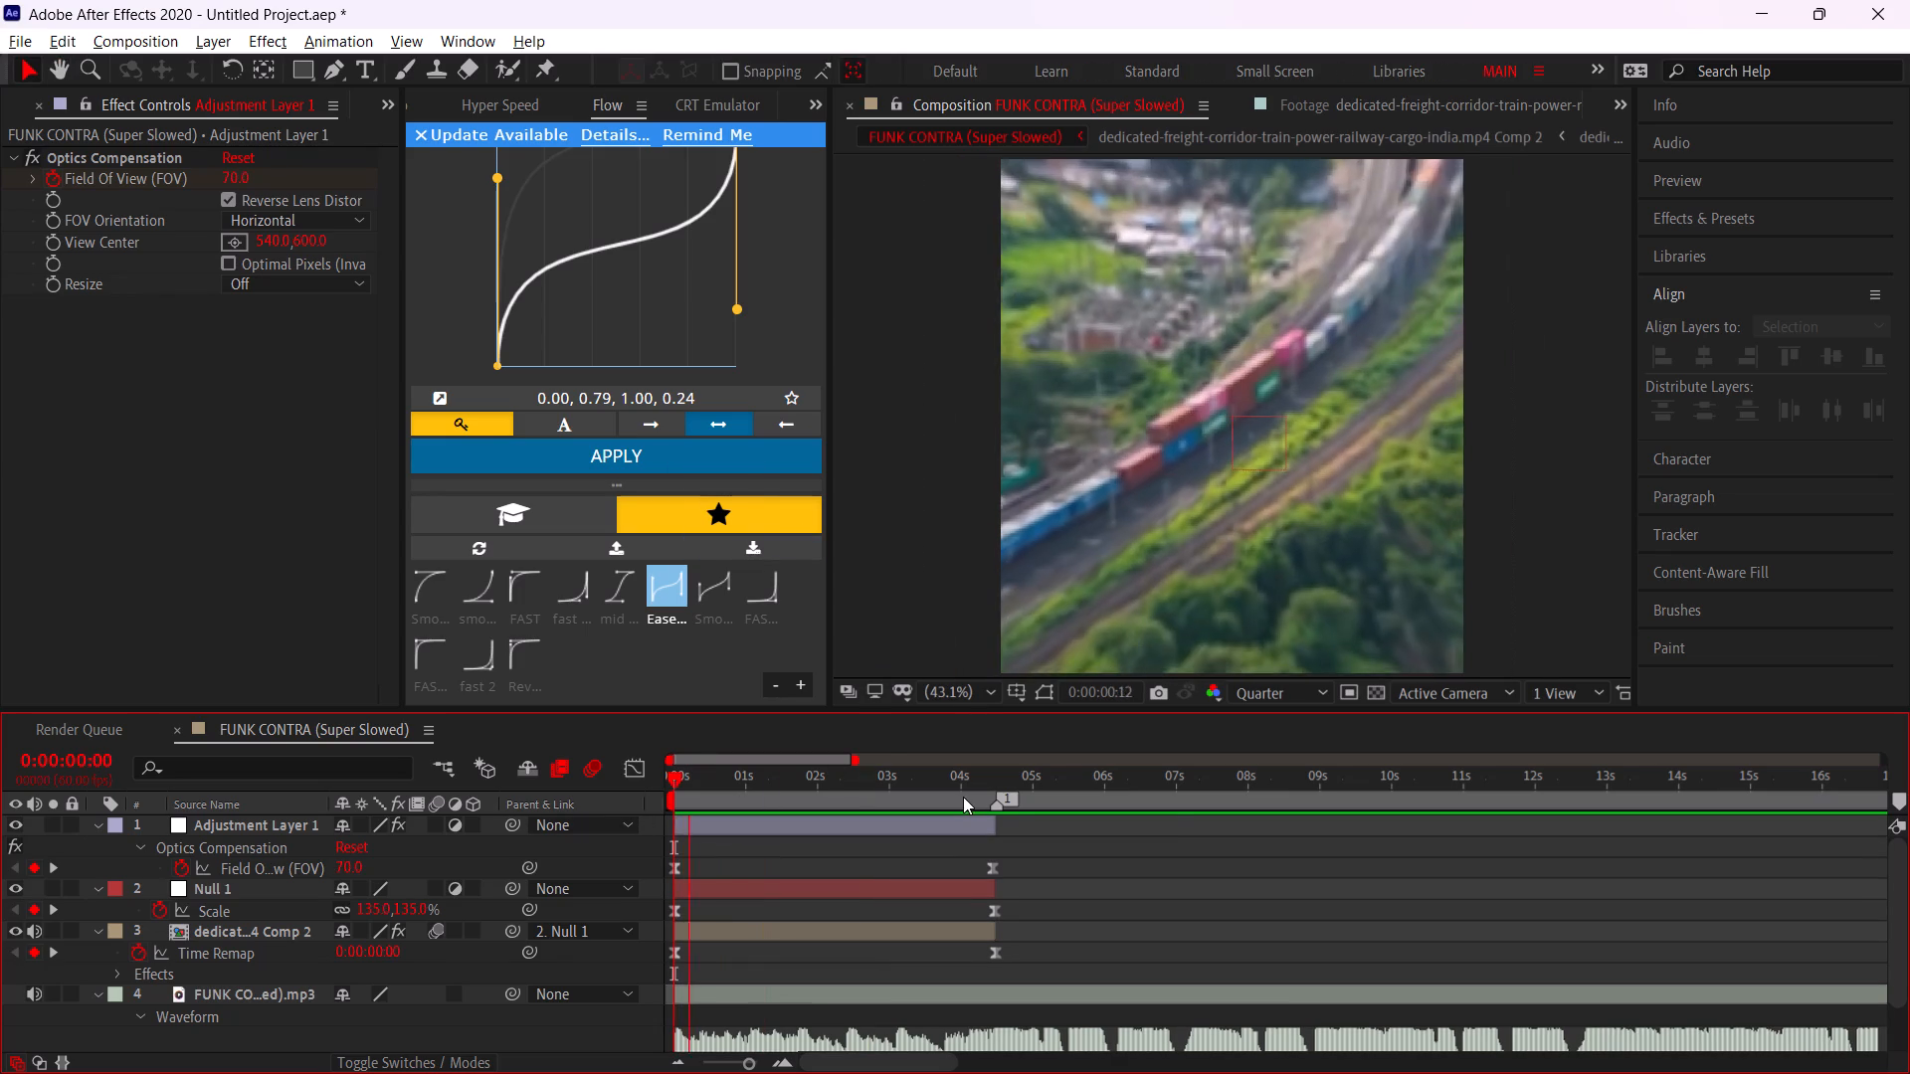
pyautogui.moveTo(855, 799); pyautogui.dragTo(626, 801)
pyautogui.press('space')
pyautogui.moveTo(817, 800); pyautogui.dragTo(589, 838)
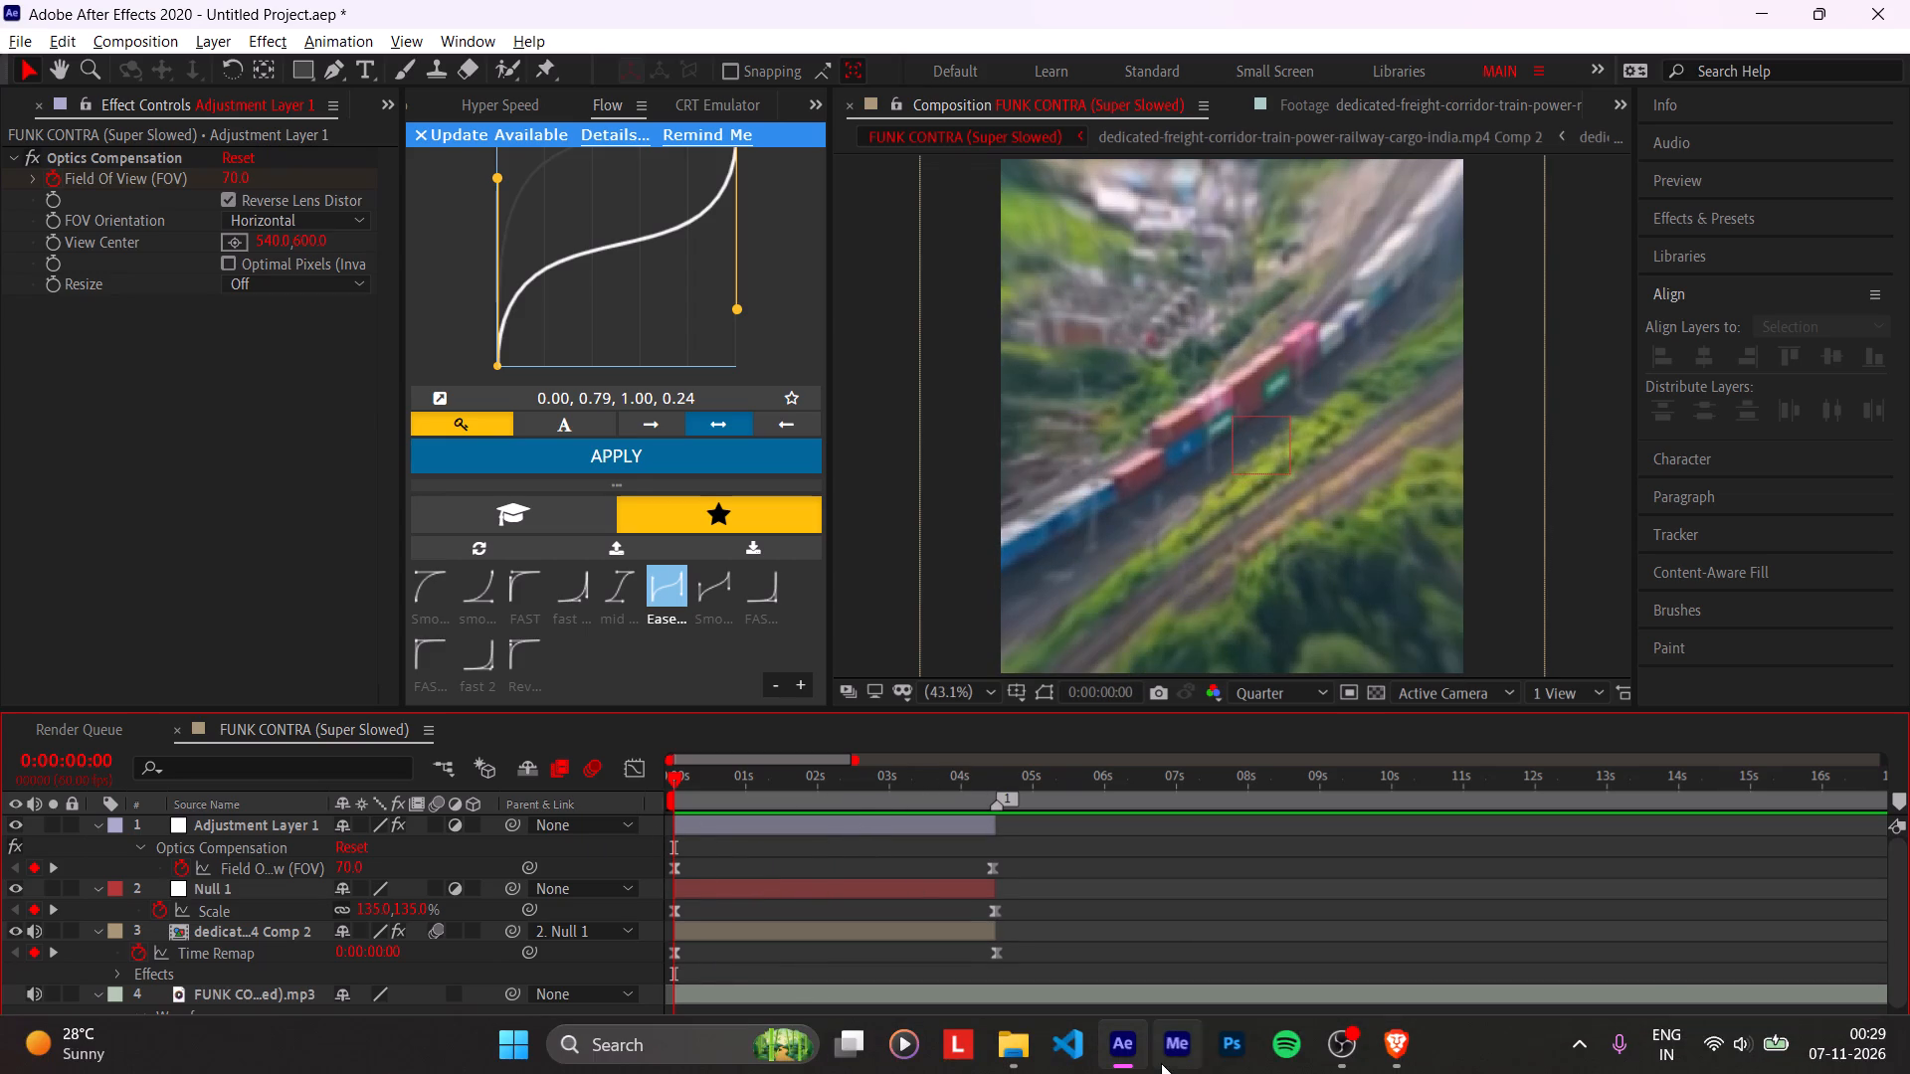
pyautogui.click(1163, 910)
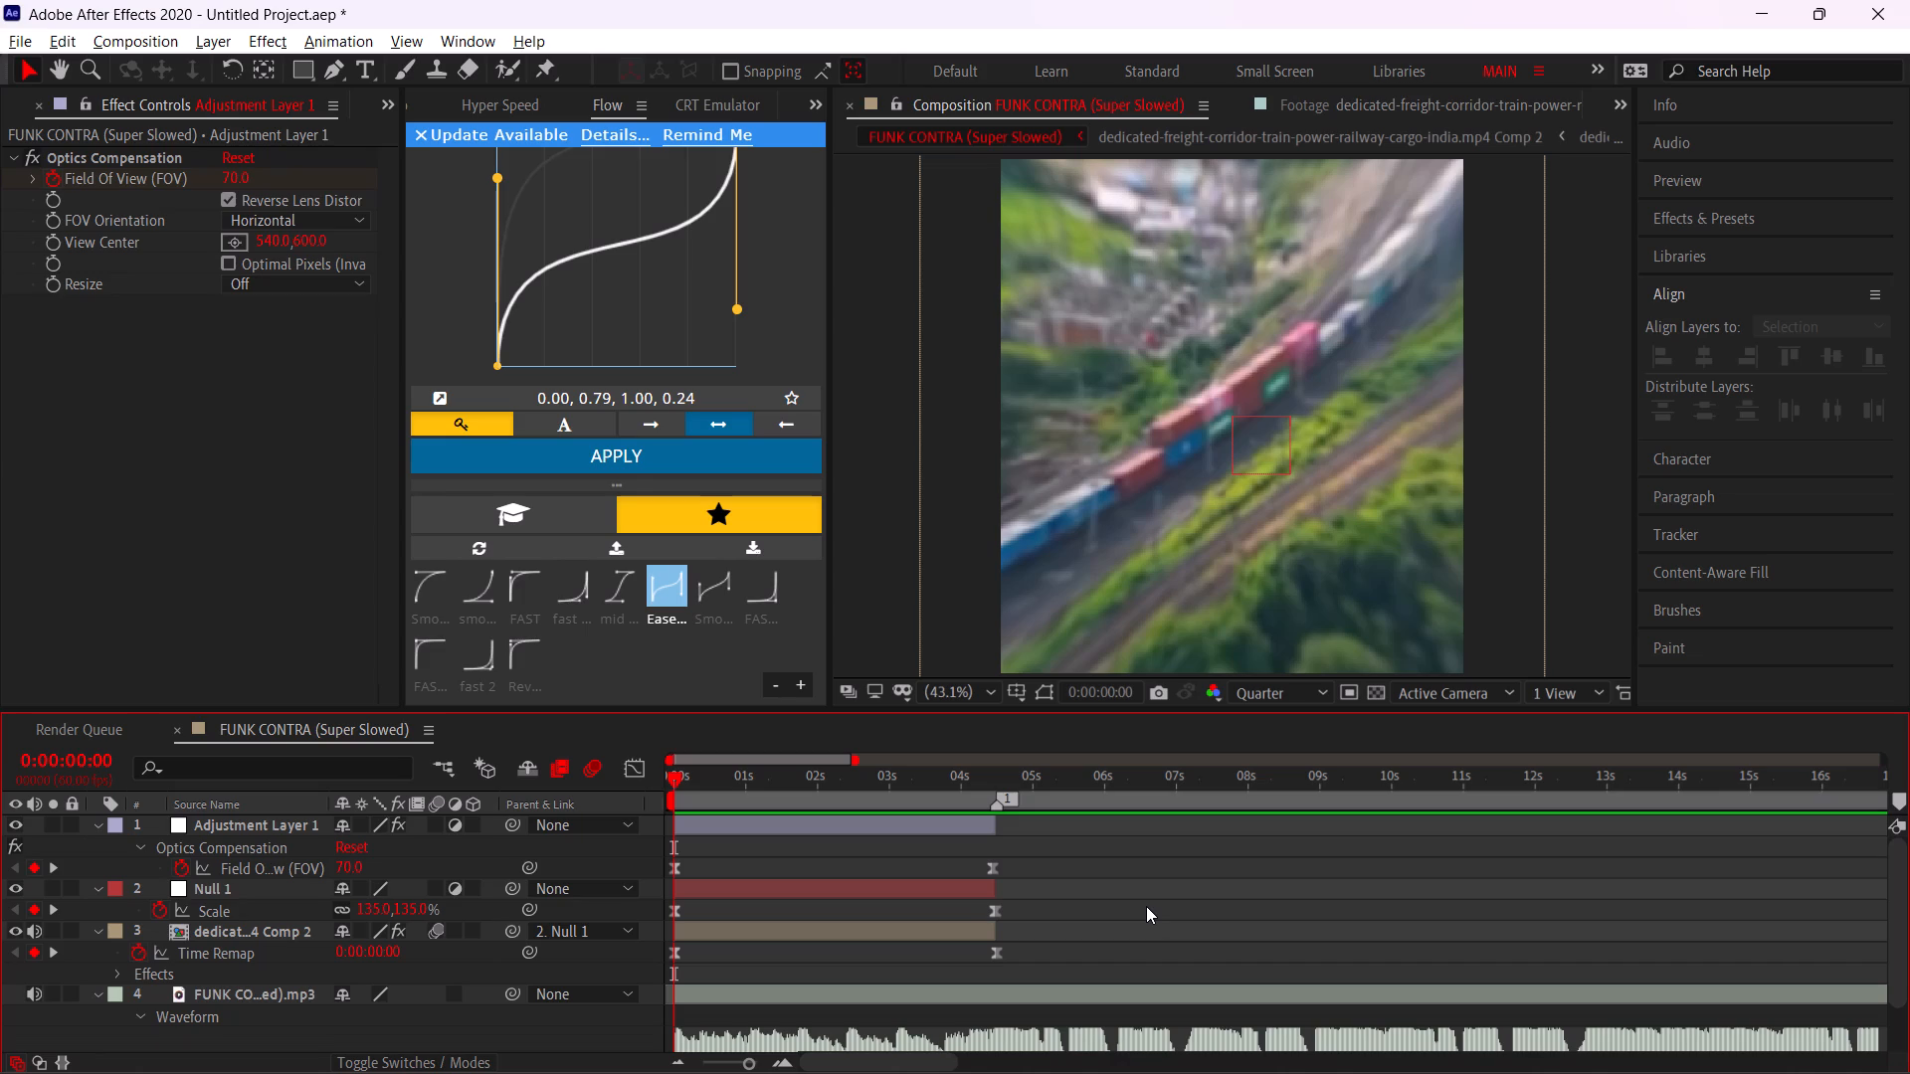
# Play the song near marker 1 and from the start of the clip, checking the waveform for beats.
pyautogui.click(750, 792)
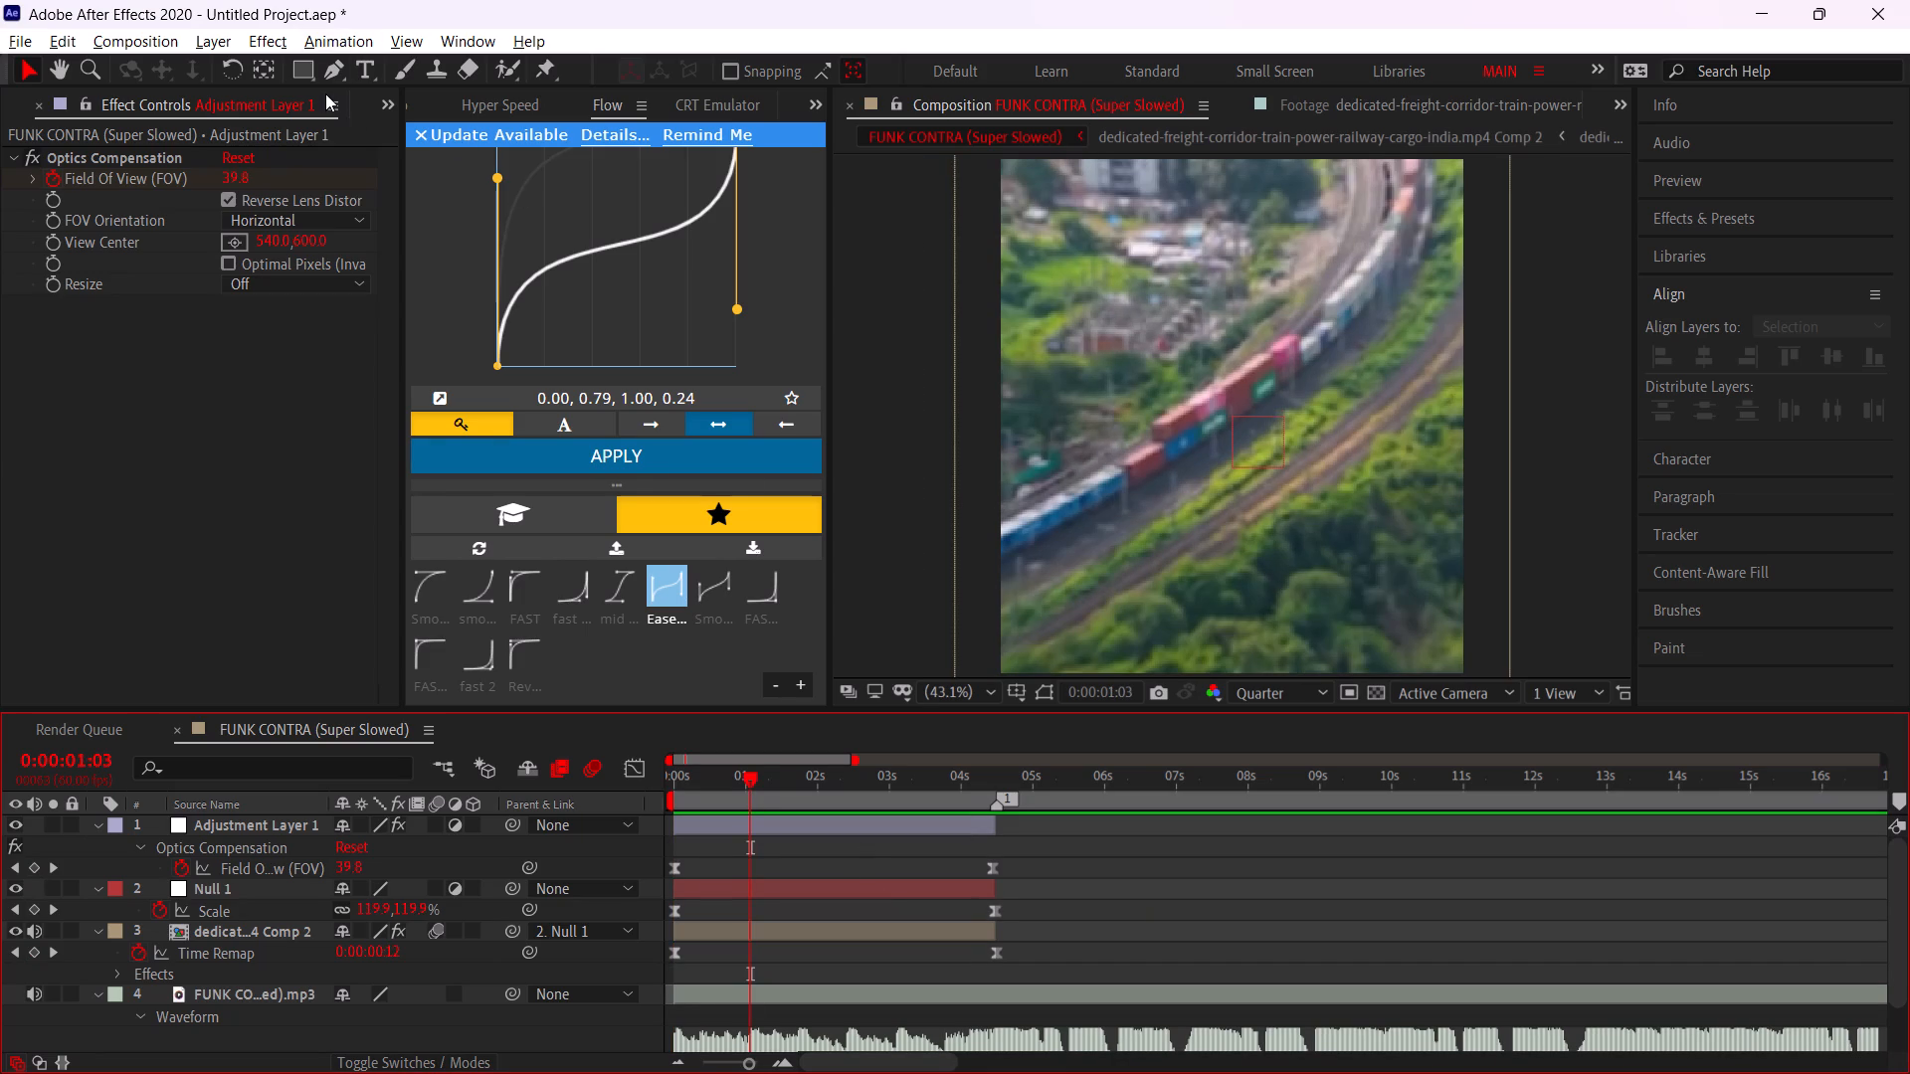
pyautogui.keyDown('alt'); pyautogui.scroll(2, 994, 951); pyautogui.keyUp('alt')
pyautogui.scroll(-4, 994, 951)
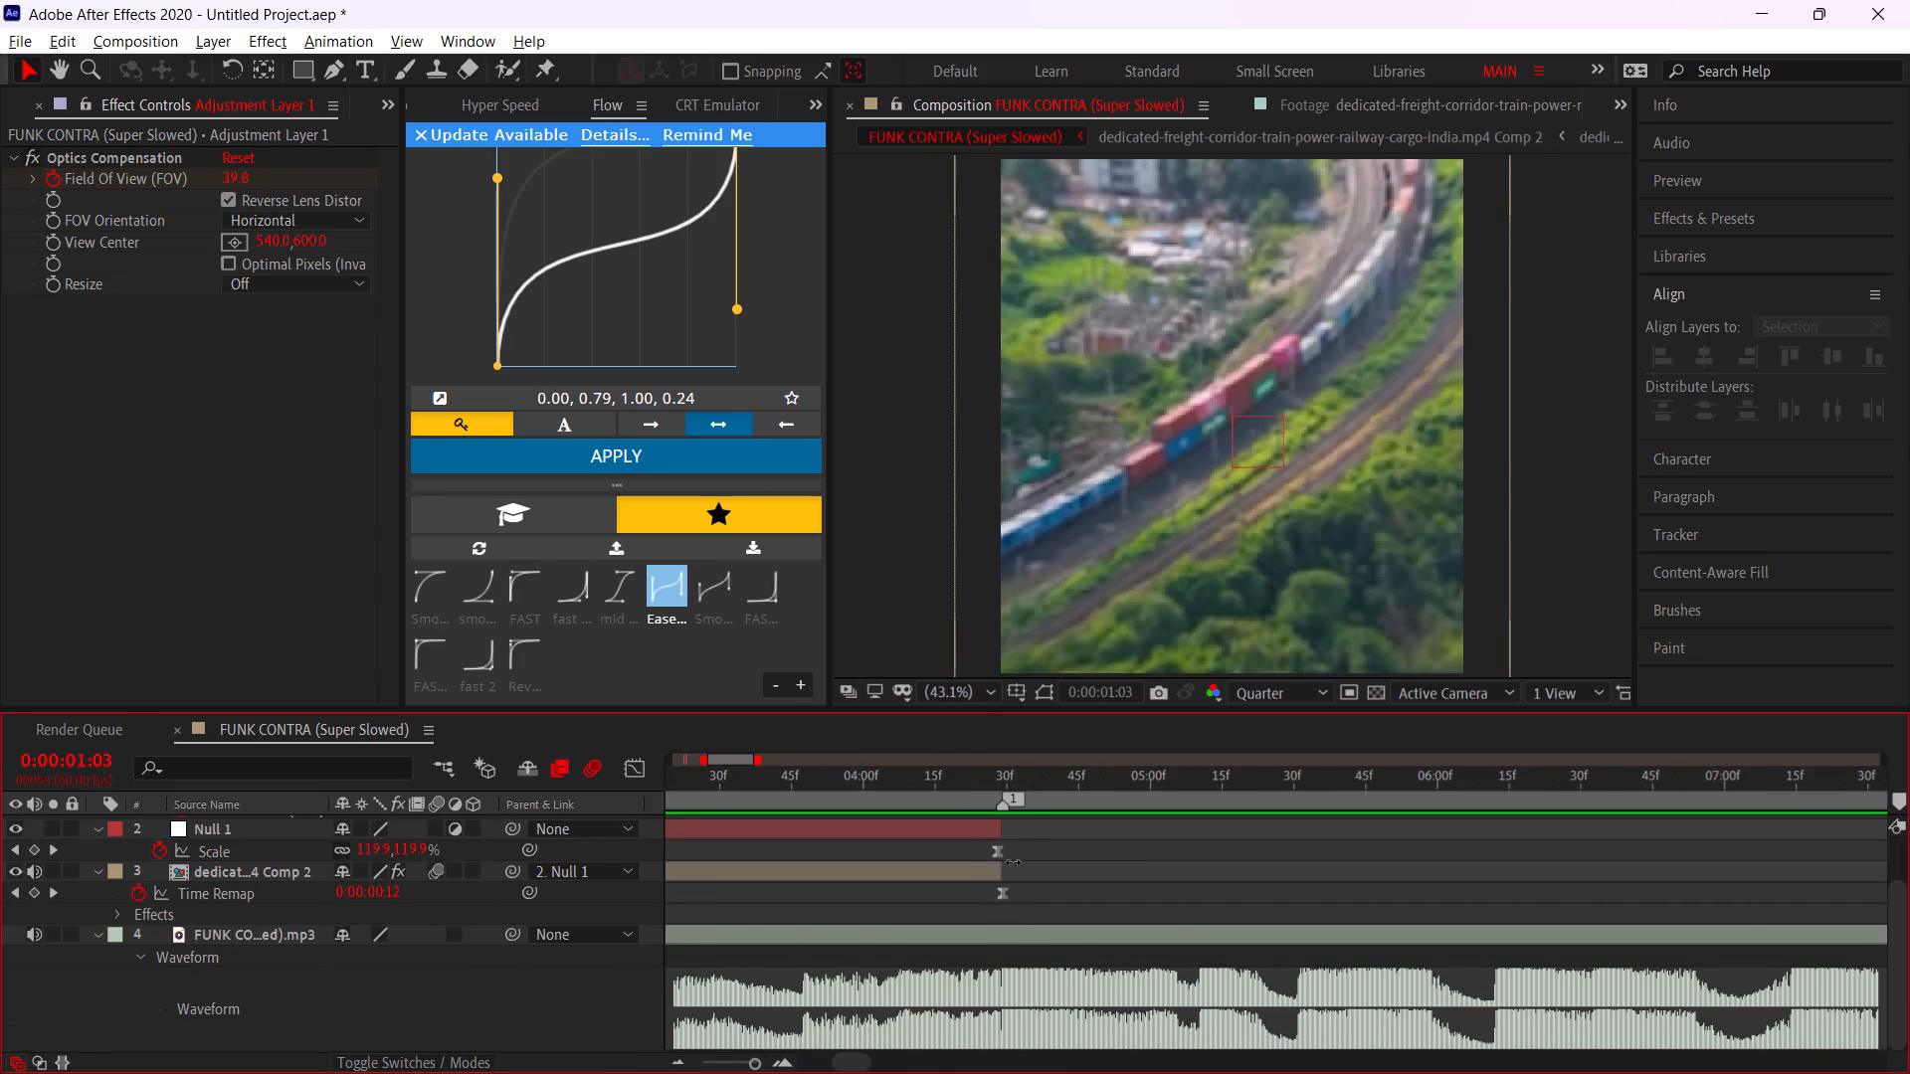
pyautogui.click(995, 790)
pyautogui.press('space')
pyautogui.click(995, 788)
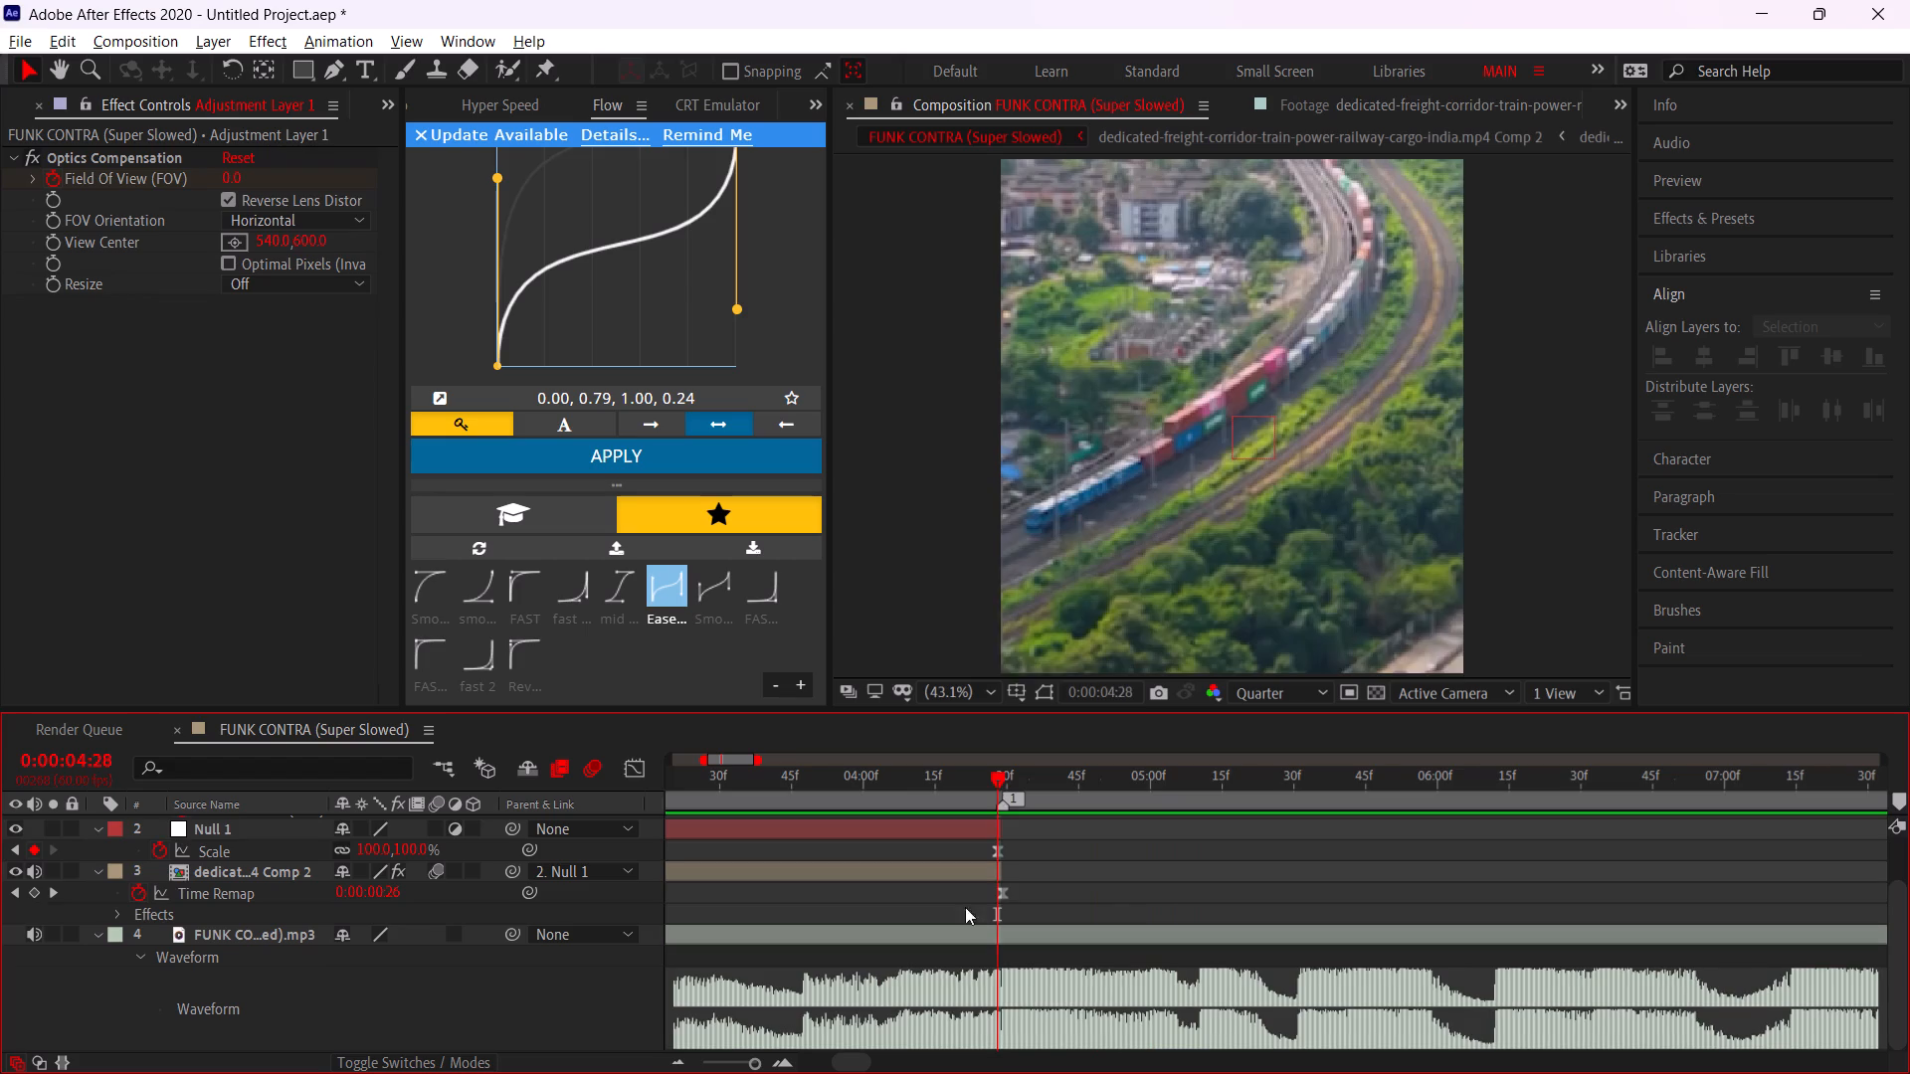
pyautogui.moveTo(965, 906); pyautogui.dragTo(1340, 909, button='middle')
pyautogui.keyDown('alt'); pyautogui.scroll(-2, 1278, 905); pyautogui.keyUp('alt')
pyautogui.click(835, 796)
pyautogui.press('space')
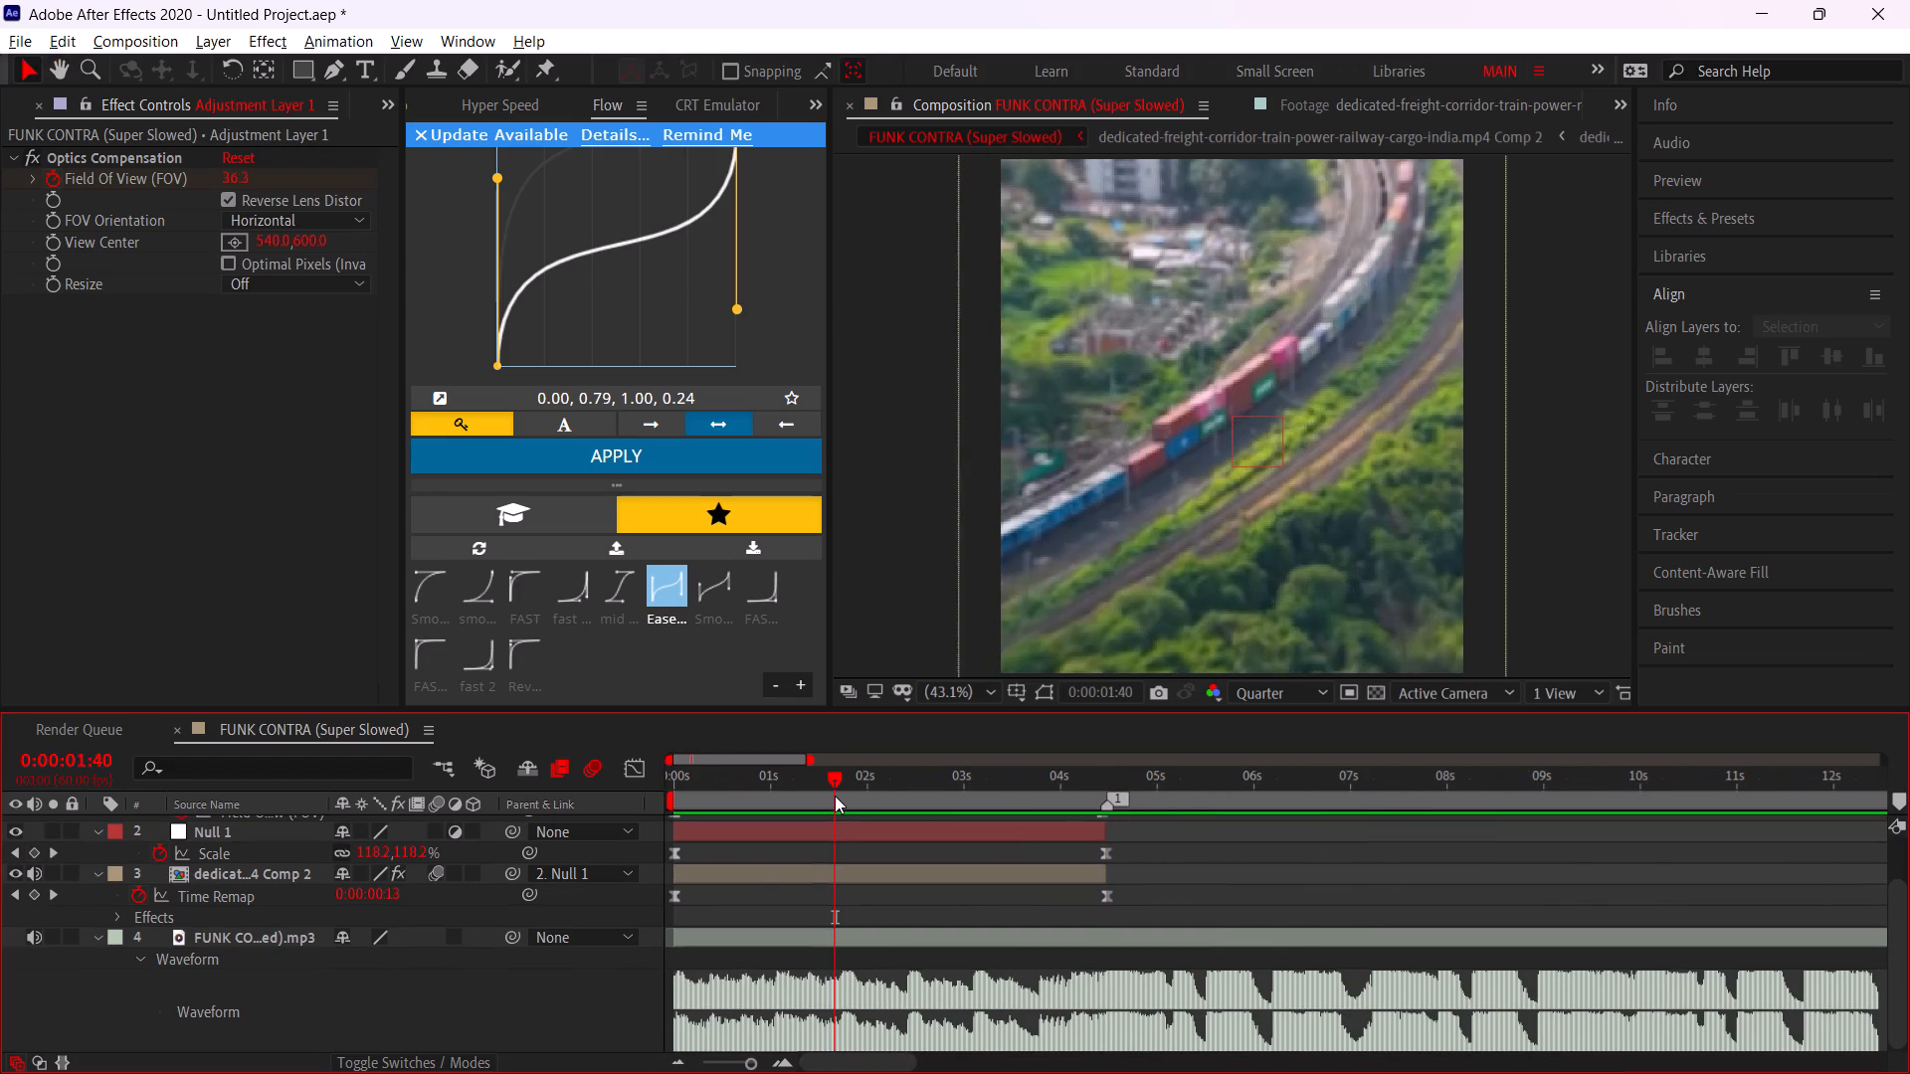
pyautogui.moveTo(835, 796); pyautogui.dragTo(687, 813)
pyautogui.press('space')
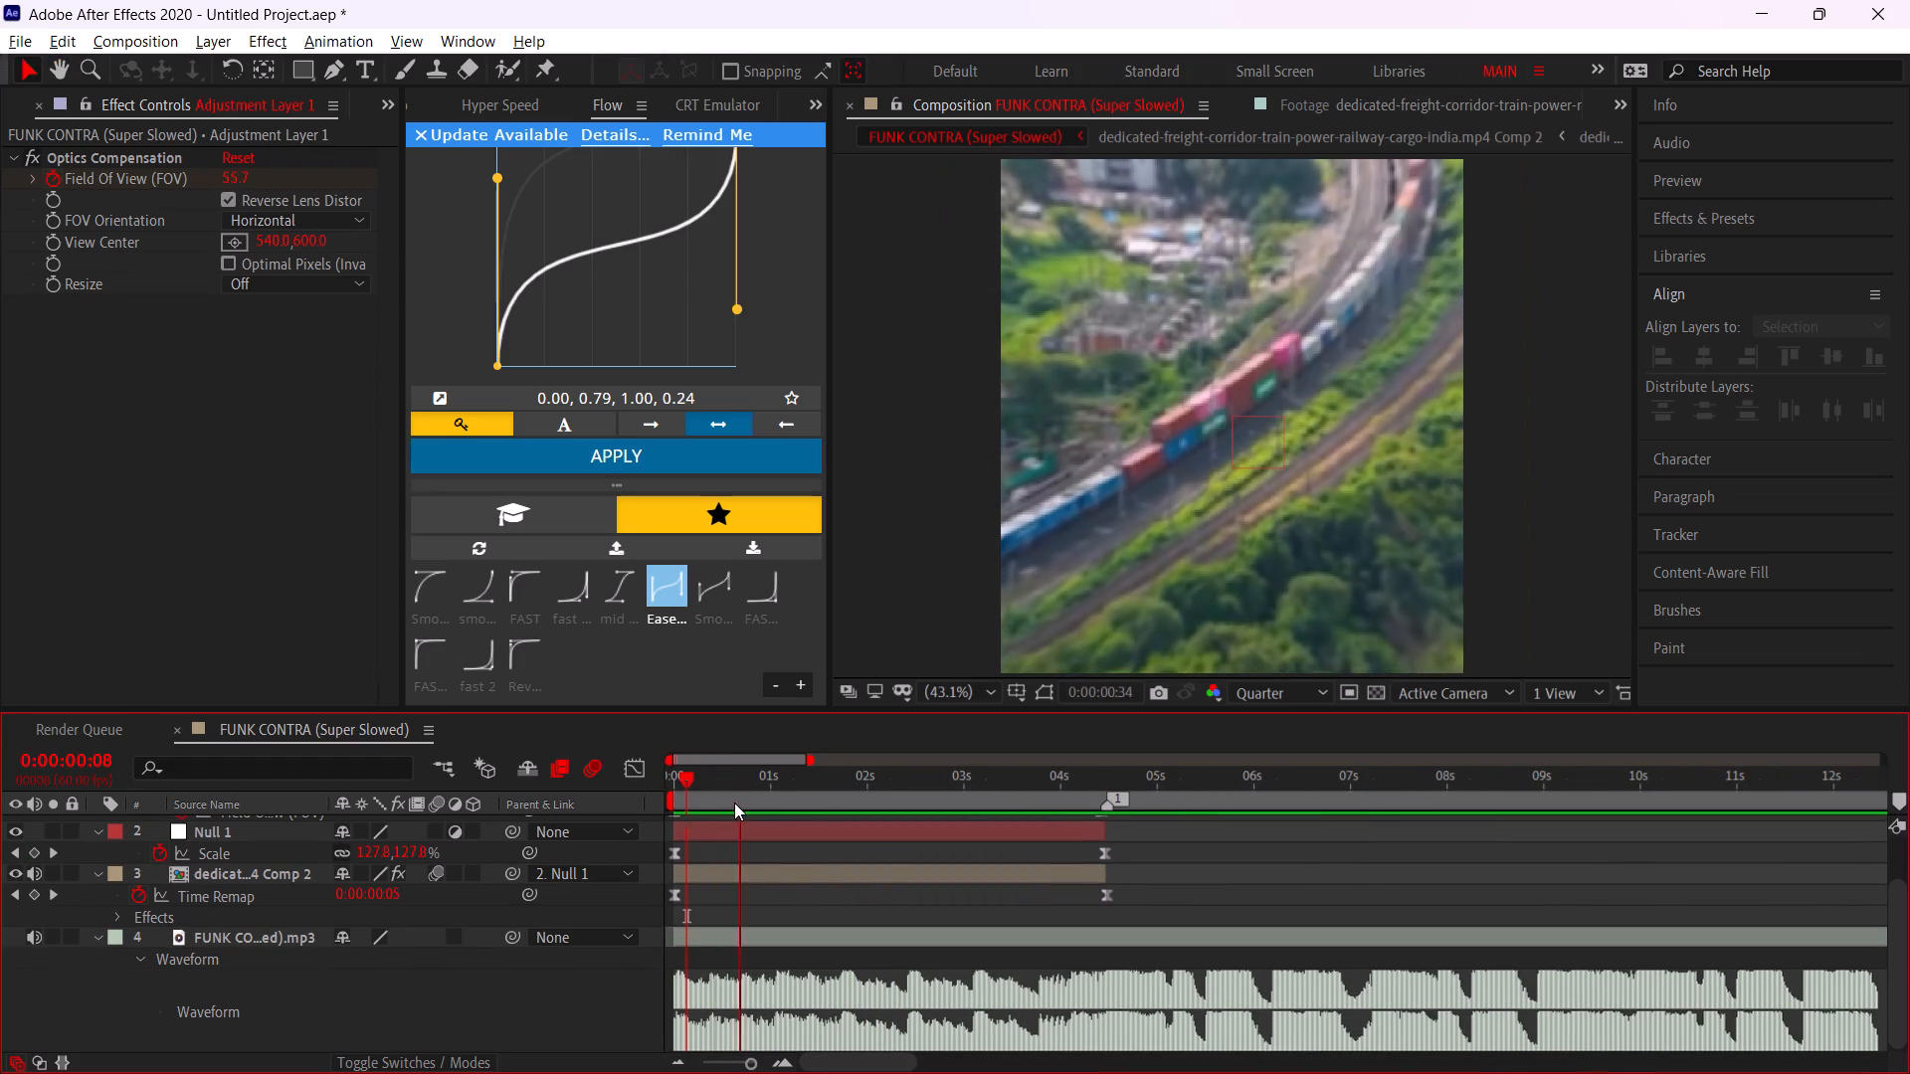
# Add composition markers on the waveform's beats at 0:00:01:45 and 0:00:02:25.
pyautogui.keyDown('alt'); pyautogui.scroll(2, 833, 852); pyautogui.keyUp('alt')
pyautogui.click(880, 801)
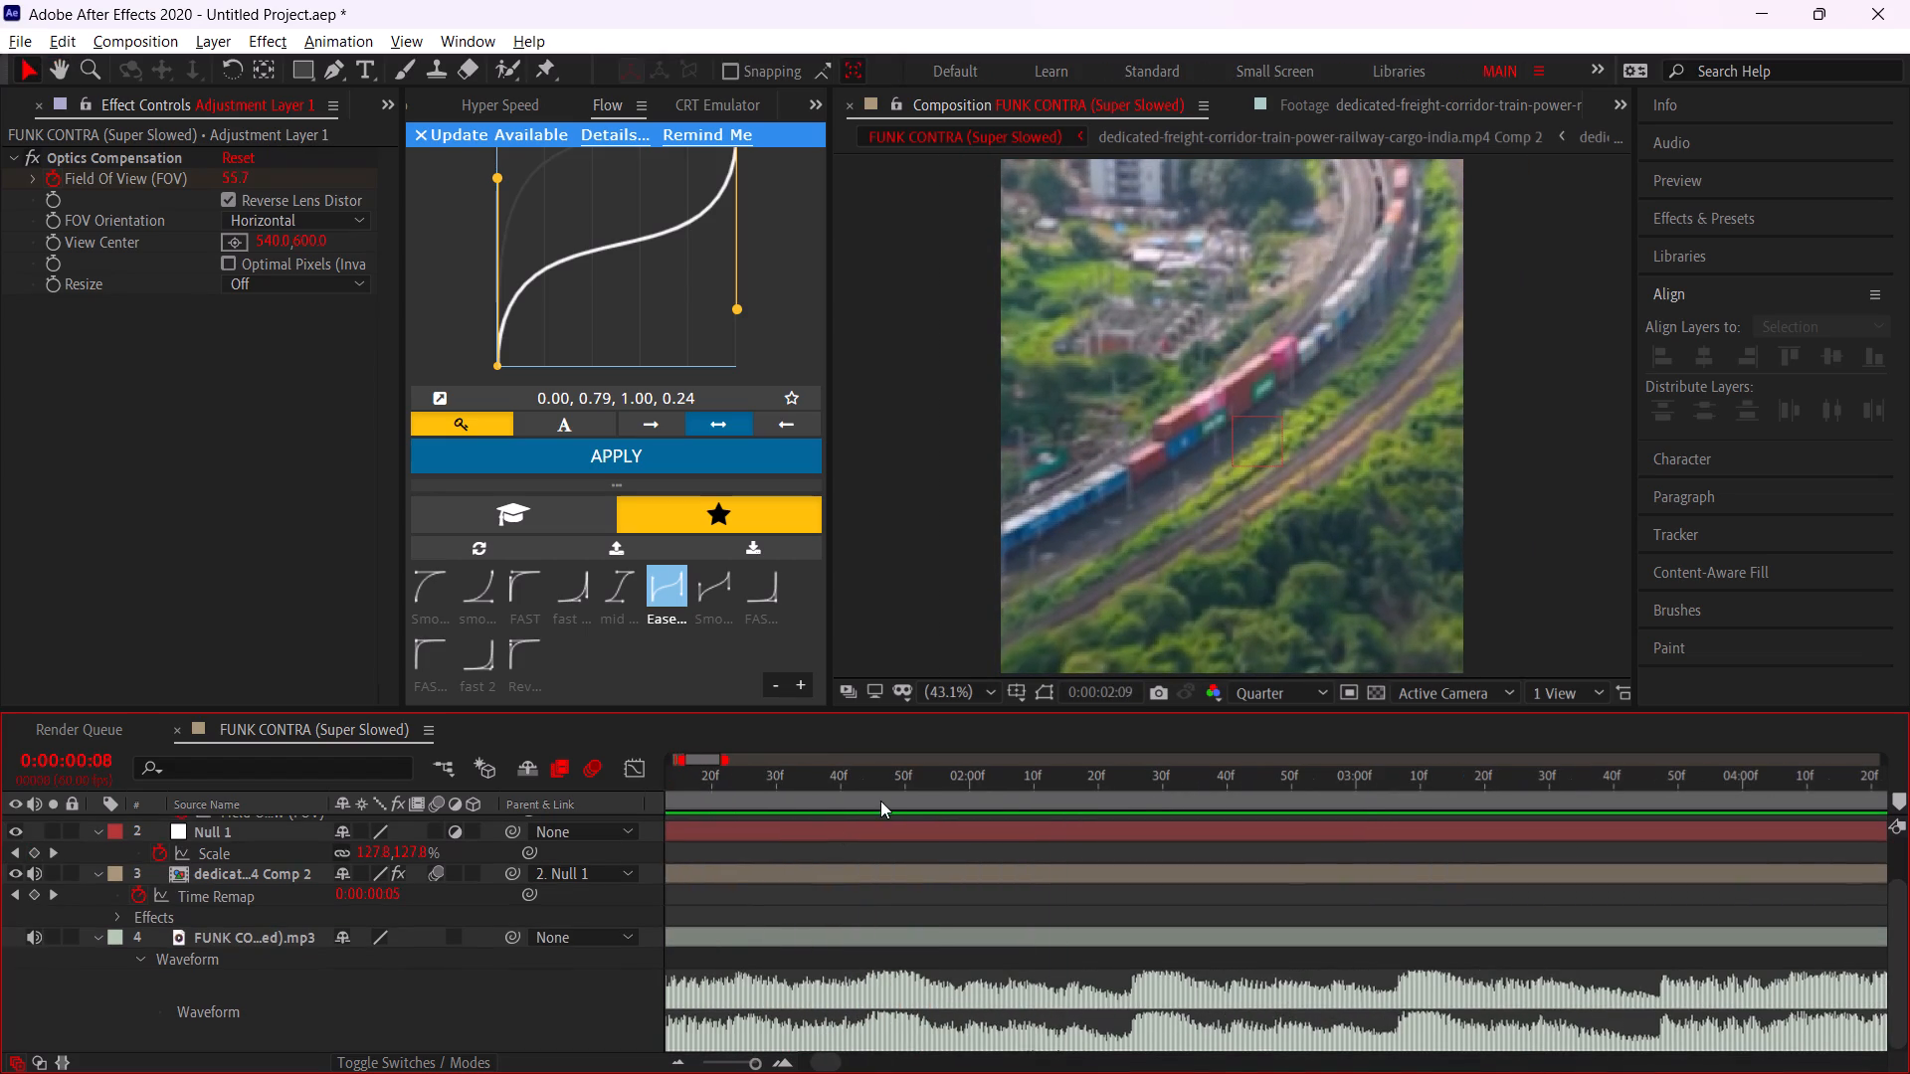
pyautogui.click(874, 782)
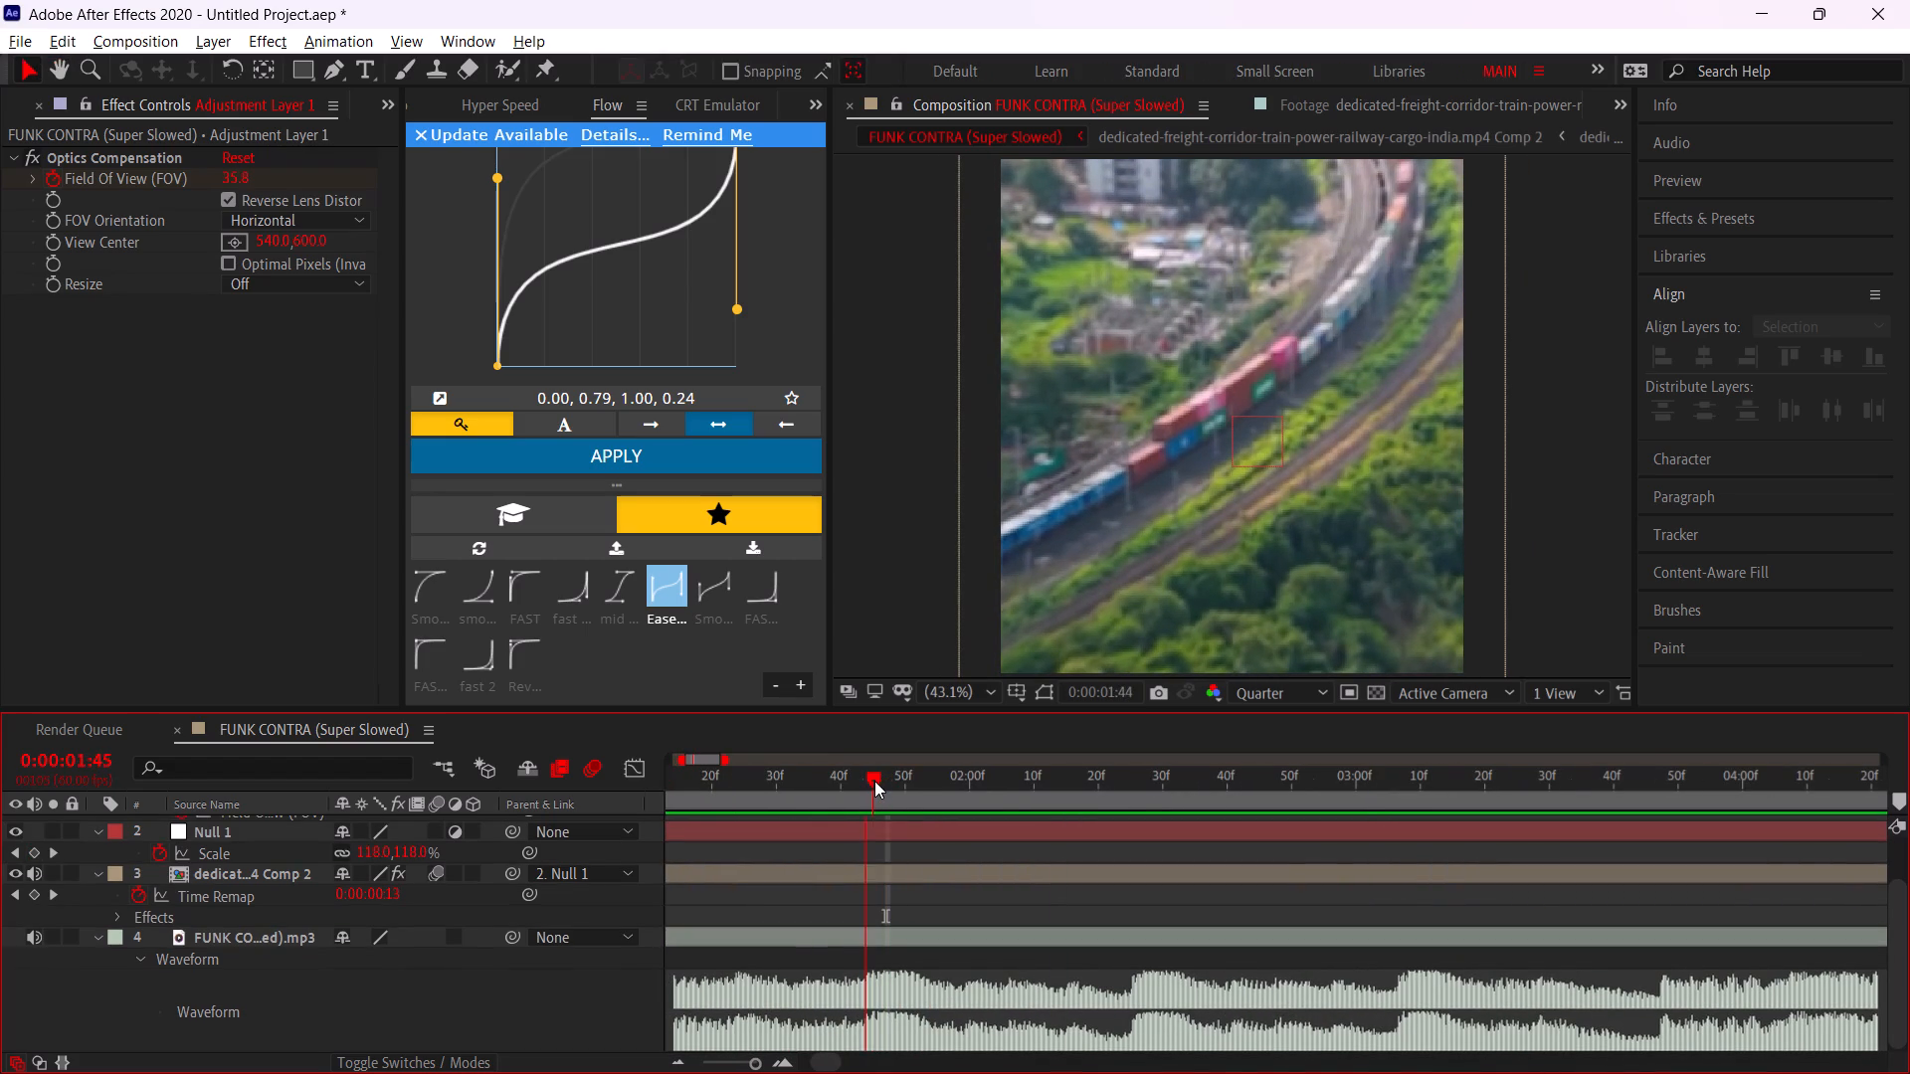
pyautogui.click(1897, 797)
pyautogui.press('space')
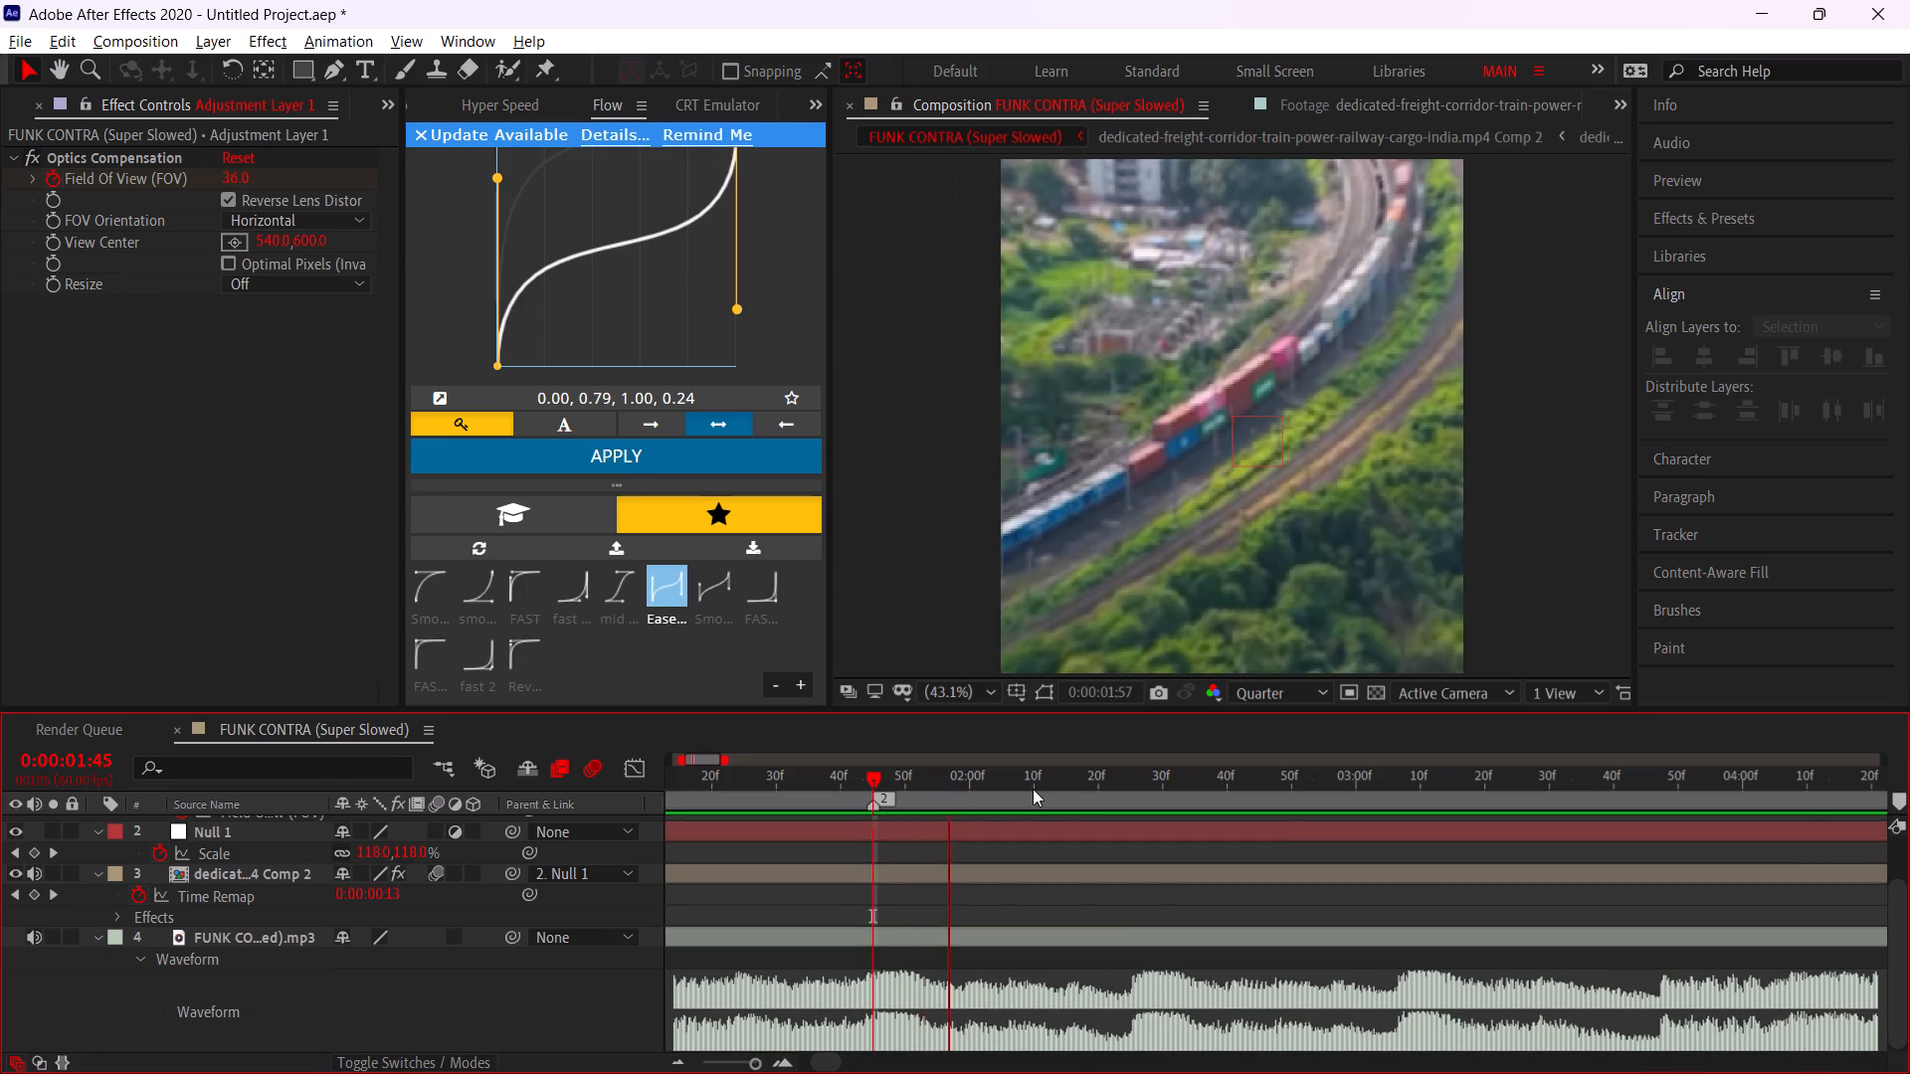
pyautogui.moveTo(1091, 782); pyautogui.dragTo(1133, 793)
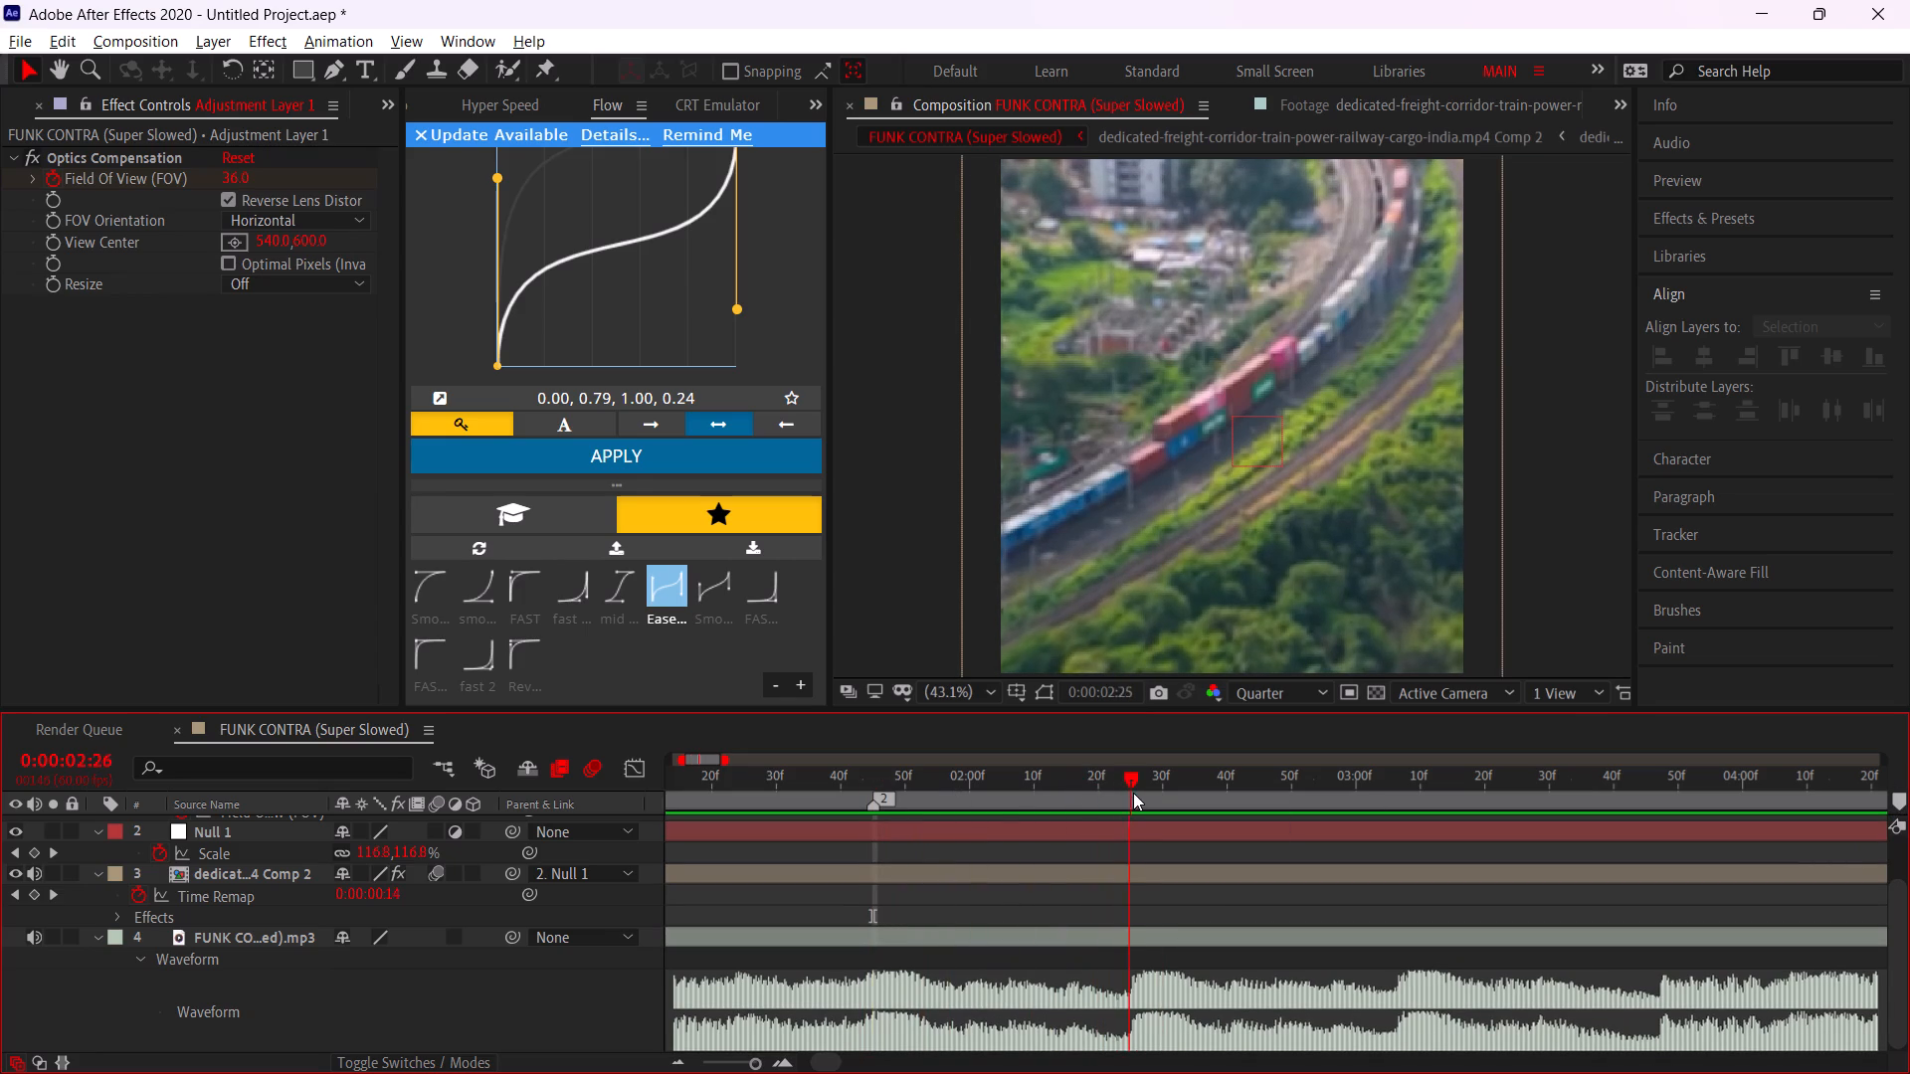
pyautogui.moveTo(1133, 793); pyautogui.dragTo(1130, 792)
pyautogui.click(1894, 798)
pyautogui.press('space')
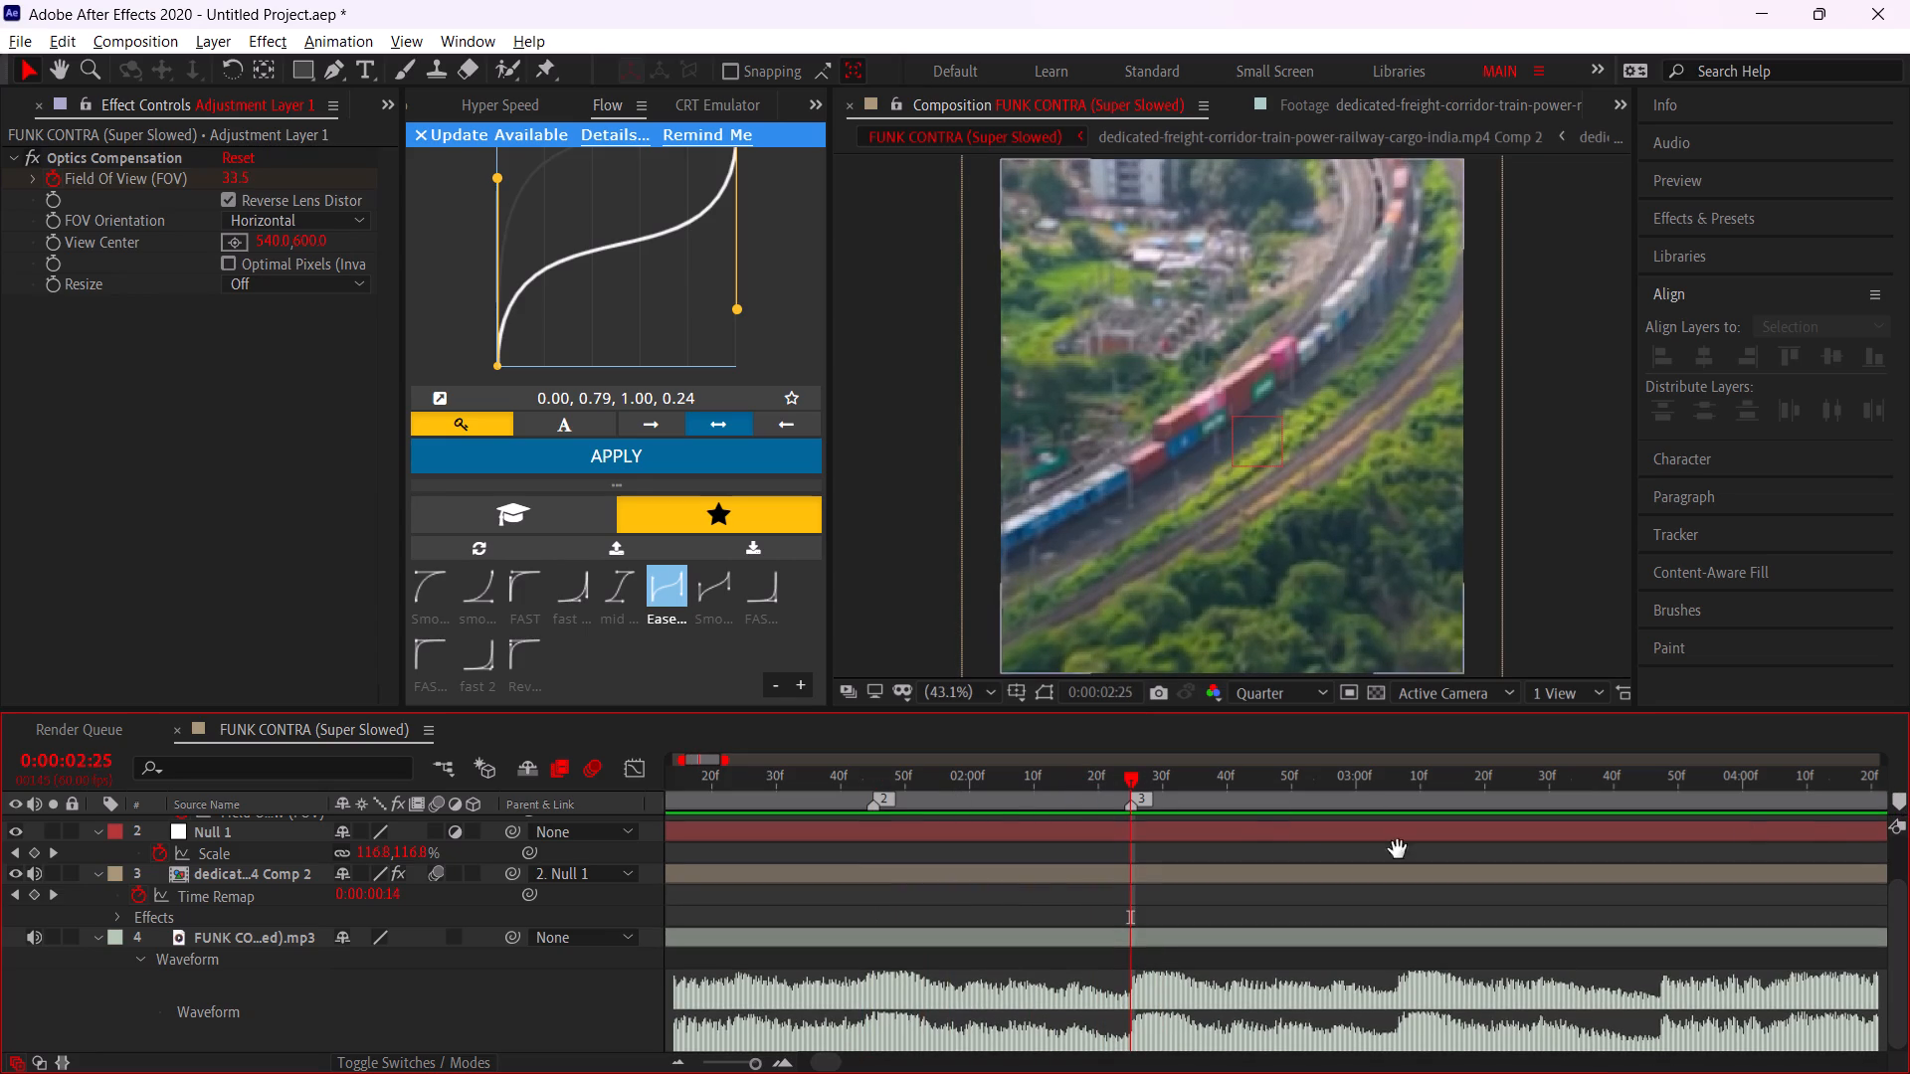
# Add composition markers on the next two waveform beats at 0:00:03:07 and 0:00:03:48.
pyautogui.moveTo(1382, 762); pyautogui.dragTo(1392, 765)
pyautogui.moveTo(1392, 769); pyautogui.dragTo(1397, 784)
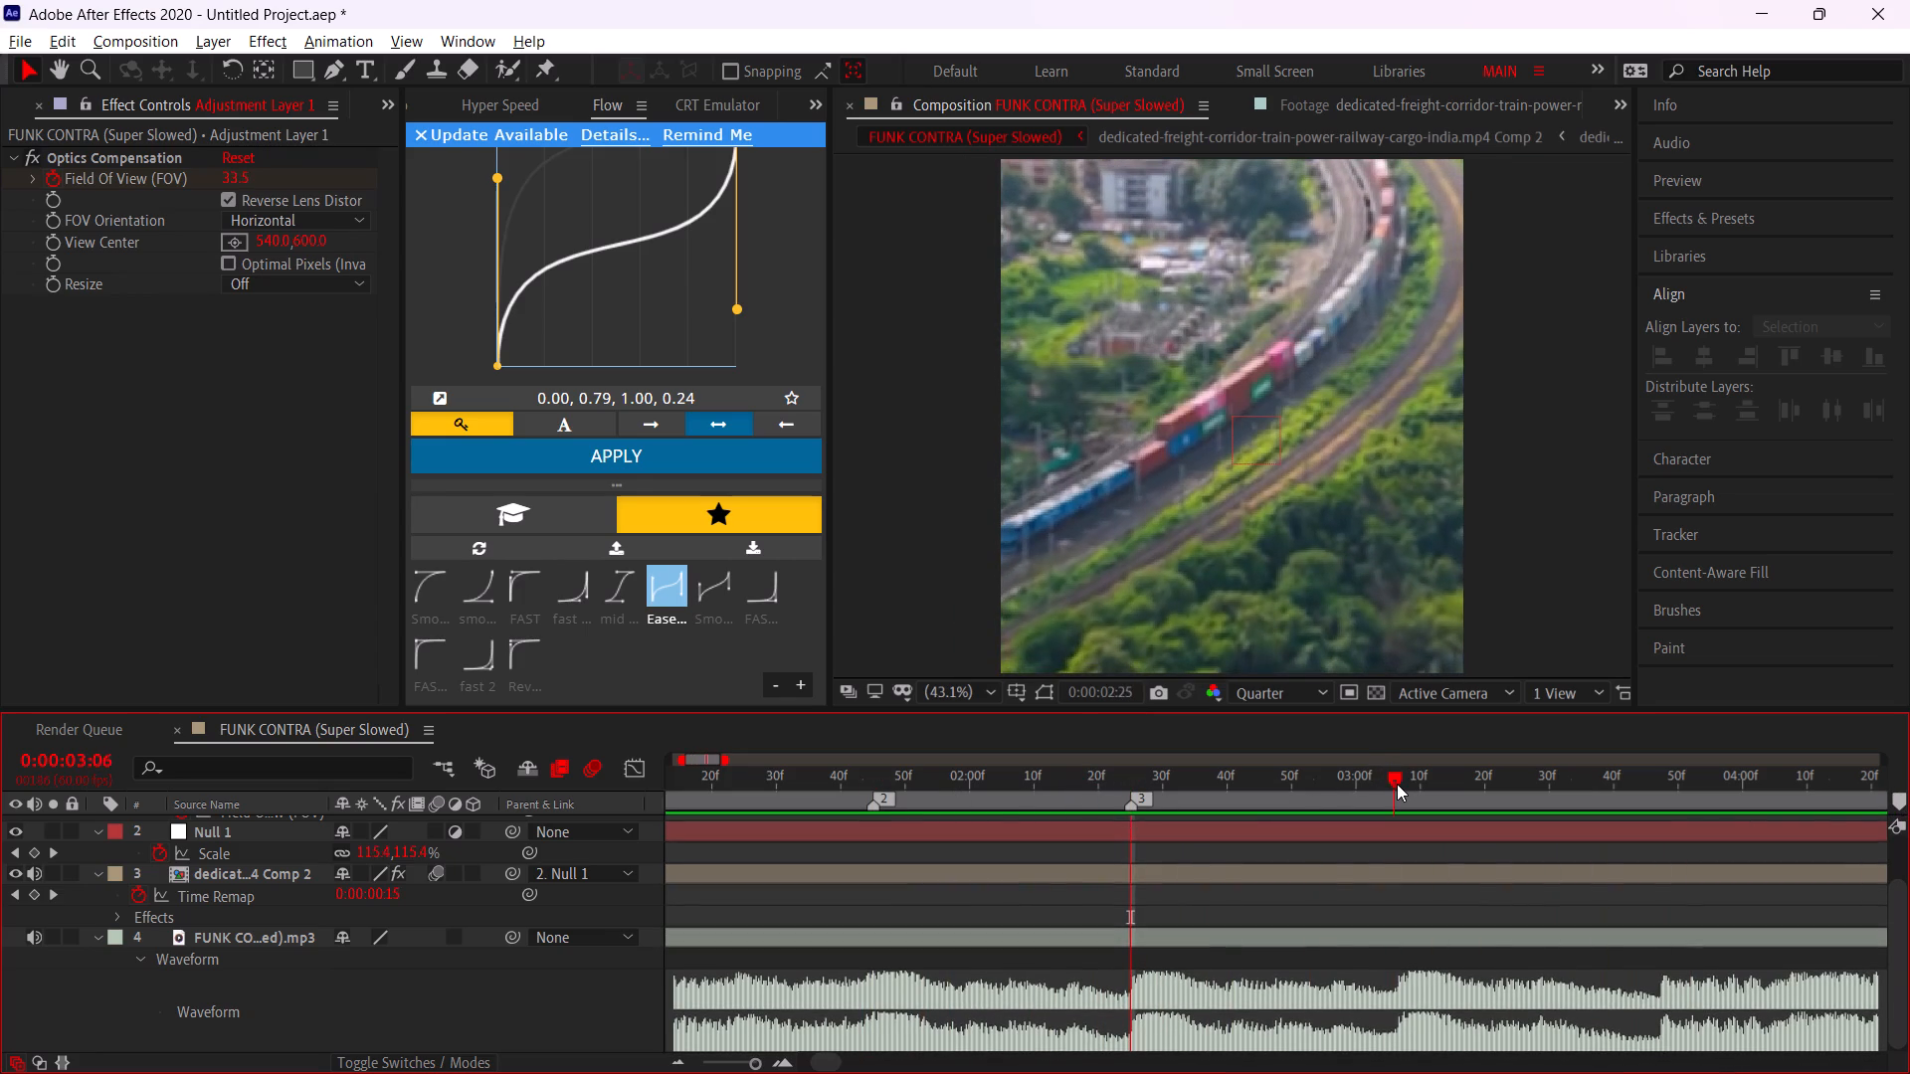
pyautogui.moveTo(1397, 784); pyautogui.dragTo(1402, 784)
pyautogui.click(1896, 805)
pyautogui.press('space')
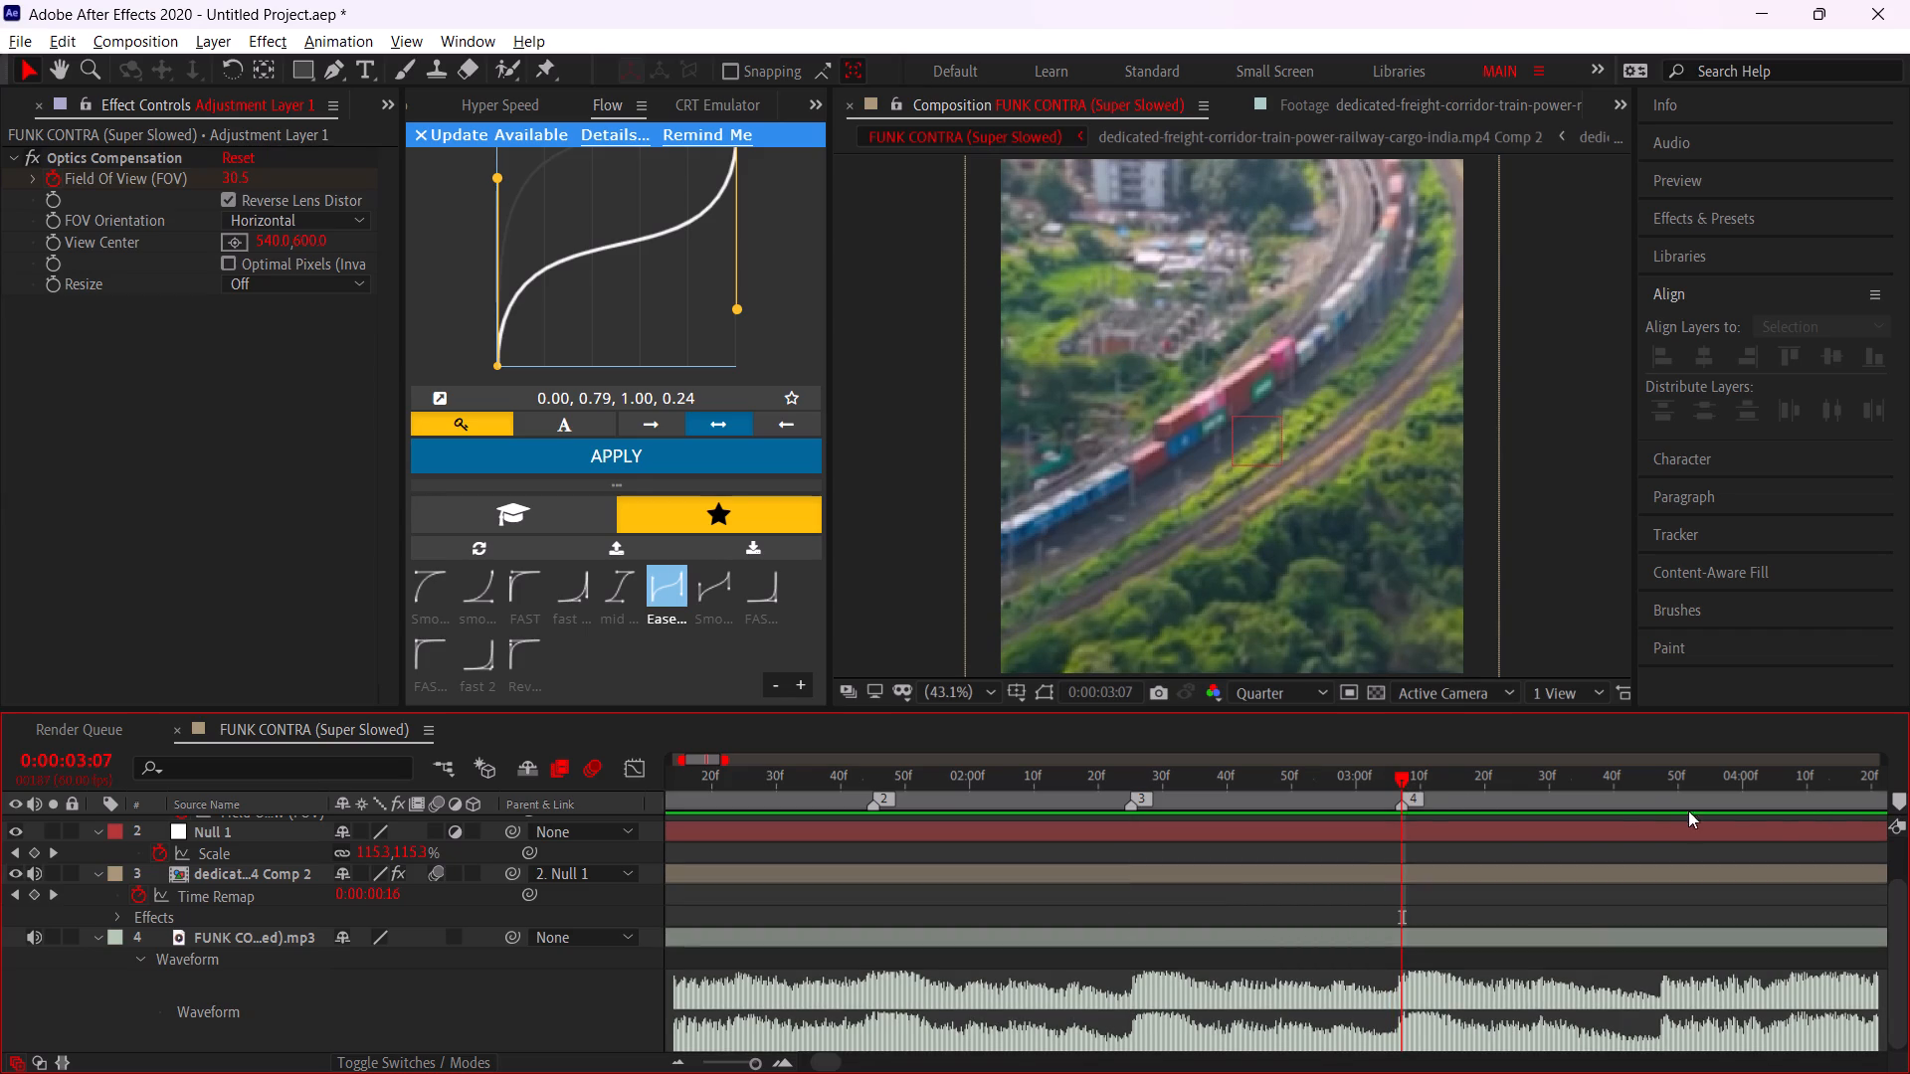
pyautogui.moveTo(1647, 785); pyautogui.dragTo(1662, 790)
pyautogui.click(1901, 803)
pyautogui.press('space')
# Play the song from 0:00:03:36 to check the beat markers, and return to 0:00:00:52.
pyautogui.moveTo(1752, 873); pyautogui.dragTo(1747, 873, button='middle')
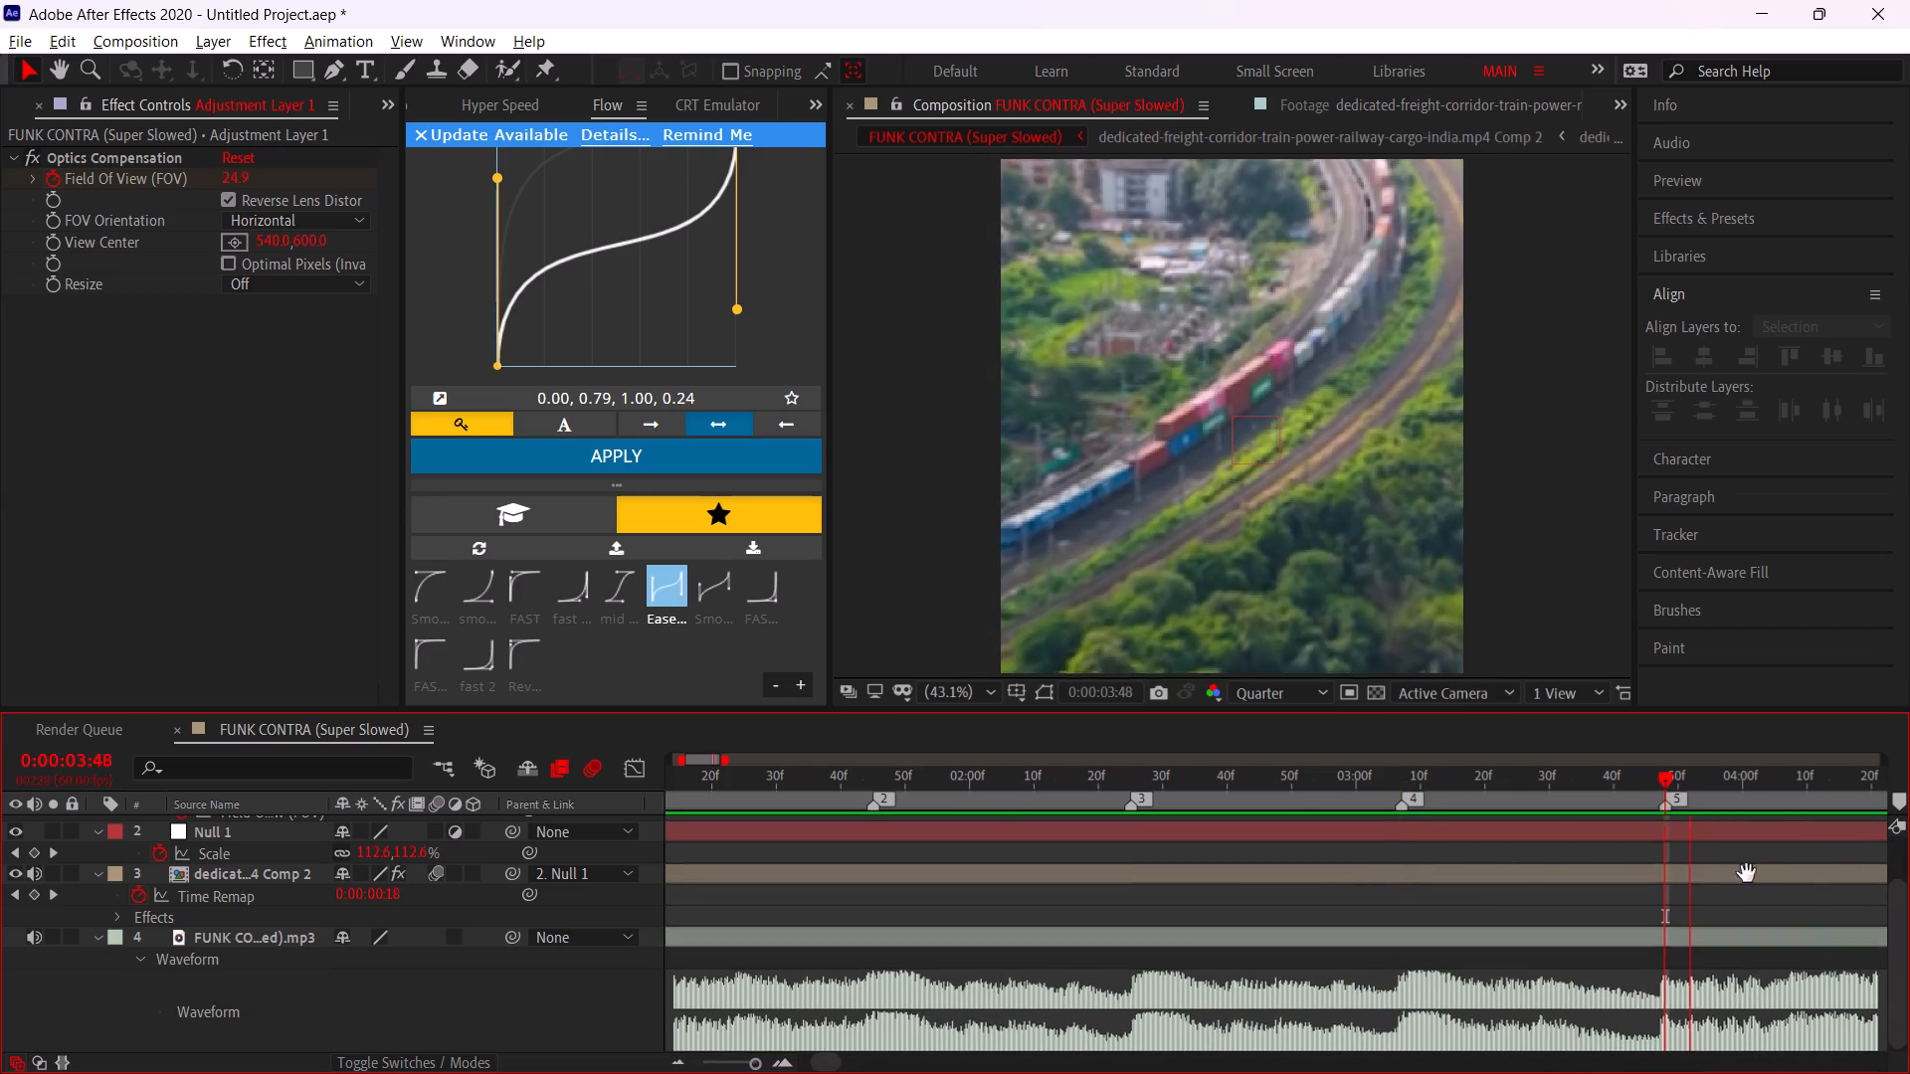
pyautogui.moveTo(1747, 873); pyautogui.dragTo(1361, 872, button='middle')
pyautogui.moveTo(1326, 801); pyautogui.dragTo(1197, 787)
pyautogui.press('space')
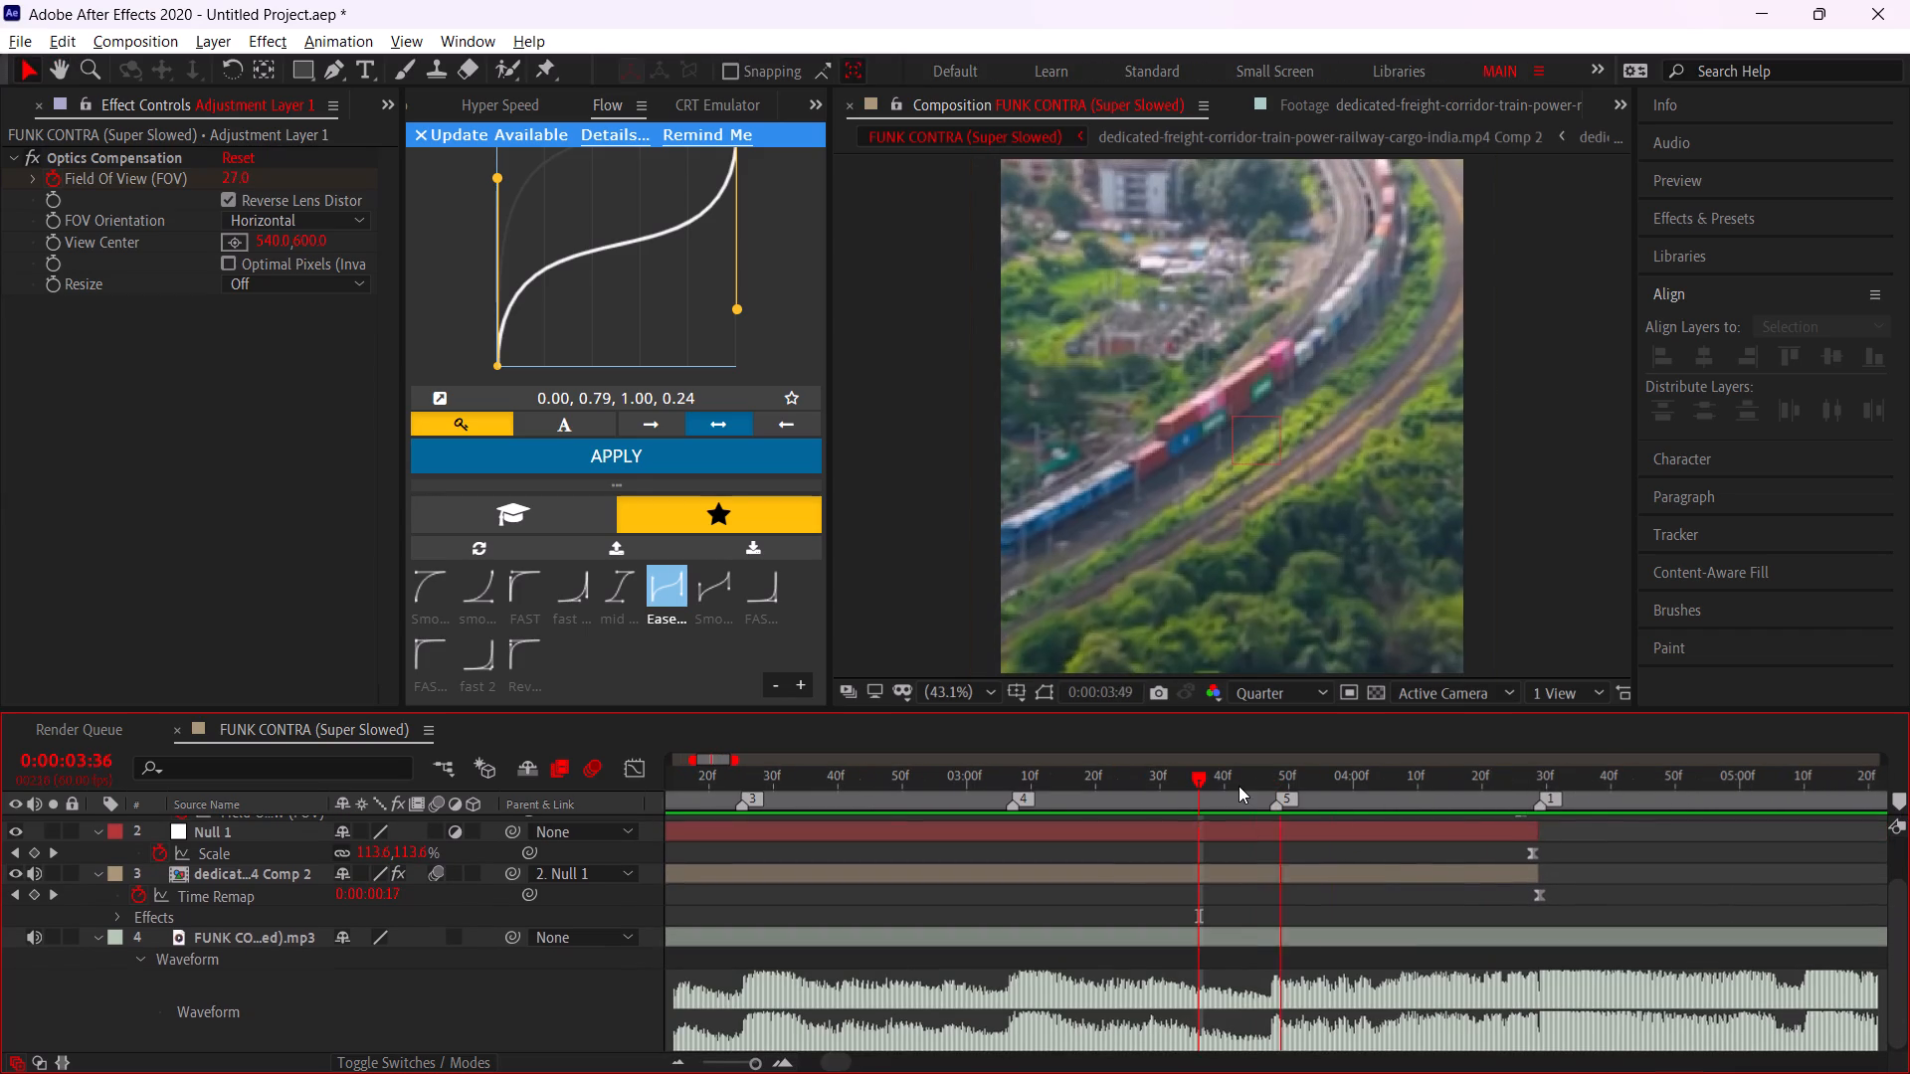
pyautogui.keyDown('alt'); pyautogui.scroll(-3, 1274, 845); pyautogui.keyUp('alt')
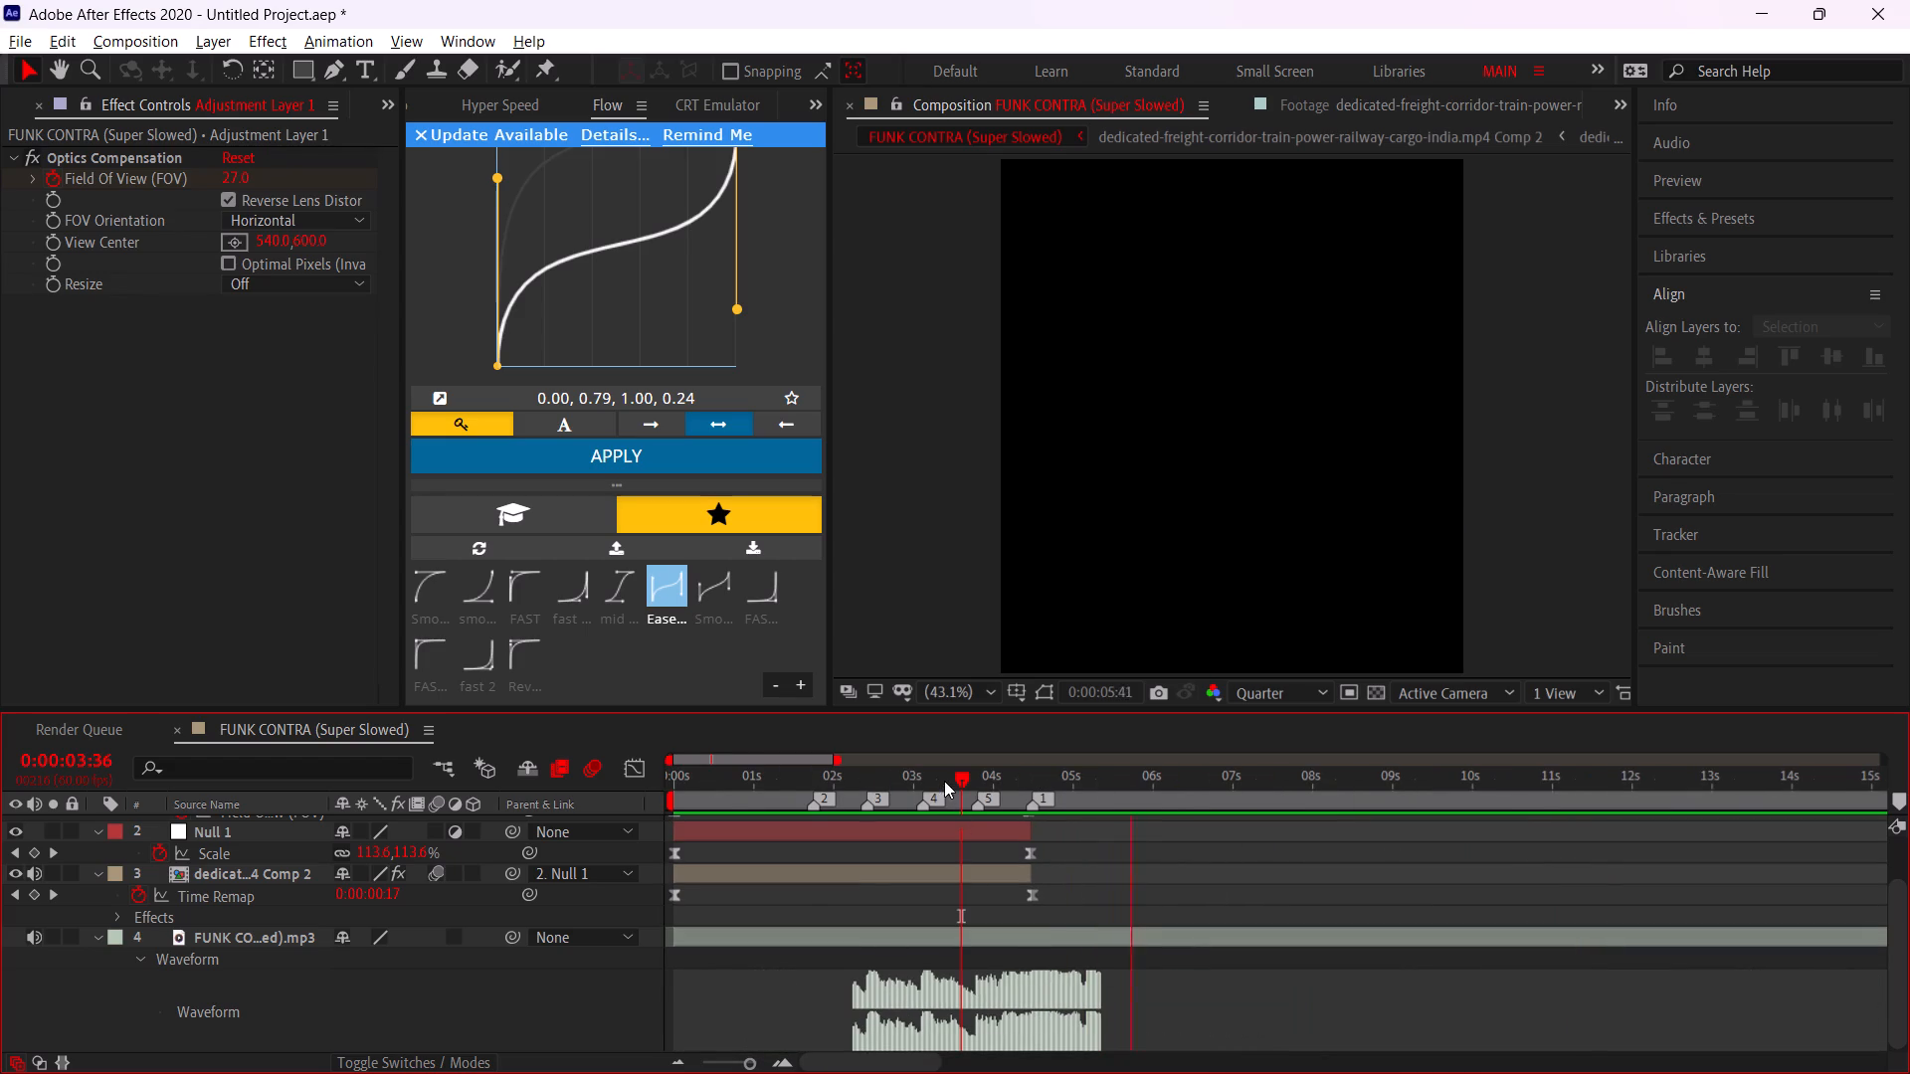
pyautogui.moveTo(944, 781); pyautogui.dragTo(743, 793)
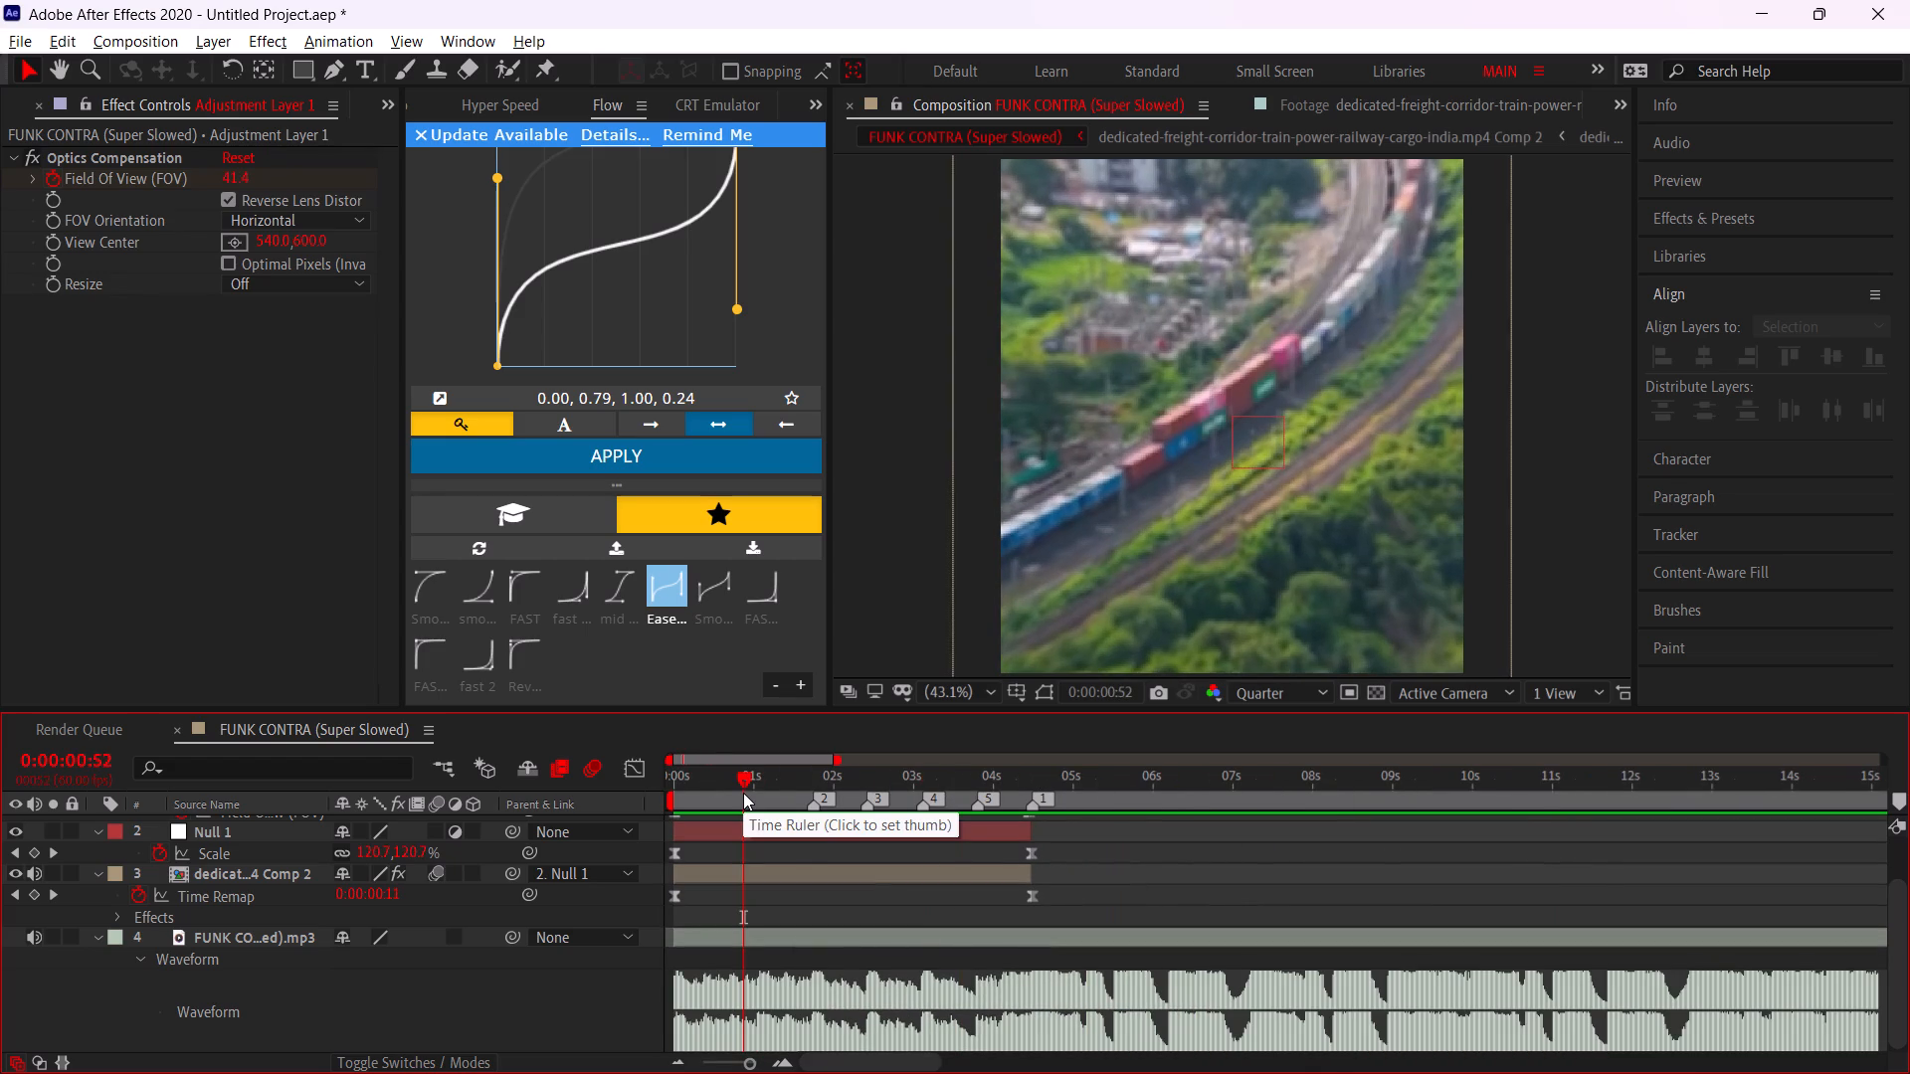
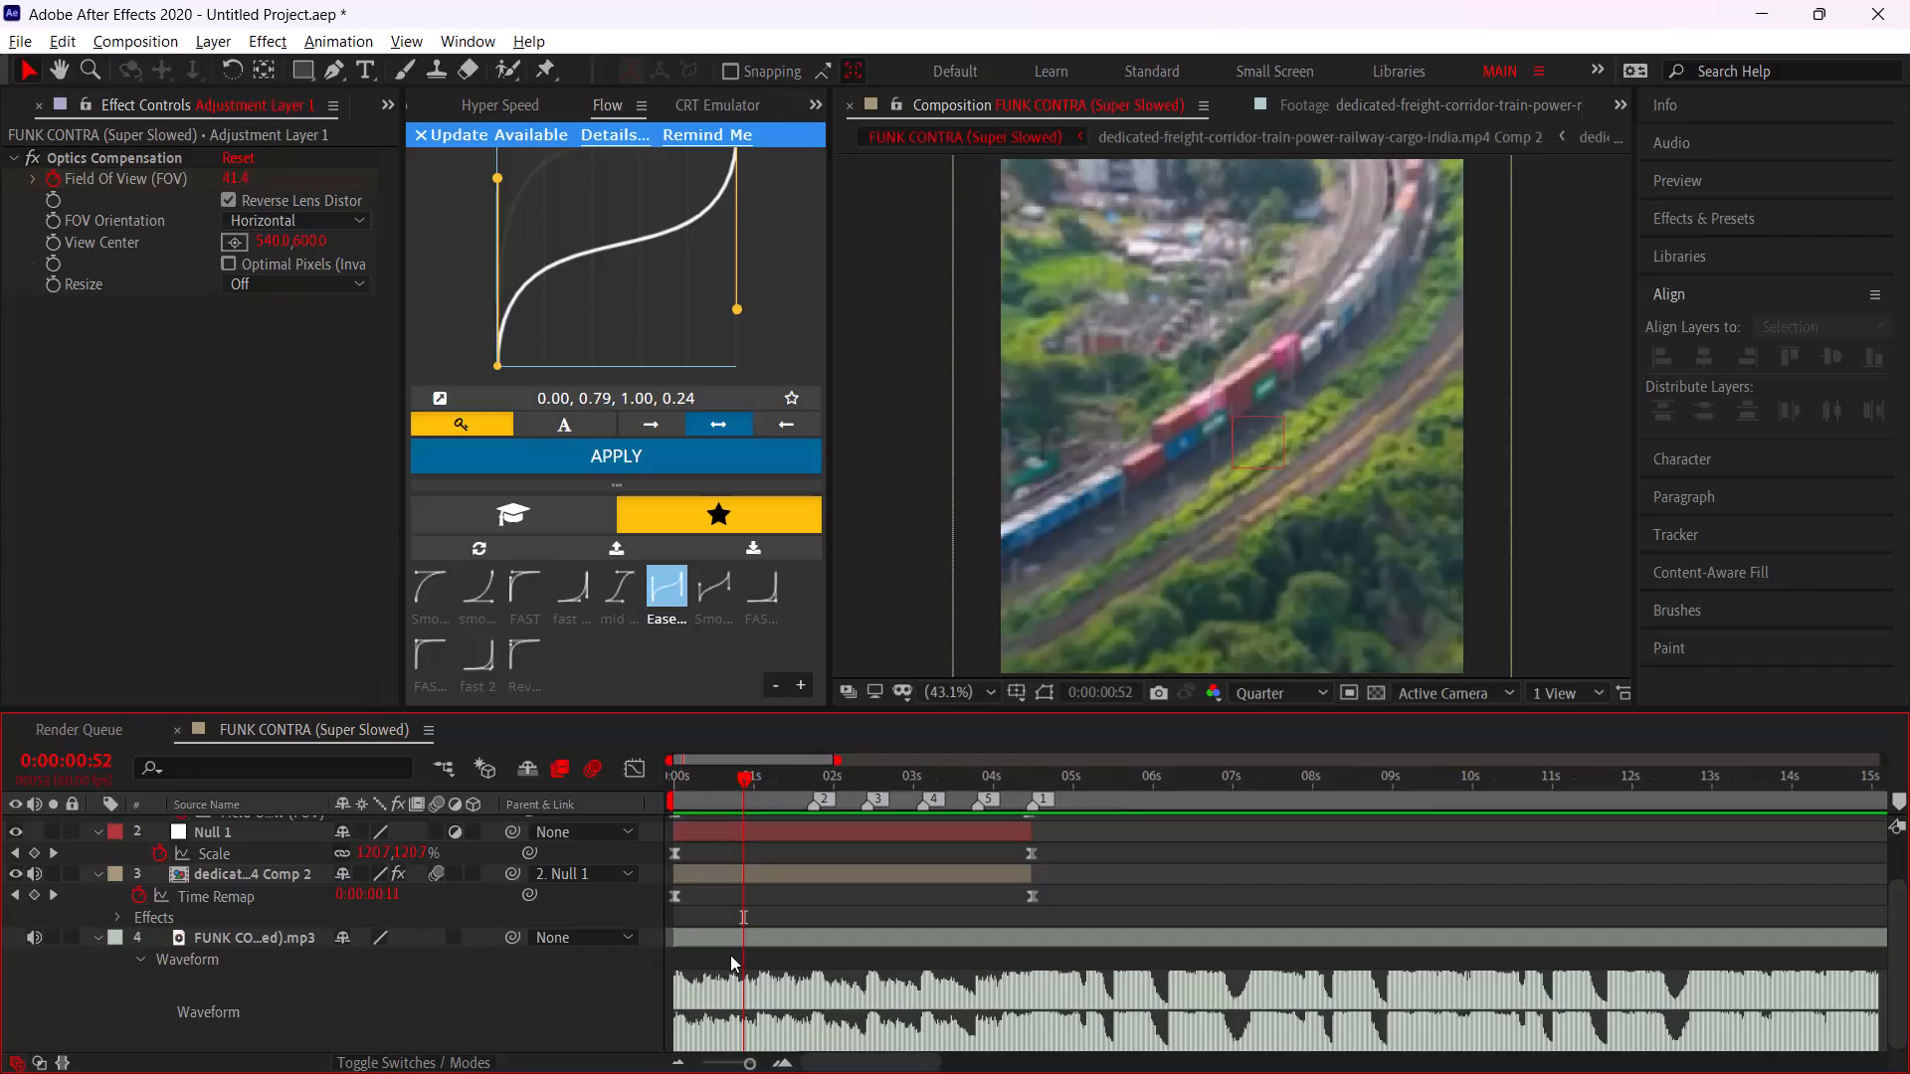
# Play the edit from 0:00:00:00 several times to check the beat markers against the song, and move to marker 1 at 0:00:04:36.
pyautogui.moveTo(759, 805); pyautogui.dragTo(560, 814)
pyautogui.press('space')
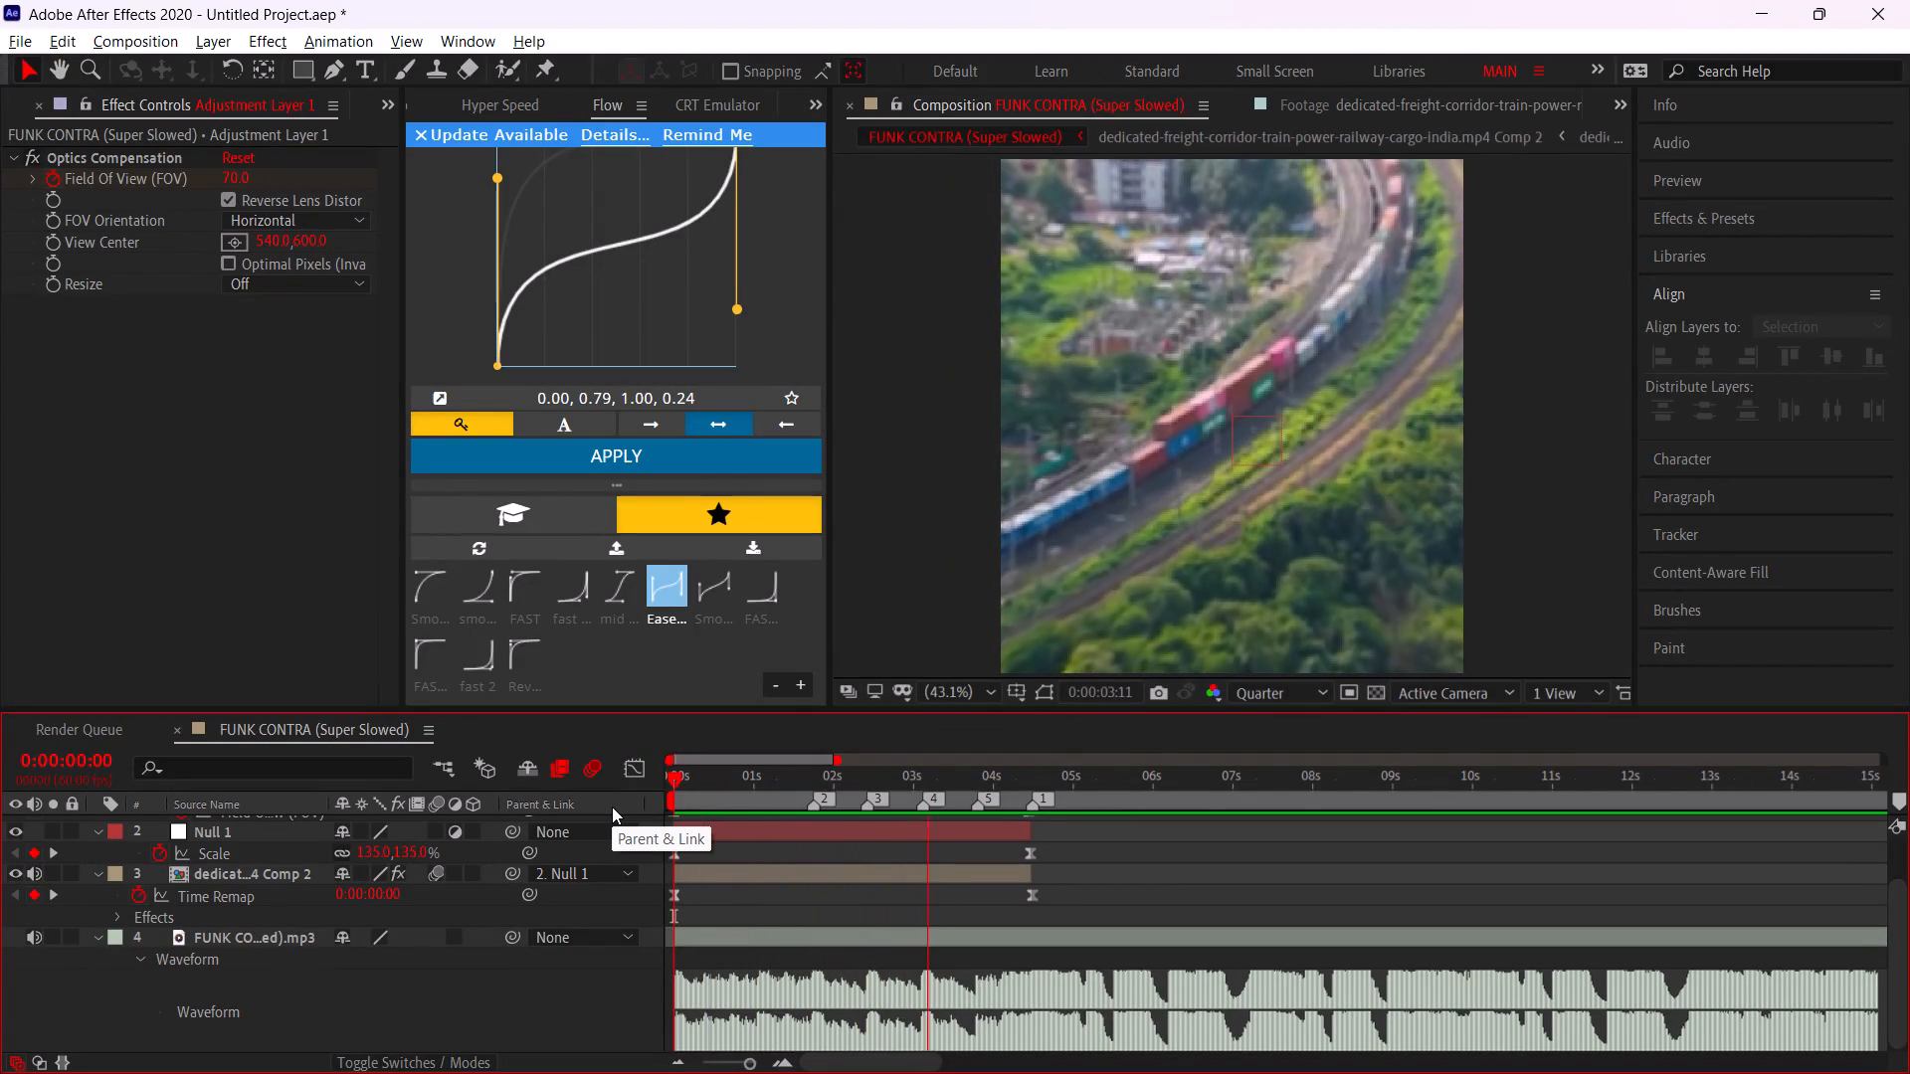
pyautogui.moveTo(692, 801); pyautogui.dragTo(465, 825)
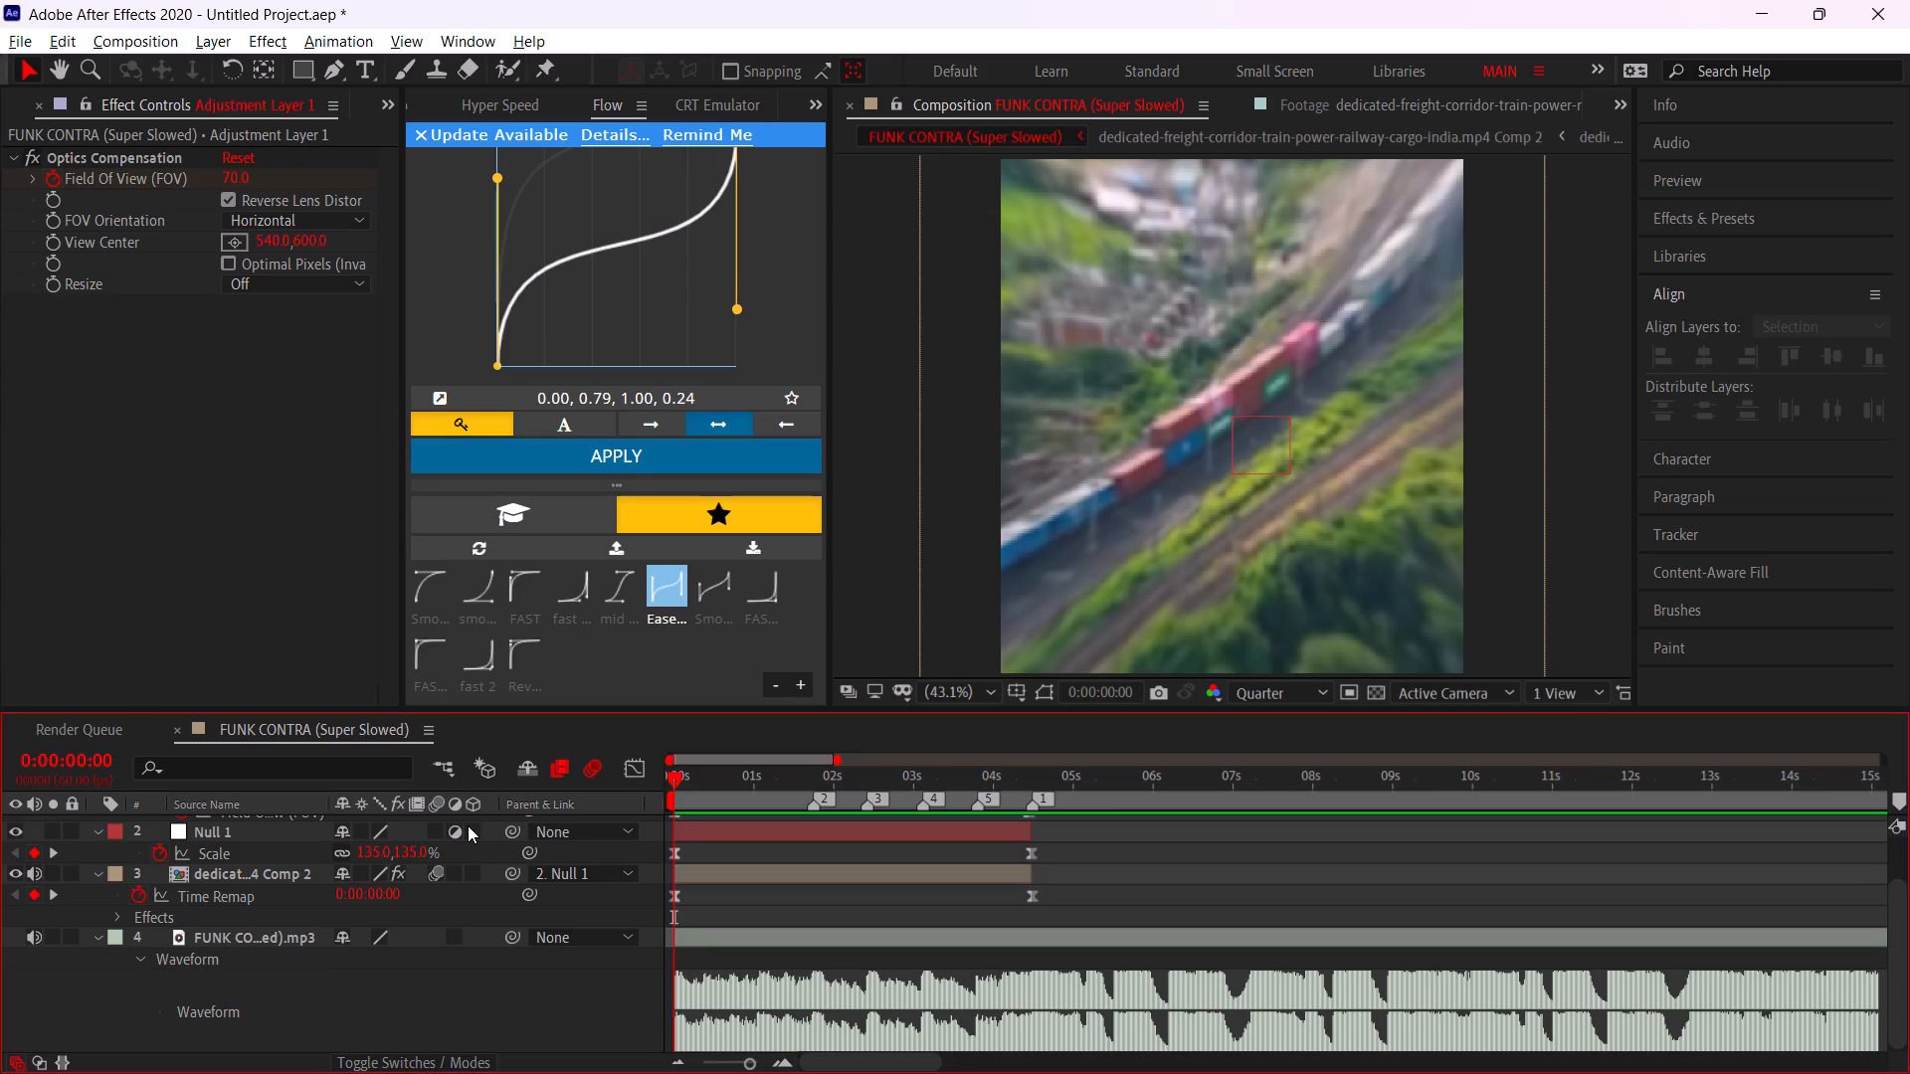
pyautogui.press('Tab')
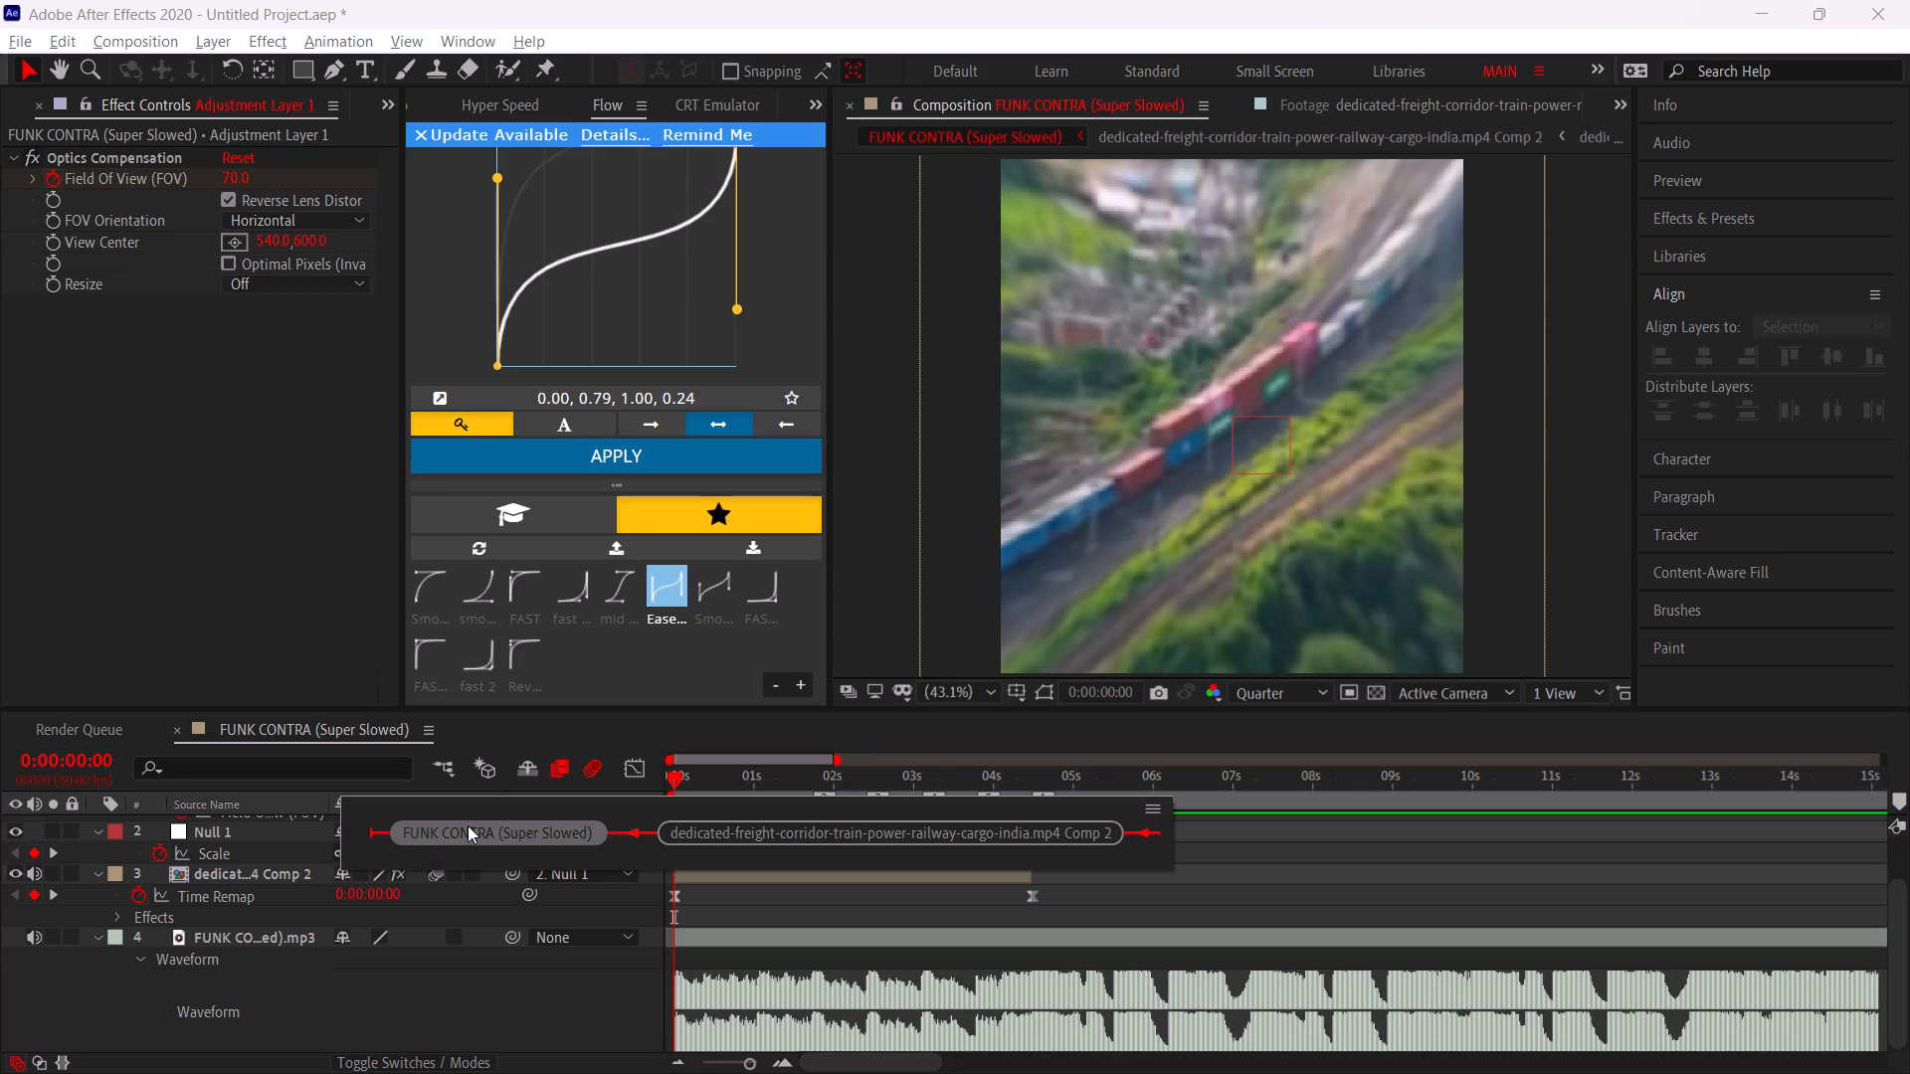
pyautogui.click(1011, 914)
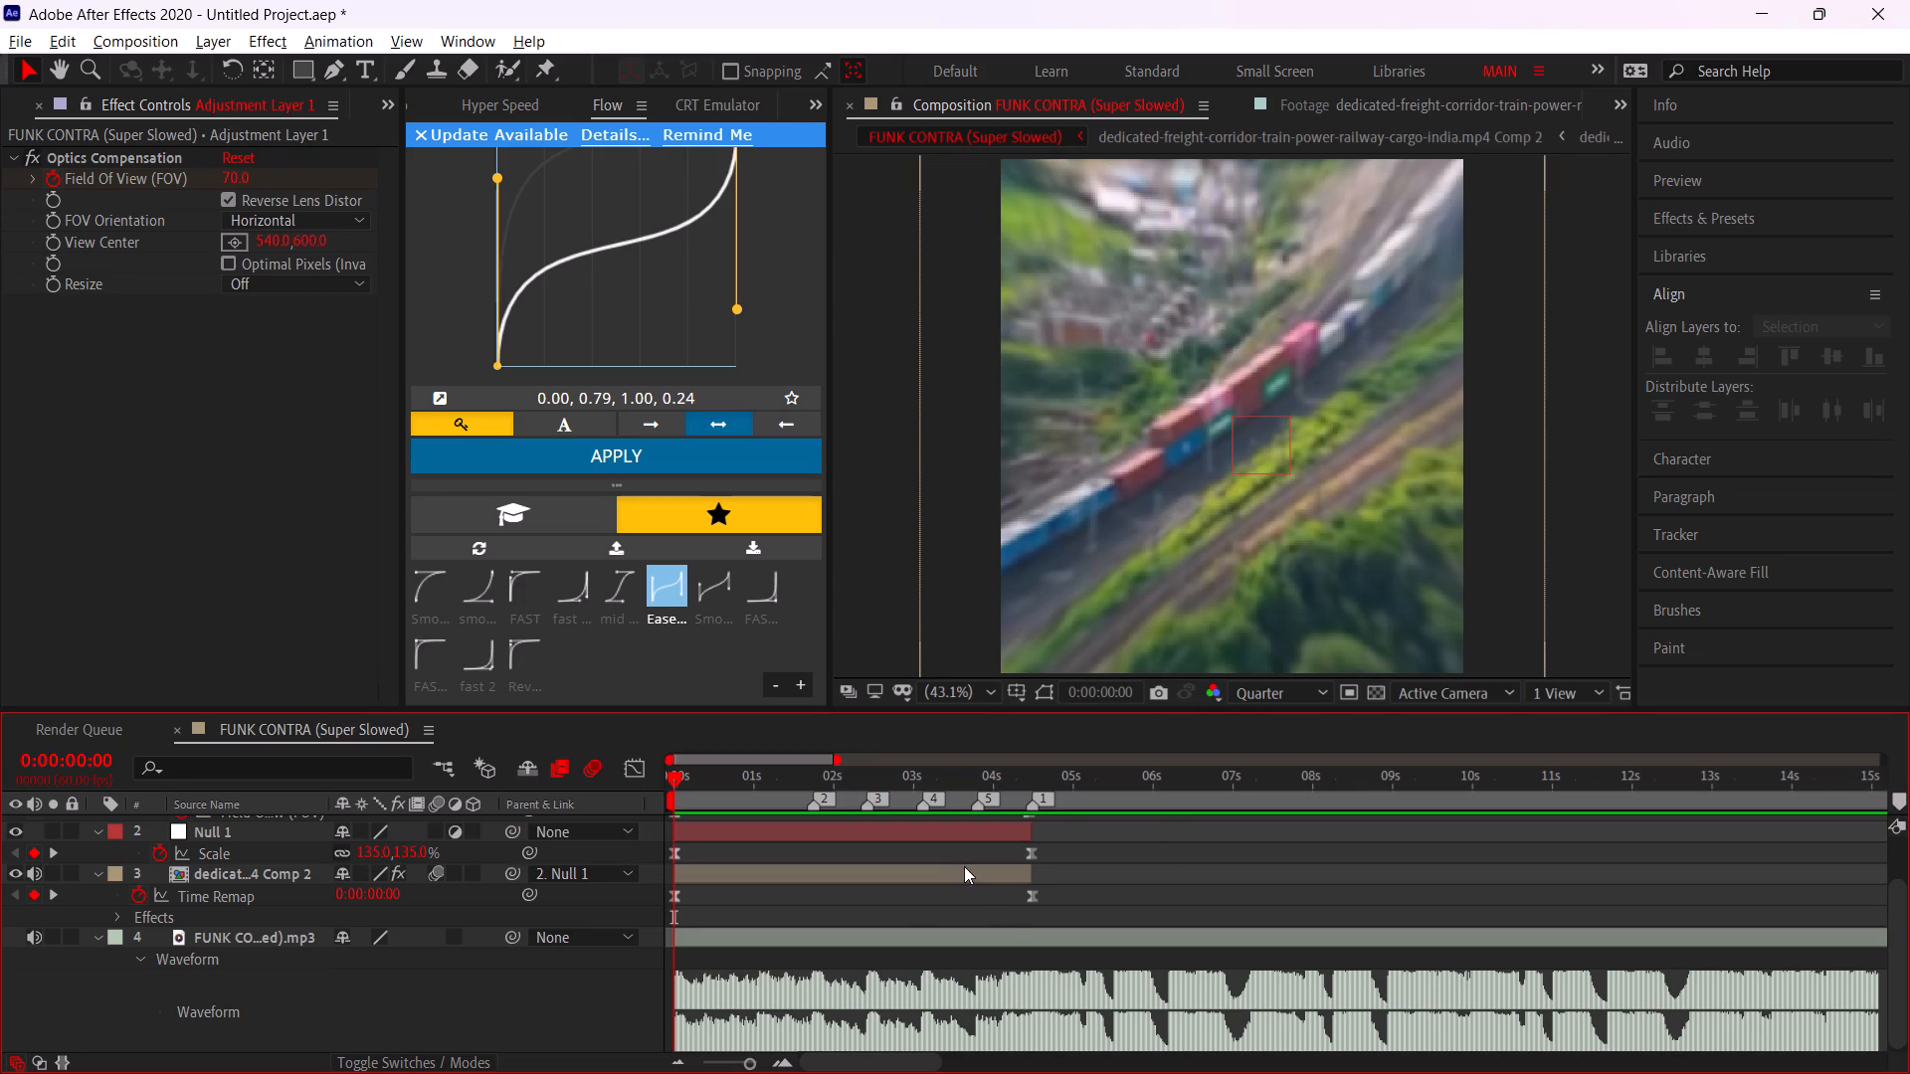
pyautogui.press('space')
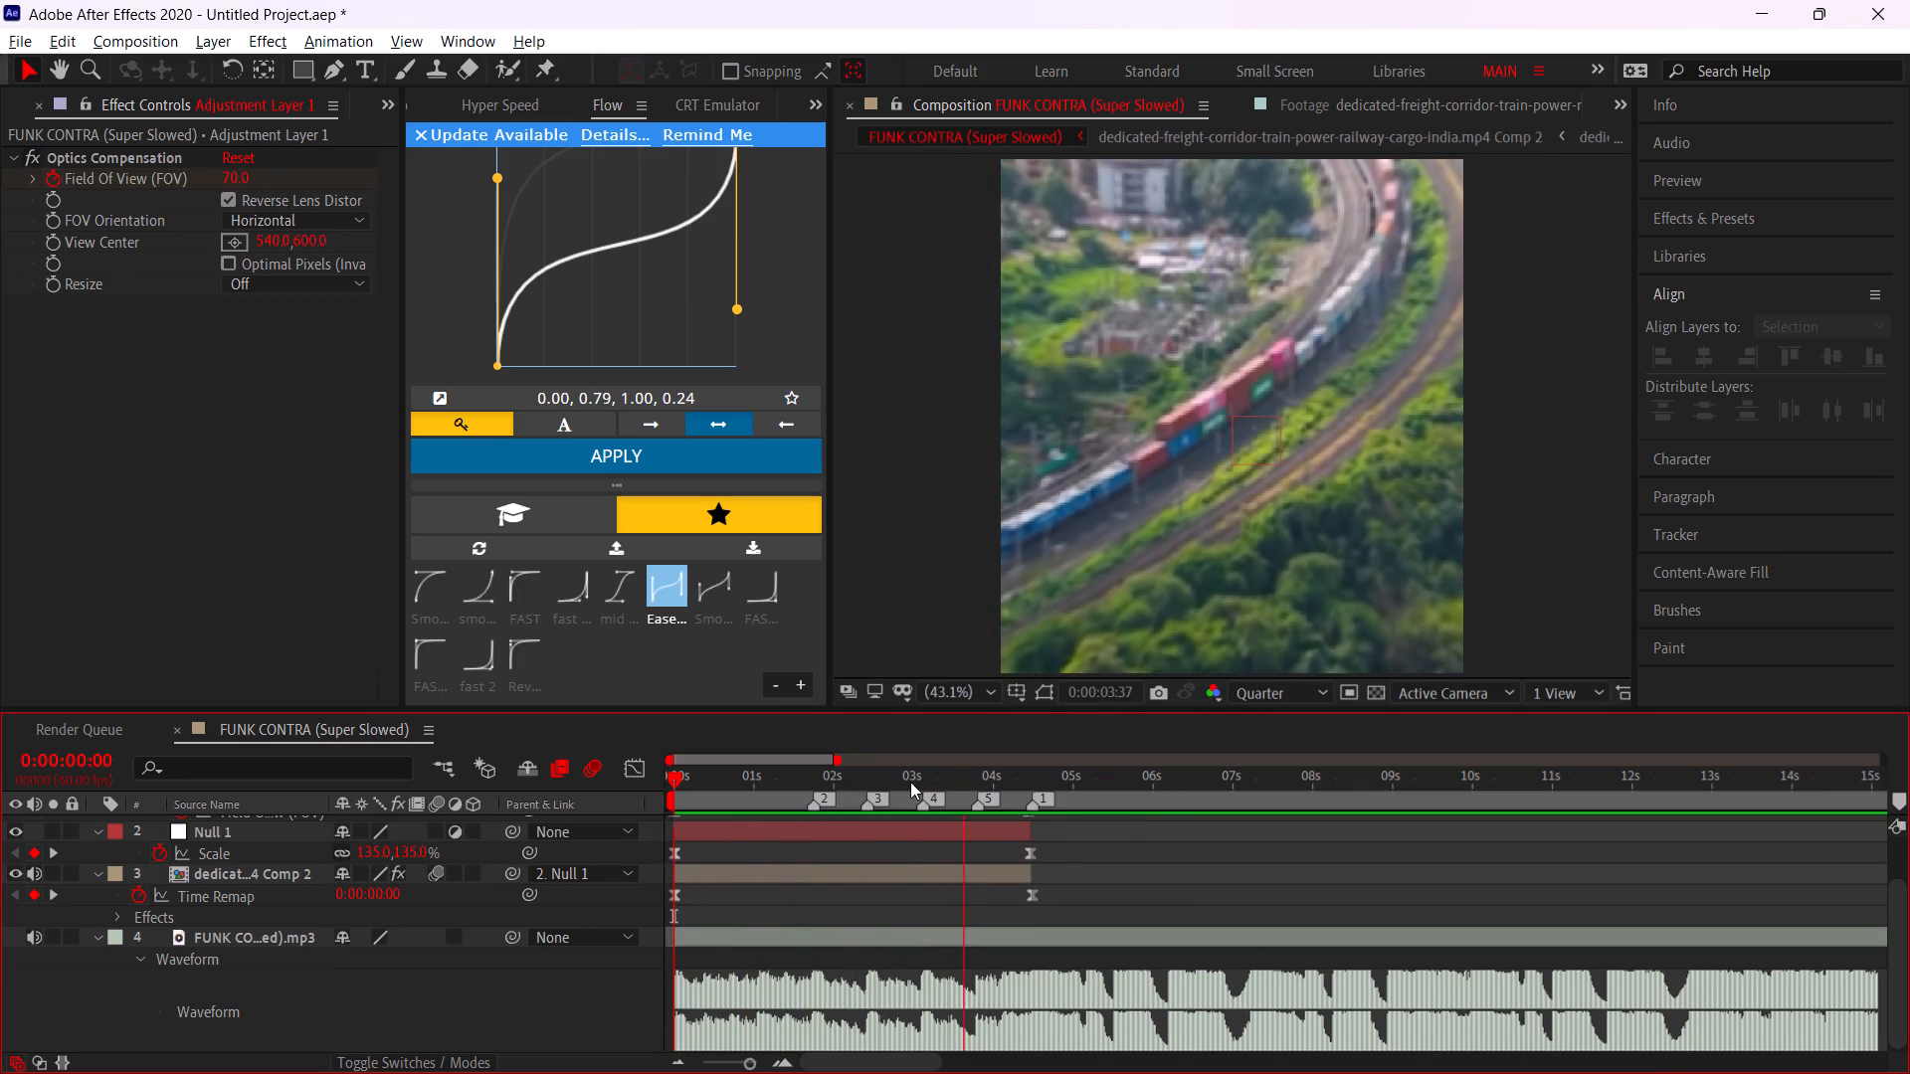
pyautogui.moveTo(910, 782); pyautogui.dragTo(318, 783)
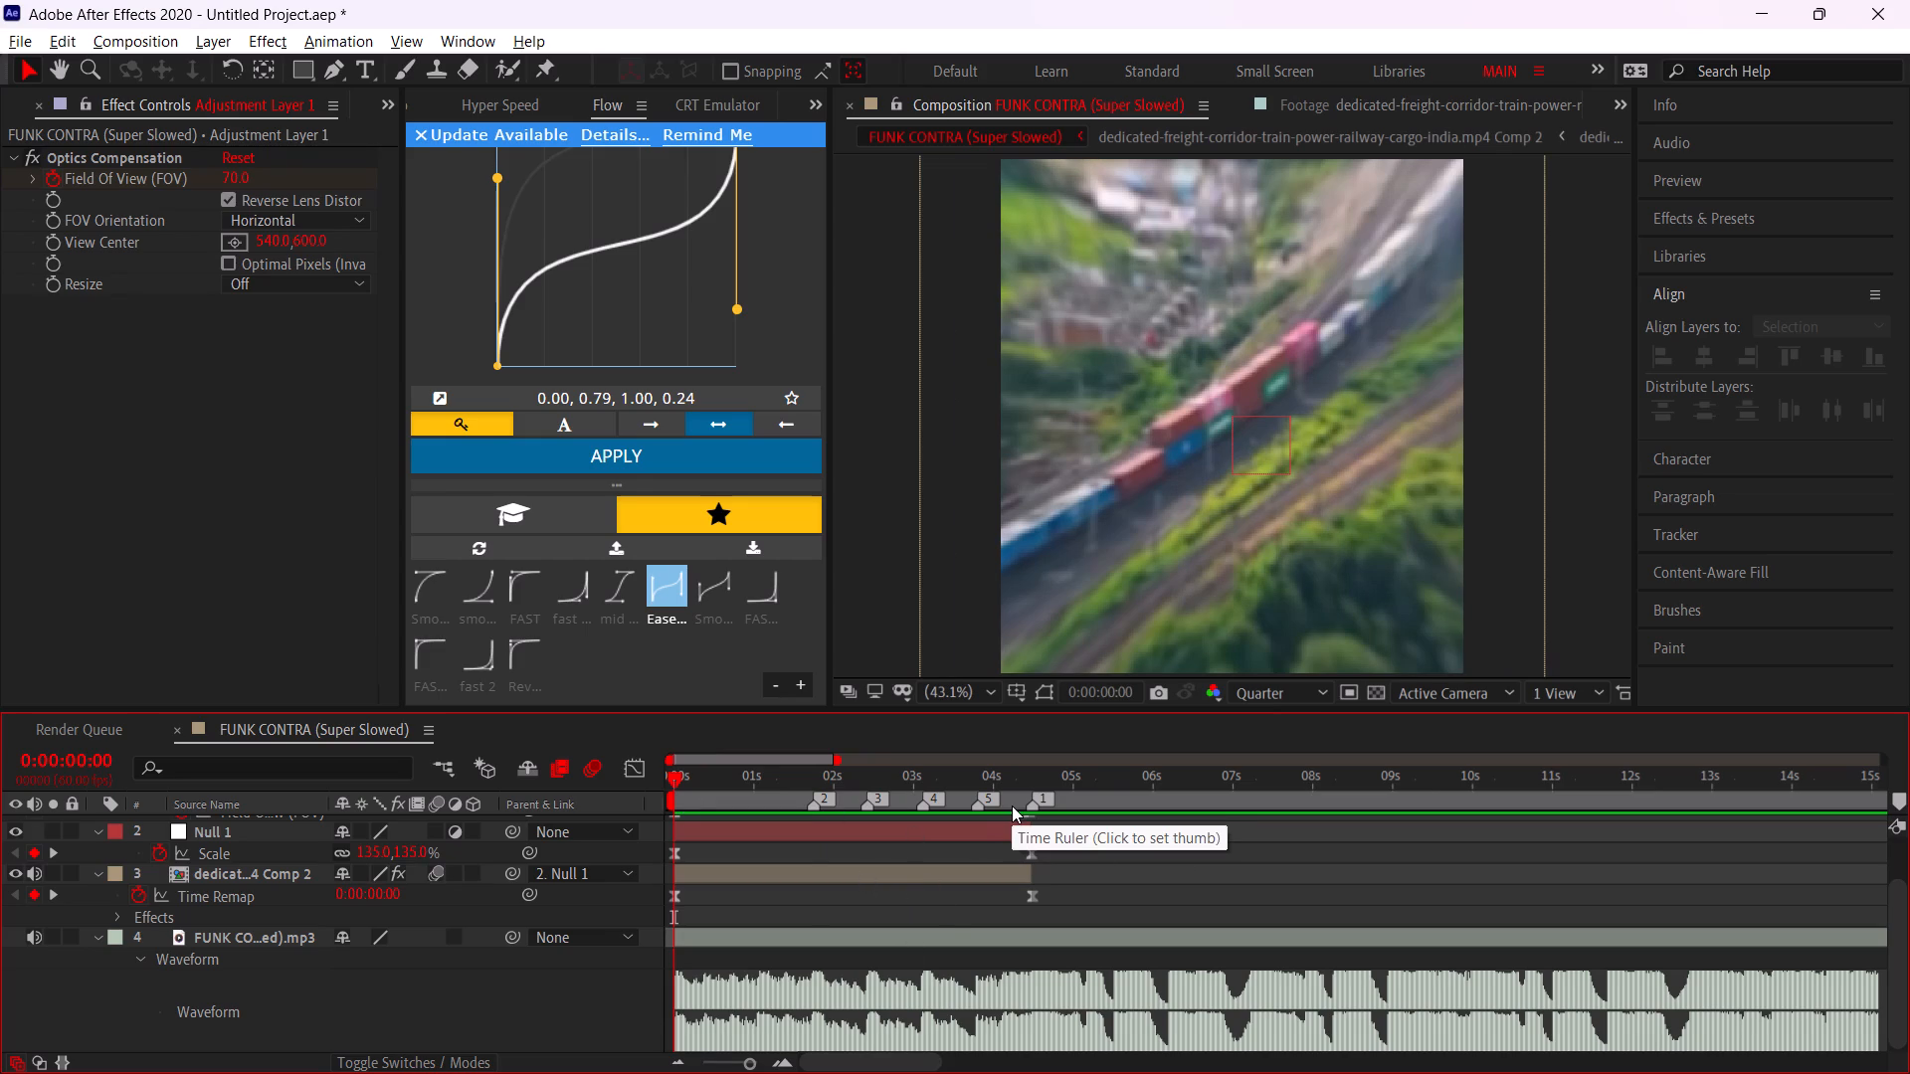
pyautogui.press('space')
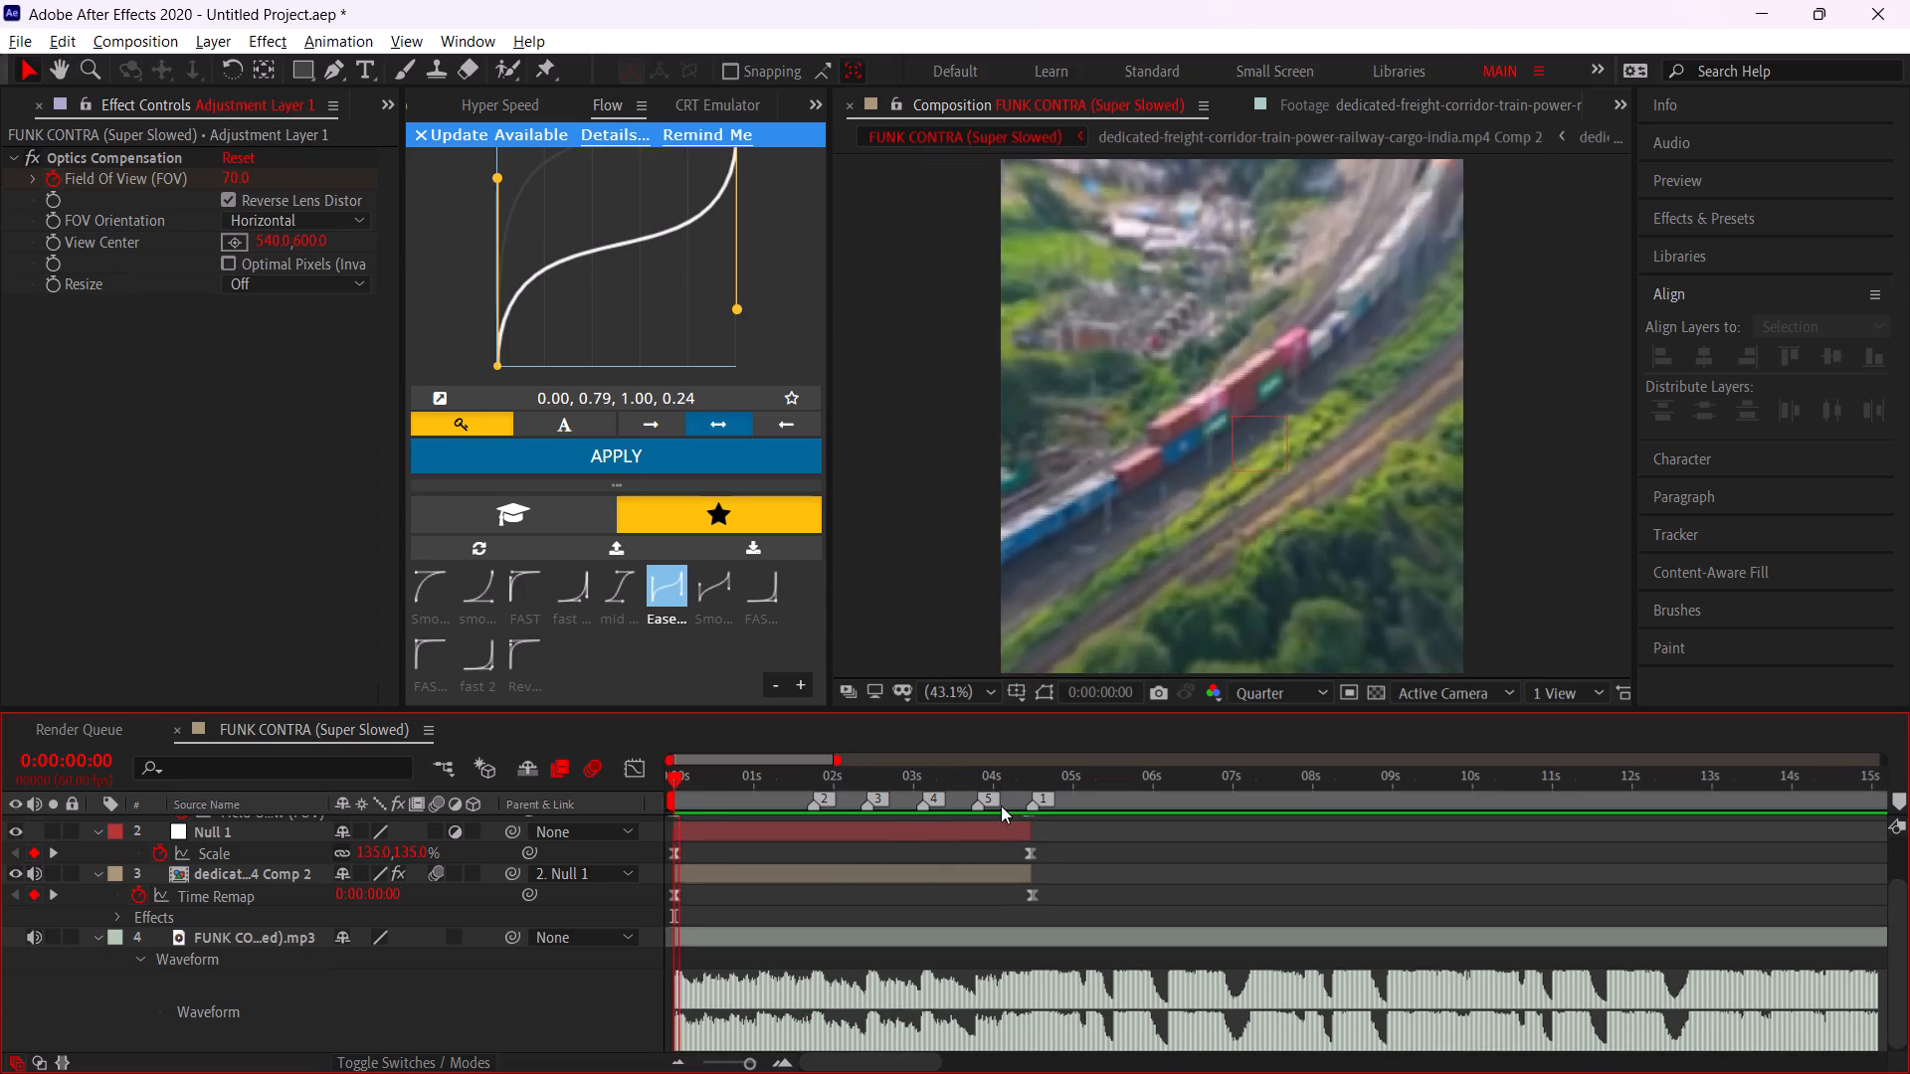
pyautogui.click(811, 796)
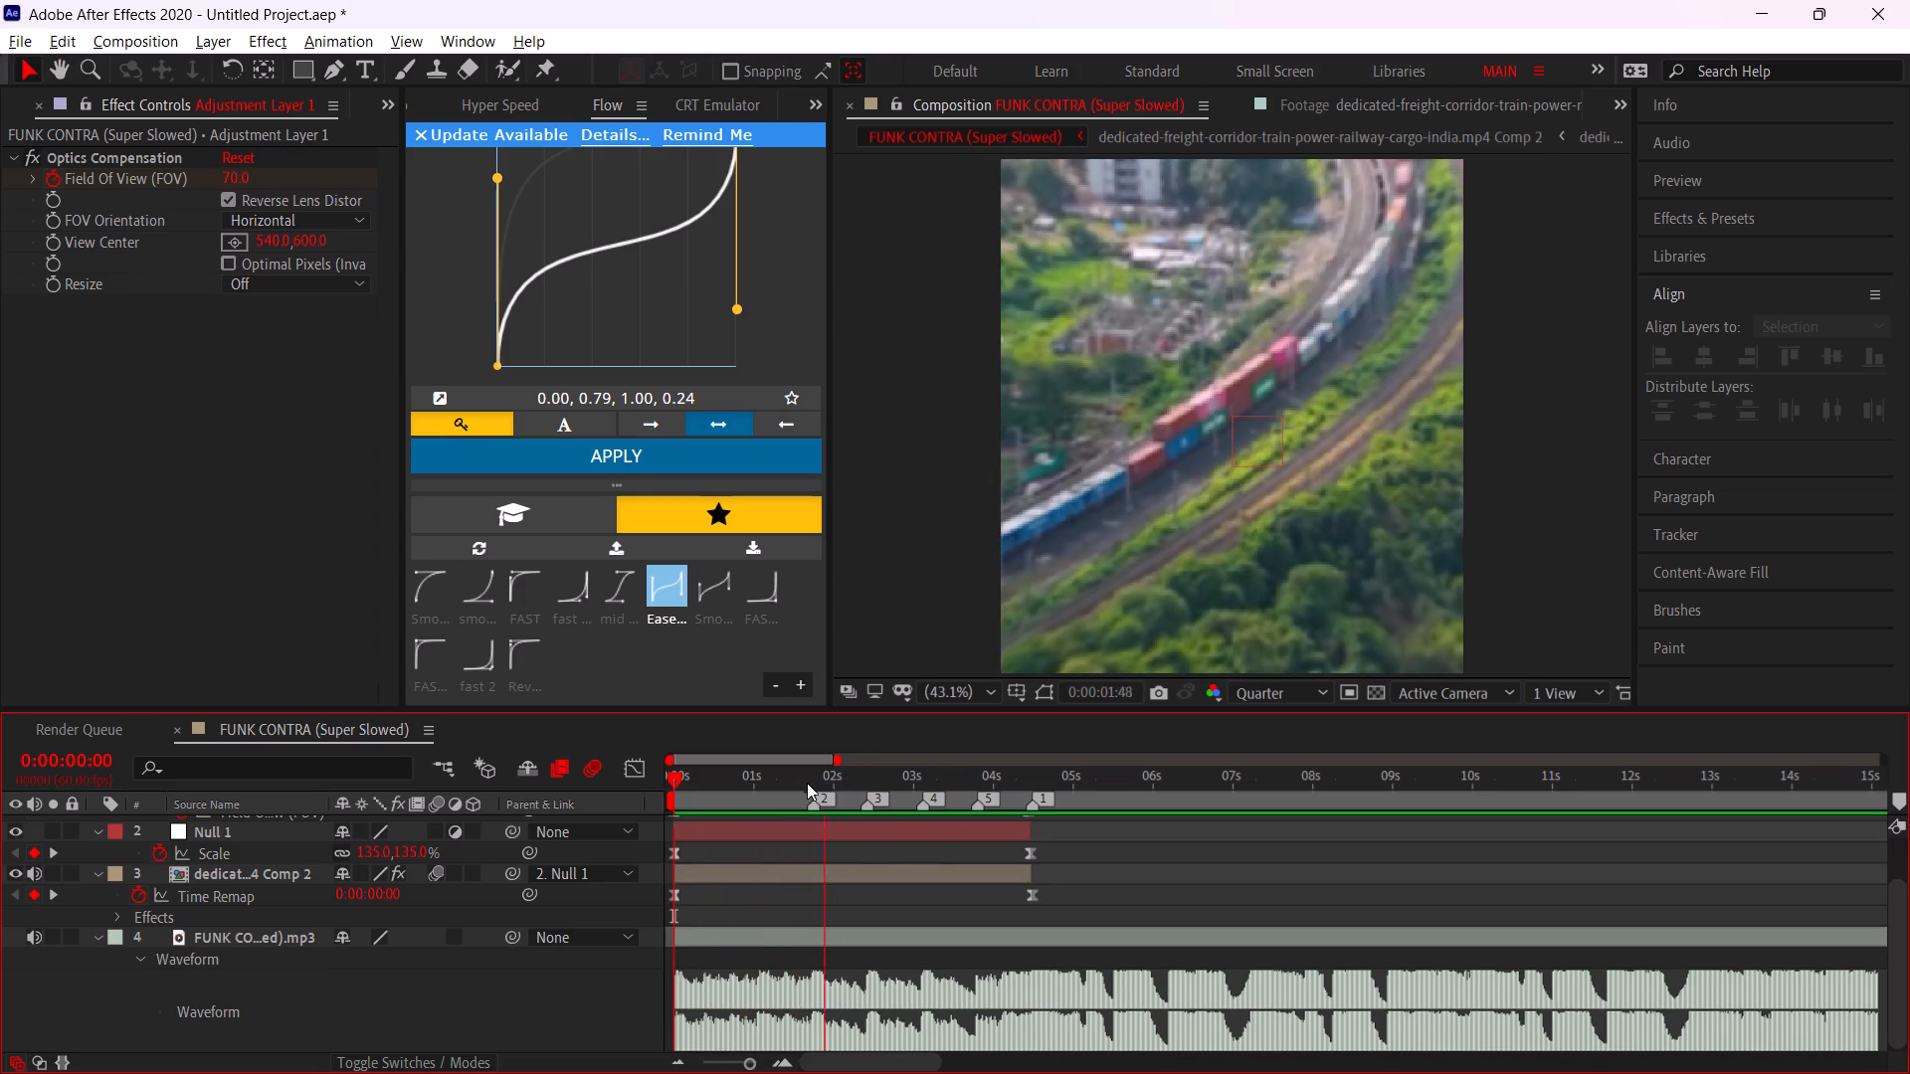
pyautogui.moveTo(804, 781); pyautogui.dragTo(1041, 770)
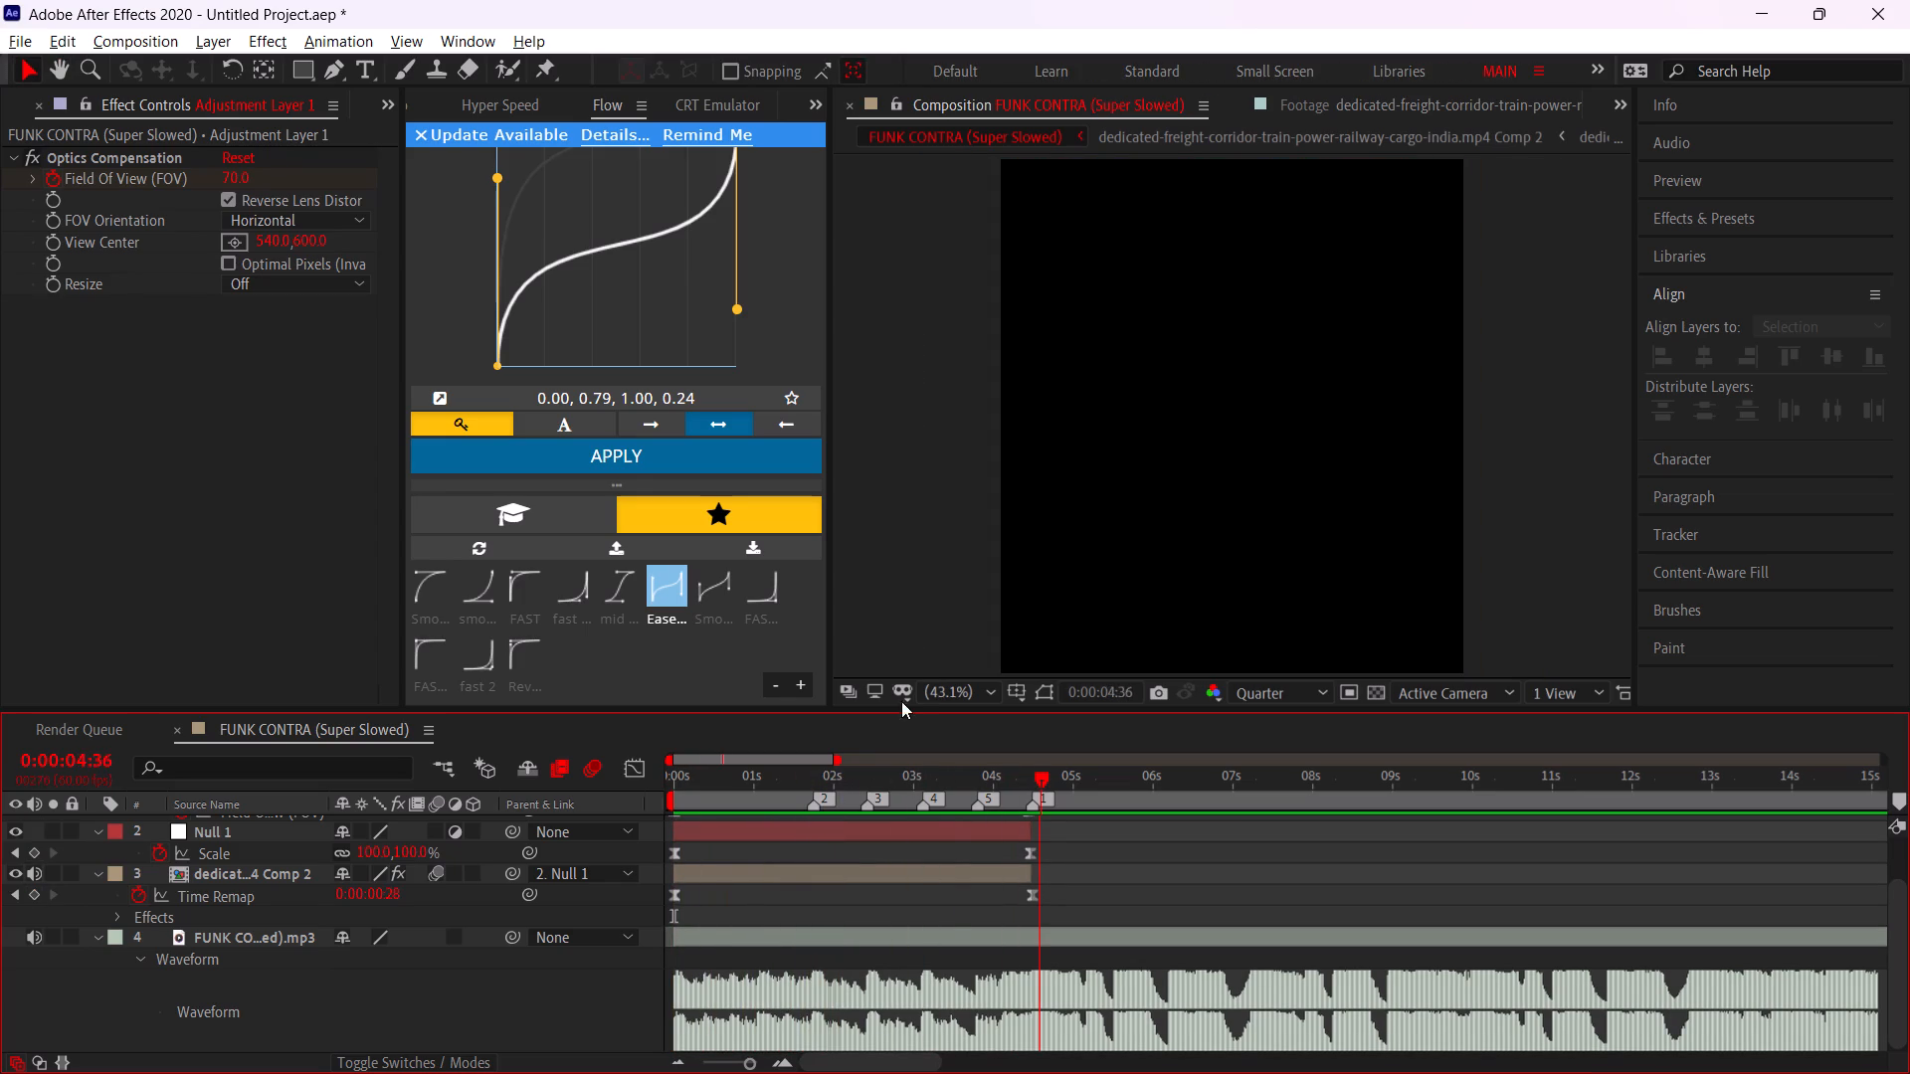
# Scrub through the dedicated freight corridor footage from 0:00:02:07 to its end, examining its shots for the next clip.
pyautogui.click(1393, 94)
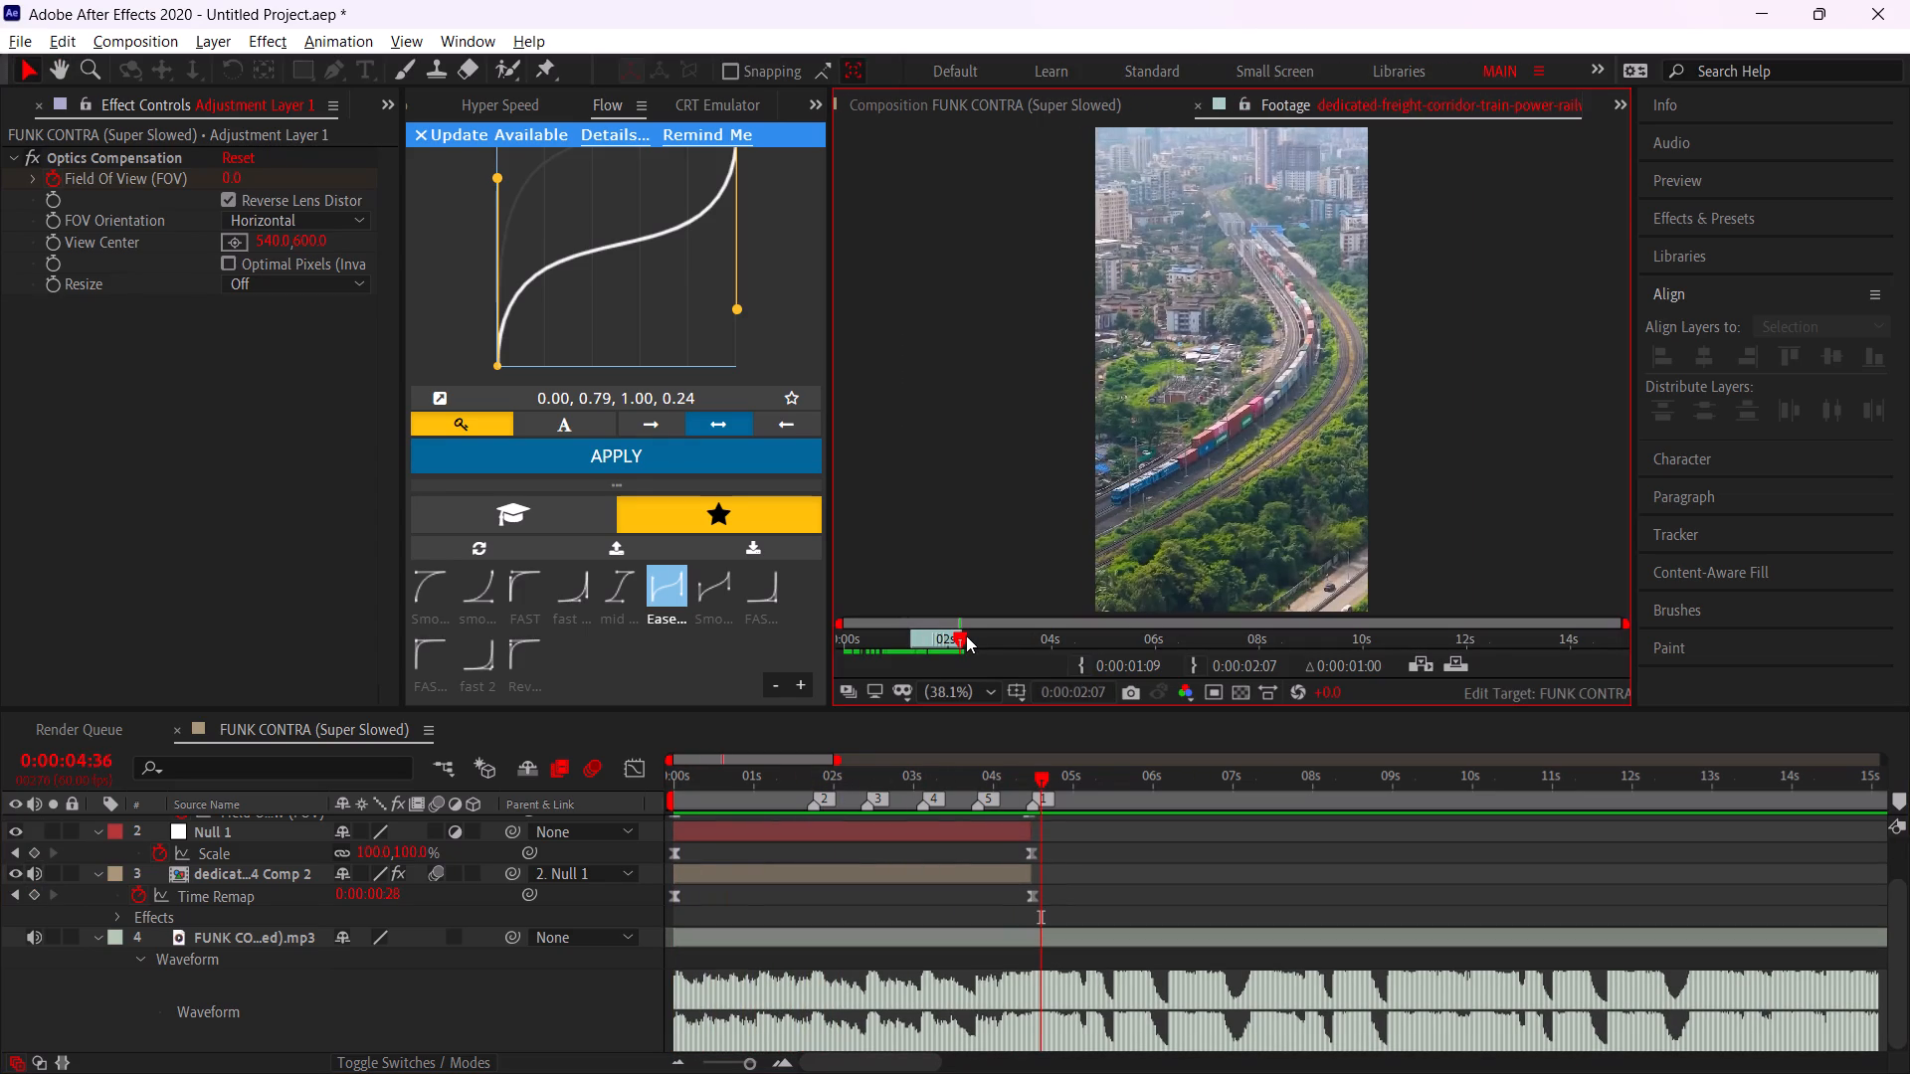
pyautogui.moveTo(966, 635); pyautogui.dragTo(1075, 666)
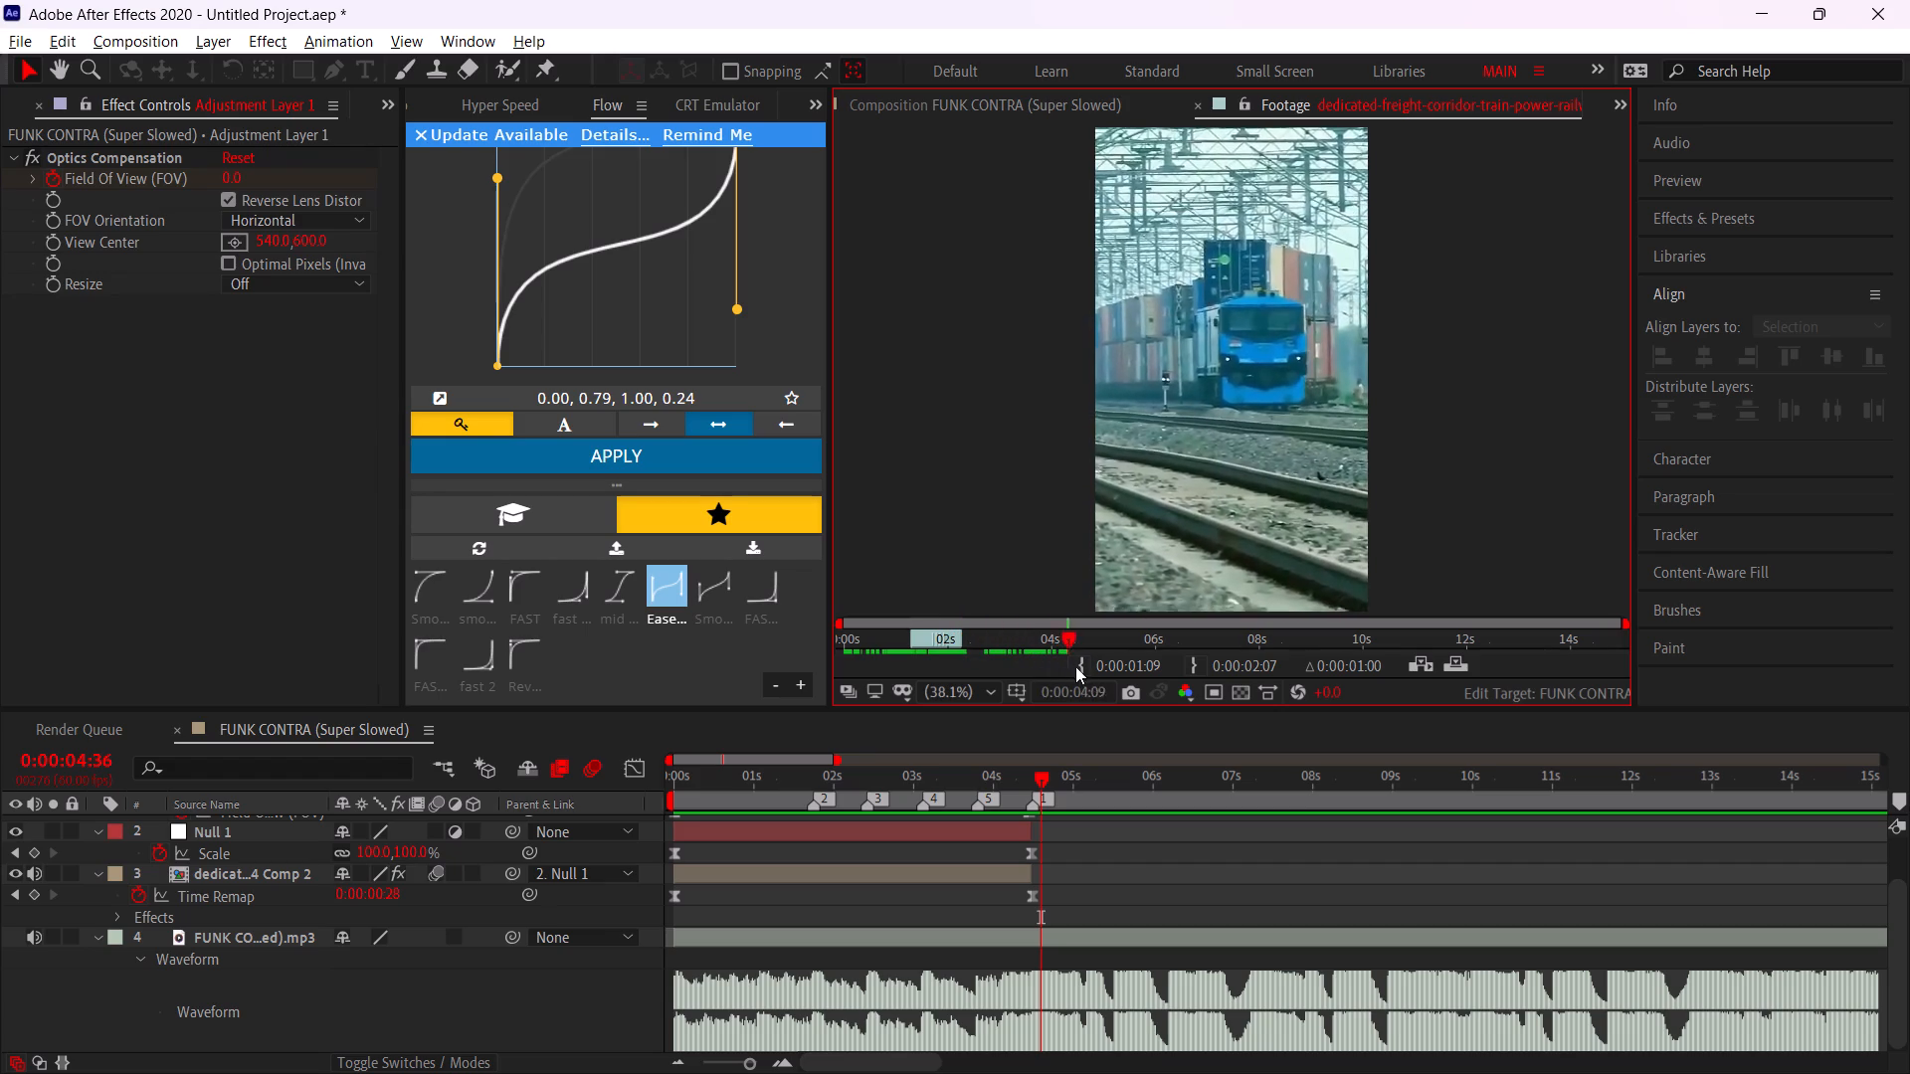
pyautogui.moveTo(1075, 666); pyautogui.dragTo(1304, 701)
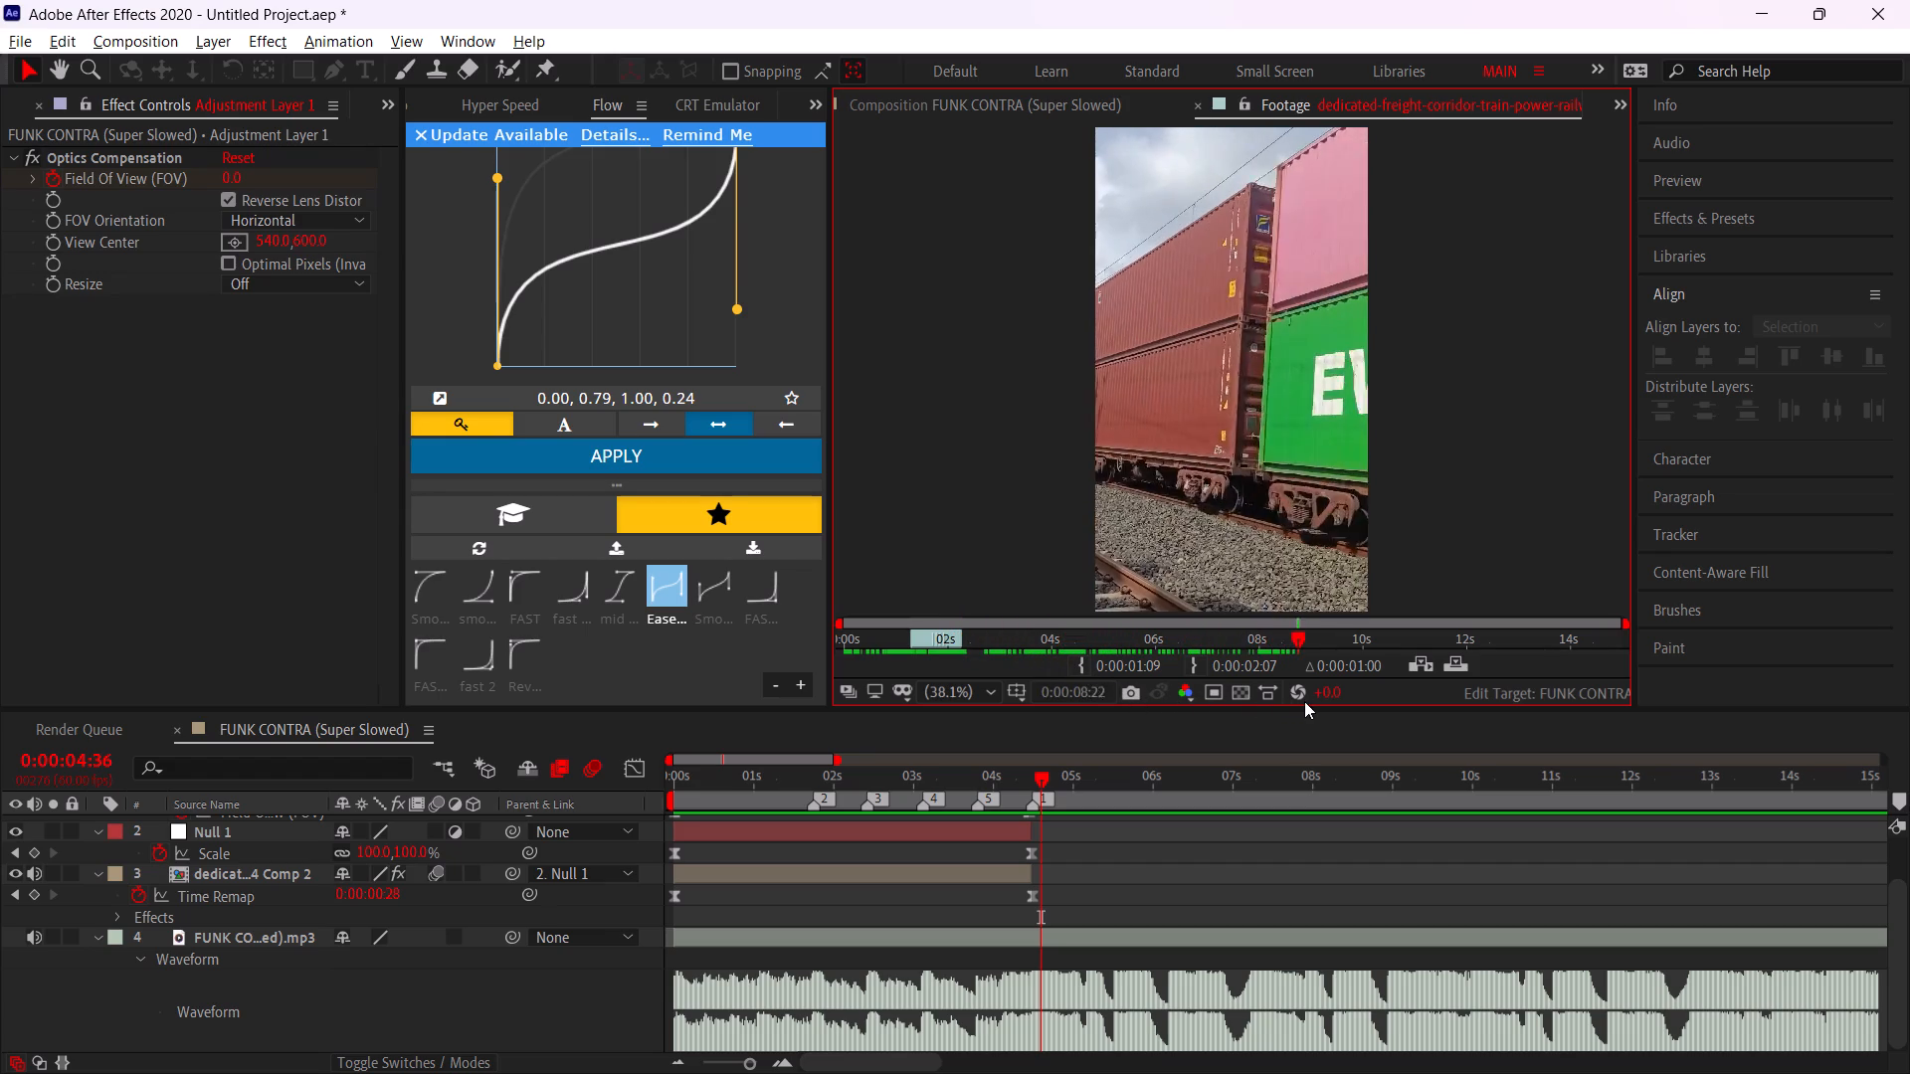
pyautogui.moveTo(1304, 701); pyautogui.dragTo(1242, 696)
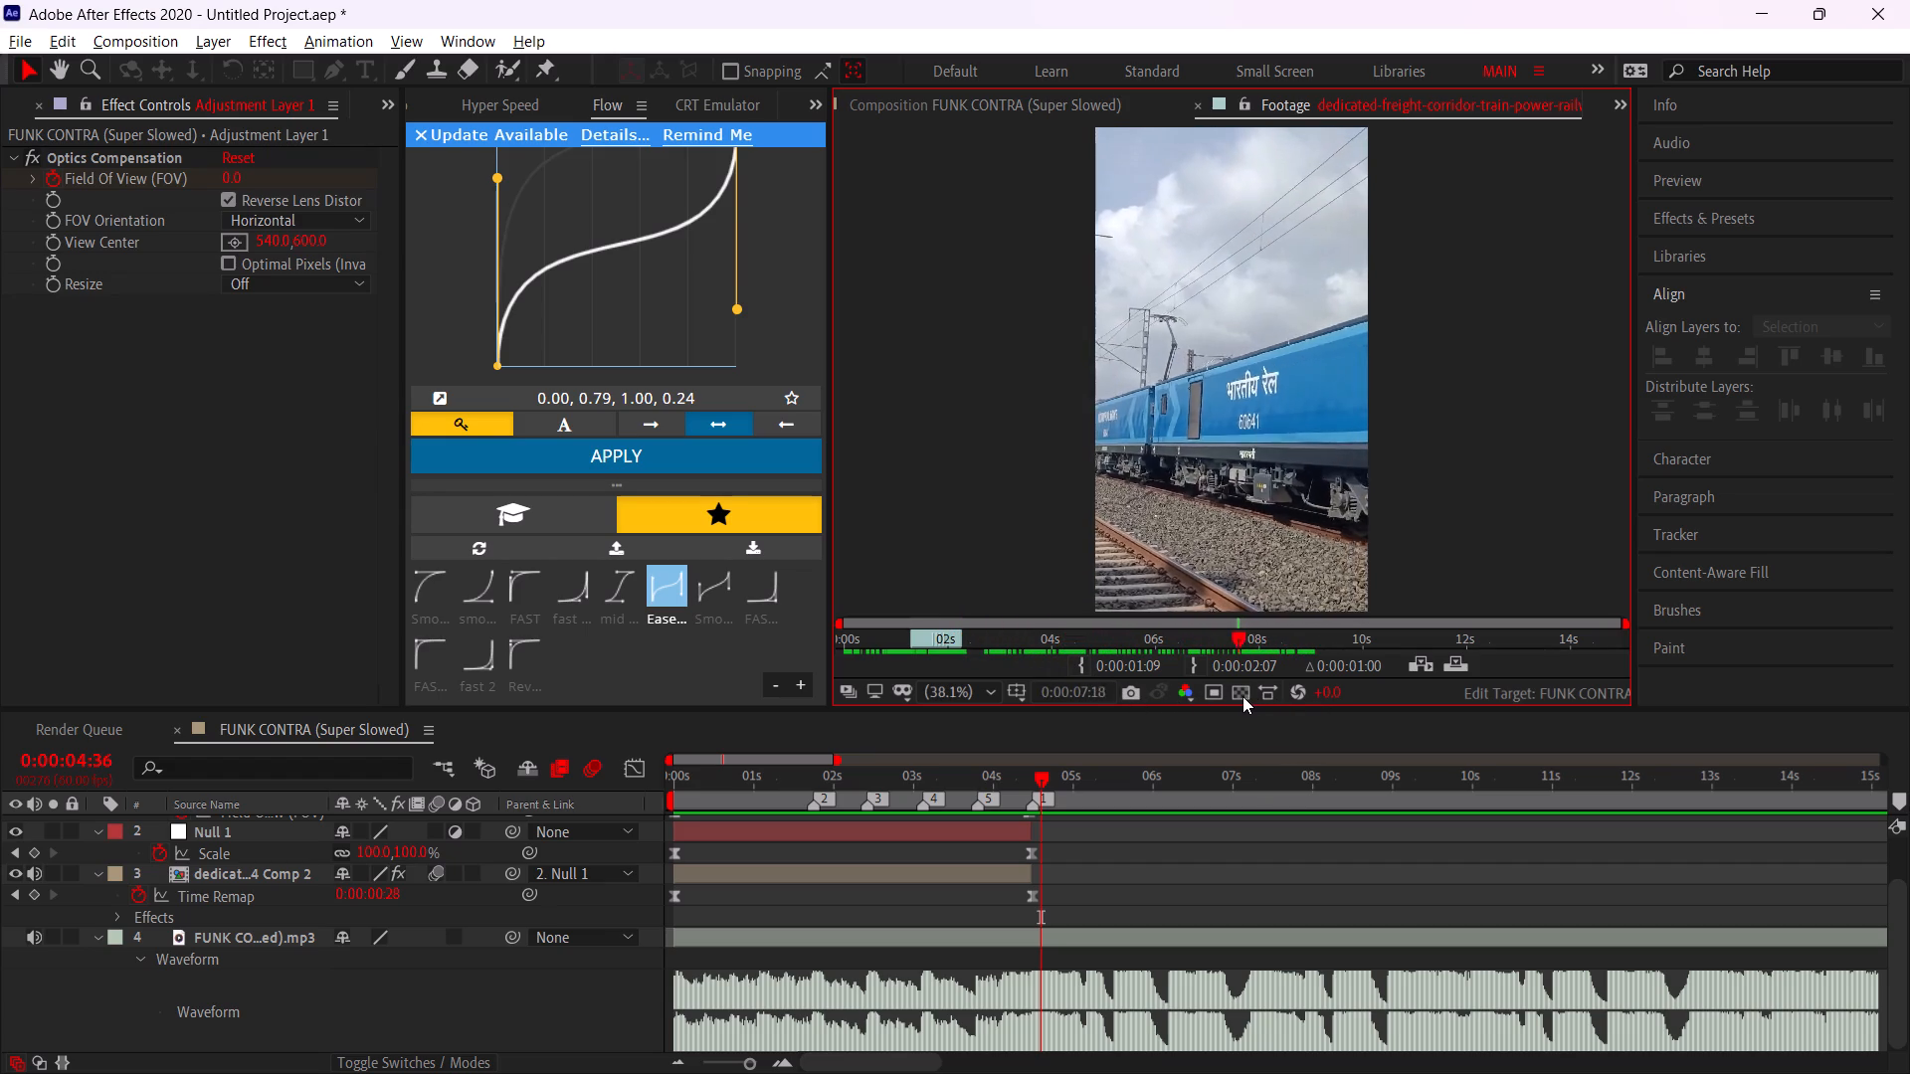
pyautogui.moveTo(1242, 696); pyautogui.dragTo(1214, 686)
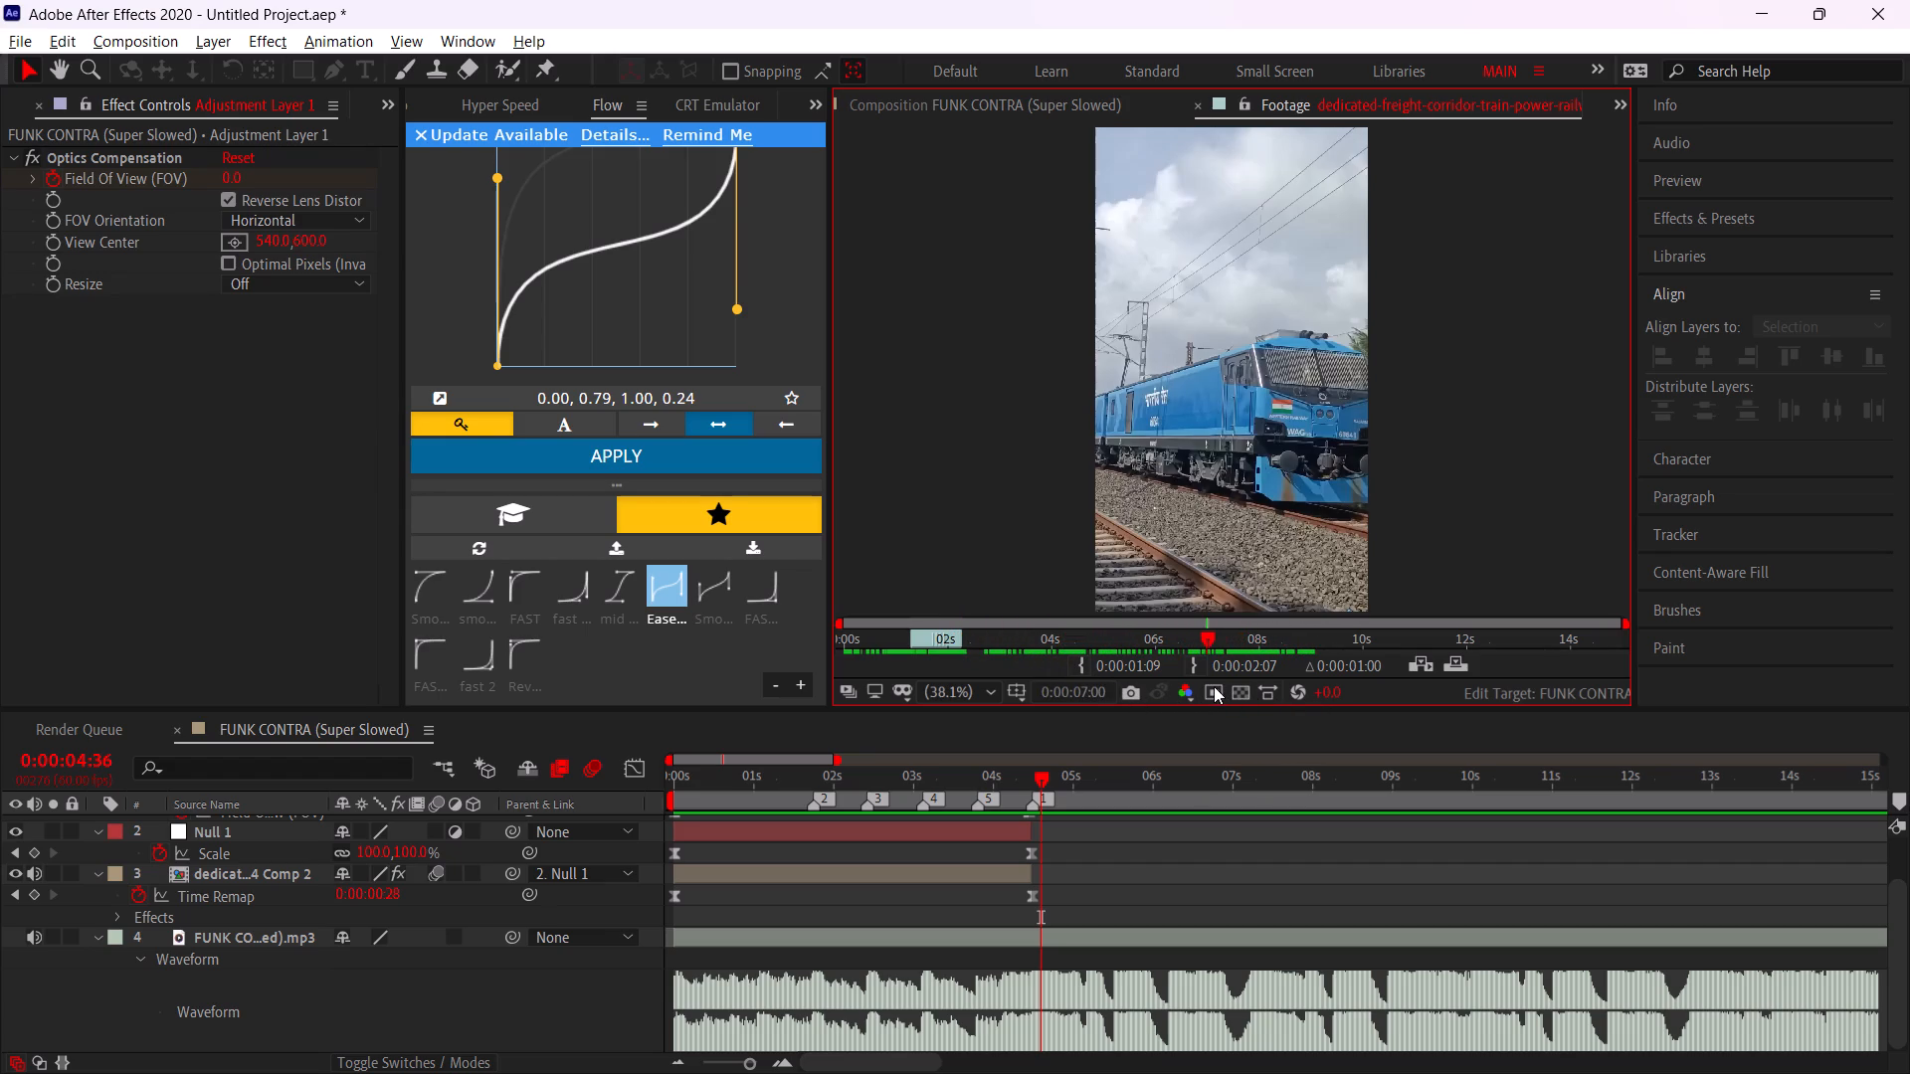
pyautogui.moveTo(1214, 686); pyautogui.dragTo(1360, 690)
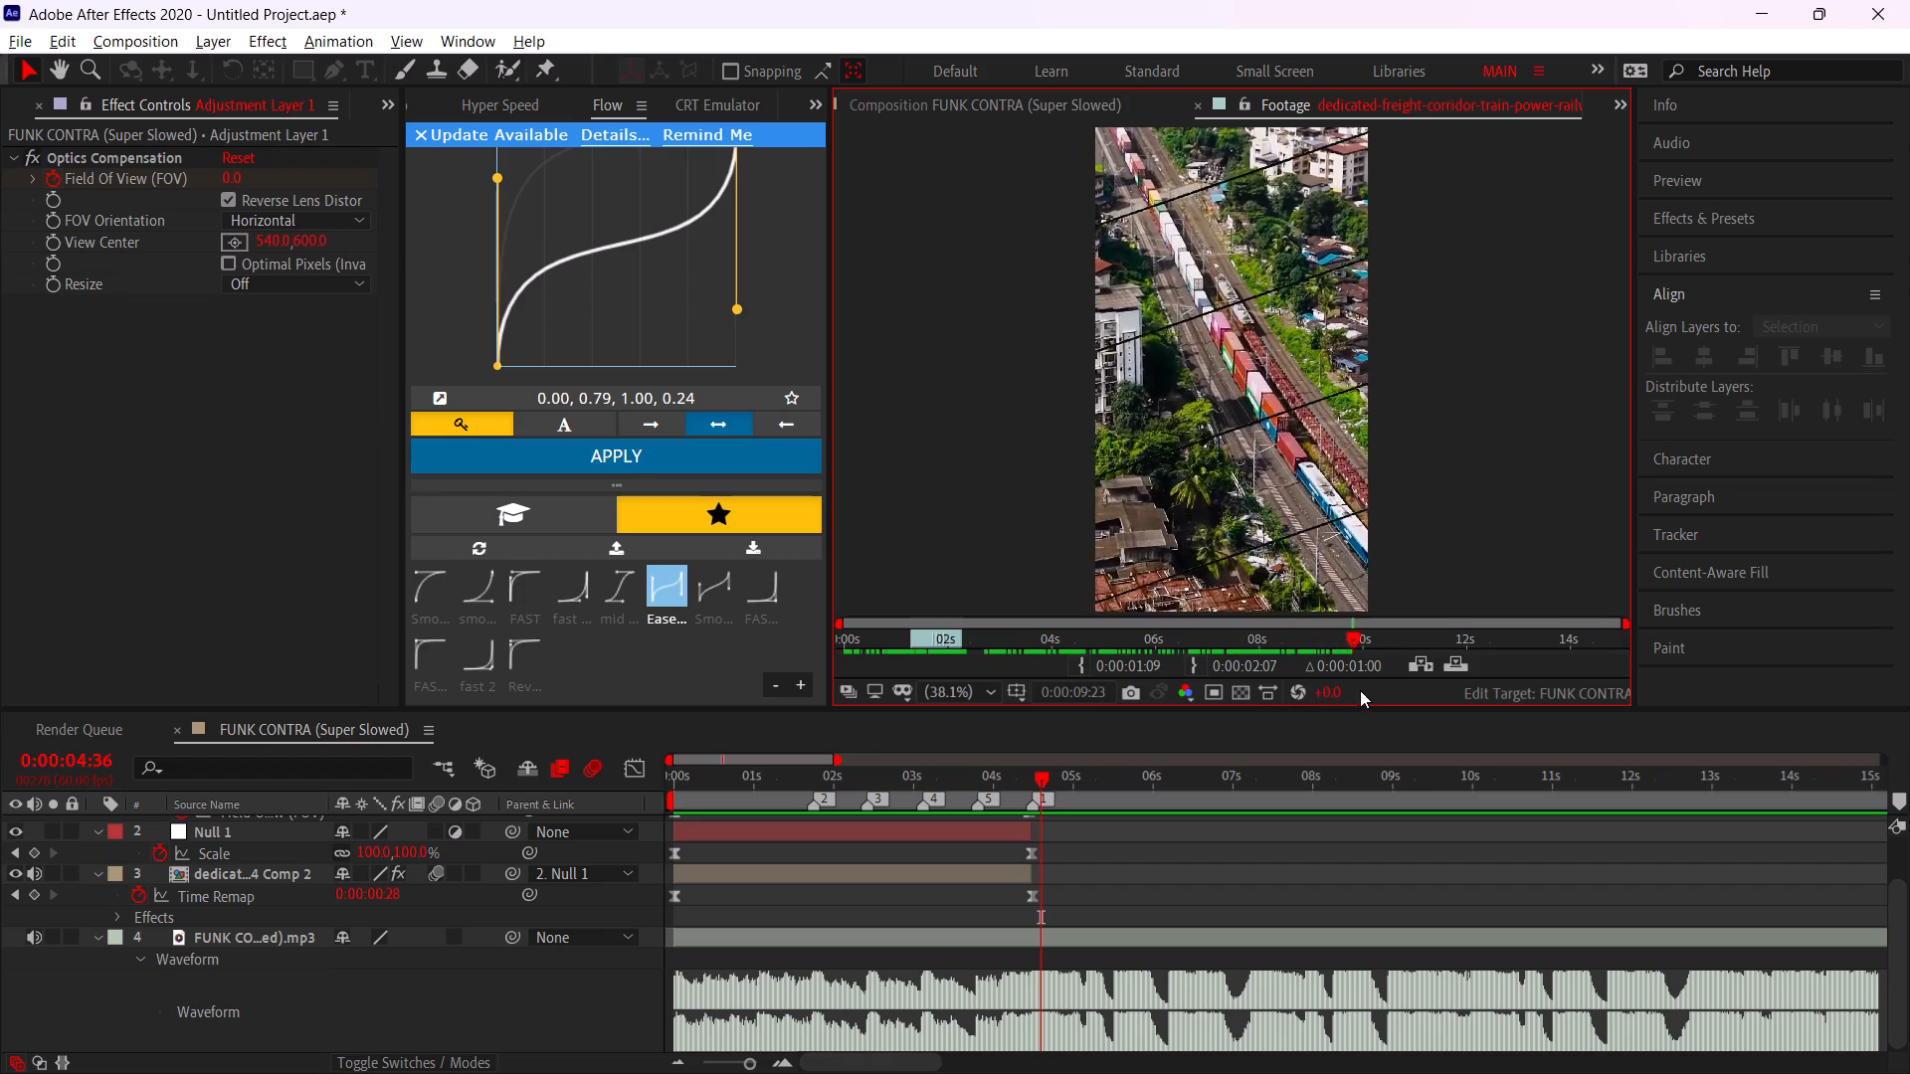
pyautogui.moveTo(1360, 690); pyautogui.dragTo(1618, 671)
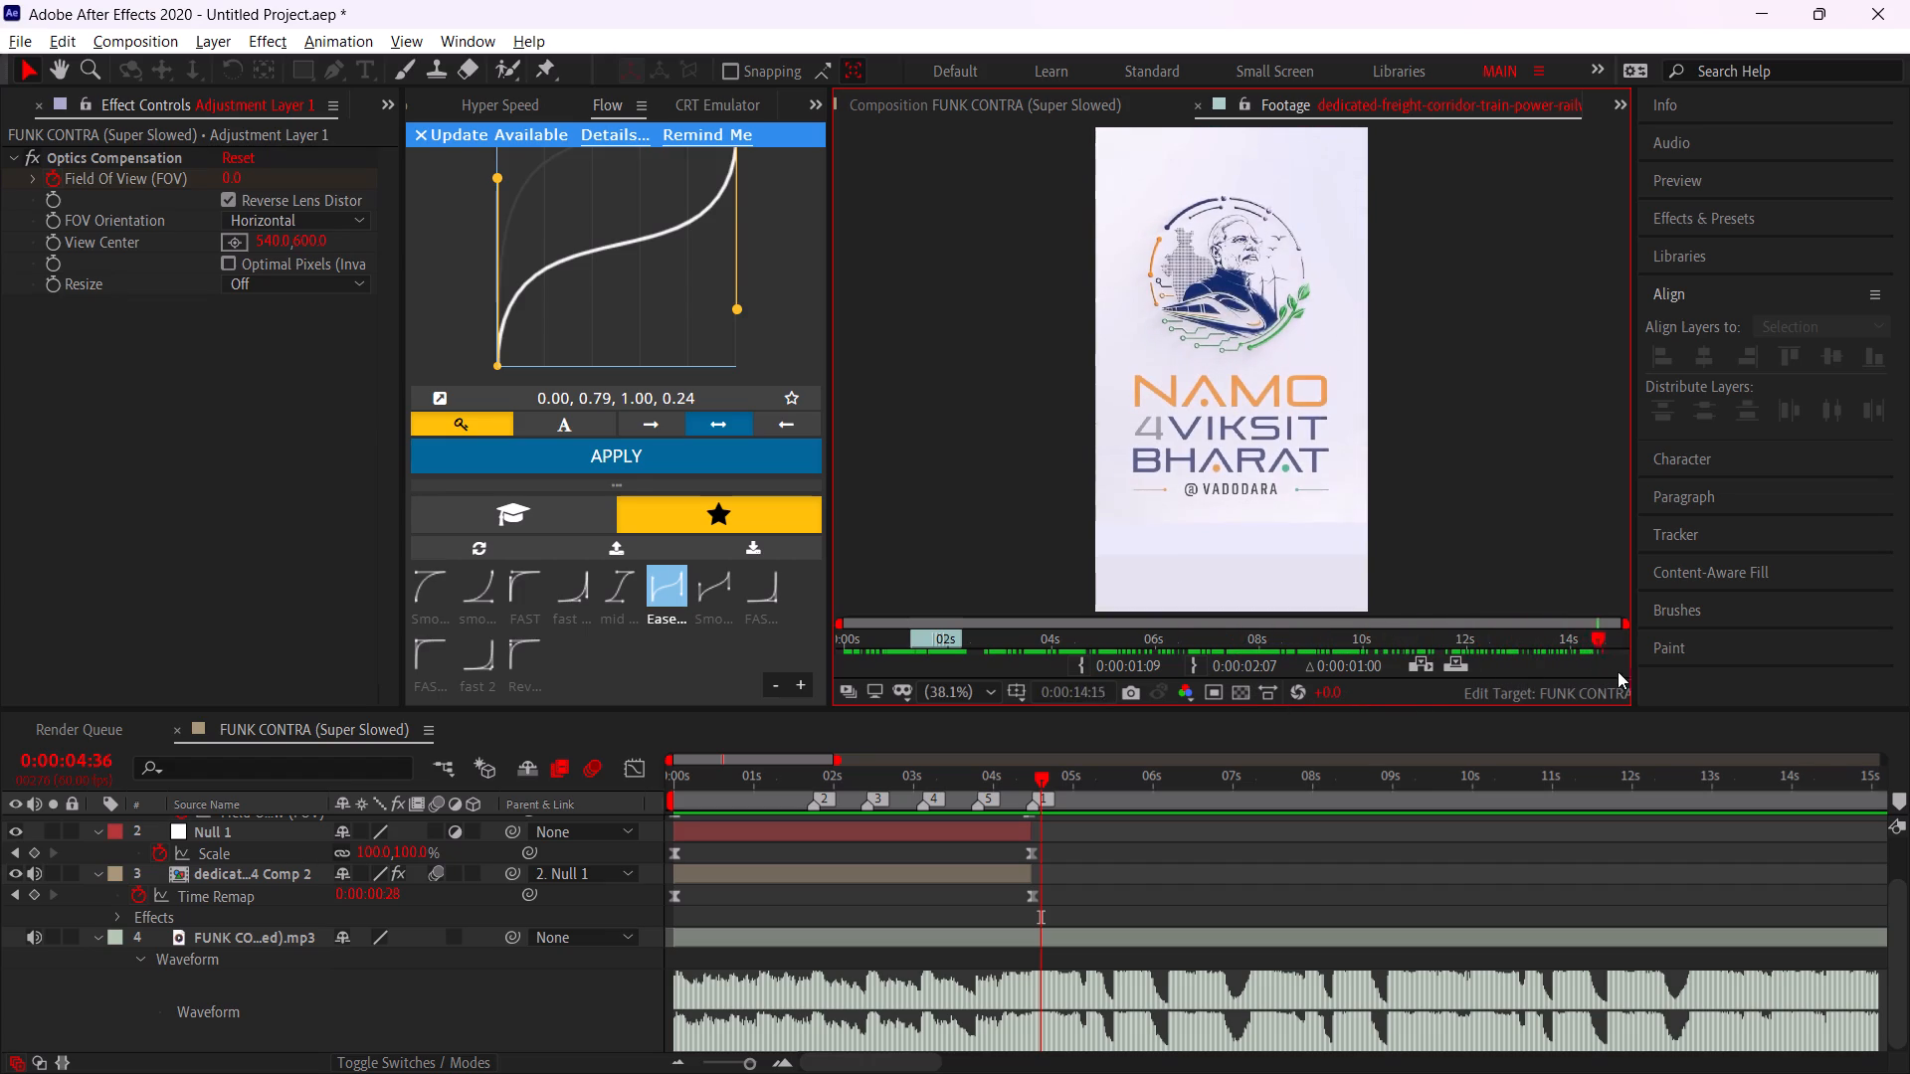
pyautogui.moveTo(1618, 671); pyautogui.dragTo(1707, 674)
# Open the hydrogen train, Vande Bharat Jharkhand hills and Sambhar salt lake footage in turn and scrub through each, examining the shots.
pyautogui.scroll(1, 160, 81)
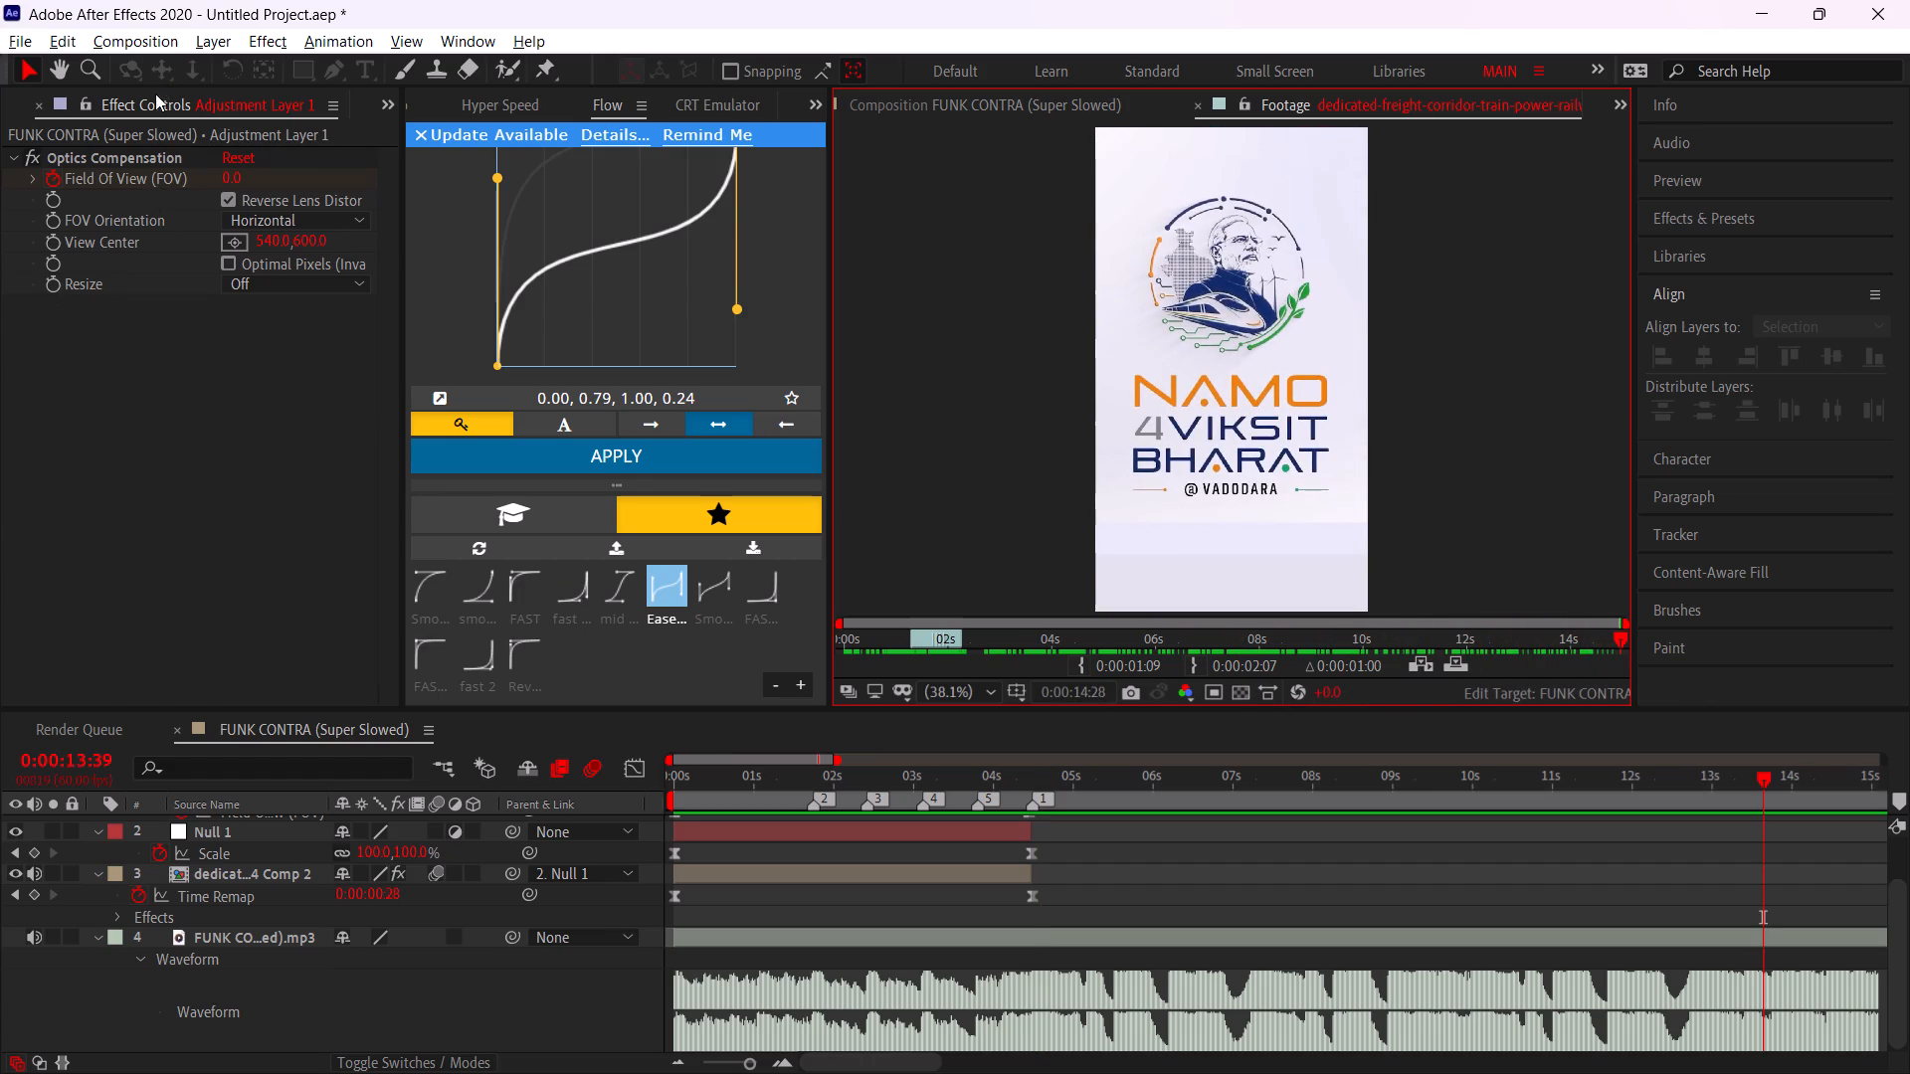
pyautogui.scroll(2, 151, 98)
pyautogui.doubleClick(119, 419)
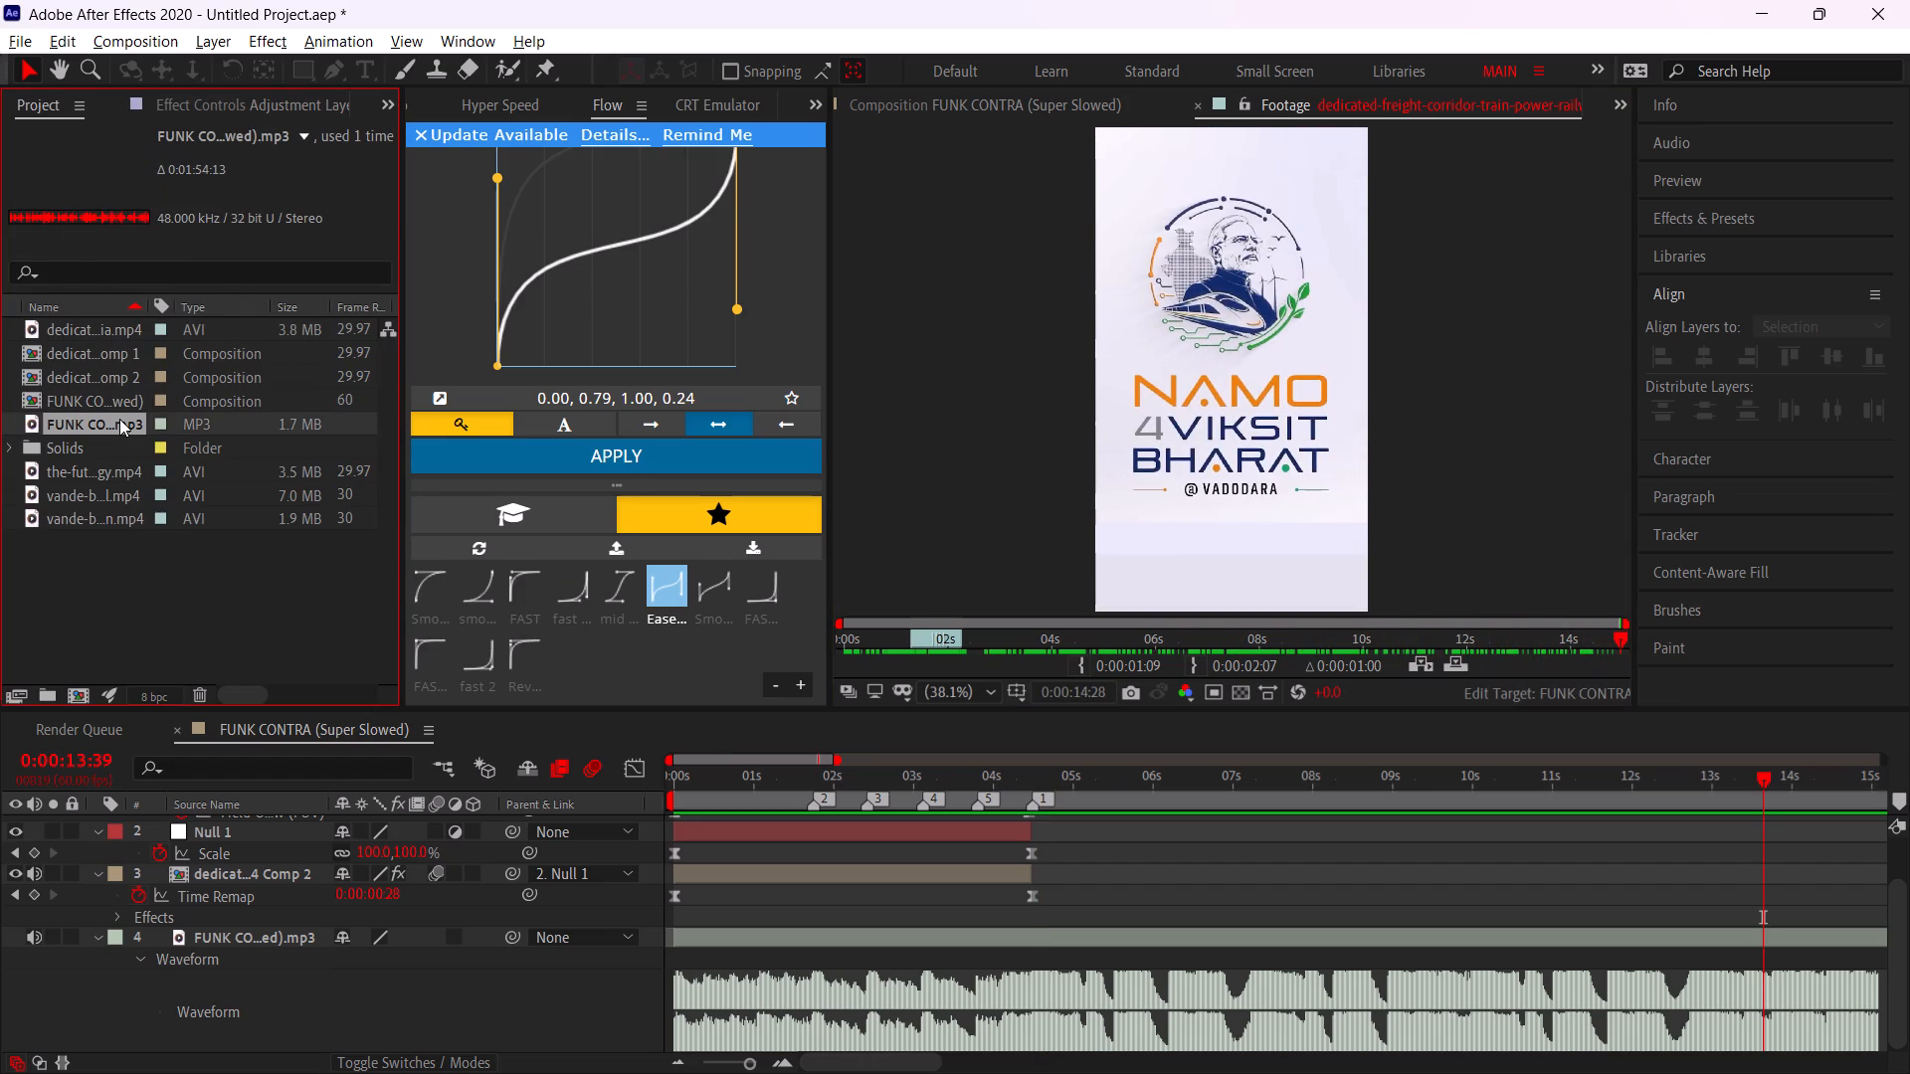
pyautogui.doubleClick(84, 474)
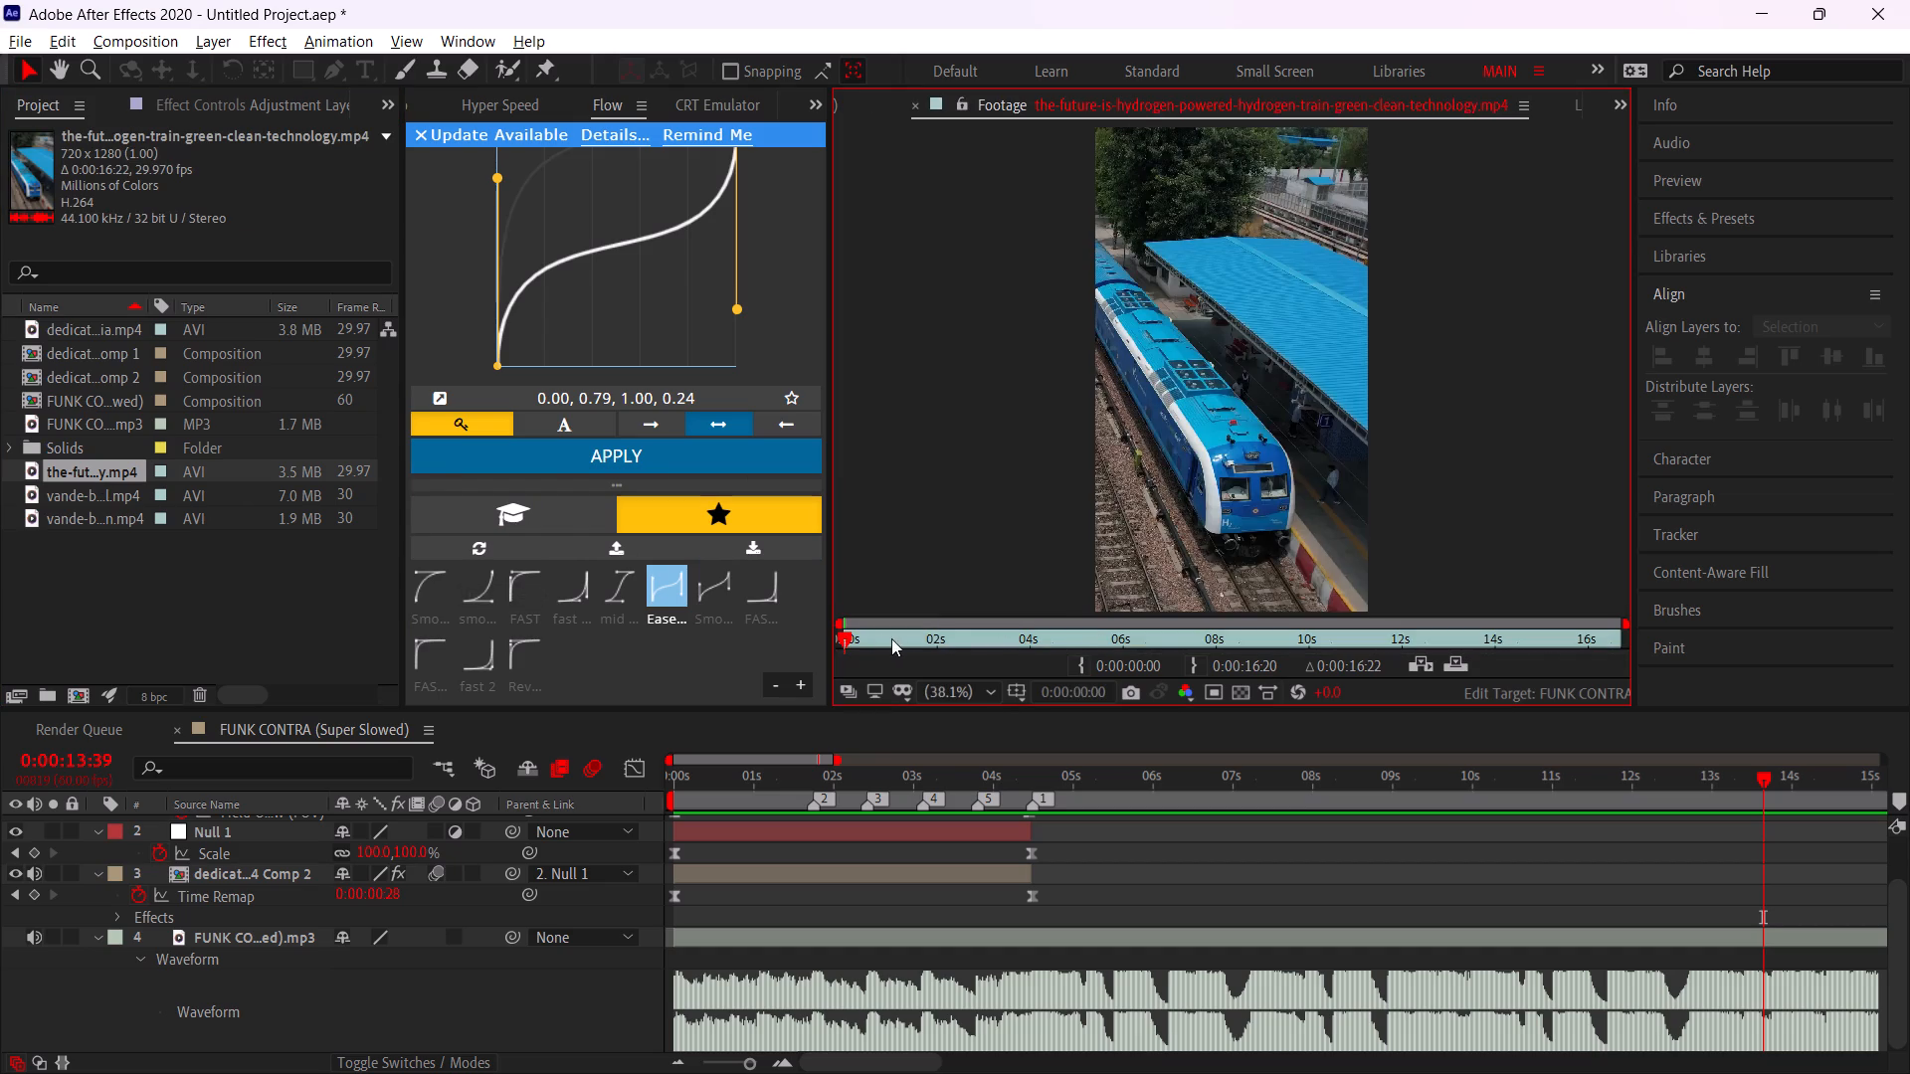
pyautogui.moveTo(846, 638); pyautogui.dragTo(1053, 651)
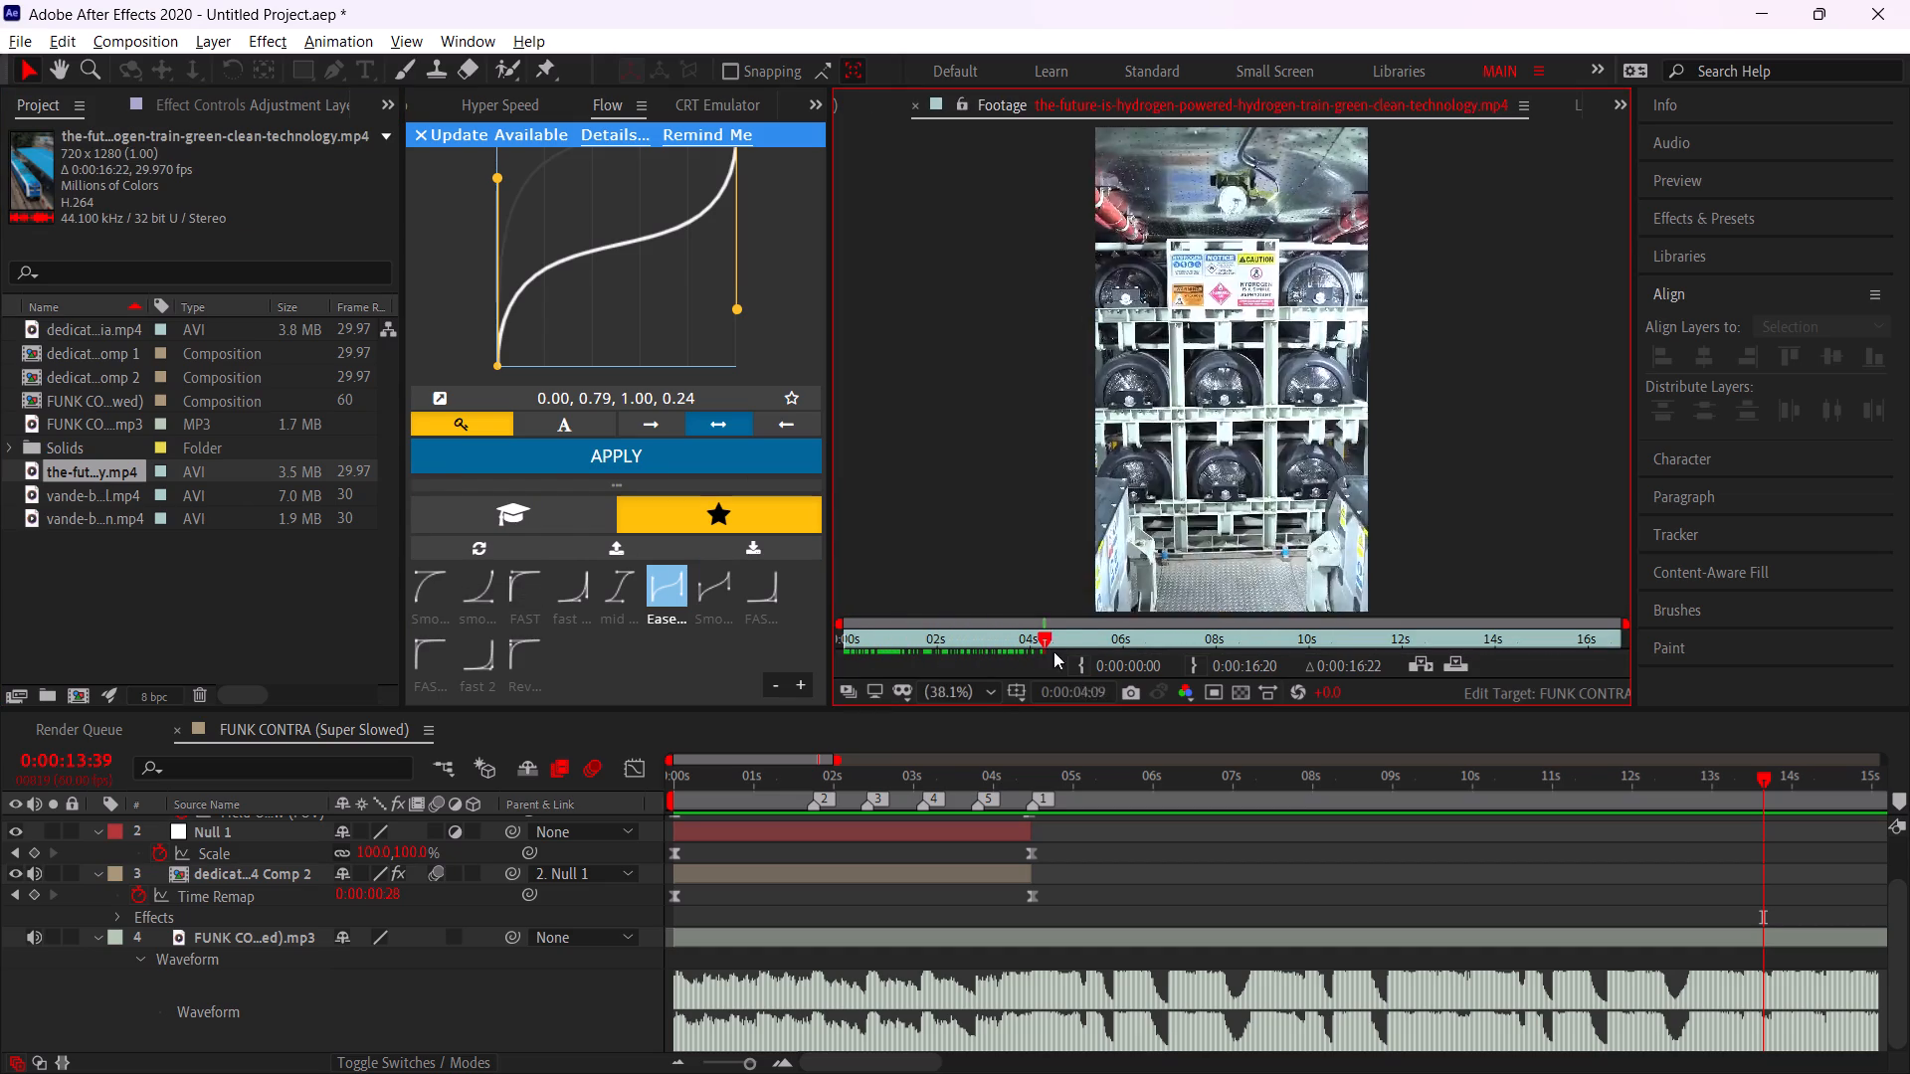
pyautogui.moveTo(1053, 651); pyautogui.dragTo(1088, 653)
pyautogui.doubleClick(89, 502)
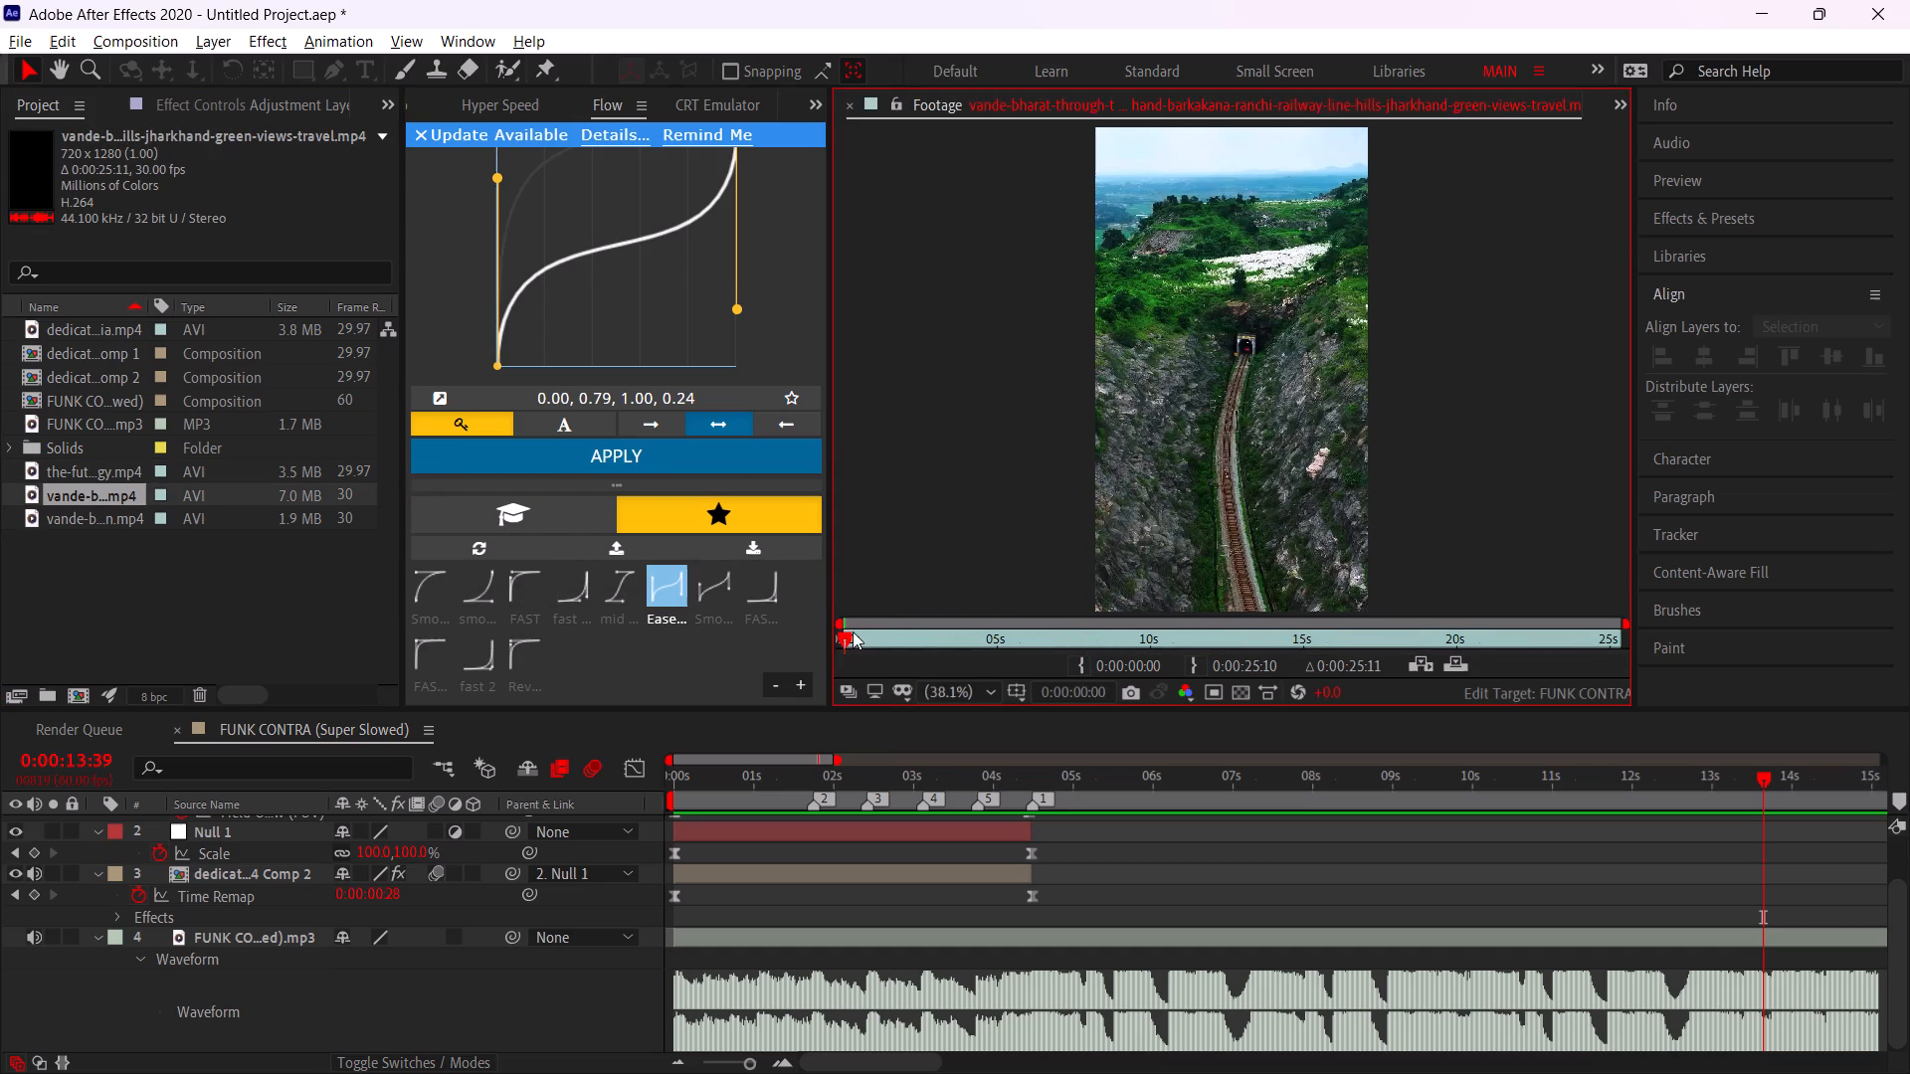
pyautogui.moveTo(850, 631); pyautogui.dragTo(1290, 669)
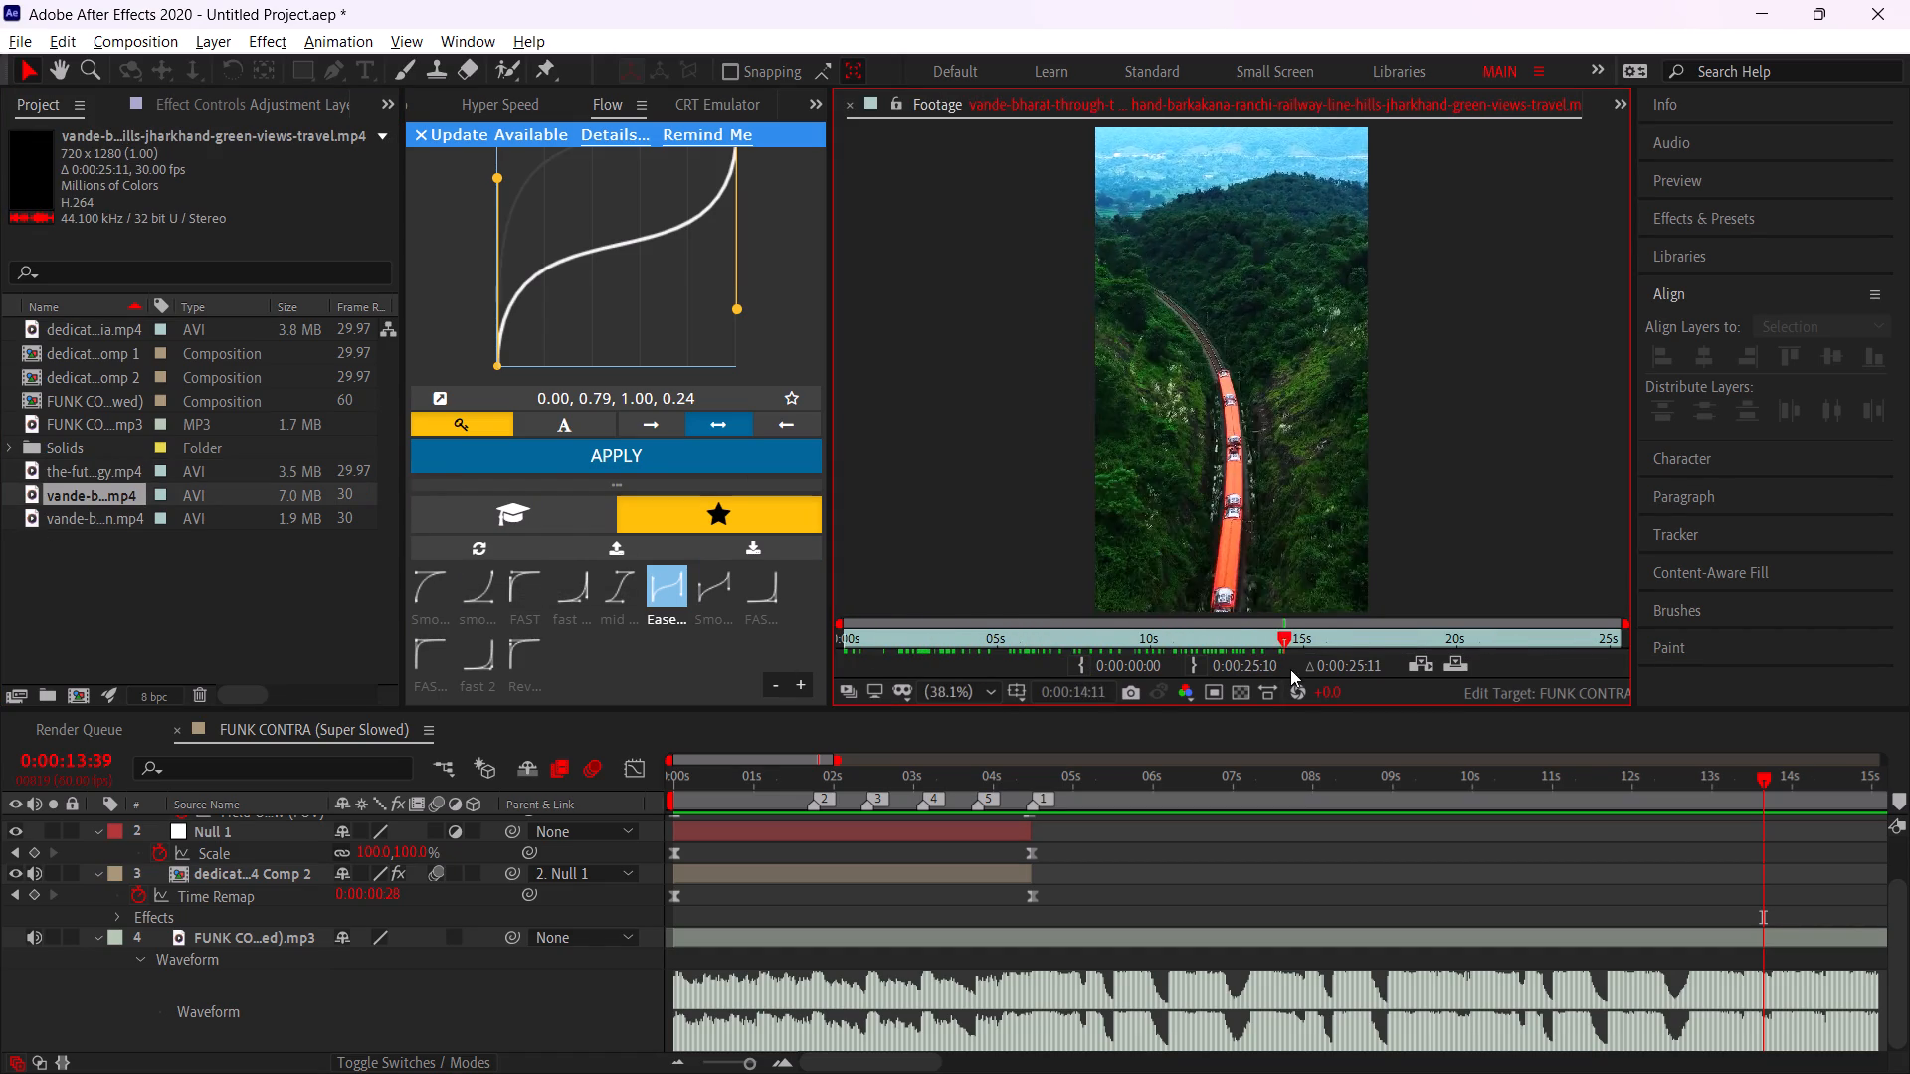
pyautogui.moveTo(1290, 669); pyautogui.dragTo(1616, 661)
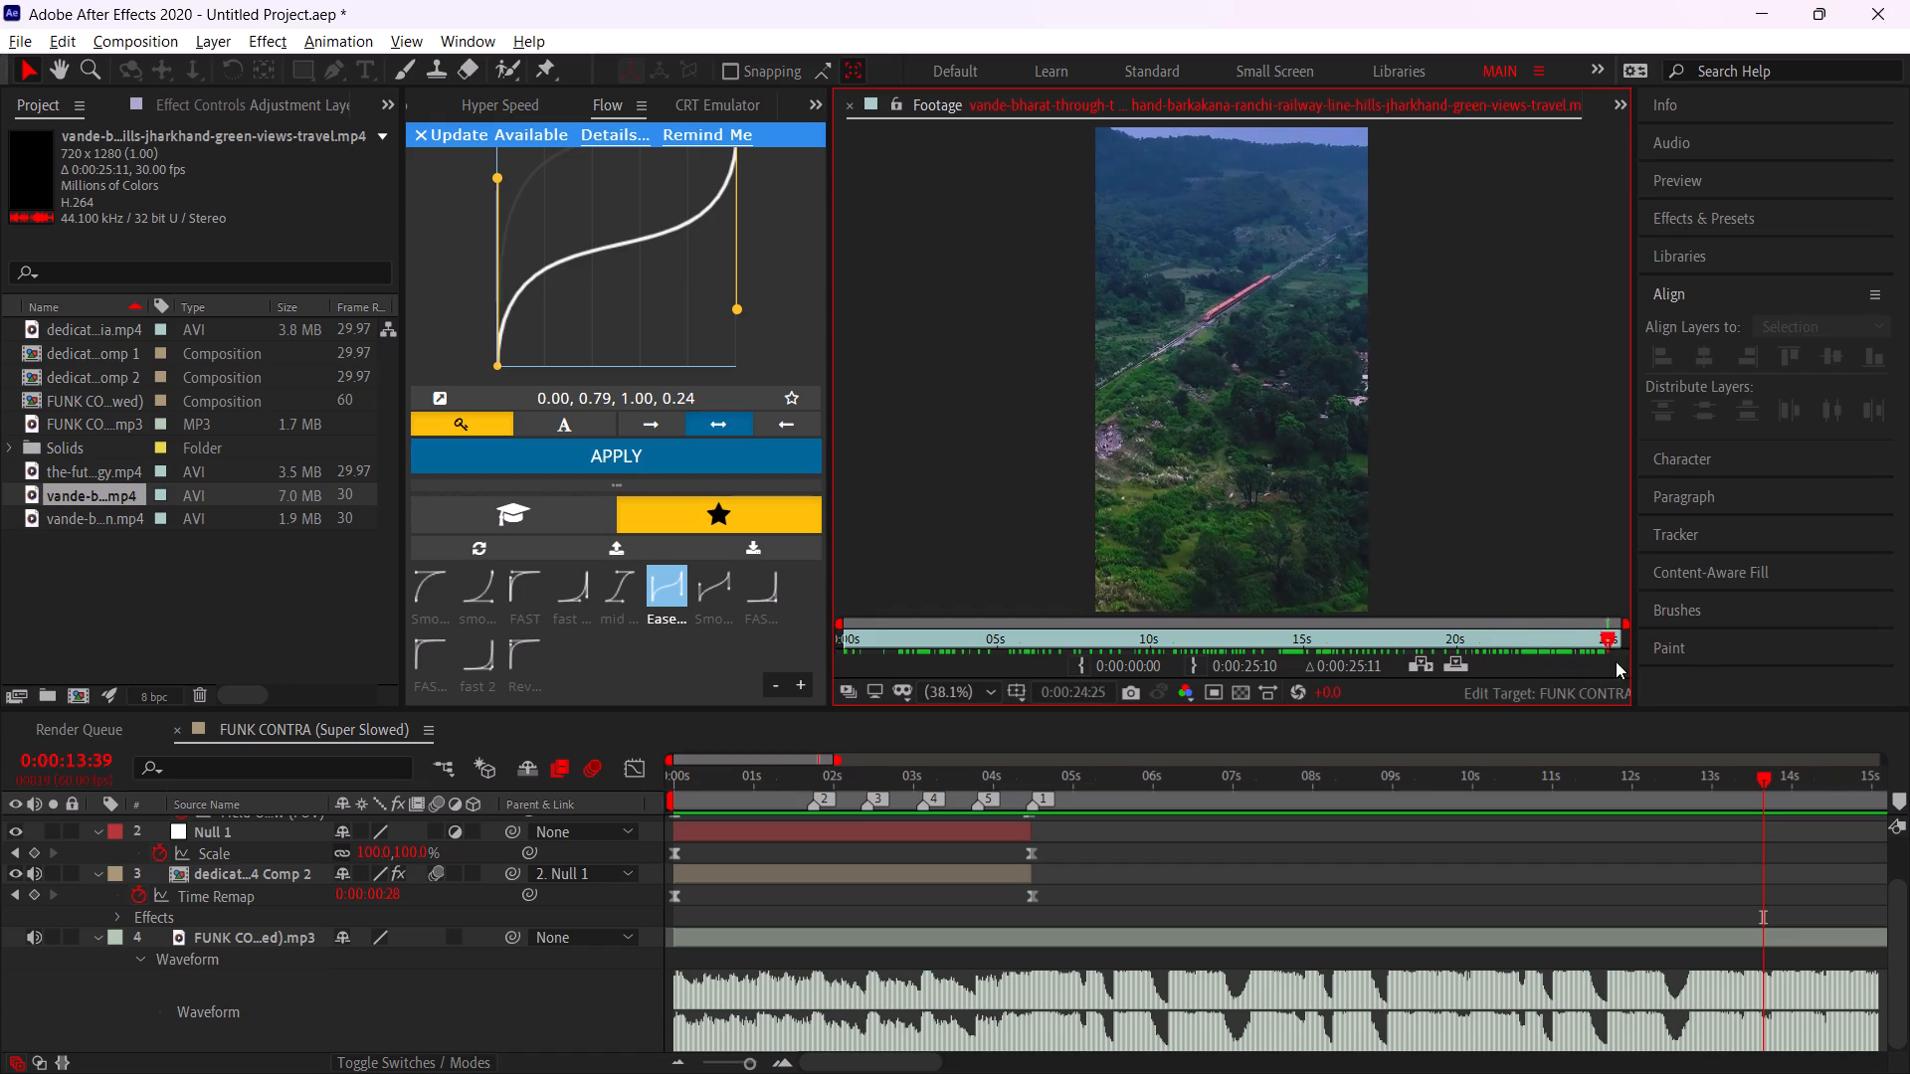
pyautogui.moveTo(1616, 661); pyautogui.dragTo(1694, 638)
pyautogui.doubleClick(126, 511)
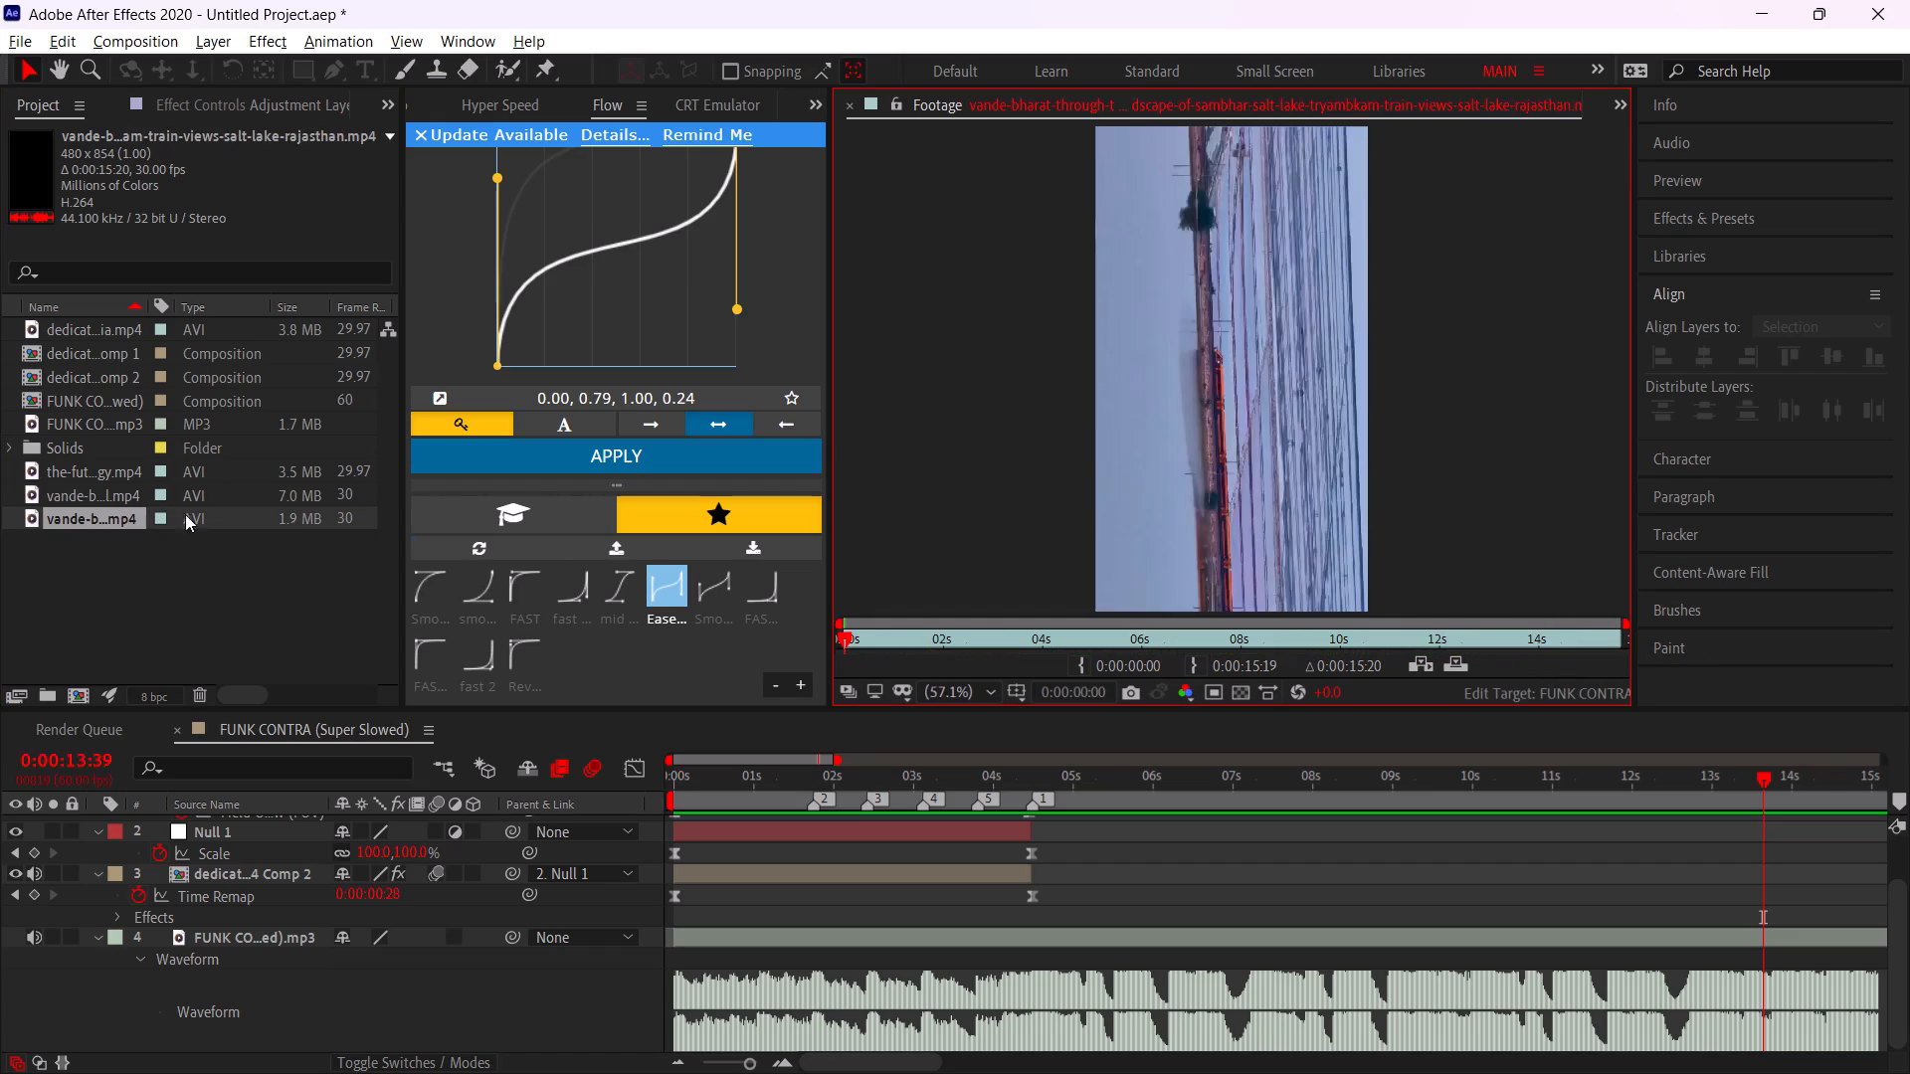
pyautogui.moveTo(862, 634); pyautogui.dragTo(1052, 635)
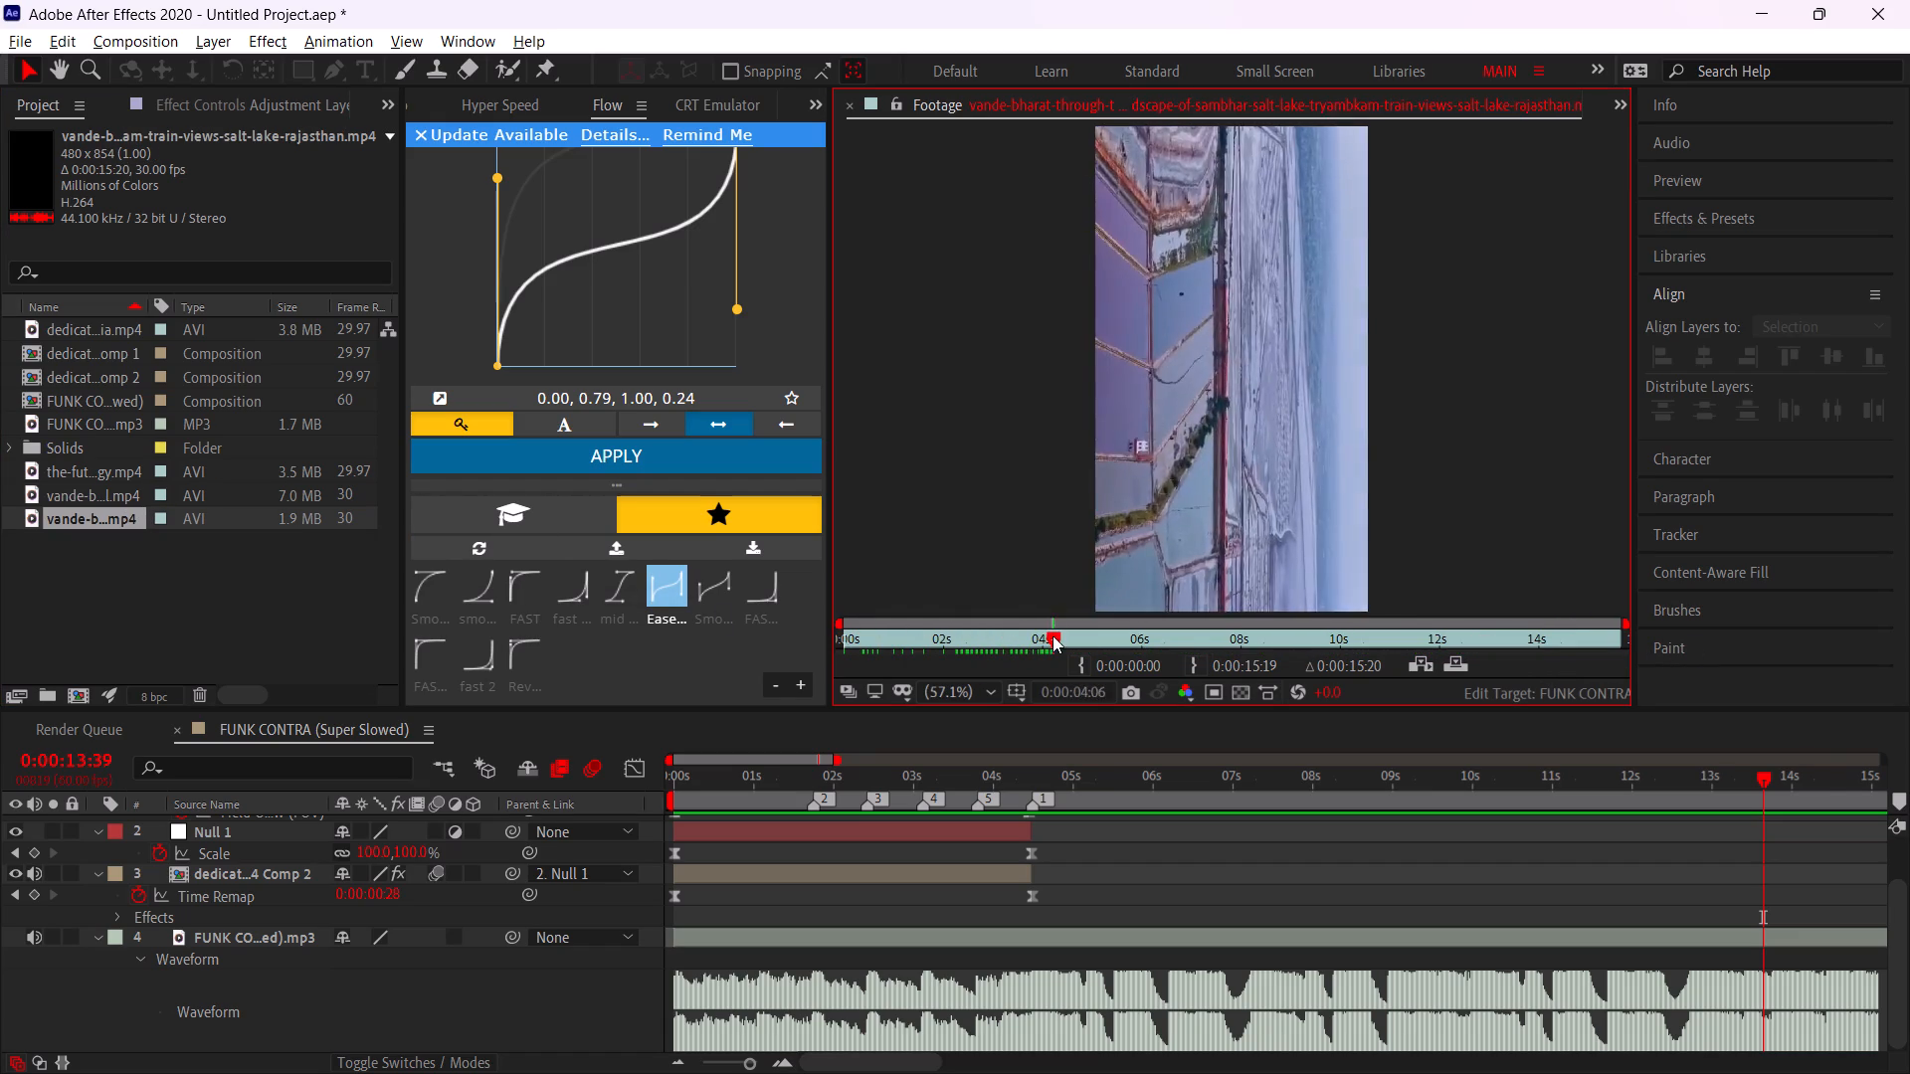
pyautogui.moveTo(1052, 635); pyautogui.dragTo(1568, 627)
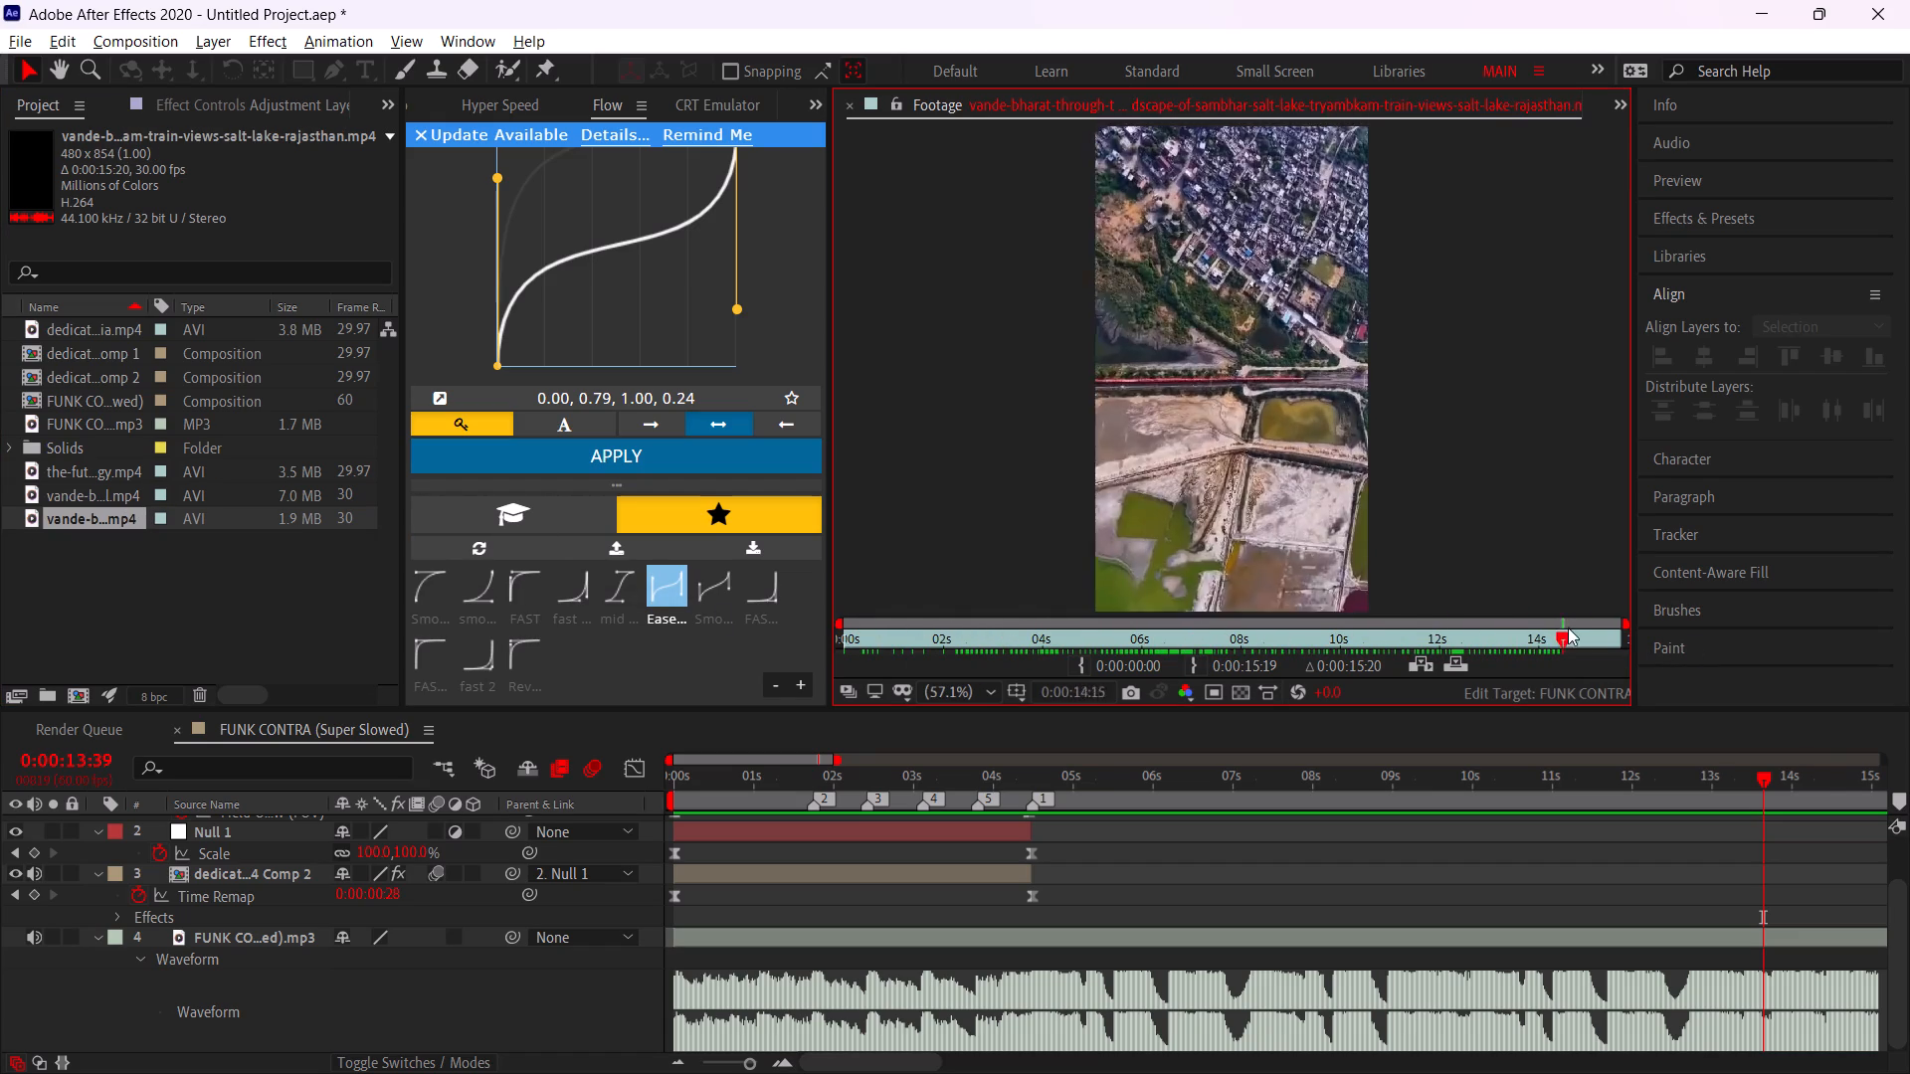
pyautogui.moveTo(1568, 627); pyautogui.dragTo(1707, 614)
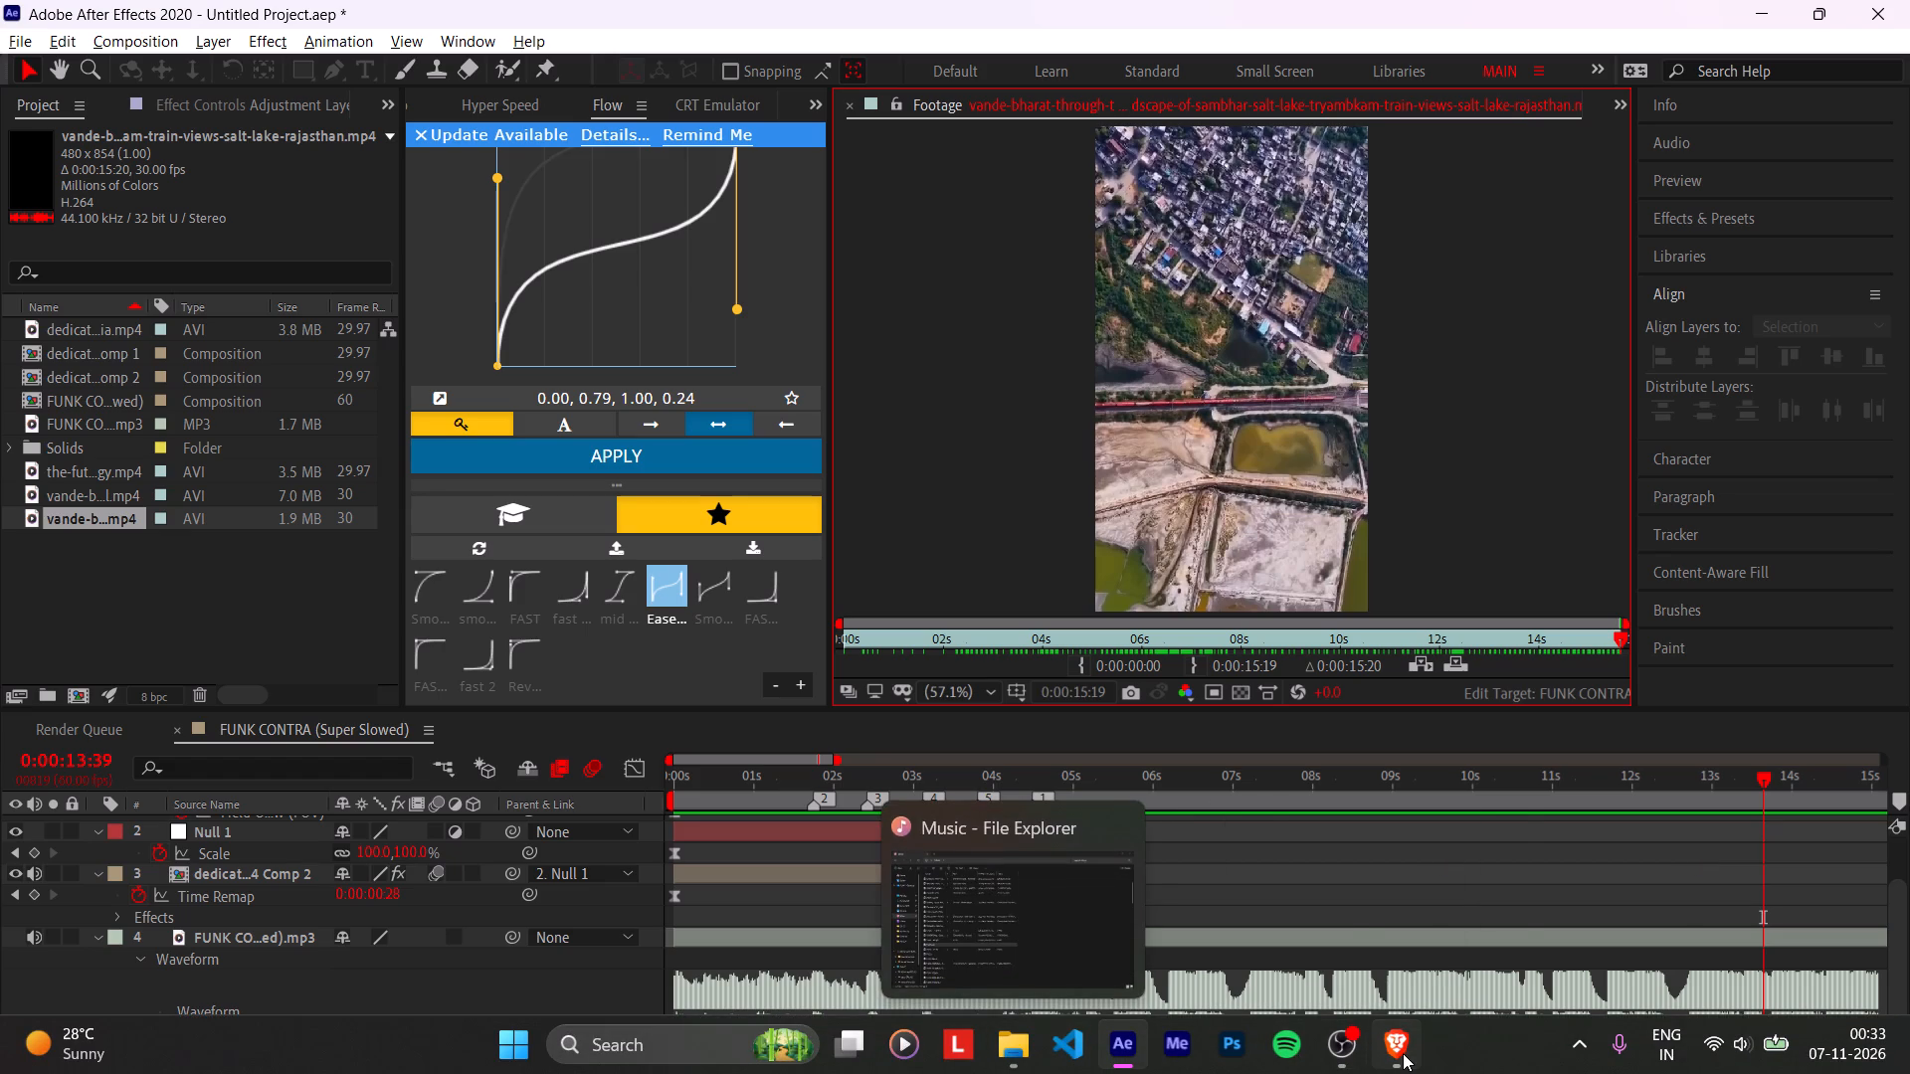
# Switch to OBS and set the Window Capture source to the Brave window showing YouTube Music, bringing Brave up so it can be chosen.
pyautogui.click(1331, 1044)
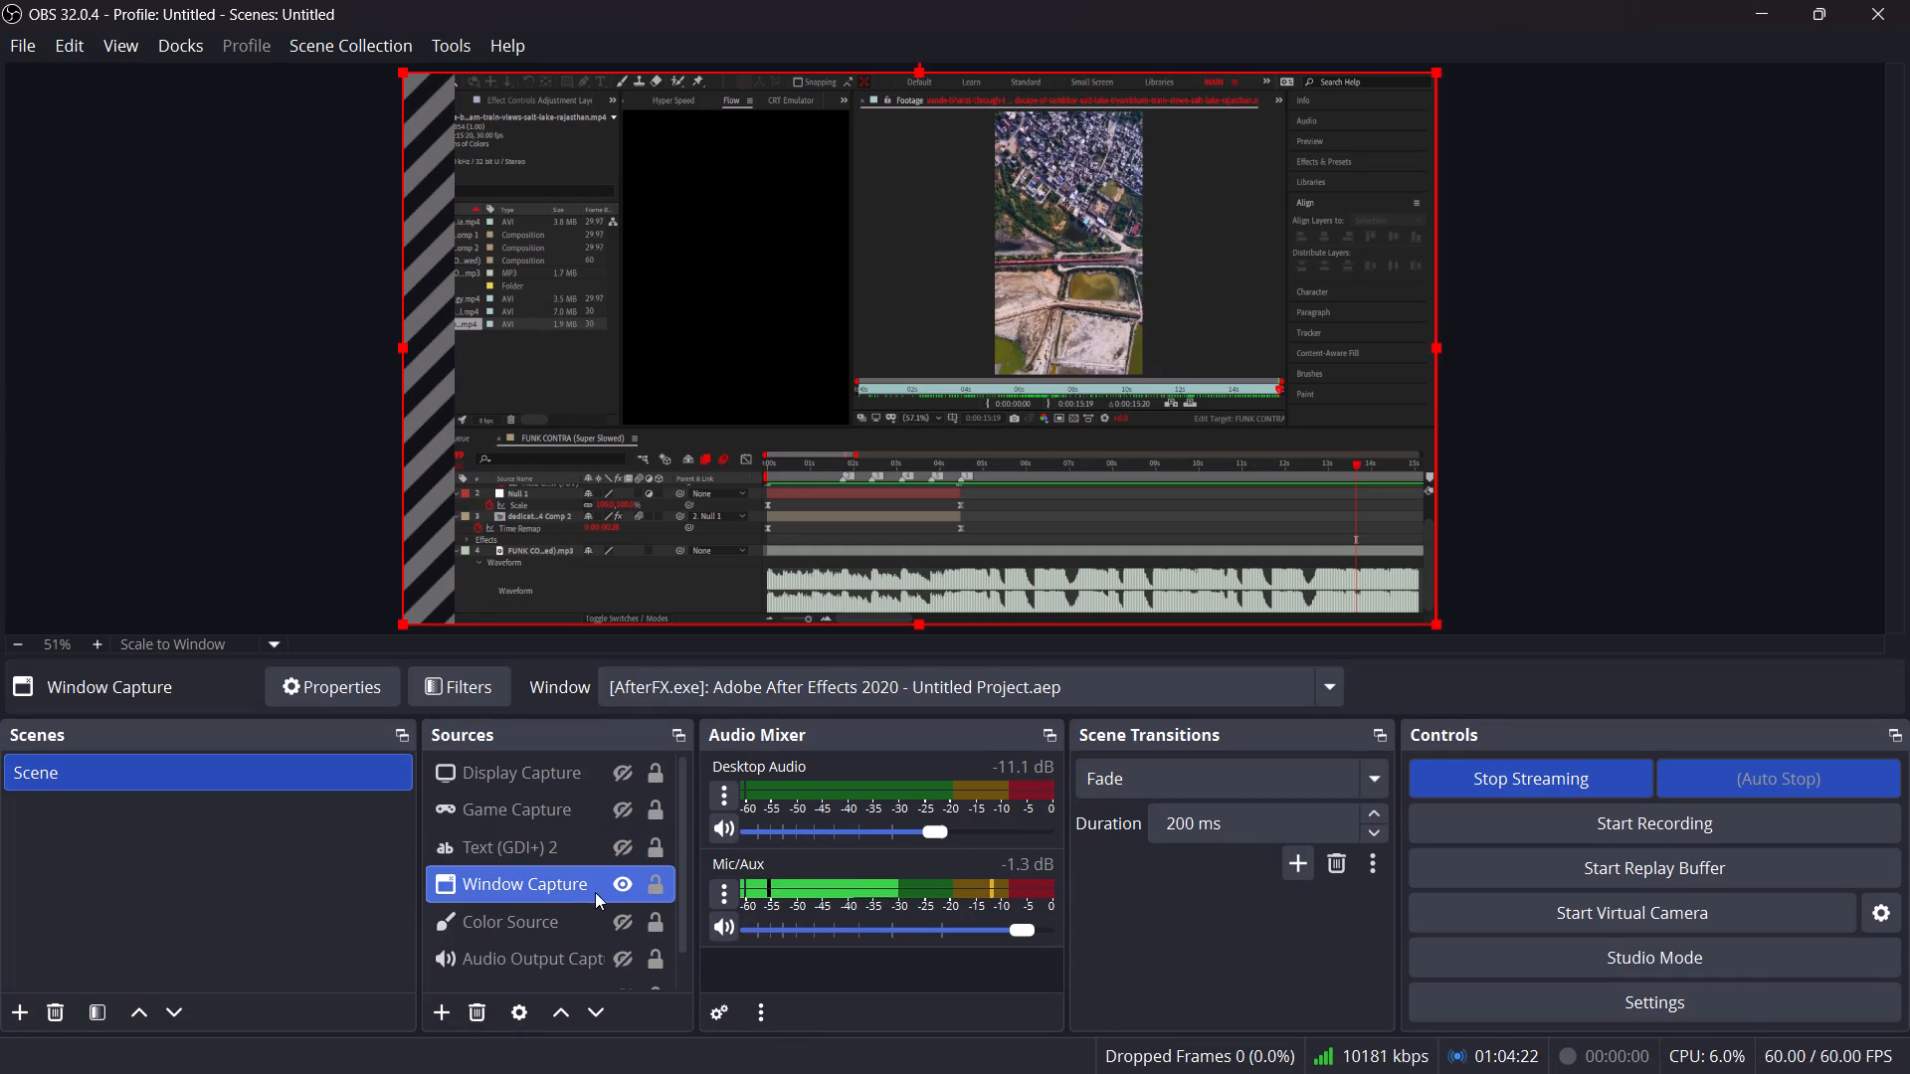
pyautogui.click(1162, 691)
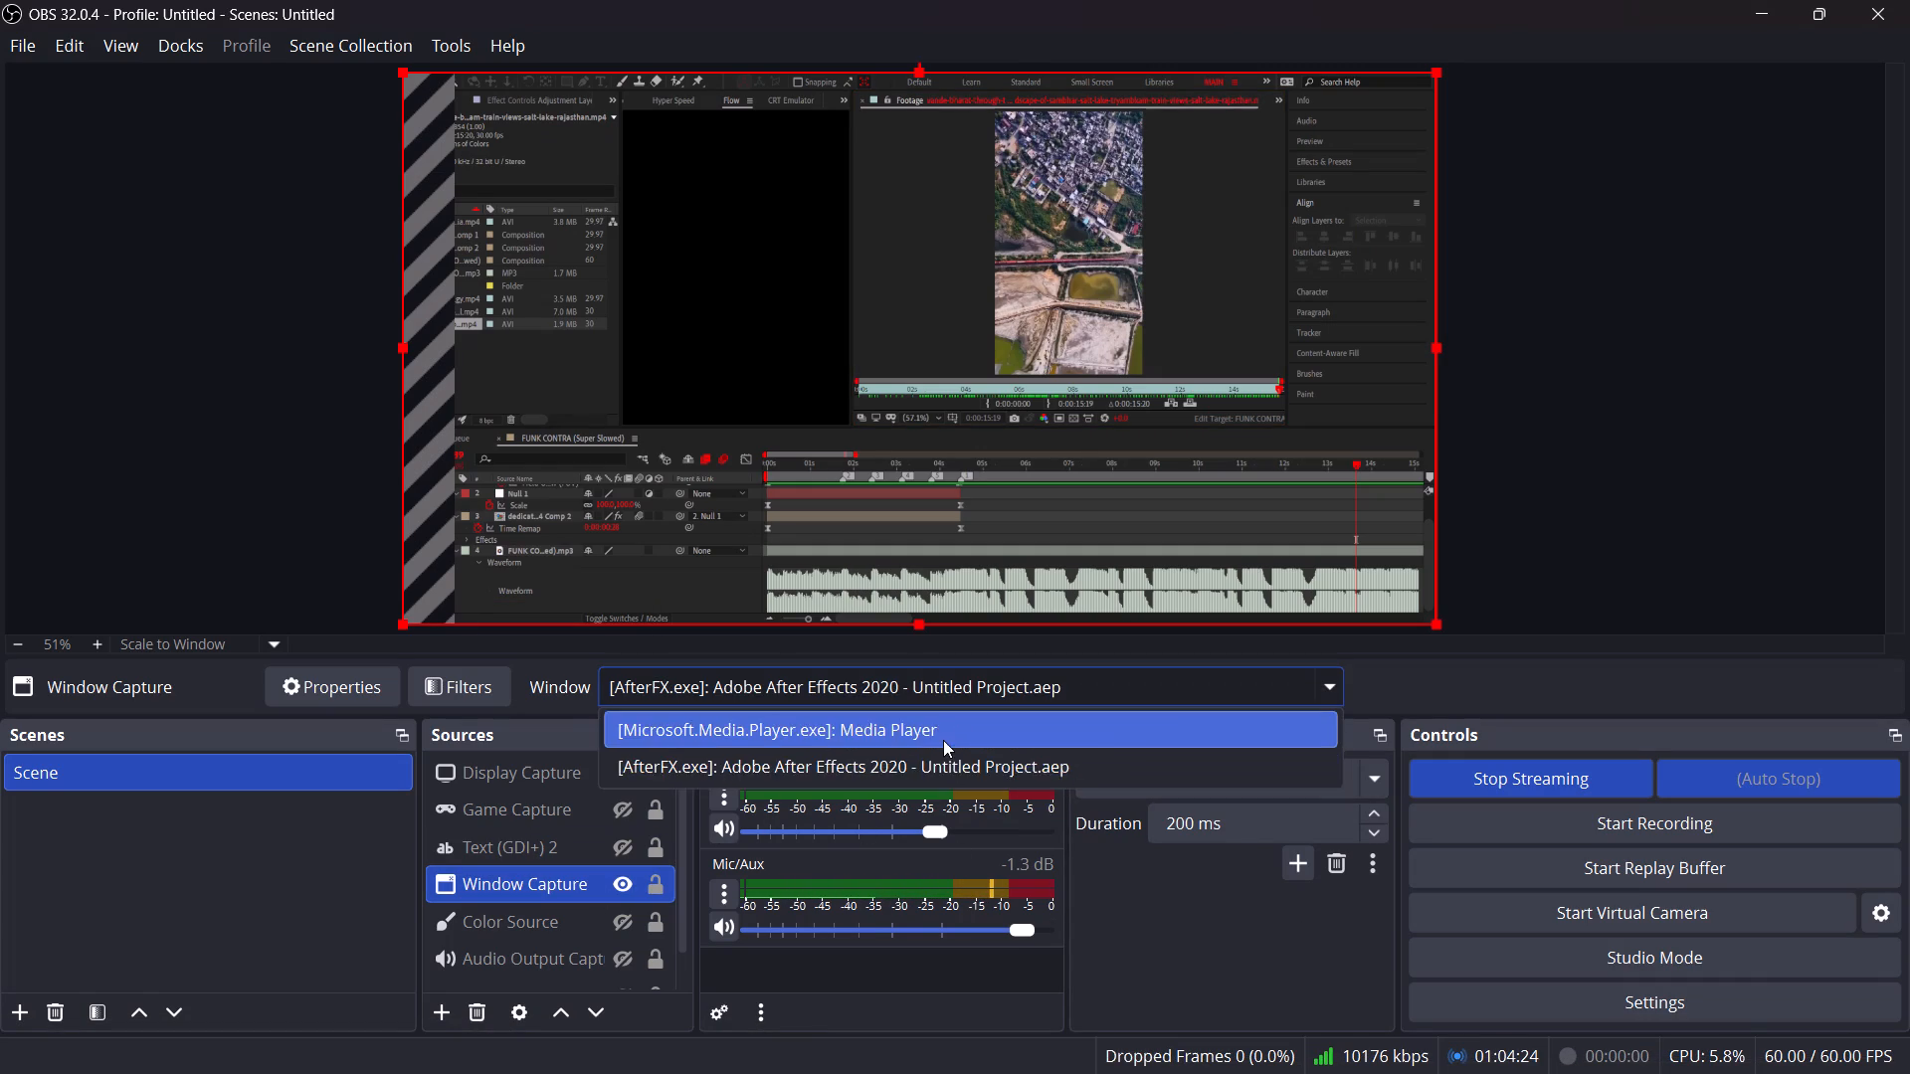
pyautogui.click(943, 740)
pyautogui.click(1129, 692)
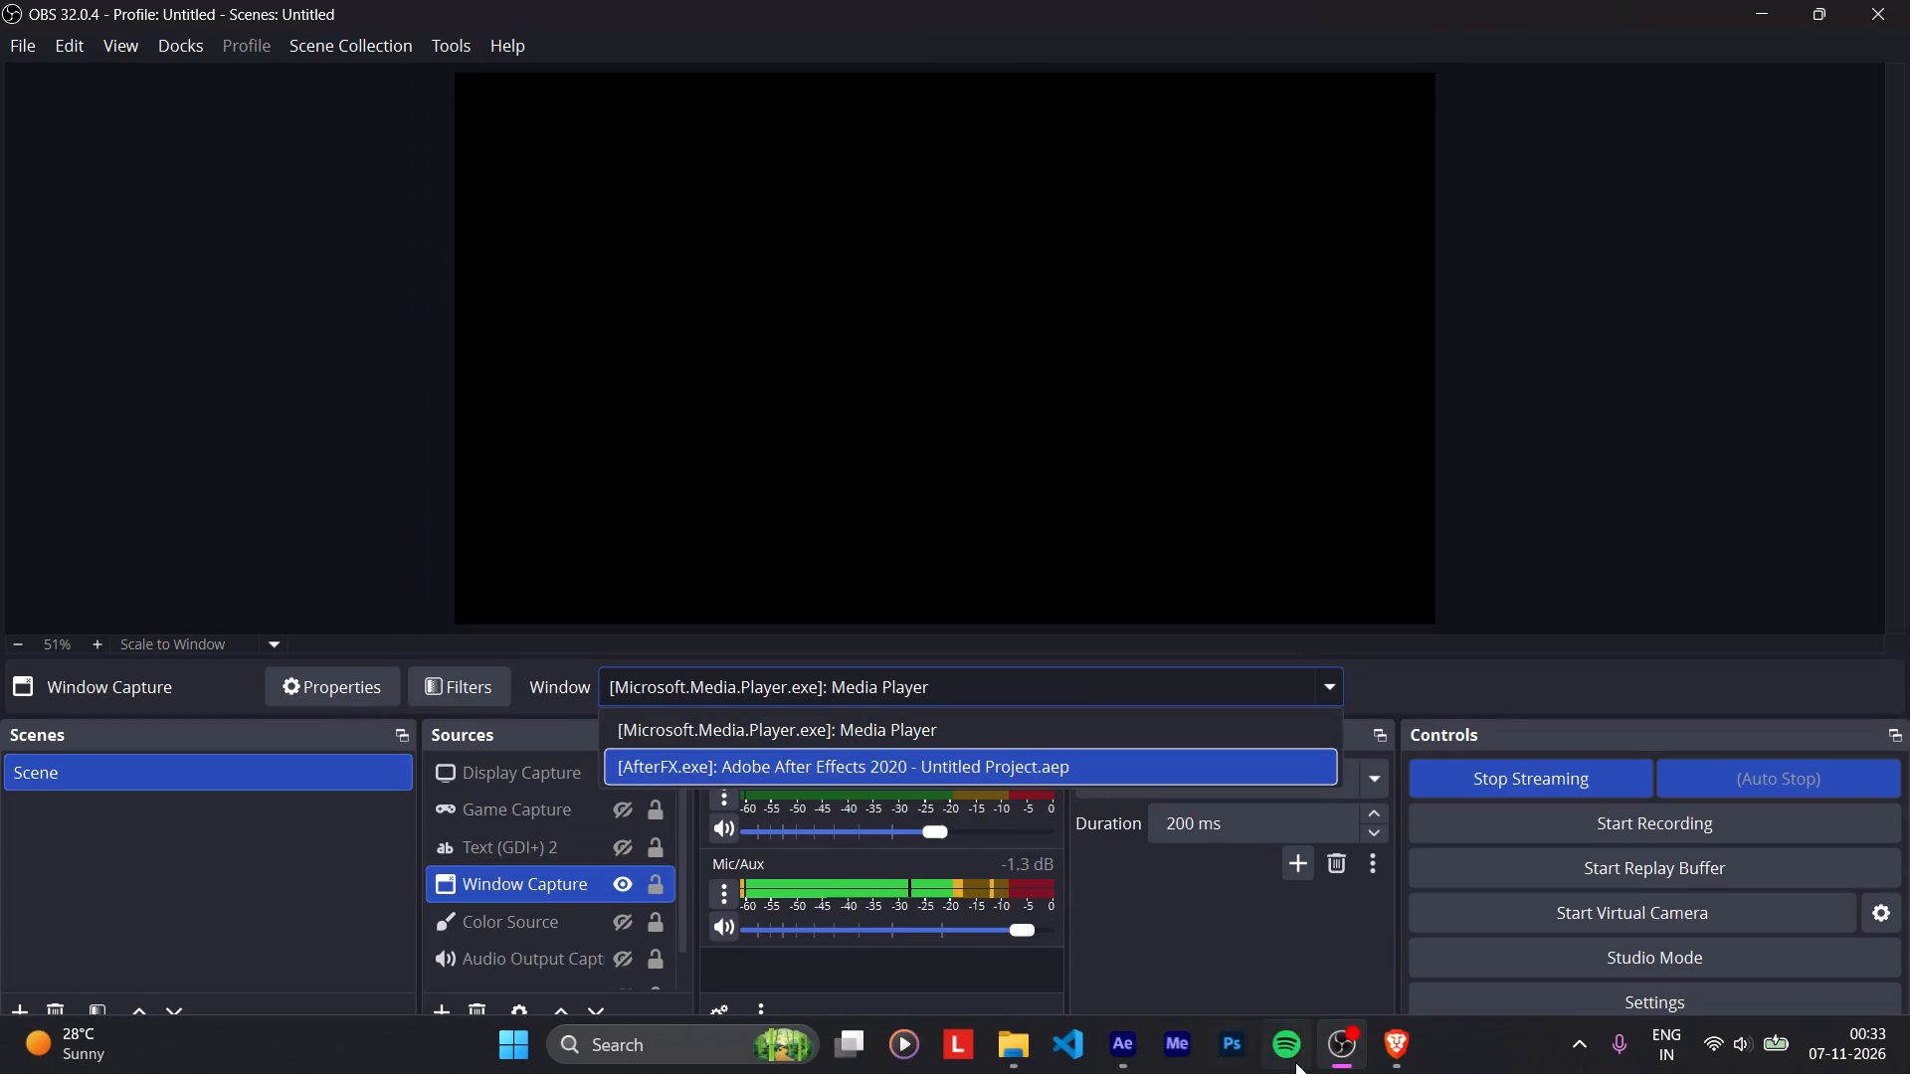
pyautogui.click(1381, 1048)
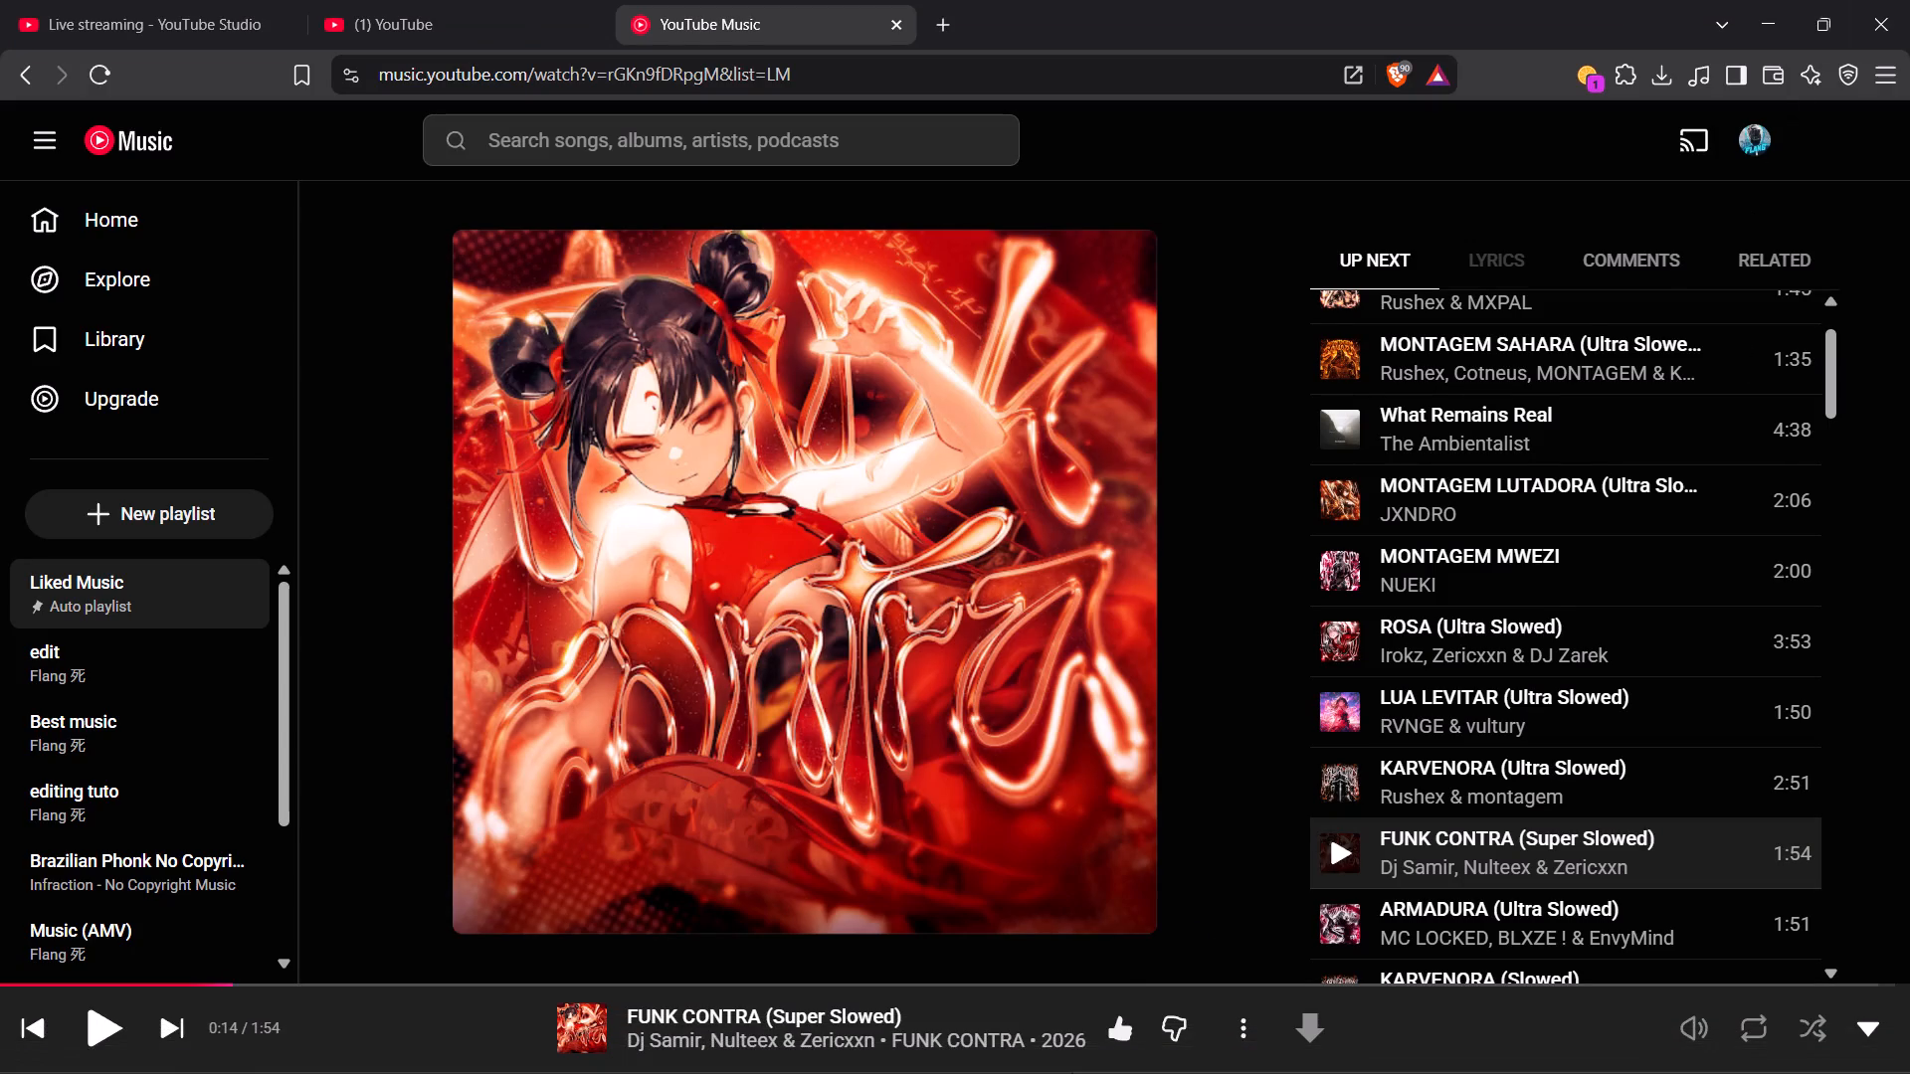
pyautogui.click(1340, 1055)
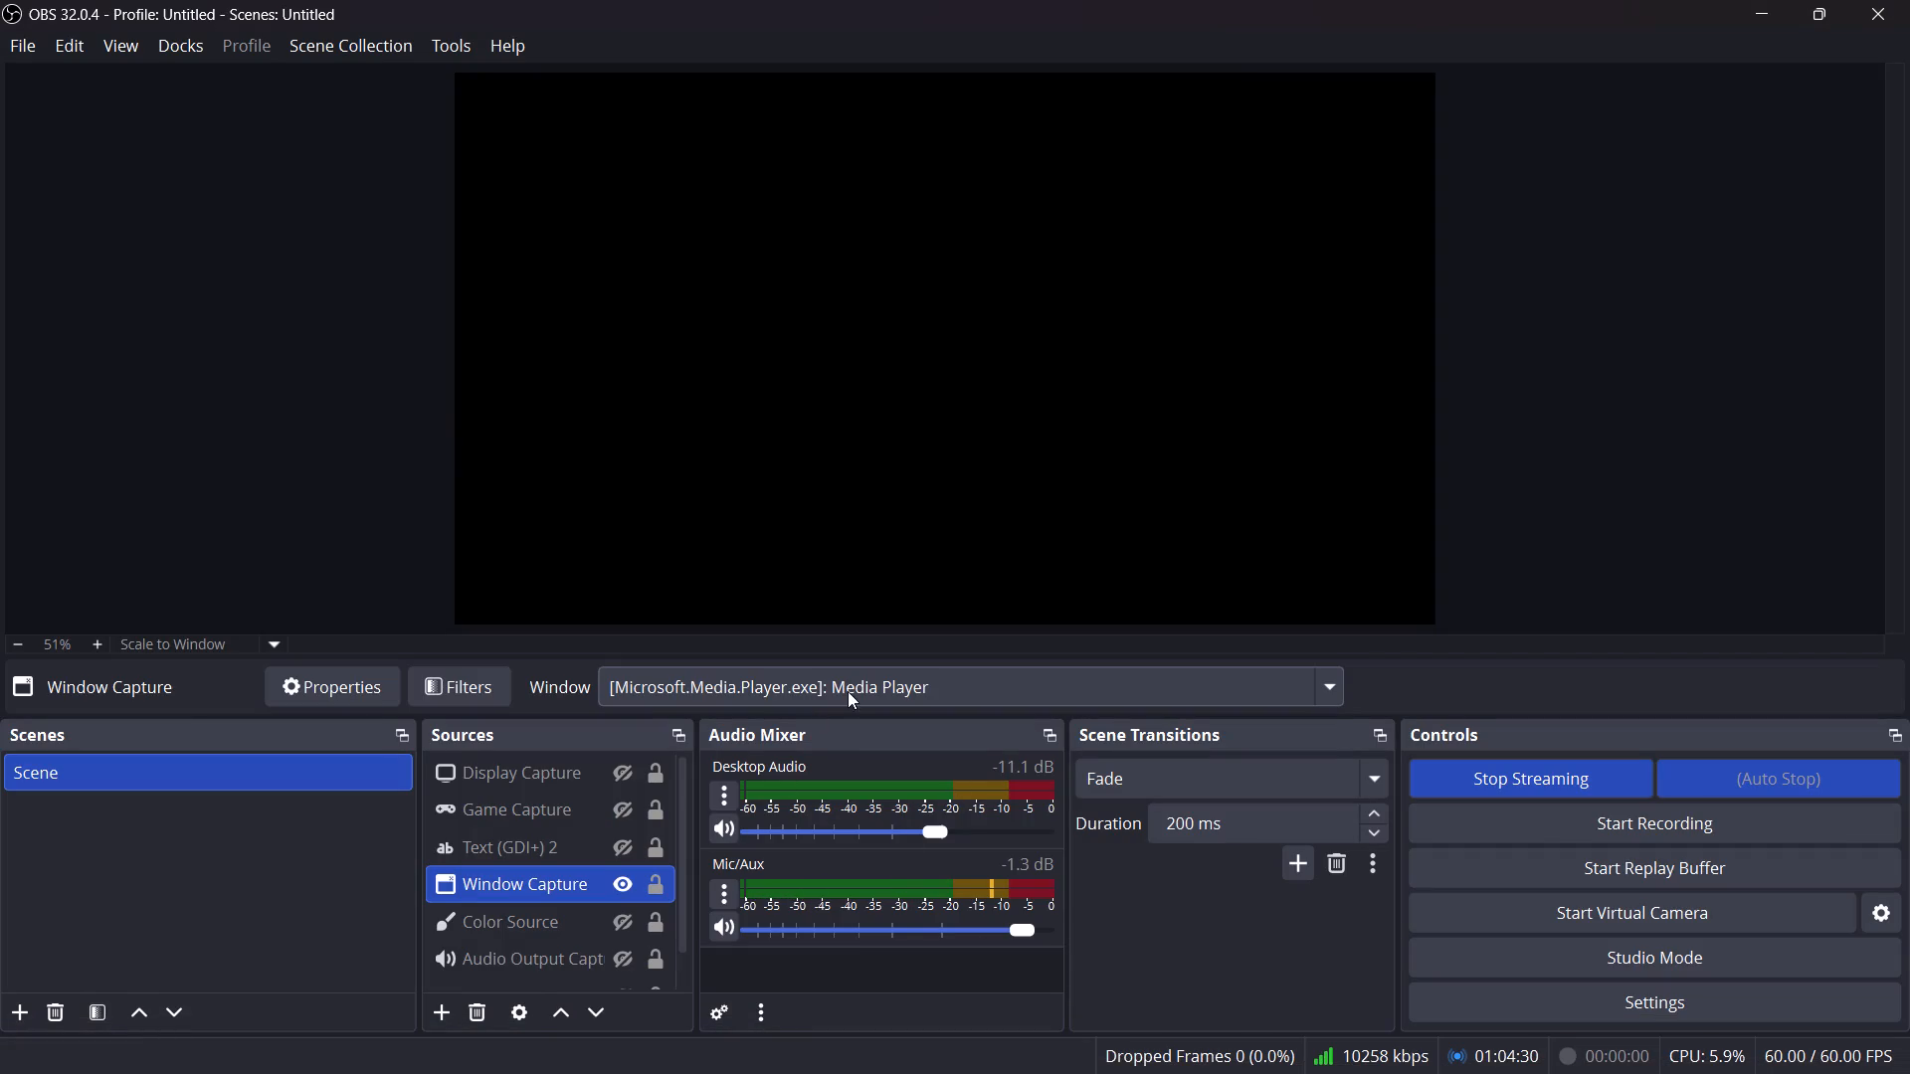
pyautogui.click(848, 691)
pyautogui.click(1238, 931)
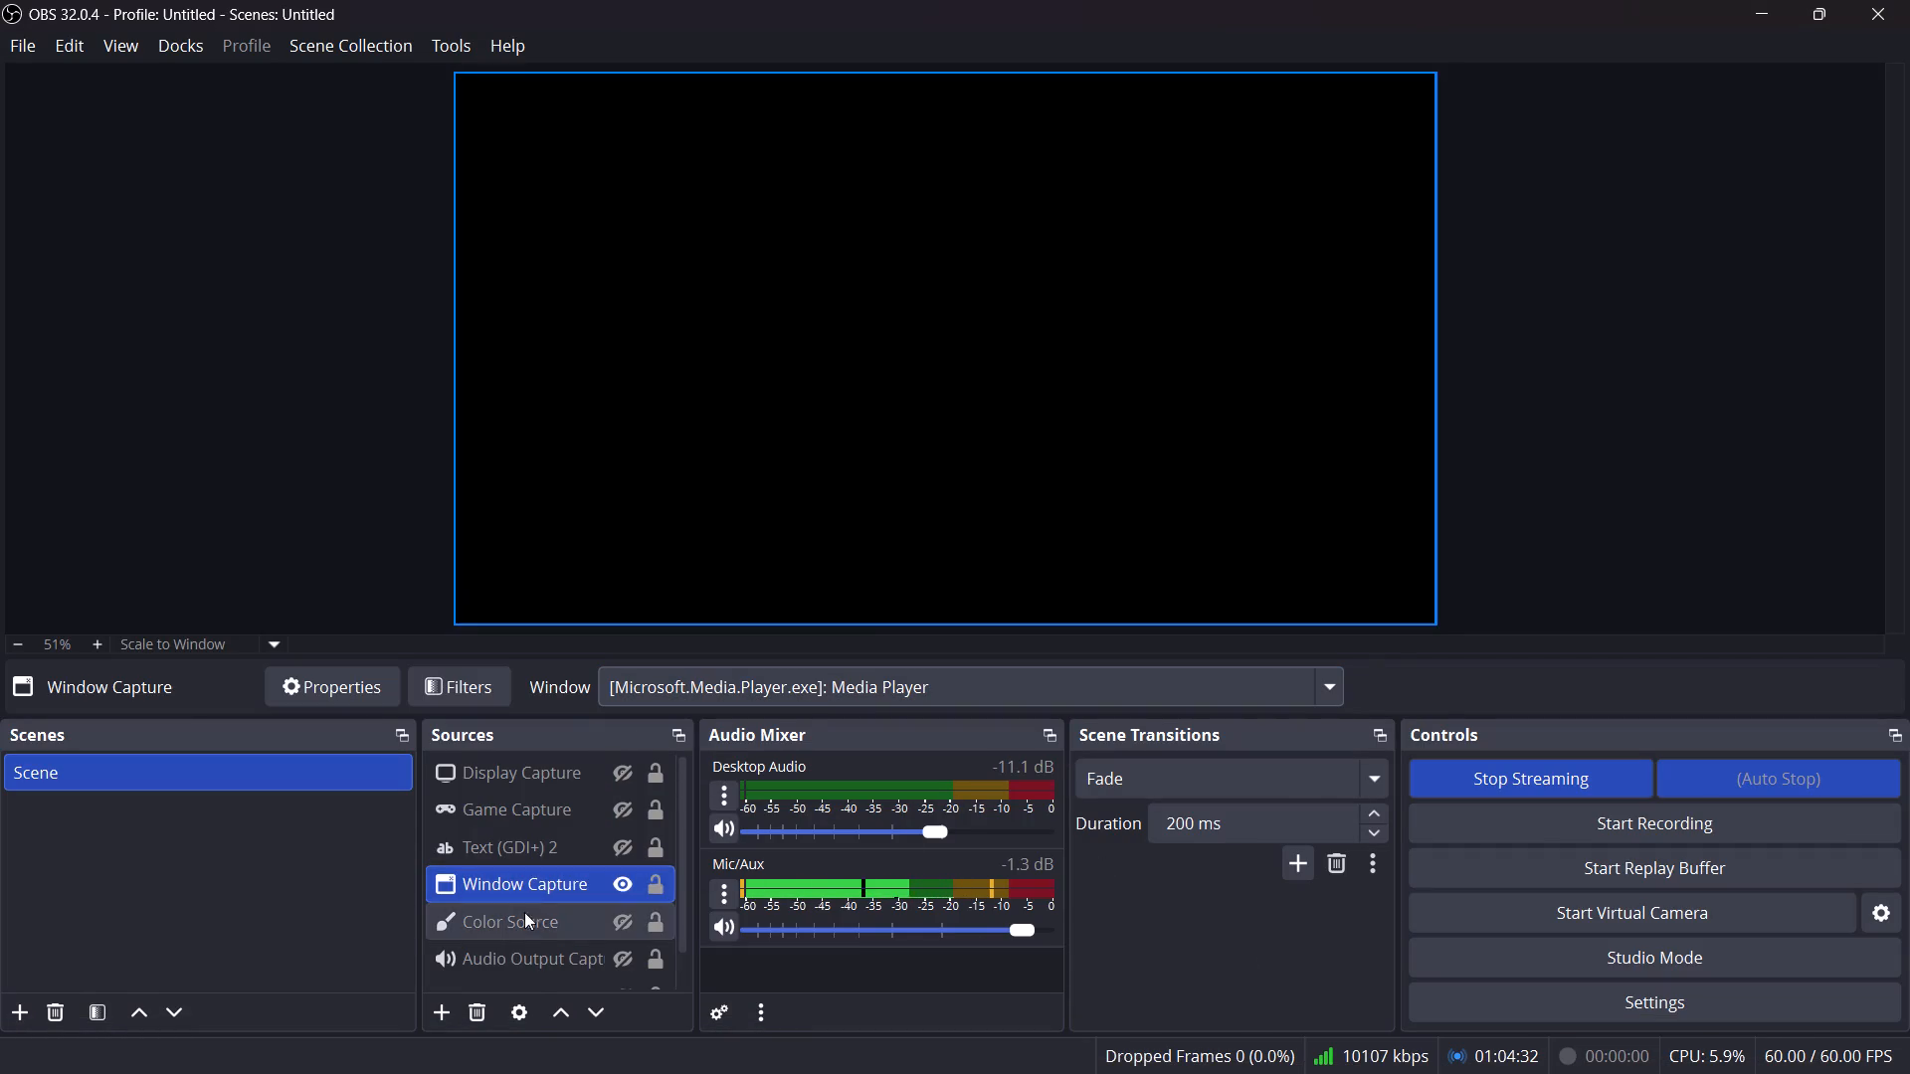
pyautogui.click(568, 886)
pyautogui.click(575, 784)
pyautogui.click(580, 878)
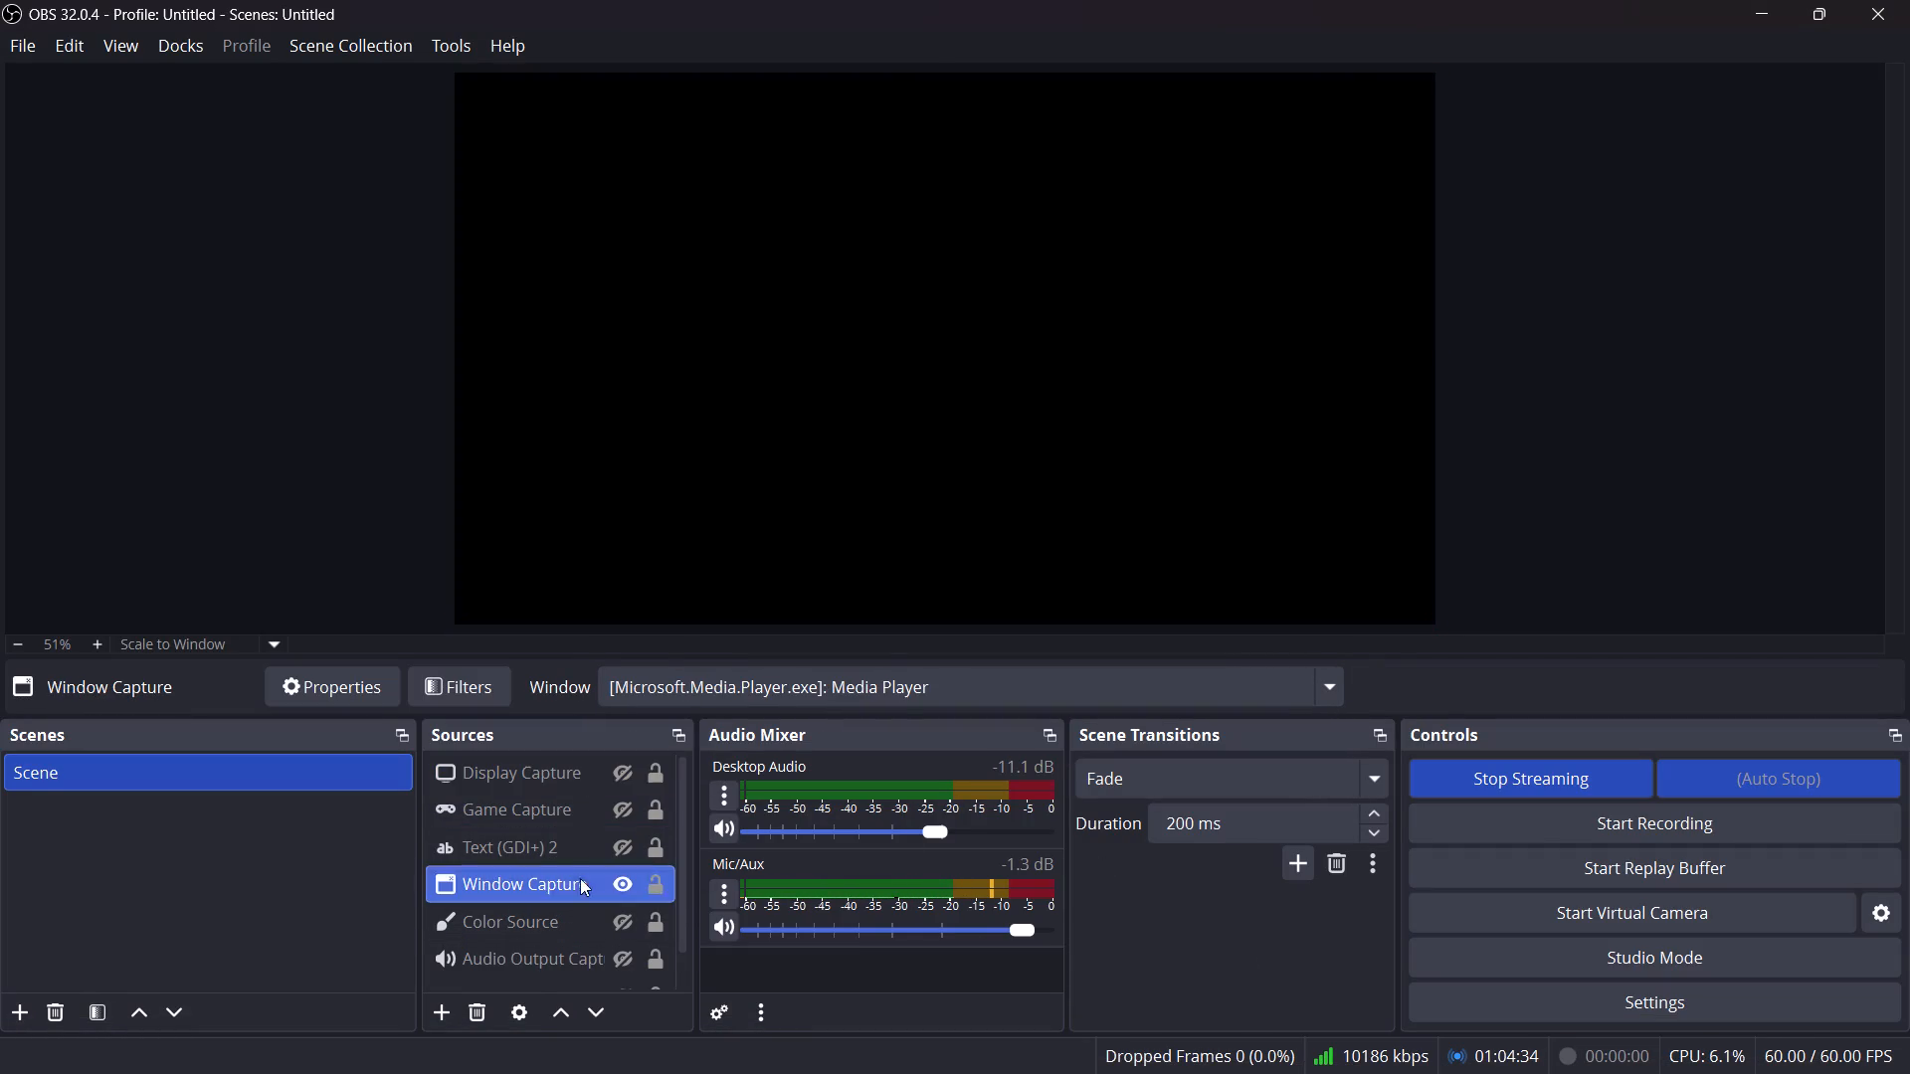
pyautogui.click(838, 687)
pyautogui.click(838, 765)
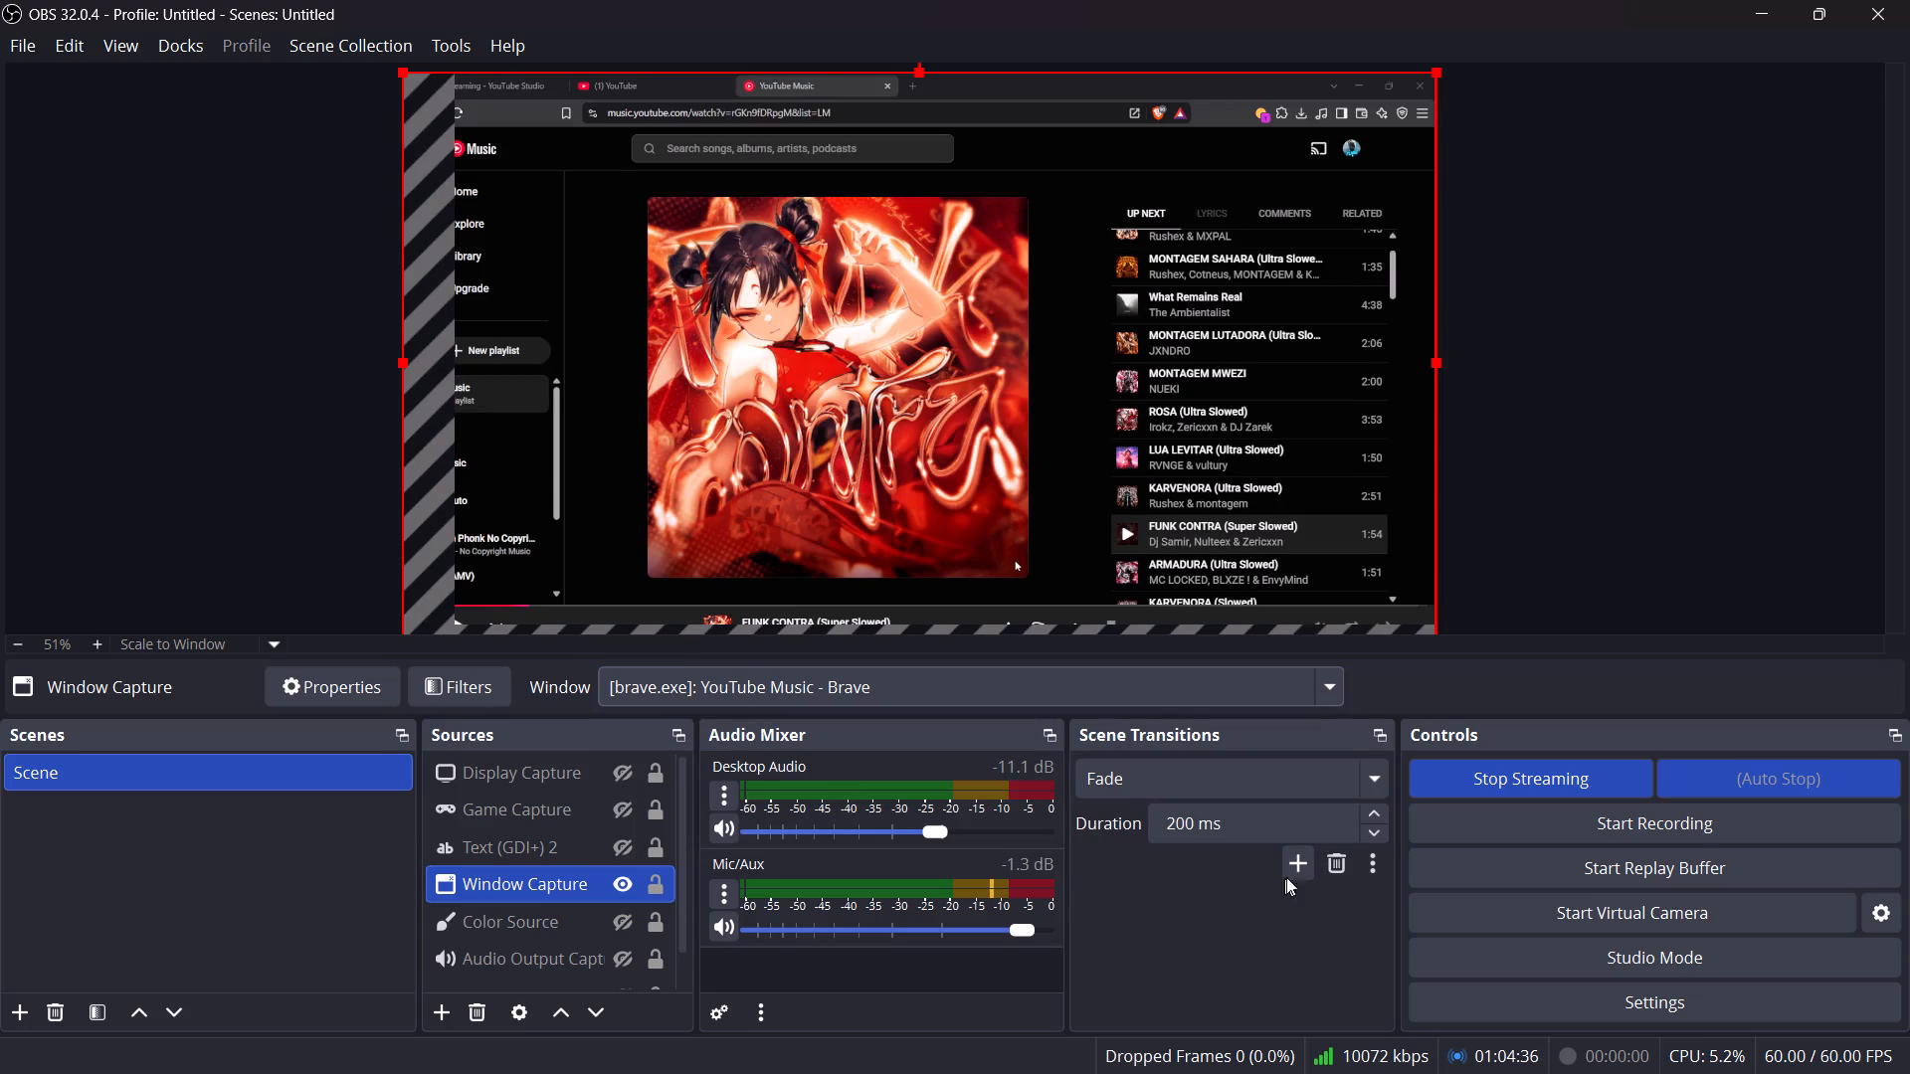
# Switch from OBS to Brave and open the streamer's own YouTube channel, Flang, at its Shorts.
pyautogui.click(1778, 2)
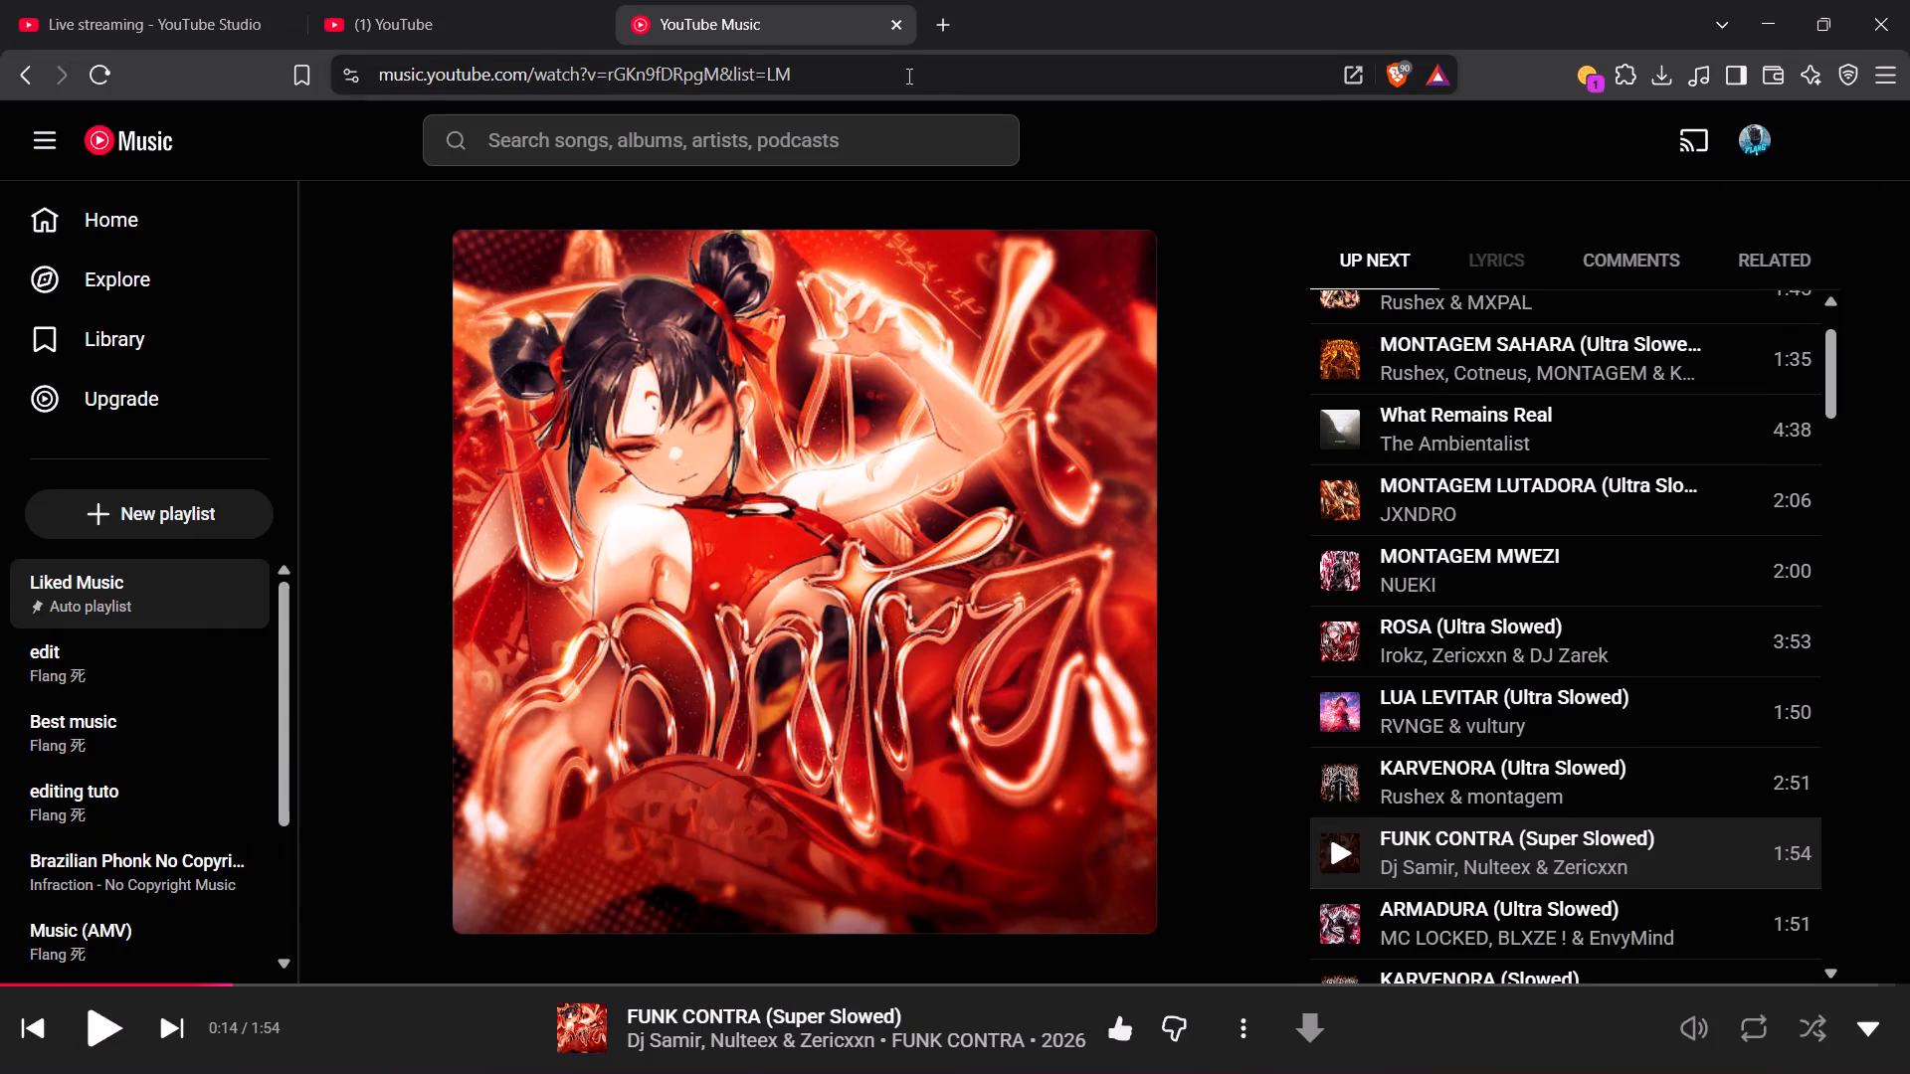
pyautogui.click(453, 46)
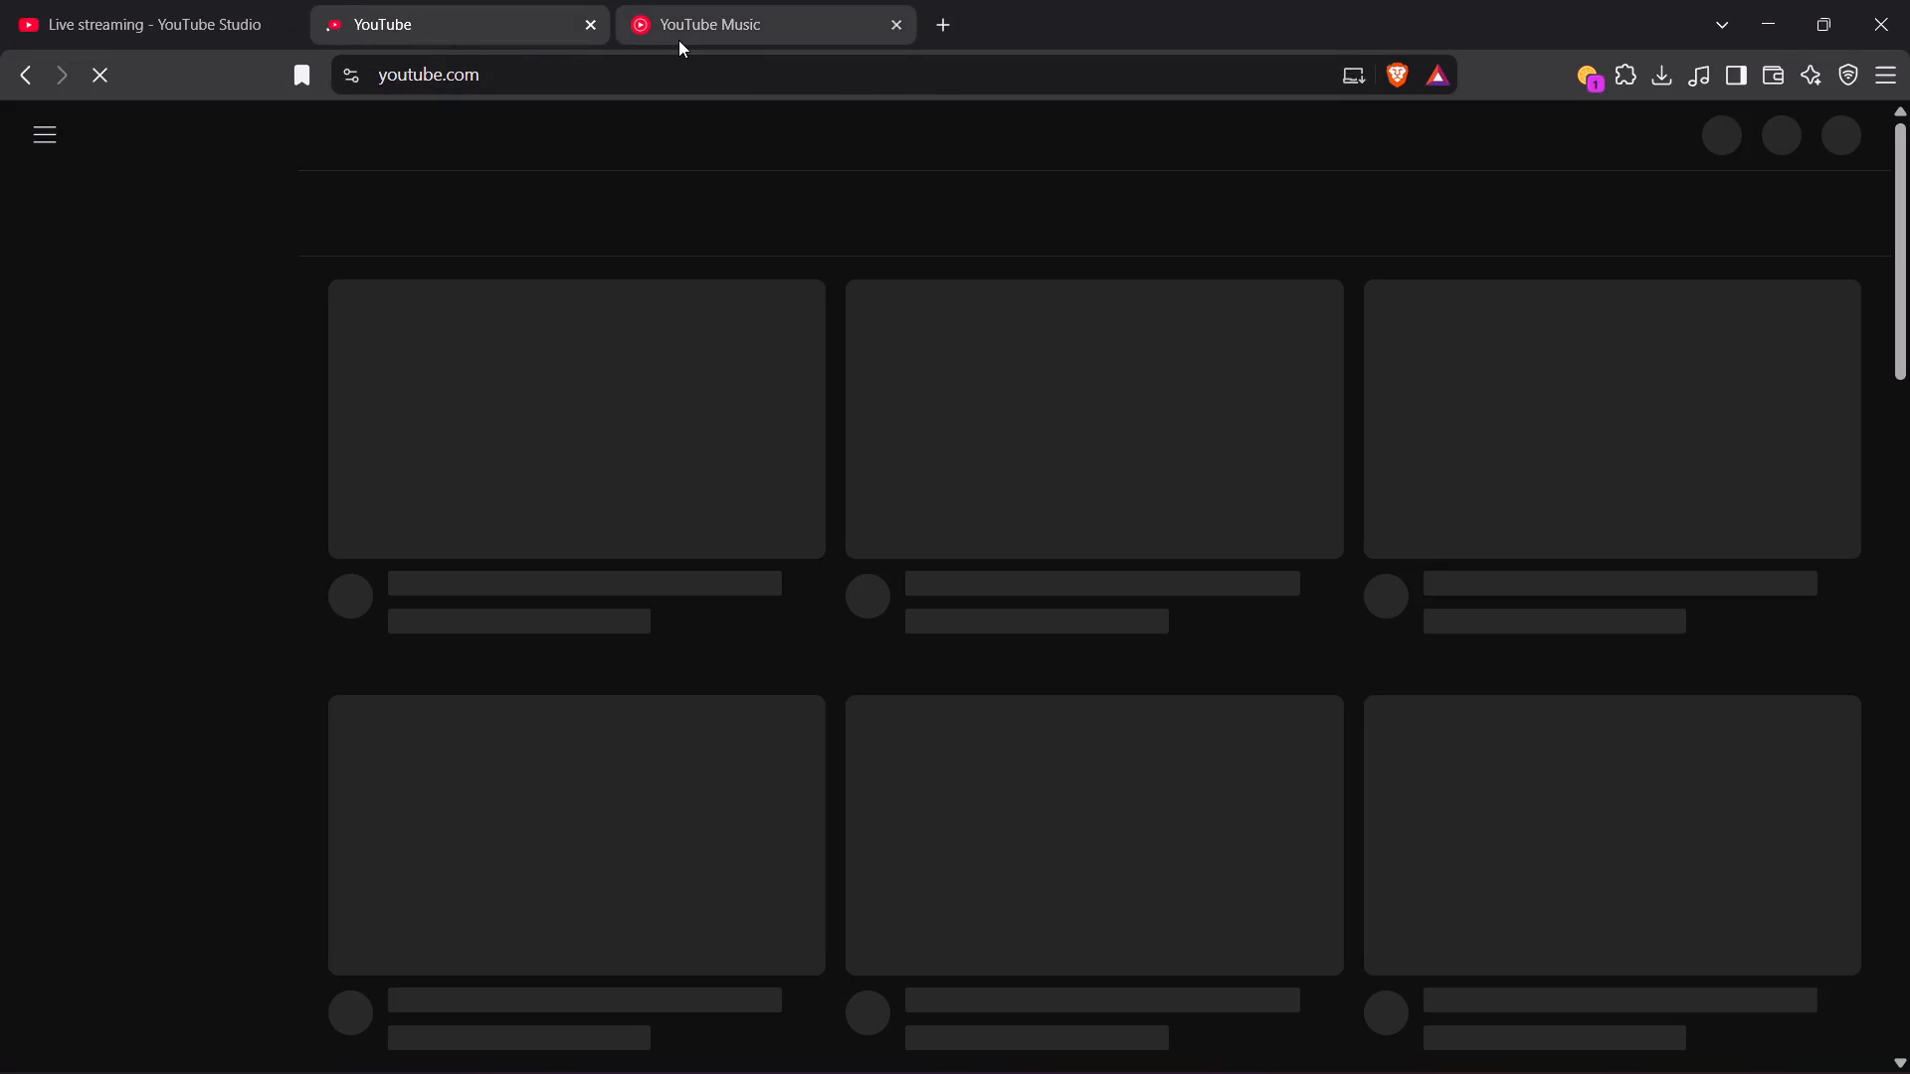
pyautogui.click(1848, 151)
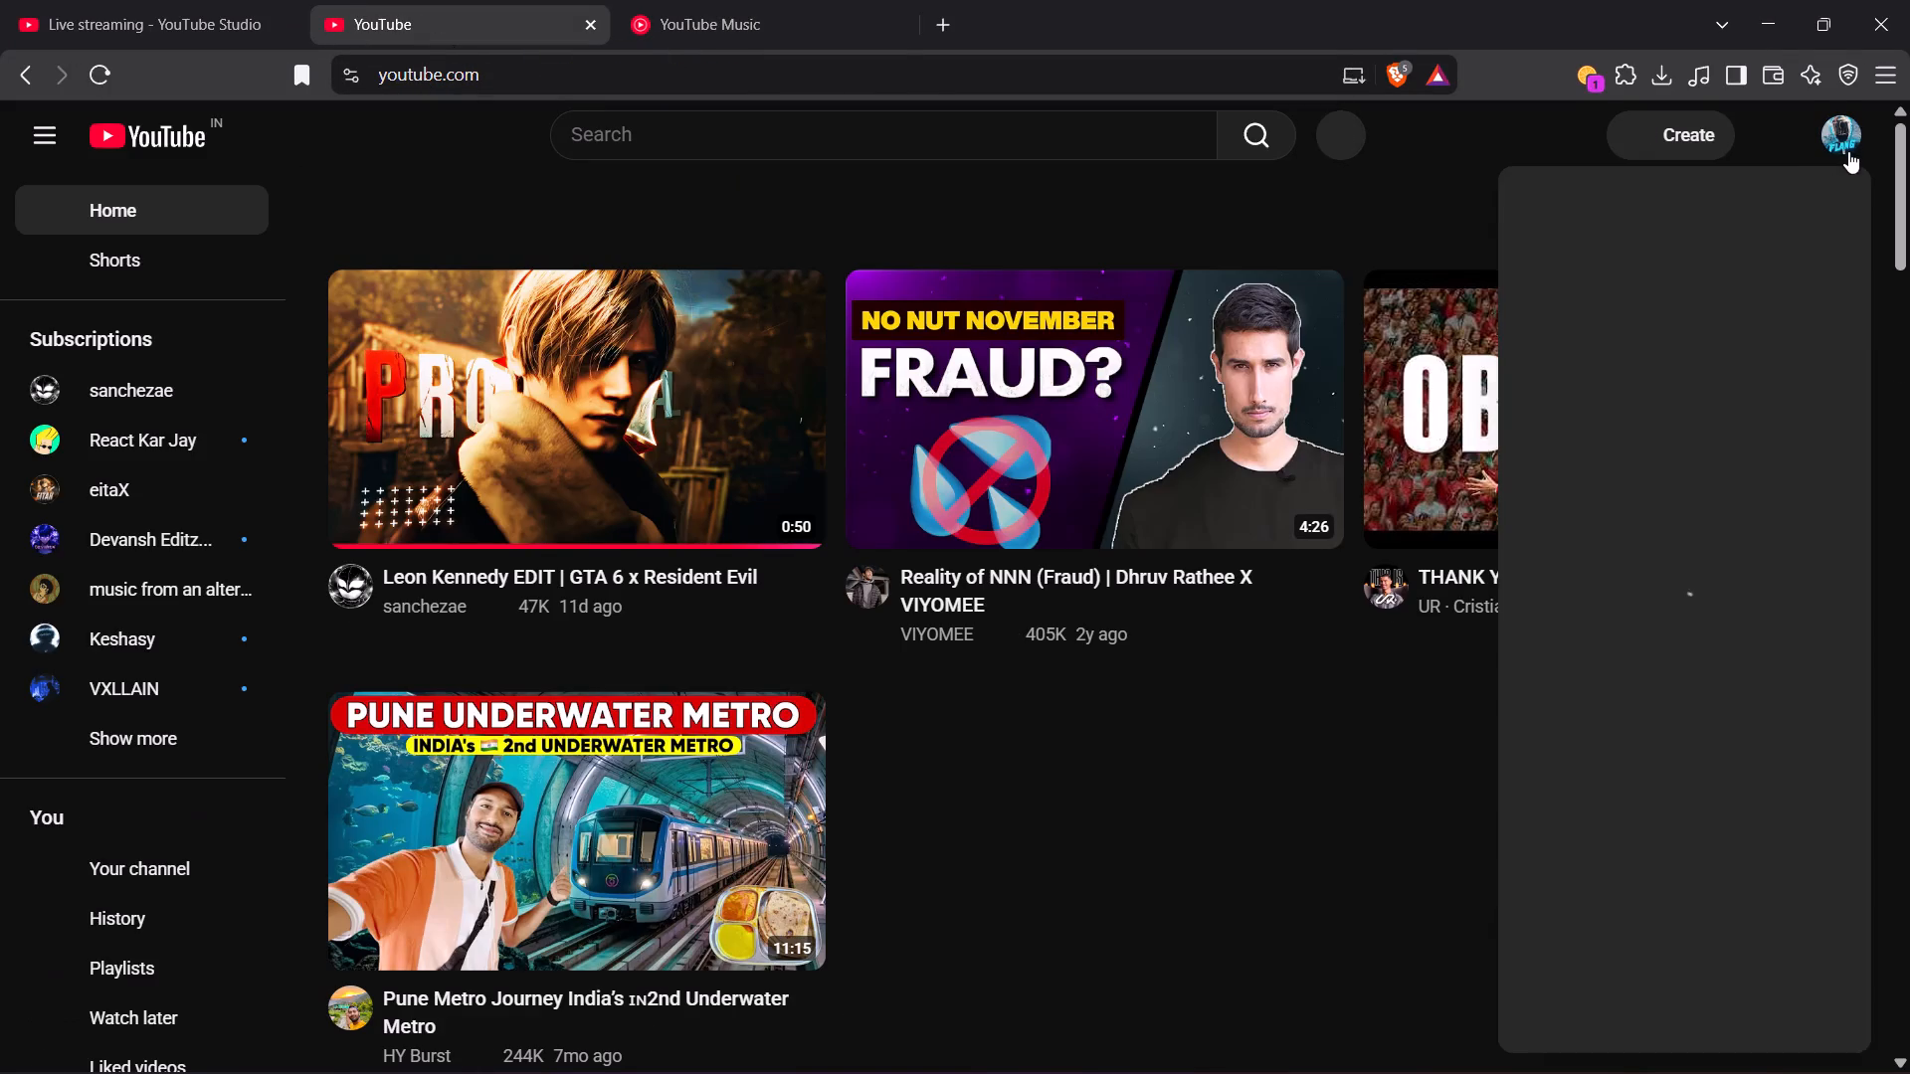
pyautogui.click(1580, 214)
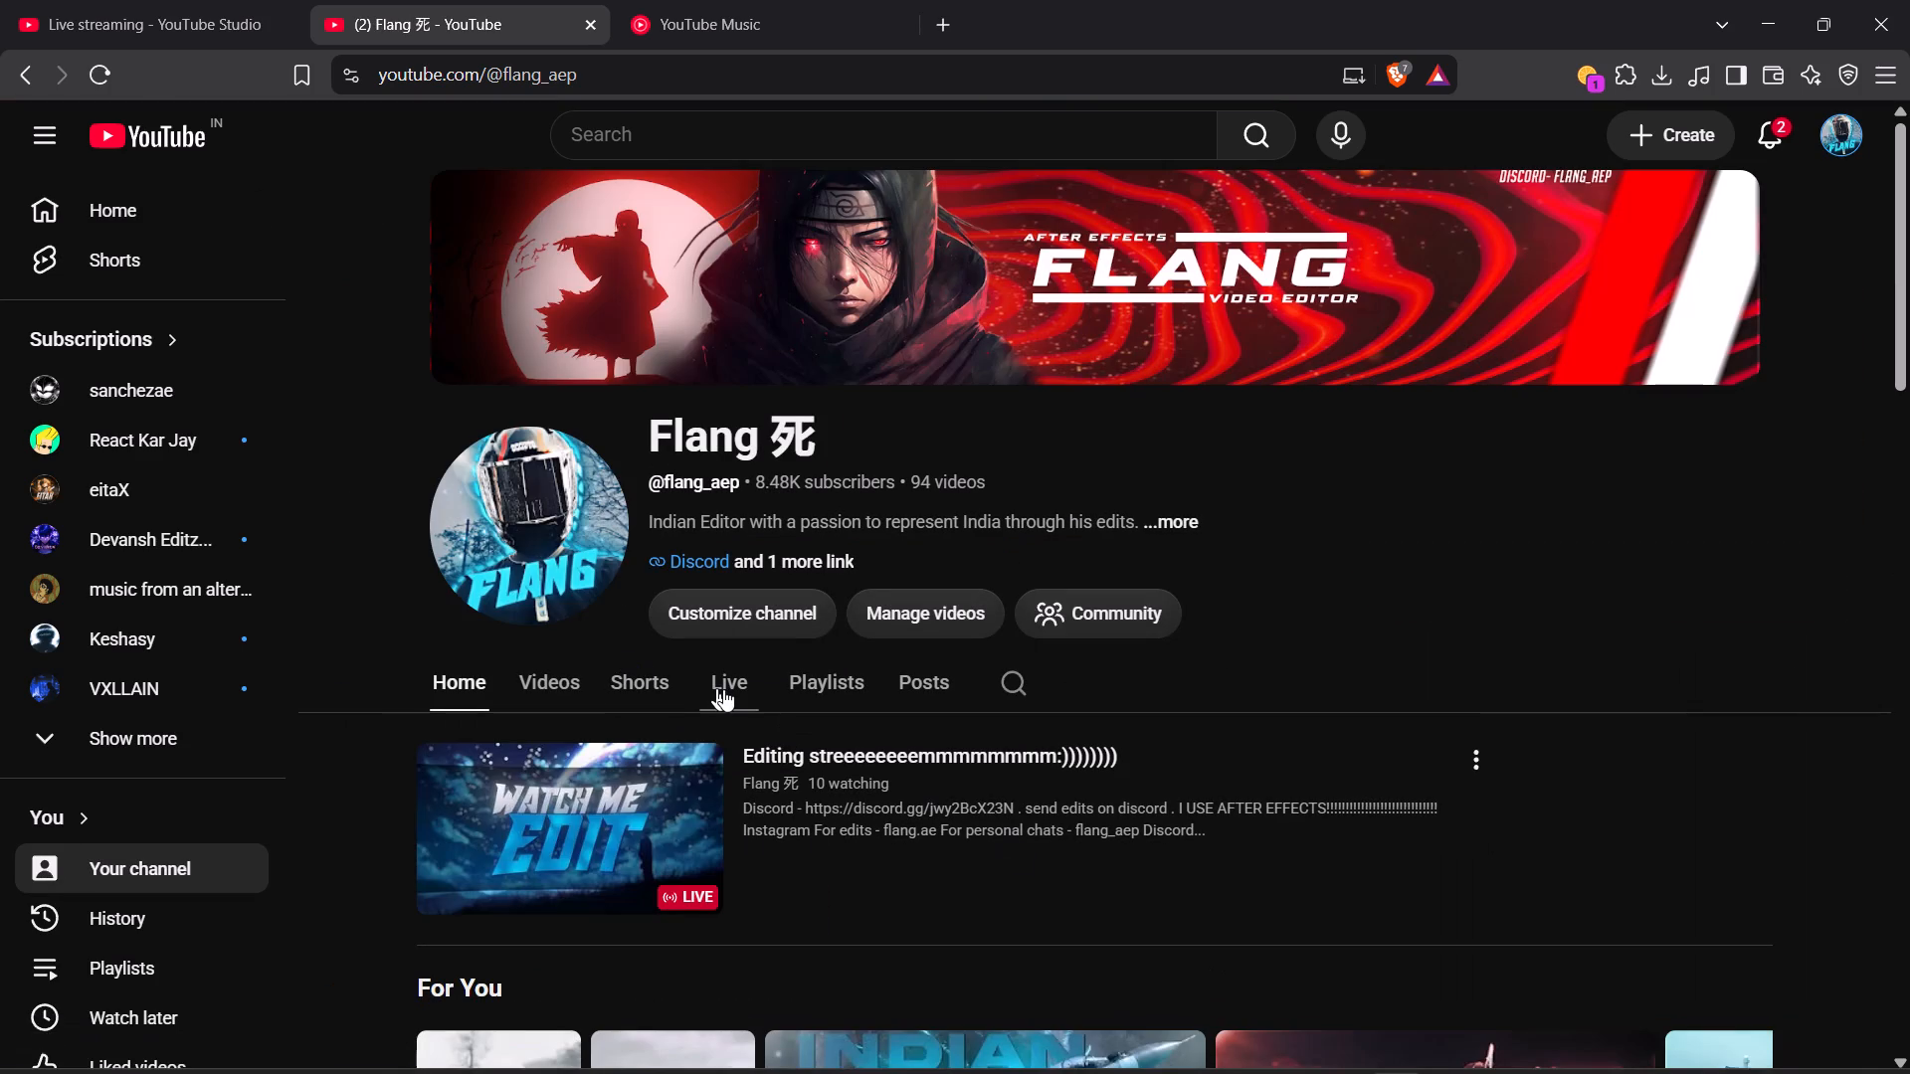
pyautogui.click(660, 685)
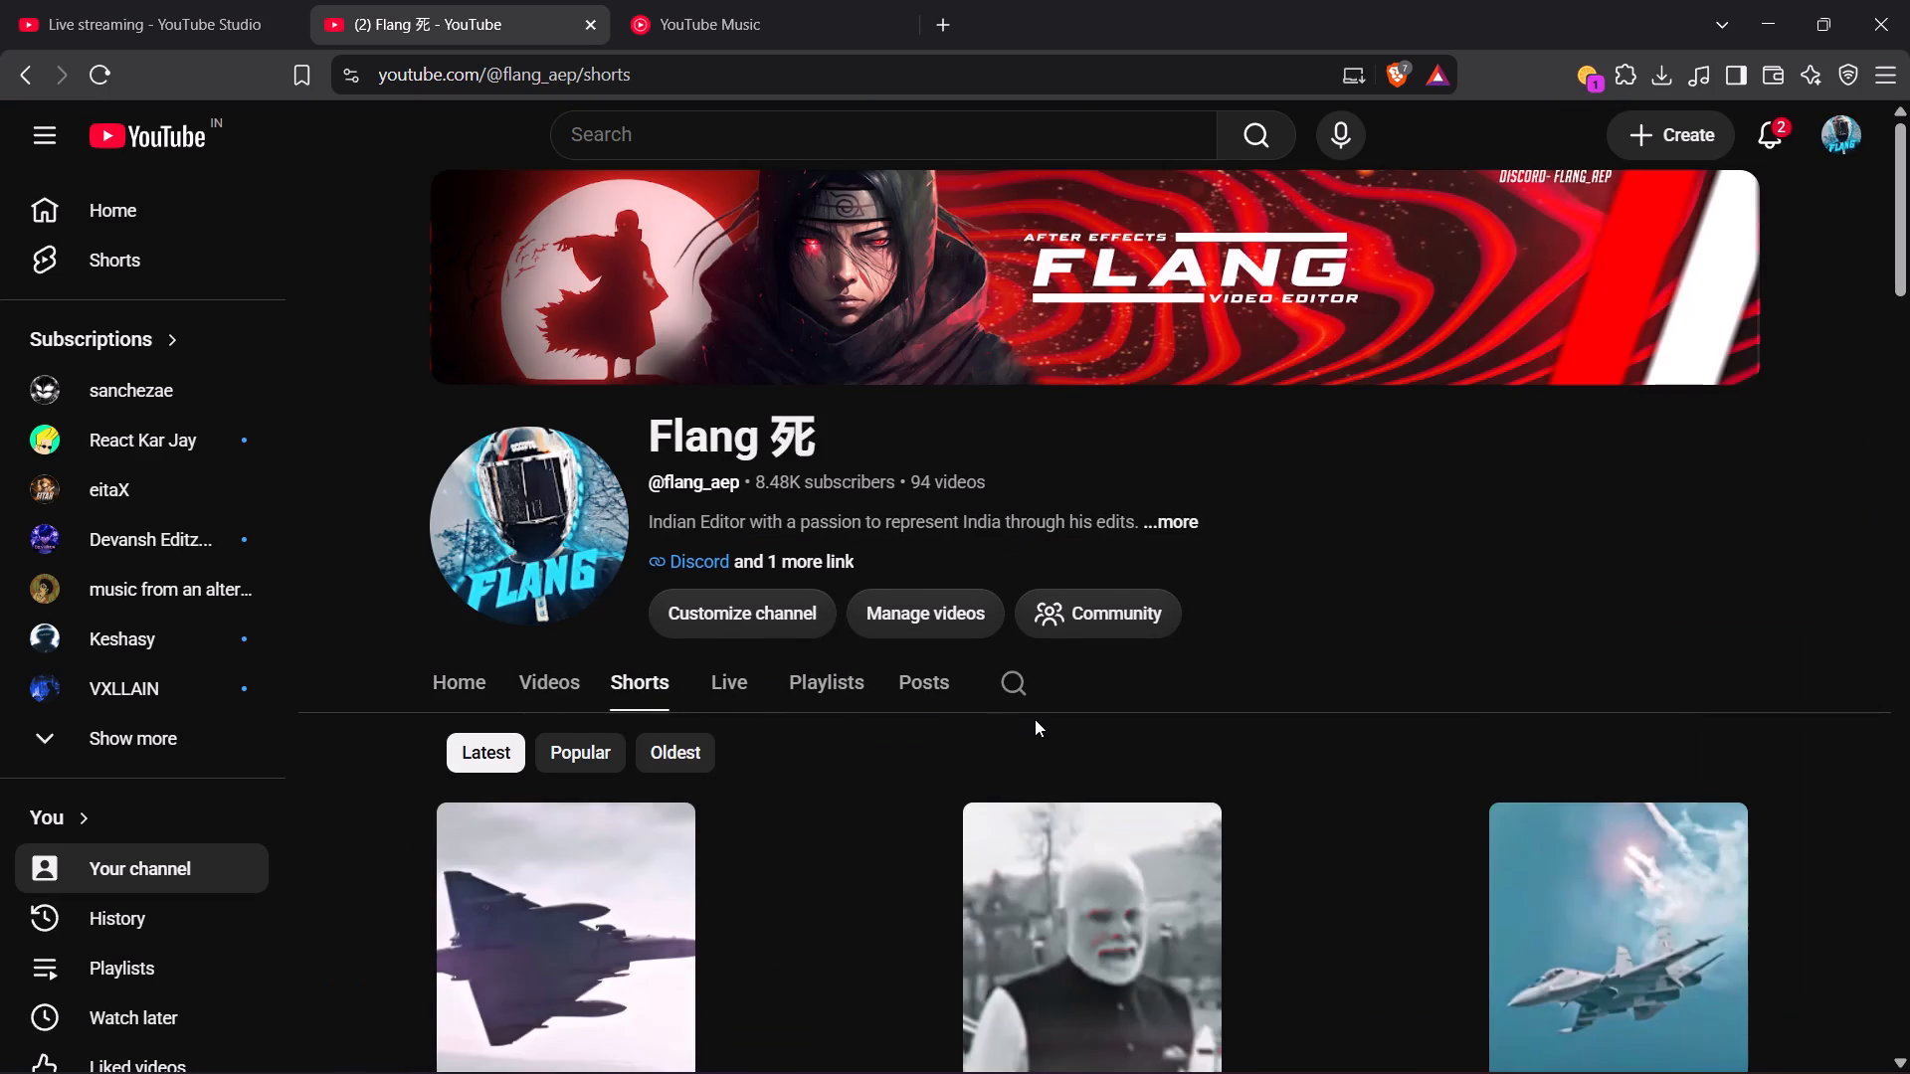
# Open the "They Said I perished, But I returned like never before" short, try to play it, and return to the channel's Shorts.
pyautogui.scroll(-7, 1035, 719)
pyautogui.scroll(-2, 1116, 703)
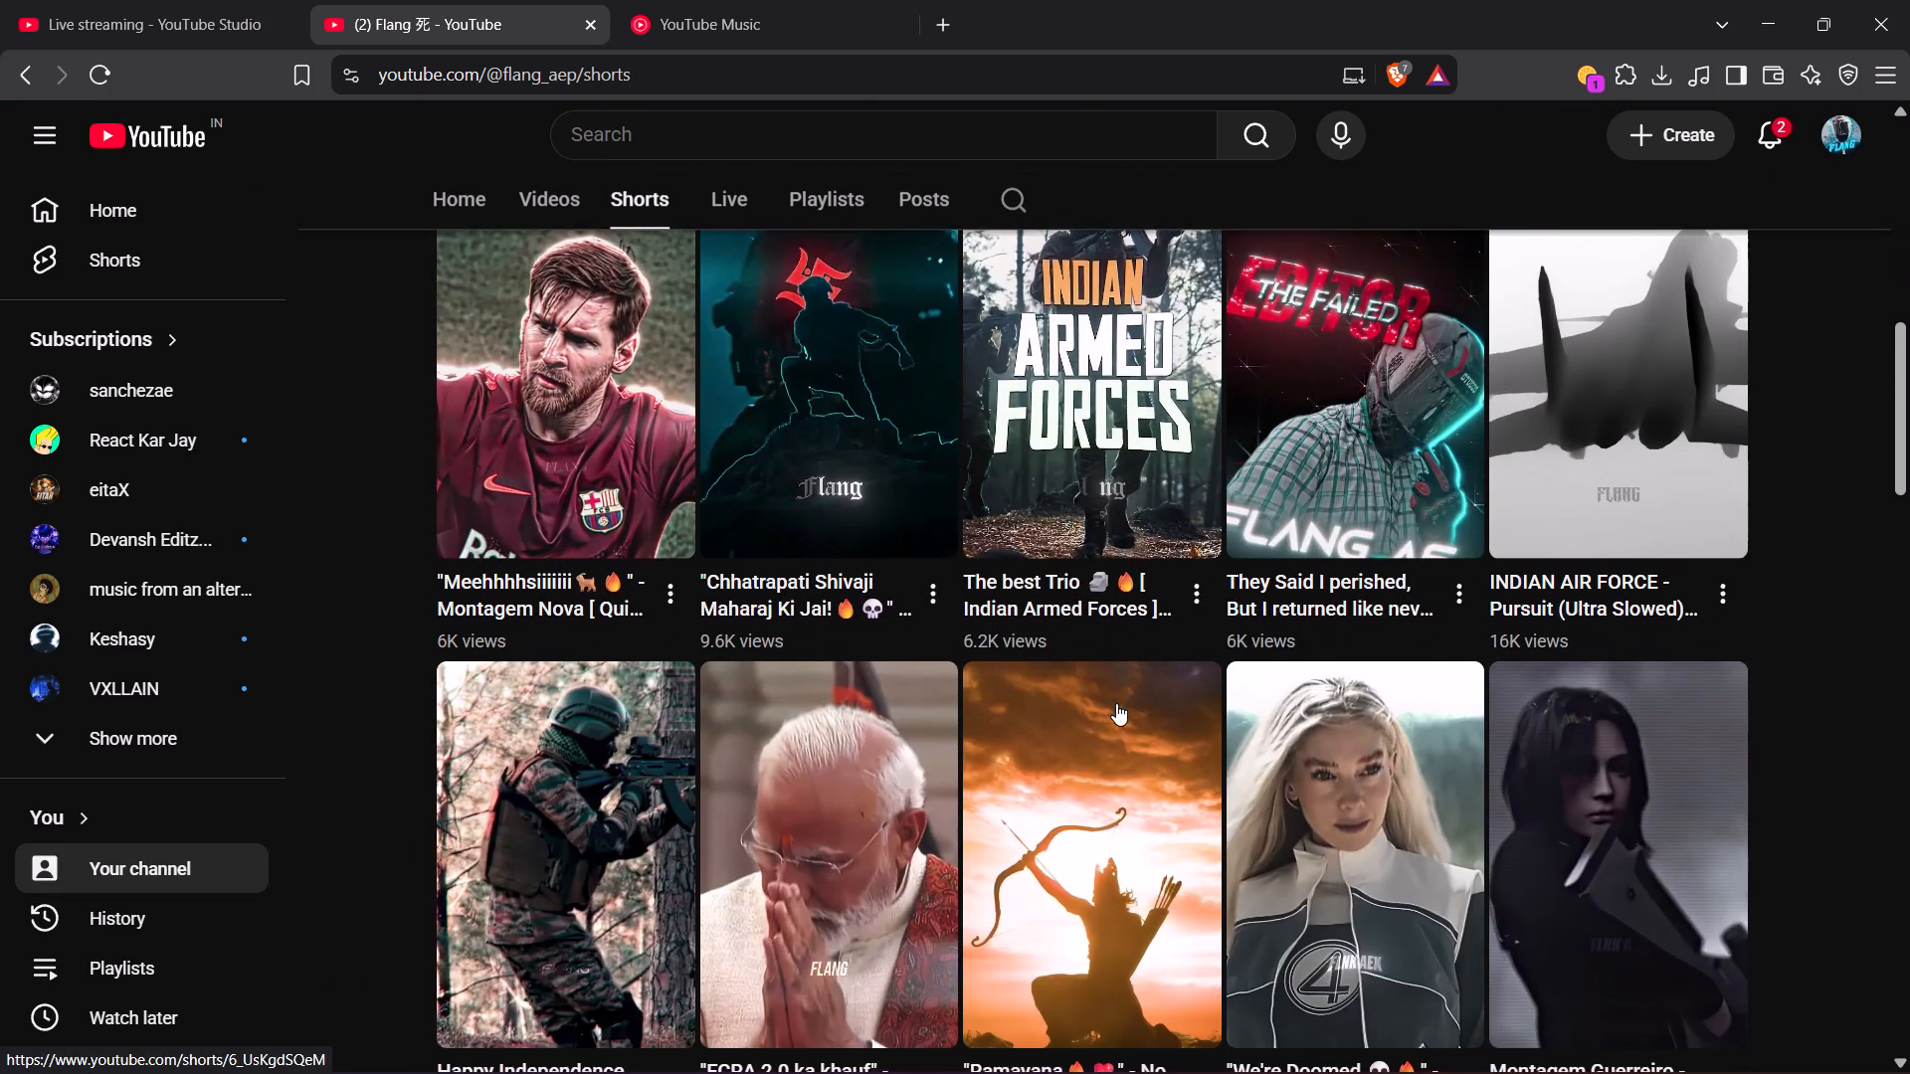
pyautogui.scroll(-1, 1116, 703)
pyautogui.scroll(1, 1408, 413)
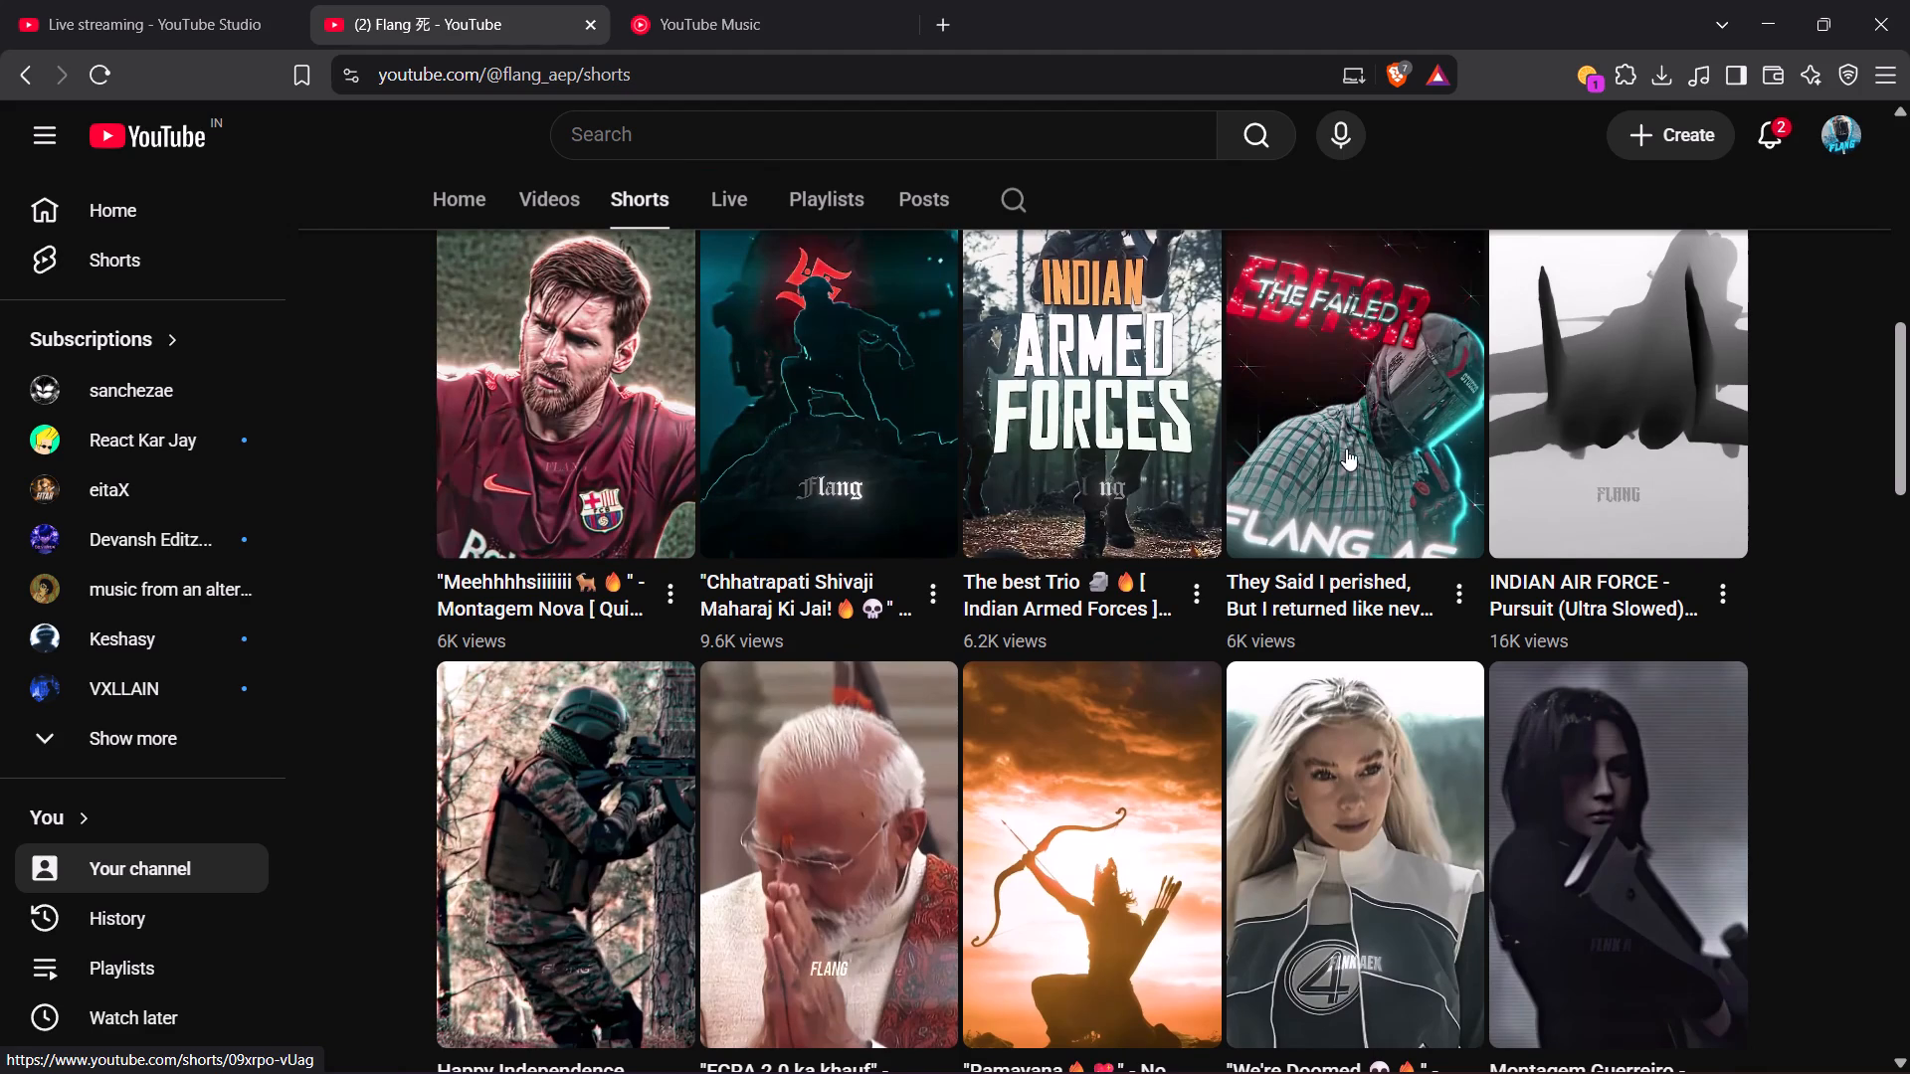
pyautogui.click(1364, 457)
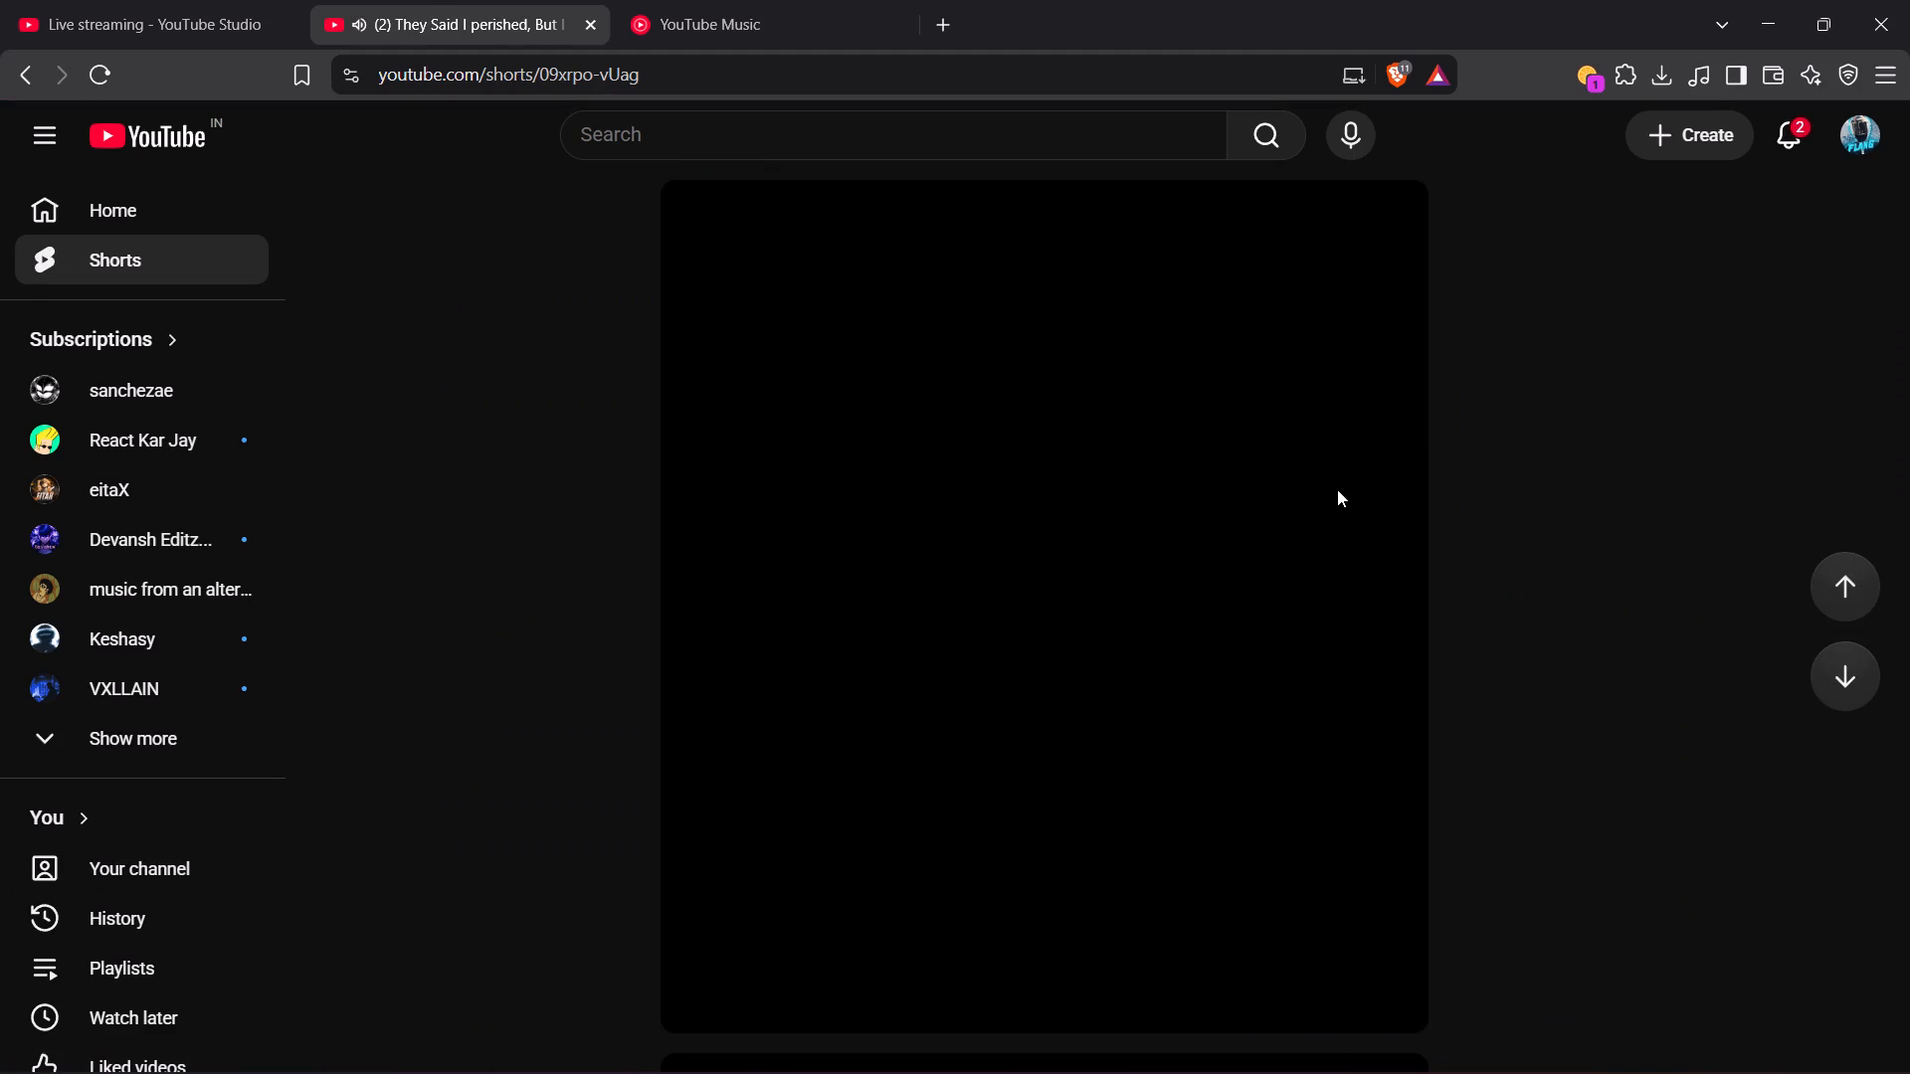
pyautogui.click(1252, 525)
pyautogui.click(905, 544)
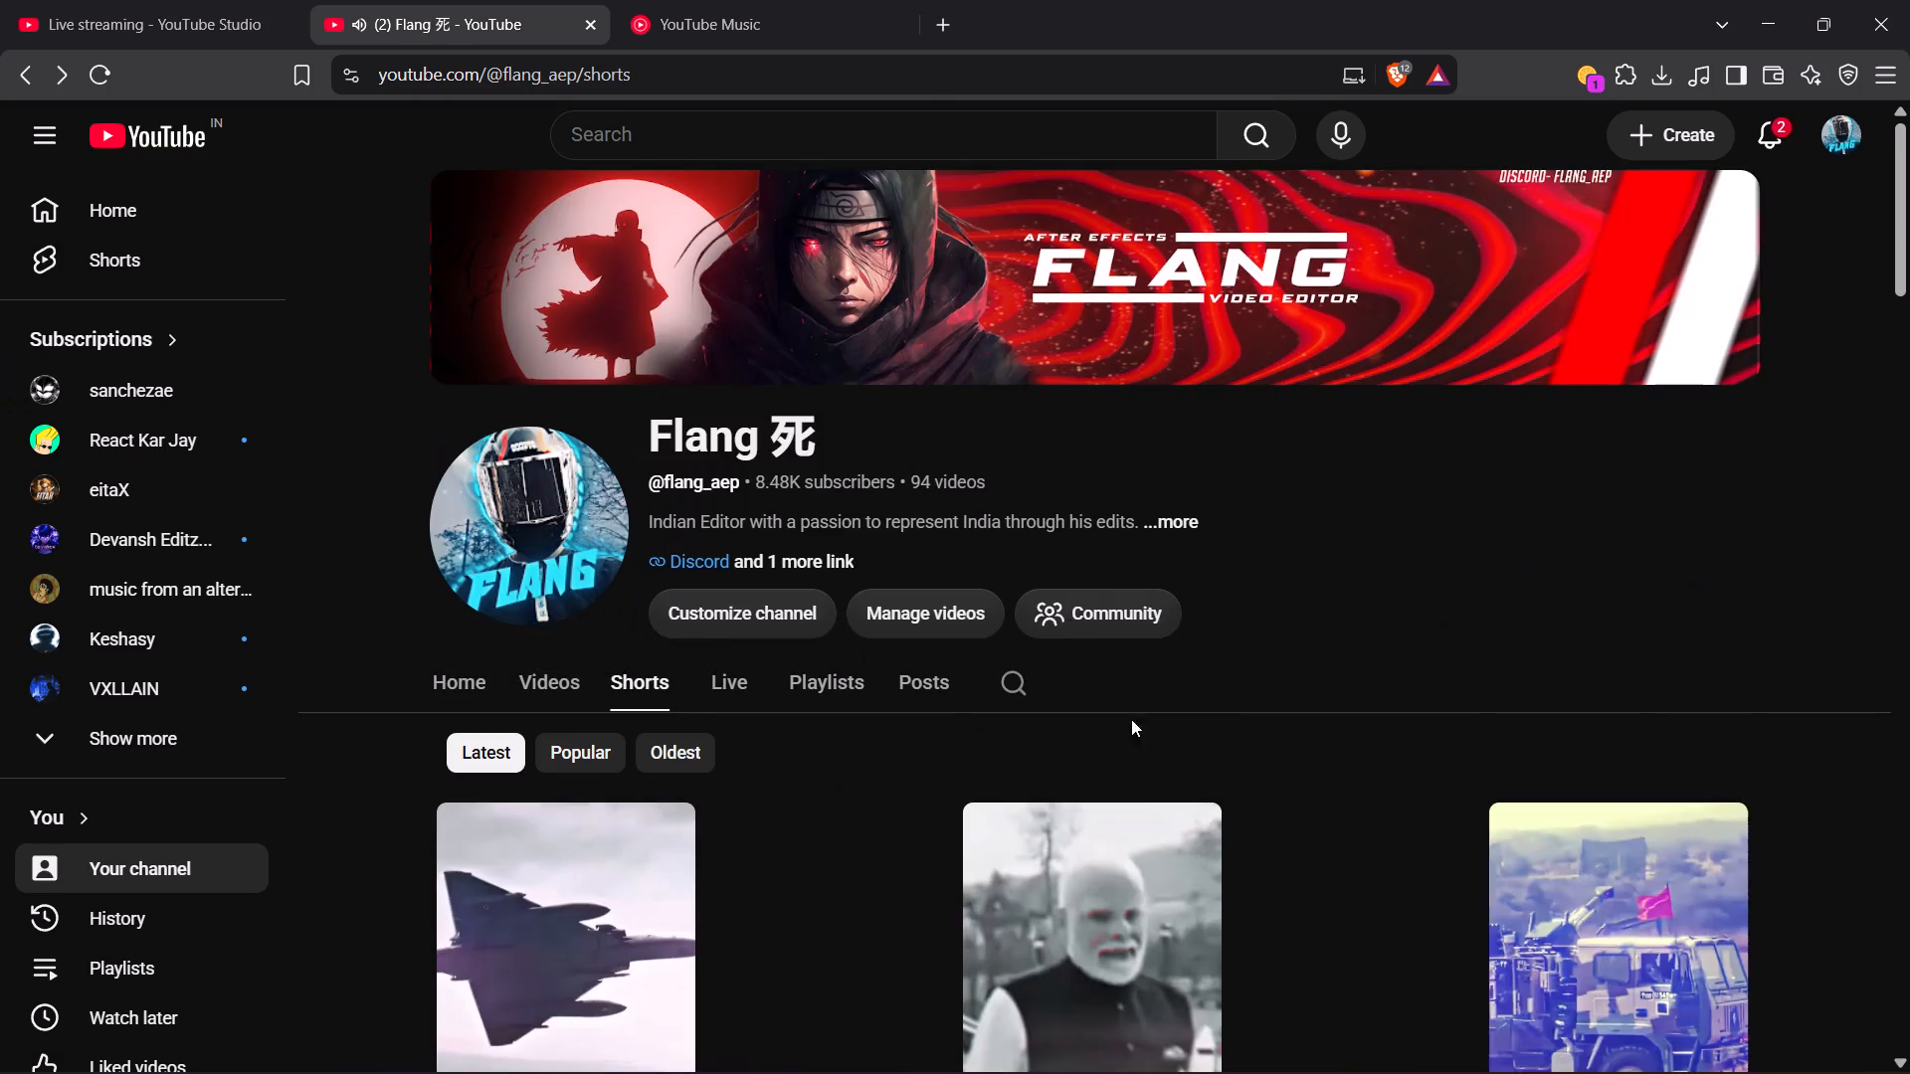
# Find the "The Edits vs The Editor" short among the channel's older Shorts, watch it with a pause partway, and return to the Shorts.
pyautogui.scroll(-12, 1144, 796)
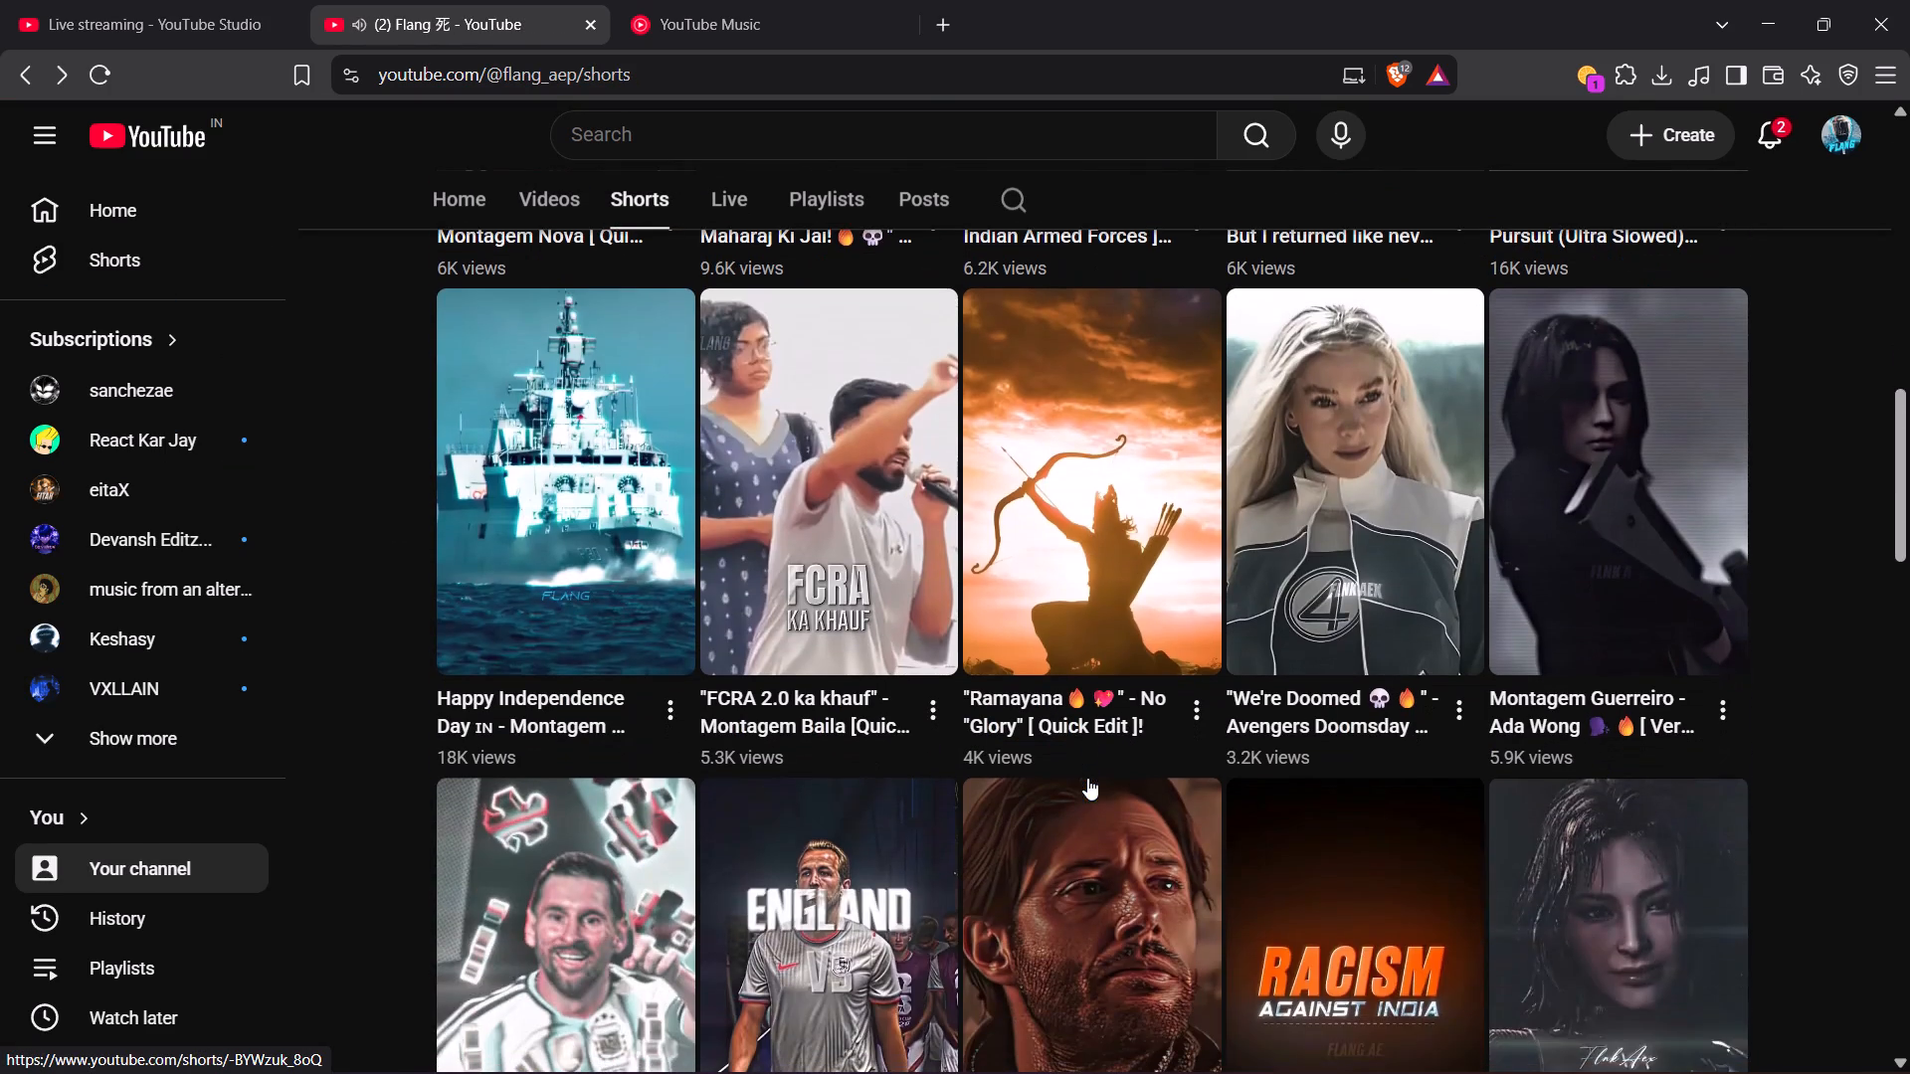
pyautogui.scroll(-3, 1124, 776)
pyautogui.scroll(13, 1124, 776)
pyautogui.scroll(-5, 1199, 752)
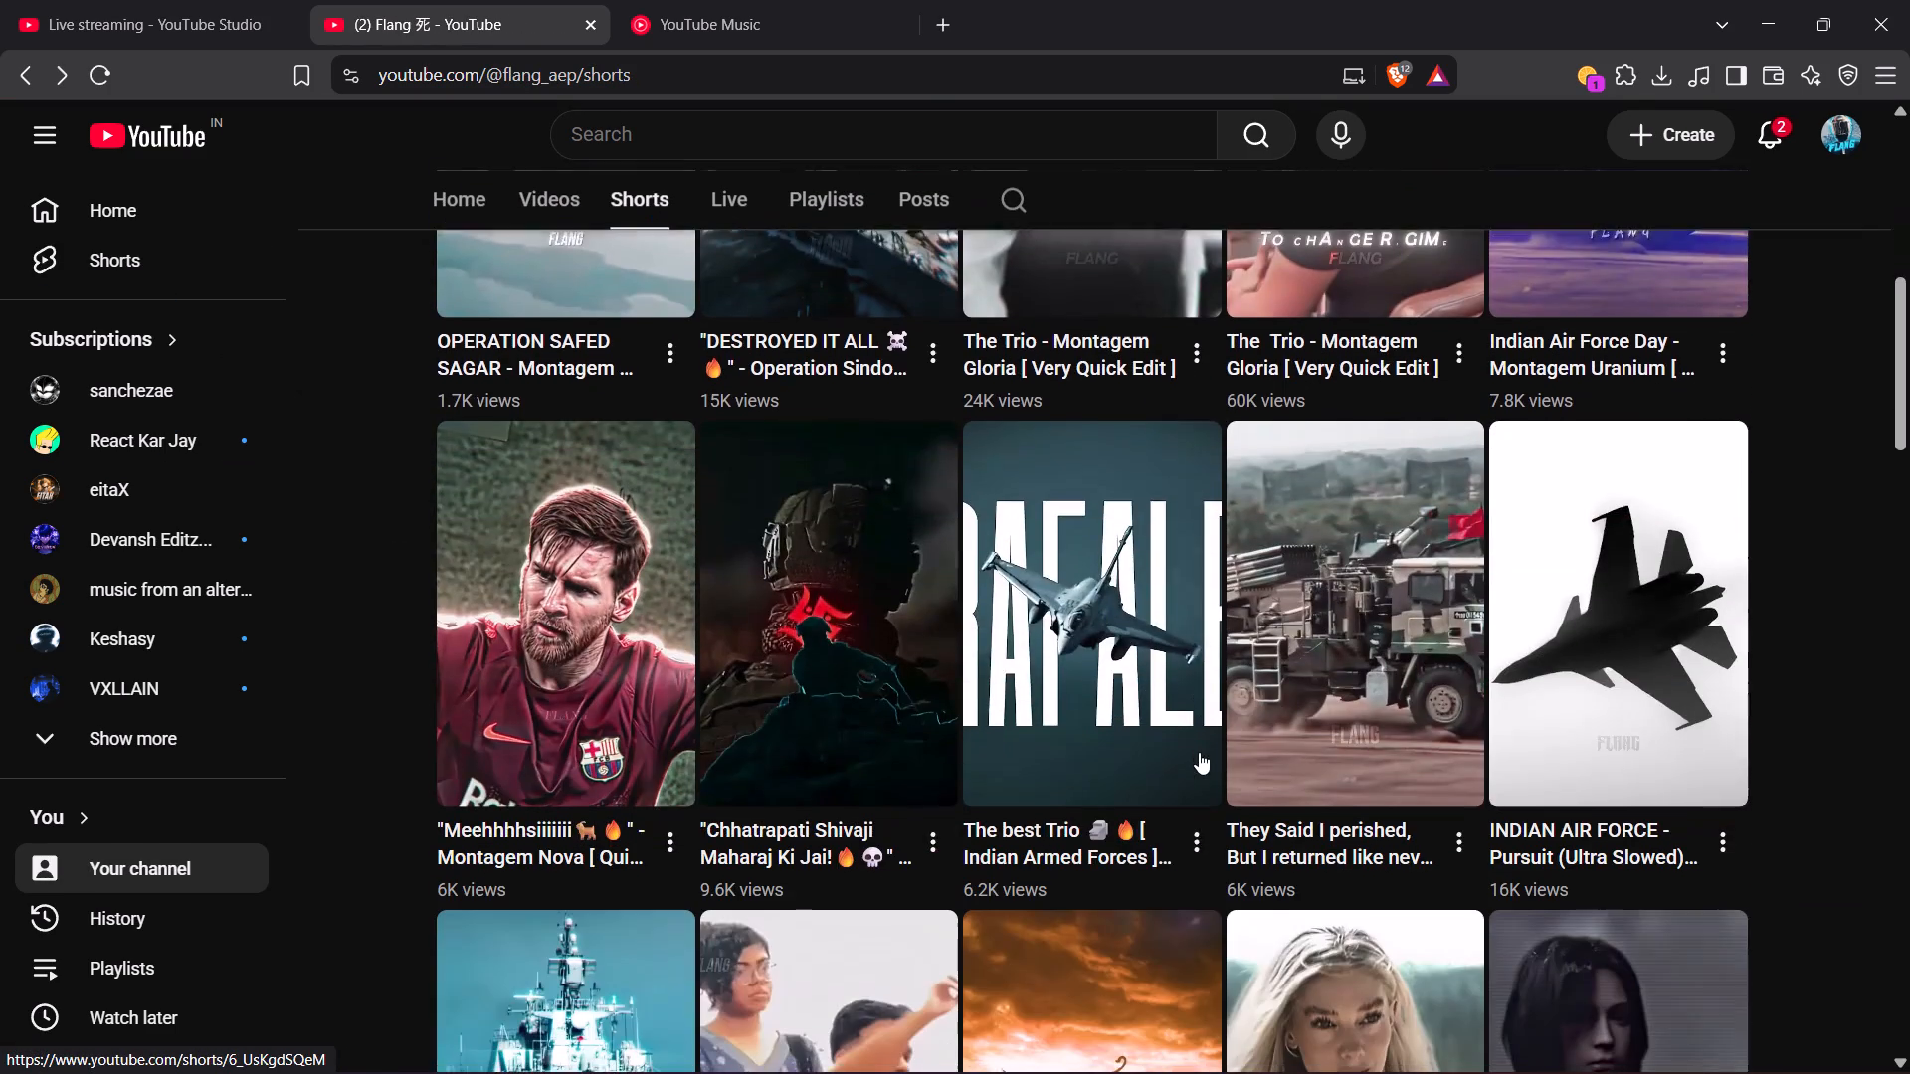
pyautogui.scroll(-4, 1199, 752)
pyautogui.scroll(4, 1199, 752)
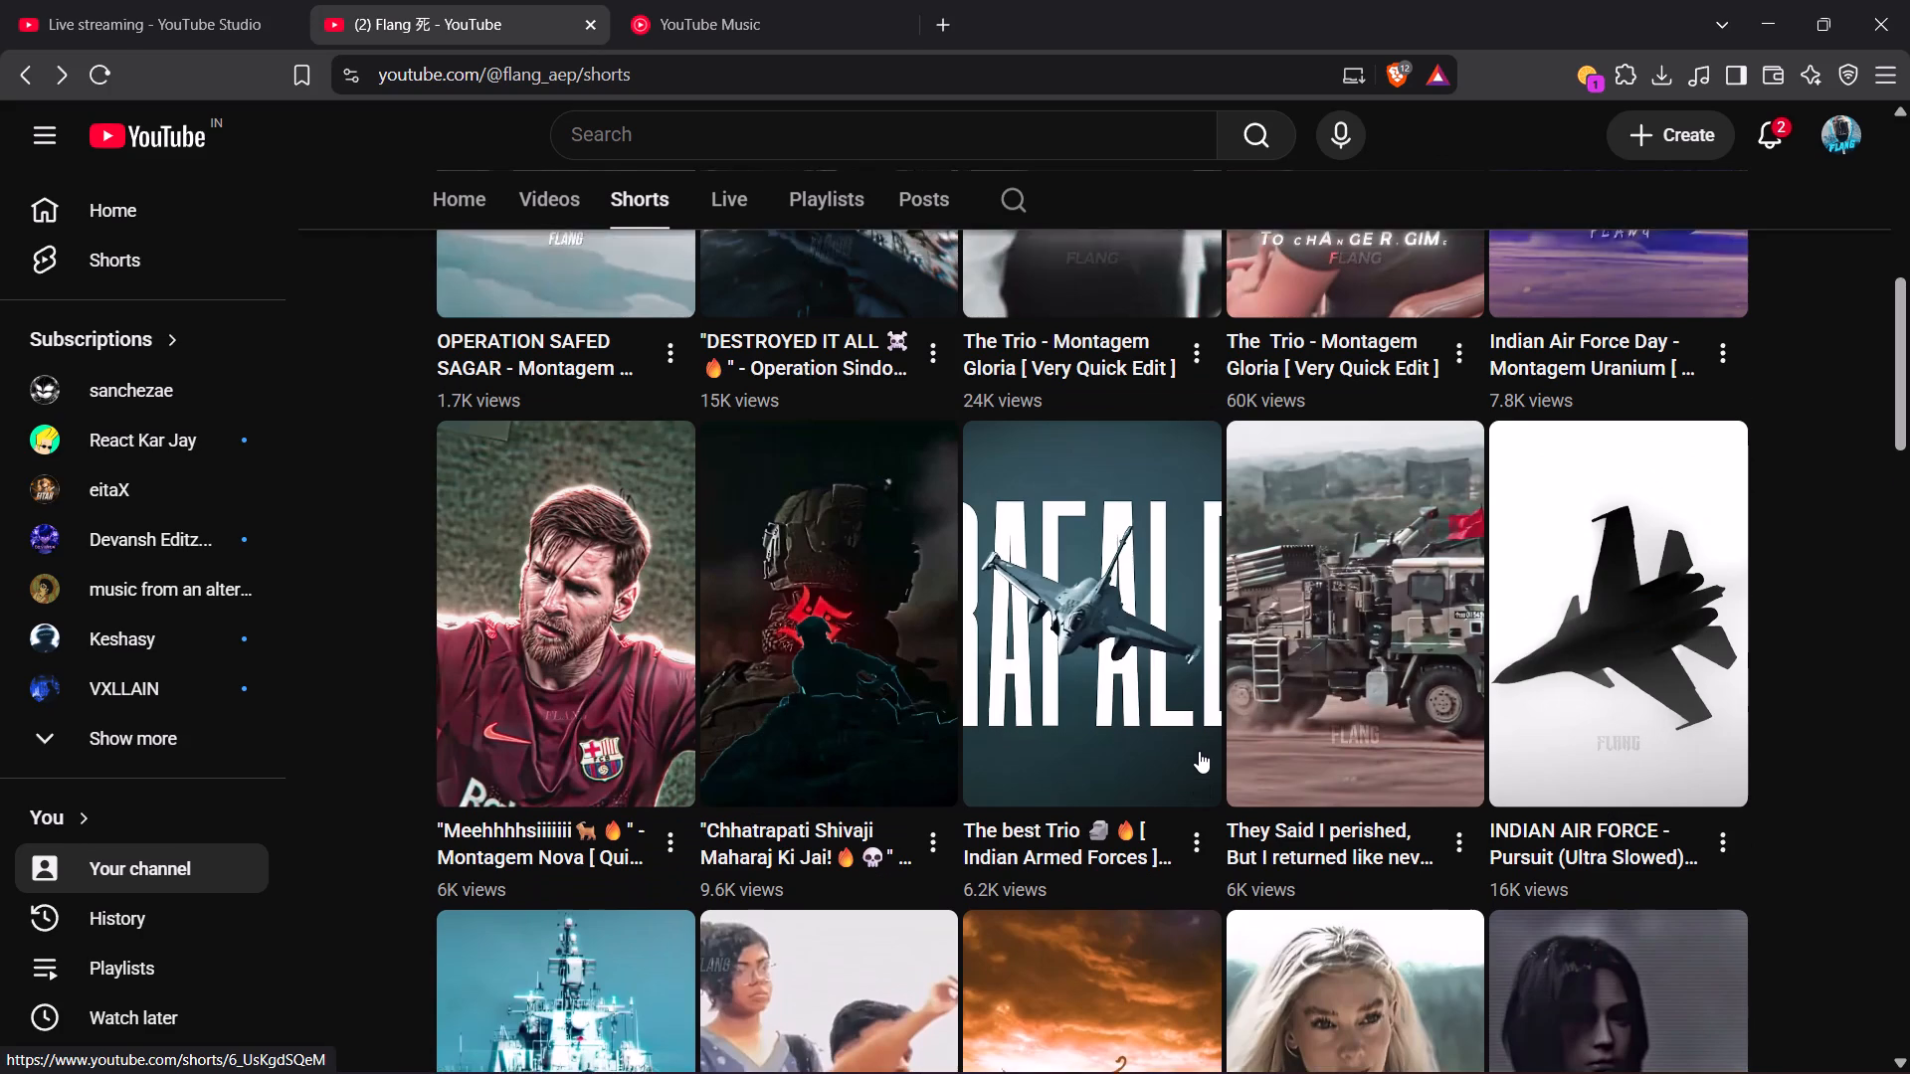
pyautogui.scroll(-6, 1199, 751)
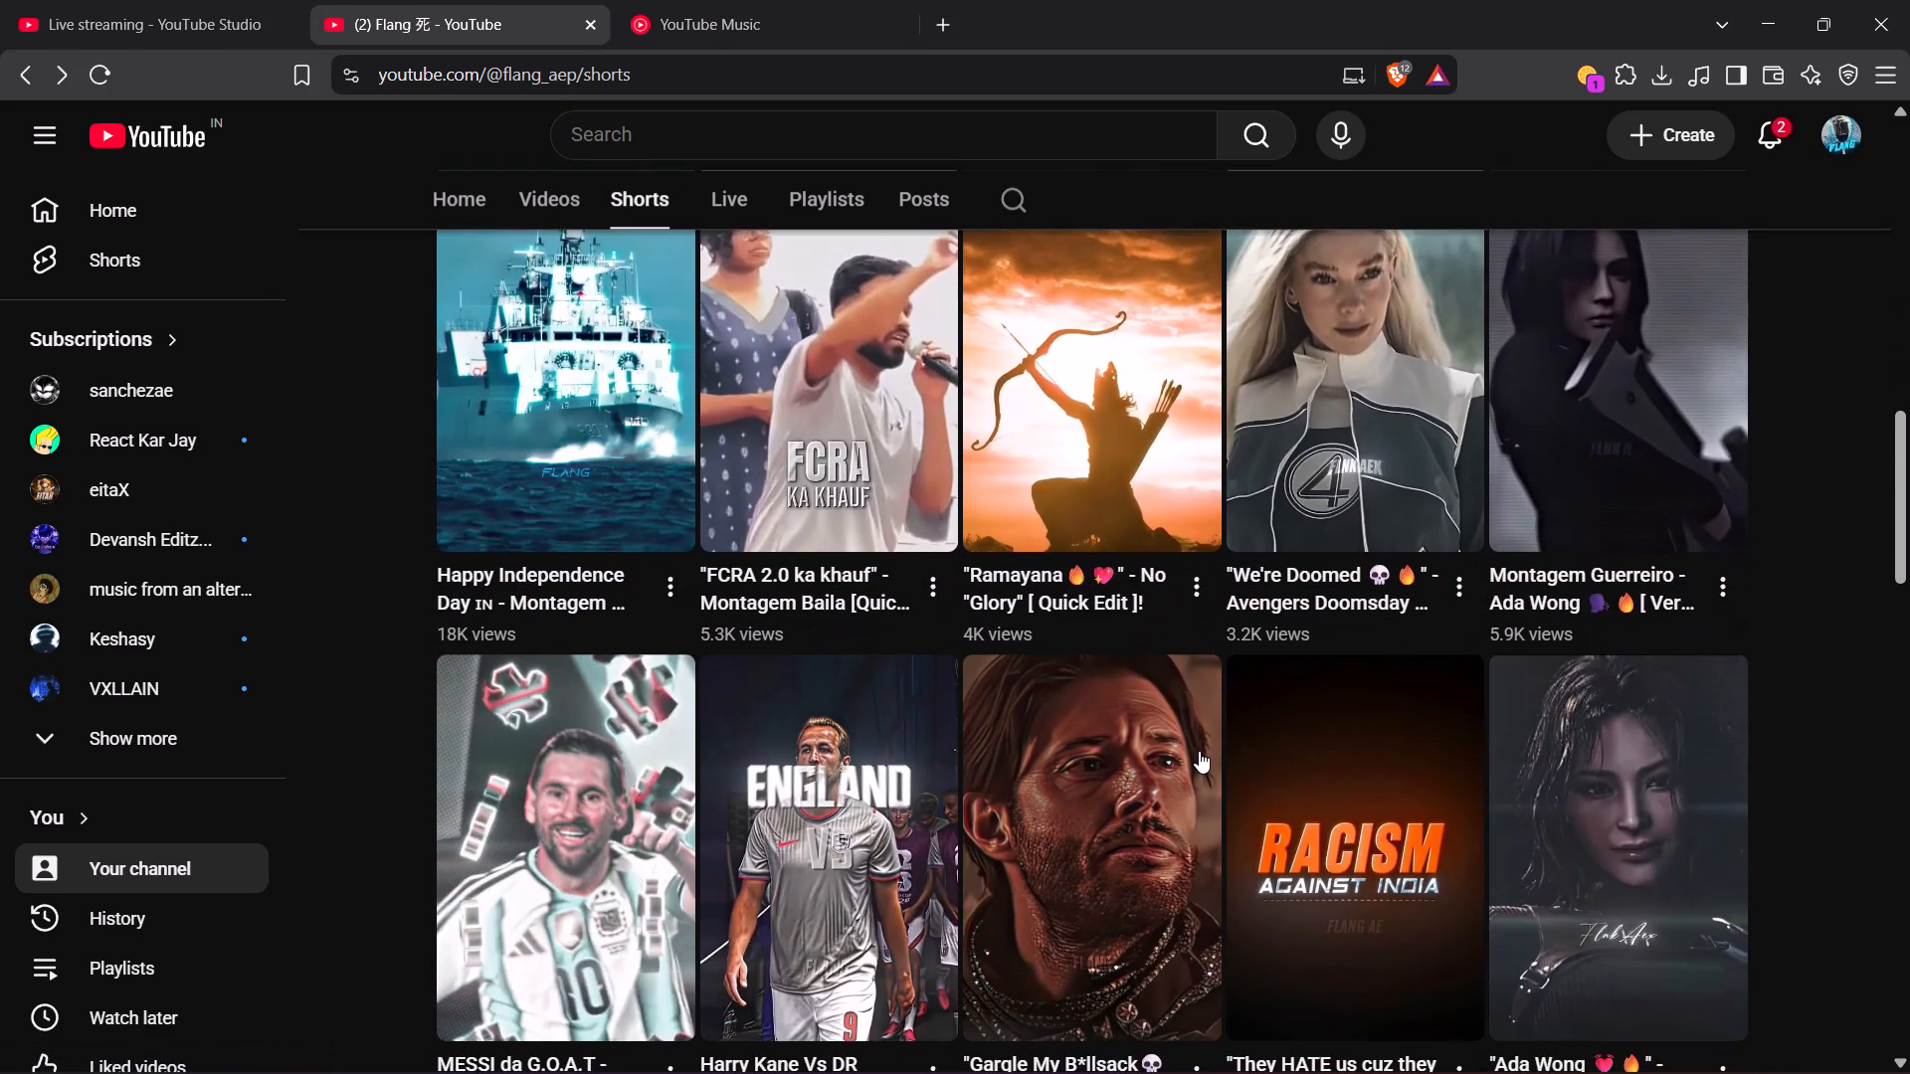
pyautogui.scroll(-5, 1199, 751)
pyautogui.click(1124, 805)
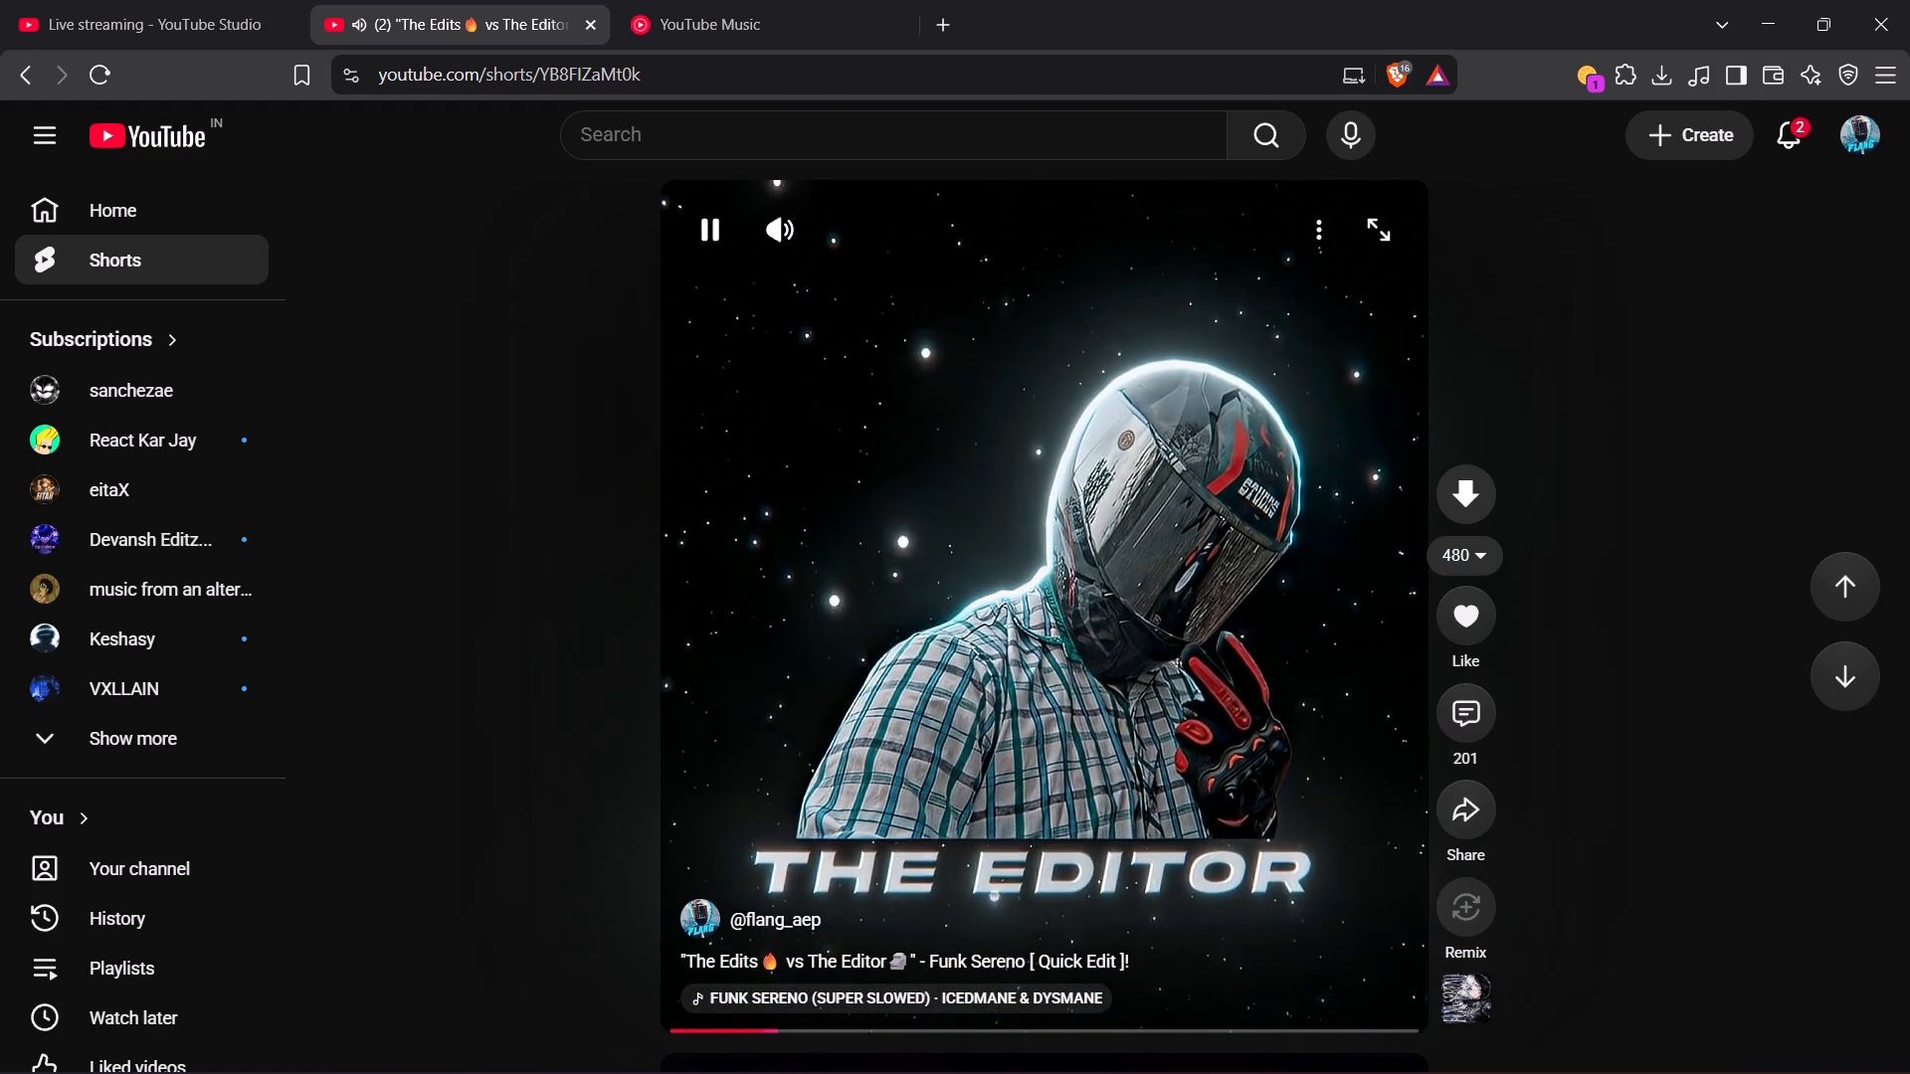
pyautogui.press('space')
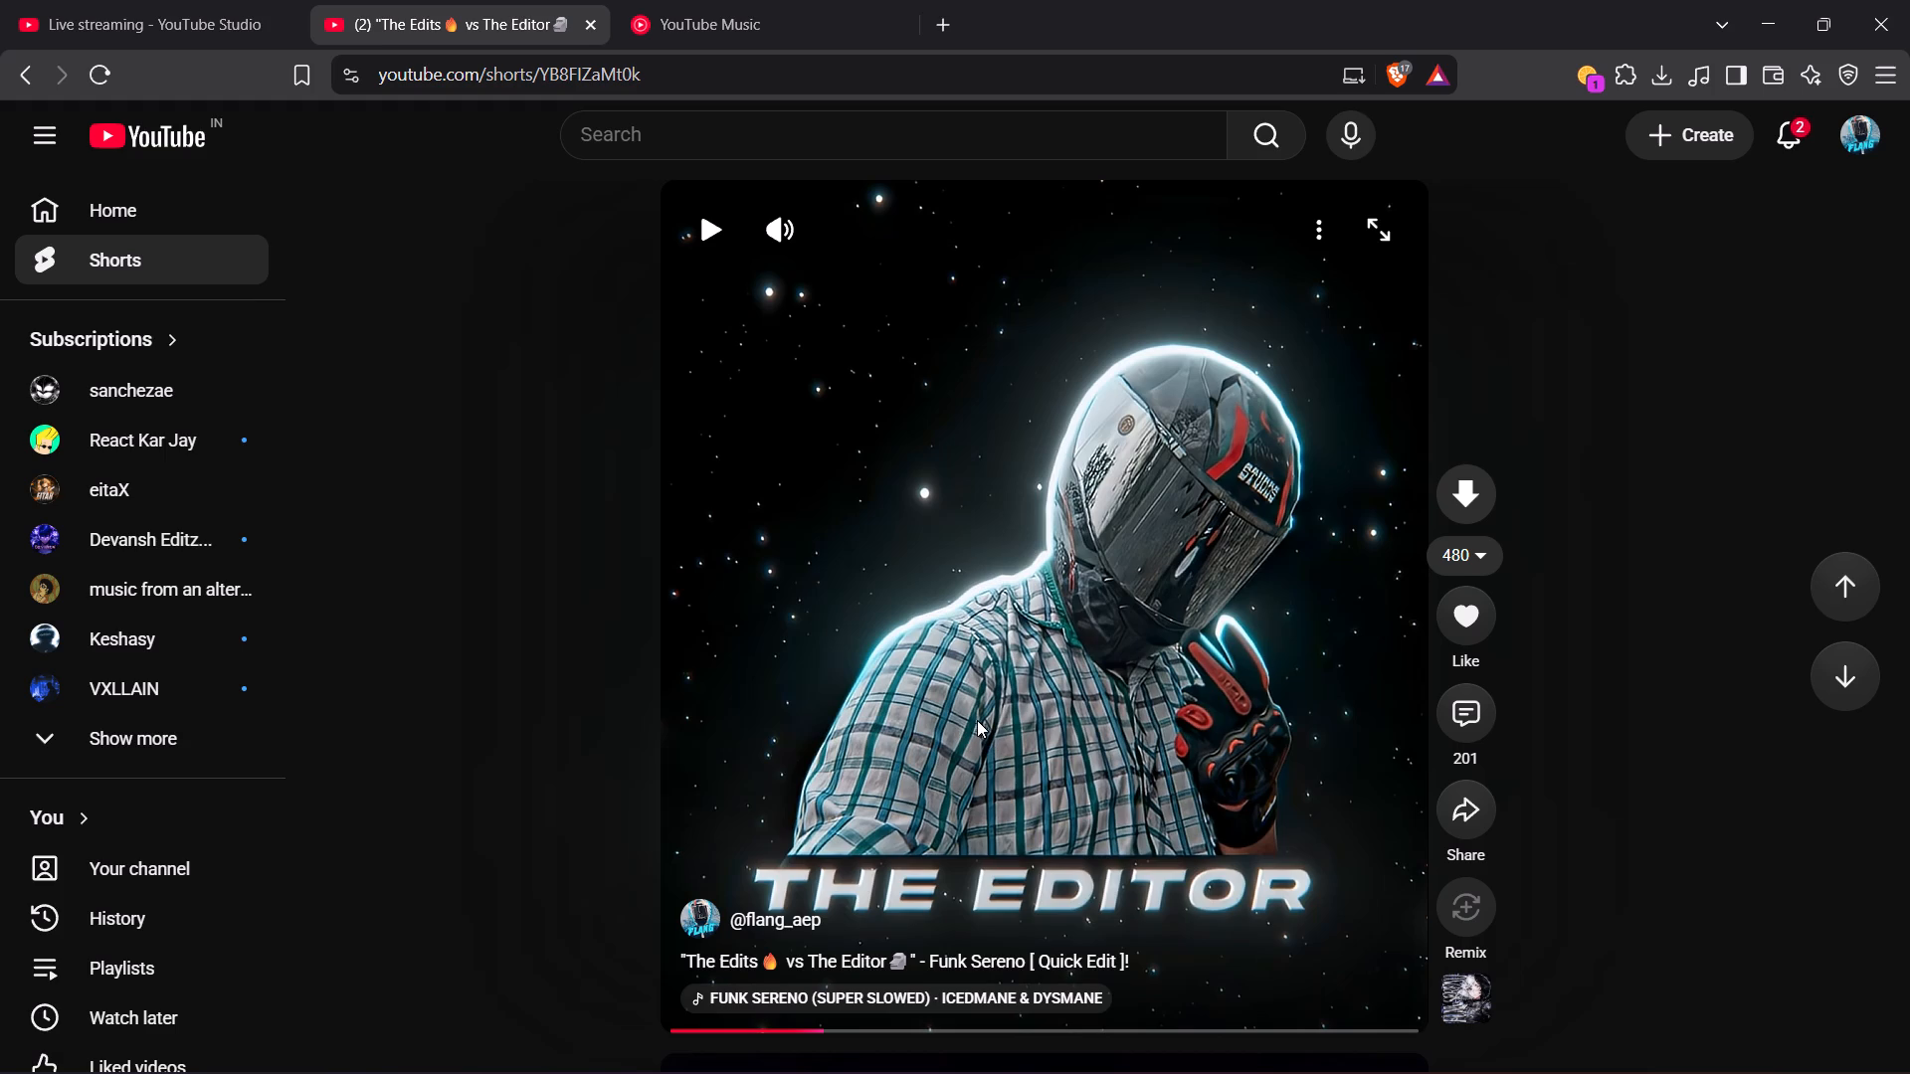
pyautogui.click(1114, 695)
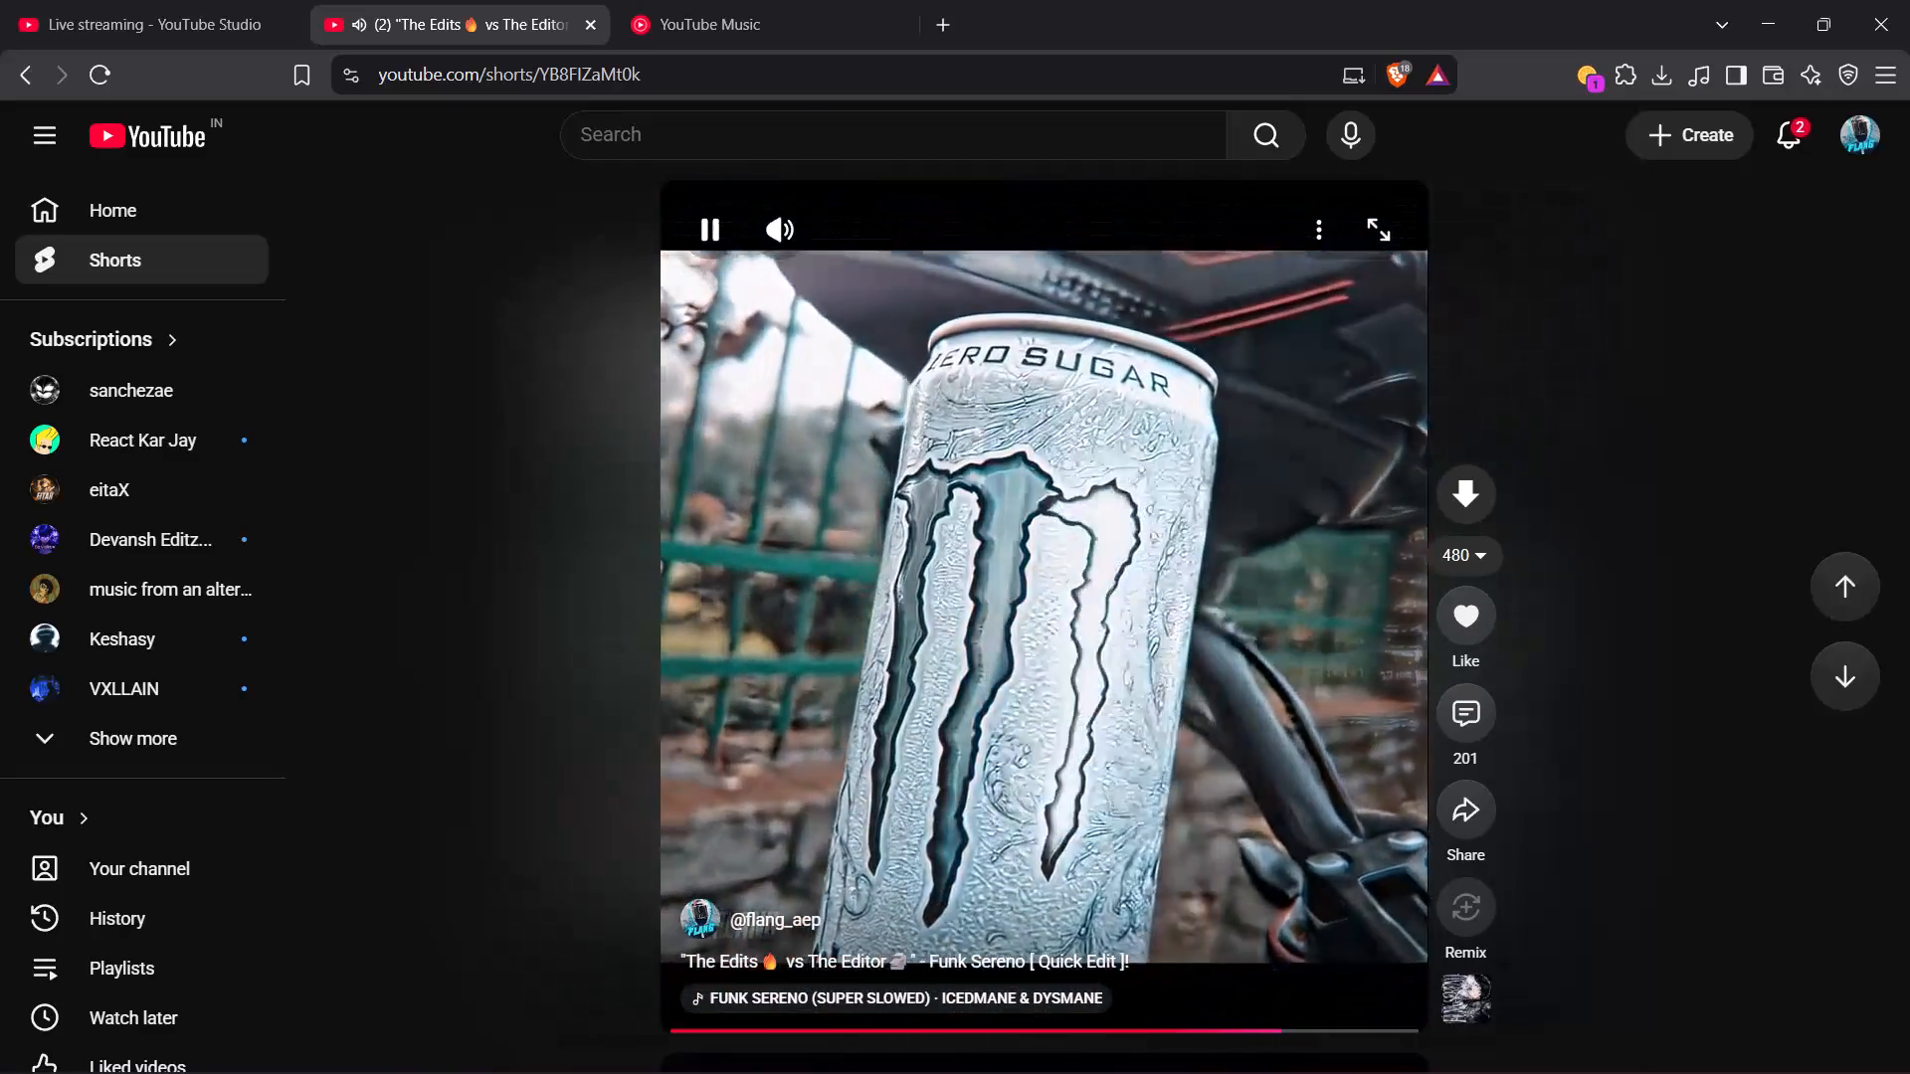
pyautogui.moveTo(1180, 703); pyautogui.dragTo(1253, 685)
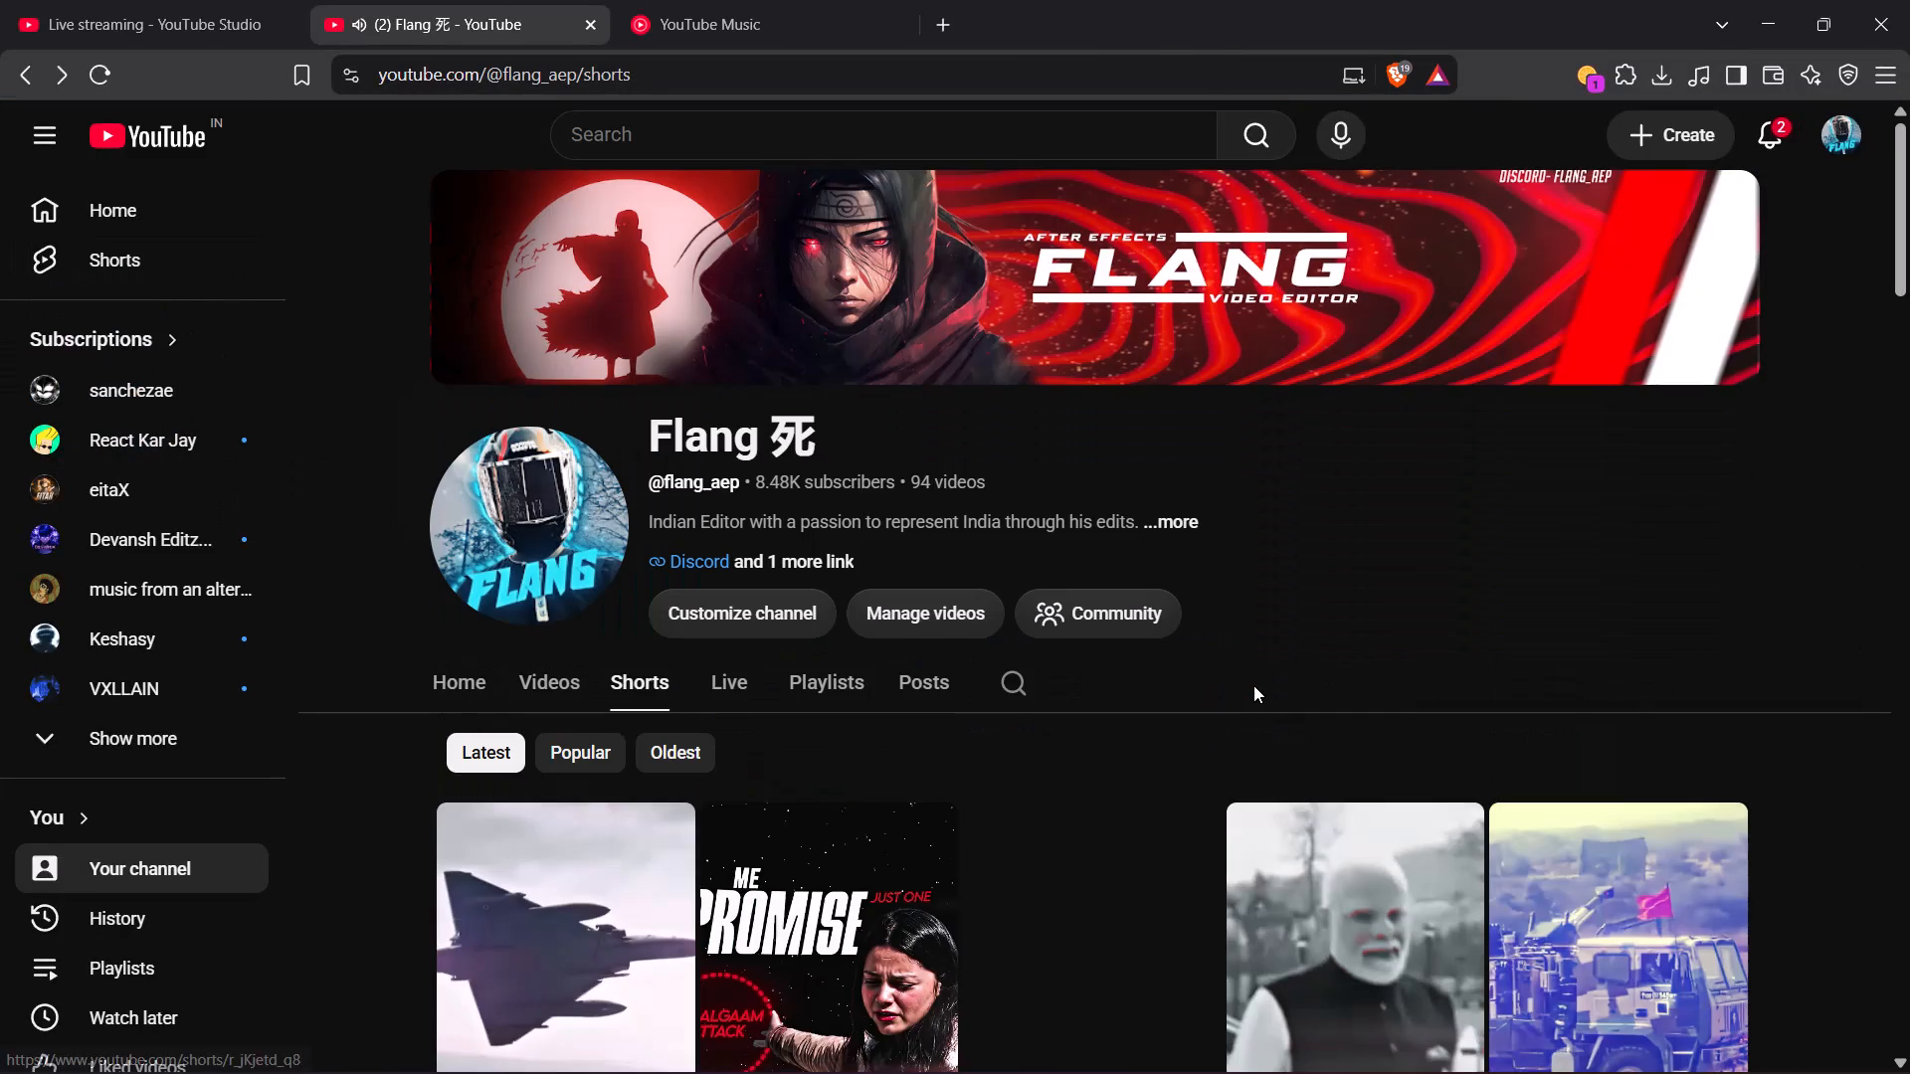
# Reopen the "They Said I perished, But I returned like never before" short from the channel's Shorts and play it.
pyautogui.scroll(1, 1309, 720)
pyautogui.scroll(-5, 1356, 812)
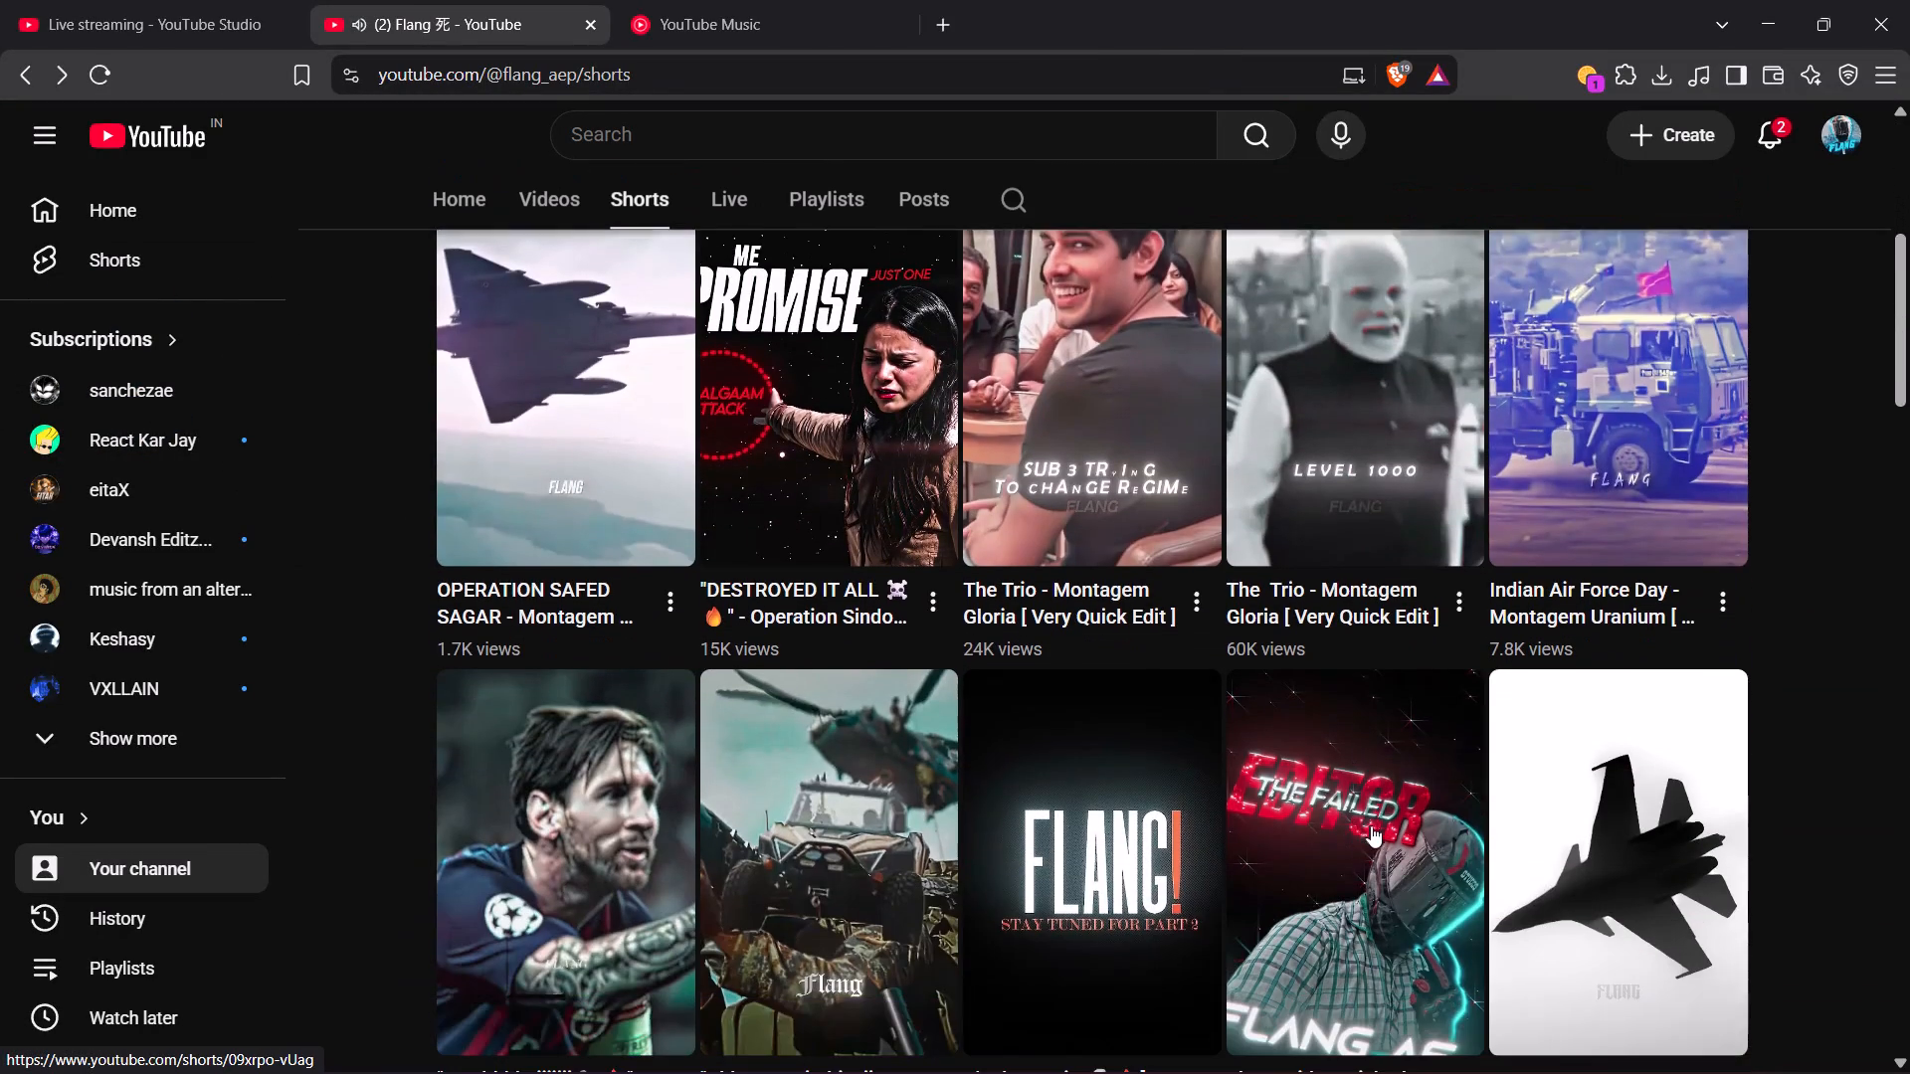
pyautogui.scroll(-1, 1409, 806)
pyautogui.click(1398, 785)
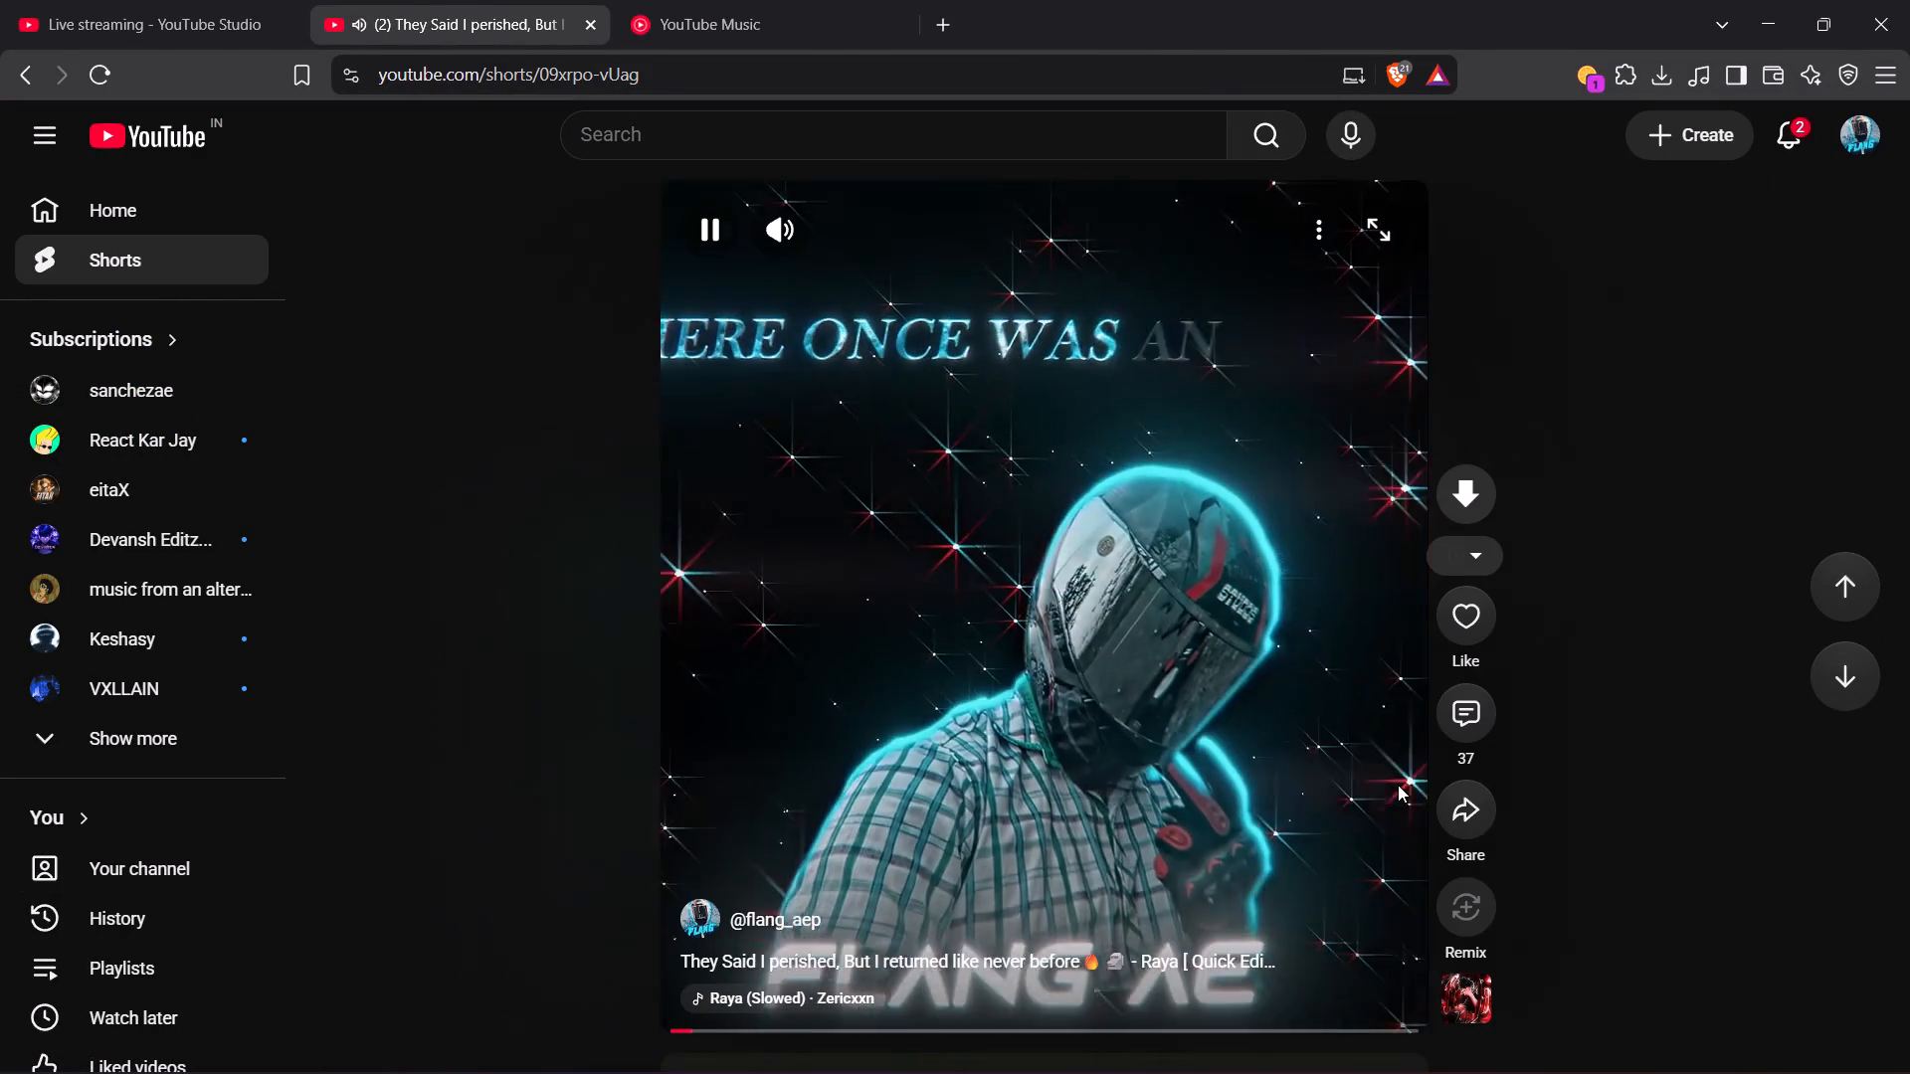
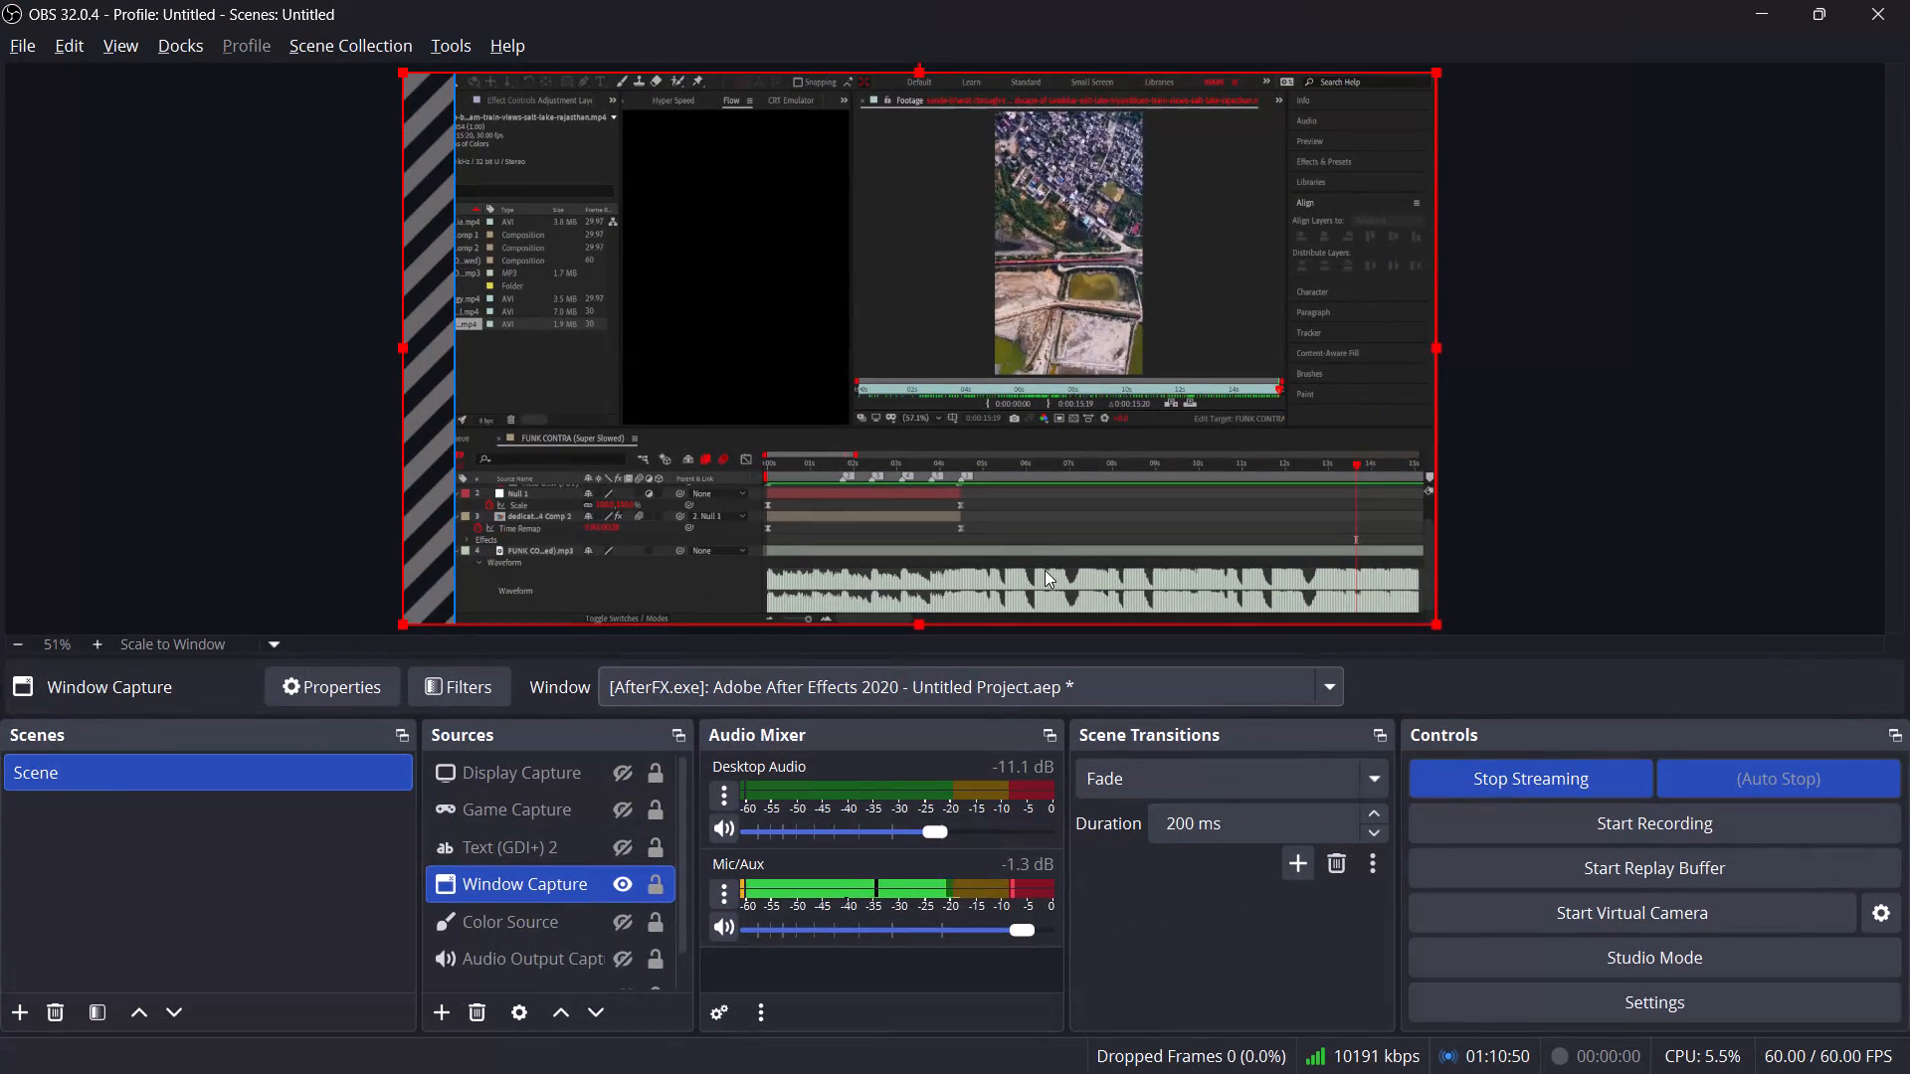
# Lower the Mic/Aux volume in the OBS audio mixer to about -9.5 dB.
pyautogui.moveTo(970, 928); pyautogui.dragTo(229, 900)
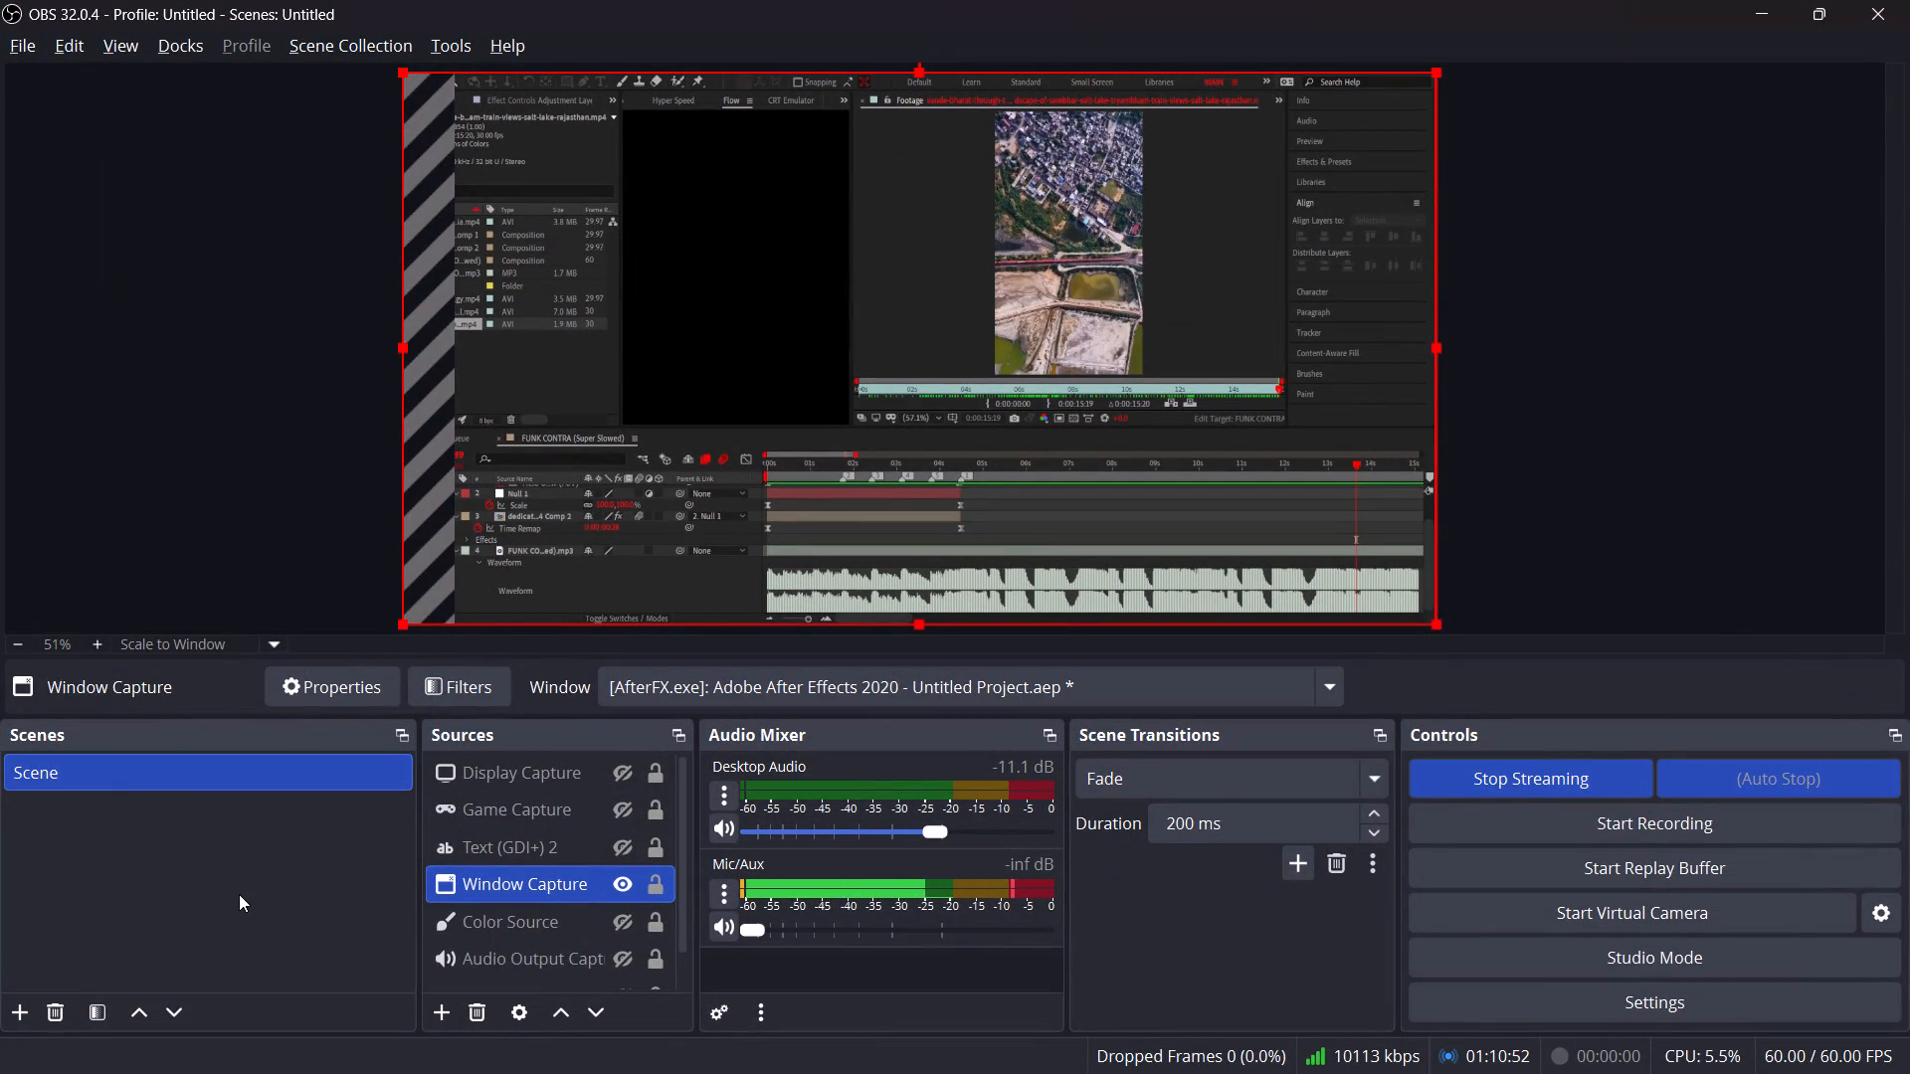
pyautogui.moveTo(758, 922); pyautogui.dragTo(928, 938)
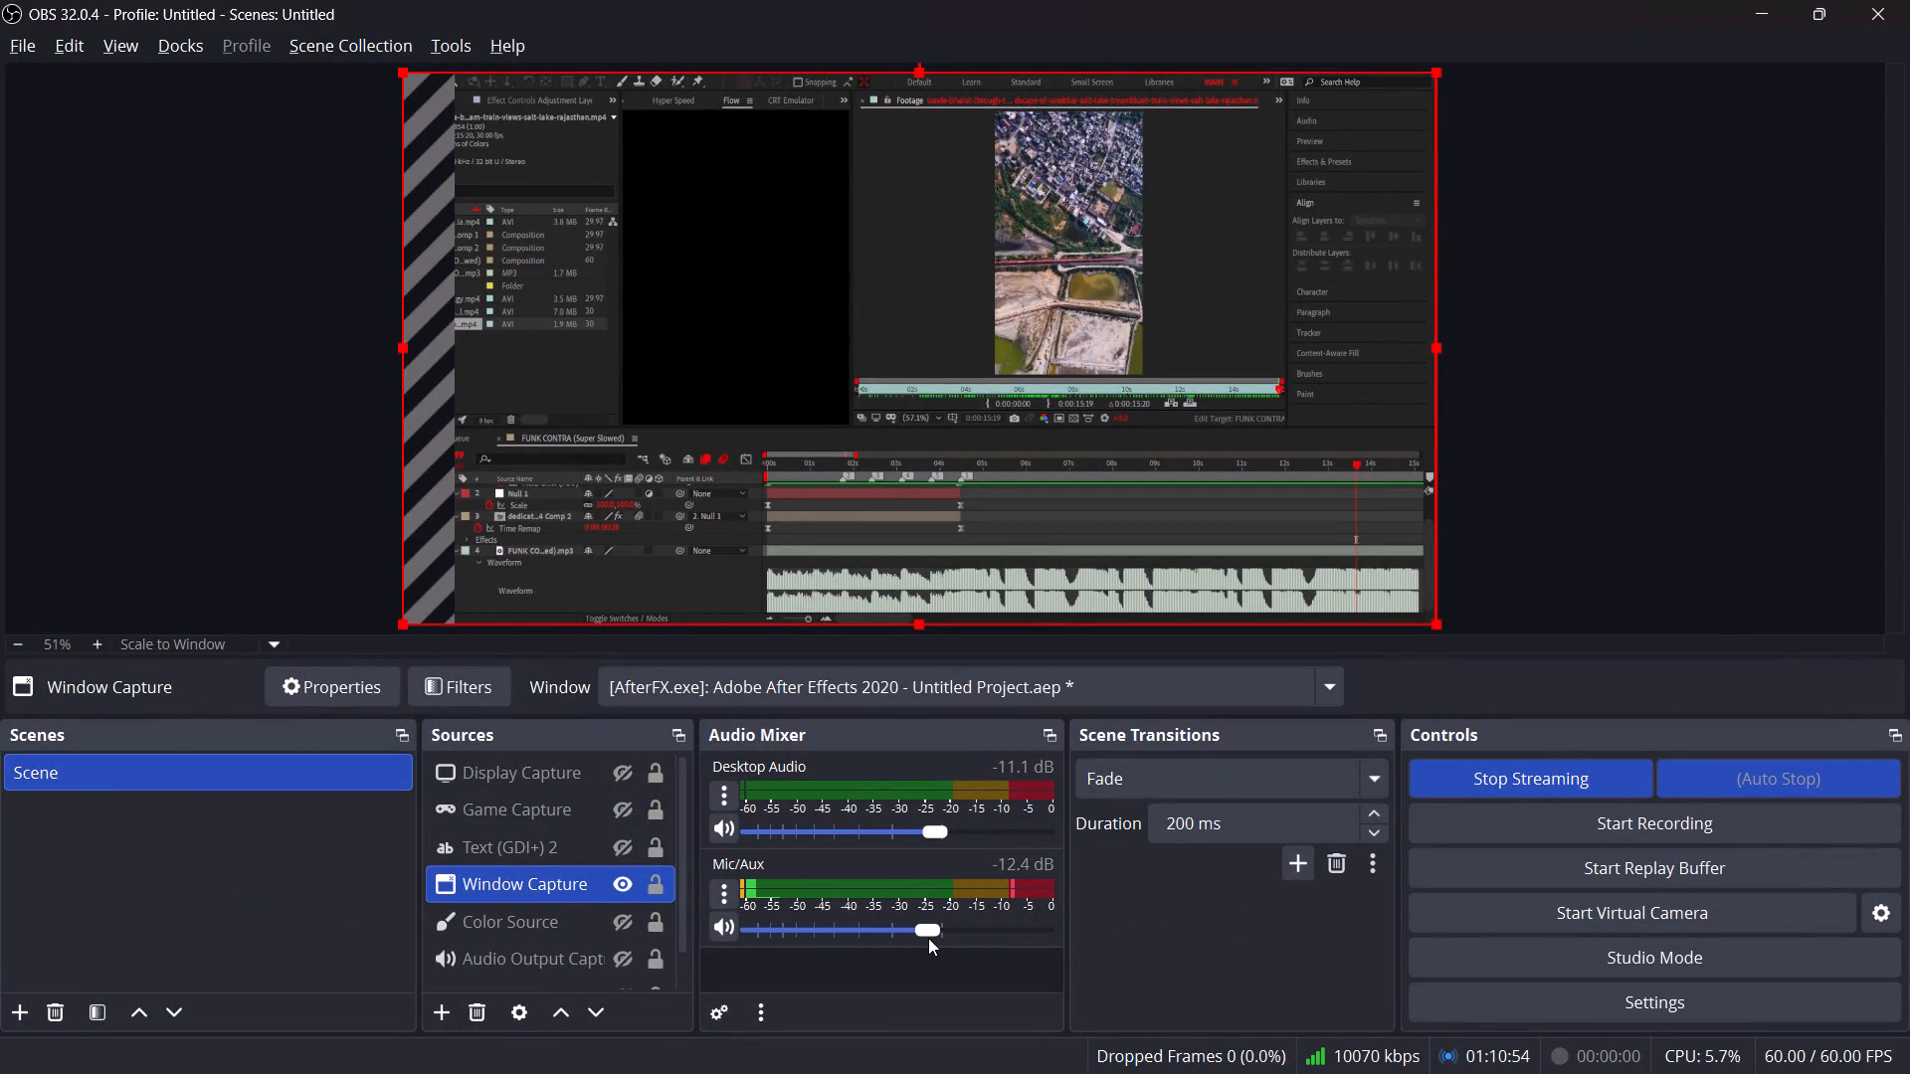
pyautogui.moveTo(928, 938); pyautogui.dragTo(945, 942)
# Switch to After Effects and scrub the Sambhar salt-lake train footage backwards from its last frame to 0:00:00:00.
pyautogui.hotkey('alt', 'Tab')
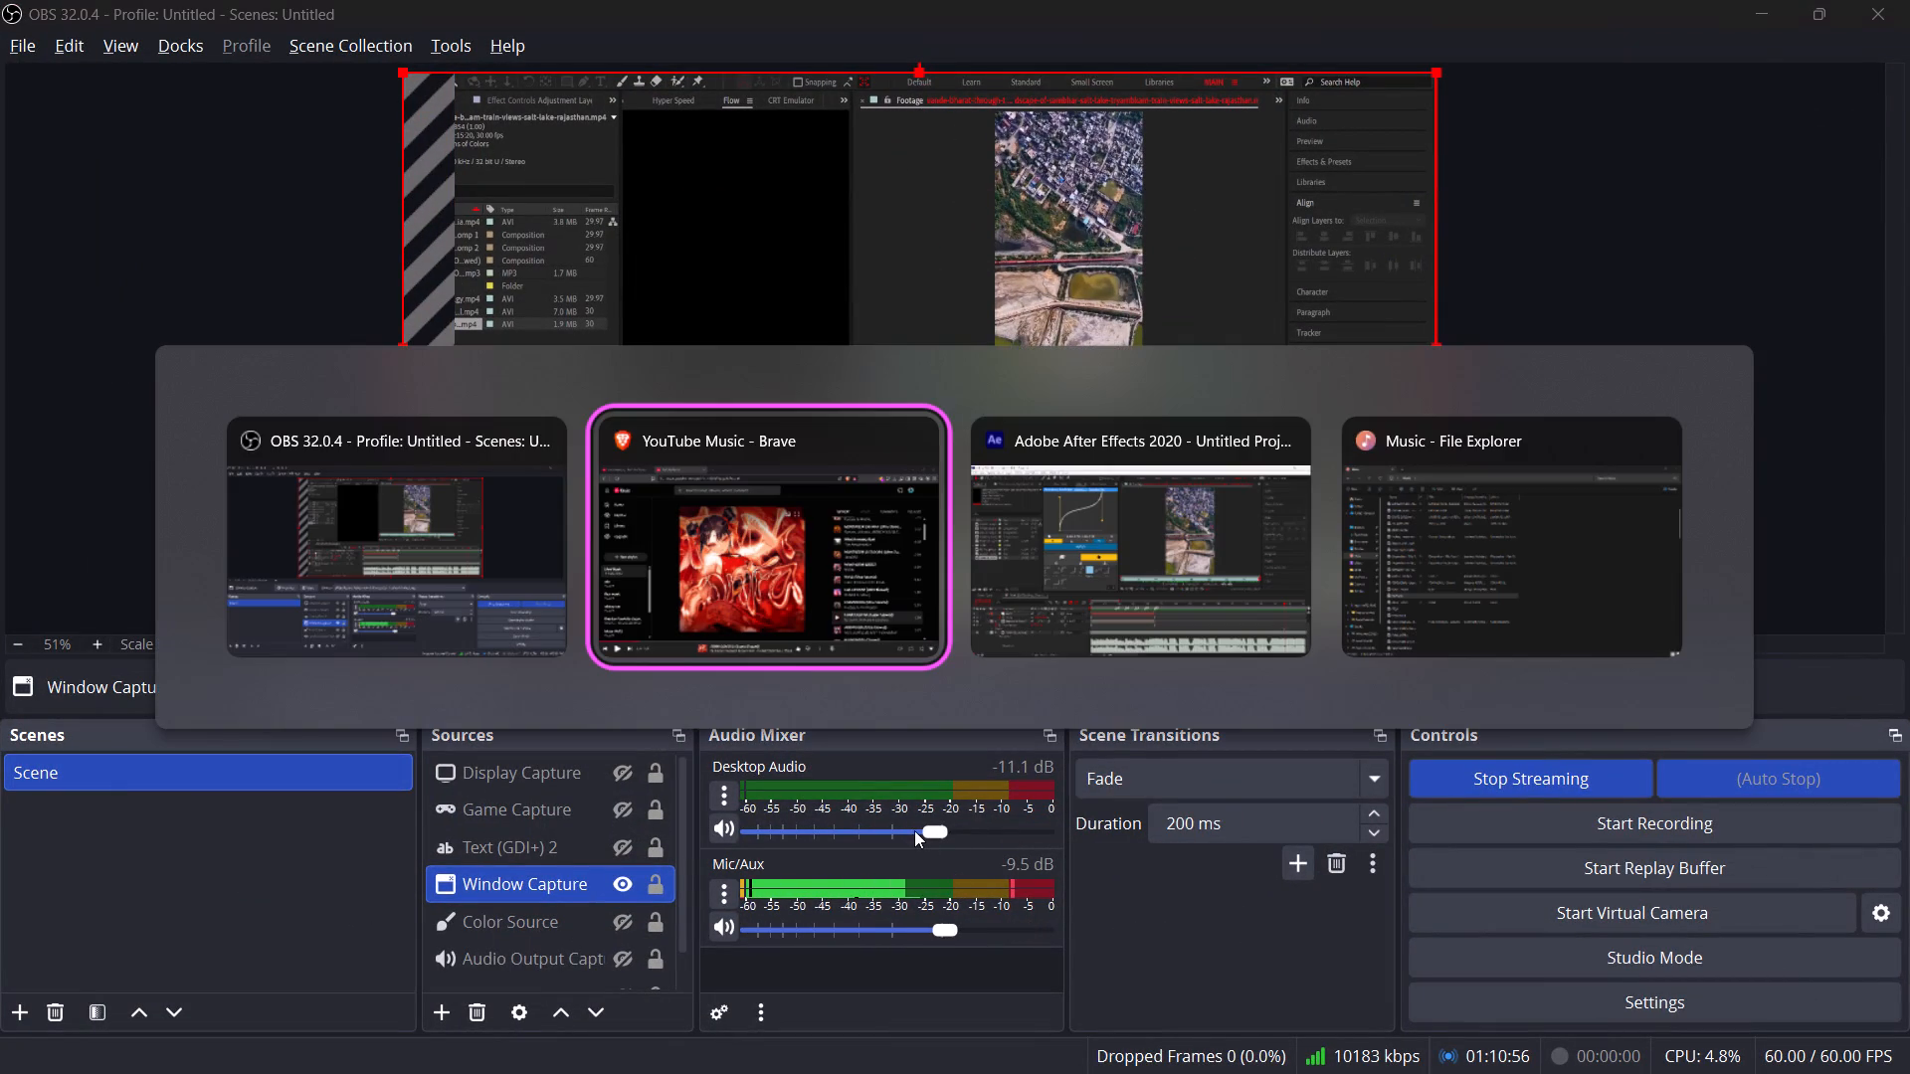
pyautogui.hotkey('alt', 'Tab')
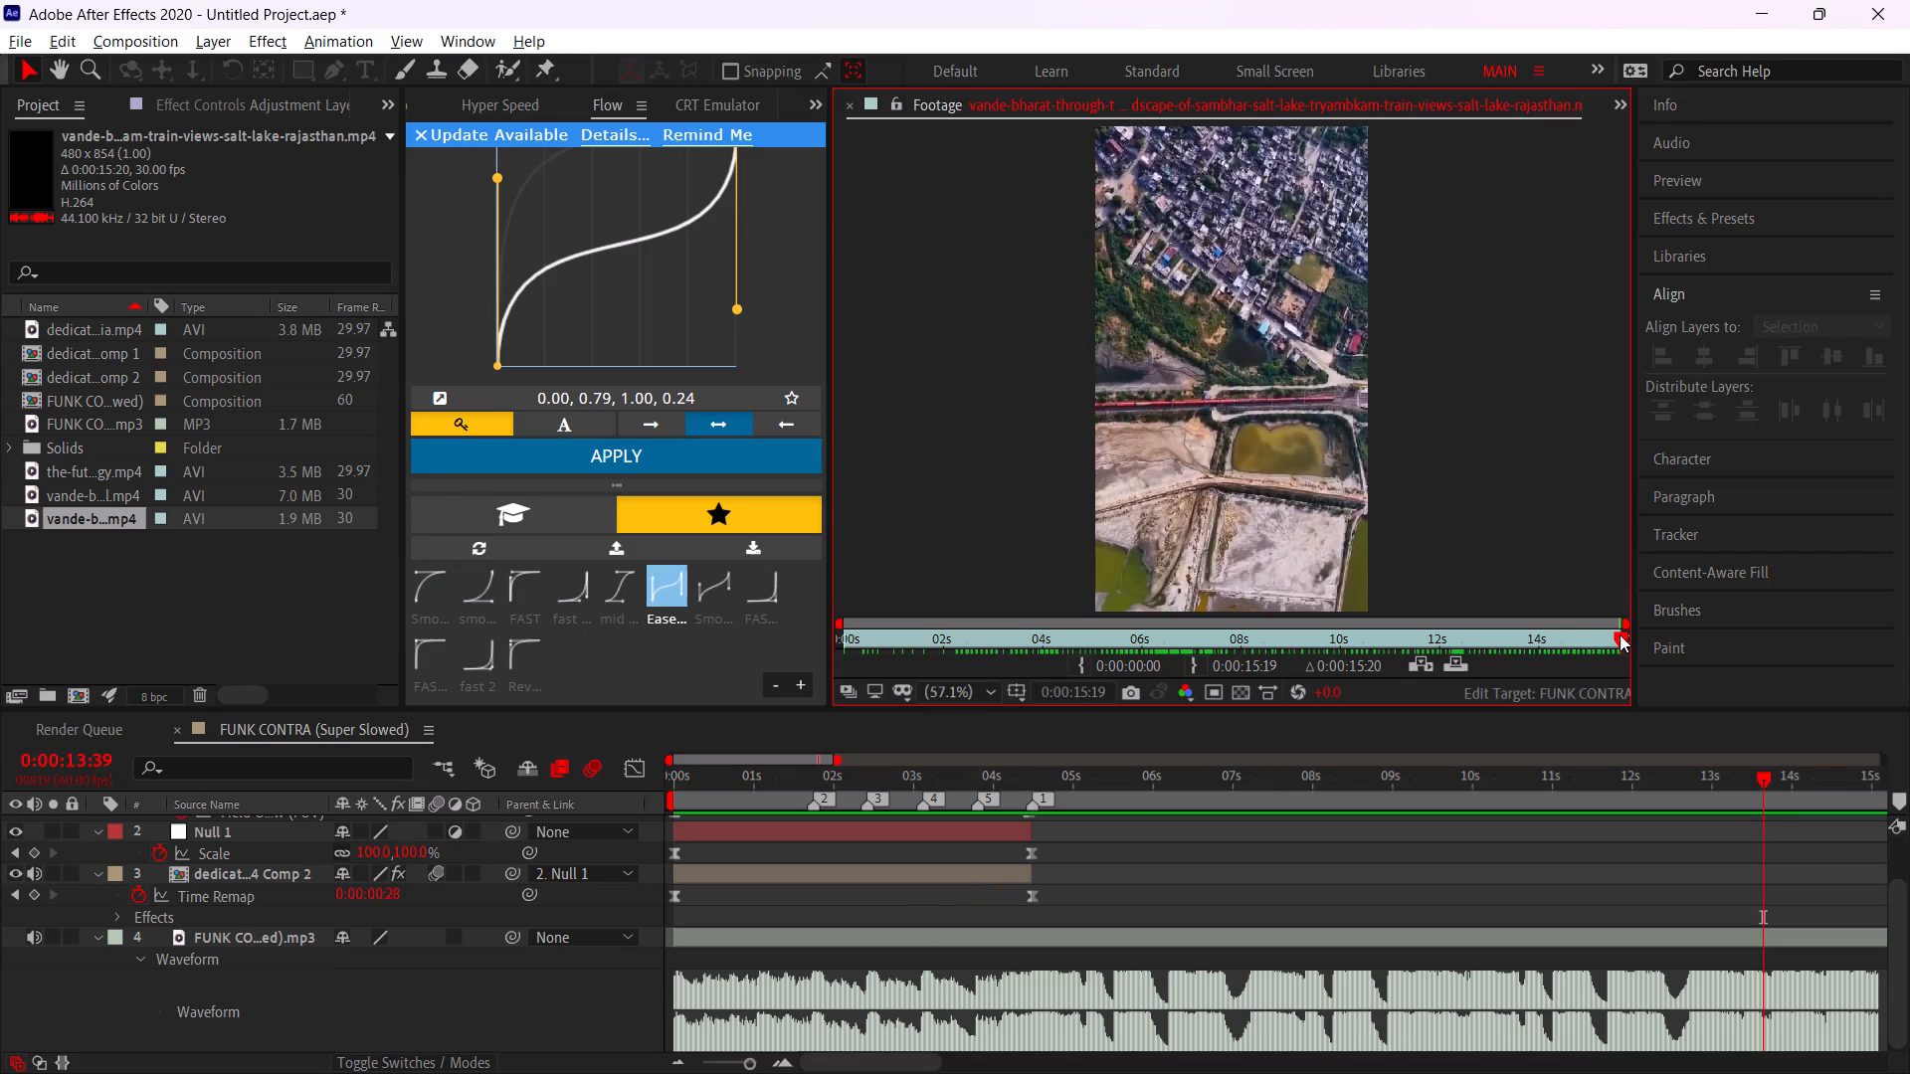
pyautogui.moveTo(1620, 634); pyautogui.dragTo(1251, 653)
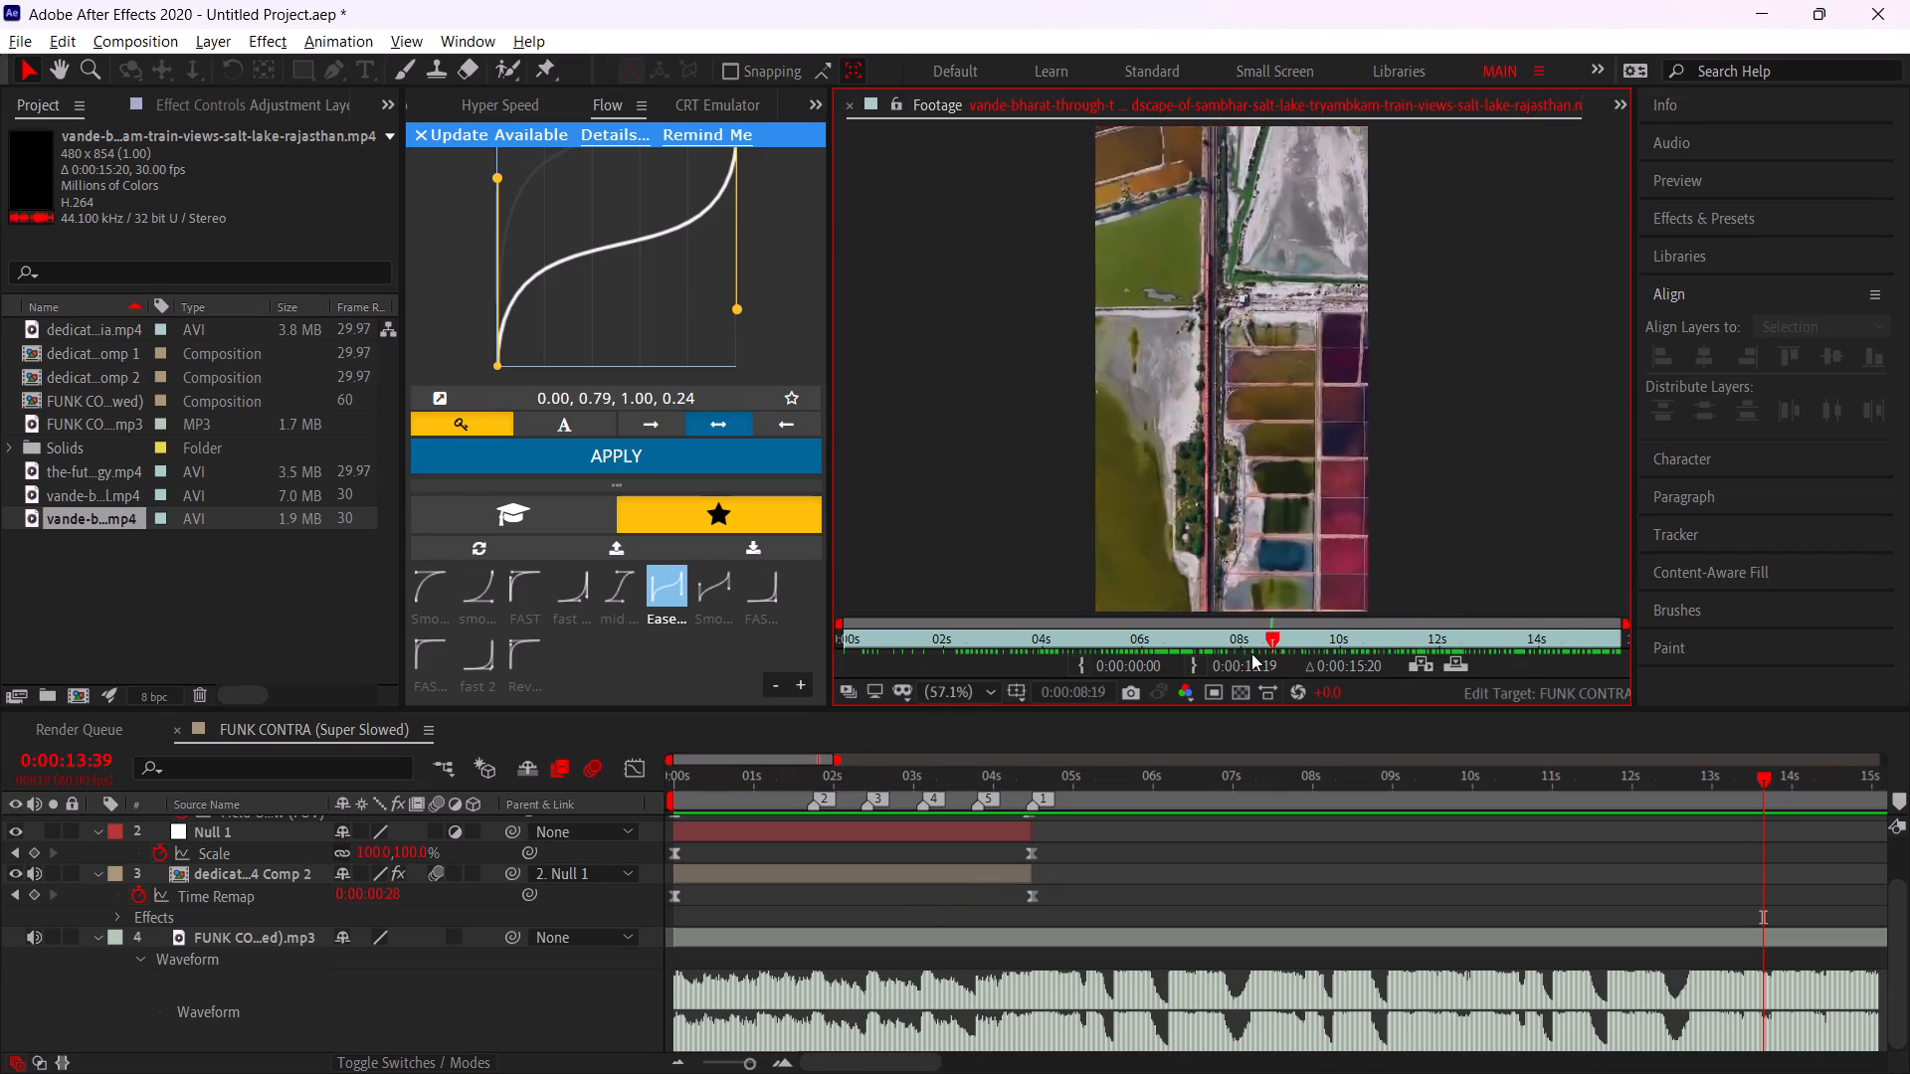
pyautogui.moveTo(1251, 653); pyautogui.dragTo(858, 665)
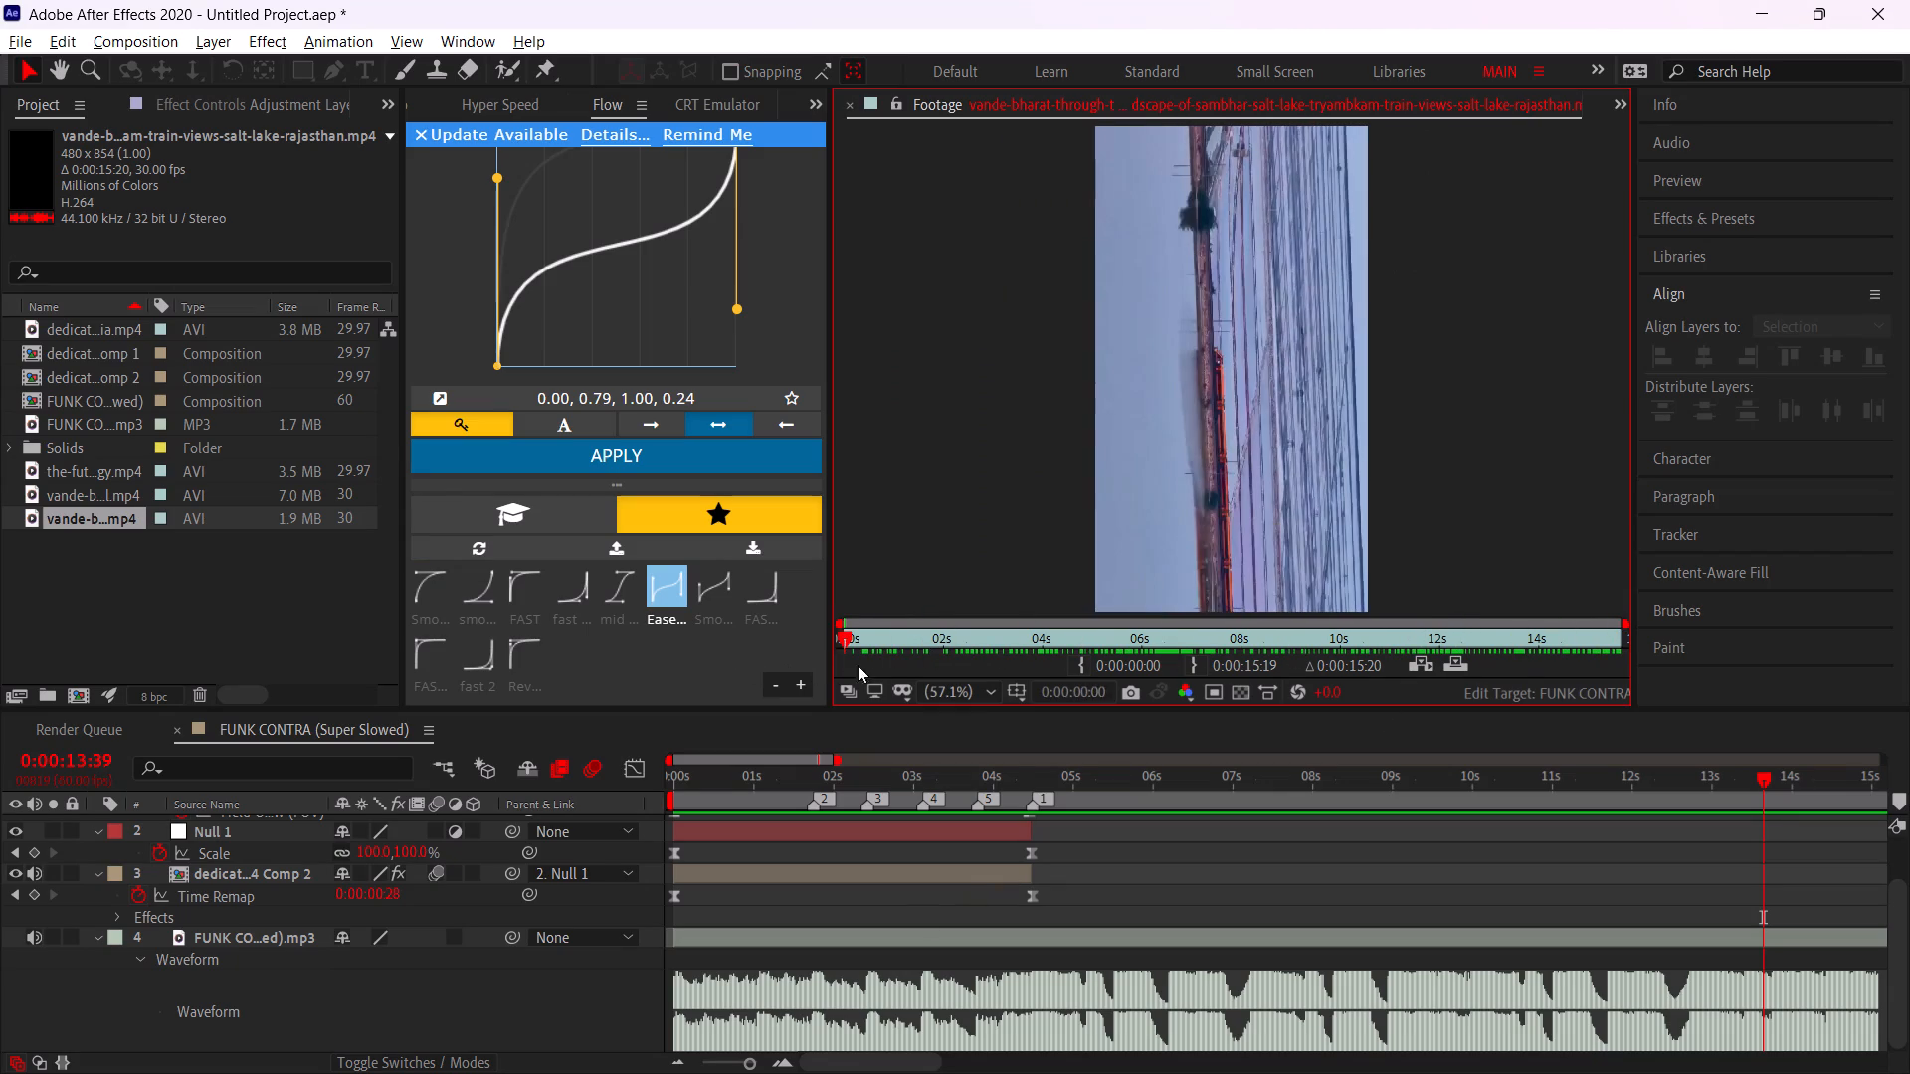
pyautogui.moveTo(858, 665); pyautogui.dragTo(765, 682)
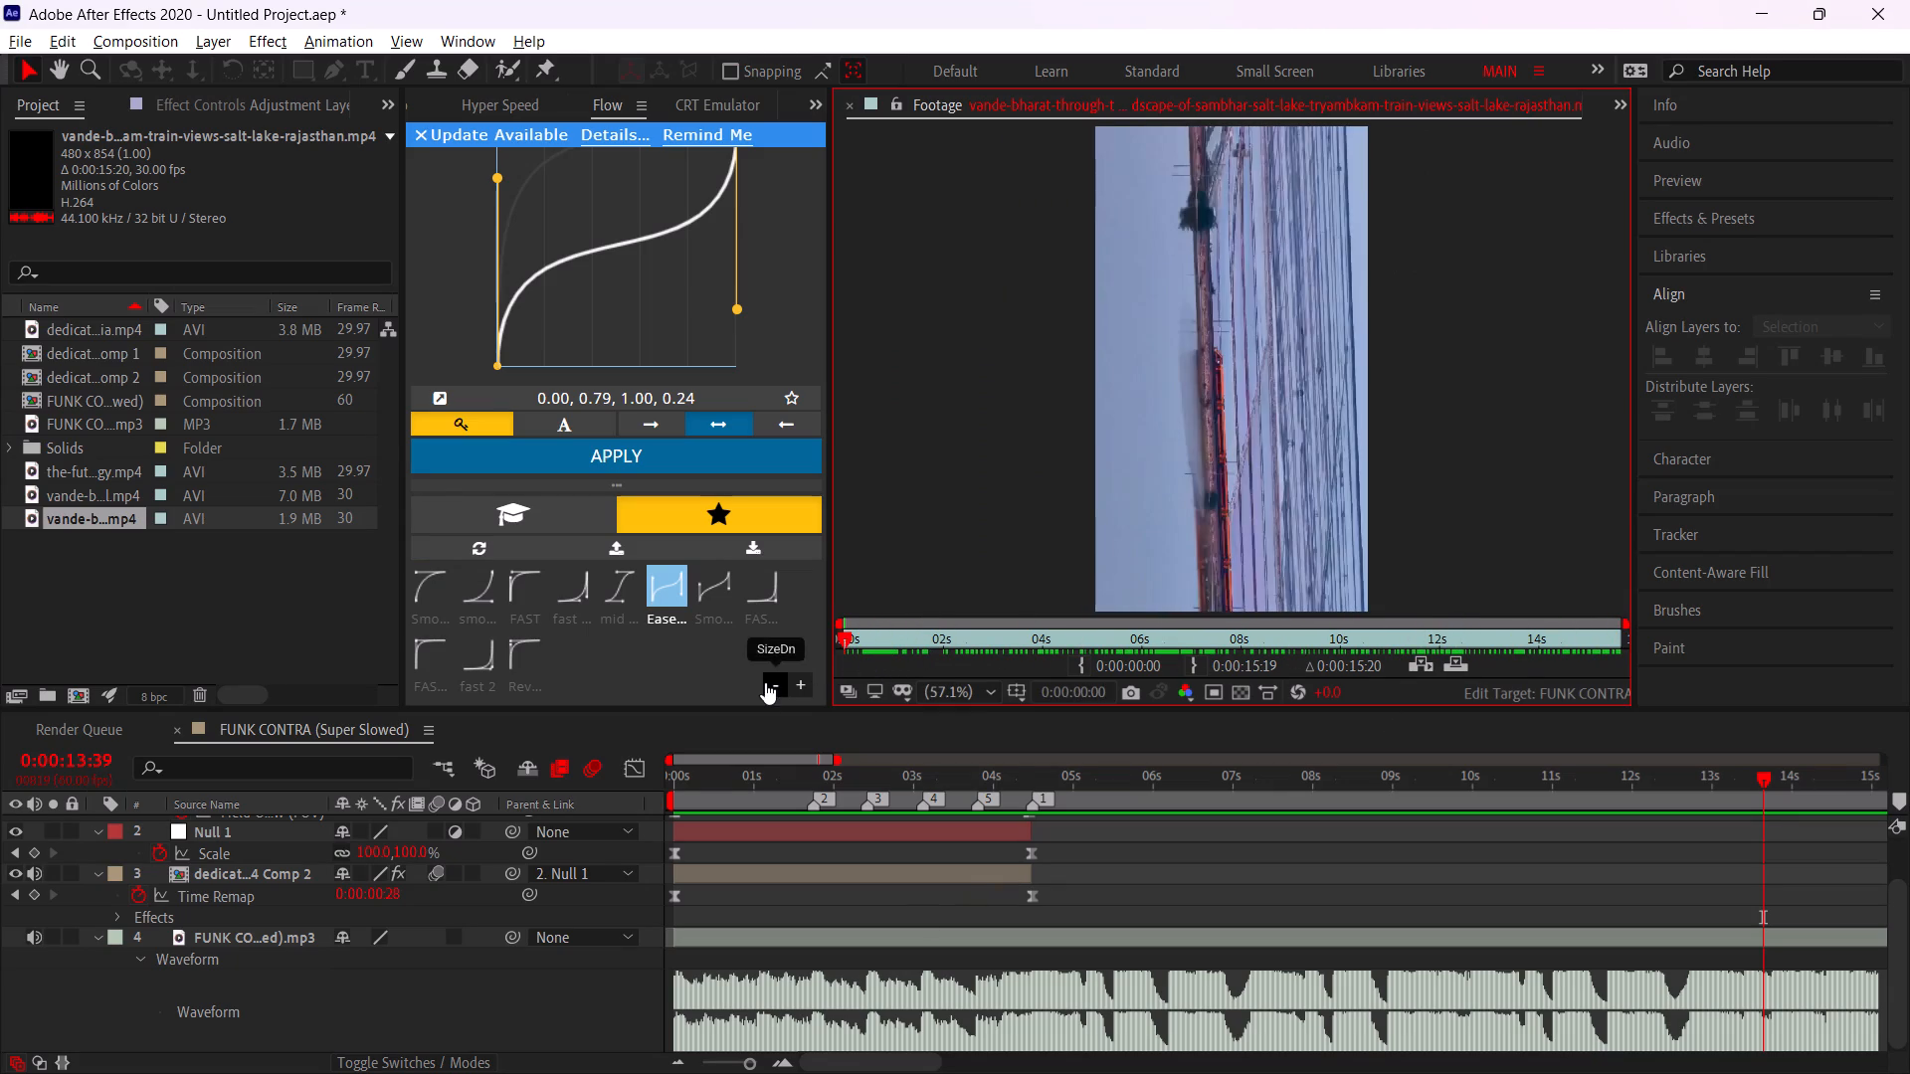
pyautogui.moveTo(765, 682); pyautogui.dragTo(509, 638)
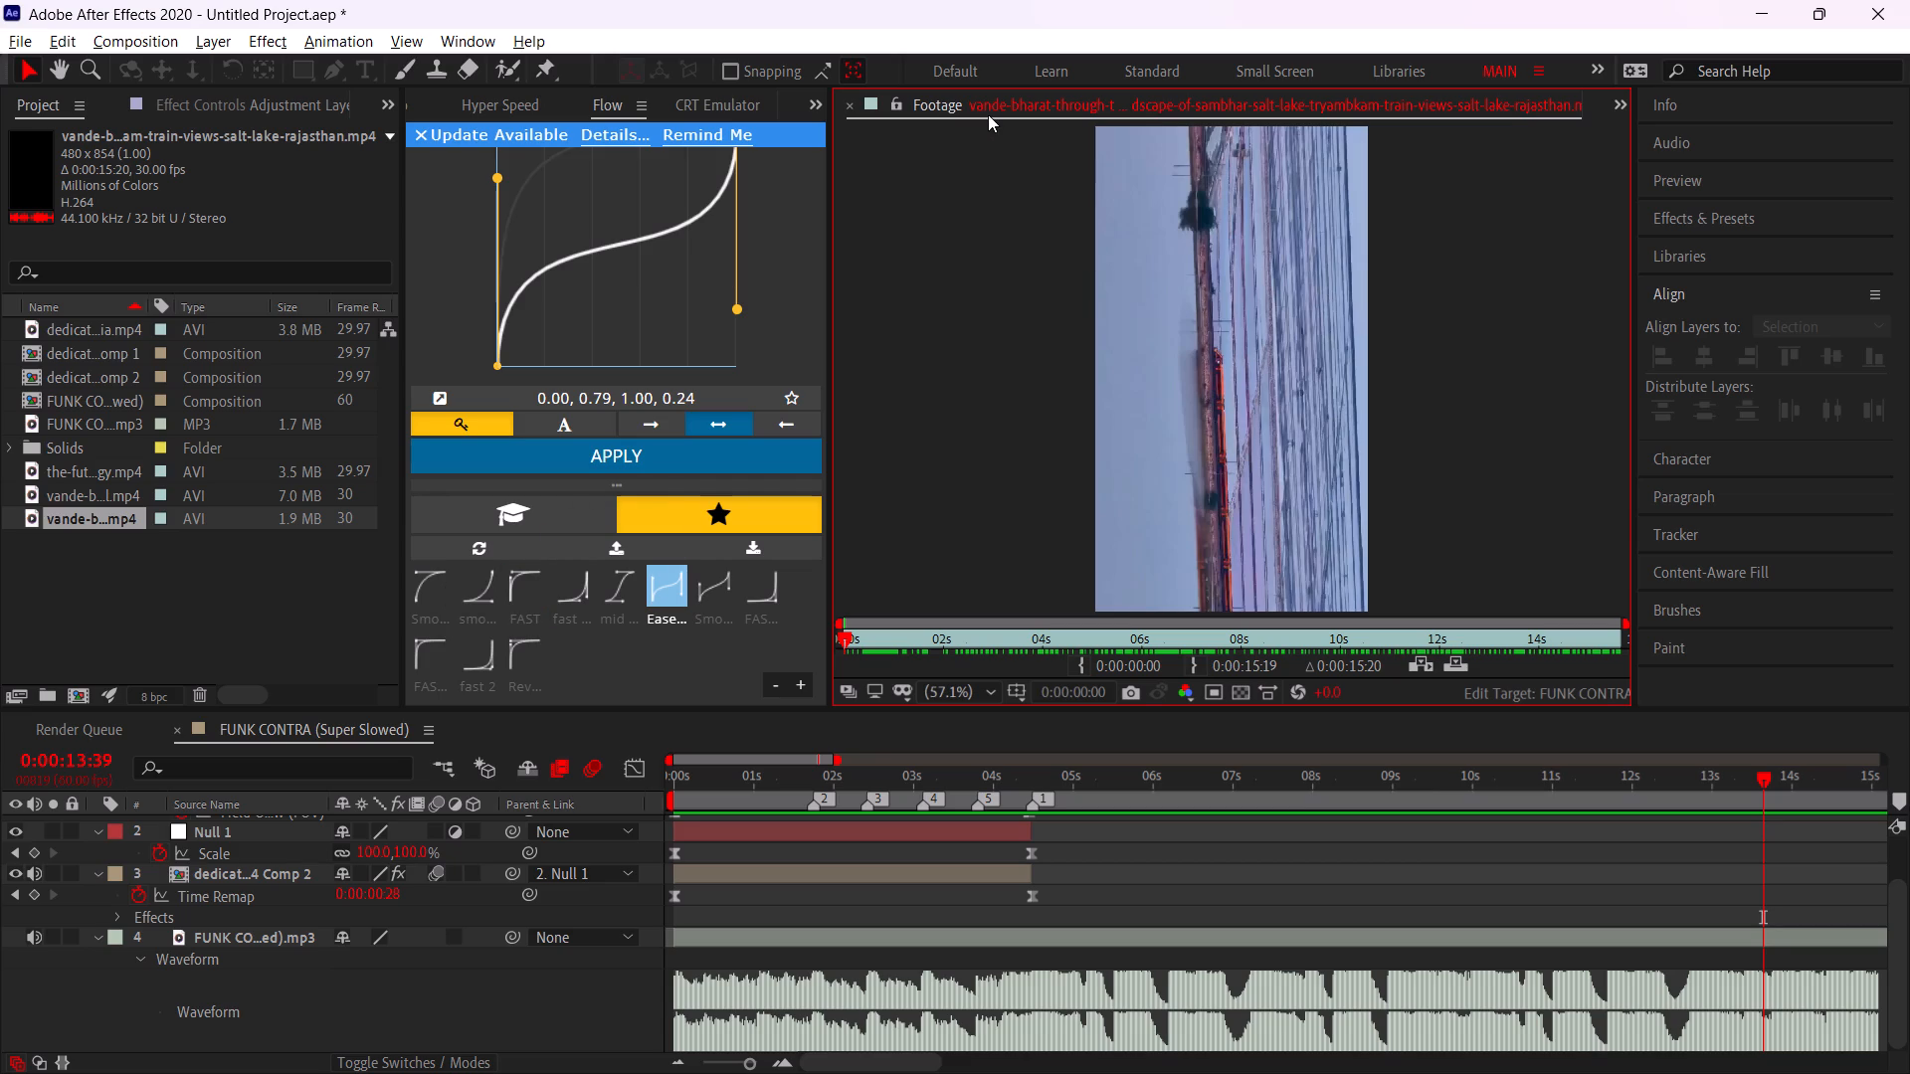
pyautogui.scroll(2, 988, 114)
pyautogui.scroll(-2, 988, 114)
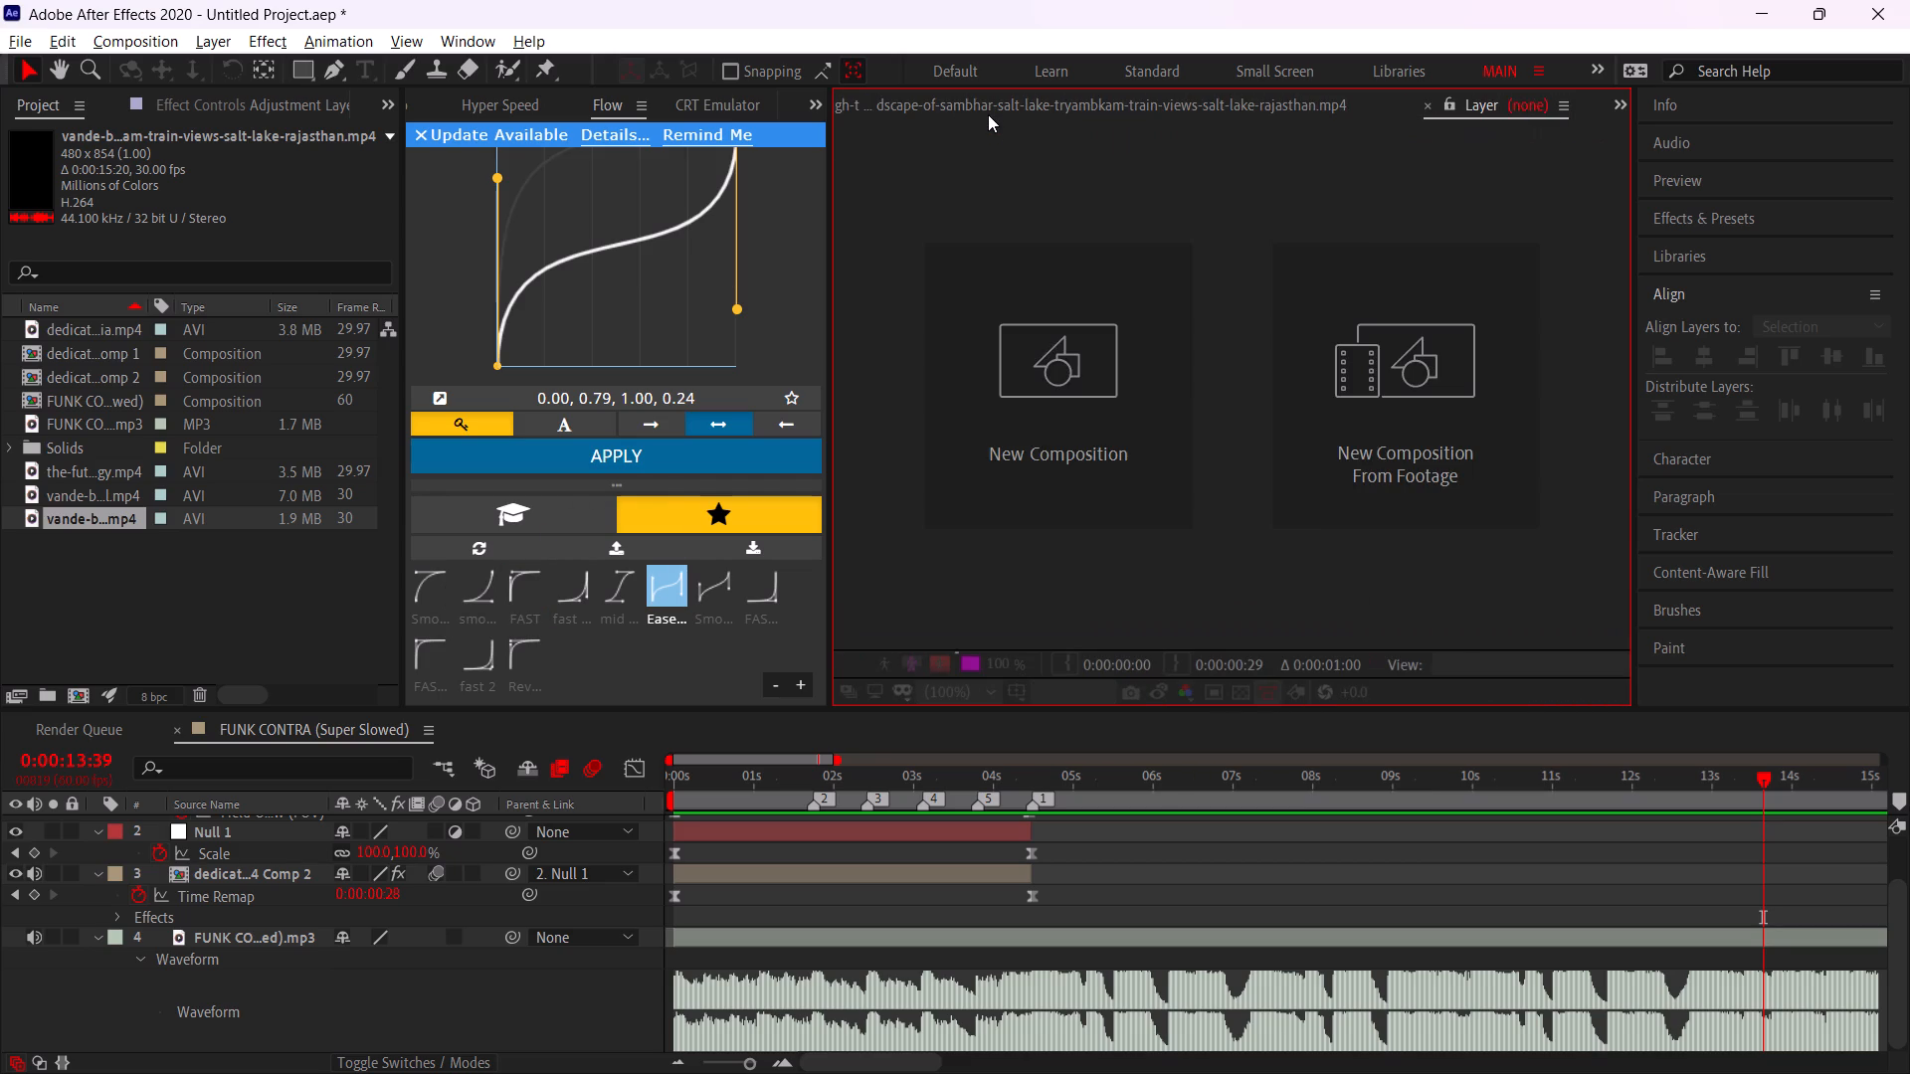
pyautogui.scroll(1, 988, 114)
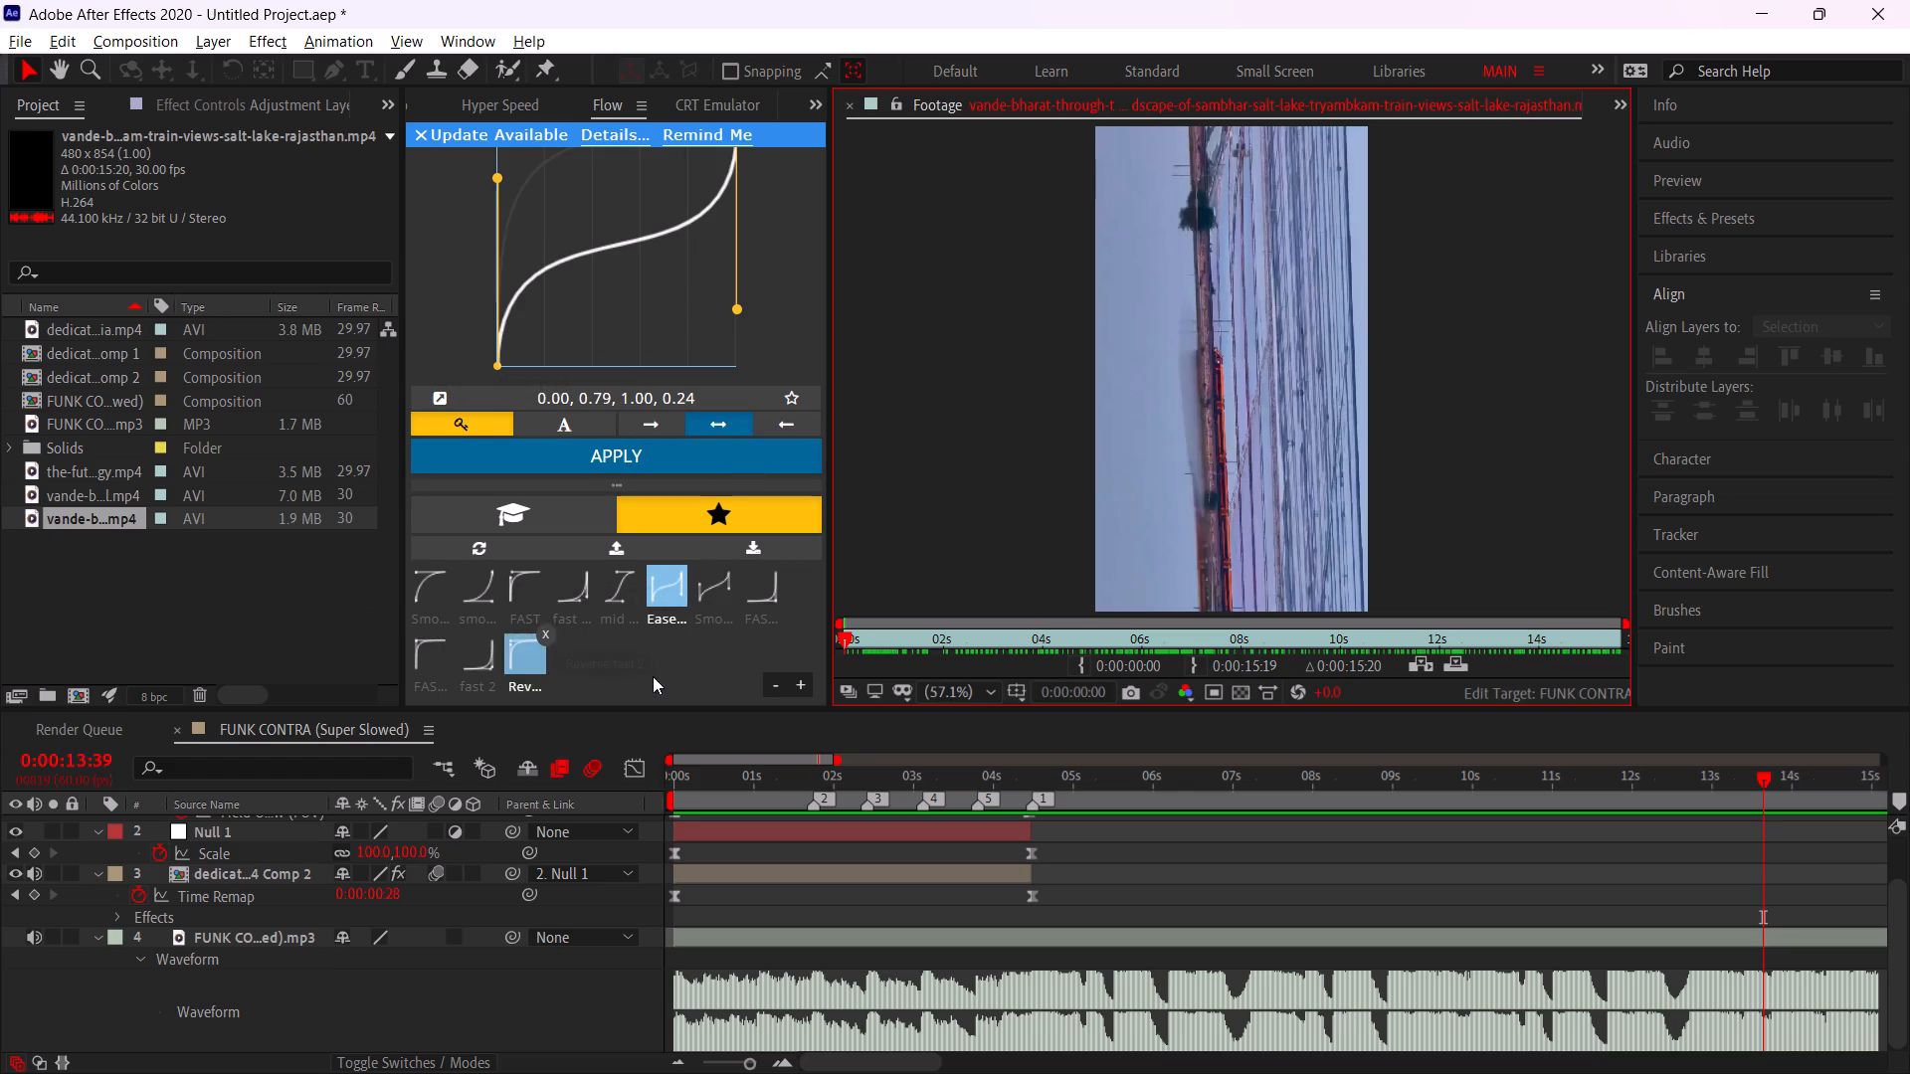
# Switch to Brave, open YouTube's home page in a new tab, and close the YouTube Music tab.
pyautogui.hotkey('alt', 'Tab')
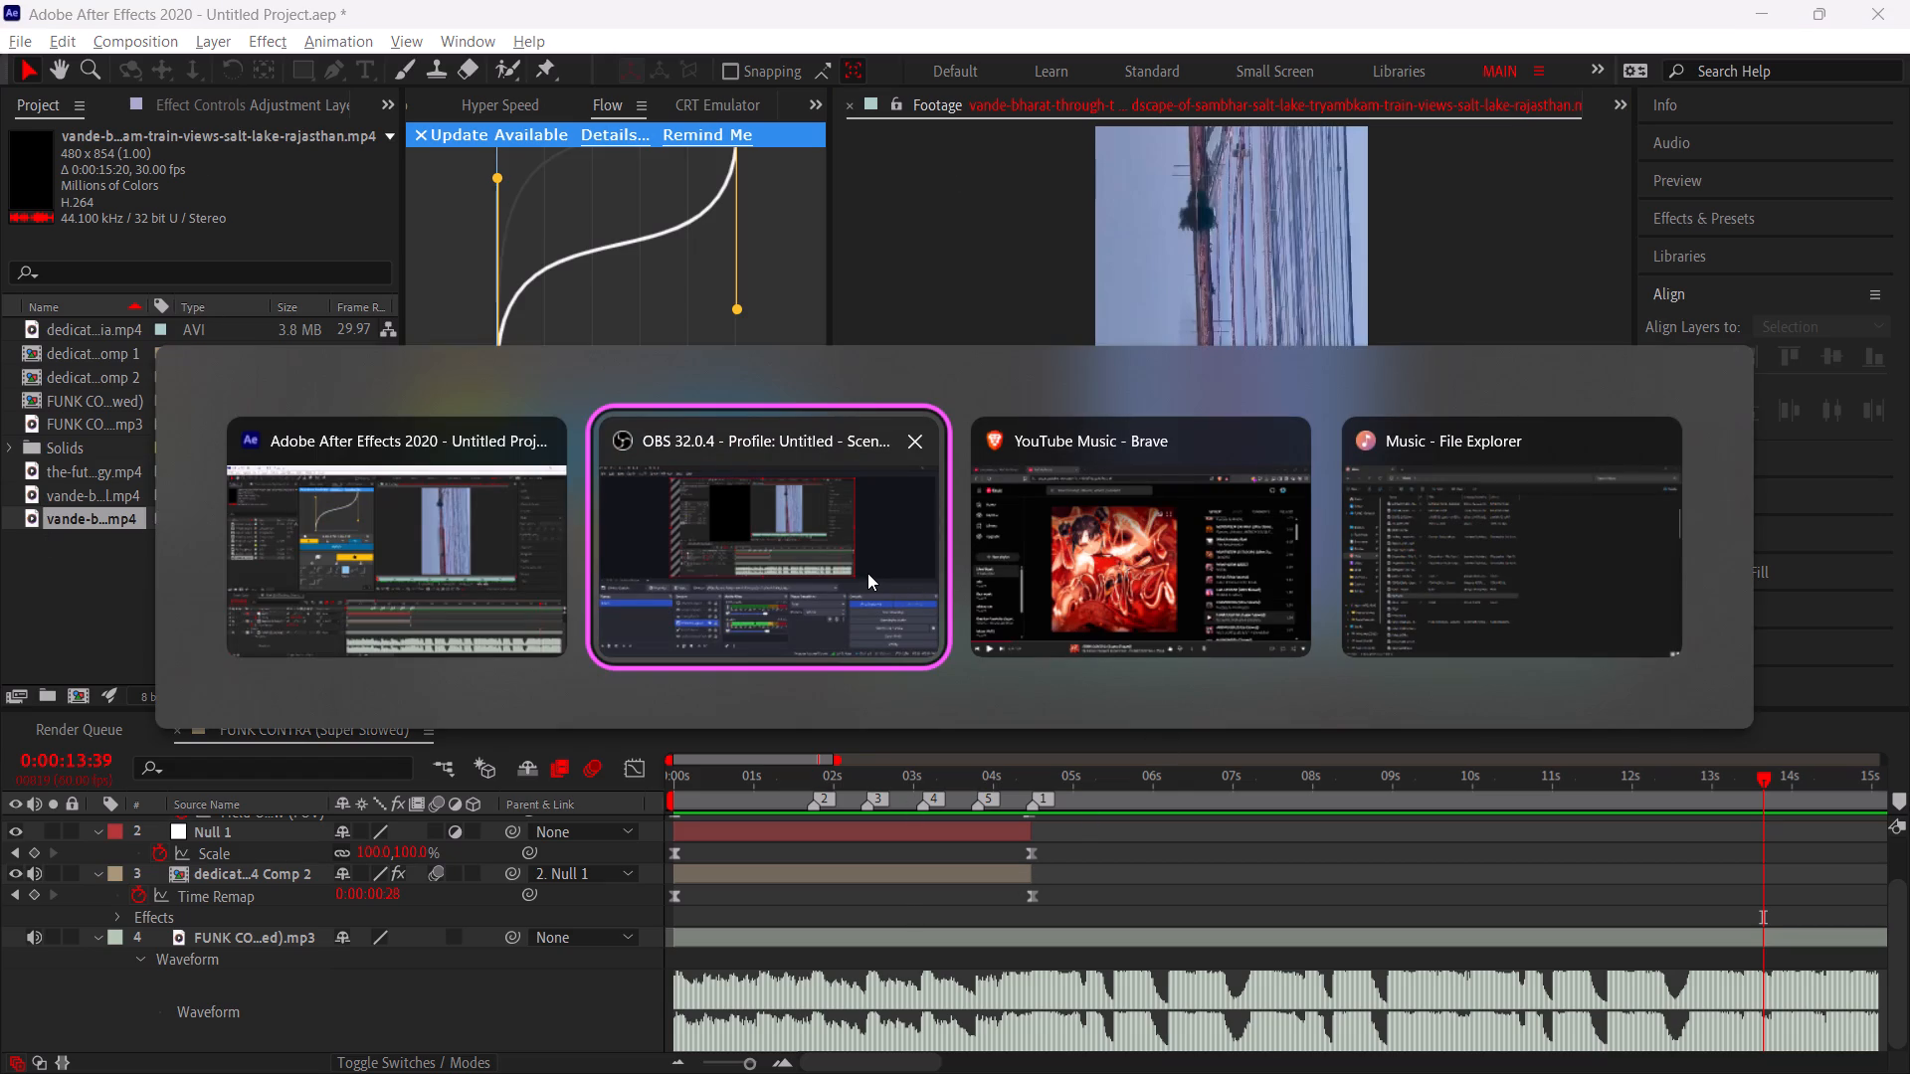
pyautogui.keyDown('alt'); pyautogui.click(1174, 606); pyautogui.keyUp('alt')
pyautogui.click(635, 21)
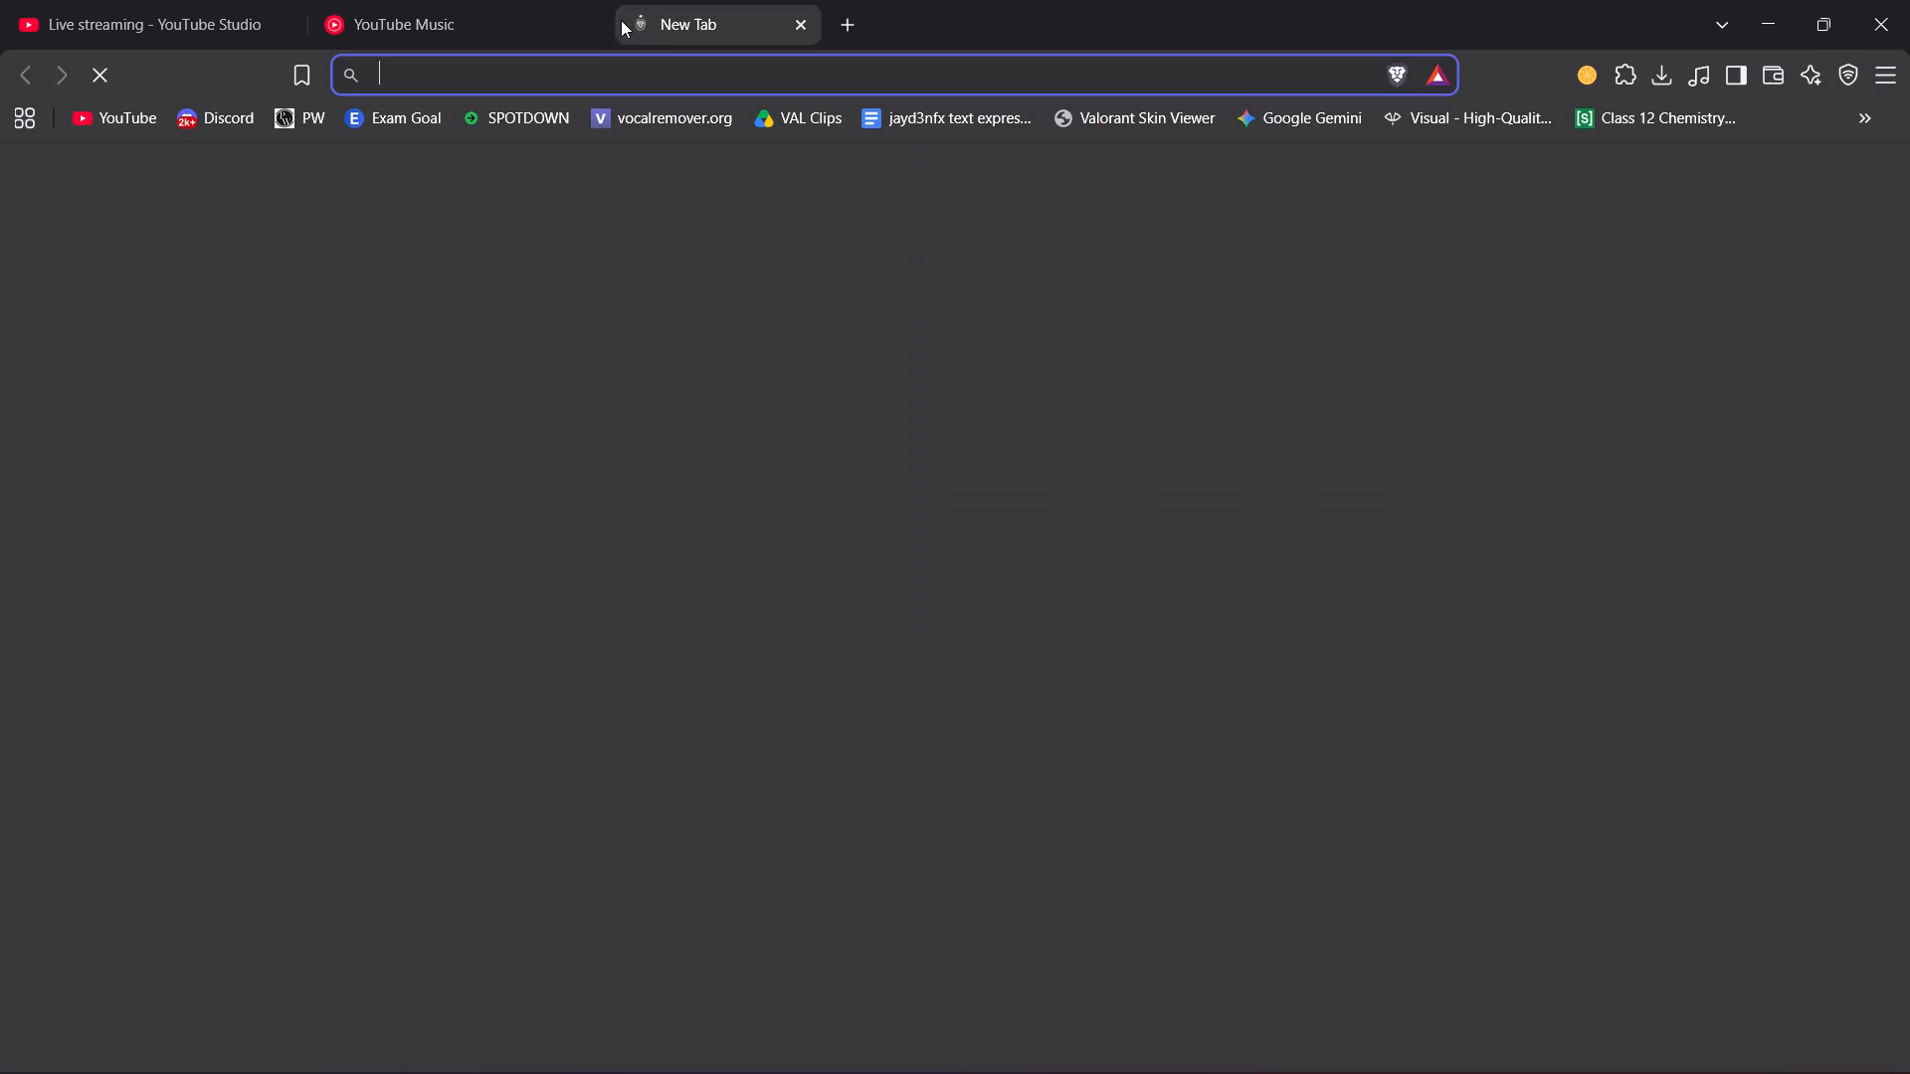
pyautogui.click(597, 20)
pyautogui.click(1197, 228)
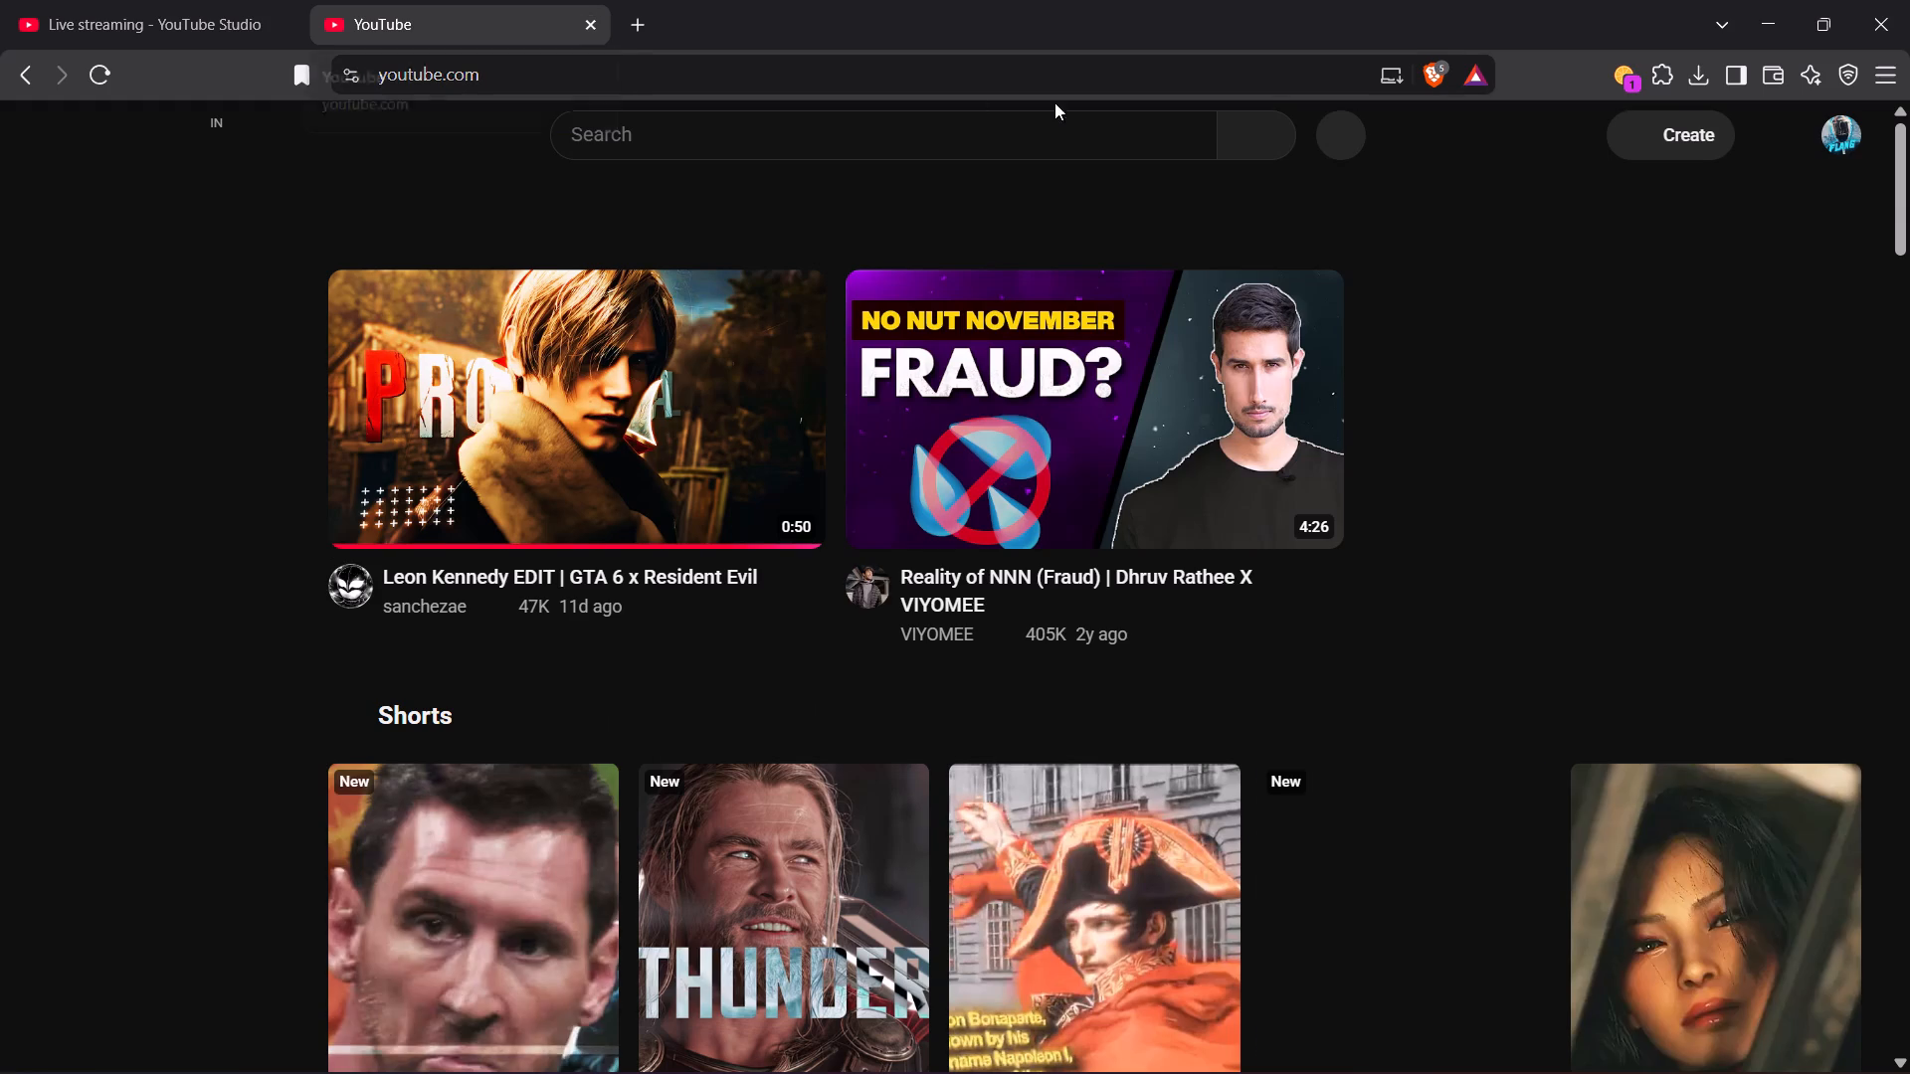
# Check the YouTube account's recent notifications and close them.
pyautogui.click(1773, 125)
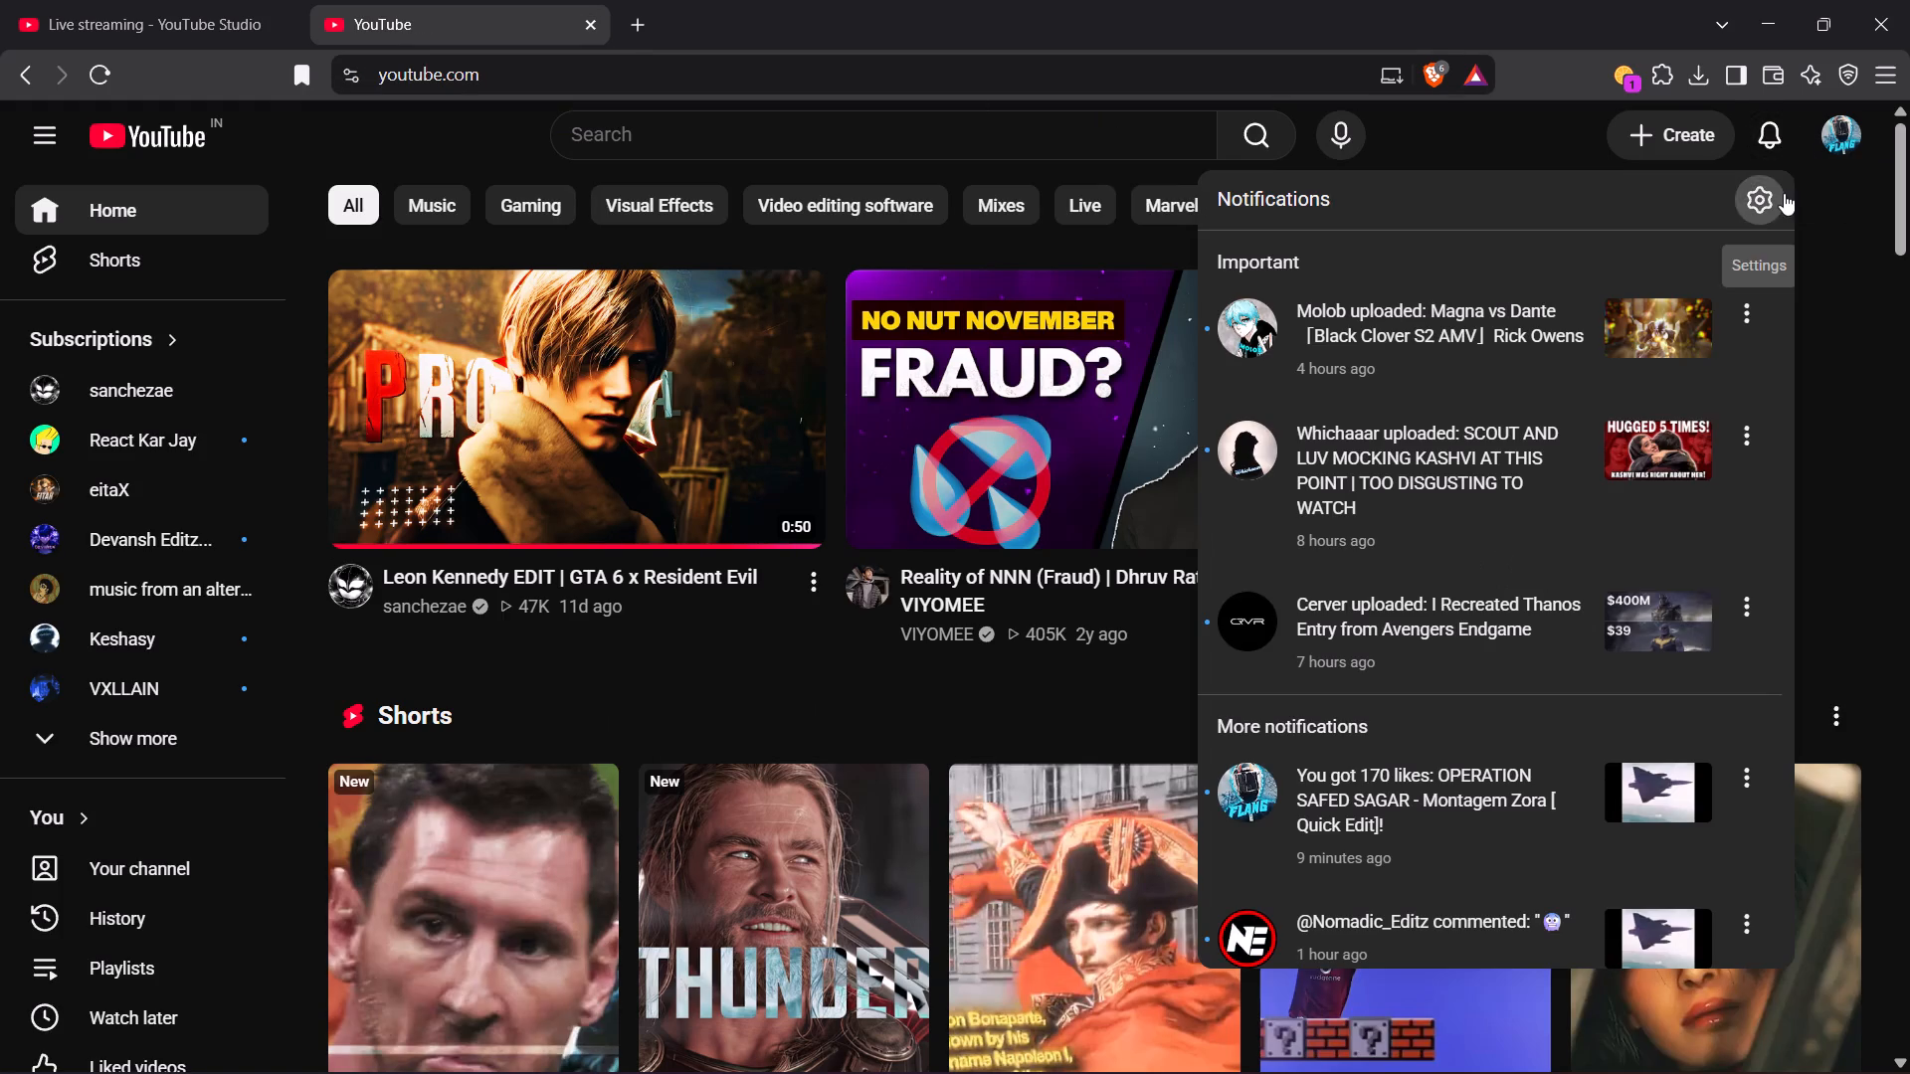
pyautogui.click(1790, 145)
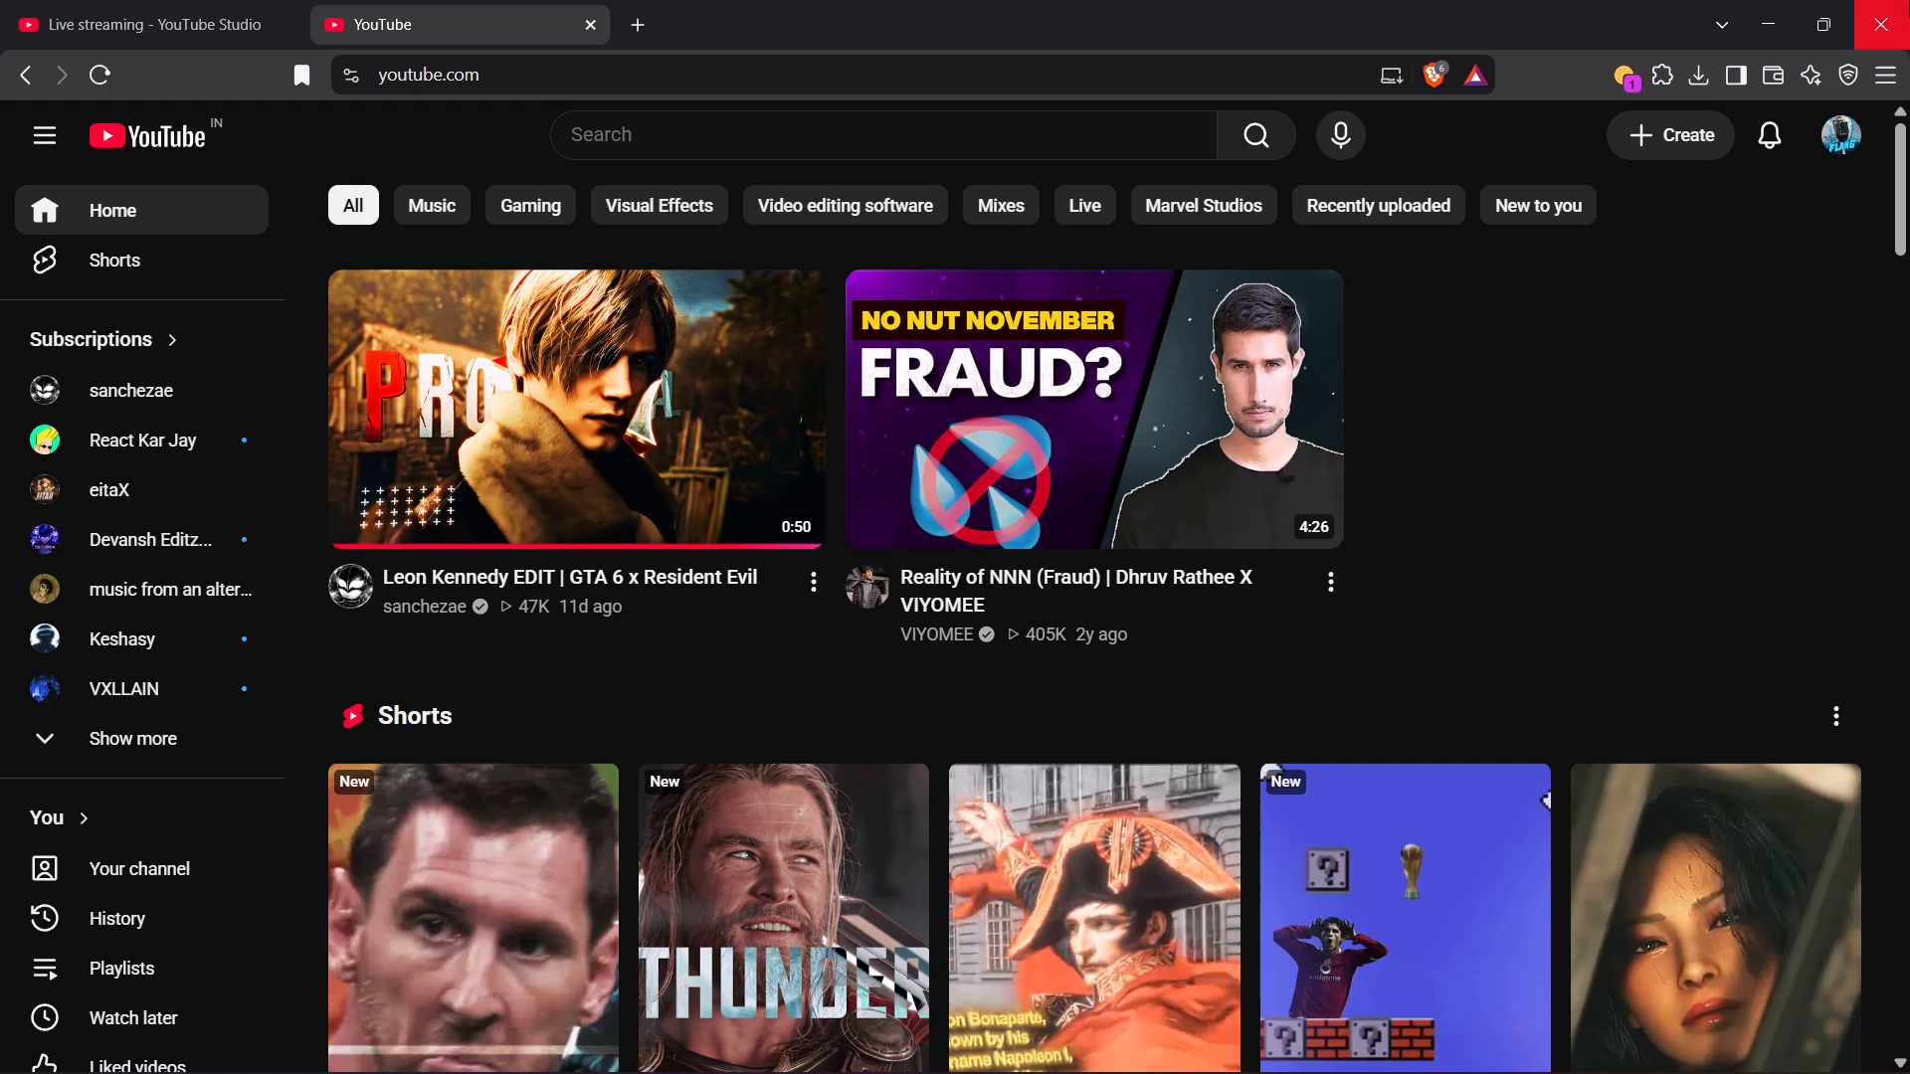
# Search YouTube for "Indian Edit" and browse the resulting Shorts and videos.
pyautogui.click(631, 142)
pyautogui.write('Indian Edit')
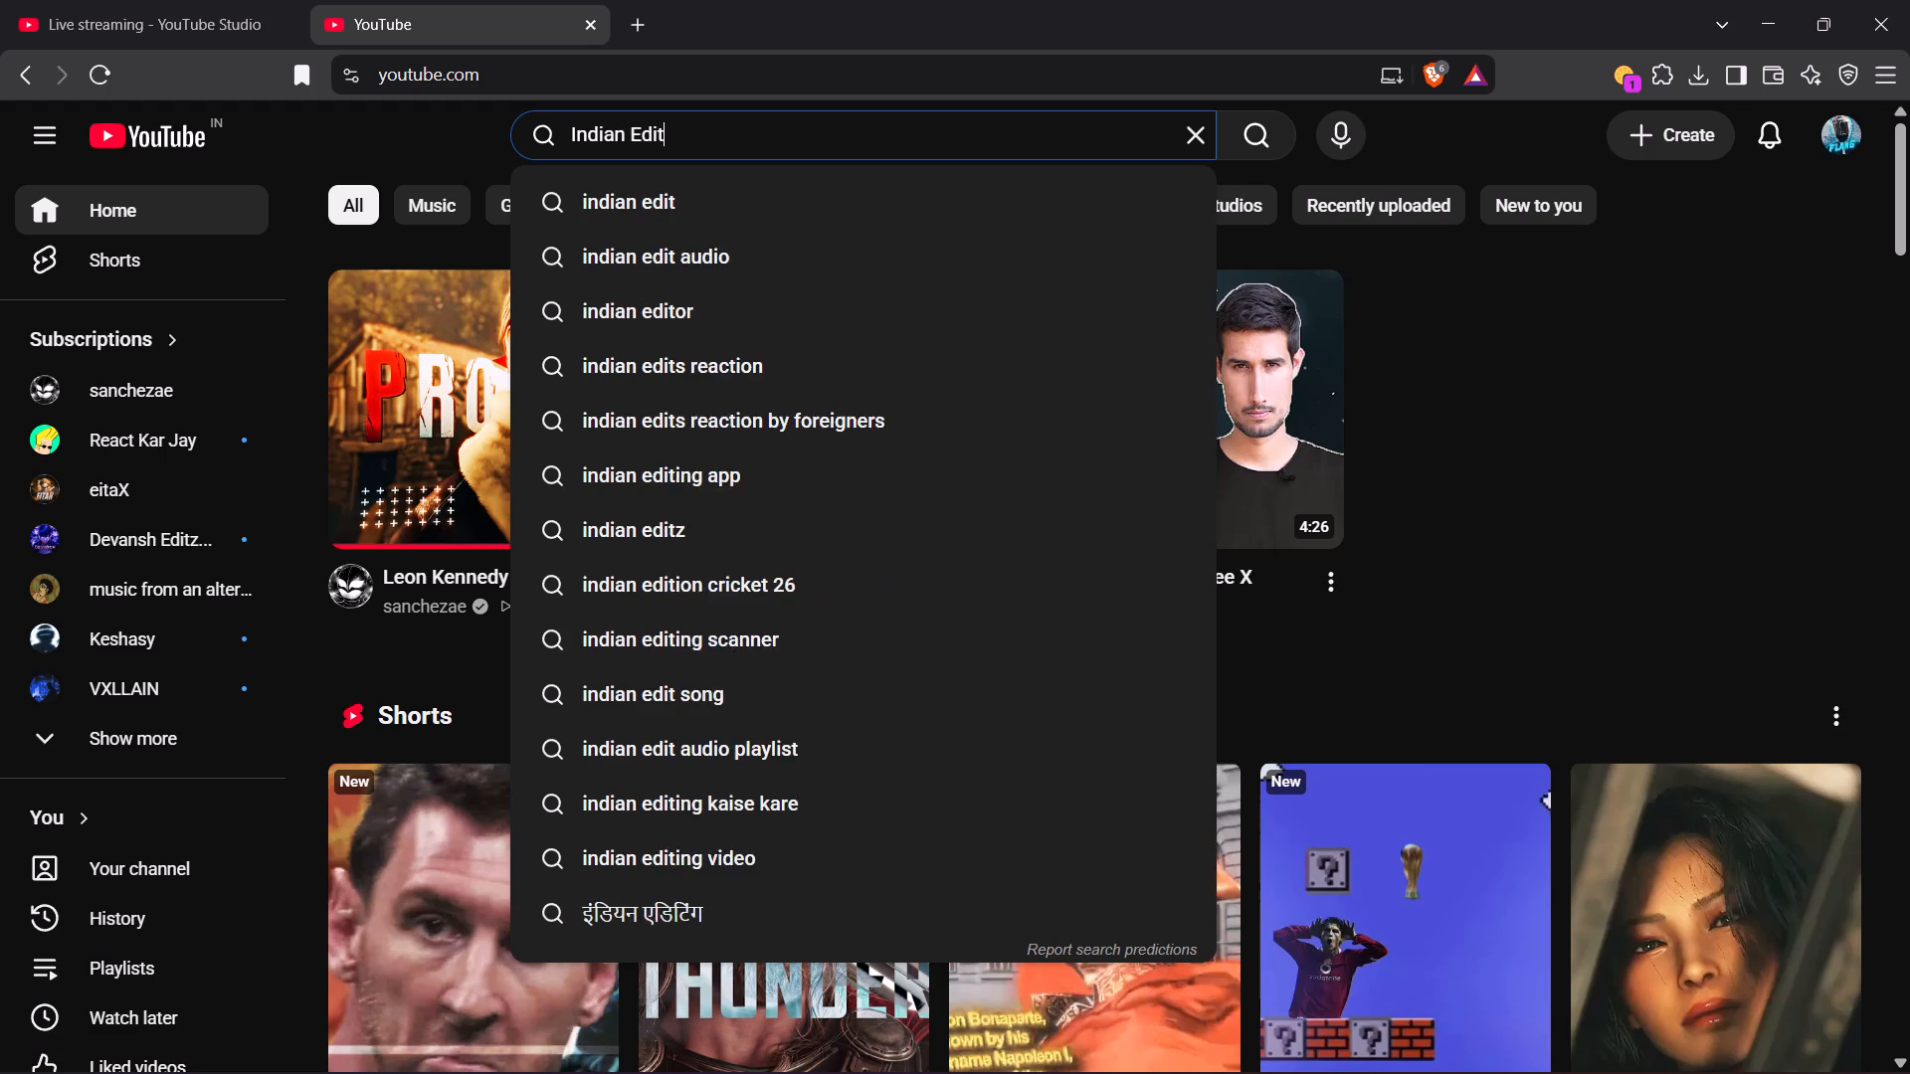
pyautogui.press('Return')
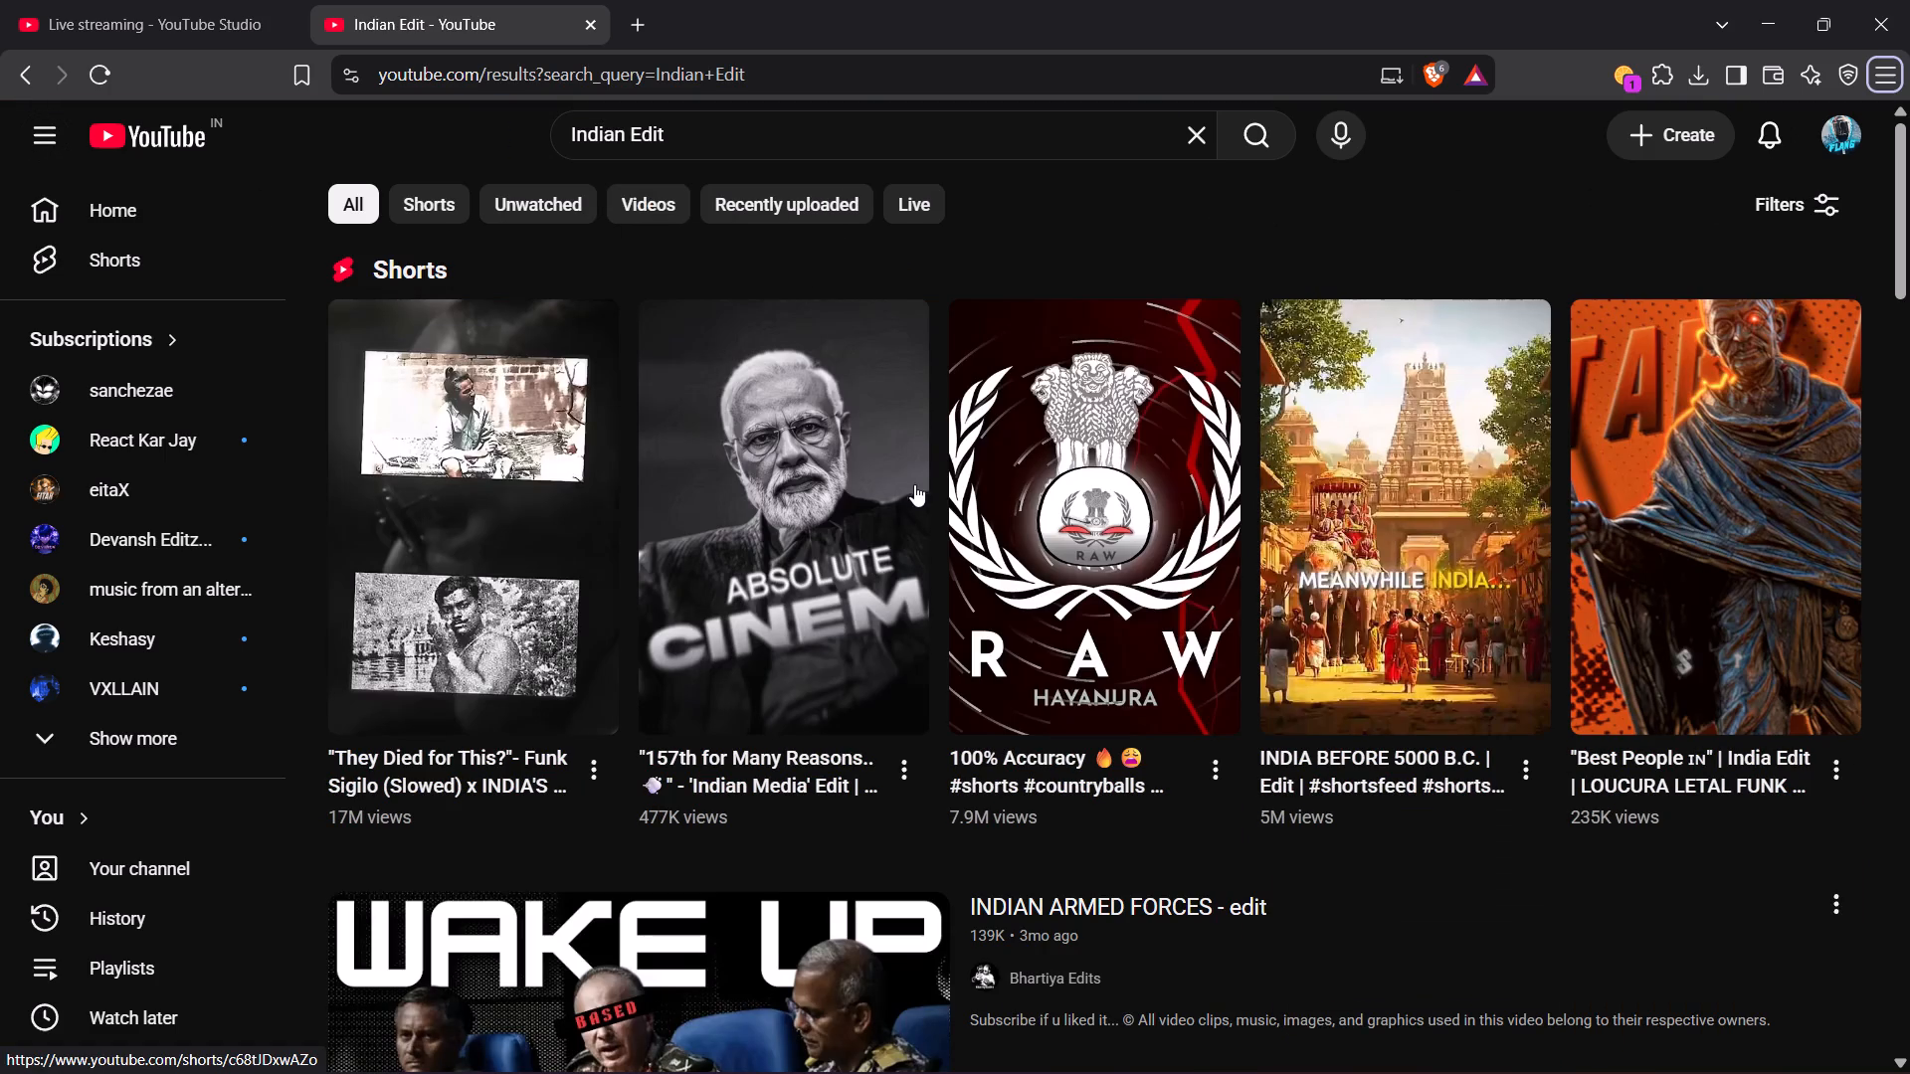
pyautogui.scroll(-2, 1136, 820)
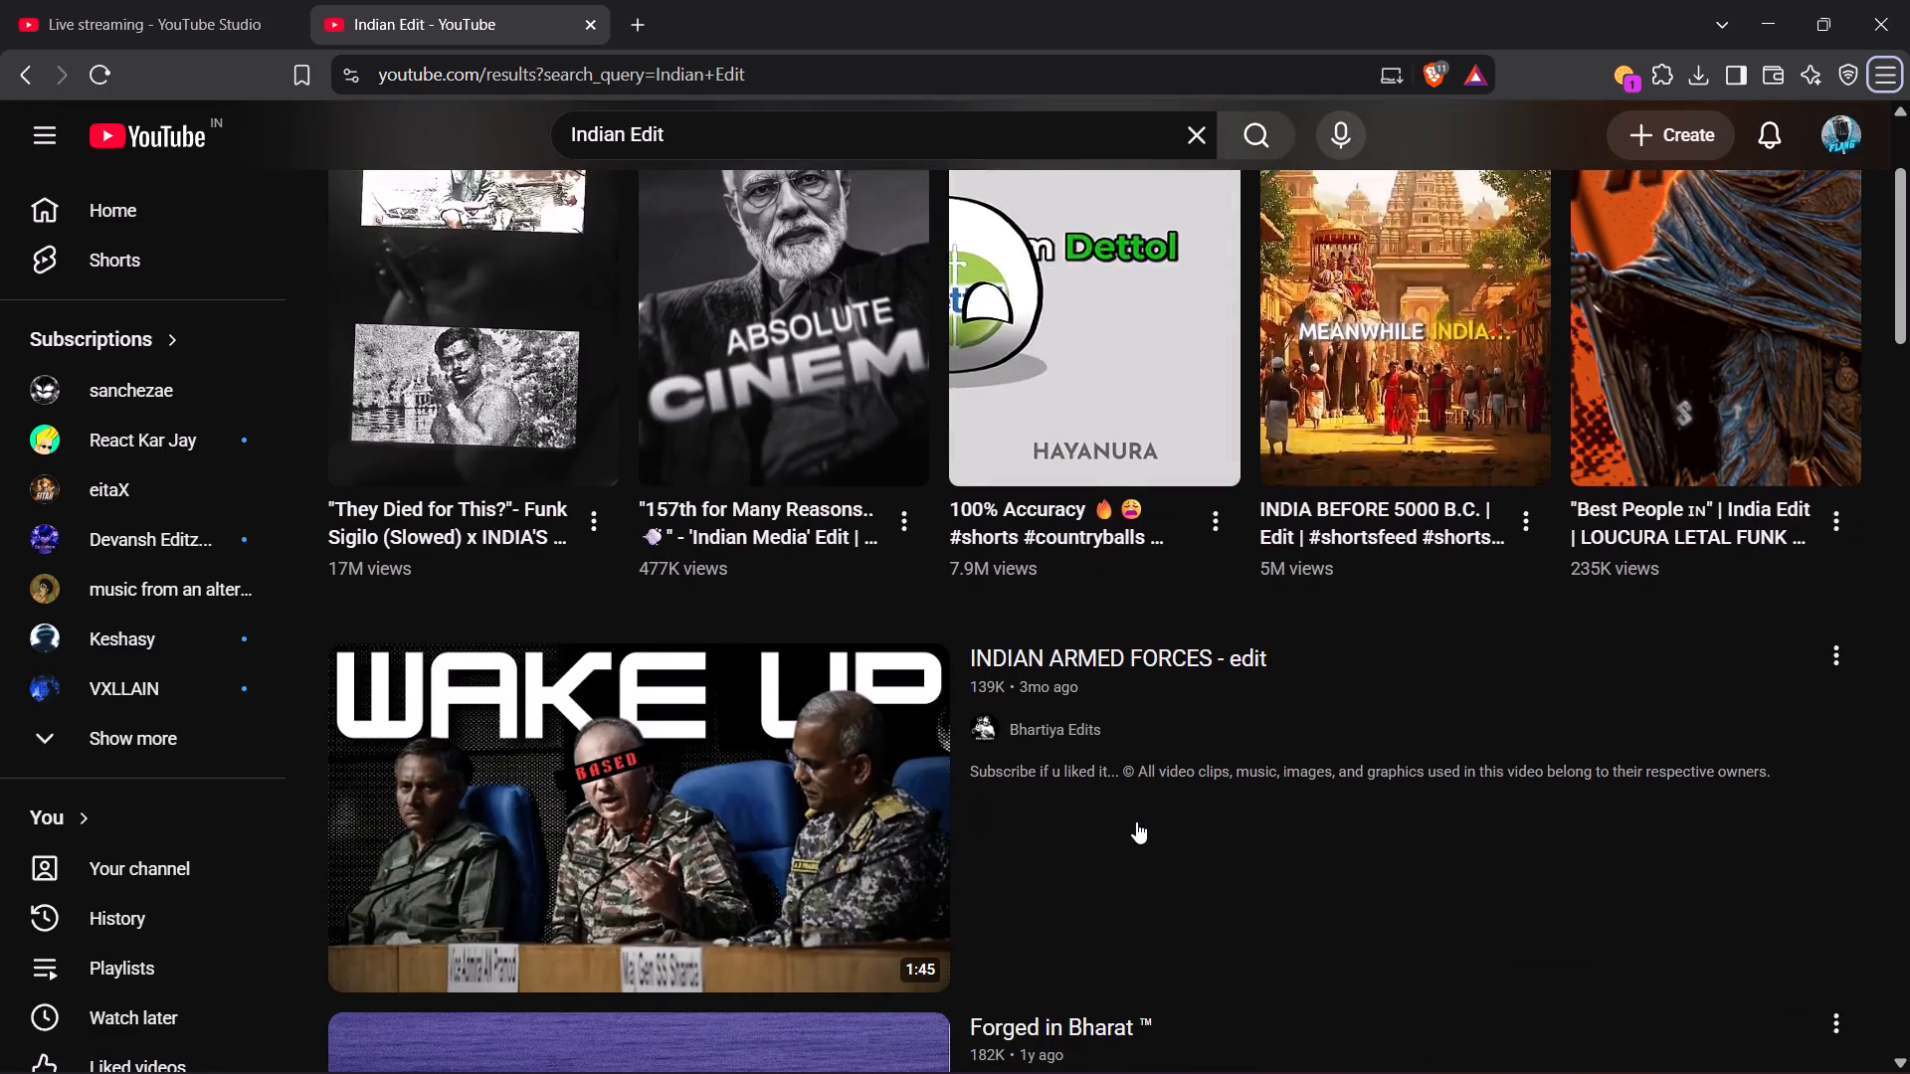
pyautogui.scroll(-2, 1136, 821)
pyautogui.scroll(5, 1136, 821)
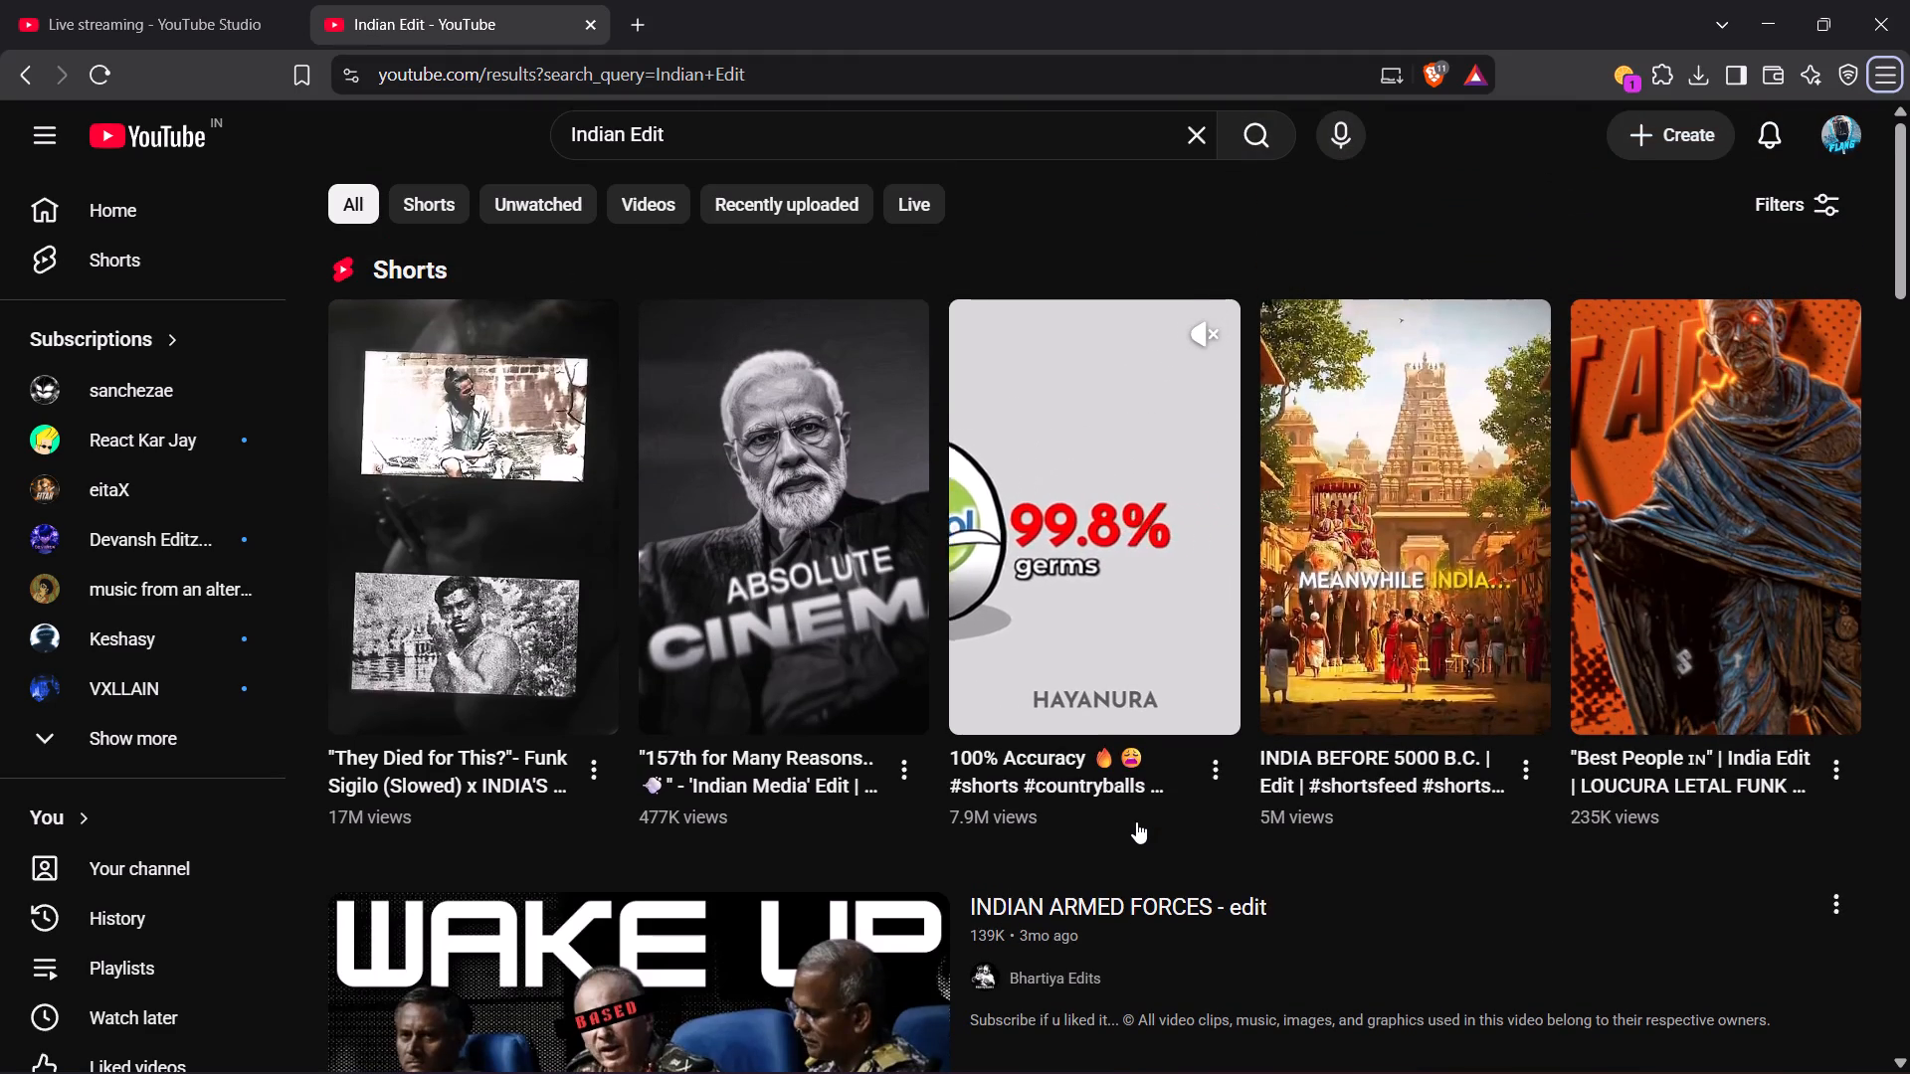
pyautogui.scroll(-11, 1136, 821)
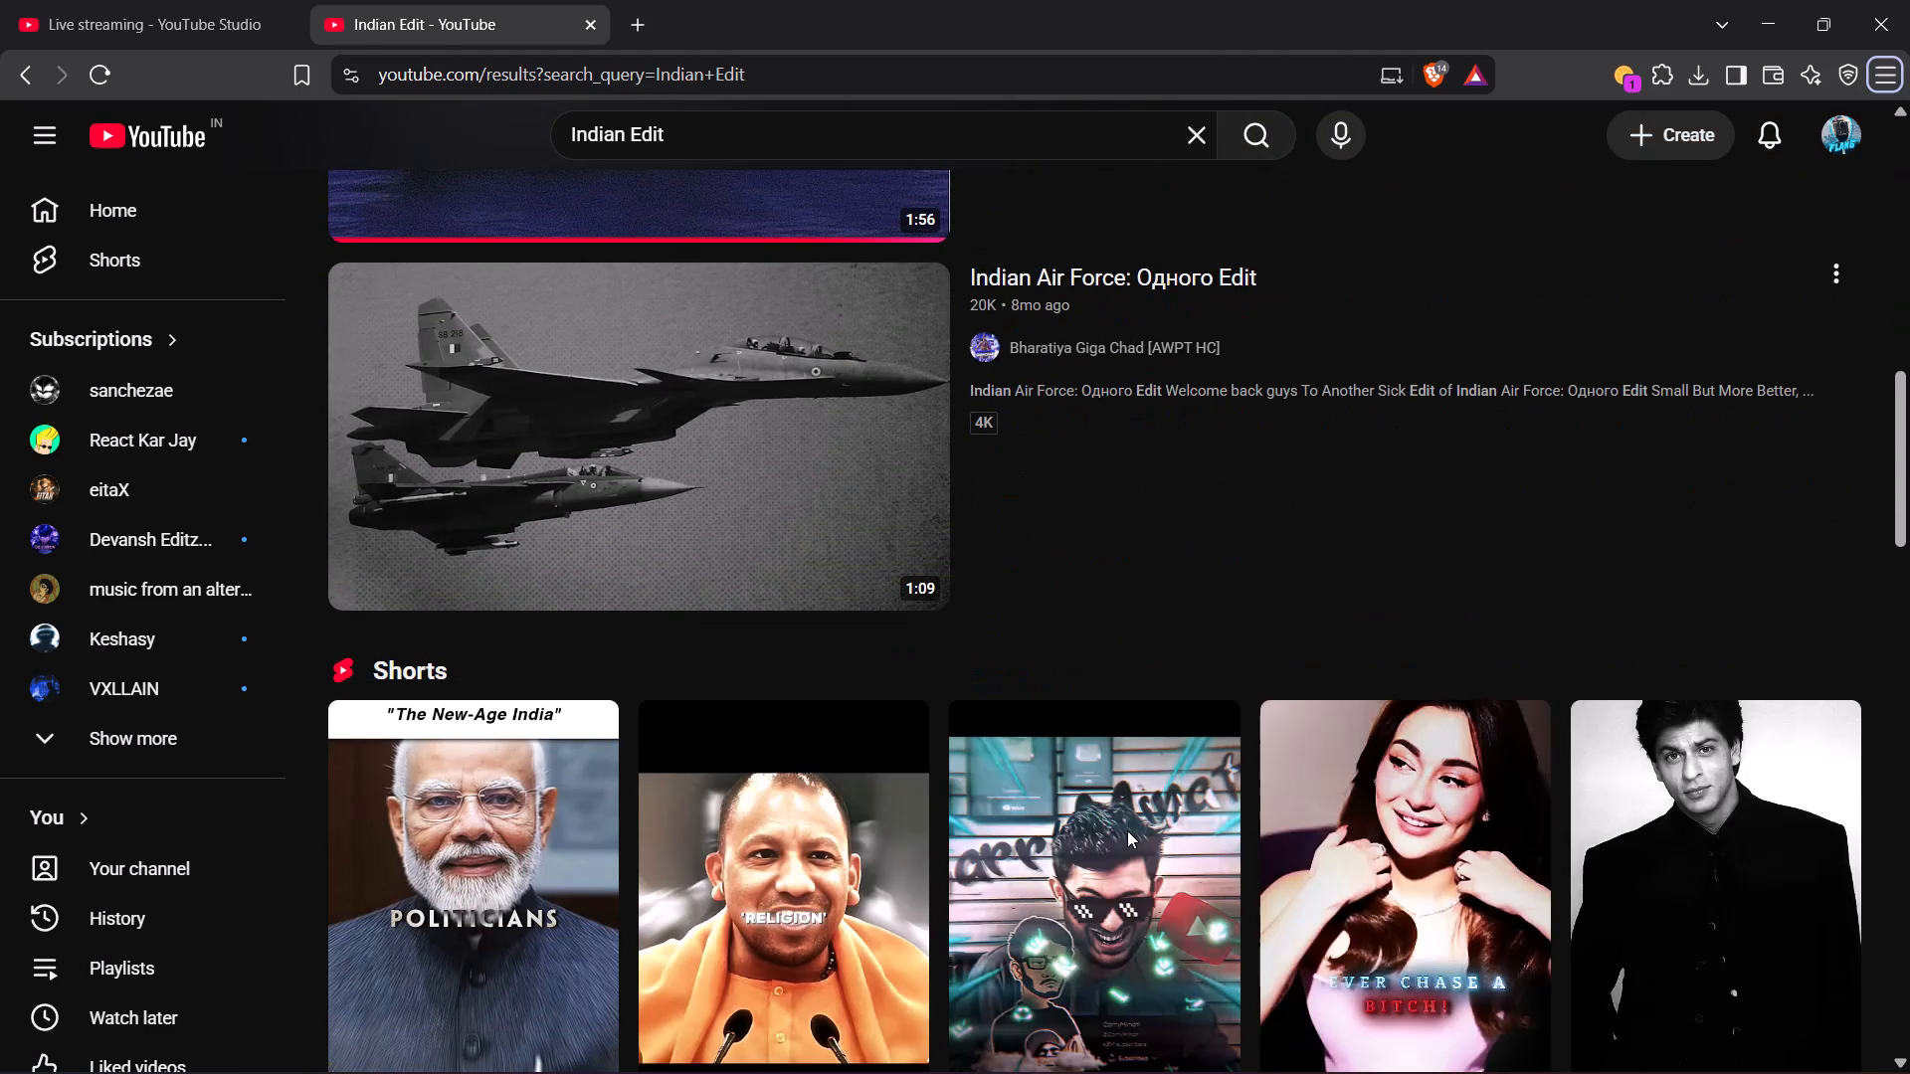
pyautogui.scroll(-8, 1127, 830)
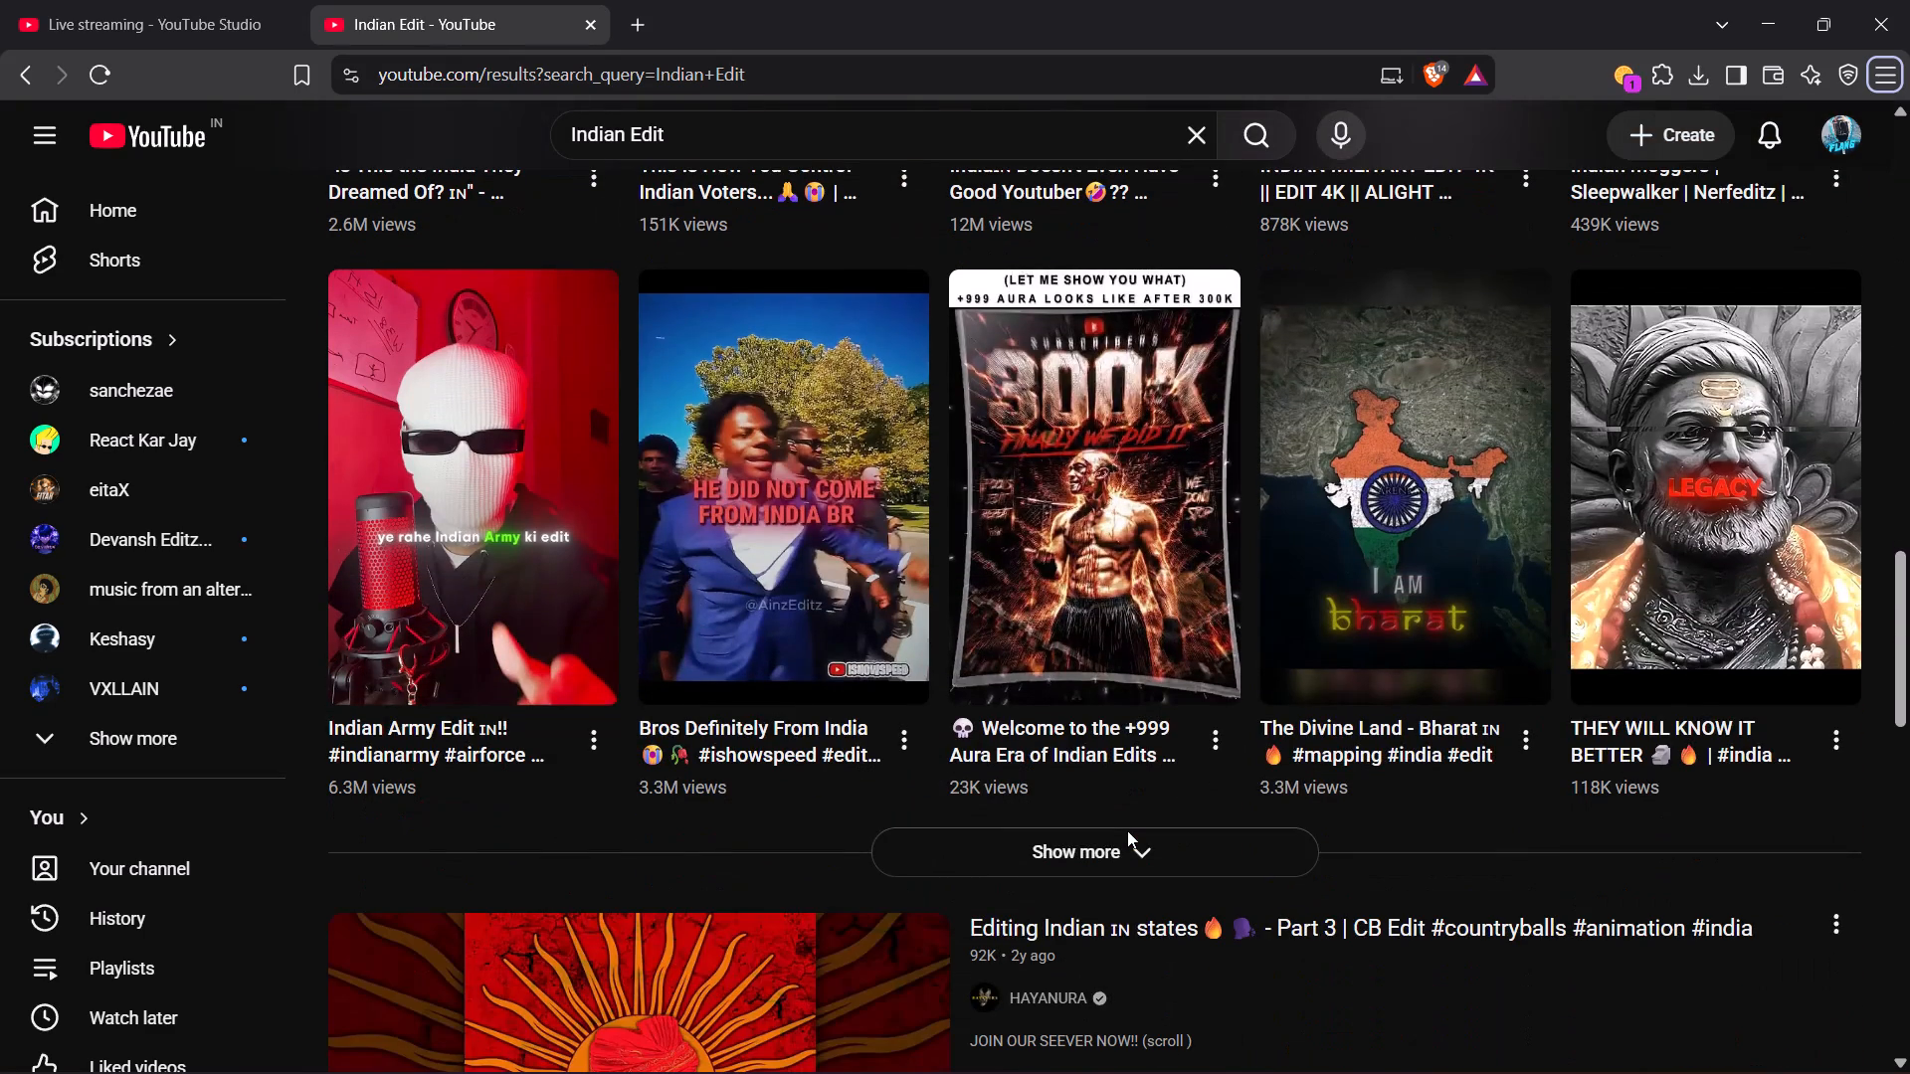
pyautogui.scroll(-2, 1127, 830)
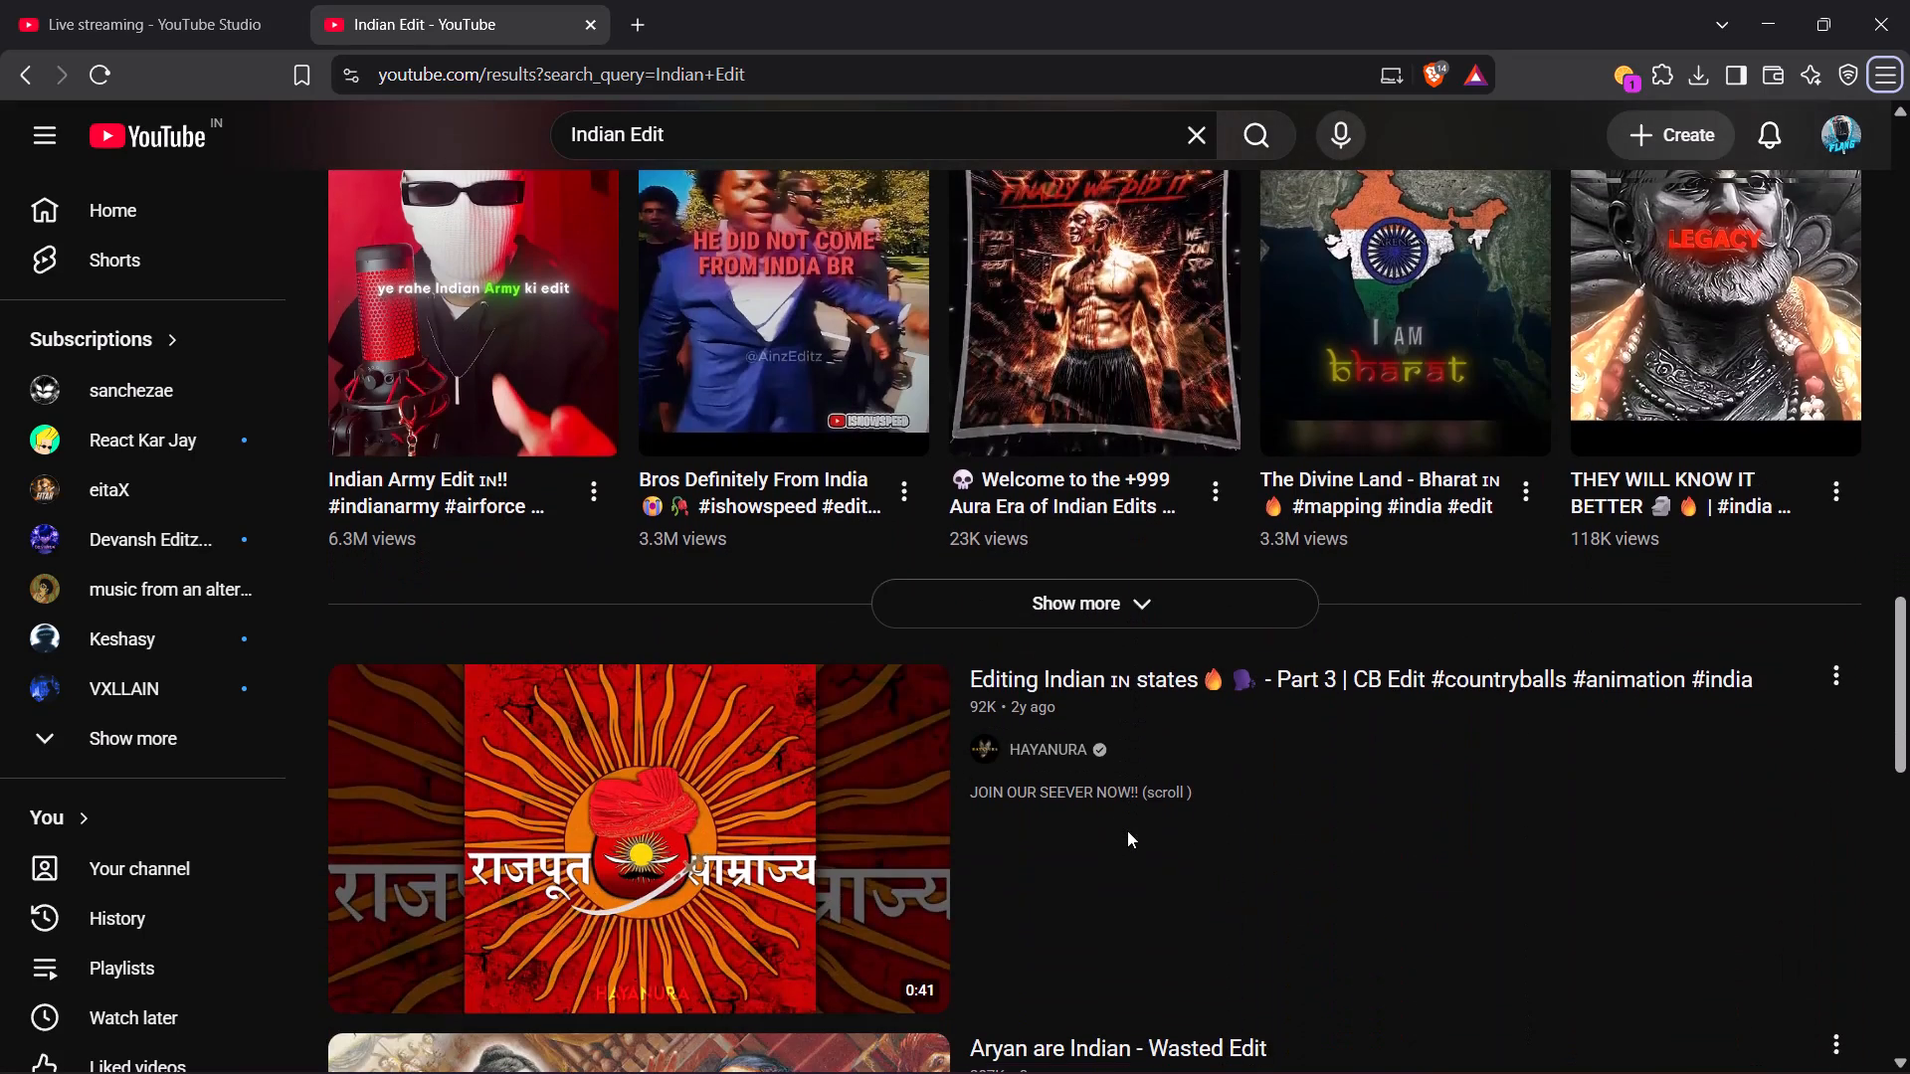
pyautogui.scroll(-3, 1127, 830)
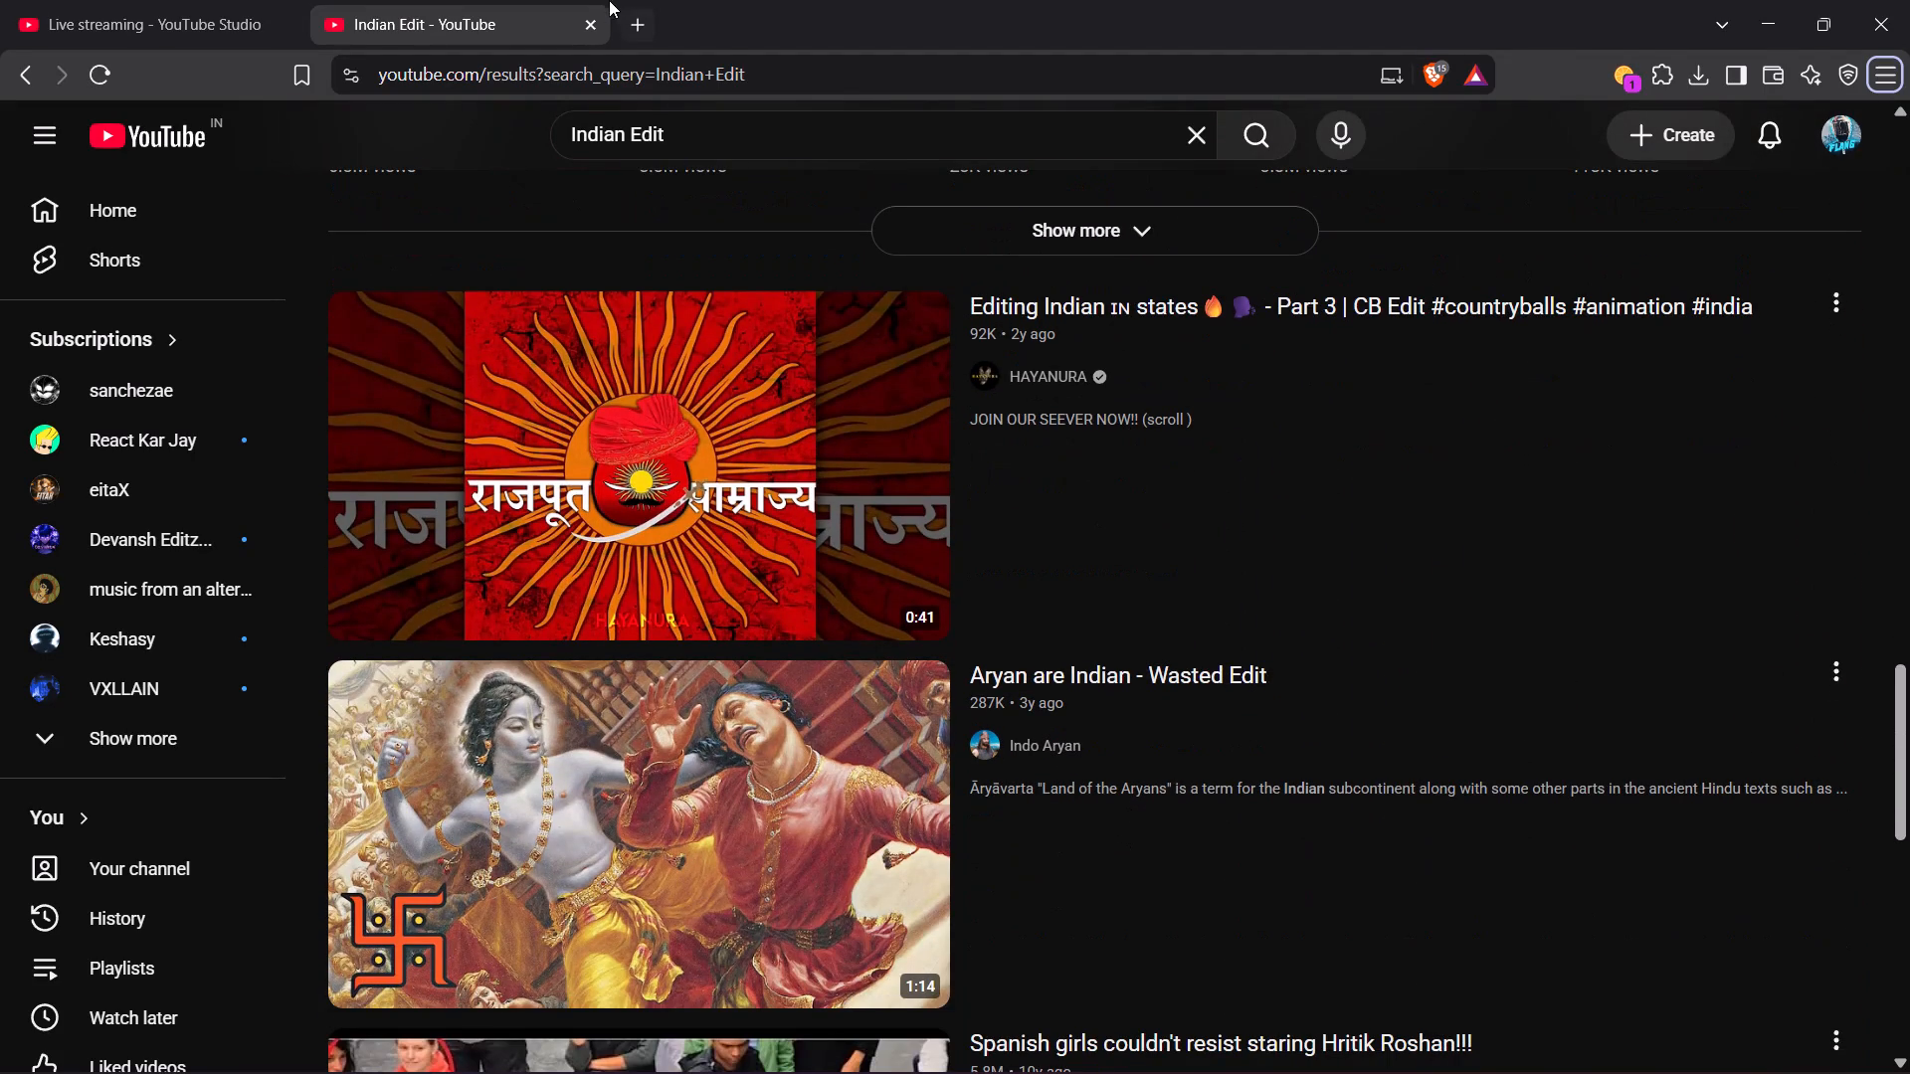
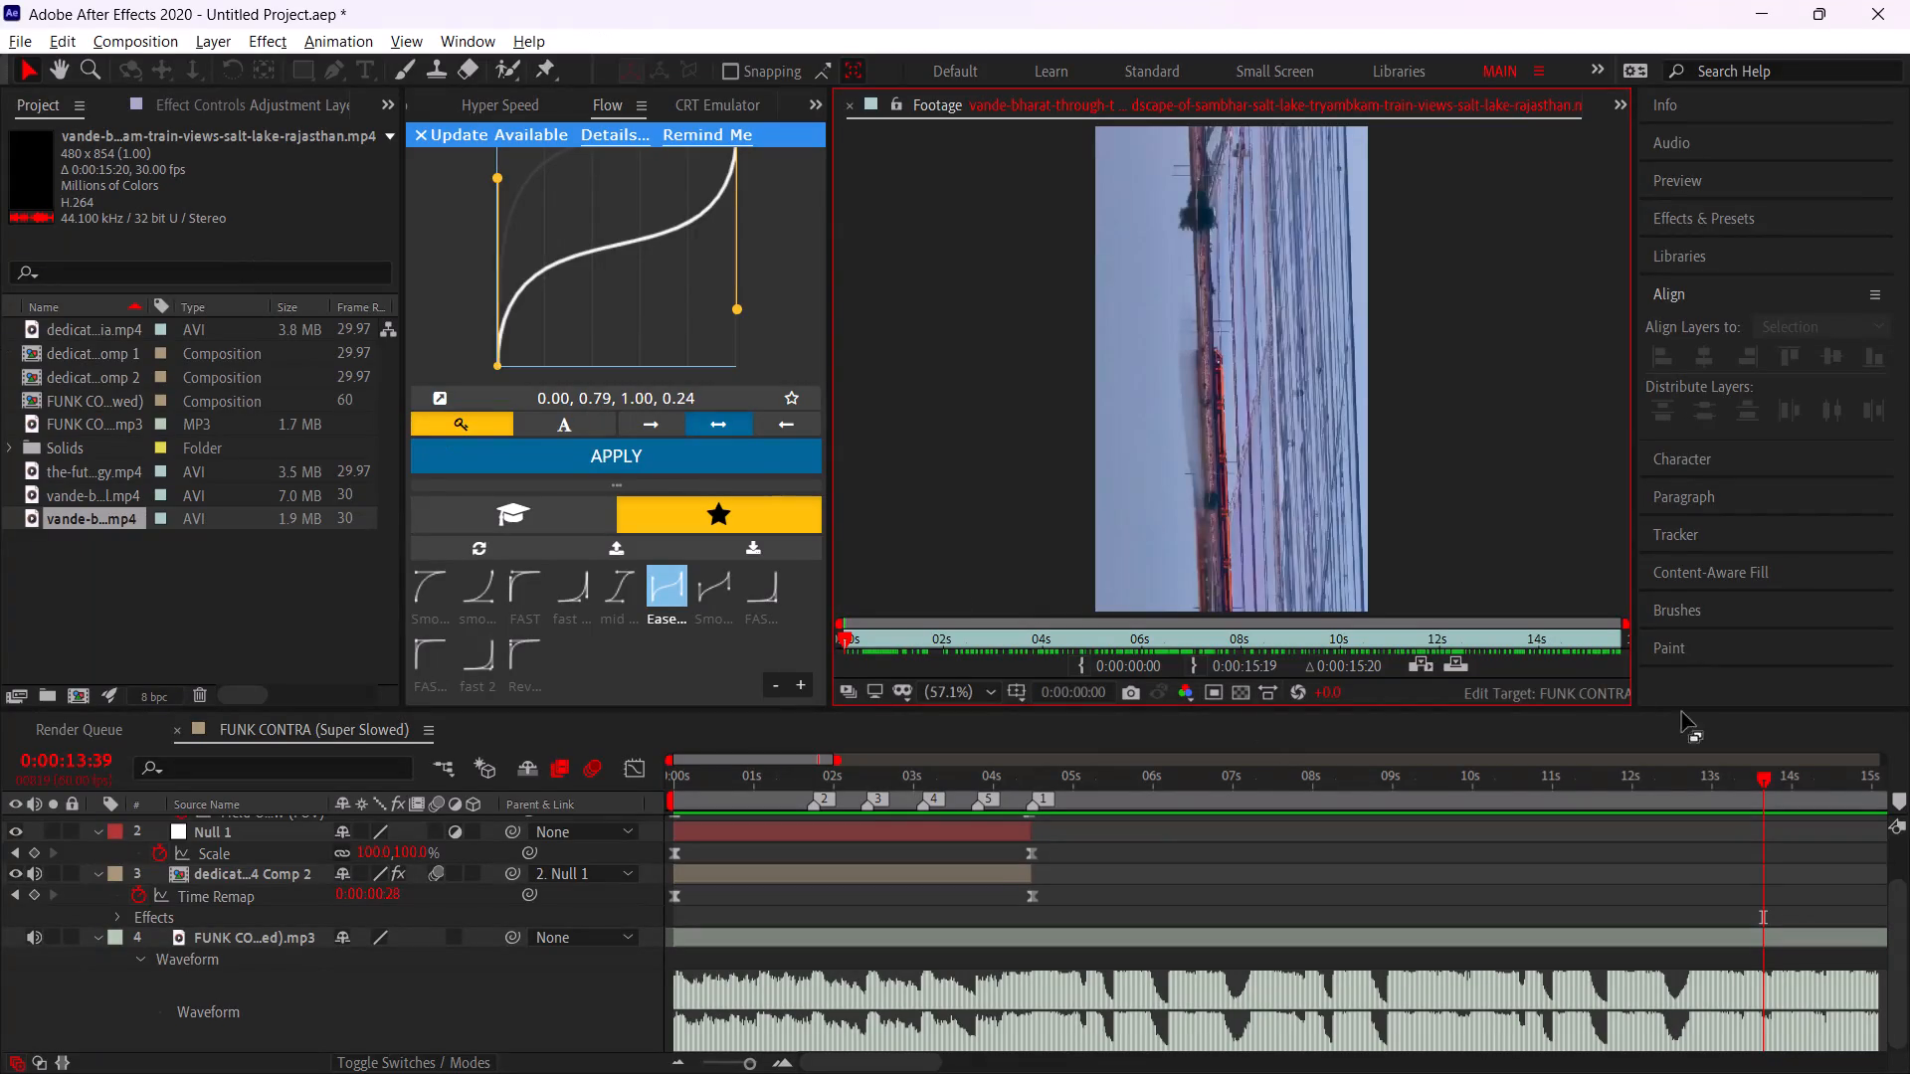
# Play back the FUNK CONTRA (Super Slowed) composition from 0:00:00:00 to review the train clip against the music.
pyautogui.moveTo(1002, 780); pyautogui.dragTo(937, 796)
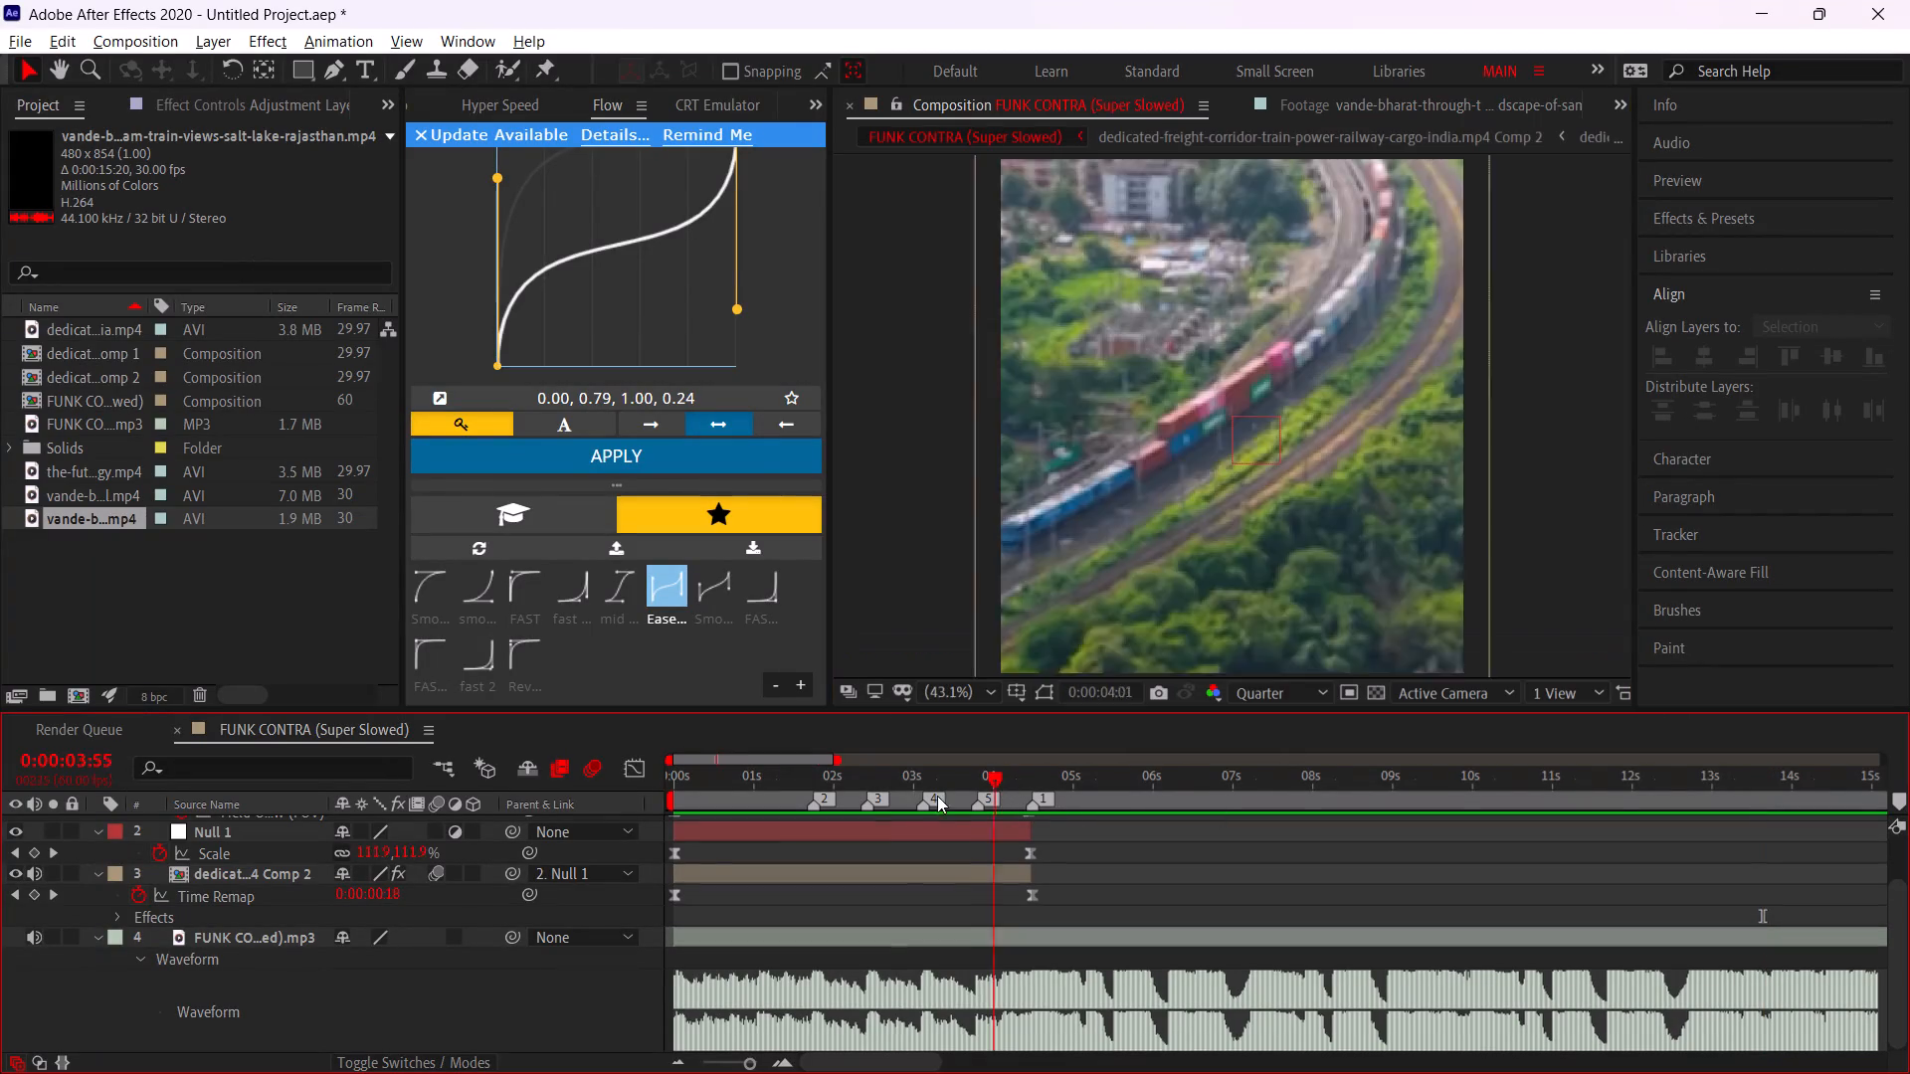
pyautogui.moveTo(937, 796); pyautogui.dragTo(644, 839)
pyautogui.press('space')
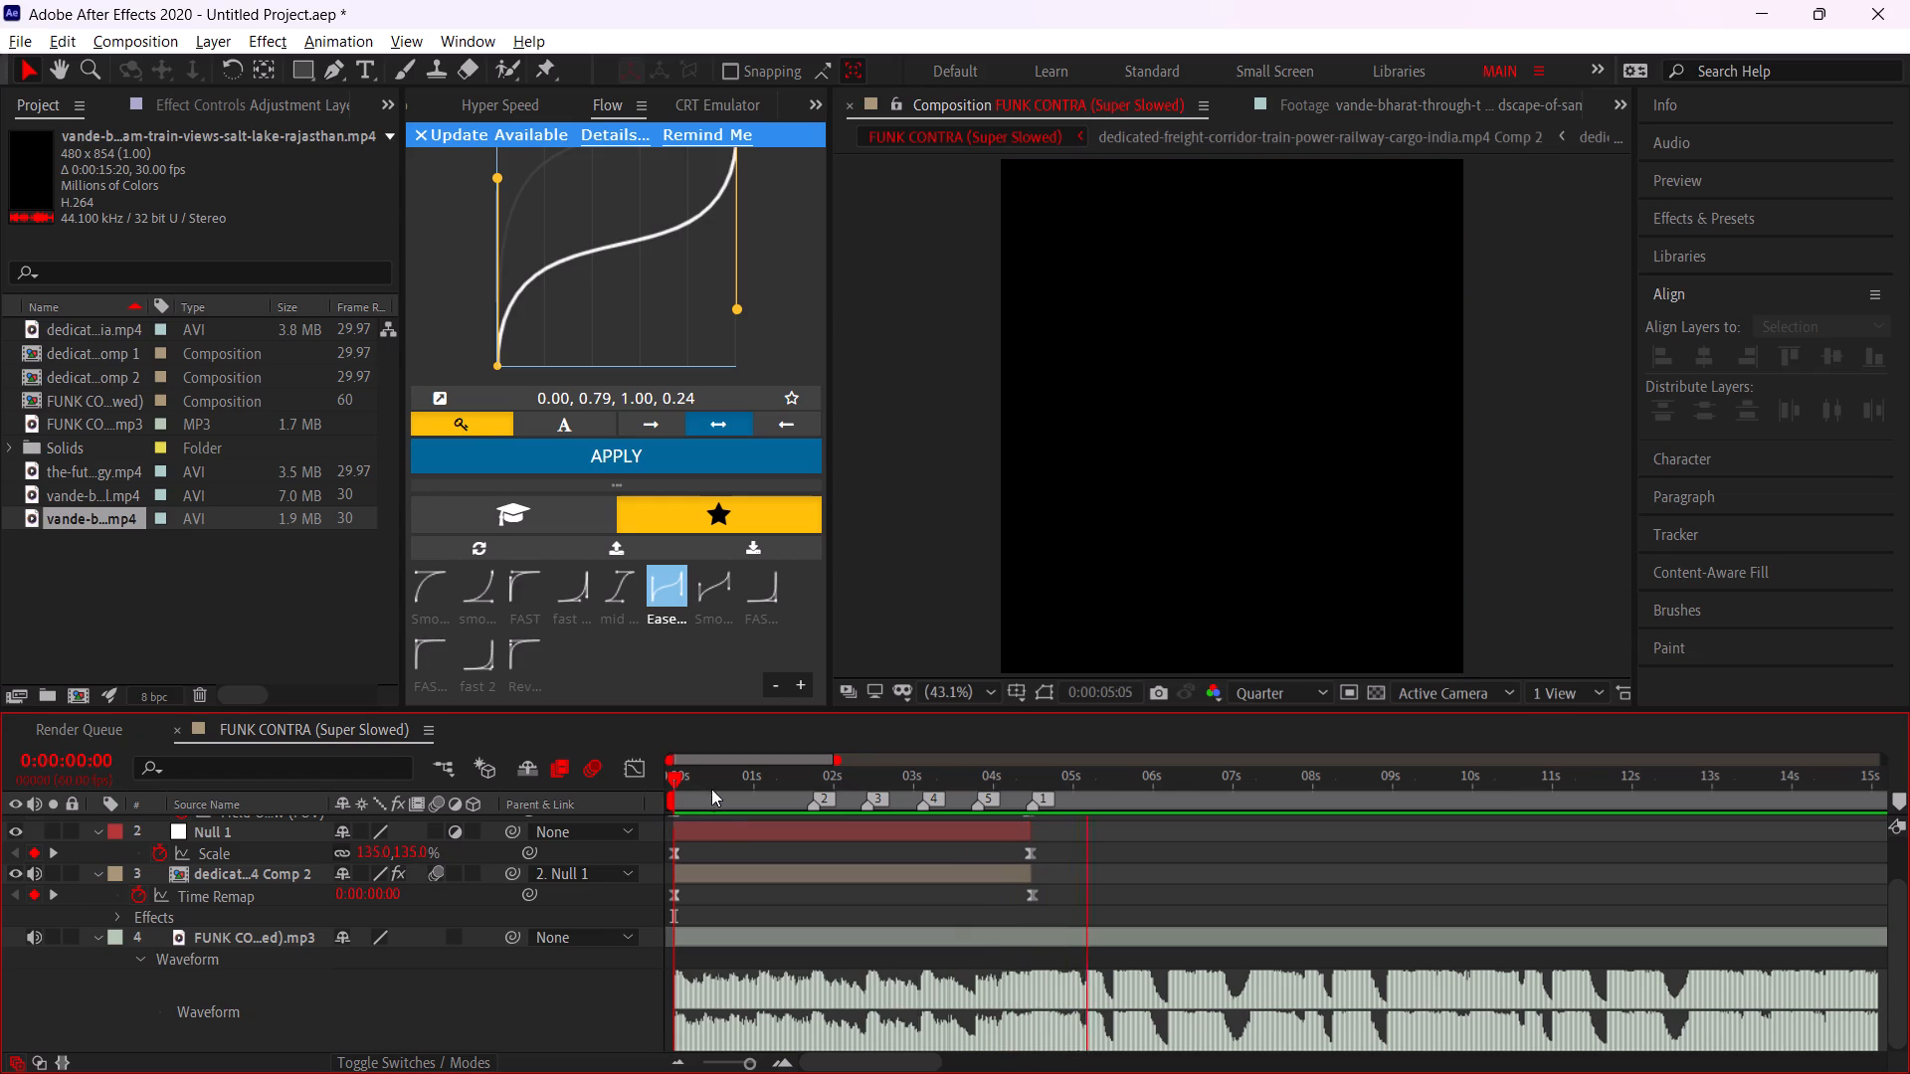
pyautogui.moveTo(711, 788); pyautogui.dragTo(541, 816)
pyautogui.press('space')
pyautogui.press('space')
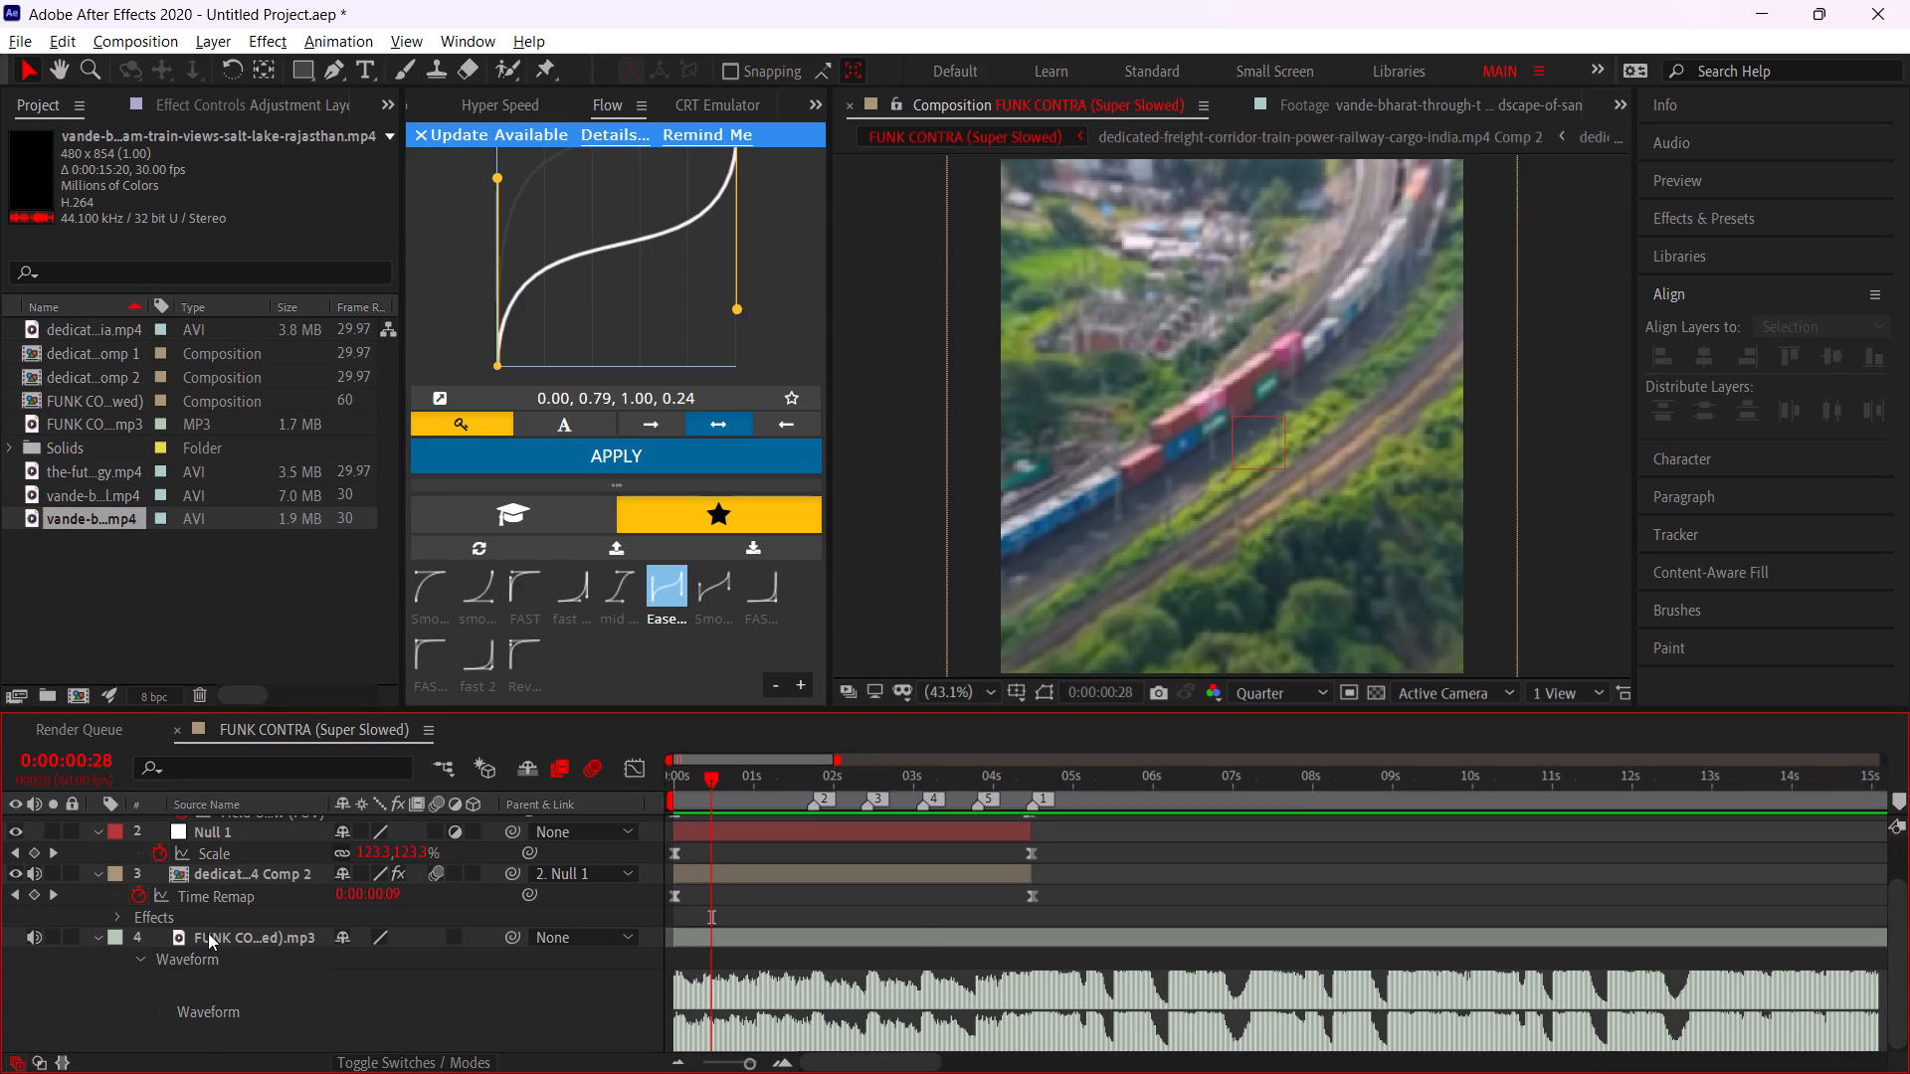
# Switch to Brave and look through the "Indian Edit" YouTube results, both Shorts and full-length videos.
pyautogui.press('Tab')
pyautogui.hotkey('alt', 'Tab')
pyautogui.hotkey('alt', 'Tab')
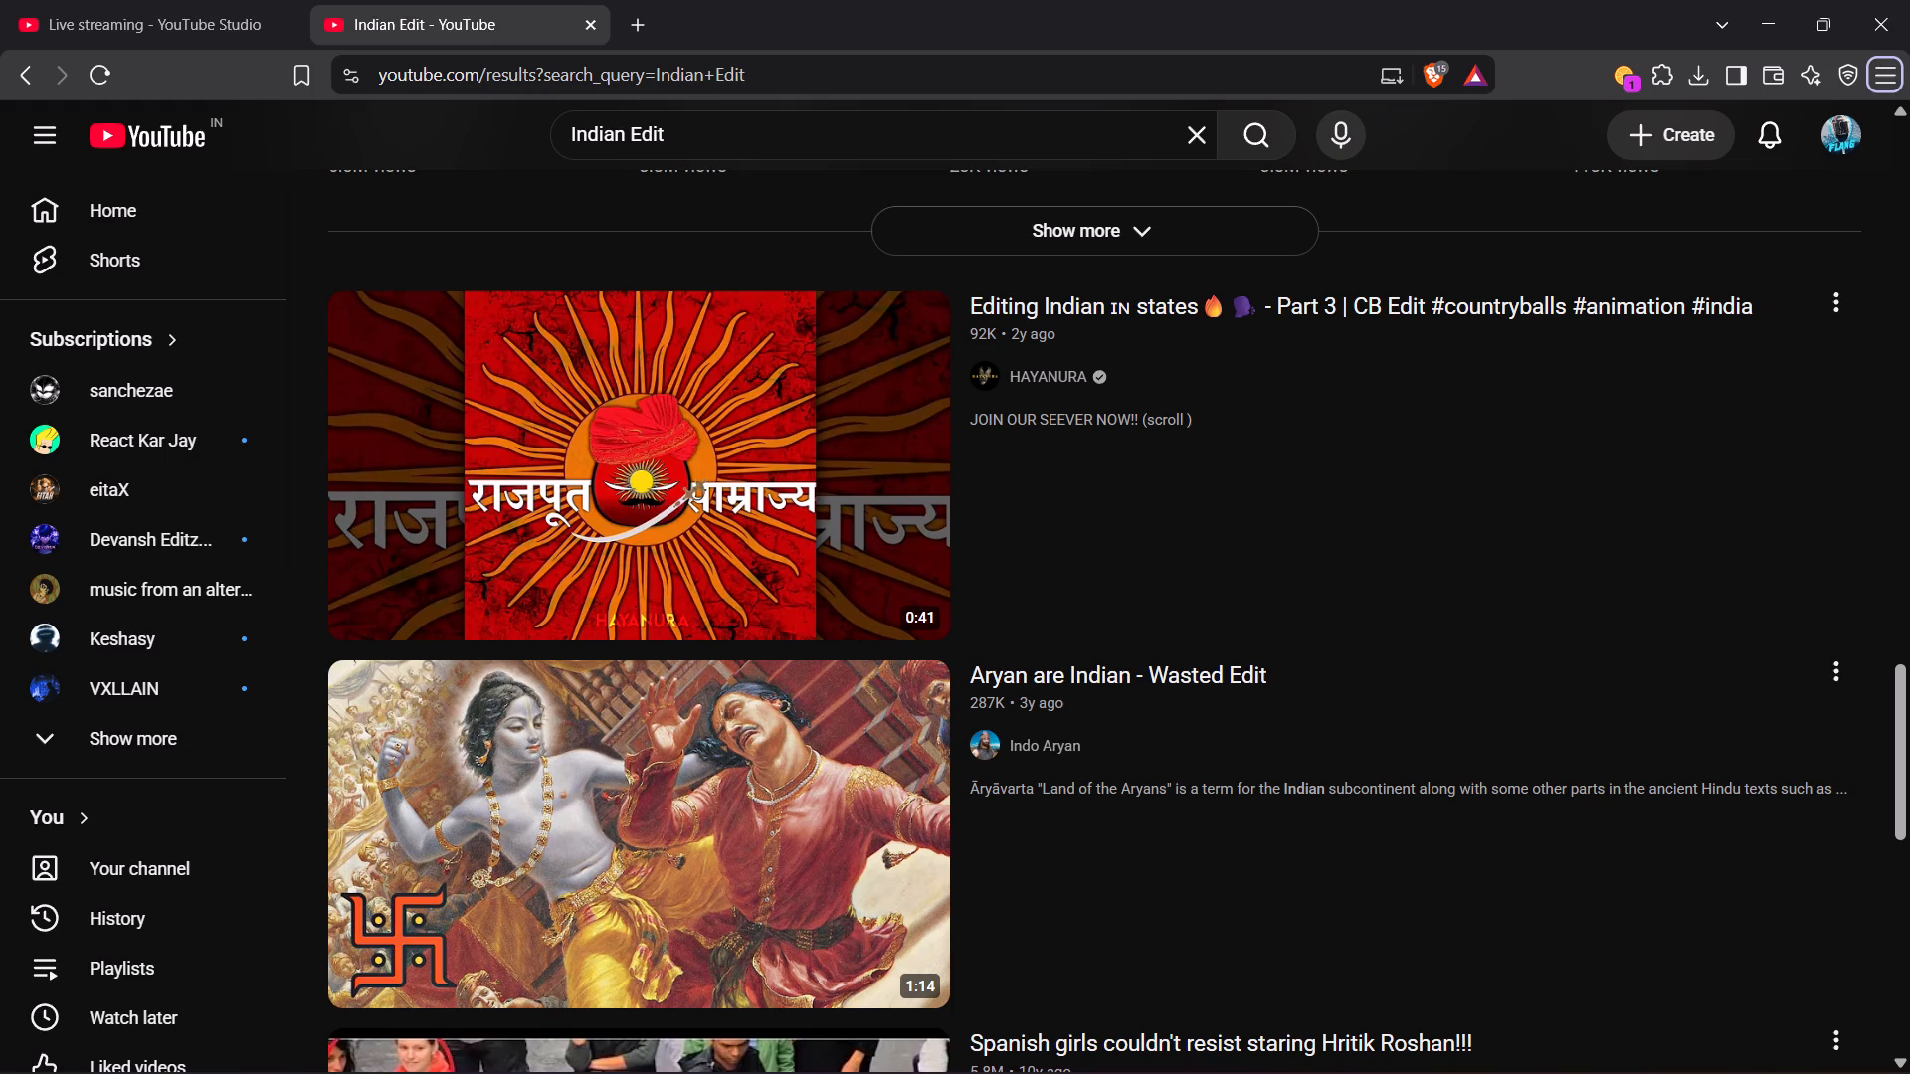
pyautogui.scroll(12, 751, 422)
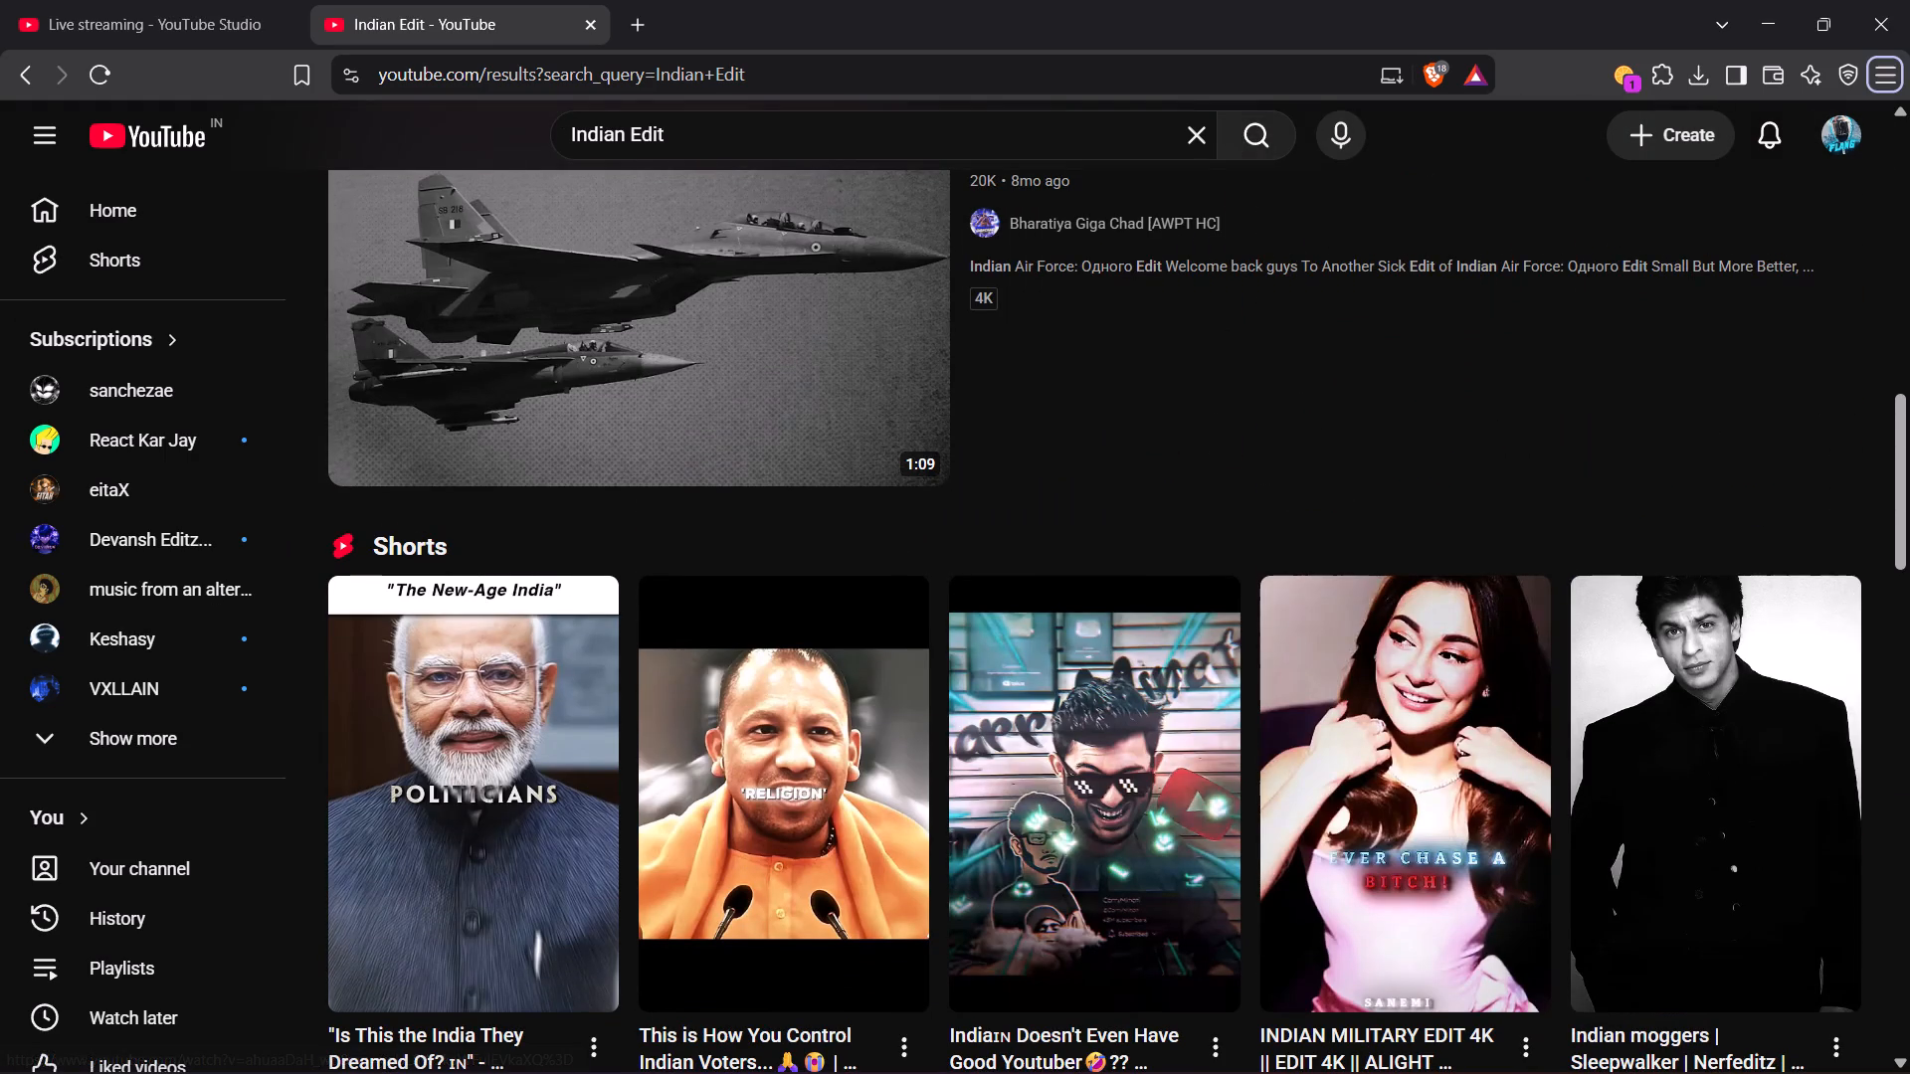
pyautogui.click(569, 126)
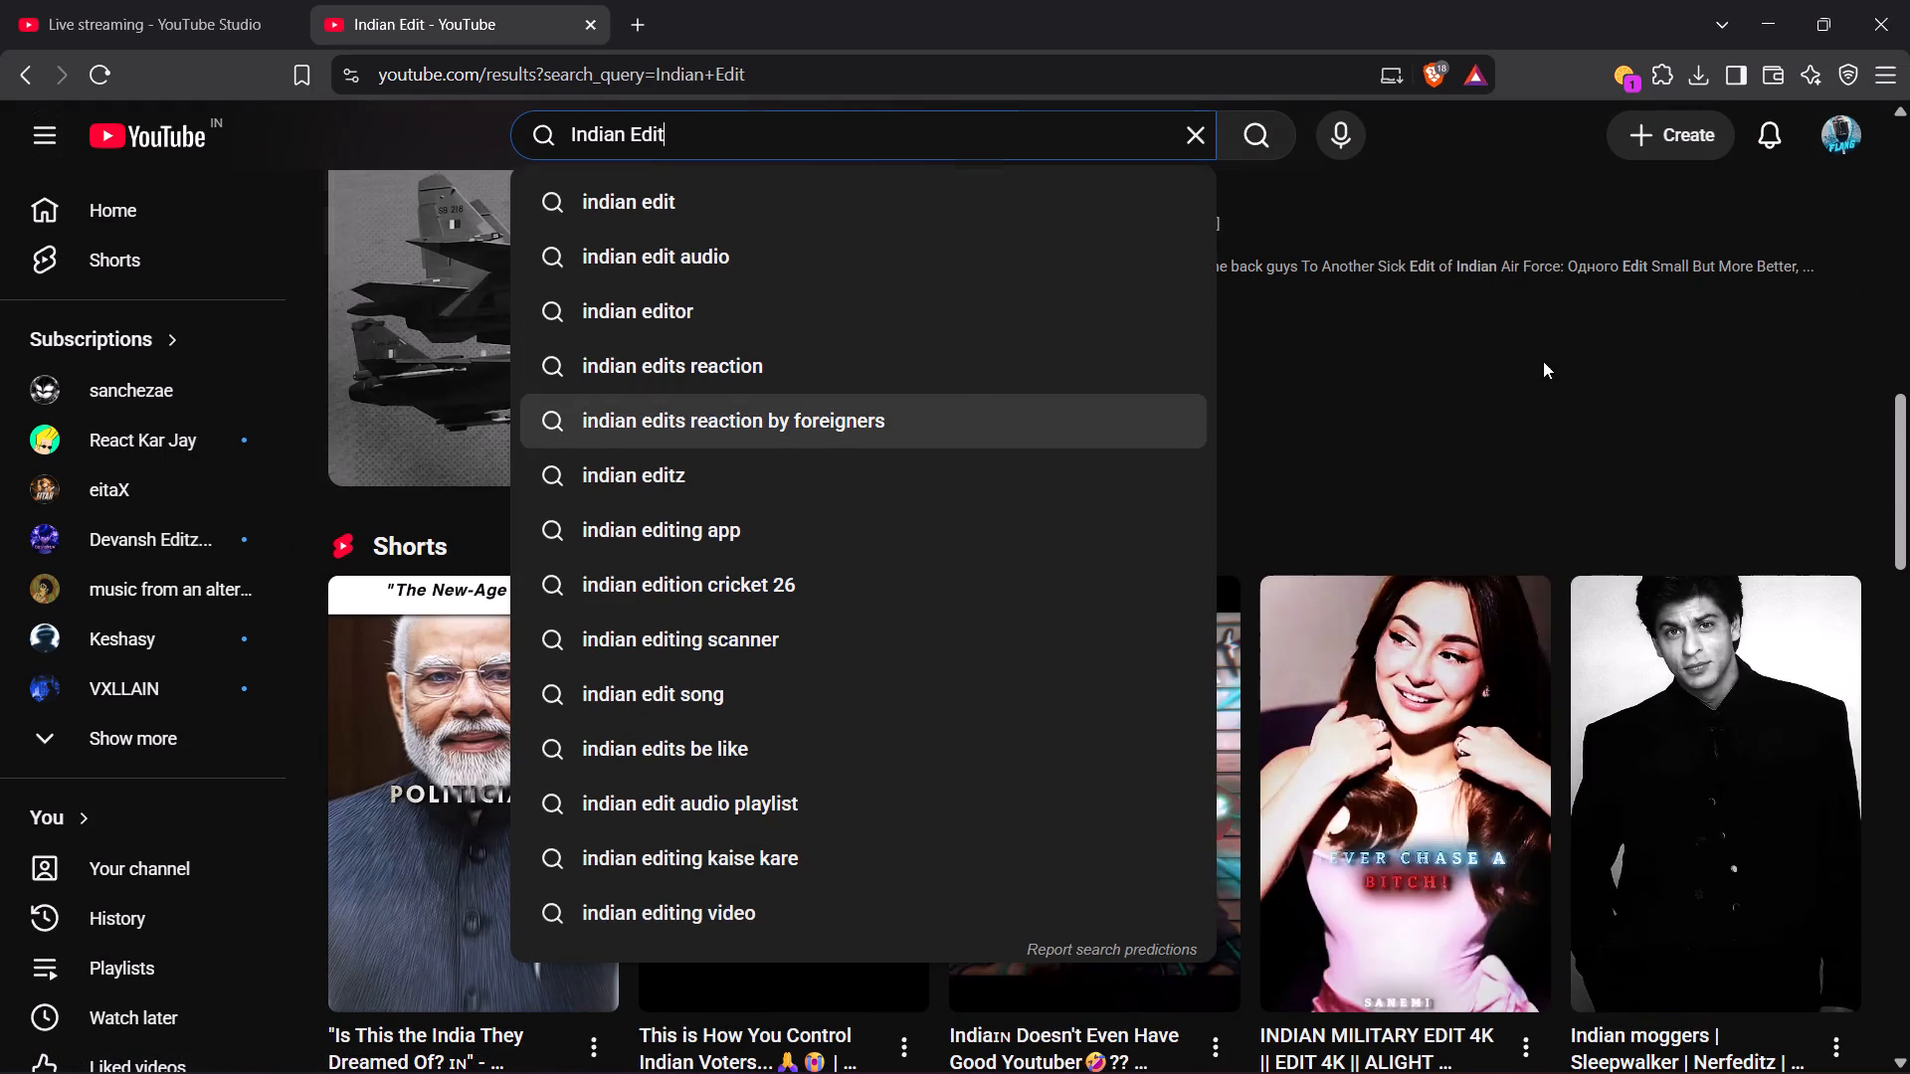
pyautogui.click(1543, 361)
pyautogui.scroll(5, 1190, 389)
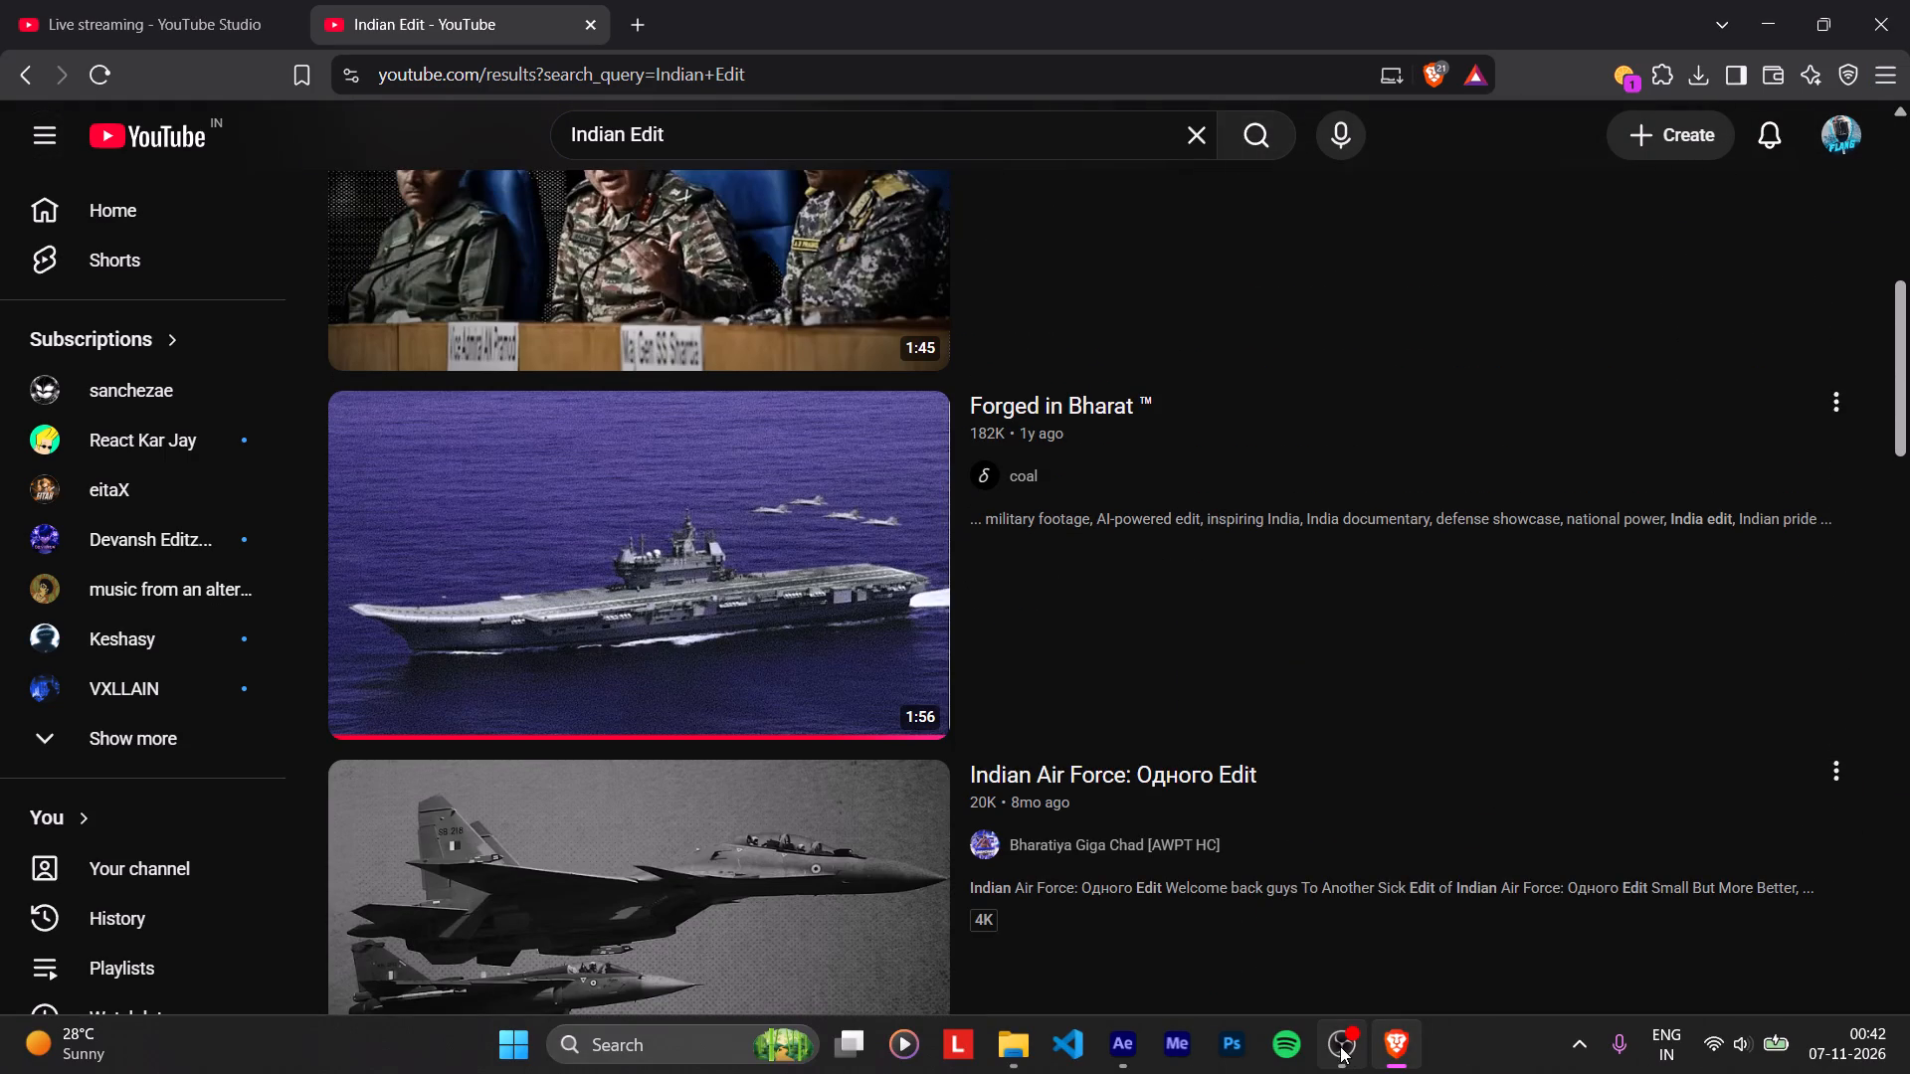
pyautogui.scroll(13, 1235, 788)
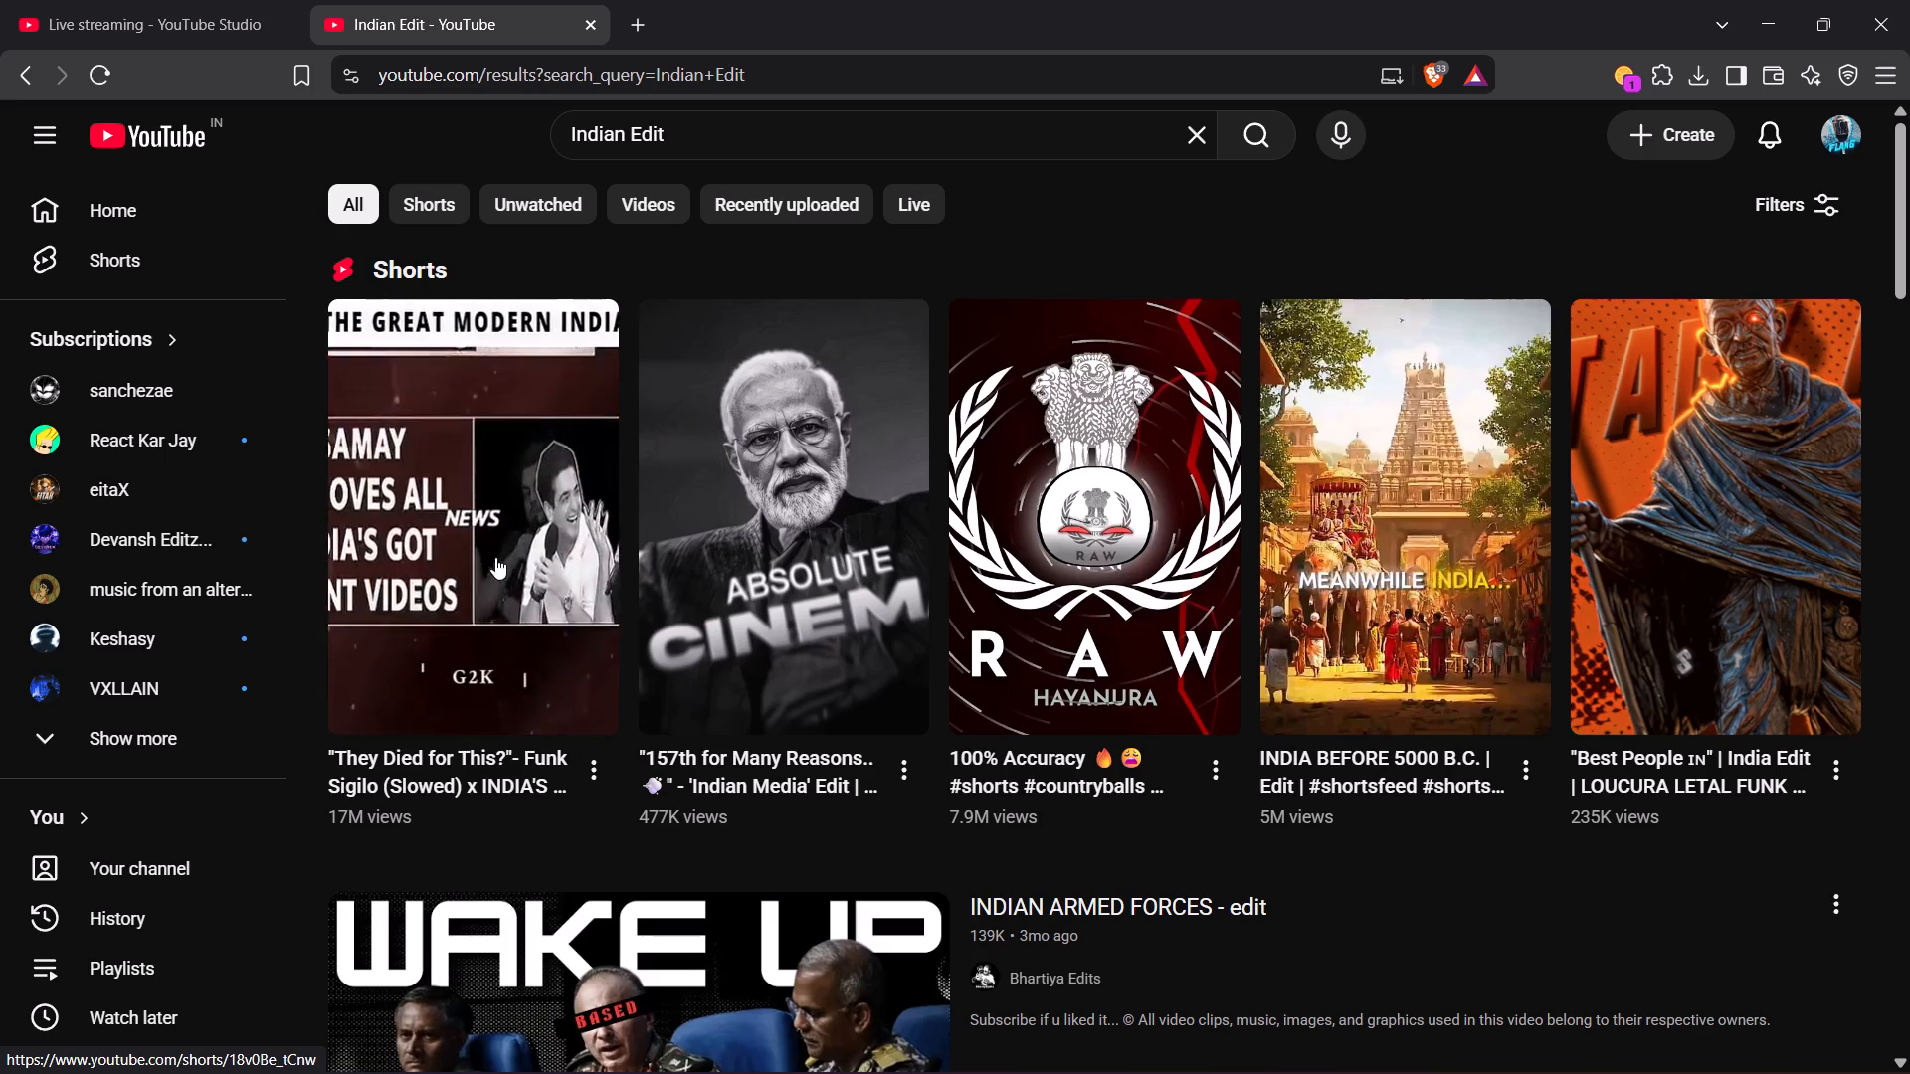
pyautogui.scroll(-5, 496, 581)
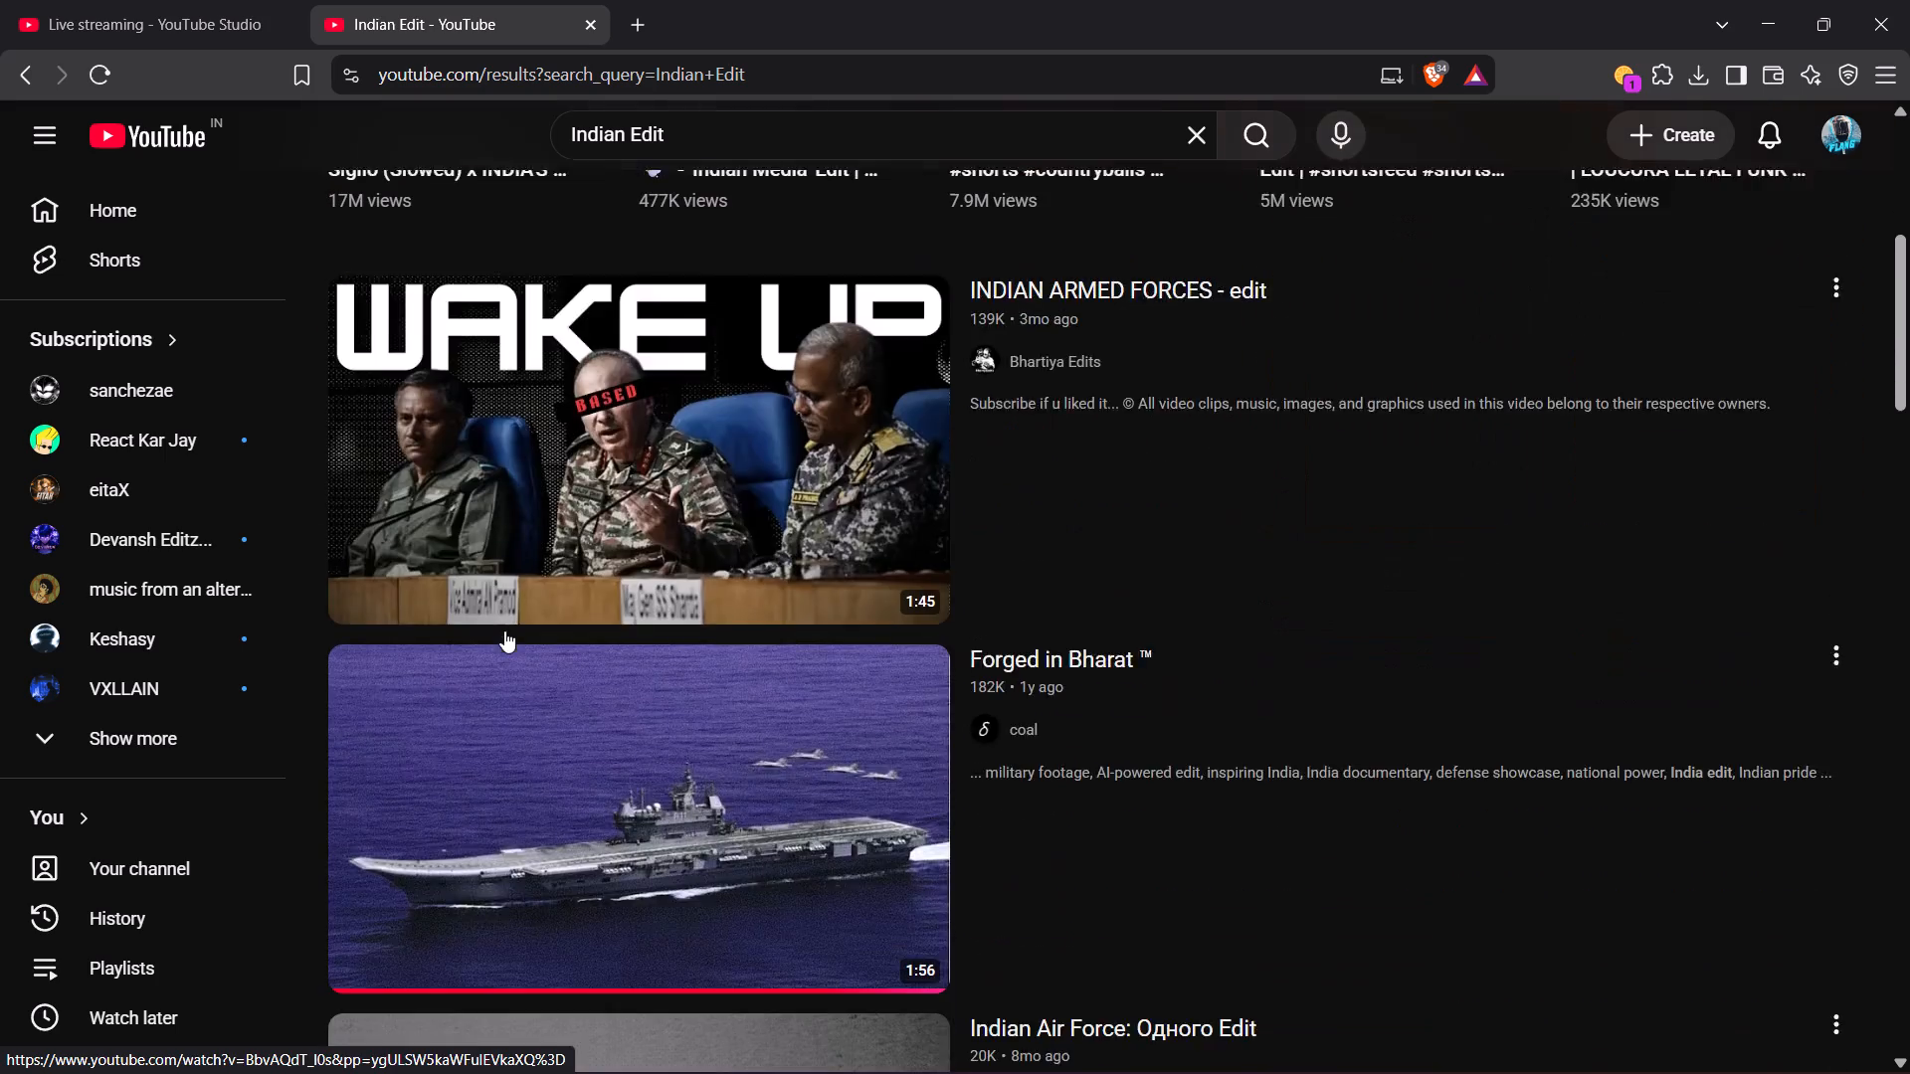
pyautogui.scroll(-13, 504, 630)
pyautogui.scroll(2, 504, 630)
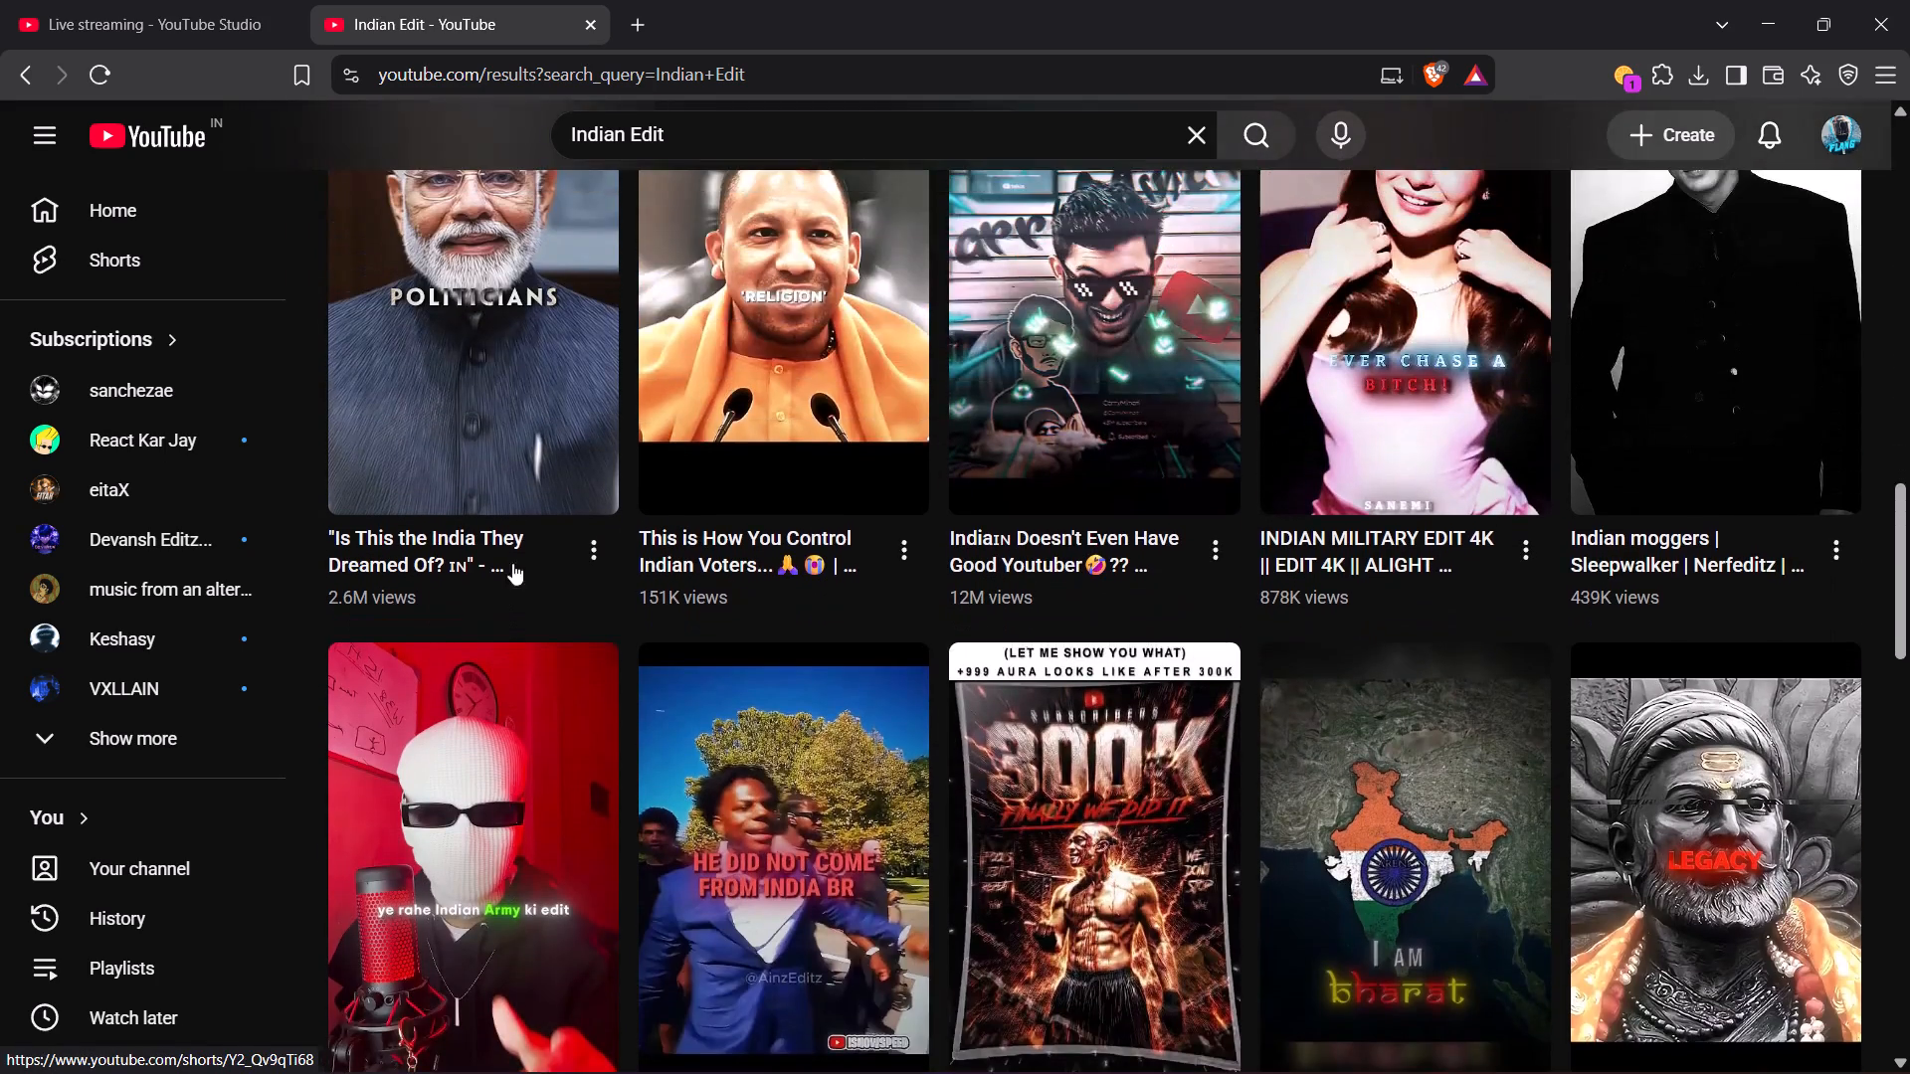
pyautogui.scroll(2, 517, 546)
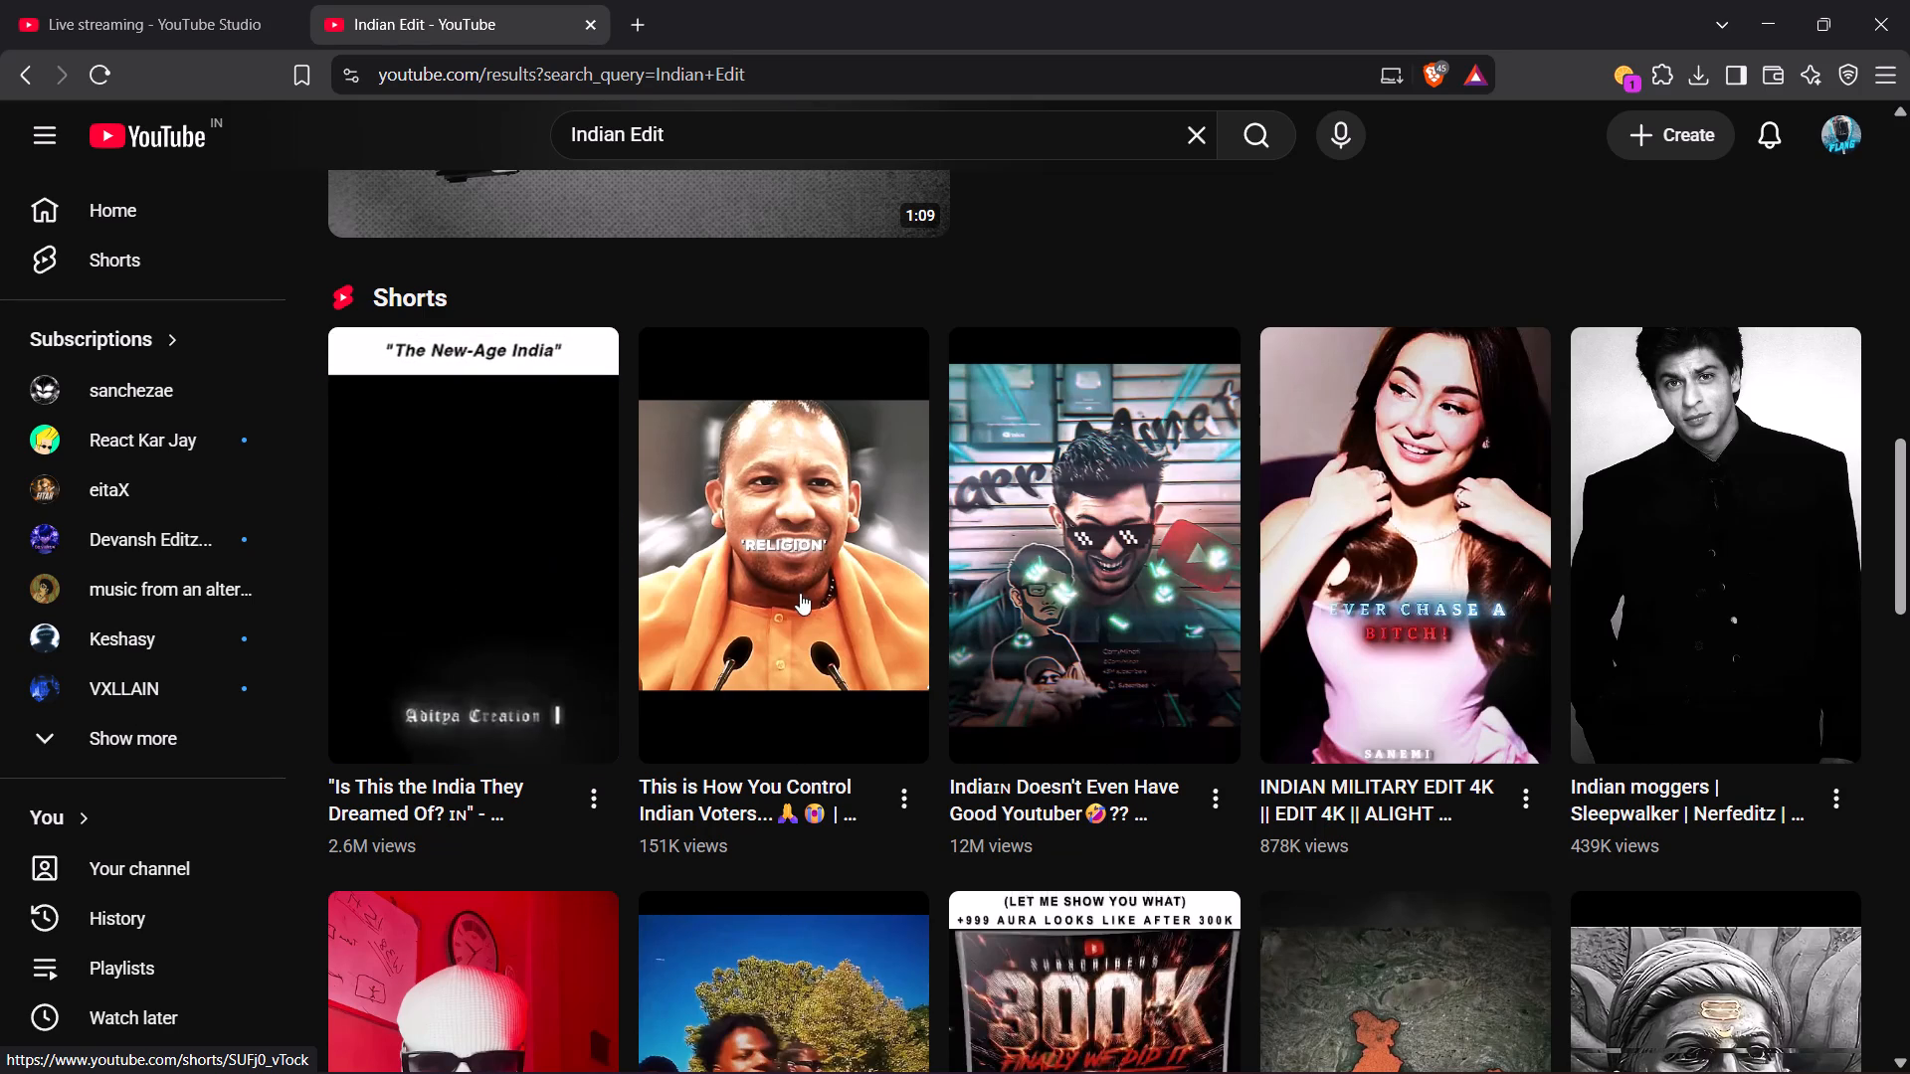
pyautogui.scroll(-4, 800, 593)
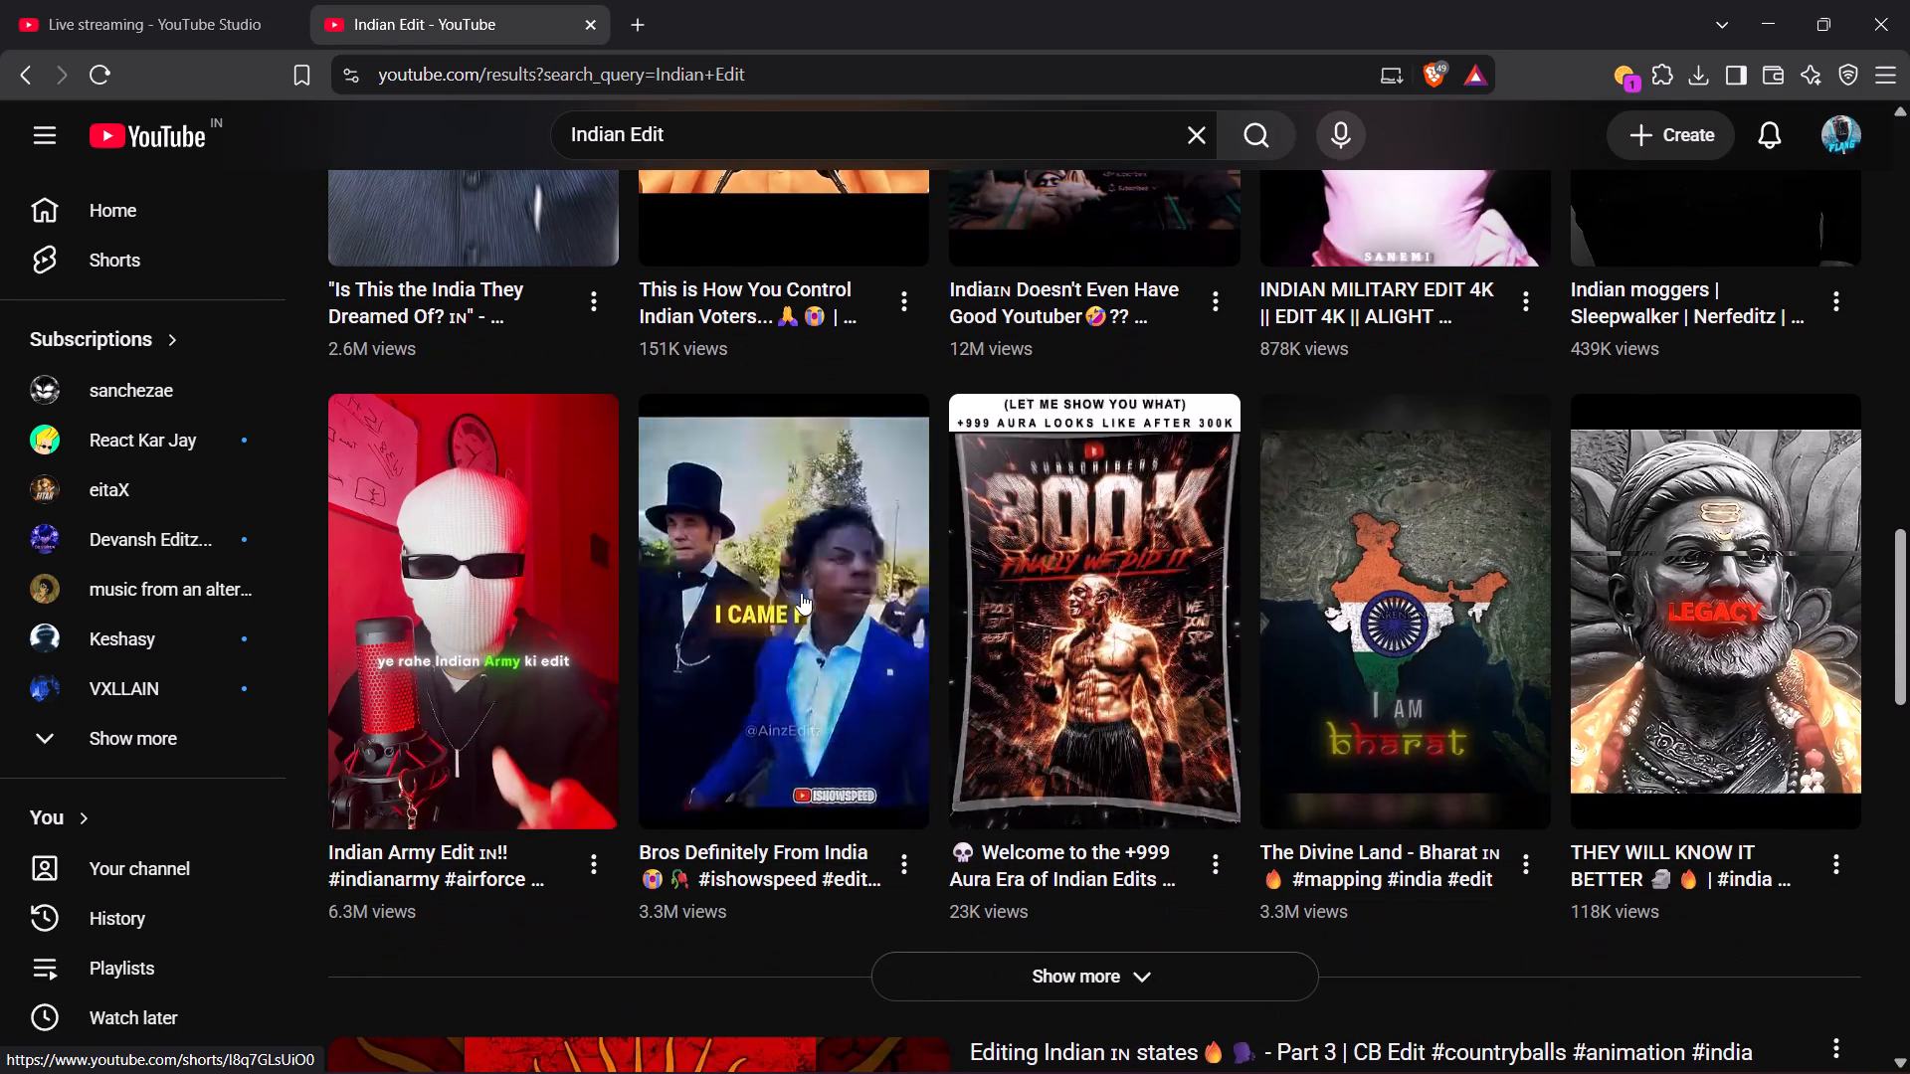
pyautogui.scroll(-9, 801, 593)
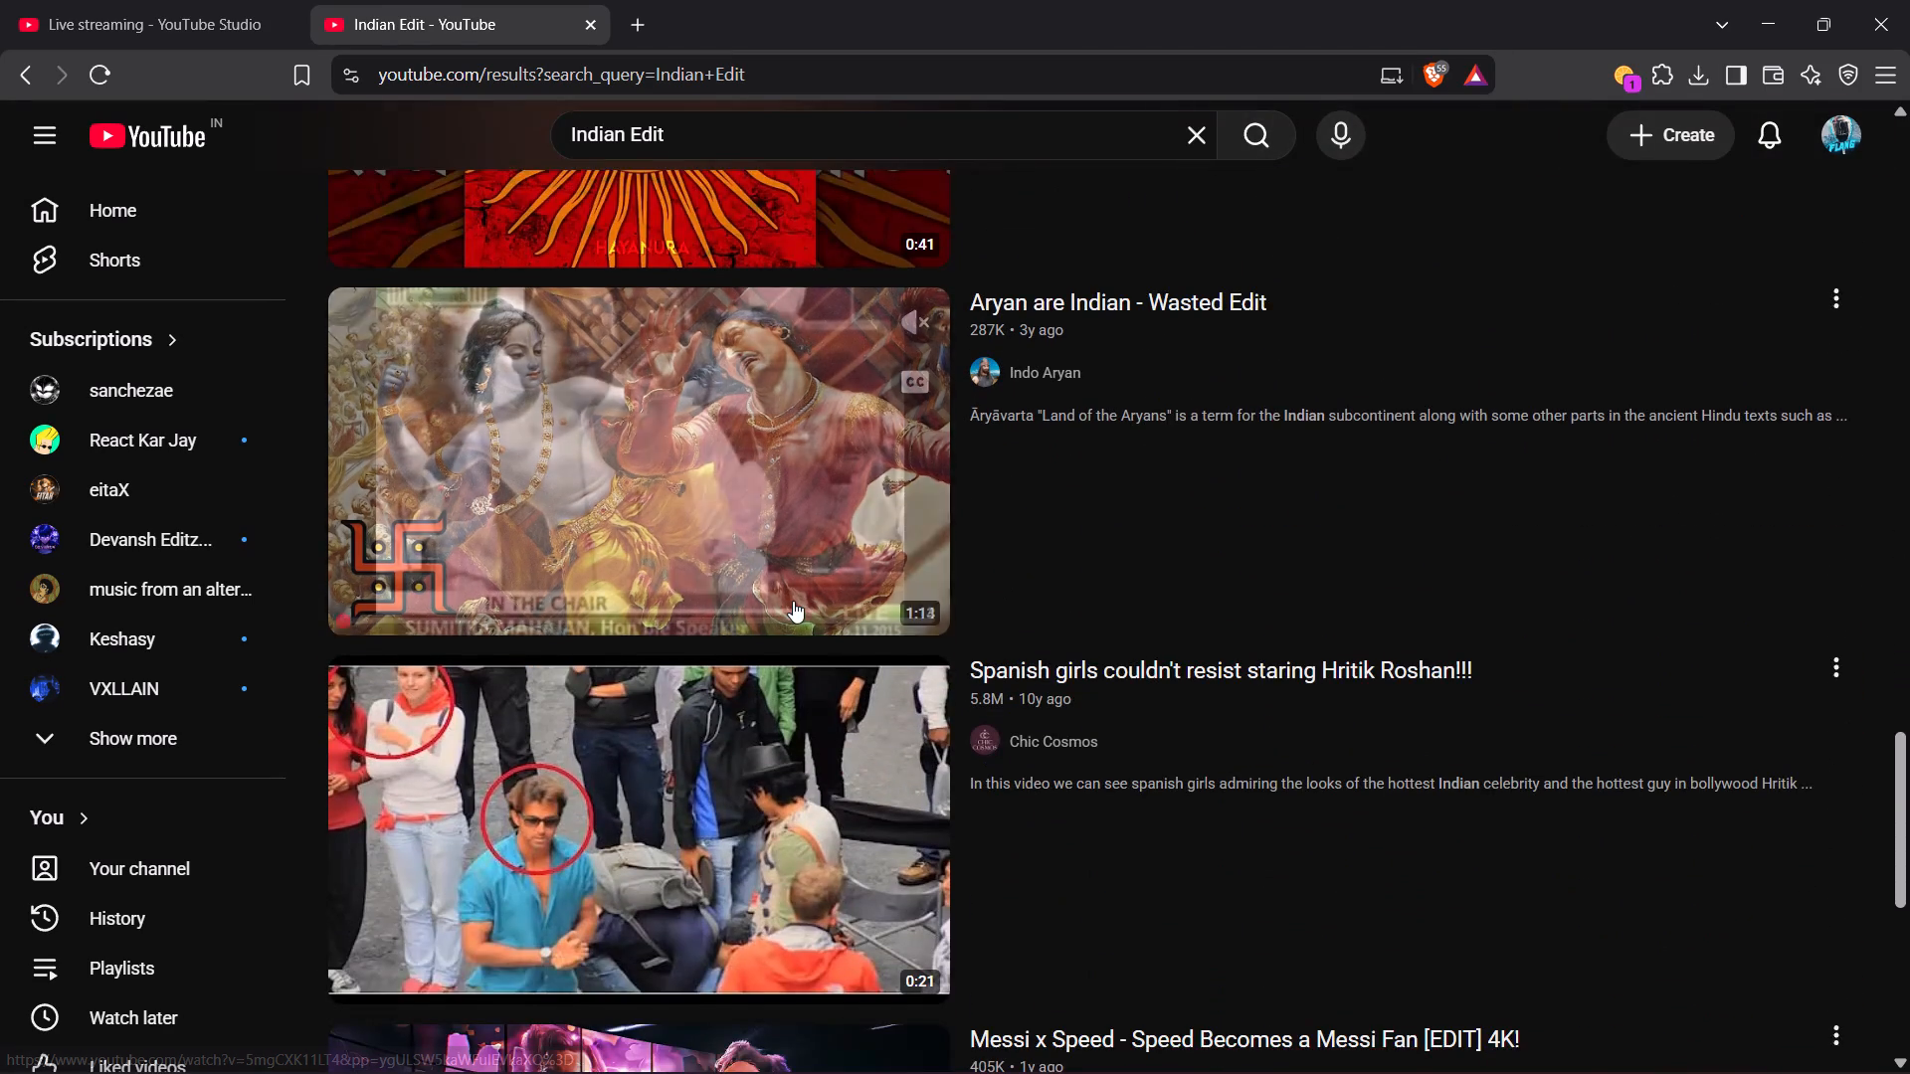
pyautogui.scroll(-4, 793, 601)
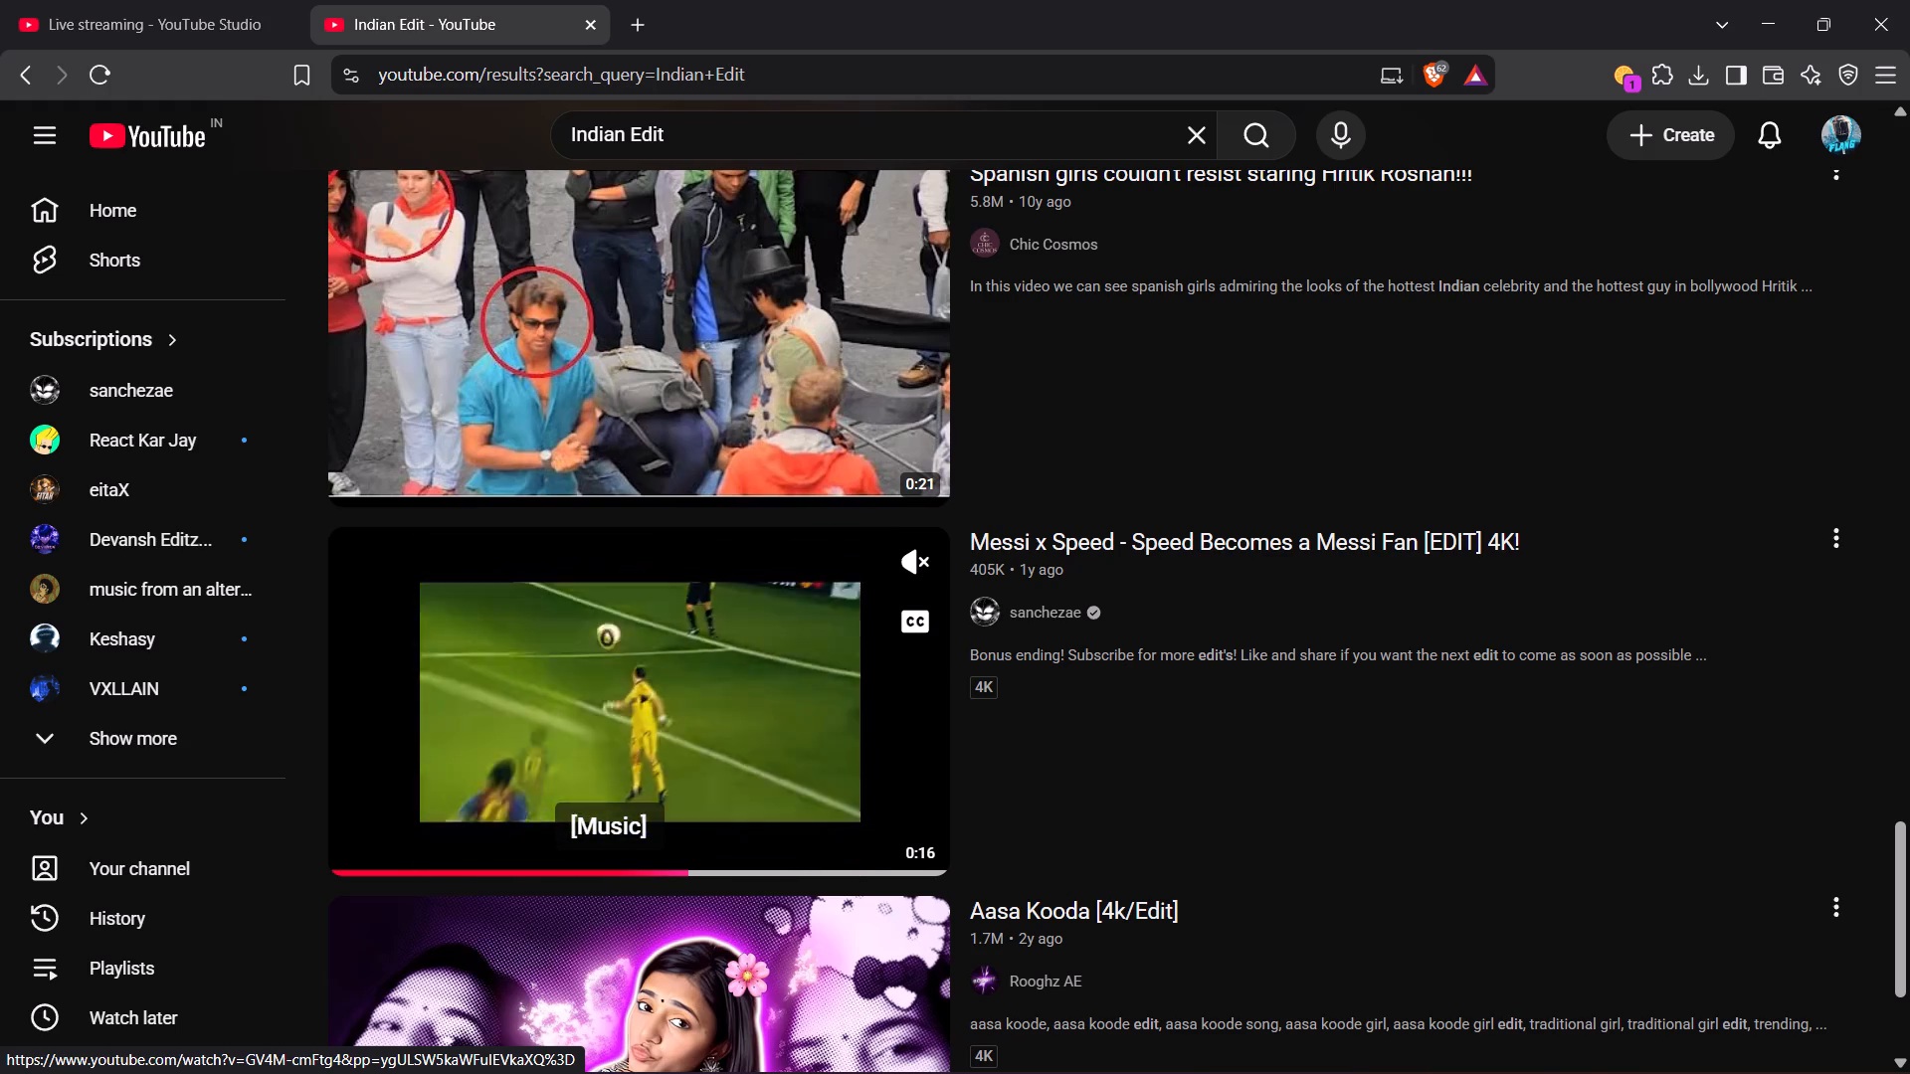
# Show the desktop, search Windows for Topaz Video AI, and open the file location of its shortcut.
pyautogui.press('super+d')
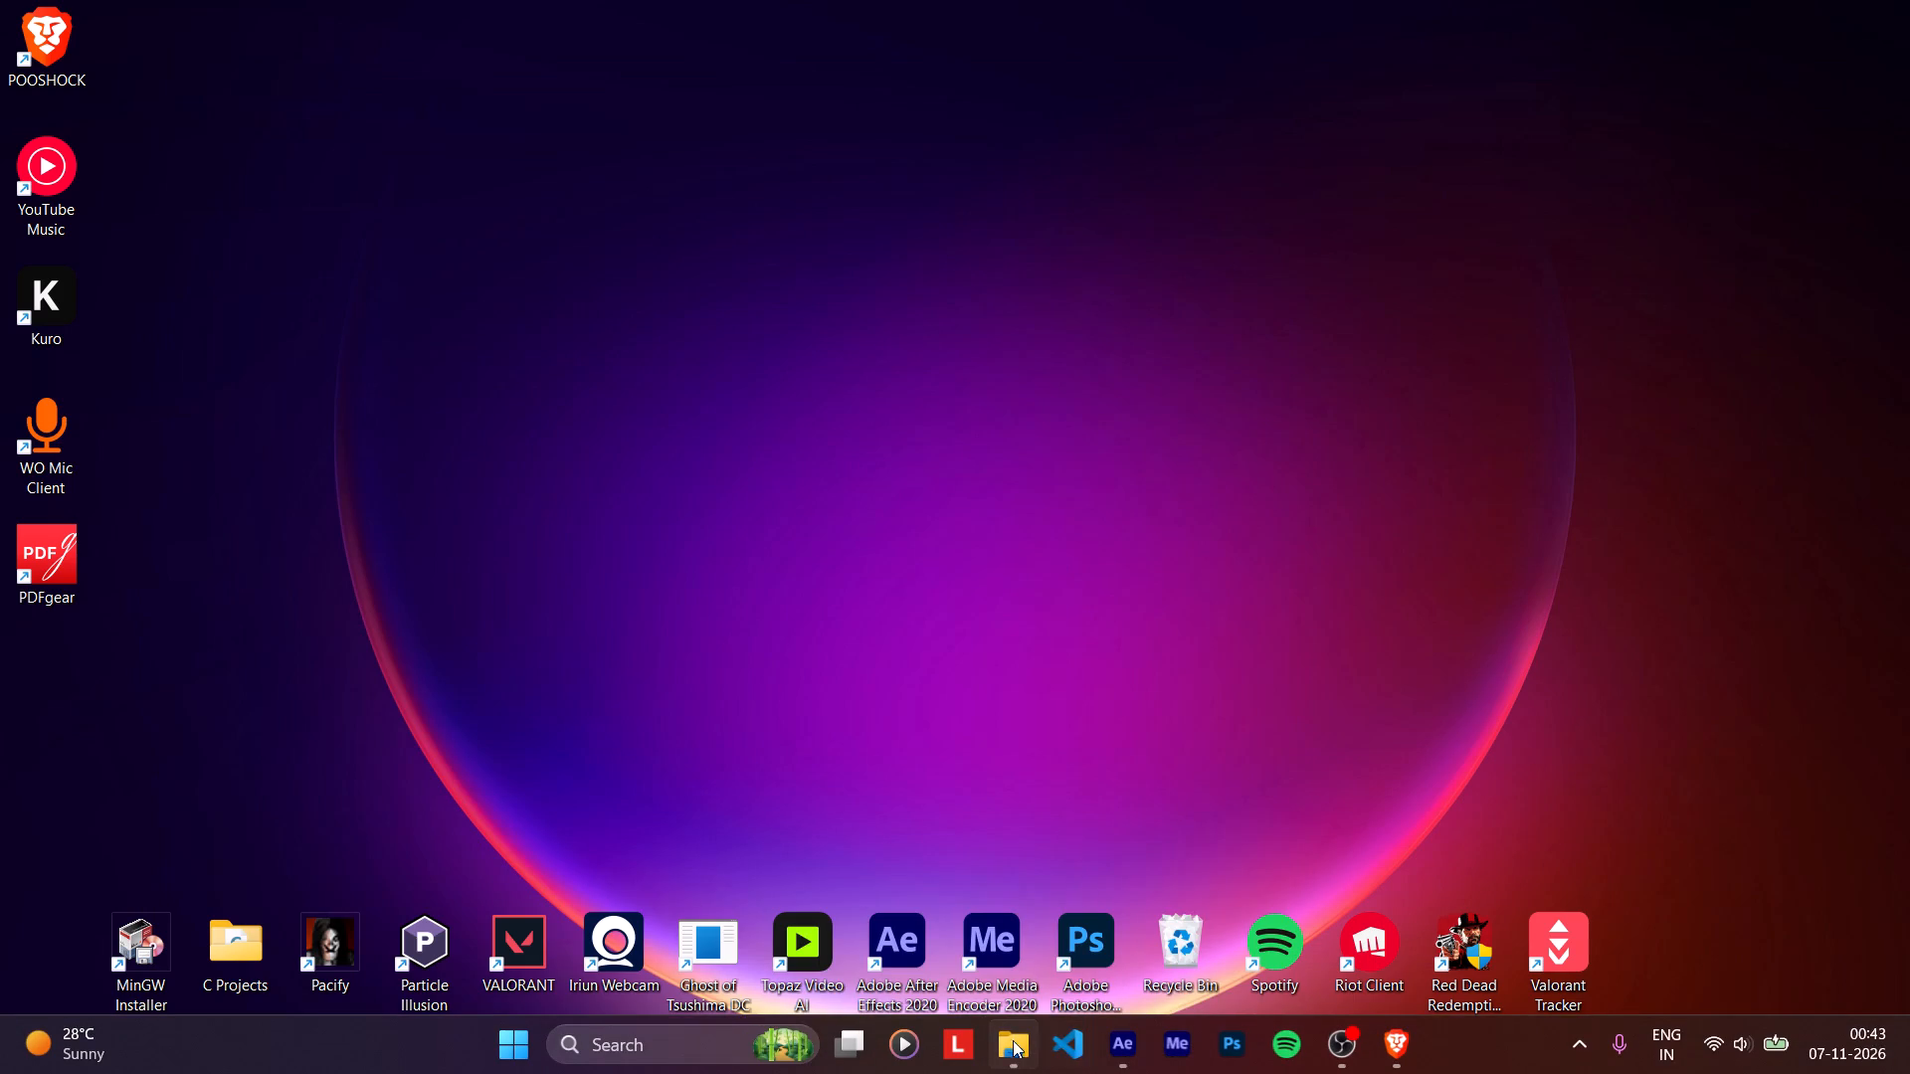
pyautogui.write('top')
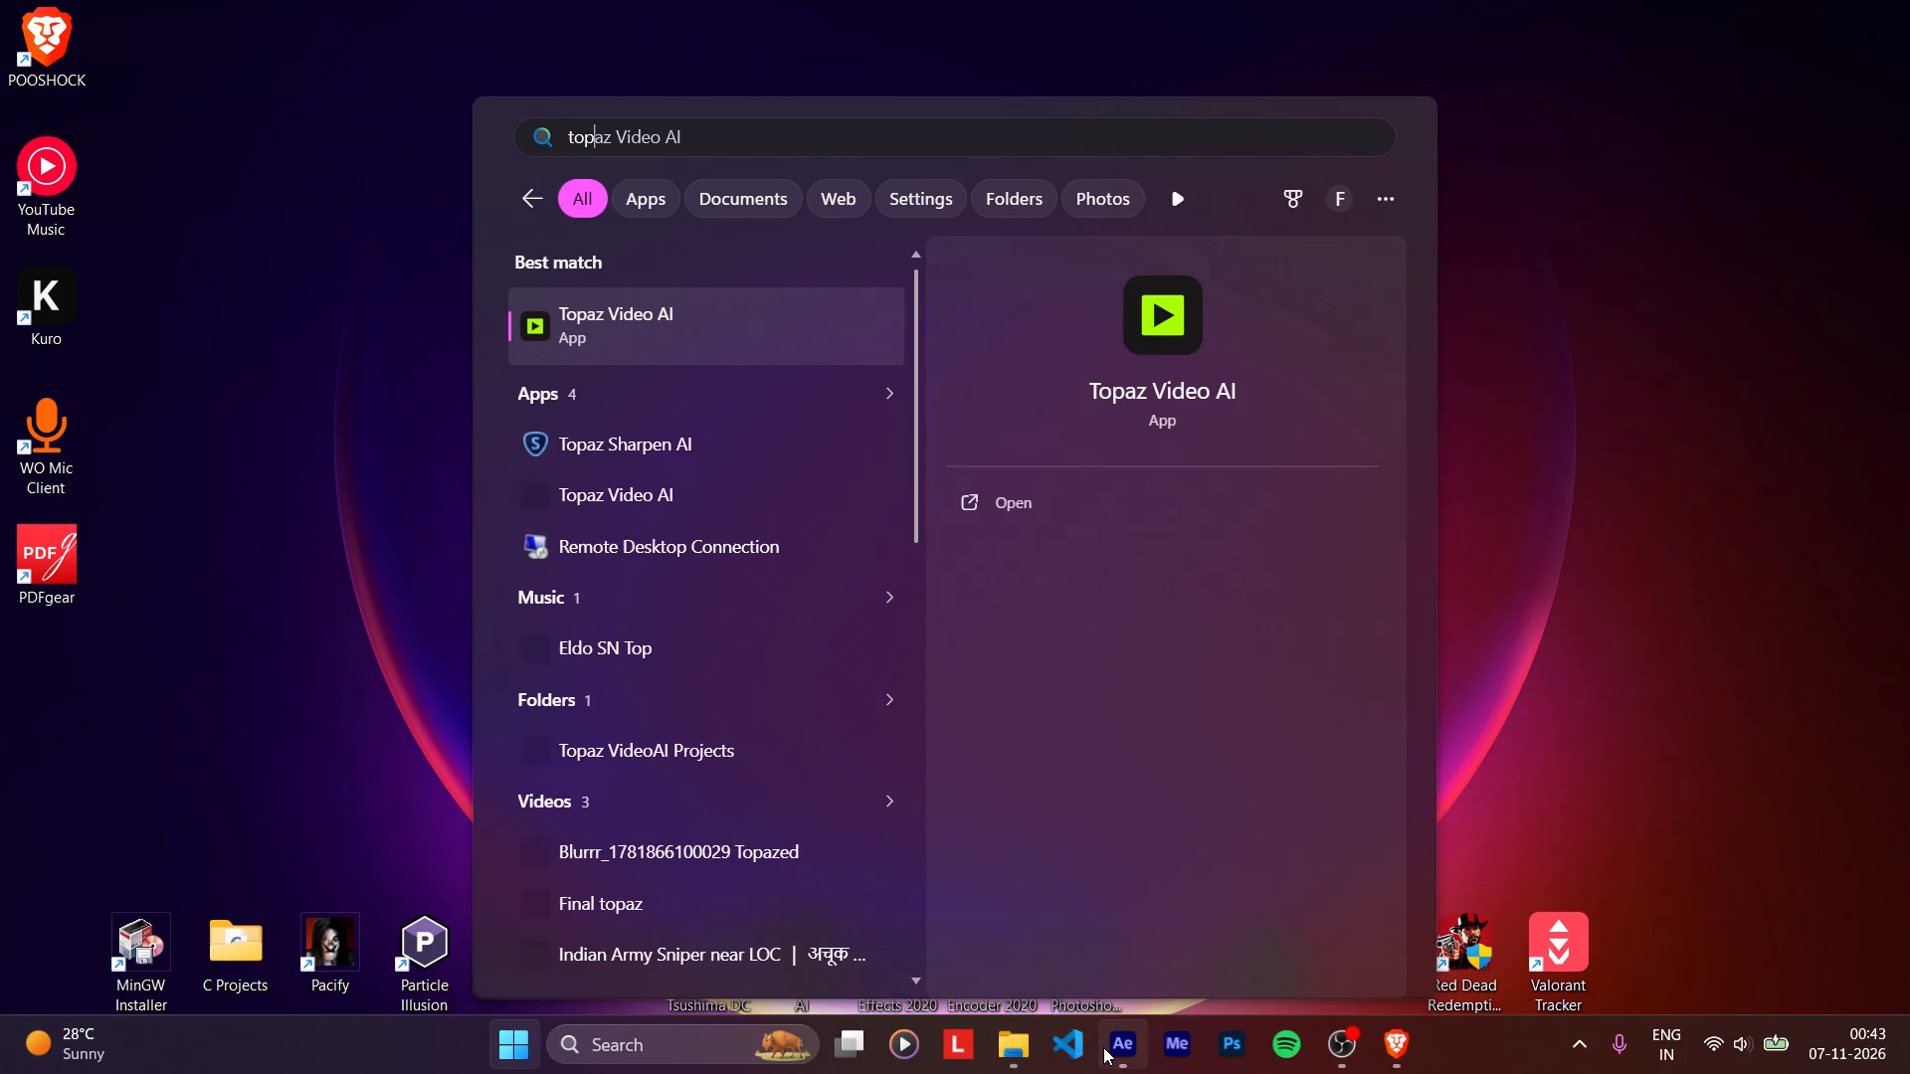
pyautogui.rightClick(671, 346)
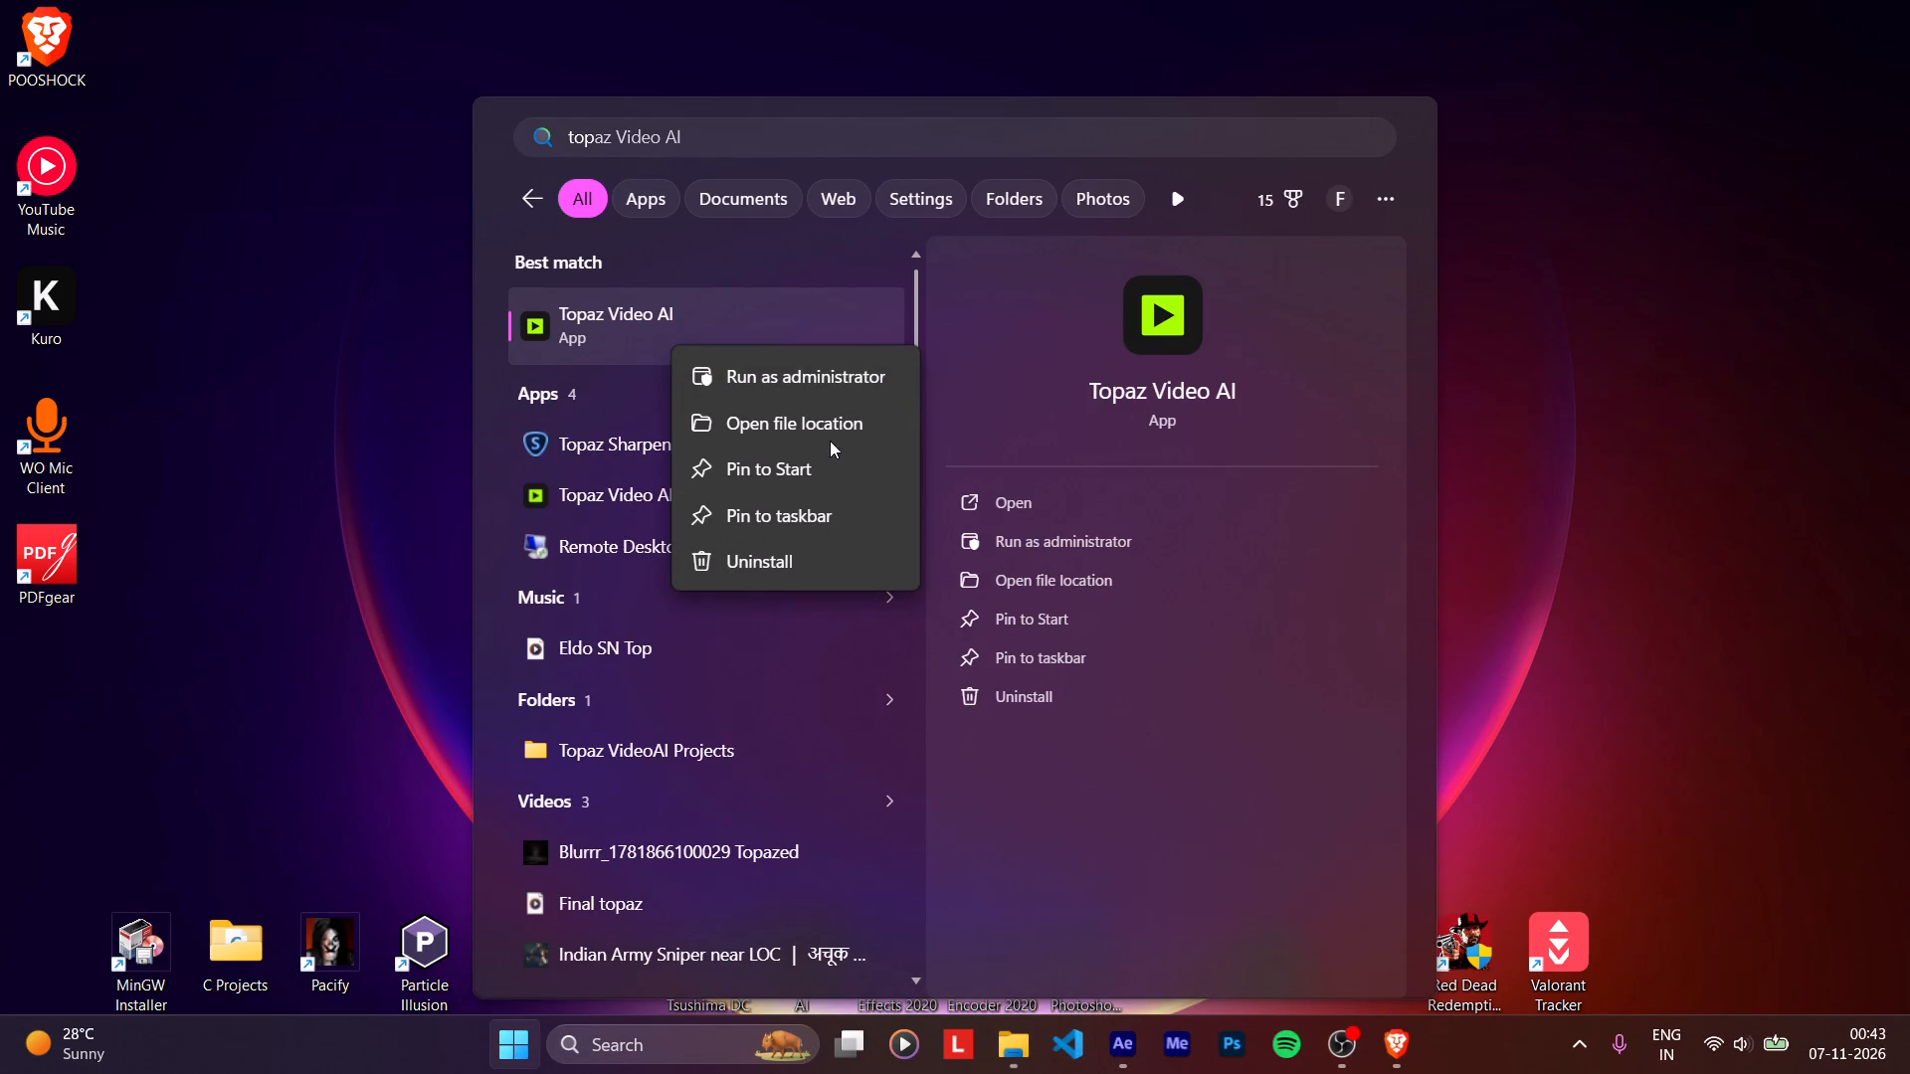
pyautogui.click(831, 416)
# Inspect the Topaz Video AI shortcut's properties, including its general, shortcut, compatibility, signature and file details, and close them unchanged.
pyautogui.rightClick(691, 482)
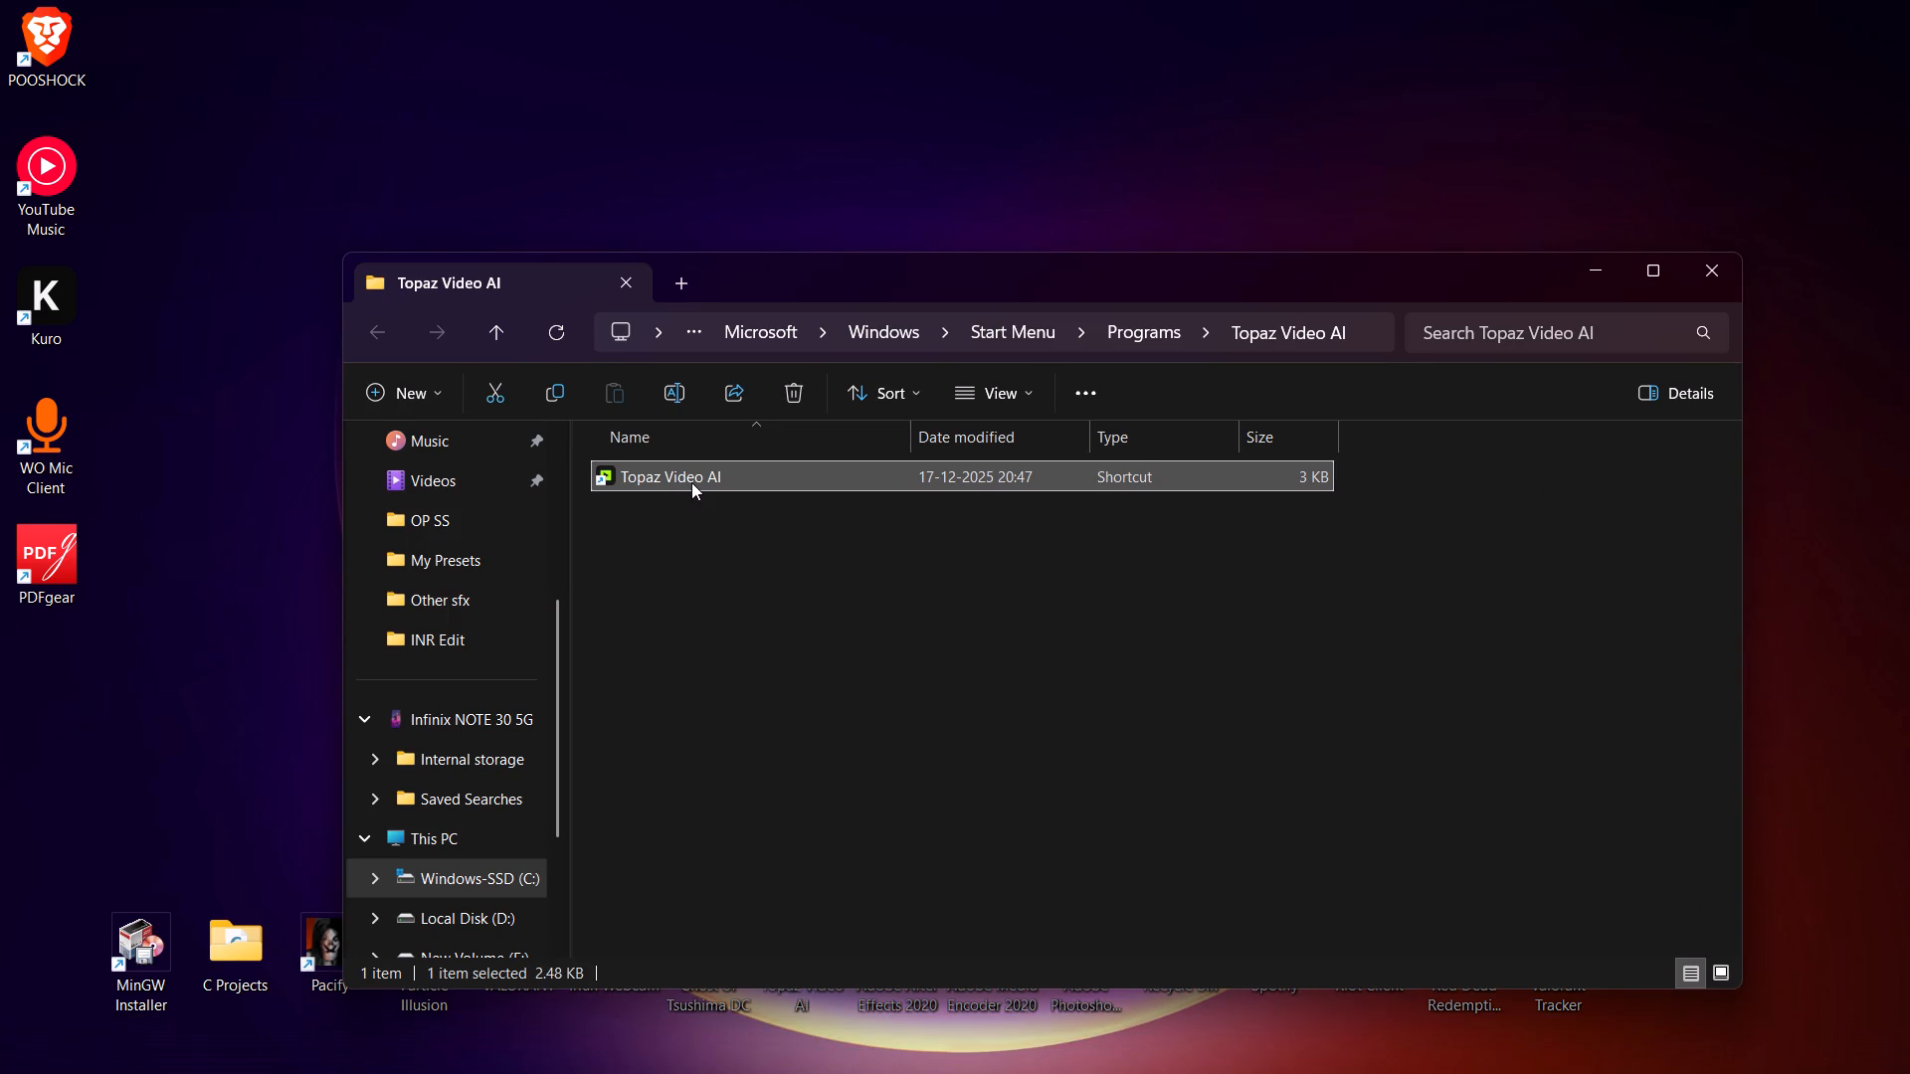
pyautogui.click(778, 764)
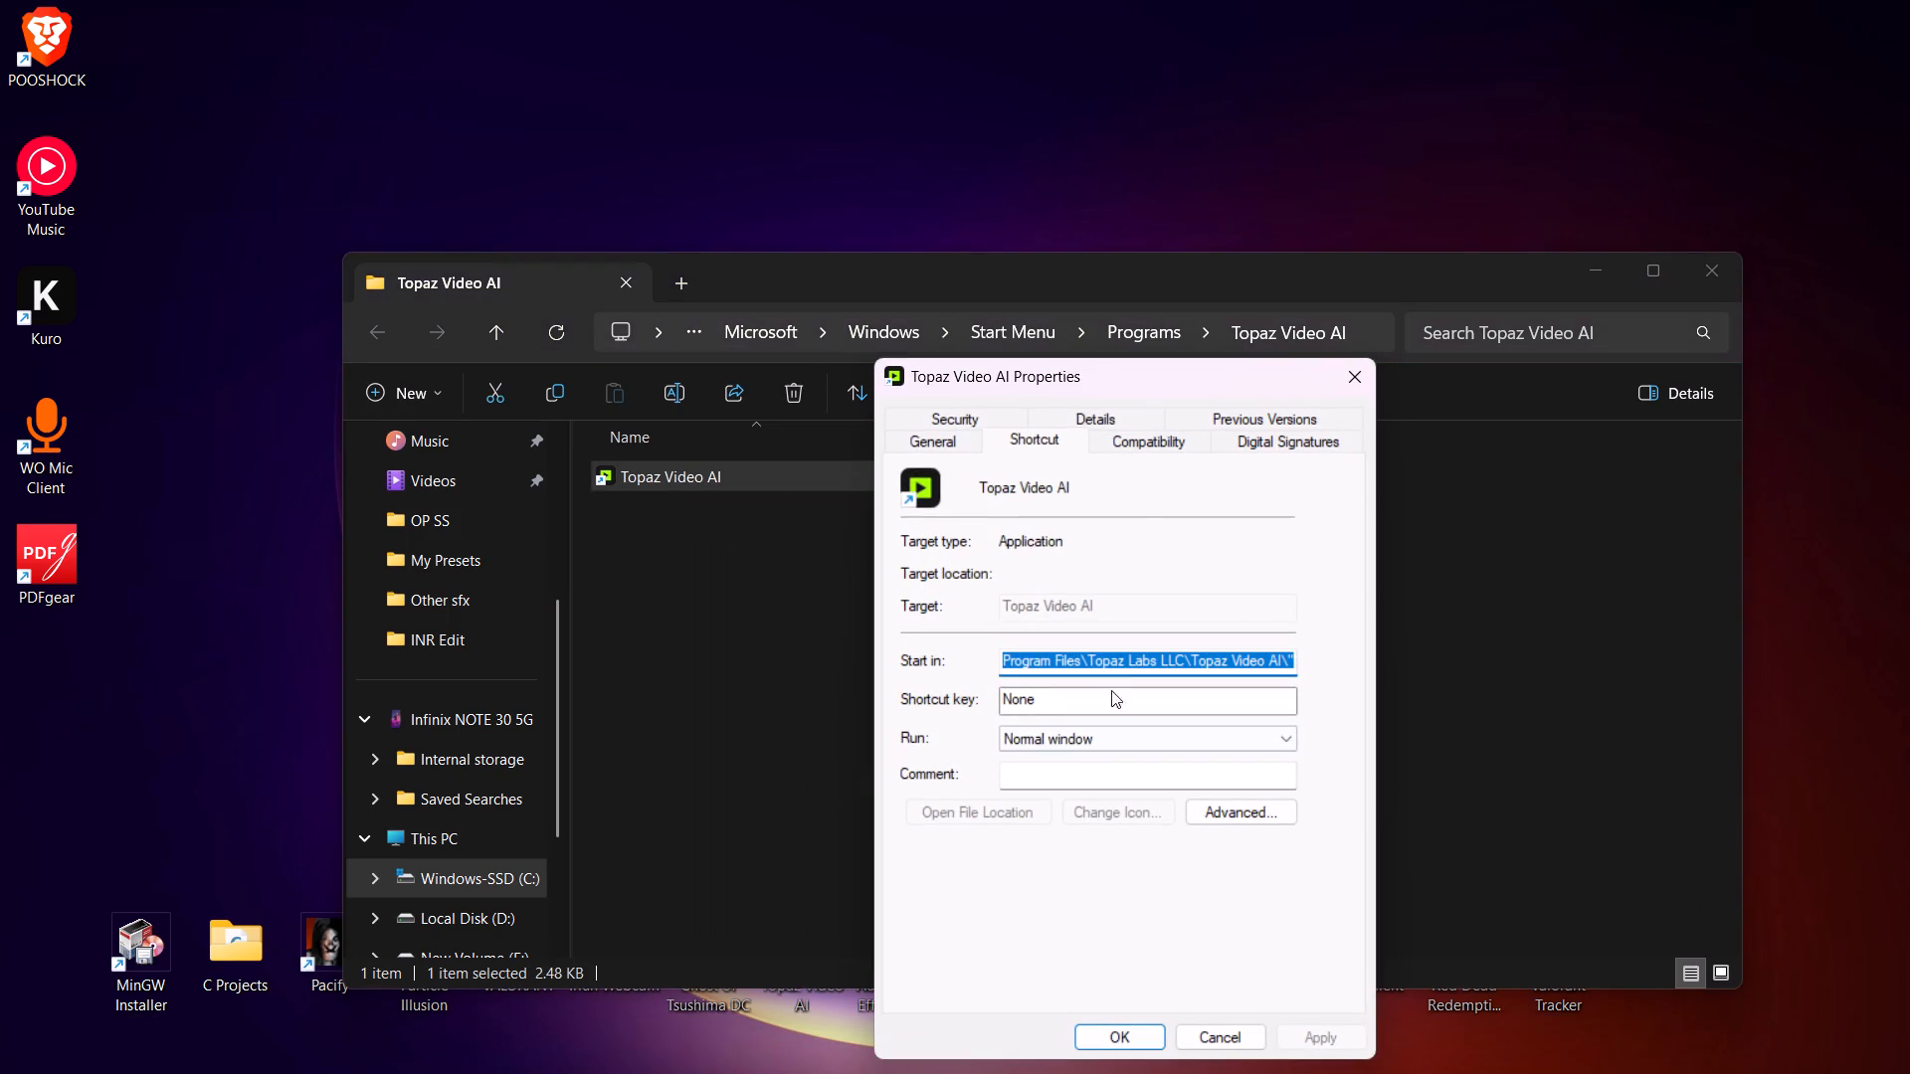
pyautogui.click(1128, 447)
pyautogui.click(1104, 407)
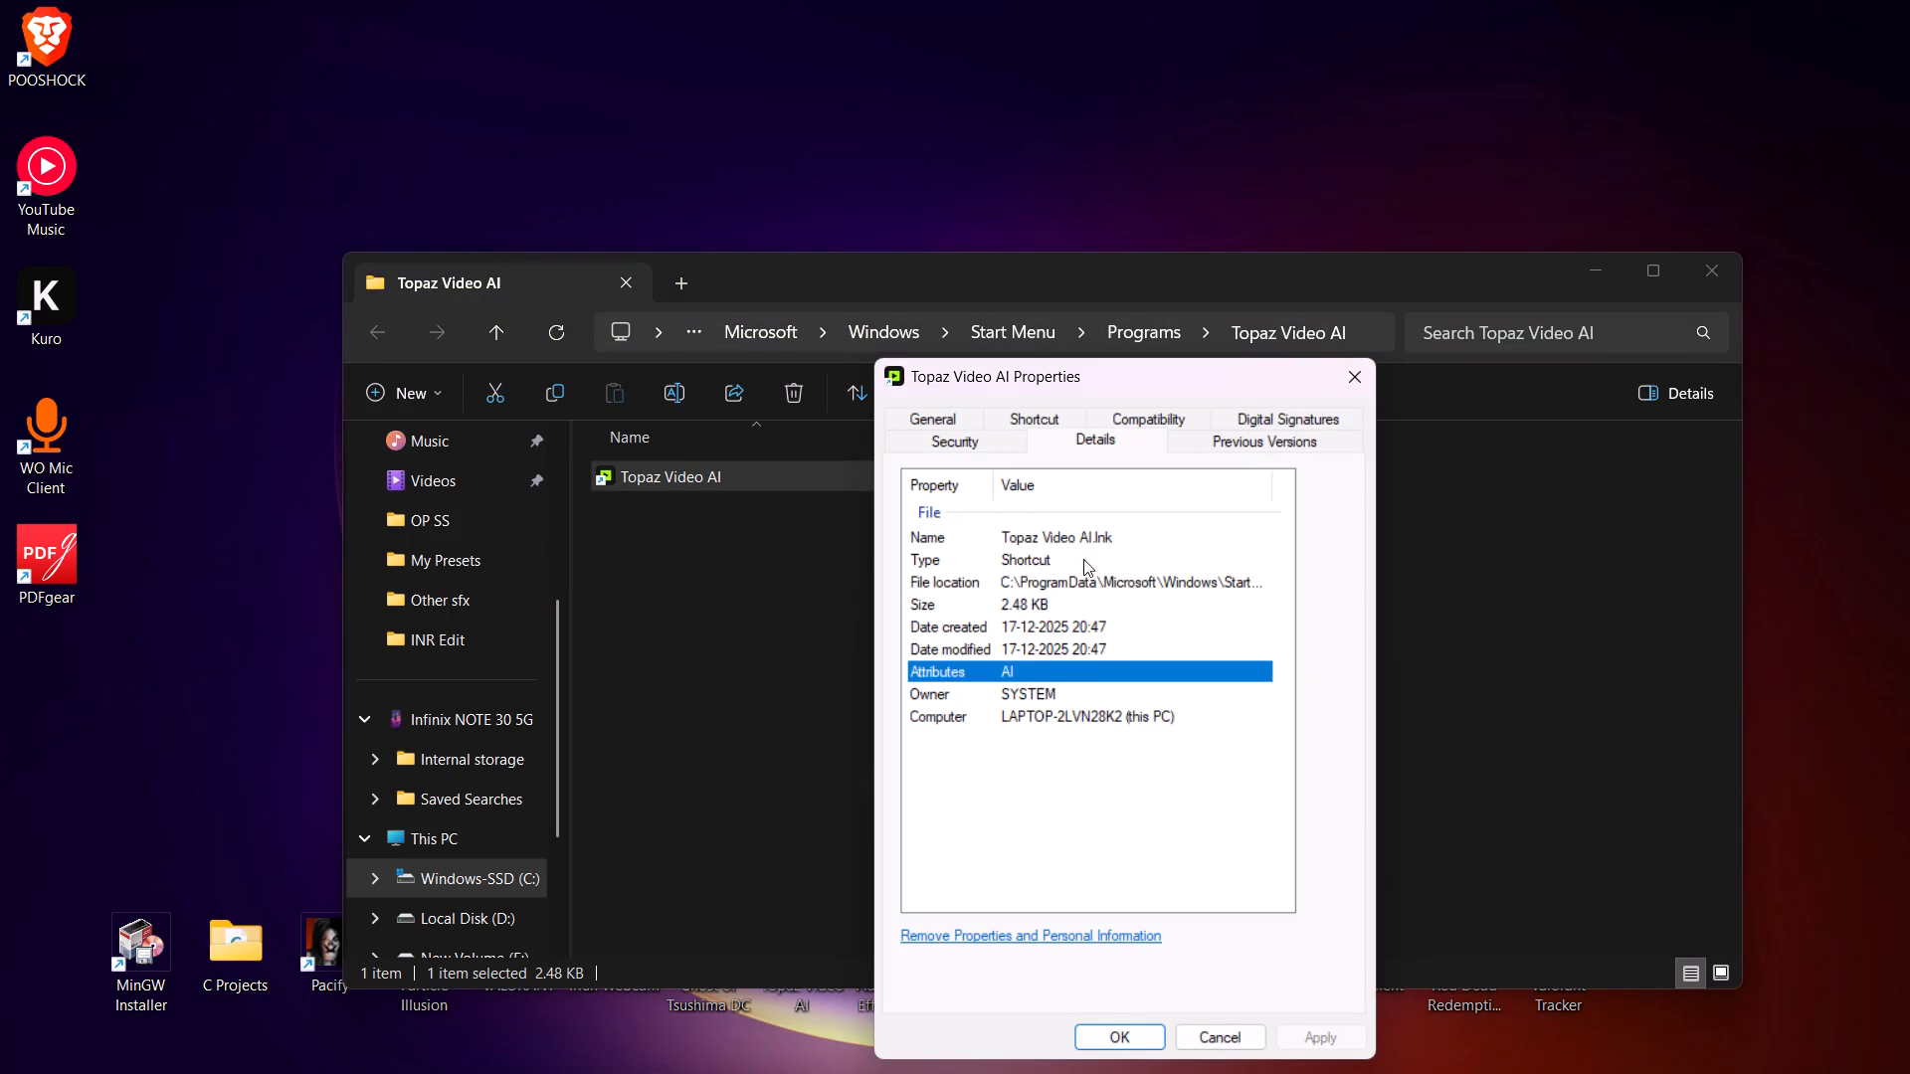
pyautogui.click(954, 406)
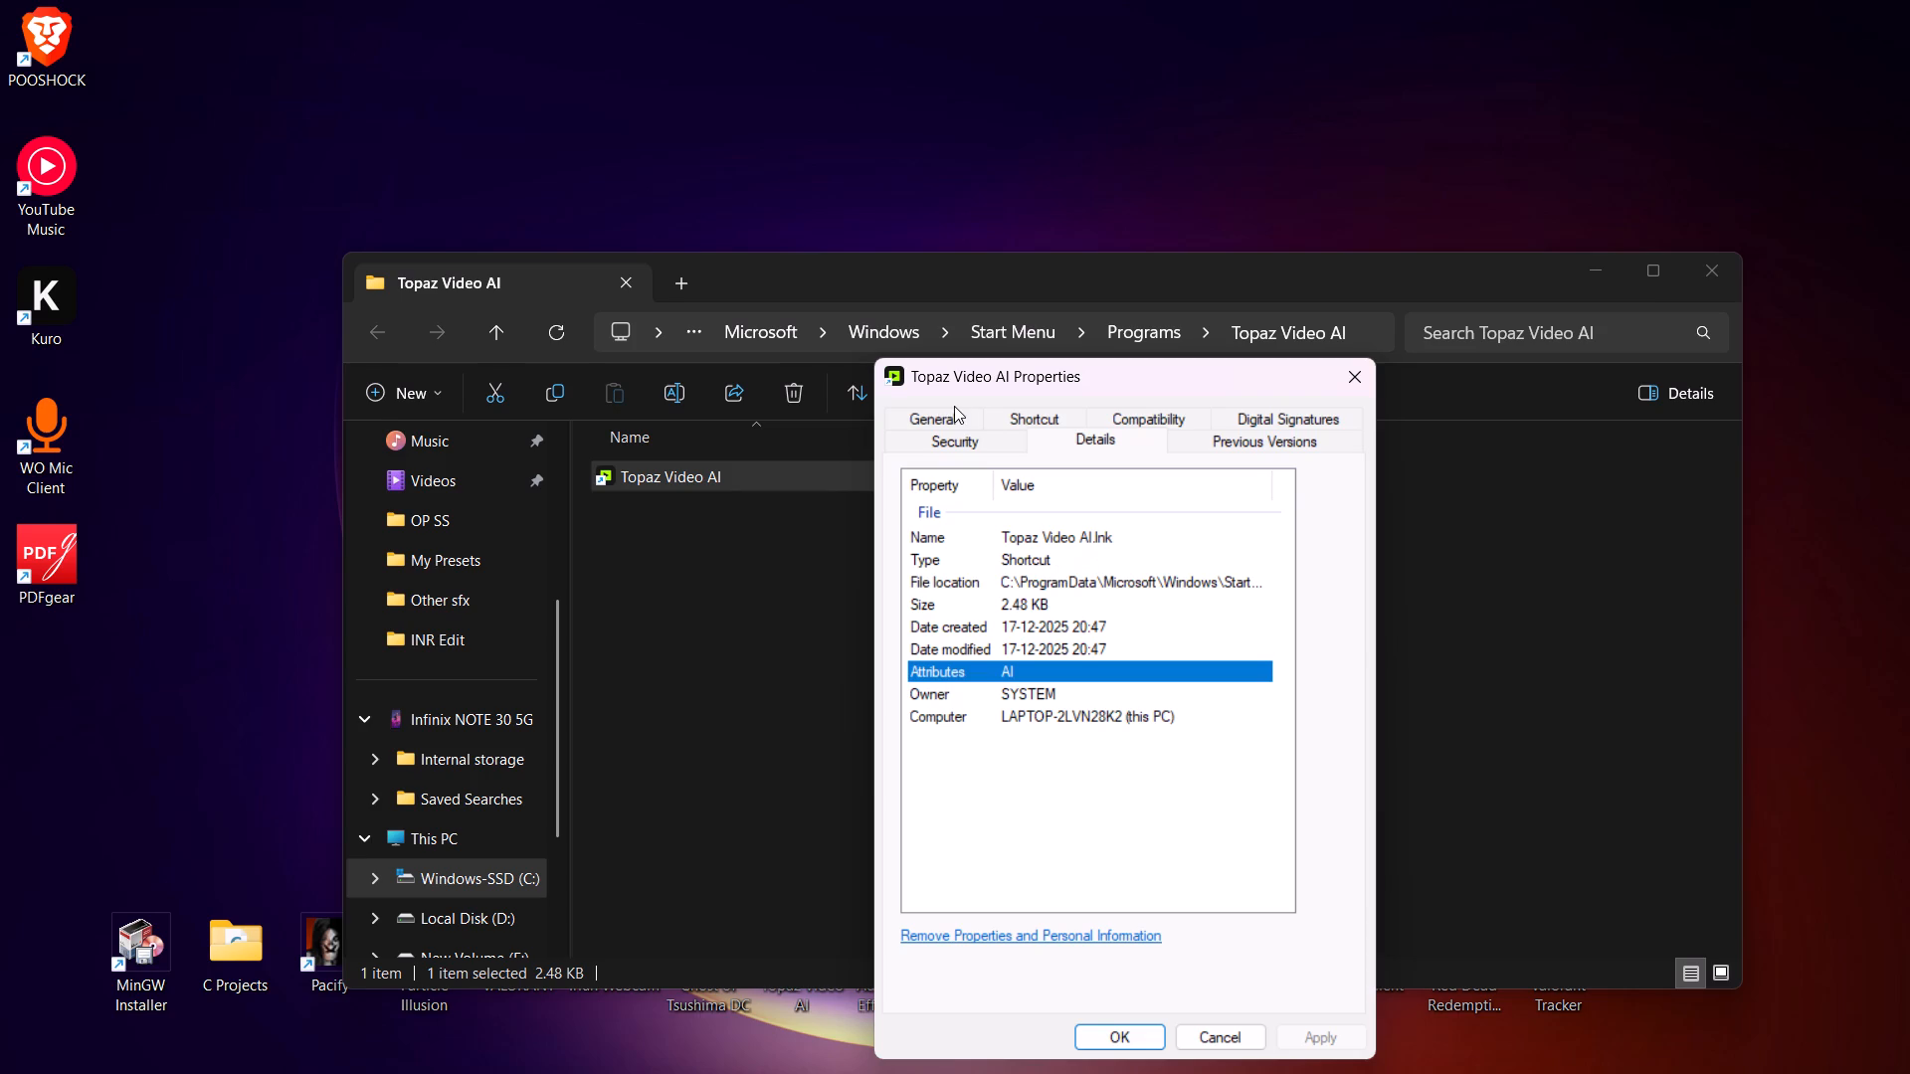
pyautogui.click(944, 414)
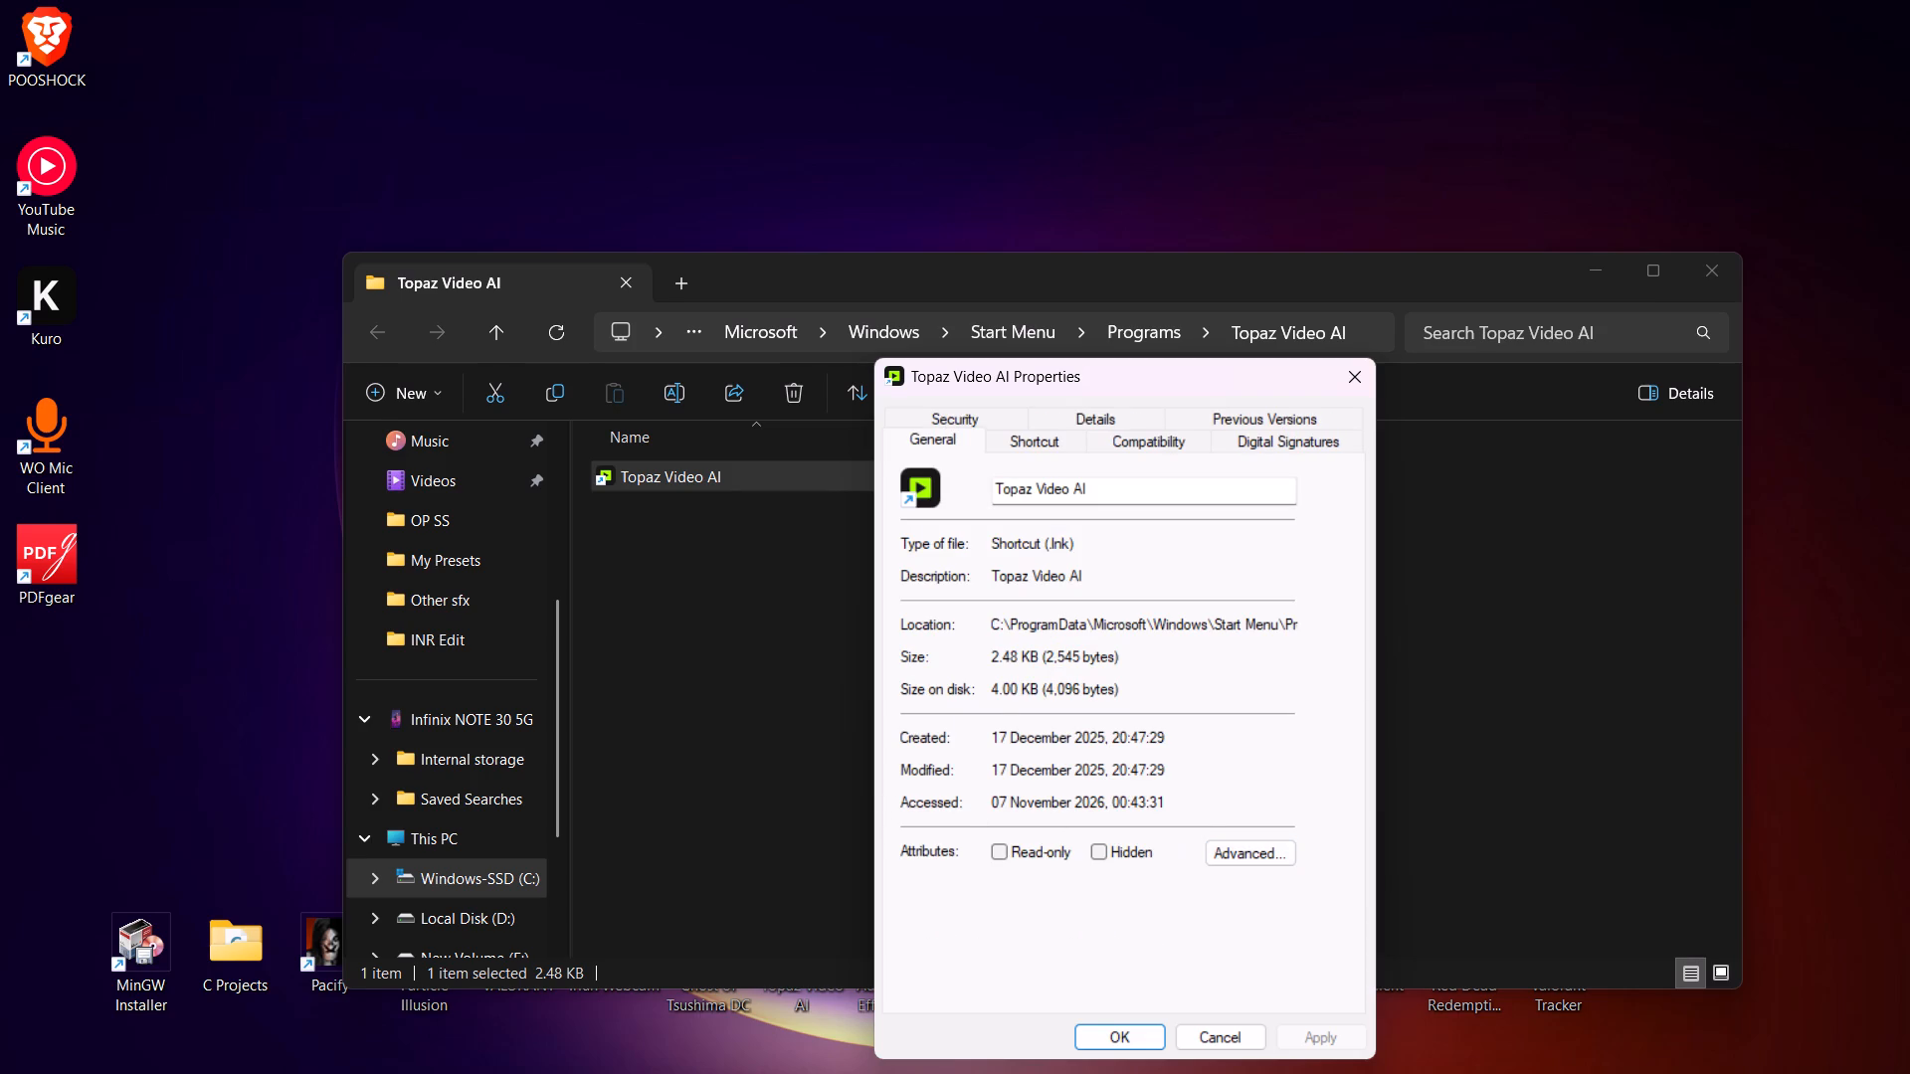
pyautogui.click(1148, 450)
pyautogui.click(1290, 458)
pyautogui.click(1295, 437)
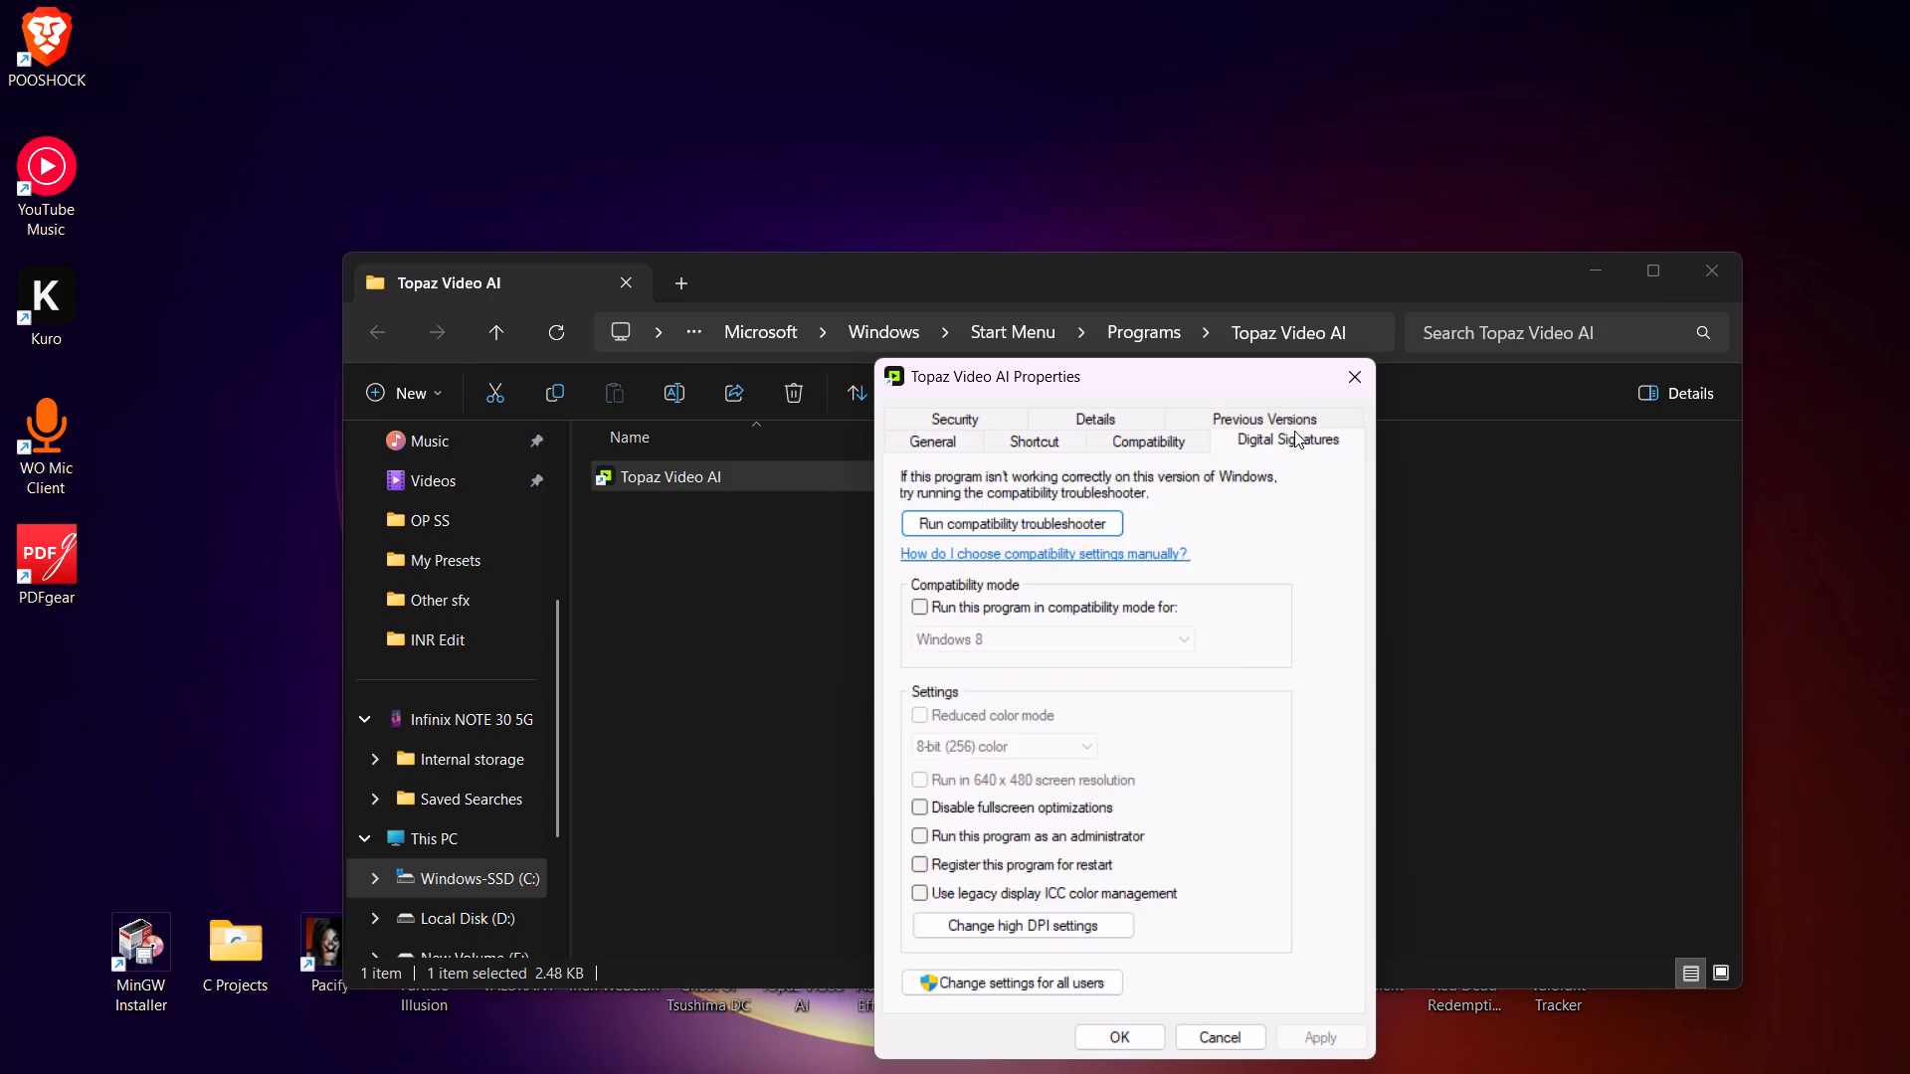
pyautogui.click(1290, 419)
pyautogui.click(1164, 416)
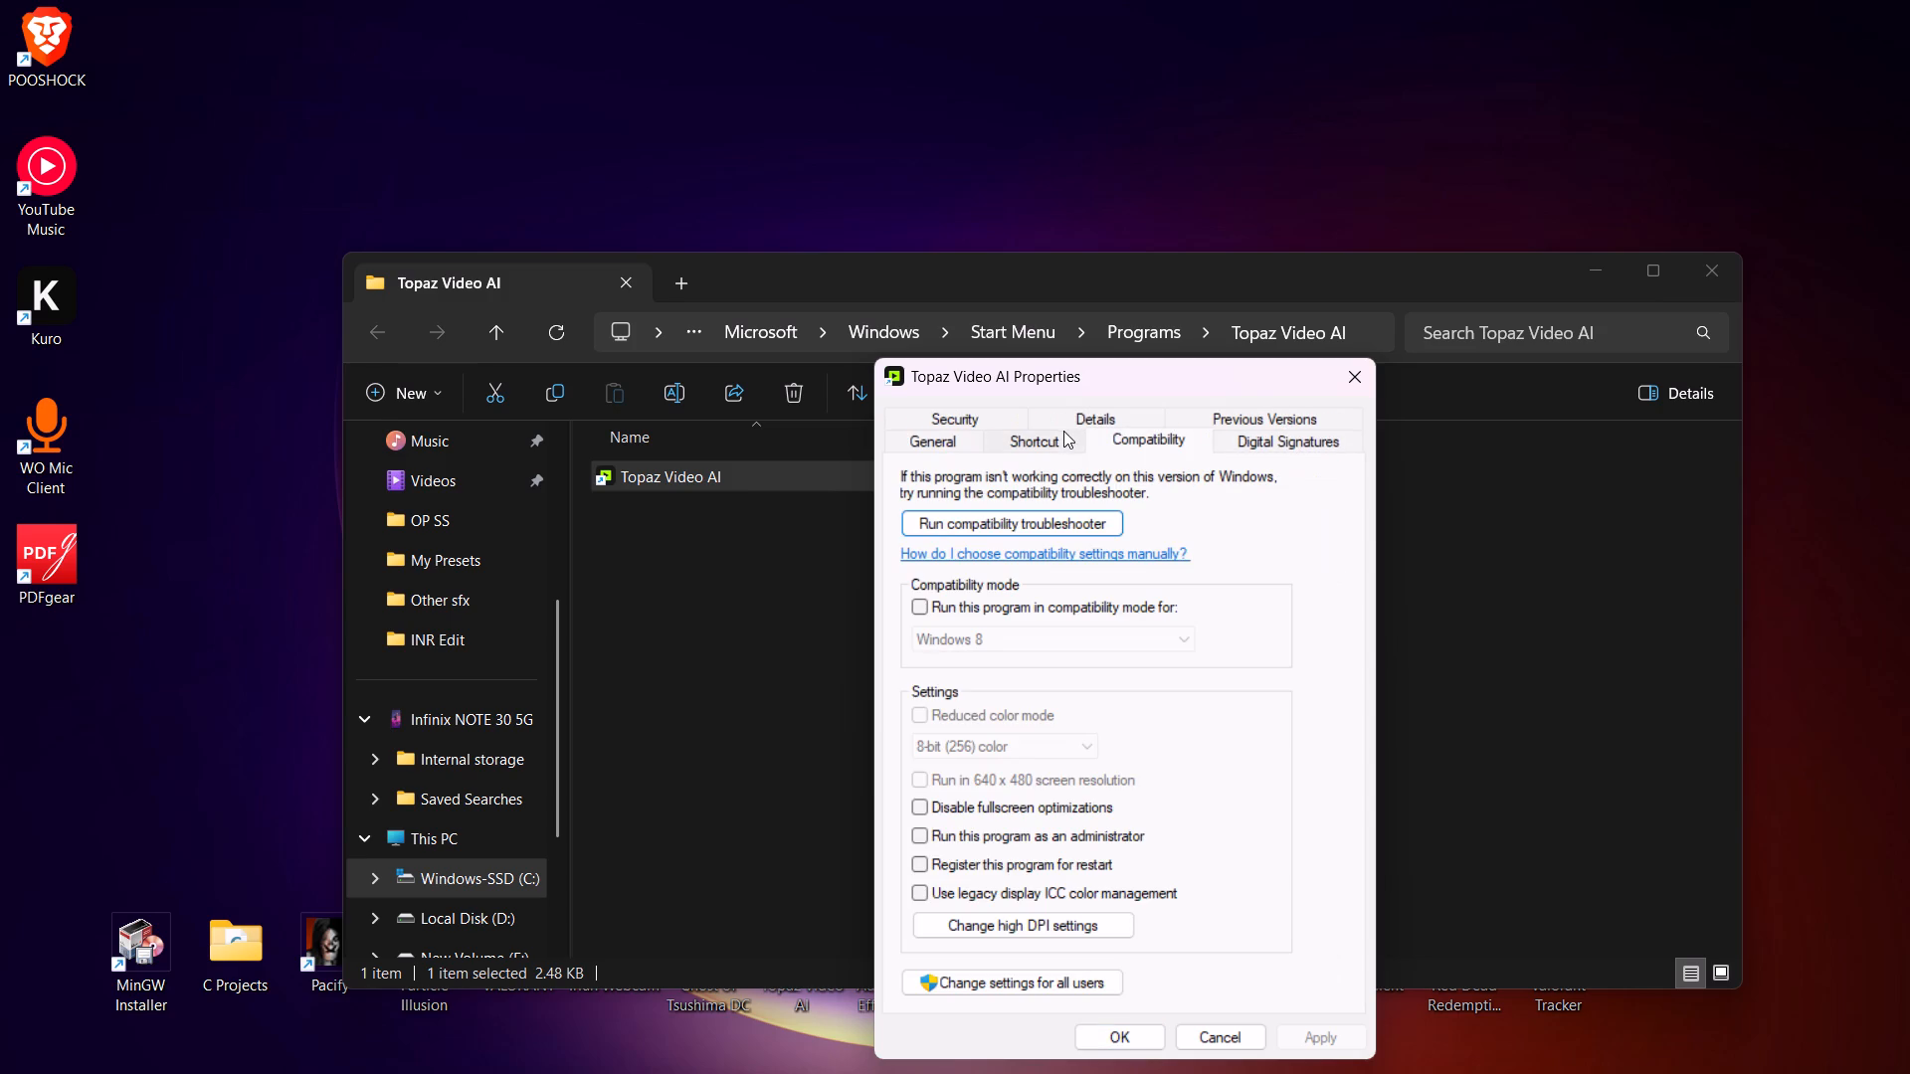
pyautogui.click(1032, 447)
pyautogui.click(966, 447)
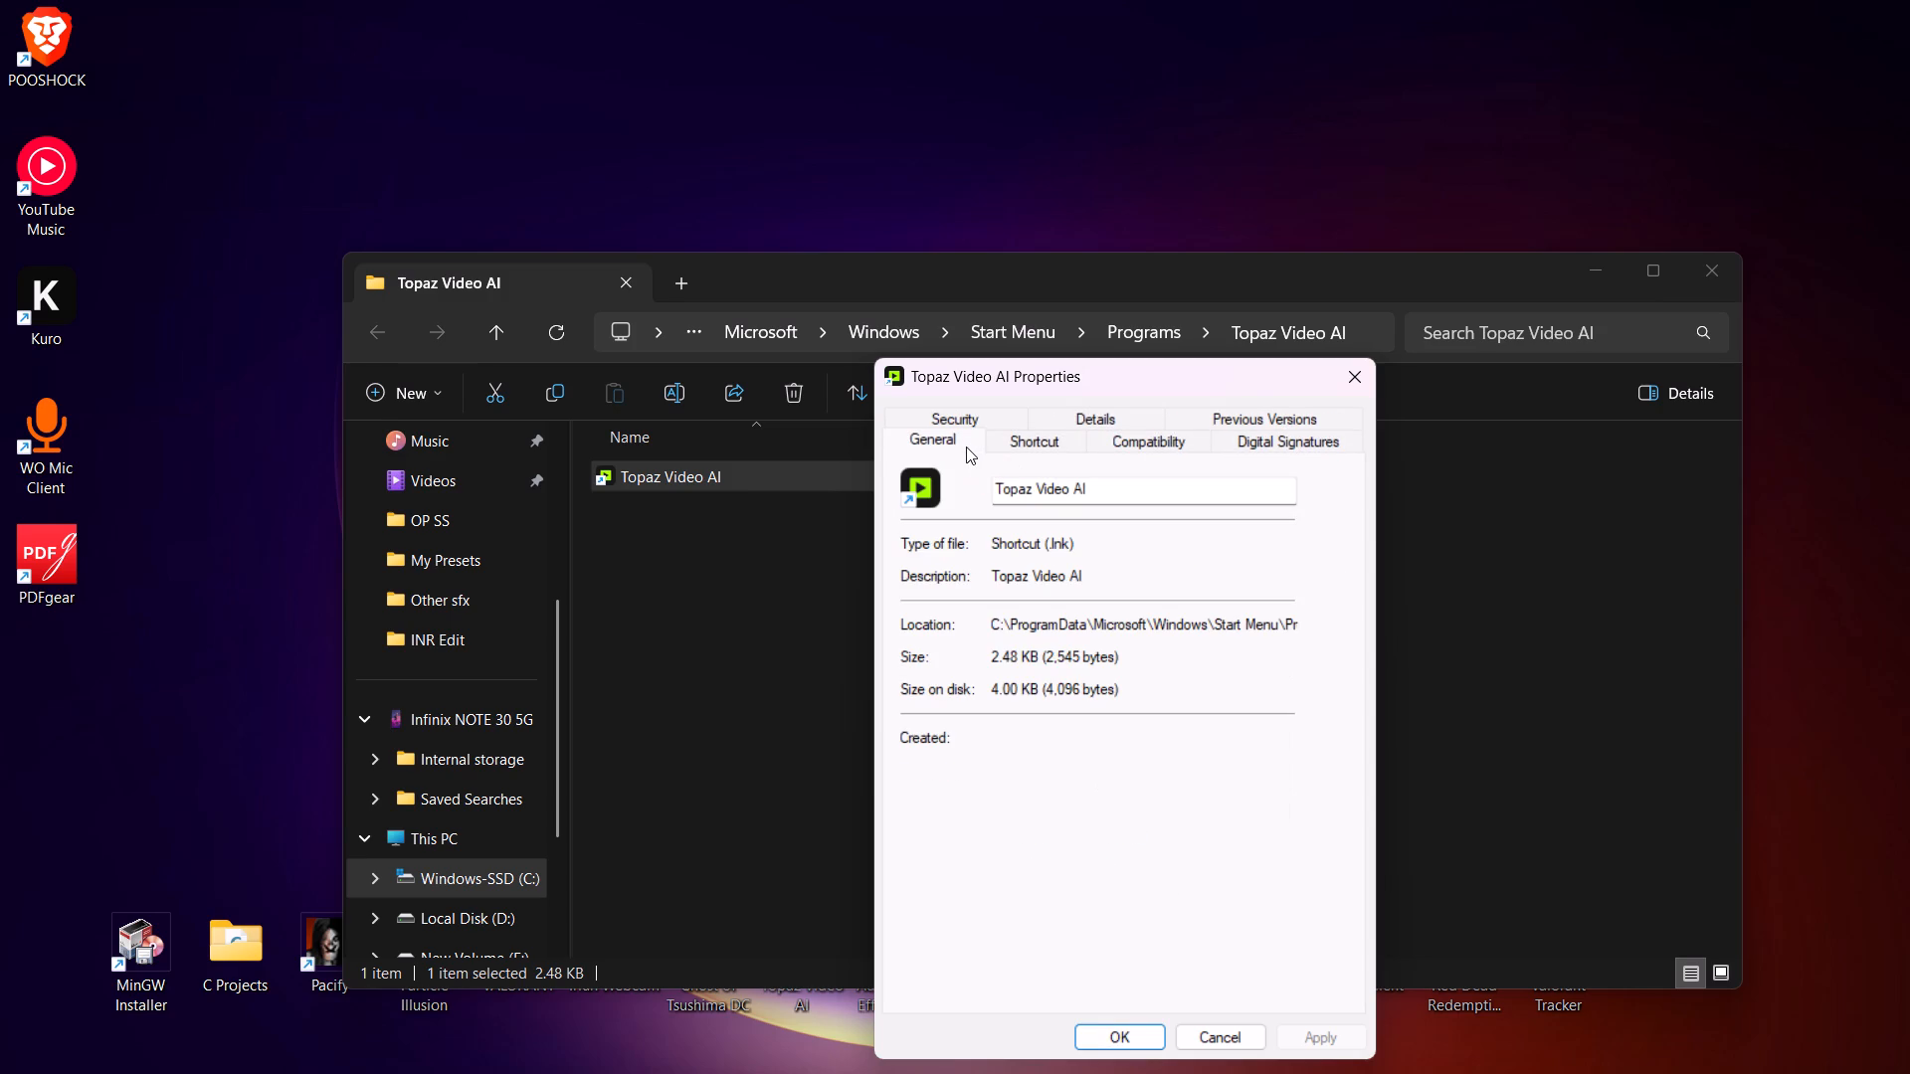
pyautogui.click(967, 433)
pyautogui.click(1354, 392)
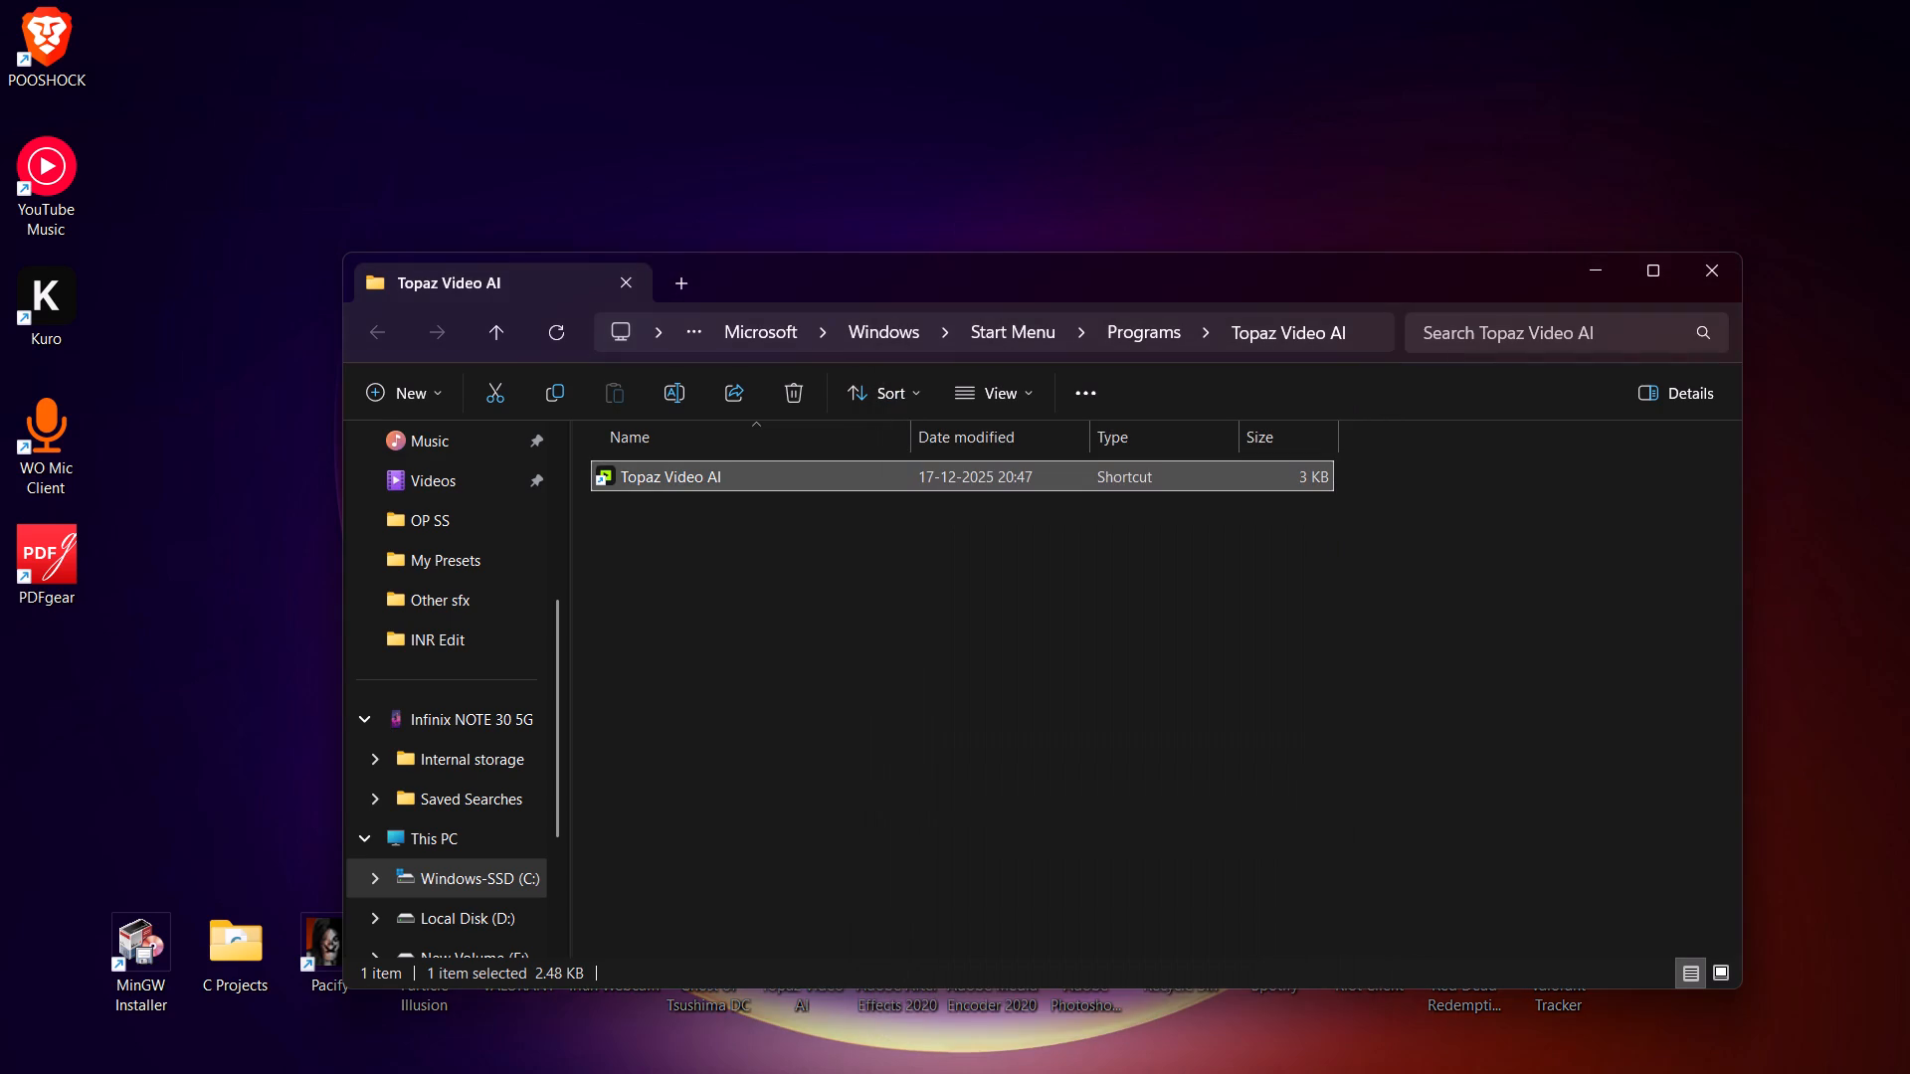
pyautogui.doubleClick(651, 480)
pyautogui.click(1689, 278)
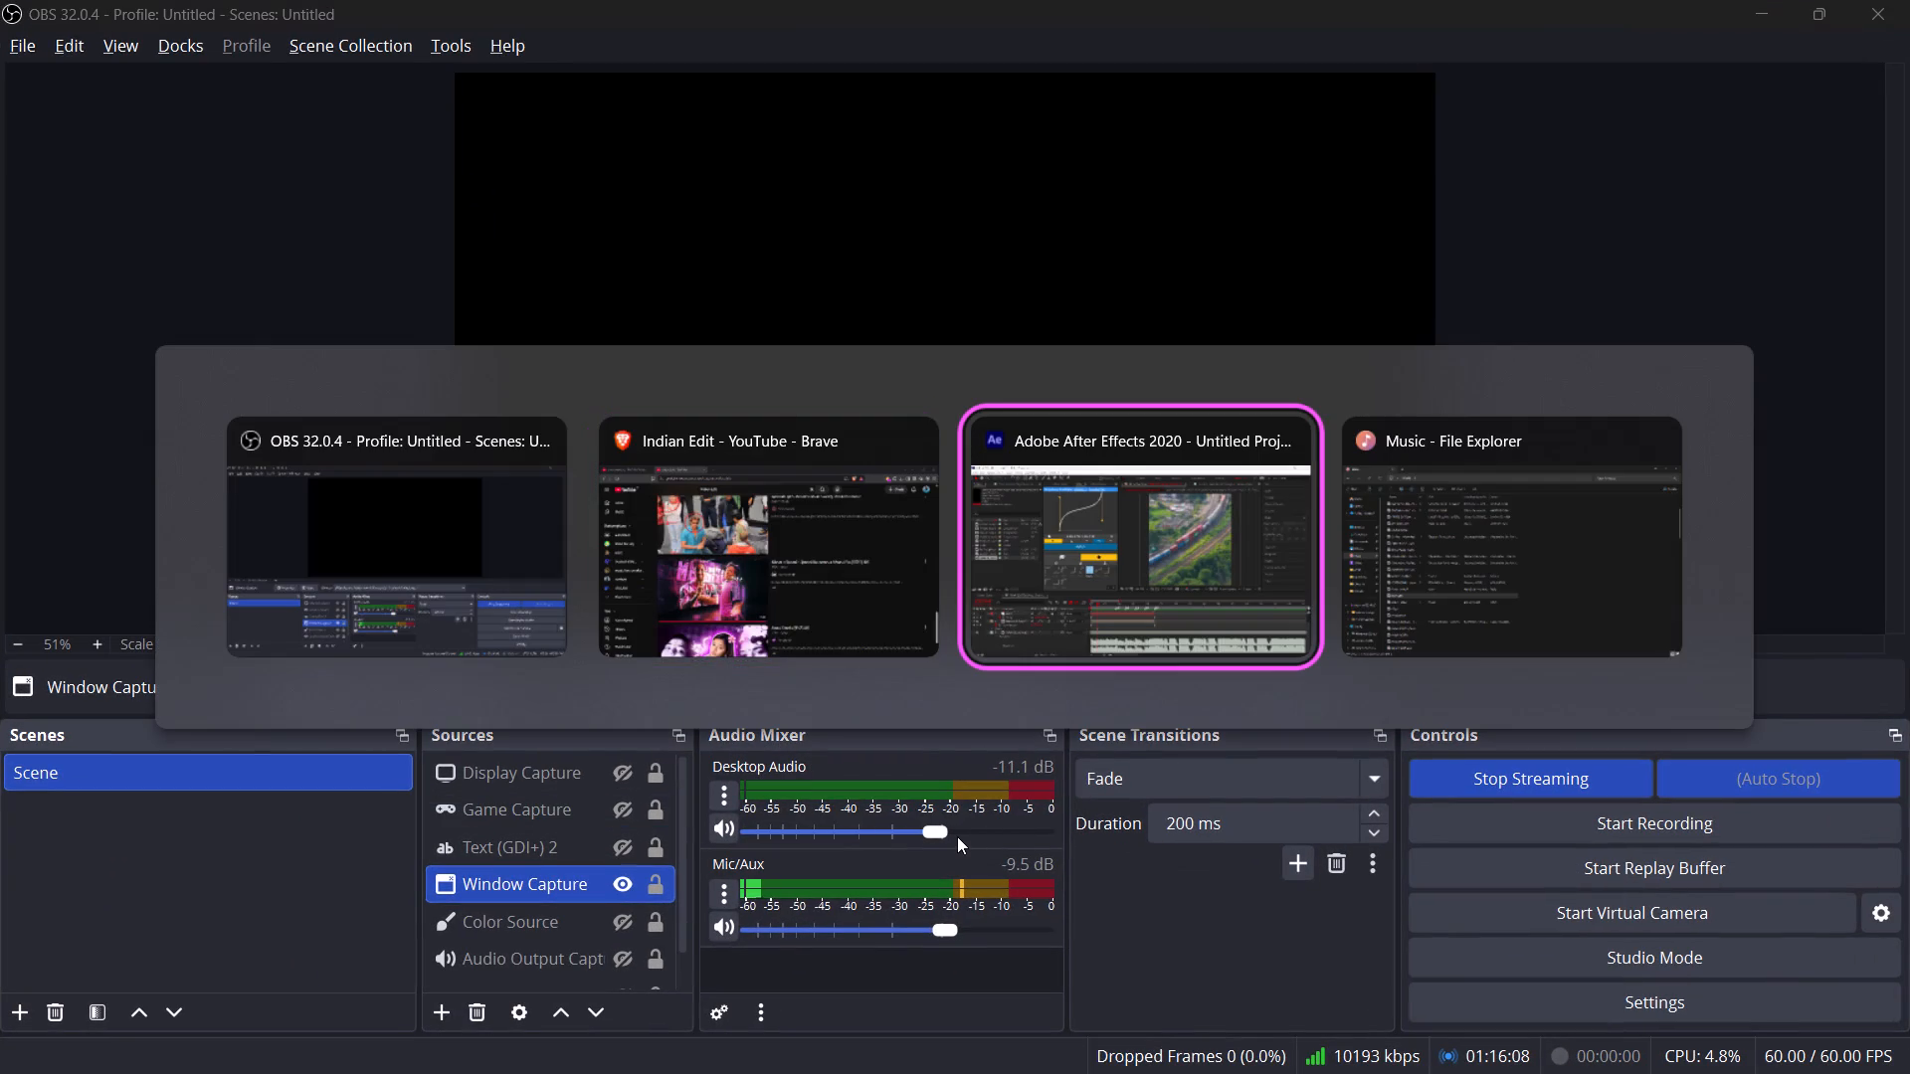
pyautogui.moveTo(788, 805); pyautogui.dragTo(453, 824)
pyautogui.press('space')
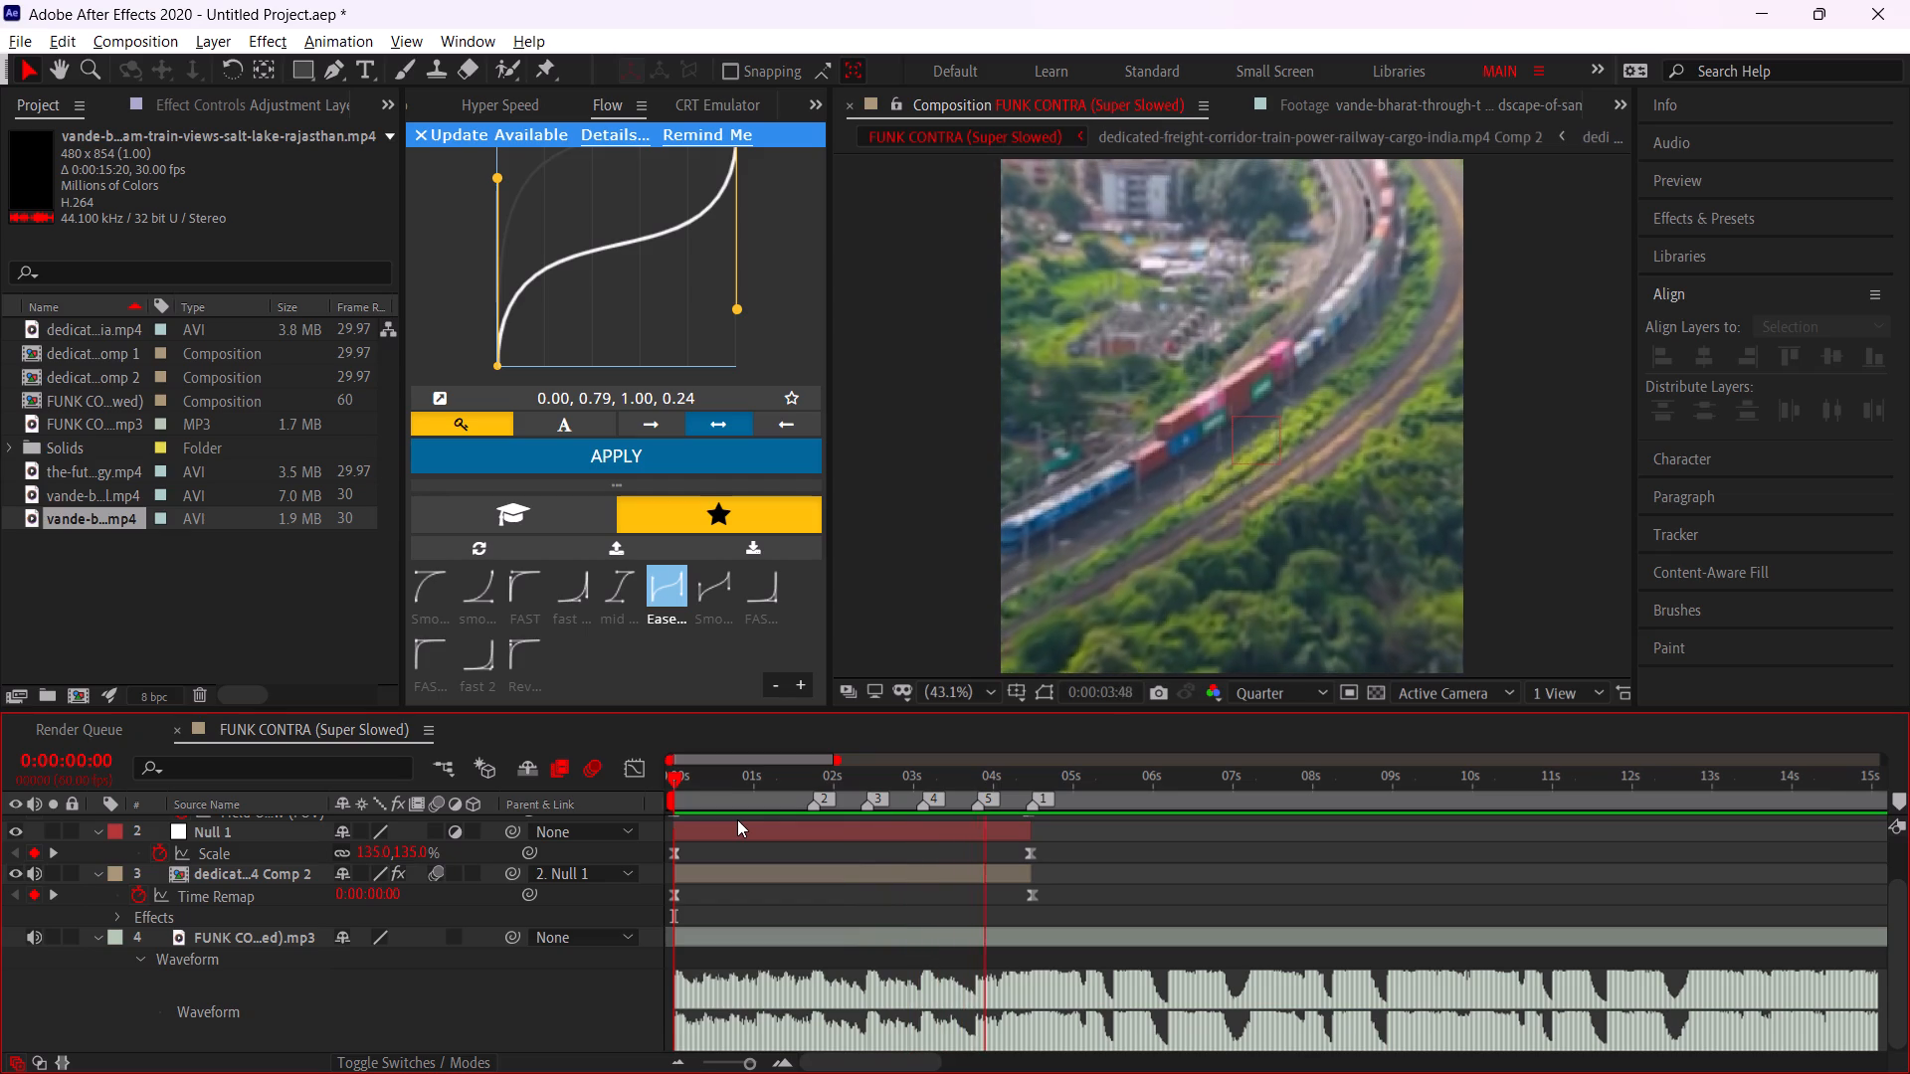
pyautogui.press('space')
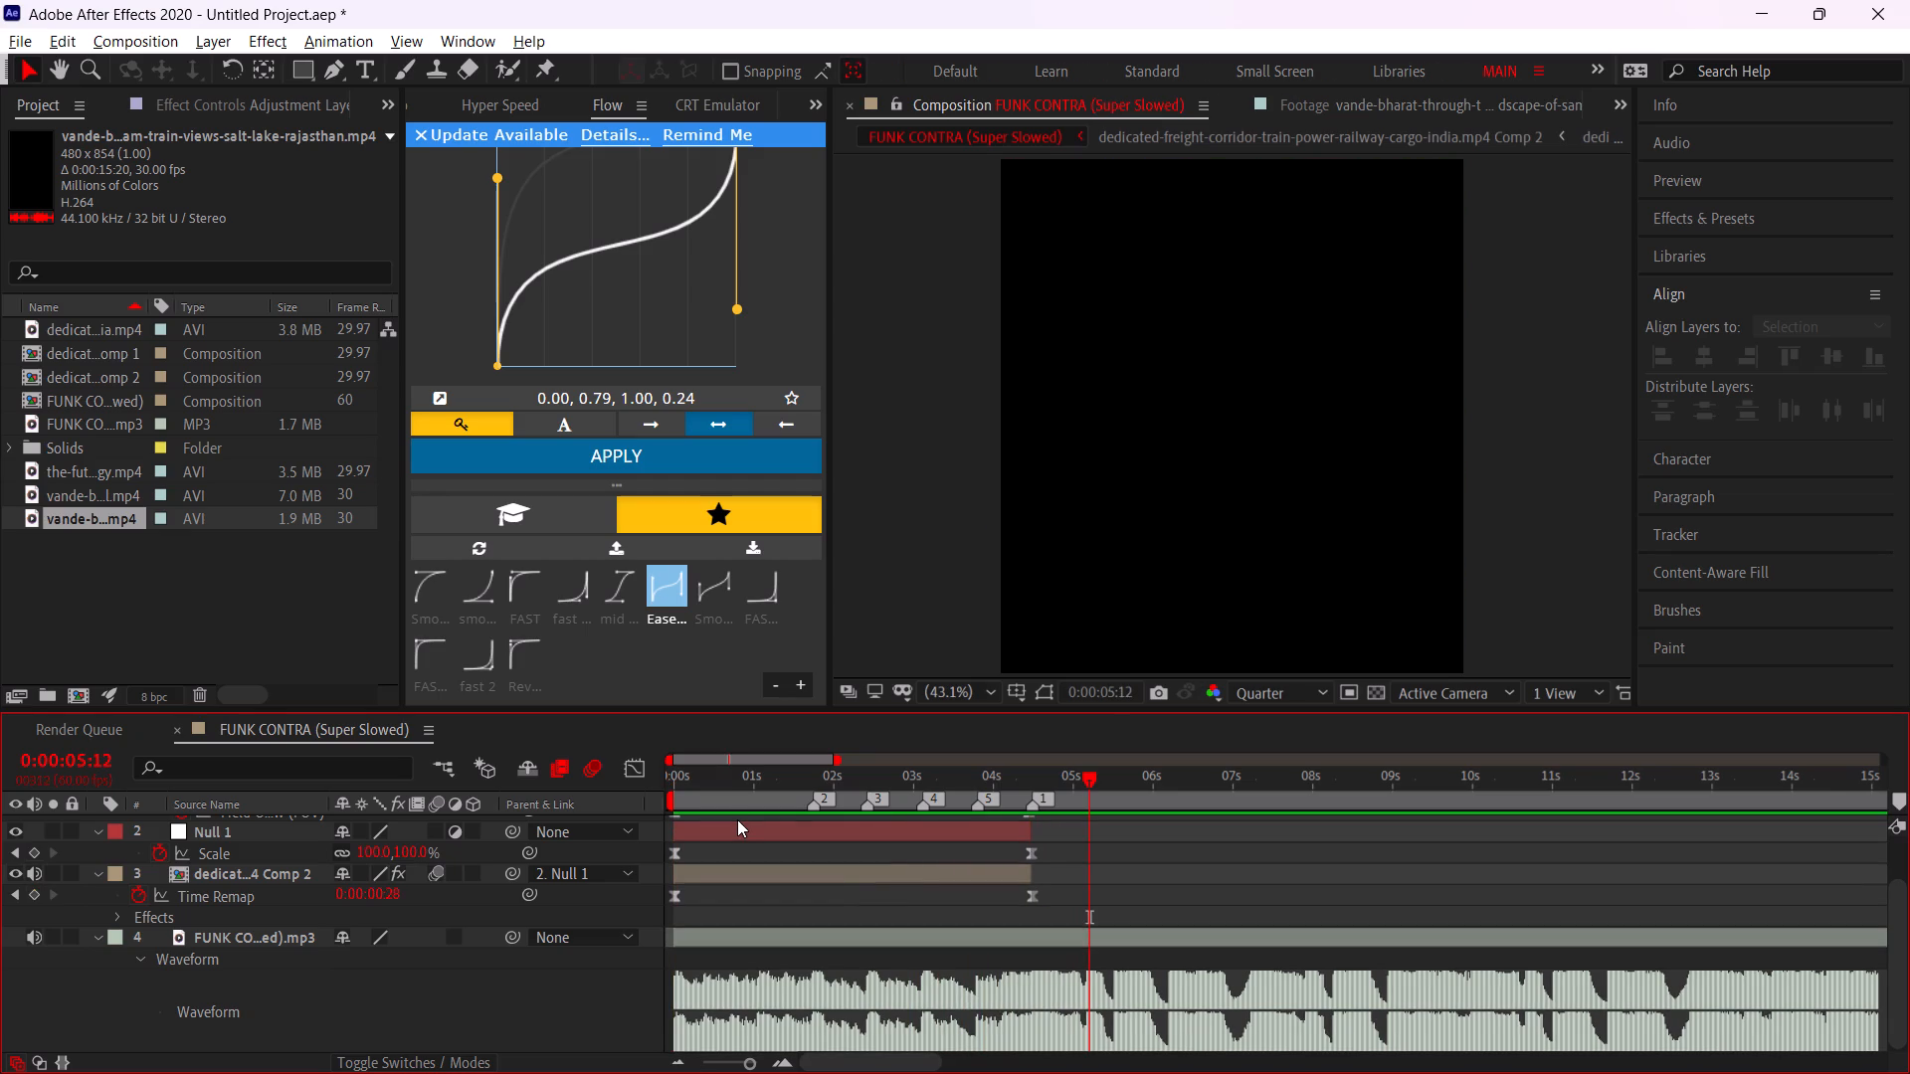
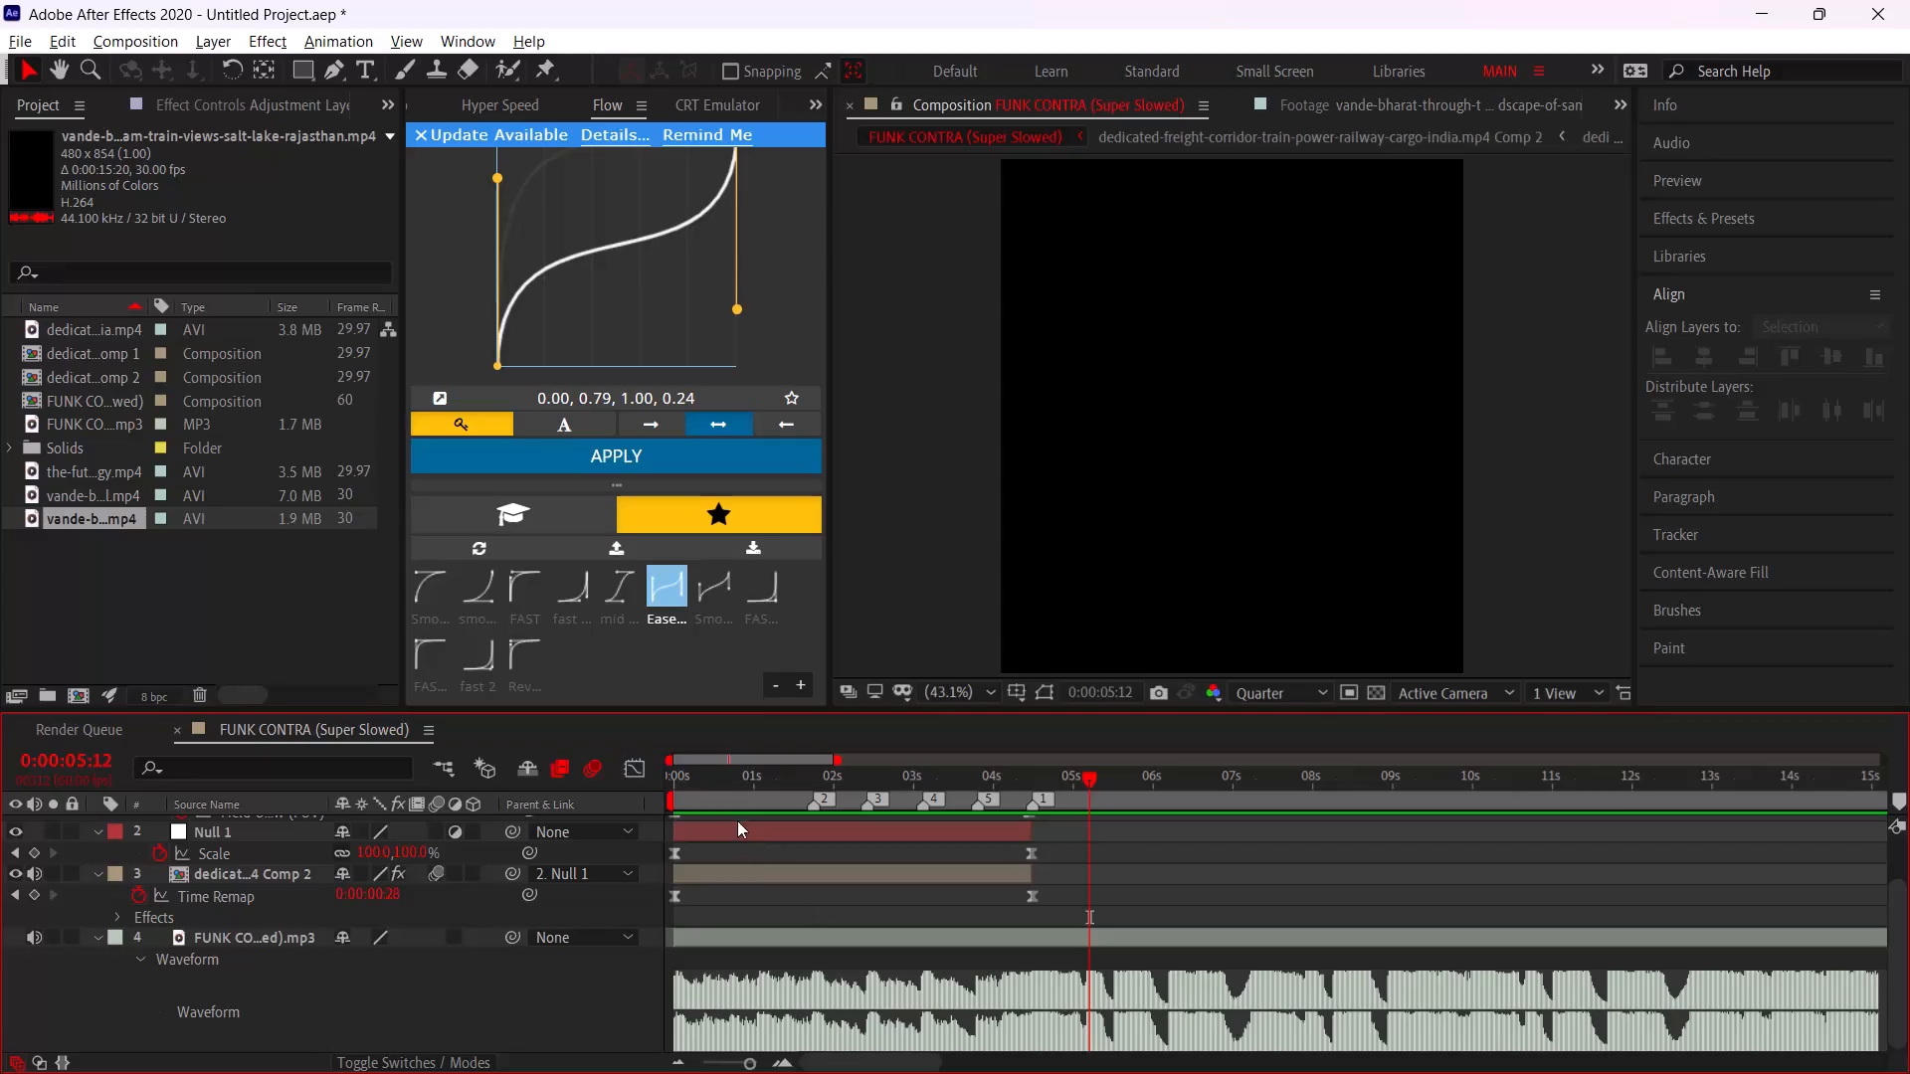
# Replay the FUNK CONTRA (Super Slowed) composition from 0:00:00:00 and stop with the playhead at 0:00:01:34.
pyautogui.moveTo(739, 797); pyautogui.dragTo(502, 813)
pyautogui.press('space')
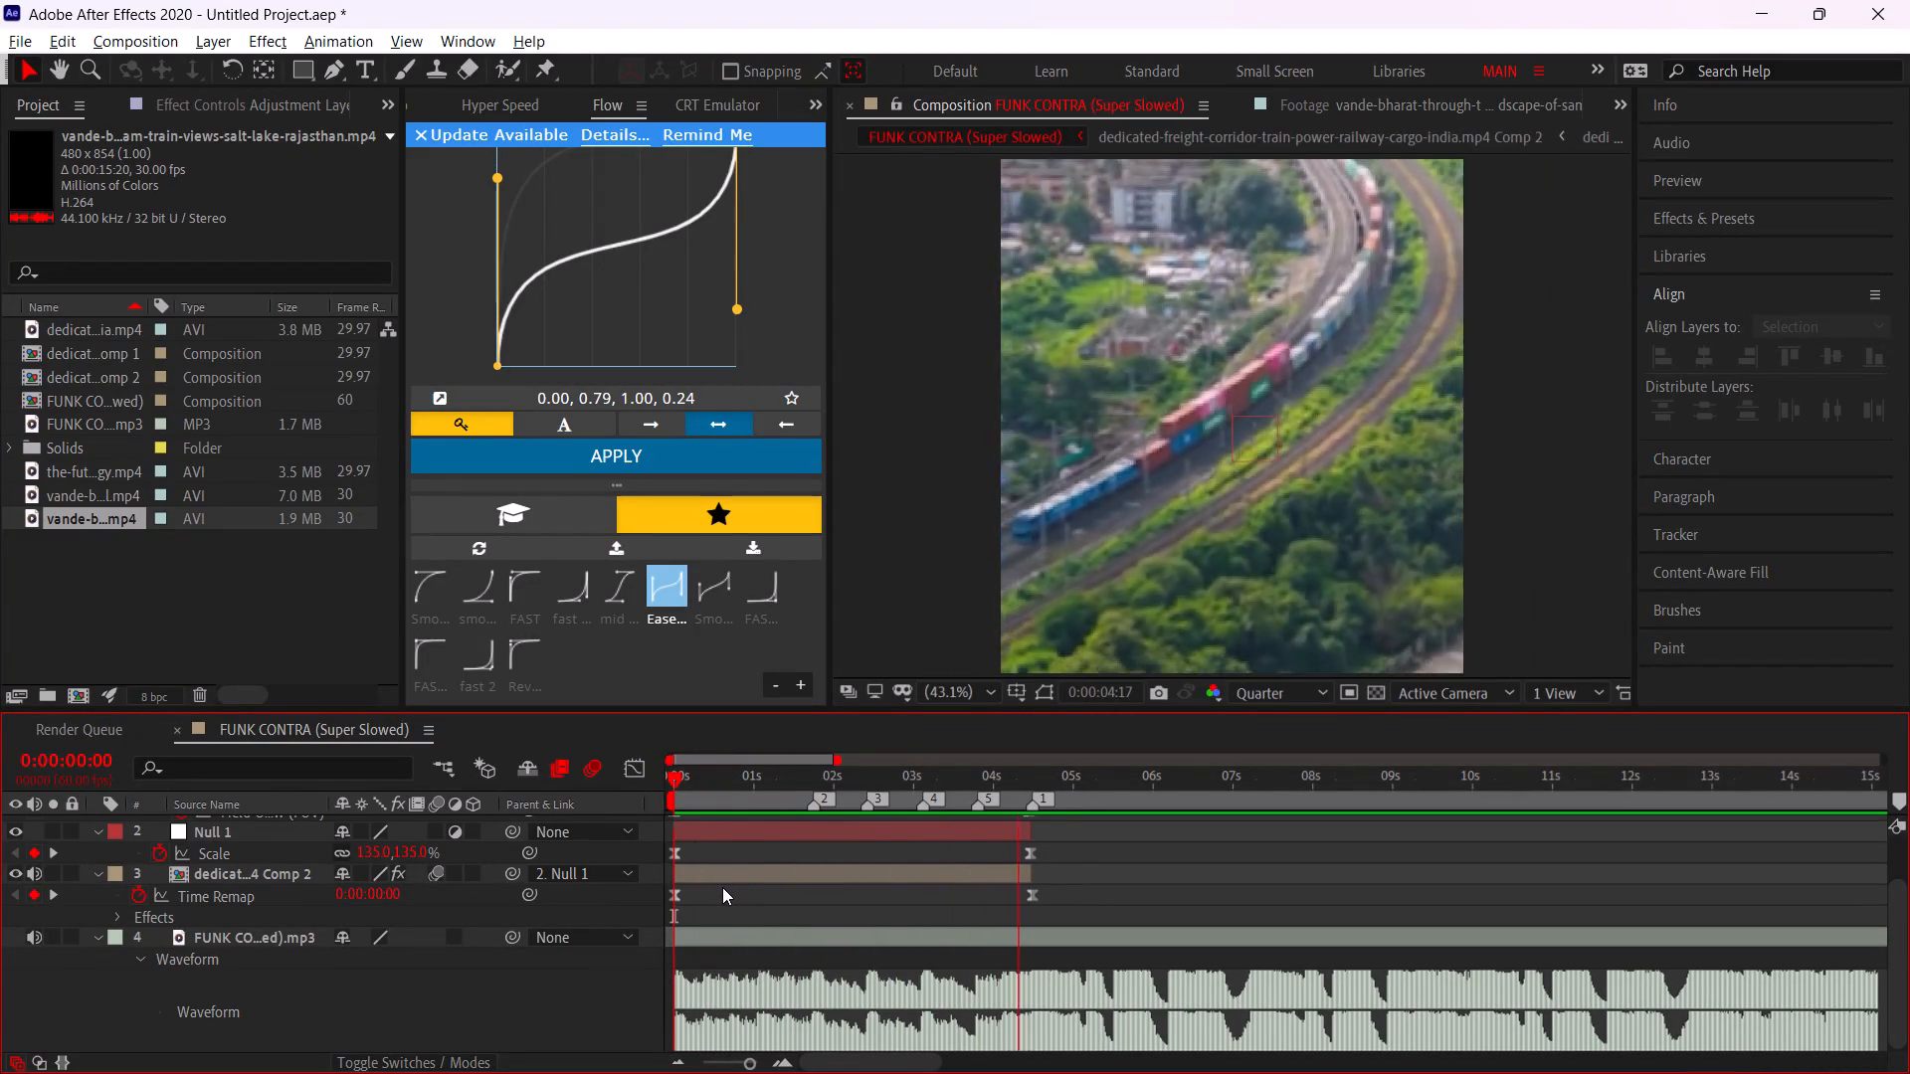
pyautogui.click(800, 782)
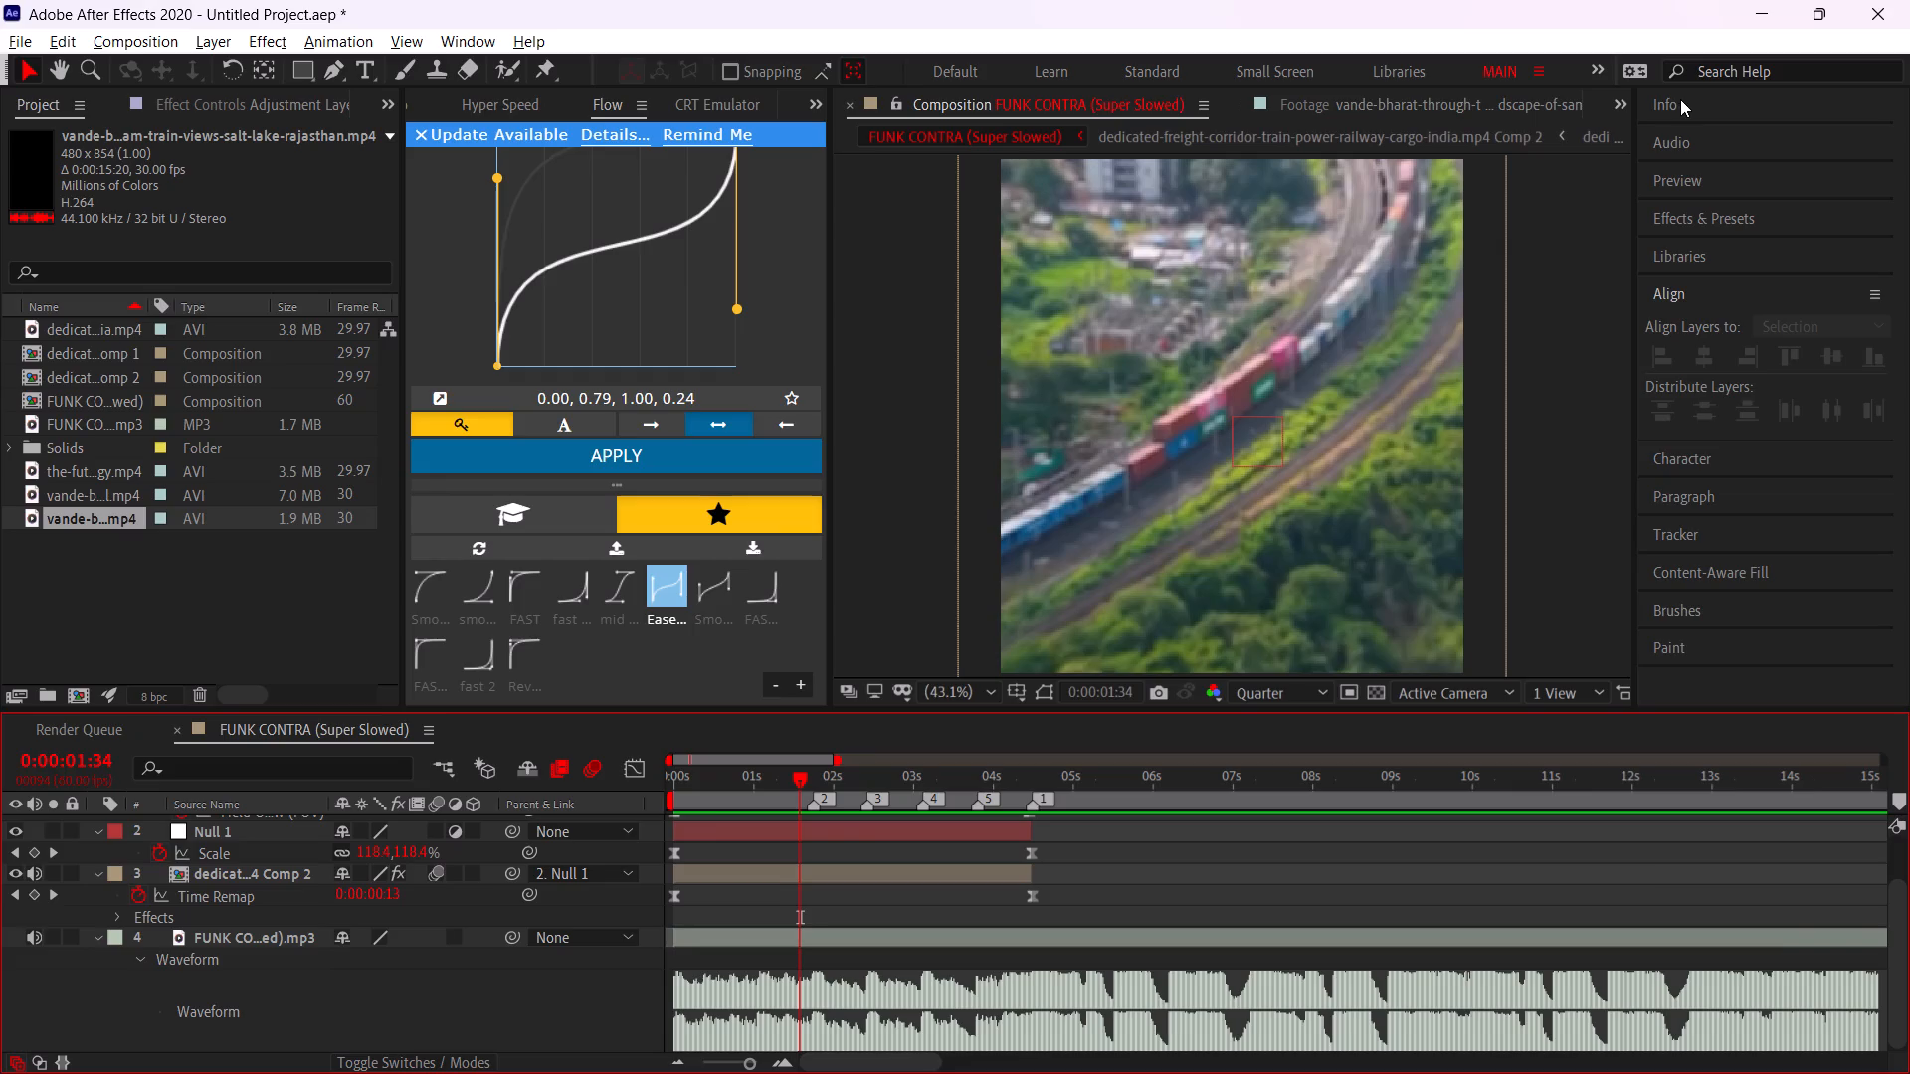
# Save the project as Untitled Project in the INR Edit folder.
pyautogui.hotkey('alt', 'Tab')
pyautogui.hotkey('alt', 'Tab')
pyautogui.hotkey('ctrl', 's')
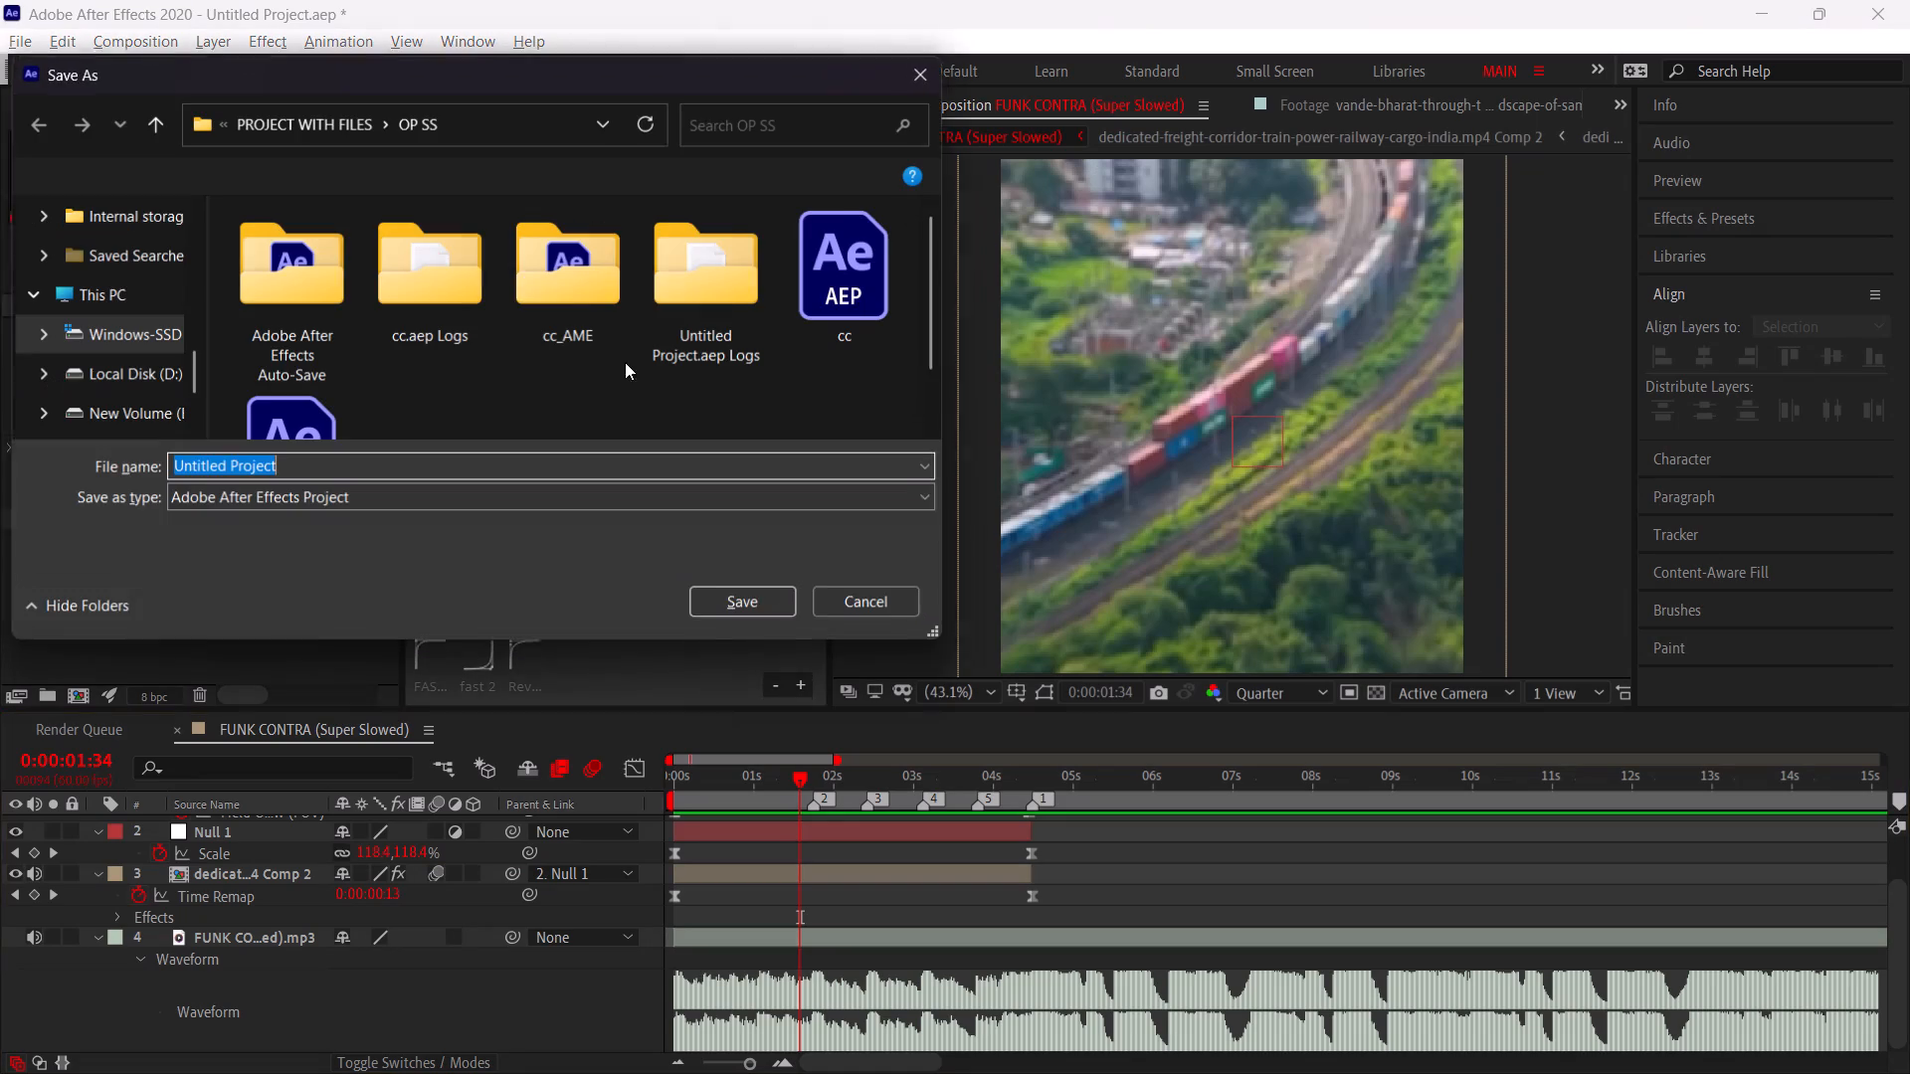
pyautogui.scroll(2, 132, 285)
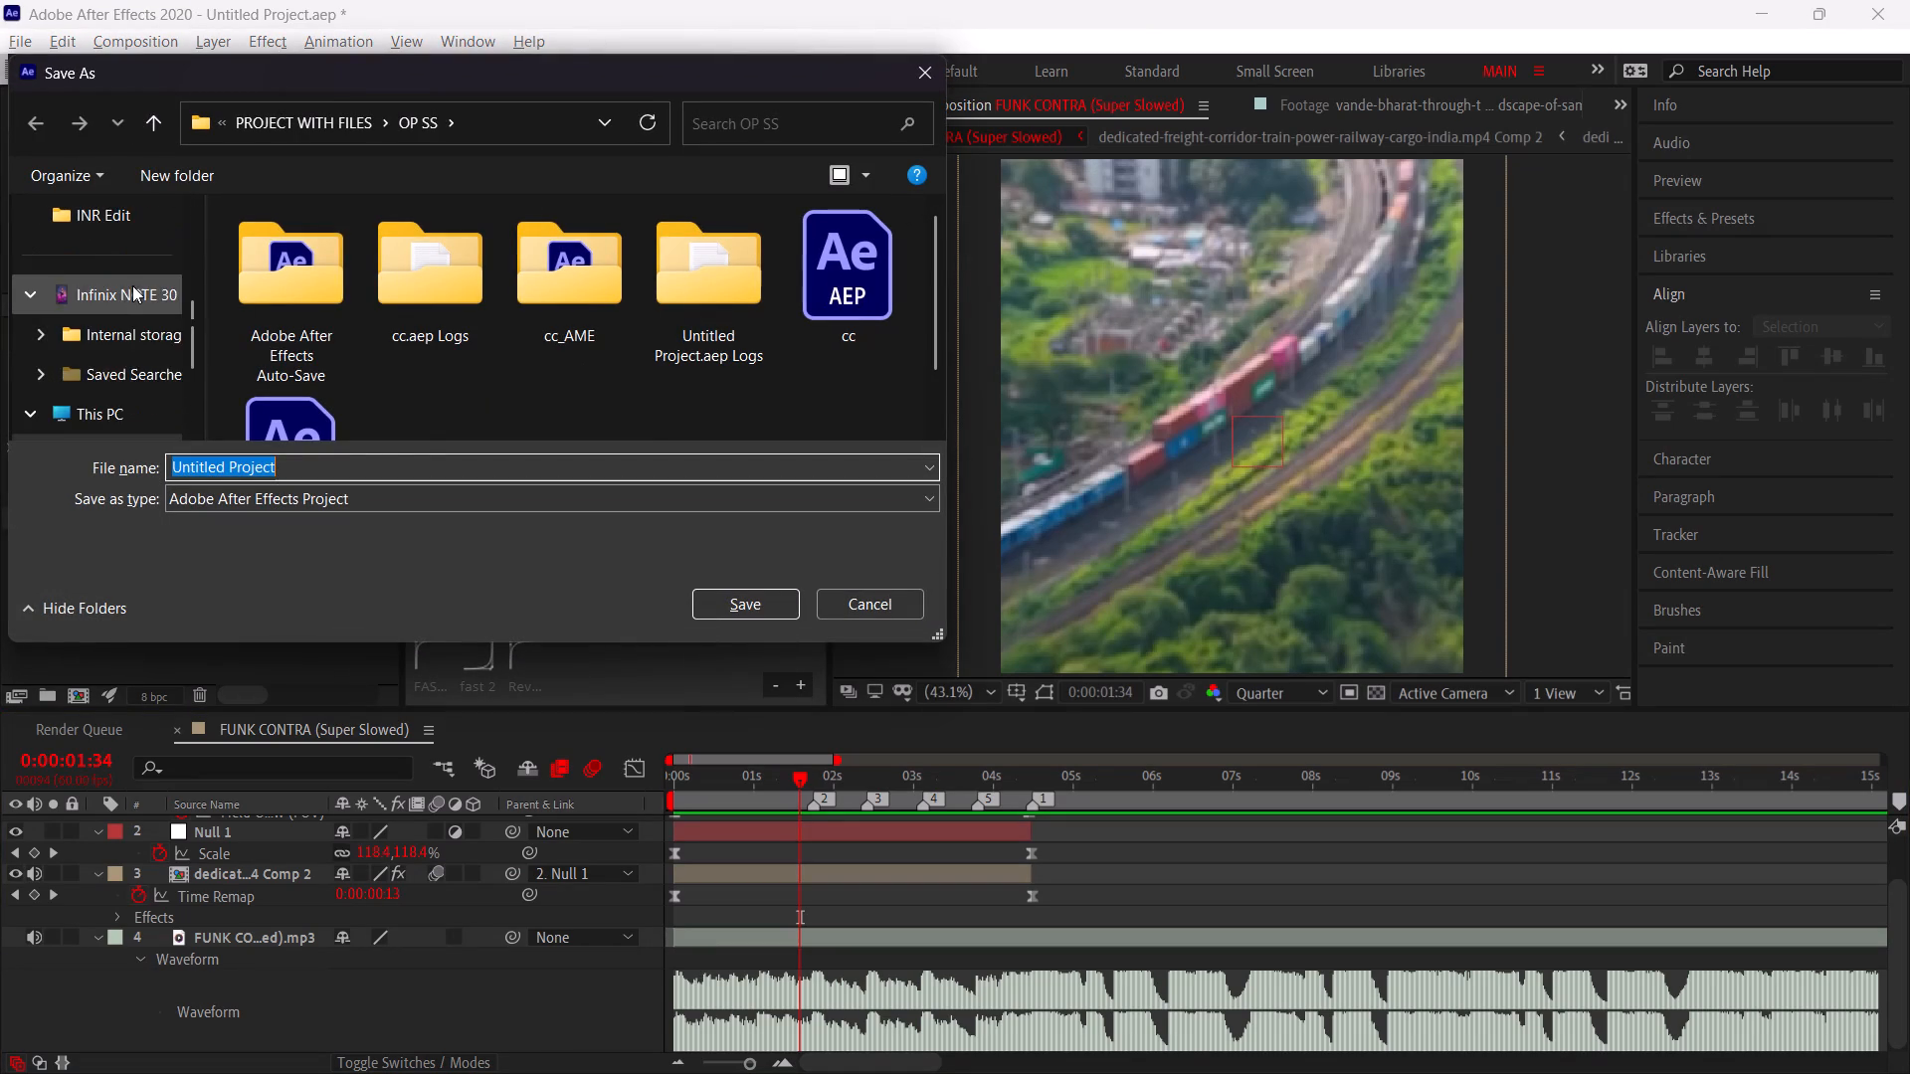
pyautogui.click(125, 350)
pyautogui.click(713, 607)
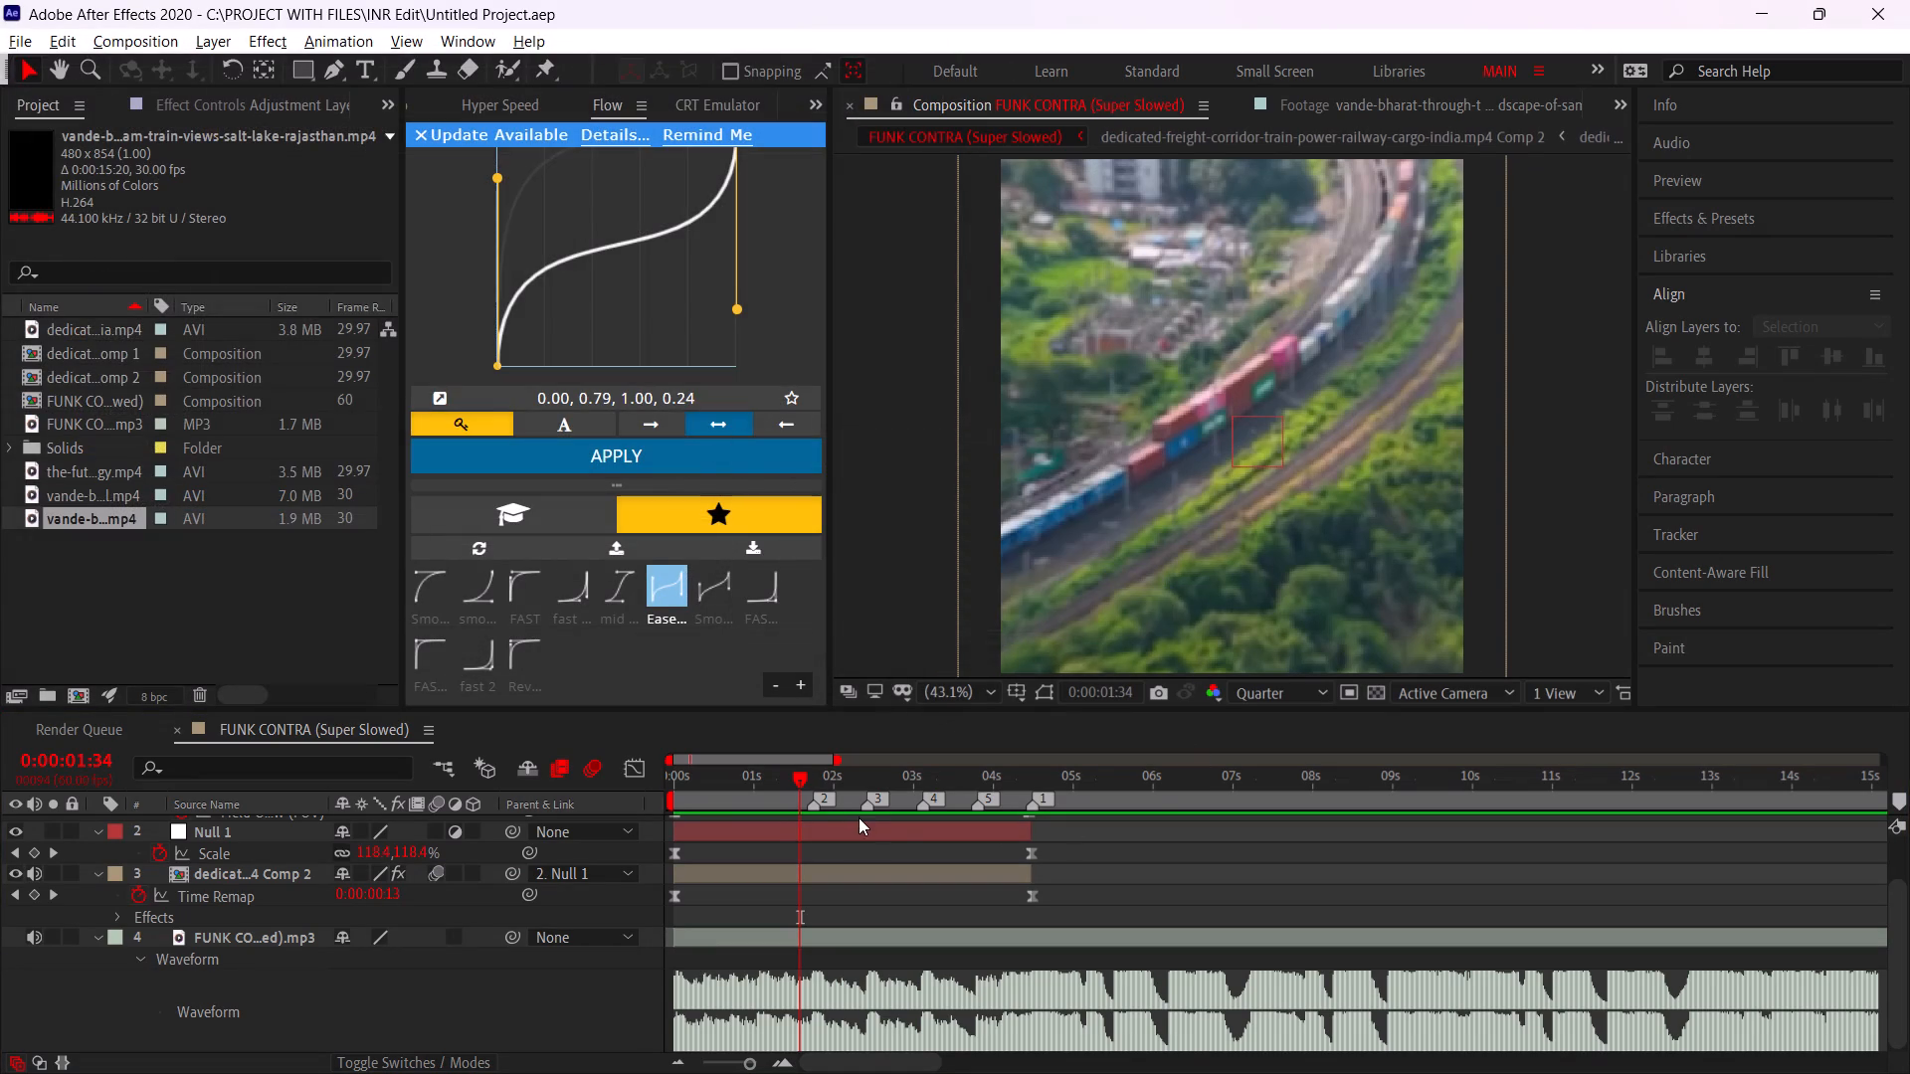
# Play the FUNK CONTRA composition from the start twice, and bring up the Vande Bharat Sambhar salt lake footage in the viewer.
pyautogui.moveTo(757, 795); pyautogui.dragTo(516, 822)
pyautogui.press('space')
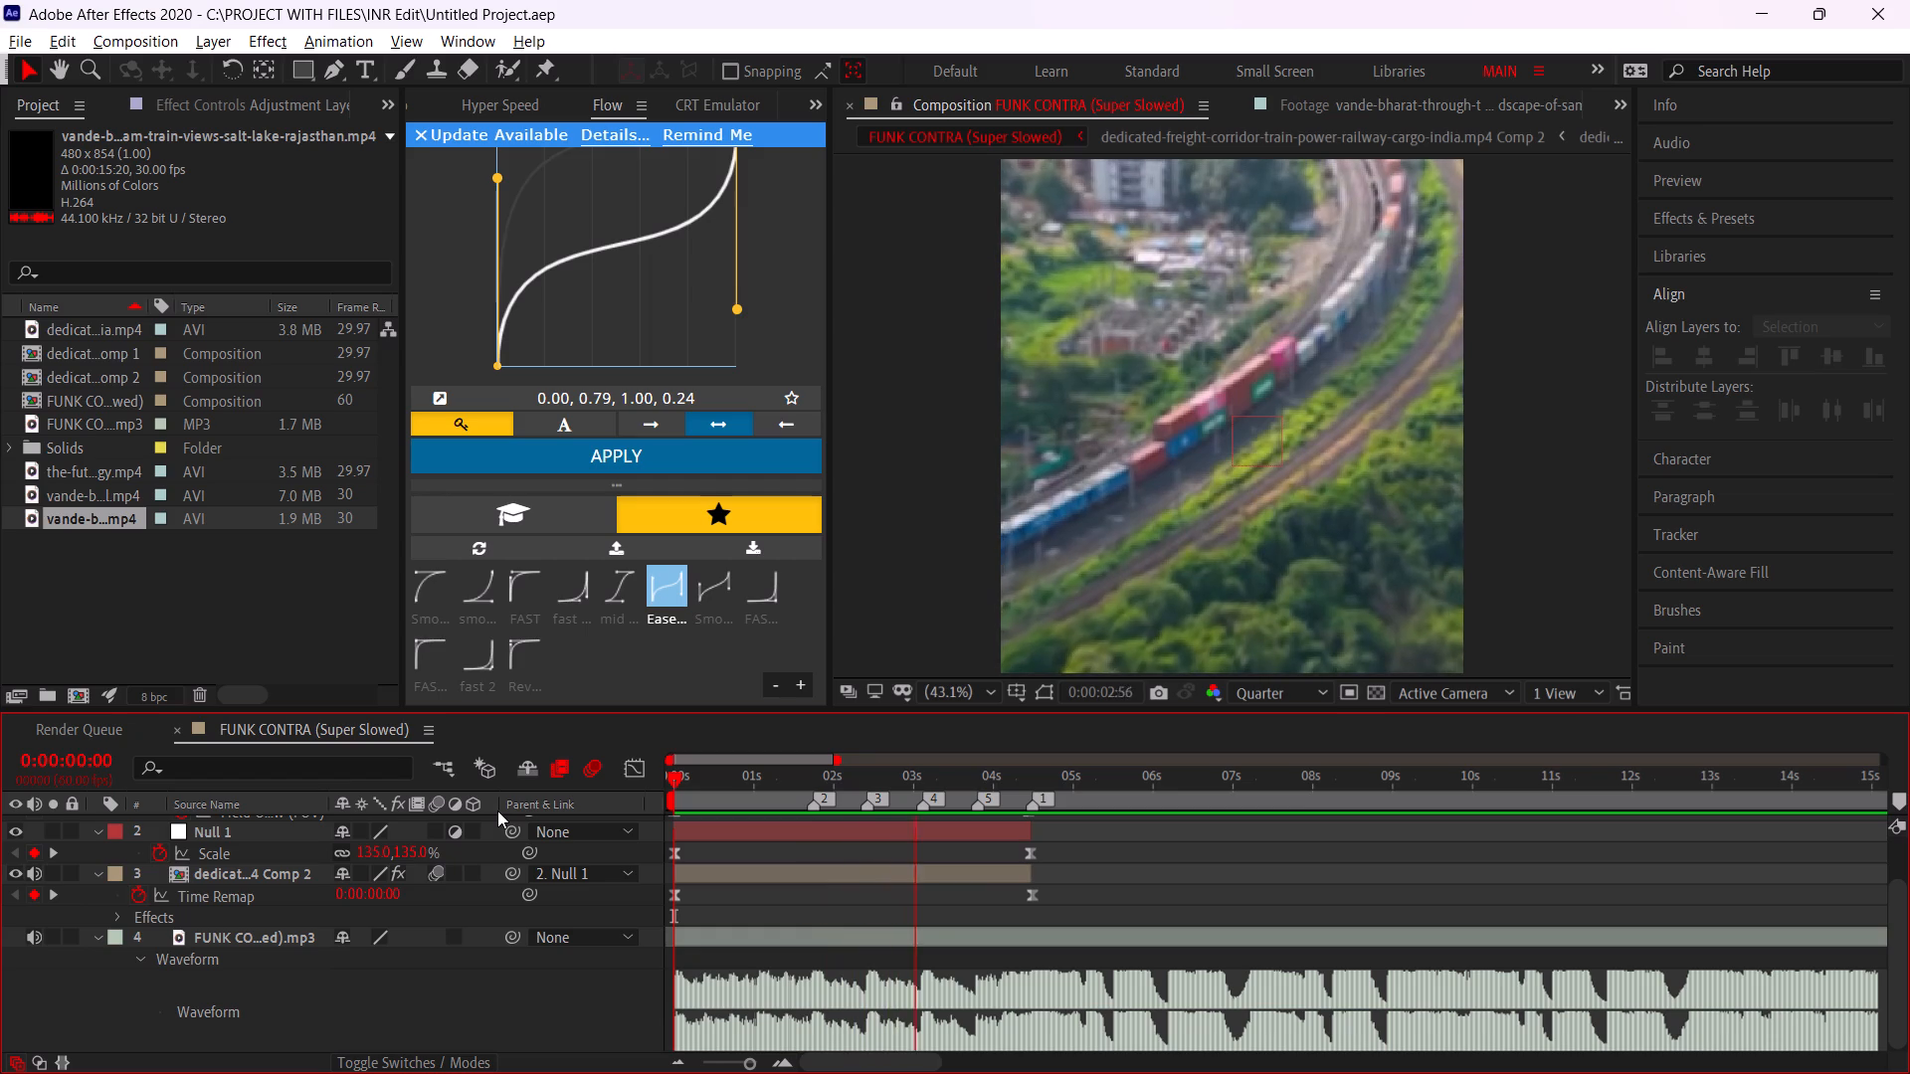
pyautogui.press('space')
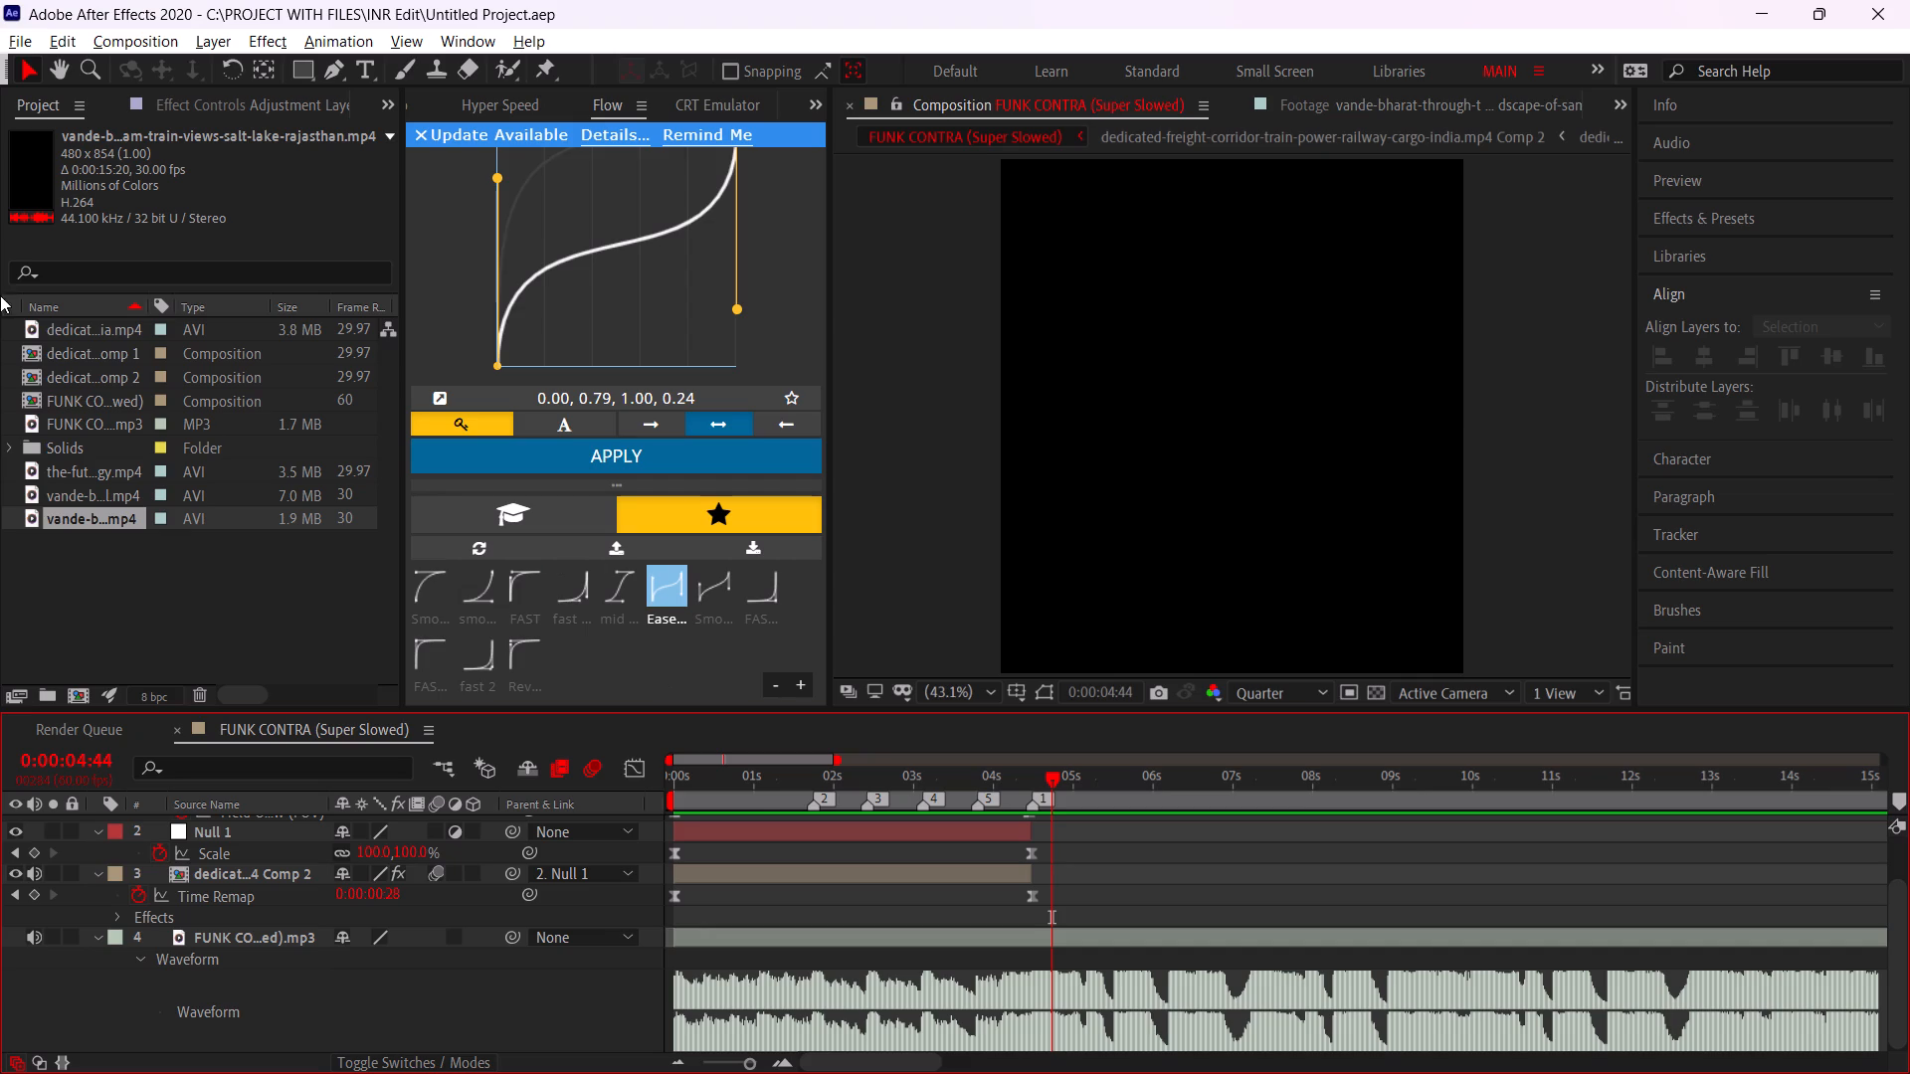
pyautogui.moveTo(751, 793); pyautogui.dragTo(443, 788)
pyautogui.press('space')
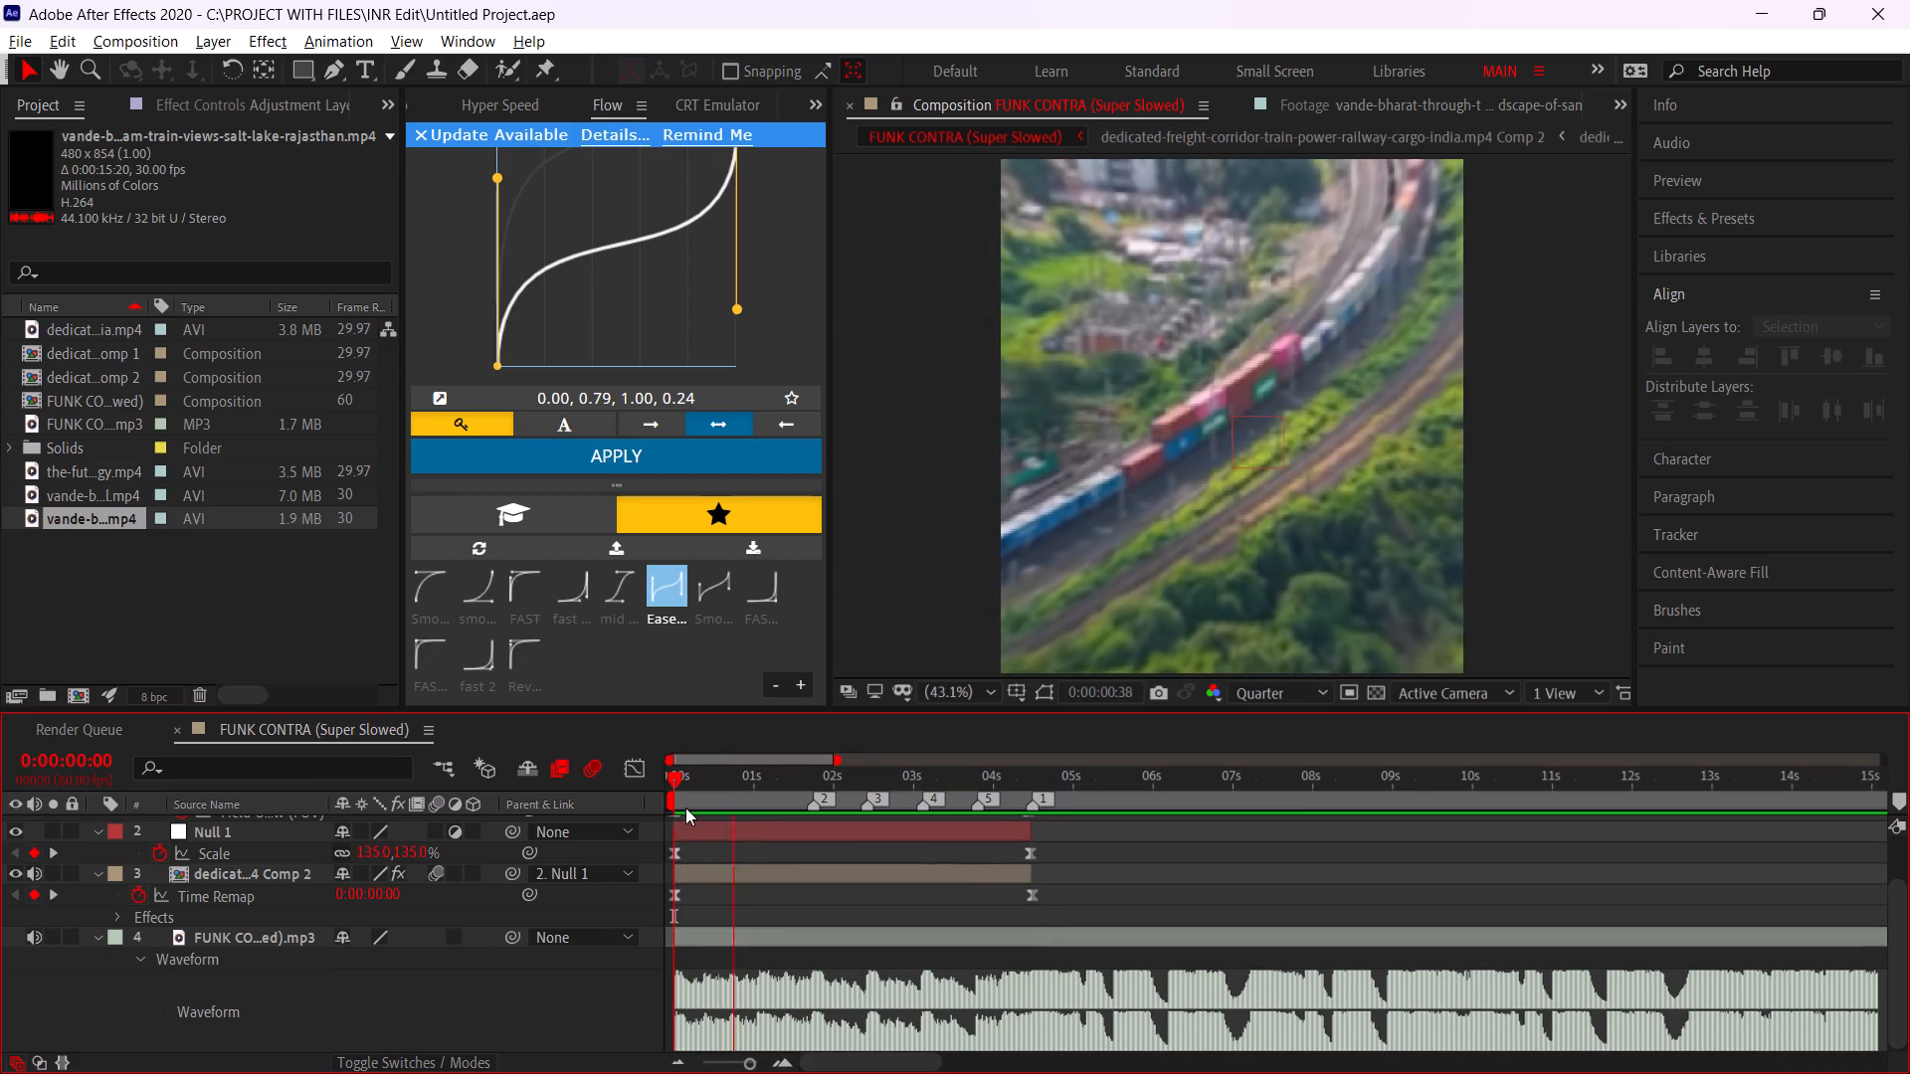
pyautogui.click(744, 806)
pyautogui.click(1394, 109)
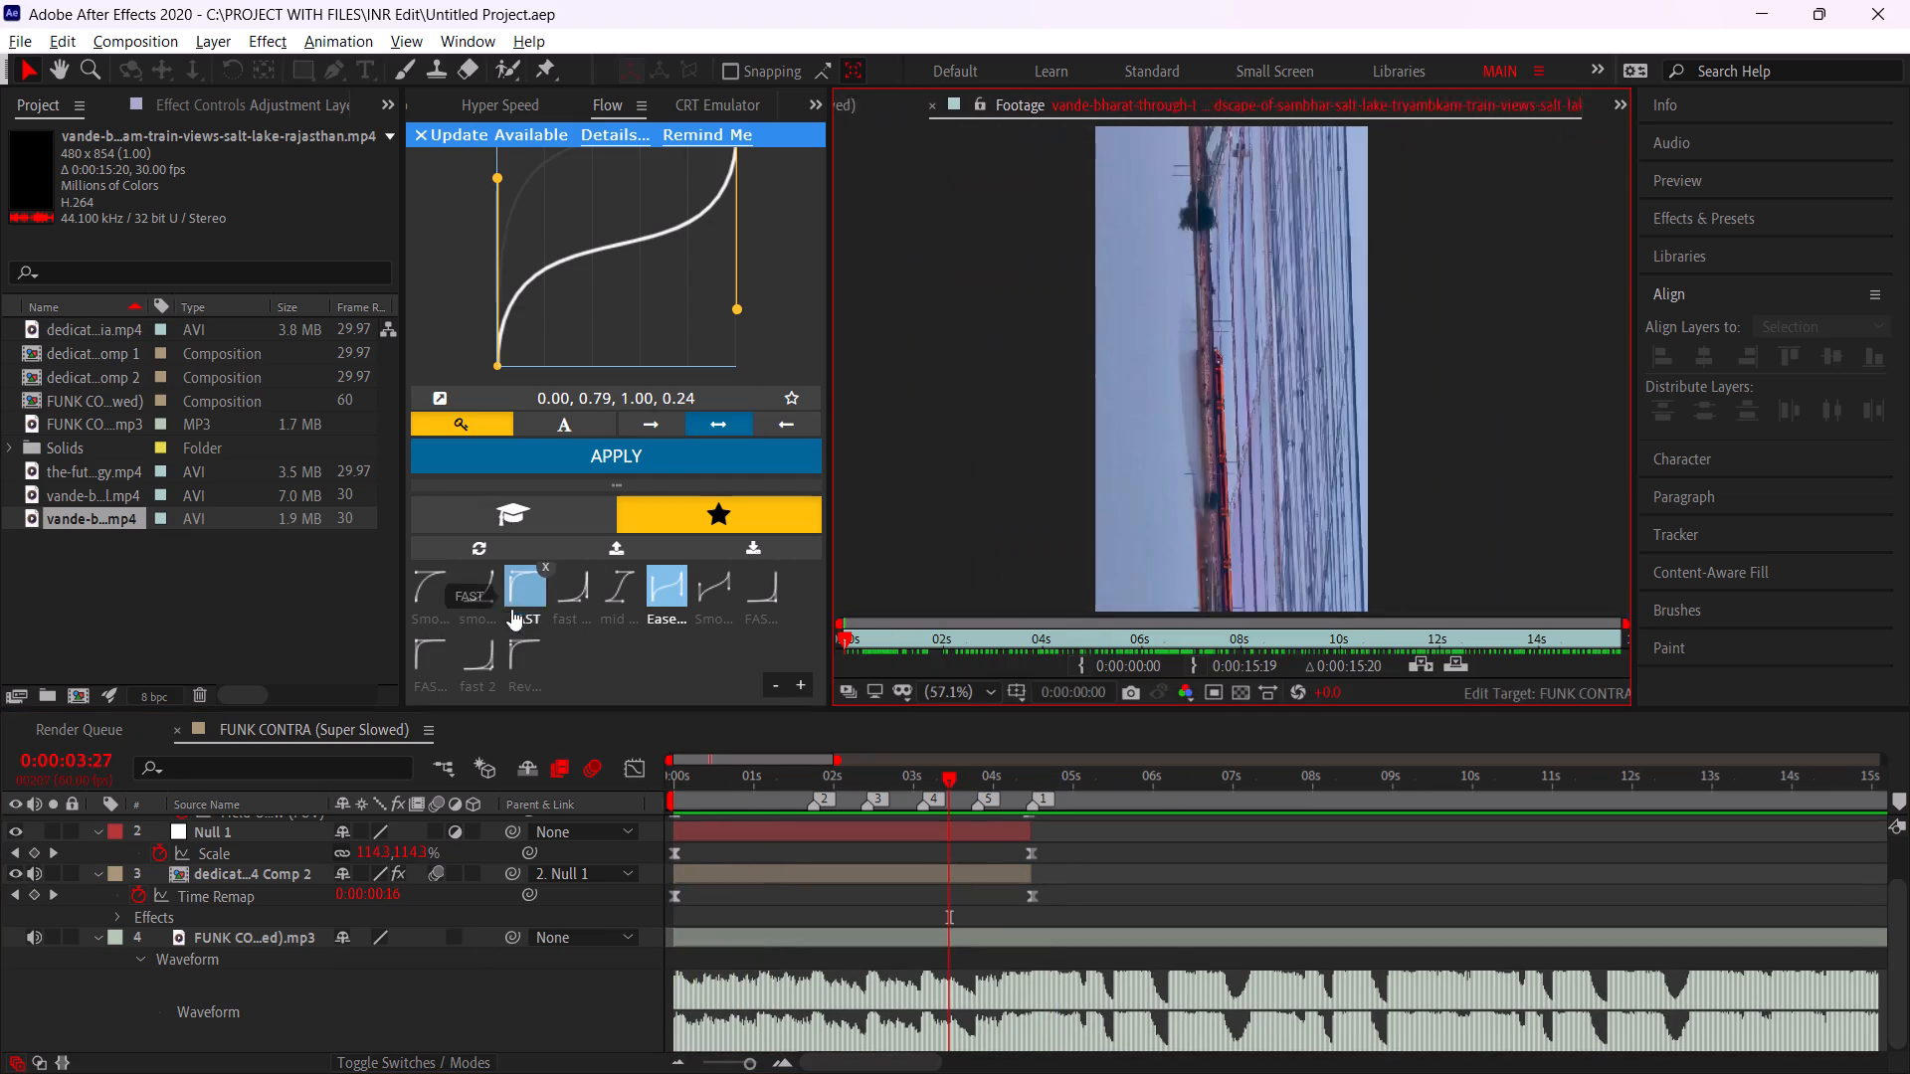
# Switch to the Brave browser and search YouTube for "vande bharat clips".
pyautogui.hotkey('alt', 'Tab')
pyautogui.hotkey('alt', 'Tab')
pyautogui.moveTo(685, 144); pyautogui.dragTo(309, 147)
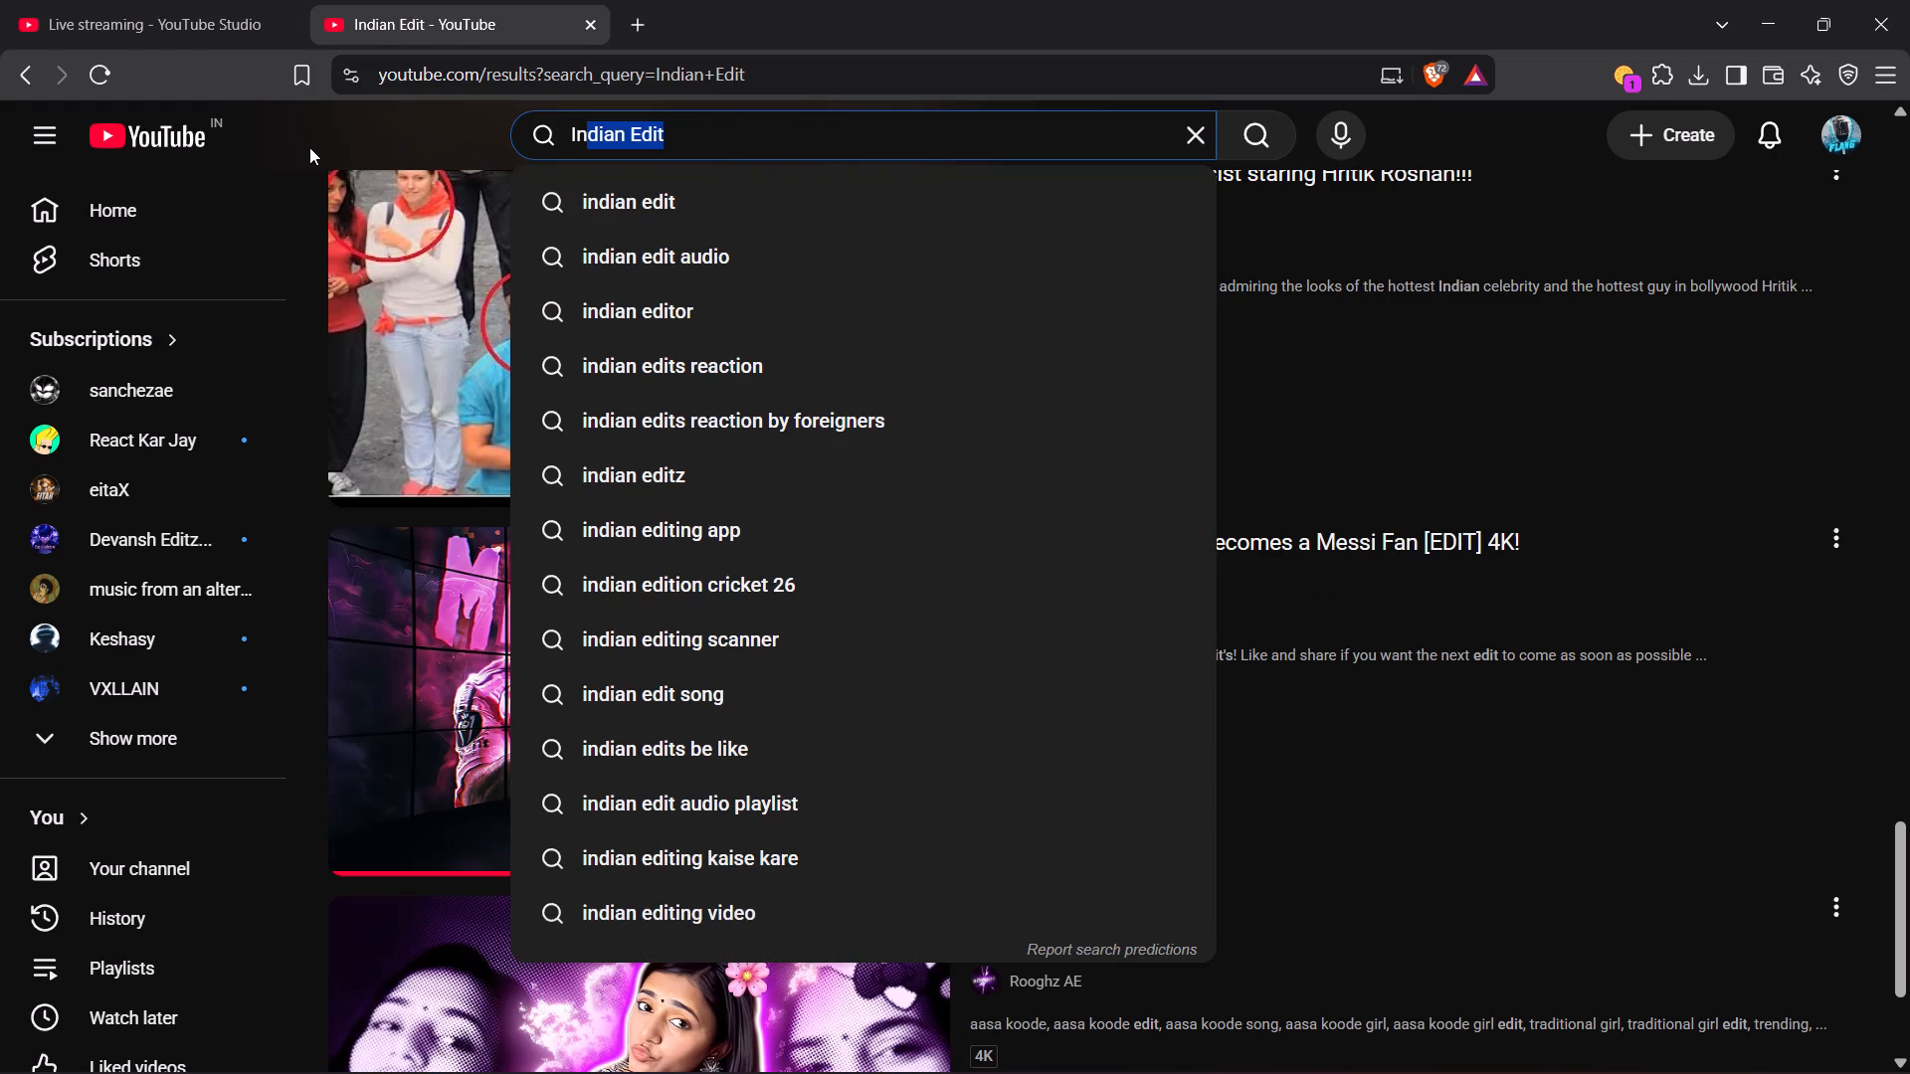
pyautogui.write('vande bh')
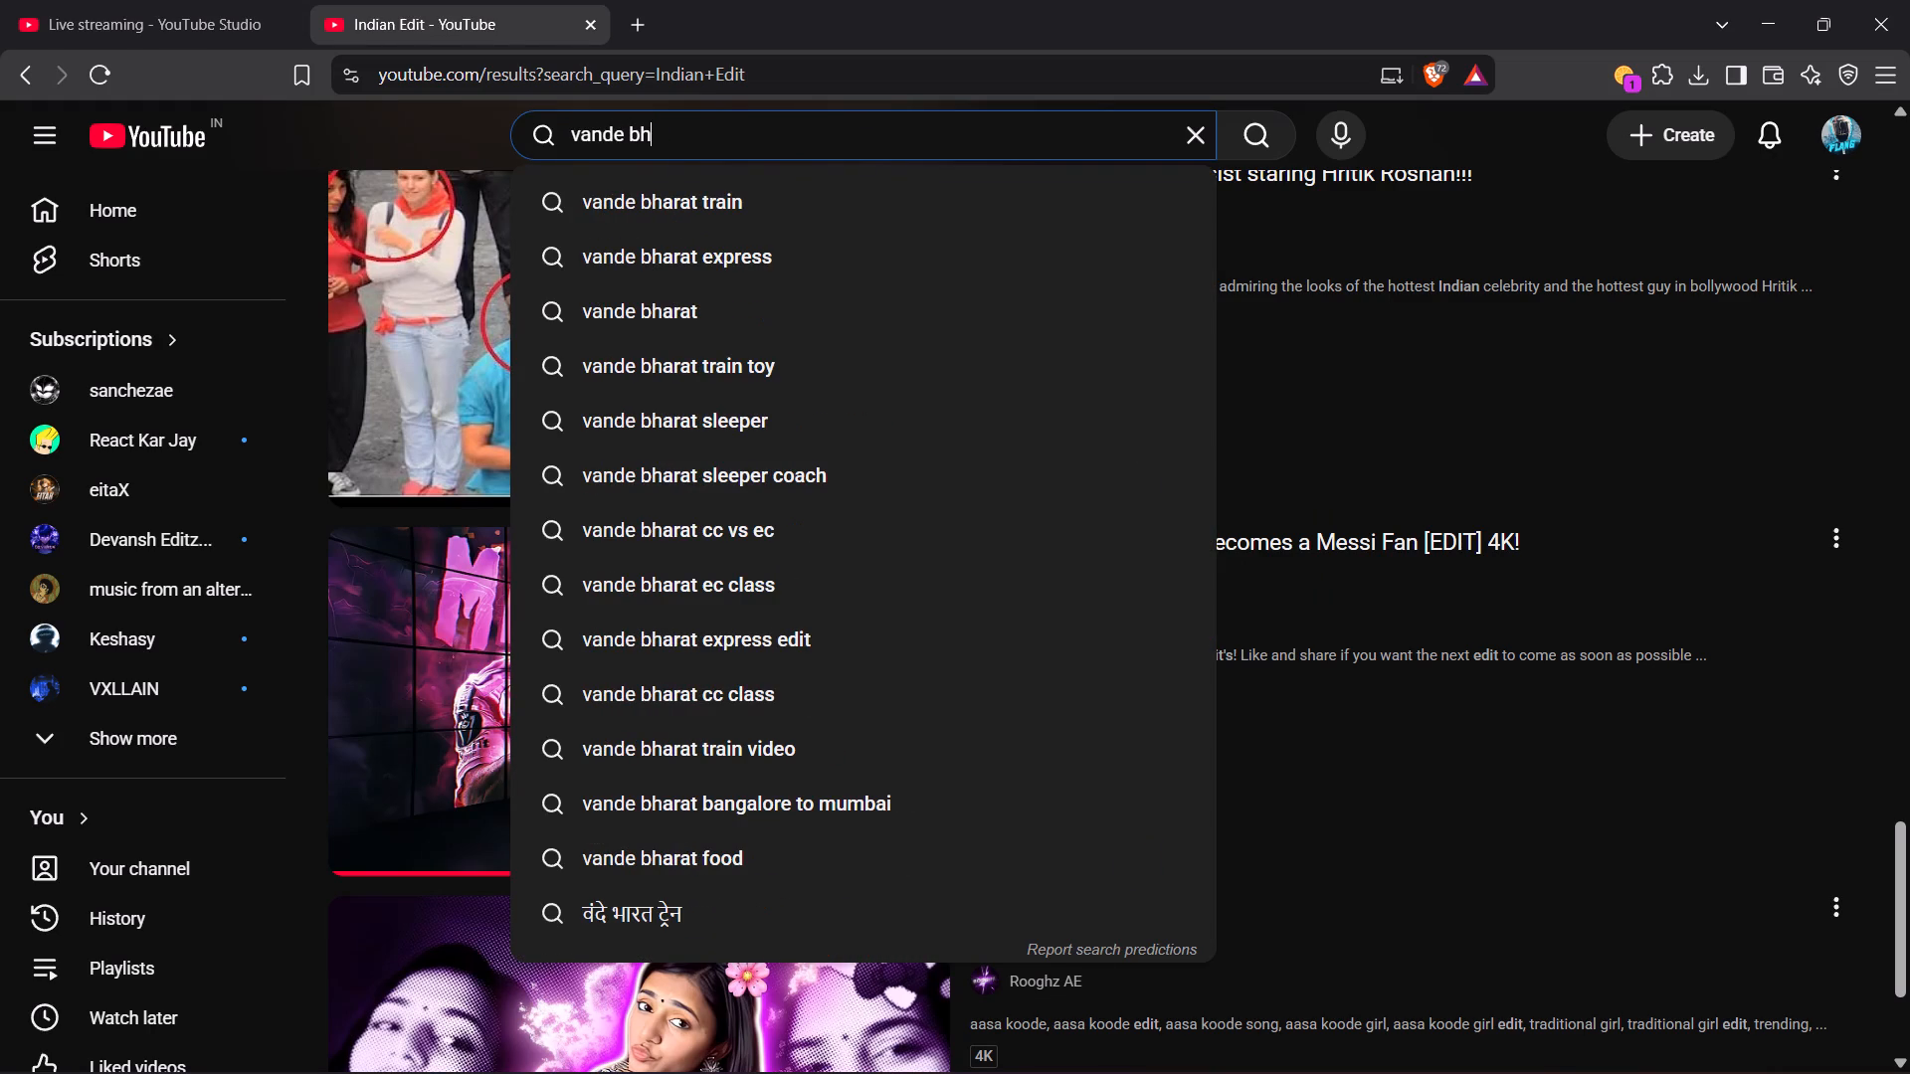
pyautogui.write('arat clips')
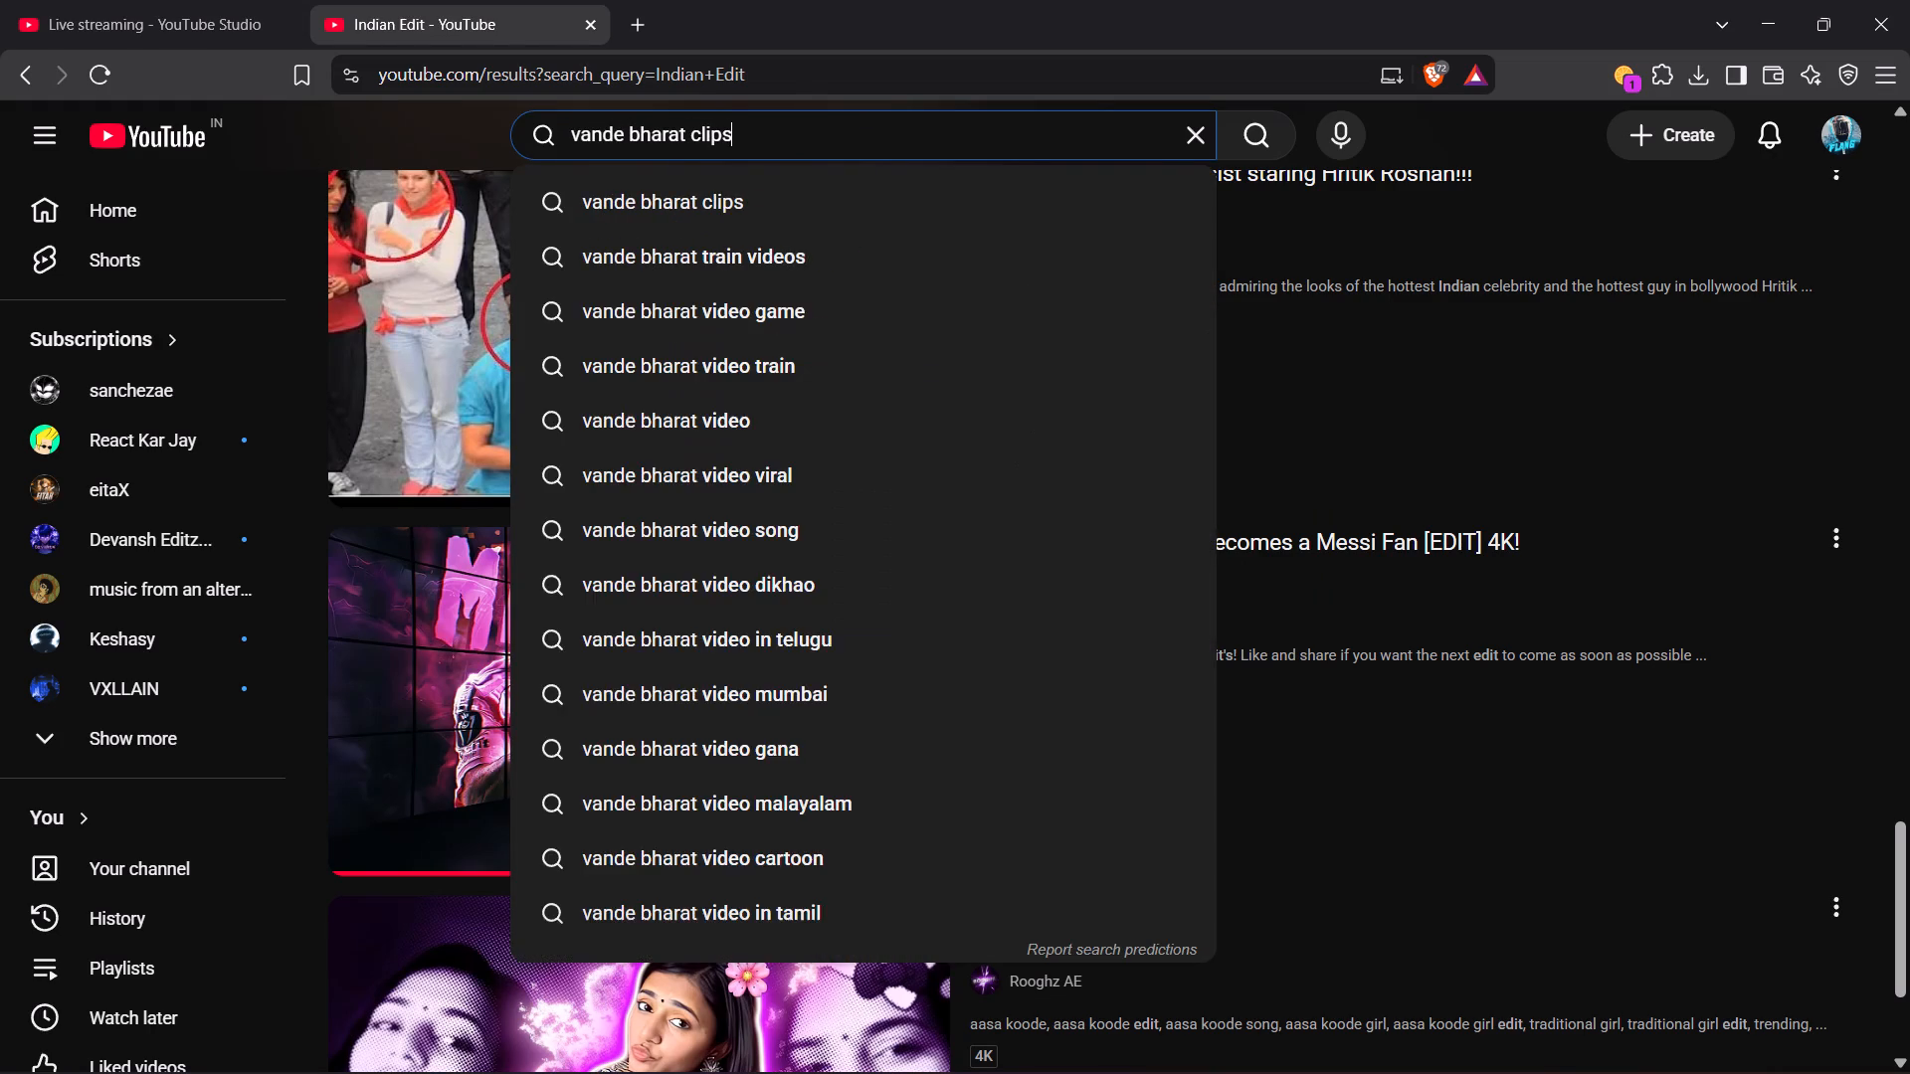
pyautogui.press('Return')
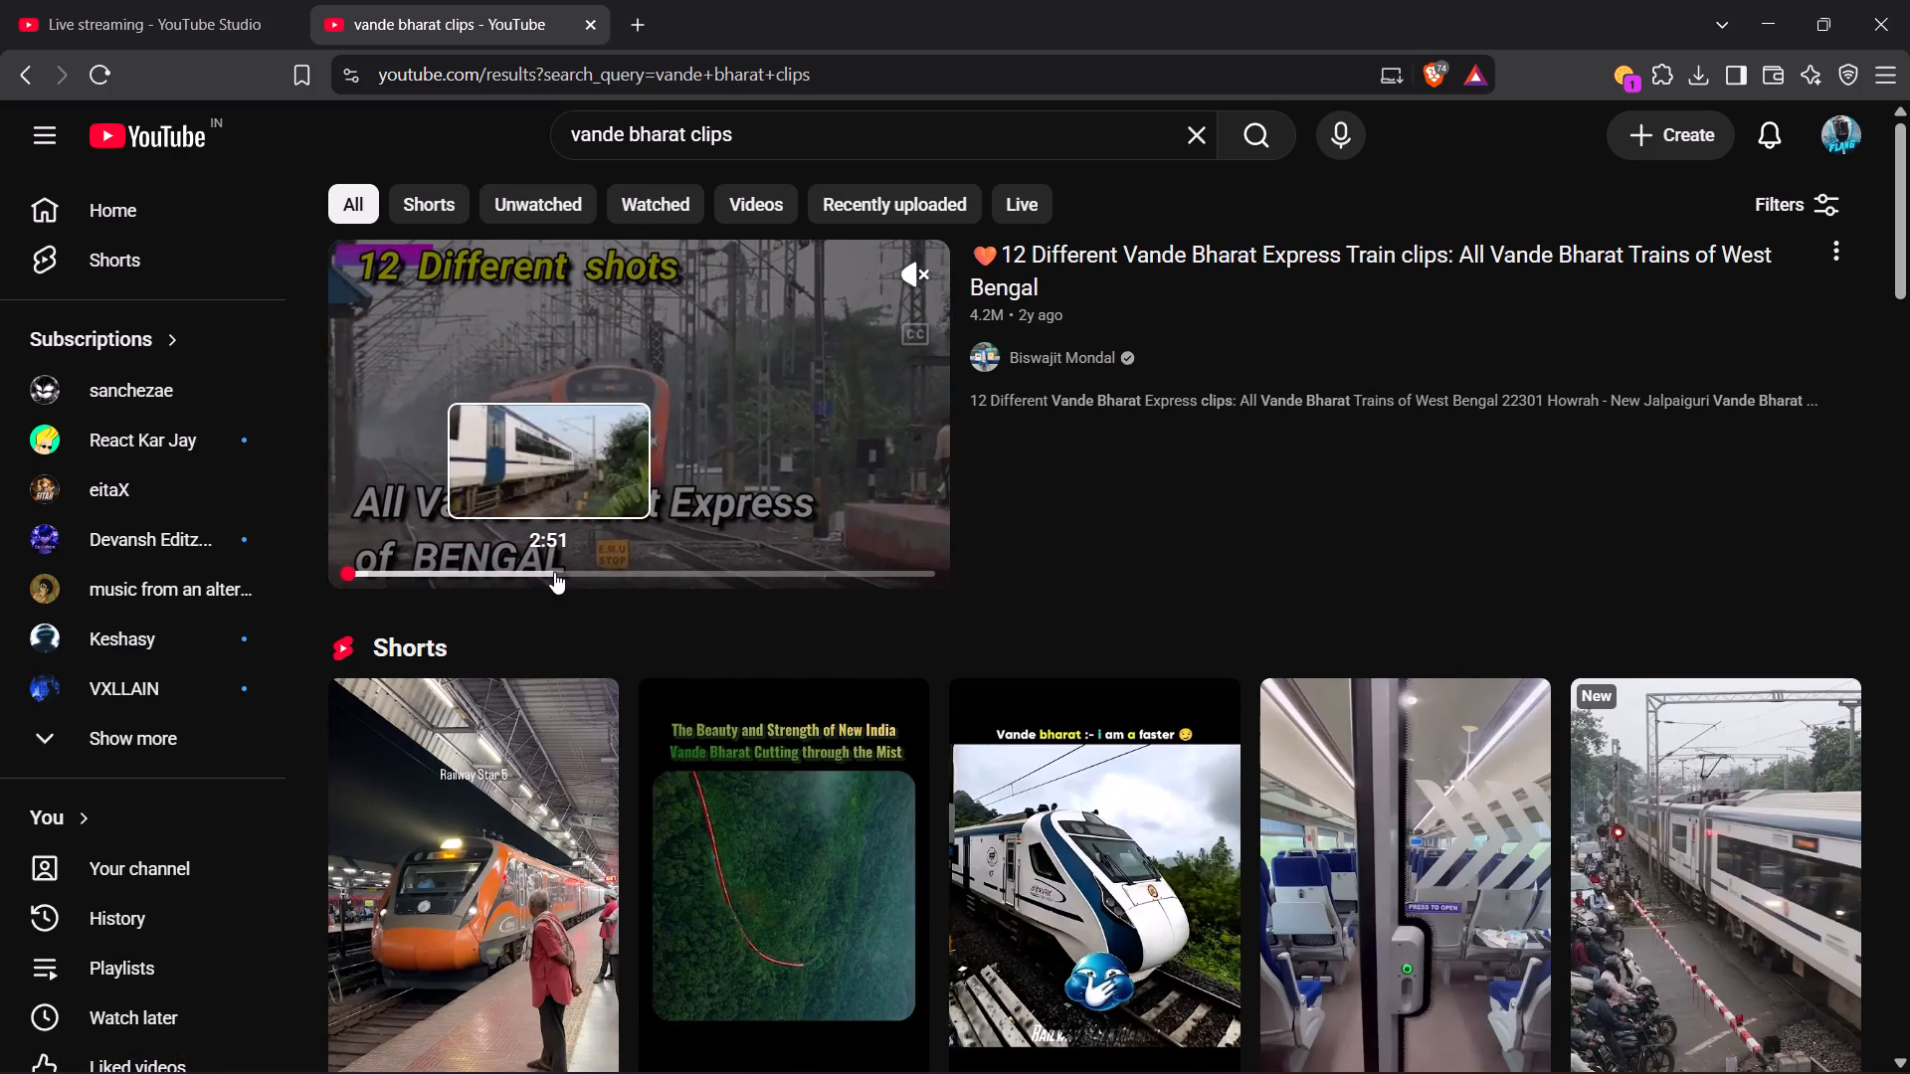
# Open the video of 12 different Vande Bharat Express train clips from West Bengal and pause it.
pyautogui.click(635, 420)
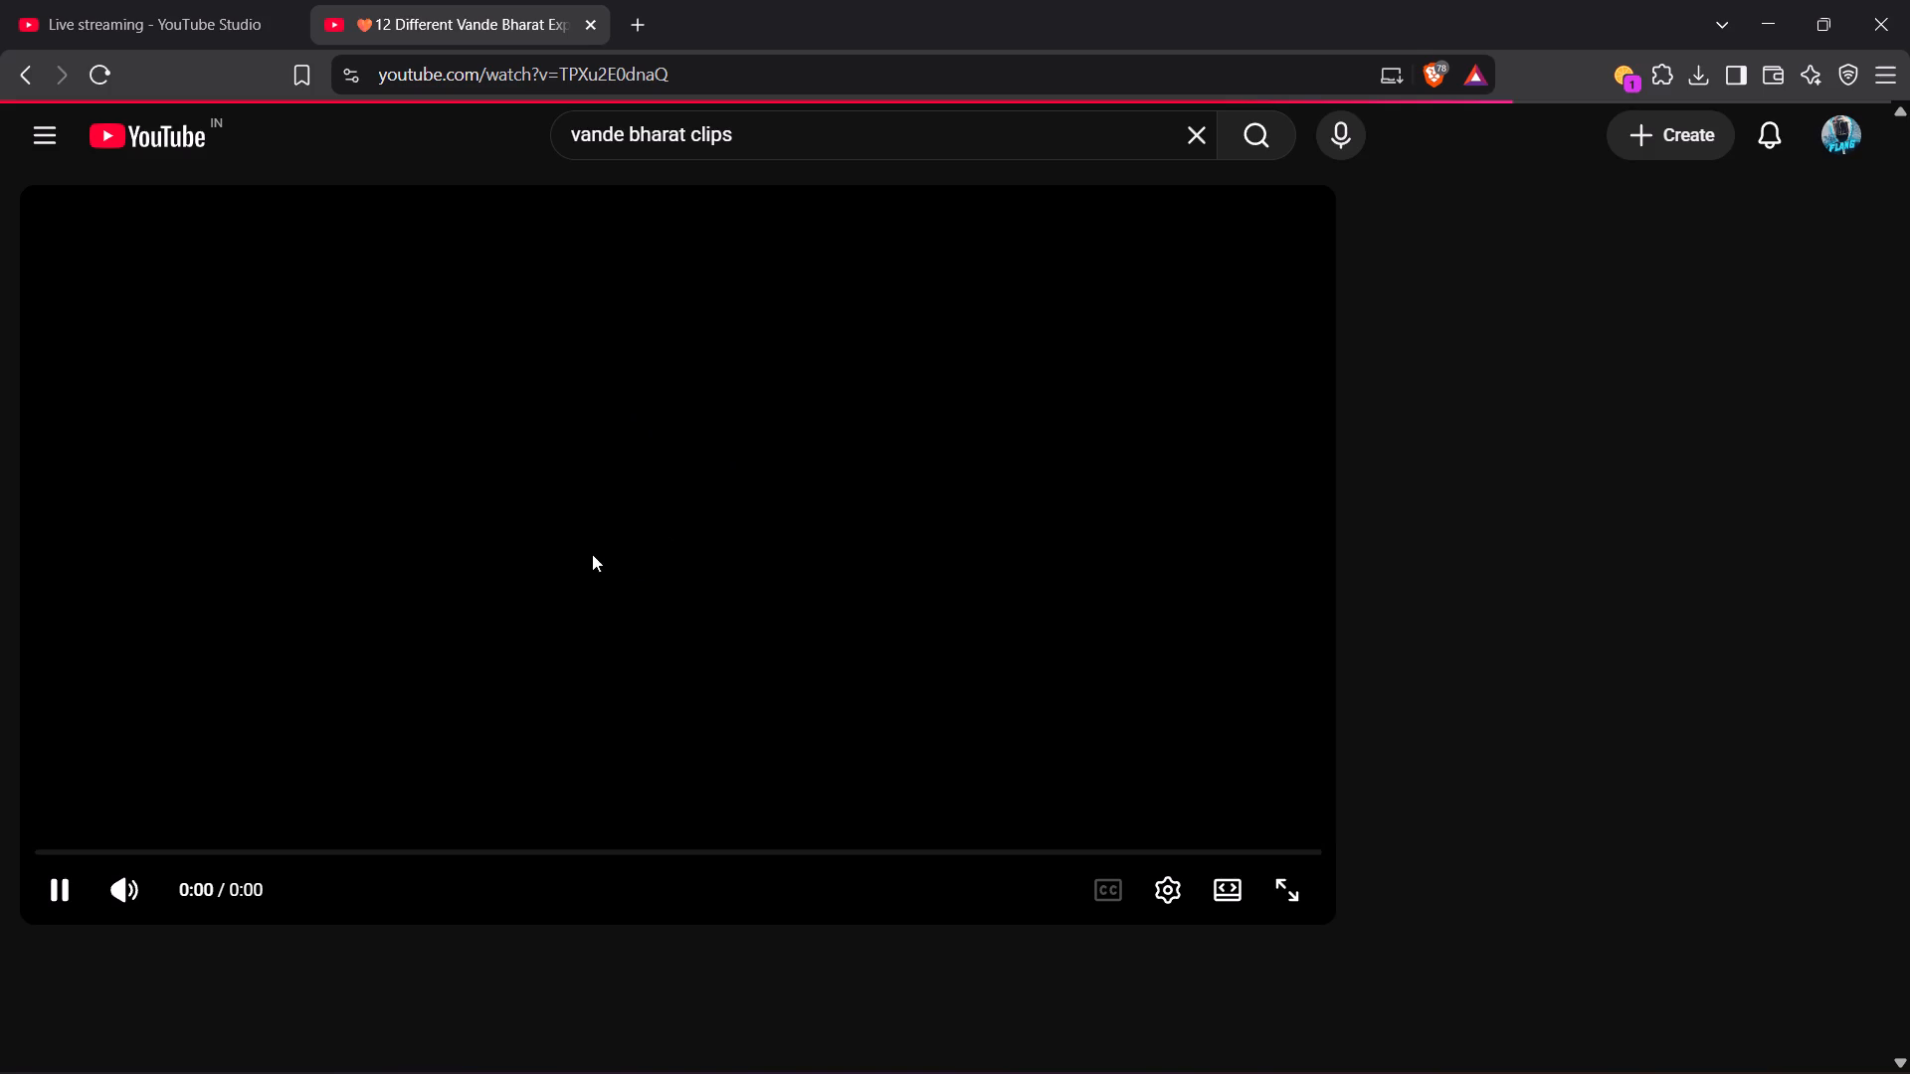
pyautogui.click(558, 571)
# Switch back to After Effects, start a file import and look through the project folders inside PROJECT WITH FILES.
pyautogui.hotkey('alt', 'Tab')
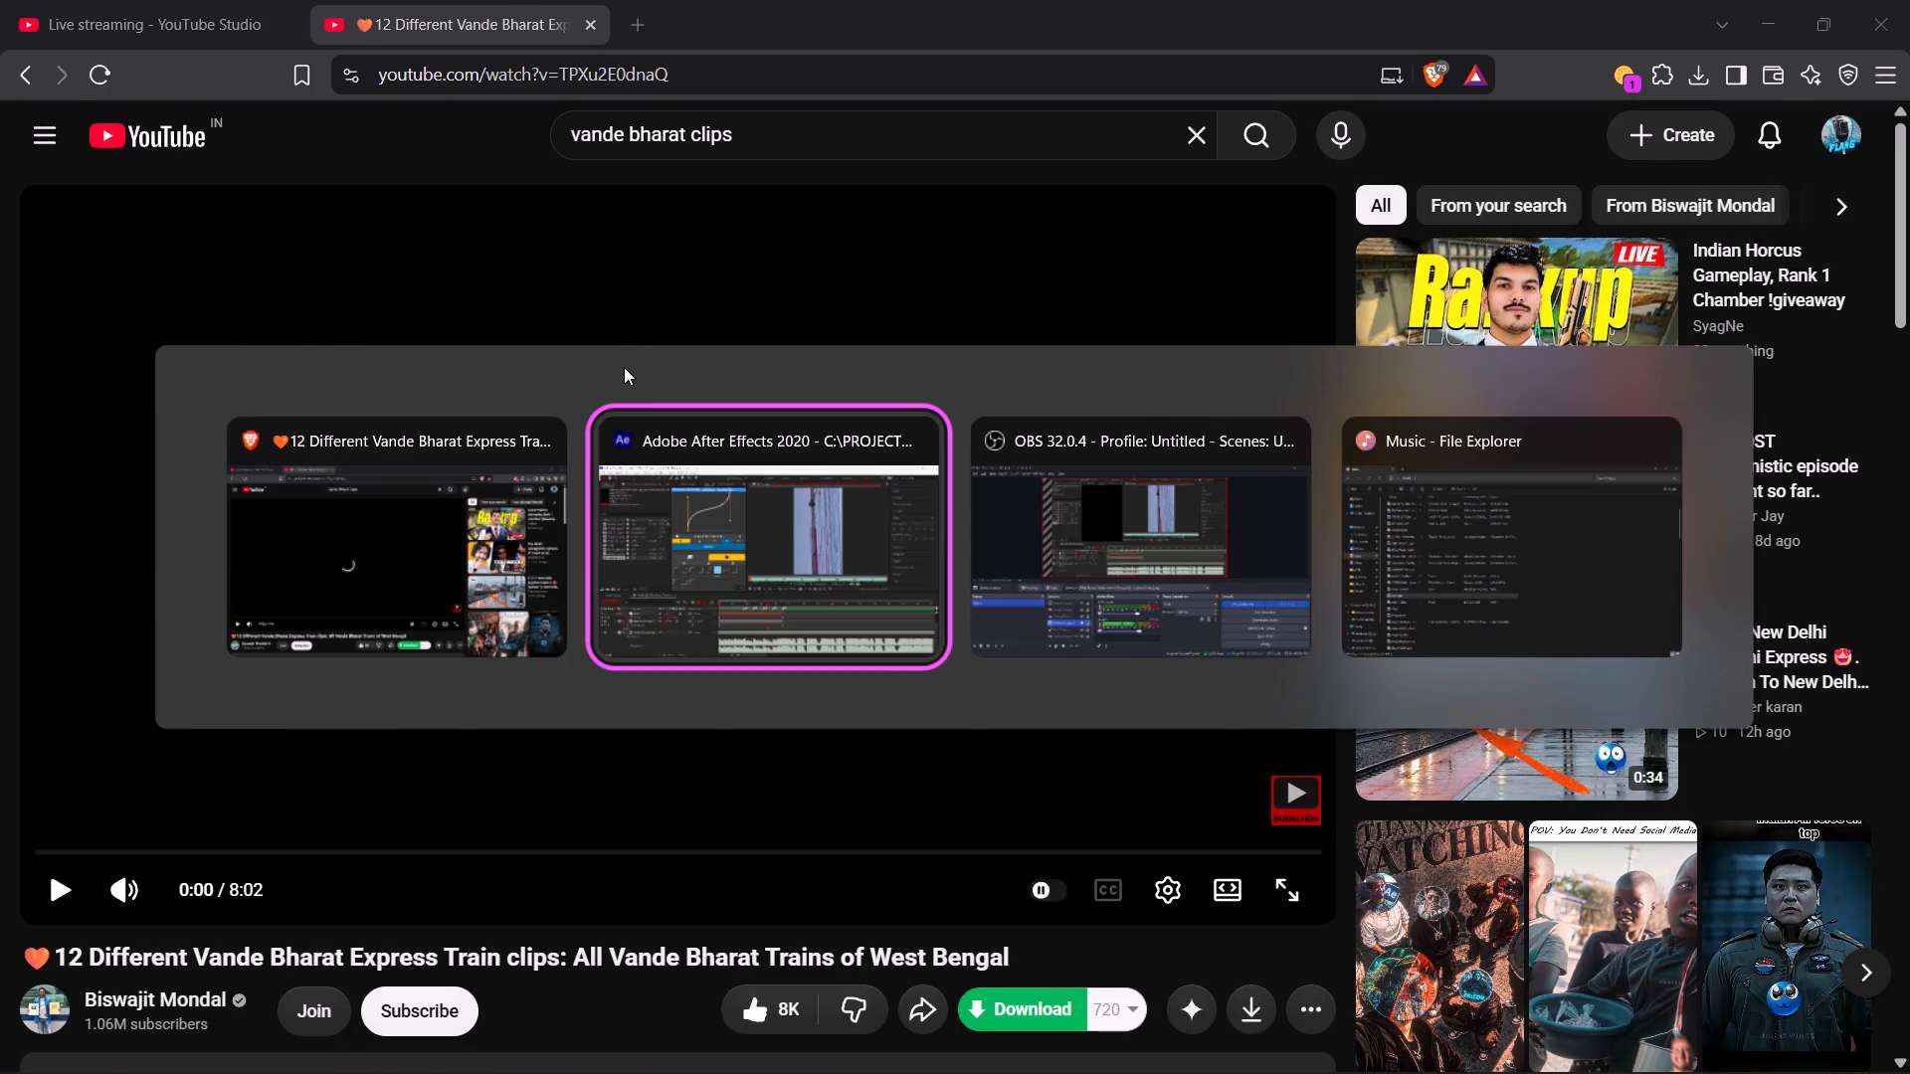
pyautogui.hotkey('ctrl', 'i')
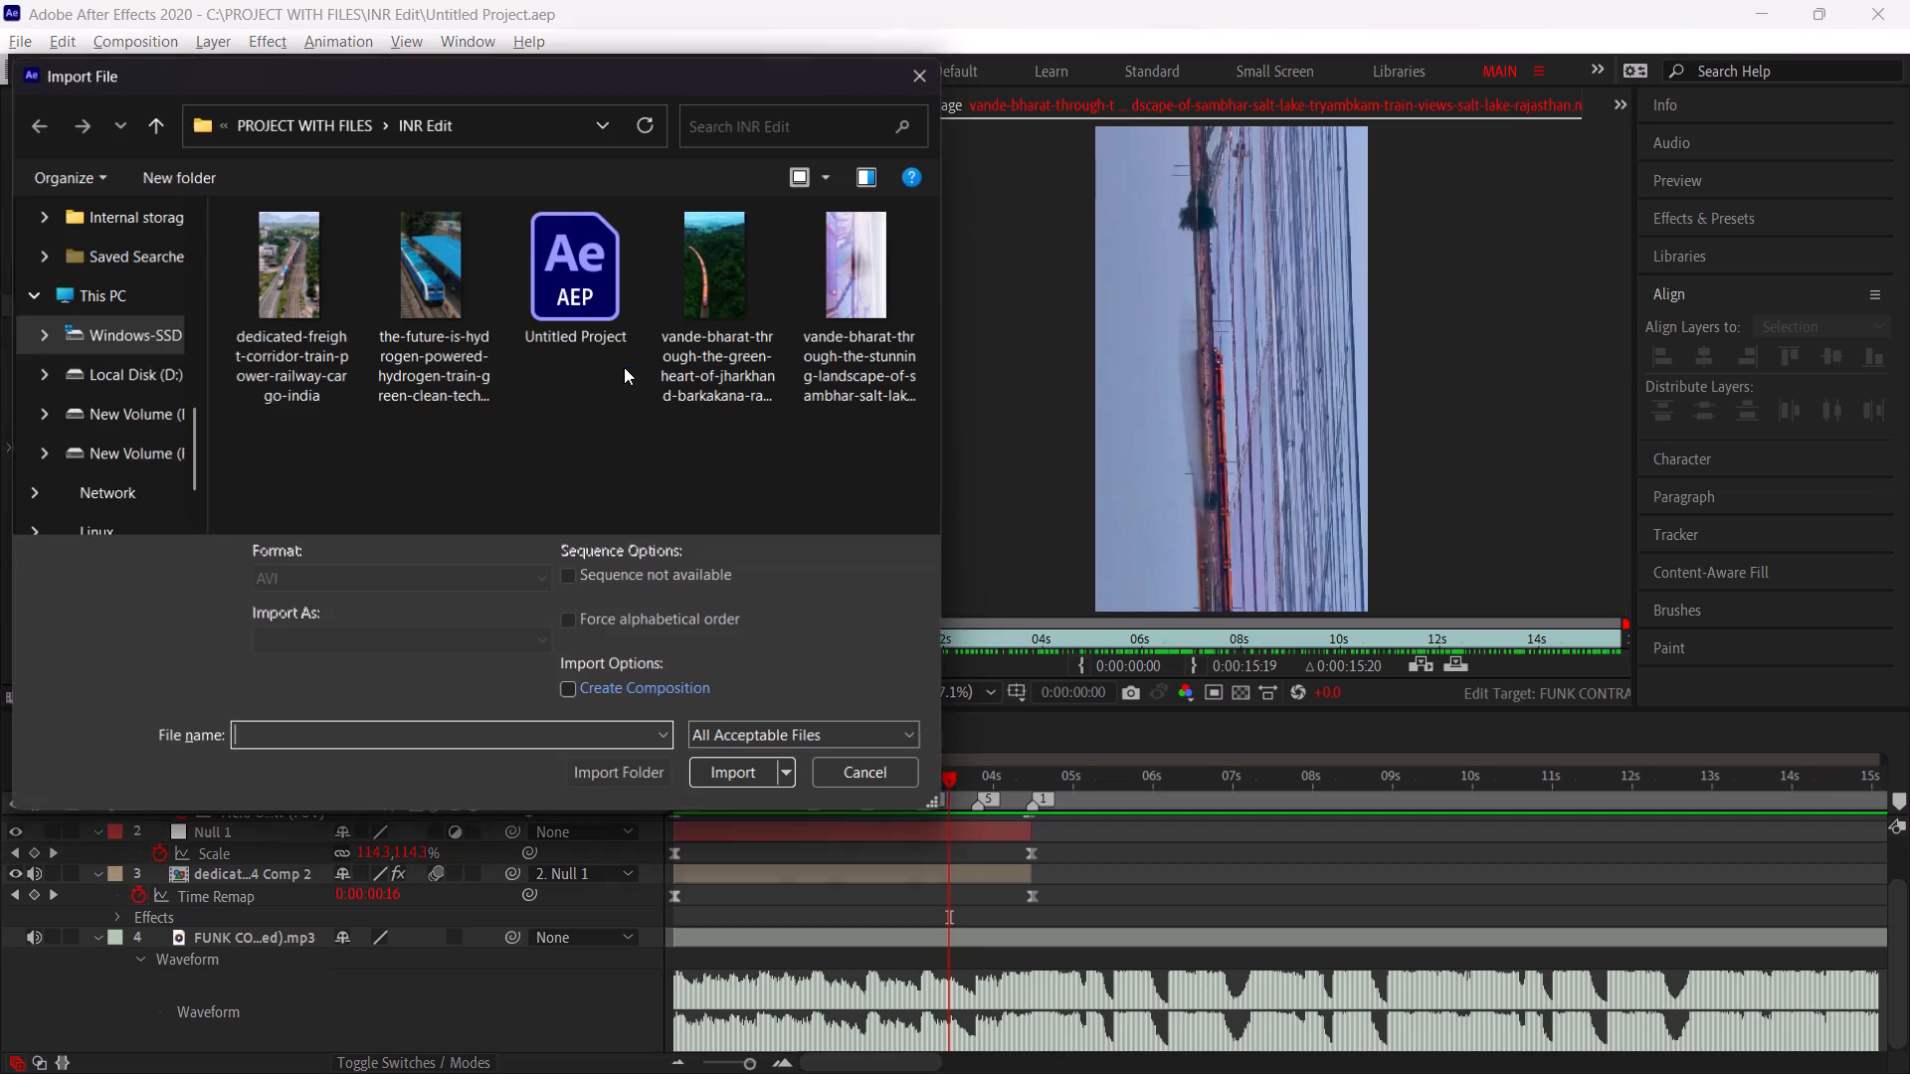
pyautogui.scroll(2, 76, 368)
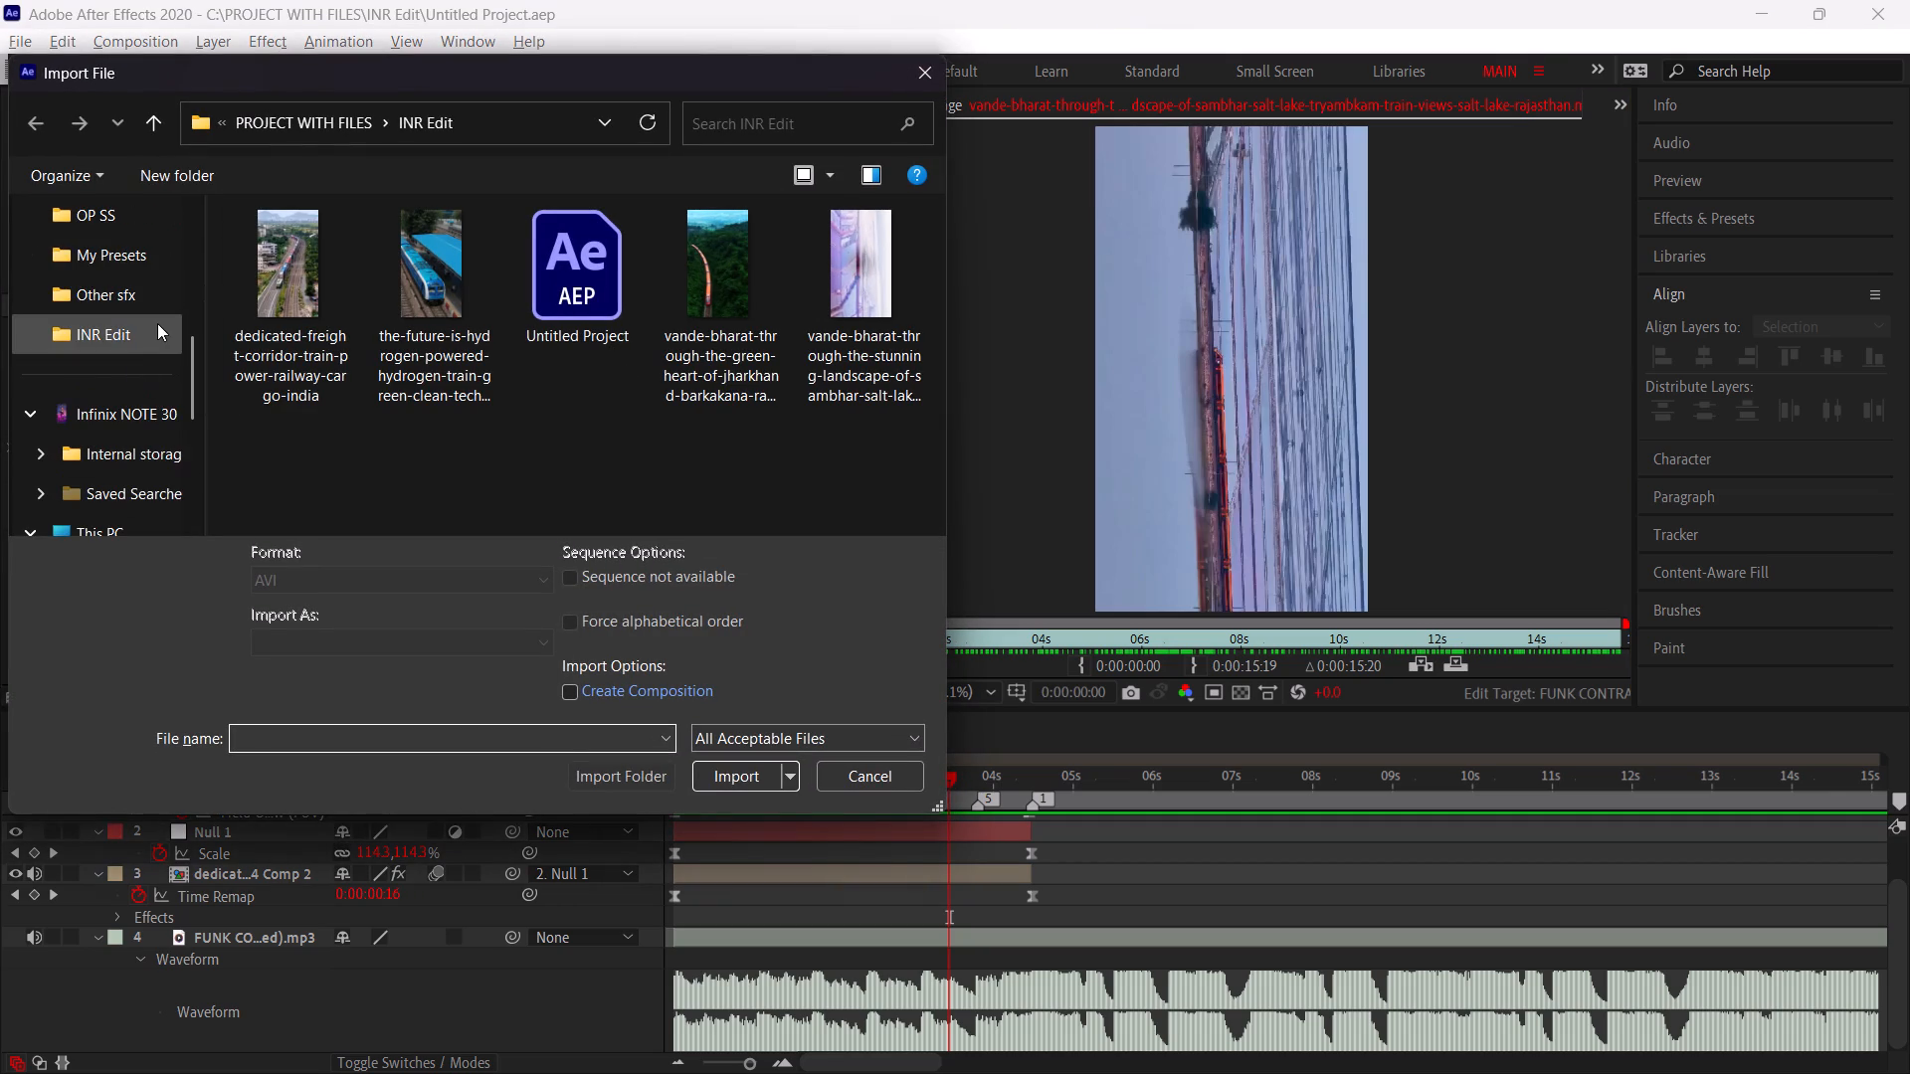
pyautogui.click(157, 323)
pyautogui.click(167, 119)
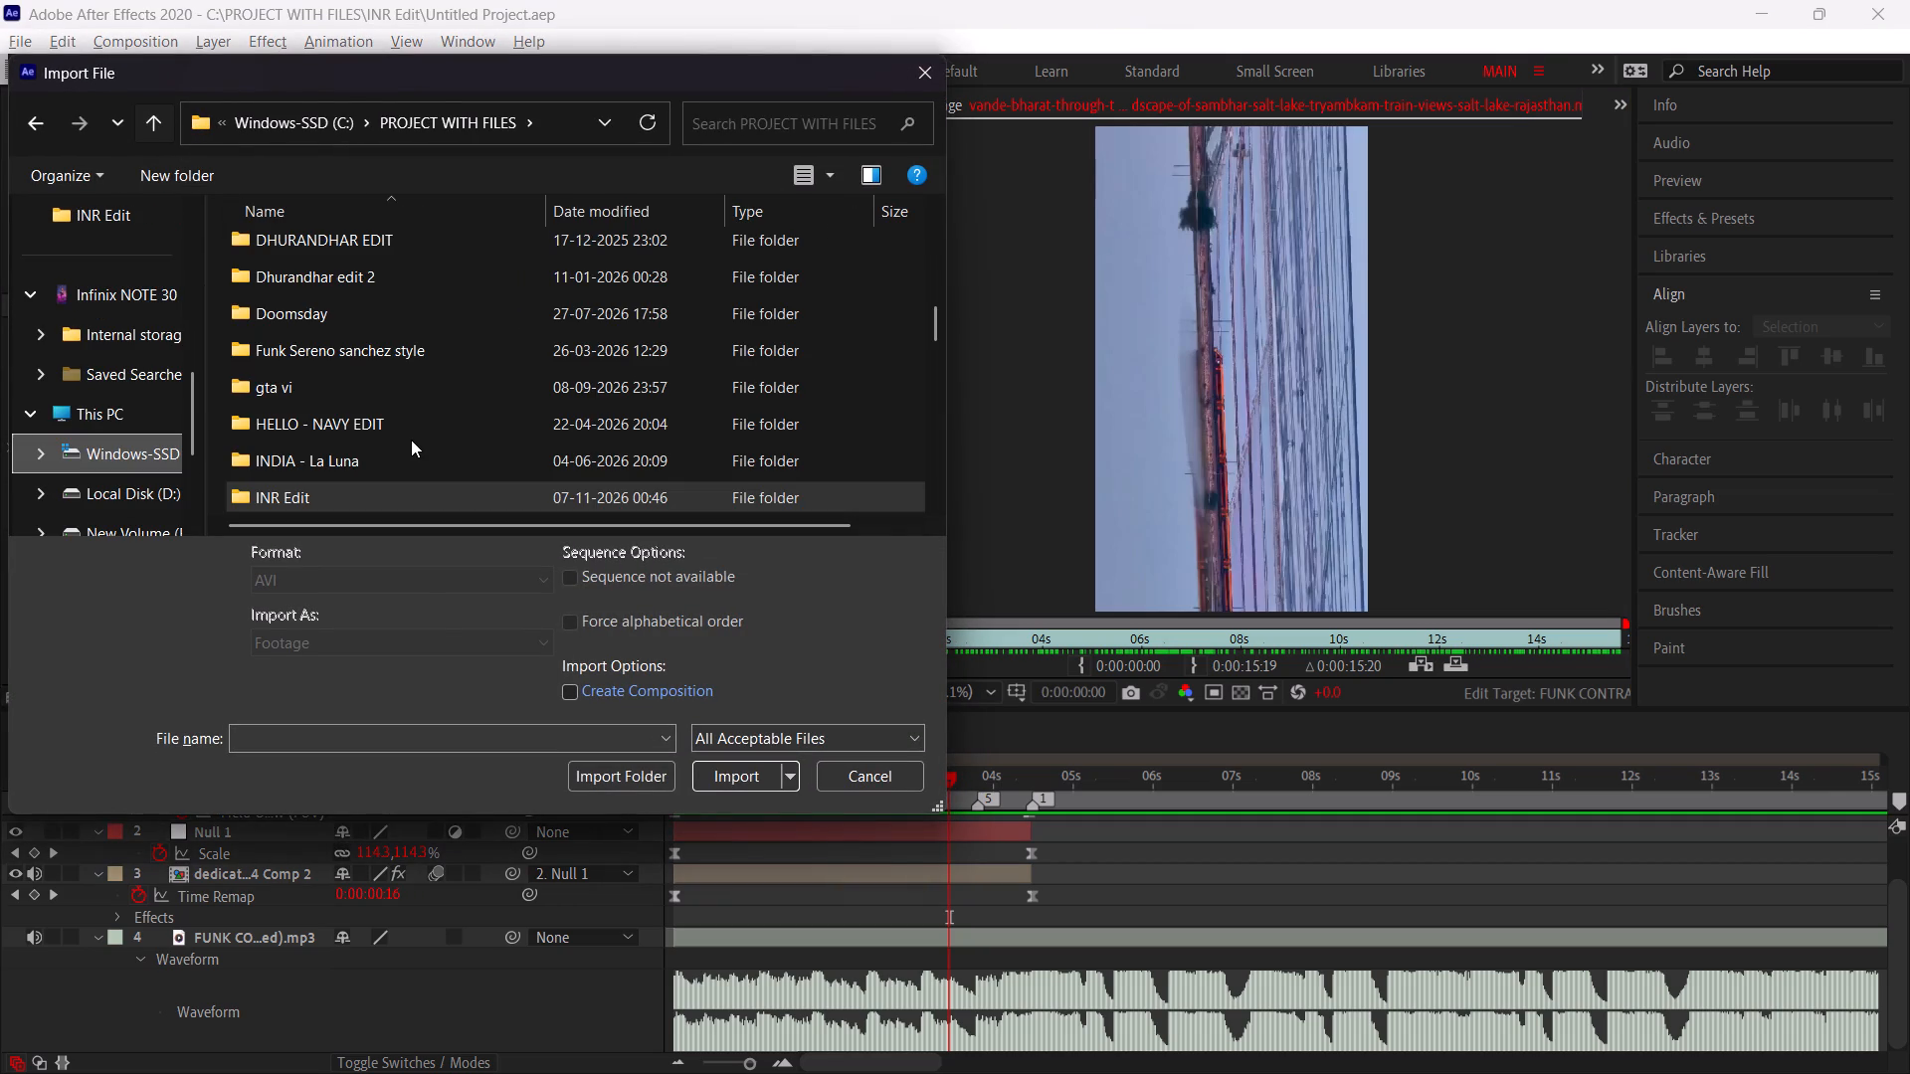
pyautogui.scroll(4, 411, 440)
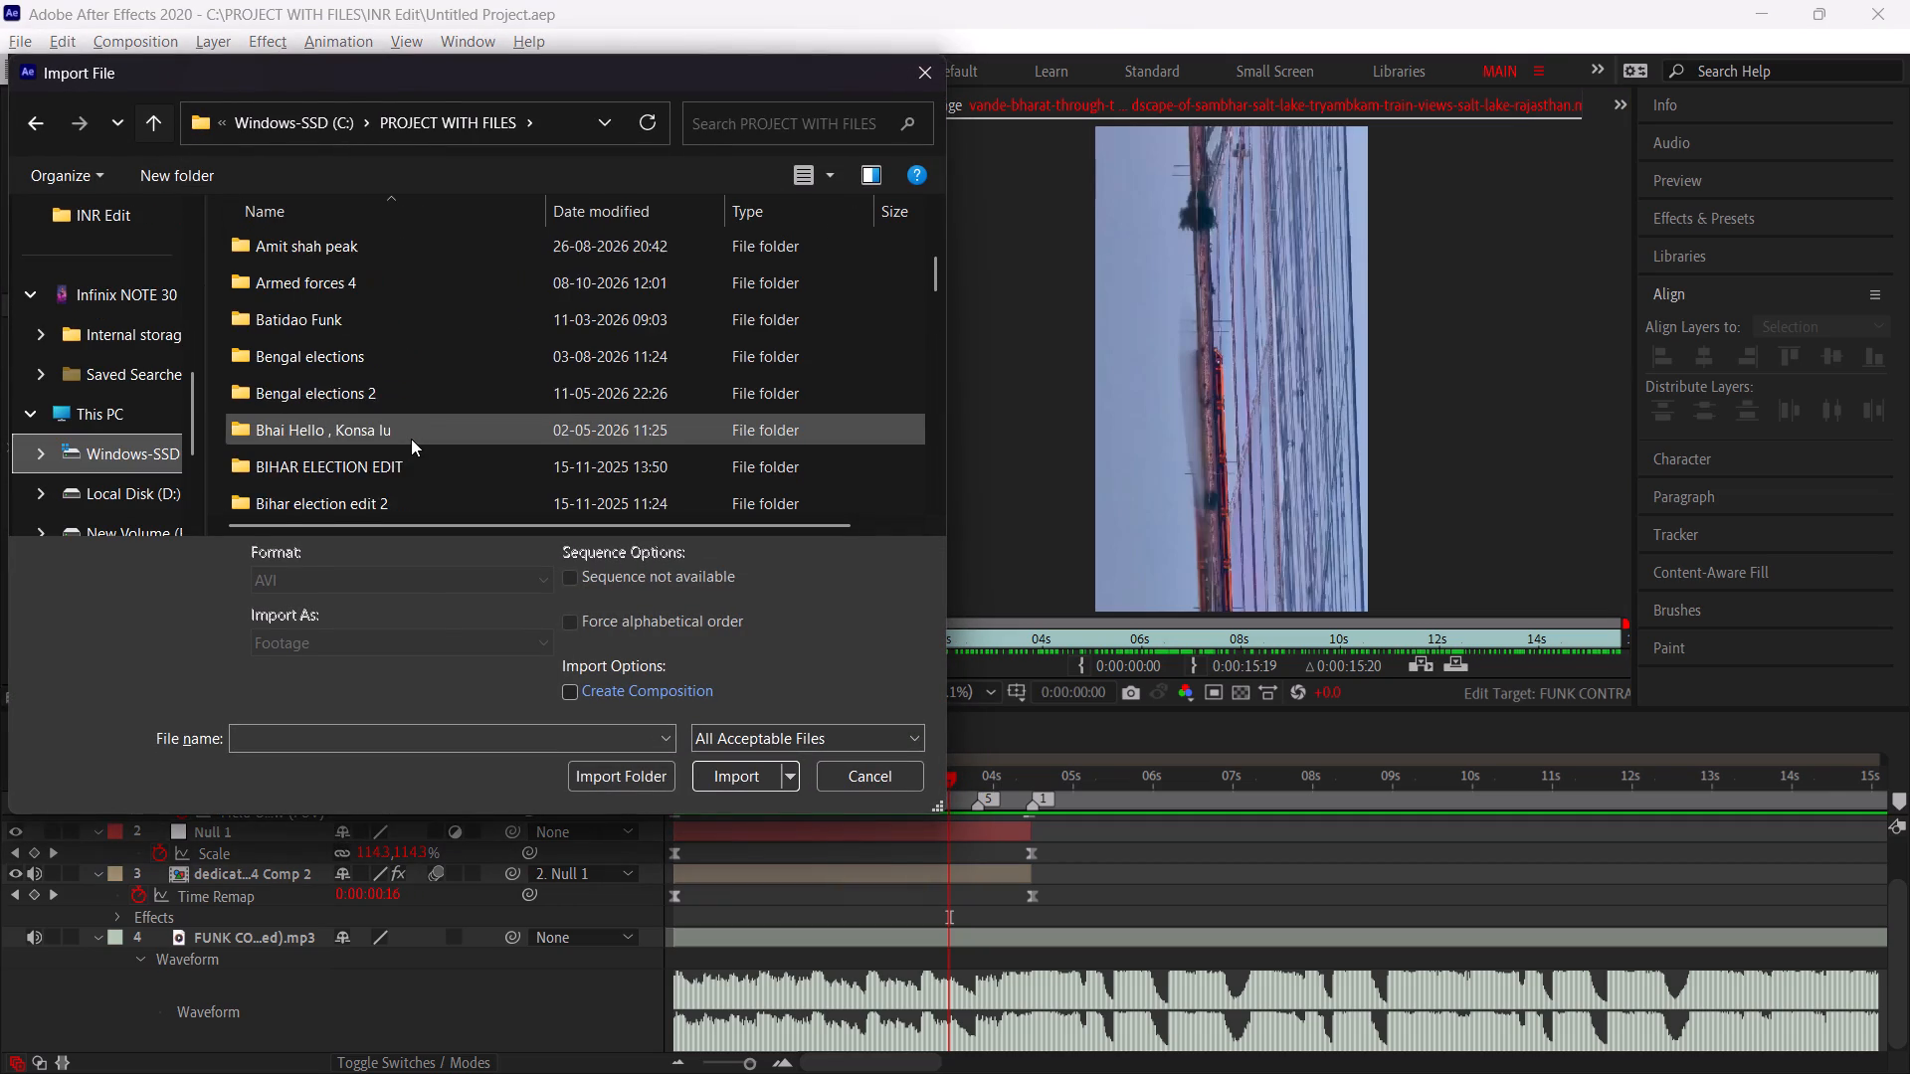
pyautogui.scroll(5, 411, 439)
pyautogui.scroll(-3, 411, 439)
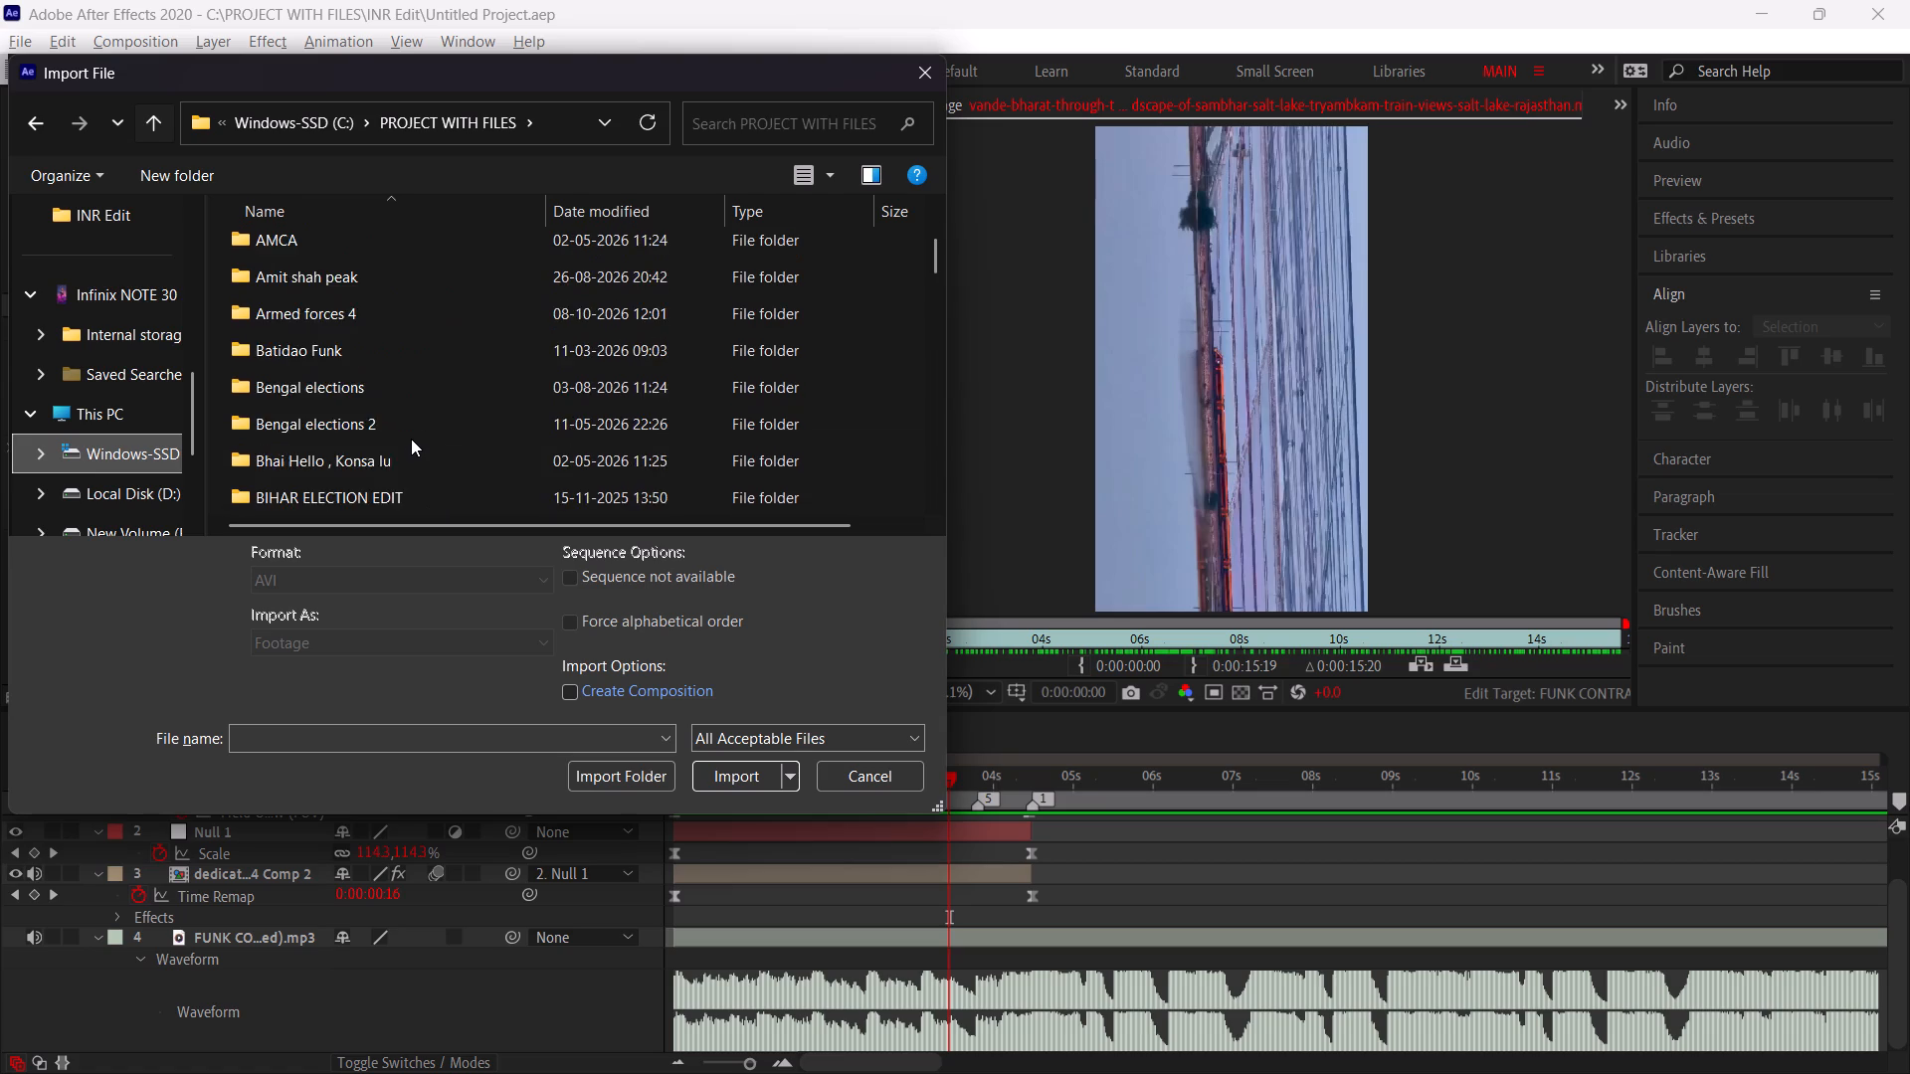
pyautogui.scroll(-9, 411, 439)
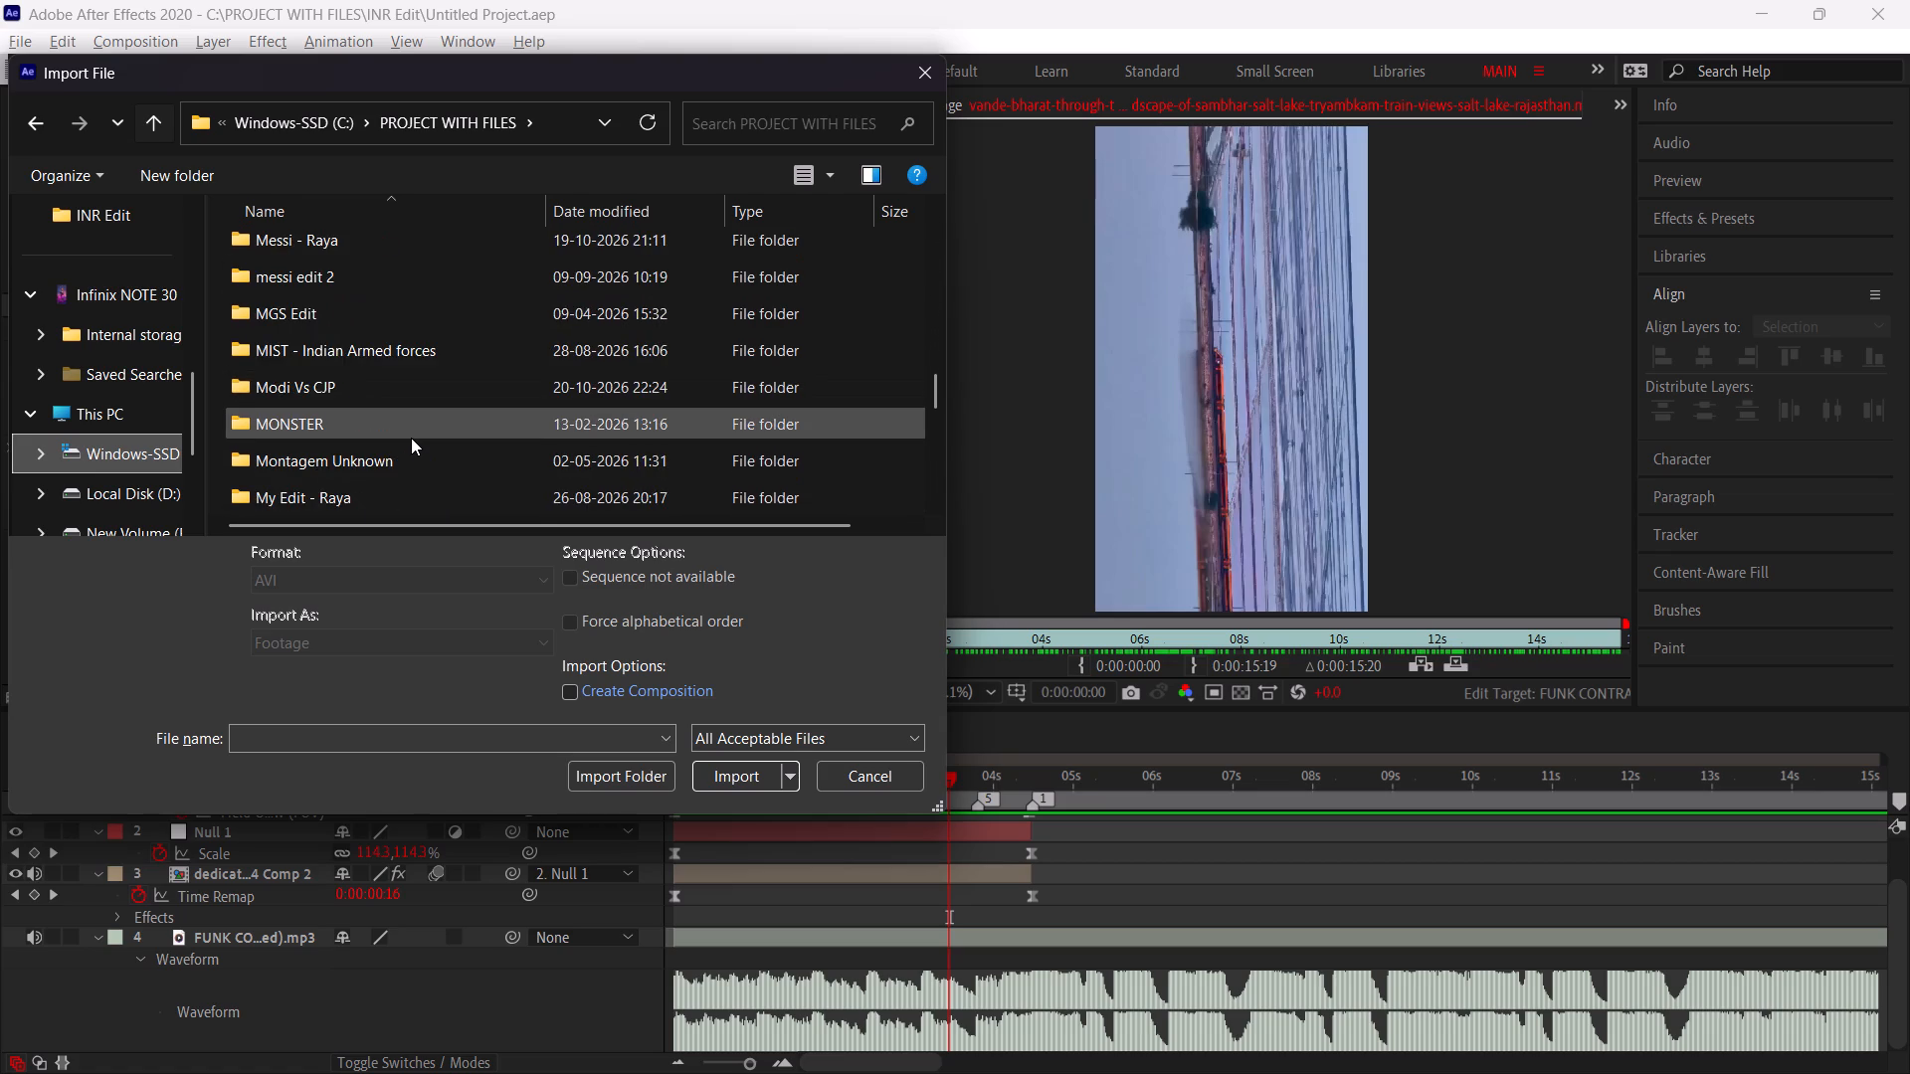
pyautogui.scroll(-7, 411, 438)
pyautogui.scroll(1, 411, 438)
pyautogui.scroll(-2, 411, 438)
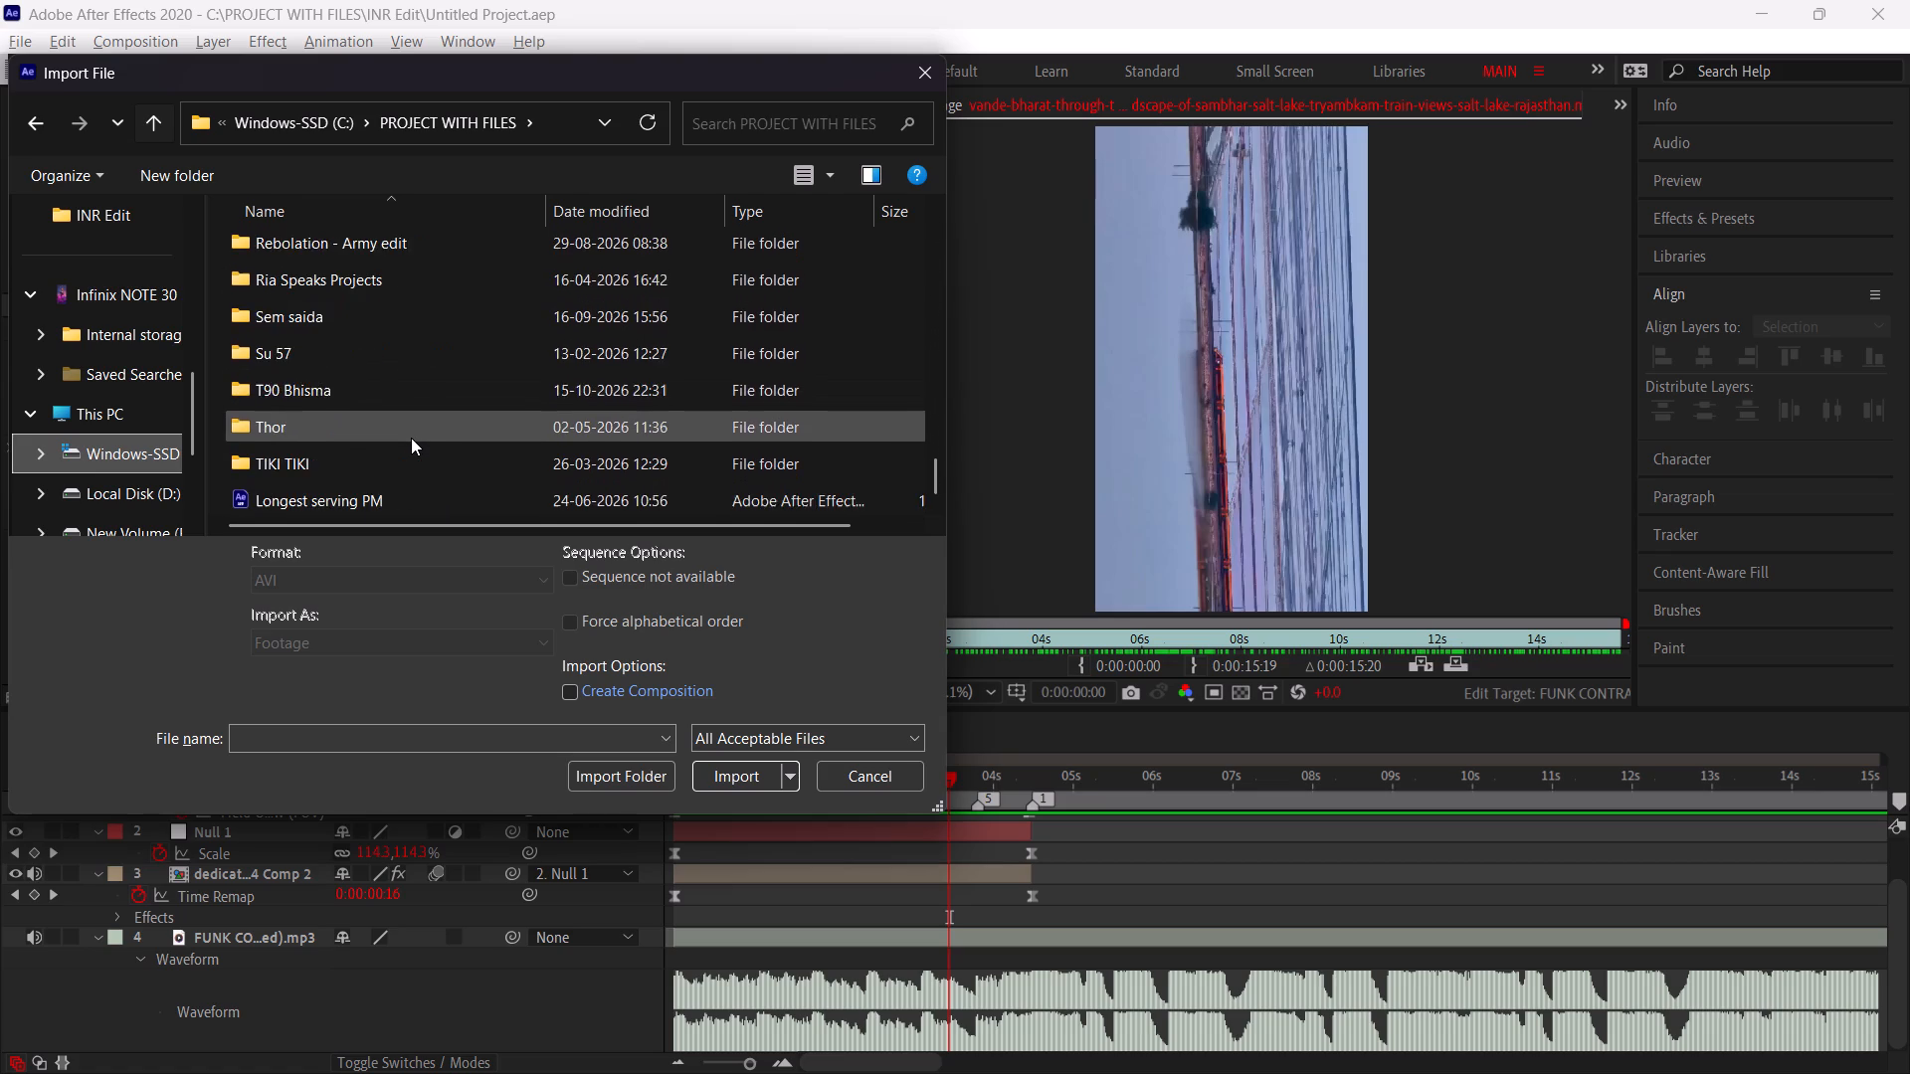
pyautogui.scroll(-1, 411, 438)
pyautogui.scroll(5, 411, 438)
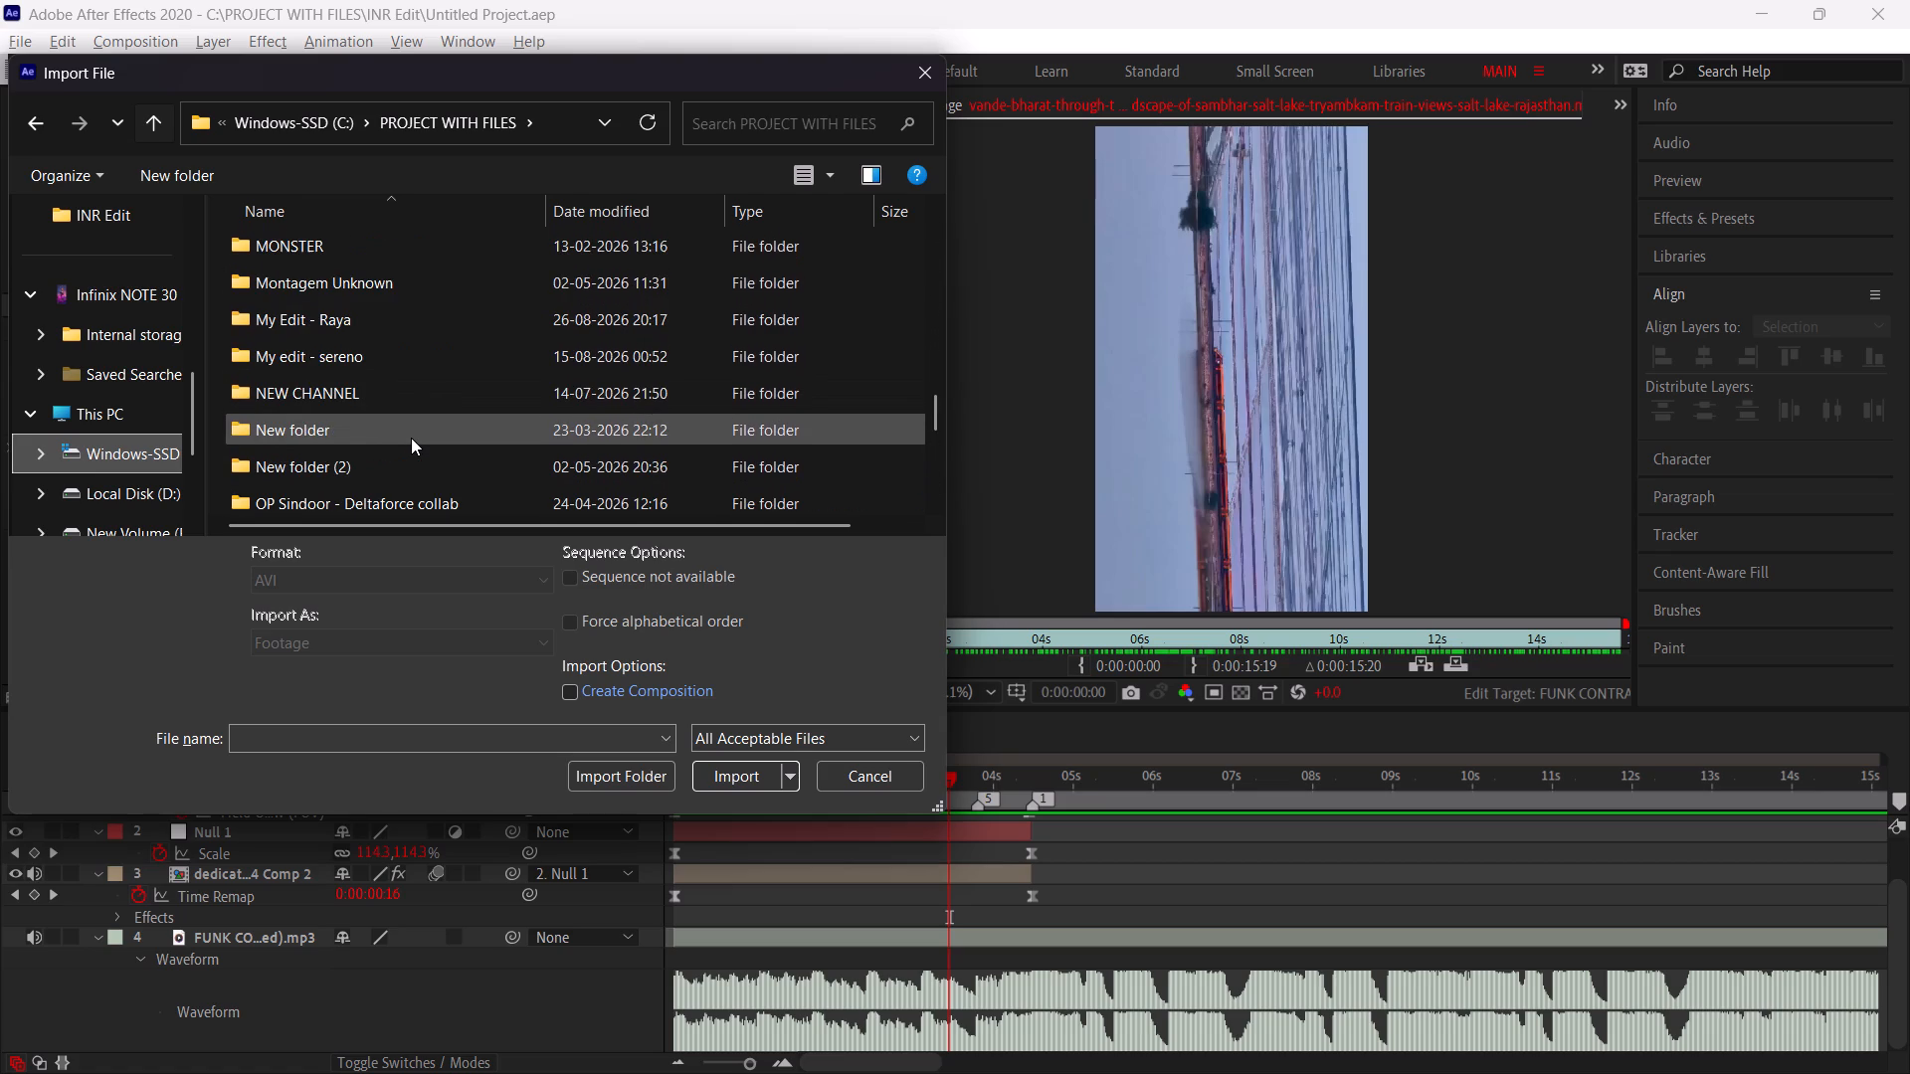
pyautogui.scroll(2, 411, 438)
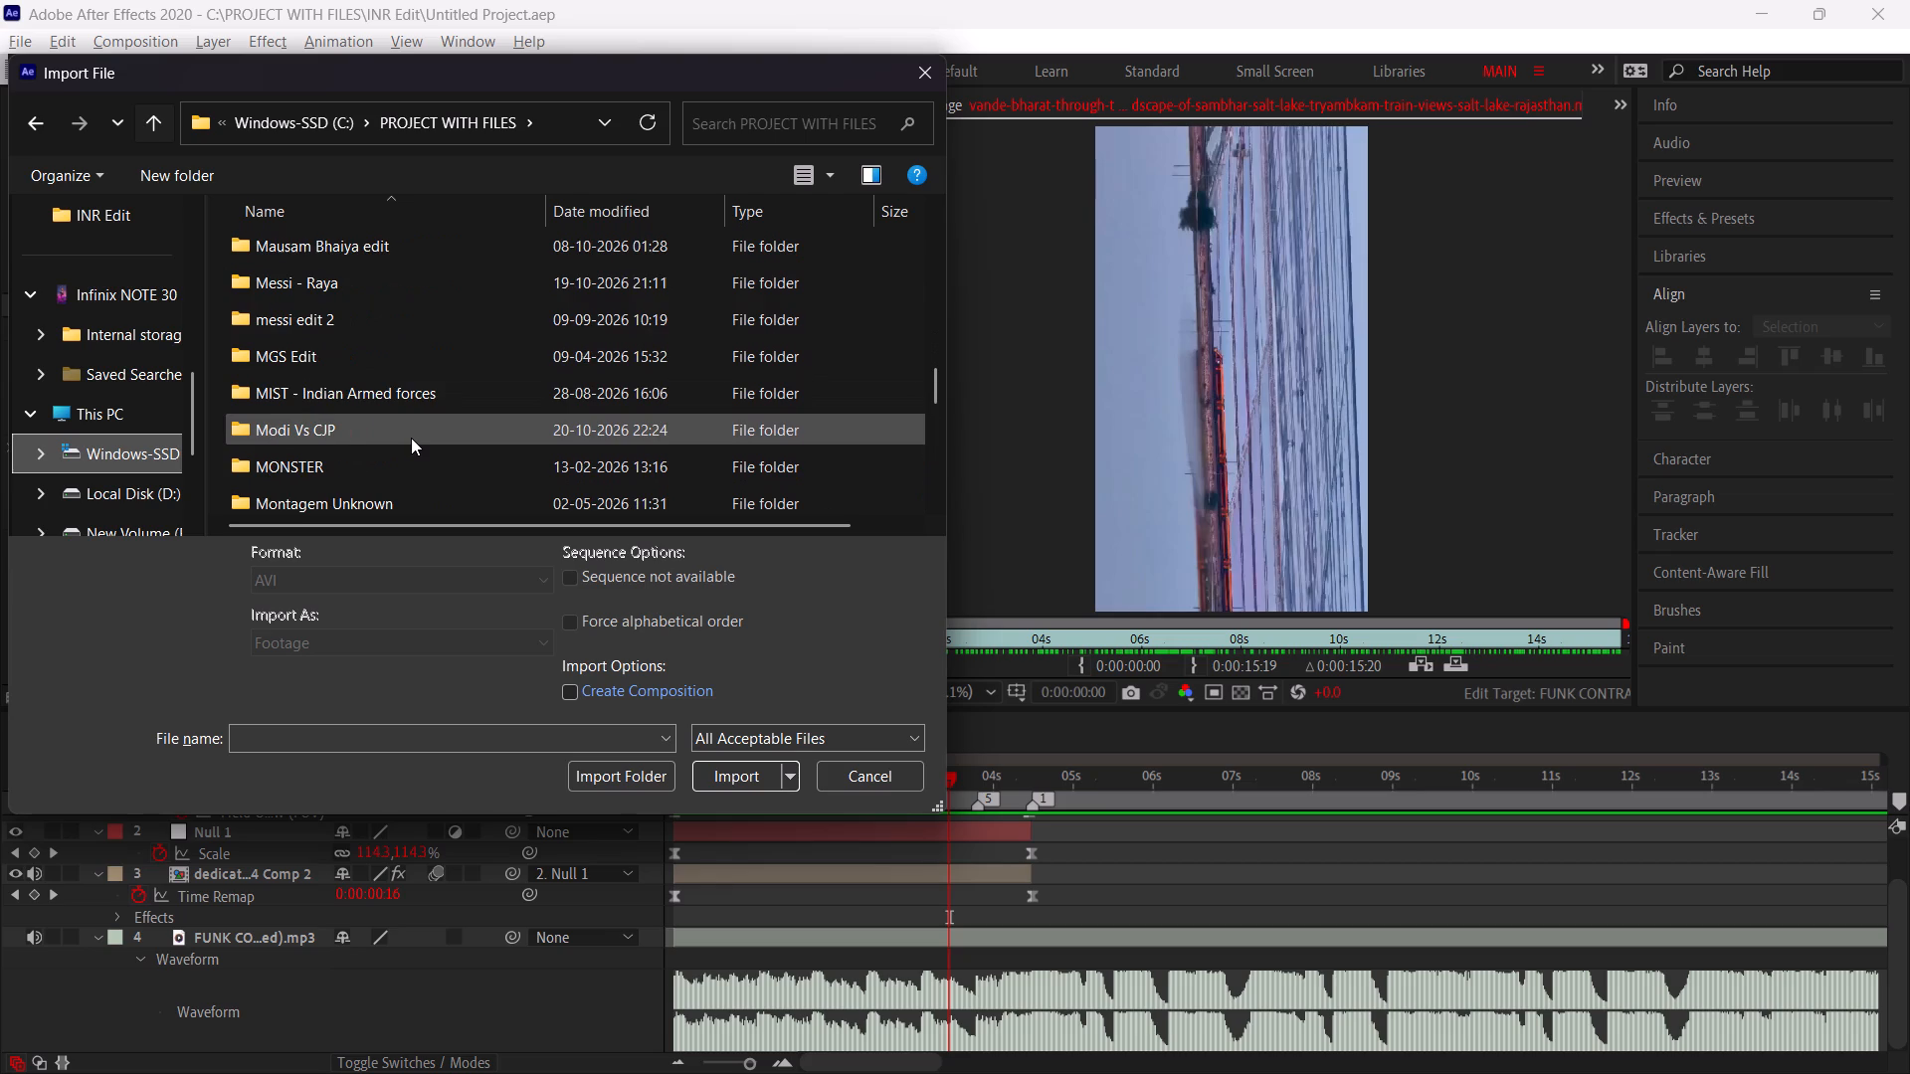
pyautogui.scroll(2, 411, 438)
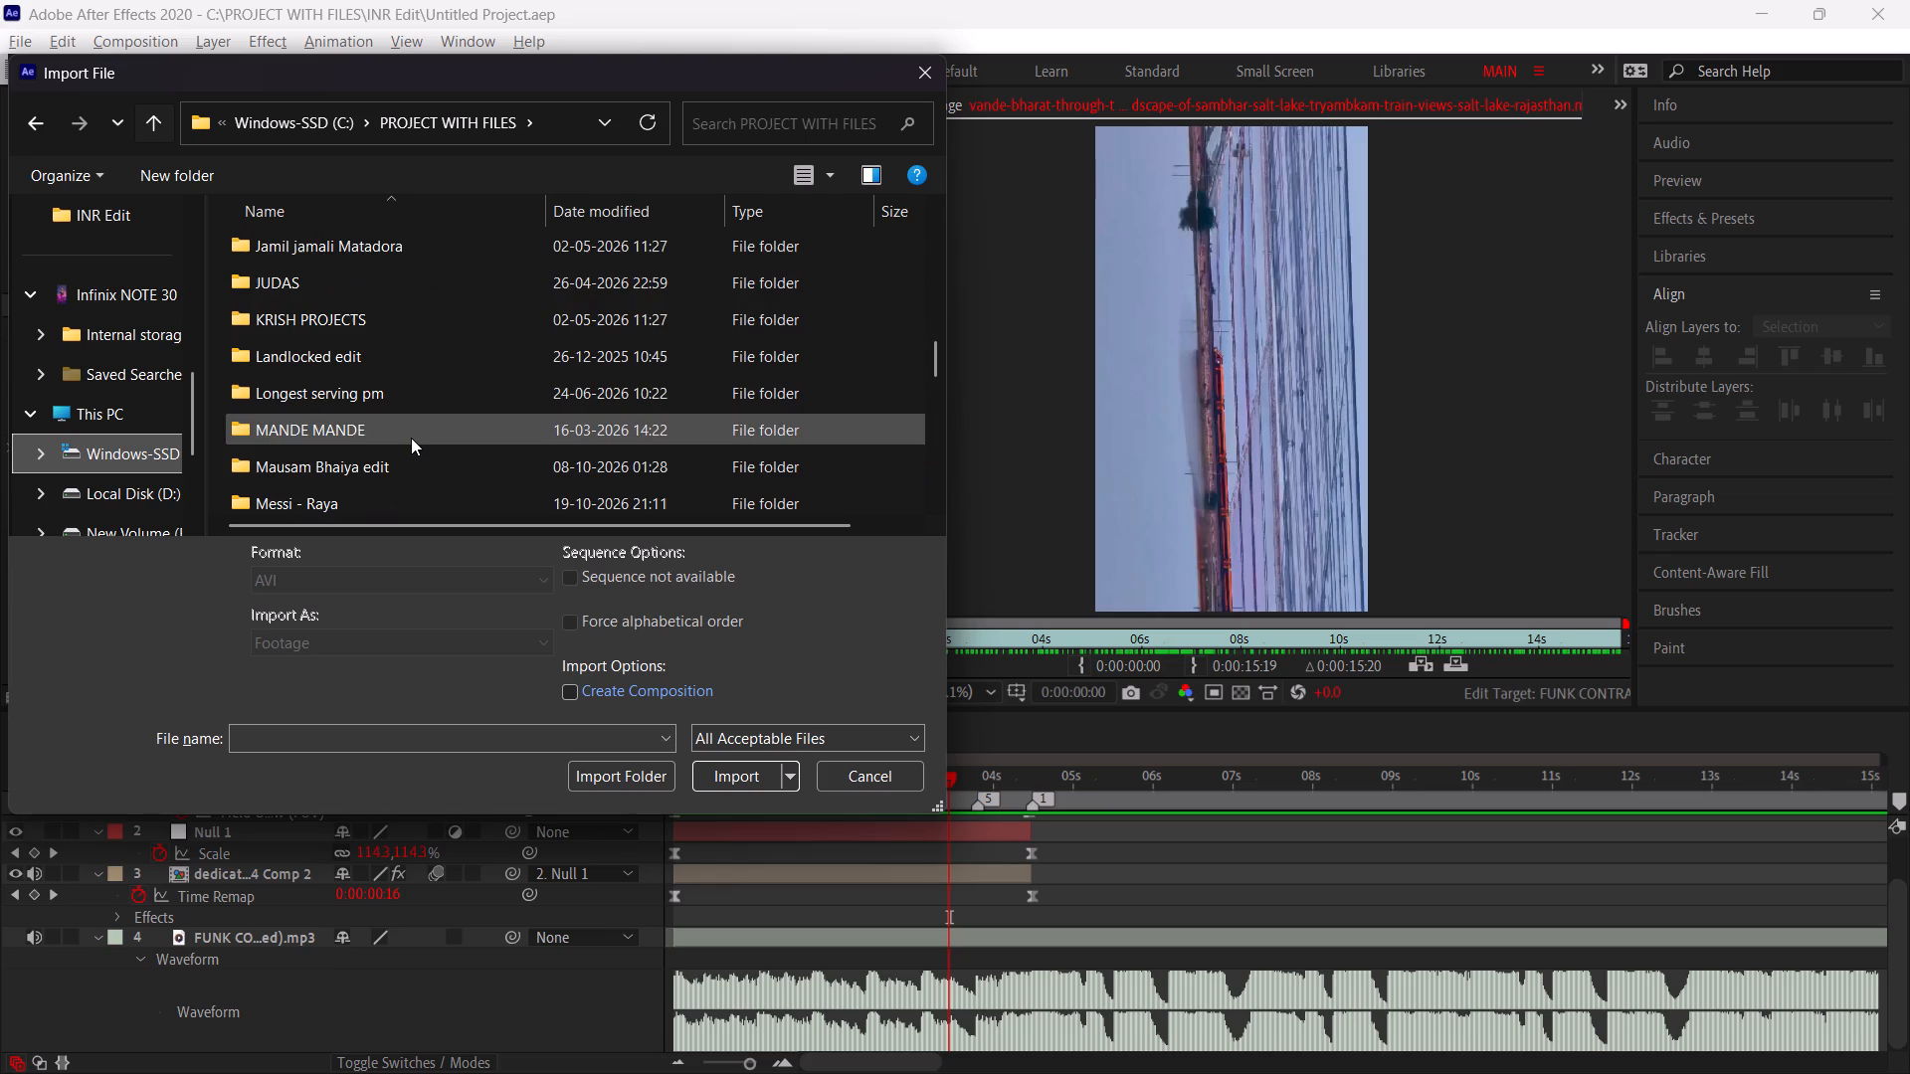
pyautogui.scroll(2, 411, 438)
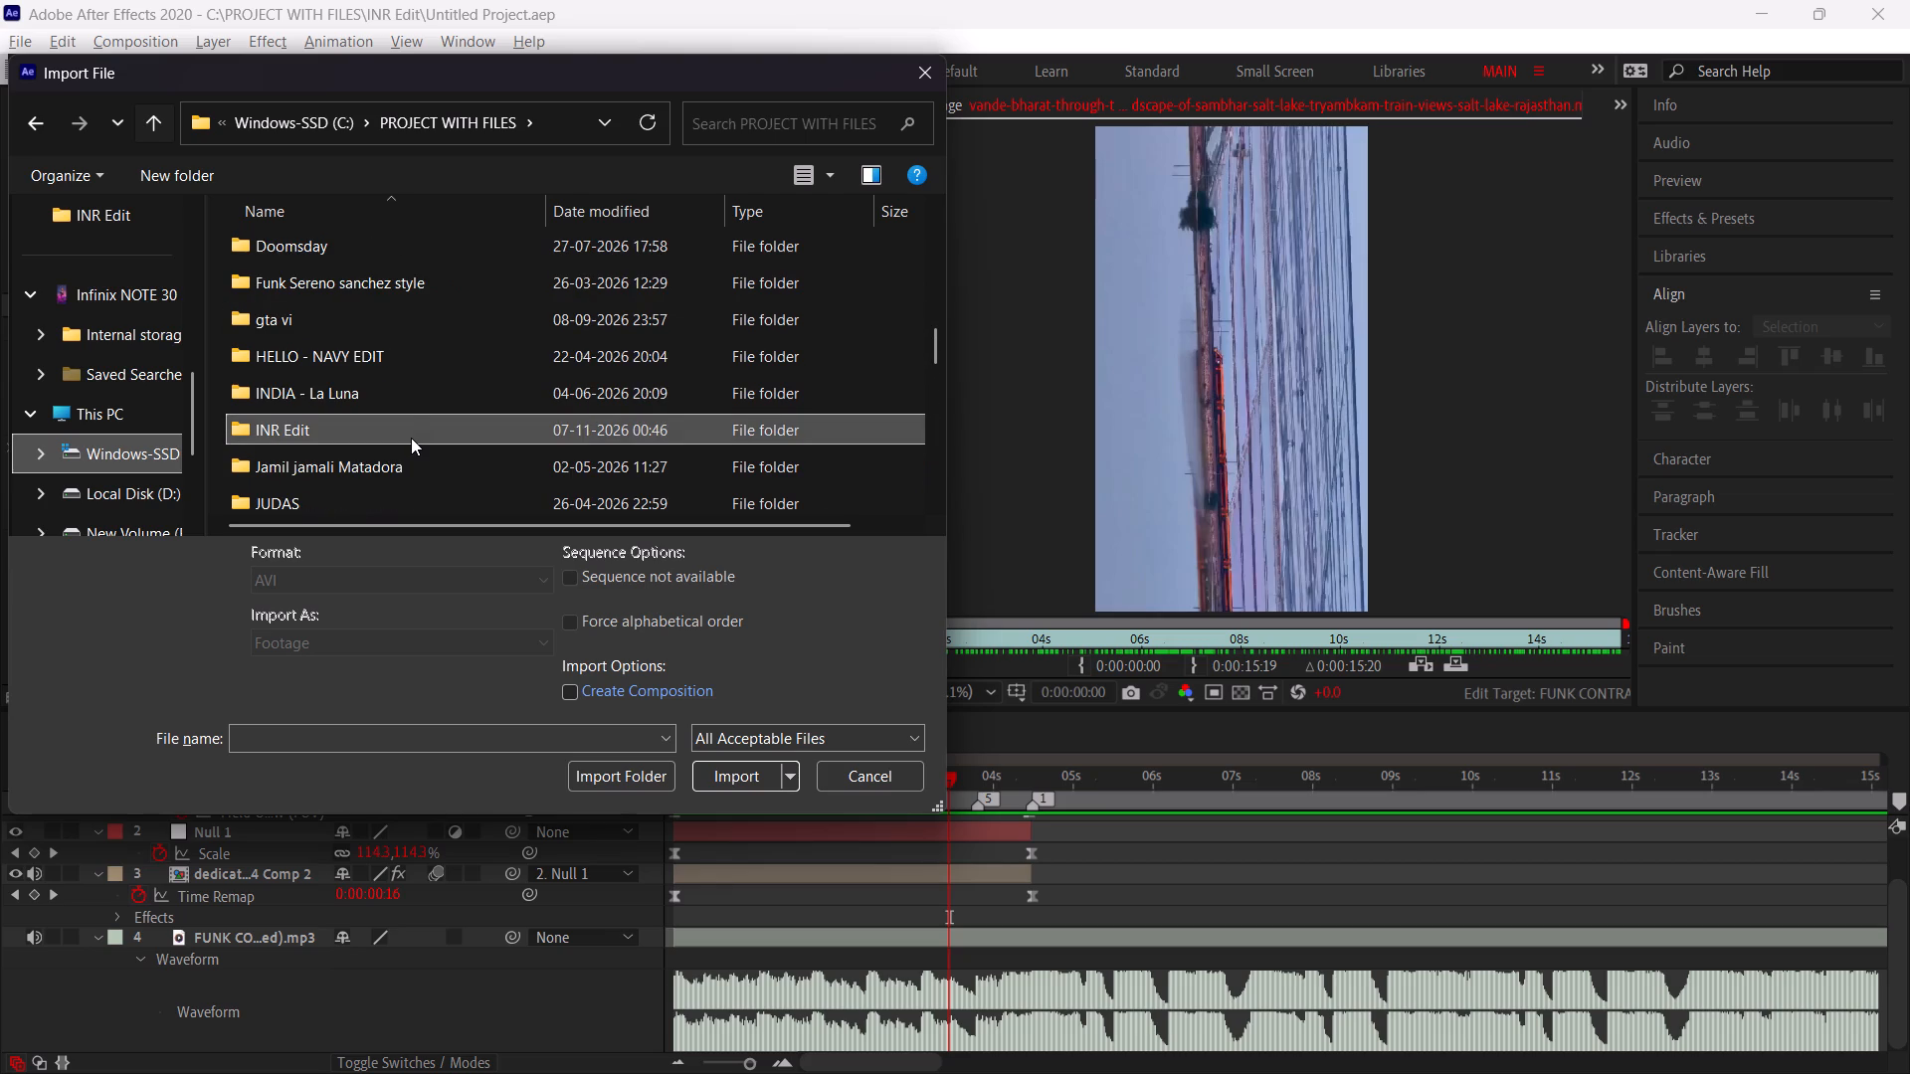
pyautogui.scroll(3, 411, 438)
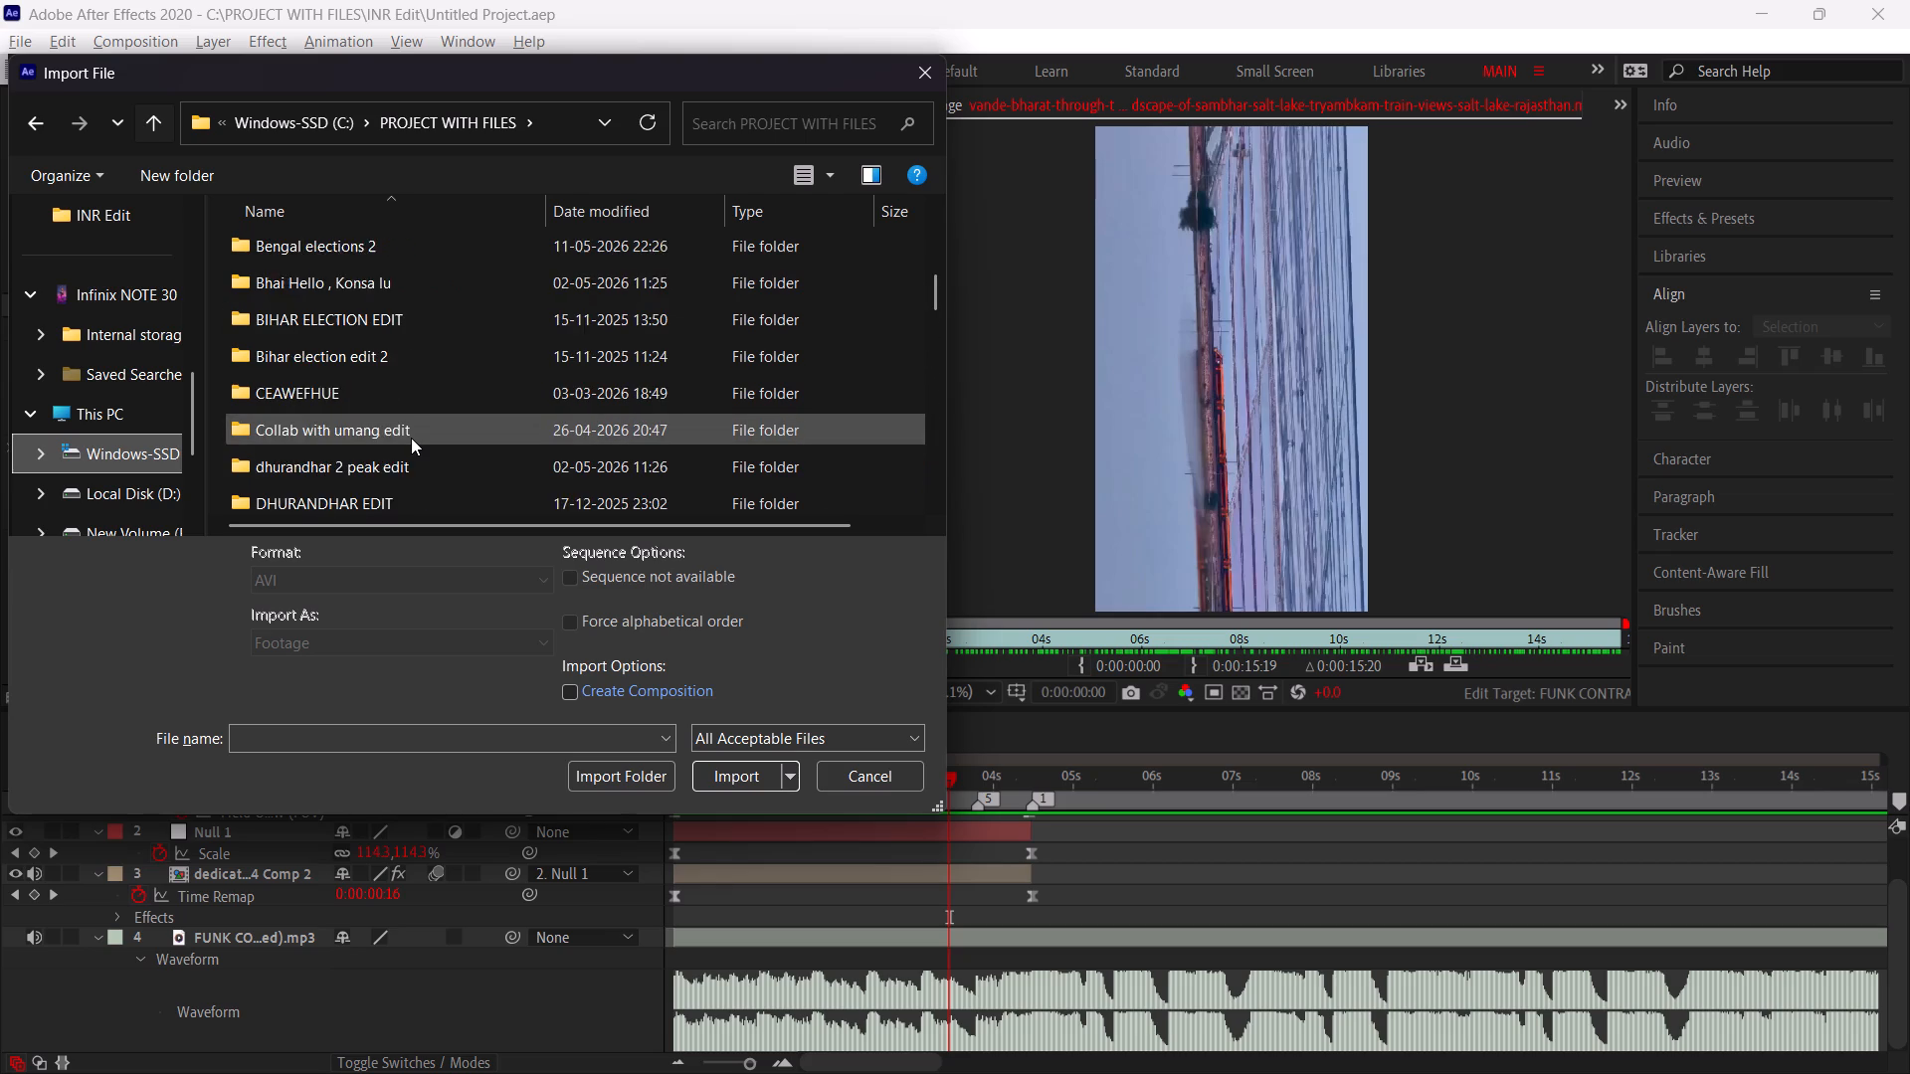
pyautogui.scroll(5, 411, 438)
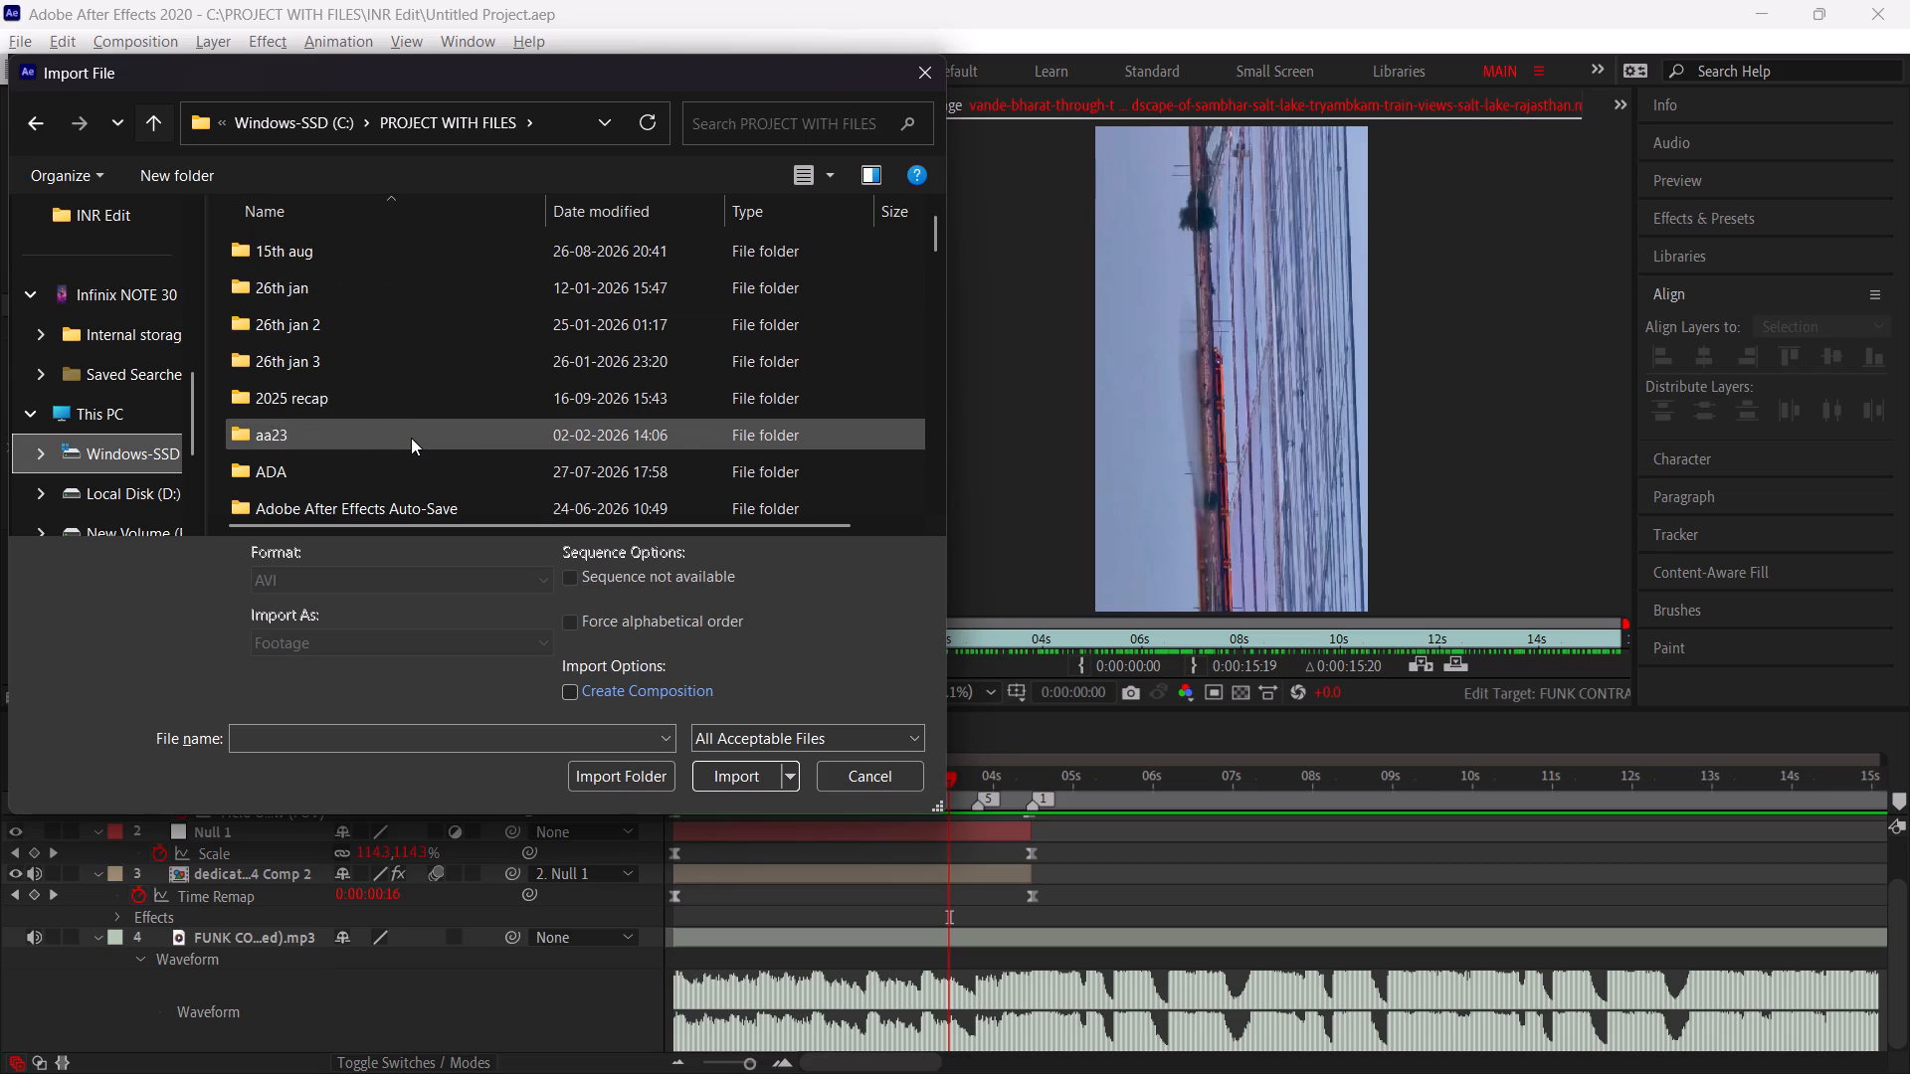
pyautogui.scroll(2, 411, 438)
pyautogui.scroll(-10, 411, 438)
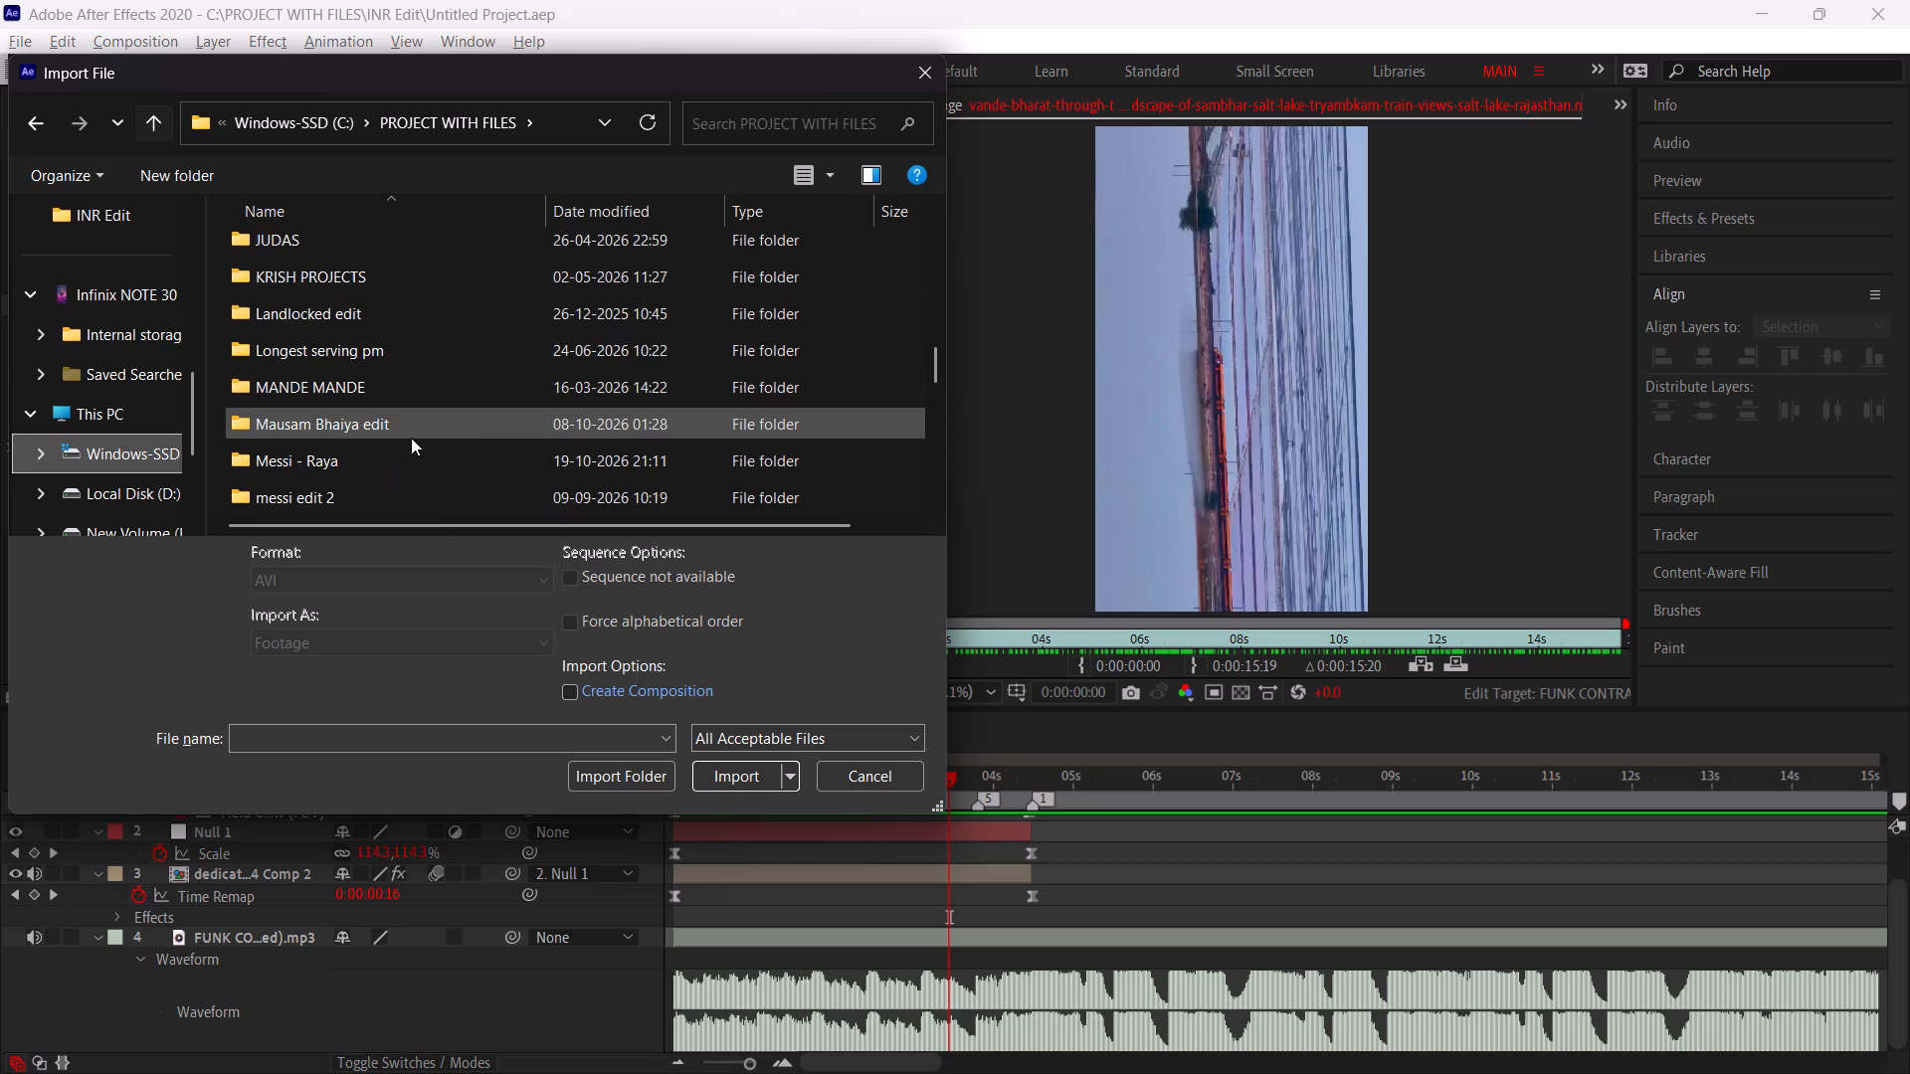
pyautogui.scroll(-2, 411, 438)
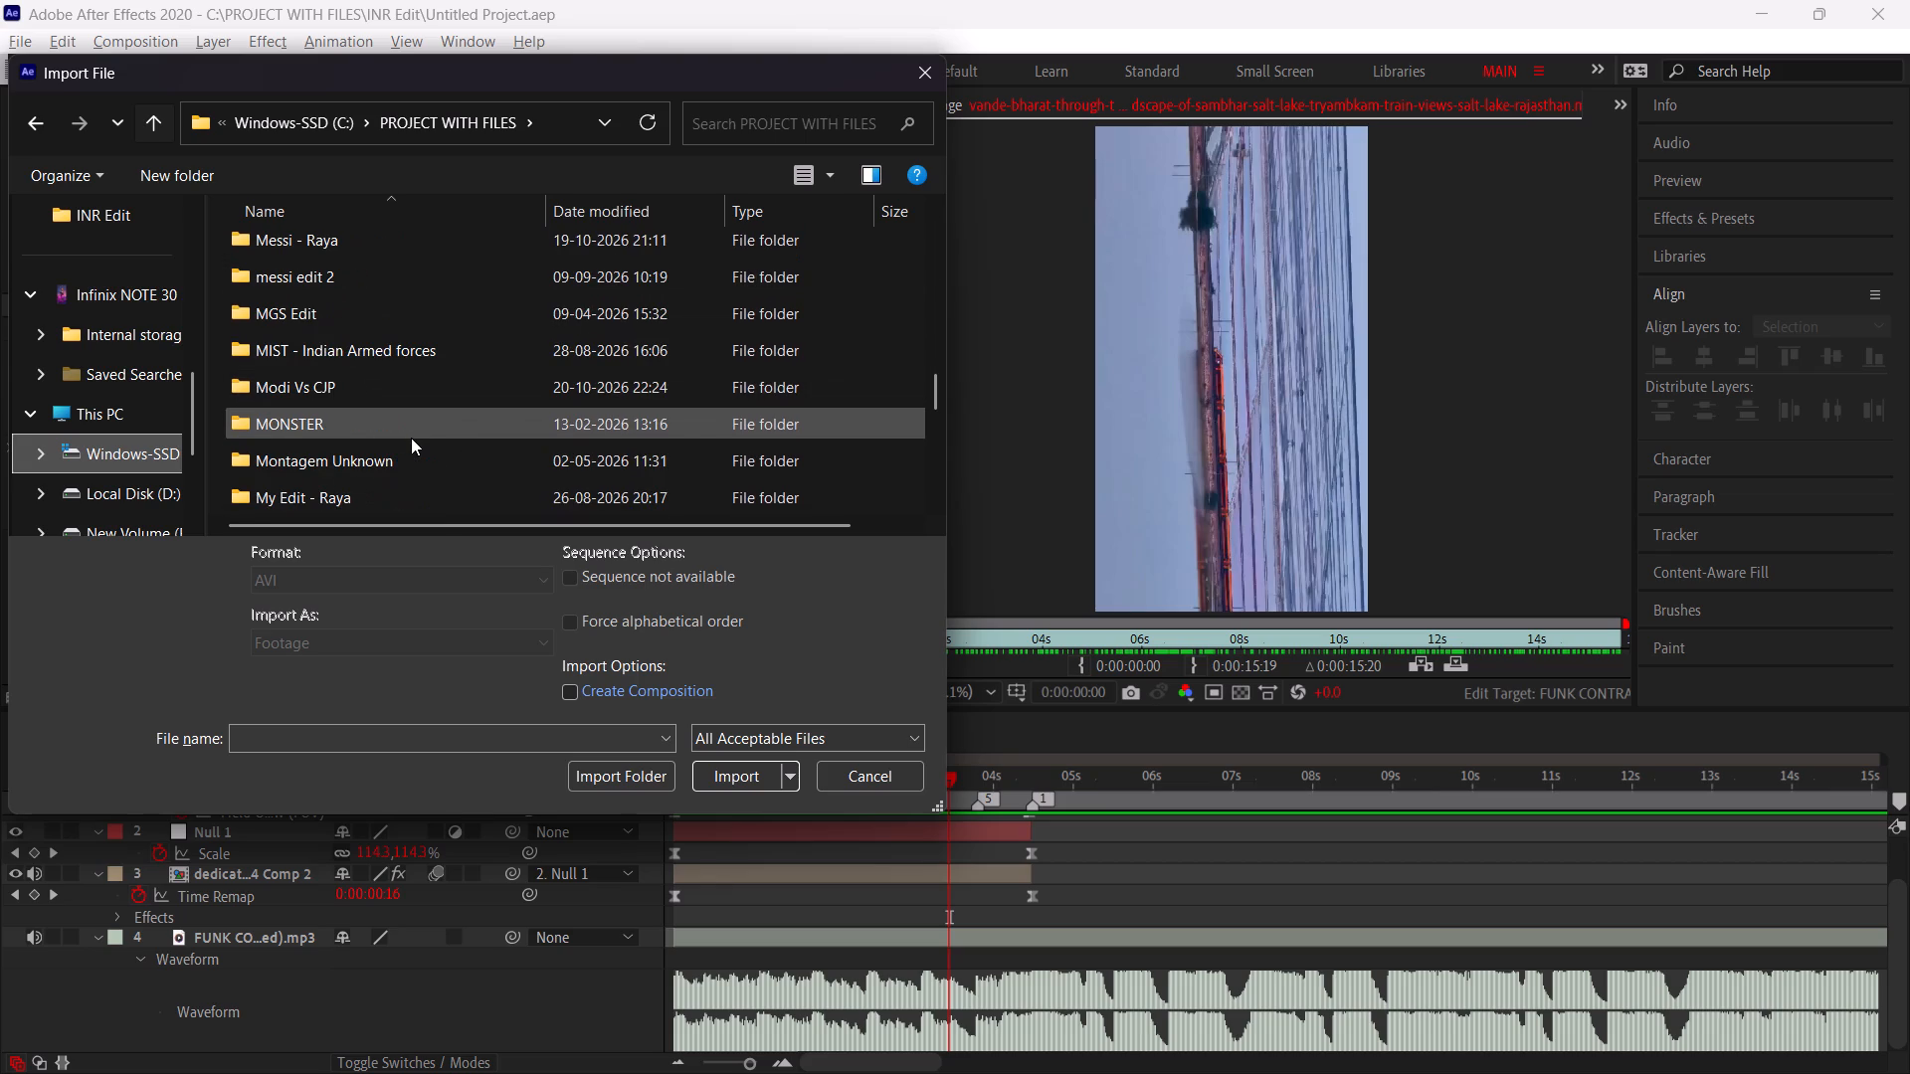
pyautogui.scroll(-2, 411, 438)
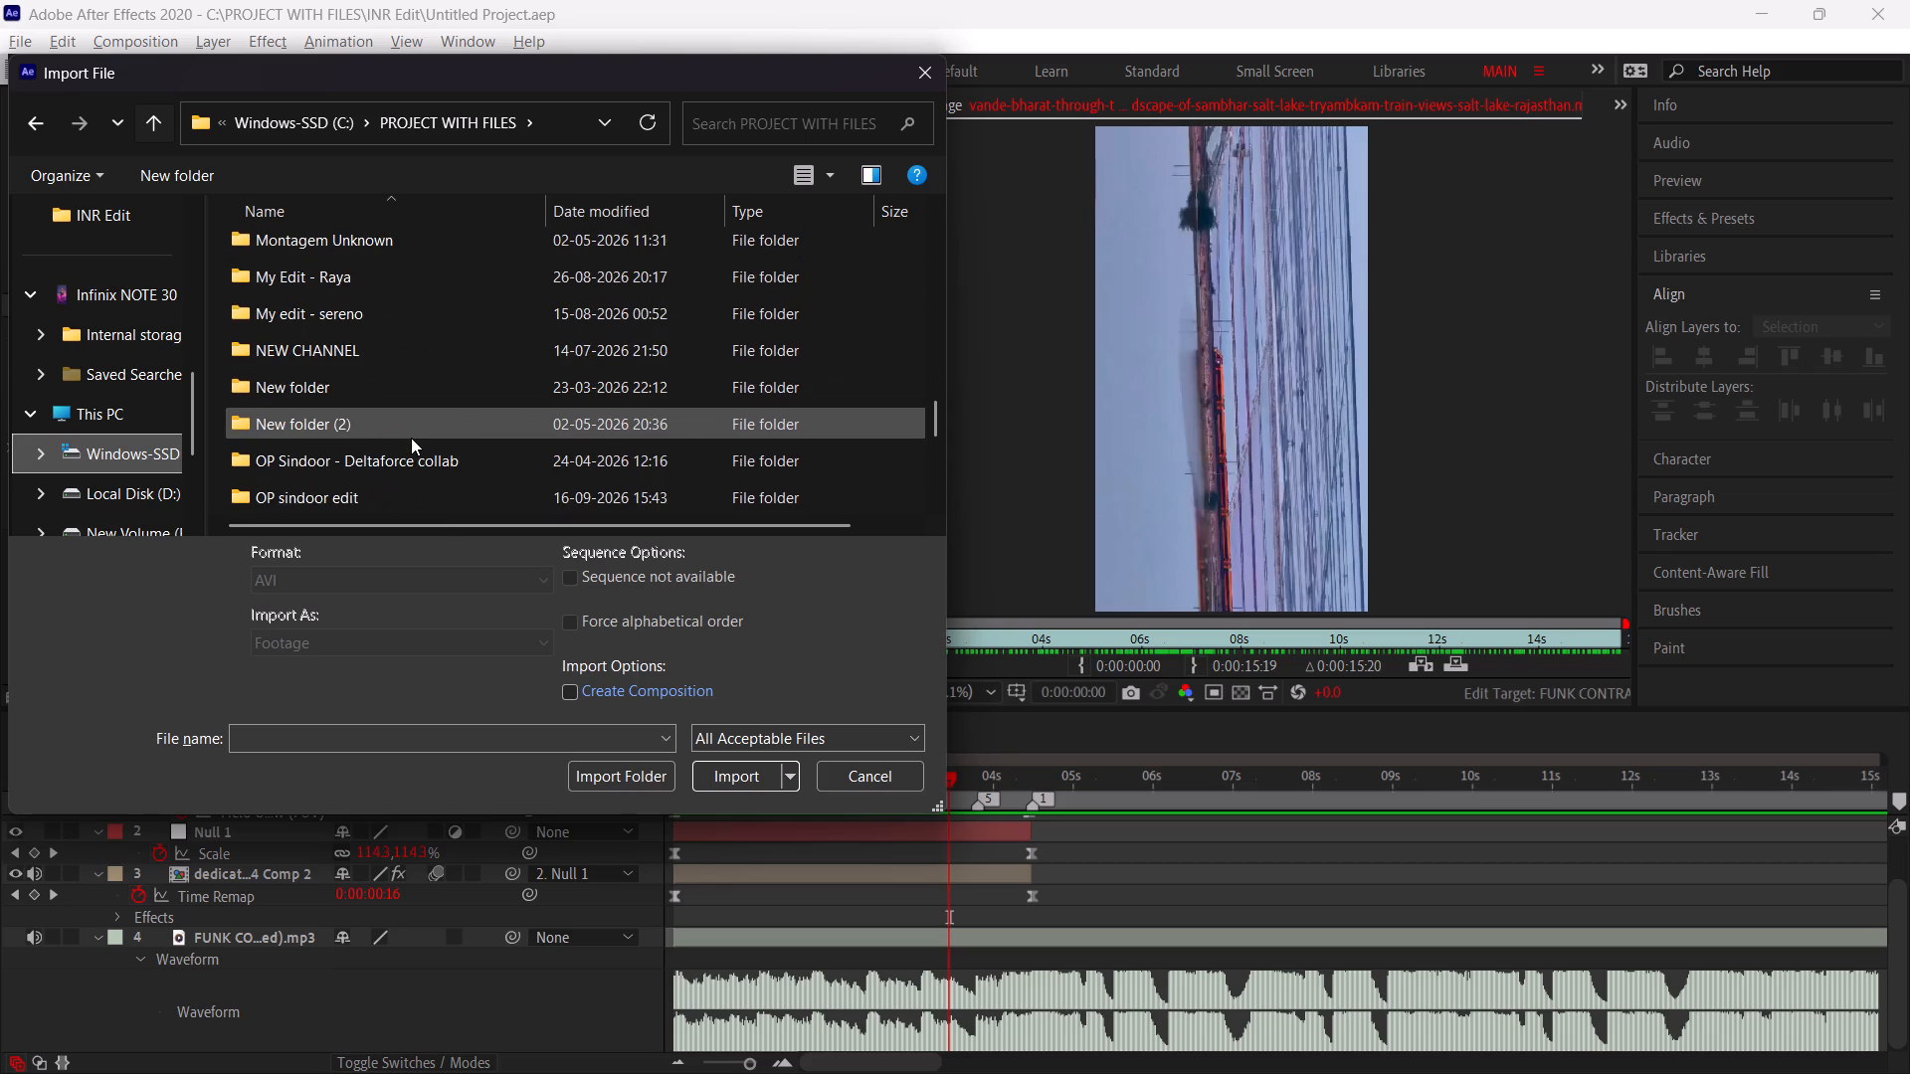
pyautogui.scroll(-5, 411, 438)
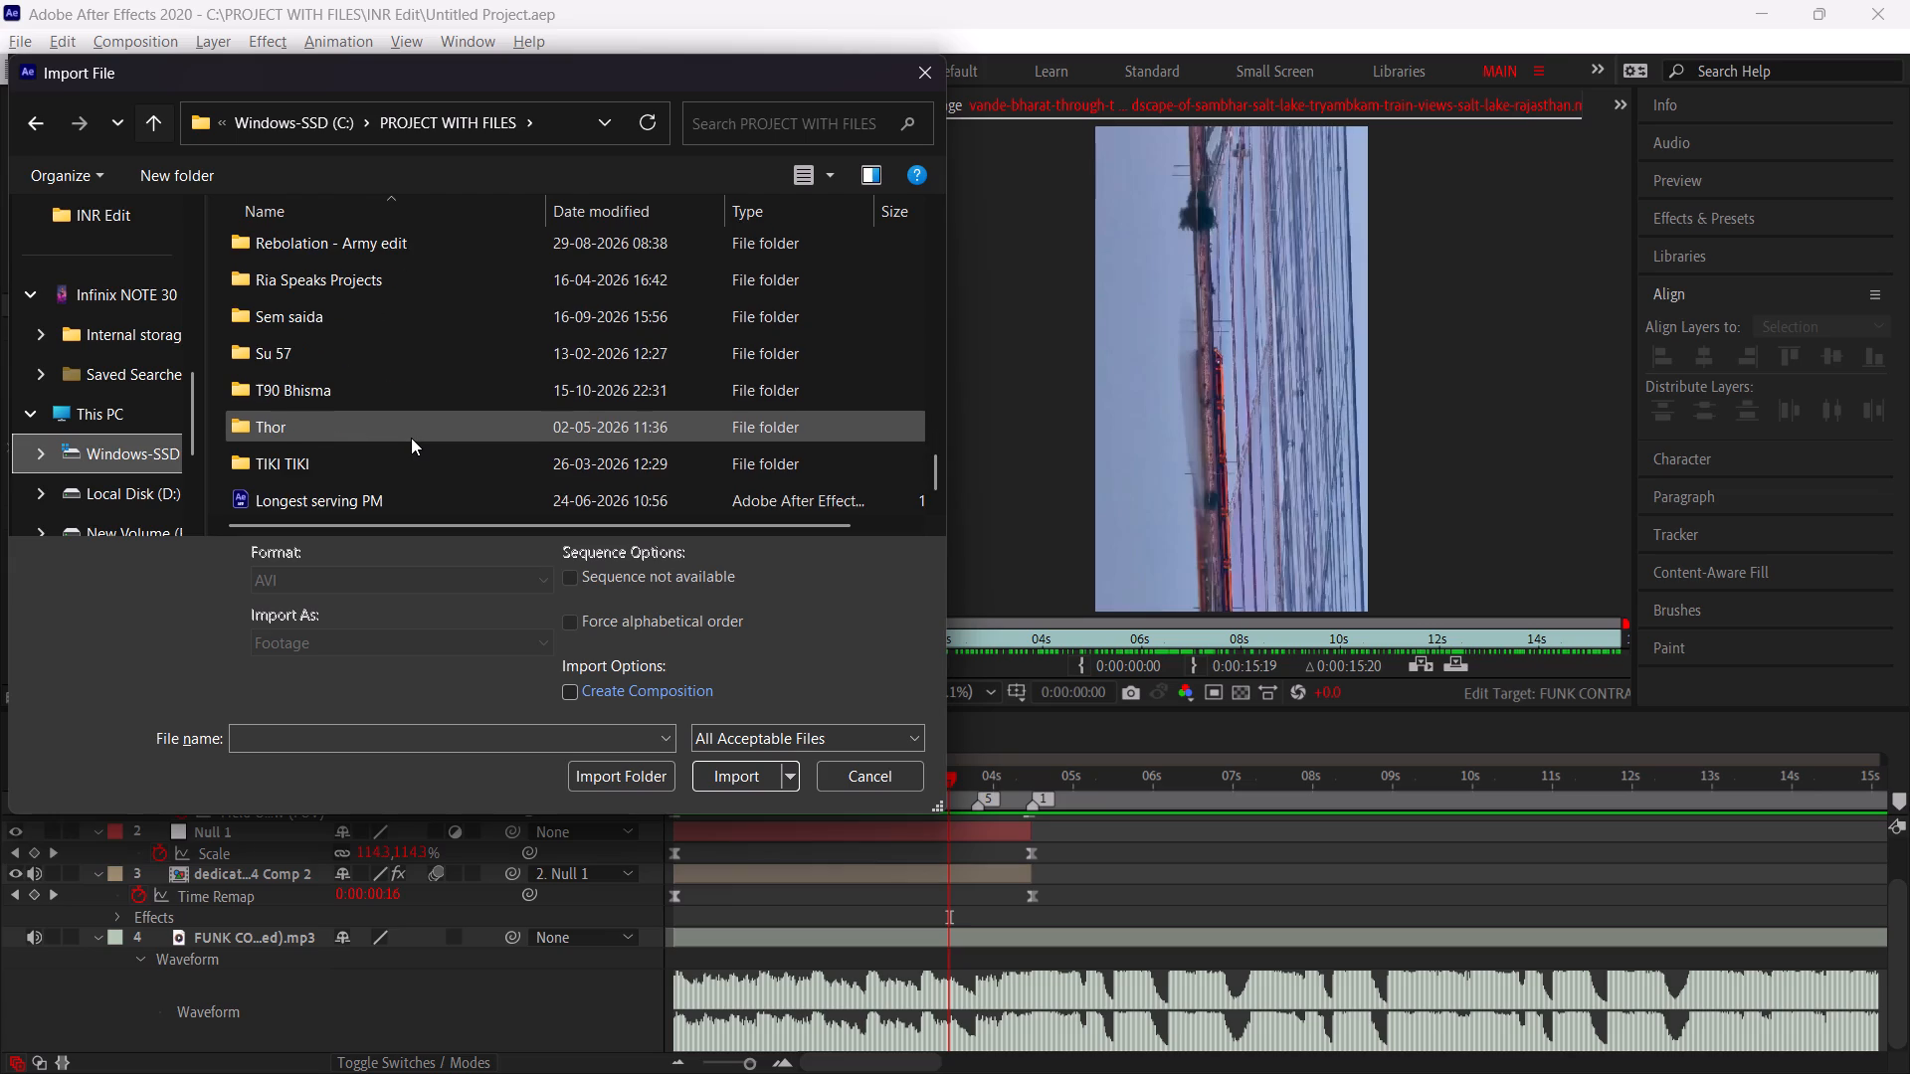
pyautogui.scroll(-3, 411, 438)
pyautogui.scroll(6, 411, 438)
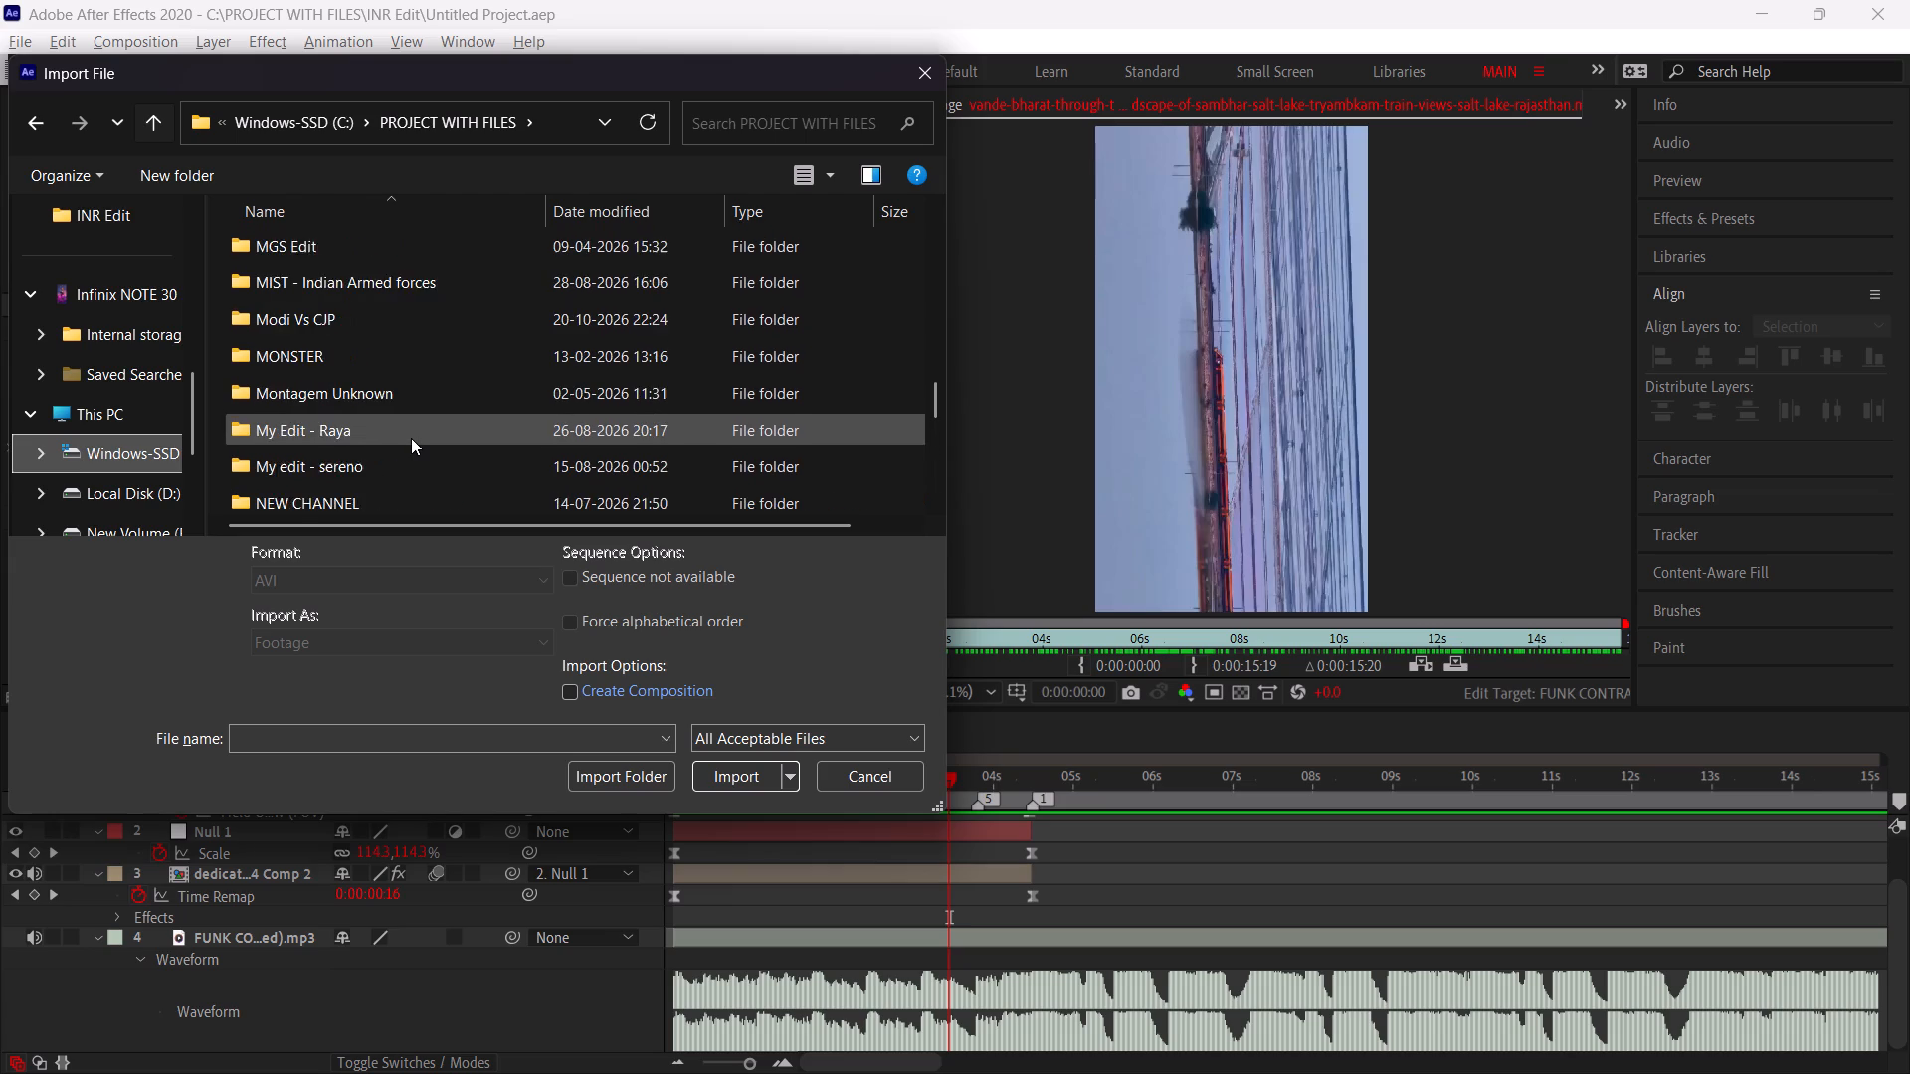
pyautogui.scroll(1, 411, 438)
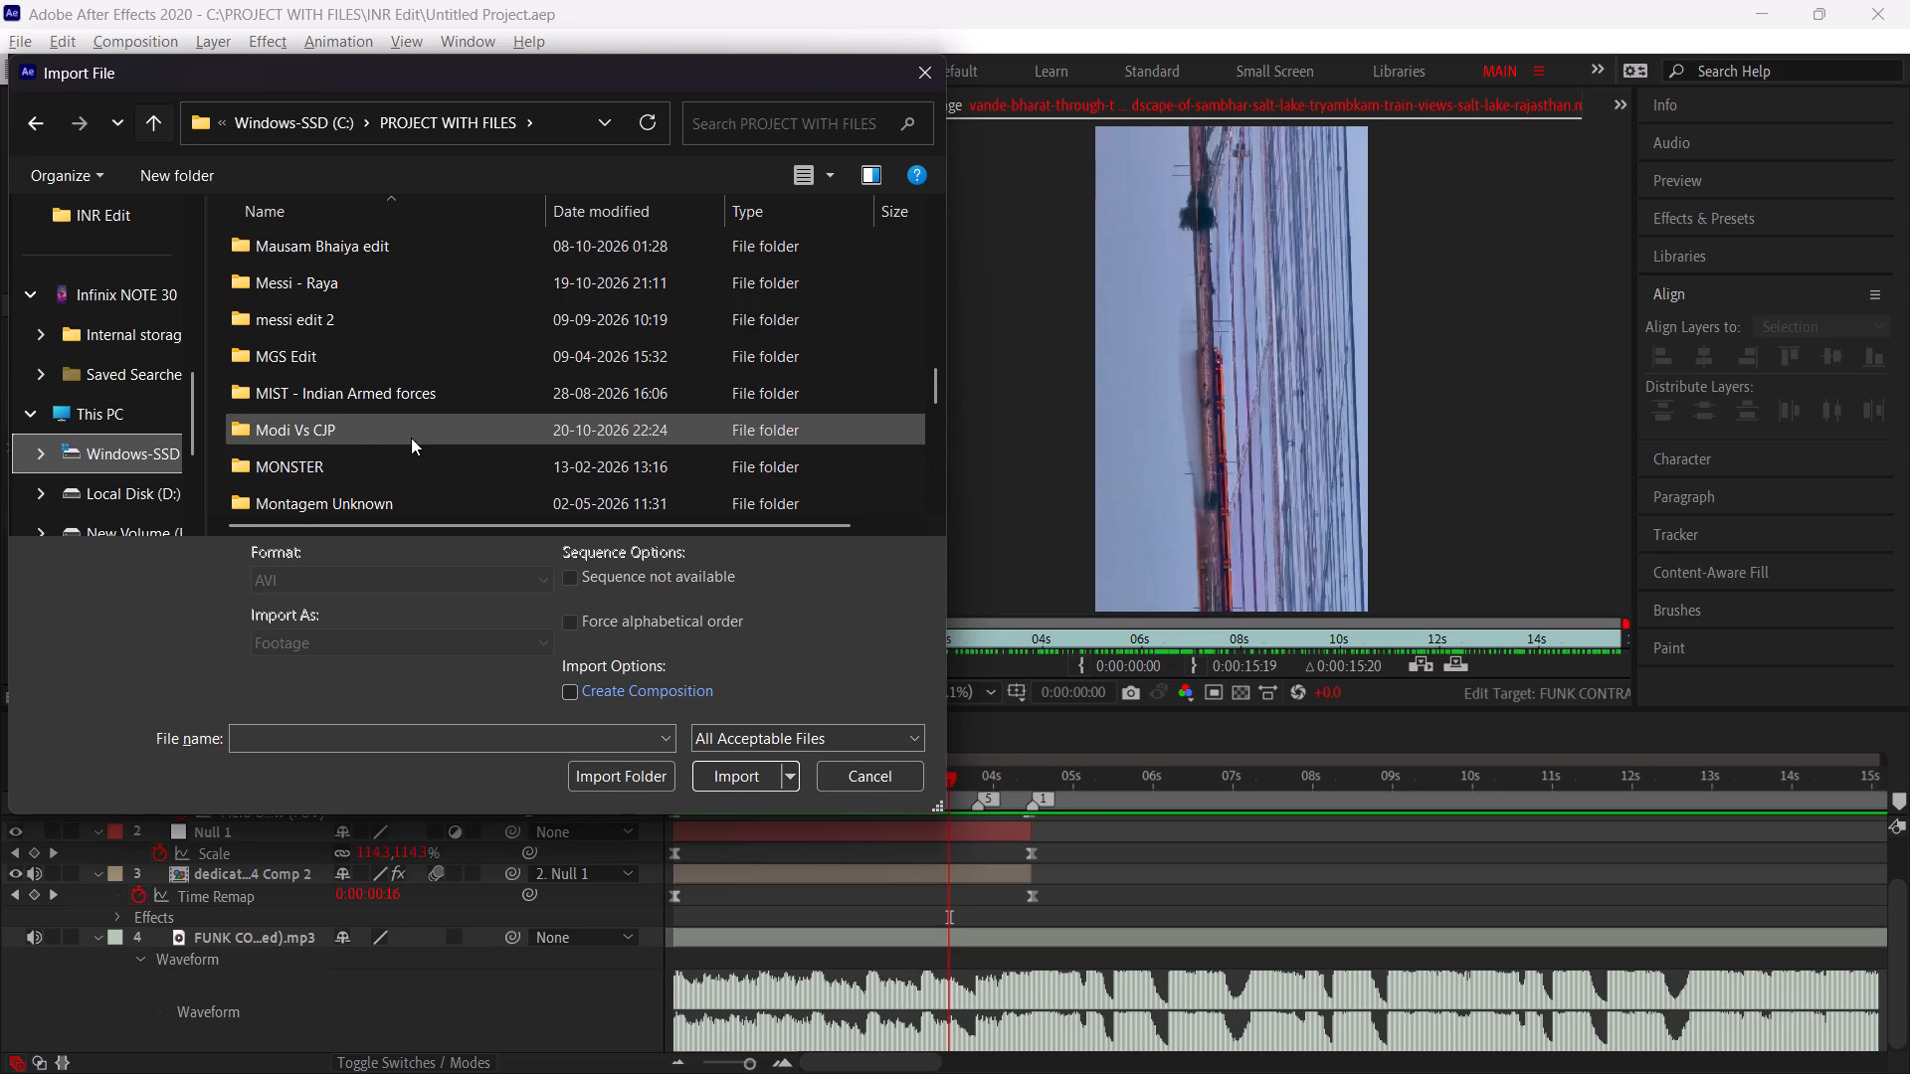
pyautogui.scroll(-2, 569, 509)
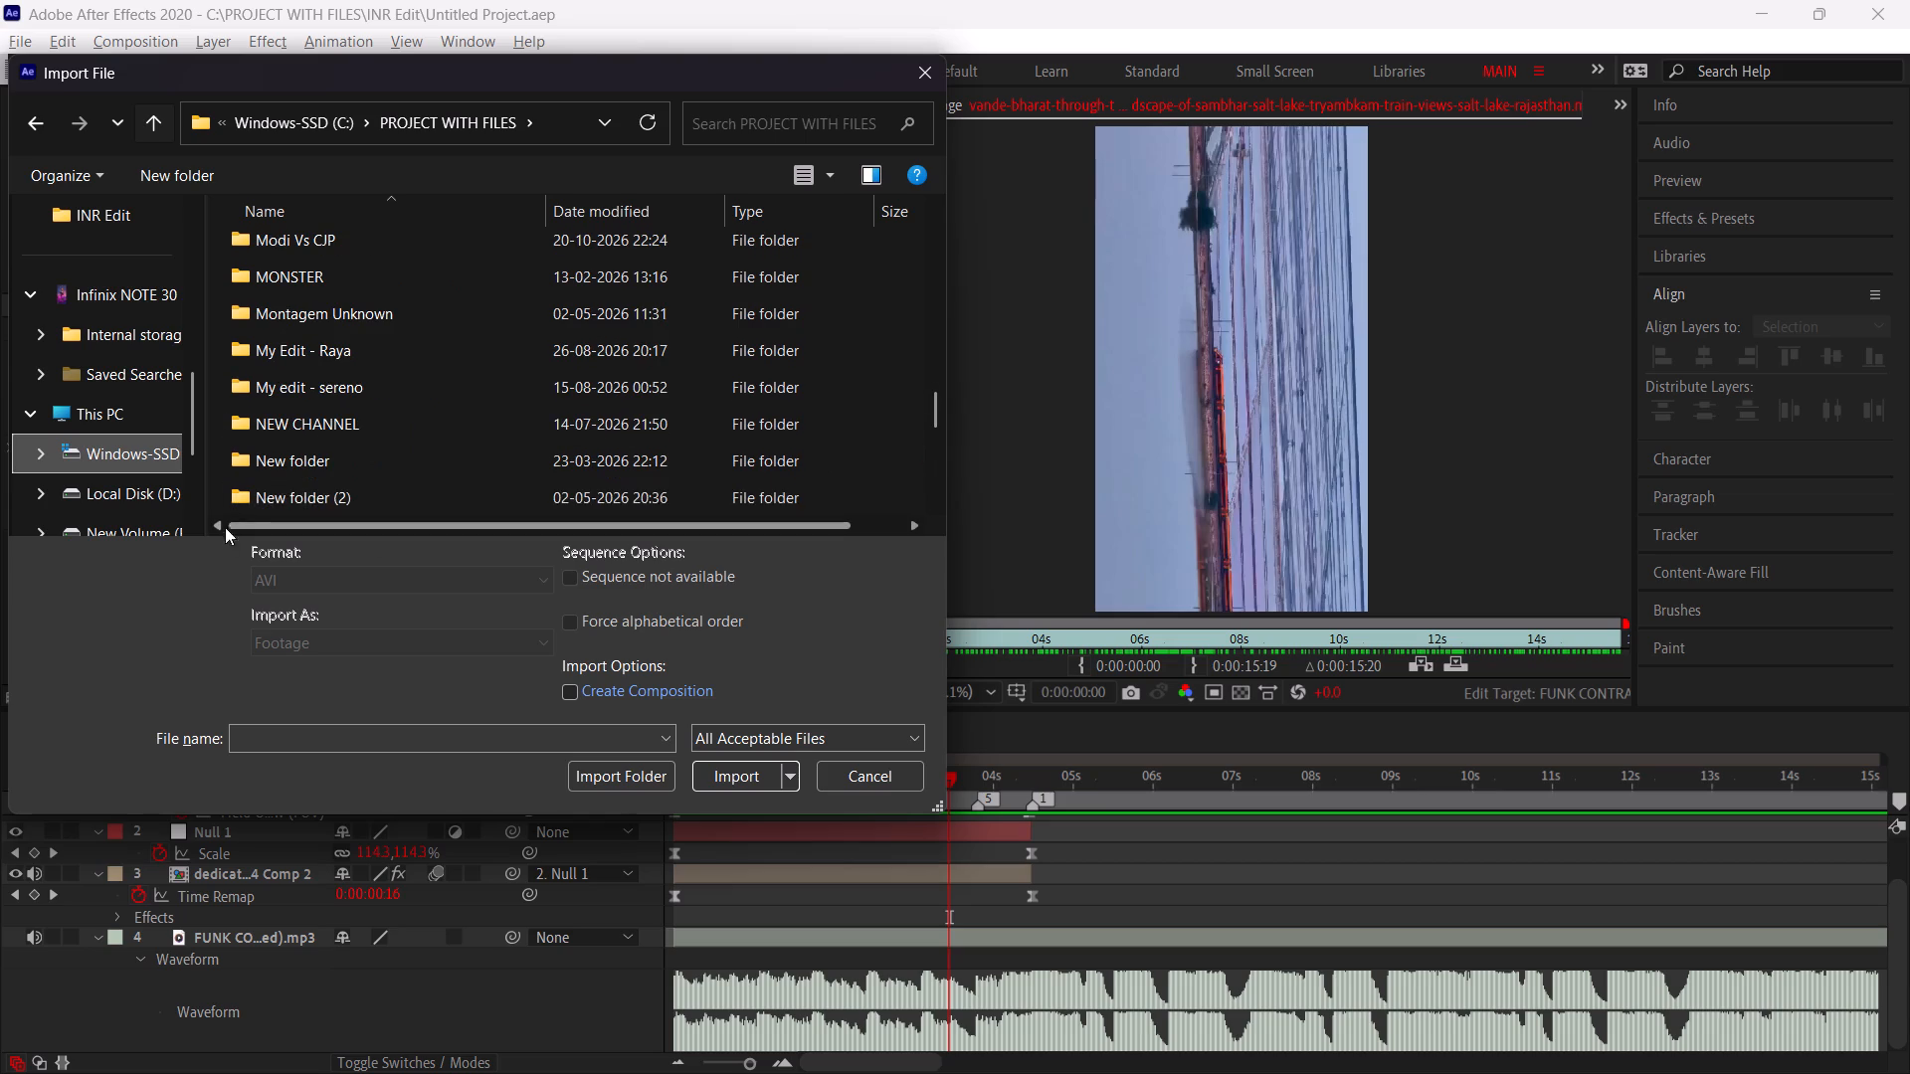
# Look through the project folders in PROJECT WITH FILES for one that holds Vande Bharat footage.
pyautogui.scroll(1, 304, 468)
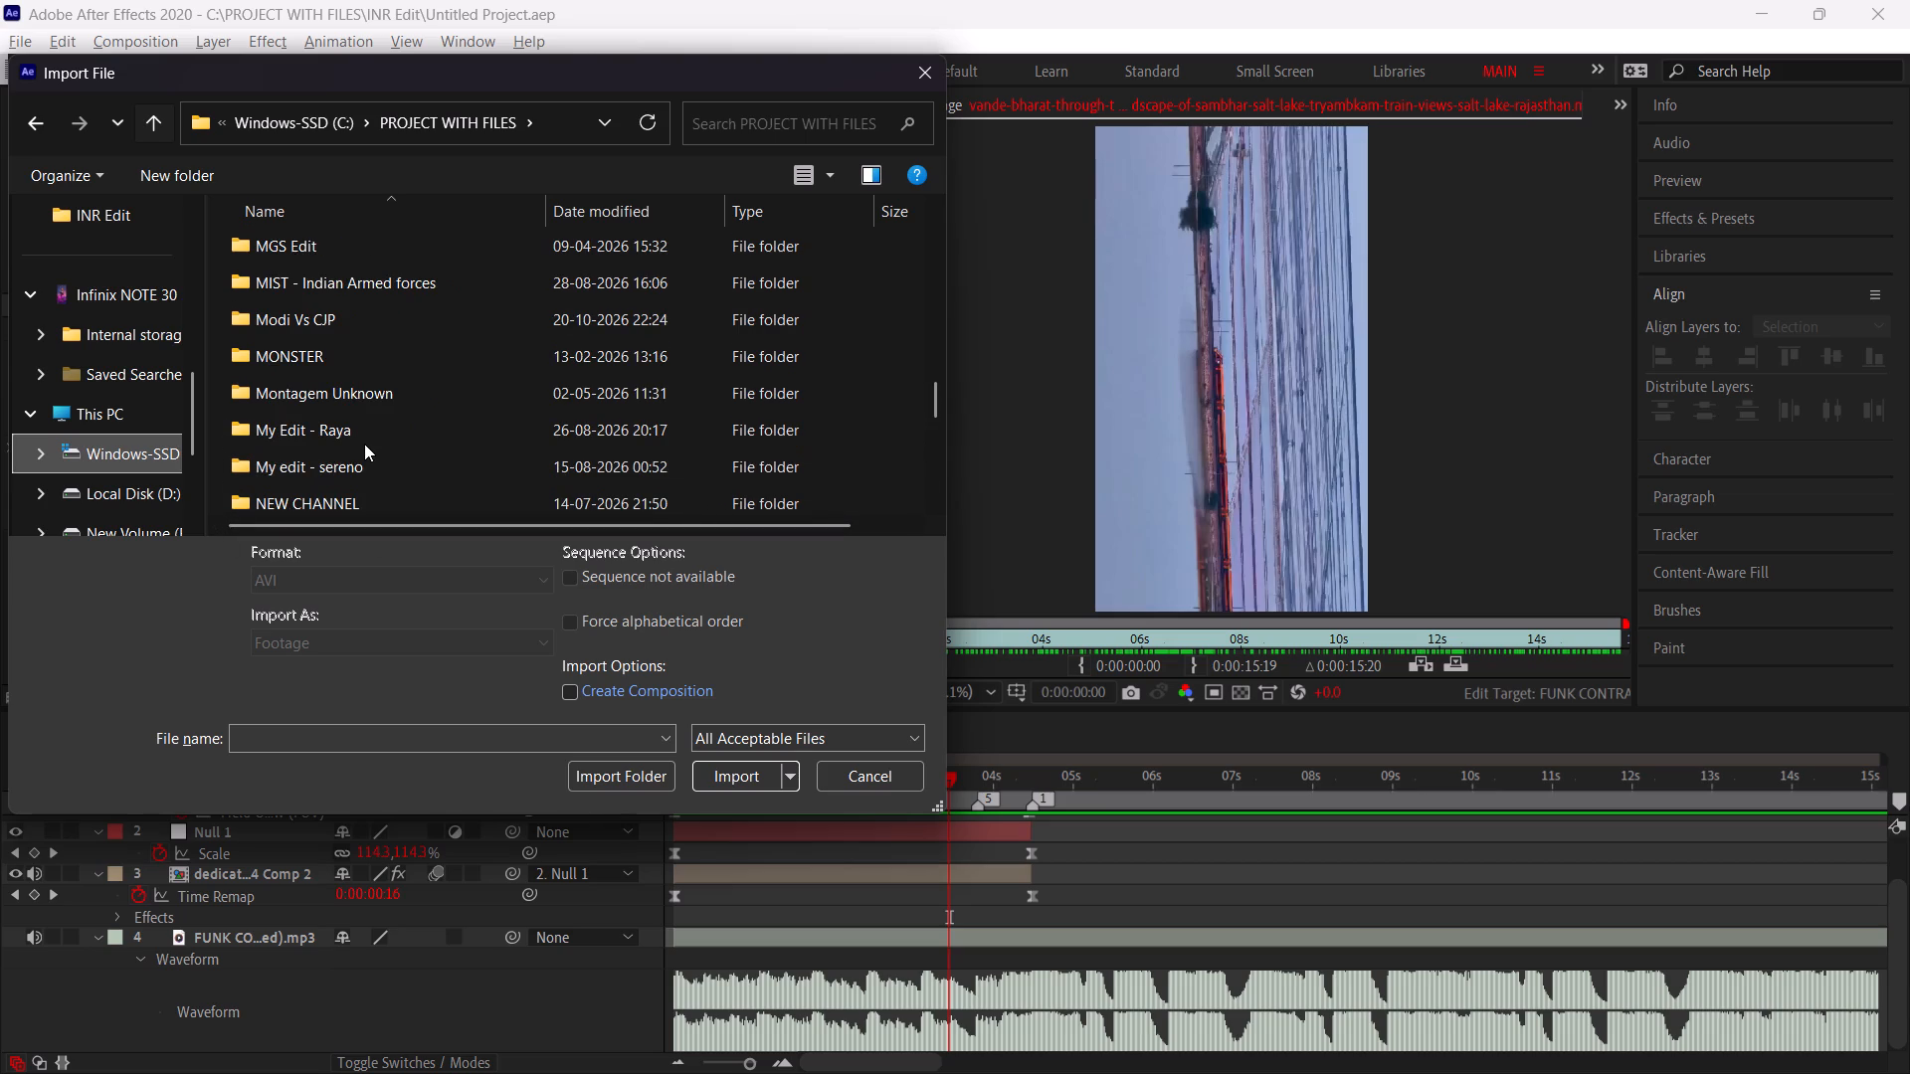
pyautogui.scroll(3, 364, 444)
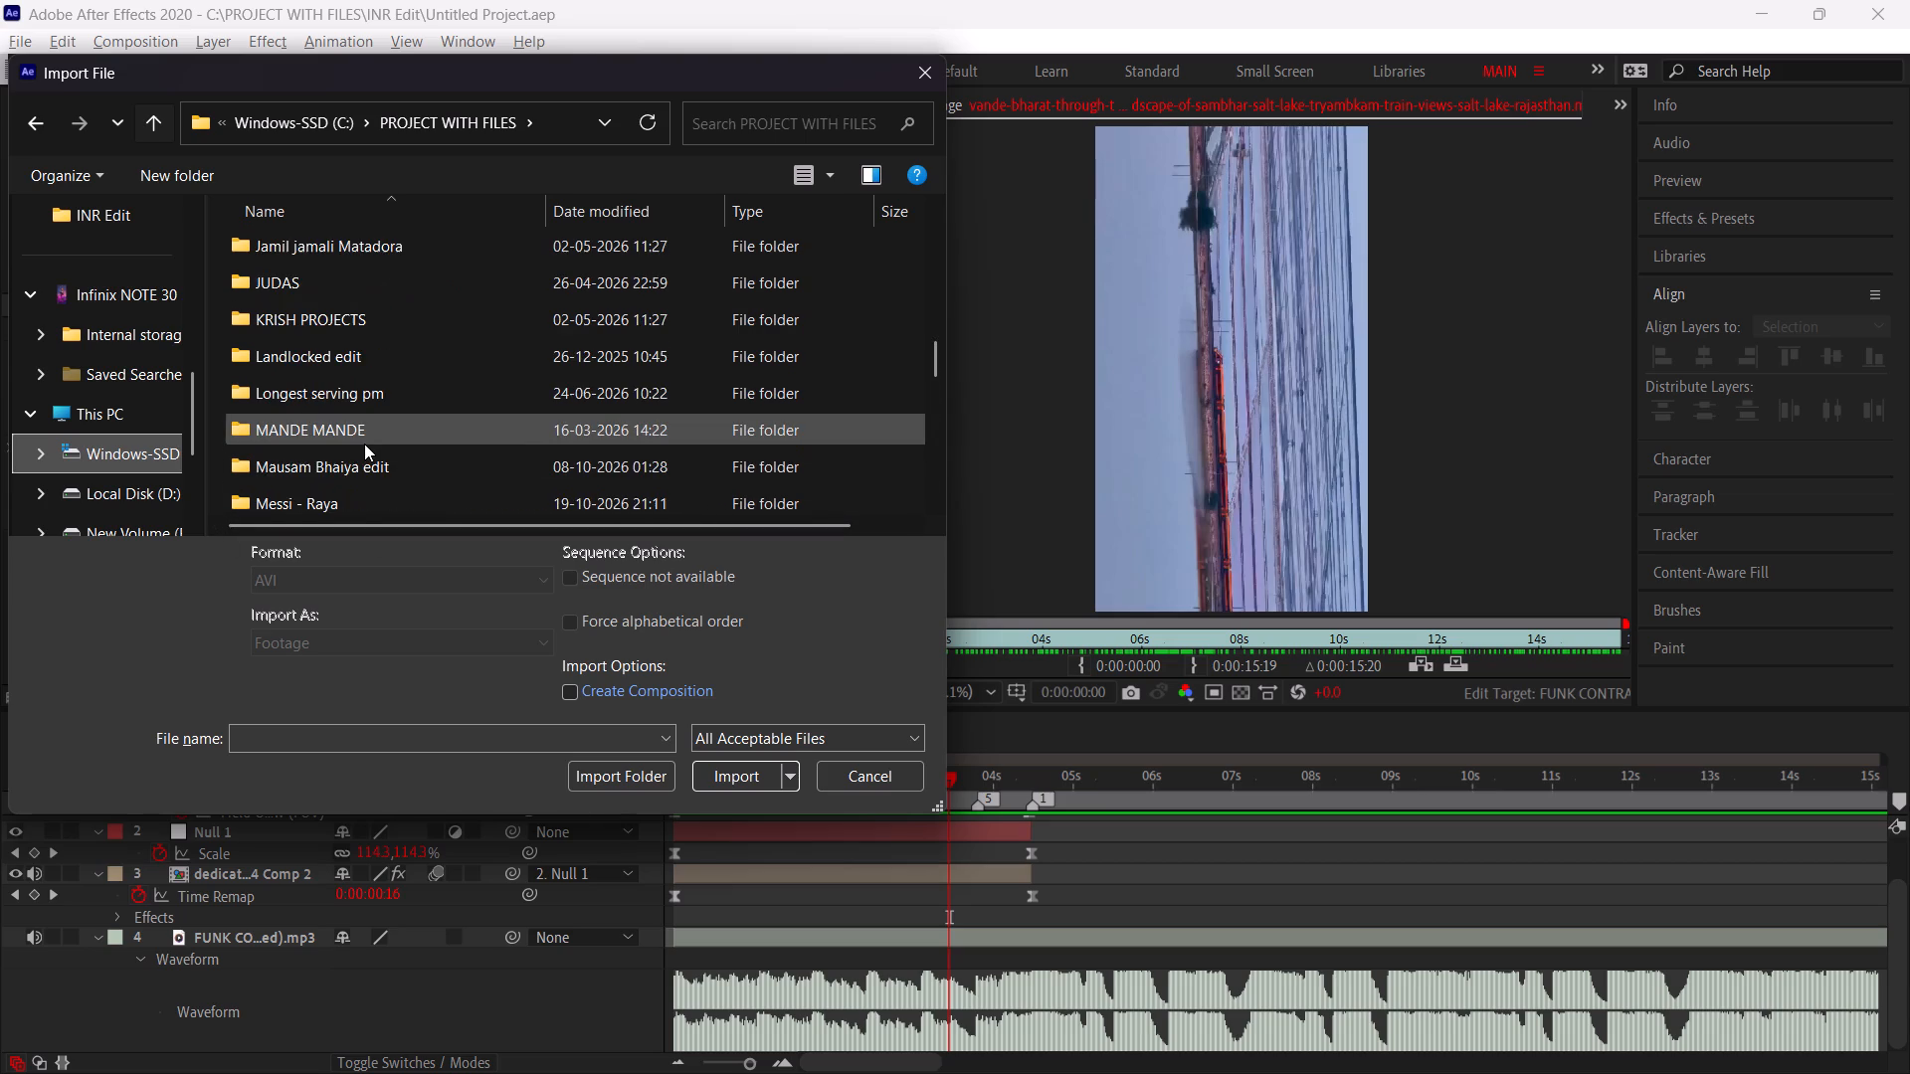
pyautogui.scroll(1, 364, 444)
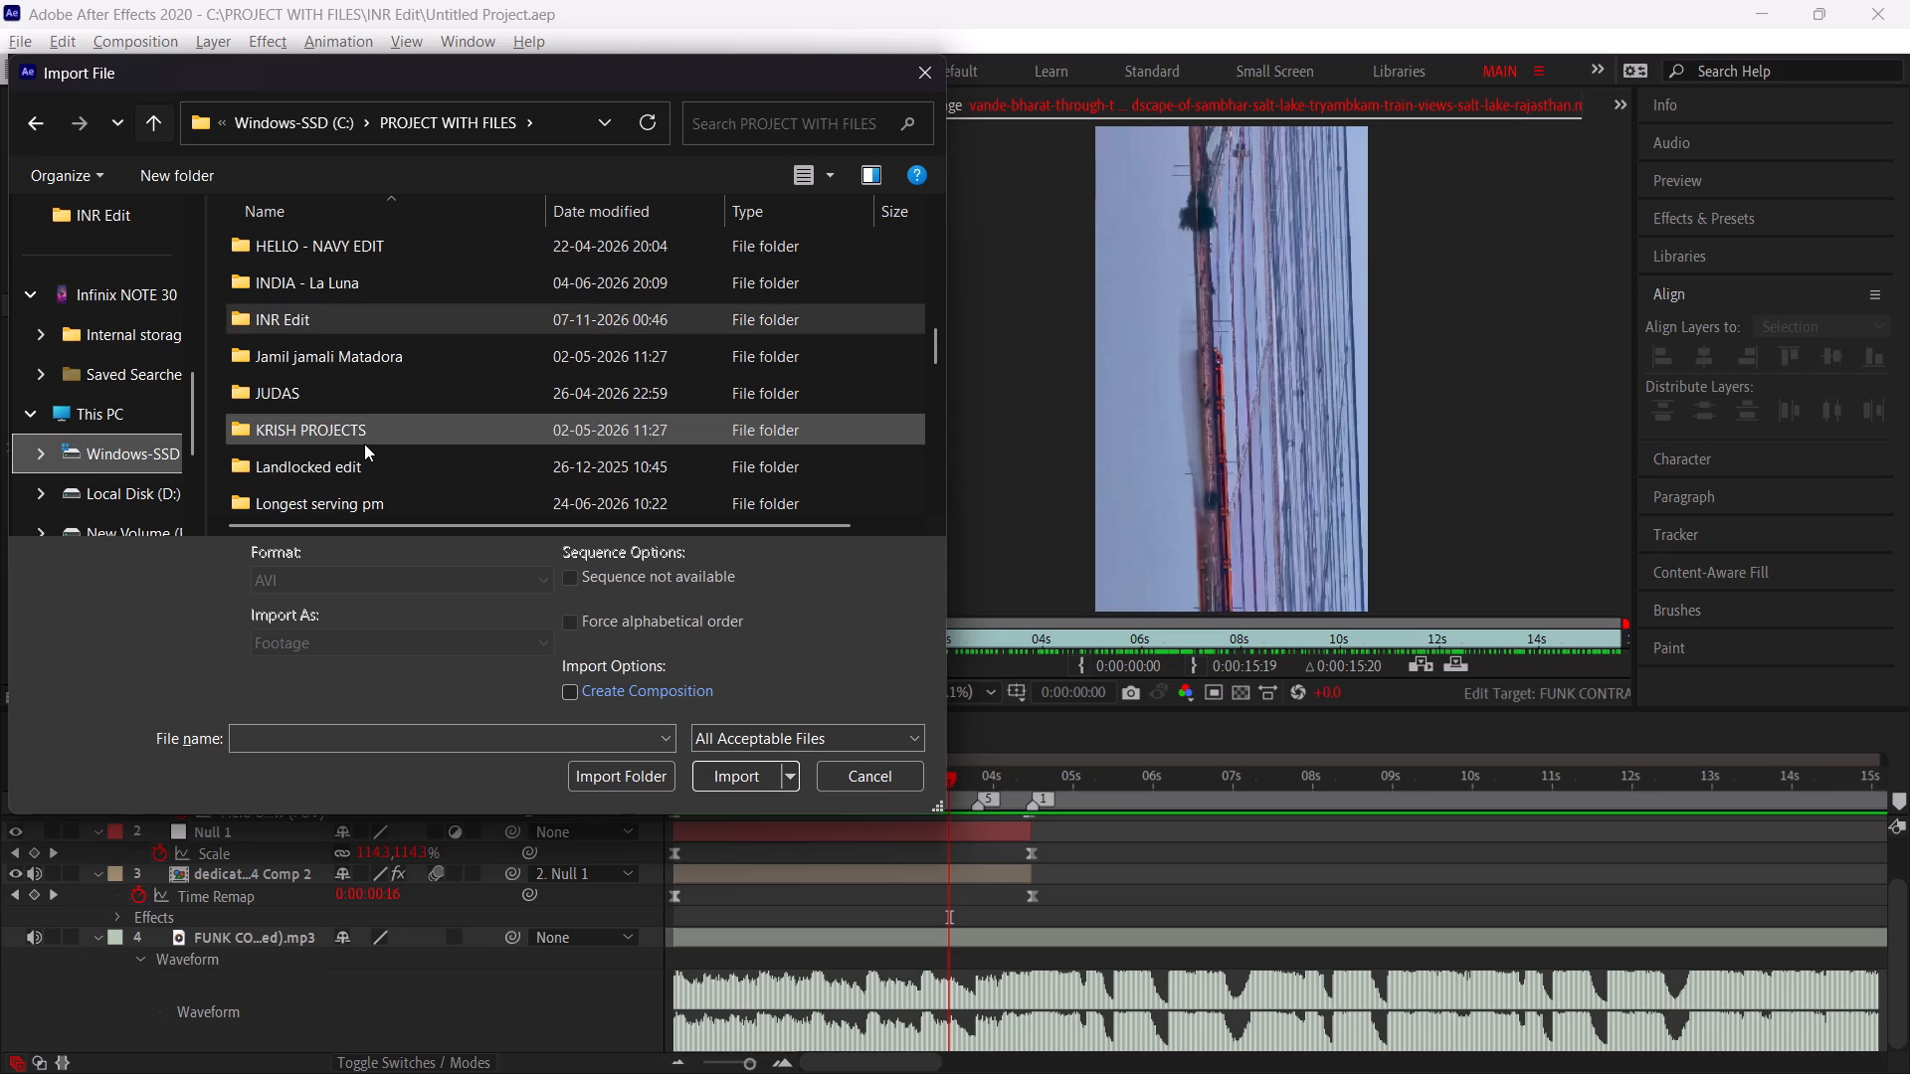
pyautogui.scroll(1, 364, 444)
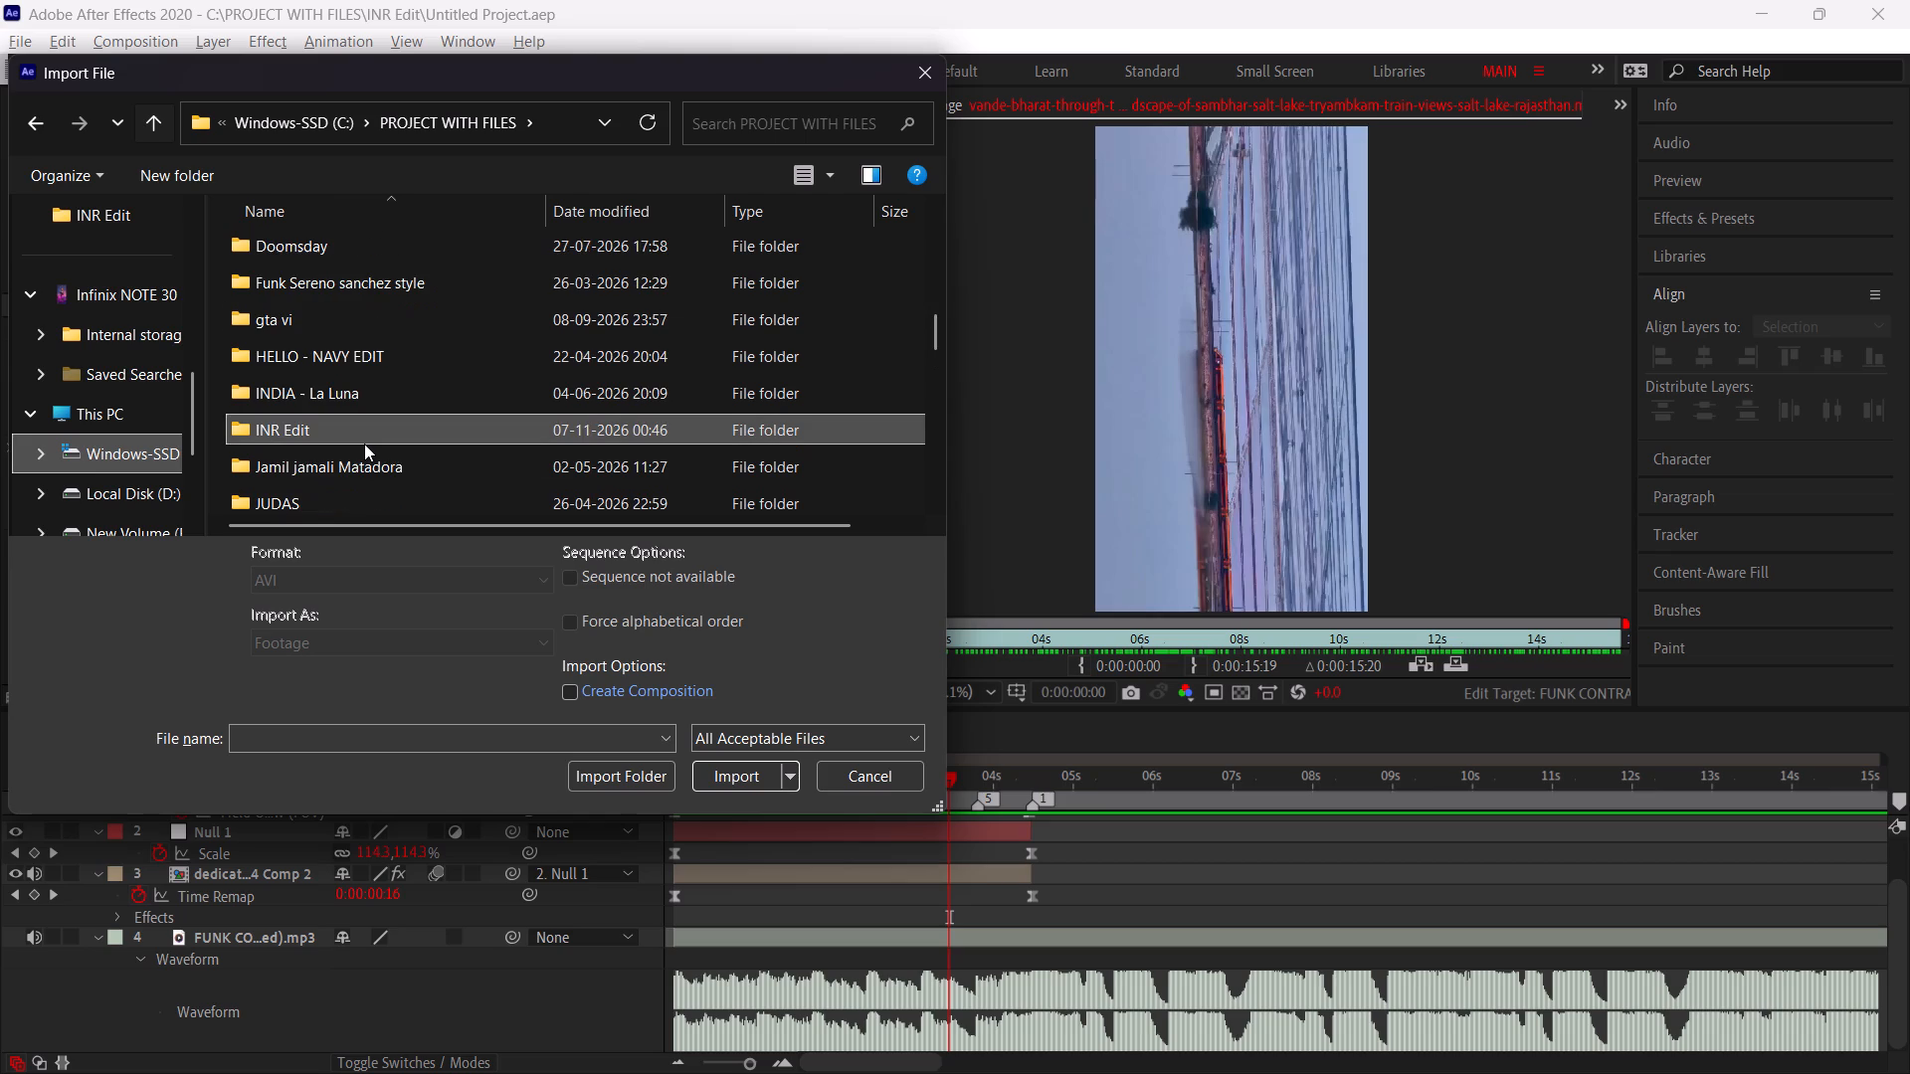
pyautogui.scroll(2, 364, 444)
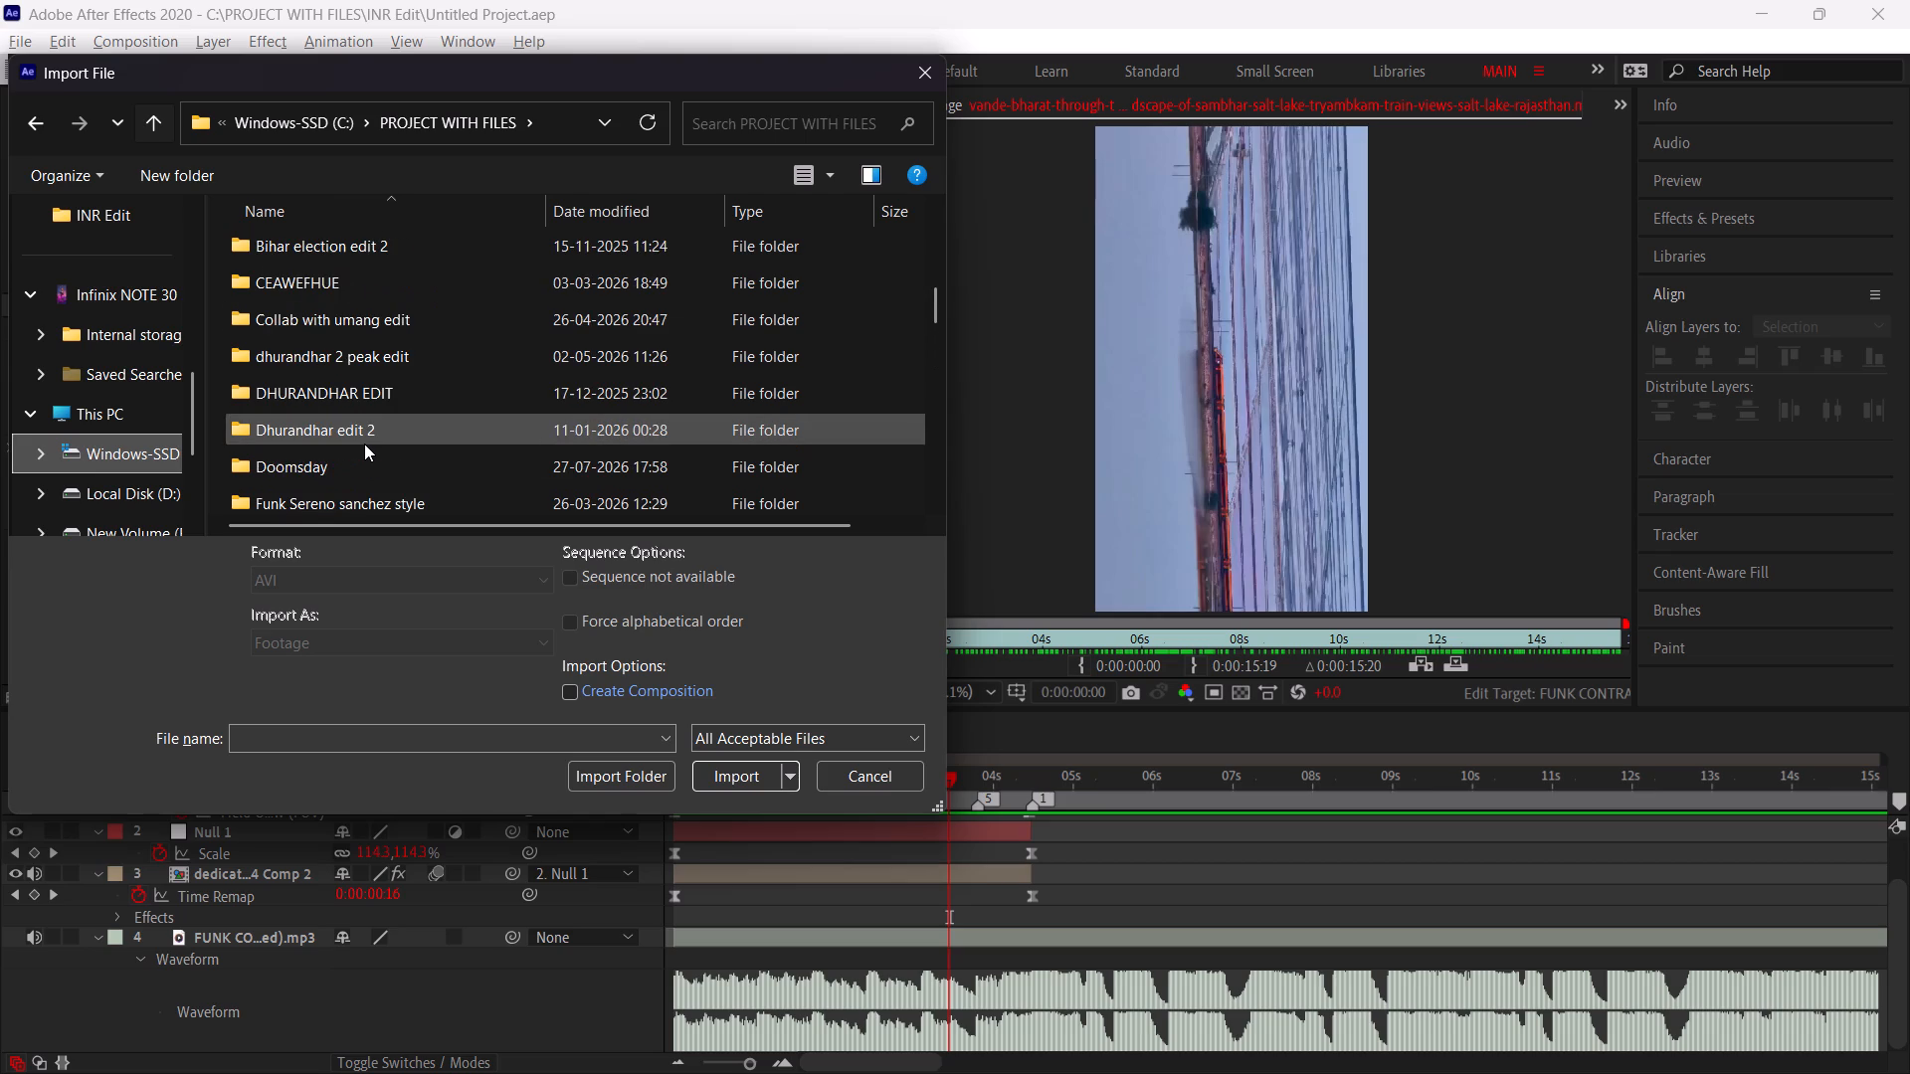
pyautogui.scroll(4, 364, 444)
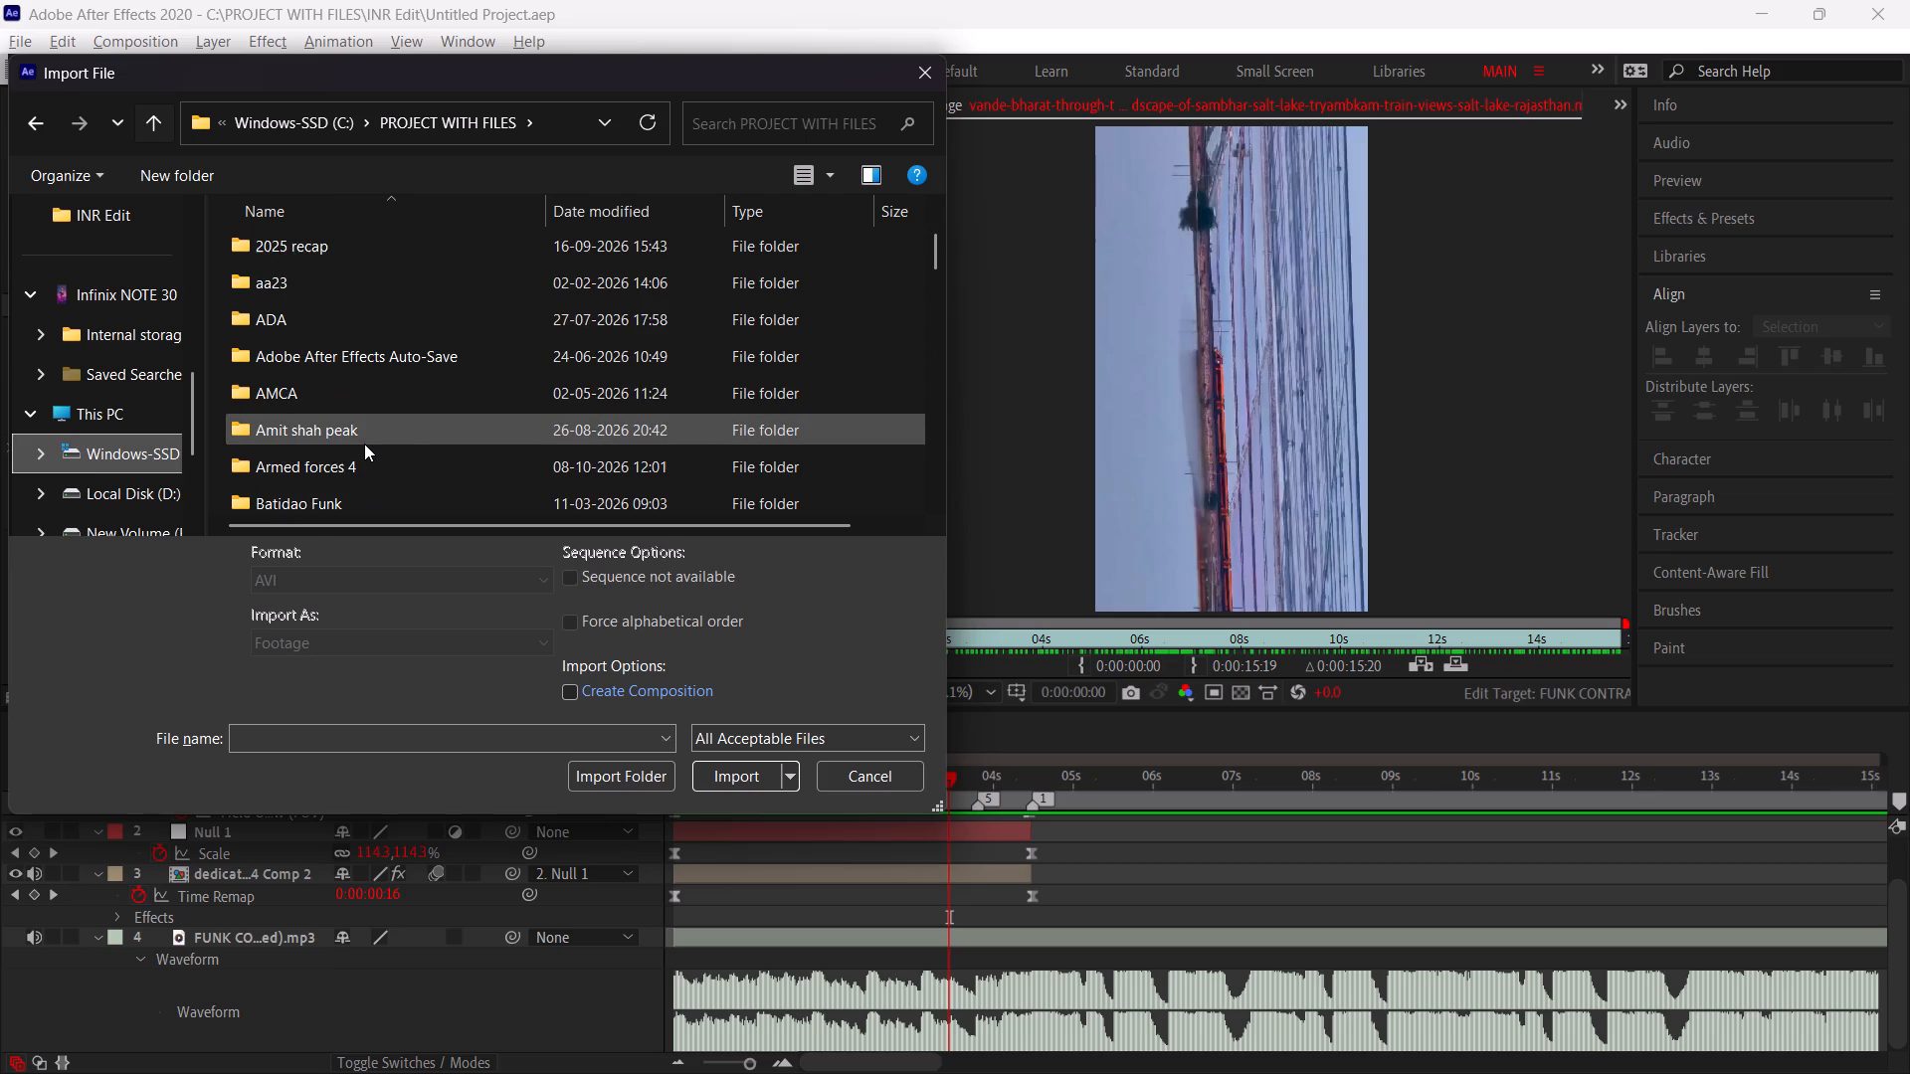
pyautogui.scroll(-18, 364, 444)
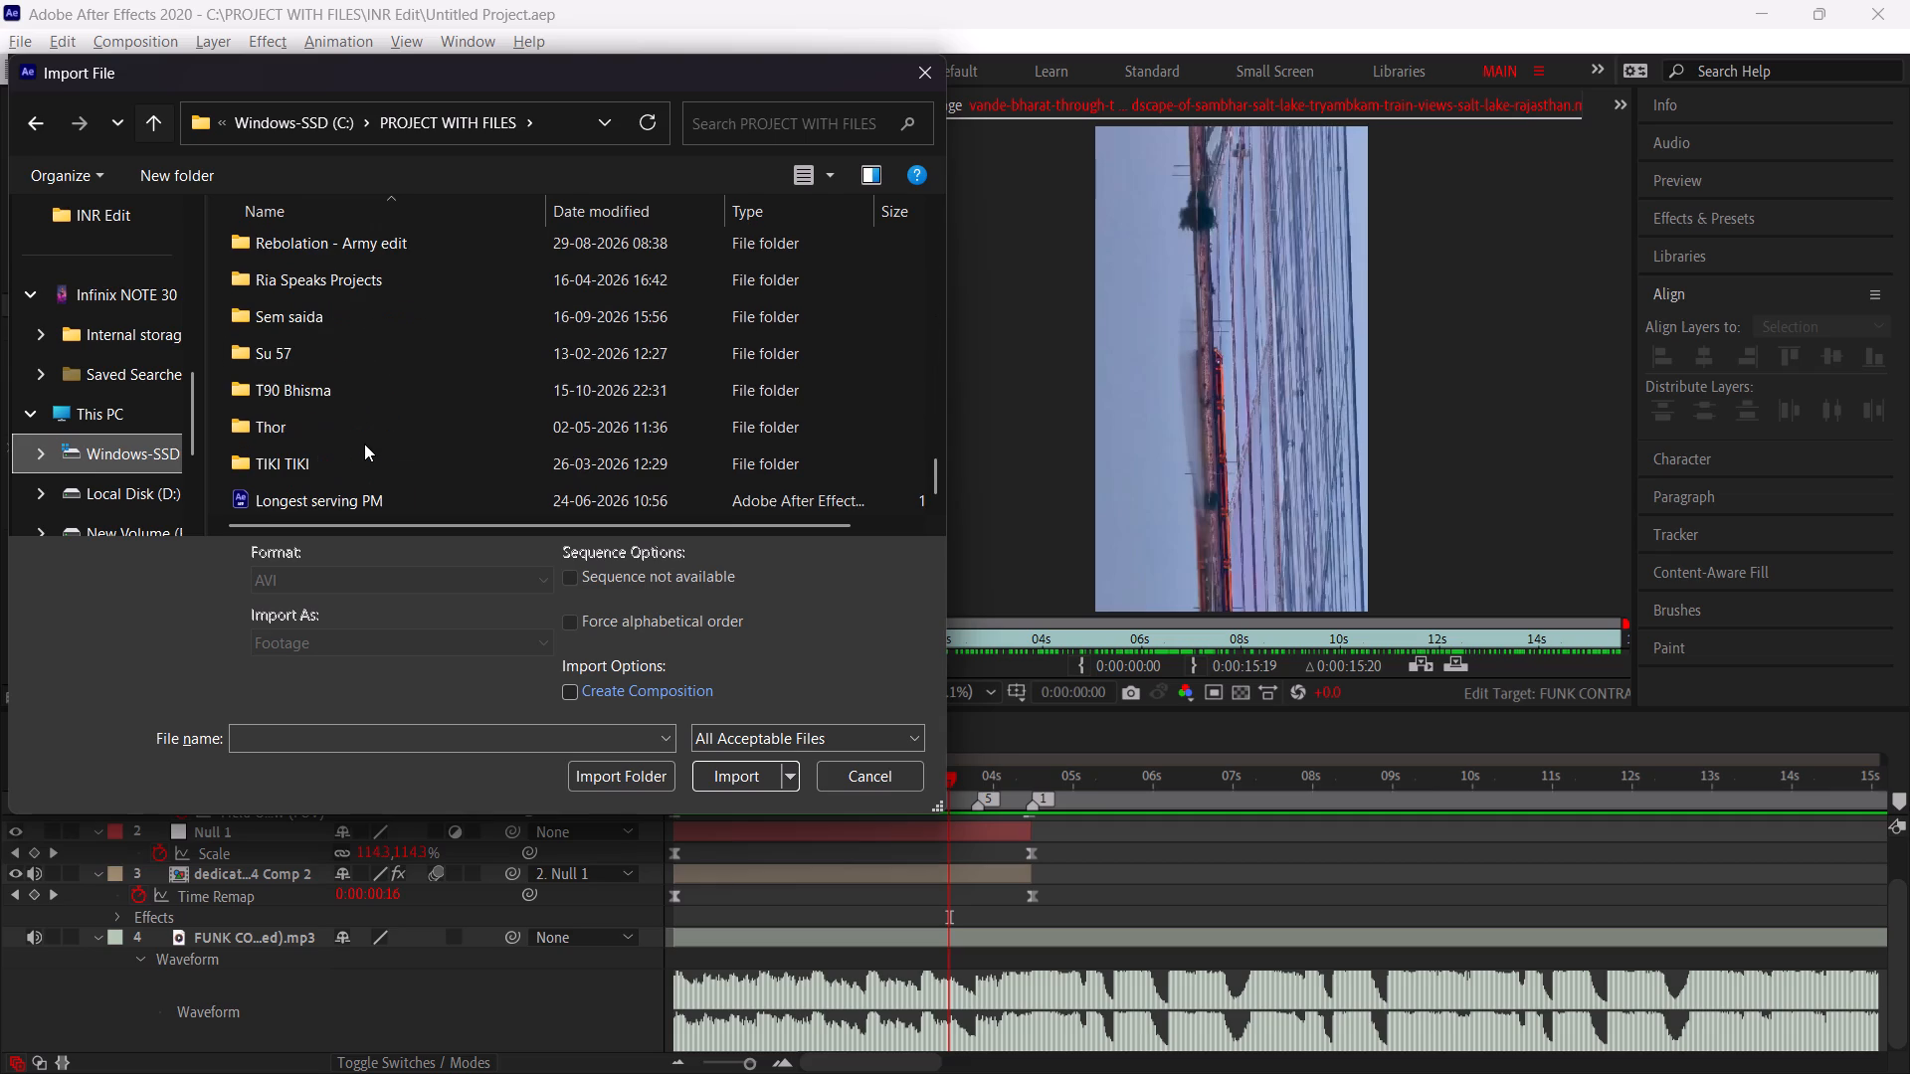
pyautogui.scroll(-7, 364, 444)
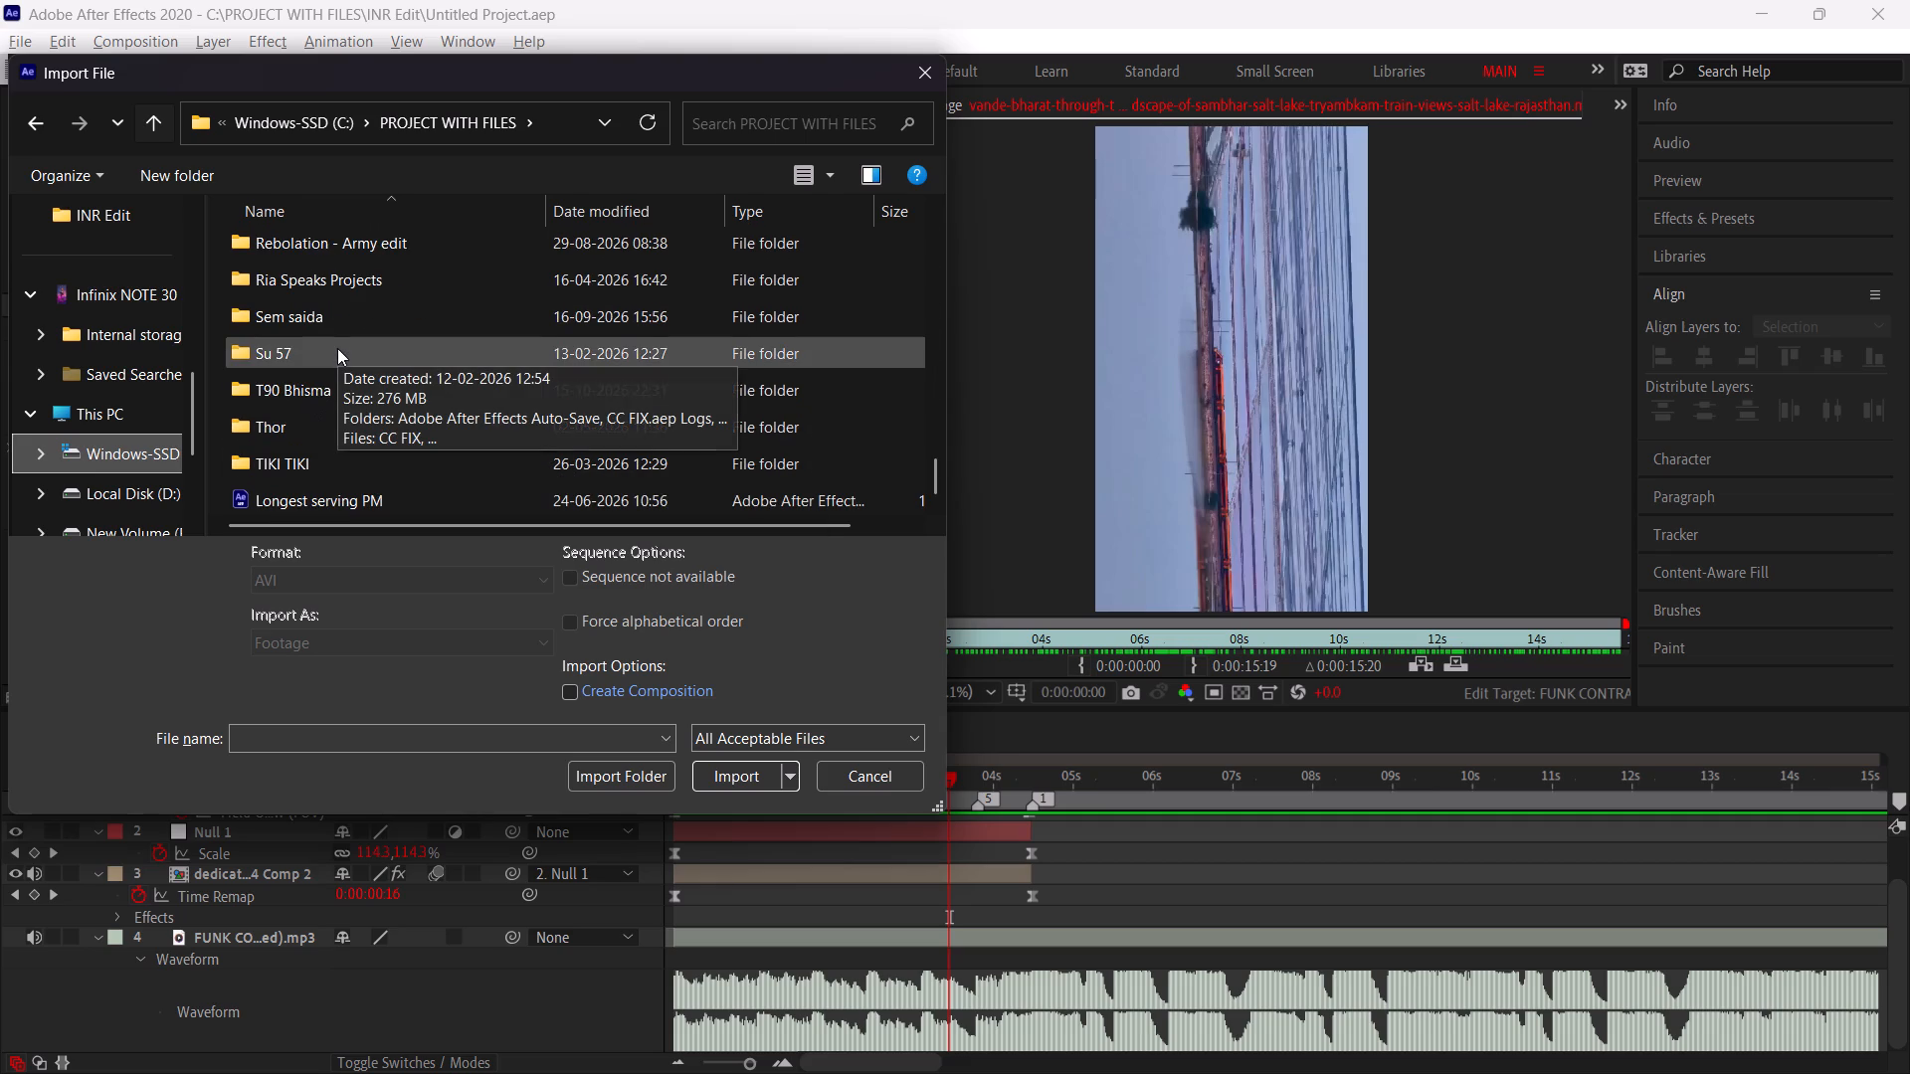
pyautogui.scroll(2, 337, 348)
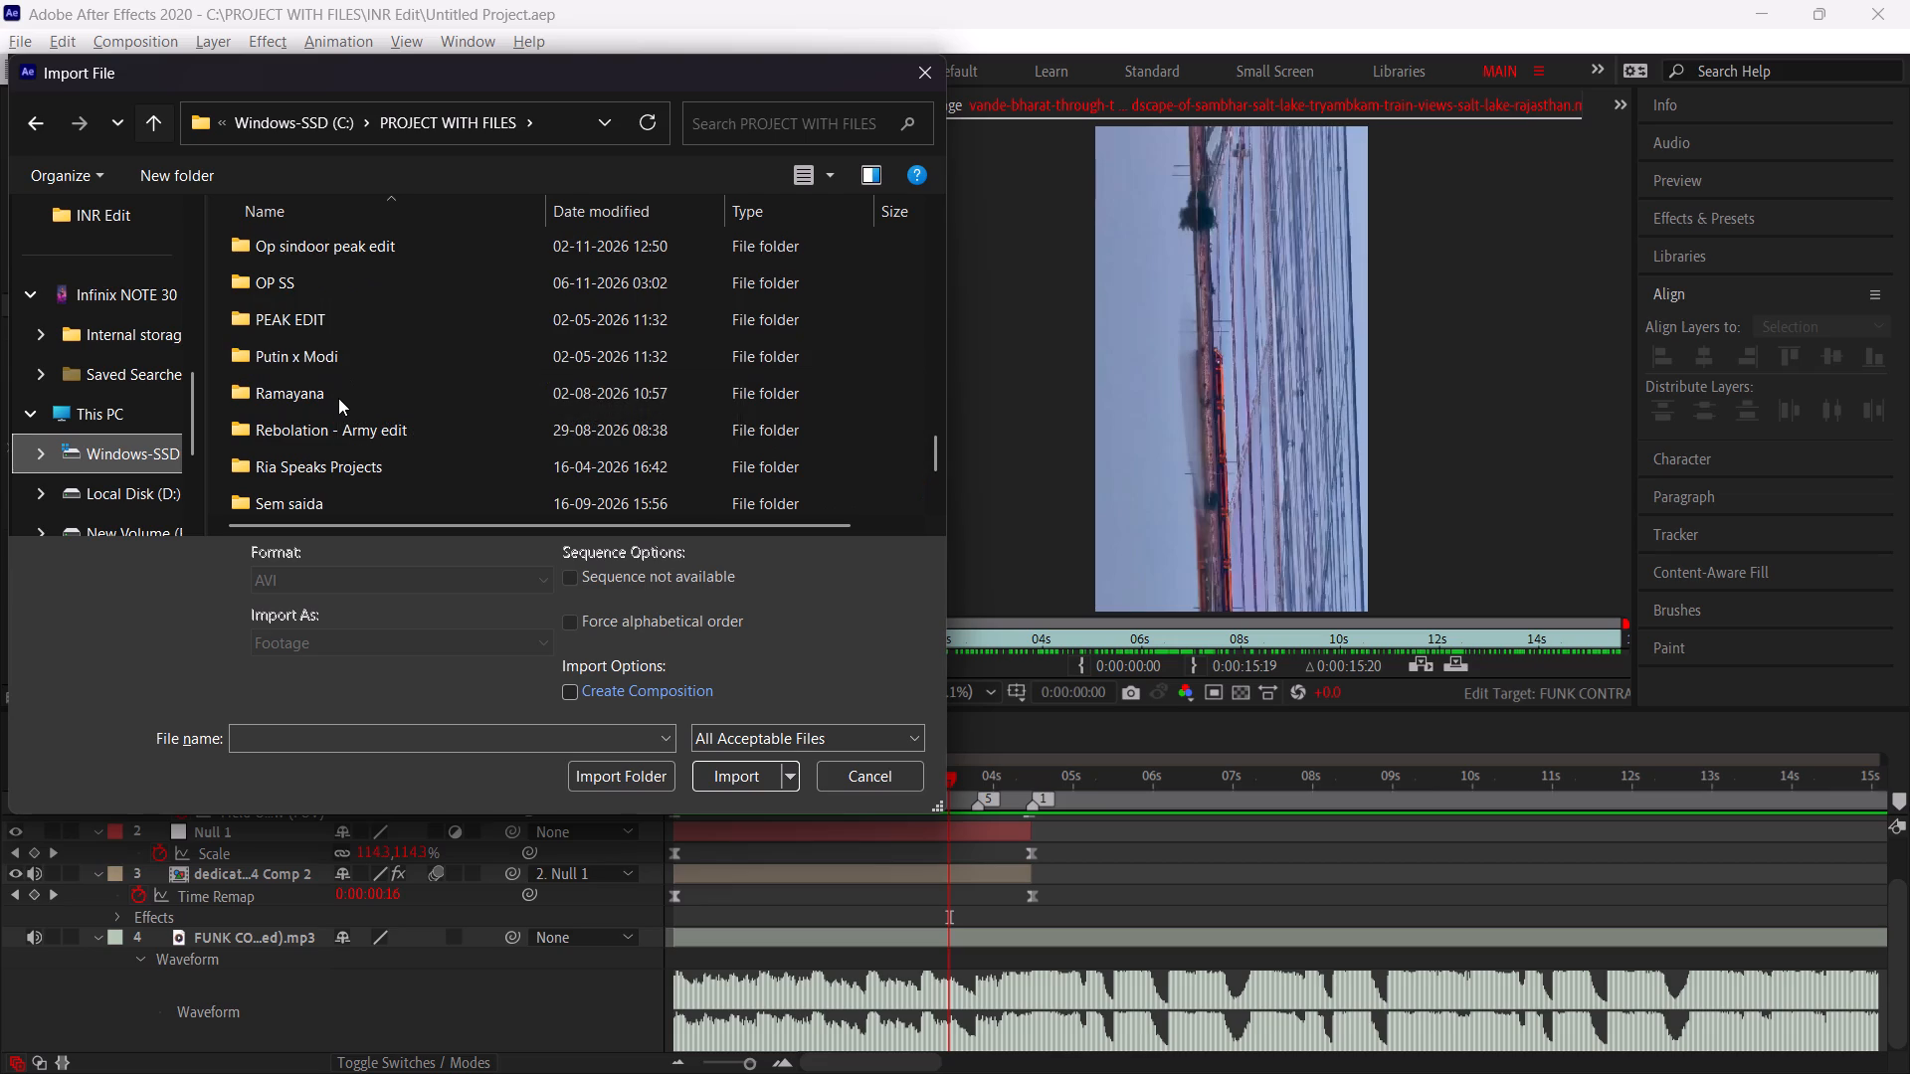
pyautogui.scroll(2, 340, 355)
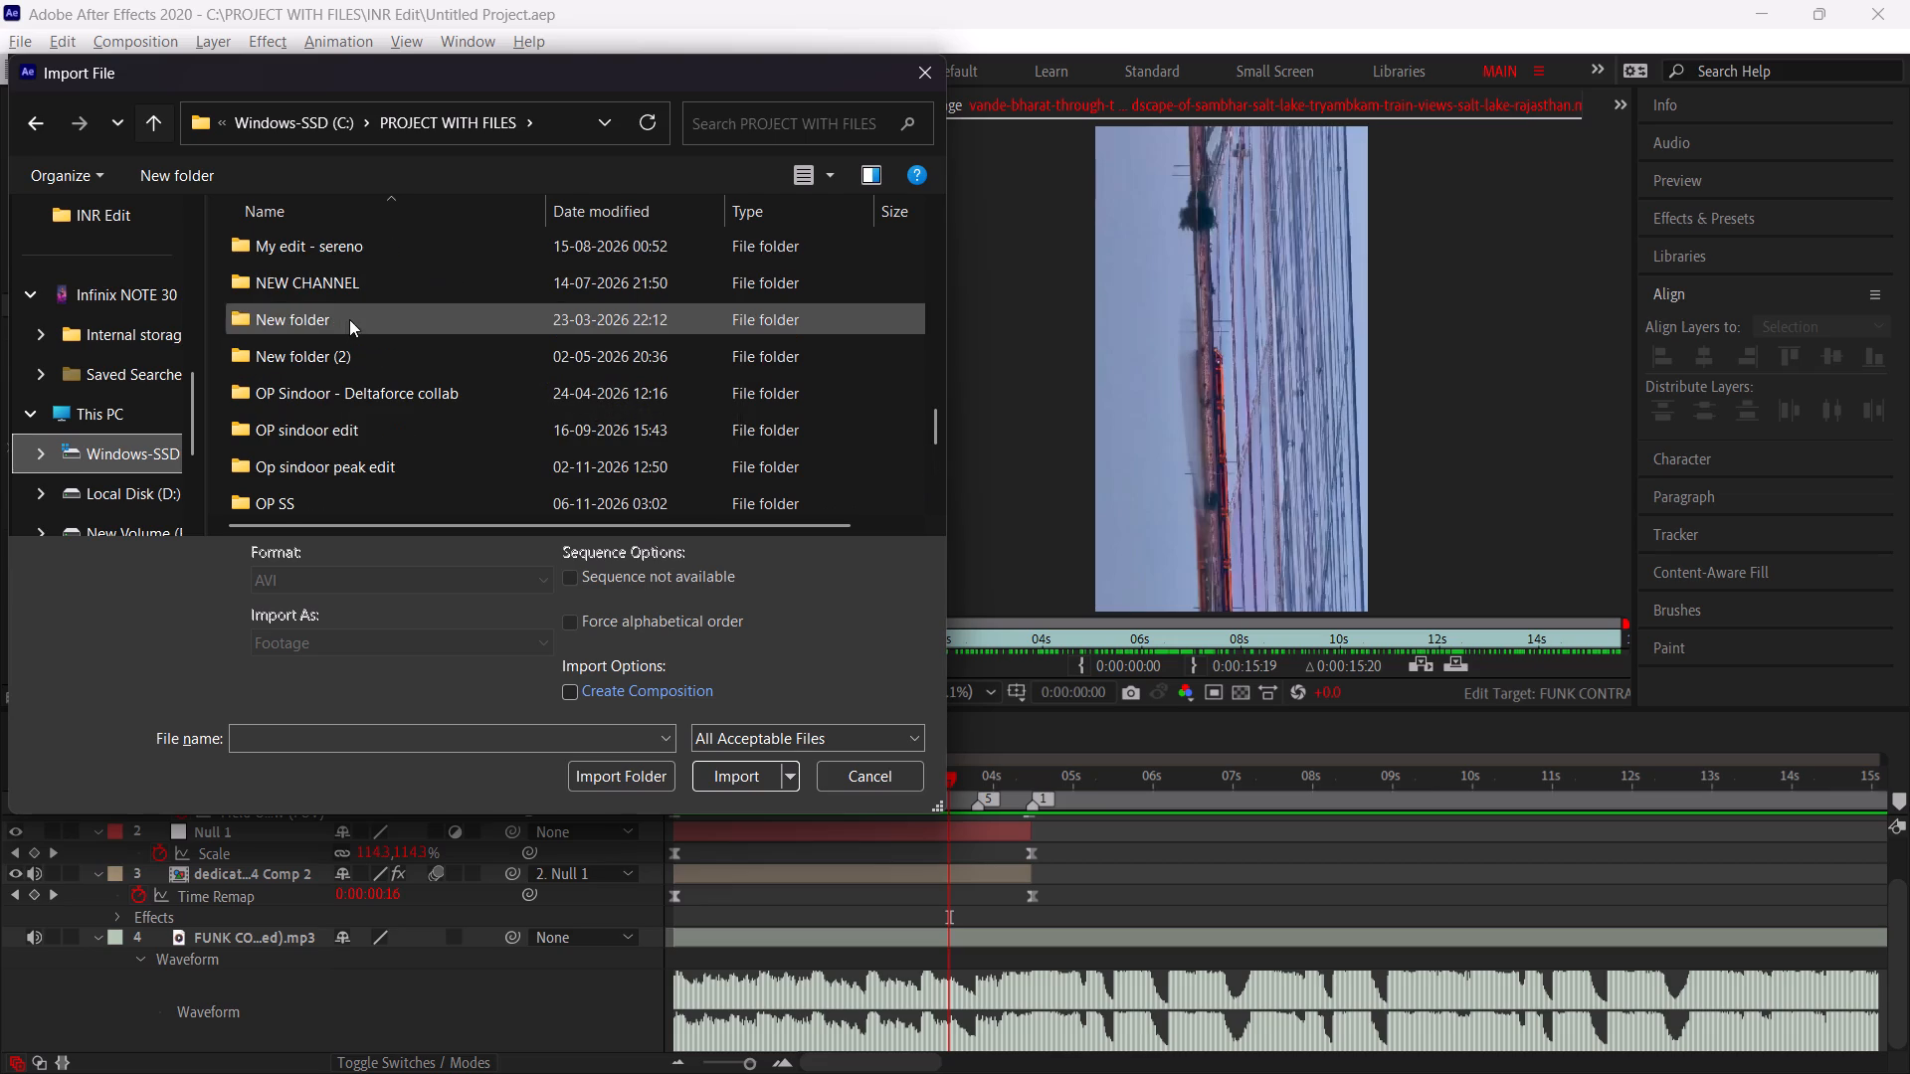
pyautogui.scroll(2, 359, 297)
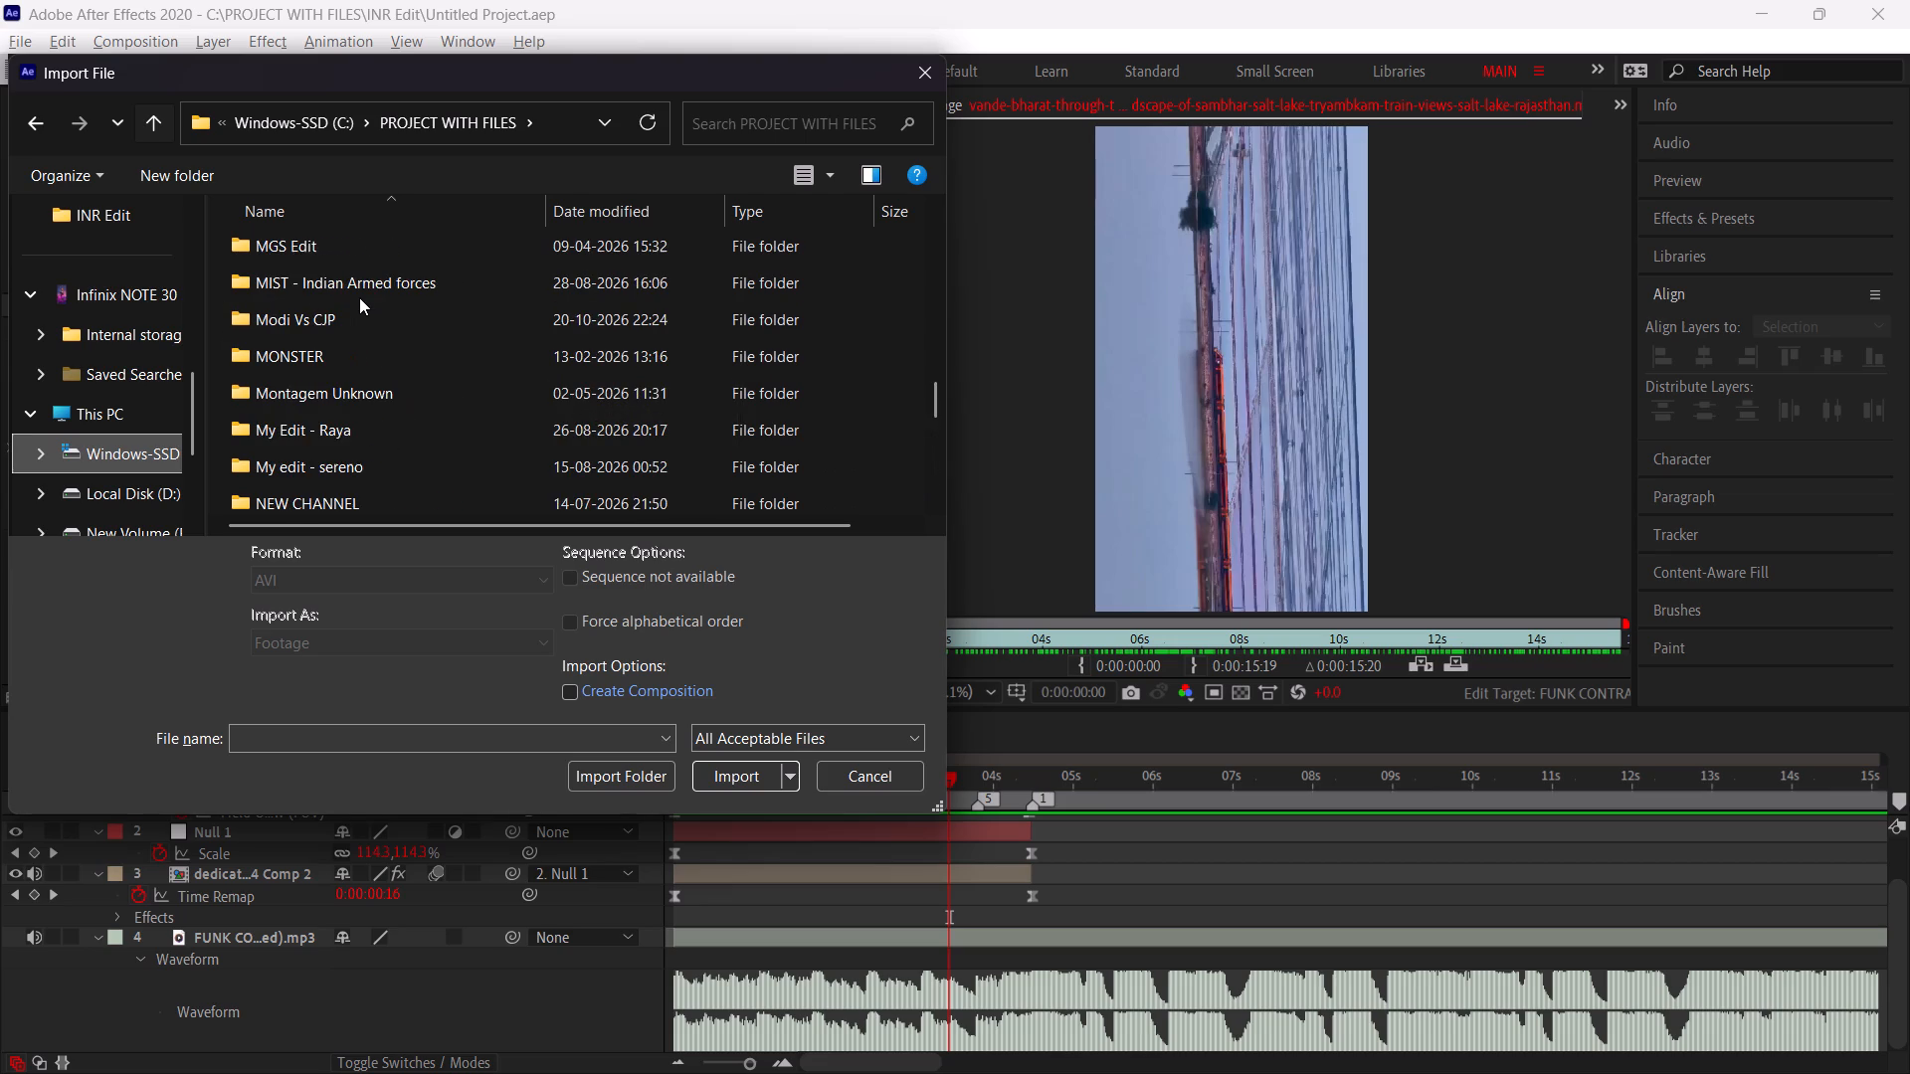
pyautogui.scroll(3, 359, 297)
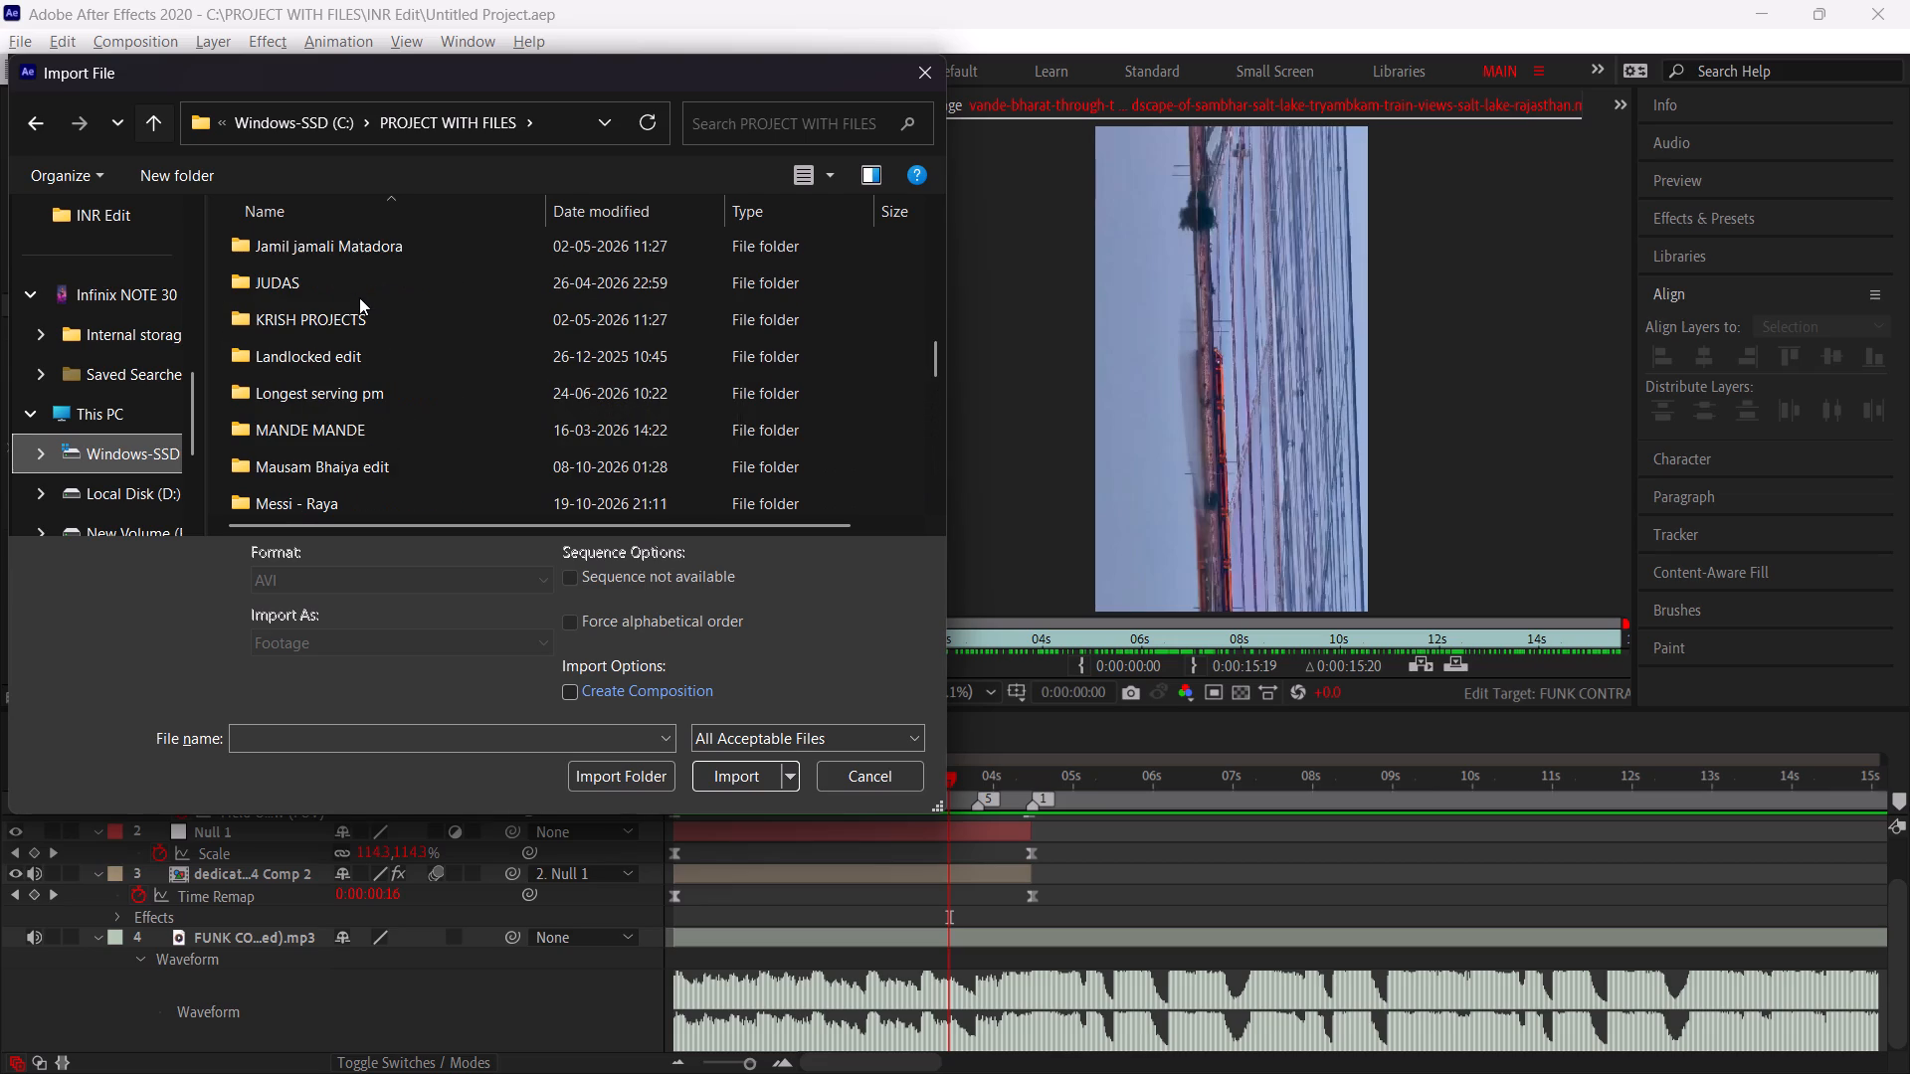
pyautogui.scroll(2, 359, 297)
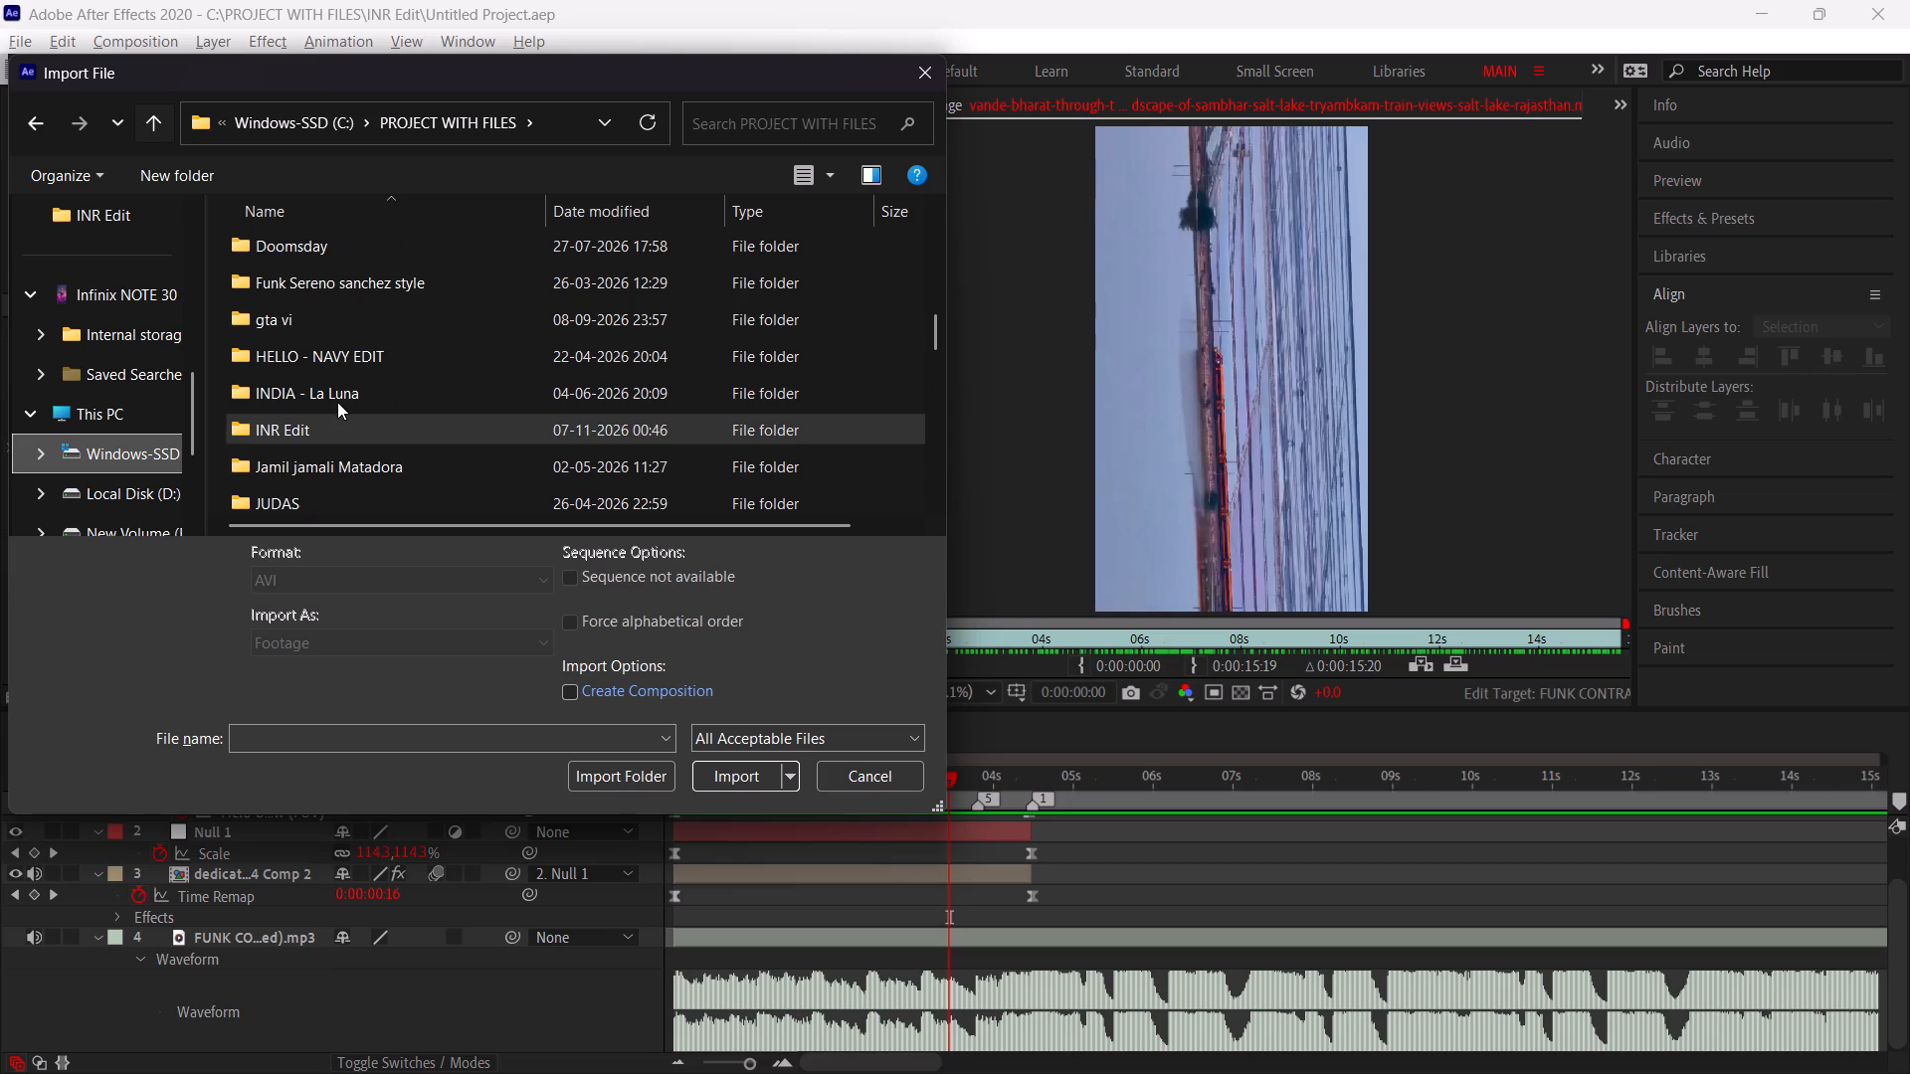
# Import the NJP Vande Bharat trial run, CC & EC Class Difference and 12 Different Vande Bharat Express Train clips videos from INDIA - La Luna.
pyautogui.doubleClick(337, 402)
pyautogui.scroll(-2, 524, 434)
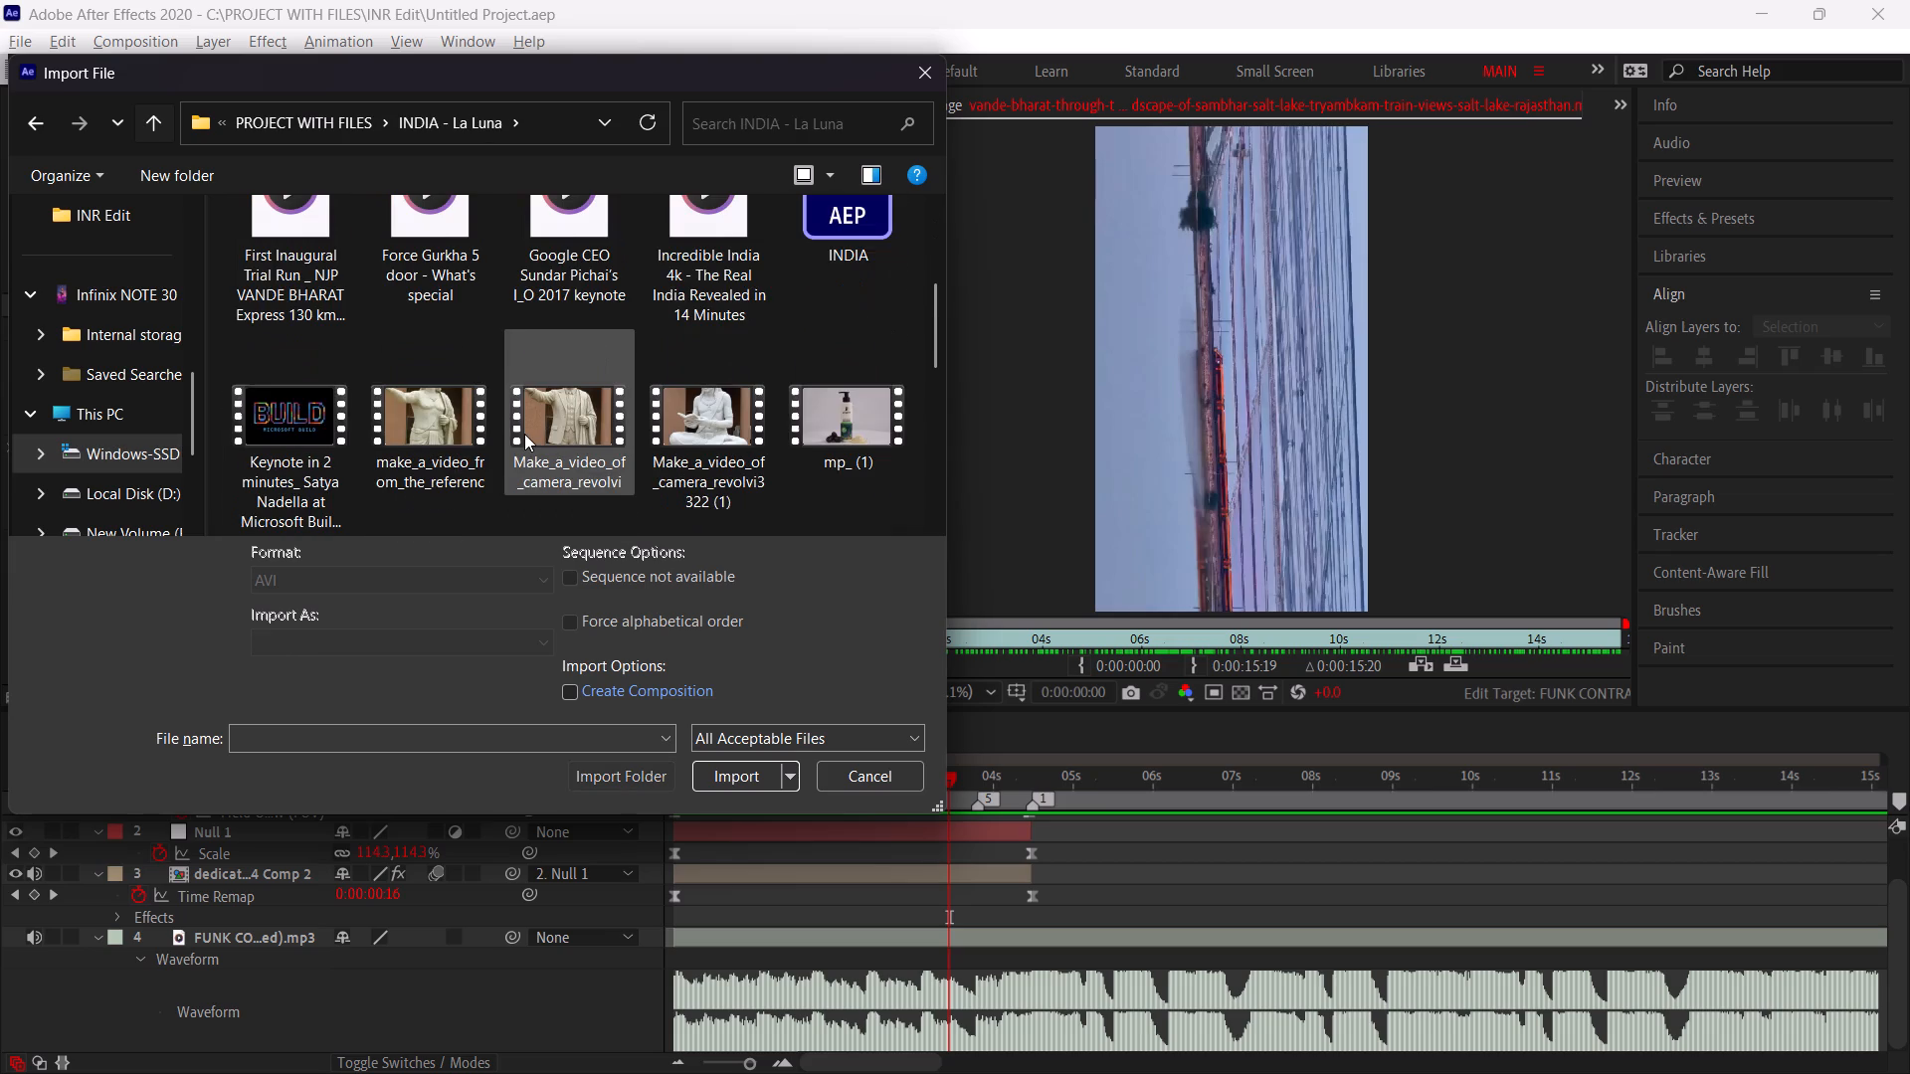
pyautogui.scroll(1, 524, 434)
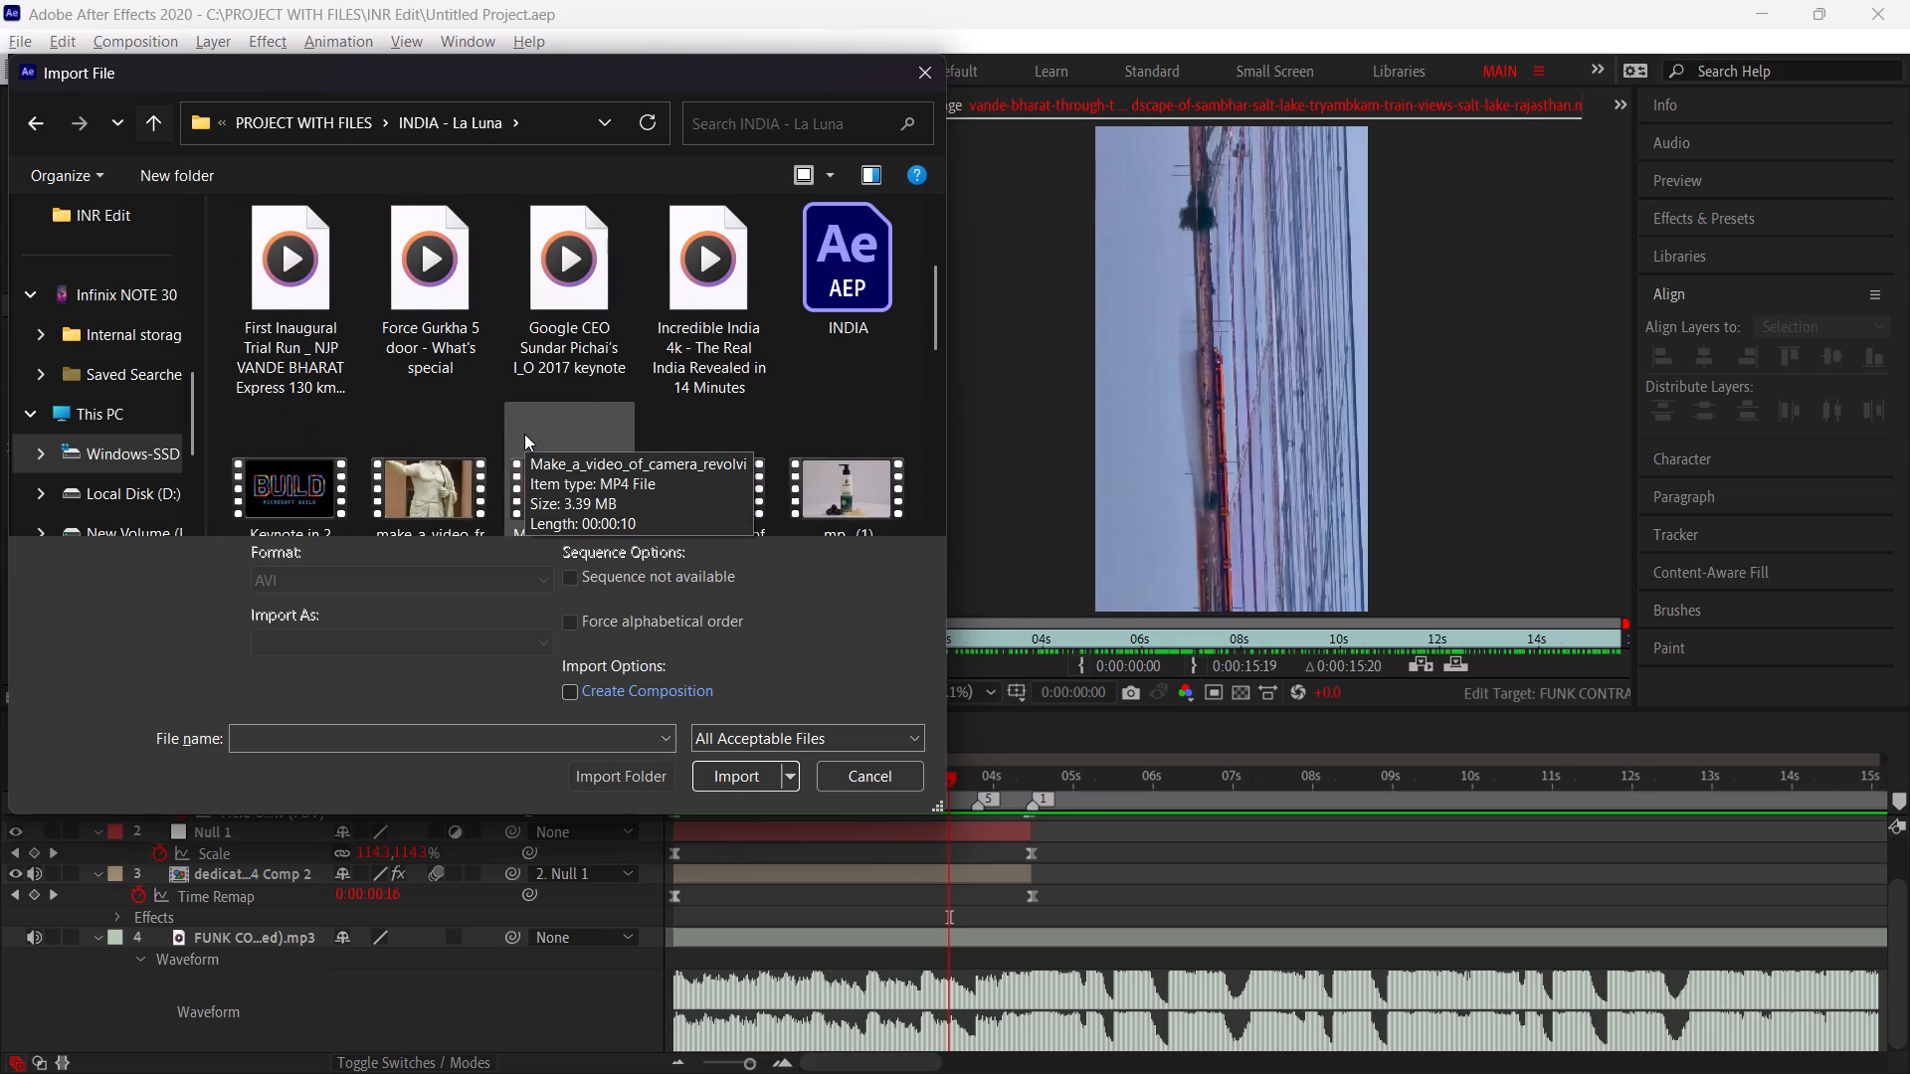
pyautogui.click(318, 394)
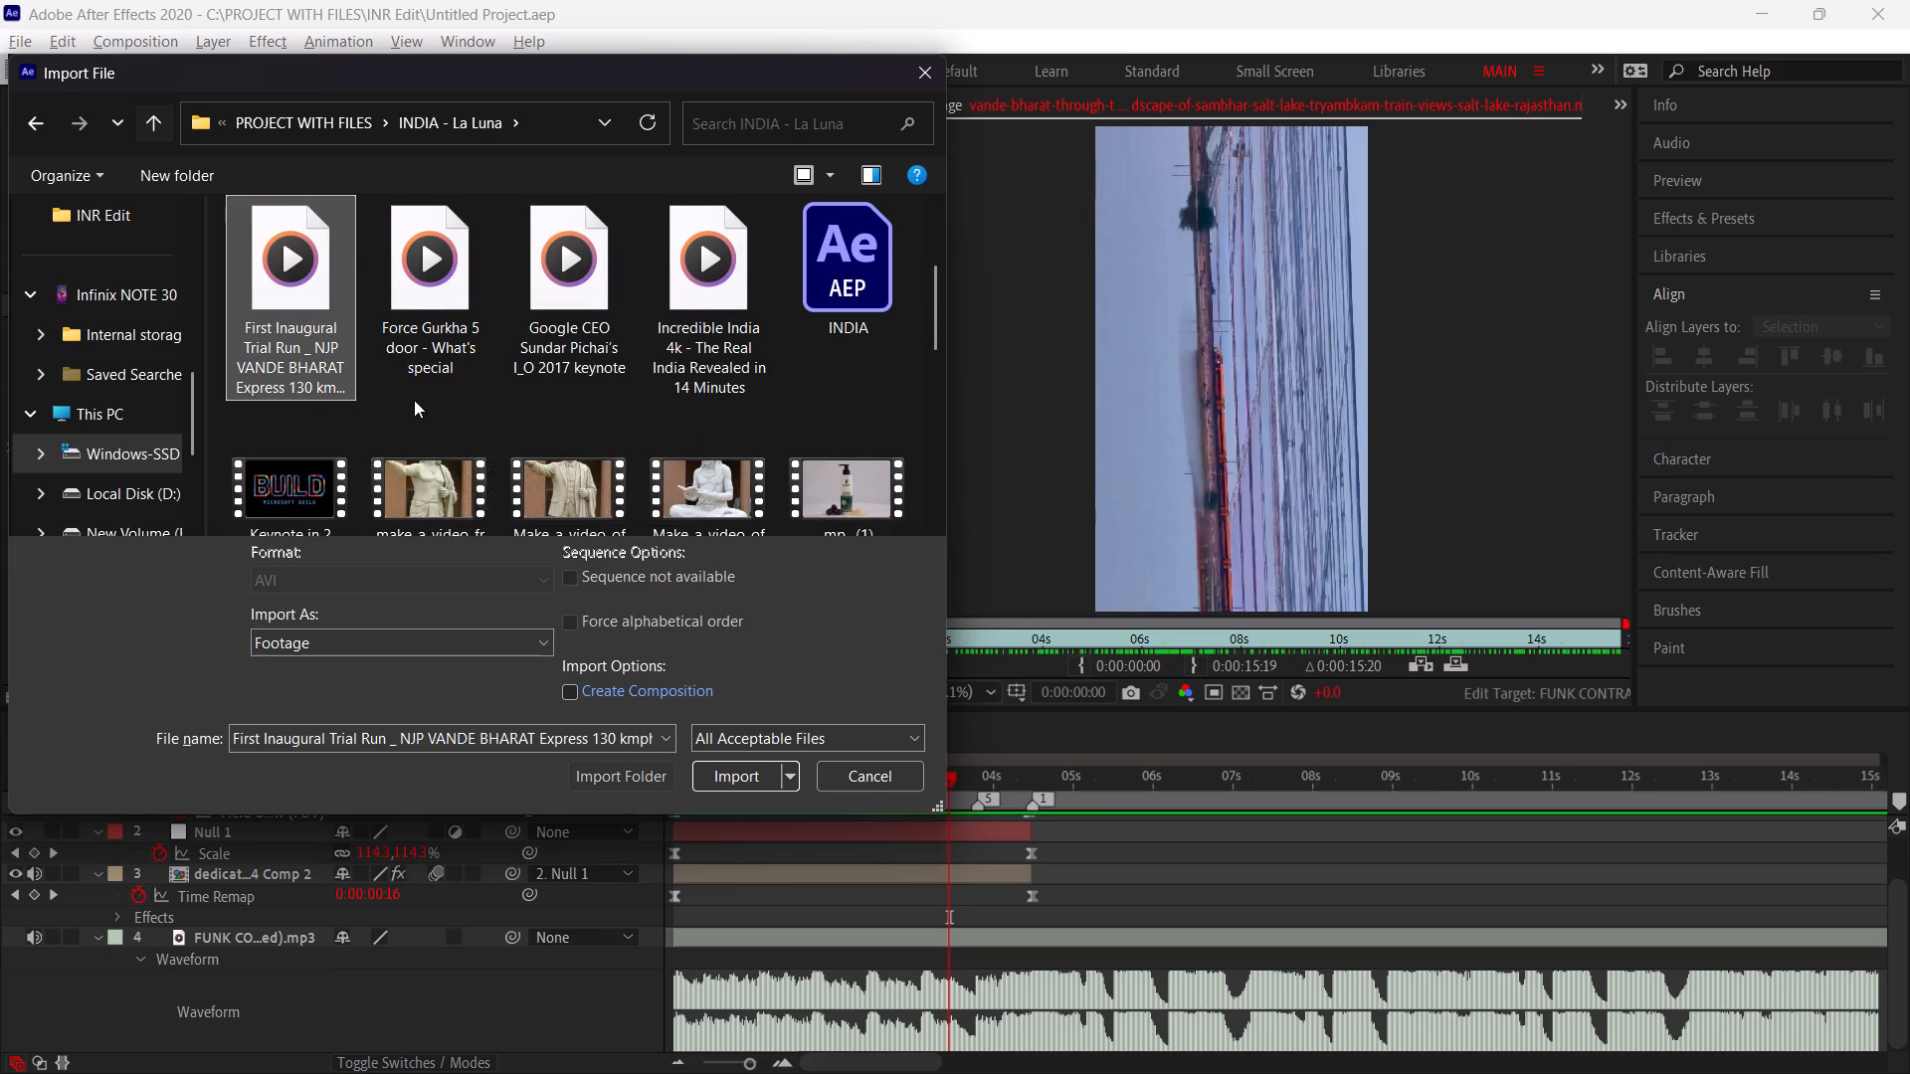
pyautogui.scroll(1, 643, 414)
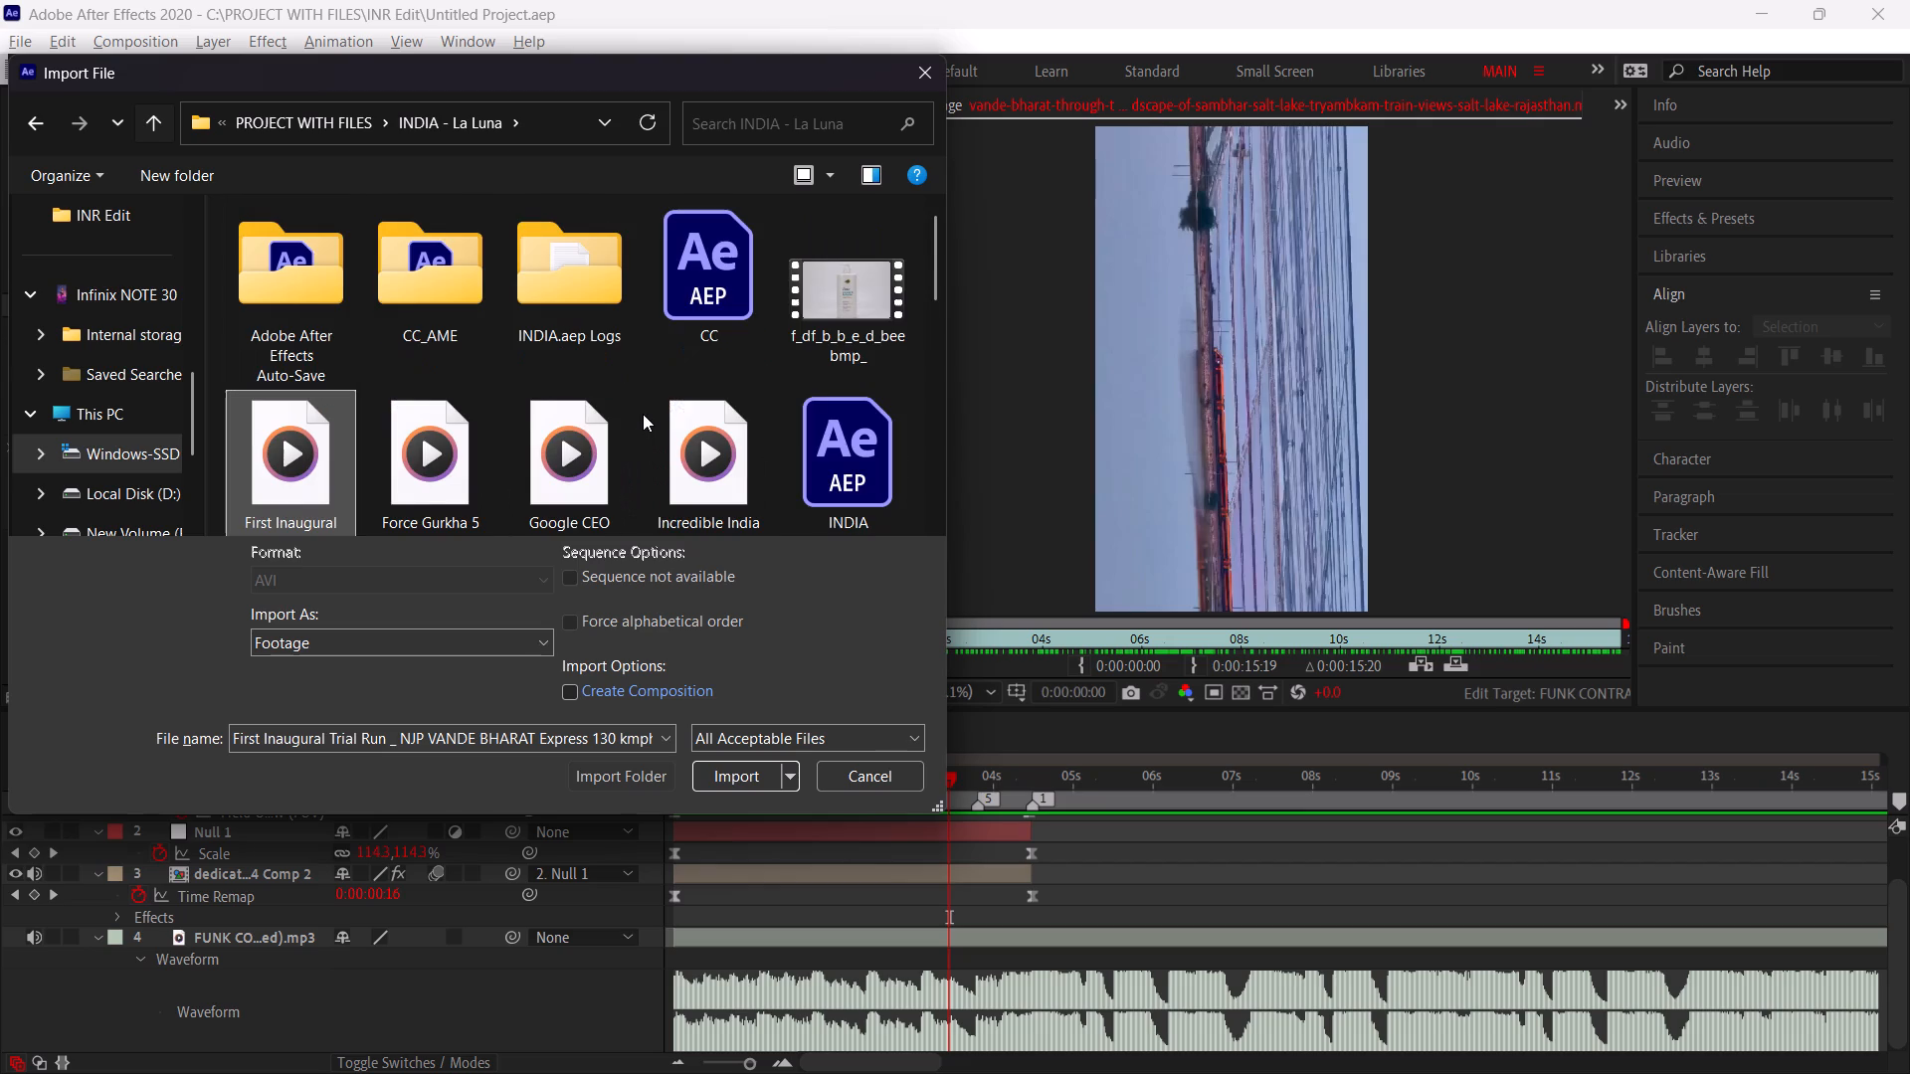
pyautogui.scroll(1, 643, 414)
pyautogui.scroll(-3, 538, 390)
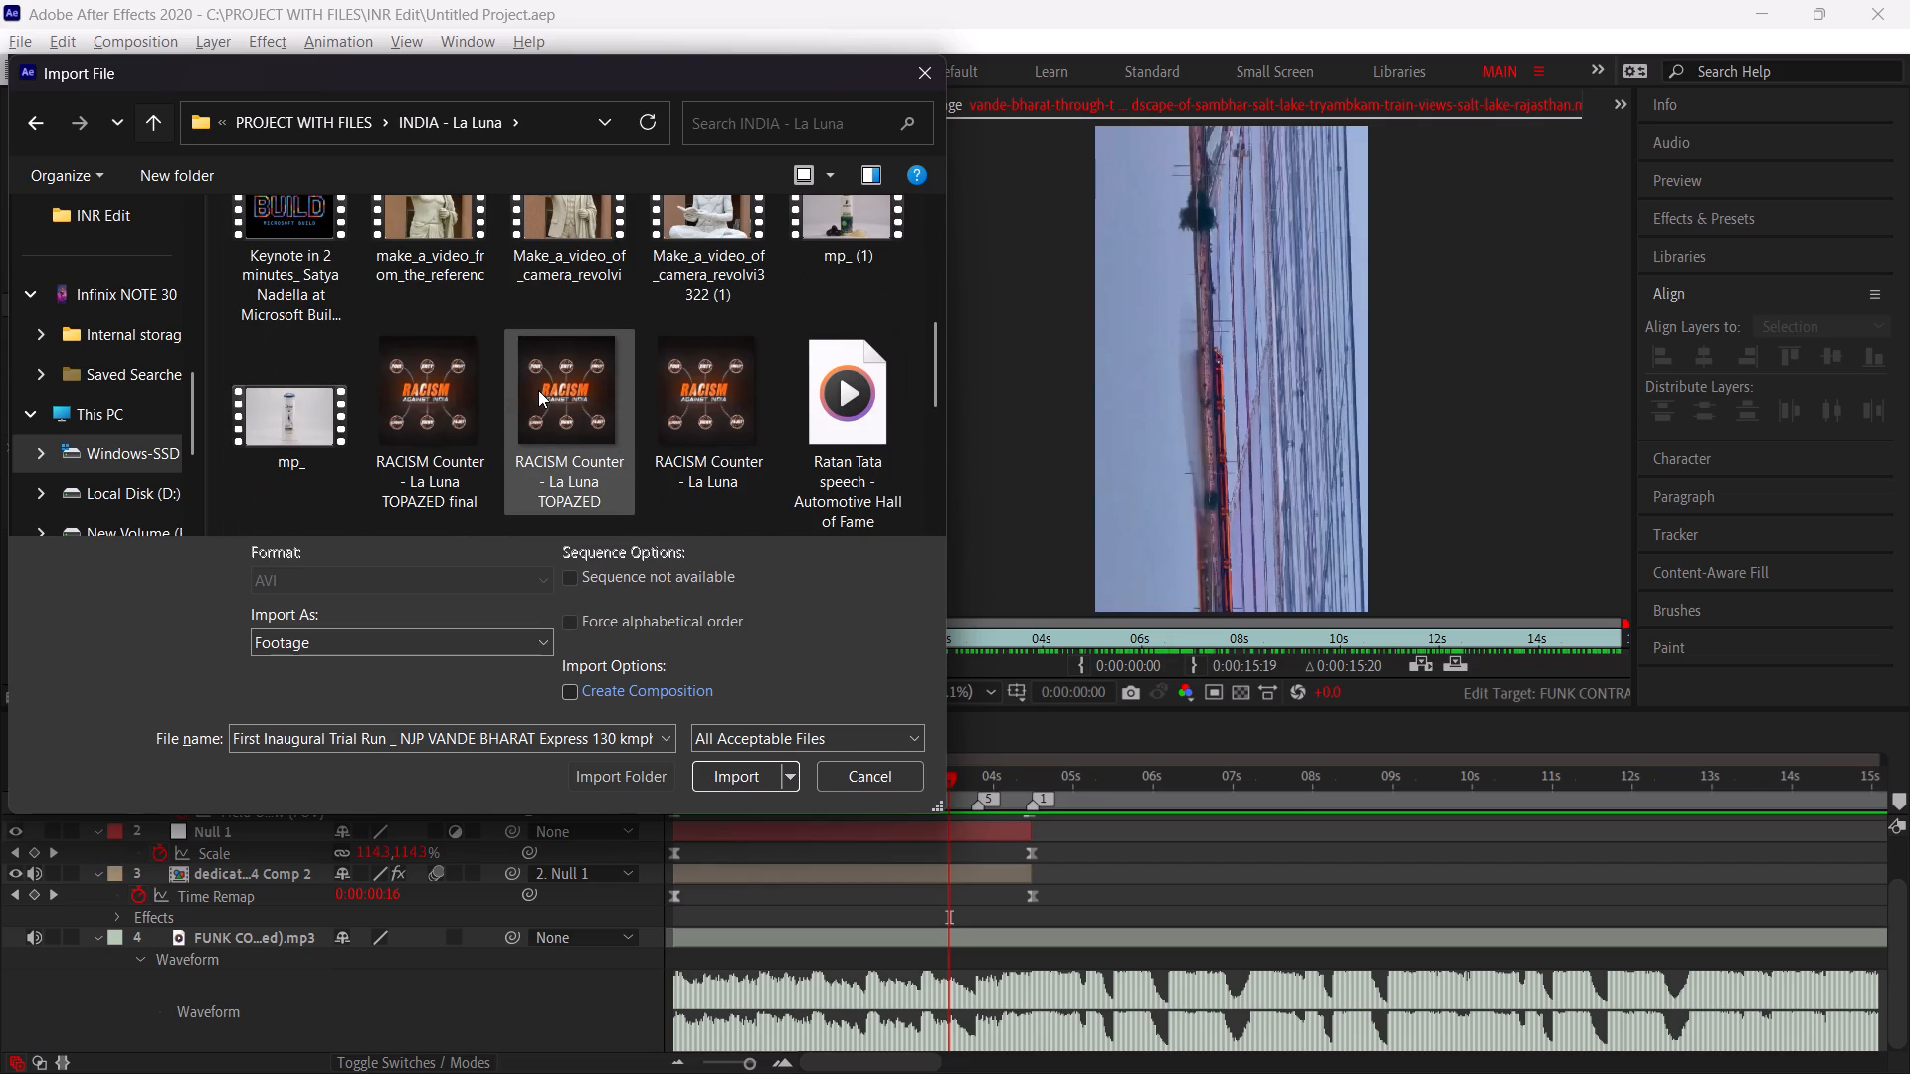
pyautogui.scroll(-1, 807, 390)
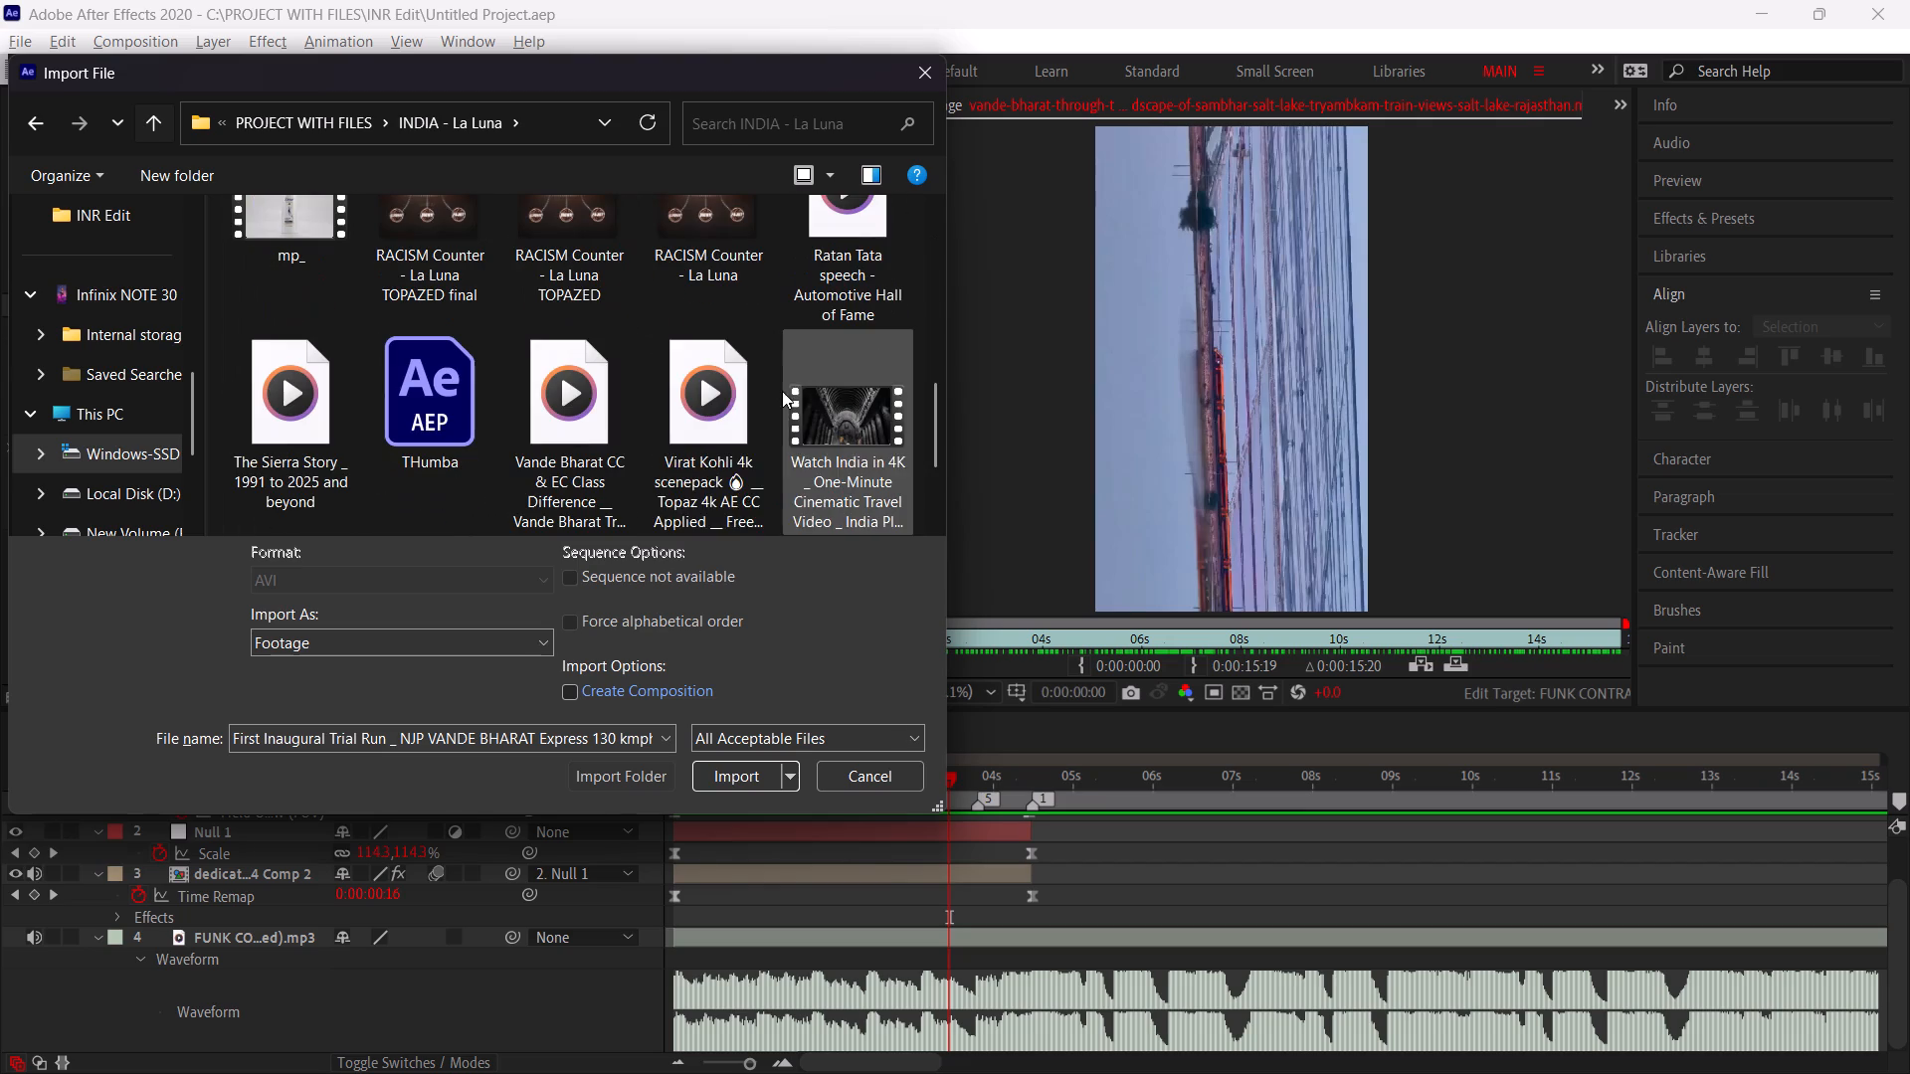
pyautogui.keyDown('ctrl'); pyautogui.click(606, 417); pyautogui.keyUp('ctrl')
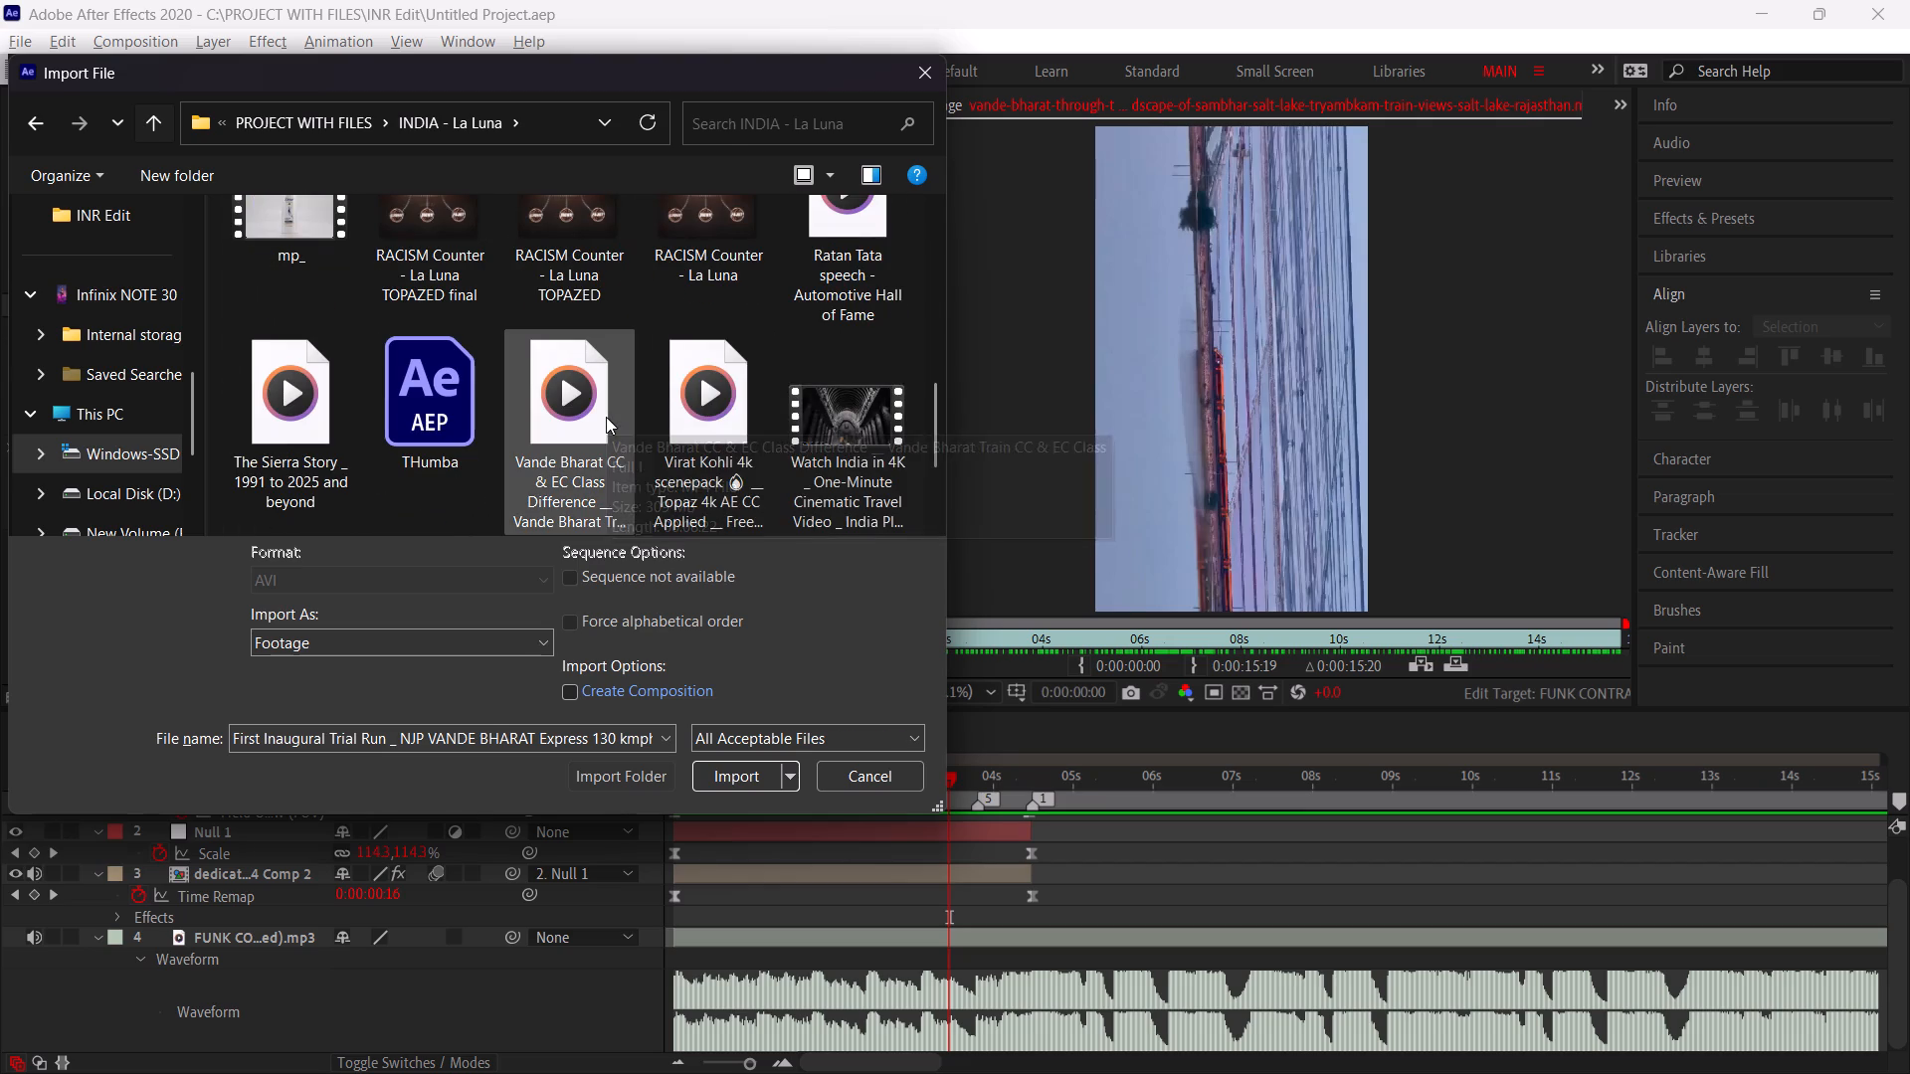
pyautogui.scroll(-1, 303, 411)
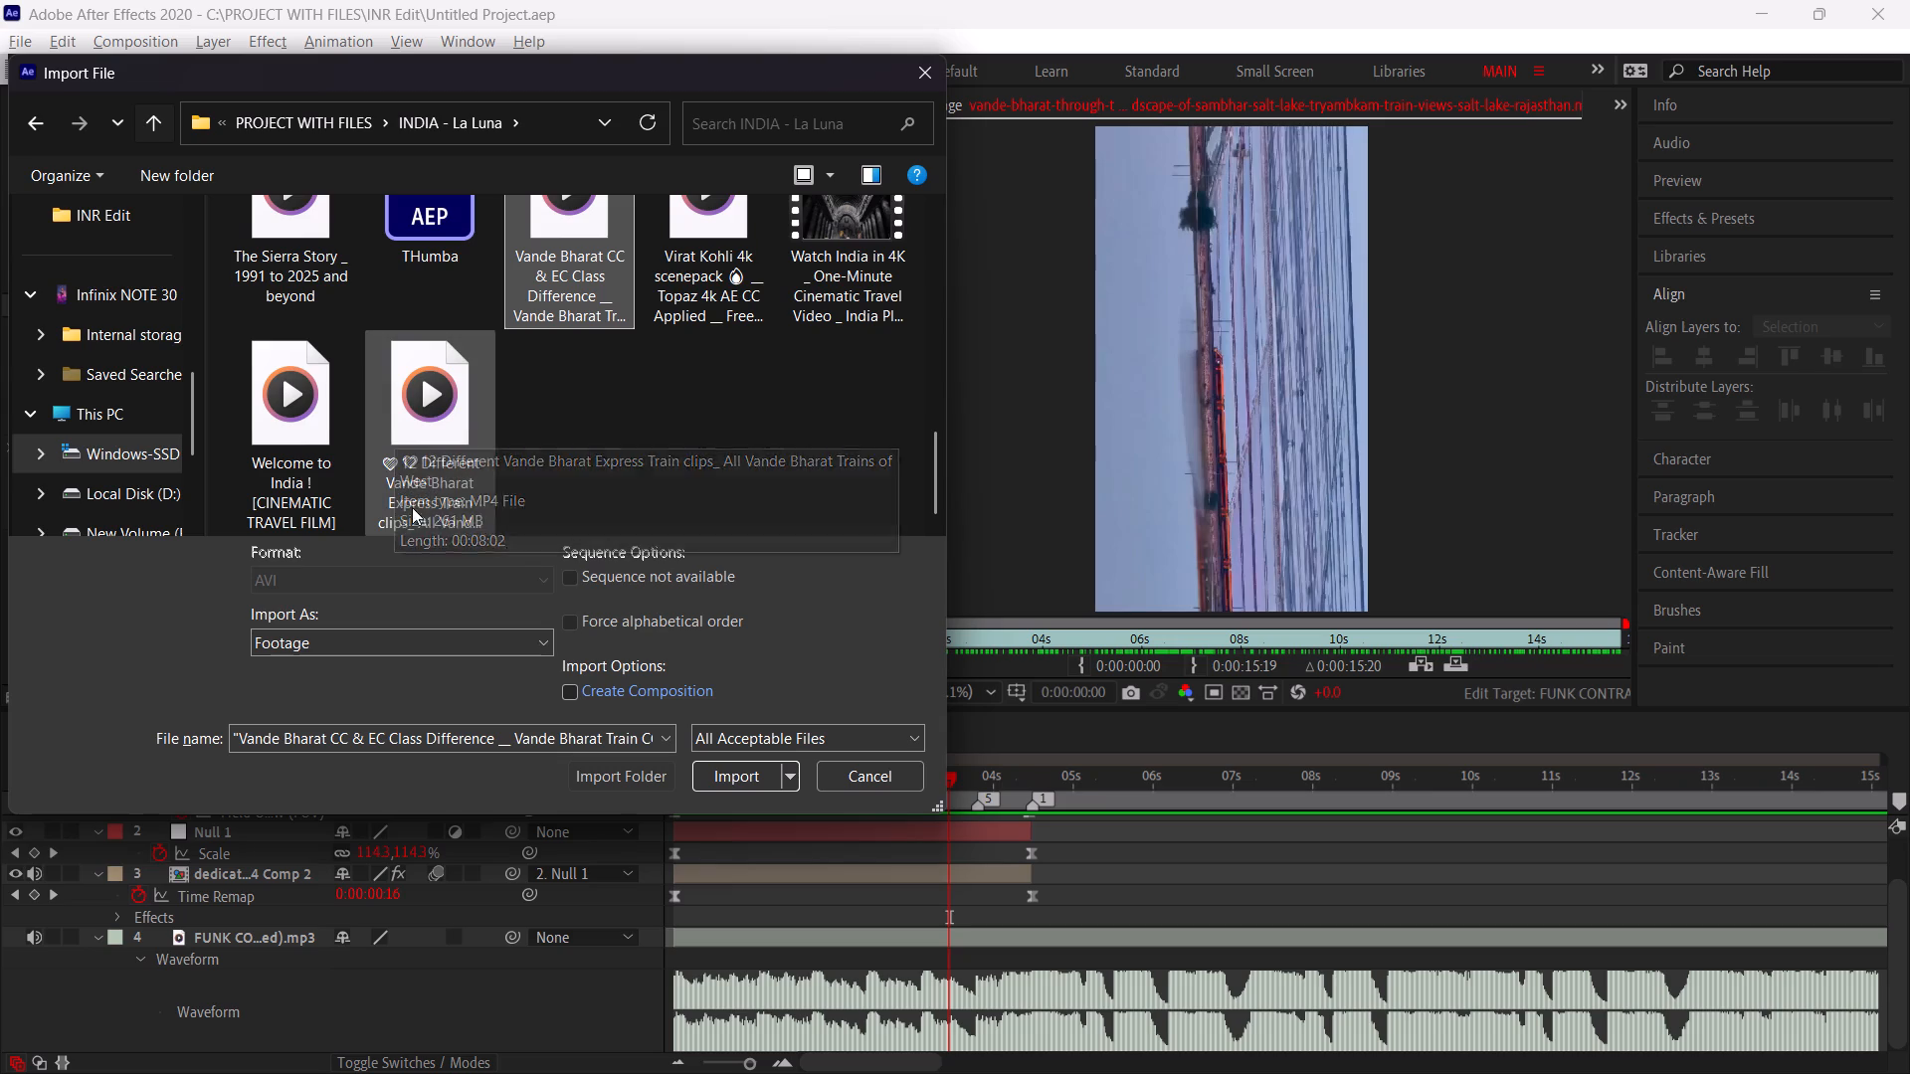
pyautogui.keyDown('ctrl'); pyautogui.click(406, 494); pyautogui.keyUp('ctrl')
pyautogui.click(747, 781)
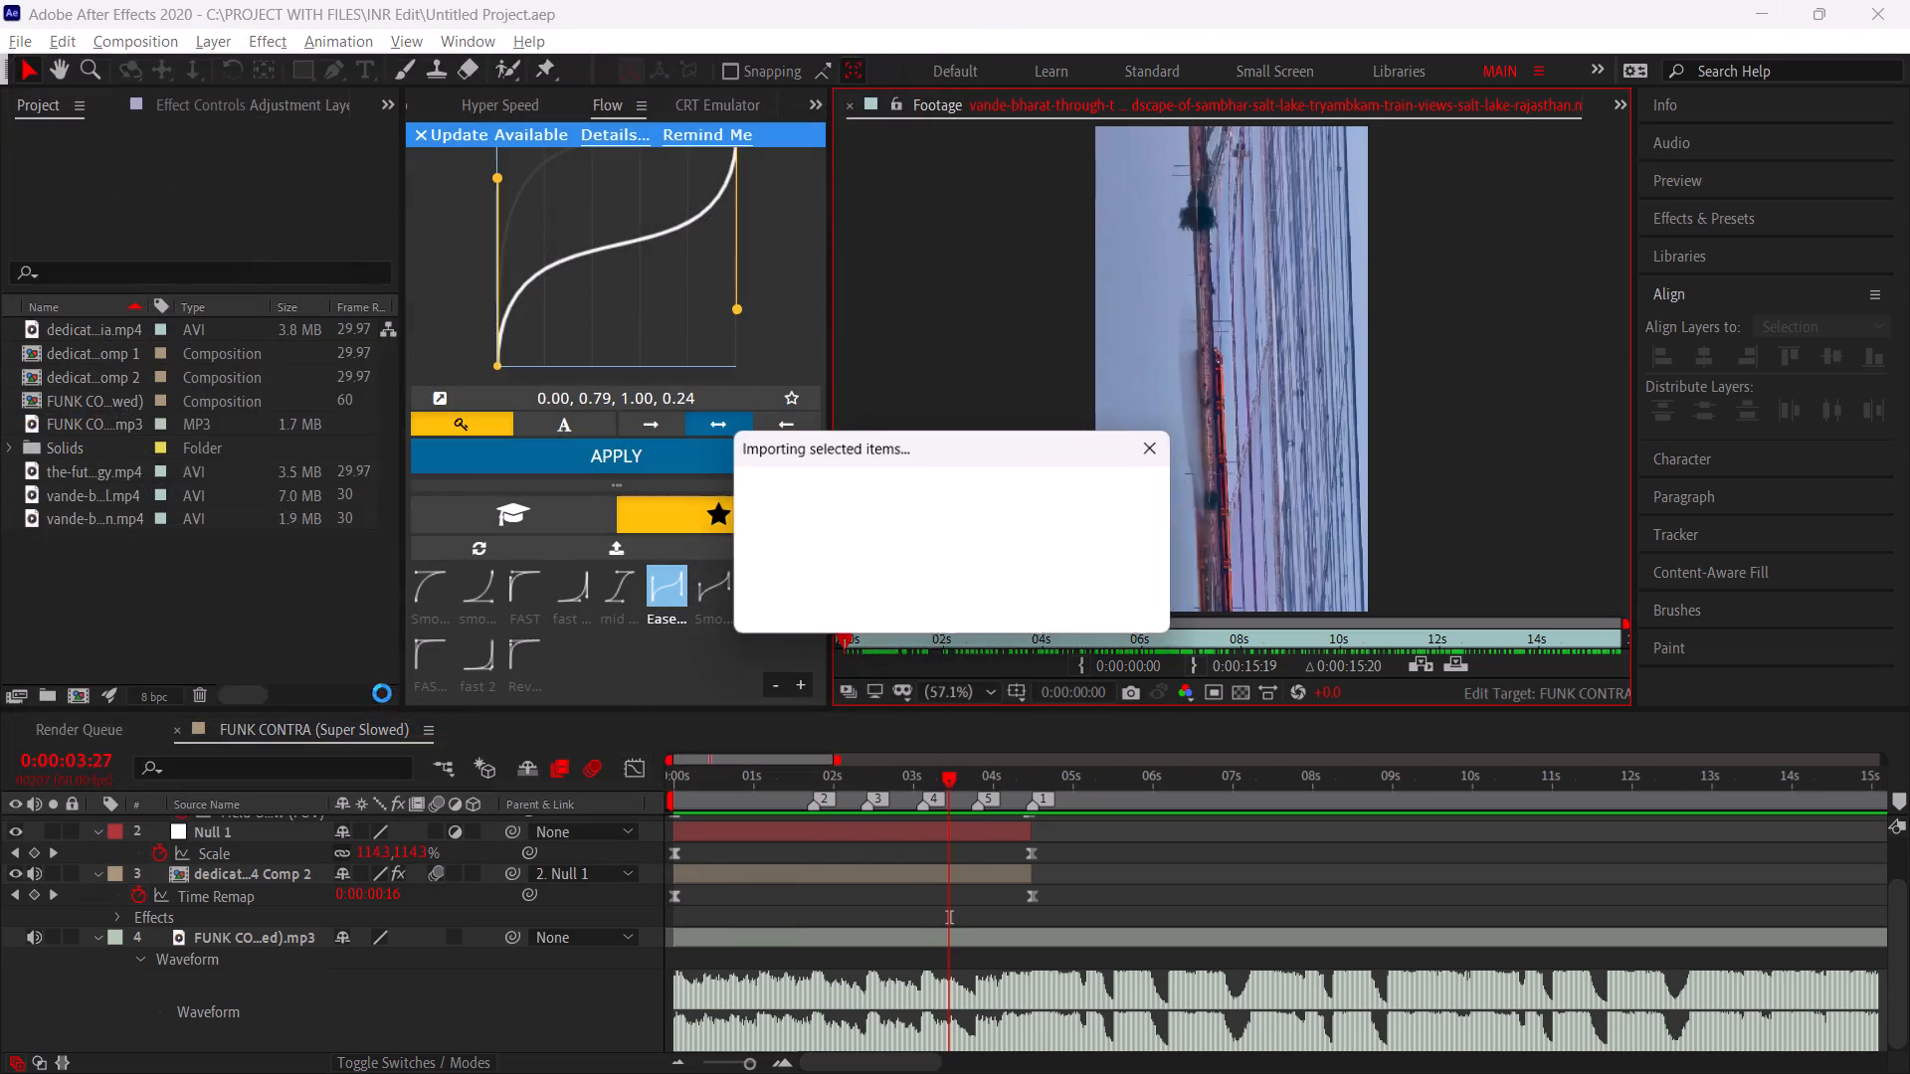
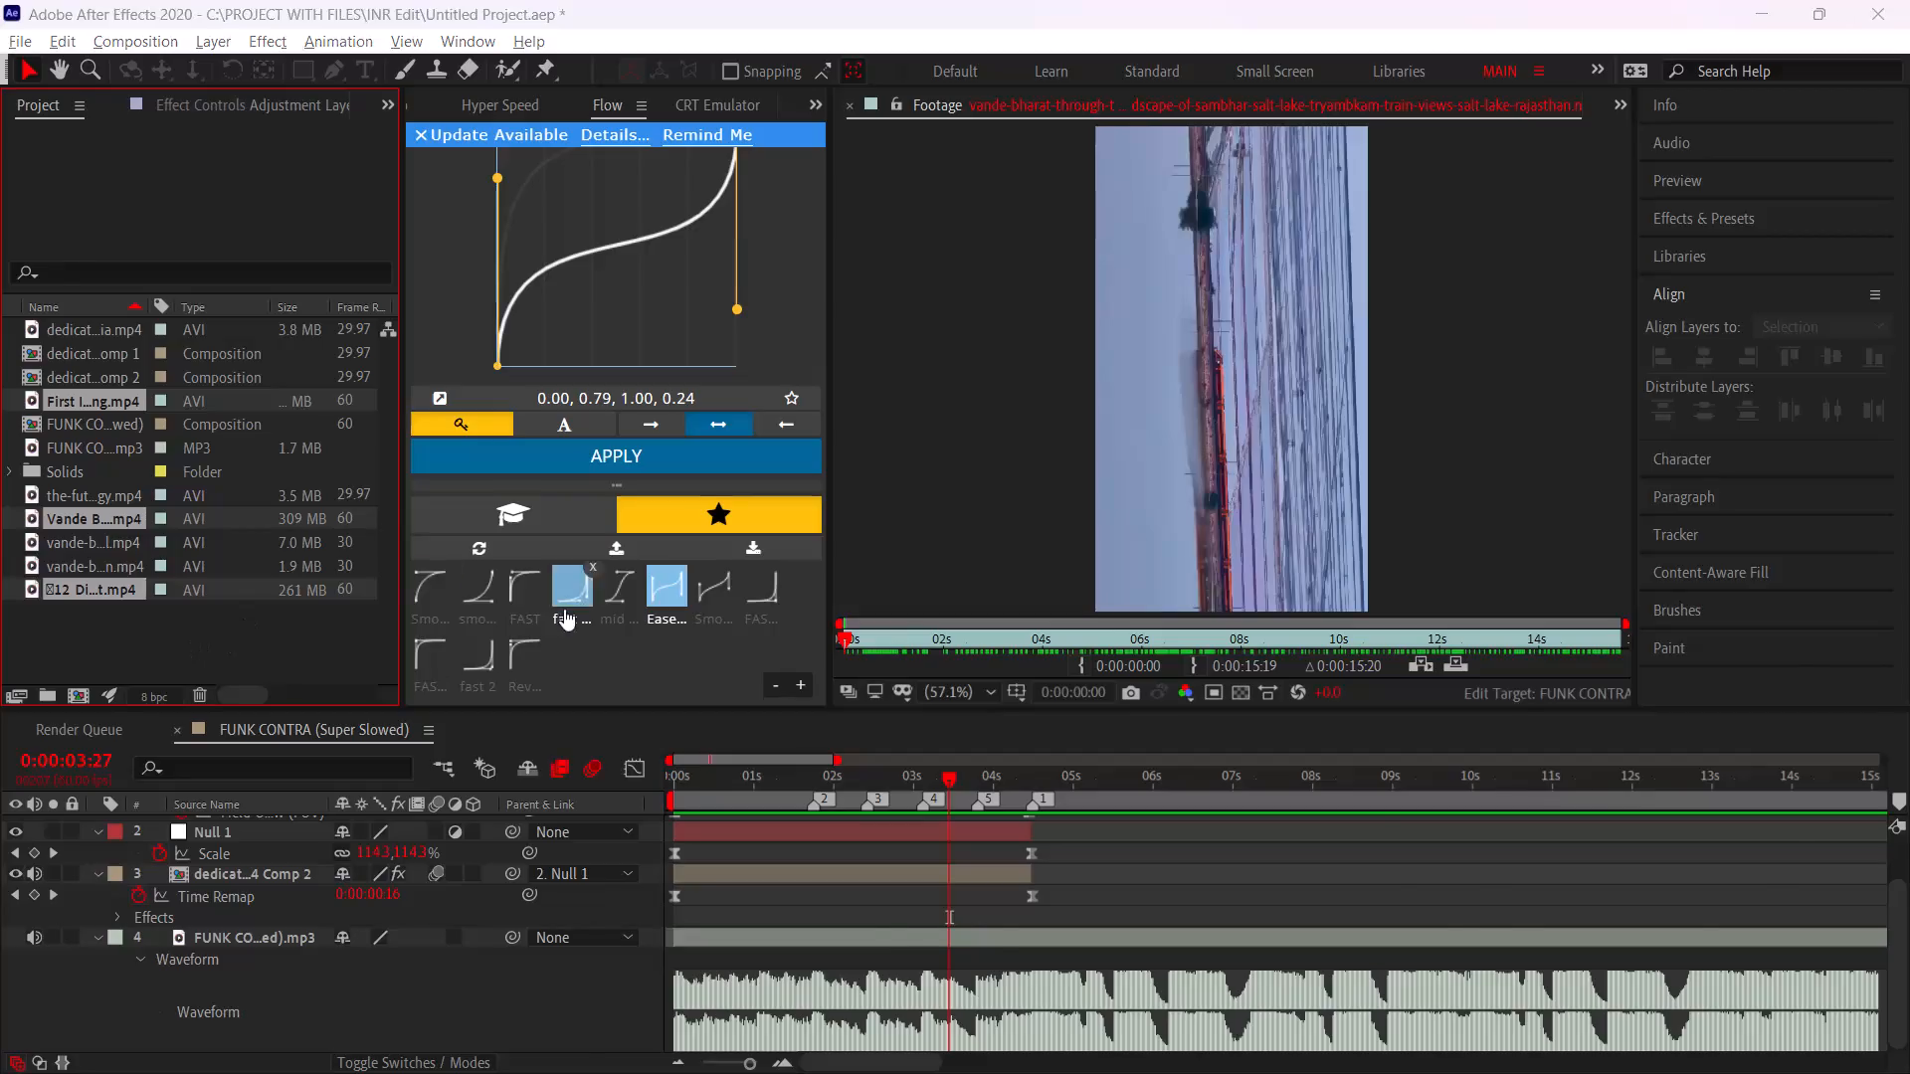
# Check the opening of the 12 Different Vande Bharat Express Train clips video in the browser, close its tab and return to After Effects.
pyautogui.click(810, 519)
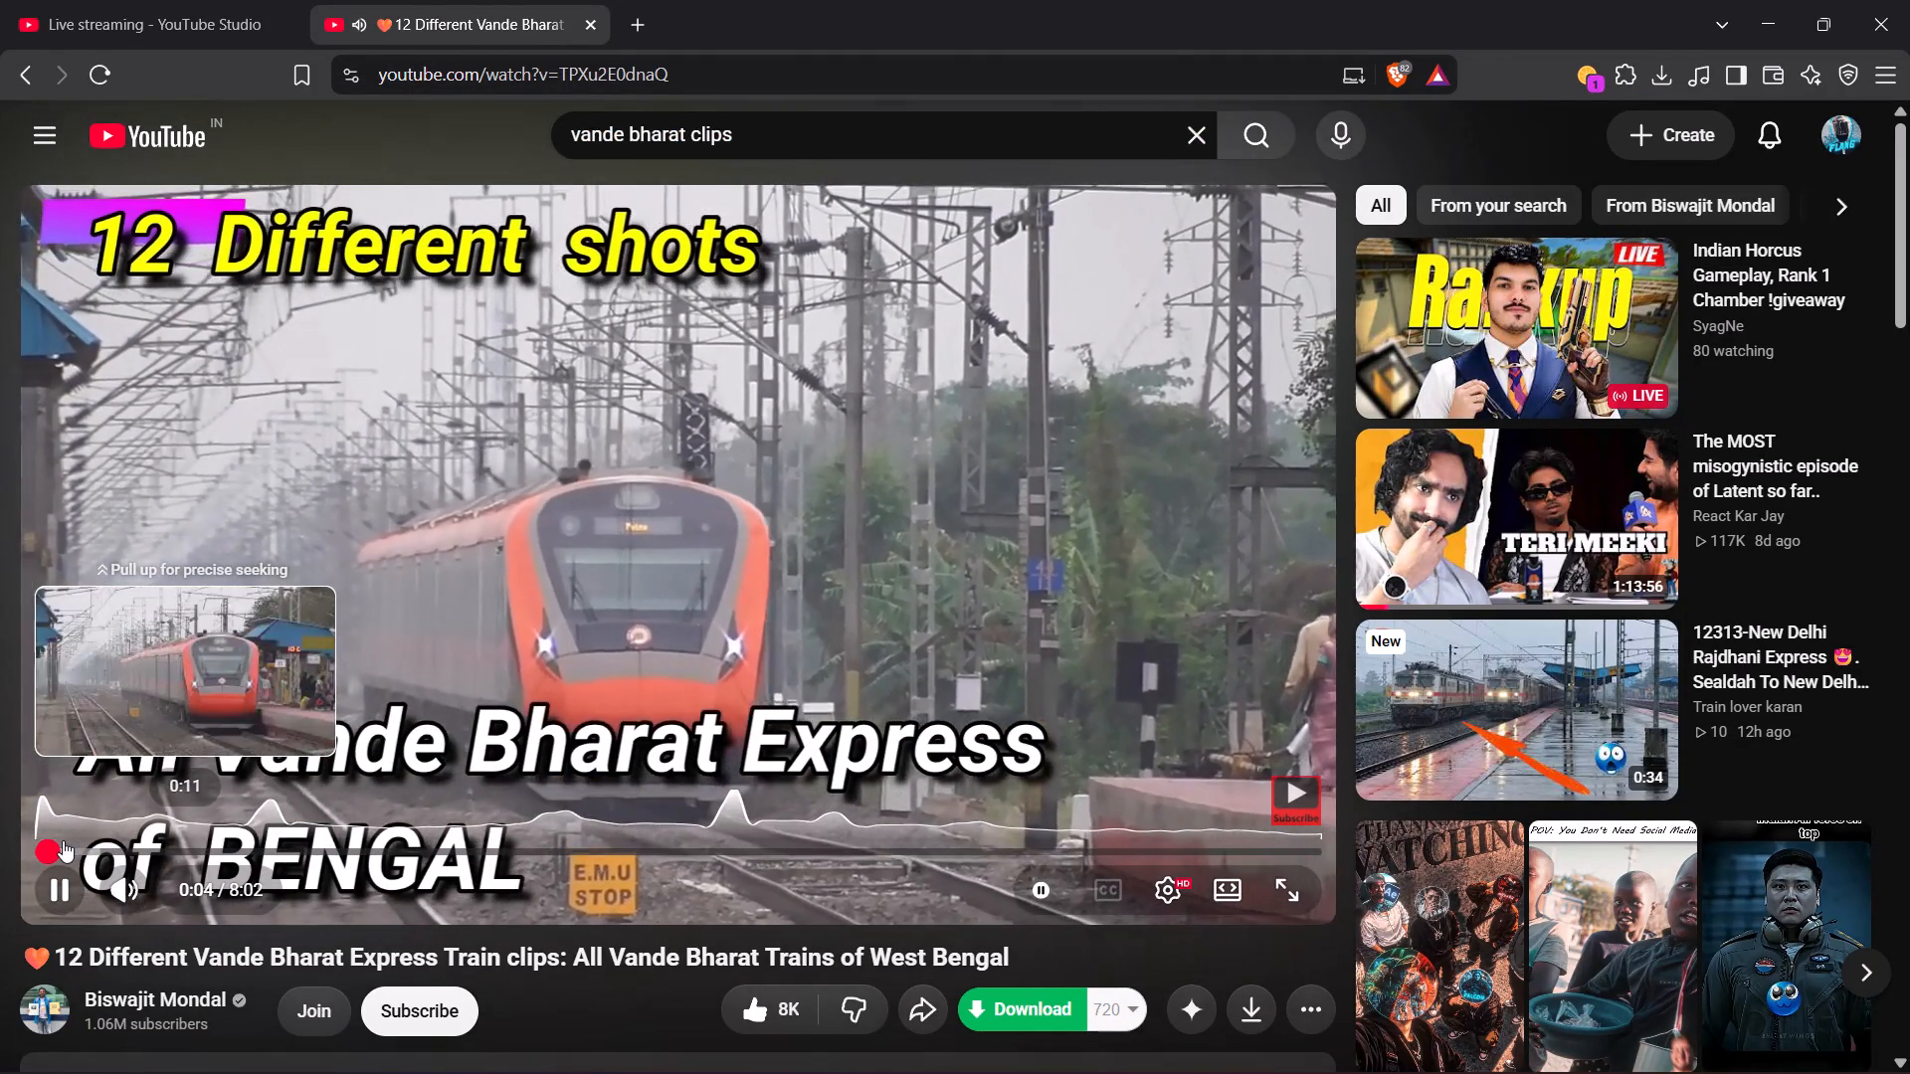
pyautogui.click(86, 529)
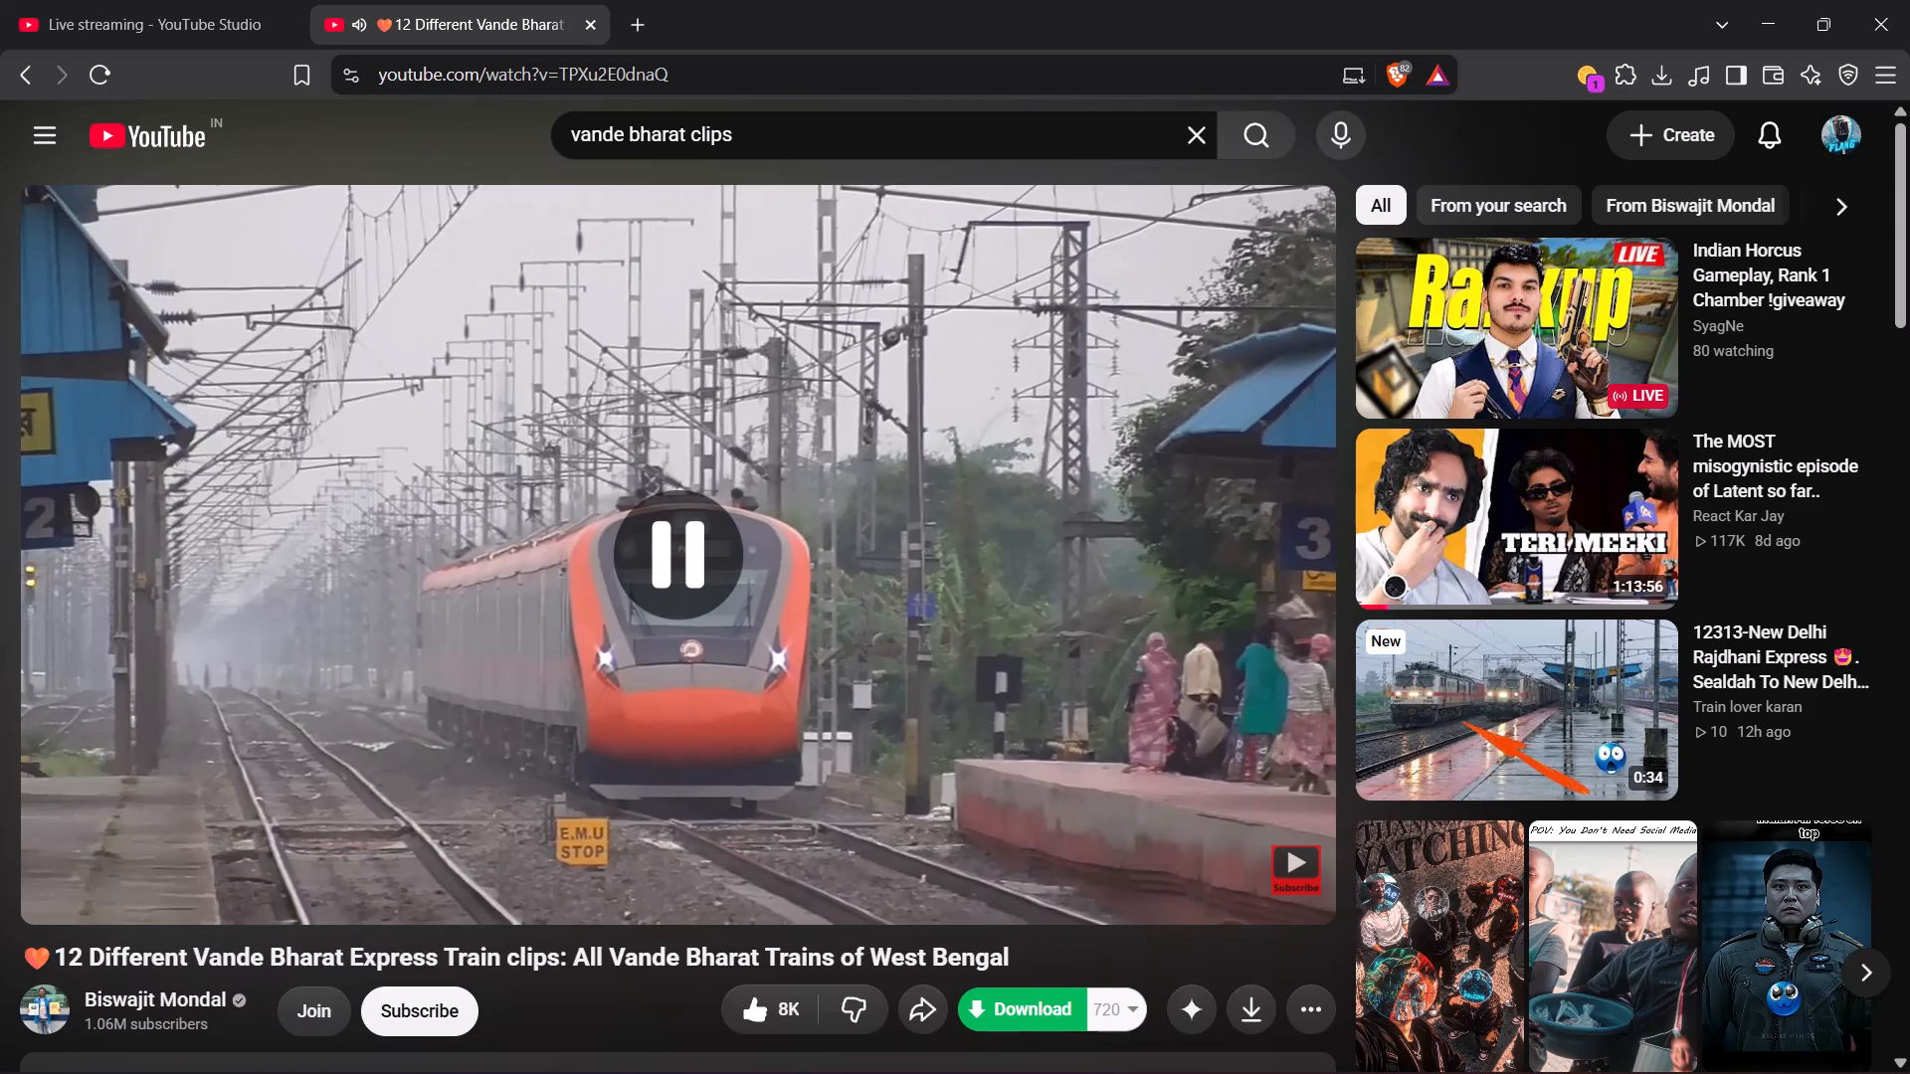
pyautogui.click(623, 19)
pyautogui.click(593, 18)
pyautogui.hotkey('alt', 'Tab')
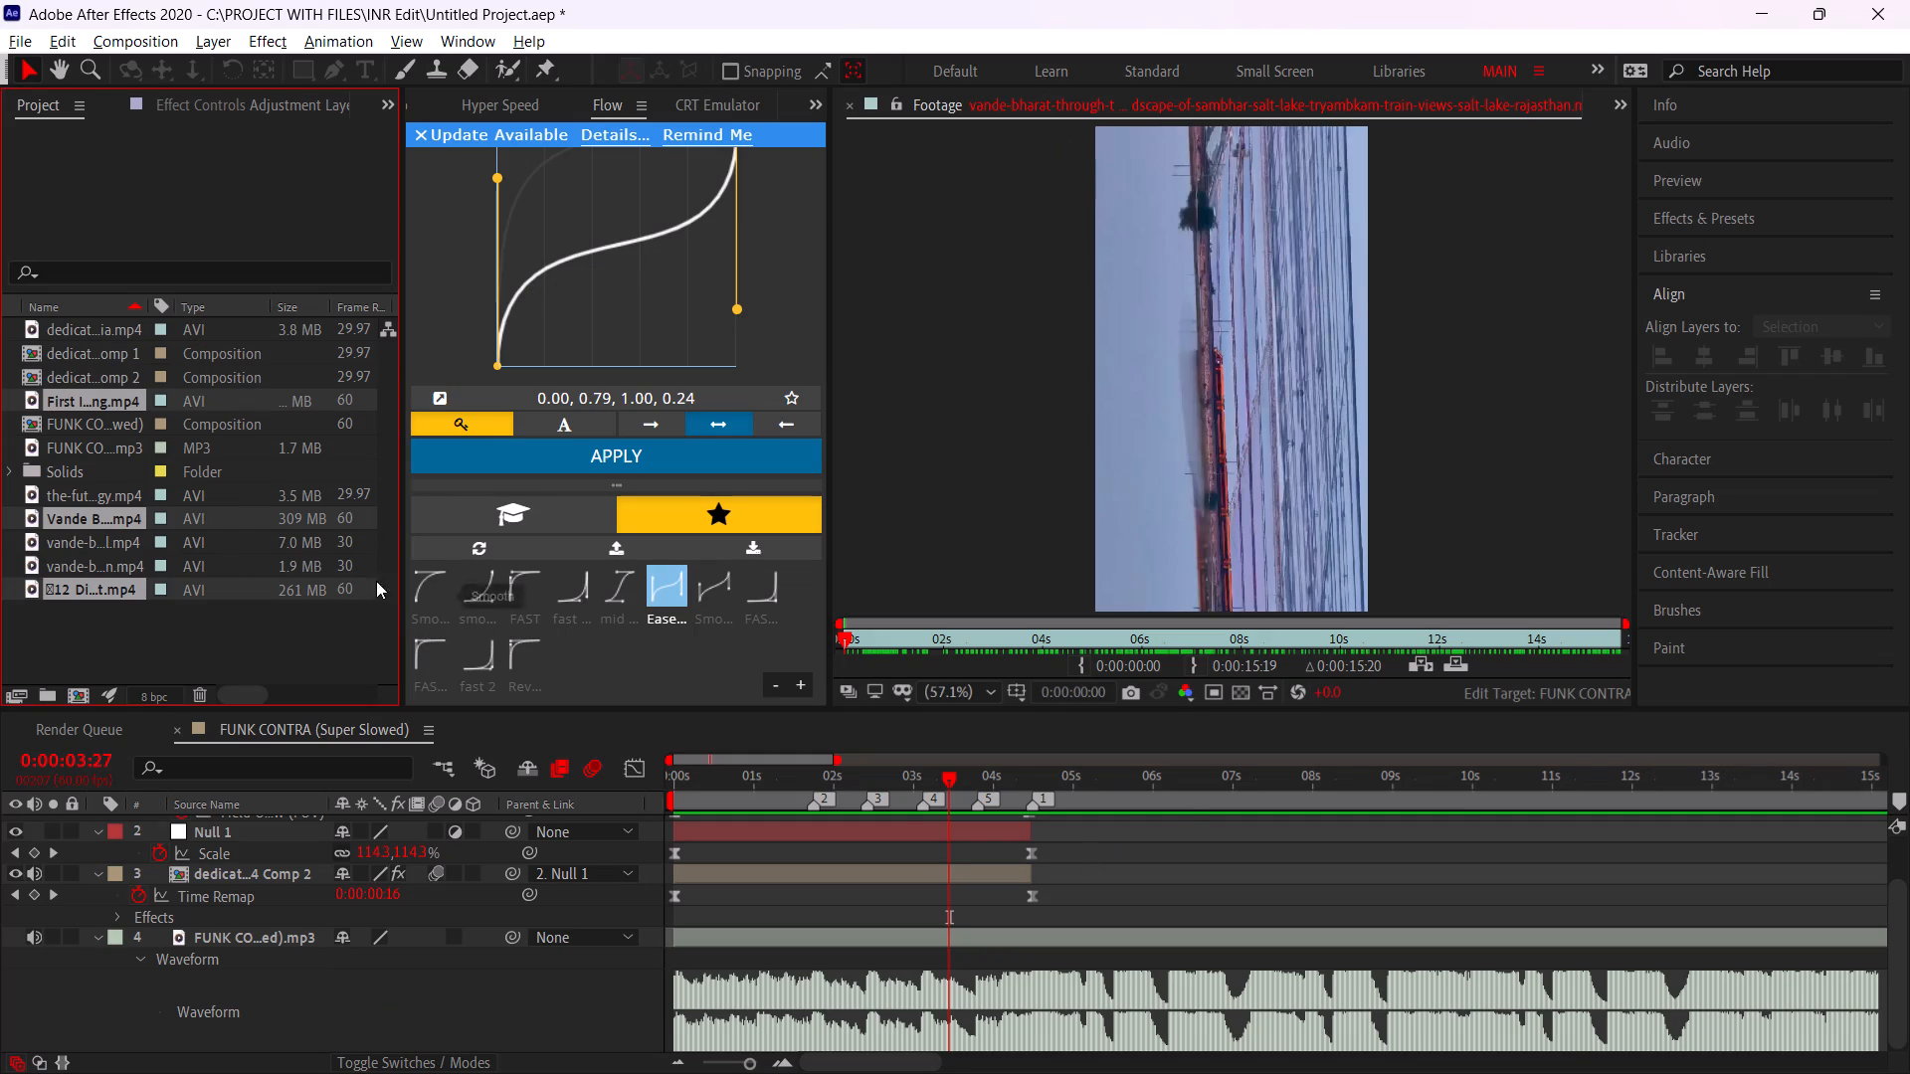
# Open the imported 12 Different Vande Bharat Express Train clips footage and examine its first 15 seconds for a usable train shot.
pyautogui.click(132, 645)
pyautogui.doubleClick(107, 594)
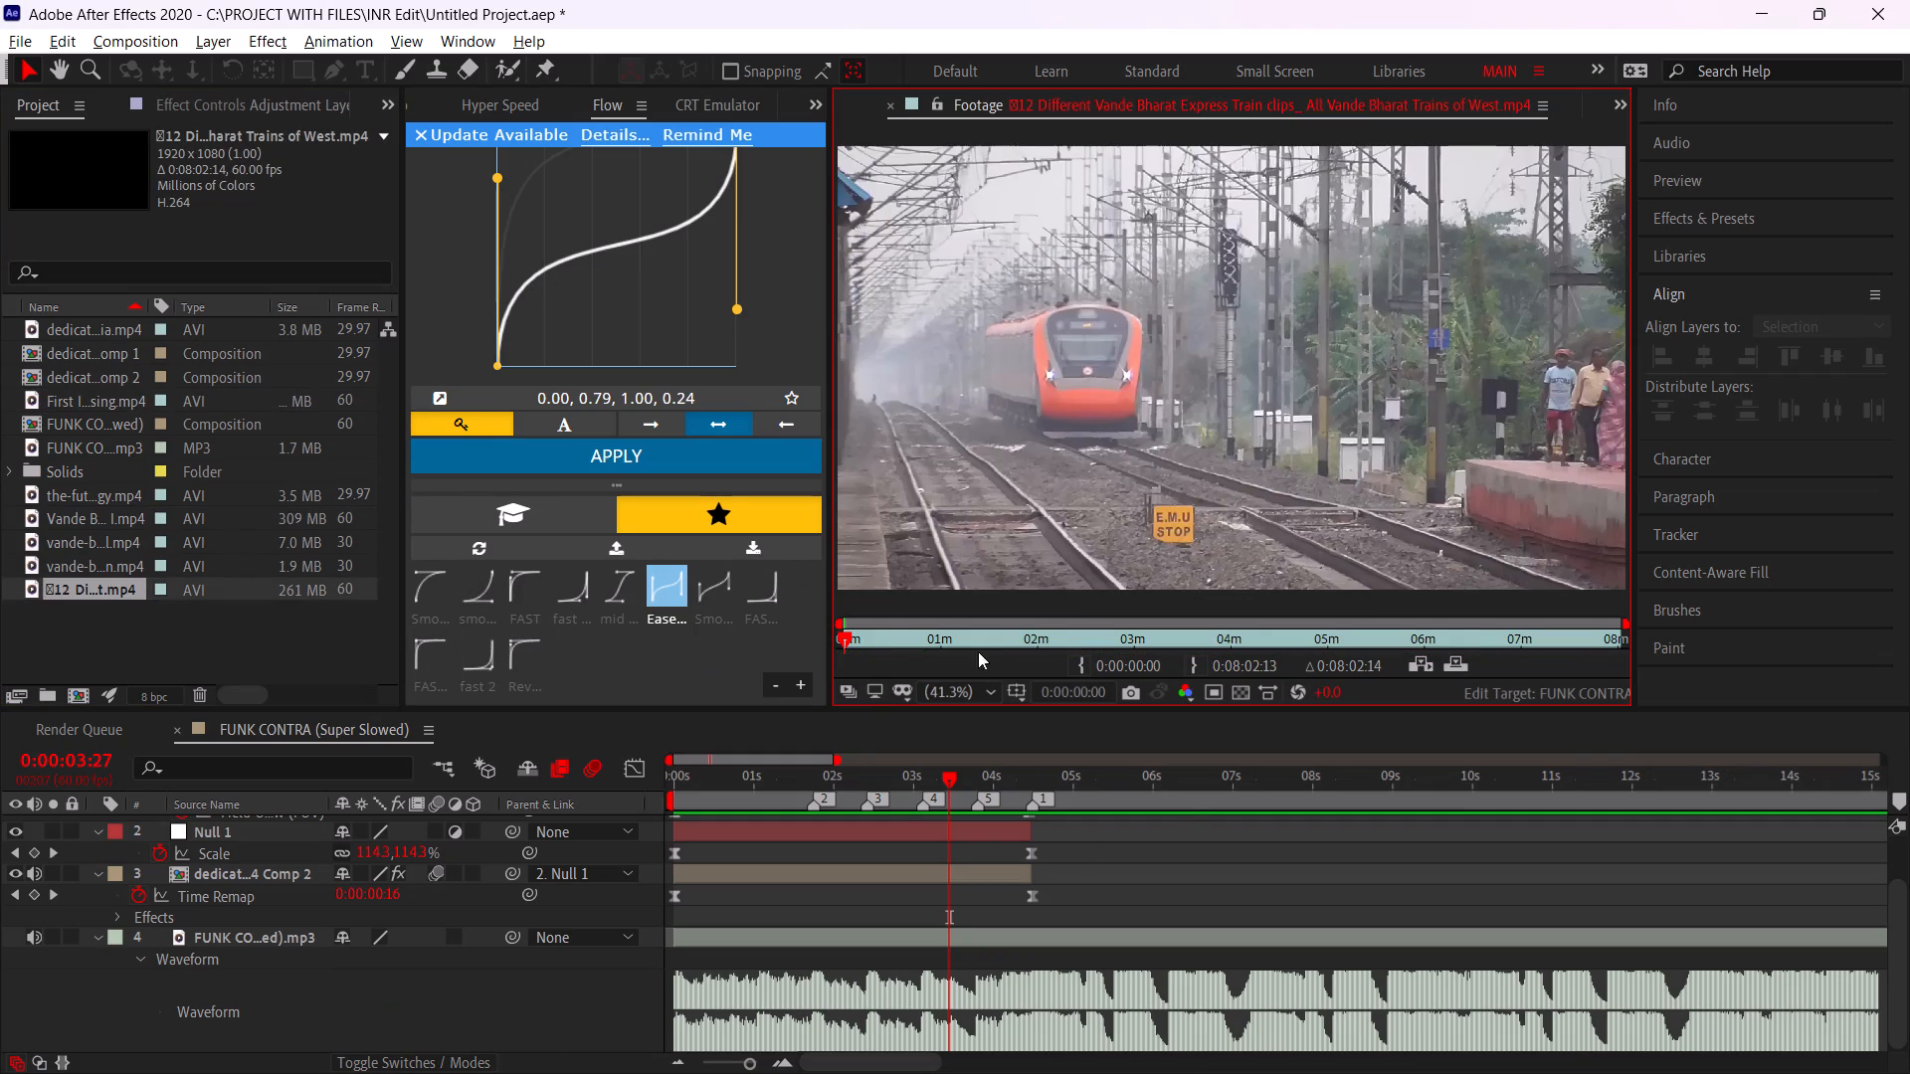
pyautogui.moveTo(847, 638); pyautogui.dragTo(866, 643)
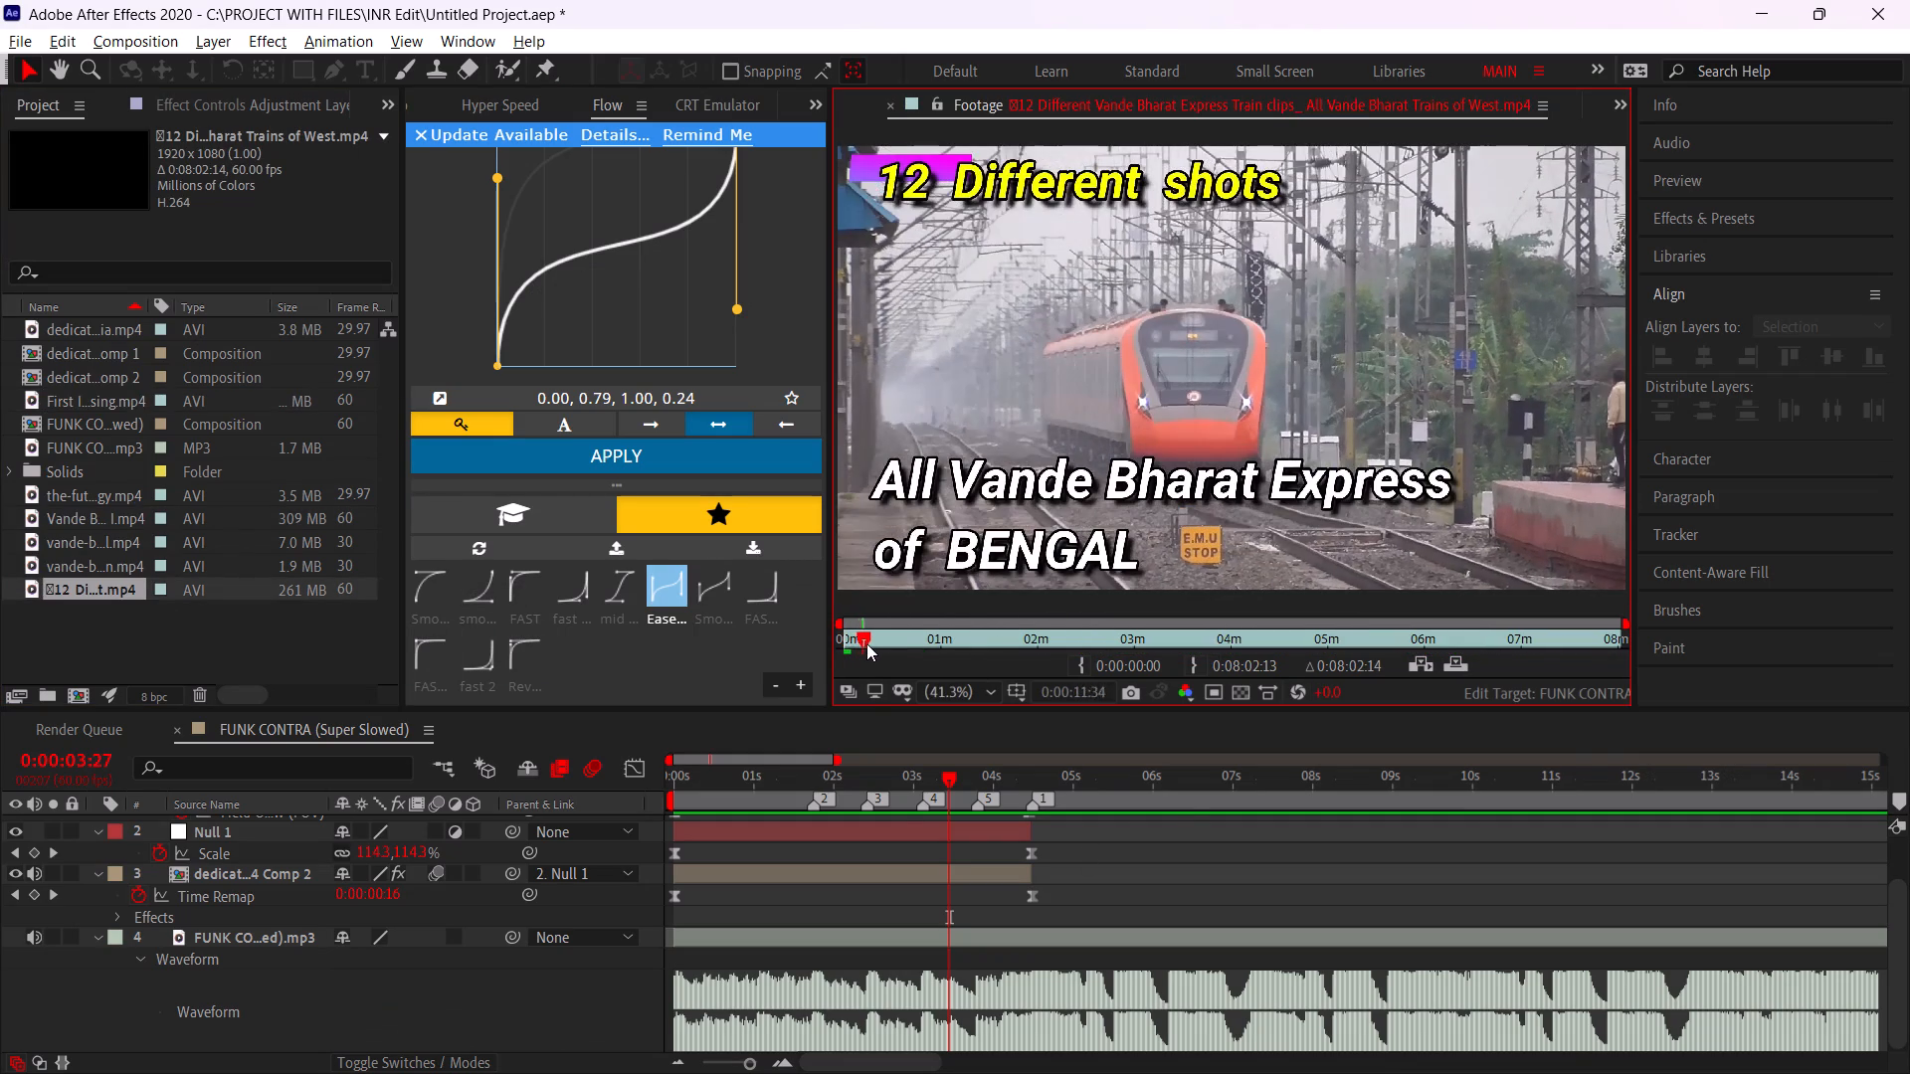
pyautogui.moveTo(866, 643); pyautogui.dragTo(866, 637)
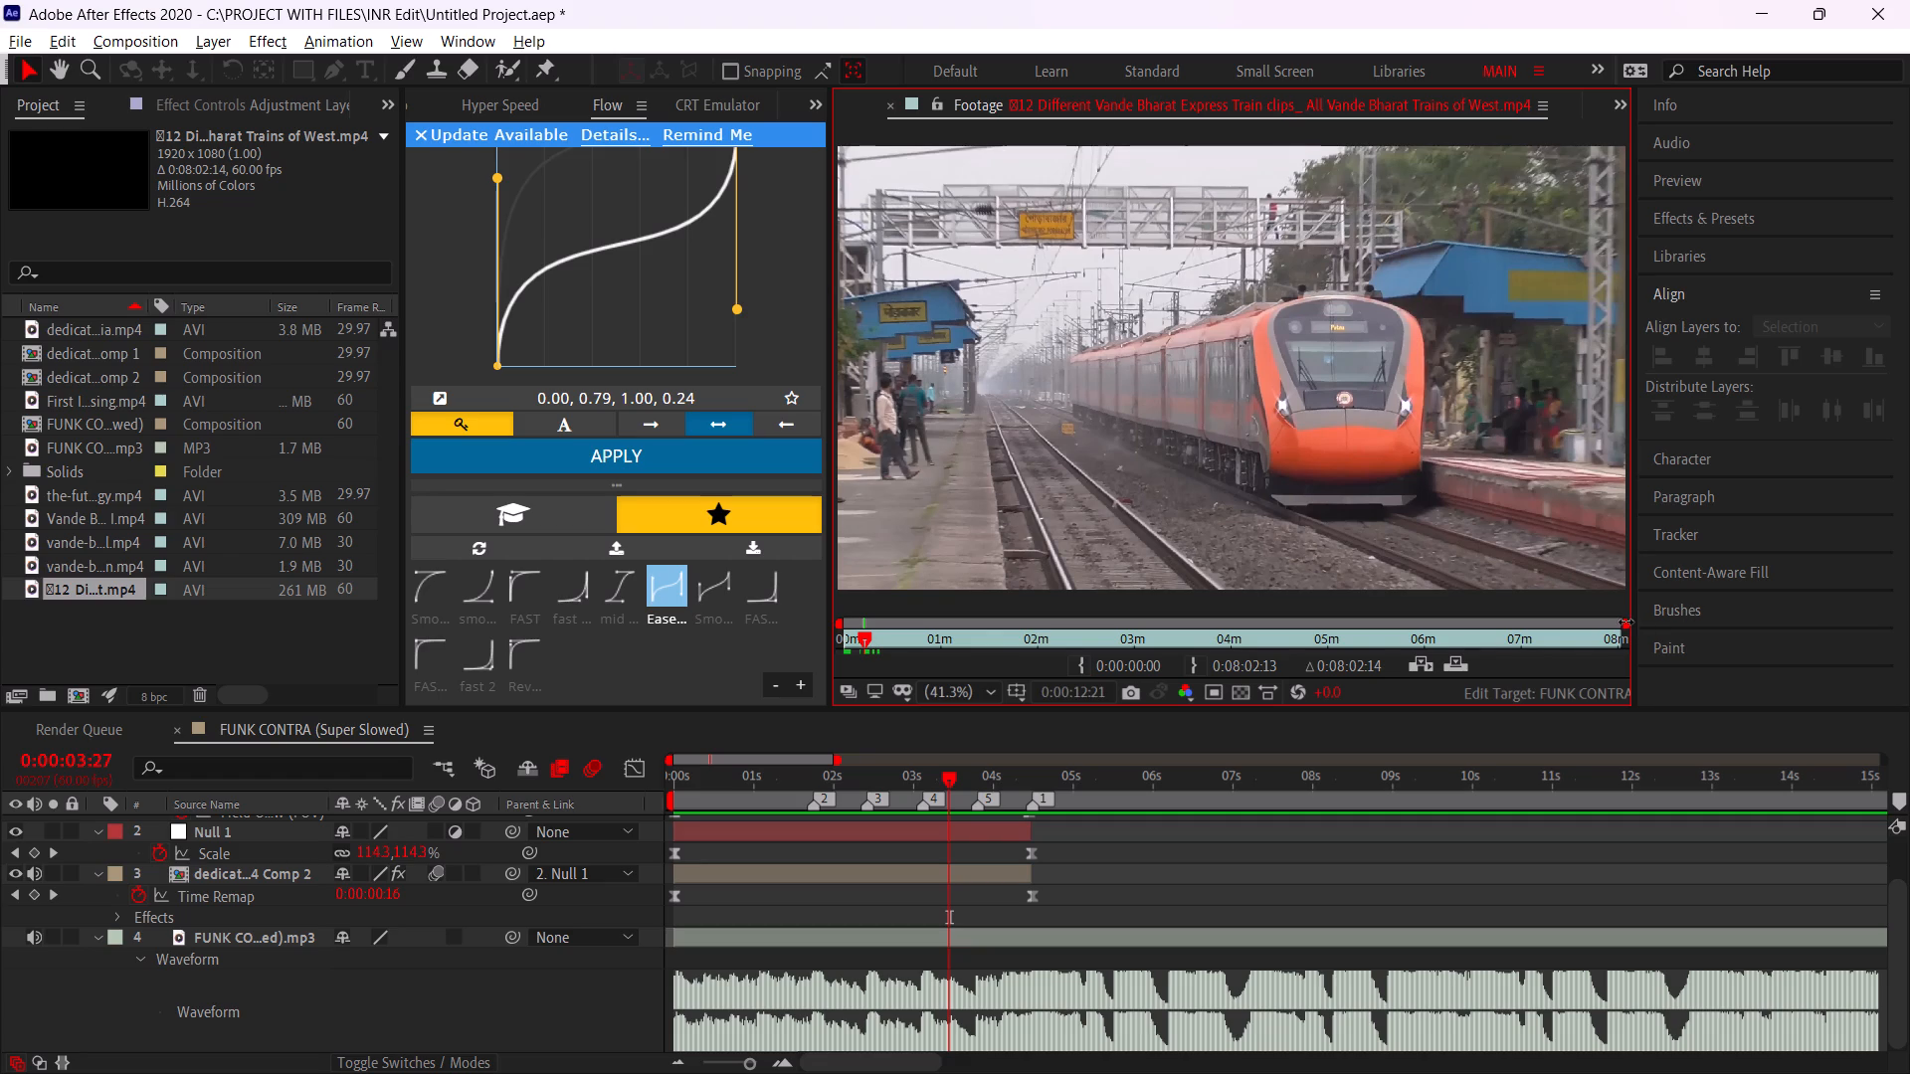
pyautogui.moveTo(1624, 622); pyautogui.dragTo(899, 609)
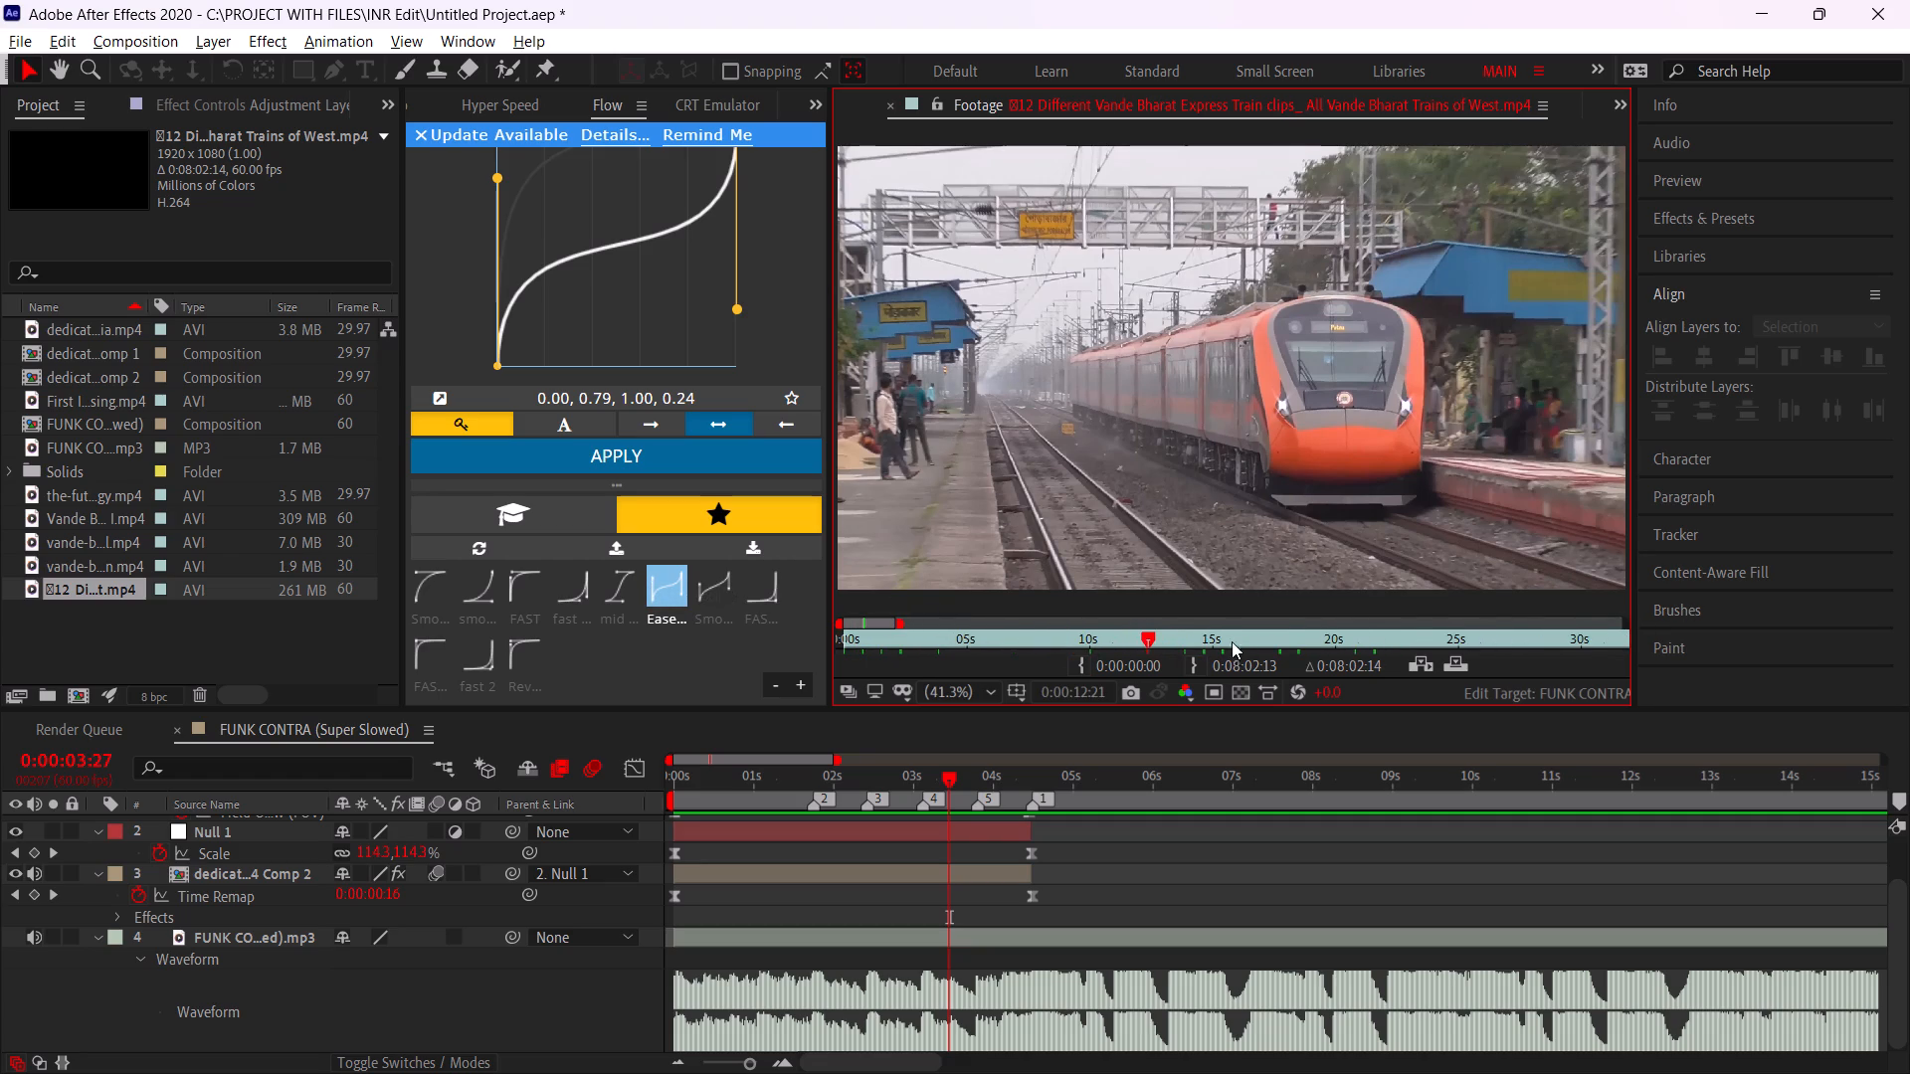
pyautogui.moveTo(1154, 638); pyautogui.dragTo(1197, 628)
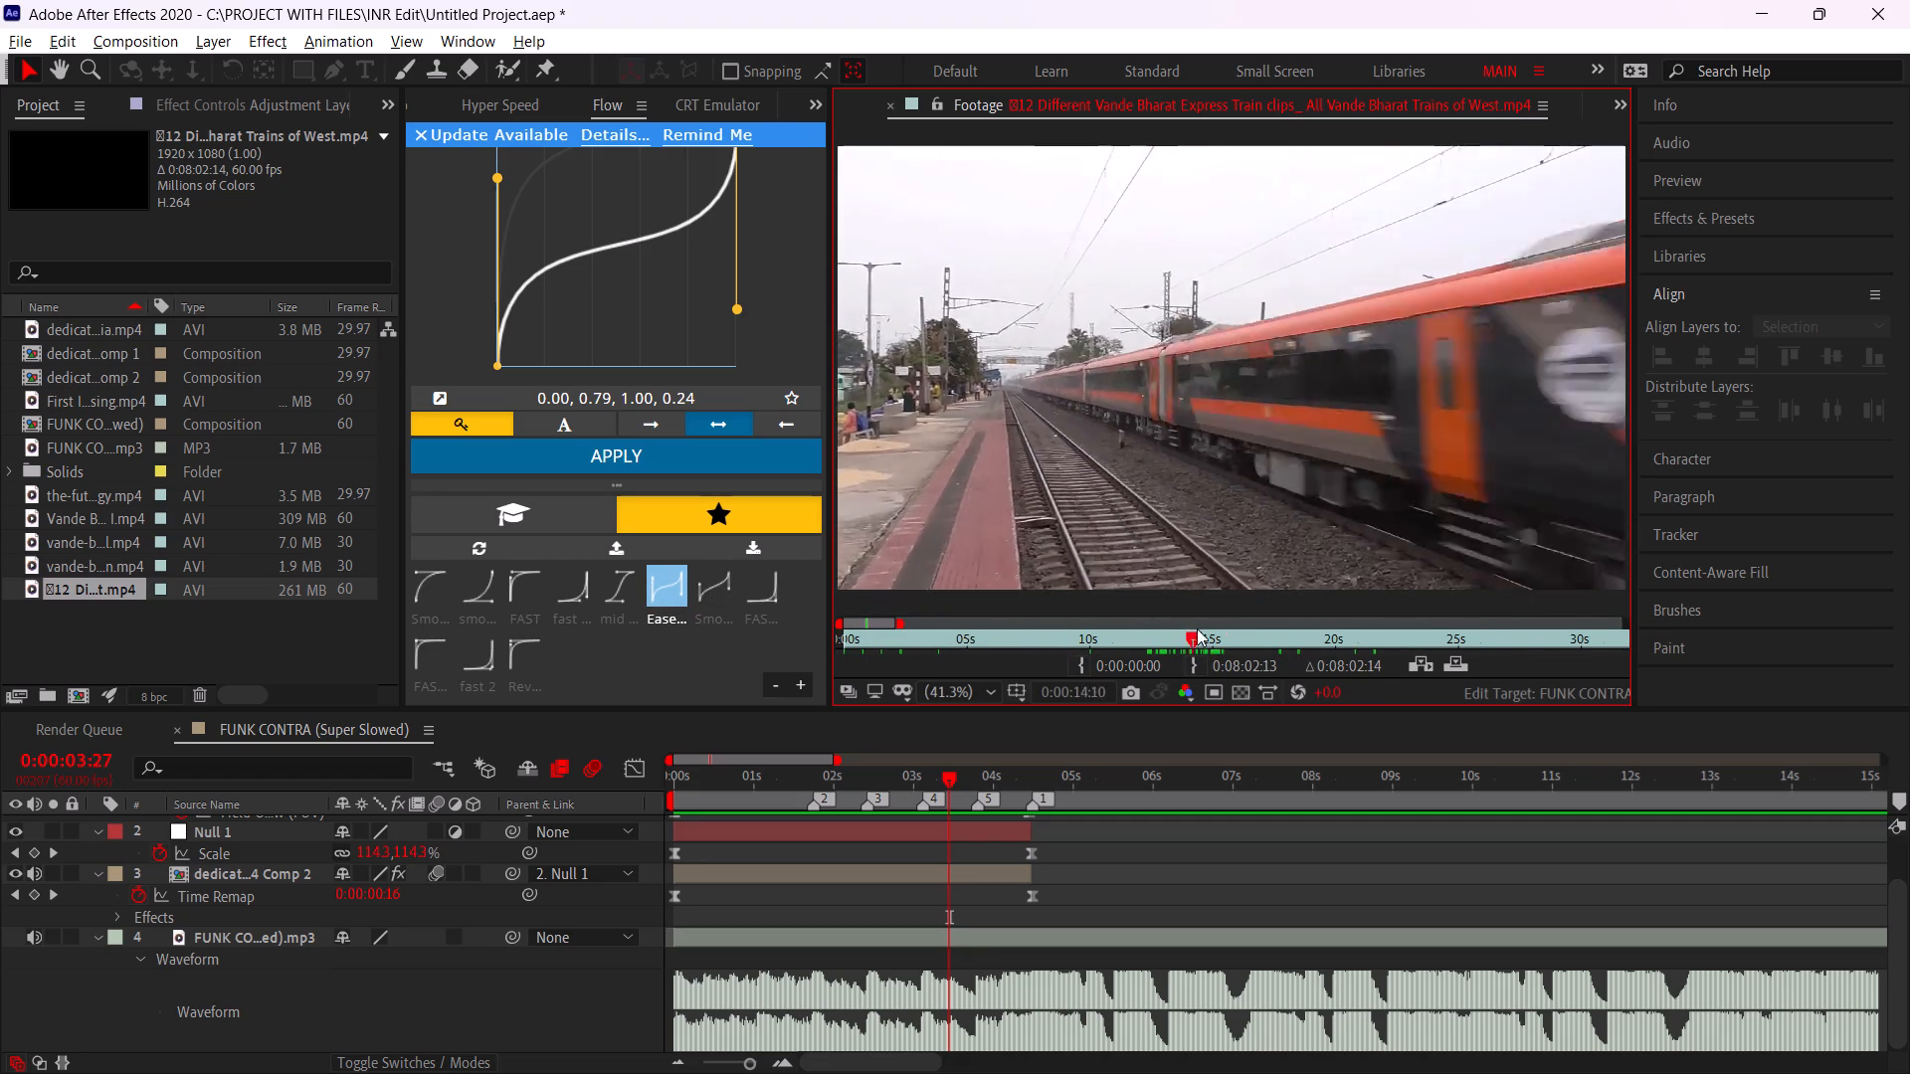
pyautogui.moveTo(1197, 628); pyautogui.dragTo(1202, 630)
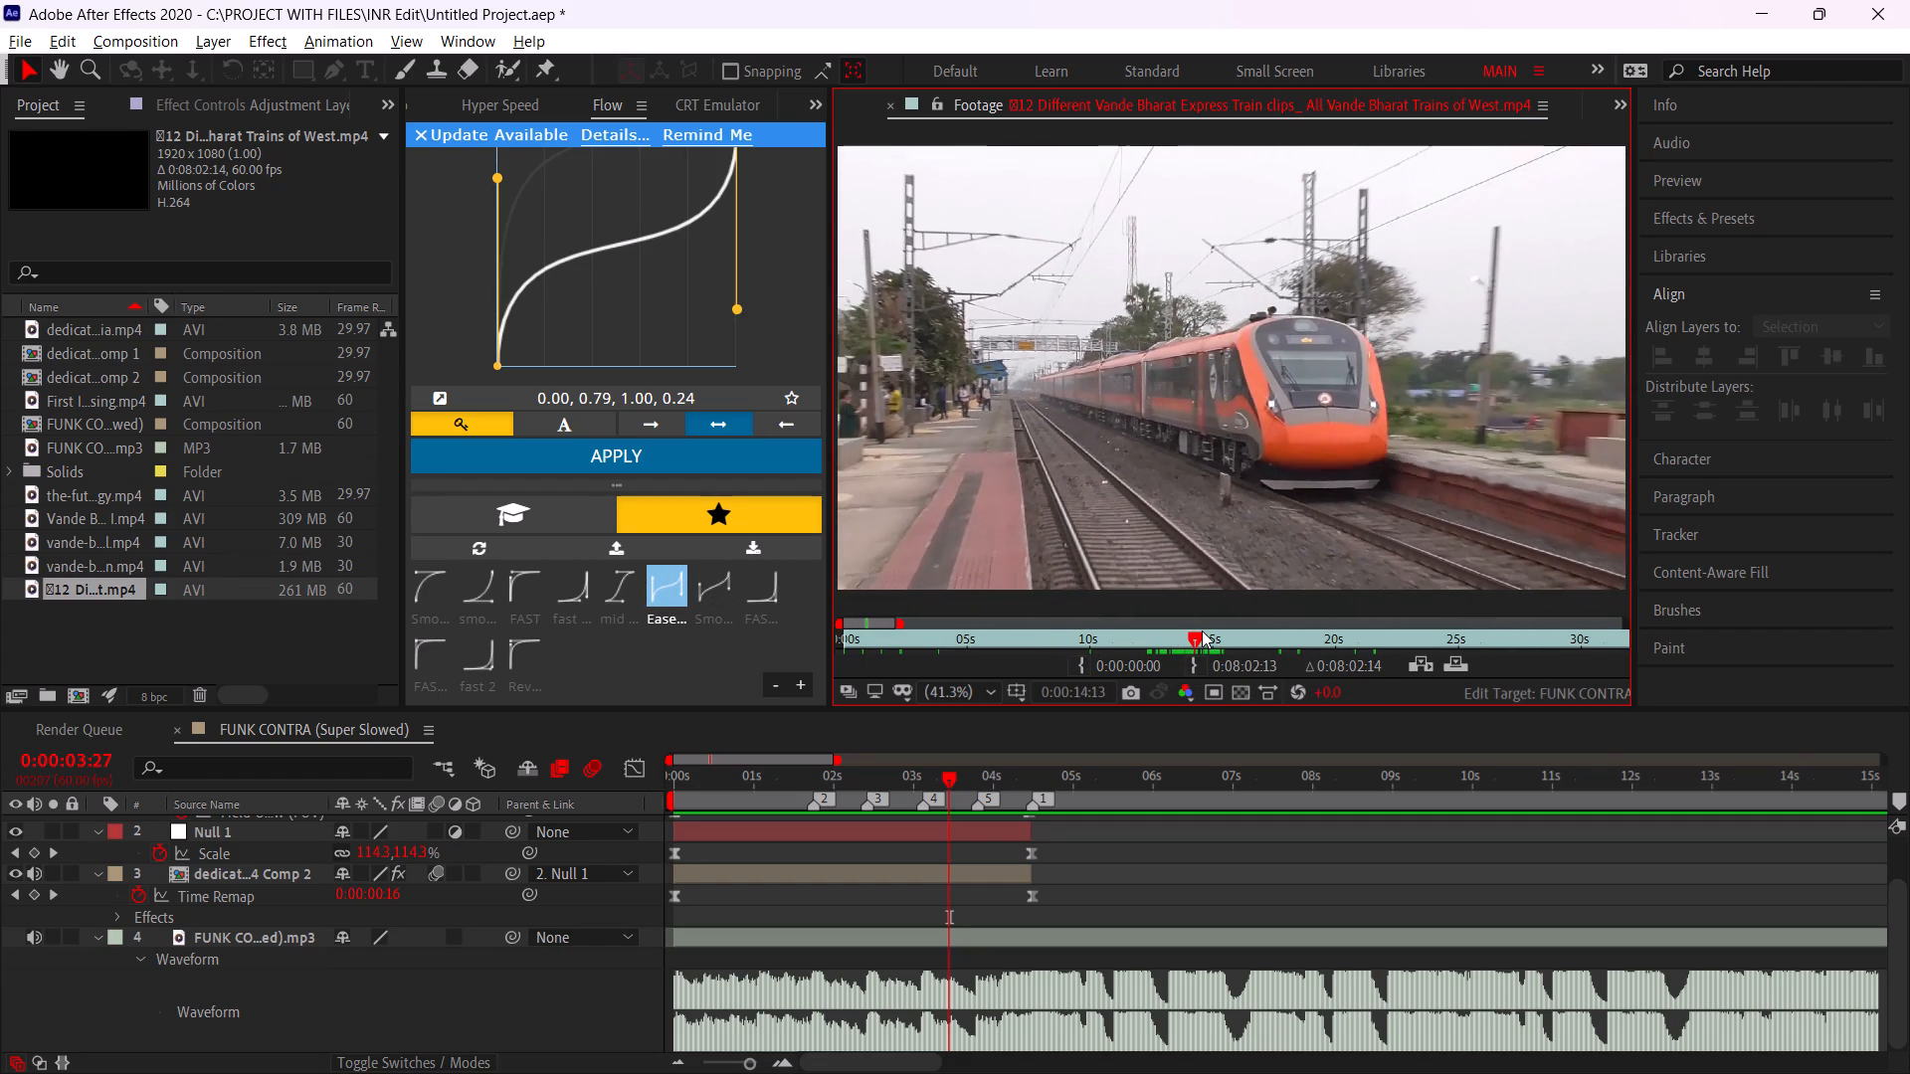
pyautogui.moveTo(1202, 630); pyautogui.dragTo(1192, 626)
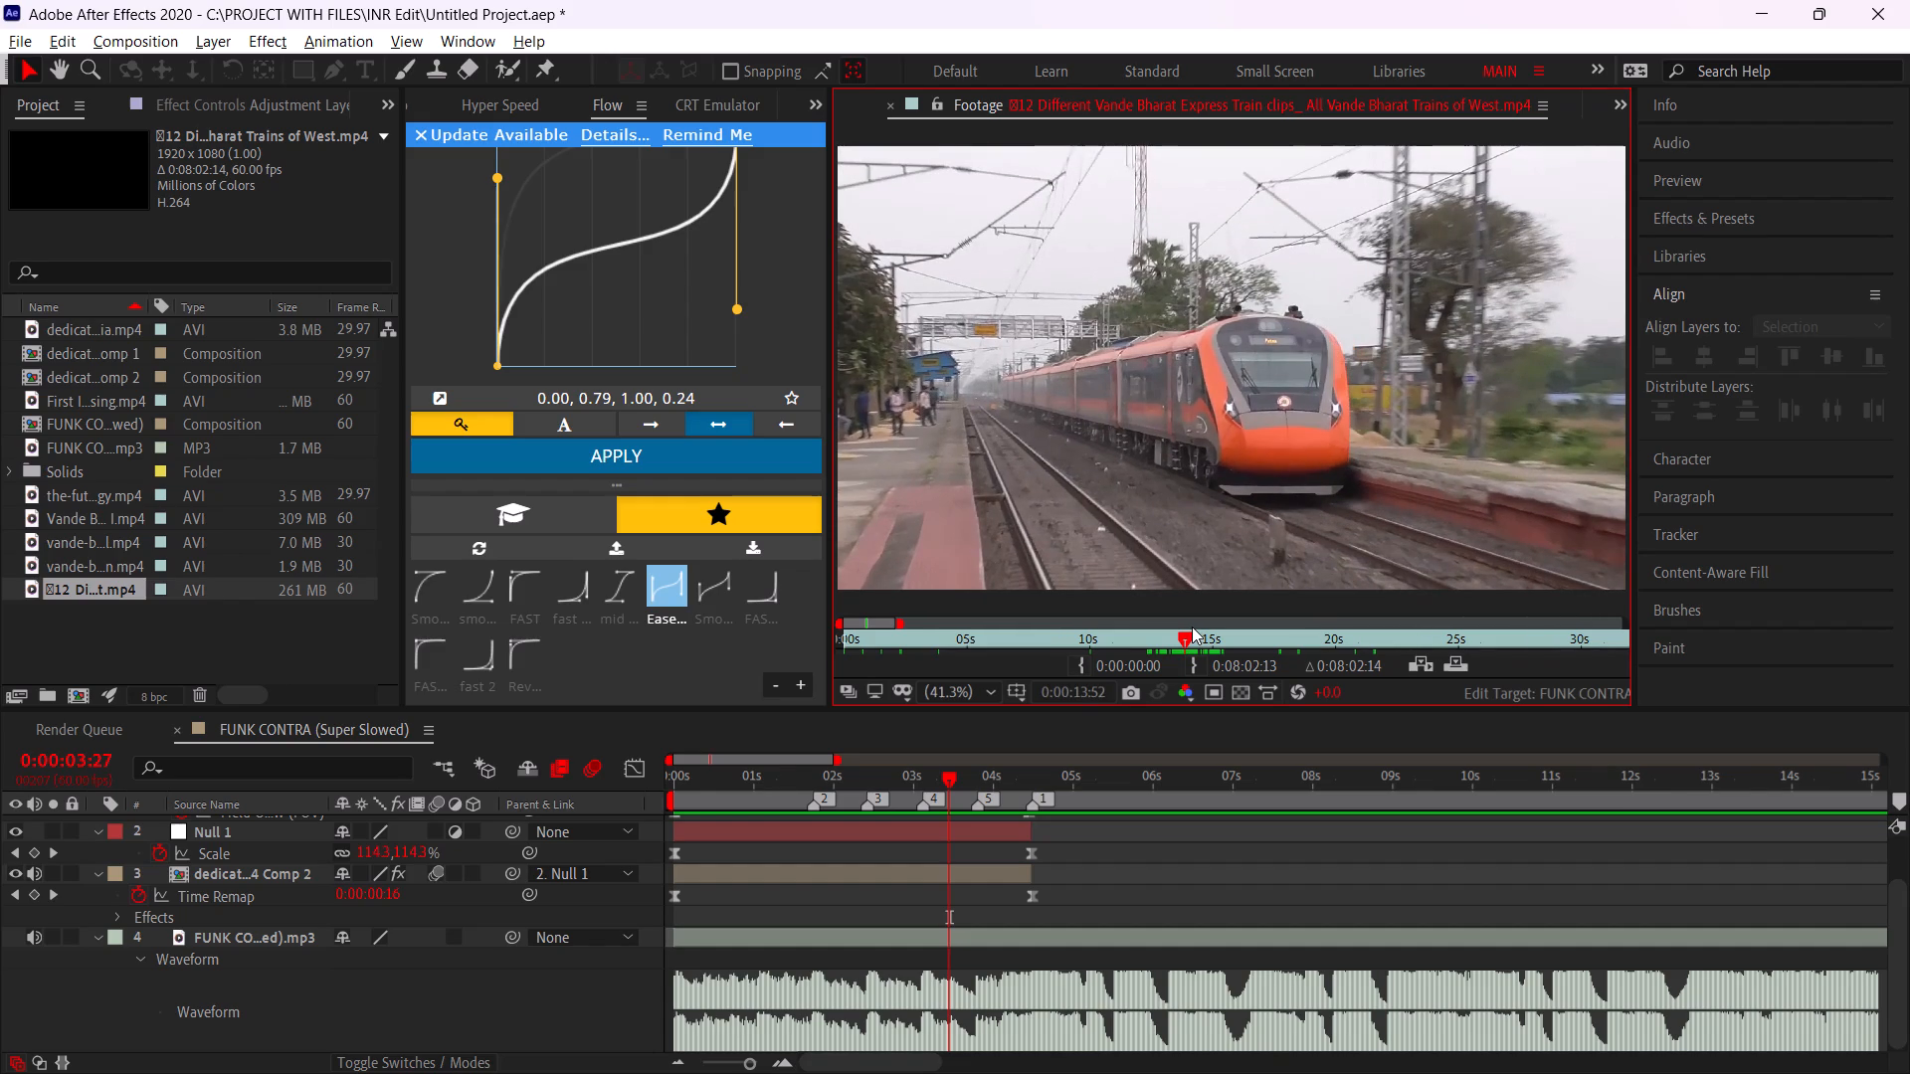
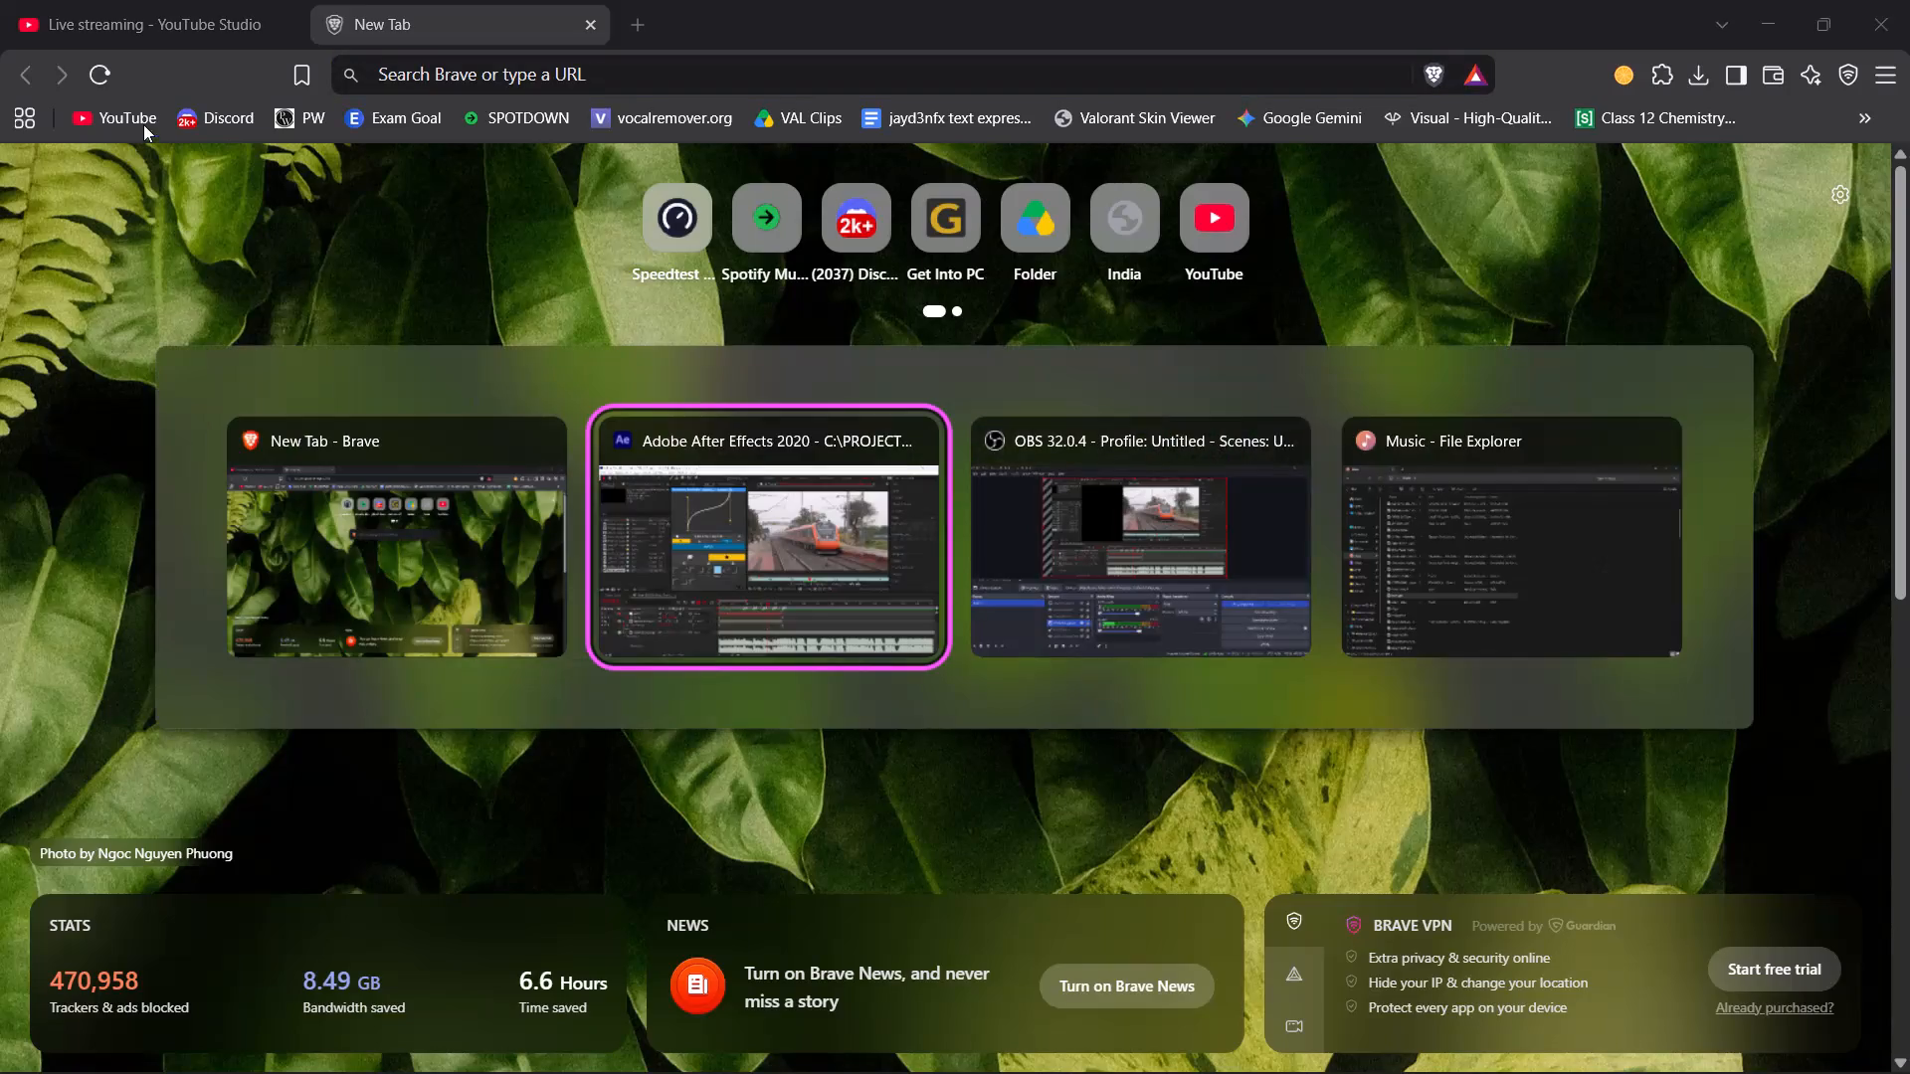
# Switch to the YouTube Studio live streaming page in the browser.
pyautogui.keyDown('alt'); pyautogui.click(139, 113); pyautogui.keyUp('alt')
pyautogui.click(123, 0)
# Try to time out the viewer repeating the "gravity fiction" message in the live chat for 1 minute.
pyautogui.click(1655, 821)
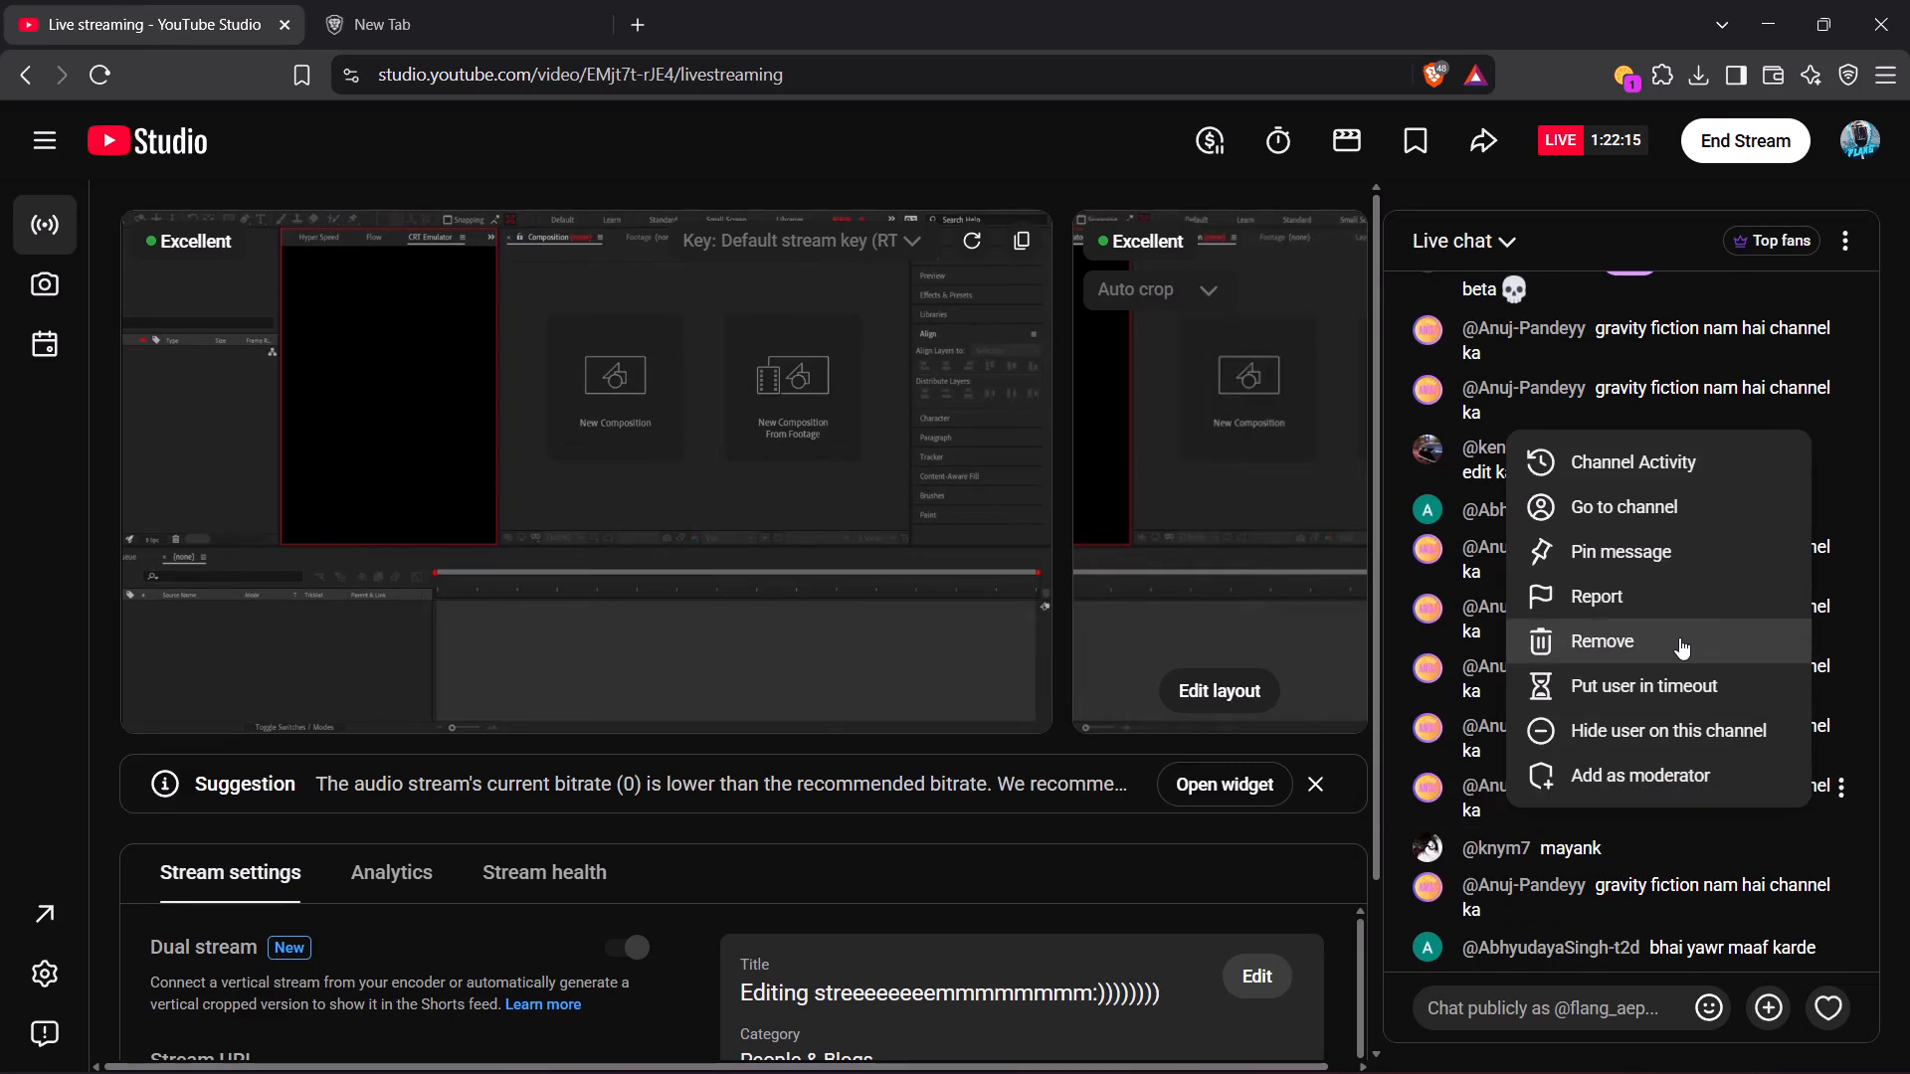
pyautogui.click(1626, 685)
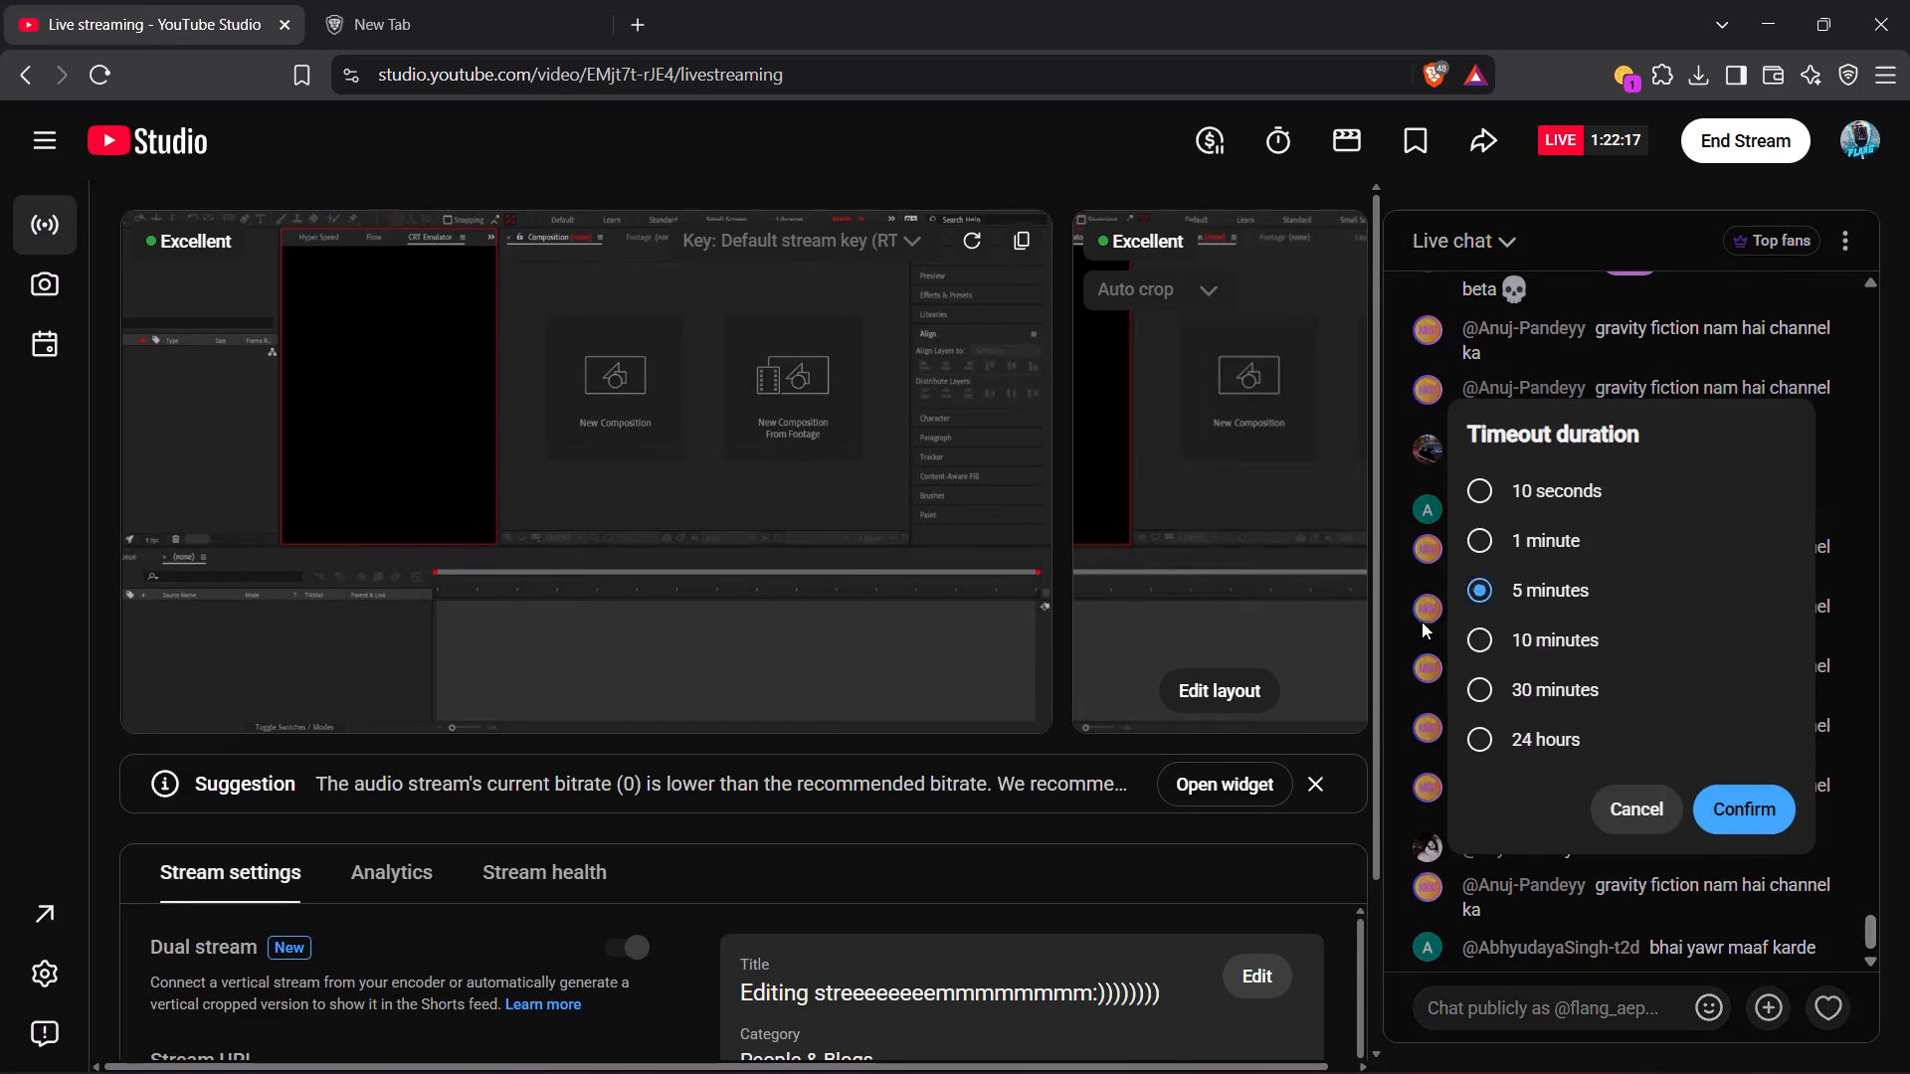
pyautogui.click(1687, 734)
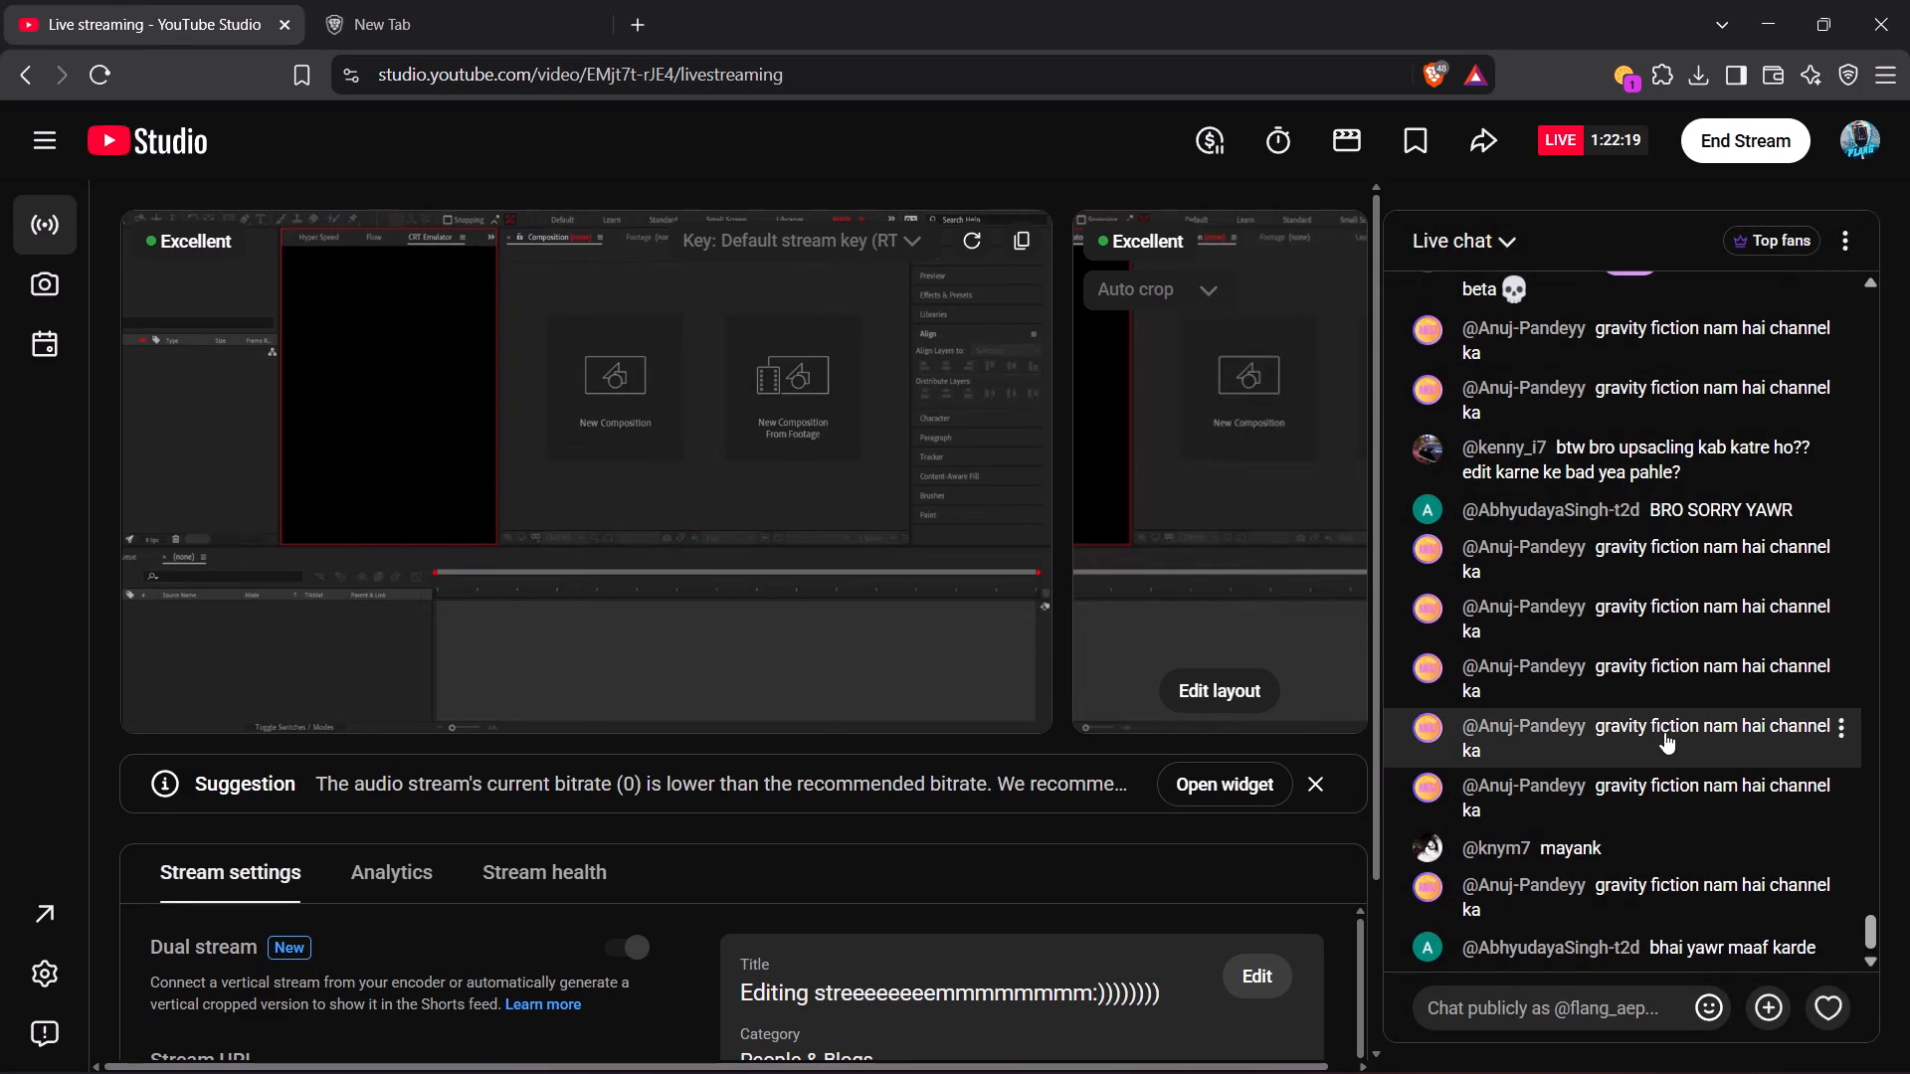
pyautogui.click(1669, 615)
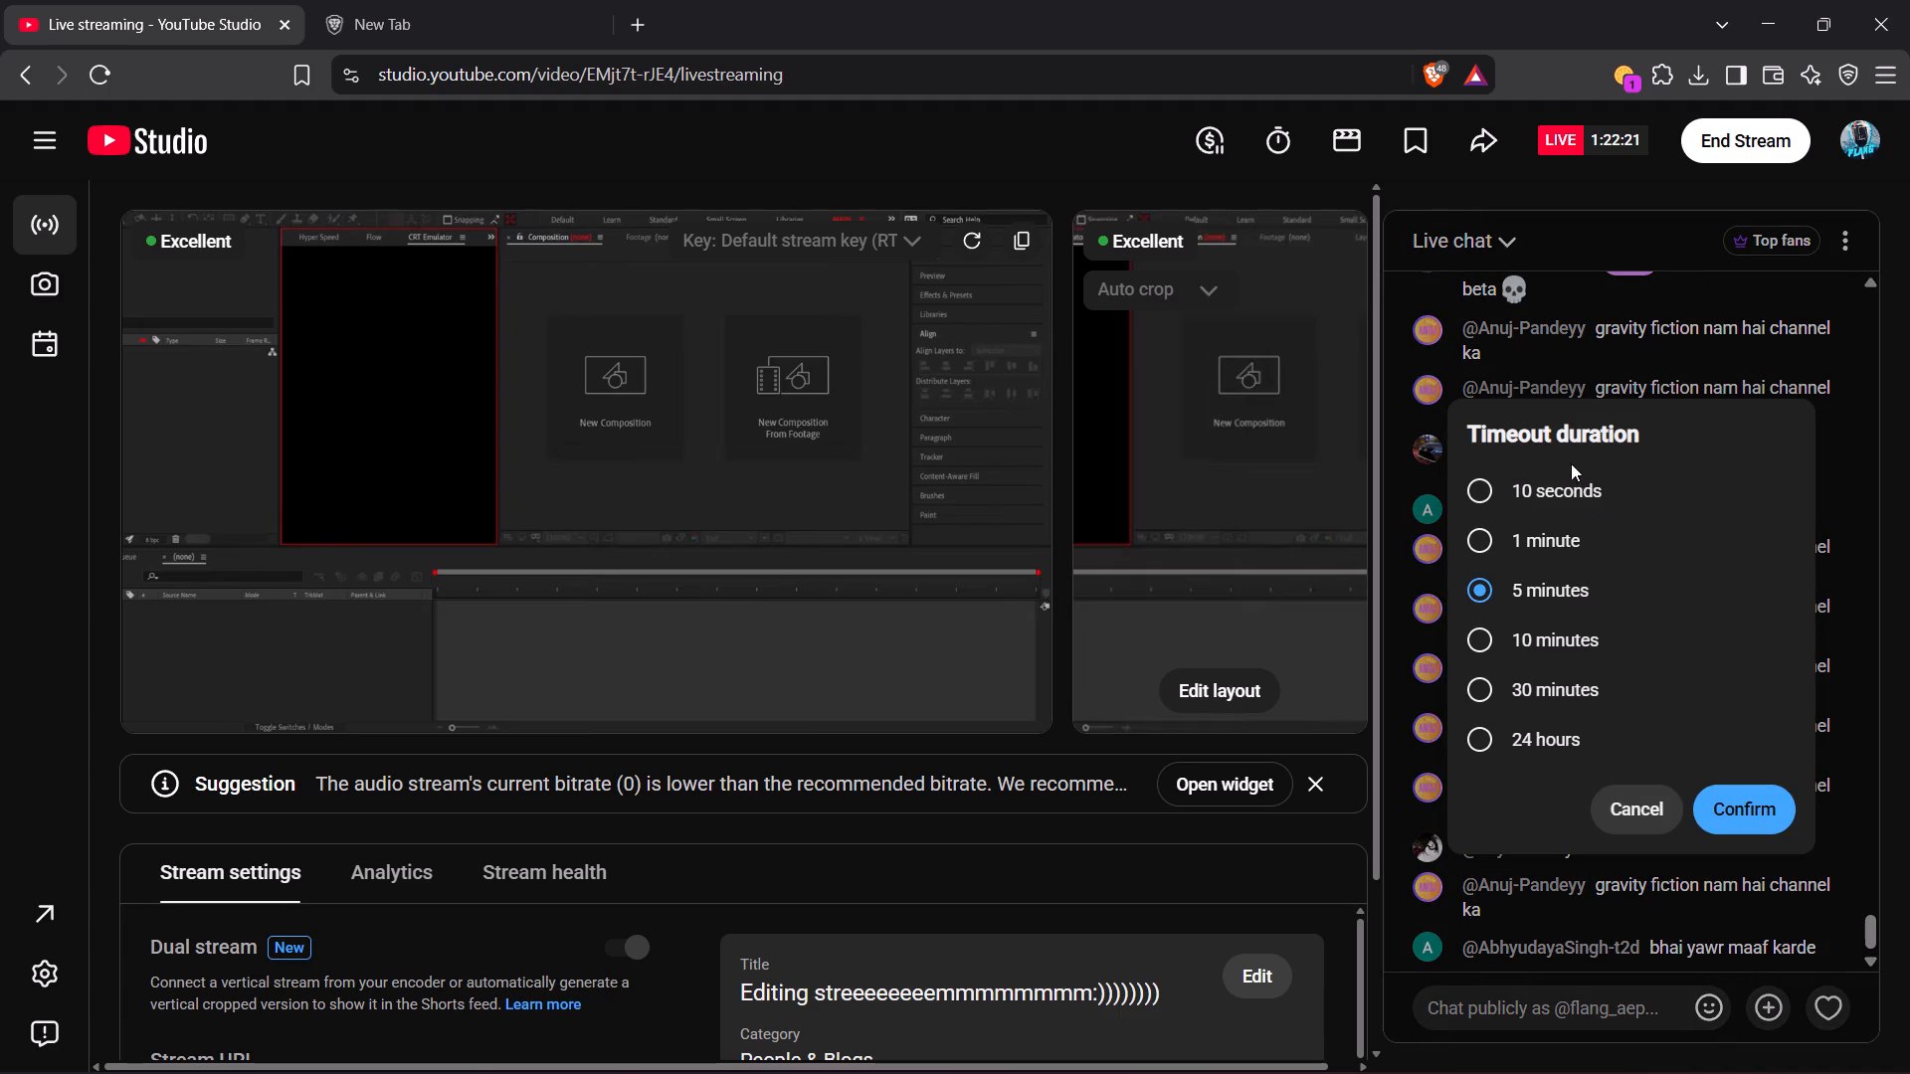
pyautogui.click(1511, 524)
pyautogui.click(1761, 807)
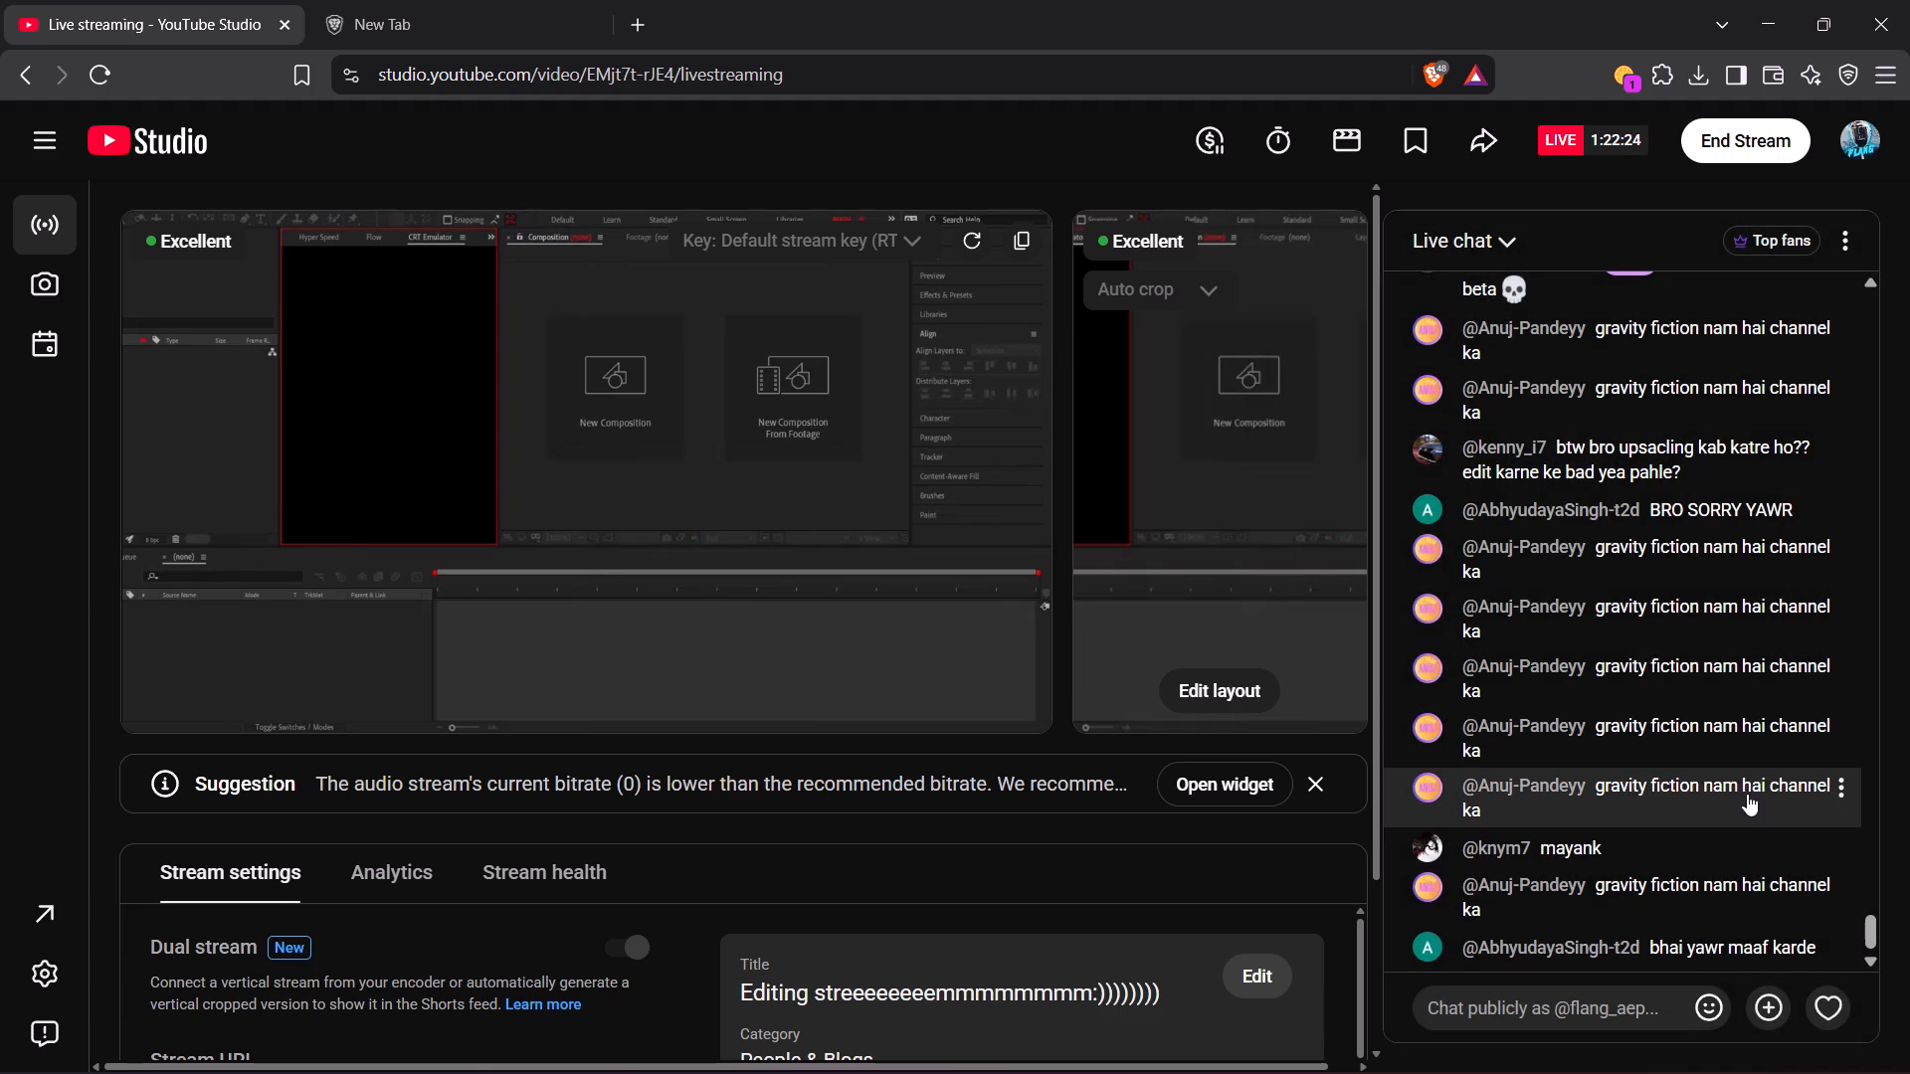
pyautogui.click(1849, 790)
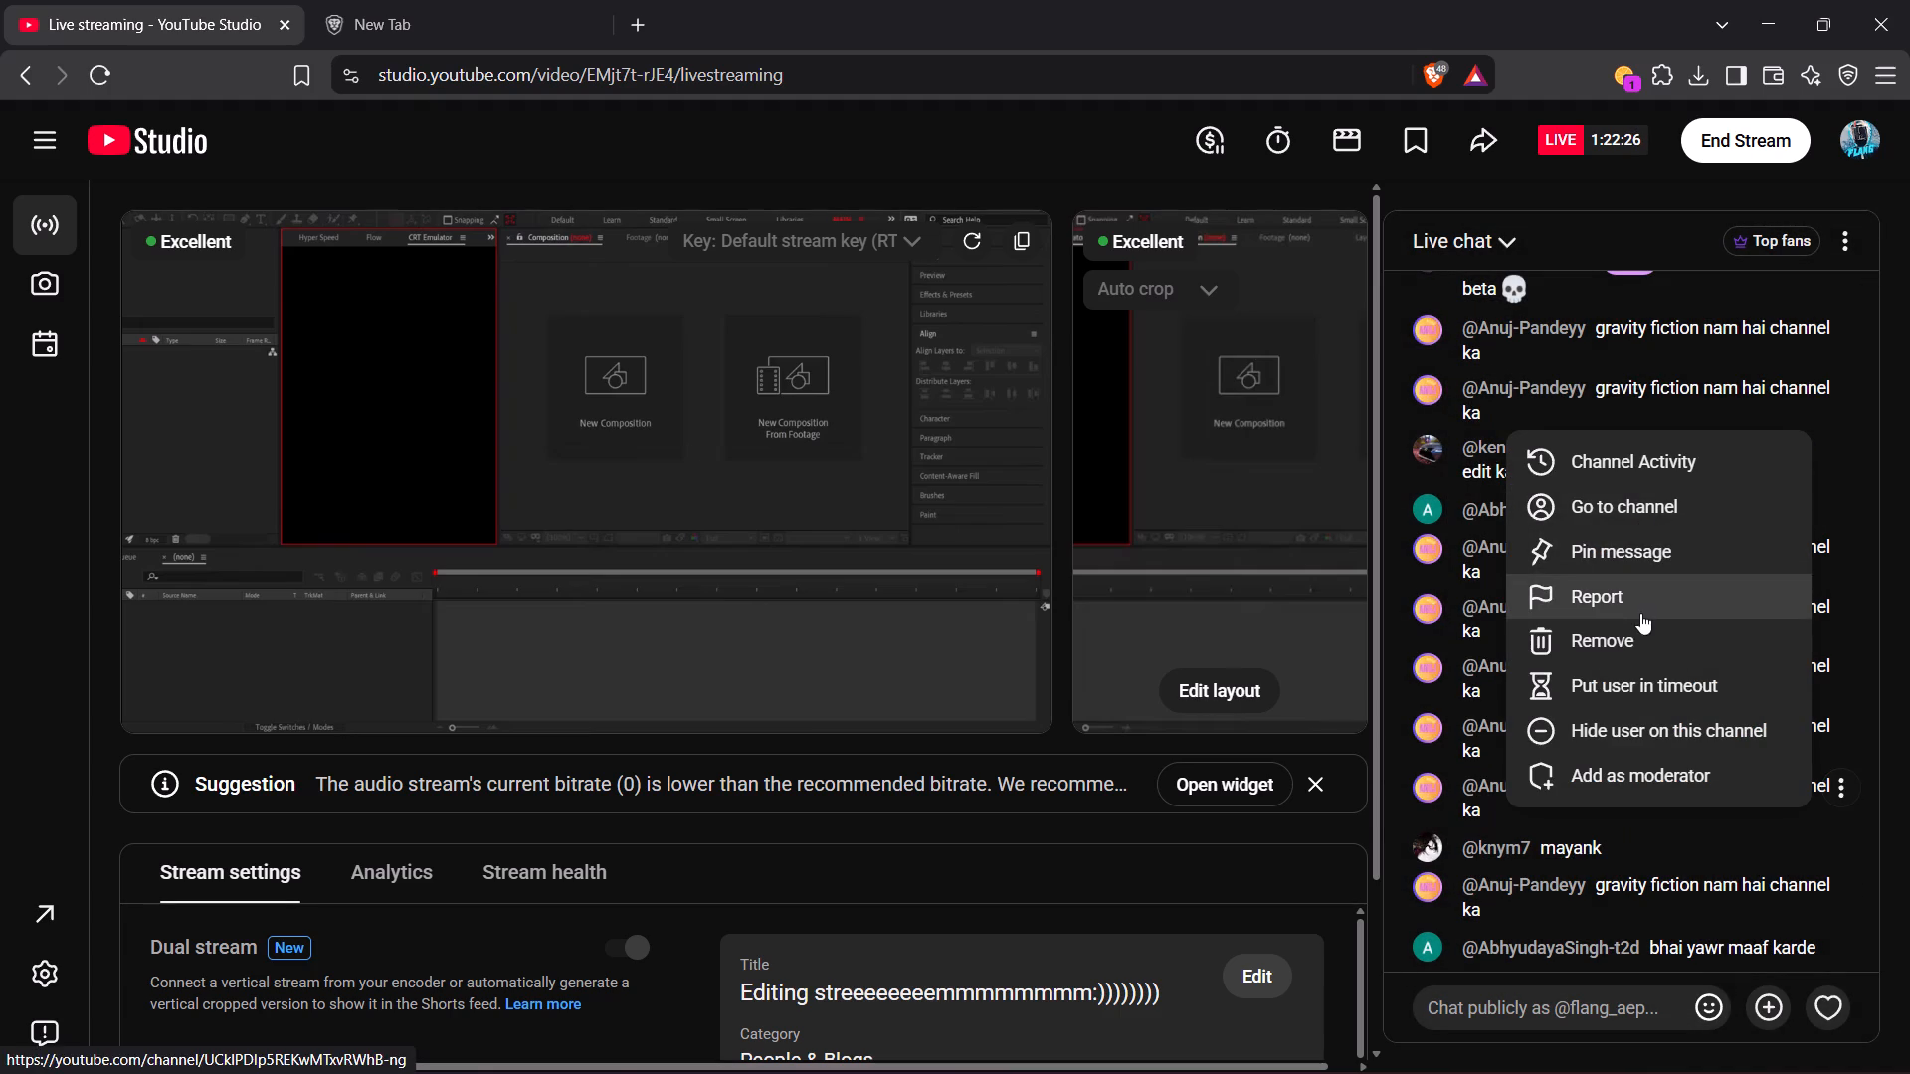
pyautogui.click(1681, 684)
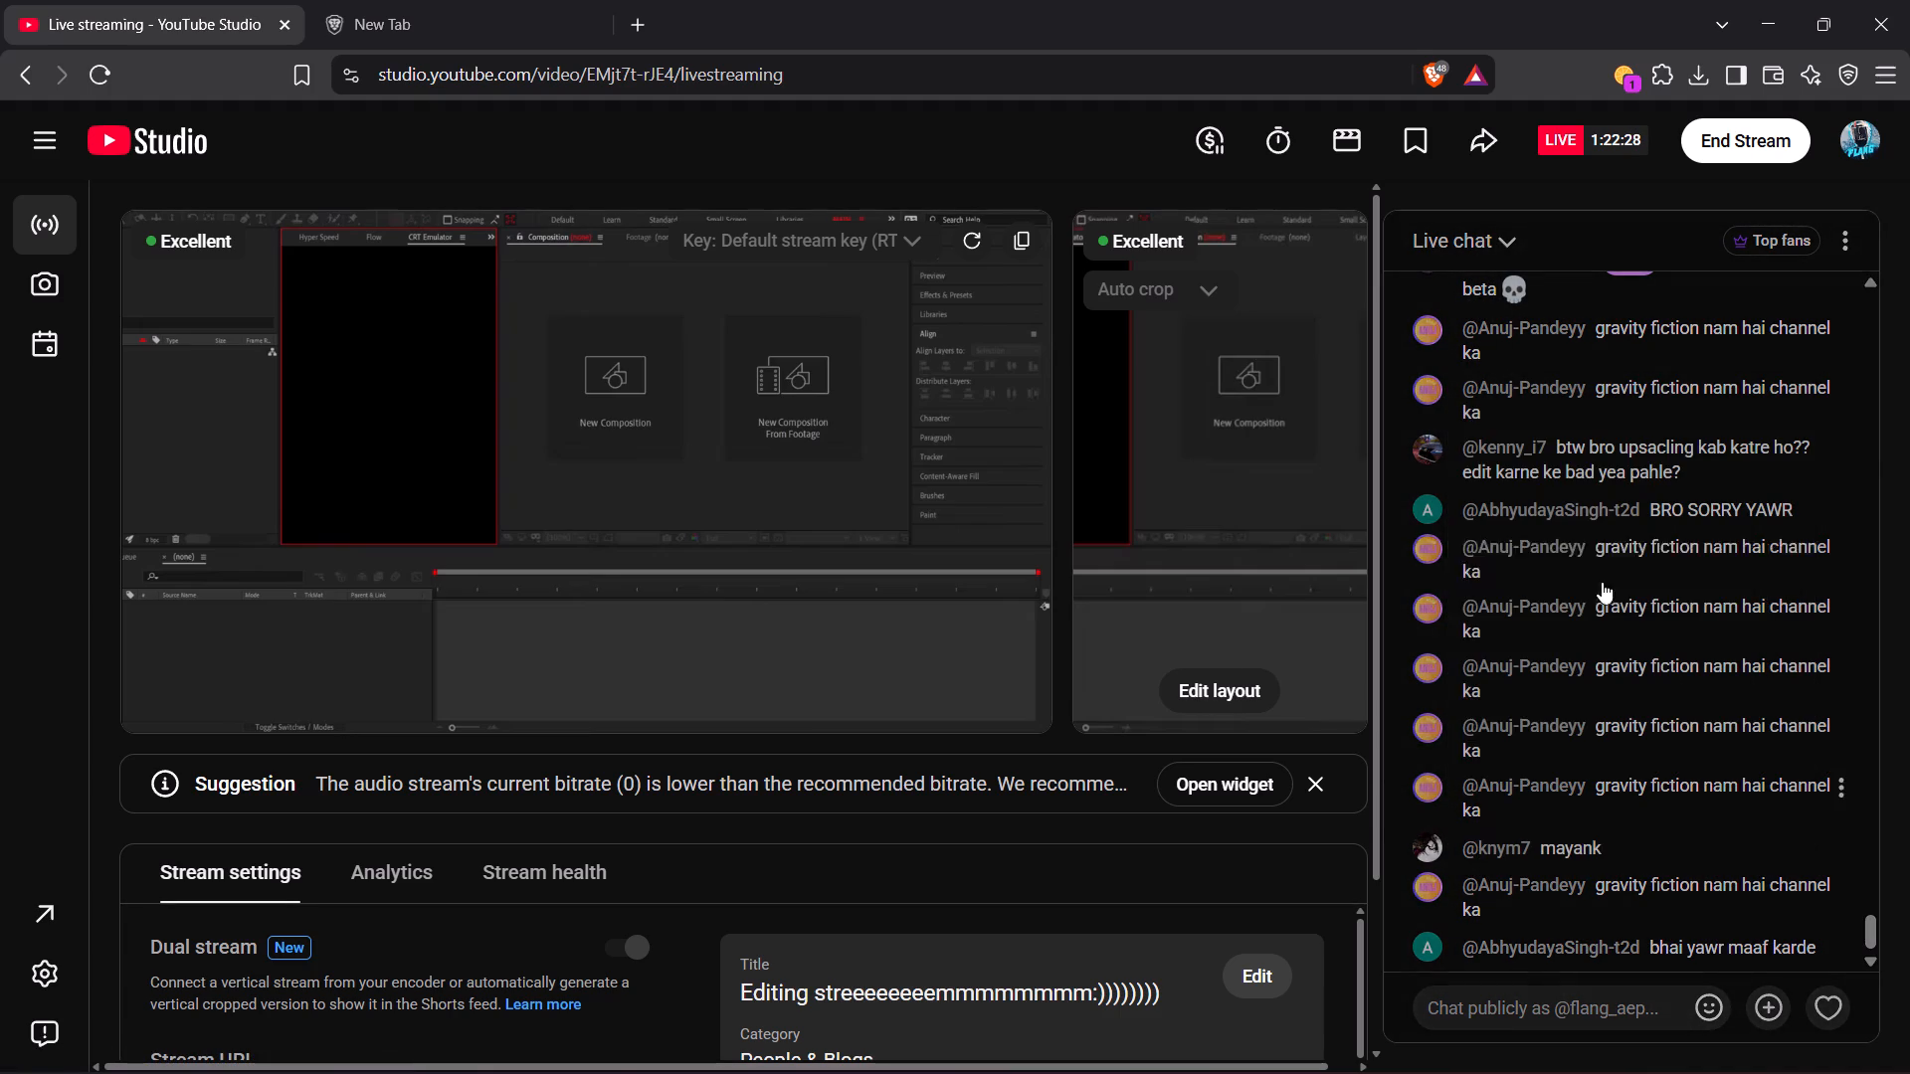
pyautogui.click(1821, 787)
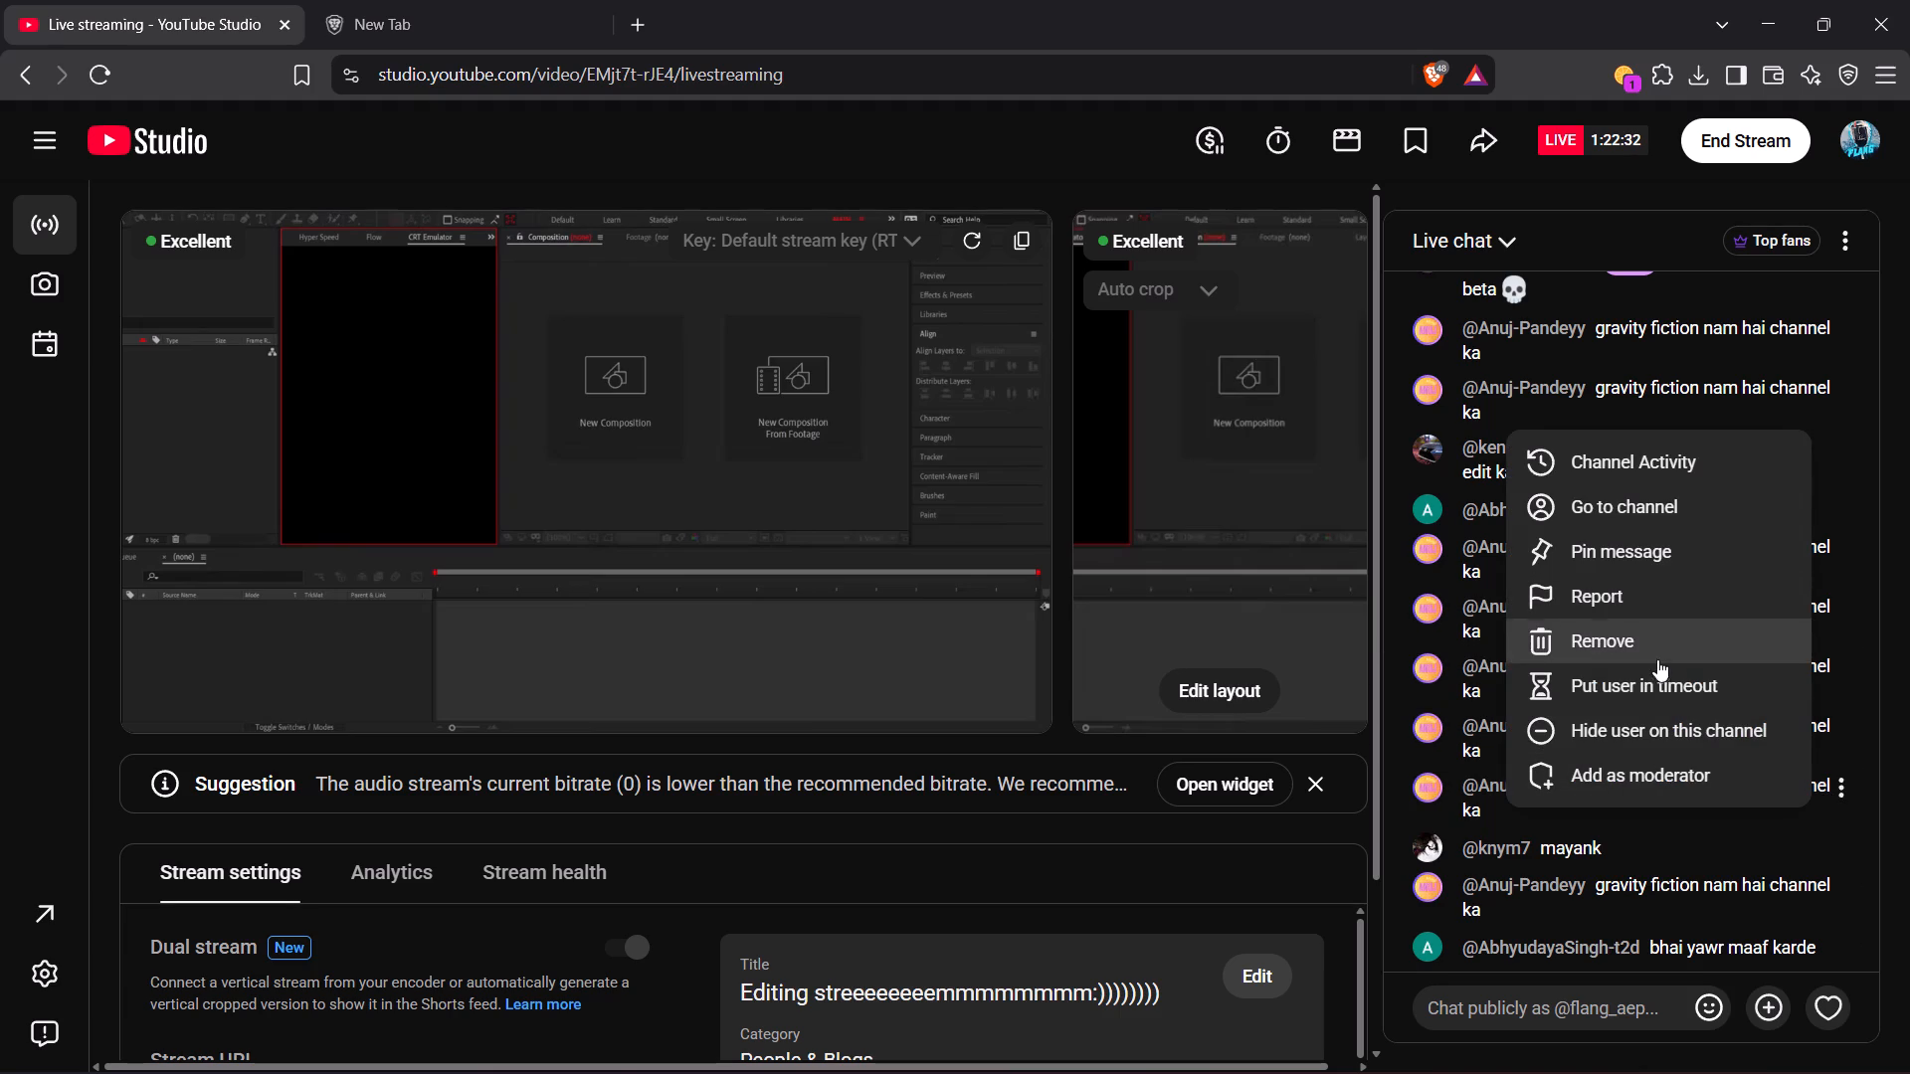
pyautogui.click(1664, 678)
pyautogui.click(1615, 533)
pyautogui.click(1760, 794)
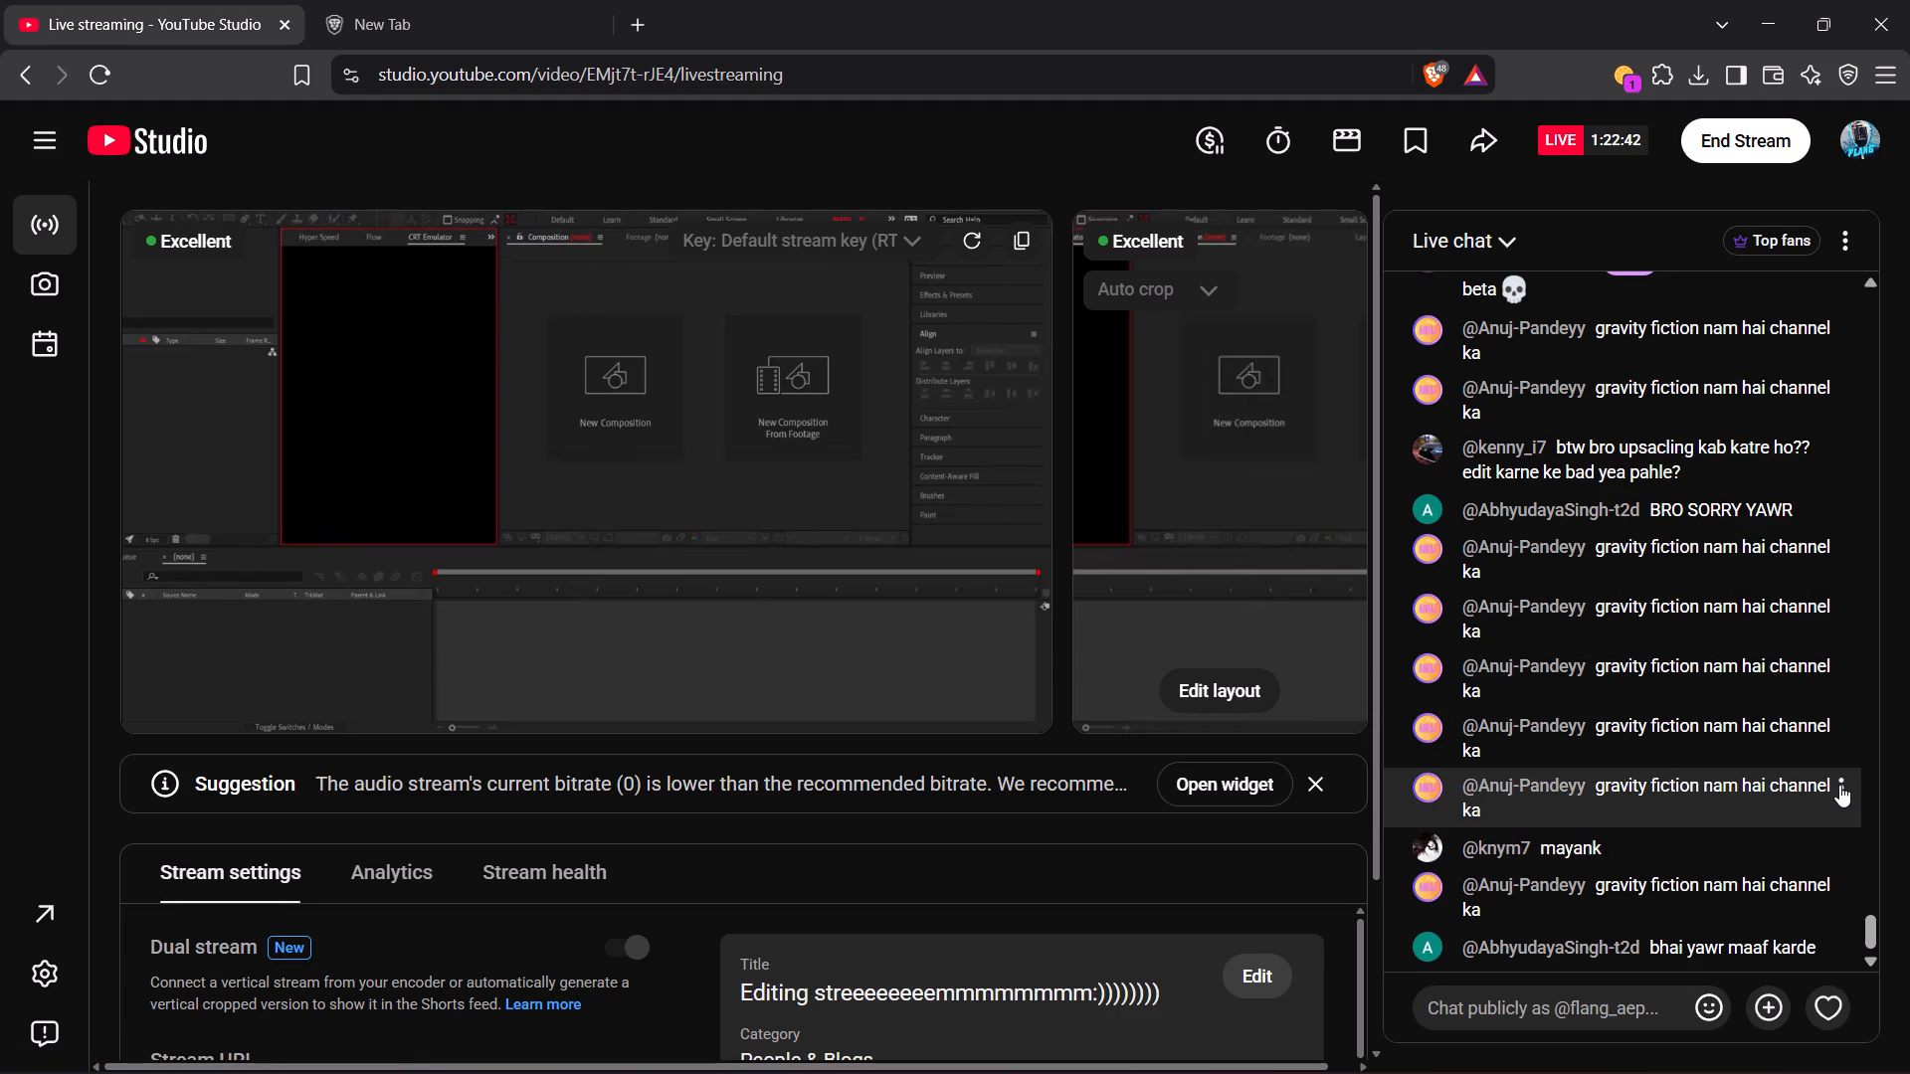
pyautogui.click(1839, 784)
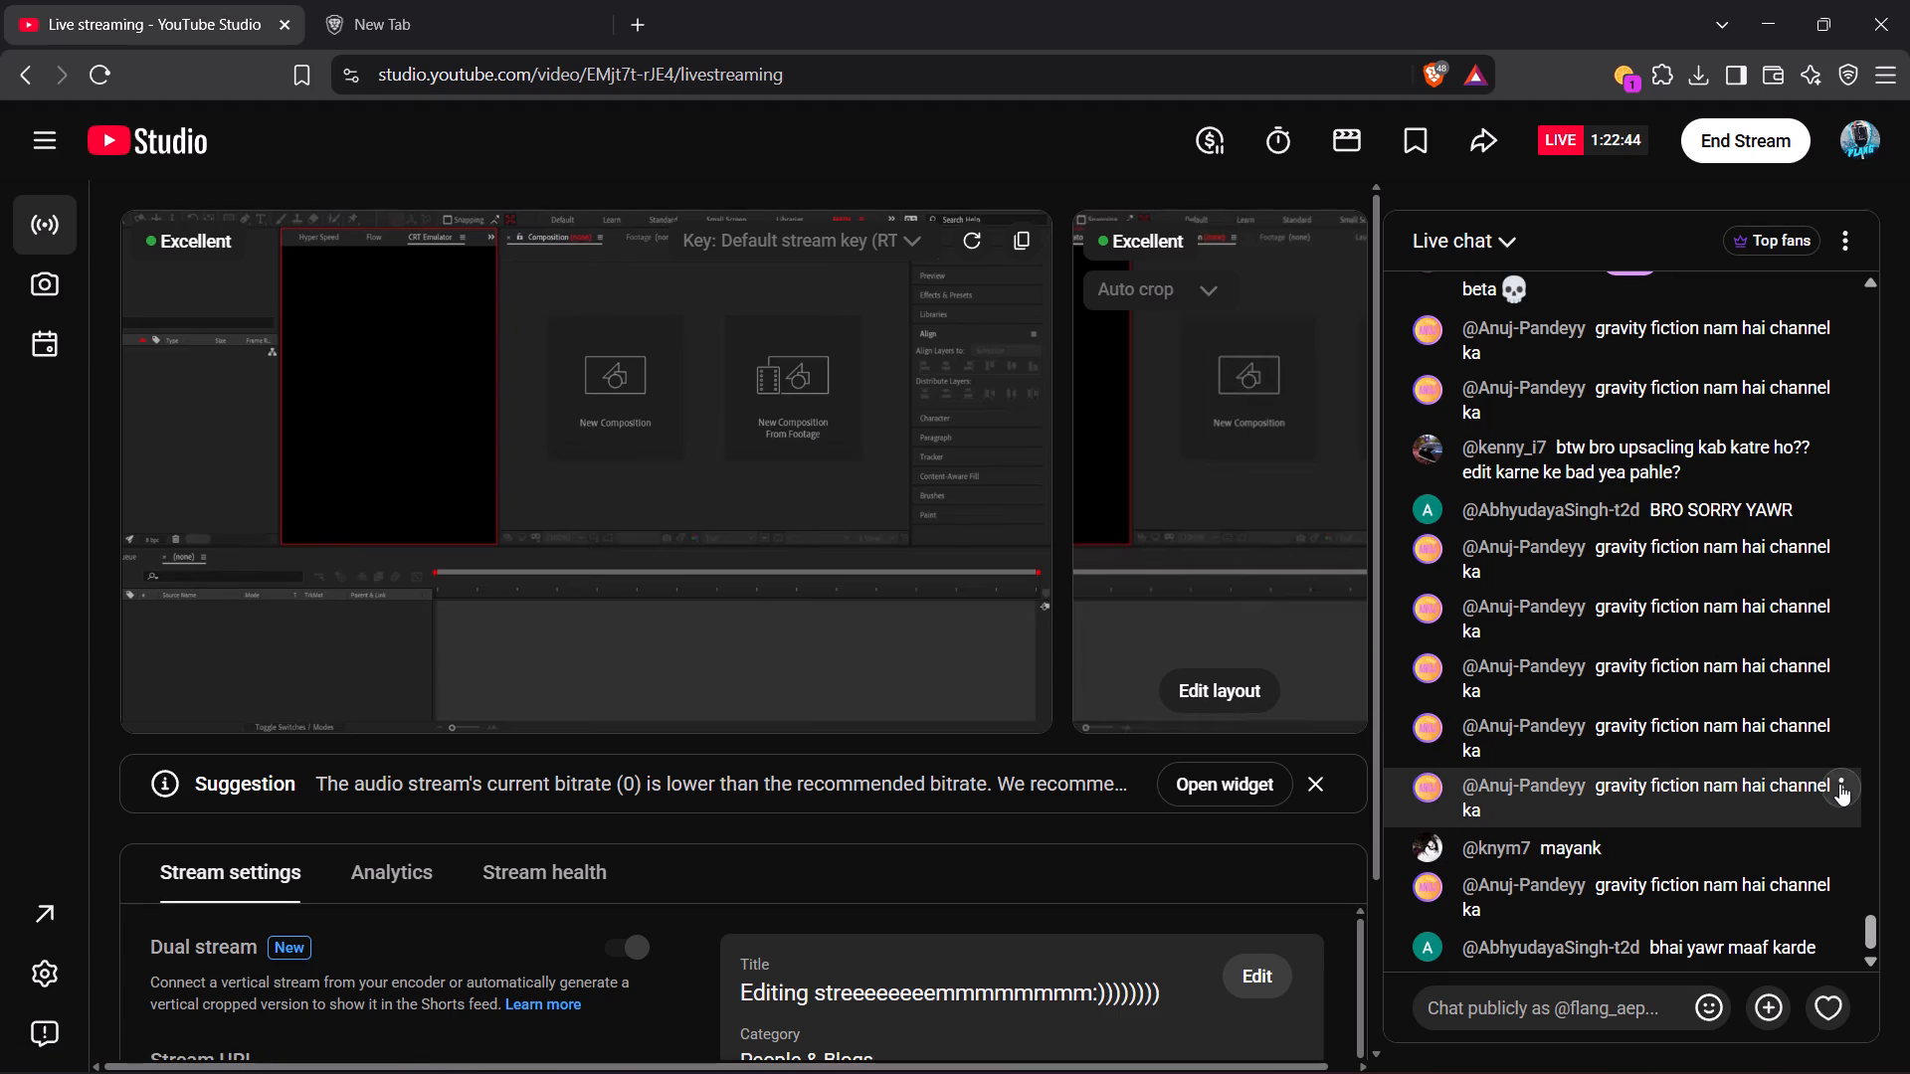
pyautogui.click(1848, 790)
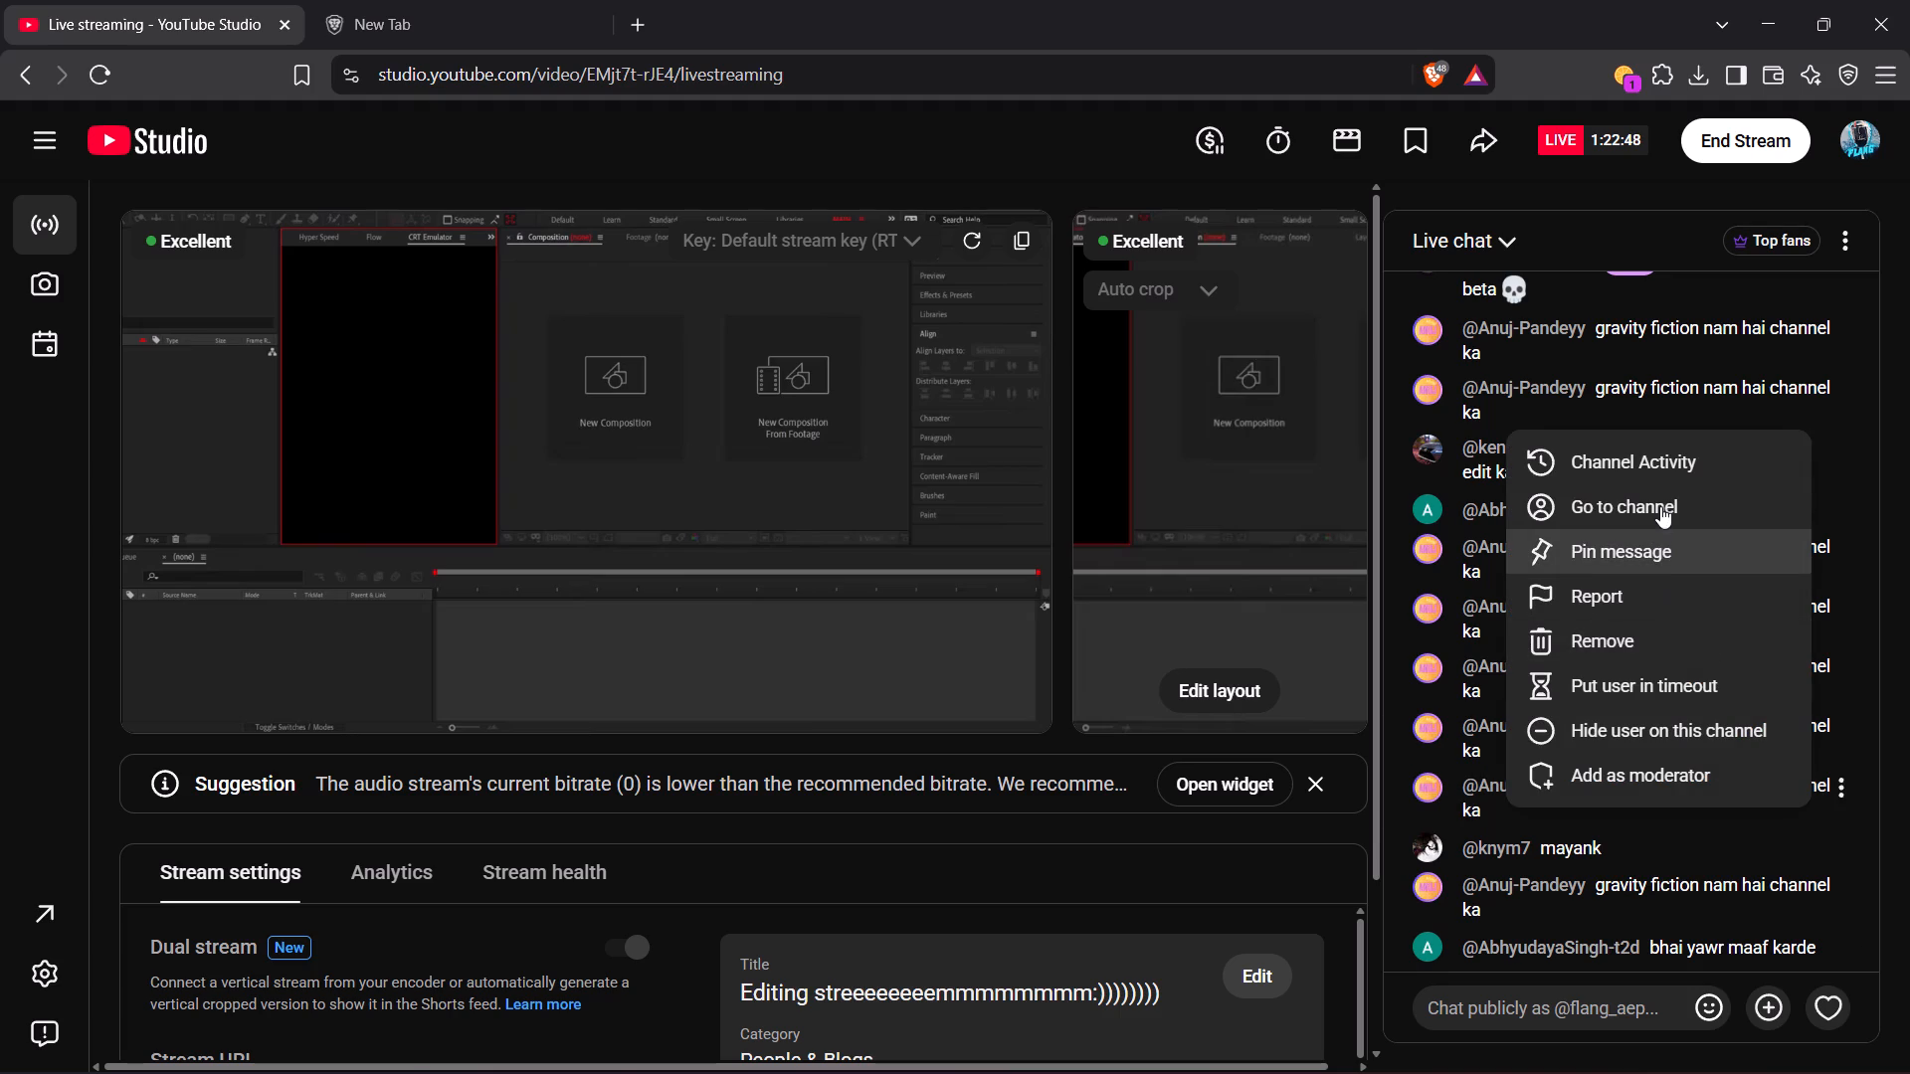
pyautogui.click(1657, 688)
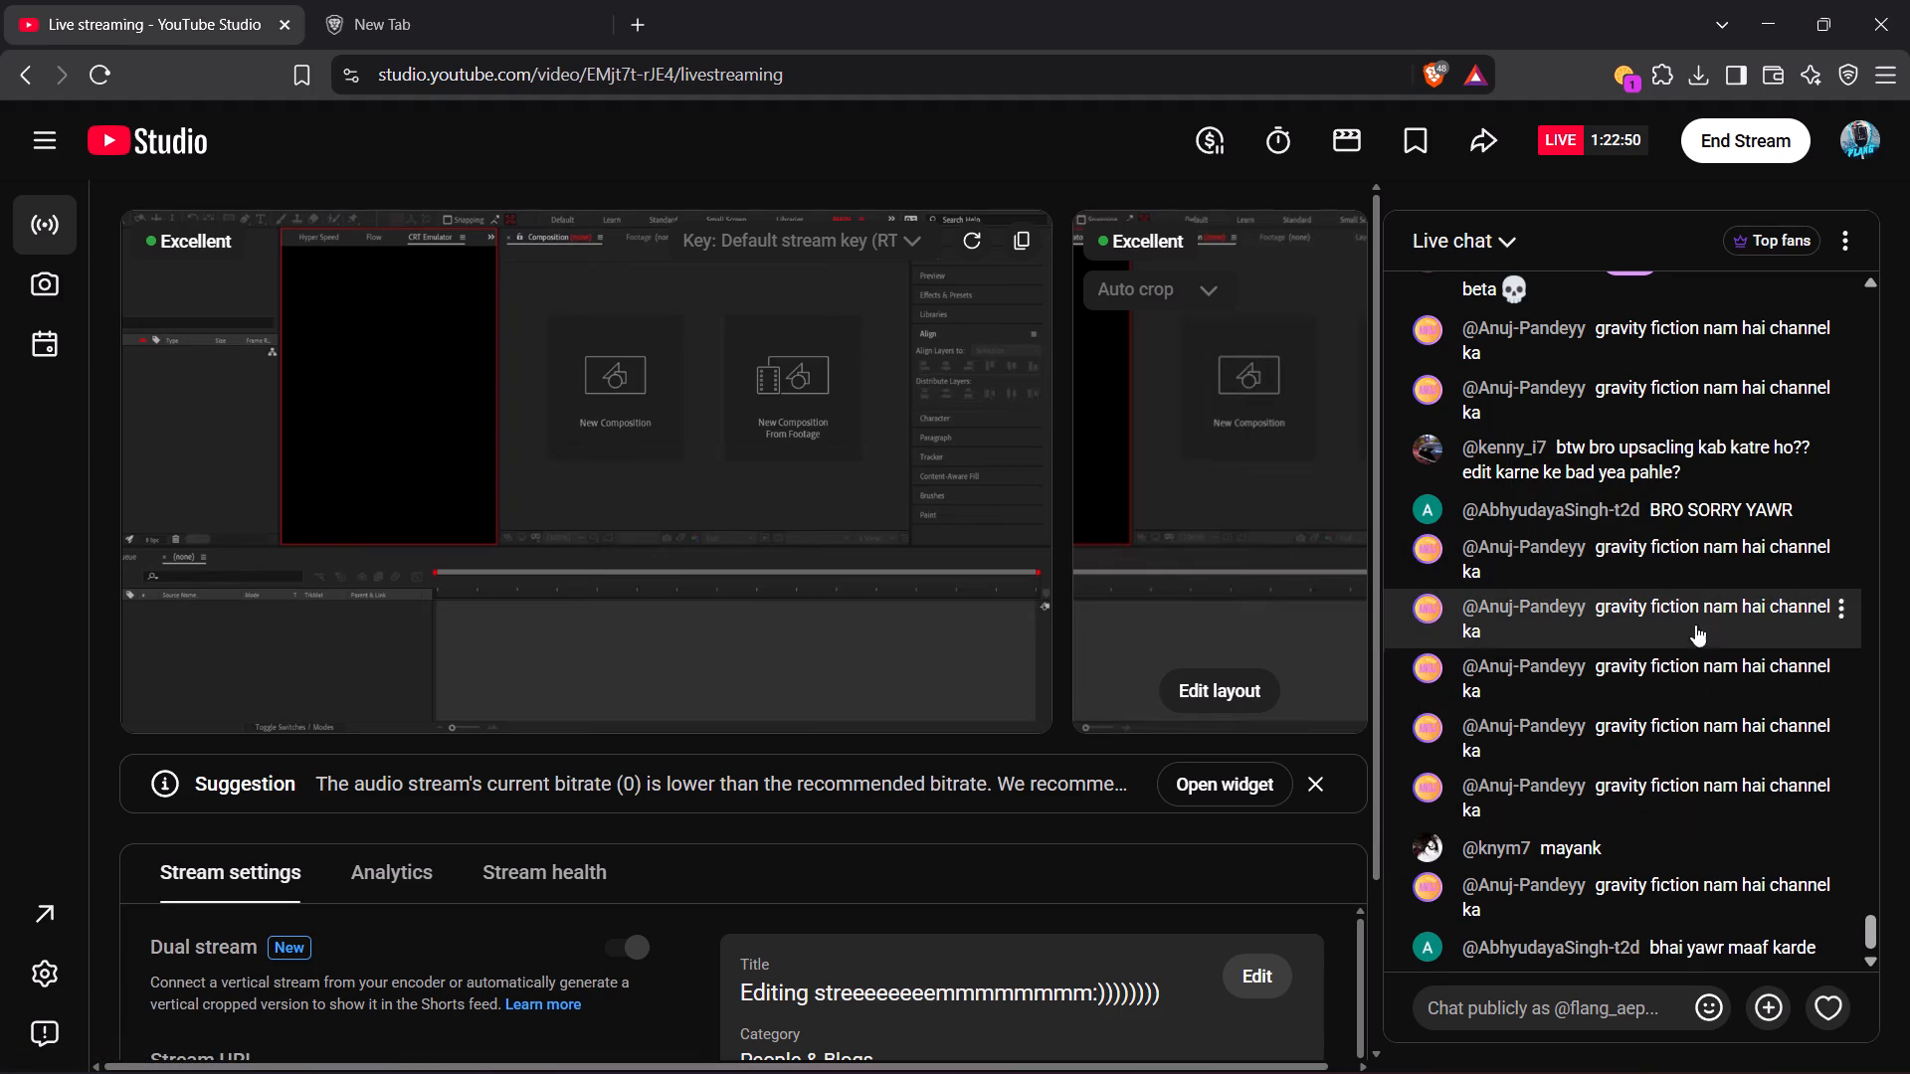
# Reload the live streaming page and try again to put the spamming chat viewer in timeout.
pyautogui.click(99, 60)
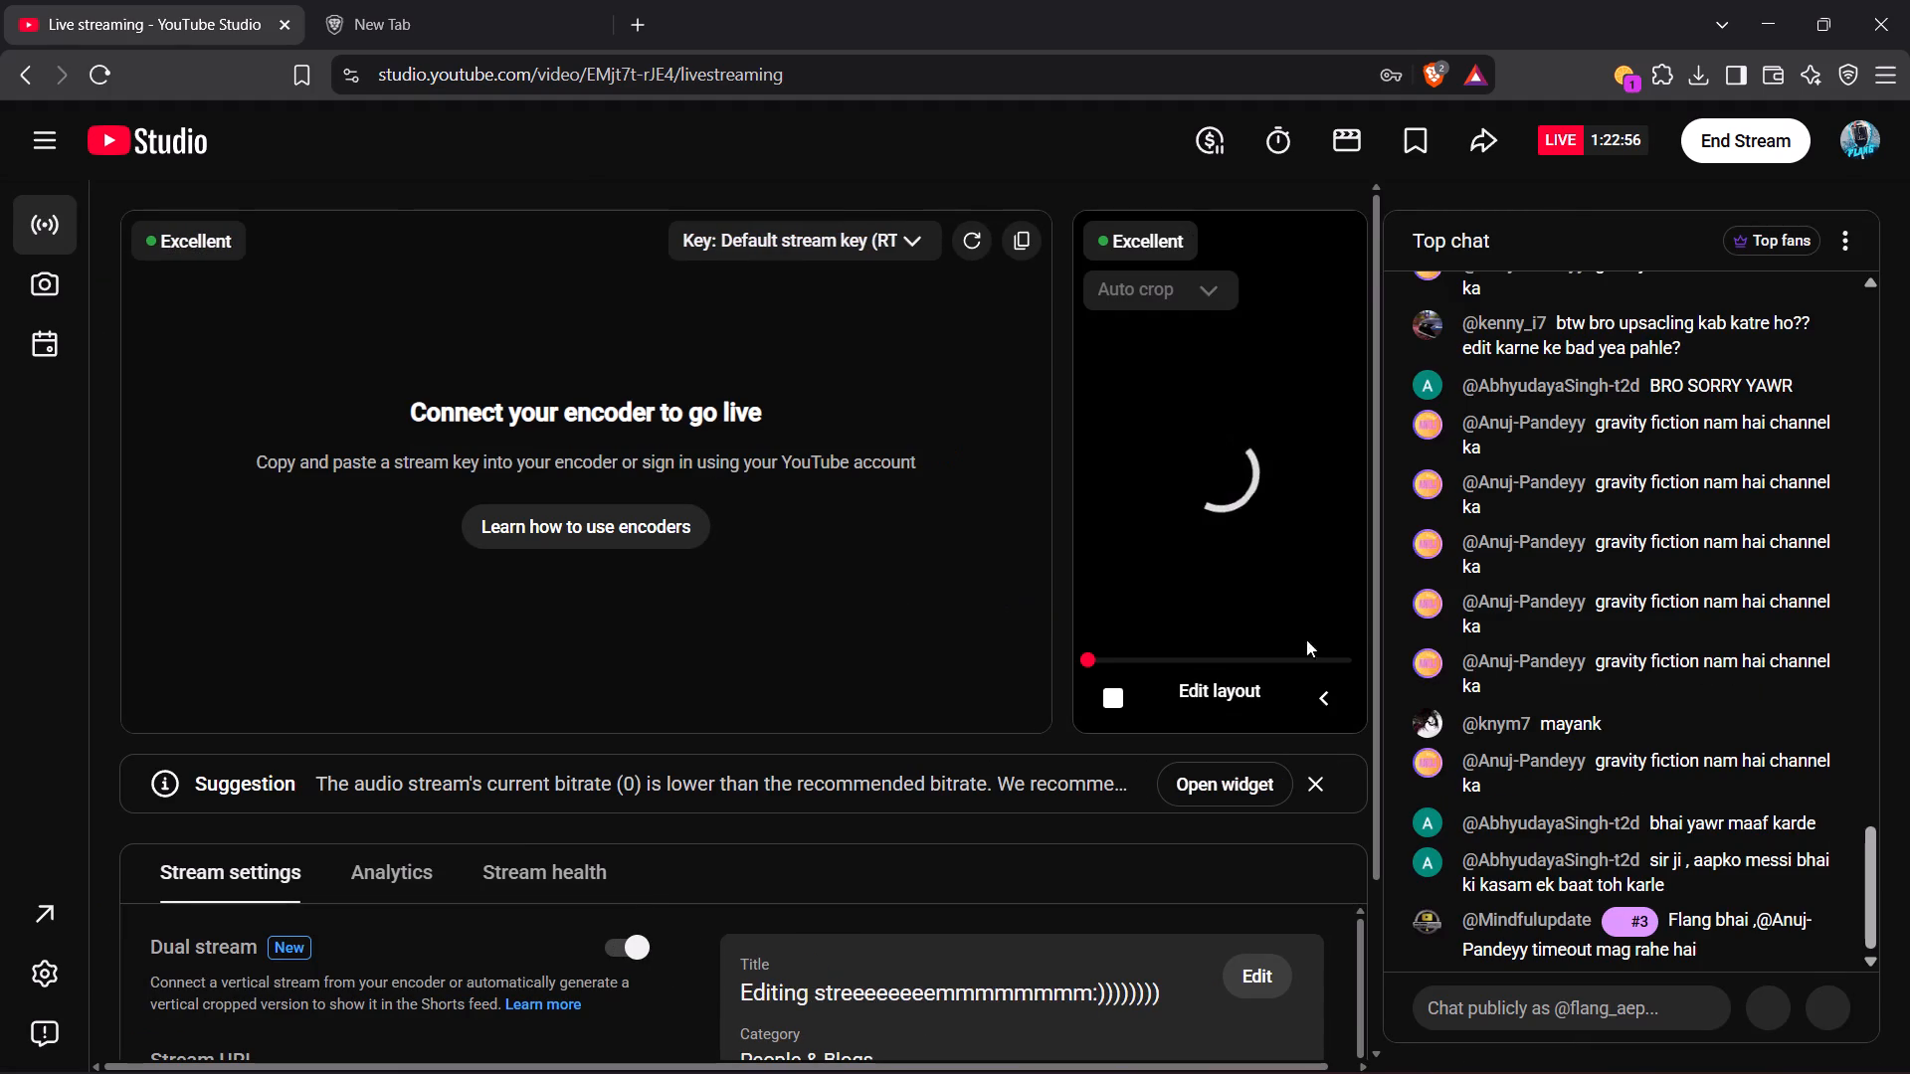
pyautogui.click(1834, 761)
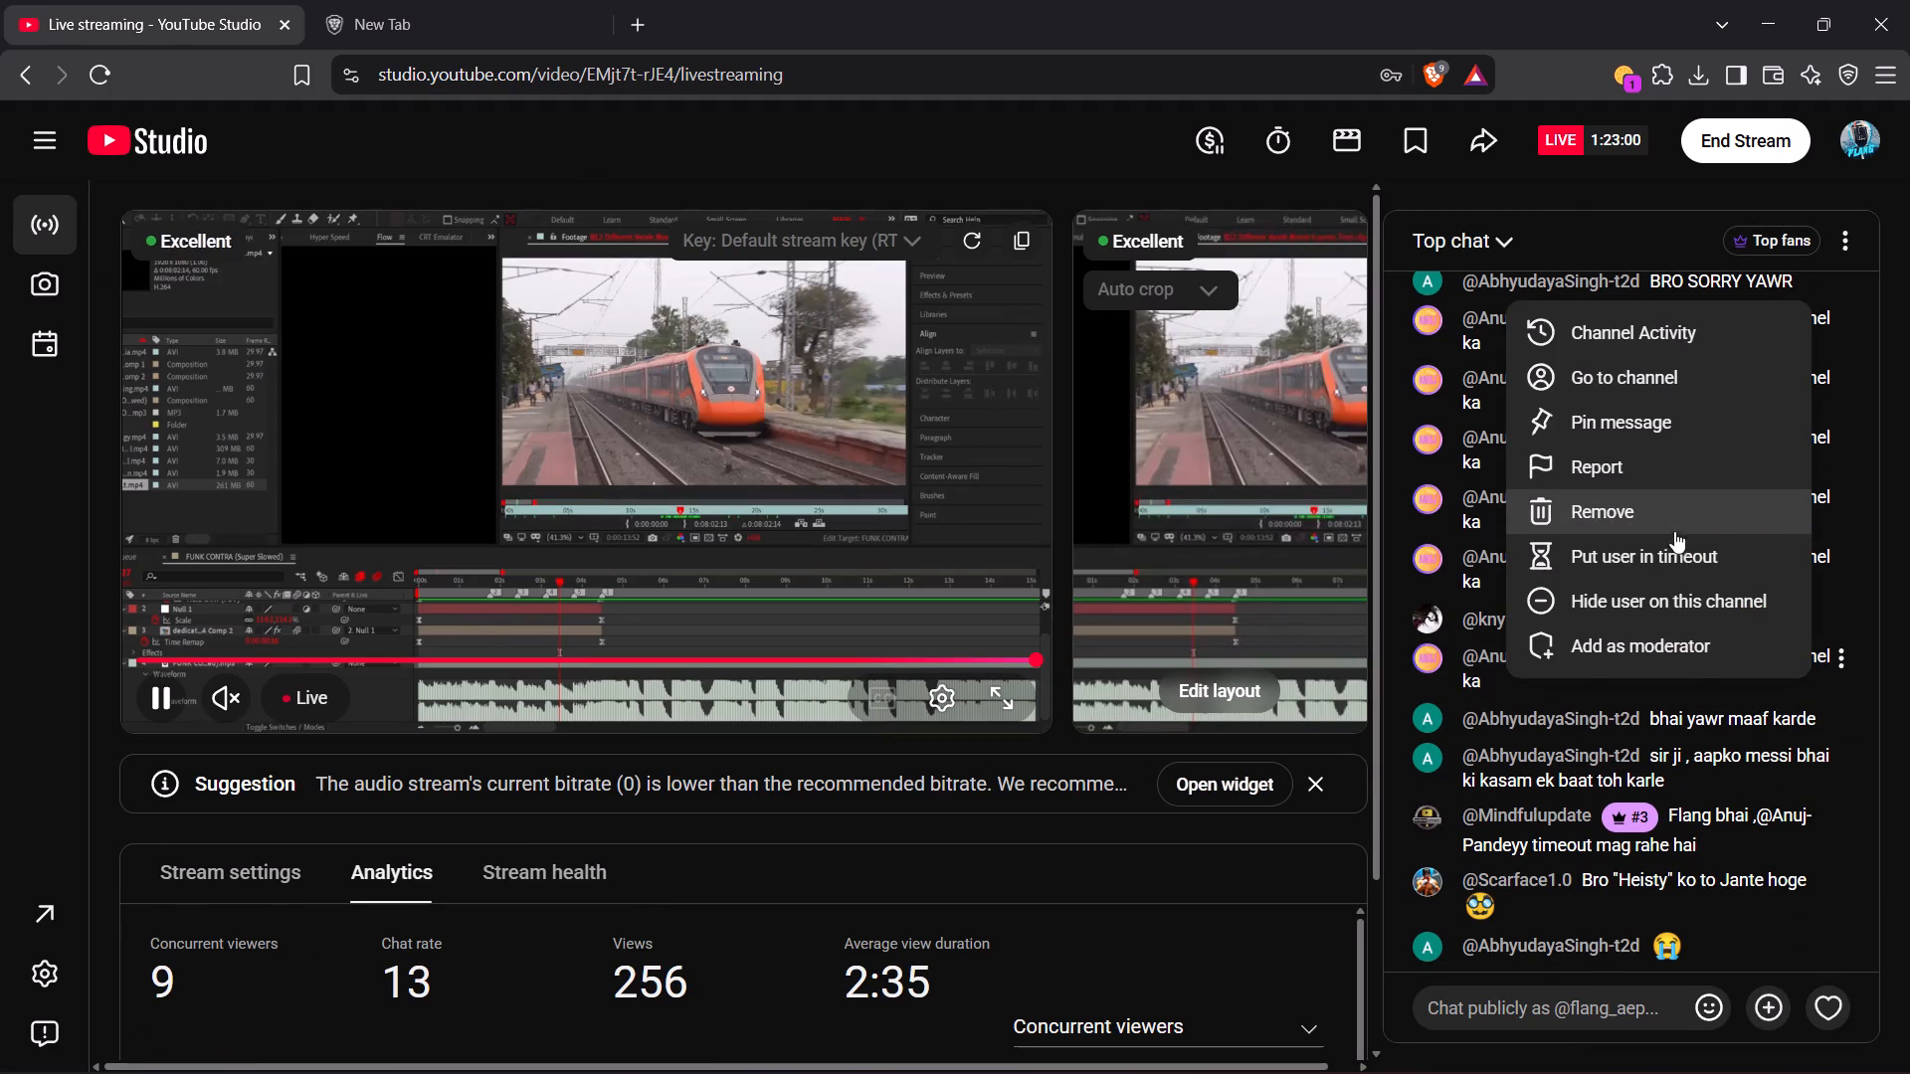
pyautogui.click(1661, 559)
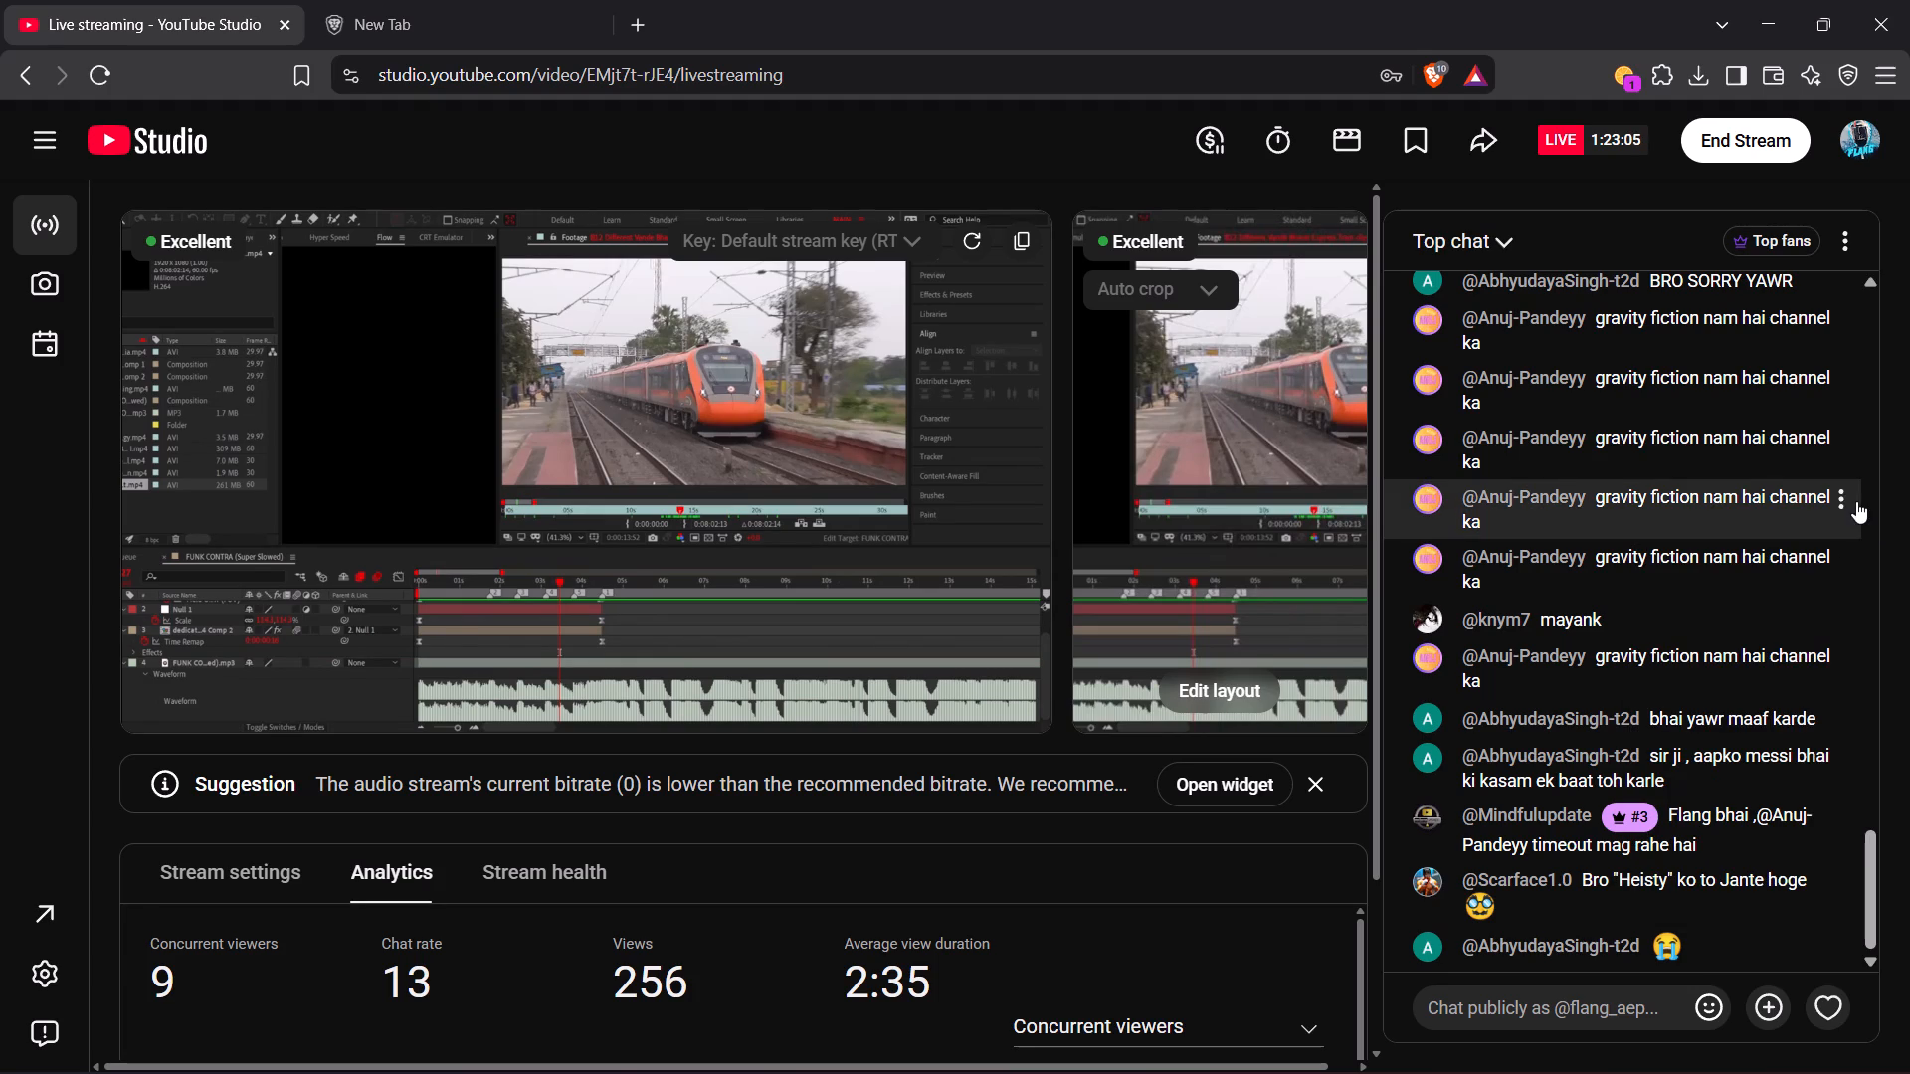
pyautogui.click(1833, 561)
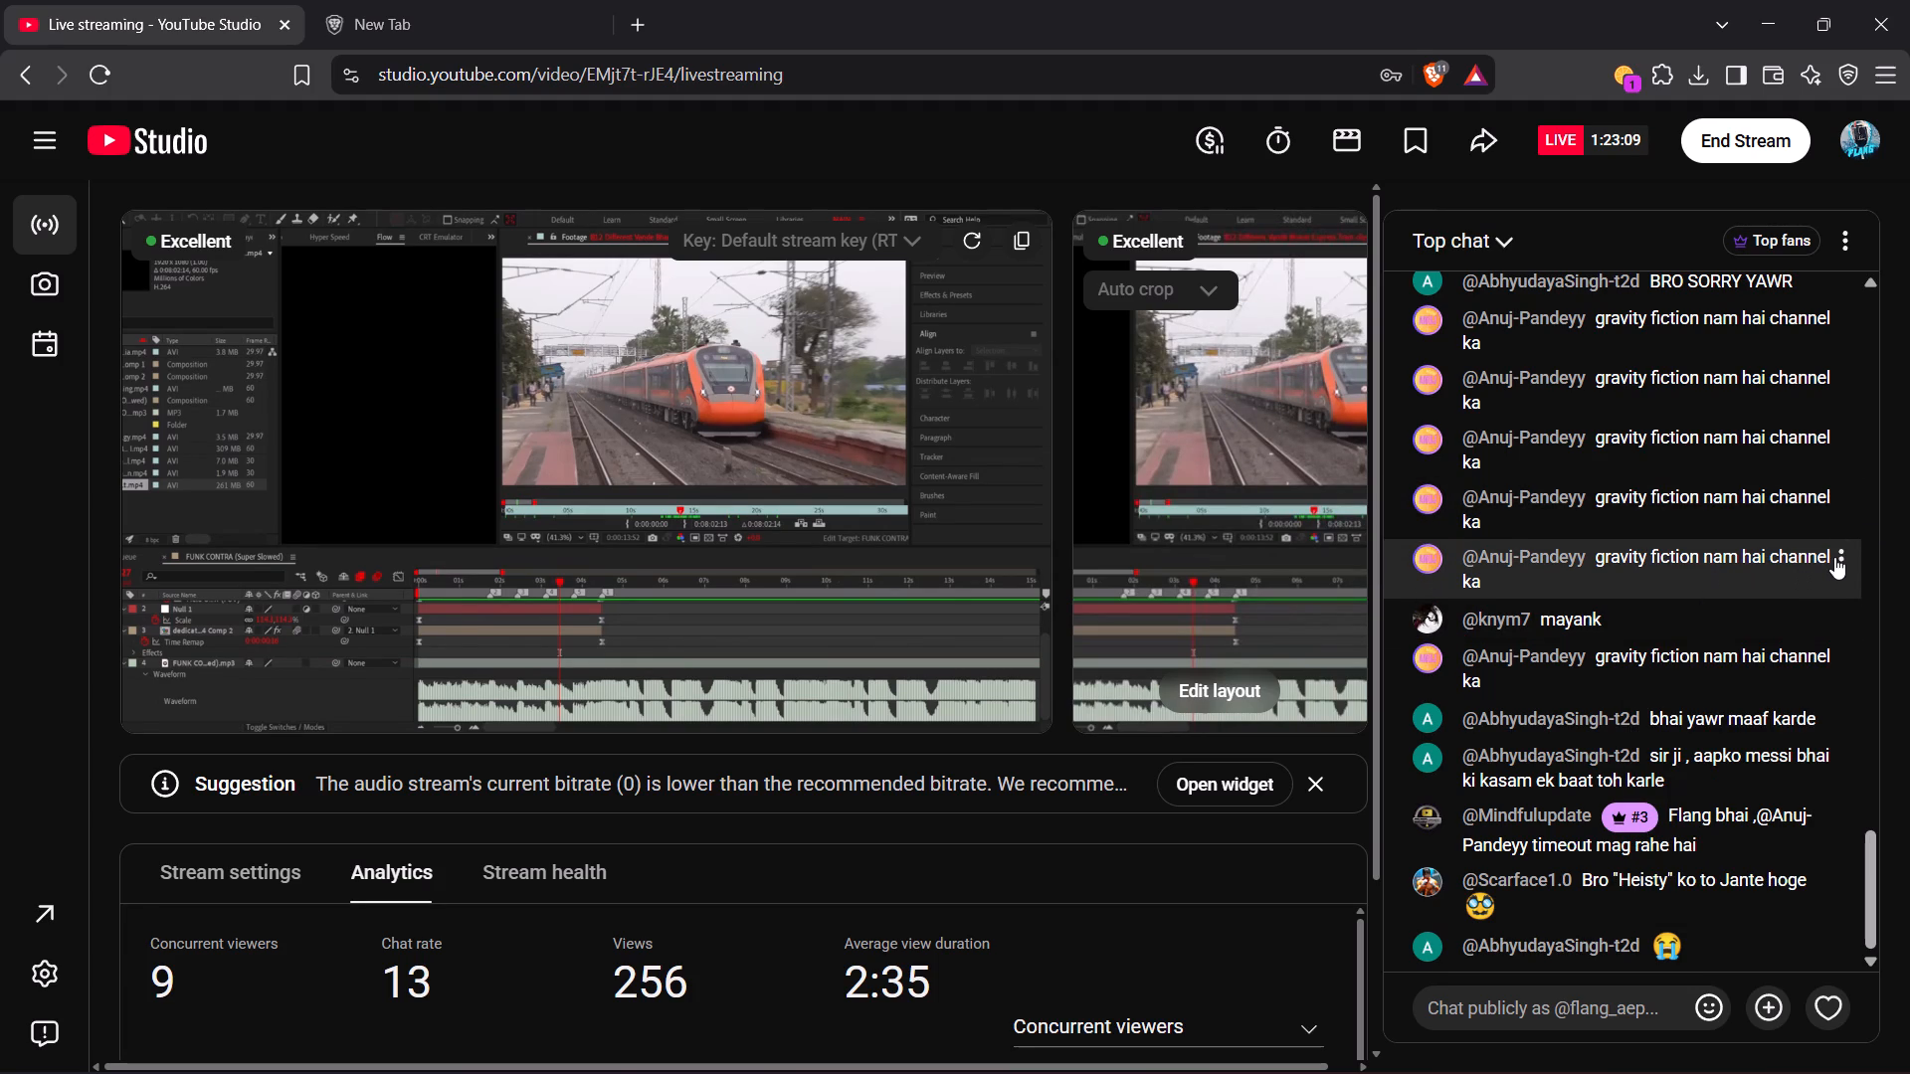
pyautogui.click(1834, 557)
# Switch the chat from Top chat to Live chat and put the spamming viewer in timeout for 1 minute.
pyautogui.click(1485, 245)
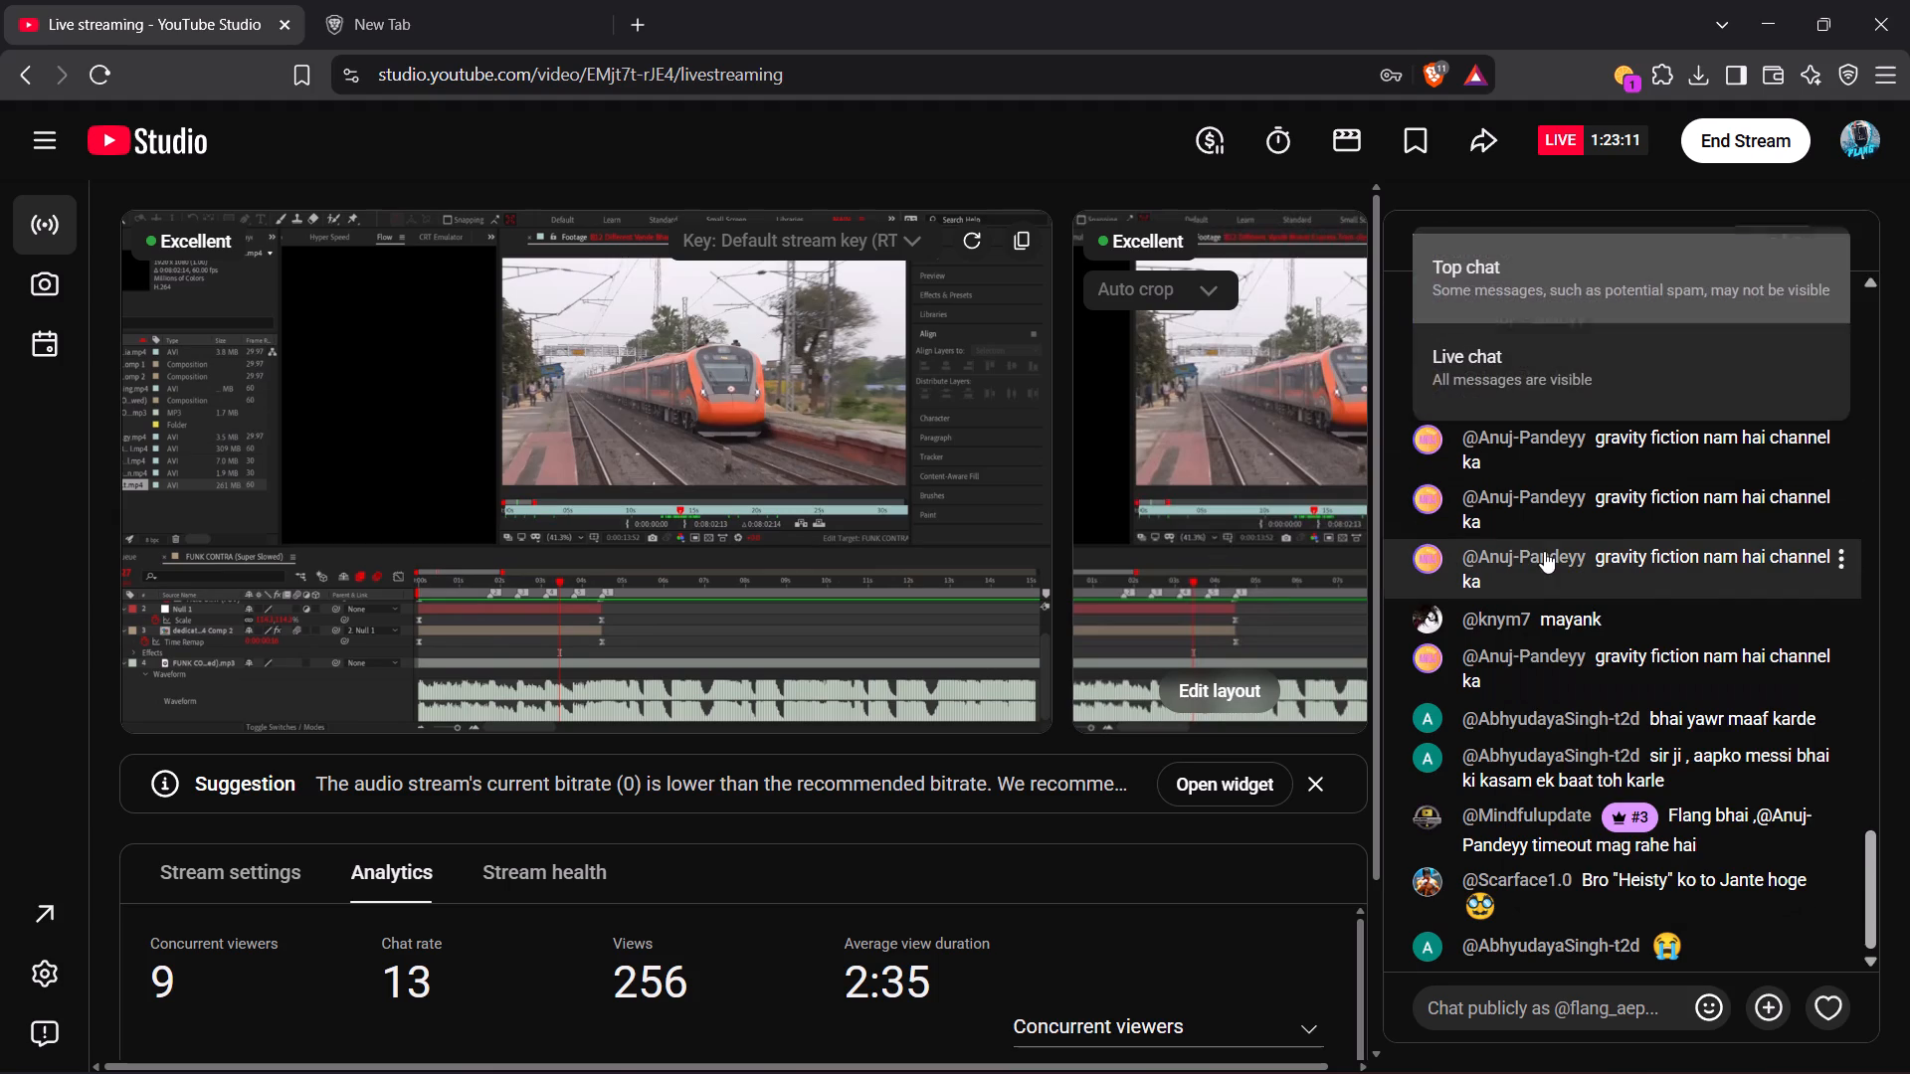
pyautogui.click(1557, 393)
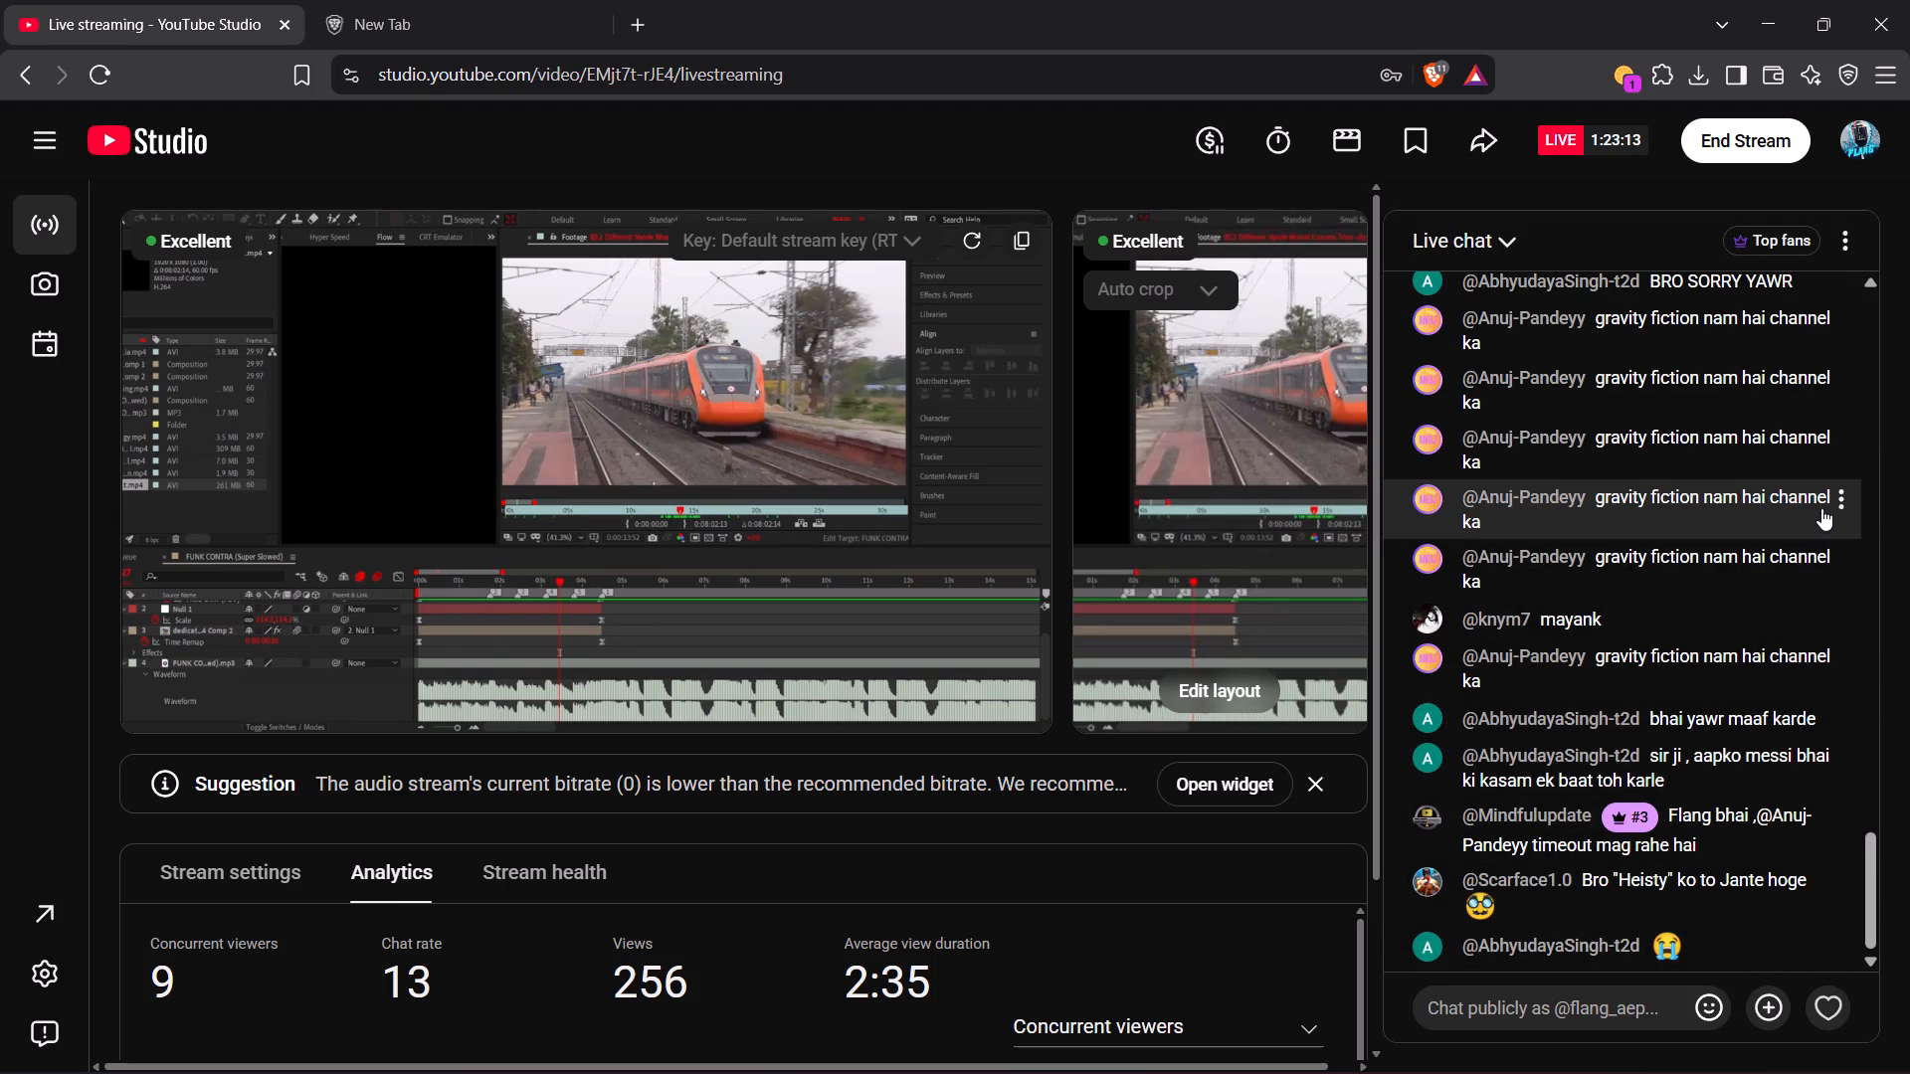
pyautogui.click(1851, 497)
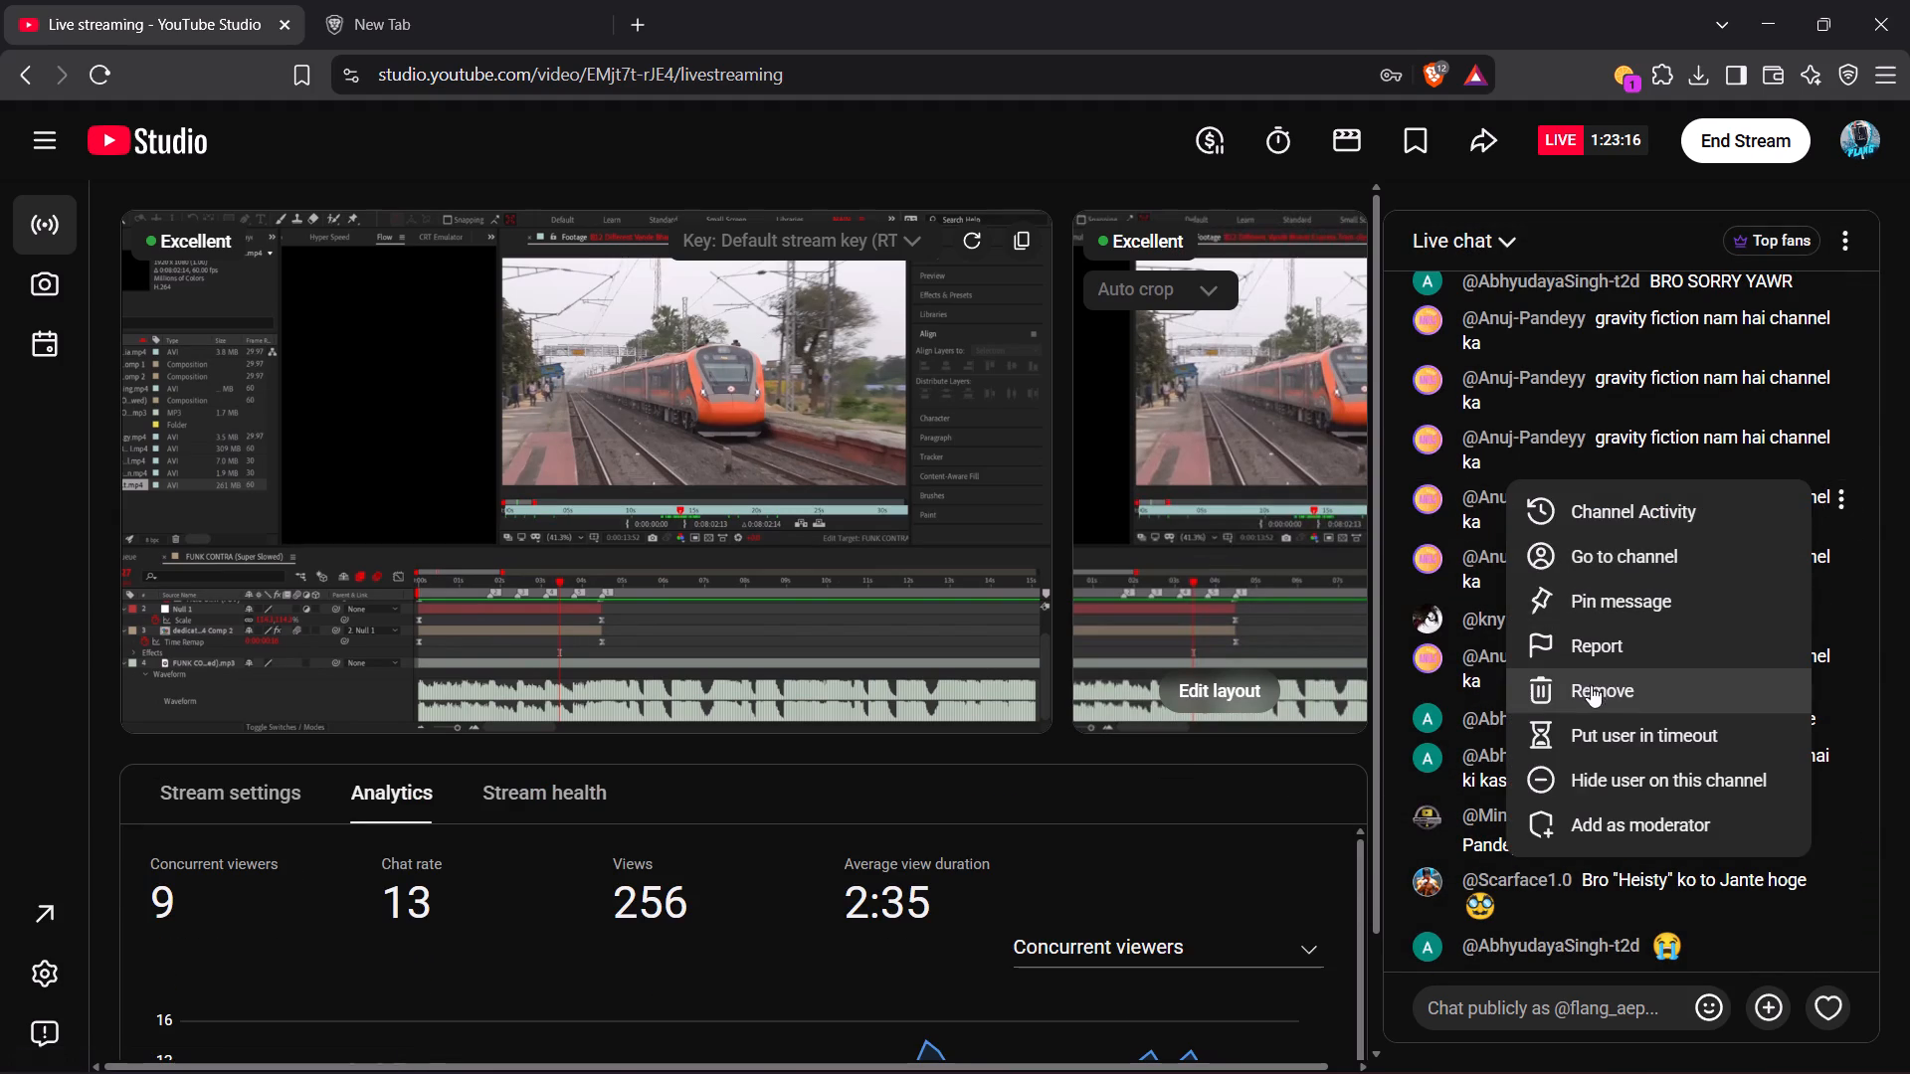
pyautogui.click(1634, 725)
pyautogui.click(1505, 541)
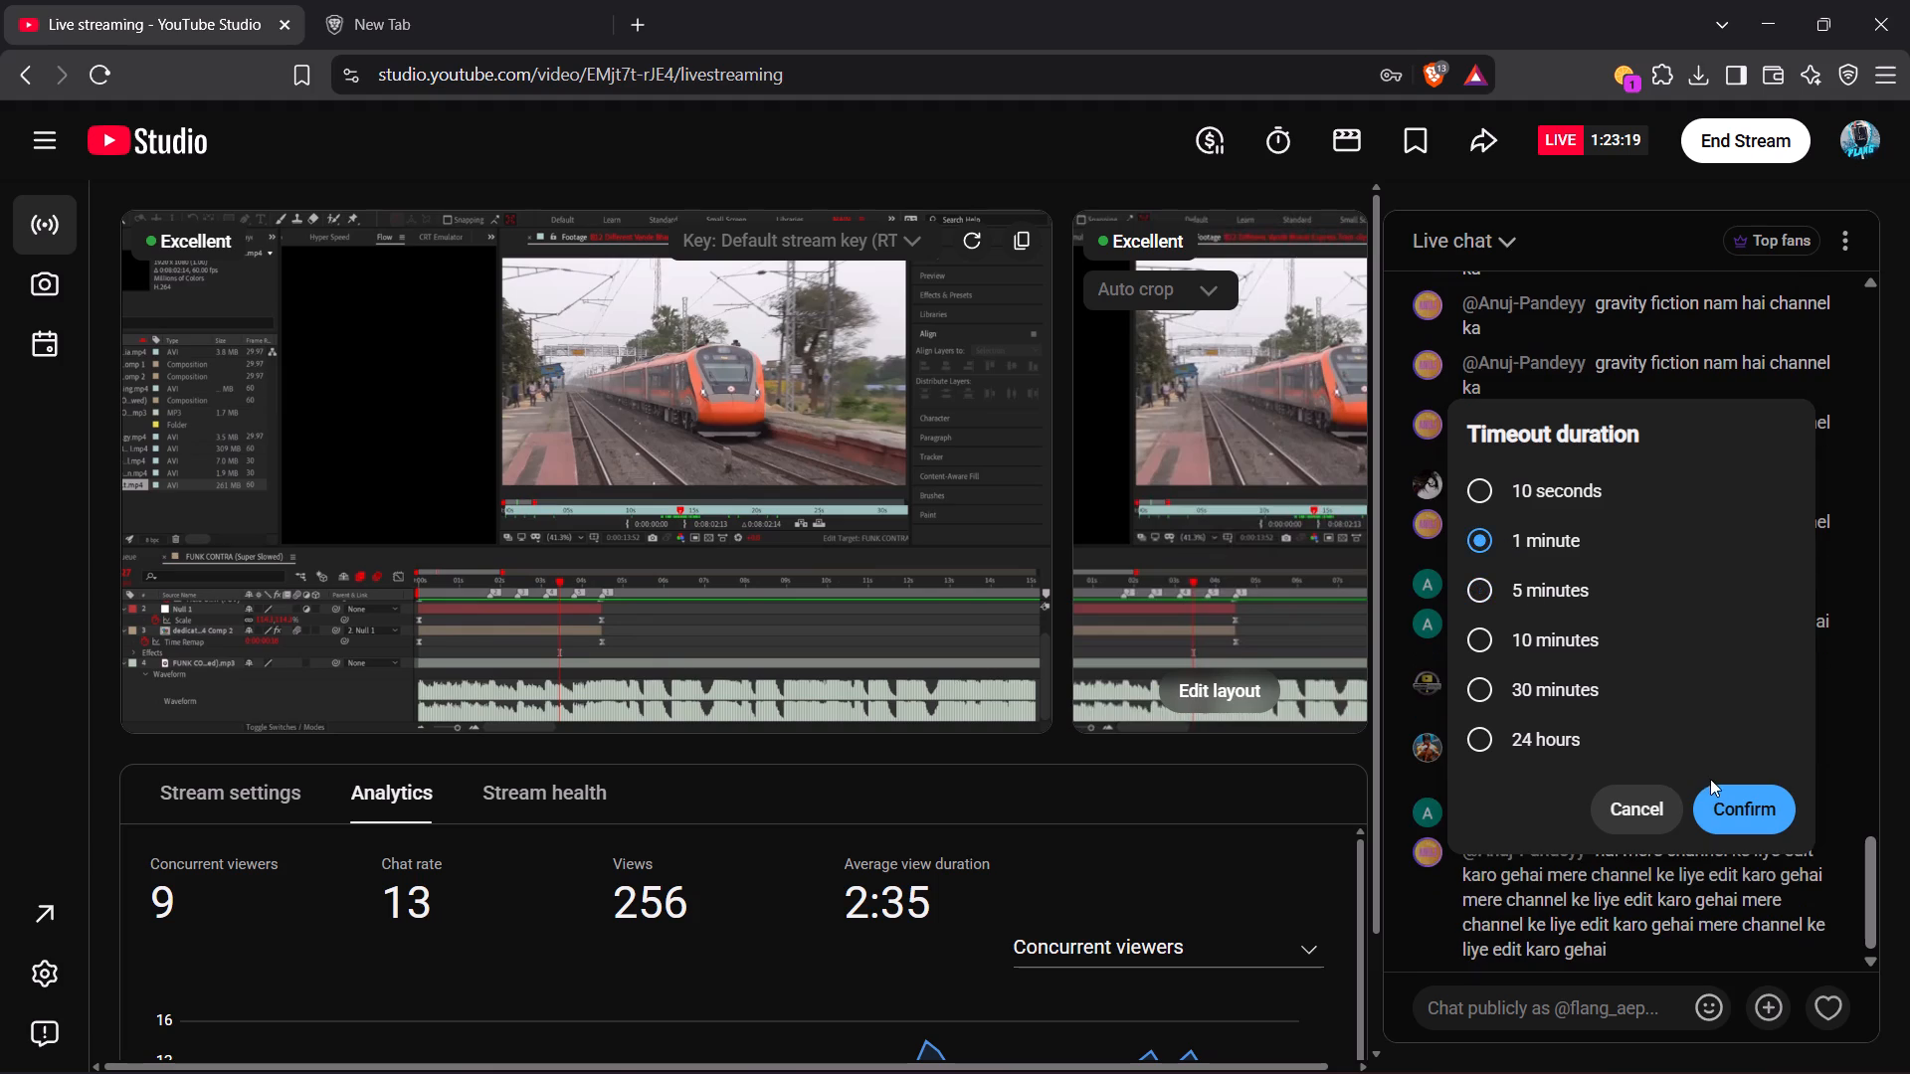
pyautogui.click(1727, 798)
# View the timed-out viewer's latest deleted message and read back through the recent live chat.
pyautogui.scroll(-4, 1789, 787)
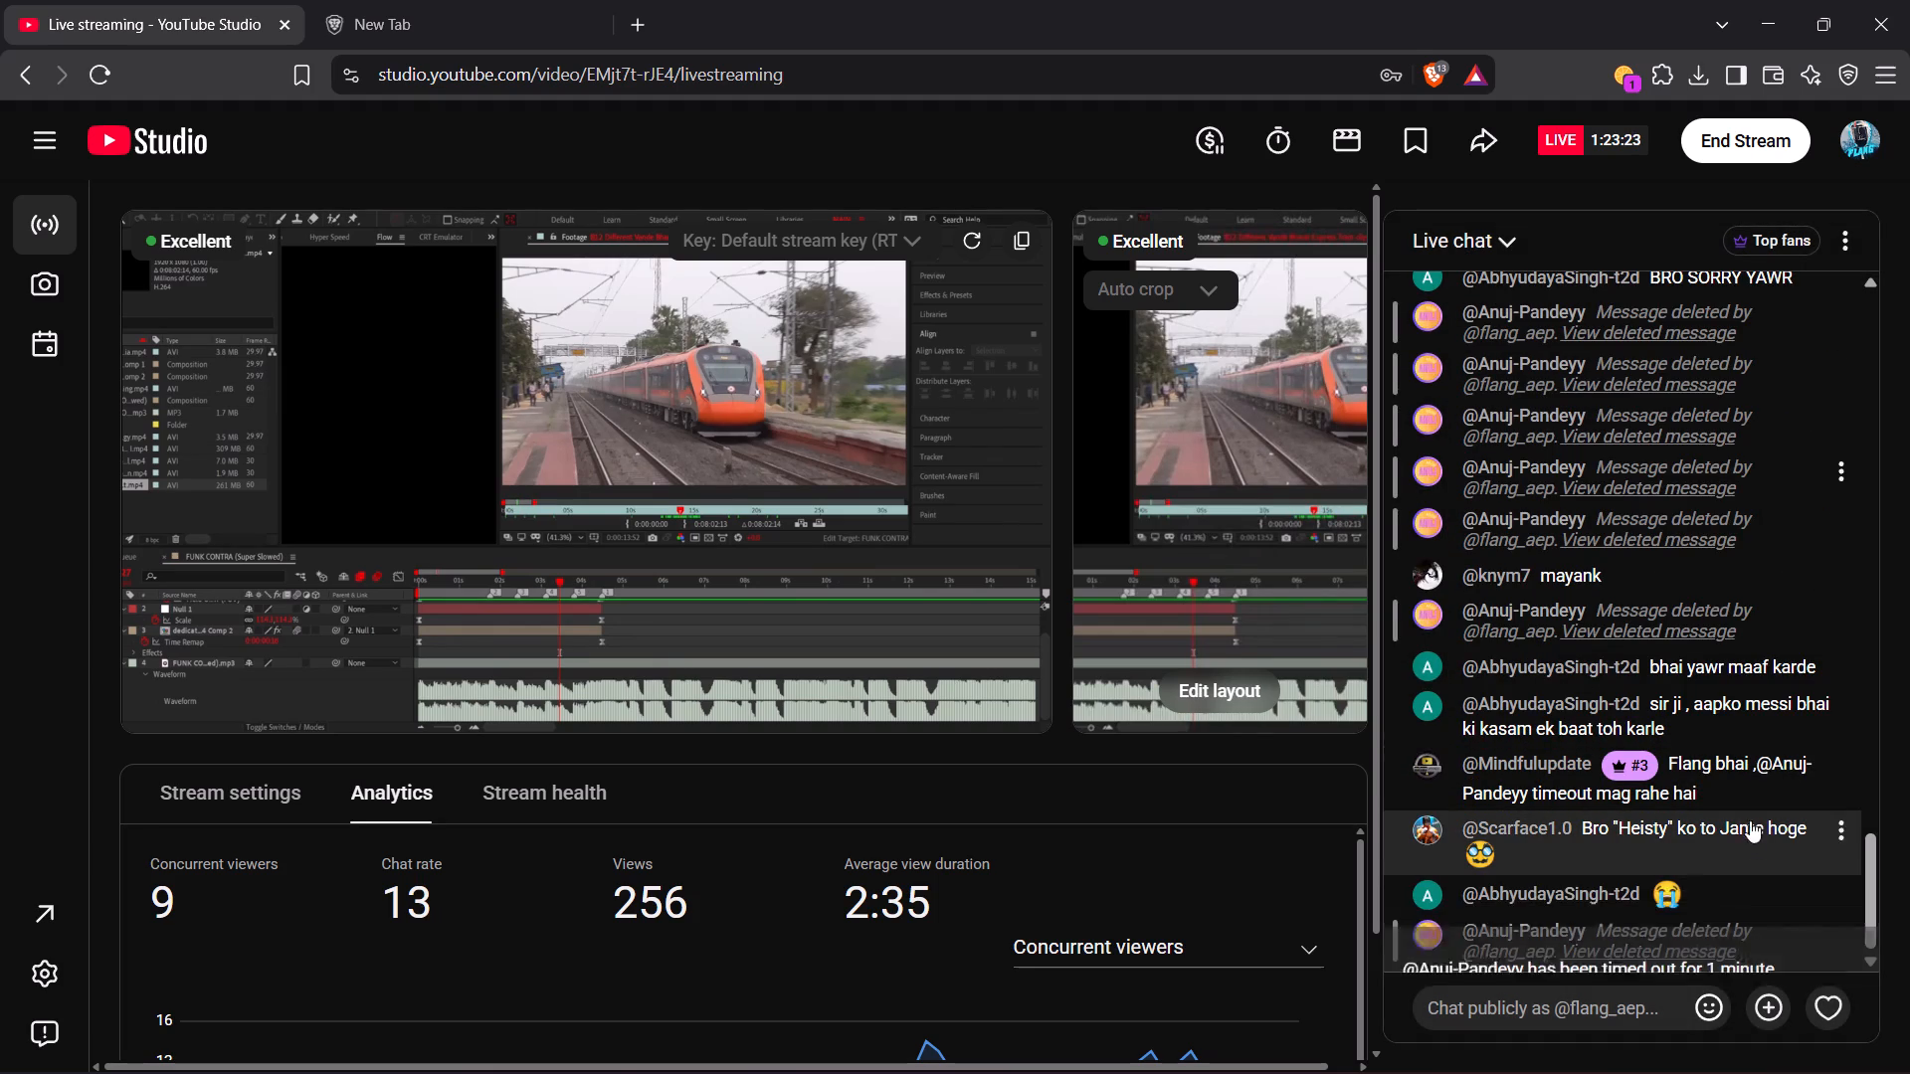
pyautogui.click(1634, 912)
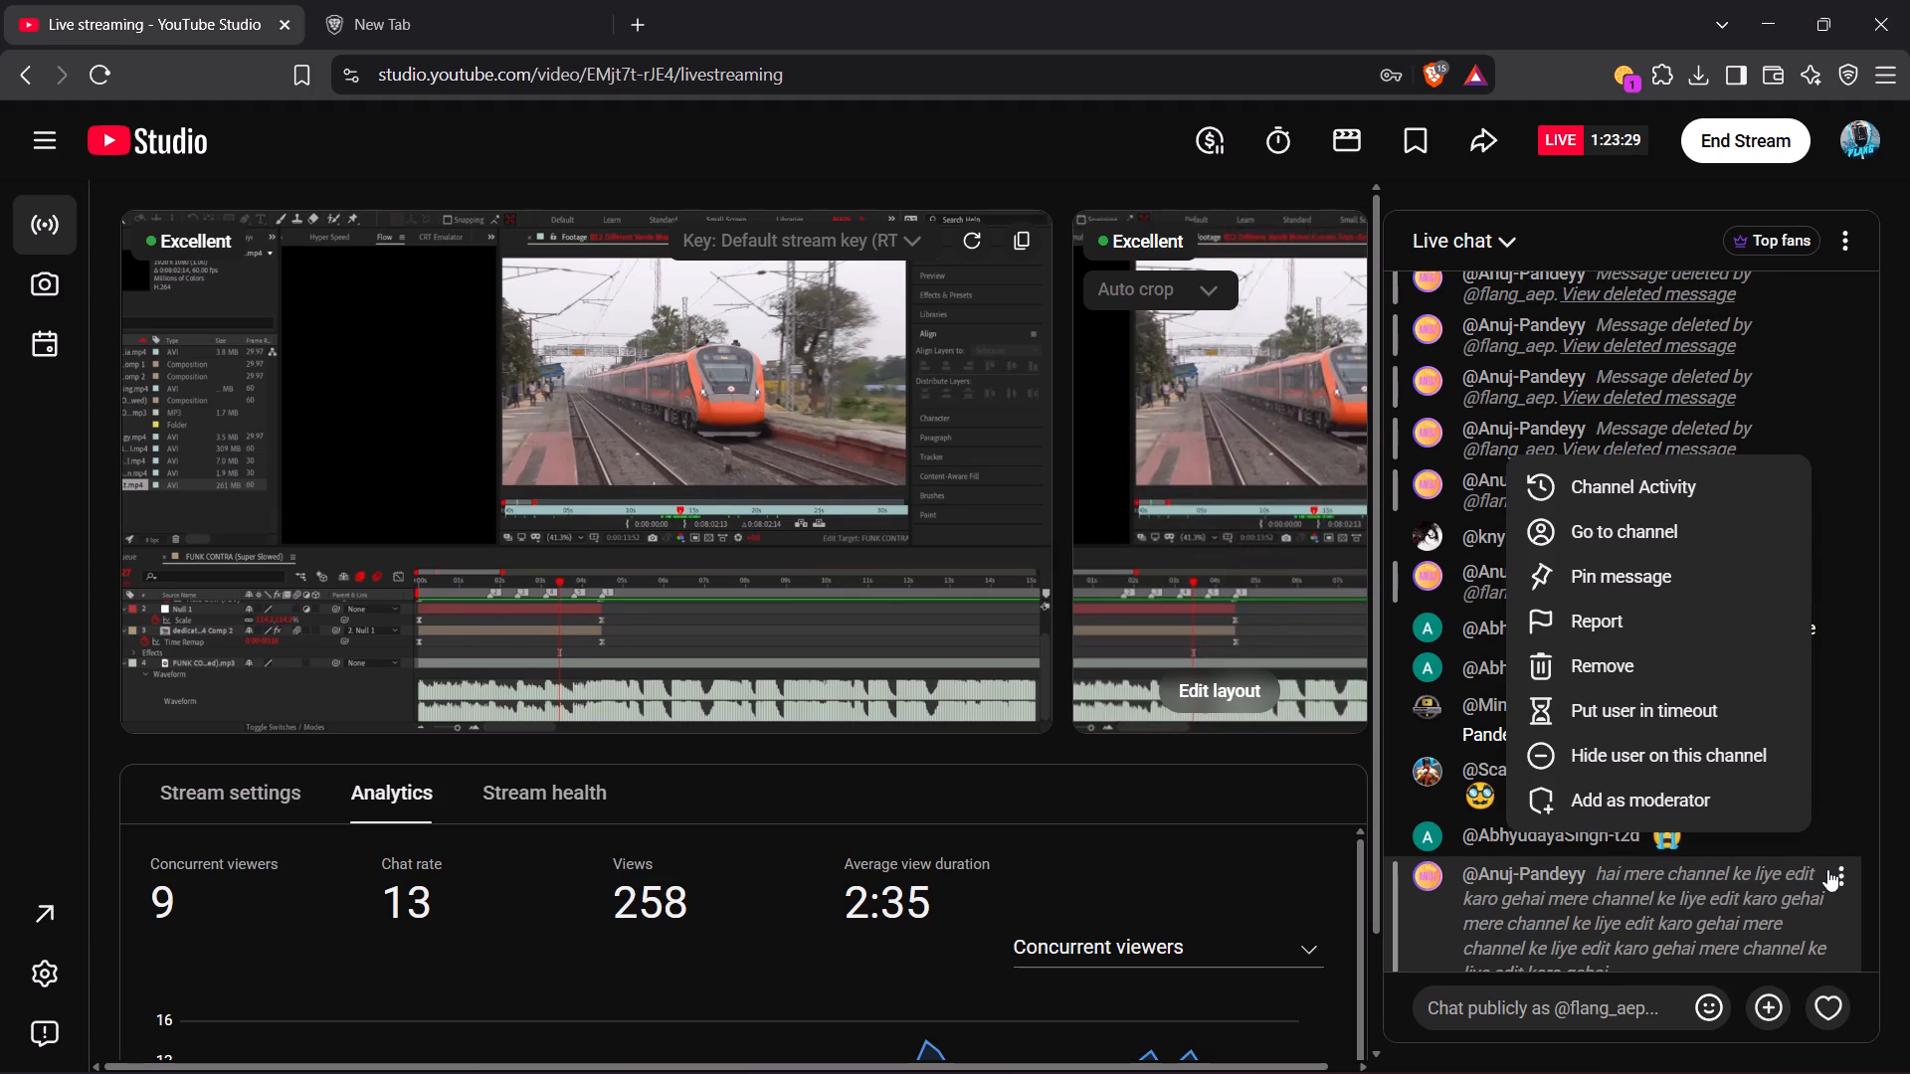
pyautogui.click(1827, 869)
pyautogui.click(1782, 840)
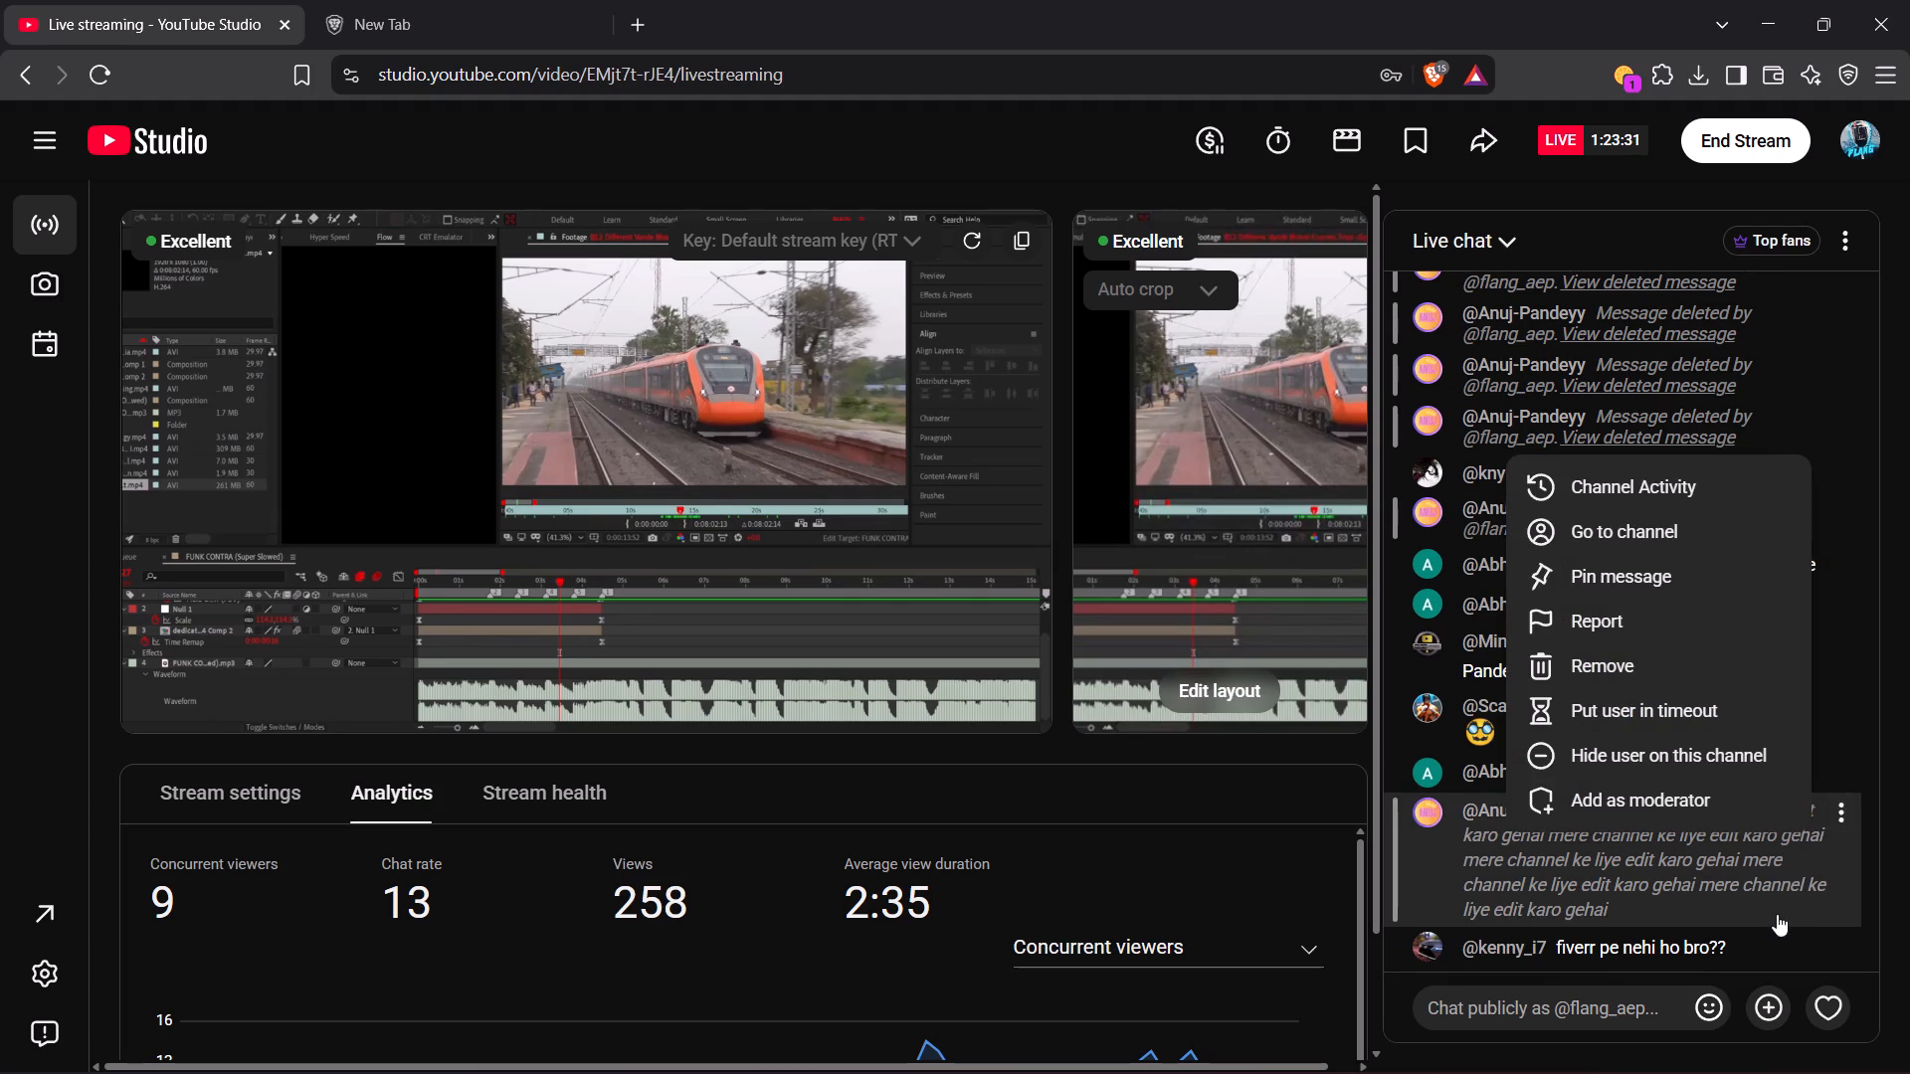
pyautogui.click(1608, 998)
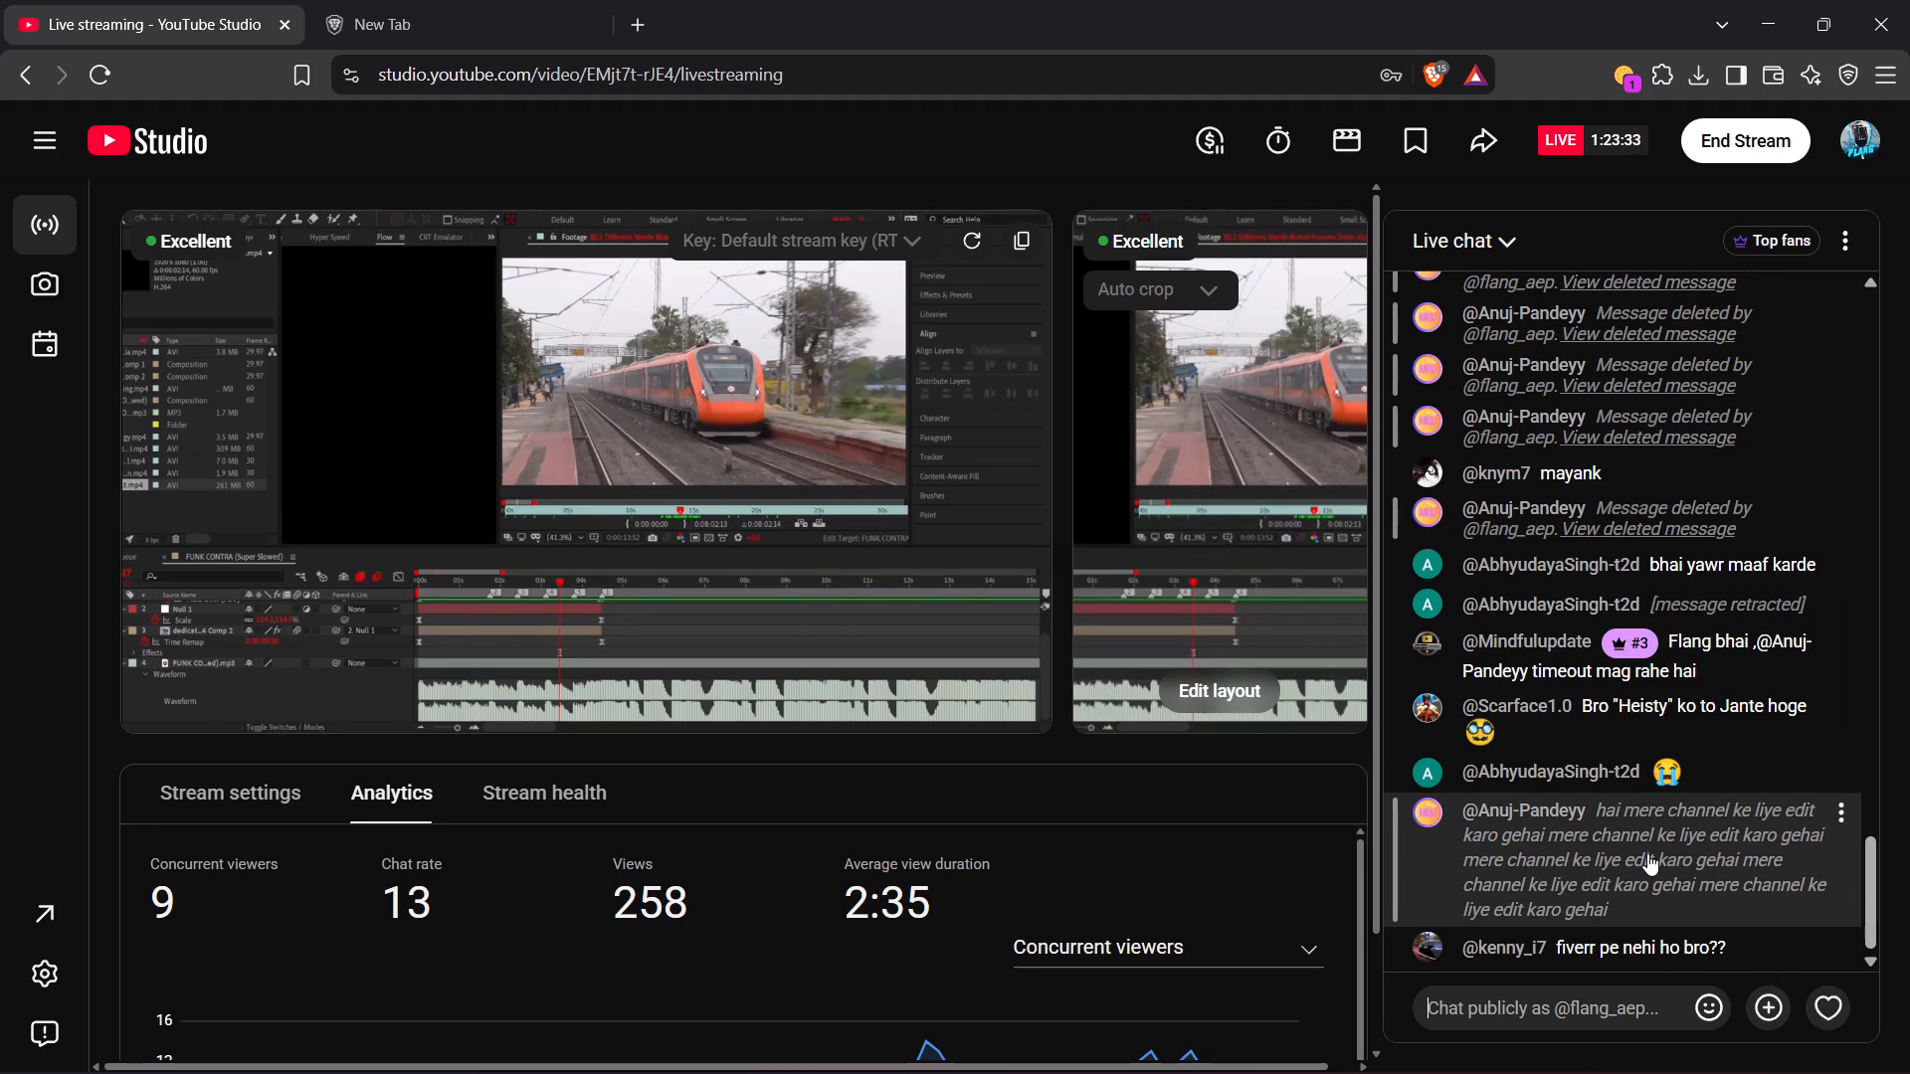
pyautogui.scroll(2, 1580, 485)
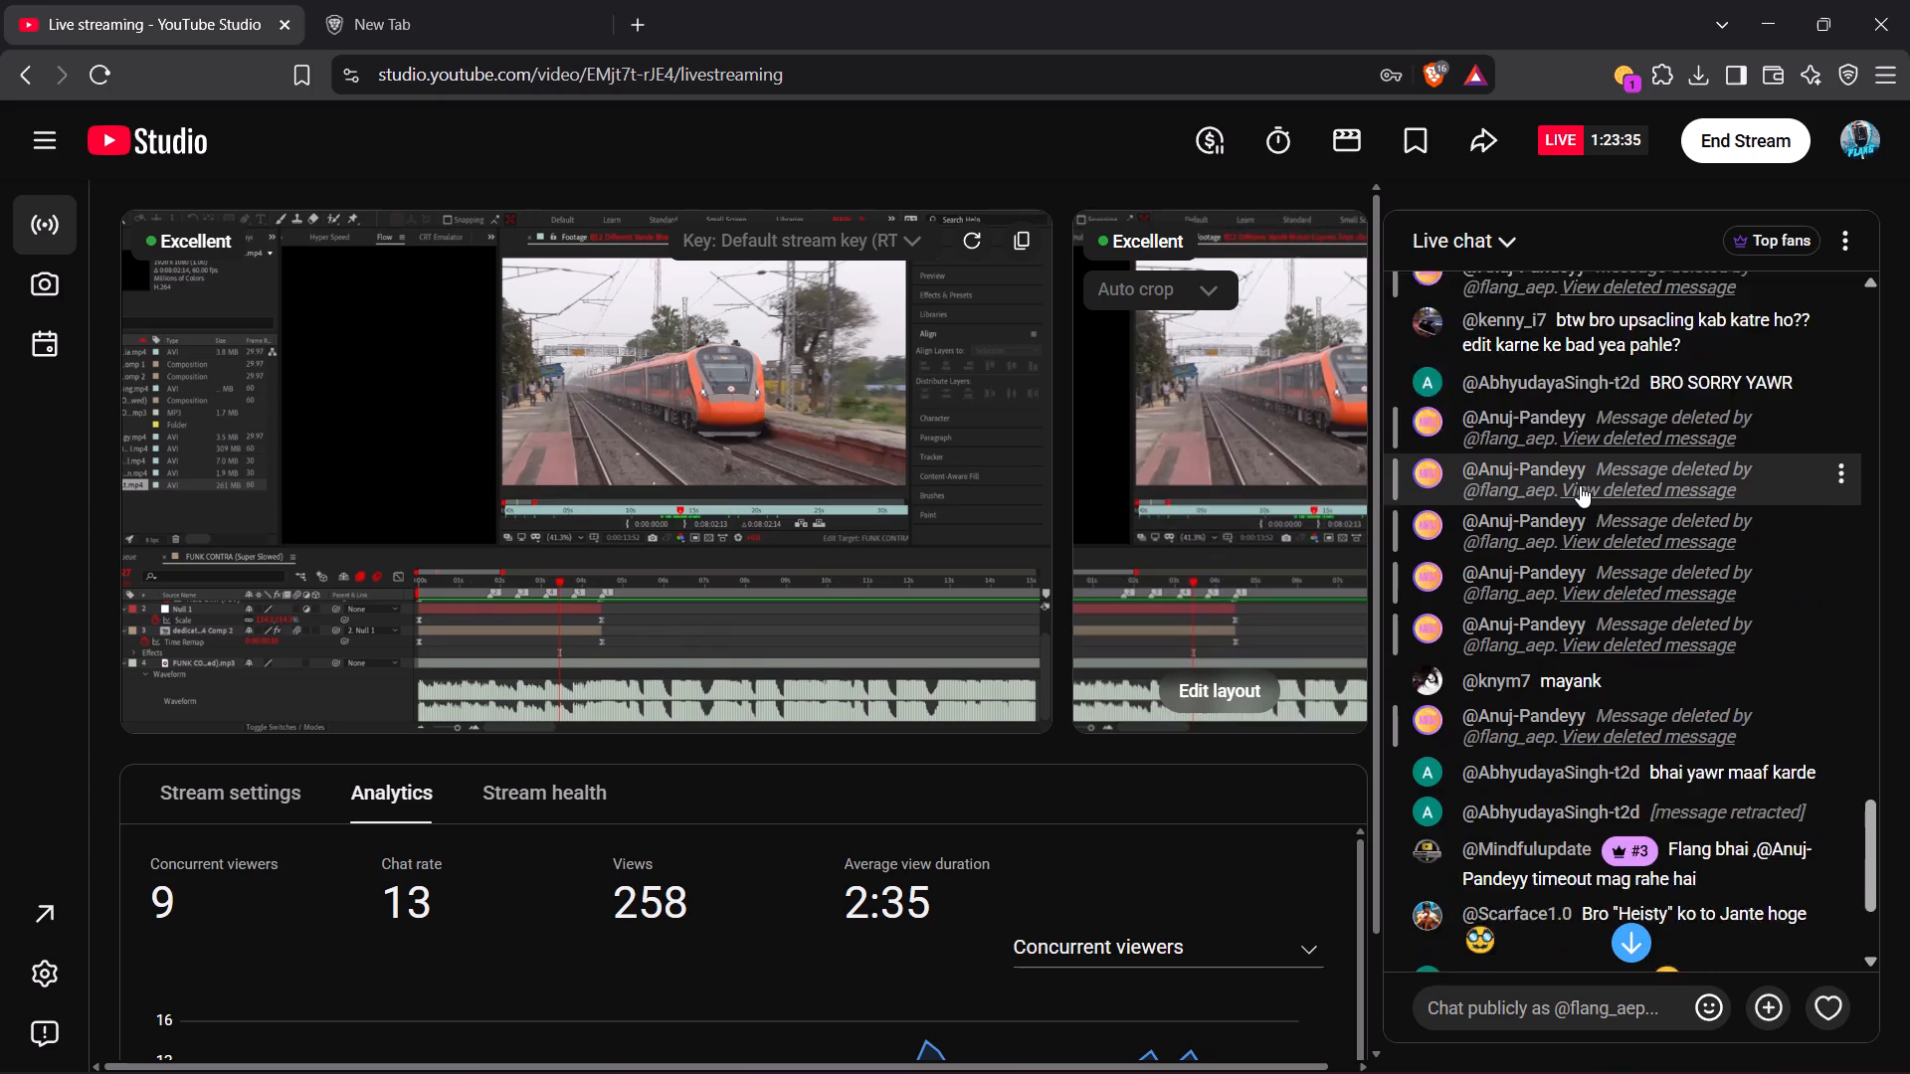
pyautogui.scroll(3, 1583, 501)
pyautogui.scroll(-1, 1594, 506)
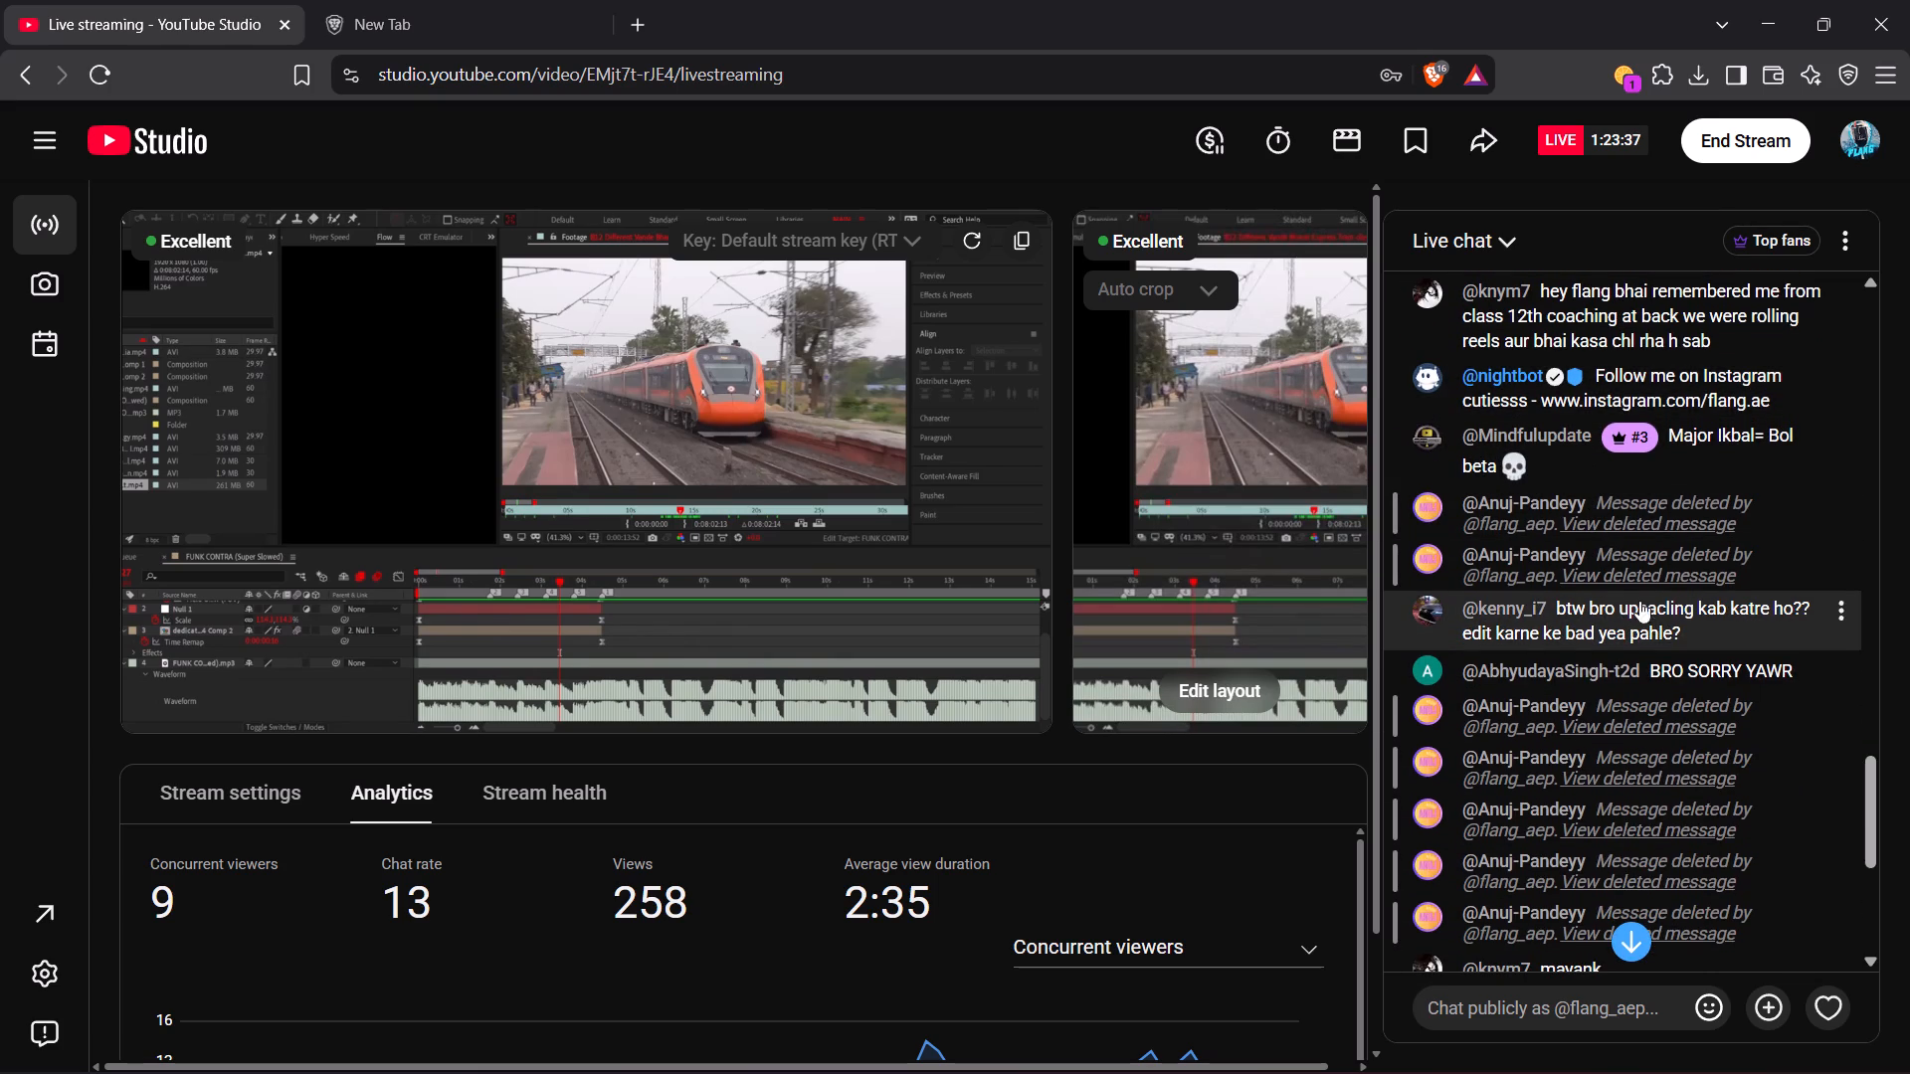
pyautogui.scroll(1, 1679, 635)
pyautogui.scroll(-5, 1679, 635)
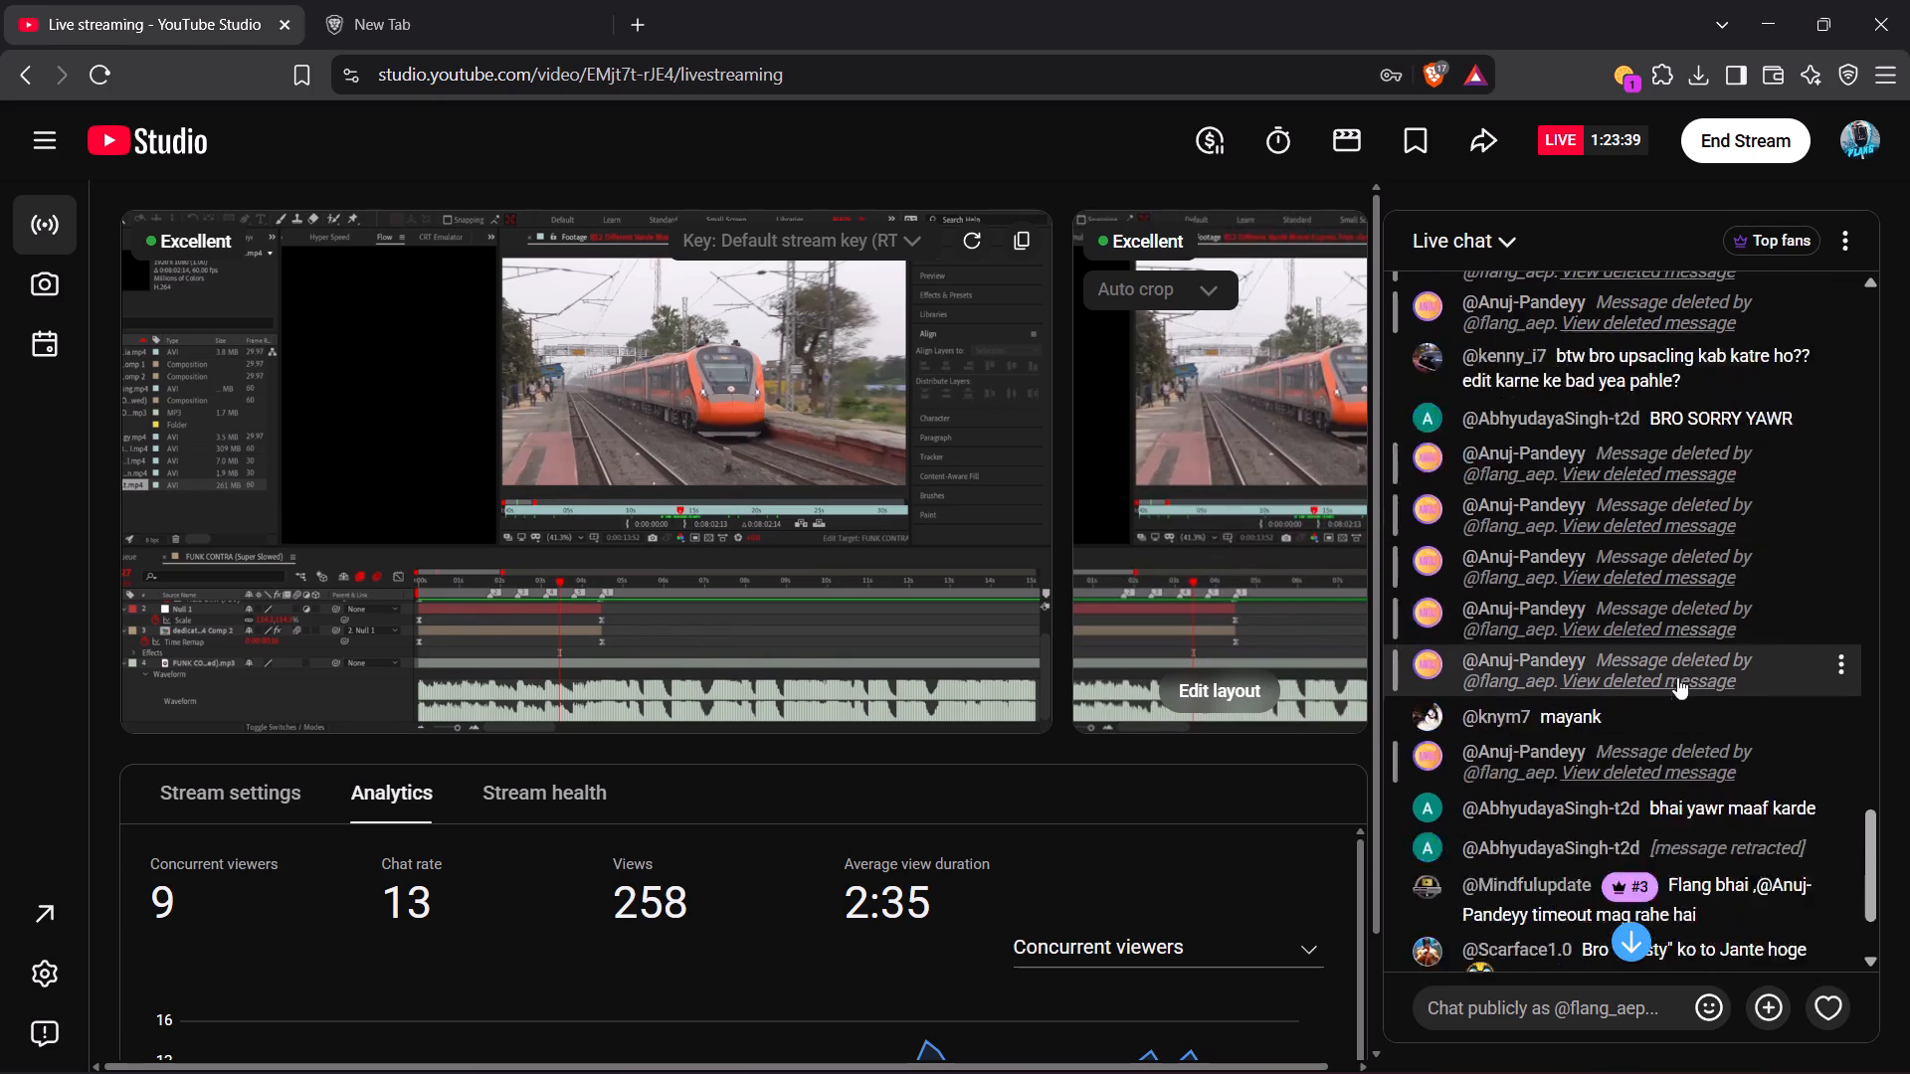
pyautogui.scroll(-5, 1705, 651)
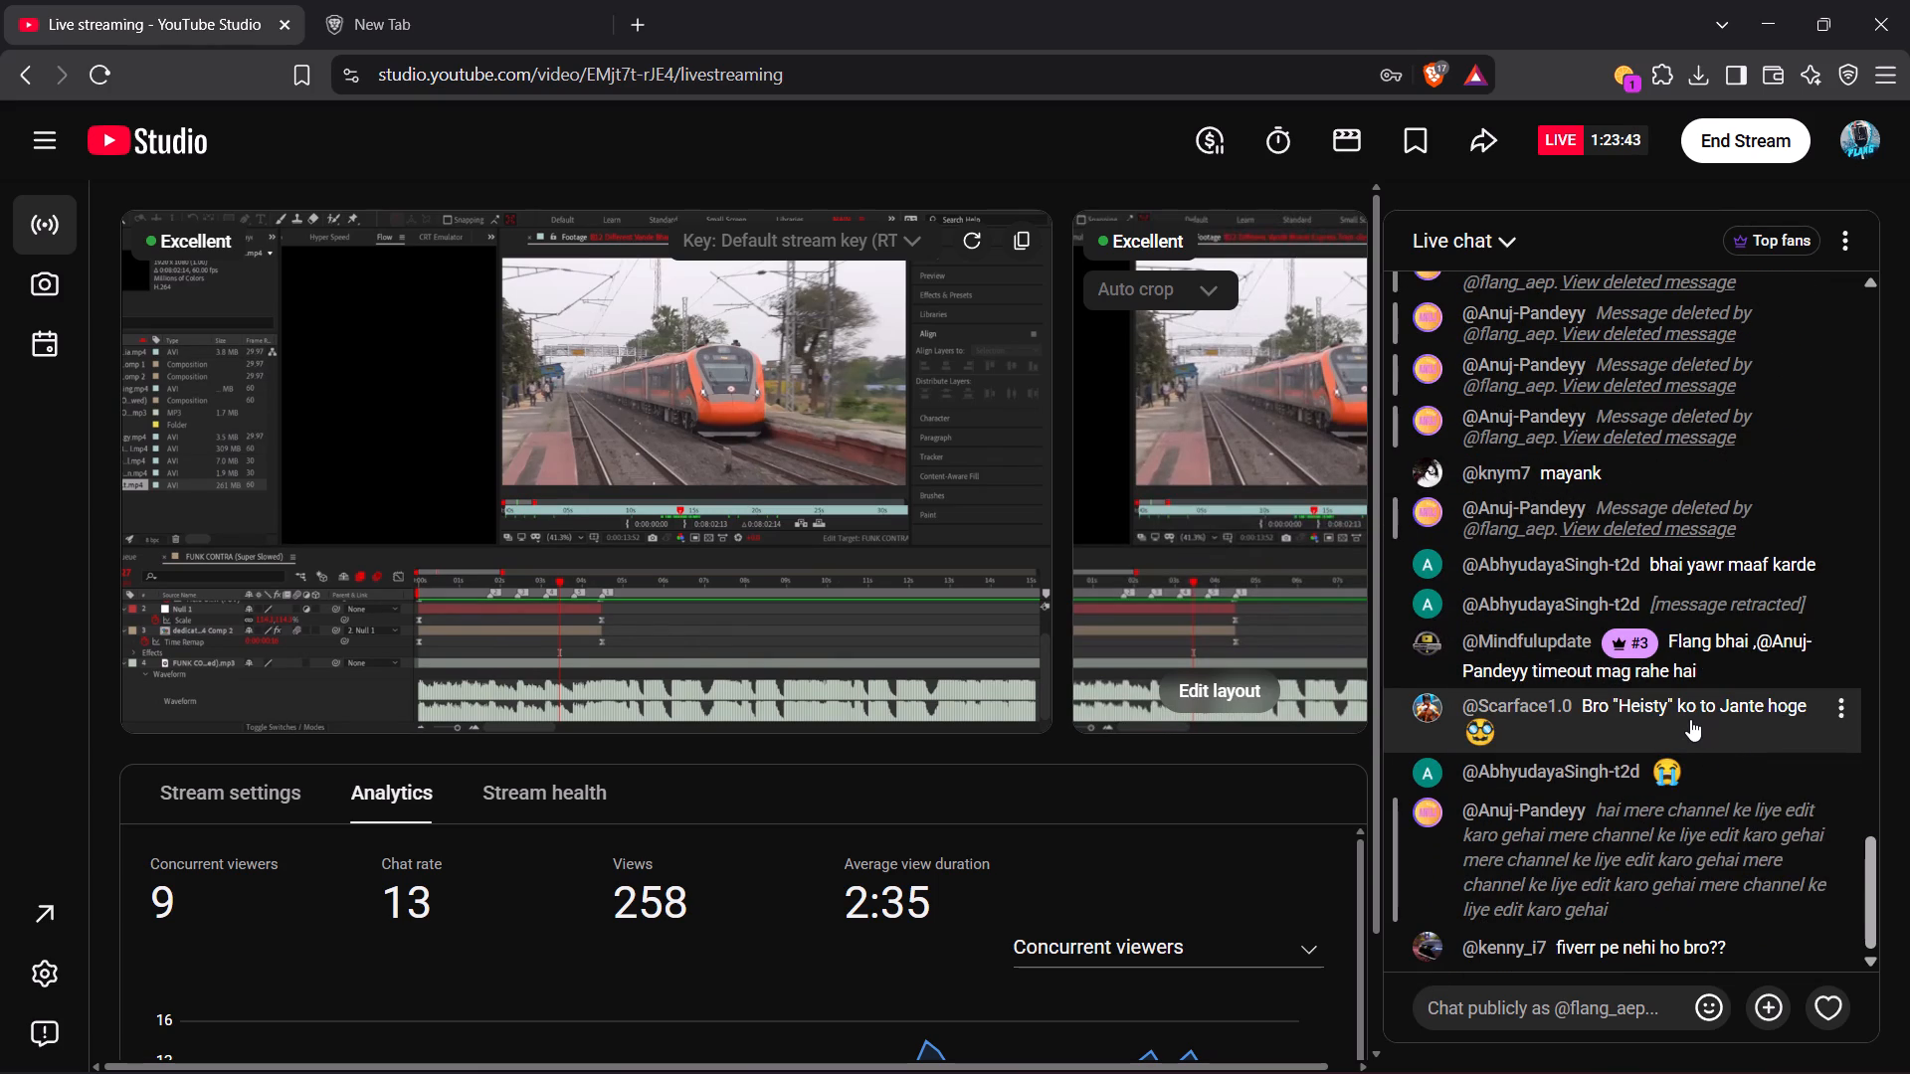
# Back in After Effects, trim the 12 Different Vande Bharat footage from 0:00:13:34 to 0:00:13:58 and overlay it into FUNK CONTRA.
pyautogui.hotkey('alt', 'Tab')
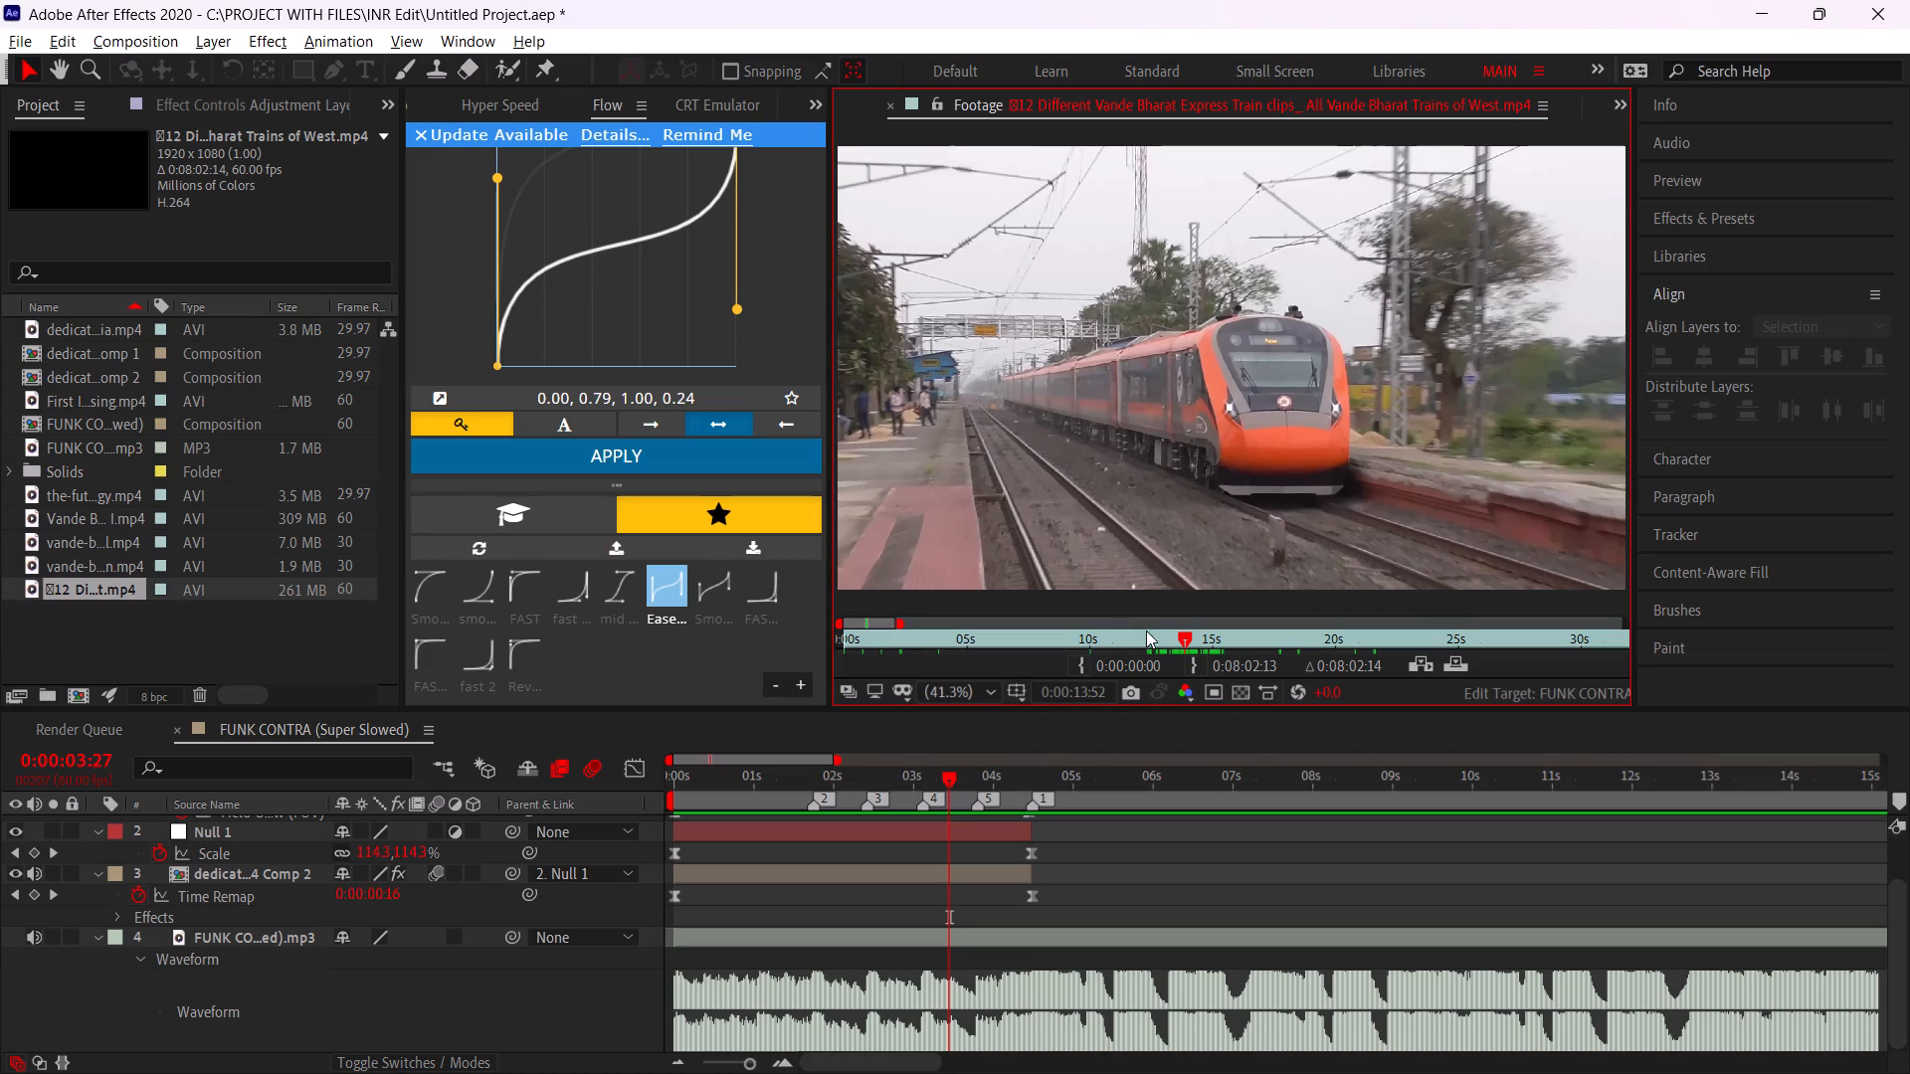
pyautogui.click(1180, 635)
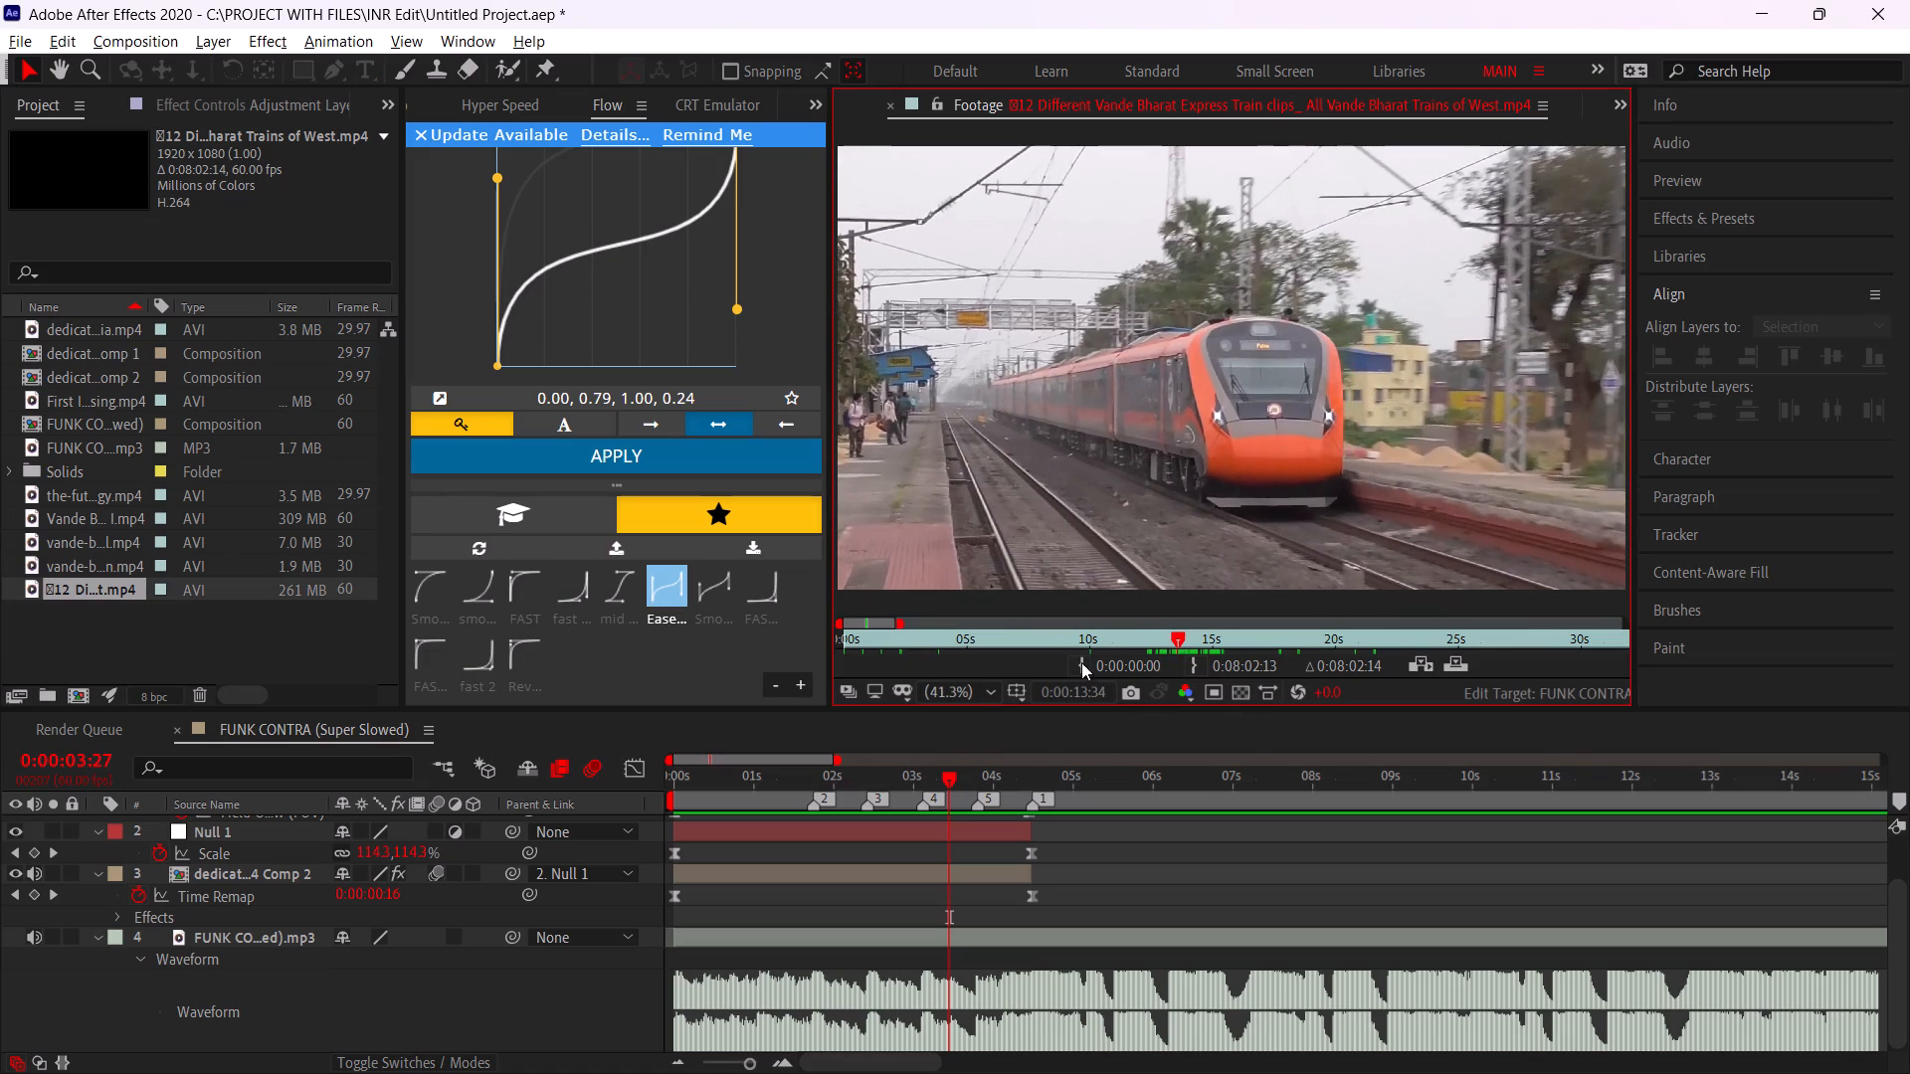
pyautogui.click(1081, 662)
pyautogui.moveTo(1176, 640); pyautogui.dragTo(1186, 640)
pyautogui.click(1193, 662)
pyautogui.click(1461, 660)
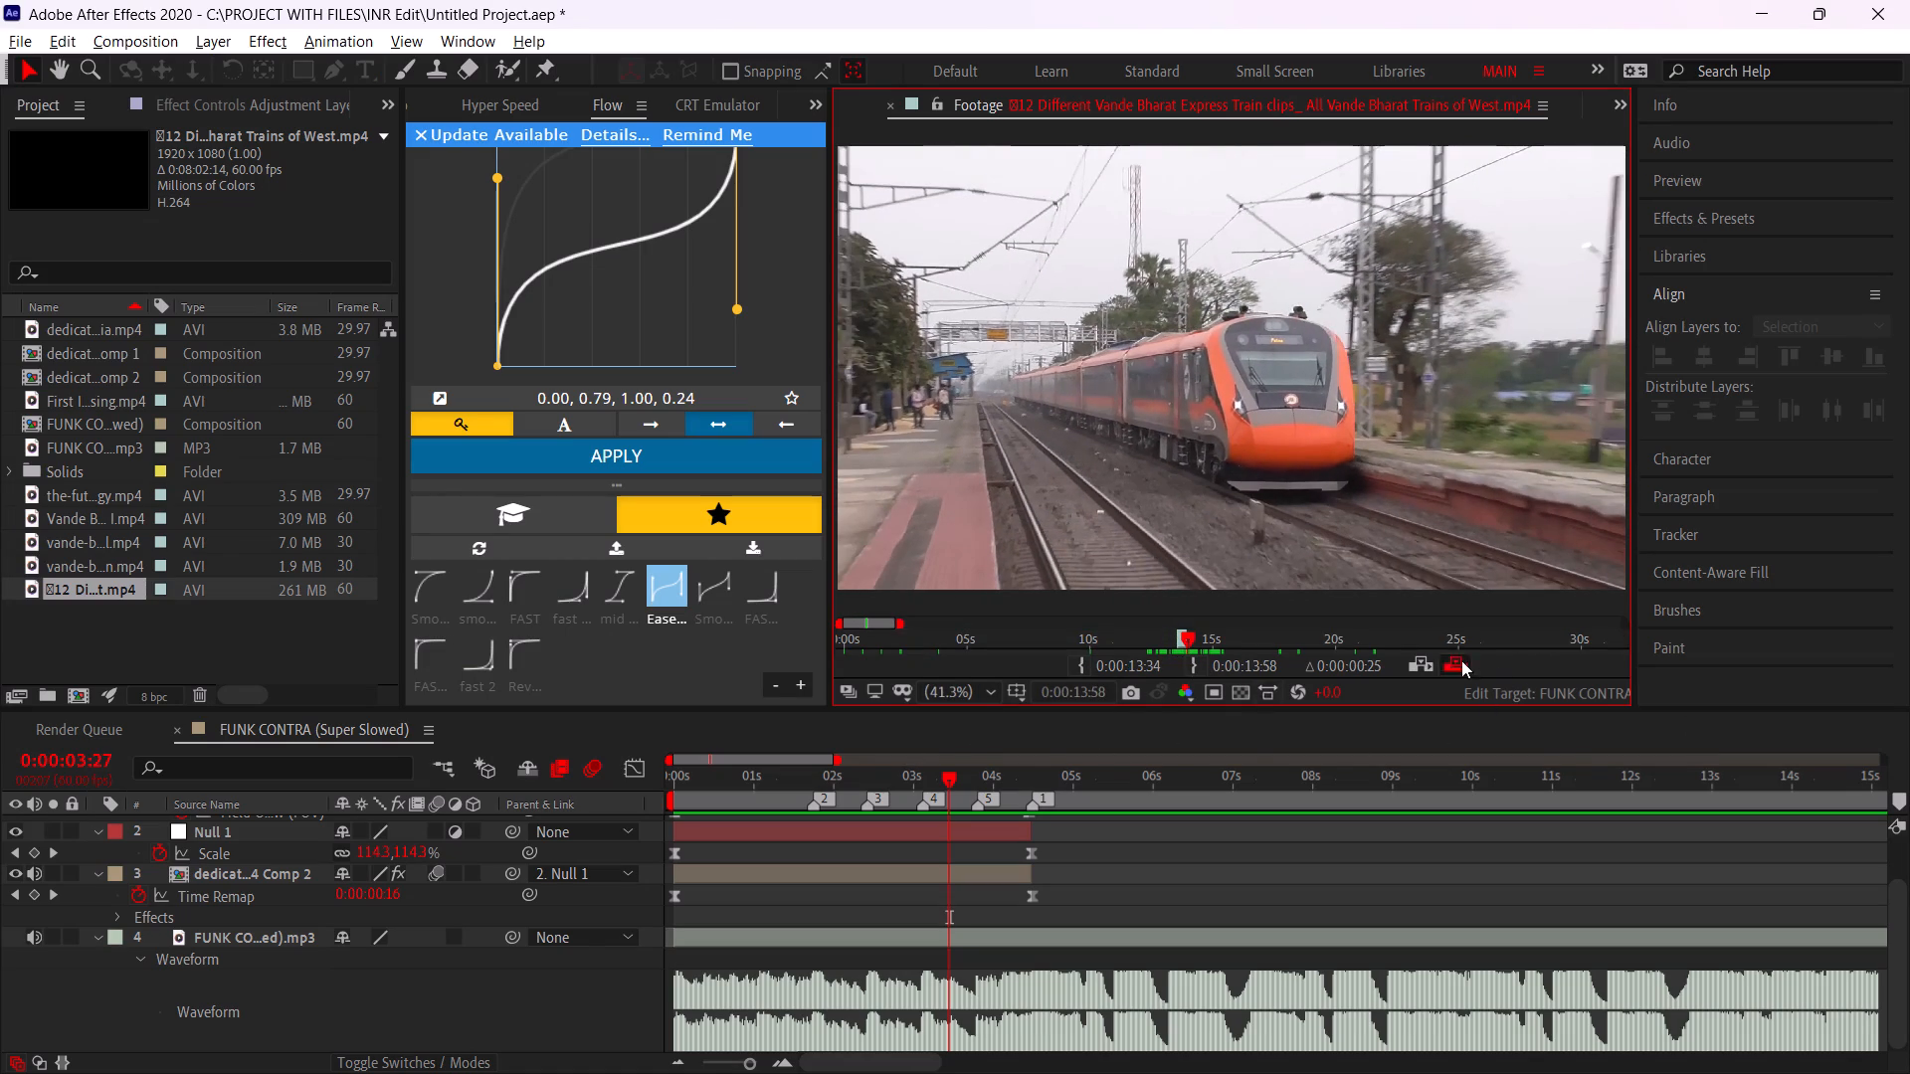
# Move the new Vande Bharat layer so it starts at marker 1, right where the previous clip ends at 0:00:04:29.
pyautogui.keyDown('alt'); pyautogui.scroll(2, 1004, 878); pyautogui.keyUp('alt')
pyautogui.moveTo(866, 826); pyautogui.dragTo(1200, 850)
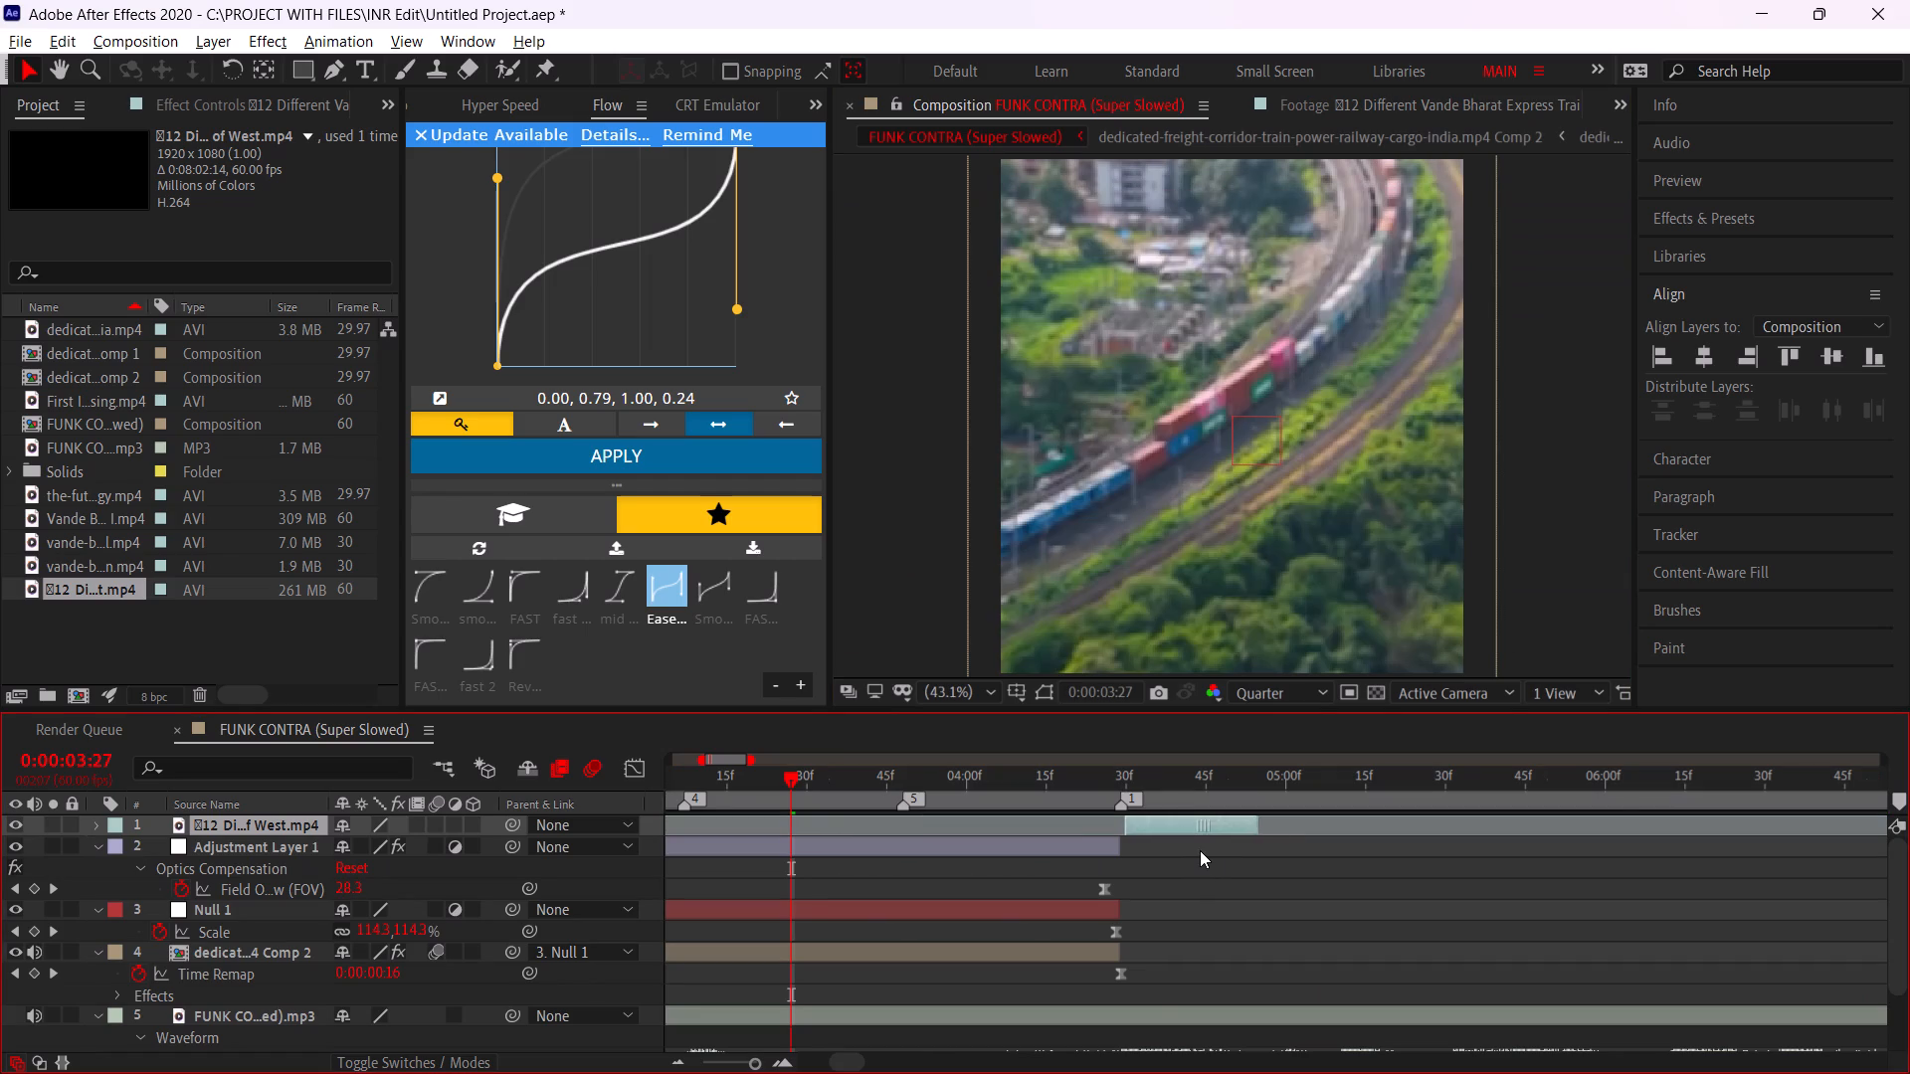
pyautogui.moveTo(1200, 850); pyautogui.dragTo(1189, 845)
pyautogui.moveTo(1057, 765); pyautogui.dragTo(1128, 785)
pyautogui.click(1125, 779)
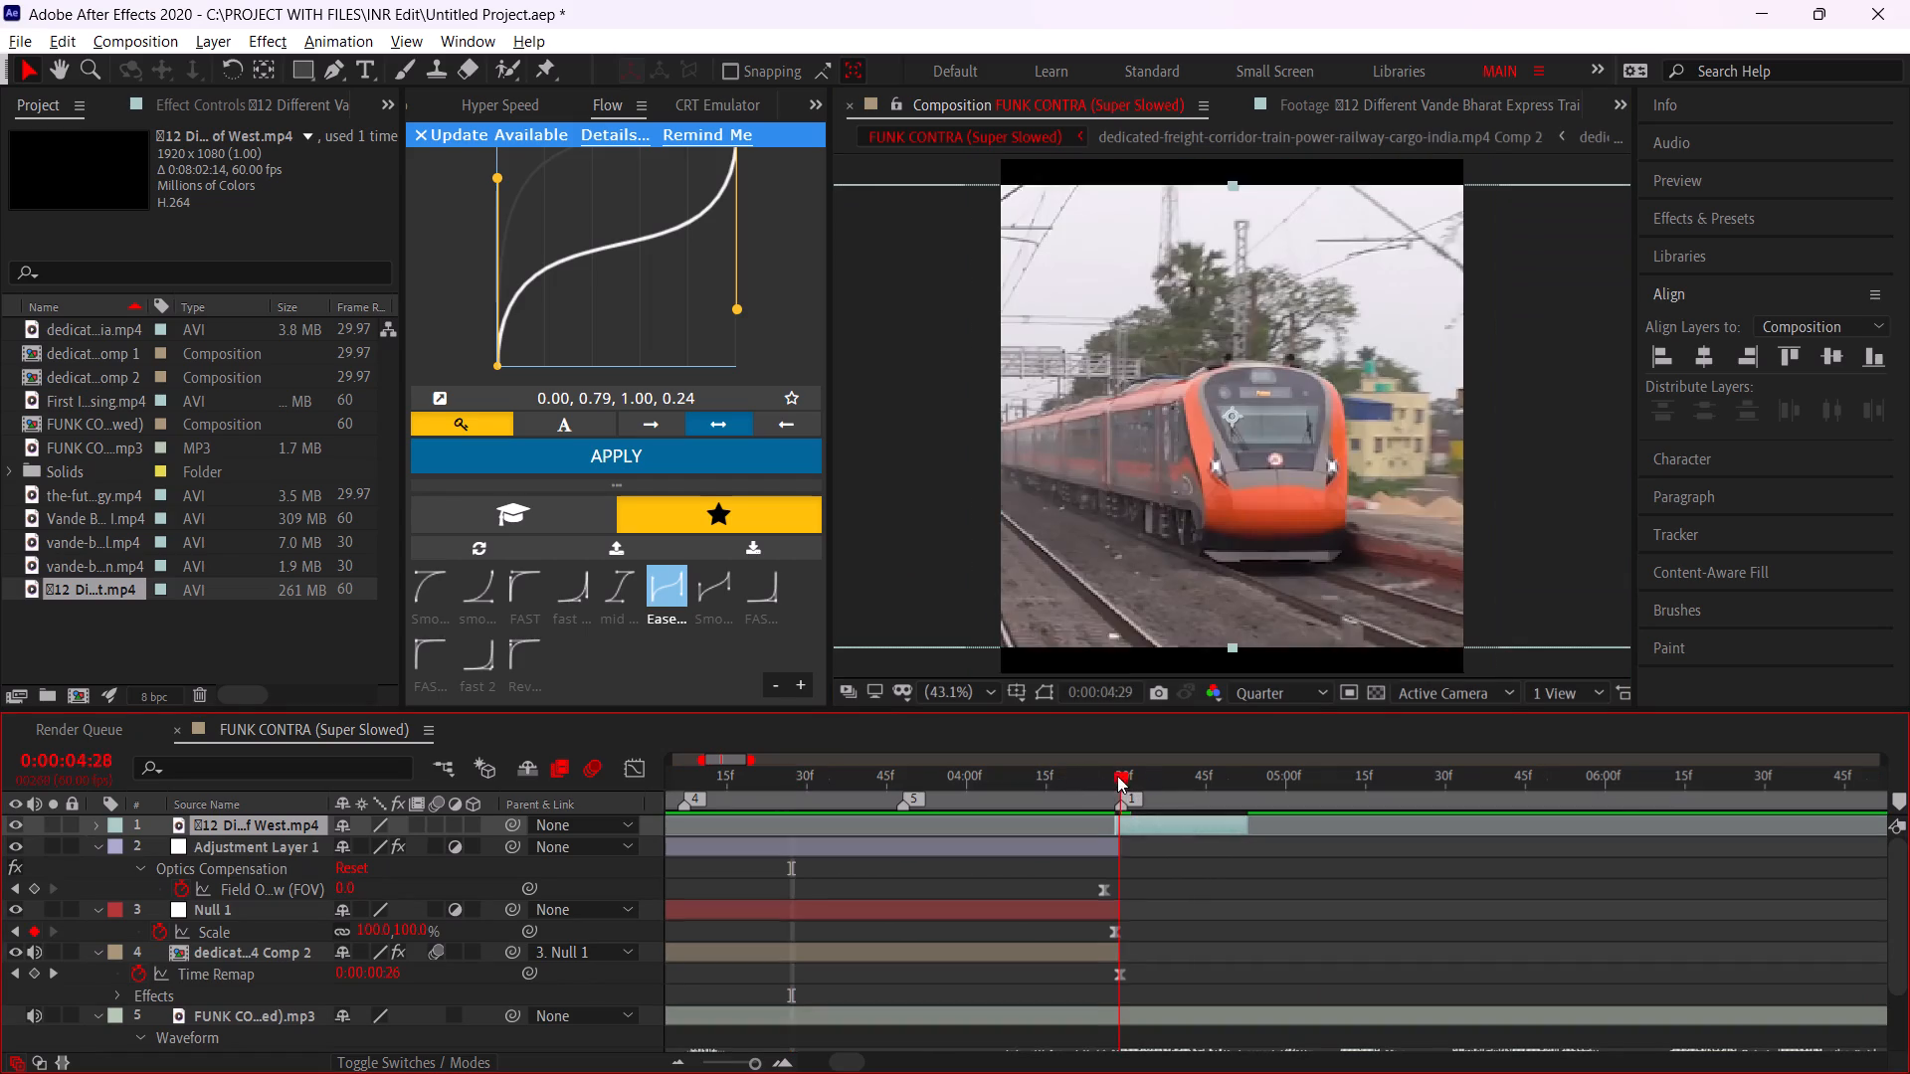
# At 0:00:04:29, scale the Vande Bharat layer to 112% to fill the frame and nudge it slightly left.
pyautogui.click(1136, 826)
pyautogui.keyDown('alt'); pyautogui.scroll(3, 1113, 783); pyautogui.keyUp('alt')
pyautogui.moveTo(1112, 783); pyautogui.dragTo(1151, 789)
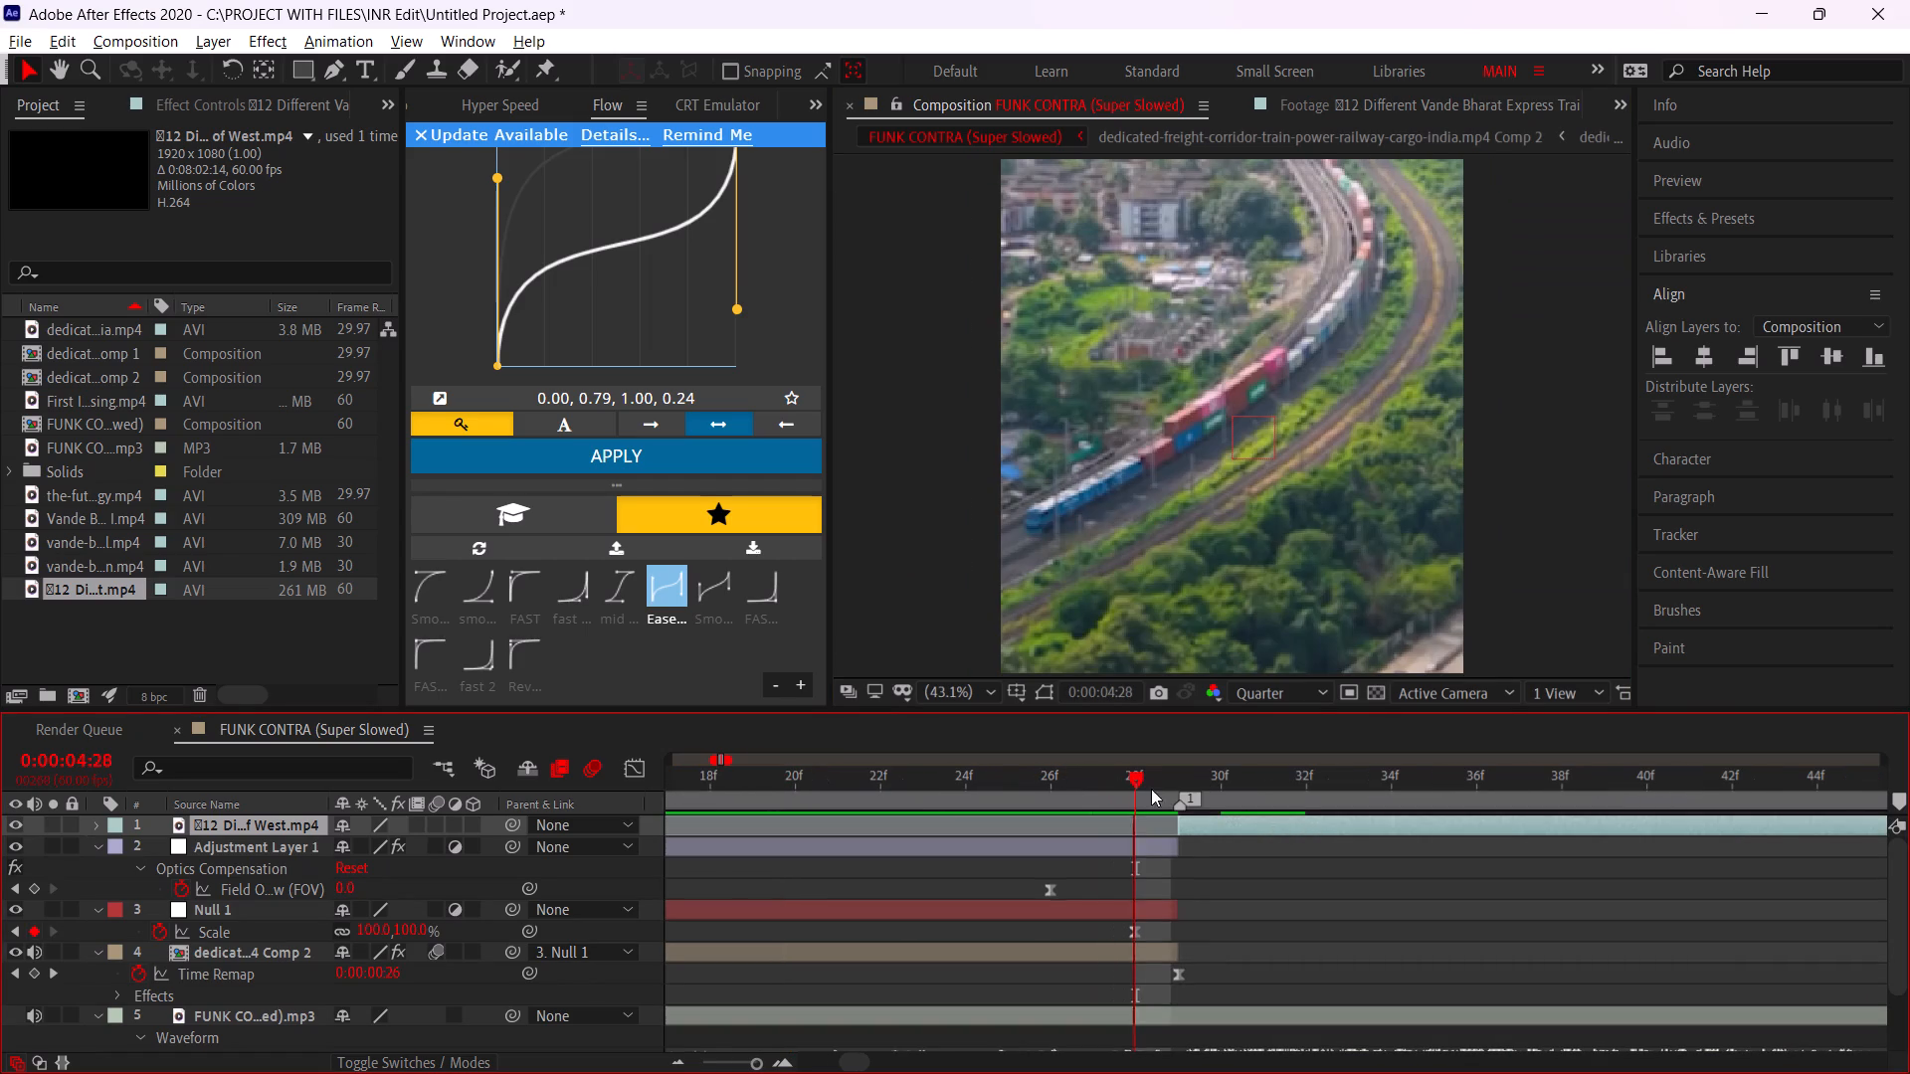
pyautogui.moveTo(1151, 789); pyautogui.dragTo(1170, 794)
pyautogui.press('s')
pyautogui.moveTo(417, 846); pyautogui.dragTo(430, 845)
pyautogui.click(1201, 571)
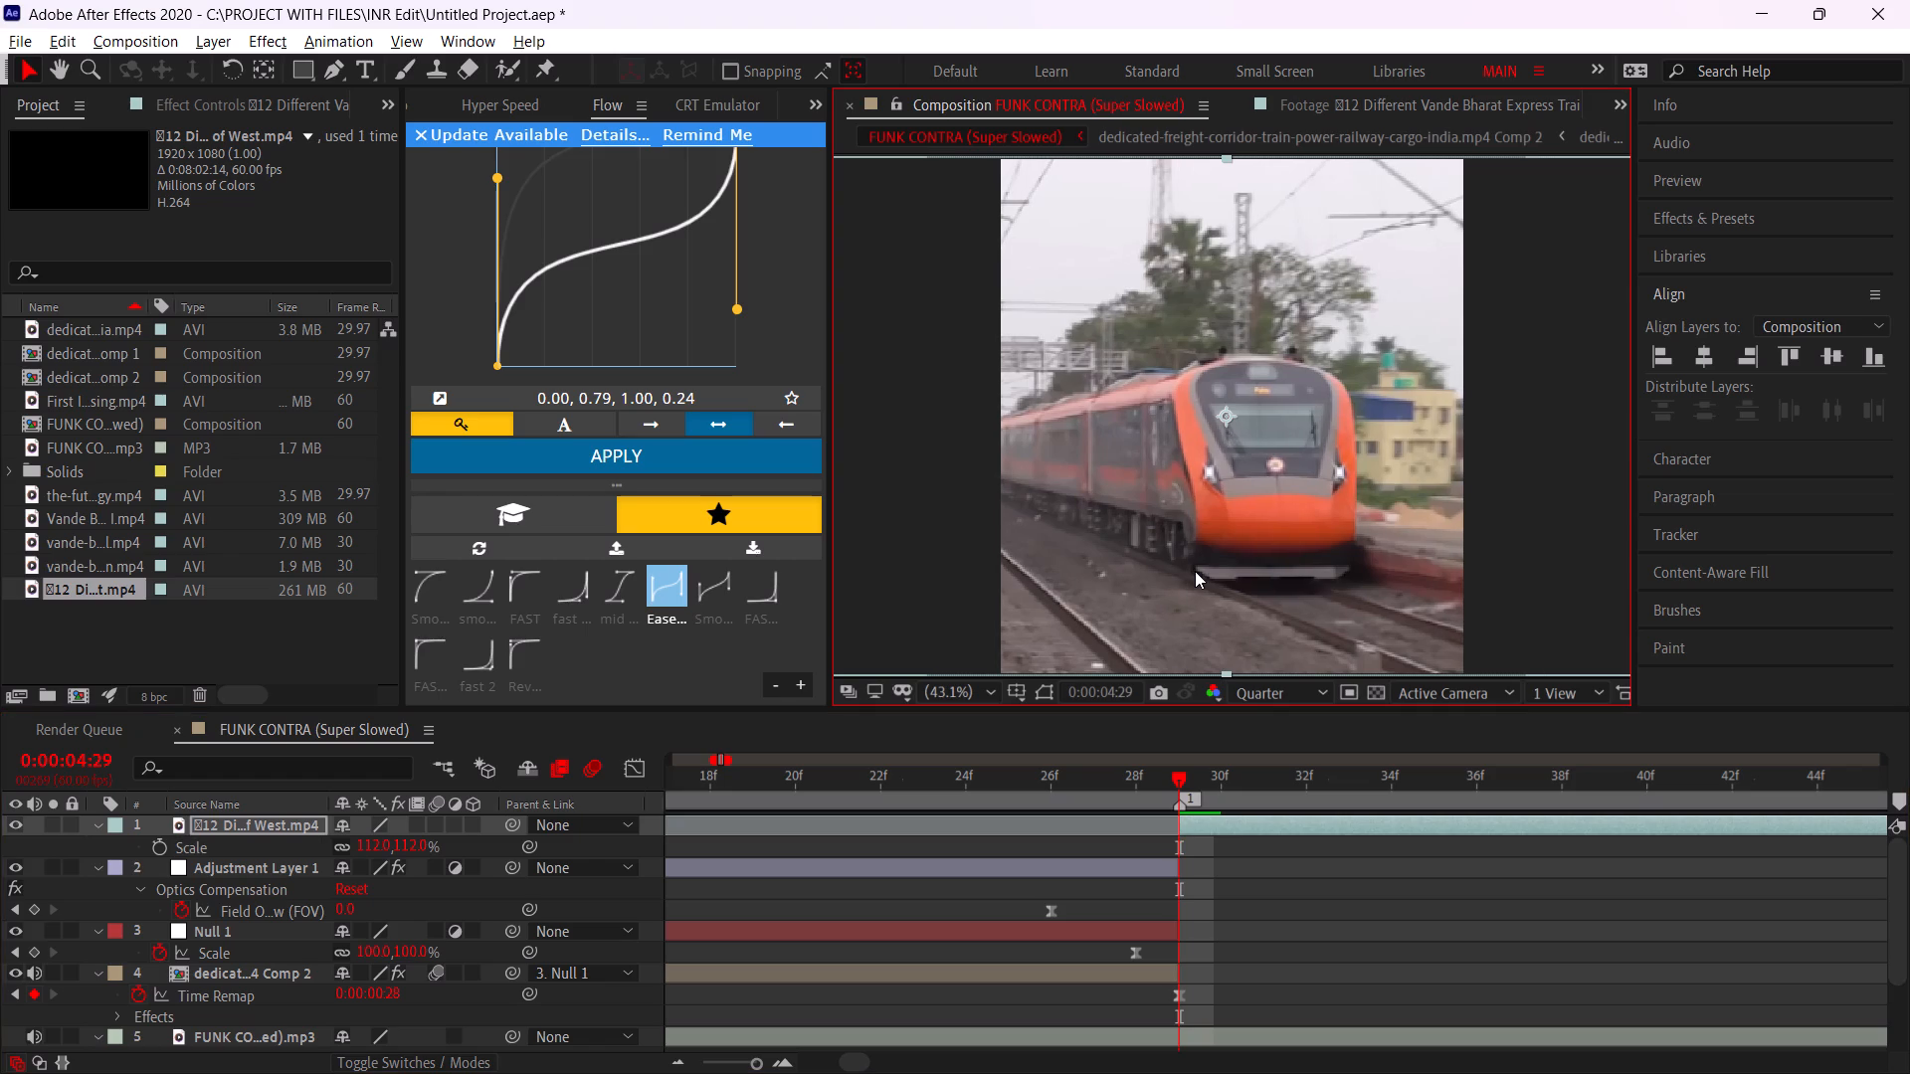
# Shift the Vande Bharat layer left to about 456.4, 600 and start keyframing its Position at 0:00:04:29.
pyautogui.moveTo(1195, 571); pyautogui.dragTo(1165, 566)
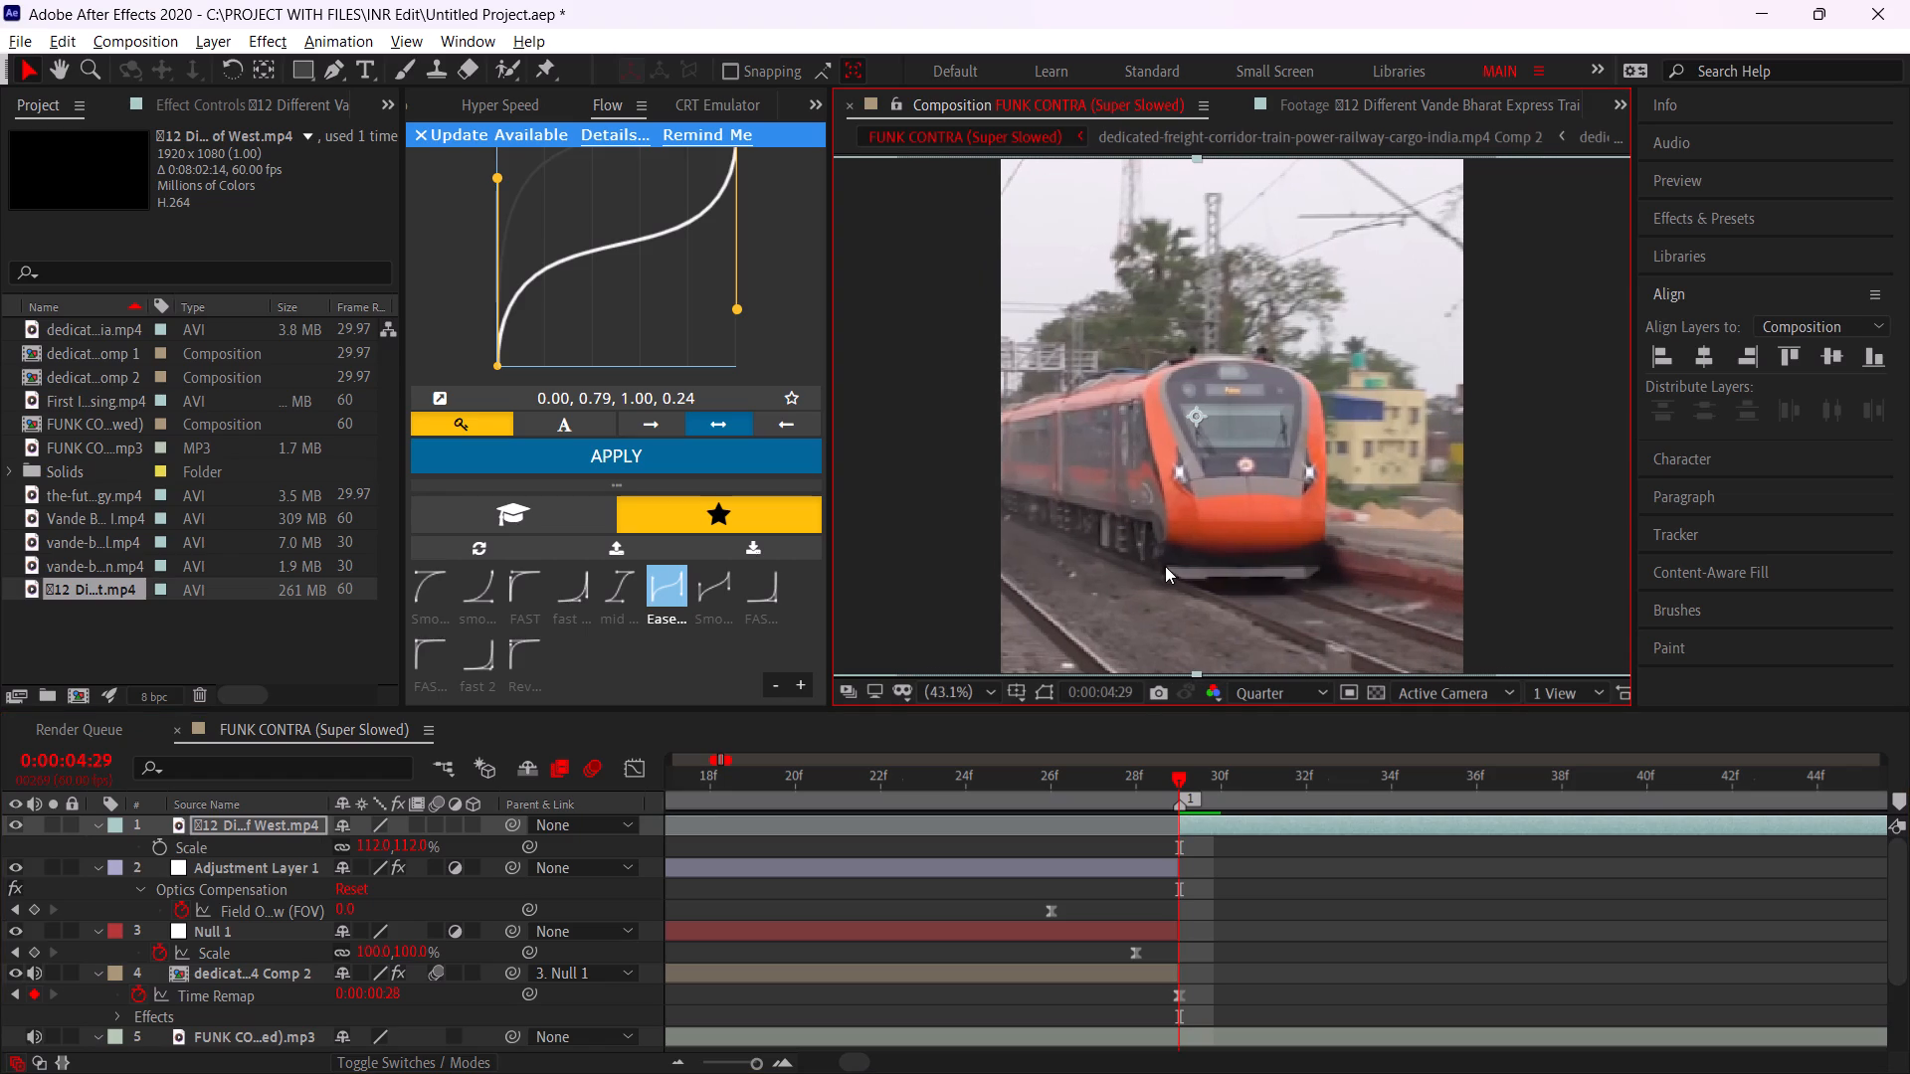
pyautogui.keyDown('alt'); pyautogui.scroll(-1, 1161, 894); pyautogui.keyUp('alt')
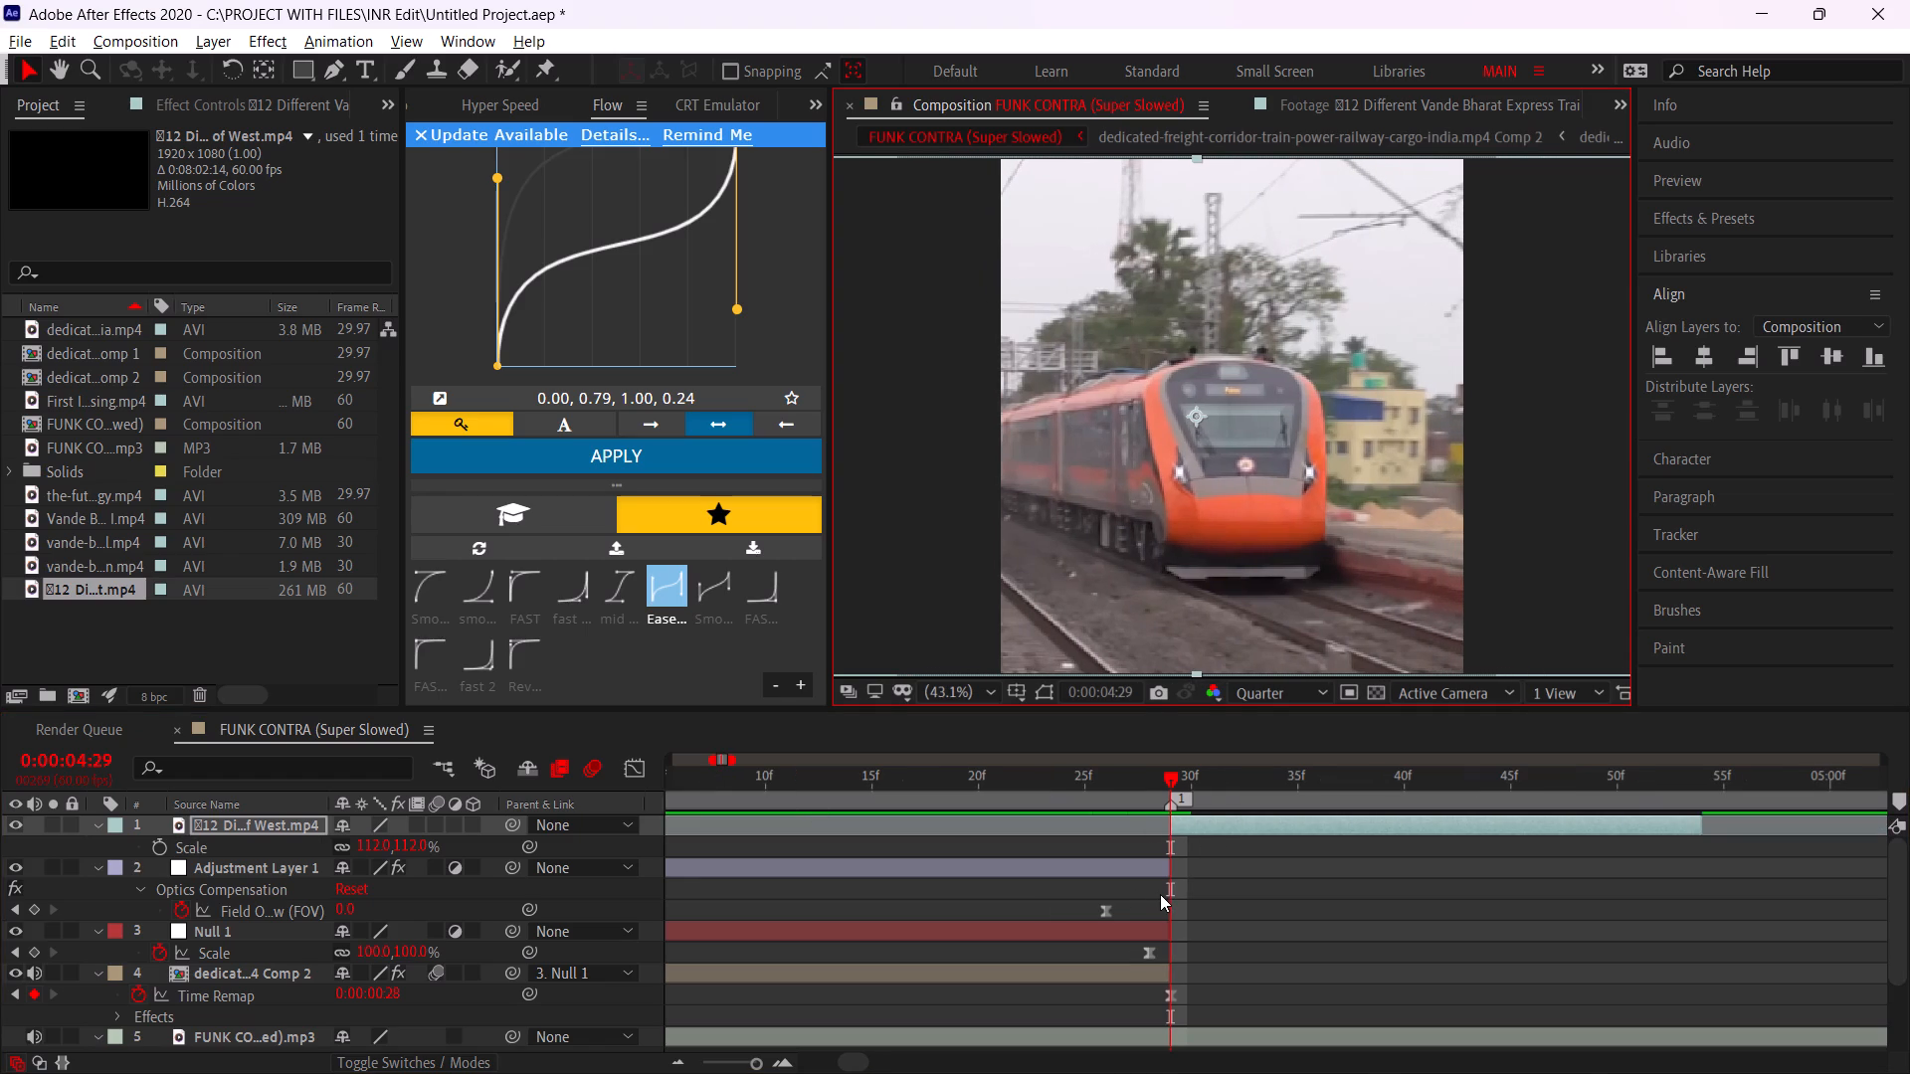
pyautogui.press('p')
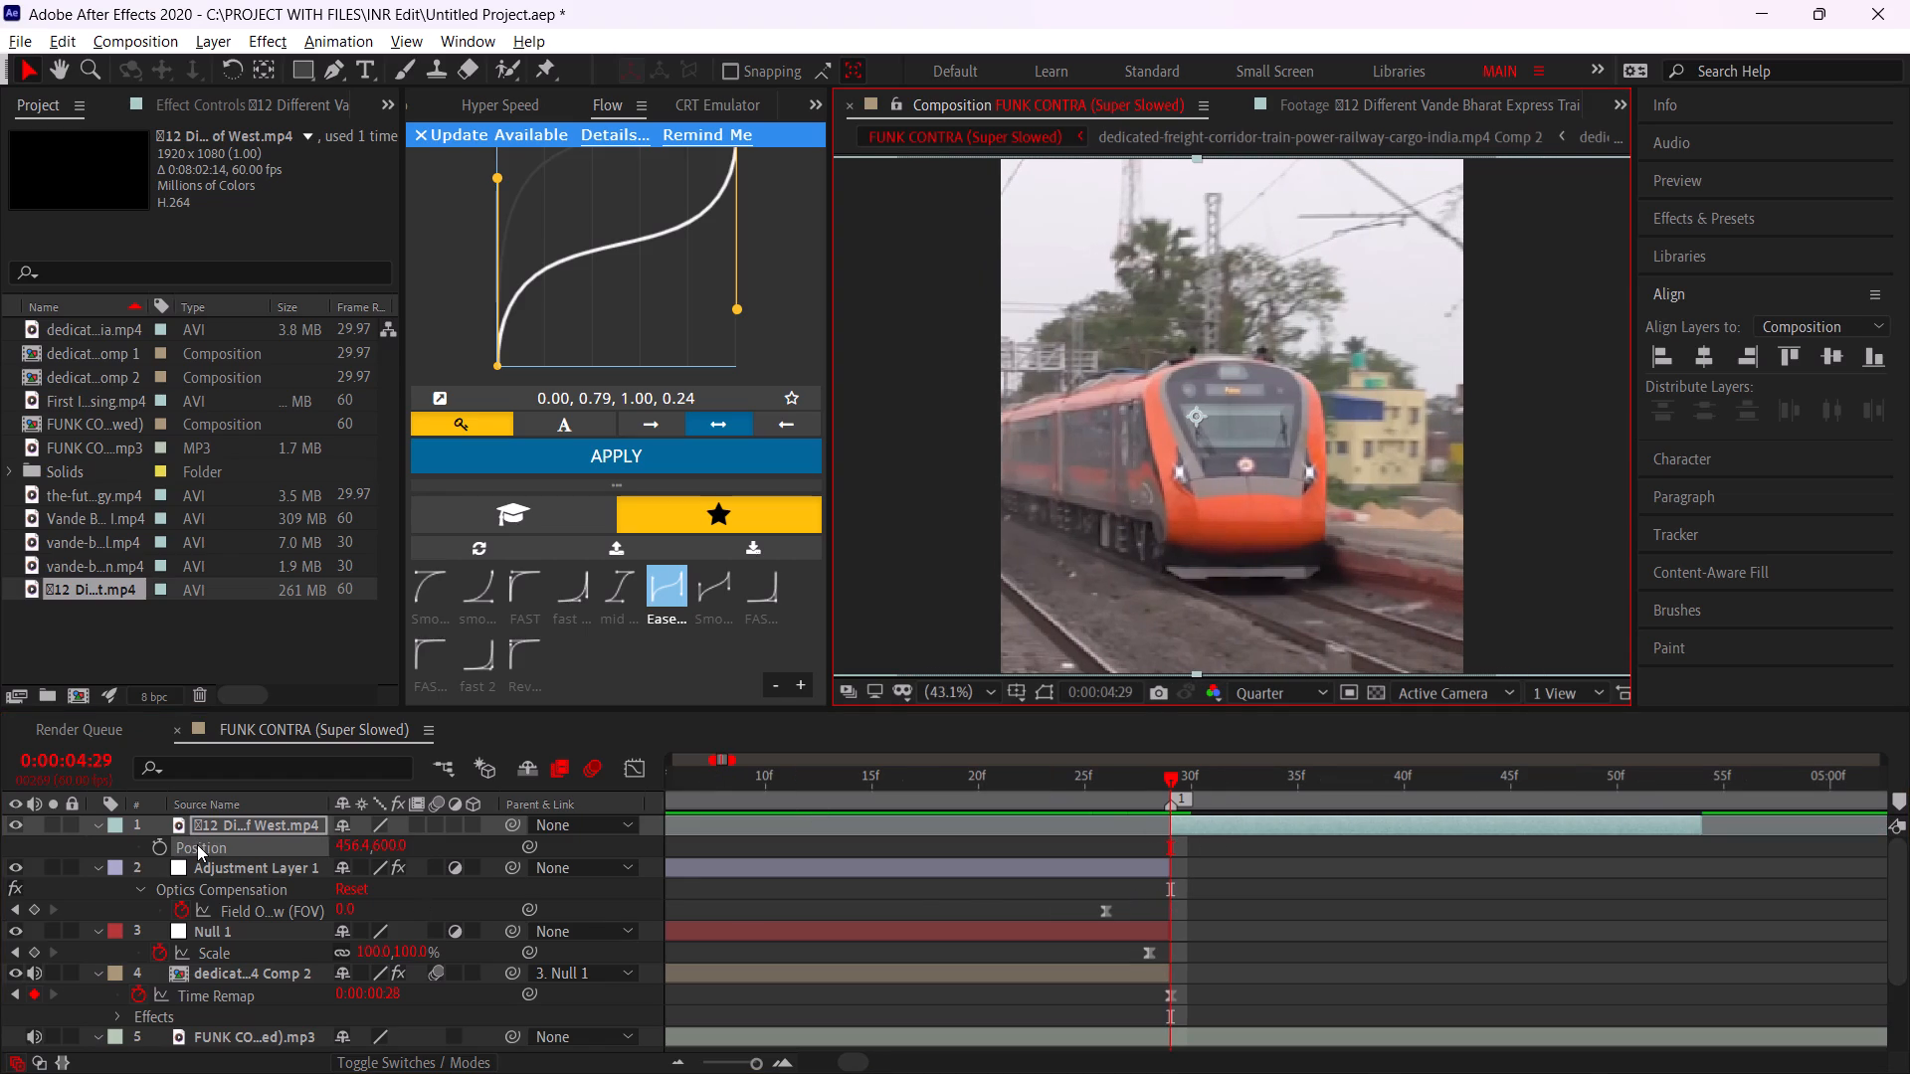
pyautogui.click(153, 838)
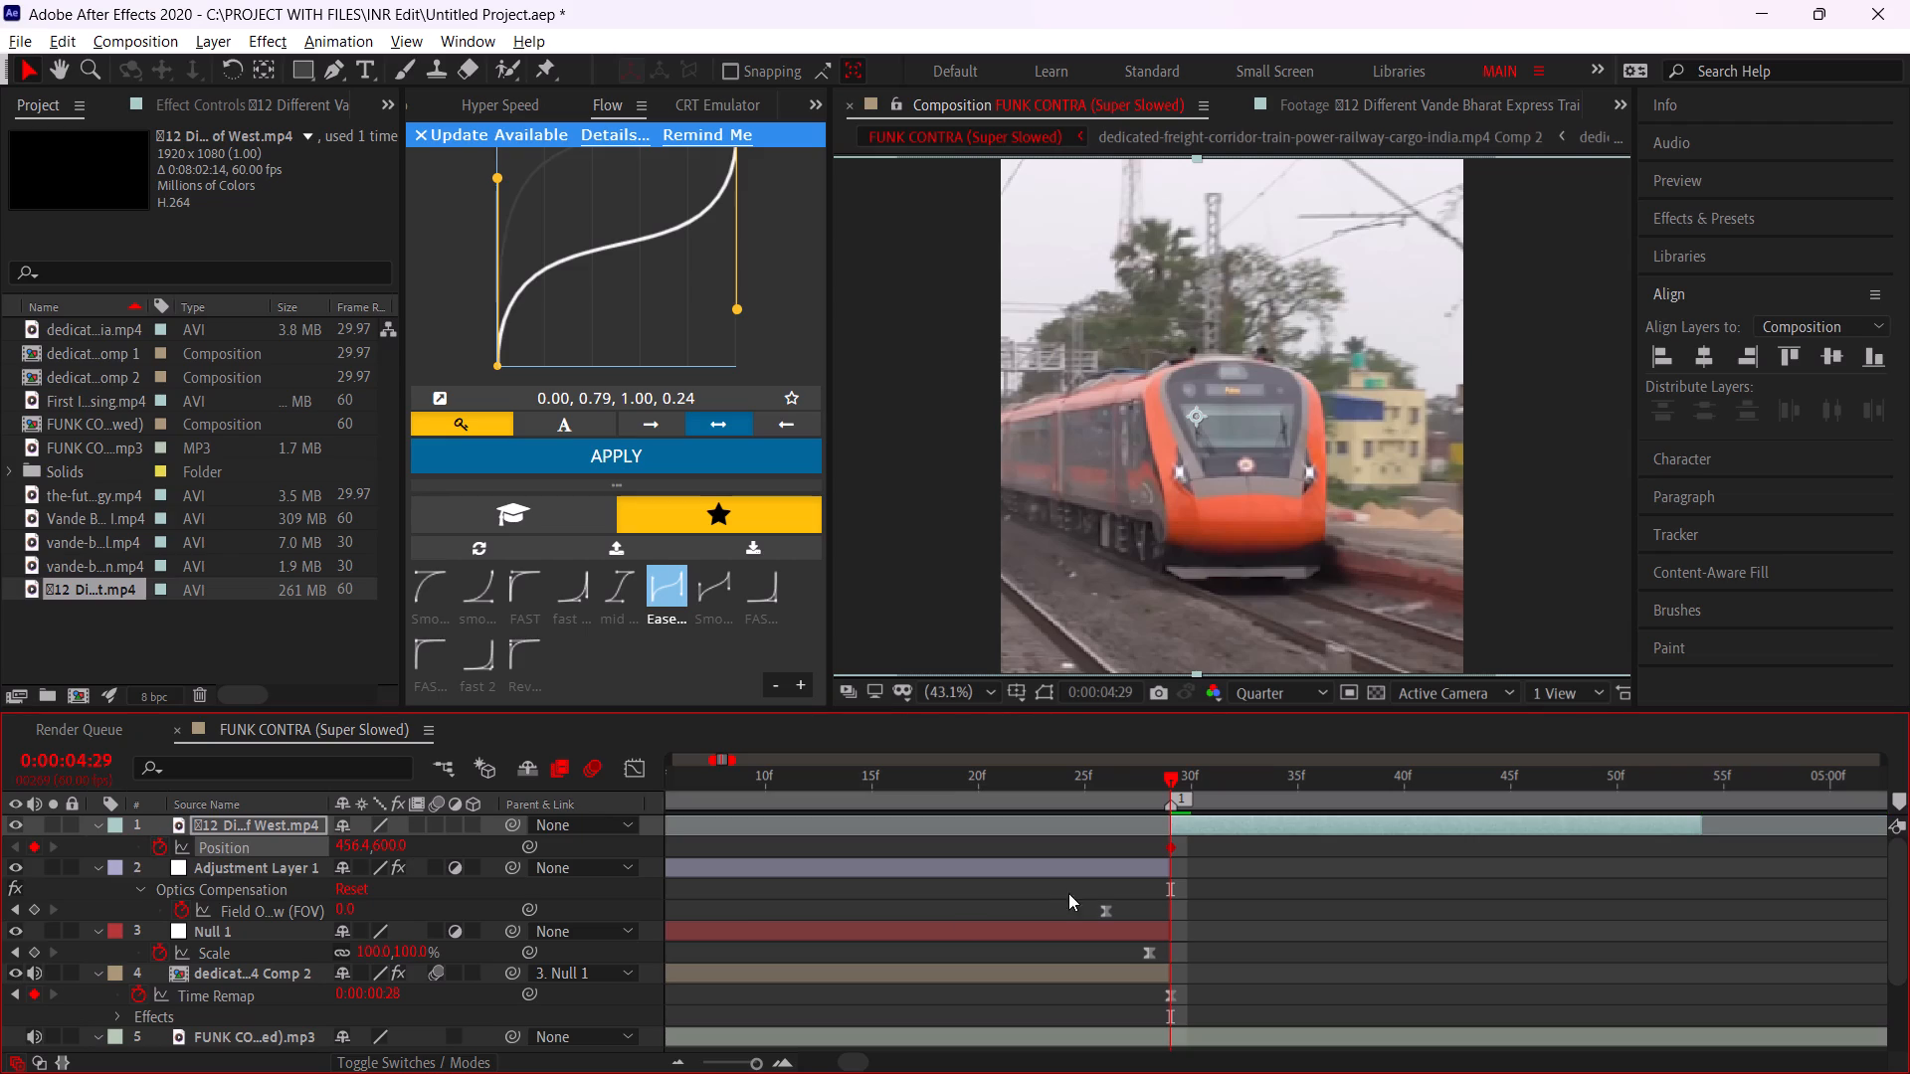
# At 0:00:04:53, move the layer further left to keep the train framed, and slide the new Position keyframe to the clip's end.
pyautogui.moveTo(1396, 780); pyautogui.dragTo(1631, 807)
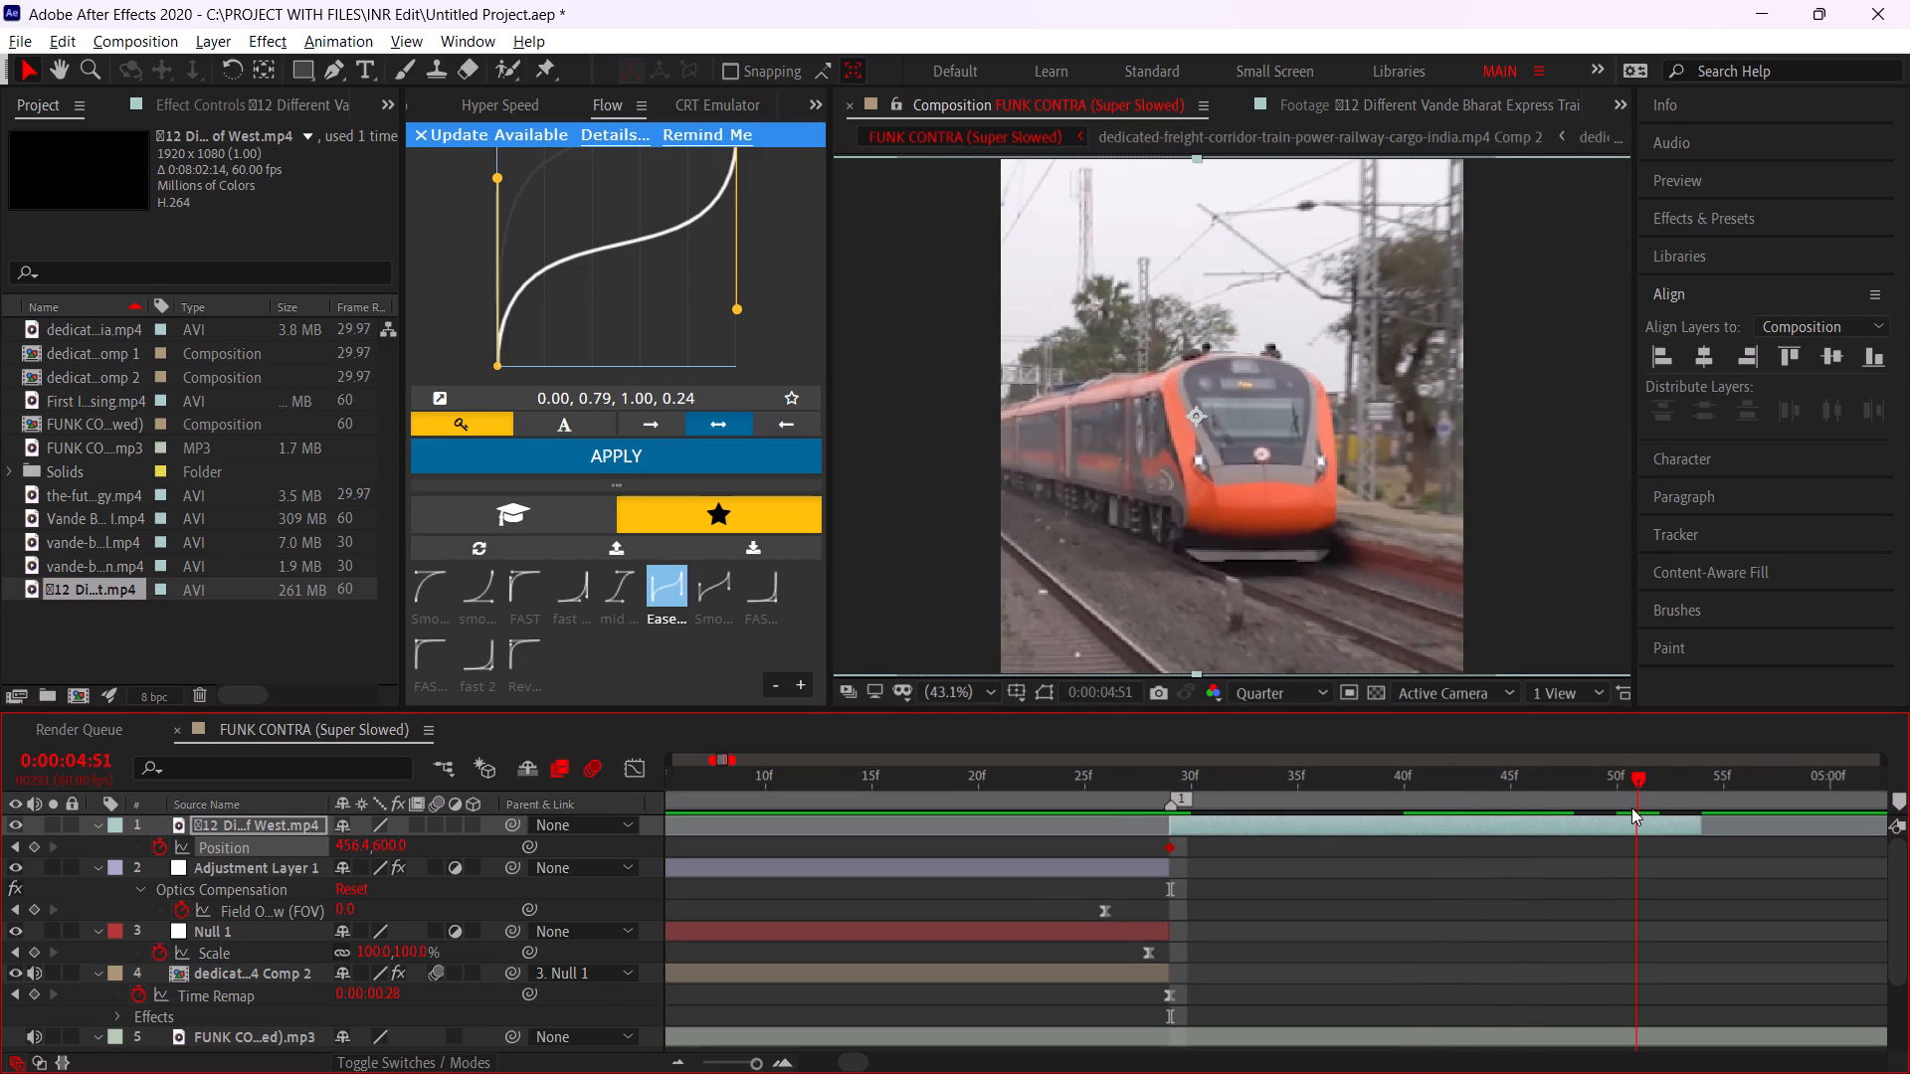
pyautogui.moveTo(1631, 807); pyautogui.dragTo(1686, 848)
pyautogui.moveTo(1243, 582); pyautogui.dragTo(1242, 582)
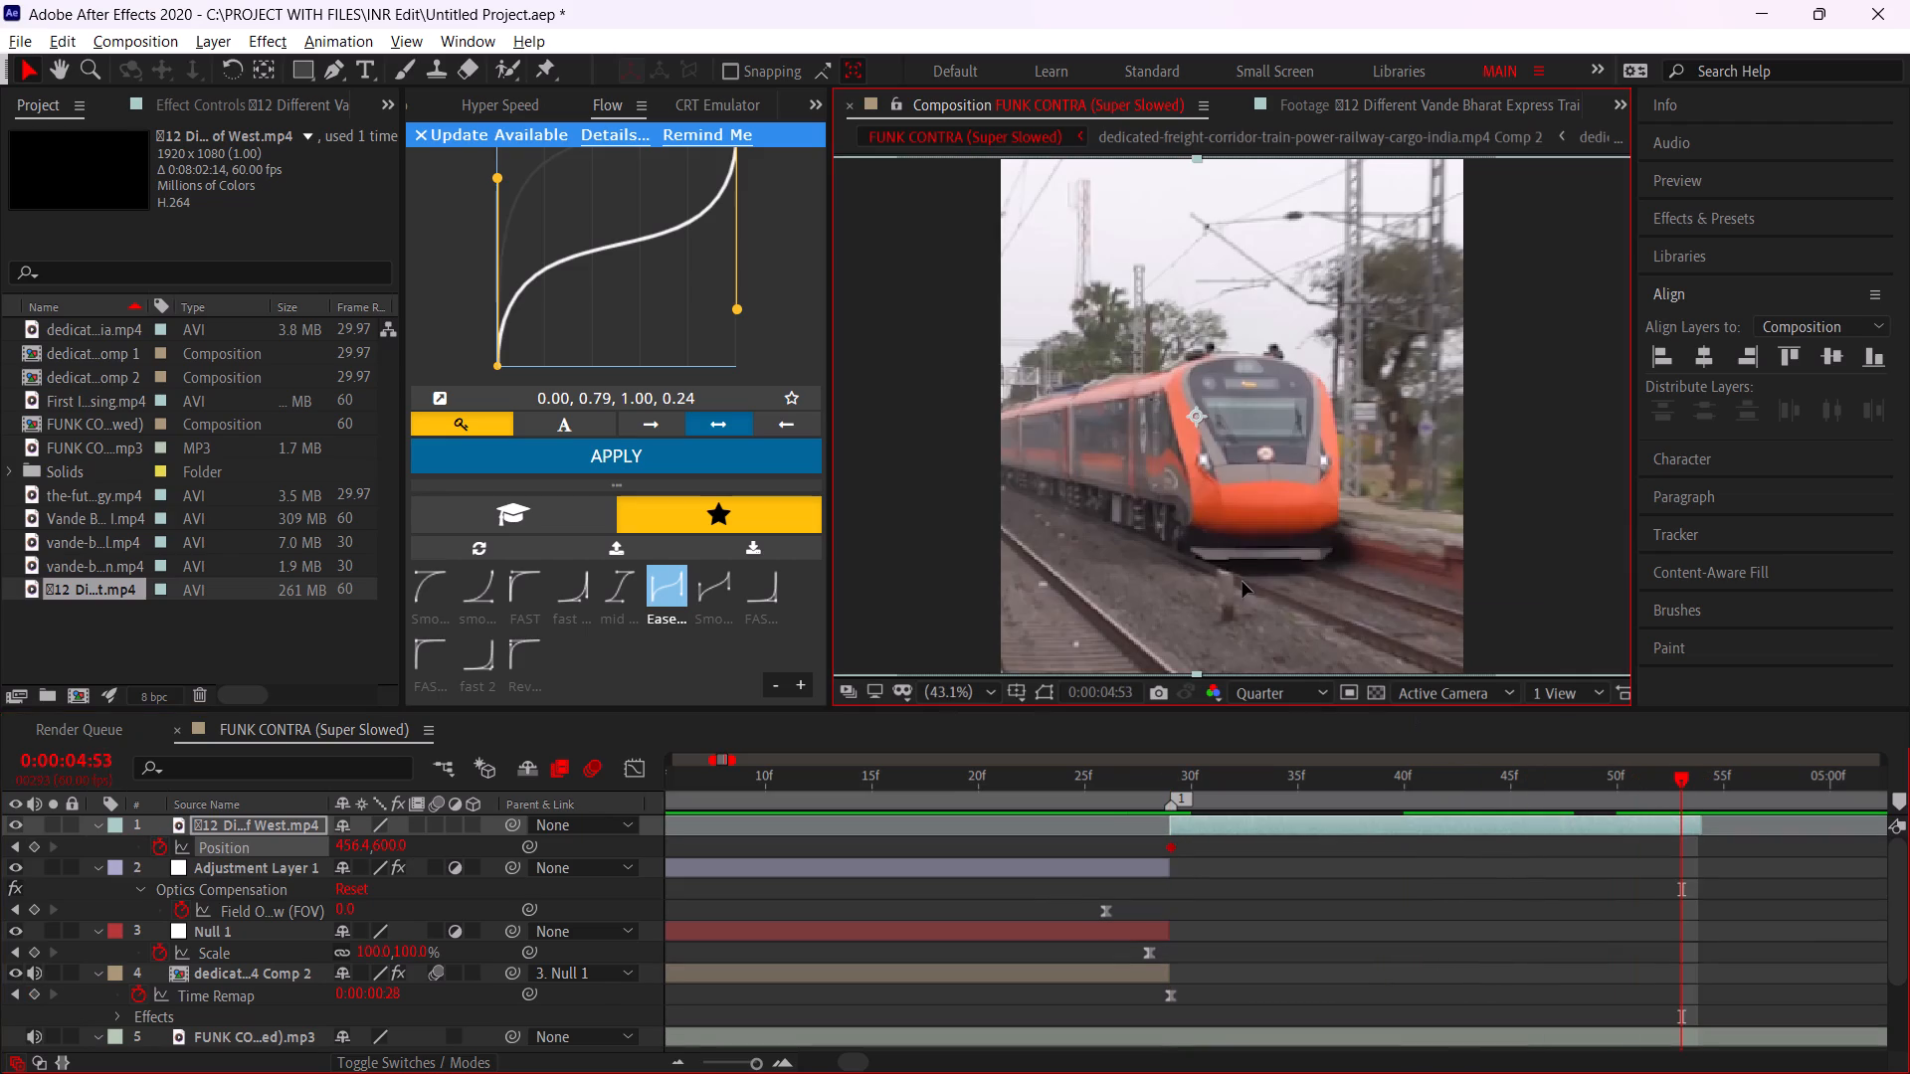
pyautogui.moveTo(1242, 582); pyautogui.dragTo(1223, 582)
pyautogui.moveTo(1682, 846); pyautogui.dragTo(1693, 847)
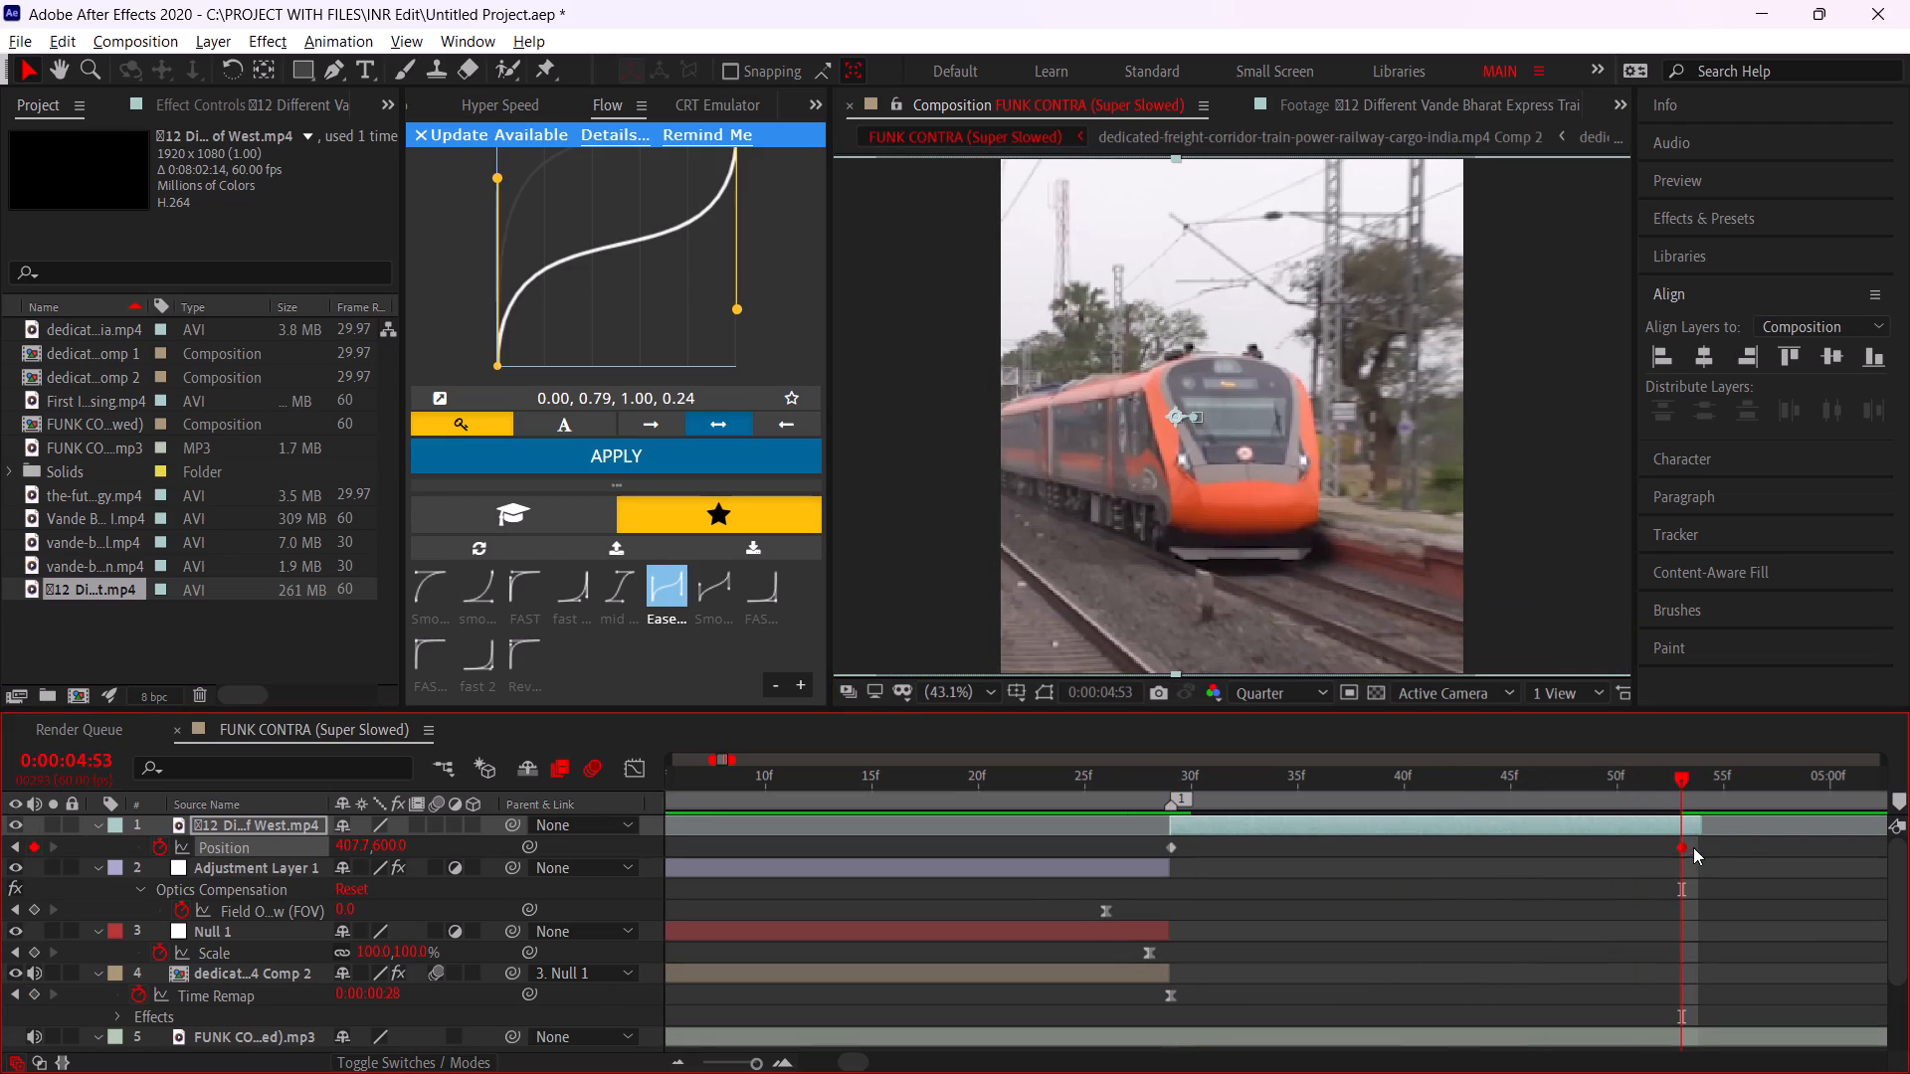
pyautogui.moveTo(1693, 847); pyautogui.dragTo(1697, 848)
# Turn on frame blending for the Vande Bharat layer and pre-compose it as Comp 1, moving all attributes into the new composition.
pyautogui.click(1632, 824)
pyautogui.hotkey('ctrl', 'shift', 'c')
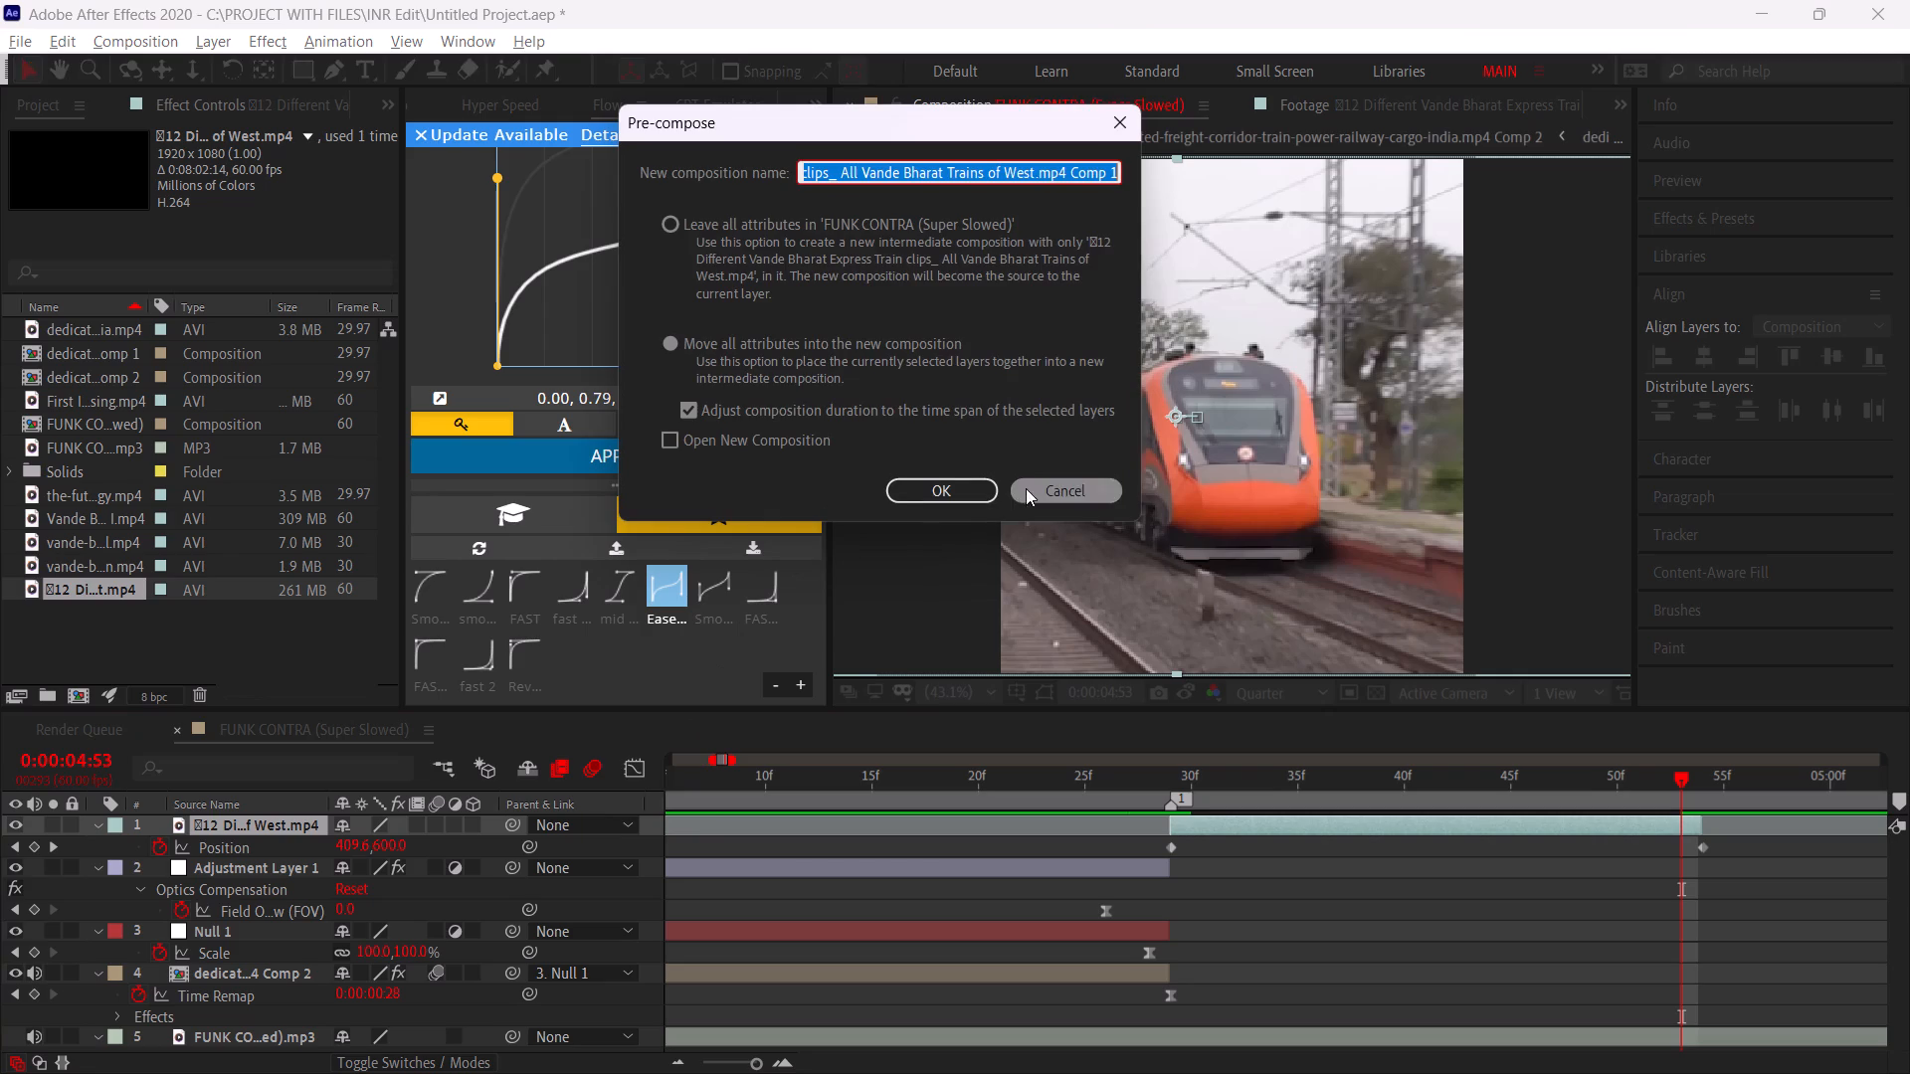
pyautogui.click(1026, 488)
pyautogui.doubleClick(419, 824)
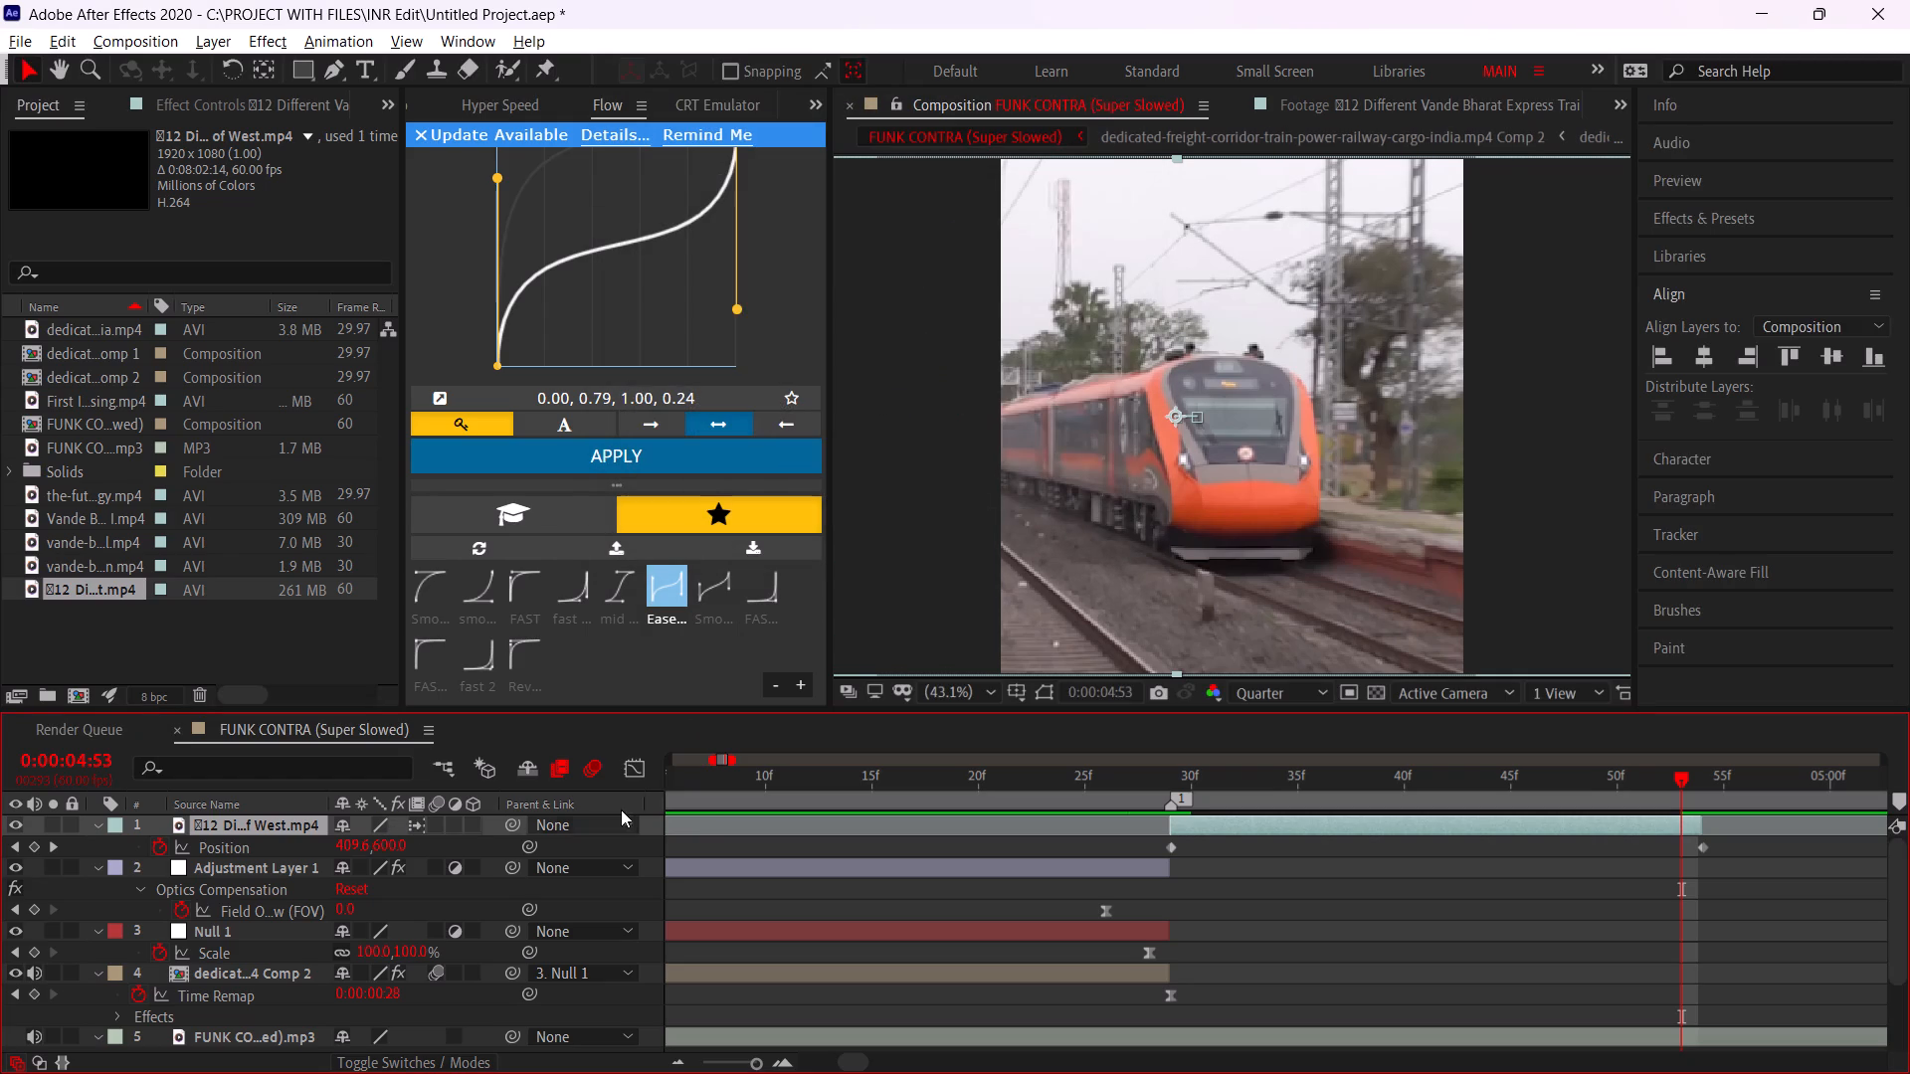
pyautogui.hotkey('ctrl', 'shift', 'c')
pyautogui.click(946, 492)
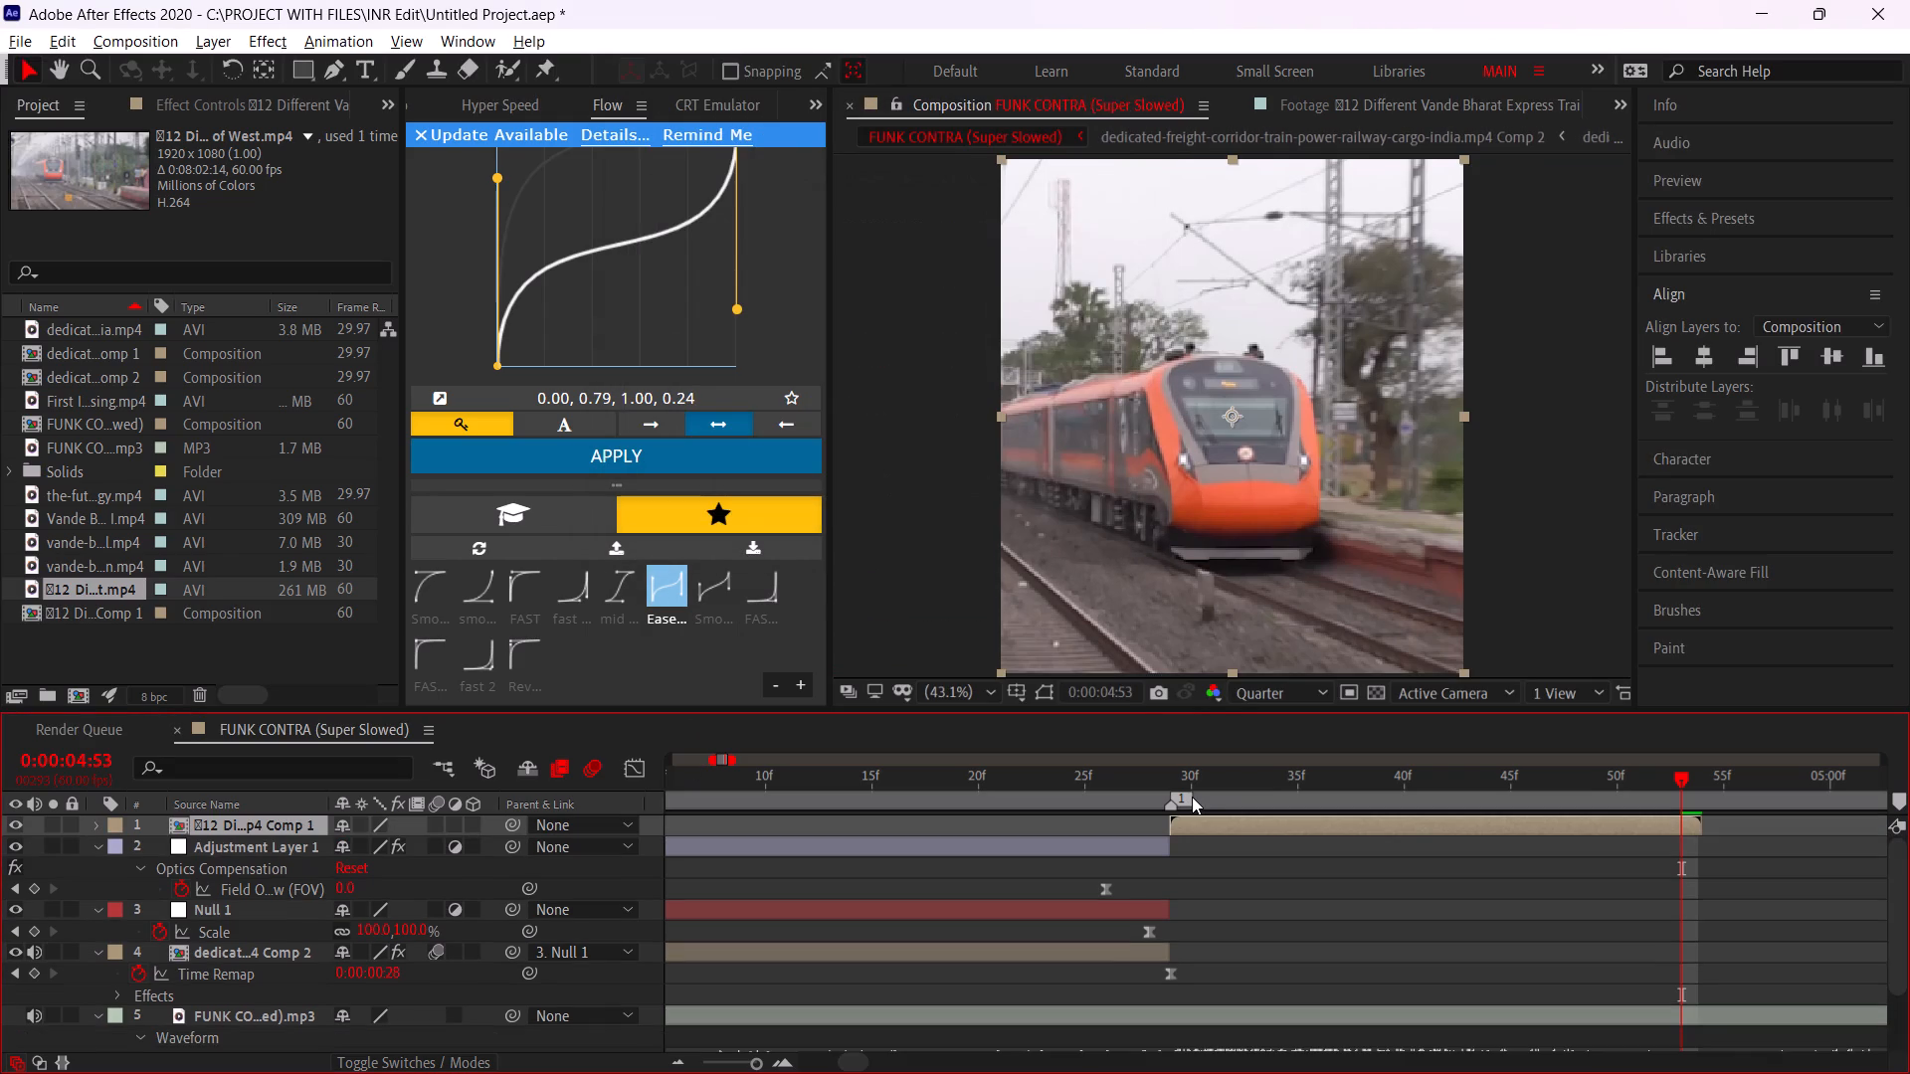
# Apply Twixtor Pro to the Vande Bharat Comp 1 layer and pre-compose it again as Comp 2.
pyautogui.hotkey('ctrl', 'alt', 'shift', 'f')
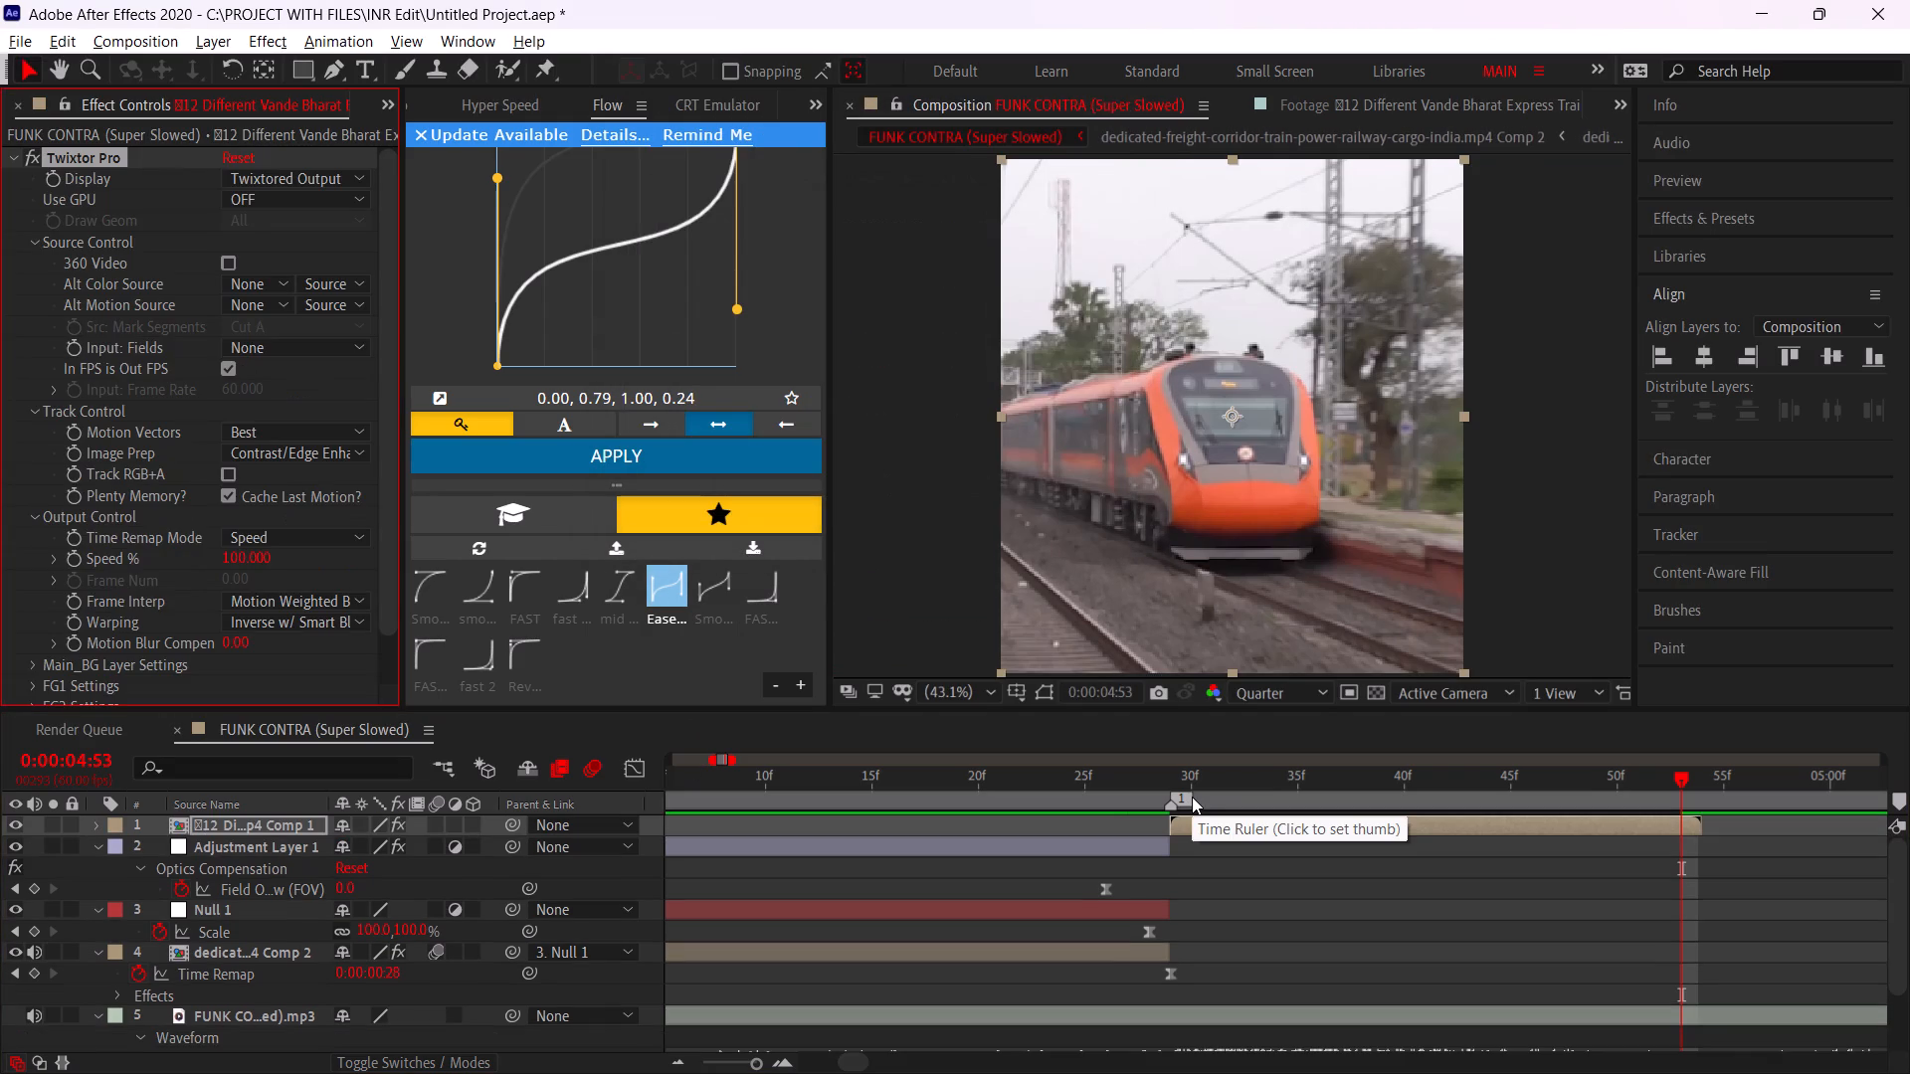
pyautogui.hotkey('ctrl', 'shift', 'c')
pyautogui.click(960, 495)
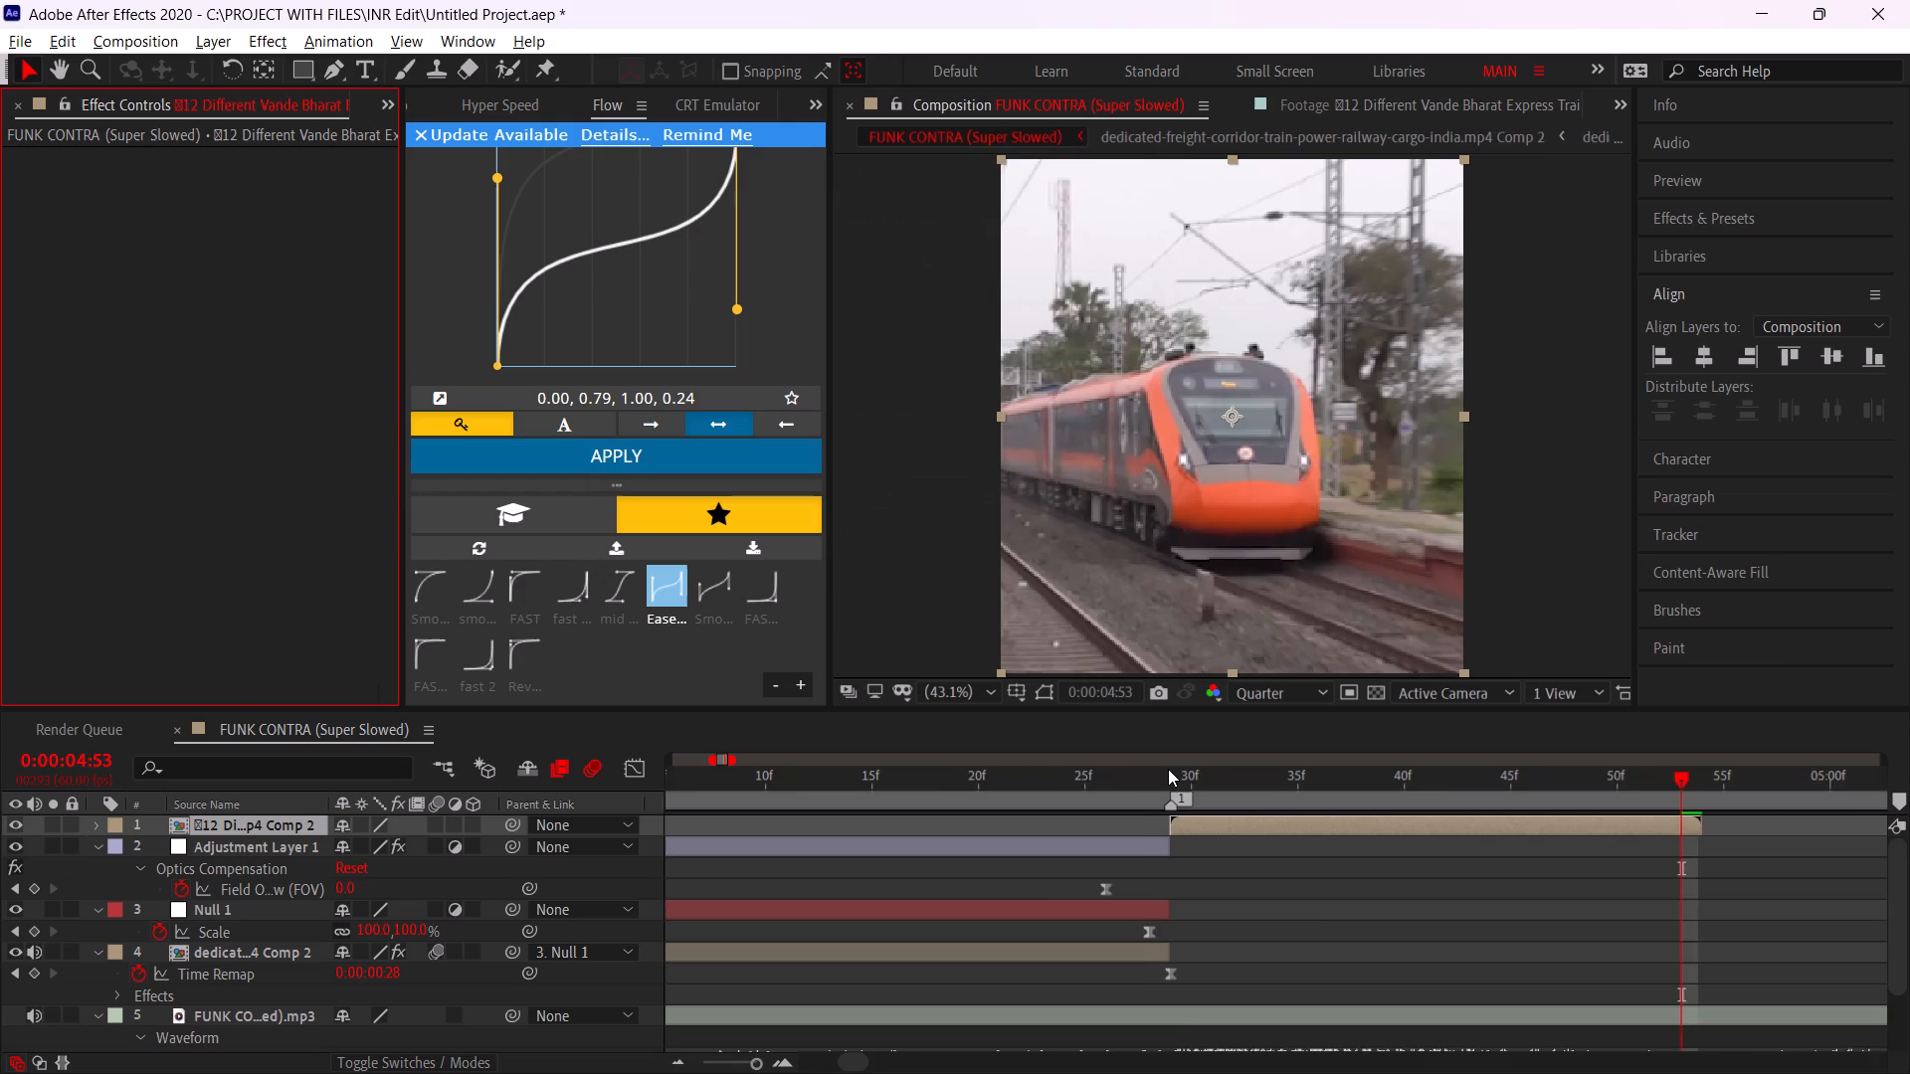
# Duplicate the Vande Bharat Comp 2 layer and freeze the top copy on its first frame at 0:00:04:29.
pyautogui.keyDown('alt'); pyautogui.scroll(1, 1168, 769); pyautogui.keyUp('alt')
pyautogui.click(1168, 777)
pyautogui.rightClick(1207, 822)
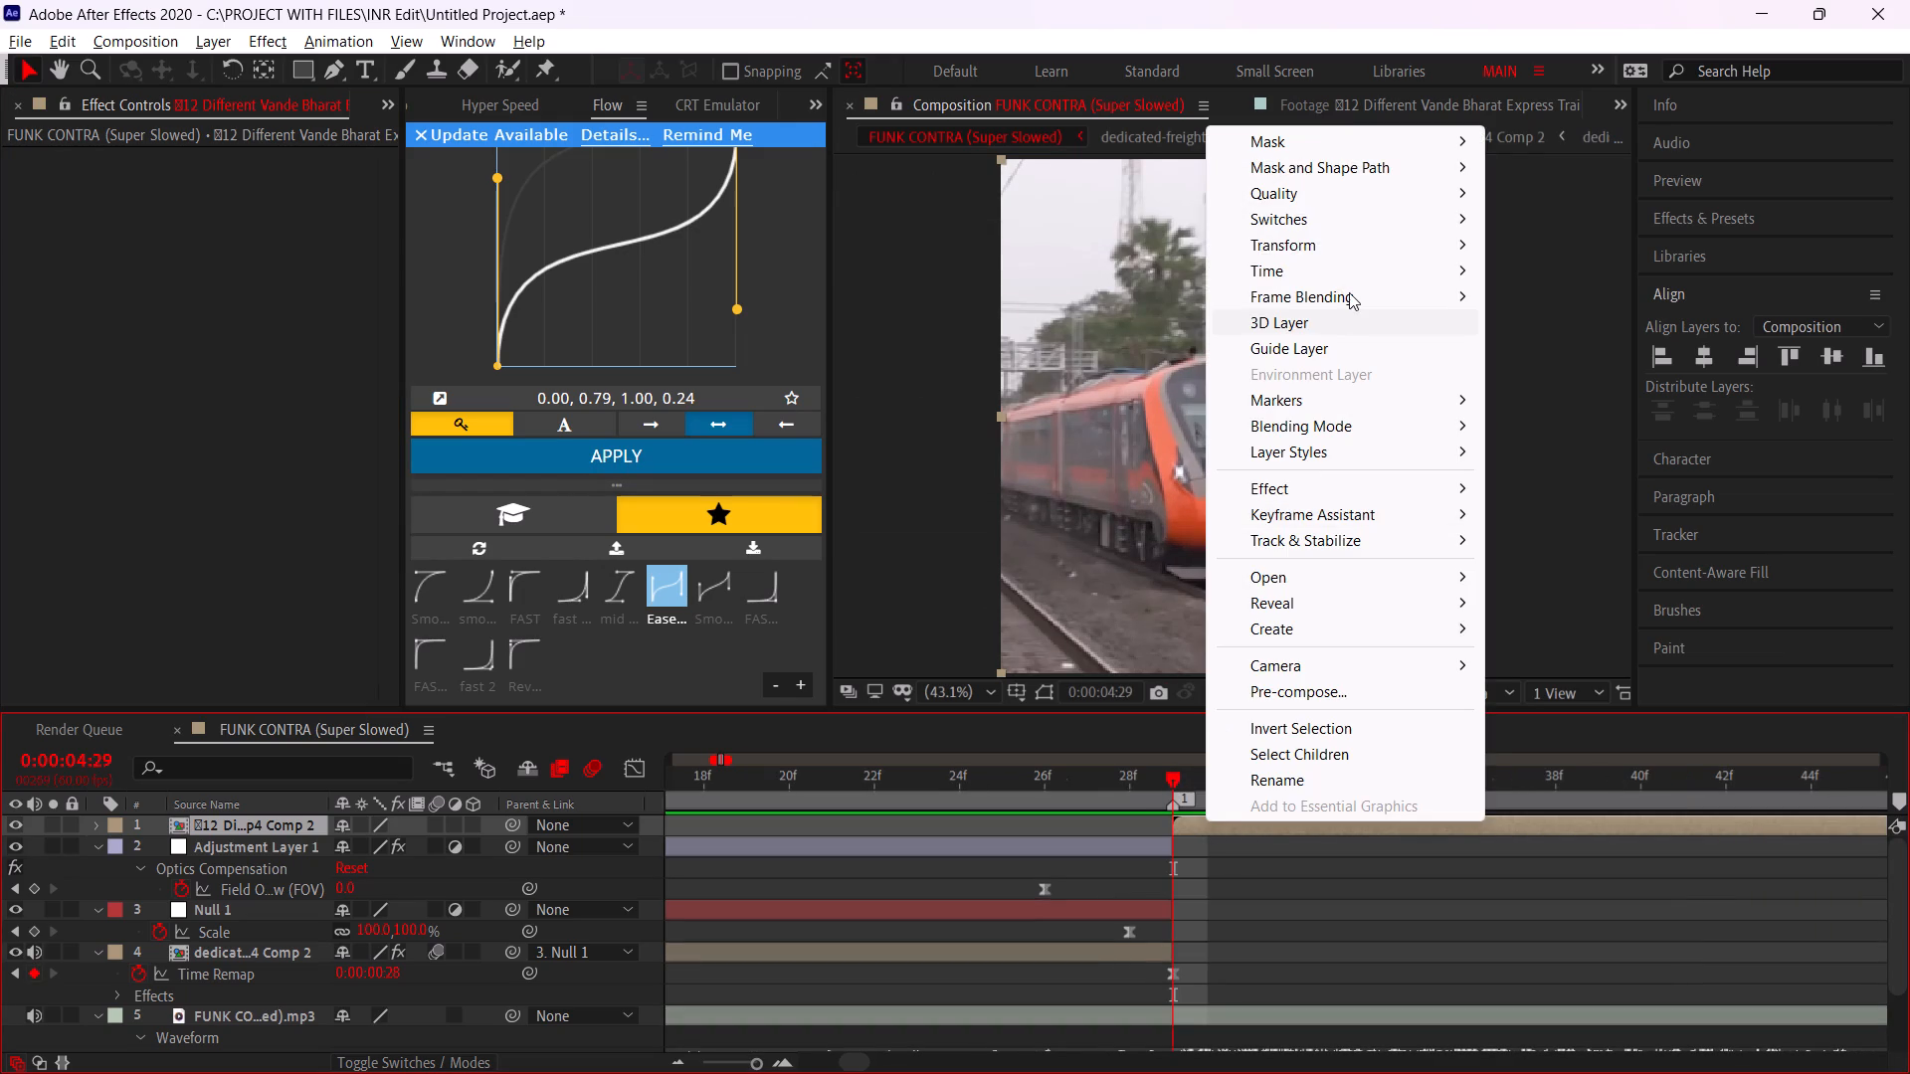
pyautogui.click(1225, 833)
pyautogui.hotkey('ctrl', 'd')
pyautogui.rightClick(1220, 823)
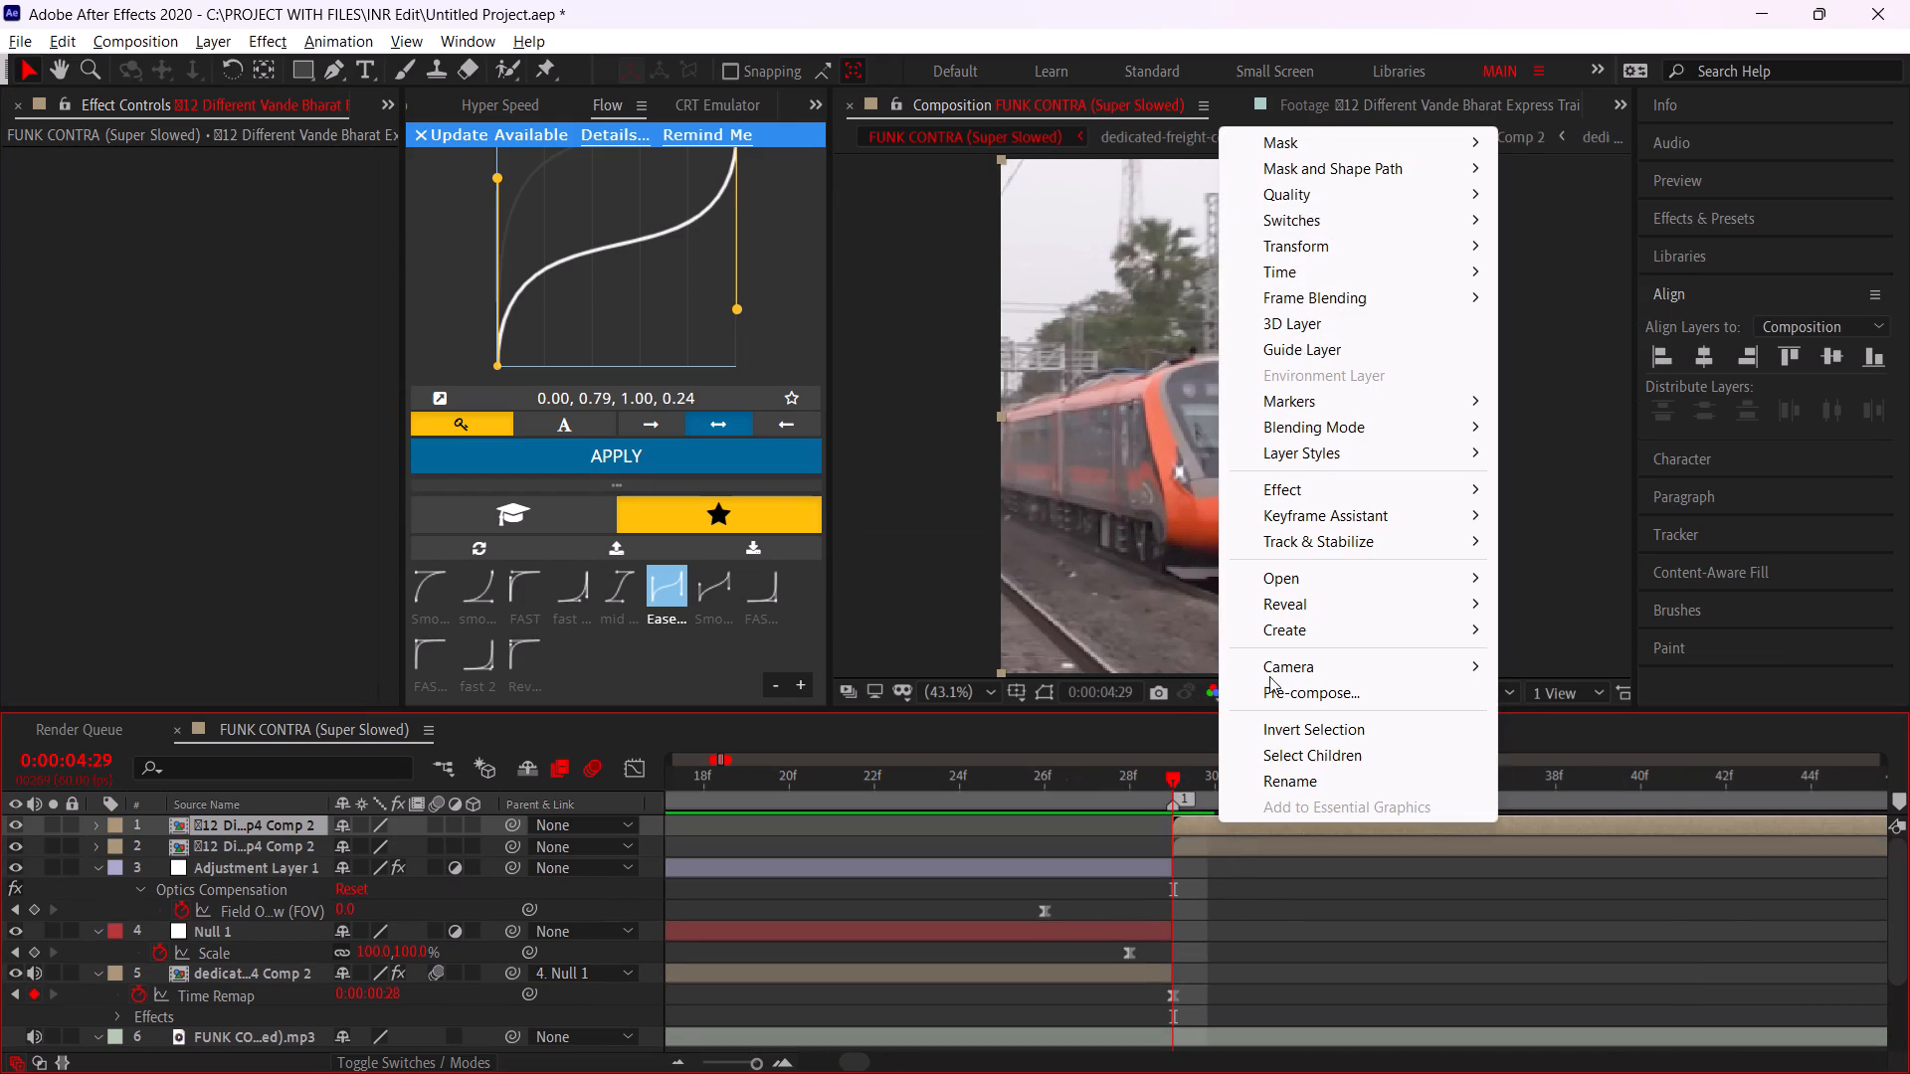
pyautogui.click(1515, 336)
# Move the freeze-frame layer earlier so it starts at about 0:00:01:44, just before marker 2.
pyautogui.keyDown('alt'); pyautogui.scroll(-3, 1222, 823); pyautogui.keyUp('alt')
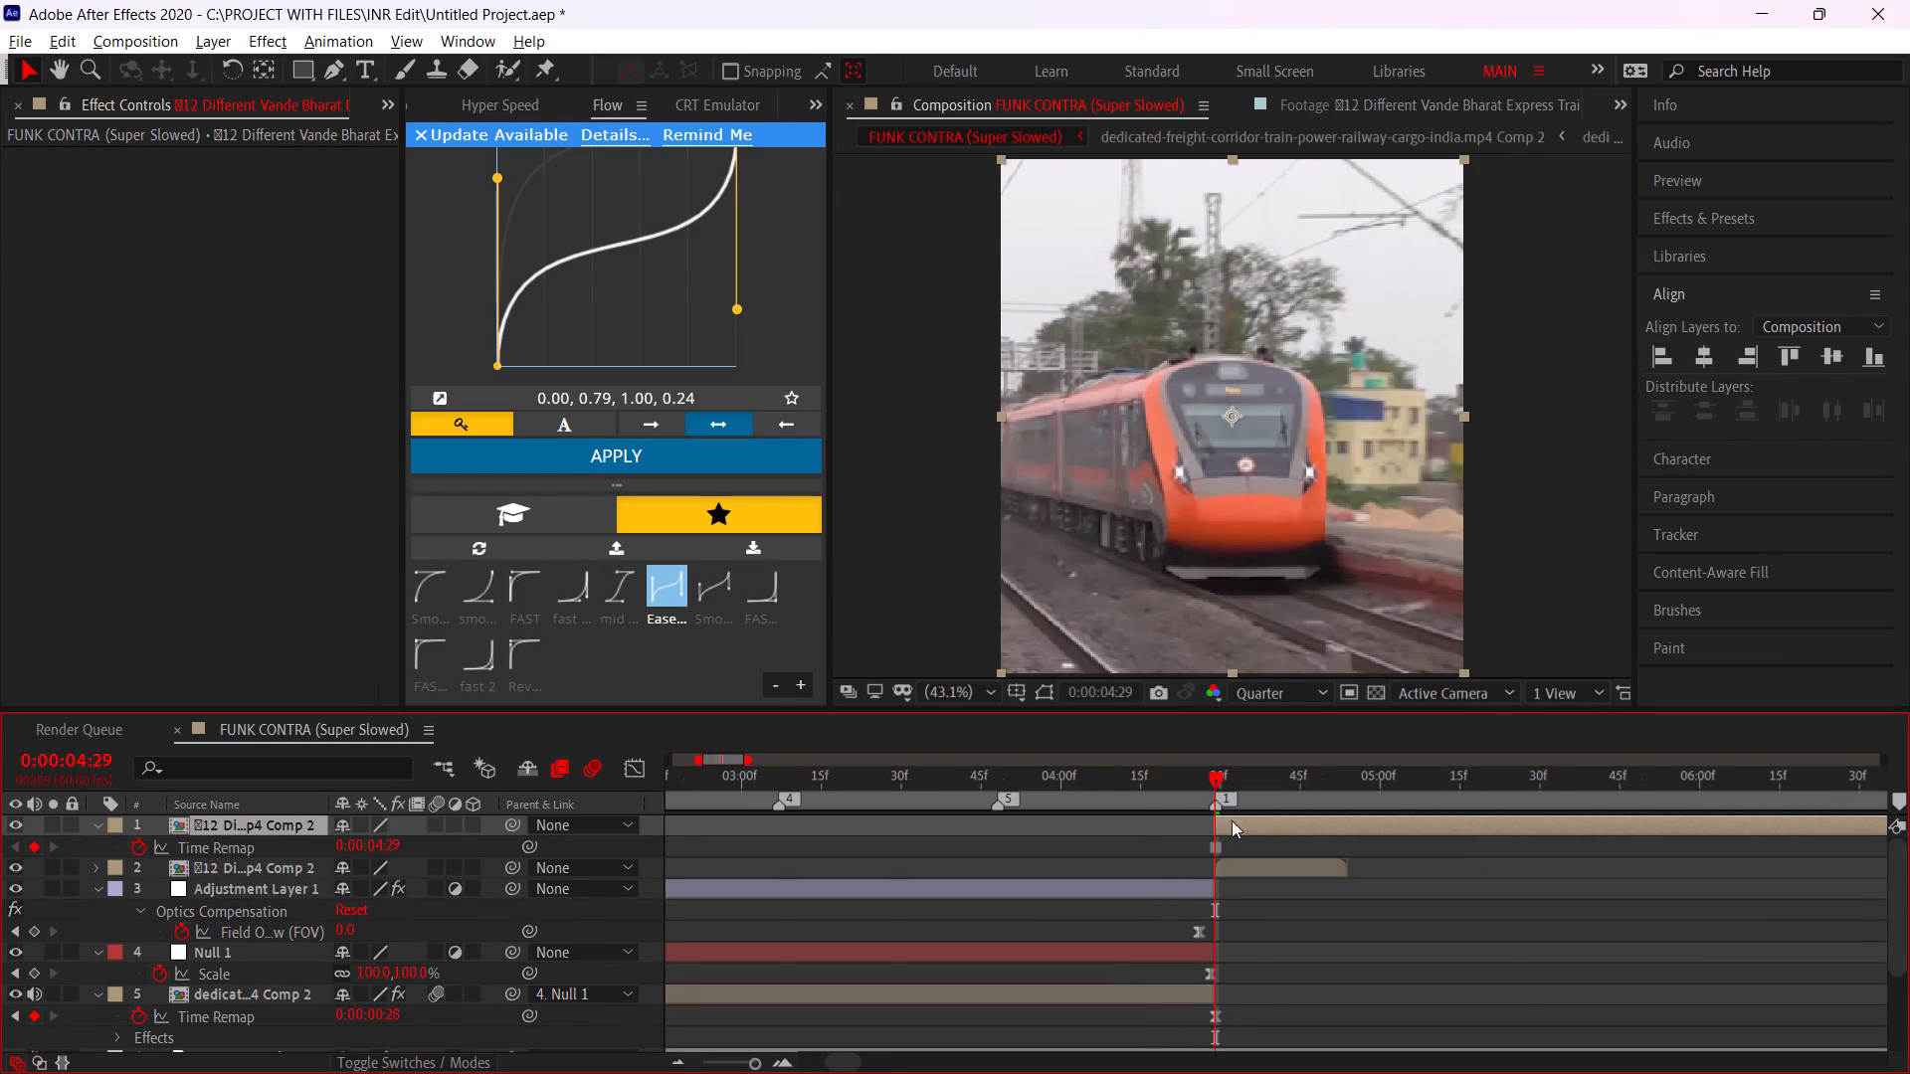
pyautogui.moveTo(1300, 813); pyautogui.dragTo(956, 847)
pyautogui.keyDown('alt'); pyautogui.scroll(-1, 1171, 836); pyautogui.keyUp('alt')
pyautogui.moveTo(1226, 826); pyautogui.dragTo(864, 842)
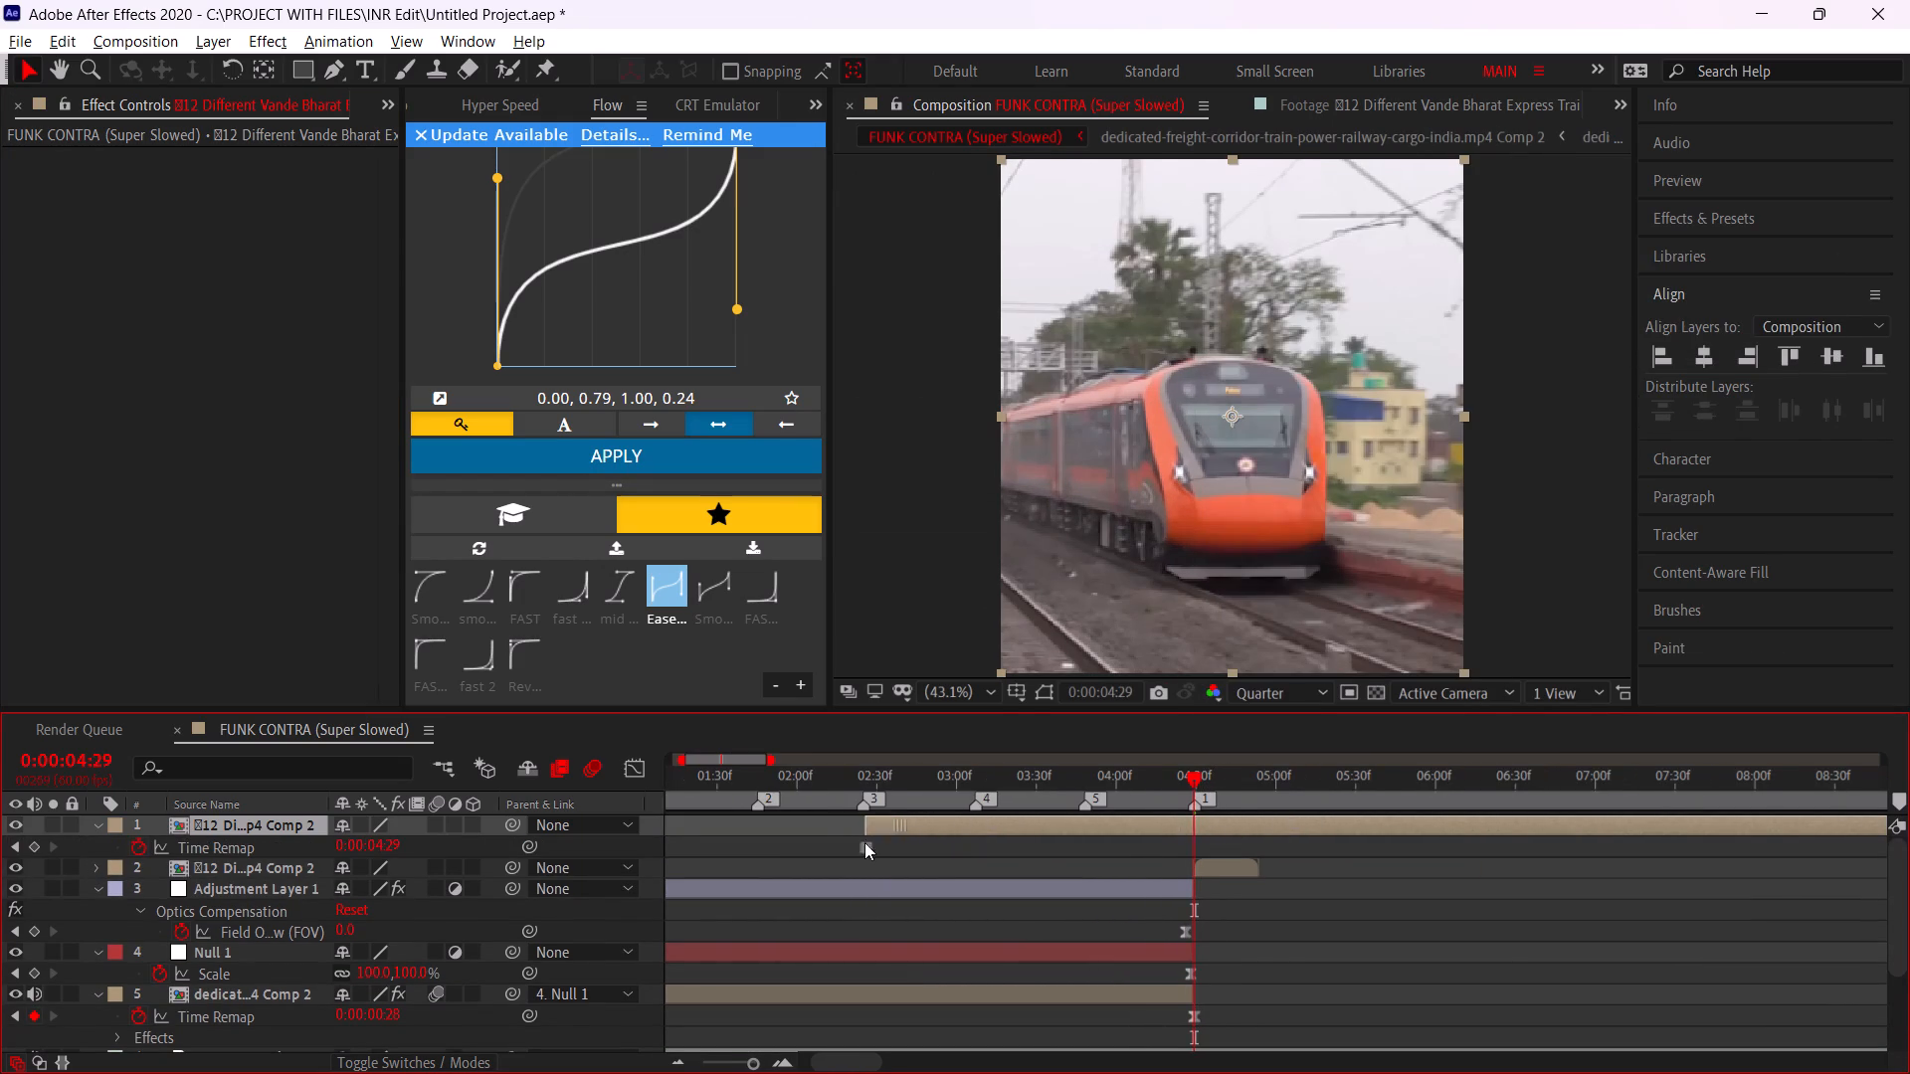
pyautogui.moveTo(864, 842); pyautogui.dragTo(805, 852)
pyautogui.moveTo(802, 853); pyautogui.dragTo(1102, 872, button='middle')
pyautogui.moveTo(1053, 826); pyautogui.dragTo(1034, 828)
pyautogui.keyDown('alt'); pyautogui.scroll(2, 980, 833); pyautogui.keyUp('alt')
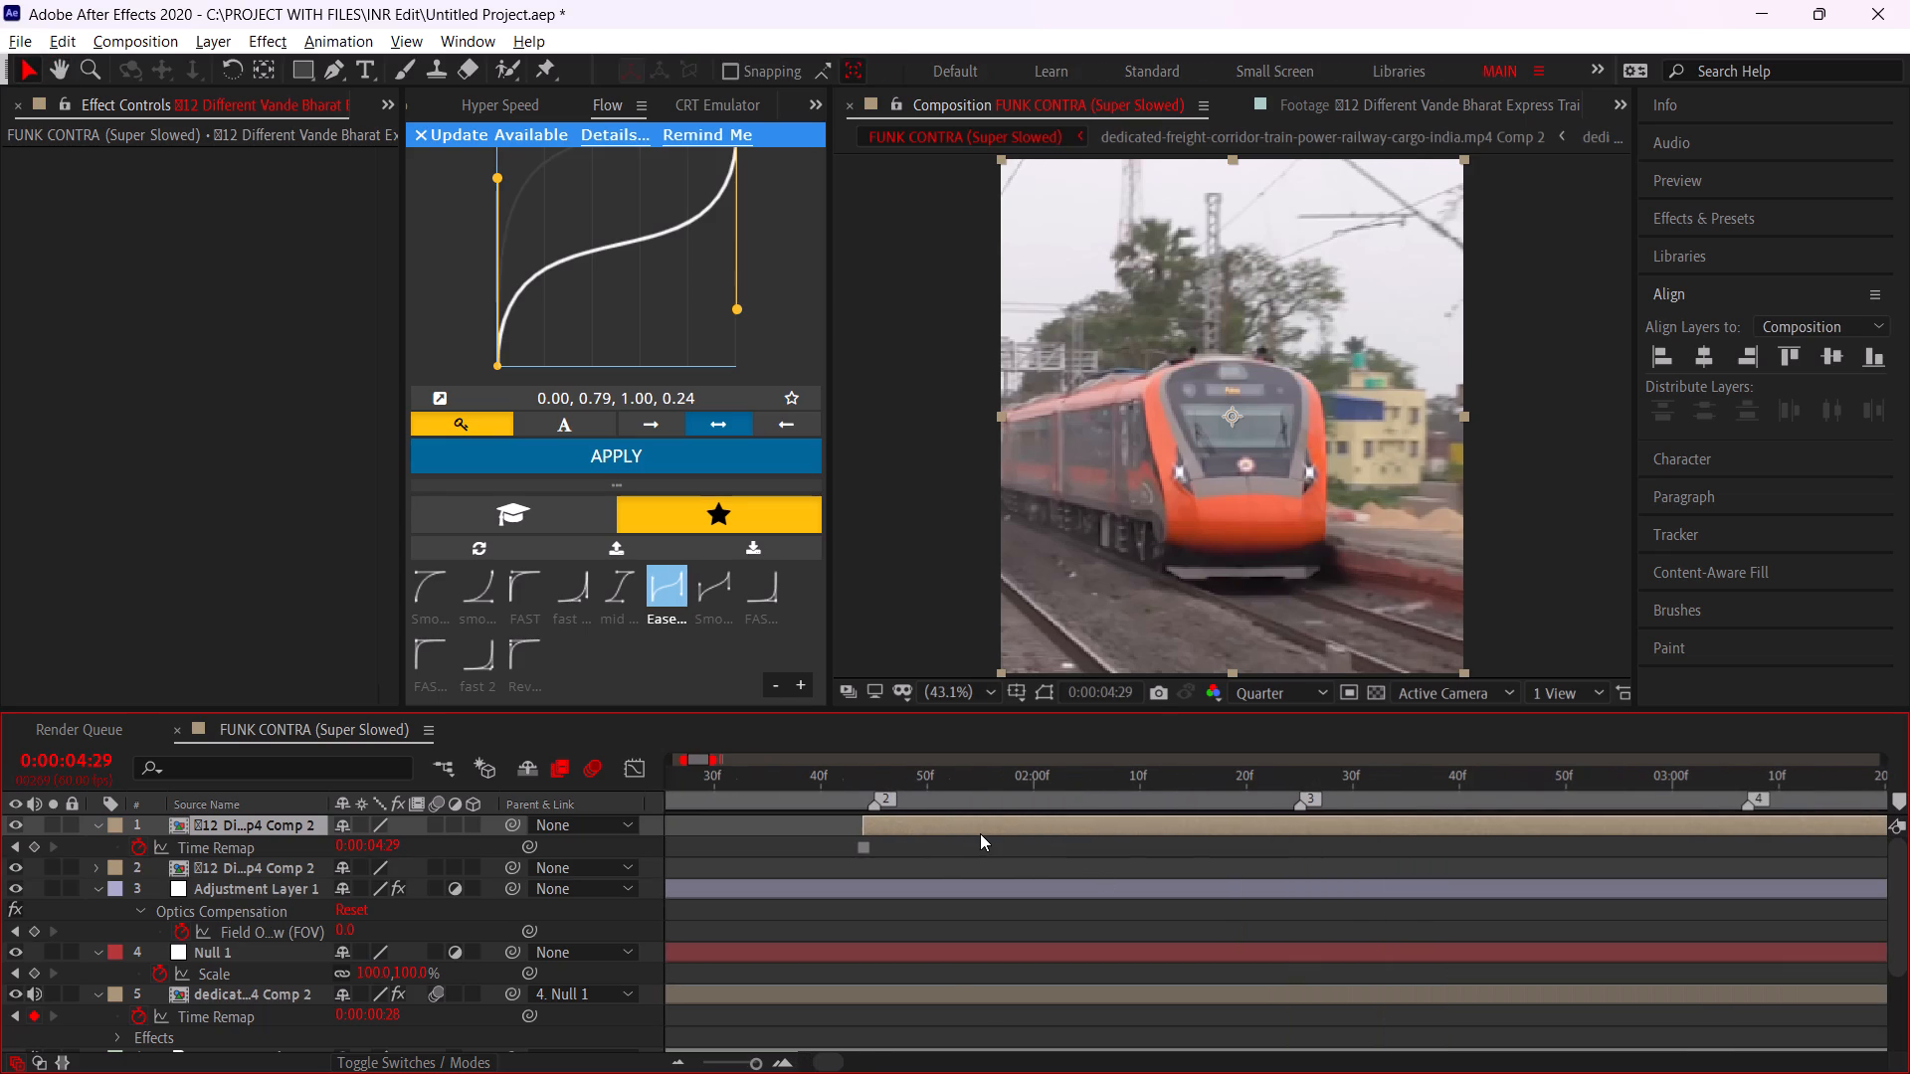
# Split the freeze-frame layer at 0:00:04:29 and delete the part after marker 1.
pyautogui.click(980, 833)
pyautogui.keyDown('alt'); pyautogui.scroll(-3, 988, 833); pyautogui.keyUp('alt')
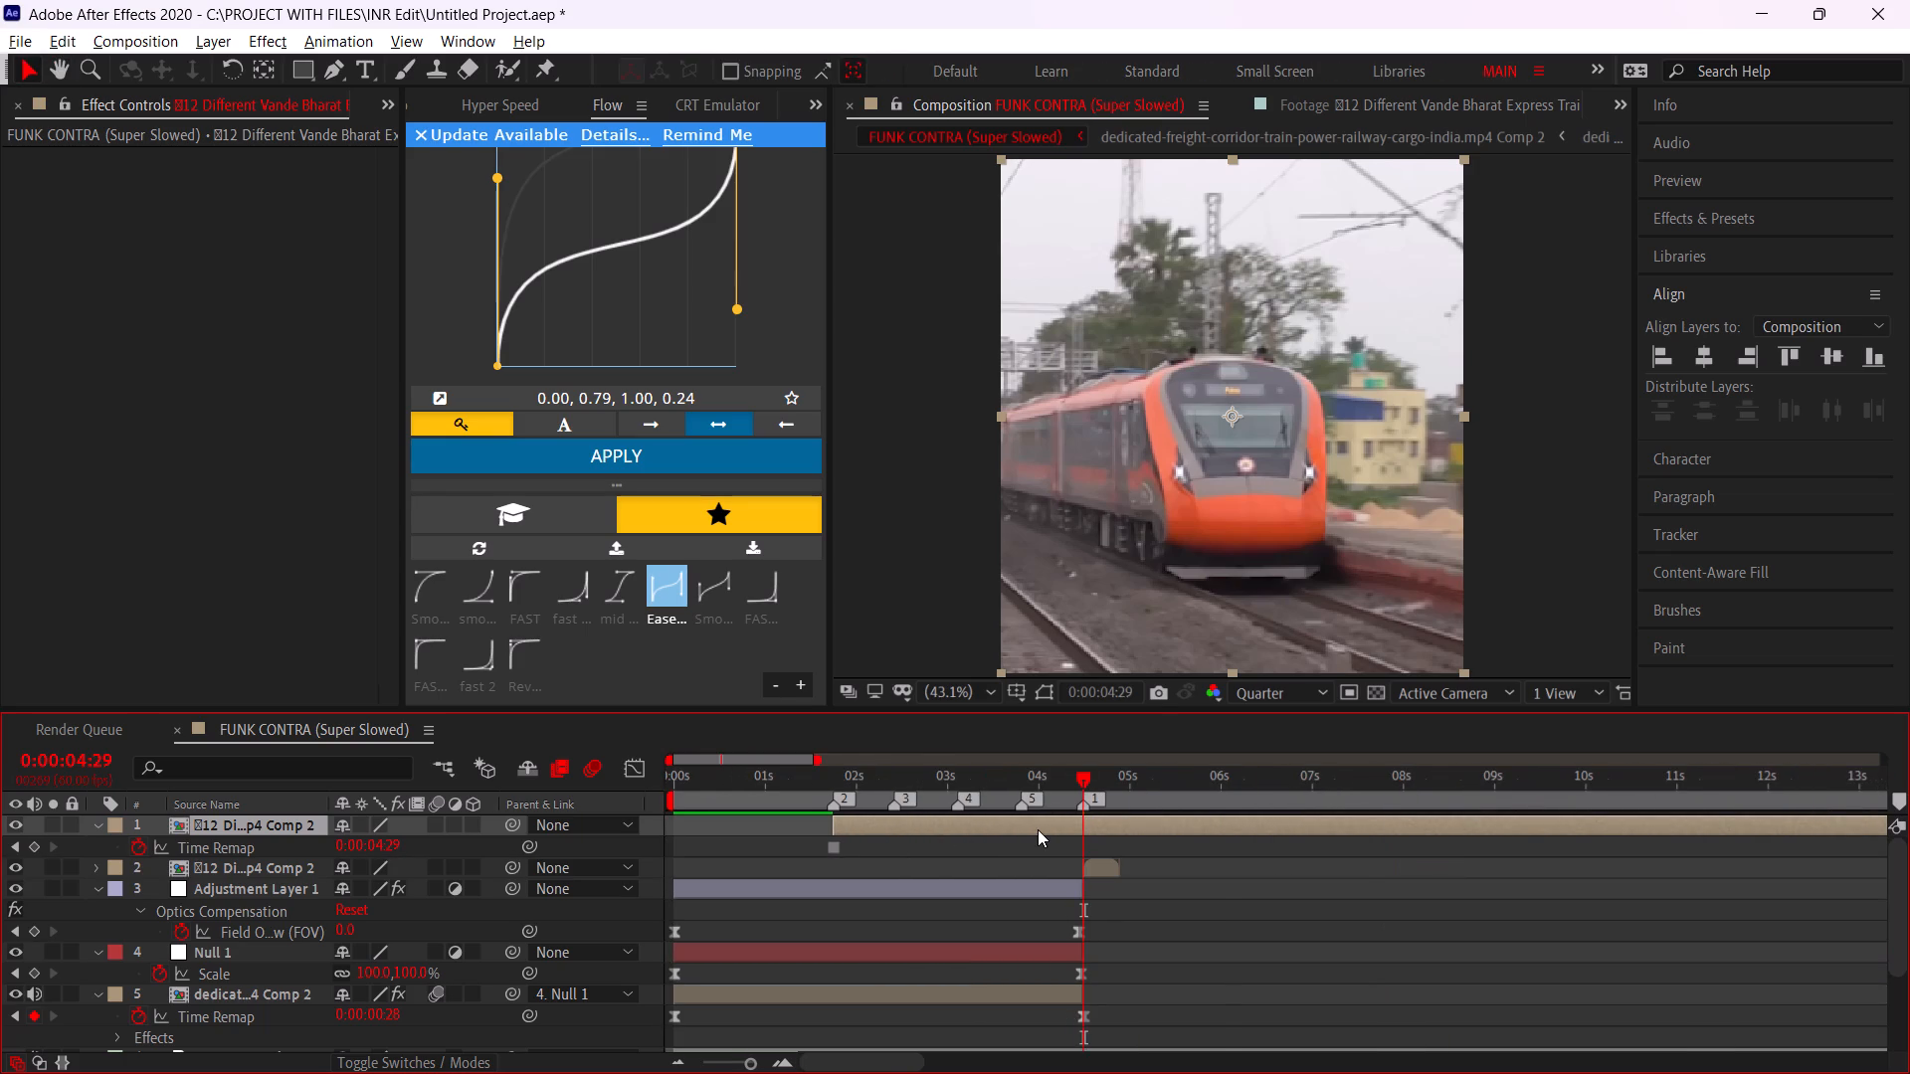
pyautogui.keyDown('alt'); pyautogui.scroll(3, 1038, 829); pyautogui.keyUp('alt')
pyautogui.hotkey('ctrl', 'shift', 'd')
pyautogui.press('Delete')
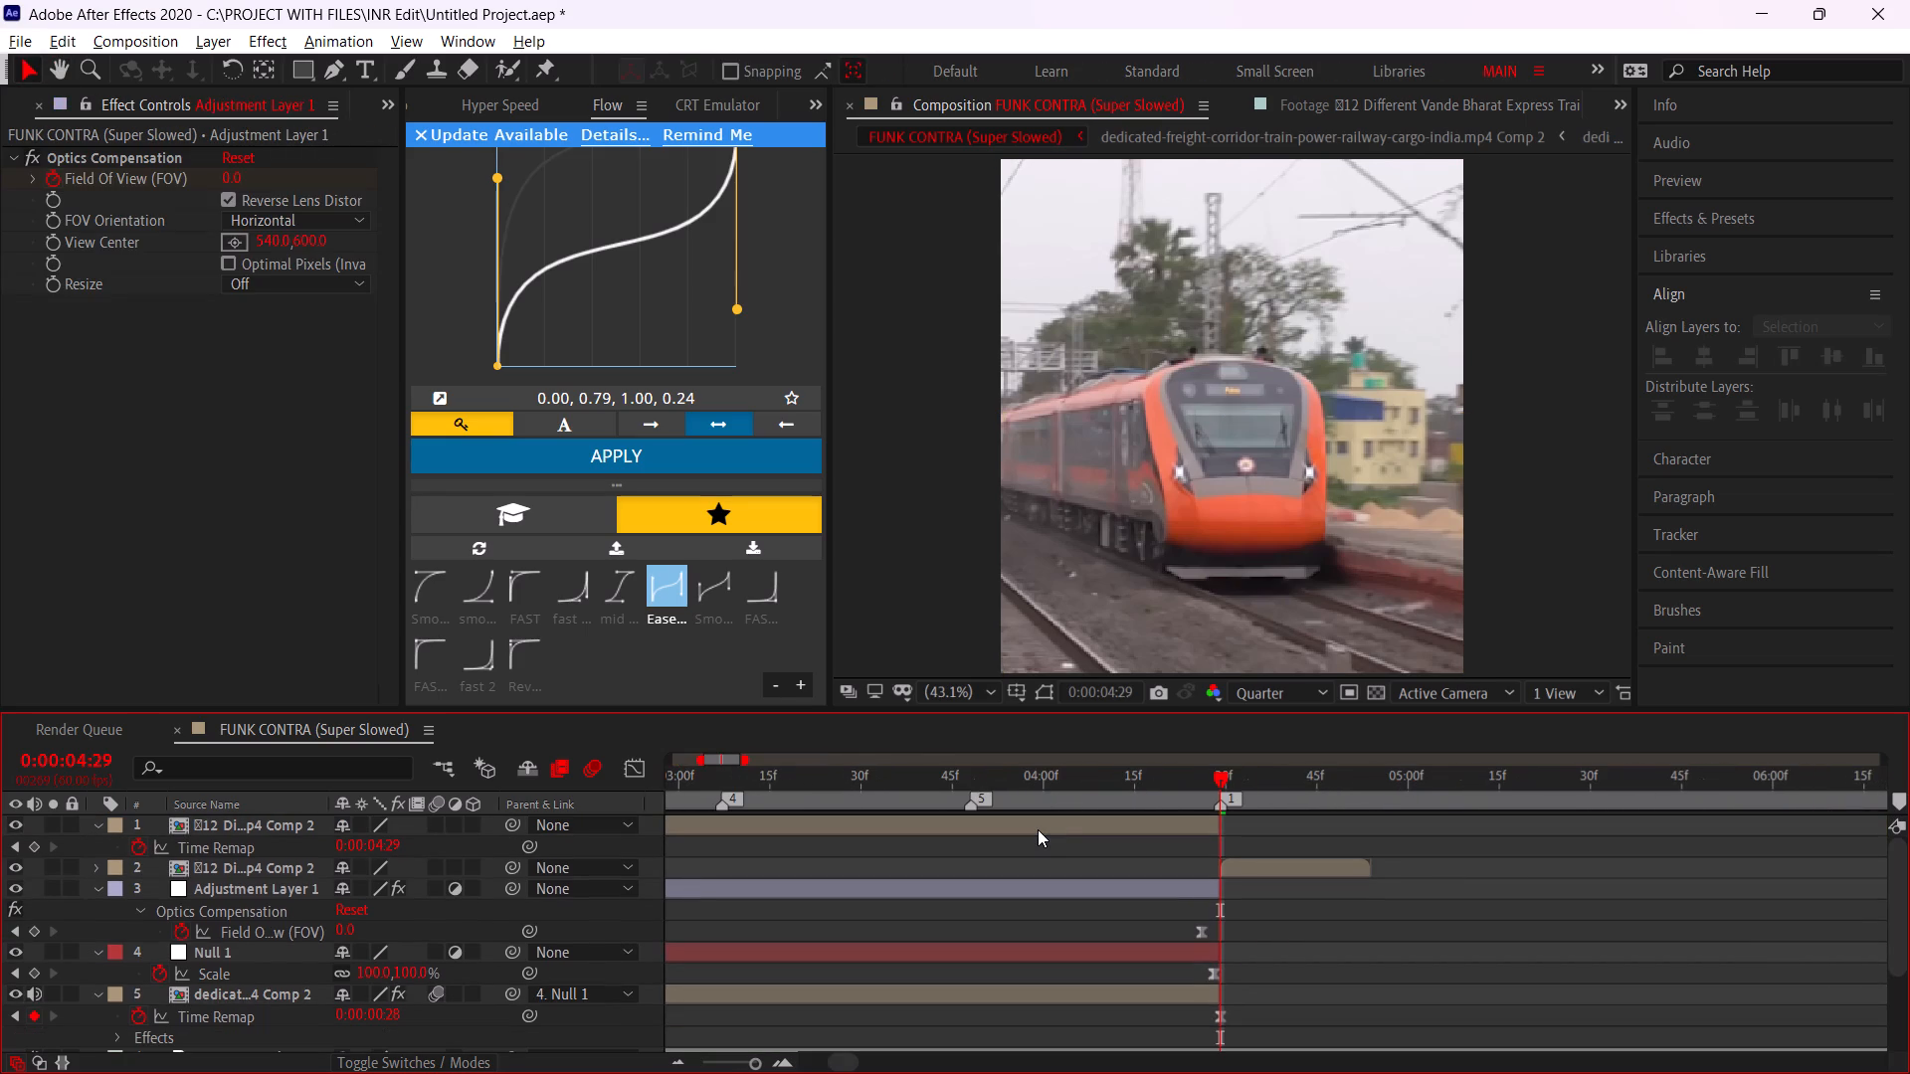
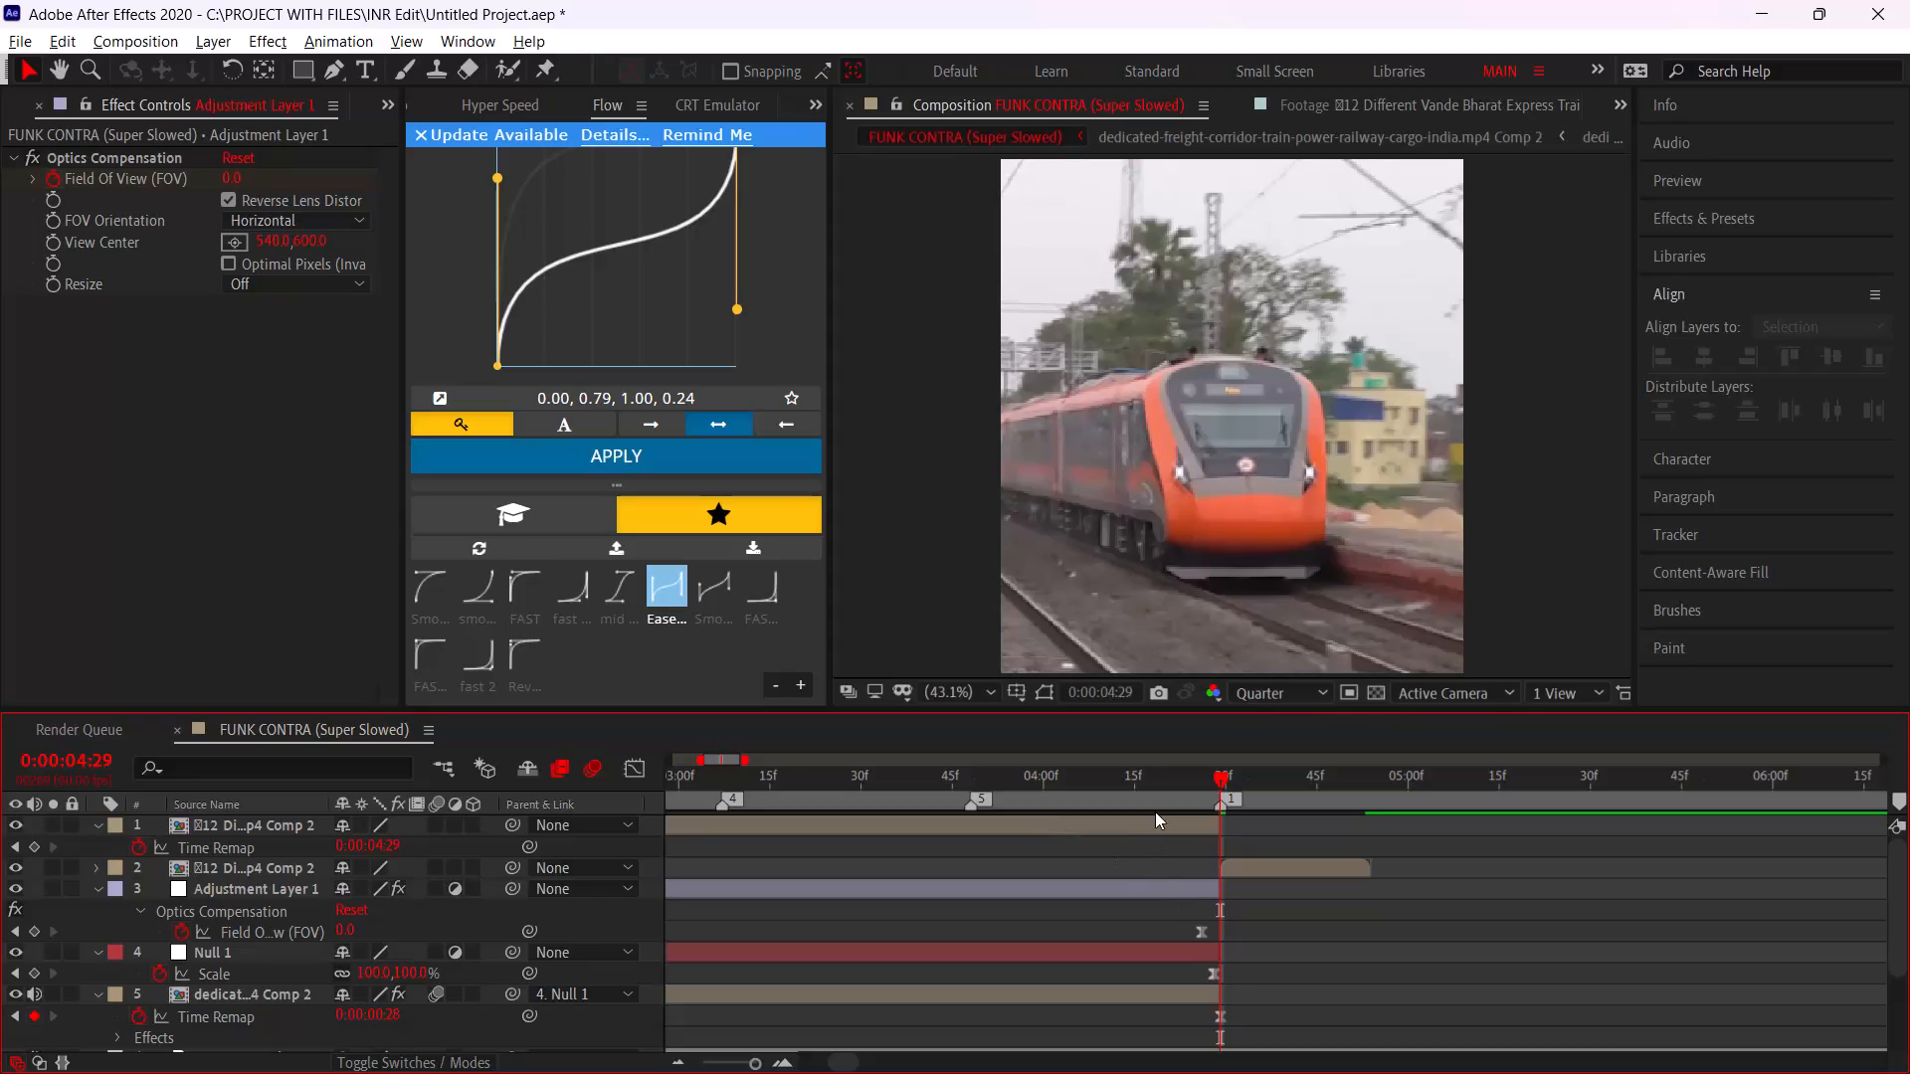
# Set the composition preview resolution to Full.
pyautogui.press('space')
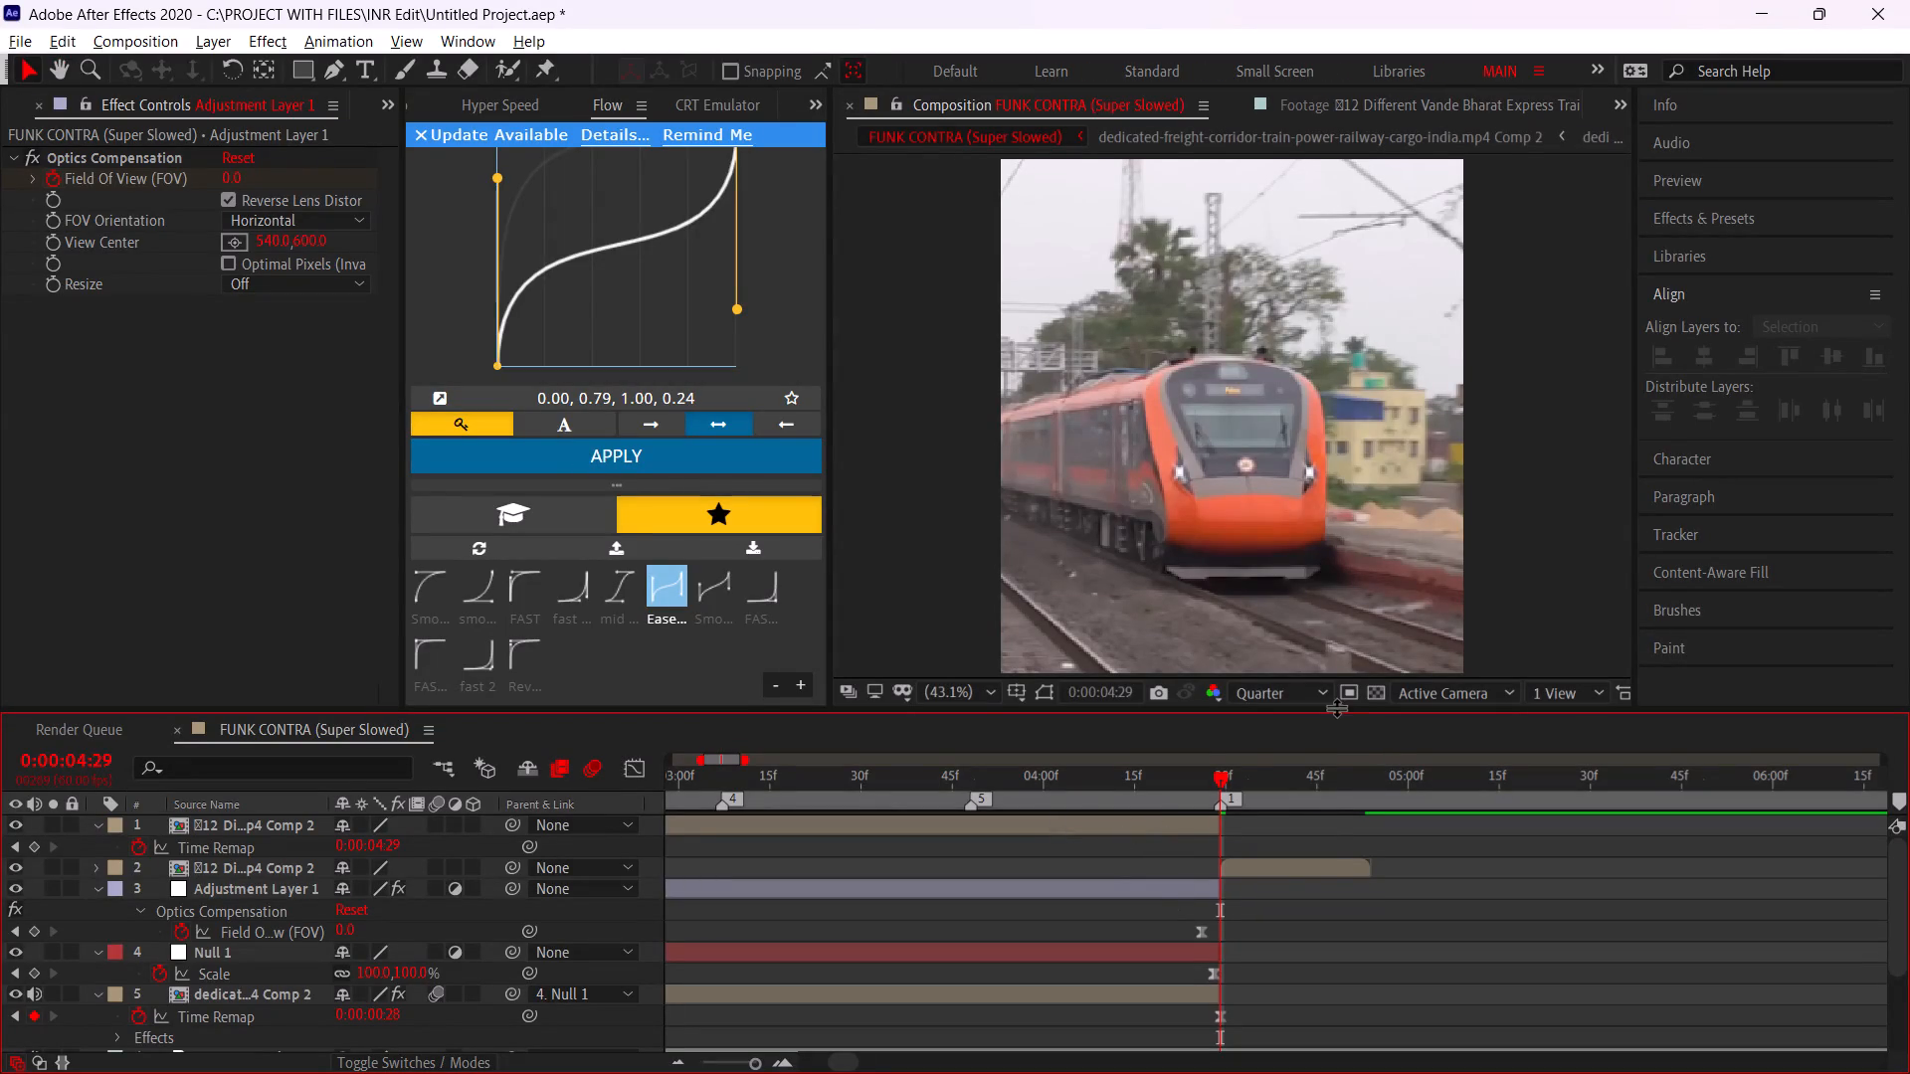
pyautogui.click(1321, 700)
pyautogui.click(1297, 745)
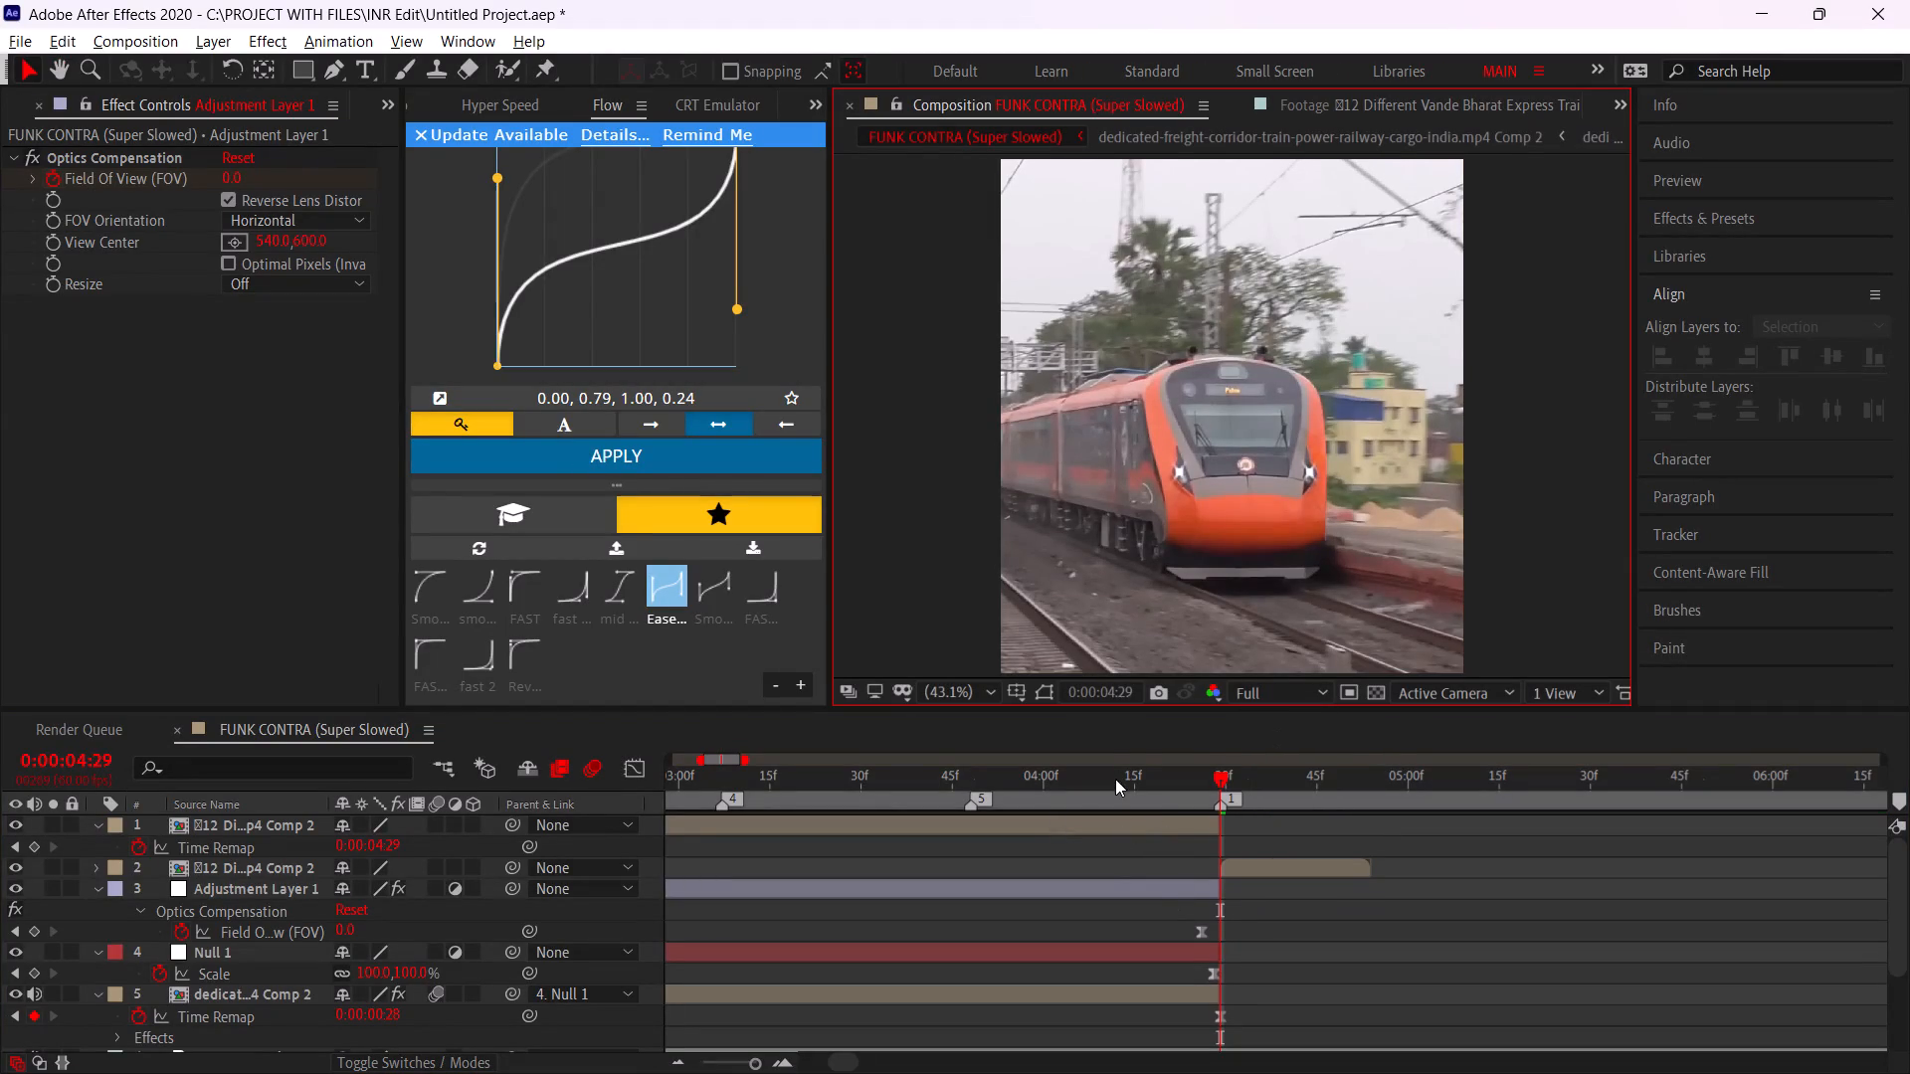
# Open the freeze-frame layer from 0:00:04:06 and select the train's front, down to its lower skirt, with the Roto Brush.
pyautogui.moveTo(1115, 779); pyautogui.dragTo(1079, 782)
pyautogui.click(1112, 822)
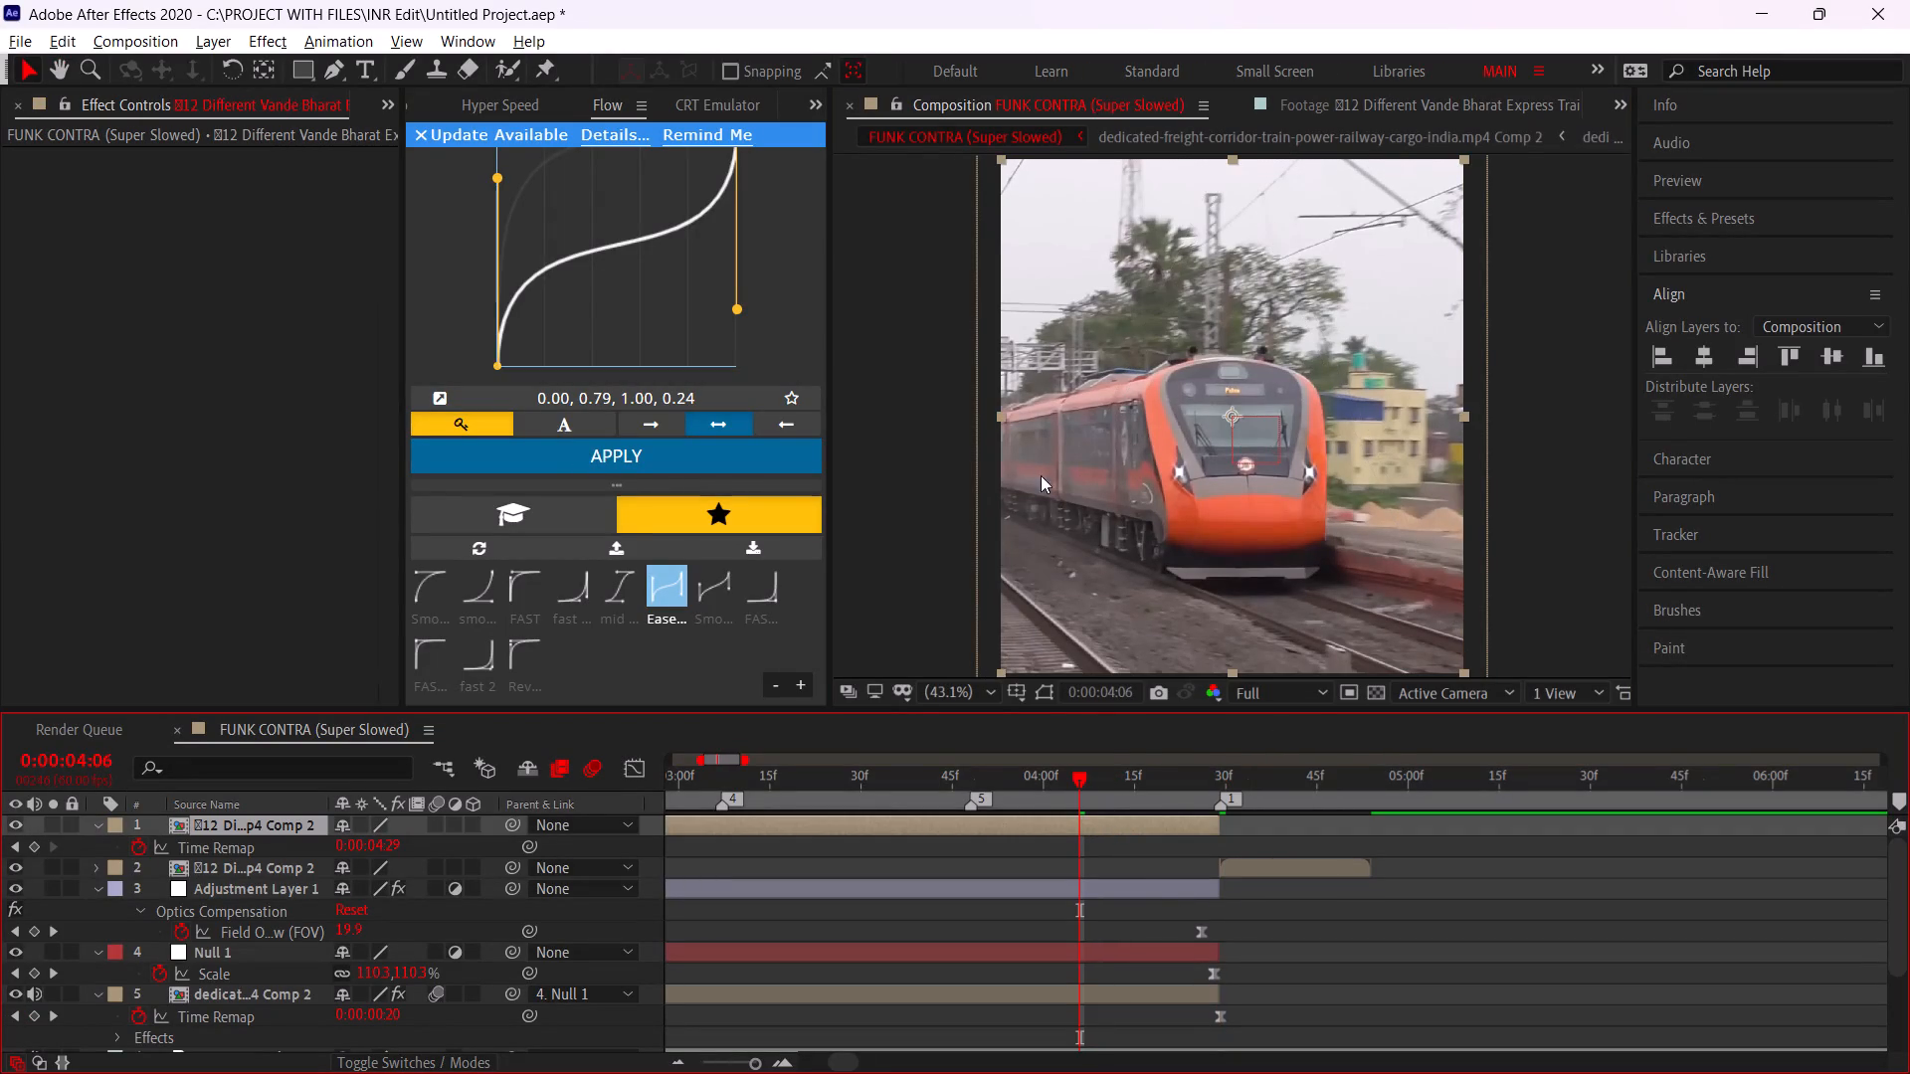
pyautogui.keyDown('alt'); pyautogui.scroll(2, 1018, 460); pyautogui.keyUp('alt')
pyautogui.keyDown('alt'); pyautogui.scroll(-1, 1006, 438); pyautogui.keyUp('alt')
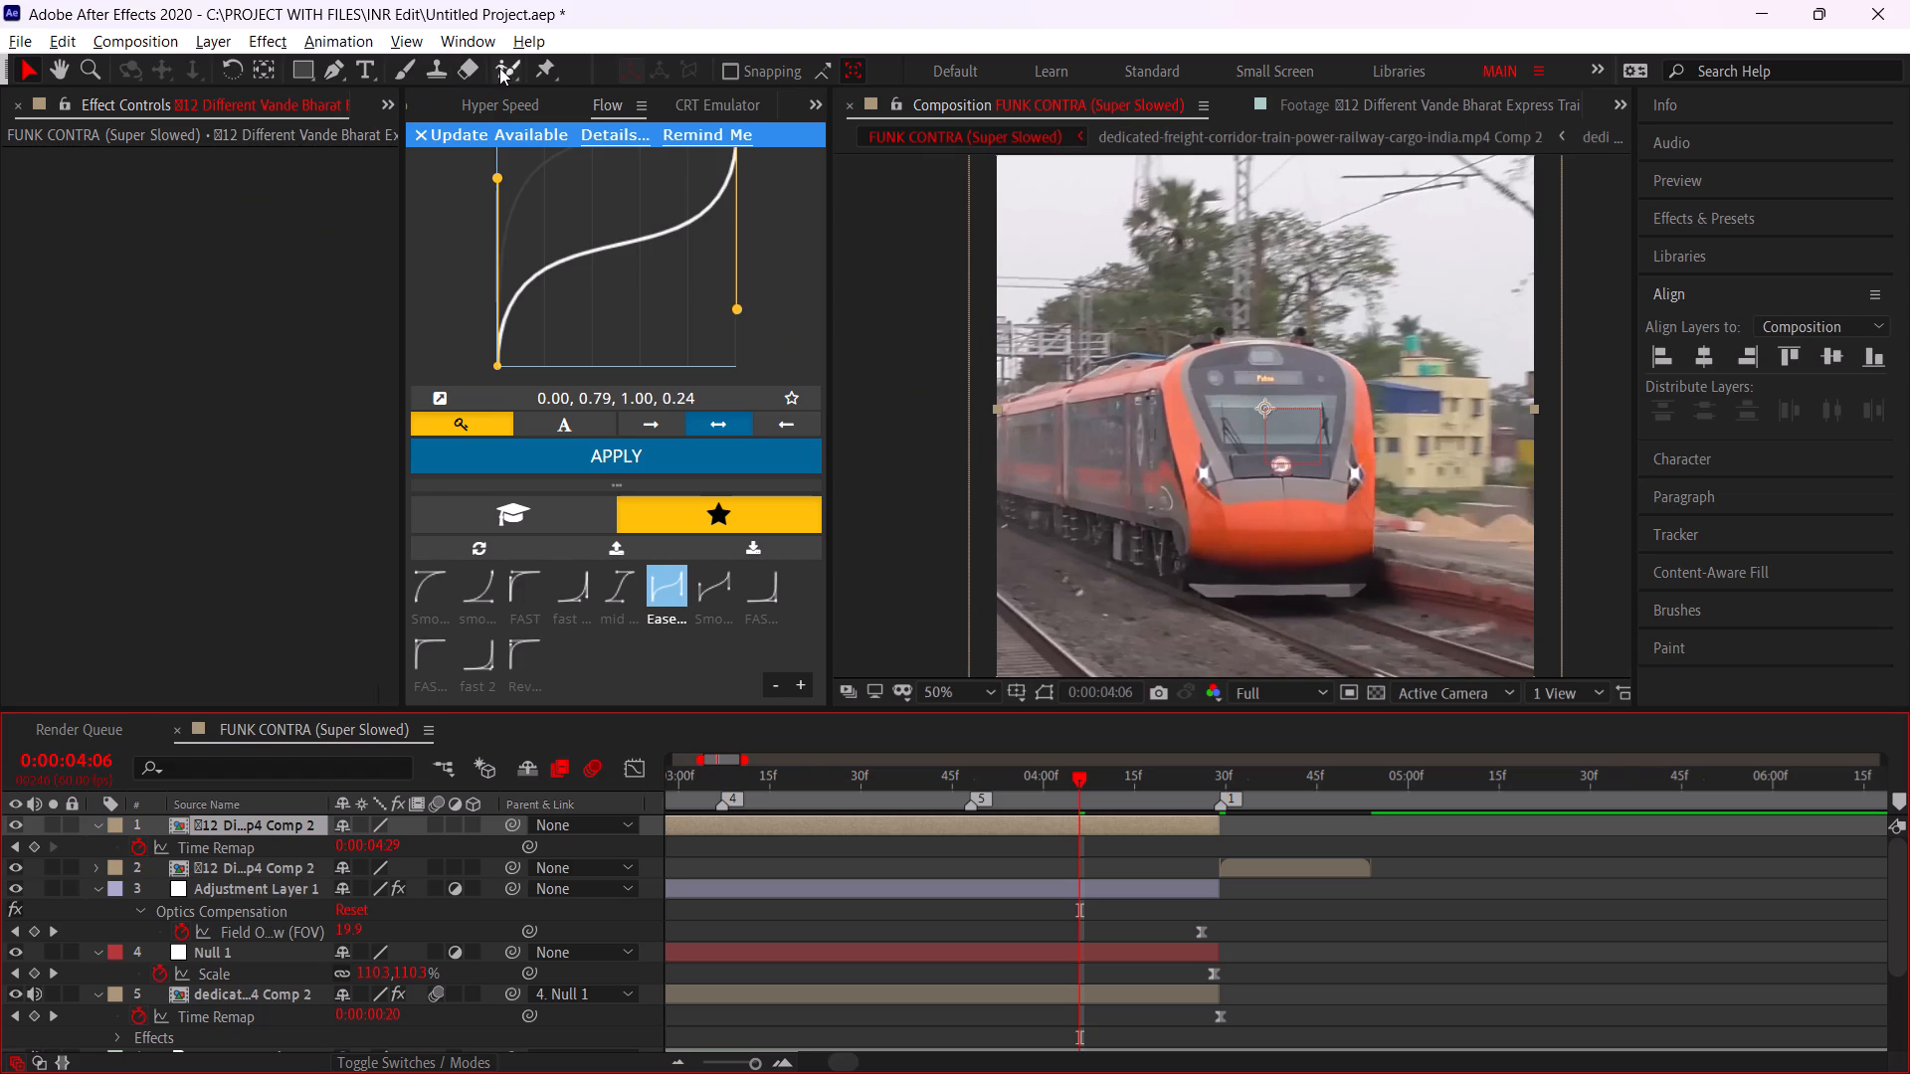
pyautogui.click(499, 68)
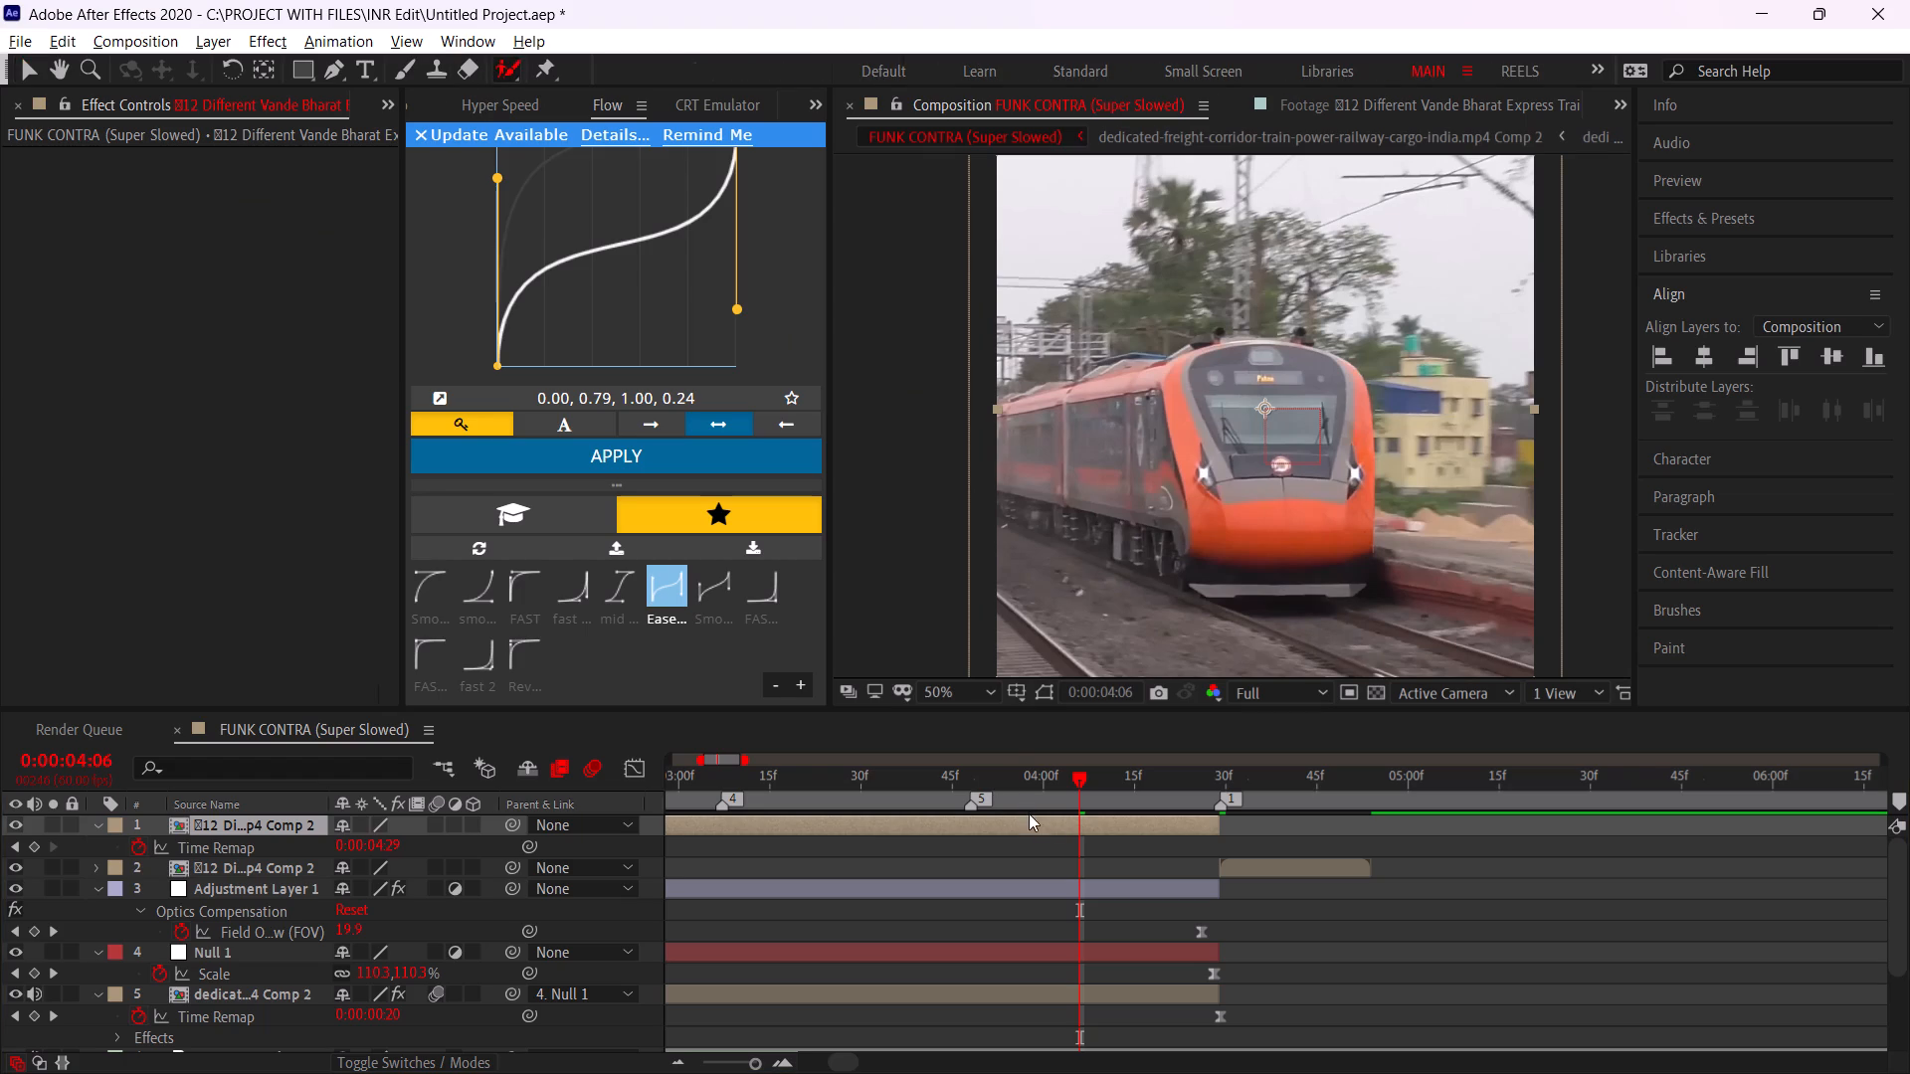
pyautogui.doubleClick(1065, 828)
pyautogui.moveTo(1050, 404); pyautogui.dragTo(1157, 387)
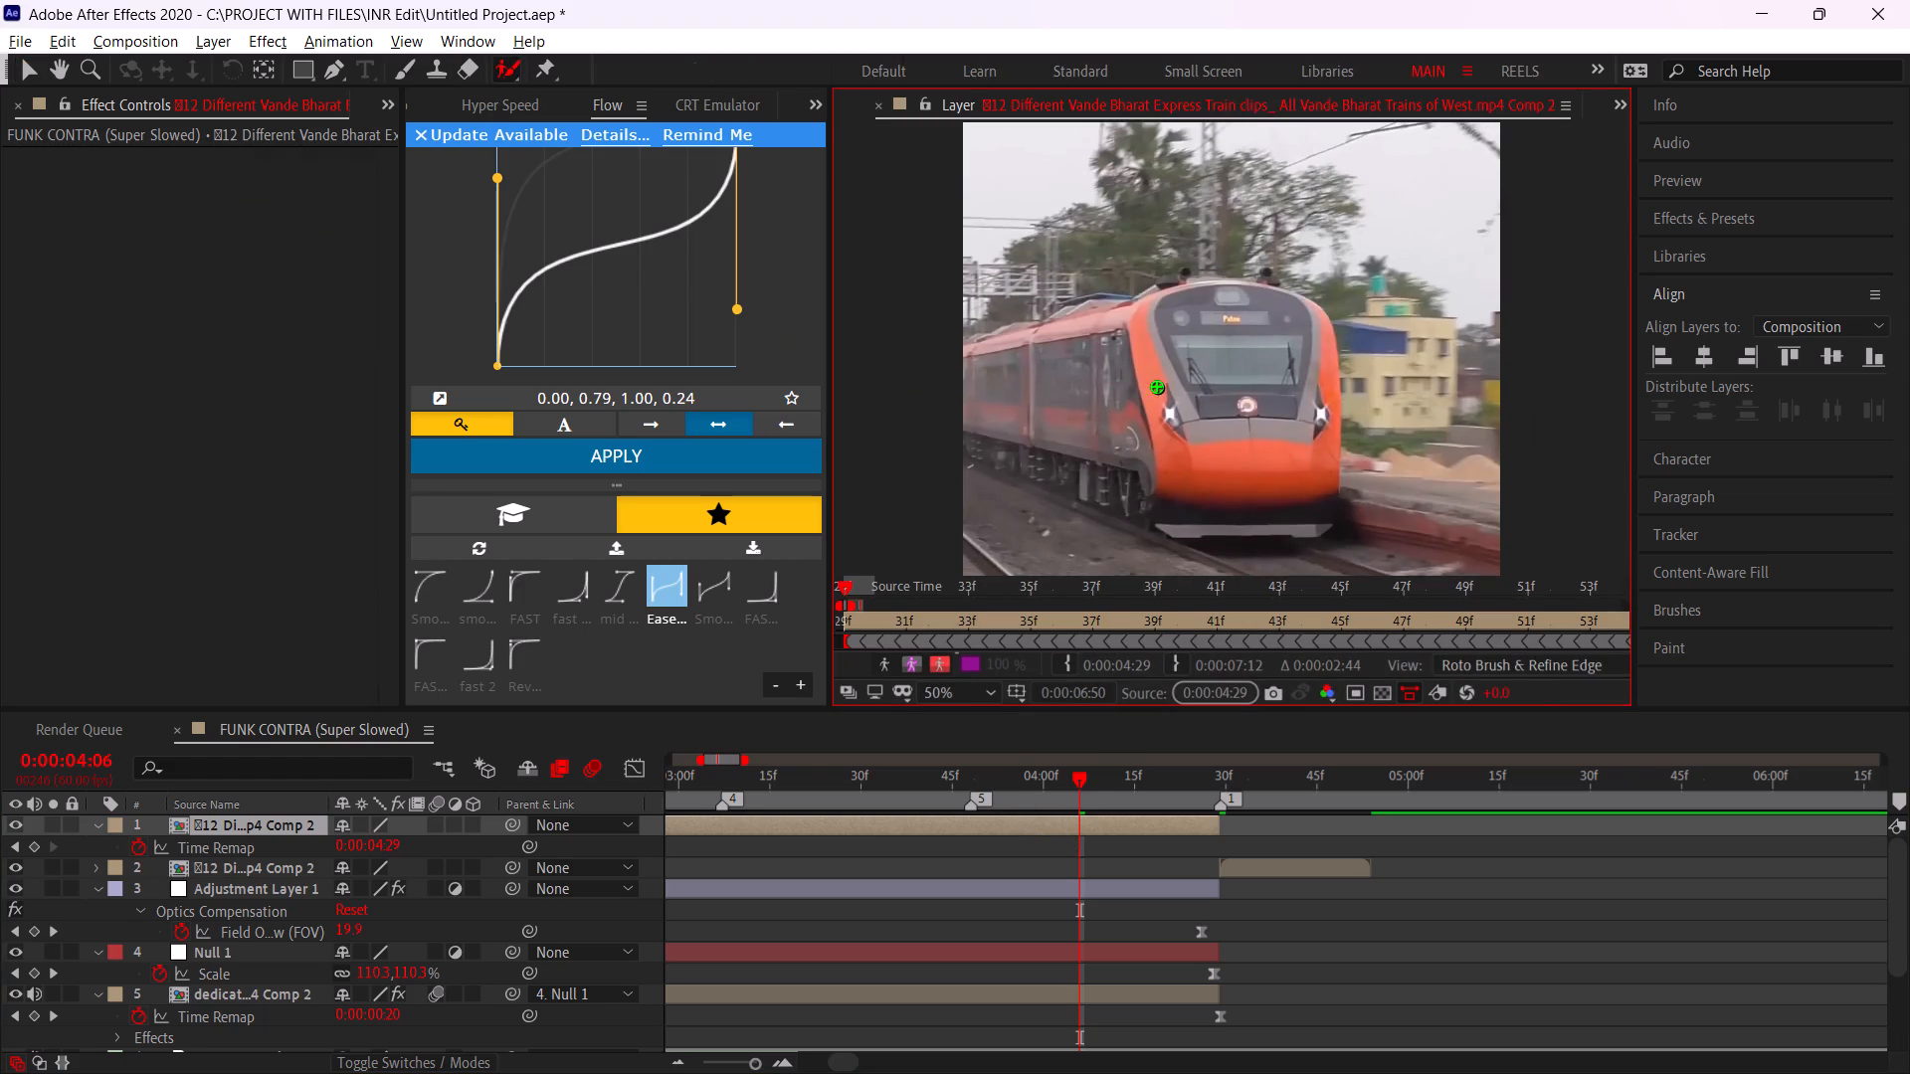
pyautogui.moveTo(1226, 391); pyautogui.dragTo(1251, 412)
pyautogui.moveTo(1266, 333); pyautogui.dragTo(1264, 454)
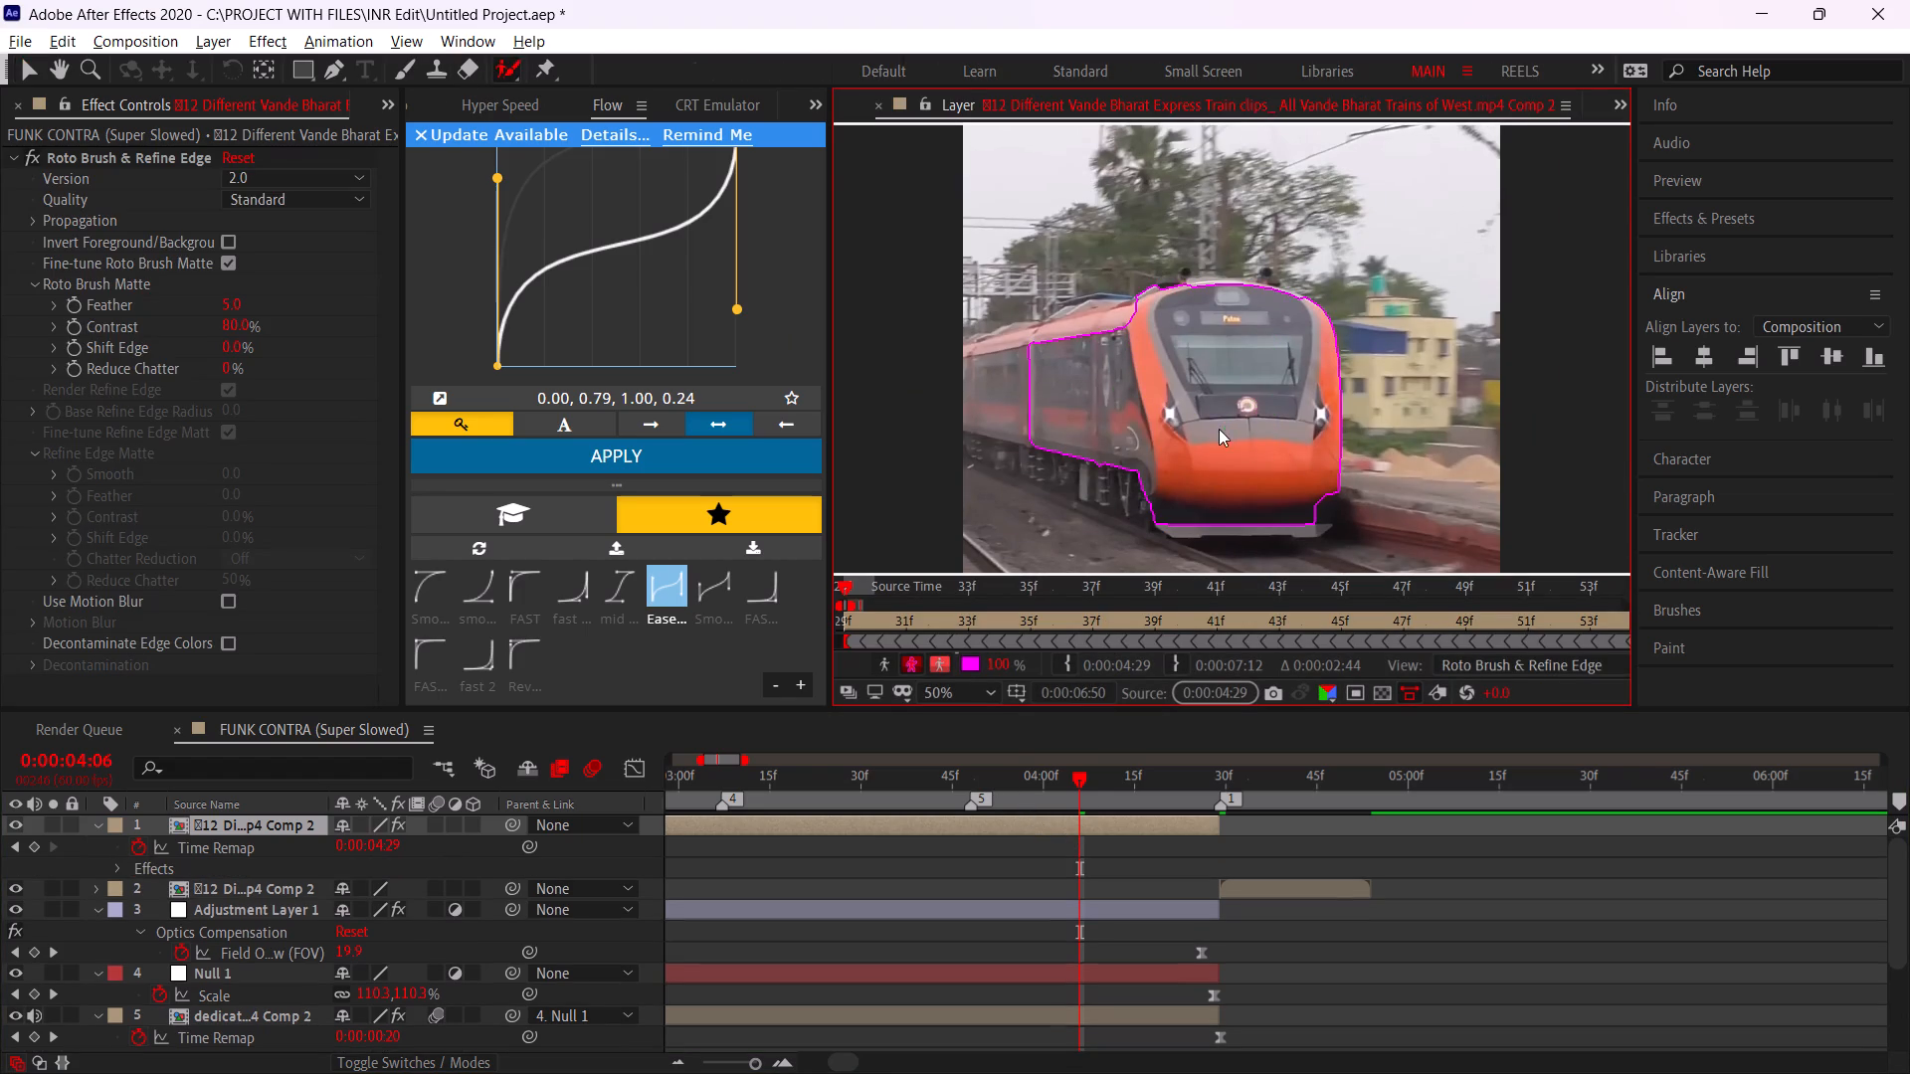
pyautogui.moveTo(1325, 489); pyautogui.dragTo(1284, 503)
pyautogui.click(1175, 524)
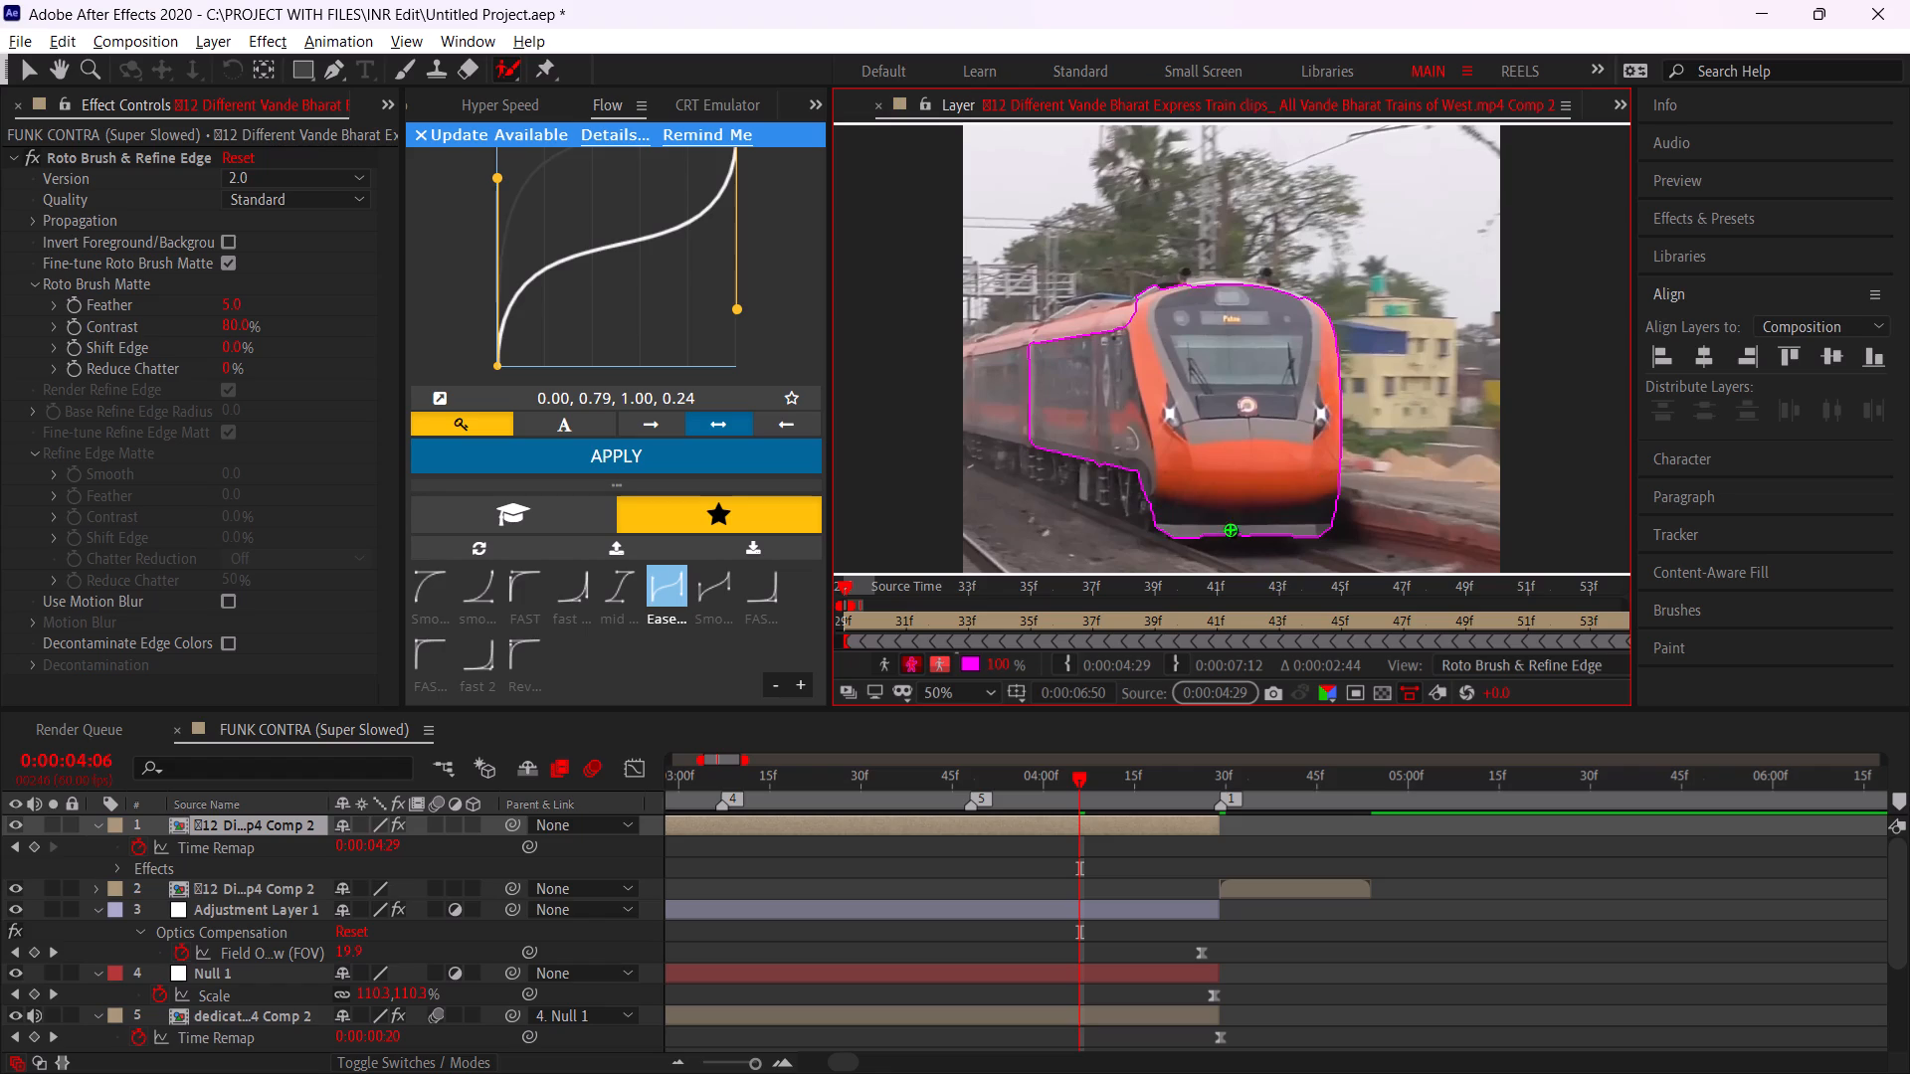
# Extend the Roto Brush selection over the coaches' side, undercarriage and roofline, excluding the track bed.
pyautogui.click(1055, 475)
pyautogui.click(990, 442)
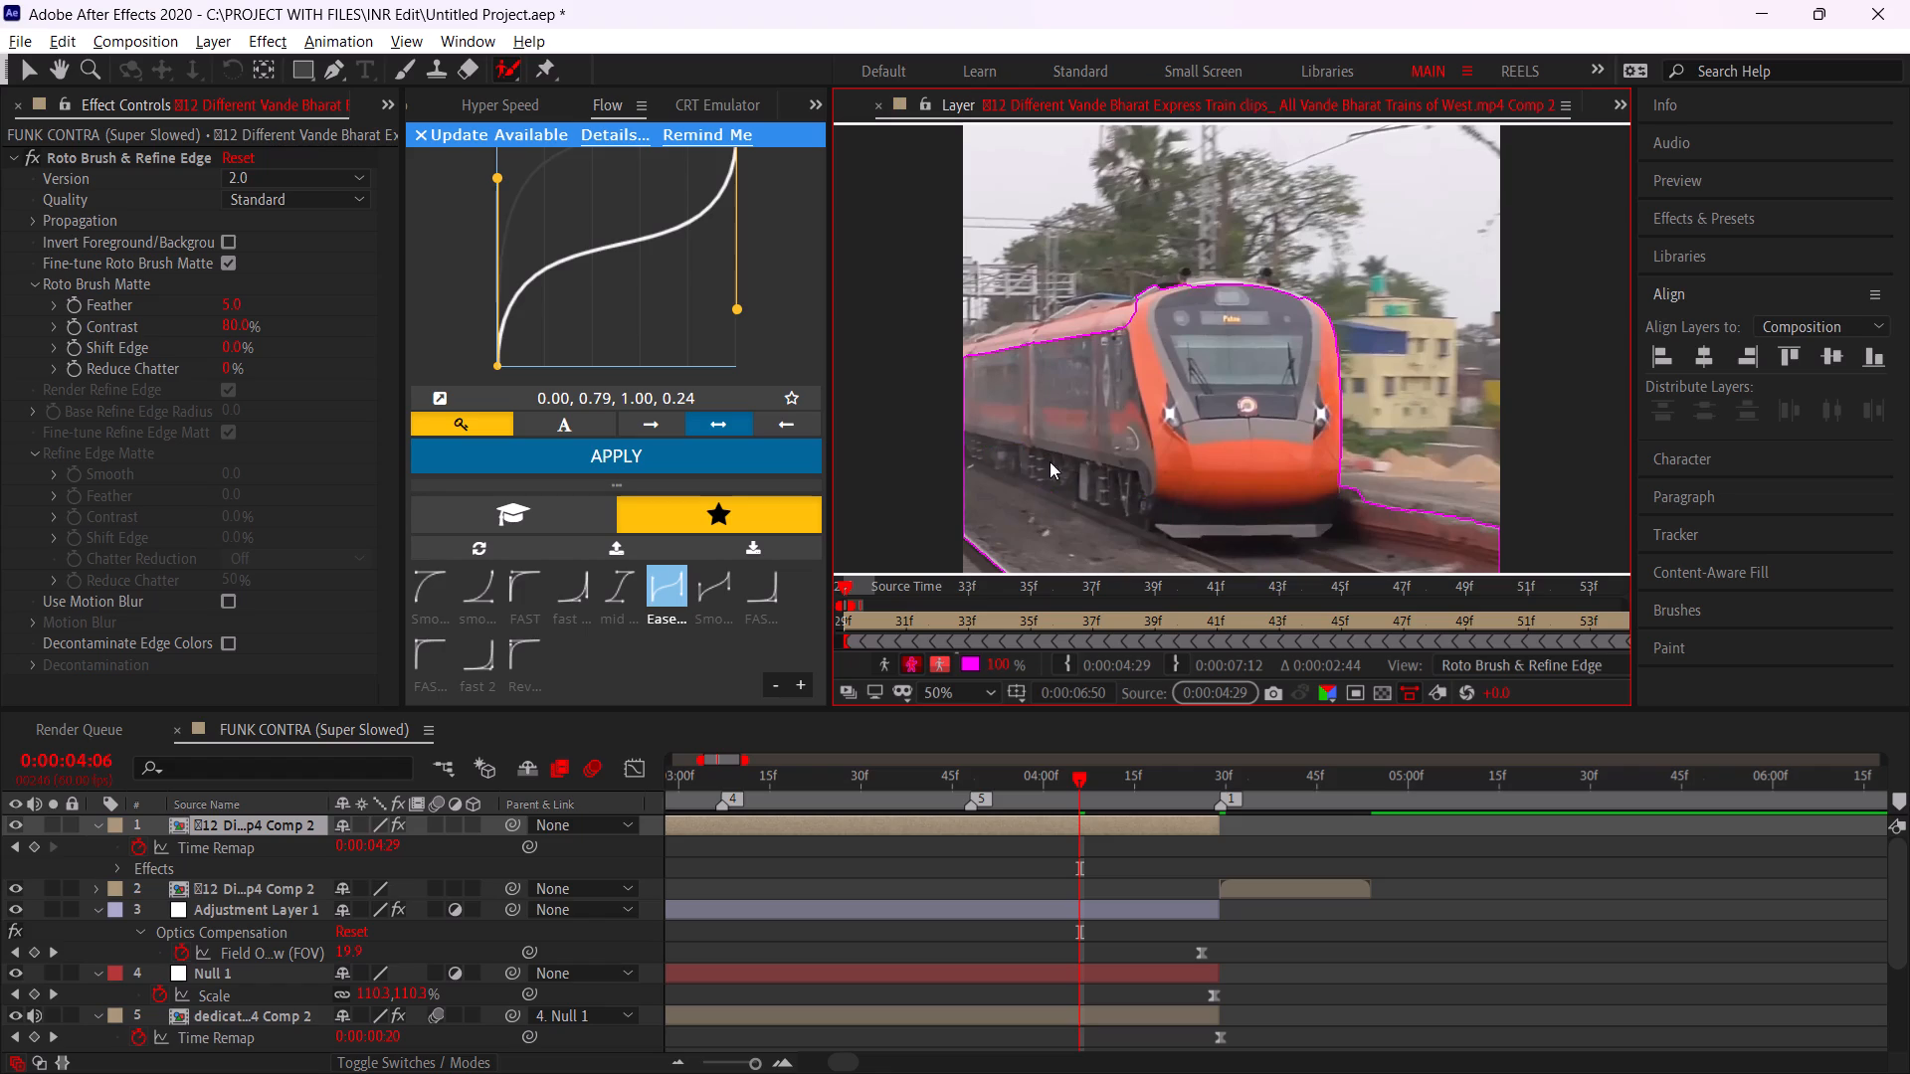
pyautogui.keyDown('alt'); pyautogui.click(1043, 534); pyautogui.keyUp('alt')
pyautogui.click(1119, 480)
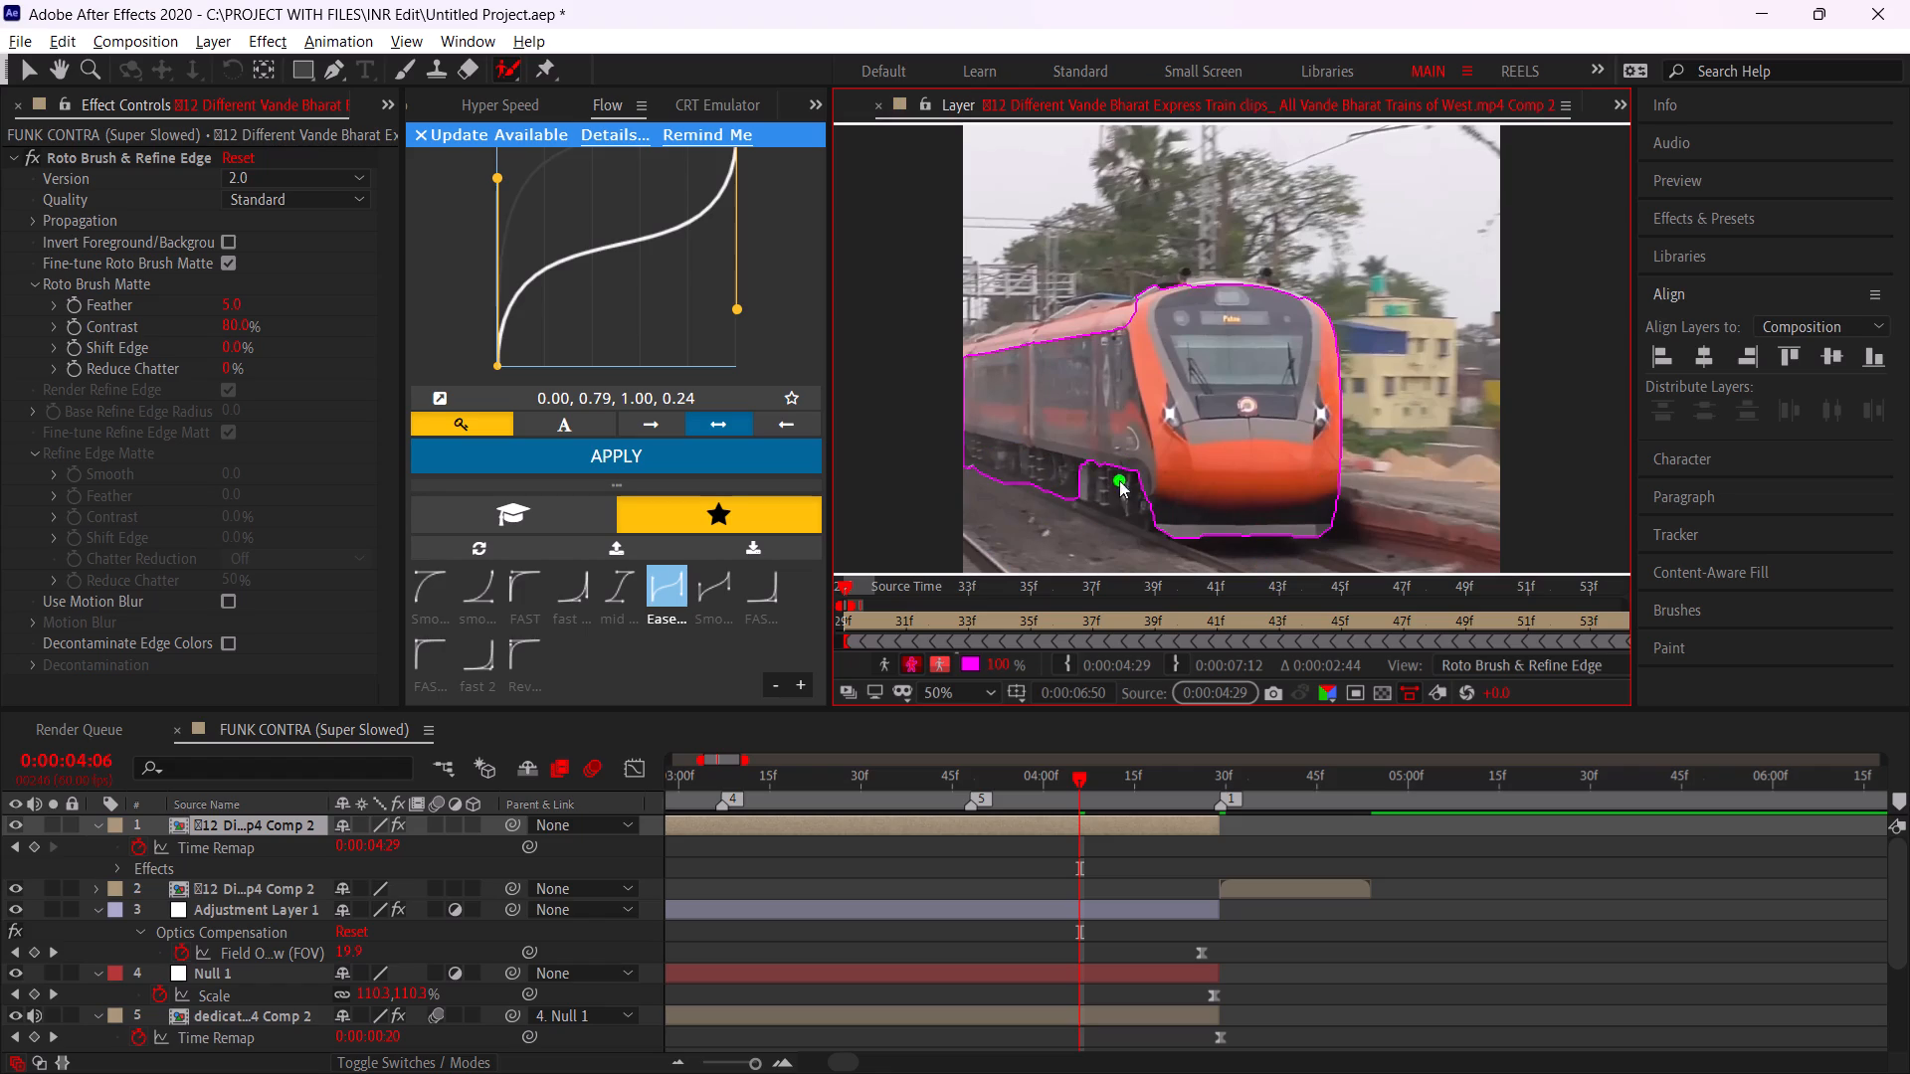
pyautogui.click(1106, 503)
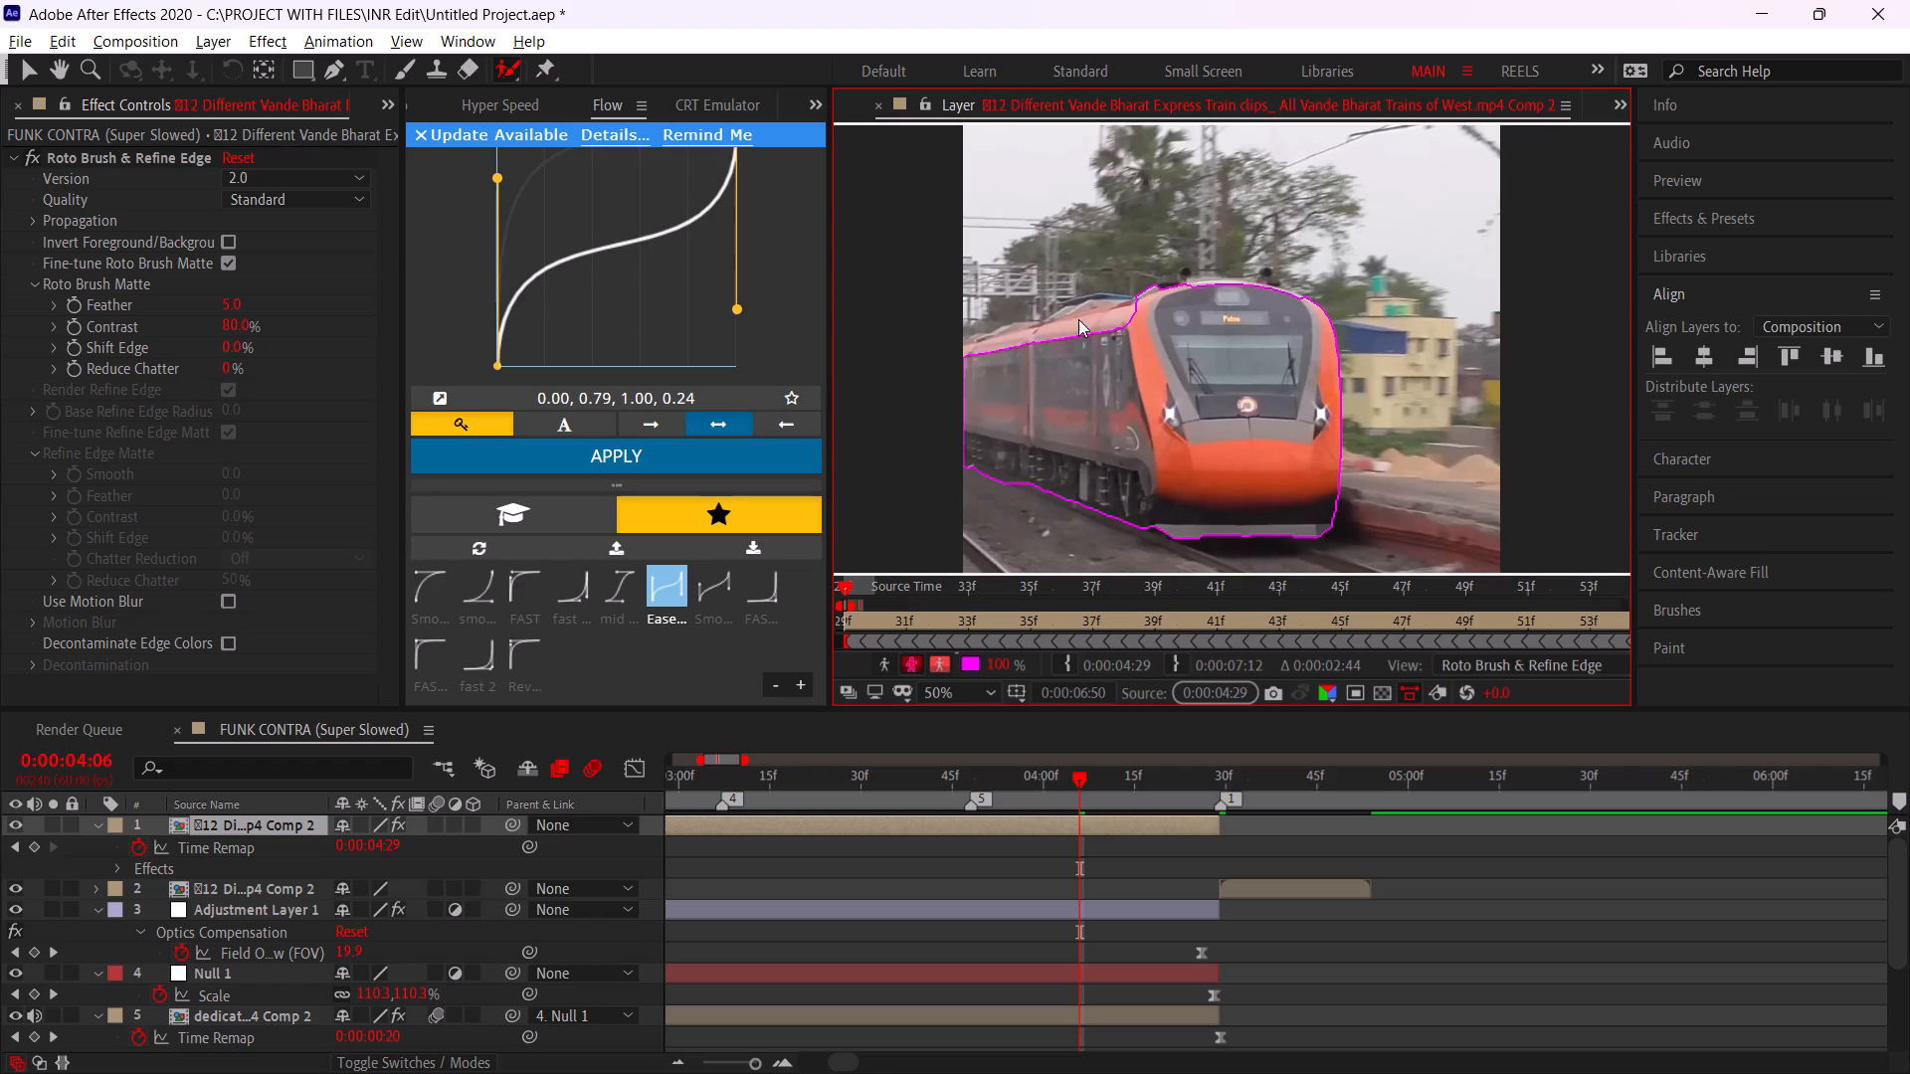
pyautogui.click(1078, 319)
pyautogui.click(1009, 347)
pyautogui.click(976, 347)
# Add the top of the train's cab and its two roof horns to the Roto Brush selection.
pyautogui.click(1208, 288)
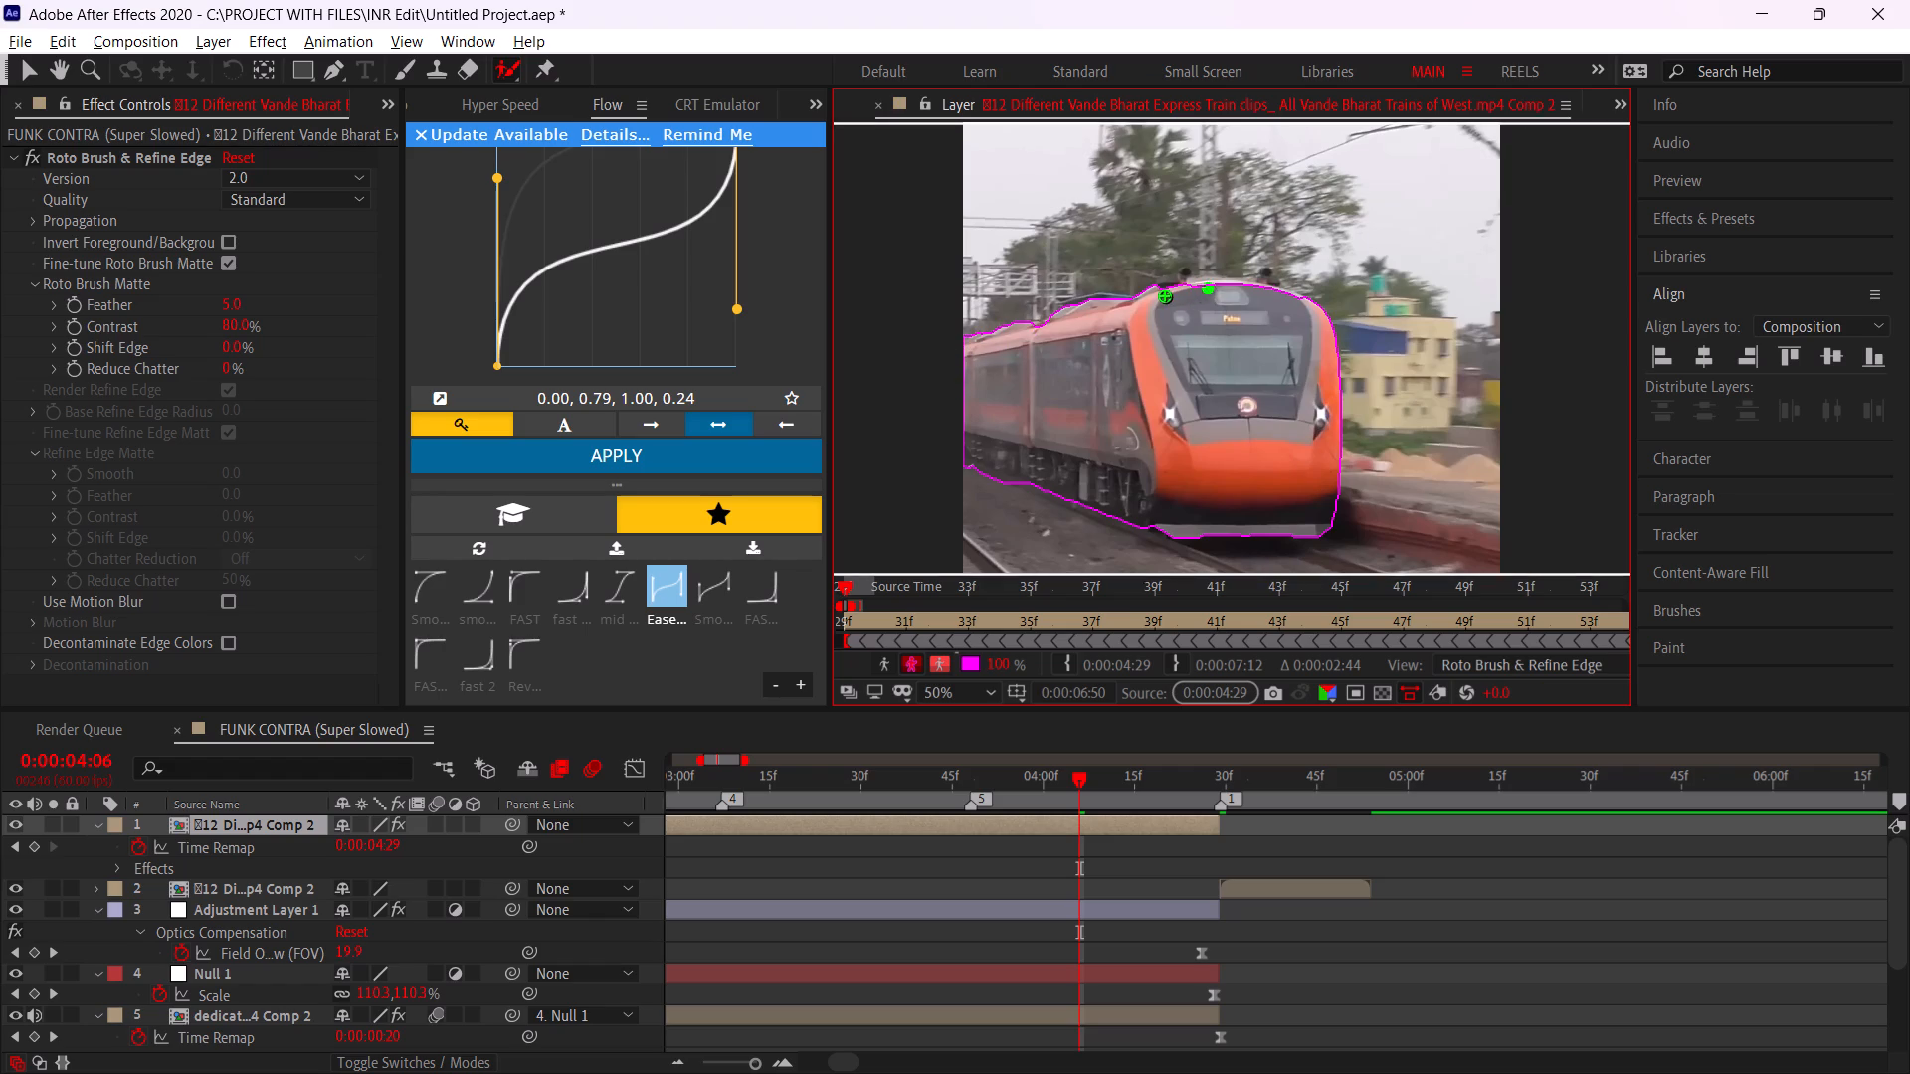
pyautogui.click(1175, 284)
pyautogui.click(1187, 277)
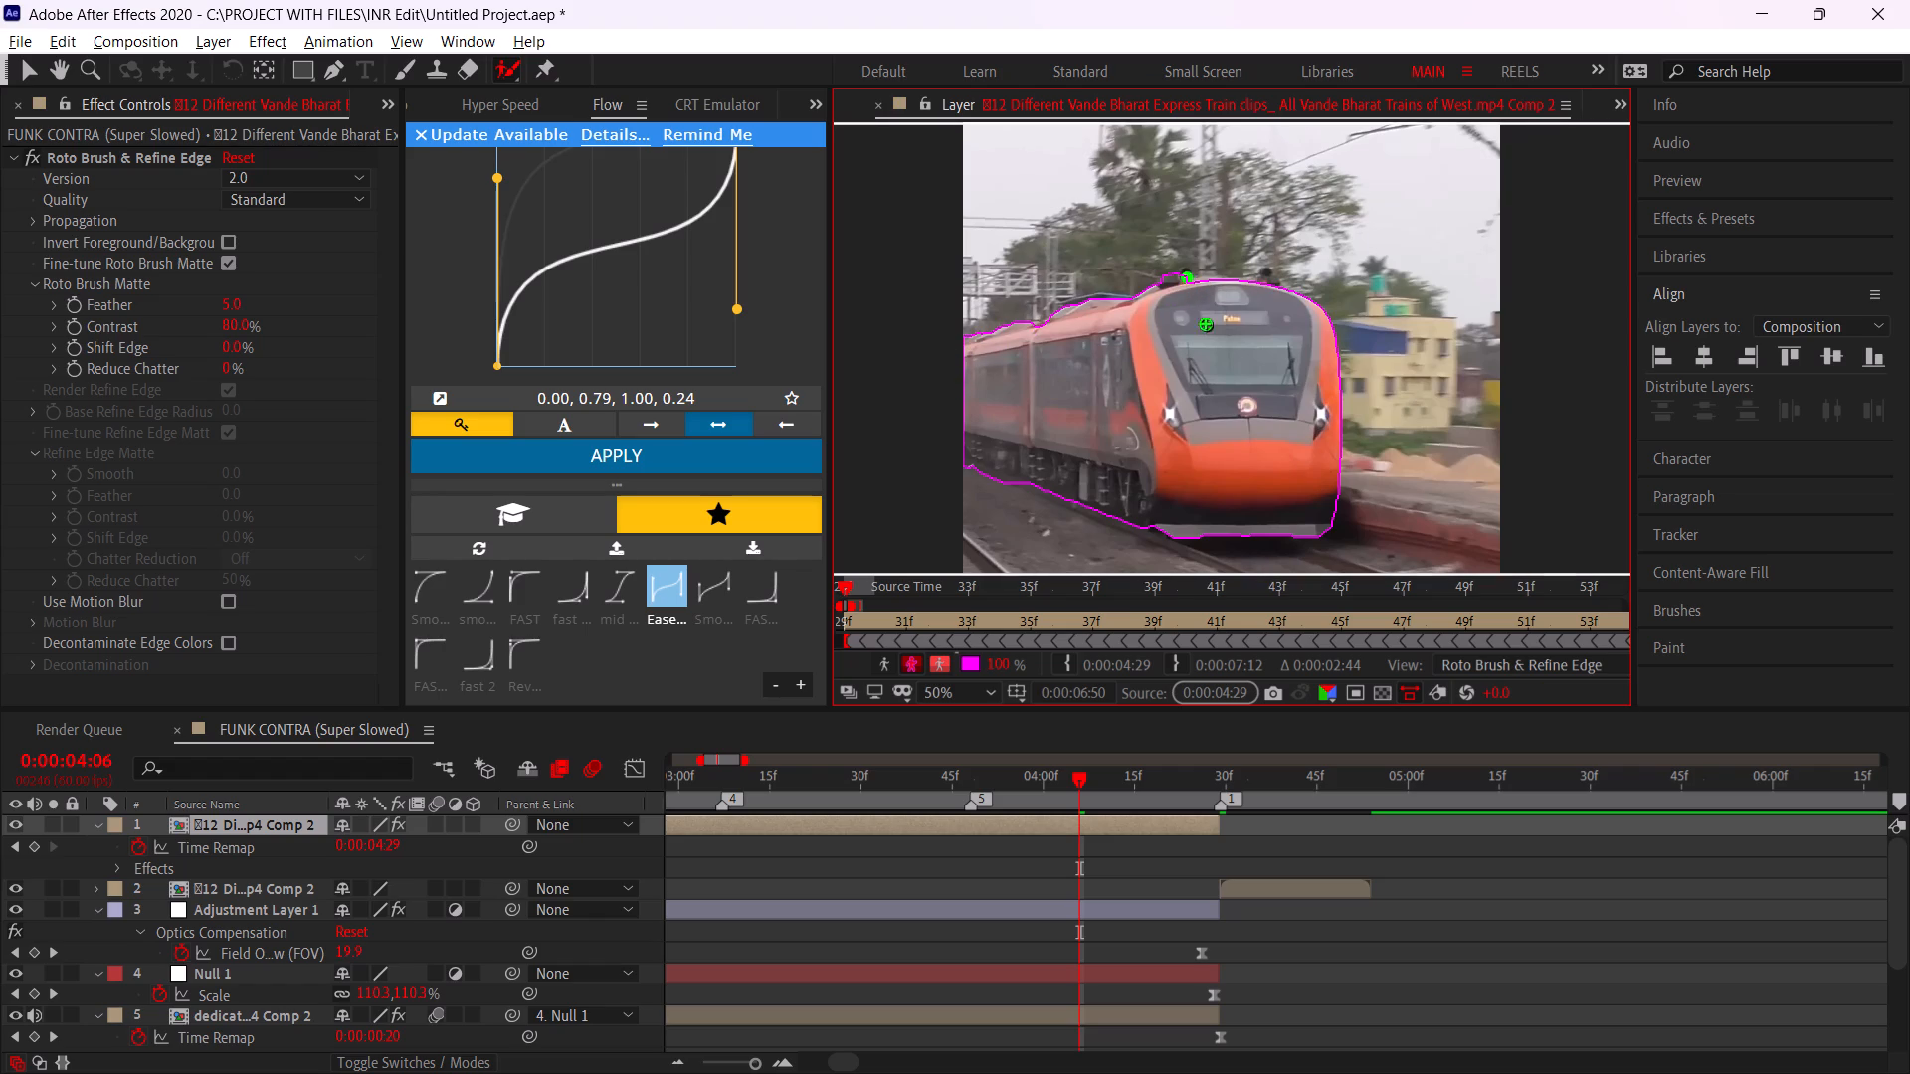
pyautogui.click(1271, 276)
# Subtract the background around and between the two roof horns from the Roto Brush selection.
pyautogui.keyDown('alt'); pyautogui.scroll(2, 1269, 273); pyautogui.keyUp('alt')
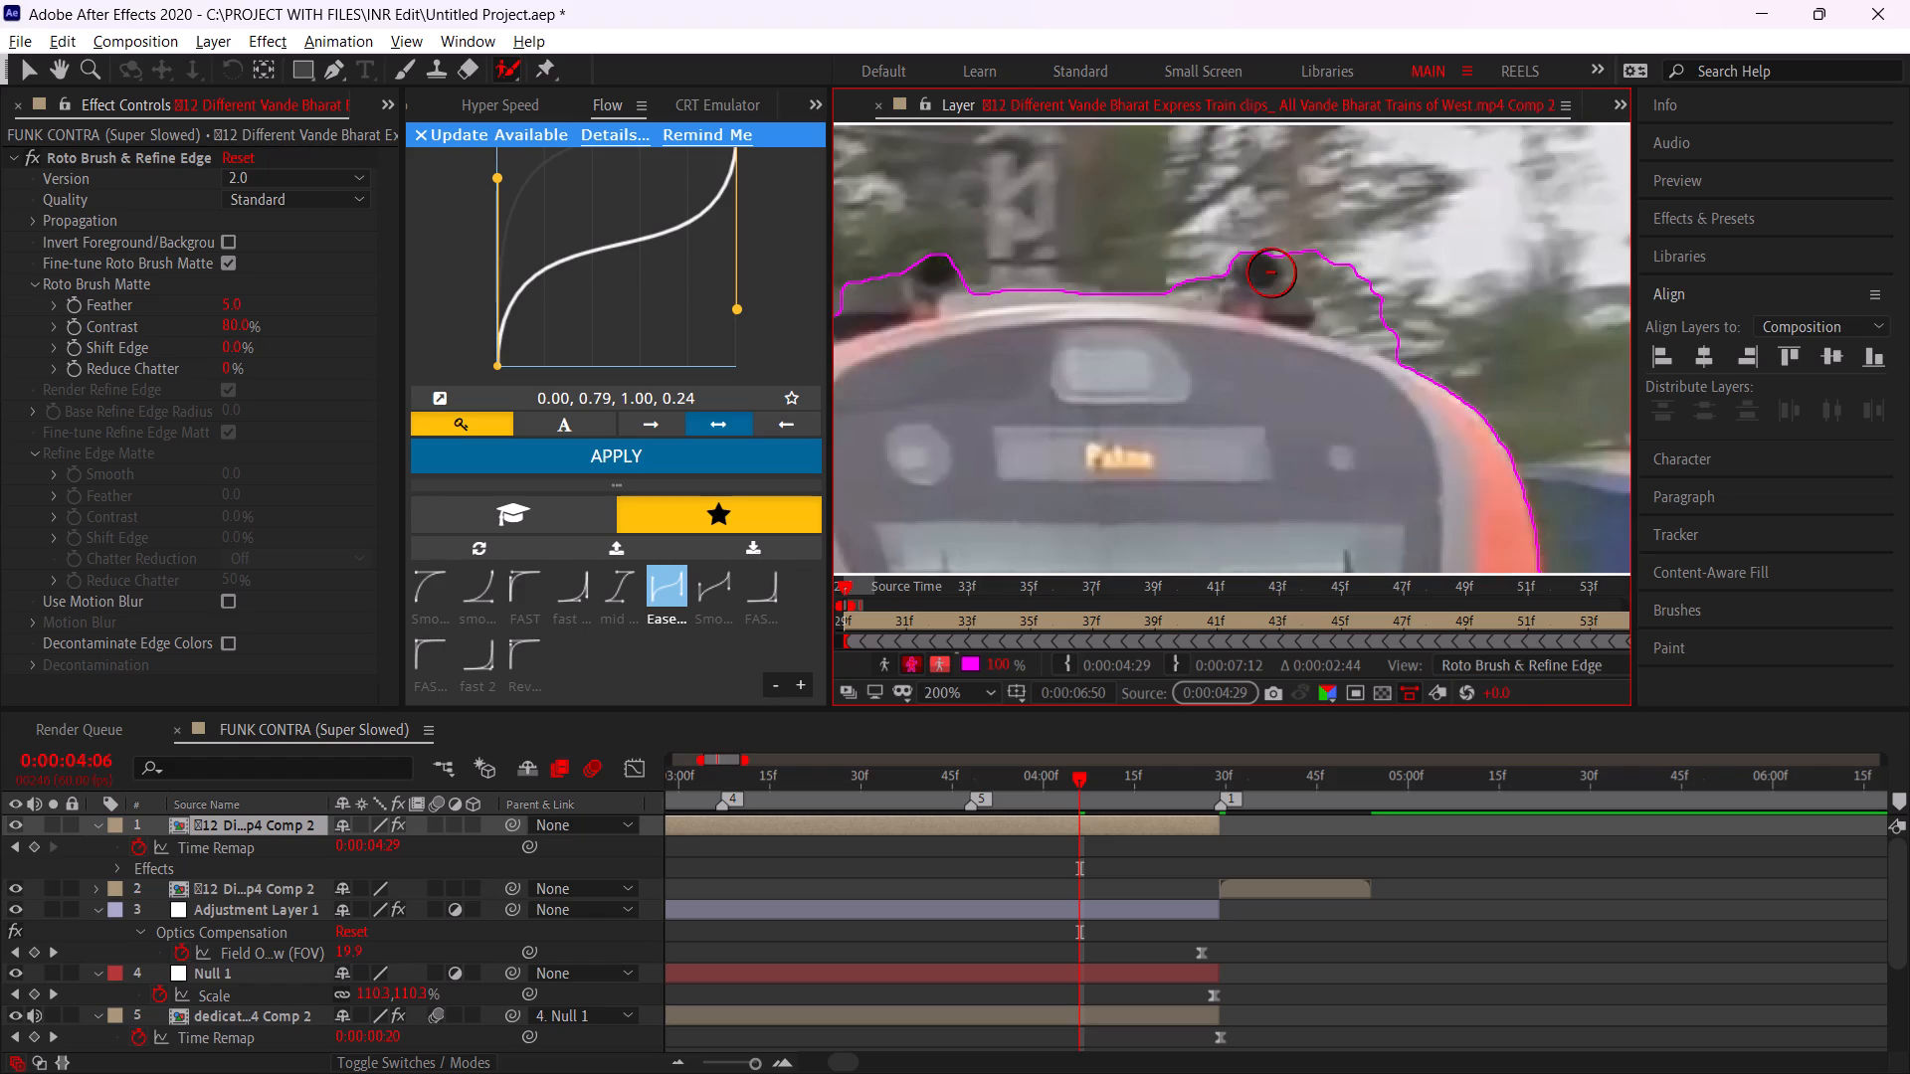
pyautogui.keyDown('alt'); pyautogui.click(1339, 288); pyautogui.keyUp('alt')
pyautogui.keyDown('alt'); pyautogui.click(1304, 264); pyautogui.keyUp('alt')
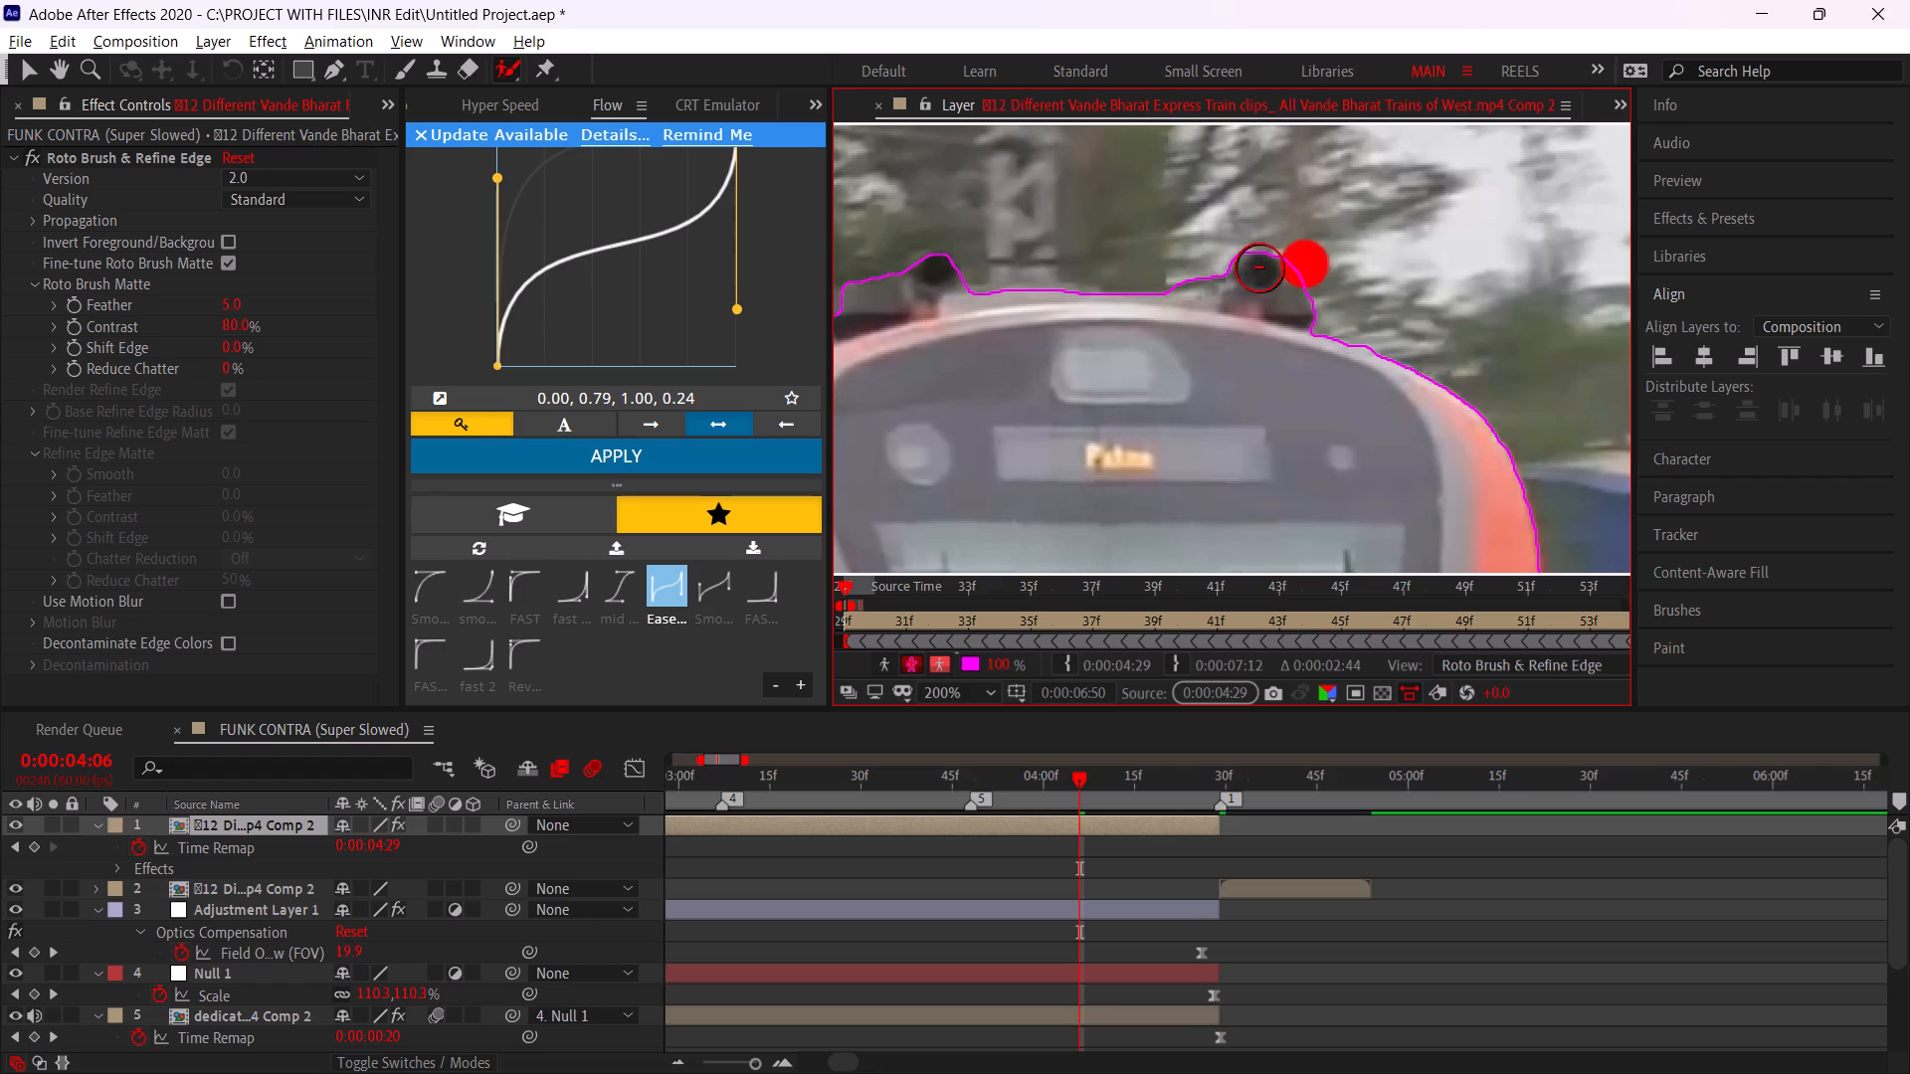
pyautogui.keyDown('alt'); pyautogui.click(1198, 272); pyautogui.keyUp('alt')
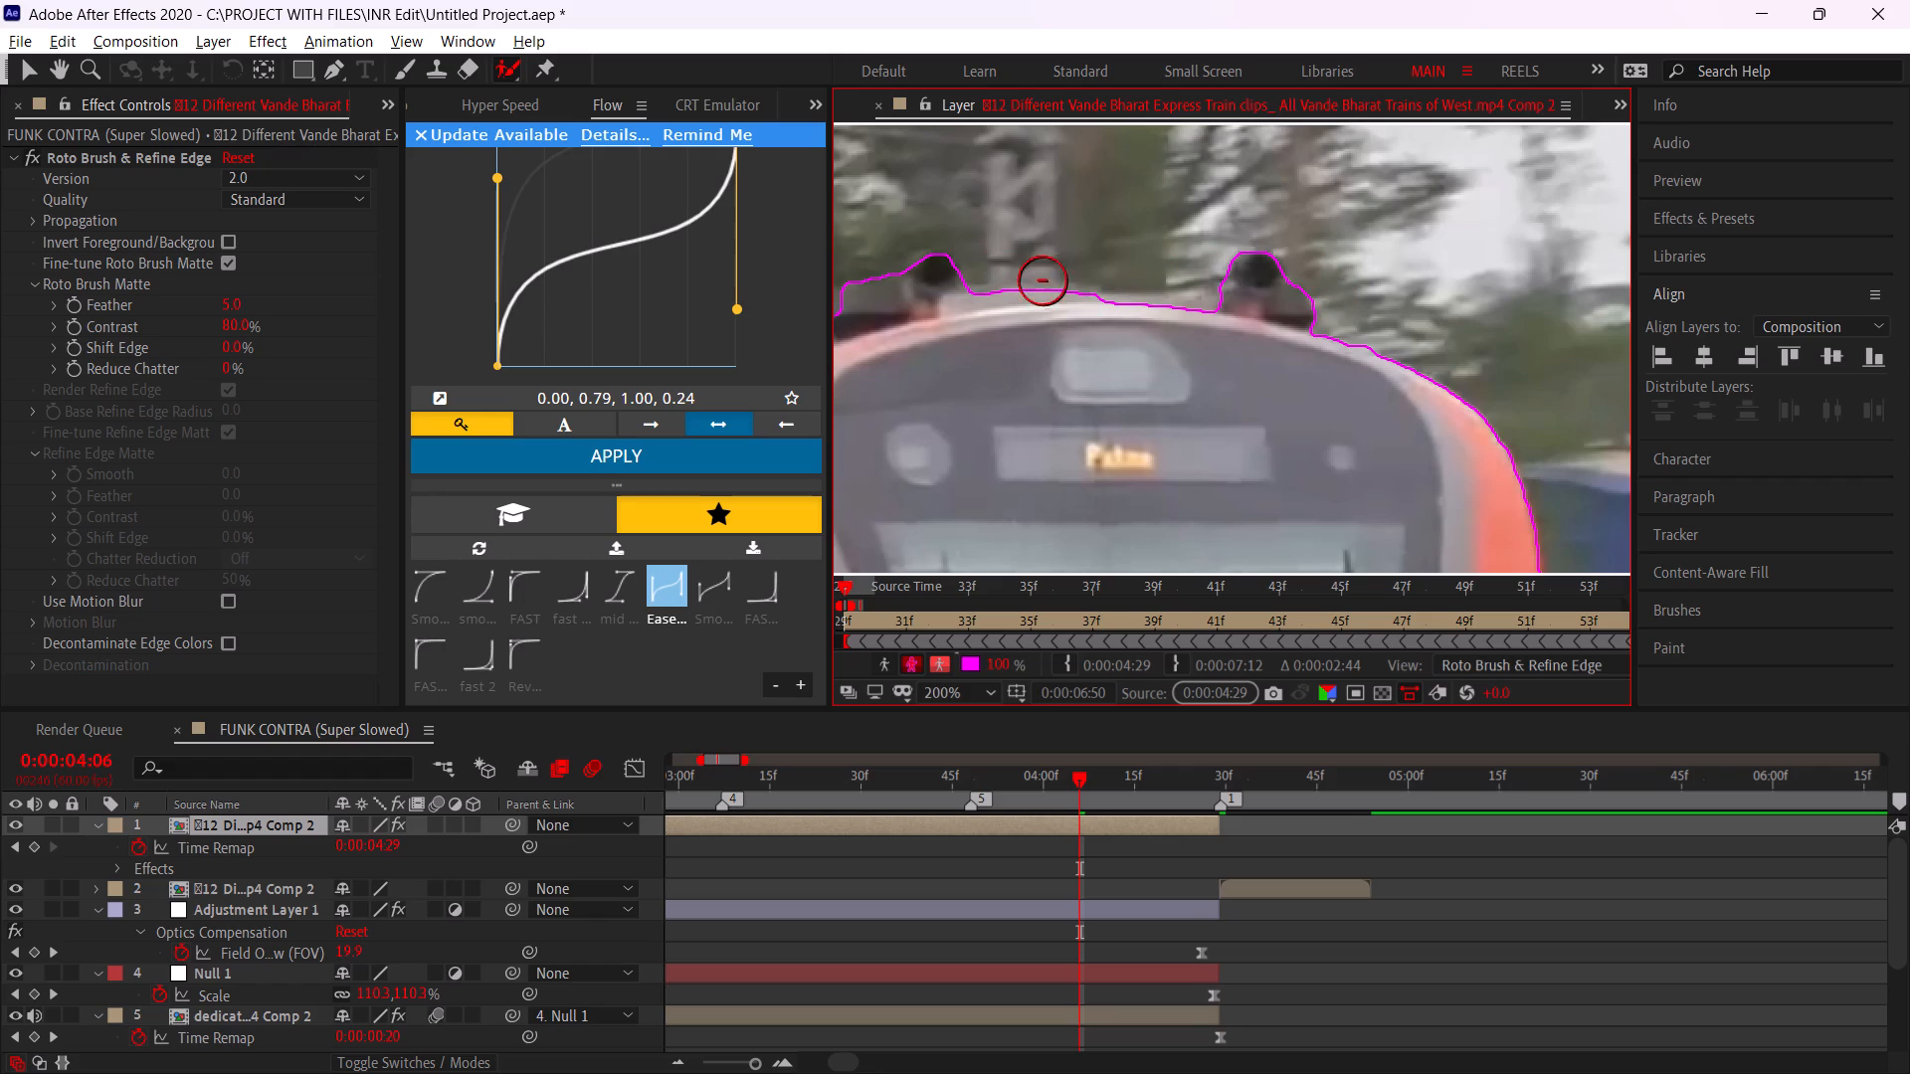
pyautogui.click(1146, 320)
pyautogui.keyDown('alt'); pyautogui.scroll(-1, 1034, 326); pyautogui.keyUp('alt')
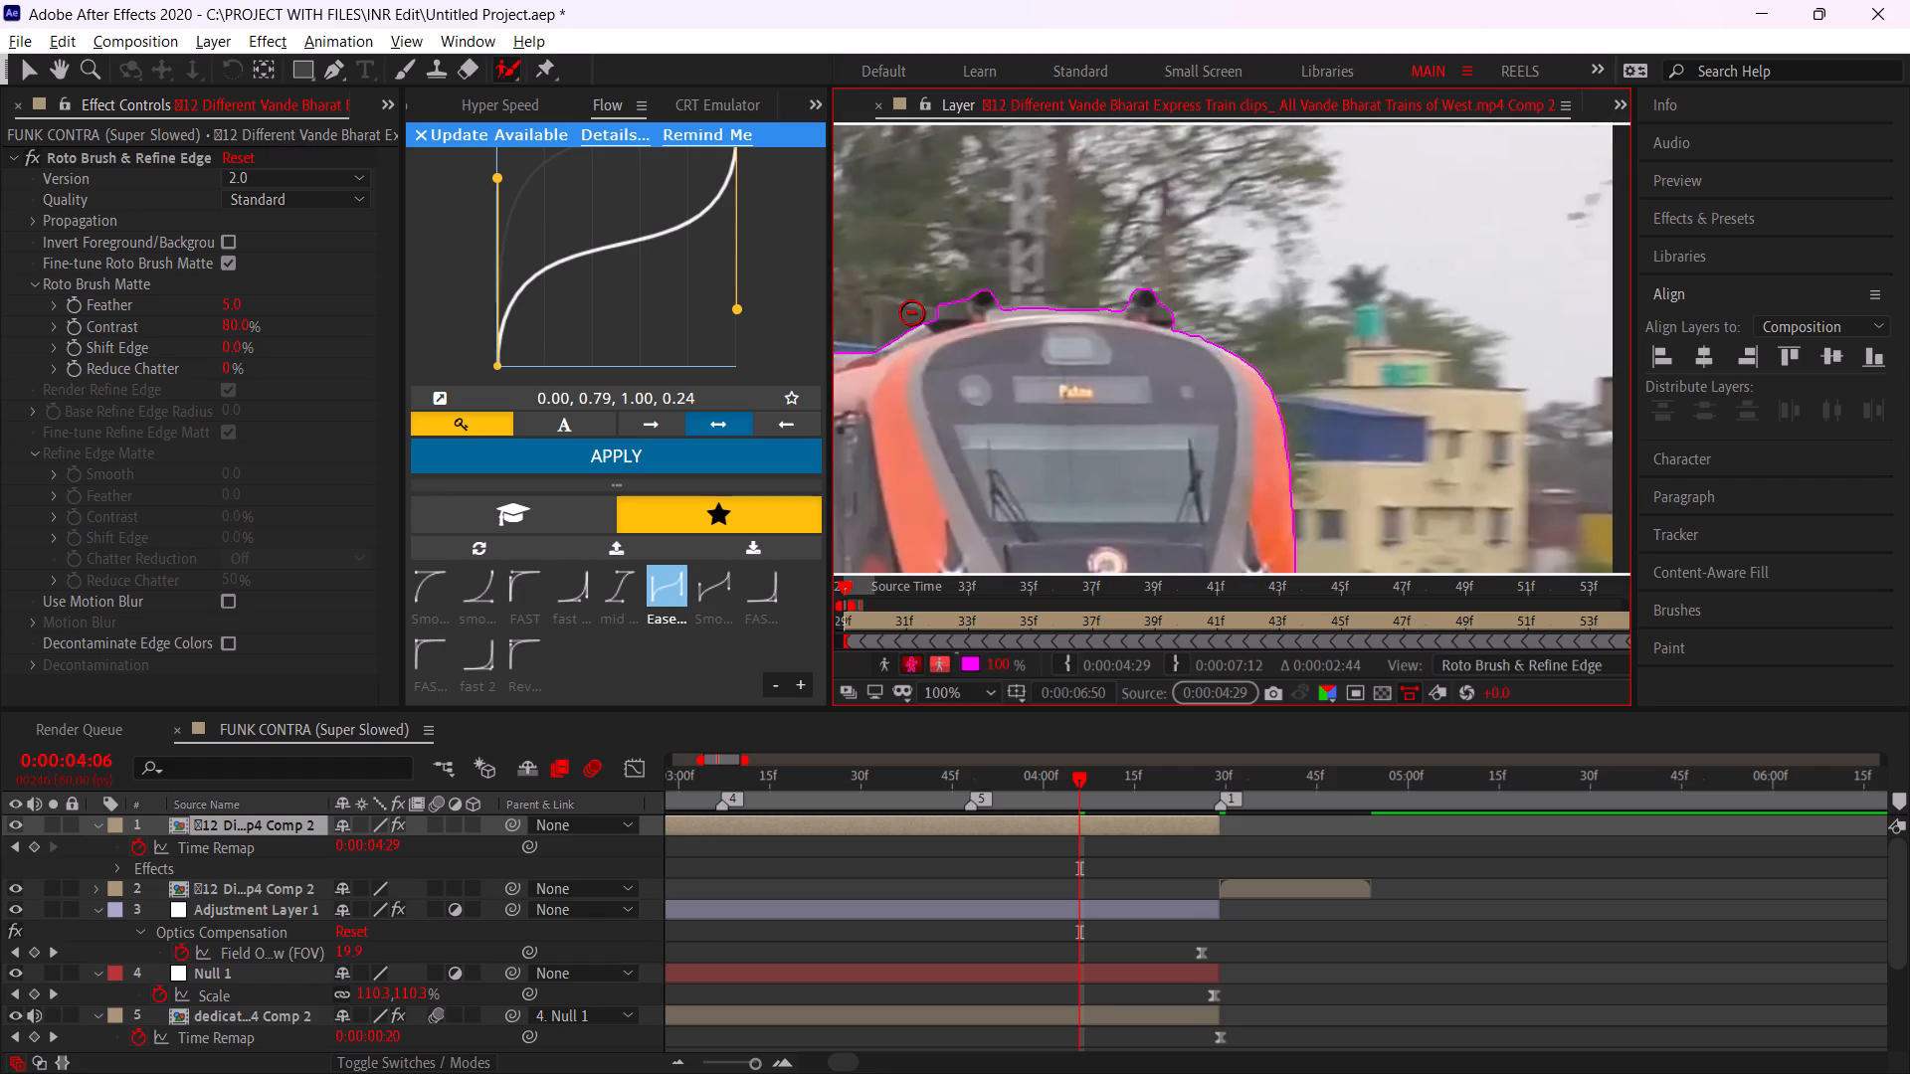
pyautogui.keyDown('alt'); pyautogui.scroll(2, 910, 312); pyautogui.keyUp('alt')
pyautogui.keyDown('alt'); pyautogui.click(1027, 282); pyautogui.keyUp('alt')
pyautogui.keyDown('alt'); pyautogui.click(1081, 281); pyautogui.keyUp('alt')
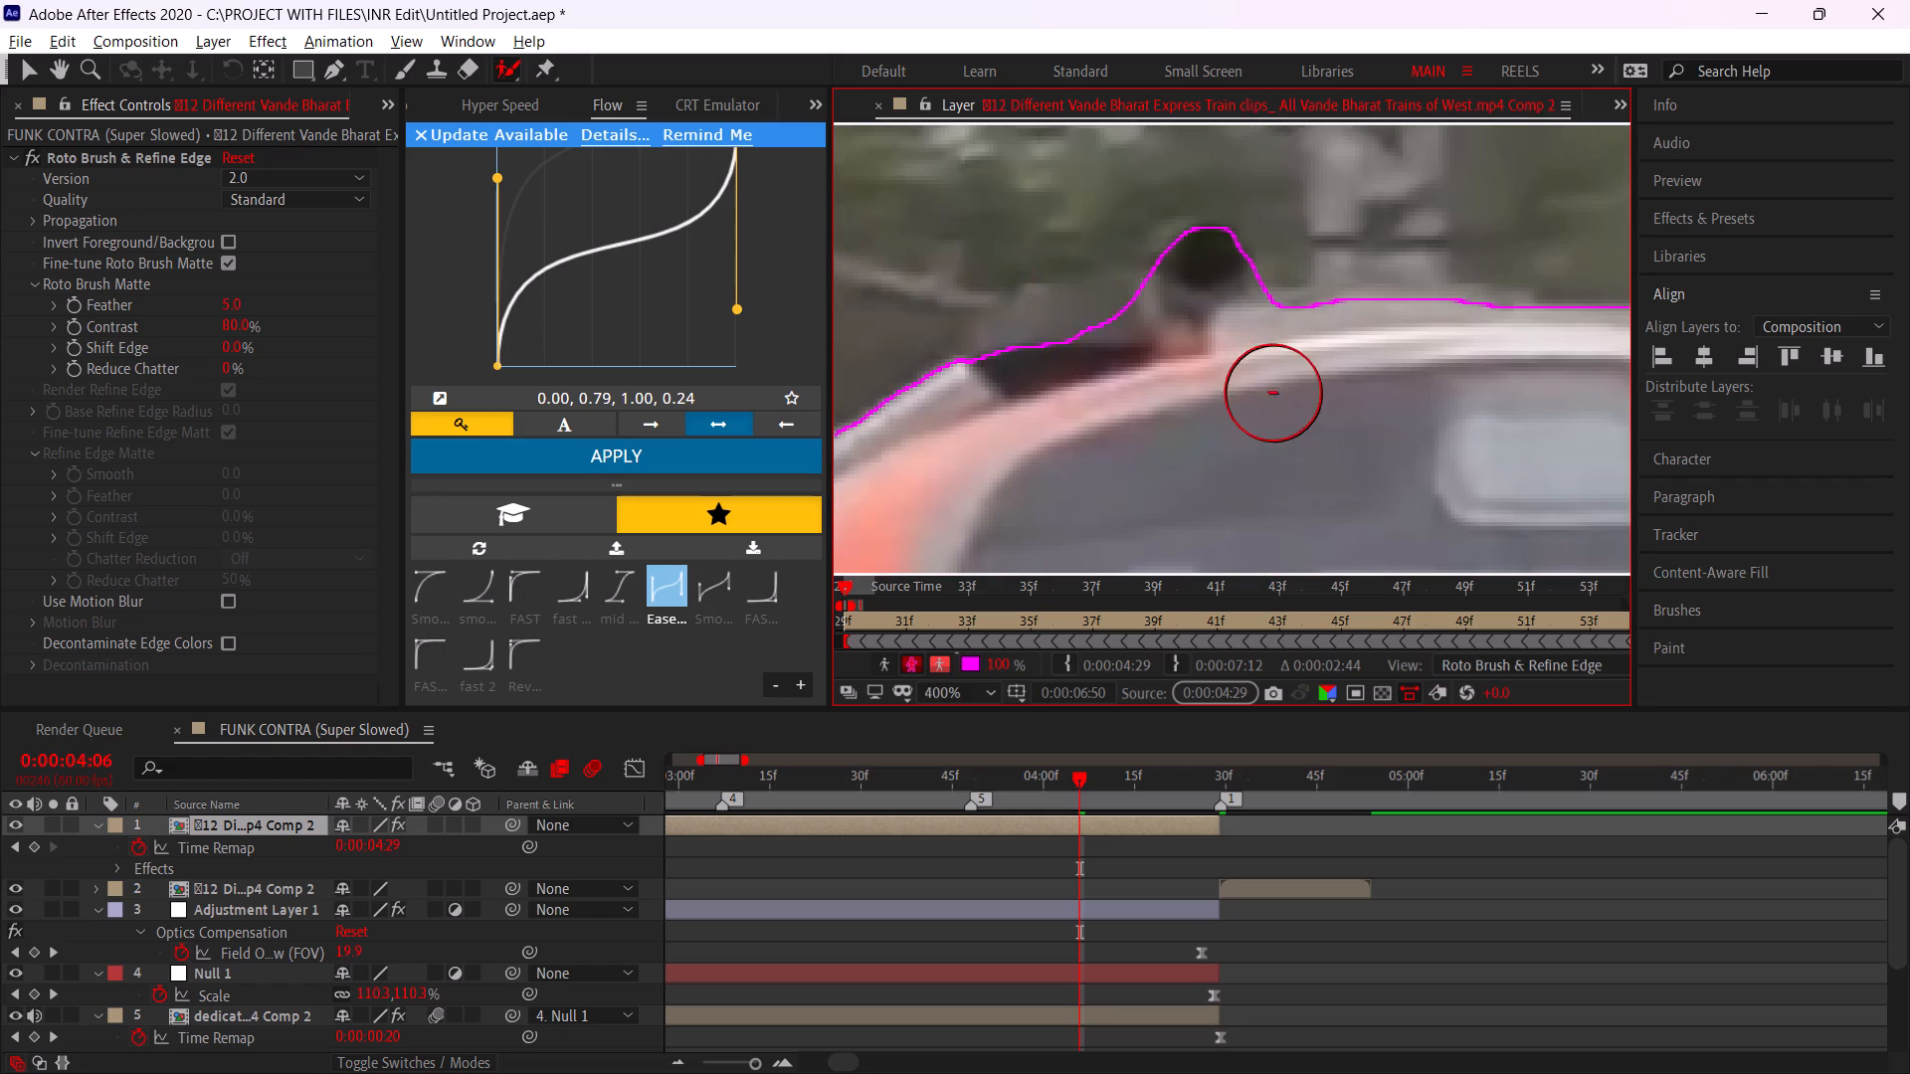
# Switch to the Refine Edge tool and shrink its brush for working along the coach roofline.
pyautogui.keyDown('alt'); pyautogui.scroll(-3, 1272, 392); pyautogui.keyUp('alt')
pyautogui.keyDown('alt'); pyautogui.scroll(2, 1145, 447); pyautogui.keyUp('alt')
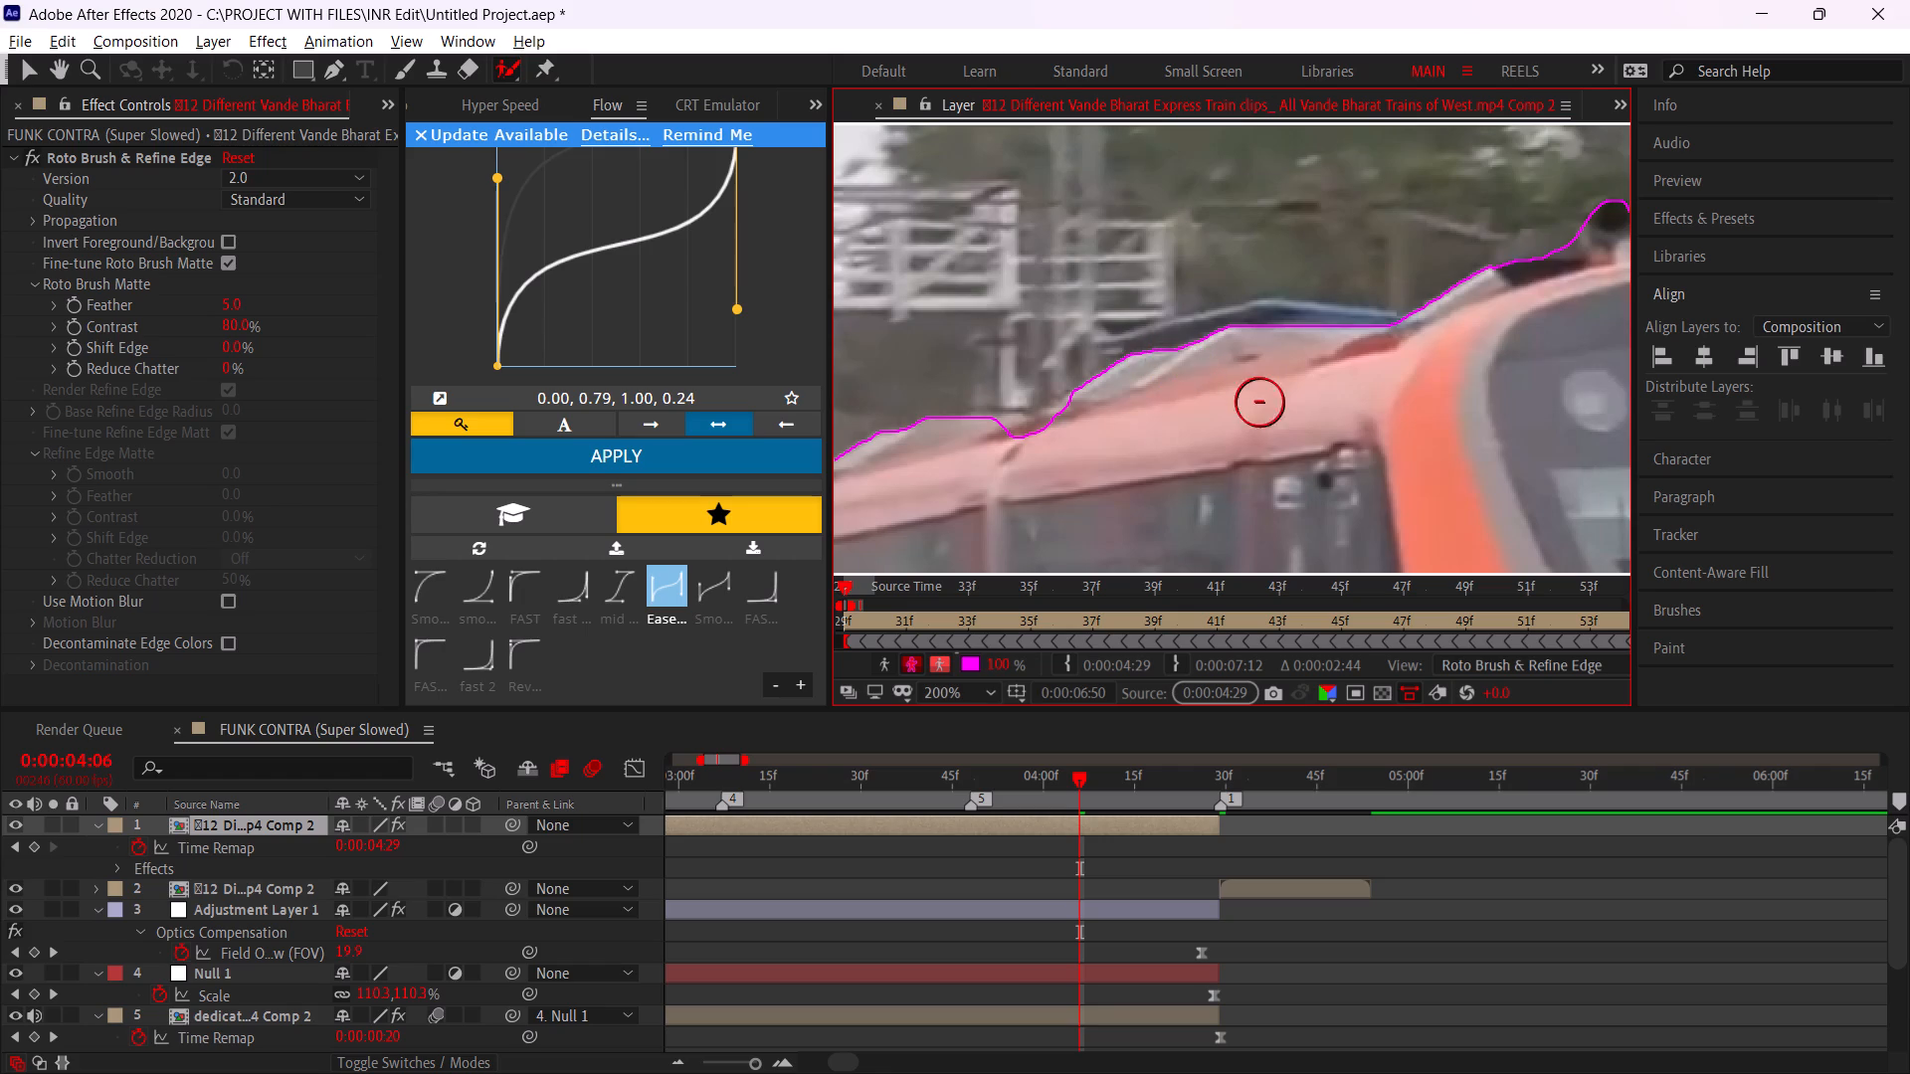
pyautogui.keyDown('alt'); pyautogui.scroll(-2, 1259, 404); pyautogui.keyUp('alt')
pyautogui.moveTo(1346, 455); pyautogui.dragTo(1269, 333, button='middle')
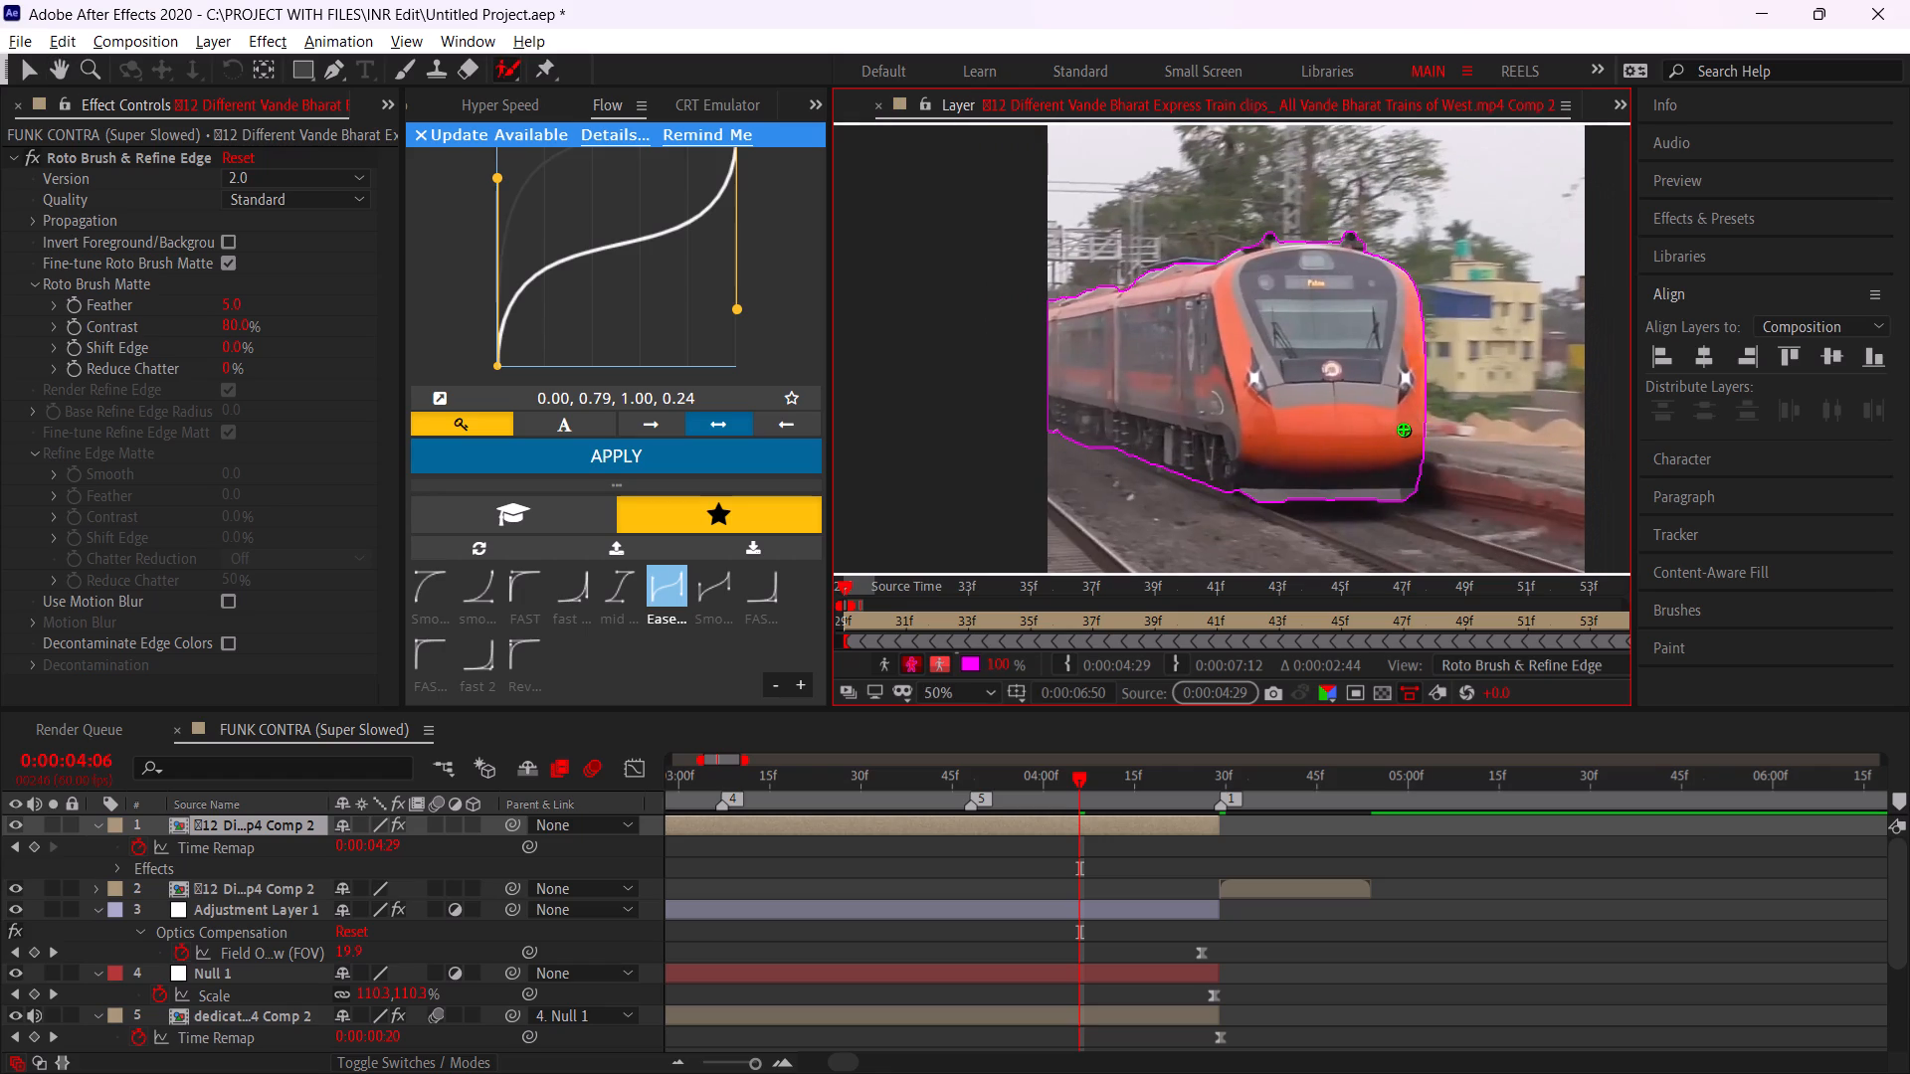
pyautogui.moveTo(505, 79); pyautogui.dragTo(505, 78)
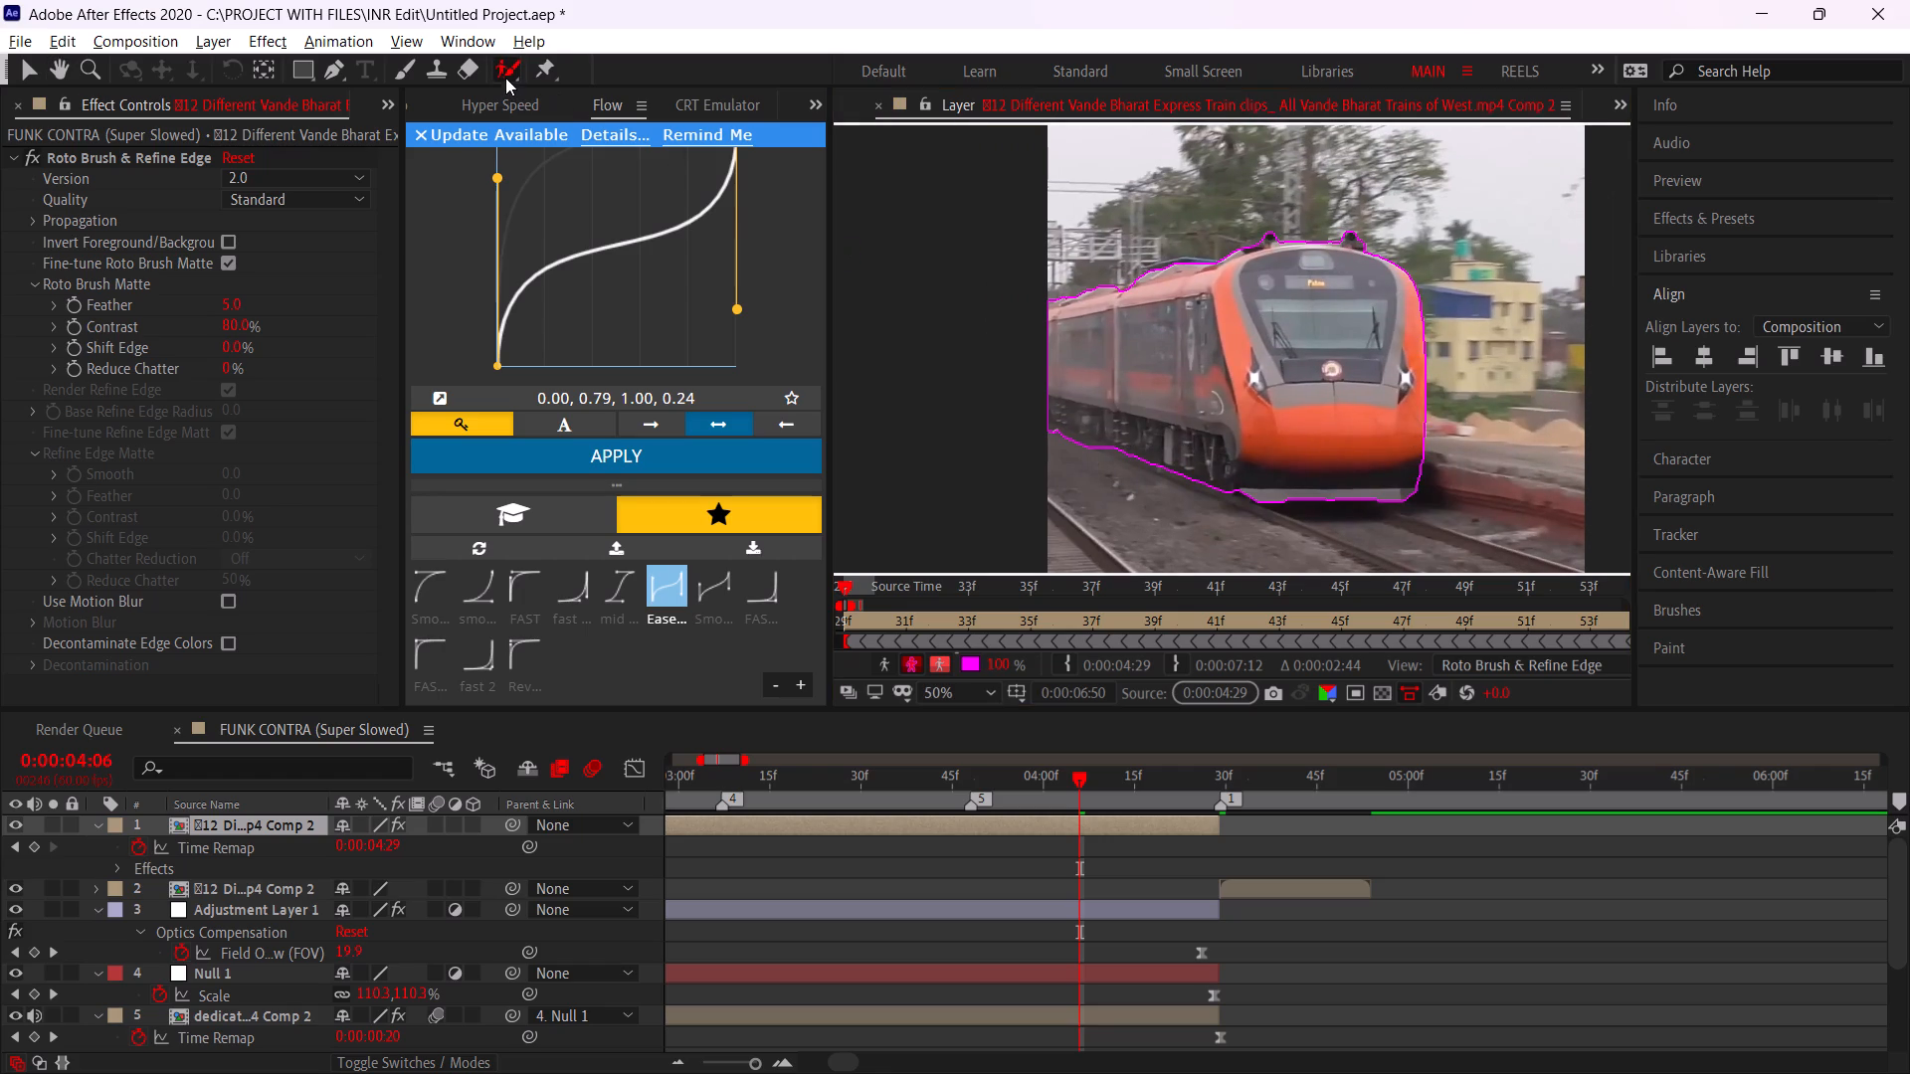
pyautogui.moveTo(505, 78); pyautogui.dragTo(610, 89)
pyautogui.keyDown('alt'); pyautogui.scroll(2, 1010, 282); pyautogui.keyUp('alt')
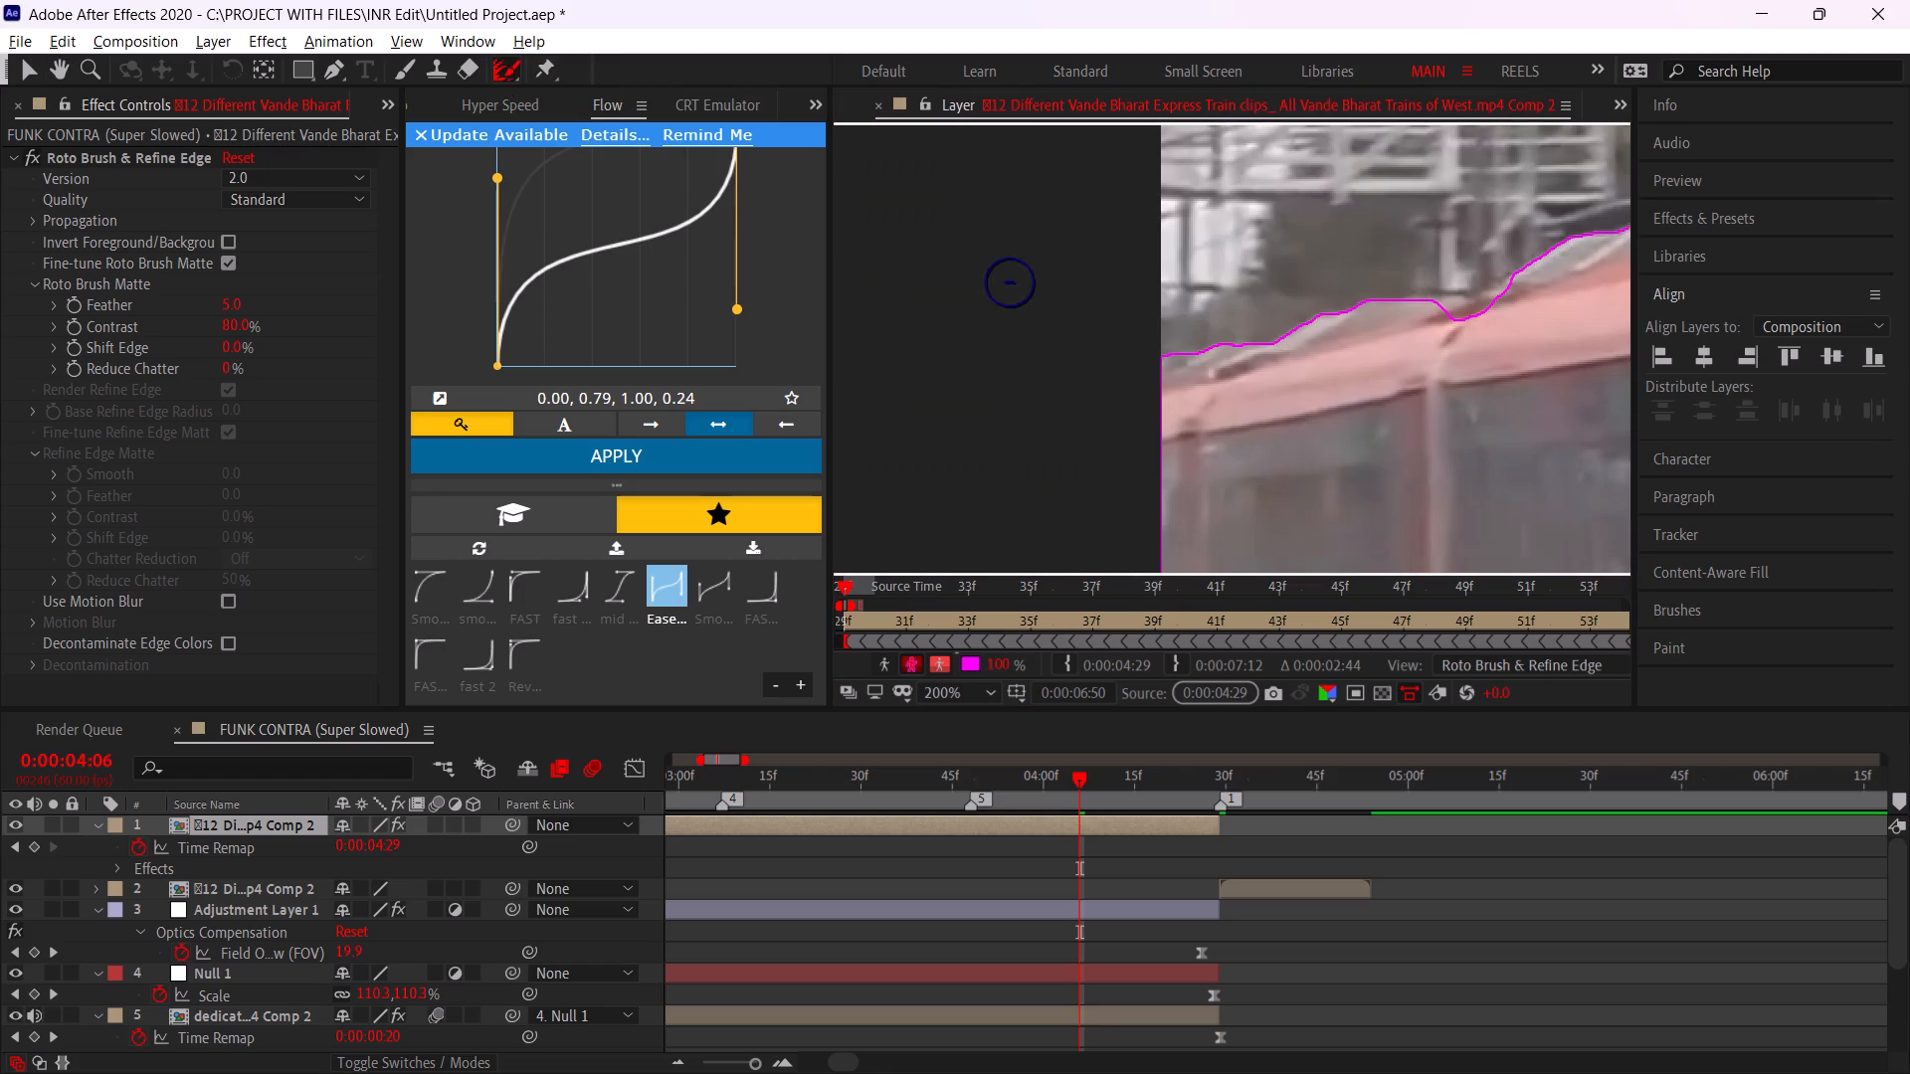
pyautogui.keyDown('alt'); pyautogui.moveTo(1229, 339); pyautogui.dragTo(1199, 337); pyautogui.keyUp('alt')
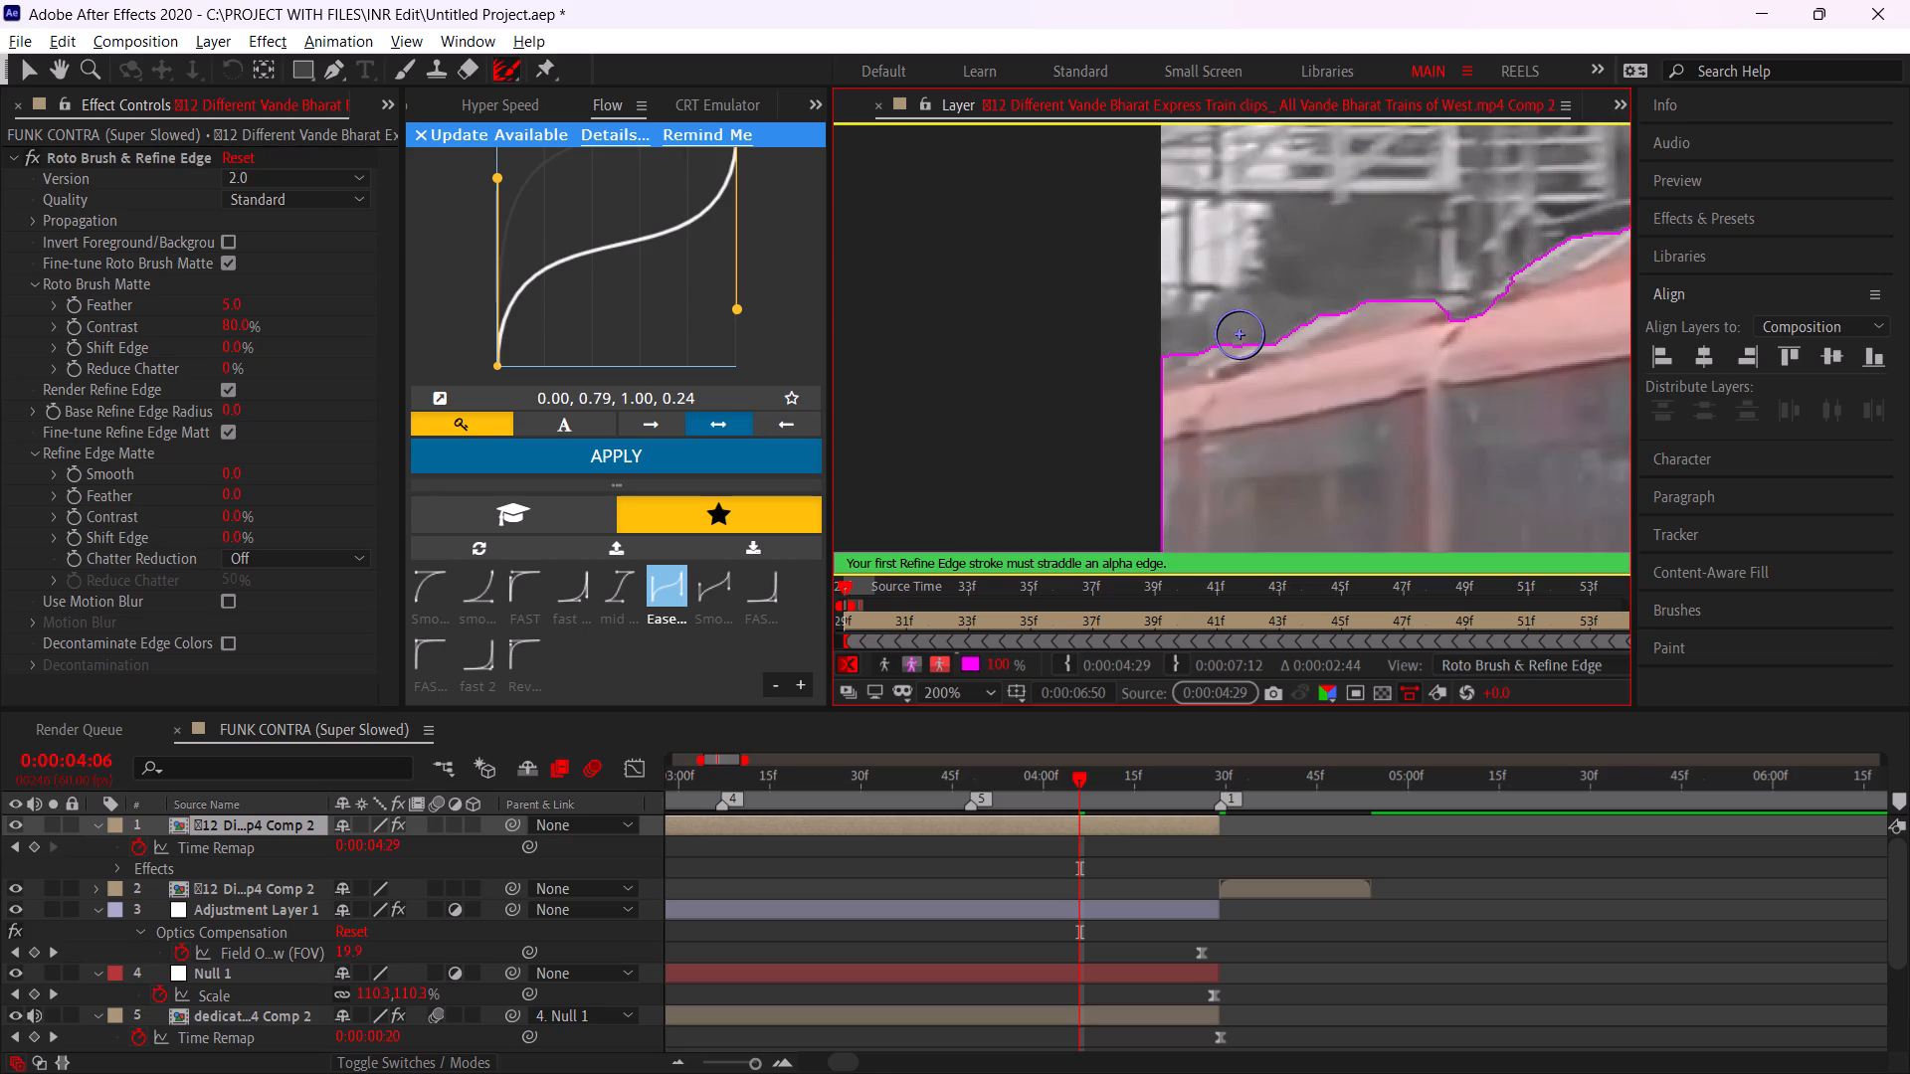
pyautogui.keyDown('ctrl'); pyautogui.rightClick(1249, 284); pyautogui.keyUp('ctrl')
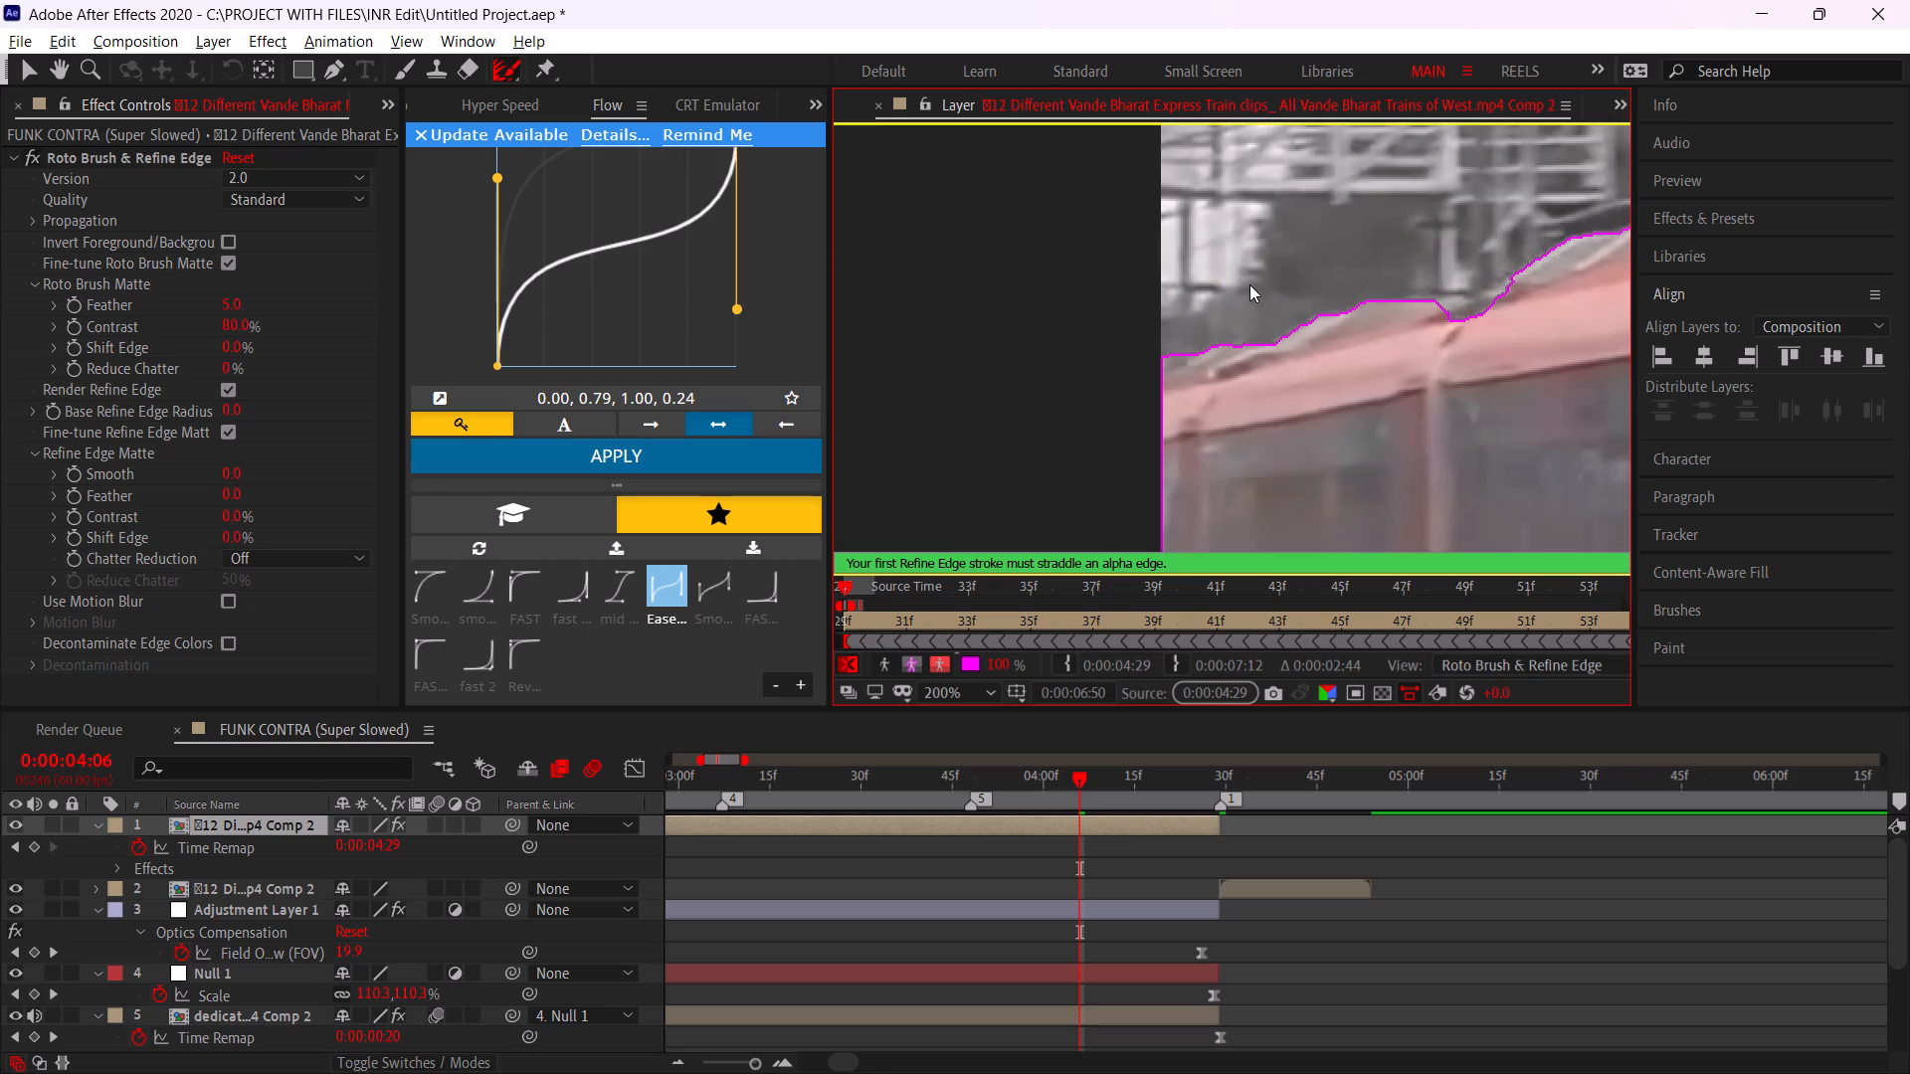
pyautogui.keyDown('alt'); pyautogui.click(1239, 273); pyautogui.keyUp('alt')
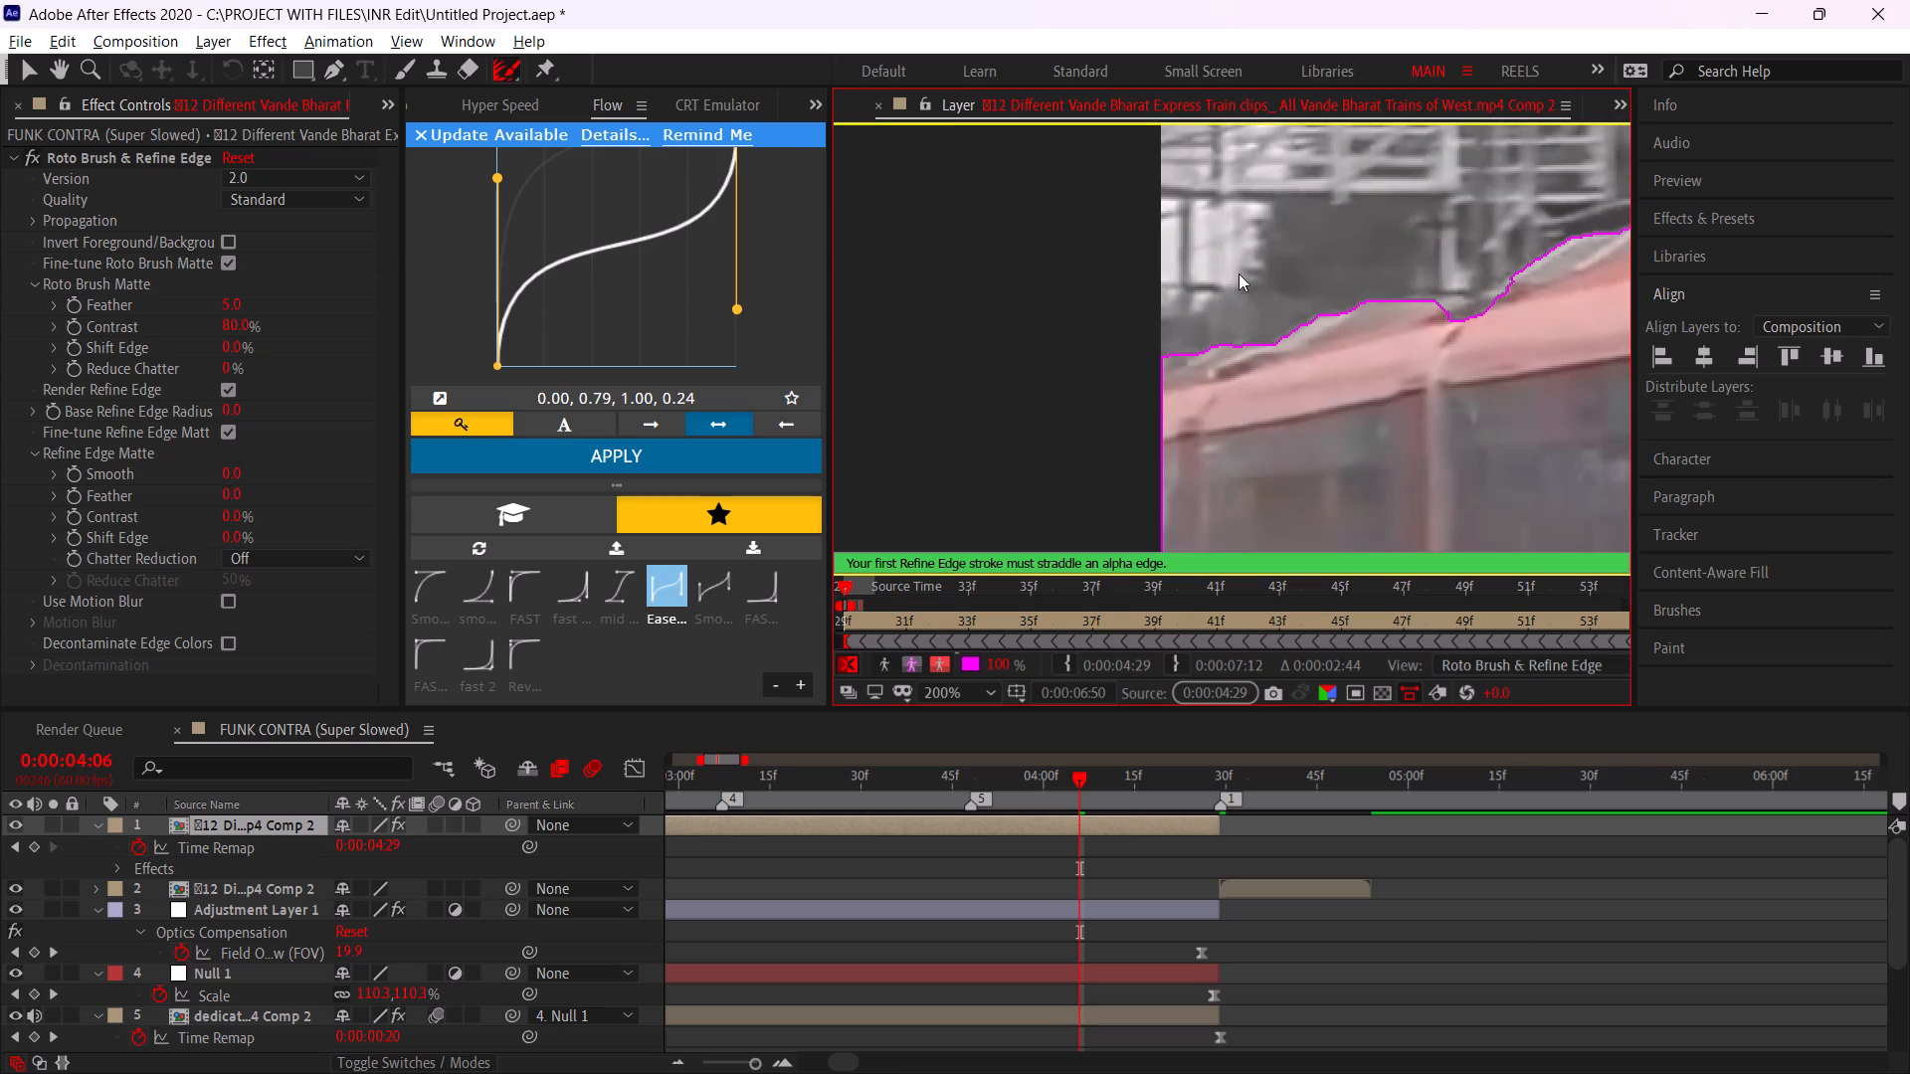
pyautogui.keyDown('alt'); pyautogui.rightClick(1239, 273); pyautogui.keyUp('alt')
pyautogui.keyDown('ctrl'); pyautogui.rightClick(1224, 264); pyautogui.keyUp('ctrl')
pyautogui.keyDown('ctrl'); pyautogui.moveTo(1213, 255); pyautogui.dragTo(1240, 309); pyautogui.keyUp('ctrl')
# Paint Refine Edge strokes along the coach roofline, from the frame edge up to the first roof horn.
pyautogui.moveTo(1160, 357); pyautogui.dragTo(1318, 317)
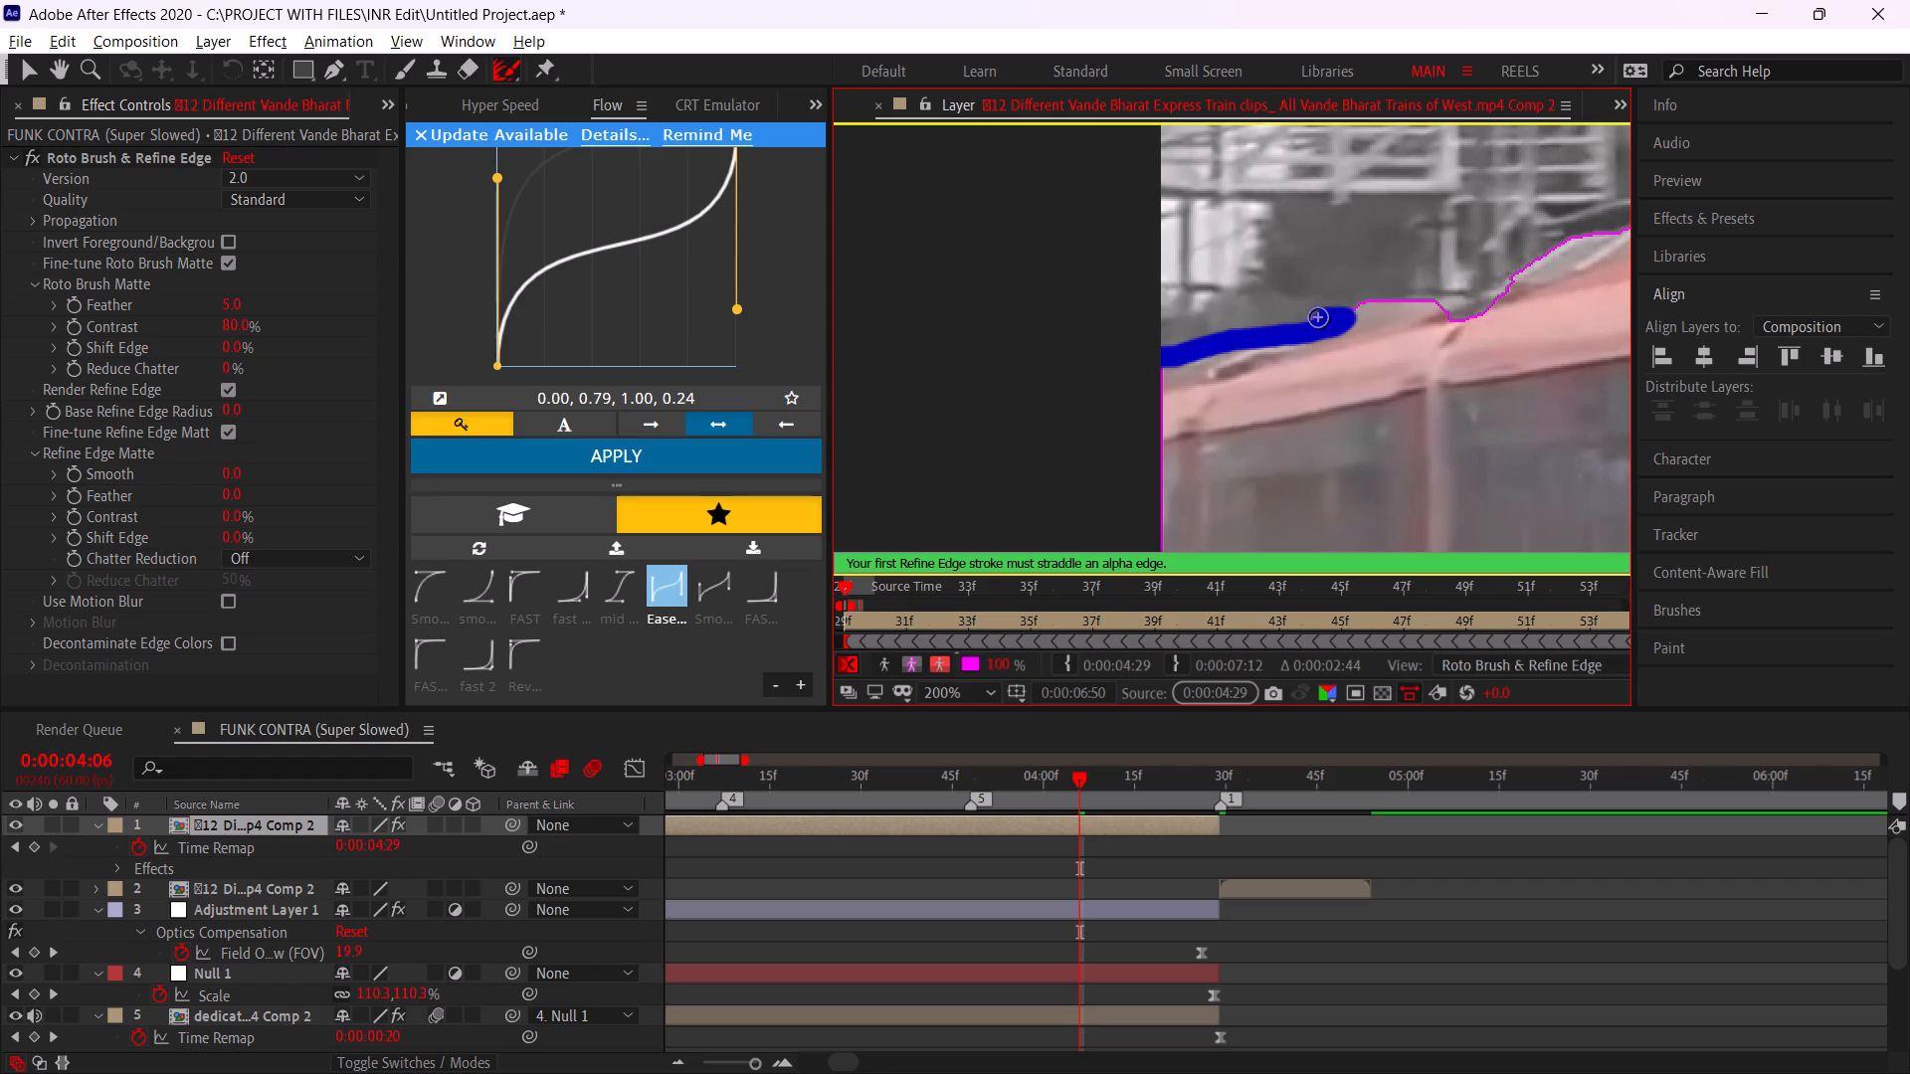
pyautogui.moveTo(1318, 317); pyautogui.dragTo(1480, 314)
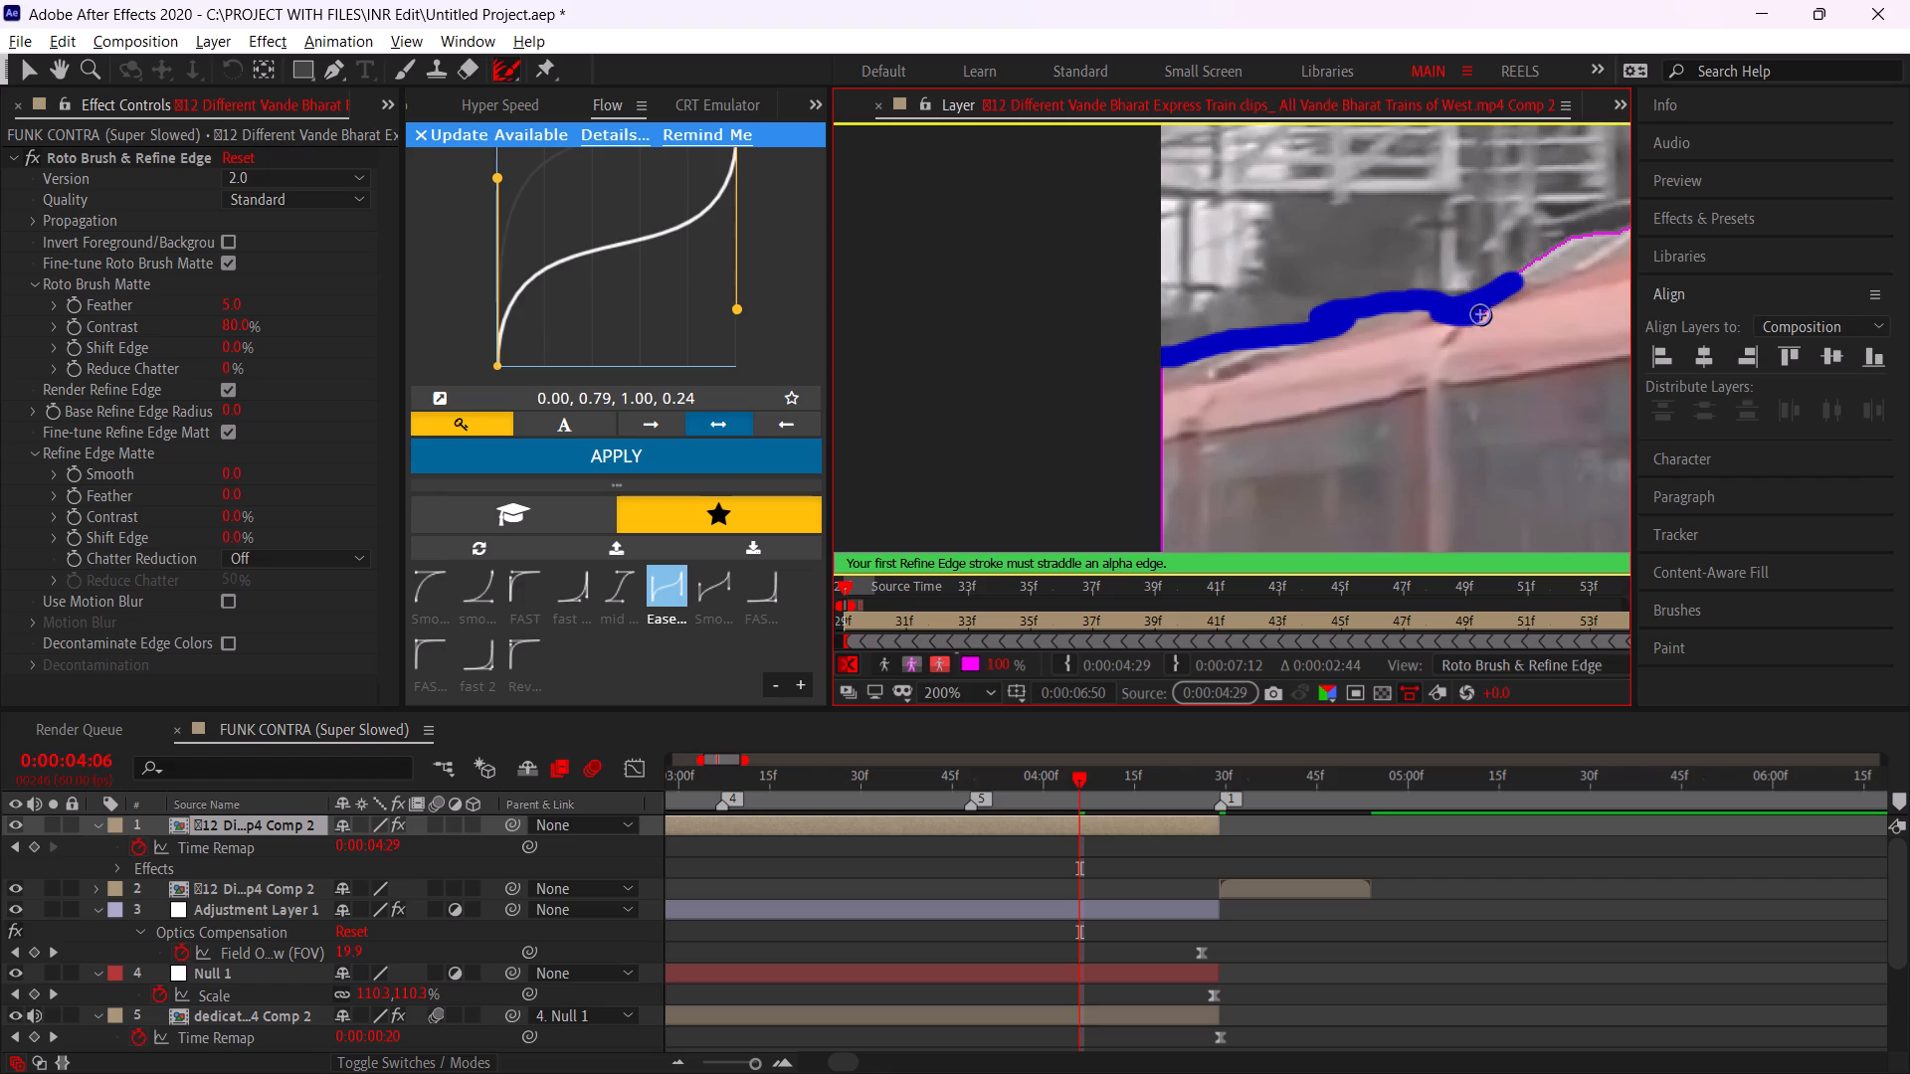
pyautogui.moveTo(1480, 314); pyautogui.dragTo(1606, 239)
pyautogui.press('space')
pyautogui.moveTo(1555, 266); pyautogui.dragTo(1084, 364)
pyautogui.moveTo(1133, 339); pyautogui.dragTo(1355, 301)
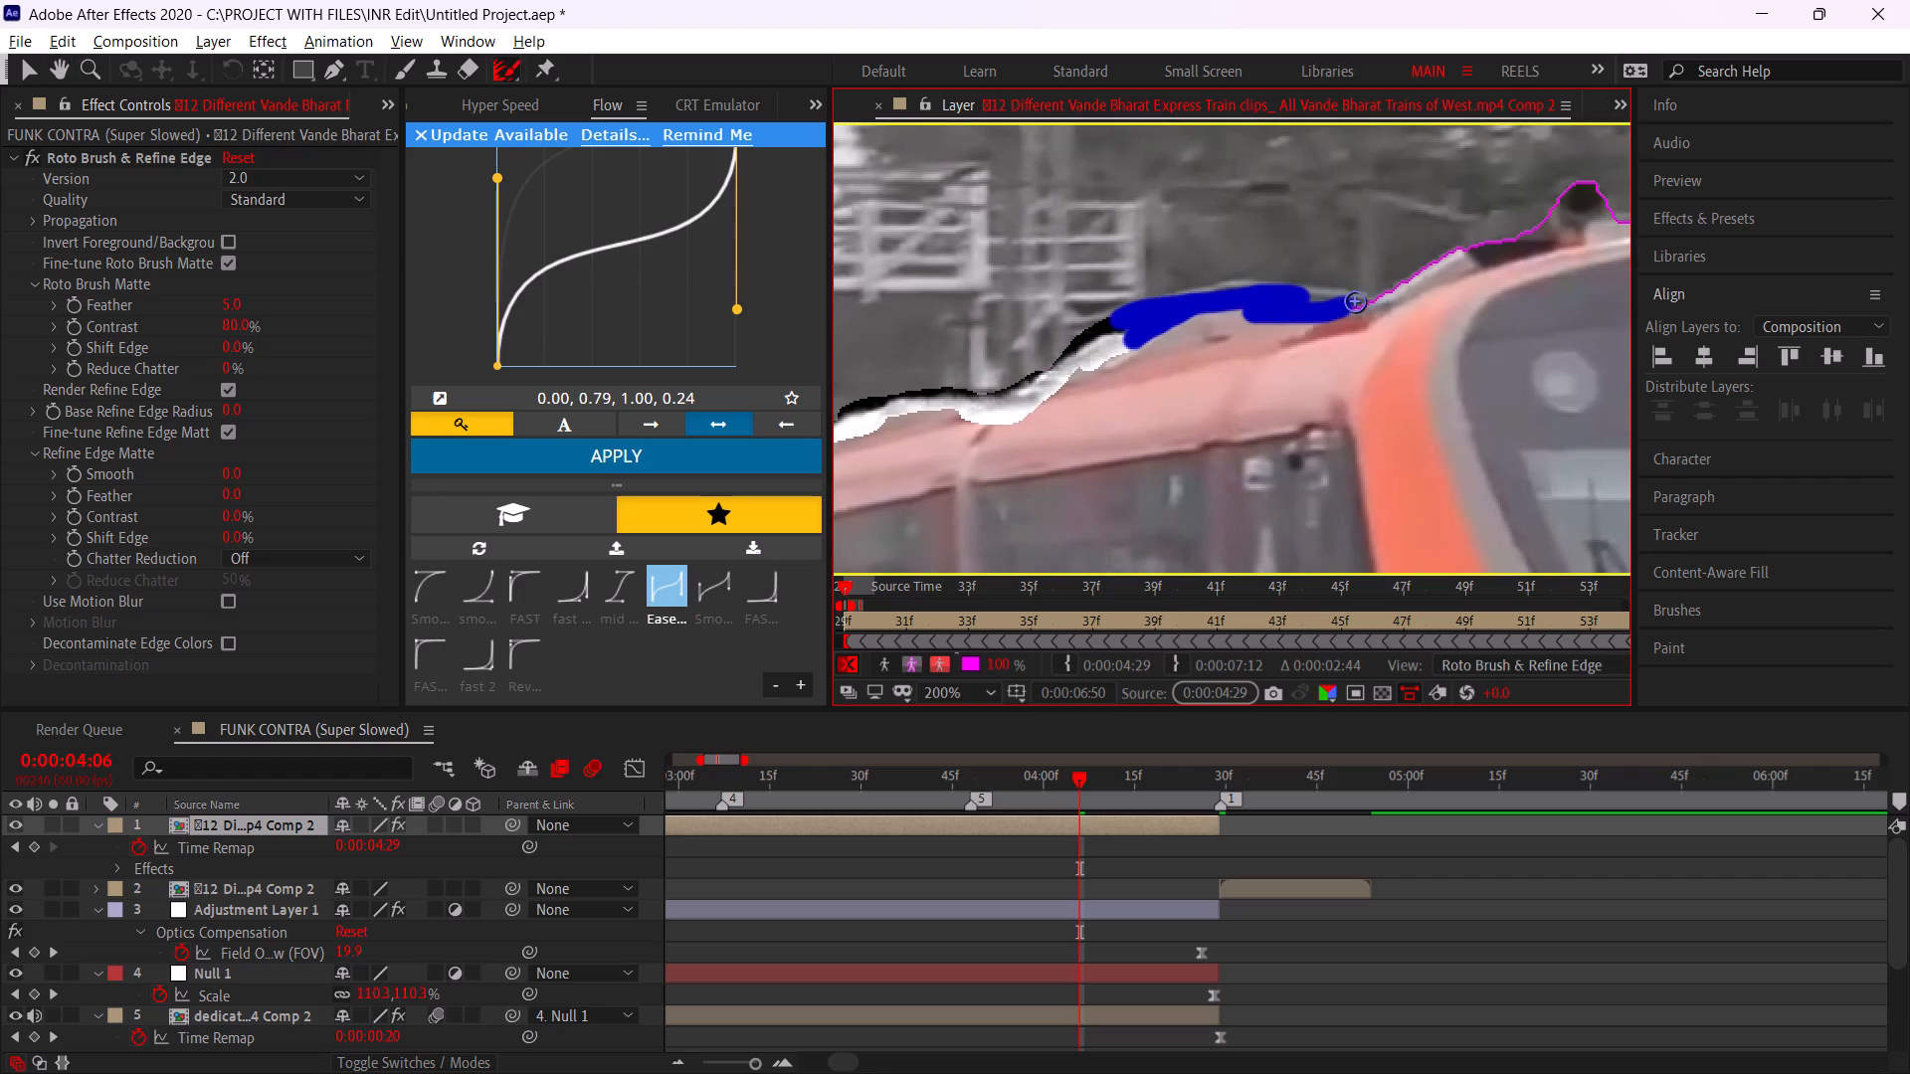
pyautogui.moveTo(1355, 301); pyautogui.dragTo(1610, 213)
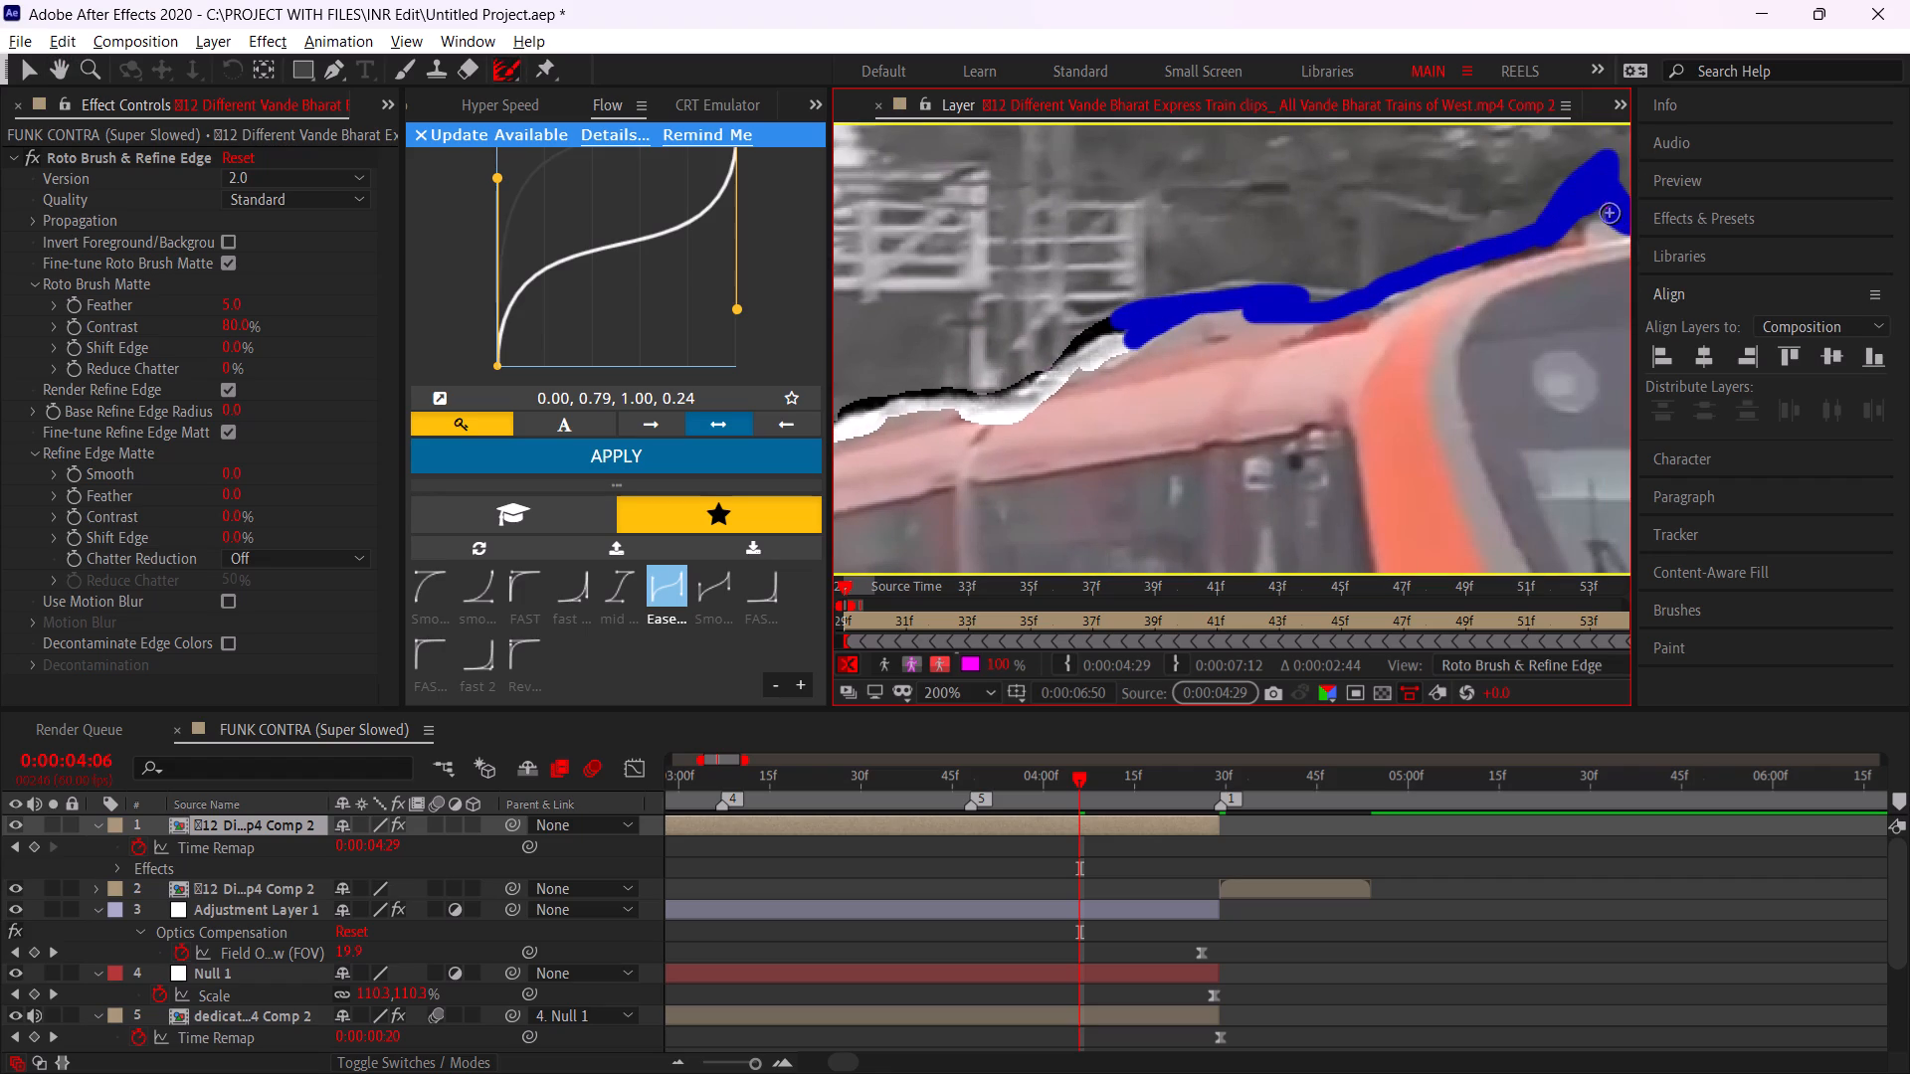
pyautogui.moveTo(1610, 213); pyautogui.dragTo(1602, 205)
# Refine the matte edge across the cab top, around the second roof horn and onto the curved shoulder.
pyautogui.press('space')
pyautogui.press('space')
pyautogui.press('space')
pyautogui.moveTo(1560, 220); pyautogui.dragTo(1040, 243)
pyautogui.moveTo(1125, 247); pyautogui.dragTo(1256, 249)
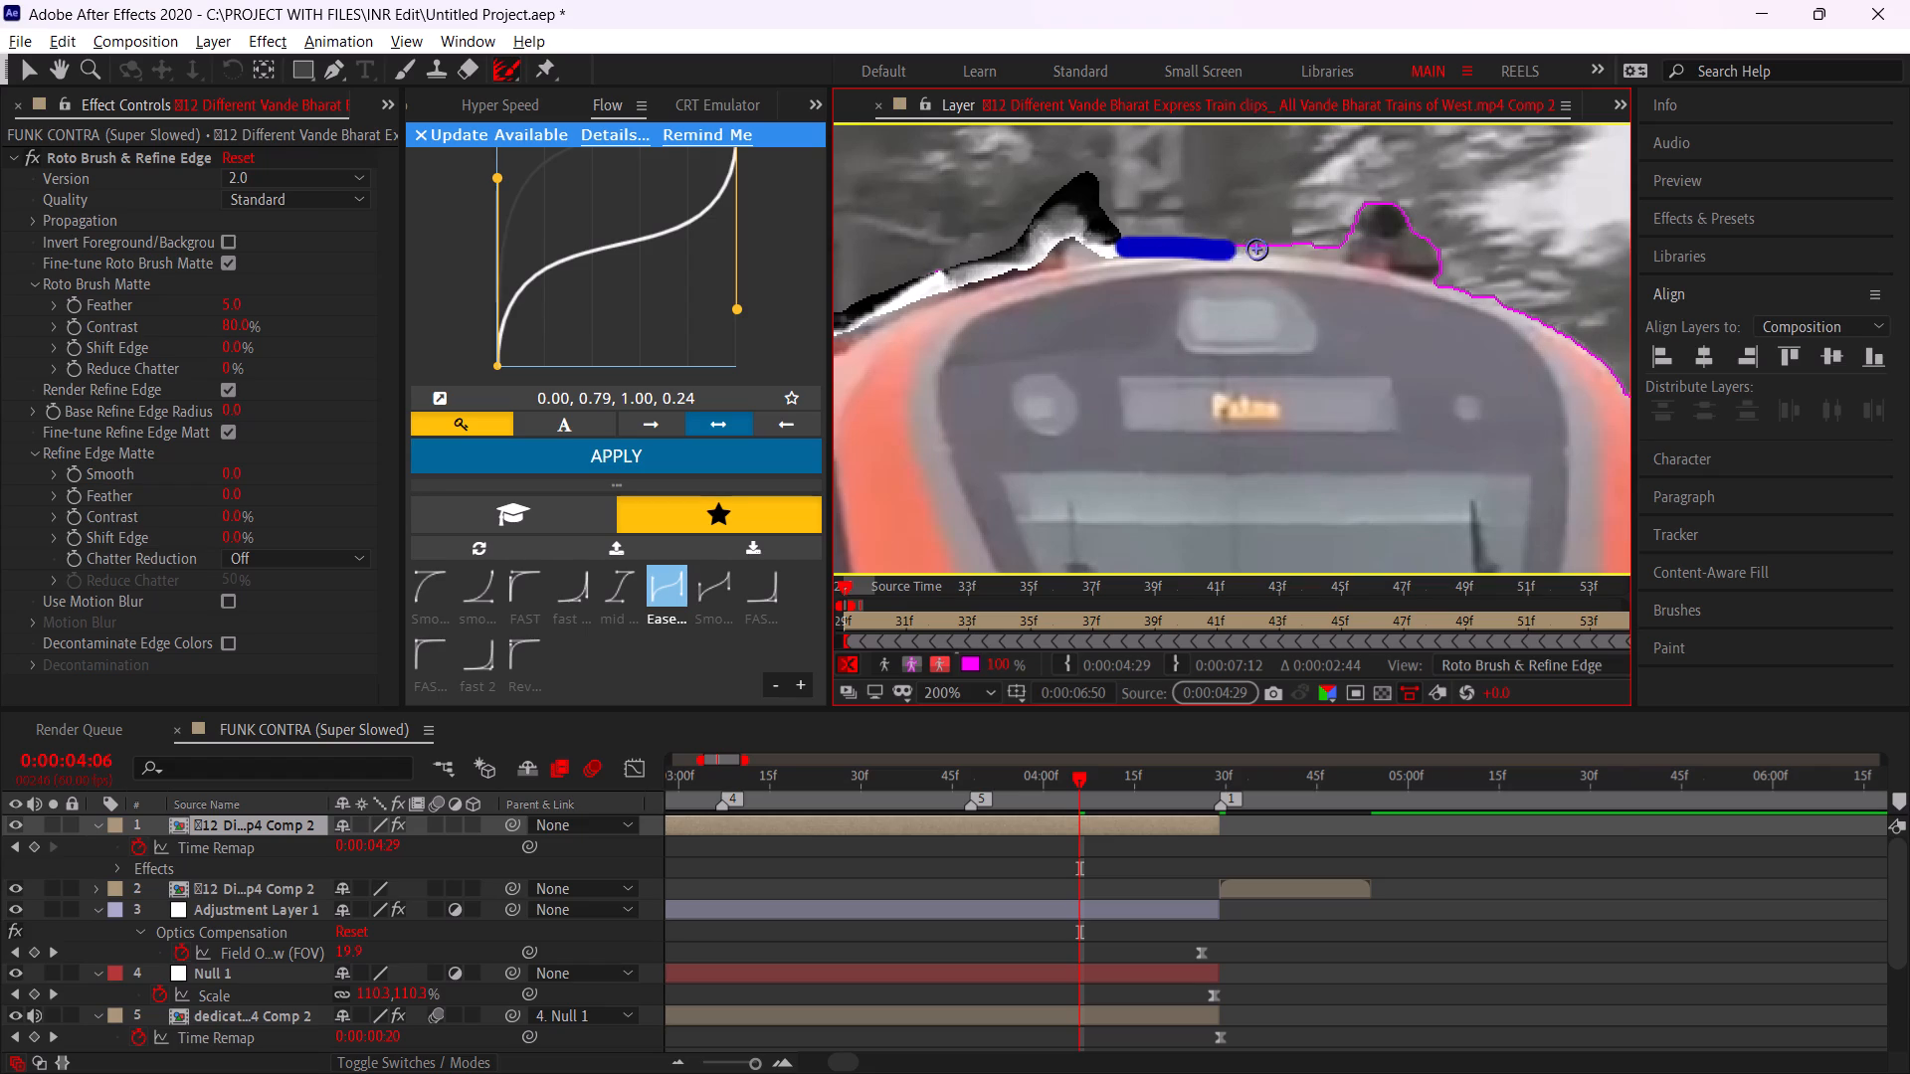
pyautogui.moveTo(1256, 249); pyautogui.dragTo(1440, 267)
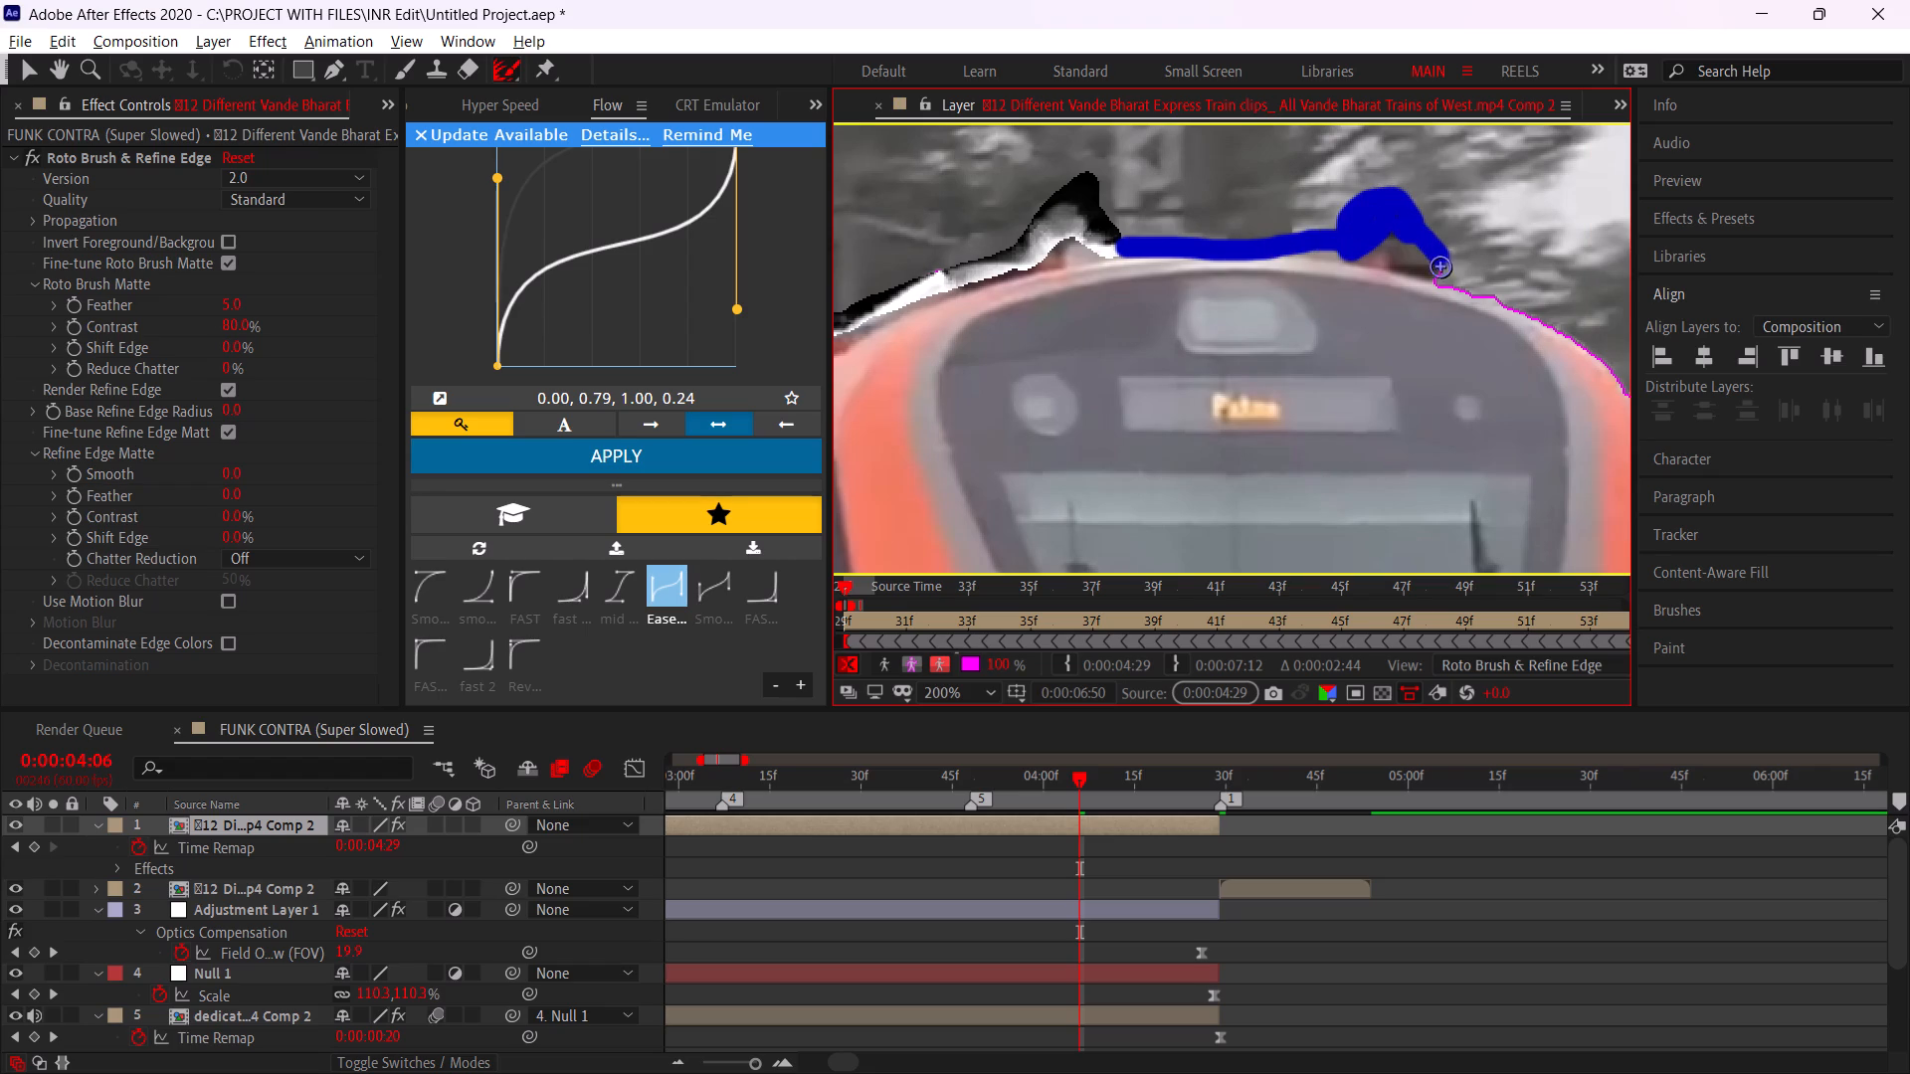
pyautogui.moveTo(1440, 267); pyautogui.dragTo(1622, 399)
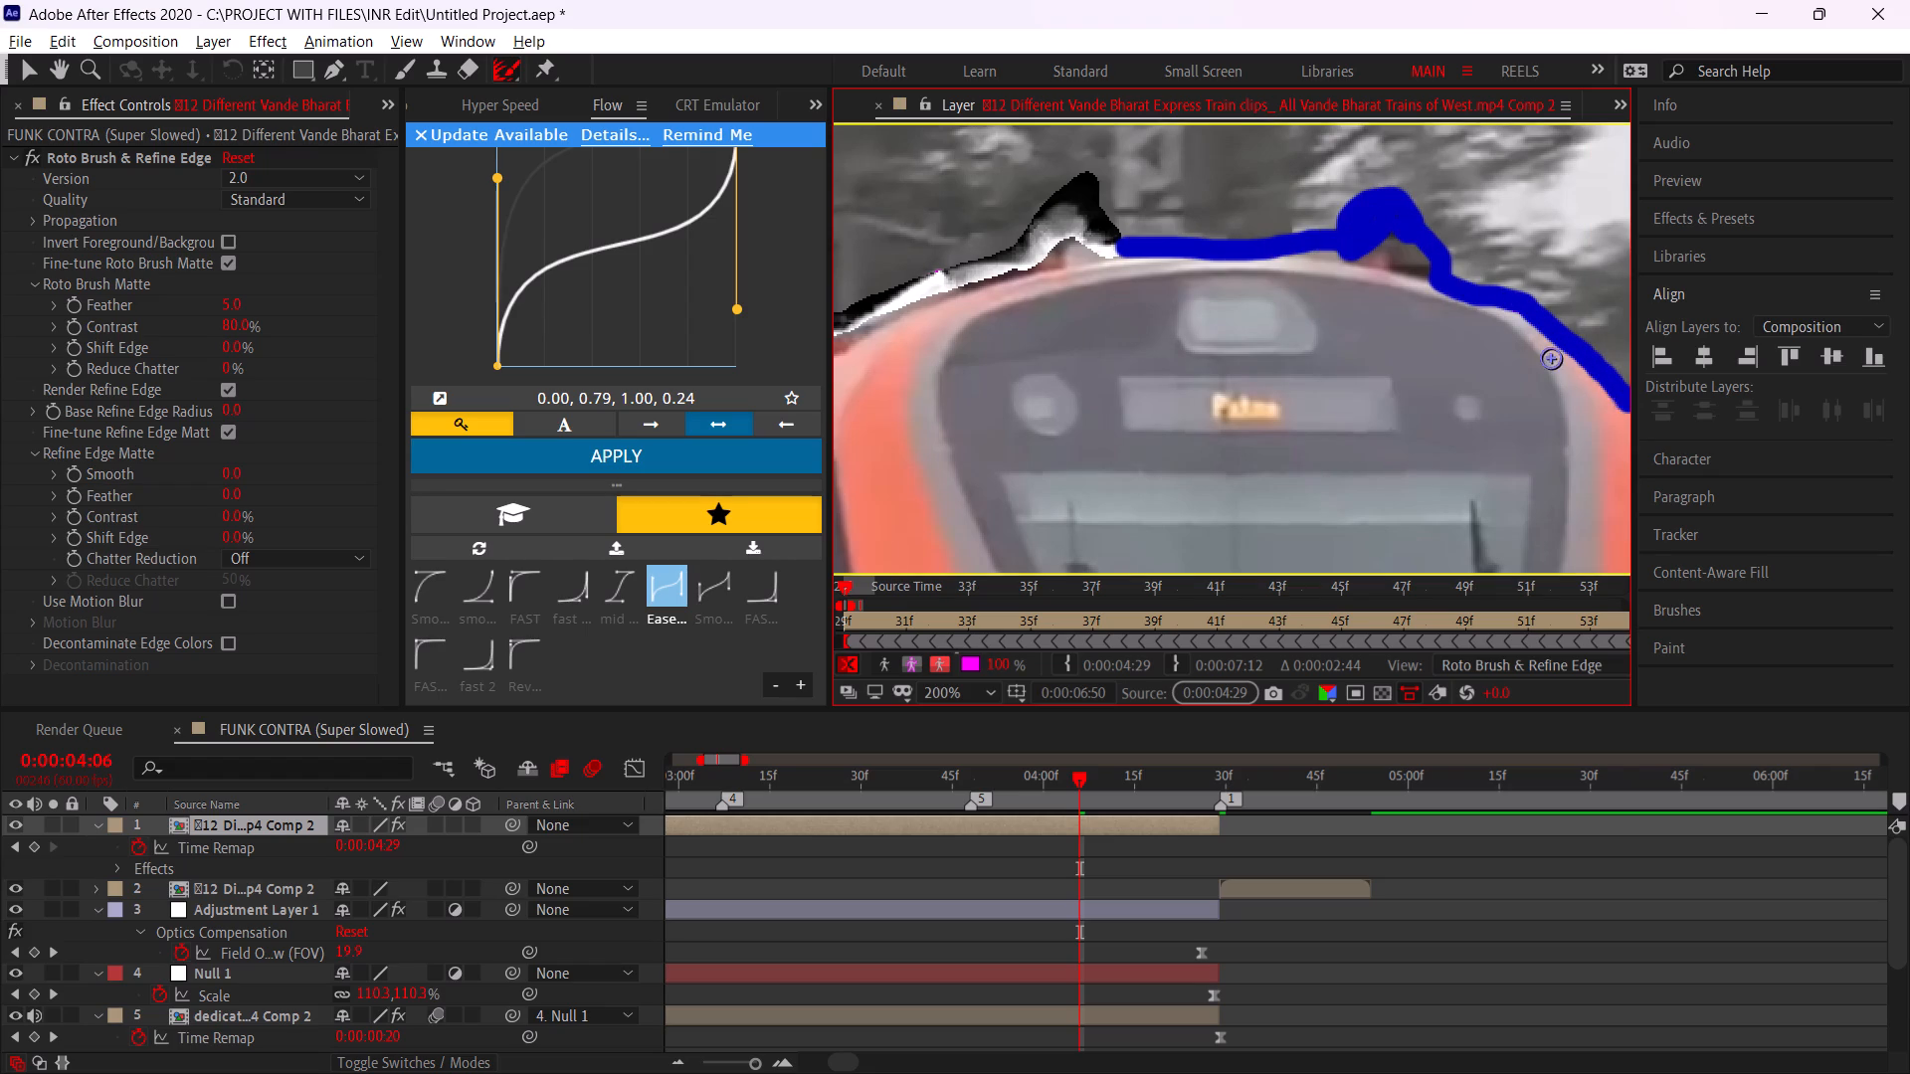
# Paint Refine Edge strokes from the cab's curved shoulder down its outer side, past the headlight.
pyautogui.press('space')
pyautogui.press('space')
pyautogui.press('space')
pyautogui.moveTo(1551, 362); pyautogui.dragTo(1309, 118)
pyautogui.moveTo(1393, 168); pyautogui.dragTo(1432, 325)
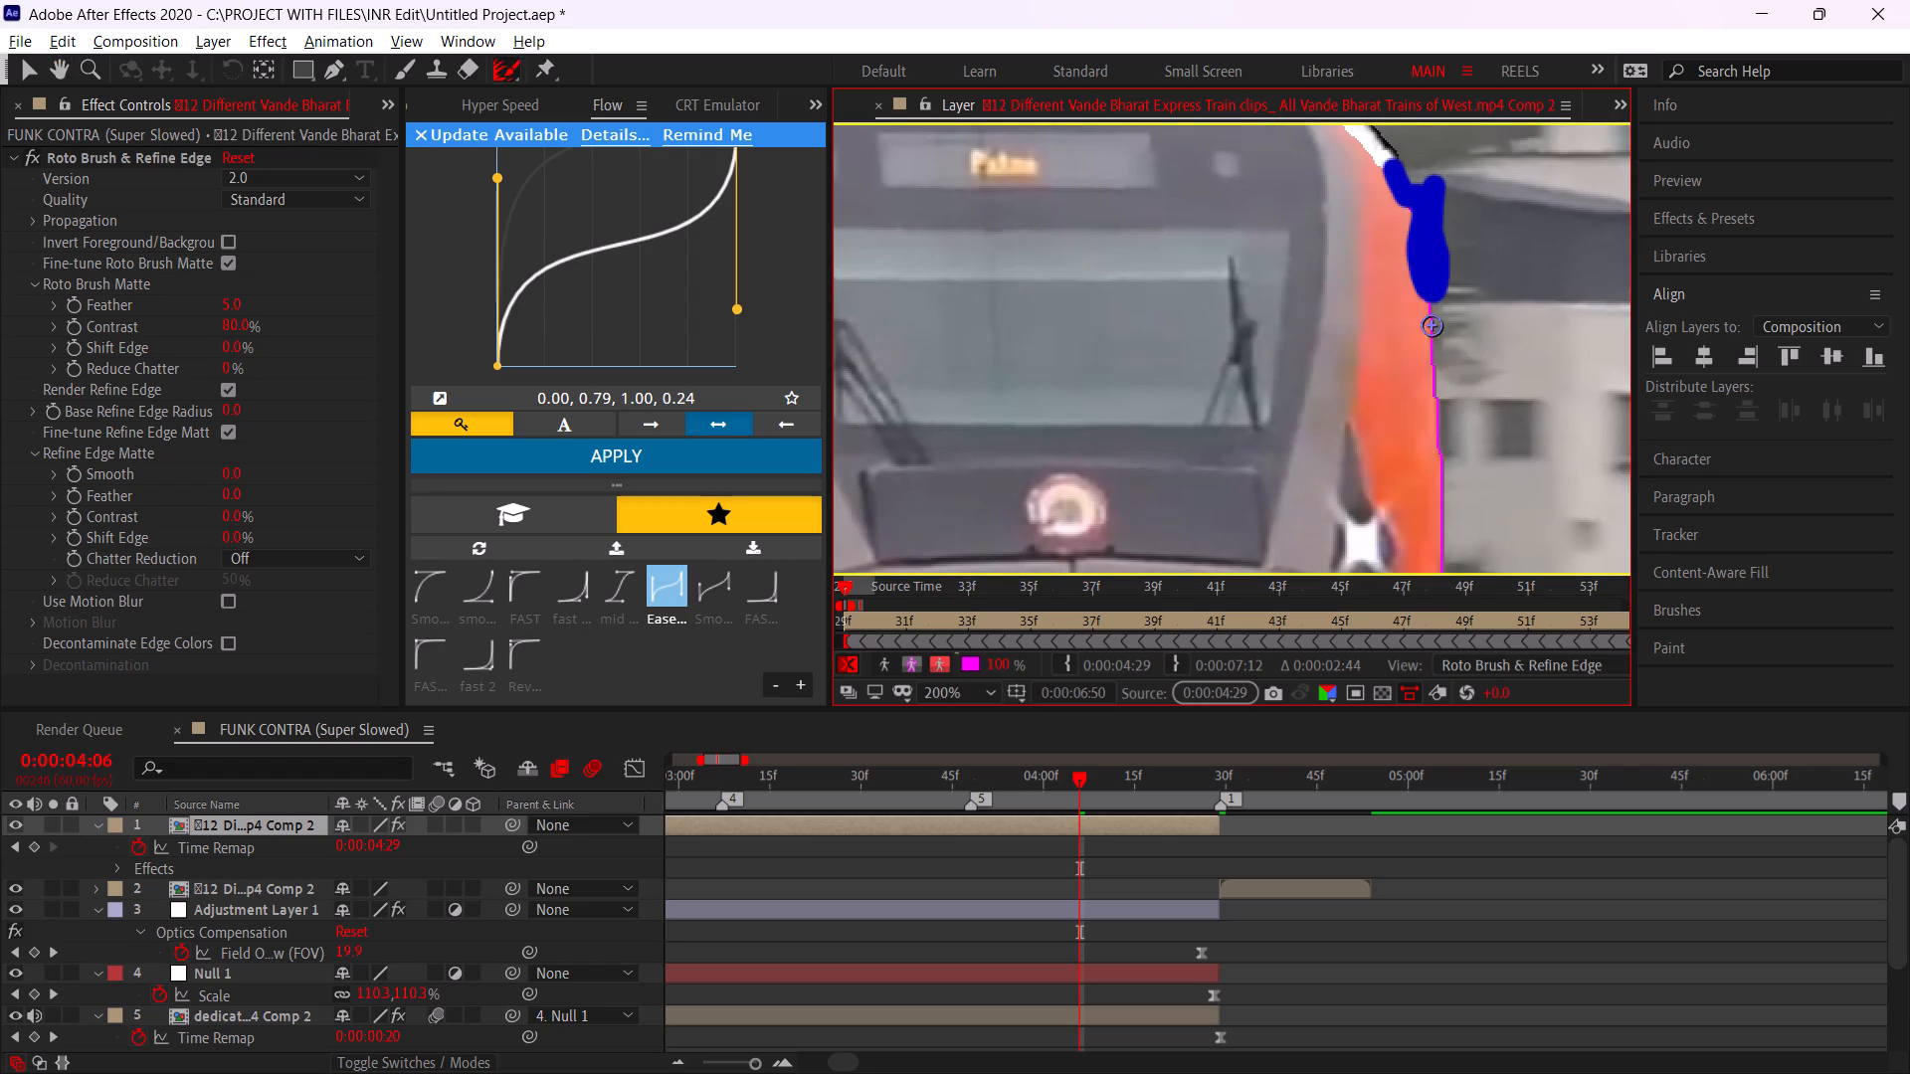
pyautogui.moveTo(1432, 325); pyautogui.dragTo(1440, 545)
pyautogui.press('space')
pyautogui.press('space')
pyautogui.press('space')
pyautogui.press('space')
pyautogui.press('space')
pyautogui.press('space')
pyautogui.moveTo(1433, 452); pyautogui.dragTo(1433, 242)
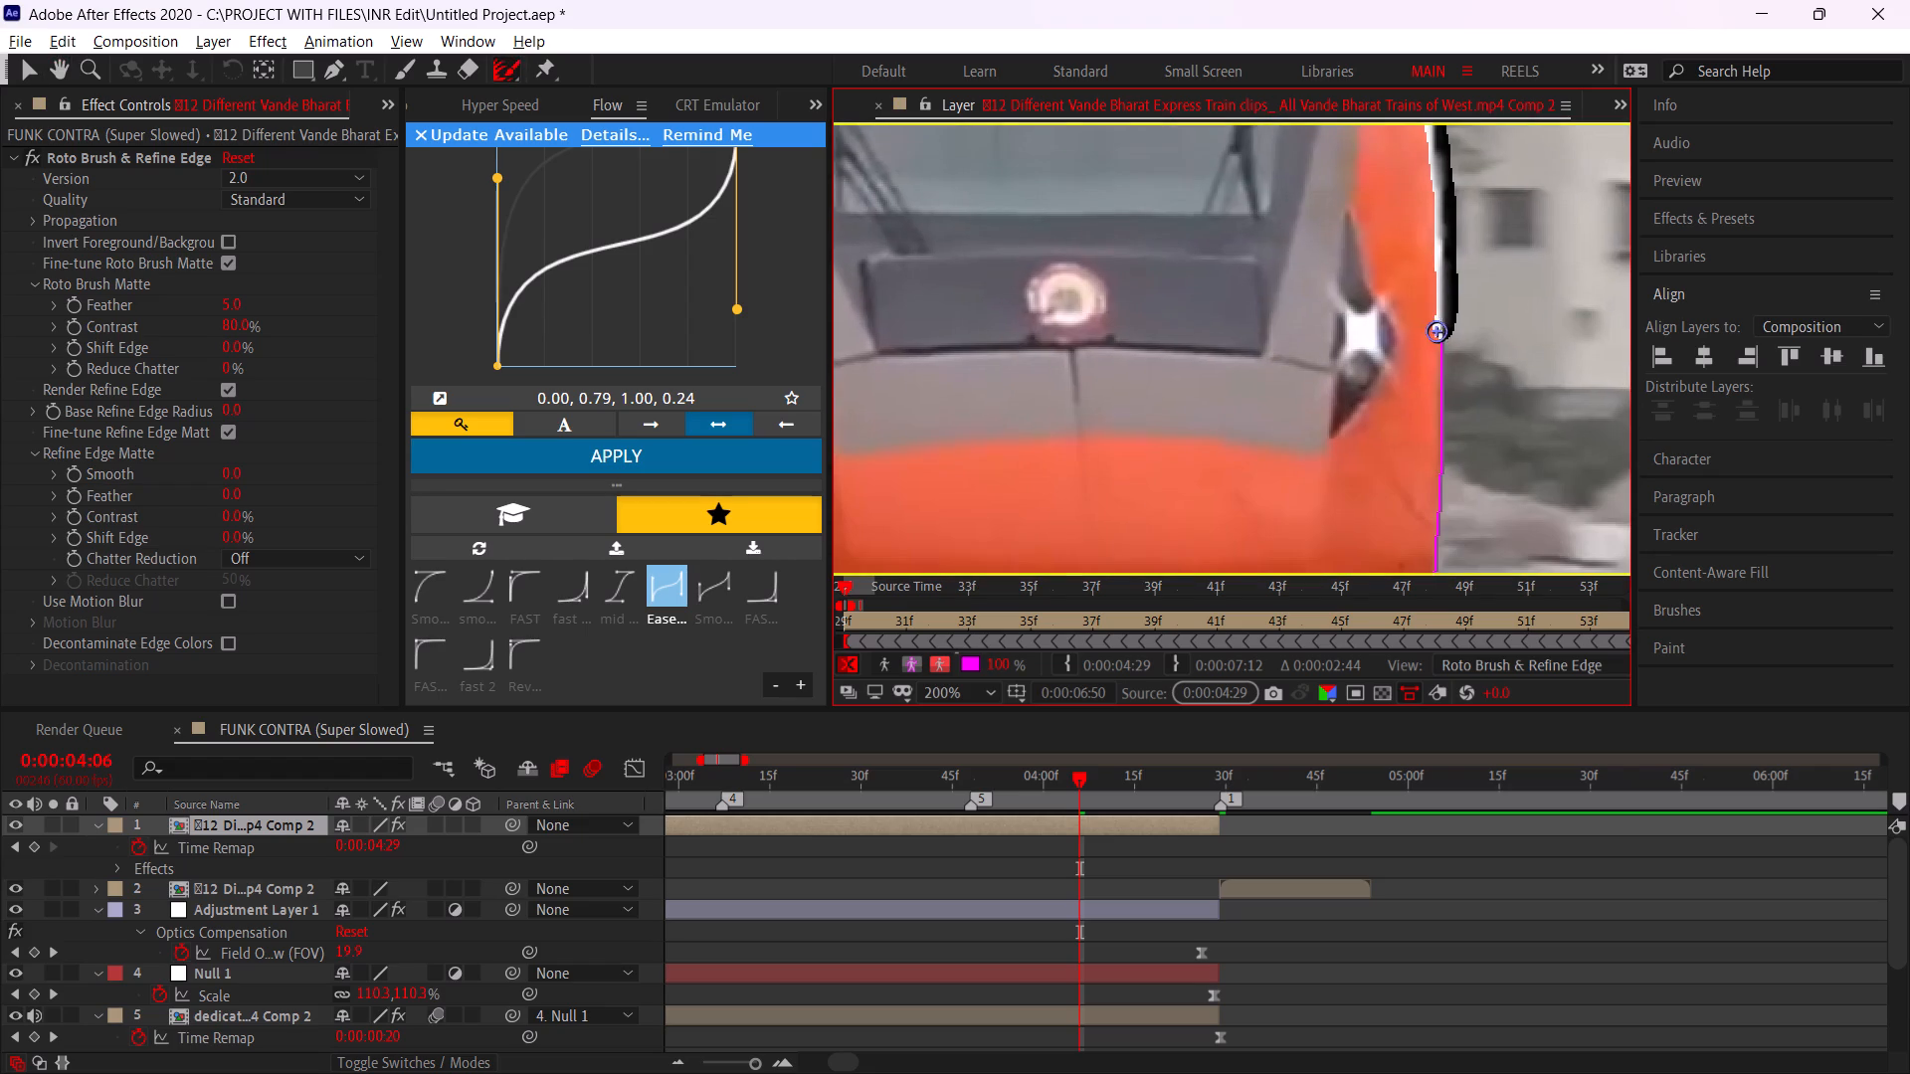
pyautogui.moveTo(1436, 331); pyautogui.dragTo(1436, 550)
pyautogui.moveTo(1450, 371); pyautogui.dragTo(1429, 493)
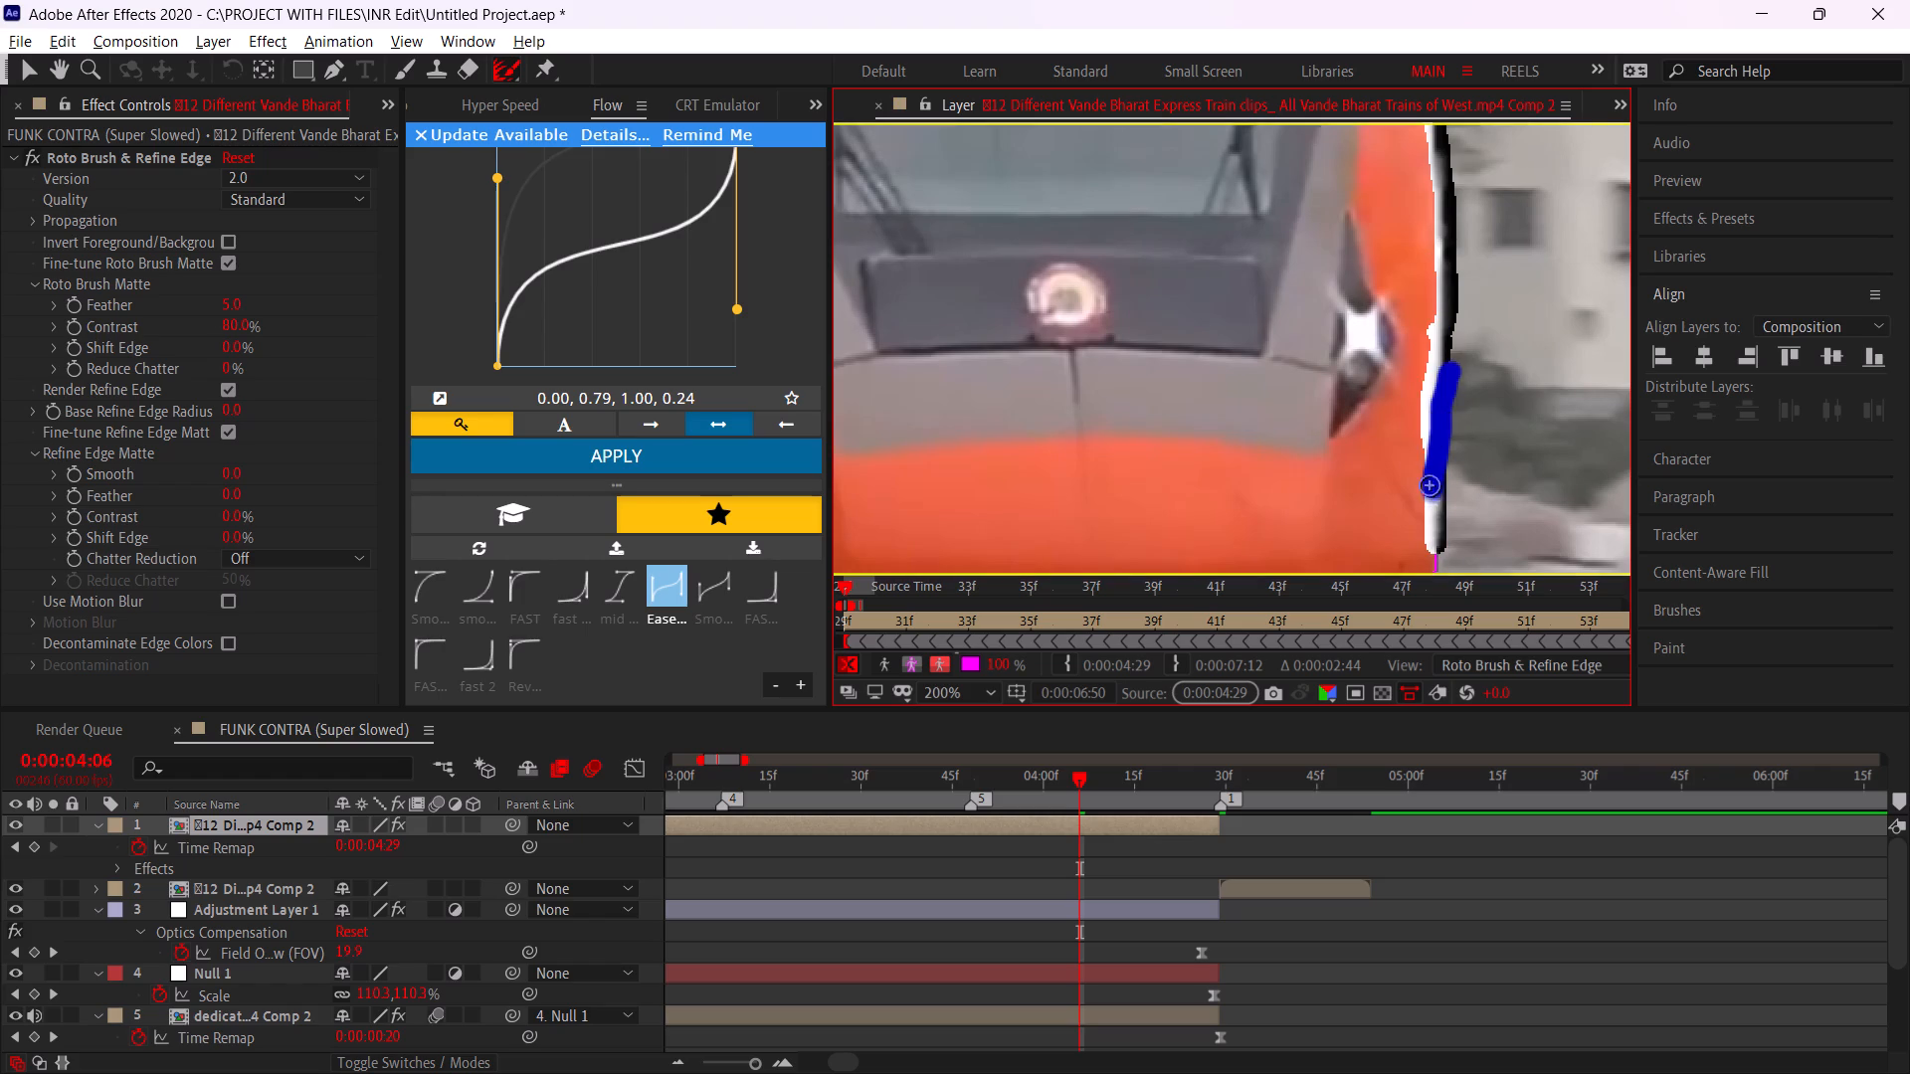
# Refine the matte edge along the cab's lower side, down to the bottom corner of the front skirt.
pyautogui.press('space')
pyautogui.press('space')
pyautogui.press('space')
pyautogui.press('space')
pyautogui.press('space')
pyautogui.press('space')
pyautogui.press('space')
pyautogui.press('space')
pyautogui.press('space')
pyautogui.press('space')
pyautogui.press('space')
pyautogui.press('space')
pyautogui.press('space')
pyautogui.moveTo(1447, 456); pyautogui.dragTo(1453, 179)
pyautogui.moveTo(1446, 272); pyautogui.dragTo(1412, 494)
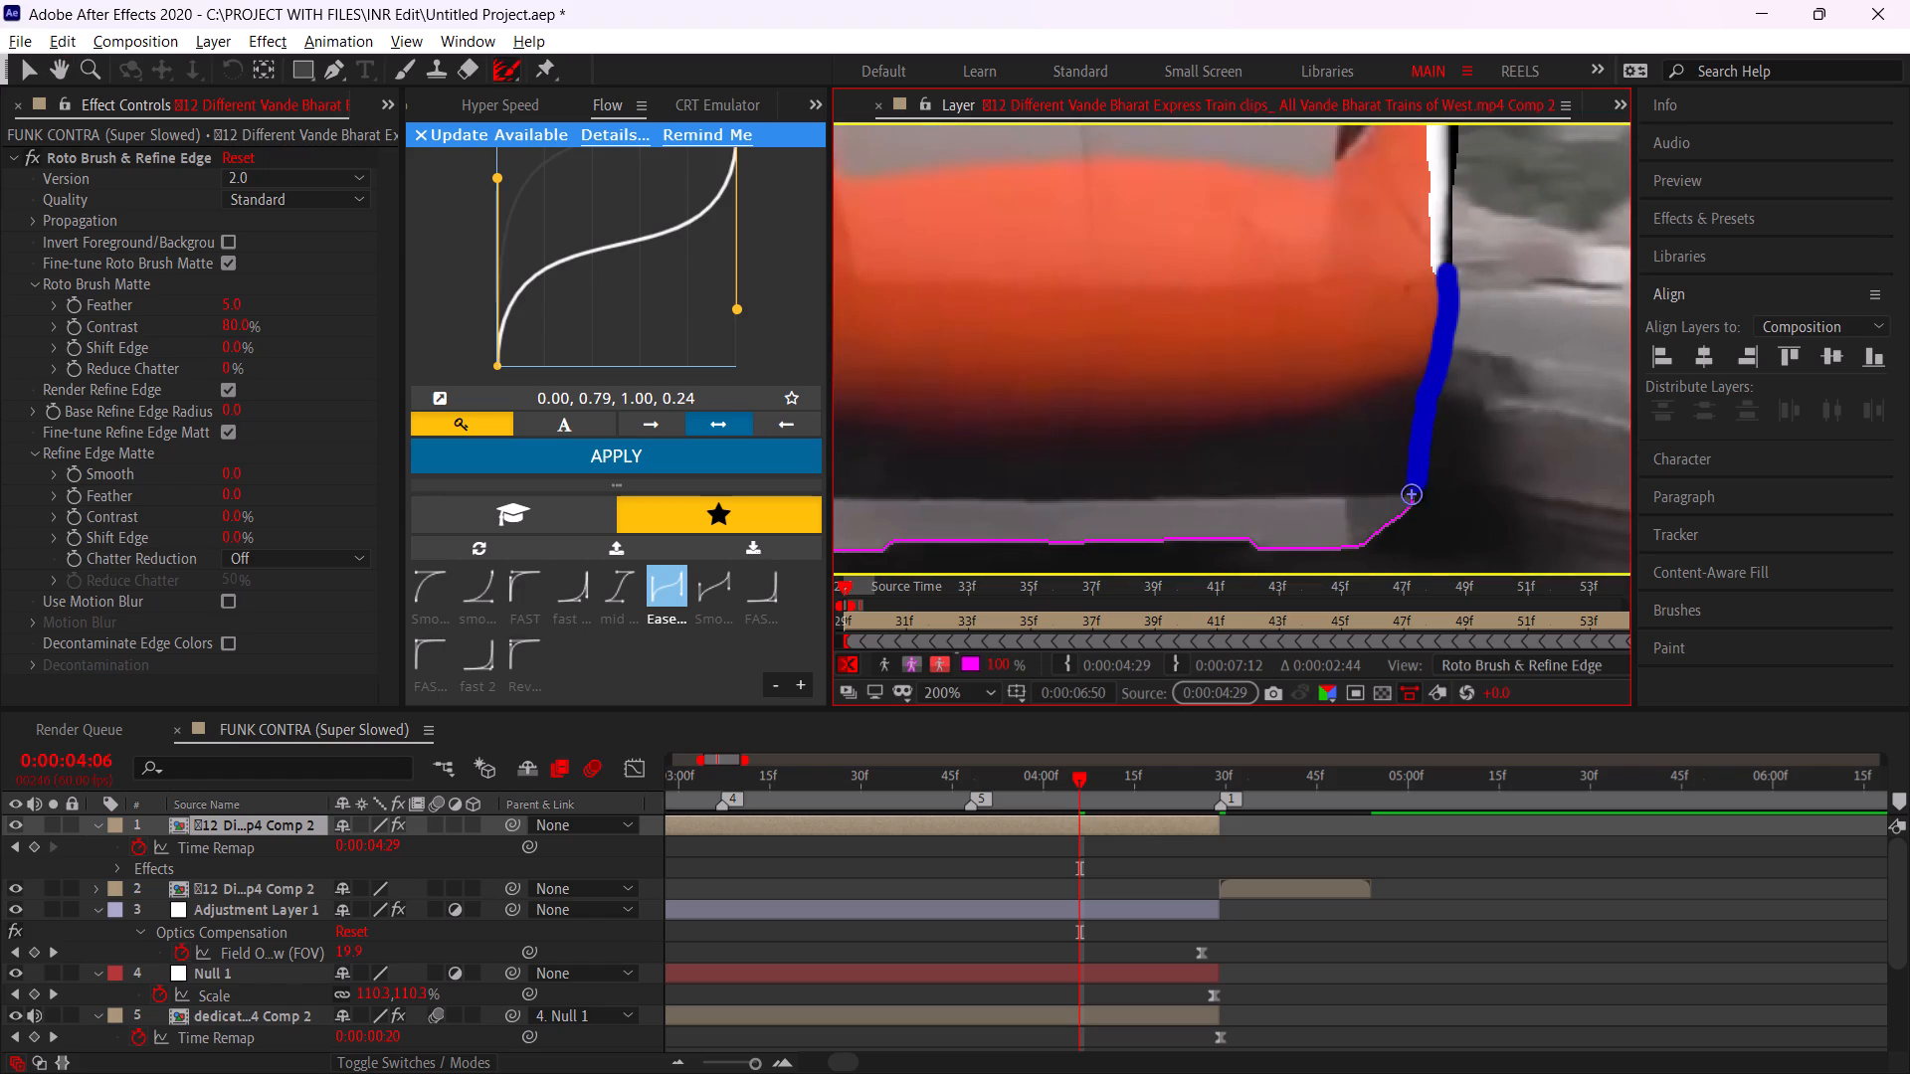
pyautogui.moveTo(1412, 494); pyautogui.dragTo(1401, 516)
# Refine the matte edge along the underside of the front skirt, from the bottom corner to its opposite end.
pyautogui.press('space')
pyautogui.press('space')
pyautogui.press('space')
pyautogui.press('space')
pyautogui.press('space')
pyautogui.press('space')
pyautogui.press('space')
pyautogui.press('space')
pyautogui.press('space')
pyautogui.press('space')
pyautogui.moveTo(1381, 488); pyautogui.dragTo(1539, 336)
pyautogui.moveTo(1547, 374); pyautogui.dragTo(1478, 399)
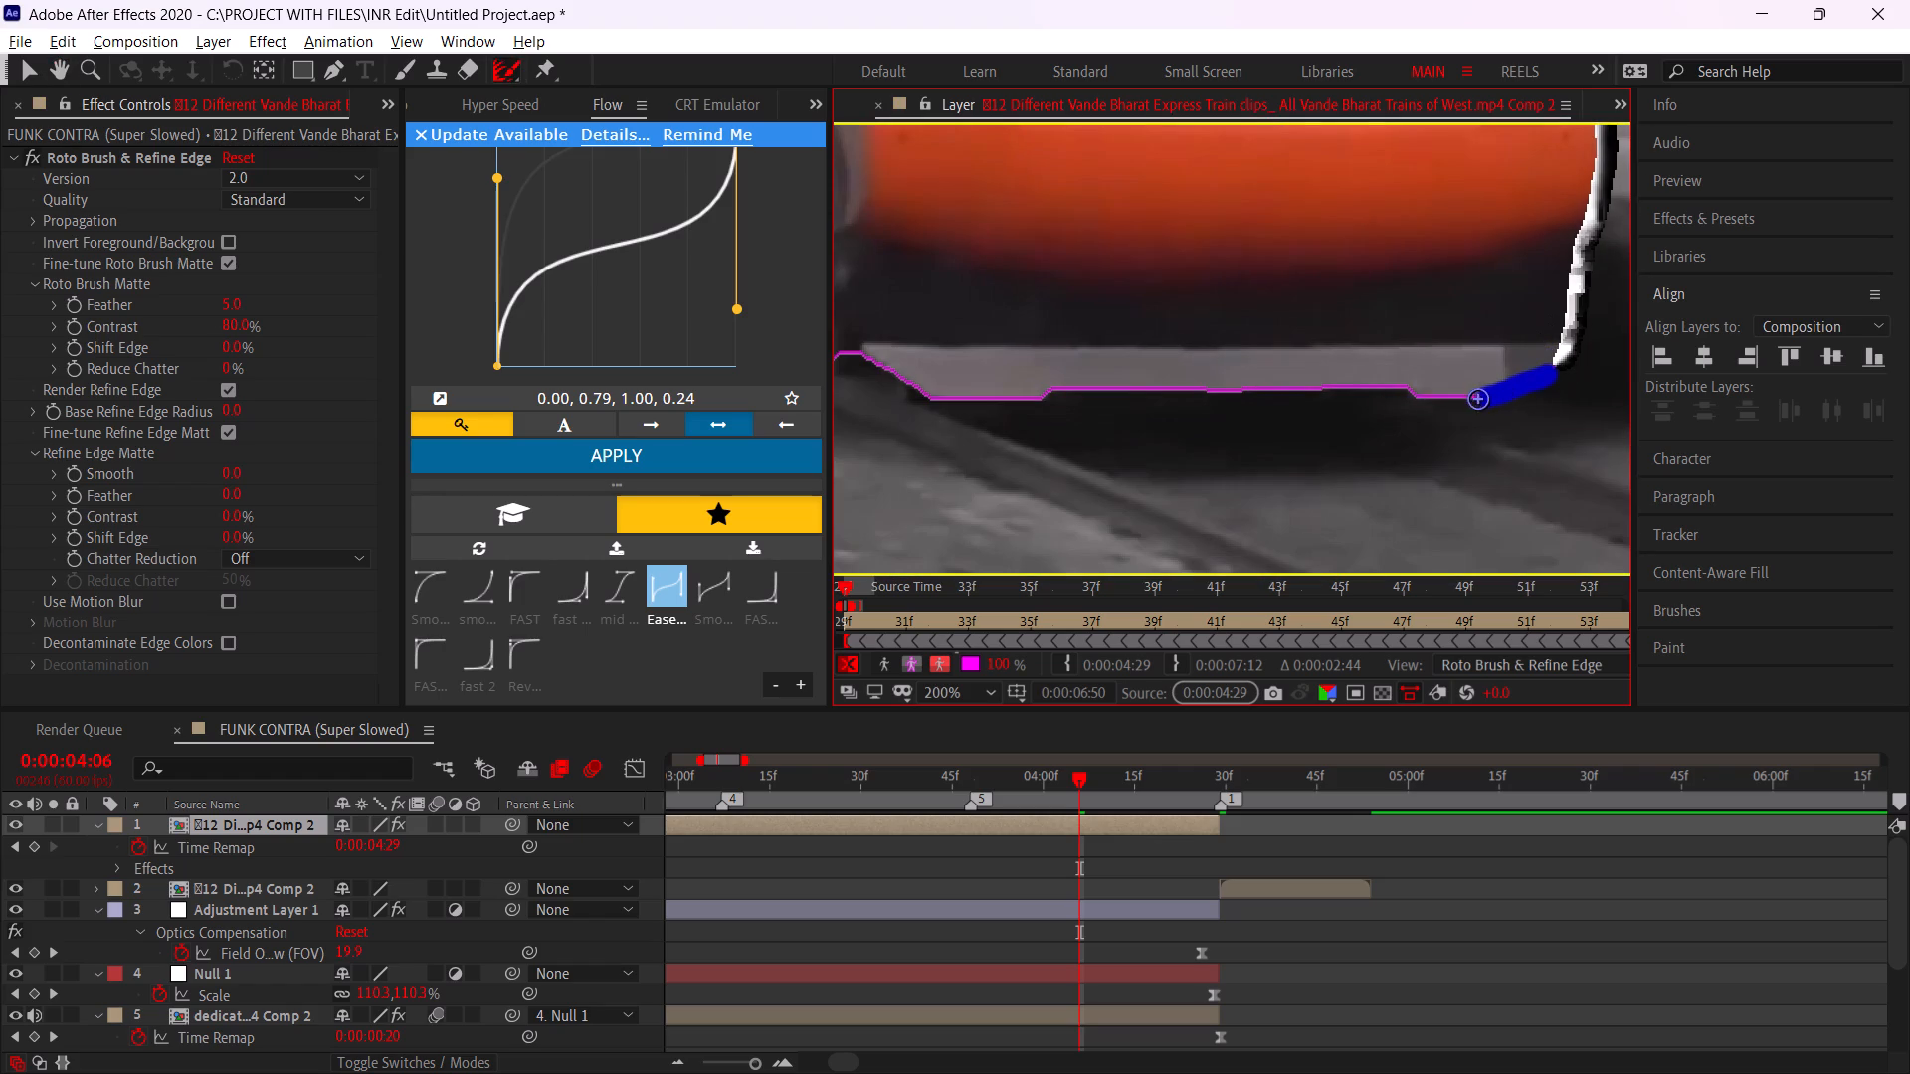
pyautogui.moveTo(1478, 399); pyautogui.dragTo(1171, 392)
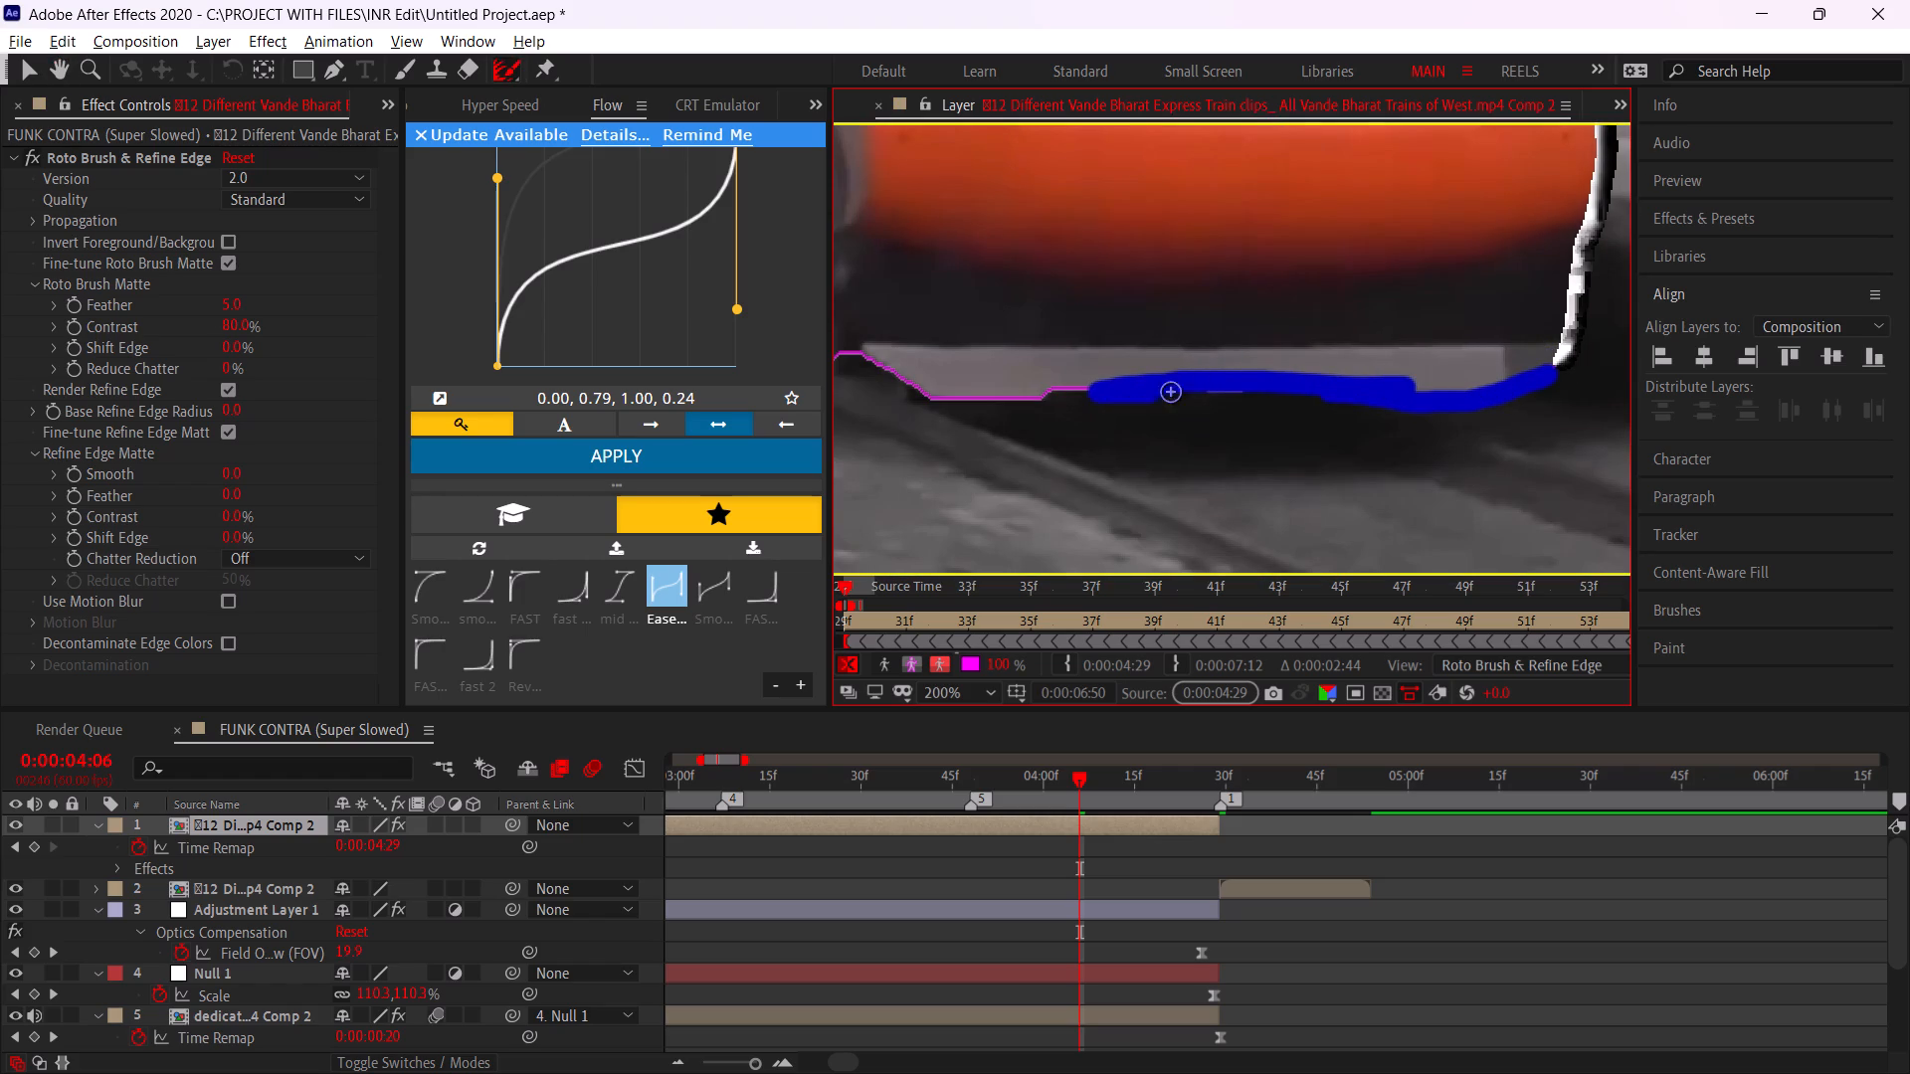
pyautogui.moveTo(1171, 392); pyautogui.dragTo(903, 390)
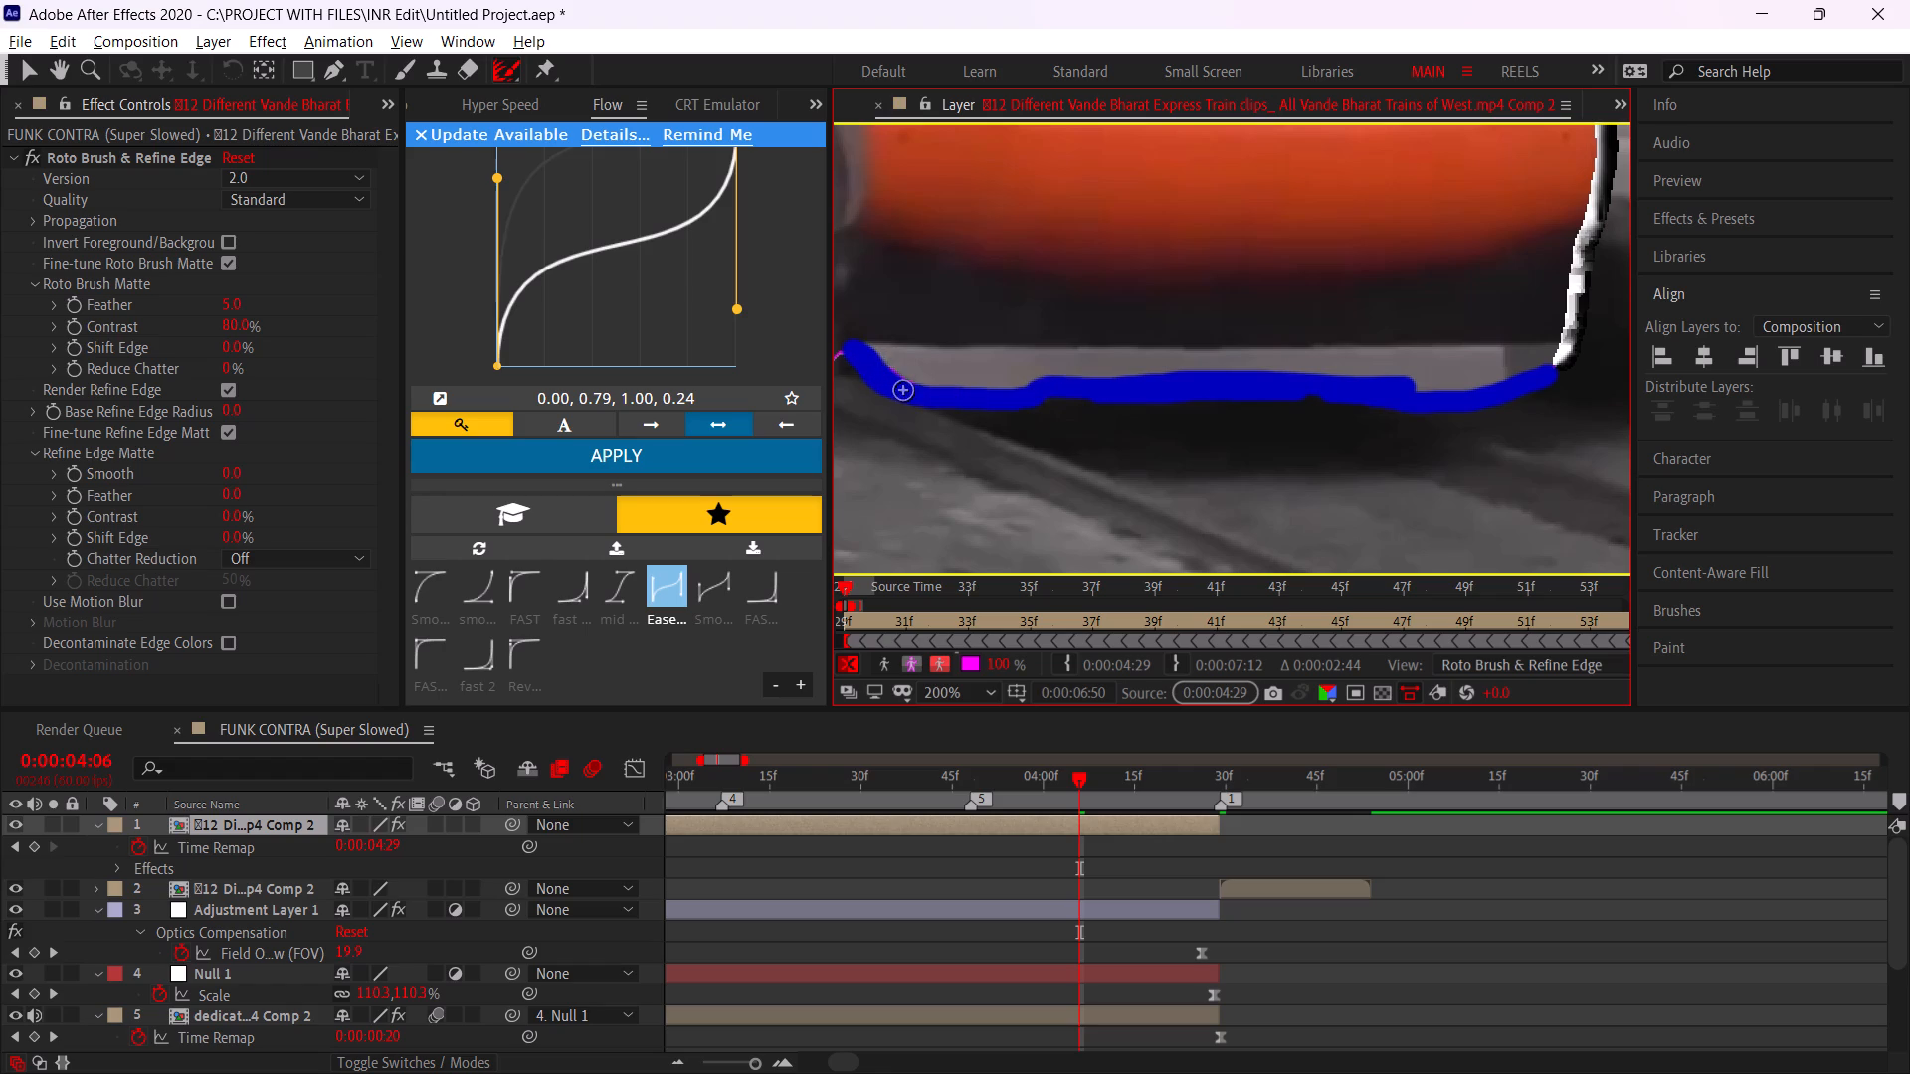
pyautogui.moveTo(903, 390); pyautogui.dragTo(911, 379)
# Refine the lower matte edge beneath the wheels and coaches, from the front skirt to the frame edge.
pyautogui.press('space')
pyautogui.press('space')
pyautogui.press('space')
pyautogui.press('space')
pyautogui.press('space')
pyautogui.press('space')
pyautogui.moveTo(914, 382); pyautogui.dragTo(1389, 394)
pyautogui.moveTo(1341, 363); pyautogui.dragTo(1283, 362)
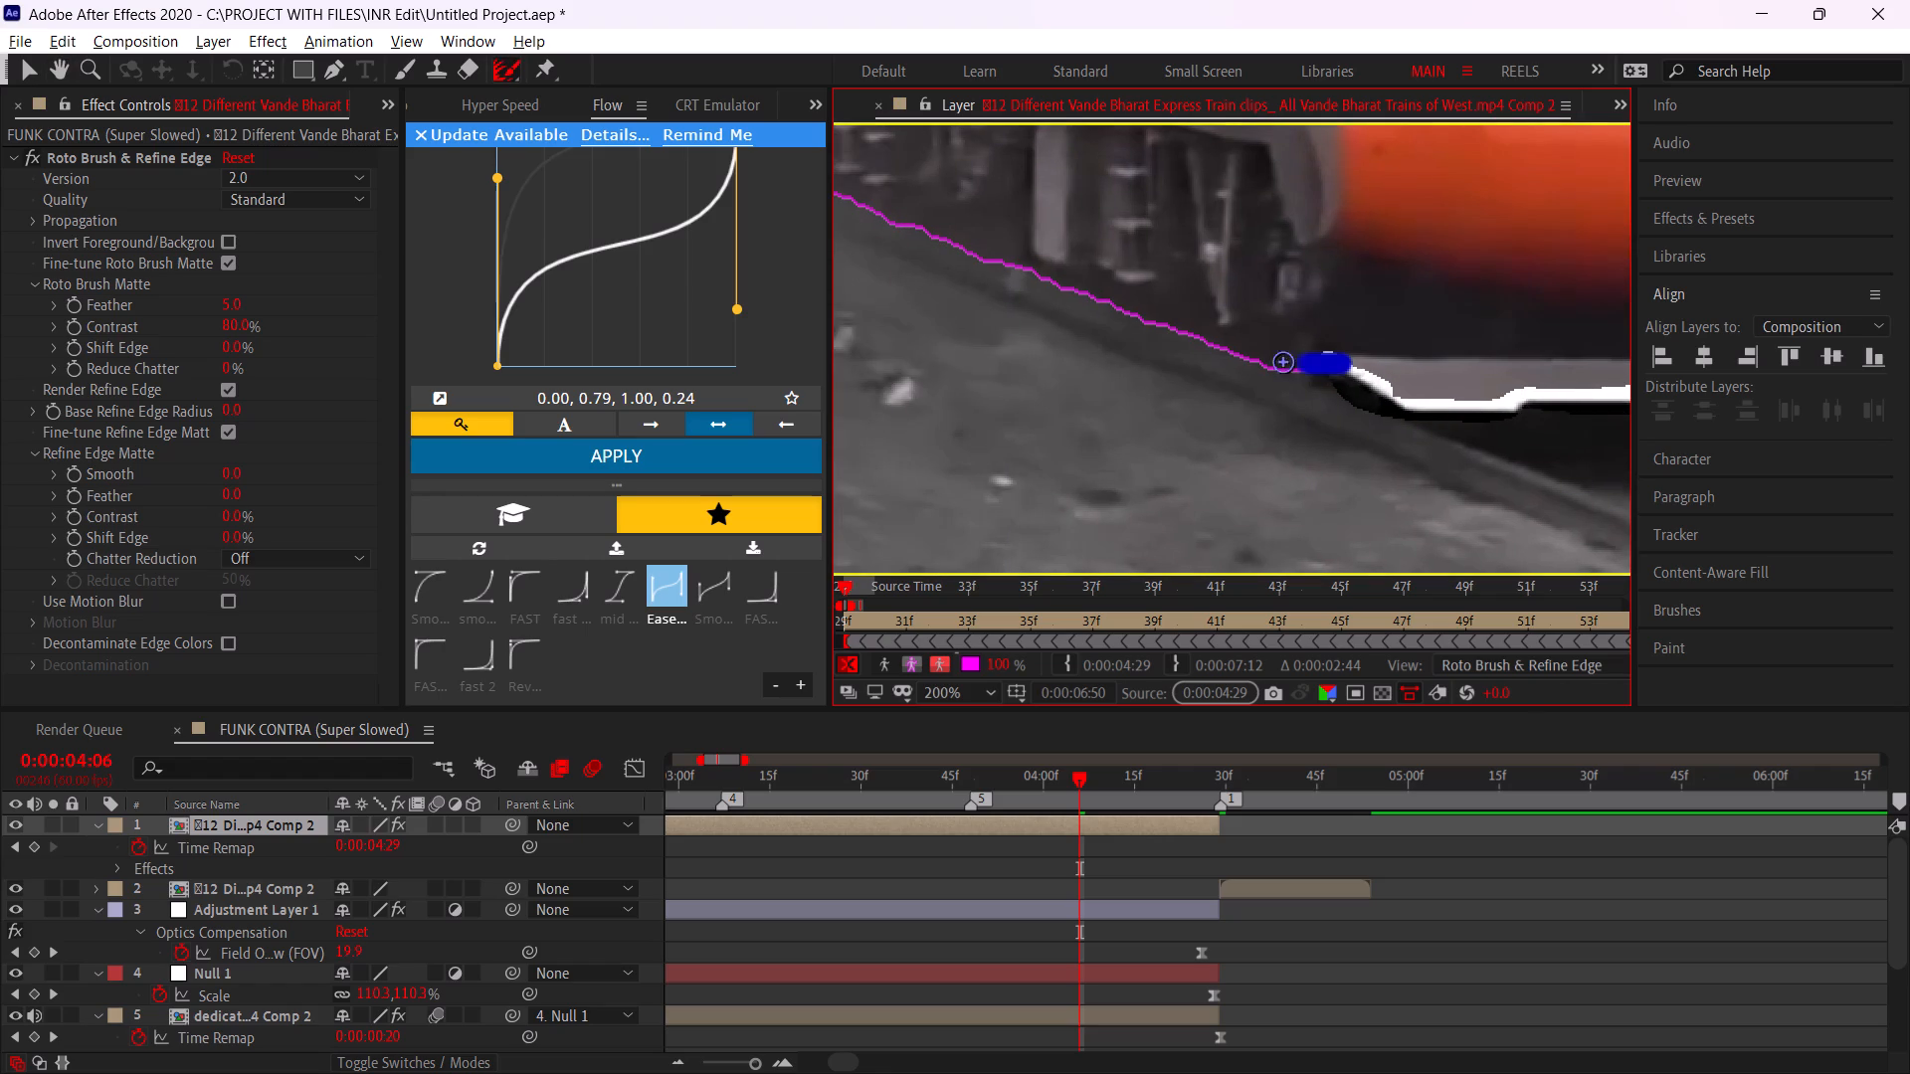
pyautogui.moveTo(1283, 362); pyautogui.dragTo(1179, 313)
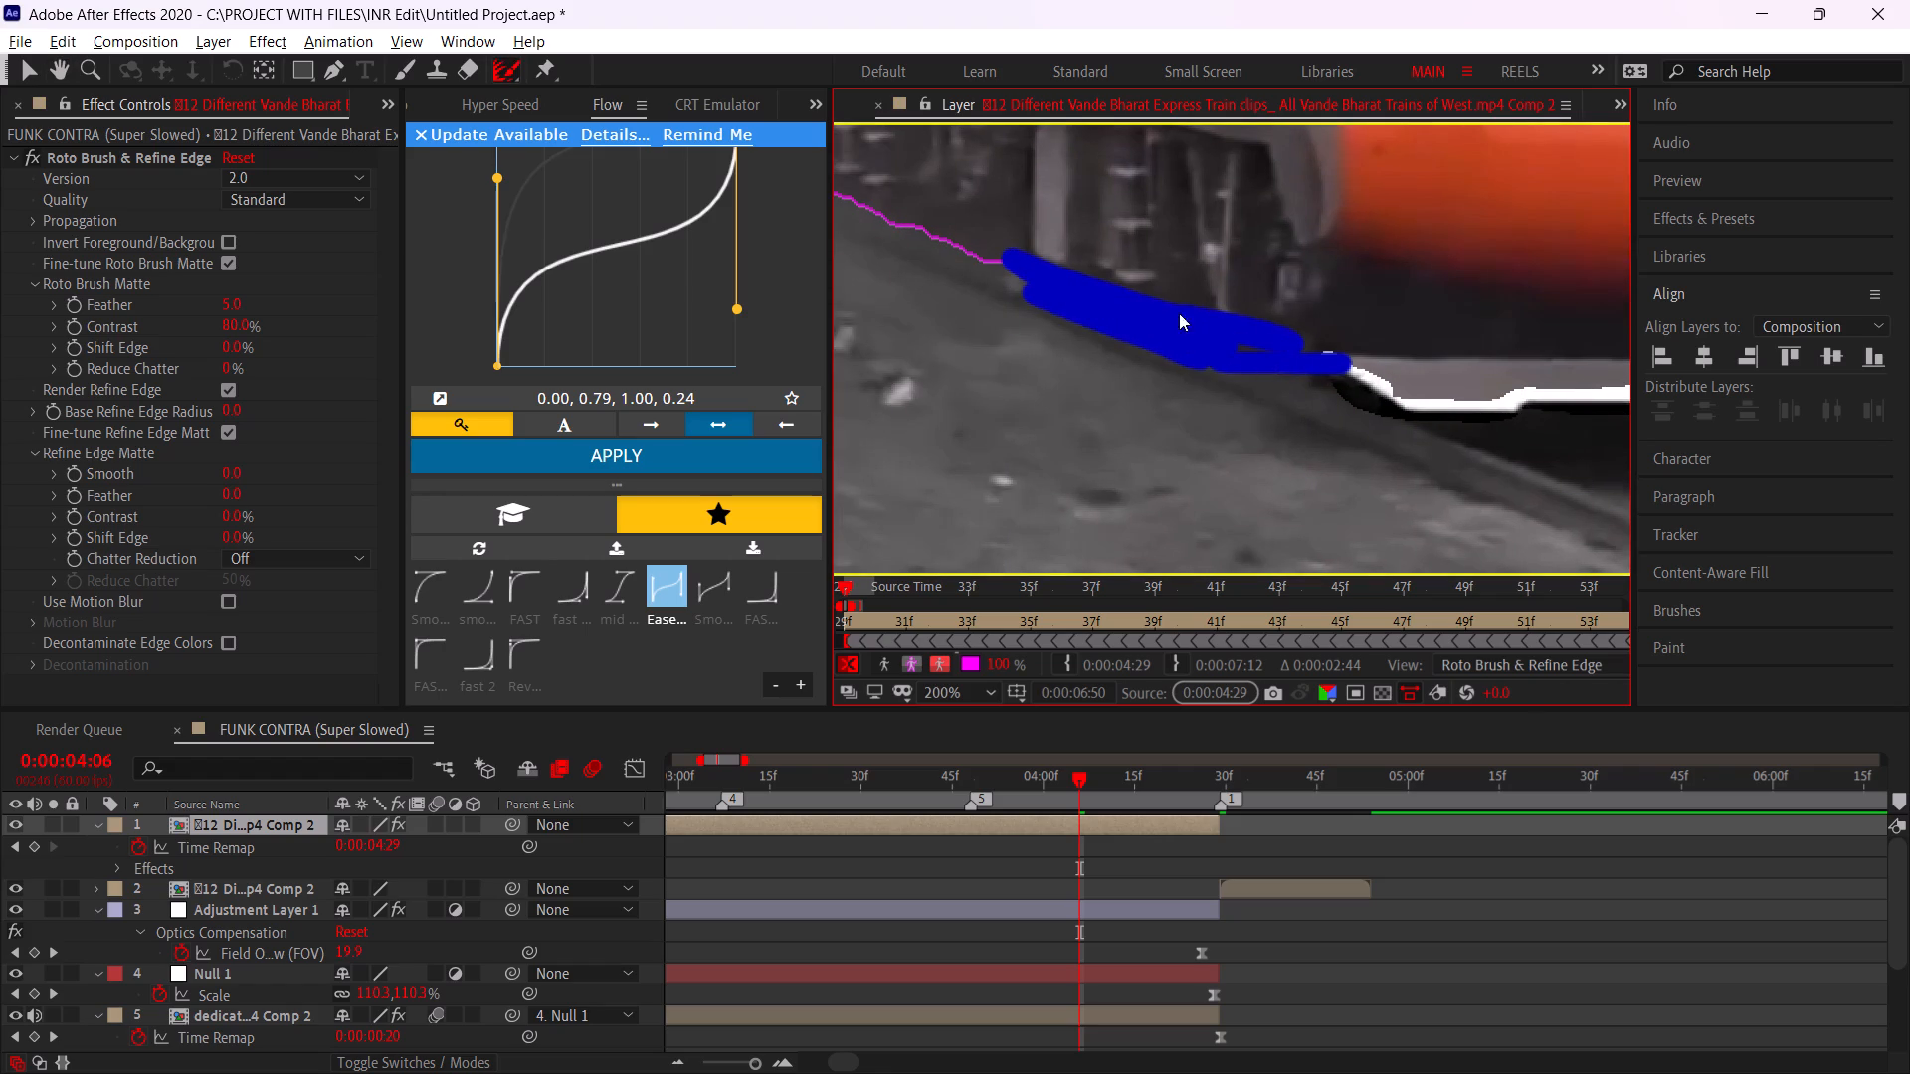
pyautogui.press('space')
pyautogui.press('space')
pyautogui.press('space')
pyautogui.press('space')
pyautogui.press('space')
pyautogui.press('space')
pyautogui.press('space')
pyautogui.press('space')
pyautogui.press('space')
pyautogui.moveTo(1067, 307); pyautogui.dragTo(1553, 490)
pyautogui.moveTo(1519, 446); pyautogui.dragTo(1269, 386)
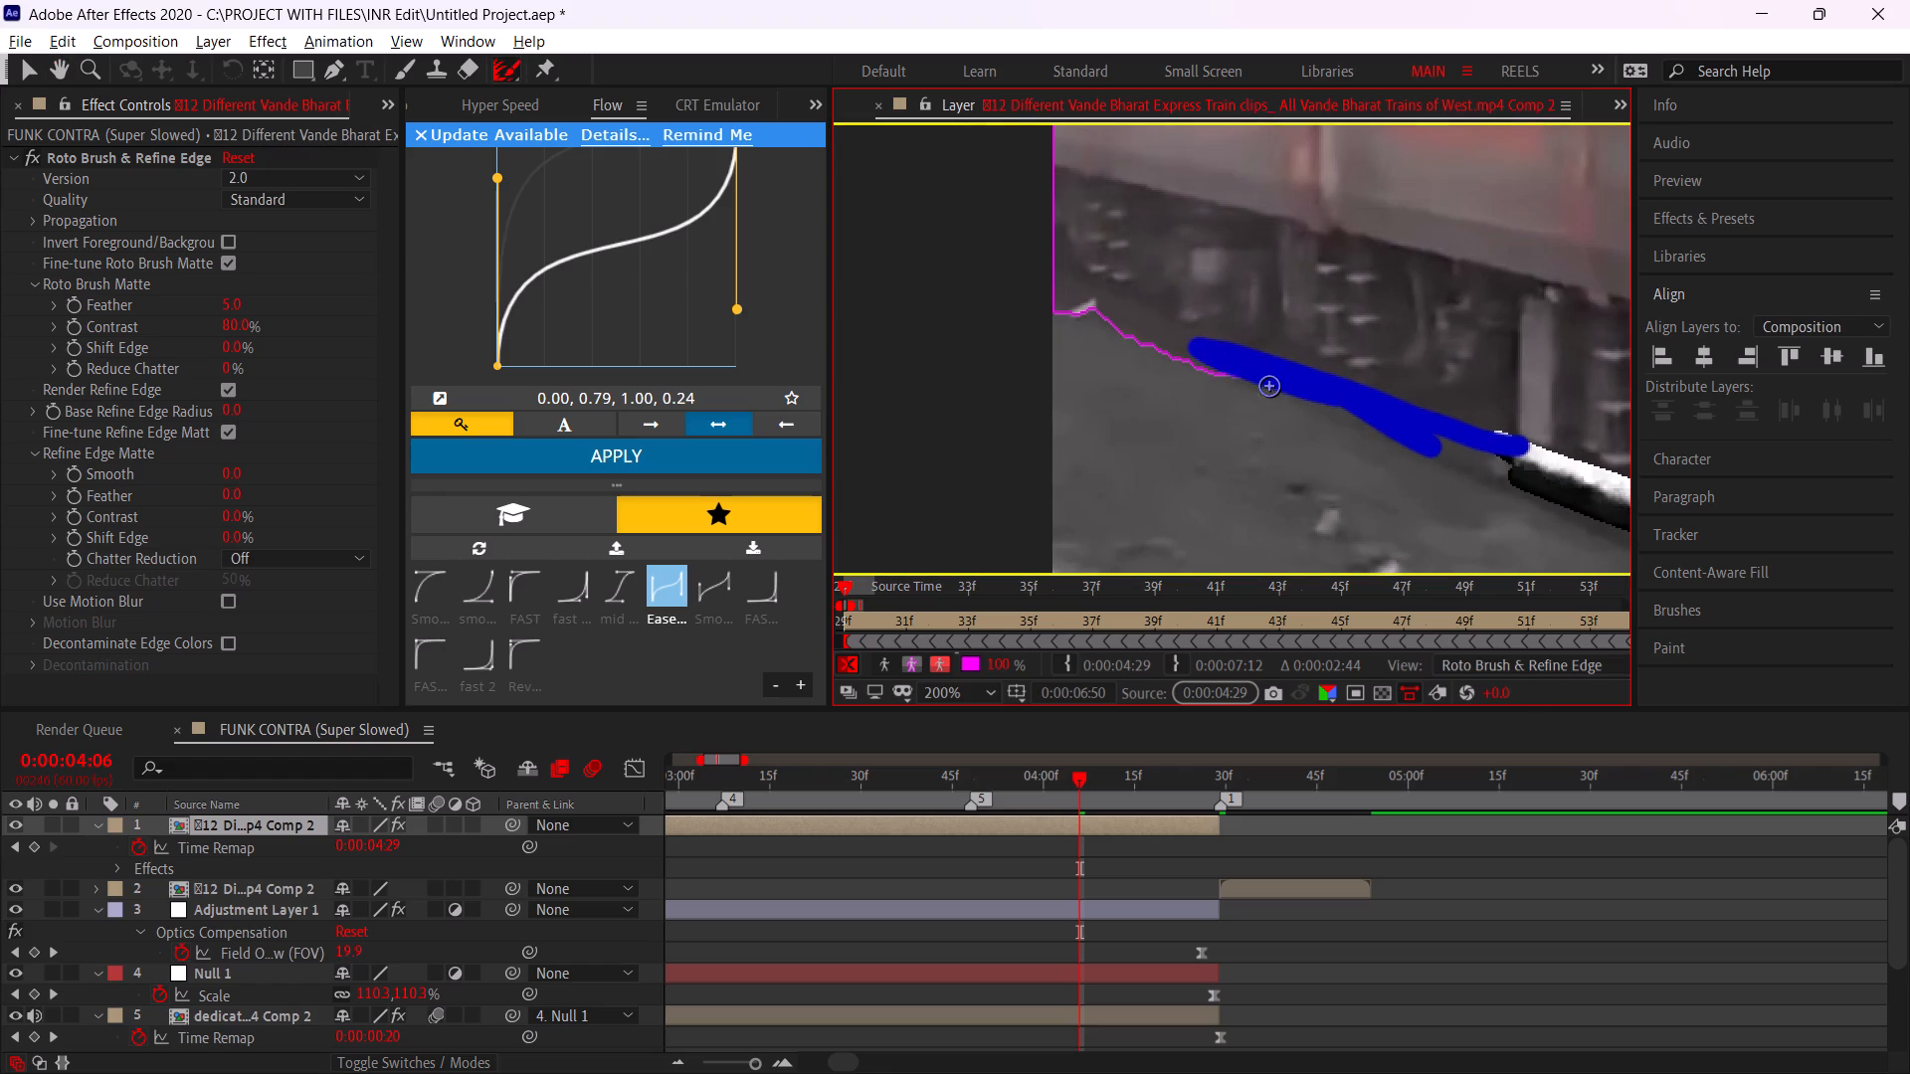
pyautogui.moveTo(1269, 386); pyautogui.dragTo(1038, 308)
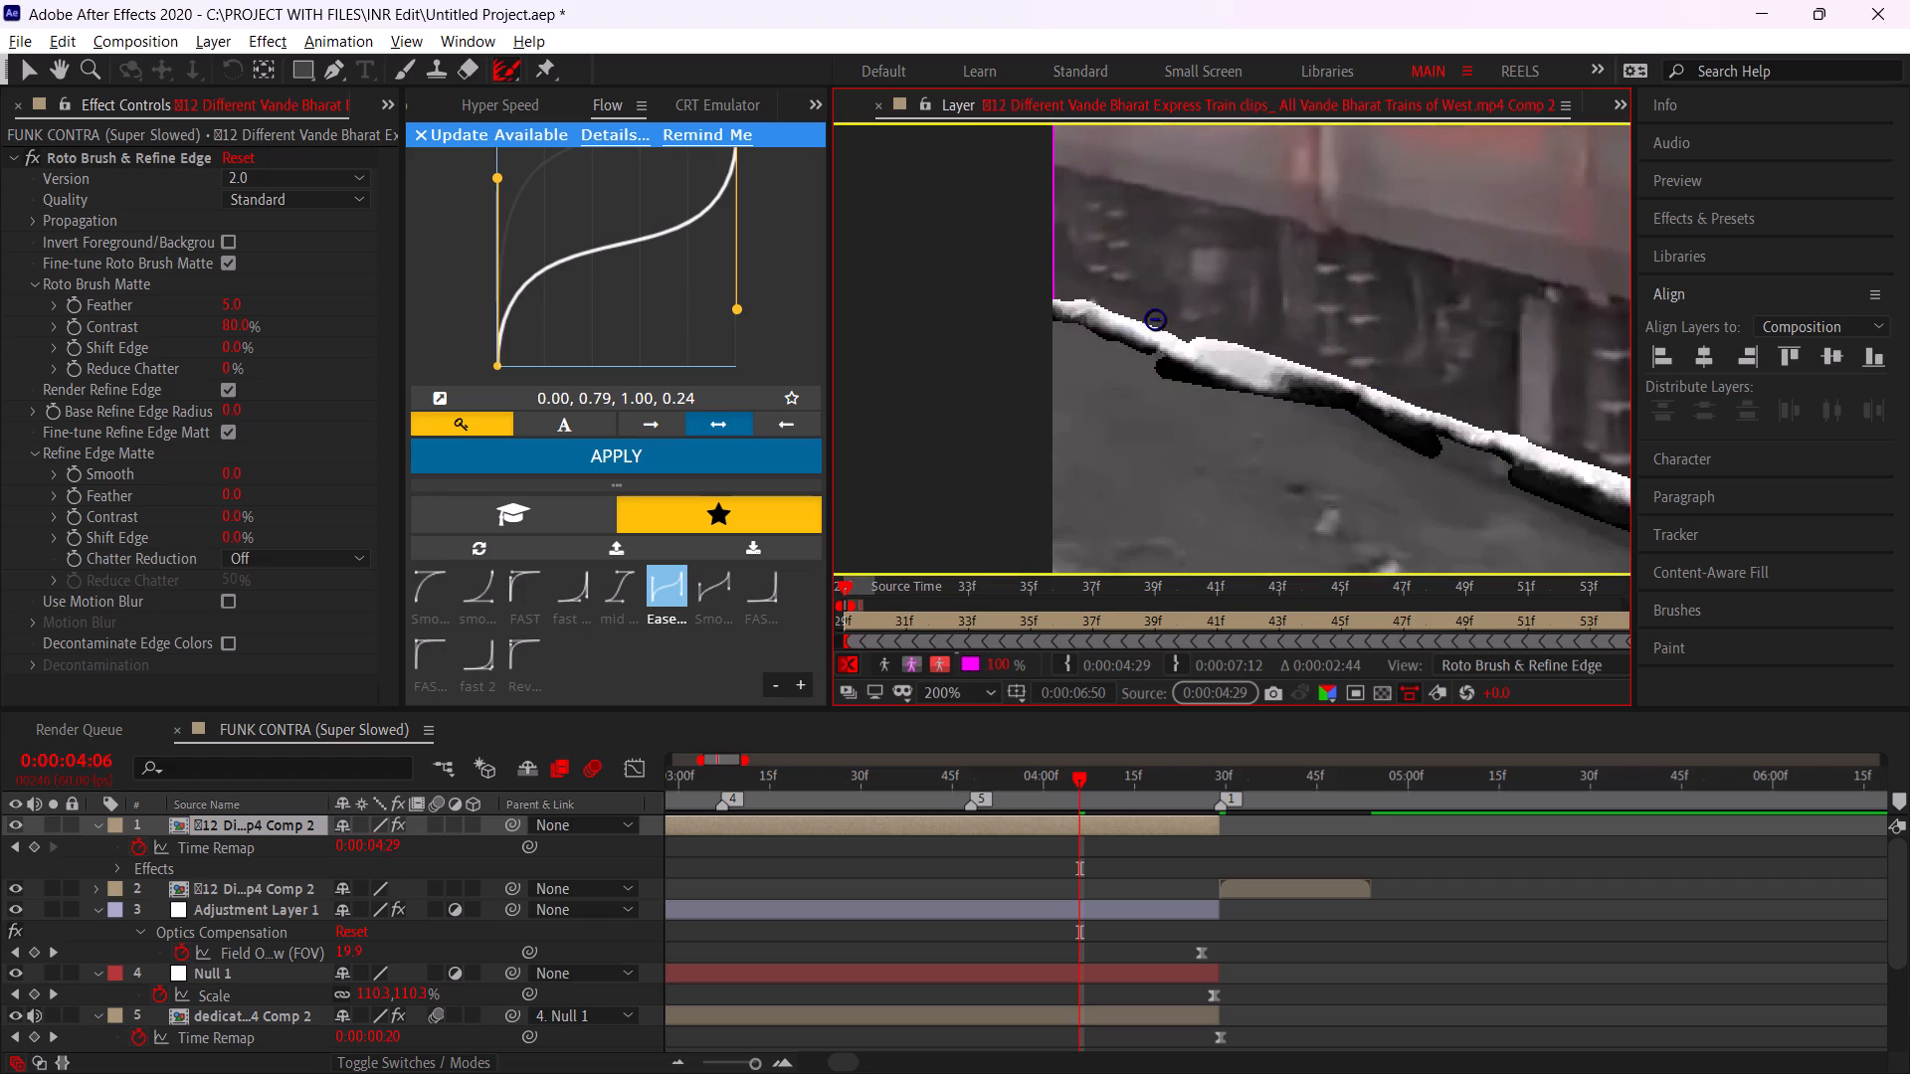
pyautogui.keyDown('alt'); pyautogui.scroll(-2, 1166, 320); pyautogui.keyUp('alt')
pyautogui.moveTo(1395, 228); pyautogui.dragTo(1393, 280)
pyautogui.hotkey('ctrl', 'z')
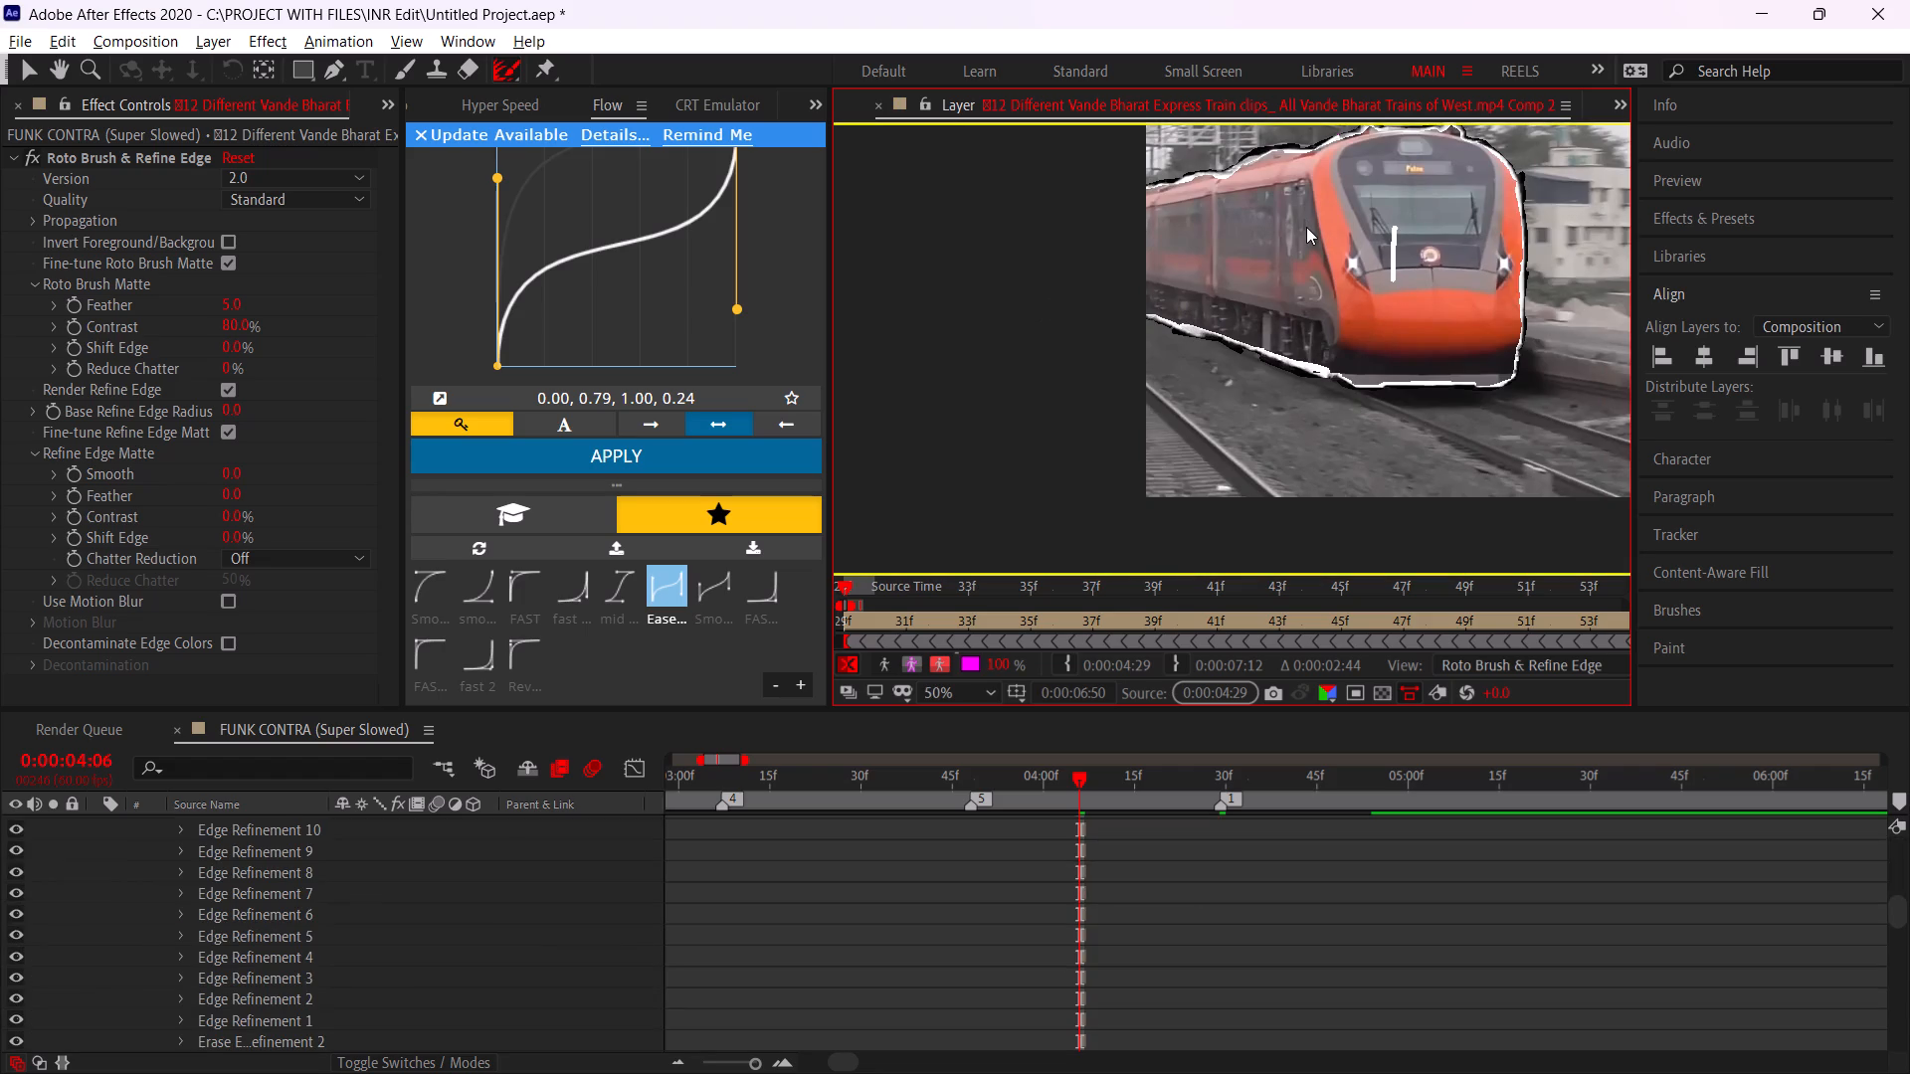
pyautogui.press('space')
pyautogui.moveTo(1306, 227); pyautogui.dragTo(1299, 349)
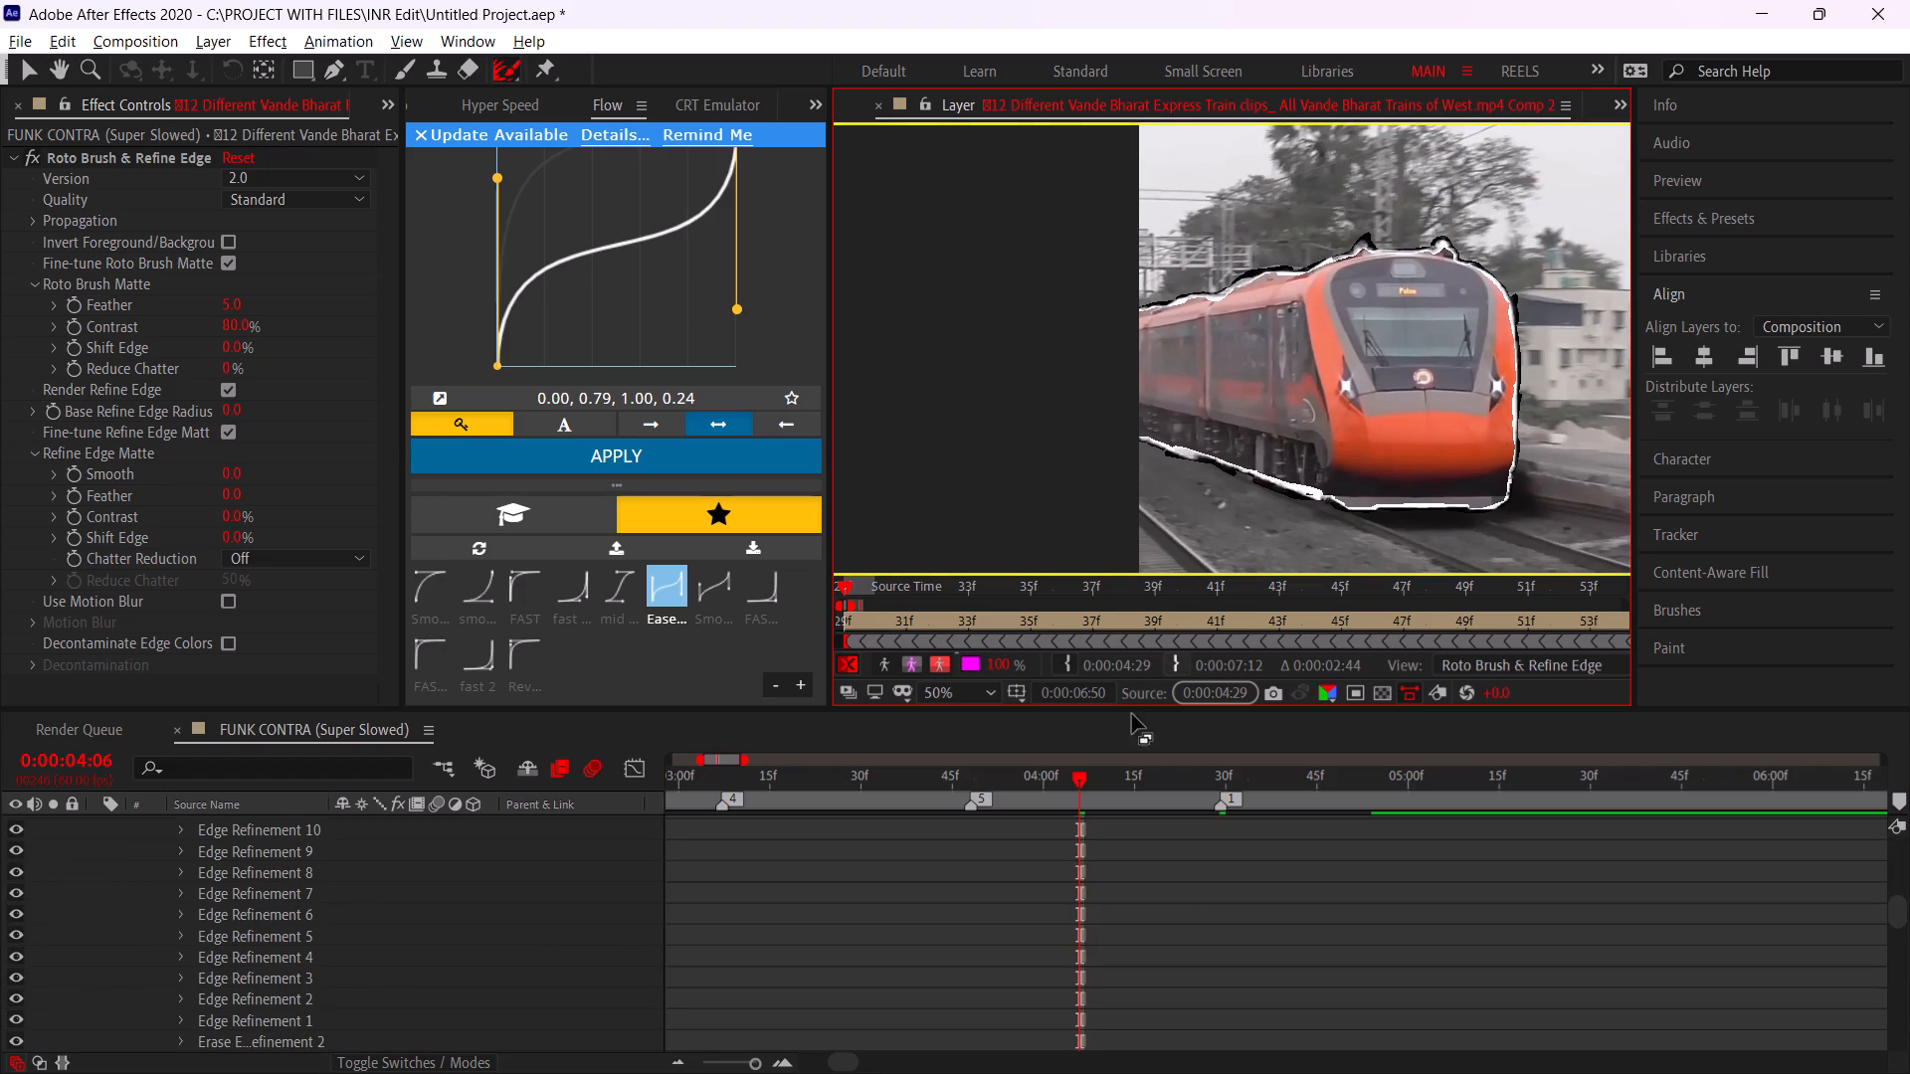
# Return to the FUNK CONTRA composition and pre-compose the rotoscoped train layer.
pyautogui.scroll(3, 1145, 110)
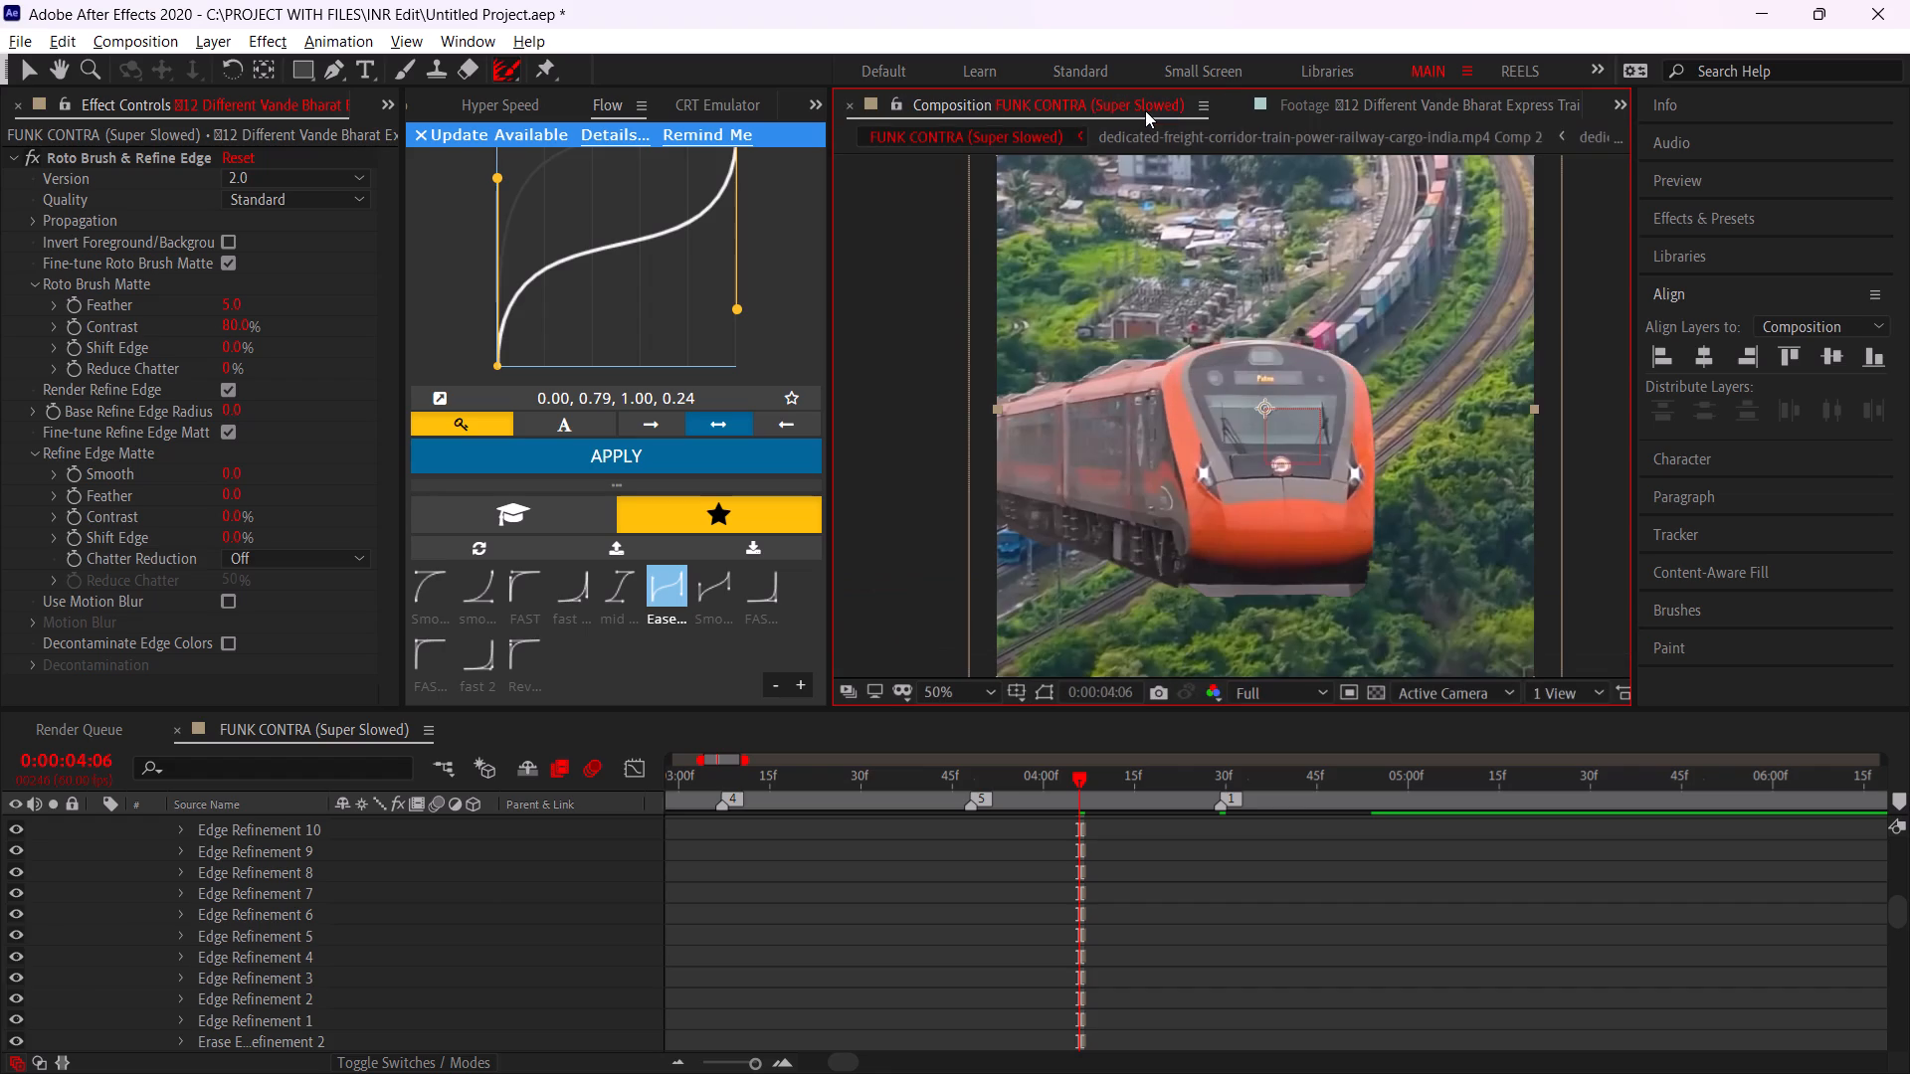
pyautogui.scroll(3, 1145, 110)
pyautogui.scroll(12, 1021, 869)
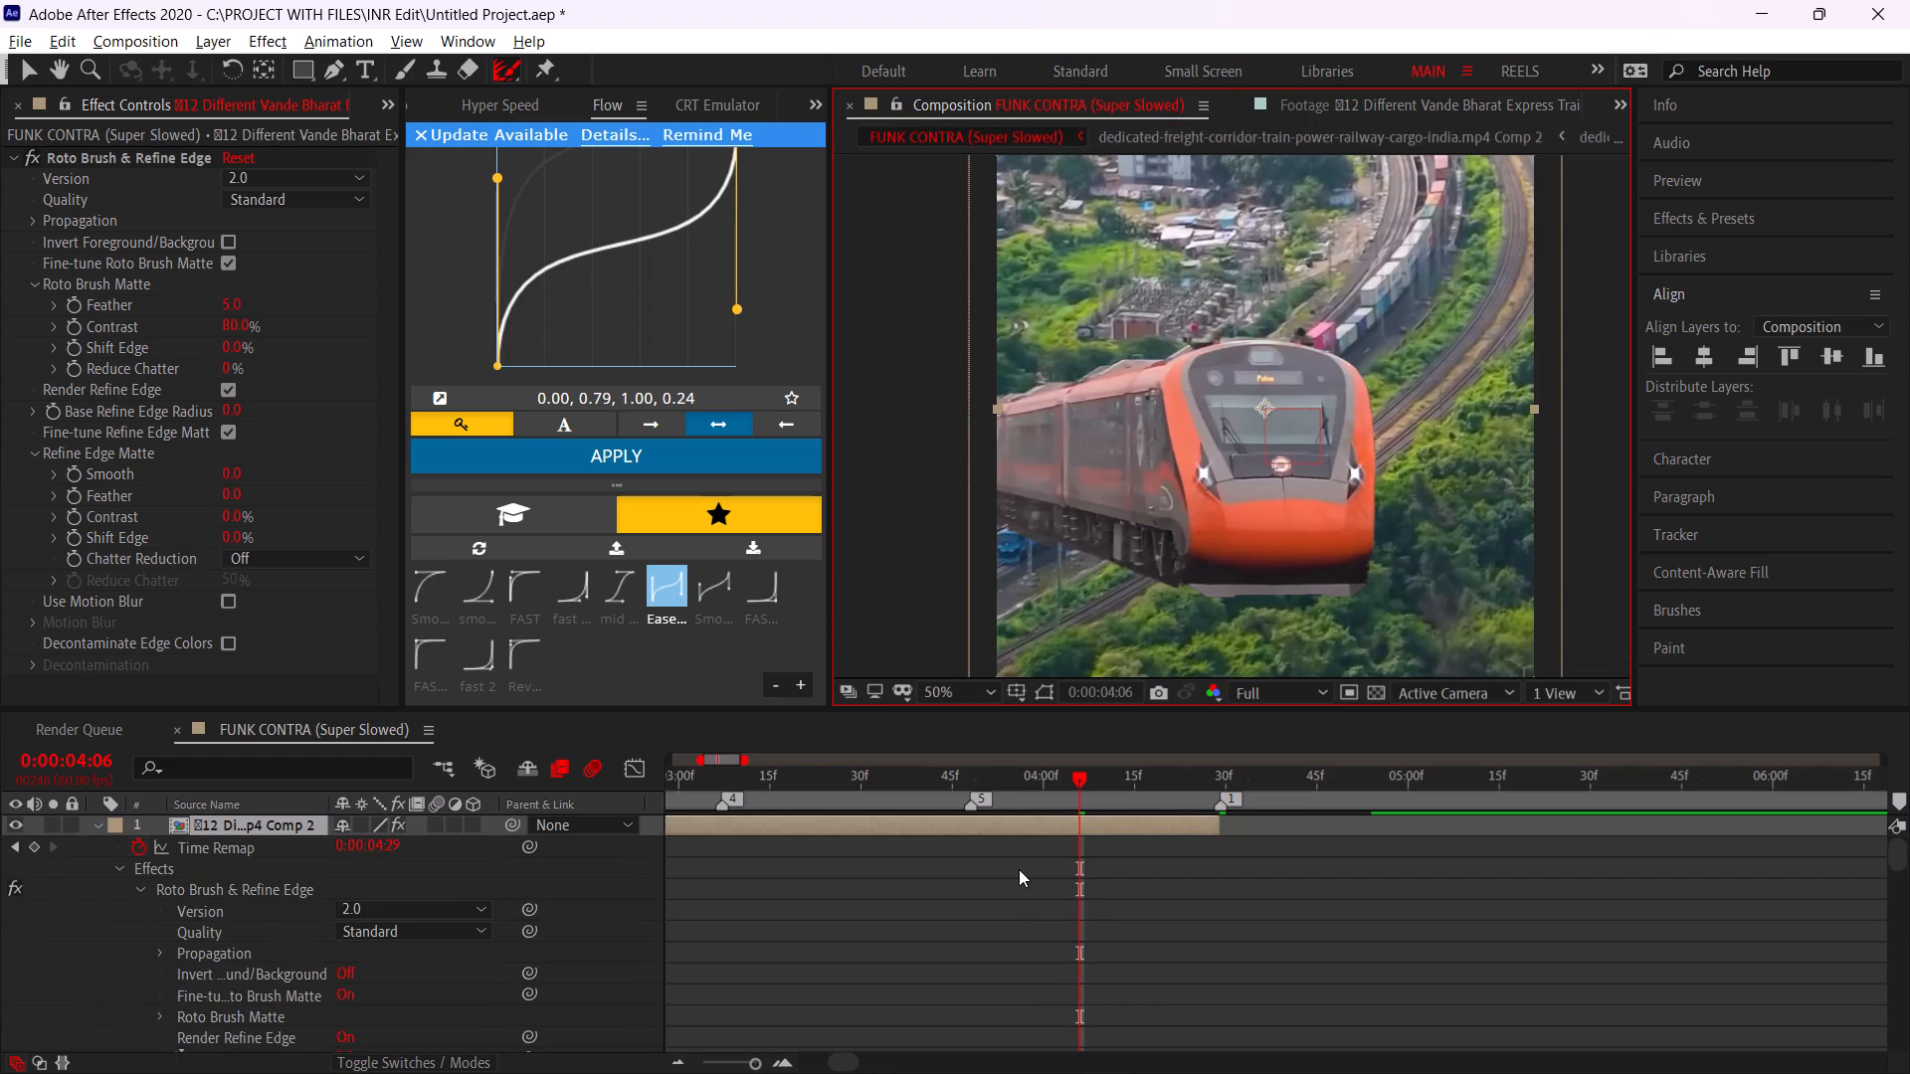
pyautogui.hotkey('ctrl', 'shift', 'c')
pyautogui.click(935, 489)
# Apply Freeze Frame to the pre-composed train layer at 0:00:04:06.
pyautogui.rightClick(1063, 826)
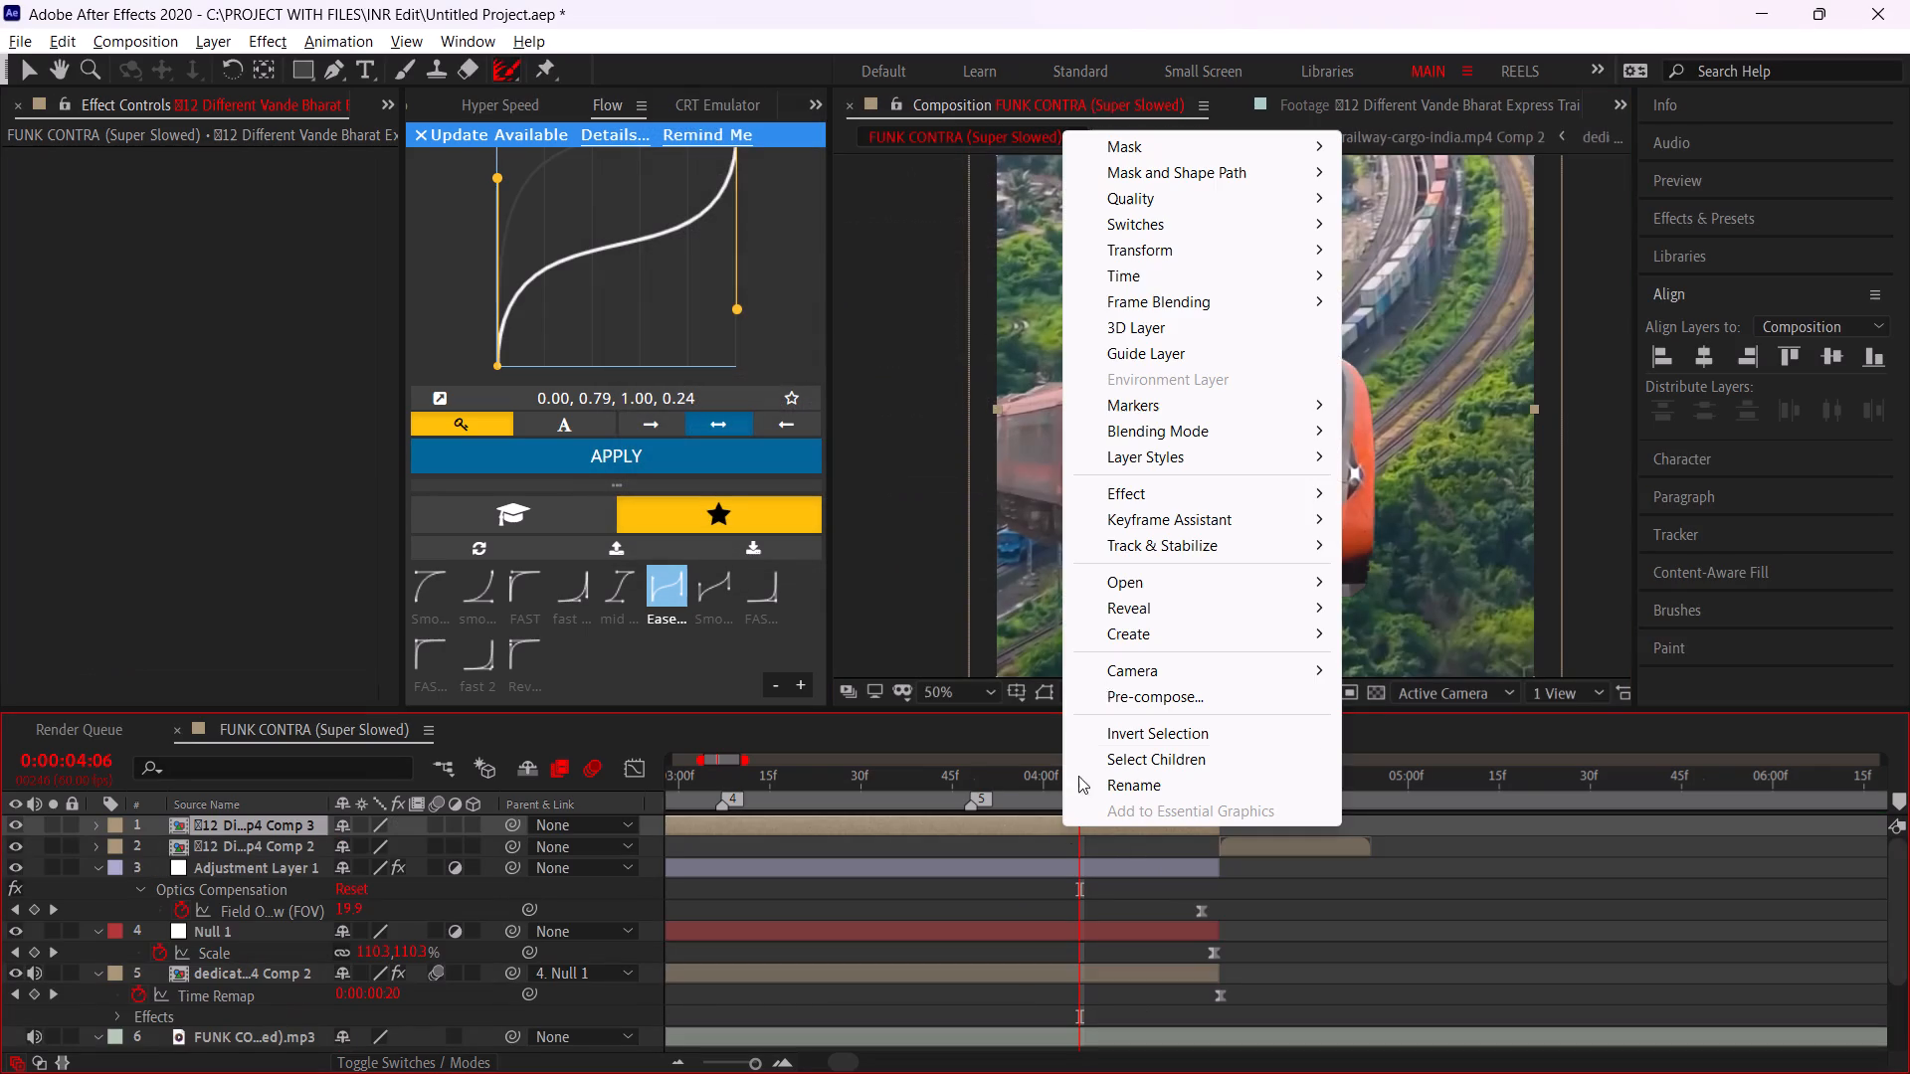
pyautogui.click(1417, 361)
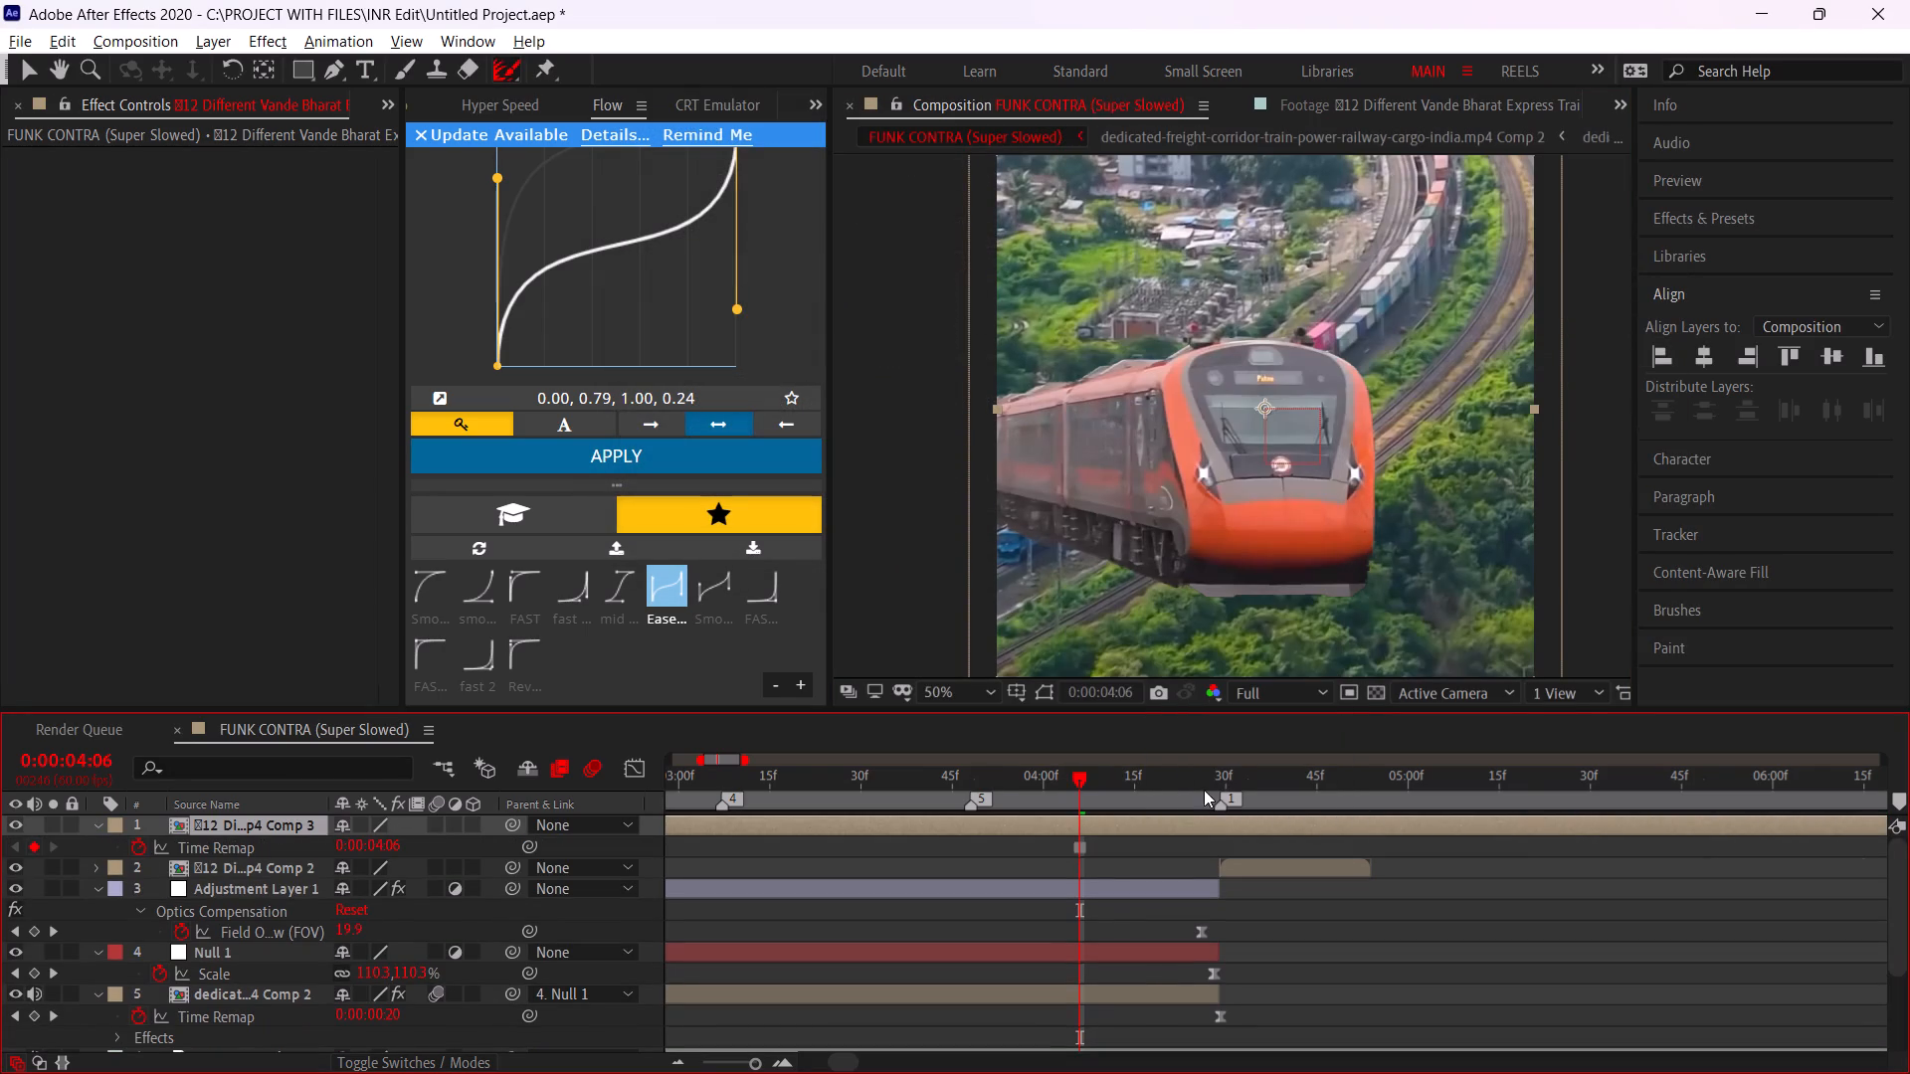
# Split the frozen train layer at marker 1, 0:00:04:29, and delete the part after it.
pyautogui.moveTo(1204, 790); pyautogui.dragTo(1221, 792)
pyautogui.hotkey('ctrl', 'shift', 'd')
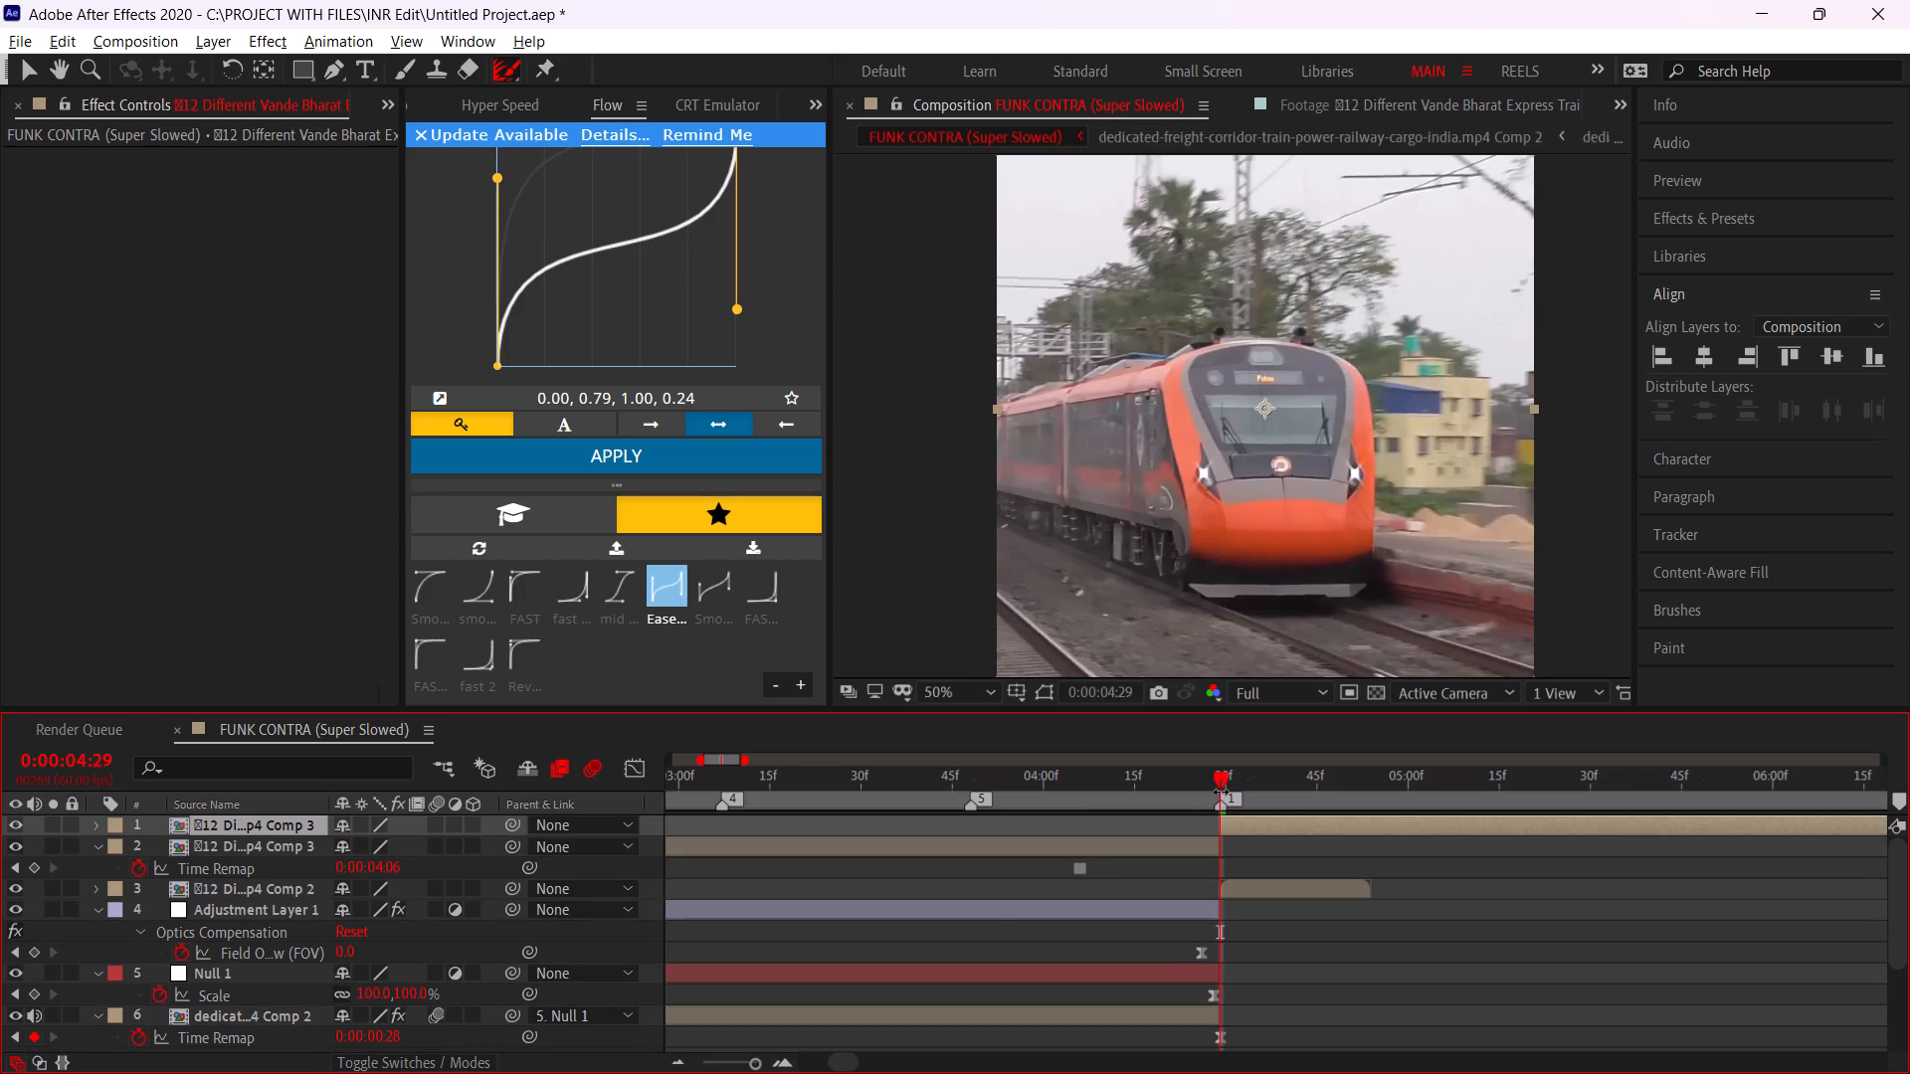
pyautogui.press('Delete')
# Move the current time back to 0:00:01:49, just past marker 2, and select the frozen train layer.
pyautogui.moveTo(994, 861); pyautogui.dragTo(1665, 893, button='middle')
pyautogui.moveTo(965, 782); pyautogui.dragTo(920, 798)
pyautogui.click(1019, 831)
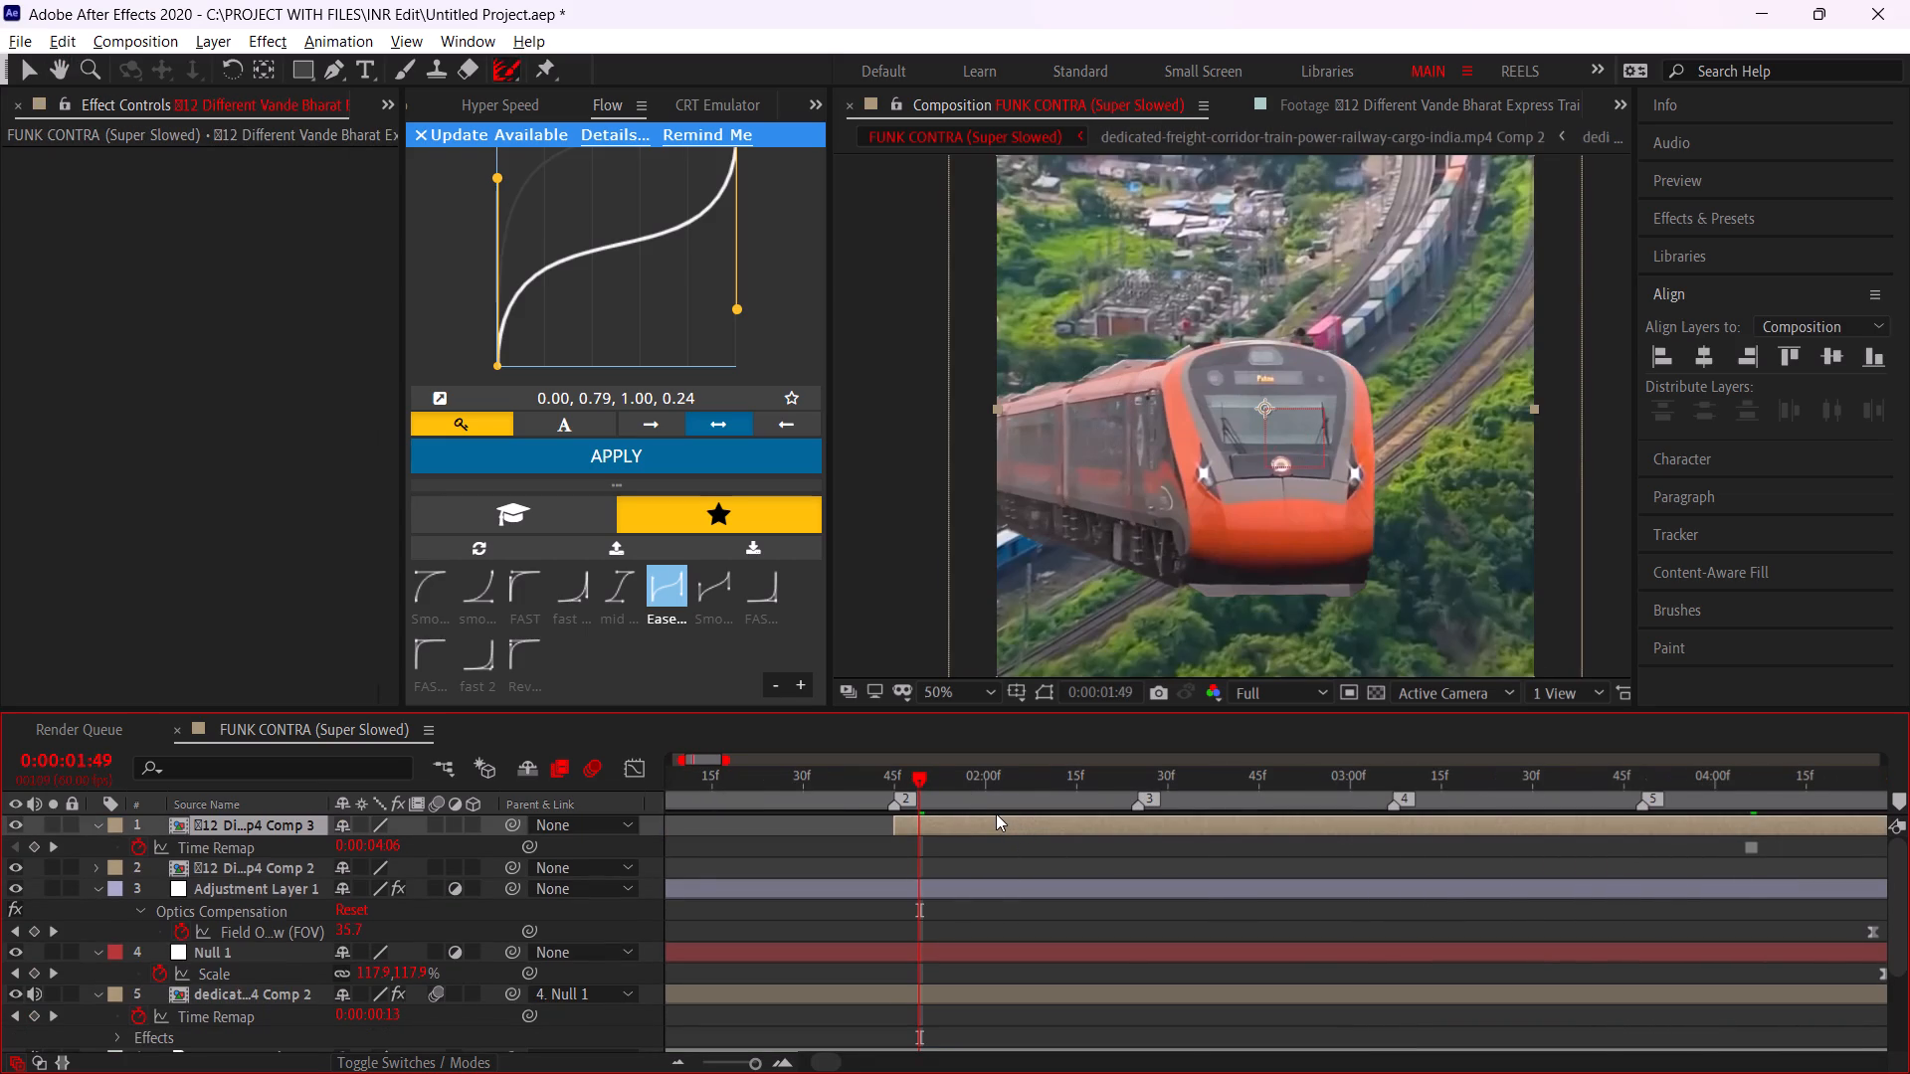
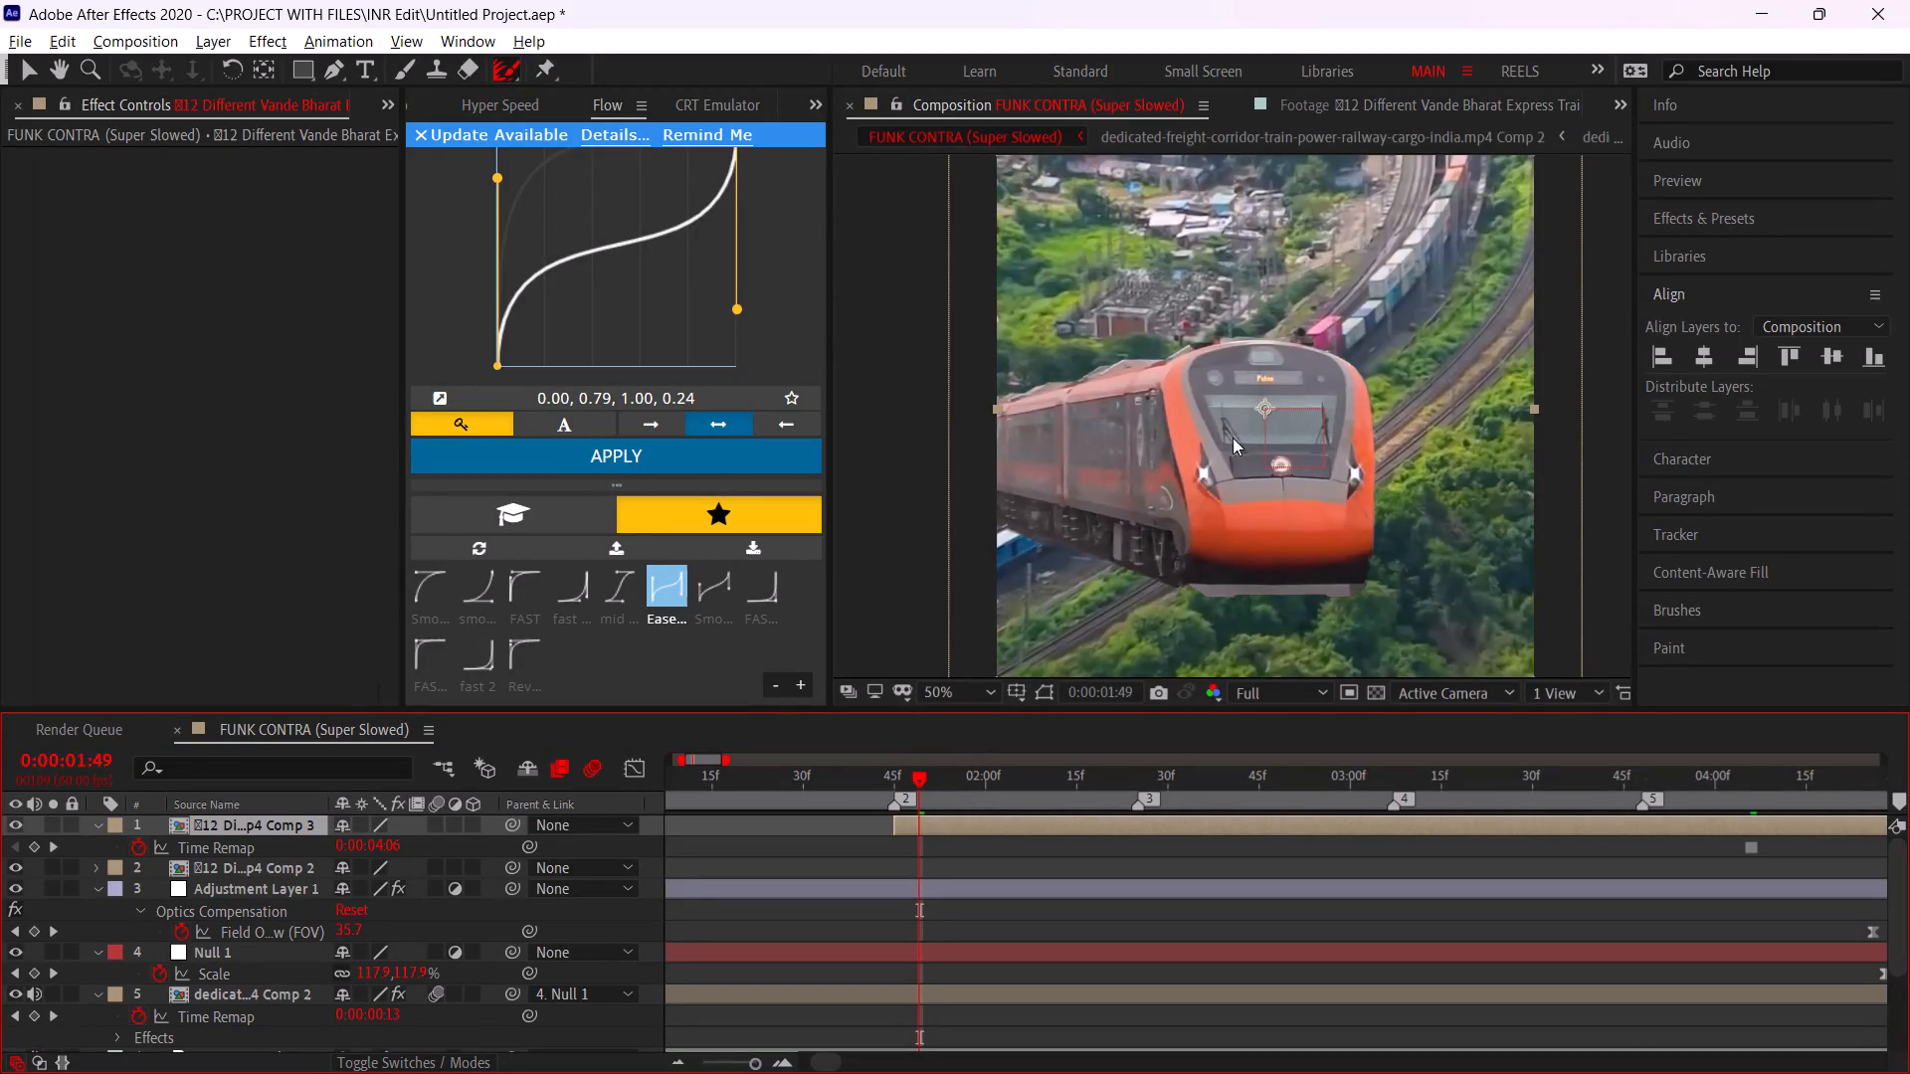
# Preview the edit from 0:00:01:28 through the frozen train cutout, then return the current time to 0:00:00:00.
pyautogui.keyDown('alt'); pyautogui.scroll(1, 1251, 421); pyautogui.keyUp('alt')
pyautogui.keyDown('alt'); pyautogui.scroll(-1, 1246, 421); pyautogui.keyUp('alt')
pyautogui.keyDown('alt'); pyautogui.scroll(-1, 1019, 795); pyautogui.keyUp('alt')
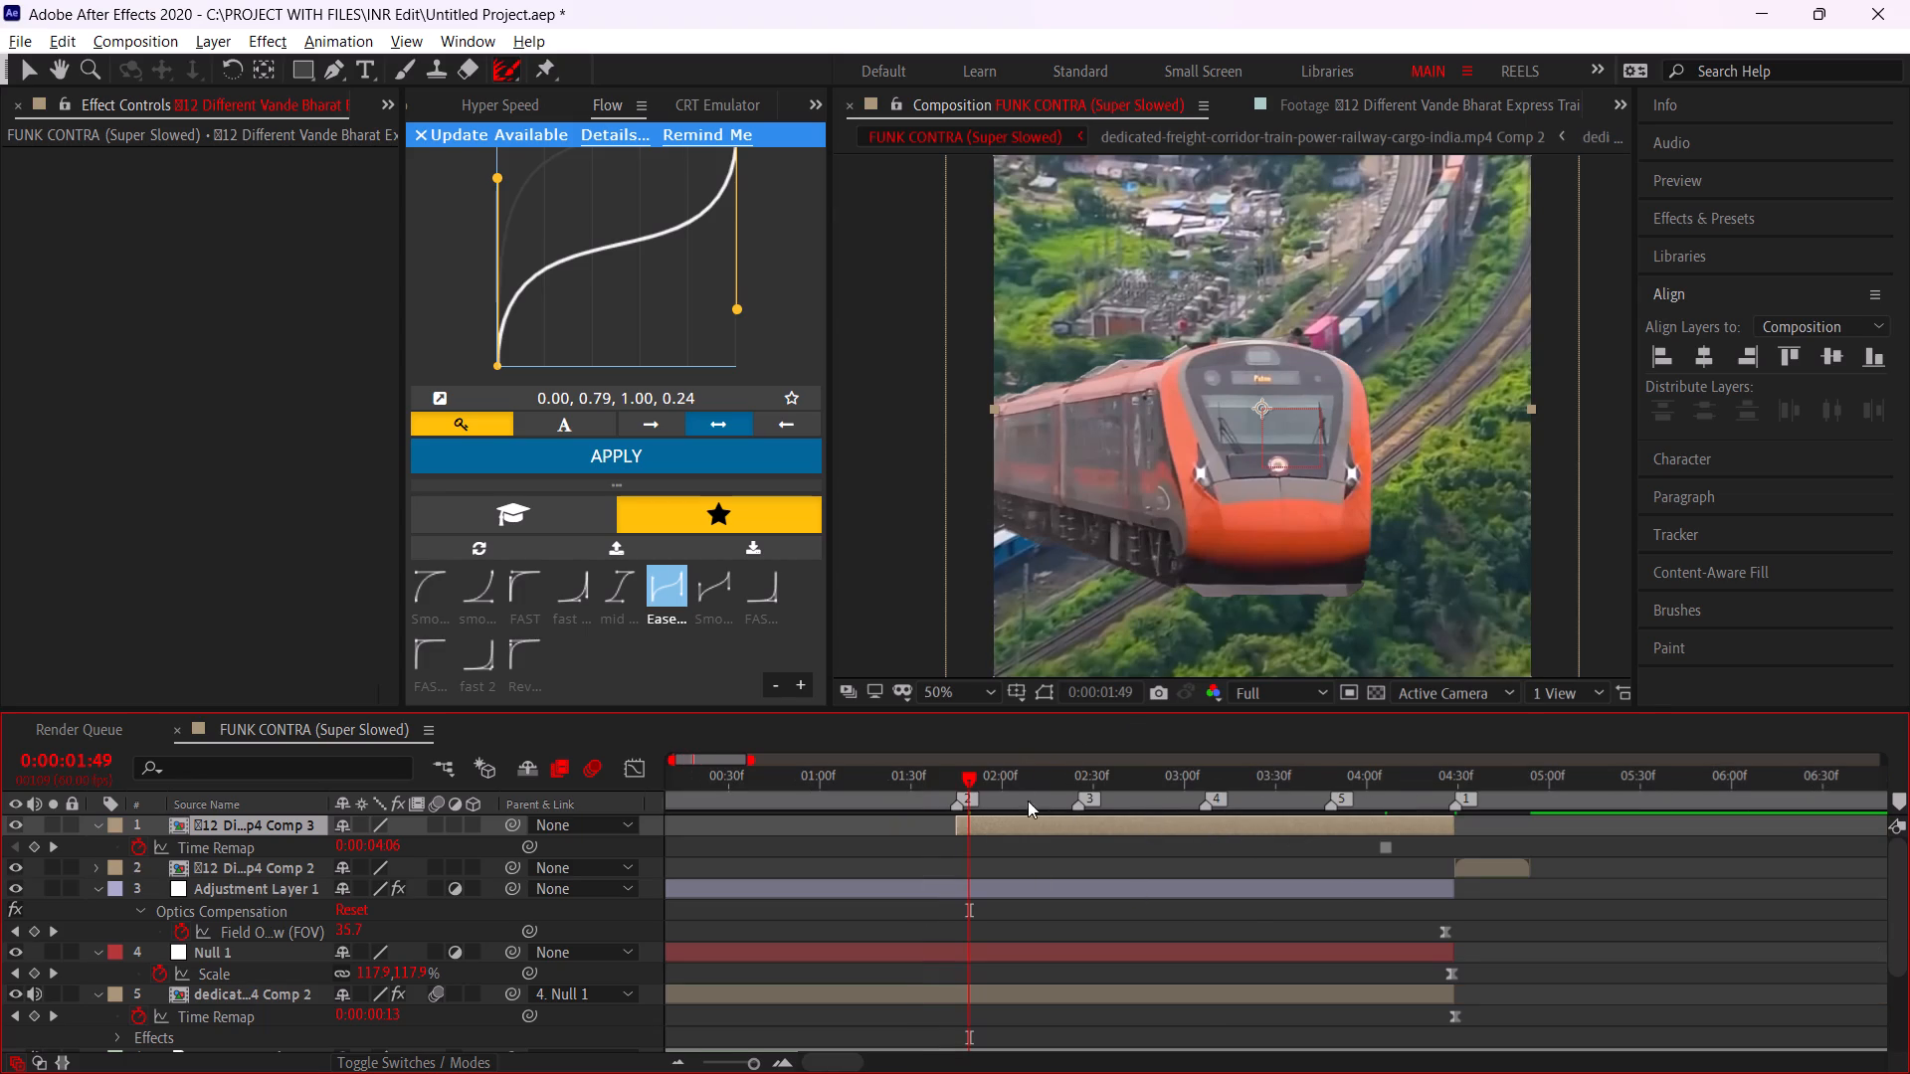
pyautogui.moveTo(984, 792); pyautogui.dragTo(901, 800)
pyautogui.press('space')
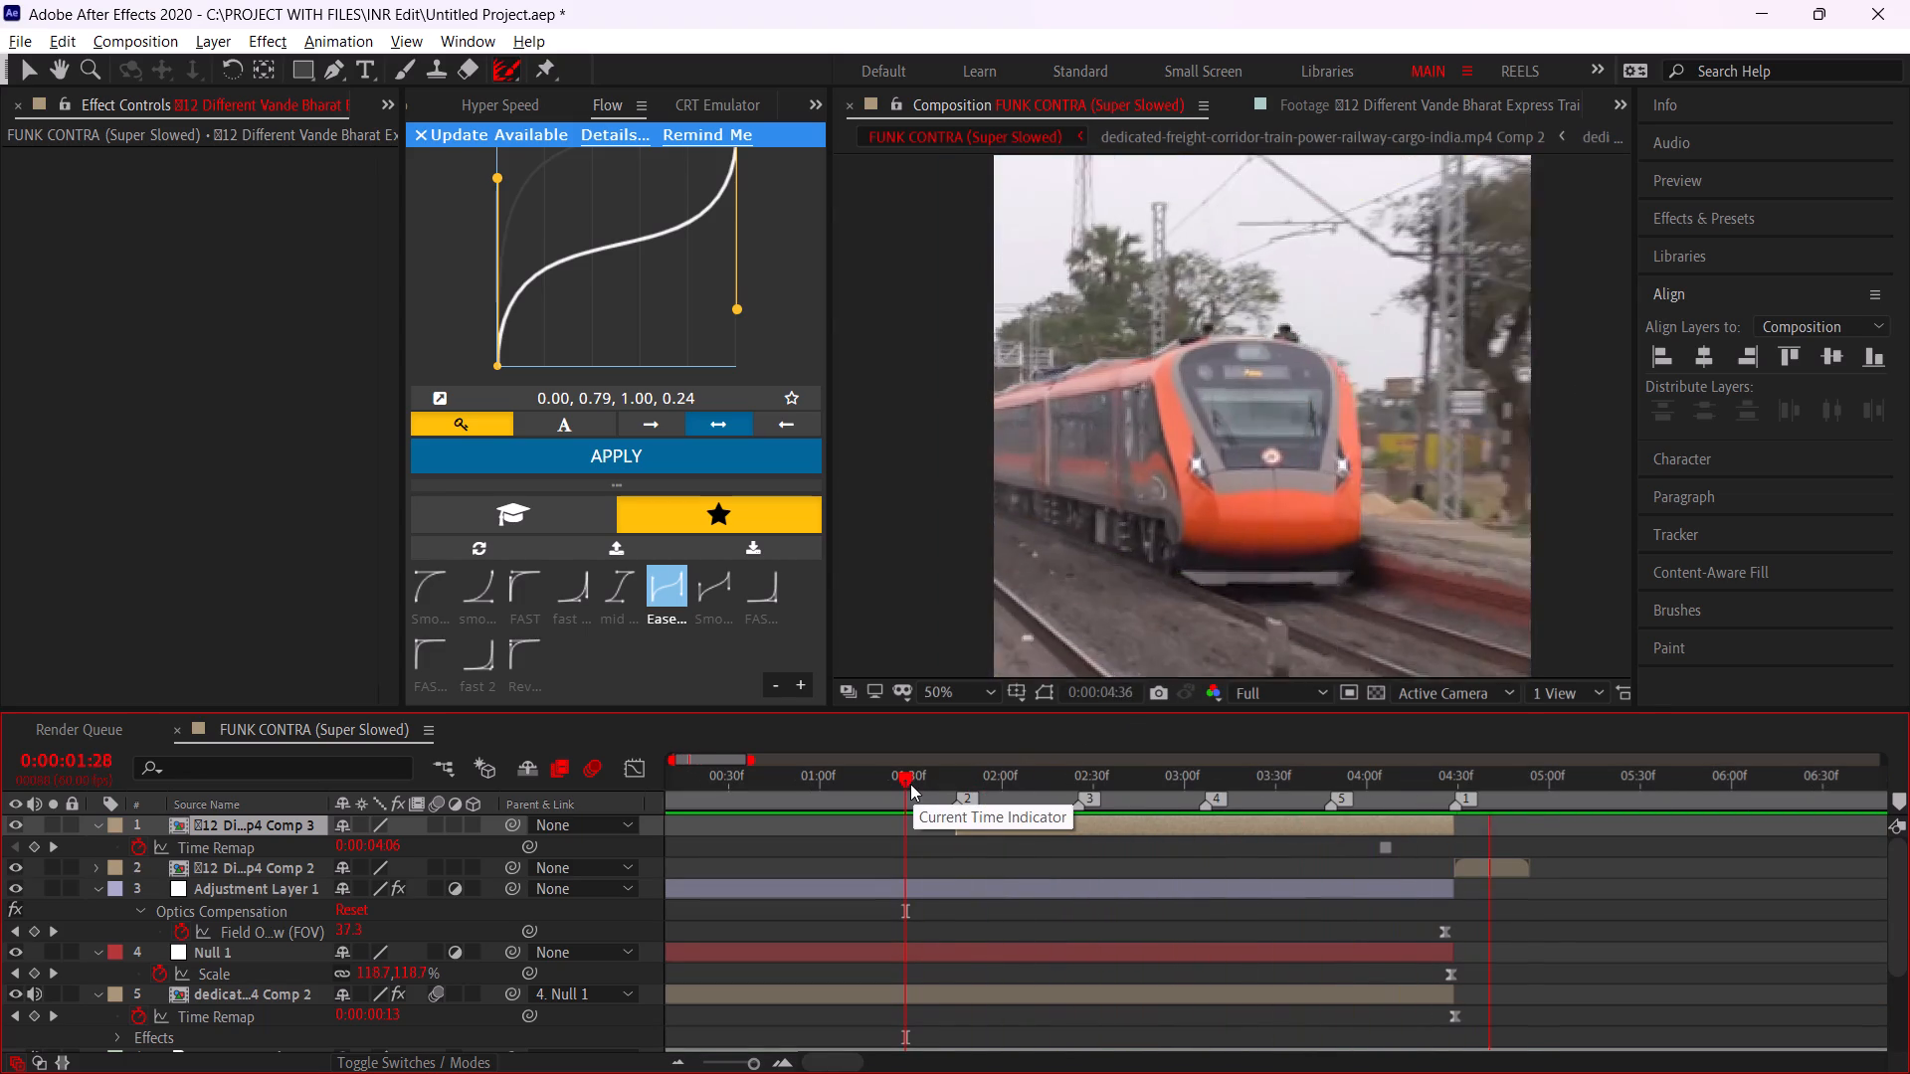
pyautogui.moveTo(910, 784); pyautogui.dragTo(630, 832)
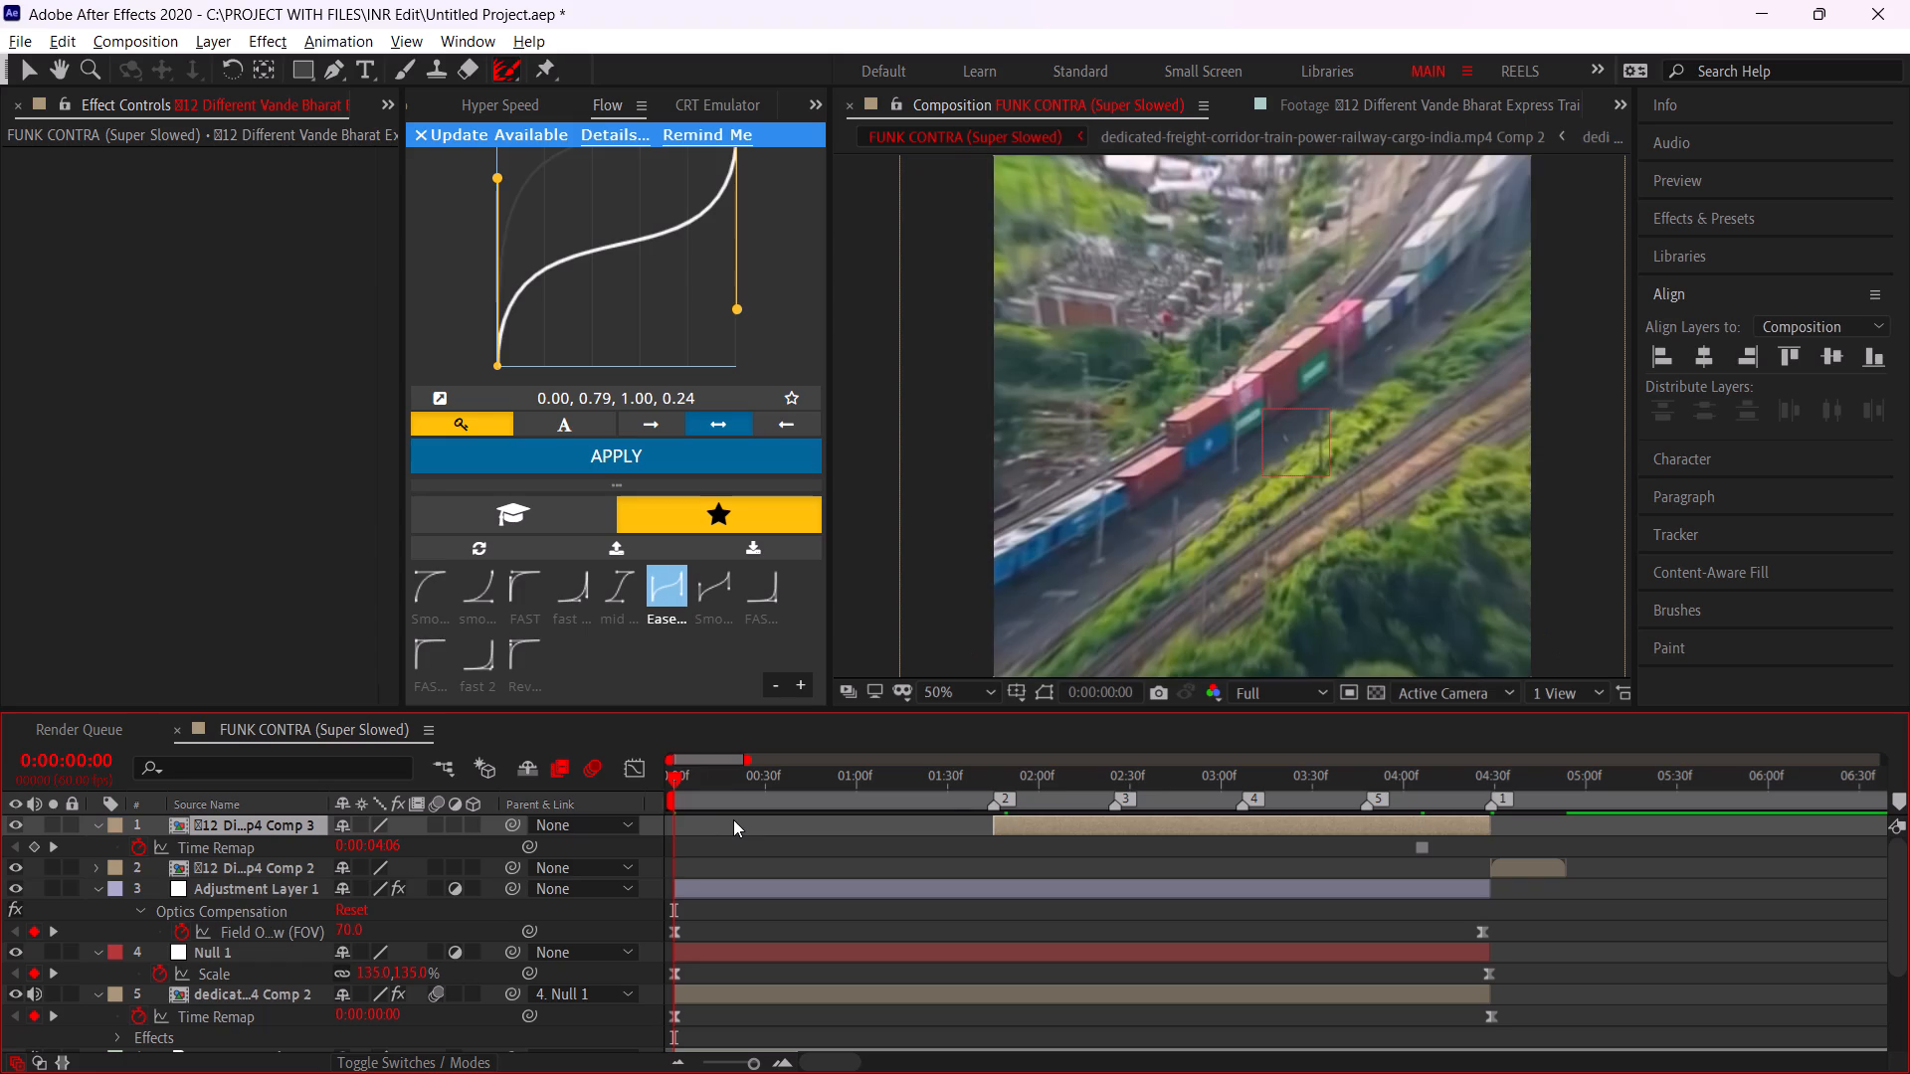
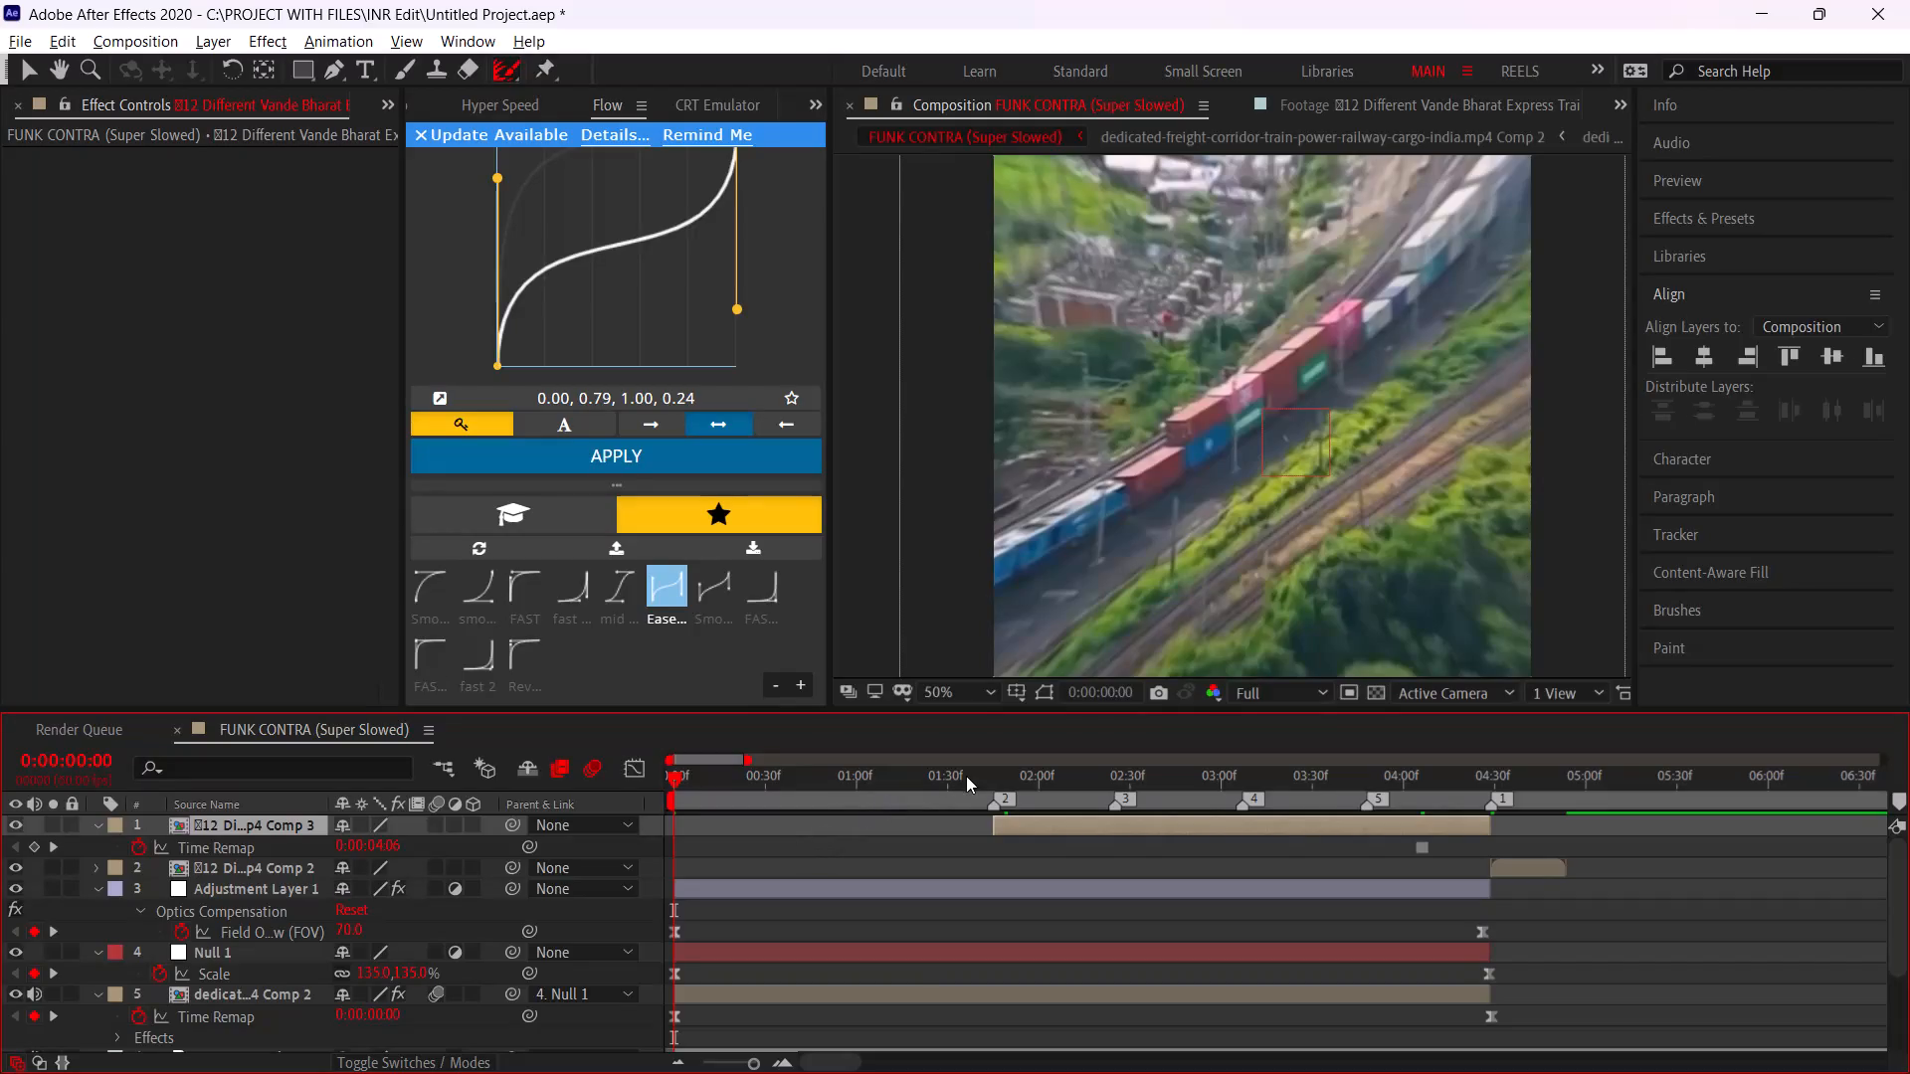
# Go to 0:00:01:52 and examine the frozen train cutout's front, destination sign and coaches up close.
pyautogui.moveTo(966, 776); pyautogui.dragTo(1014, 783)
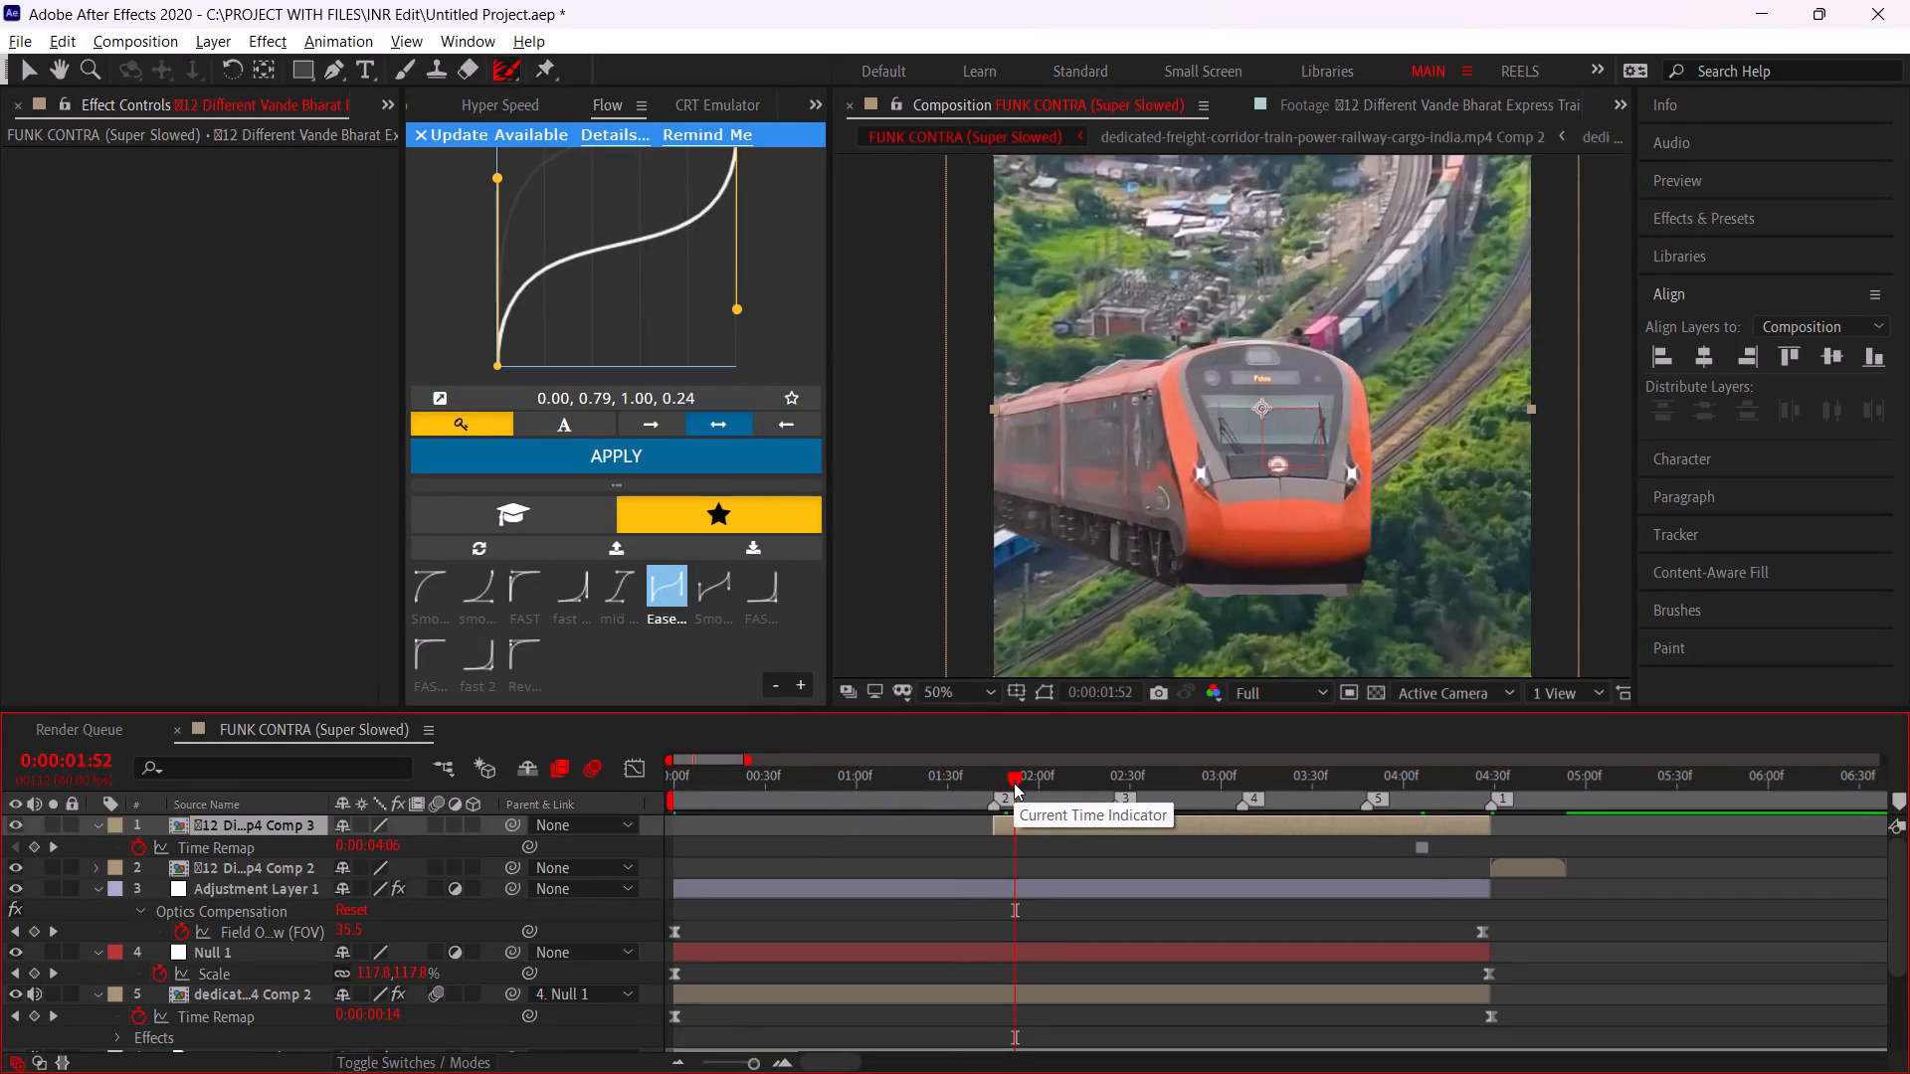
pyautogui.press('v')
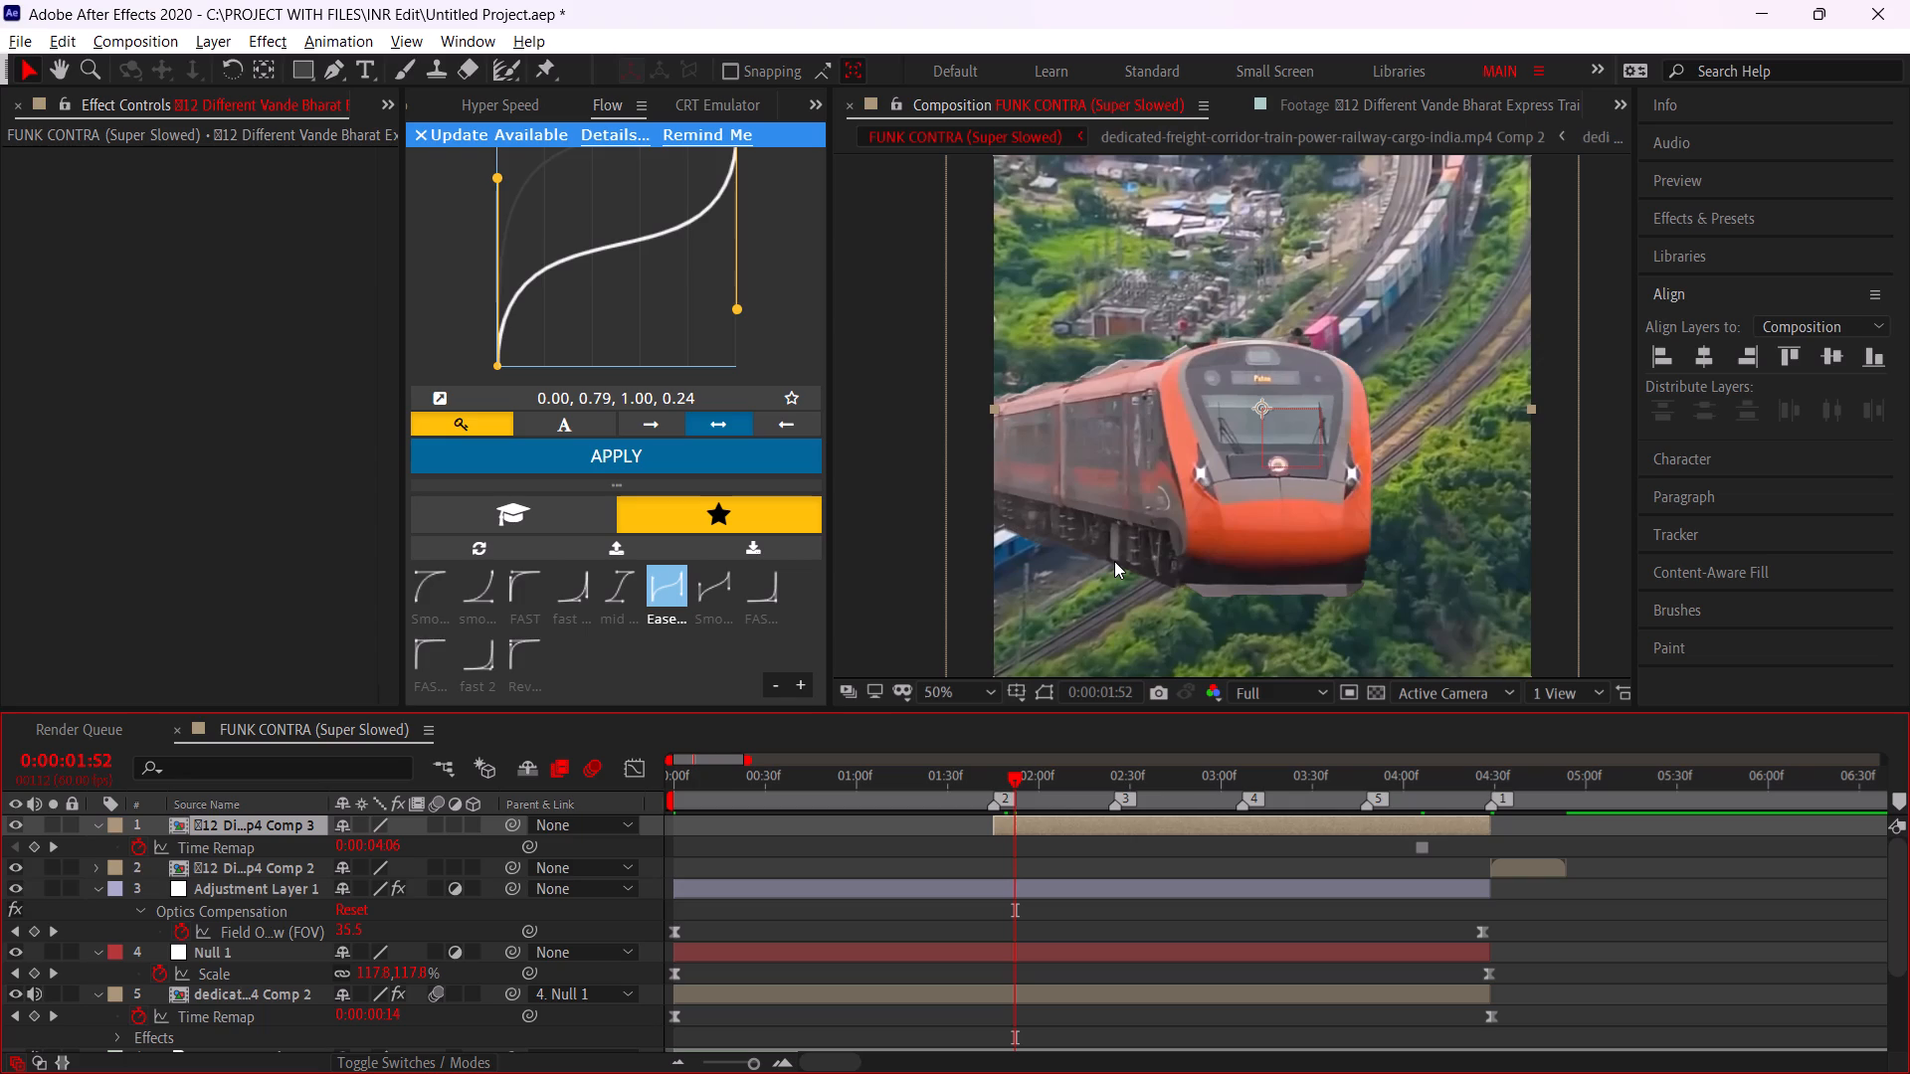
pyautogui.keyDown('alt'); pyautogui.scroll(1, 1313, 446); pyautogui.keyUp('alt')
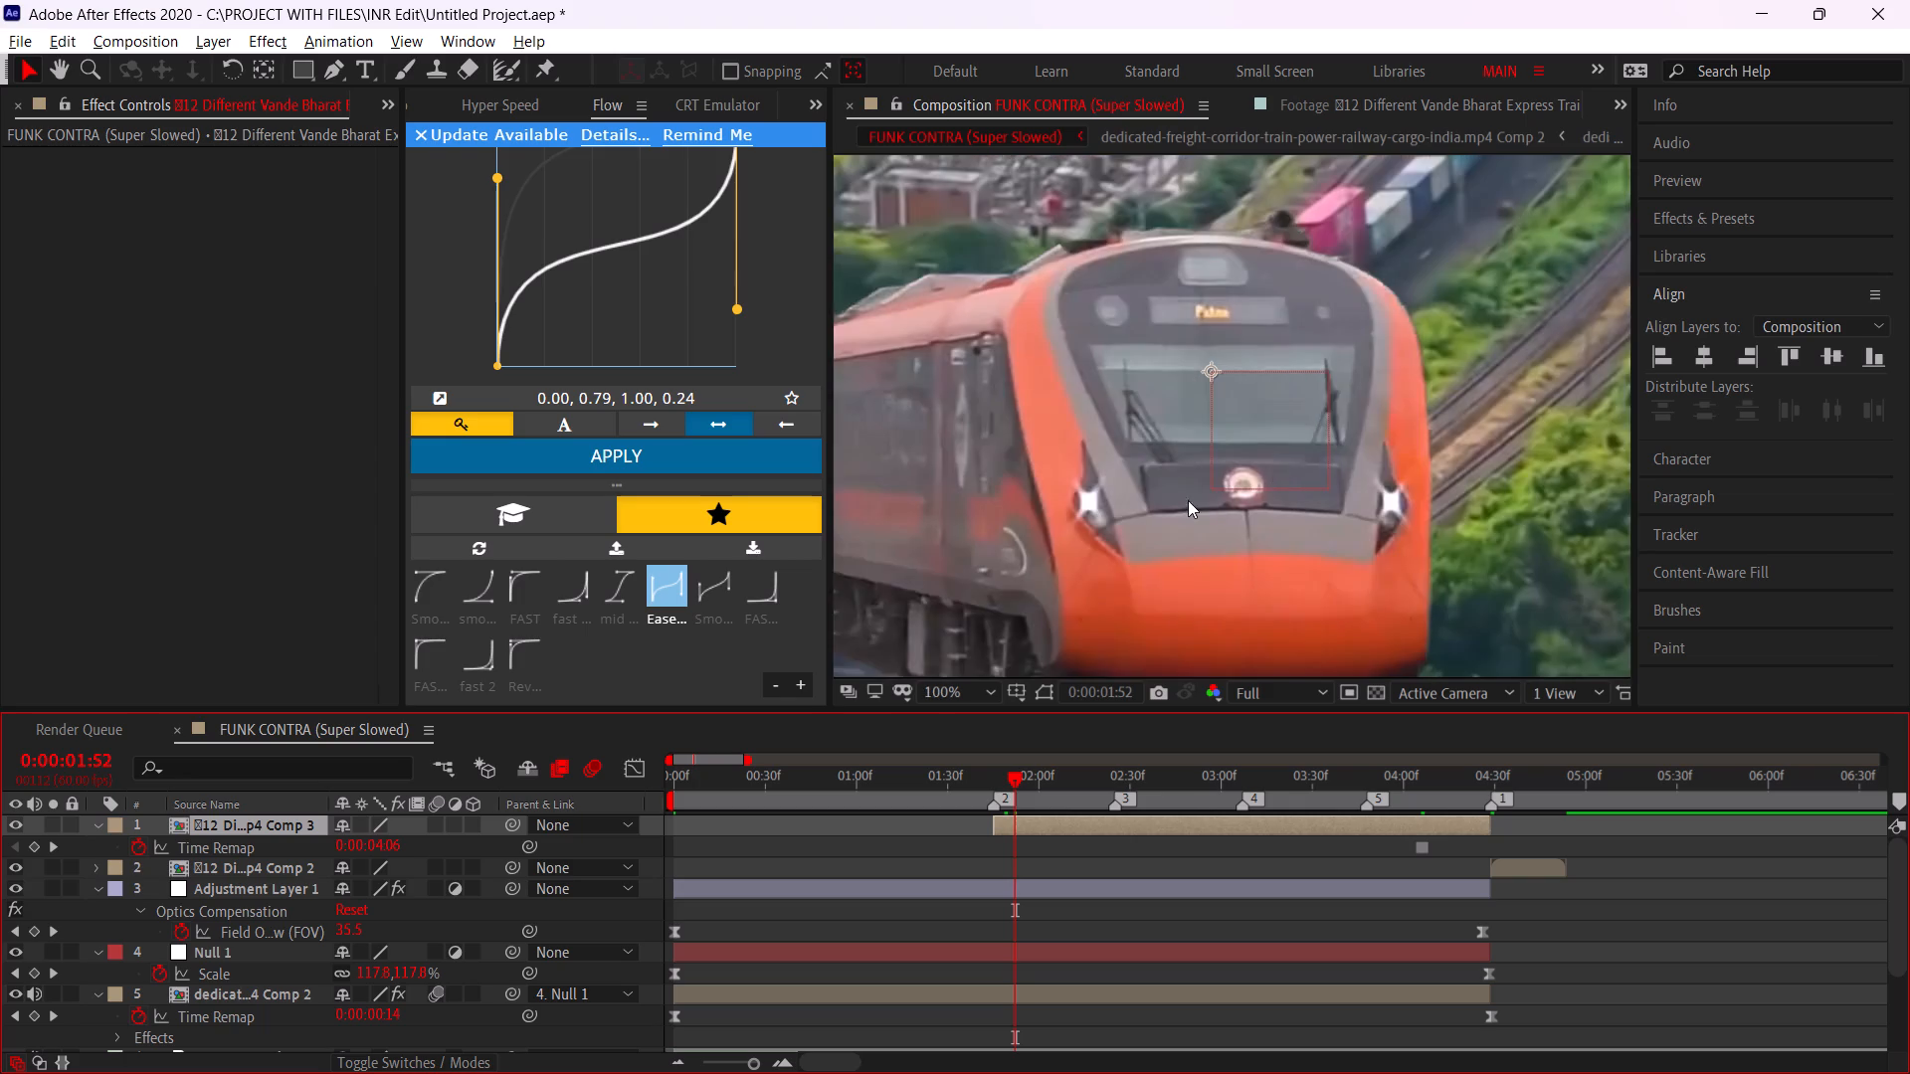
pyautogui.keyDown('alt'); pyautogui.scroll(1, 1187, 497); pyautogui.keyUp('alt')
pyautogui.moveTo(1190, 245); pyautogui.dragTo(1137, 436, button='middle')
pyautogui.keyDown('alt'); pyautogui.scroll(1, 1185, 316); pyautogui.keyUp('alt')
pyautogui.moveTo(1185, 314); pyautogui.dragTo(1127, 456, button='middle')
pyautogui.keyDown('alt'); pyautogui.scroll(1, 1100, 468); pyautogui.keyUp('alt')
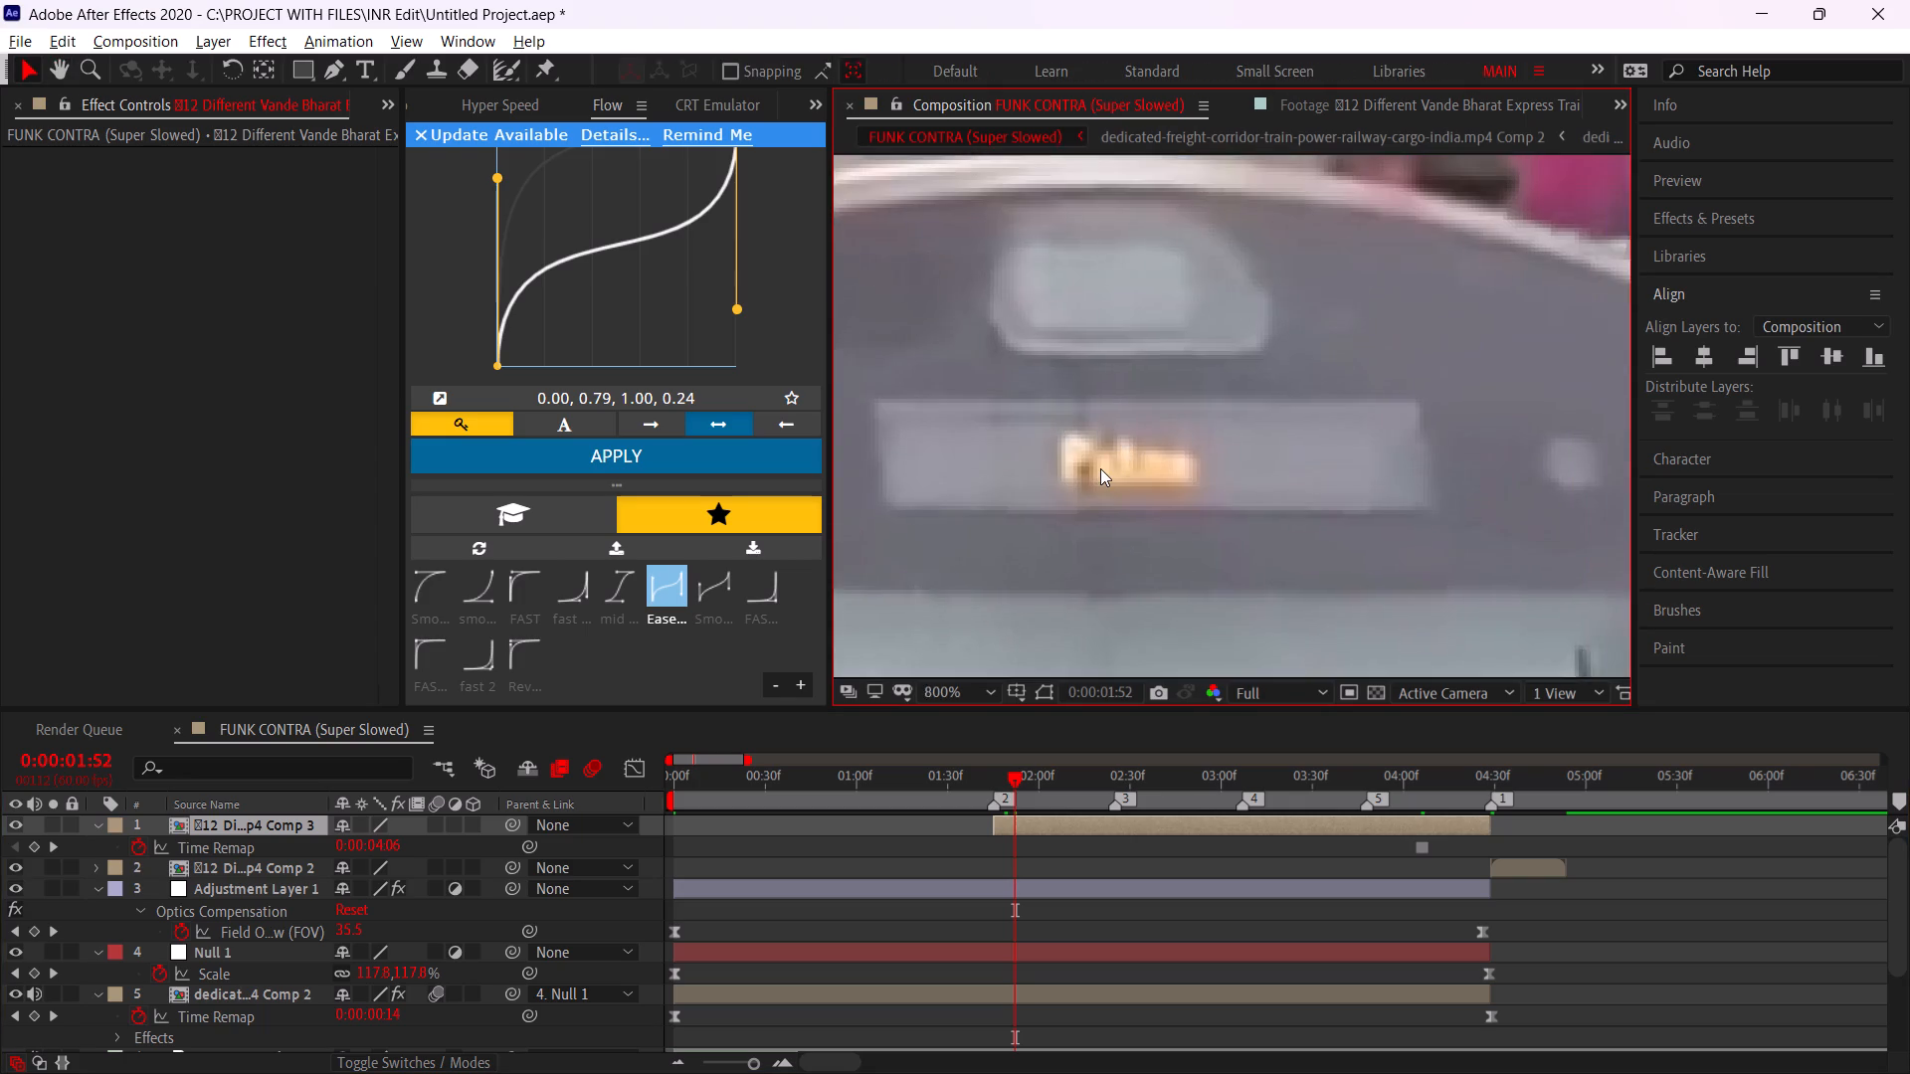
pyautogui.keyDown('alt'); pyautogui.scroll(2, 1100, 468); pyautogui.keyUp('alt')
pyautogui.keyDown('alt'); pyautogui.scroll(-4, 1100, 468); pyautogui.keyUp('alt')
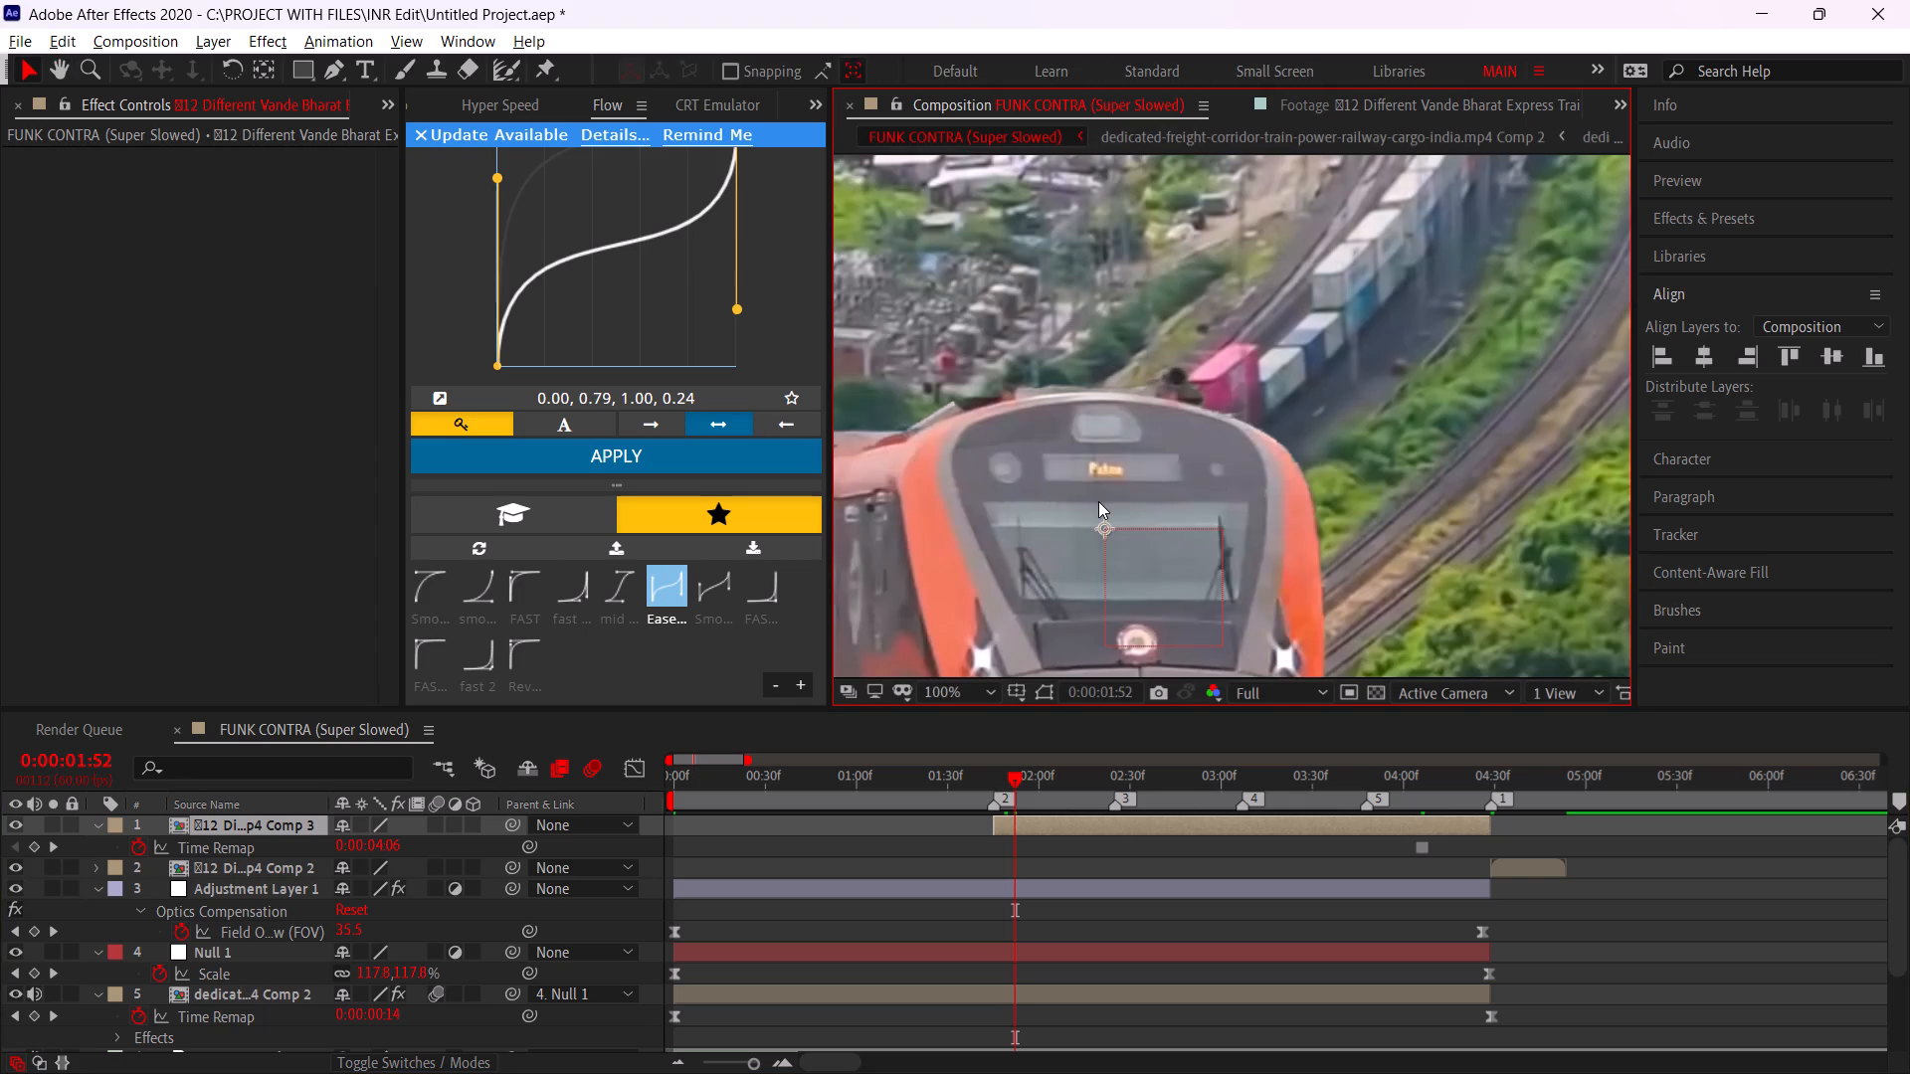
pyautogui.keyDown('alt'); pyautogui.scroll(-1, 1098, 501); pyautogui.keyUp('alt')
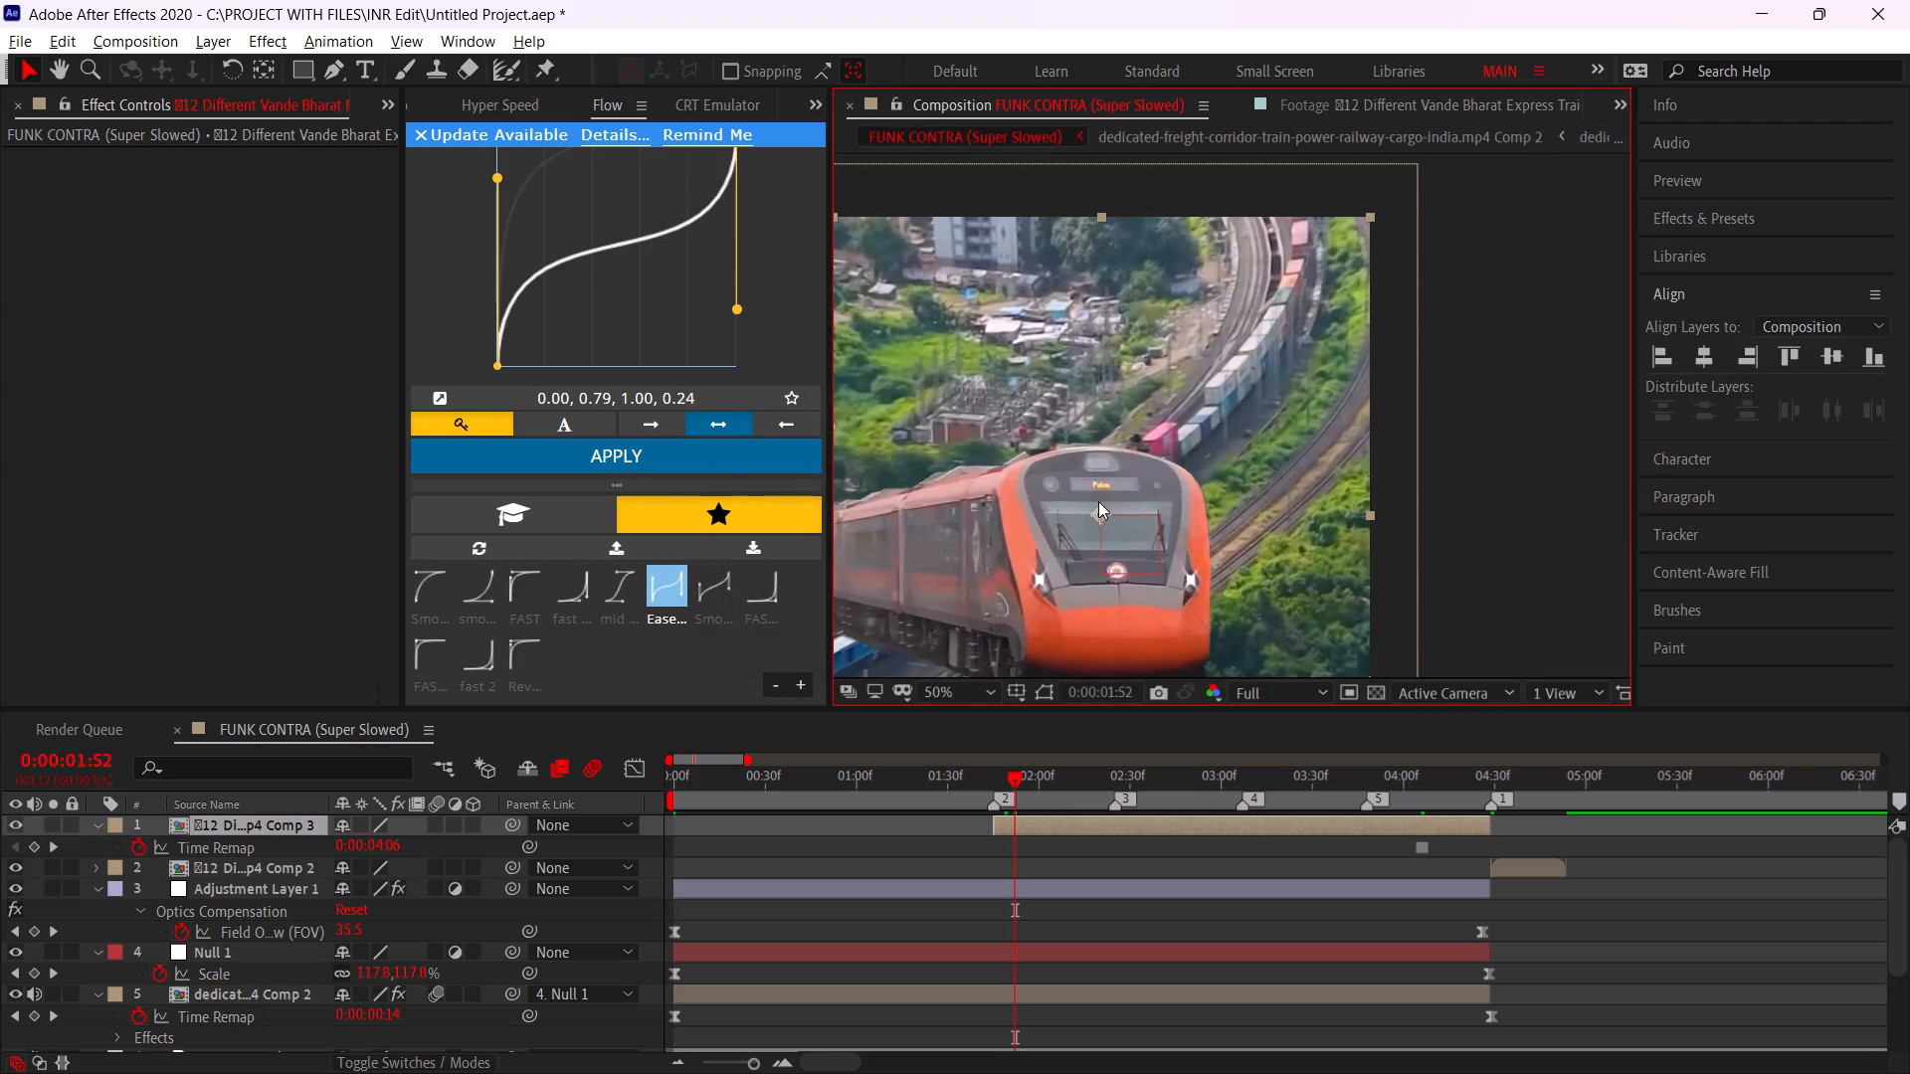
pyautogui.keyDown('alt'); pyautogui.scroll(2, 1039, 525); pyautogui.keyUp('alt')
pyautogui.keyDown('alt'); pyautogui.scroll(-1, 1011, 523); pyautogui.keyUp('alt')
pyautogui.moveTo(1010, 523); pyautogui.dragTo(1193, 417, button='middle')
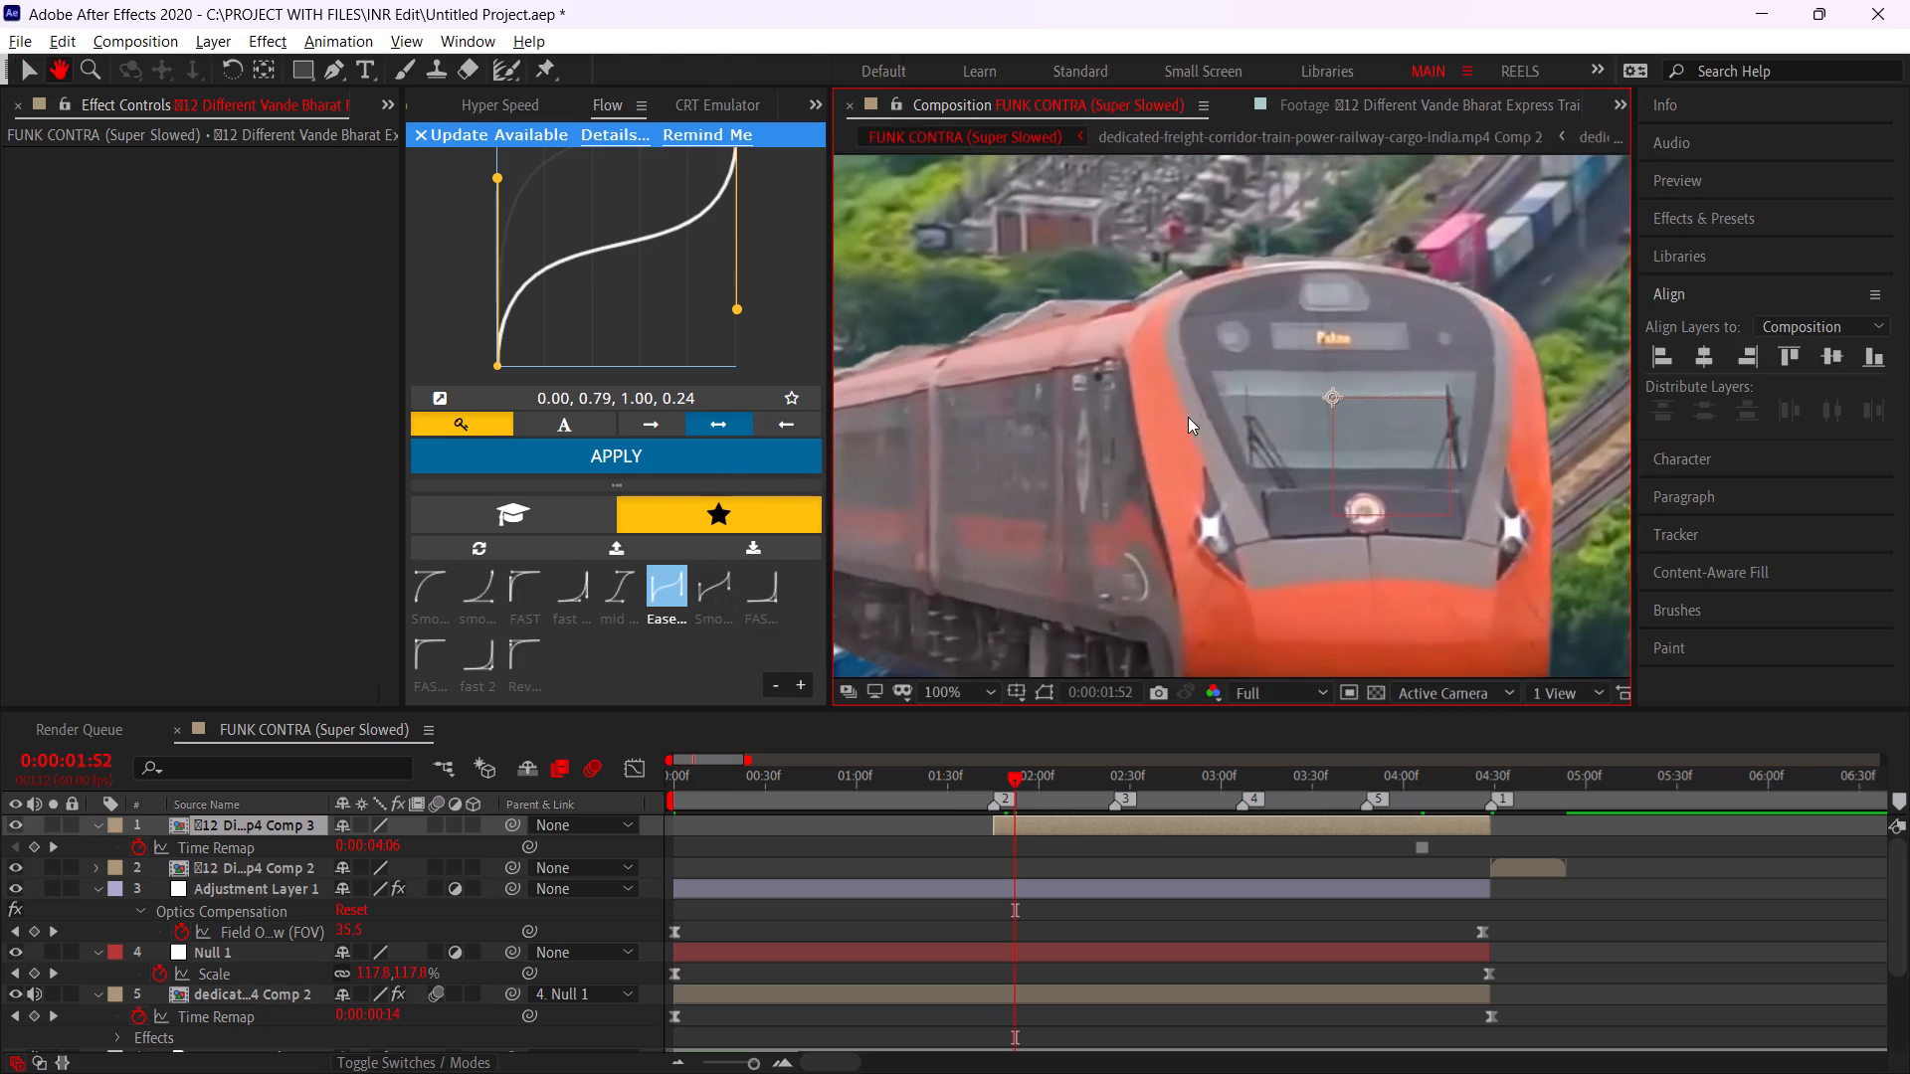
pyautogui.moveTo(961, 520); pyautogui.dragTo(1195, 488, button='middle')
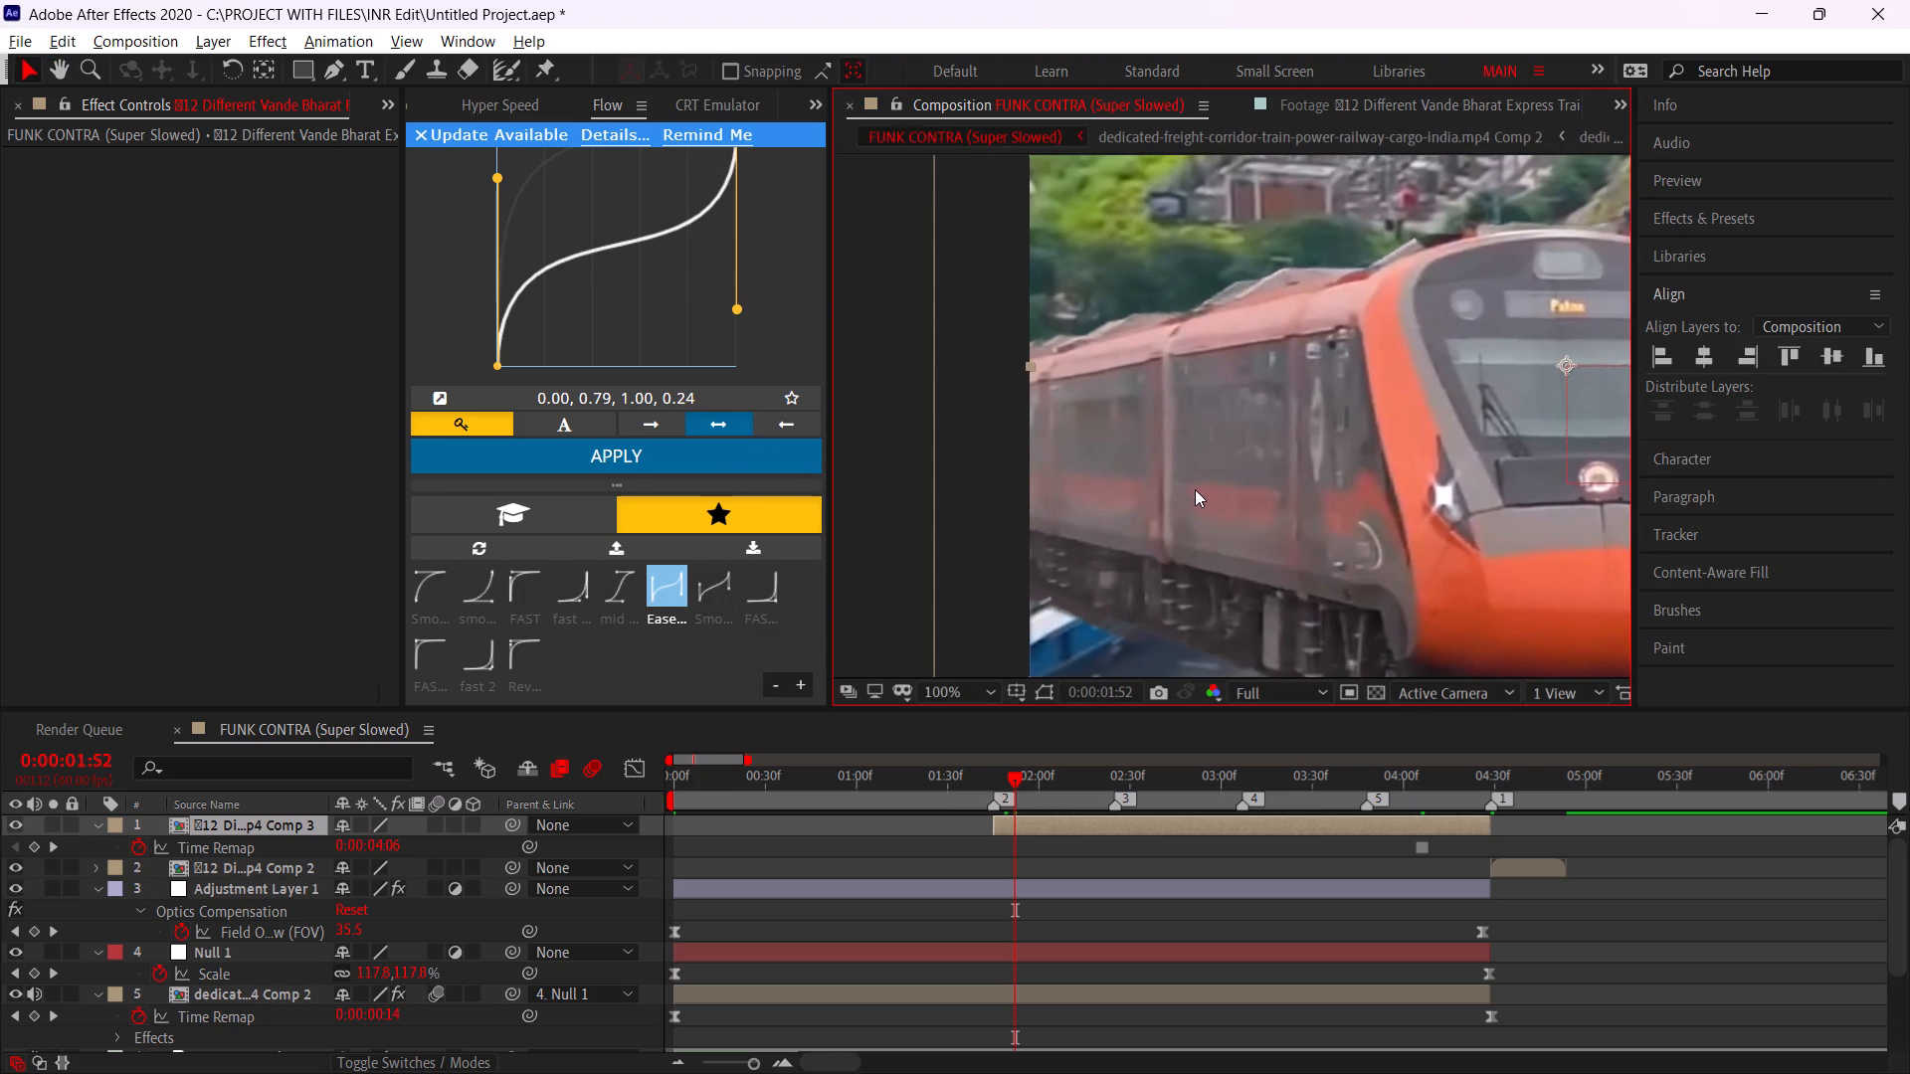
pyautogui.keyDown('alt'); pyautogui.scroll(-1, 1152, 495); pyautogui.keyUp('alt')
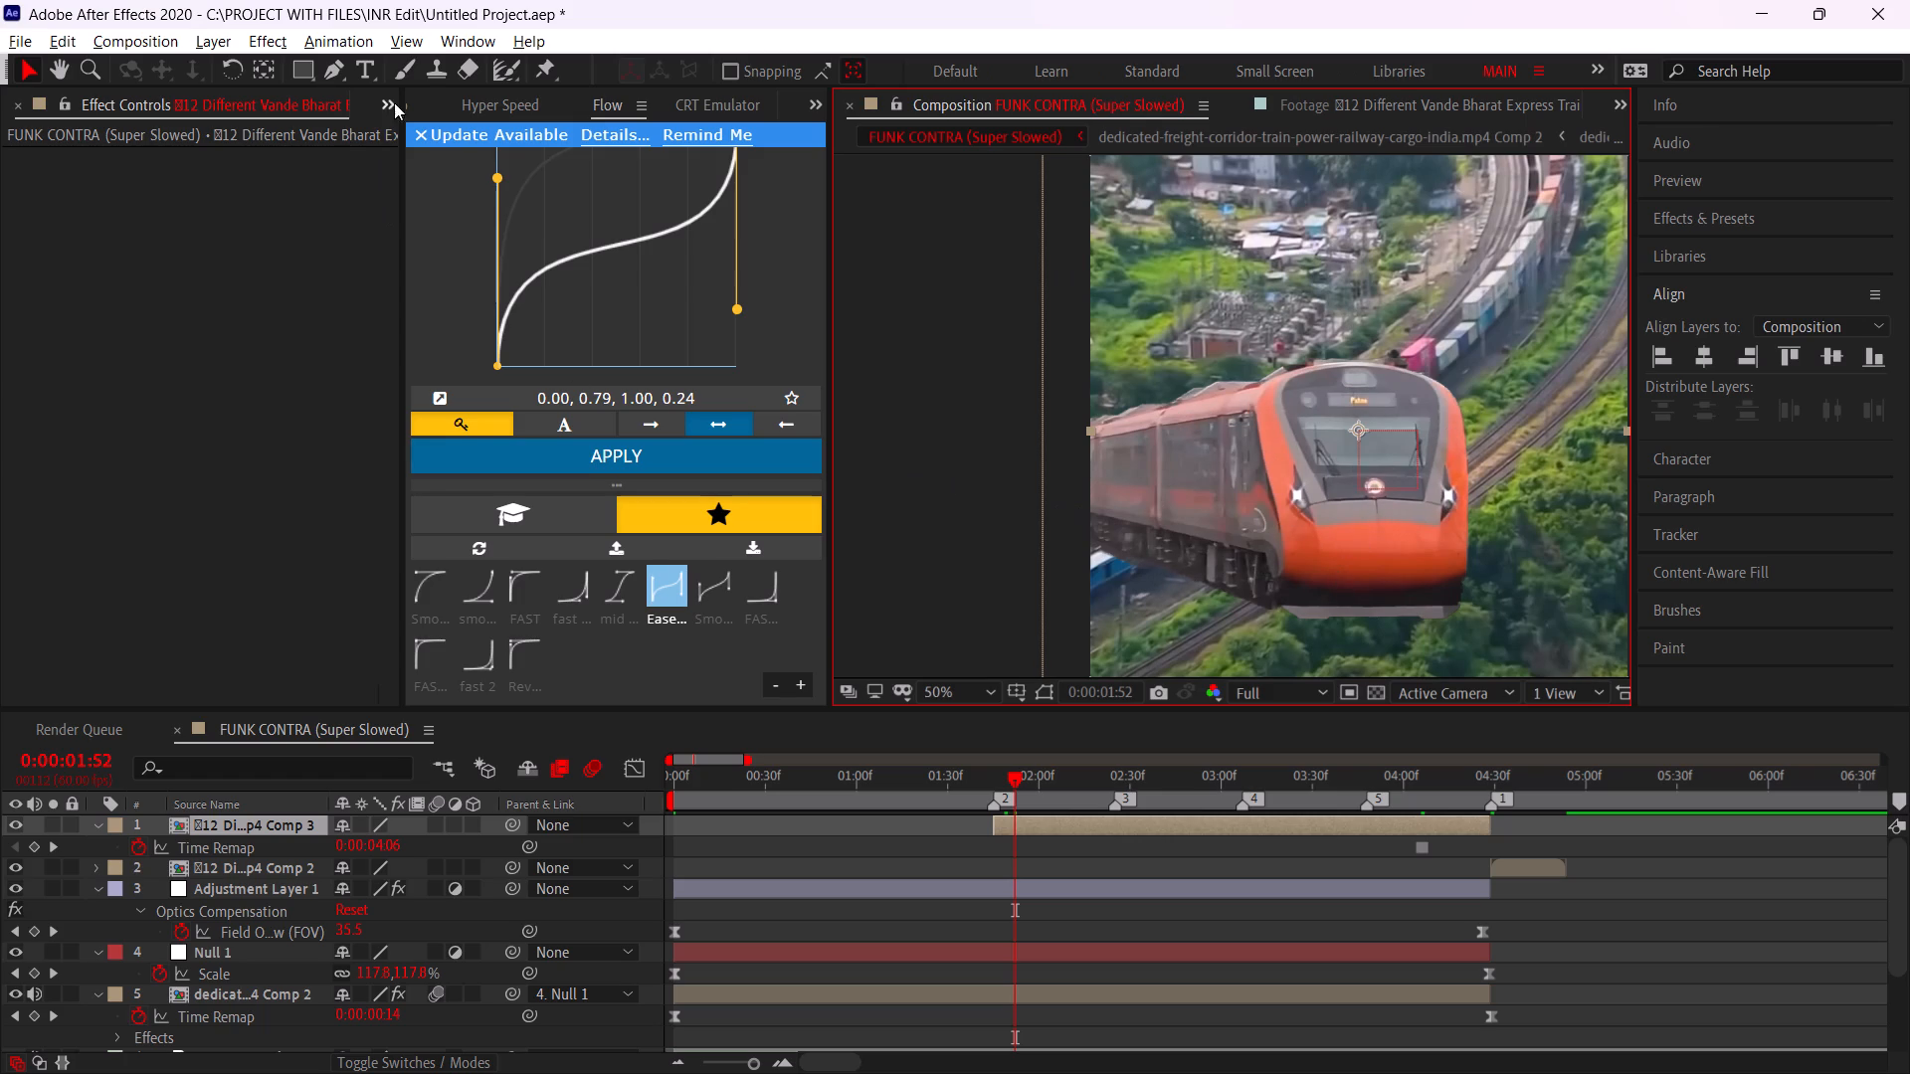
# Start a Pen mask on the top Comp 3 train layer, tracing the coaches' lower body edge from the frame edge to the cab corner.
pyautogui.click(328, 77)
pyautogui.keyDown('alt'); pyautogui.scroll(2, 1038, 528); pyautogui.keyUp('alt')
pyautogui.click(1191, 501)
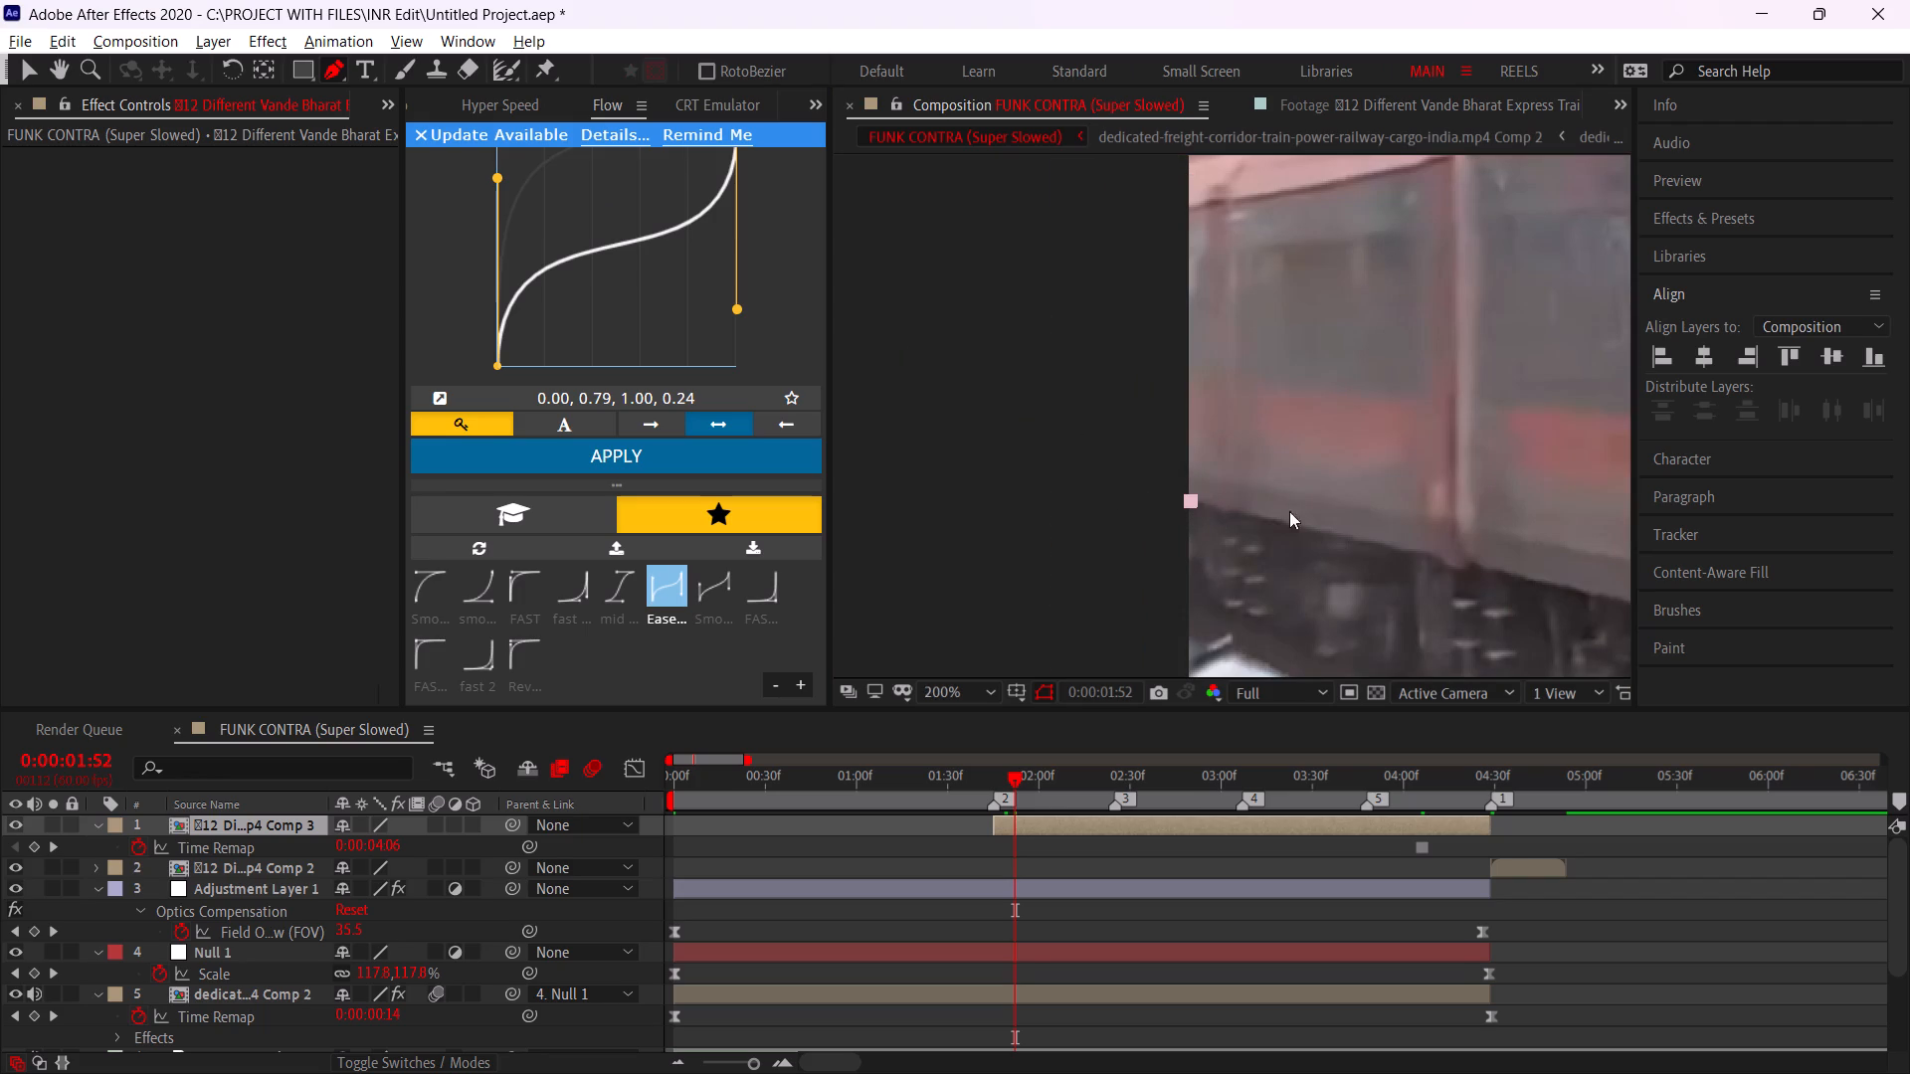
pyautogui.click(1405, 553)
pyautogui.click(1475, 565)
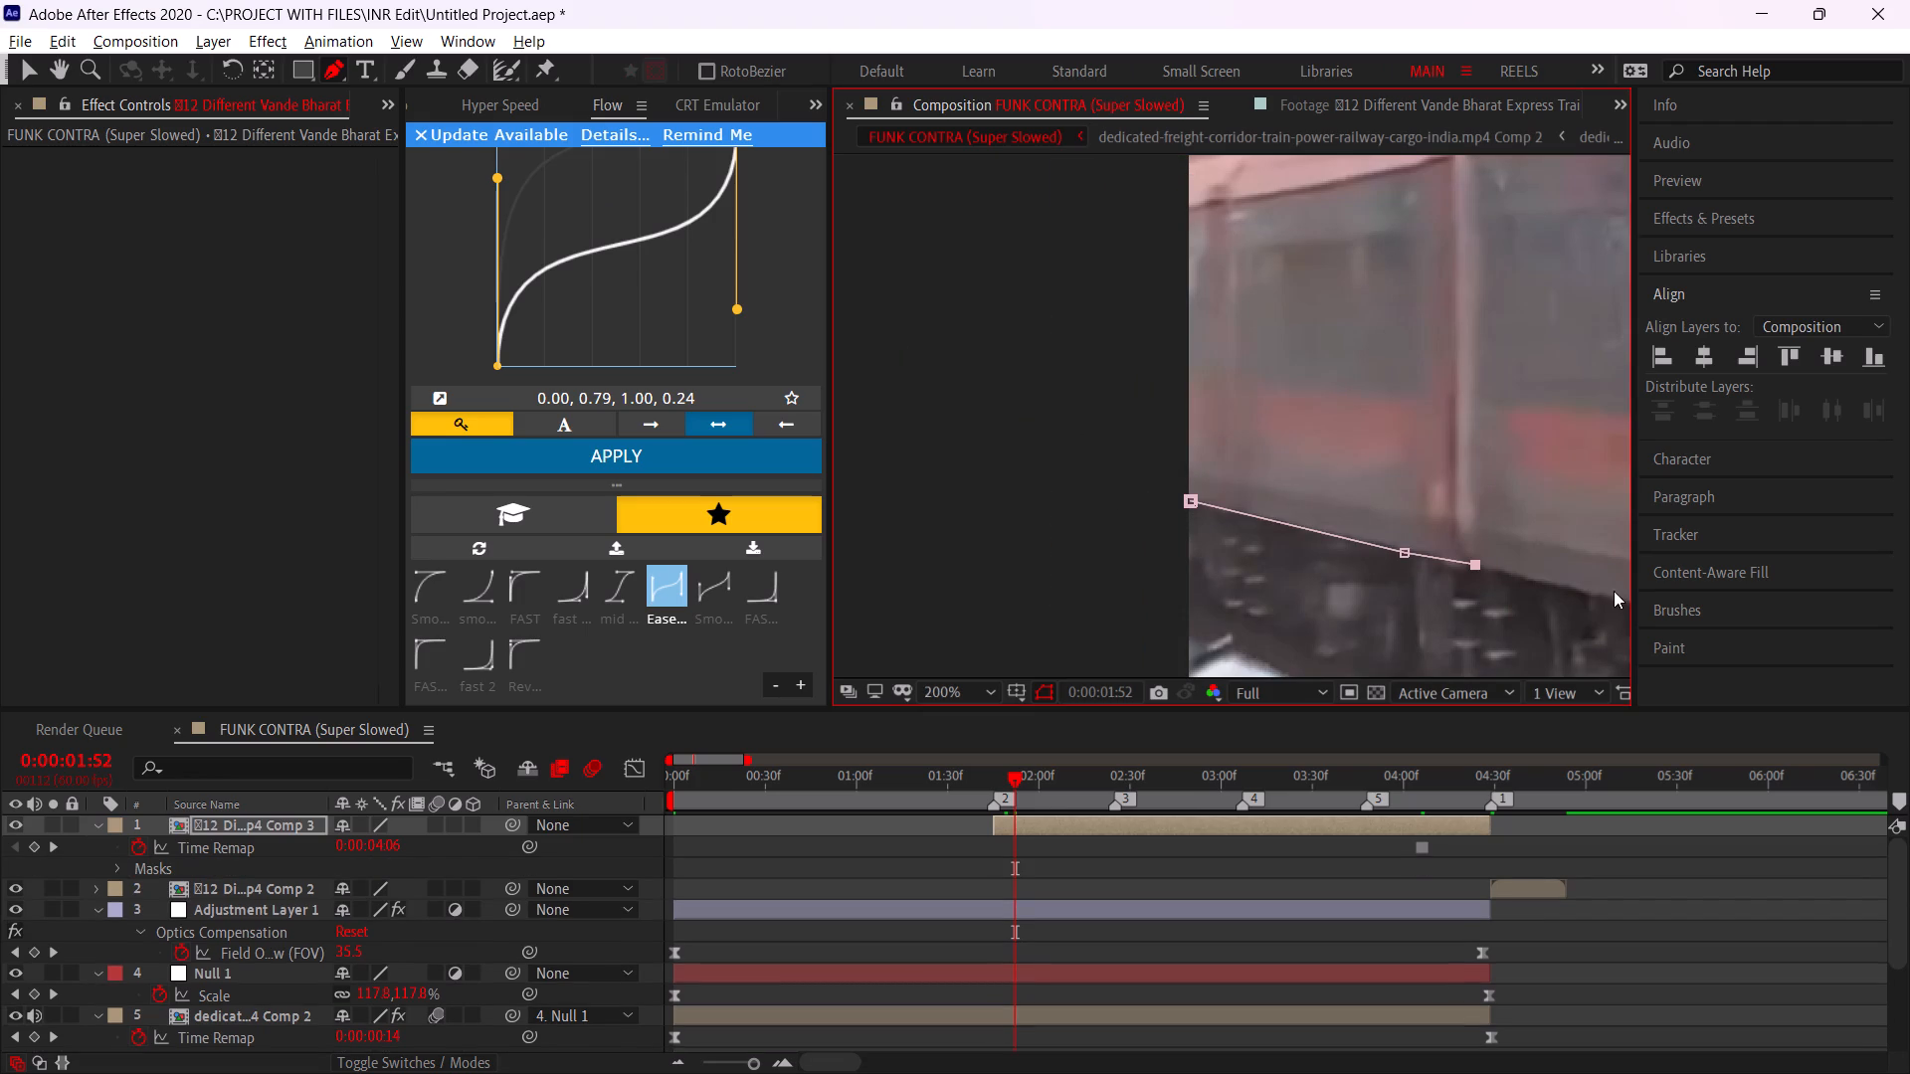
pyautogui.click(1605, 594)
pyautogui.press('space')
pyautogui.moveTo(1586, 565); pyautogui.dragTo(1015, 473)
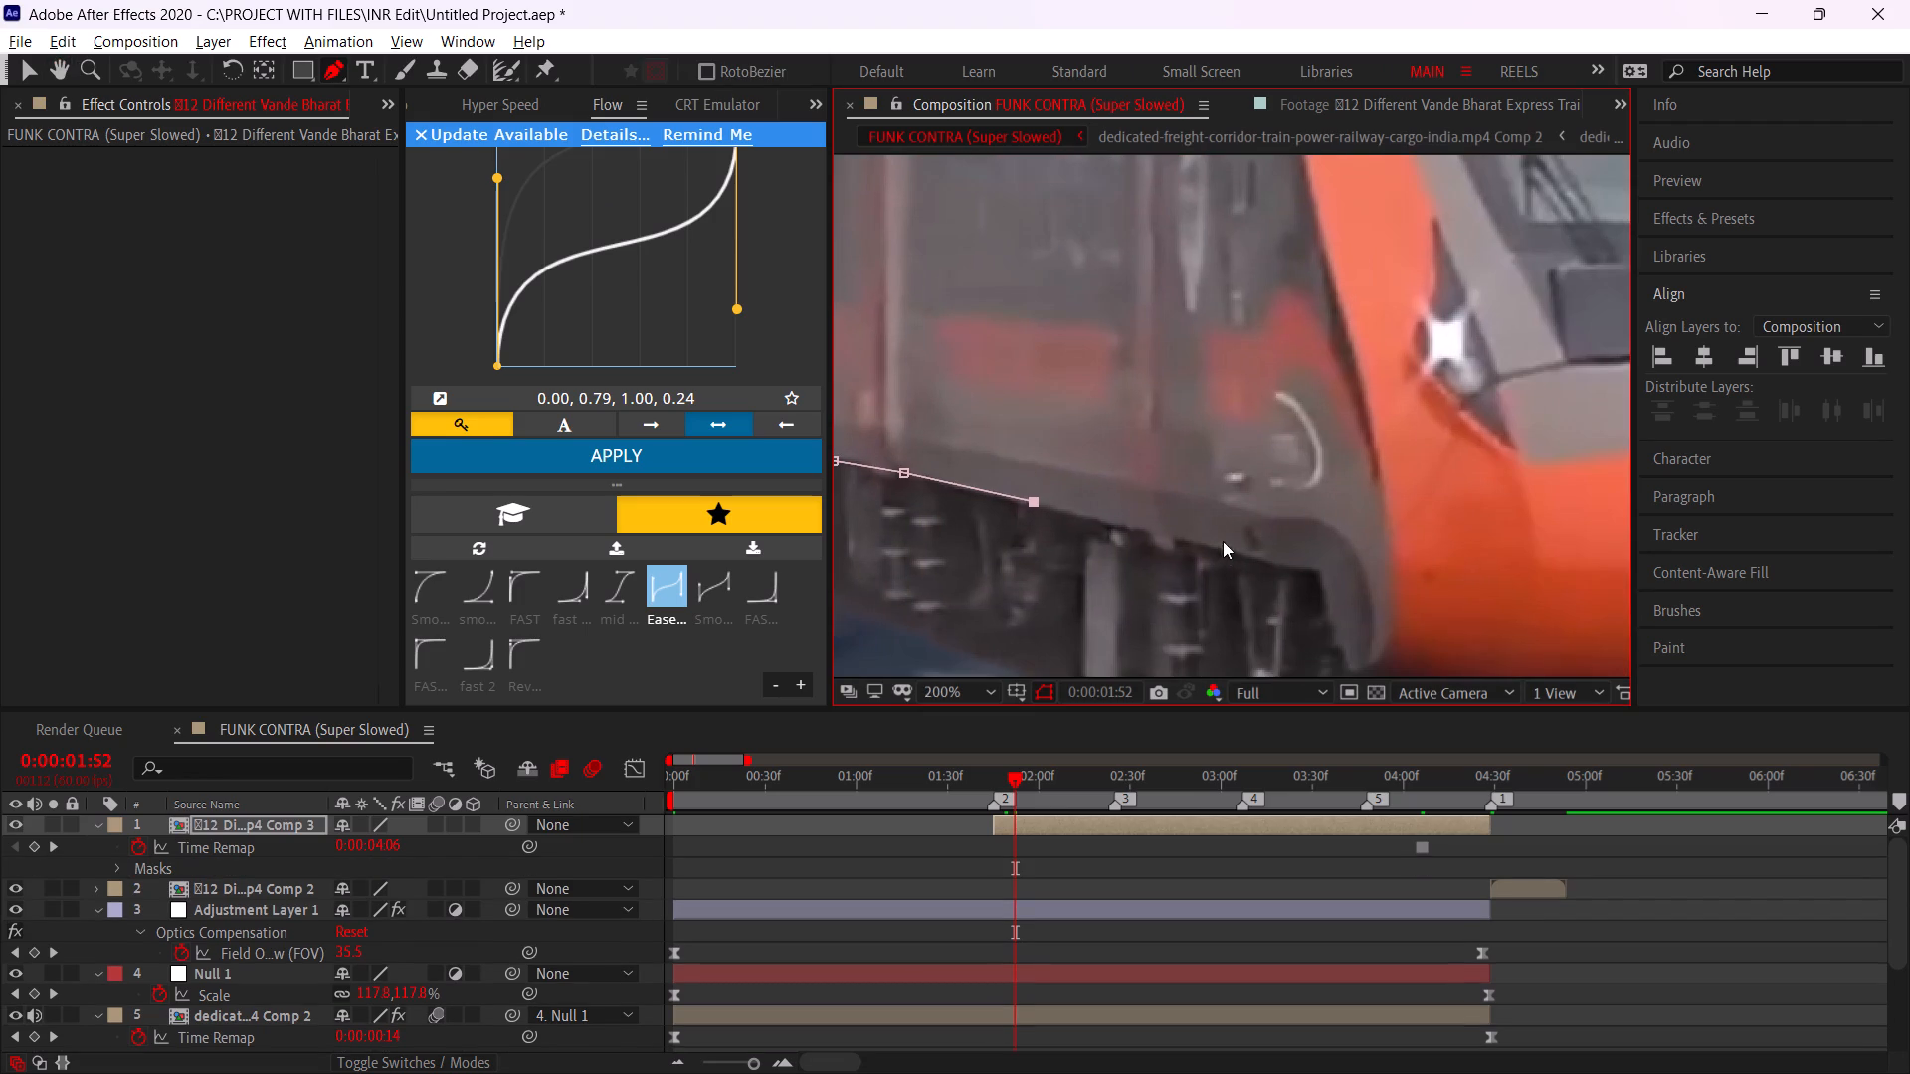
pyautogui.click(1236, 554)
pyautogui.click(1323, 570)
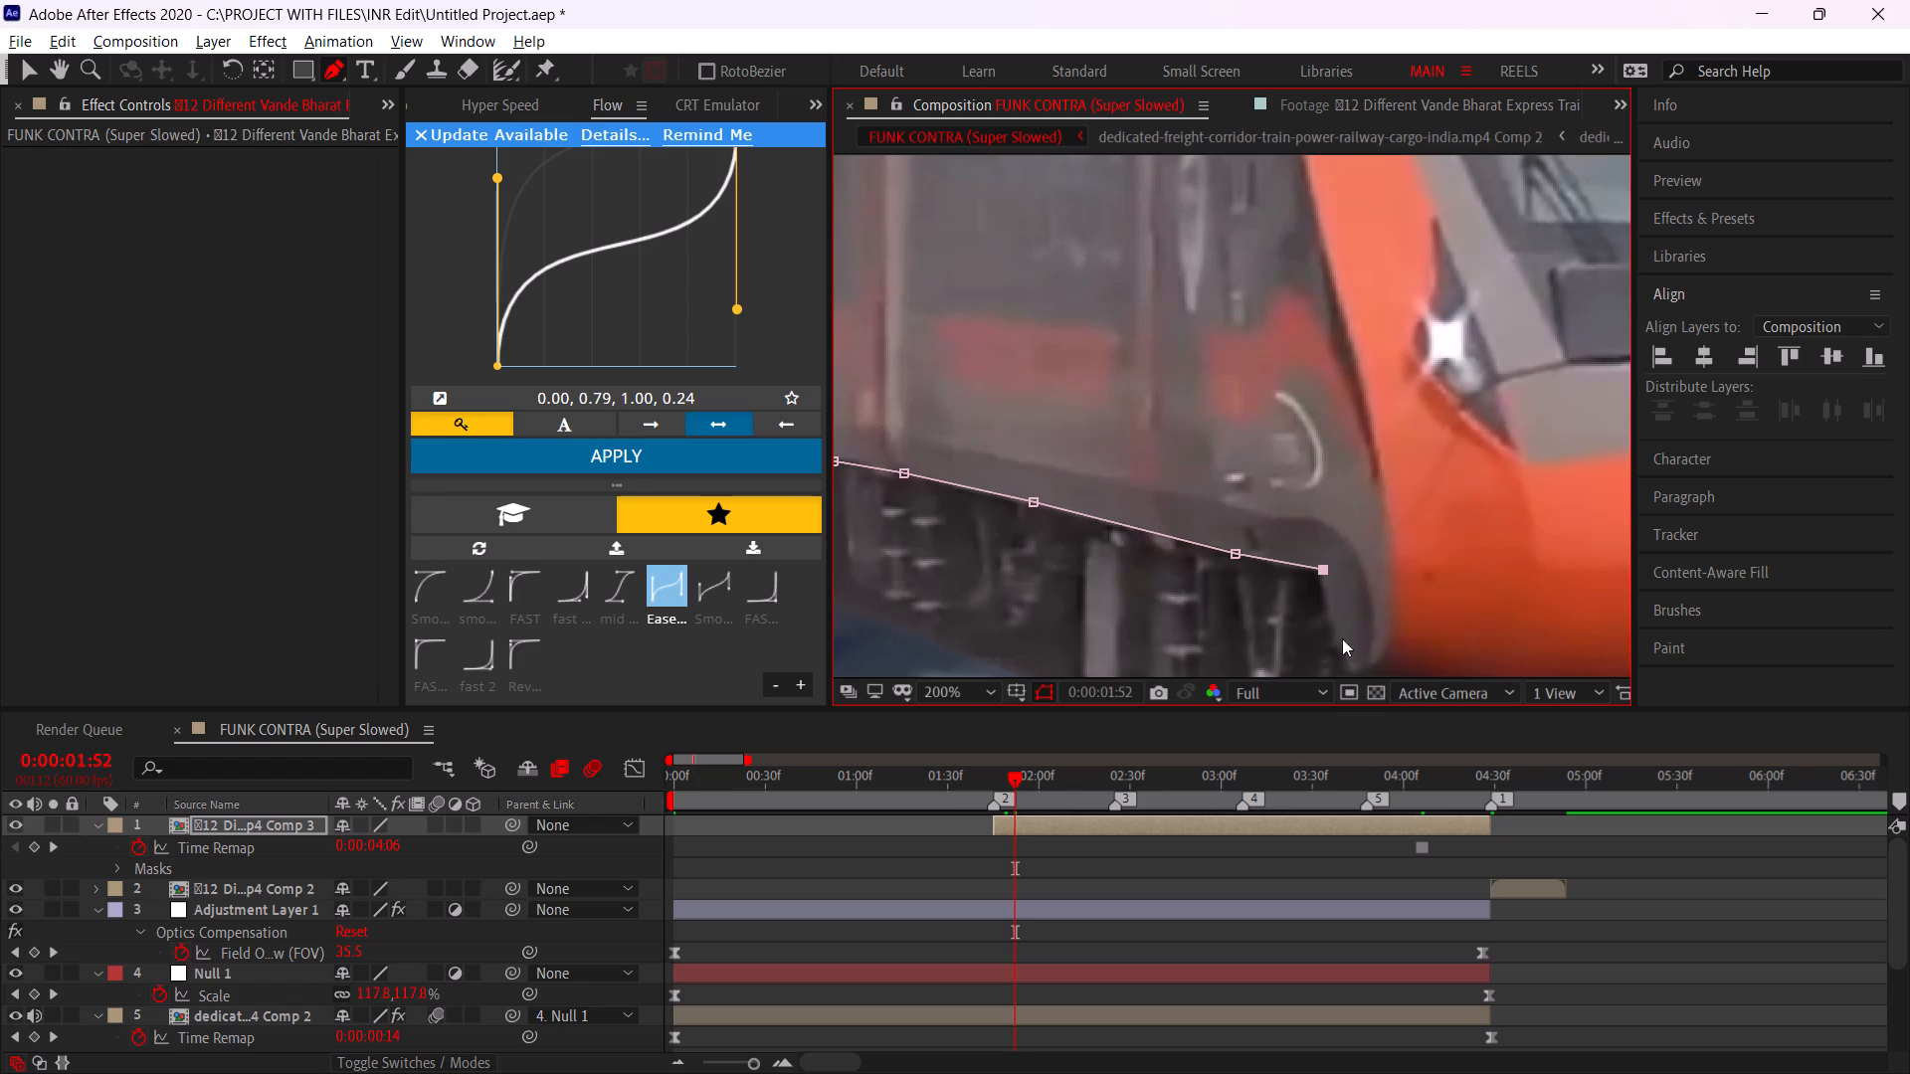
pyautogui.click(1336, 636)
# Continue the mask around the cab corner and along the lower edge of the orange front to its far side.
pyautogui.press('space')
pyautogui.moveTo(1382, 610); pyautogui.dragTo(1308, 426)
pyautogui.click(1312, 492)
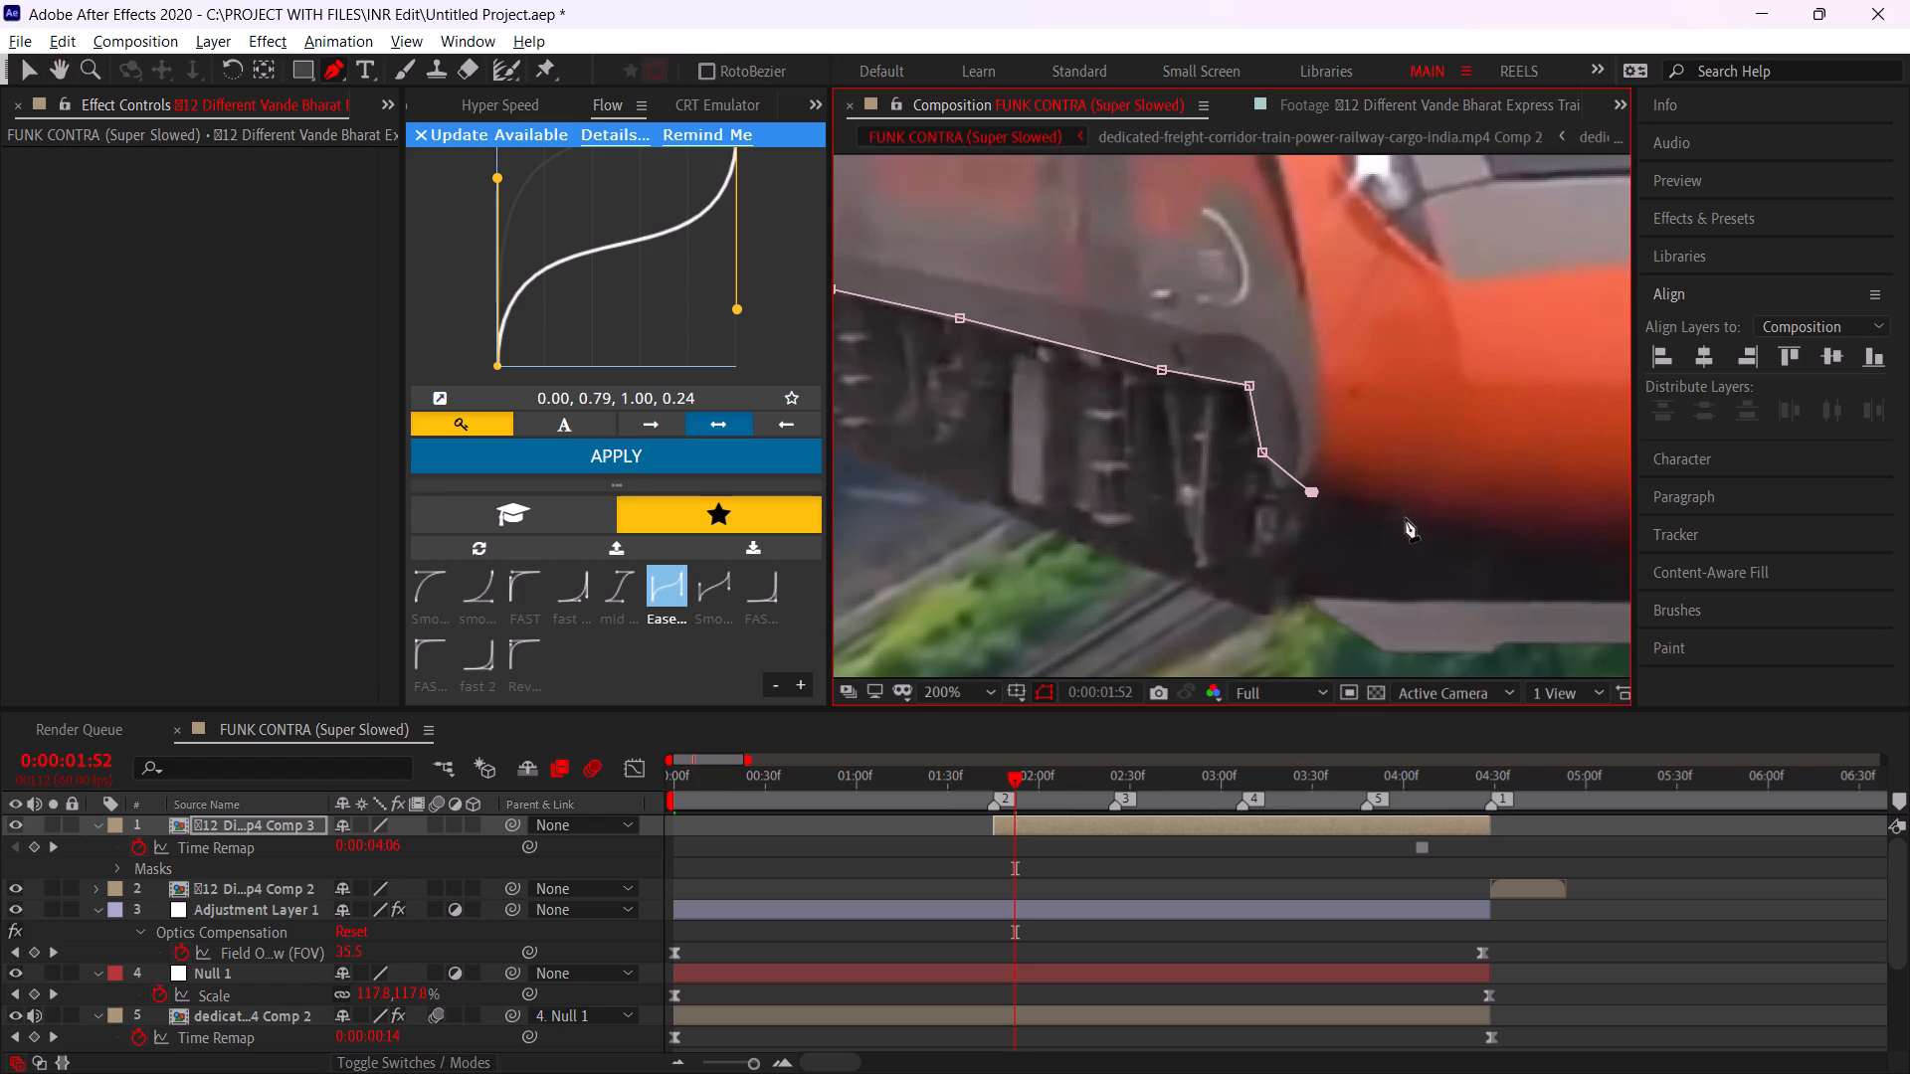
pyautogui.click(1411, 518)
pyautogui.press('space')
pyautogui.moveTo(1506, 493); pyautogui.dragTo(1035, 488)
pyautogui.click(1122, 543)
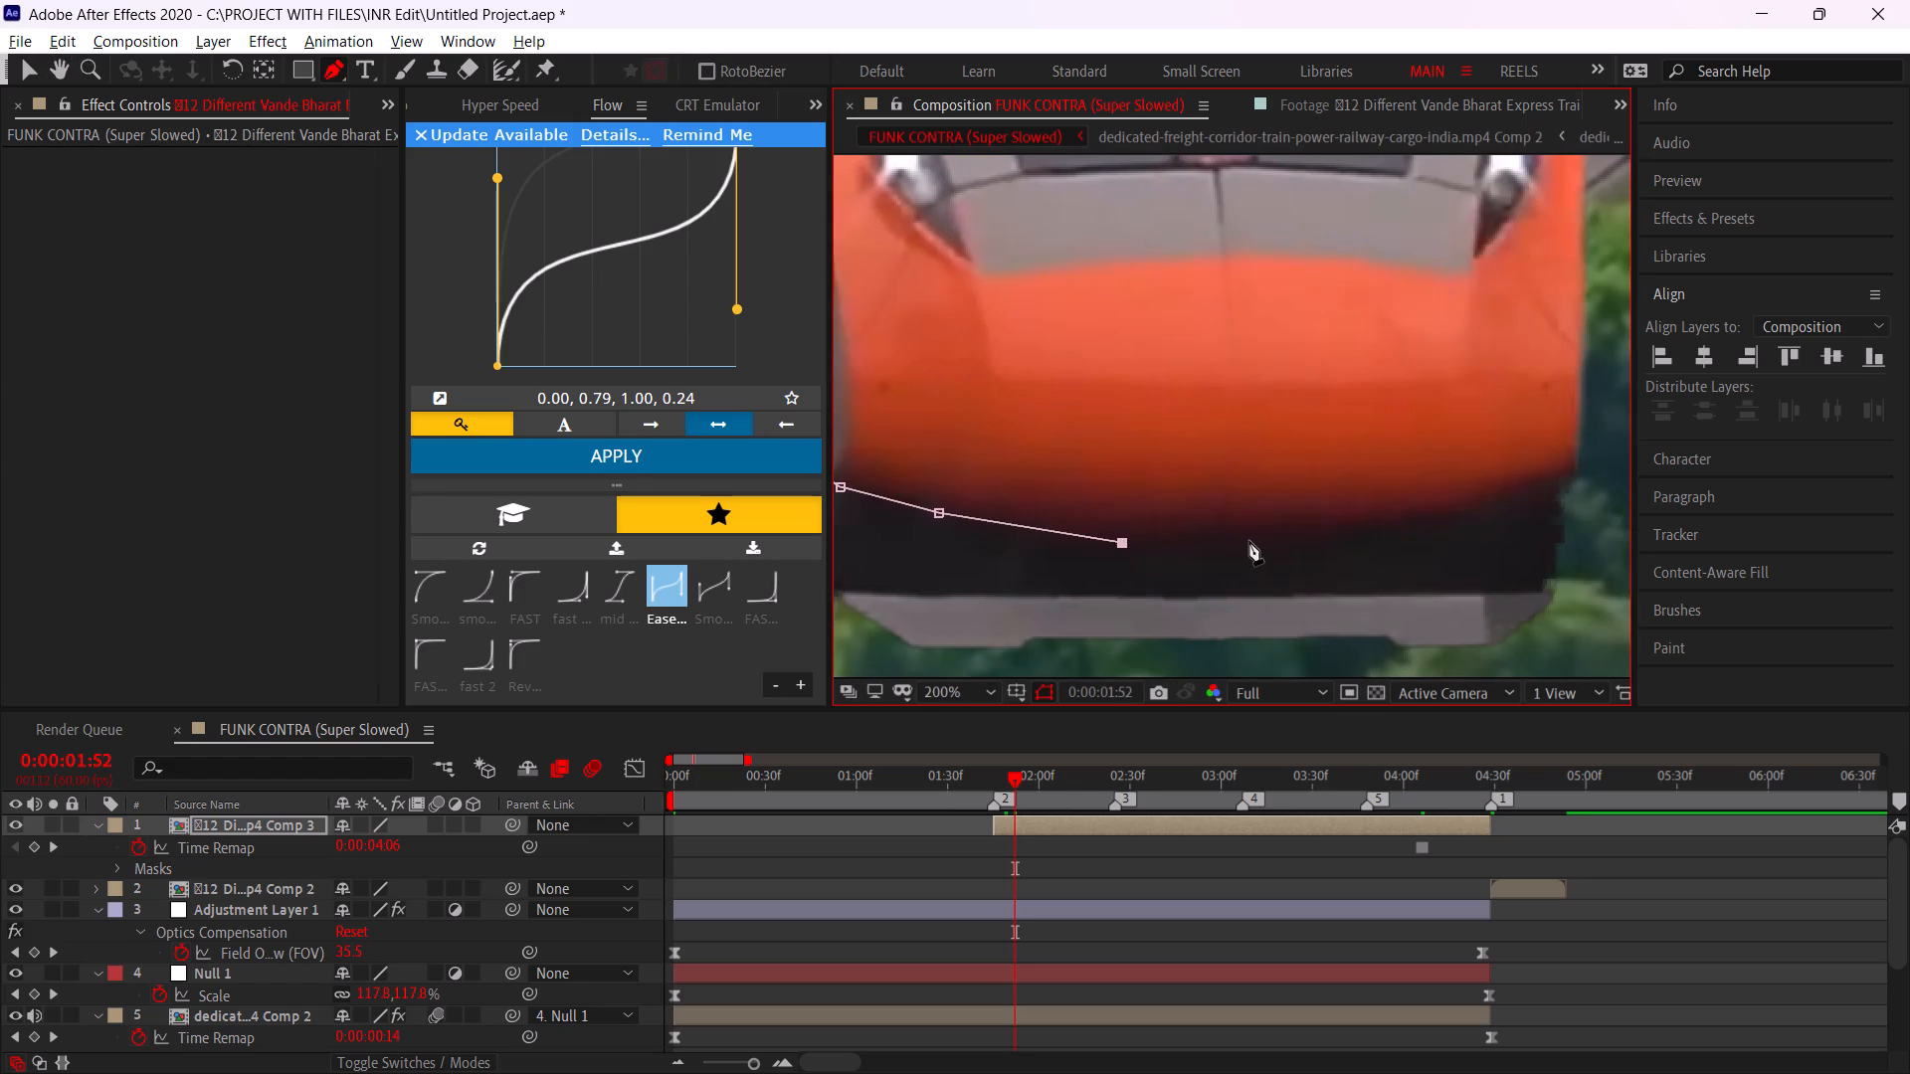
pyautogui.click(1249, 541)
pyautogui.click(1399, 525)
pyautogui.click(1491, 497)
pyautogui.click(1575, 470)
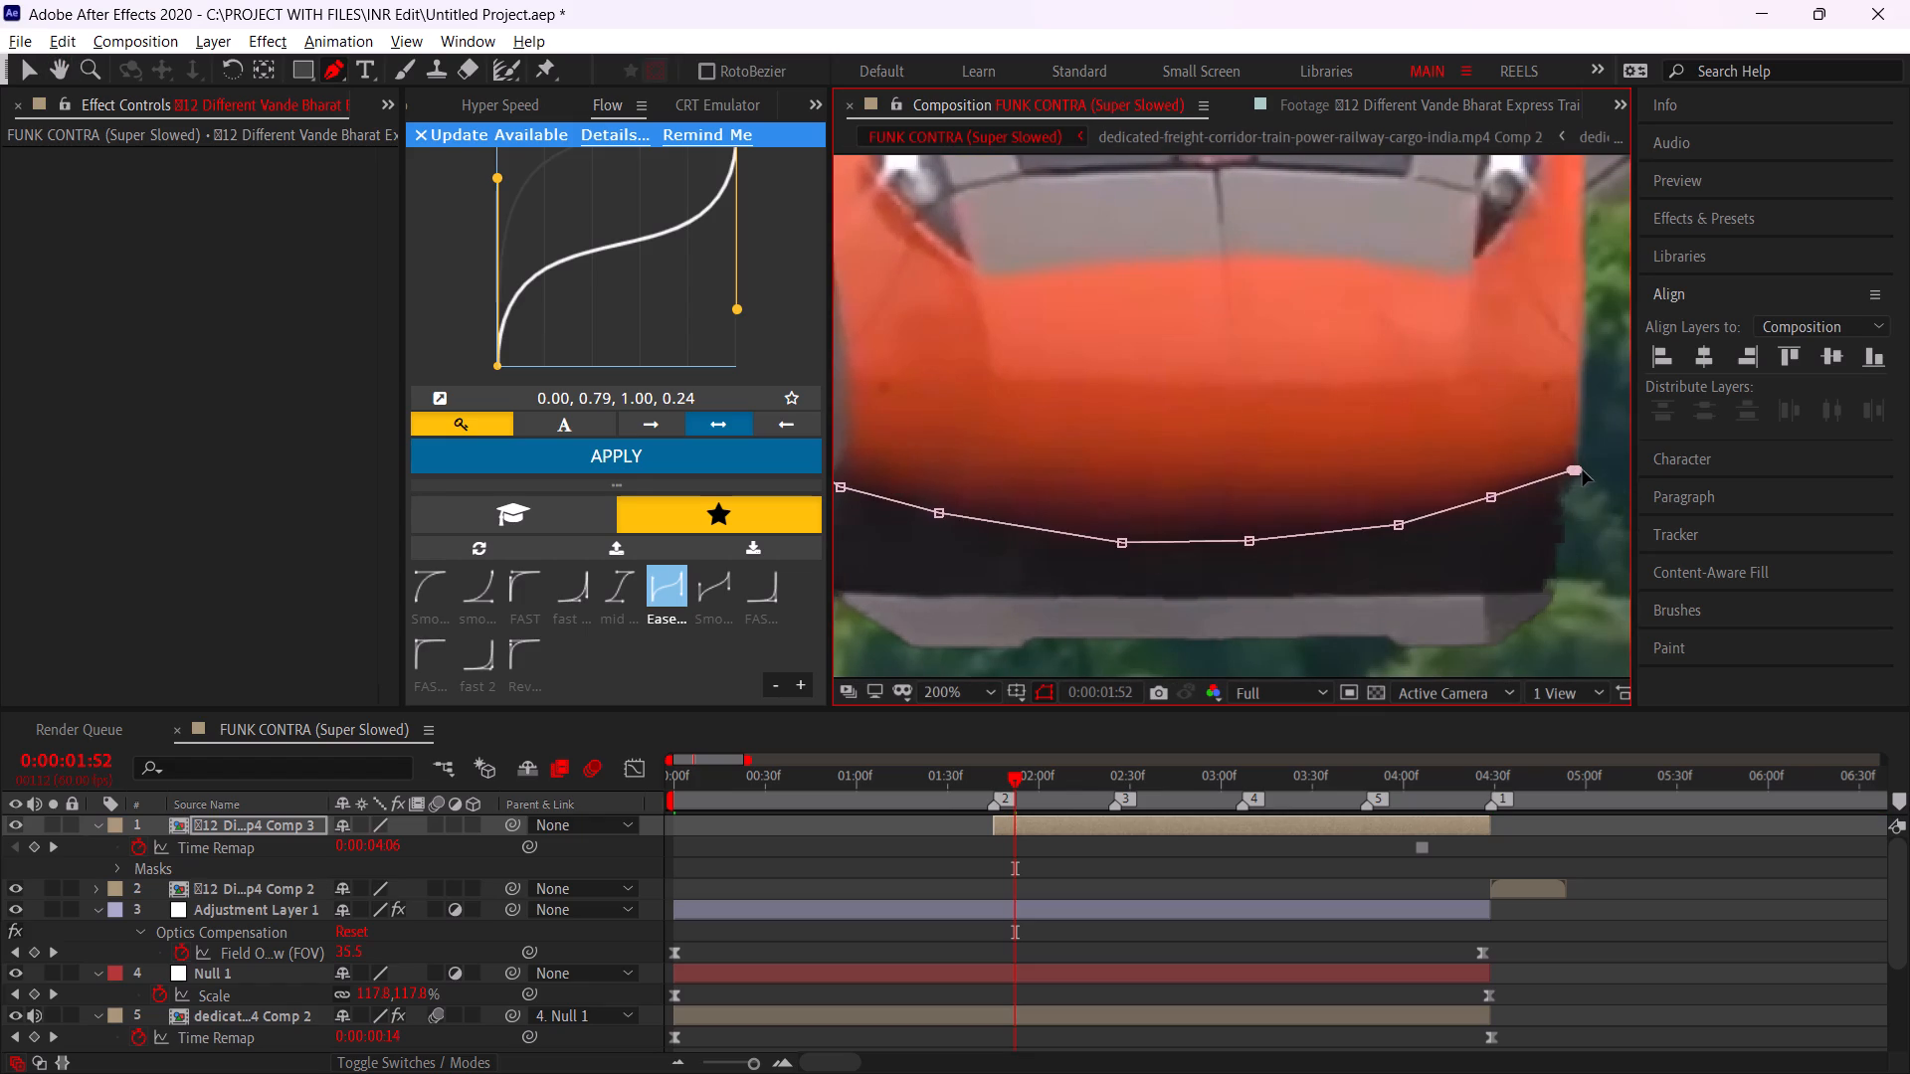
# Close the mask with a loose outline below the train, enclosing the wheels, undercarriage and front skirt.
pyautogui.keyDown('alt'); pyautogui.scroll(-1, 1550, 567); pyautogui.keyUp('alt')
pyautogui.click(1591, 595)
pyautogui.press('space')
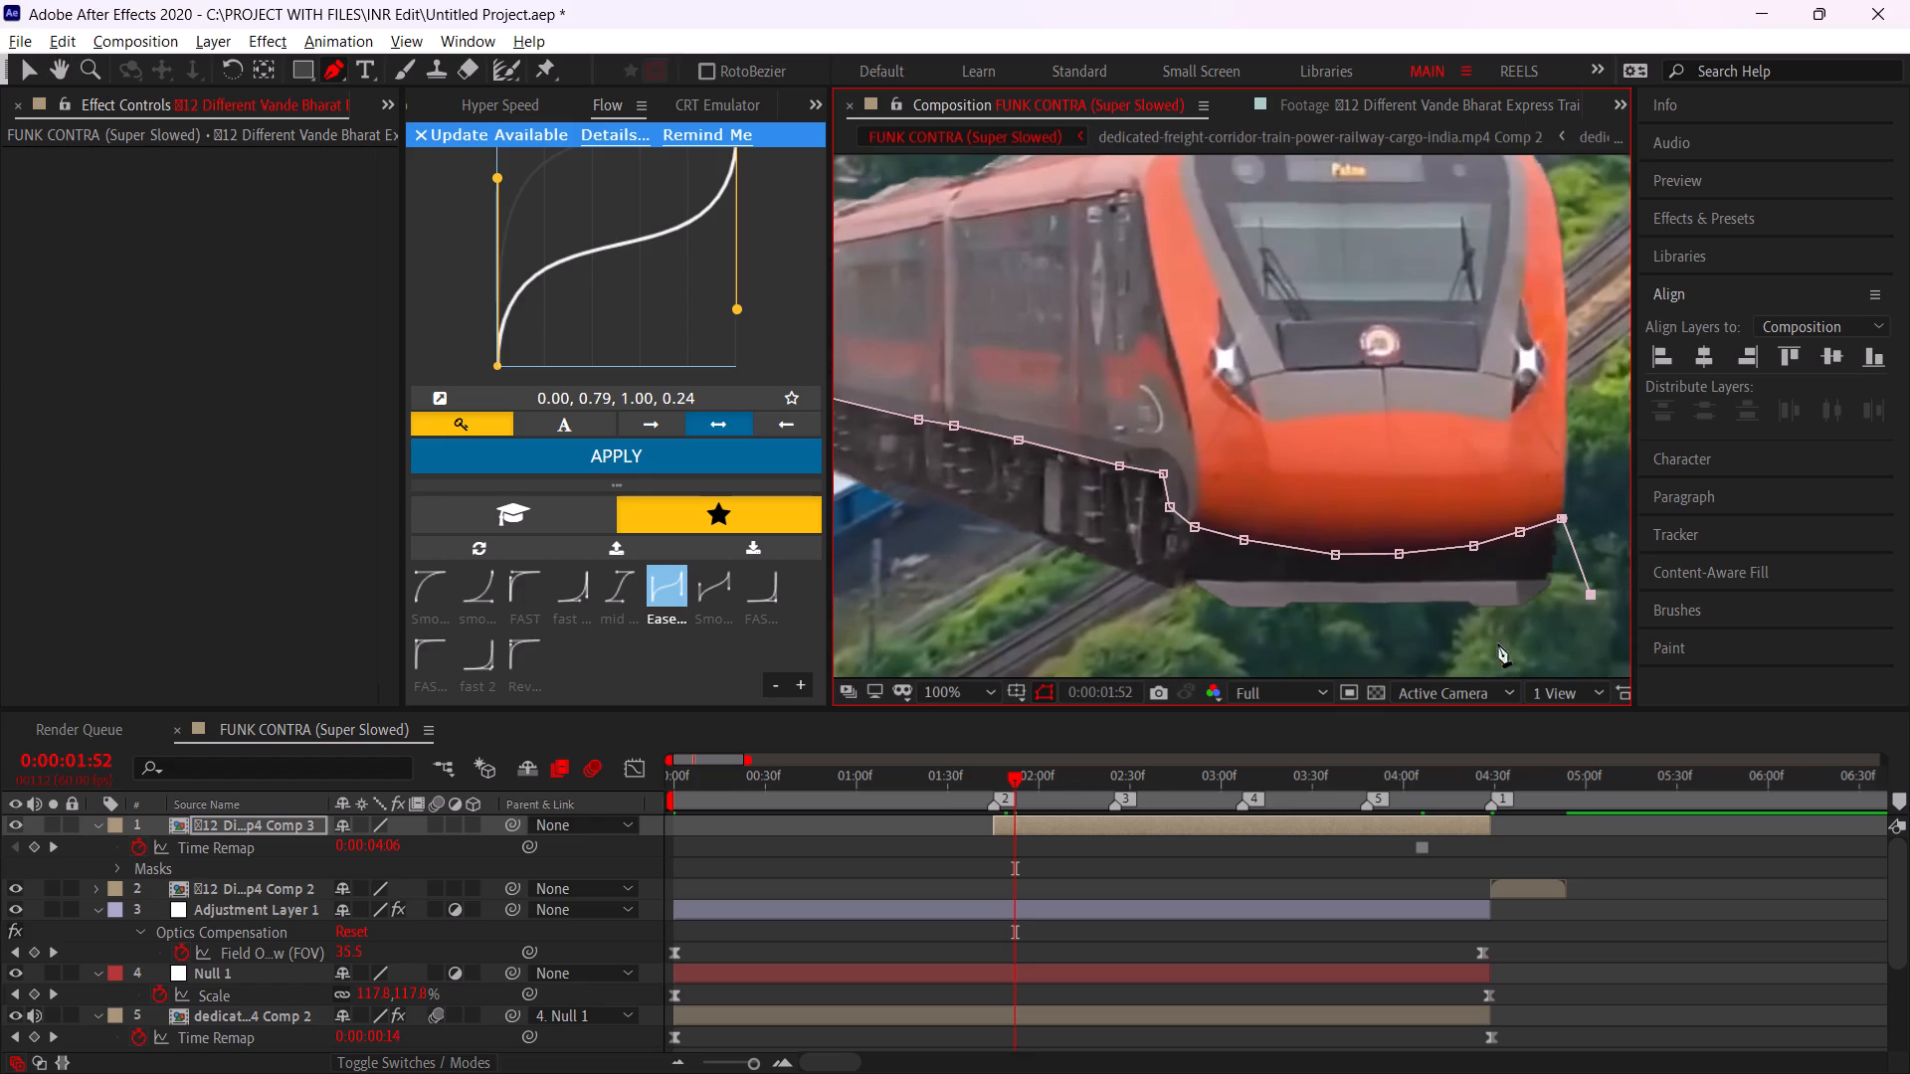
pyautogui.moveTo(1423, 651); pyautogui.dragTo(1672, 521)
pyautogui.click(1520, 601)
pyautogui.moveTo(1241, 596); pyautogui.dragTo(1227, 592)
pyautogui.moveTo(1030, 442); pyautogui.dragTo(1030, 431)
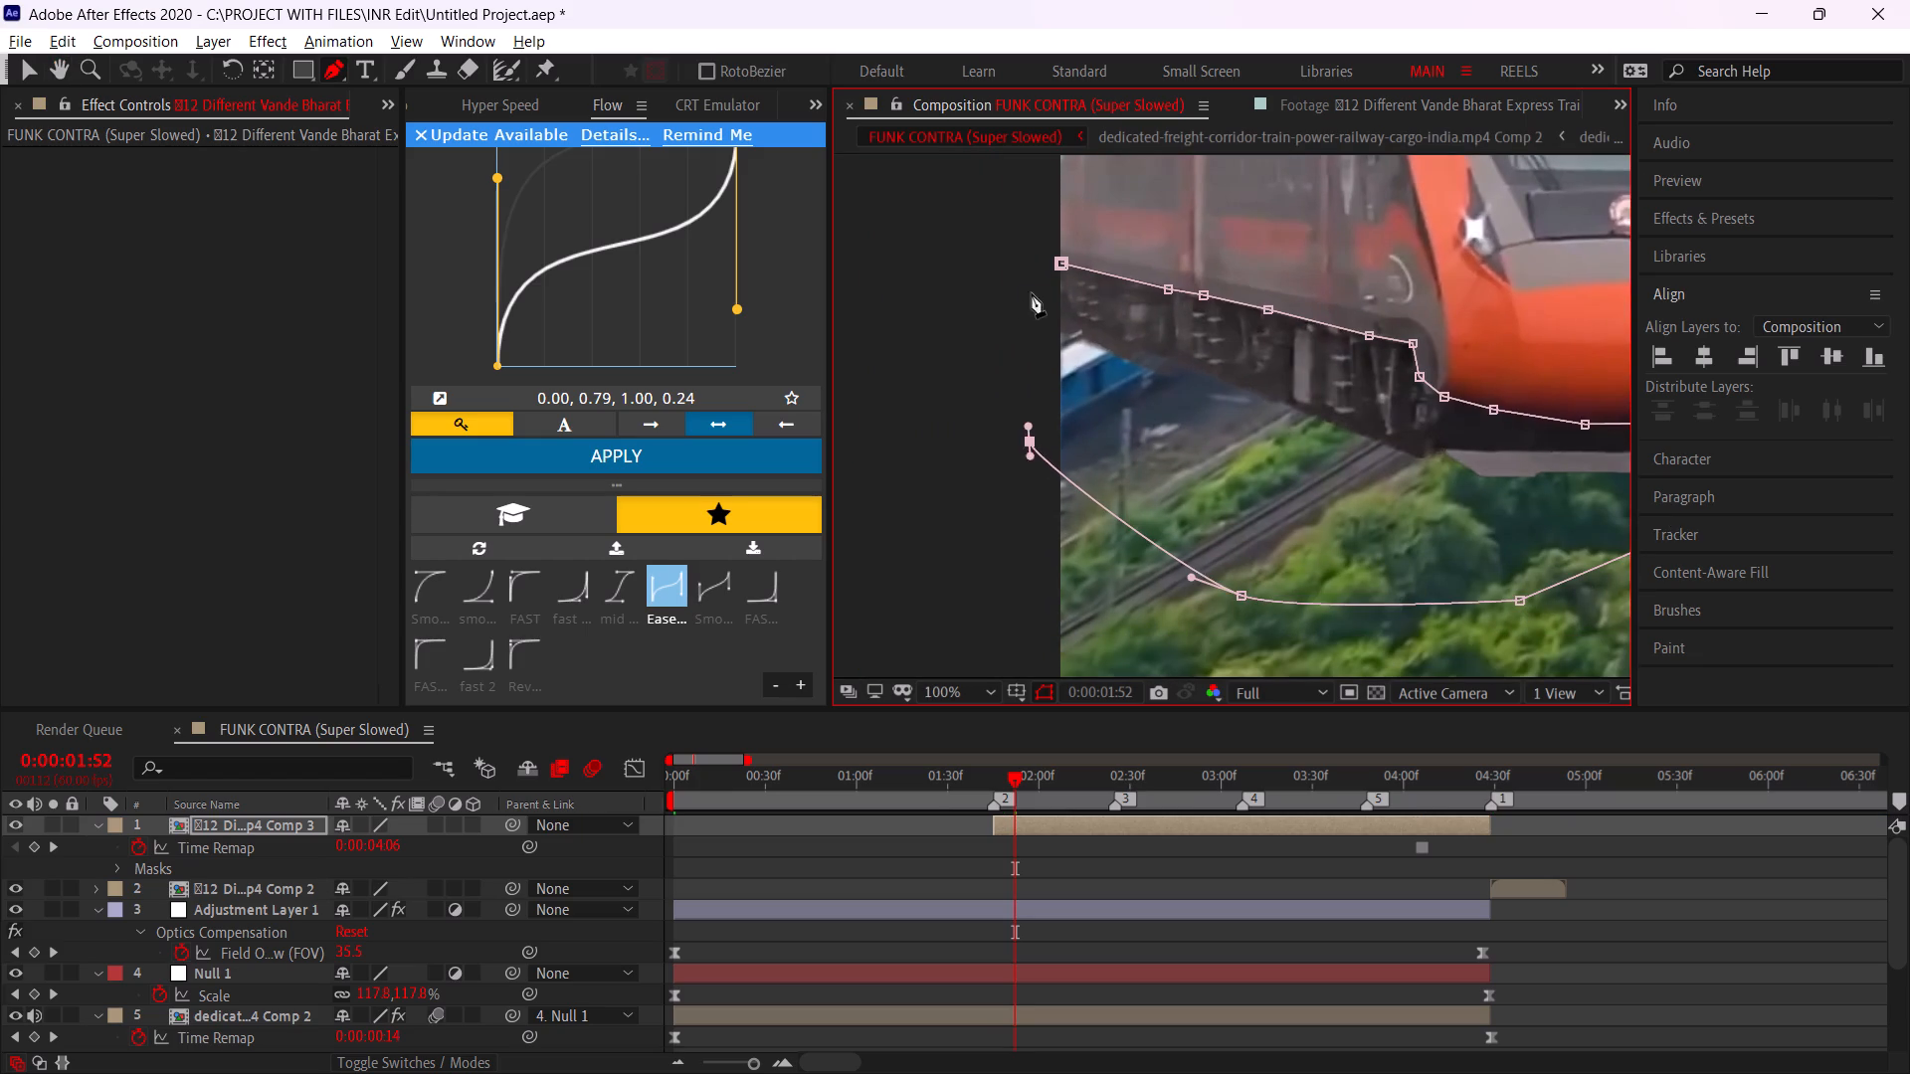
pyautogui.click(1032, 293)
pyautogui.click(1064, 268)
# Duplicate the masked Comp 3 train layer.
pyautogui.press('space')
pyautogui.press('space')
pyautogui.press('space')
pyautogui.press('space')
pyautogui.press('space')
pyautogui.press('space')
pyautogui.moveTo(1291, 282); pyautogui.dragTo(946, 405)
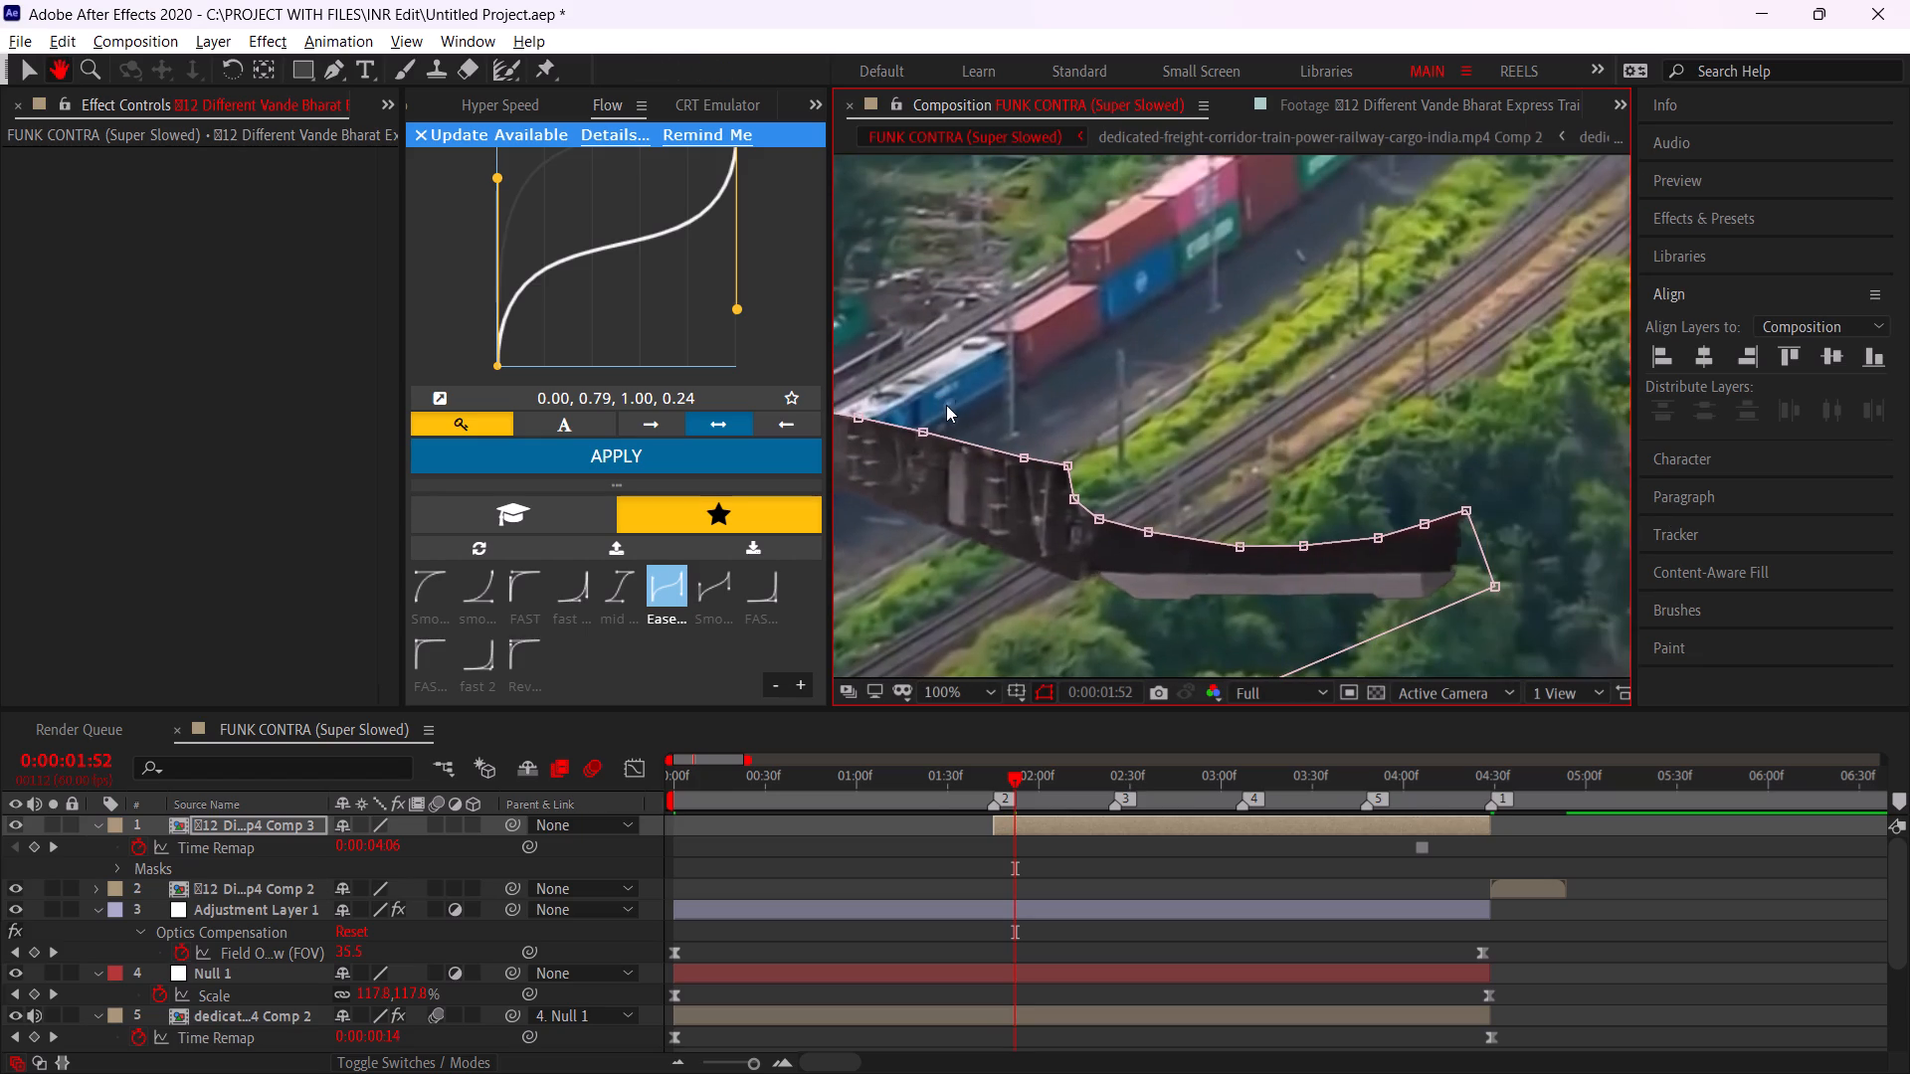
pyautogui.hotkey('ctrl', 'd')
pyautogui.click(1018, 833)
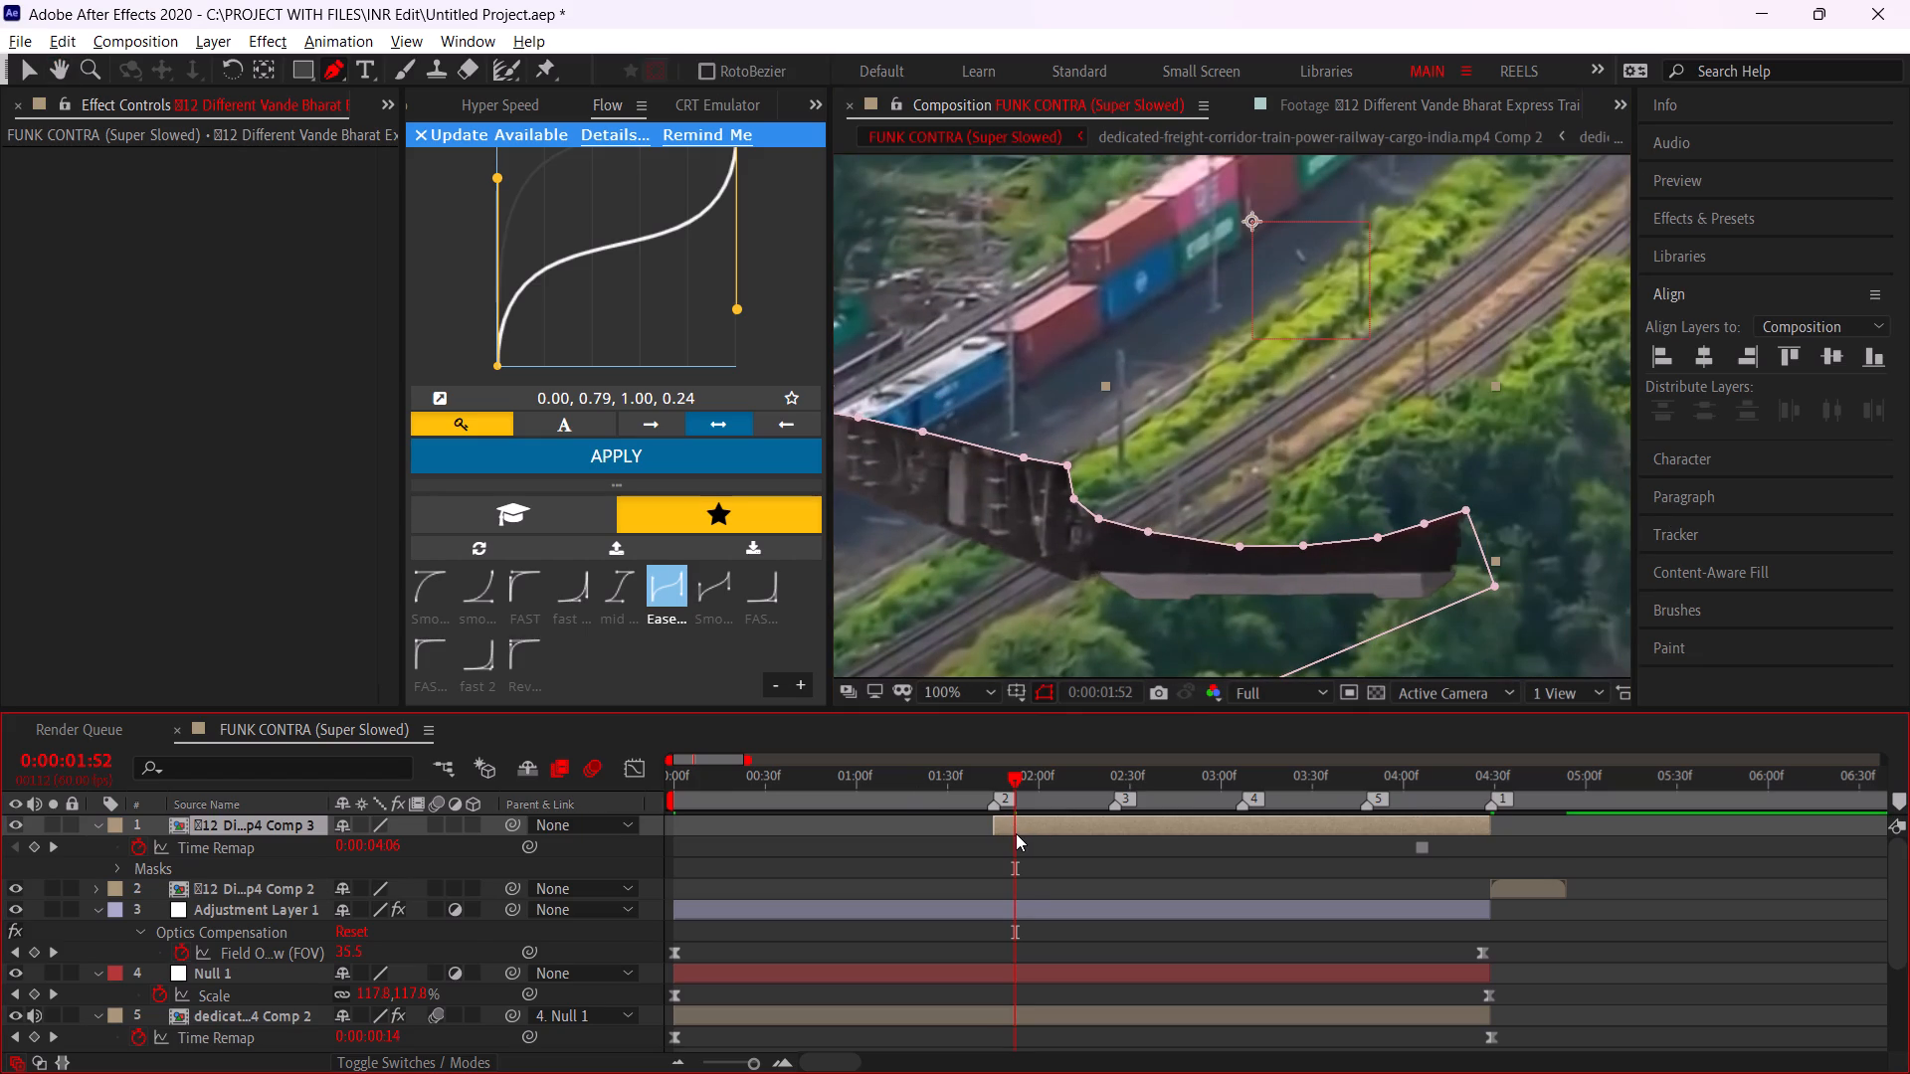
pyautogui.hotkey('ctrl', 'd')
pyautogui.click(1015, 833)
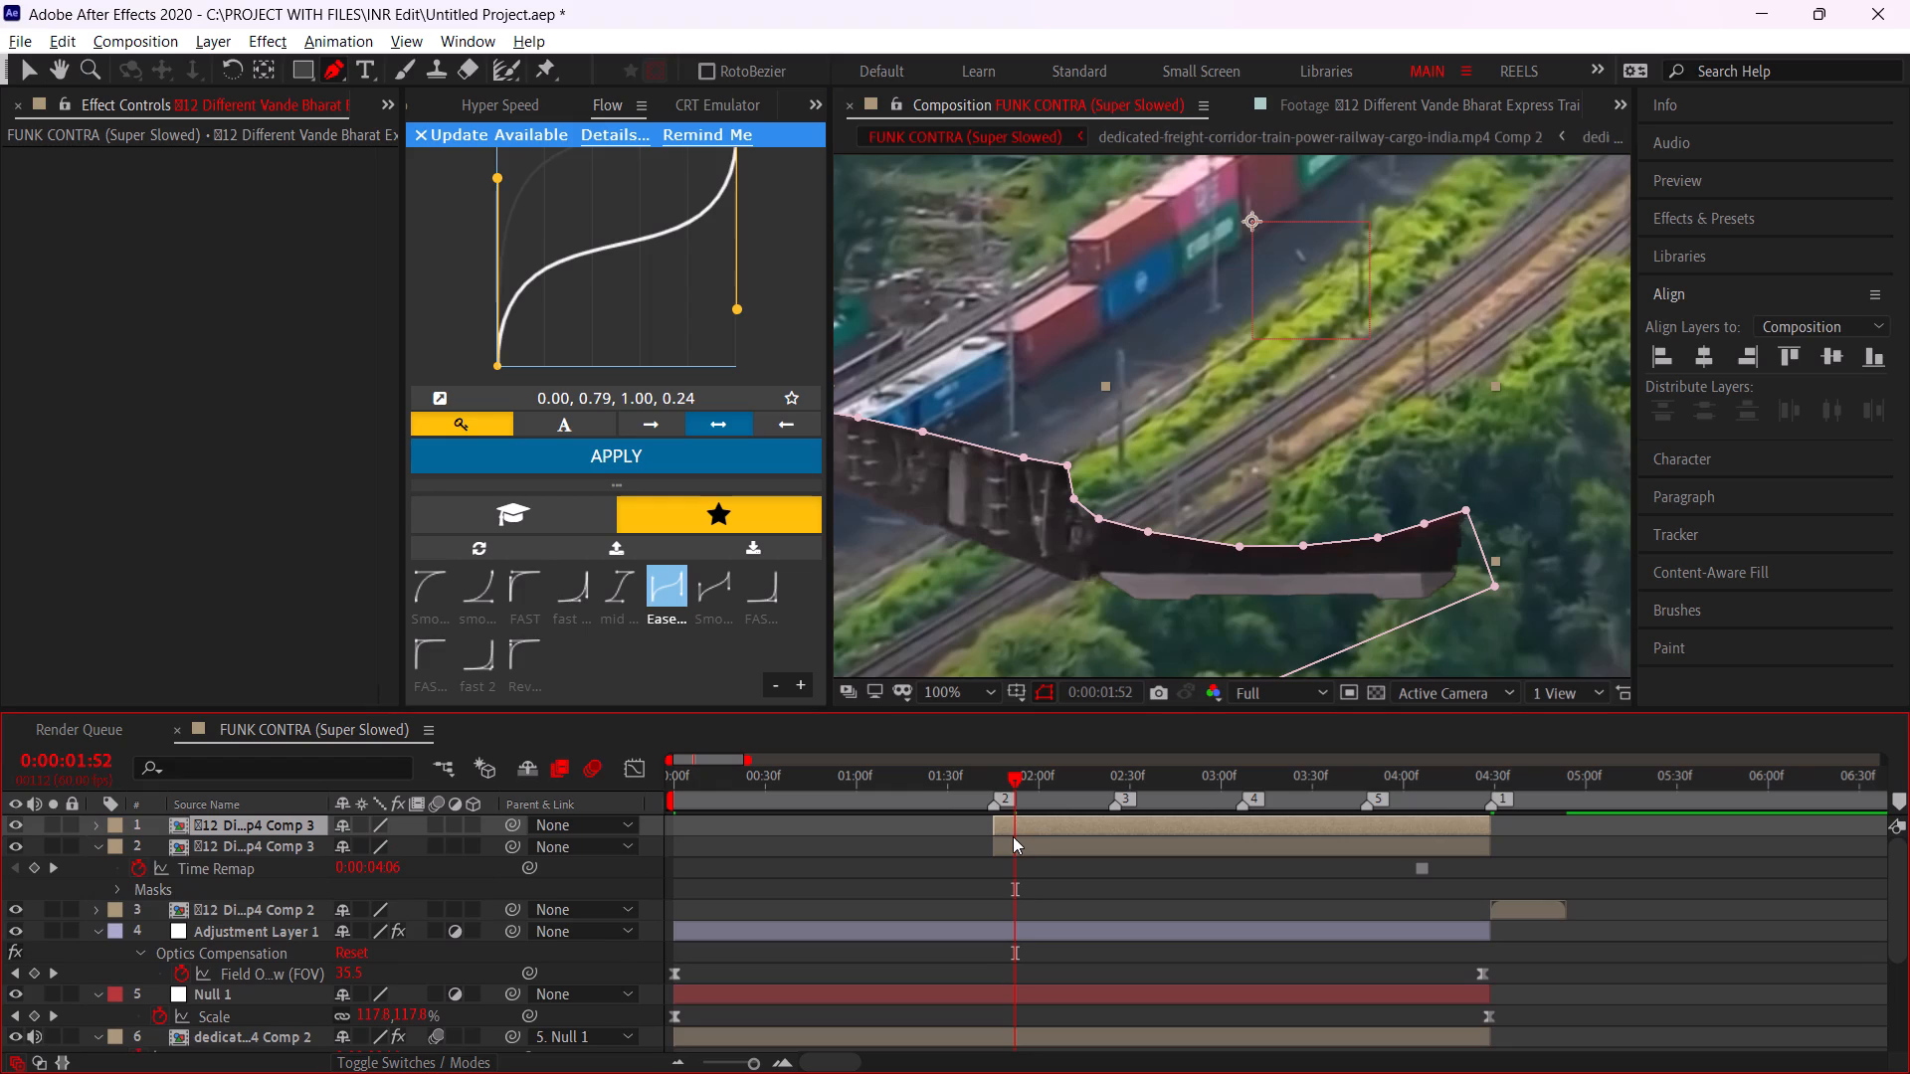
# Reveal the masks of the lower Comp 3 copy and delete Mask 1, keeping Mask 2.
pyautogui.click(1017, 842)
pyautogui.press('m')
pyautogui.click(254, 869)
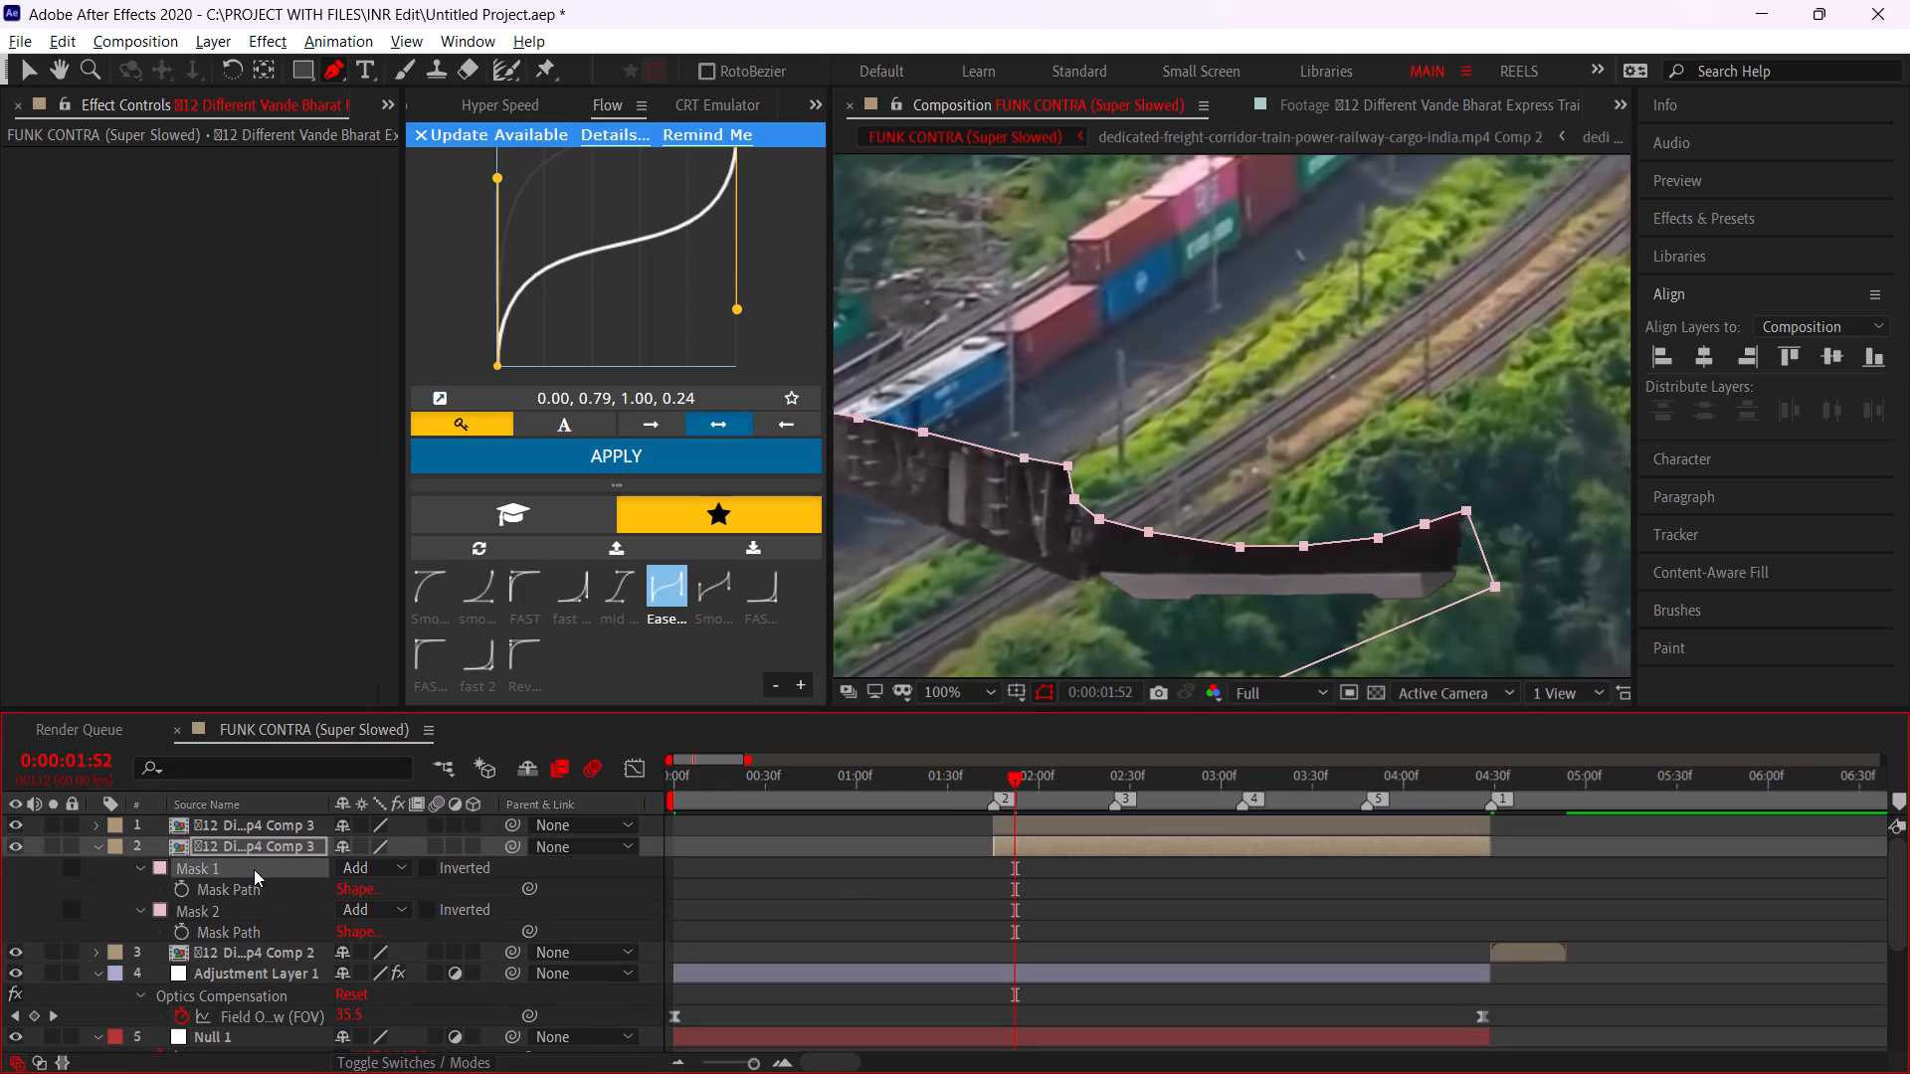
pyautogui.press('Delete')
# On the upper Comp 3 copy, delete Mask 2 and invert Mask 1 so only the body above the undercarriage is kept.
pyautogui.click(1041, 828)
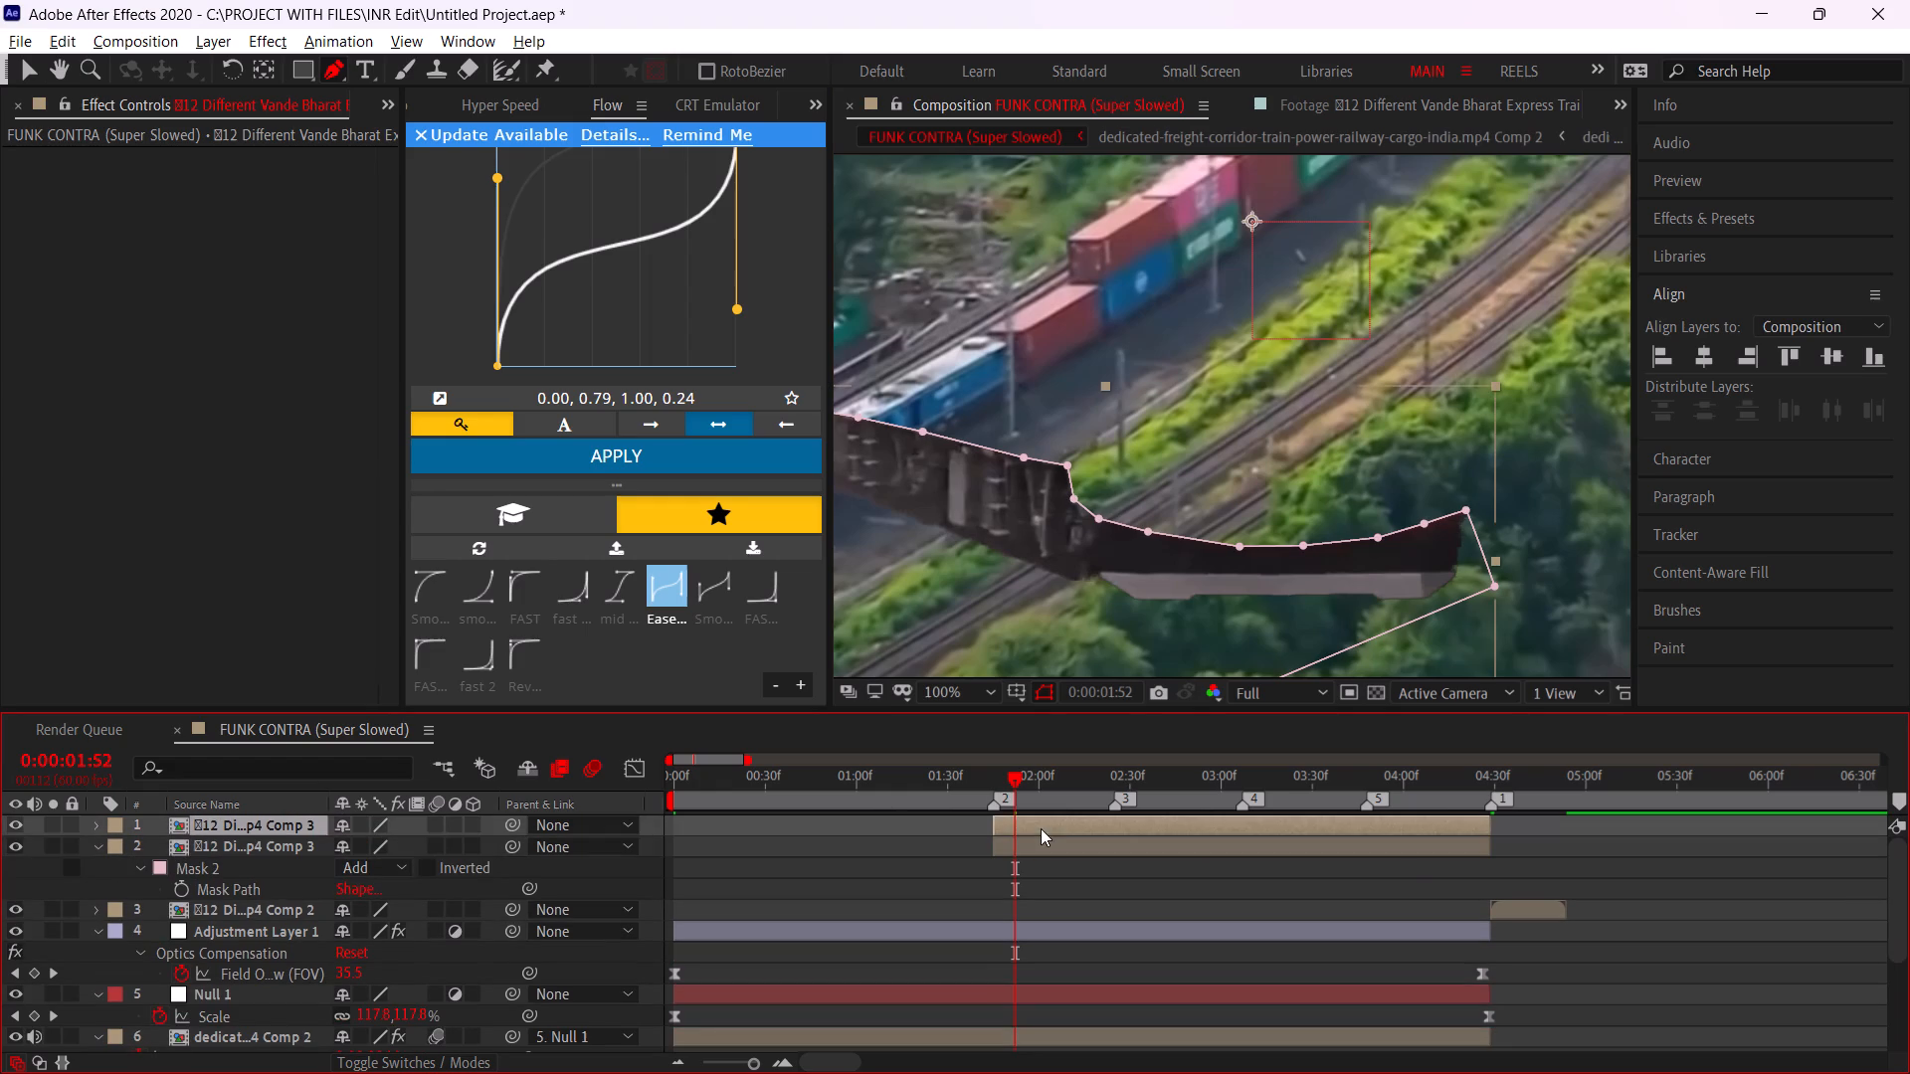
pyautogui.press('m')
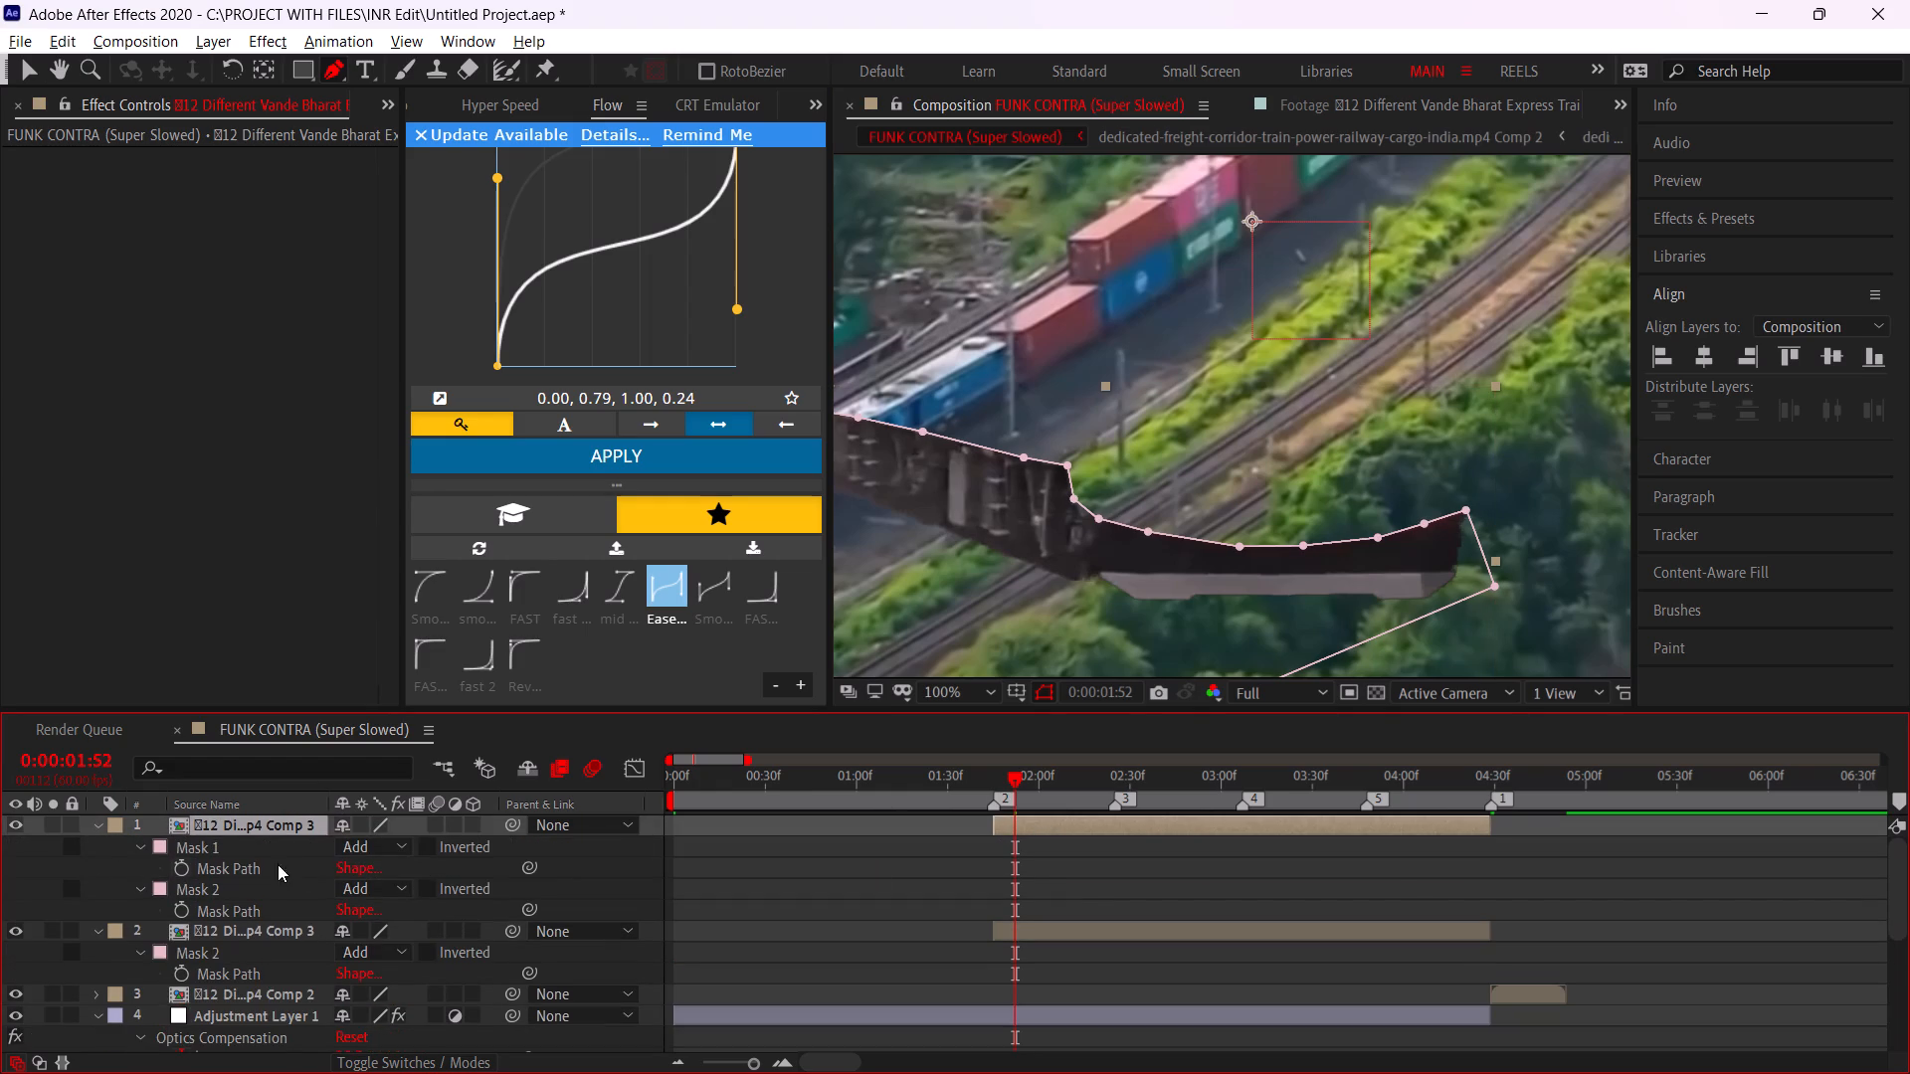
pyautogui.click(229, 883)
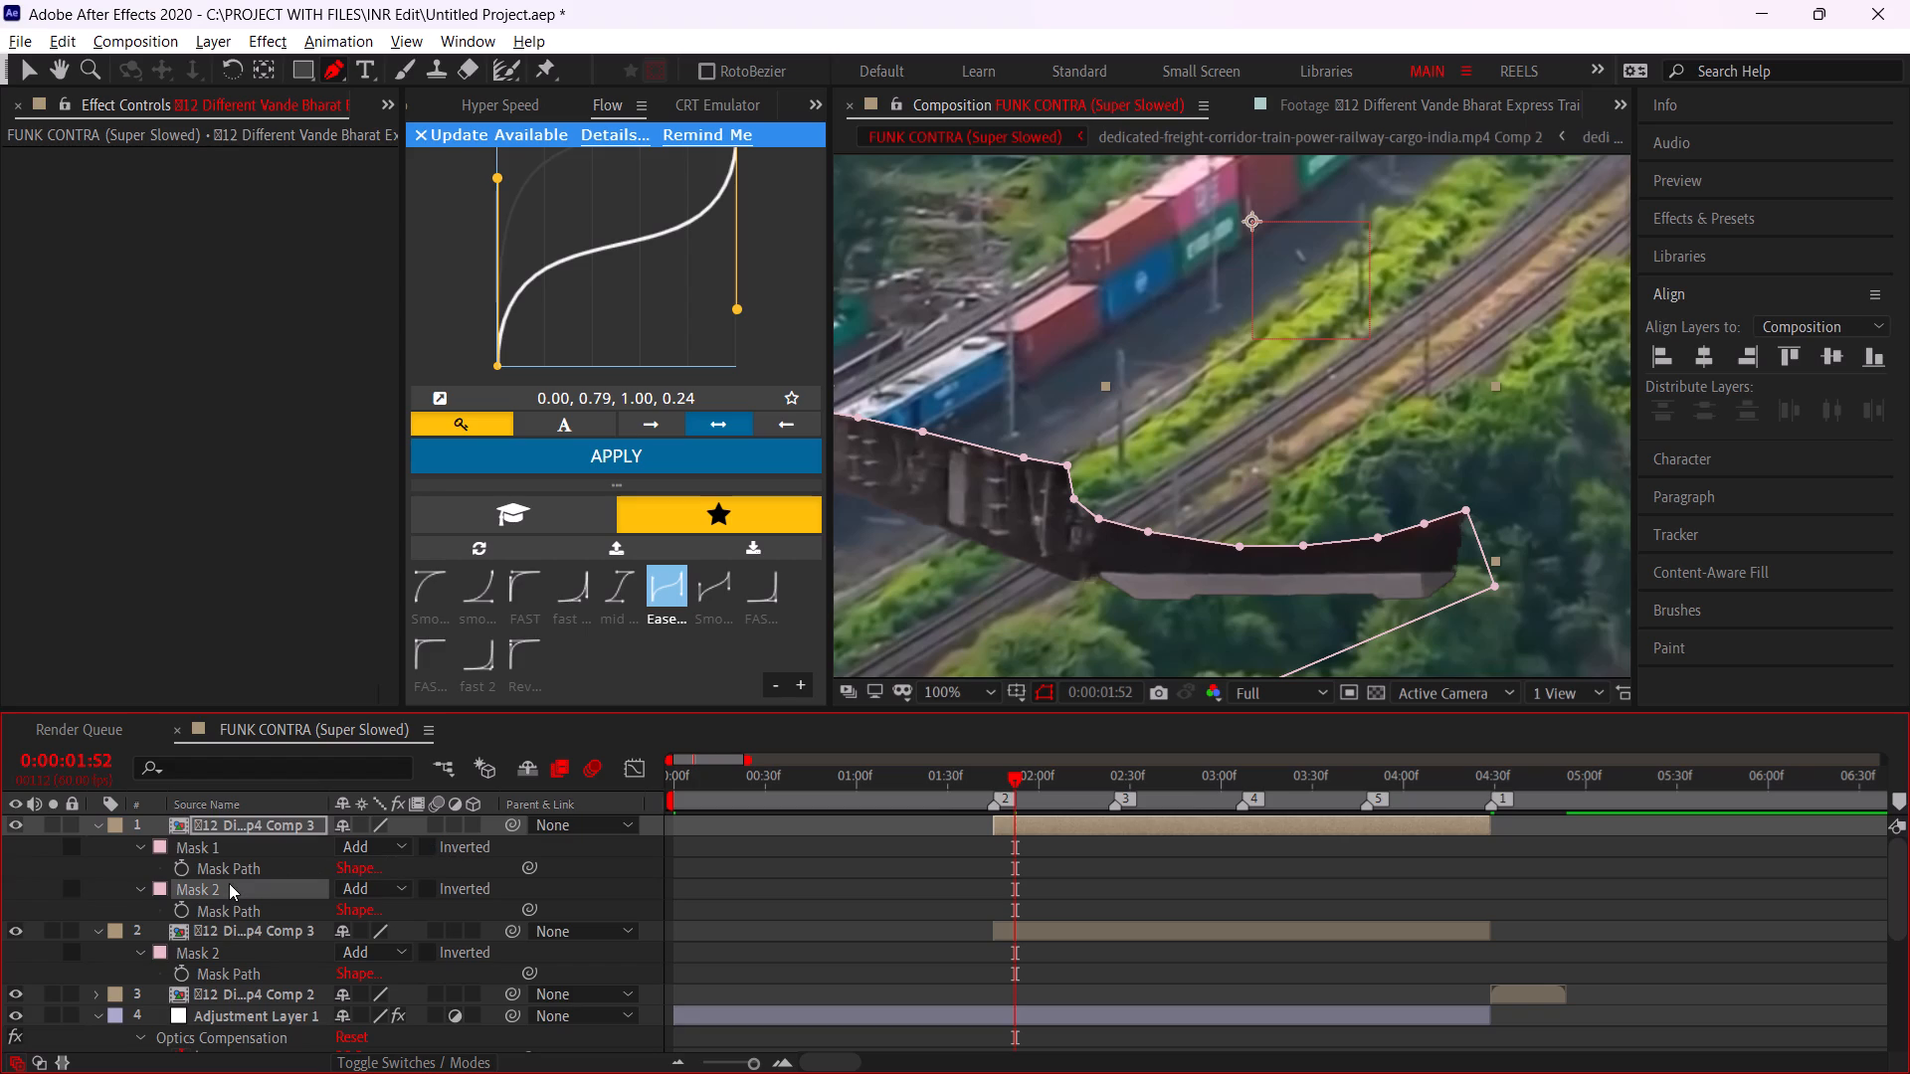
pyautogui.press('Delete')
pyautogui.click(431, 843)
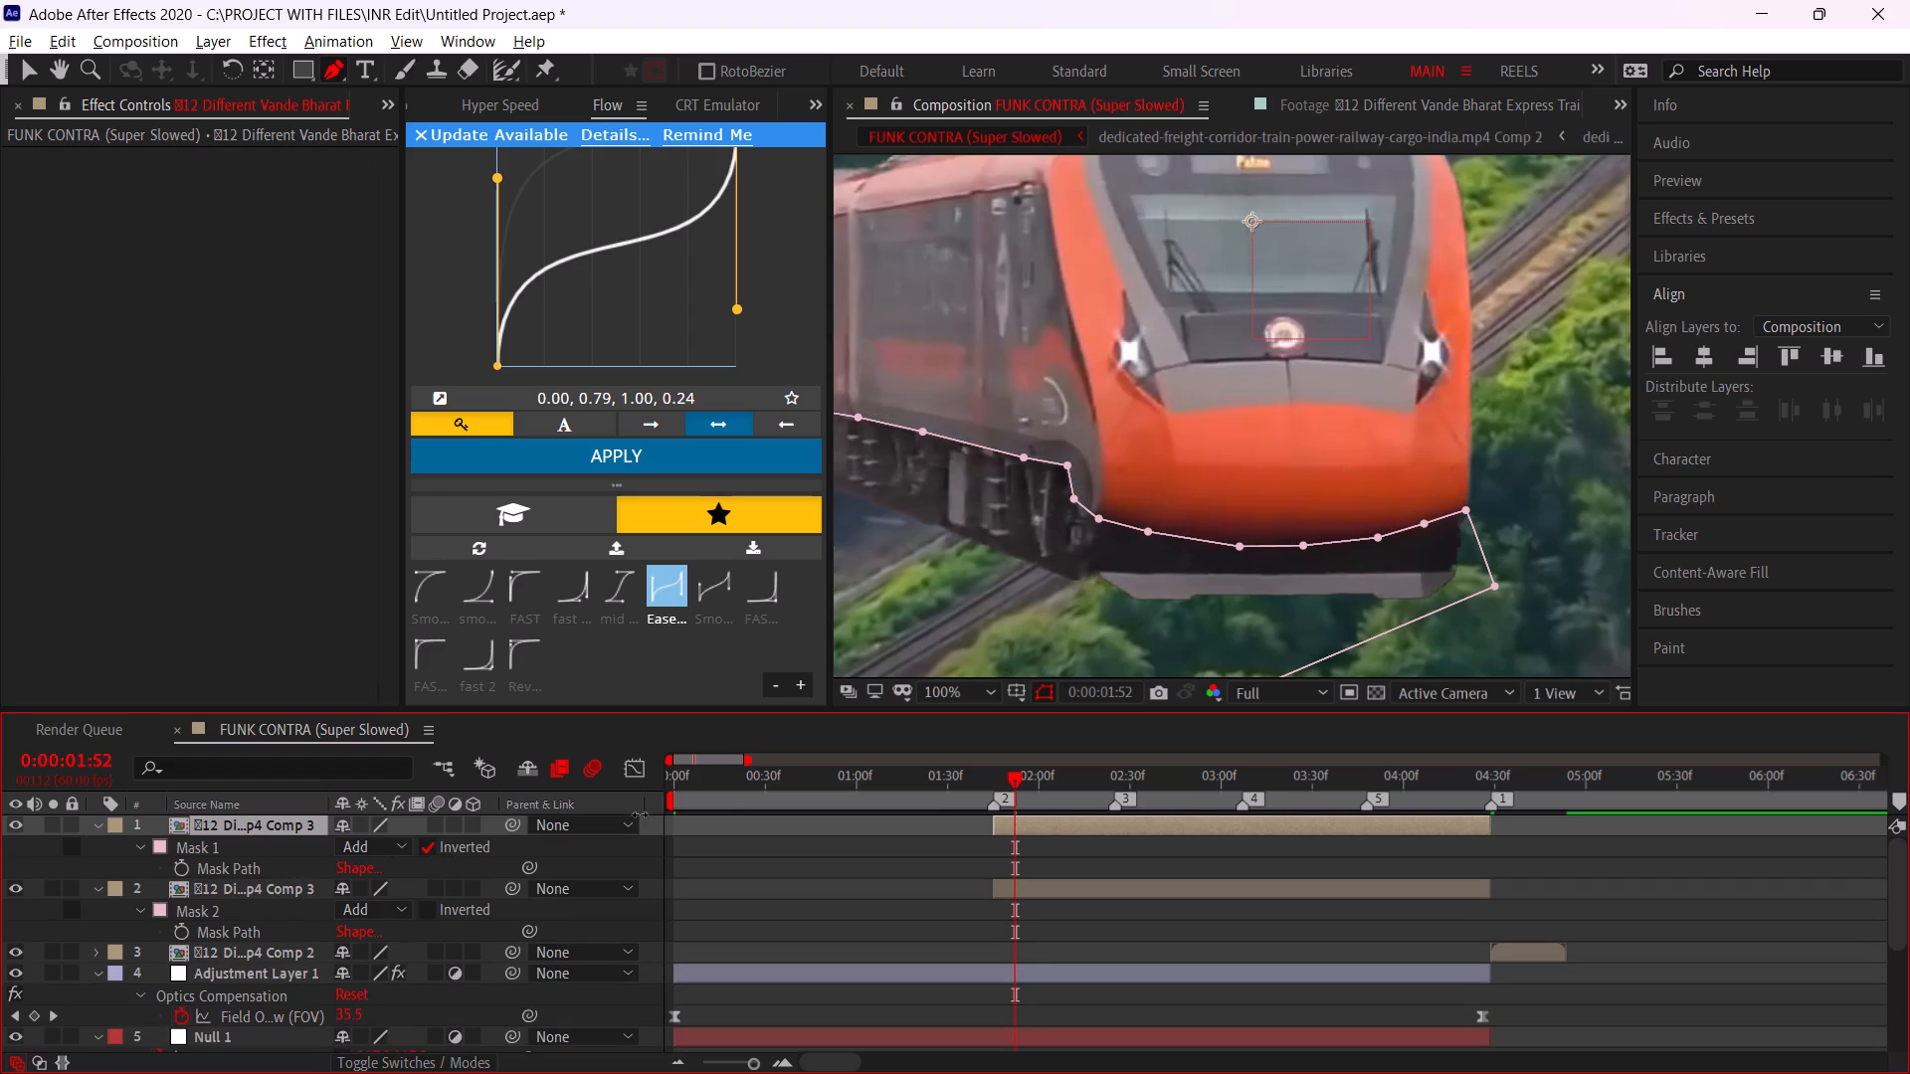
# Start a second Pen mask on the upper Comp 3 layer, tracing the coaches' upper side edge below the roof up to the cab.
pyautogui.moveTo(1144, 402); pyautogui.dragTo(1305, 484, button='middle')
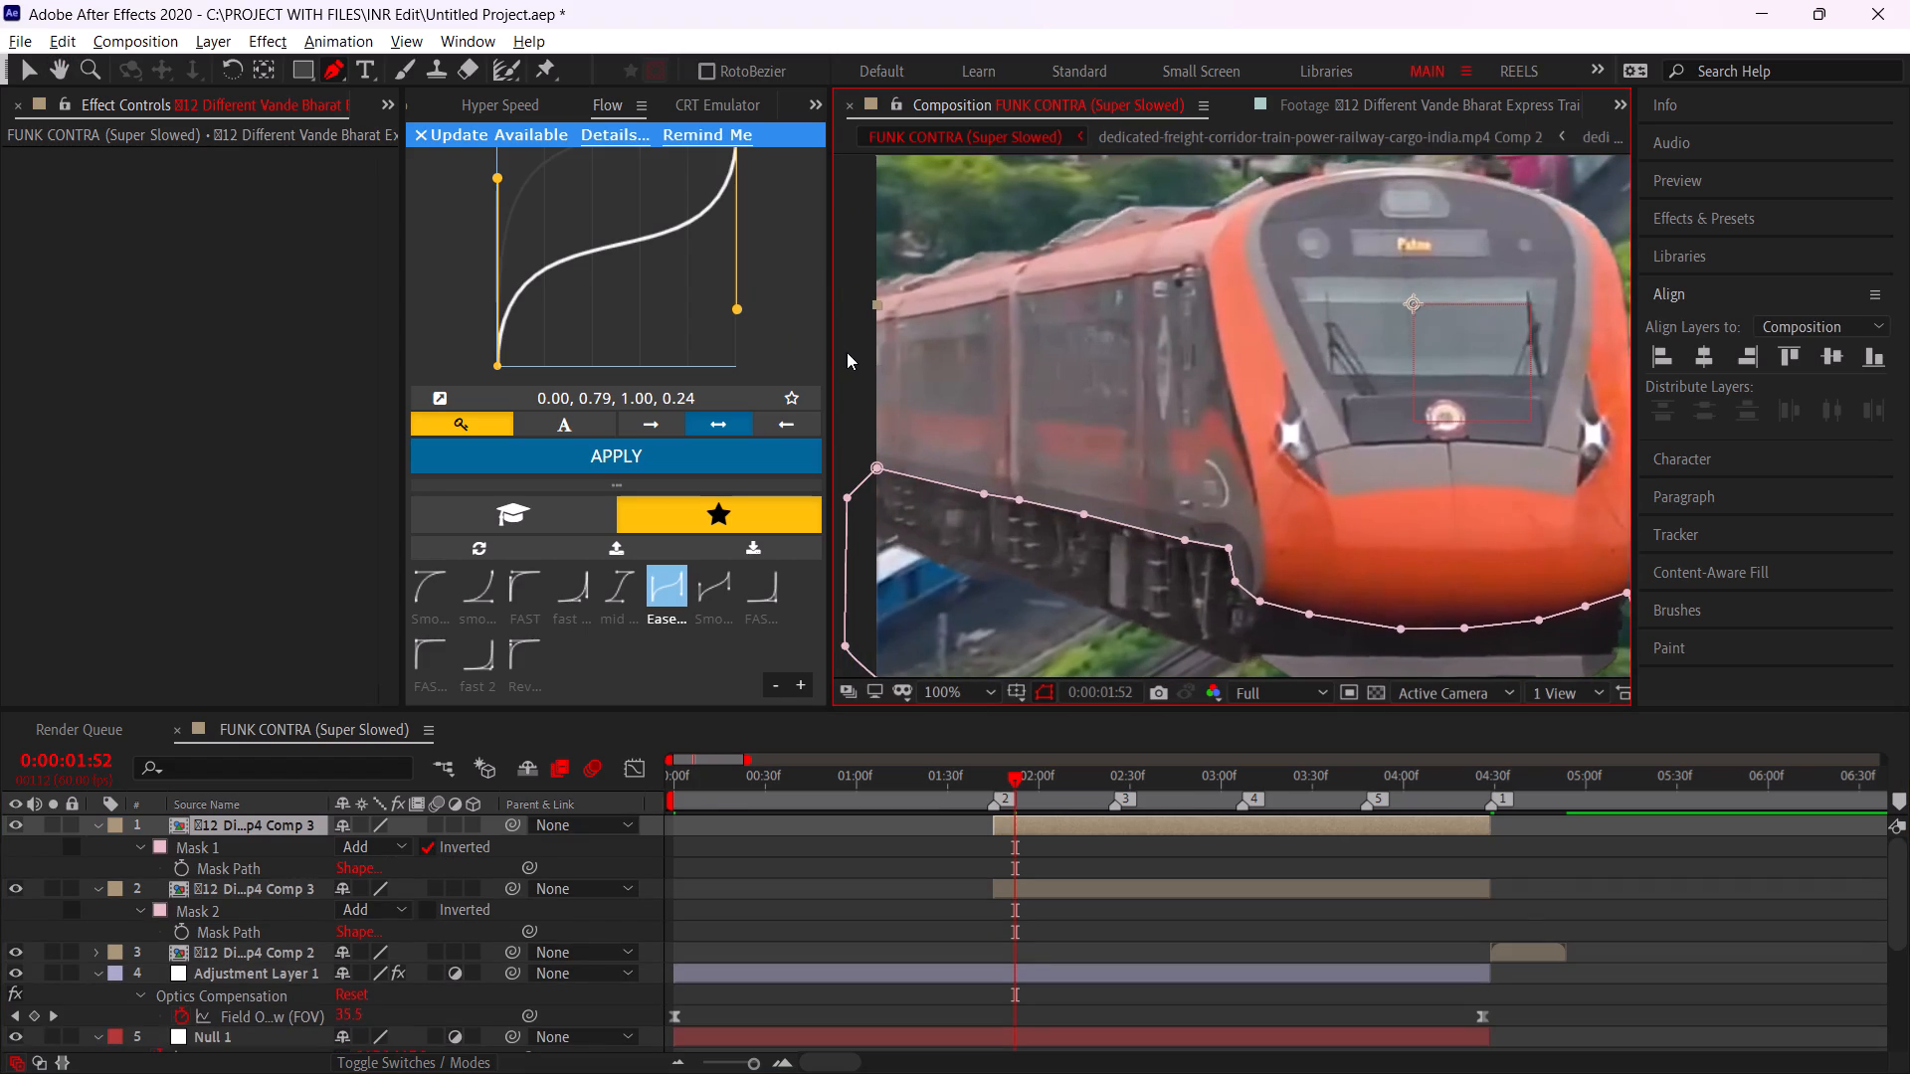
pyautogui.keyDown('alt'); pyautogui.scroll(1, 854, 328); pyautogui.keyUp('alt')
pyautogui.click(890, 318)
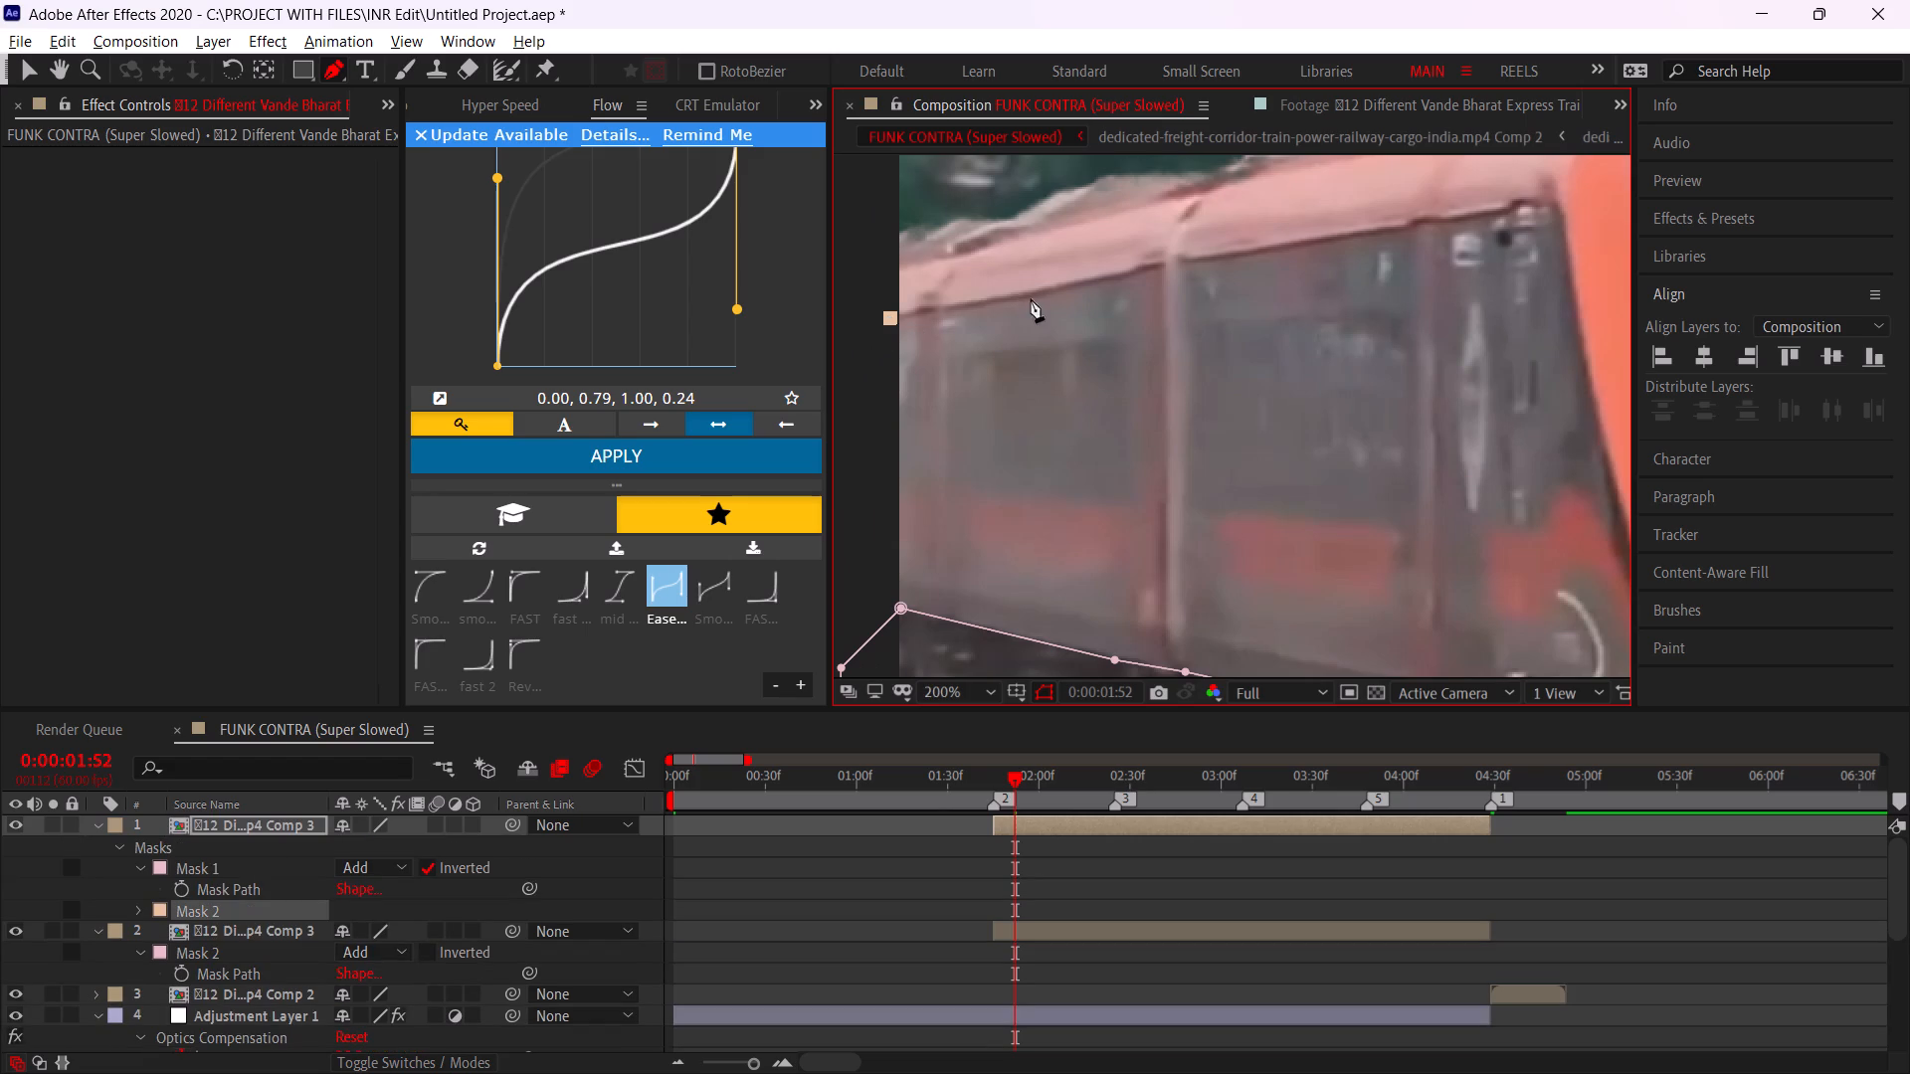
pyautogui.click(1031, 298)
pyautogui.click(1178, 268)
pyautogui.click(1289, 249)
pyautogui.press('space')
pyautogui.moveTo(1354, 225); pyautogui.dragTo(1070, 334)
pyautogui.click(1153, 332)
pyautogui.click(1246, 311)
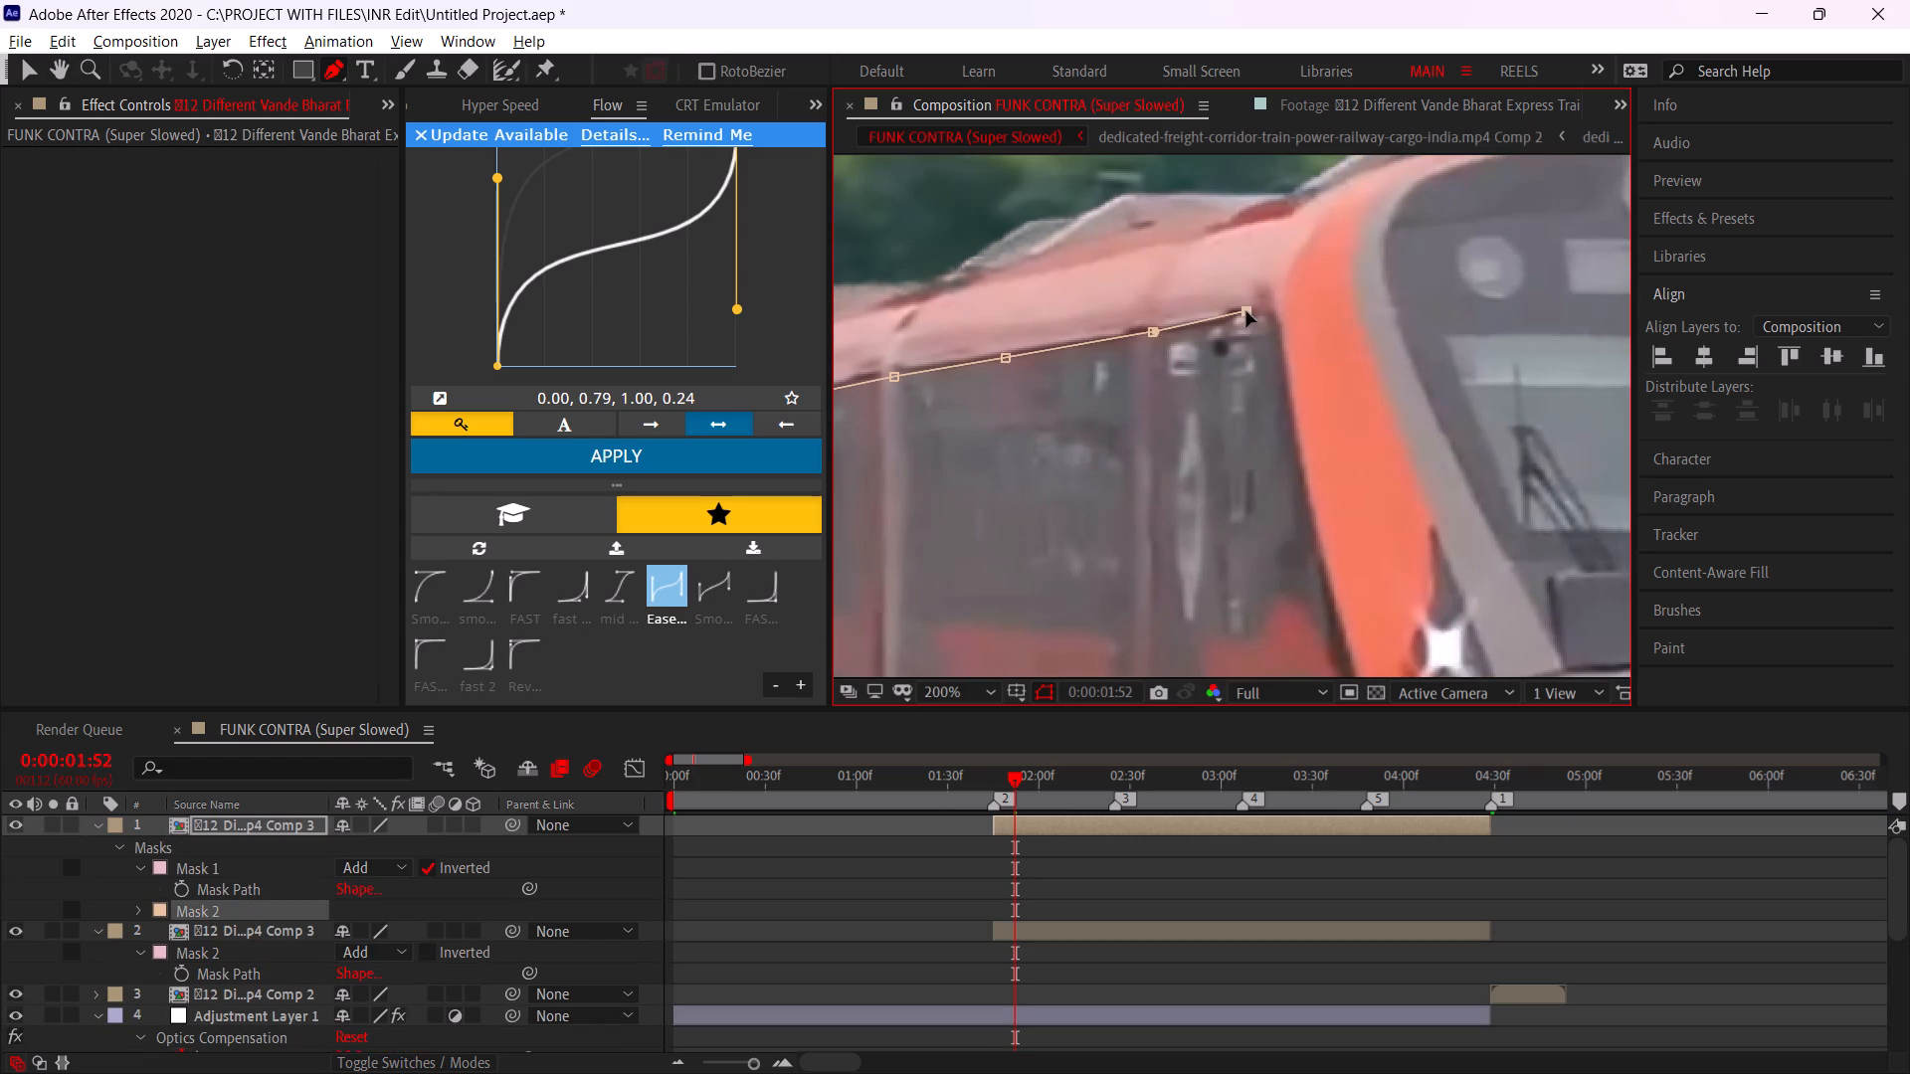
pyautogui.click(1281, 324)
# Continue the second mask down the seam between the coach side and the orange cab to the body's bottom corner.
pyautogui.press('space')
pyautogui.moveTo(1272, 441); pyautogui.dragTo(1192, 308)
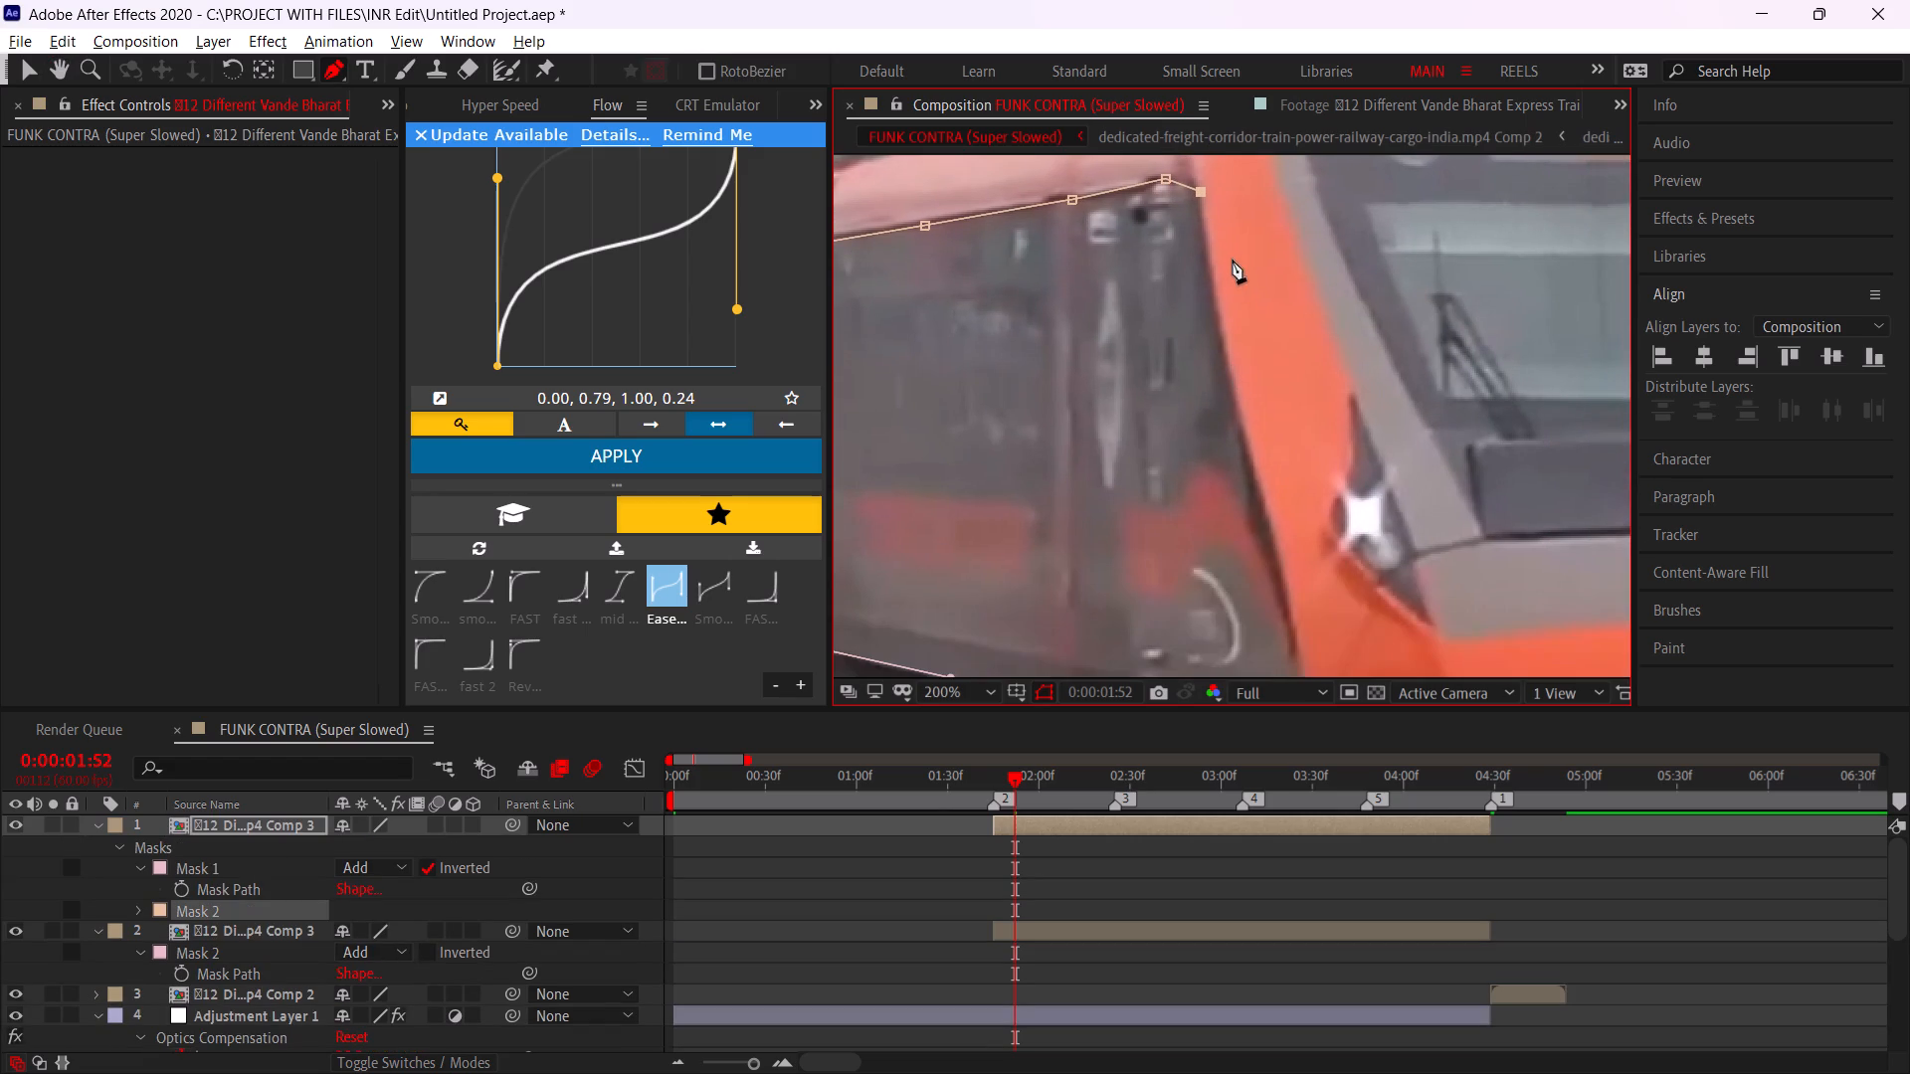
pyautogui.click(1224, 362)
pyautogui.press('space')
pyautogui.moveTo(1252, 476); pyautogui.dragTo(1177, 274)
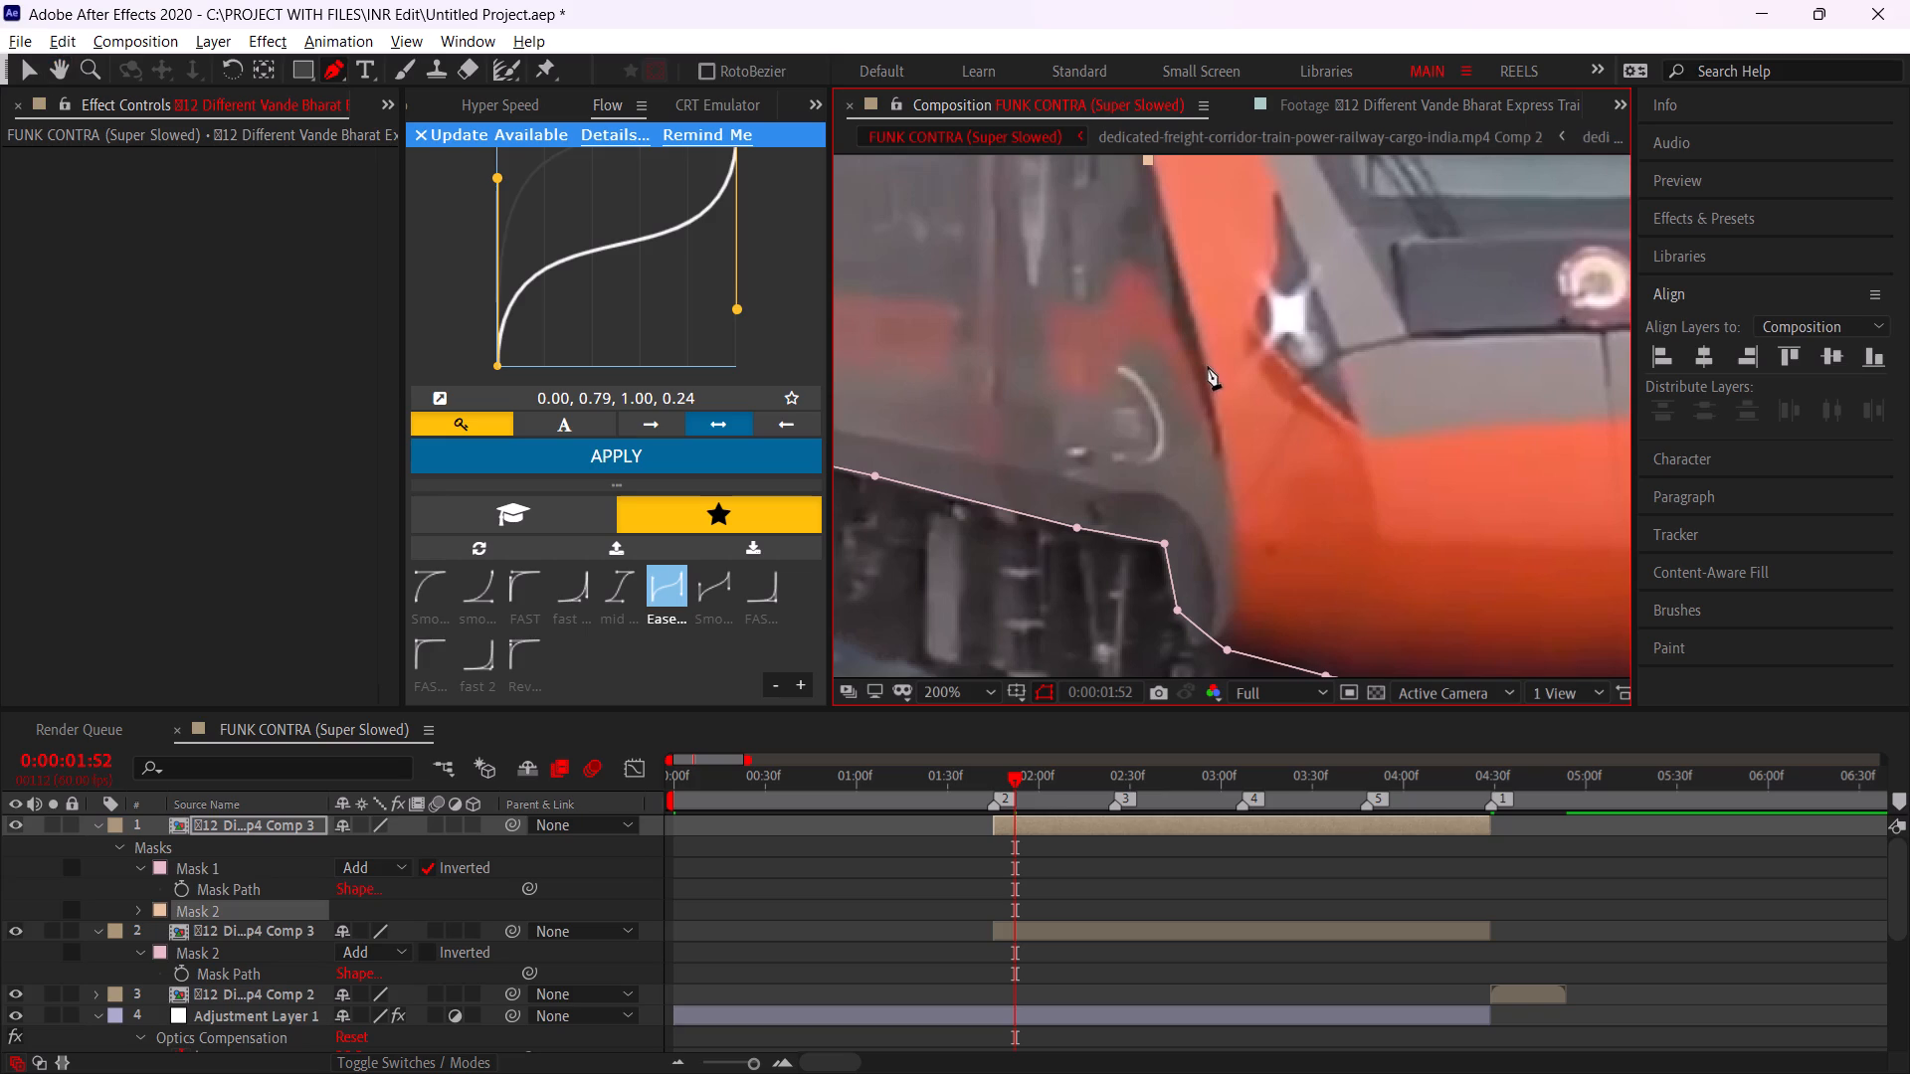
pyautogui.click(1208, 371)
pyautogui.click(1229, 508)
pyautogui.click(1233, 590)
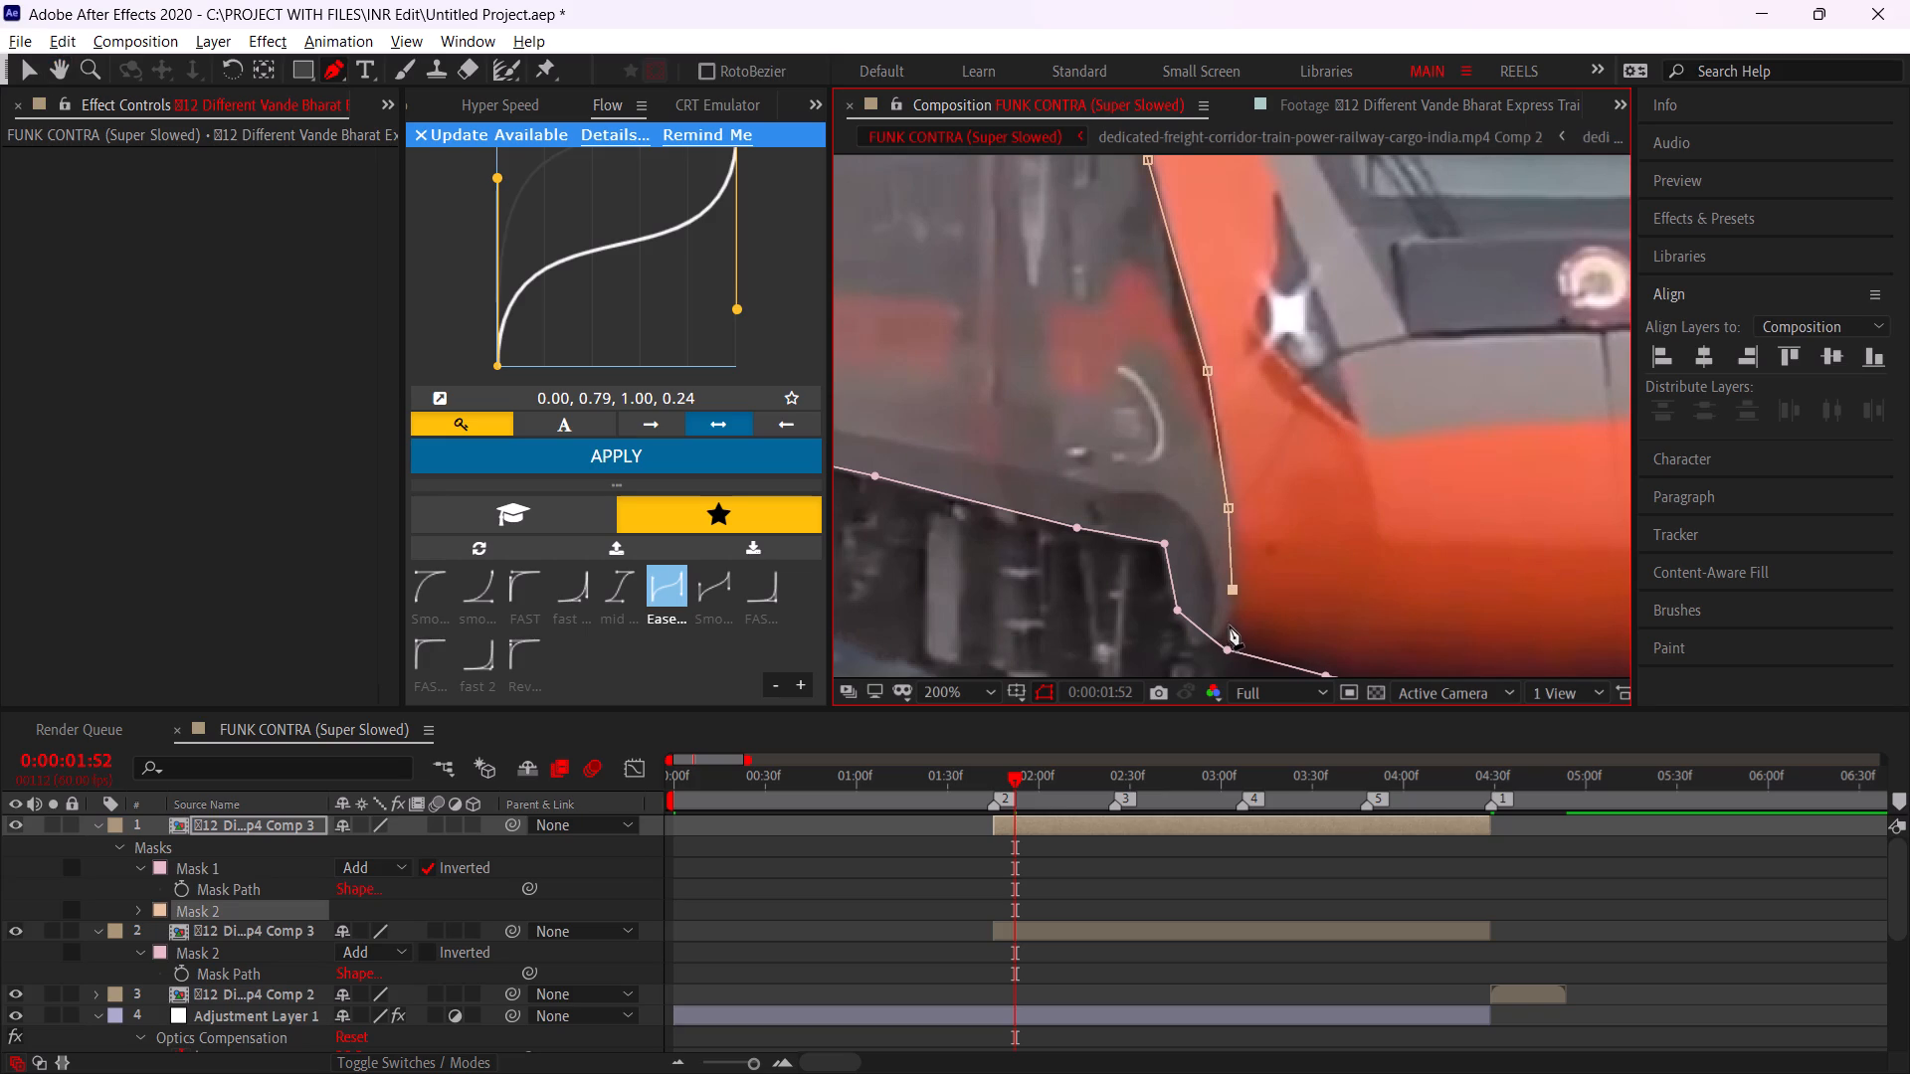
pyautogui.click(1230, 626)
pyautogui.click(1211, 642)
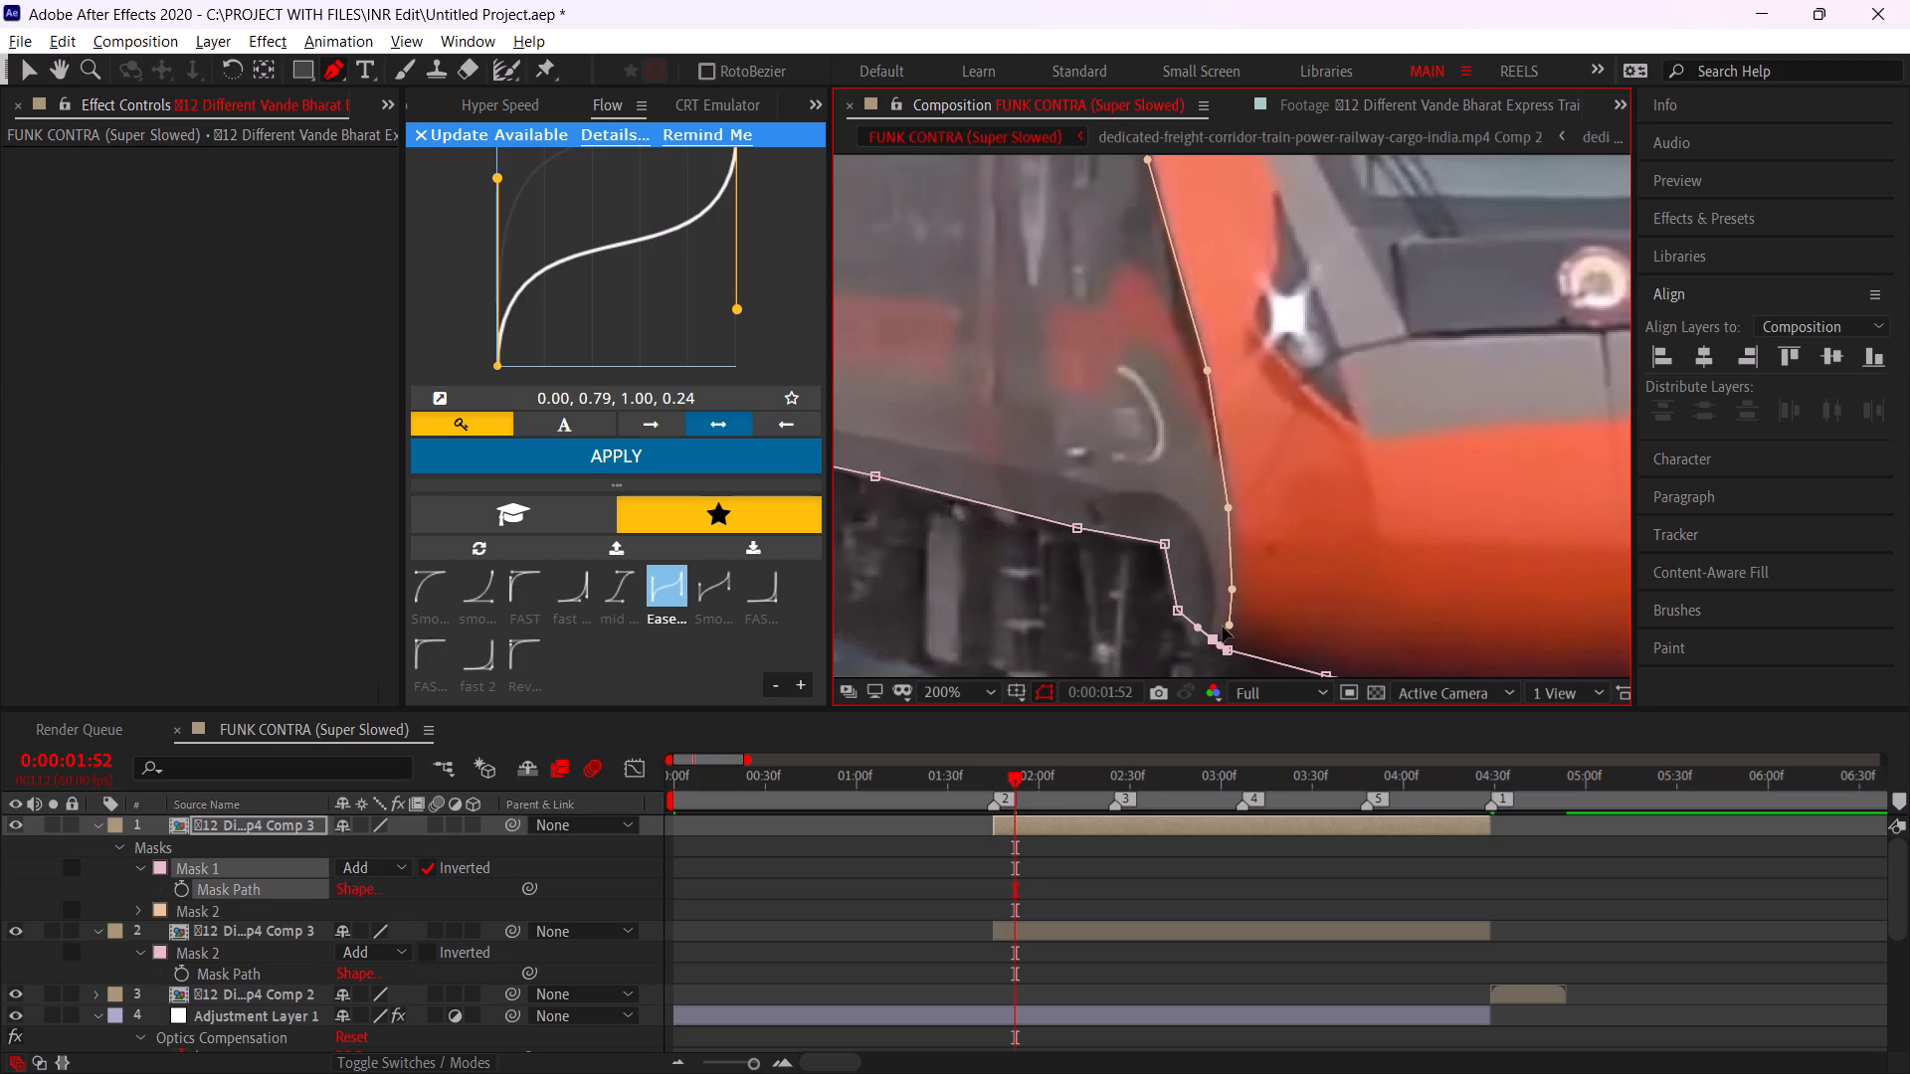
pyautogui.click(1230, 628)
pyautogui.click(1194, 648)
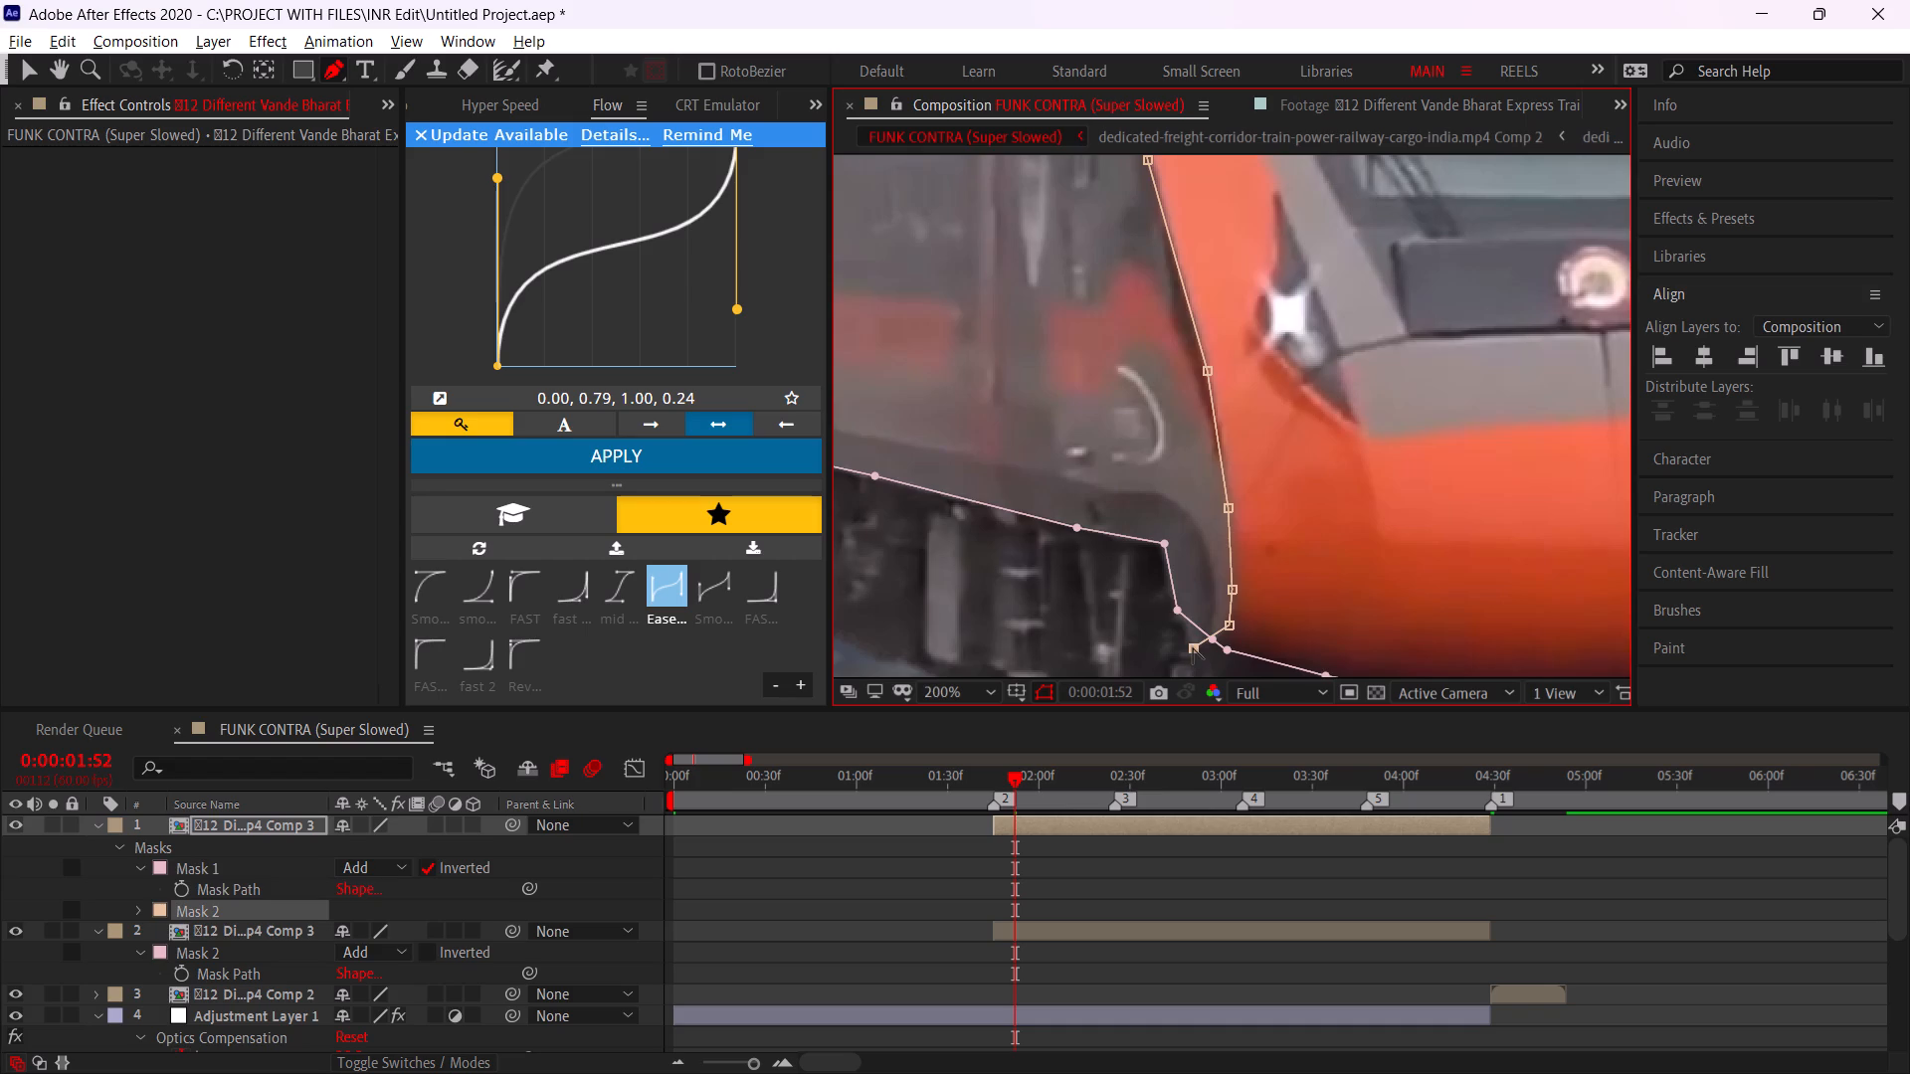
# Close the second mask with a loose outline below the coaches and outside the frame, back to its starting point.
pyautogui.keyDown('alt'); pyautogui.scroll(-2, 1193, 647); pyautogui.keyUp('alt')
pyautogui.moveTo(1204, 634); pyautogui.dragTo(1291, 567, button='middle')
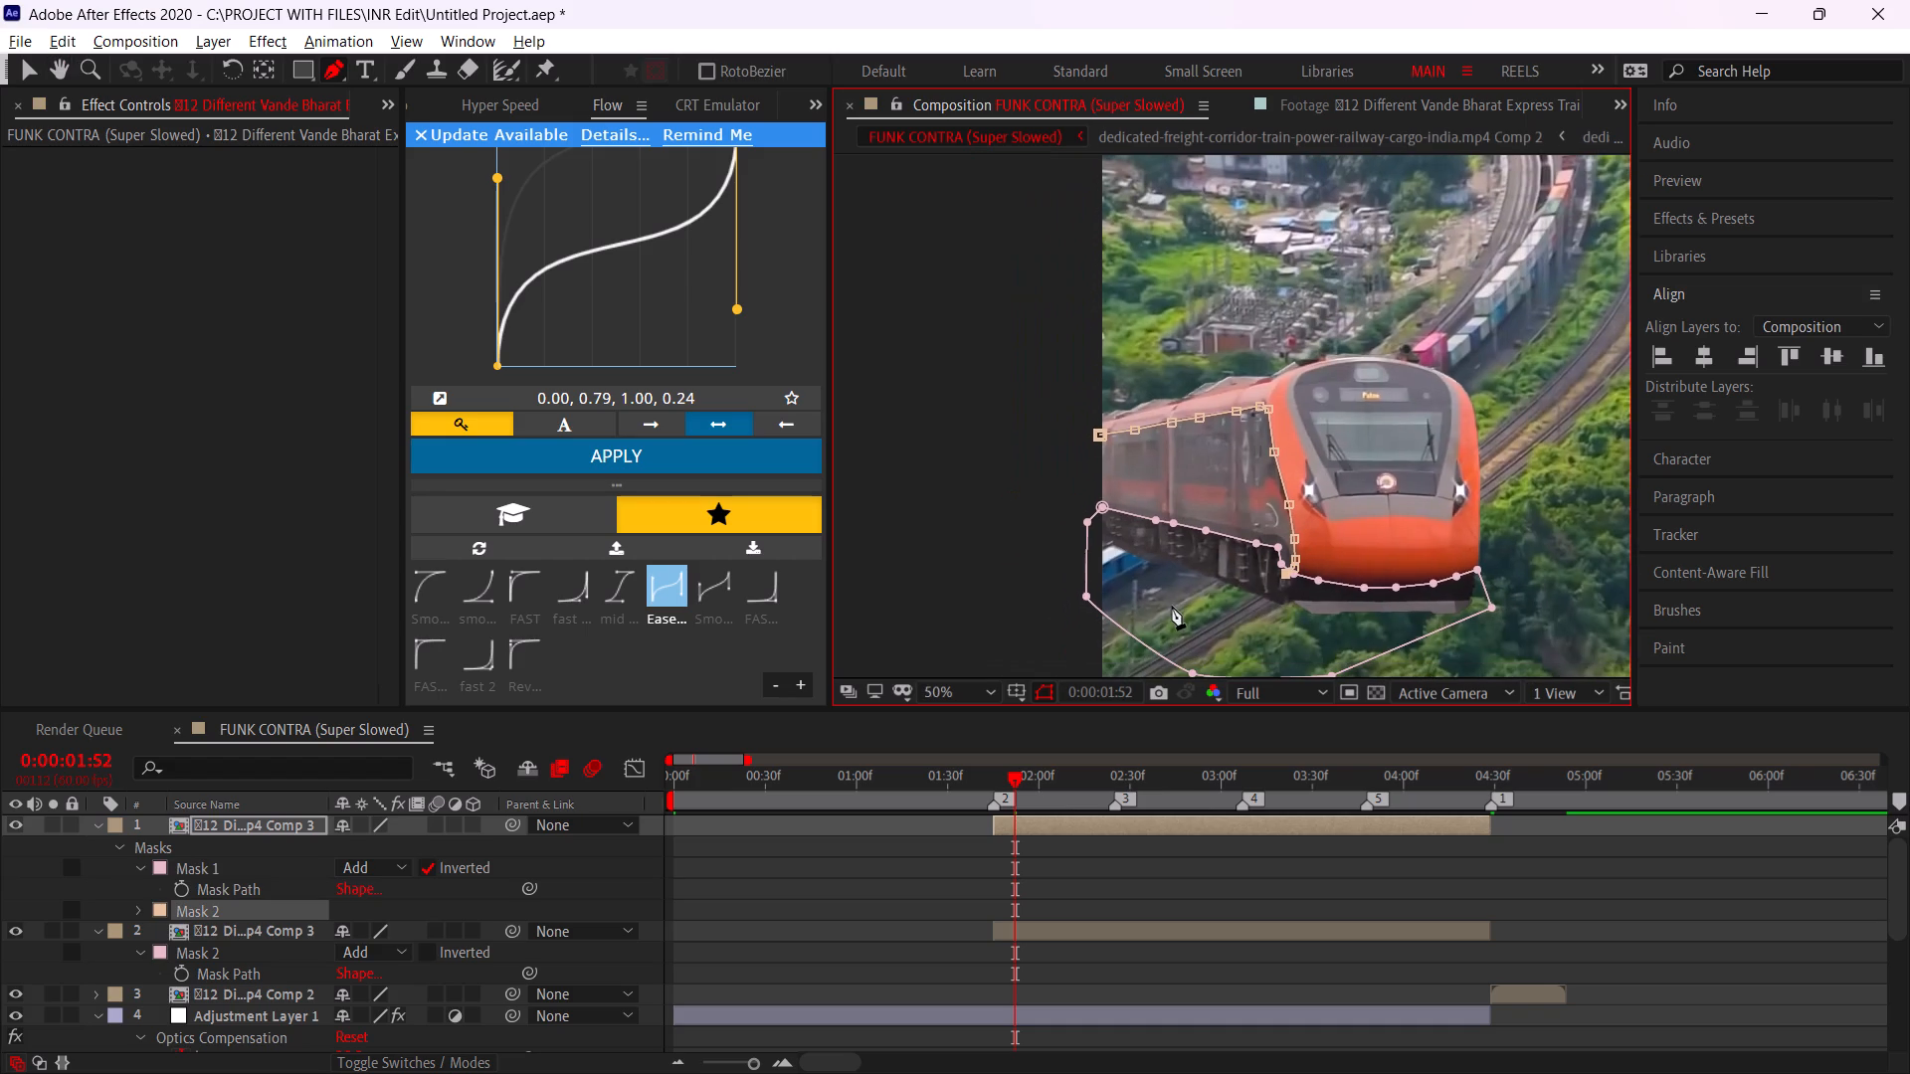
pyautogui.click(1172, 606)
pyautogui.click(1054, 536)
pyautogui.click(1099, 434)
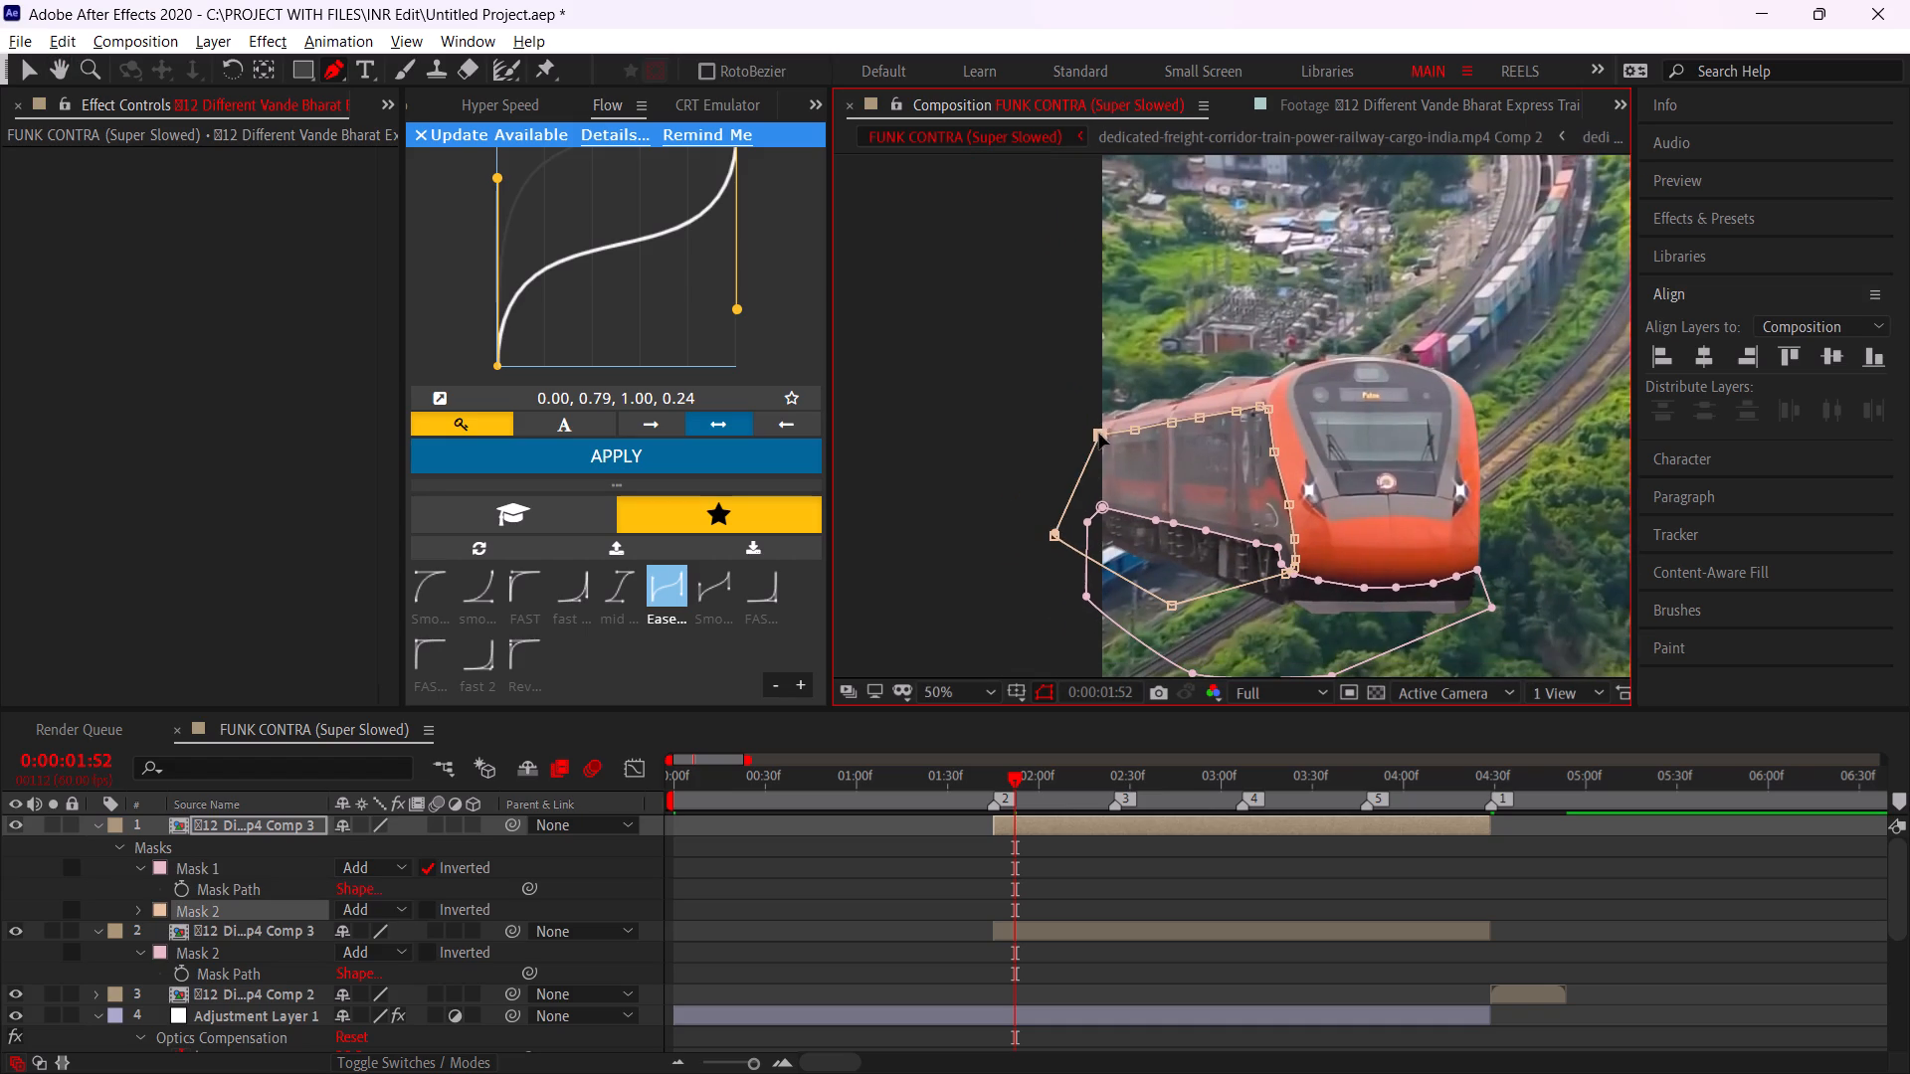
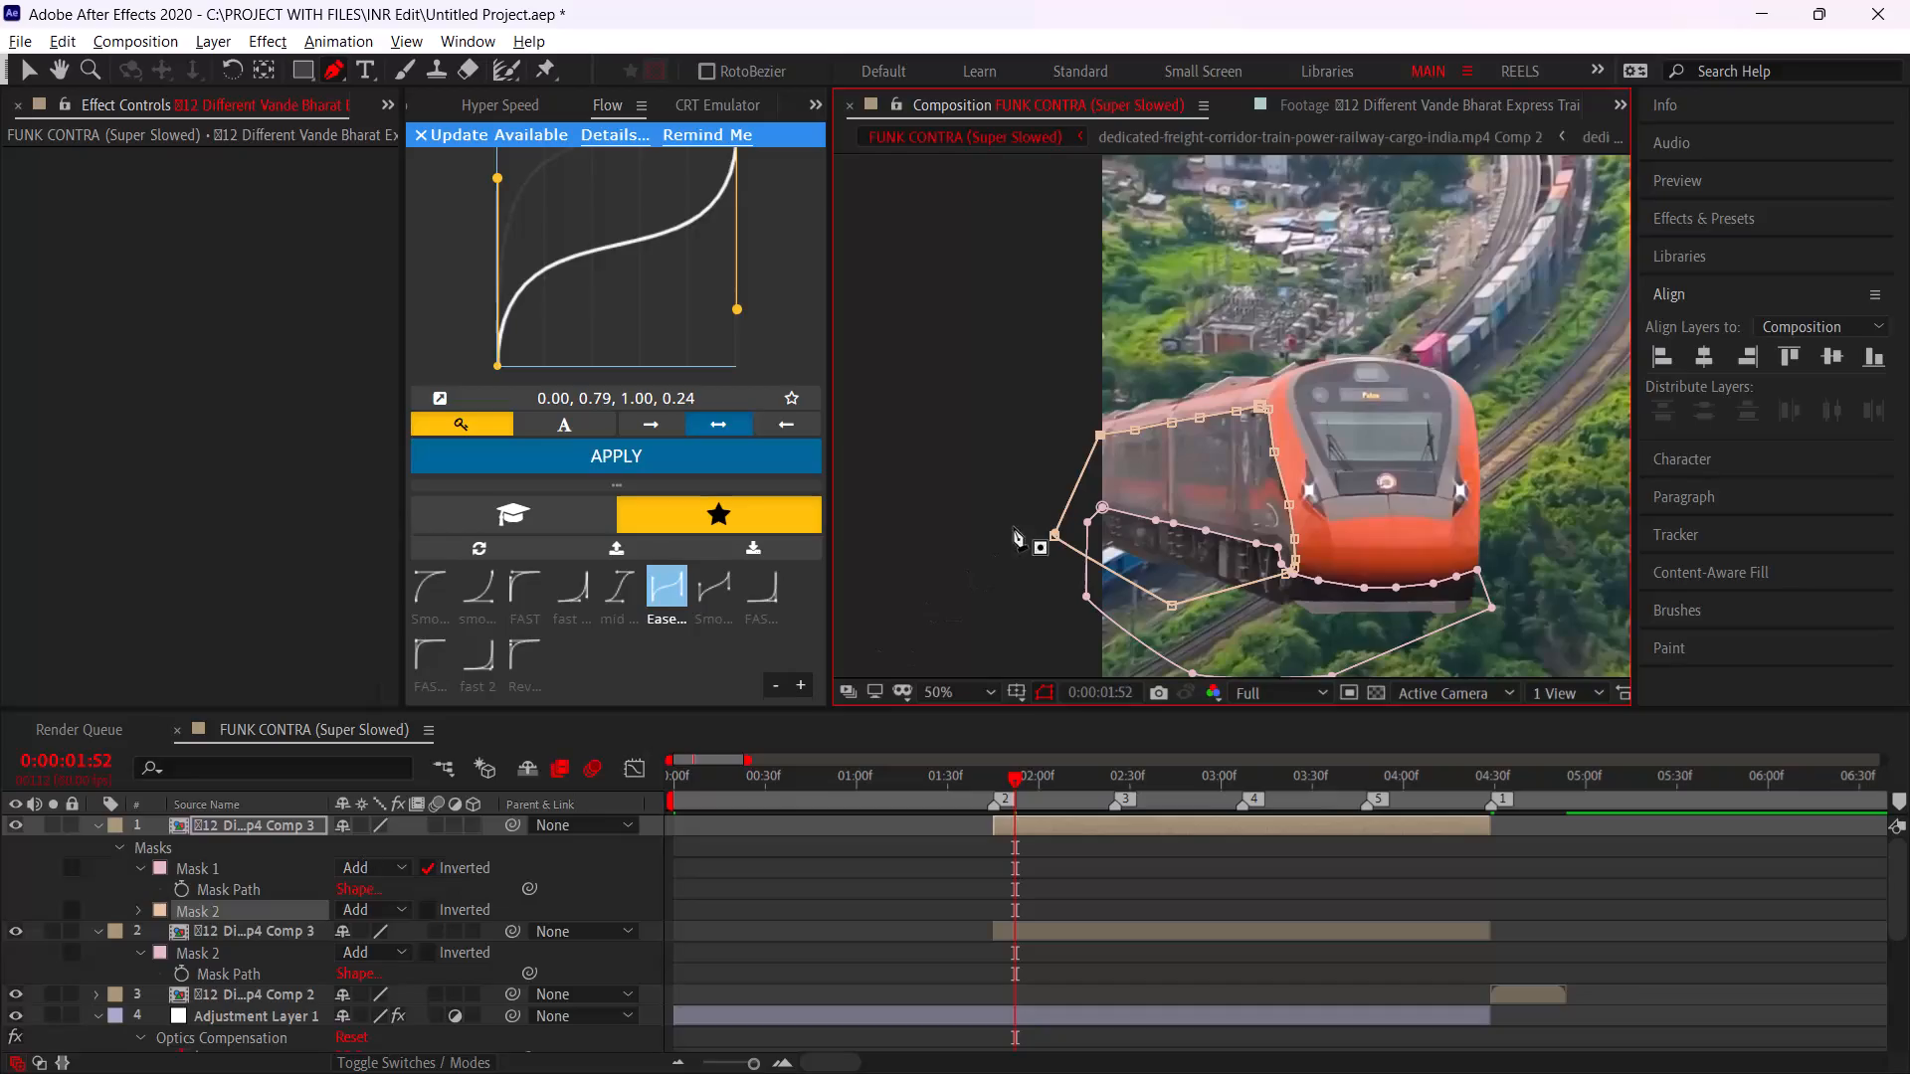
# Hide the lower Comp 3 copy and set Mask 2 on the upper copy to Intersect, keeping only the coach side.
pyautogui.click(14, 929)
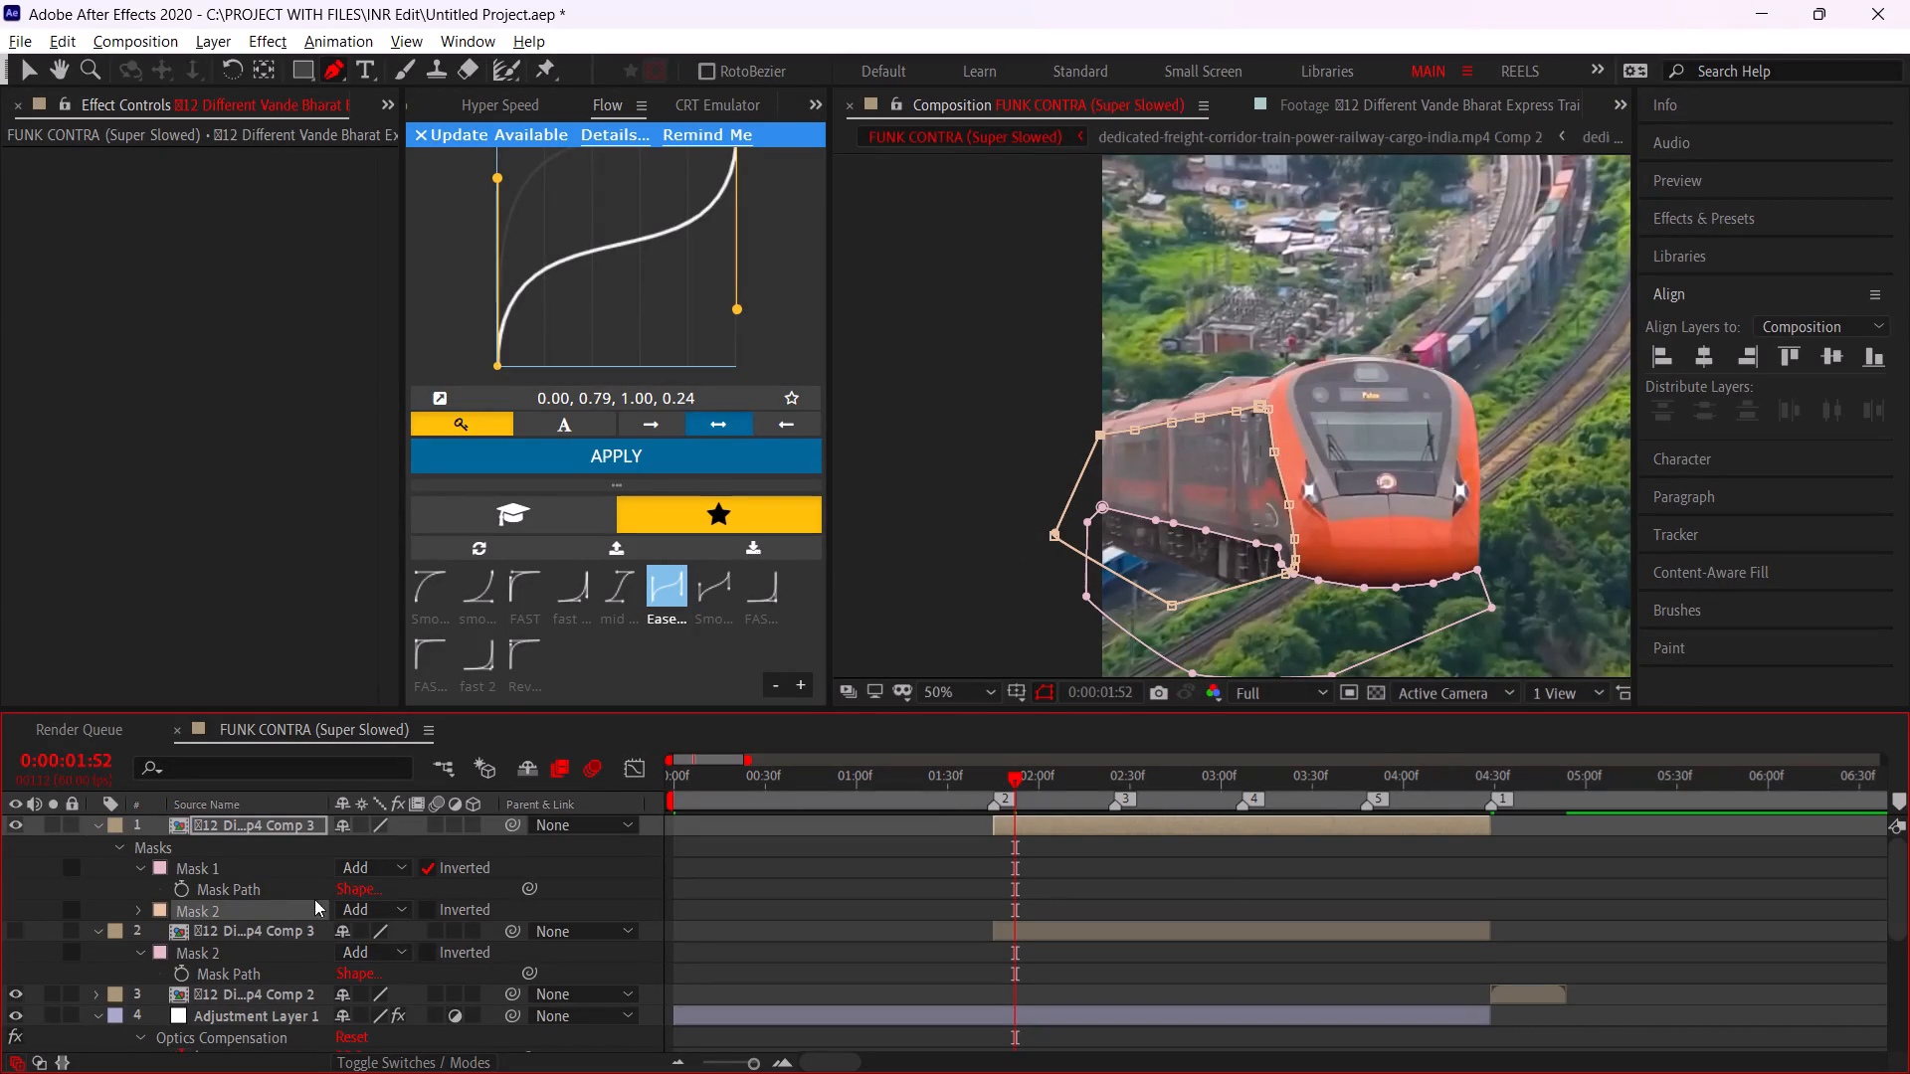
pyautogui.click(378, 903)
pyautogui.click(406, 806)
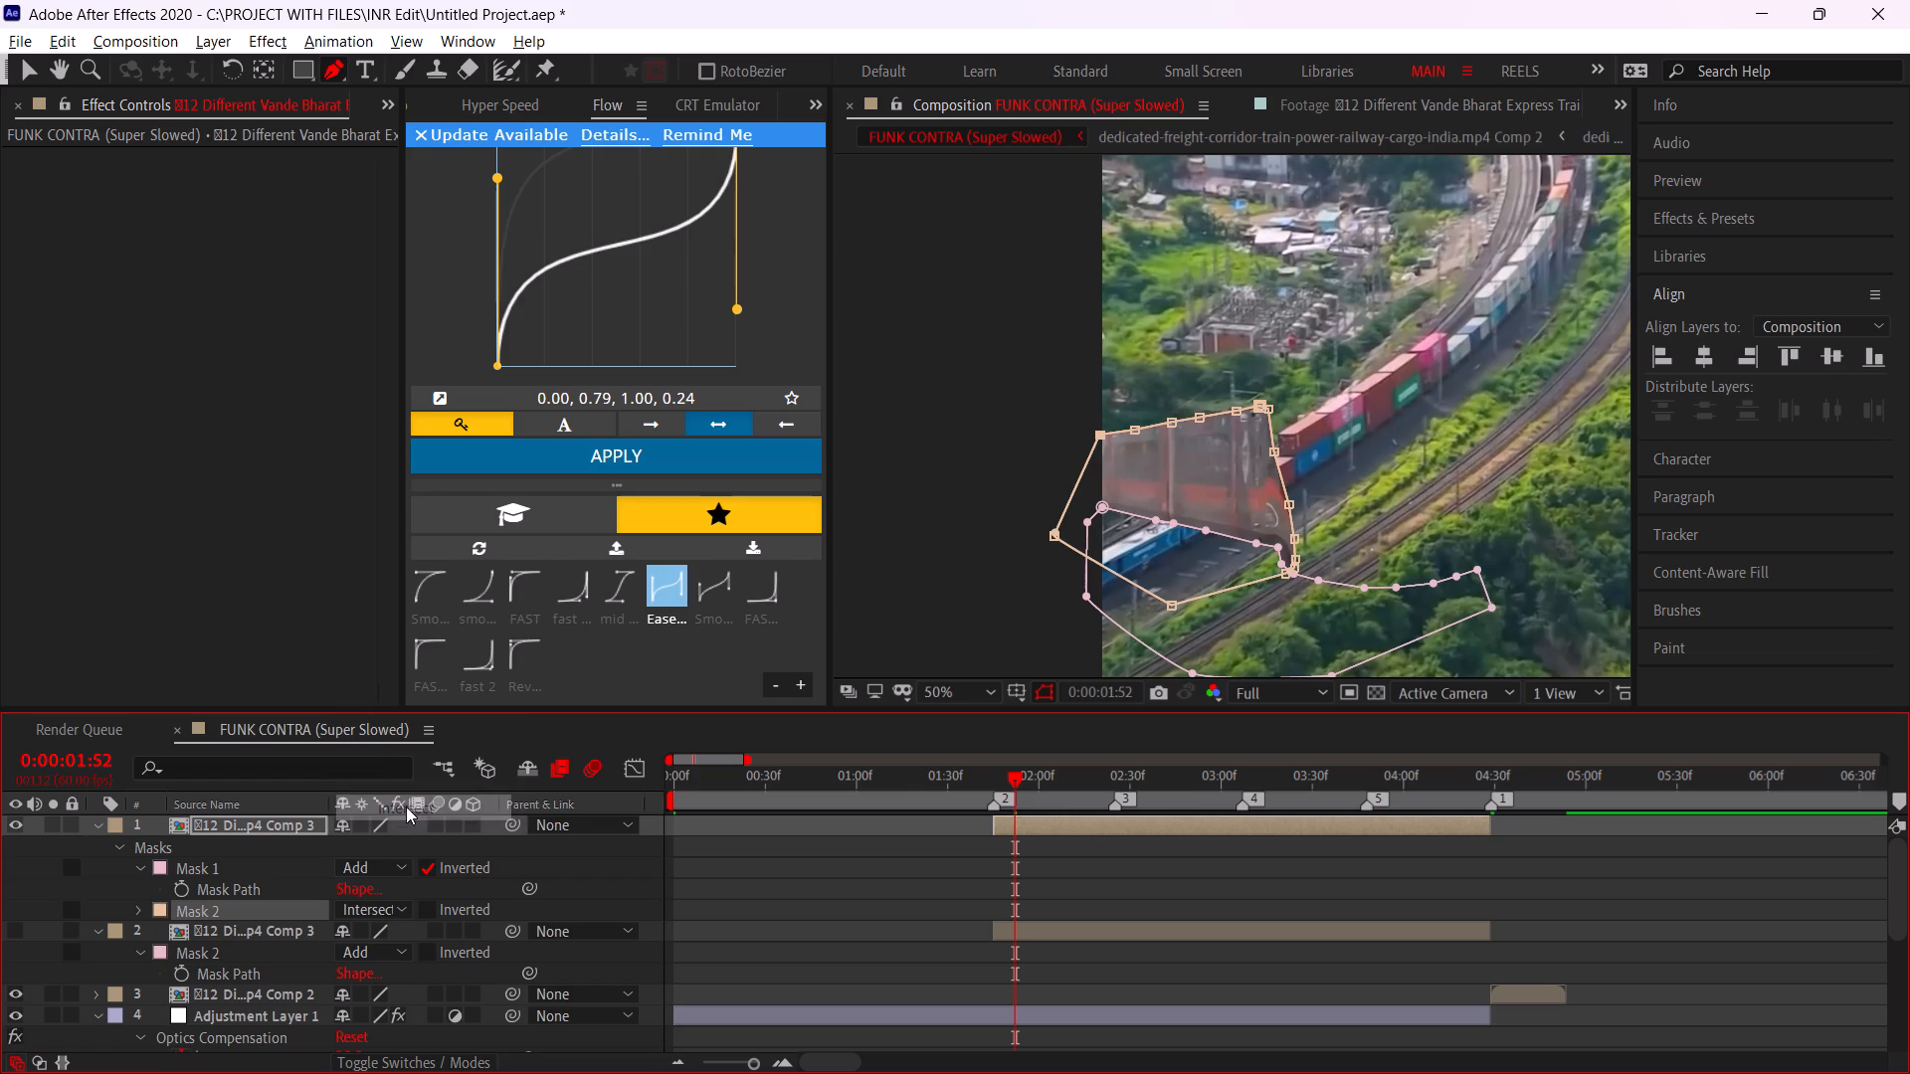
pyautogui.click(876, 837)
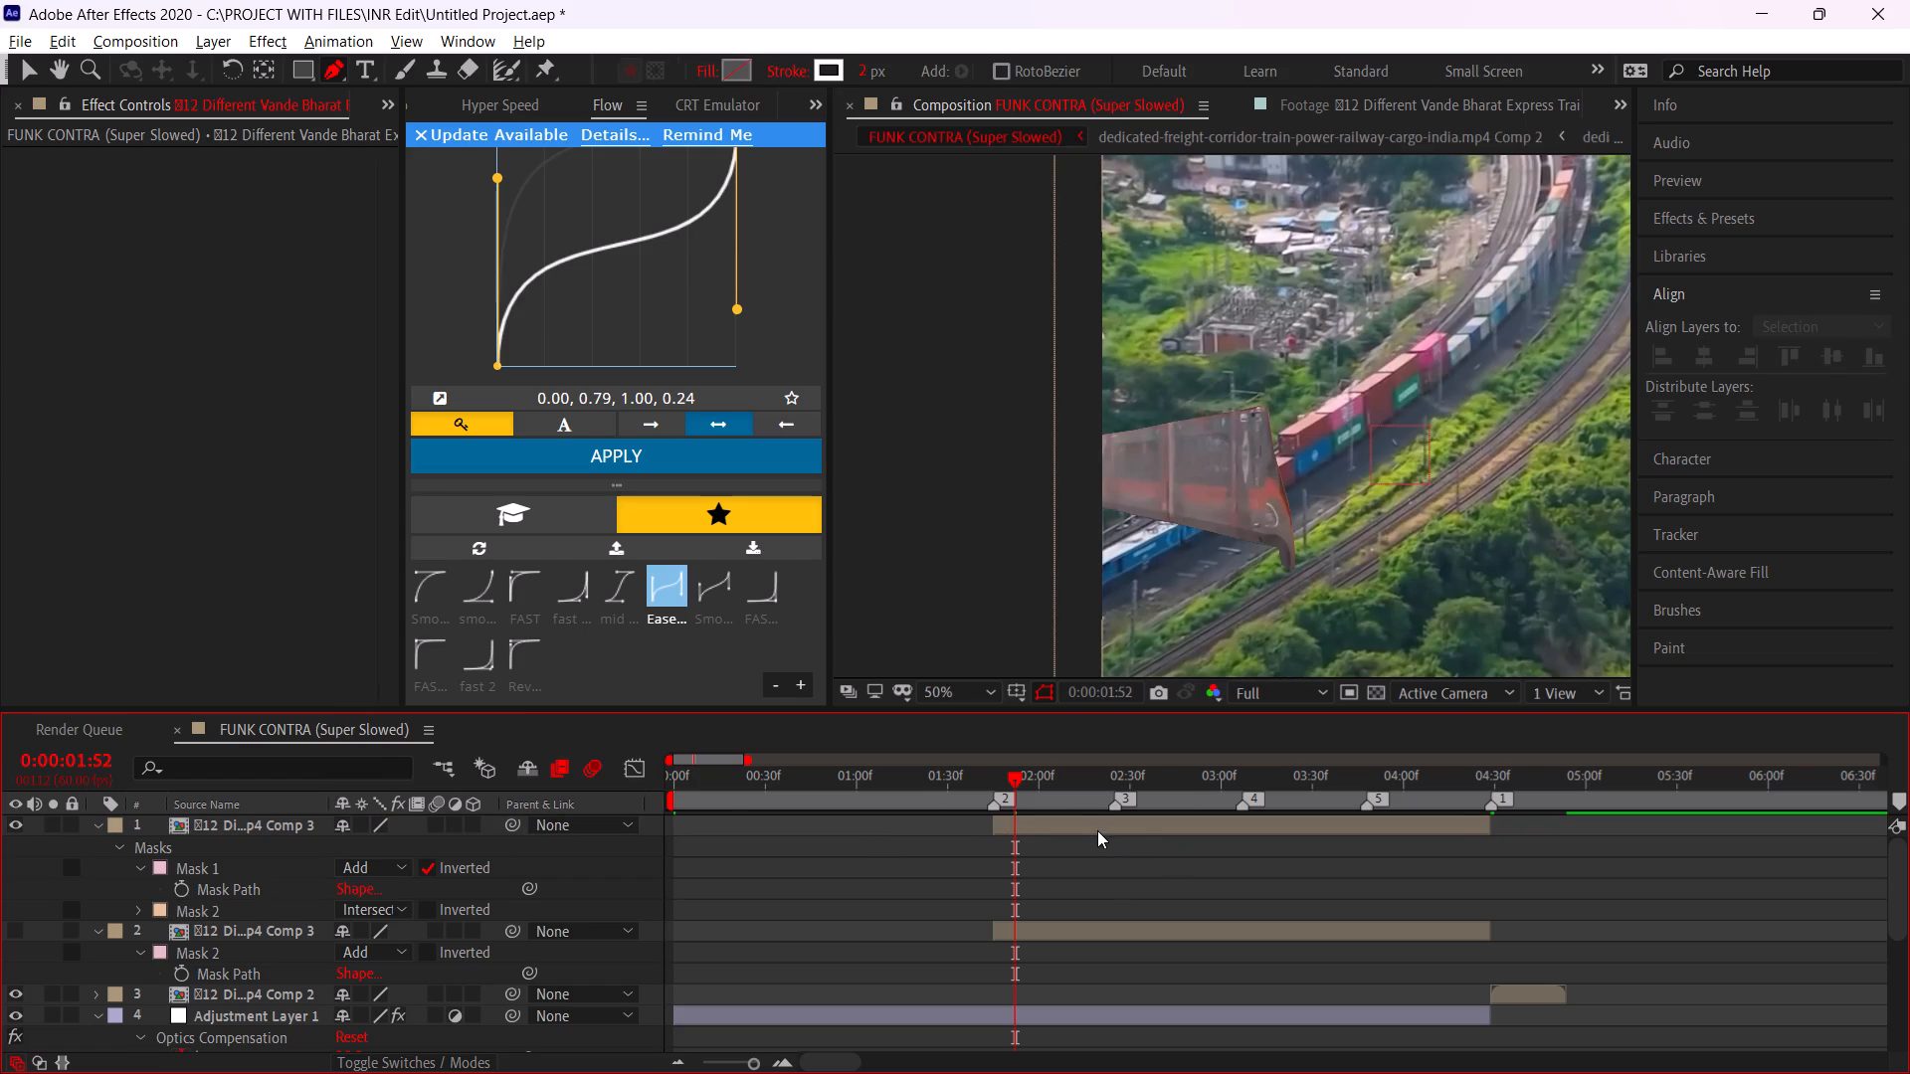
# Duplicate the top Comp 3 layer and invert Mask 2 on the copy, keeping the train's roof and front cab.
pyautogui.click(1093, 828)
pyautogui.hotkey('ctrl', 'd')
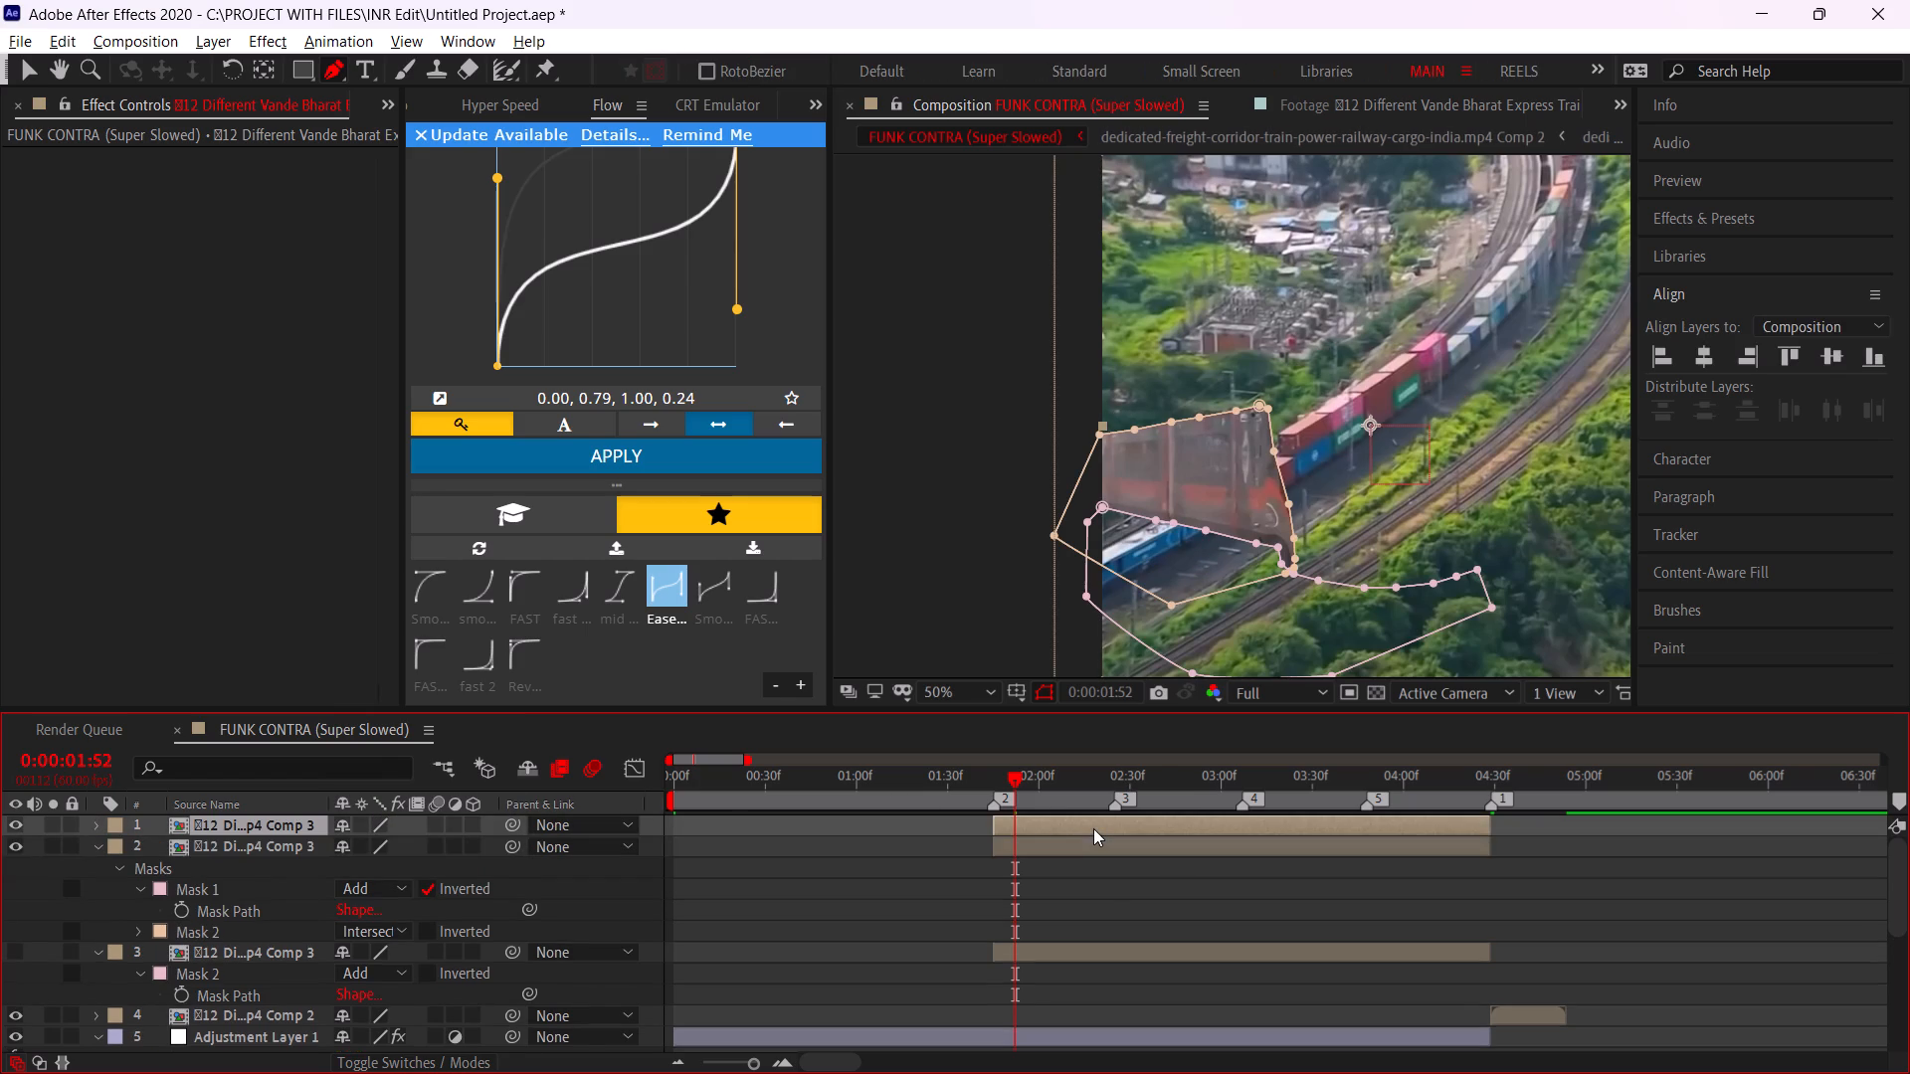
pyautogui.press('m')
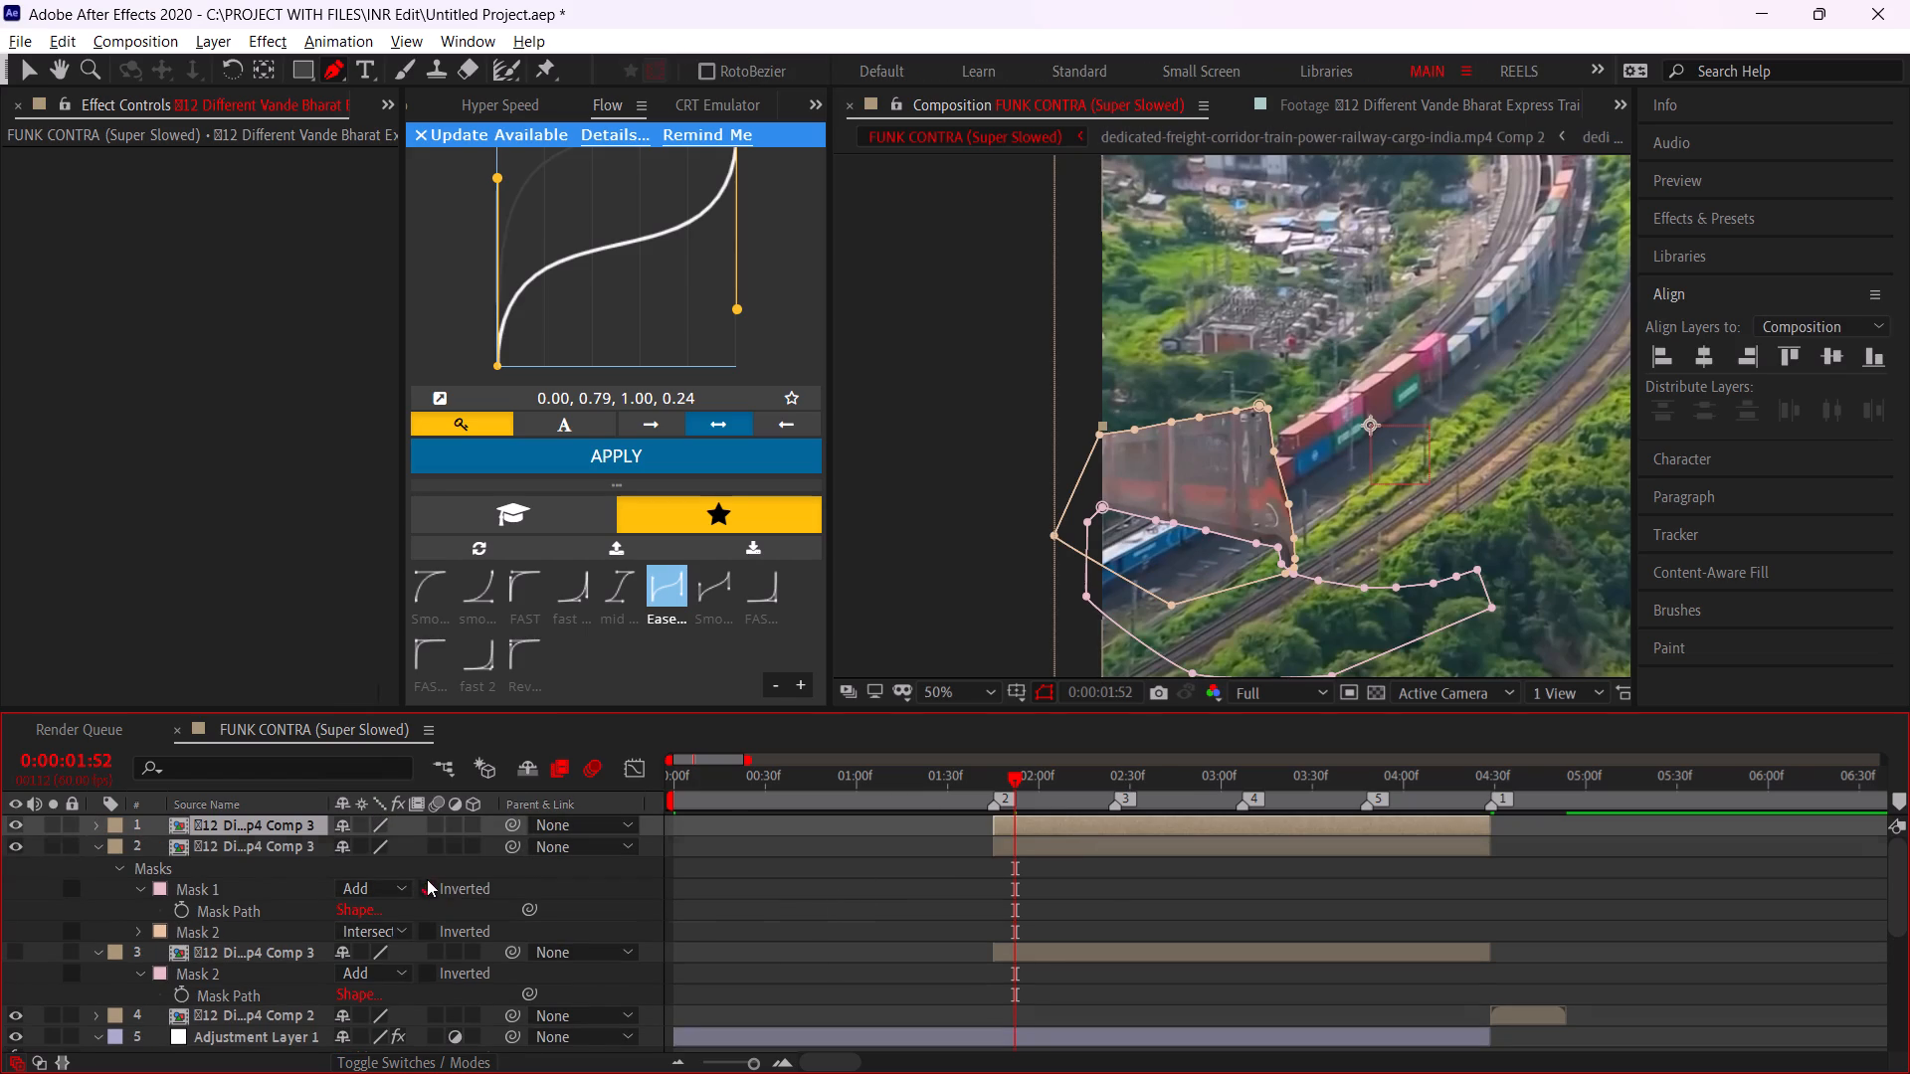
pyautogui.click(423, 885)
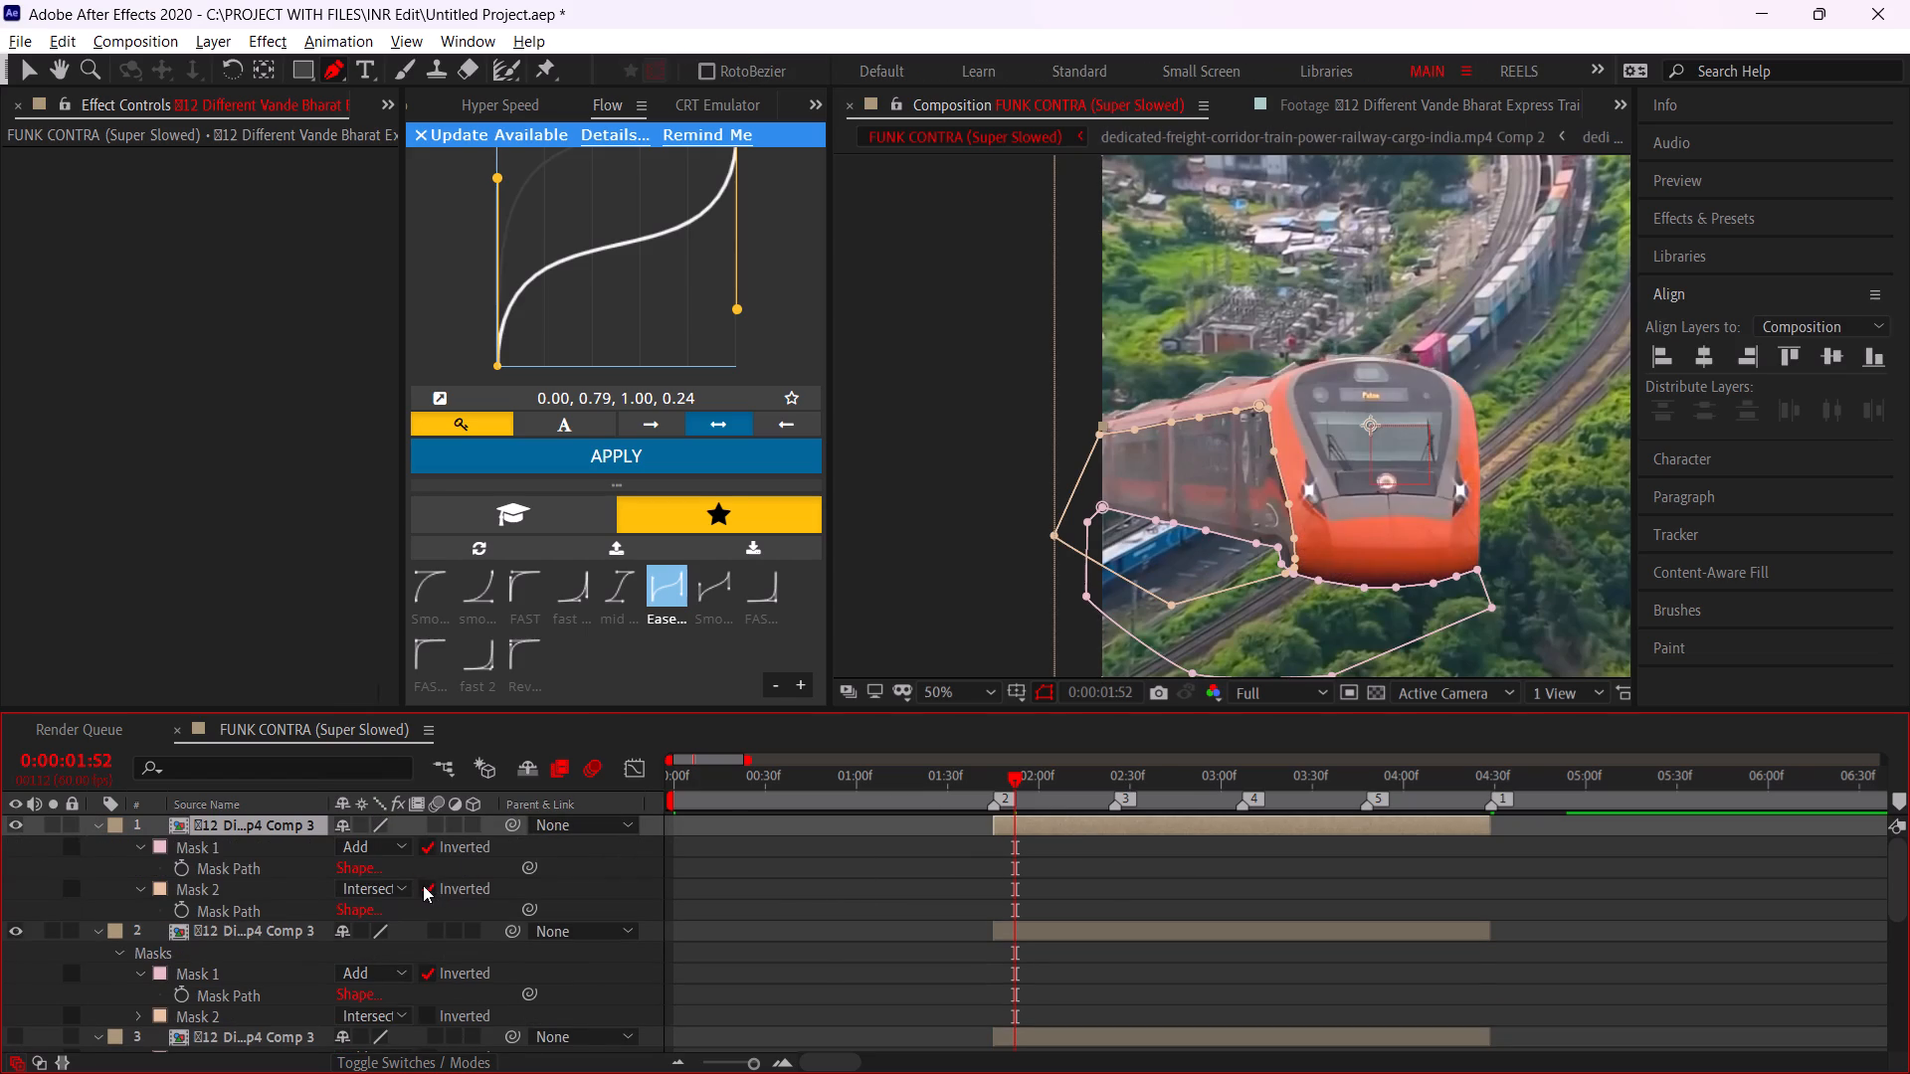
pyautogui.click(15, 930)
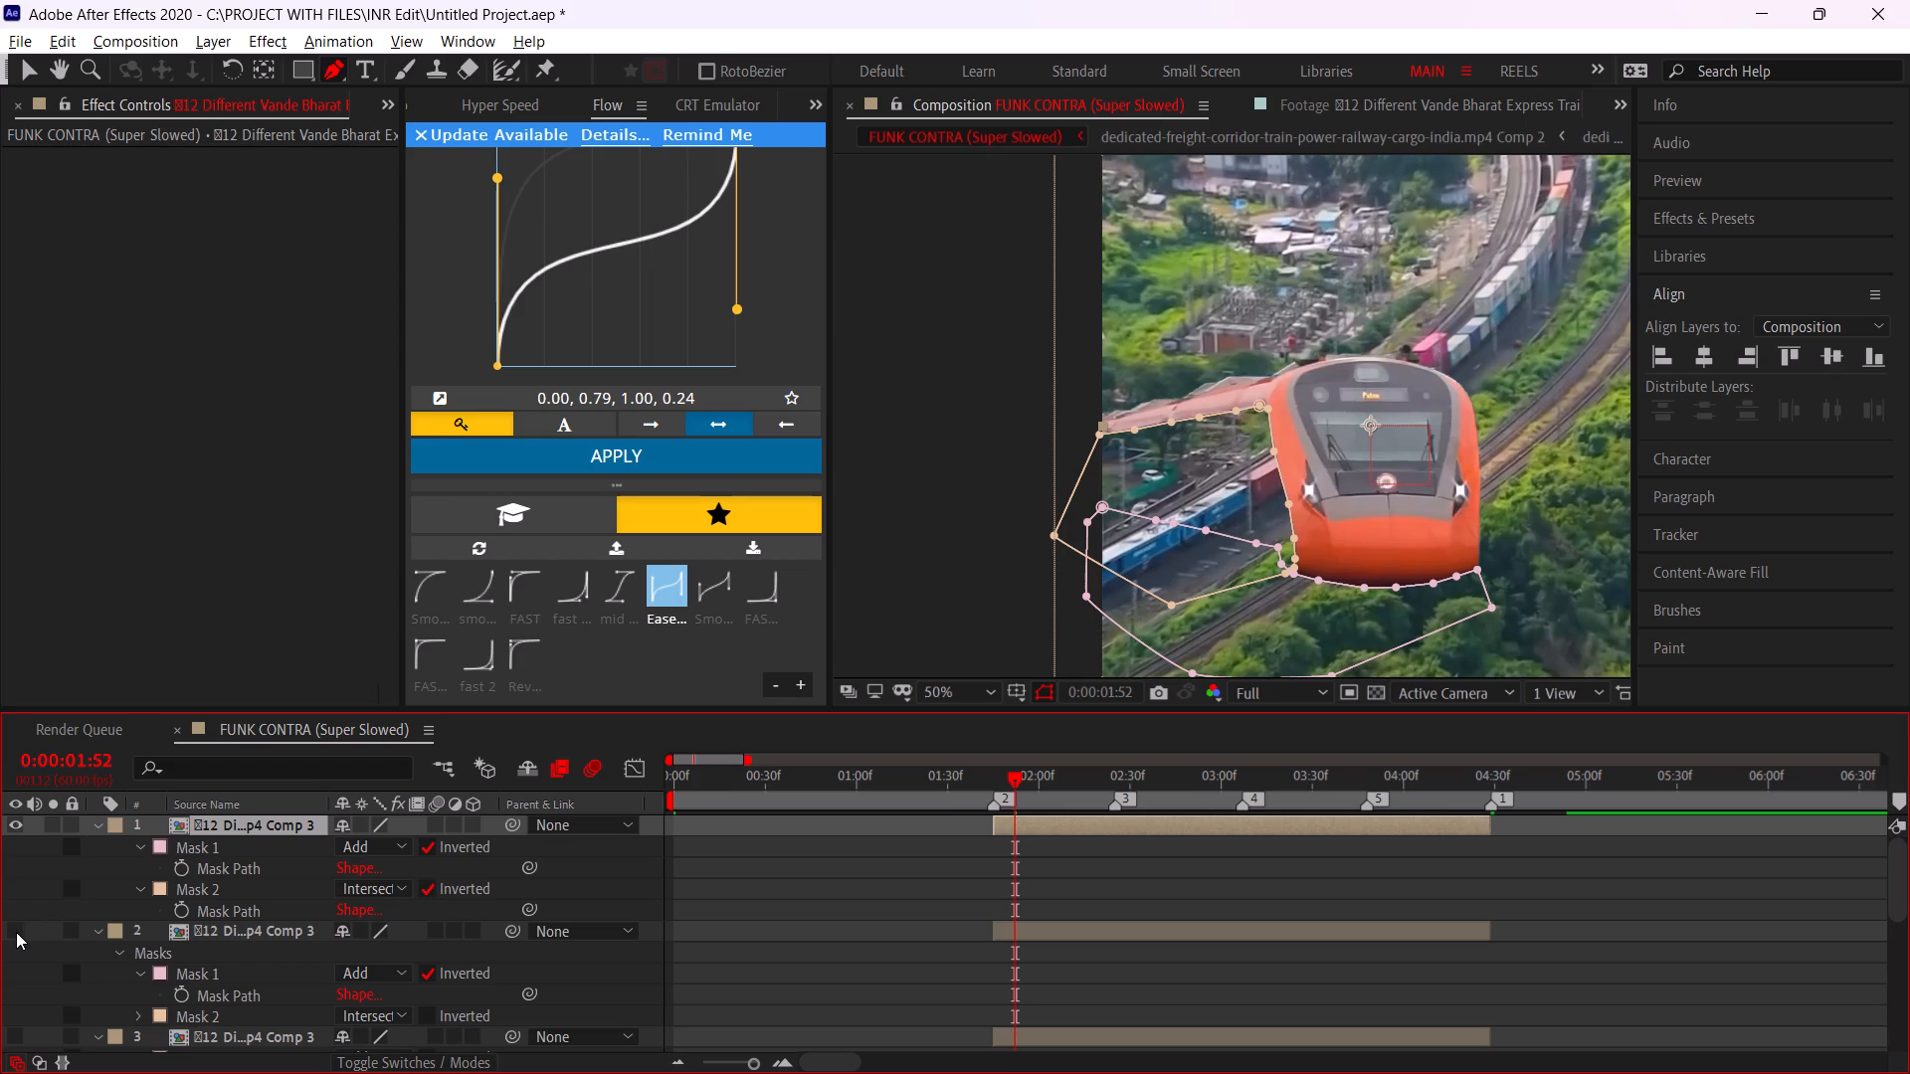
pyautogui.click(16, 932)
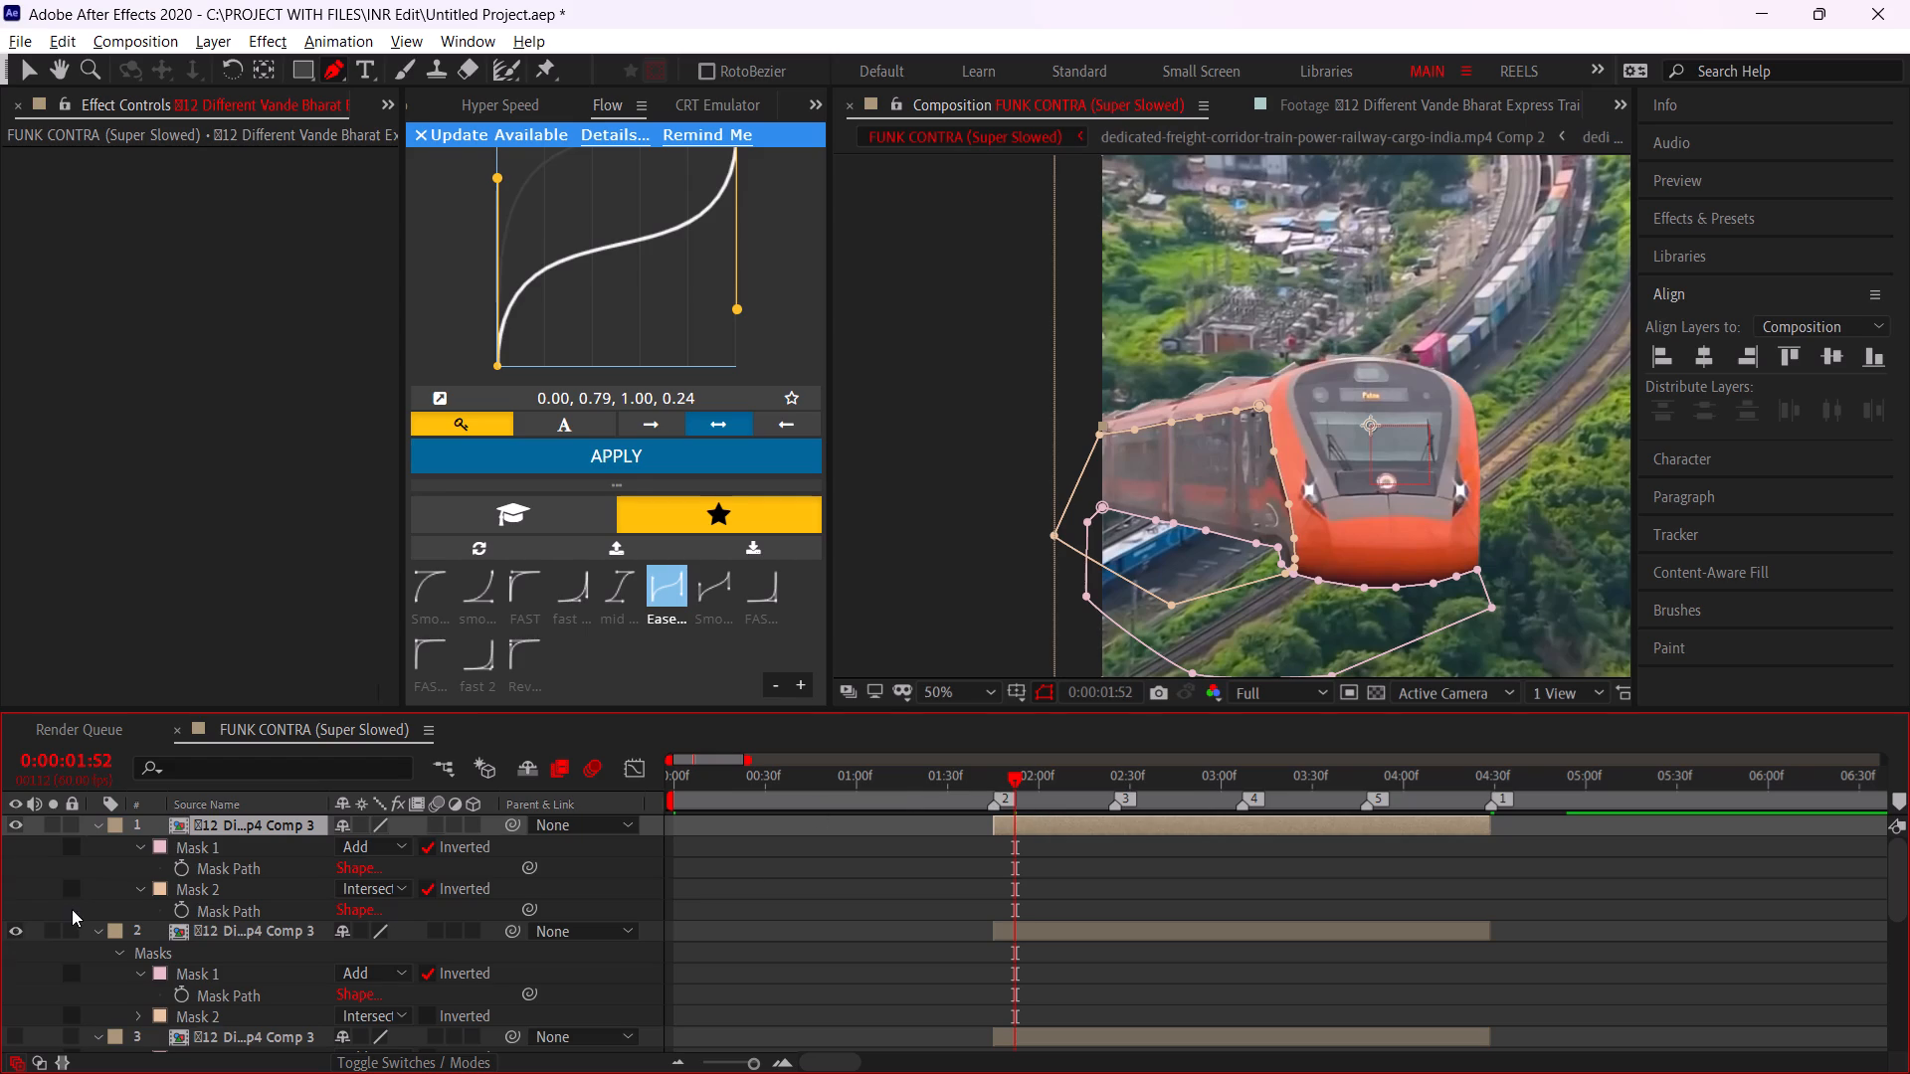
# Duplicate the top Comp 3 layer holding the roof and front cab, and dismiss the chat notification.
pyautogui.click(1012, 826)
pyautogui.hotkey('ctrl', 'd')
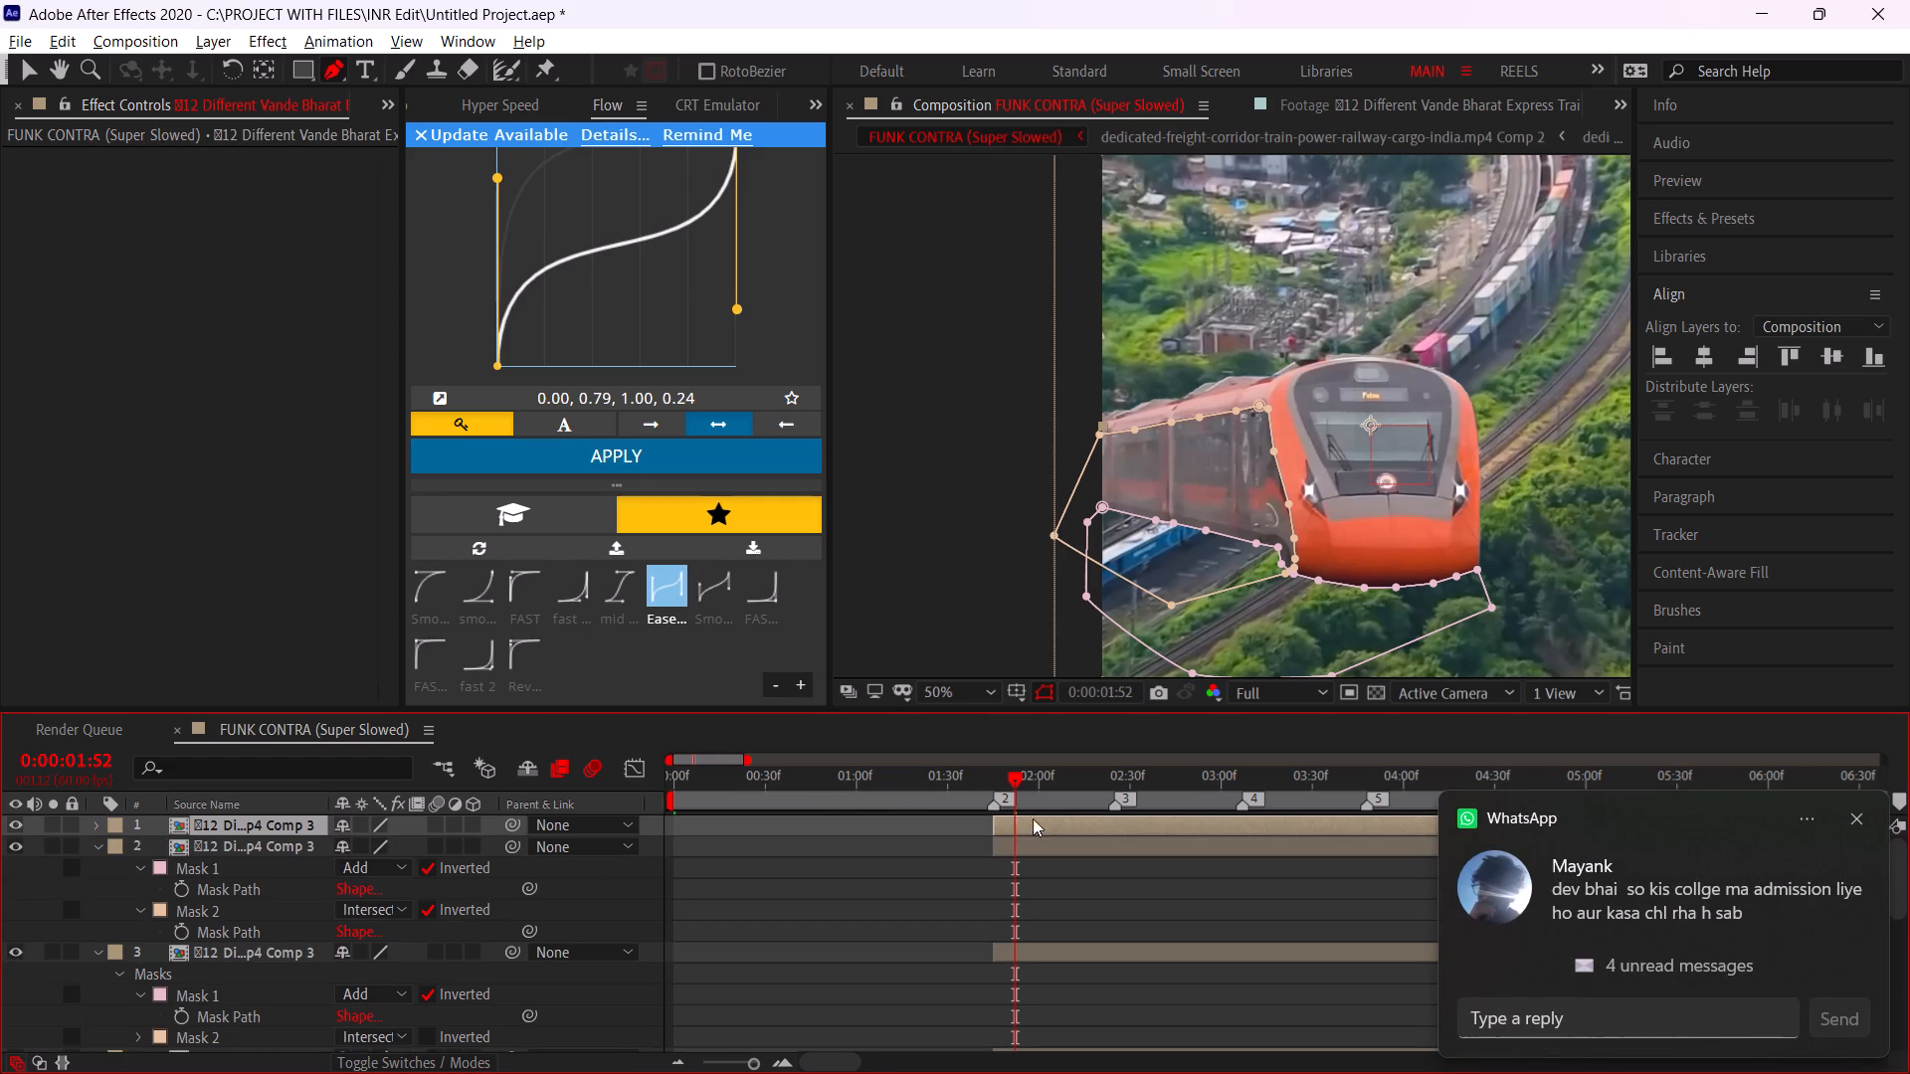
pyautogui.click(1854, 818)
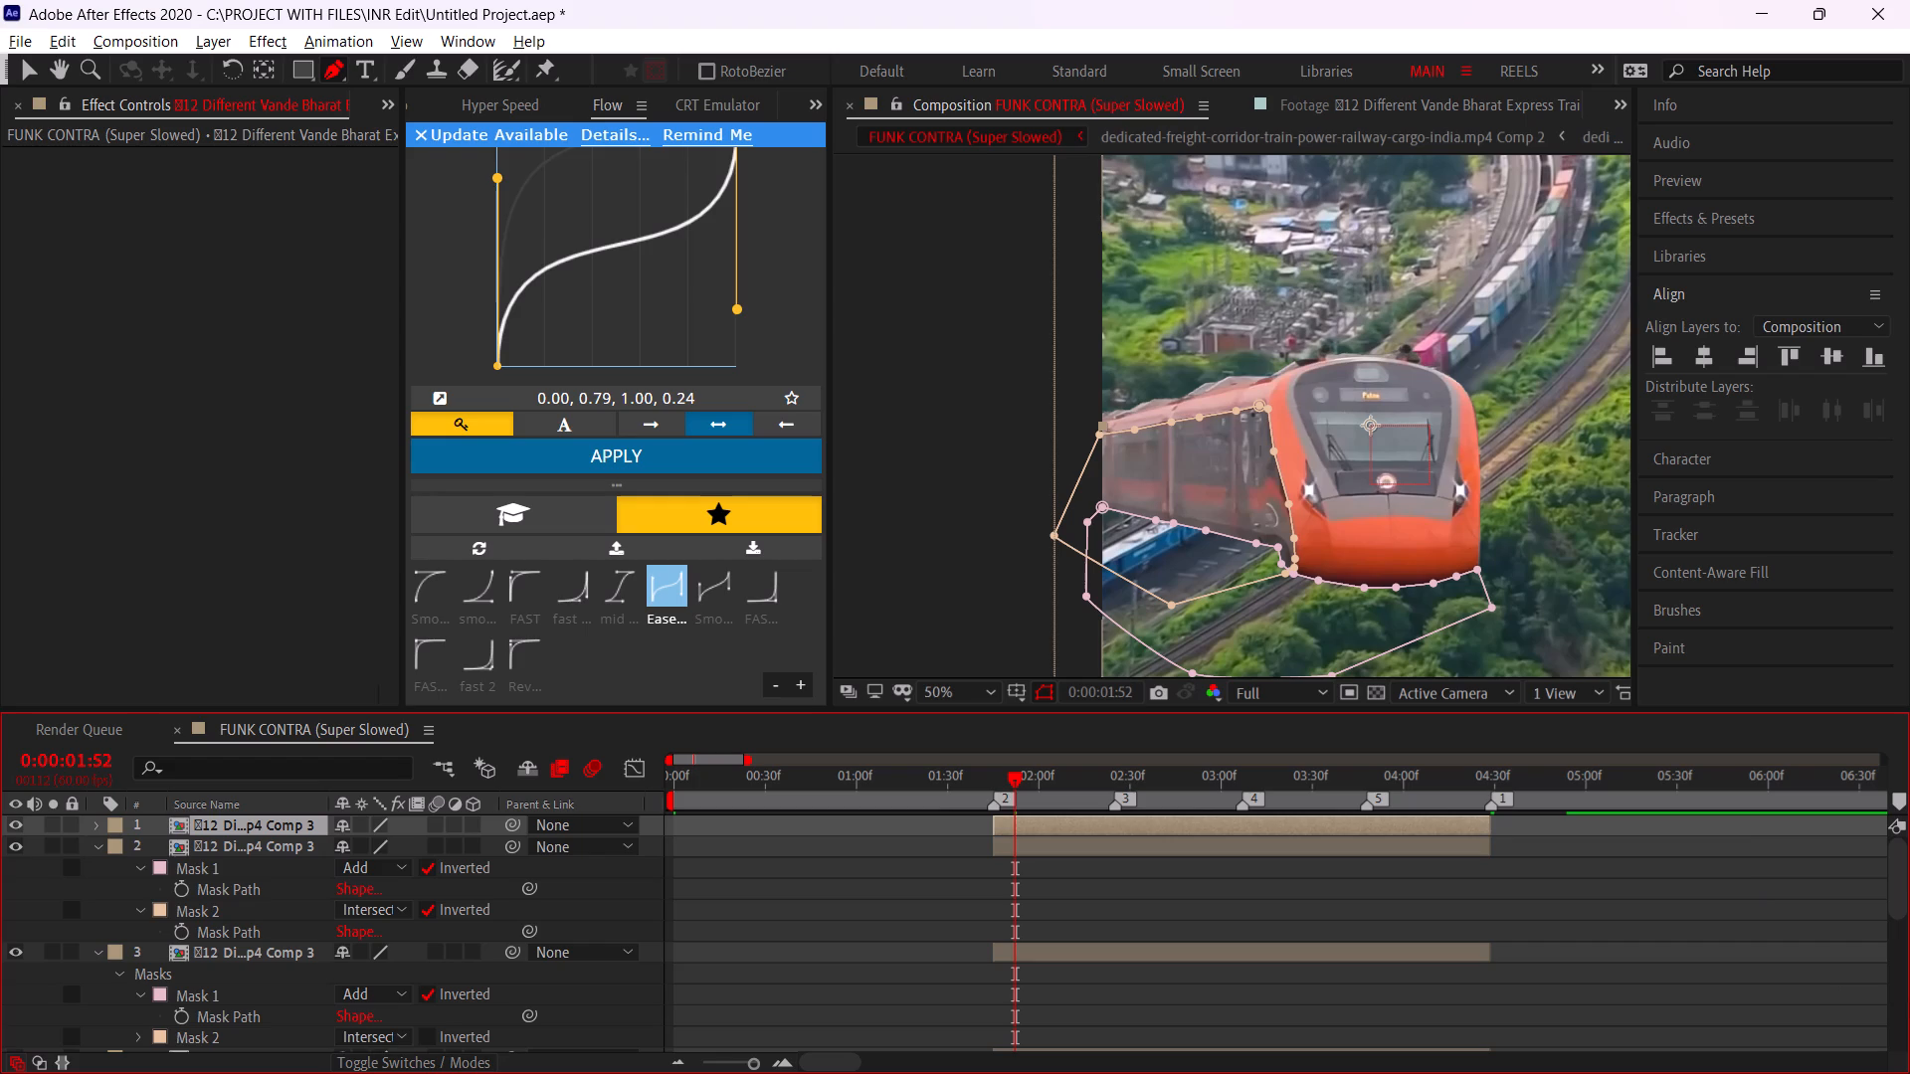
# Check which masked train part each of the top three Comp 3 copies shows, leaving the third copy hidden.
pyautogui.click(20, 826)
pyautogui.click(20, 826)
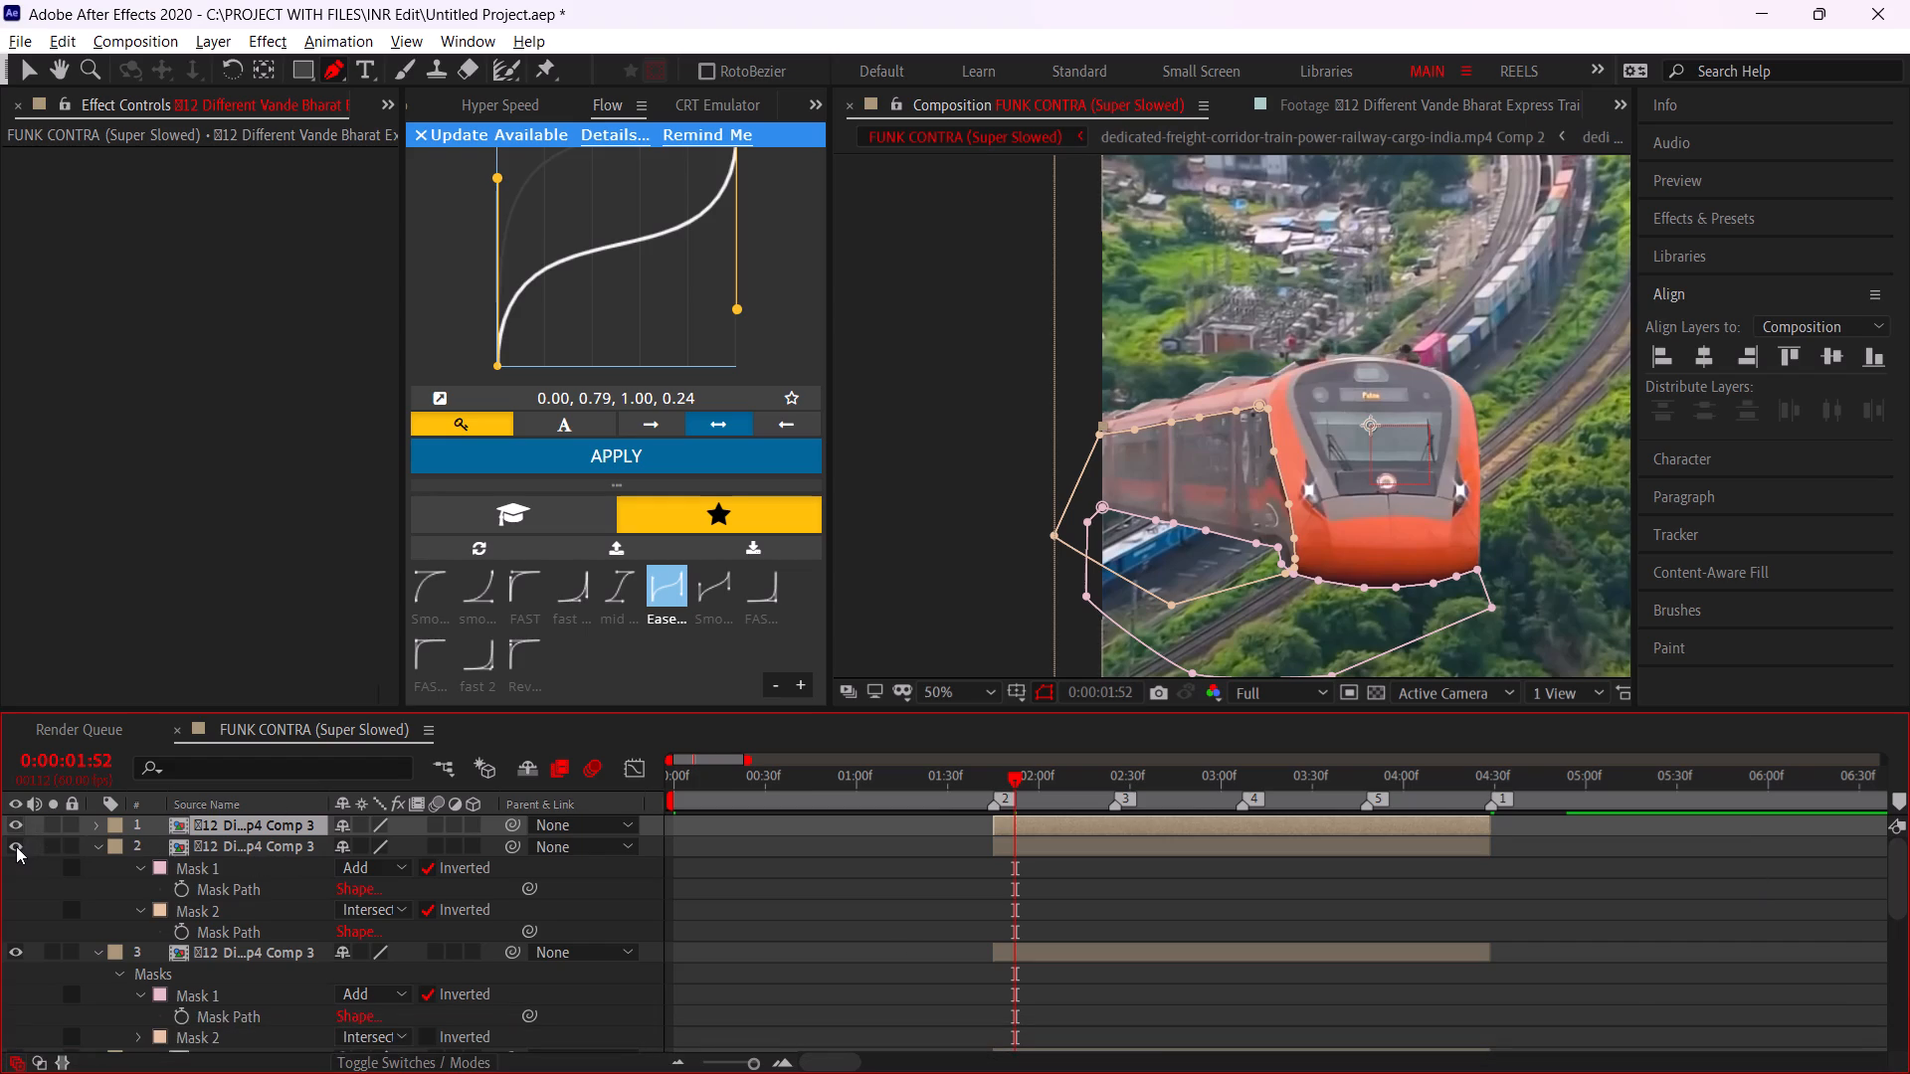
pyautogui.click(16, 846)
pyautogui.click(16, 846)
pyautogui.click(13, 956)
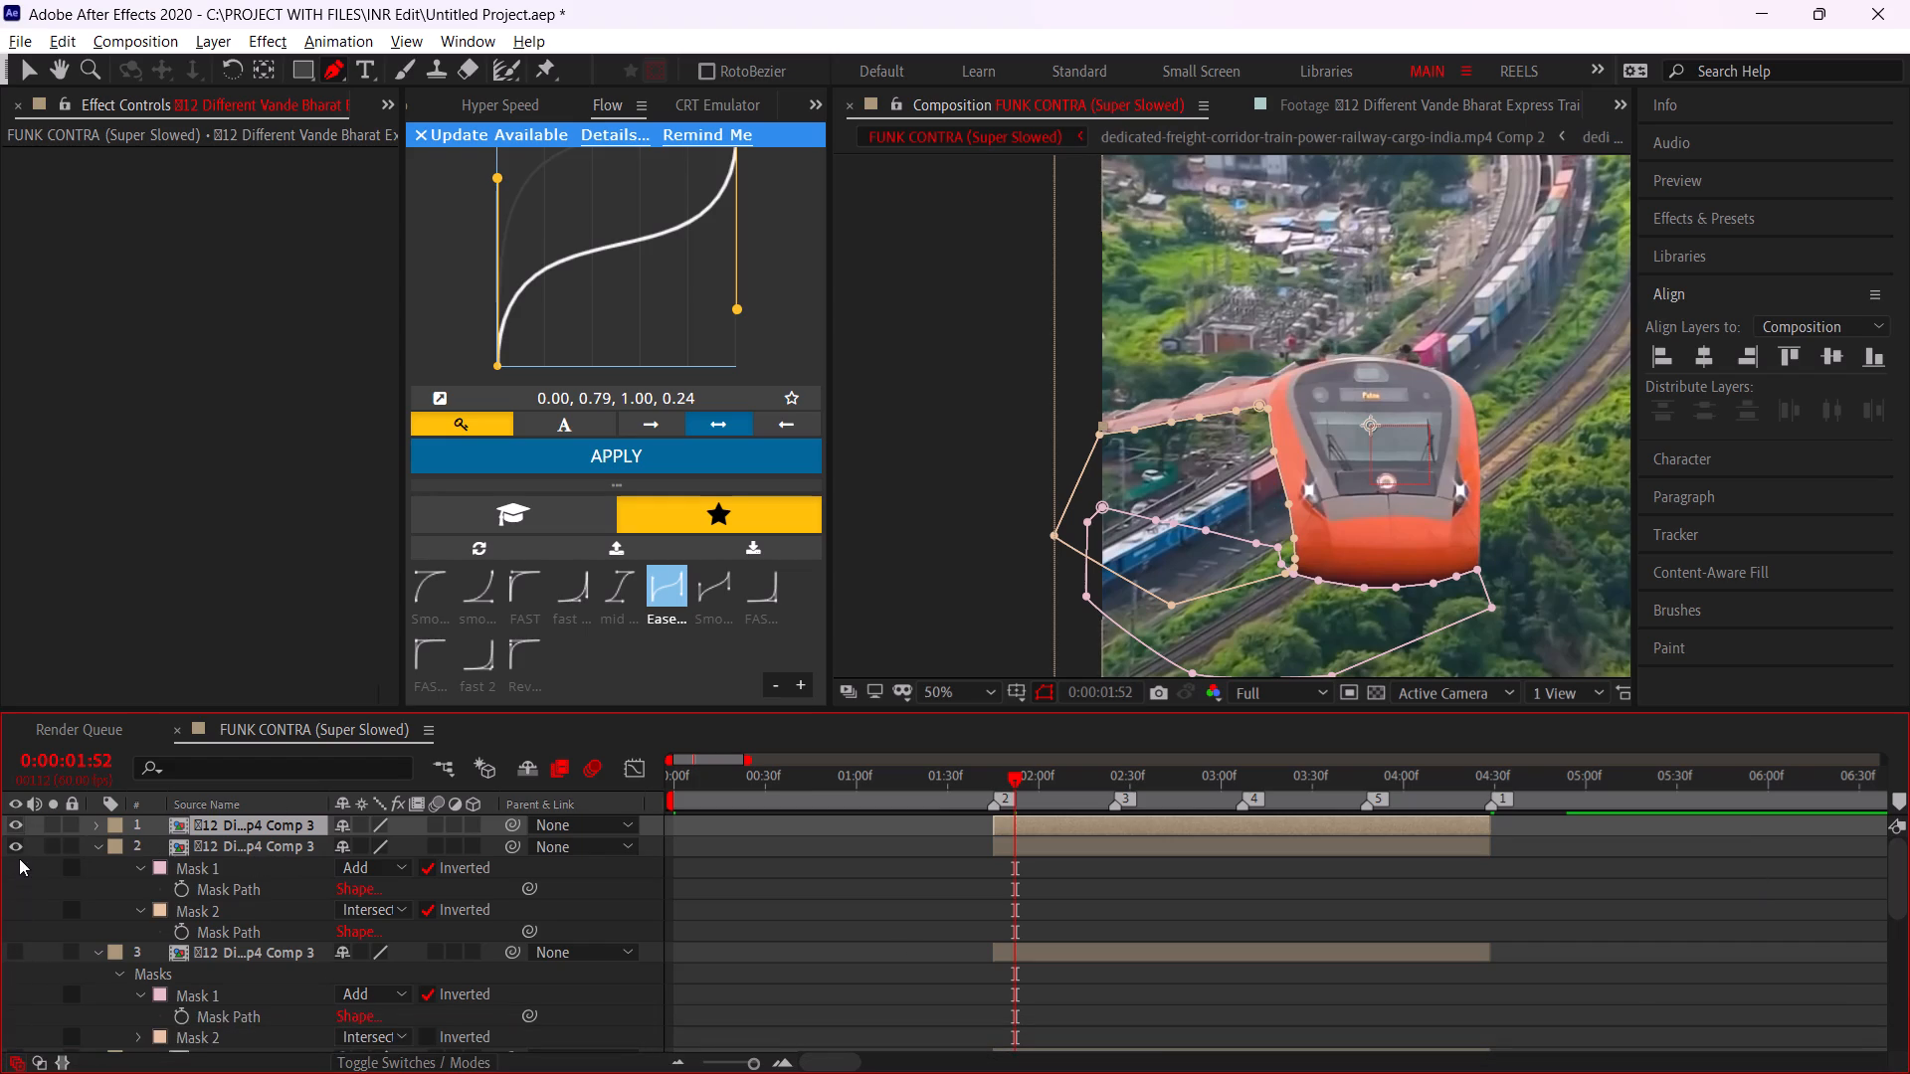
pyautogui.click(14, 843)
pyautogui.click(14, 843)
pyautogui.click(14, 843)
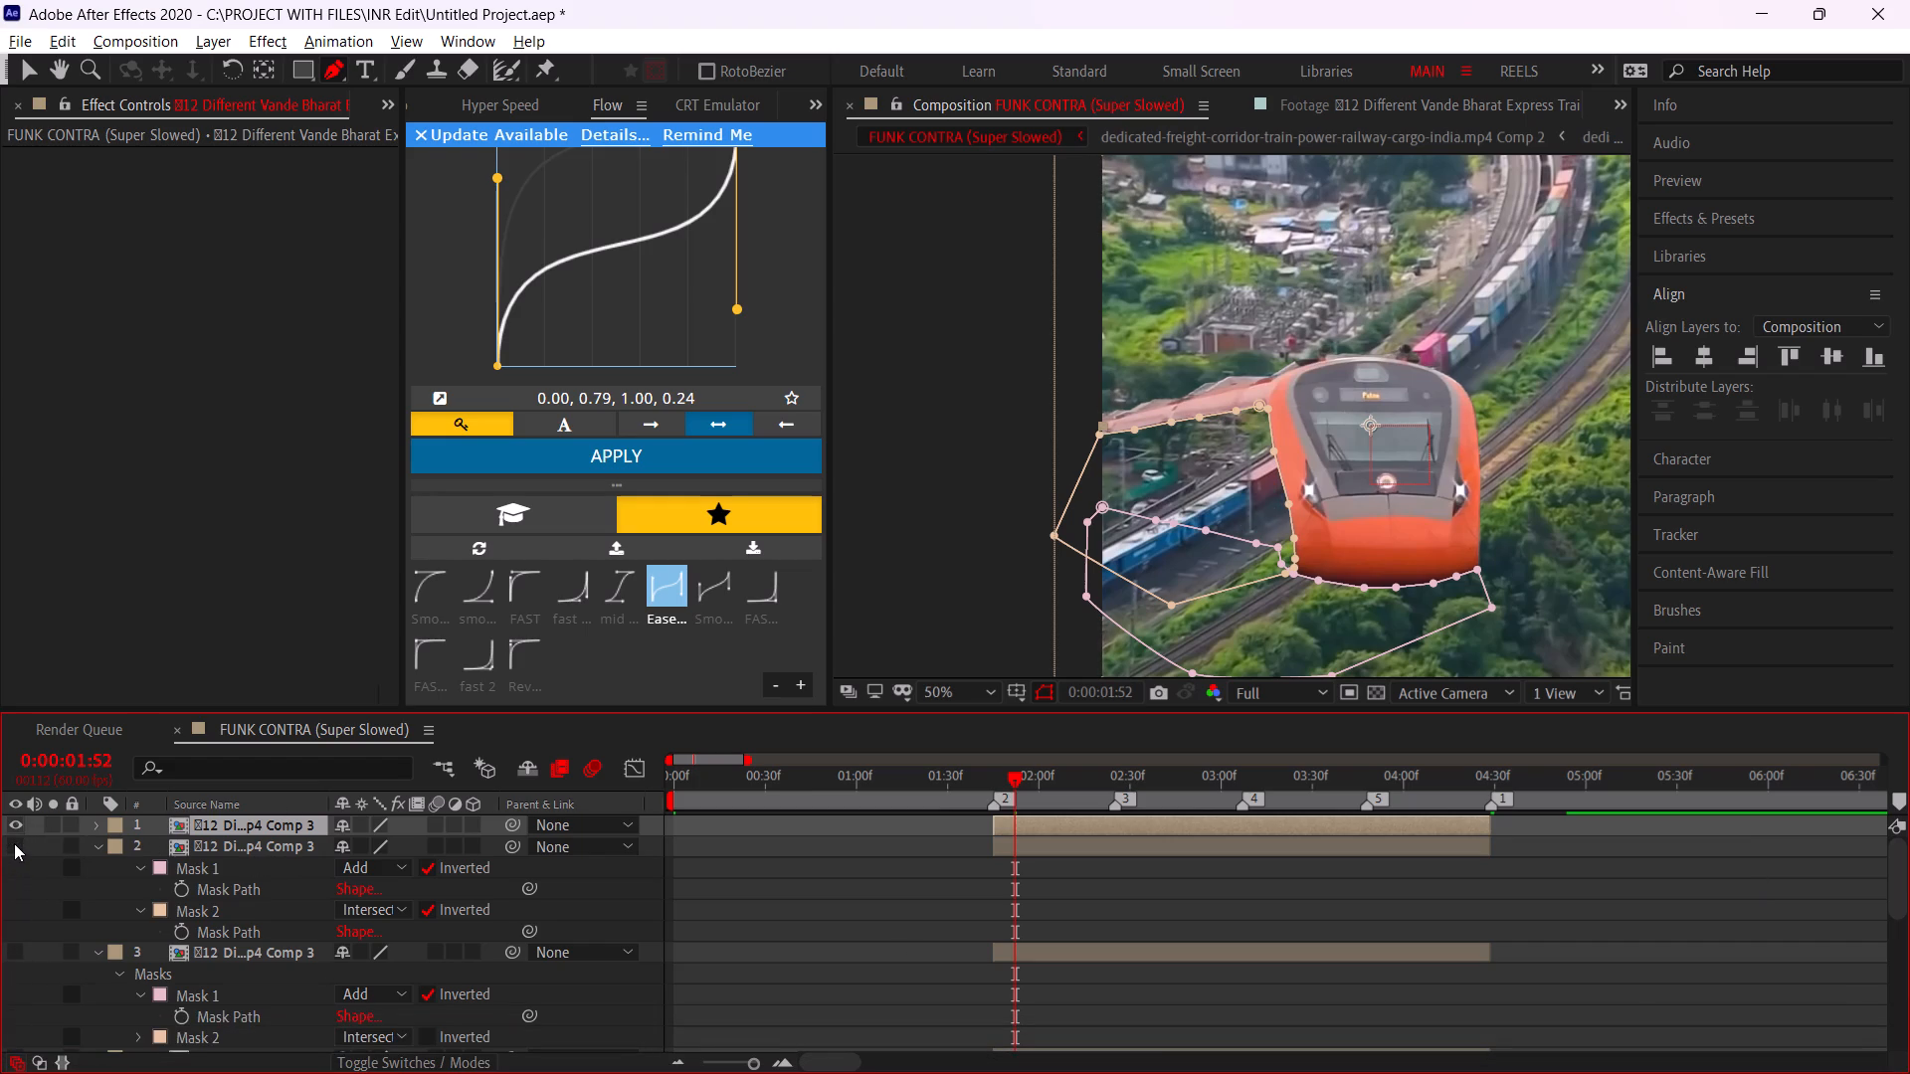
pyautogui.click(14, 843)
# Start a third Pen mask on the top Comp 3 copy, tracing the grey windshield panel's coach-side edge past the headlight to its lower corner.
pyautogui.keyDown('alt'); pyautogui.scroll(1, 1264, 412); pyautogui.keyUp('alt')
pyautogui.keyDown('alt'); pyautogui.scroll(2, 1381, 420); pyautogui.keyUp('alt')
pyautogui.click(1116, 346)
pyautogui.press('space')
pyautogui.moveTo(1234, 570); pyautogui.dragTo(1104, 299)
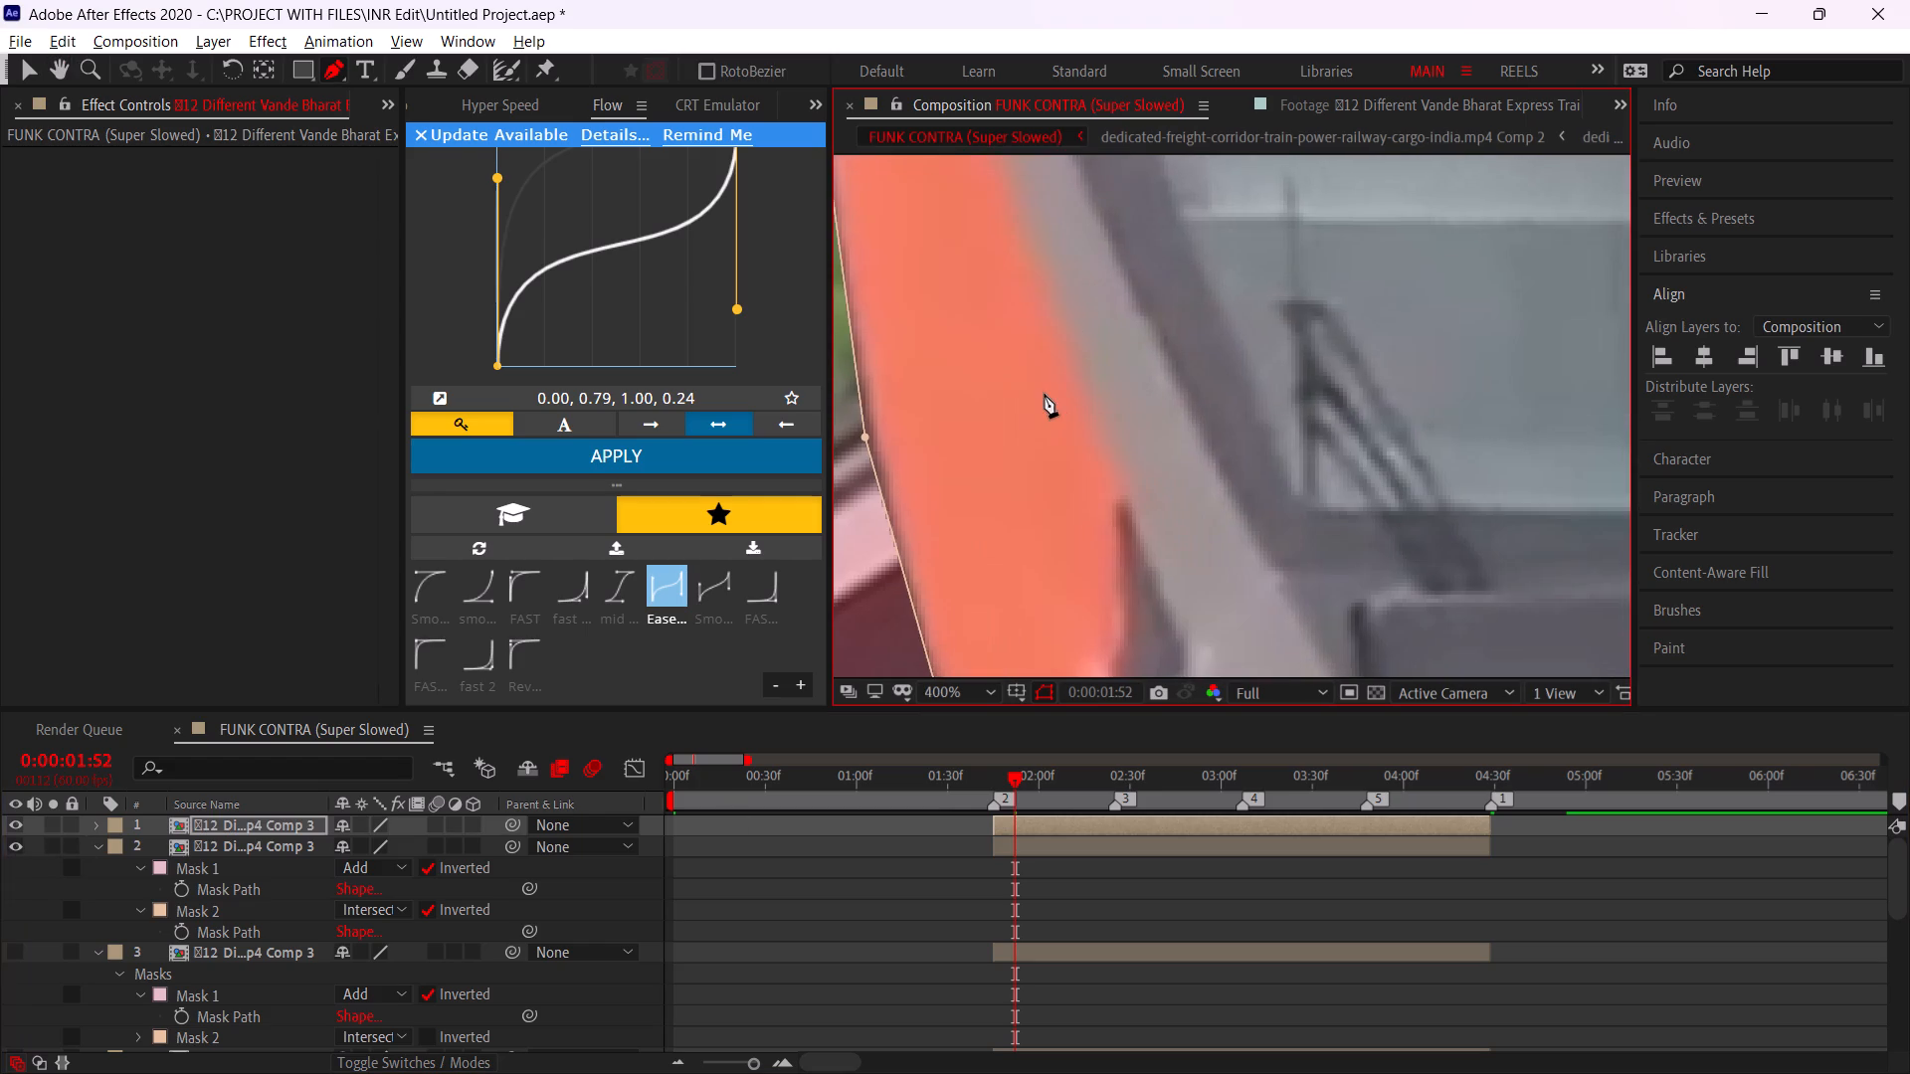
pyautogui.click(1093, 418)
pyautogui.click(1165, 603)
pyautogui.press('space')
pyautogui.moveTo(1250, 571); pyautogui.dragTo(1030, 130)
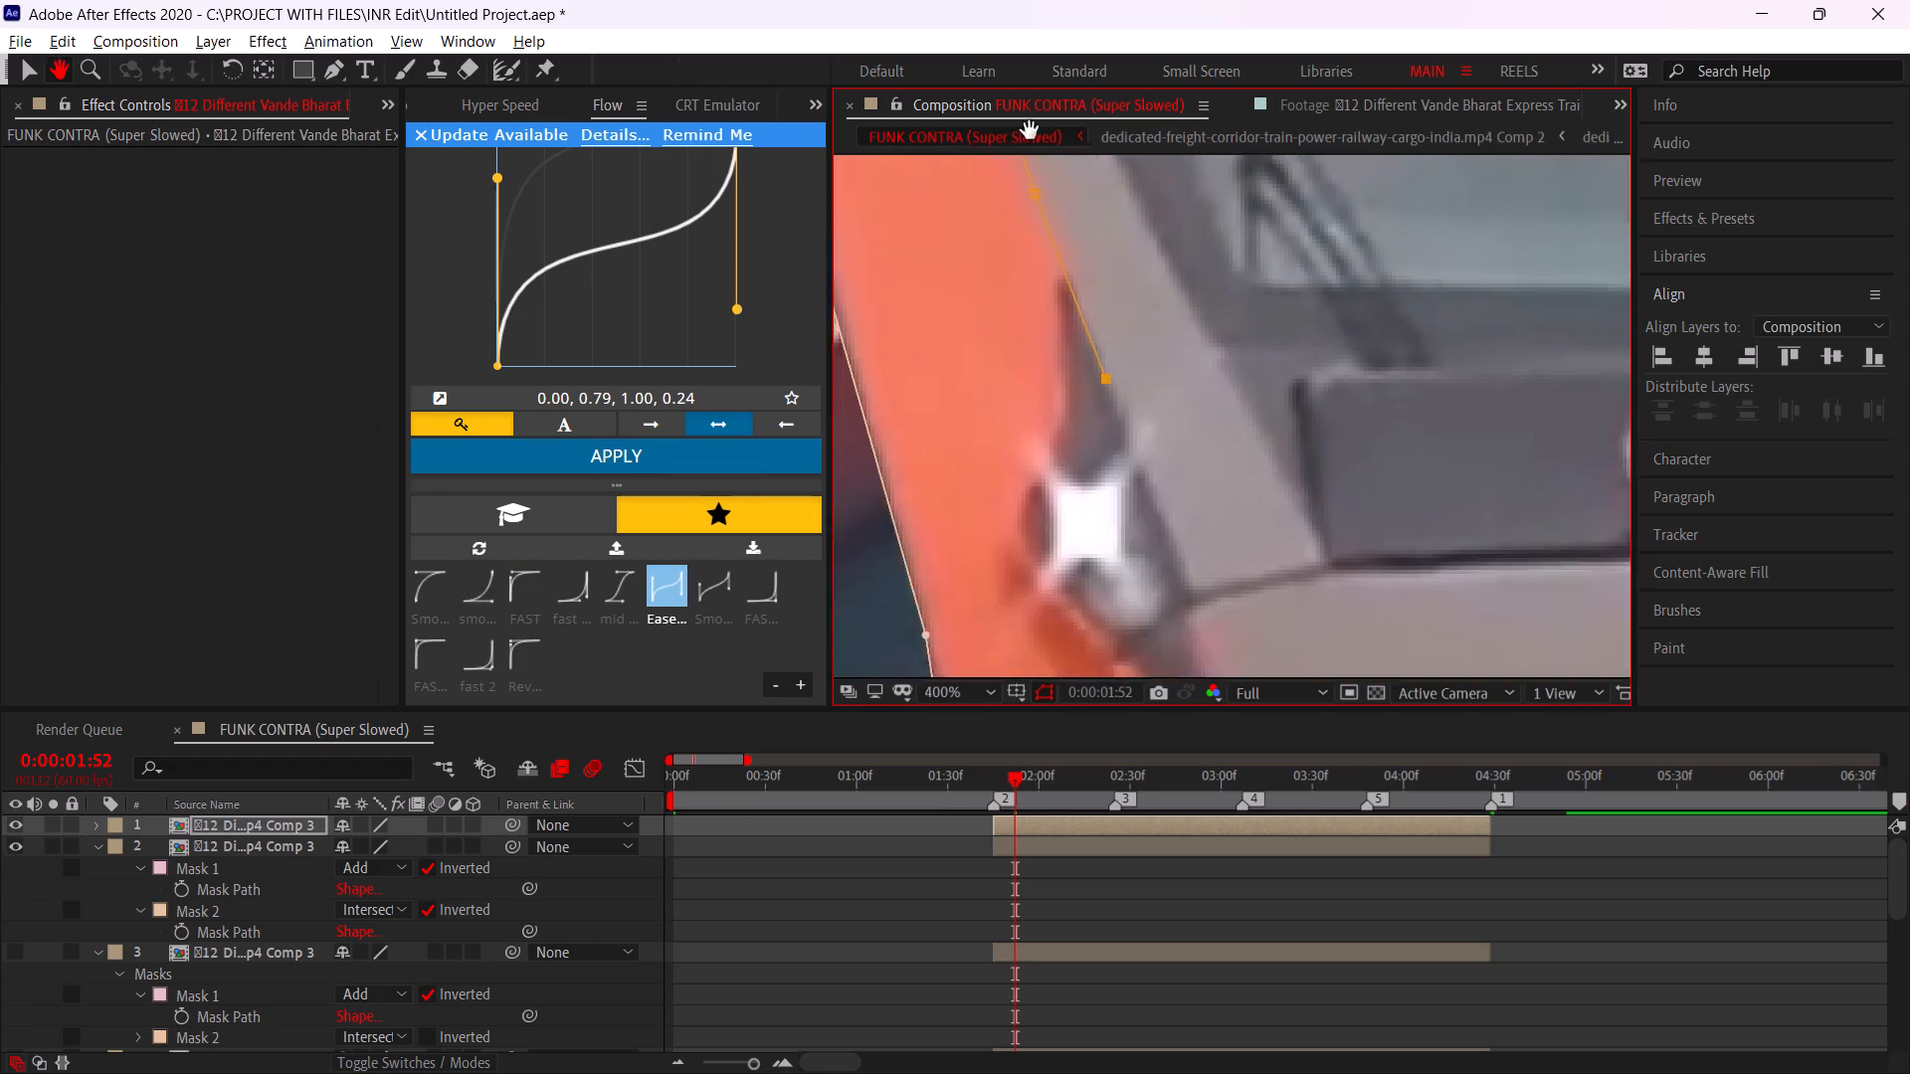
pyautogui.moveTo(1030, 130); pyautogui.dragTo(1024, 122)
pyautogui.click(1003, 320)
pyautogui.click(1026, 410)
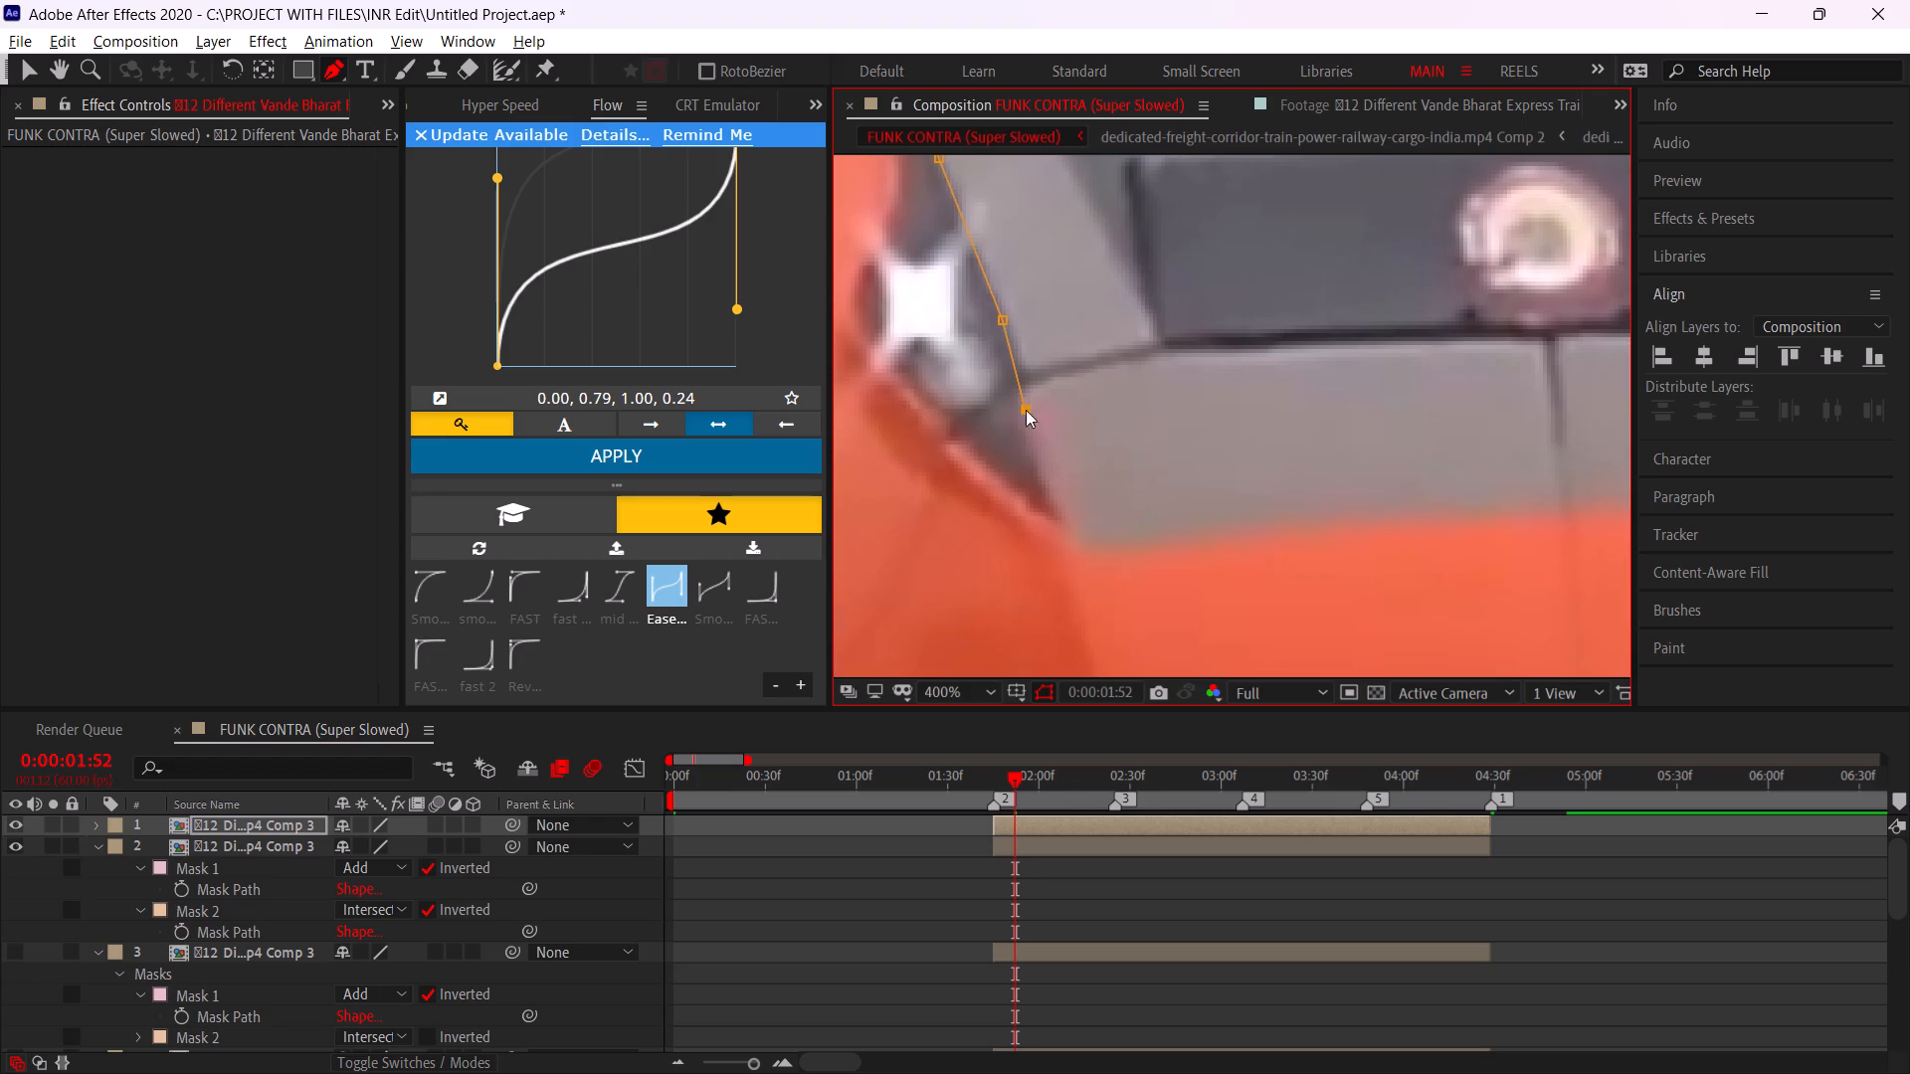
pyautogui.click(1039, 484)
pyautogui.click(1074, 535)
# Continue the third mask along the grey panel's bottom edge, above the orange nose, to the opposite lower corner.
pyautogui.click(1175, 537)
pyautogui.click(1292, 524)
pyautogui.press('space')
pyautogui.moveTo(1391, 465); pyautogui.dragTo(925, 442)
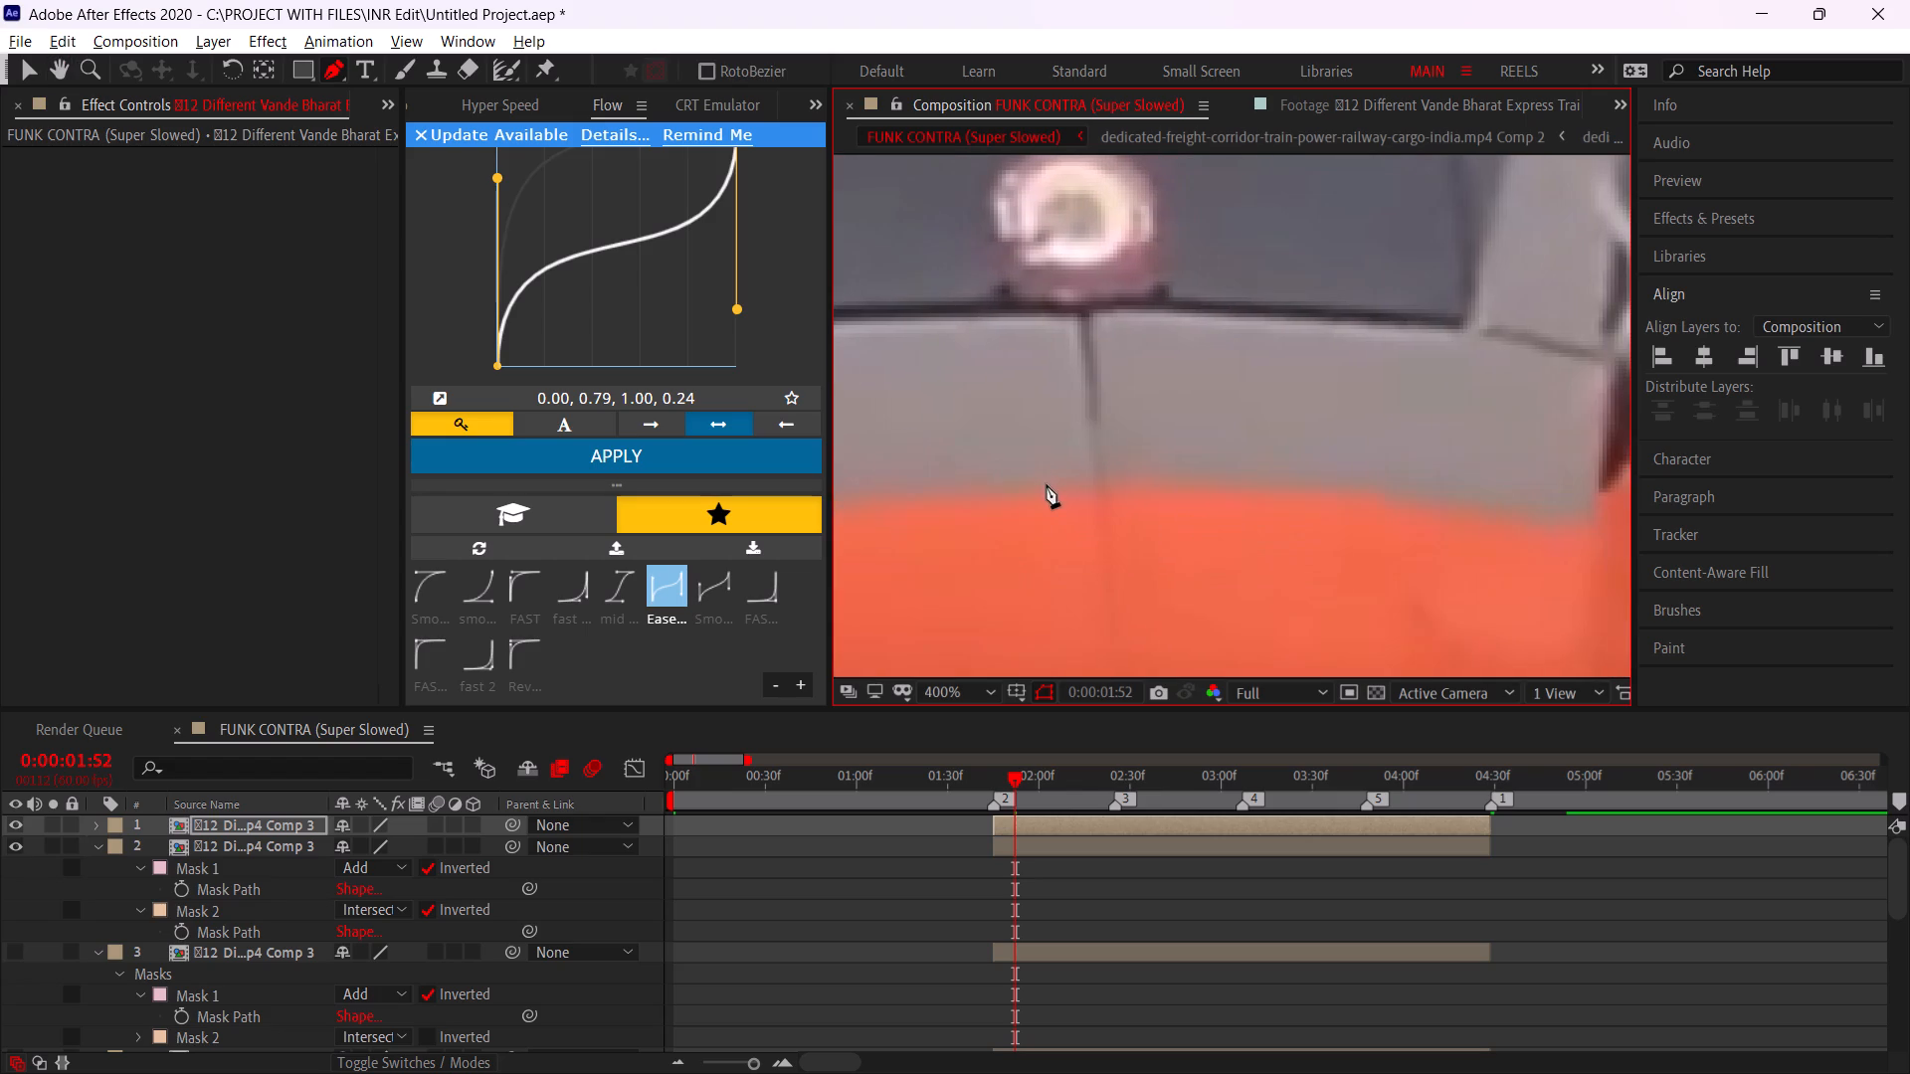
pyautogui.click(1046, 496)
pyautogui.click(1215, 493)
pyautogui.click(1421, 506)
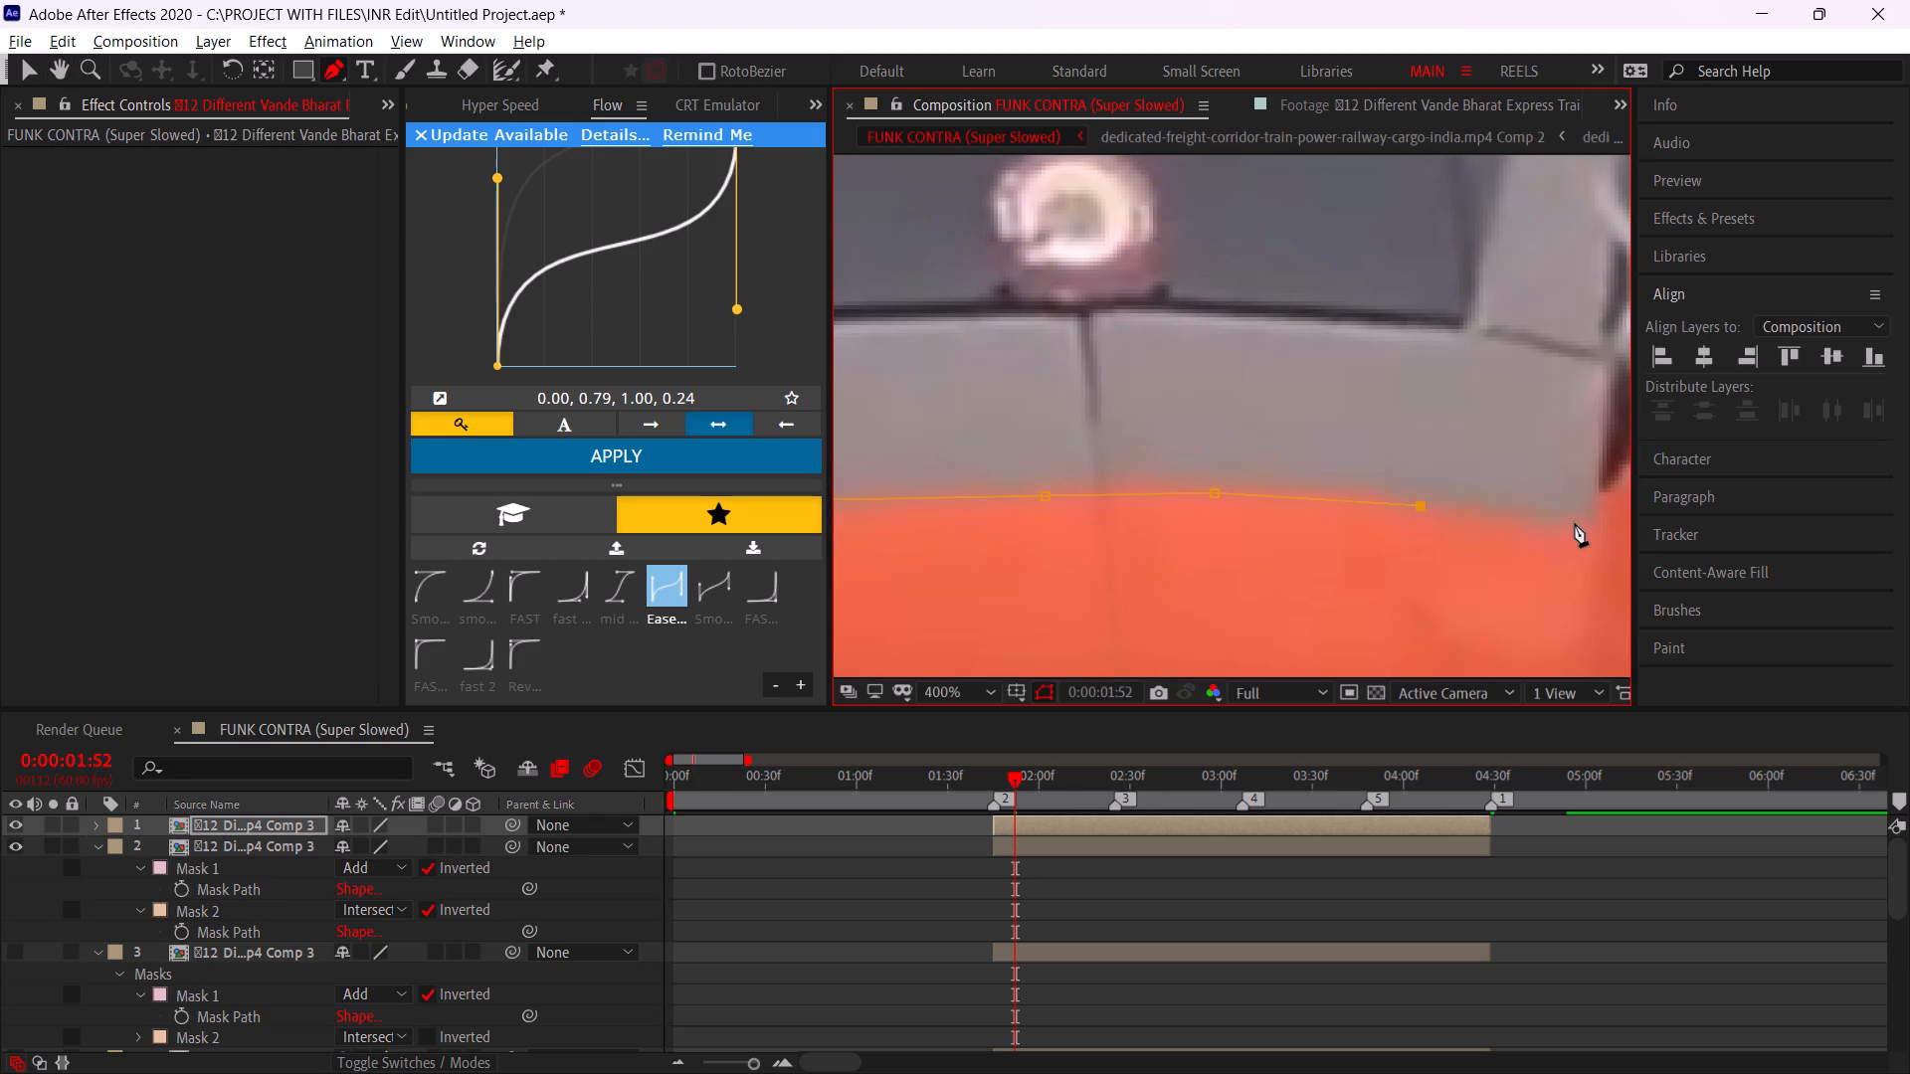
pyautogui.click(1556, 526)
pyautogui.click(1592, 516)
# Continue the third mask up the grey panel's far side, past the second headlight and along the orange edge beside the windshield.
pyautogui.press('space')
pyautogui.press('space')
pyautogui.moveTo(1470, 542); pyautogui.dragTo(1361, 586)
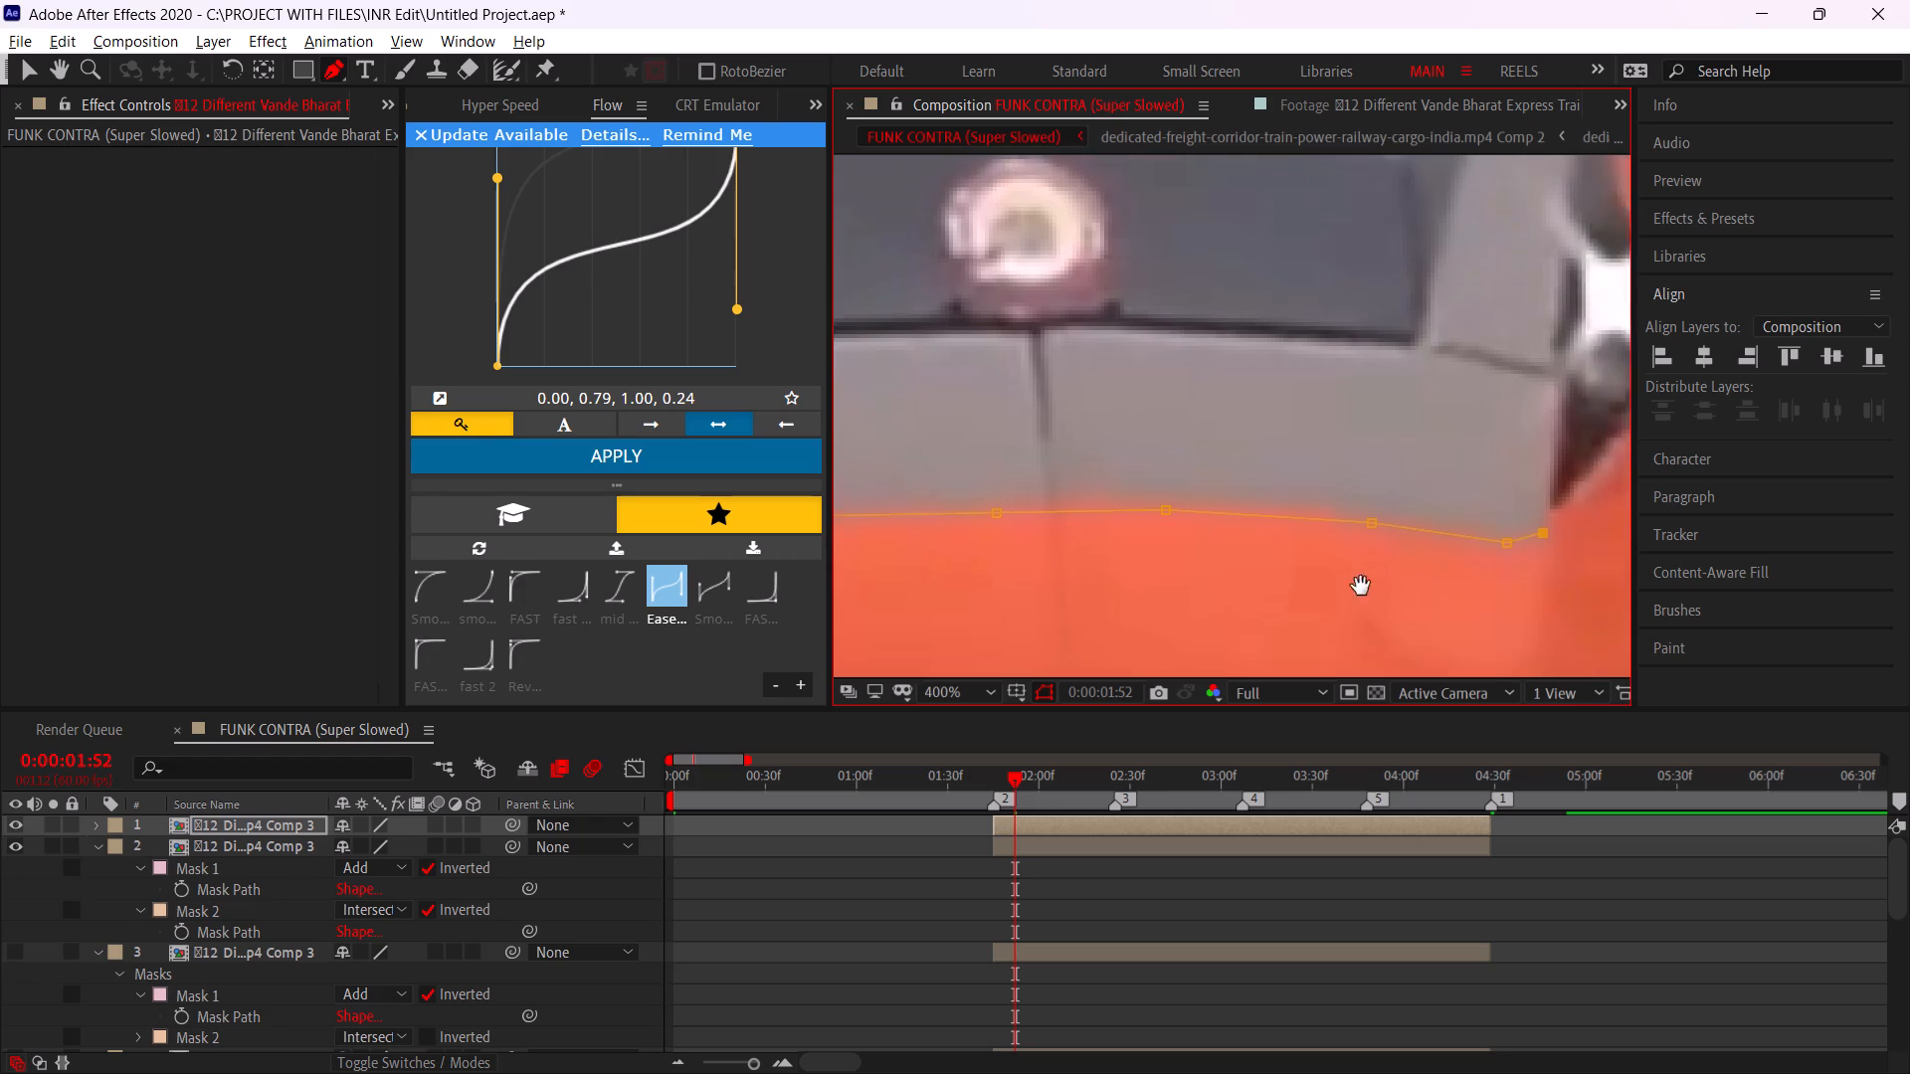
pyautogui.moveTo(1361, 586); pyautogui.dragTo(1188, 646)
pyautogui.click(1323, 515)
pyautogui.click(1327, 371)
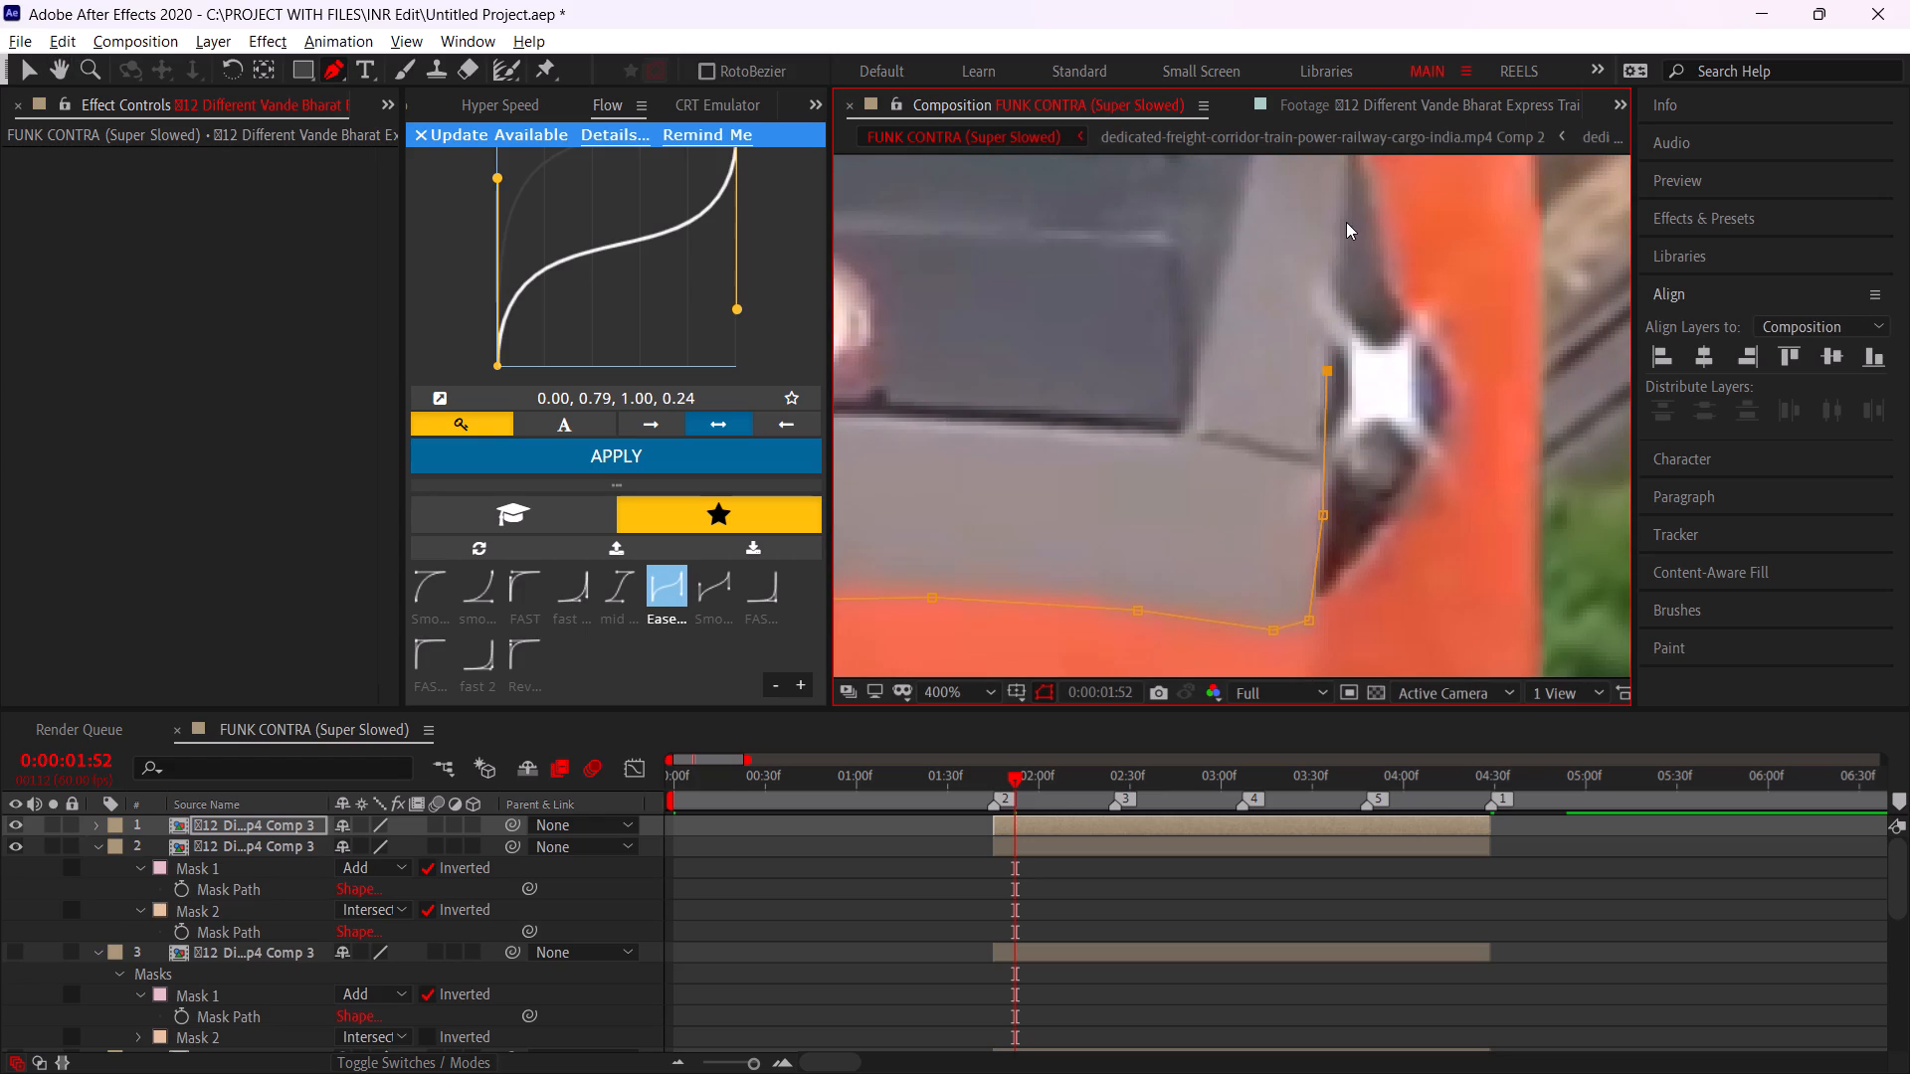
pyautogui.click(1344, 221)
pyautogui.press('space')
pyautogui.moveTo(1282, 317); pyautogui.dragTo(1279, 613)
pyautogui.click(1363, 393)
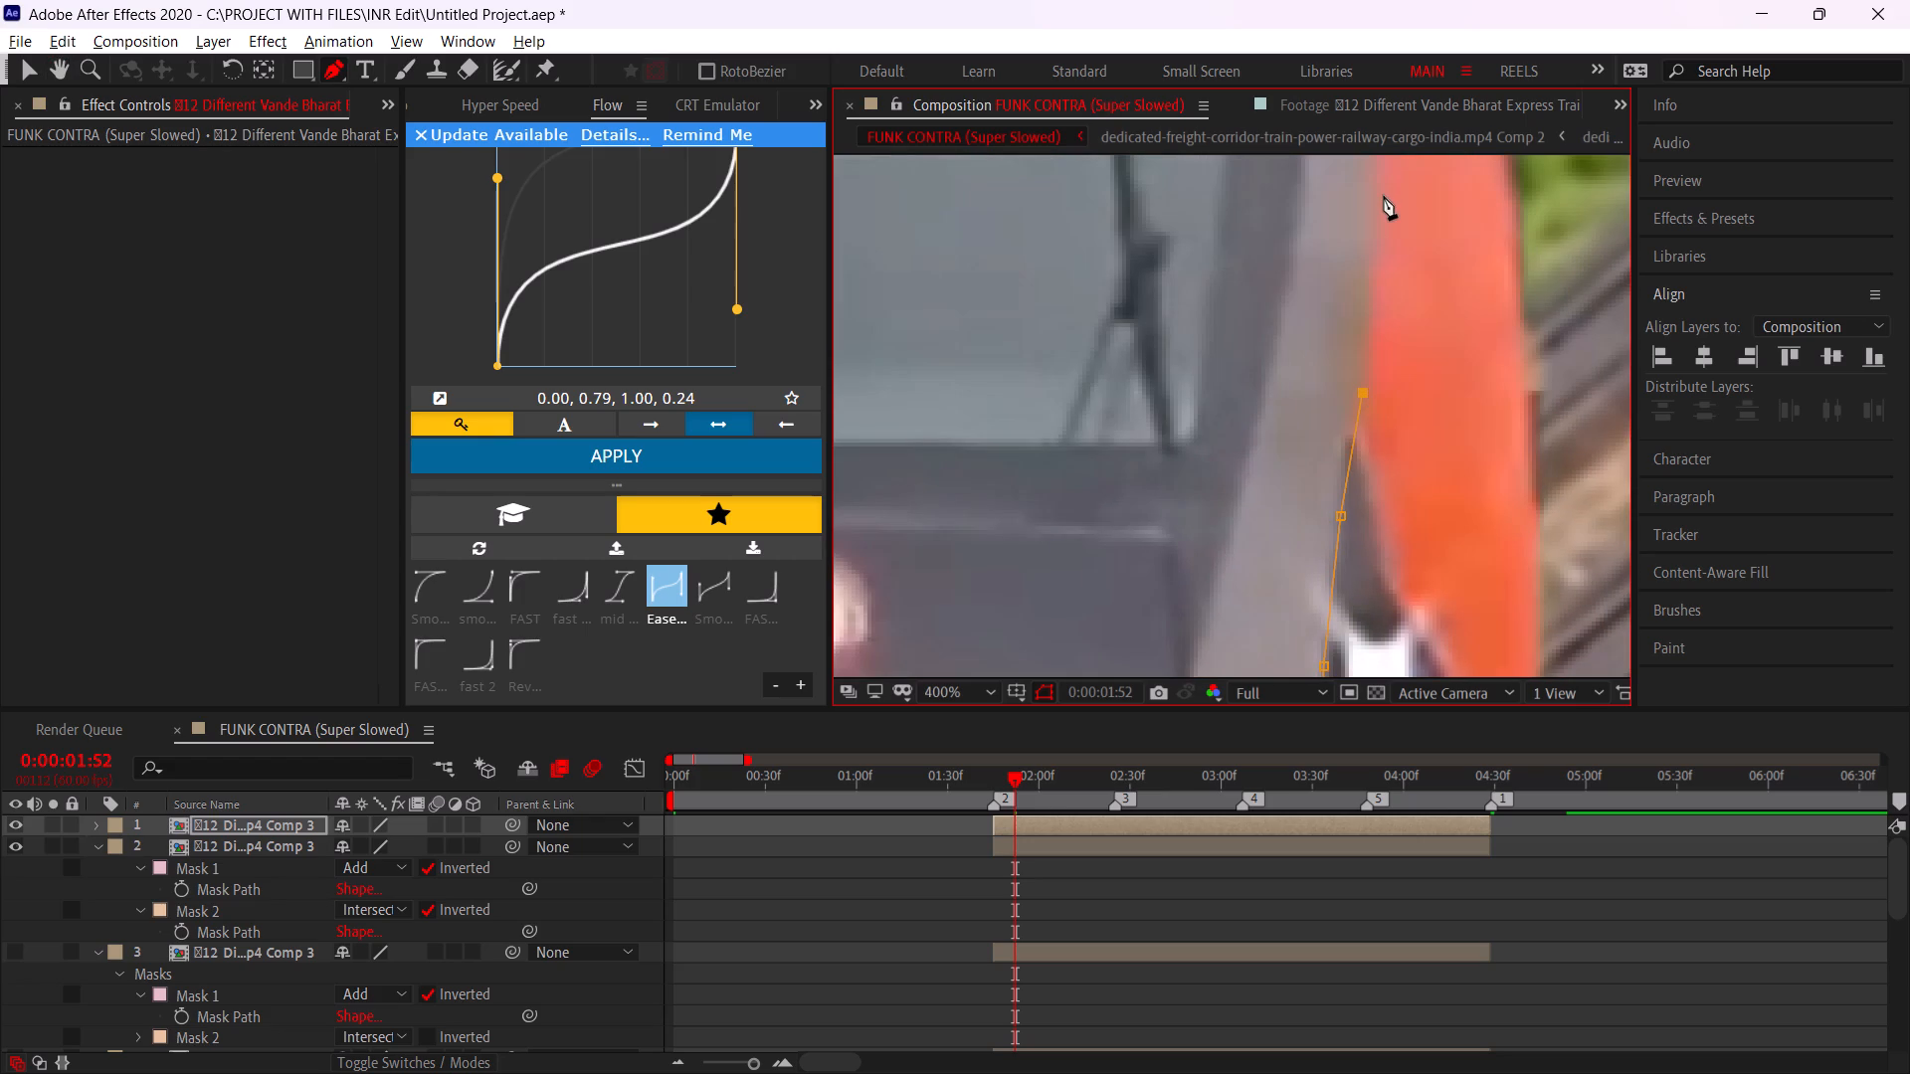
pyautogui.click(1374, 183)
# Trace the third mask around the grey panel's upper far corner up to the cab's roofline.
pyautogui.press('space')
pyautogui.moveTo(1337, 307); pyautogui.dragTo(1244, 671)
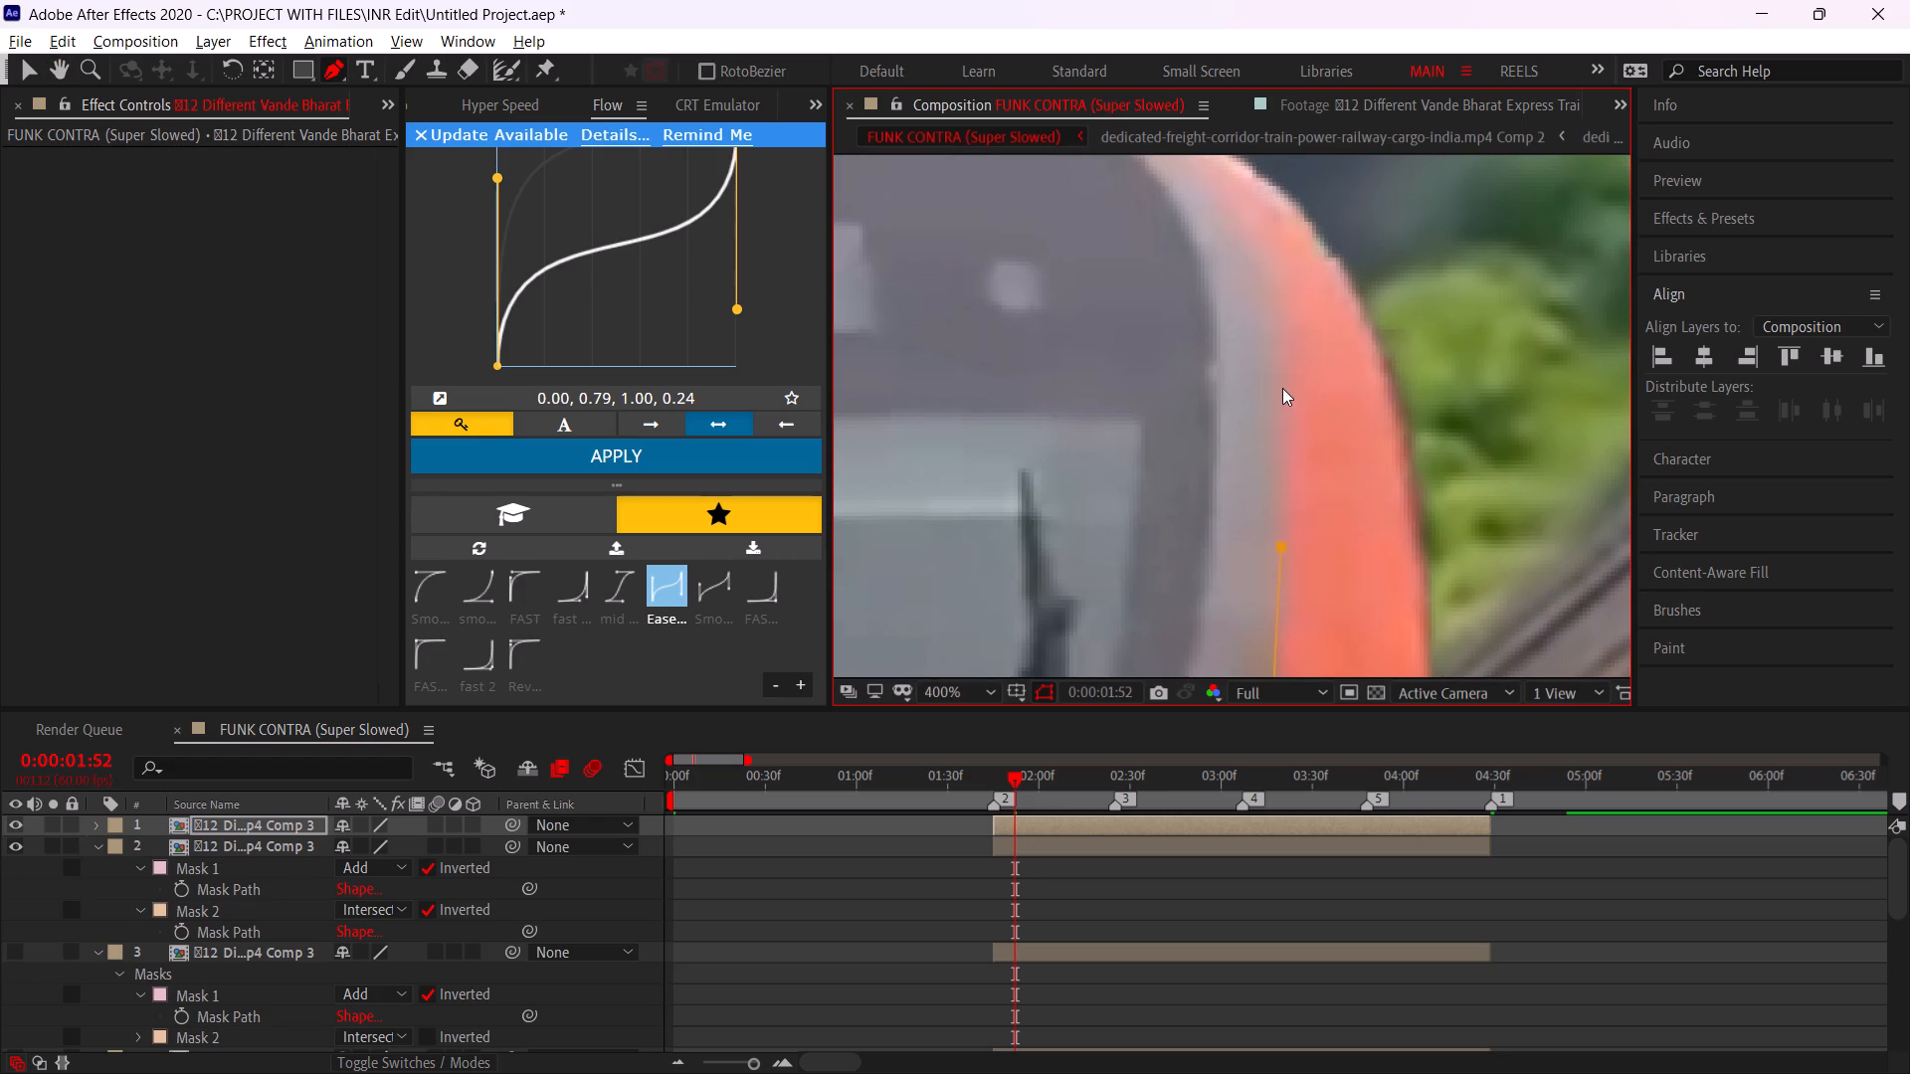
pyautogui.click(1282, 388)
pyautogui.click(1276, 294)
pyautogui.click(1258, 242)
pyautogui.press('space')
pyautogui.moveTo(1219, 237); pyautogui.dragTo(1495, 552)
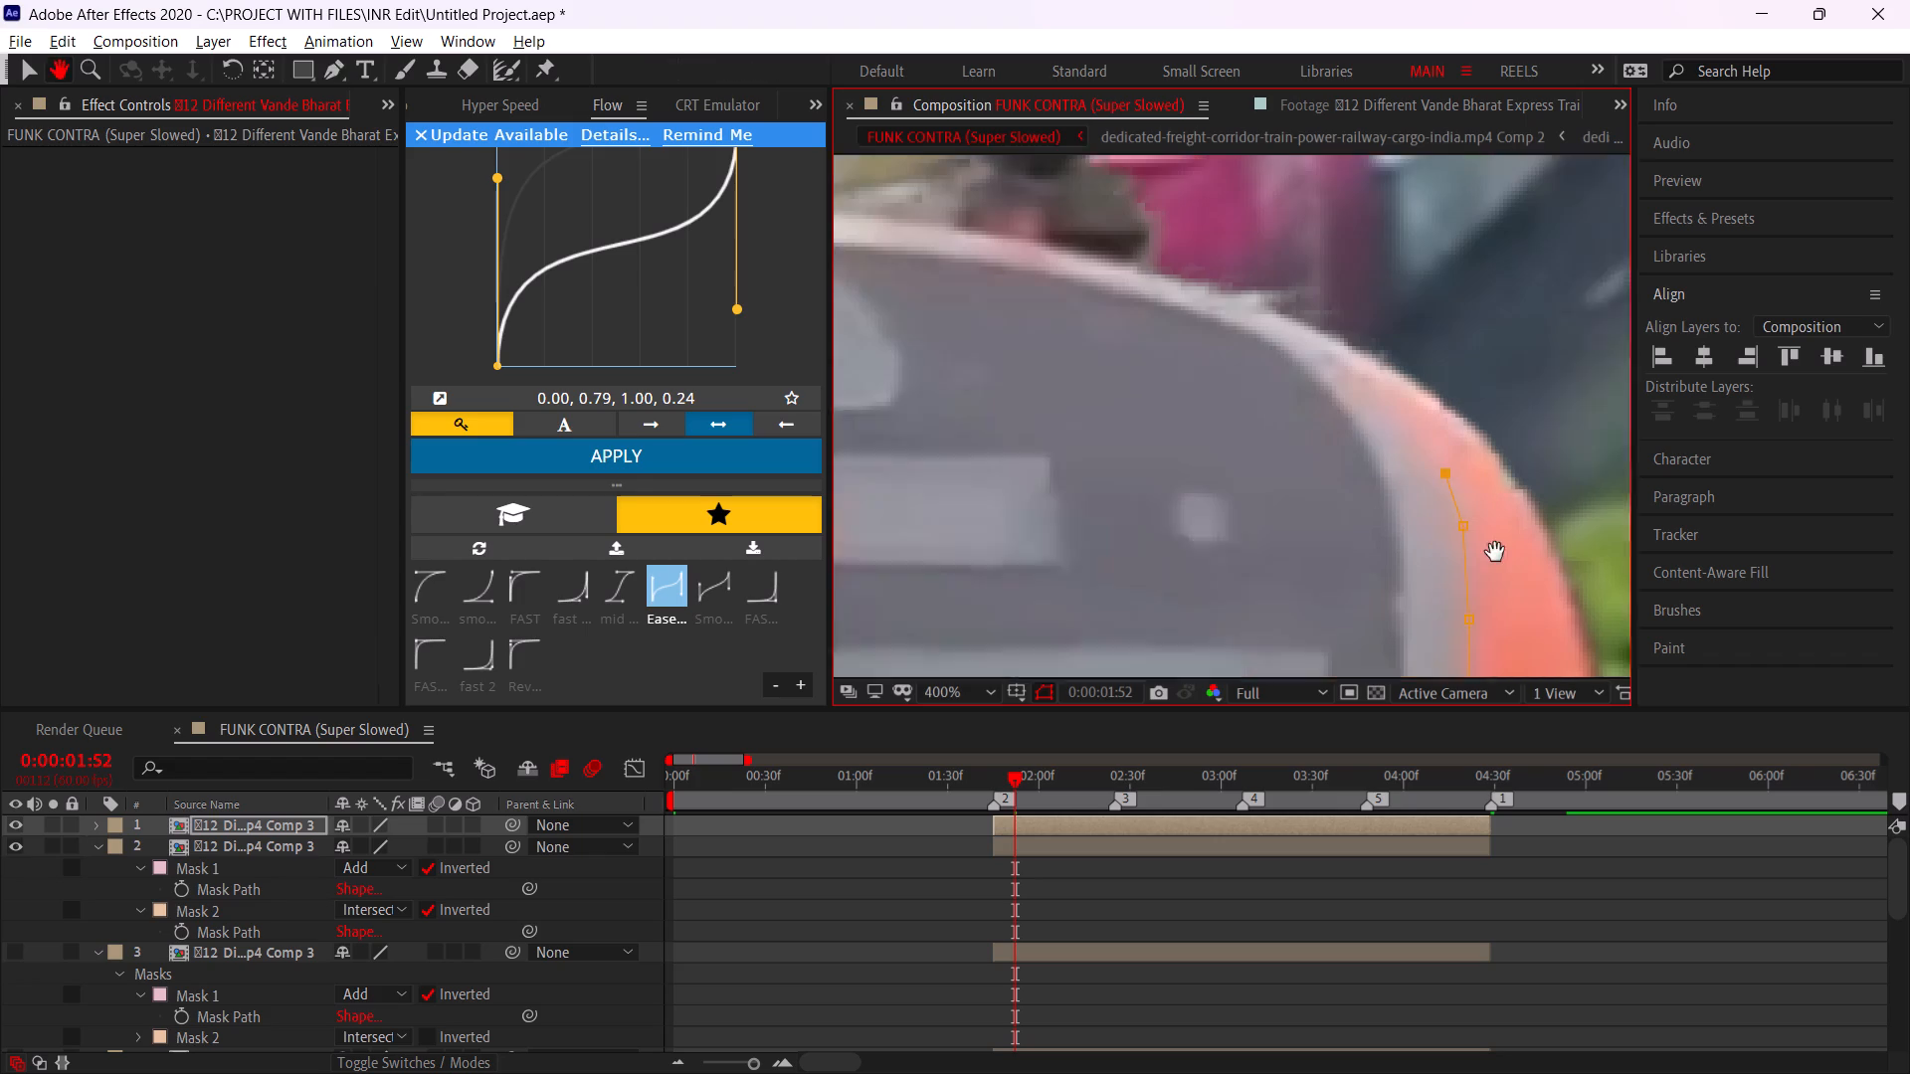
pyautogui.moveTo(1495, 552); pyautogui.dragTo(1483, 533)
pyautogui.click(1459, 476)
pyautogui.click(1386, 377)
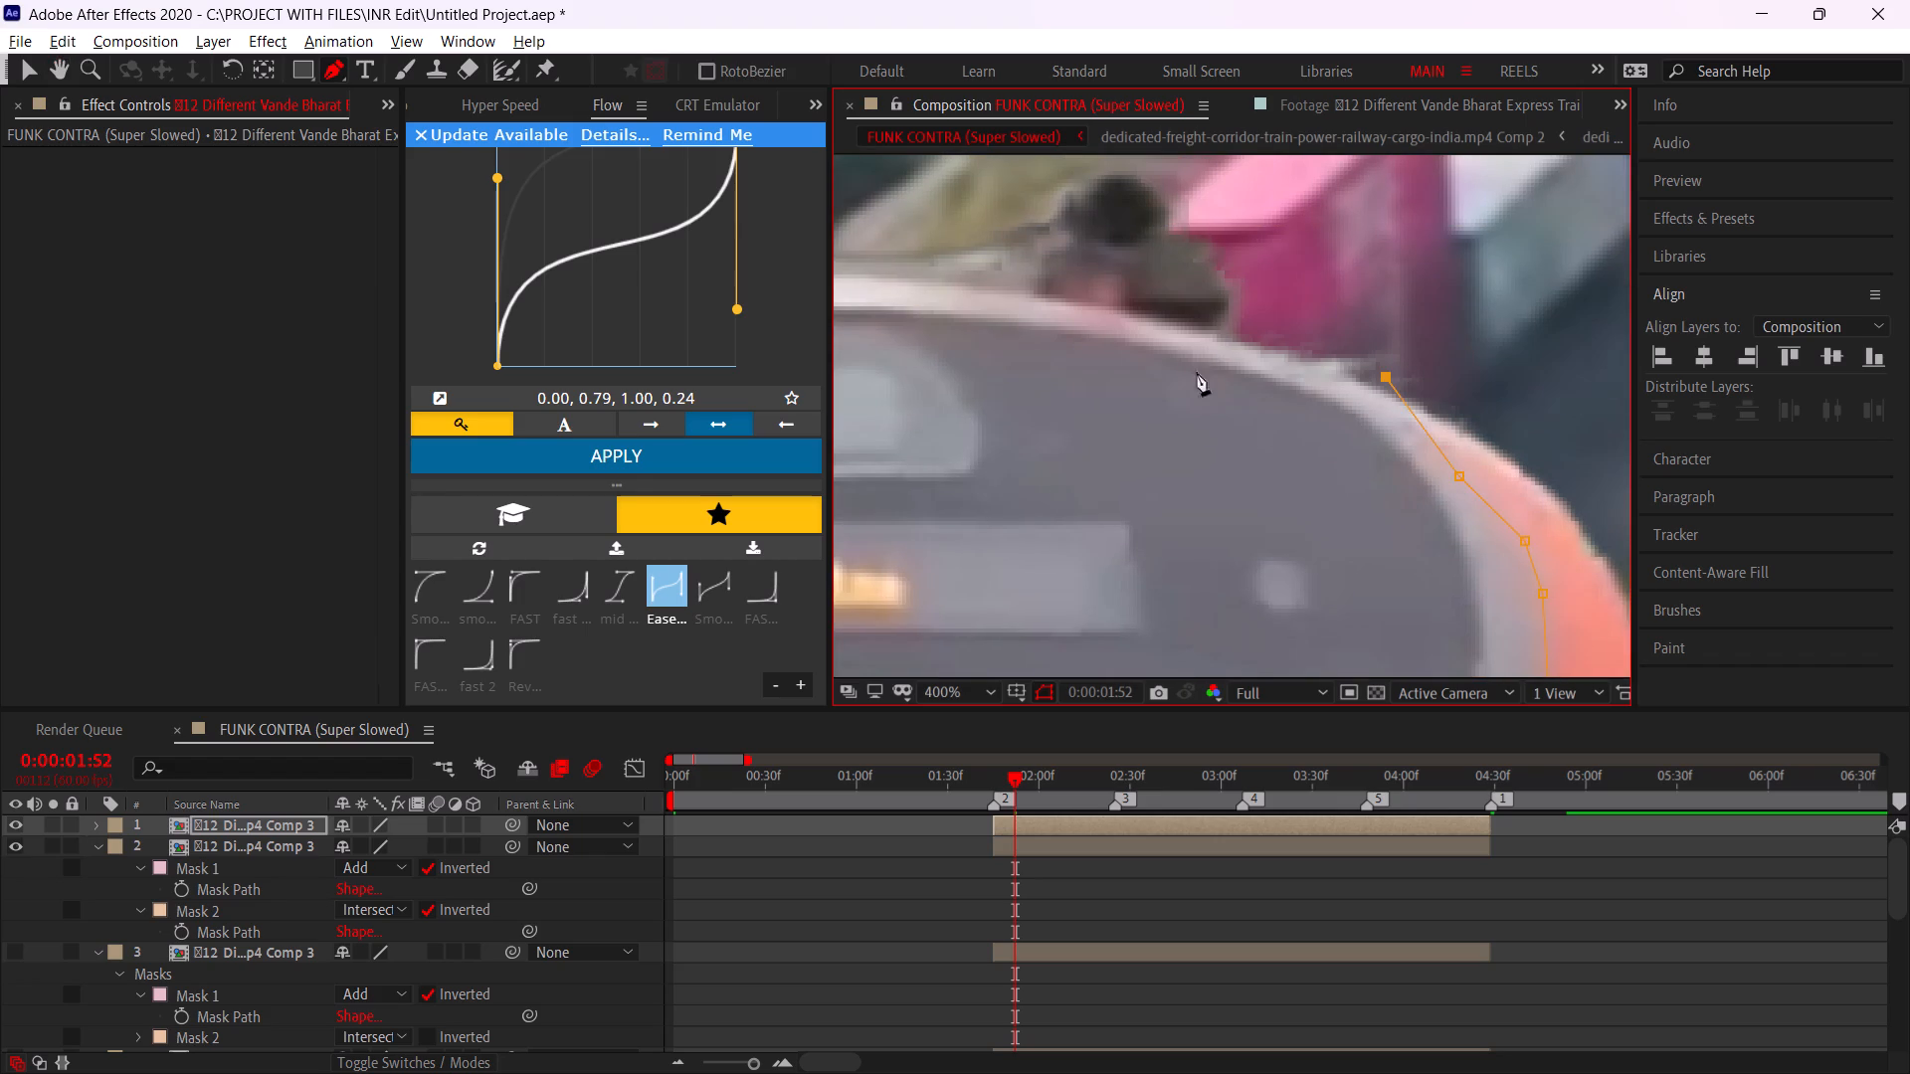
# Adjust the mask point at the roofline and carry the third mask loosely above the cab roof to the coach side.
pyautogui.press('space')
pyautogui.press('space')
pyautogui.press('space')
pyautogui.press('space')
pyautogui.moveTo(1195, 372); pyautogui.dragTo(1541, 561)
pyautogui.press('space')
pyautogui.moveTo(1508, 476); pyautogui.dragTo(1137, 410)
pyautogui.moveTo(1363, 504); pyautogui.dragTo(1362, 504)
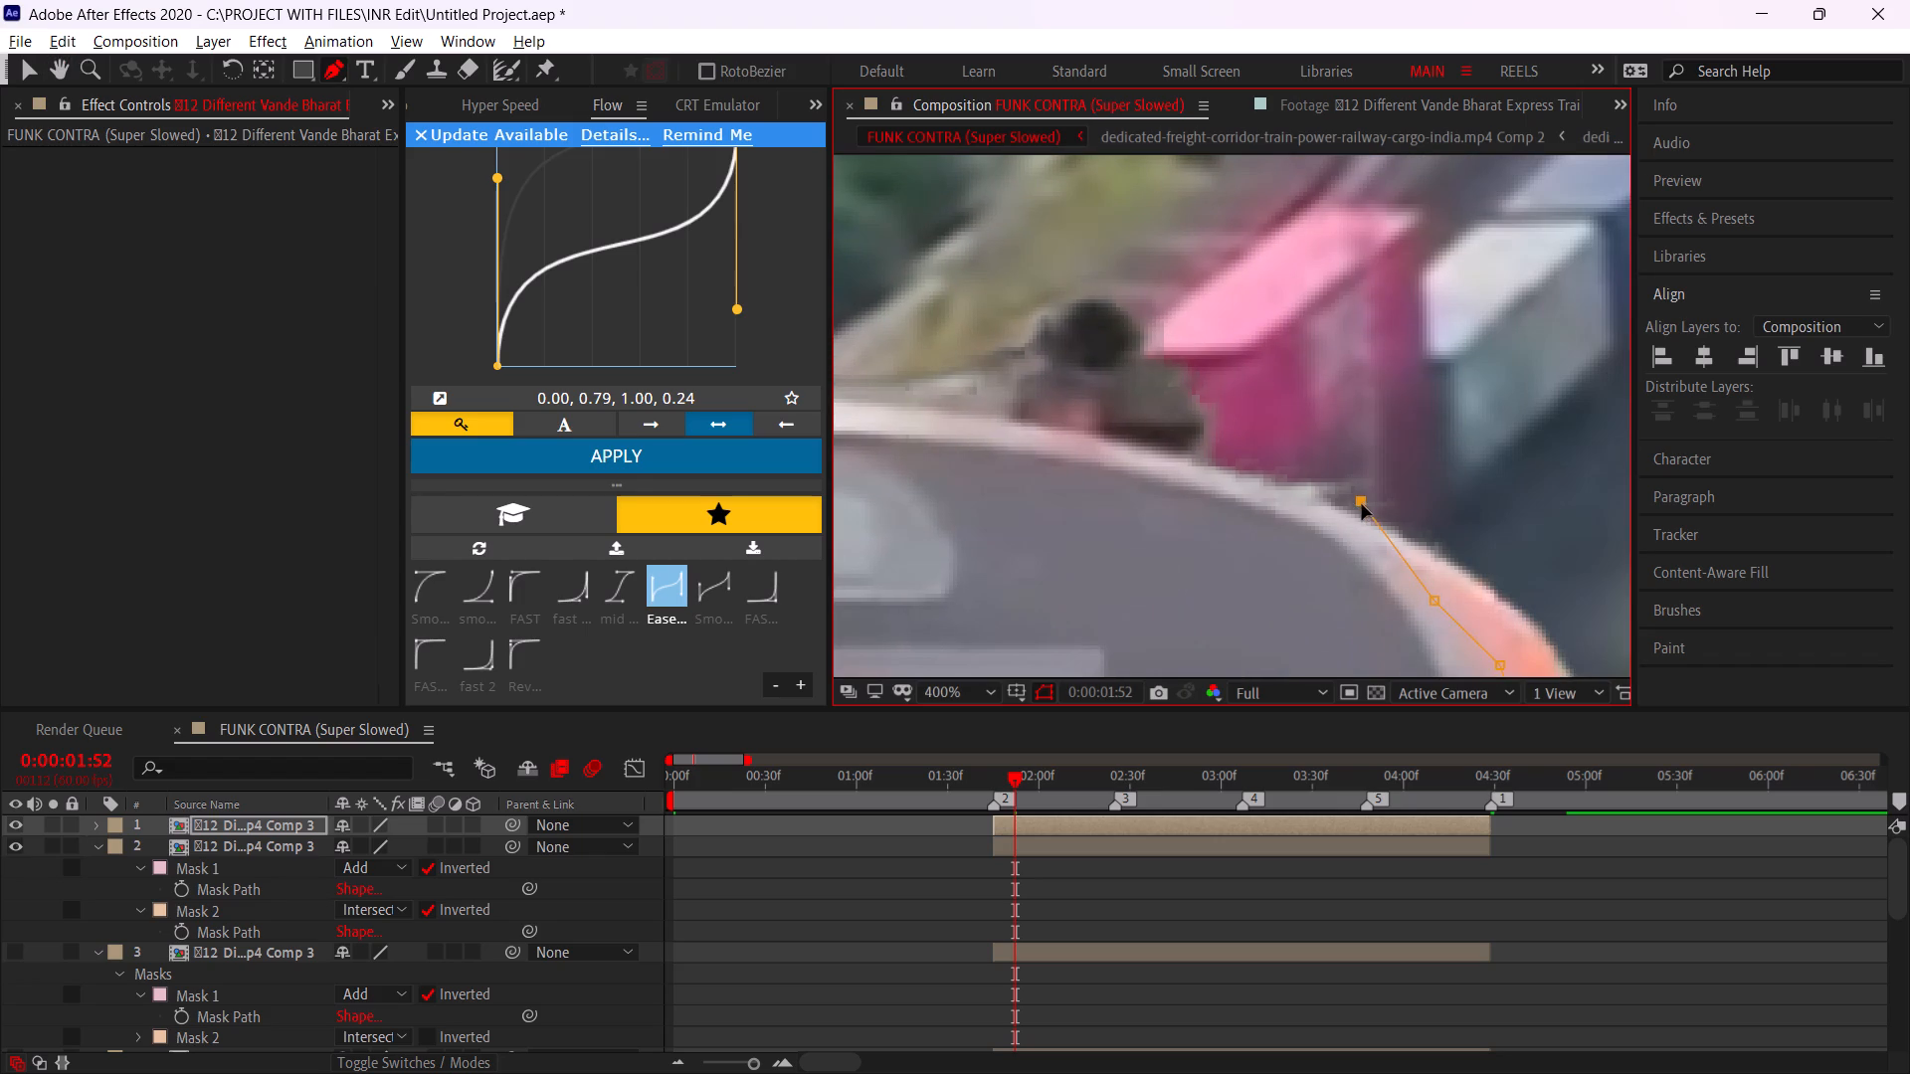
pyautogui.moveTo(1362, 504); pyautogui.dragTo(1349, 499)
pyautogui.click(1274, 414)
pyautogui.click(1159, 307)
pyautogui.click(1068, 258)
pyautogui.press('space')
pyautogui.moveTo(1013, 429); pyautogui.dragTo(1587, 508)
pyautogui.click(1187, 337)
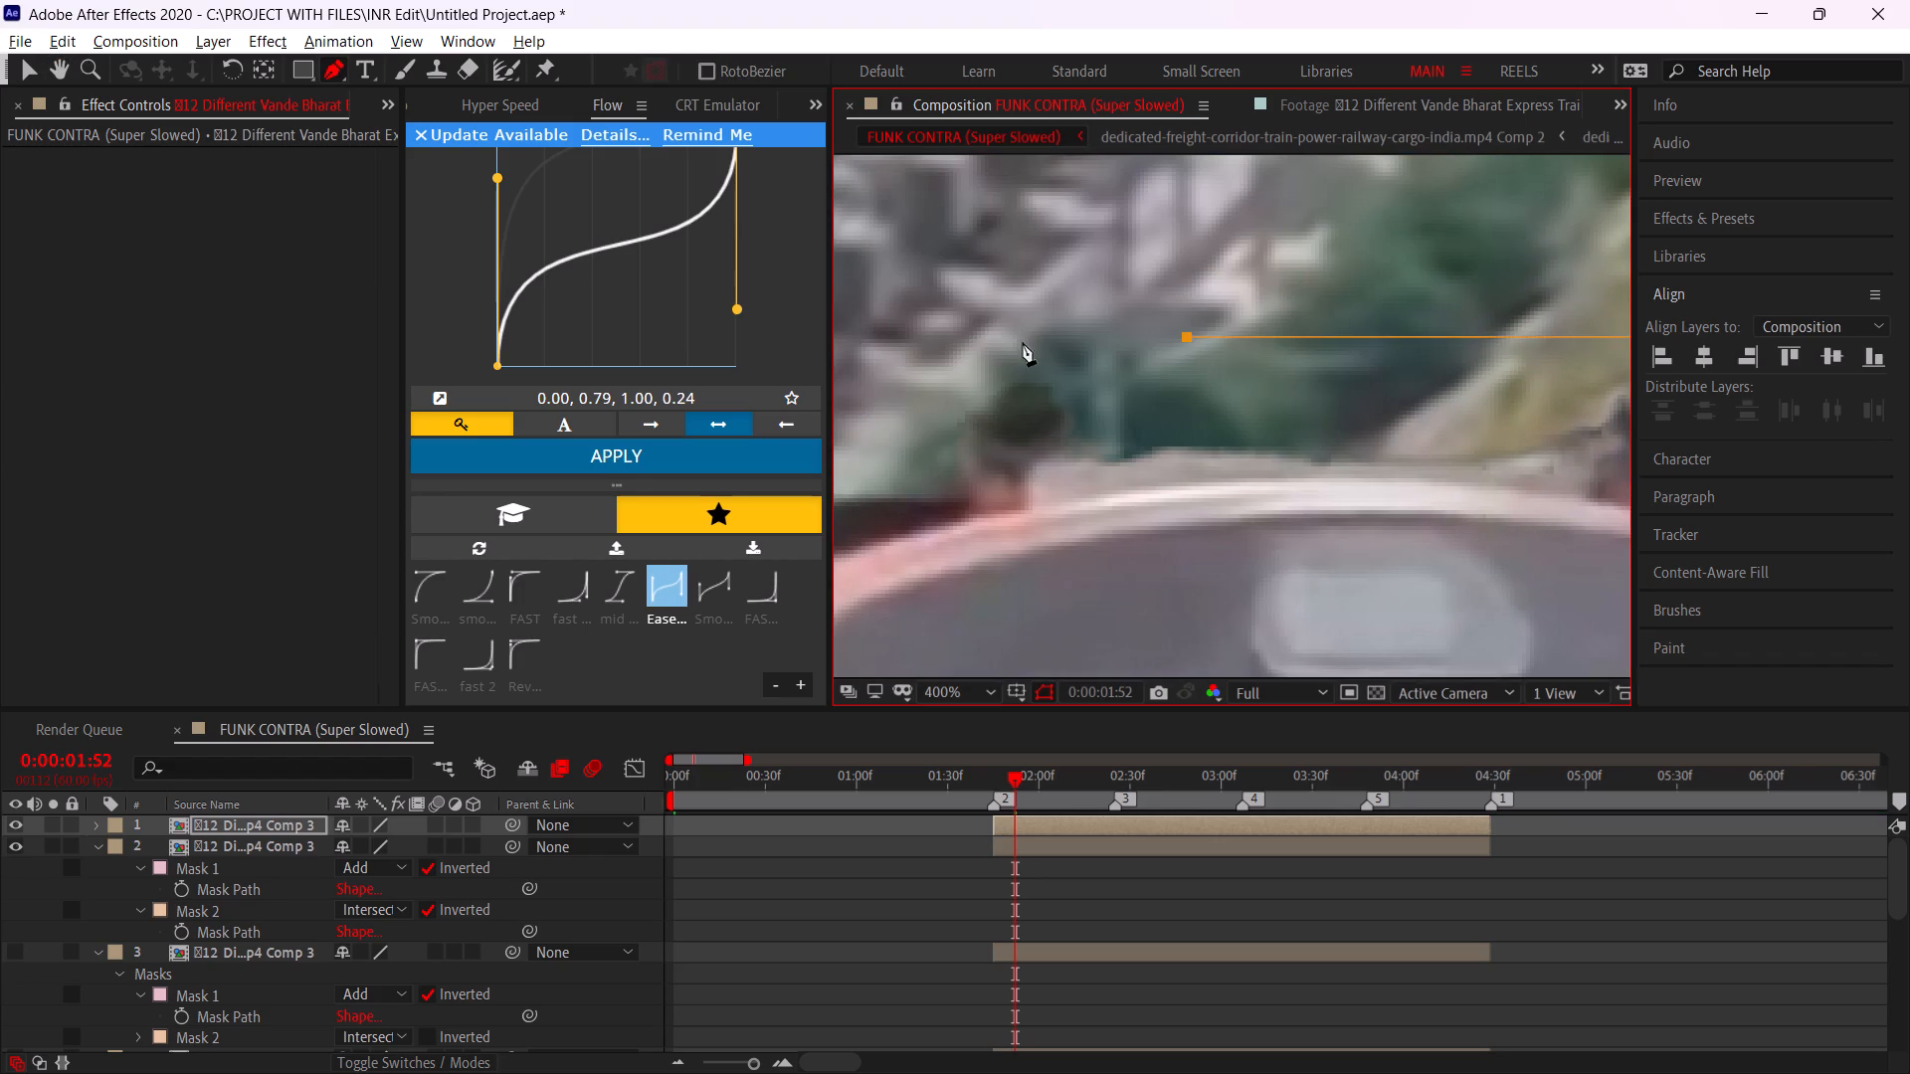
pyautogui.click(1016, 341)
pyautogui.press('space')
pyautogui.moveTo(986, 532); pyautogui.dragTo(1201, 458)
pyautogui.click(1143, 337)
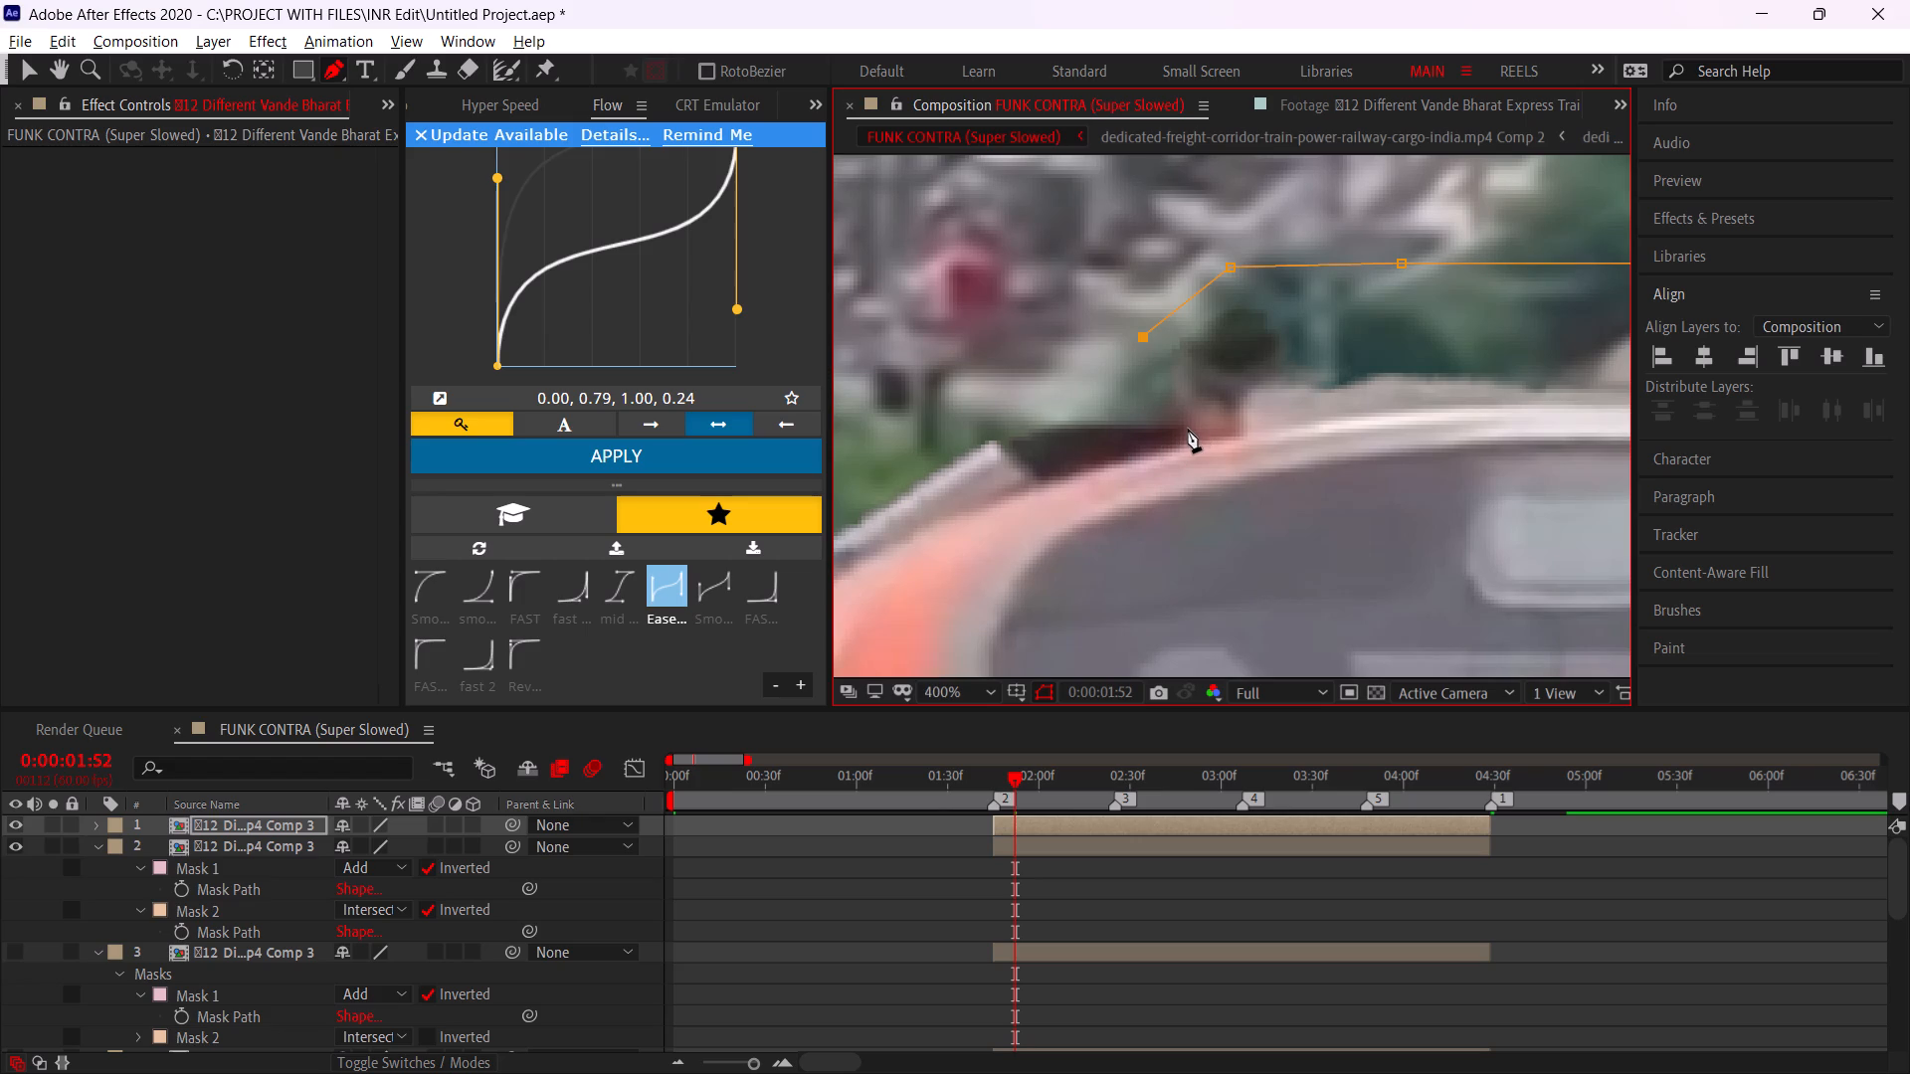
# Bring the third mask back to the cab's roof edge, down the grey panel's coach-side curve, and close it at its starting point.
pyautogui.click(1187, 429)
pyautogui.click(1053, 489)
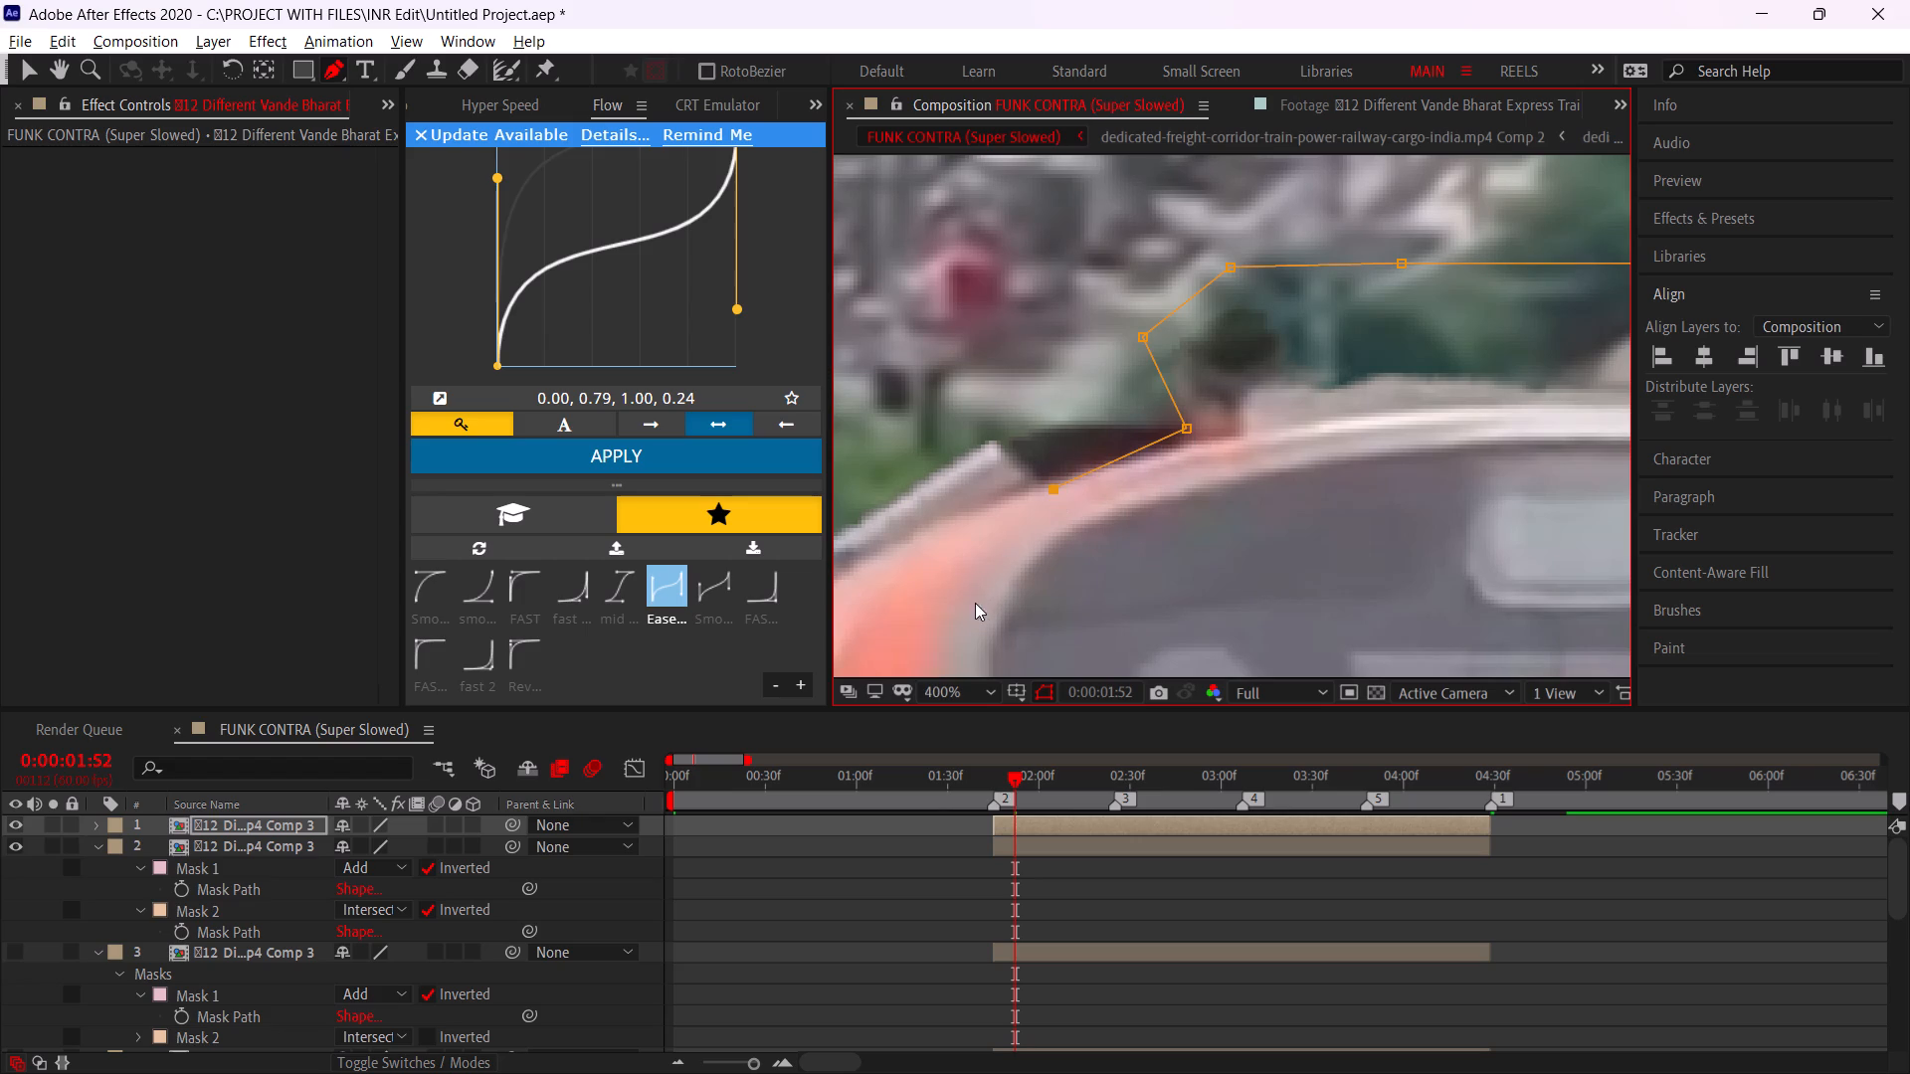
pyautogui.click(975, 603)
pyautogui.press('space')
pyautogui.moveTo(939, 626); pyautogui.dragTo(996, 276)
pyautogui.click(1000, 316)
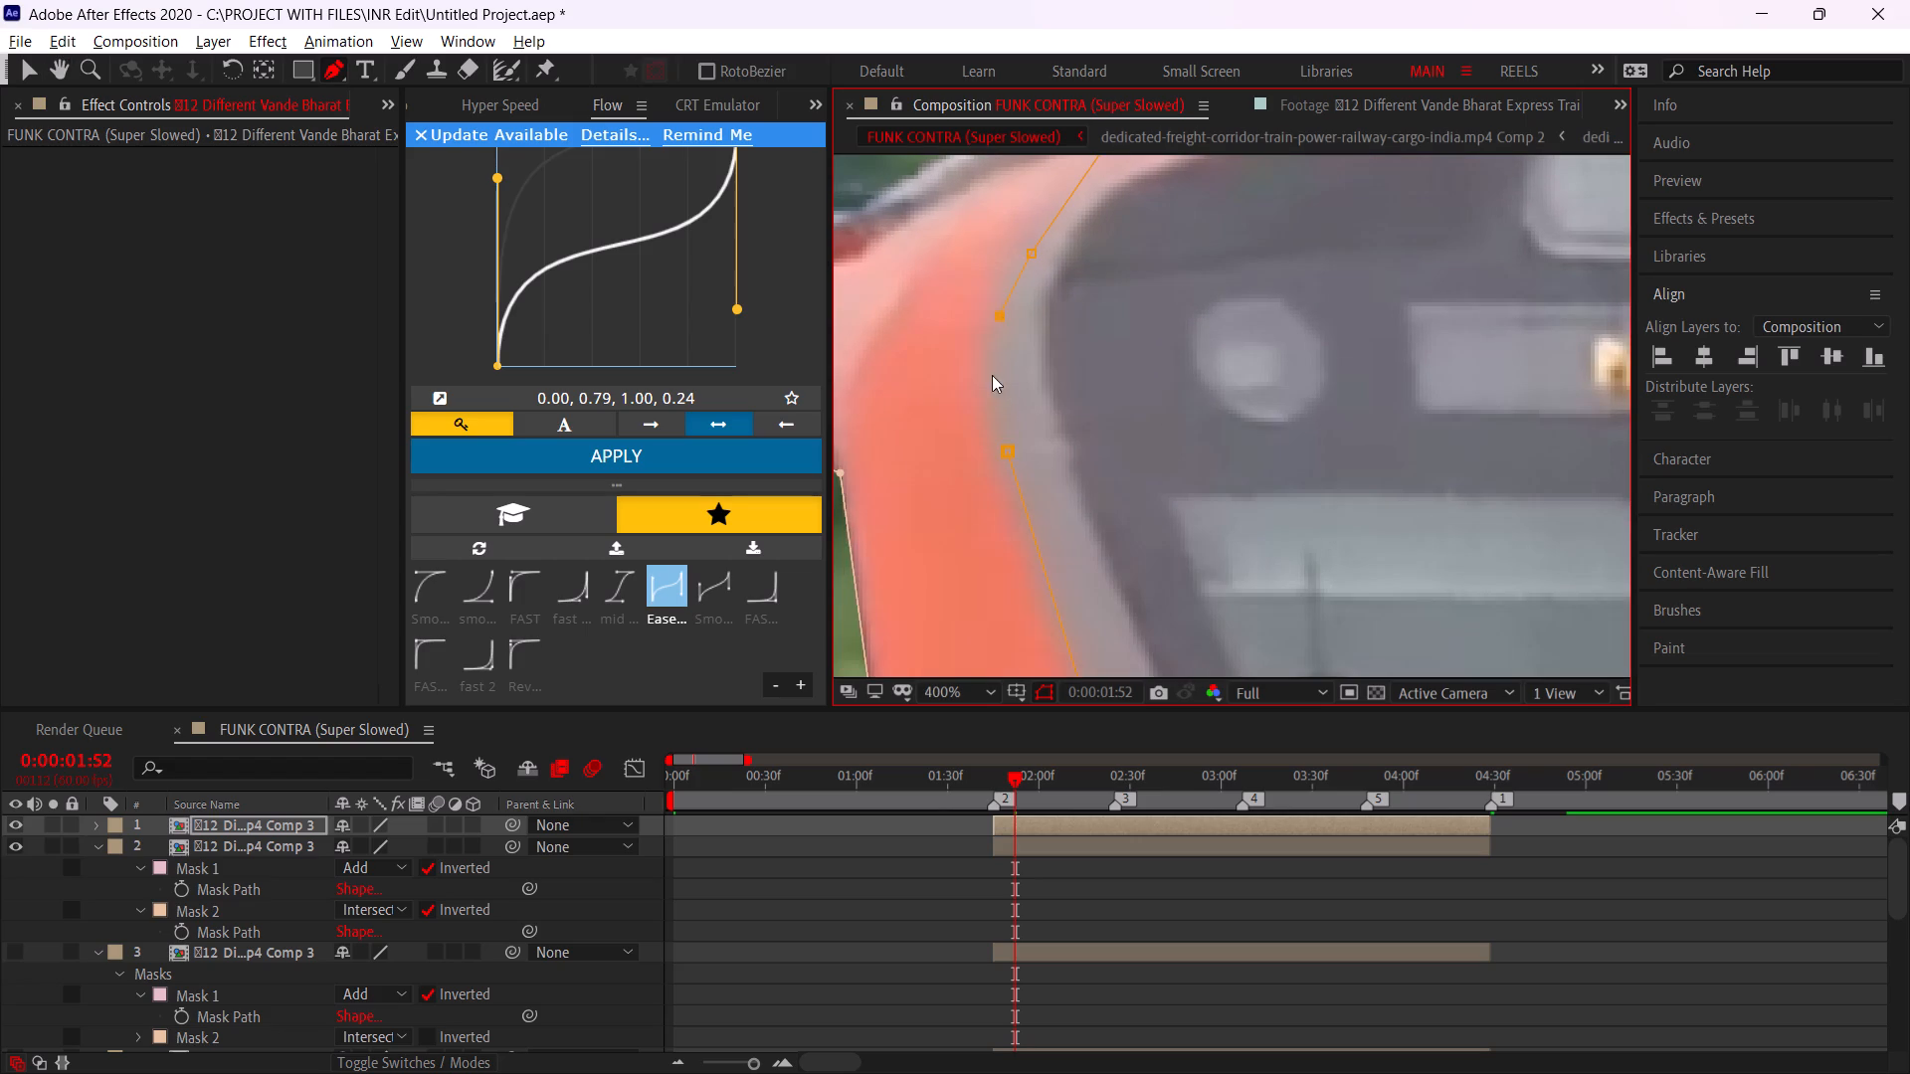
pyautogui.click(992, 375)
pyautogui.click(993, 431)
pyautogui.click(1004, 458)
# Hide the second Comp 3 copy and set Mask 3 on the top copy to Intersect, keeping only the grey front panel.
pyautogui.keyDown('alt'); pyautogui.scroll(-3, 1036, 488); pyautogui.keyUp('alt')
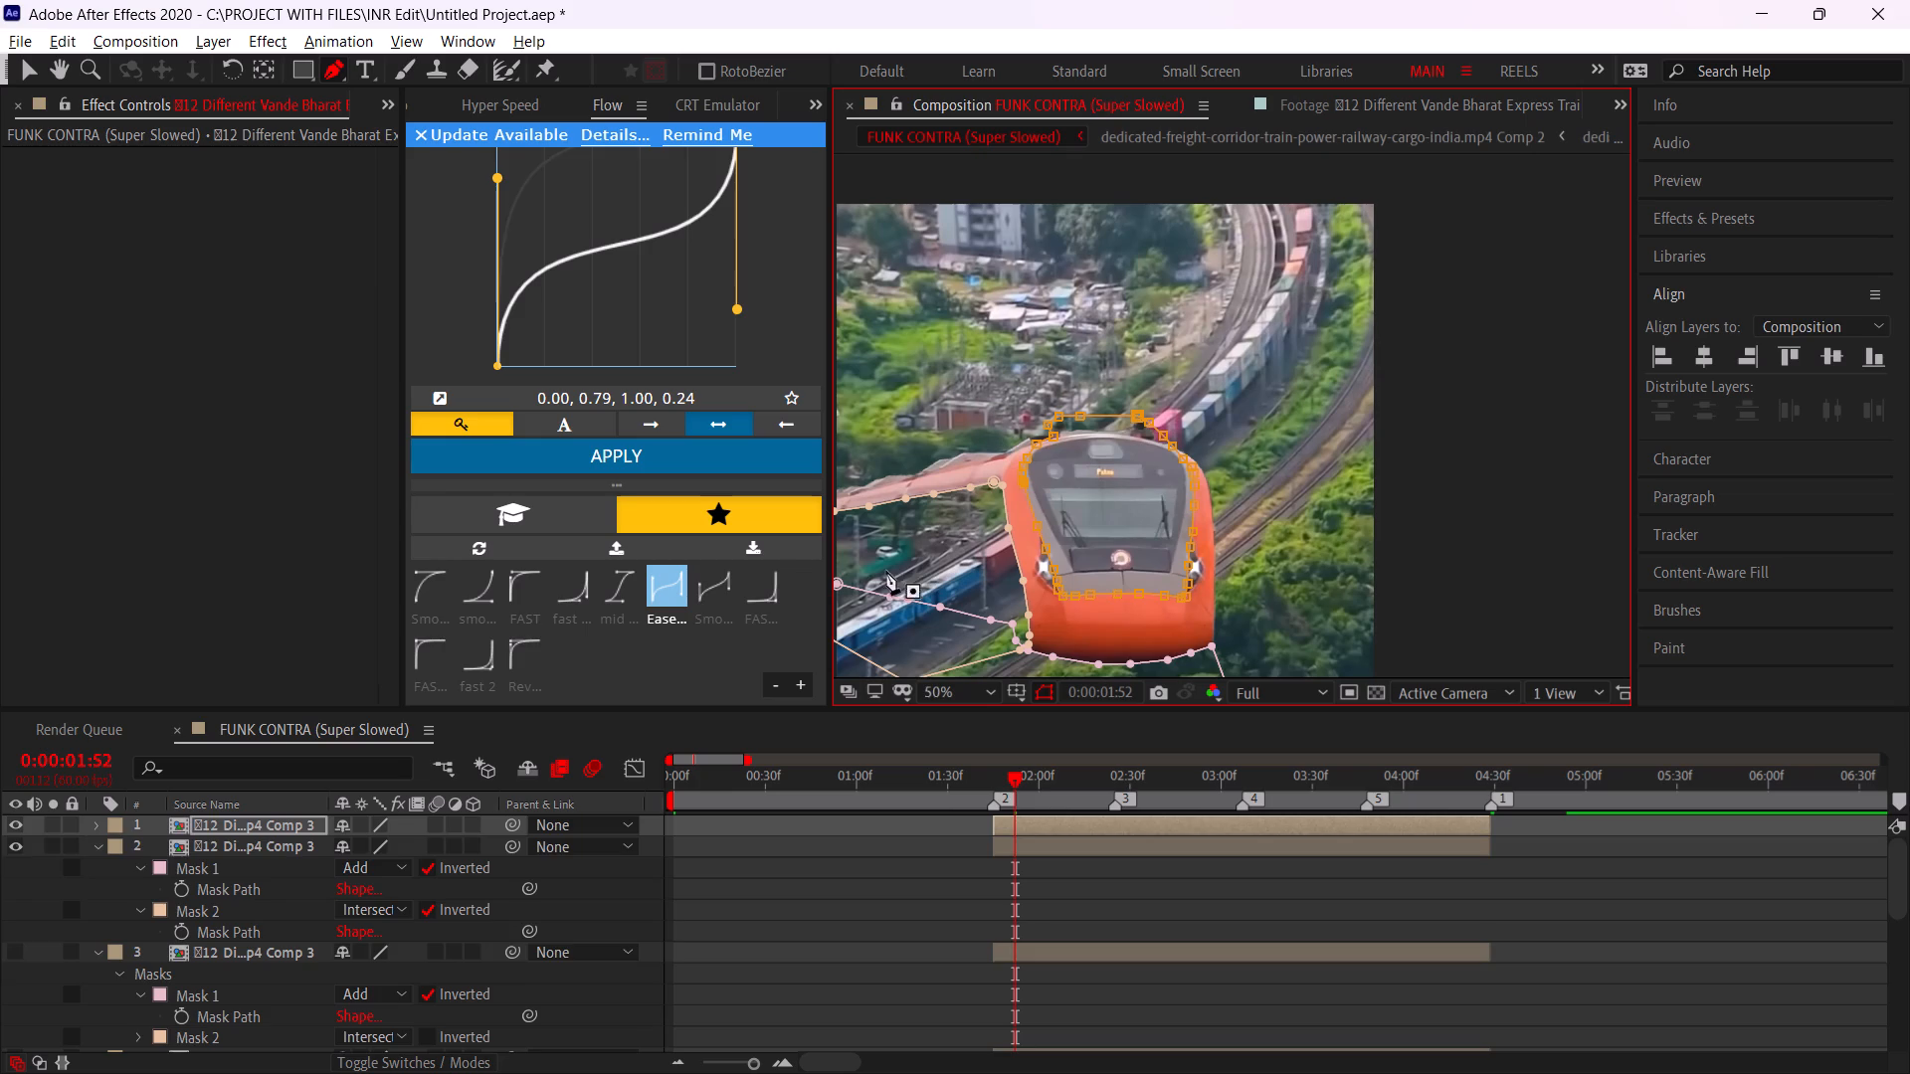
pyautogui.press('m')
pyautogui.click(13, 969)
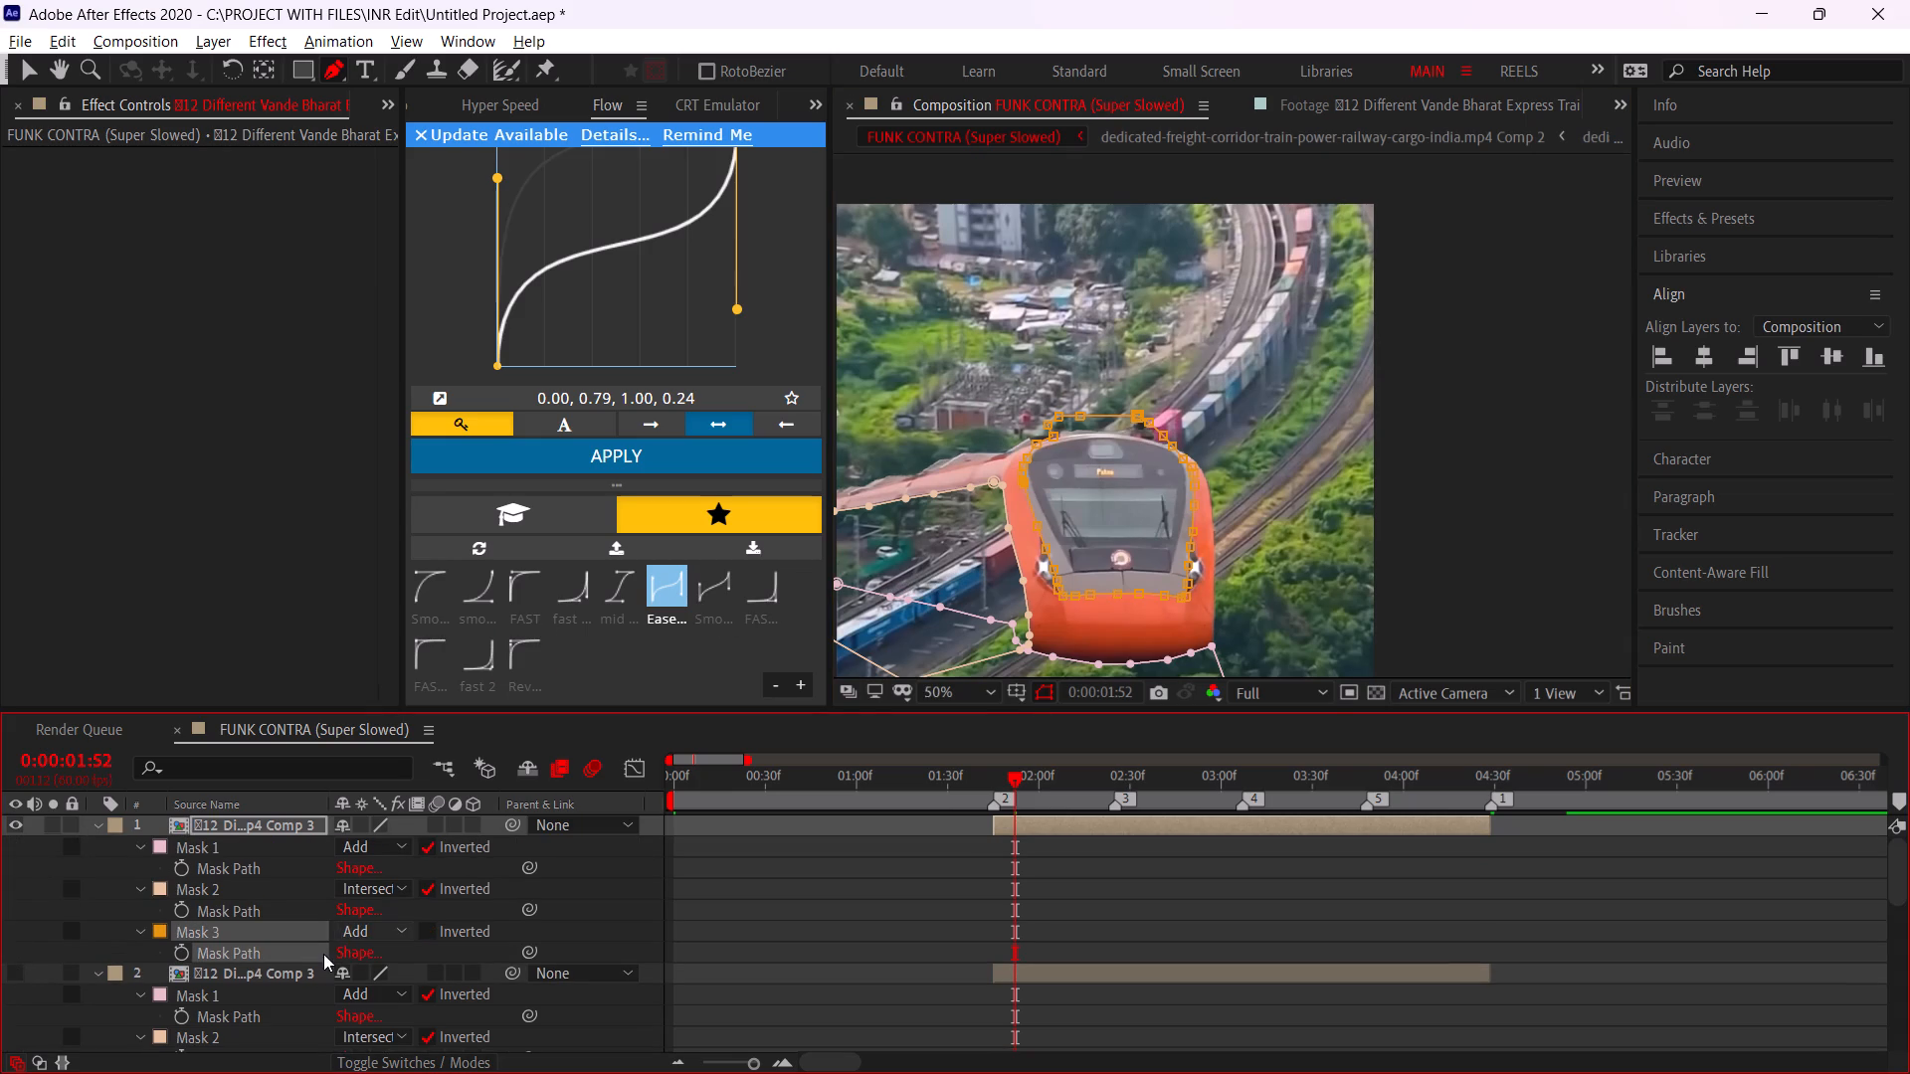
pyautogui.click(397, 933)
pyautogui.click(420, 818)
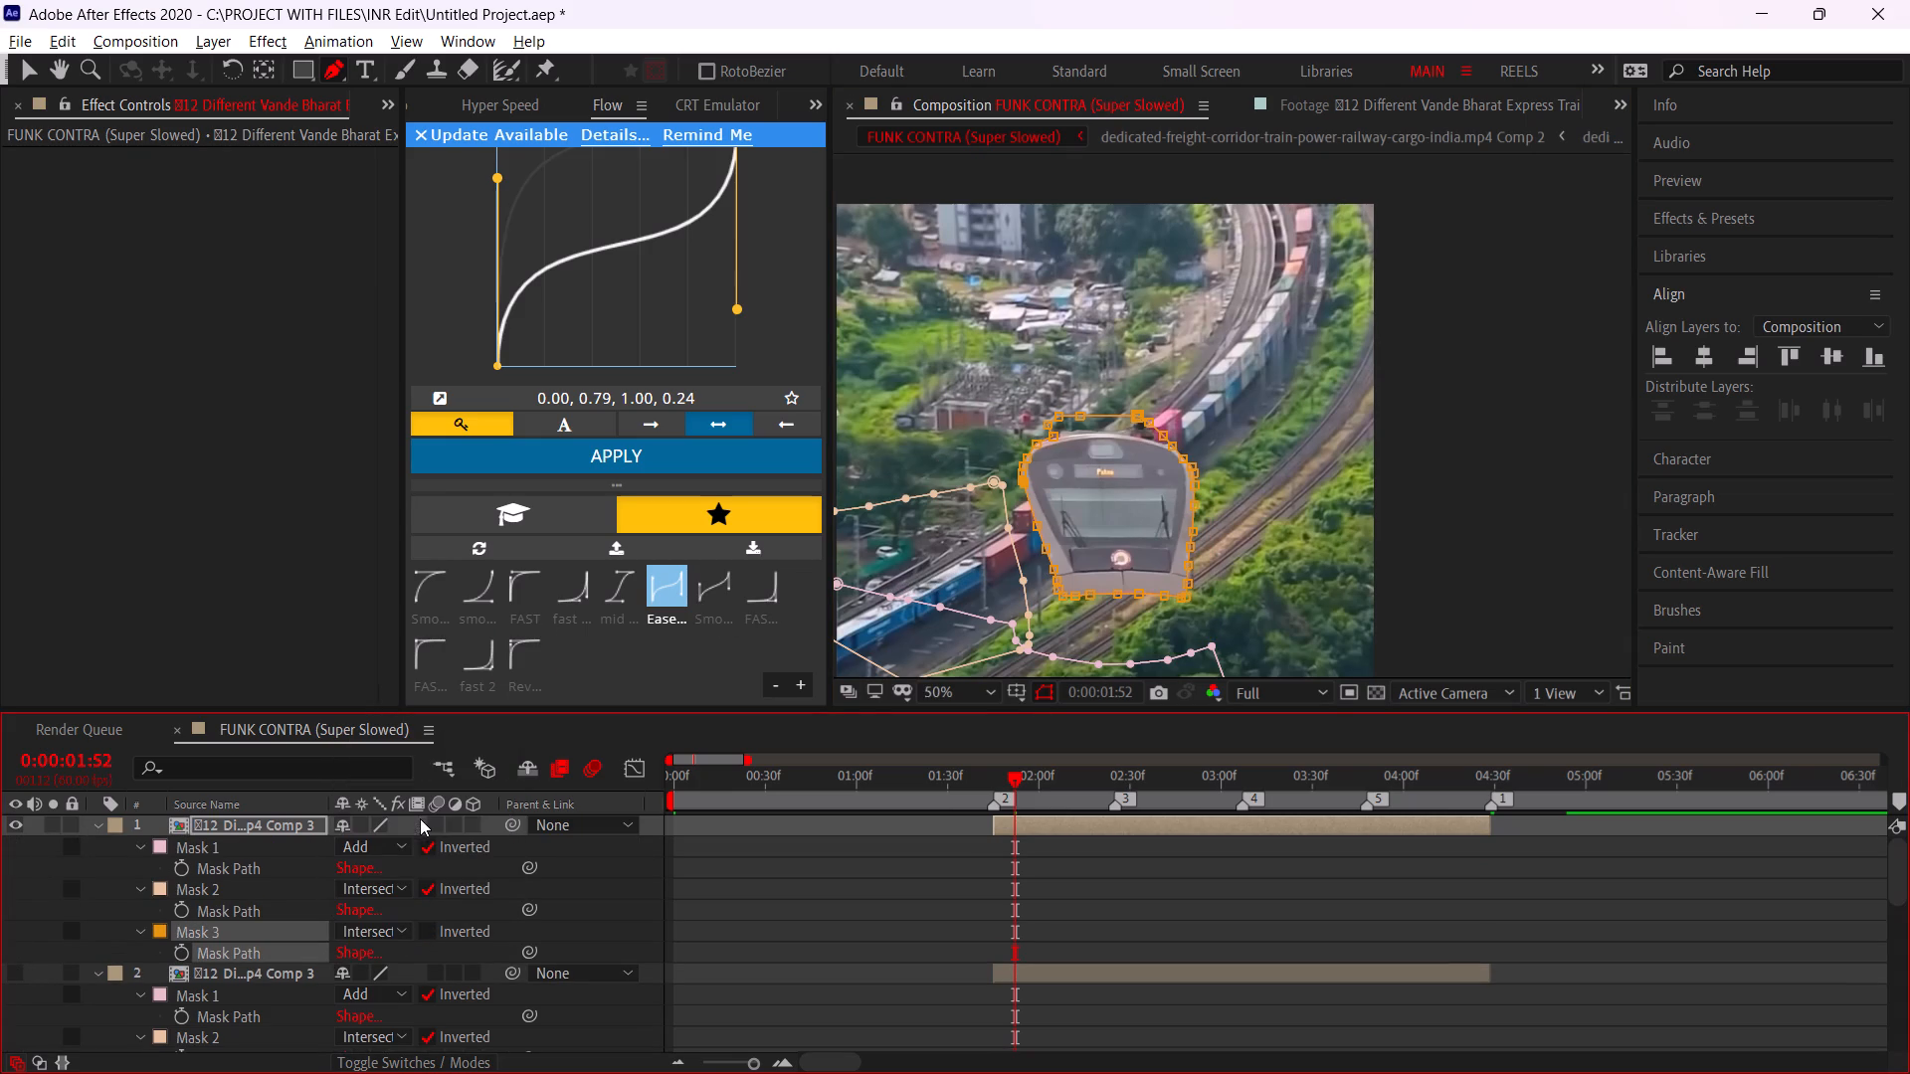
pyautogui.click(605, 905)
pyautogui.click(1050, 910)
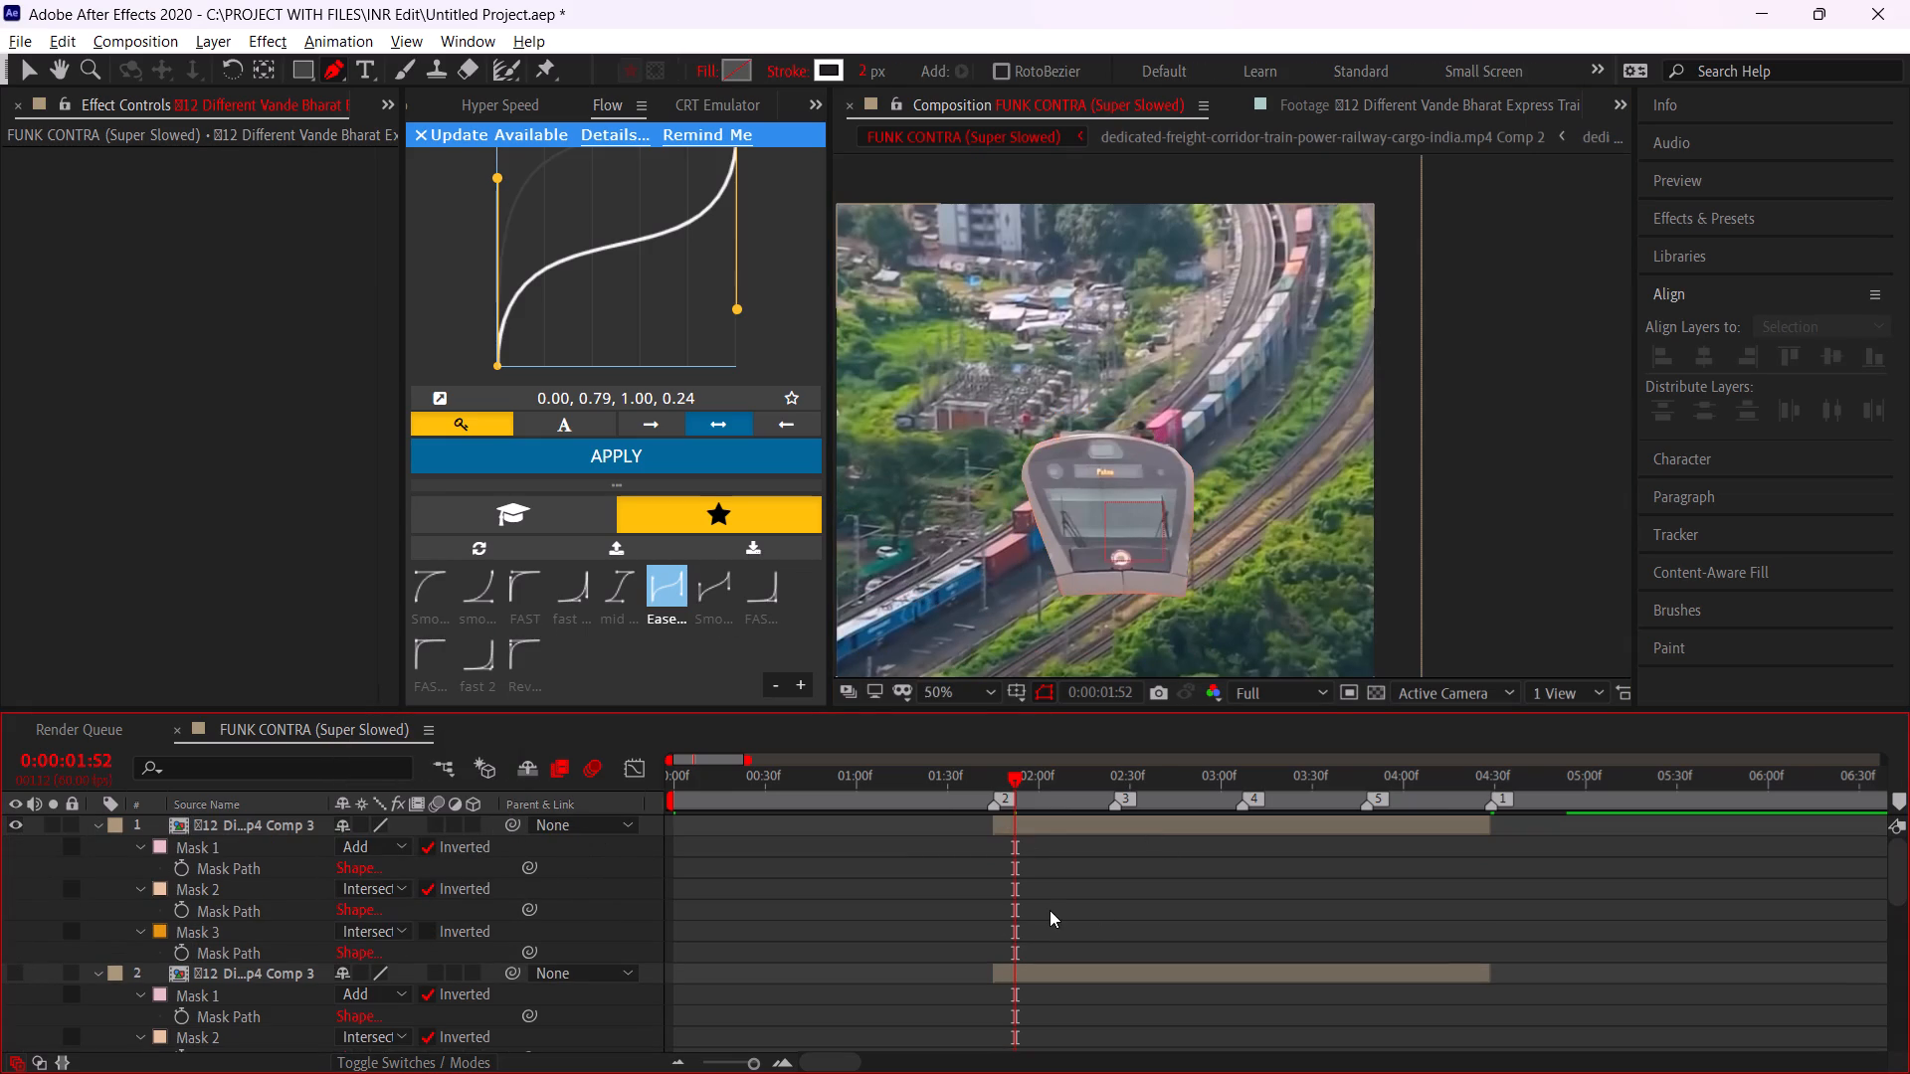
# Show the layers' keyframed properties and turn visibility back on for the second, third and fourth Comp 3 copies.
pyautogui.press('i')
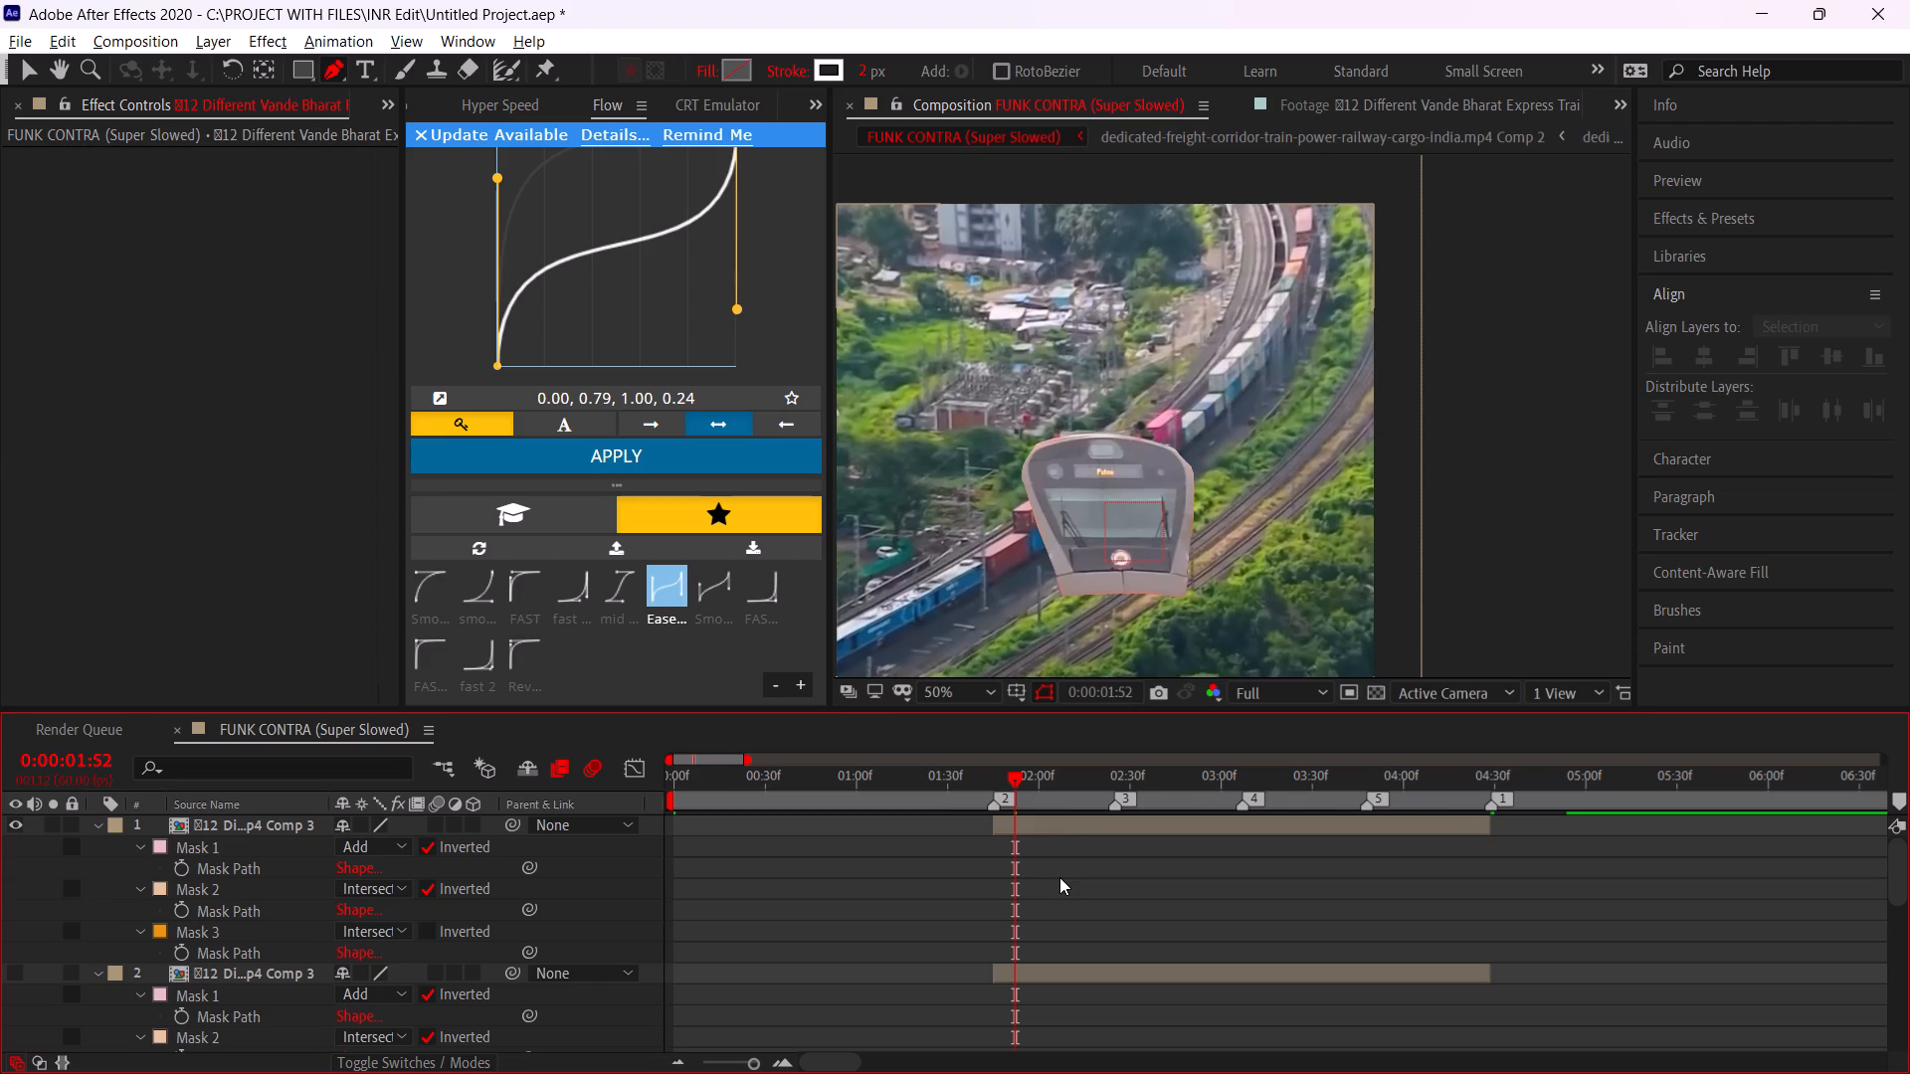
pyautogui.click(1059, 877)
pyautogui.press('u')
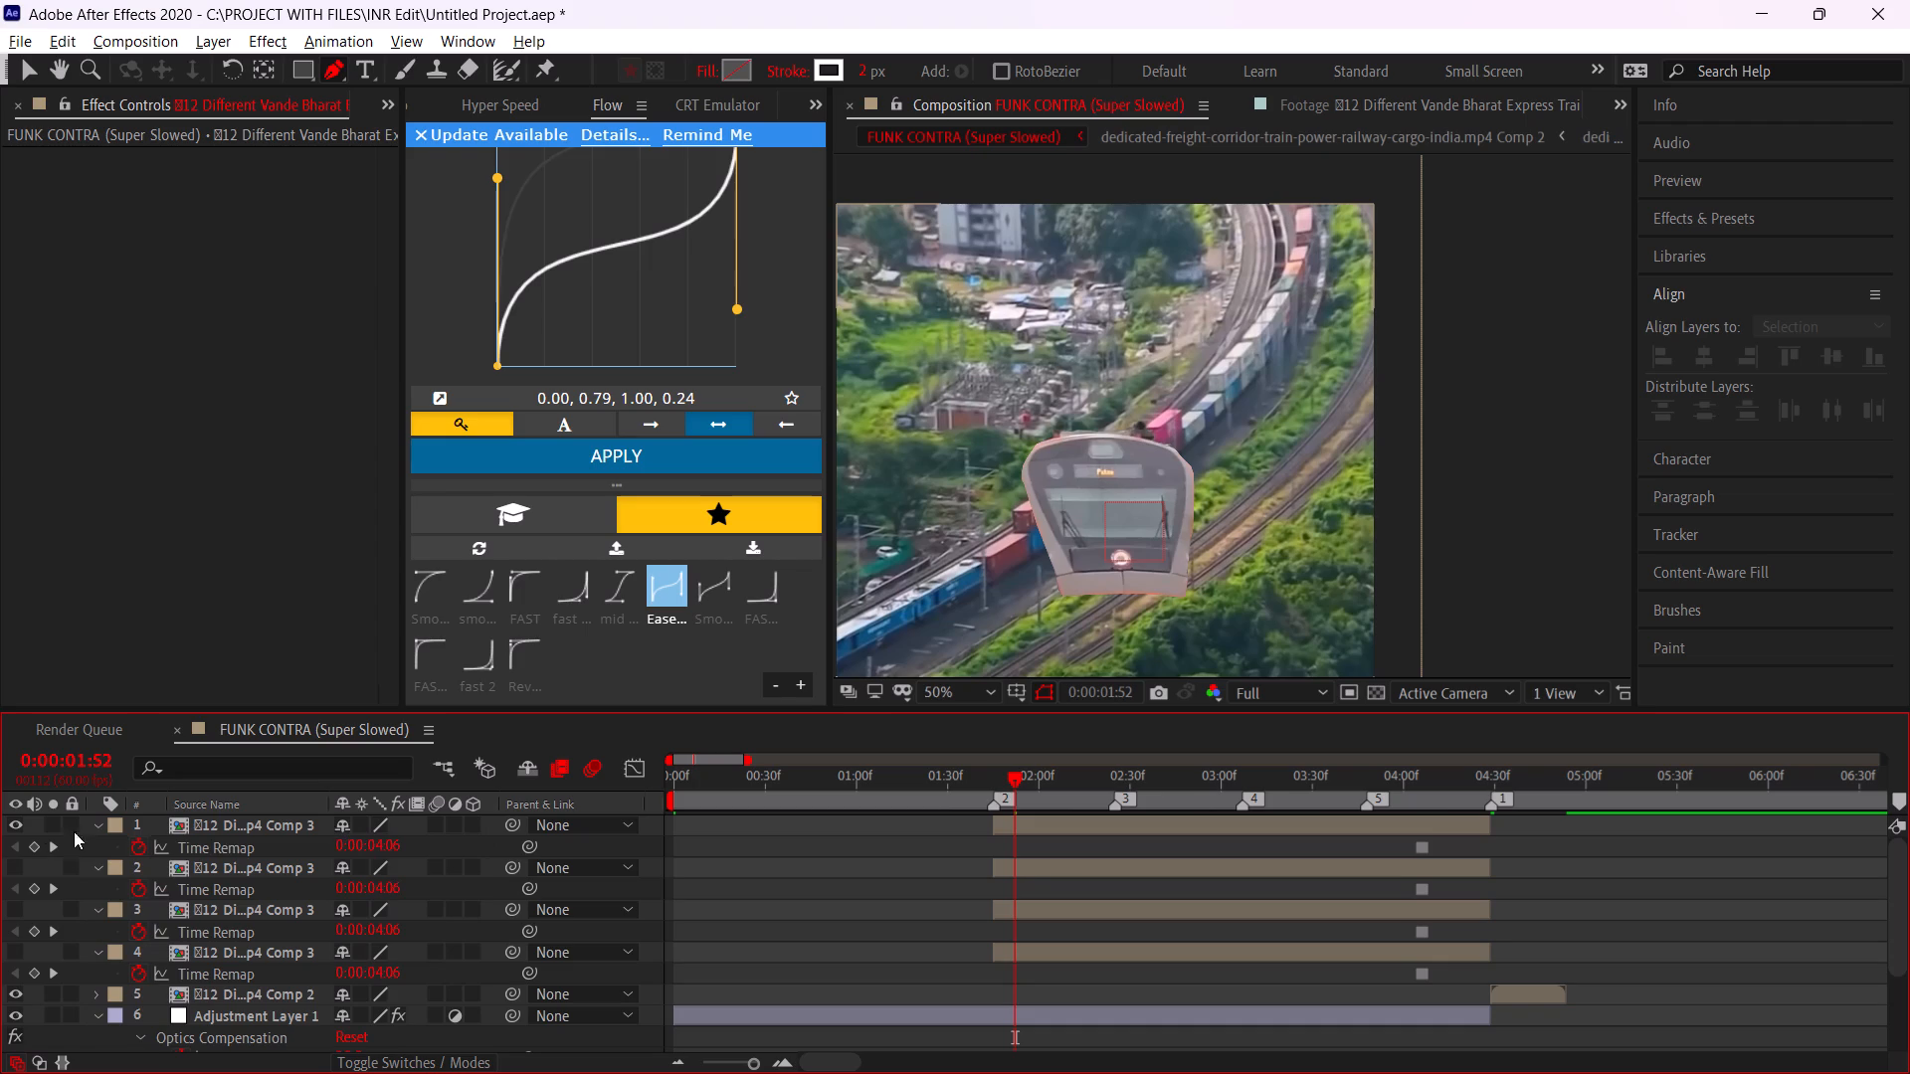
pyautogui.click(12, 879)
pyautogui.click(12, 867)
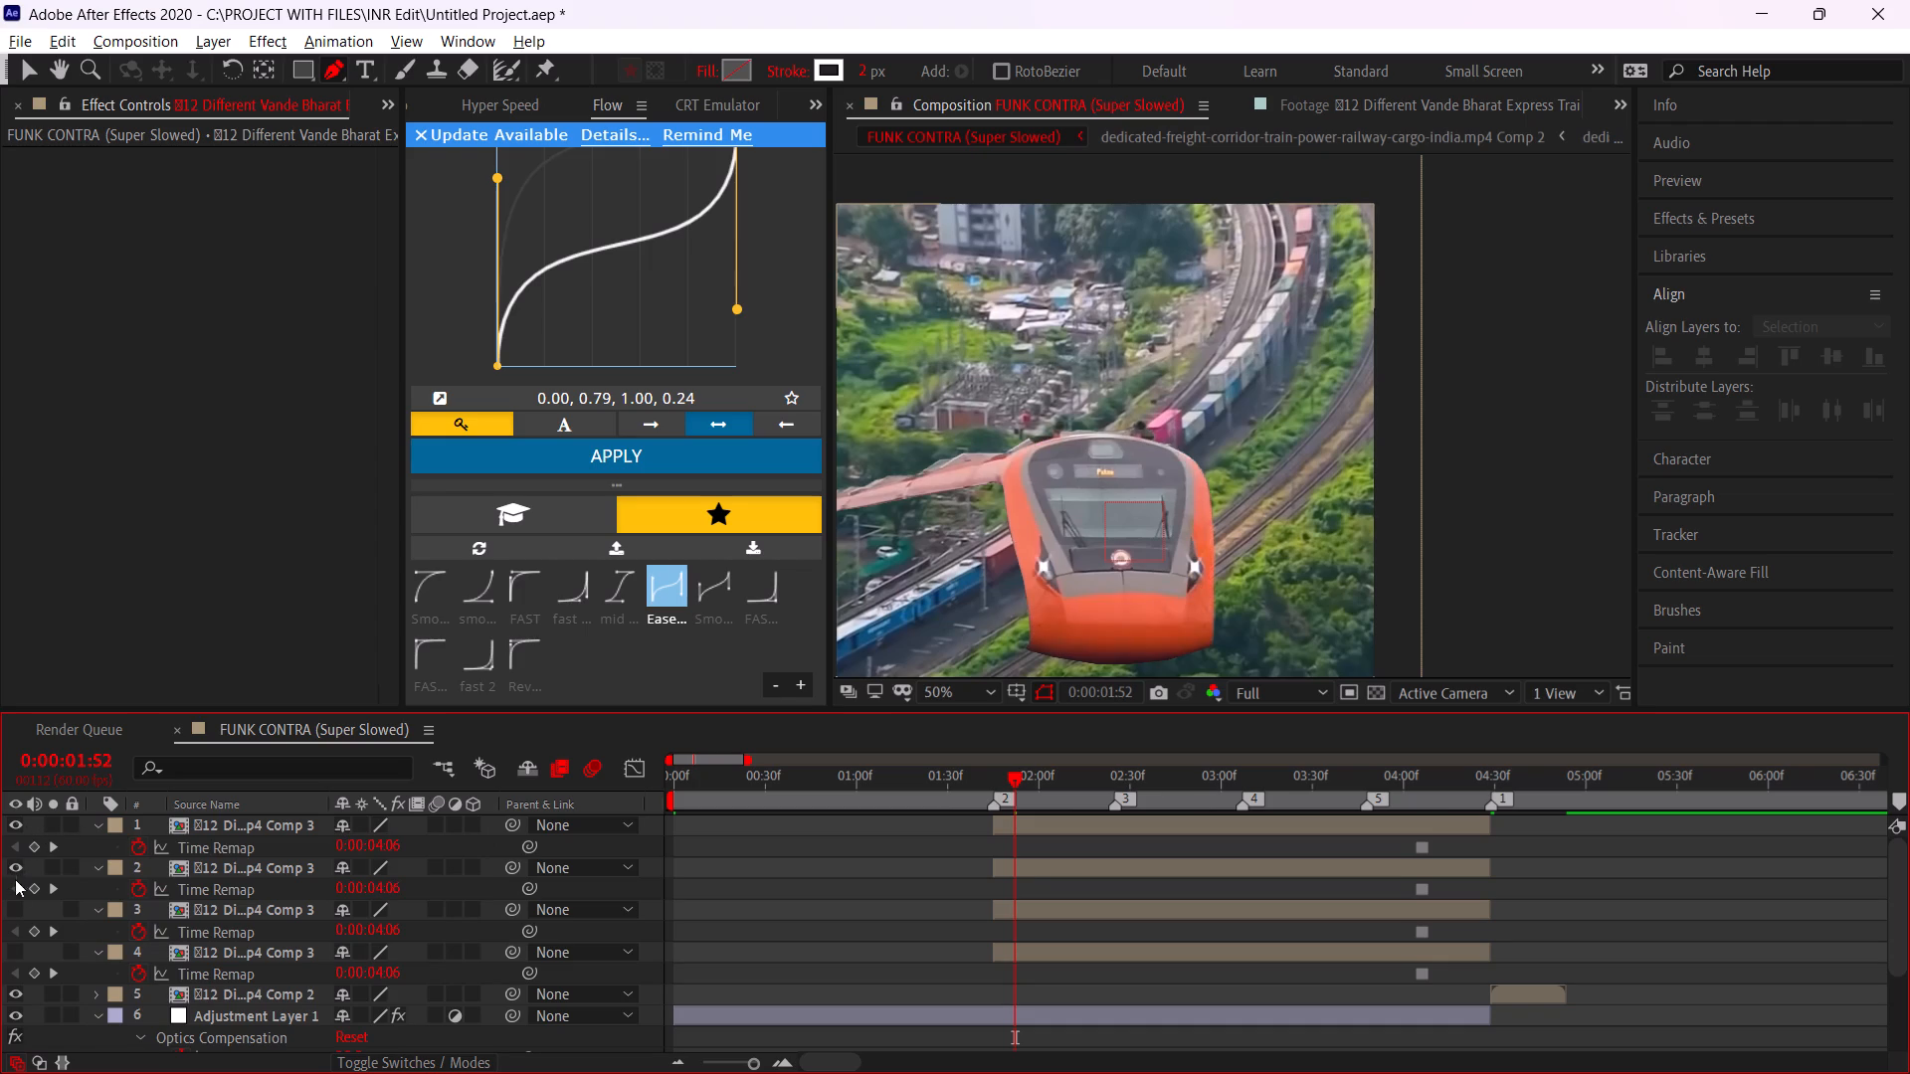
pyautogui.click(18, 912)
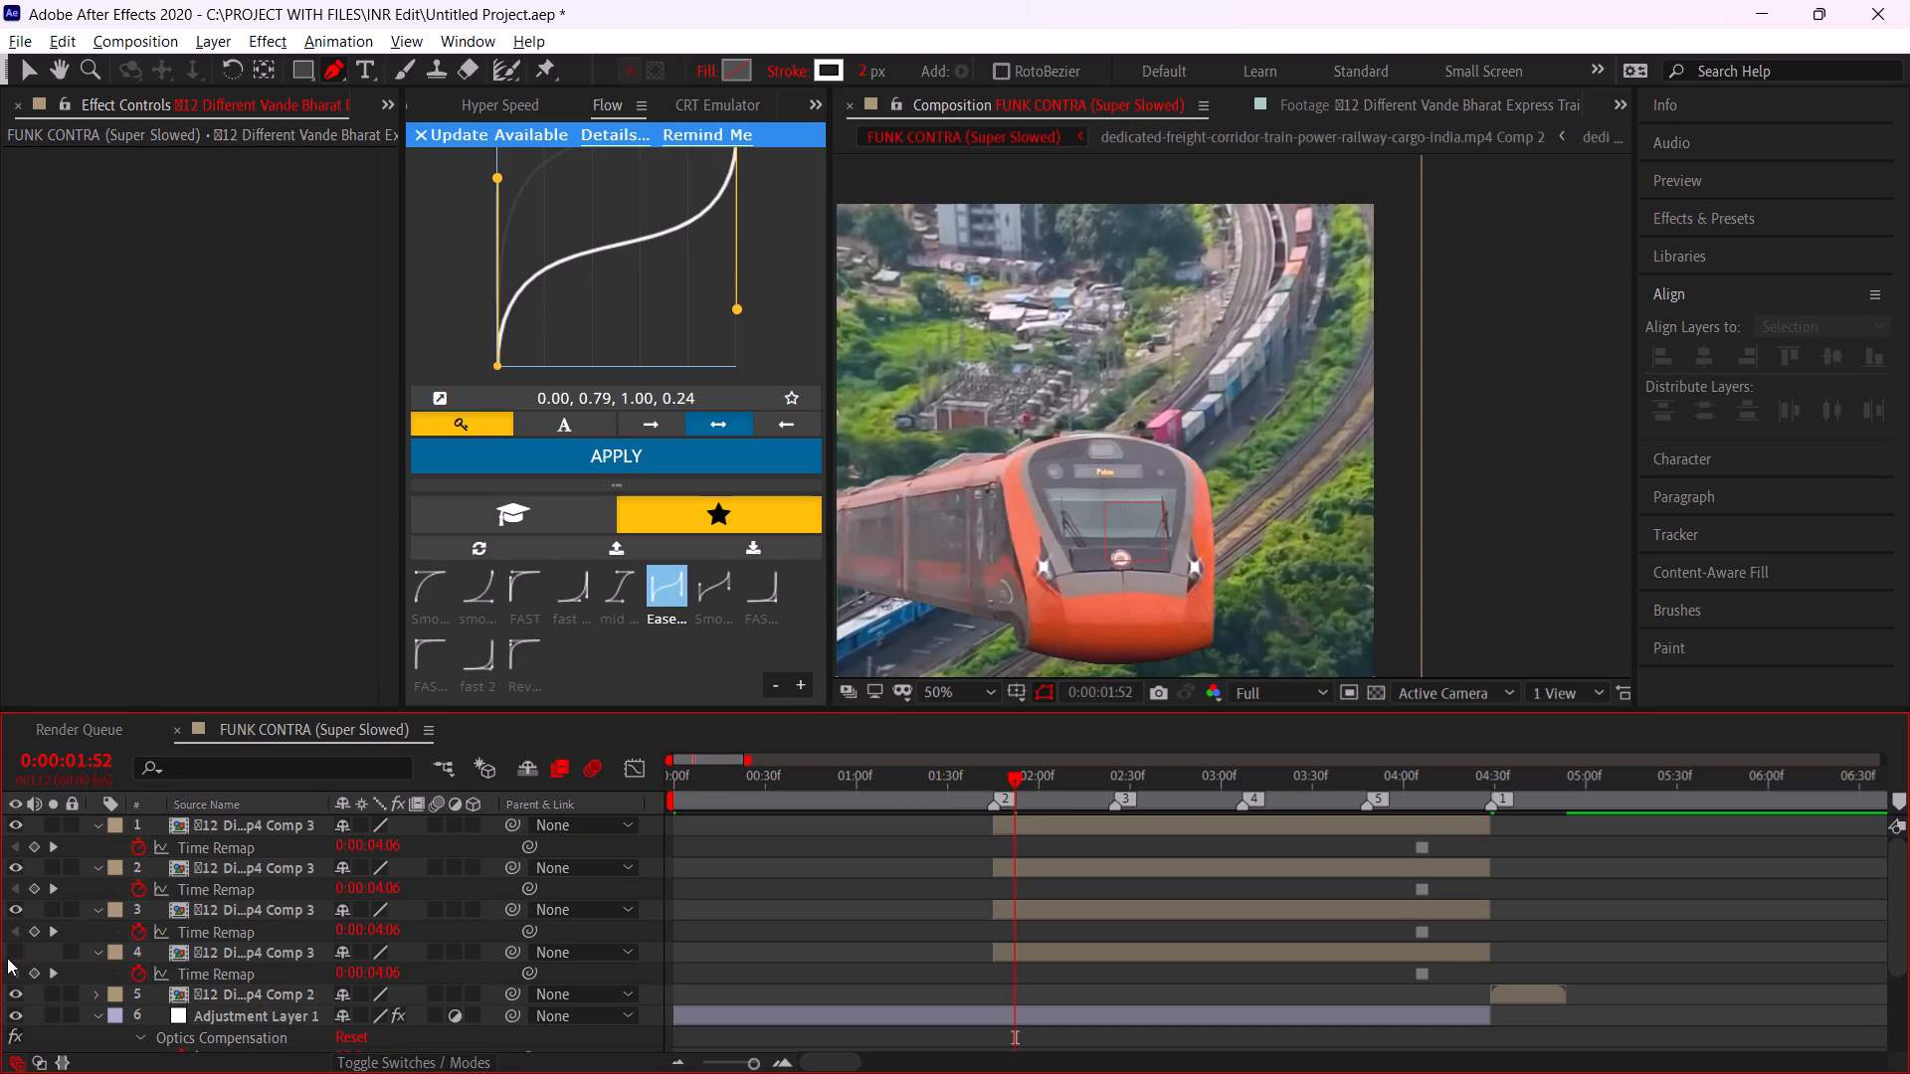
pyautogui.click(13, 956)
# Select the top Comp 3 copy with the Selection tool and move the playhead to the layer's start at 0:00:01:45.
pyautogui.press('space')
pyautogui.press('space')
pyautogui.press('space')
pyautogui.press('space')
pyautogui.press('space')
pyautogui.press('space')
pyautogui.moveTo(1045, 551); pyautogui.dragTo(1102, 488)
pyautogui.press('v')
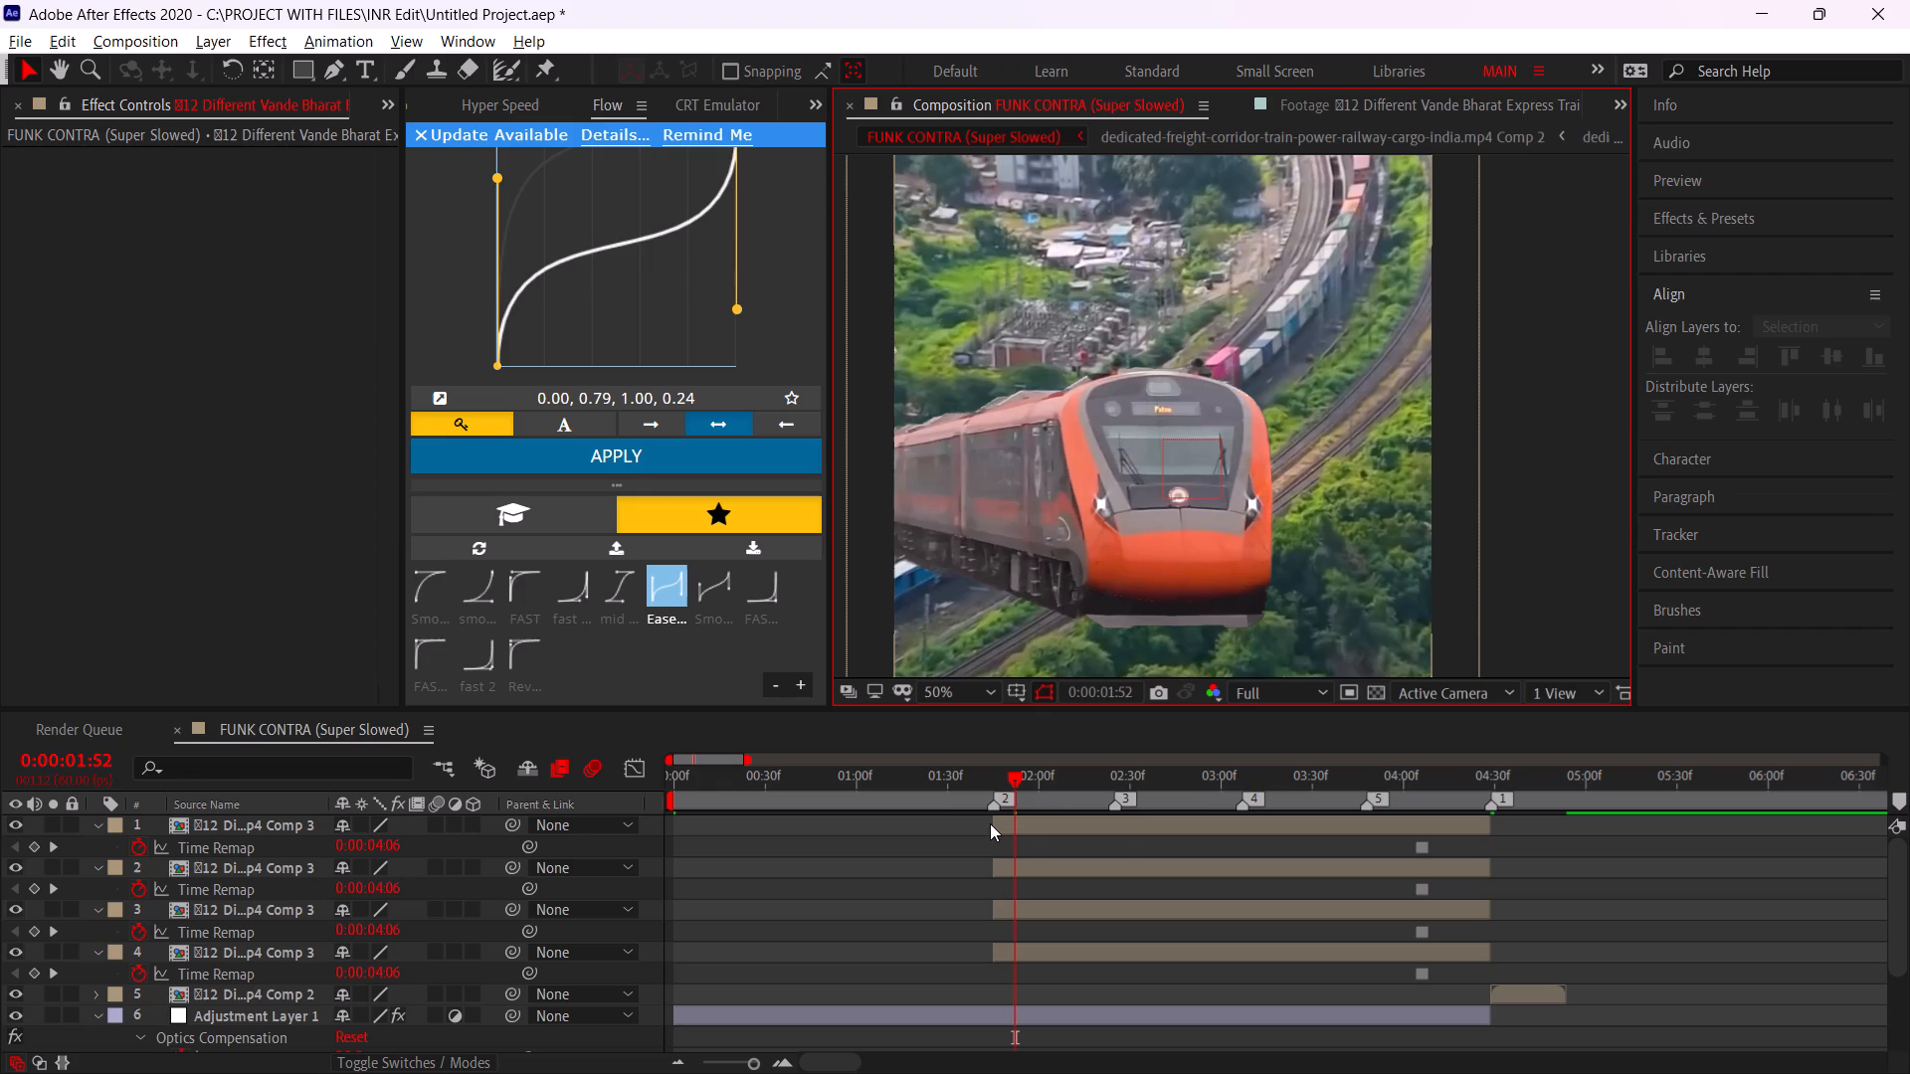
pyautogui.click(999, 822)
pyautogui.moveTo(1006, 772); pyautogui.dragTo(1001, 775)
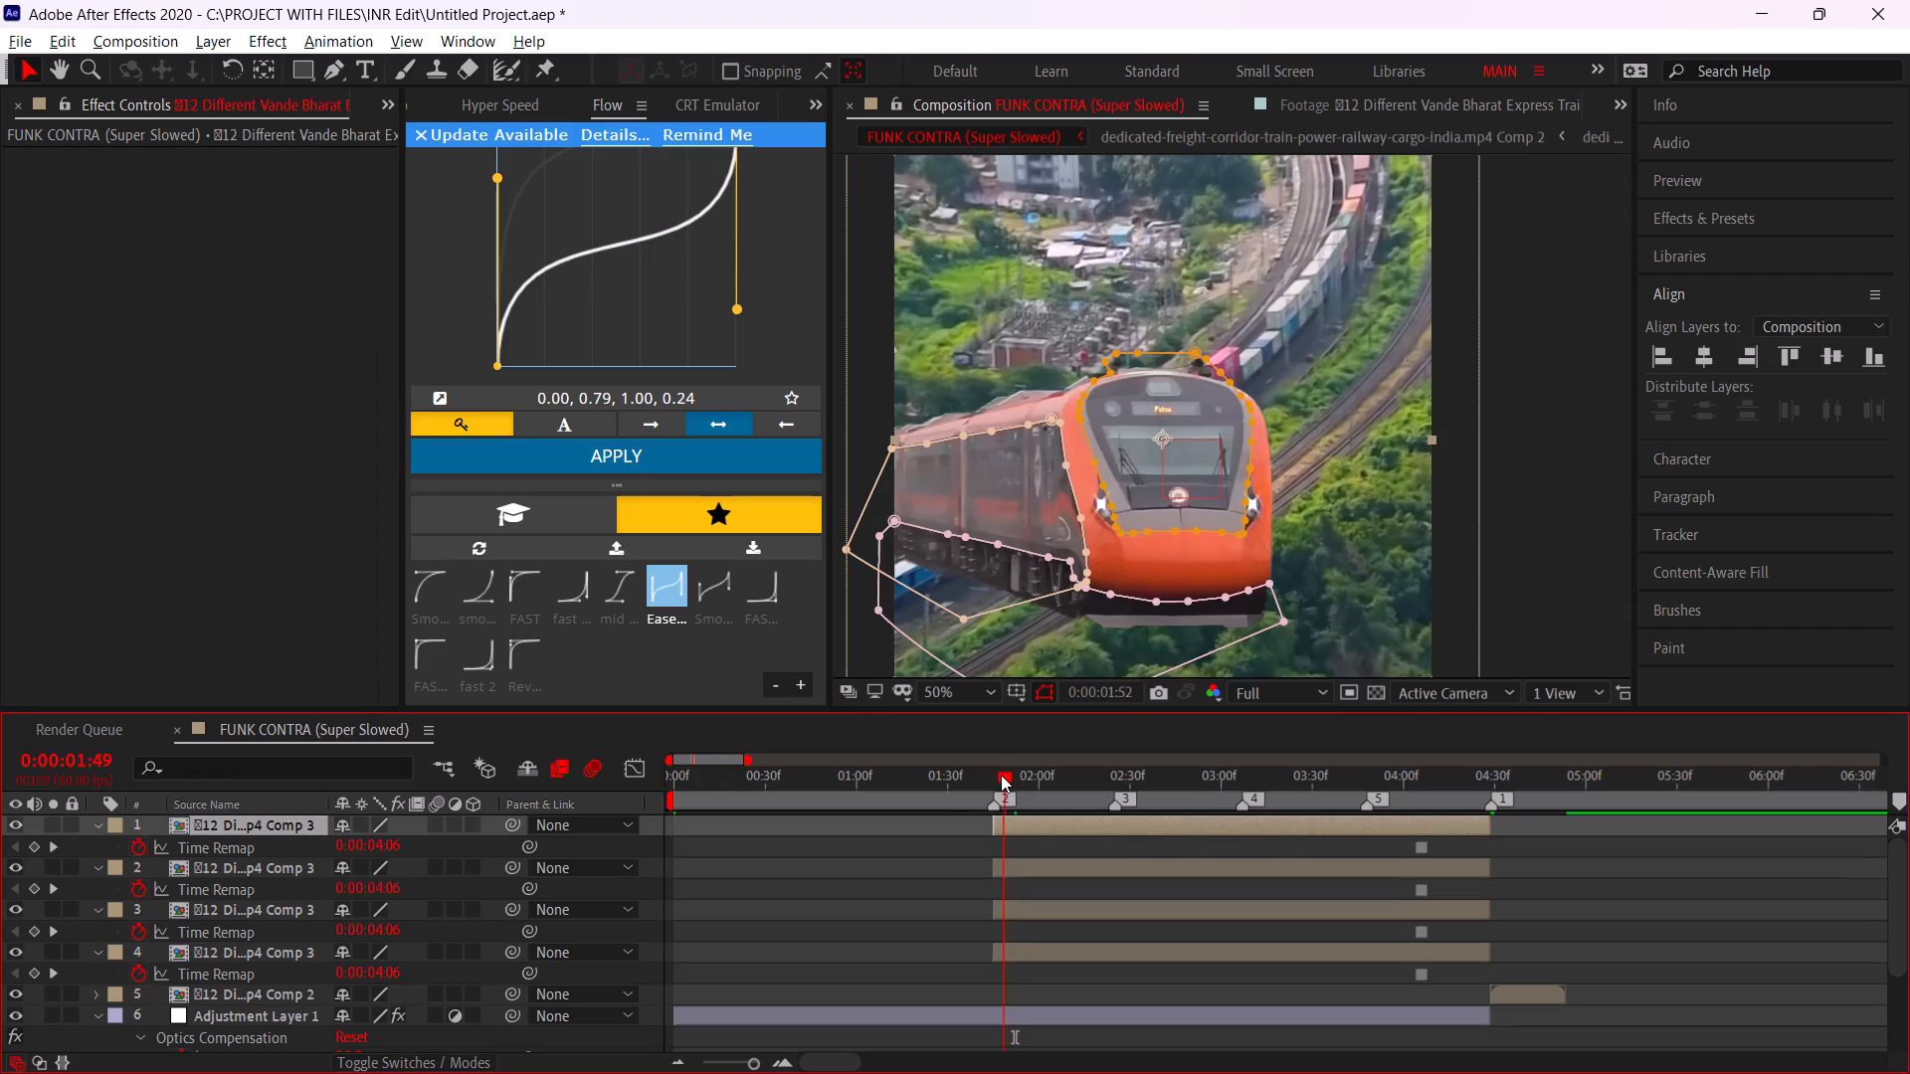
pyautogui.moveTo(1001, 775); pyautogui.dragTo(994, 776)
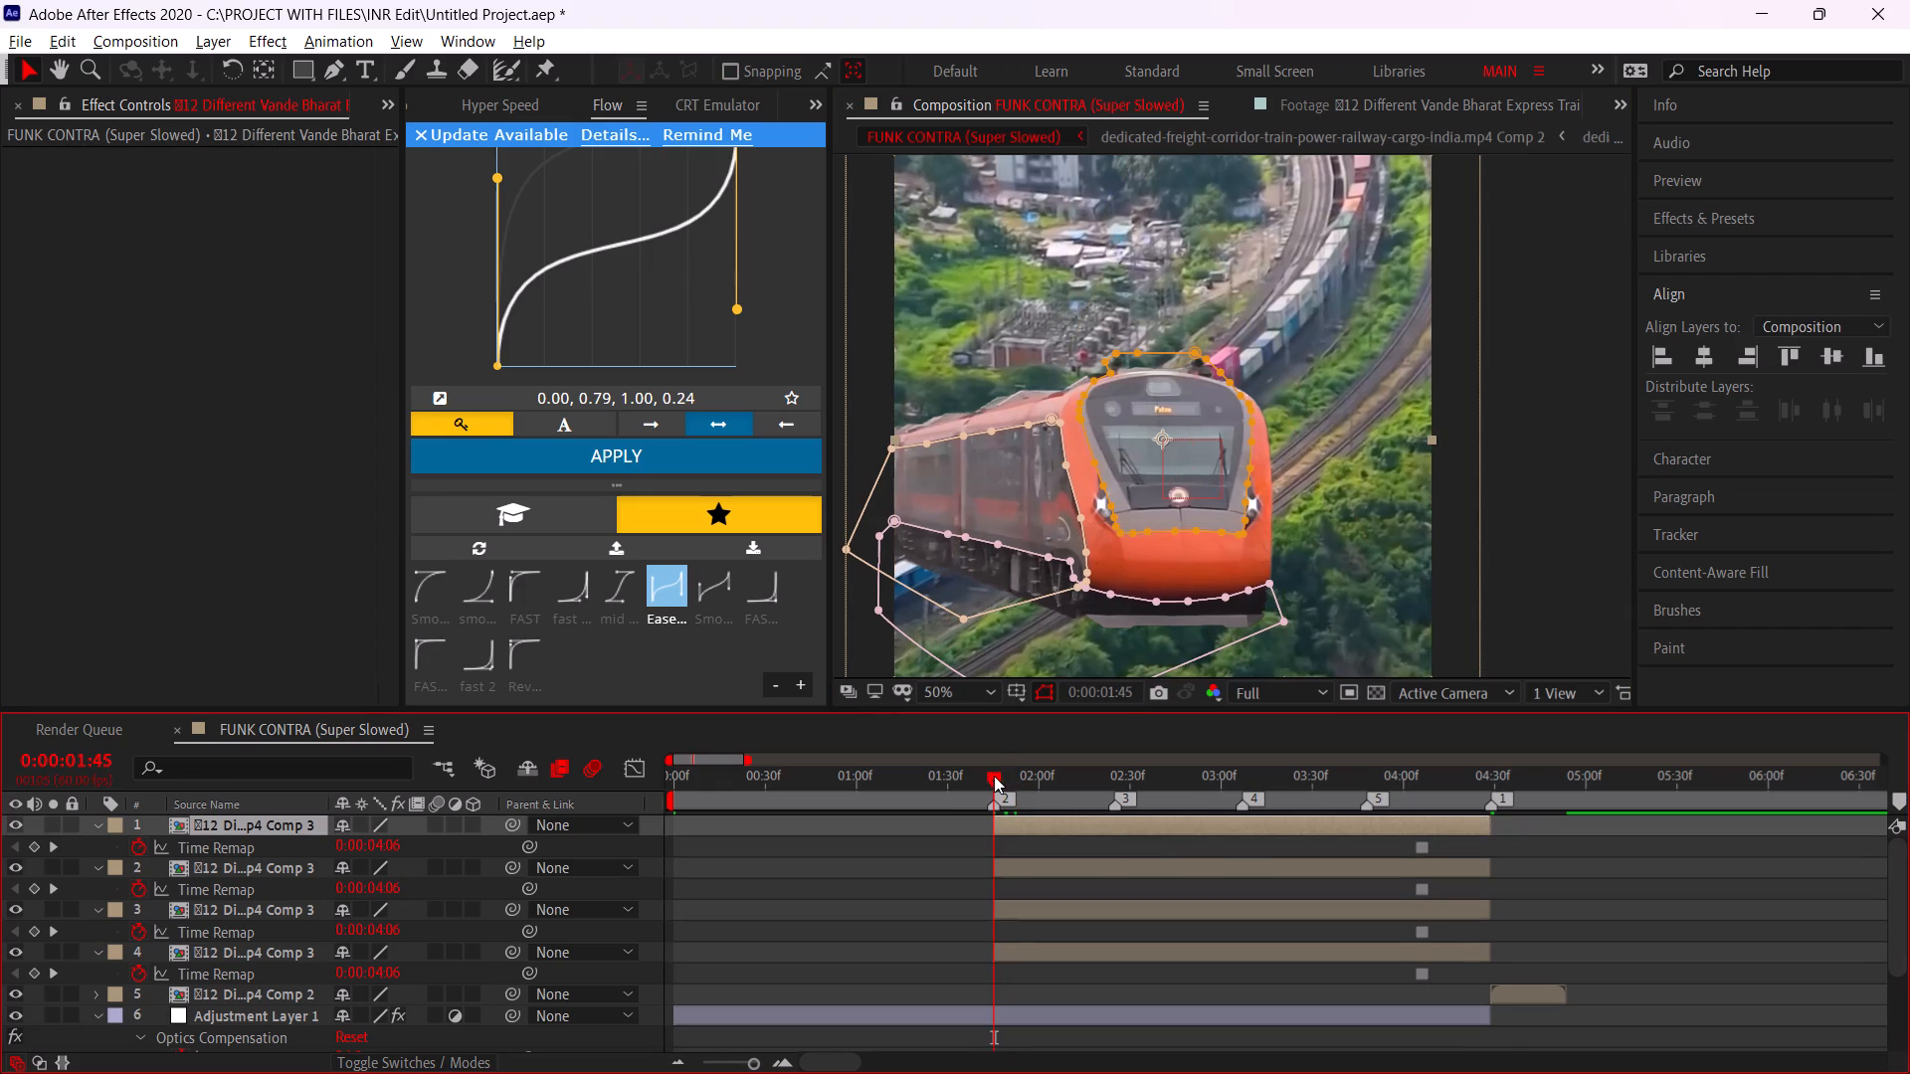
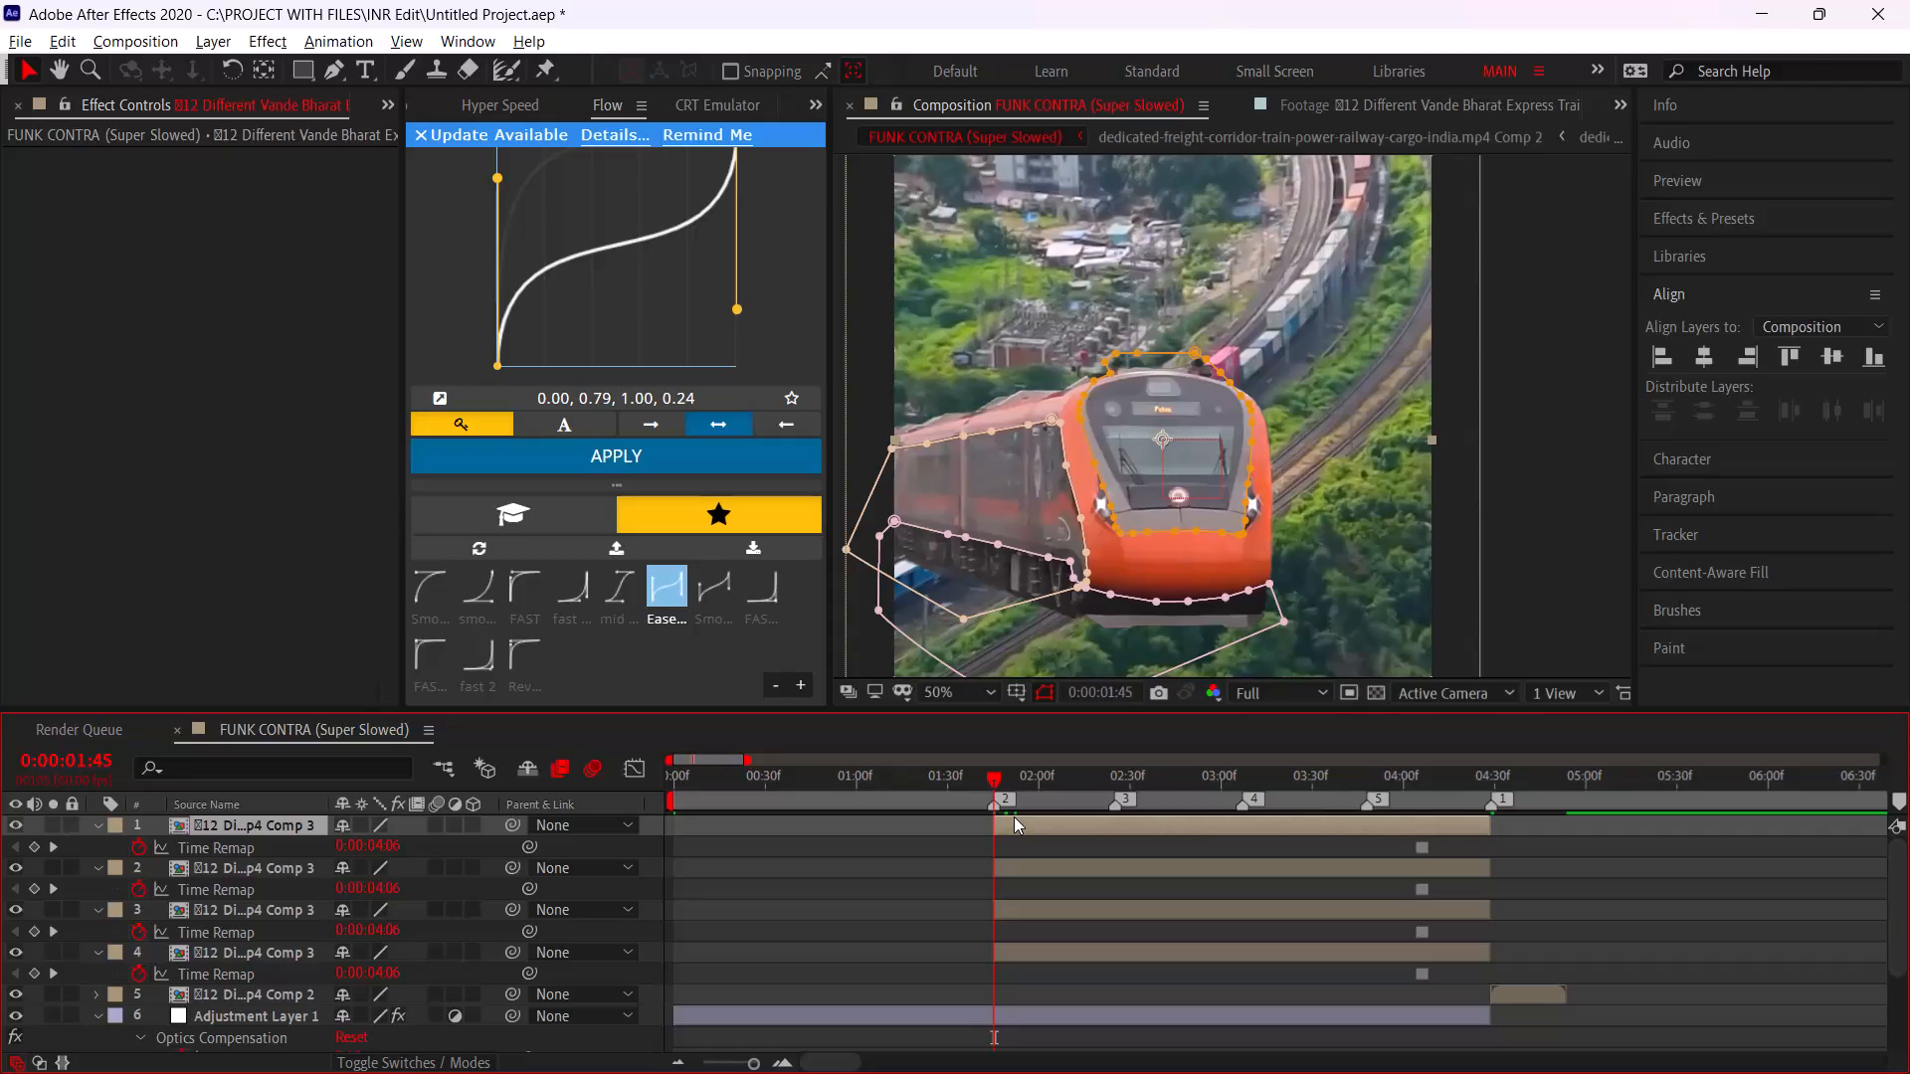
# Pre-compose each of the four Comp 3 copies into its own separate composition, moving all attributes into it.
pyautogui.hotkey('ctrl', 'shift', 'c')
pyautogui.click(925, 486)
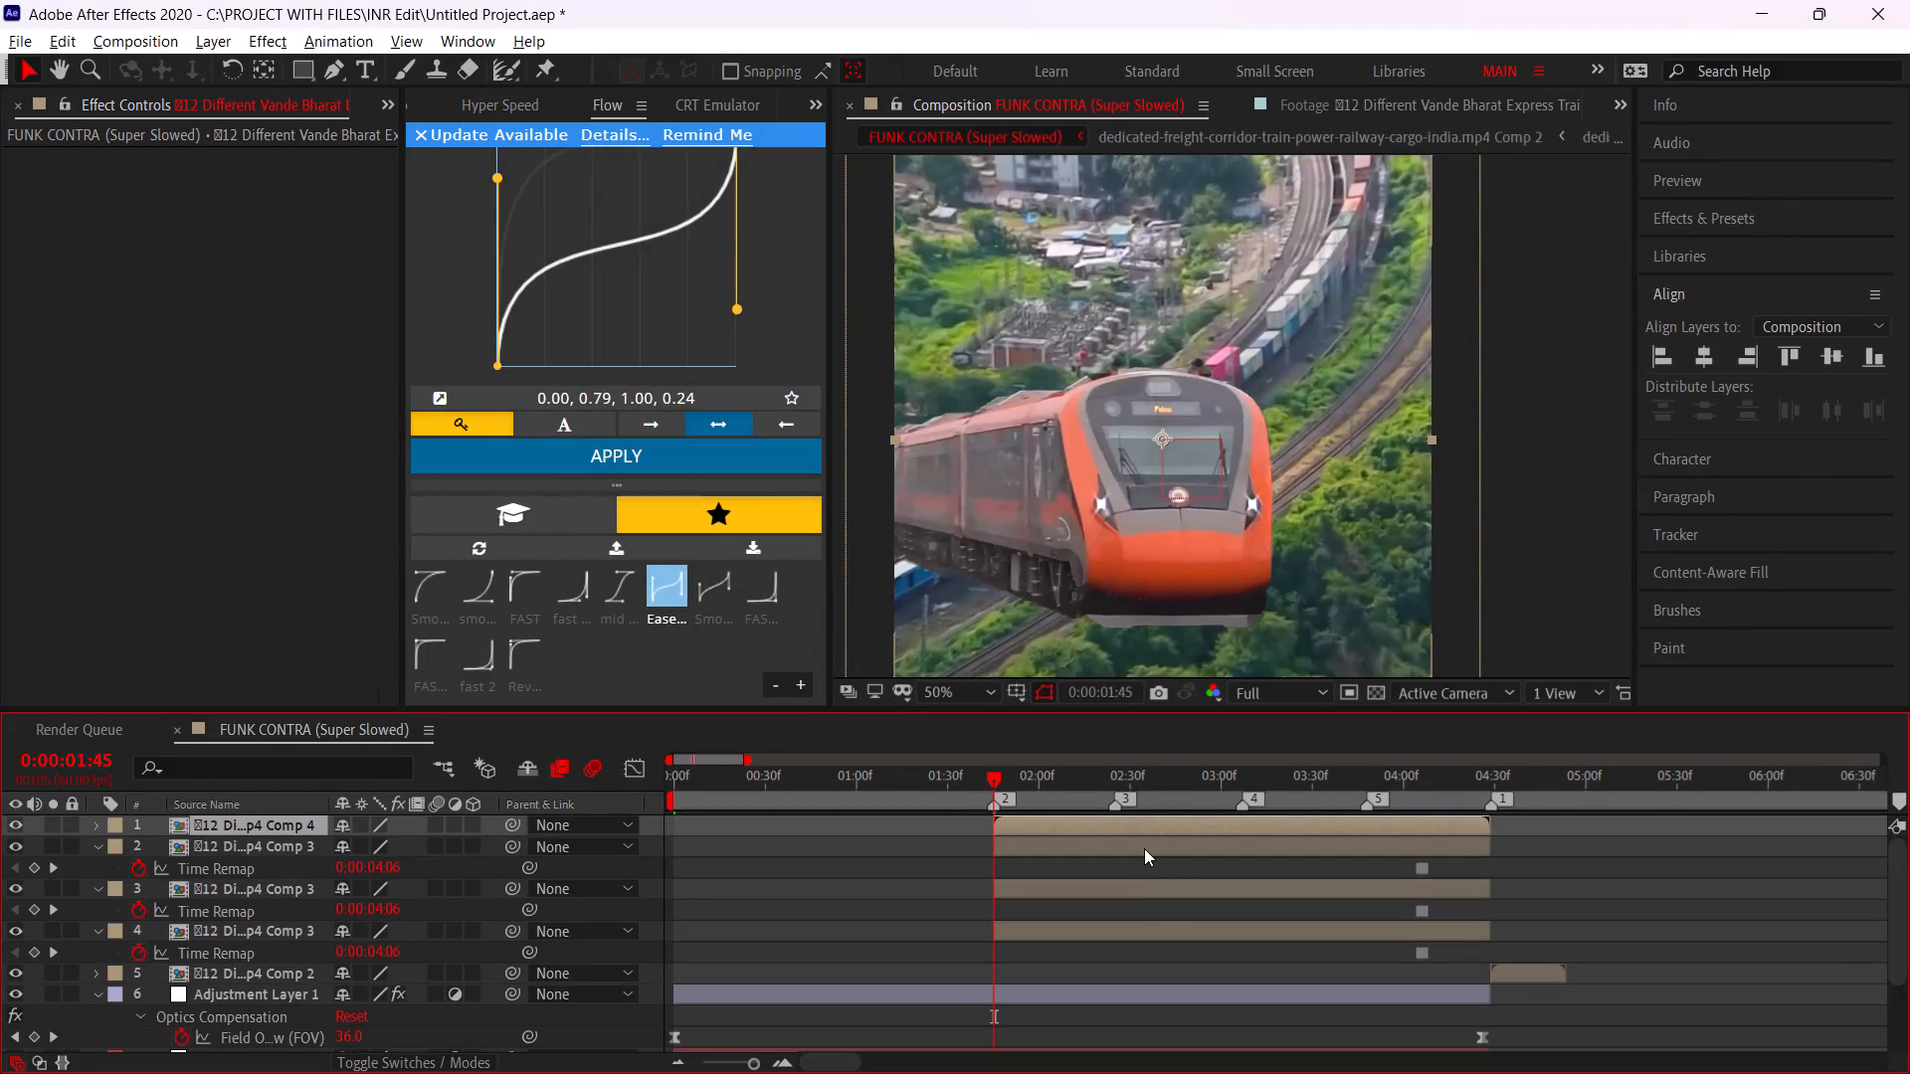
pyautogui.click(1144, 848)
pyautogui.hotkey('ctrl', 'shift', 'c')
pyautogui.click(945, 501)
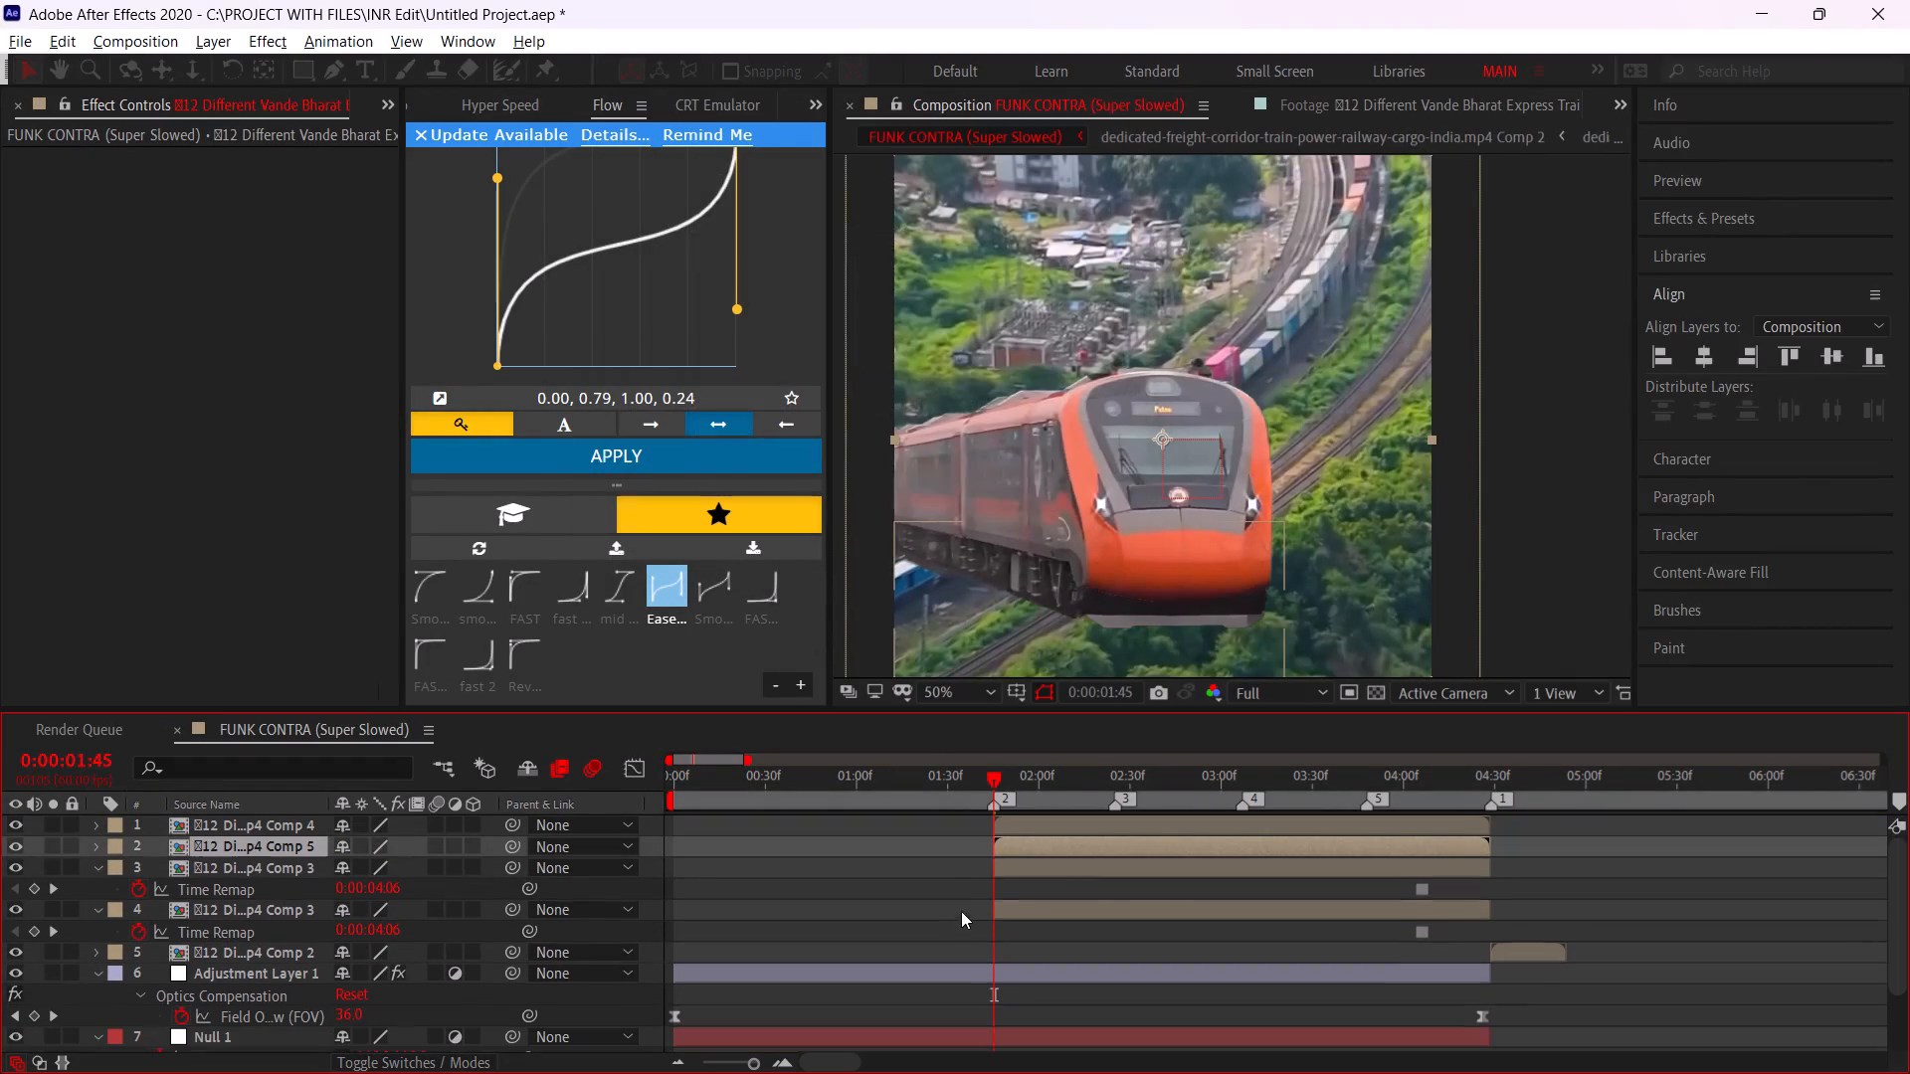
pyautogui.click(1051, 871)
pyautogui.hotkey('ctrl', 'shift', 'c')
pyautogui.click(921, 493)
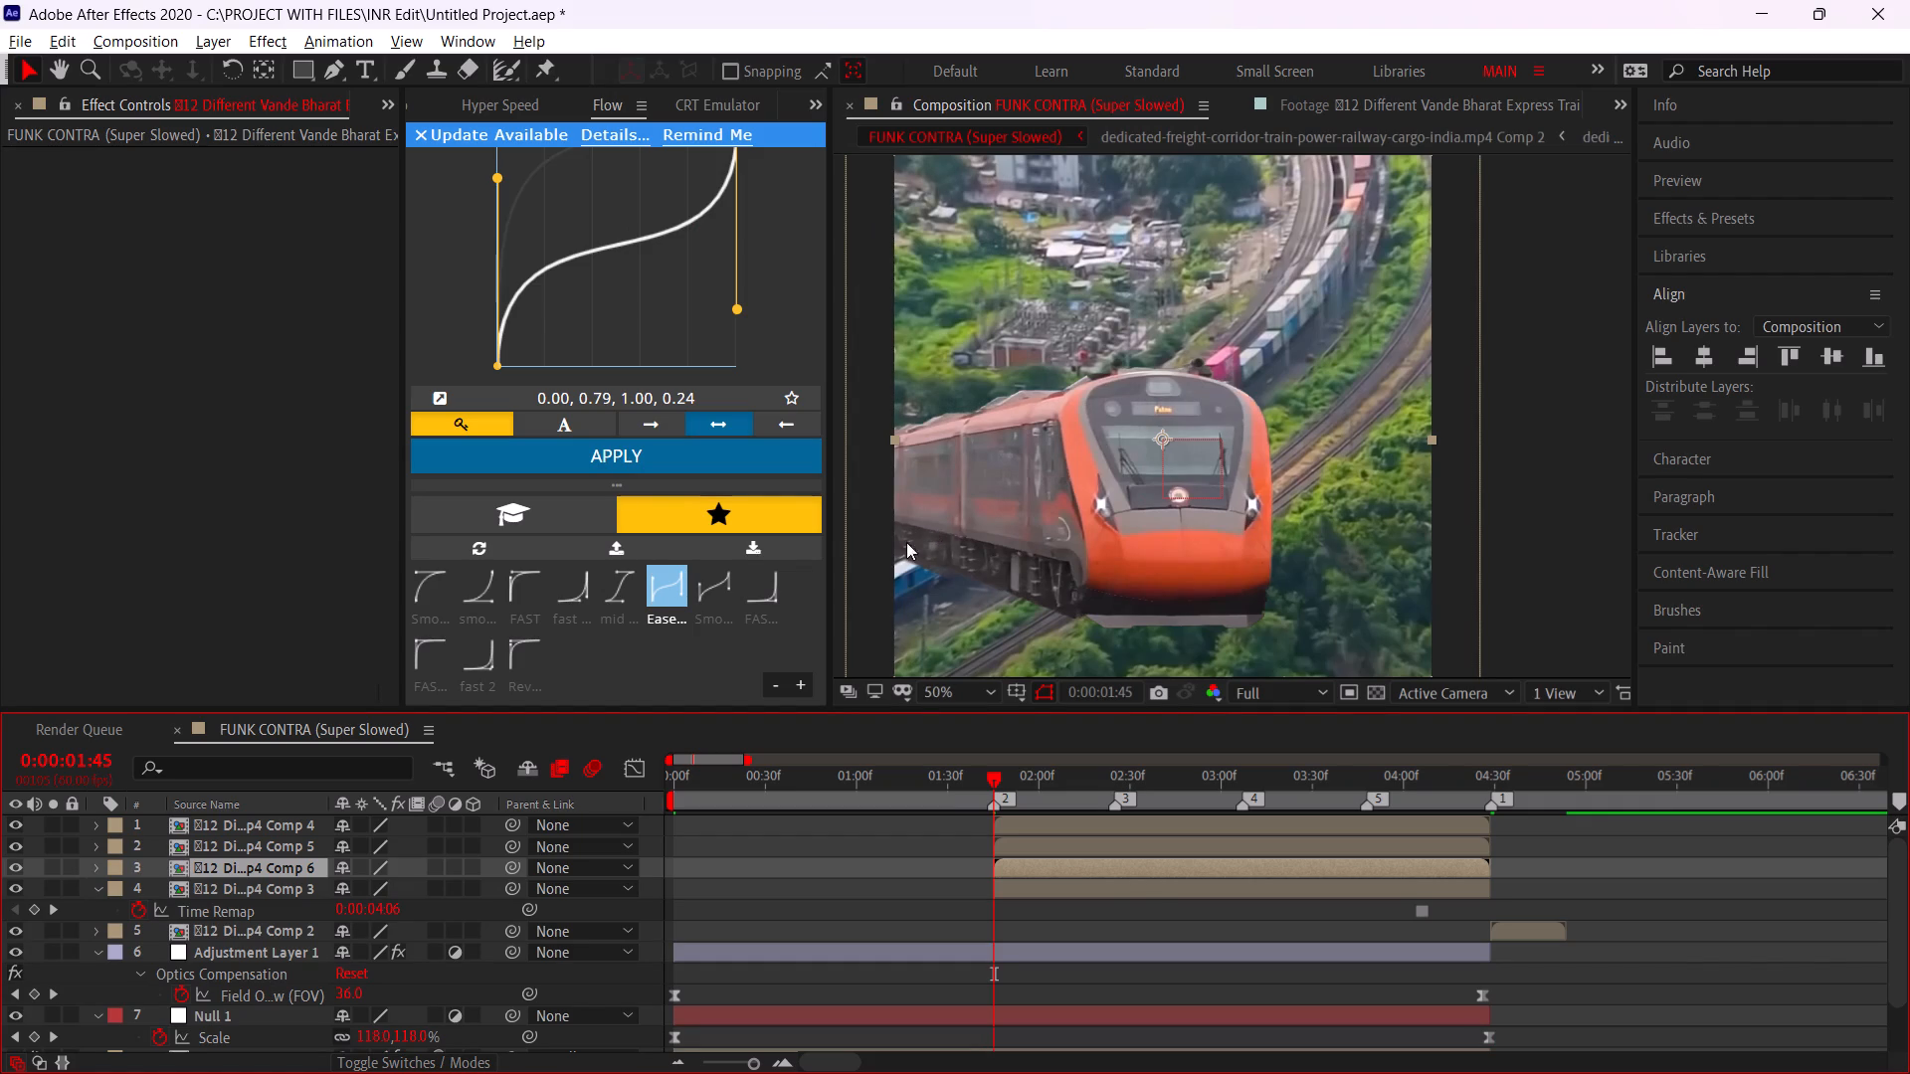
pyautogui.click(1093, 893)
pyautogui.hotkey('ctrl', 'shift', 'c')
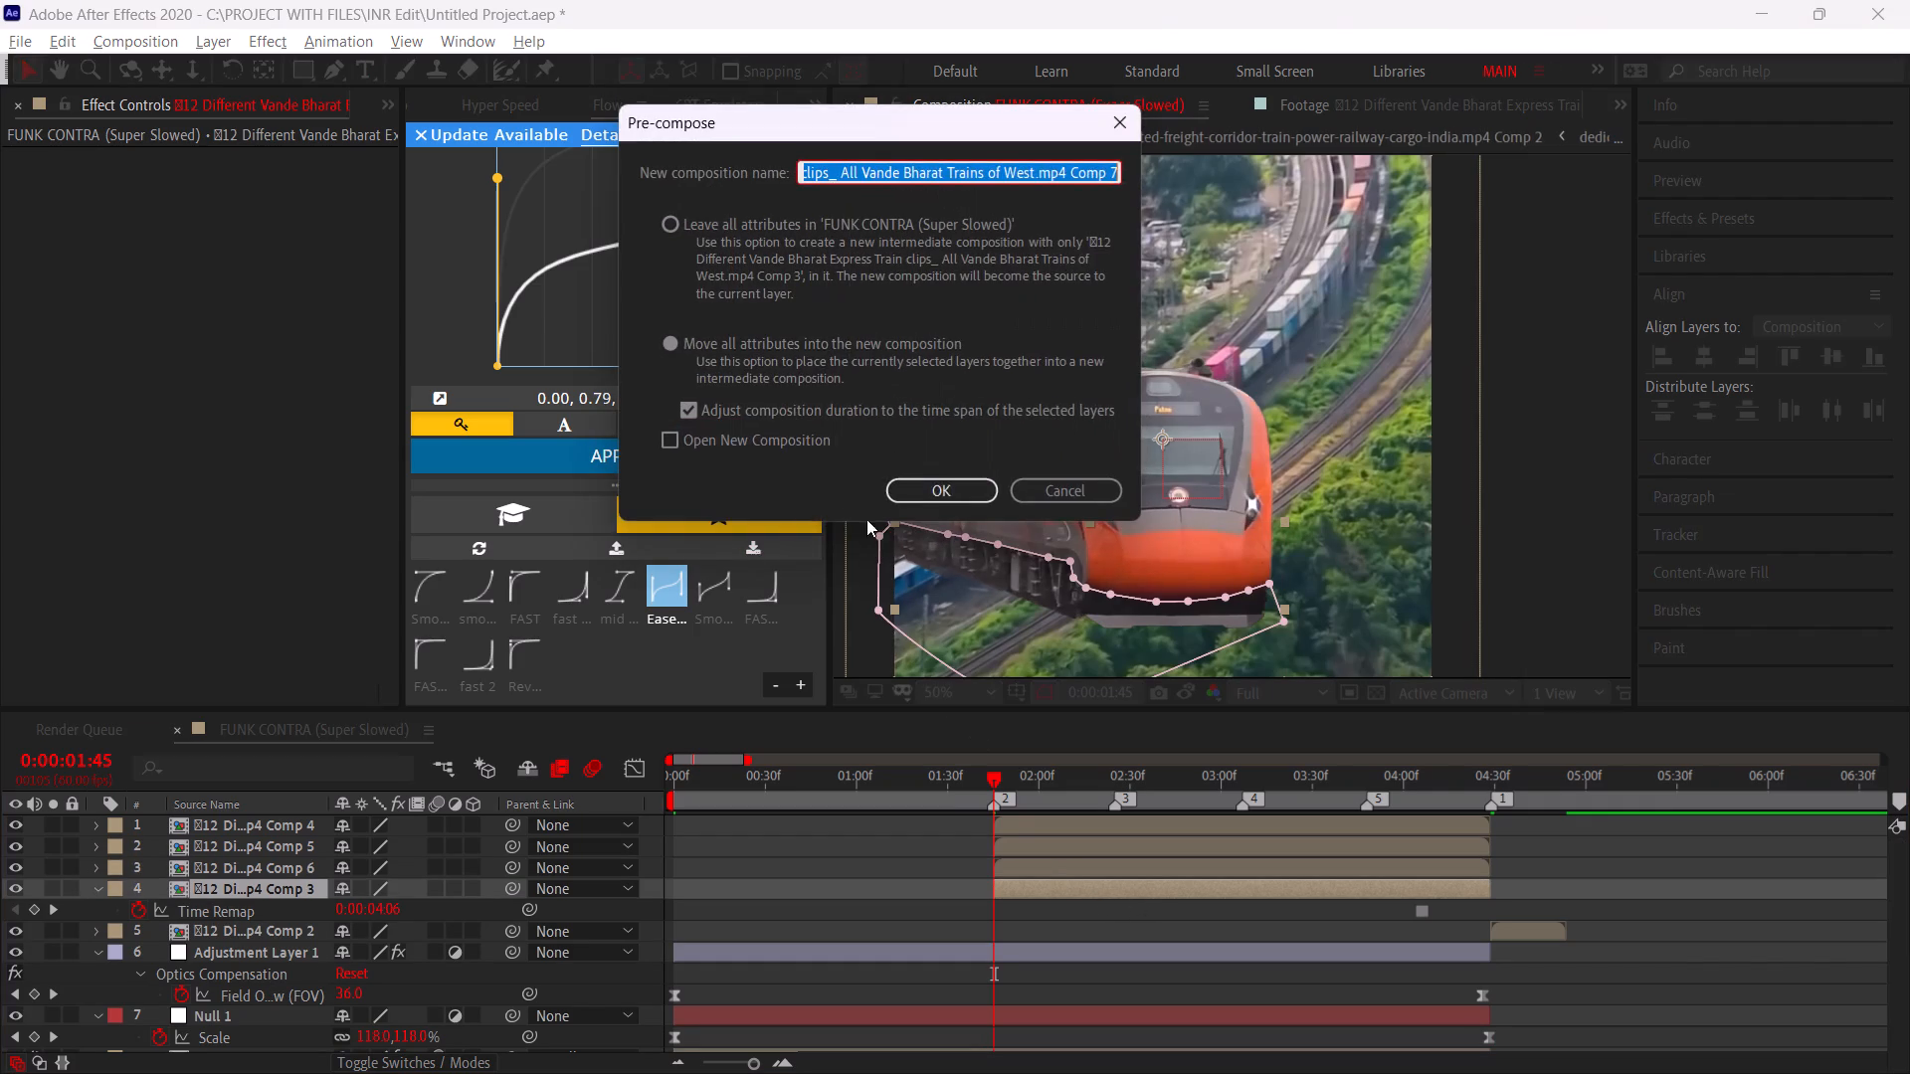
pyautogui.click(945, 489)
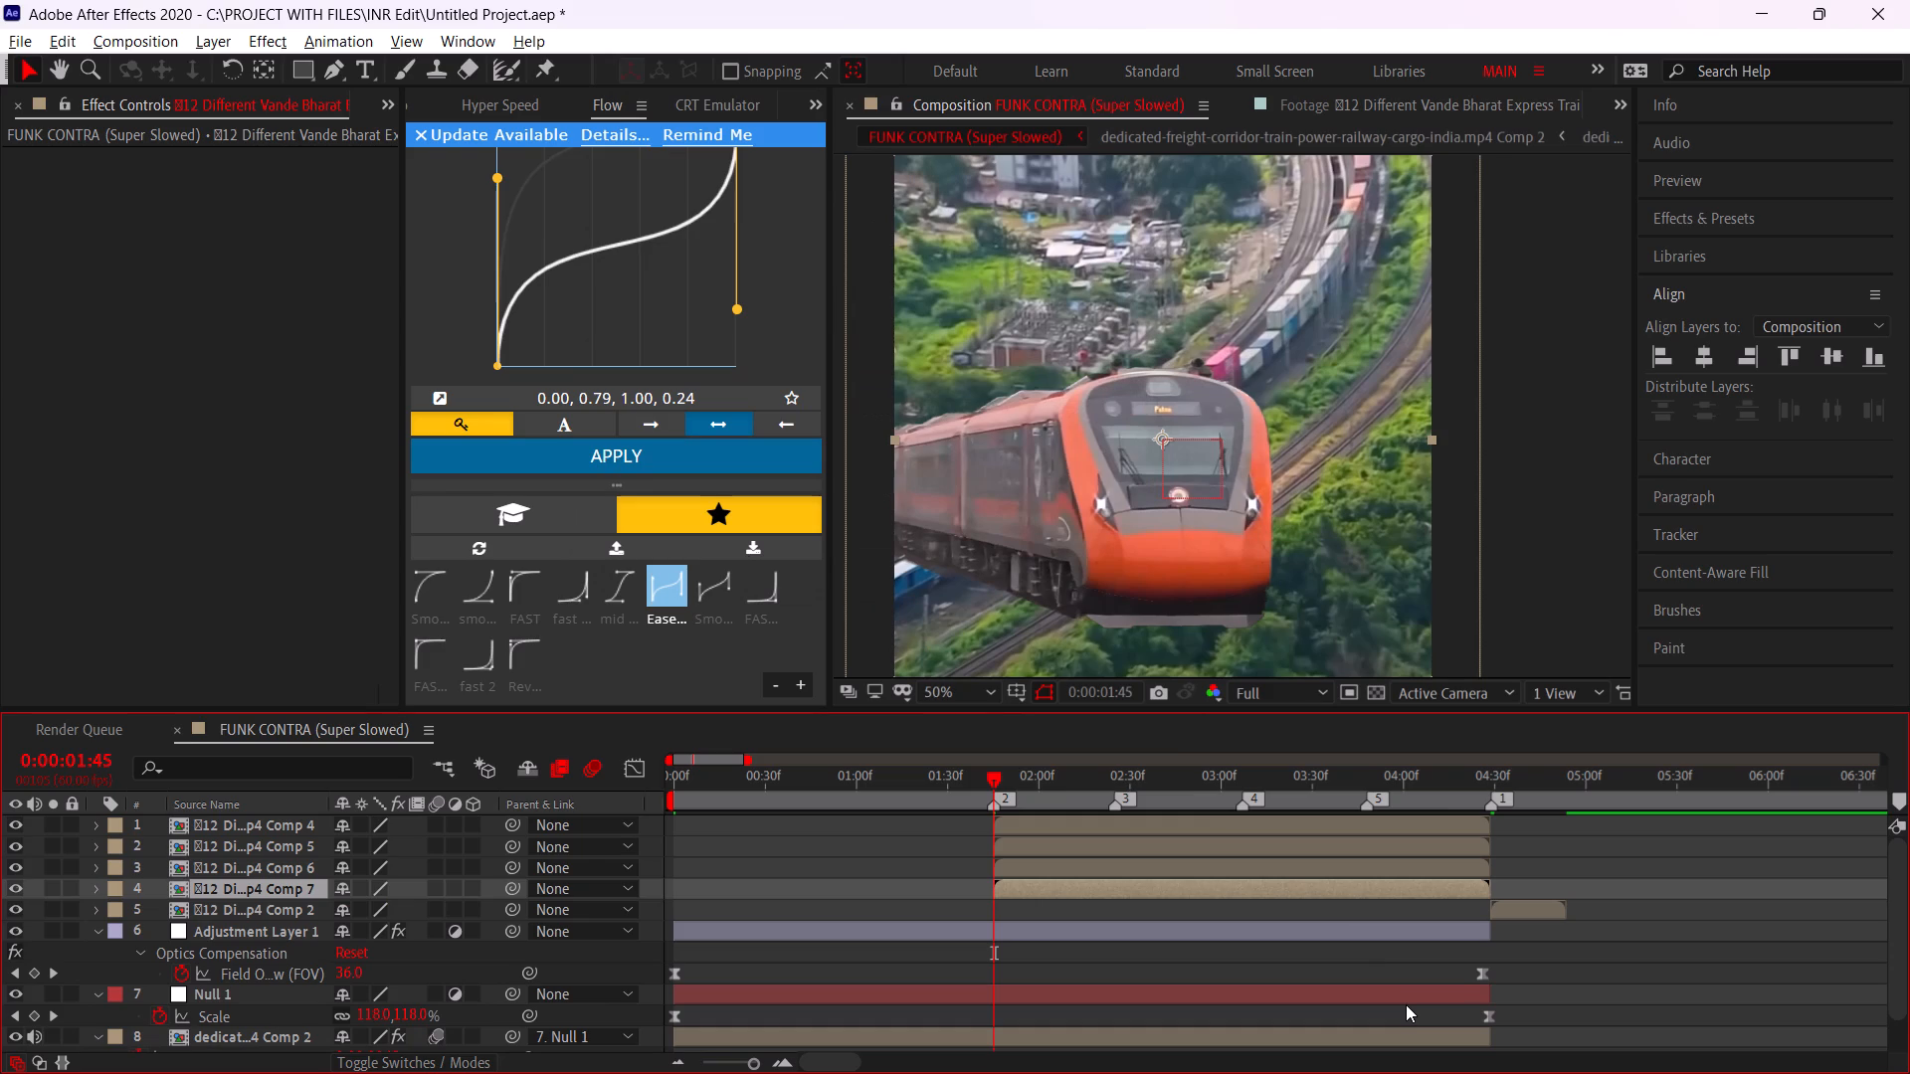
# Reveal the Position property for the four new train-part precomps and the Comp 2 layer.
pyautogui.click(1020, 834)
pyautogui.press('p')
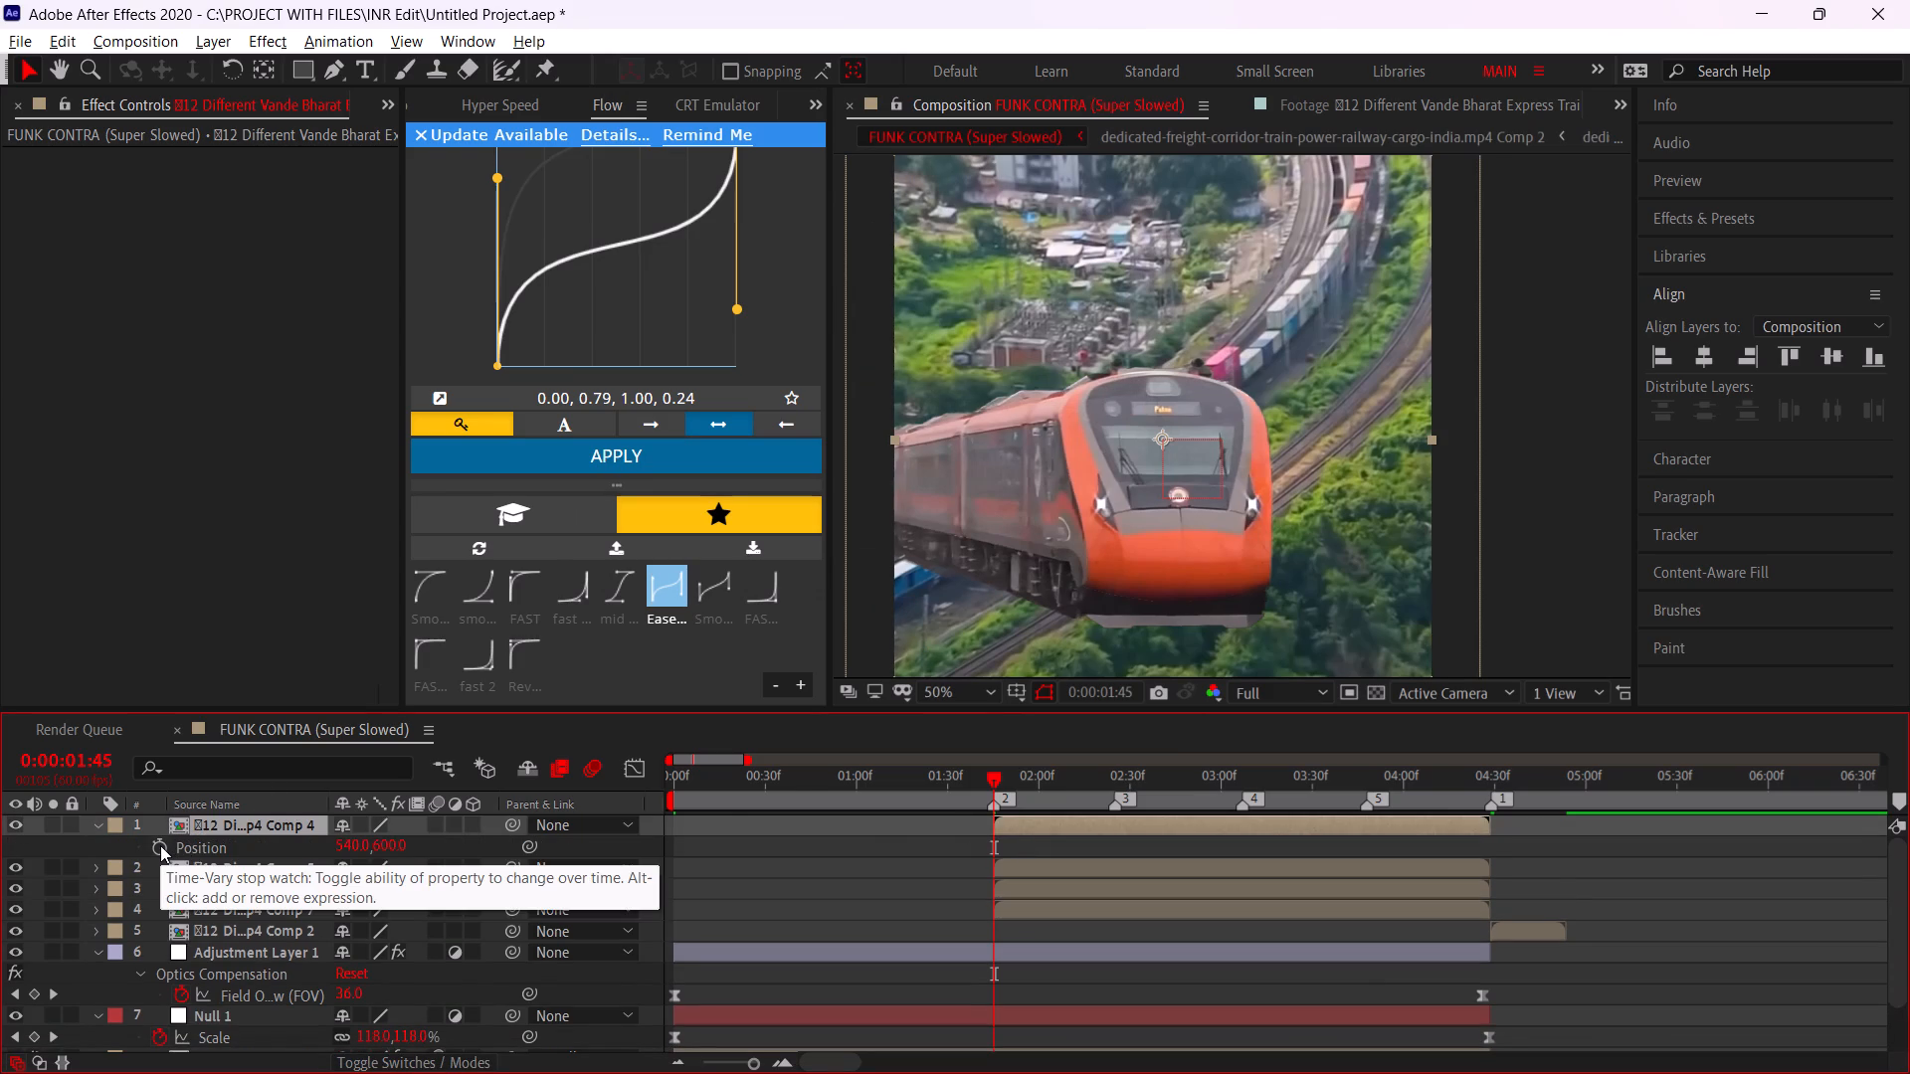
pyautogui.click(208, 867)
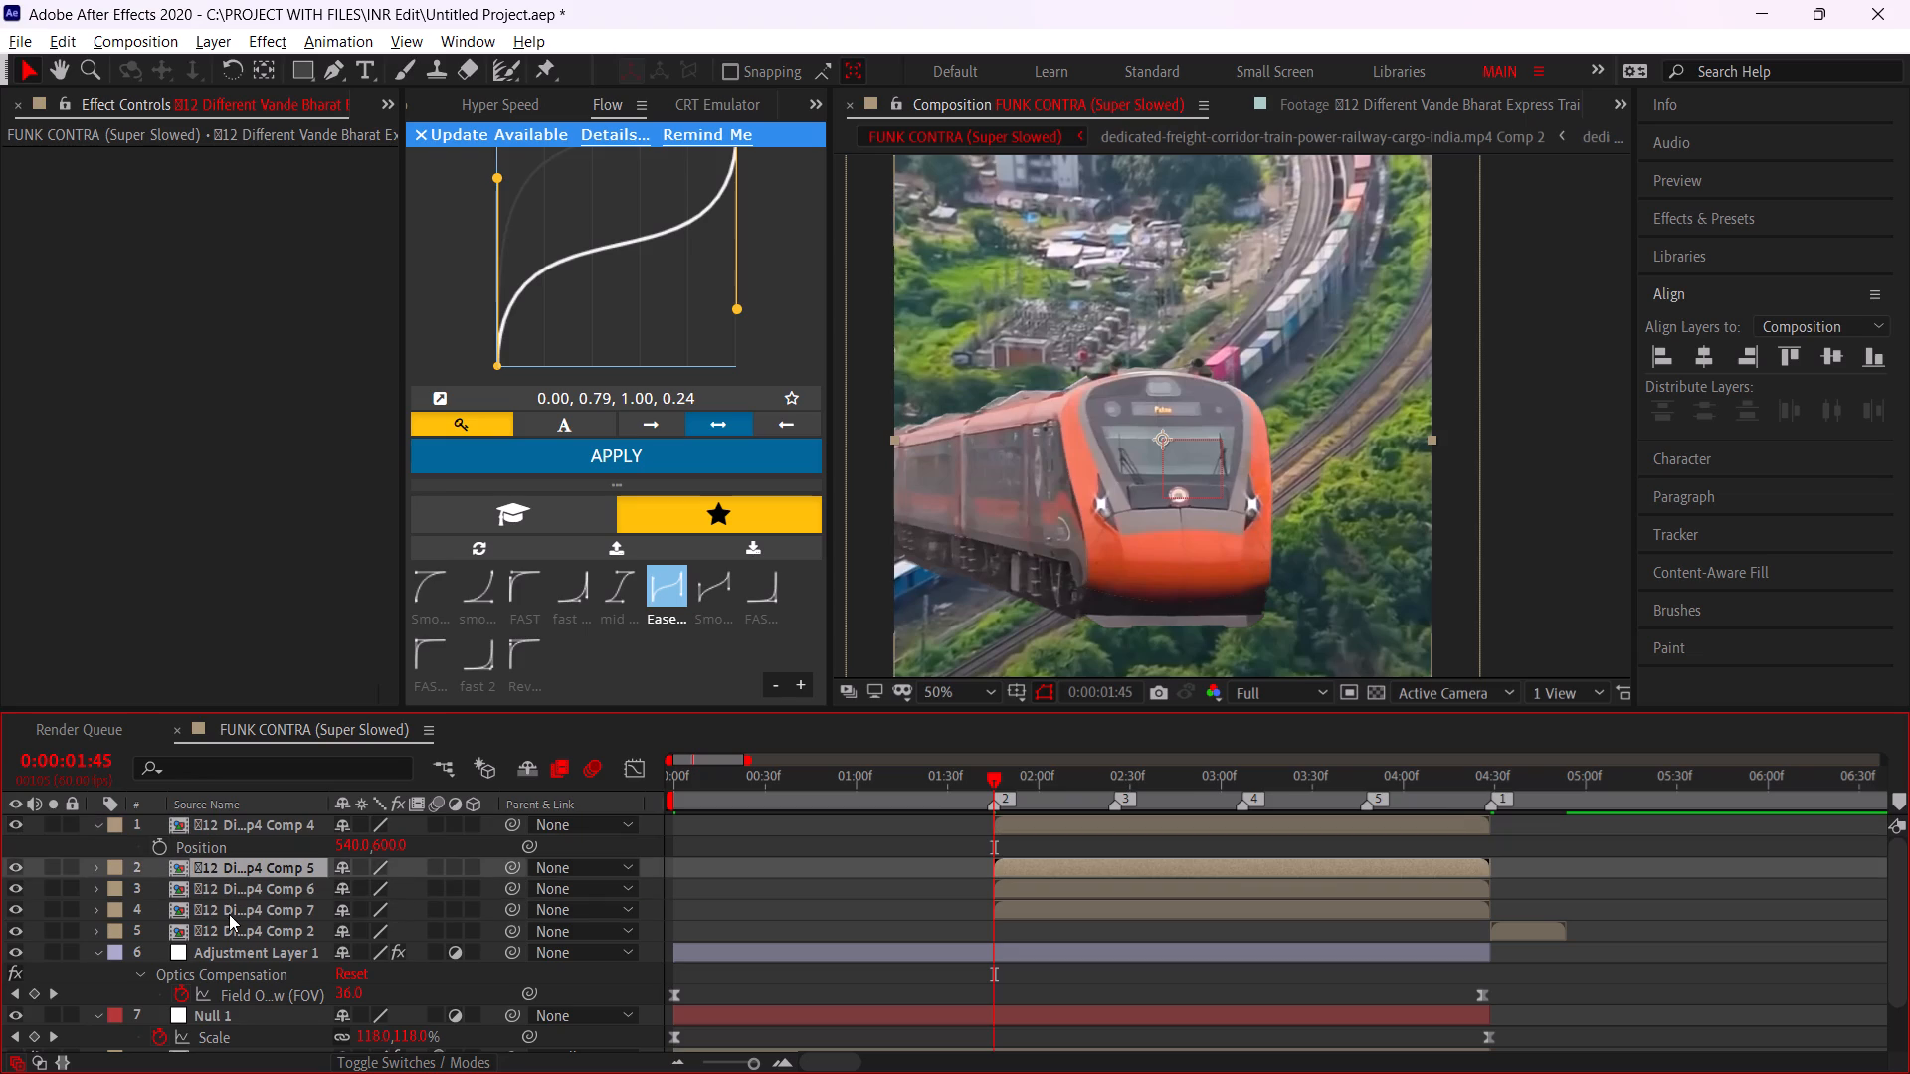
pyautogui.keyDown('shift'); pyautogui.click(234, 936); pyautogui.keyUp('shift')
pyautogui.press('p')
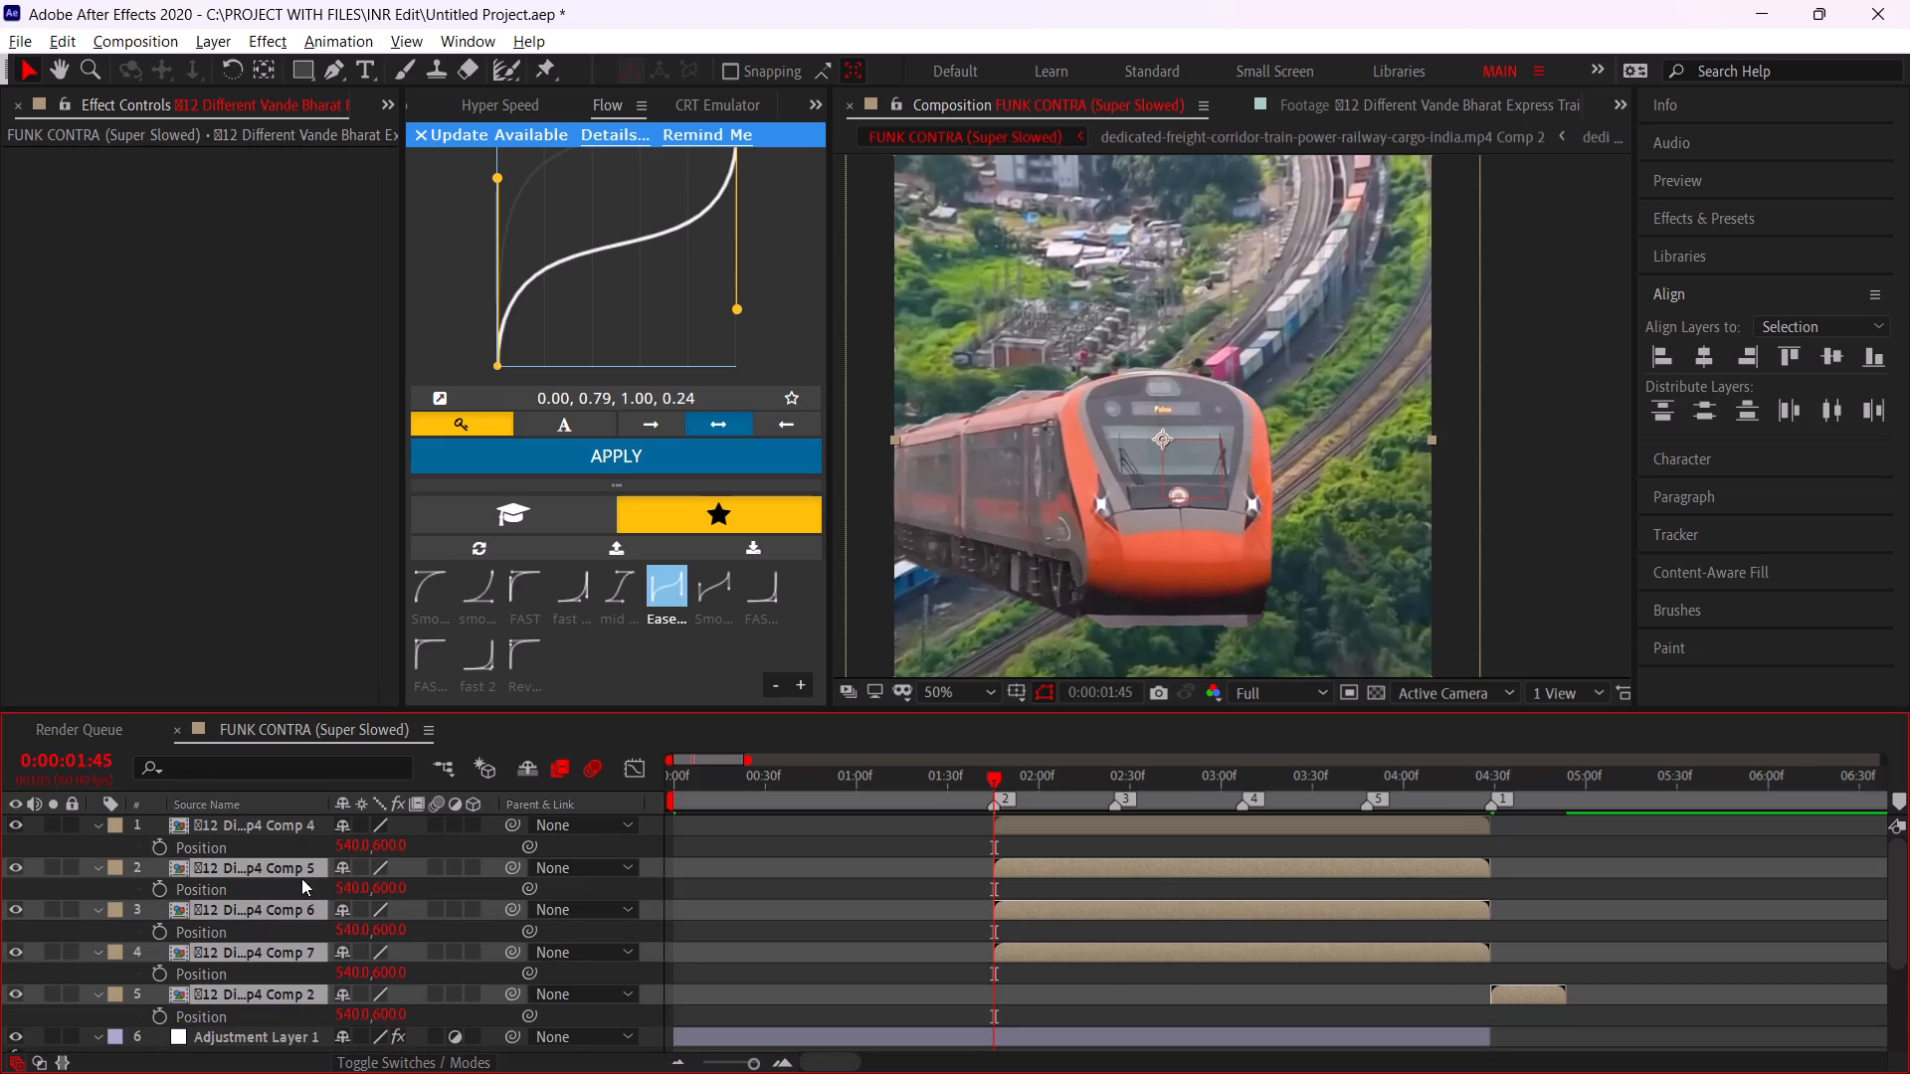
# Move the top Comp 4 layer with the grey front panel horizontally, to Position 1055, 600.
pyautogui.click(259, 930)
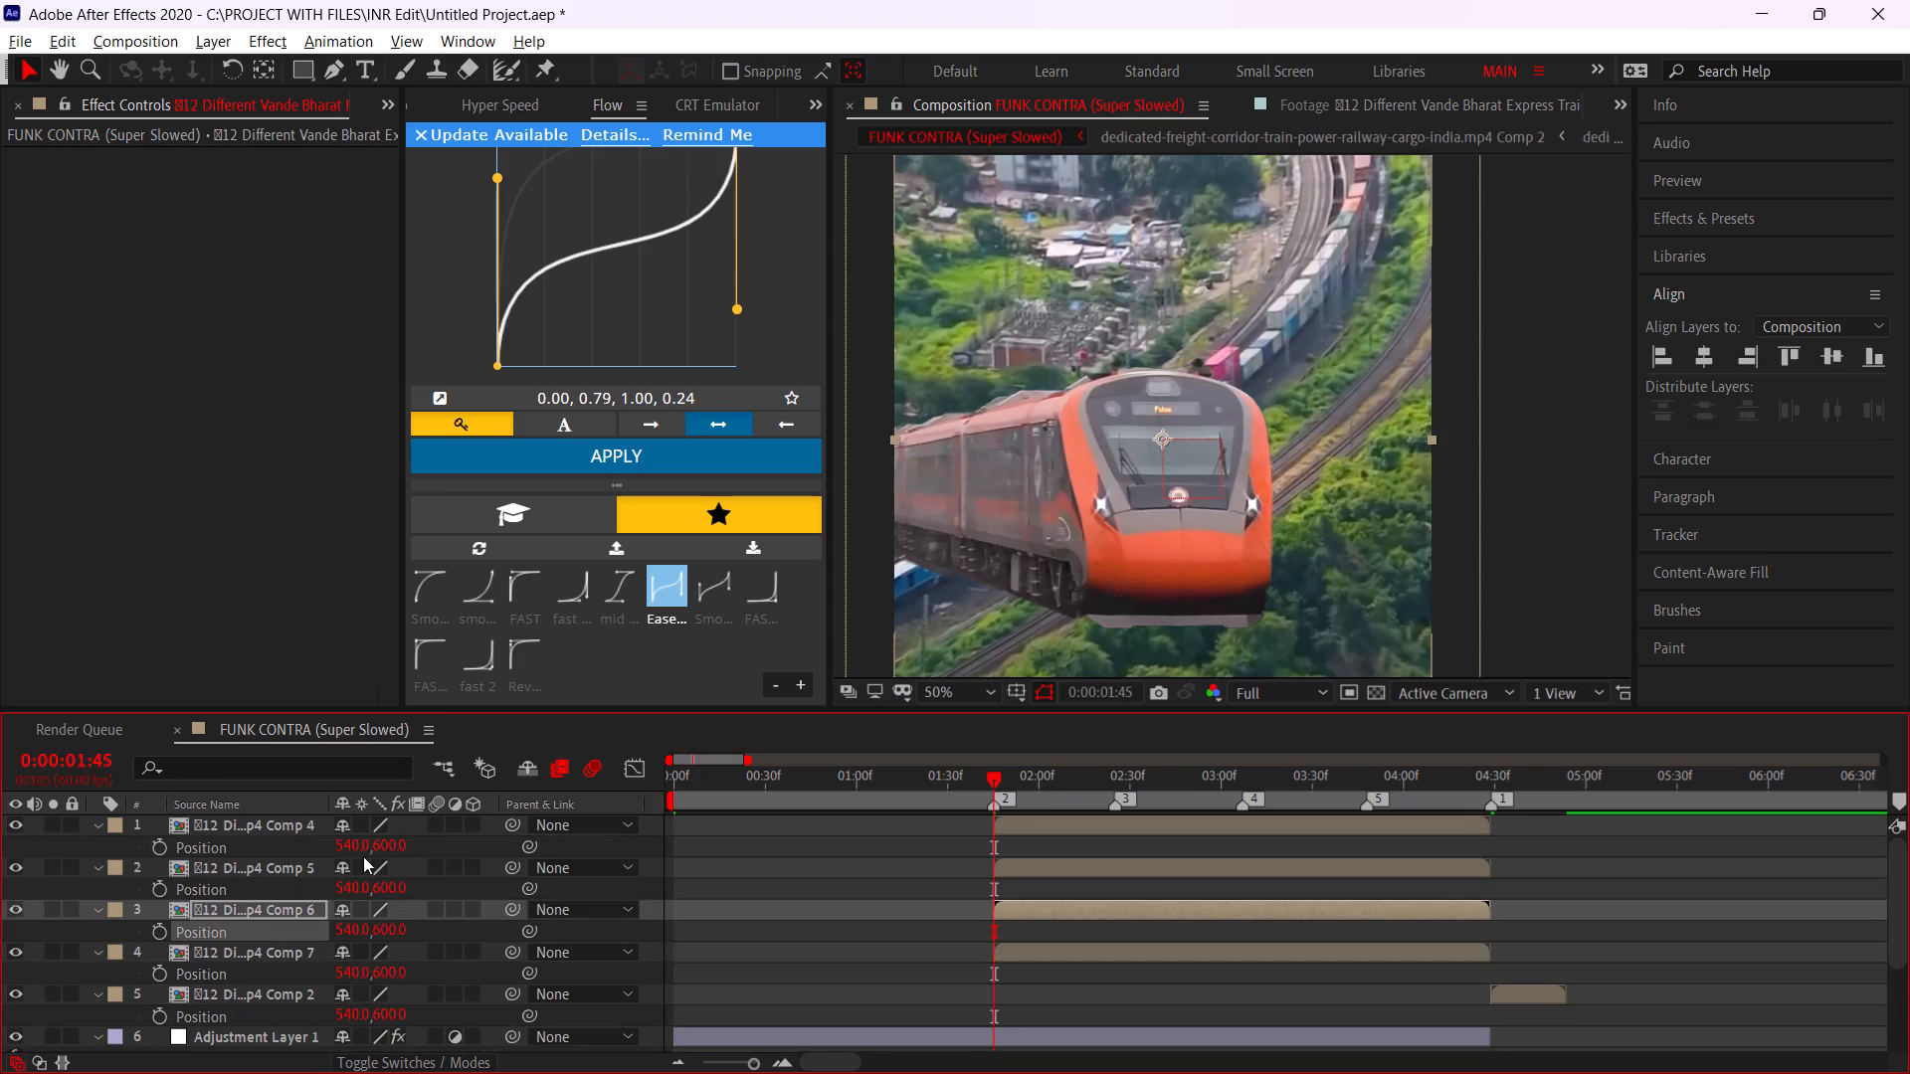
pyautogui.moveTo(343, 839); pyautogui.dragTo(647, 837)
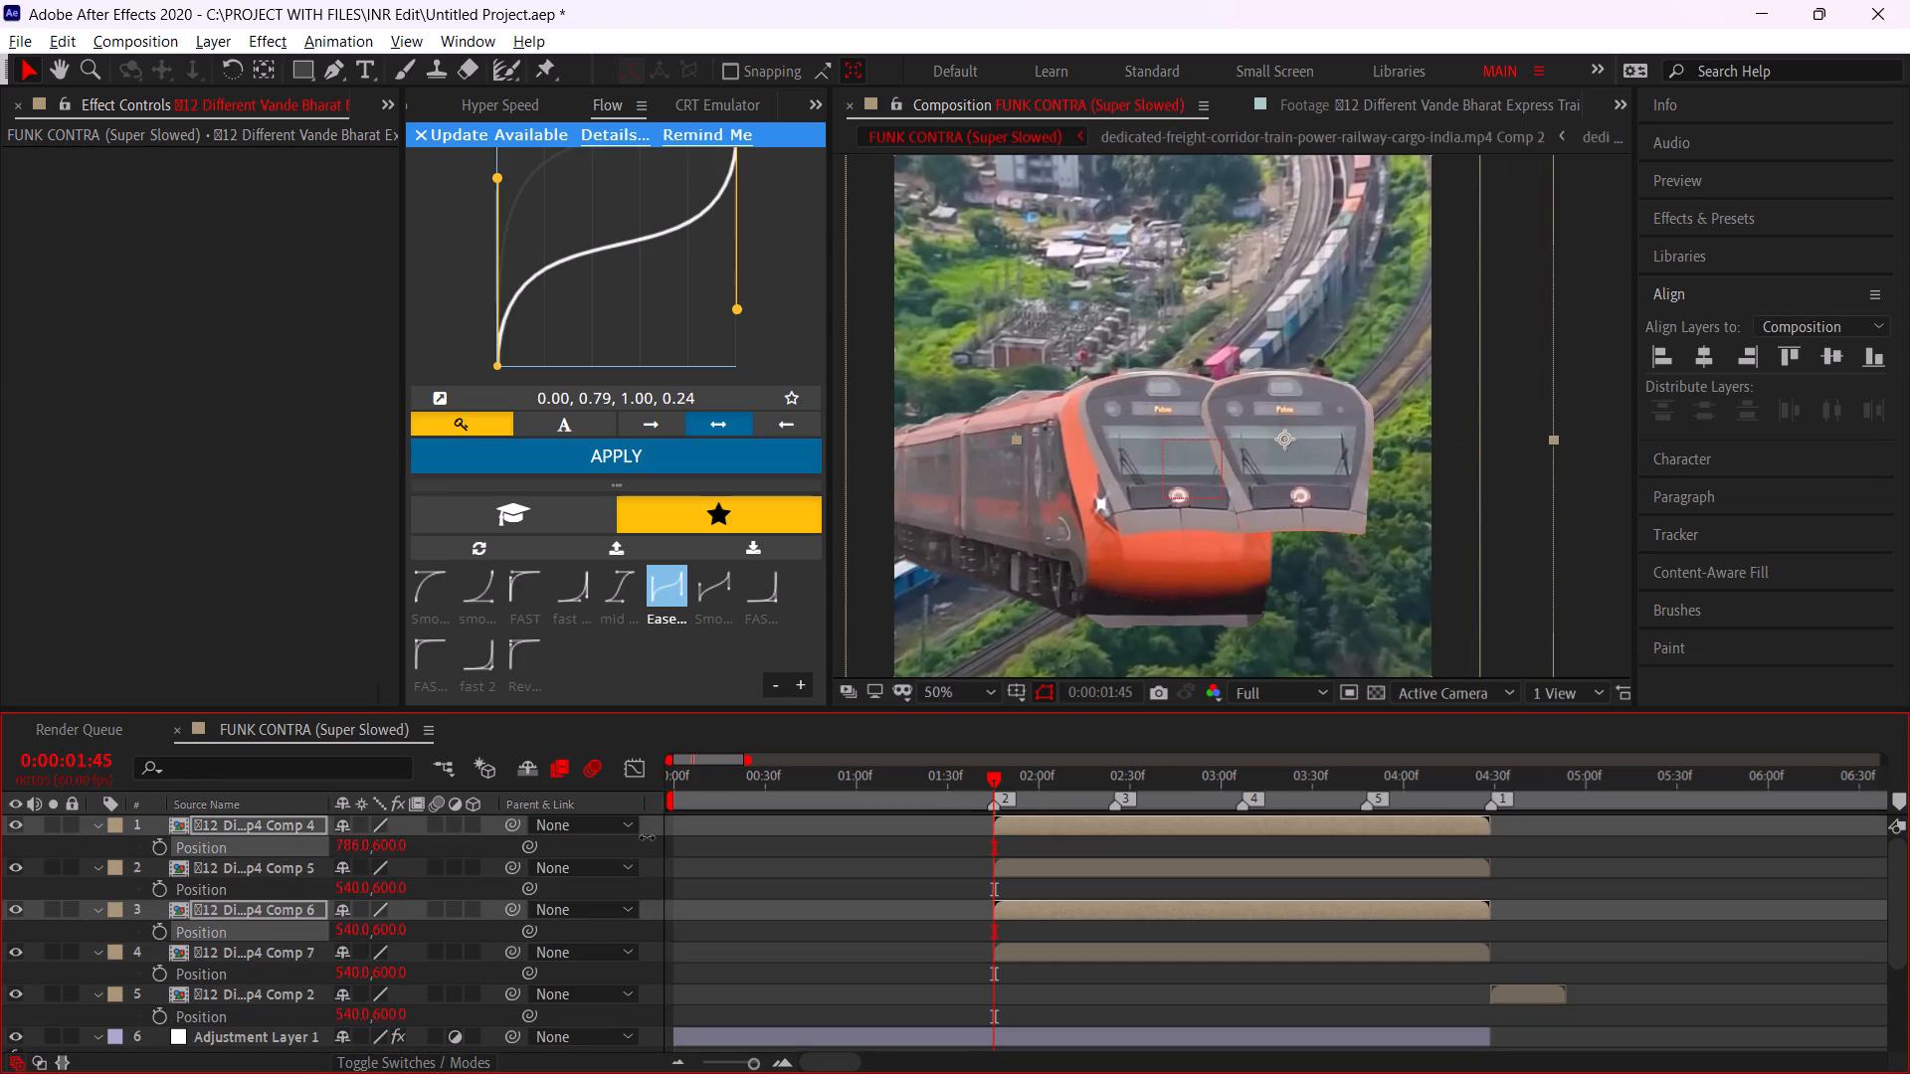
pyautogui.moveTo(647, 837); pyautogui.dragTo(1010, 865)
# Toggle the visibility of the Comp 5 and Comp 4 layers to examine which train parts each one contains.
pyautogui.click(1037, 869)
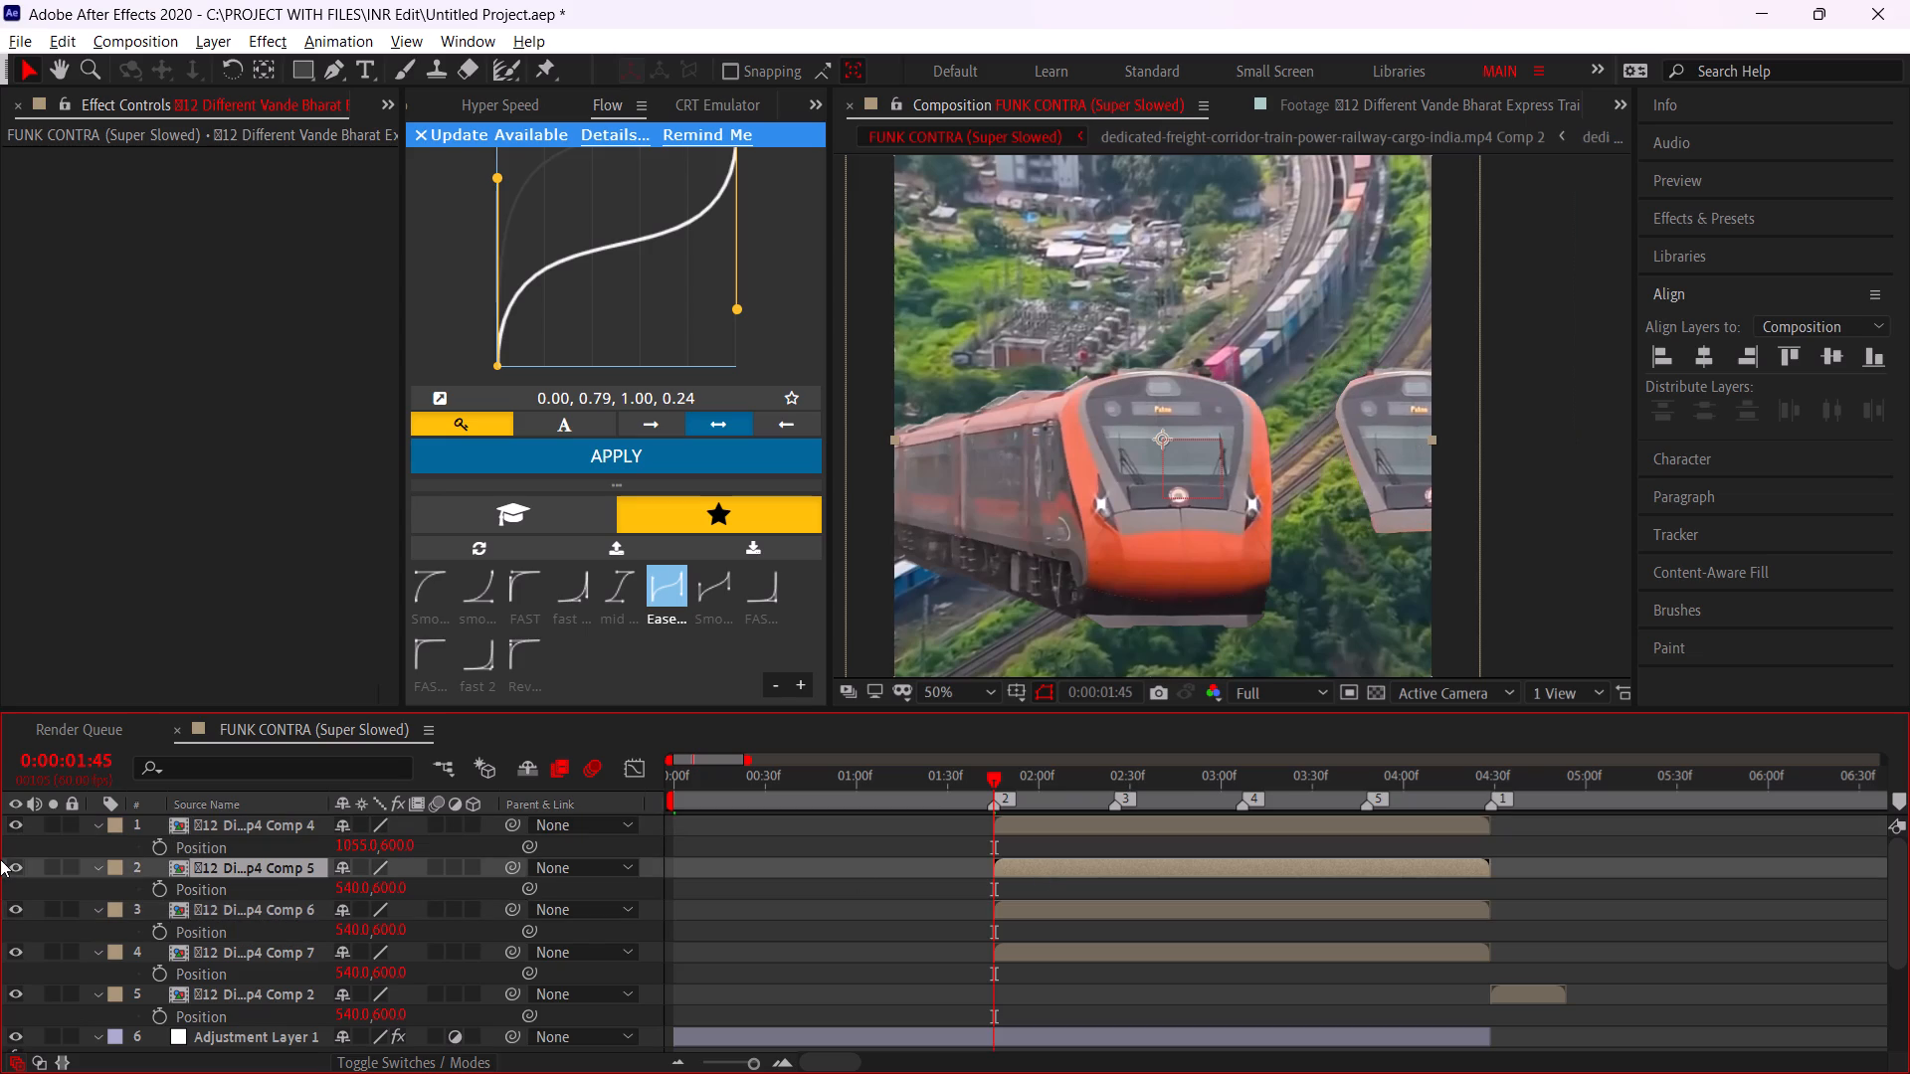
pyautogui.click(15, 861)
pyautogui.click(15, 861)
pyautogui.click(15, 861)
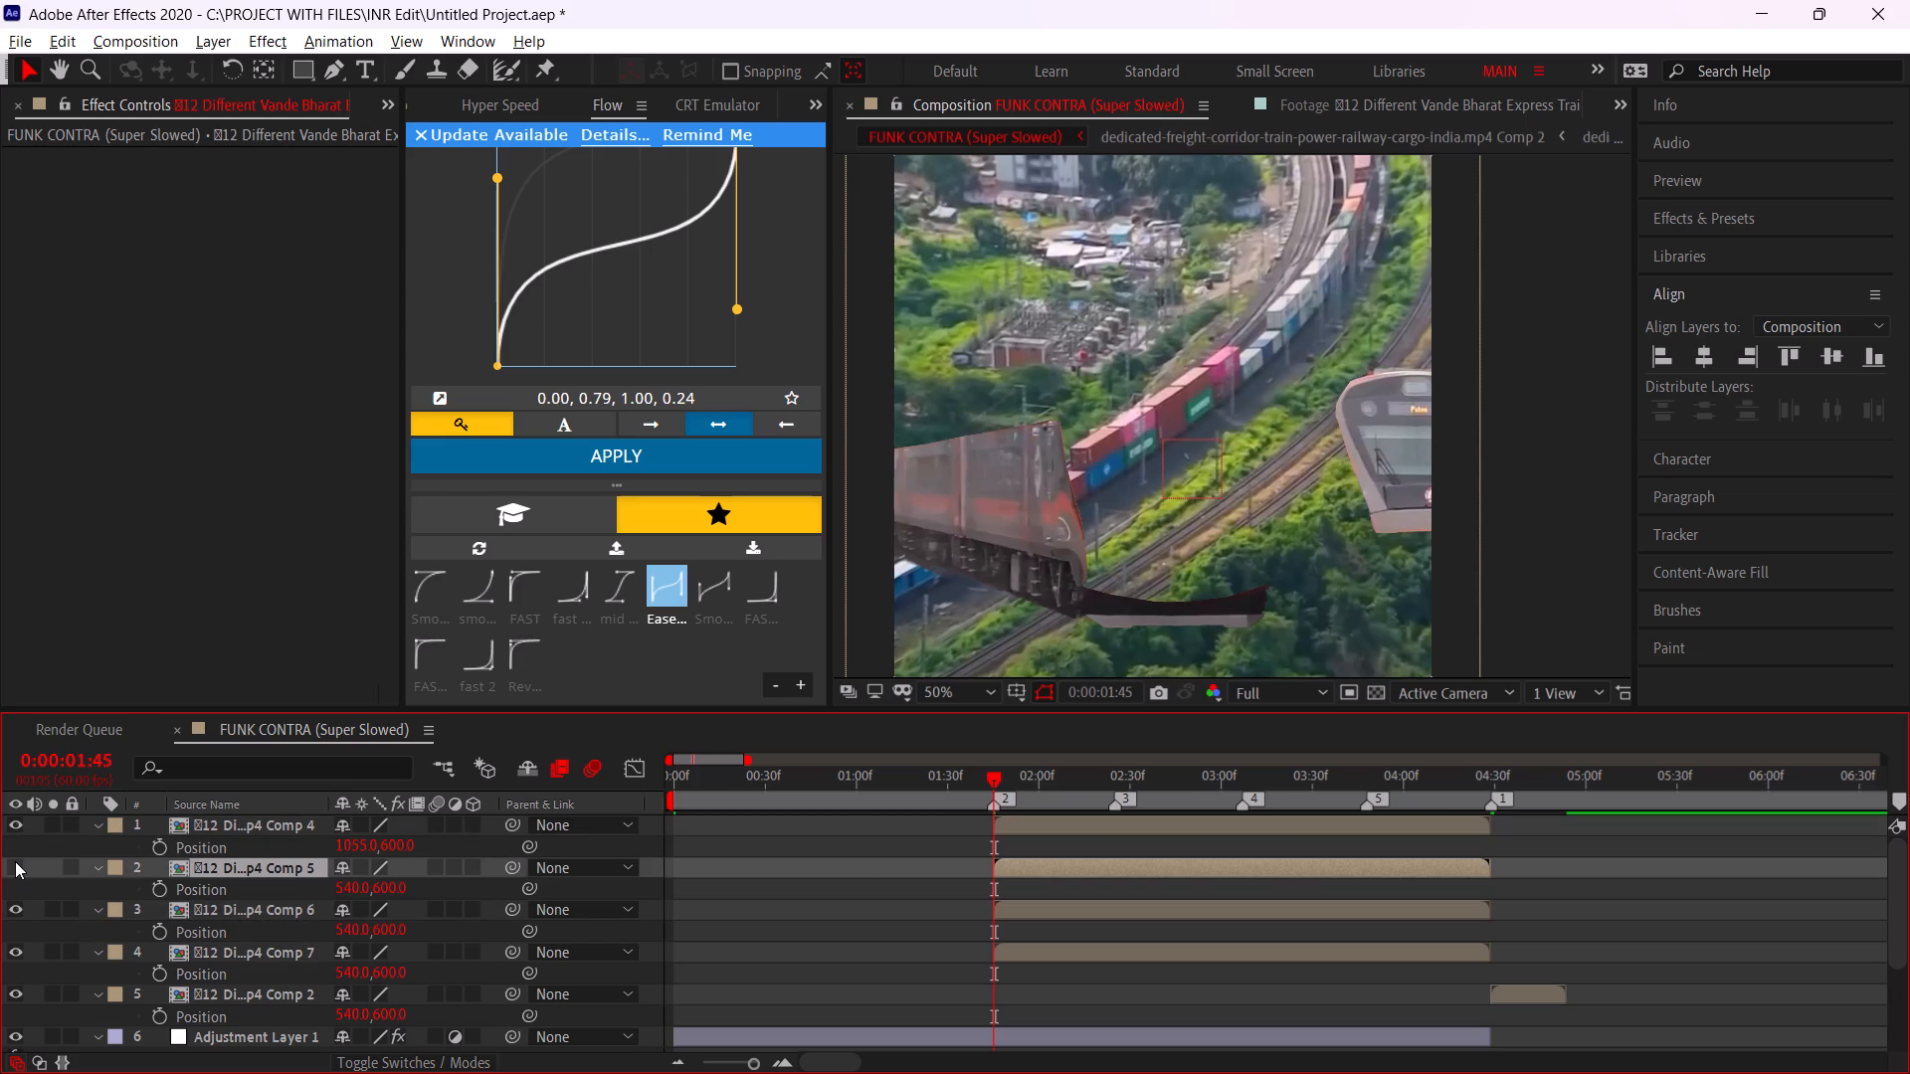
pyautogui.click(15, 861)
pyautogui.click(18, 822)
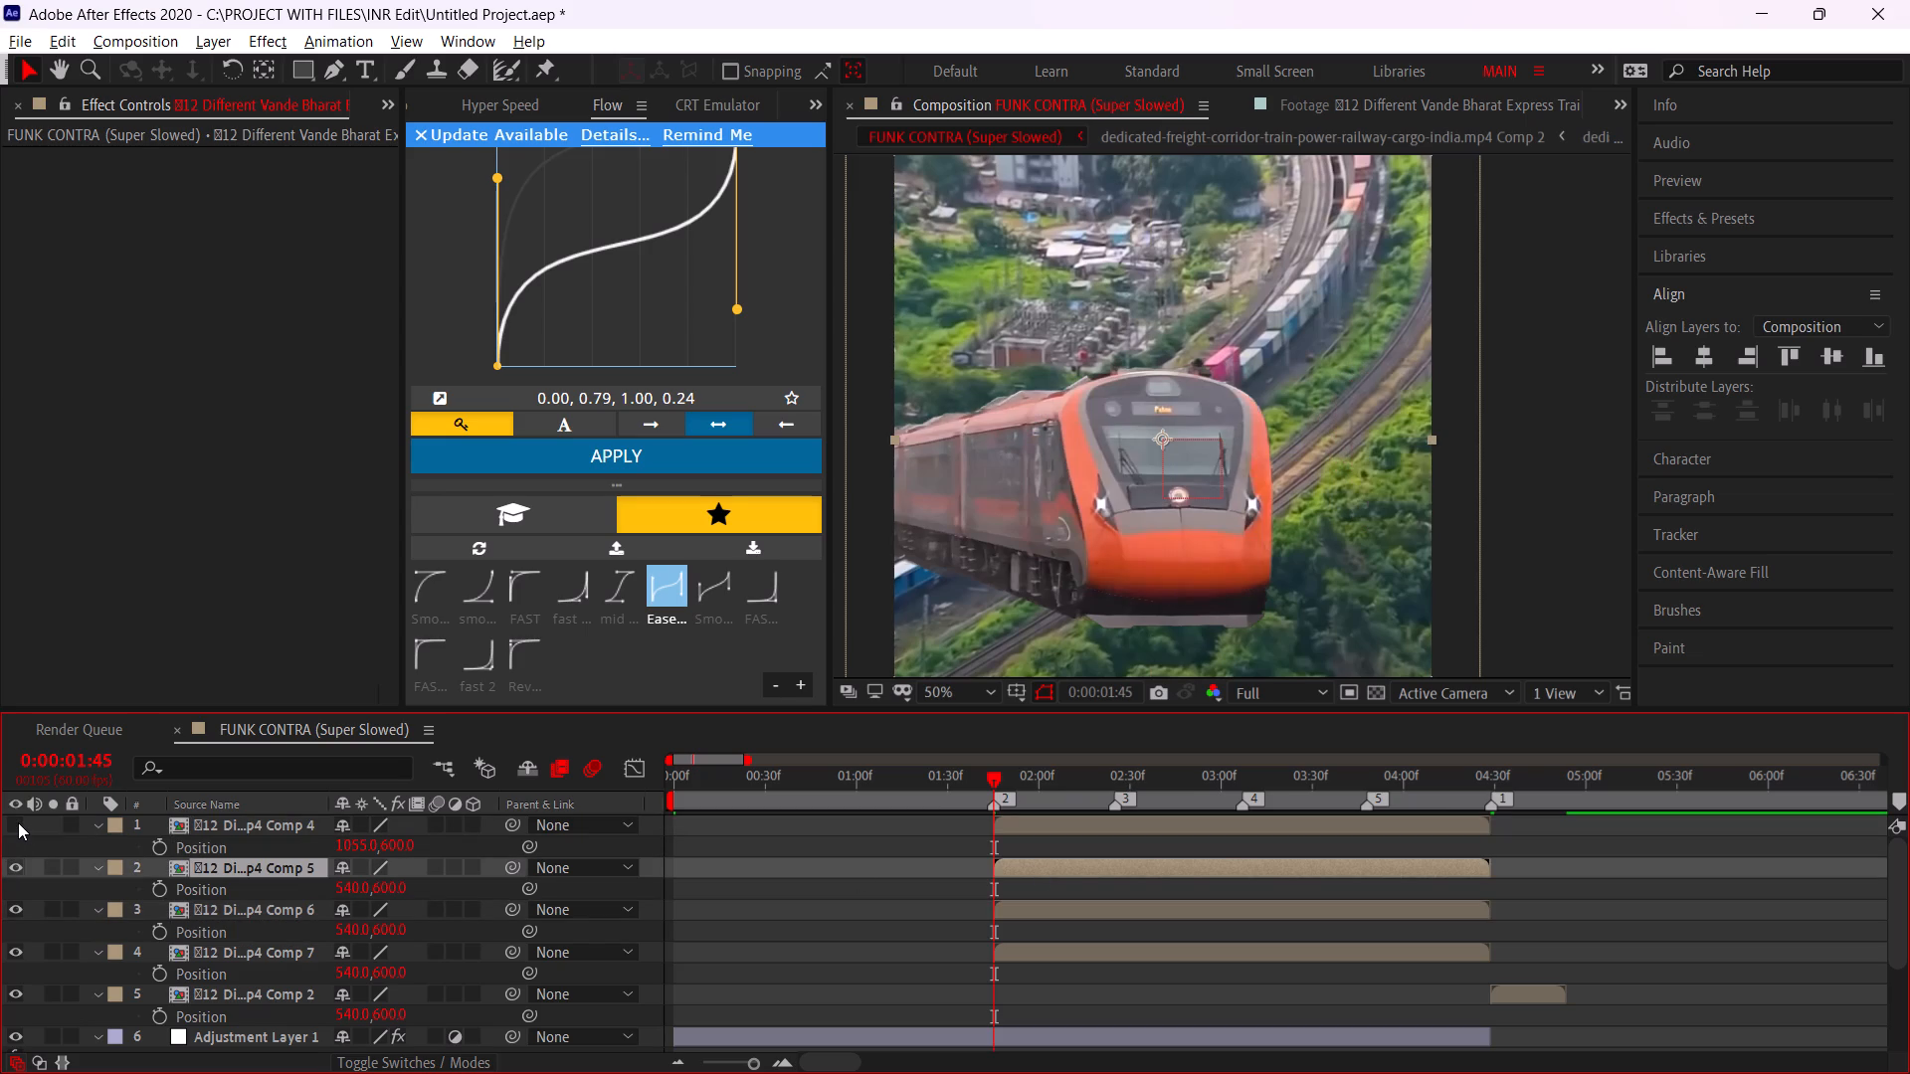
pyautogui.click(18, 822)
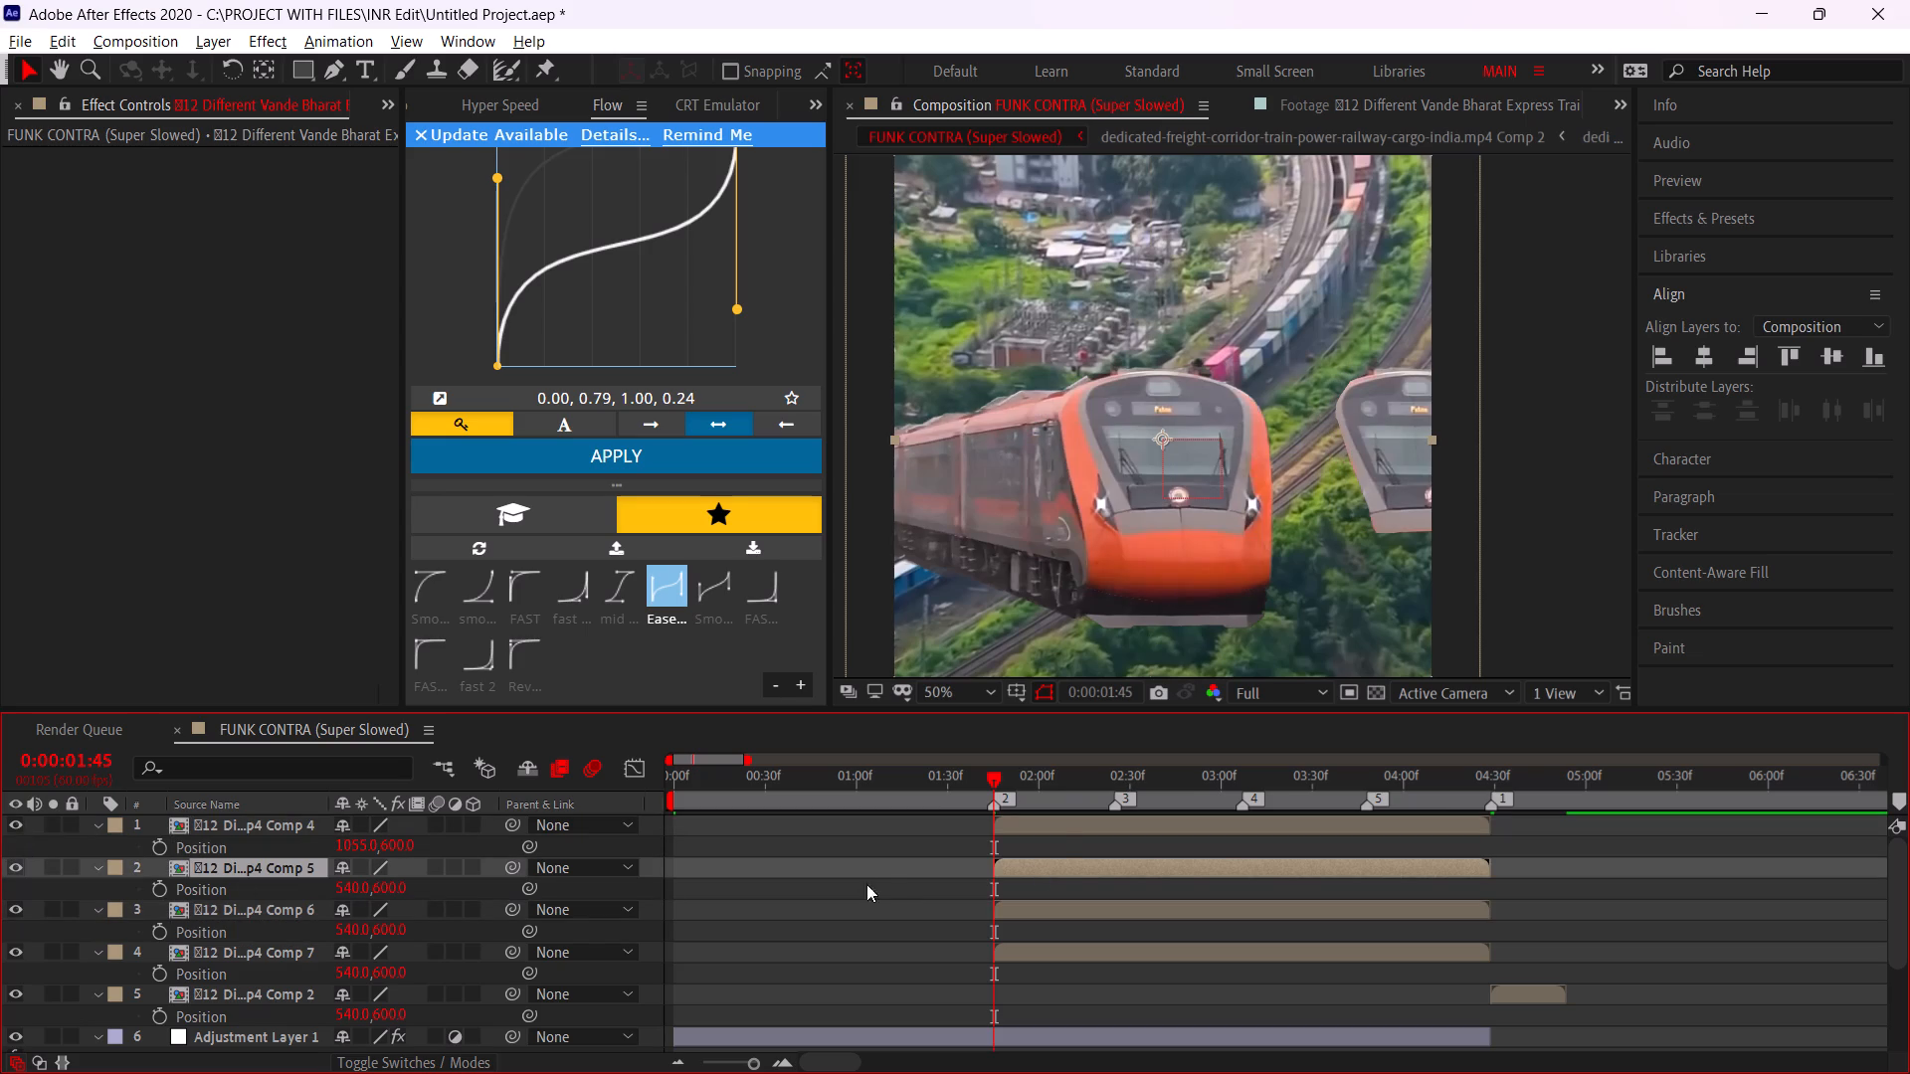
# Open the Comp 4 precomp, copy Mask 3 around the grey front panel, and return to the FUNK CONTRA composition.
pyautogui.doubleClick(1055, 824)
pyautogui.click(830, 817)
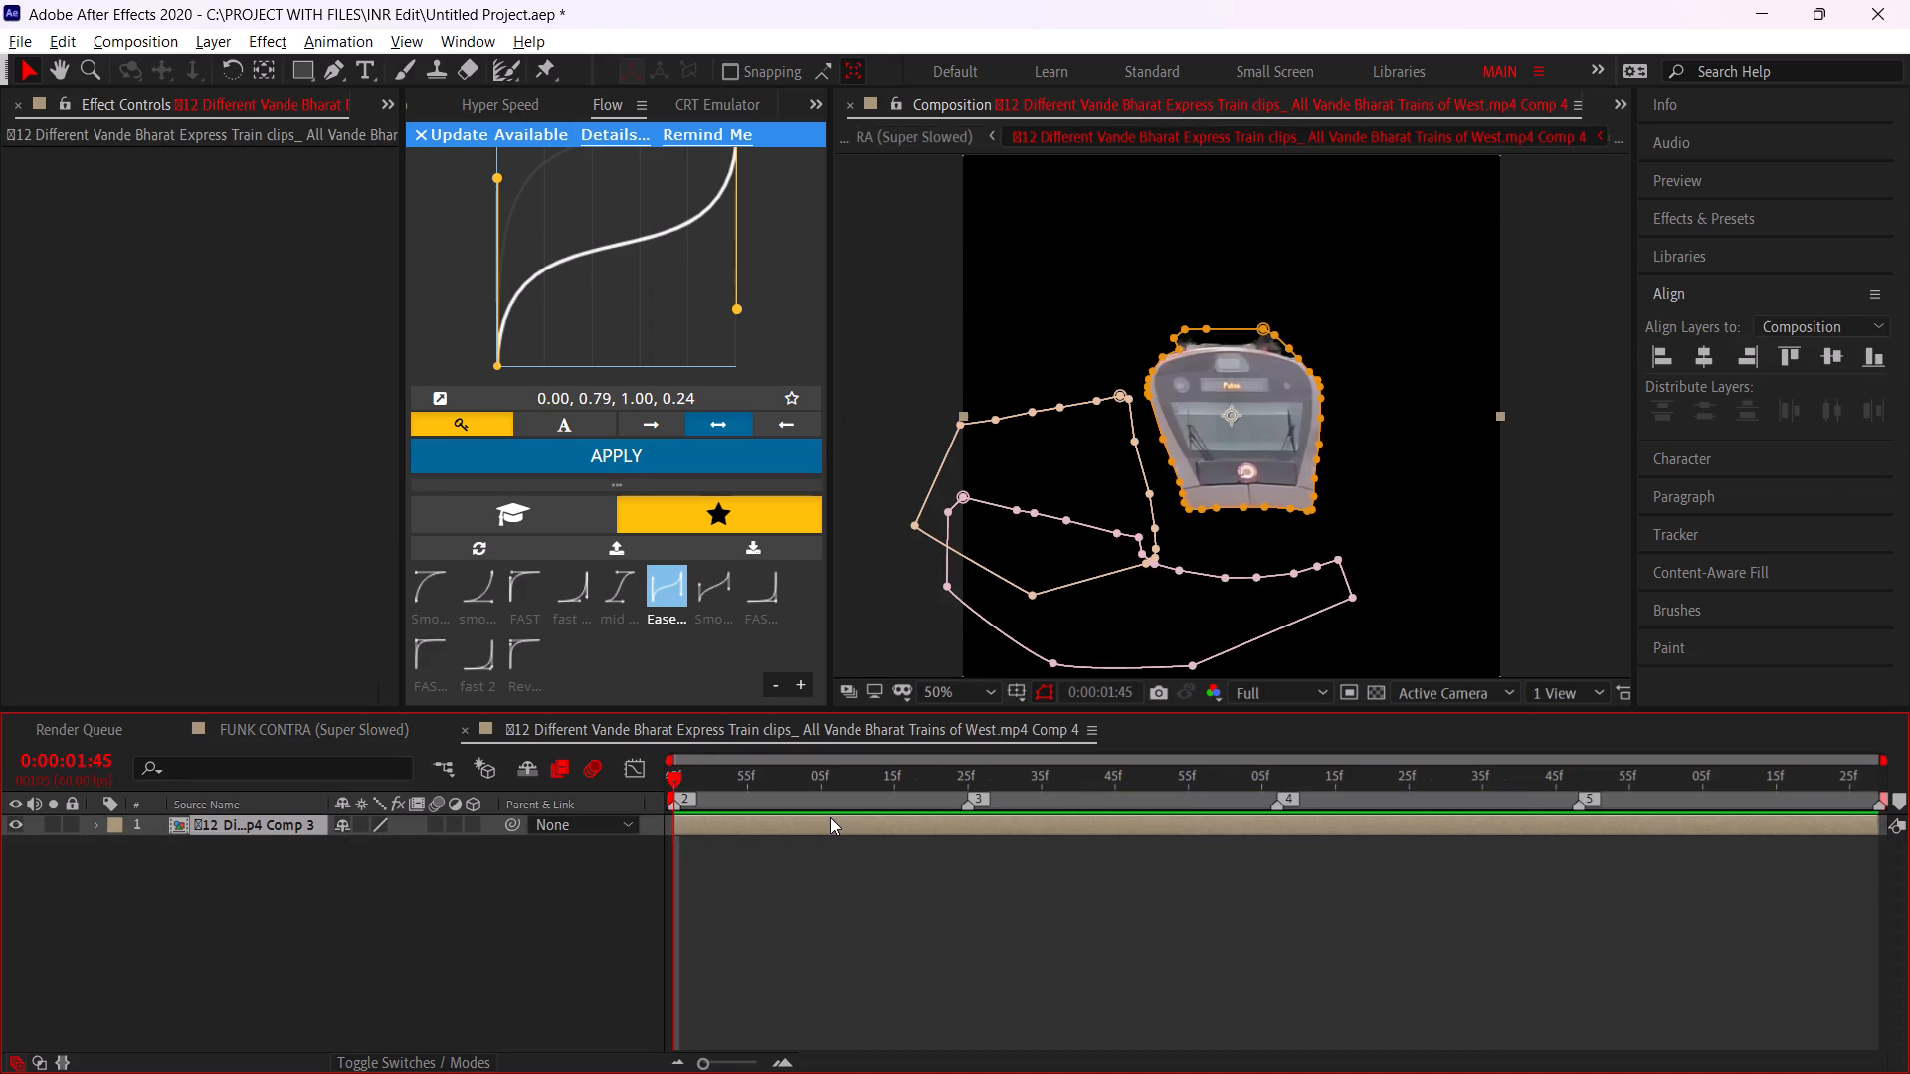
pyautogui.press(',')
pyautogui.press('m')
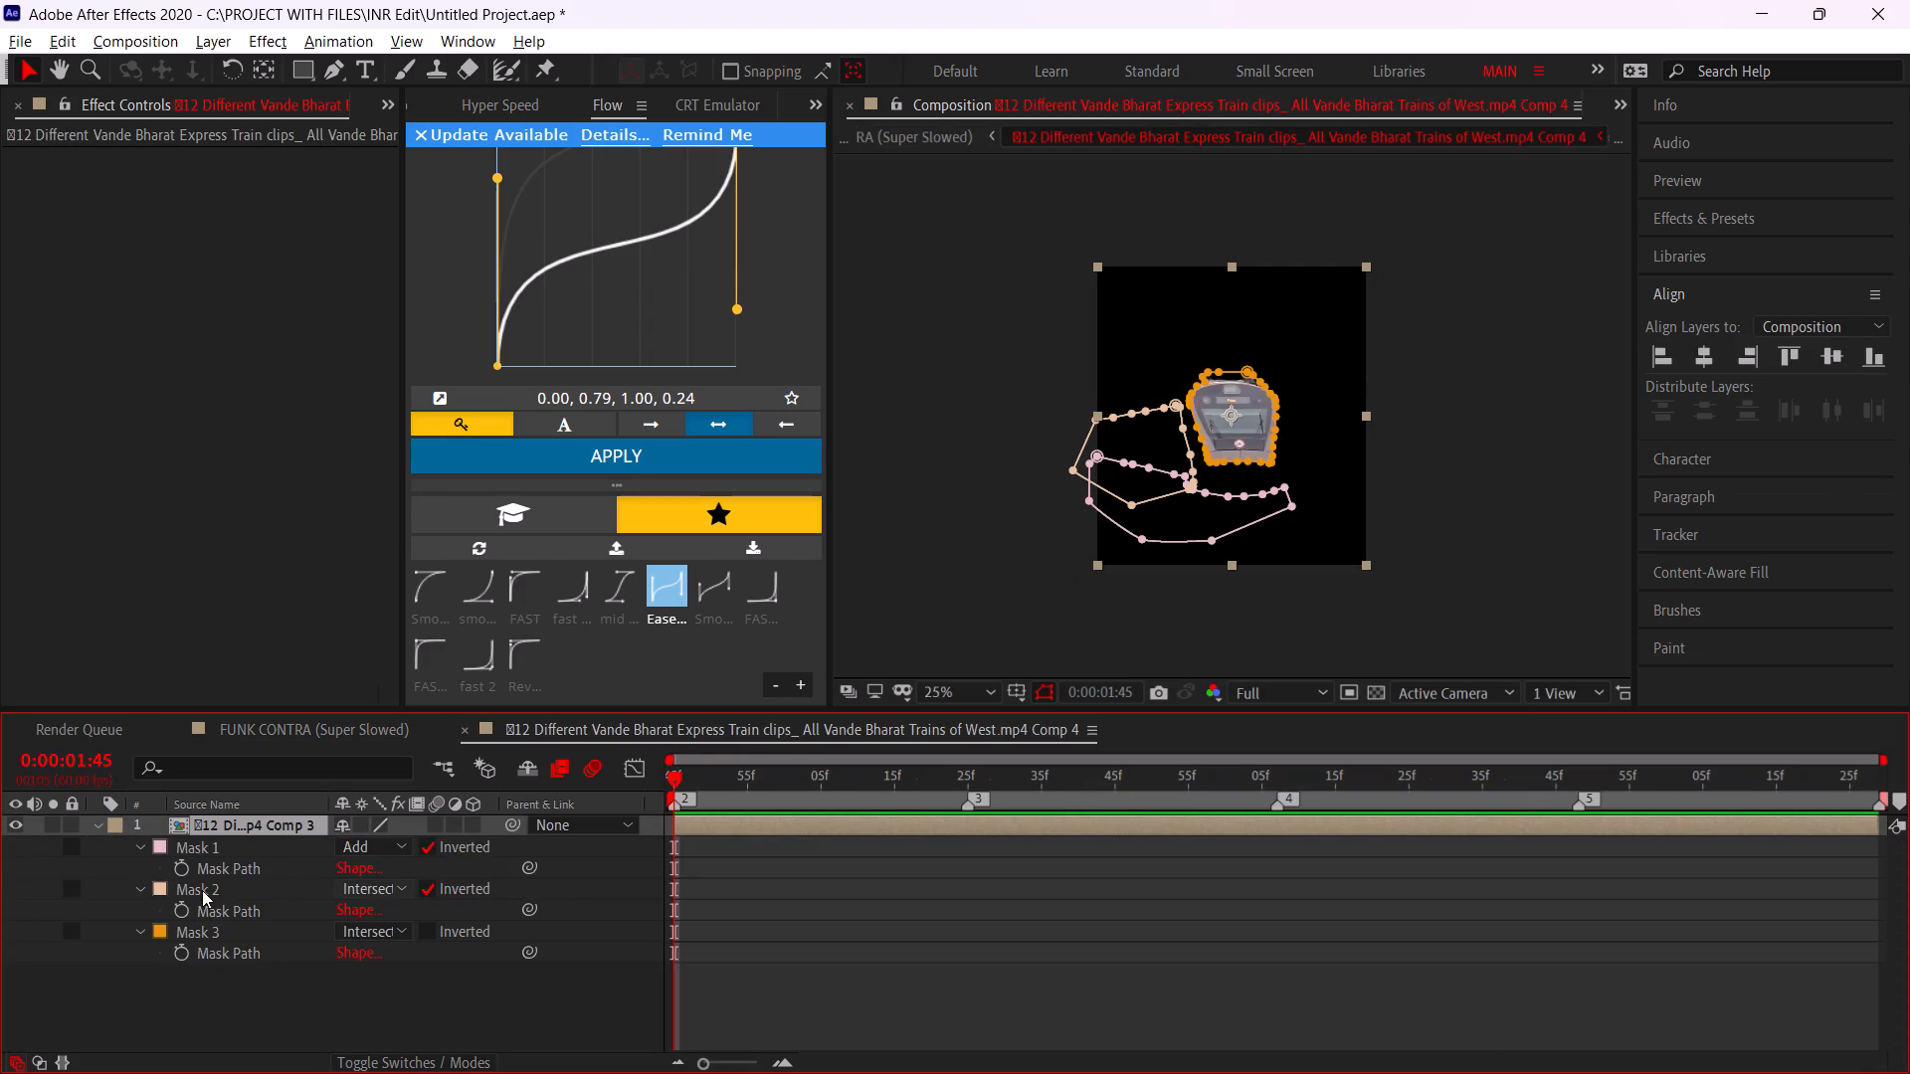
pyautogui.click(198, 931)
pyautogui.hotkey('ctrl', 'c')
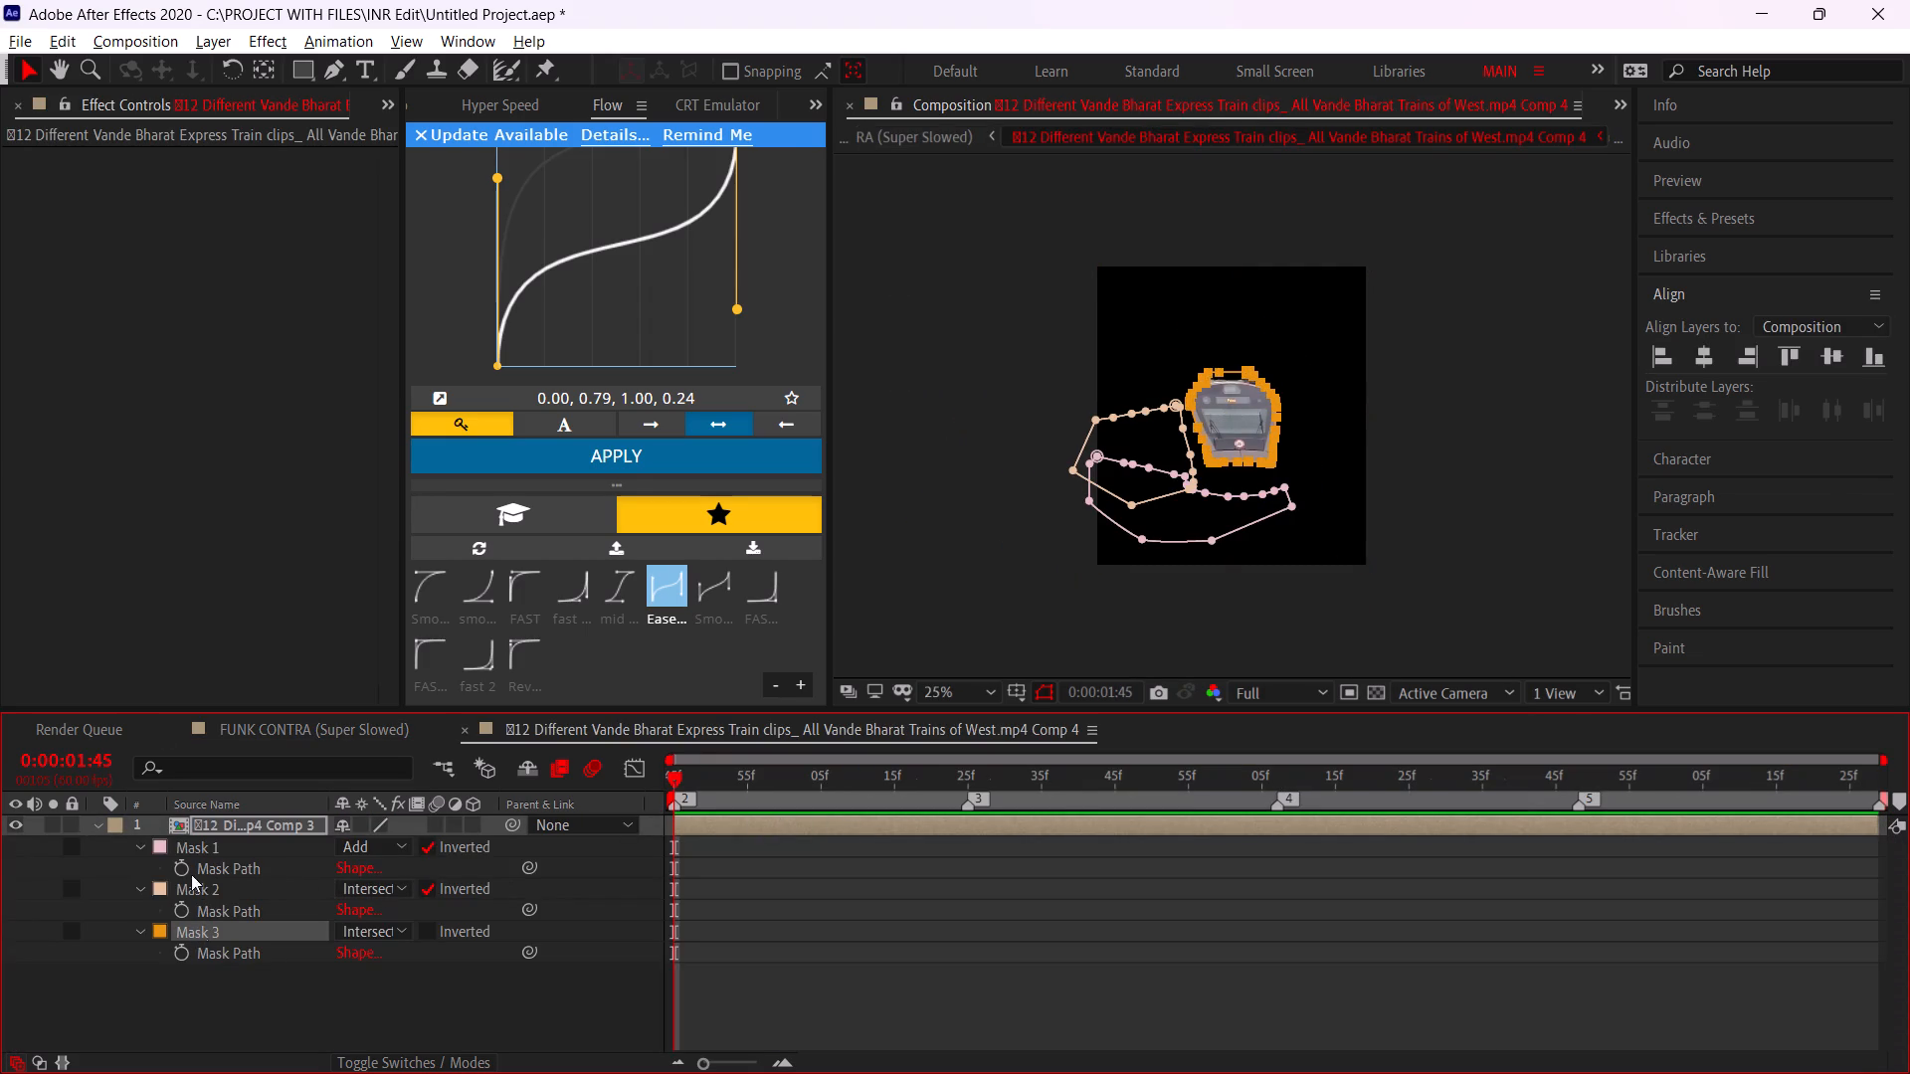
pyautogui.scroll(4, 149, 722)
pyautogui.scroll(-1, 149, 722)
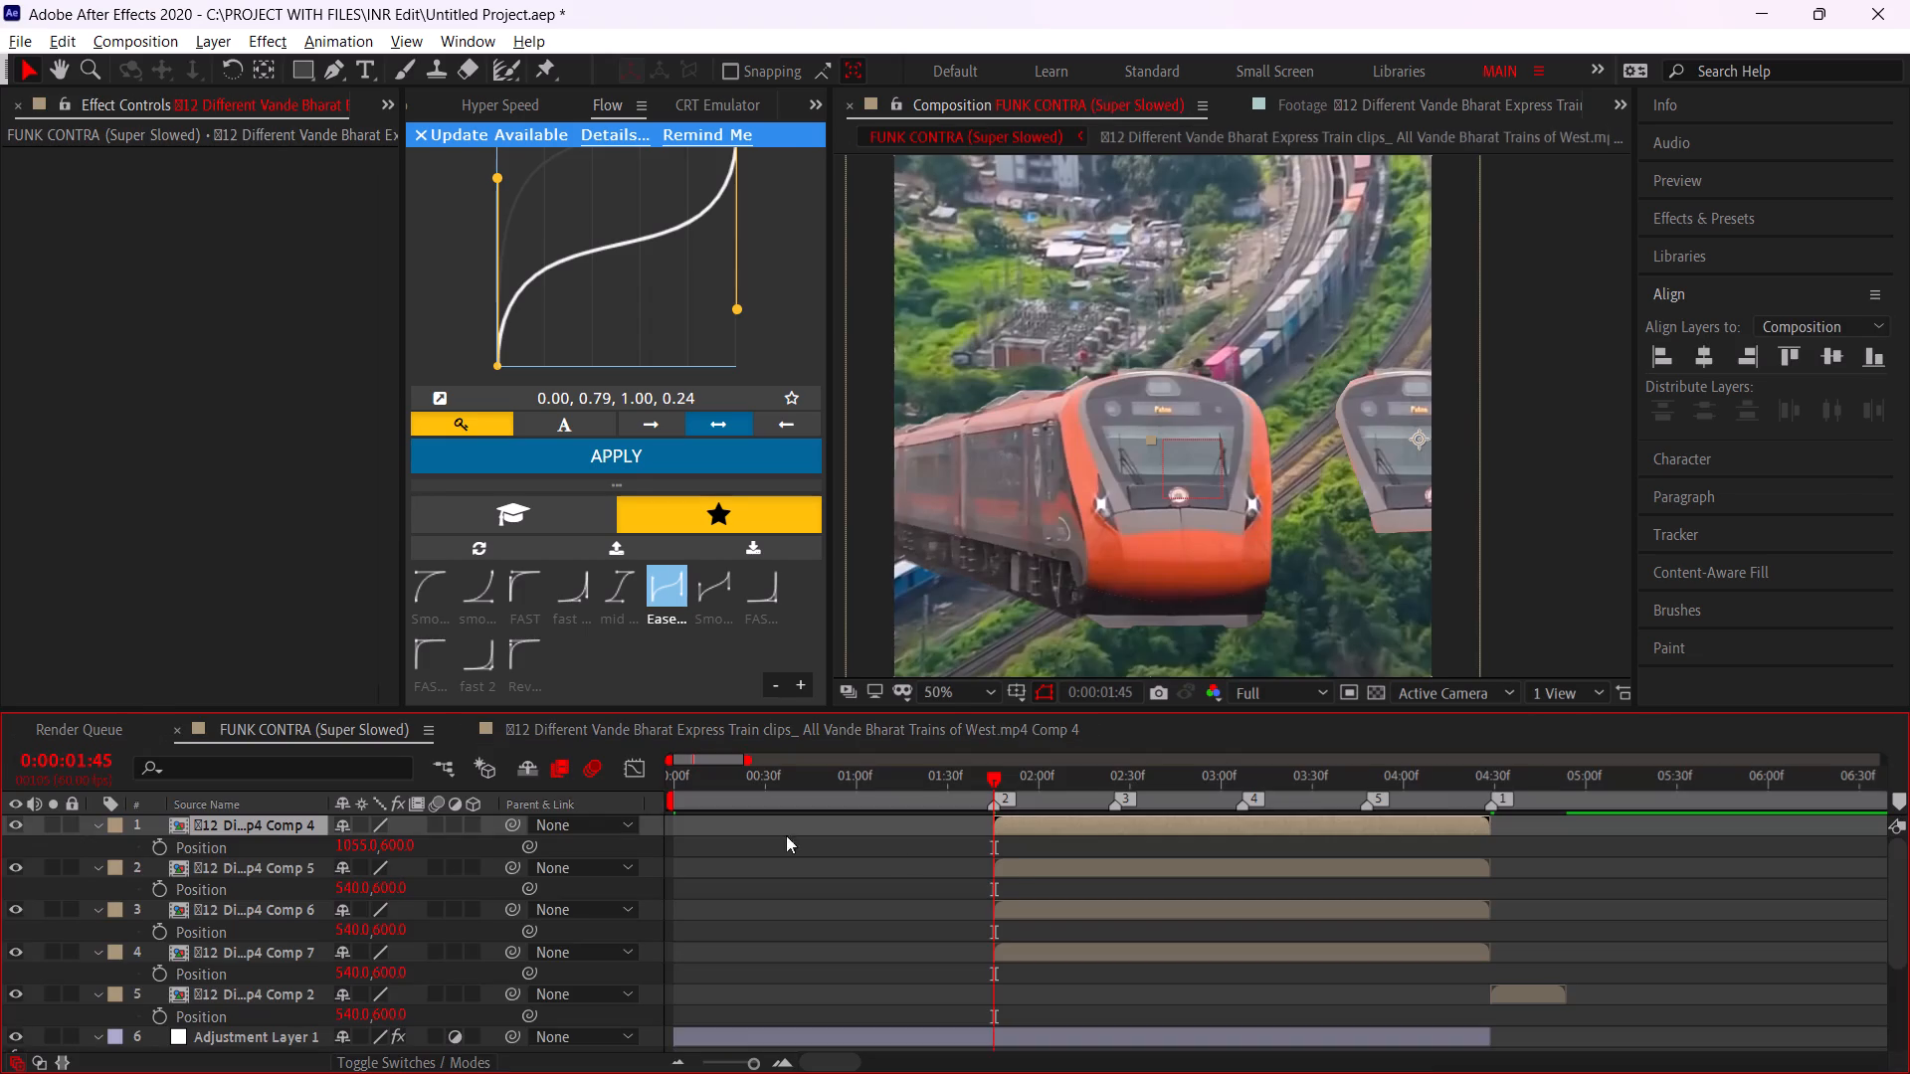
# Open the Comp 5 precomp, paste the copied mask onto its layer, and invert Mask 3 to cut out the grey panel.
pyautogui.click(1008, 865)
pyautogui.click(1023, 910)
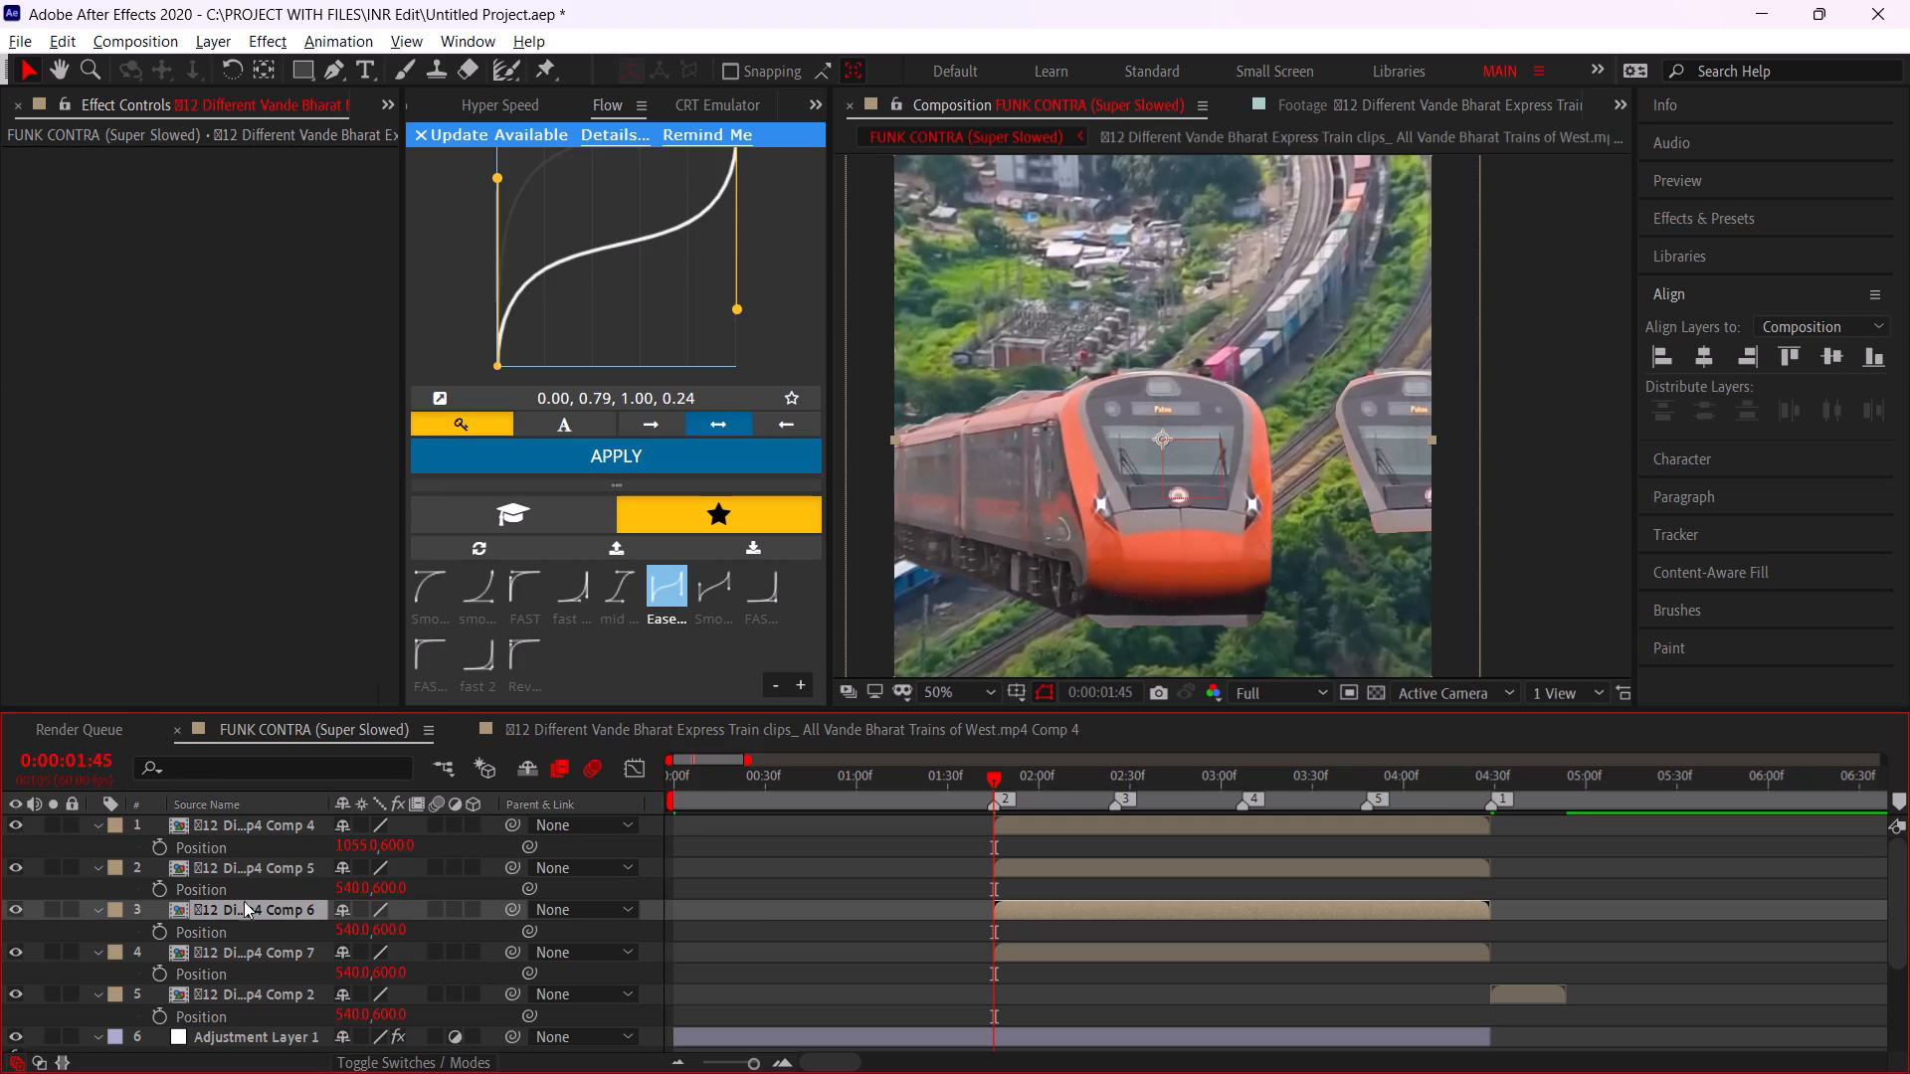
pyautogui.click(23, 912)
pyautogui.click(23, 912)
pyautogui.click(15, 866)
pyautogui.click(15, 866)
pyautogui.doubleClick(1033, 869)
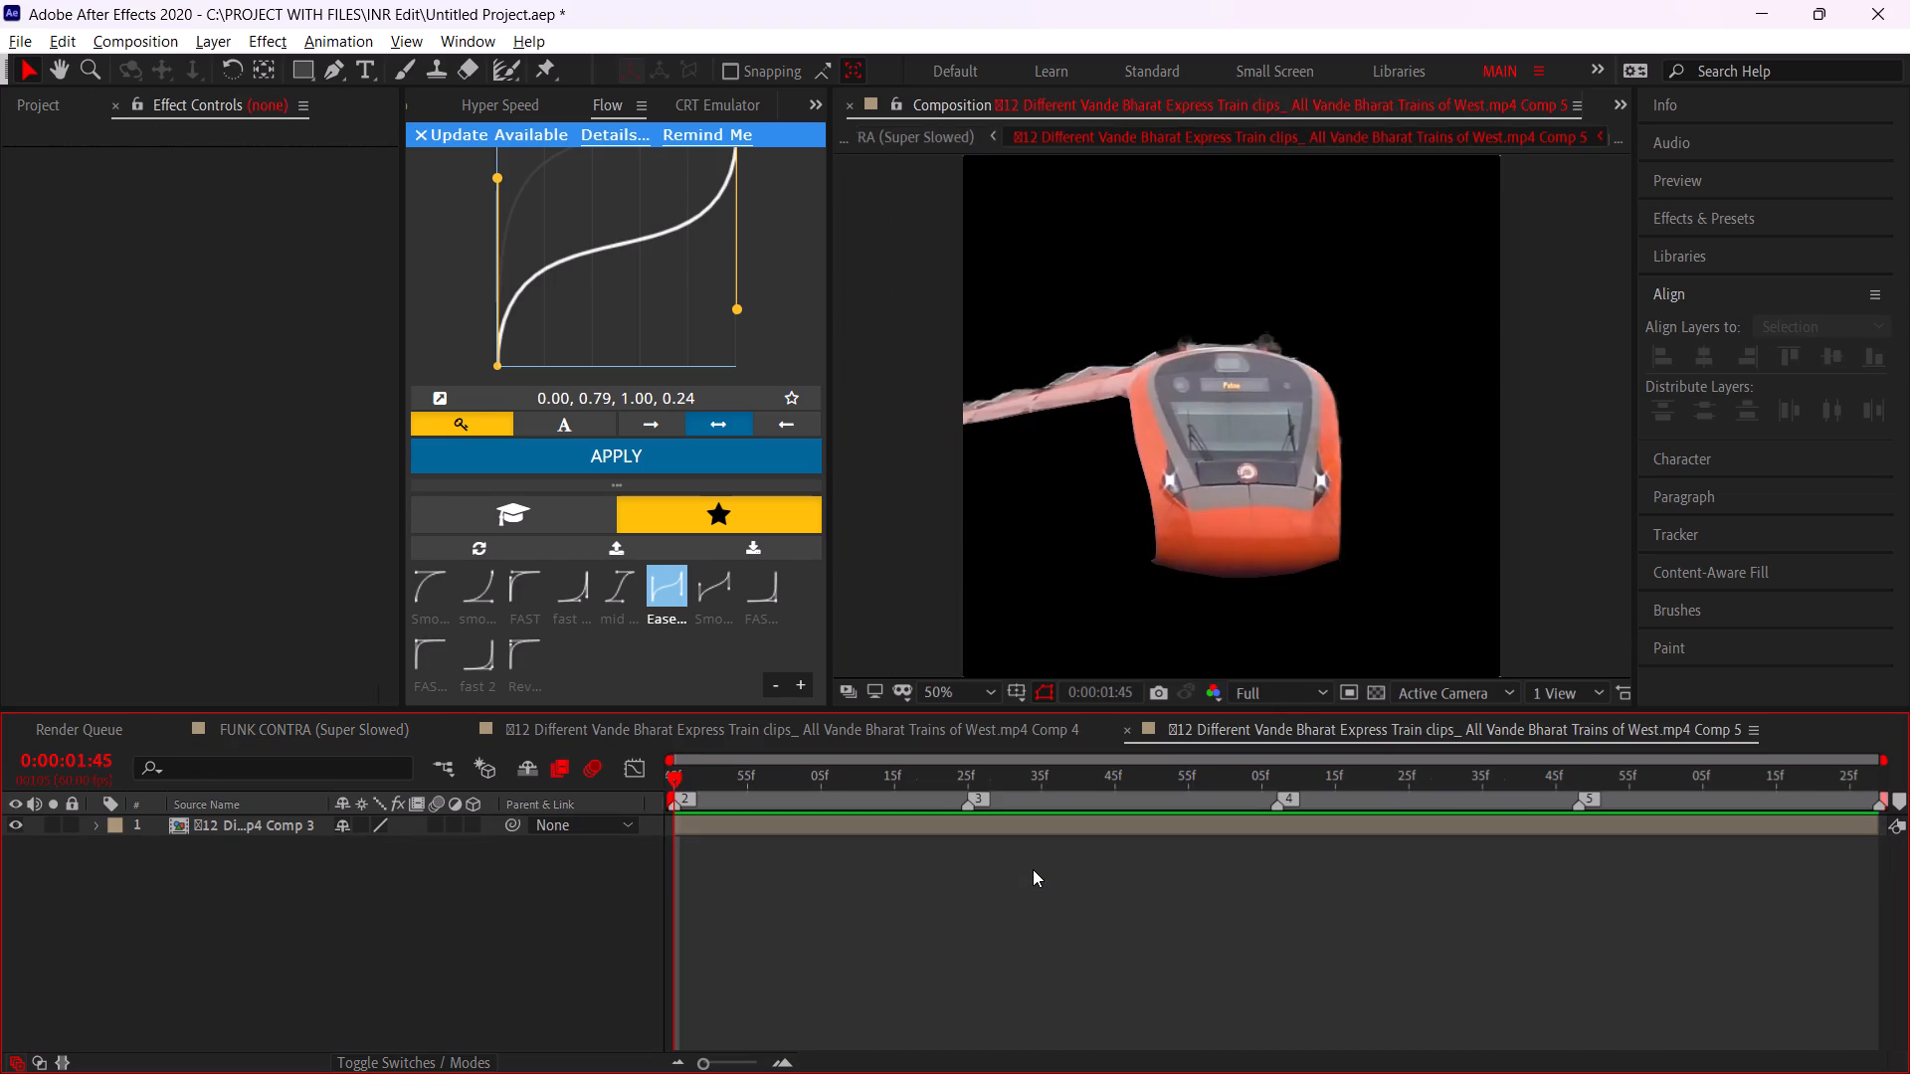
pyautogui.hotkey('ctrl', 'v')
pyautogui.click(950, 826)
pyautogui.hotkey('ctrl', 'v')
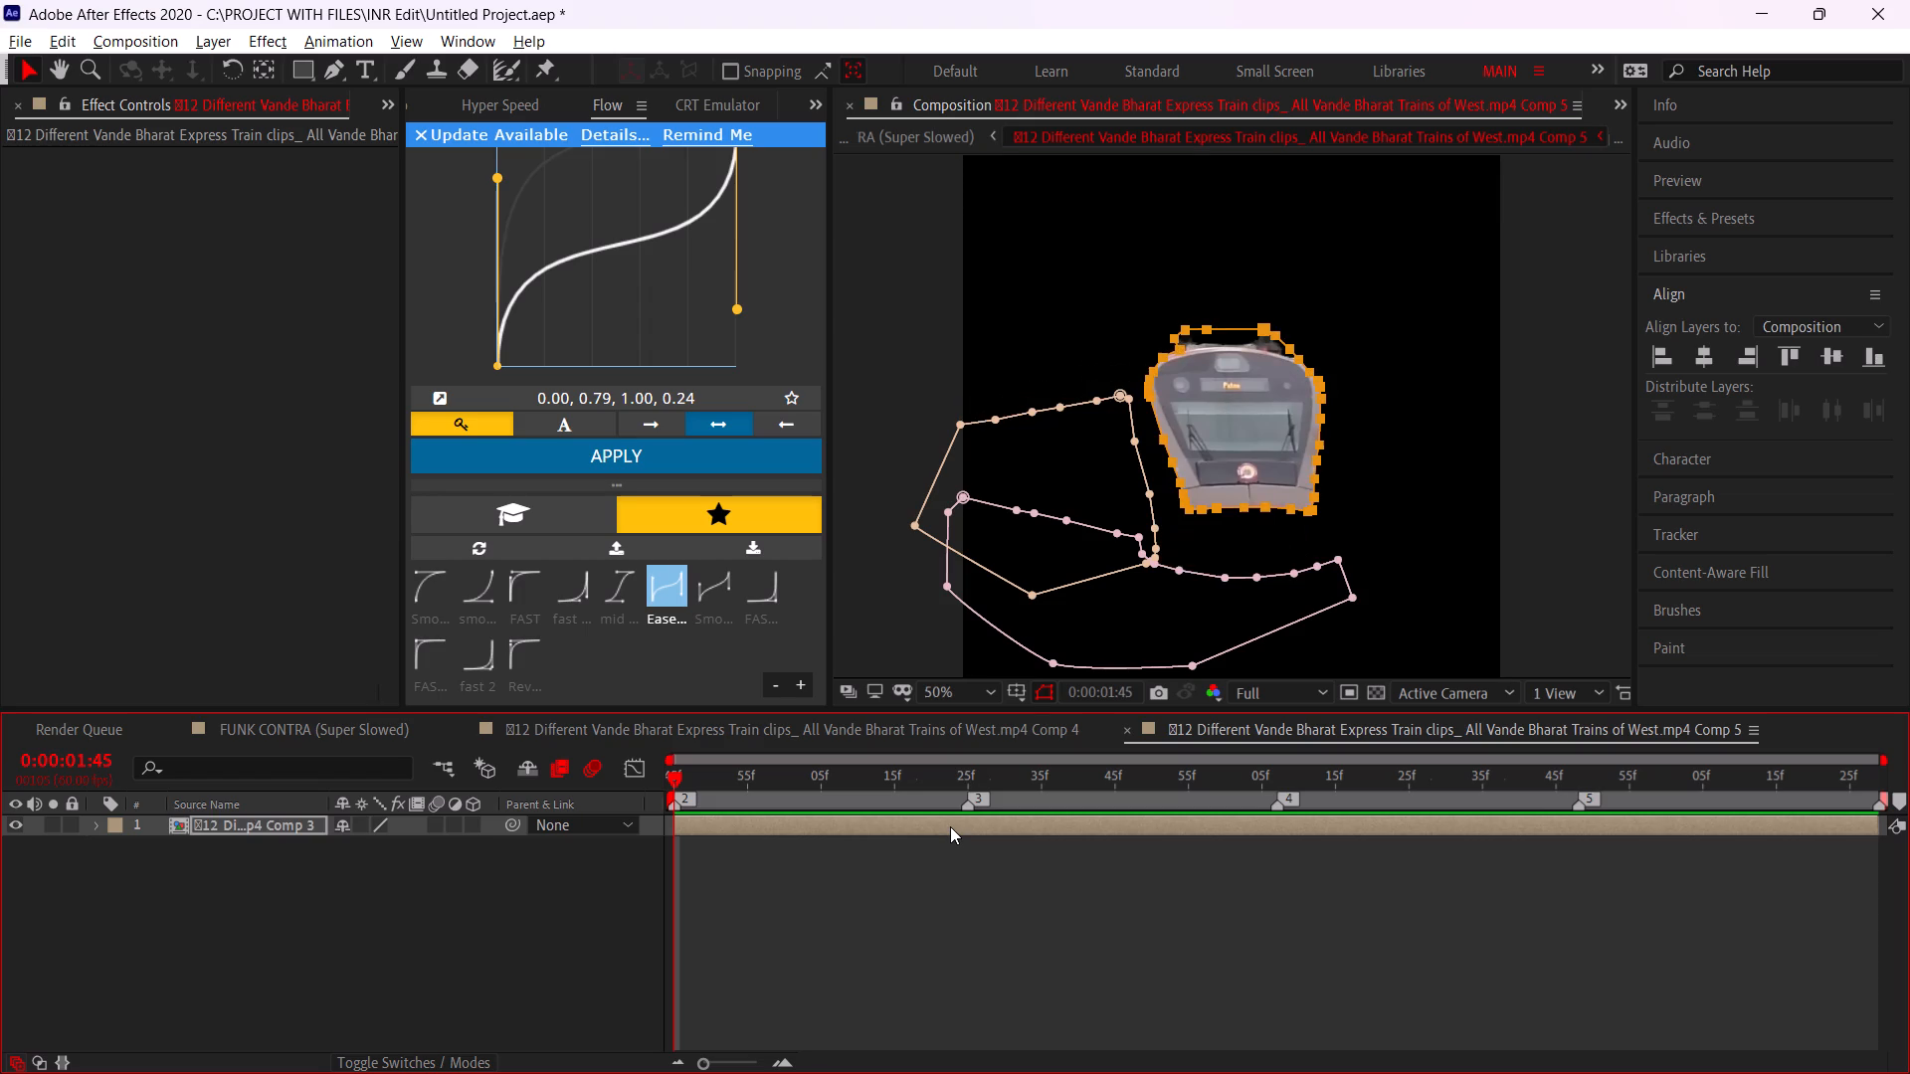
pyautogui.press('m')
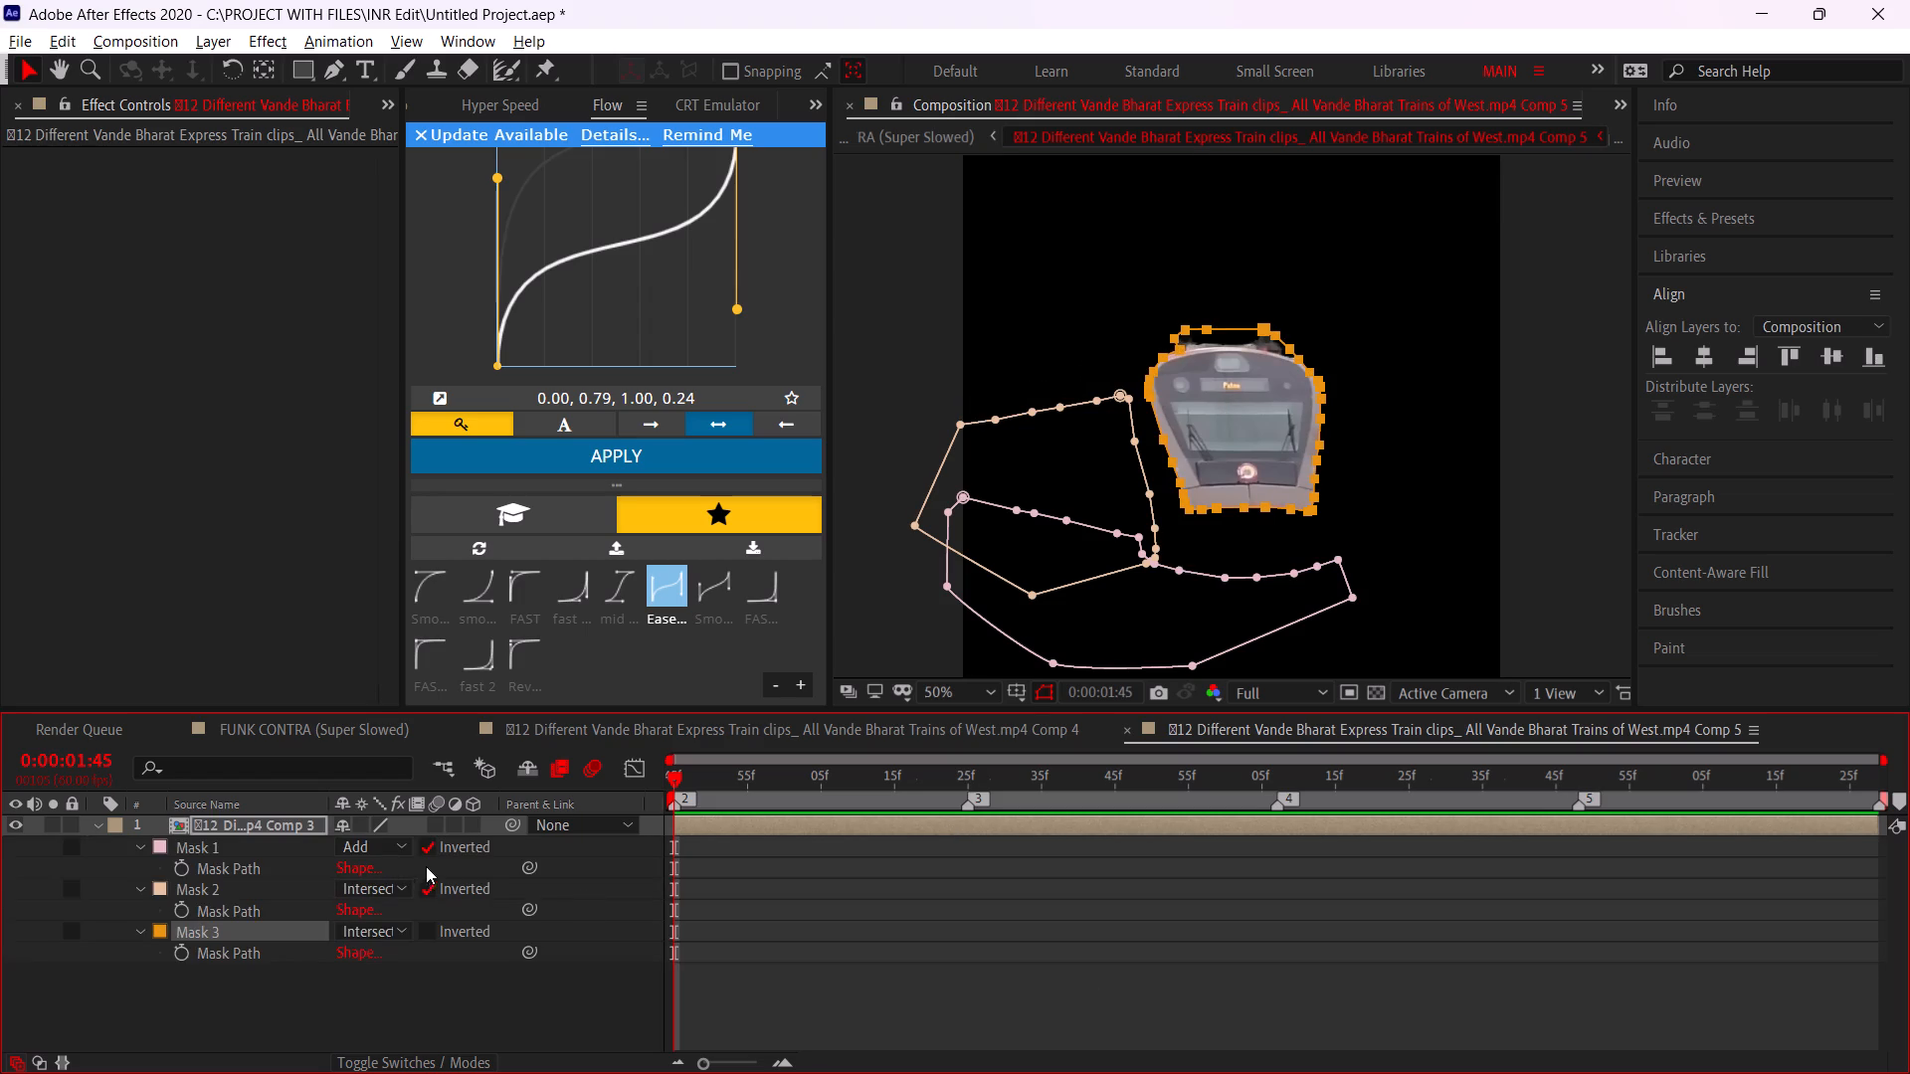
pyautogui.click(430, 927)
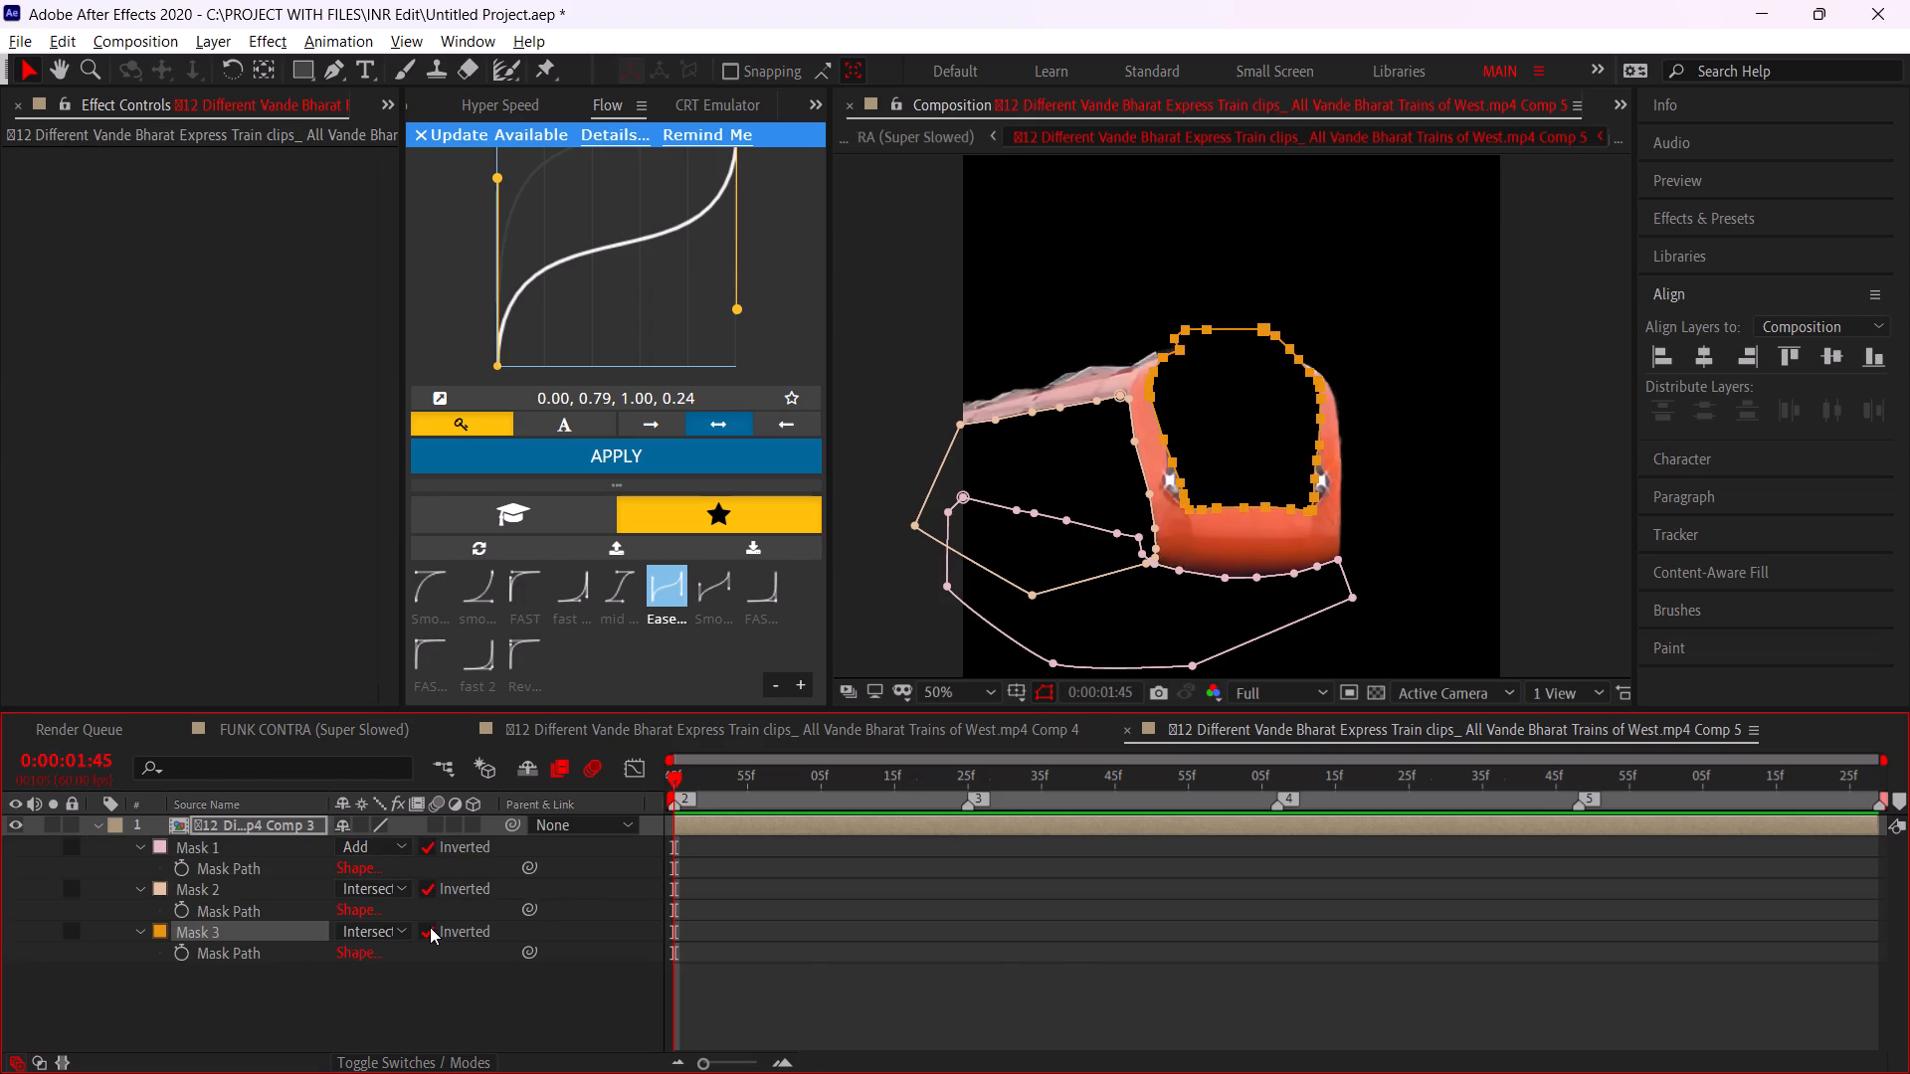
# Return to the FUNK CONTRA composition and toggle the Comp 5 and Comp 6 layers to examine their parts.
pyautogui.click(1058, 943)
pyautogui.scroll(4, 527, 719)
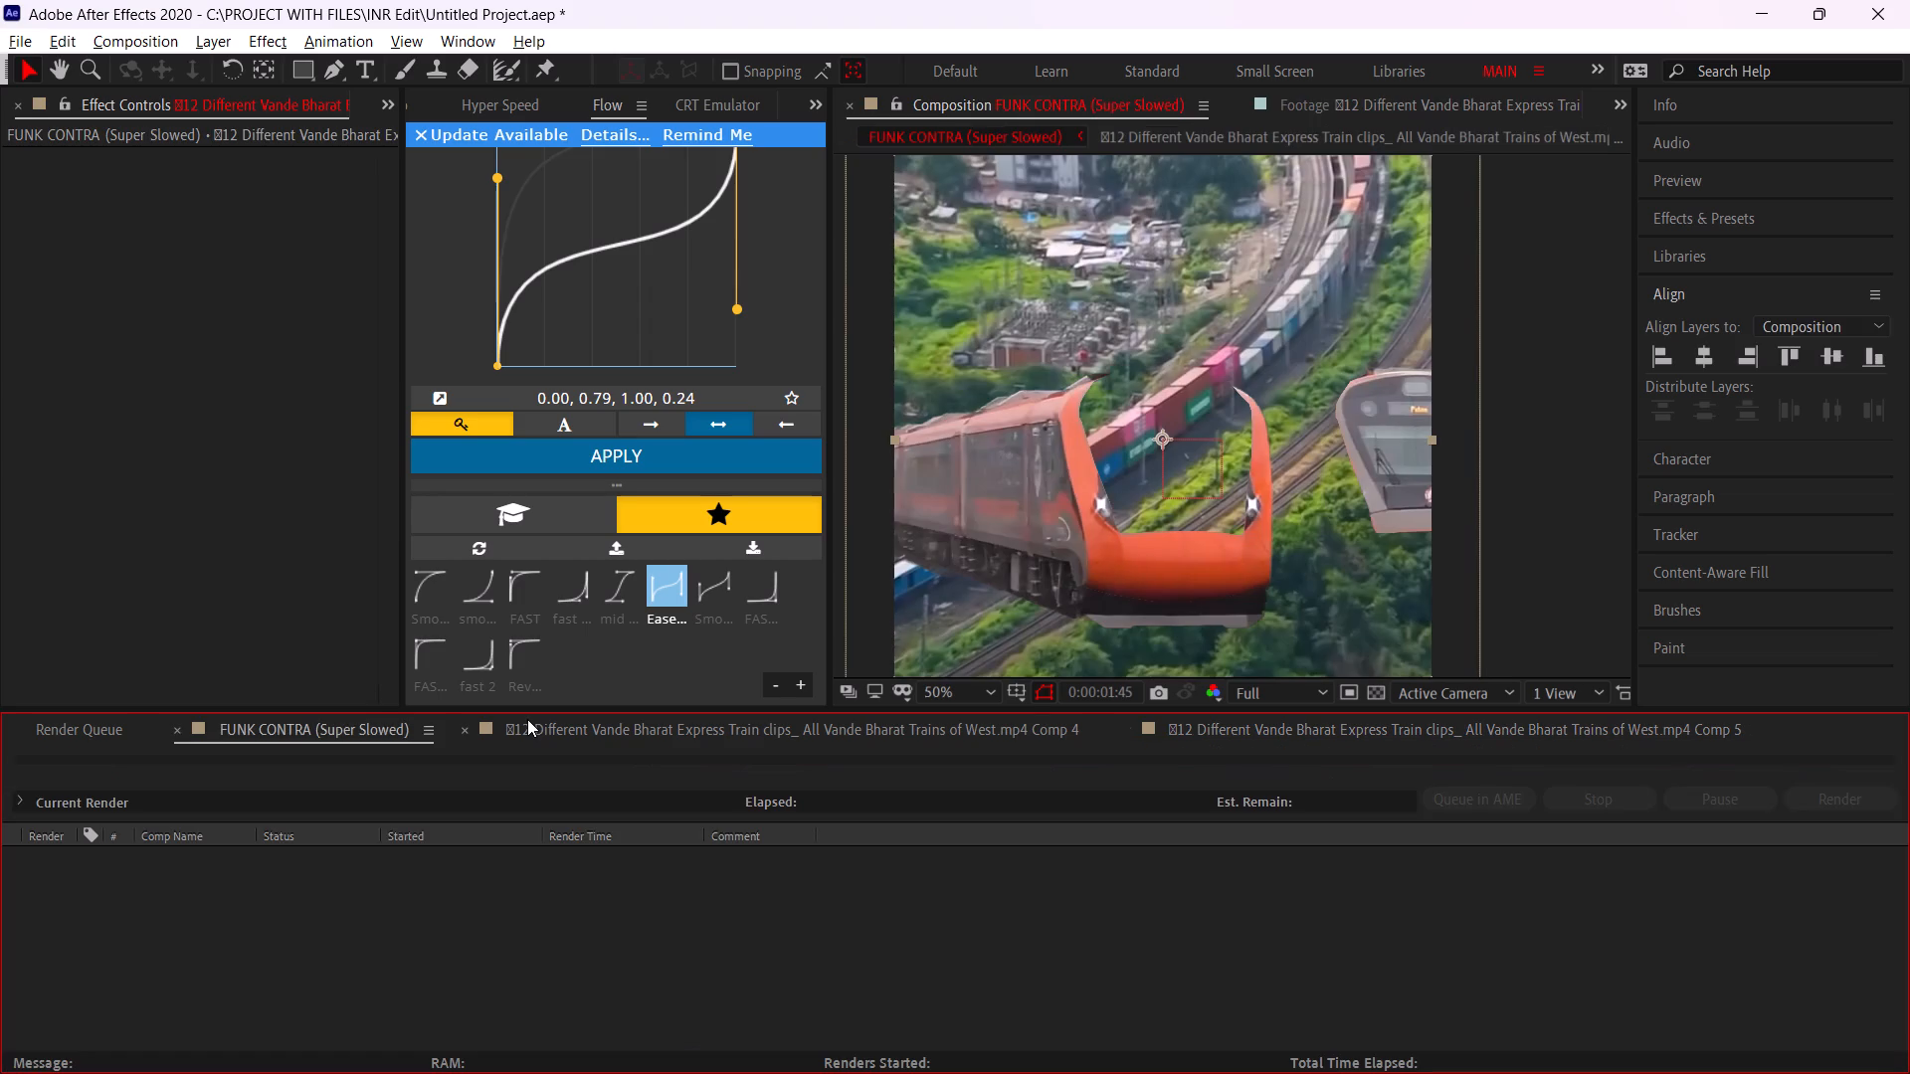
pyautogui.scroll(3, 527, 719)
pyautogui.scroll(-1, 527, 719)
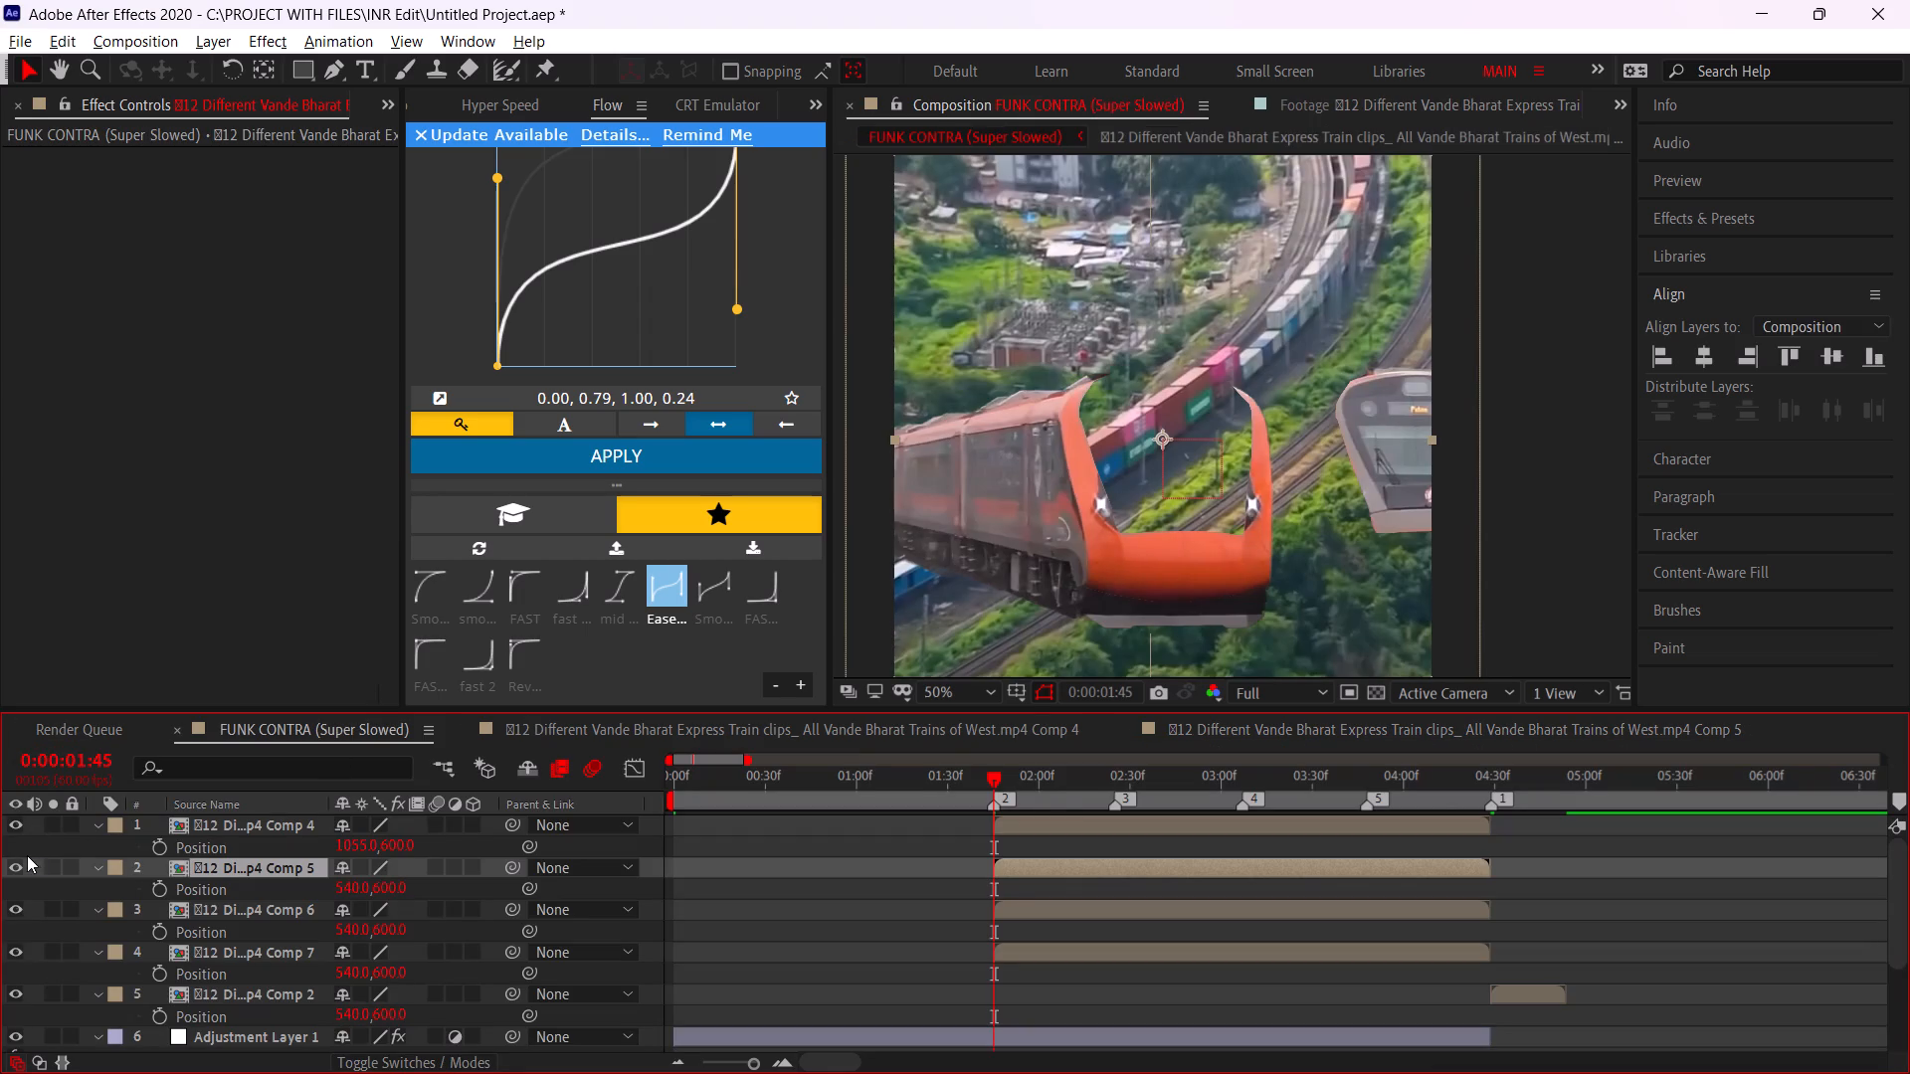
pyautogui.click(11, 874)
pyautogui.click(11, 874)
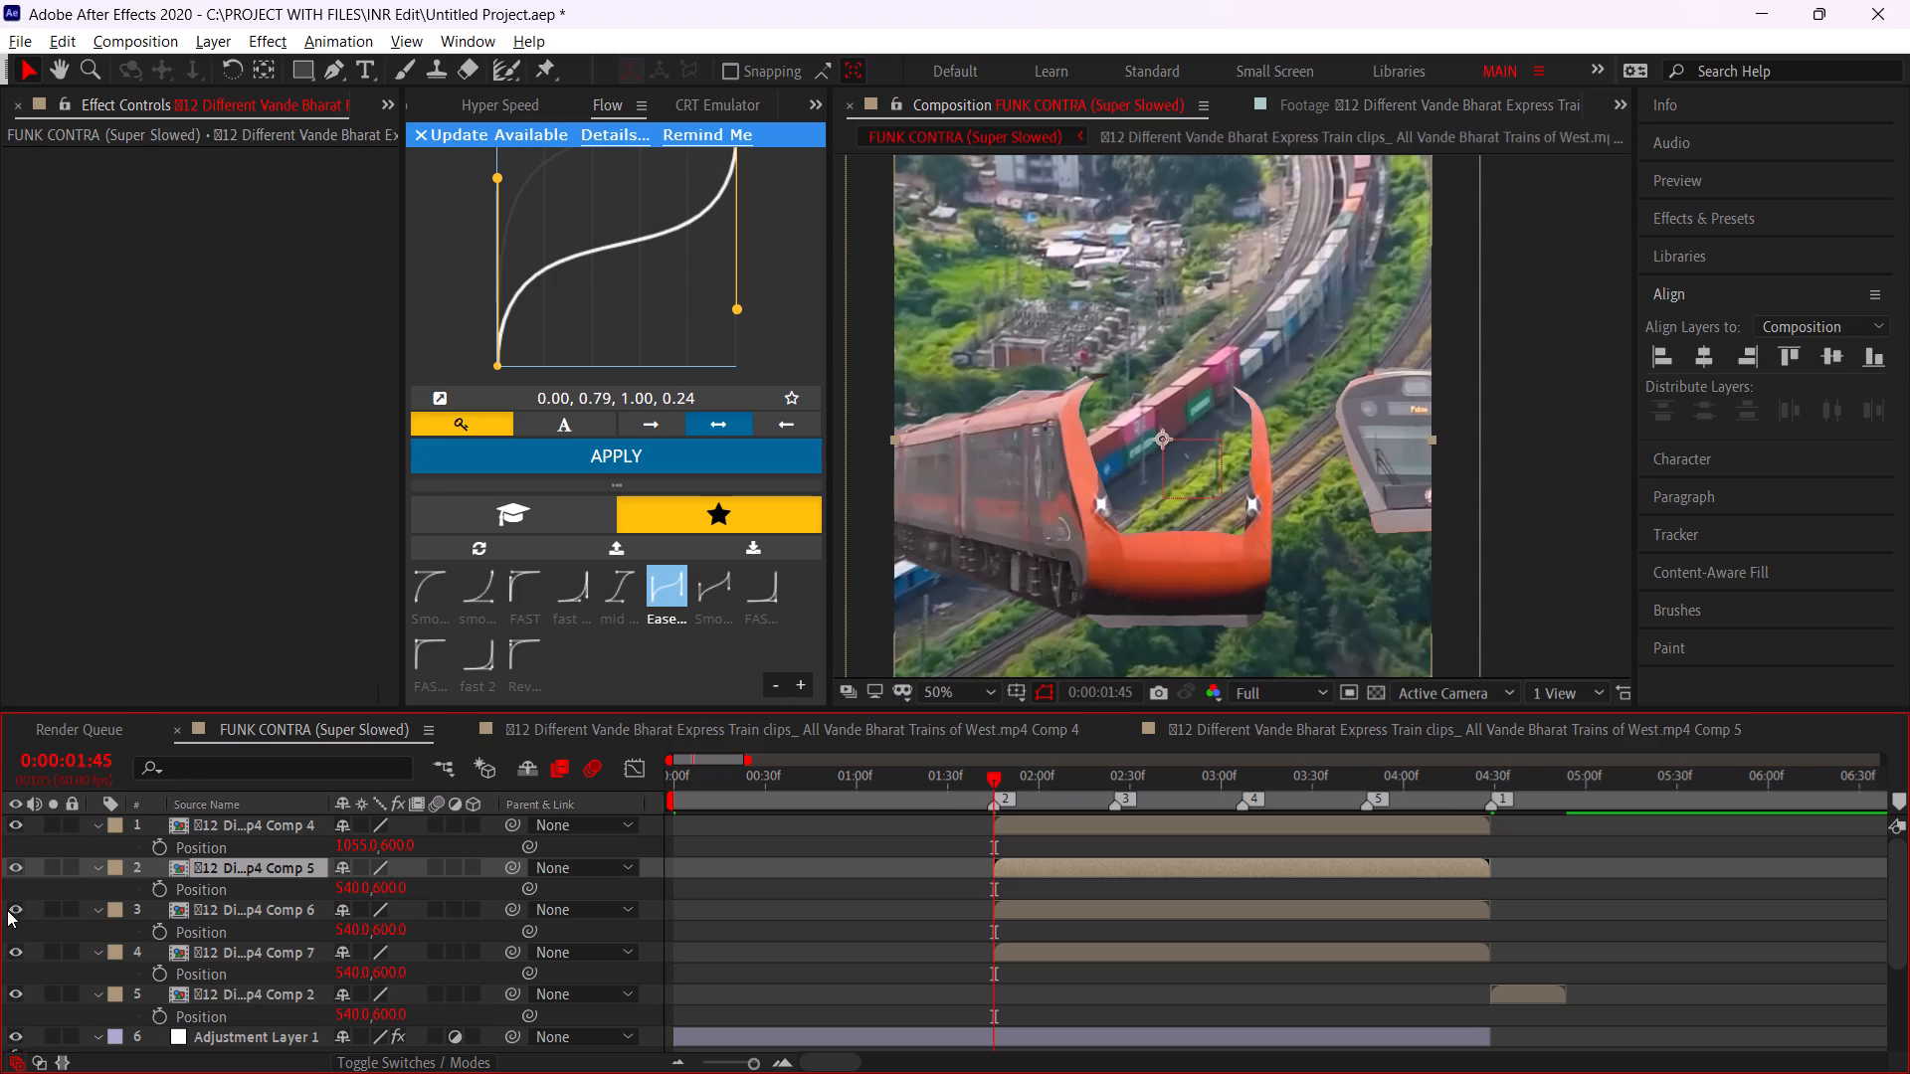
pyautogui.click(8, 910)
pyautogui.click(8, 910)
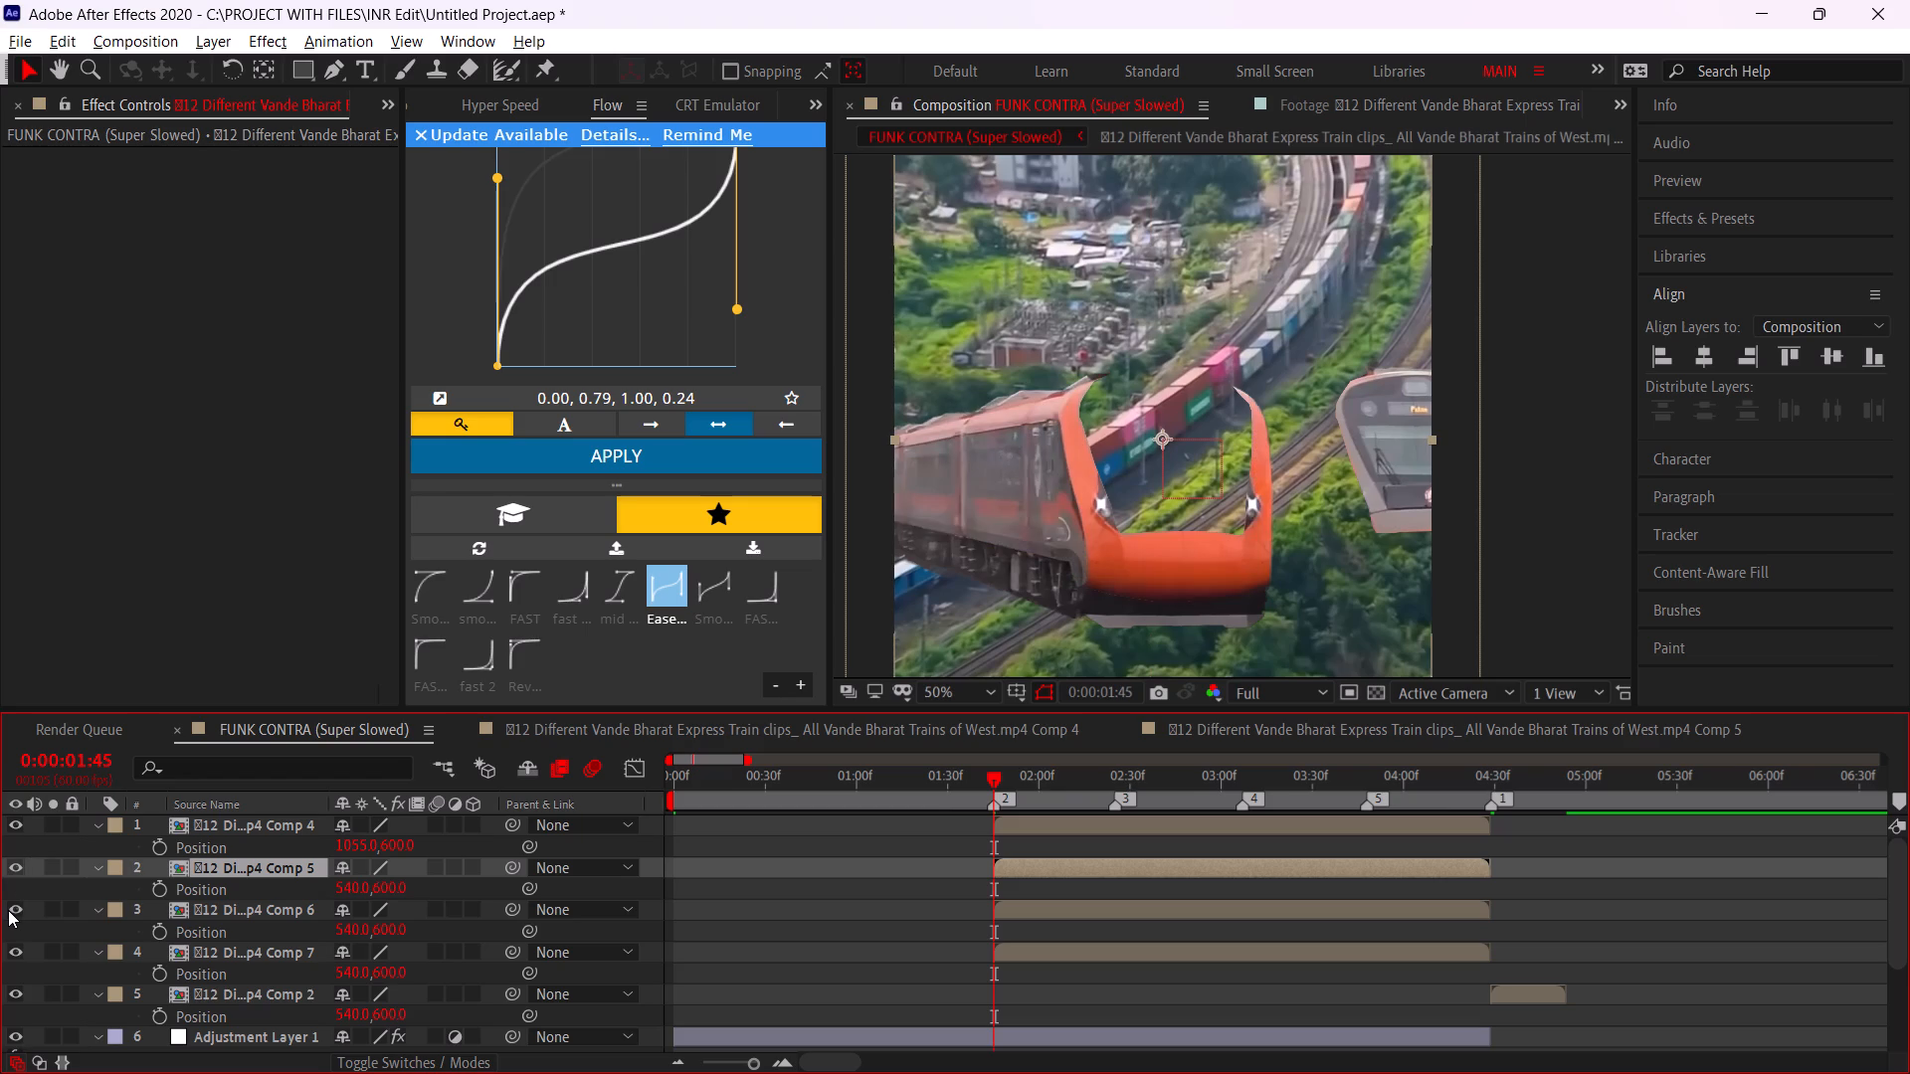
# Hide all four train-part layers and toggle each one individually to check what it holds.
pyautogui.click(8, 910)
pyautogui.click(17, 829)
pyautogui.click(14, 862)
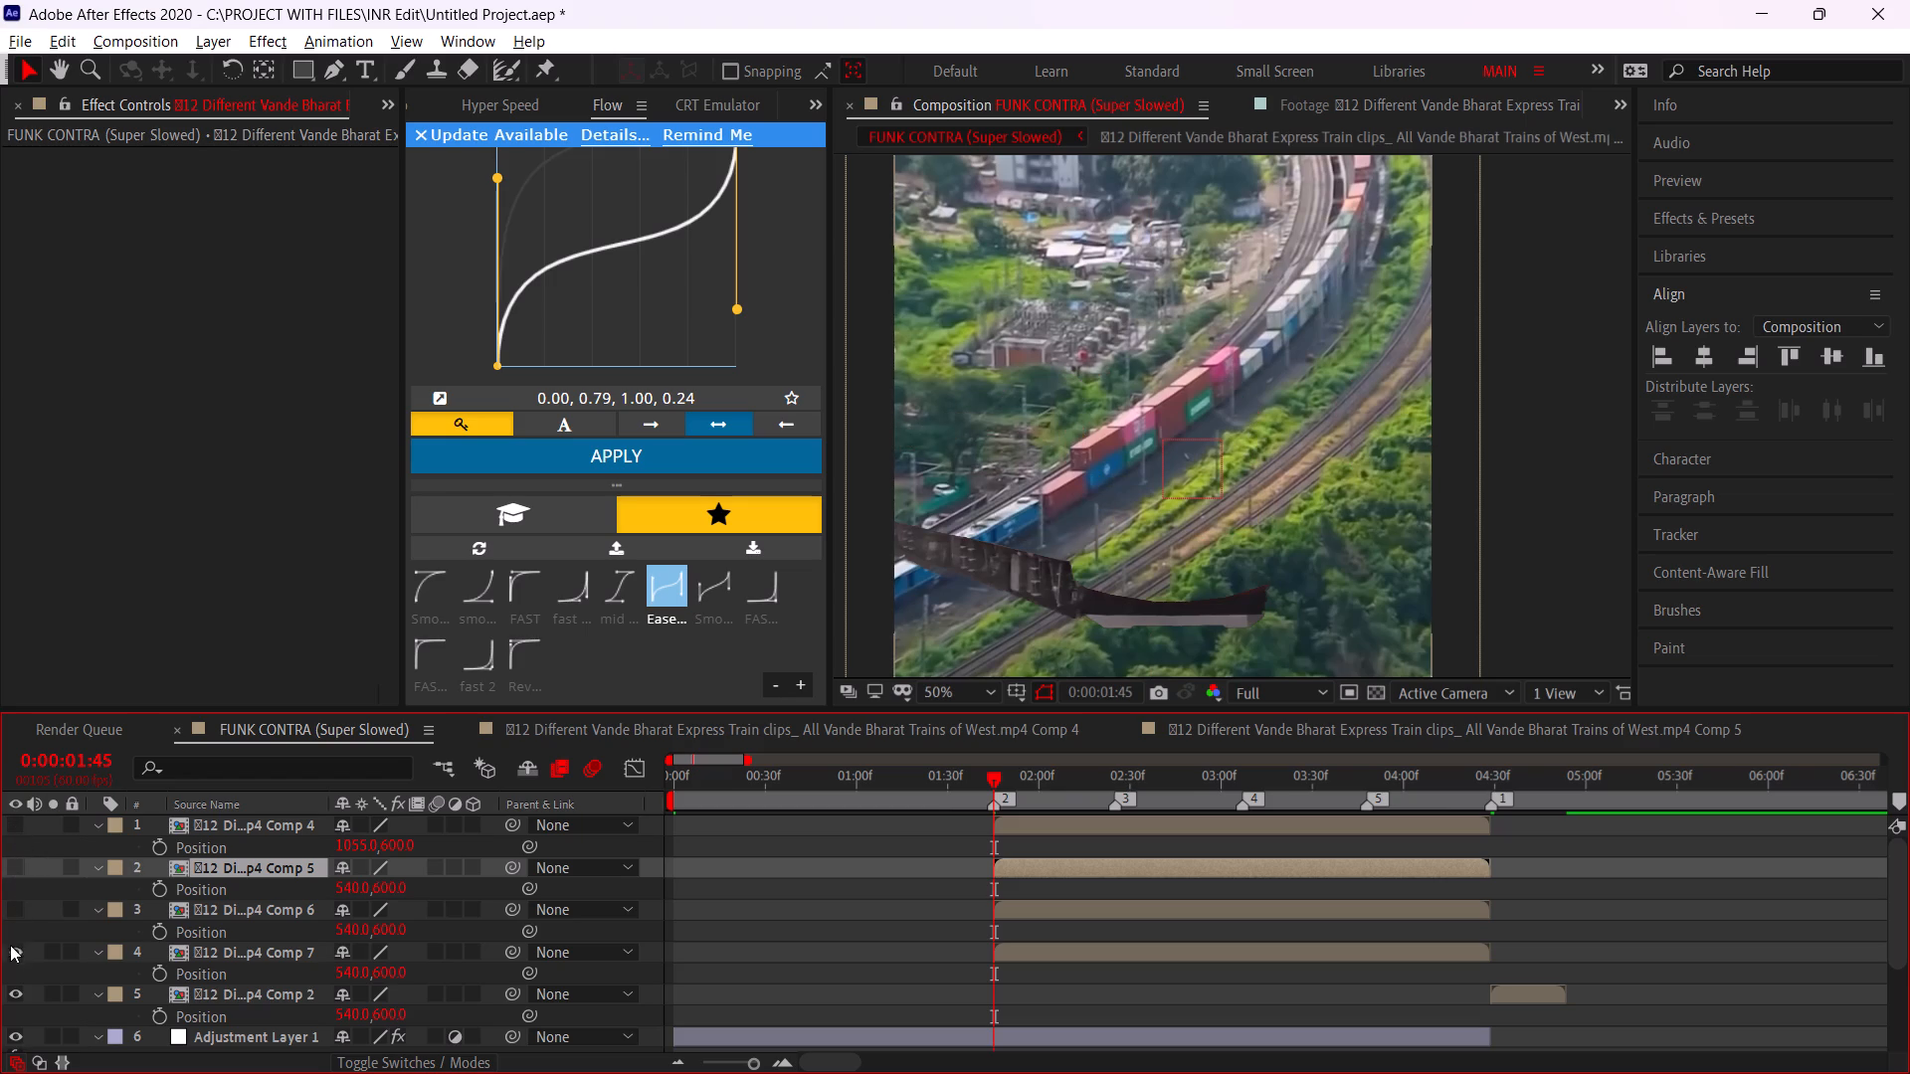
pyautogui.click(10, 956)
pyautogui.click(12, 956)
pyautogui.click(12, 956)
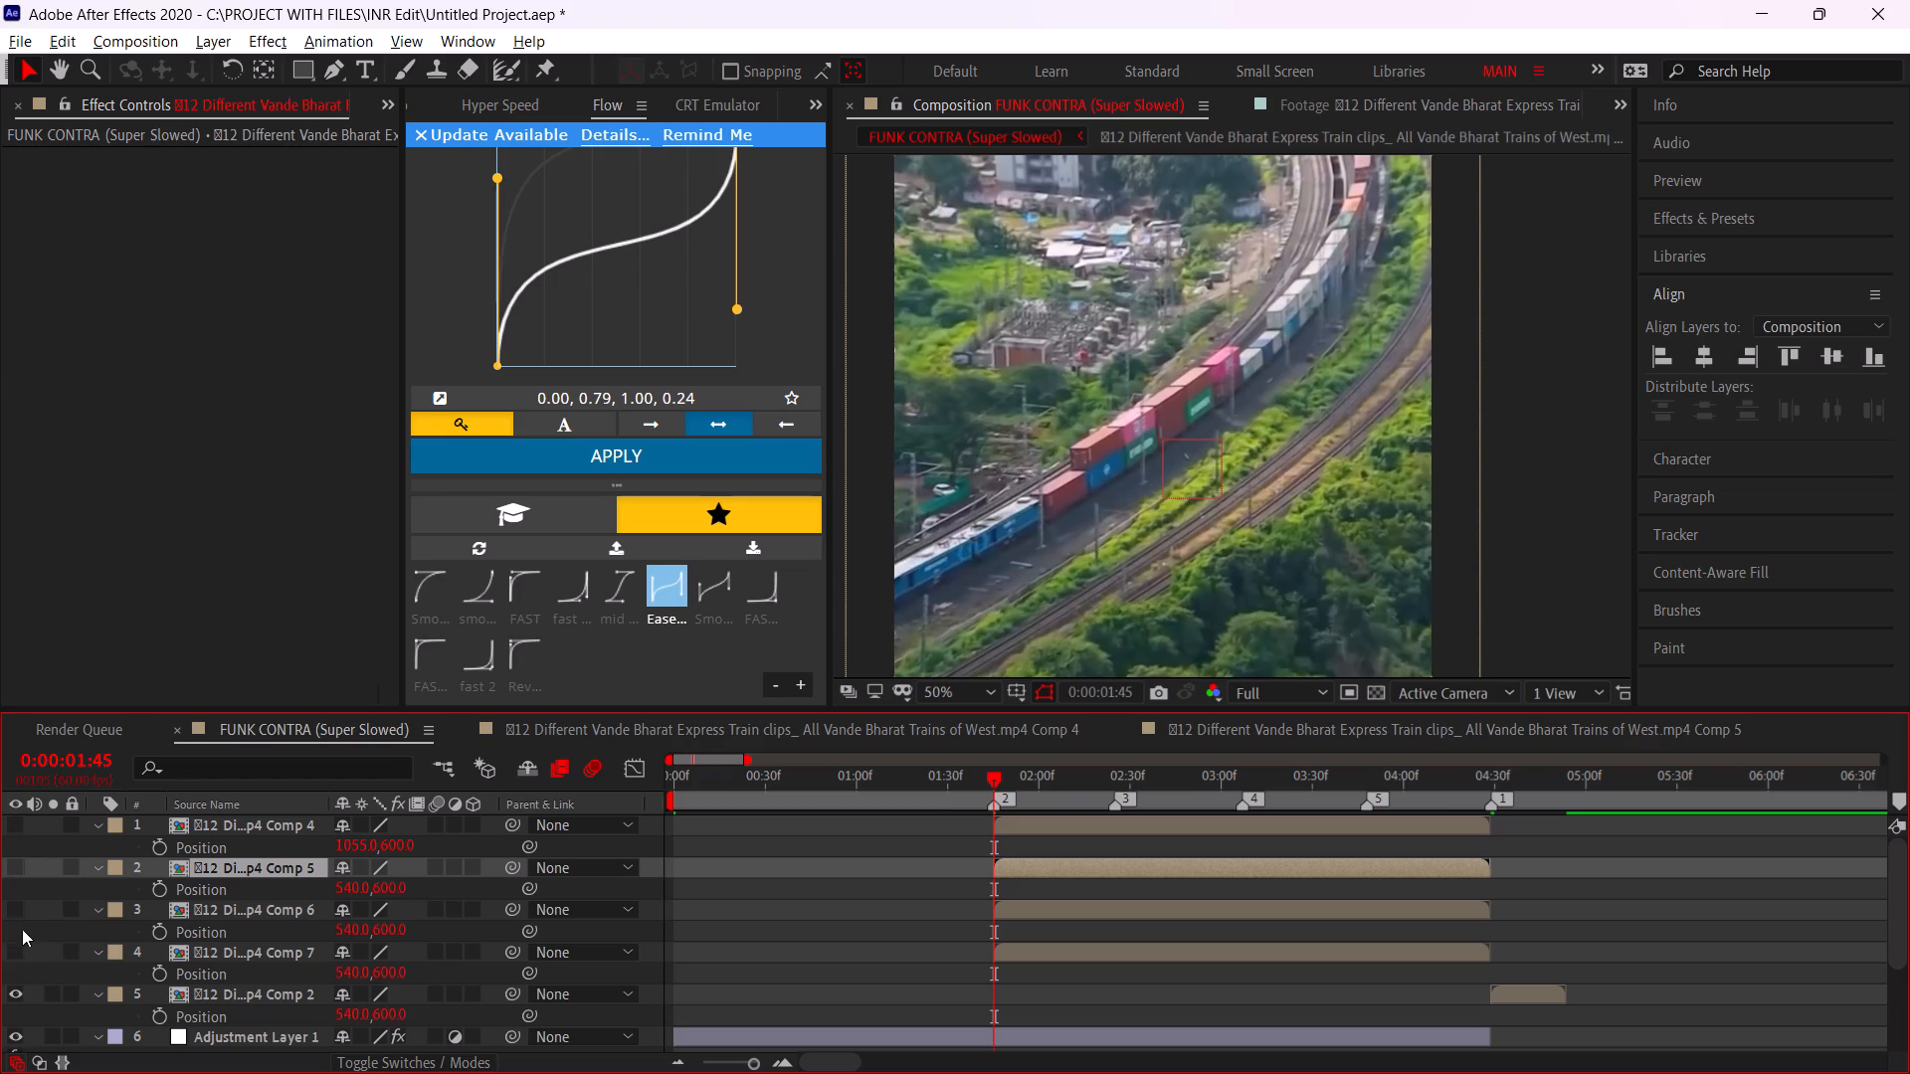
pyautogui.click(16, 909)
pyautogui.click(16, 909)
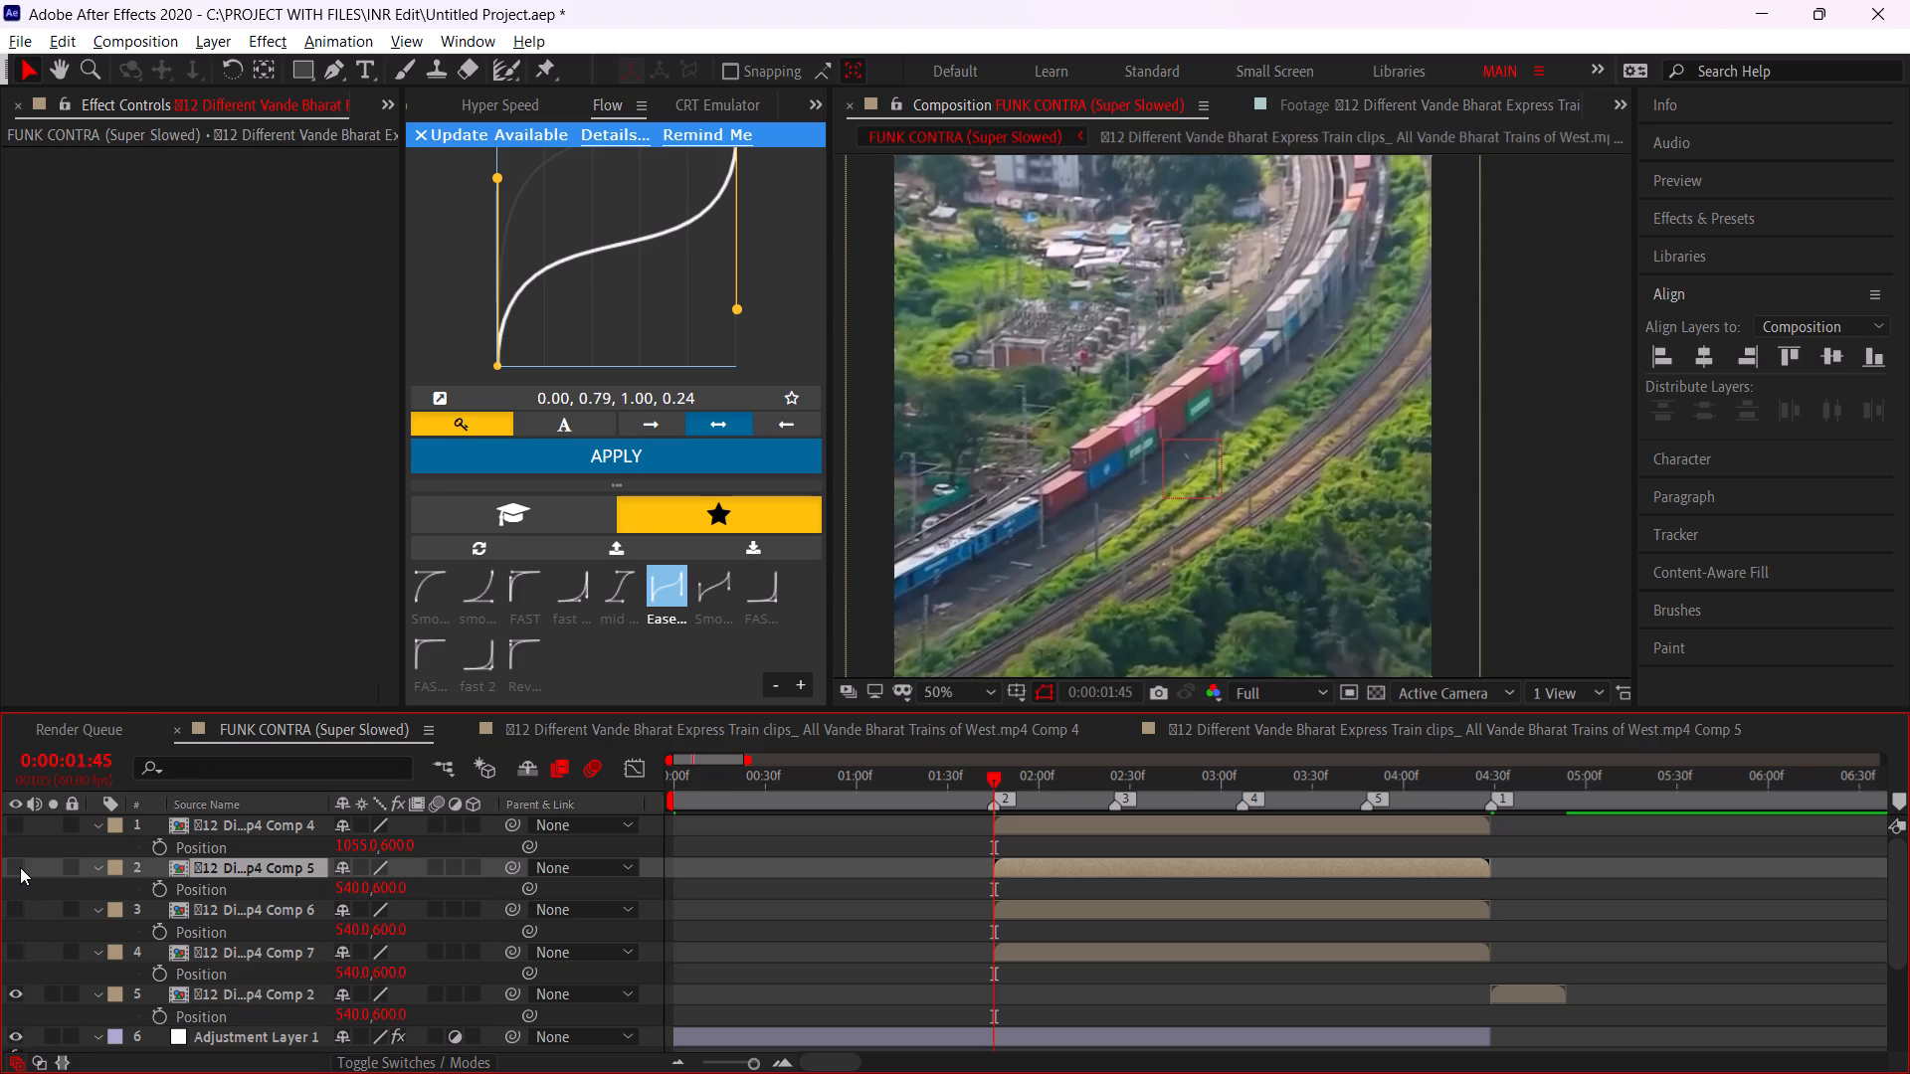
pyautogui.click(20, 867)
pyautogui.click(20, 867)
pyautogui.click(18, 811)
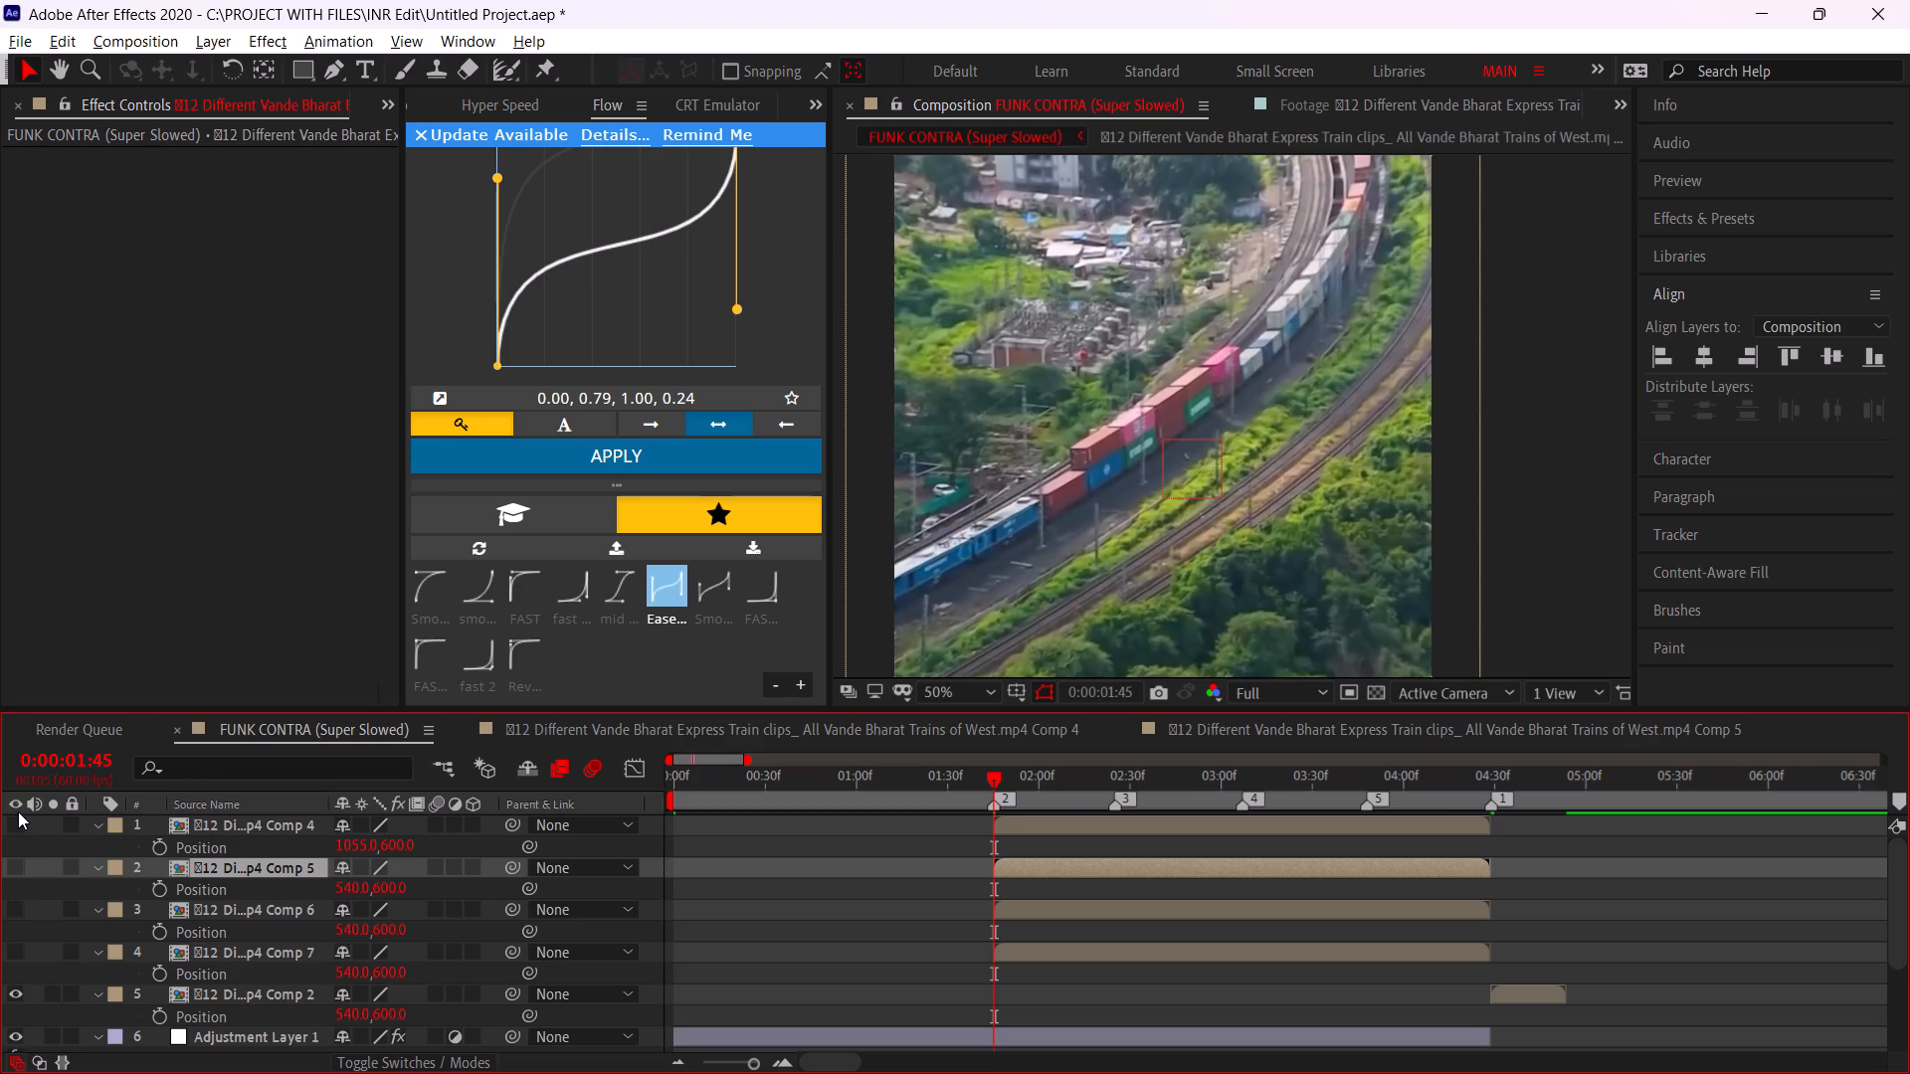
pyautogui.click(19, 819)
pyautogui.click(20, 820)
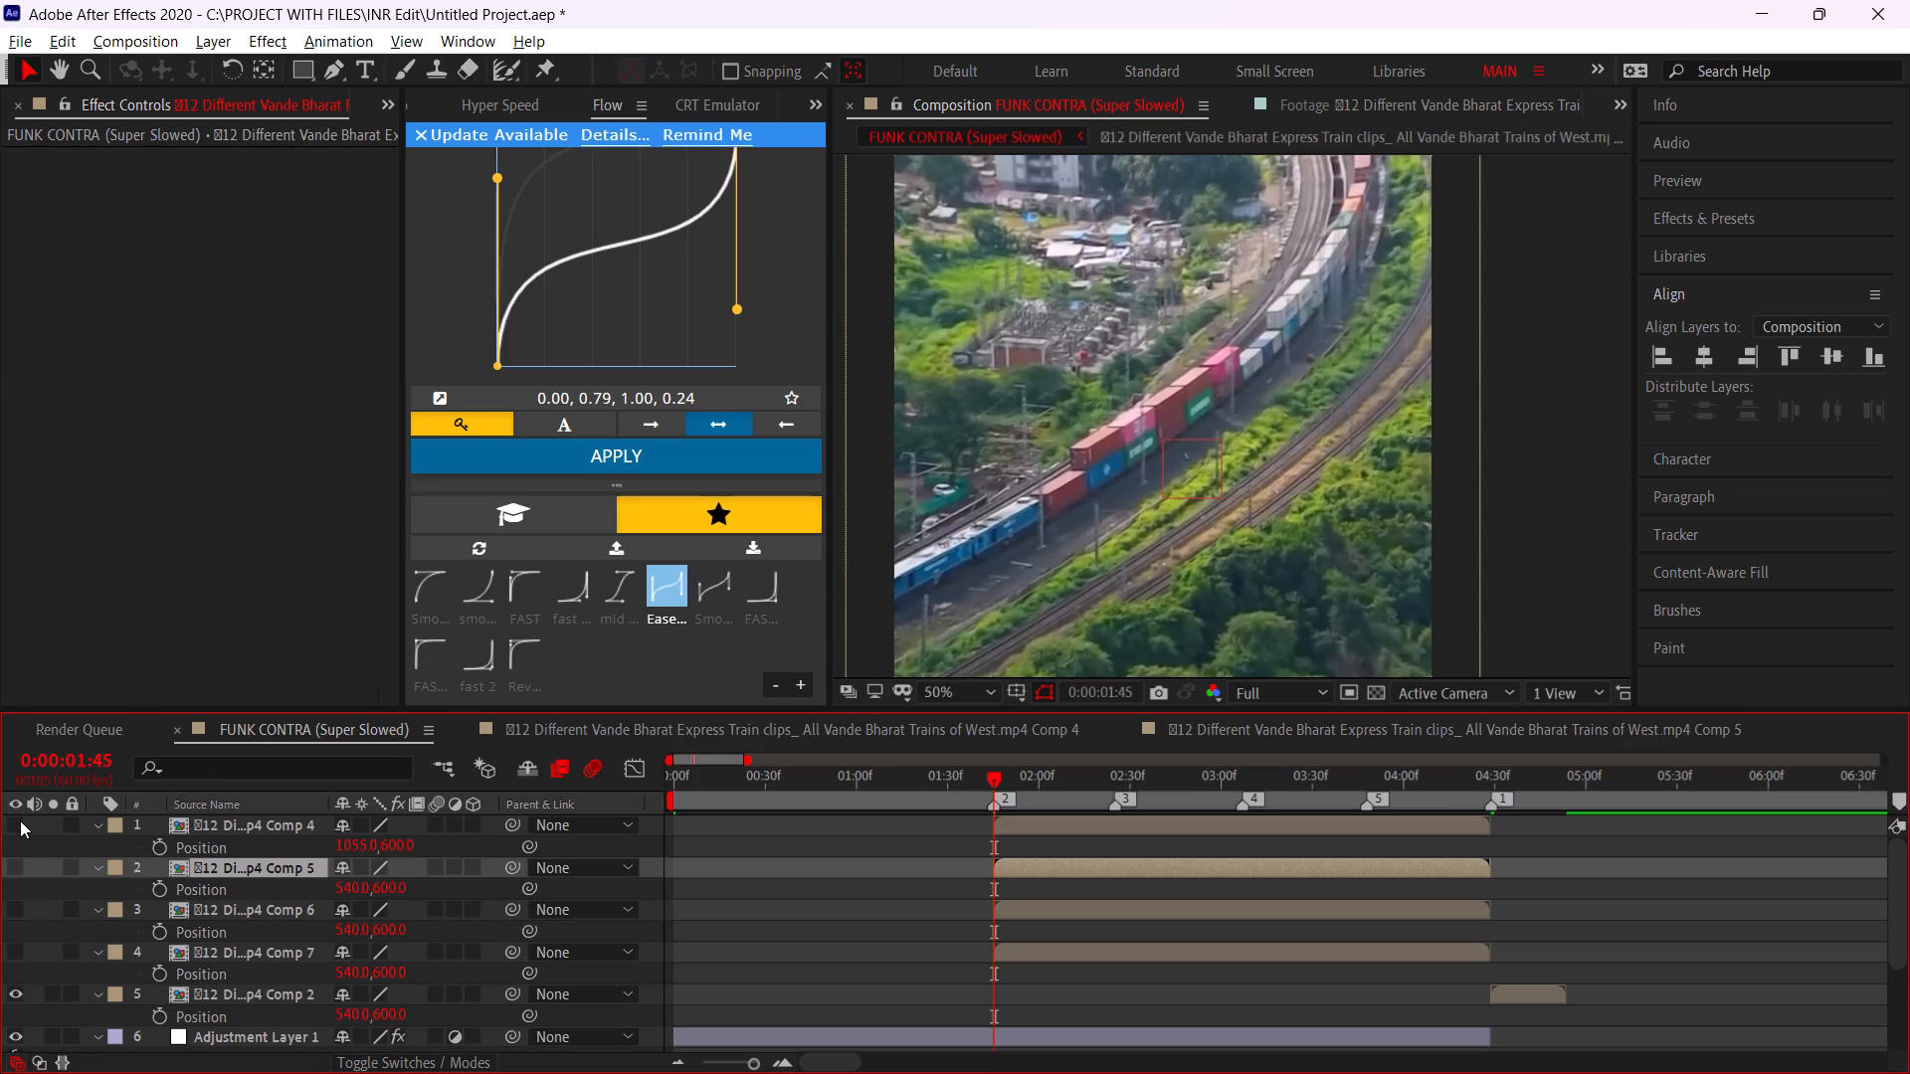
# Turn the visibility of the Comp 4, Comp 5, Comp 6 and Comp 7 train-part layers back on.
pyautogui.click(19, 818)
pyautogui.click(20, 859)
pyautogui.click(14, 909)
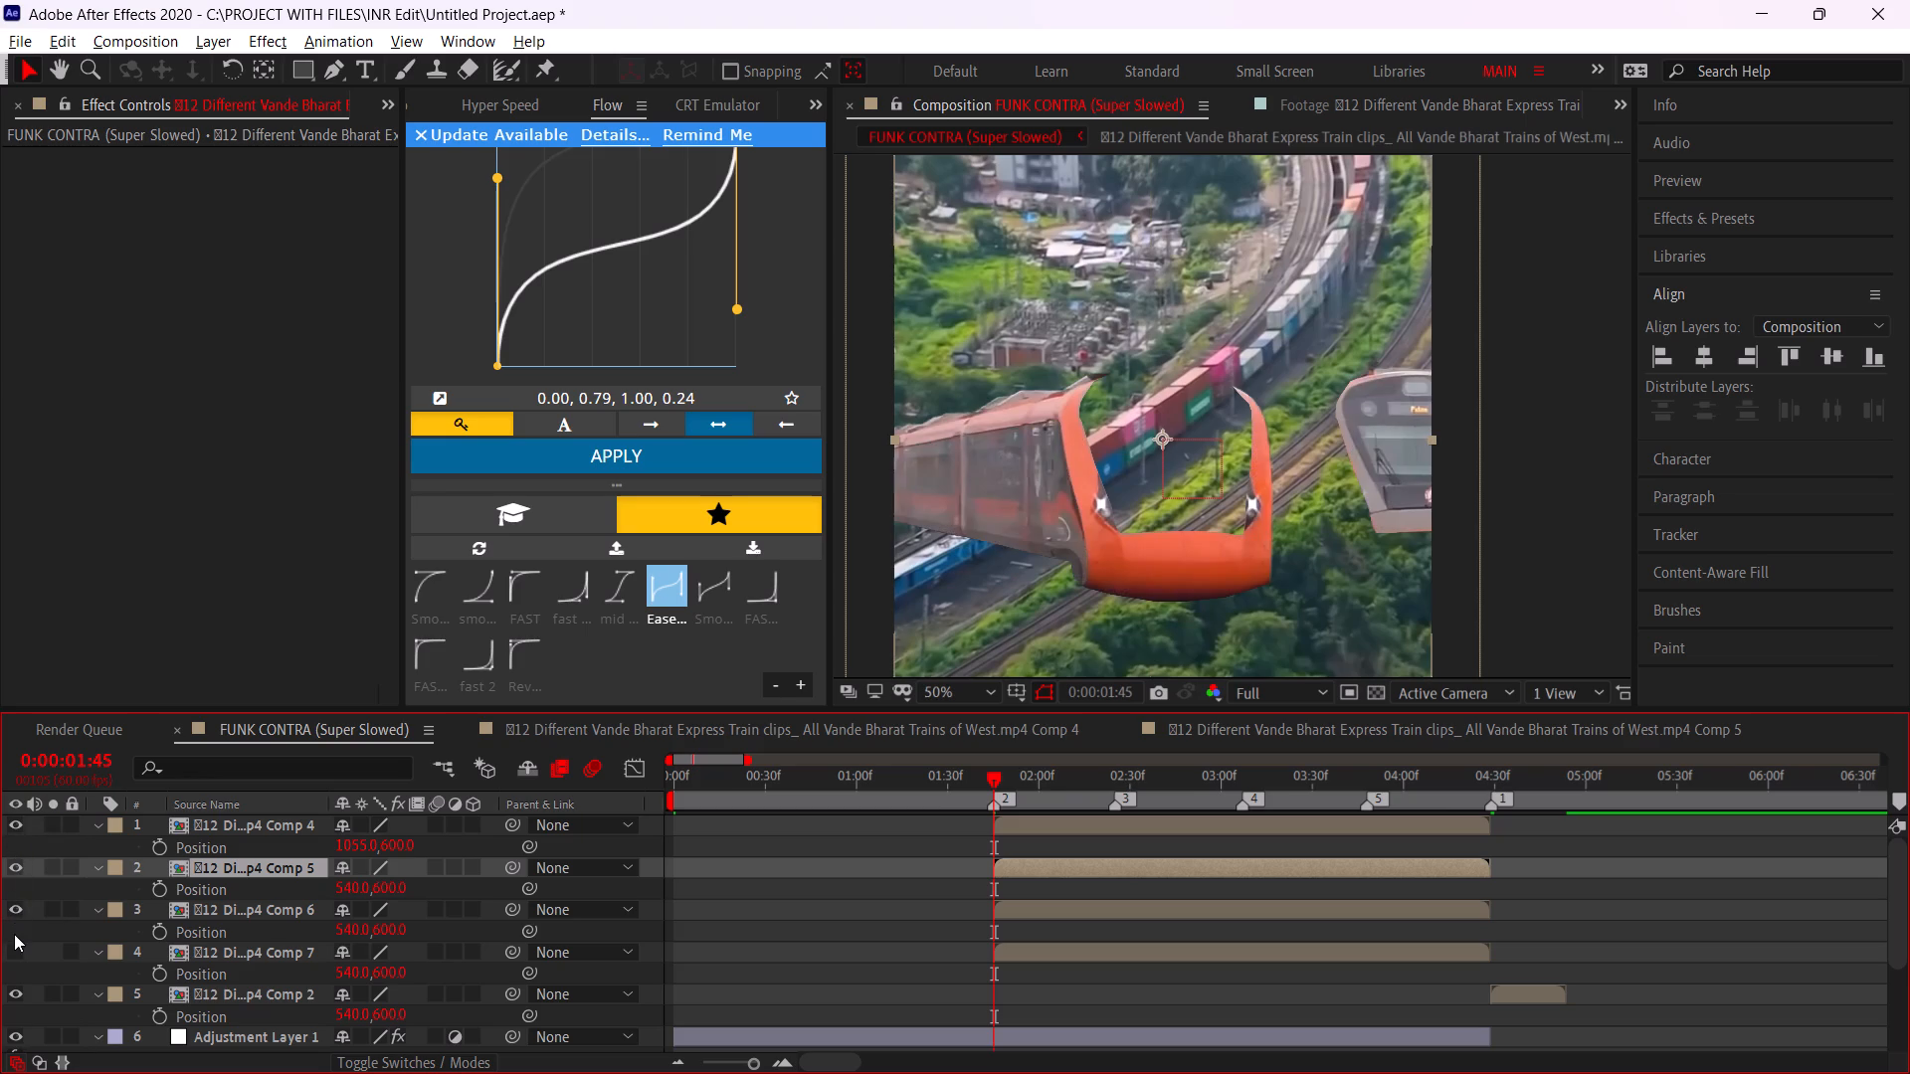
pyautogui.click(11, 951)
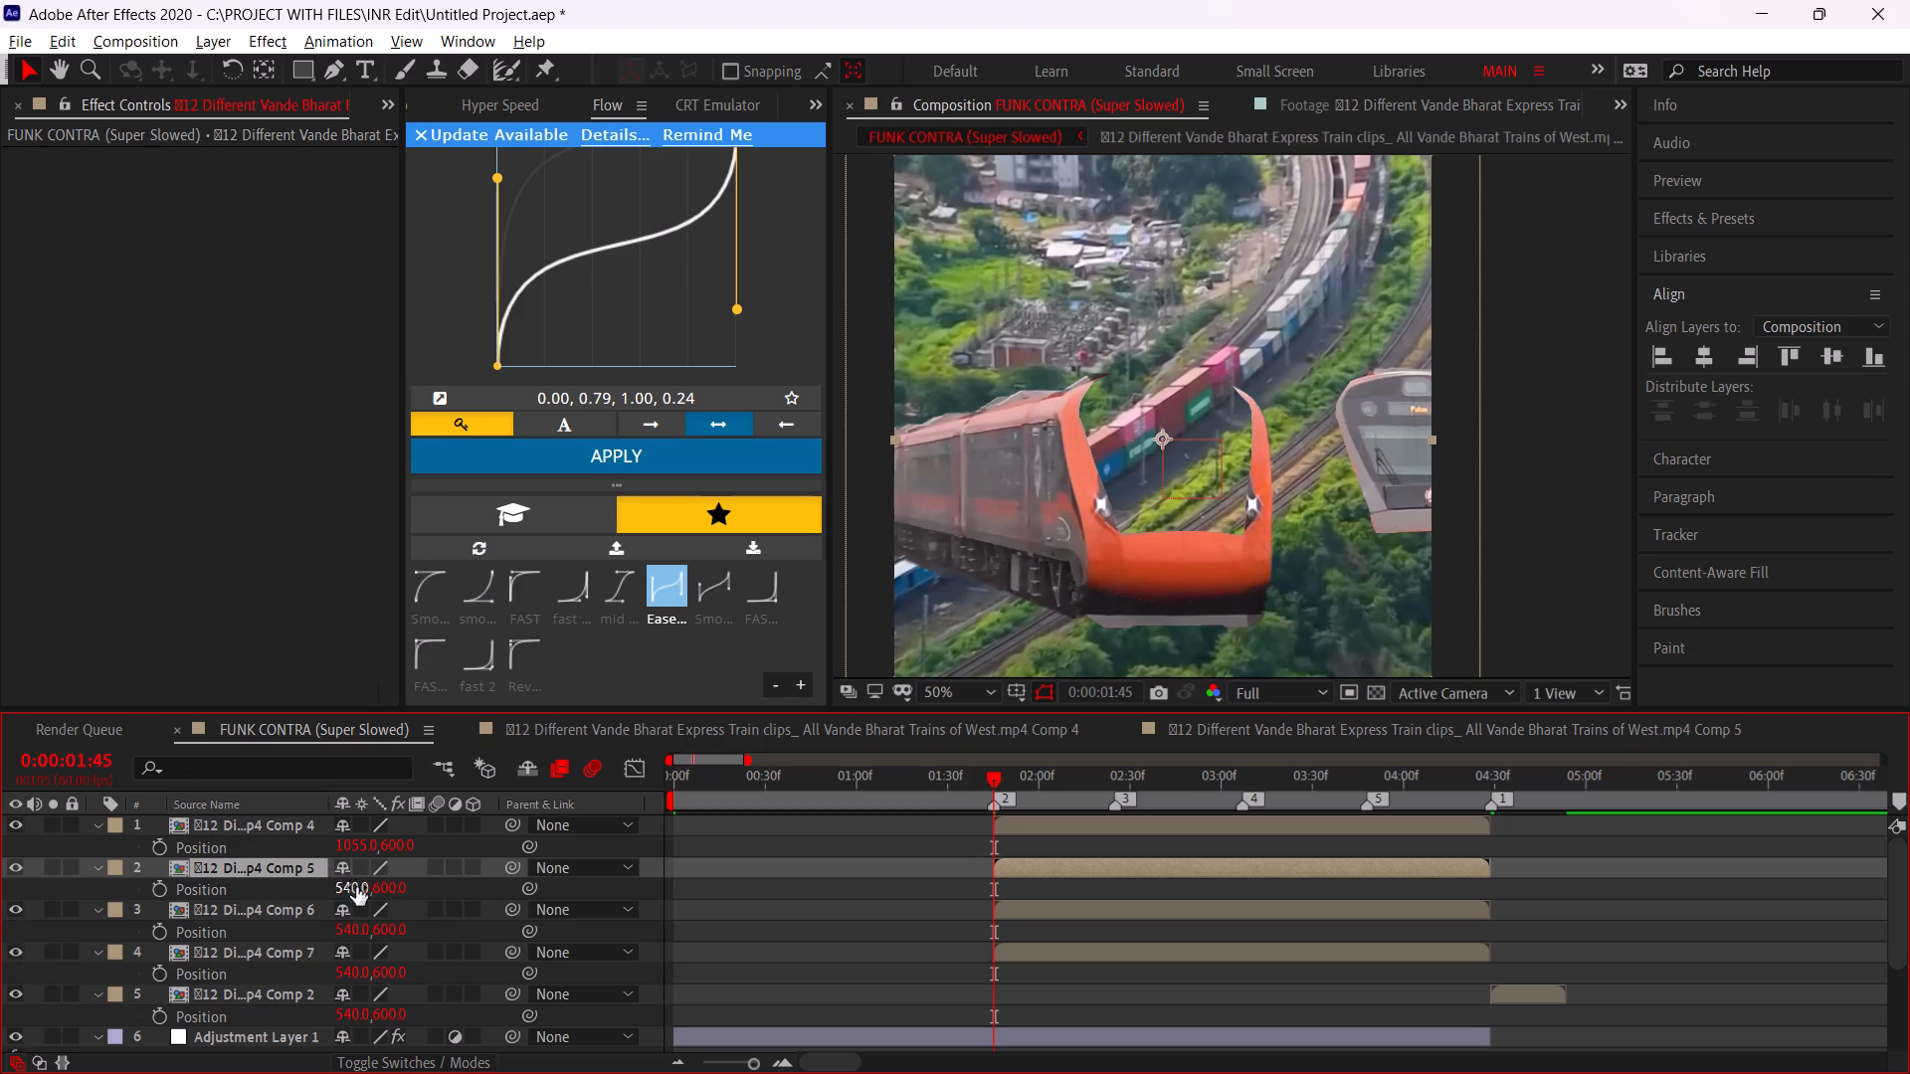
# Move the Comp 4 front-panel layer out of frame by setting its Position to about 1276, 388.
pyautogui.moveTo(347, 852); pyautogui.dragTo(44, 824)
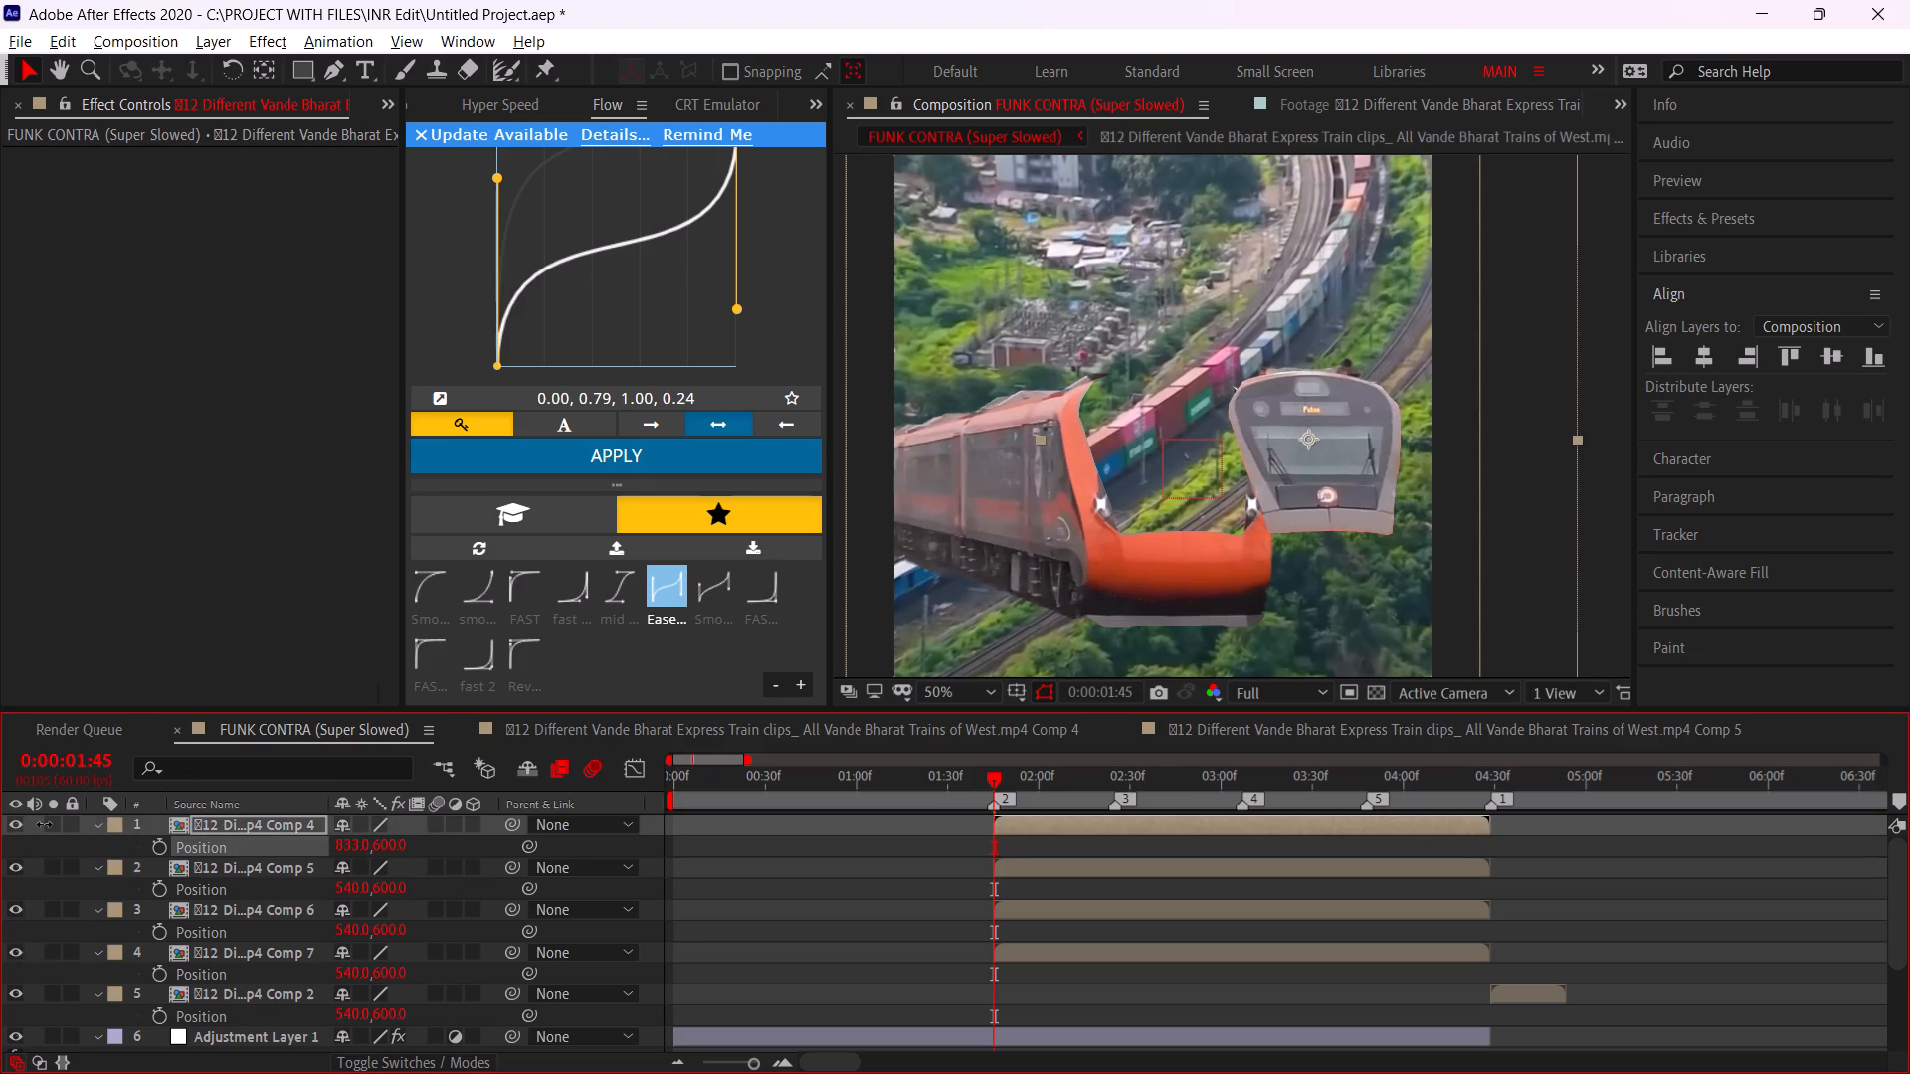
pyautogui.moveTo(44, 824); pyautogui.dragTo(128, 834)
pyautogui.moveTo(382, 846); pyautogui.dragTo(158, 806)
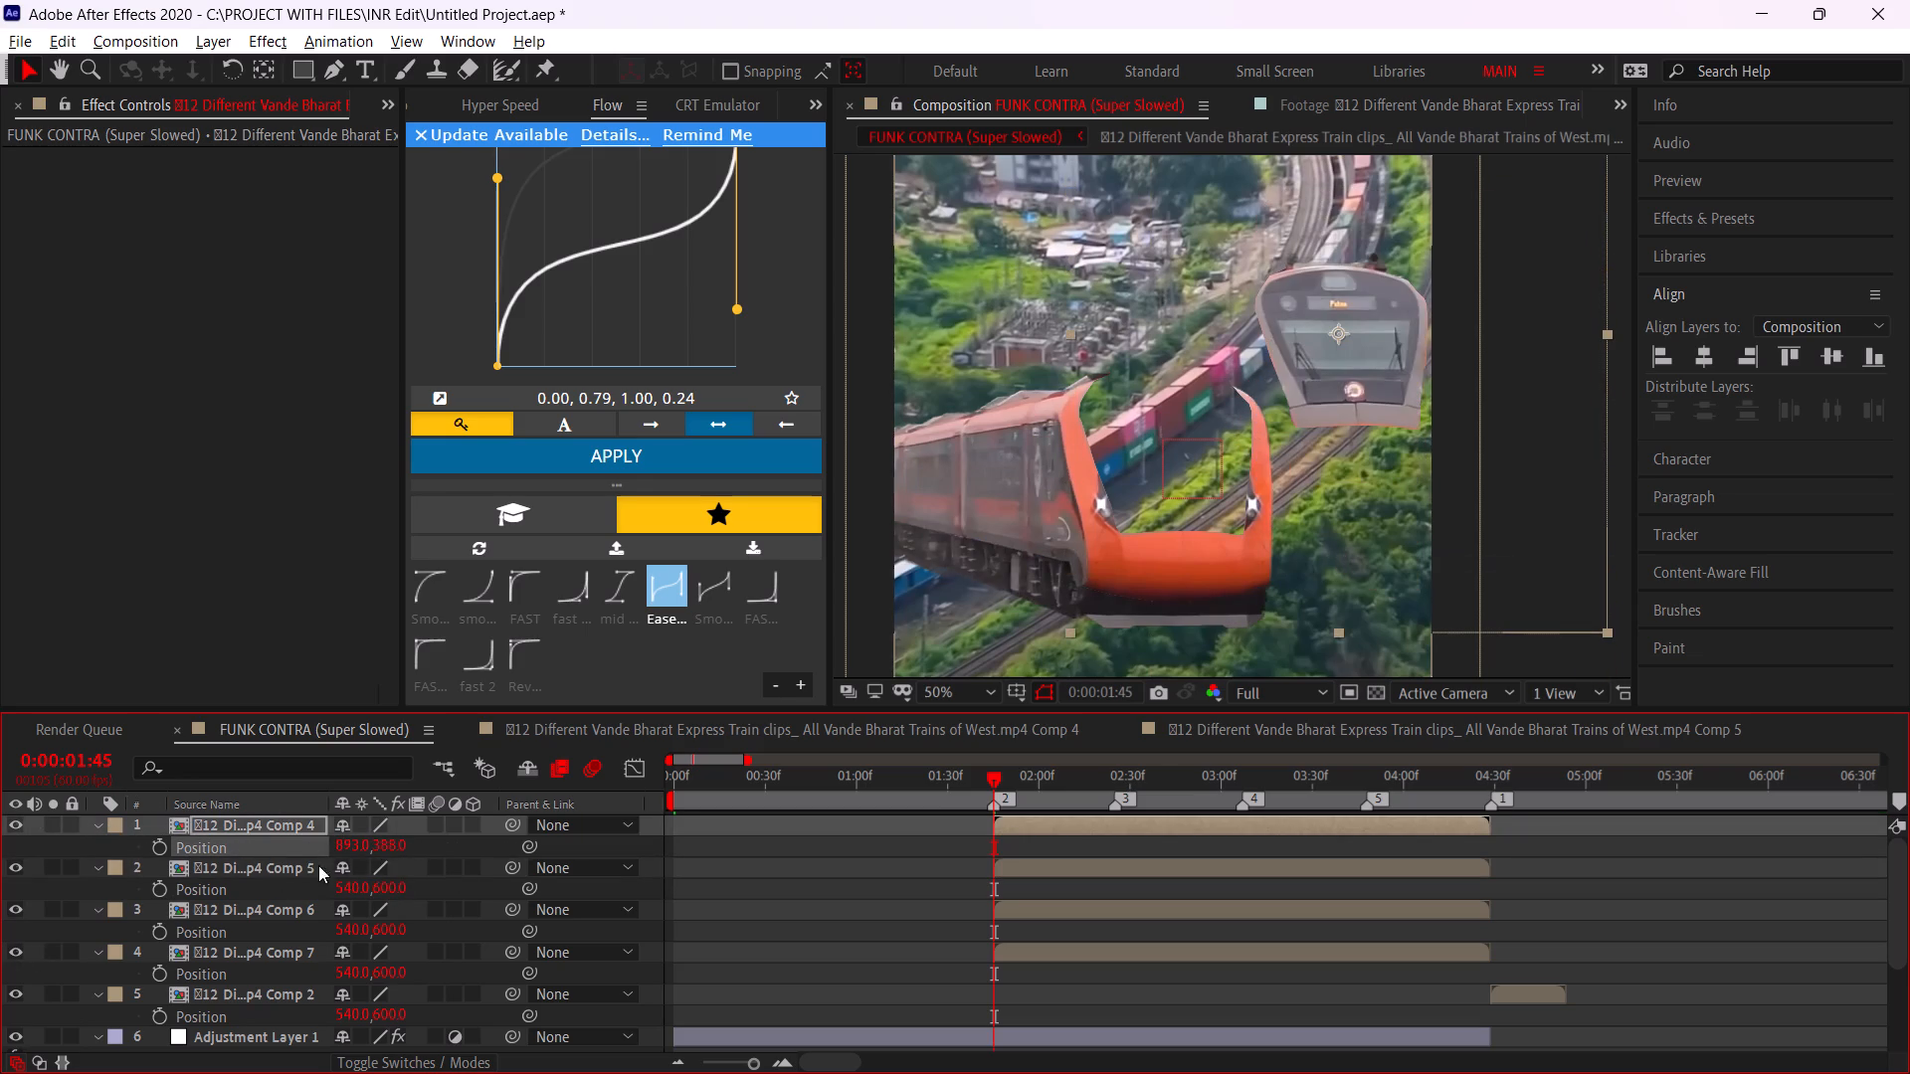
pyautogui.moveTo(348, 843); pyautogui.dragTo(843, 861)
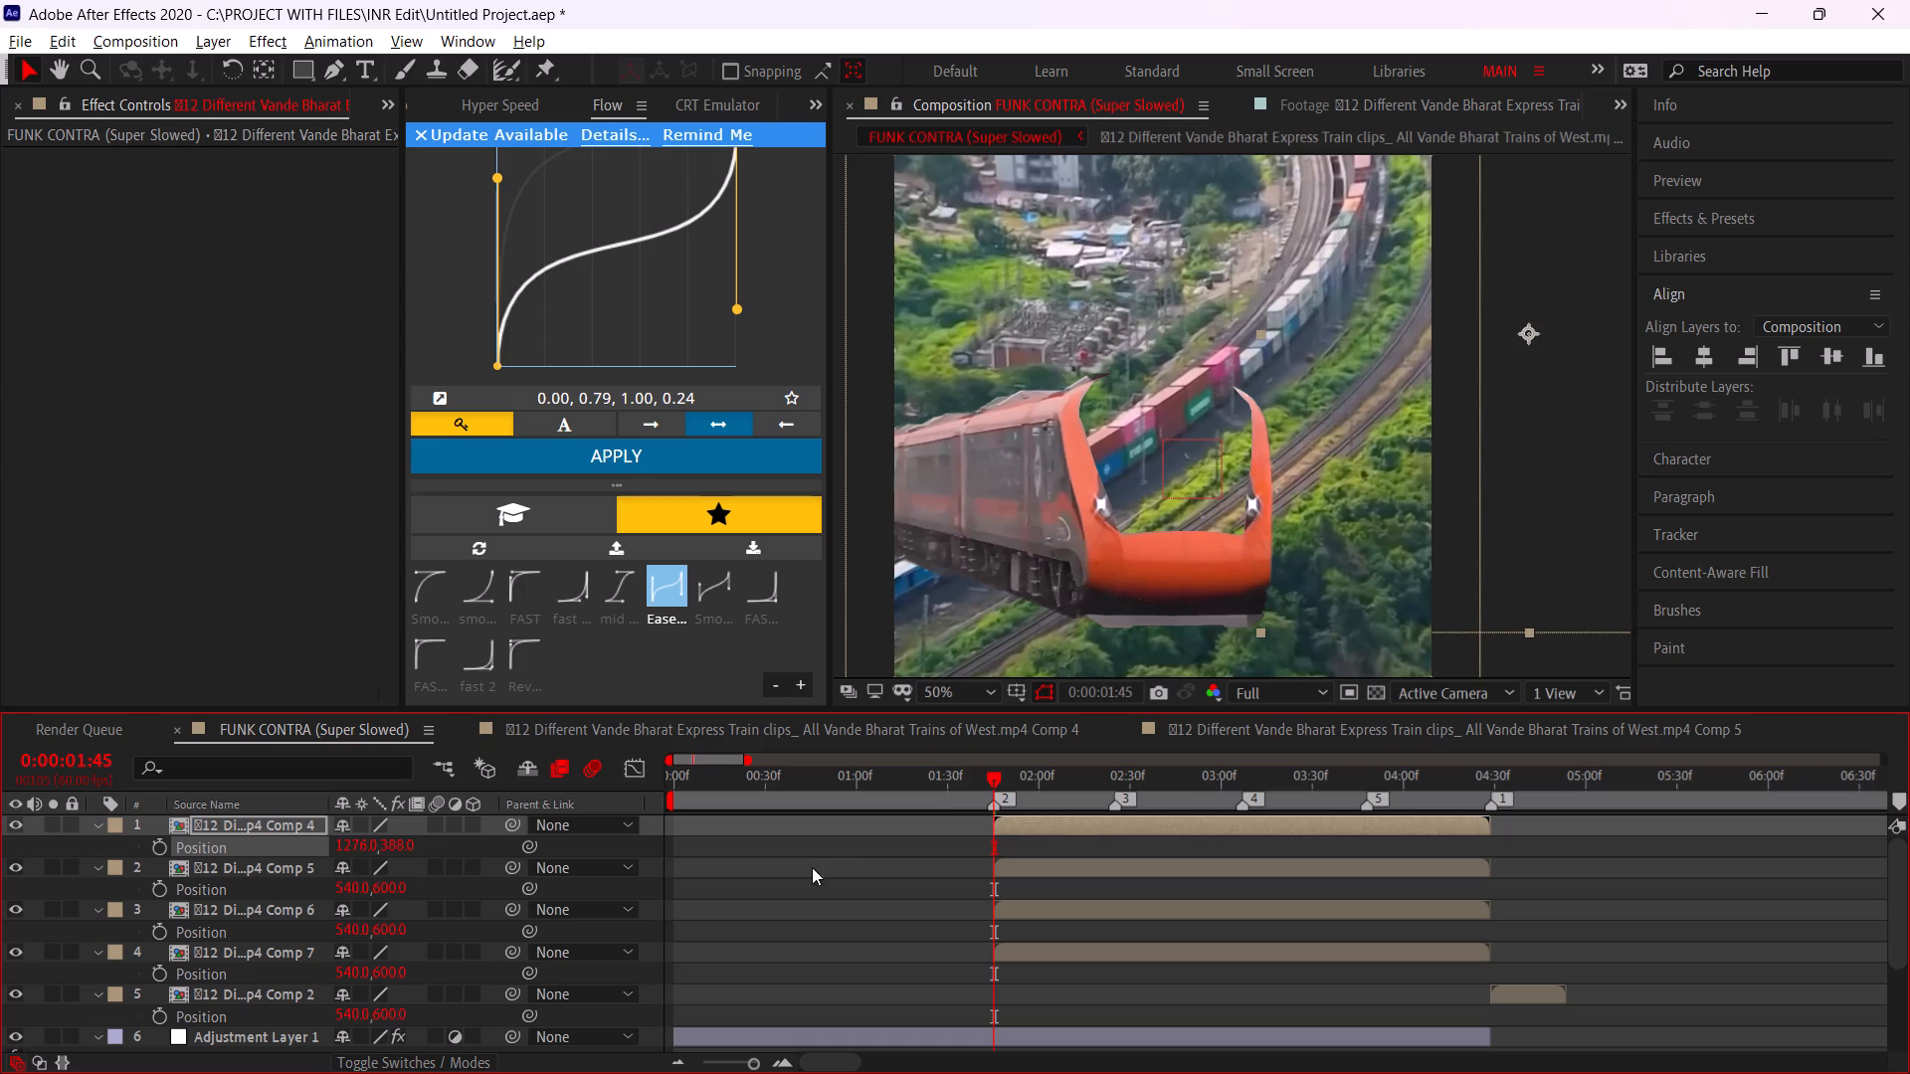
# Move the Comp 5 orange nose layer below and out of frame by setting its Position to about 329, 1223.
pyautogui.moveTo(393, 881); pyautogui.dragTo(862, 934)
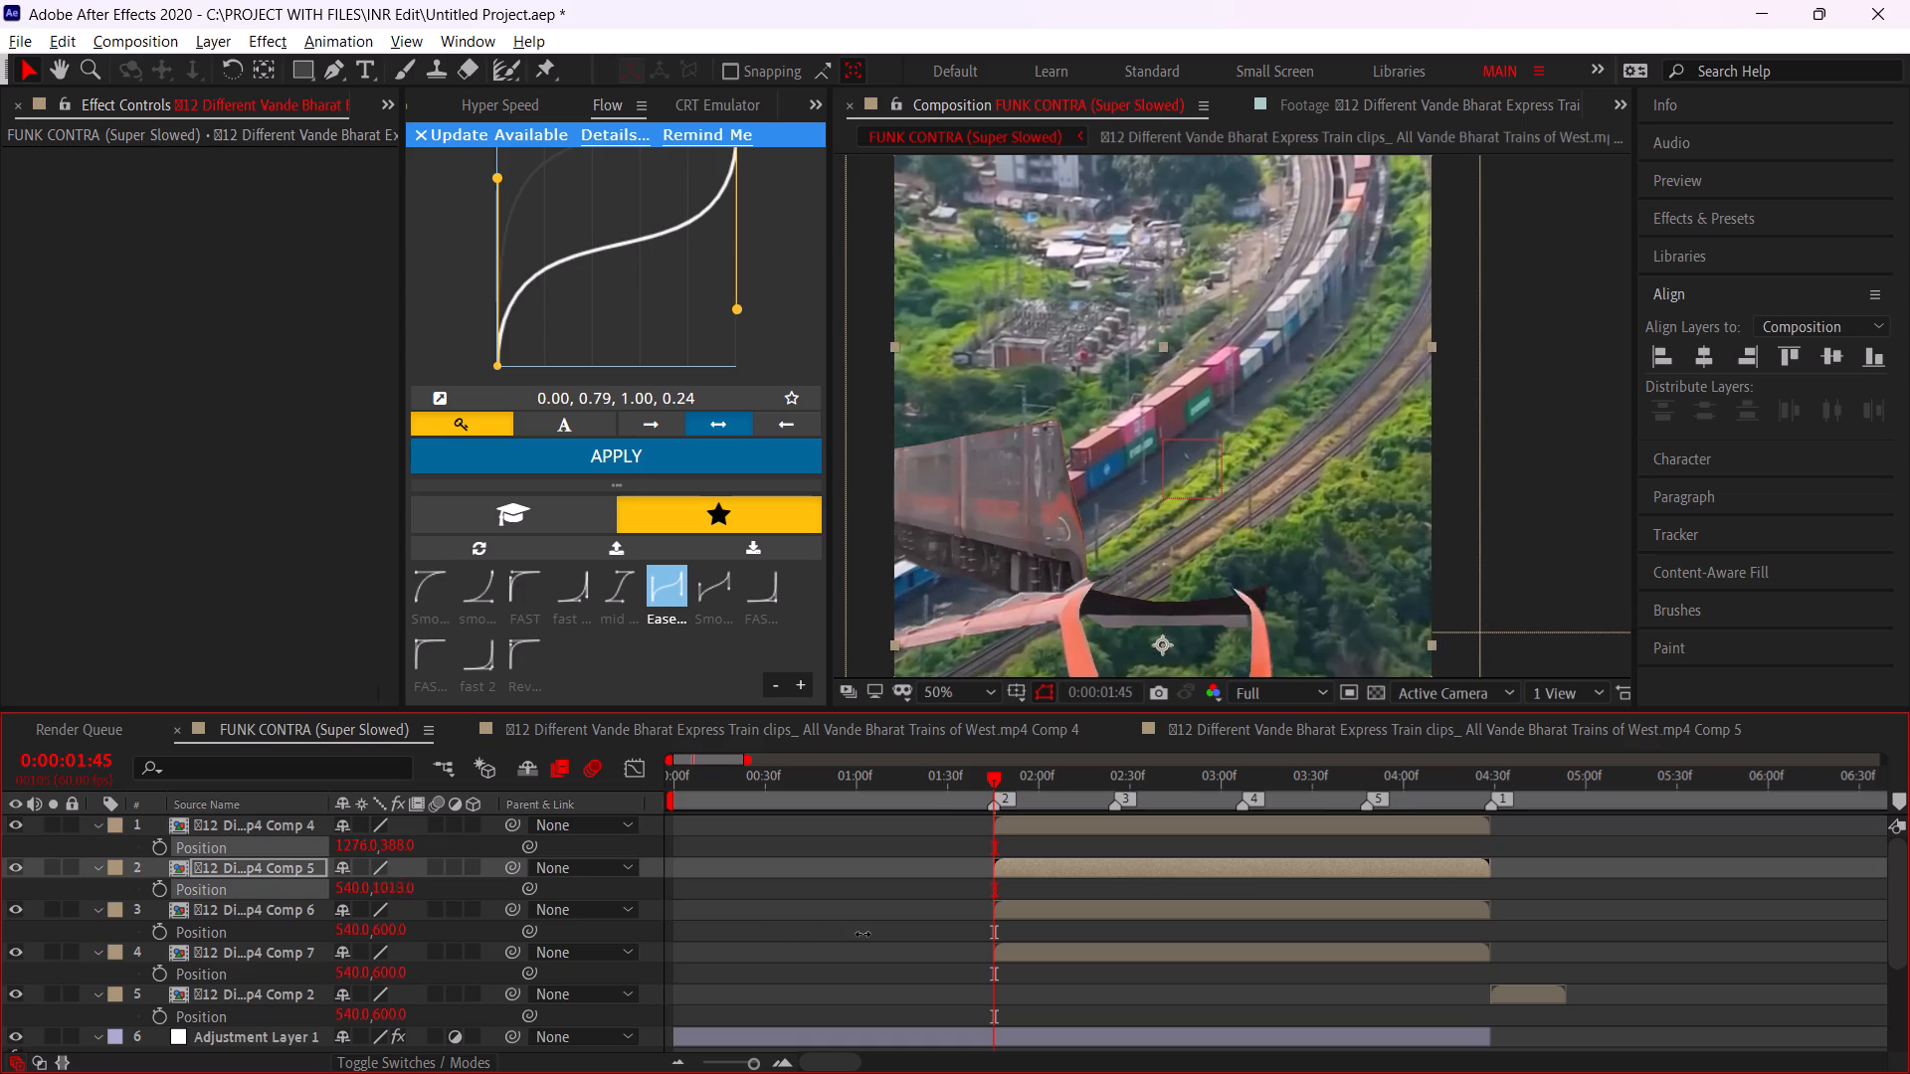
pyautogui.moveTo(862, 934); pyautogui.dragTo(1141, 908)
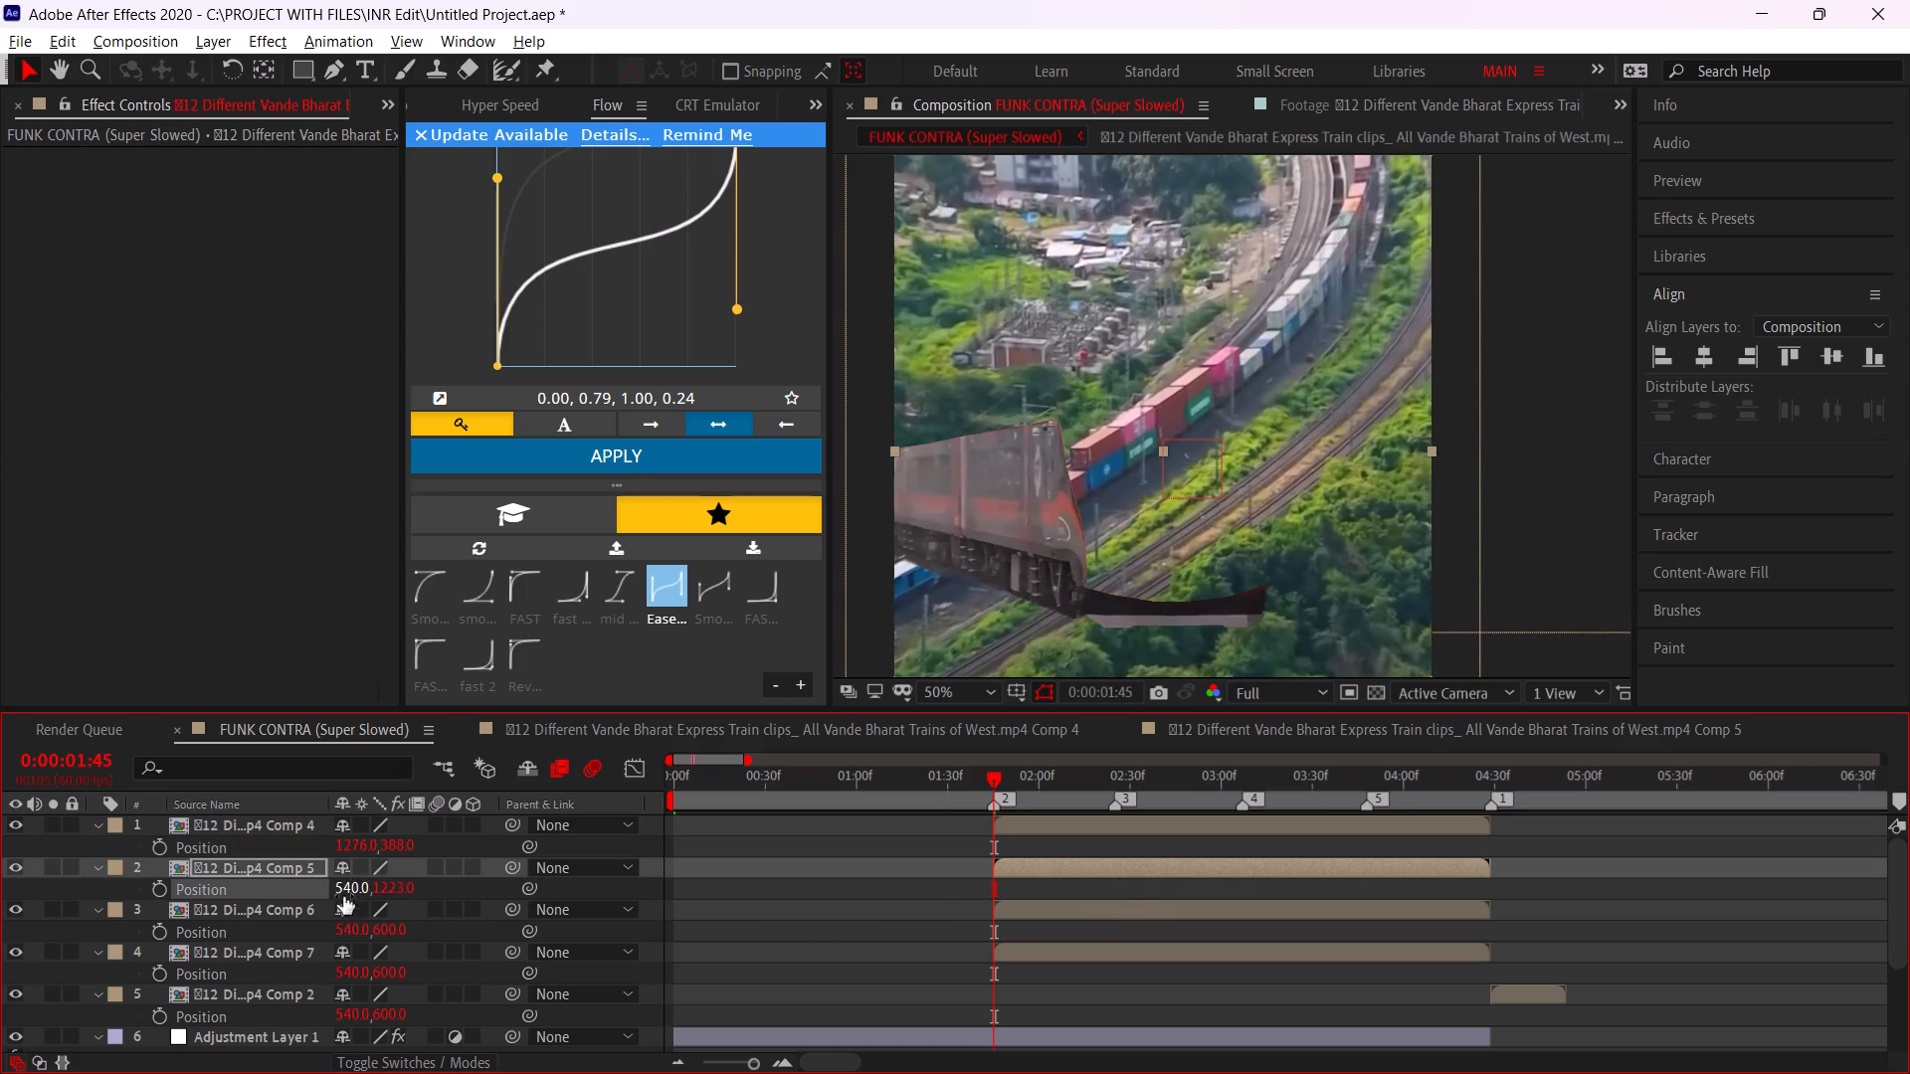
pyautogui.moveTo(352, 894); pyautogui.dragTo(82, 887)
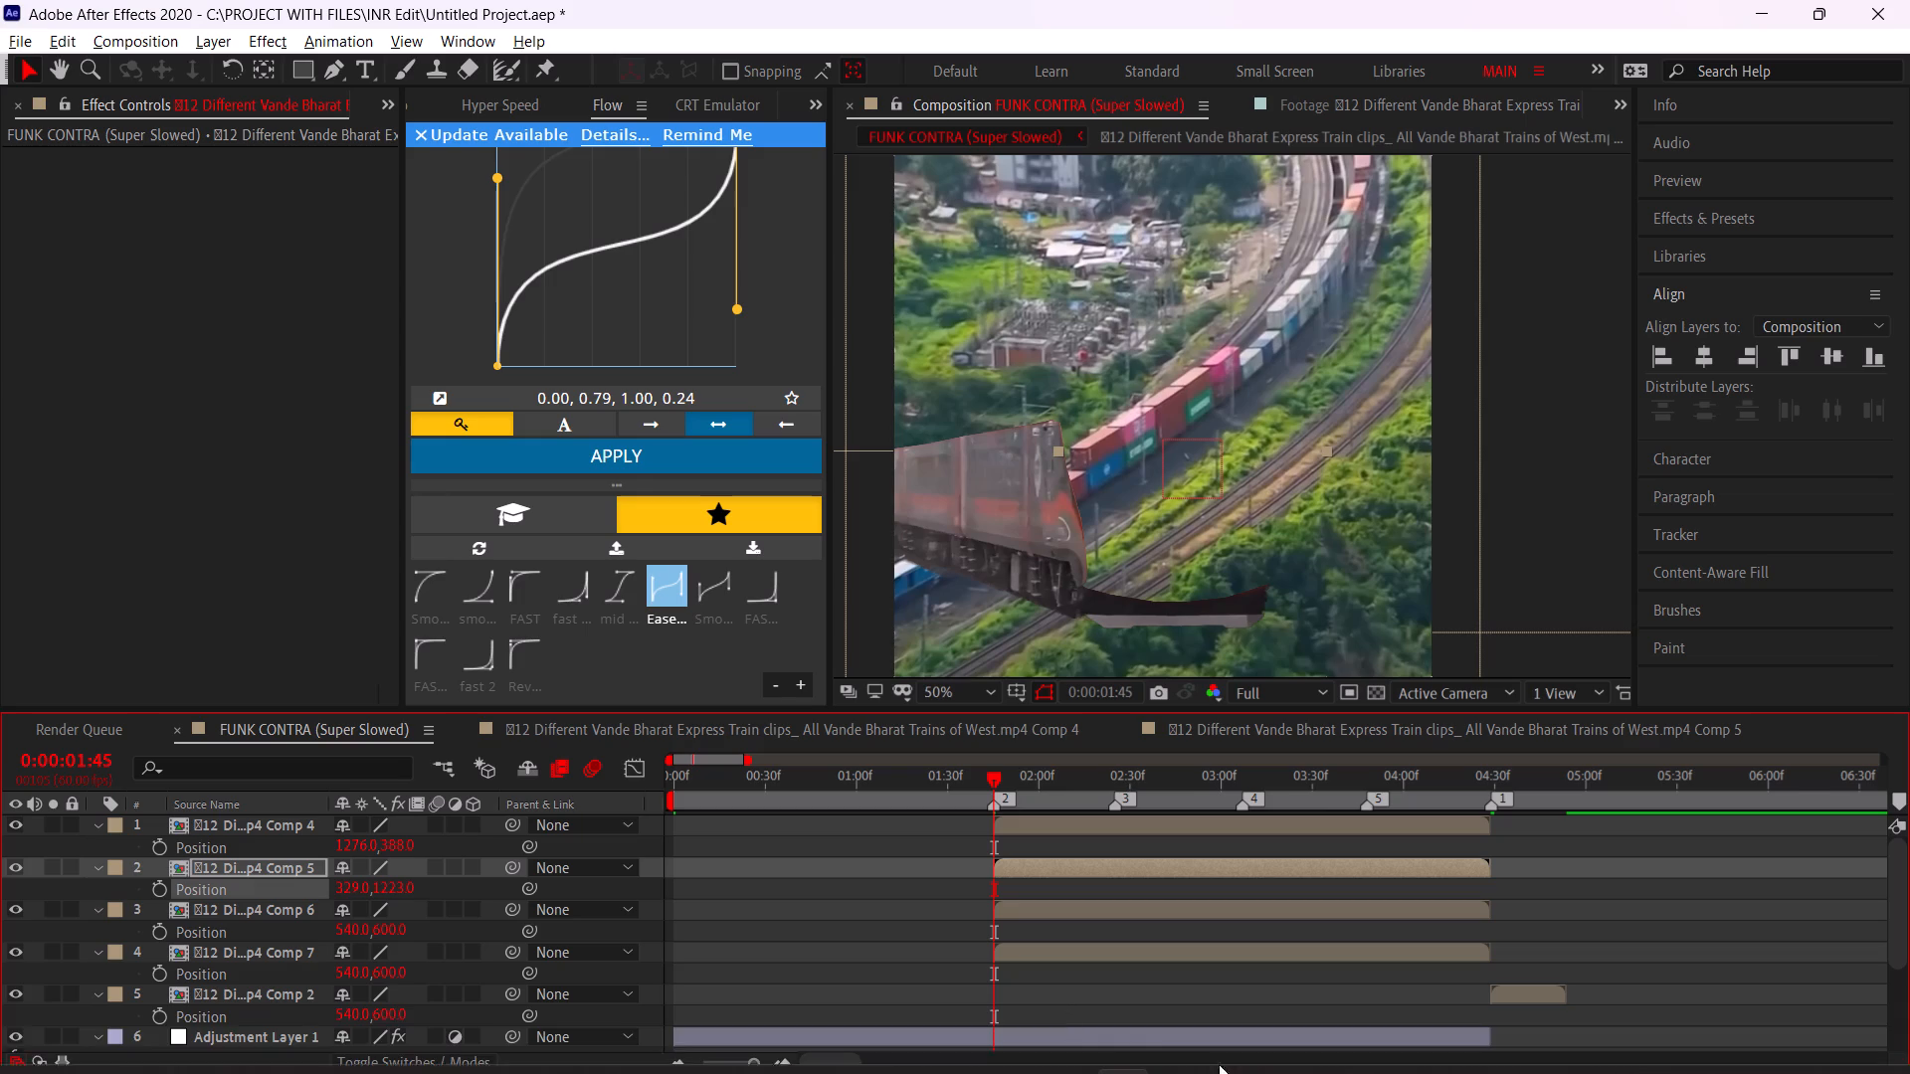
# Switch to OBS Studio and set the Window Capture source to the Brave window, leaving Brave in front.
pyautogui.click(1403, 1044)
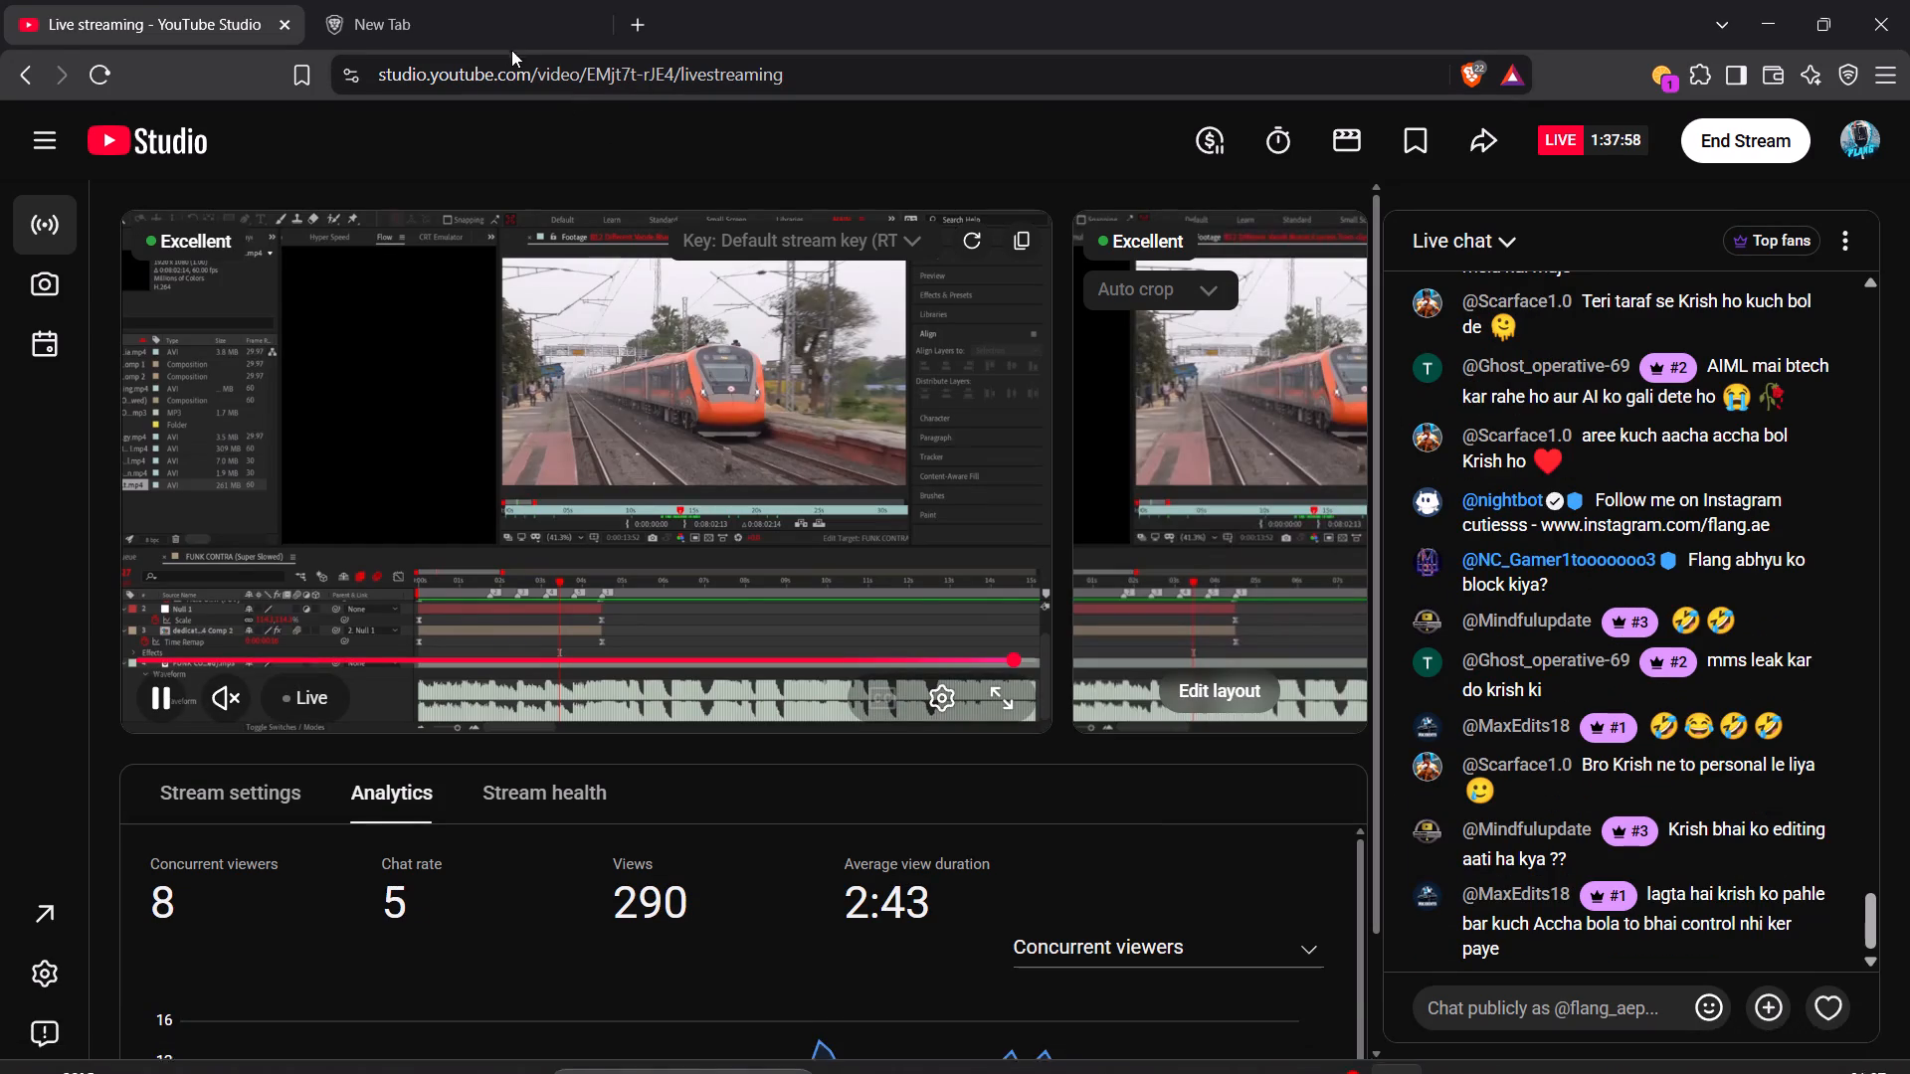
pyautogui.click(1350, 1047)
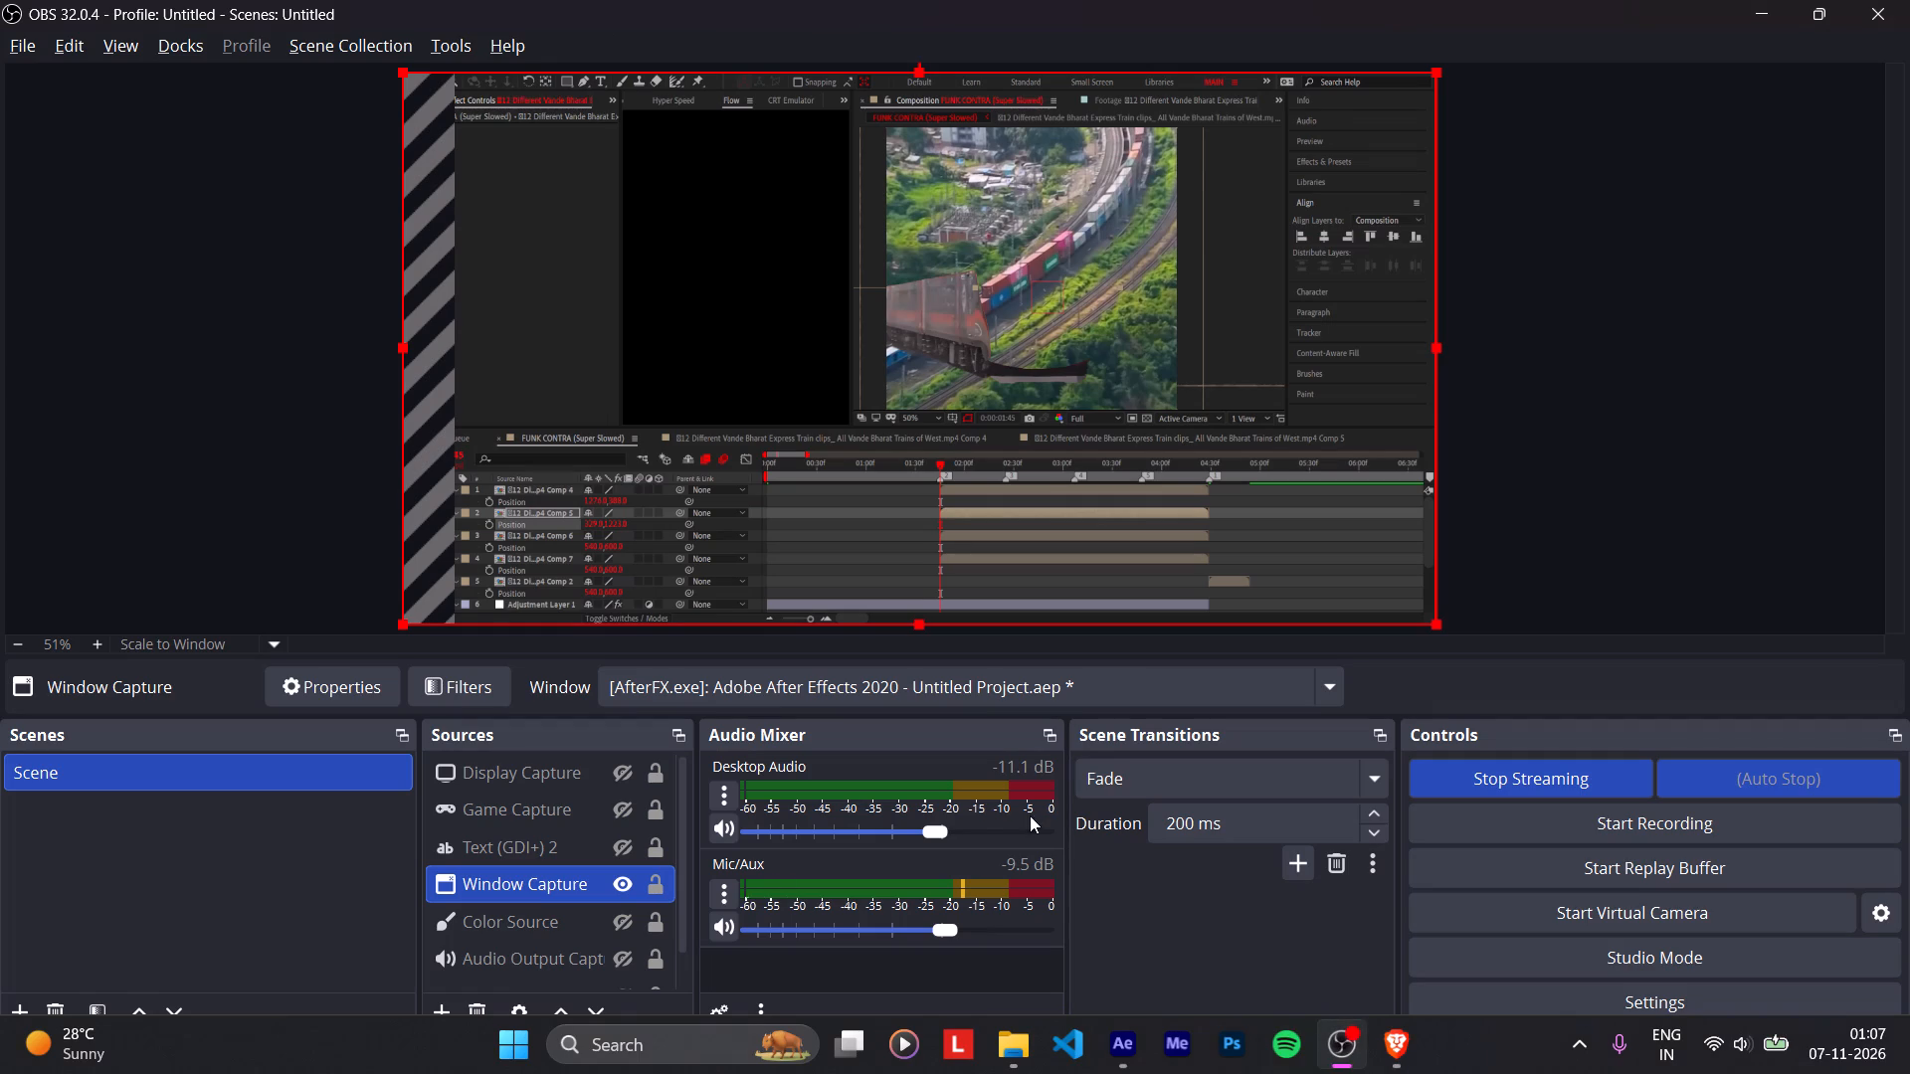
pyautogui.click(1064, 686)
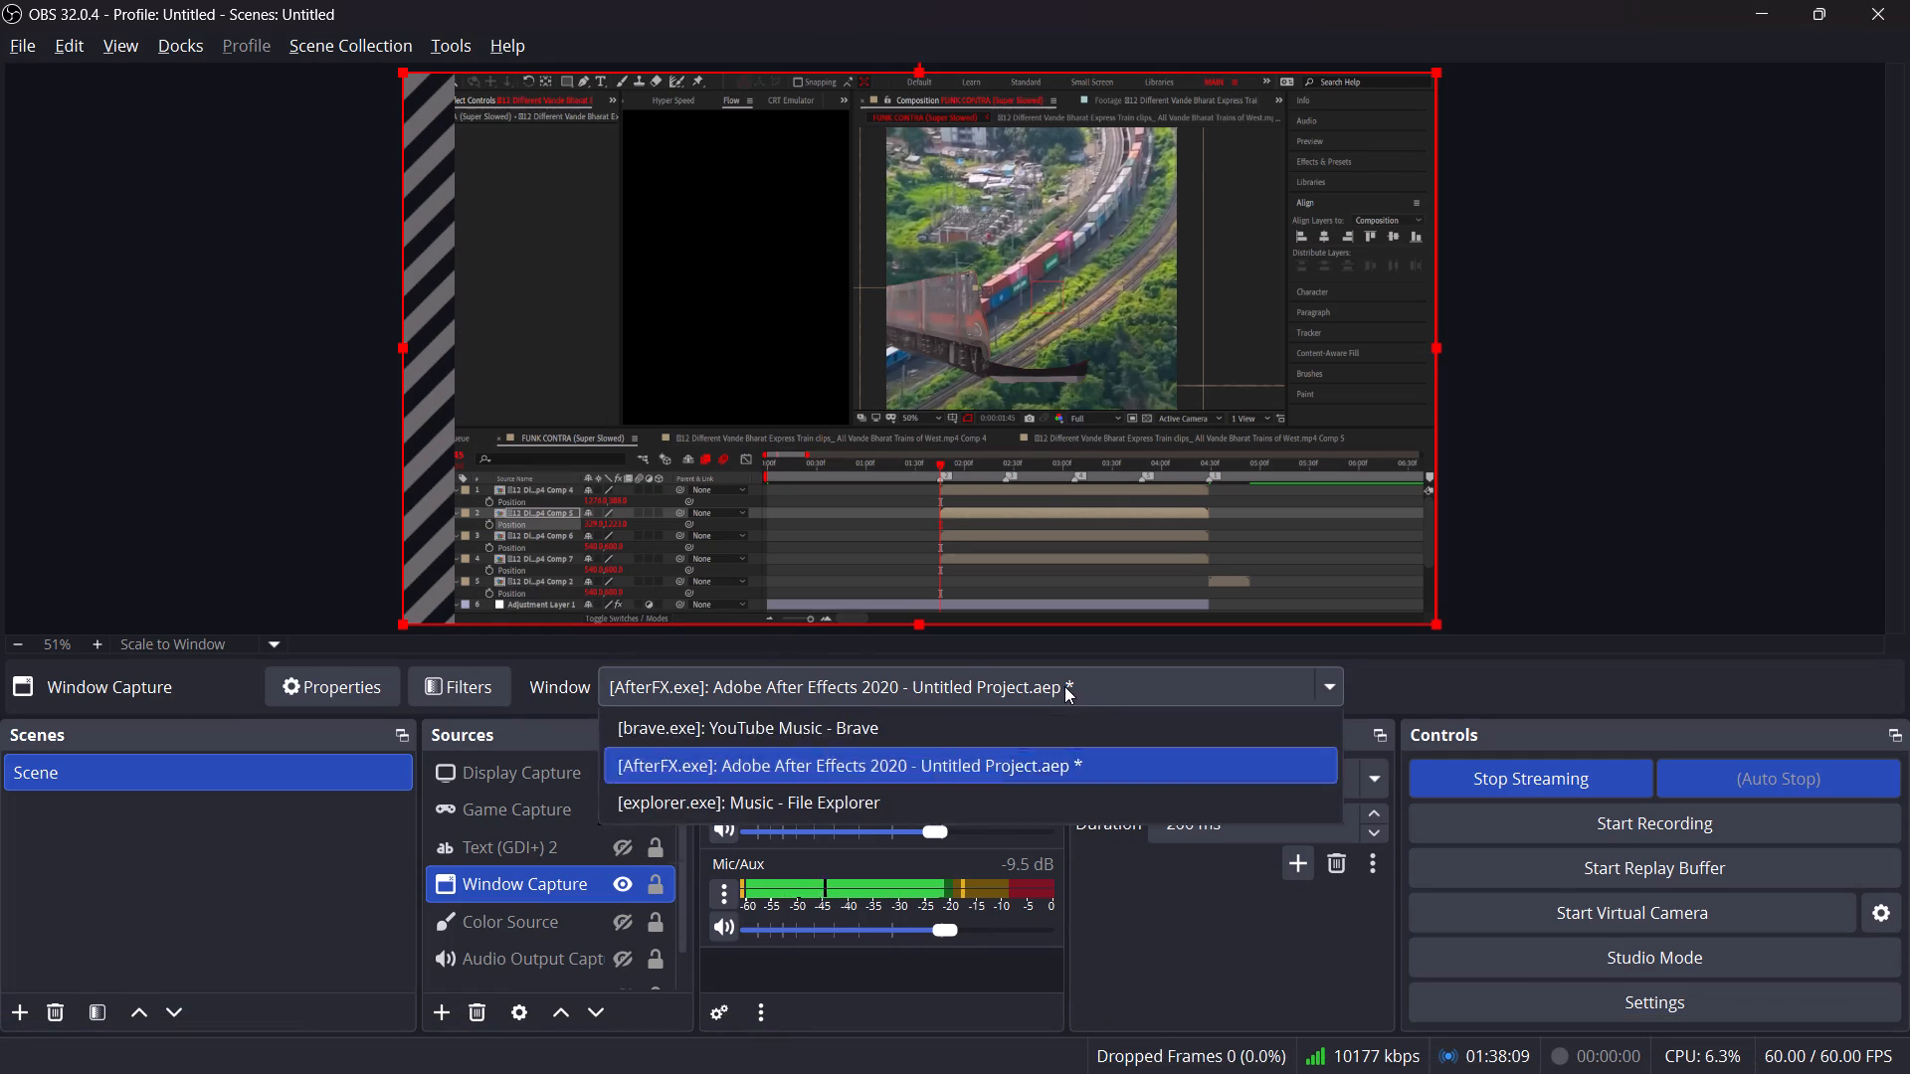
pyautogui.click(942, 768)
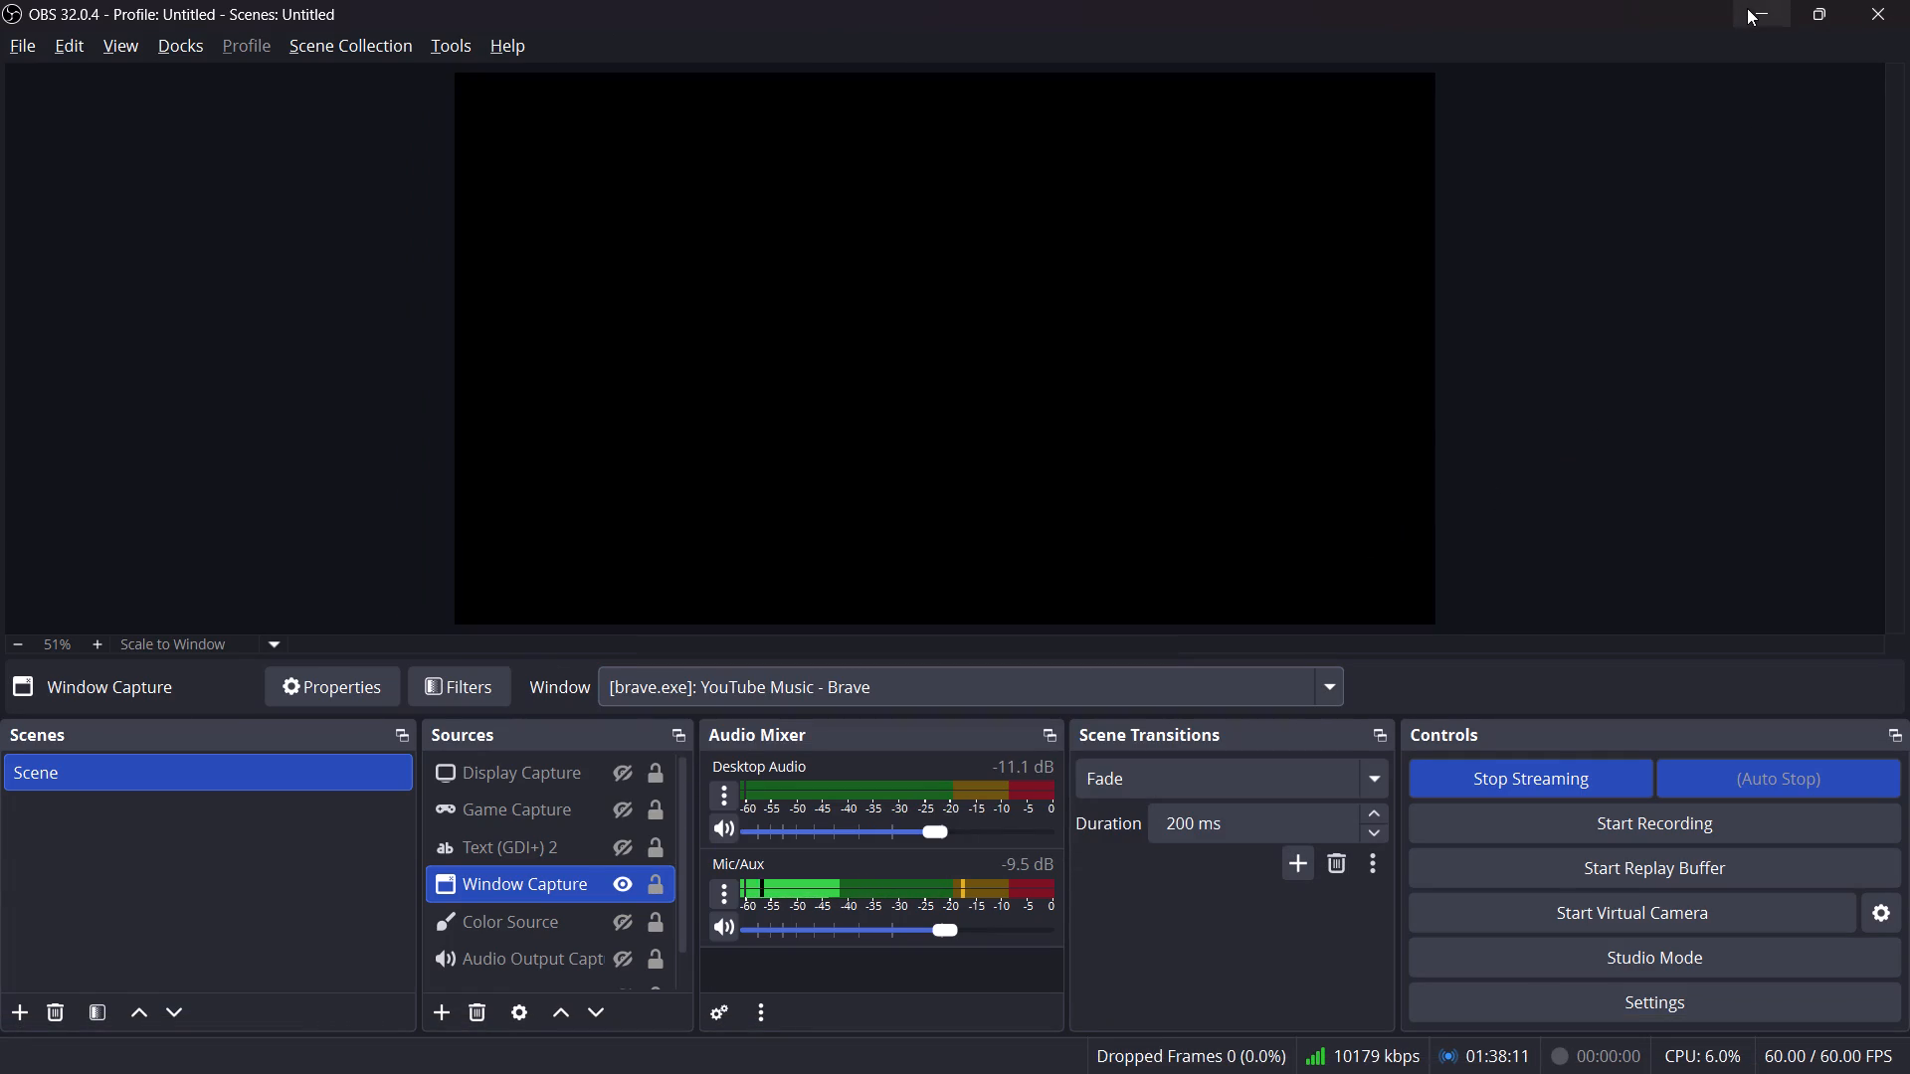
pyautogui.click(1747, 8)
# Open YouTube in the empty Brave tab and start a search for a creator's channel without submitting it.
pyautogui.click(426, 0)
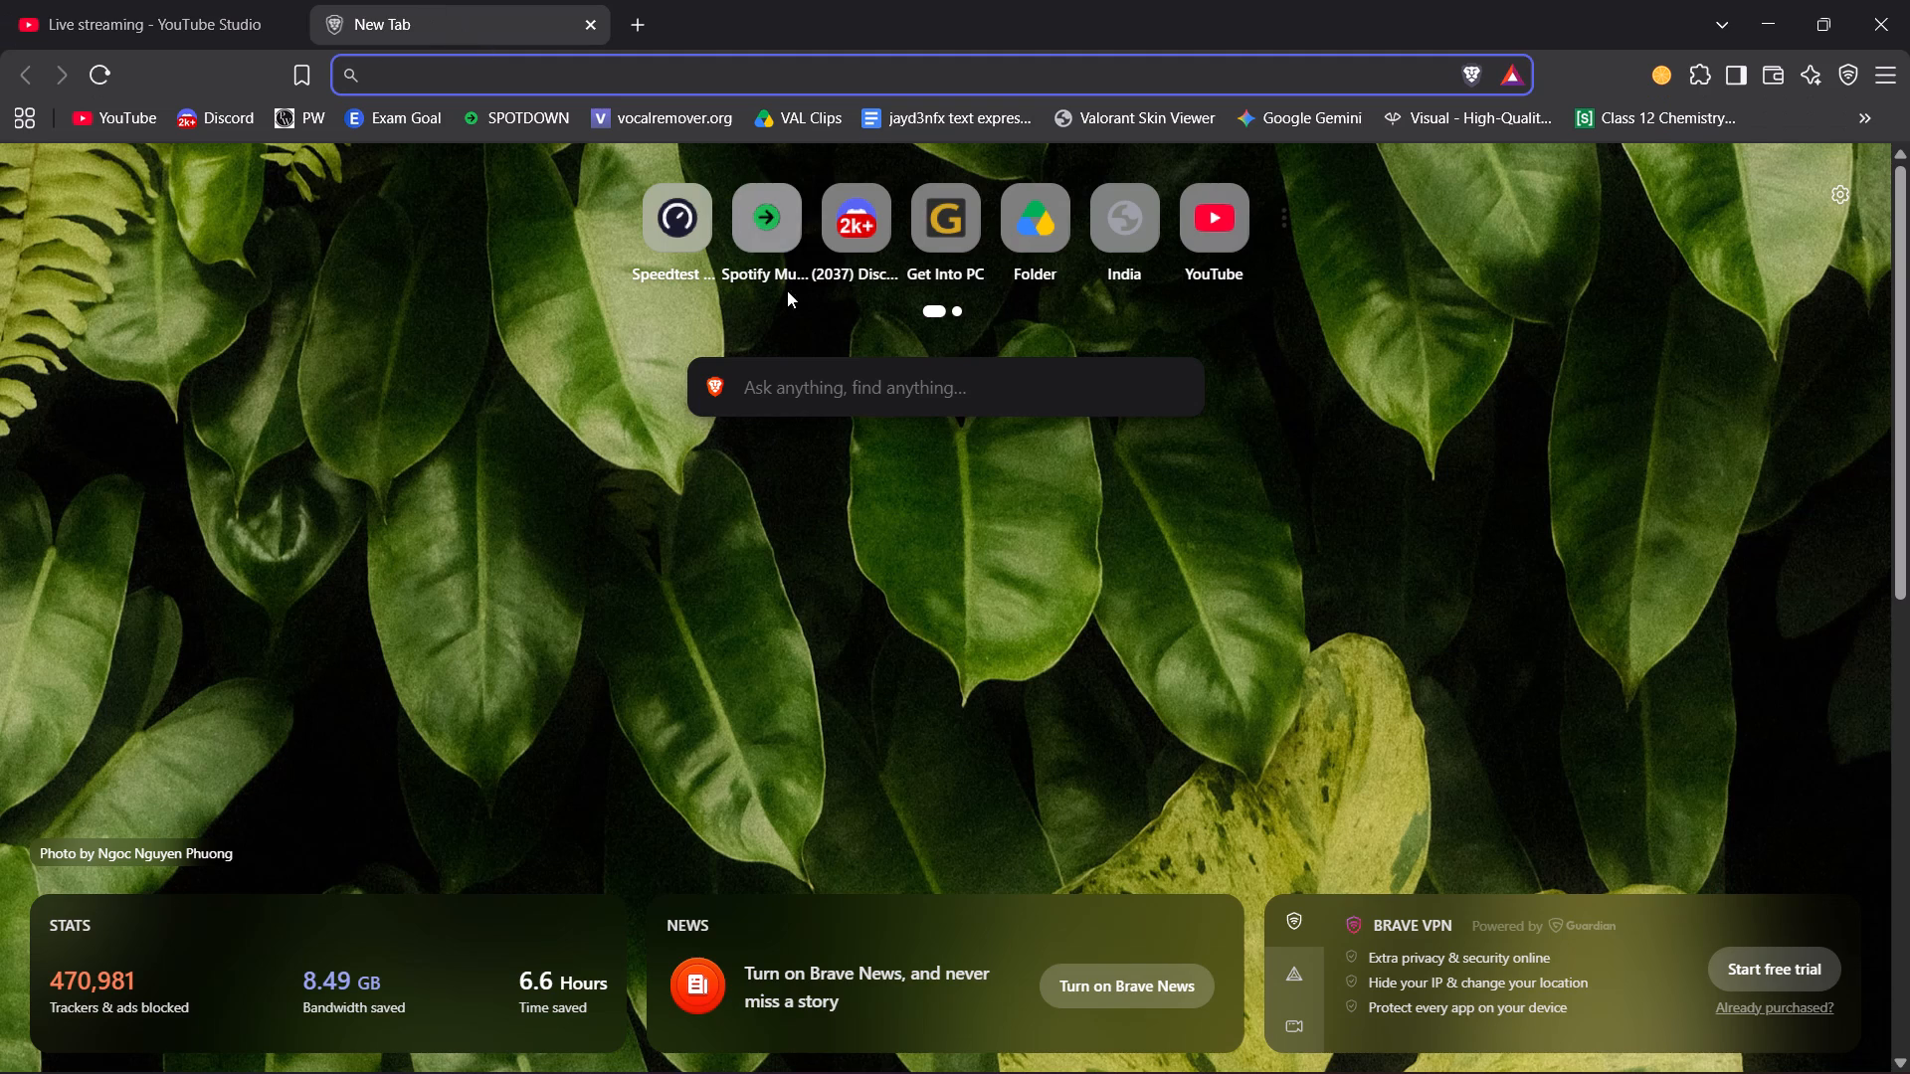
pyautogui.click(1212, 218)
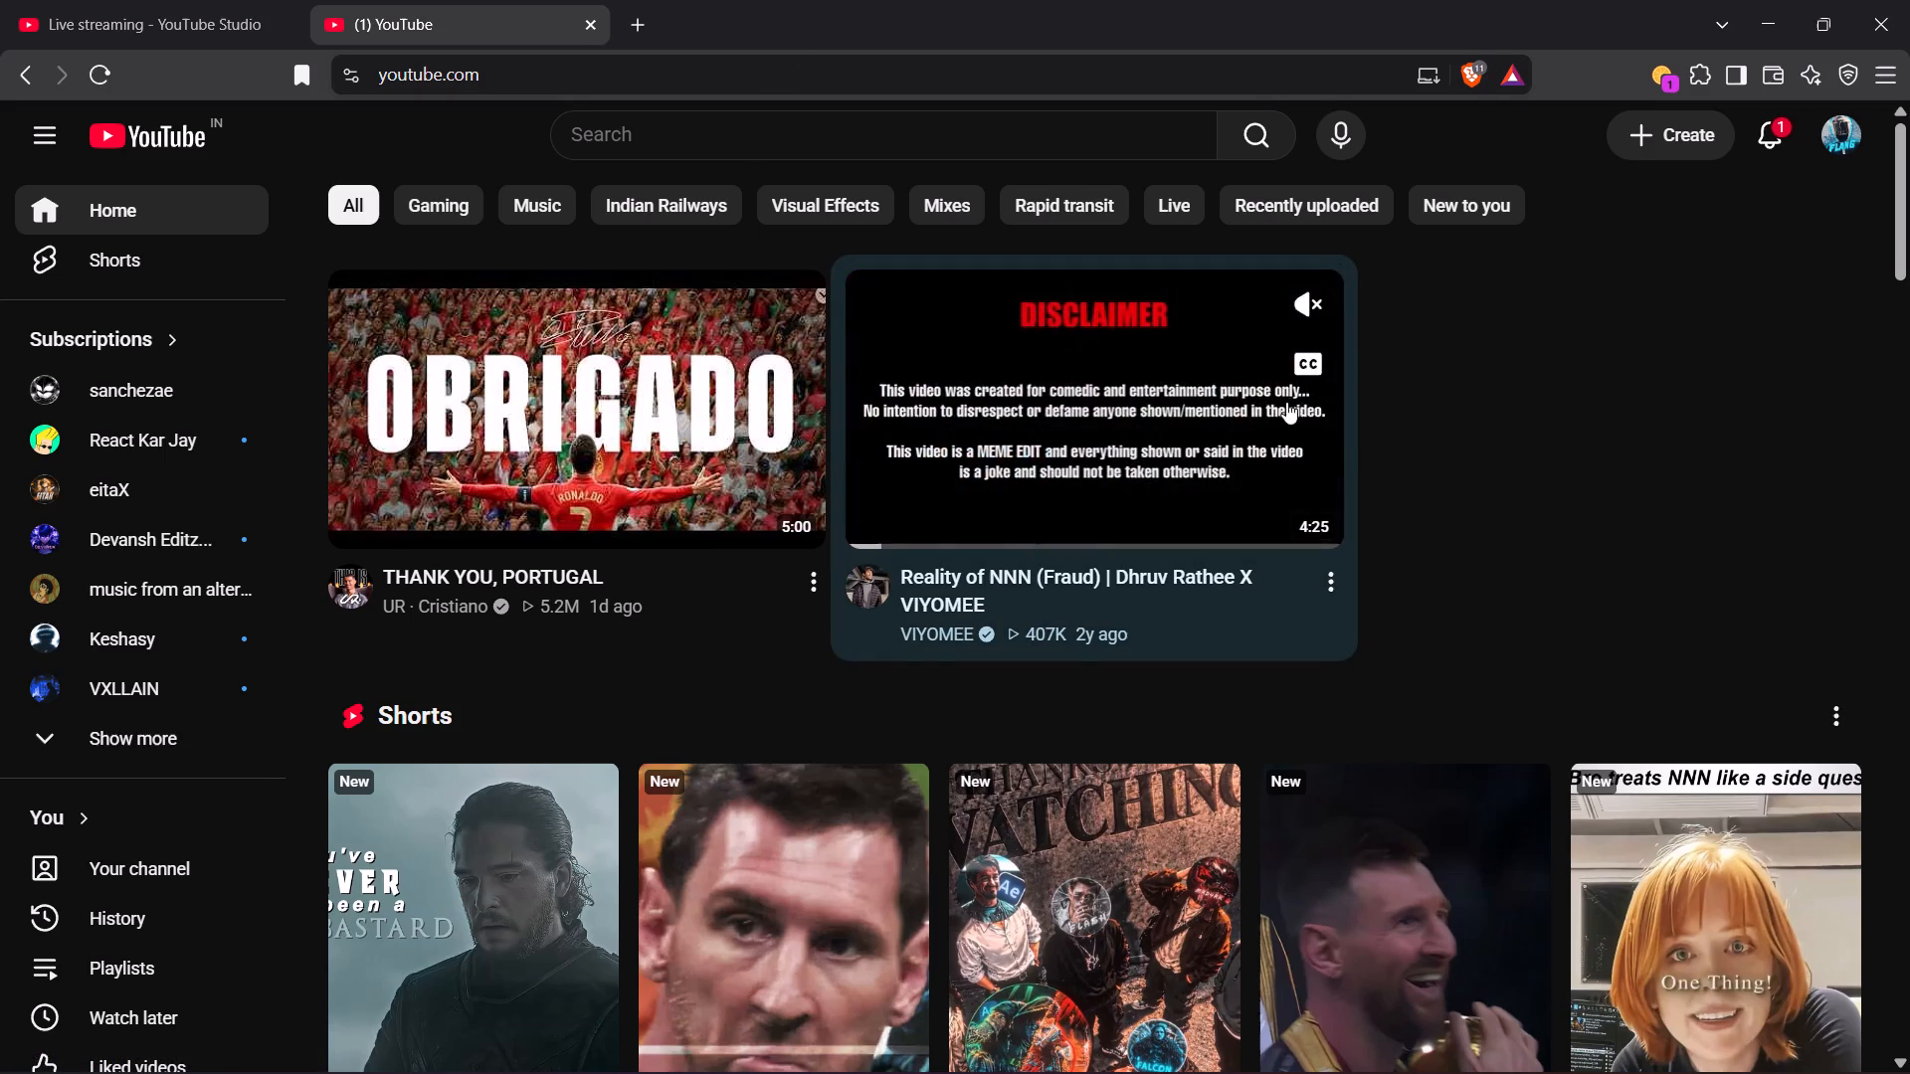
pyautogui.click(693, 146)
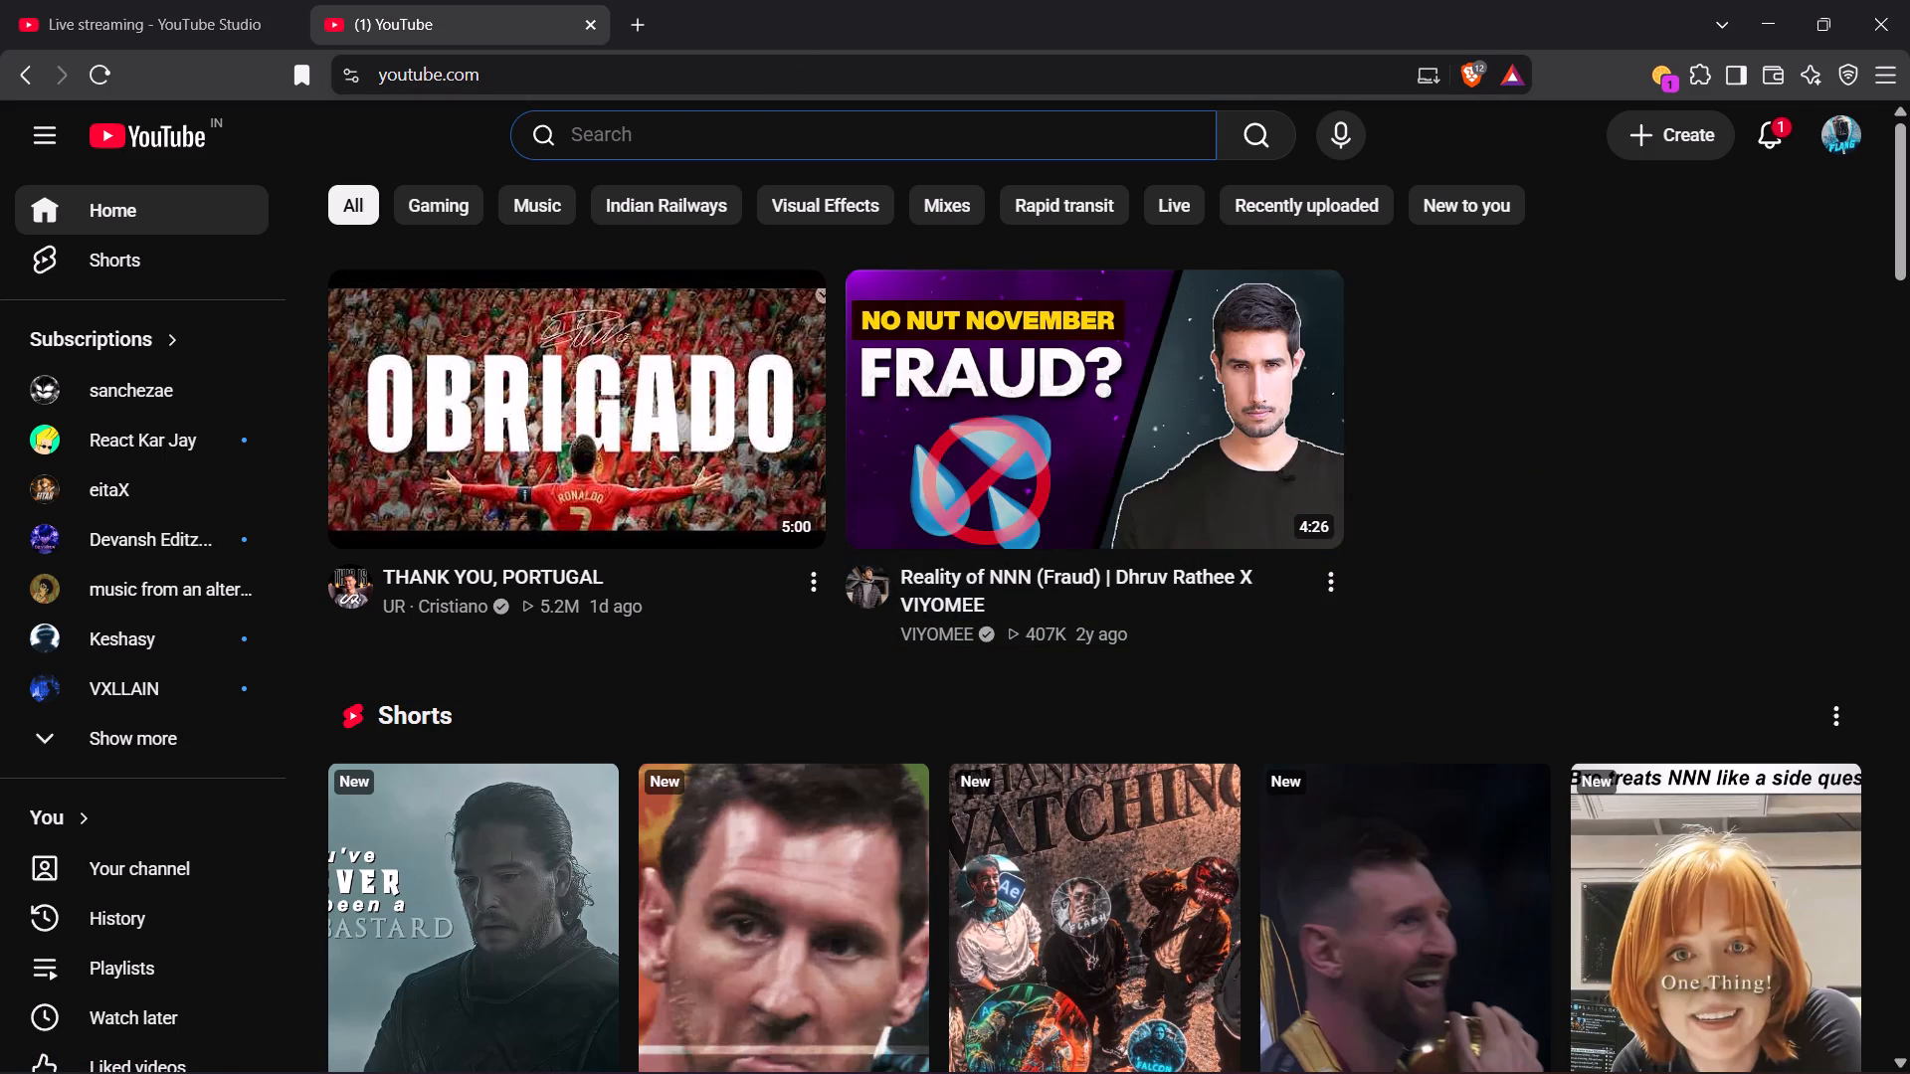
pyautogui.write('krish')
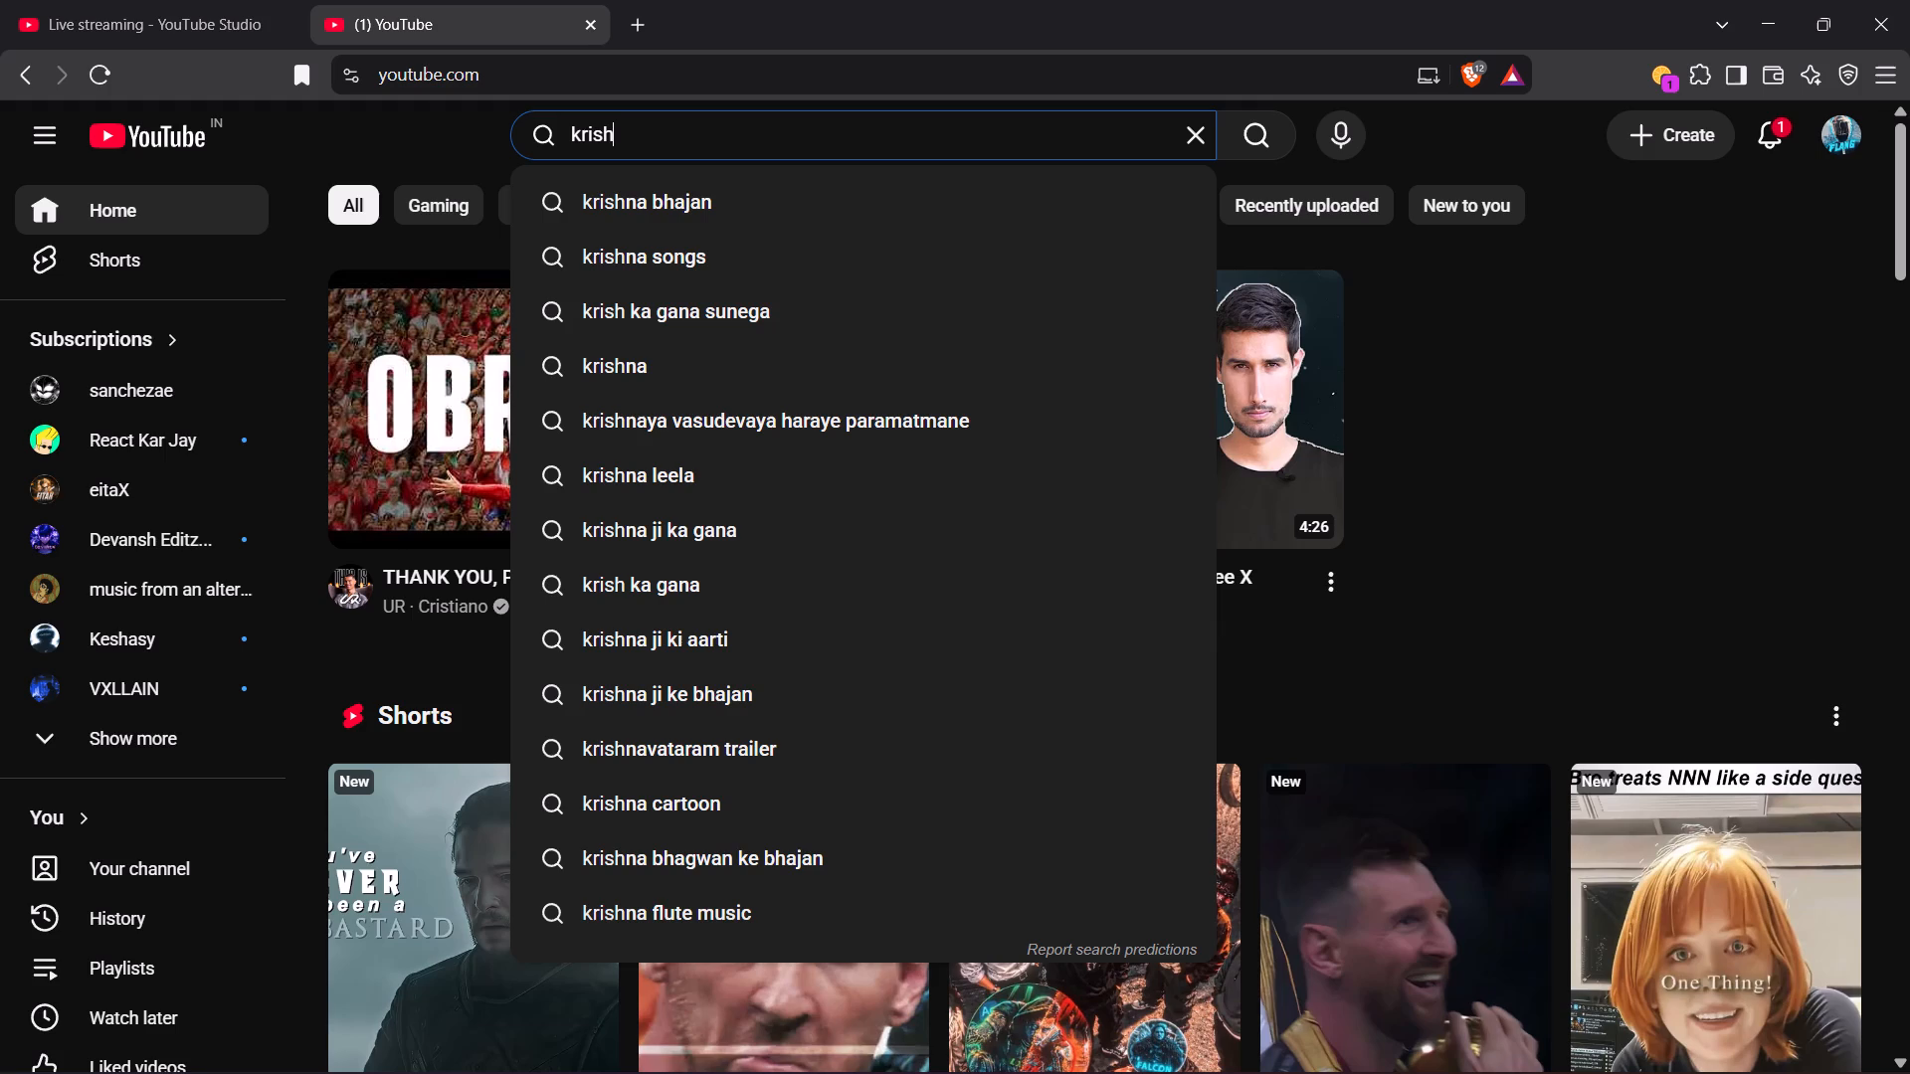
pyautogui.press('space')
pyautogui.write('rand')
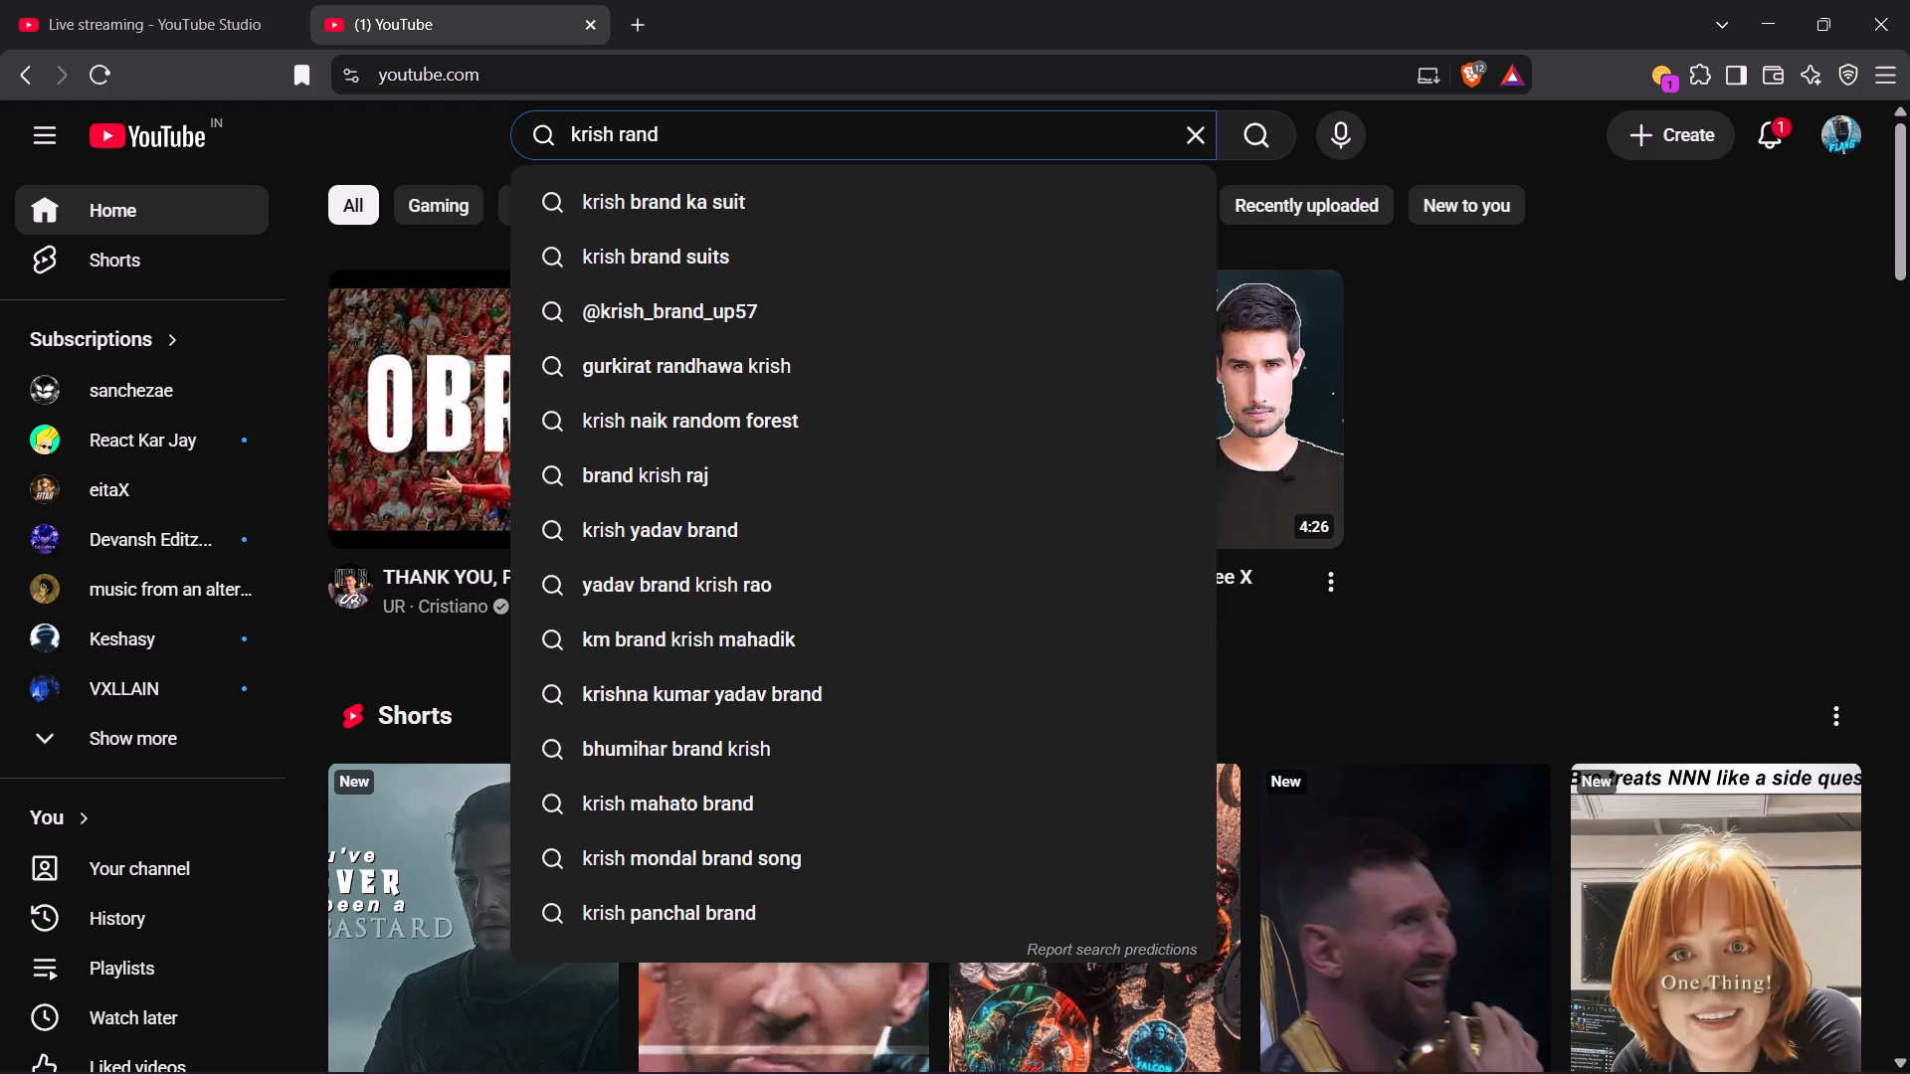
pyautogui.click(1587, 434)
# Open the Short "True heir to the iron throne. jon snow edit" on the YouTube home page, watch it, and pause it.
pyautogui.scroll(-3, 729, 644)
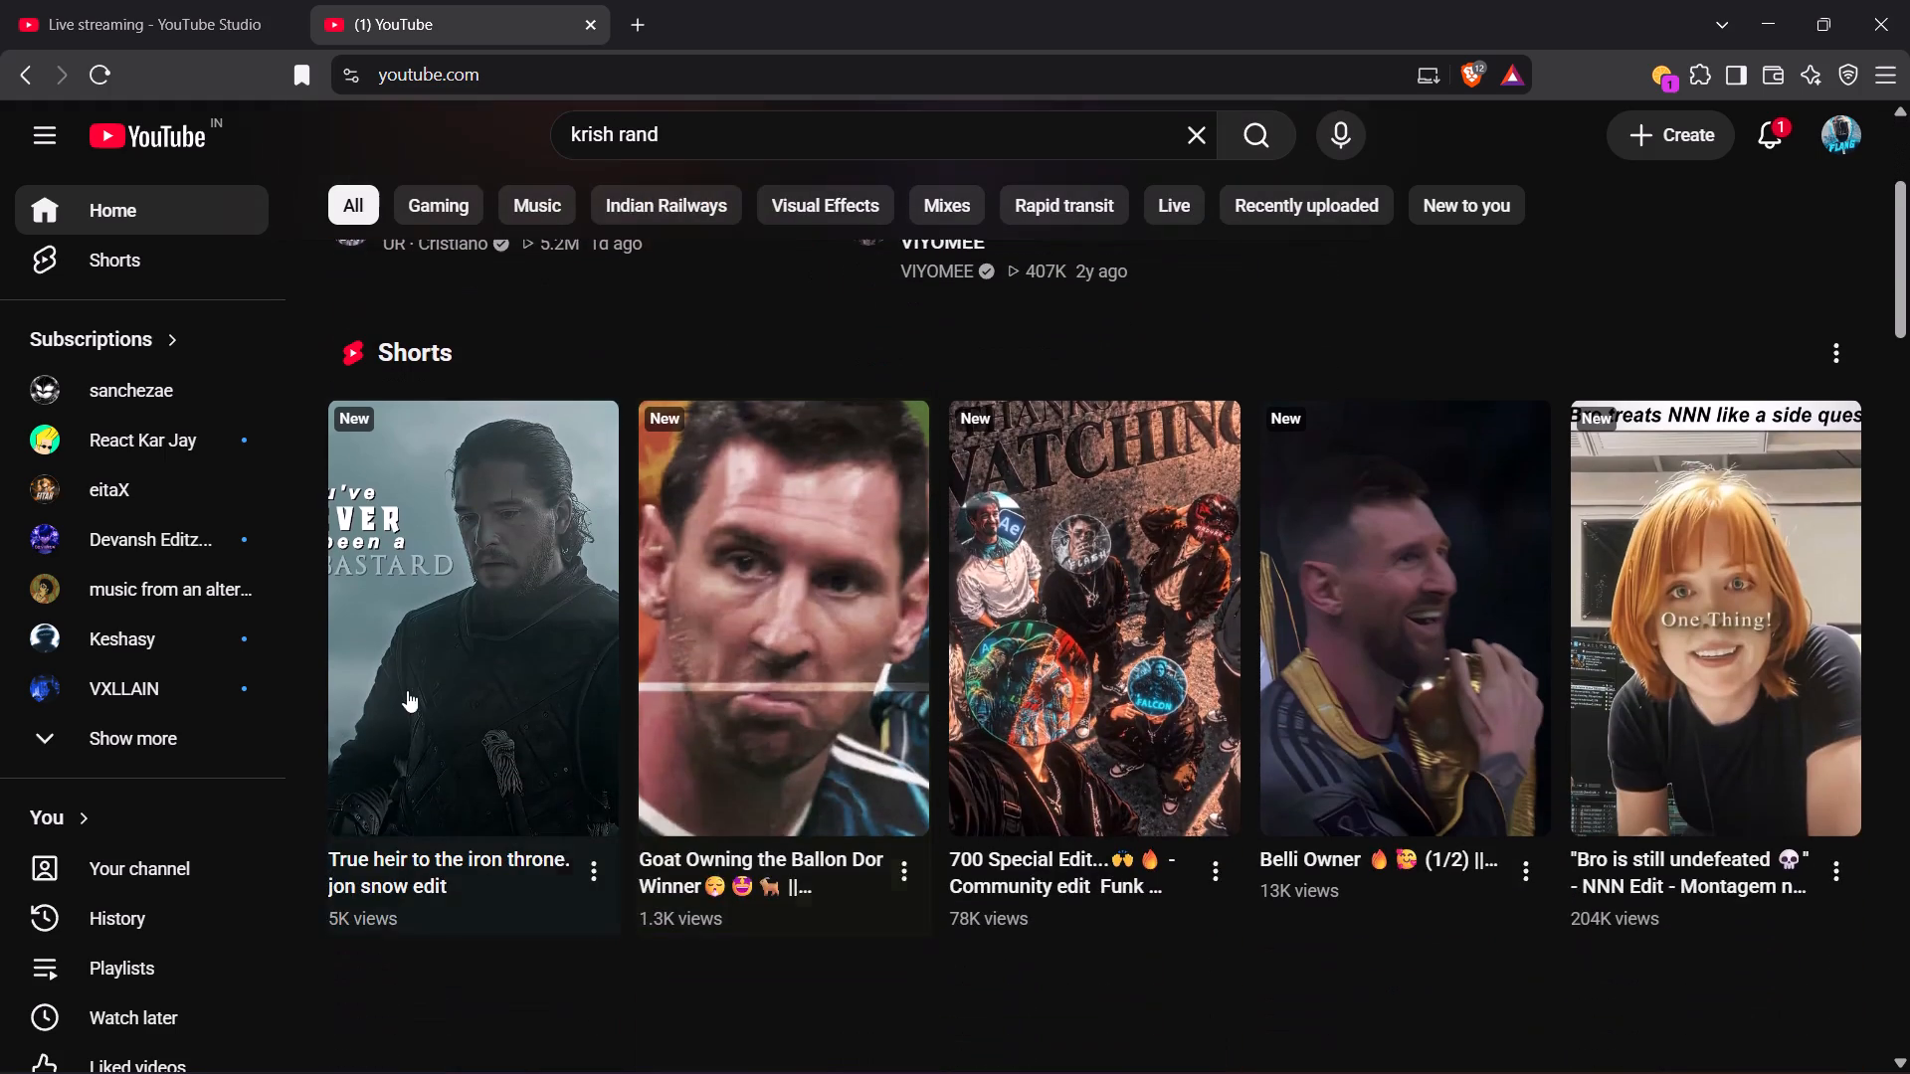
pyautogui.click(483, 619)
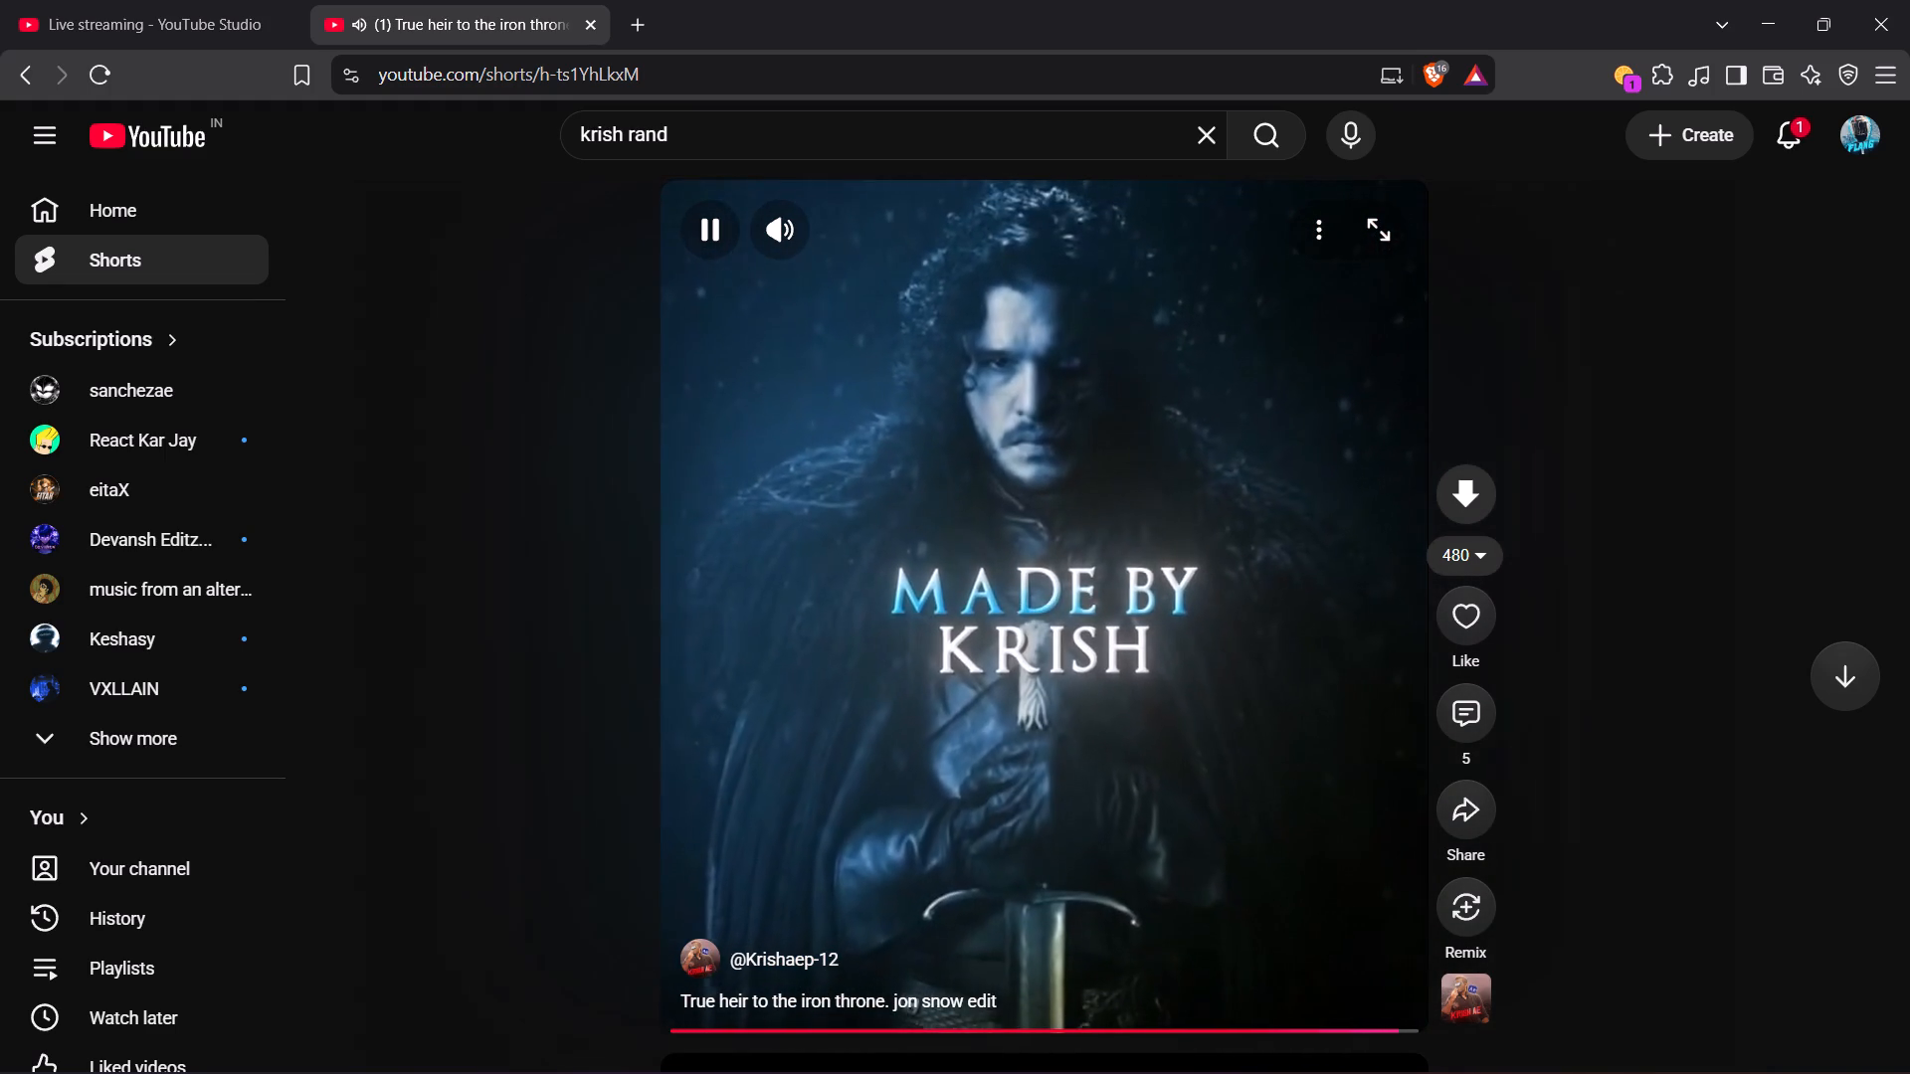
pyautogui.click(905, 571)
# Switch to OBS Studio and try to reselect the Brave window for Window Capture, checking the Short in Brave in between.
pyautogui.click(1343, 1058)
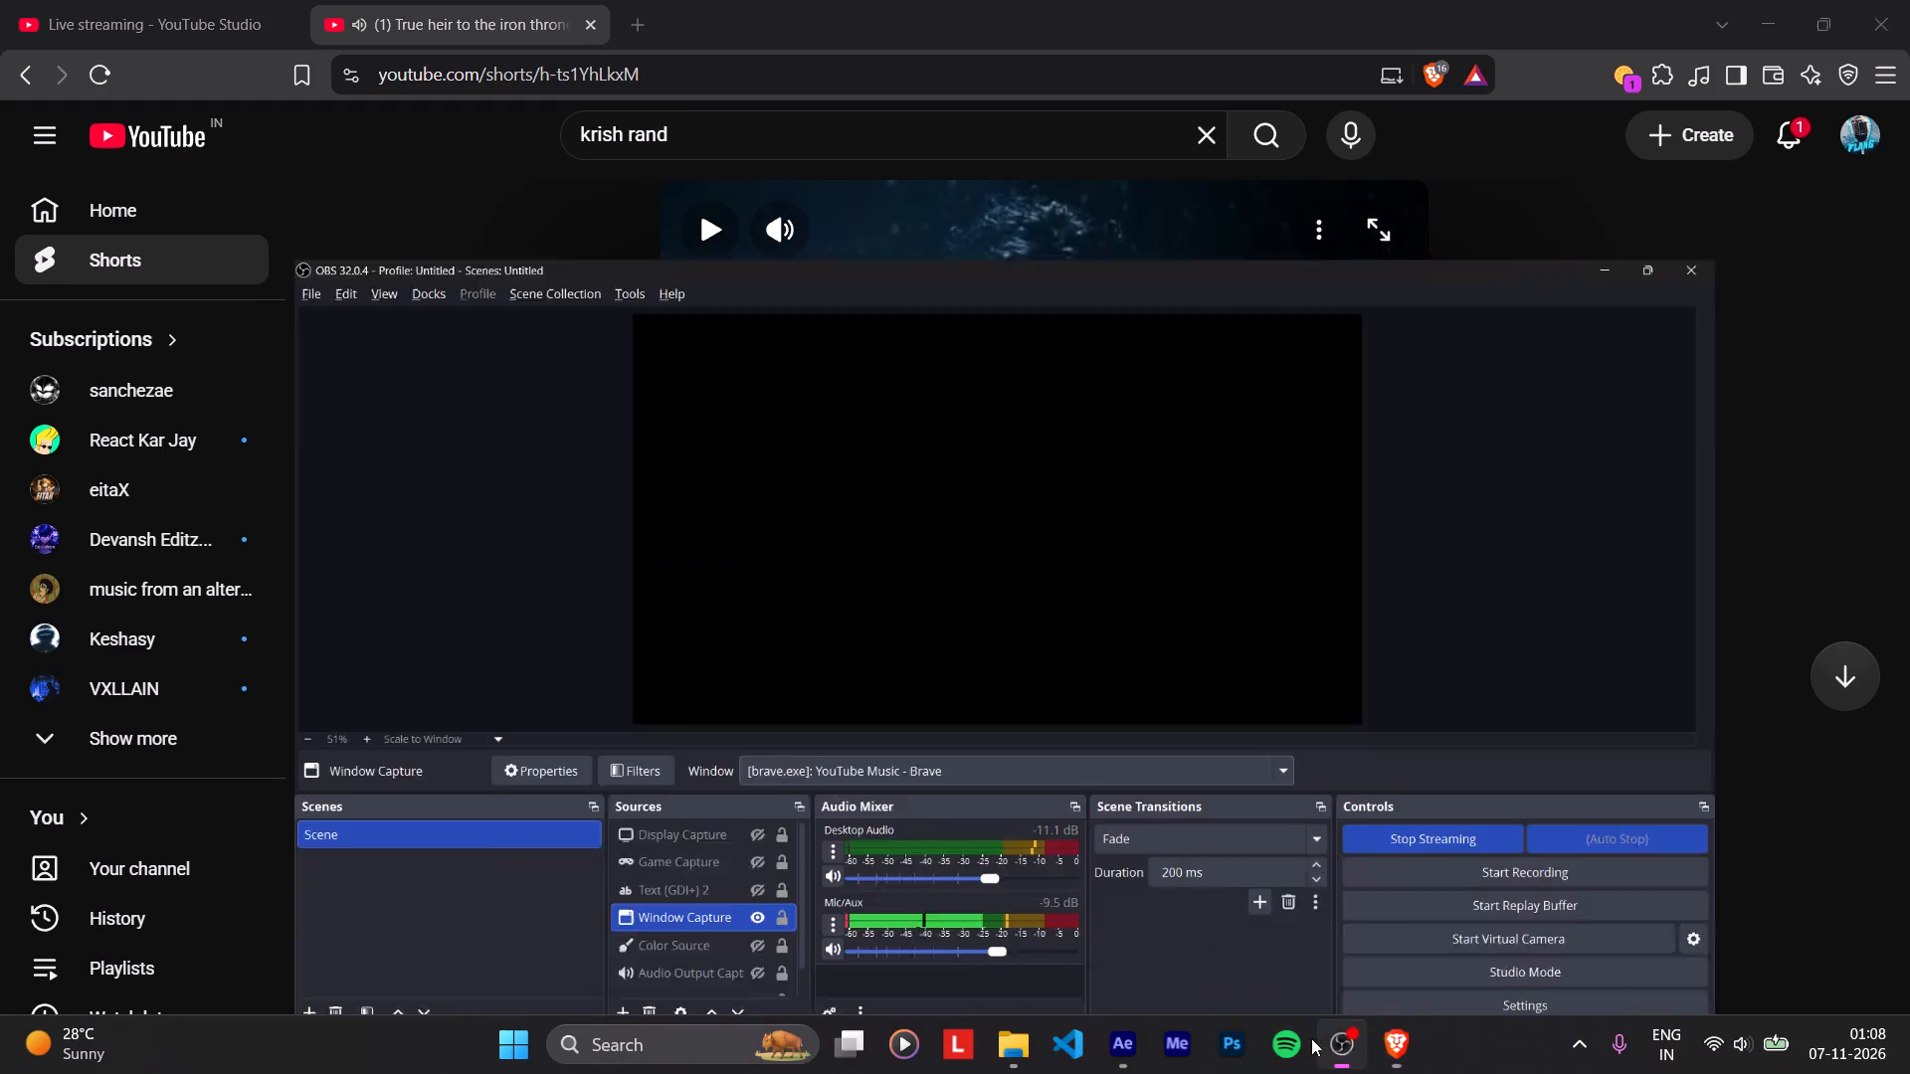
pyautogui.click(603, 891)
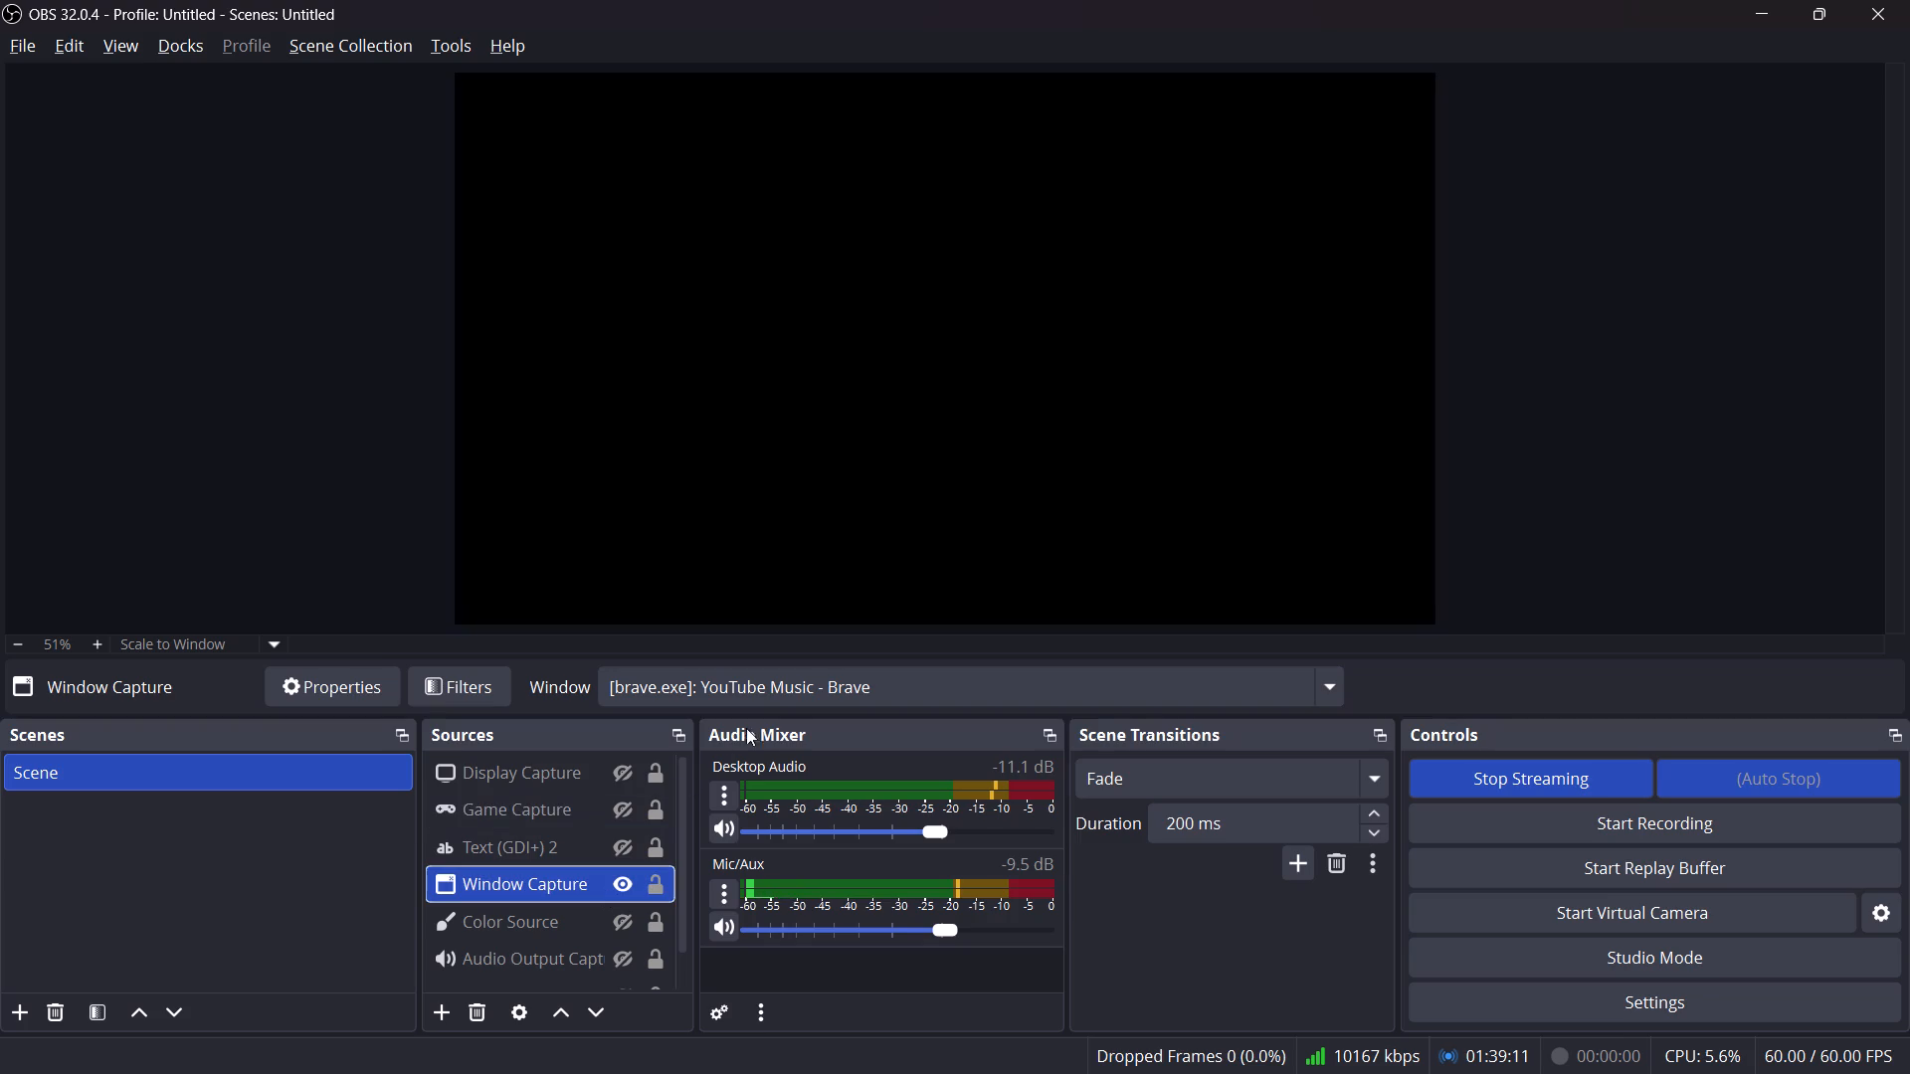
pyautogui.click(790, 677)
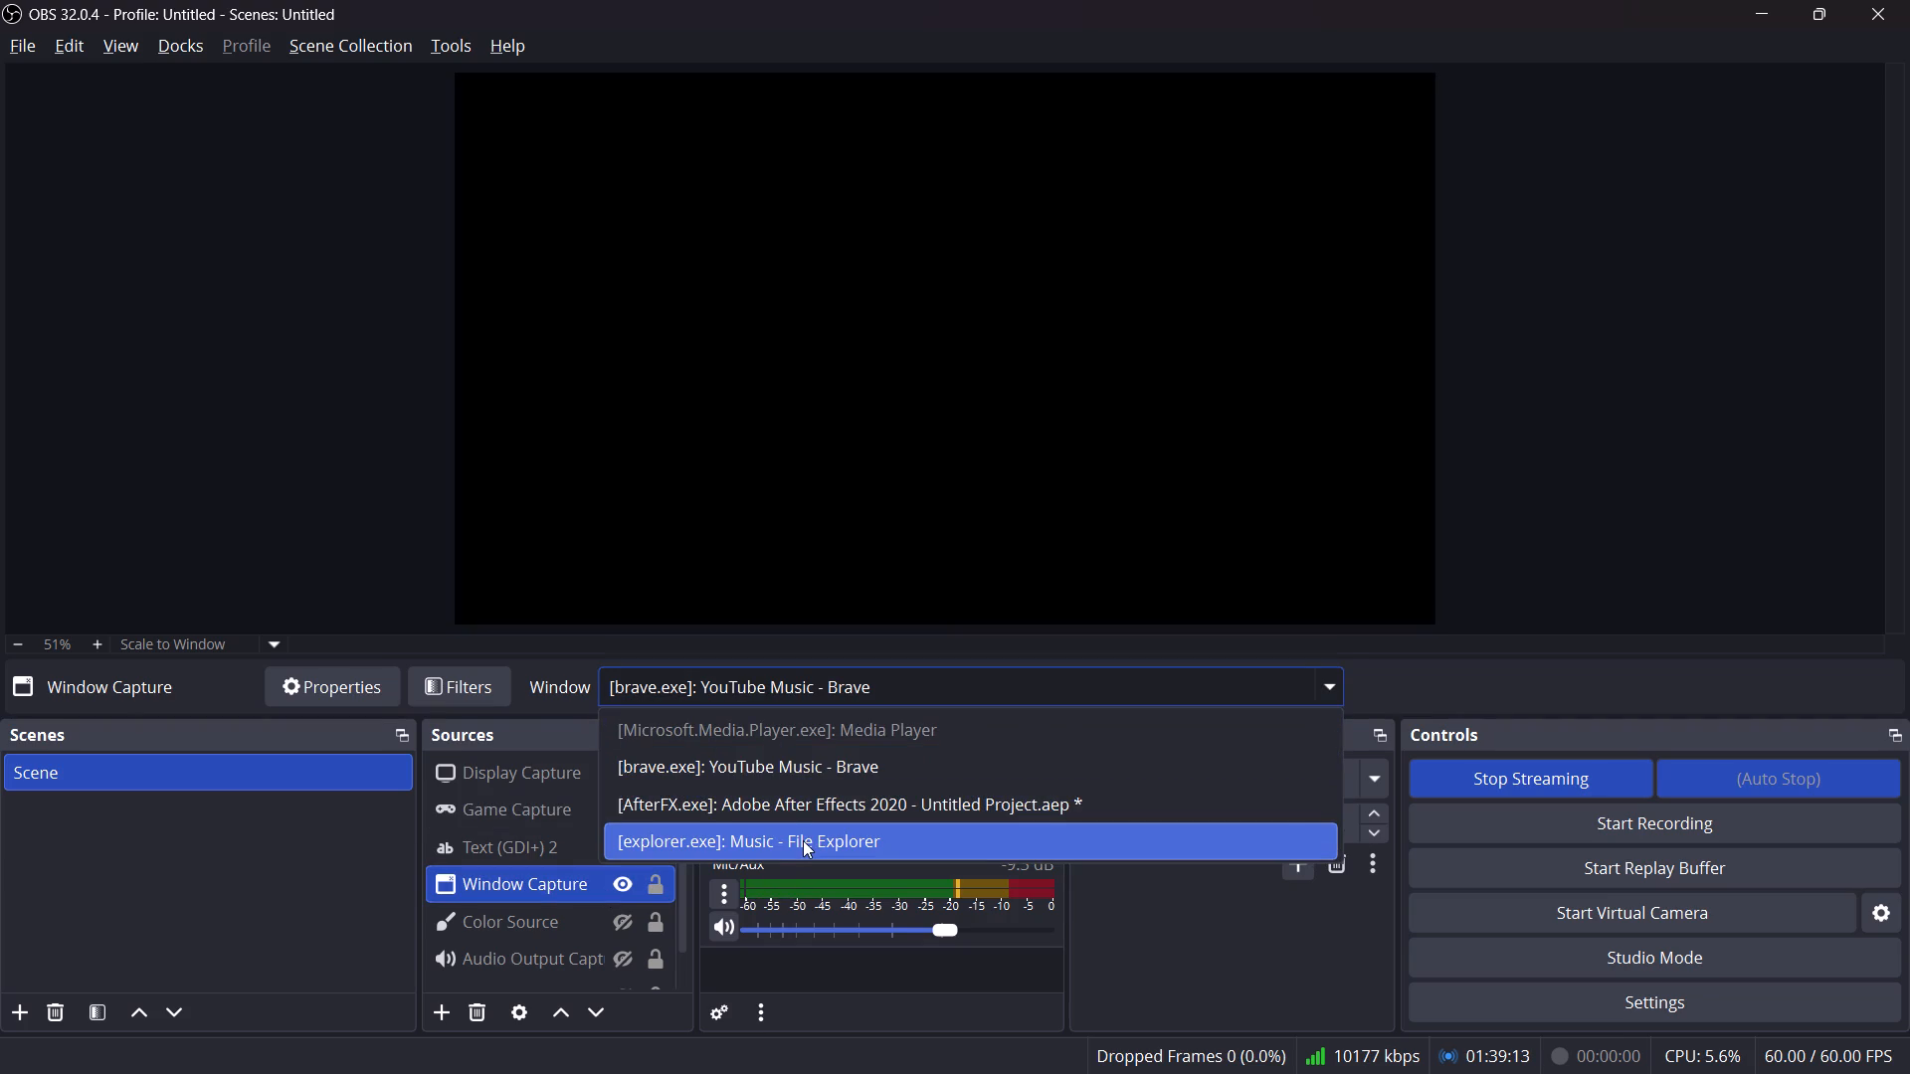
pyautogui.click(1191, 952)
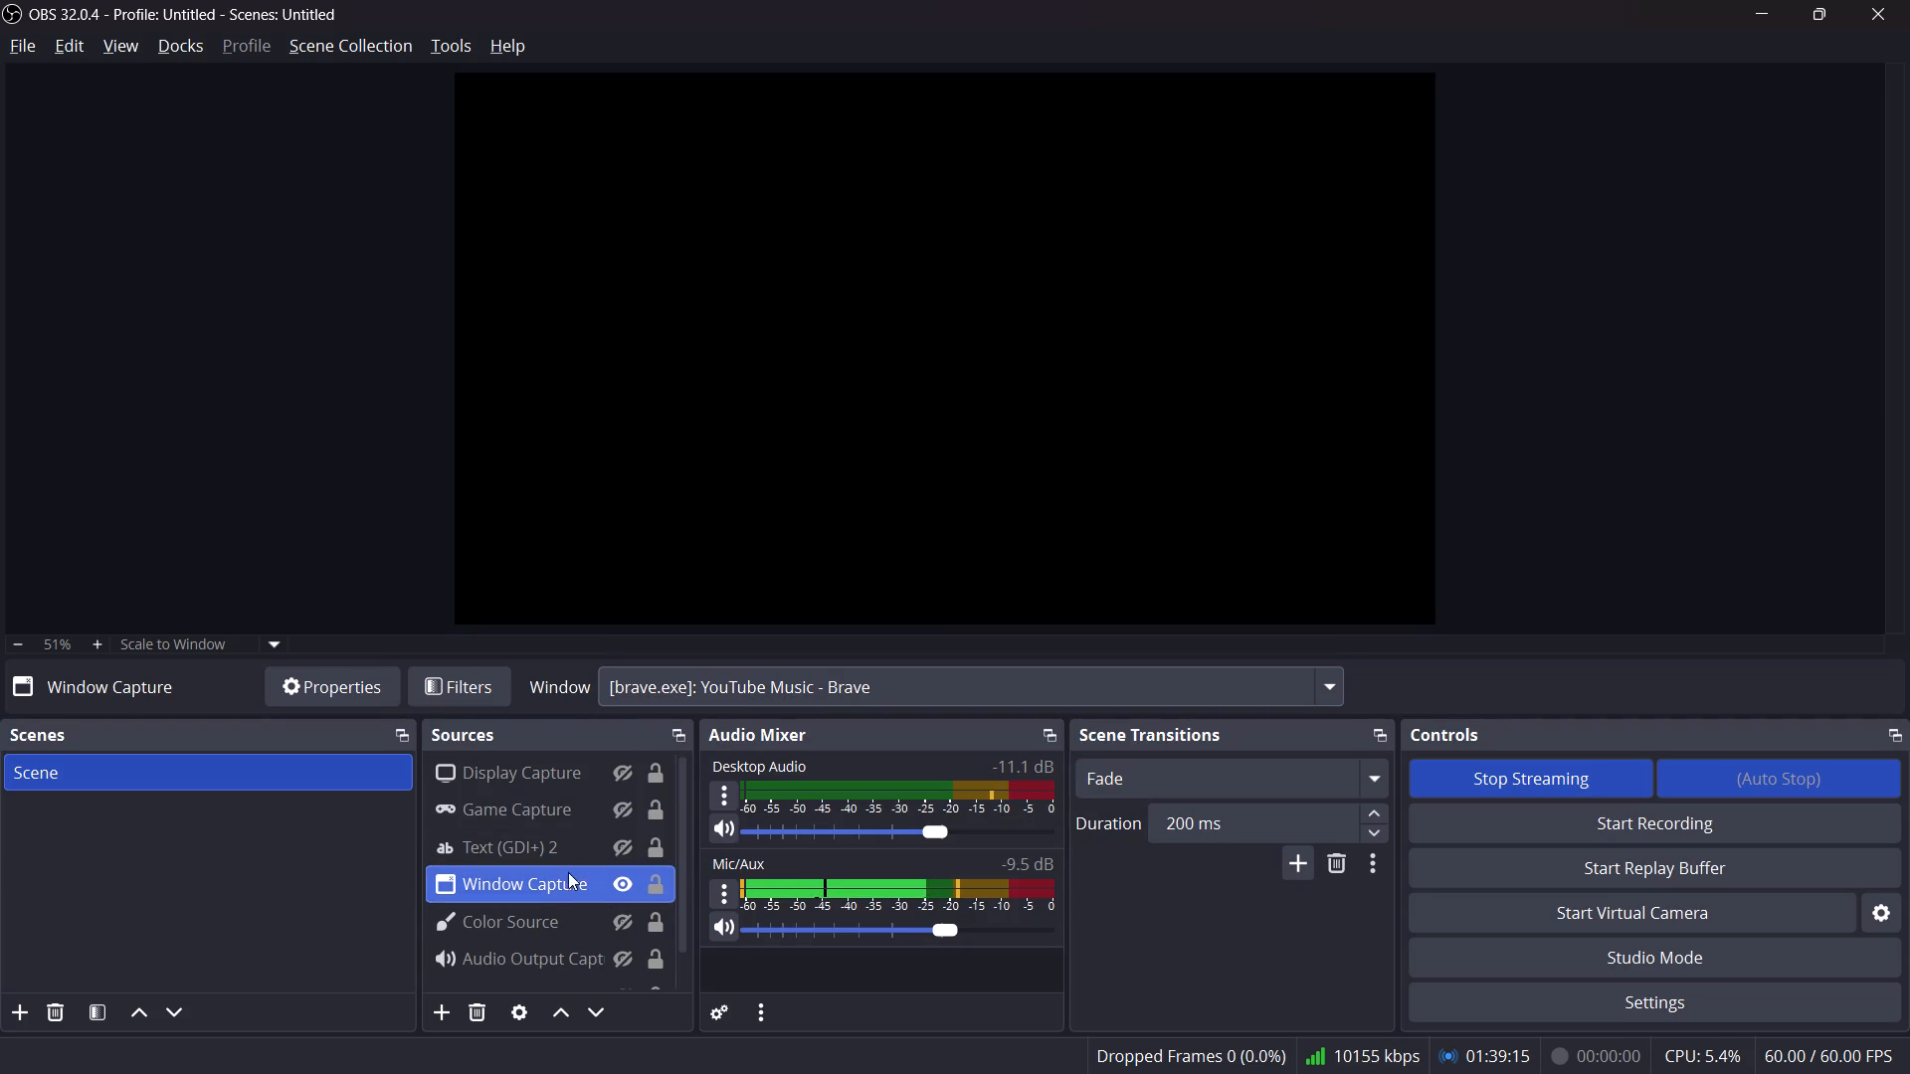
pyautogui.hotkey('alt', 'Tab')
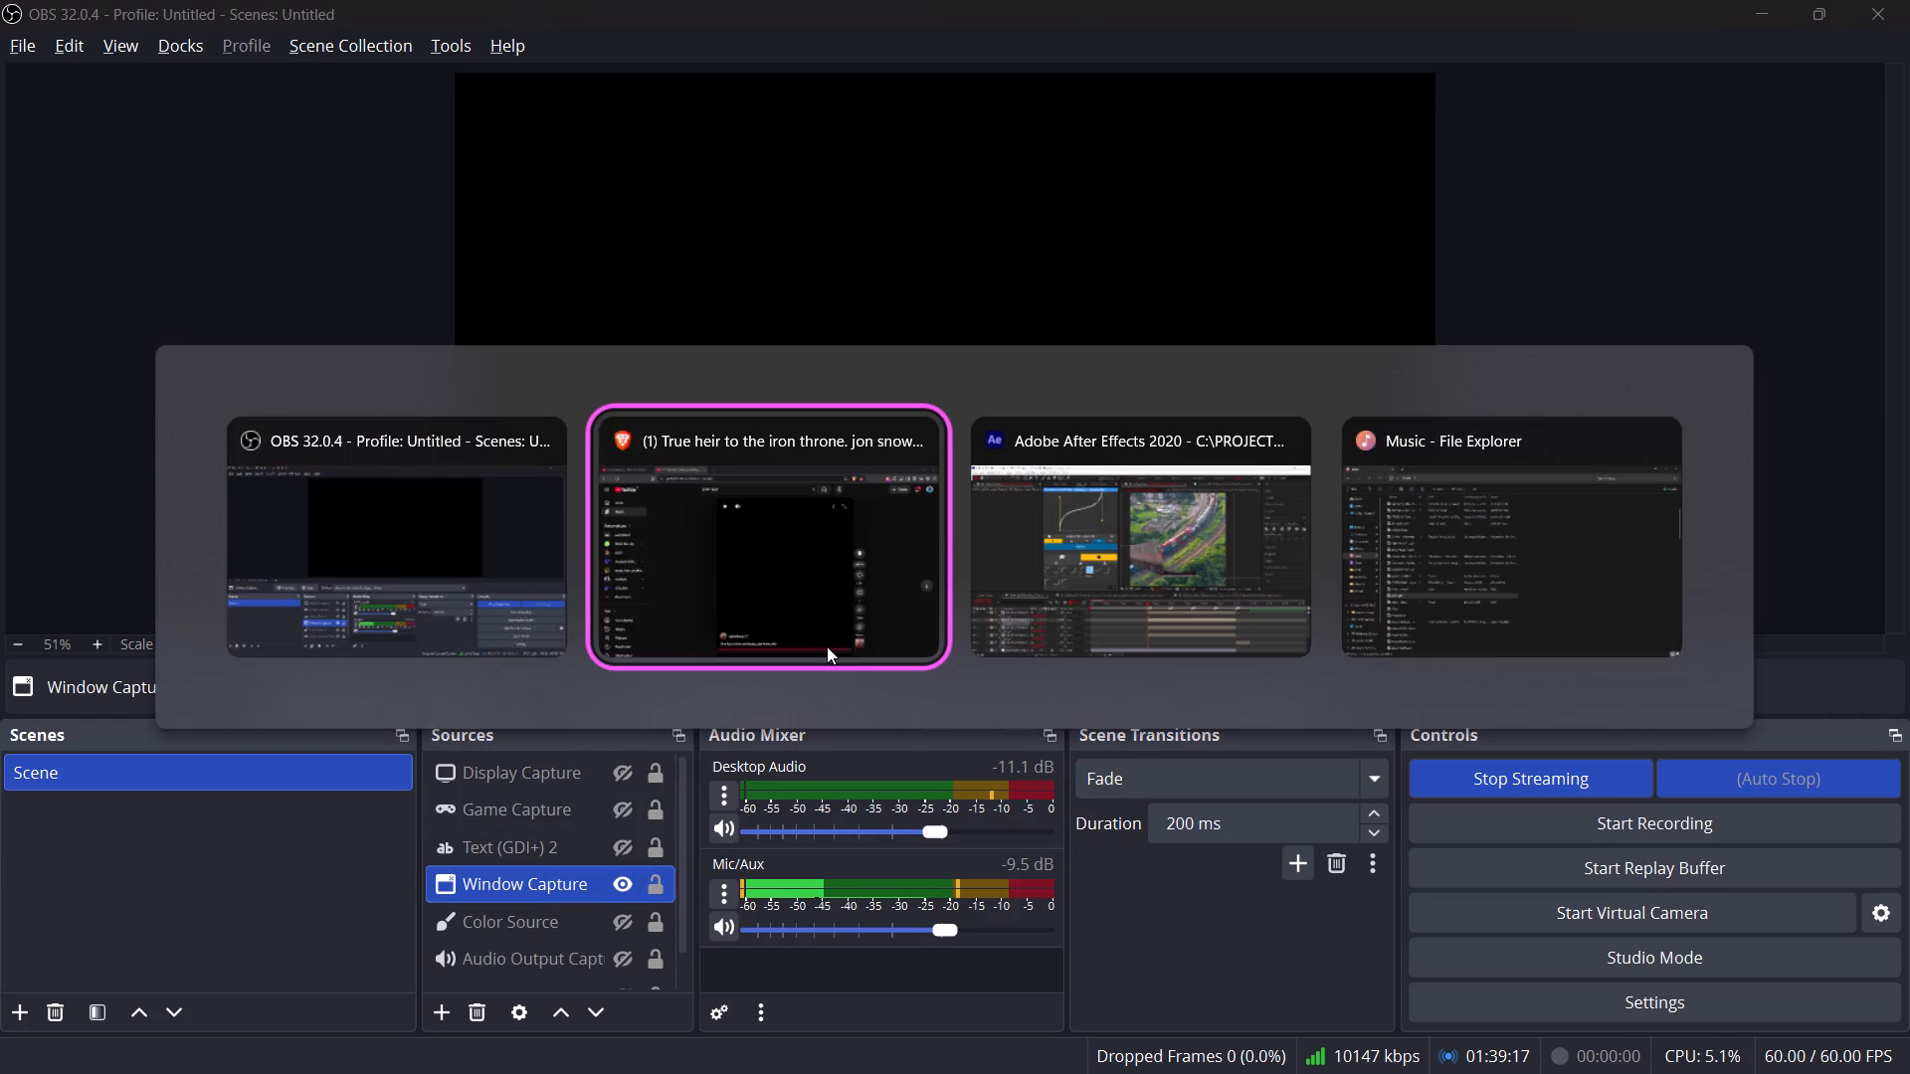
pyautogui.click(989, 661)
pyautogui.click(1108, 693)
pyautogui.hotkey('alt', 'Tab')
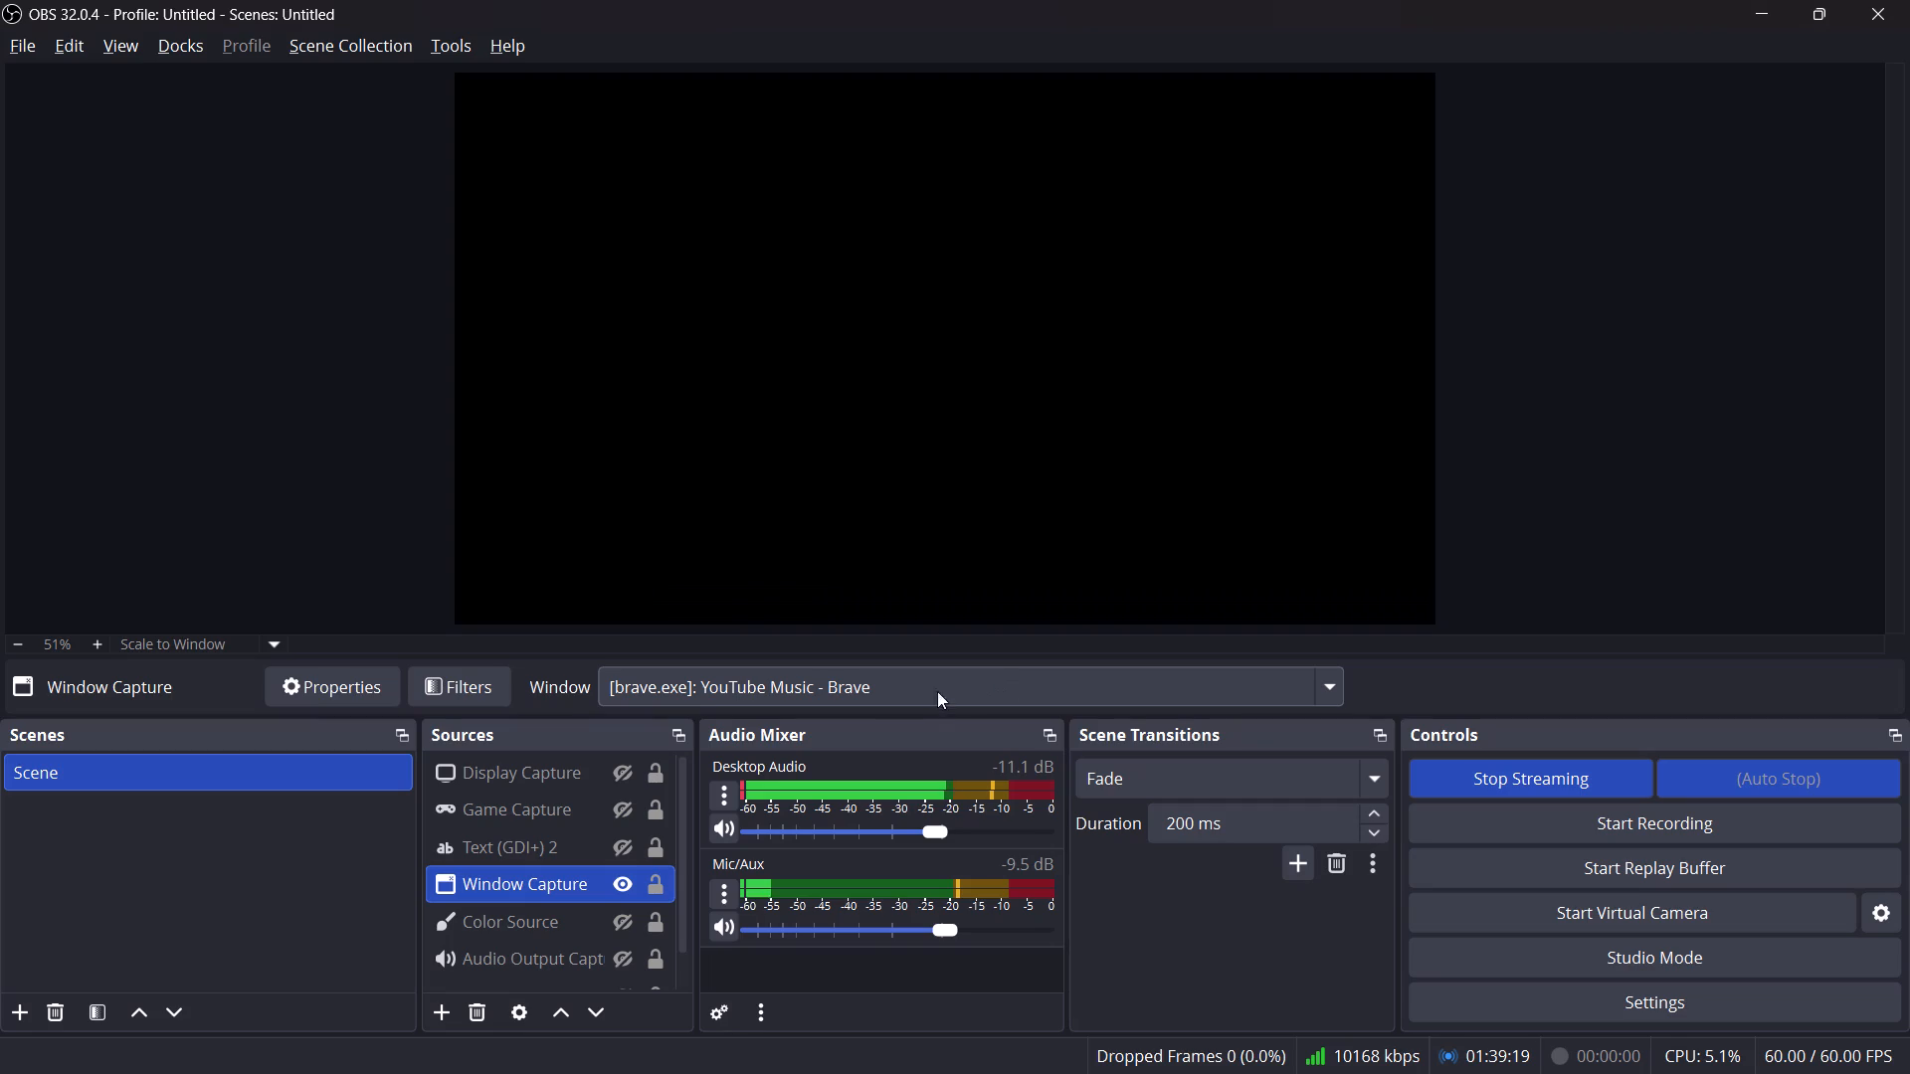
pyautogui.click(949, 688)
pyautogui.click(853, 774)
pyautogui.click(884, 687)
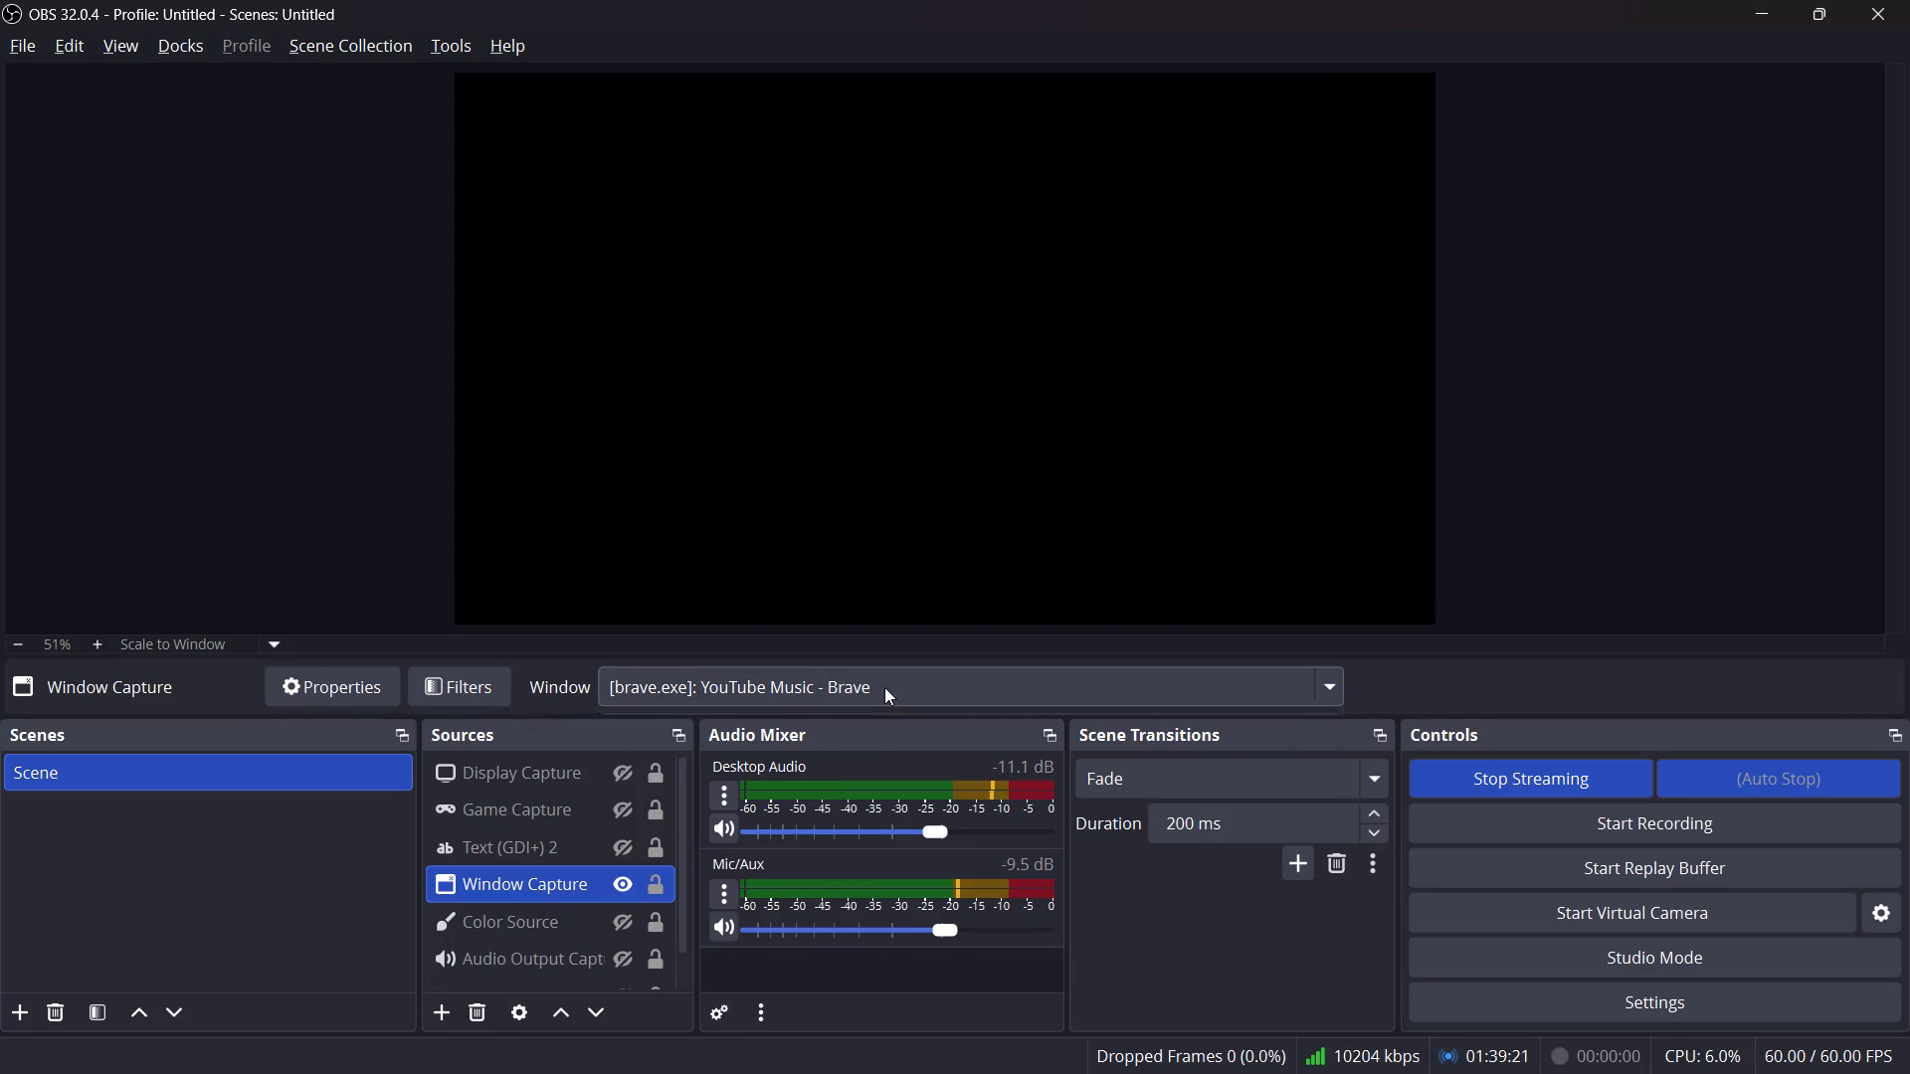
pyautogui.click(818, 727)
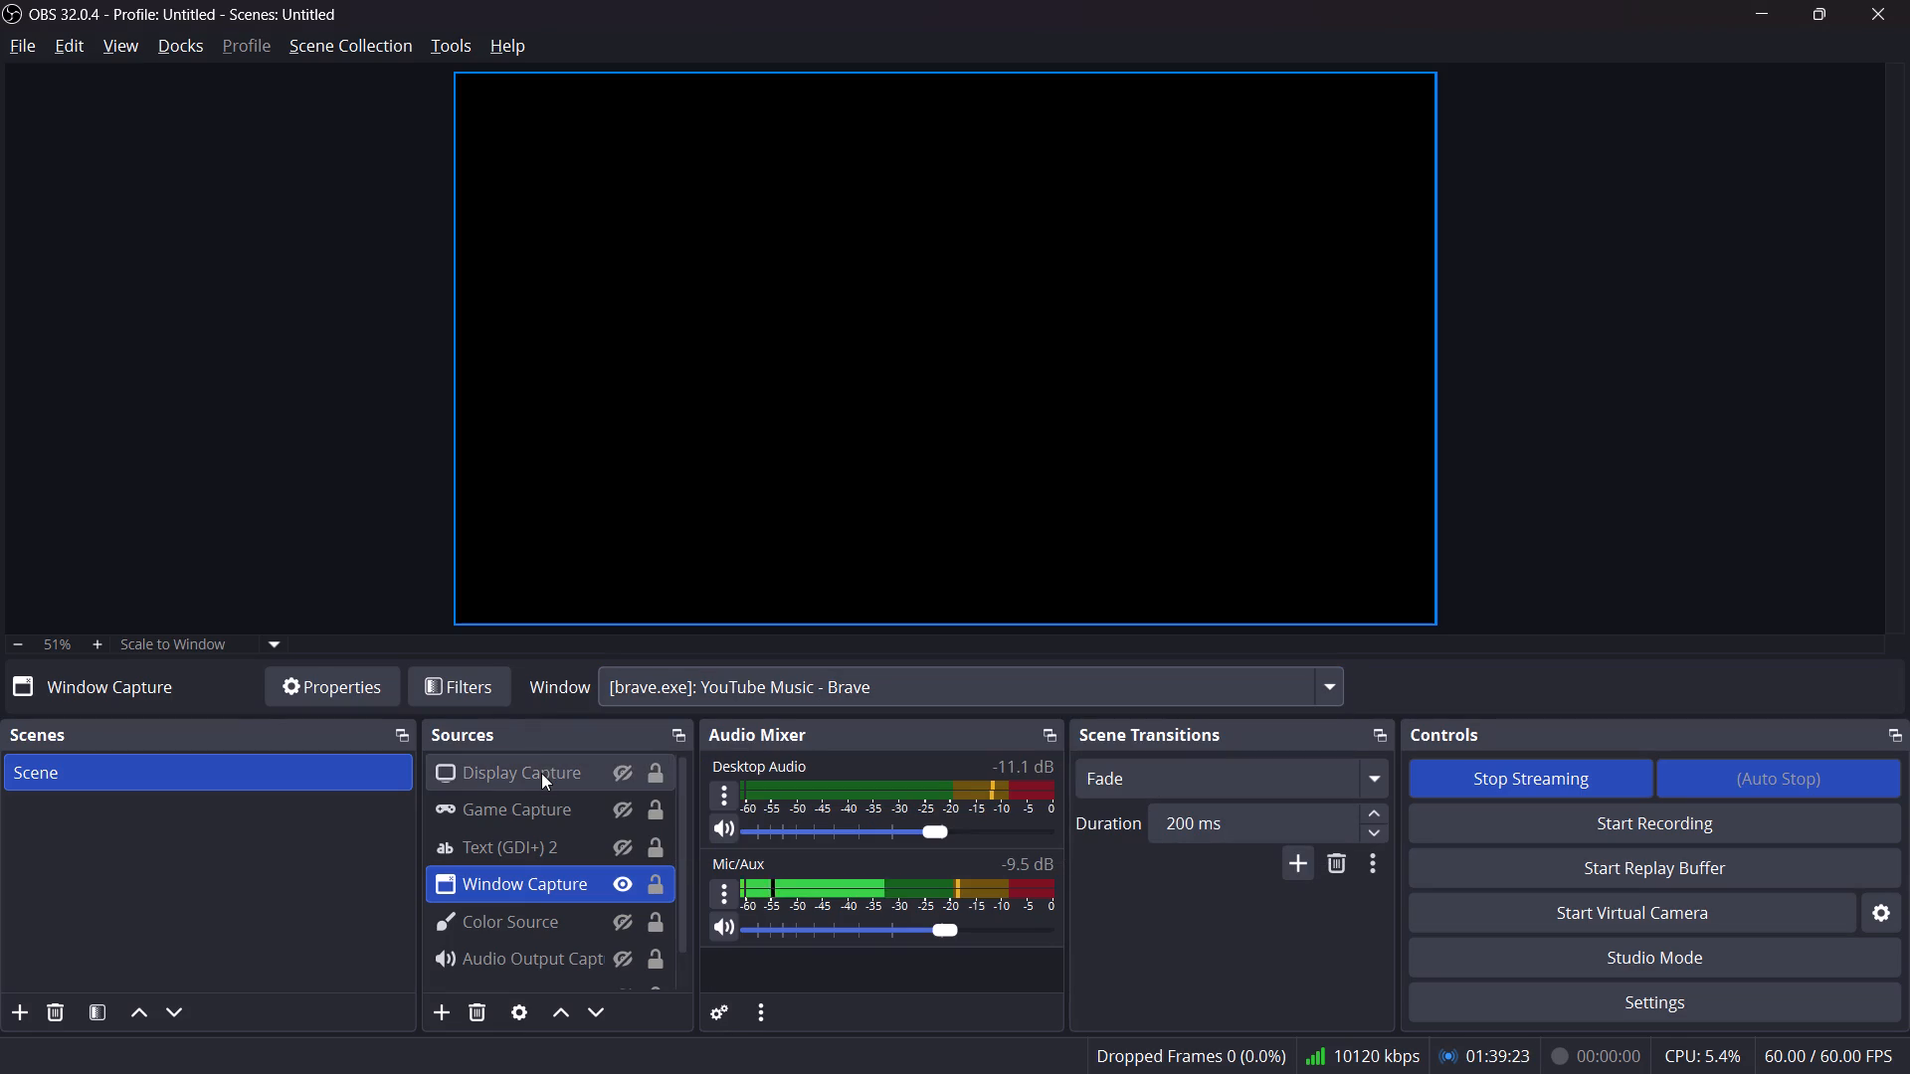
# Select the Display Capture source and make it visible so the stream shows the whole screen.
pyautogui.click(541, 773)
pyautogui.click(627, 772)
# Switch back to Brave, replay the jon snow edit Short for the stream, and pause it near the end.
pyautogui.hotkey('alt', 'Tab')
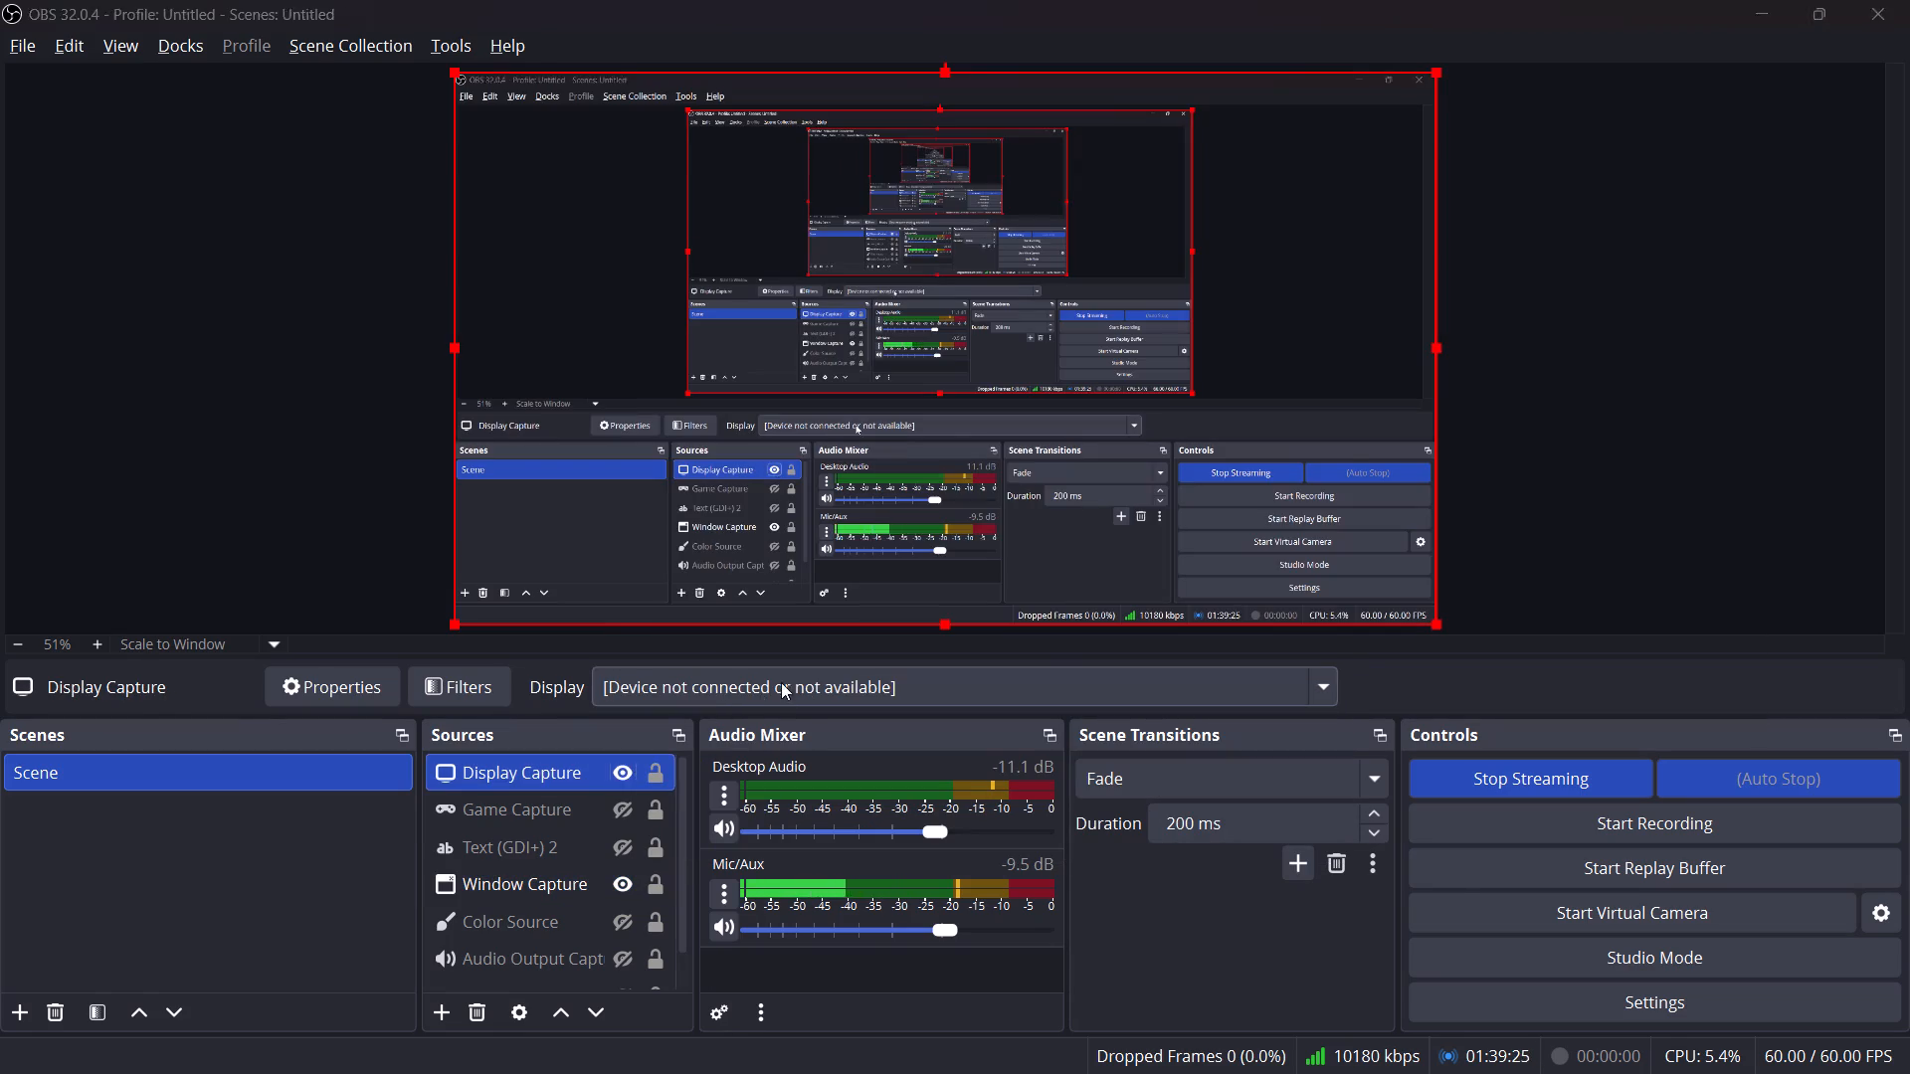
pyautogui.click(940, 698)
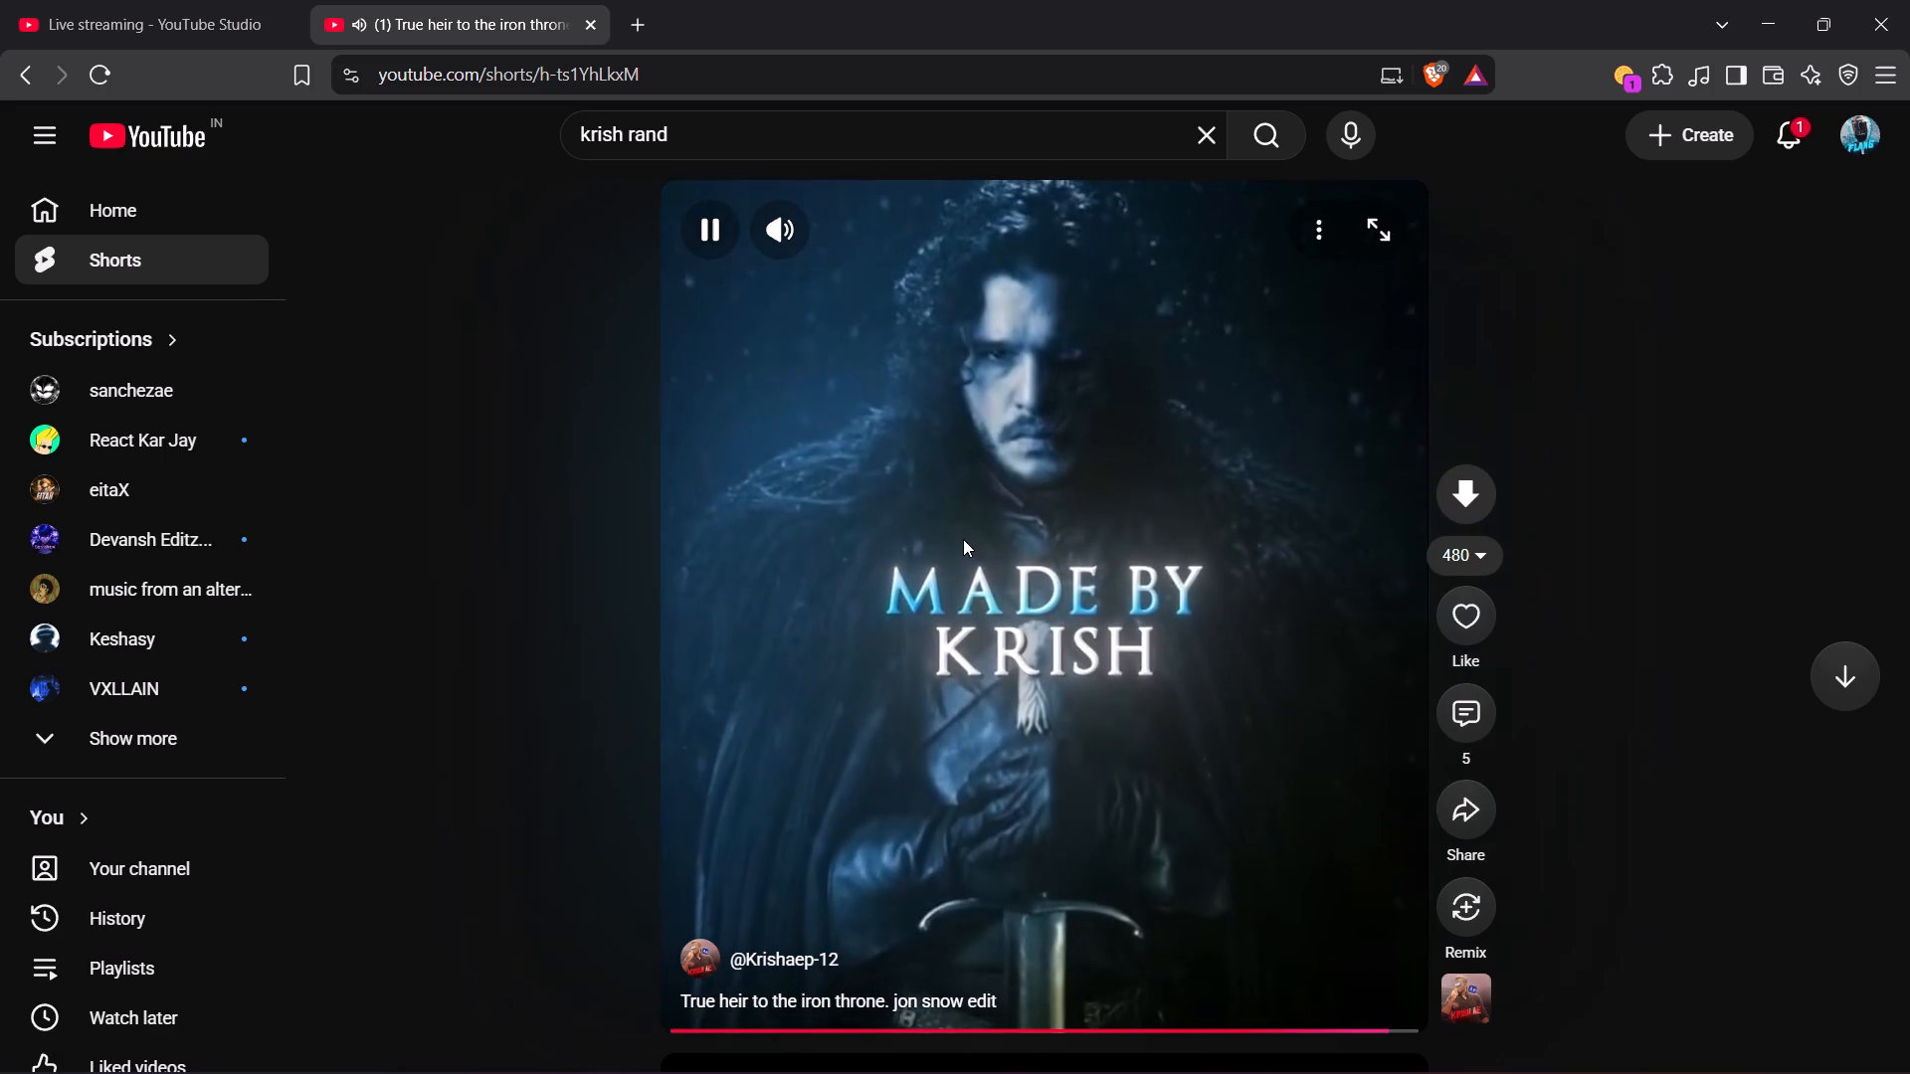
pyautogui.click(1089, 609)
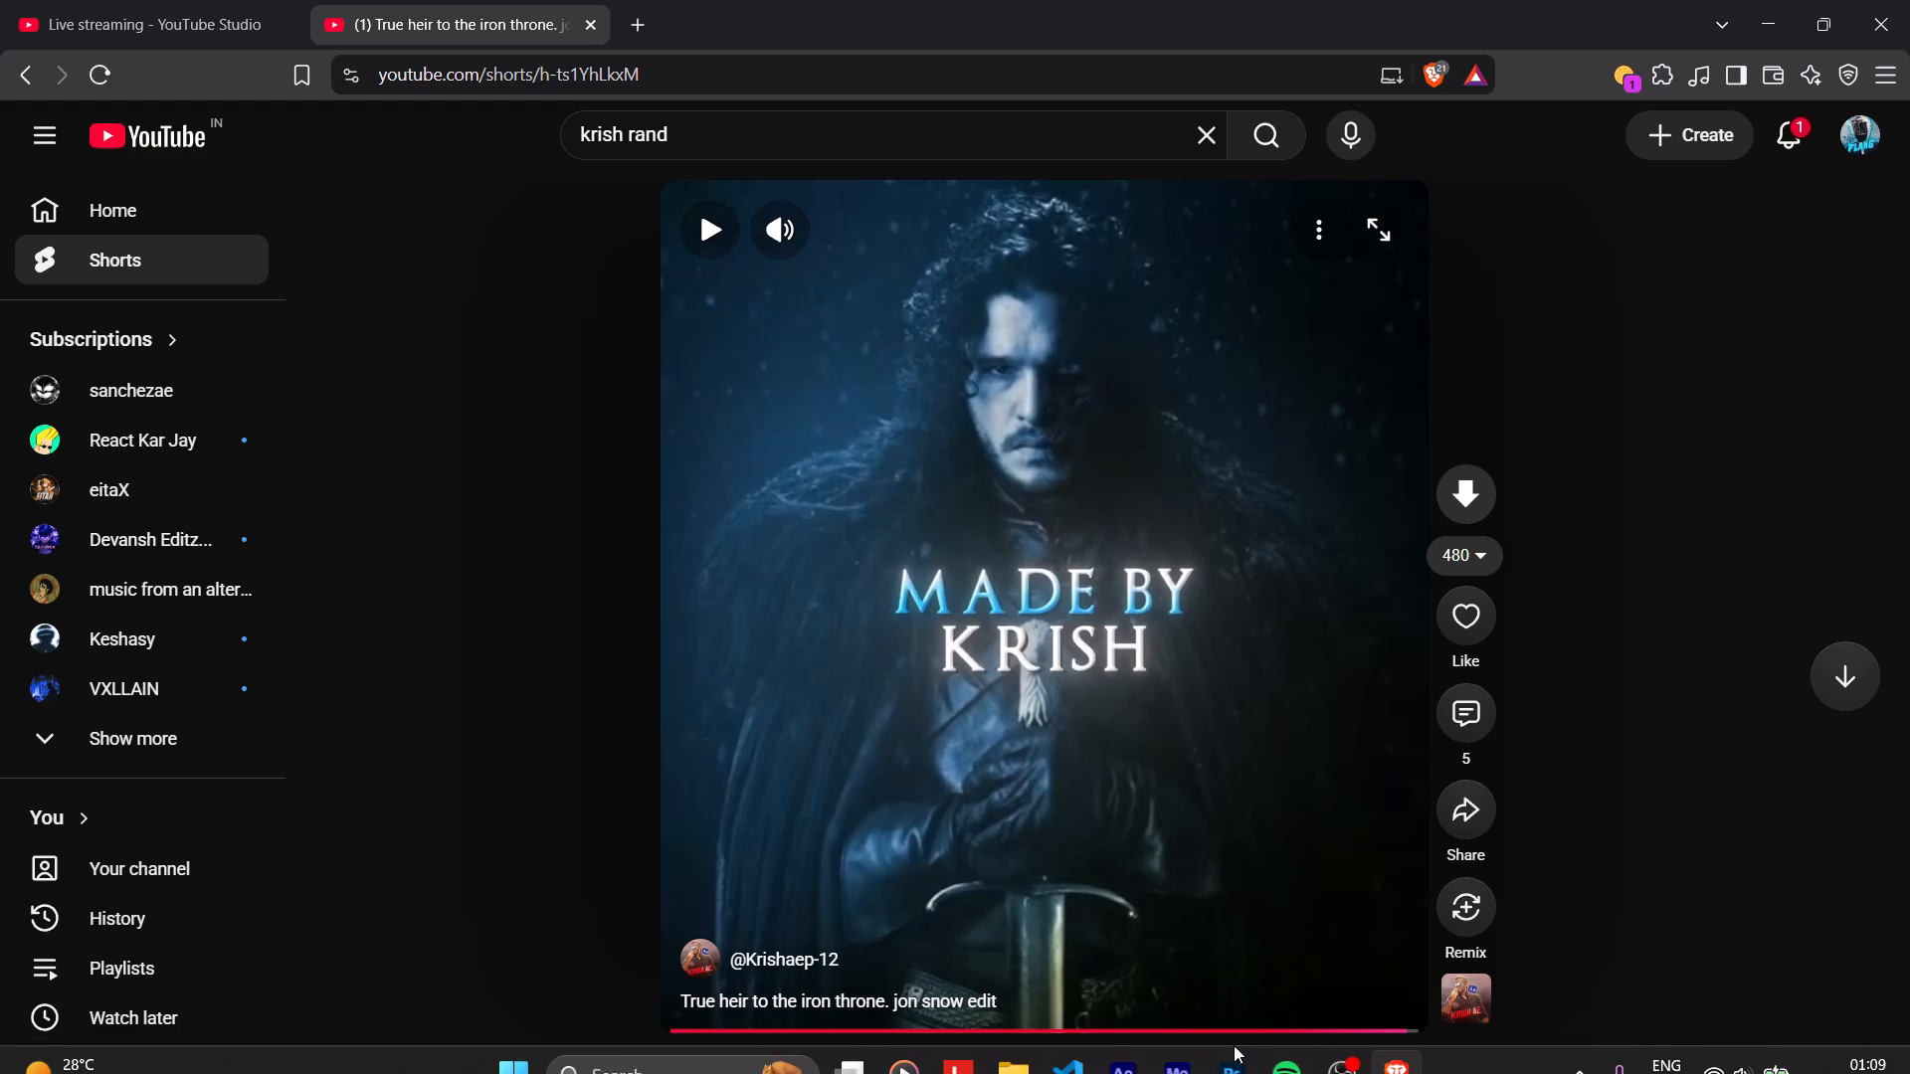
# Switch to OBS Studio, hide the Display Capture source, and set Window Capture to the Adobe After Effects 2020 window.
pyautogui.click(1324, 1052)
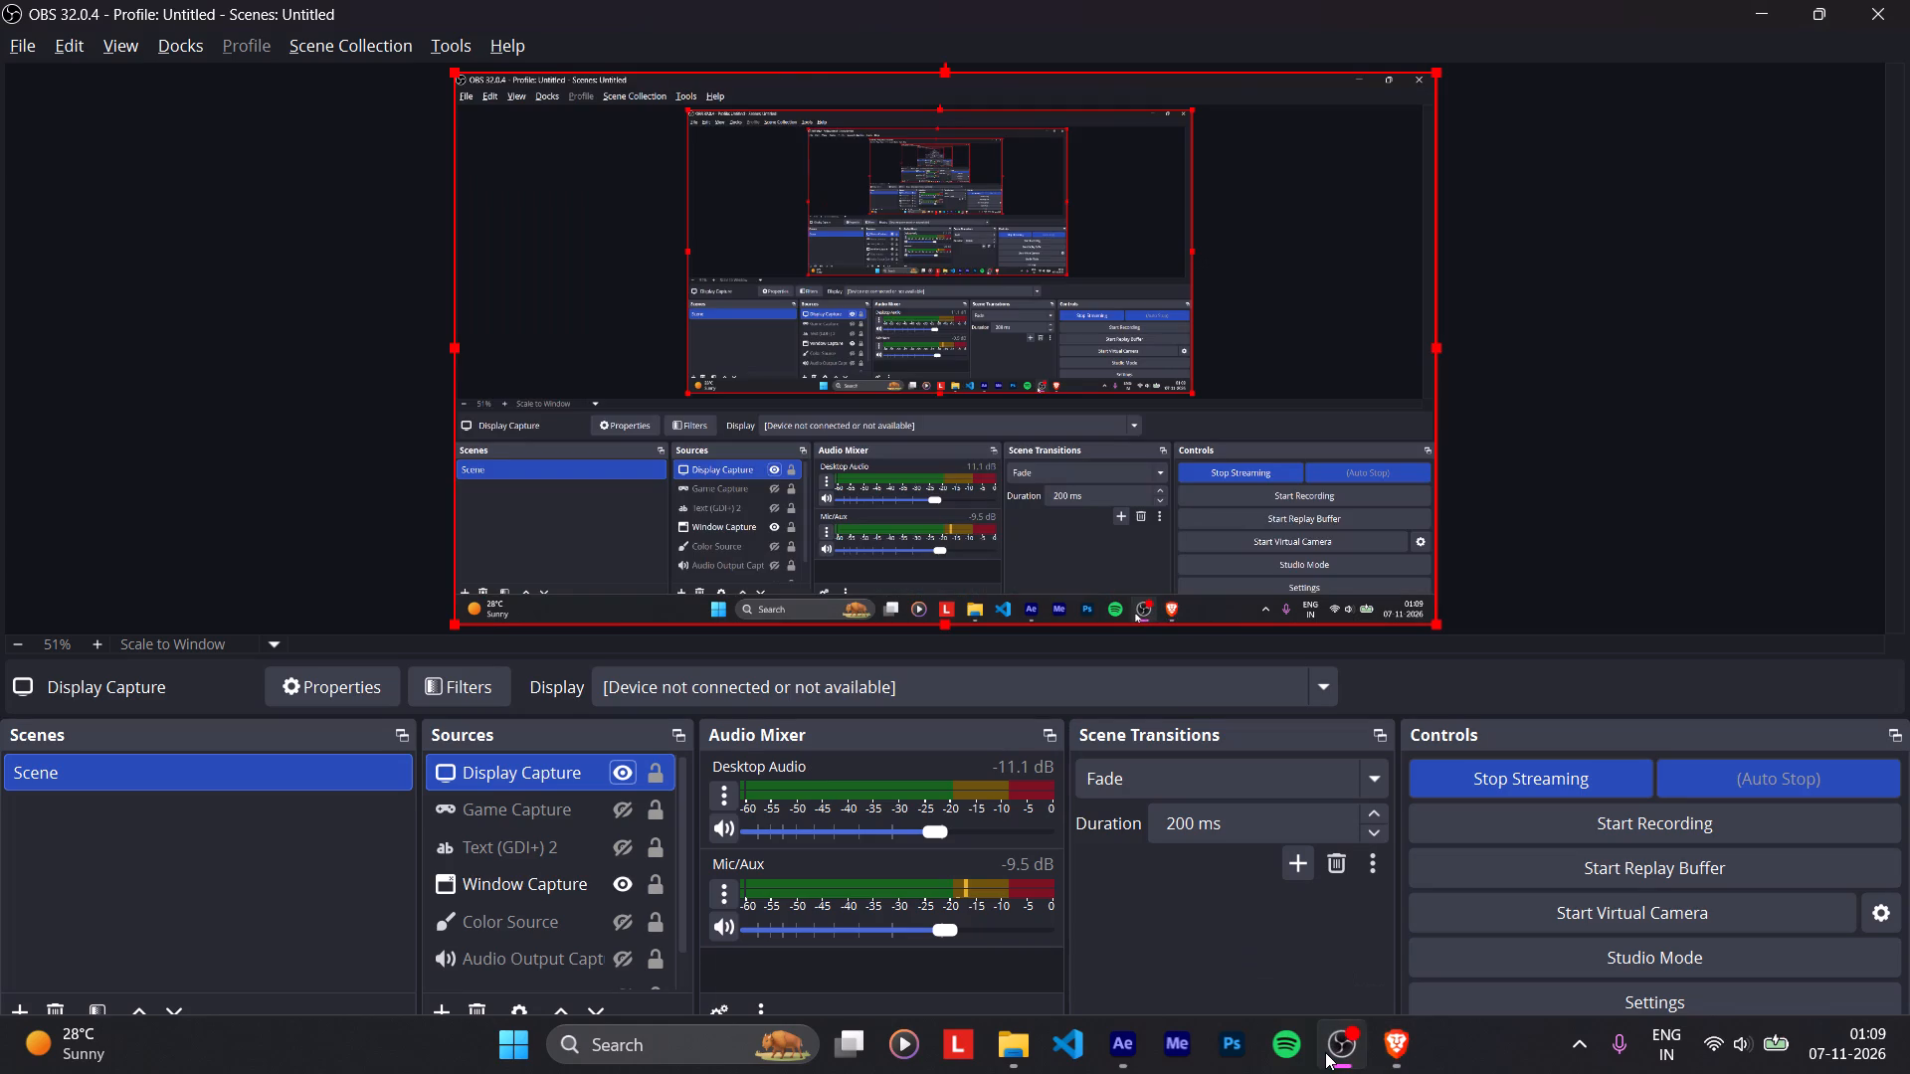
pyautogui.click(620, 777)
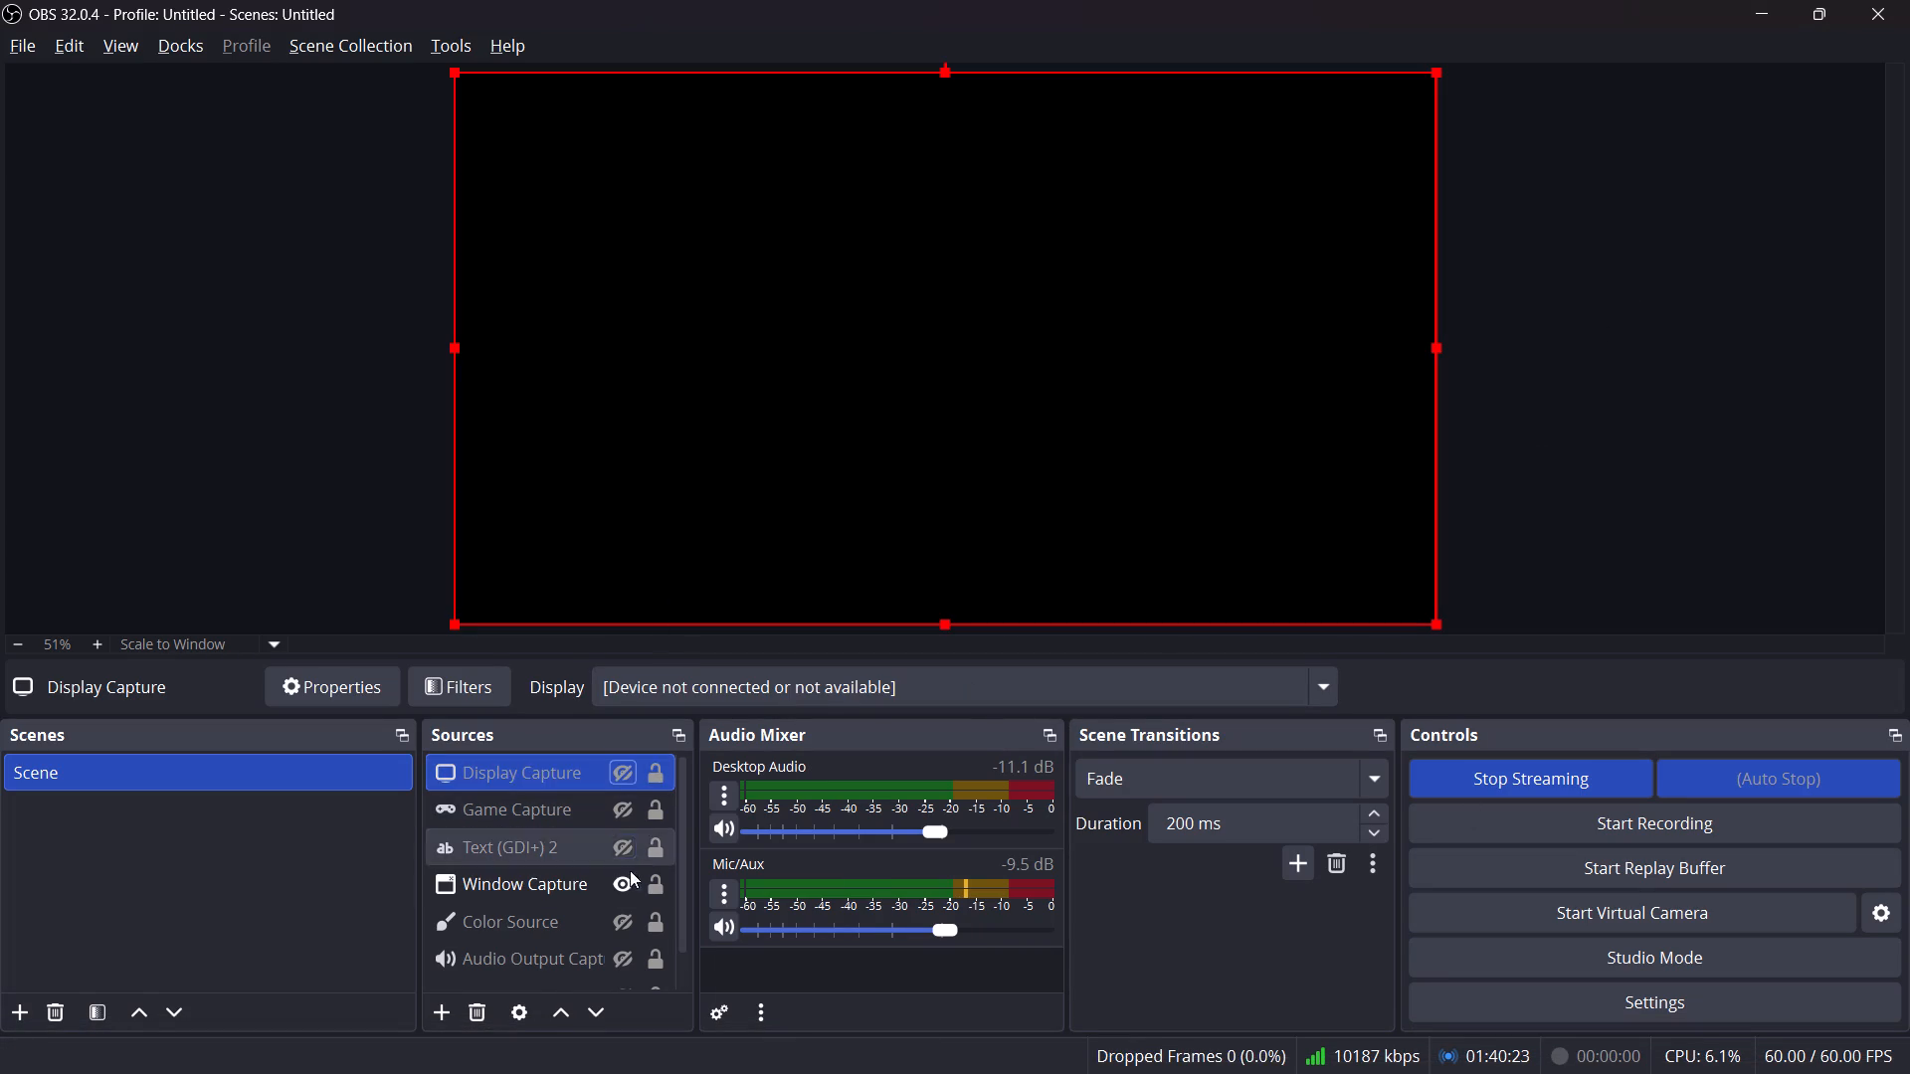
pyautogui.click(574, 888)
pyautogui.click(1002, 691)
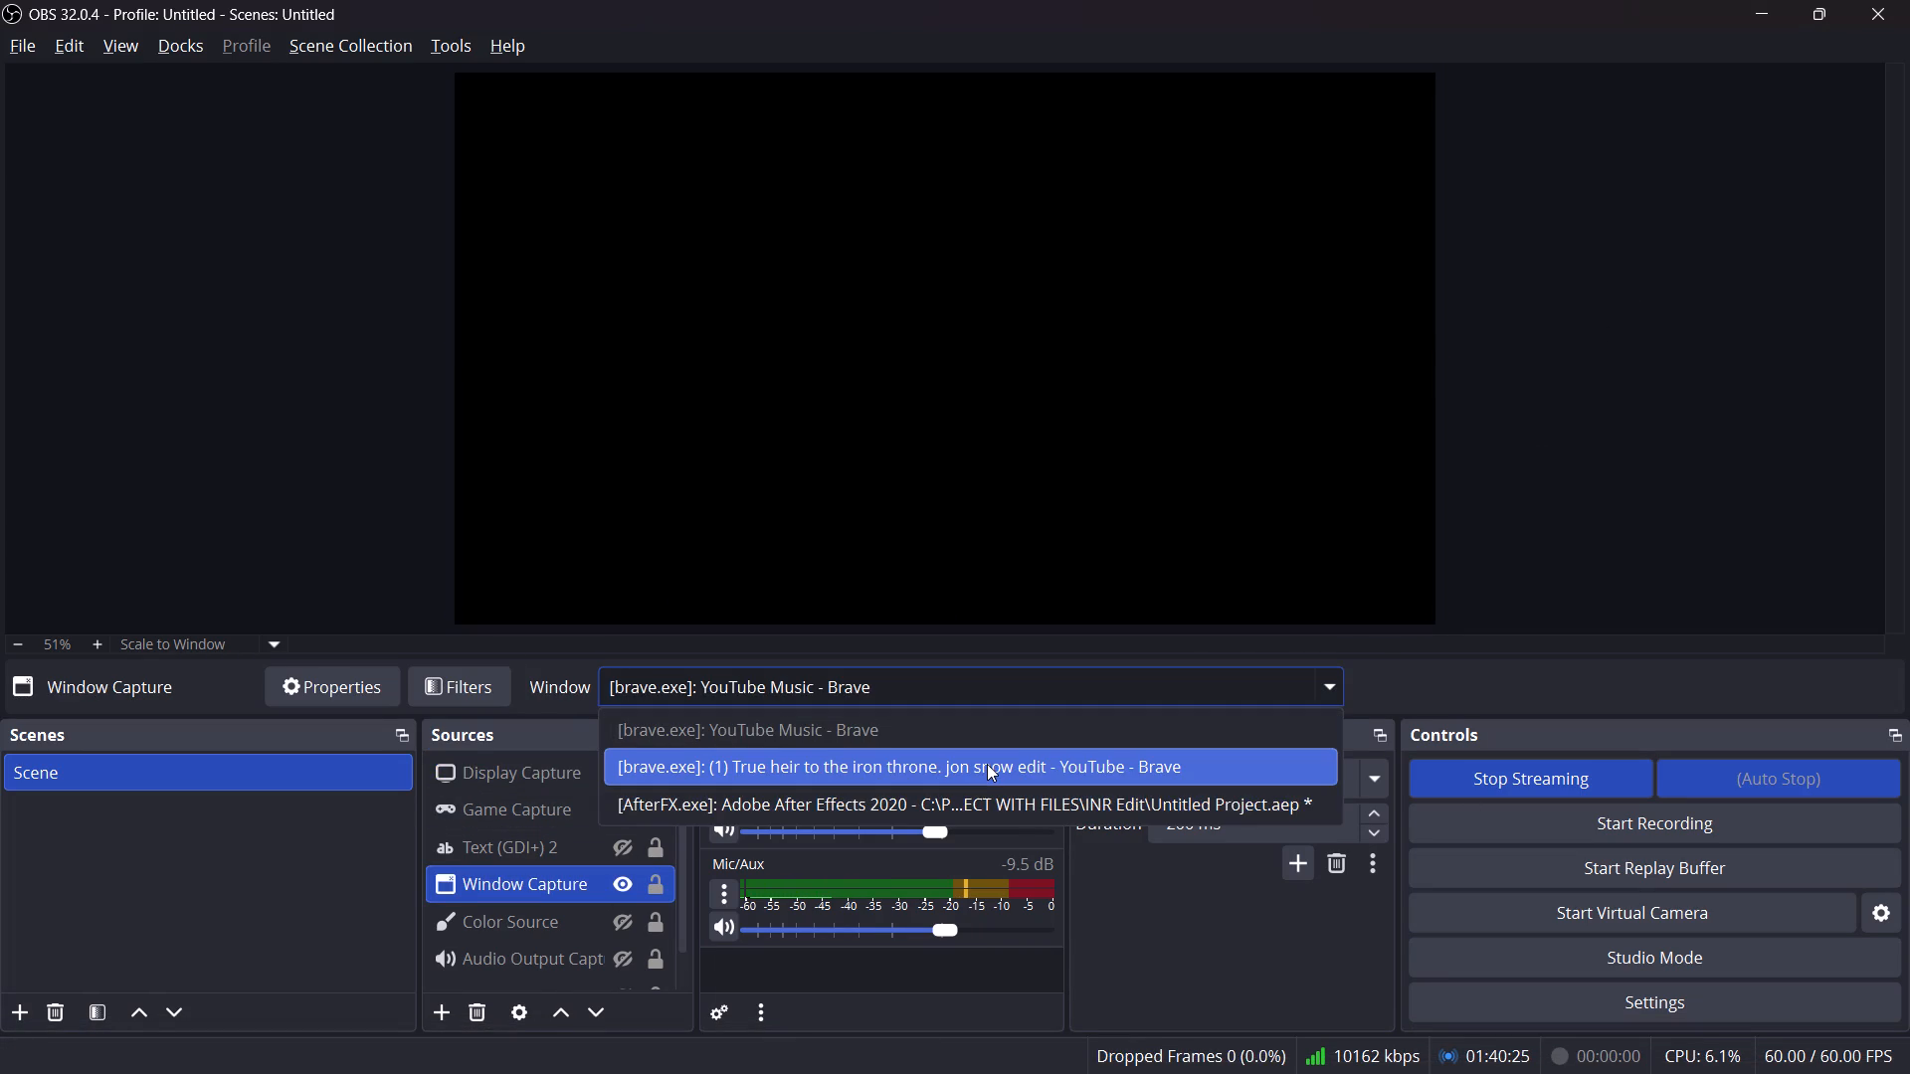
pyautogui.click(984, 797)
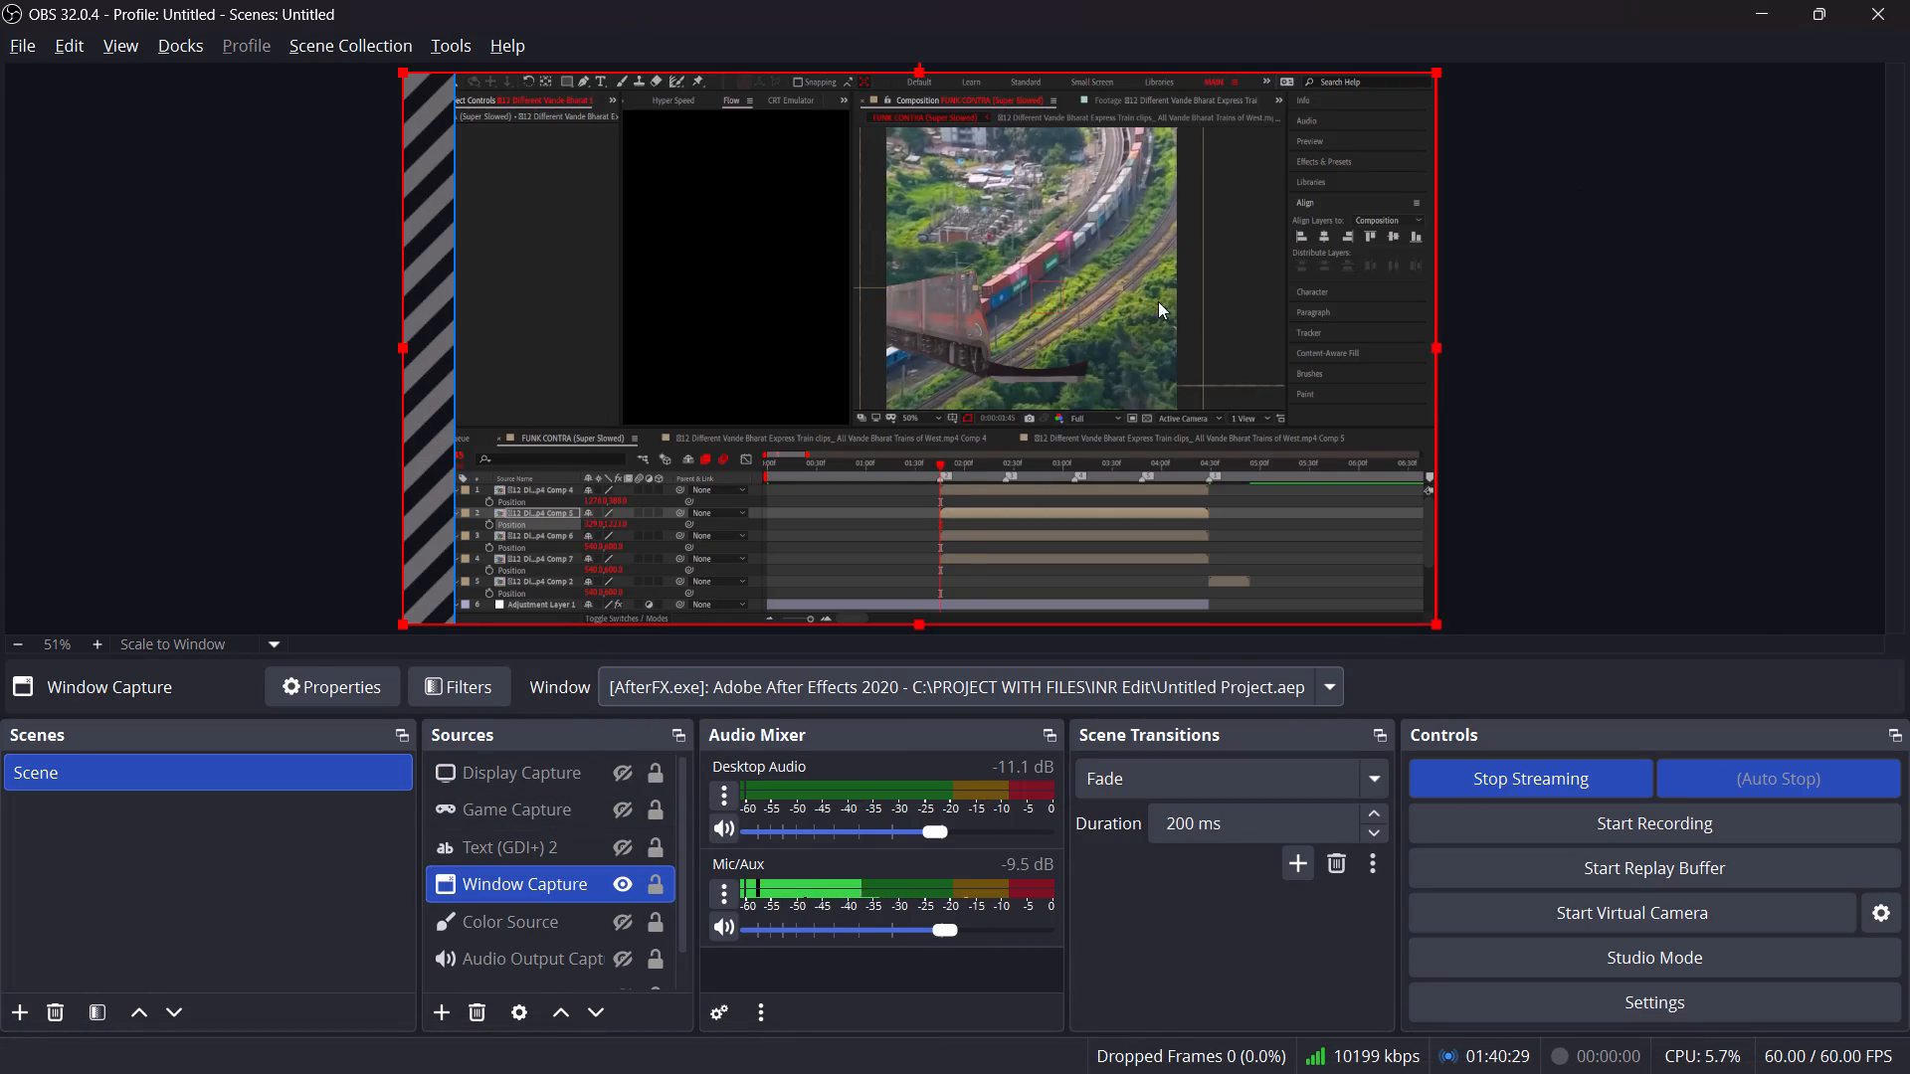
# Shift the After Effects window capture sideways so it sits centred on the stream canvas.
pyautogui.moveTo(1119, 319); pyautogui.dragTo(1138, 314)
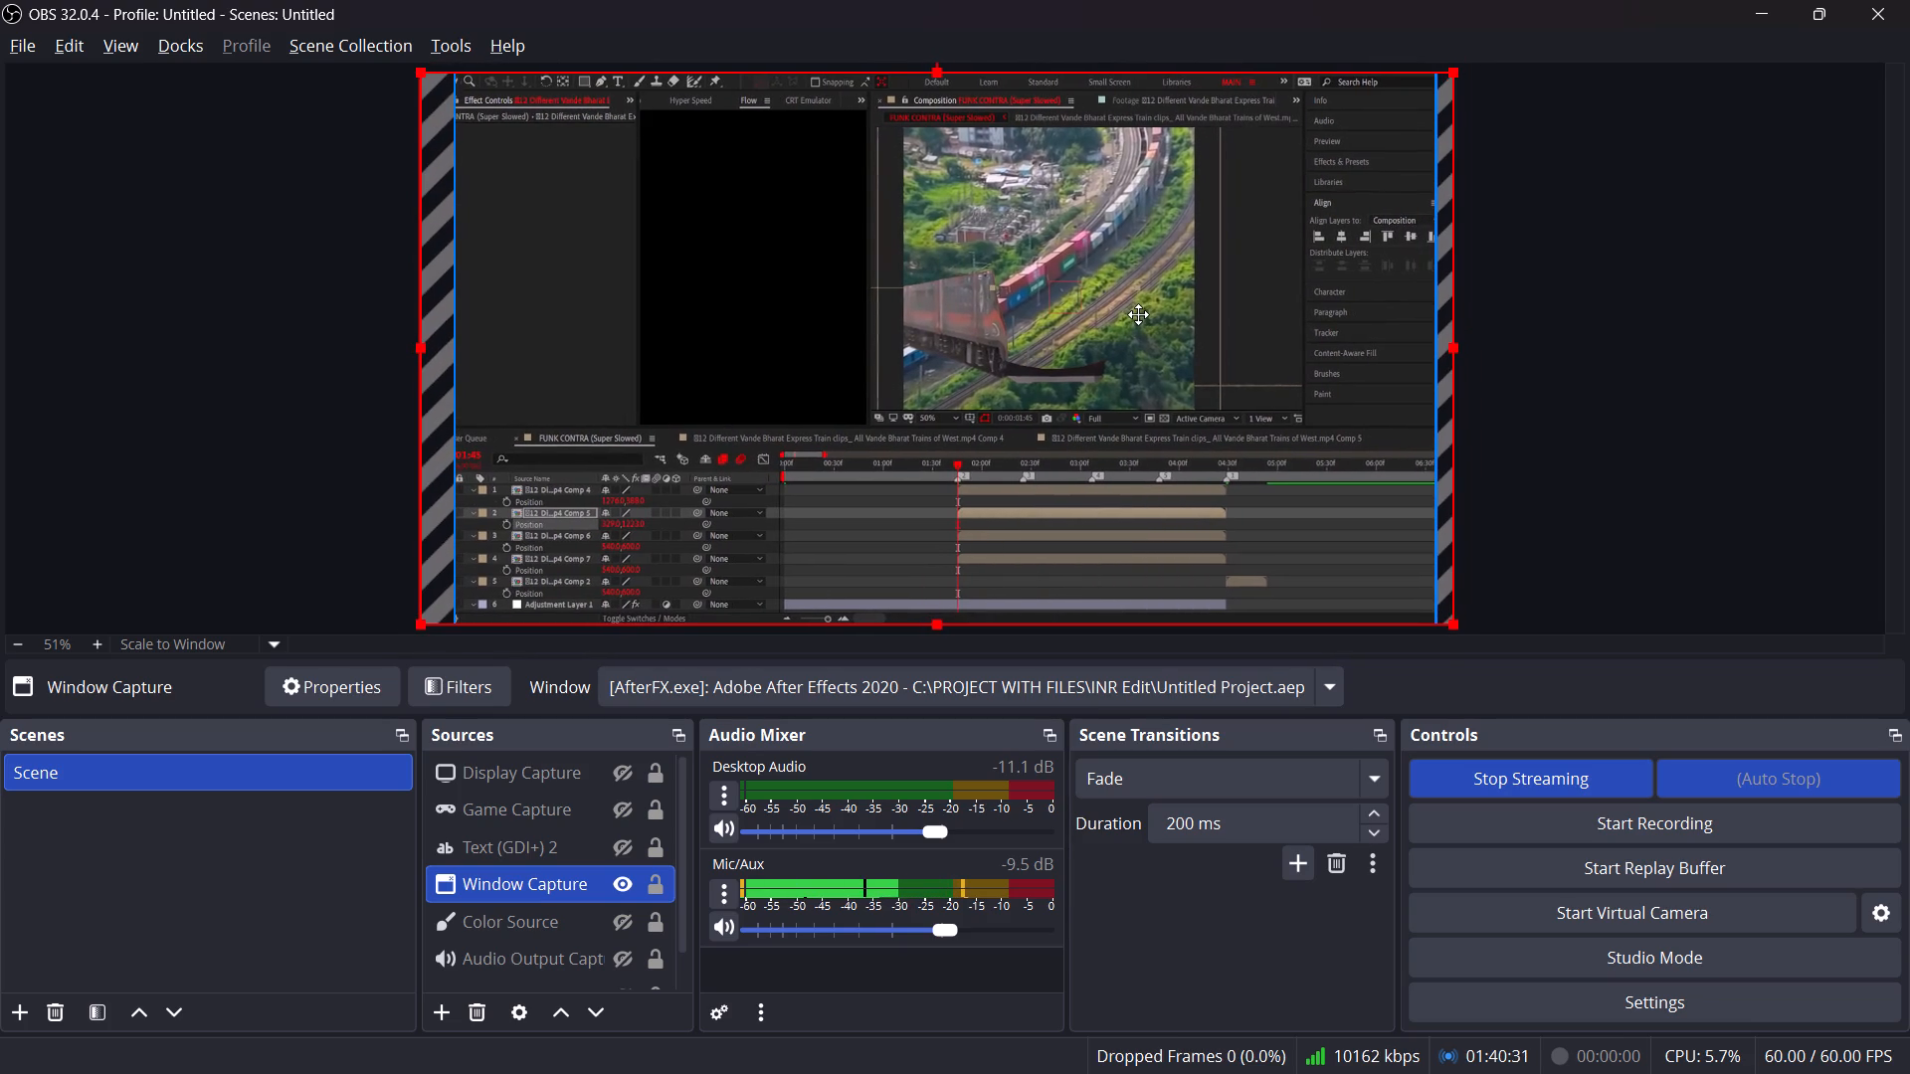
# Nudge the After Effects window capture slightly sideways on the stream canvas.
pyautogui.moveTo(1138, 314); pyautogui.dragTo(1140, 317)
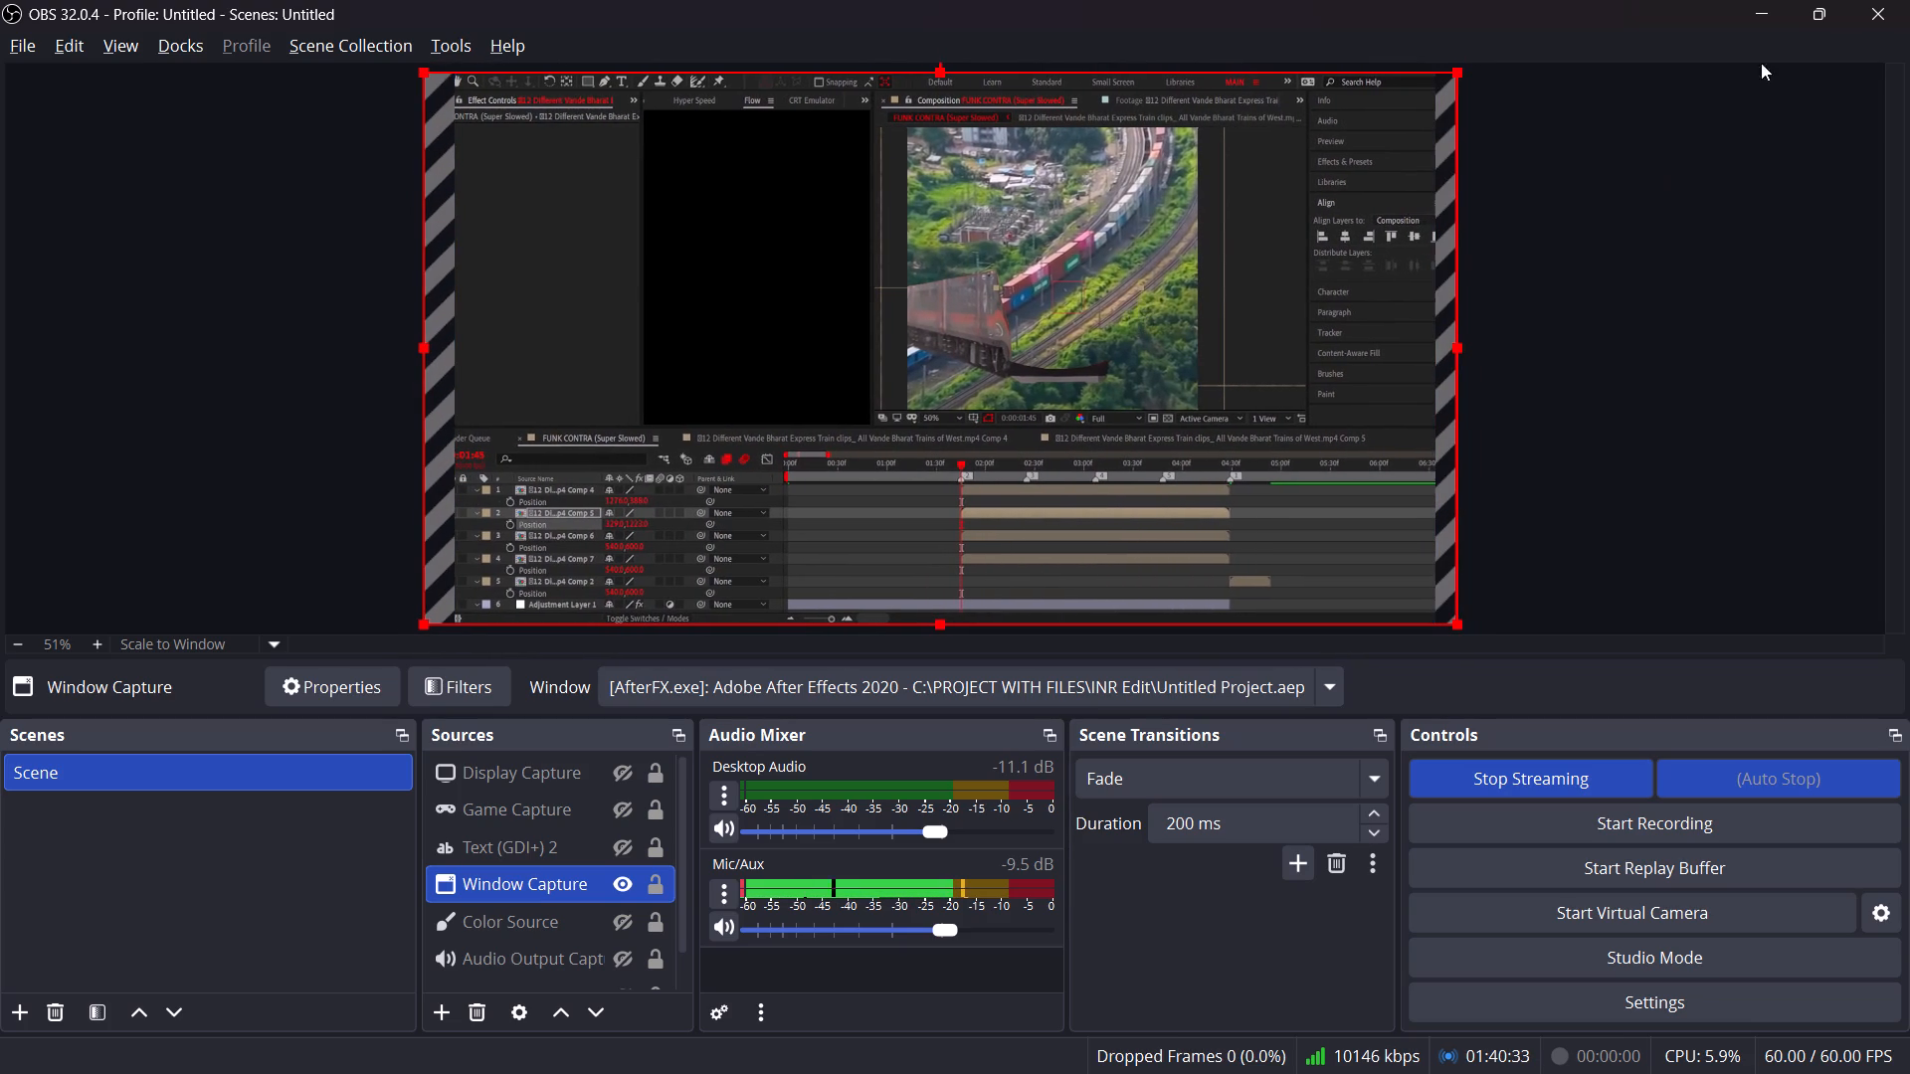
# Minimize OBS Studio, close the jon snow edit Short's tab in Brave, and switch back to After Effects.
pyautogui.click(1754, 0)
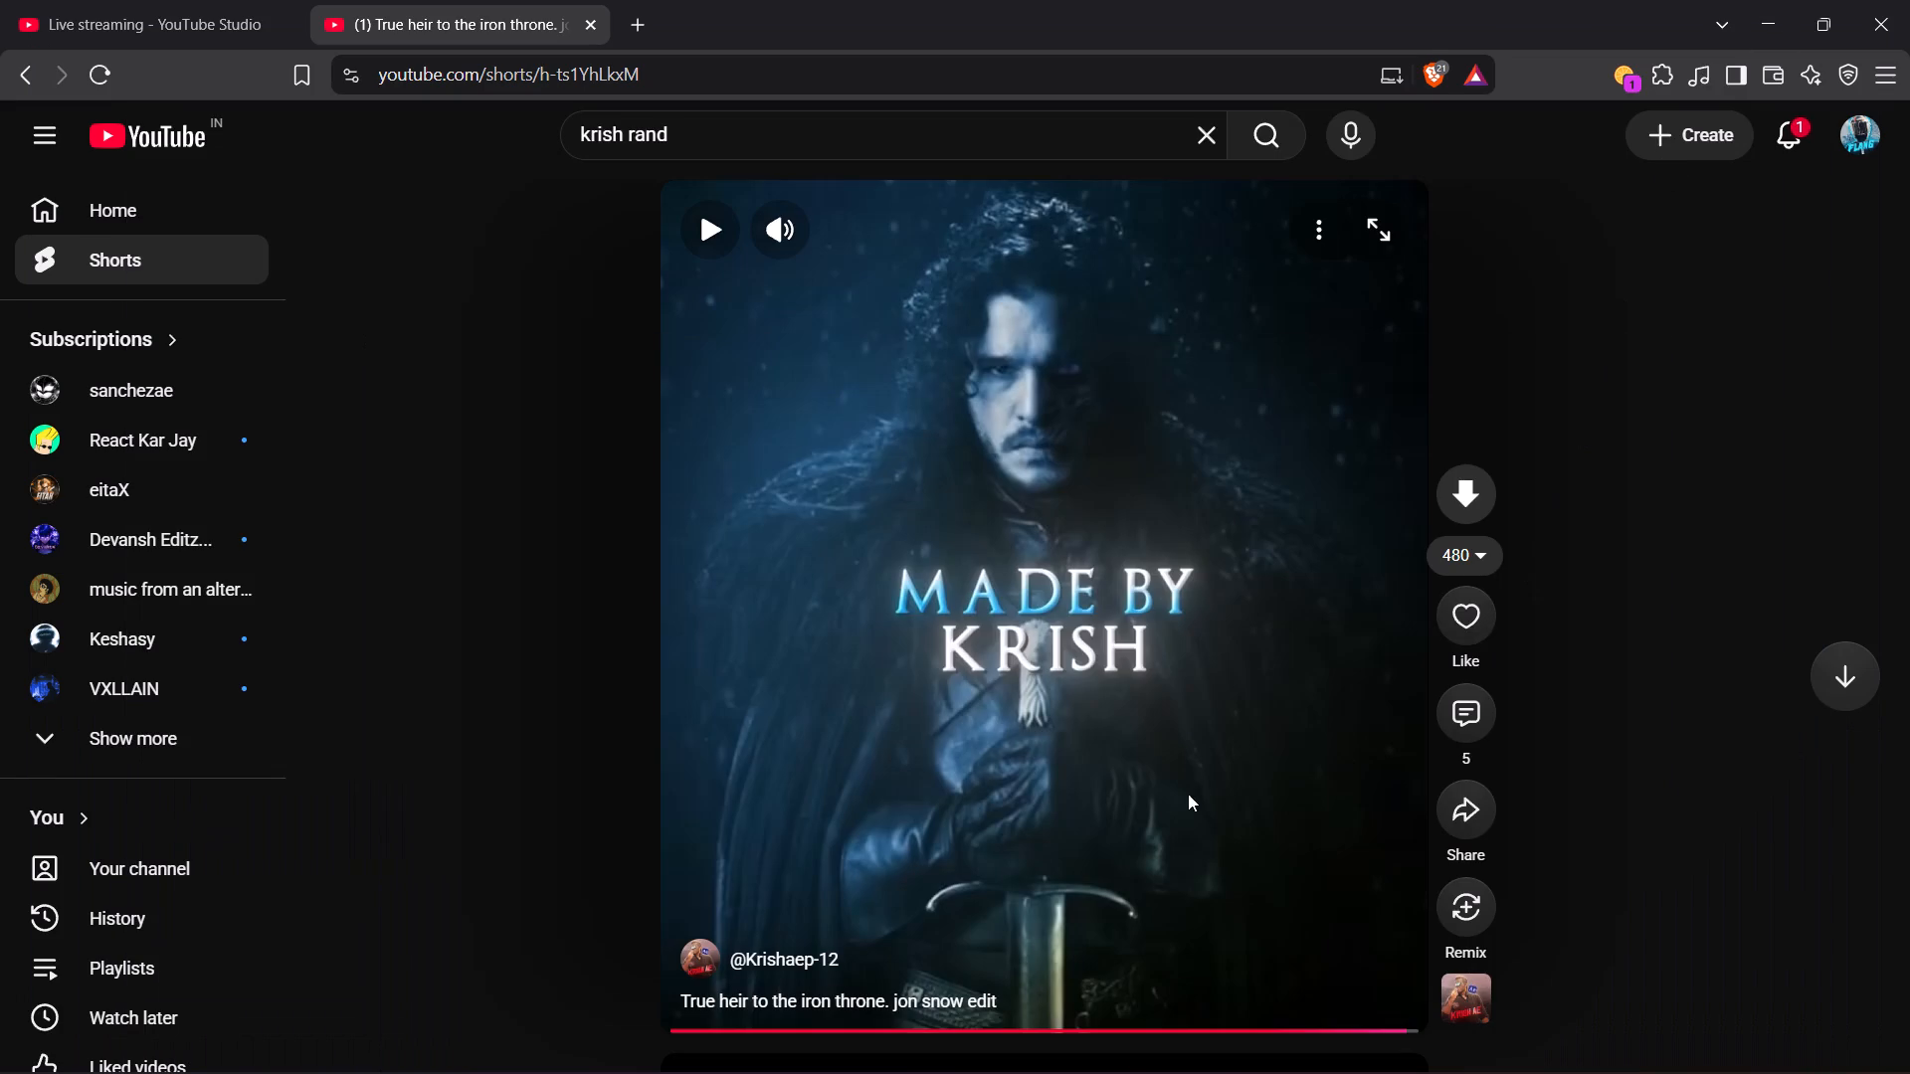
pyautogui.click(593, 29)
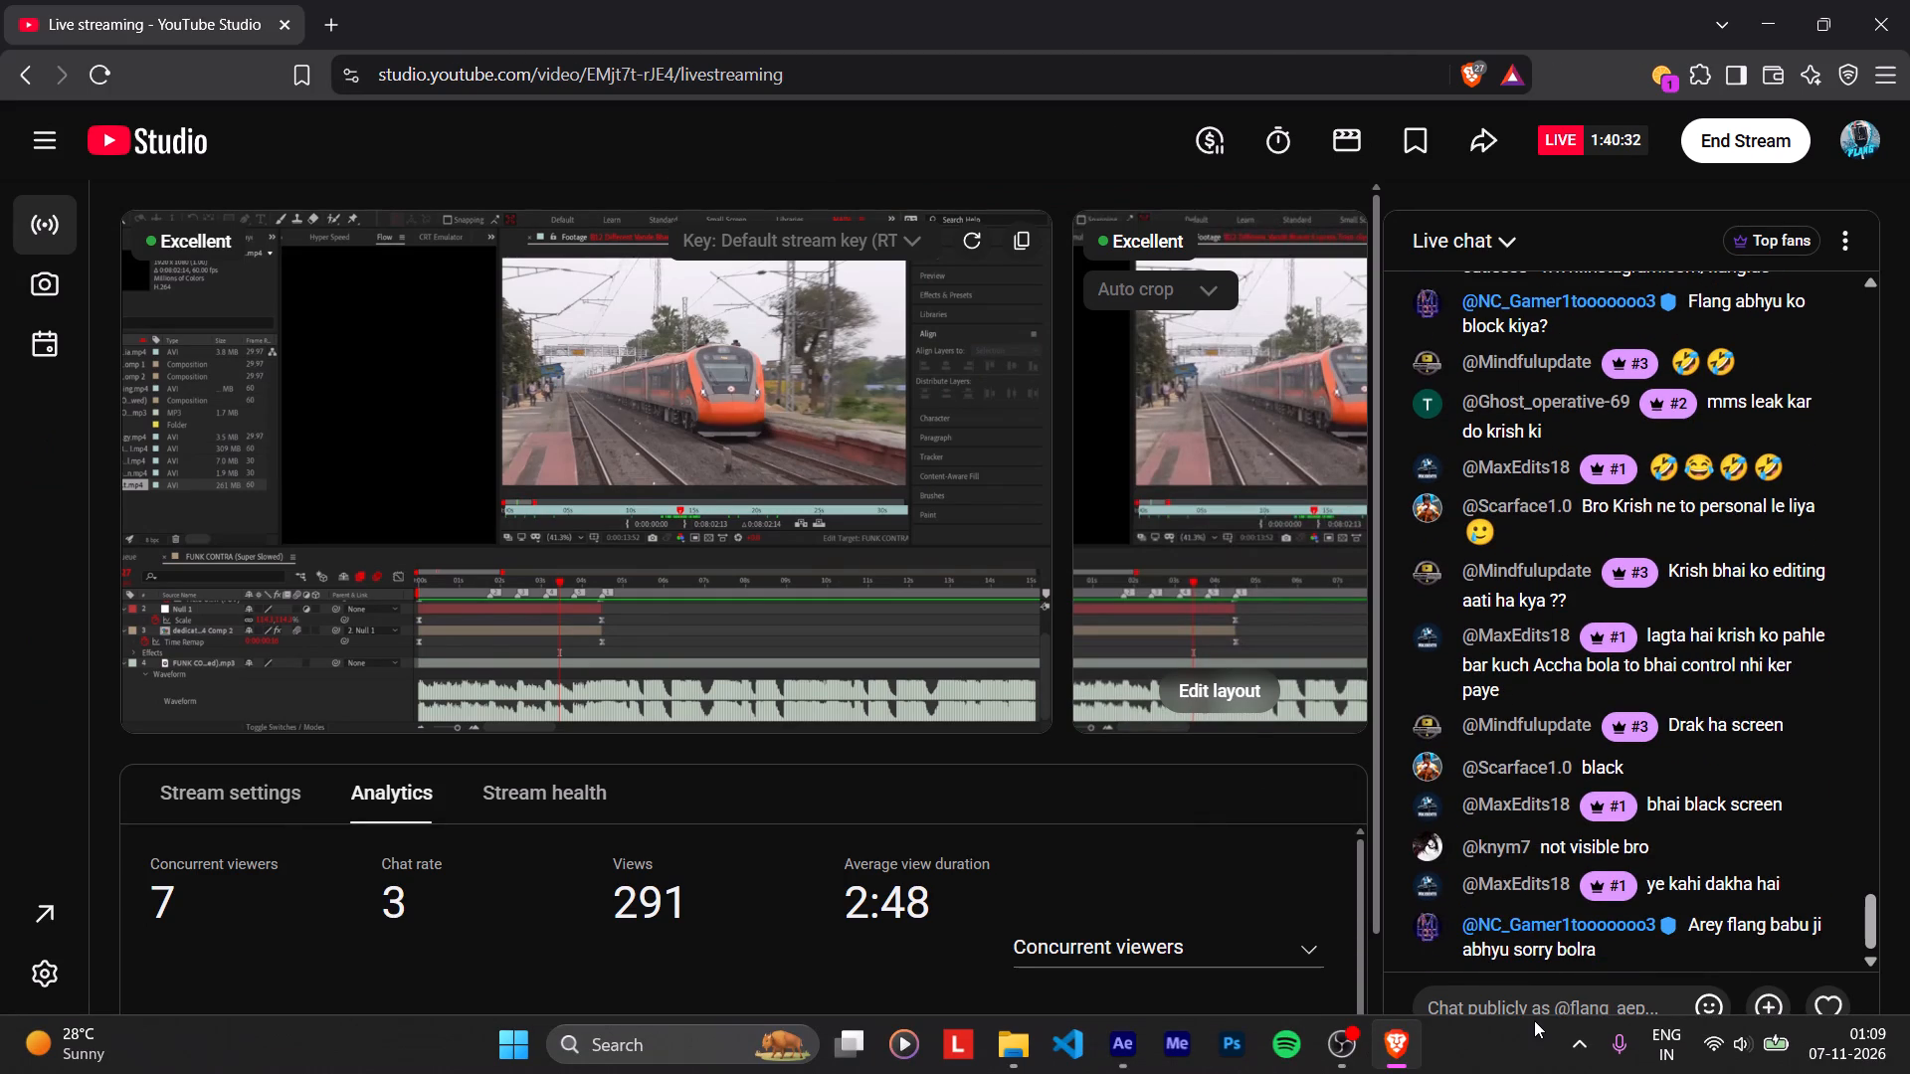
pyautogui.click(1119, 1040)
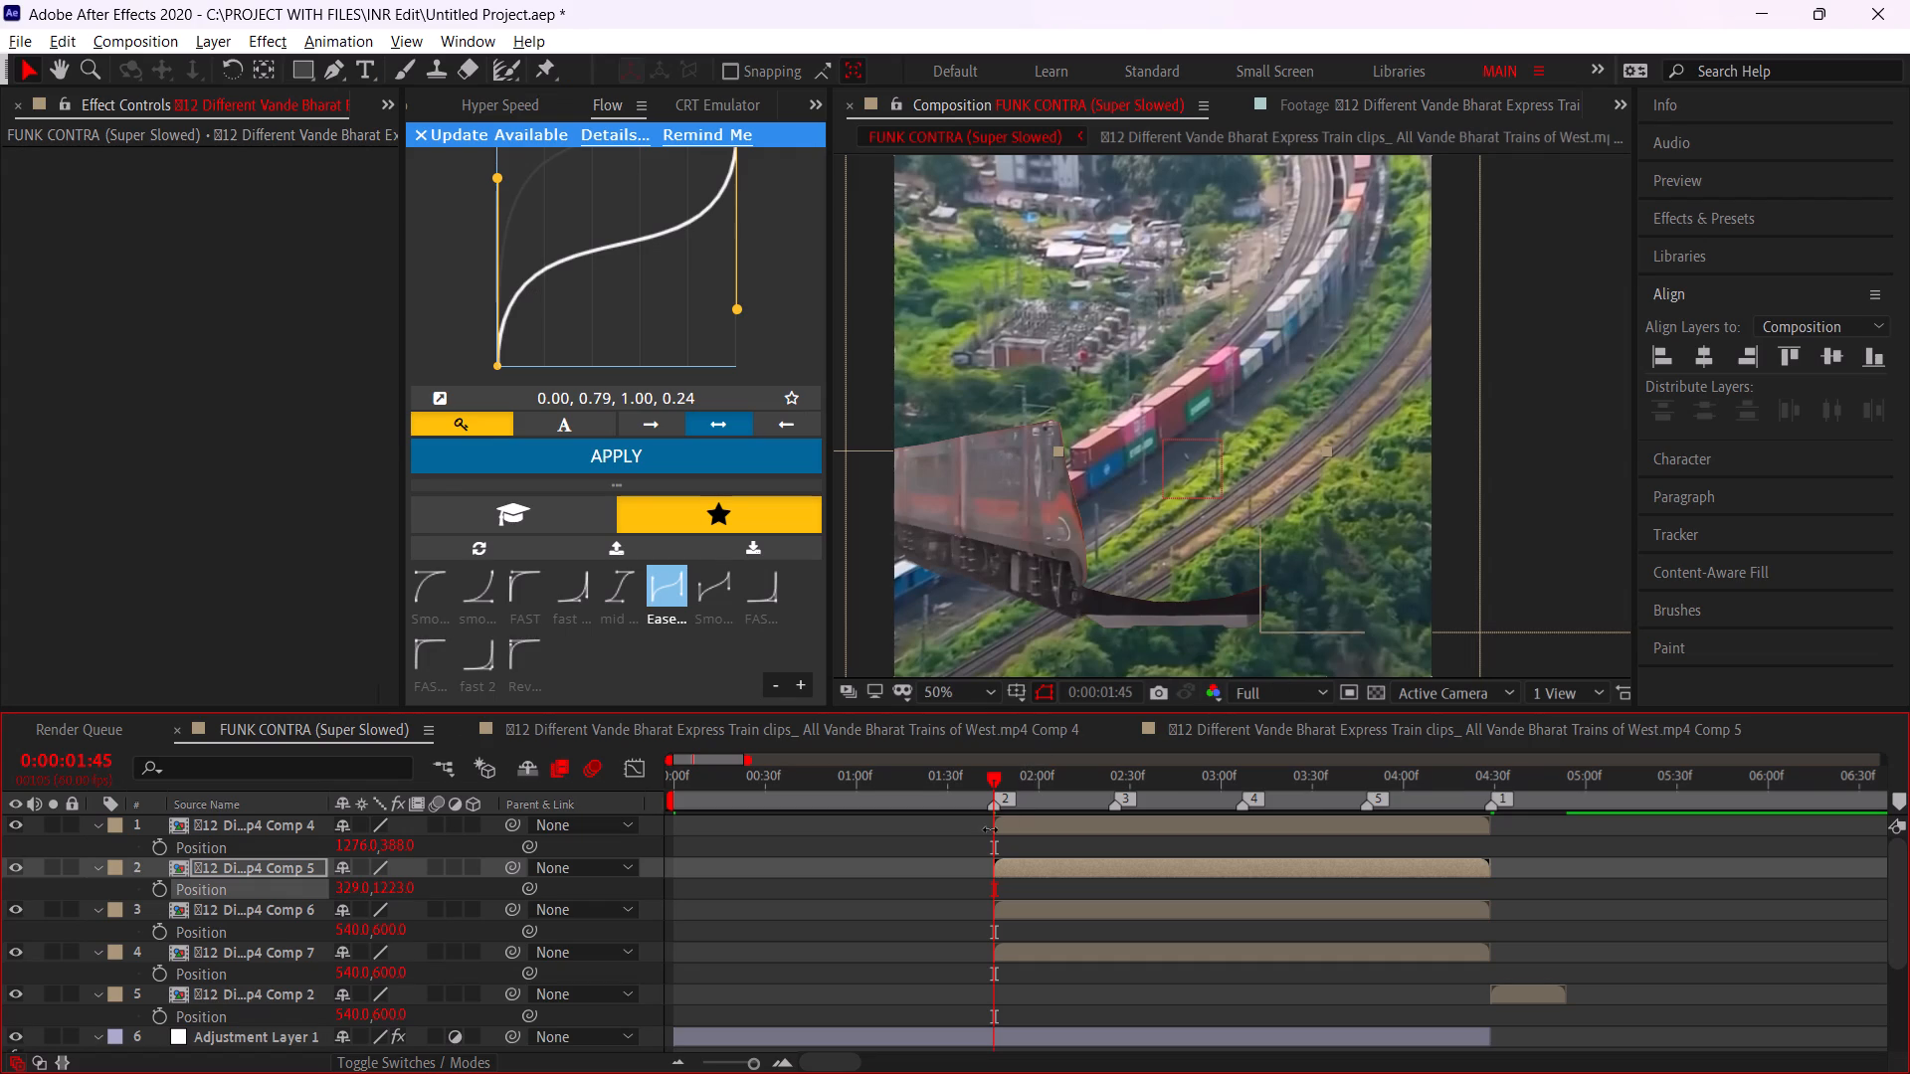
# Move the Comp 6 layer, the train's side body, off the frame by setting its Position to 111, 304.
pyautogui.click(1006, 870)
pyautogui.click(1008, 902)
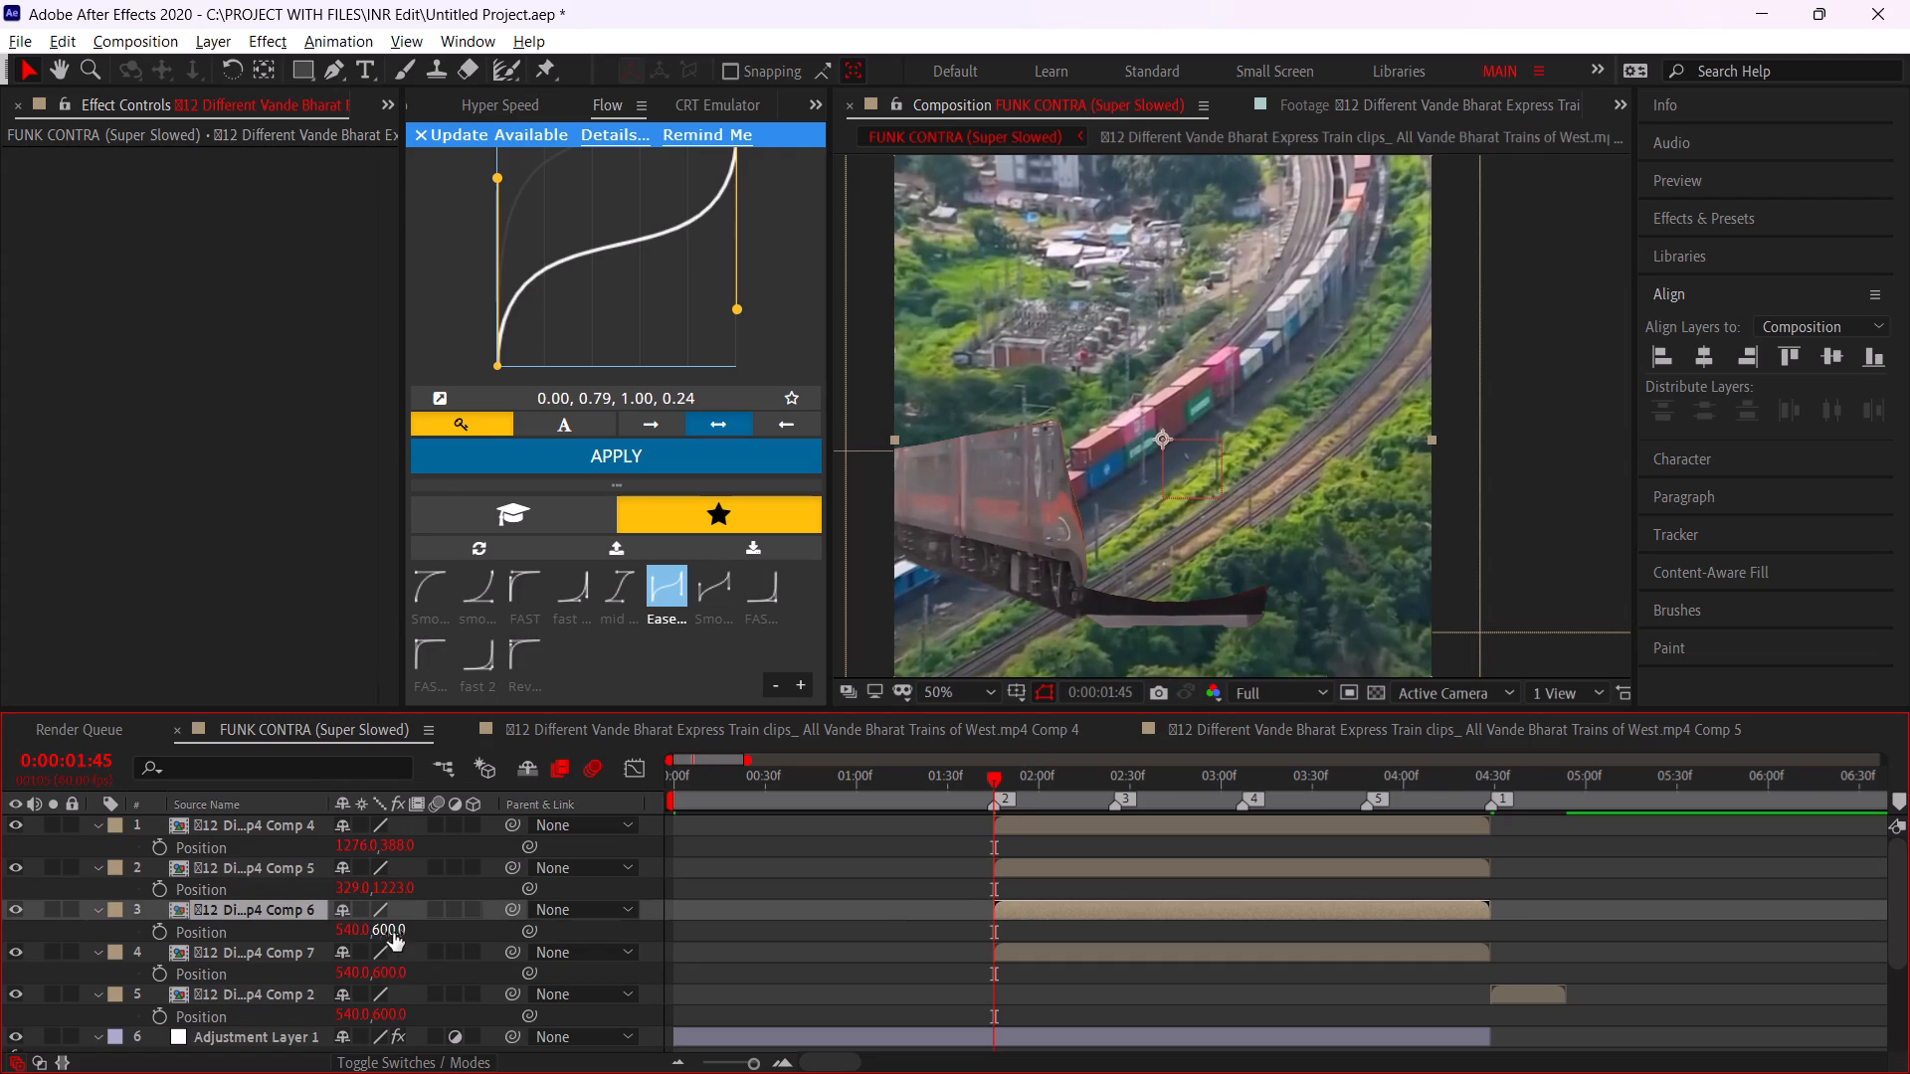
pyautogui.moveTo(388, 939); pyautogui.dragTo(87, 871)
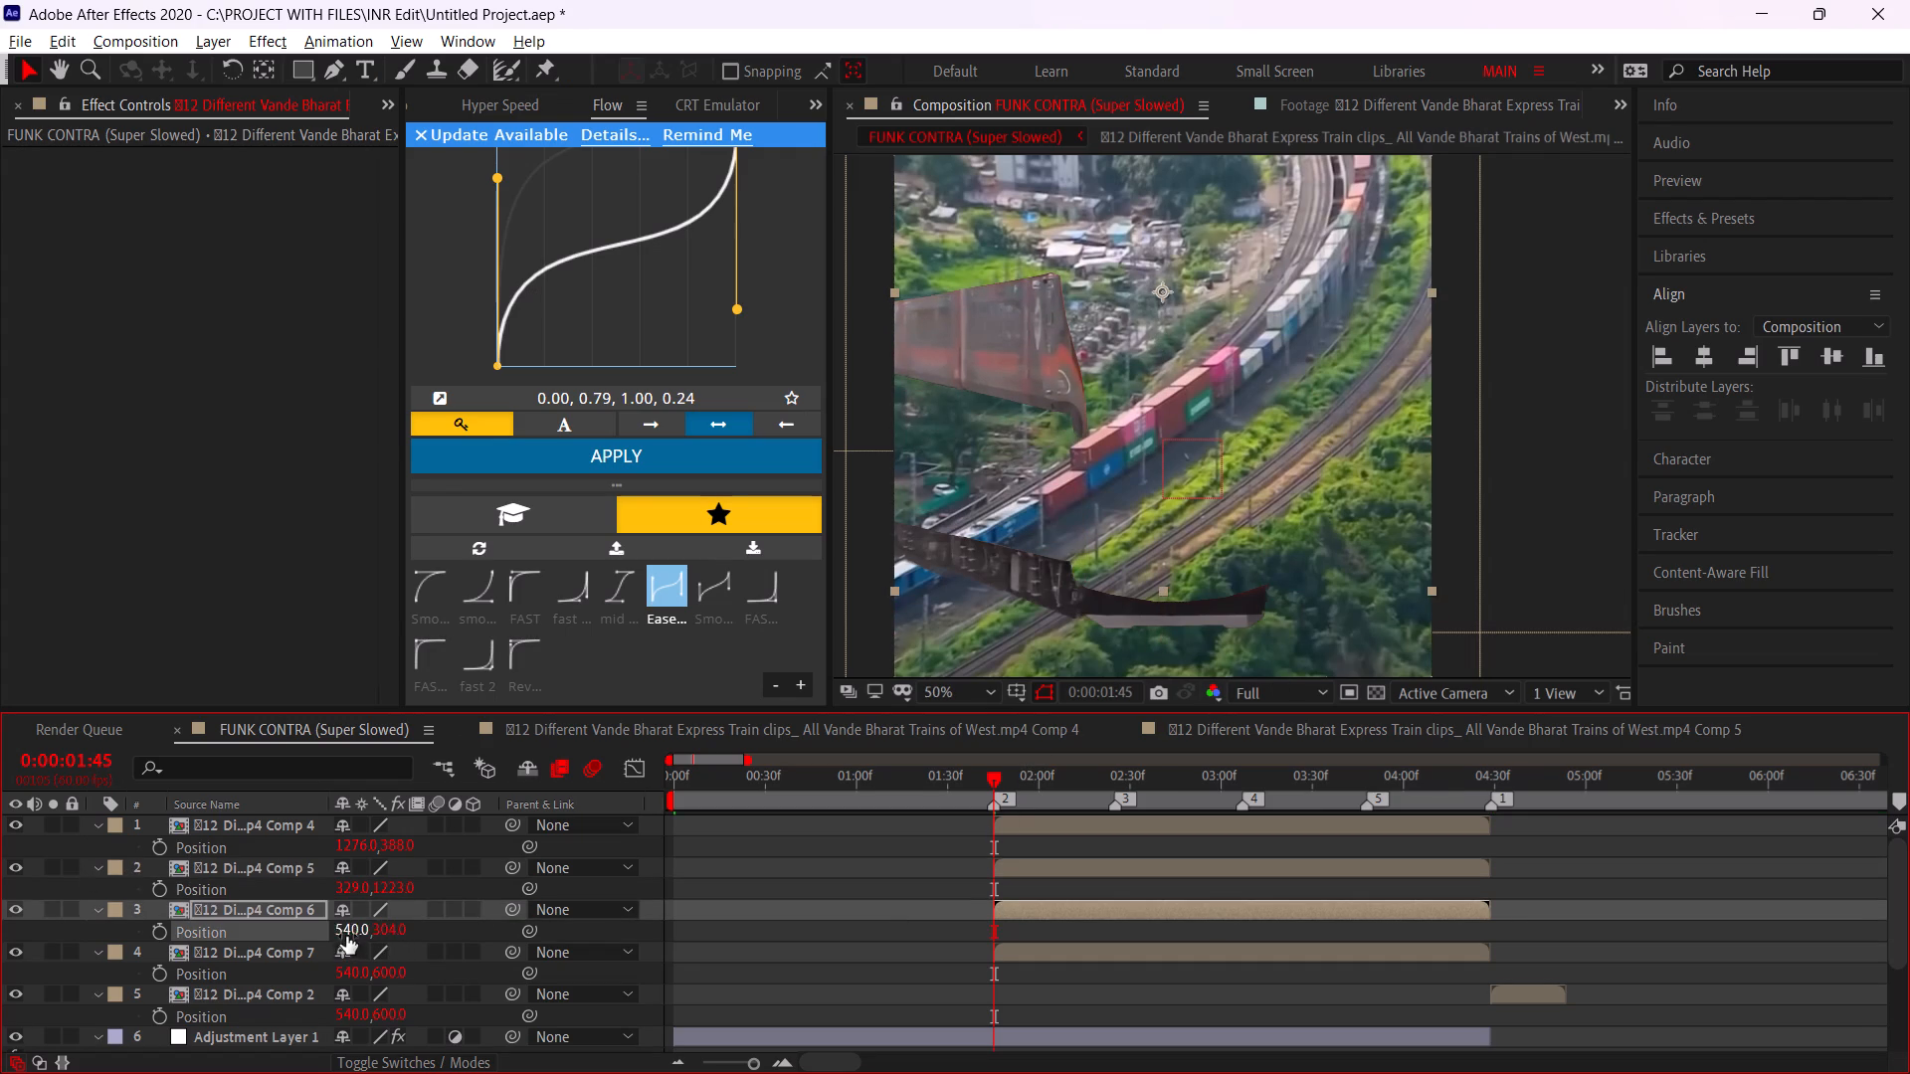
pyautogui.moveTo(347, 931); pyautogui.dragTo(0, 819)
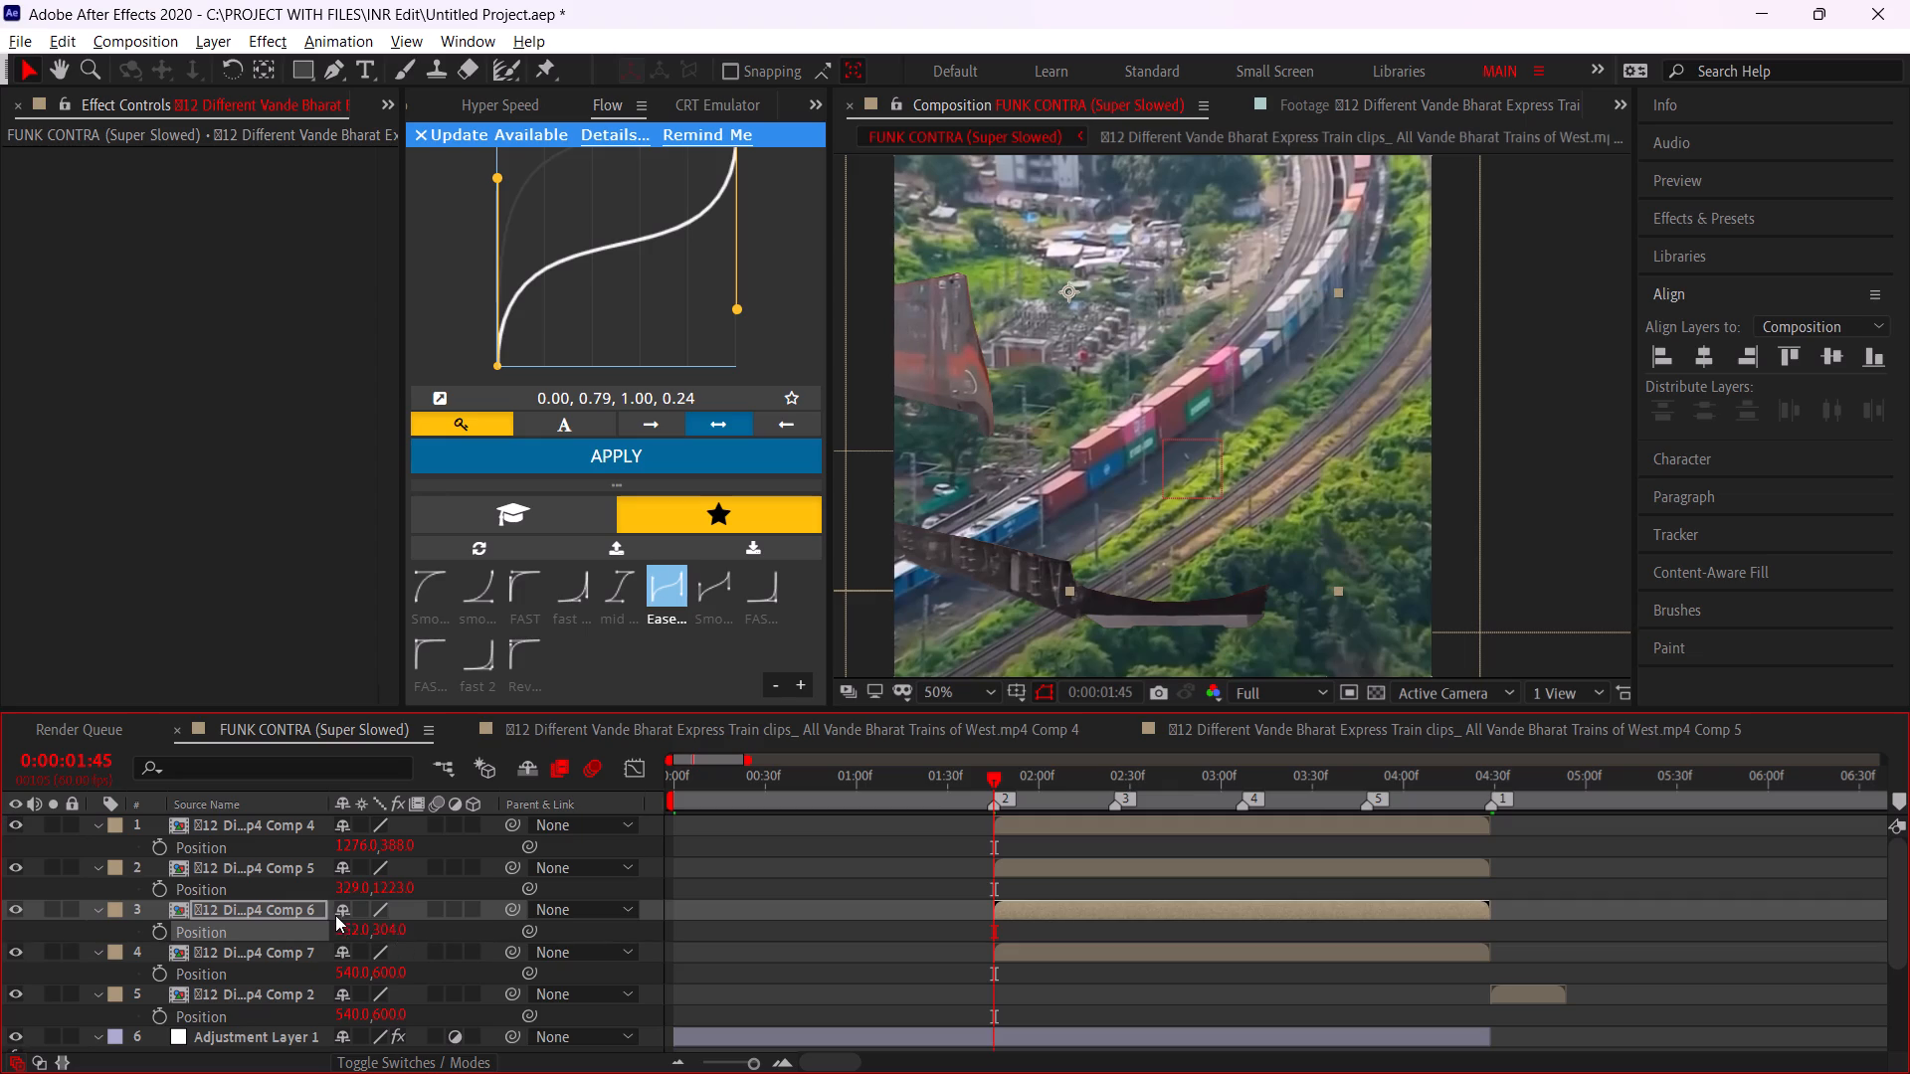
pyautogui.click(342, 919)
pyautogui.moveTo(346, 924); pyautogui.dragTo(95, 894)
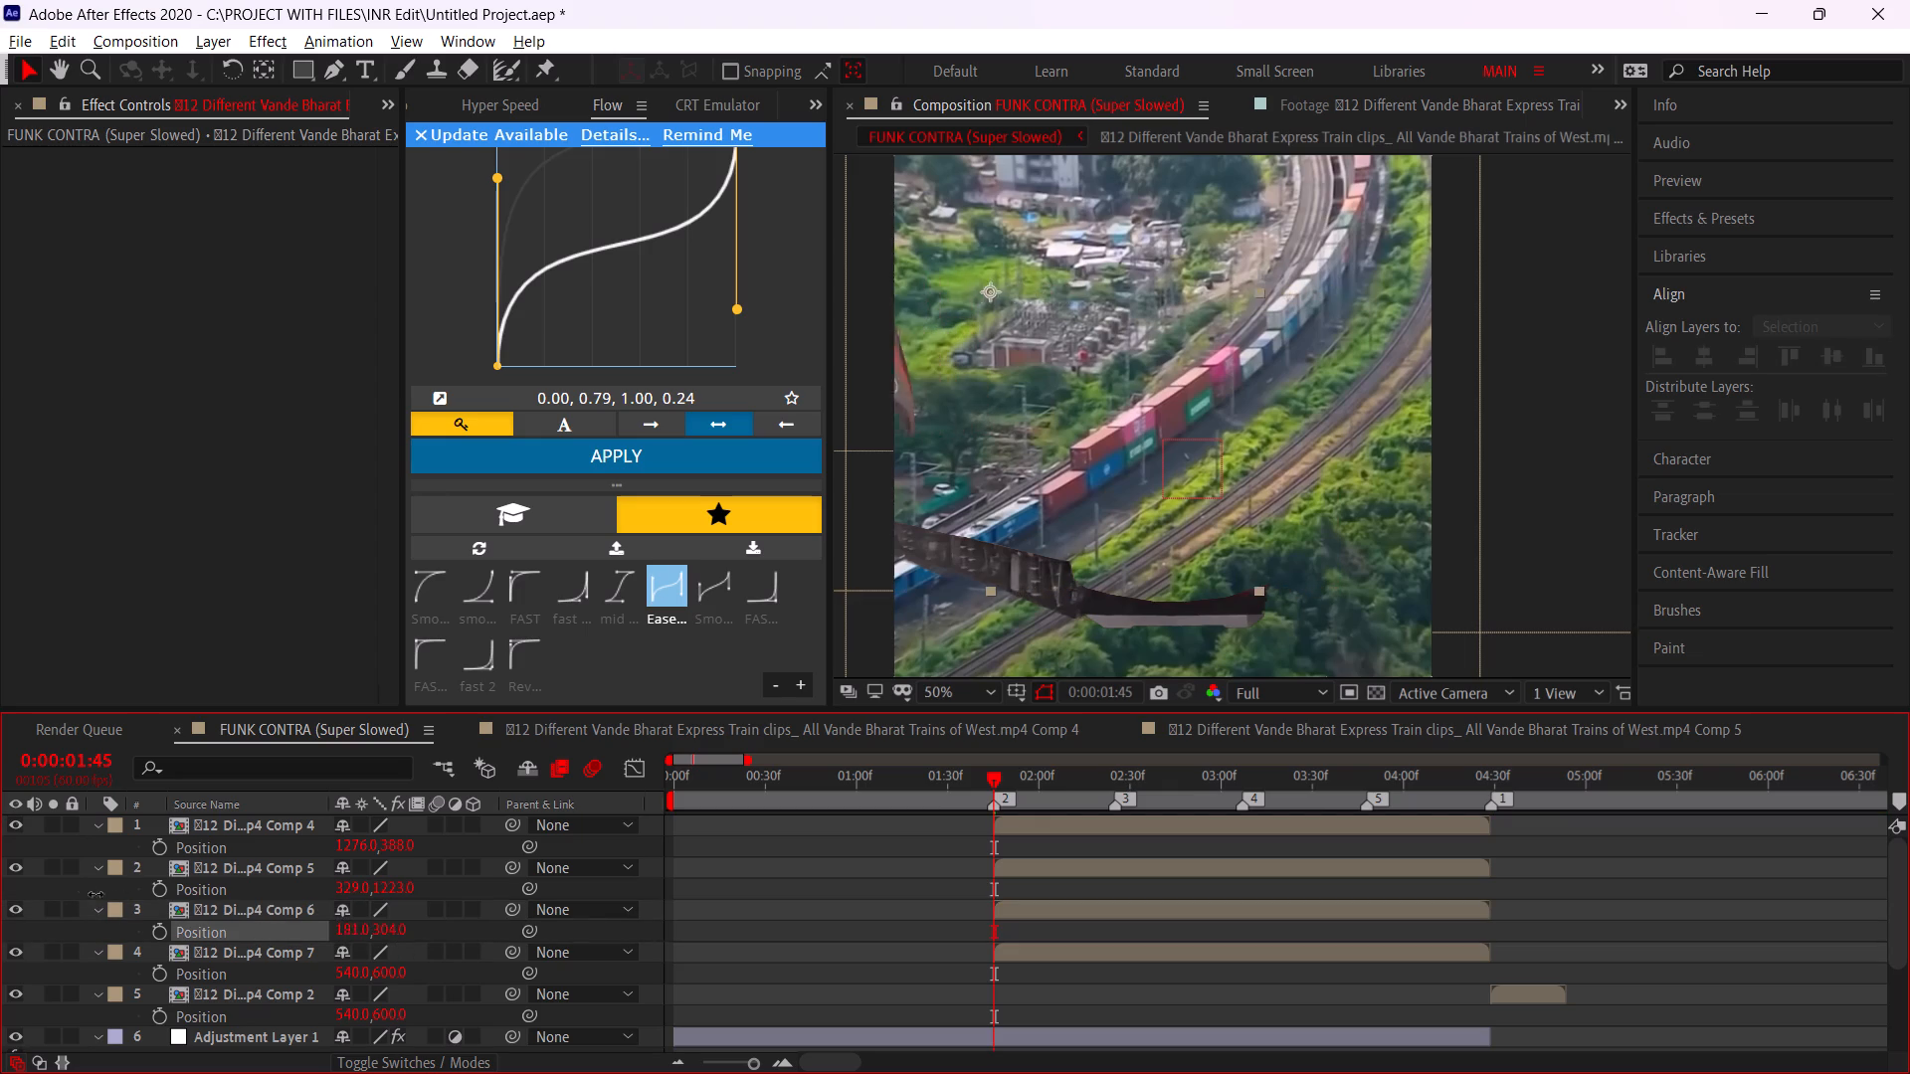
pyautogui.moveTo(95, 894); pyautogui.dragTo(0, 879)
# Move the Comp 7 layer, the train's undercarriage, out of the frame by setting its Position to -1, 1039.
pyautogui.moveTo(343, 969); pyautogui.dragTo(344, 969)
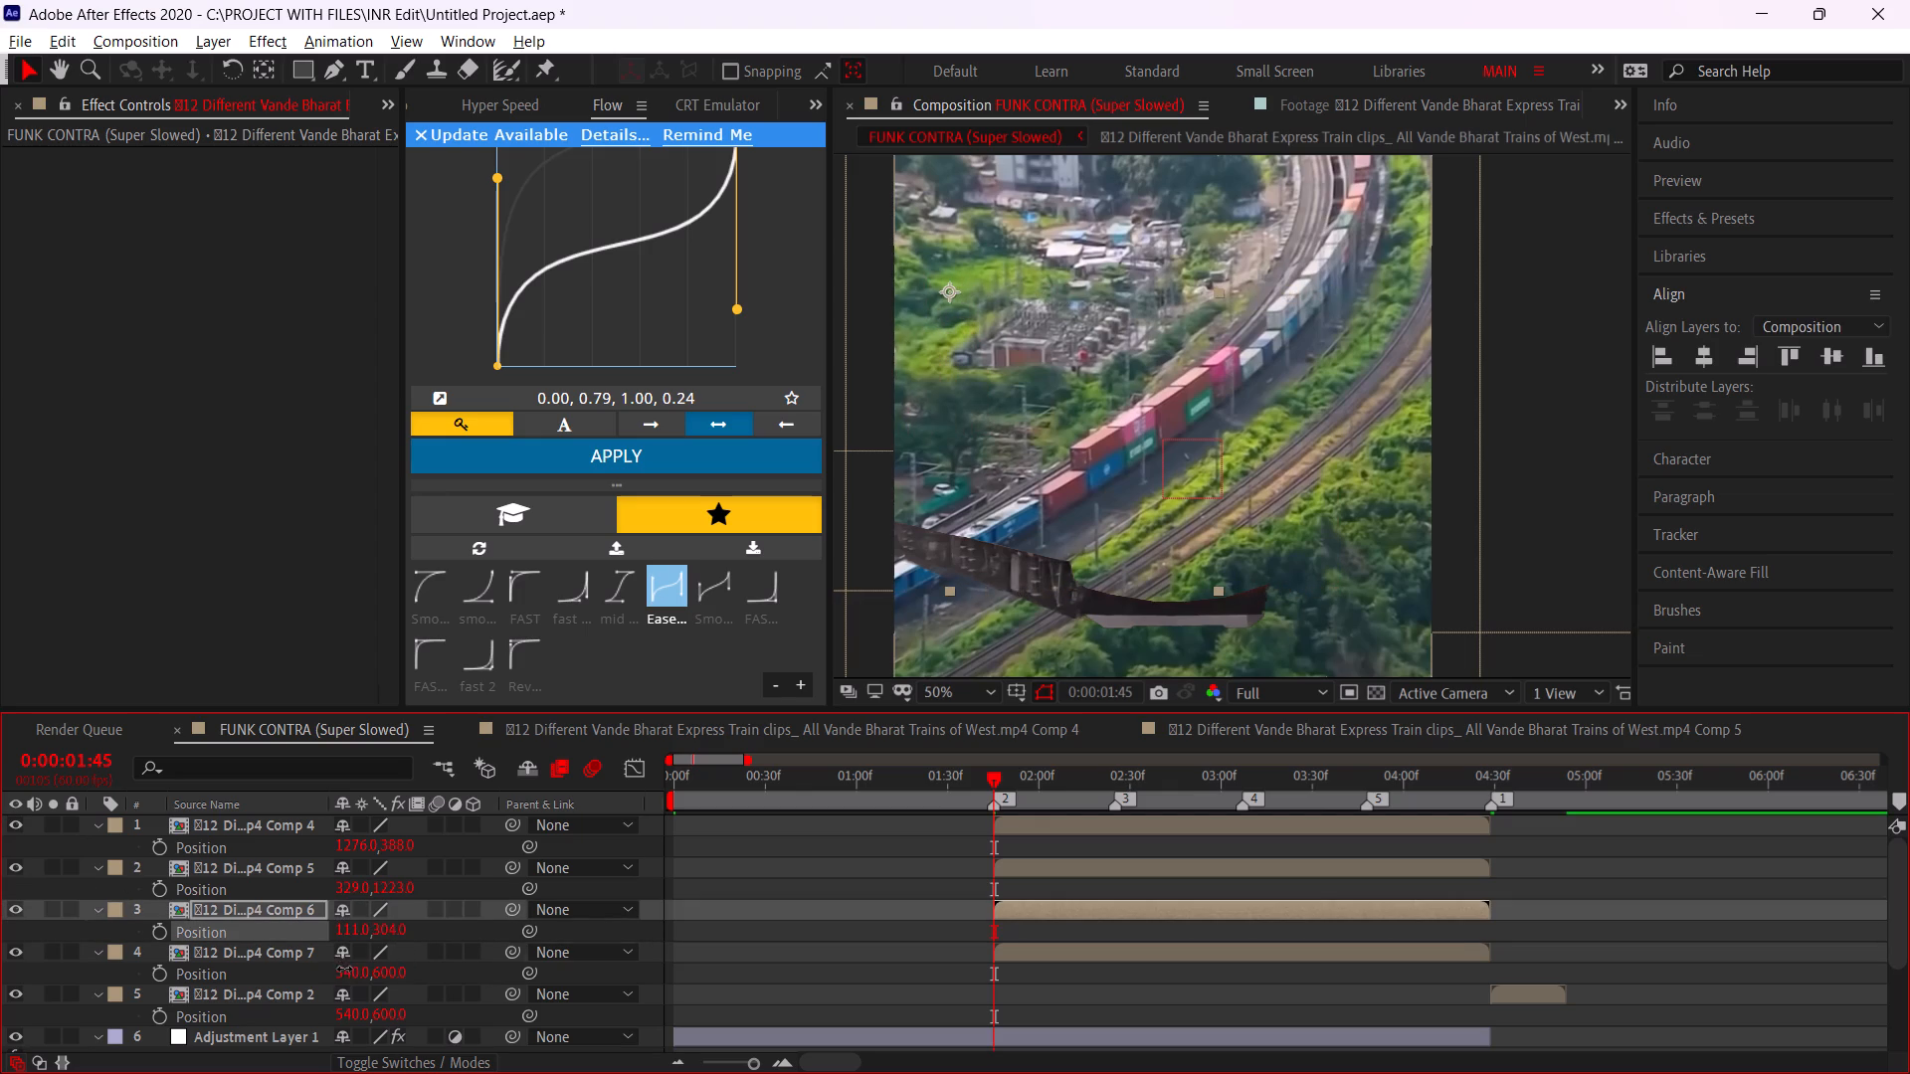
pyautogui.moveTo(344, 969); pyautogui.dragTo(566, 1024)
pyautogui.moveTo(385, 977); pyautogui.dragTo(155, 964)
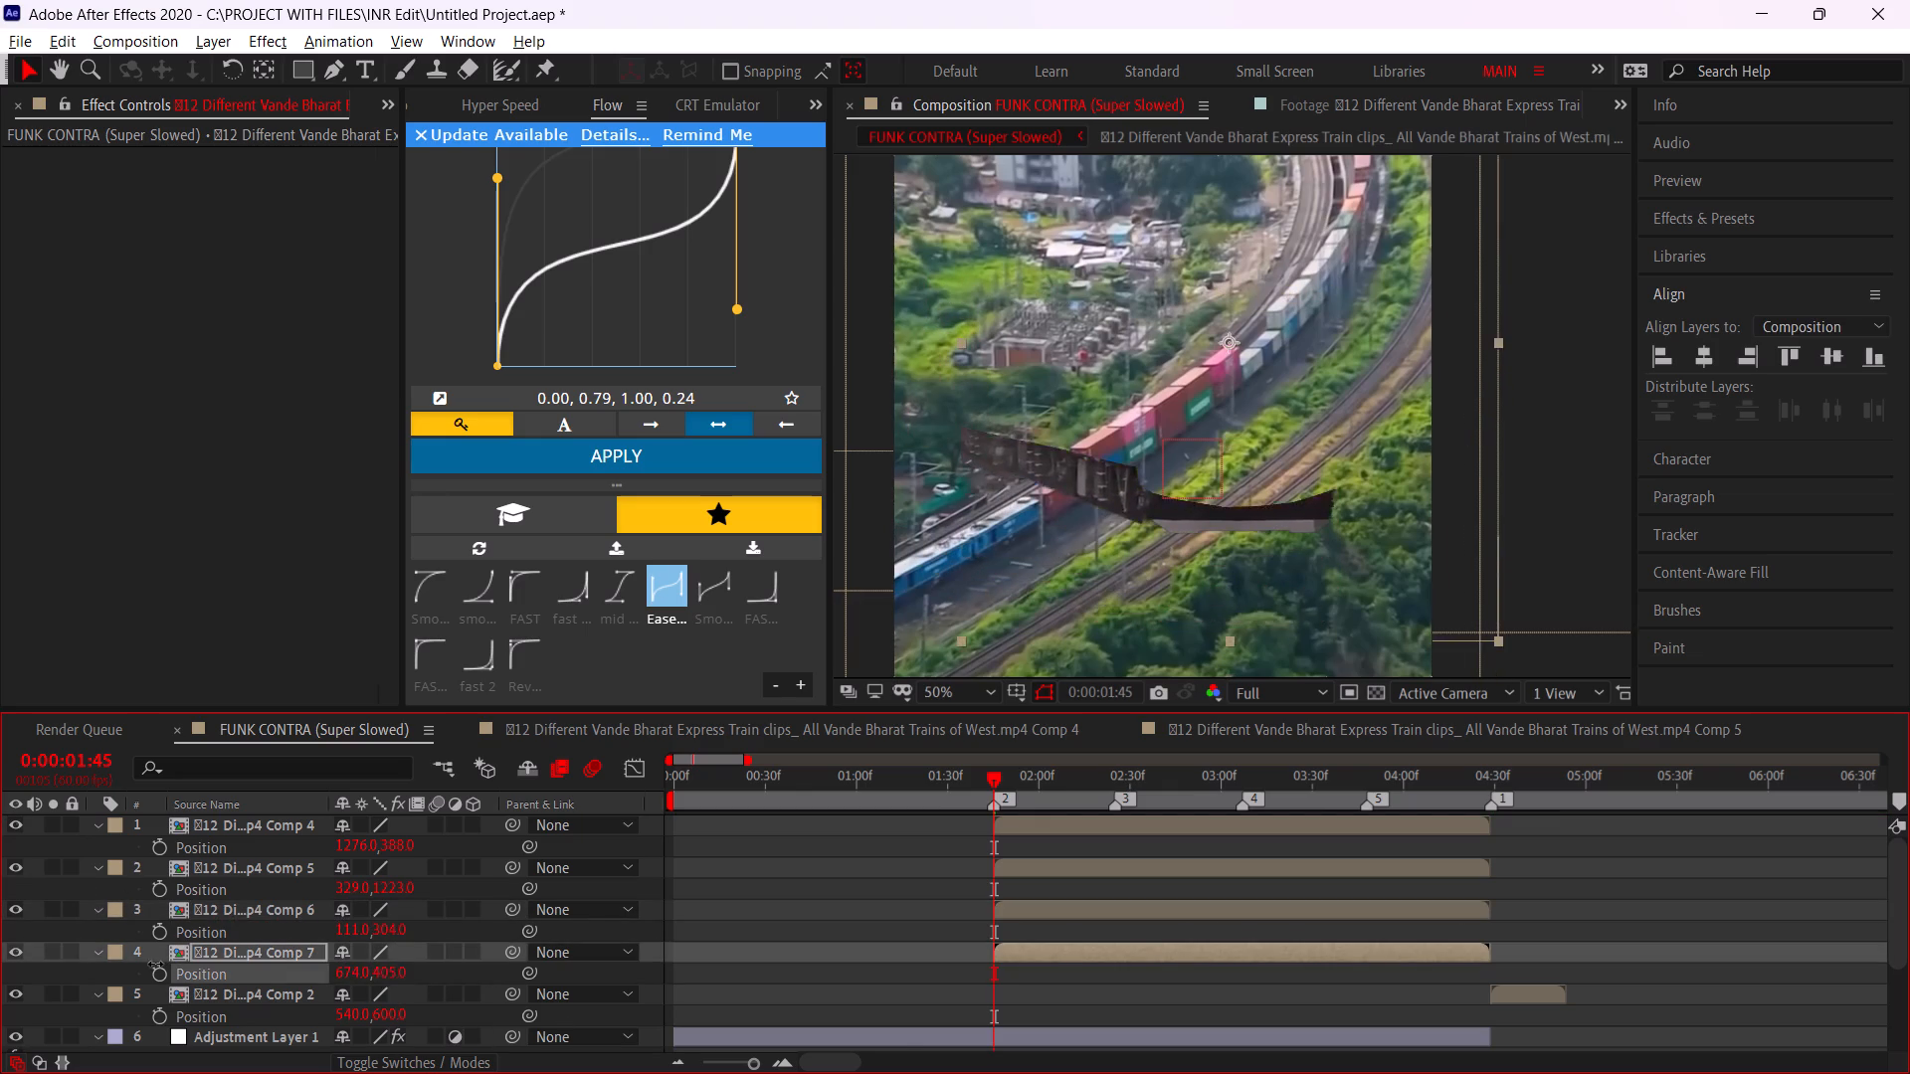
pyautogui.moveTo(155, 964); pyautogui.dragTo(853, 1054)
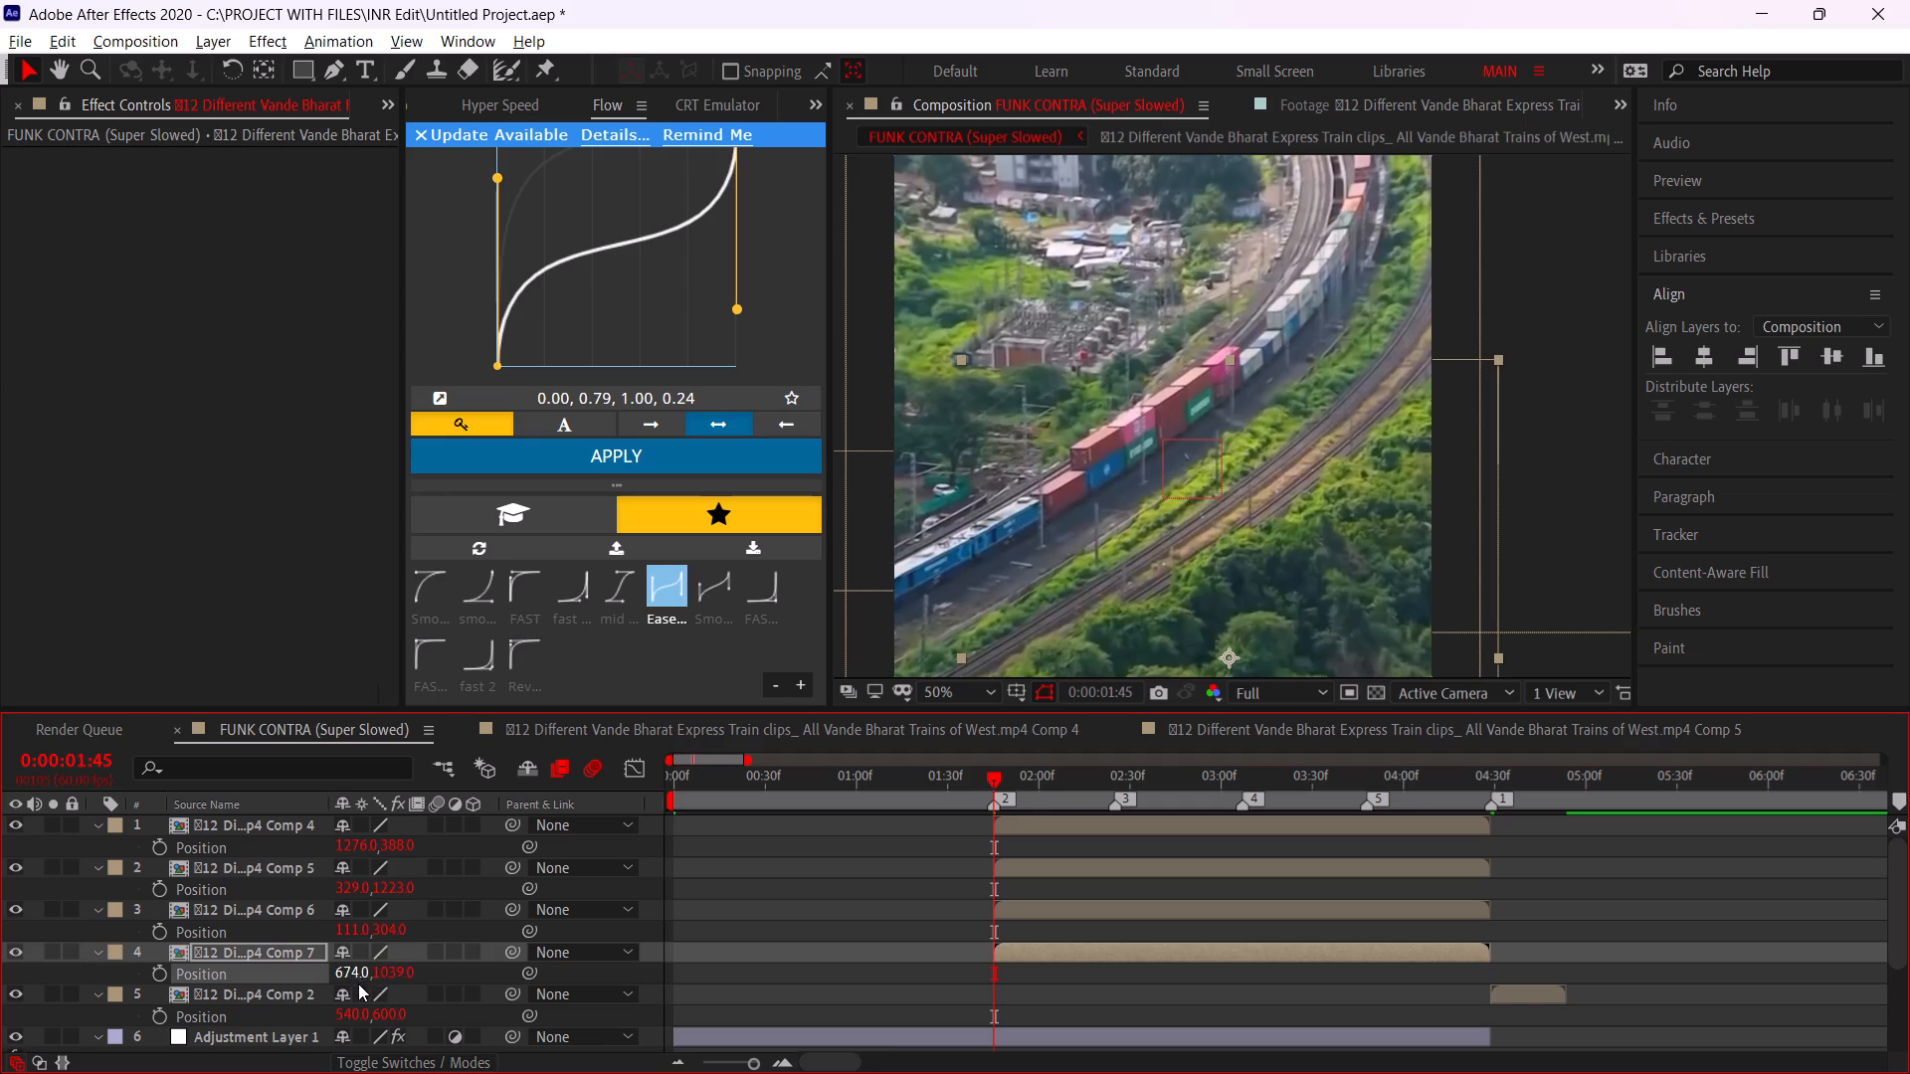
pyautogui.moveTo(358, 984); pyautogui.dragTo(0, 952)
pyautogui.click(441, 977)
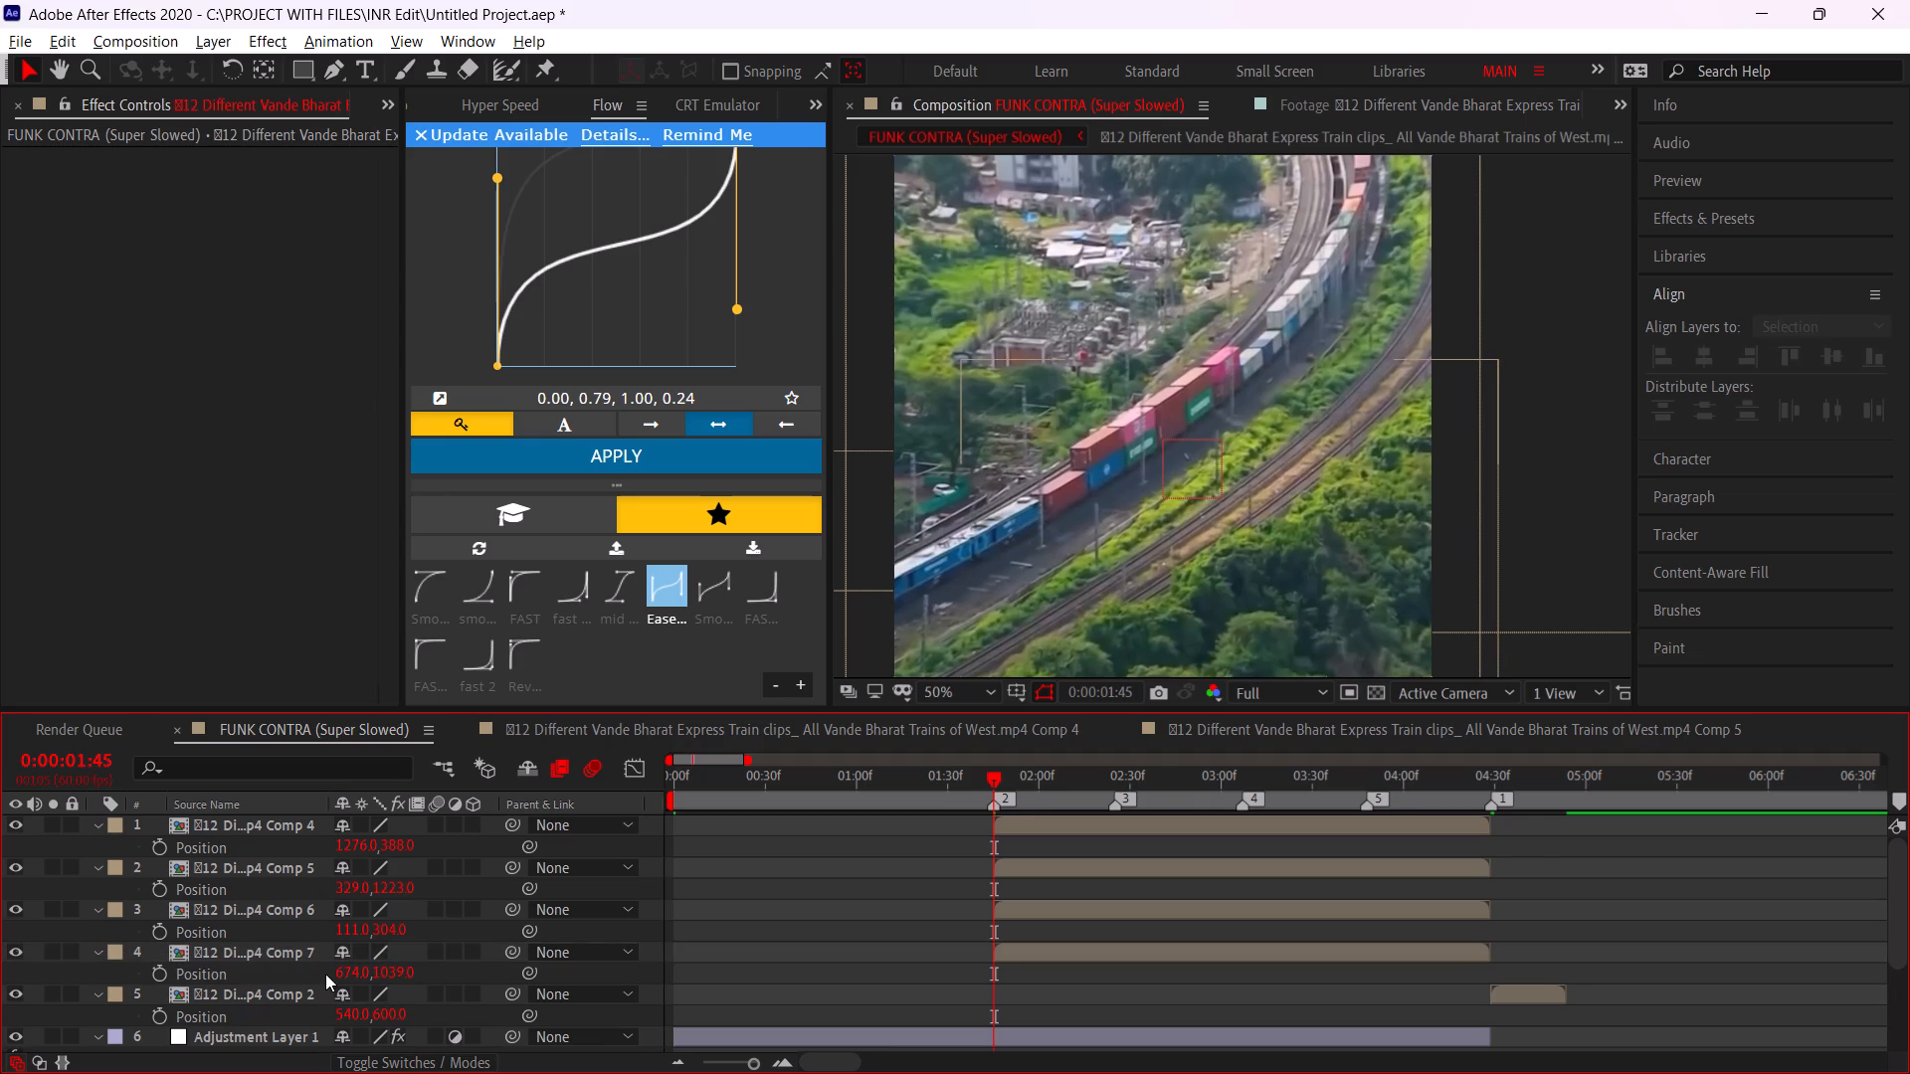
pyautogui.moveTo(346, 973); pyautogui.dragTo(0, 920)
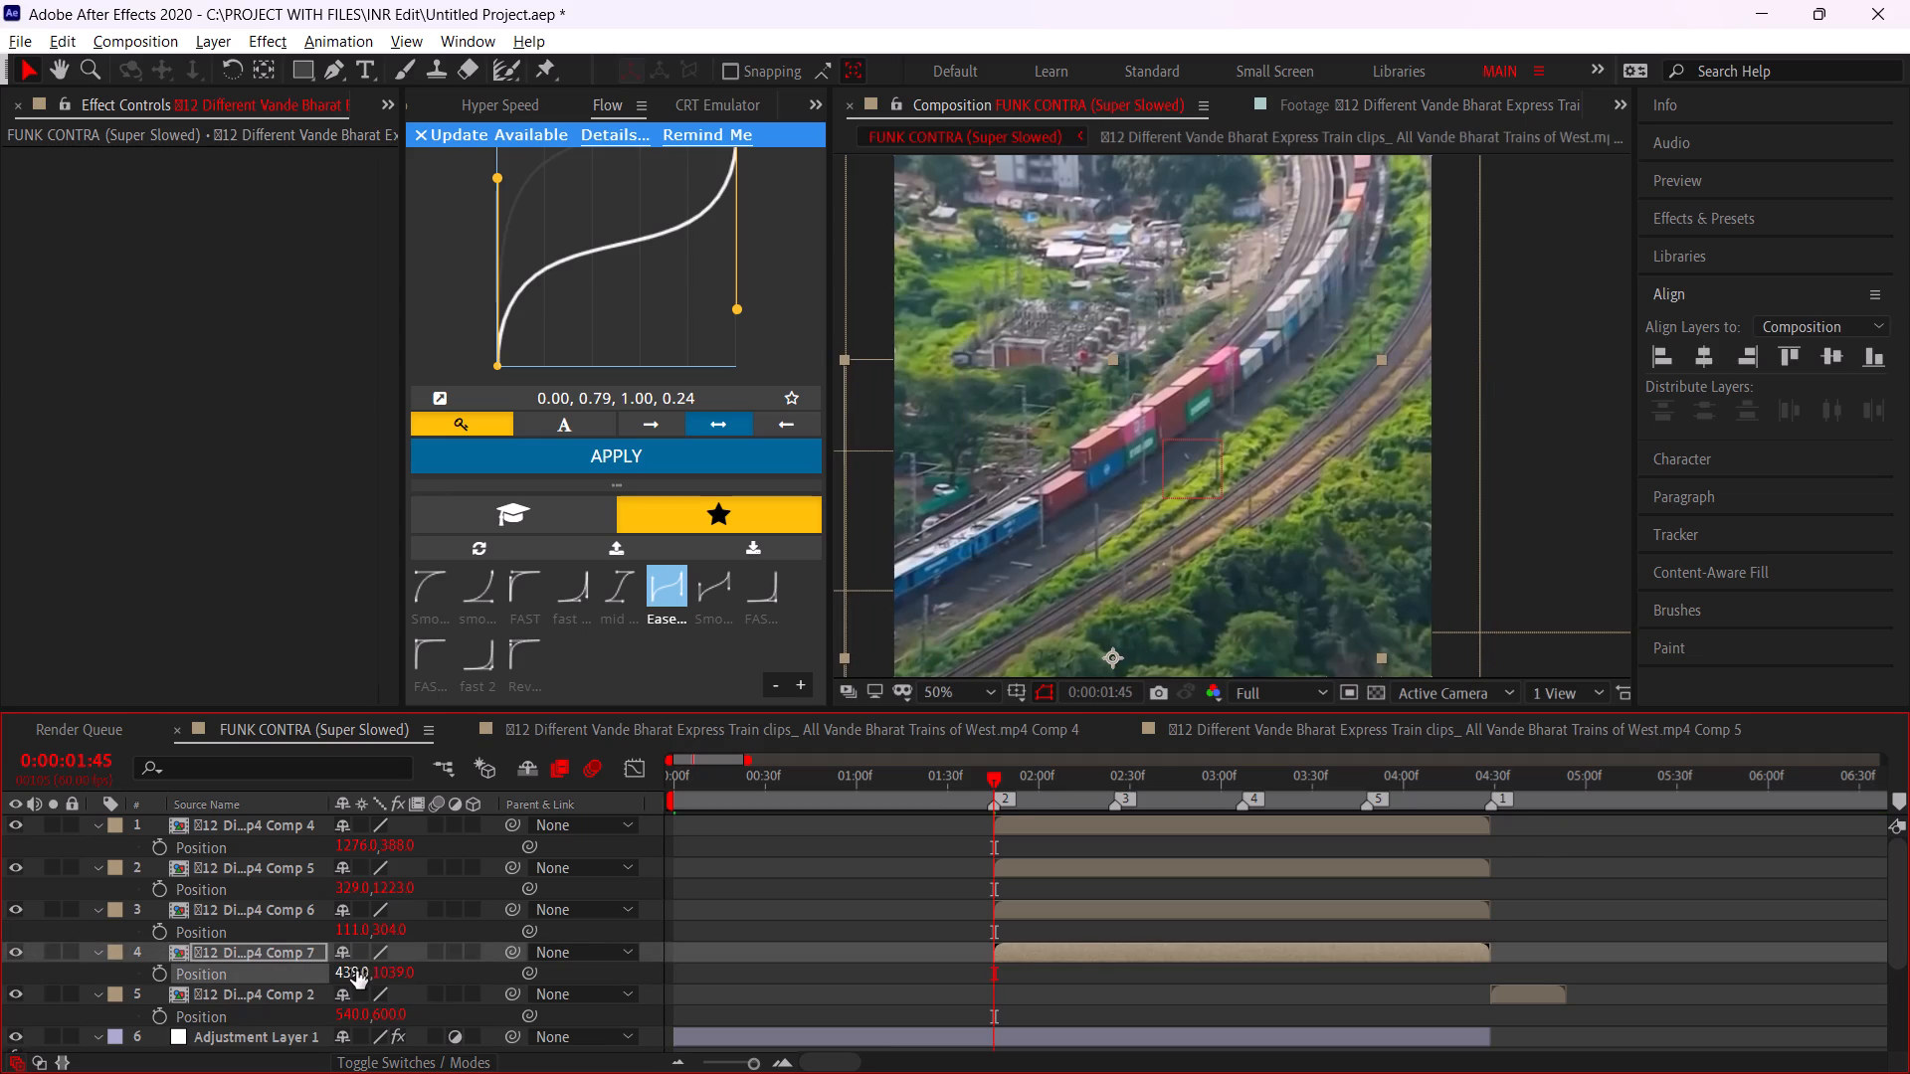
pyautogui.moveTo(356, 971); pyautogui.dragTo(113, 965)
pyautogui.moveTo(354, 974); pyautogui.dragTo(0, 932)
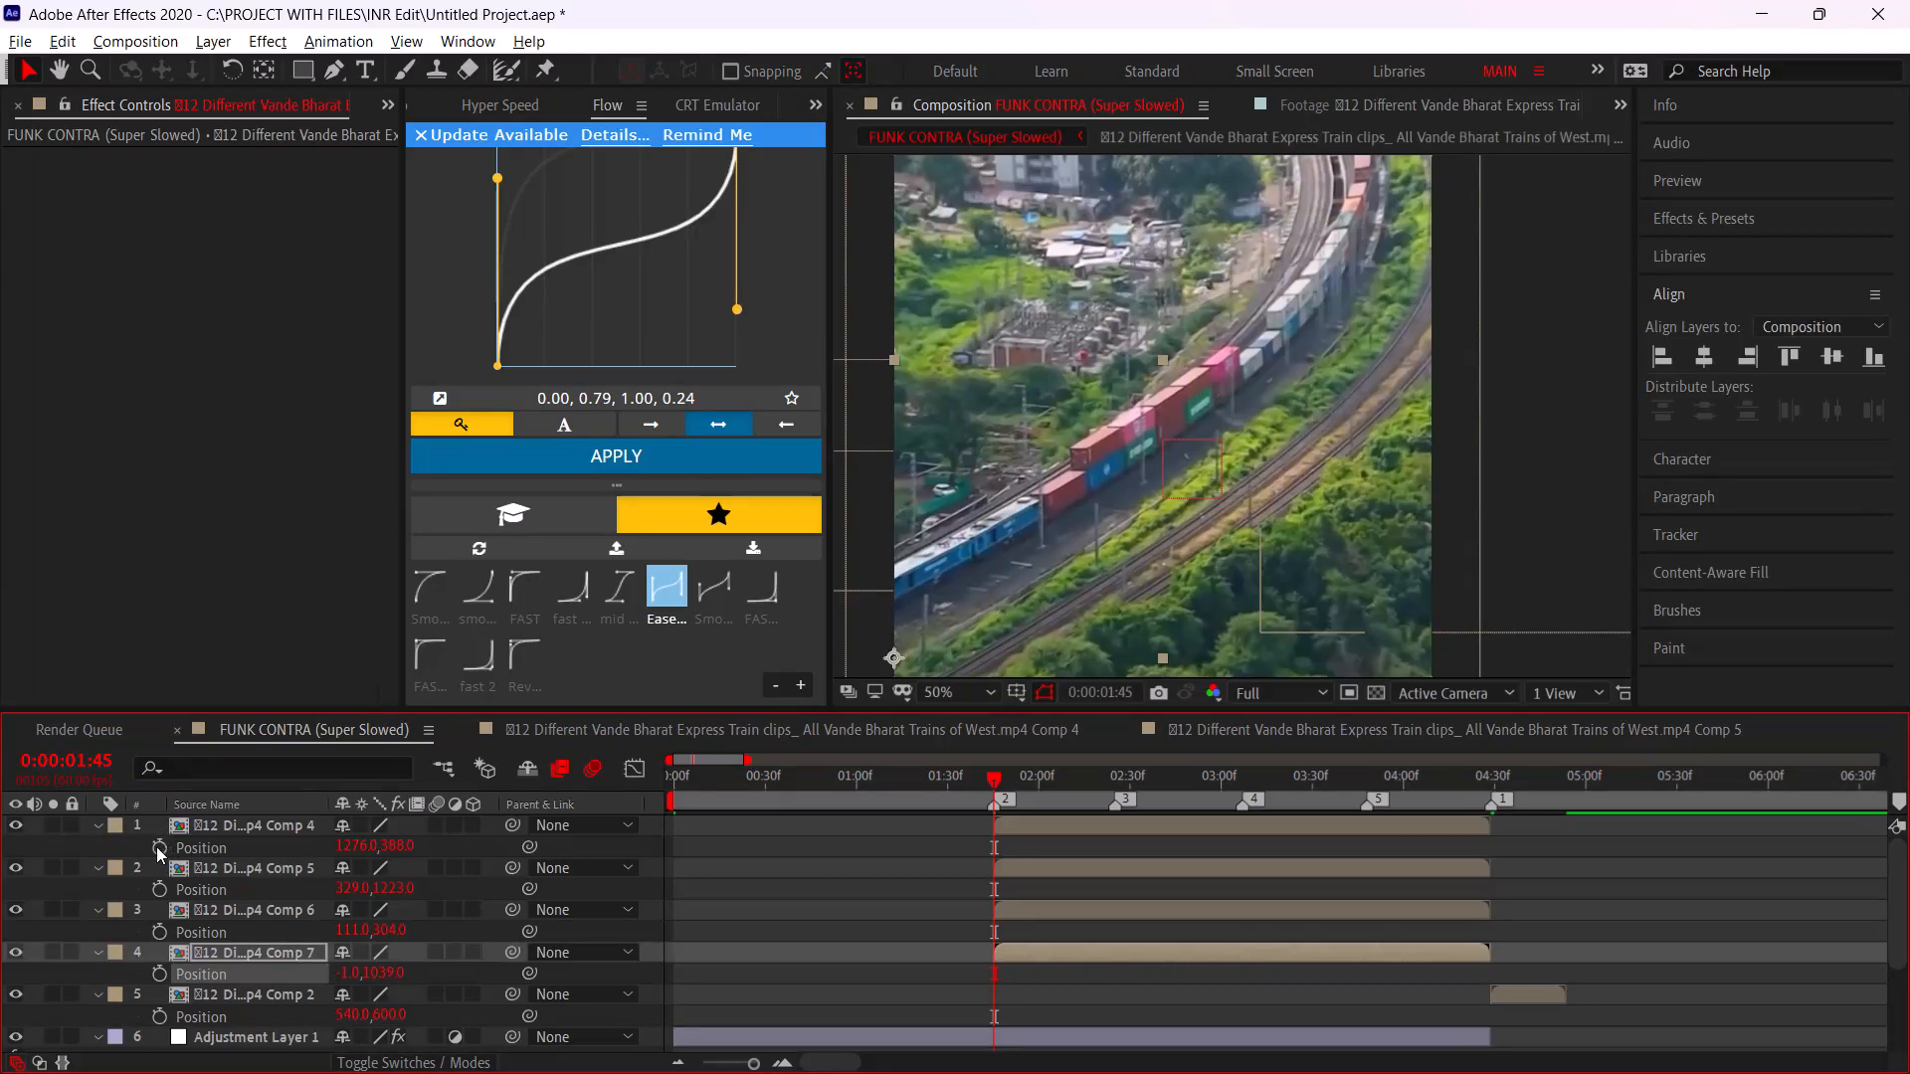
# Add starting Position keyframes at 0:00:01:45 to the Comp 4, Comp 5, Comp 6 and Comp 7 layers.
pyautogui.click(156, 846)
pyautogui.click(155, 900)
pyautogui.click(155, 892)
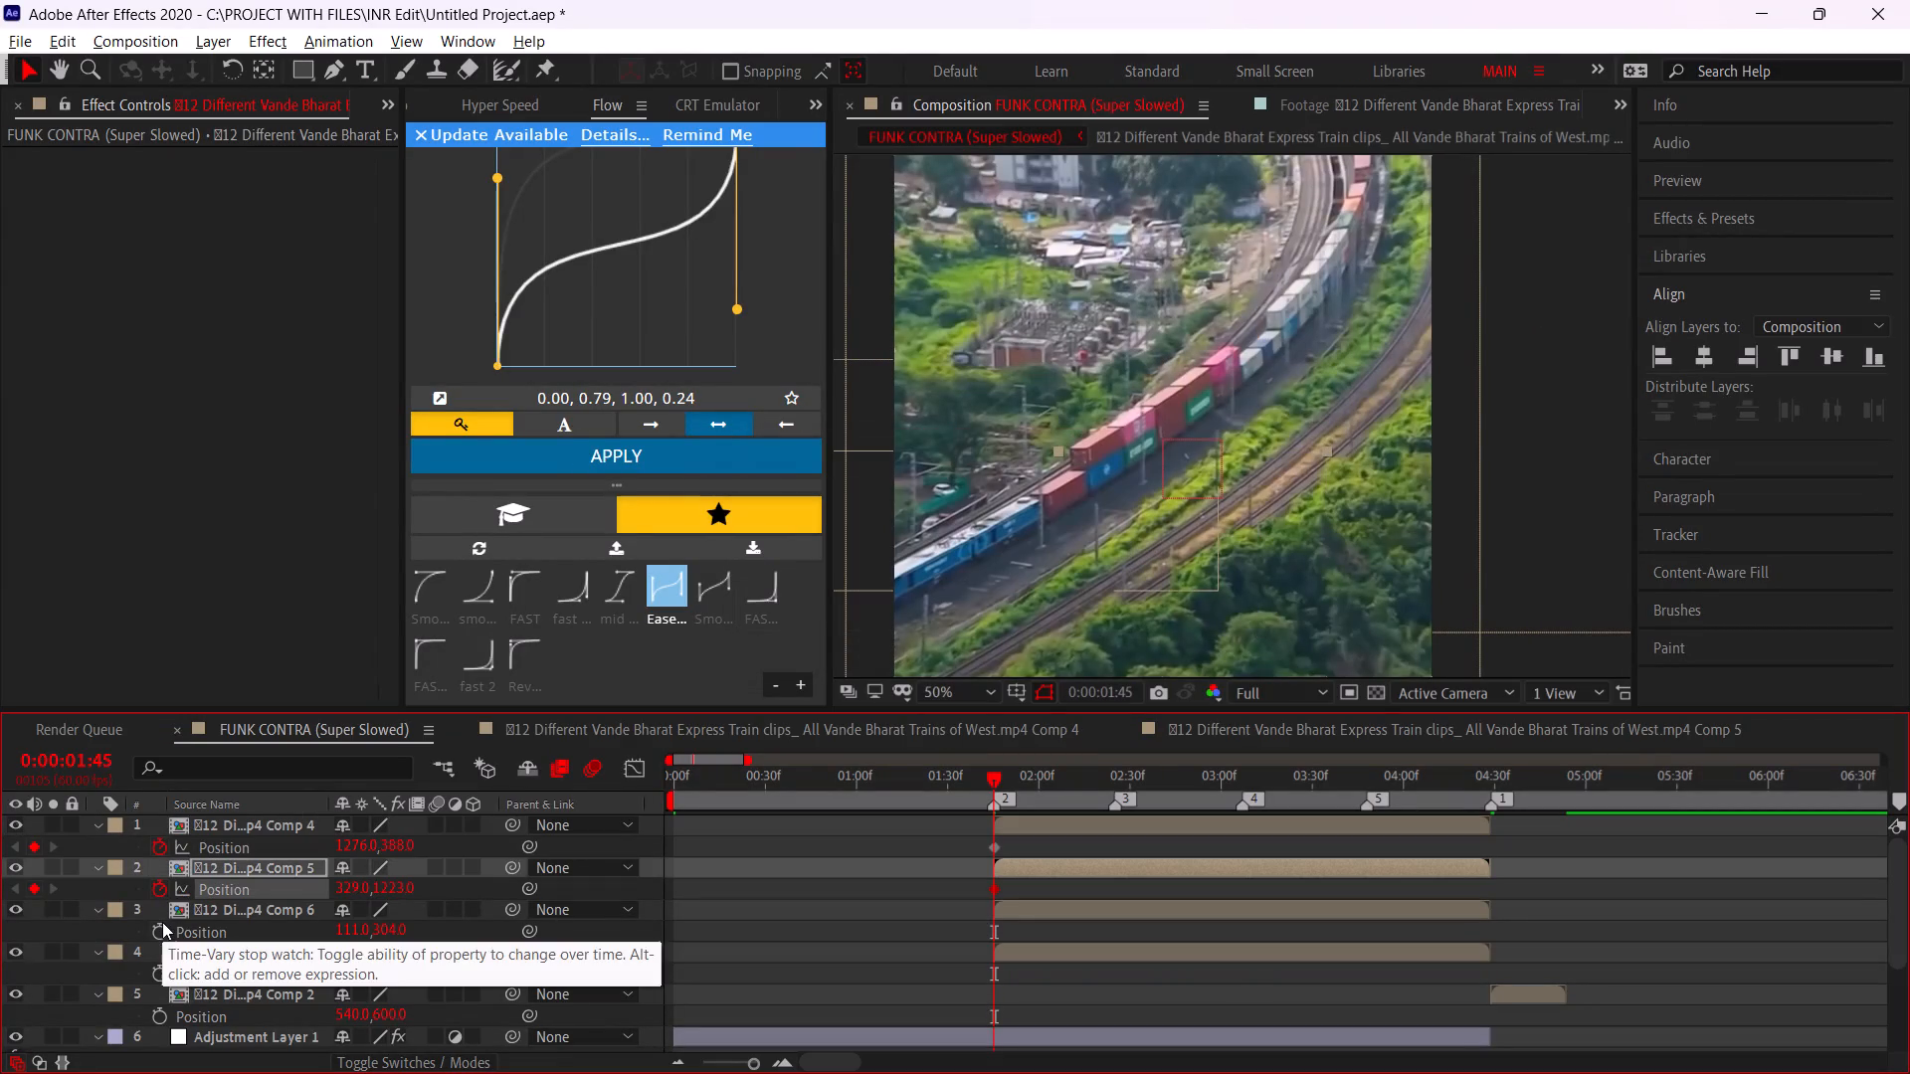
pyautogui.click(159, 929)
pyautogui.click(160, 975)
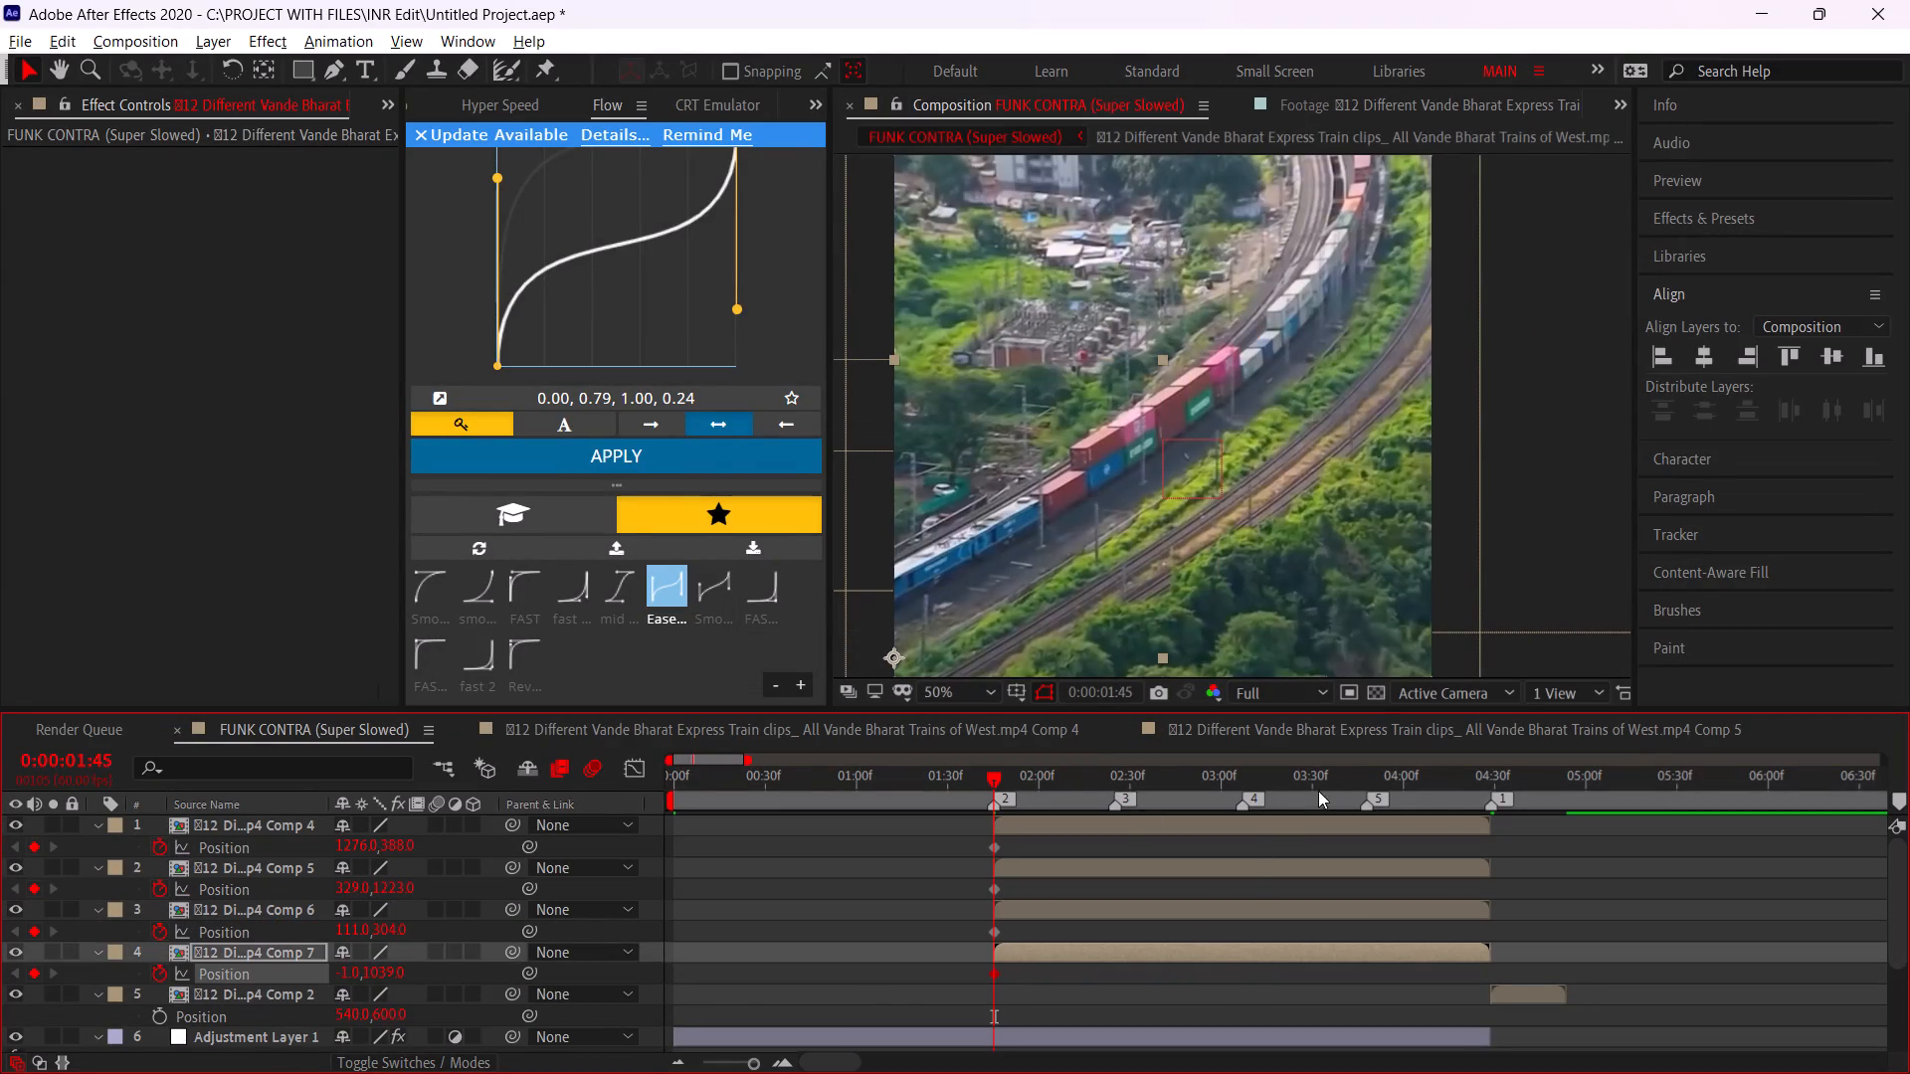
# Move the current time to 0:00:04:28, where the four train part layers end.
pyautogui.moveTo(1389, 780); pyautogui.dragTo(1488, 770)
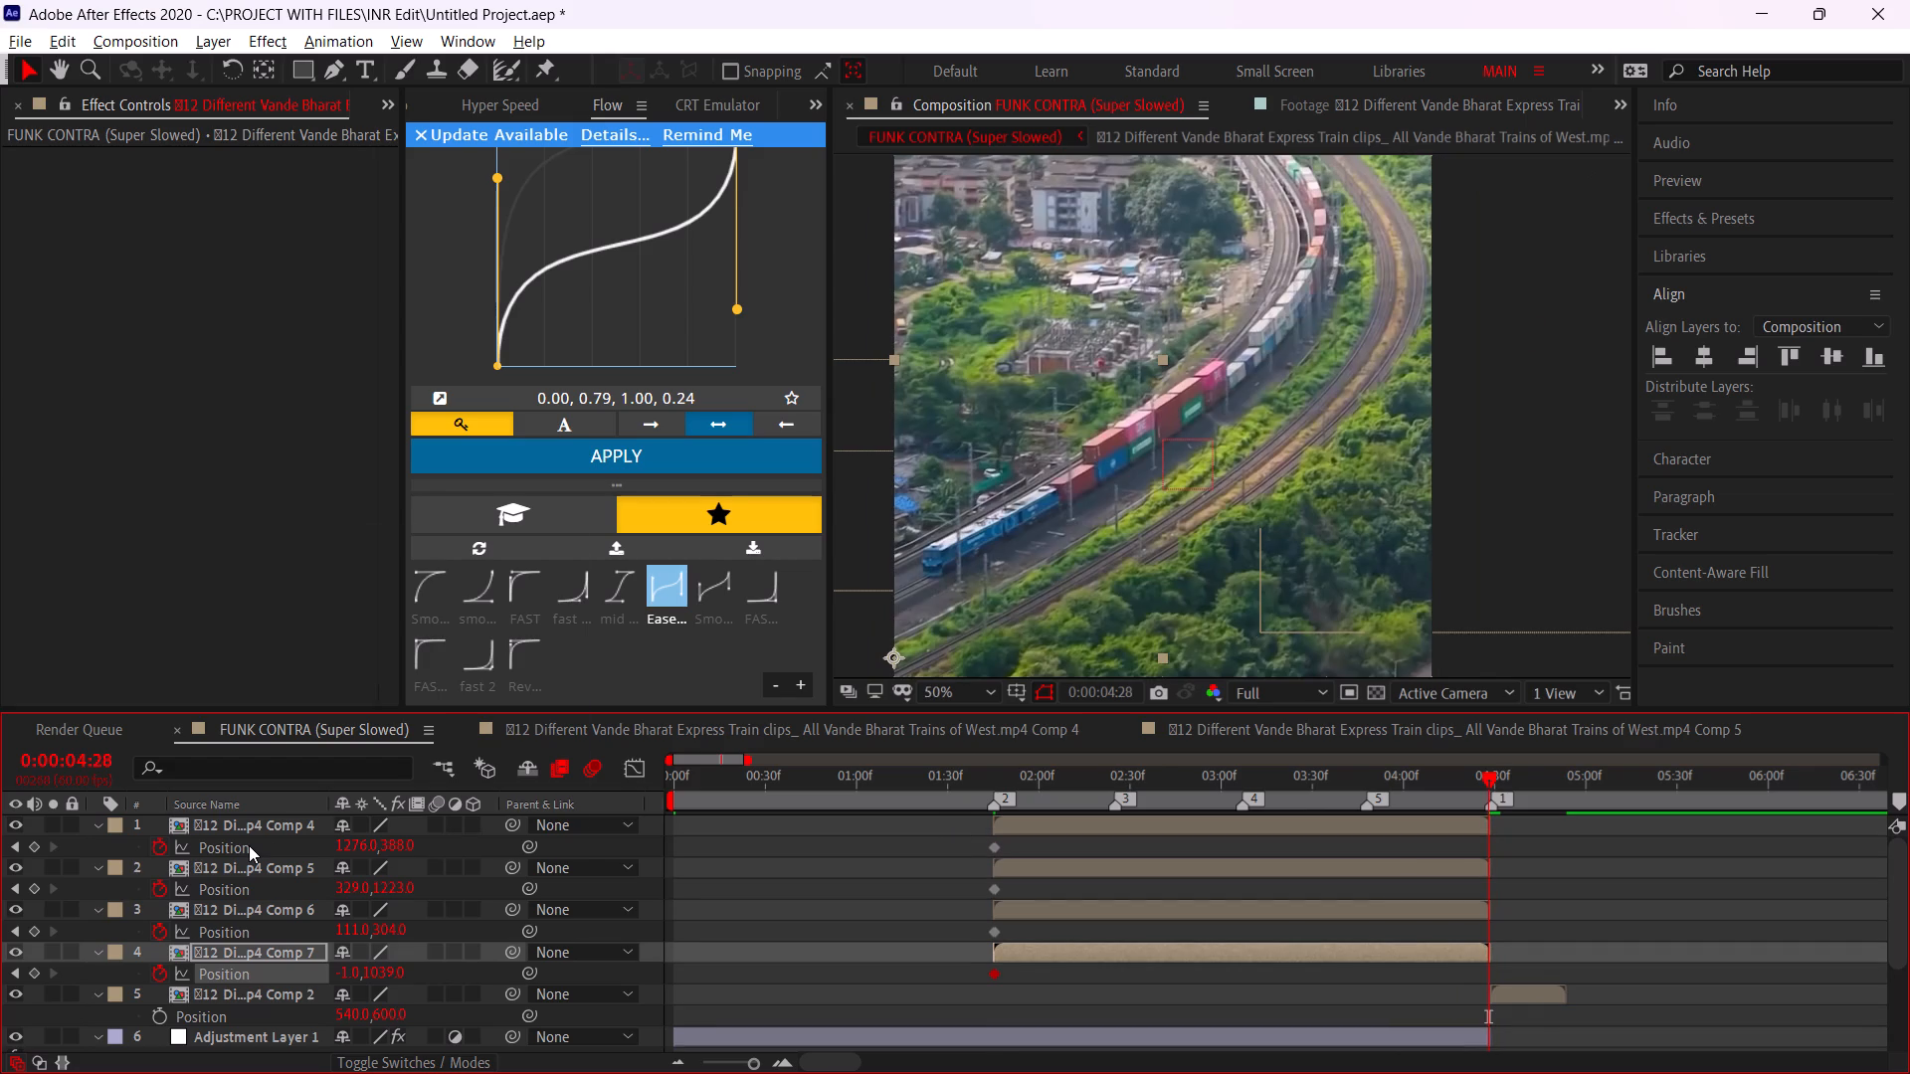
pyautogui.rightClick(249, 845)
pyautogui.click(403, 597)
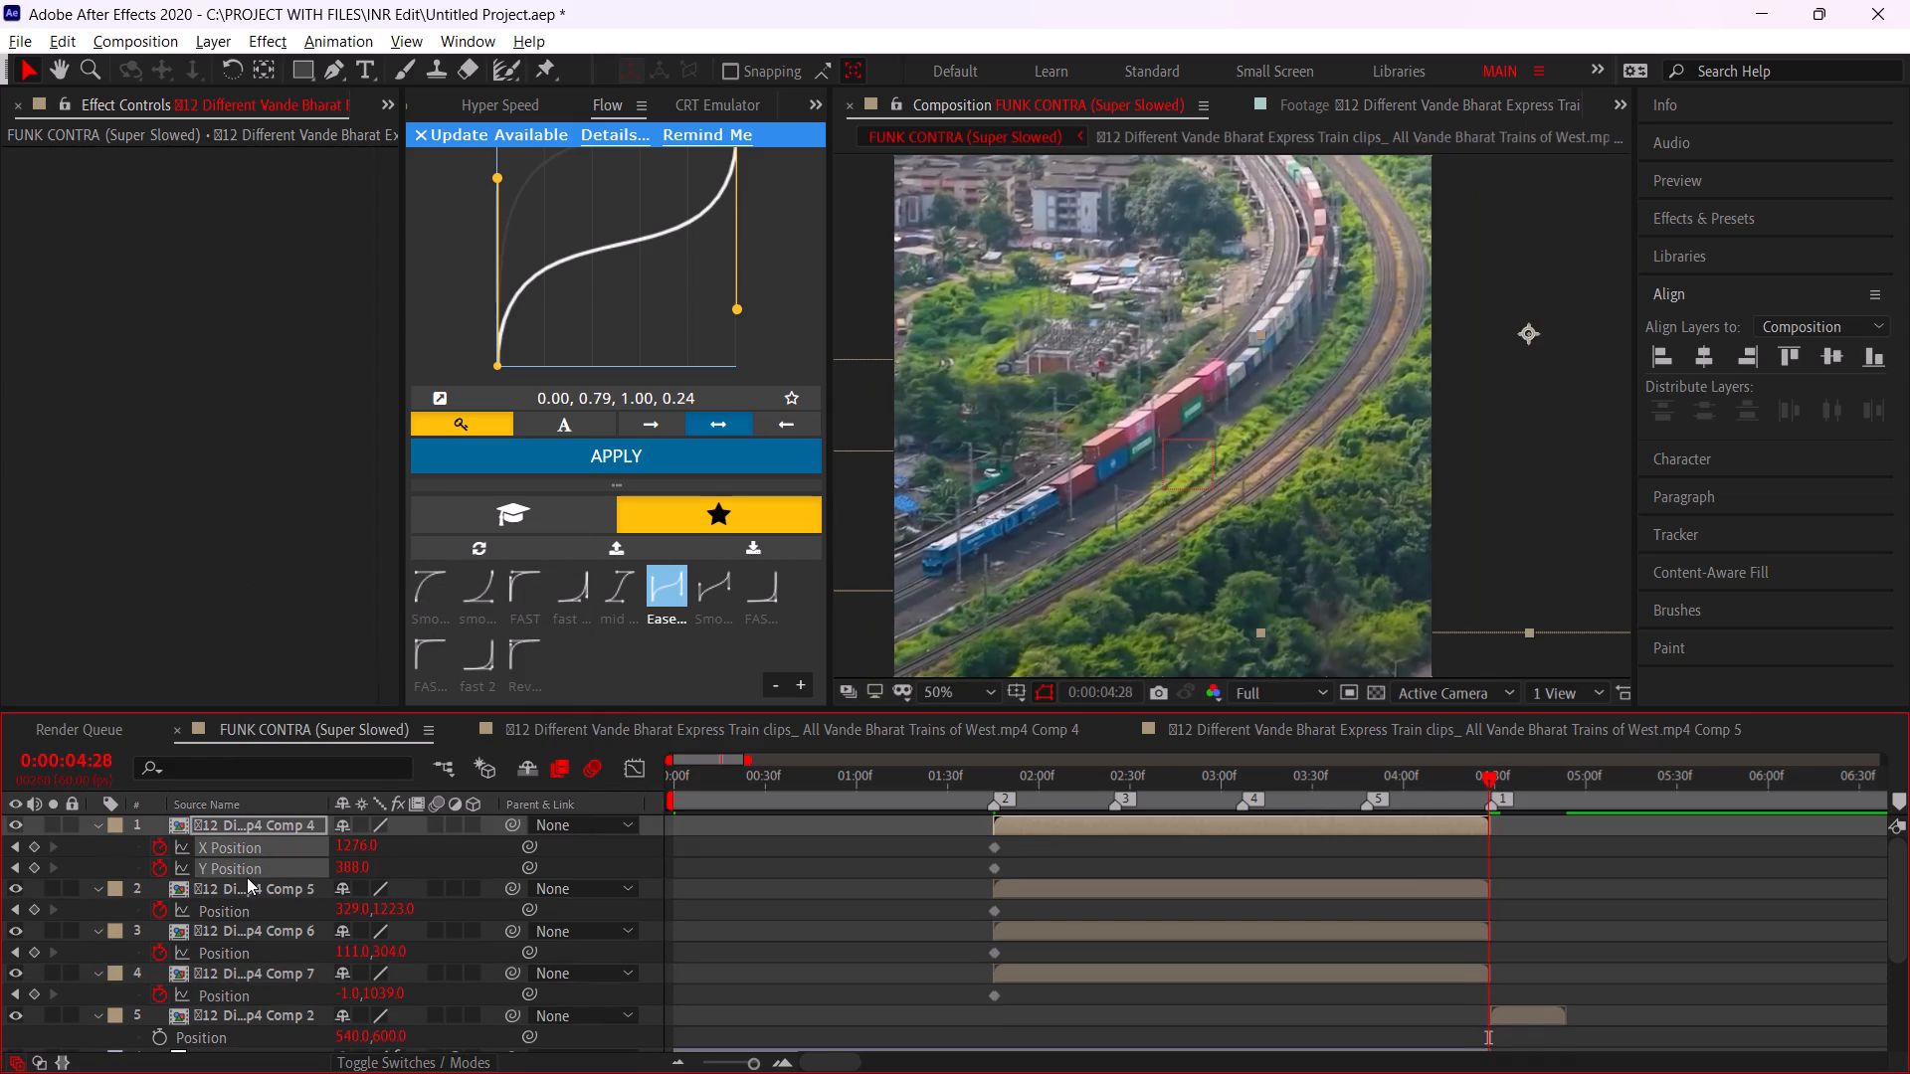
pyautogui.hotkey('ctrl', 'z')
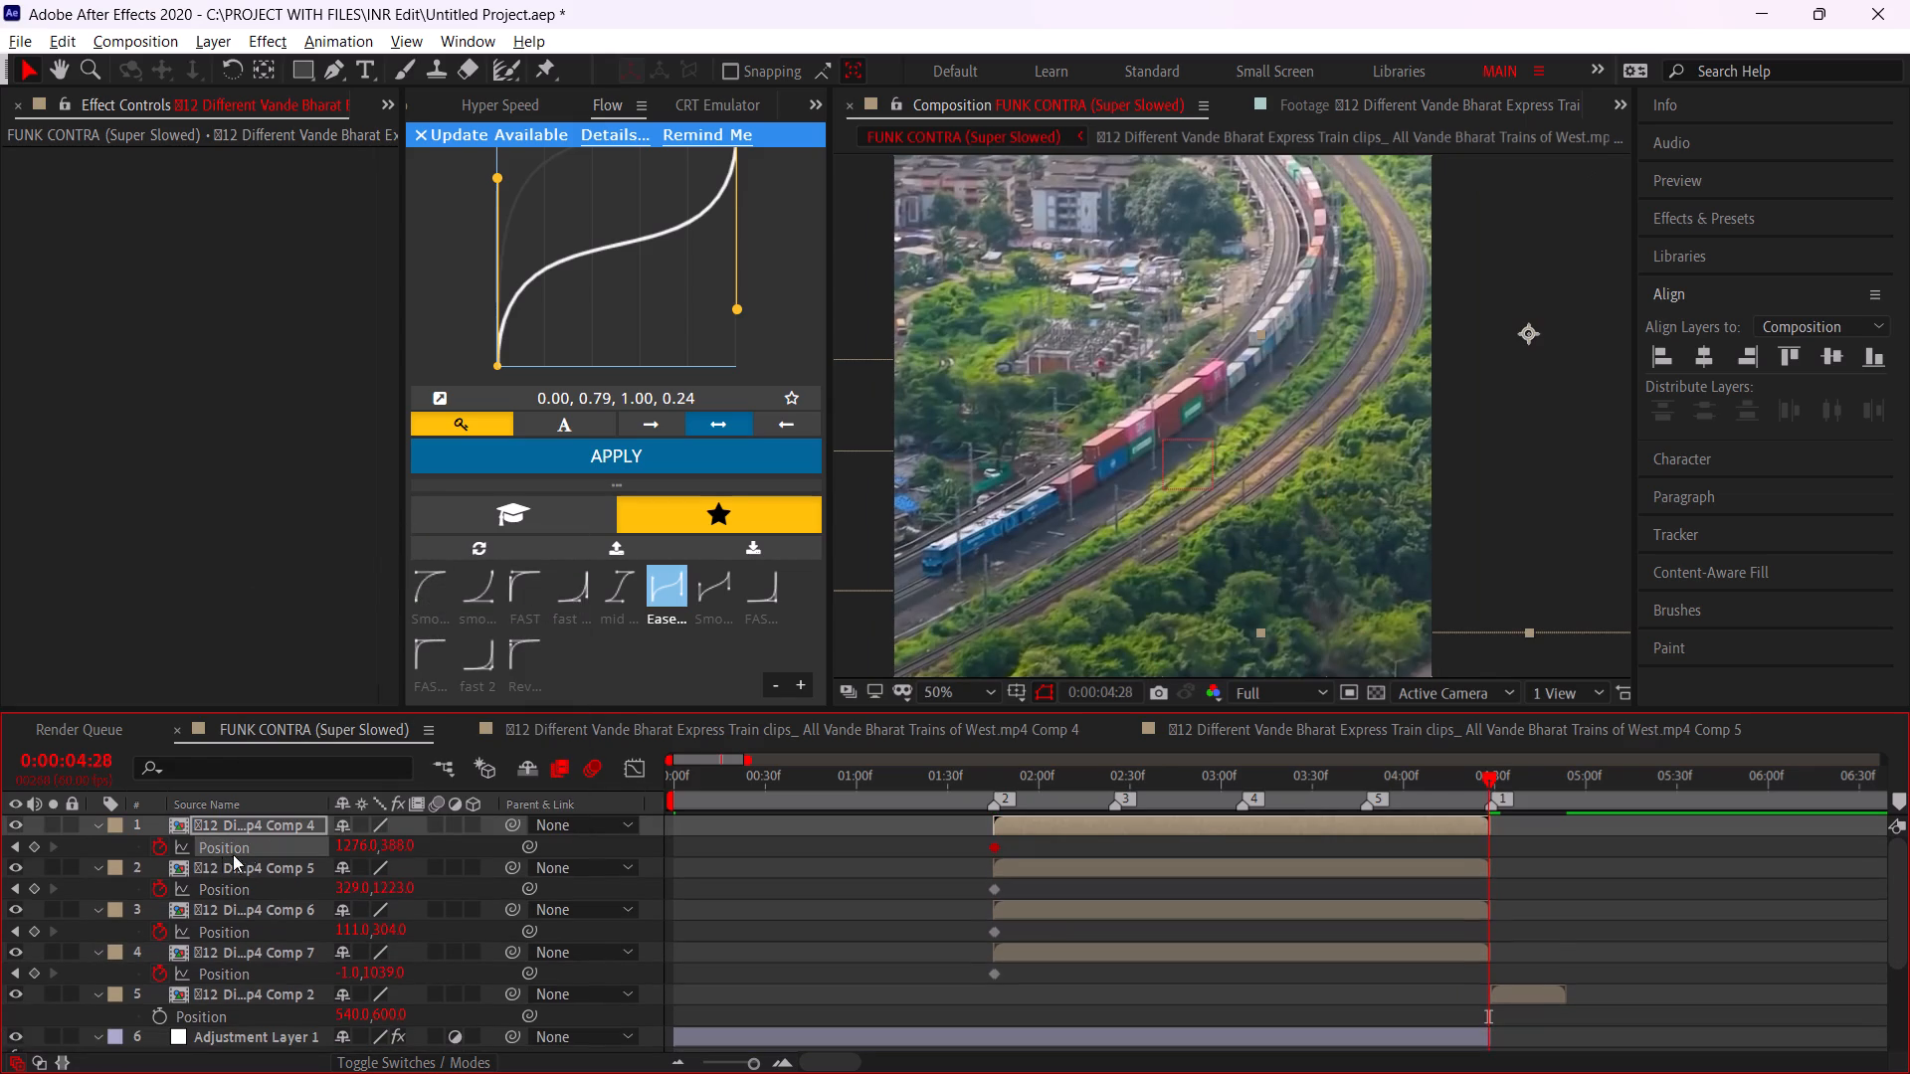
# Reset Position on Comp 4 through Comp 7 to 540, 600 at 0:00:04:28, keyframing the parts back into the assembled train.
pyautogui.rightClick(257, 849)
pyautogui.click(338, 722)
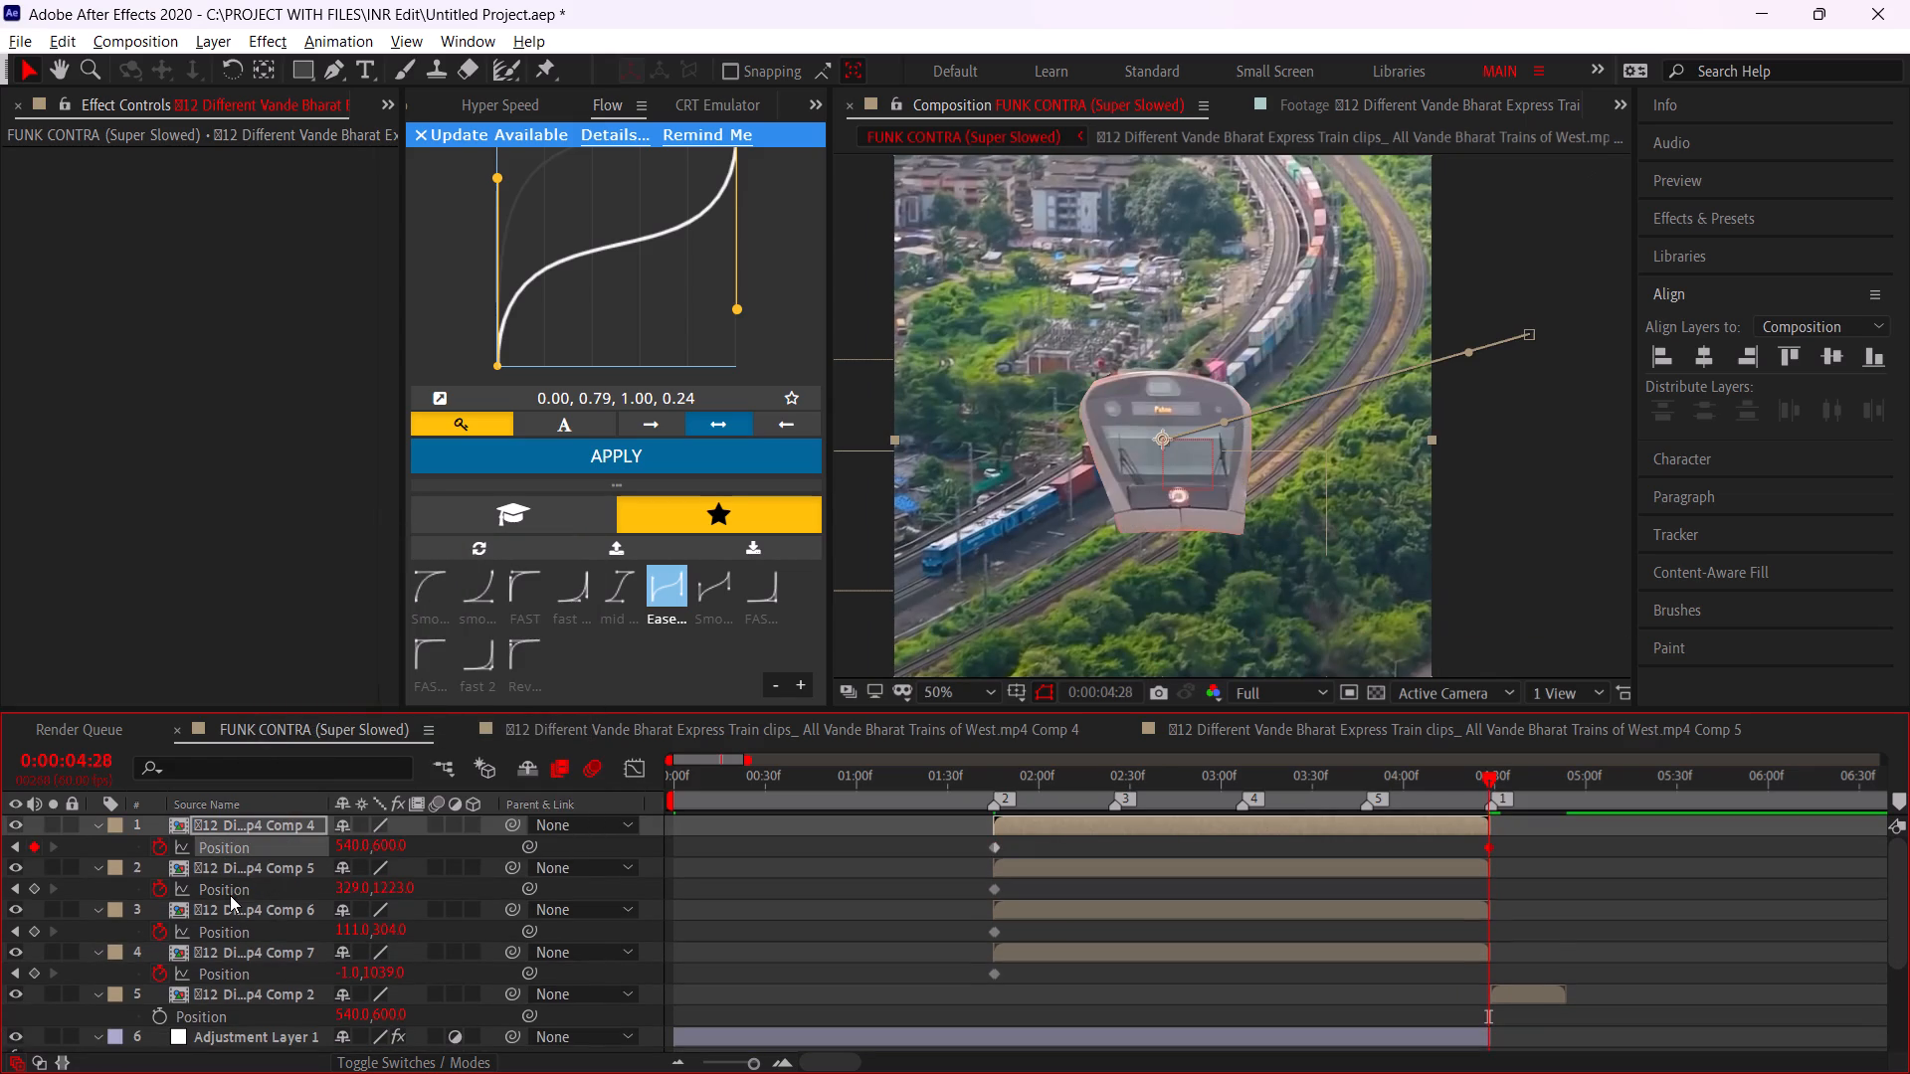
pyautogui.rightClick(229, 895)
pyautogui.click(328, 776)
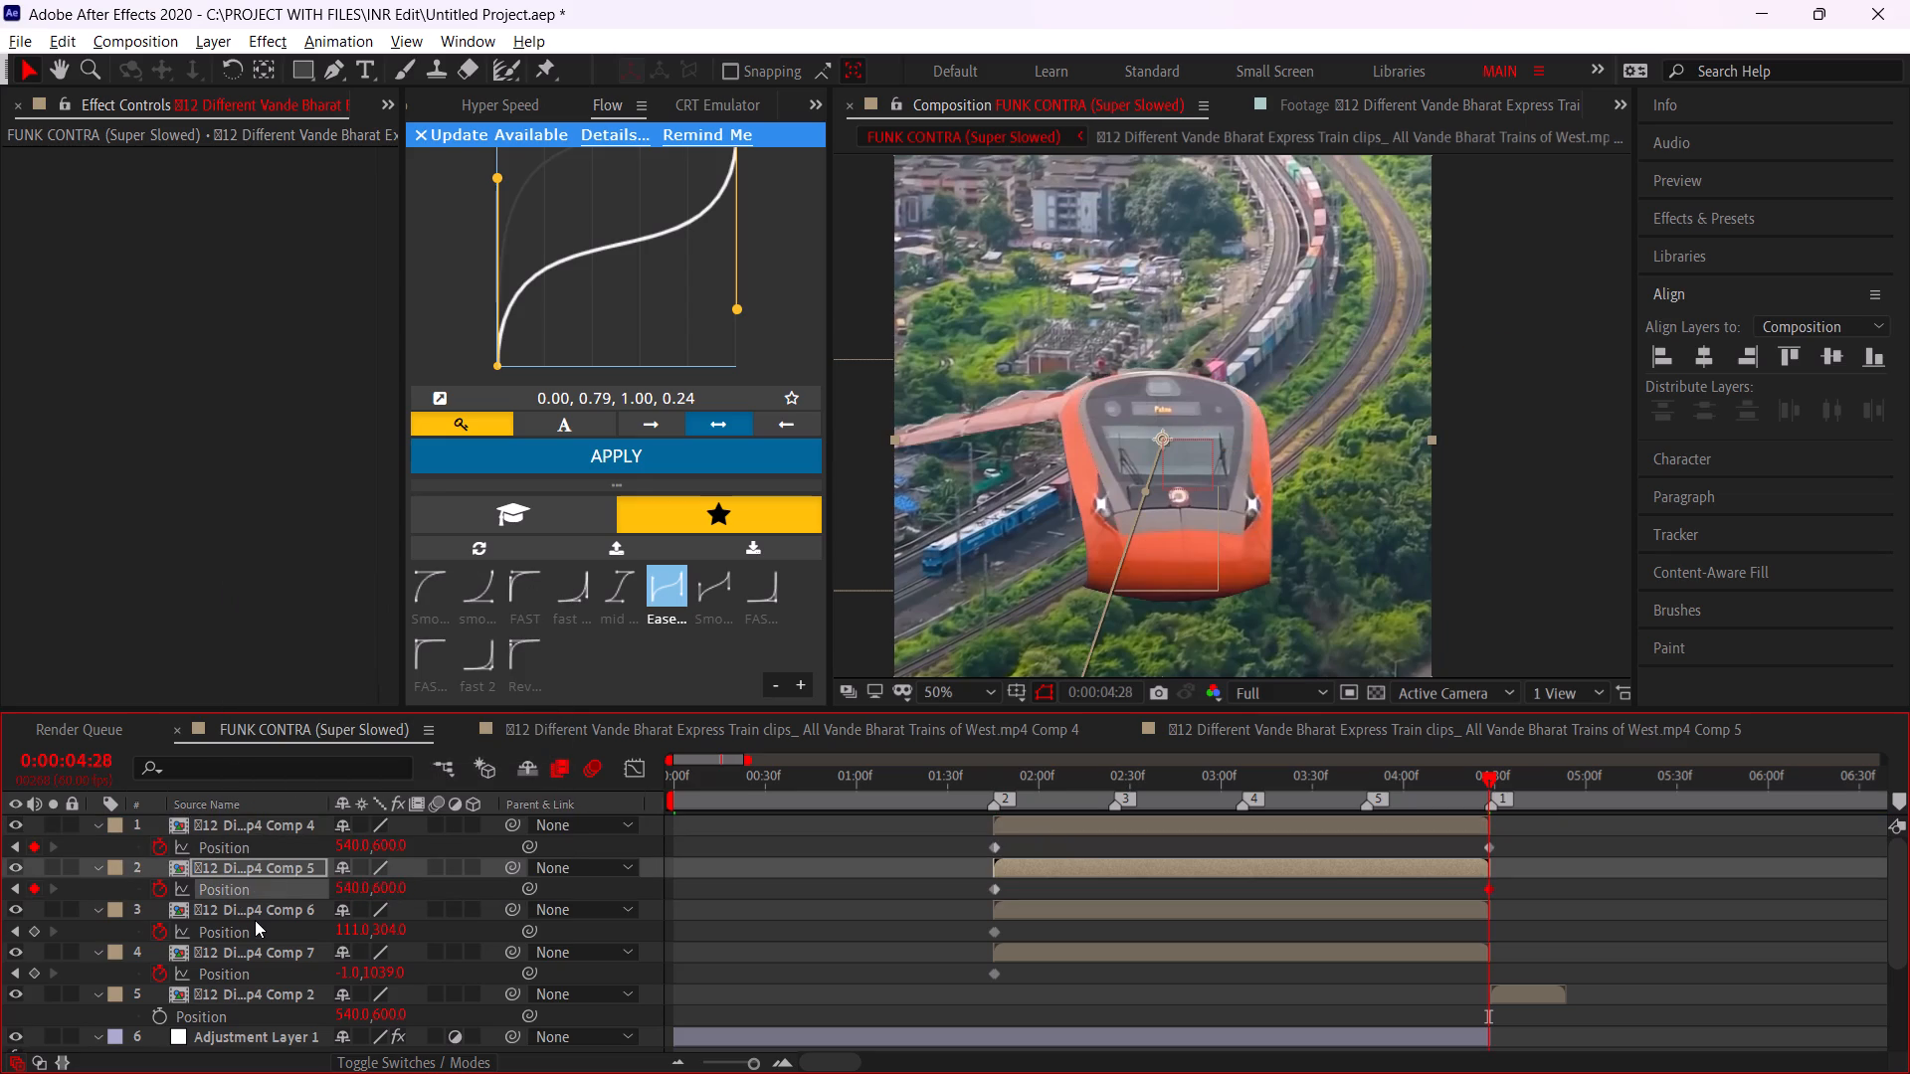
pyautogui.rightClick(246, 937)
pyautogui.click(347, 817)
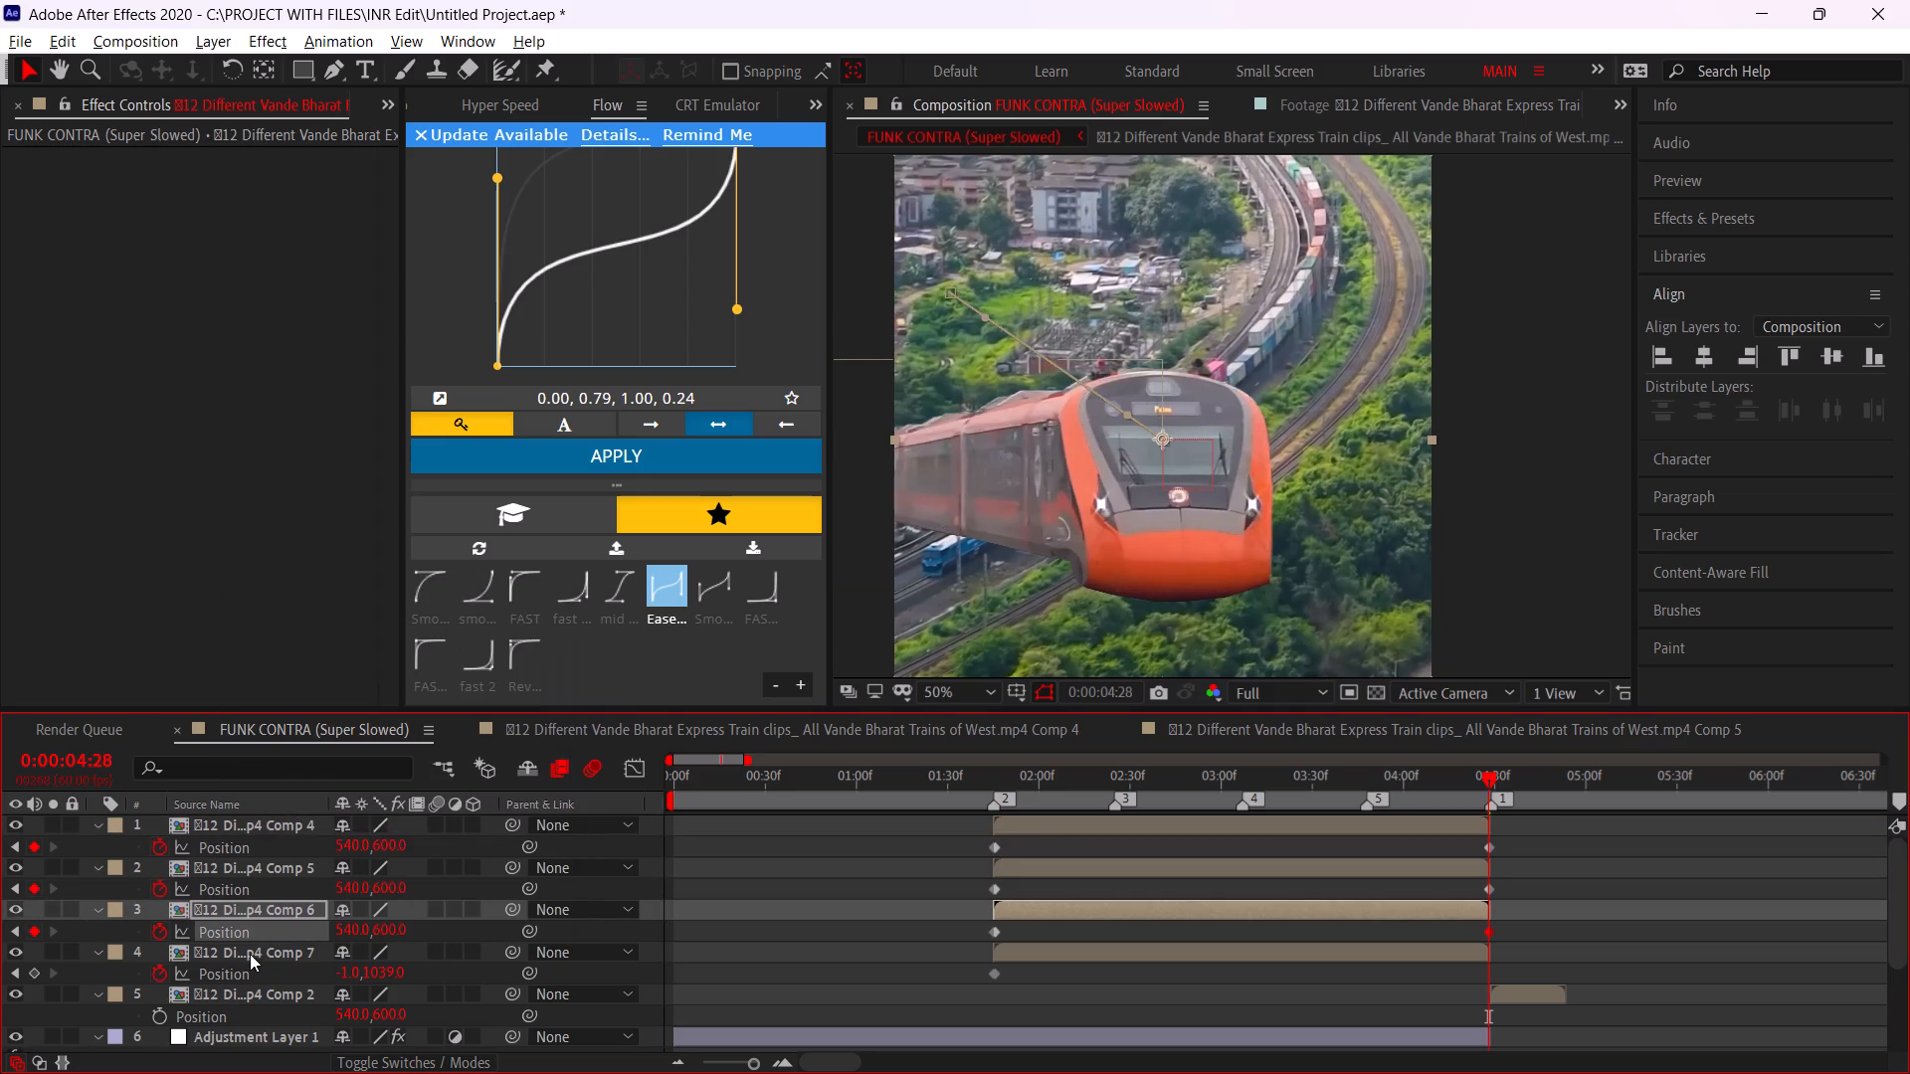
pyautogui.rightClick(236, 972)
pyautogui.click(314, 854)
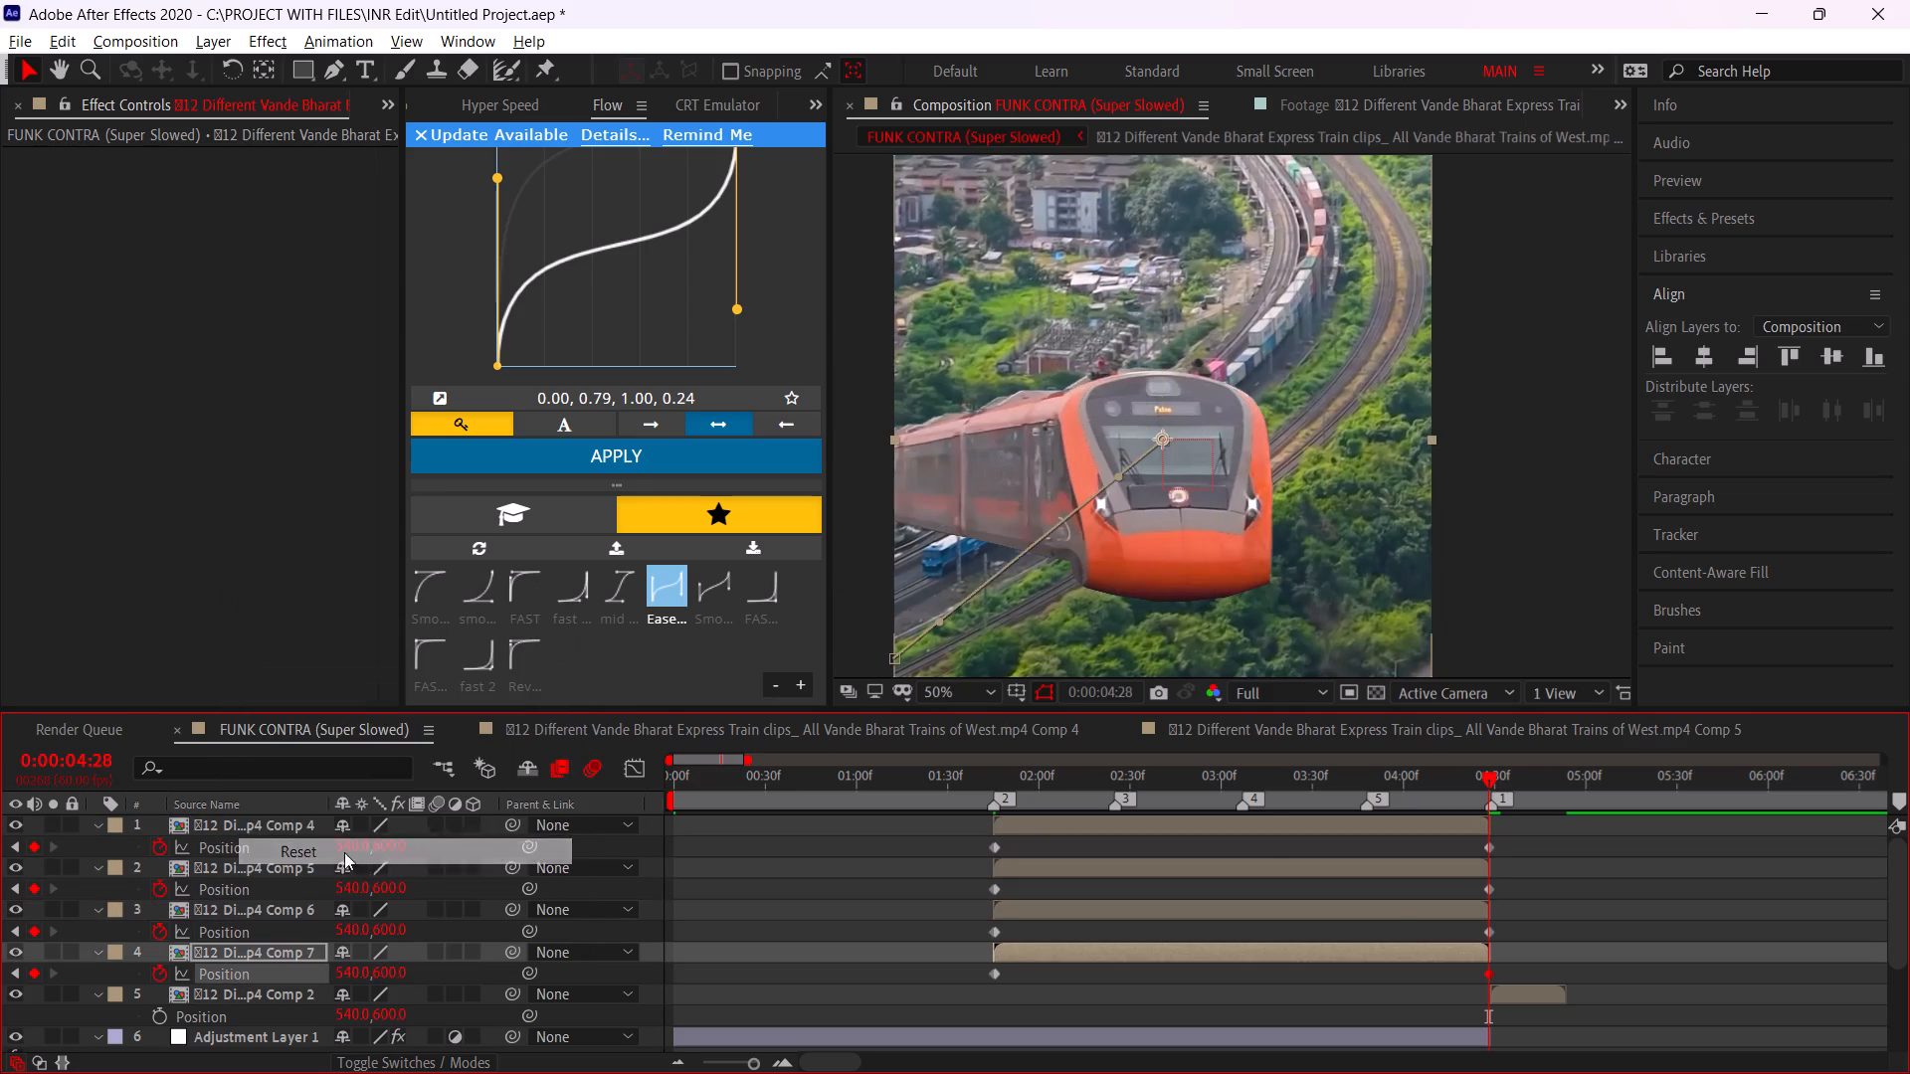
pyautogui.click(1622, 900)
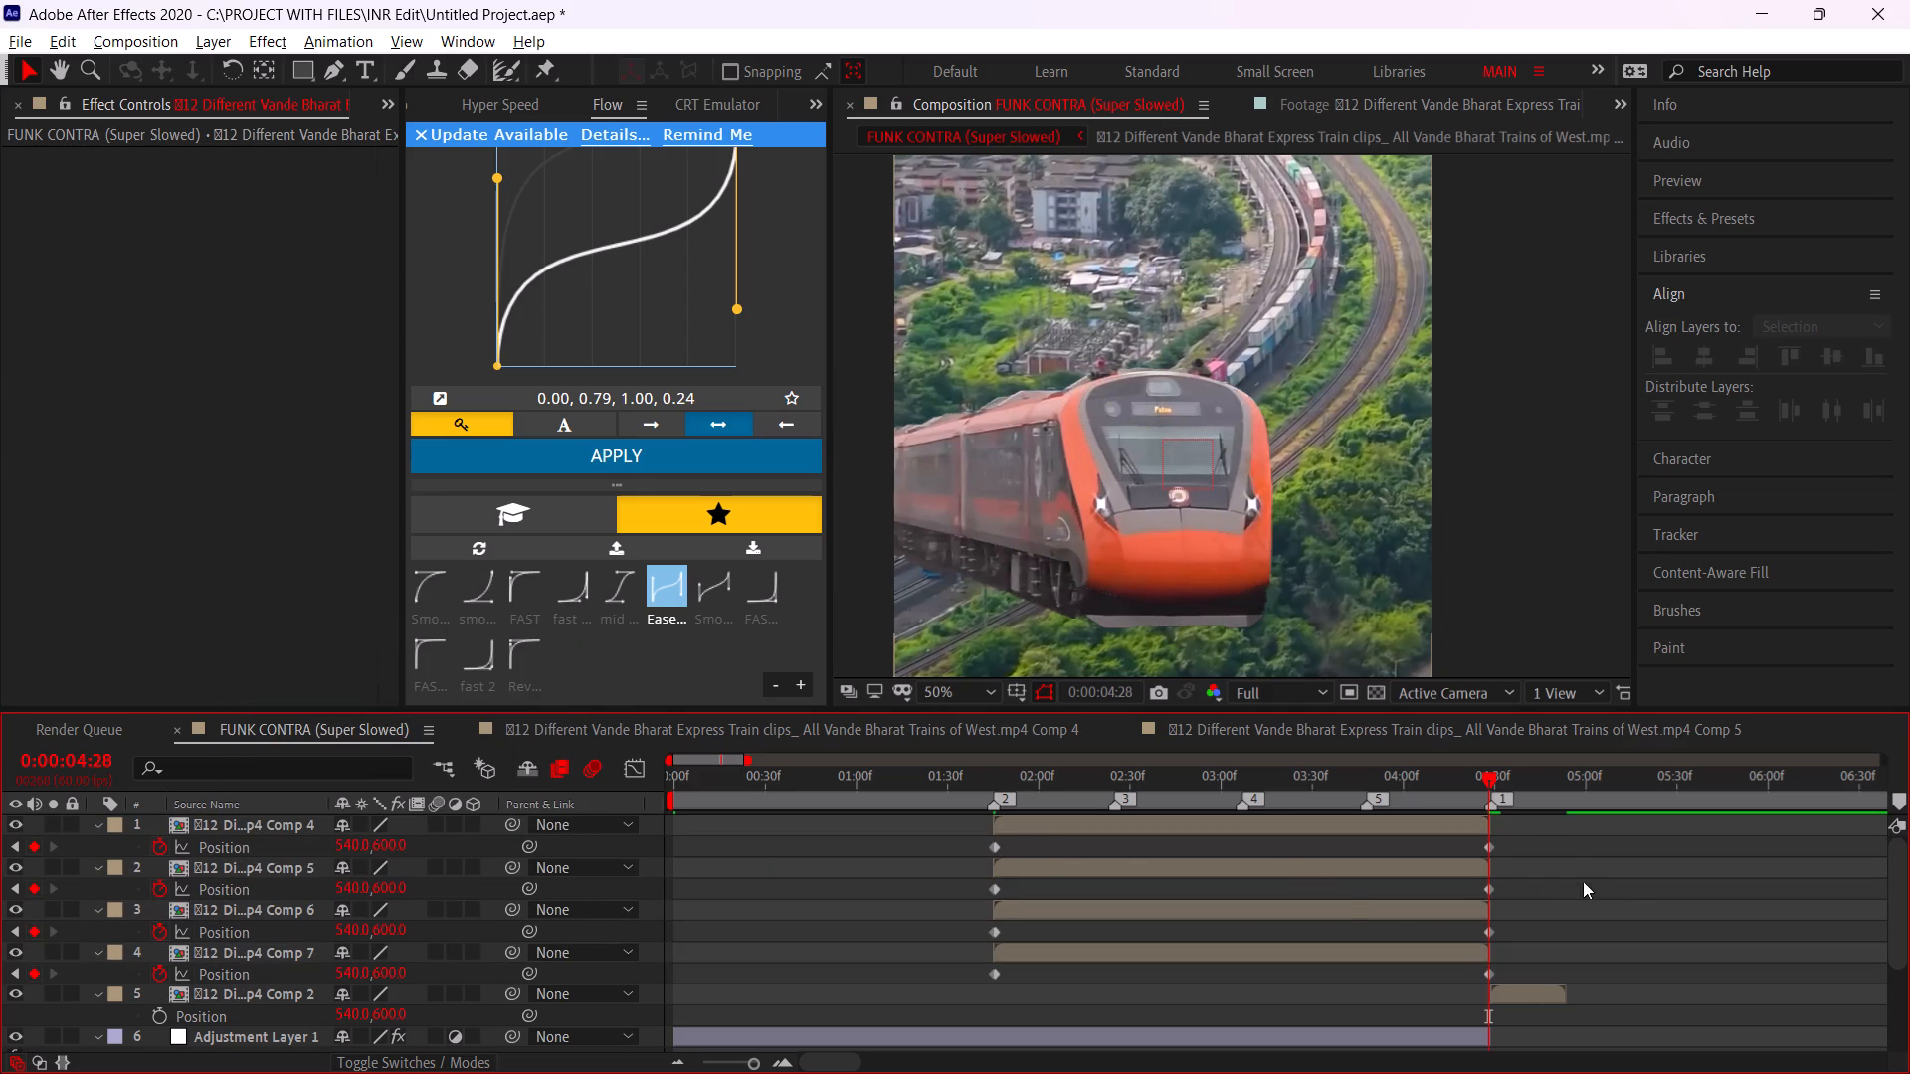
# Scrub between the two sets of Position keyframes to check how the four train parts come together.
pyautogui.moveTo(1532, 827); pyautogui.dragTo(952, 969)
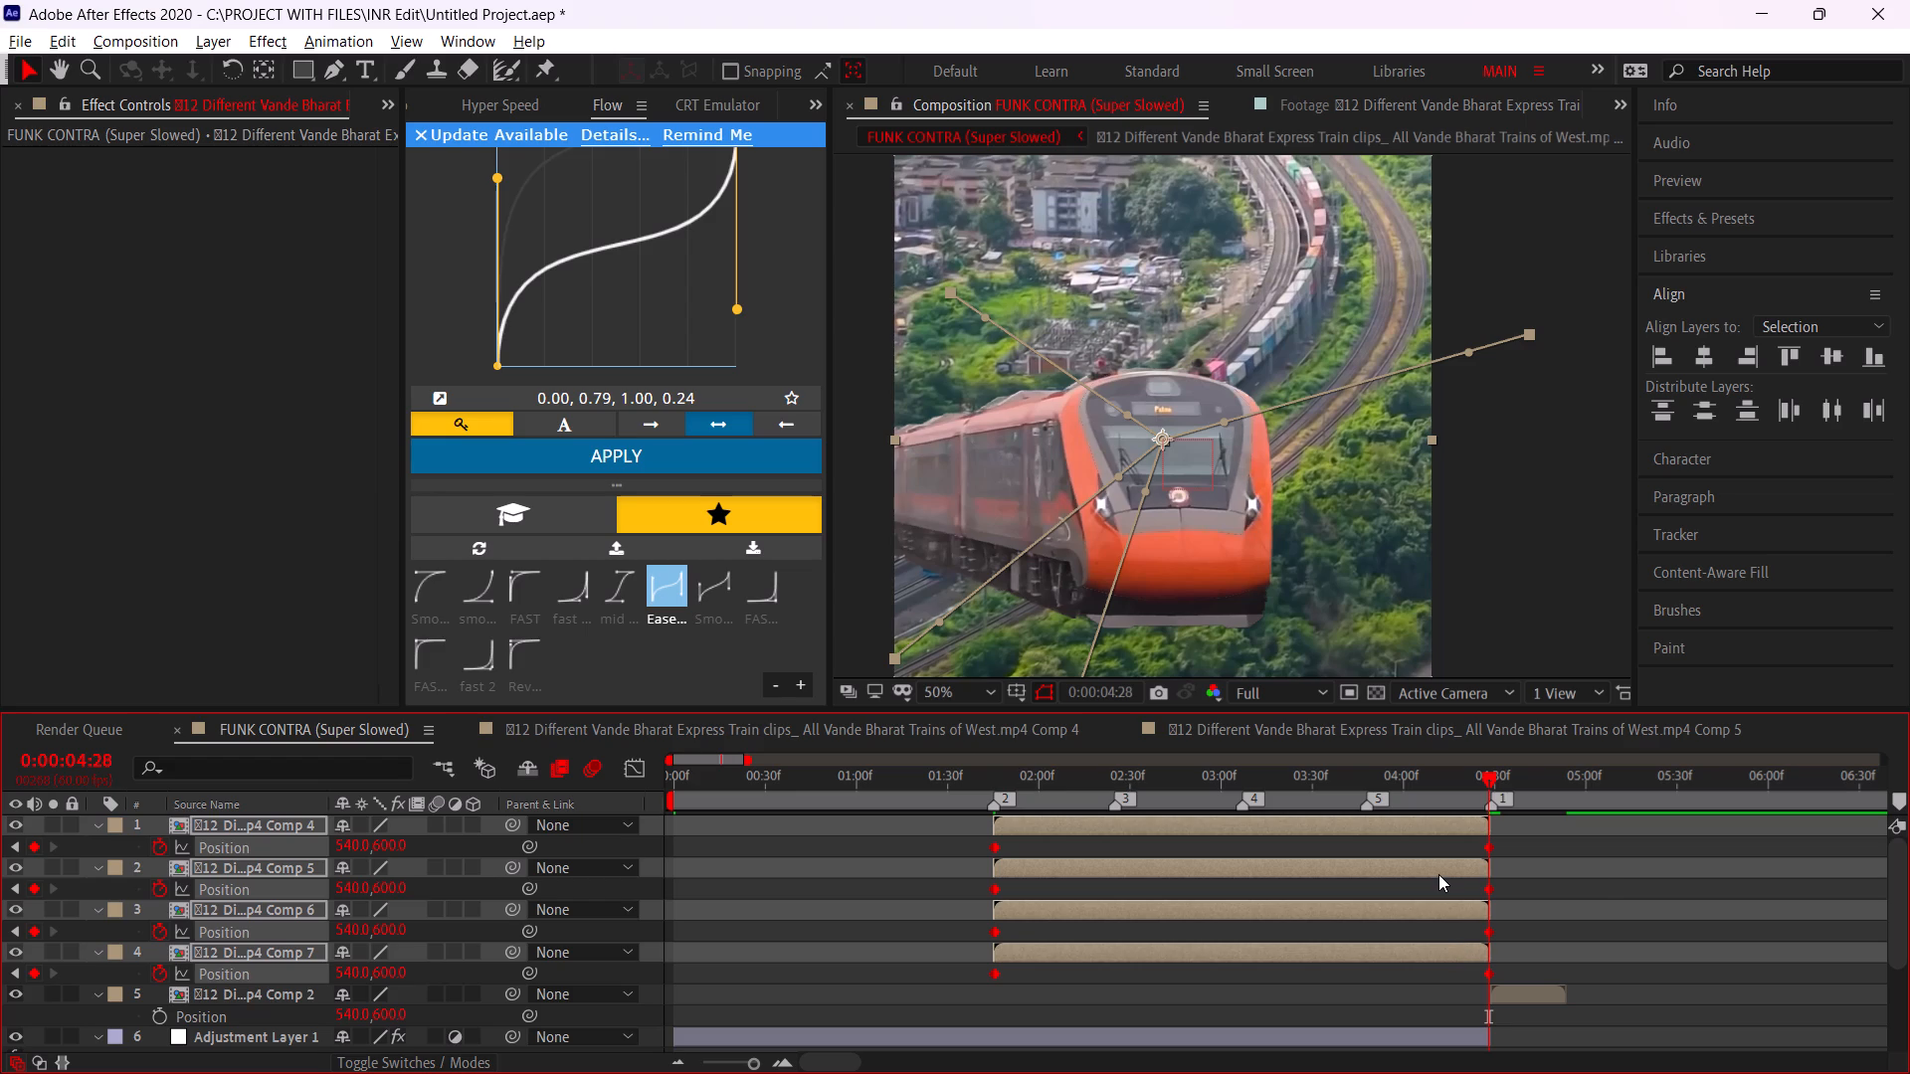
pyautogui.click(1598, 883)
pyautogui.moveTo(1433, 765); pyautogui.dragTo(1278, 788)
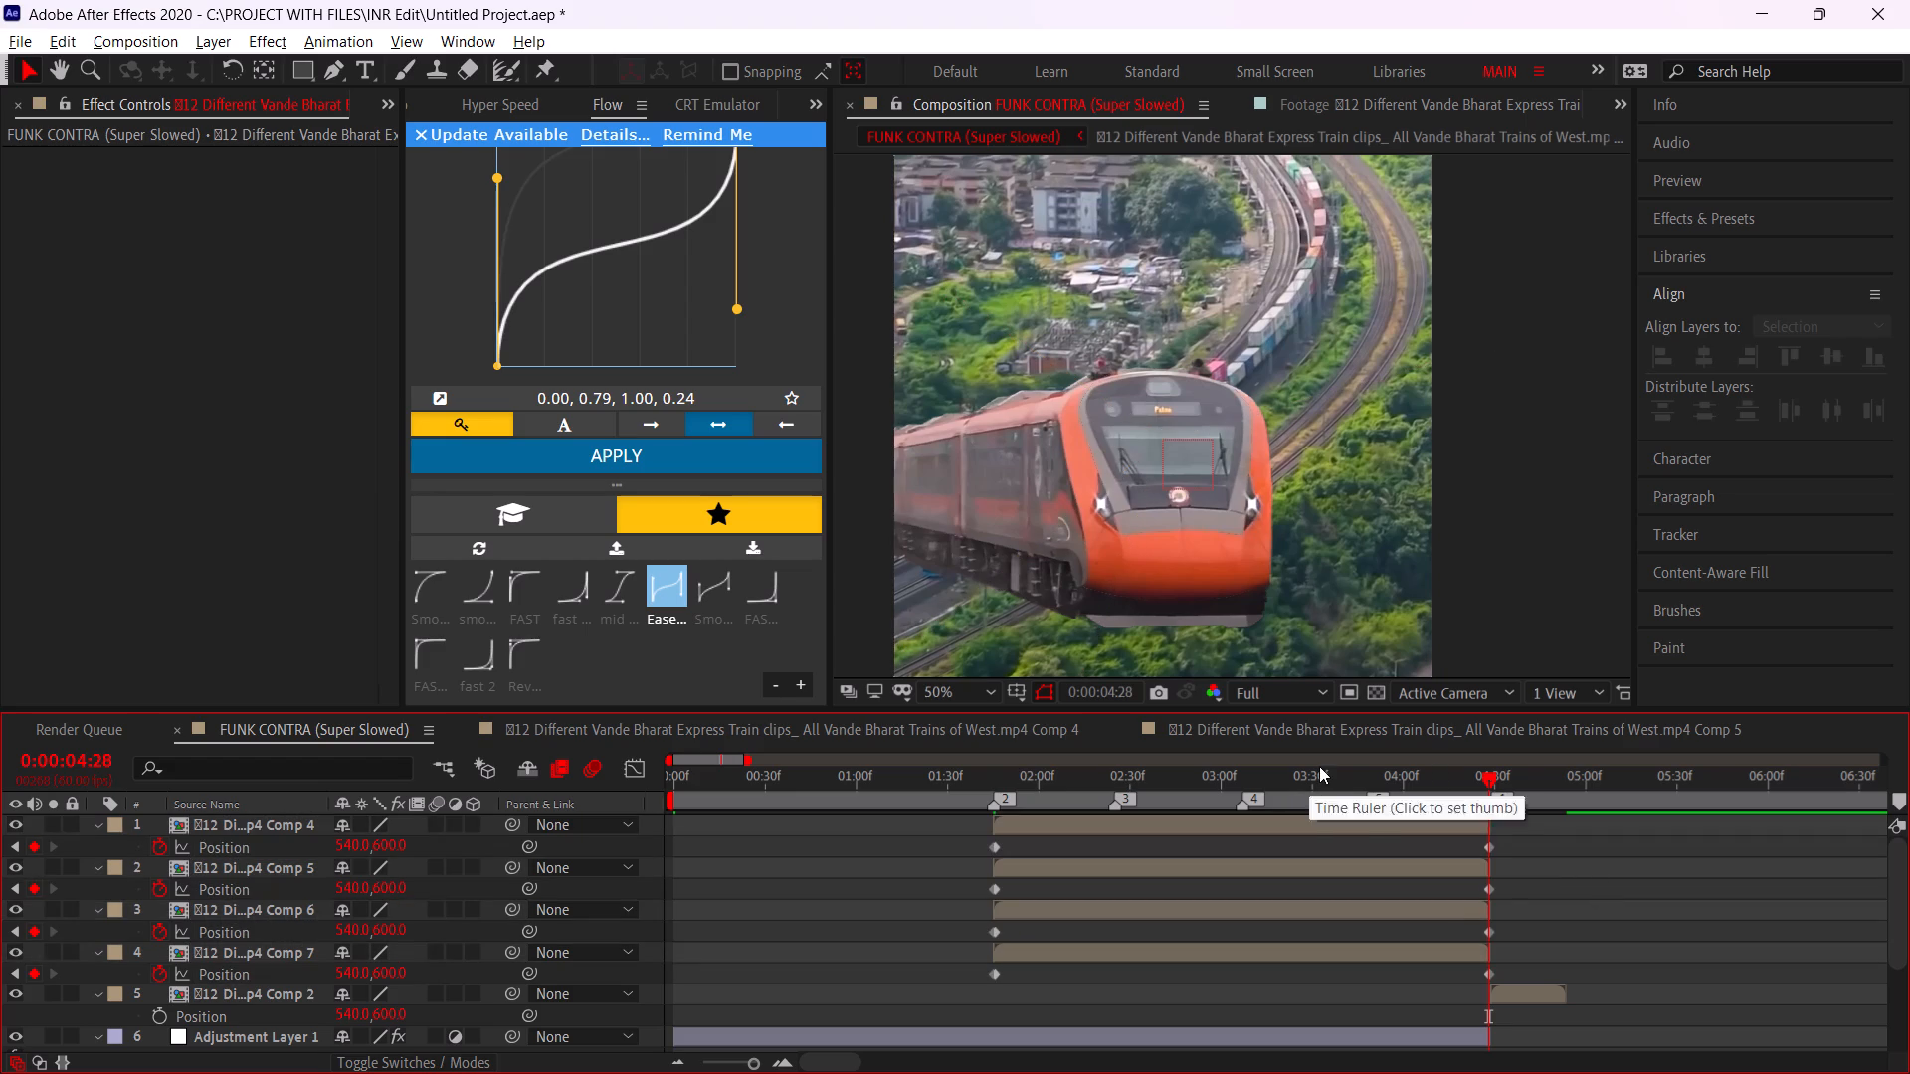
pyautogui.moveTo(1319, 766); pyautogui.dragTo(1280, 769)
pyautogui.moveTo(1280, 769); pyautogui.dragTo(1181, 790)
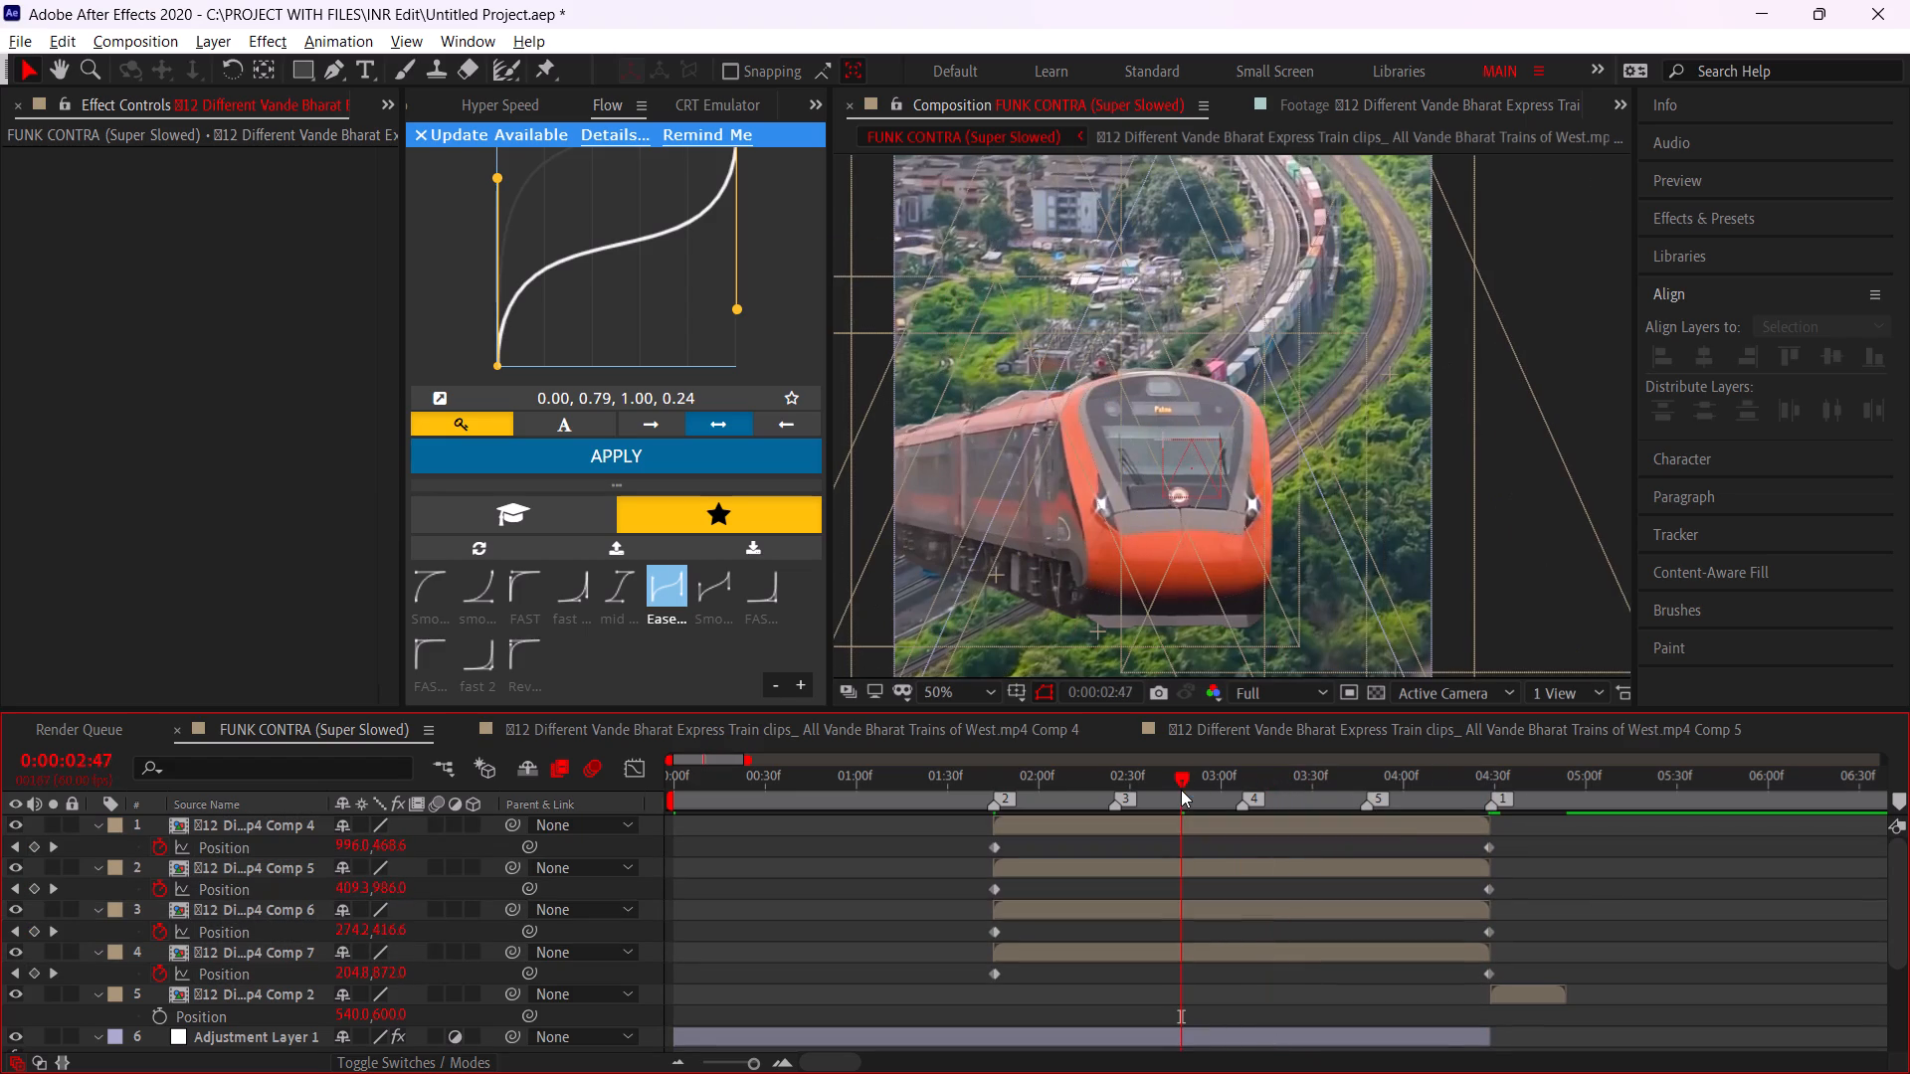
pyautogui.moveTo(1203, 781); pyautogui.dragTo(1213, 781)
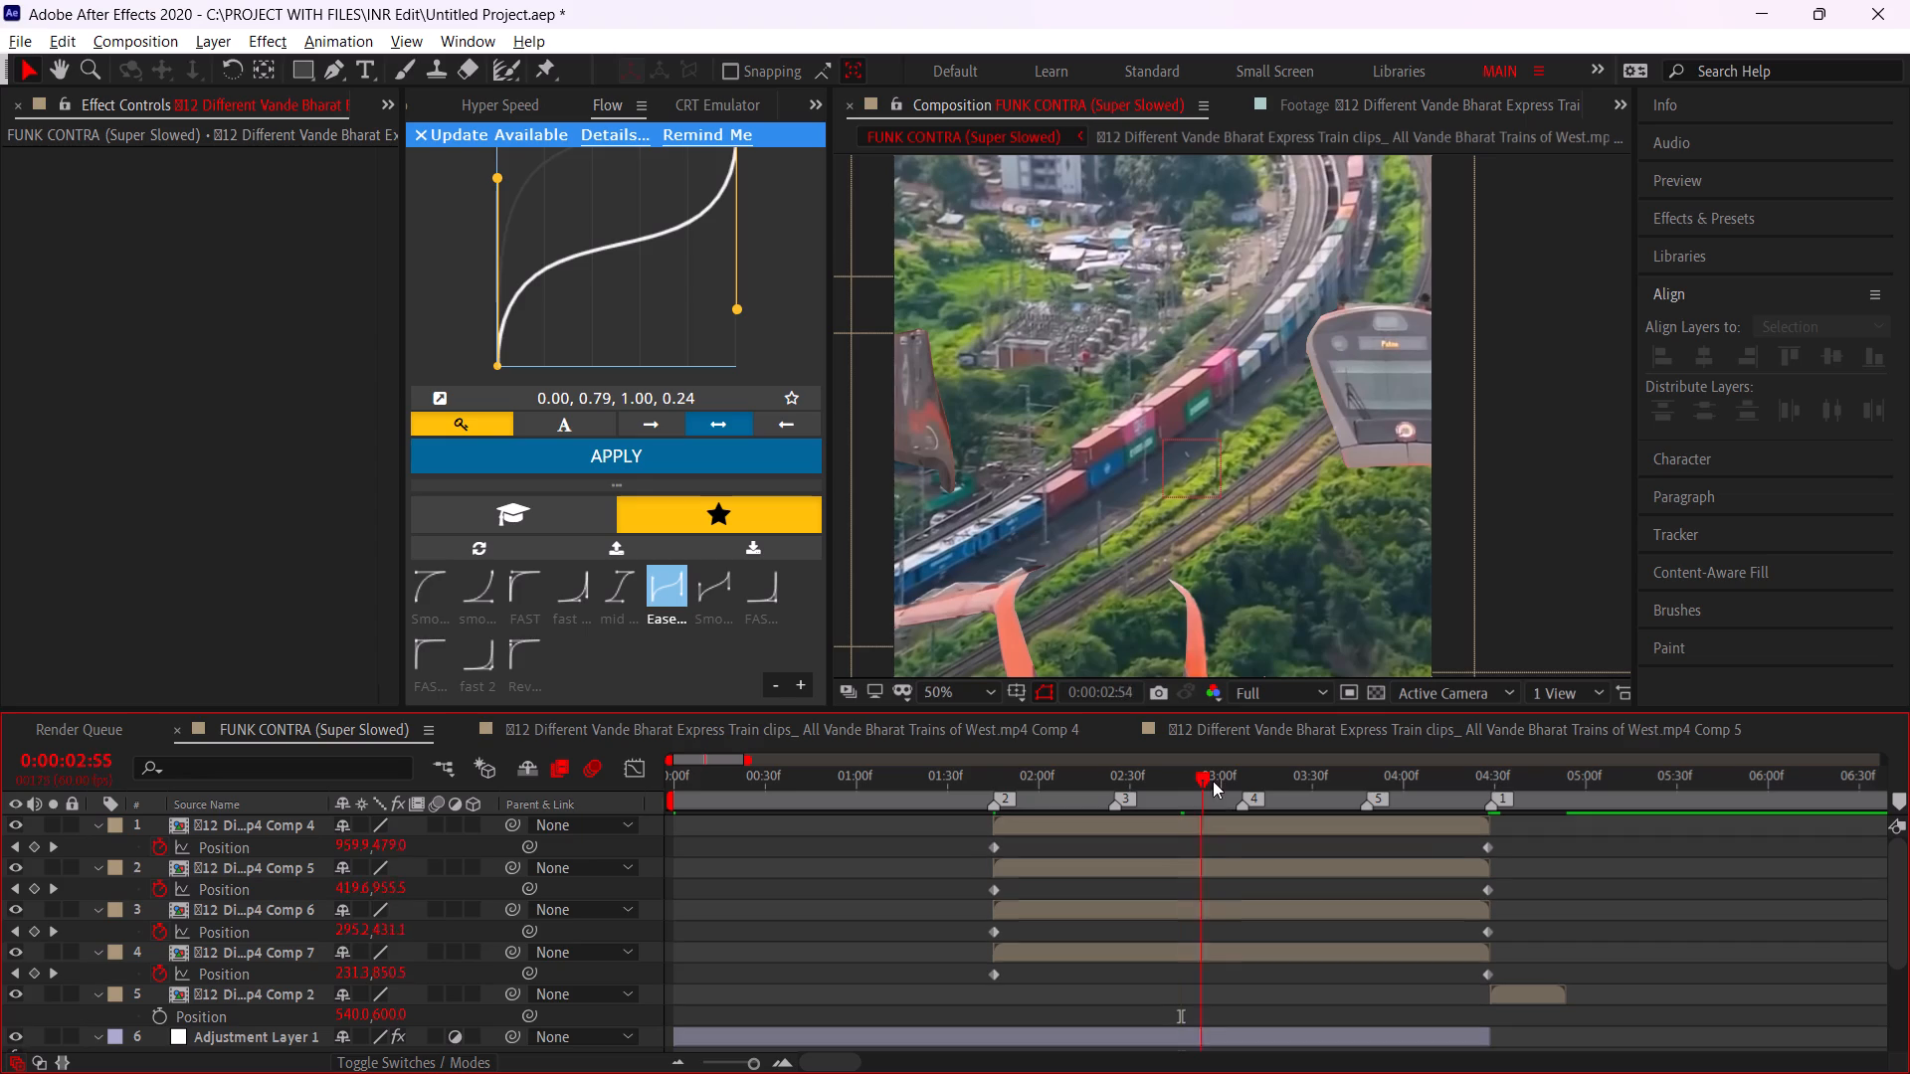
pyautogui.moveTo(1213, 781); pyautogui.dragTo(1230, 781)
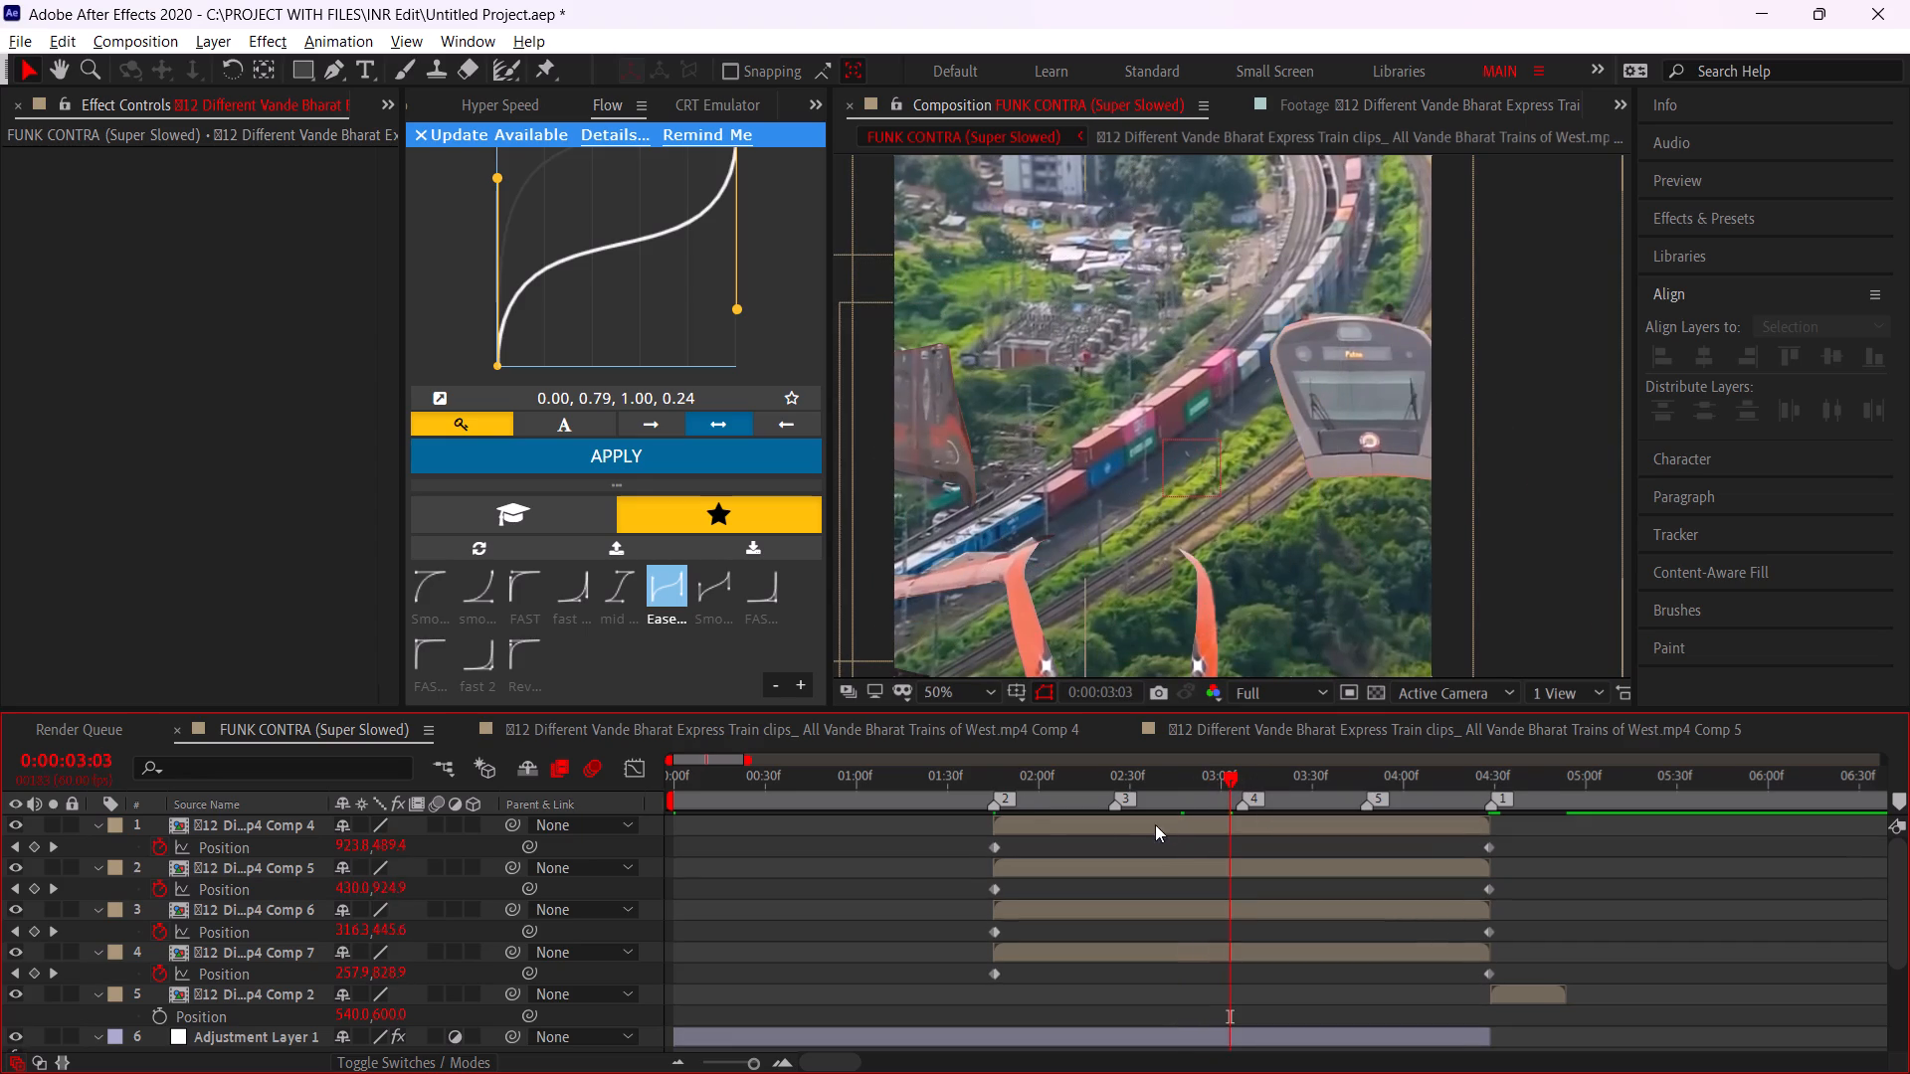
# At 0:00:01:45, set the Comp 4 layer's Rotation to 18° and add a starting Rotation keyframe.
pyautogui.moveTo(1020, 782); pyautogui.dragTo(997, 781)
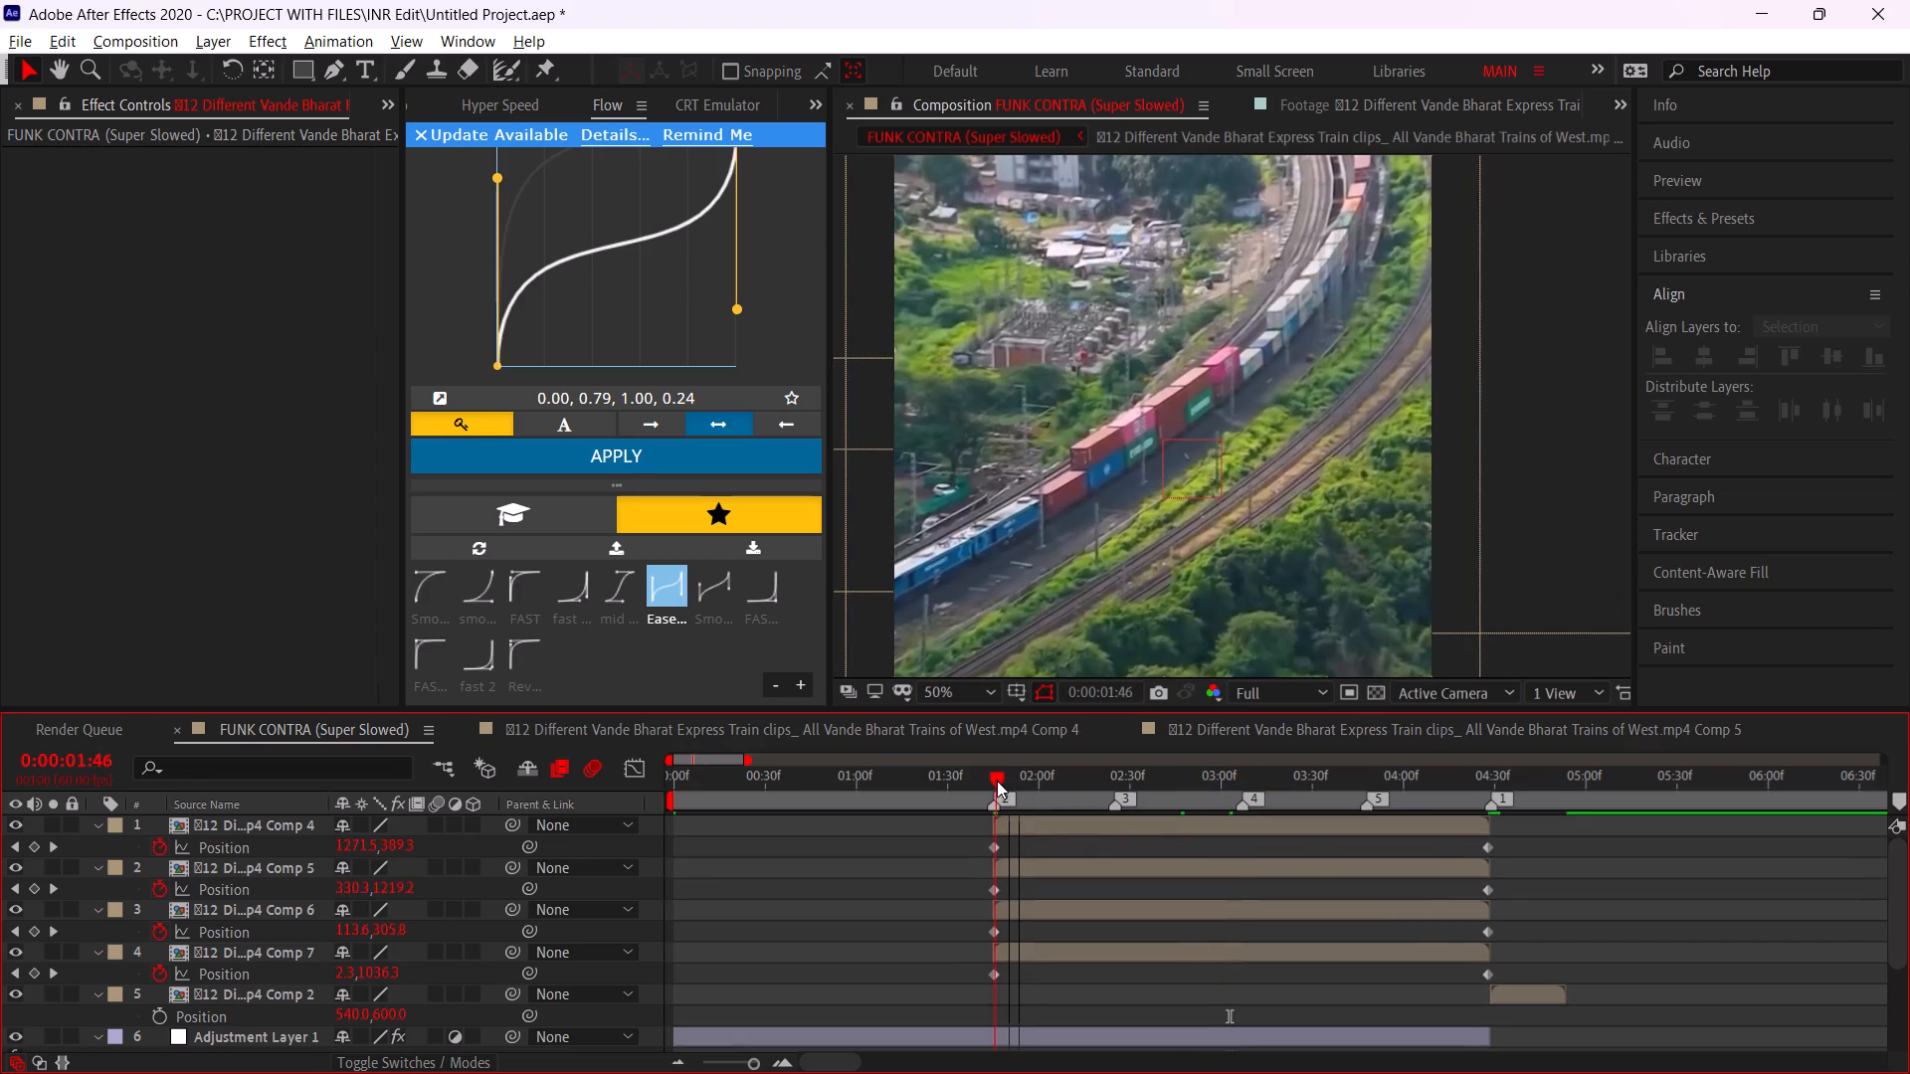
pyautogui.moveTo(997, 781); pyautogui.dragTo(993, 781)
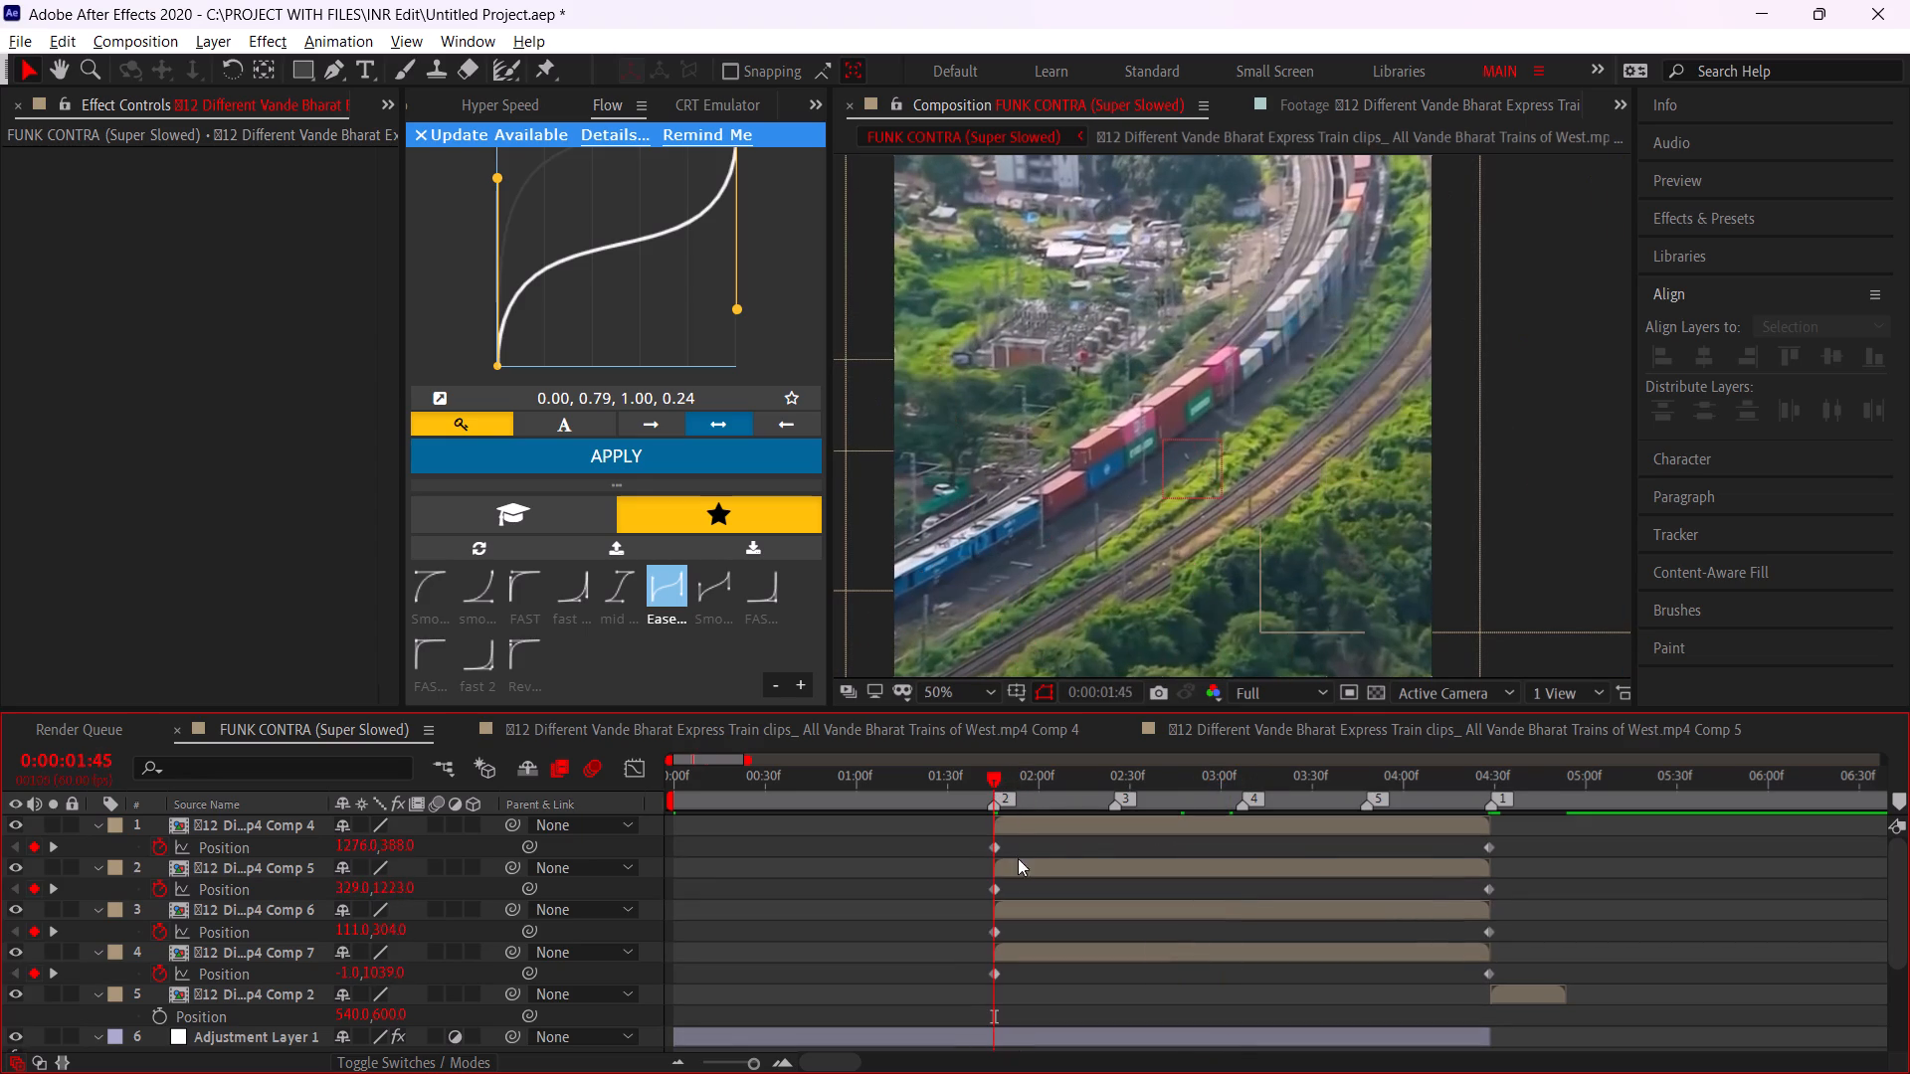
pyautogui.click(1016, 870)
pyautogui.click(1052, 832)
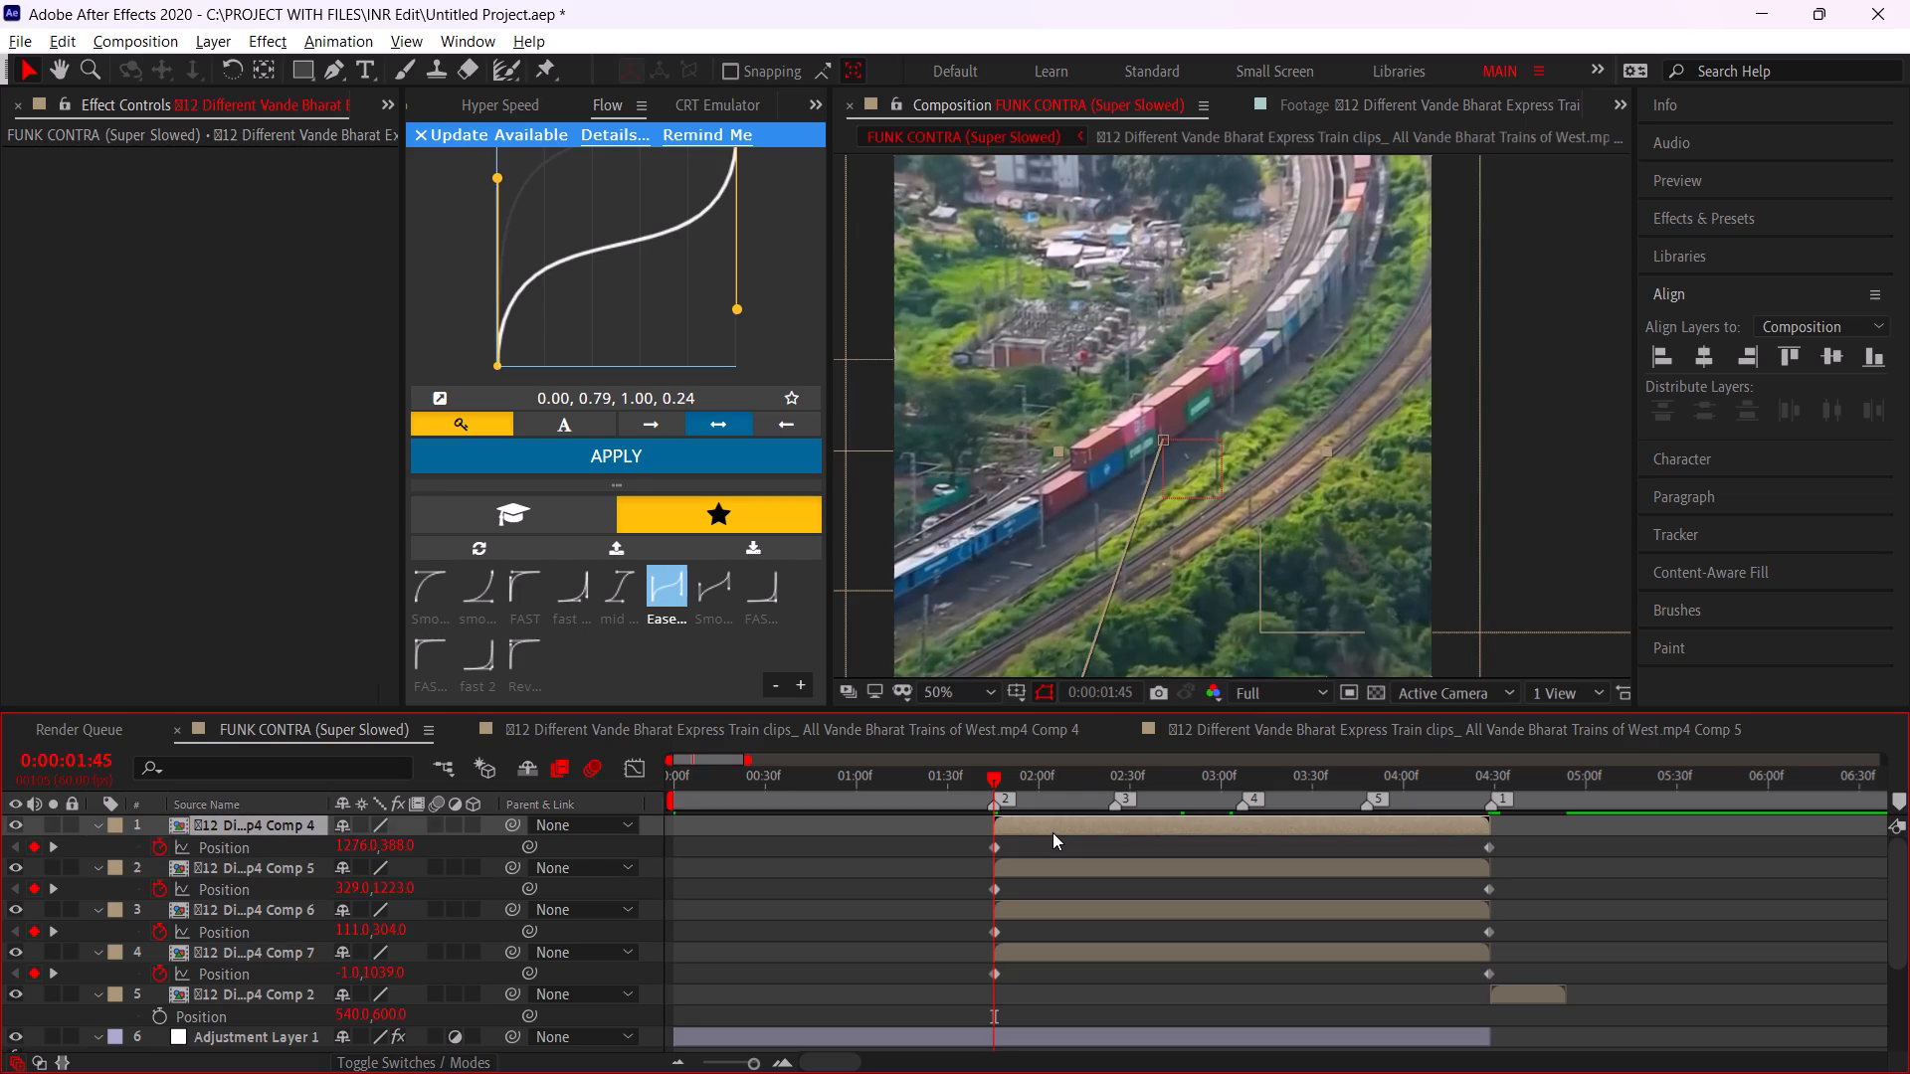
pyautogui.press('r')
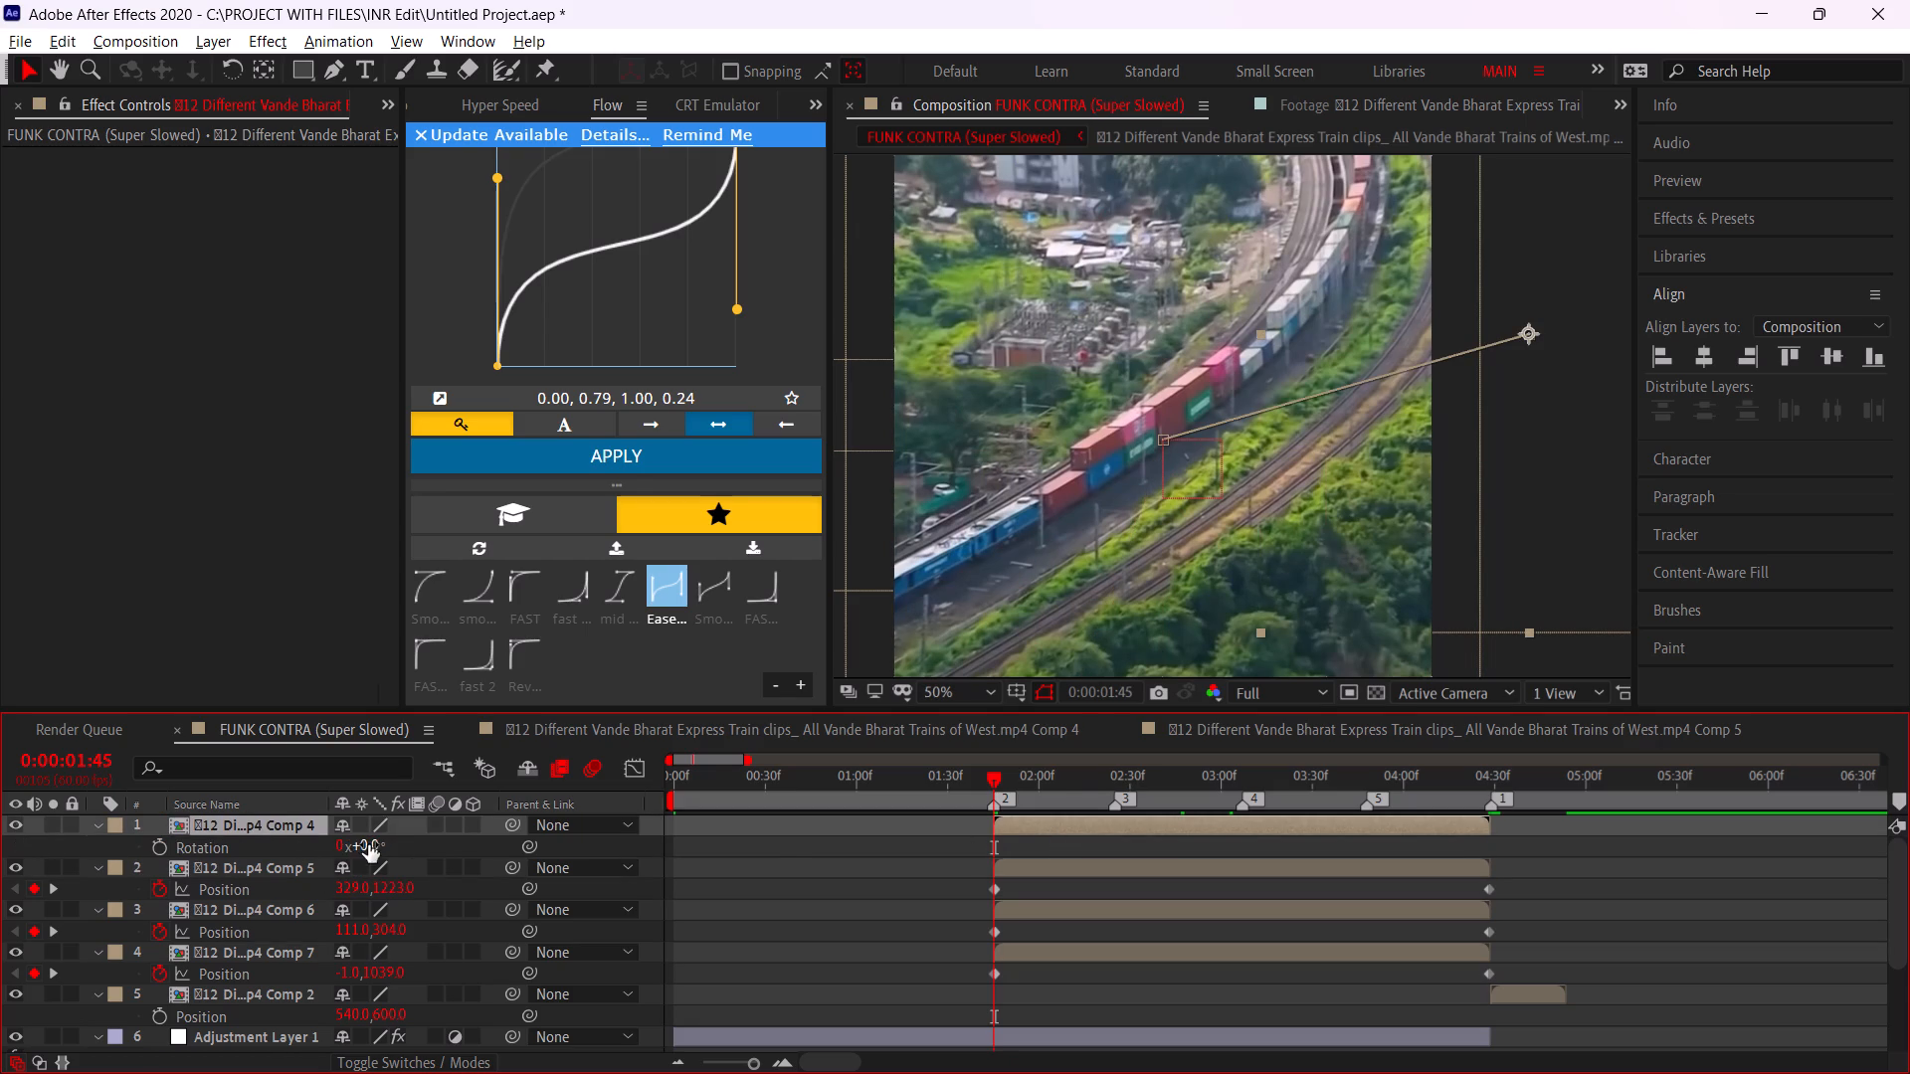
pyautogui.moveTo(368, 844); pyautogui.dragTo(391, 844)
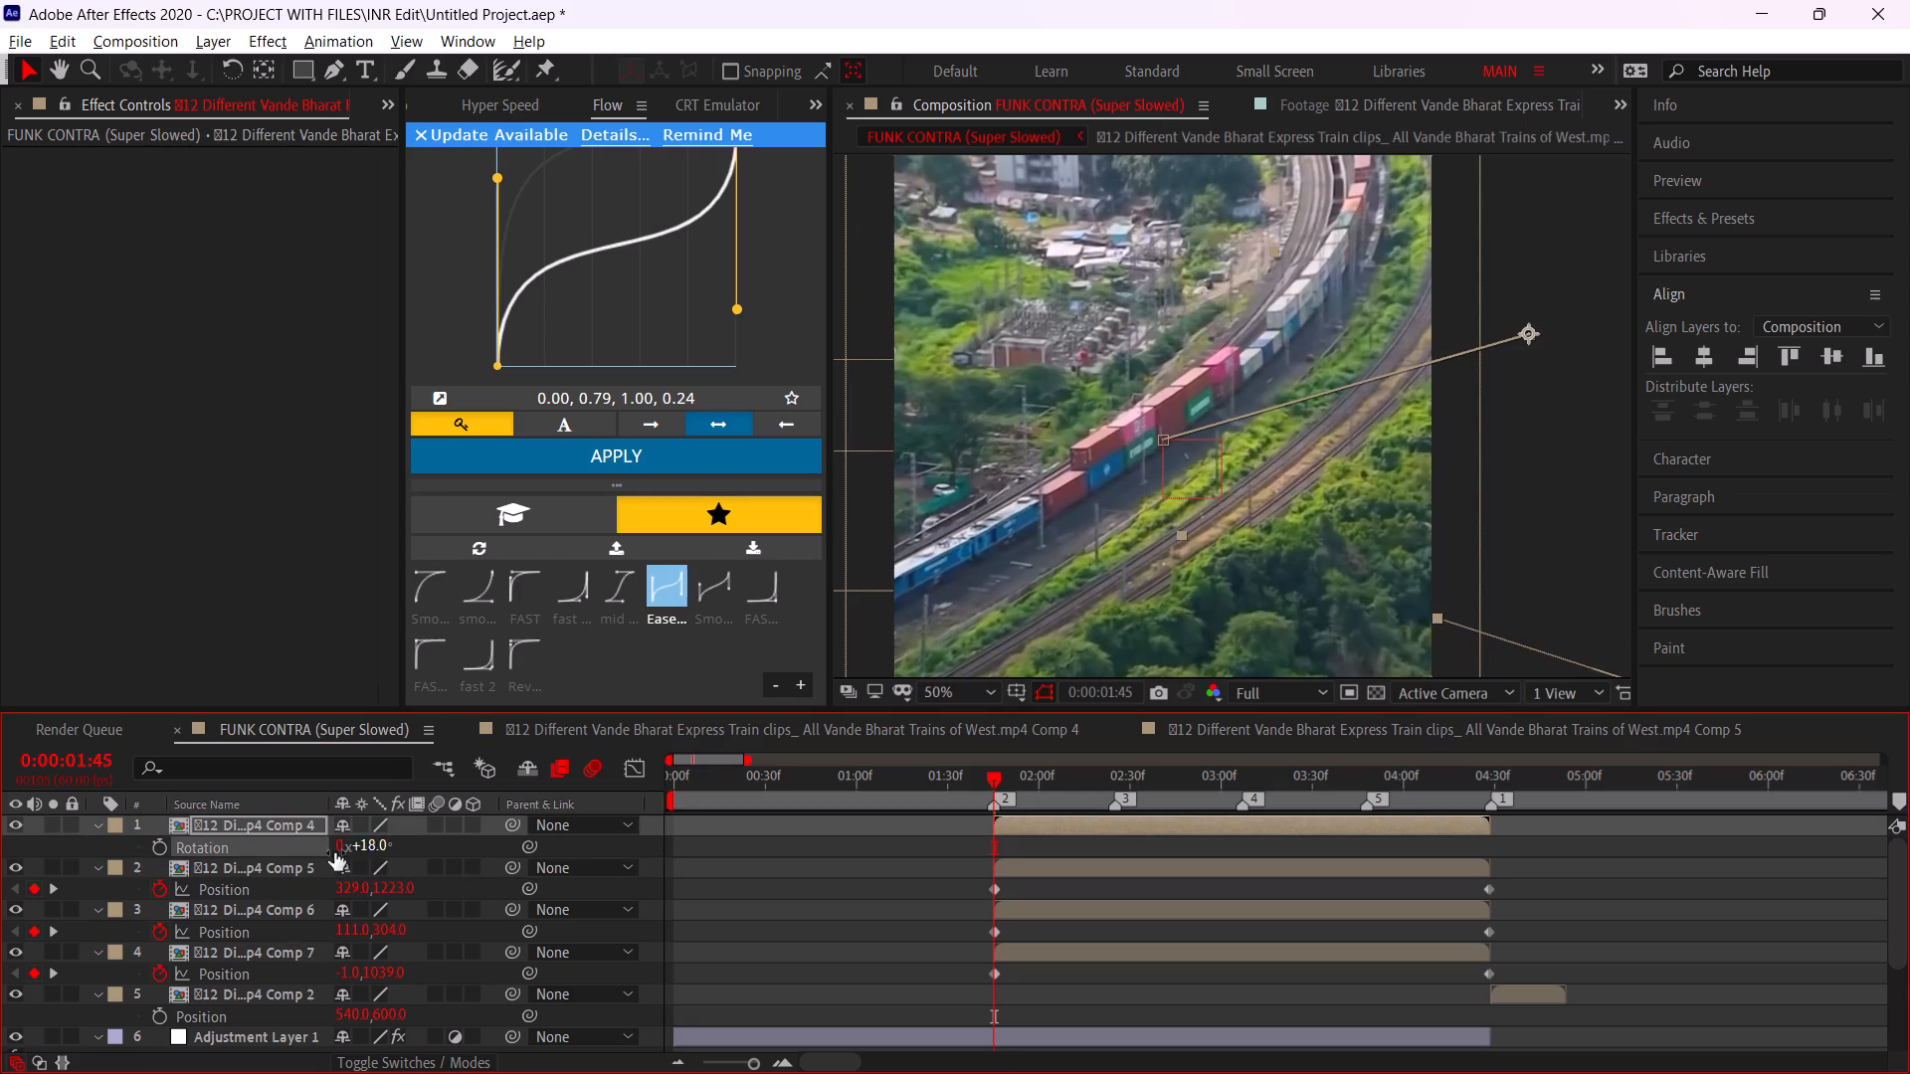
pyautogui.click(160, 851)
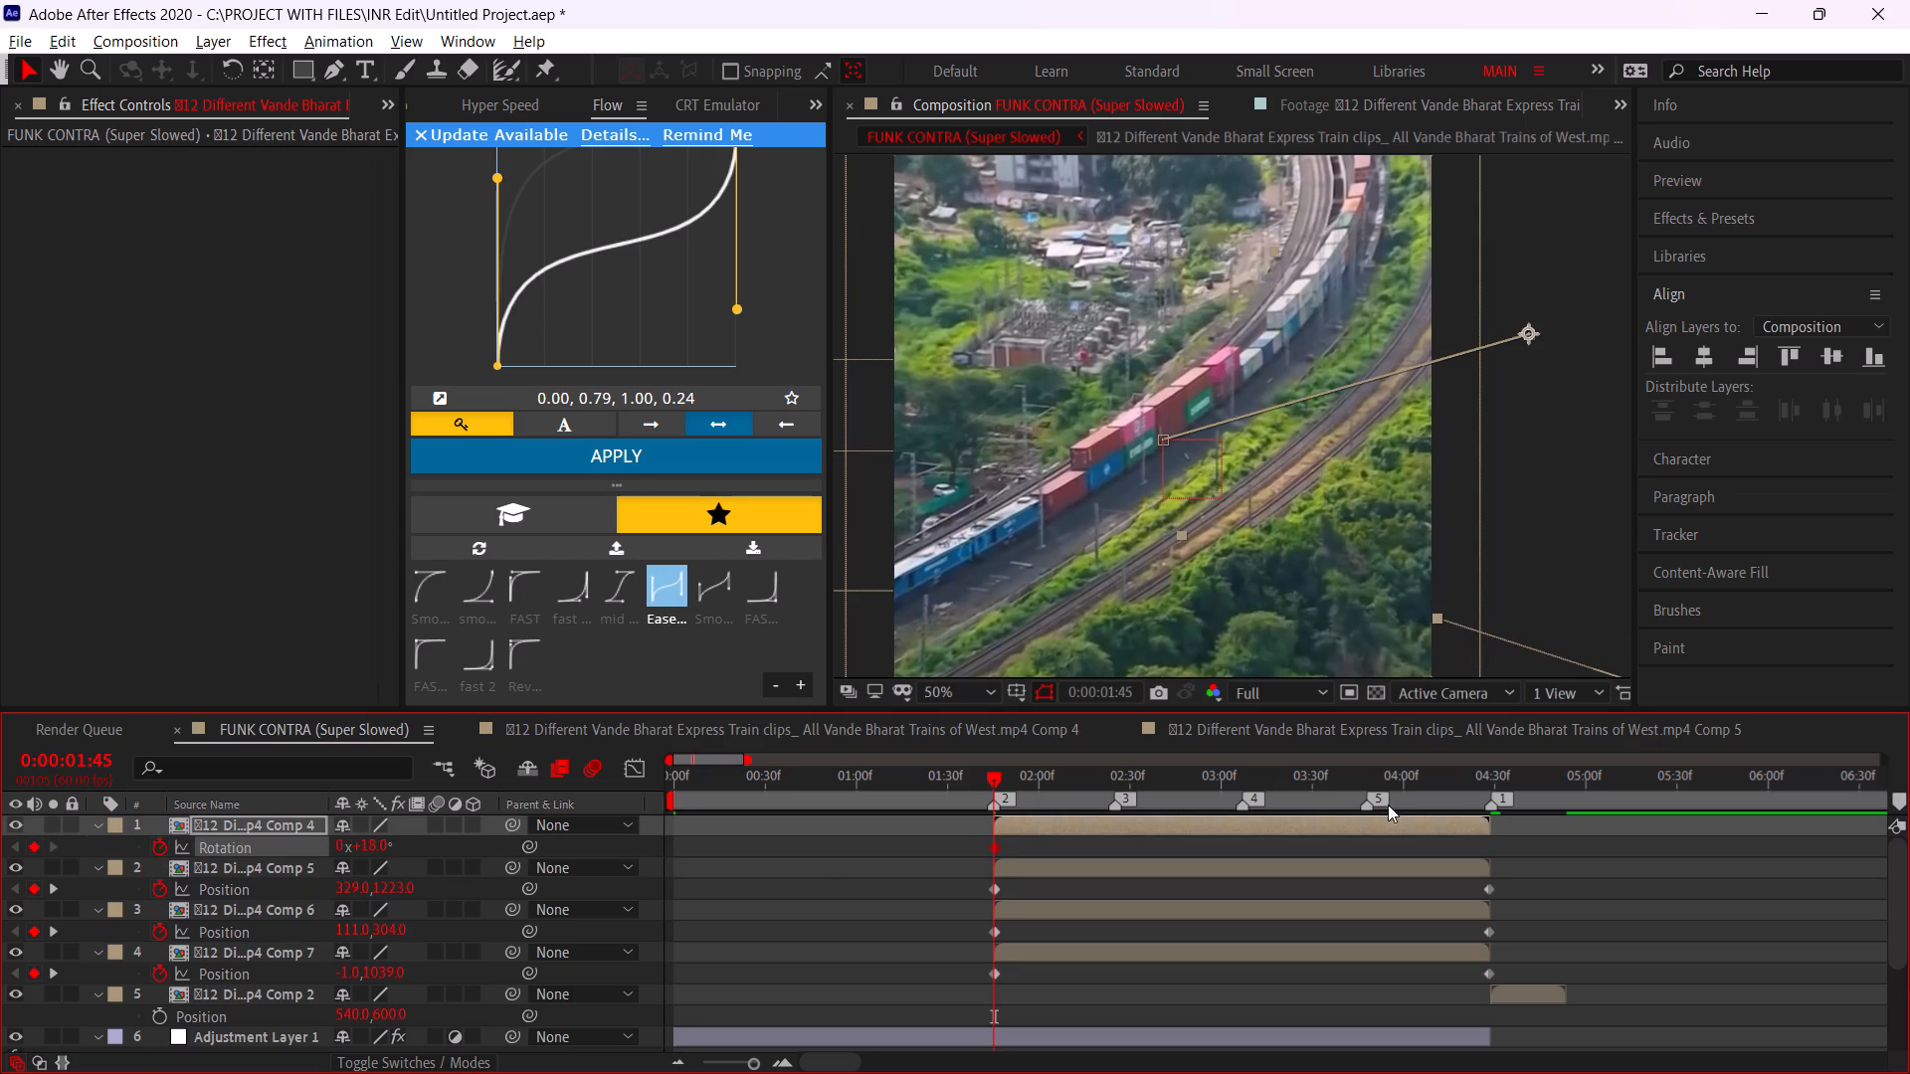
# Reset the Comp 4 layer's Rotation to 0° at 0:00:04:29, adding its ending keyframe.
pyautogui.moveTo(1458, 796); pyautogui.dragTo(1492, 788)
pyautogui.rightClick(290, 850)
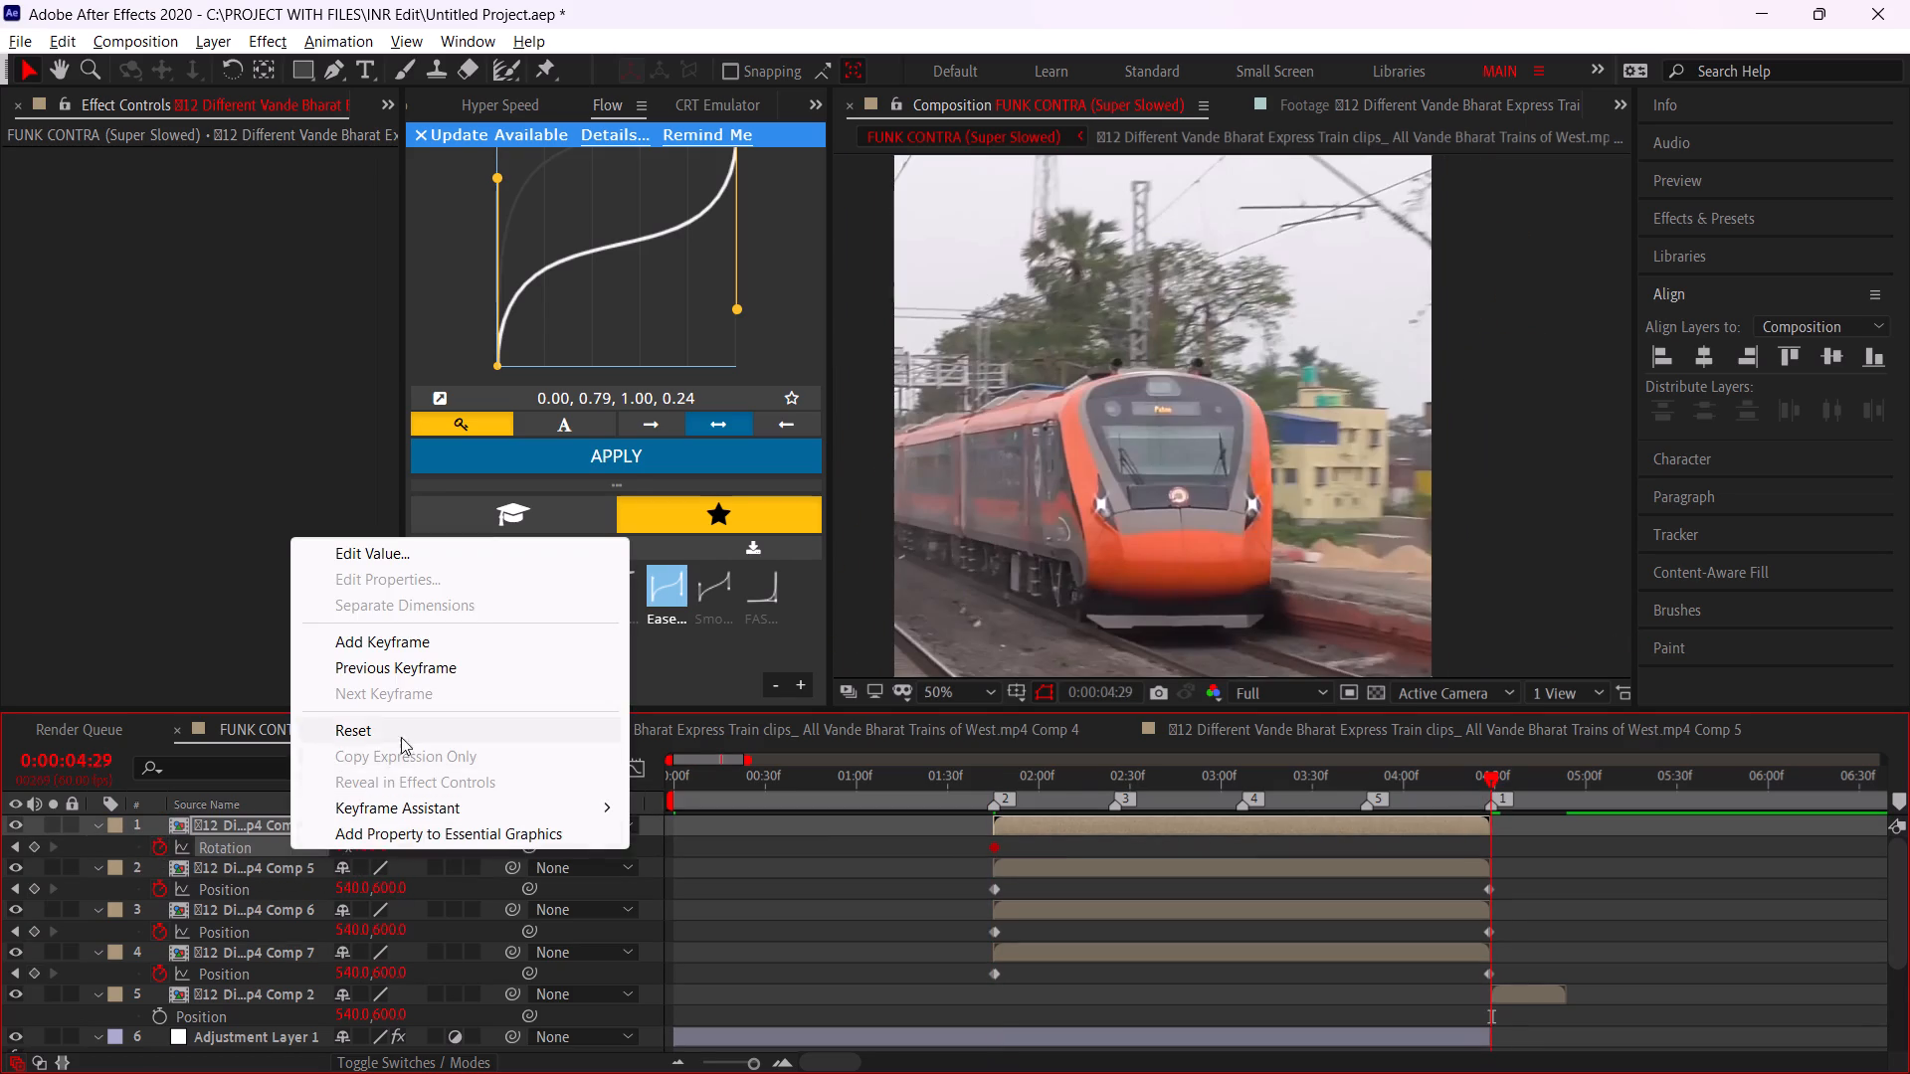
pyautogui.click(404, 732)
pyautogui.moveTo(1524, 838); pyautogui.dragTo(945, 847)
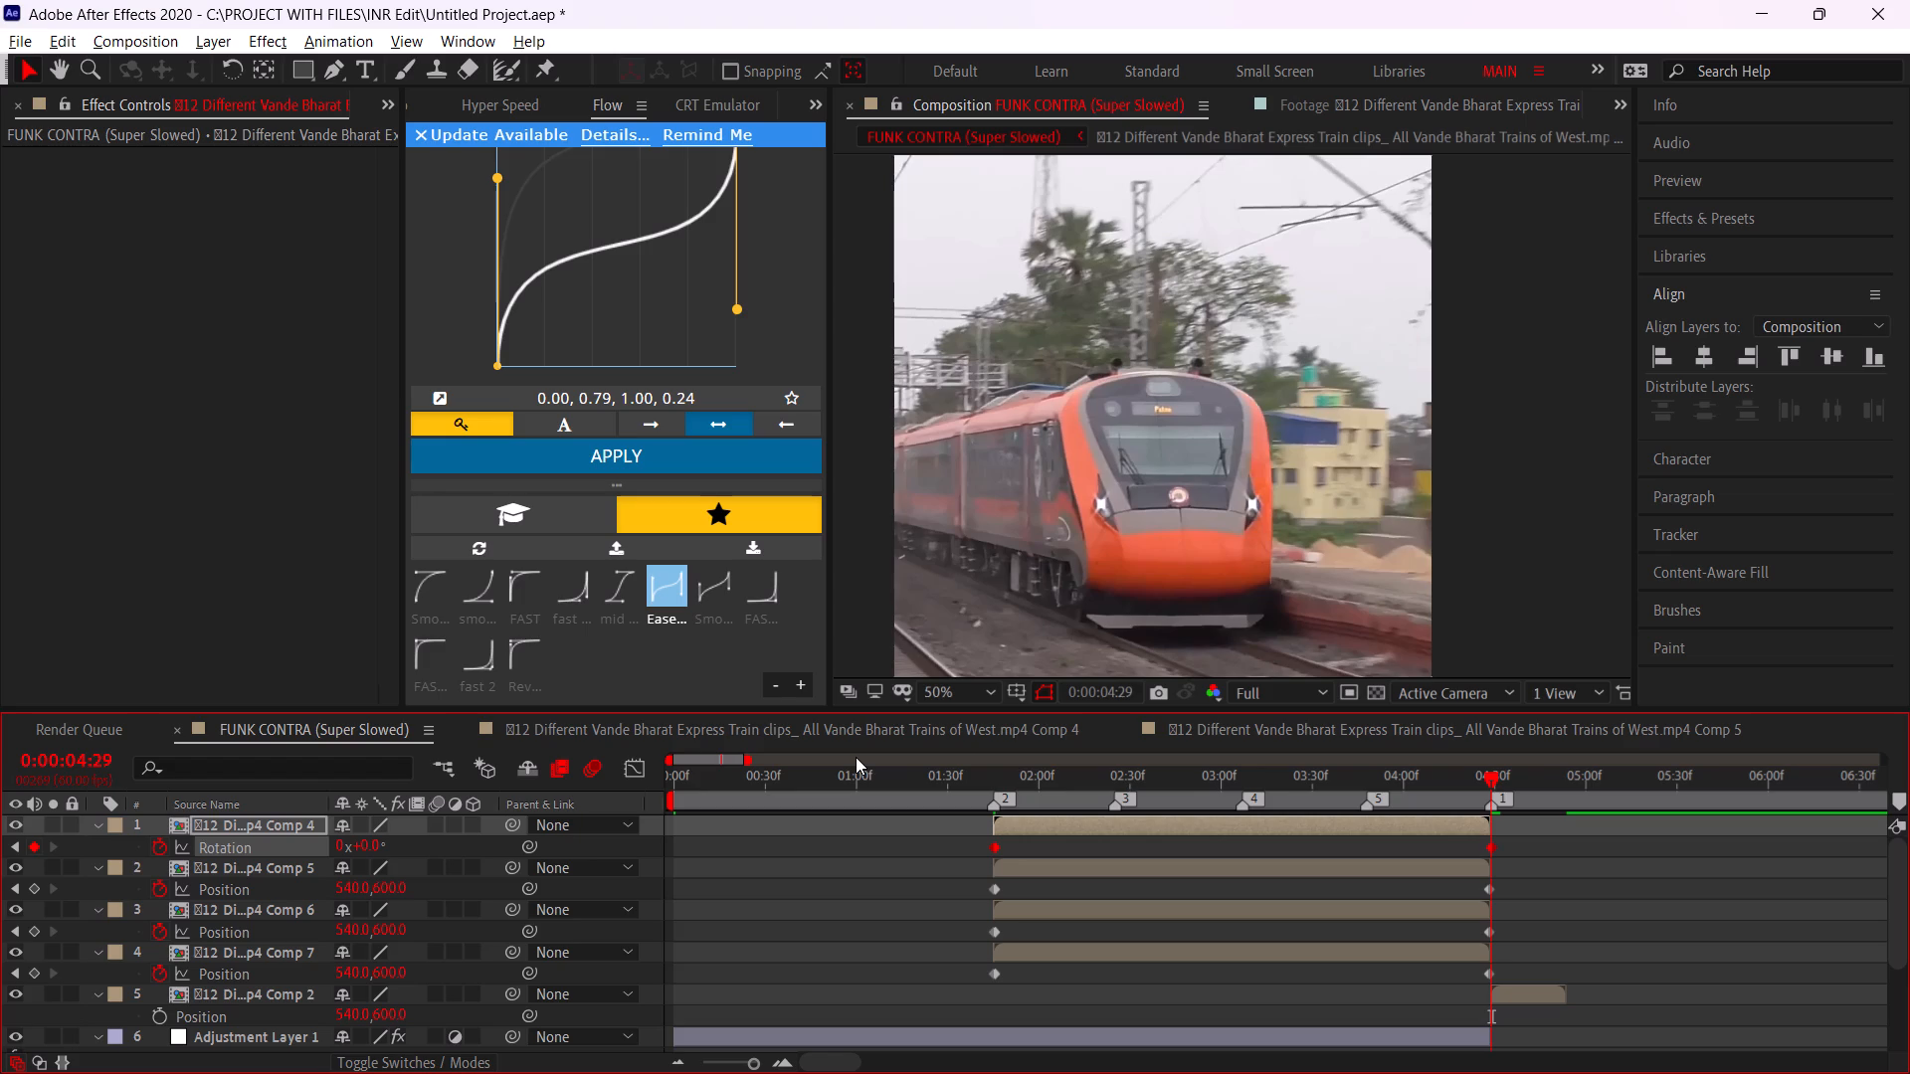
pyautogui.press('Left')
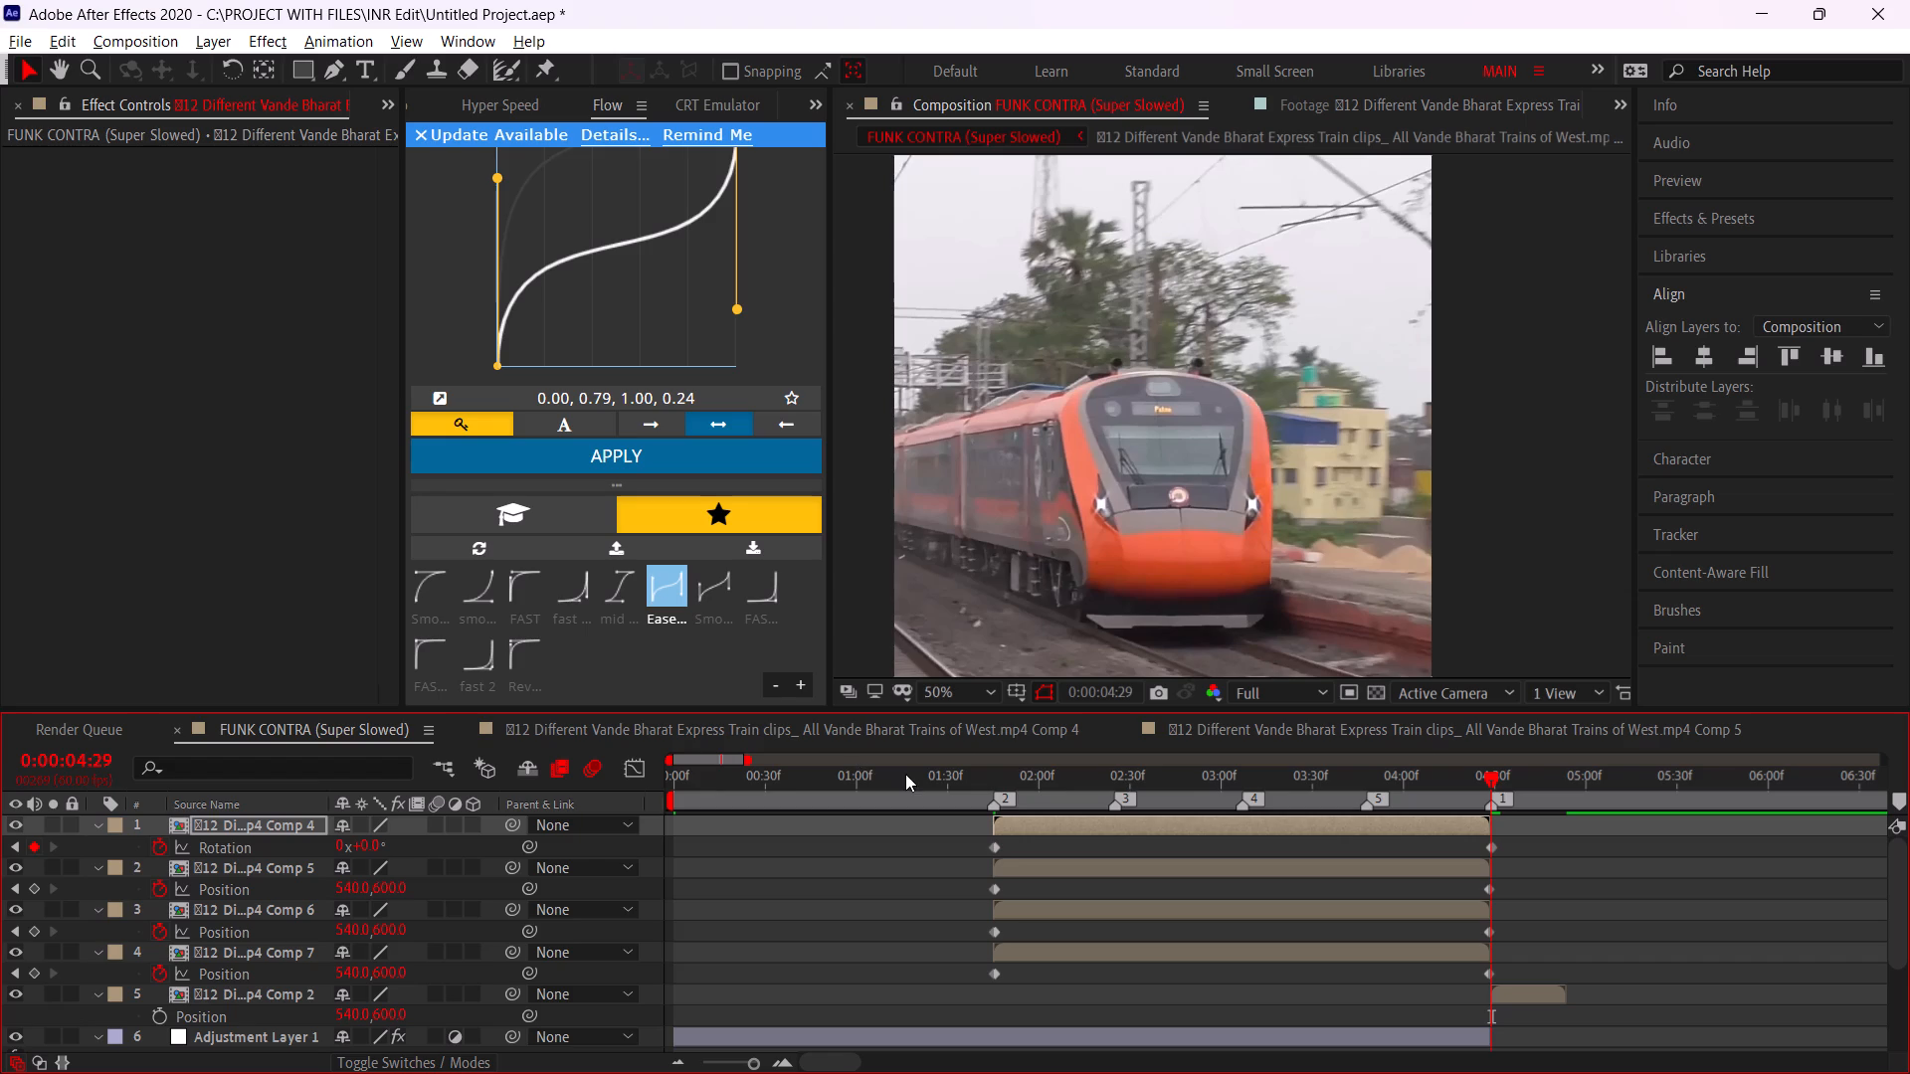
# Show the Comp 5 layer's Rotation and add a starting 0° keyframe at 0:00:01:45.
pyautogui.click(1114, 869)
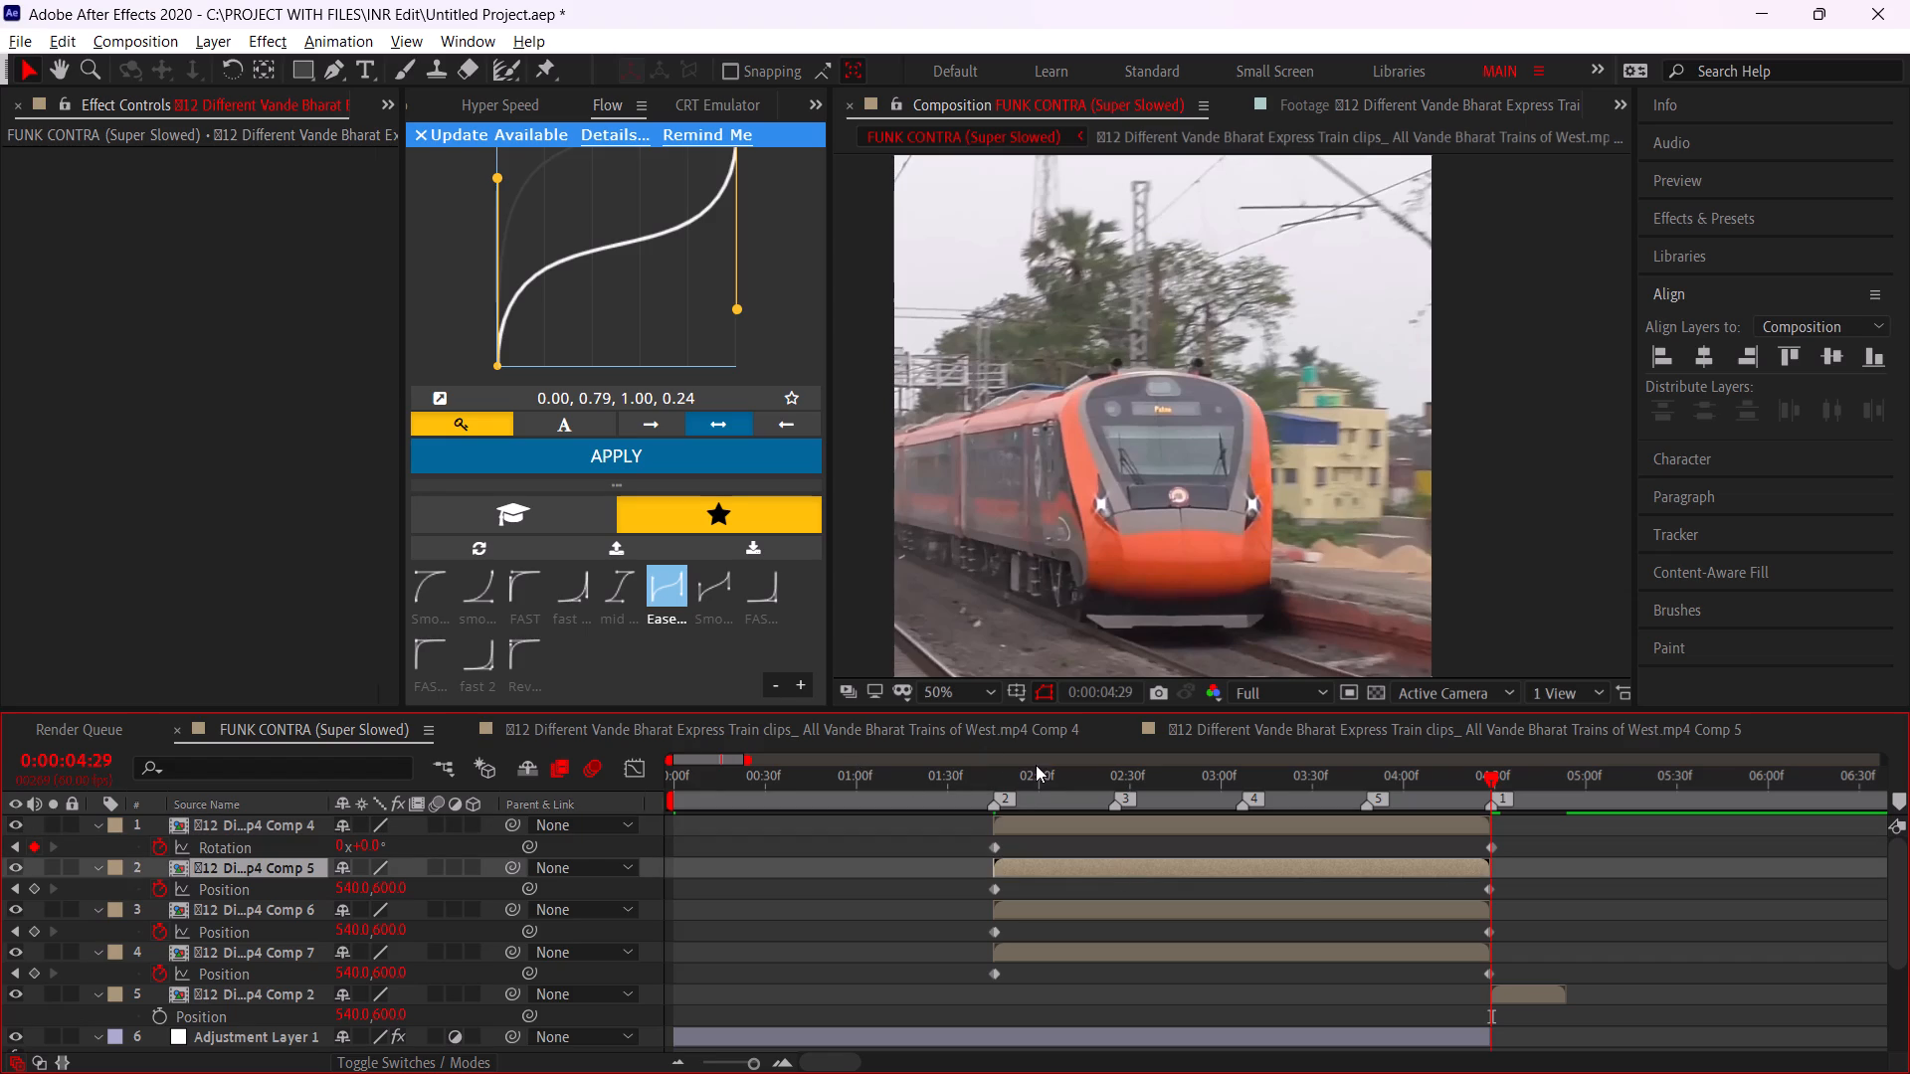
pyautogui.moveTo(1036, 765); pyautogui.dragTo(1026, 769)
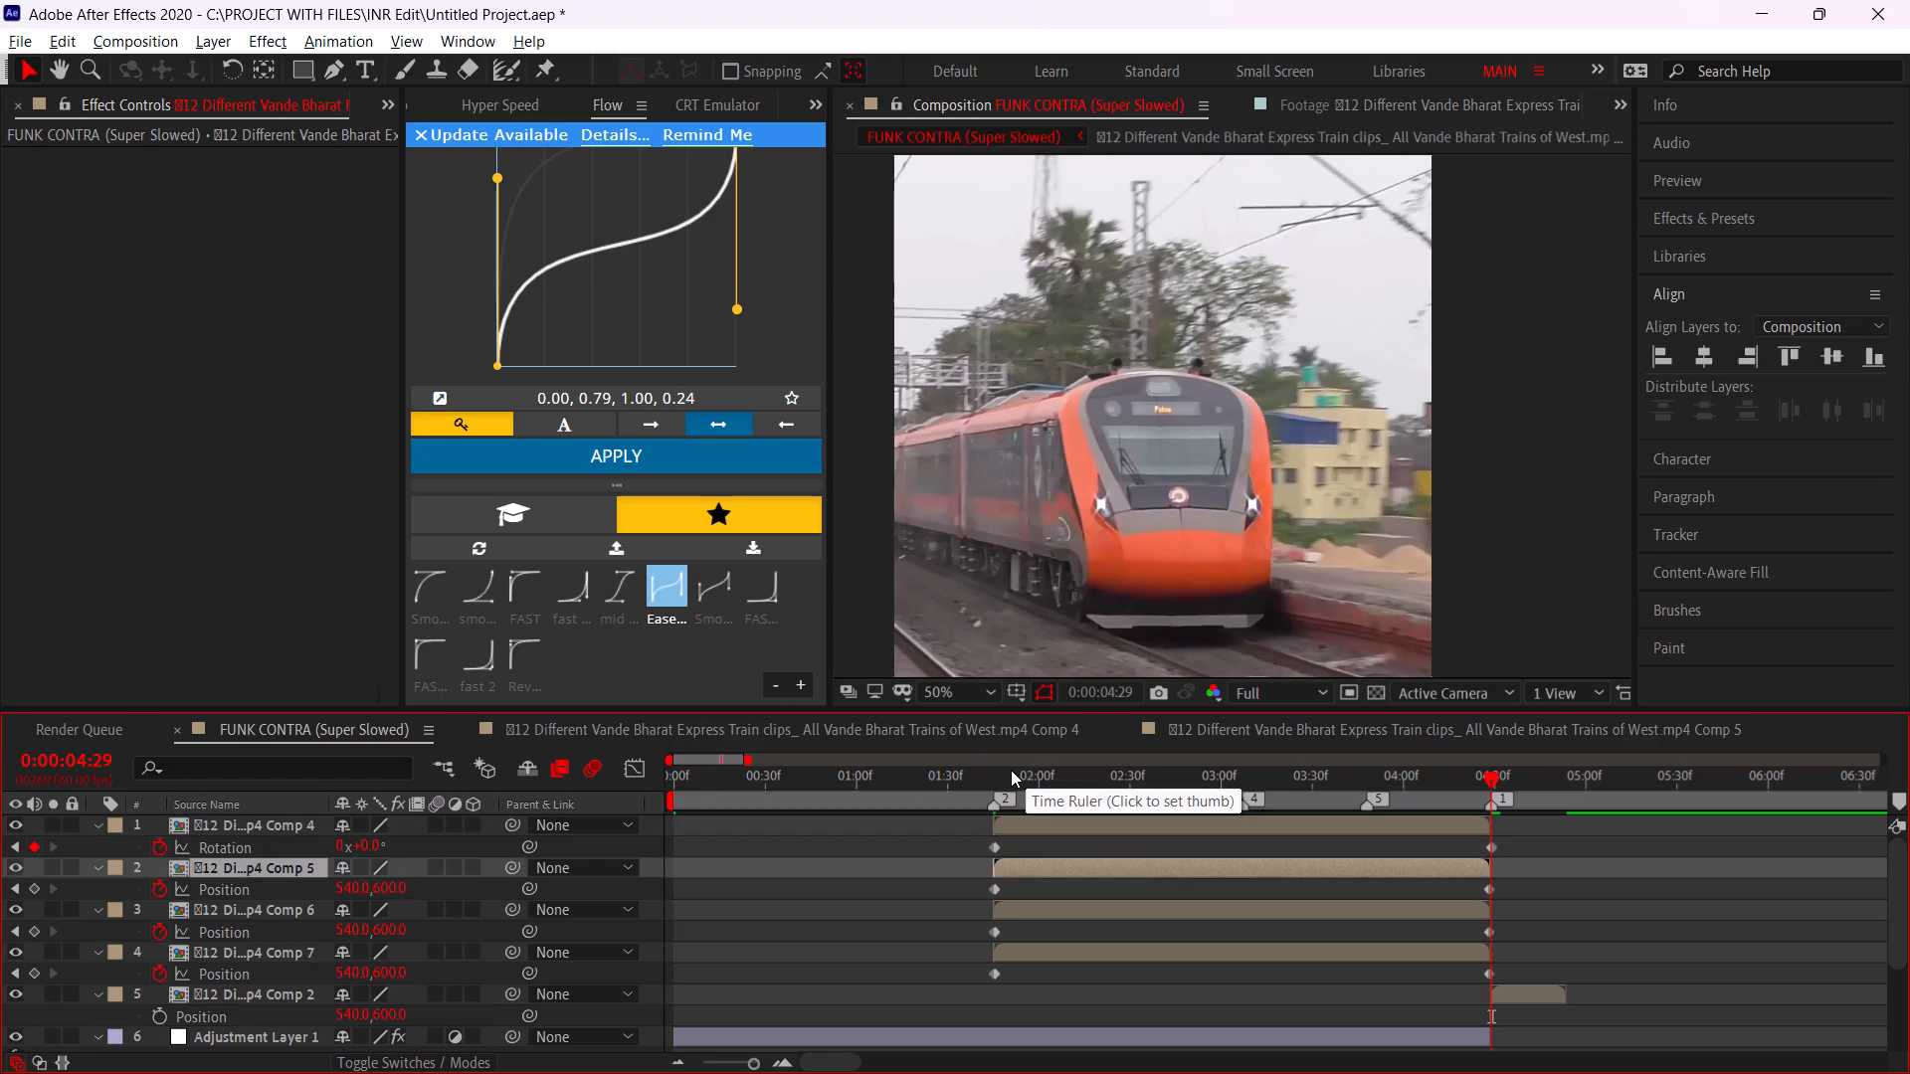
pyautogui.moveTo(1016, 770); pyautogui.dragTo(1006, 770)
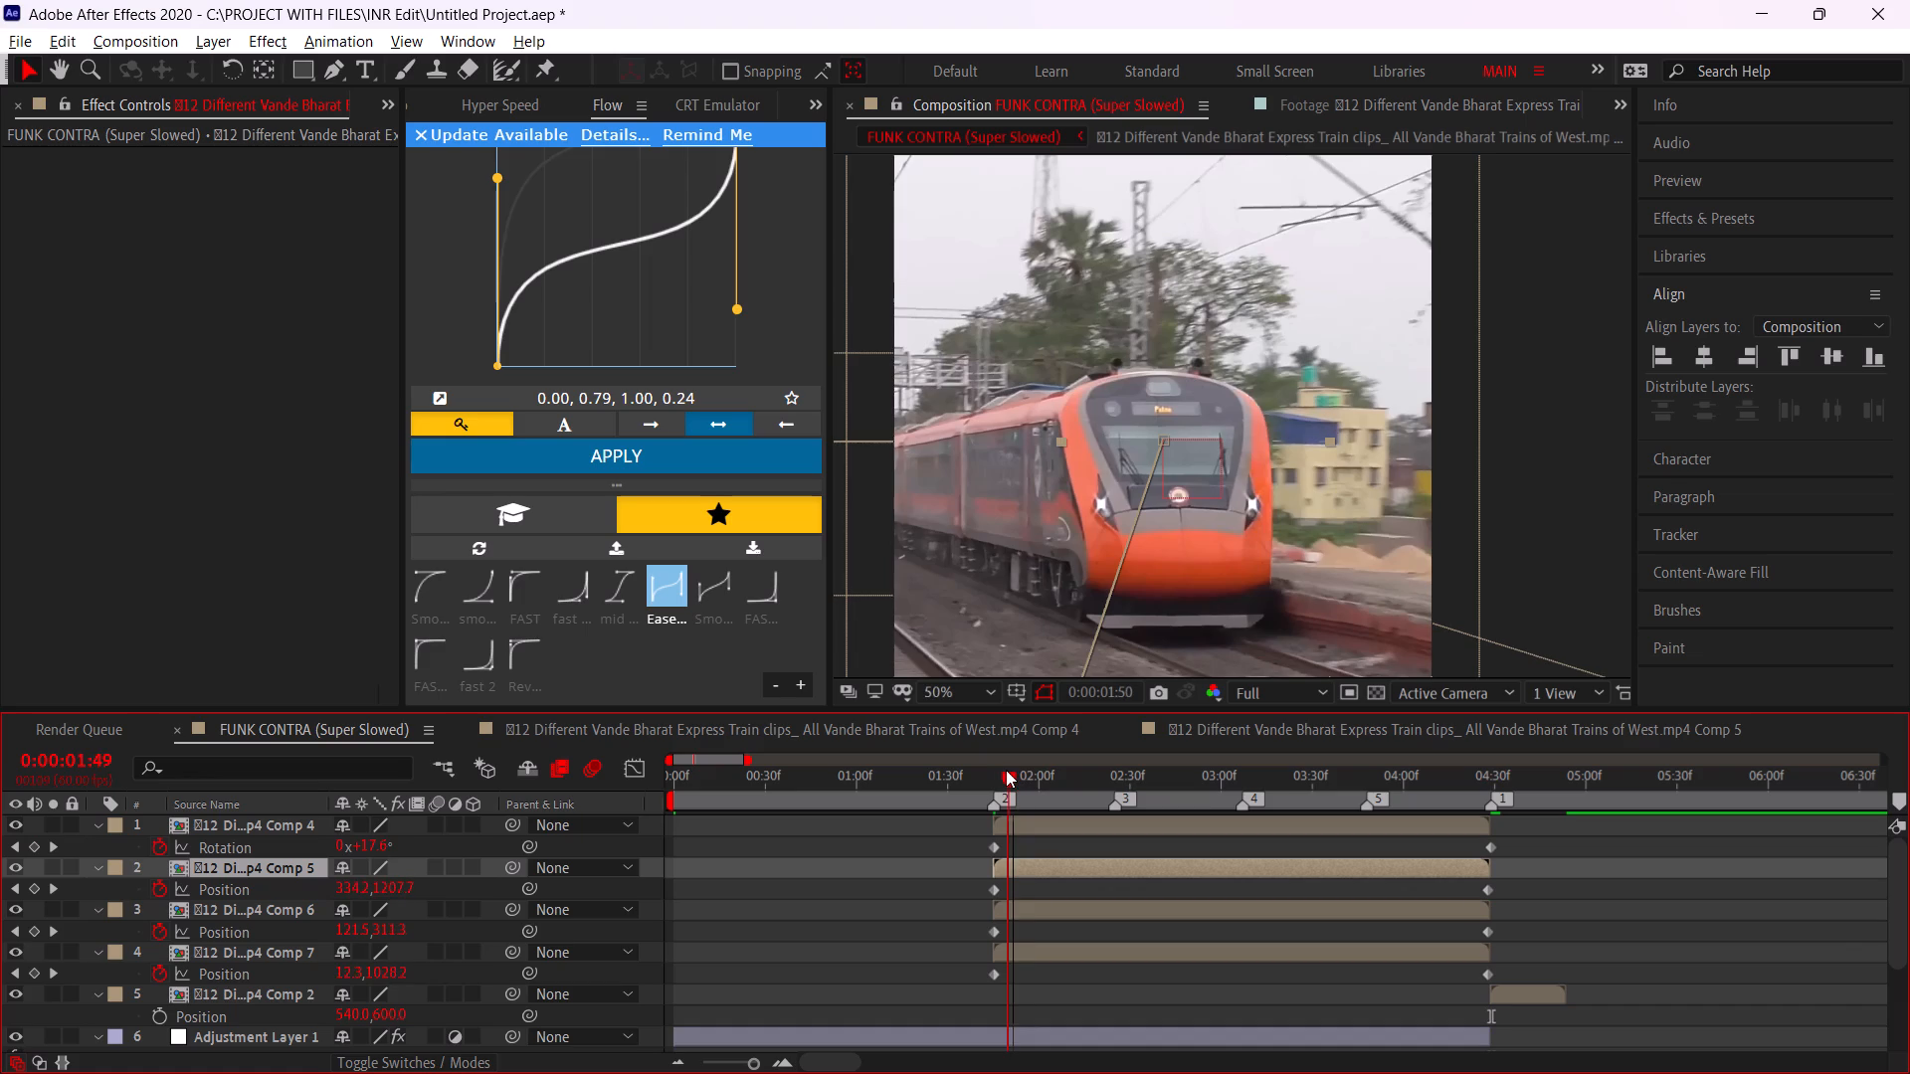
pyautogui.moveTo(1006, 770); pyautogui.dragTo(996, 770)
pyautogui.click(1020, 858)
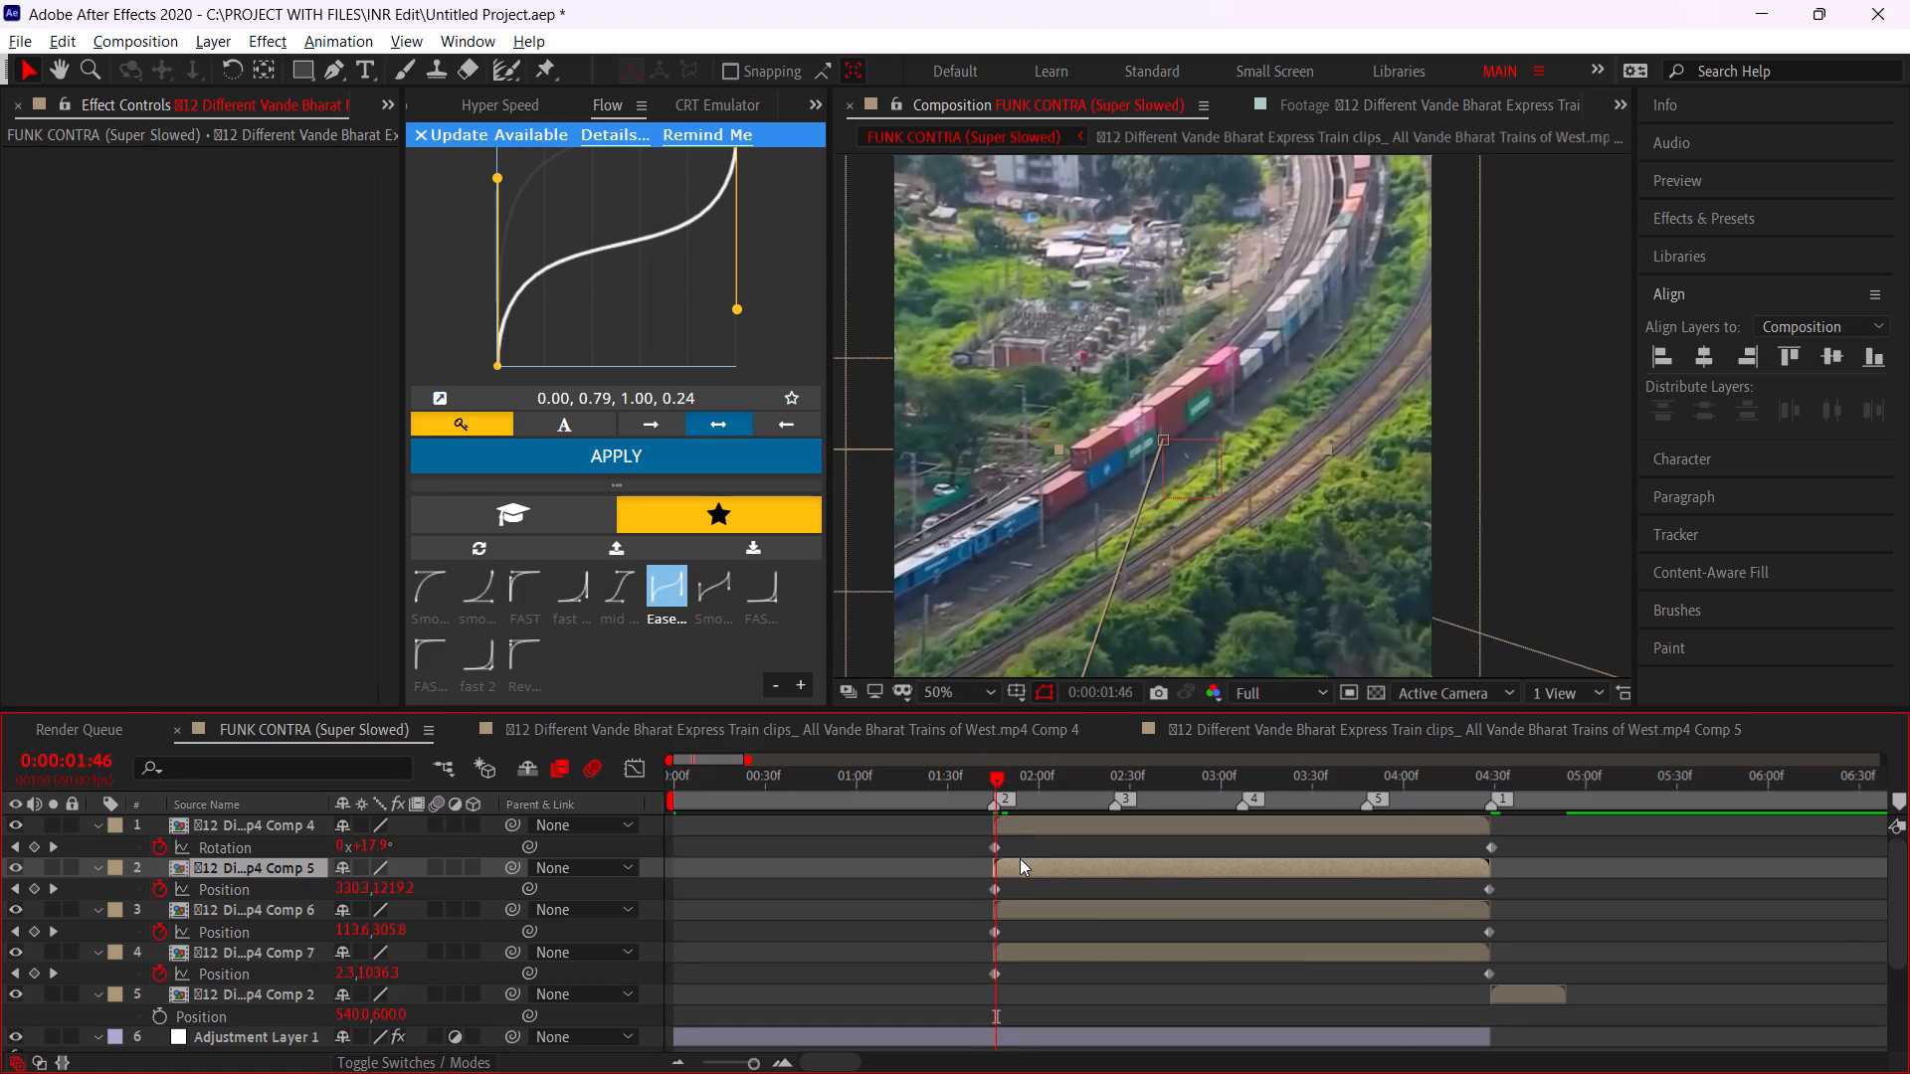
pyautogui.press('r')
pyautogui.keyDown('alt'); pyautogui.scroll(2, 1010, 874); pyautogui.keyUp('alt')
pyautogui.moveTo(957, 772); pyautogui.dragTo(947, 772)
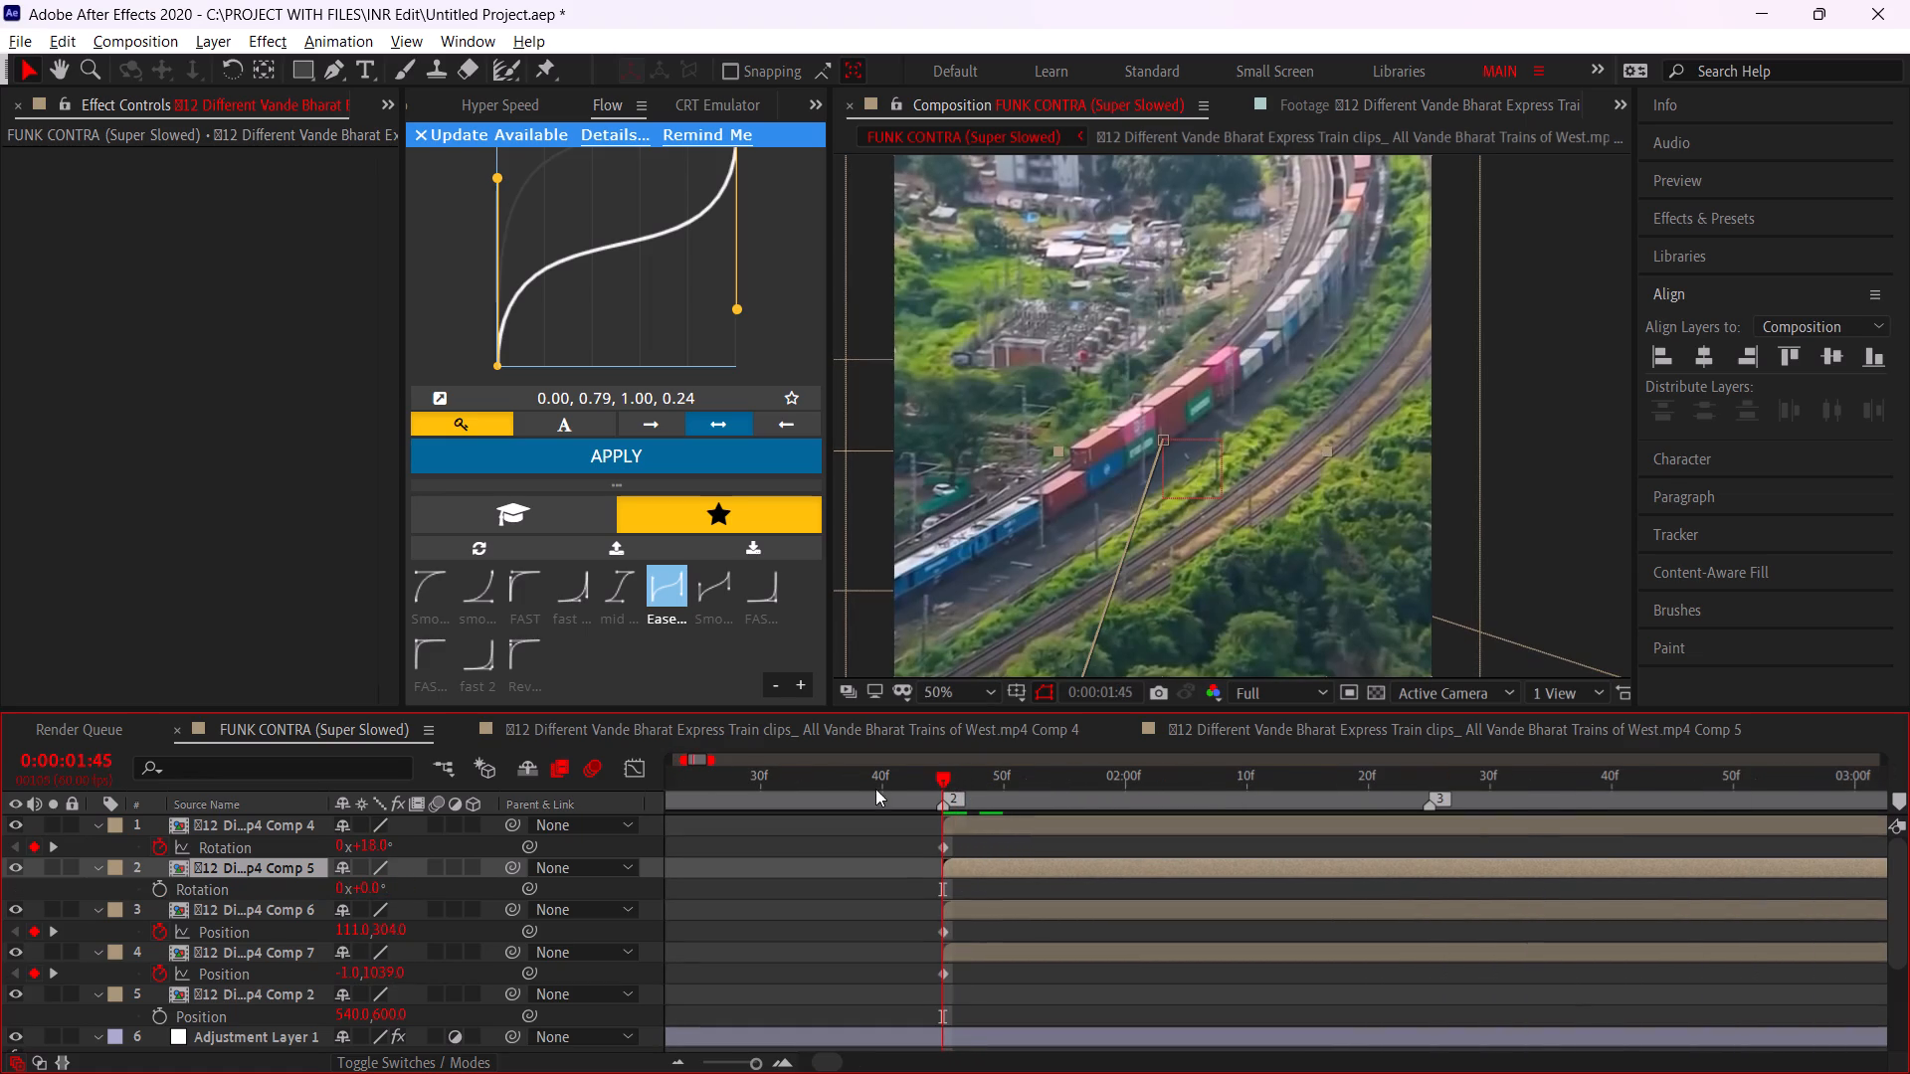
pyautogui.click(155, 889)
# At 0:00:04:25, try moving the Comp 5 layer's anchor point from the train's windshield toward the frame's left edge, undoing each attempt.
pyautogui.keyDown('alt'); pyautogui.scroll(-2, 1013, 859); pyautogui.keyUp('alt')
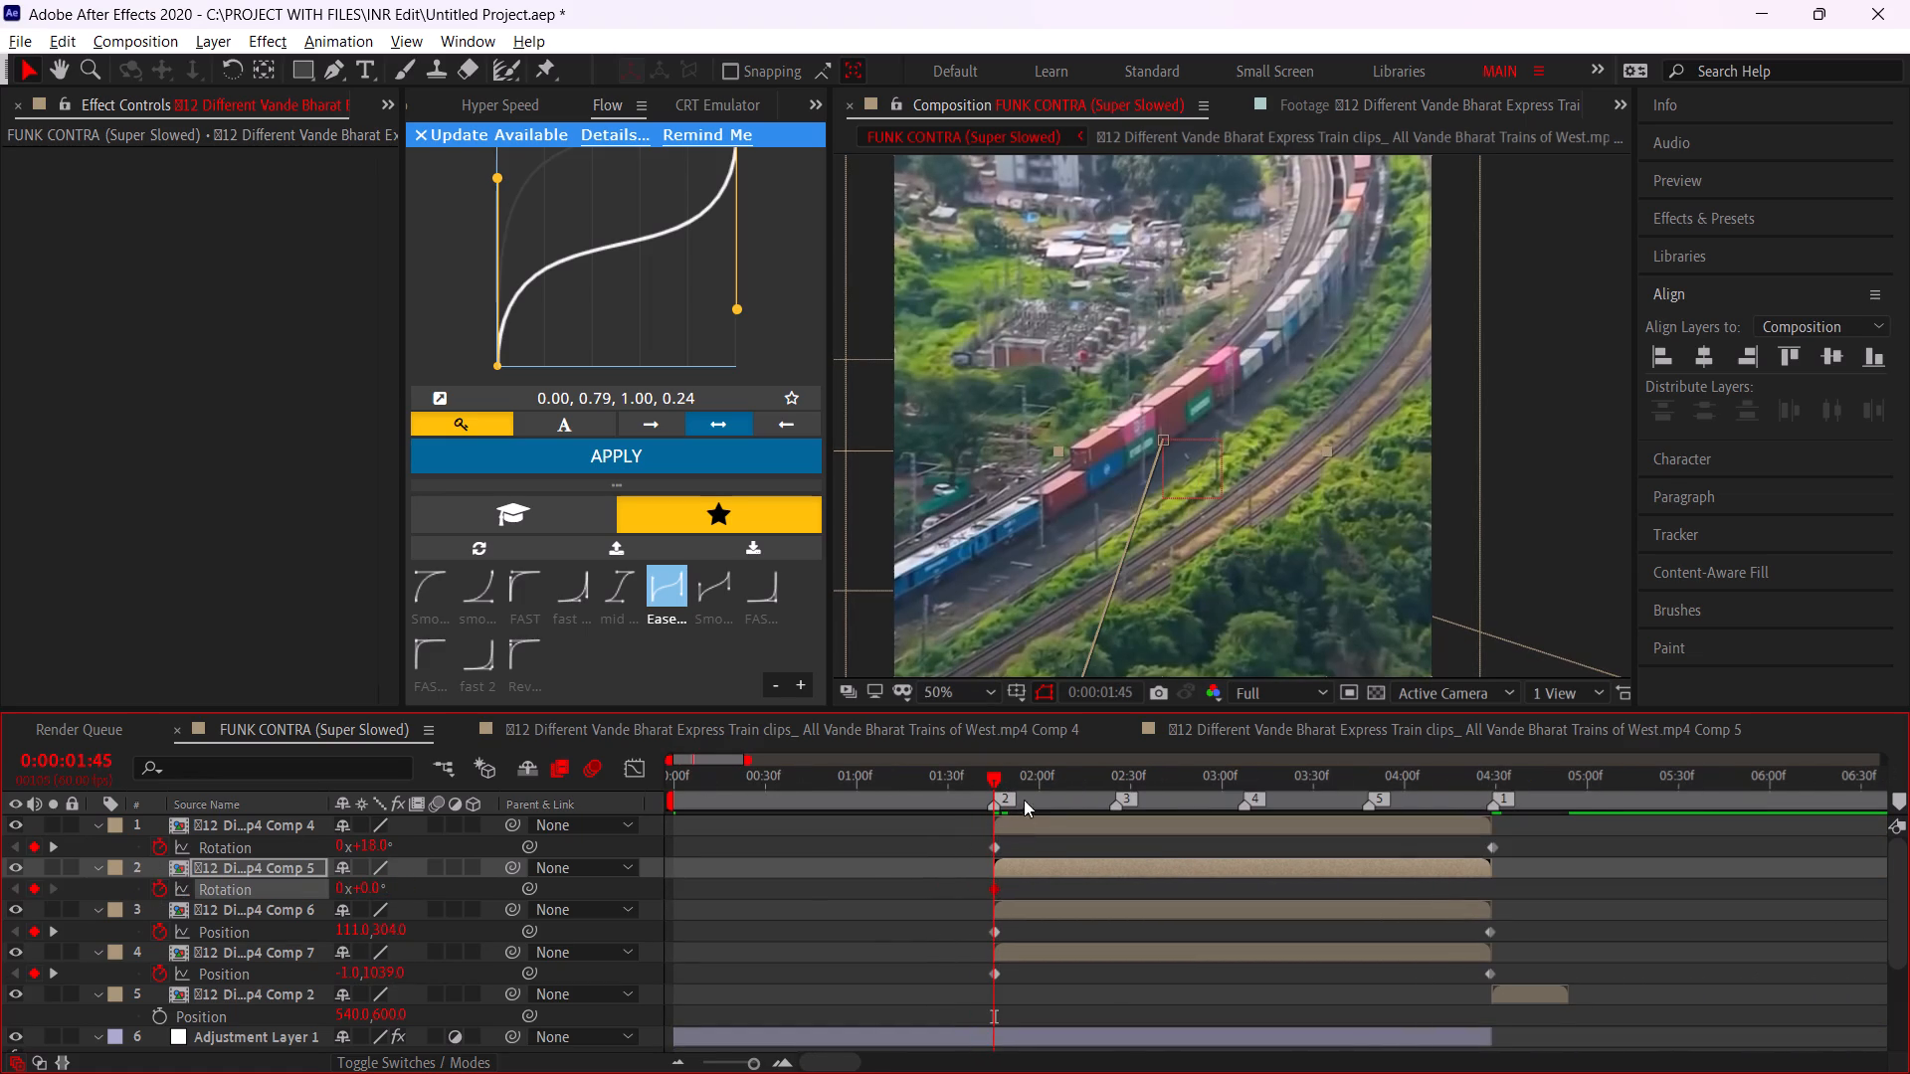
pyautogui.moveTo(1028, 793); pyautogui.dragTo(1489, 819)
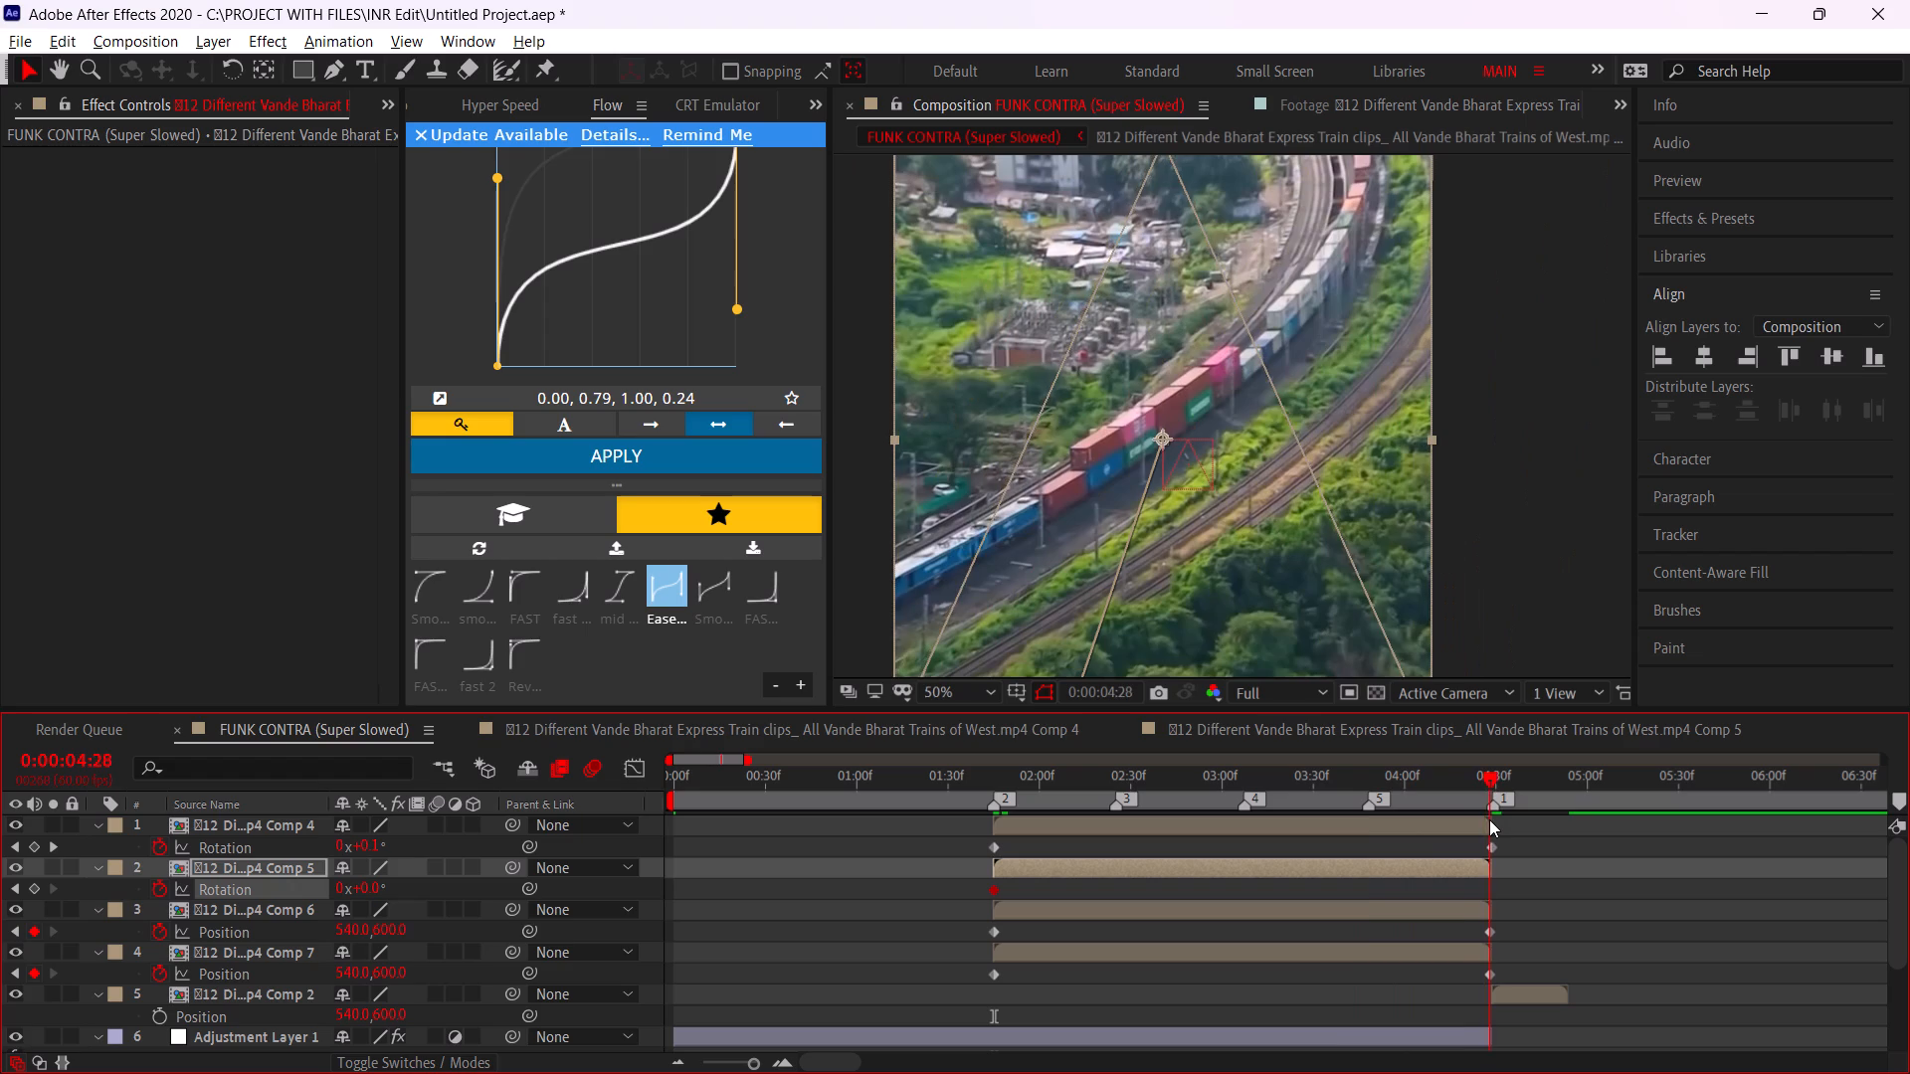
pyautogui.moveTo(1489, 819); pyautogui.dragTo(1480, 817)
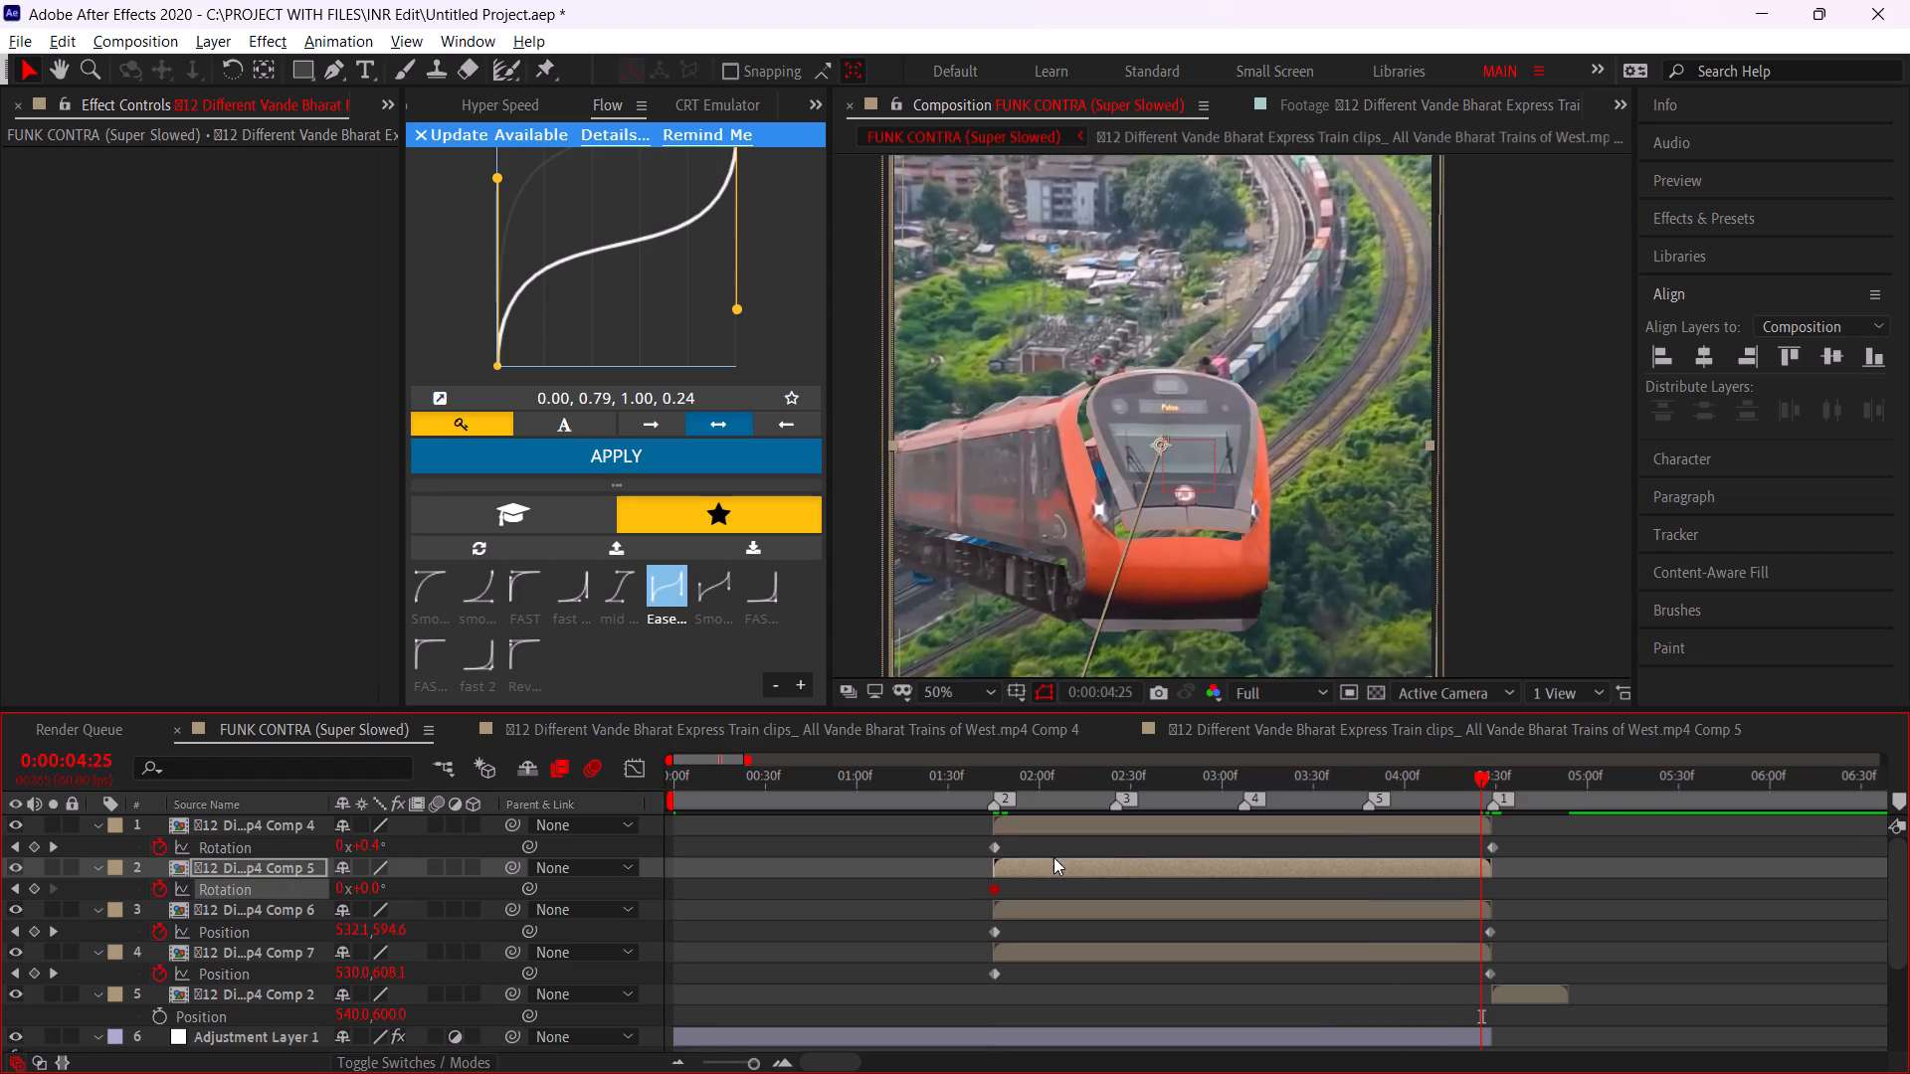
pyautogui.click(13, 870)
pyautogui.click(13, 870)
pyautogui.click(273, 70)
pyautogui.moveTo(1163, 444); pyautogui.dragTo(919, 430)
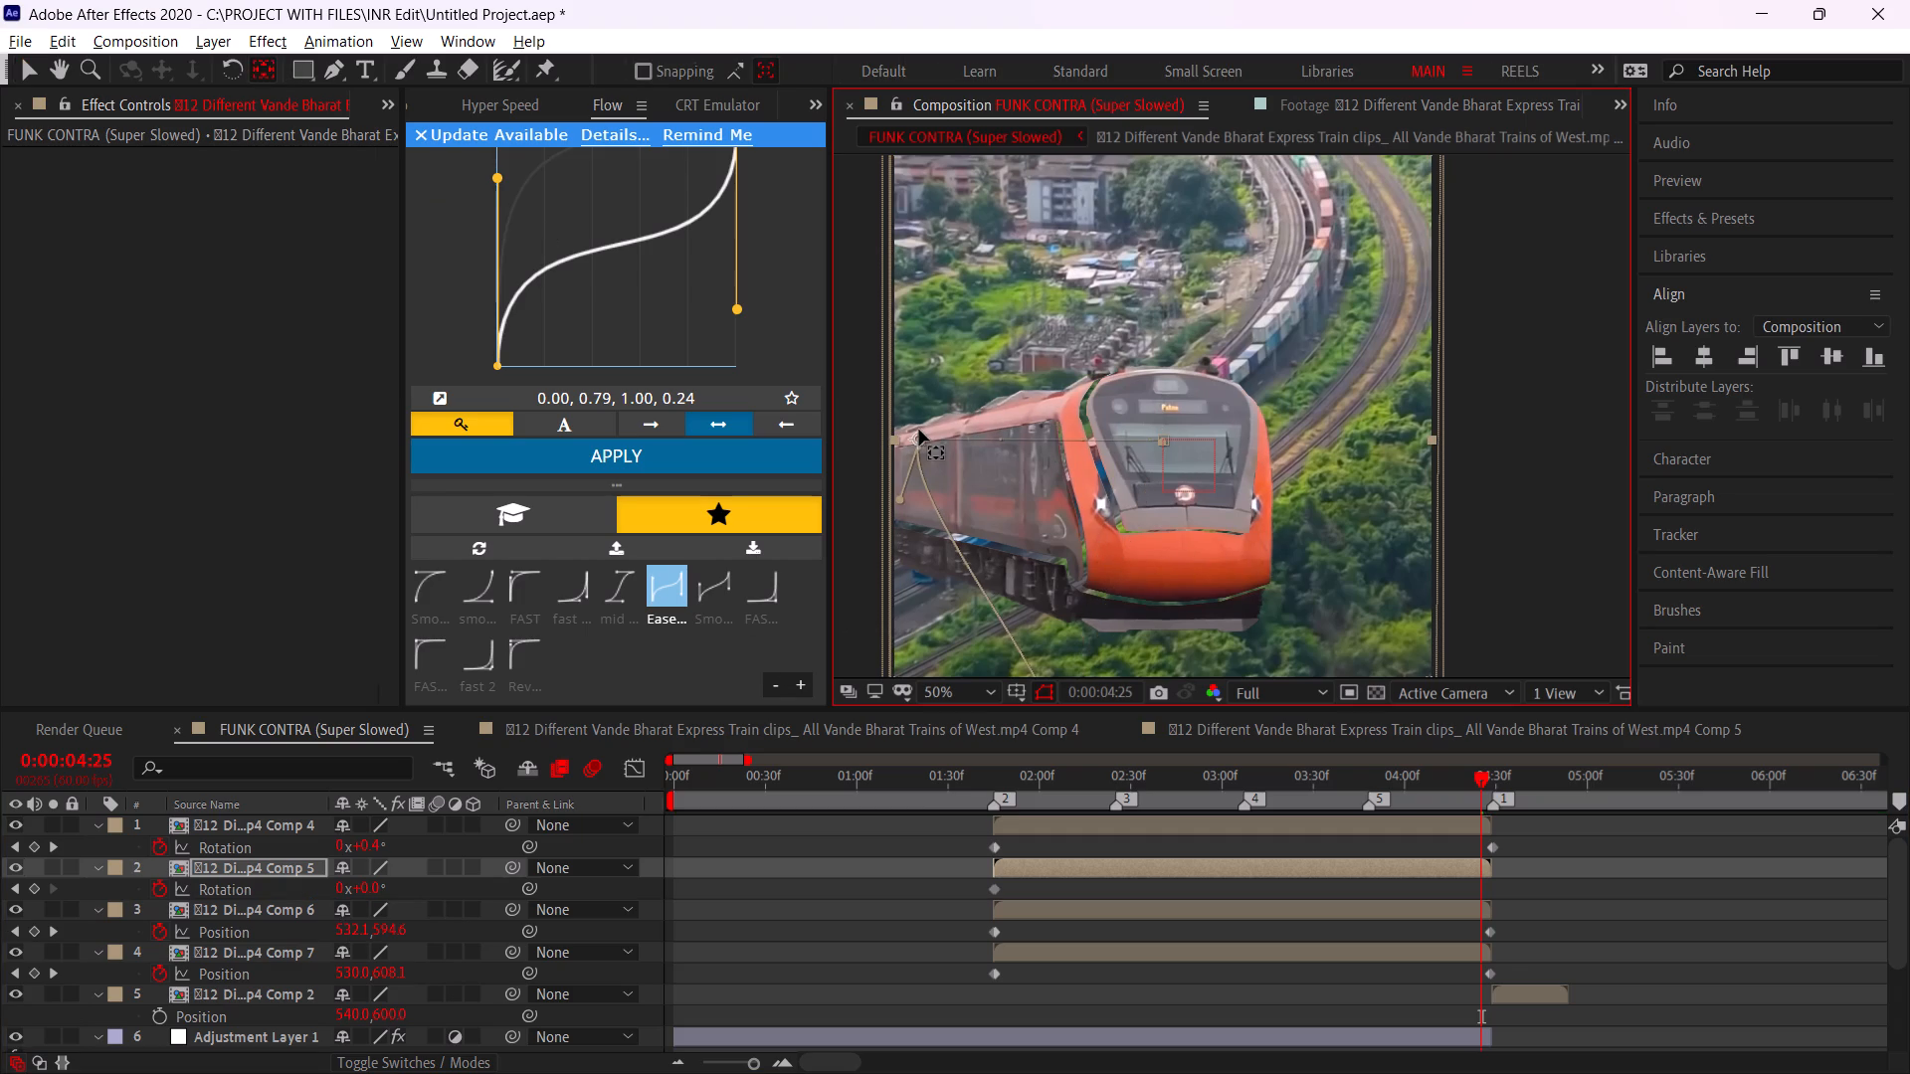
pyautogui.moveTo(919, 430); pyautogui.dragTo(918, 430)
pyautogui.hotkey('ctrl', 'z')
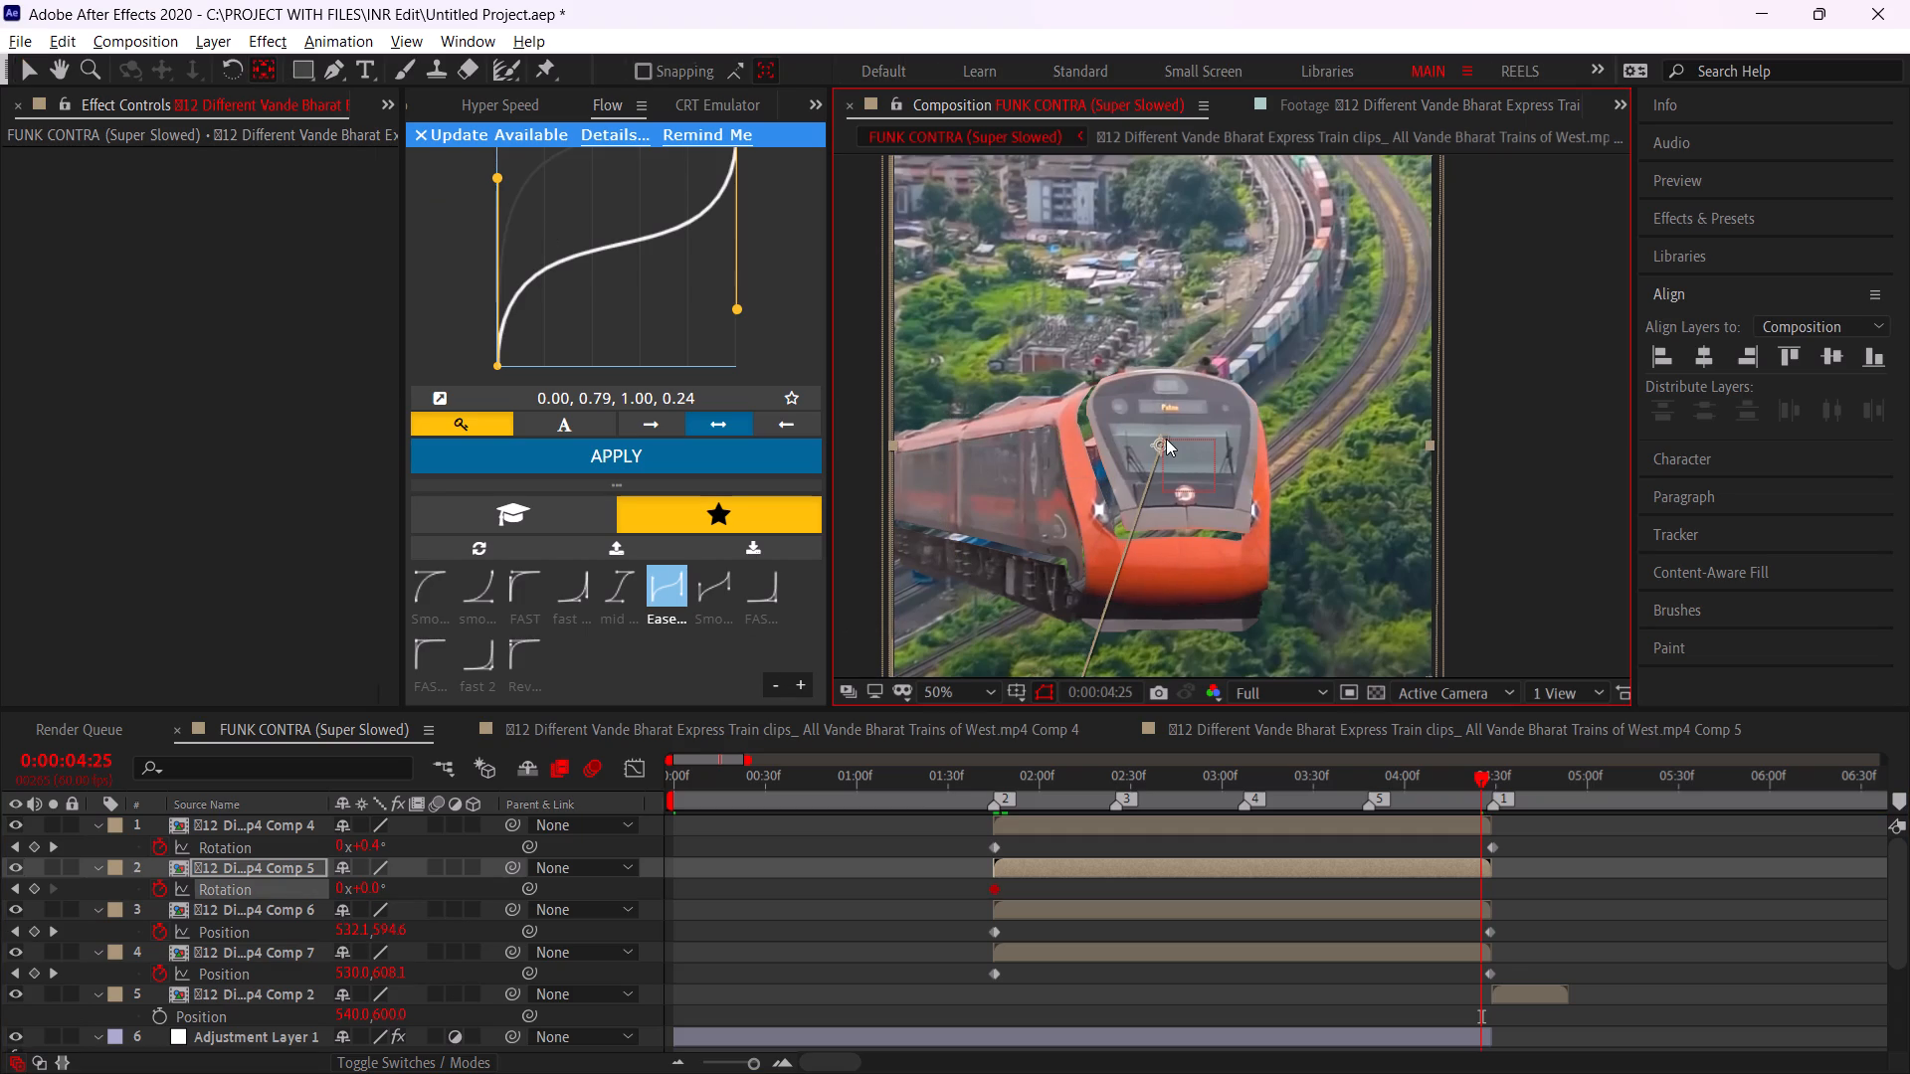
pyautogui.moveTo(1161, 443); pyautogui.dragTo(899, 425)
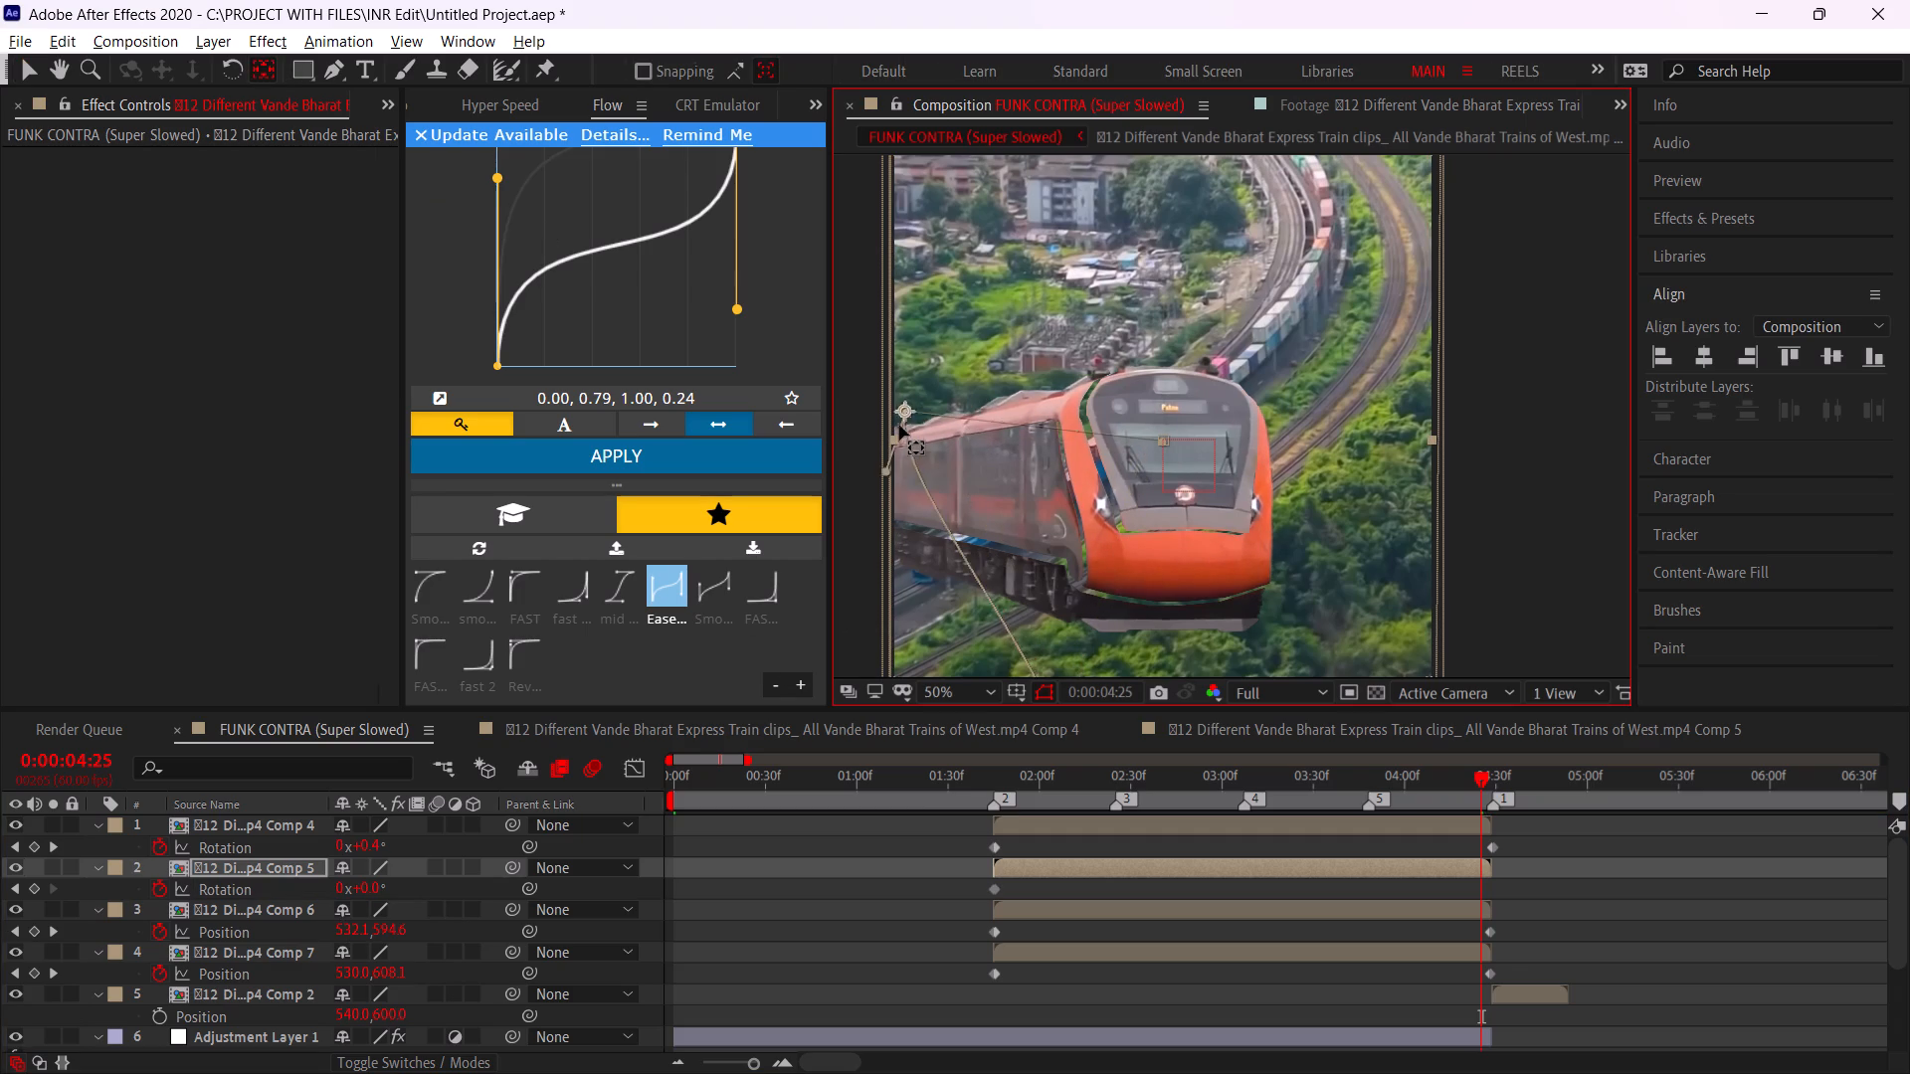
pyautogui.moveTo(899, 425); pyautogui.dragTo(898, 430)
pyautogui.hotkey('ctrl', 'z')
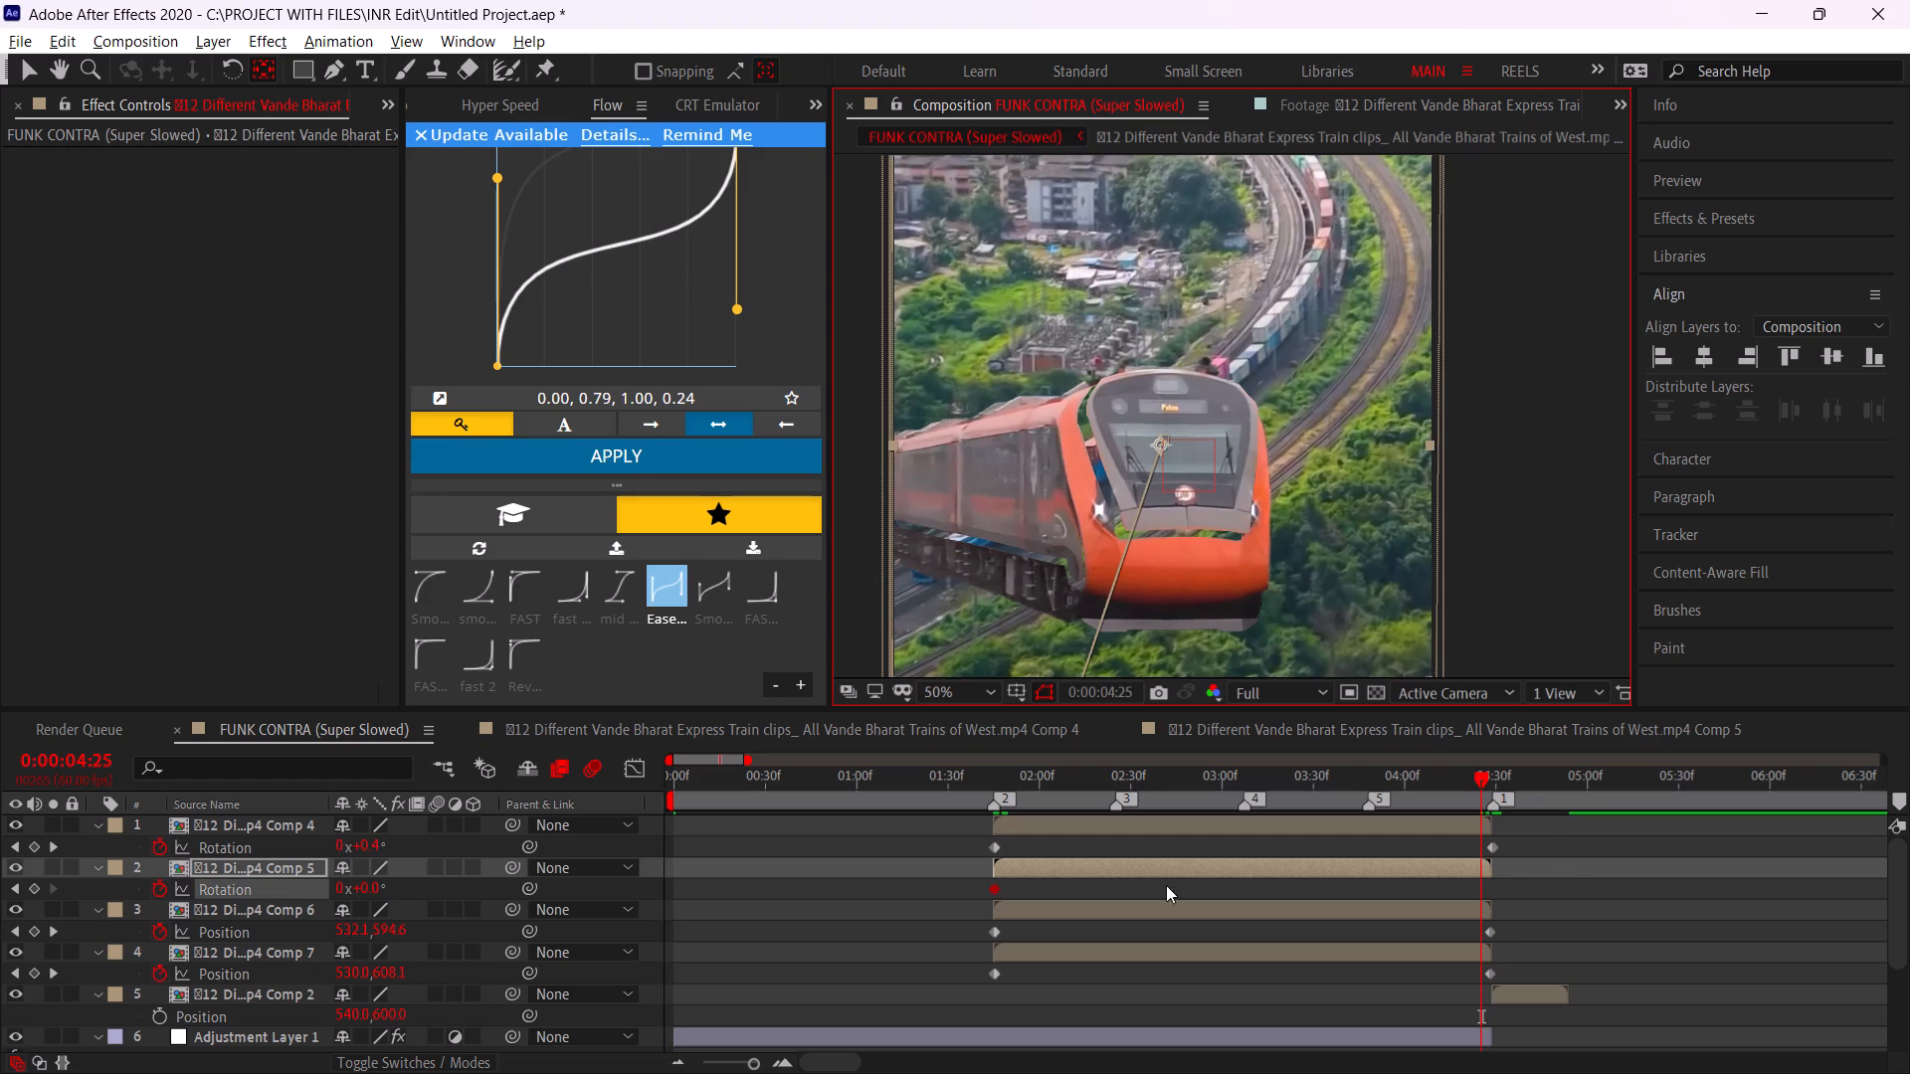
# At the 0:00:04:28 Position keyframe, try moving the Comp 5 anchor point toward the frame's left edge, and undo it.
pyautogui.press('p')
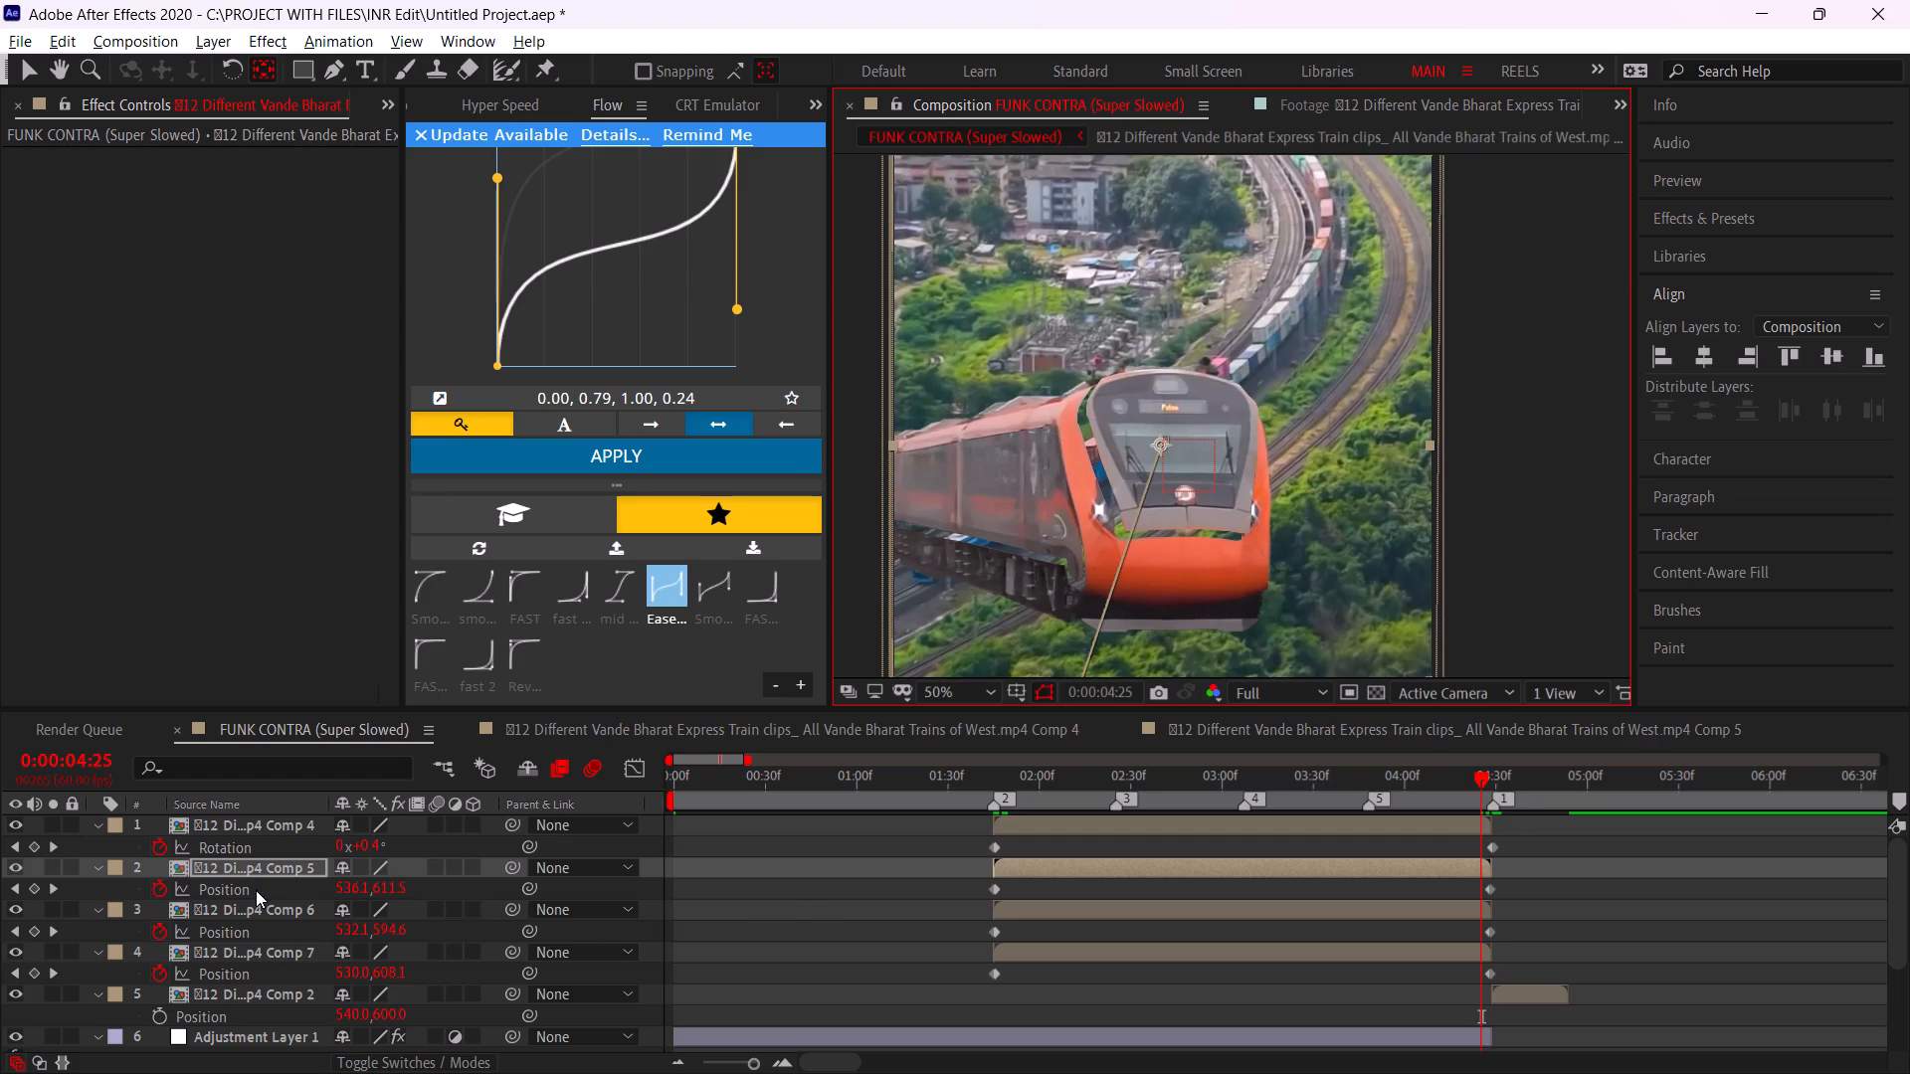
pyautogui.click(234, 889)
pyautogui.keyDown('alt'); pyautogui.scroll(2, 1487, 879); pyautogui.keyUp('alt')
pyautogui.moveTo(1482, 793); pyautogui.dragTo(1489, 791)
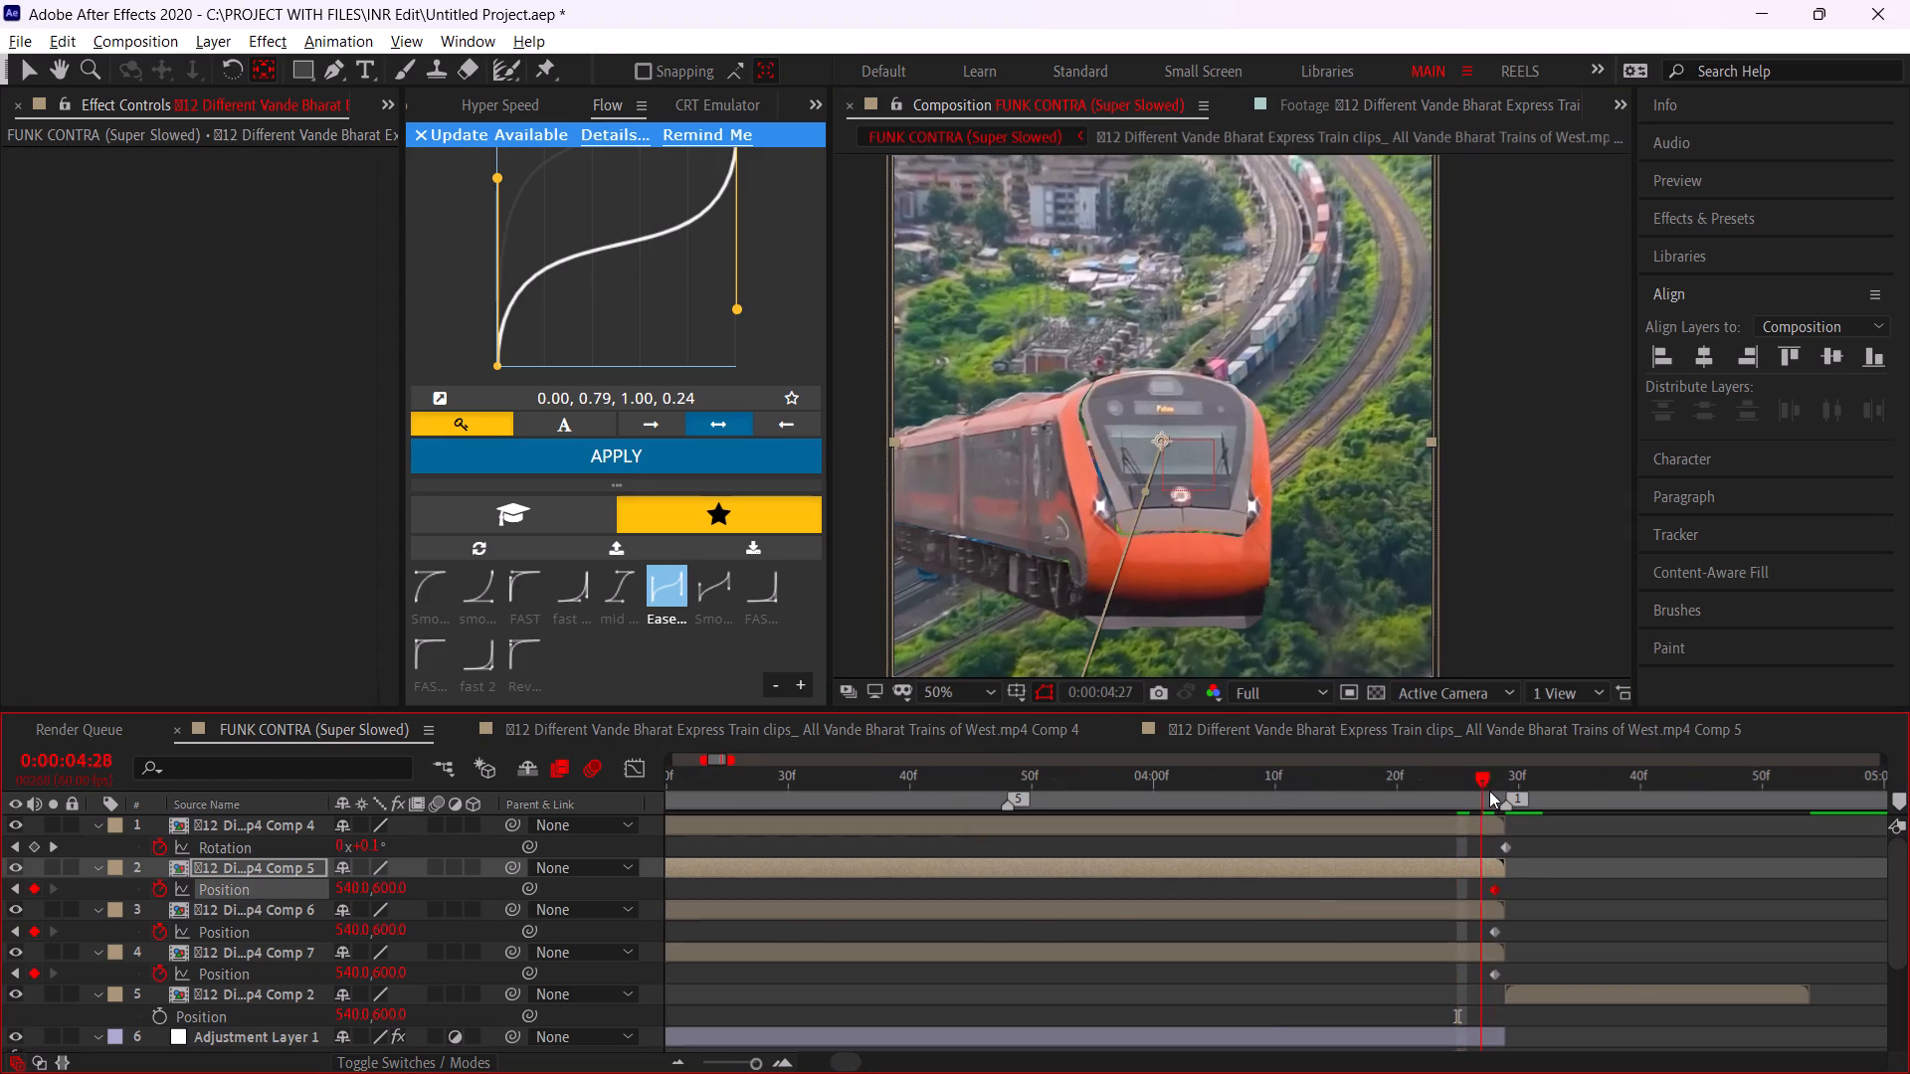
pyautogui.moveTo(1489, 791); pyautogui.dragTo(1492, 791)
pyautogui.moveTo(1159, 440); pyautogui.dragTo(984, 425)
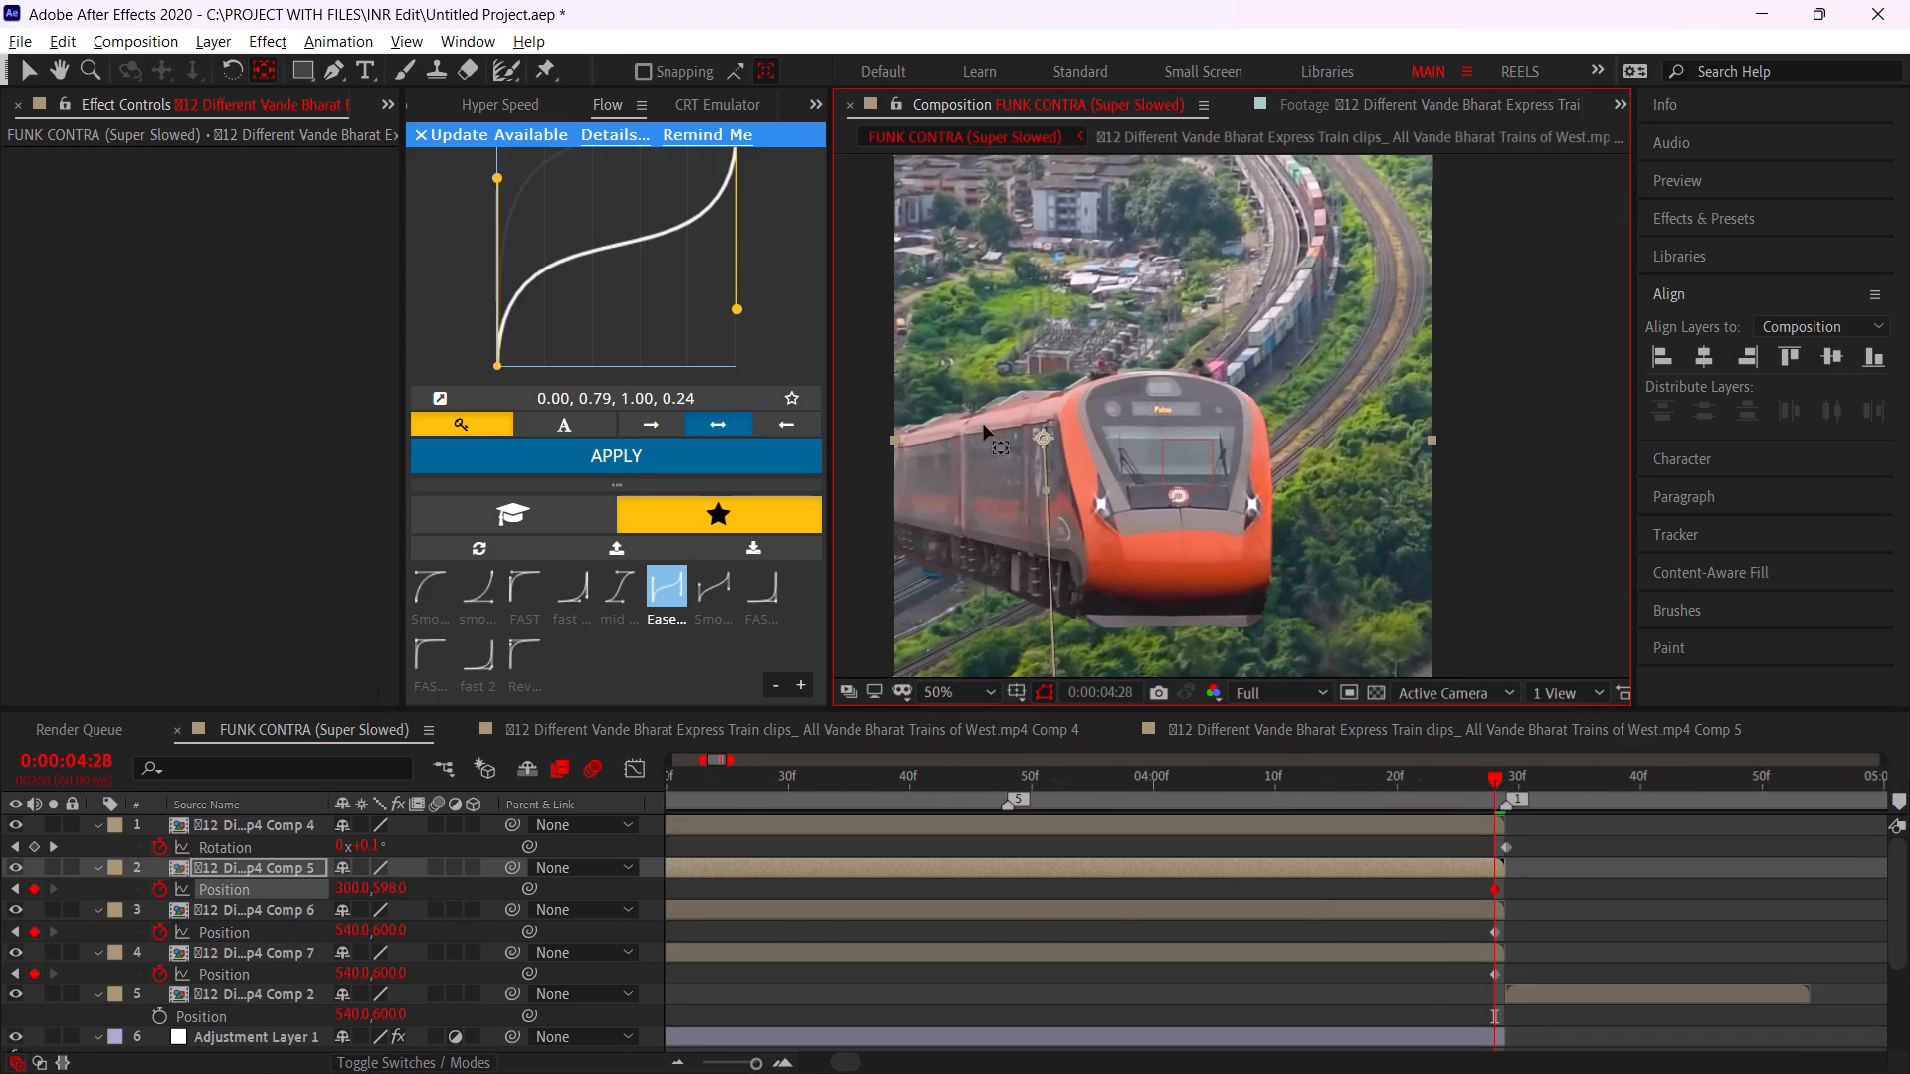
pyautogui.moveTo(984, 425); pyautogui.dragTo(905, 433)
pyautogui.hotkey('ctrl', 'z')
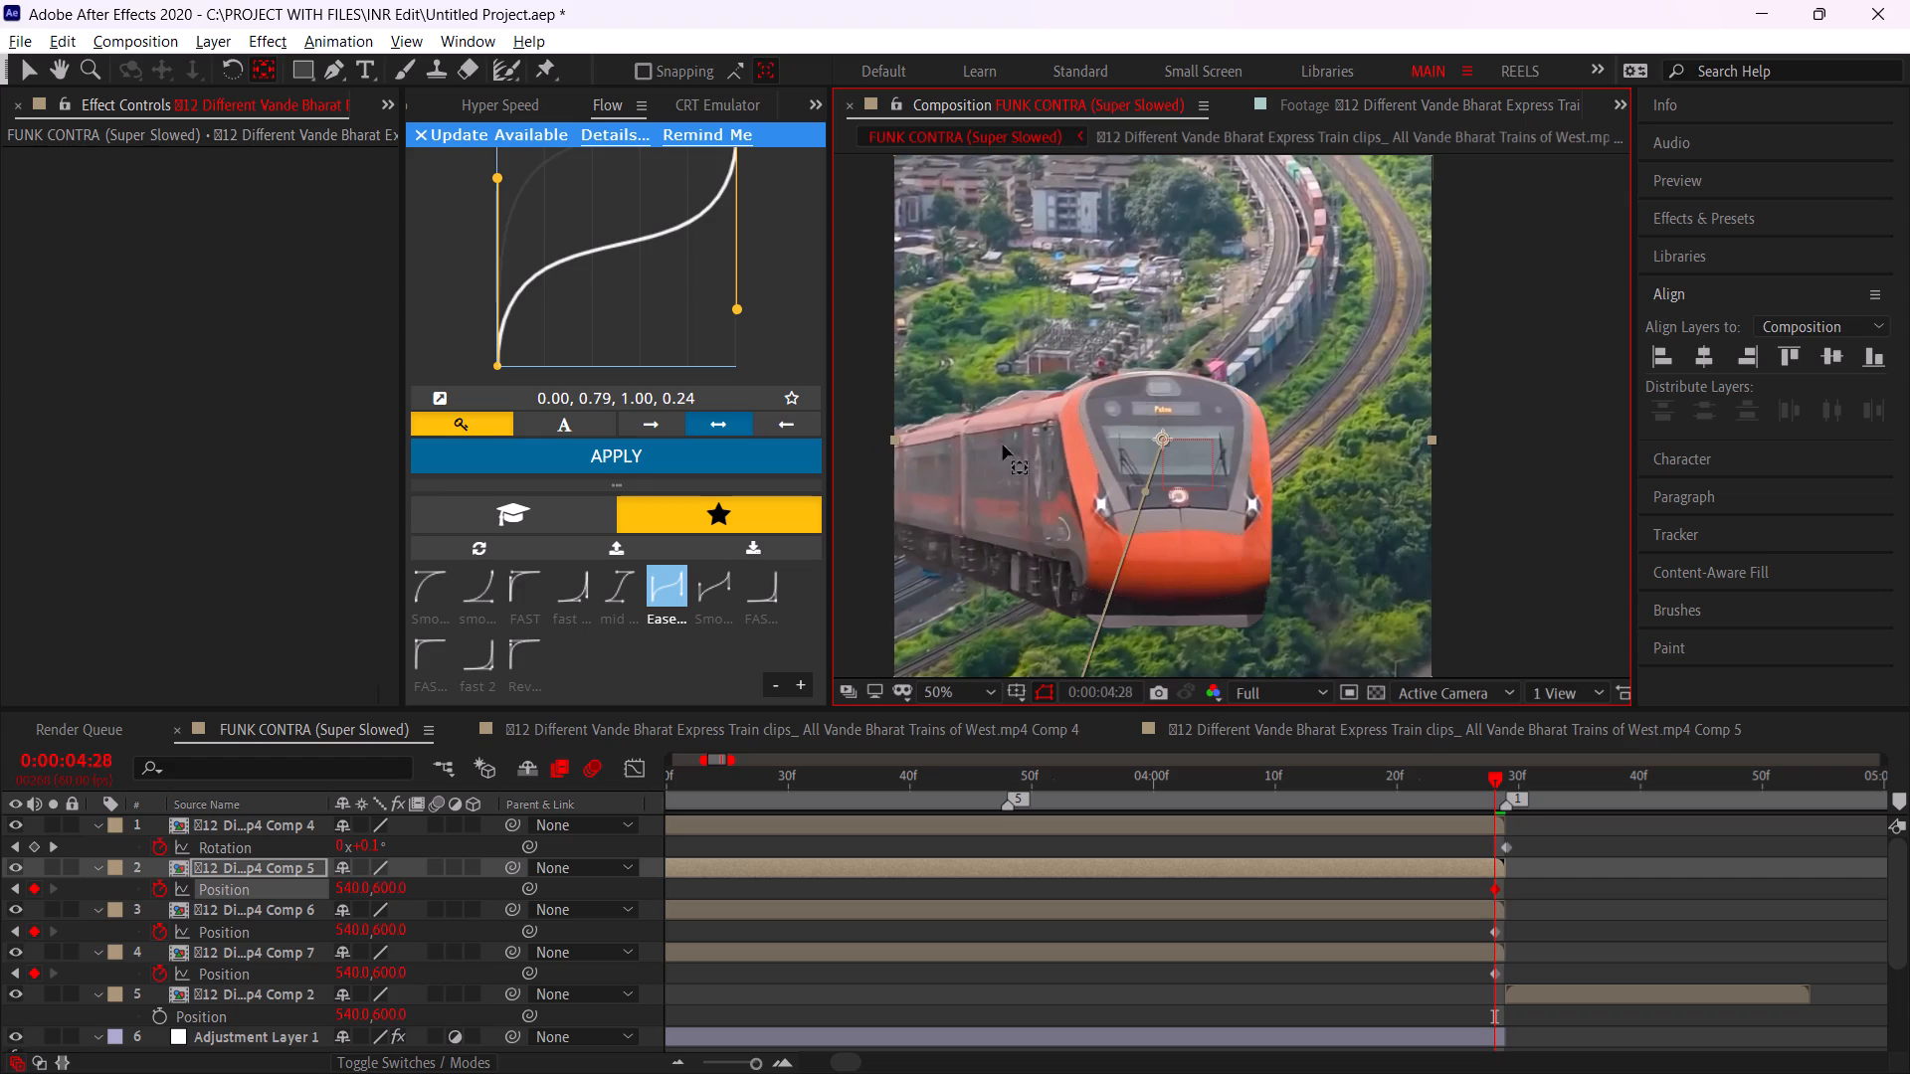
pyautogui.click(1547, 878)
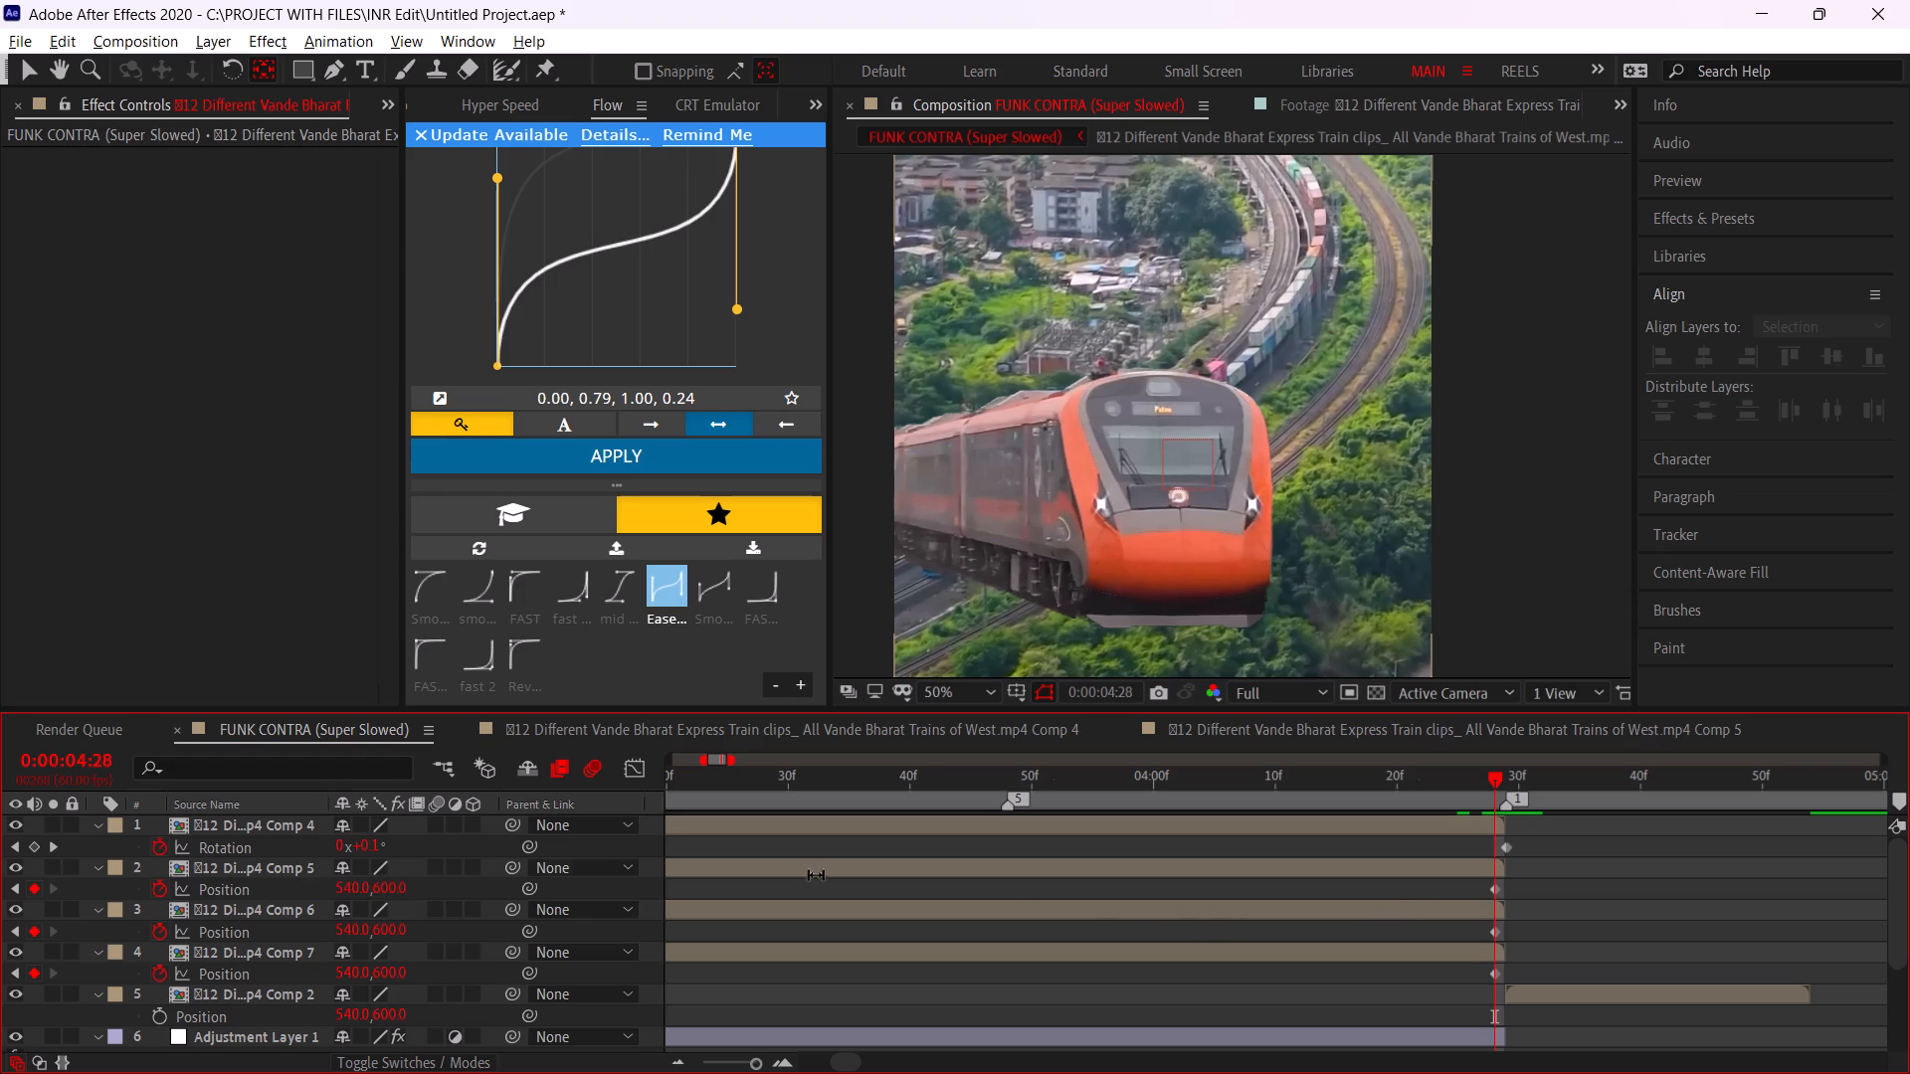
# Show Rotation alongside Position on the Comp 5 layer and add a 0° Rotation keyframe at 0:00:04:28.
pyautogui.click(927, 862)
pyautogui.write('Rv')
pyautogui.moveTo(936, 944); pyautogui.dragTo(1280, 929, button='middle')
pyautogui.keyDown('alt'); pyautogui.scroll(-2, 1224, 929); pyautogui.keyUp('alt')
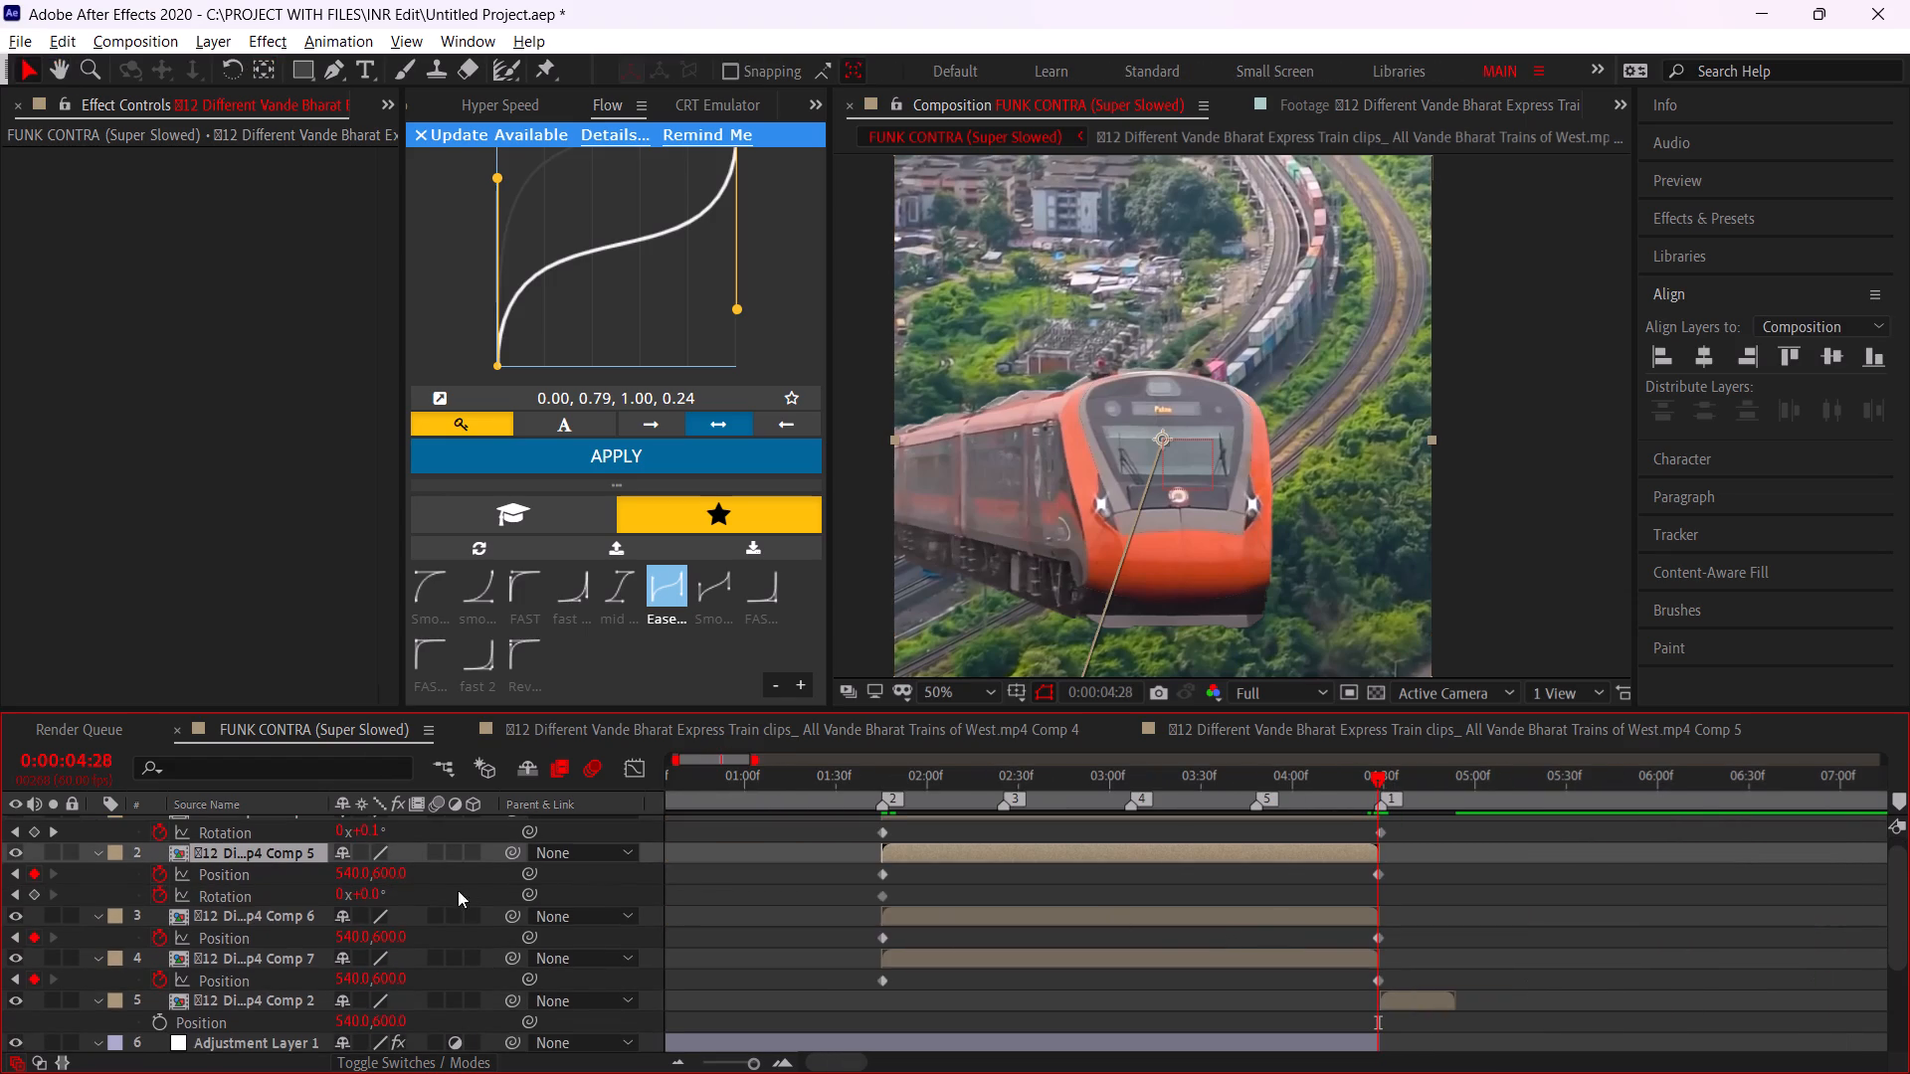
pyautogui.click(31, 895)
# Set the Comp 5 layer's starting Rotation keyframe at 0:00:01:45 to 7°.
pyautogui.keyDown('alt'); pyautogui.scroll(2, 839, 847); pyautogui.keyUp('alt')
pyautogui.moveTo(975, 795); pyautogui.dragTo(993, 796)
pyautogui.click(376, 894)
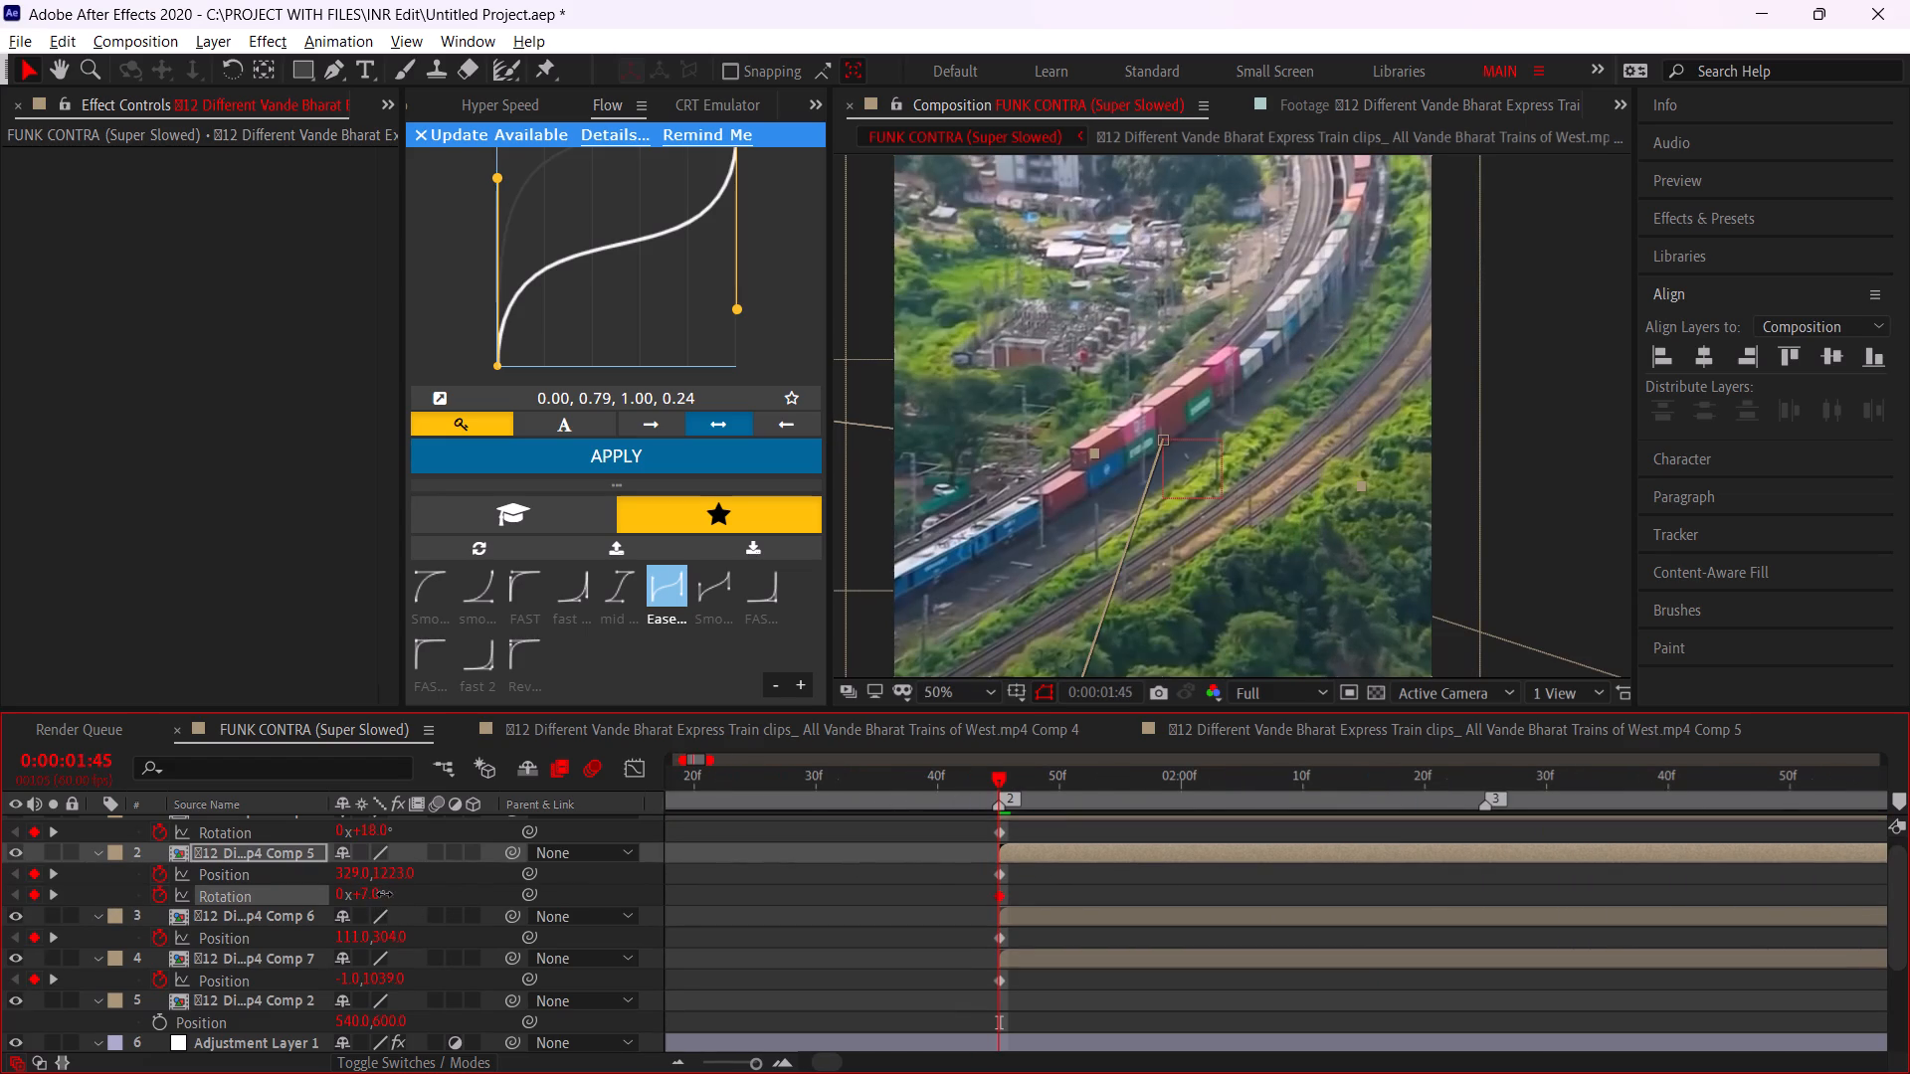
# Move the Comp 5 layer's ending Position and Rotation keyframes to the layer's end at 0:00:04:29.
pyautogui.keyDown('alt'); pyautogui.scroll(-2, 891, 919); pyautogui.keyUp('alt')
pyautogui.moveTo(1454, 879); pyautogui.dragTo(1367, 880)
pyautogui.moveTo(1425, 877); pyautogui.dragTo(1323, 883)
pyautogui.keyDown('alt'); pyautogui.scroll(2, 1431, 887); pyautogui.keyUp('alt')
pyautogui.moveTo(1408, 875); pyautogui.dragTo(1326, 878)
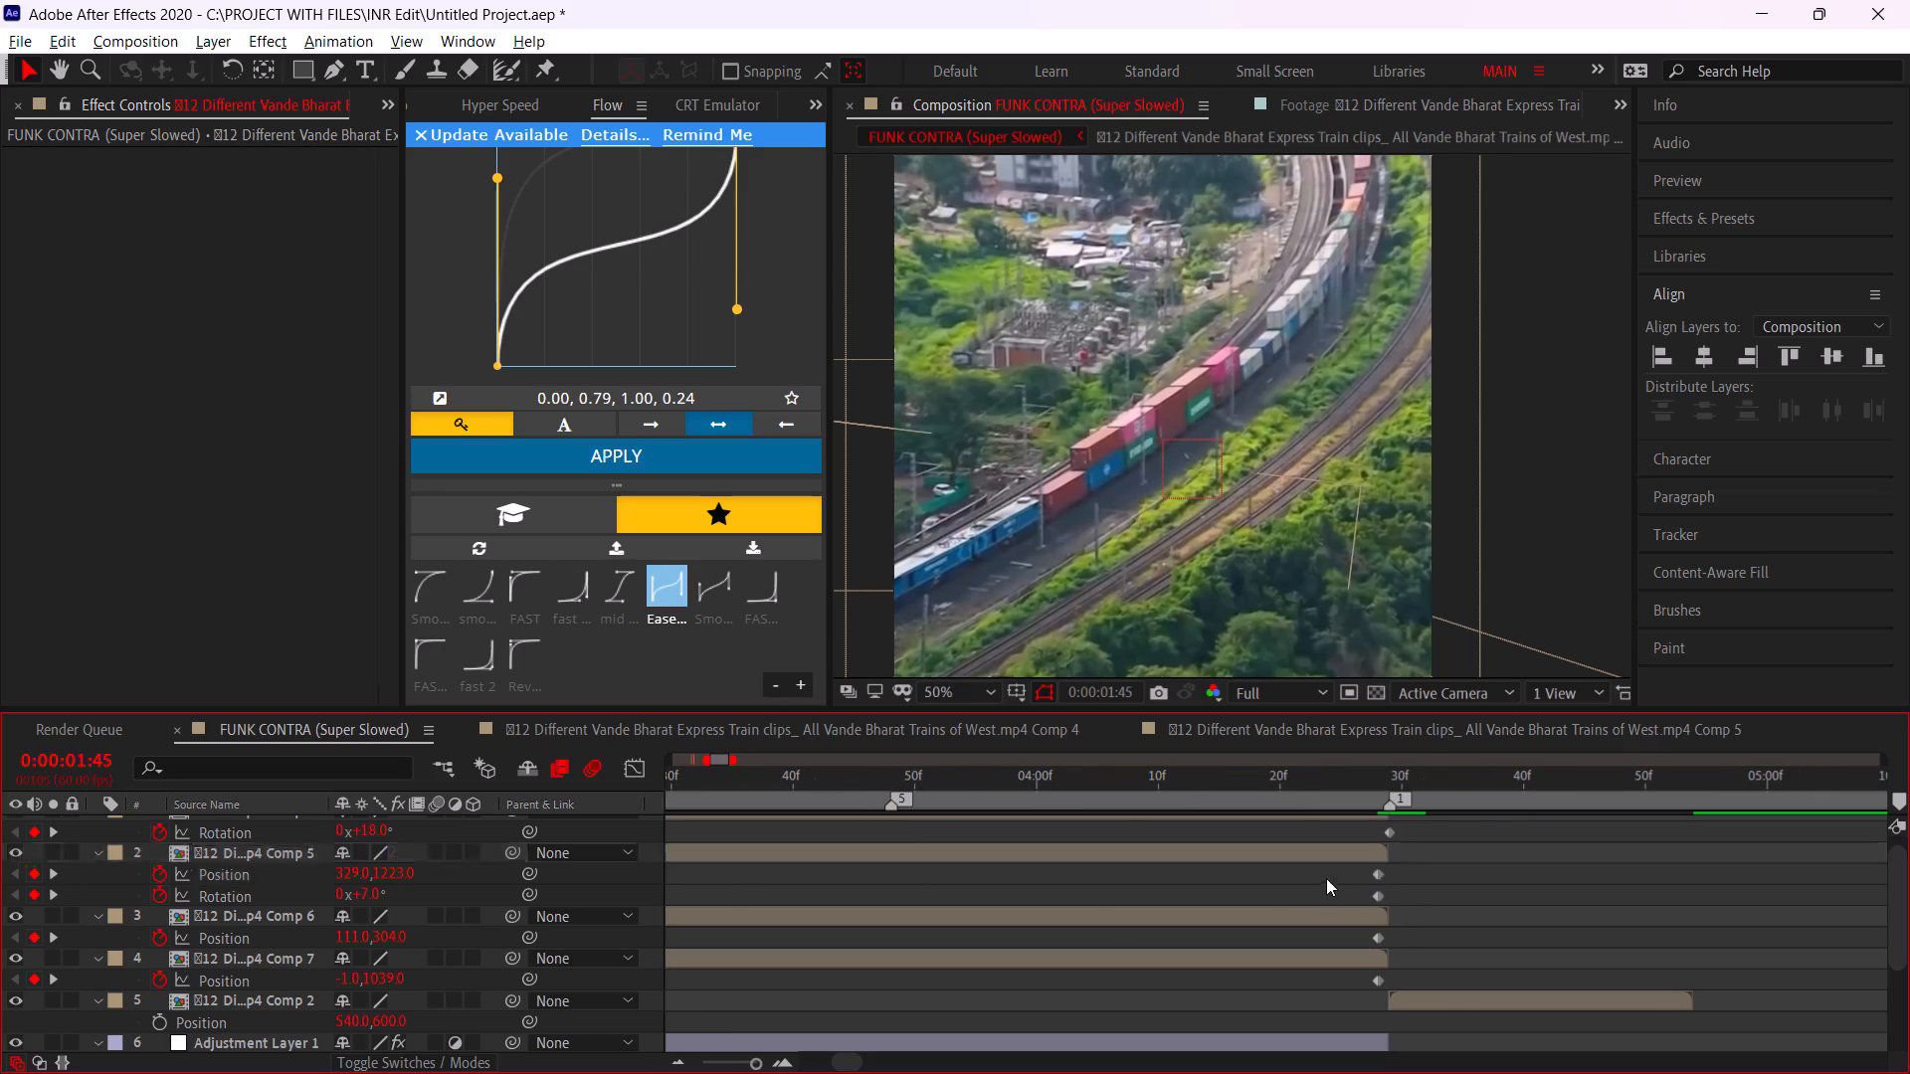
pyautogui.moveTo(1326, 878); pyautogui.dragTo(1318, 883)
pyautogui.moveTo(1403, 874); pyautogui.dragTo(1346, 895)
pyautogui.click(1378, 874)
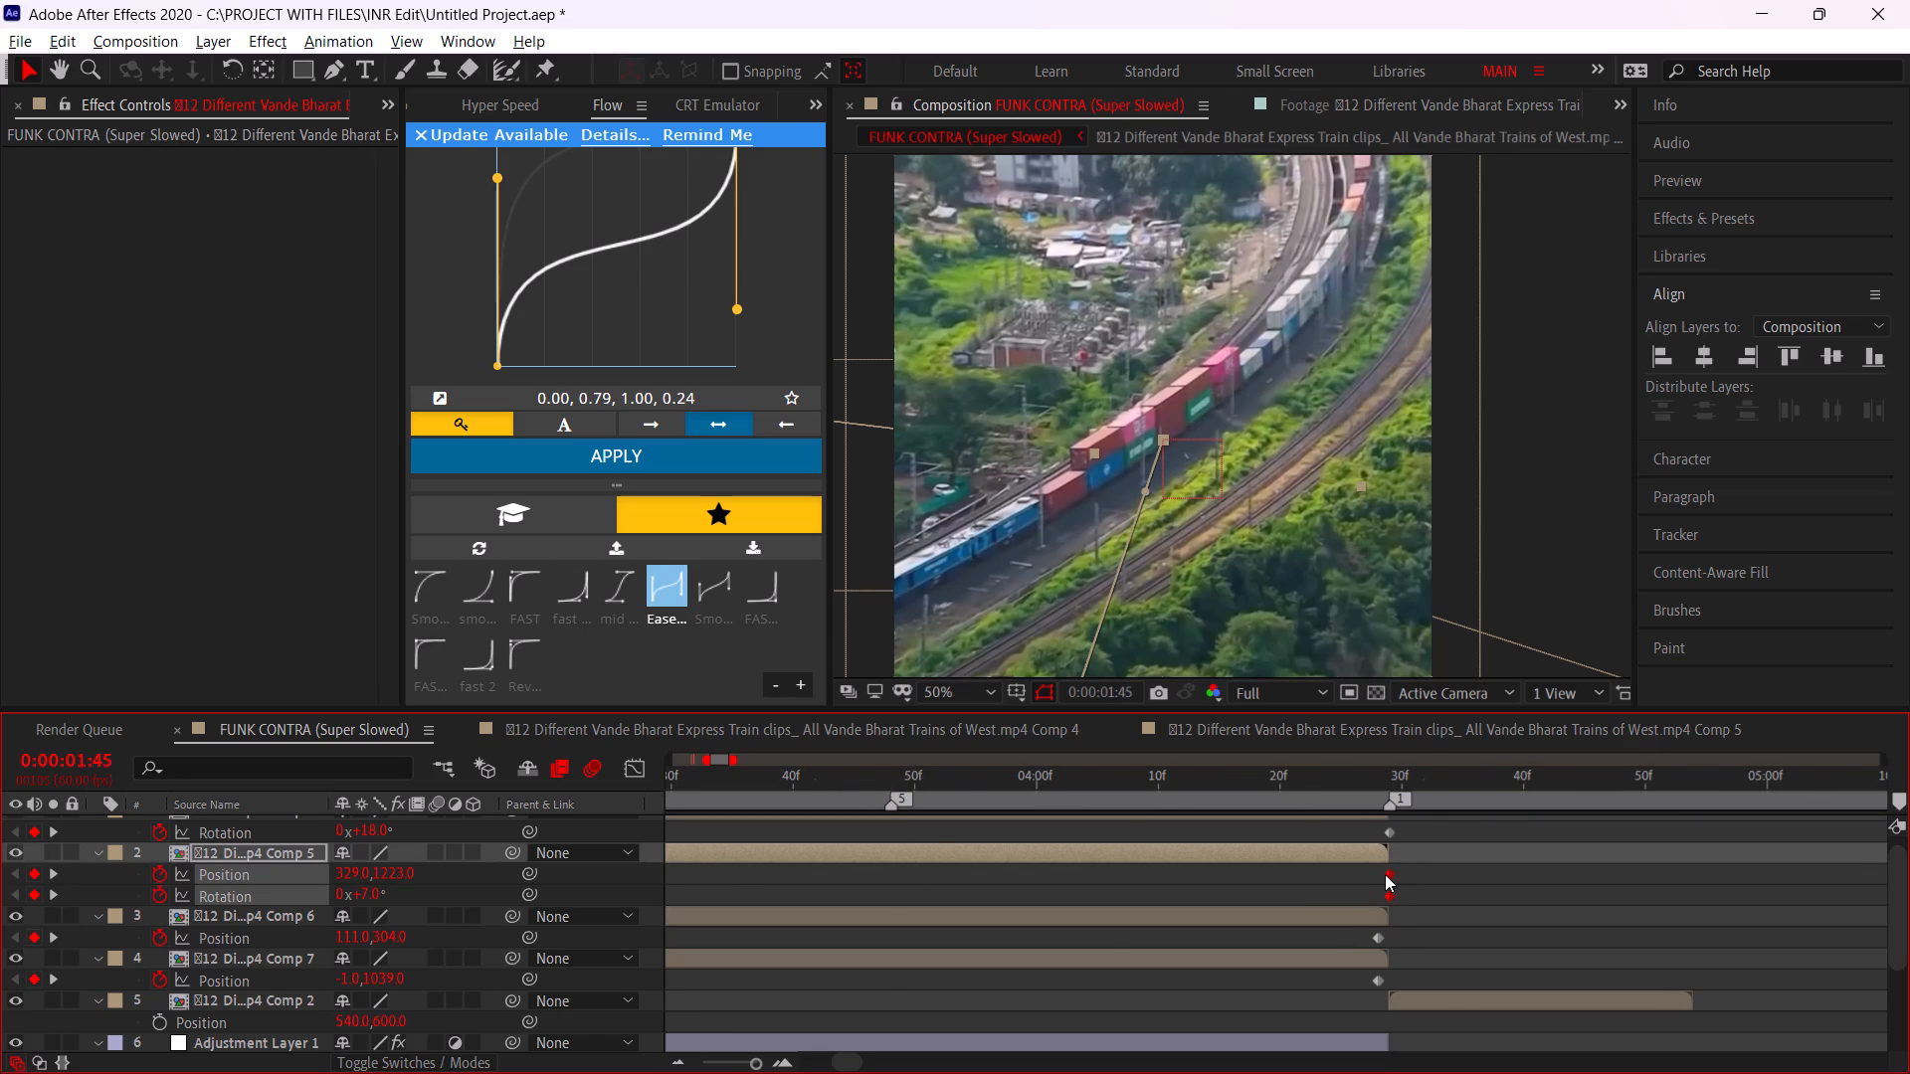
# Show Rotation on the Comp 6 layer and give it a starting keyframe of -13° at 0:00:01:45.
pyautogui.keyDown('alt'); pyautogui.scroll(-2, 1389, 877); pyautogui.keyUp('alt')
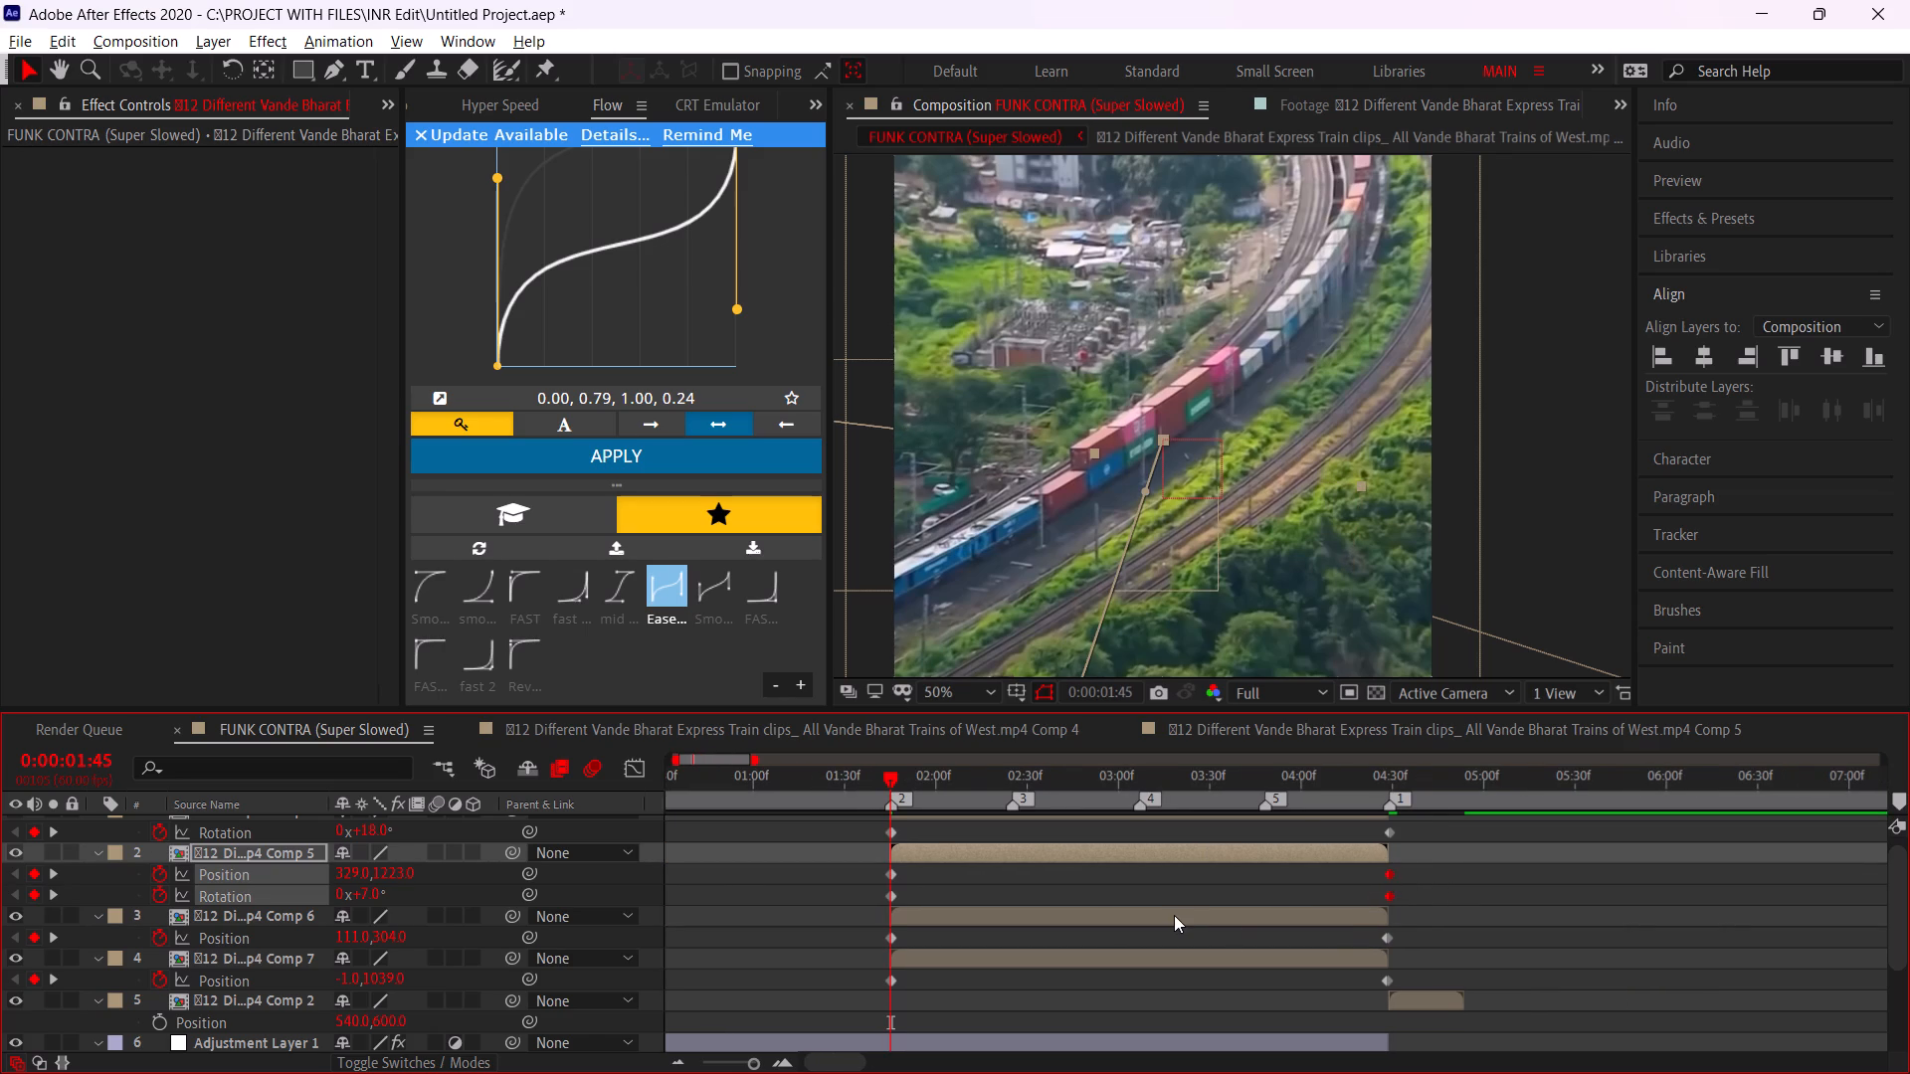
pyautogui.click(1174, 915)
pyautogui.hotkey('shift', 'r')
pyautogui.keyDown('alt'); pyautogui.scroll(1, 793, 930); pyautogui.keyUp('alt')
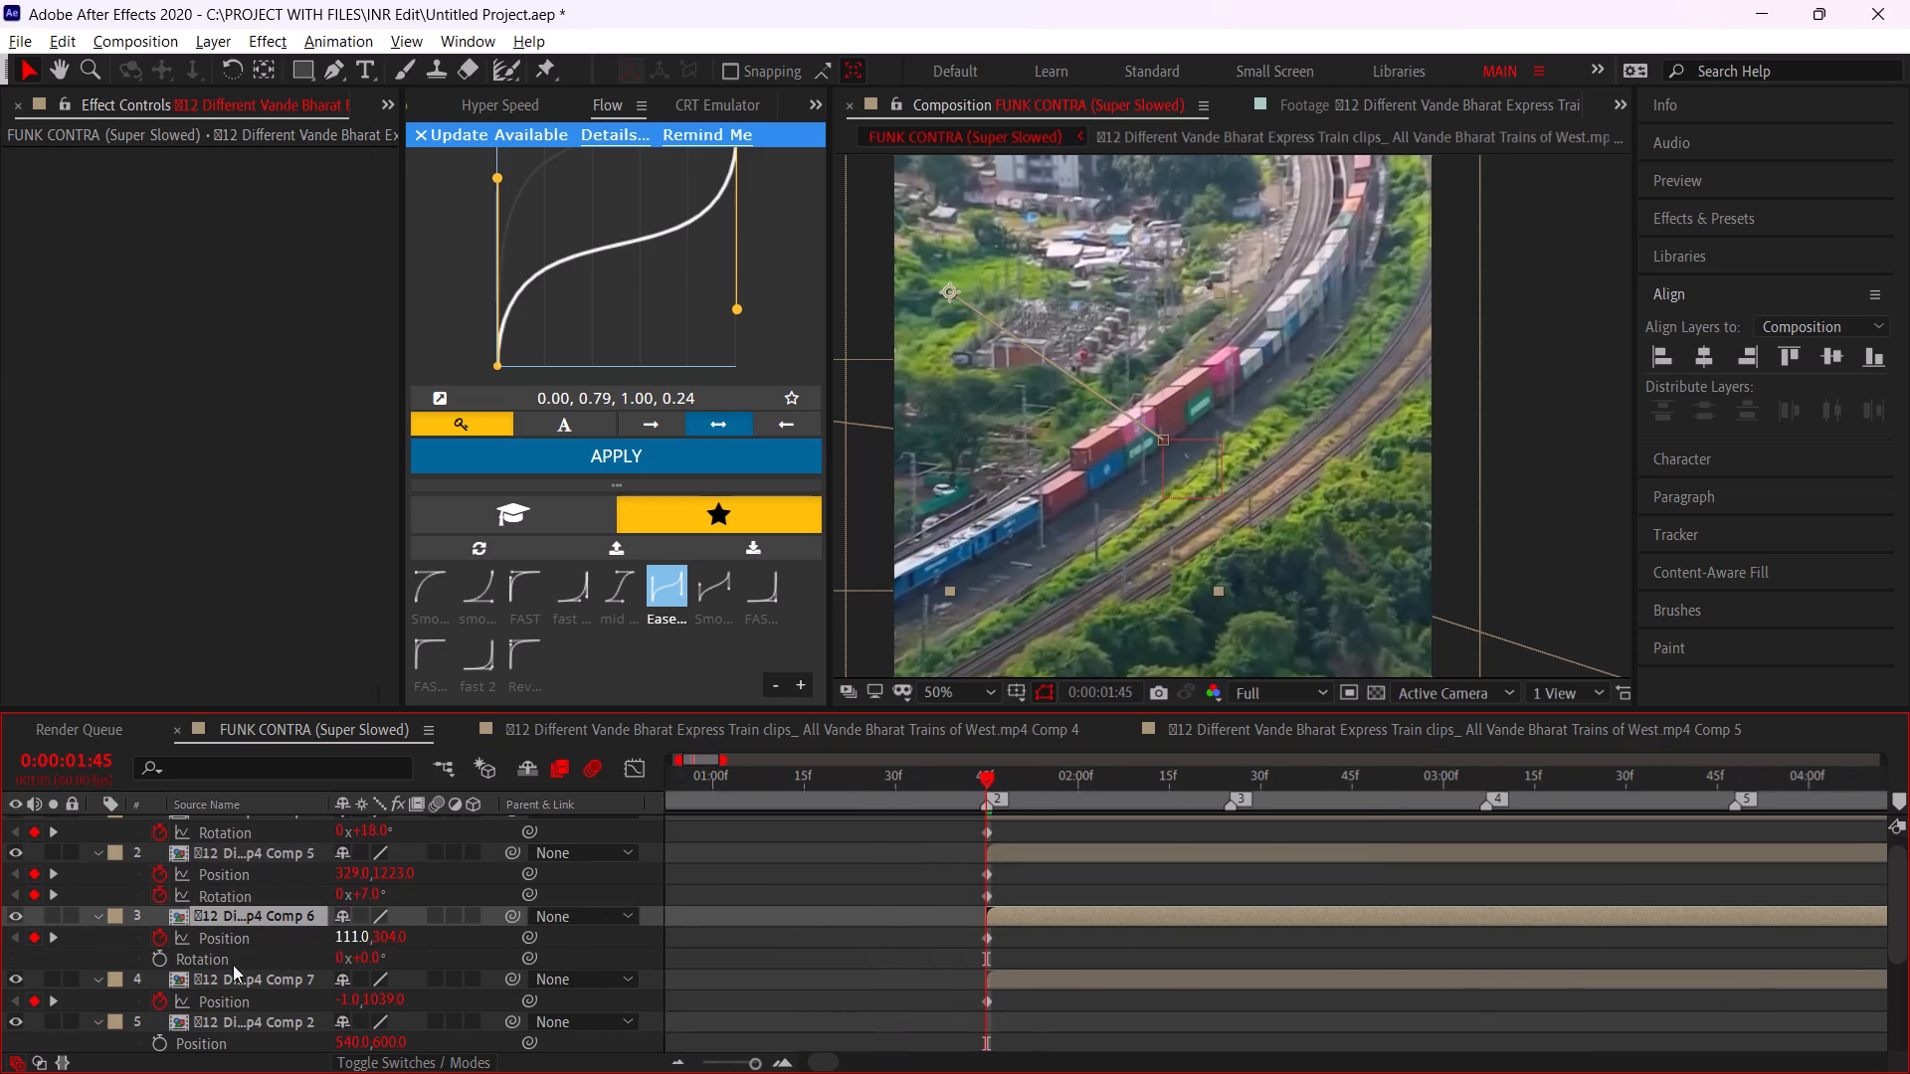
pyautogui.click(158, 958)
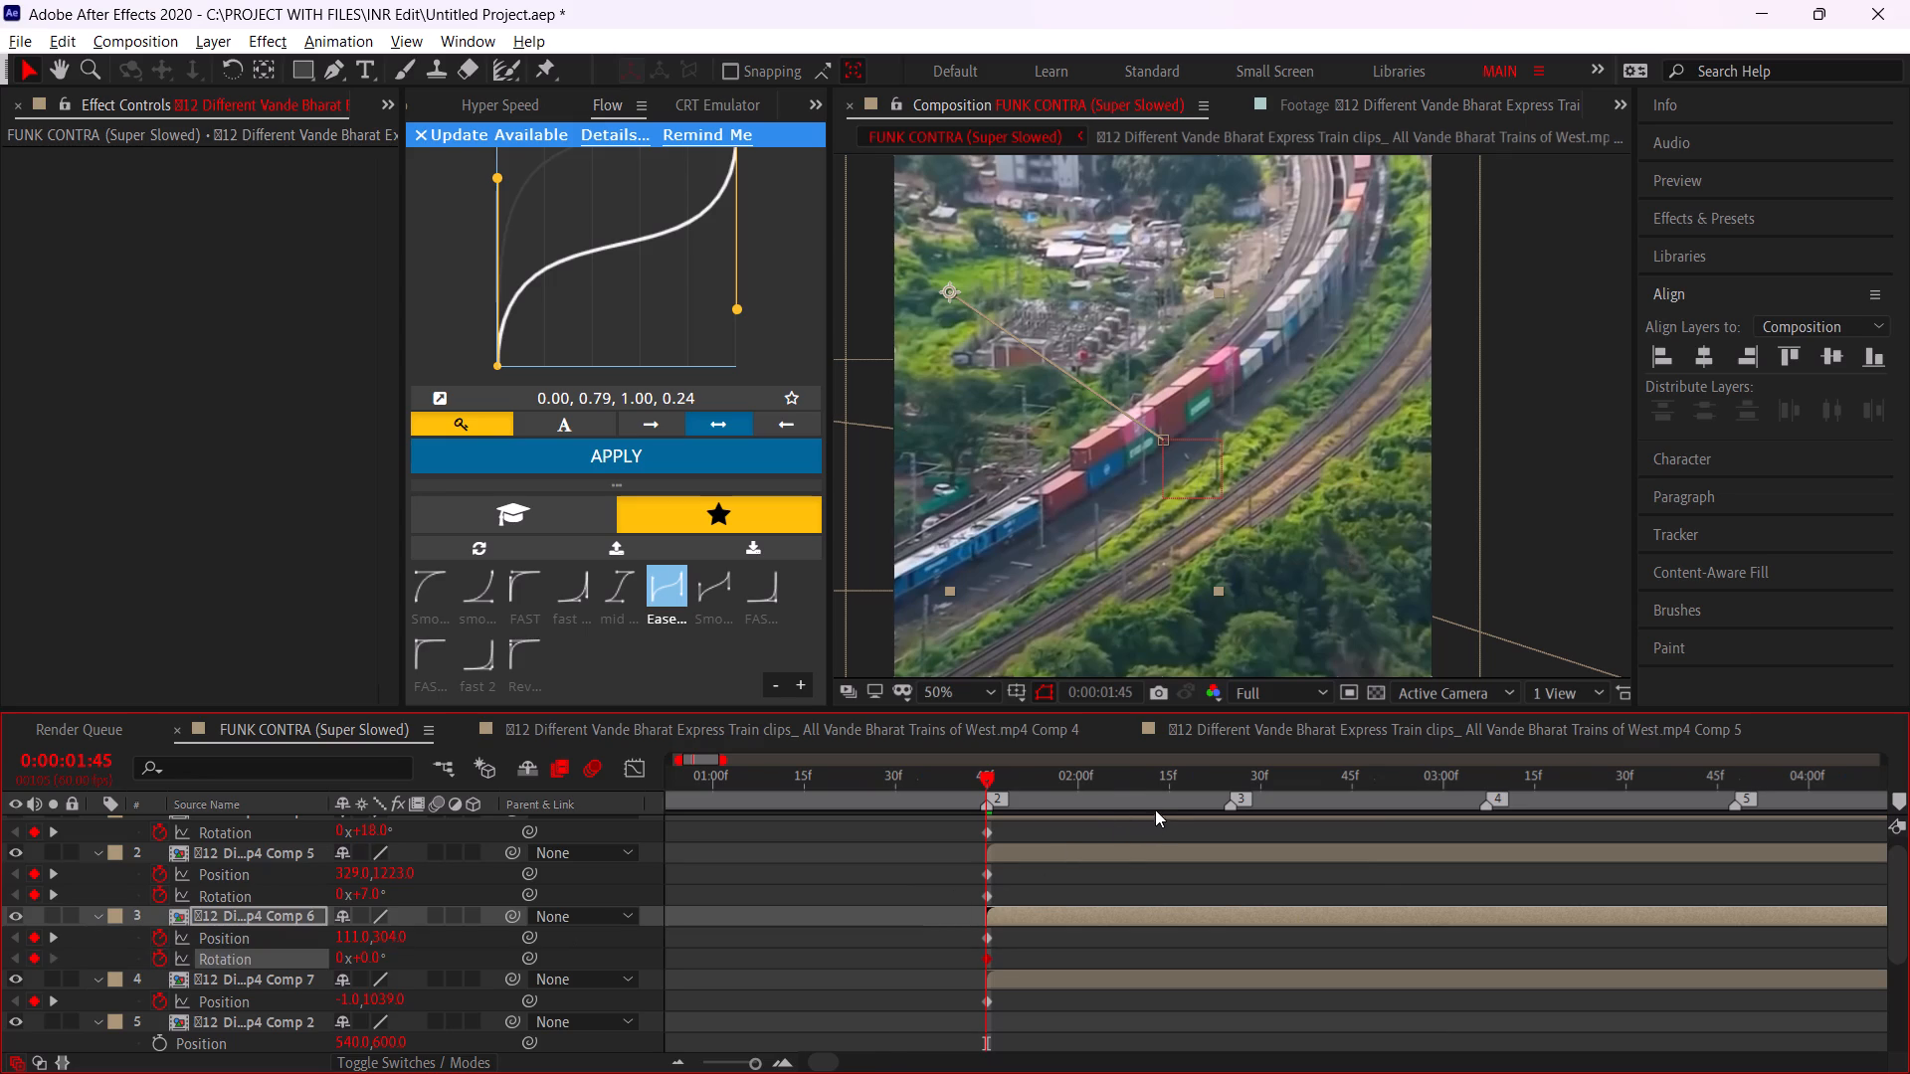
pyautogui.moveTo(1156, 805); pyautogui.dragTo(1370, 817)
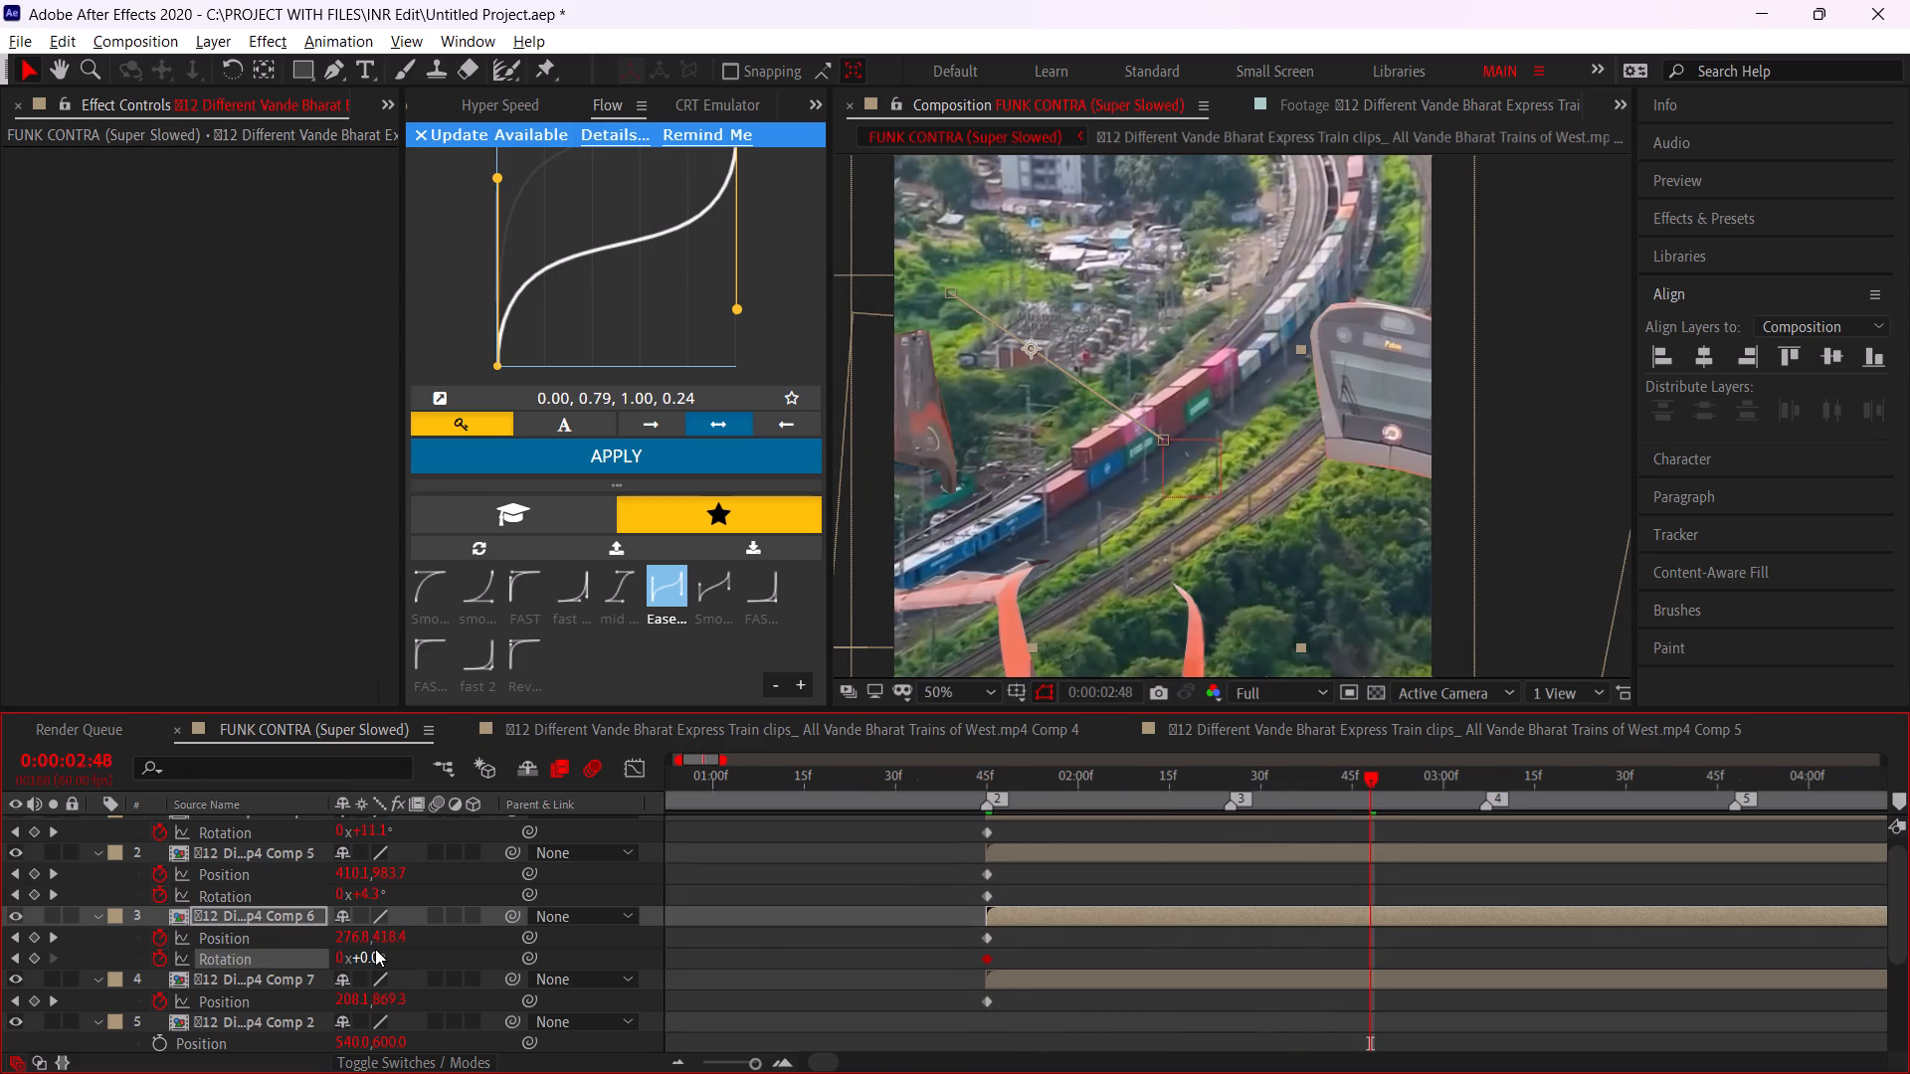
pyautogui.moveTo(371, 958); pyautogui.dragTo(353, 957)
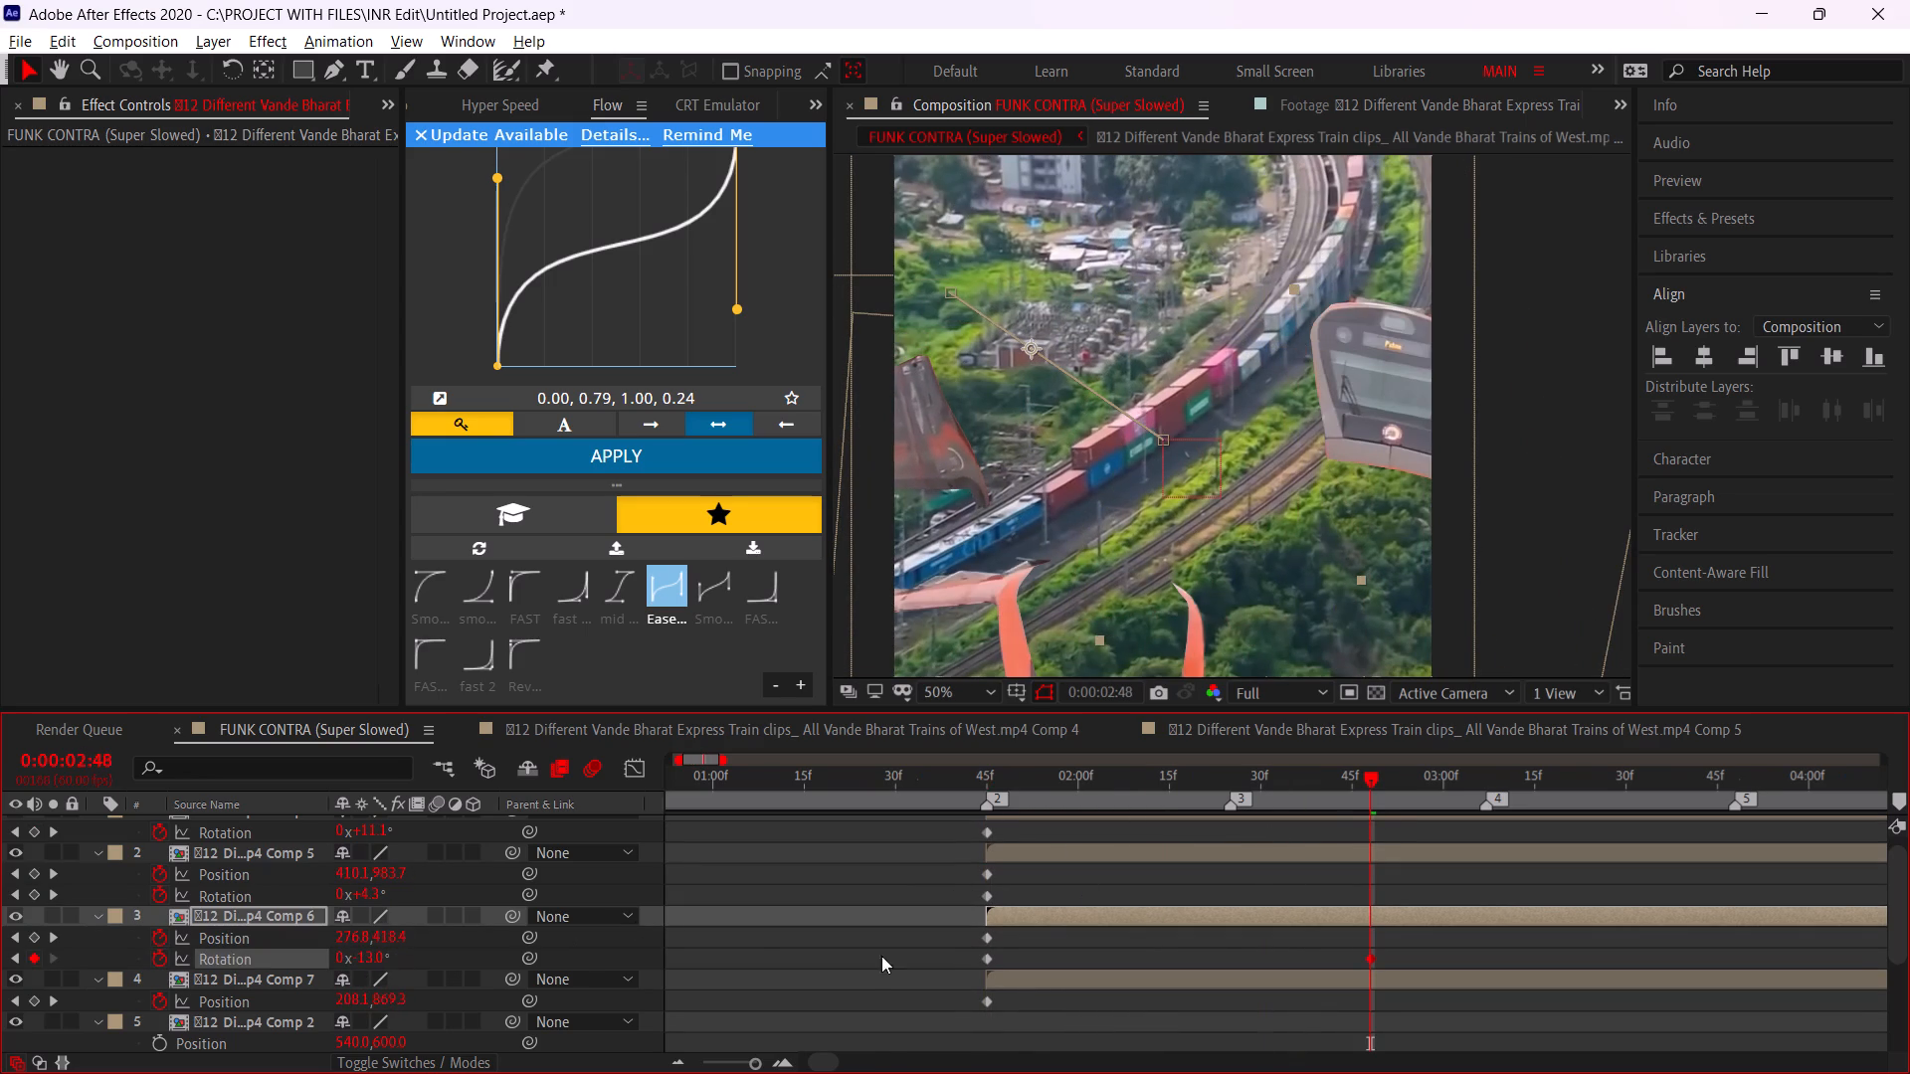
pyautogui.moveTo(1370, 955); pyautogui.dragTo(1015, 985)
pyautogui.moveTo(1015, 985); pyautogui.dragTo(985, 977)
# Reset the Comp 6 layer's Rotation to 0° at 0:00:04:29, adding its ending keyframe.
pyautogui.keyDown('alt'); pyautogui.scroll(-2, 1006, 959); pyautogui.keyUp('alt')
pyautogui.click(1154, 787)
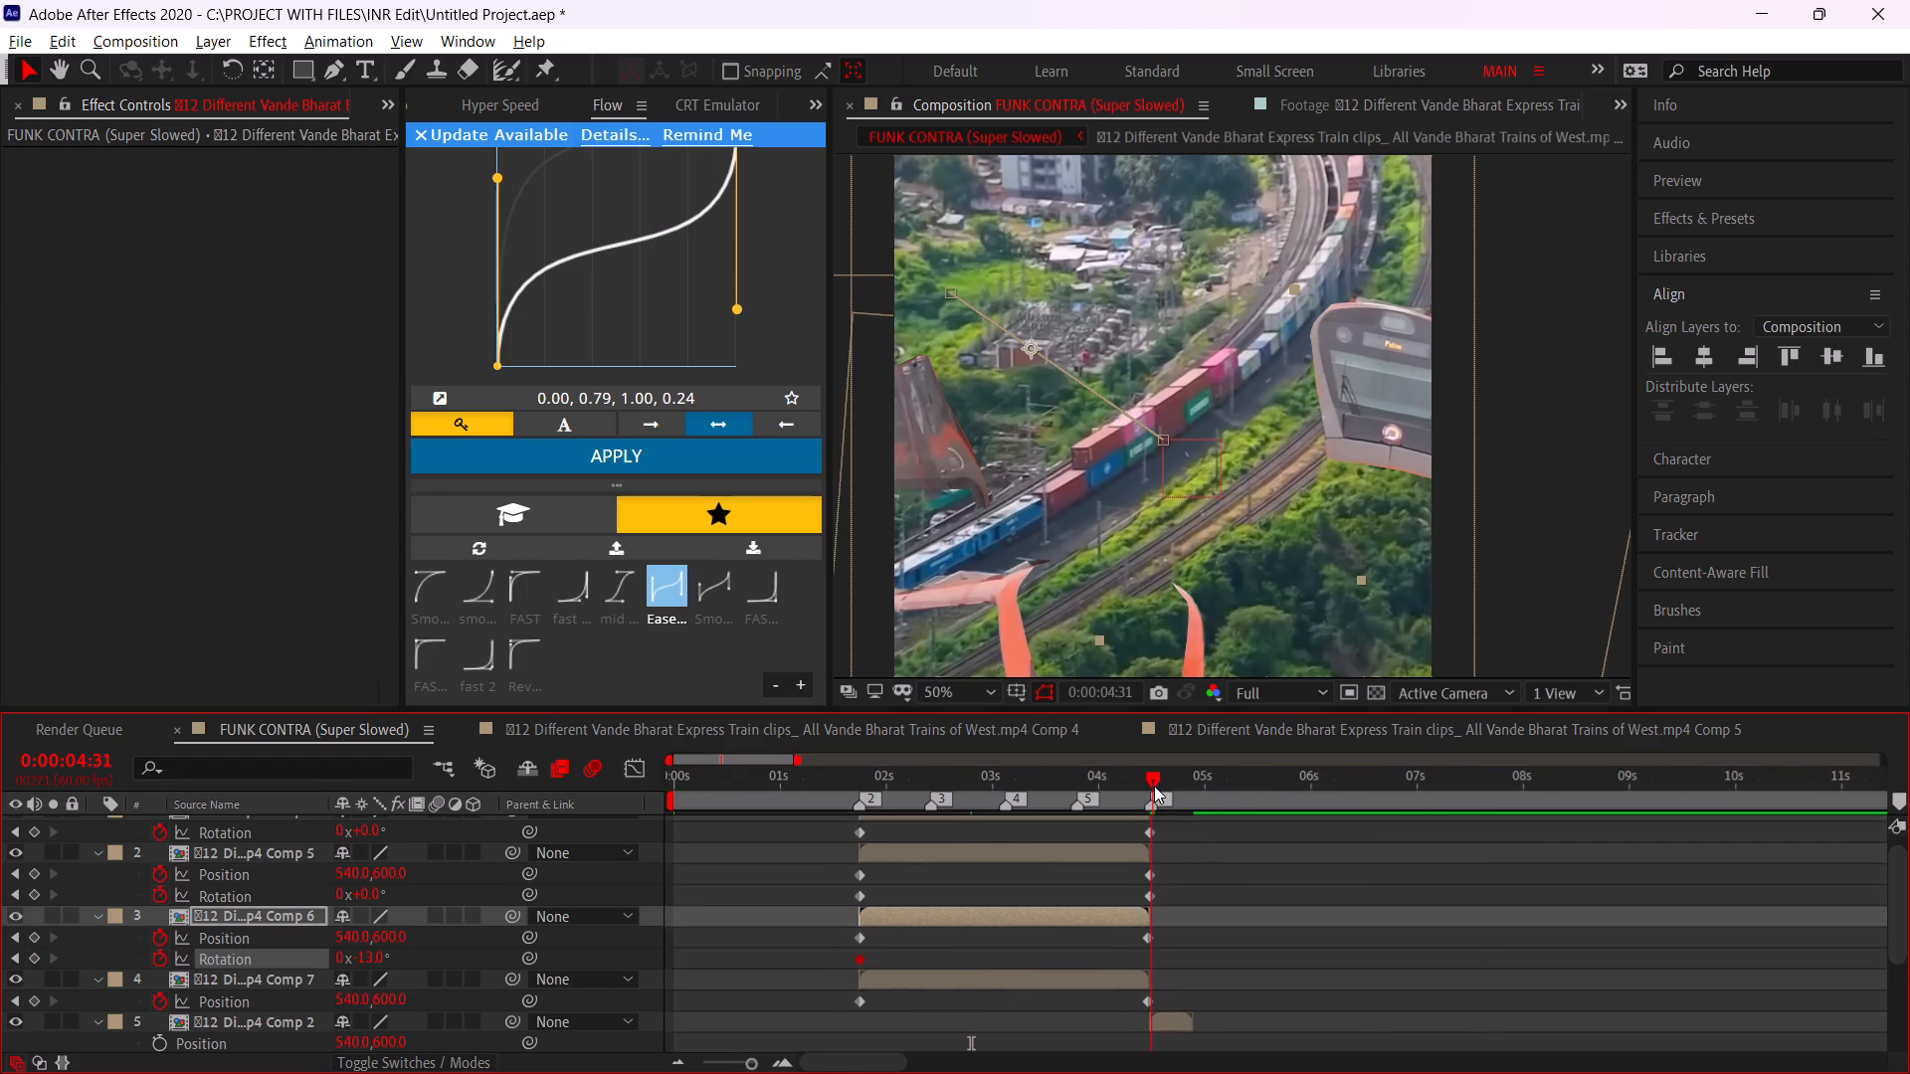
pyautogui.rightClick(226, 960)
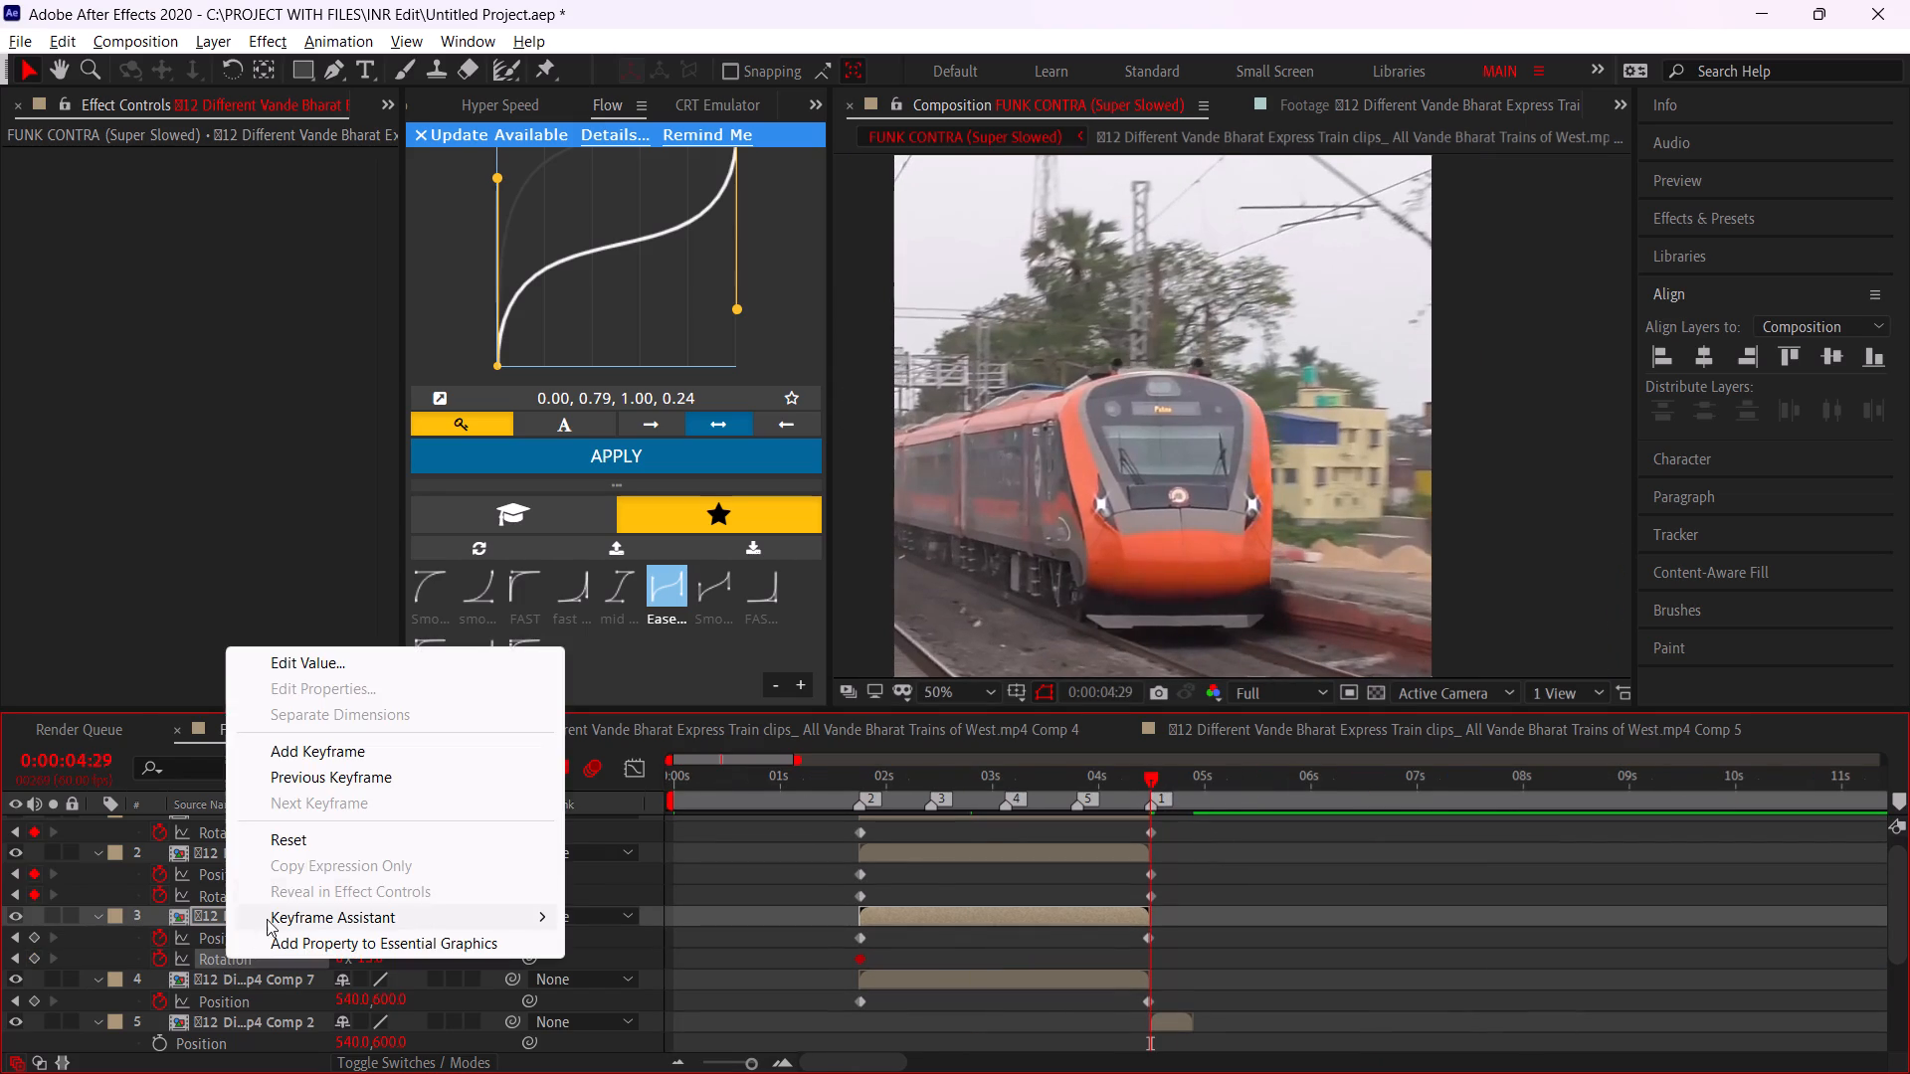
pyautogui.click(329, 830)
# Show Rotation on the Comp 7 layer and add its ending keyframe at 0:00:04:29 with the value 0°.
pyautogui.keyDown('alt'); pyautogui.scroll(-2, 985, 972); pyautogui.keyUp('alt')
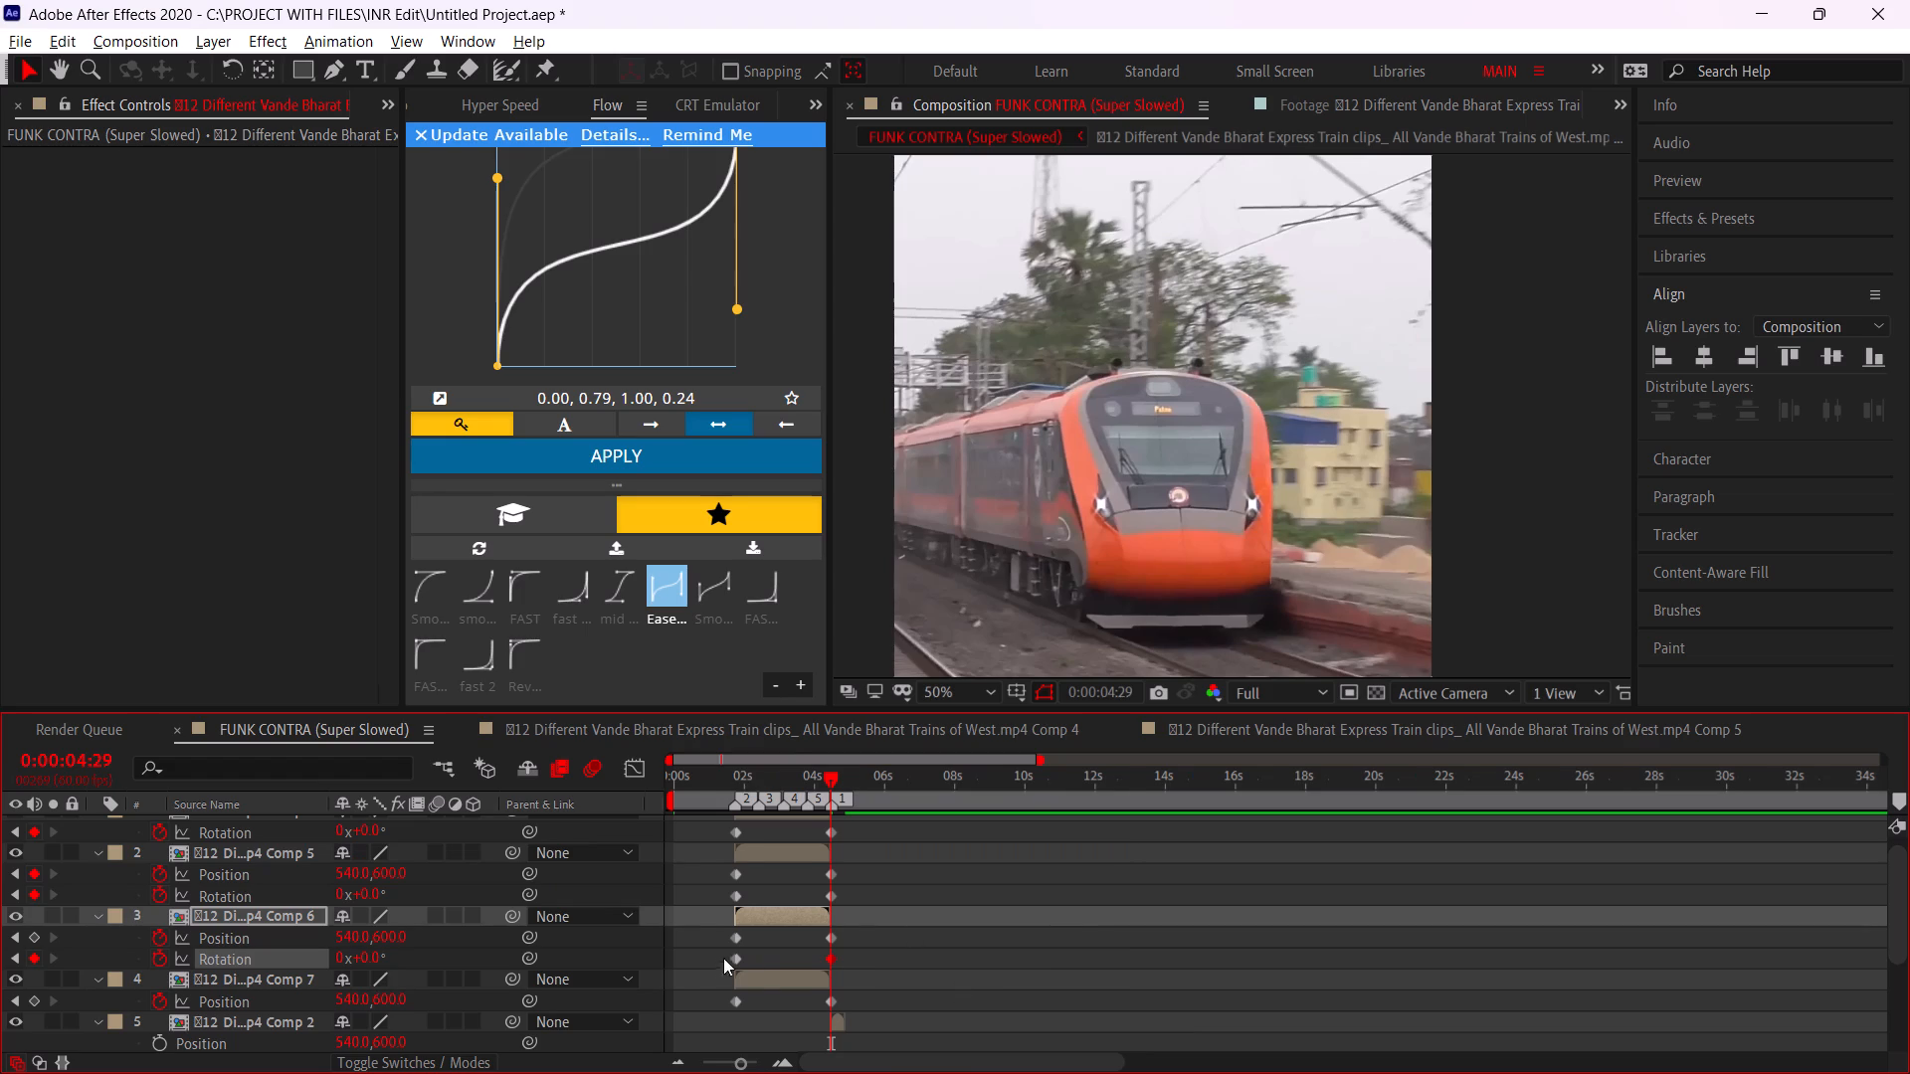
pyautogui.keyDown('alt'); pyautogui.scroll(1, 708, 984); pyautogui.keyUp('alt')
pyautogui.click(843, 976)
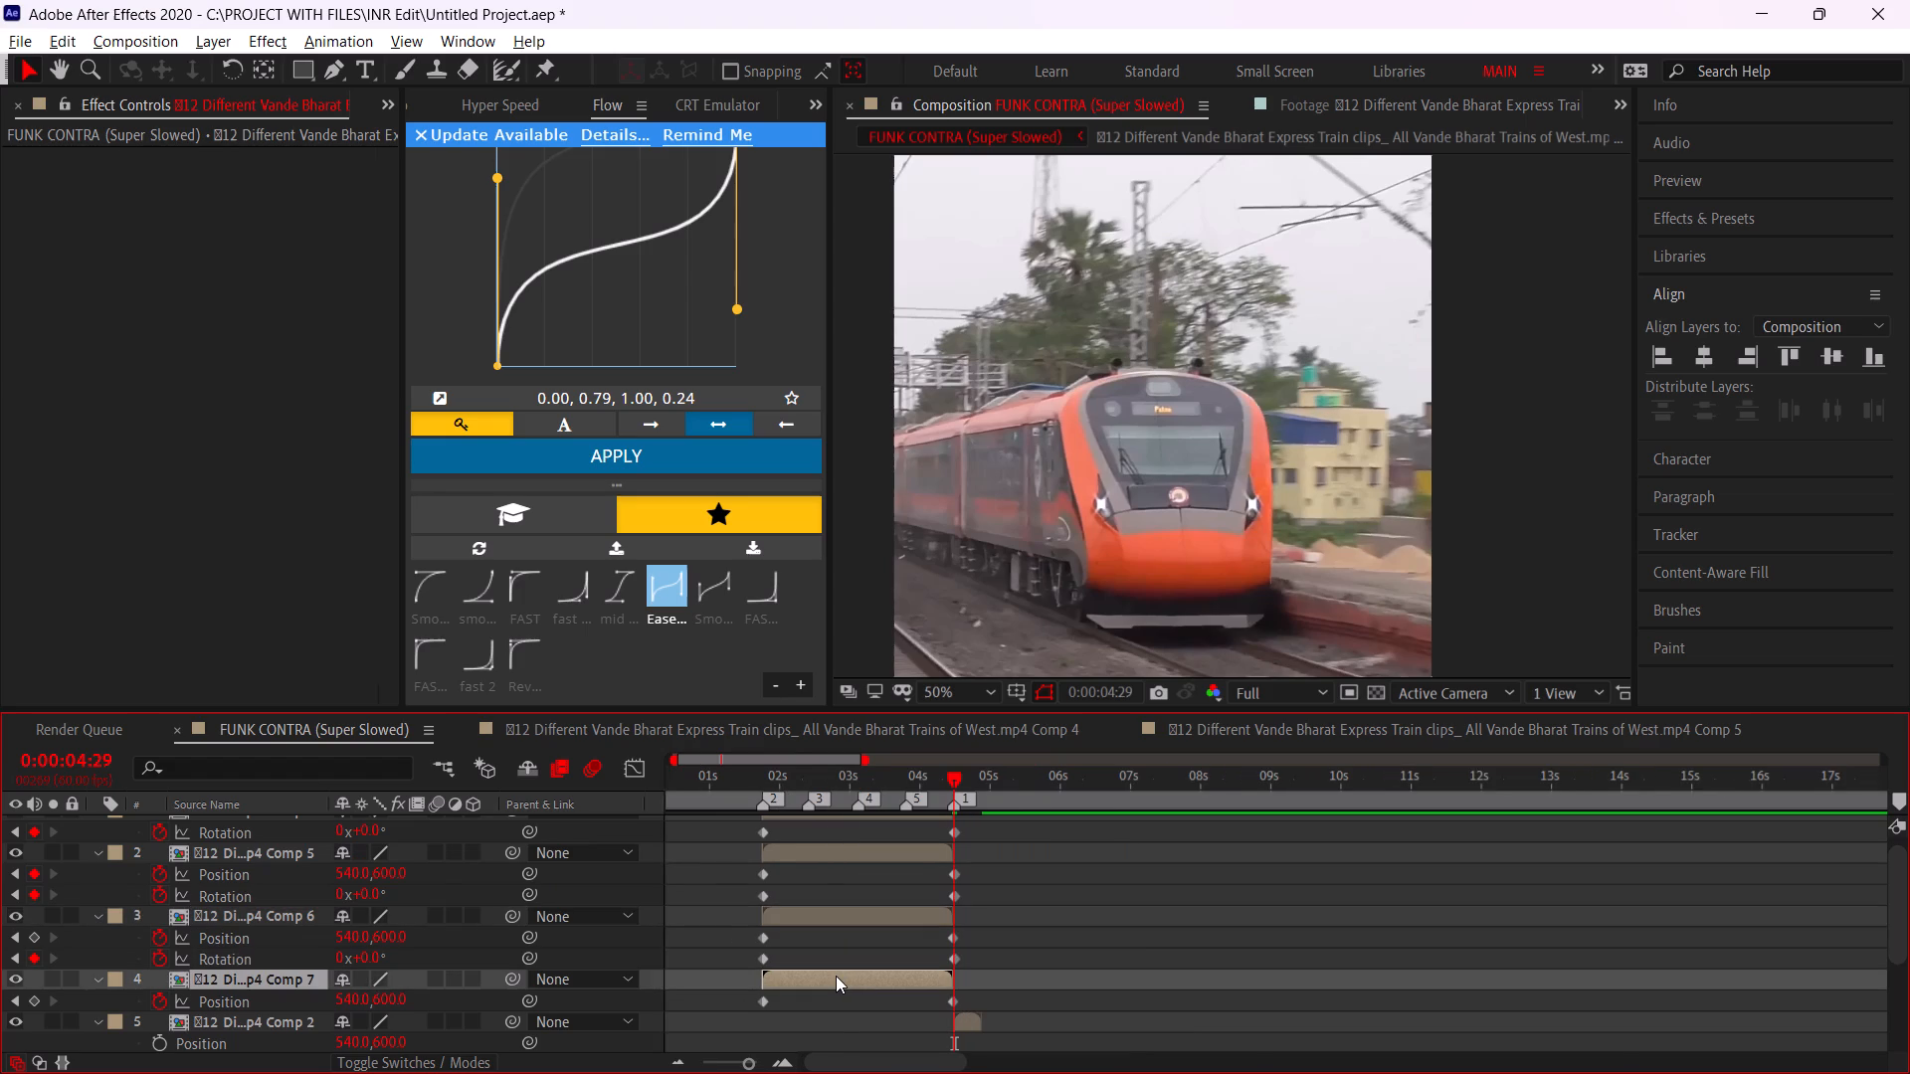
pyautogui.hotkey('shift', 'r')
pyautogui.moveTo(774, 979); pyautogui.dragTo(828, 887, button='middle')
pyautogui.scroll(1, 774, 979)
pyautogui.keyDown('alt'); pyautogui.scroll(2, 790, 944); pyautogui.keyUp('alt')
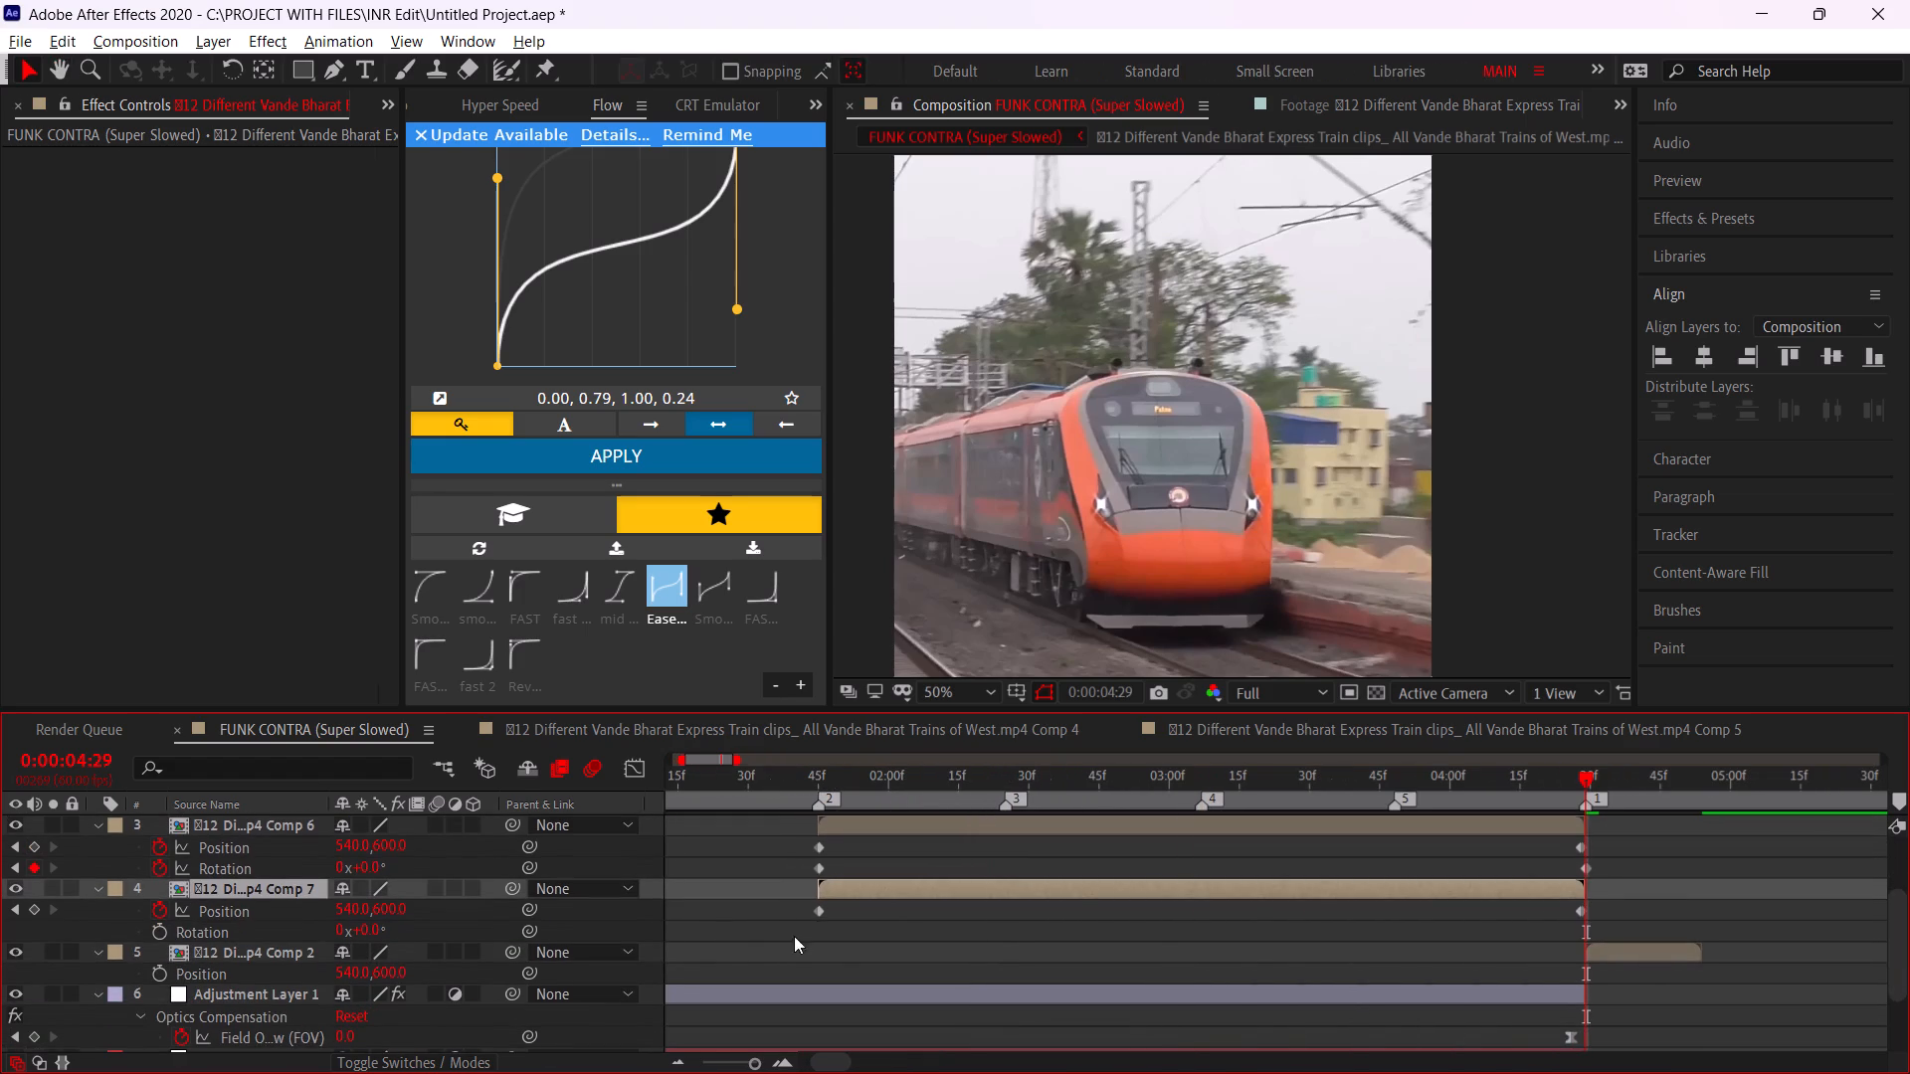
pyautogui.keyDown('alt'); pyautogui.scroll(1, 336, 924); pyautogui.keyUp('alt')
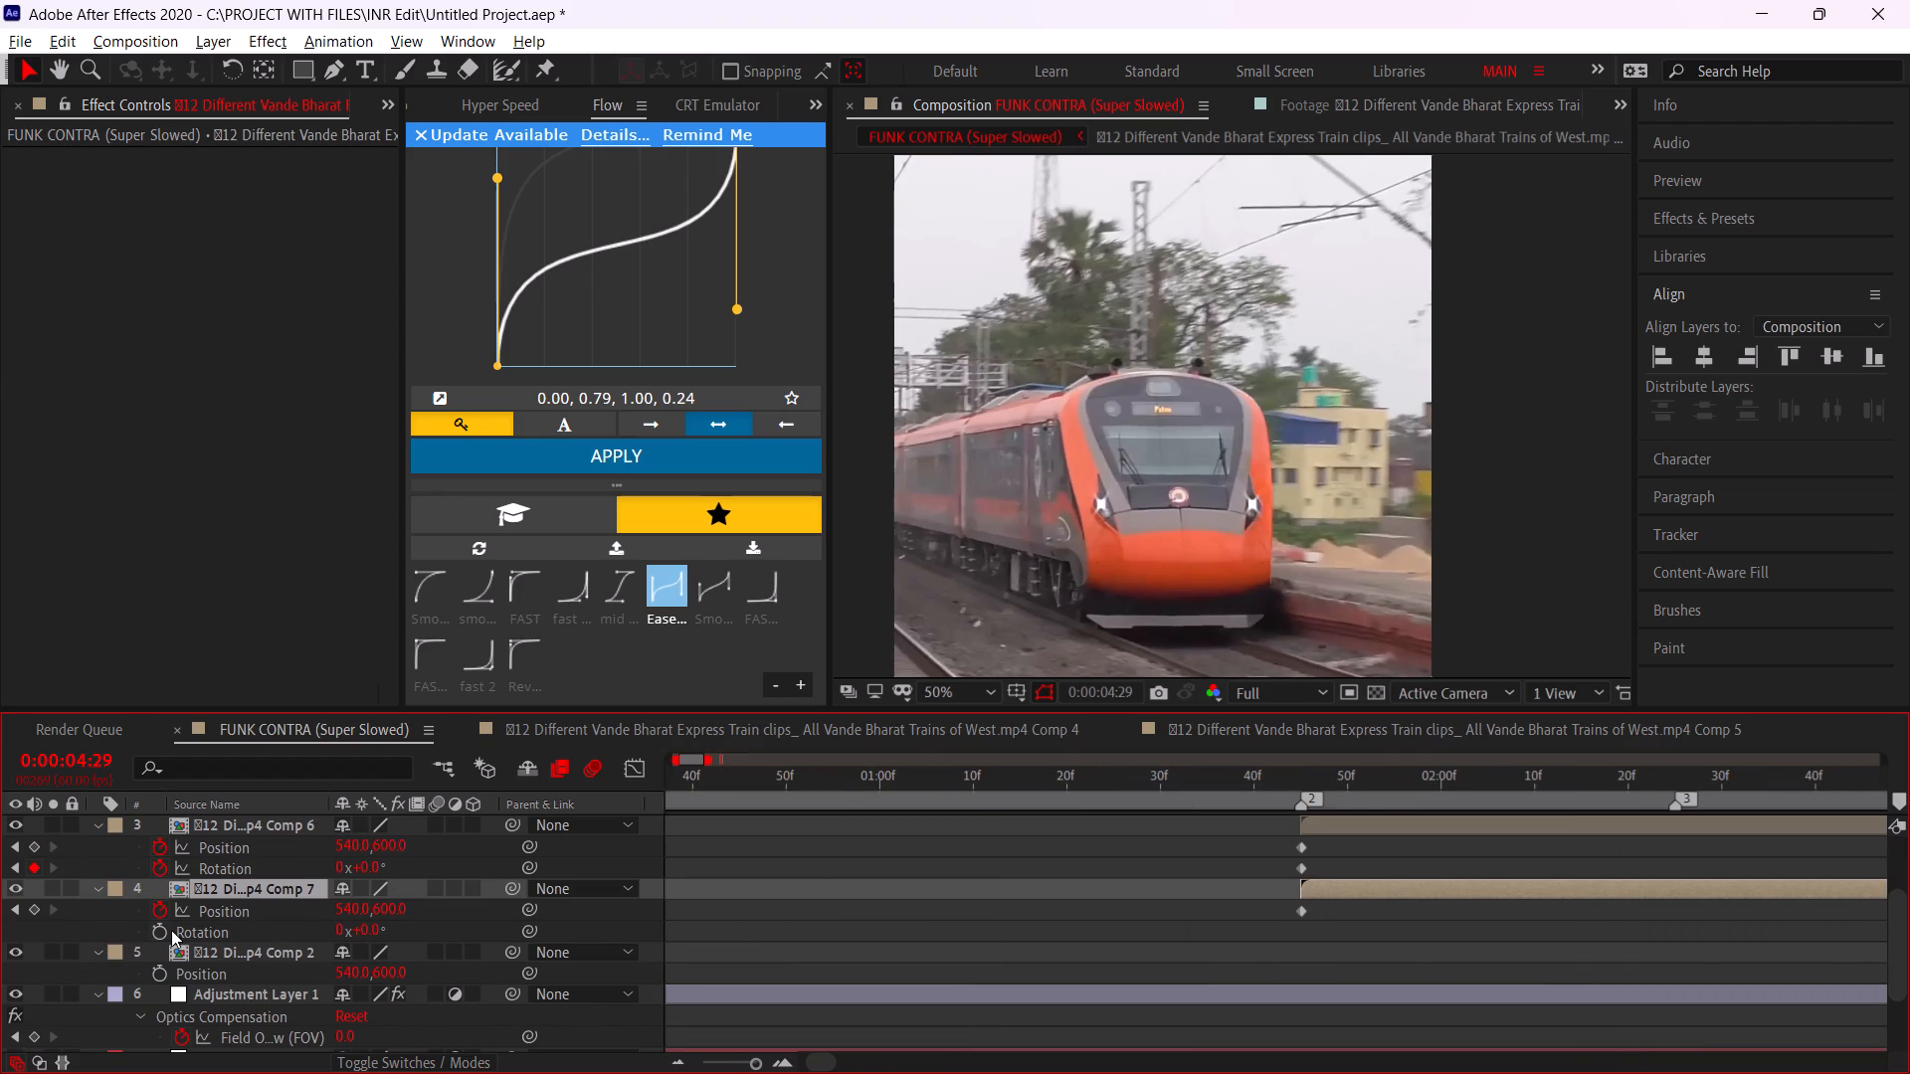
pyautogui.click(161, 932)
# Give the Comp 7 layer a -13° Rotation keyframe and place it at the layer's start, aligned with the starting Position keyframe.
pyautogui.keyDown('alt'); pyautogui.scroll(-1, 867, 906); pyautogui.keyUp('alt')
pyautogui.moveTo(1119, 767); pyautogui.dragTo(1101, 773)
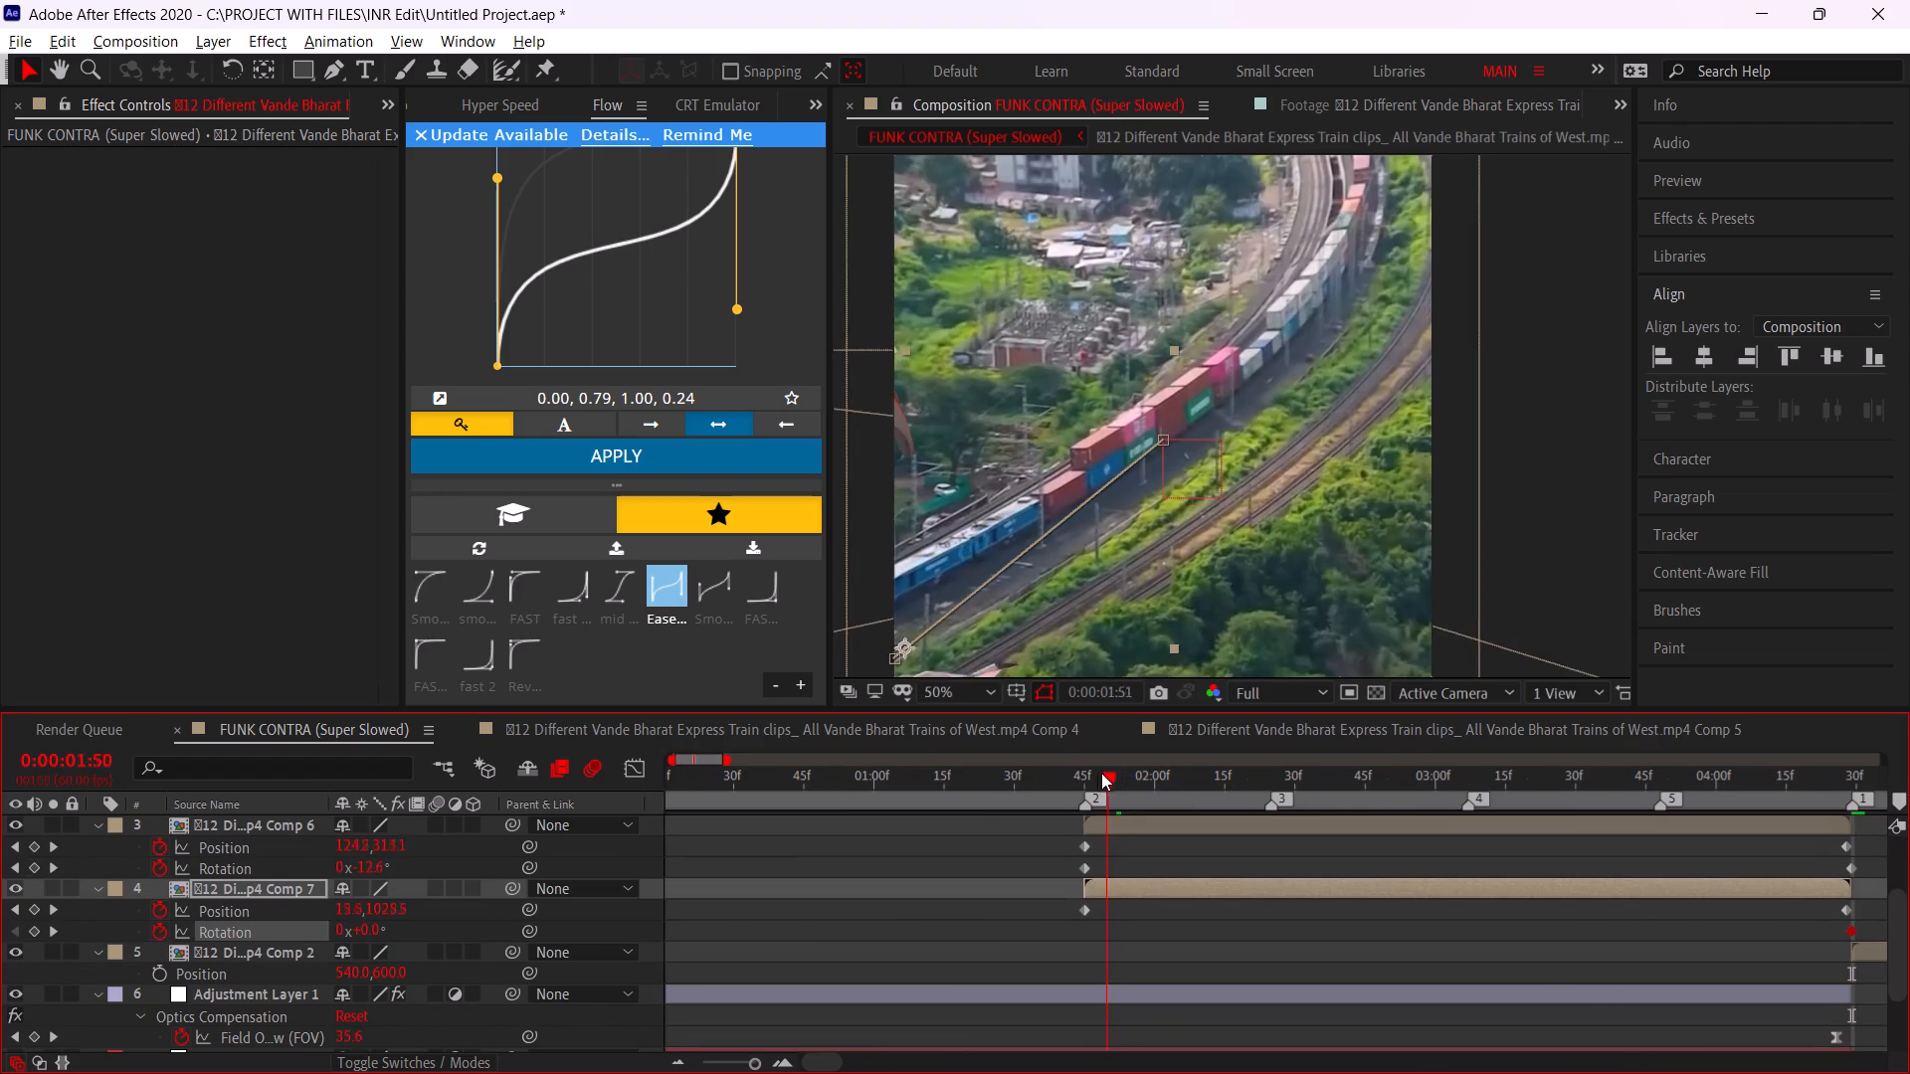
pyautogui.moveTo(1101, 773); pyautogui.dragTo(1086, 774)
pyautogui.moveTo(1086, 774); pyautogui.dragTo(1395, 793)
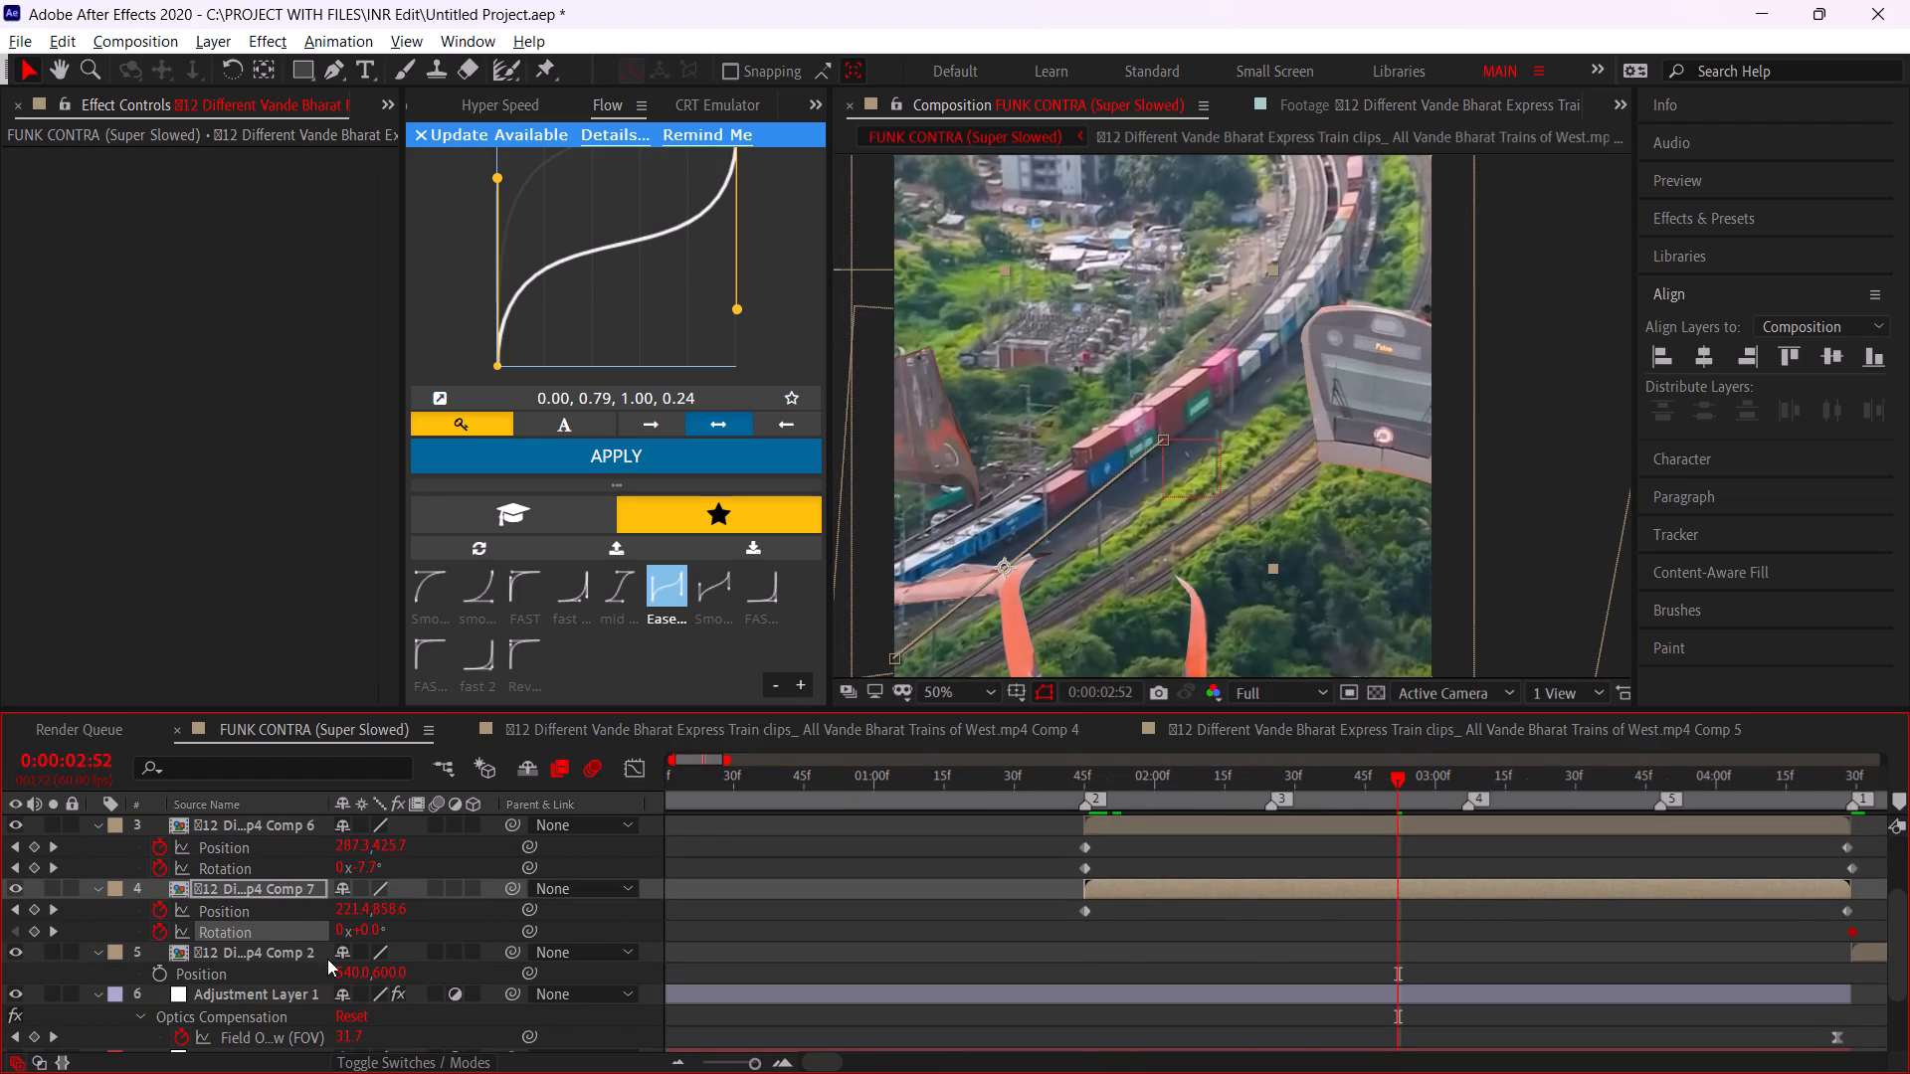
pyautogui.moveTo(366, 934); pyautogui.dragTo(375, 931)
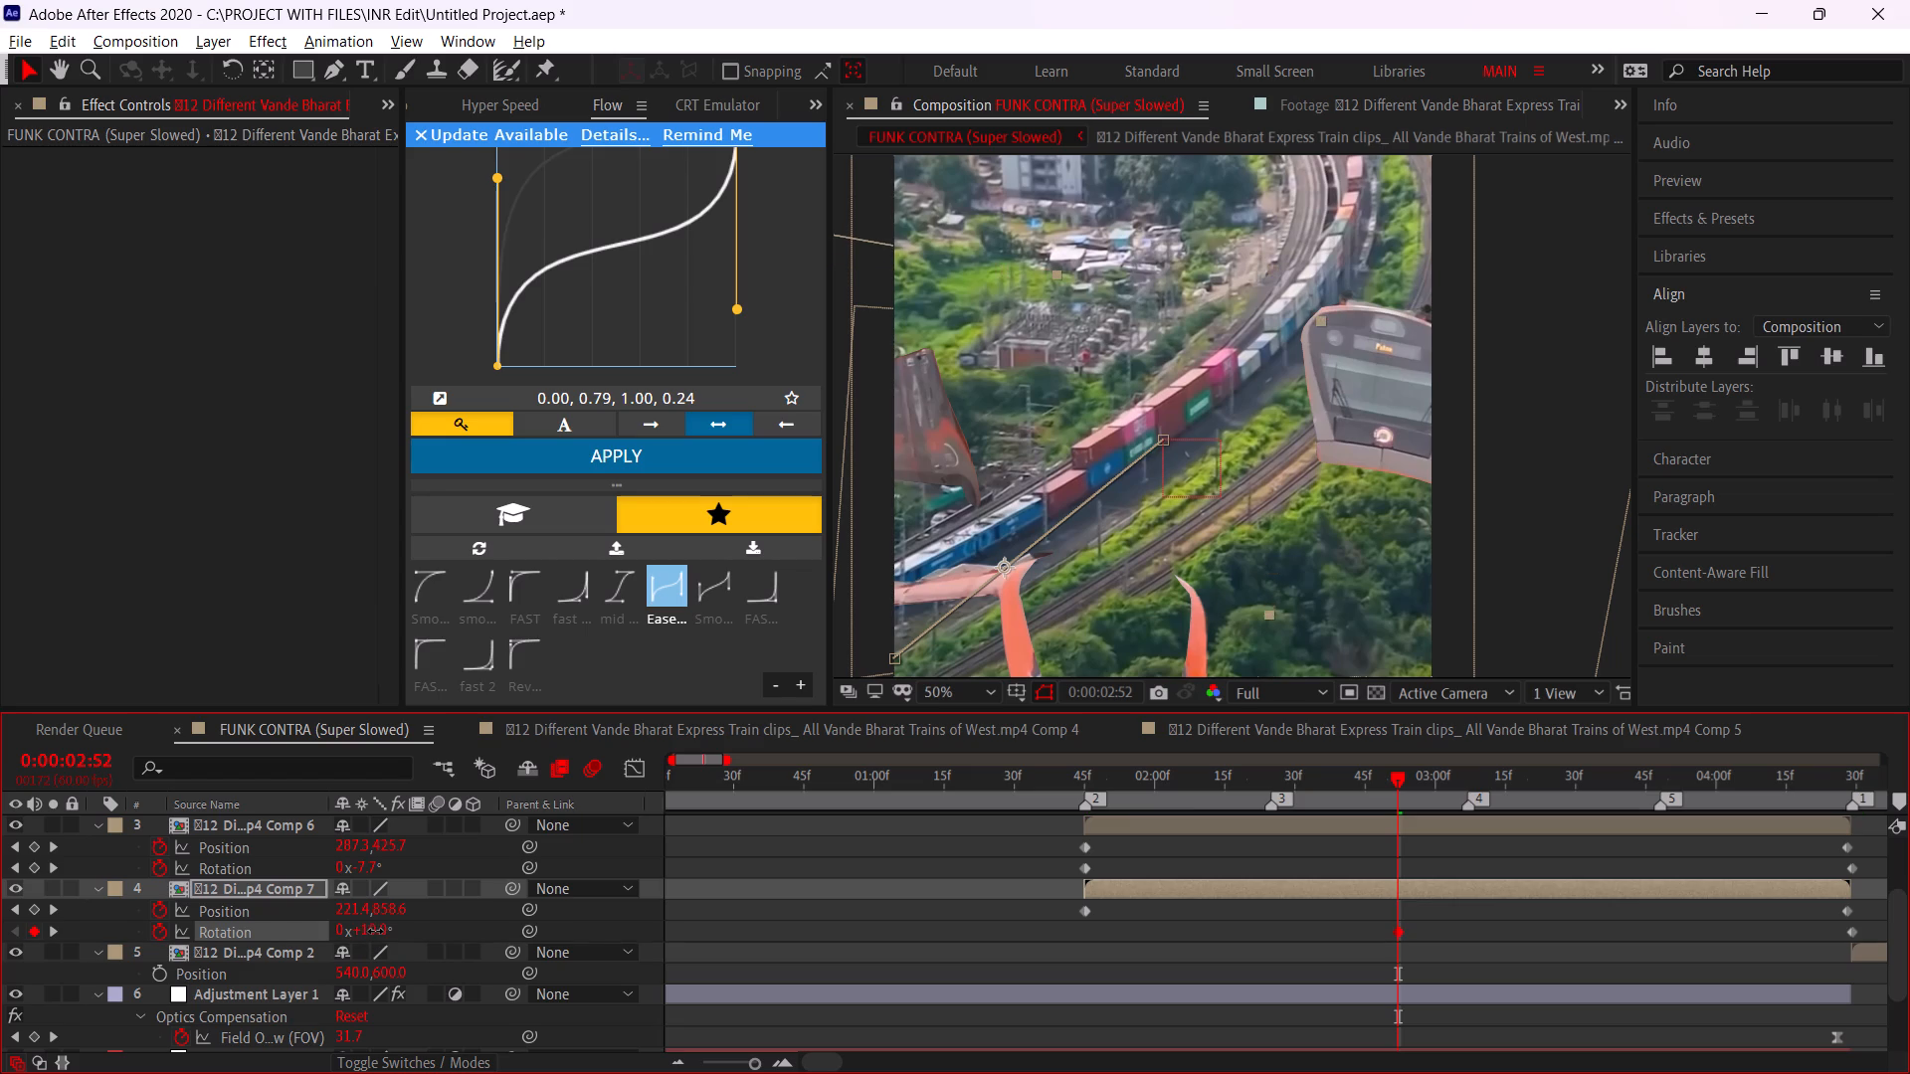
pyautogui.moveTo(375, 931); pyautogui.dragTo(393, 929)
pyautogui.keyDown('alt'); pyautogui.scroll(-1, 1244, 924); pyautogui.keyUp('alt')
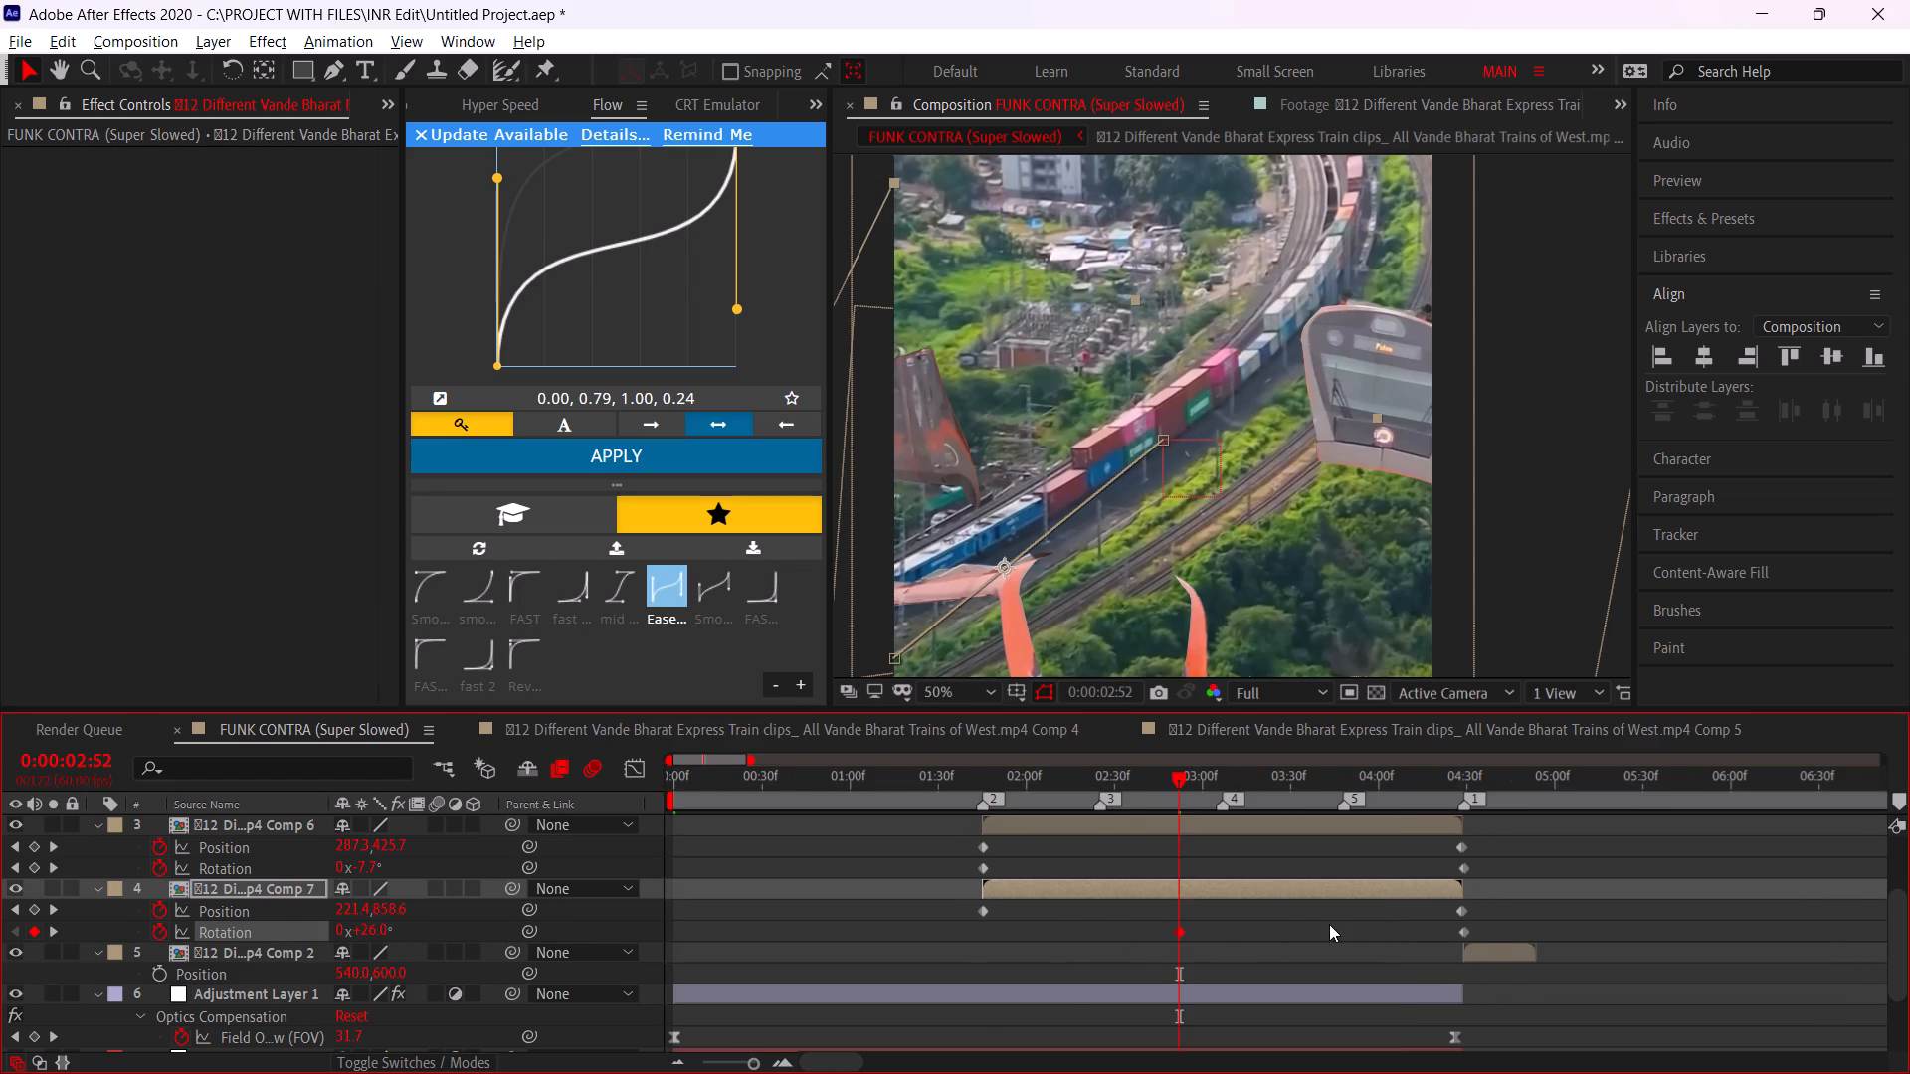
pyautogui.moveTo(367, 927); pyautogui.dragTo(291, 919)
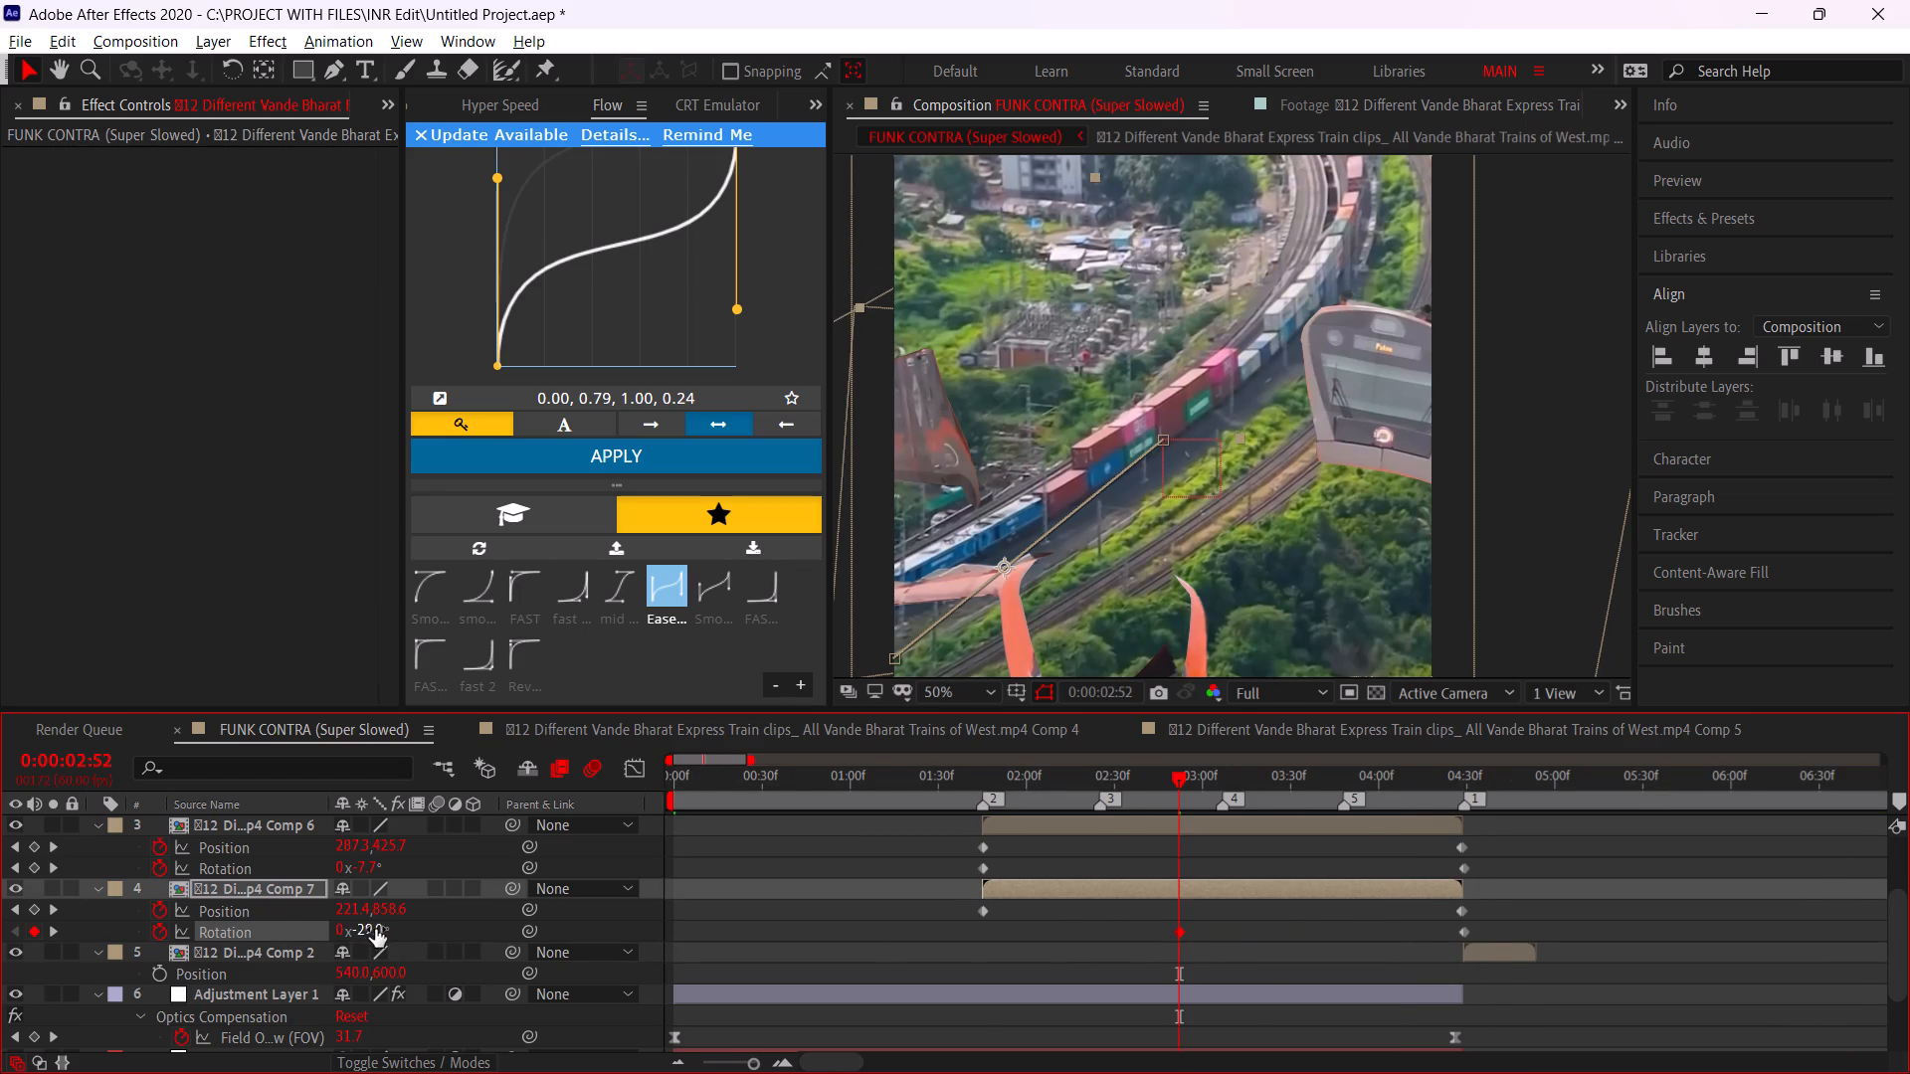
pyautogui.moveTo(375, 929); pyautogui.dragTo(390, 924)
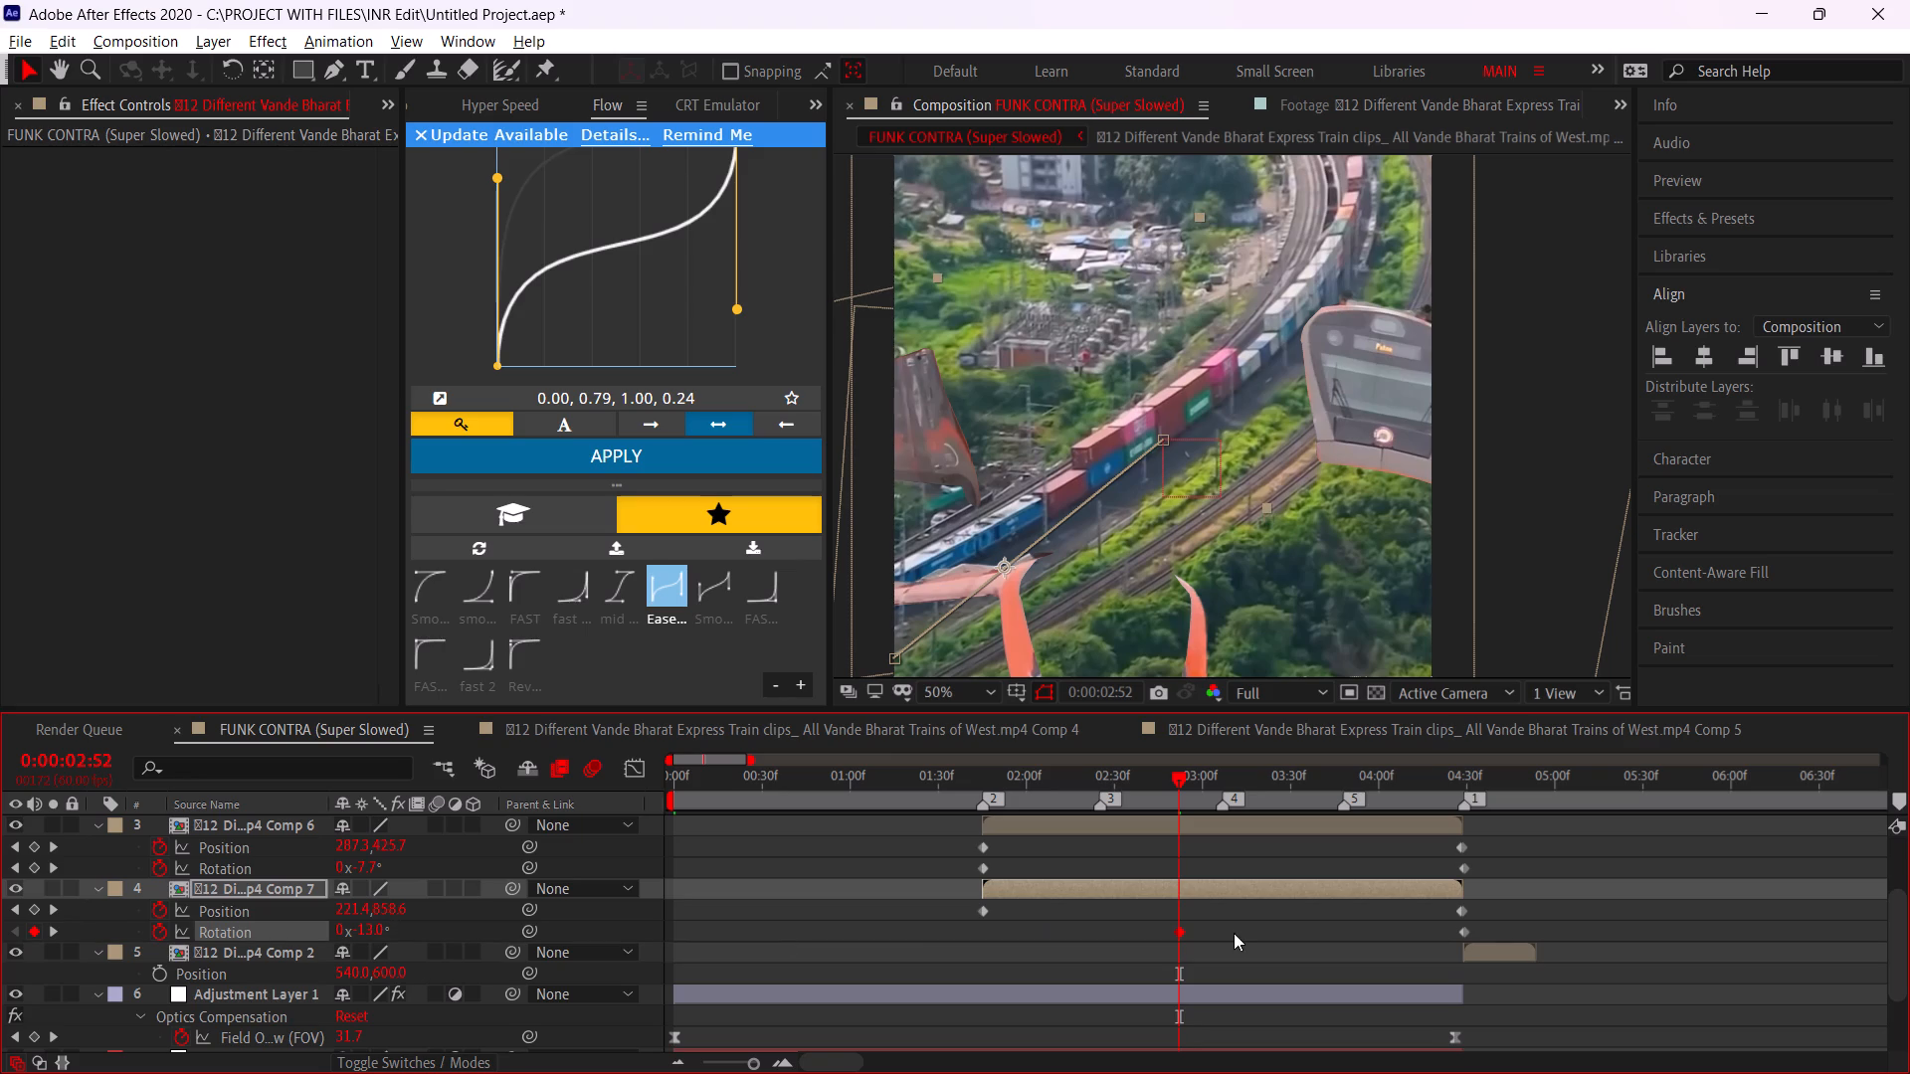
pyautogui.moveTo(1179, 932); pyautogui.dragTo(978, 937)
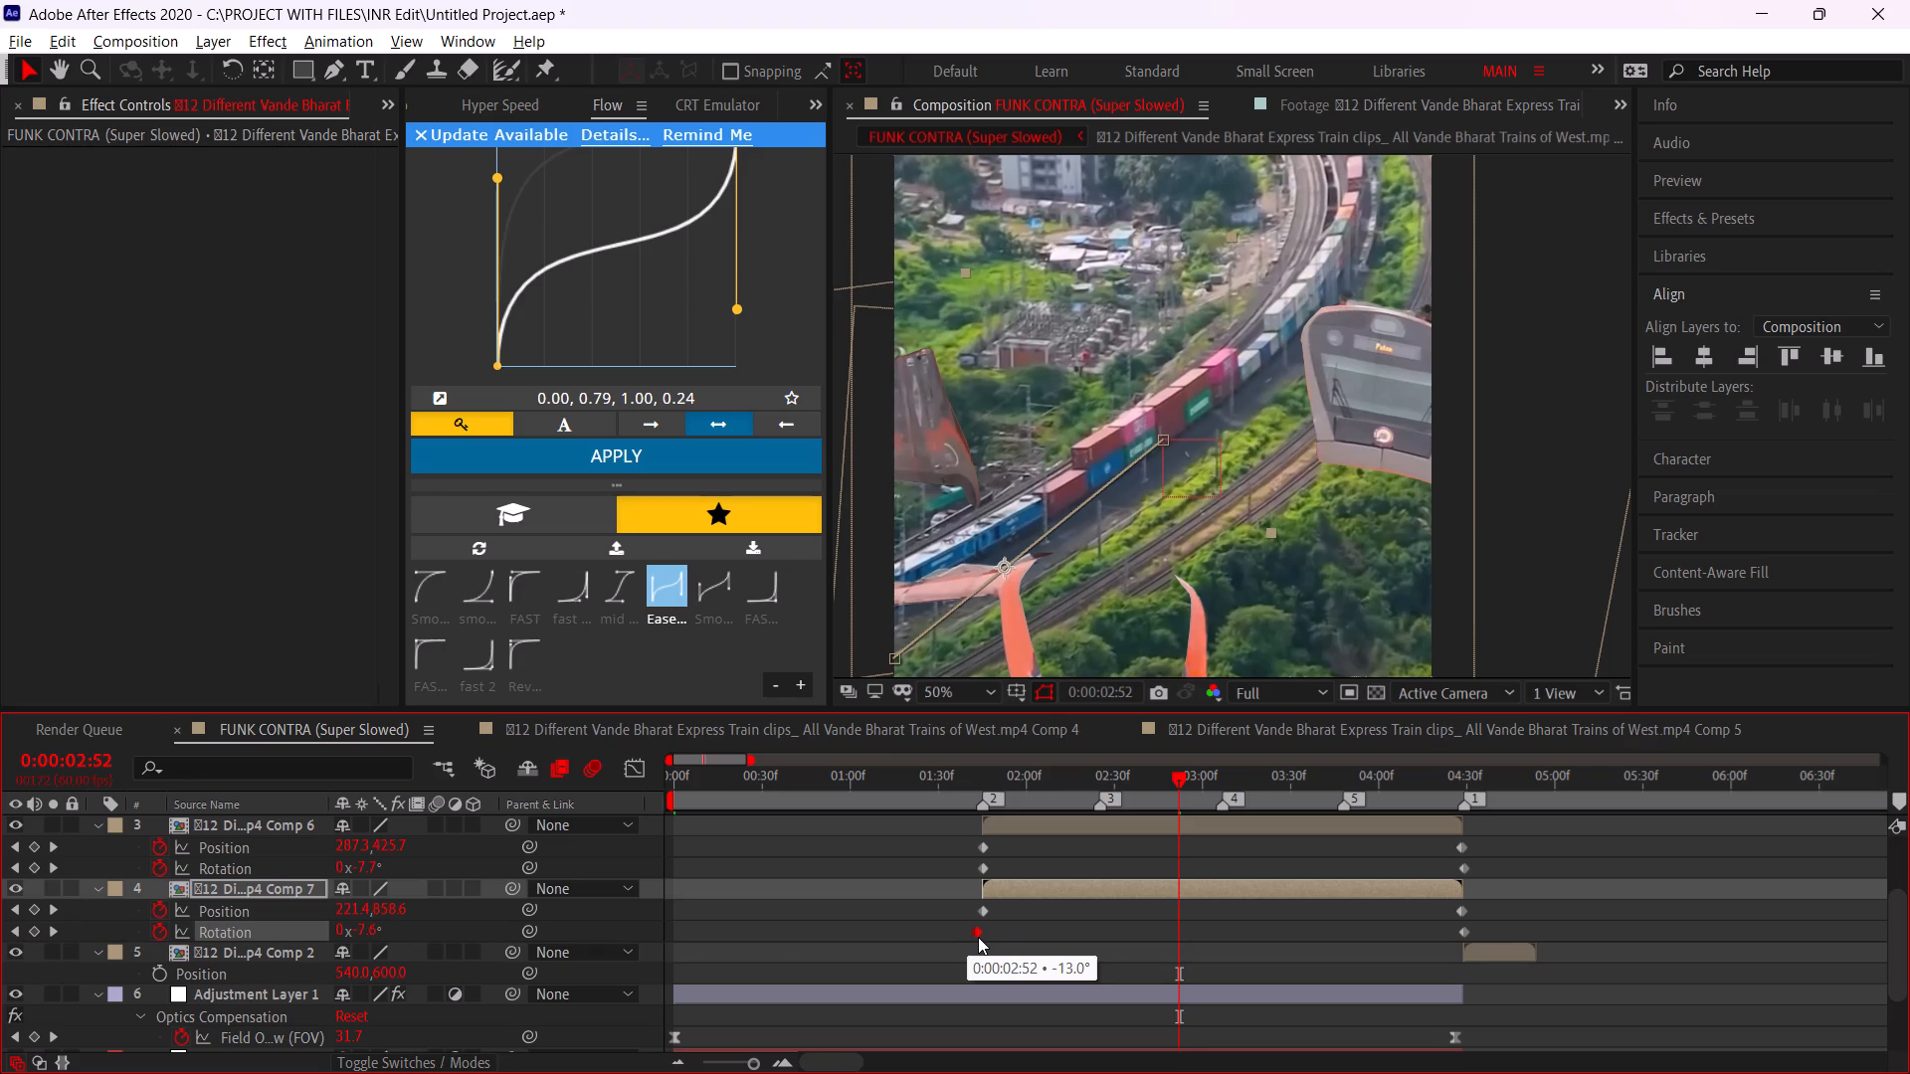
pyautogui.moveTo(978, 937); pyautogui.dragTo(983, 935)
# Move the ending Position keyframes of the Comp 6 and Comp 7 layers to the layers' end at 0:00:04:29.
pyautogui.keyDown('alt'); pyautogui.scroll(2, 955, 932); pyautogui.keyUp('alt')
pyautogui.moveTo(1087, 943); pyautogui.dragTo(401, 938, button='middle')
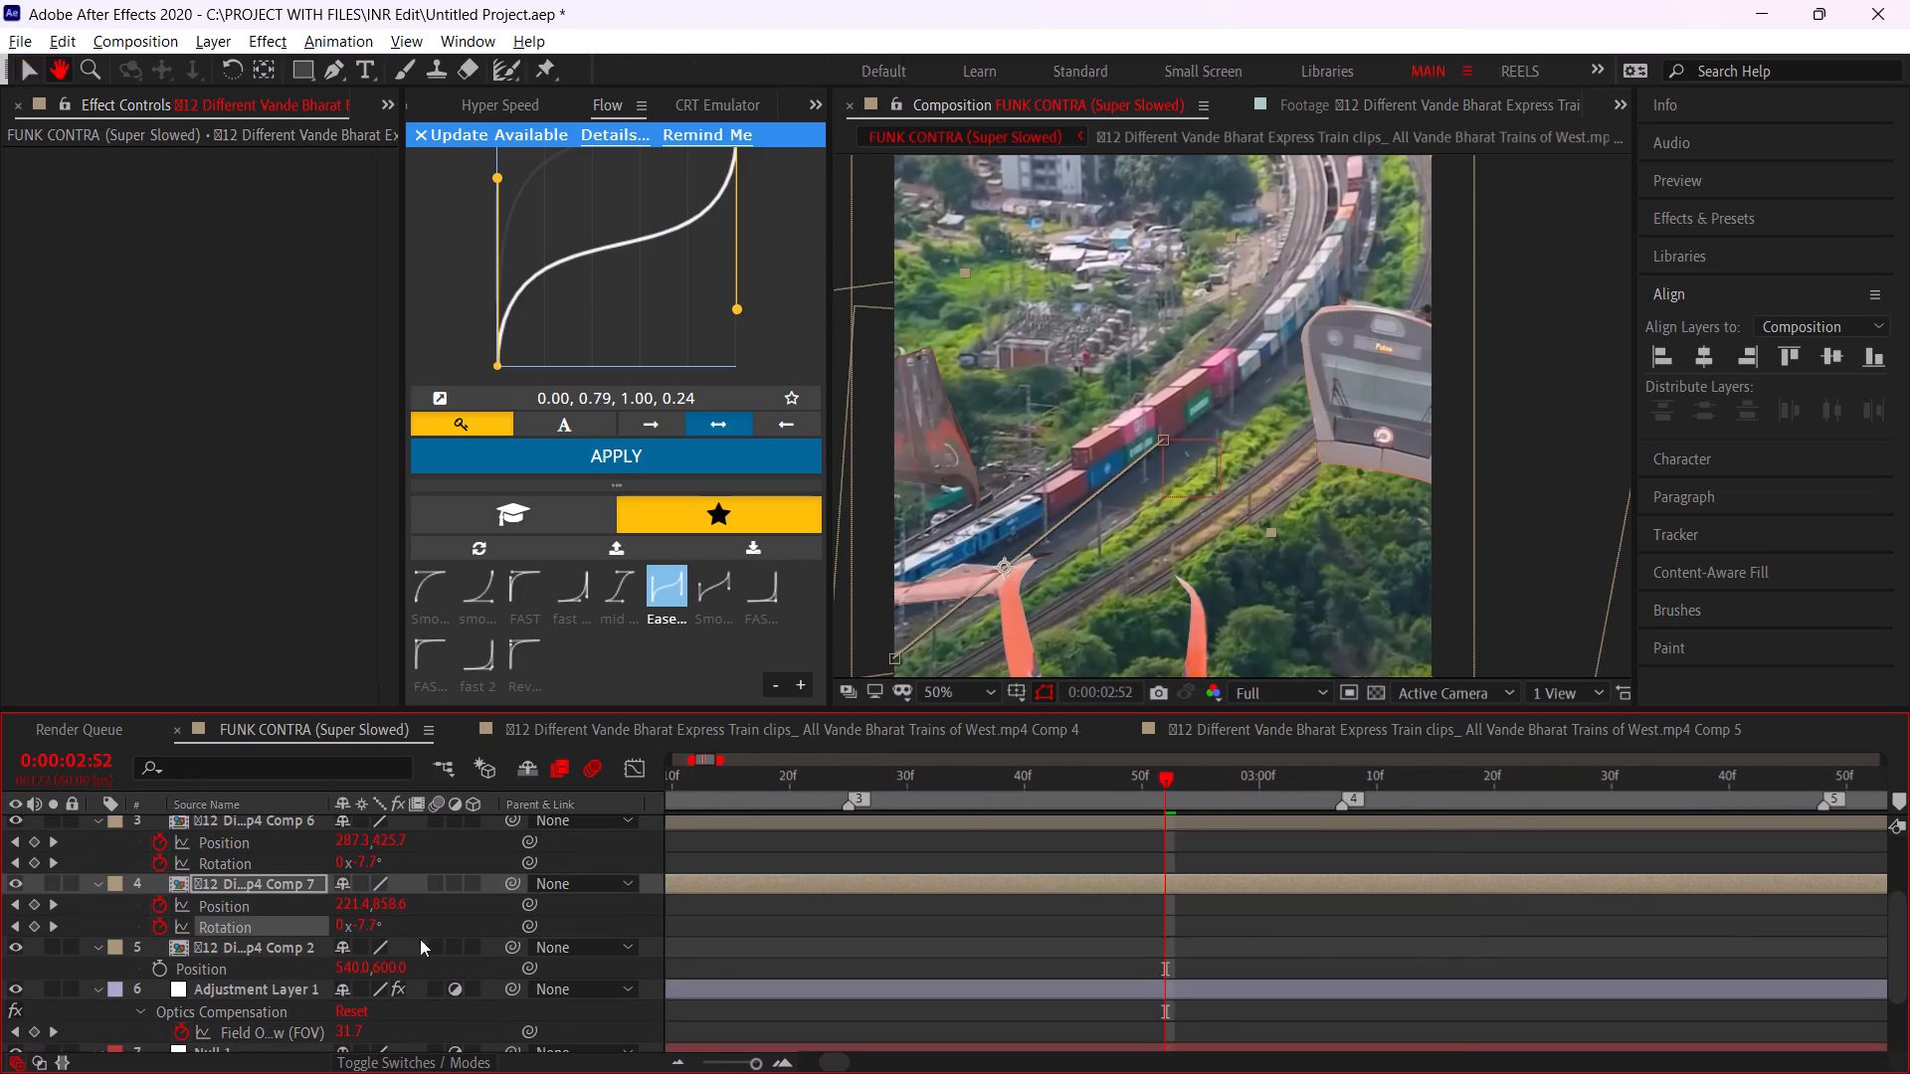
pyautogui.moveTo(1258, 945); pyautogui.dragTo(678, 959, button='middle')
pyautogui.moveTo(1386, 947); pyautogui.dragTo(937, 944, button='middle')
pyautogui.keyDown('alt'); pyautogui.scroll(1, 1300, 914); pyautogui.keyUp('alt')
pyautogui.keyDown('alt'); pyautogui.scroll(1, 1214, 865); pyautogui.keyUp('alt')
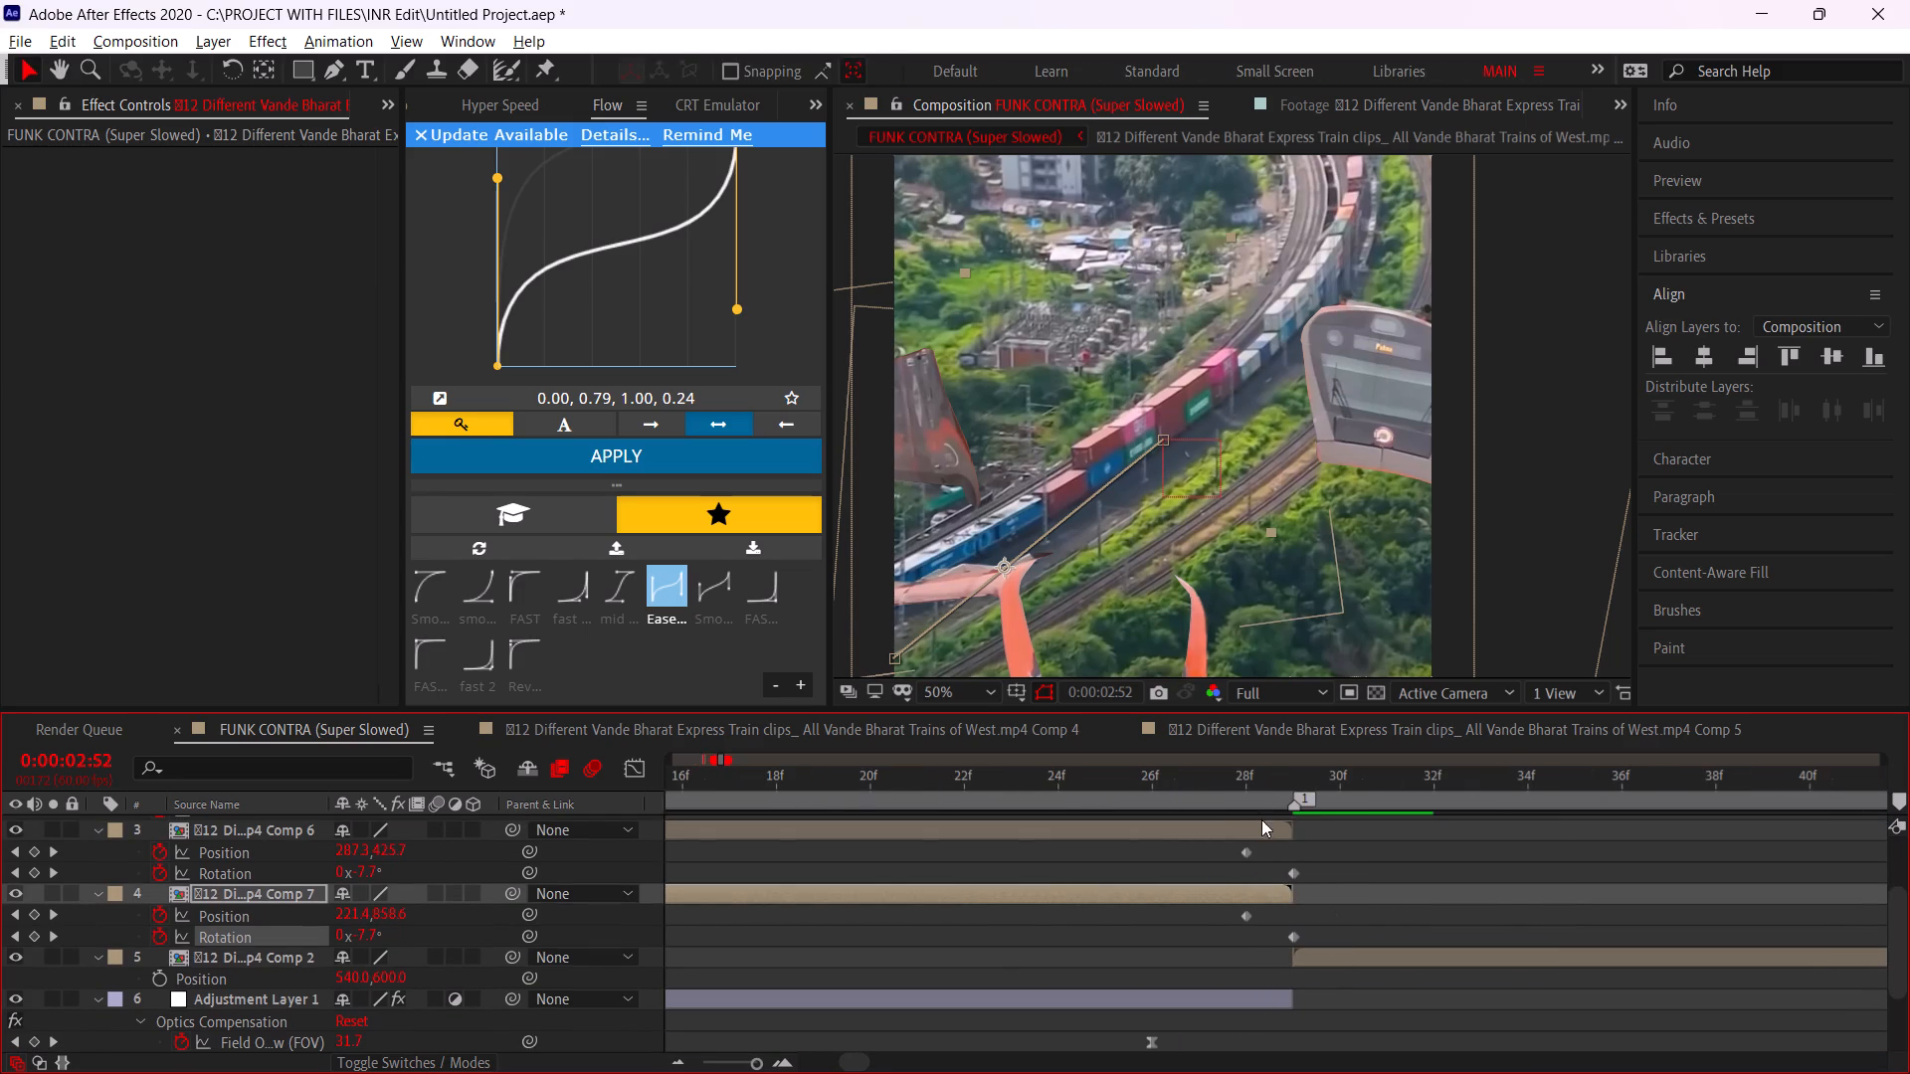
pyautogui.click(1289, 780)
pyautogui.moveTo(1245, 845); pyautogui.dragTo(1278, 872)
pyautogui.moveTo(1246, 915); pyautogui.dragTo(1278, 940)
# Reveal the Comp 4 layer's keyframes and move its 540, 600 Position keyframe one frame on to the layer's end at 0:00:04:29.
pyautogui.scroll(2, 1283, 925)
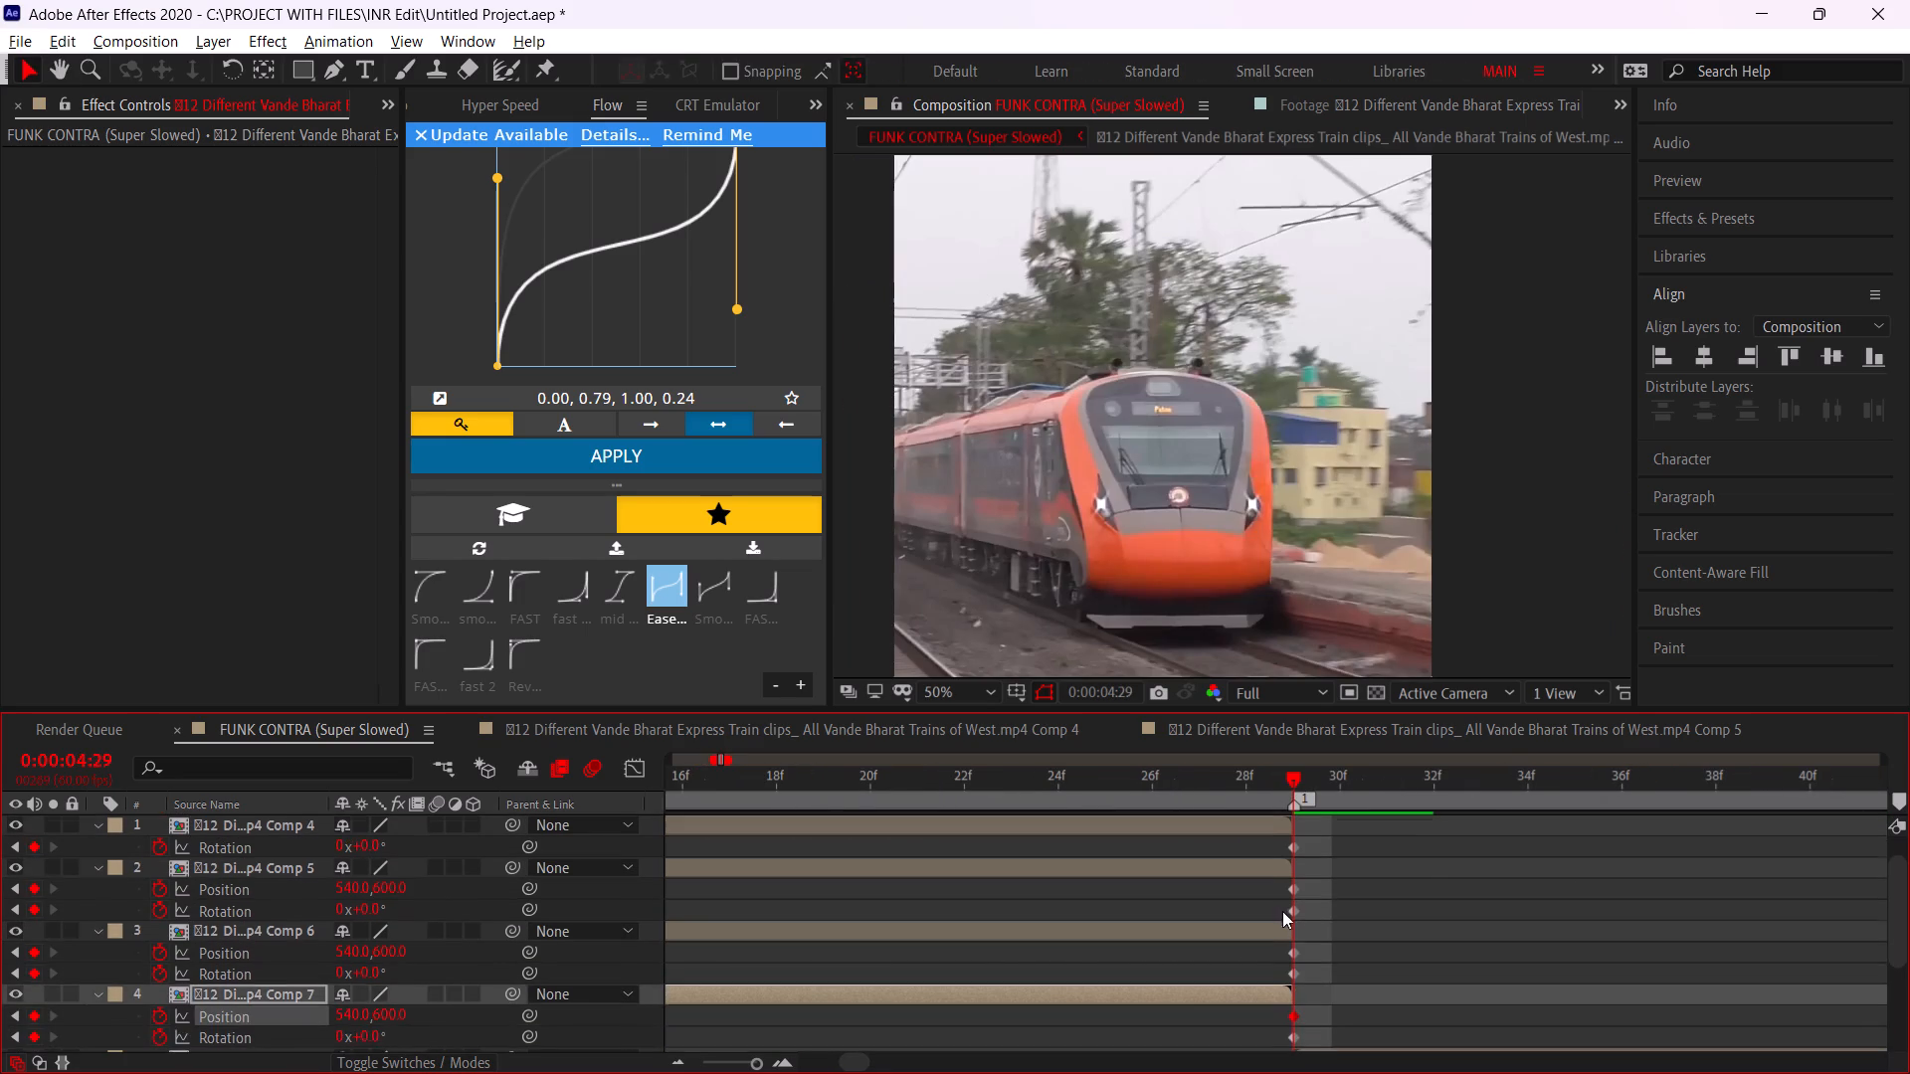
pyautogui.scroll(2, 1282, 911)
pyautogui.keyDown('alt'); pyautogui.scroll(-1, 1280, 900); pyautogui.keyUp('alt')
pyautogui.click(1219, 829)
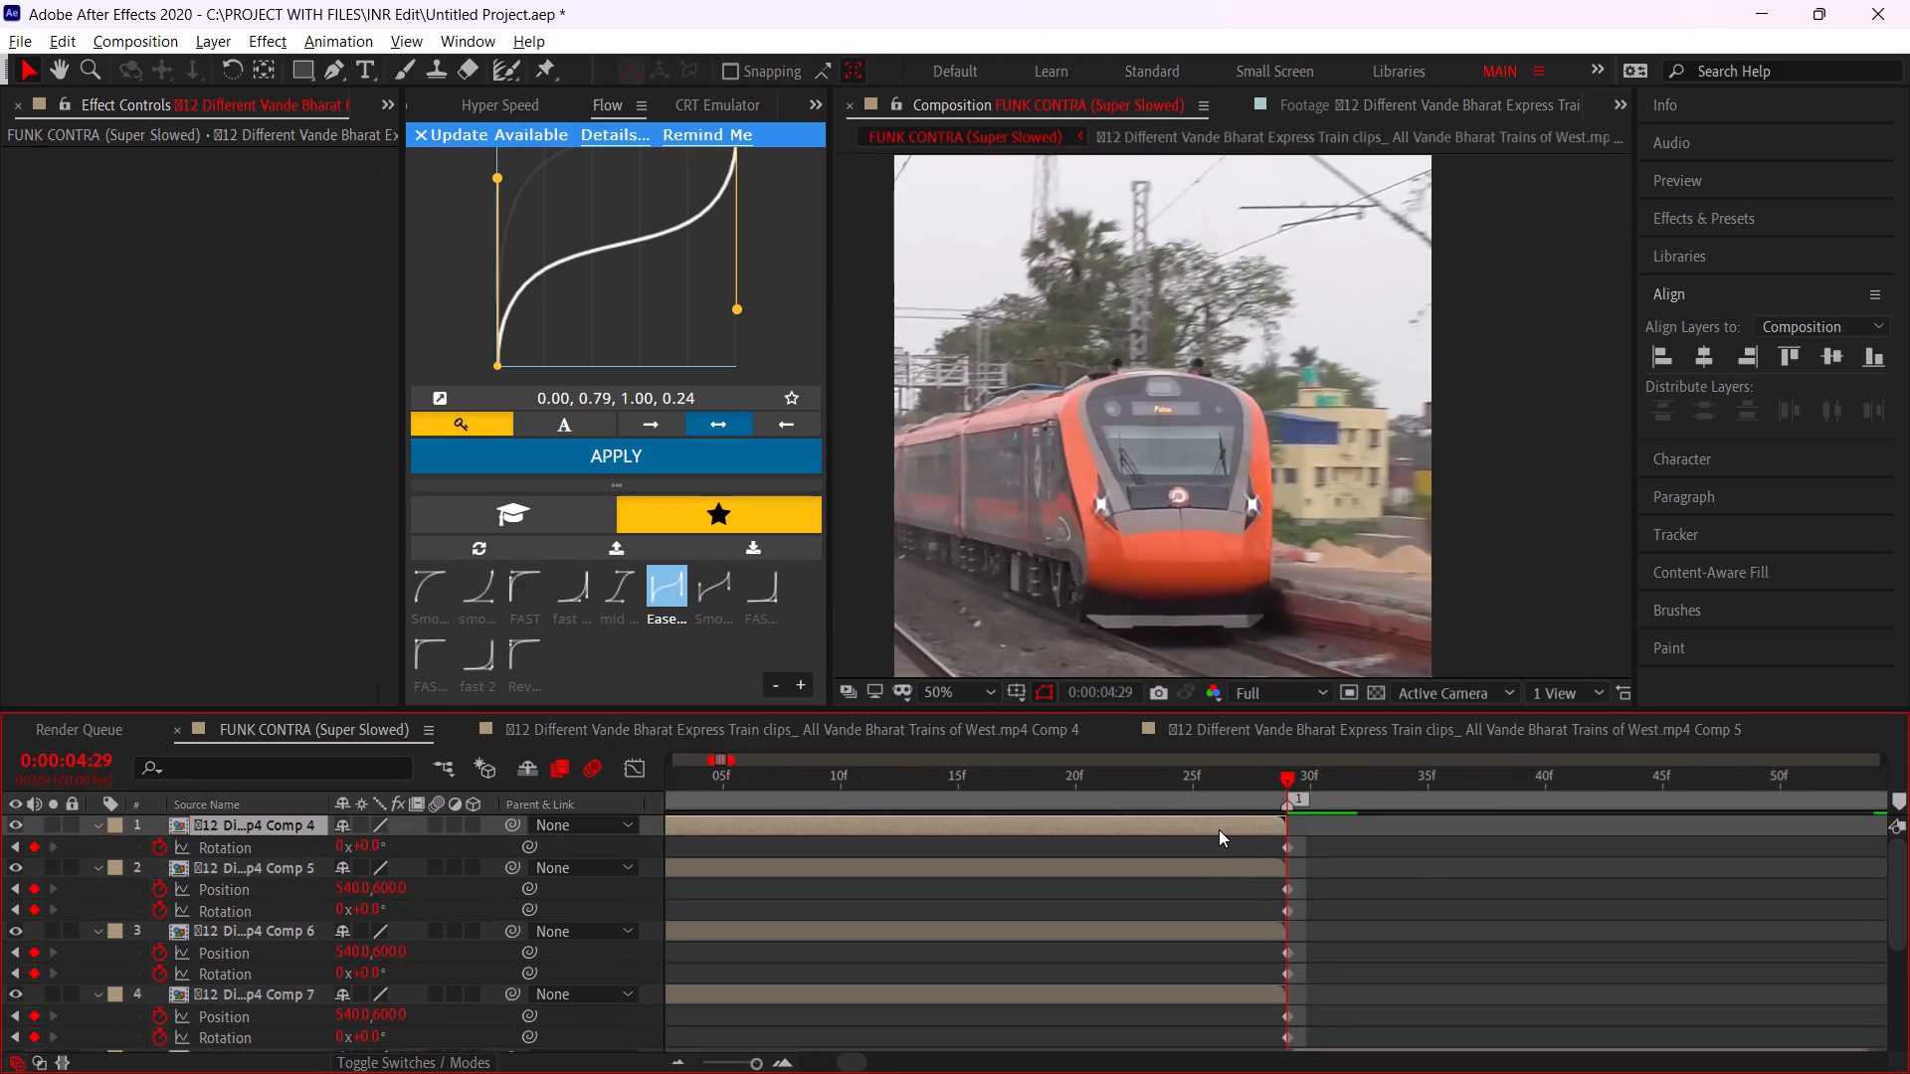
pyautogui.press('u')
pyautogui.keyDown('alt'); pyautogui.scroll(-1, 1270, 882); pyautogui.keyUp('alt')
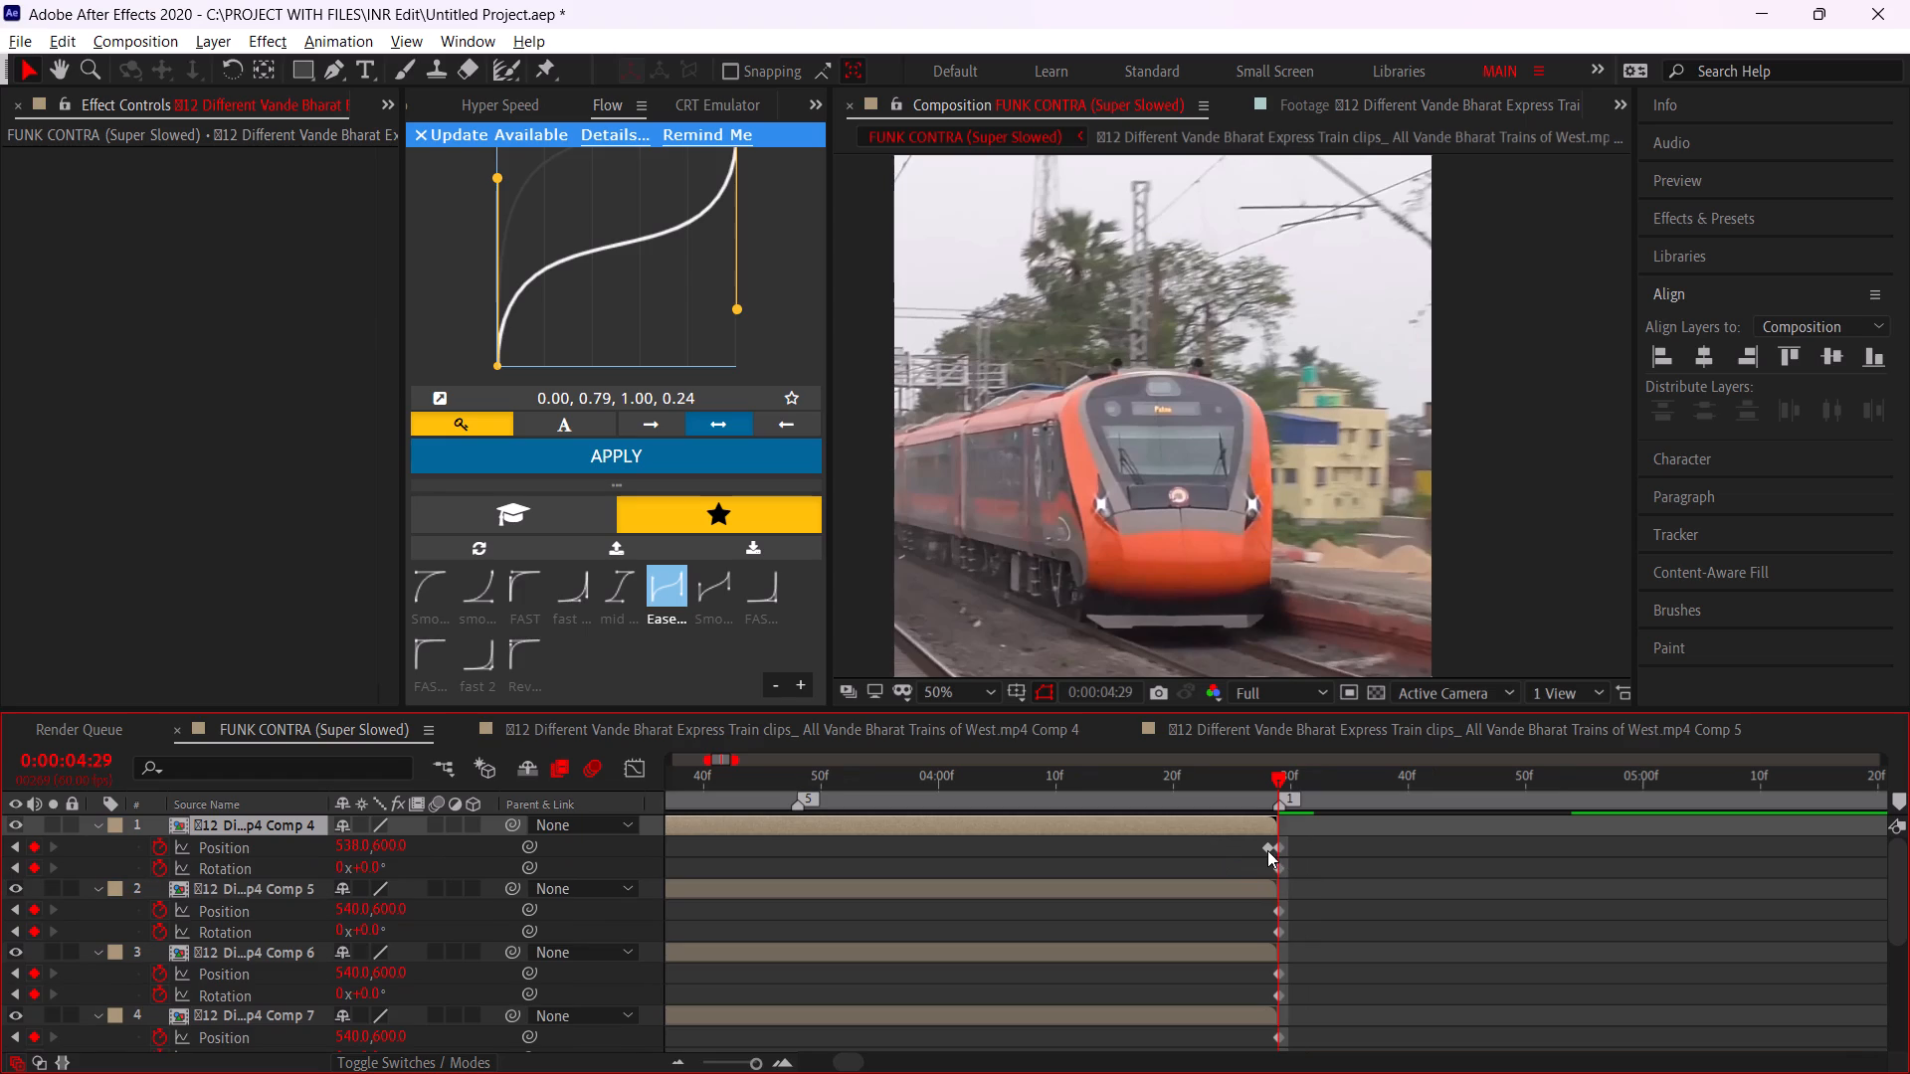
pyautogui.click(1267, 849)
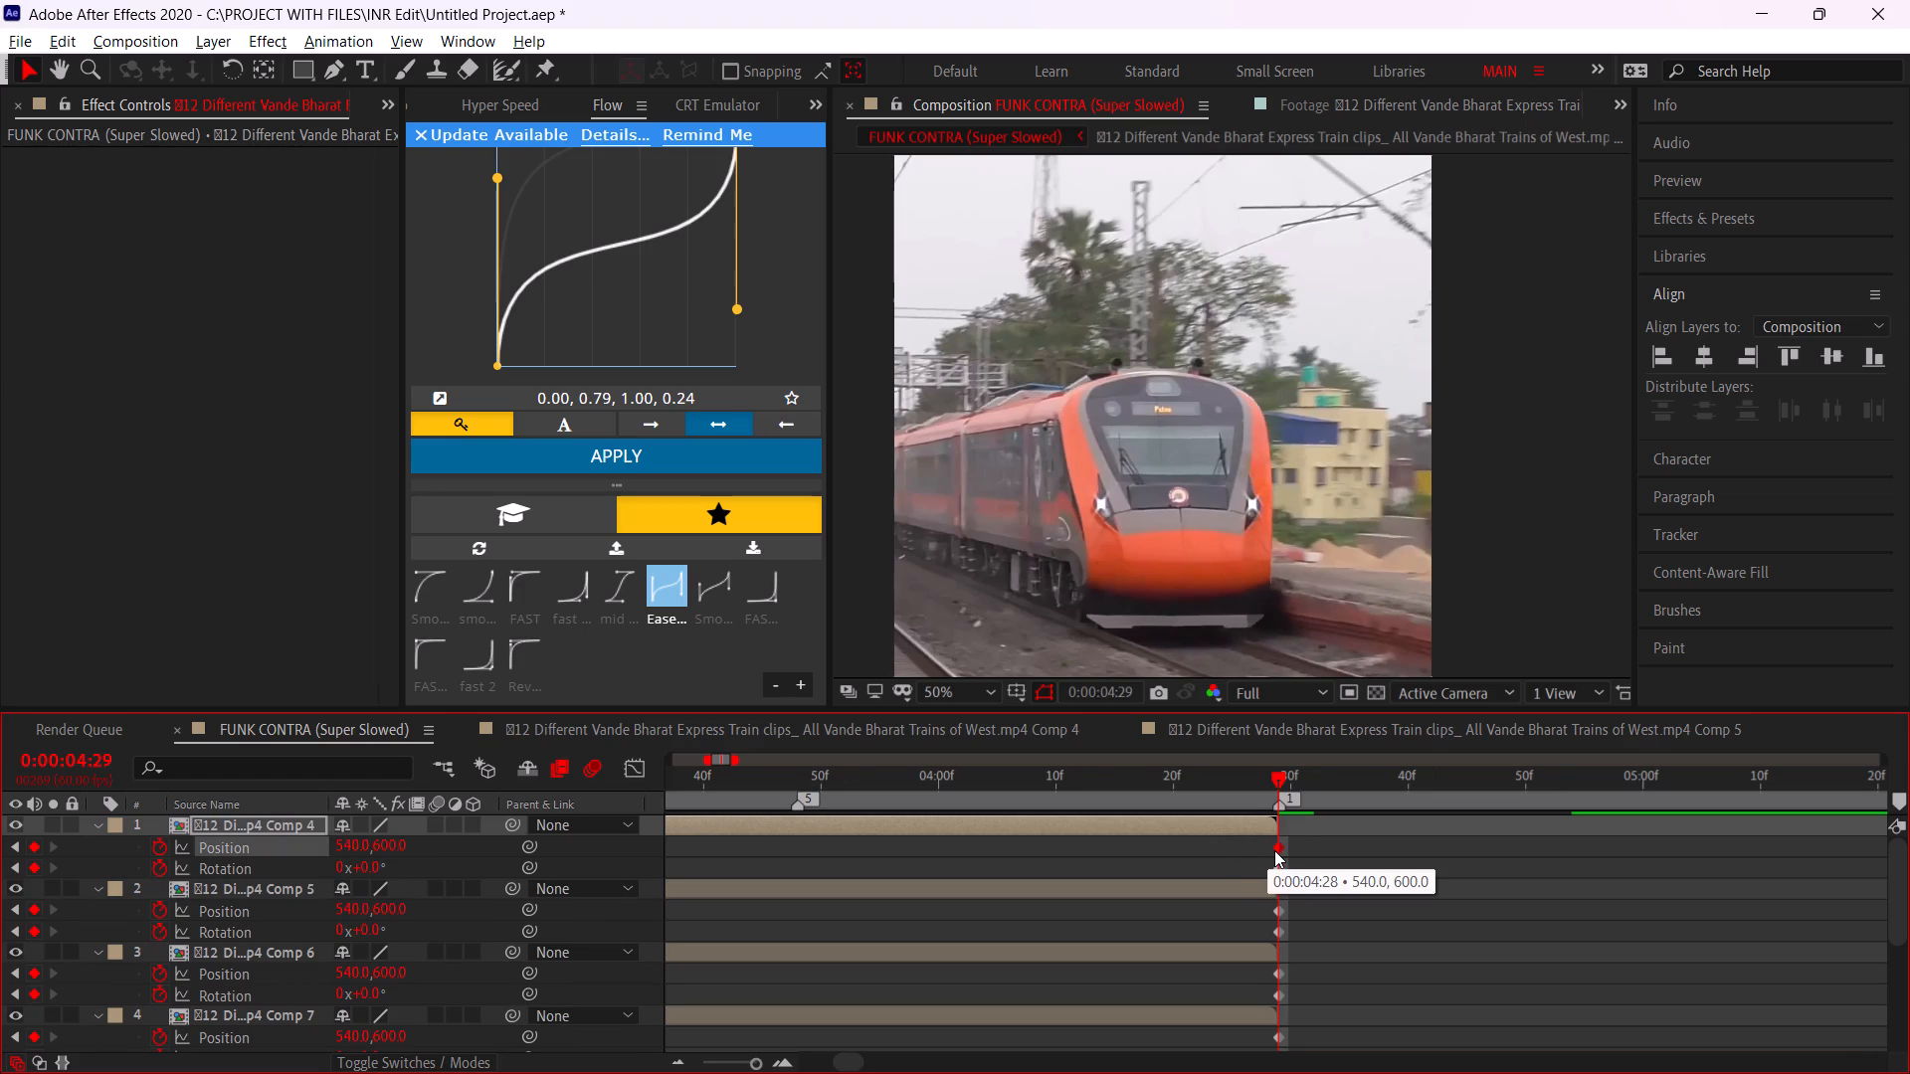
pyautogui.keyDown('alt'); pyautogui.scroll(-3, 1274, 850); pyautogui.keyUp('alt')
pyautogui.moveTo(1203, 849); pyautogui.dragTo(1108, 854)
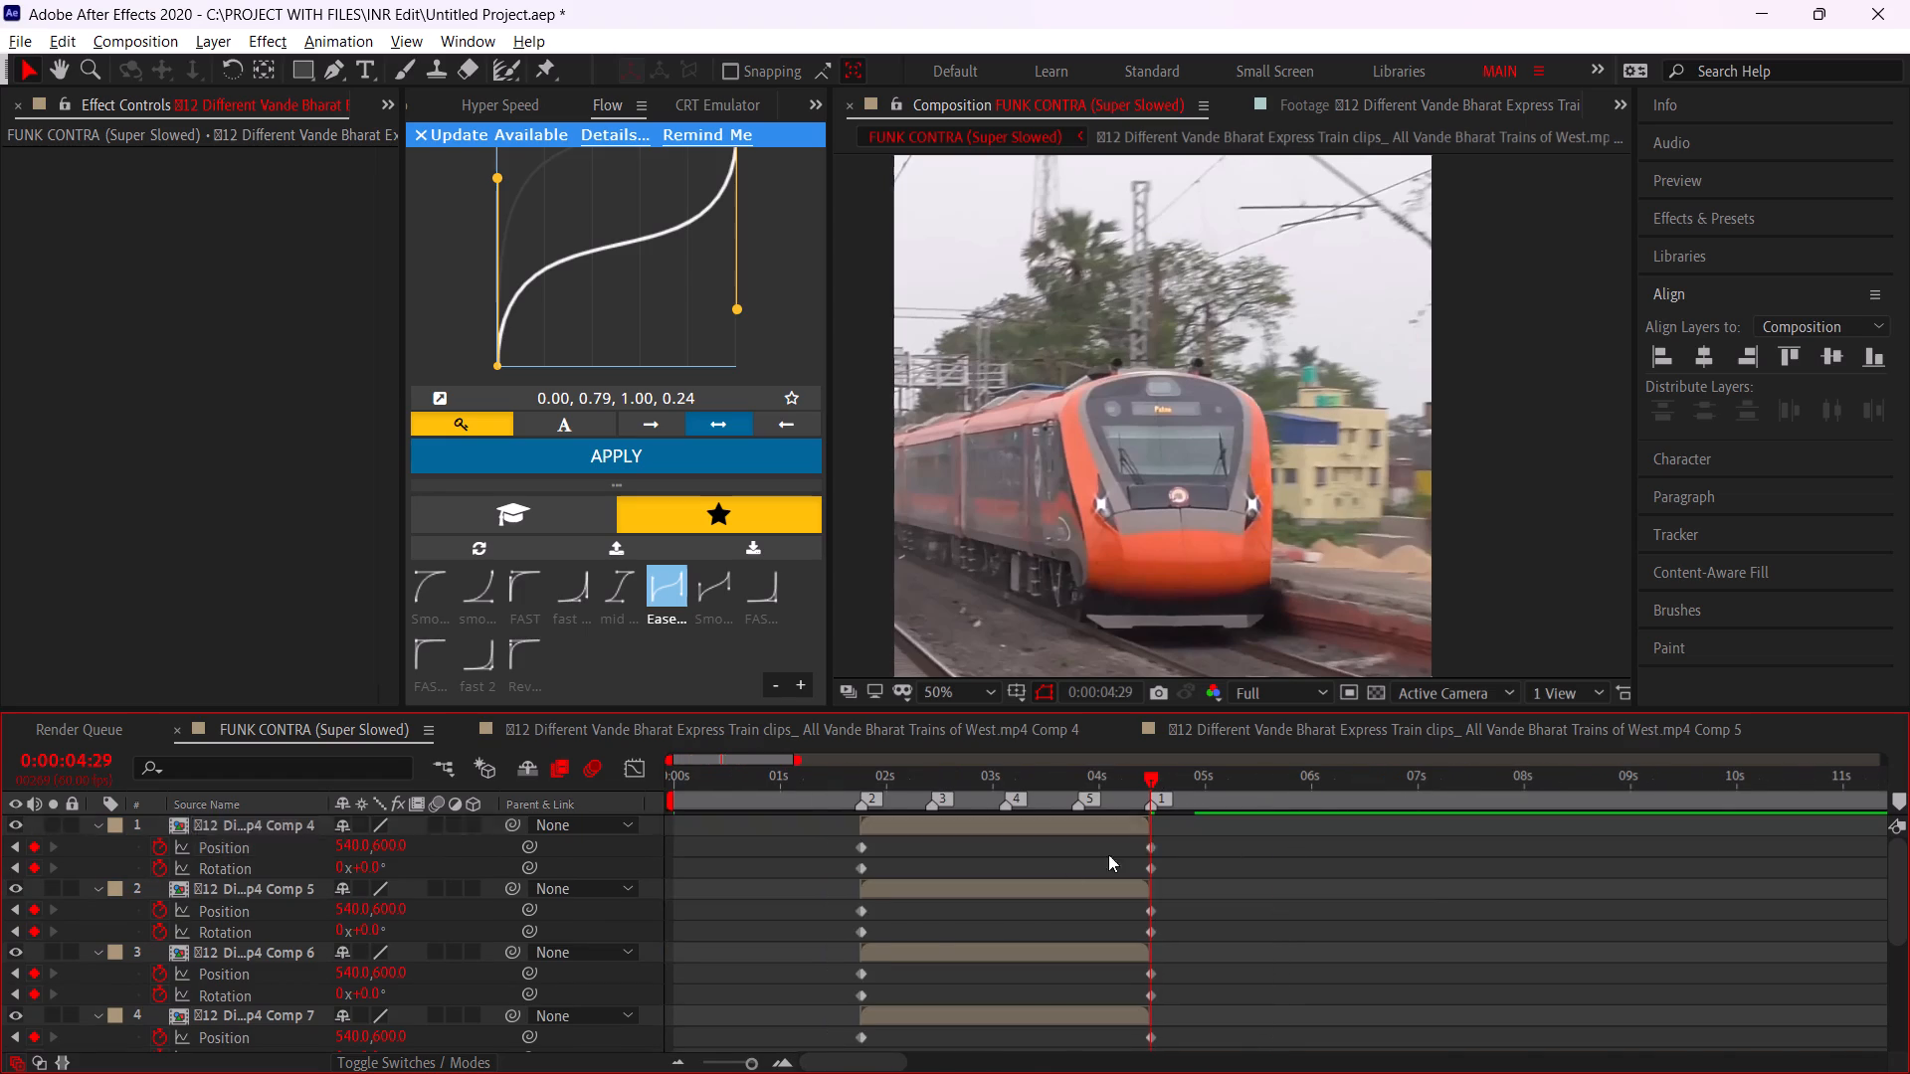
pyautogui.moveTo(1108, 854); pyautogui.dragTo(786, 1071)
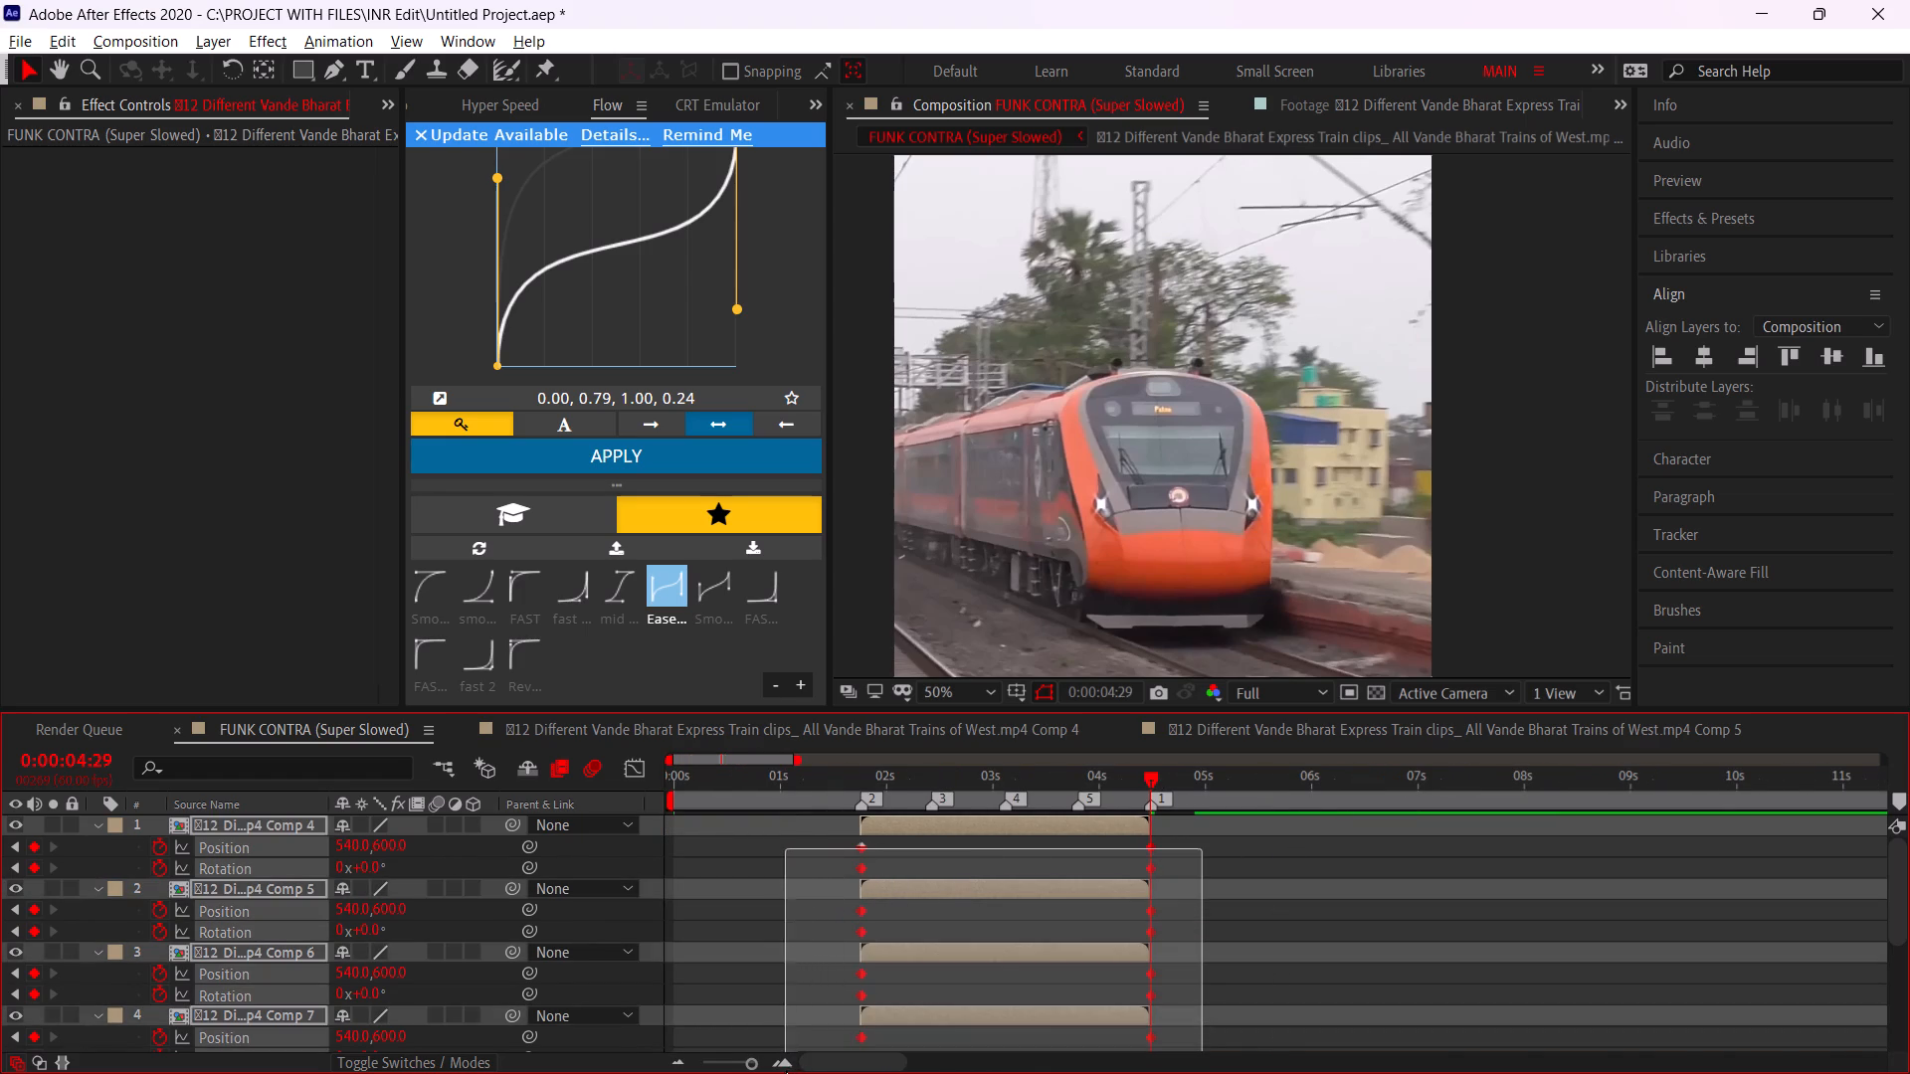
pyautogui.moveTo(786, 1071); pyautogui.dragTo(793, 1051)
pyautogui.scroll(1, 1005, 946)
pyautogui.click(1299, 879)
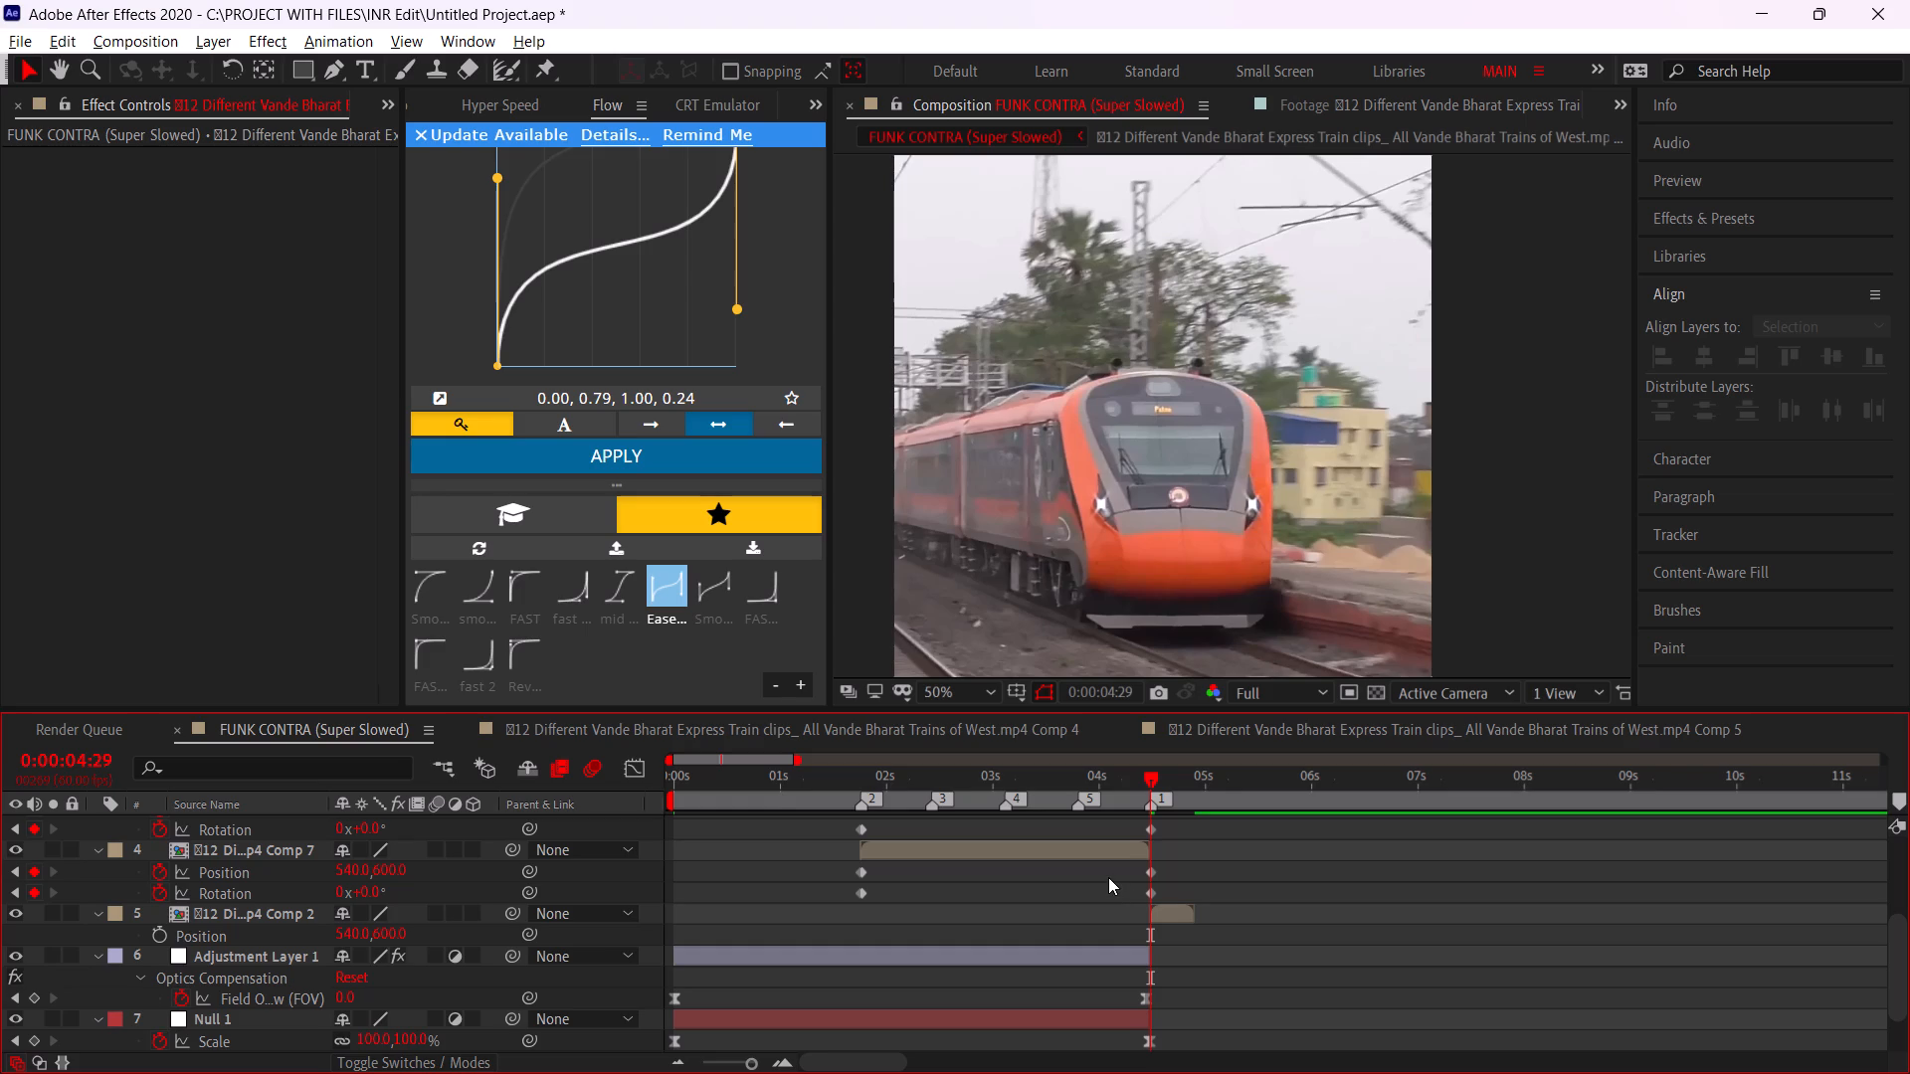
# Pre-compose the Comp 4, Comp 5, Comp 6 and Comp 7 layers together, moving all attributes and matching the duration to their time span.
pyautogui.scroll(6, 1094, 878)
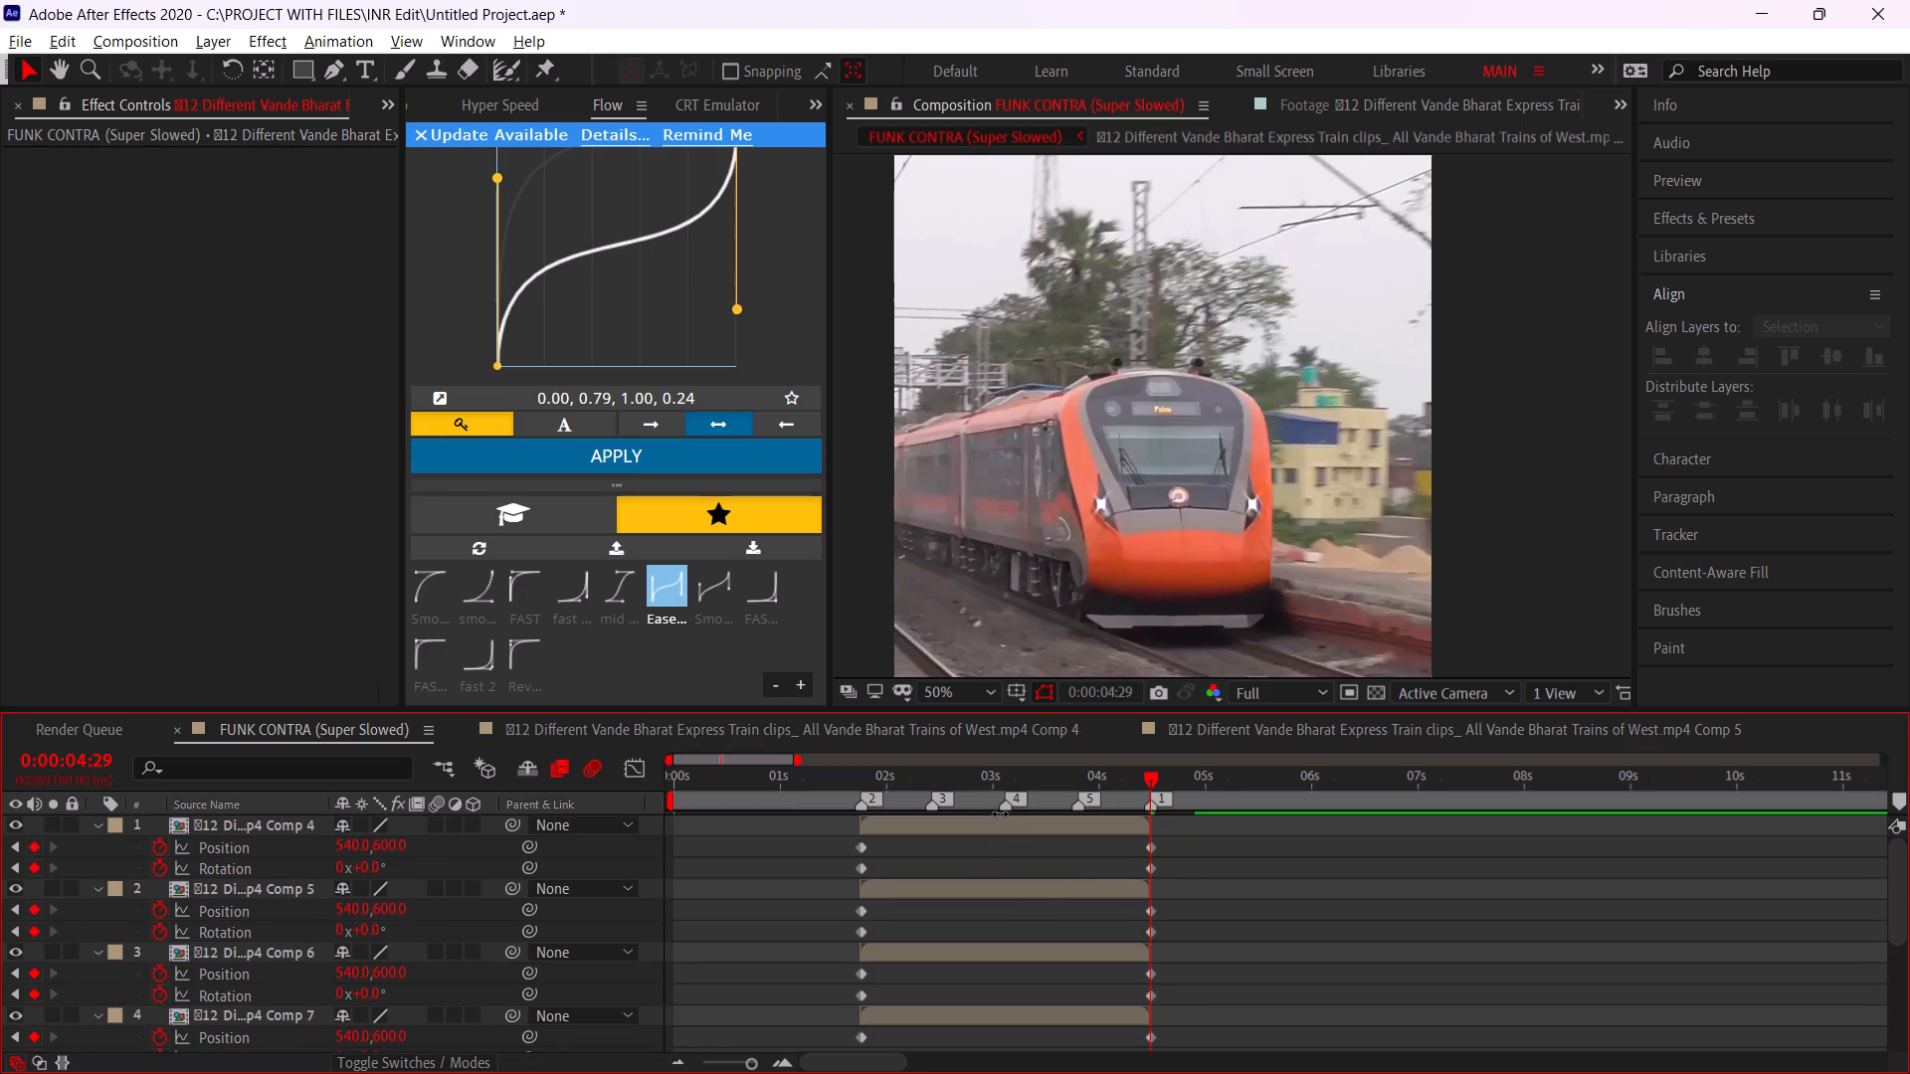
pyautogui.click(1001, 815)
pyautogui.scroll(-1, 1005, 855)
pyautogui.keyDown('shift'); pyautogui.click(999, 946); pyautogui.keyUp('shift')
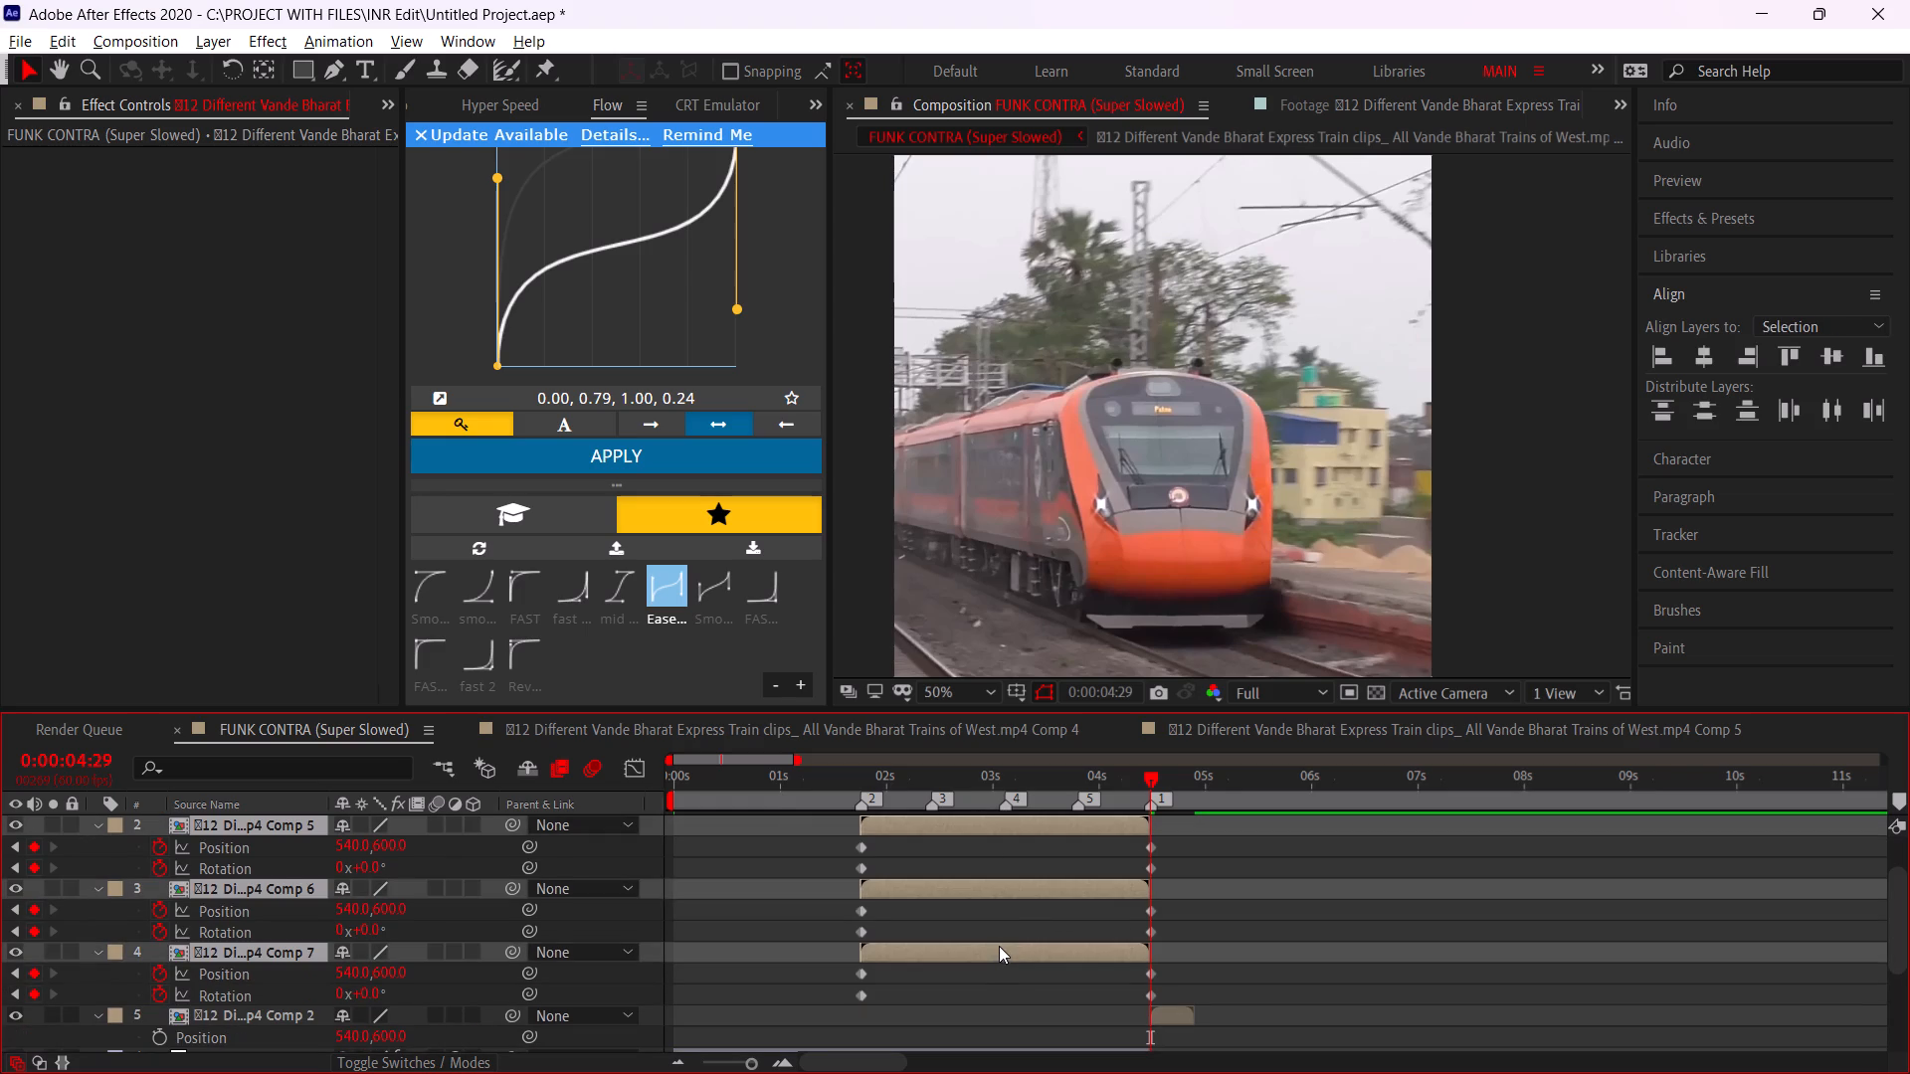
pyautogui.hotkey('ctrl', 'shift', 'c')
pyautogui.click(978, 488)
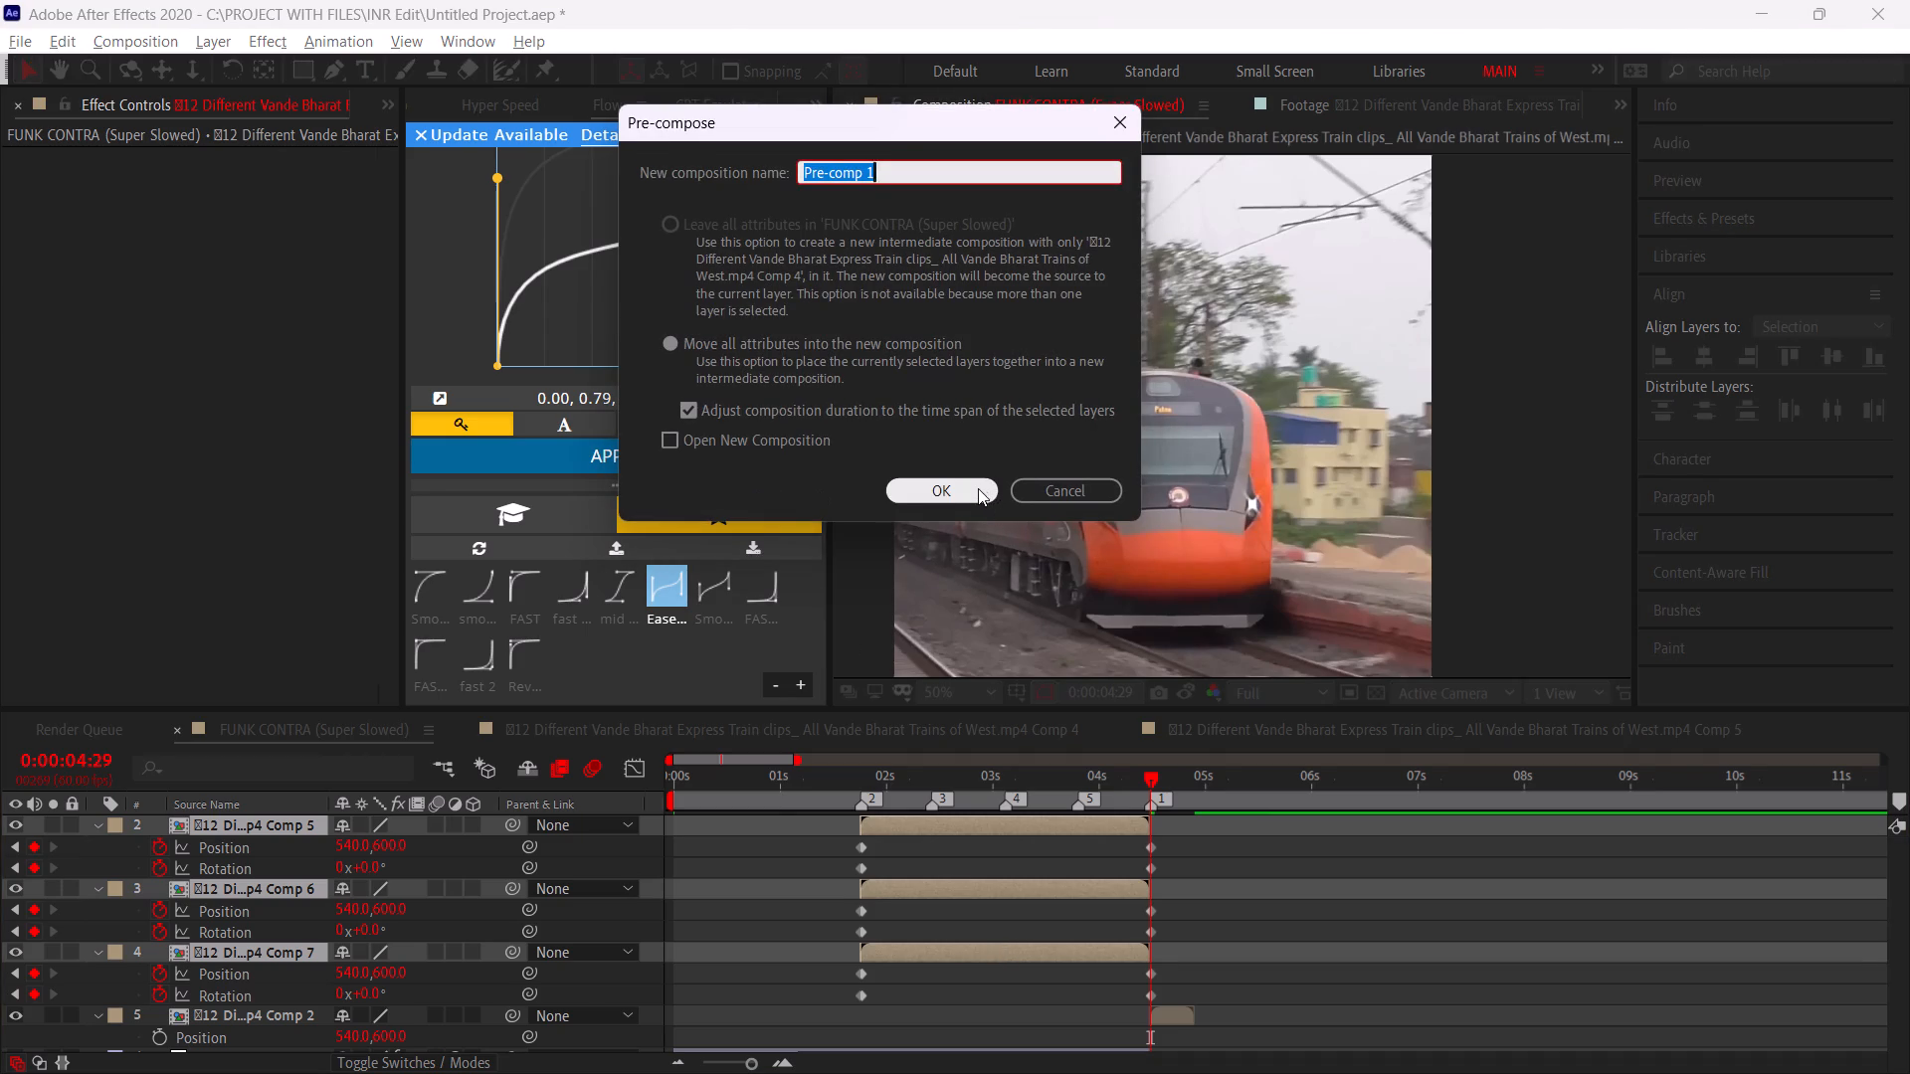
# Go to 0:00:02:42, where the train parts are apart, and apply the Fill effect to the new pre-comp layer.
pyautogui.moveTo(1032, 797); pyautogui.dragTo(960, 801)
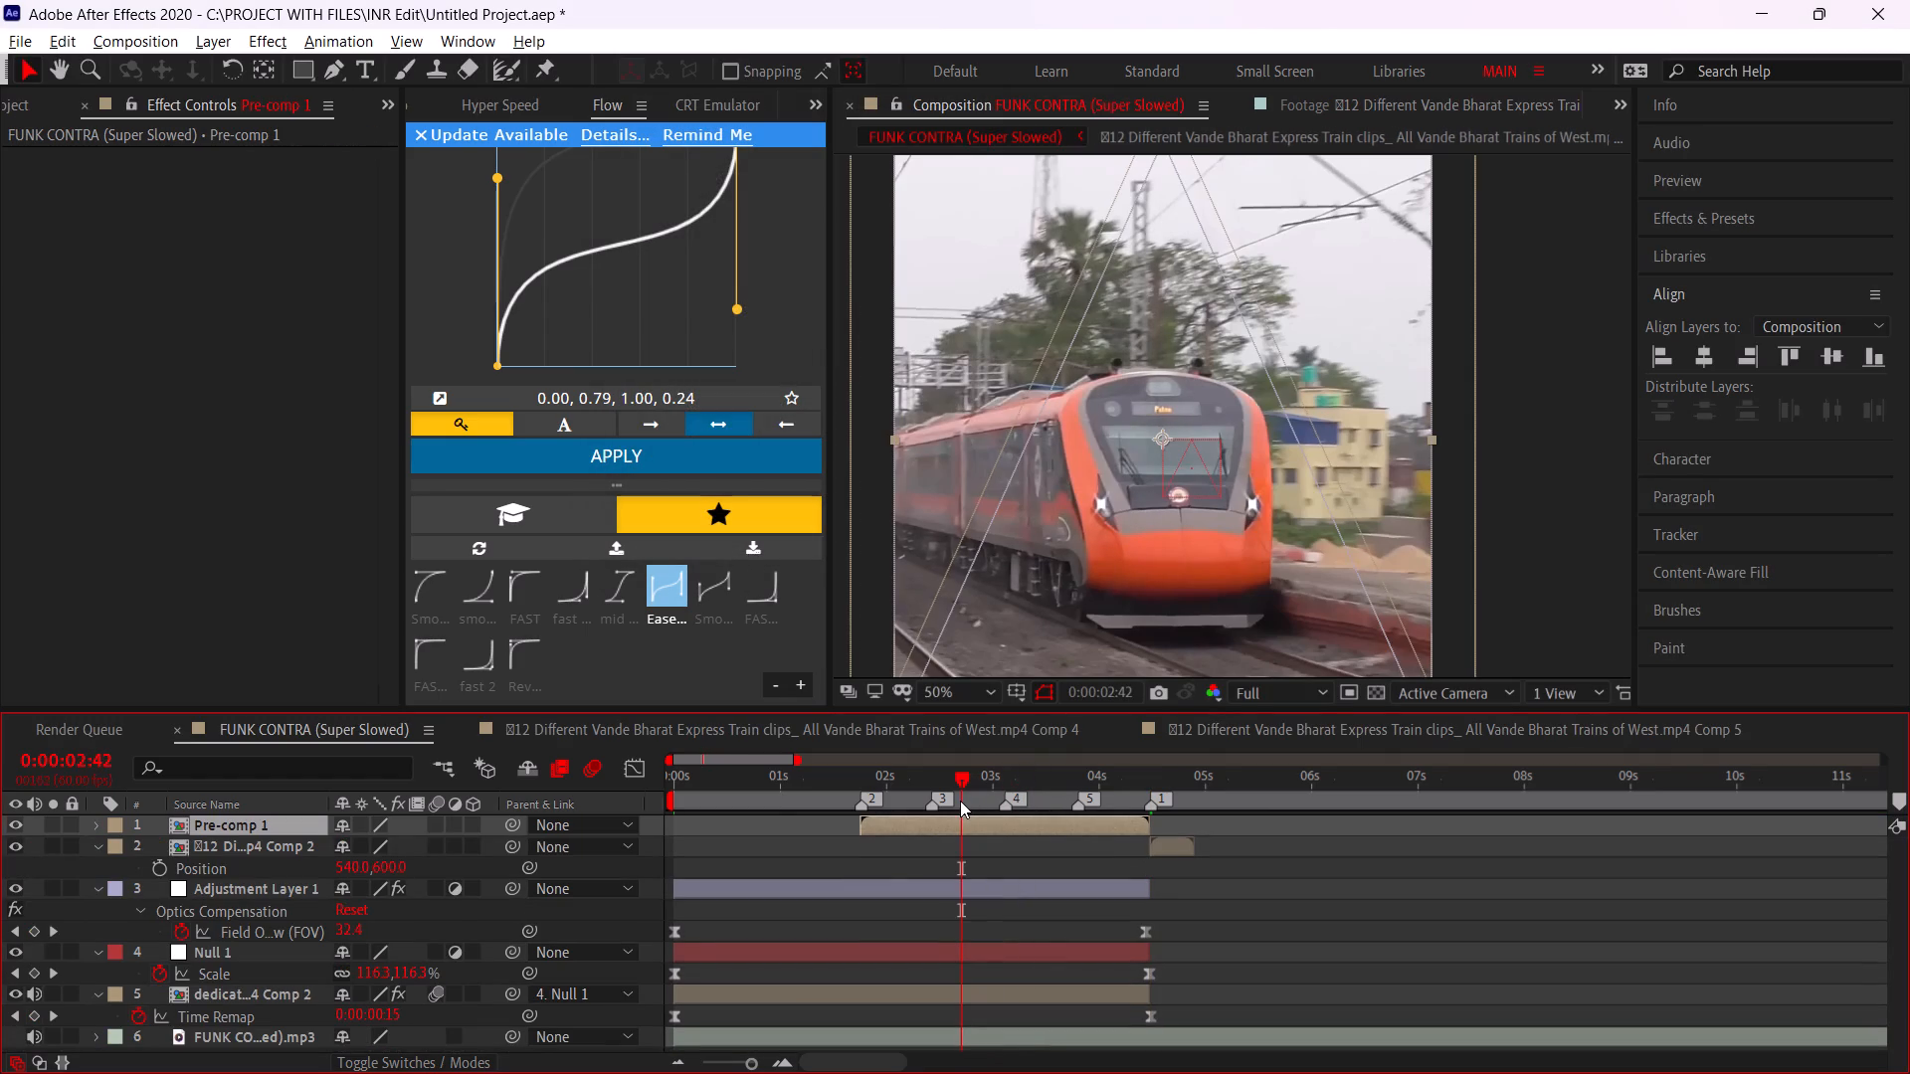
pyautogui.click(966, 820)
pyautogui.hotkey('ctrl', 'space')
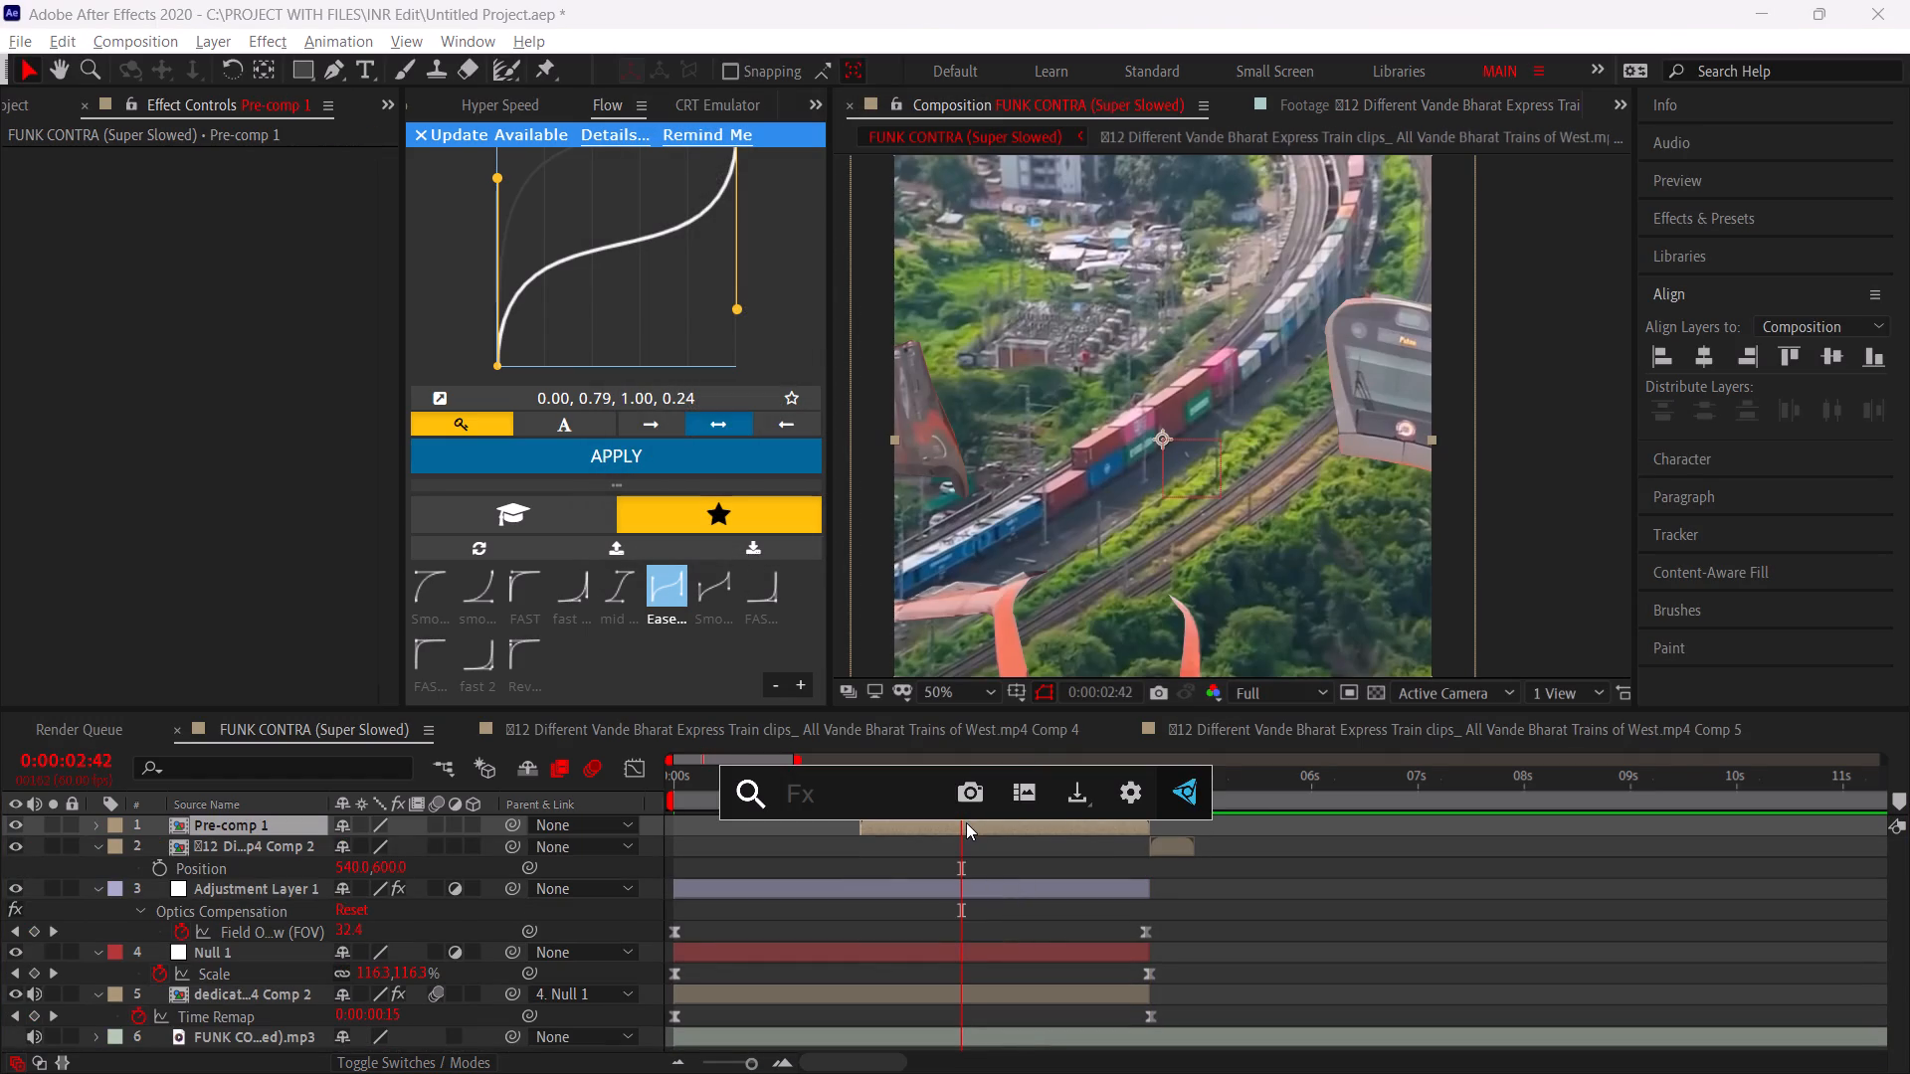
pyautogui.write('fill')
pyautogui.press('Return')
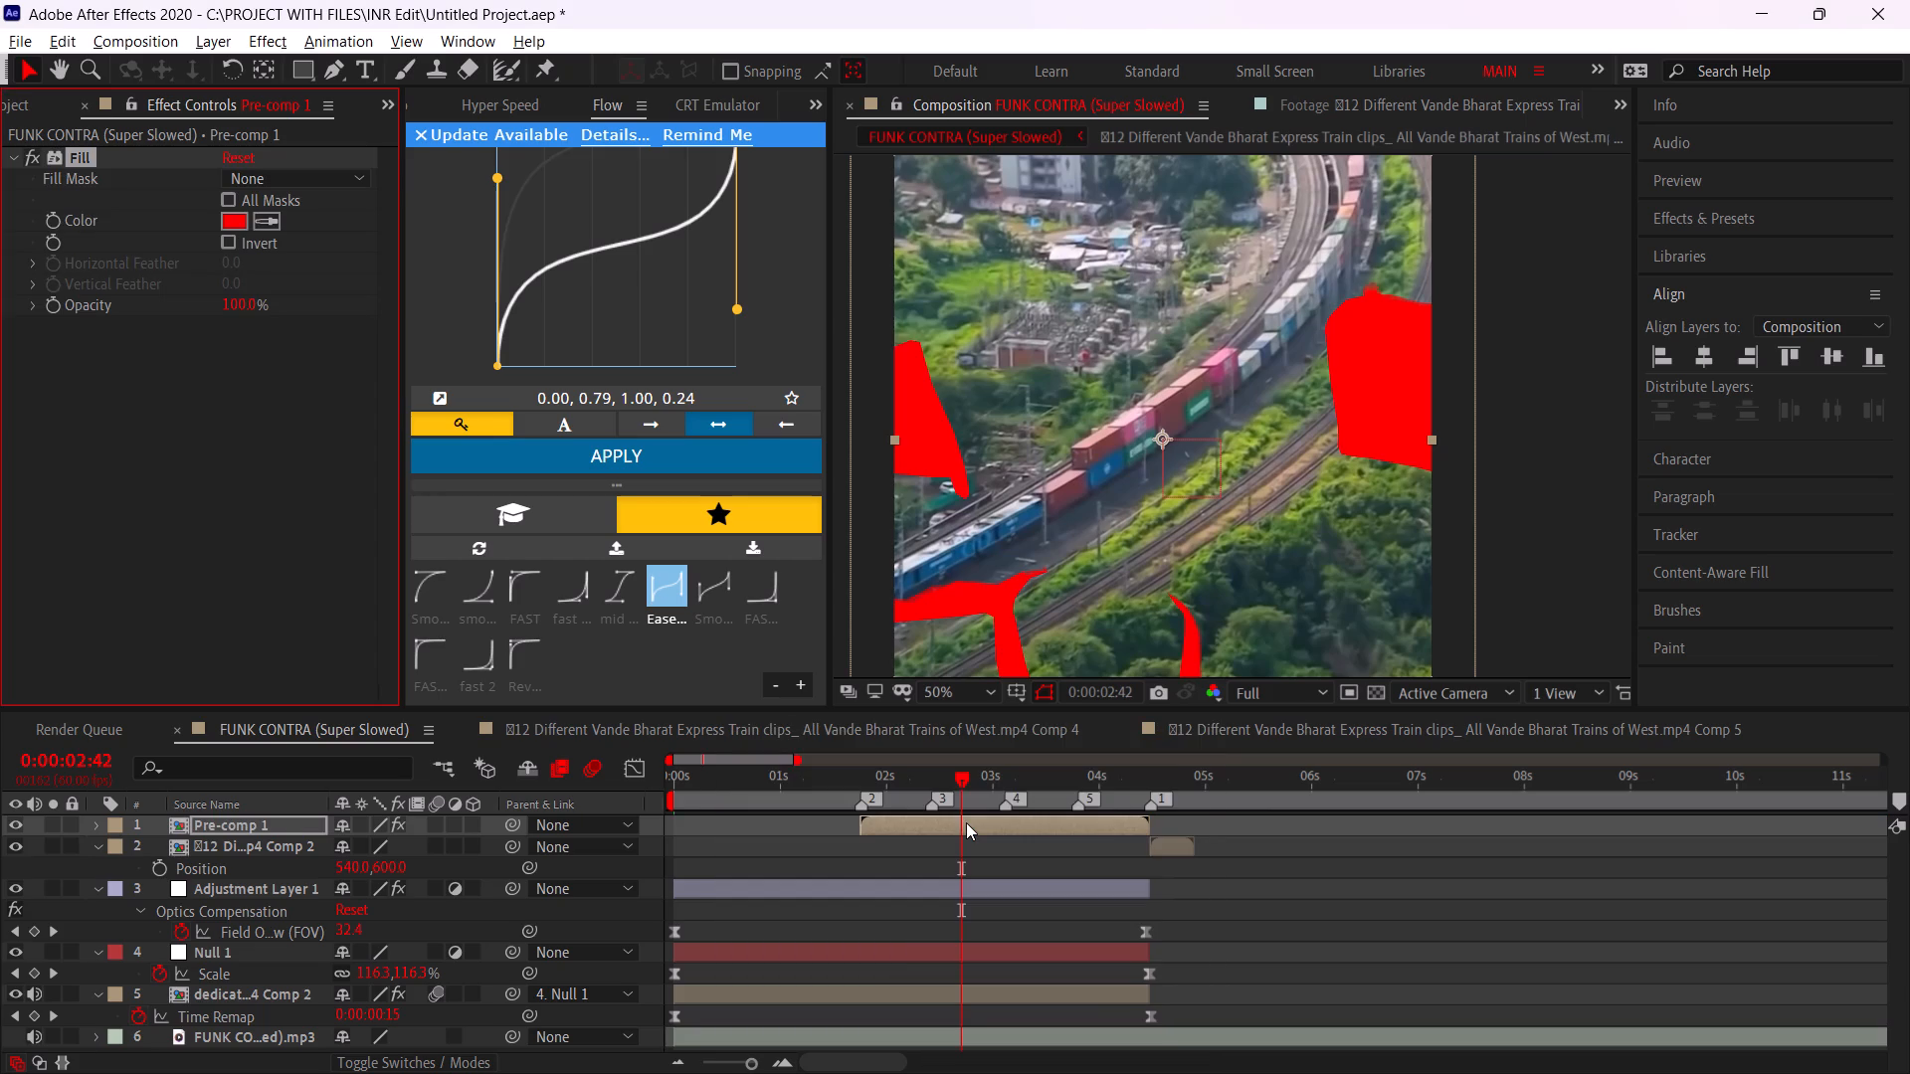
# Apply the Deep Glow 2 effect to the pre-comp layer.
pyautogui.hotkey('ctrl', 'space')
pyautogui.write('dee')
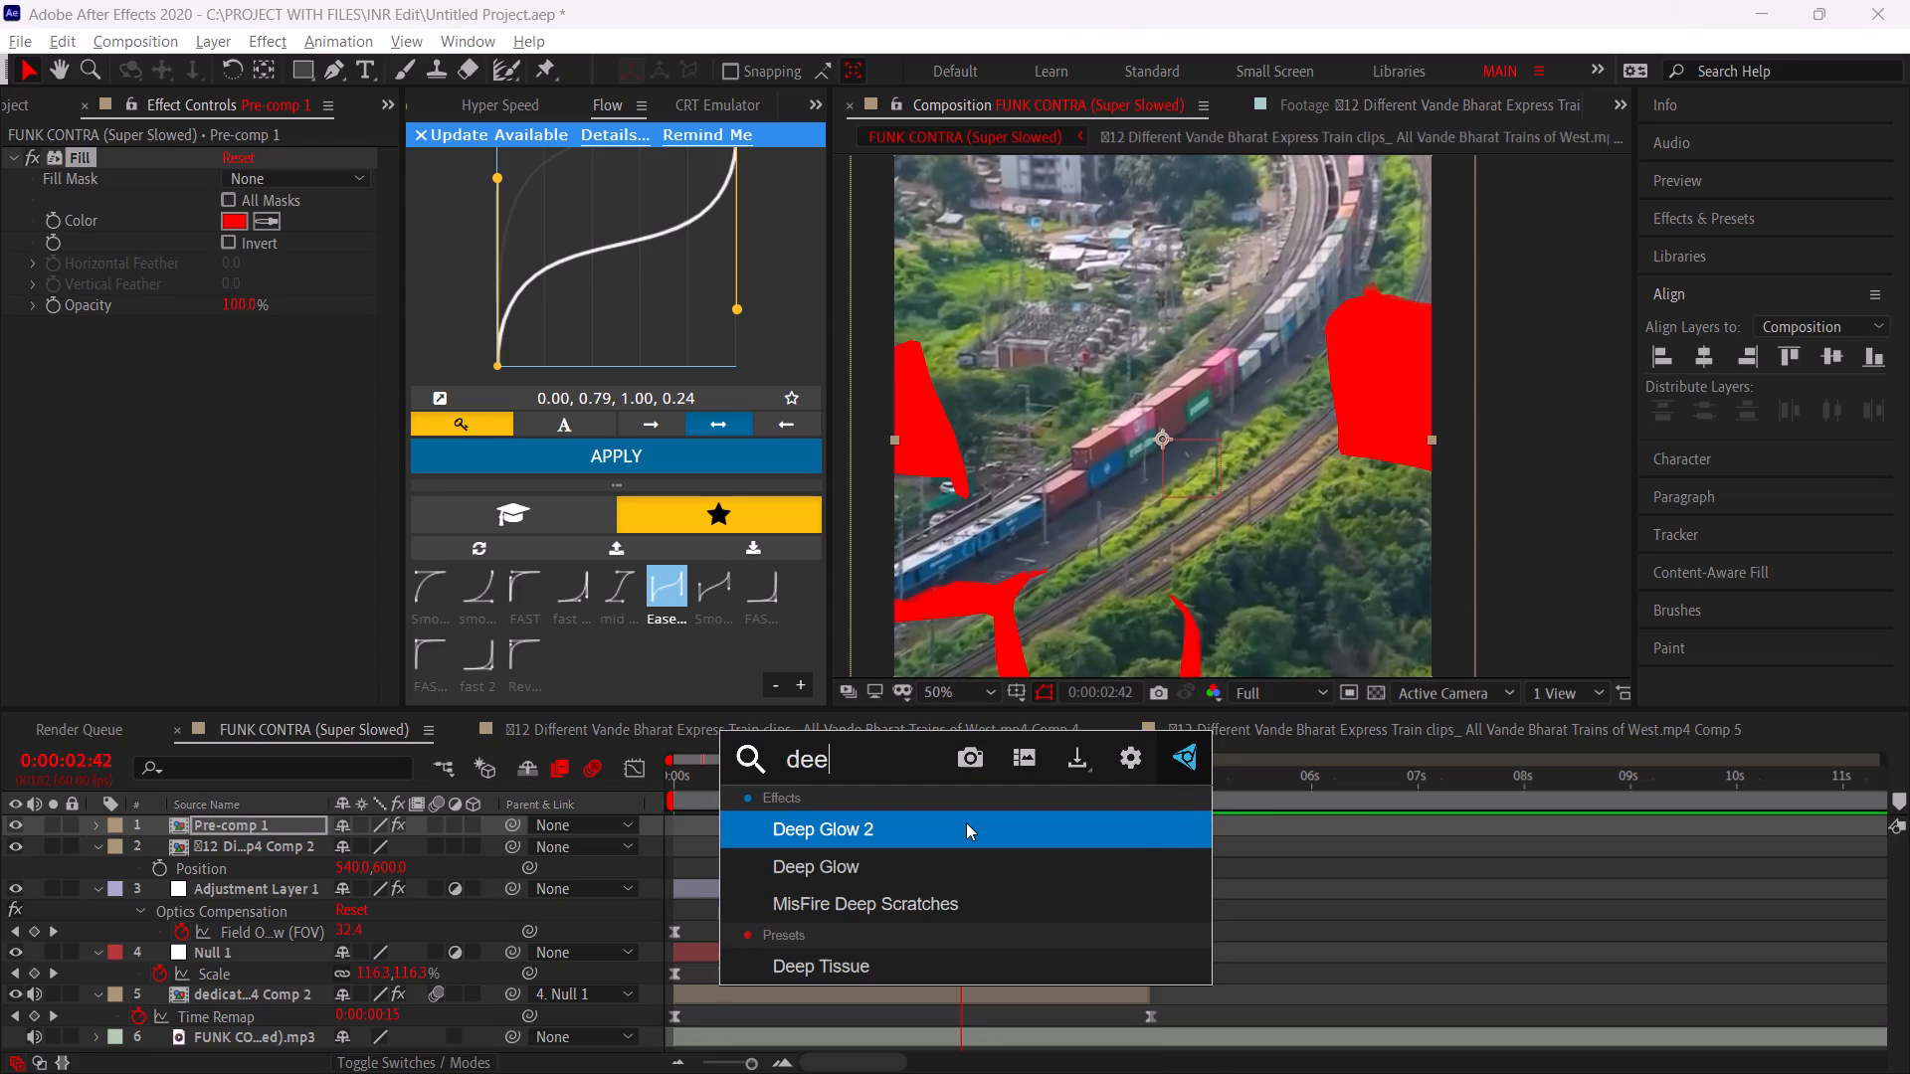
pyautogui.press('Return')
# Set the Fill effect's colour to white, FFFFFF.
pyautogui.scroll(4, 132, 234)
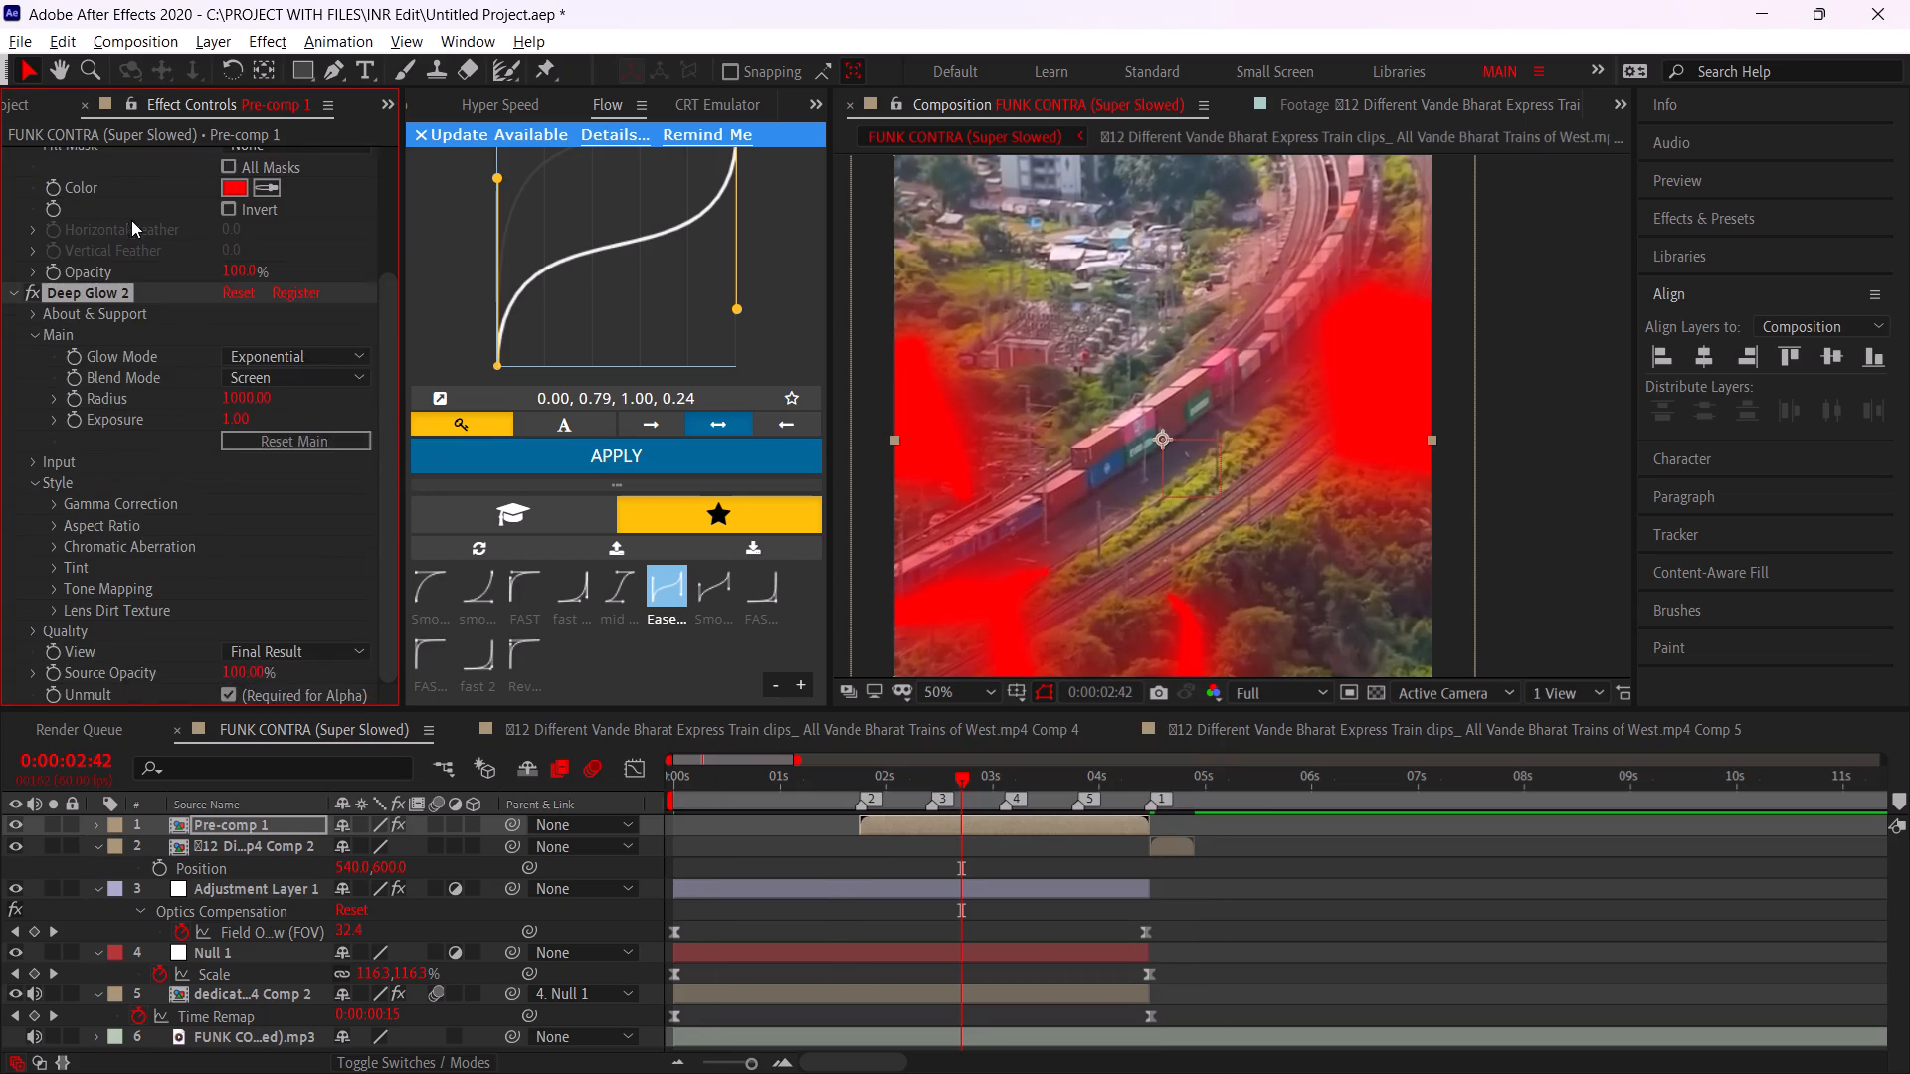
pyautogui.click(241, 221)
pyautogui.moveTo(475, 188); pyautogui.dragTo(166, 0)
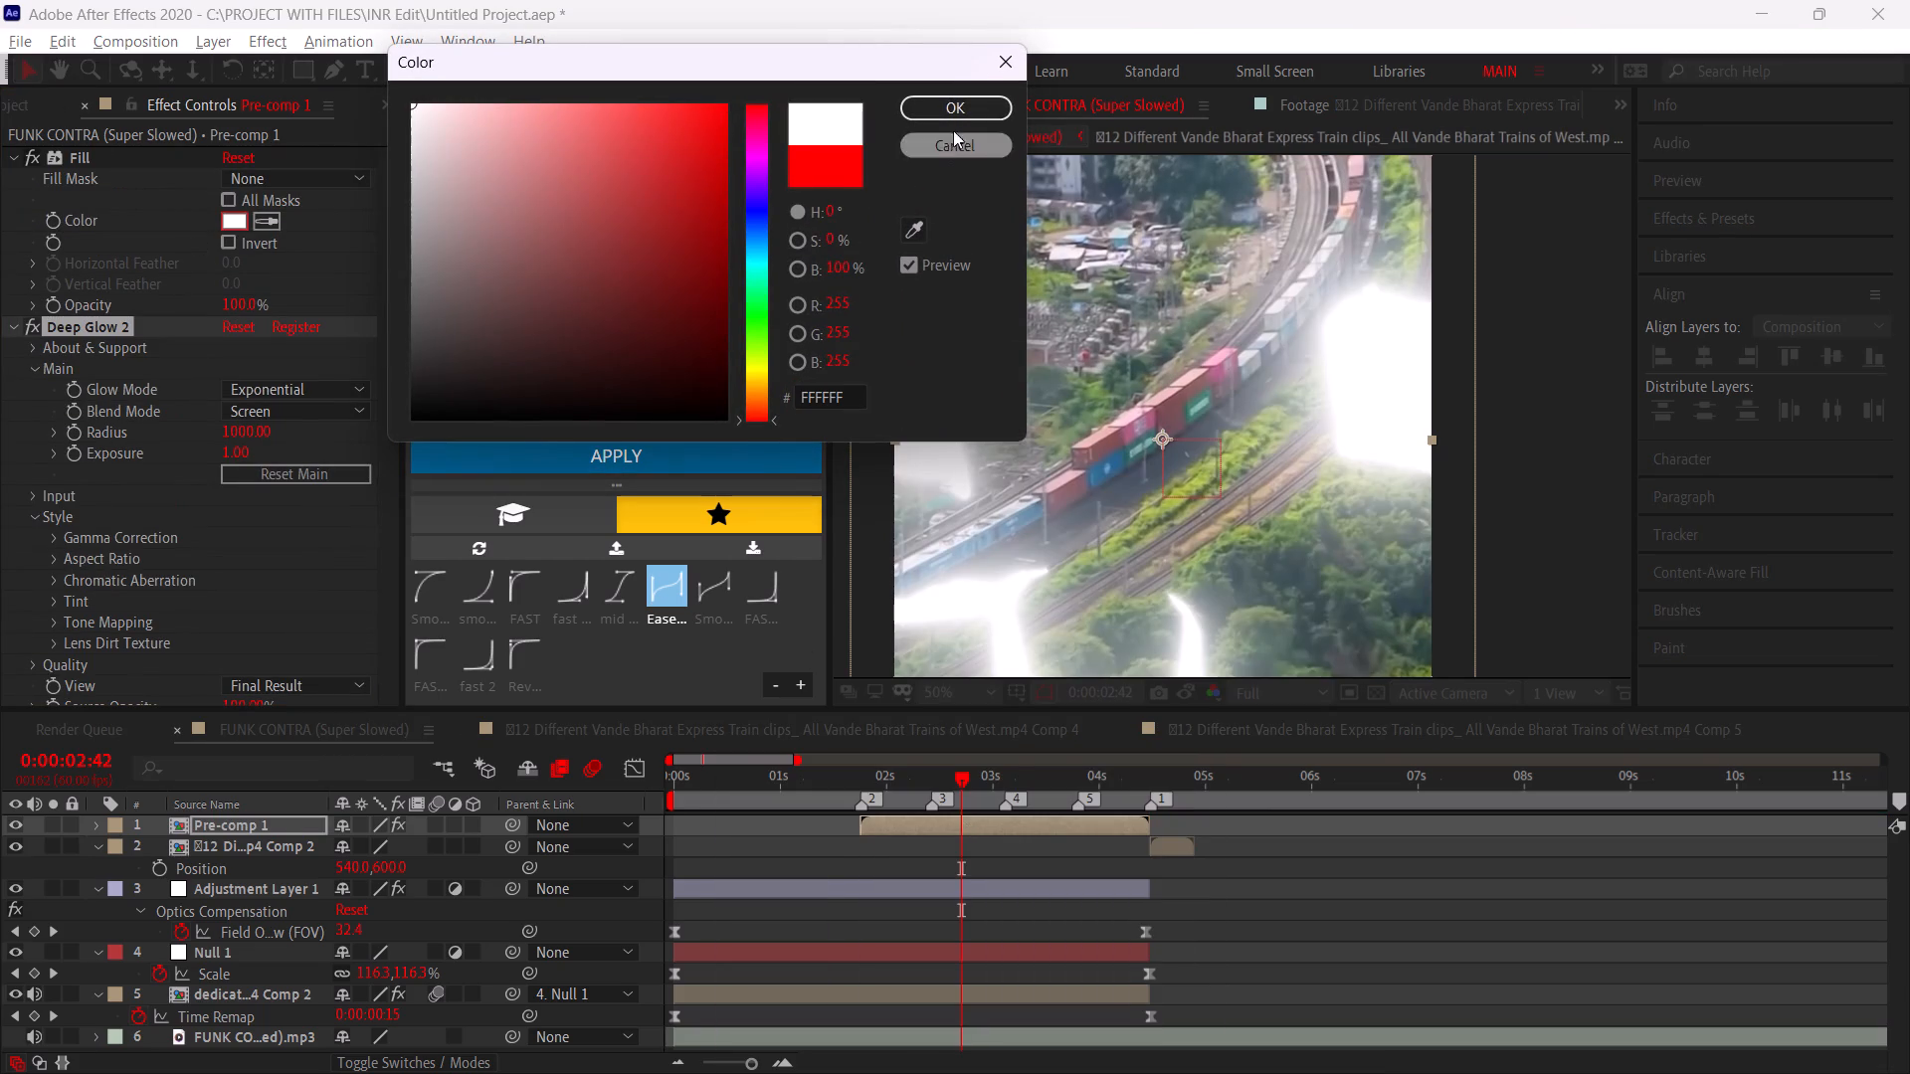
pyautogui.click(953, 109)
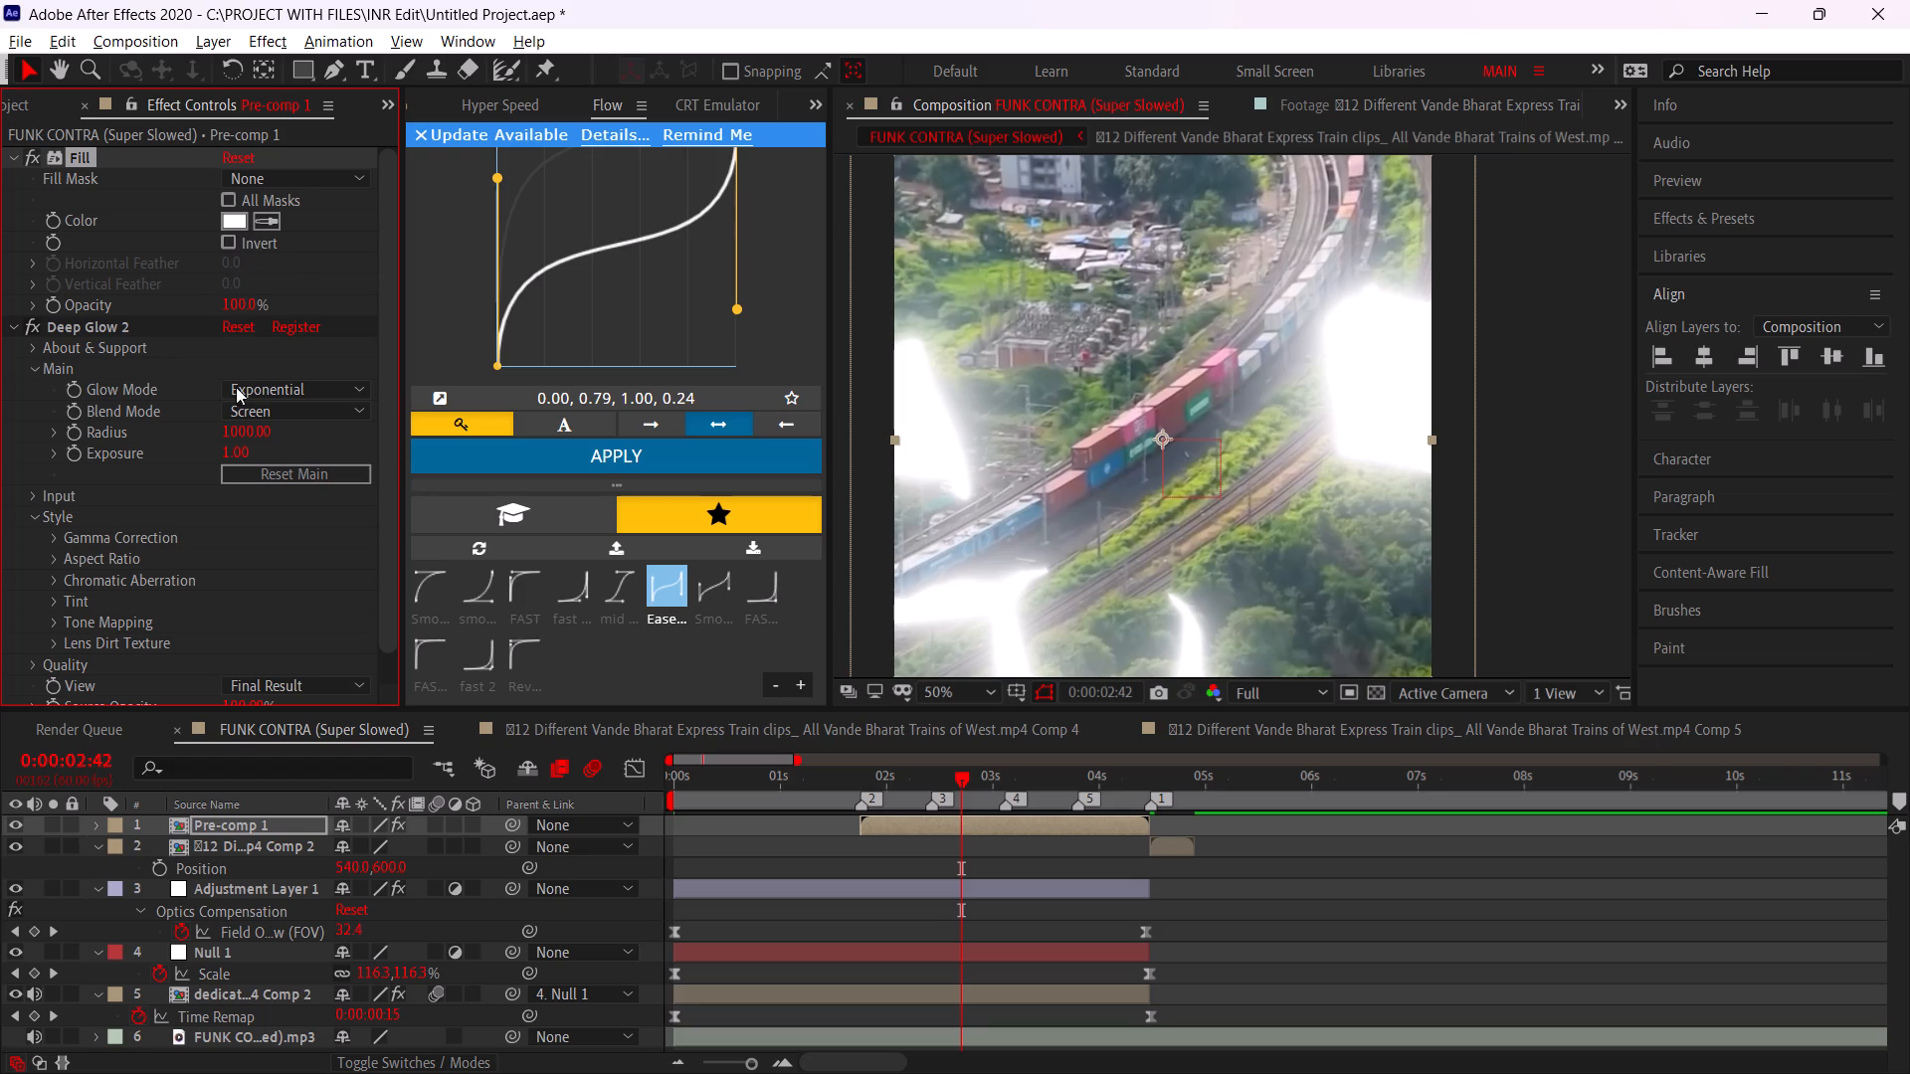
# Set the Deep Glow 2 effect's Exposure to 0.3.
pyautogui.click(242, 454)
pyautogui.write('0.3')
pyautogui.click(212, 554)
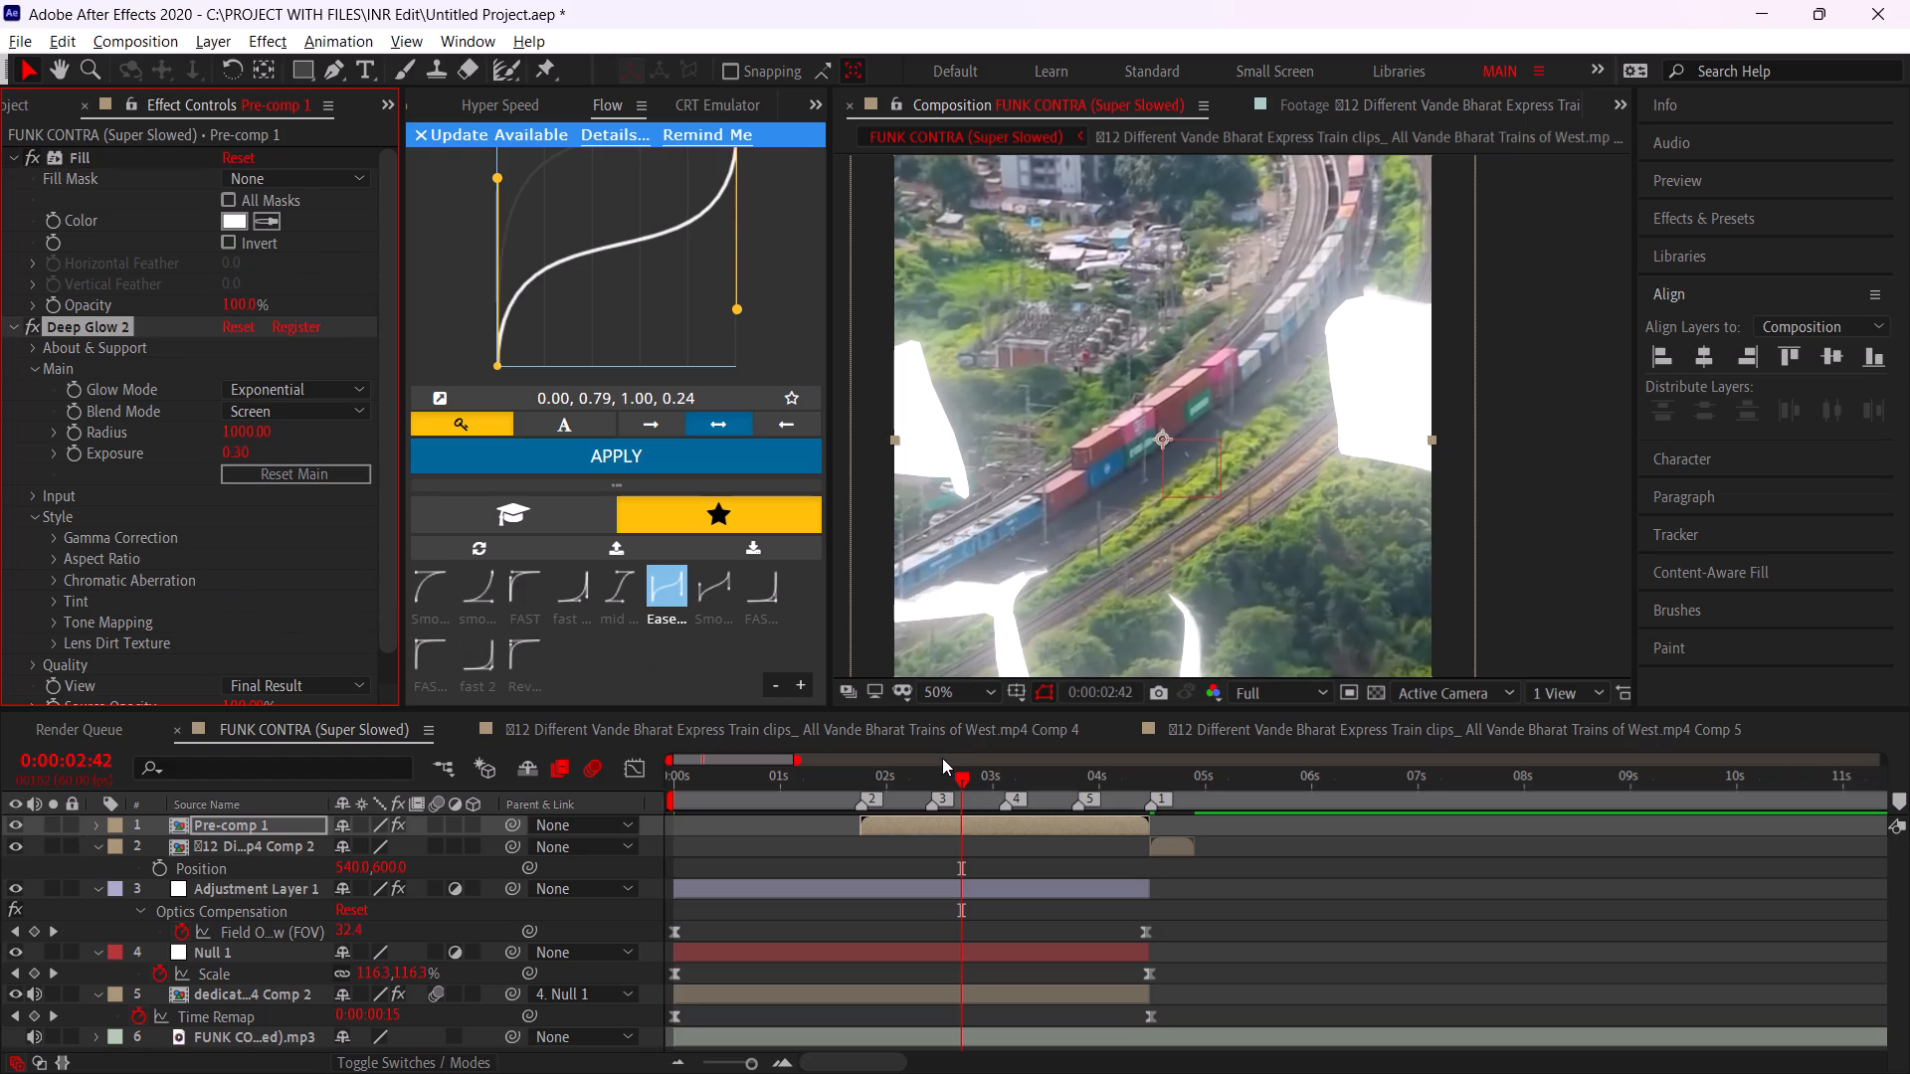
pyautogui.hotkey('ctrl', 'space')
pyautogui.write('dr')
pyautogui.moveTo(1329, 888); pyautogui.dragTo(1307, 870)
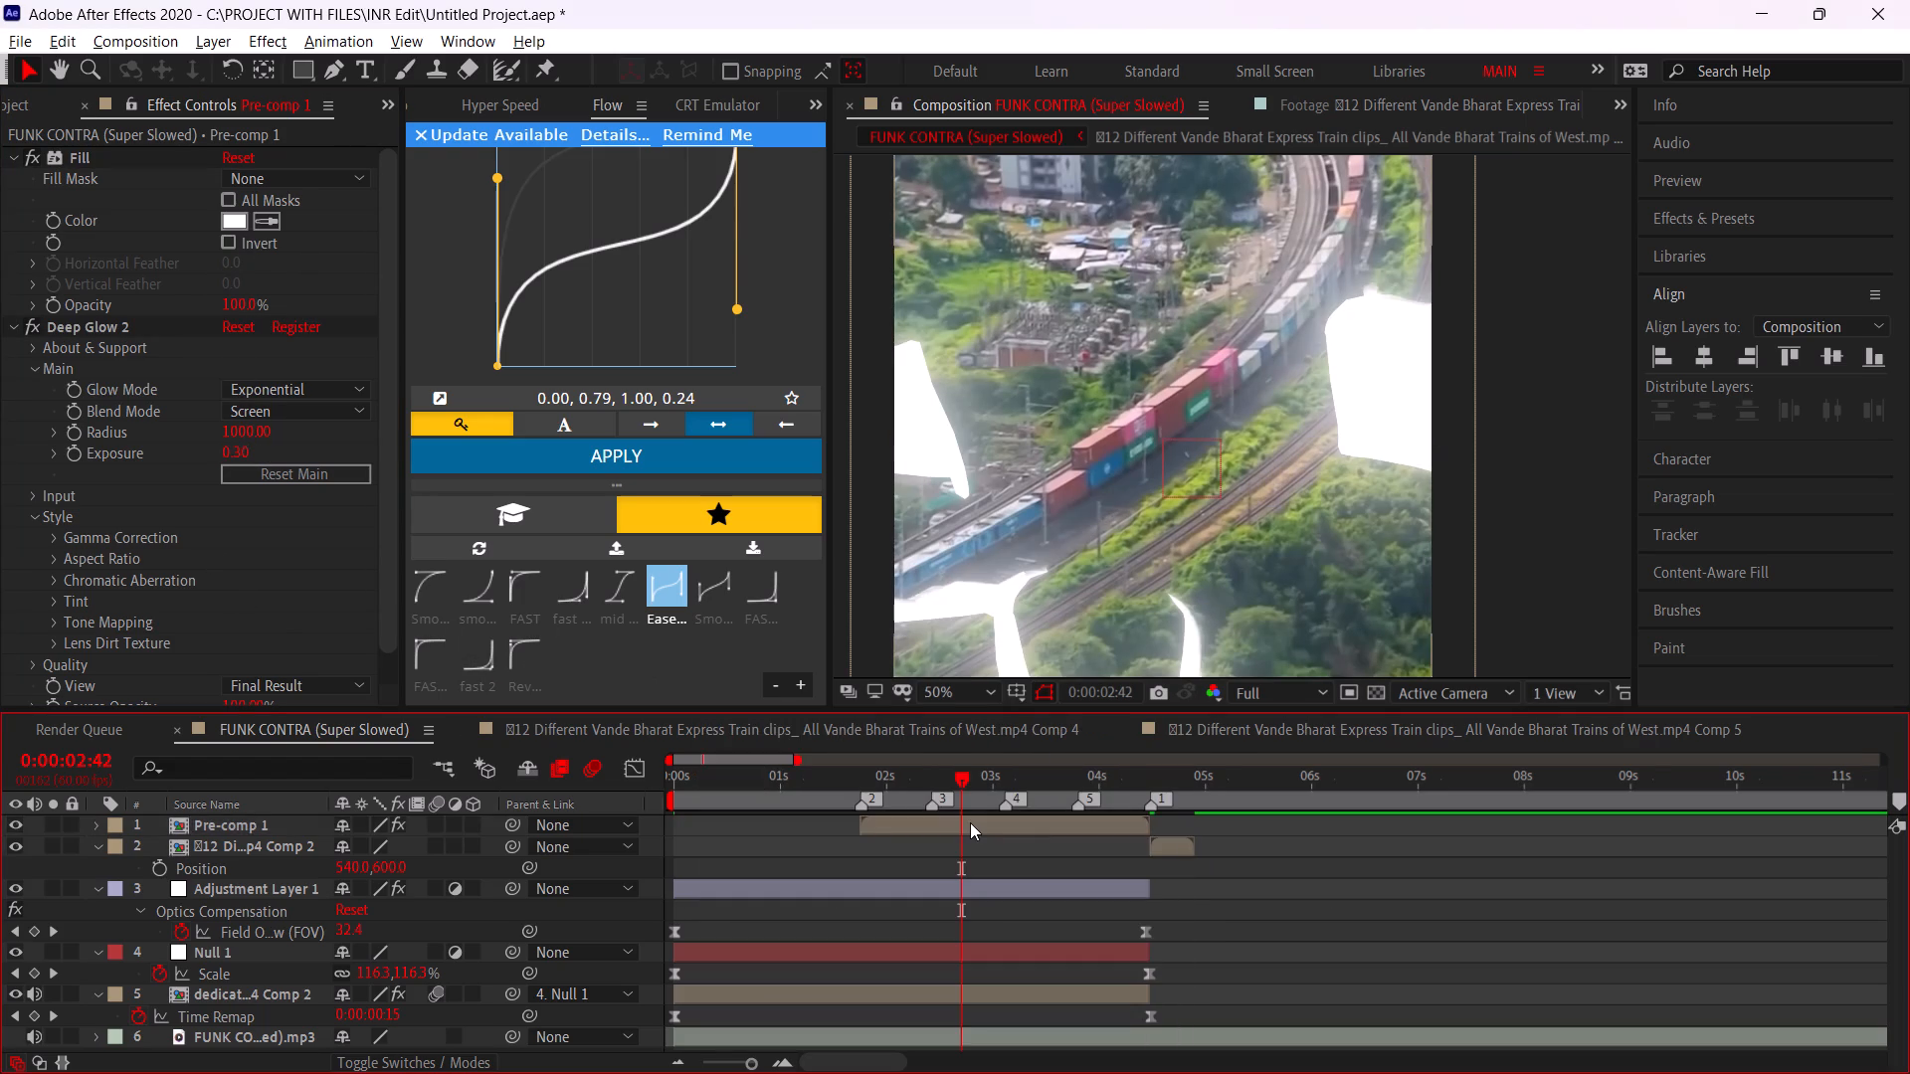
# Apply the Bevel Alpha effect to the pre-comp layer.
pyautogui.click(970, 822)
pyautogui.hotkey('ctrl', 'space')
pyautogui.write('beve')
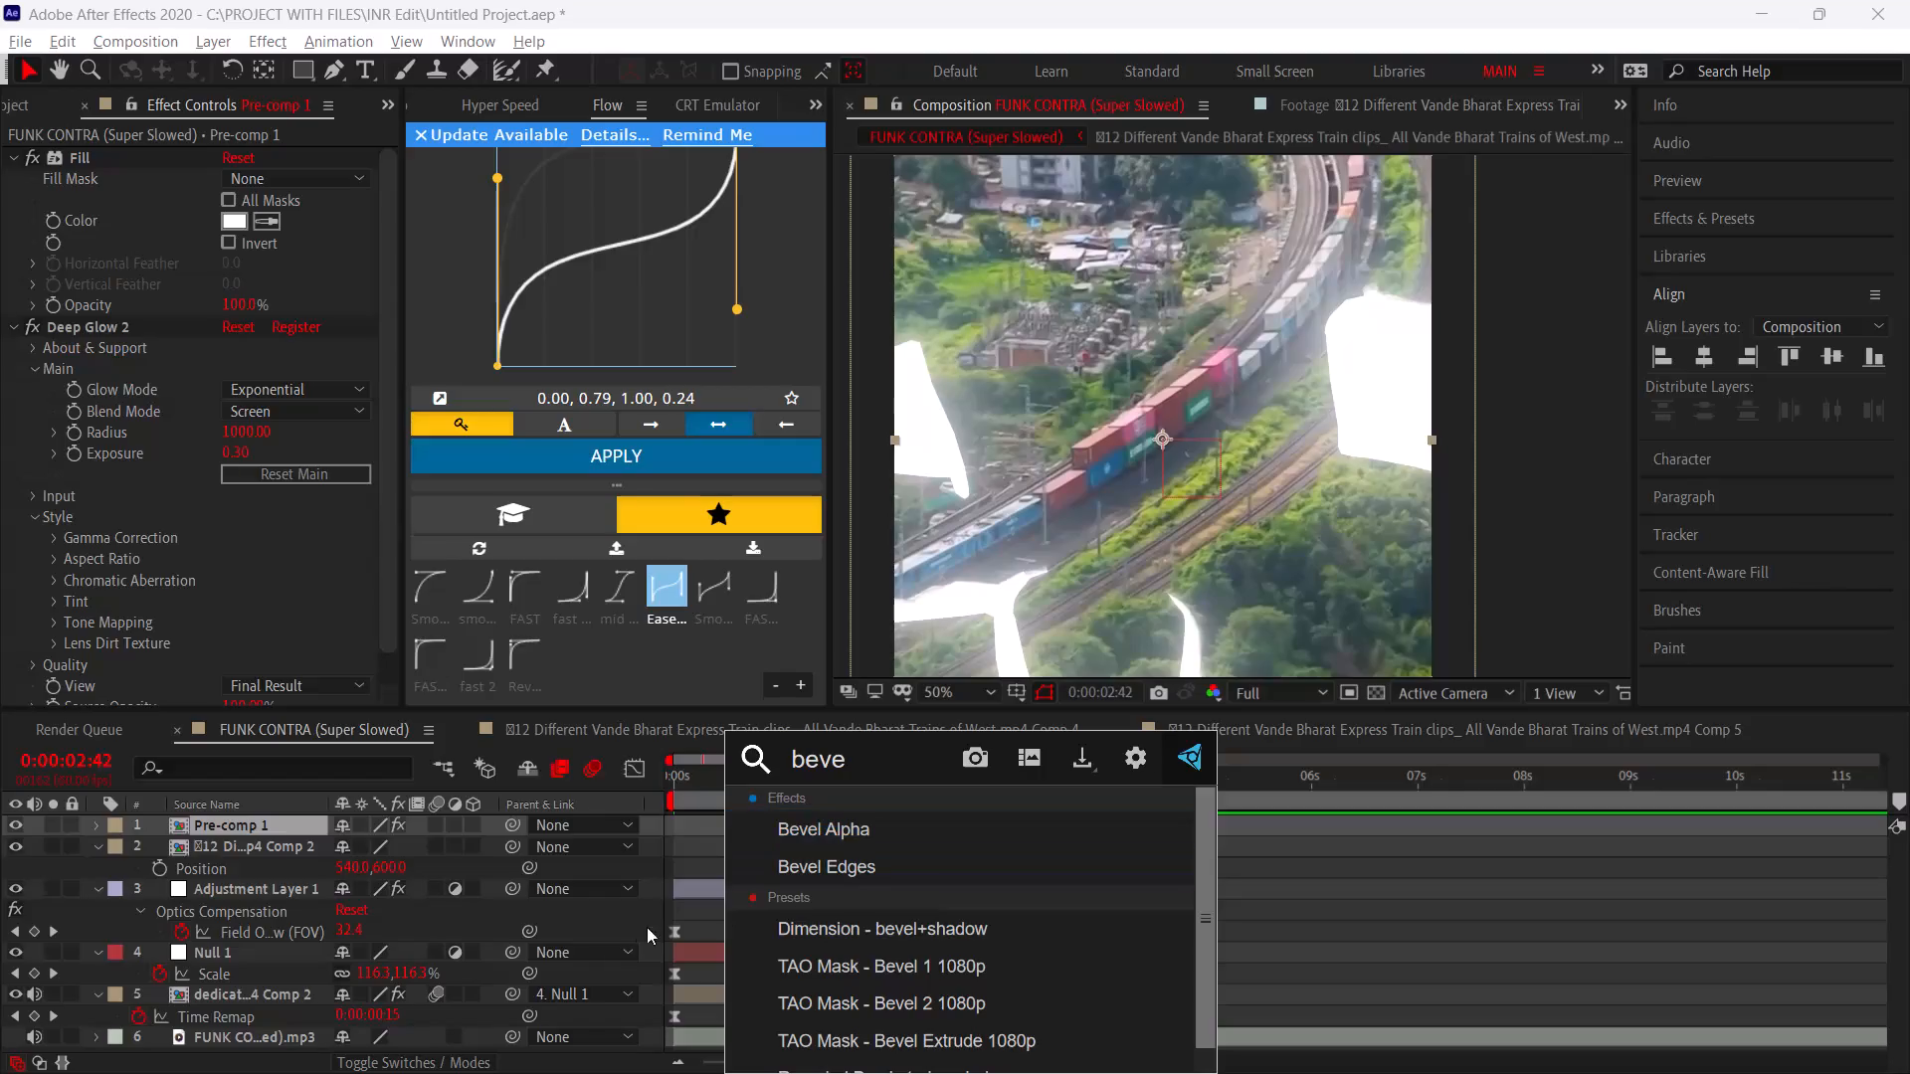
pyautogui.click(937, 832)
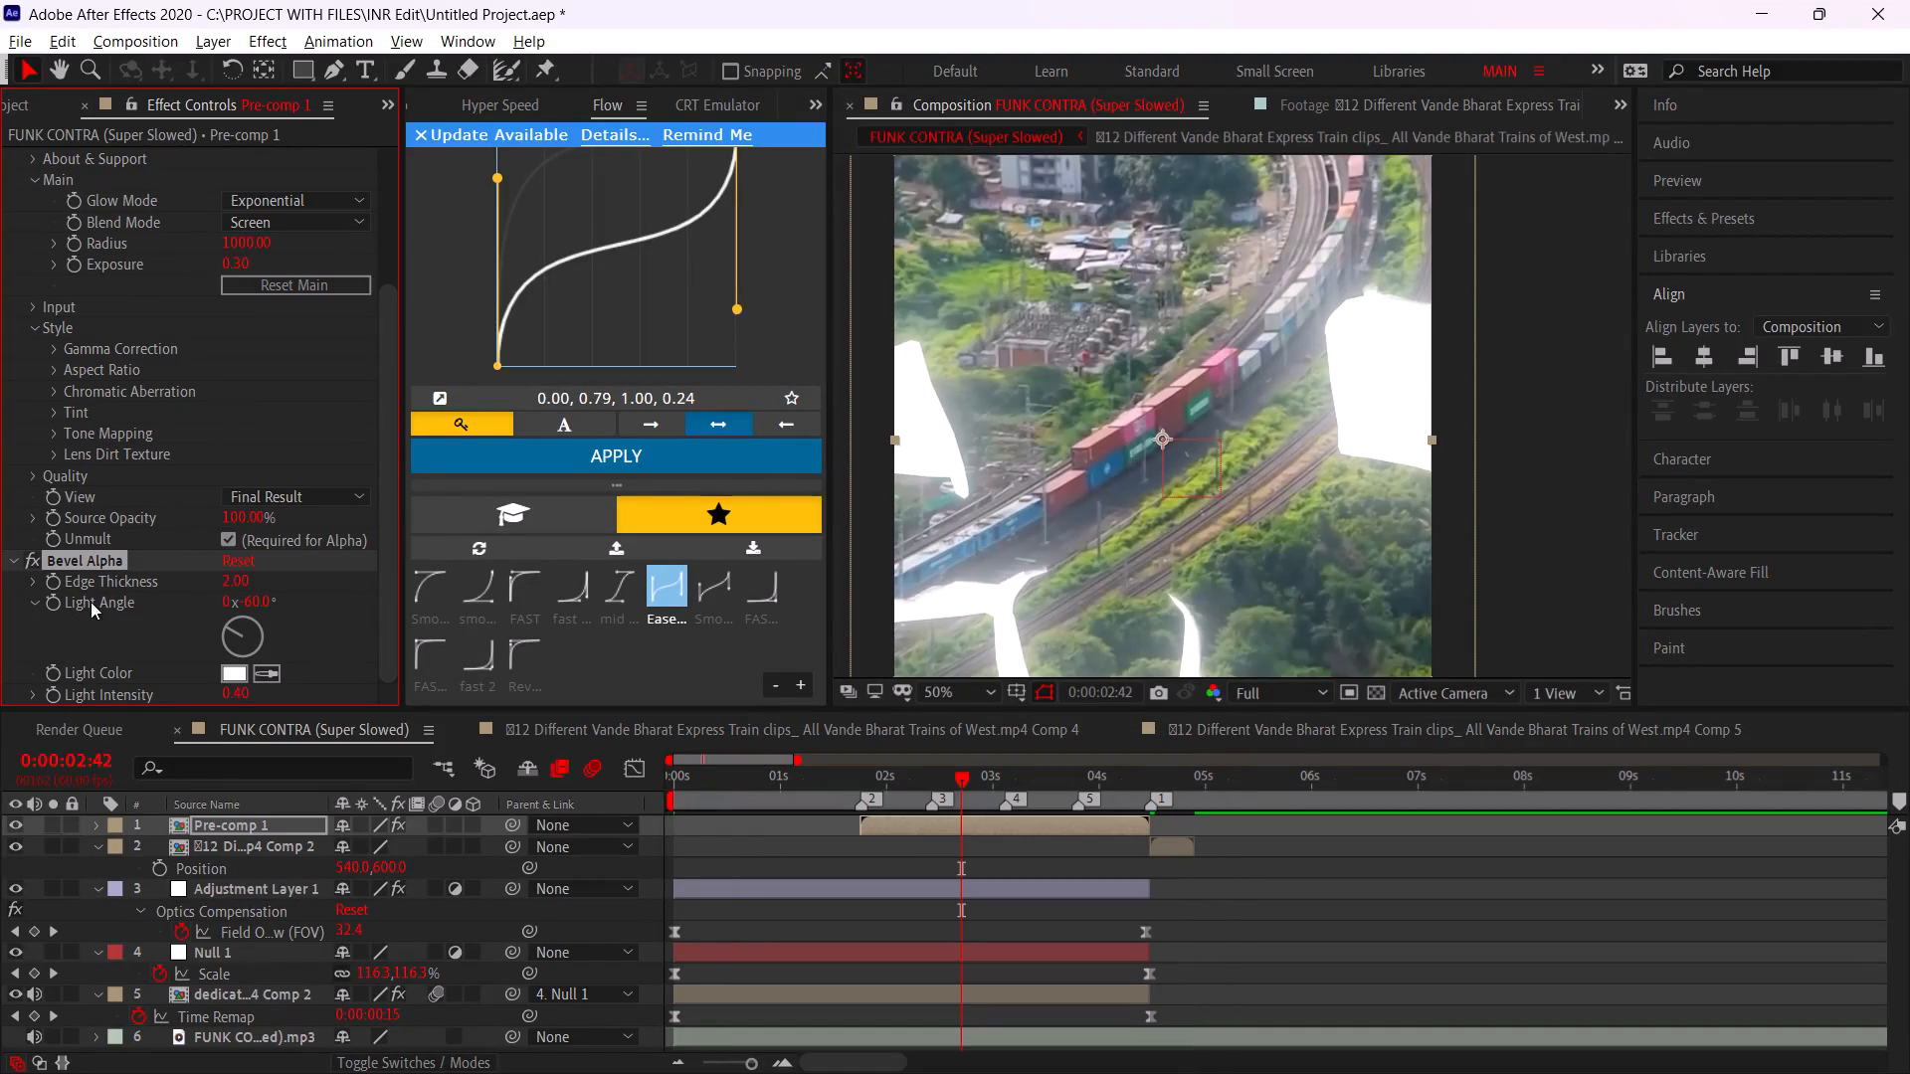
# Reorder Bevel Alpha to sit between Fill and Deep Glow 2, and set its Light Intensity to 1.00.
pyautogui.moveTo(106, 556); pyautogui.dragTo(126, 282)
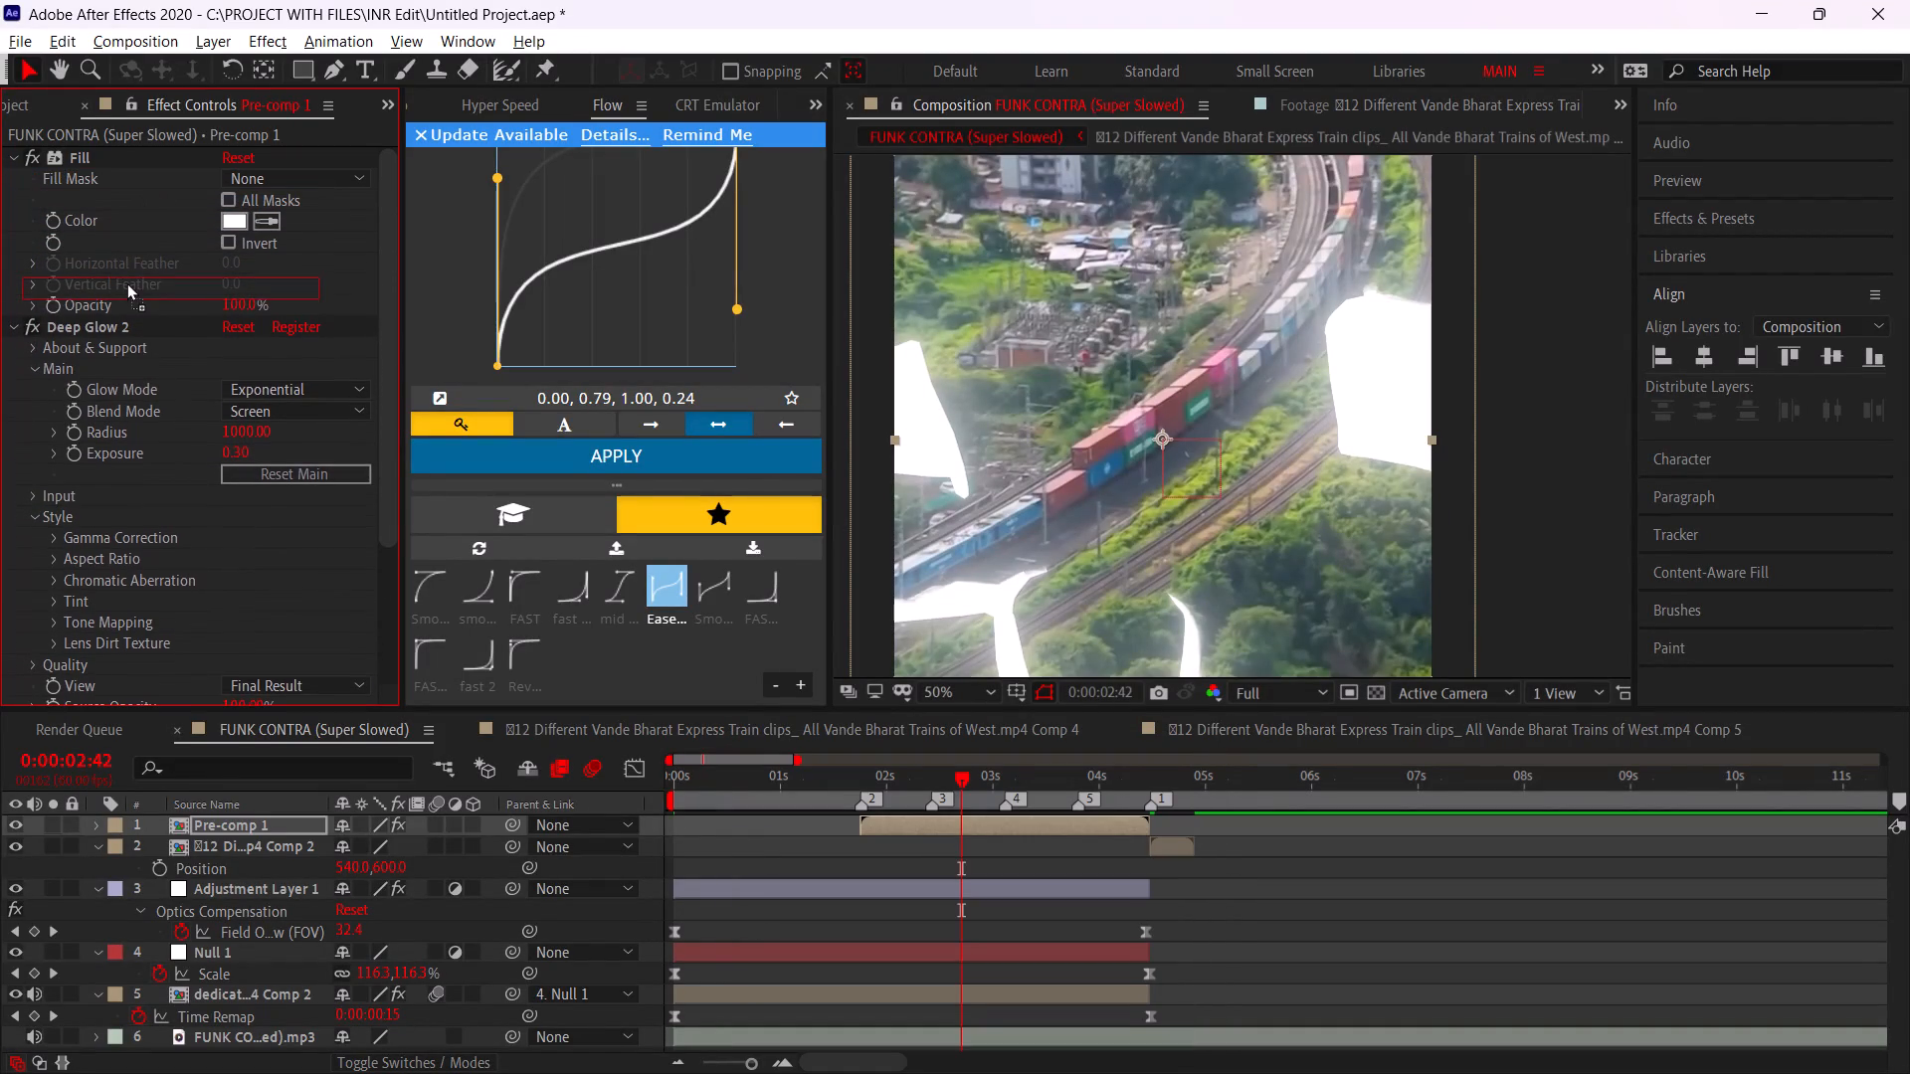
pyautogui.moveTo(126, 282); pyautogui.dragTo(99, 323)
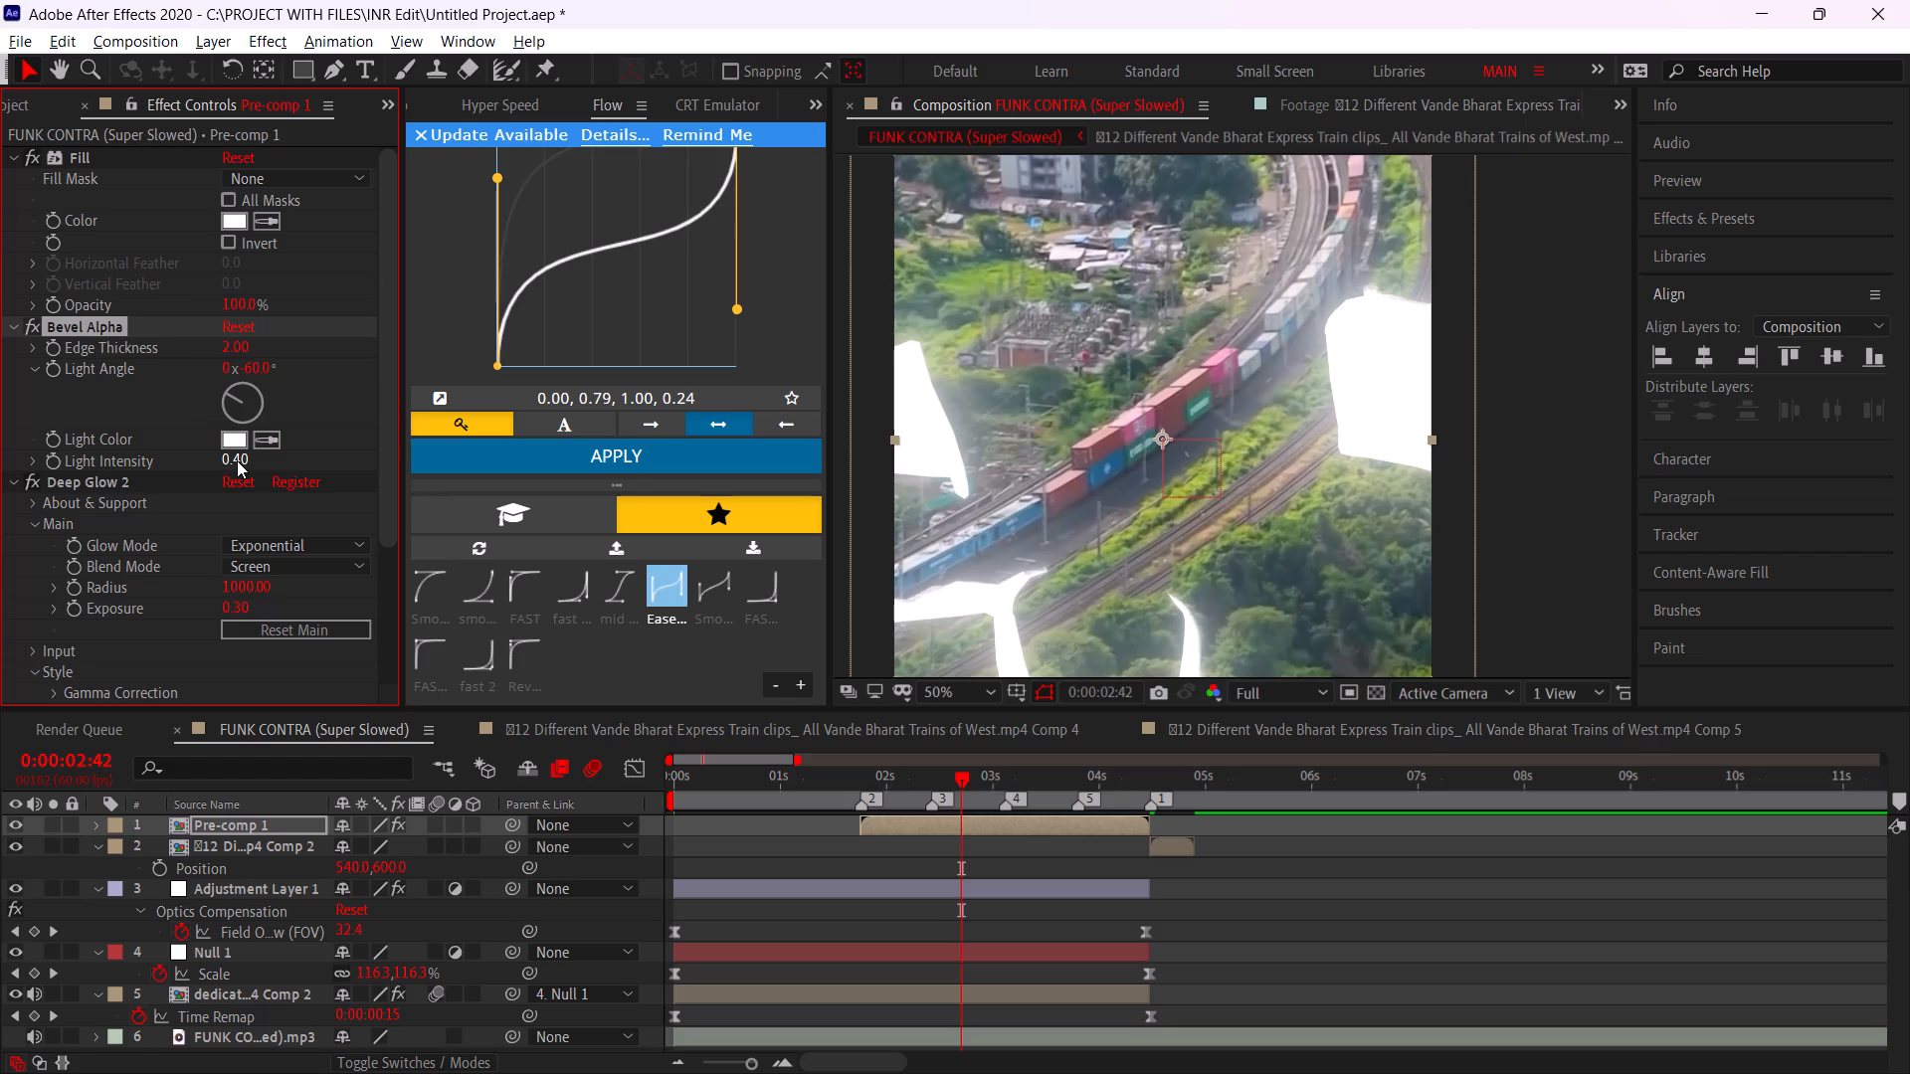
pyautogui.moveTo(237, 460); pyautogui.dragTo(350, 467)
# Apply the S_DropShadow effect to the pre-comp layer, placing it after Deep Glow 2.
pyautogui.hotkey('ctrl', 'space')
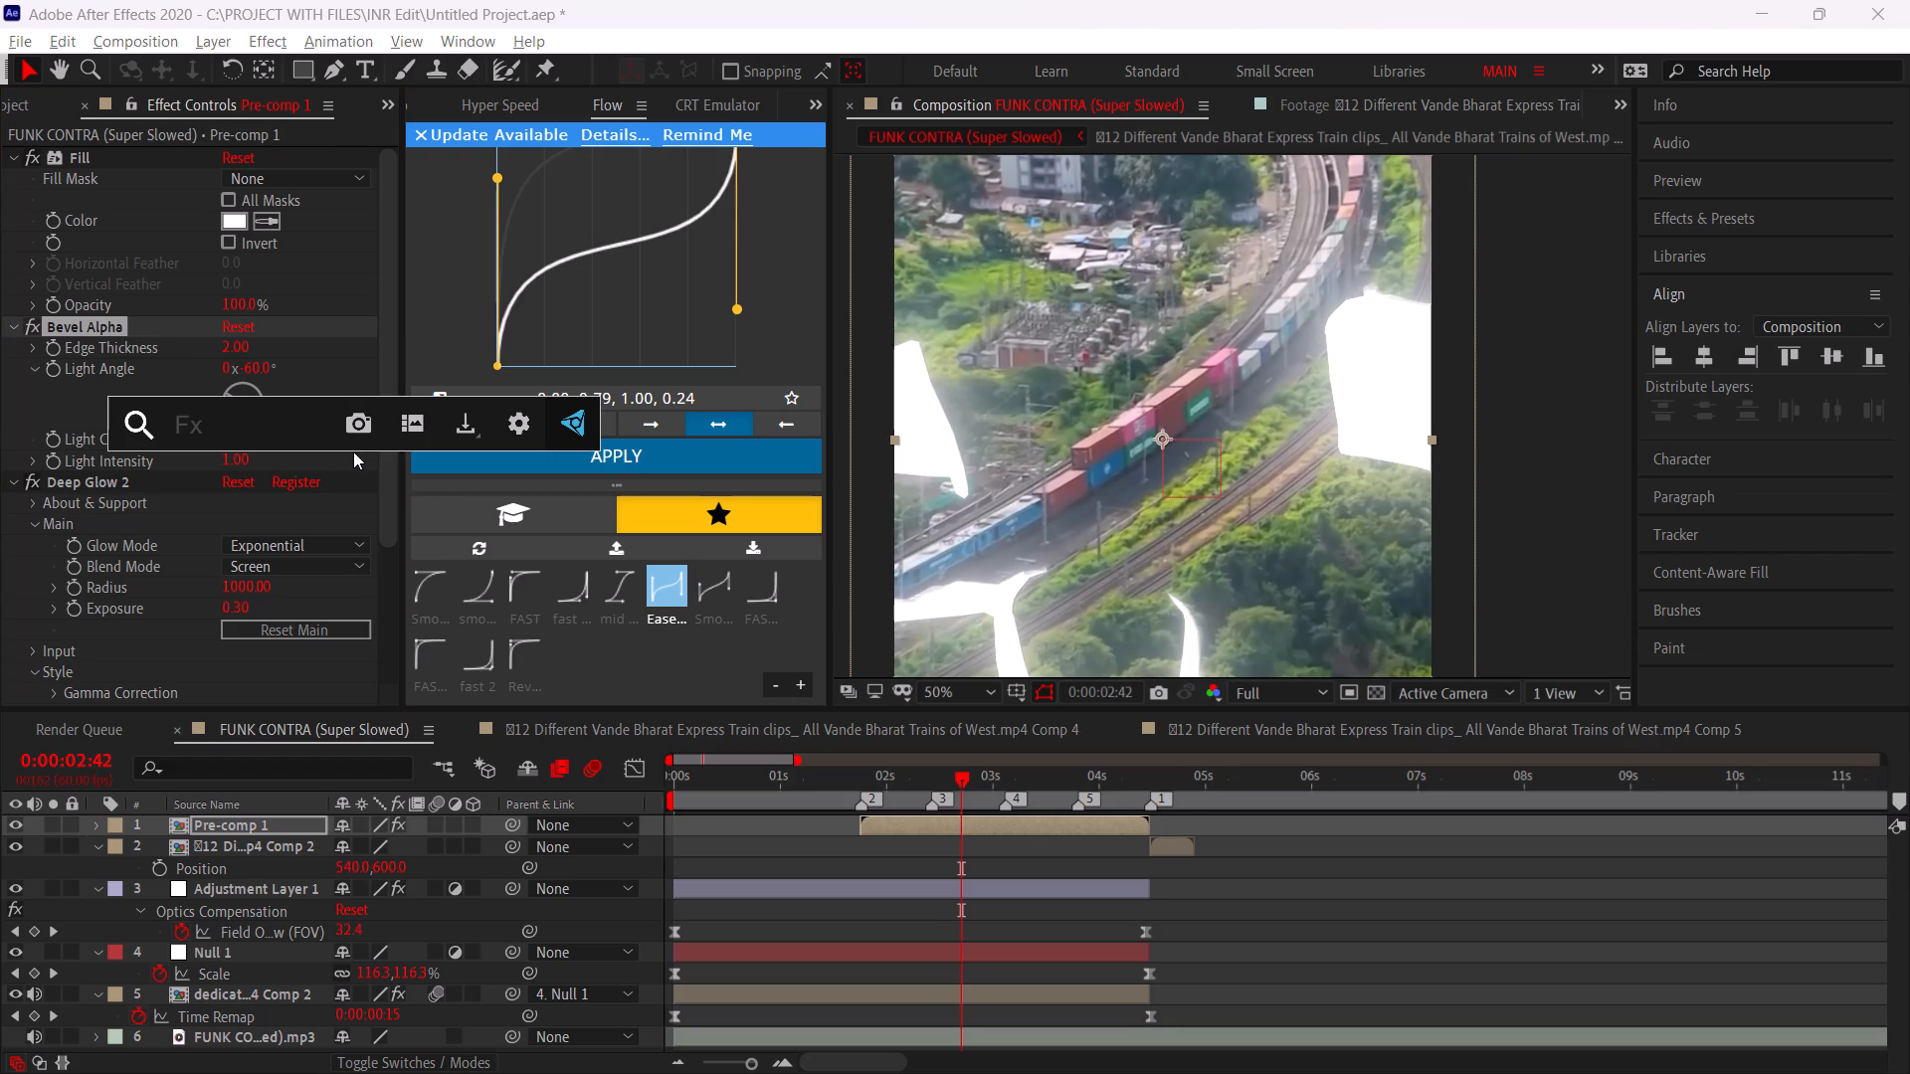
pyautogui.click(159, 633)
pyautogui.press('d')
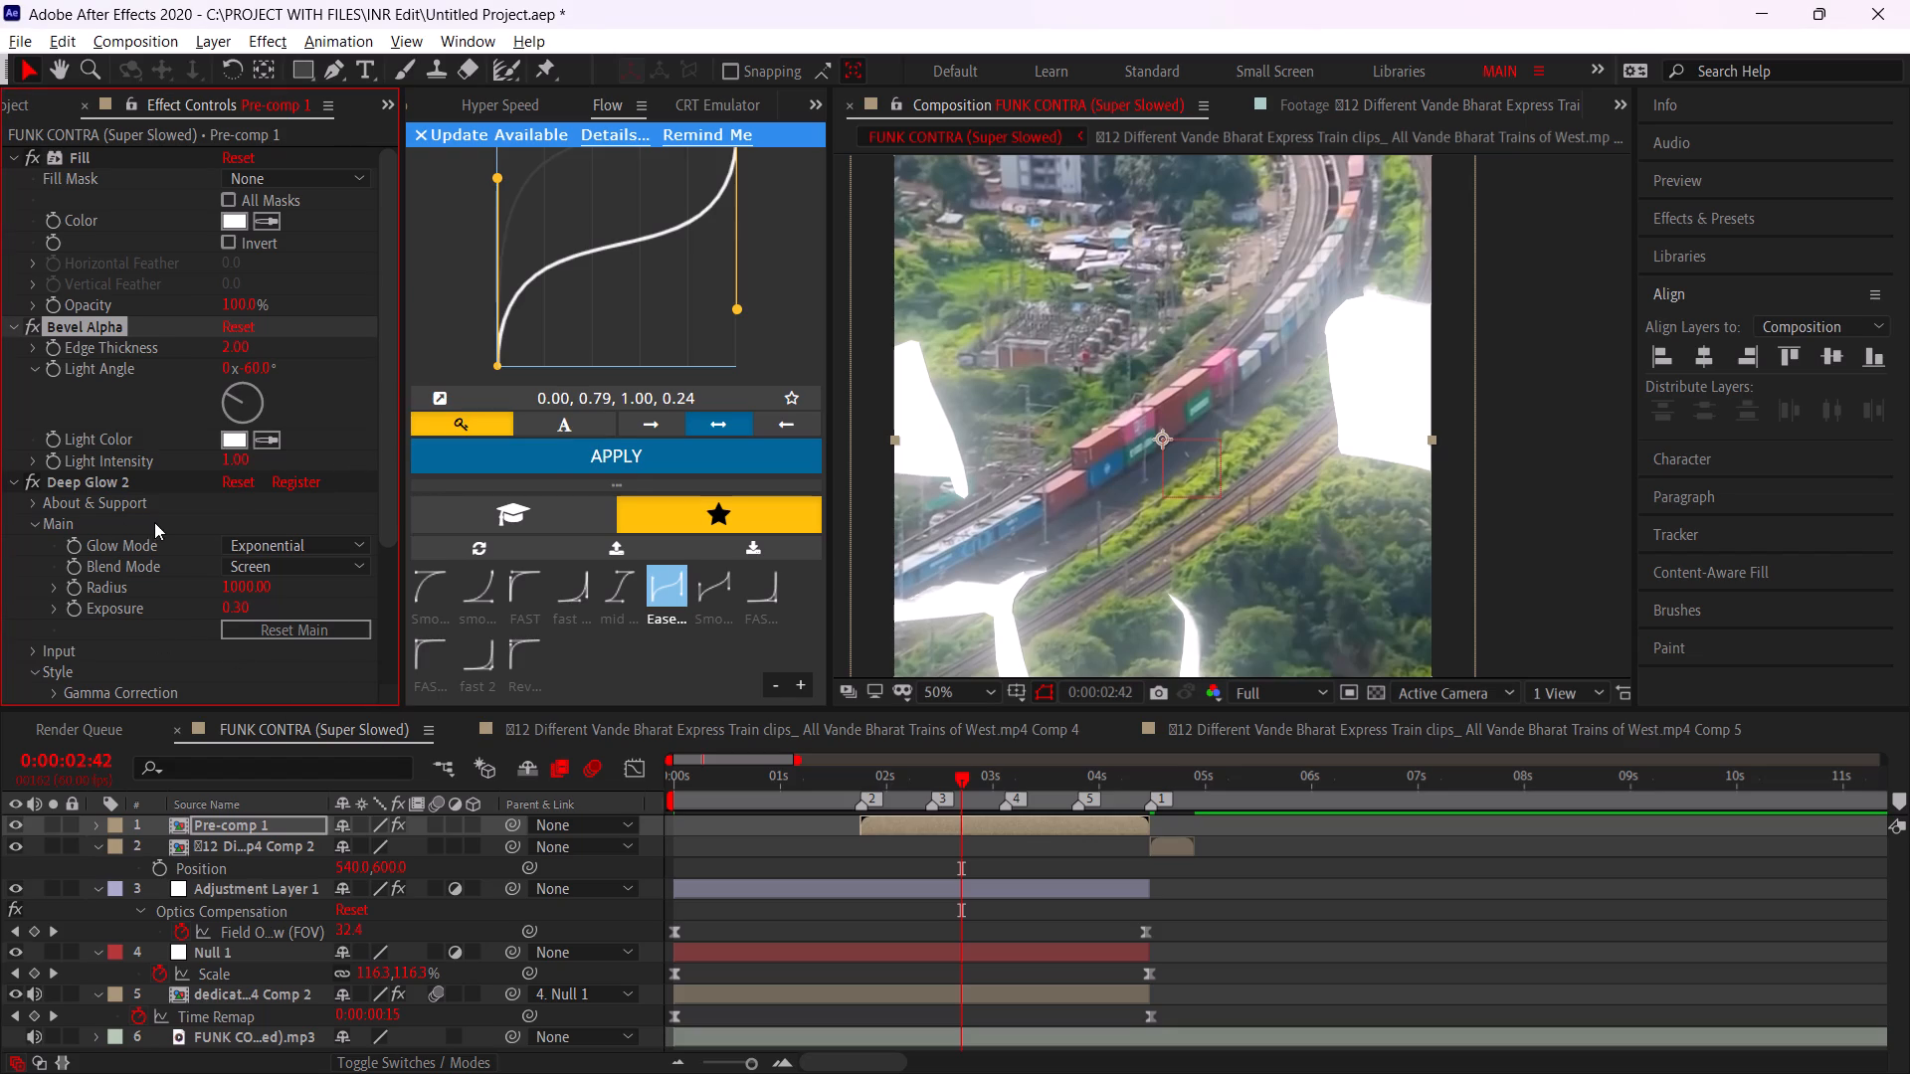
pyautogui.click(137, 486)
pyautogui.hotkey('ctrl', 'space')
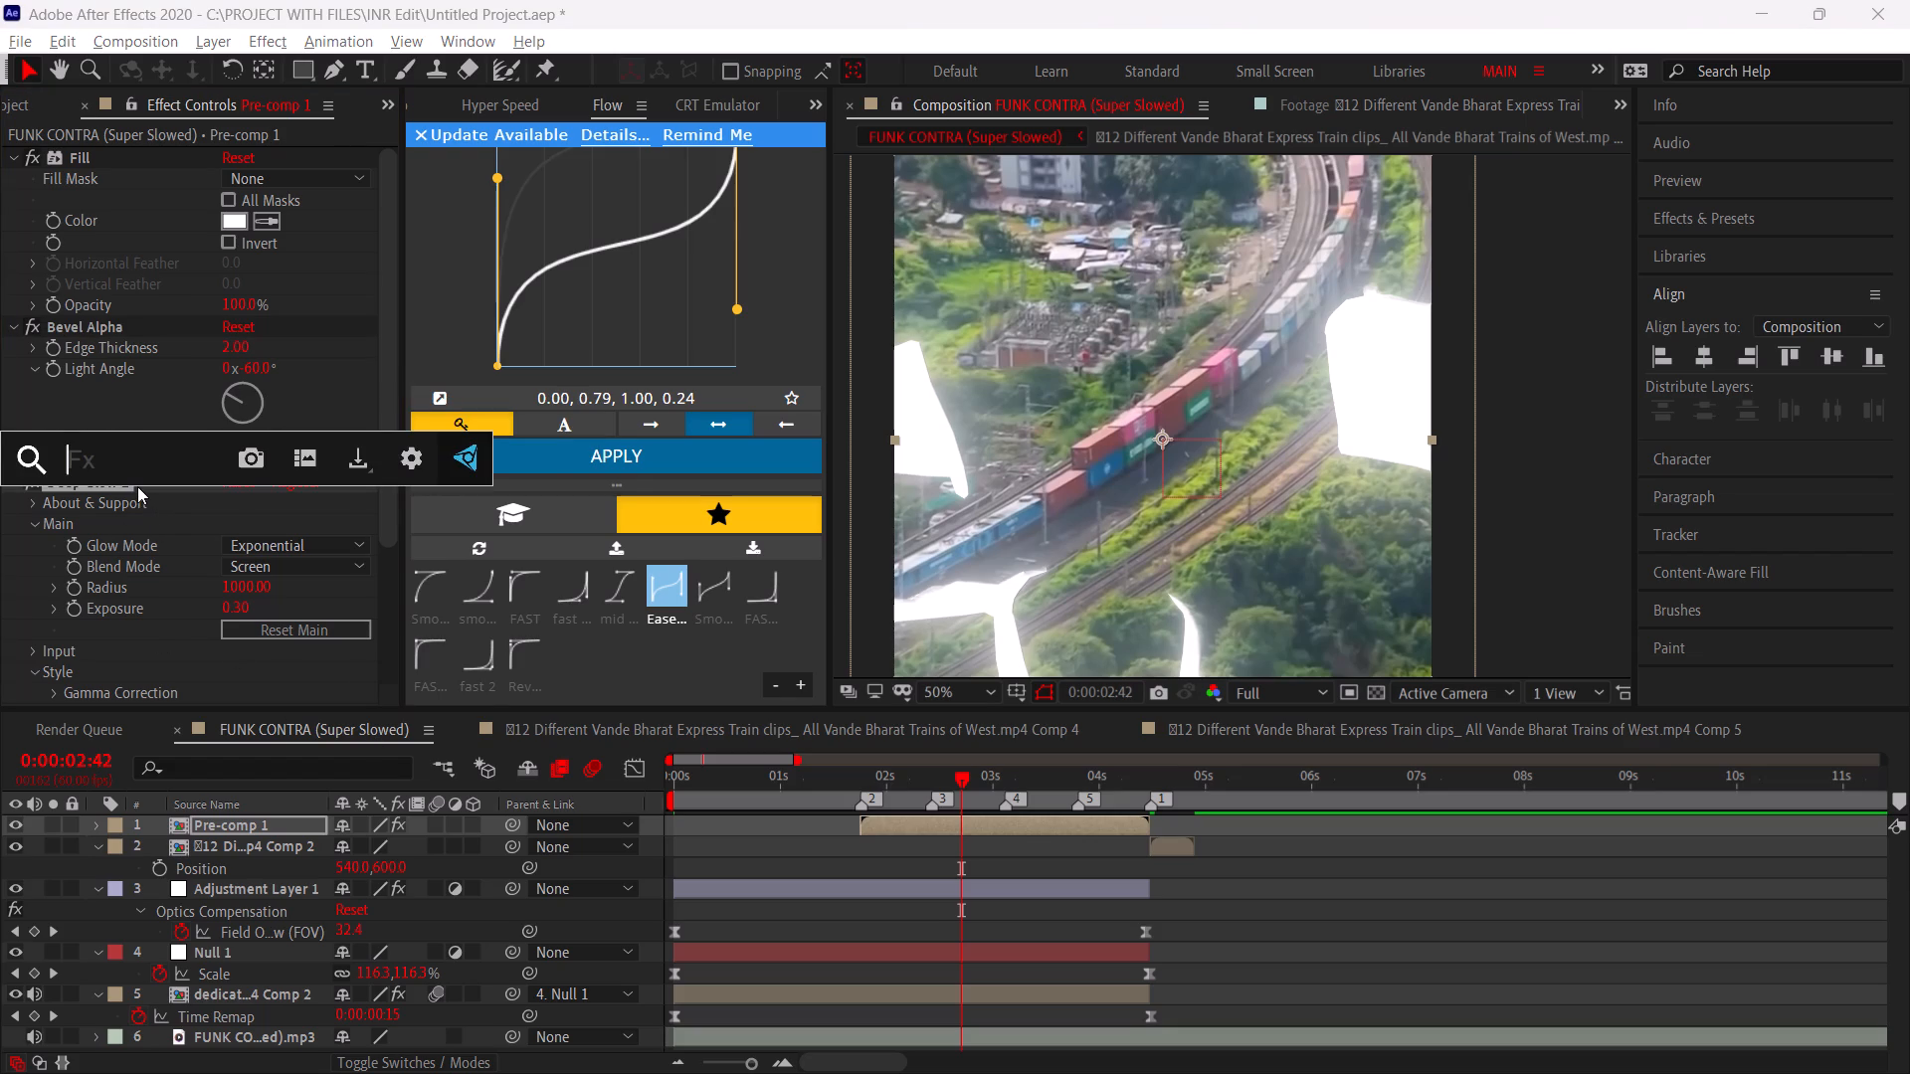
pyautogui.write('drop')
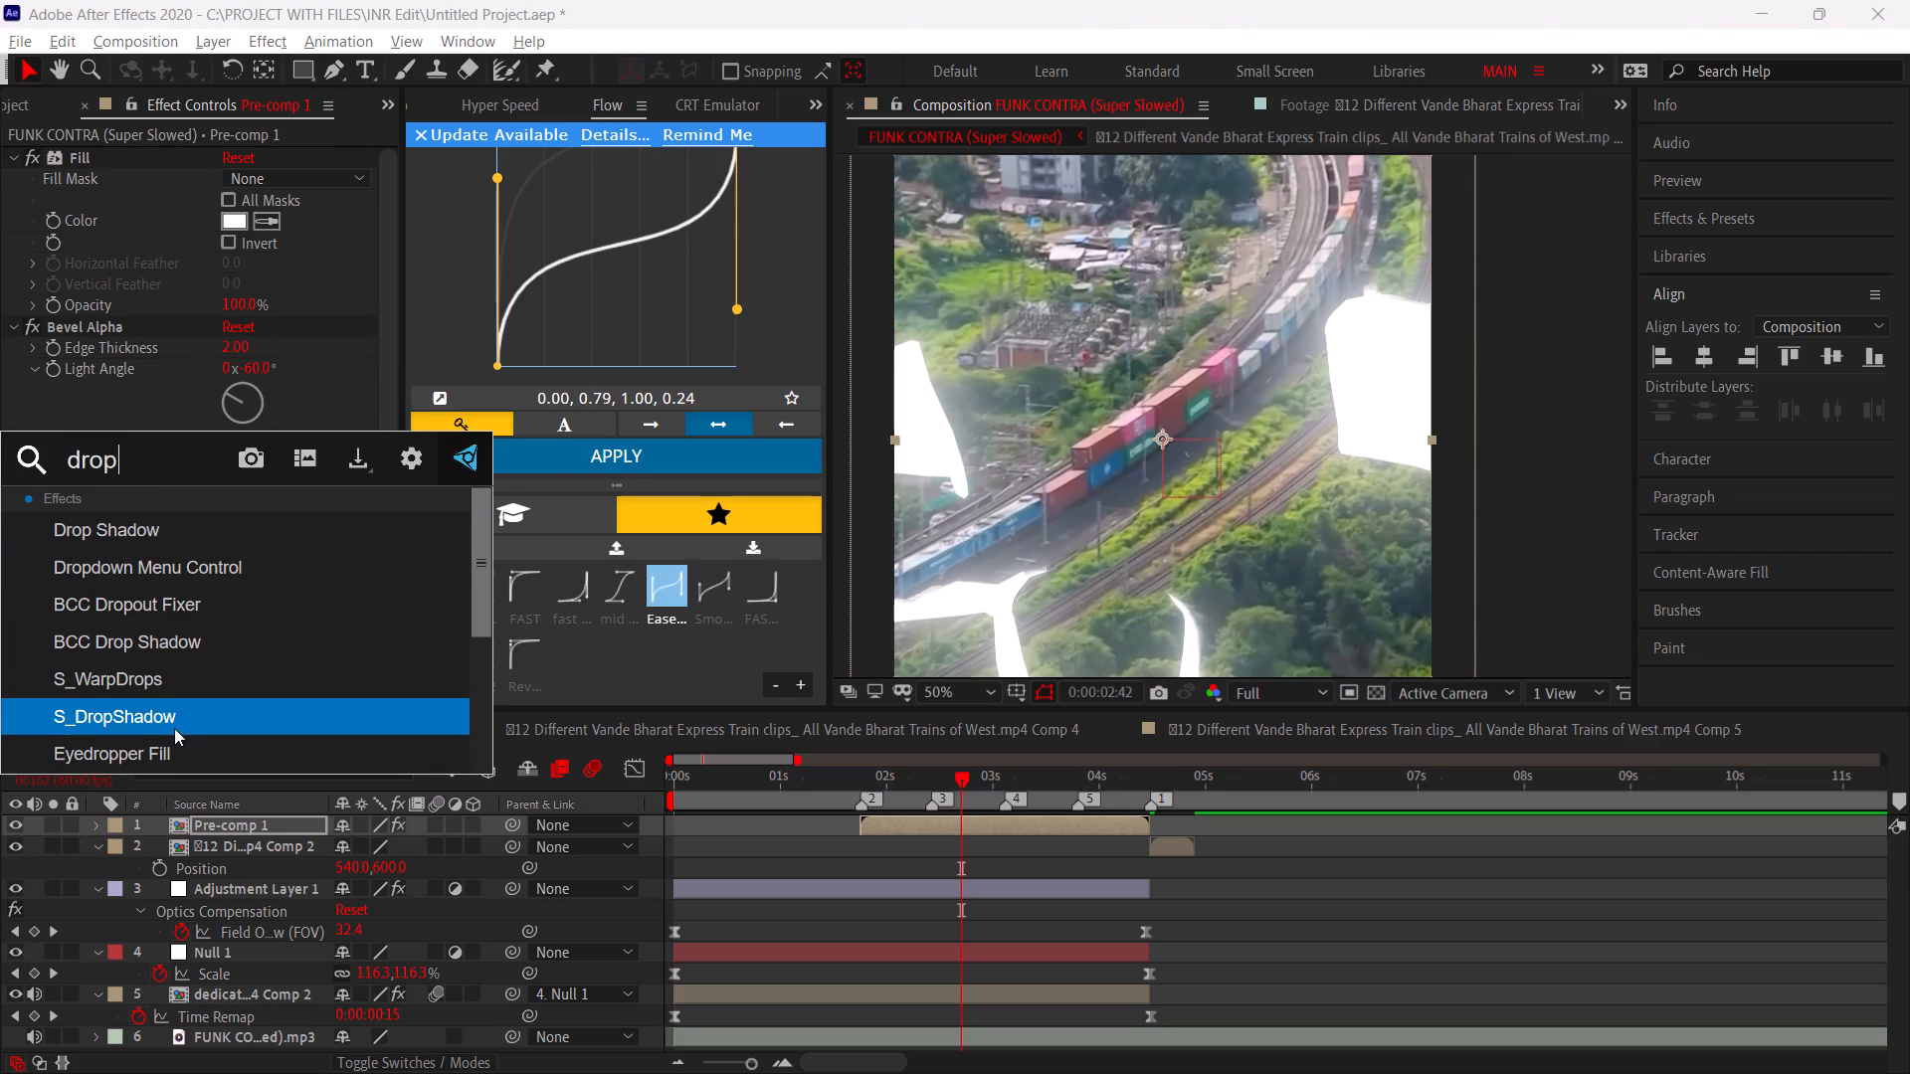
pyautogui.click(174, 730)
# In S_DropShadow, set Shift X and Shift Y to 6, Shadow Blur to 6, and Shadow Opacity to 1.21.
pyautogui.scroll(-4, 152, 615)
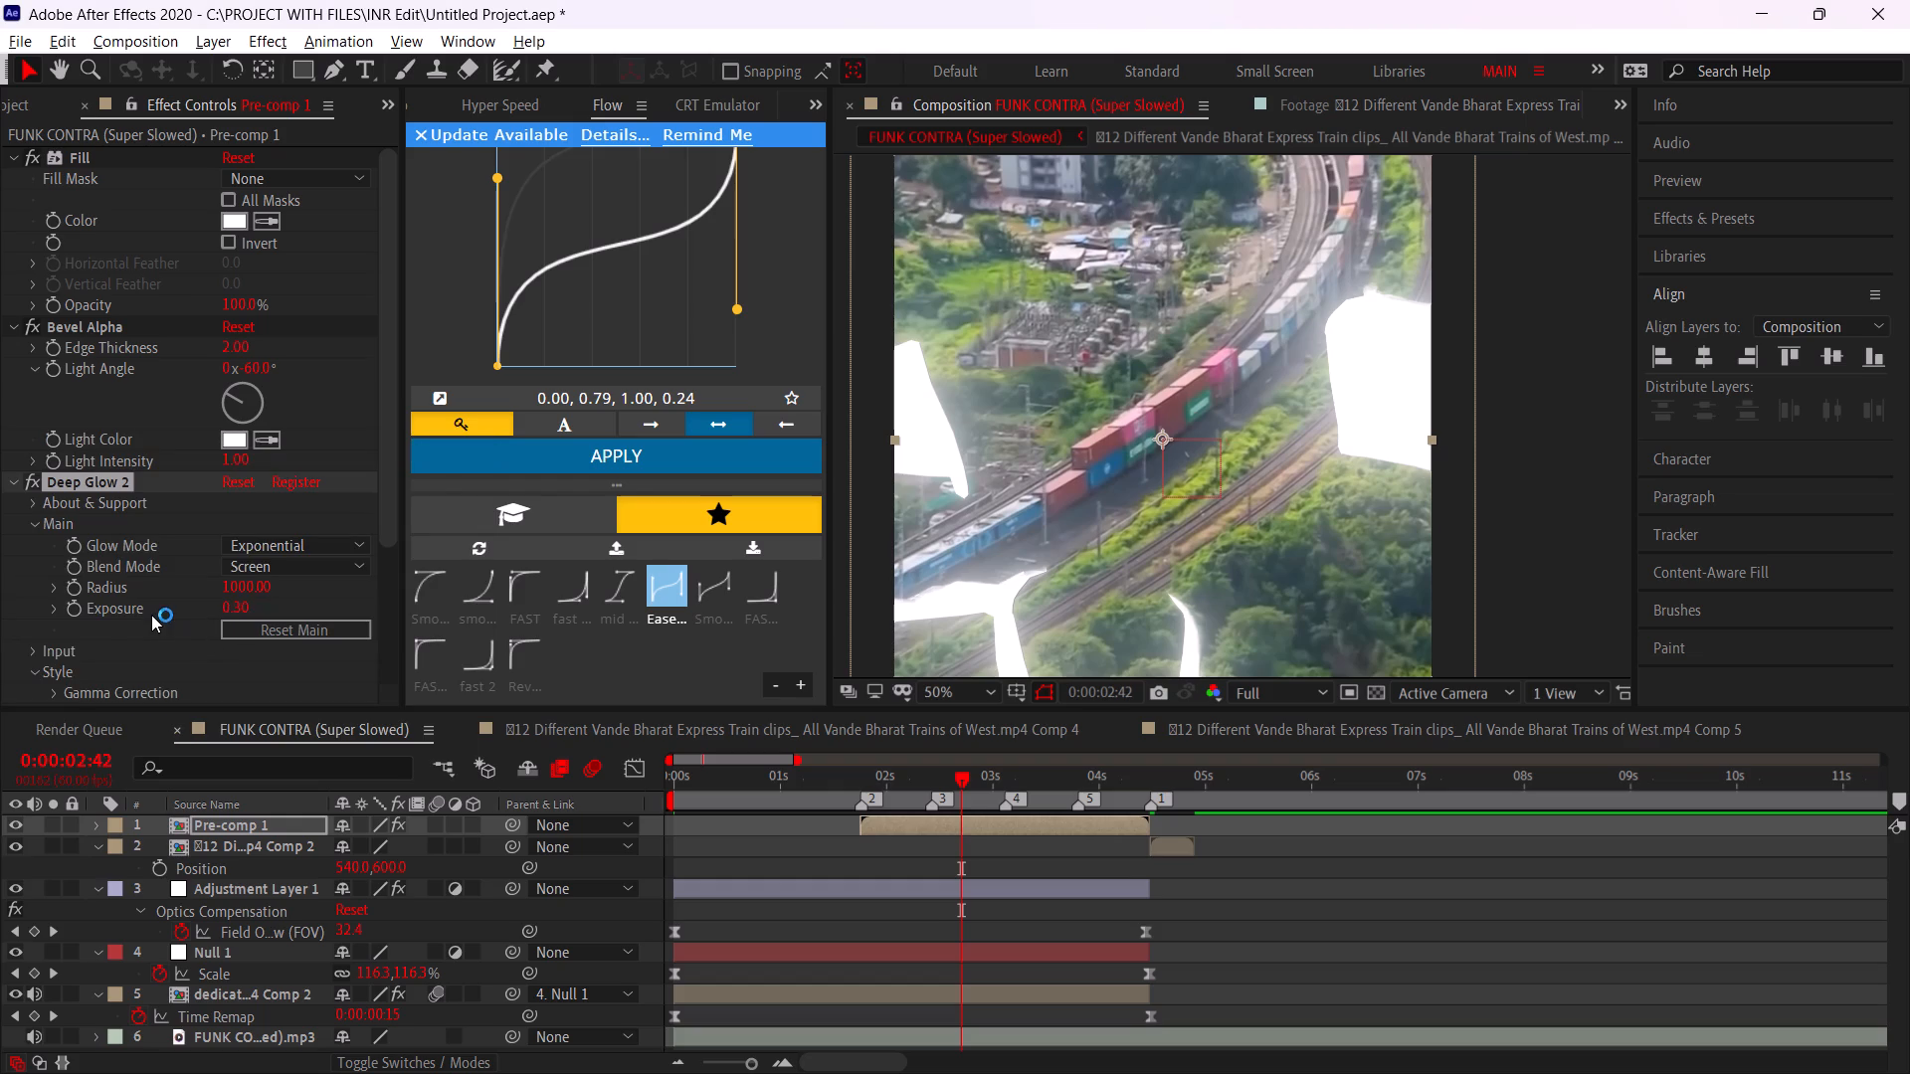
pyautogui.scroll(-7, 149, 614)
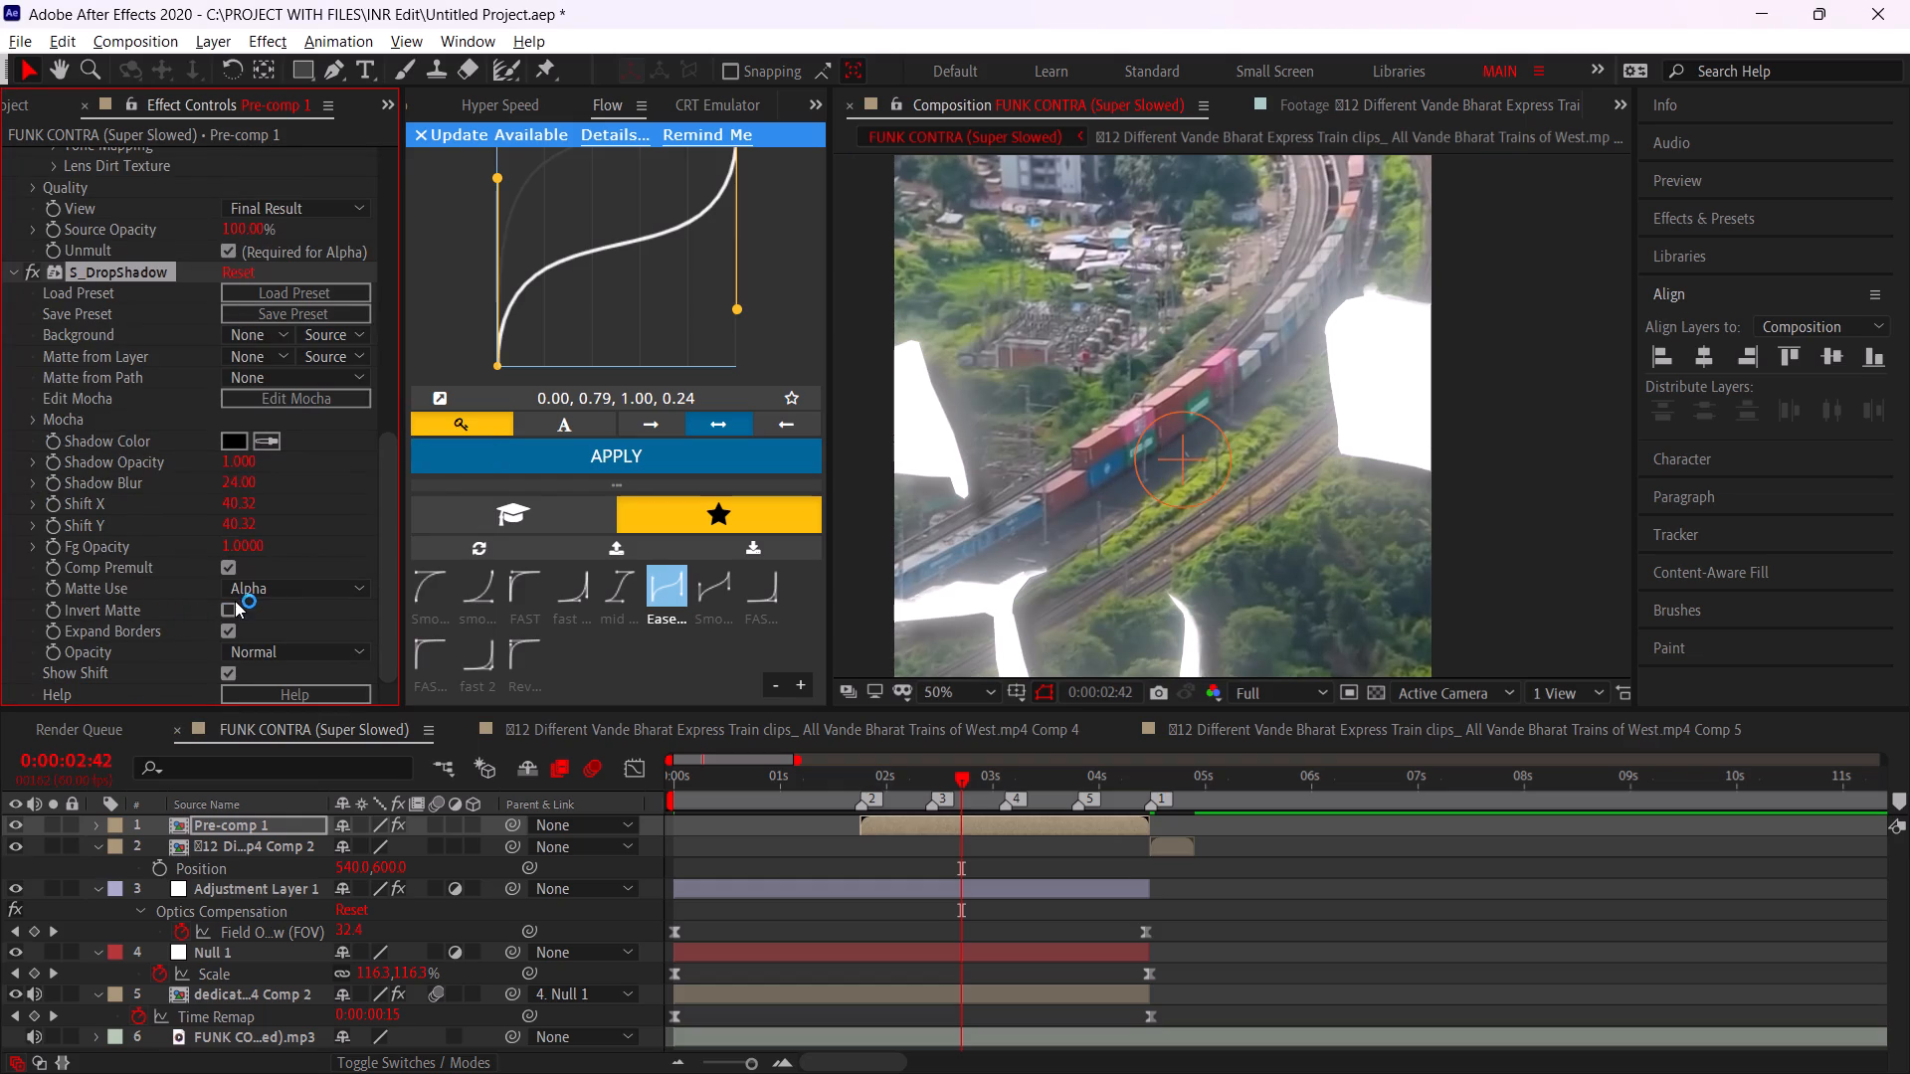
pyautogui.click(239, 508)
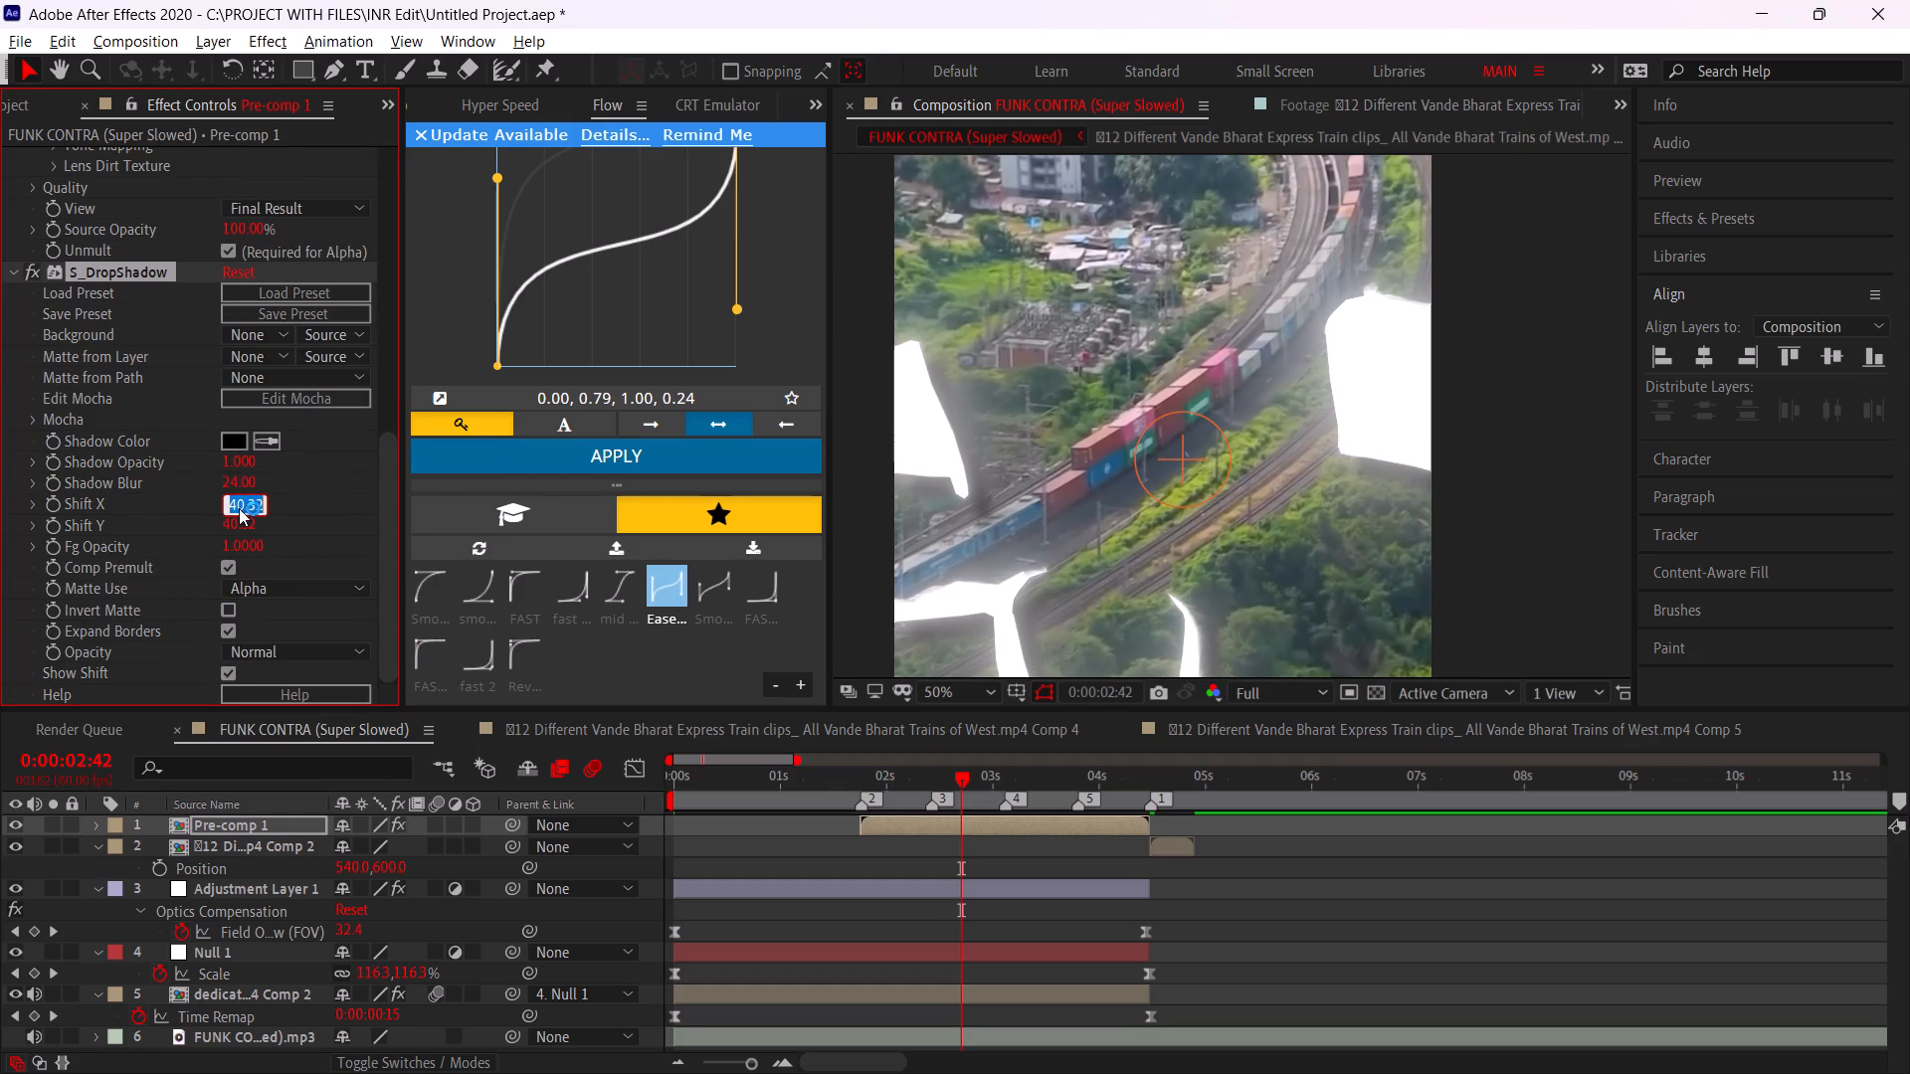
pyautogui.press('6')
pyautogui.click(240, 531)
pyautogui.press('6')
pyautogui.click(294, 498)
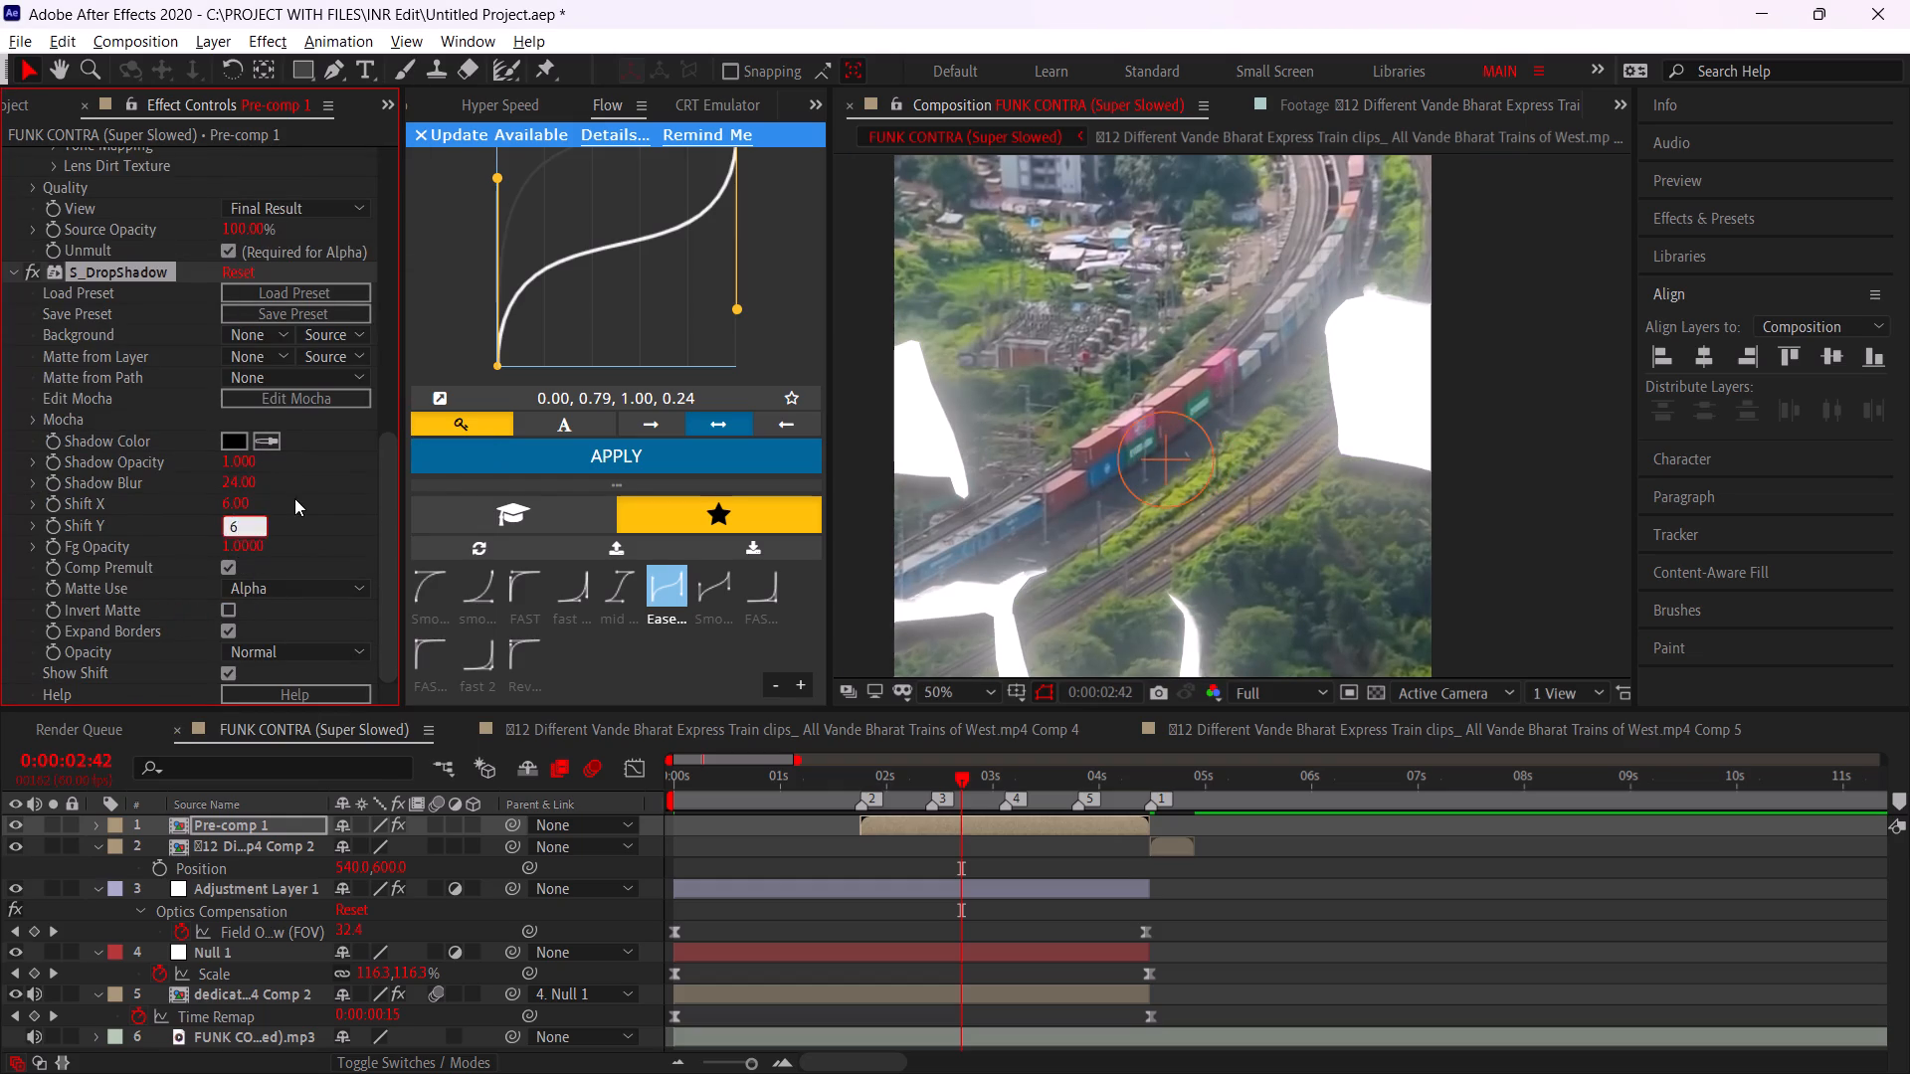
pyautogui.moveTo(242, 475); pyautogui.dragTo(224, 483)
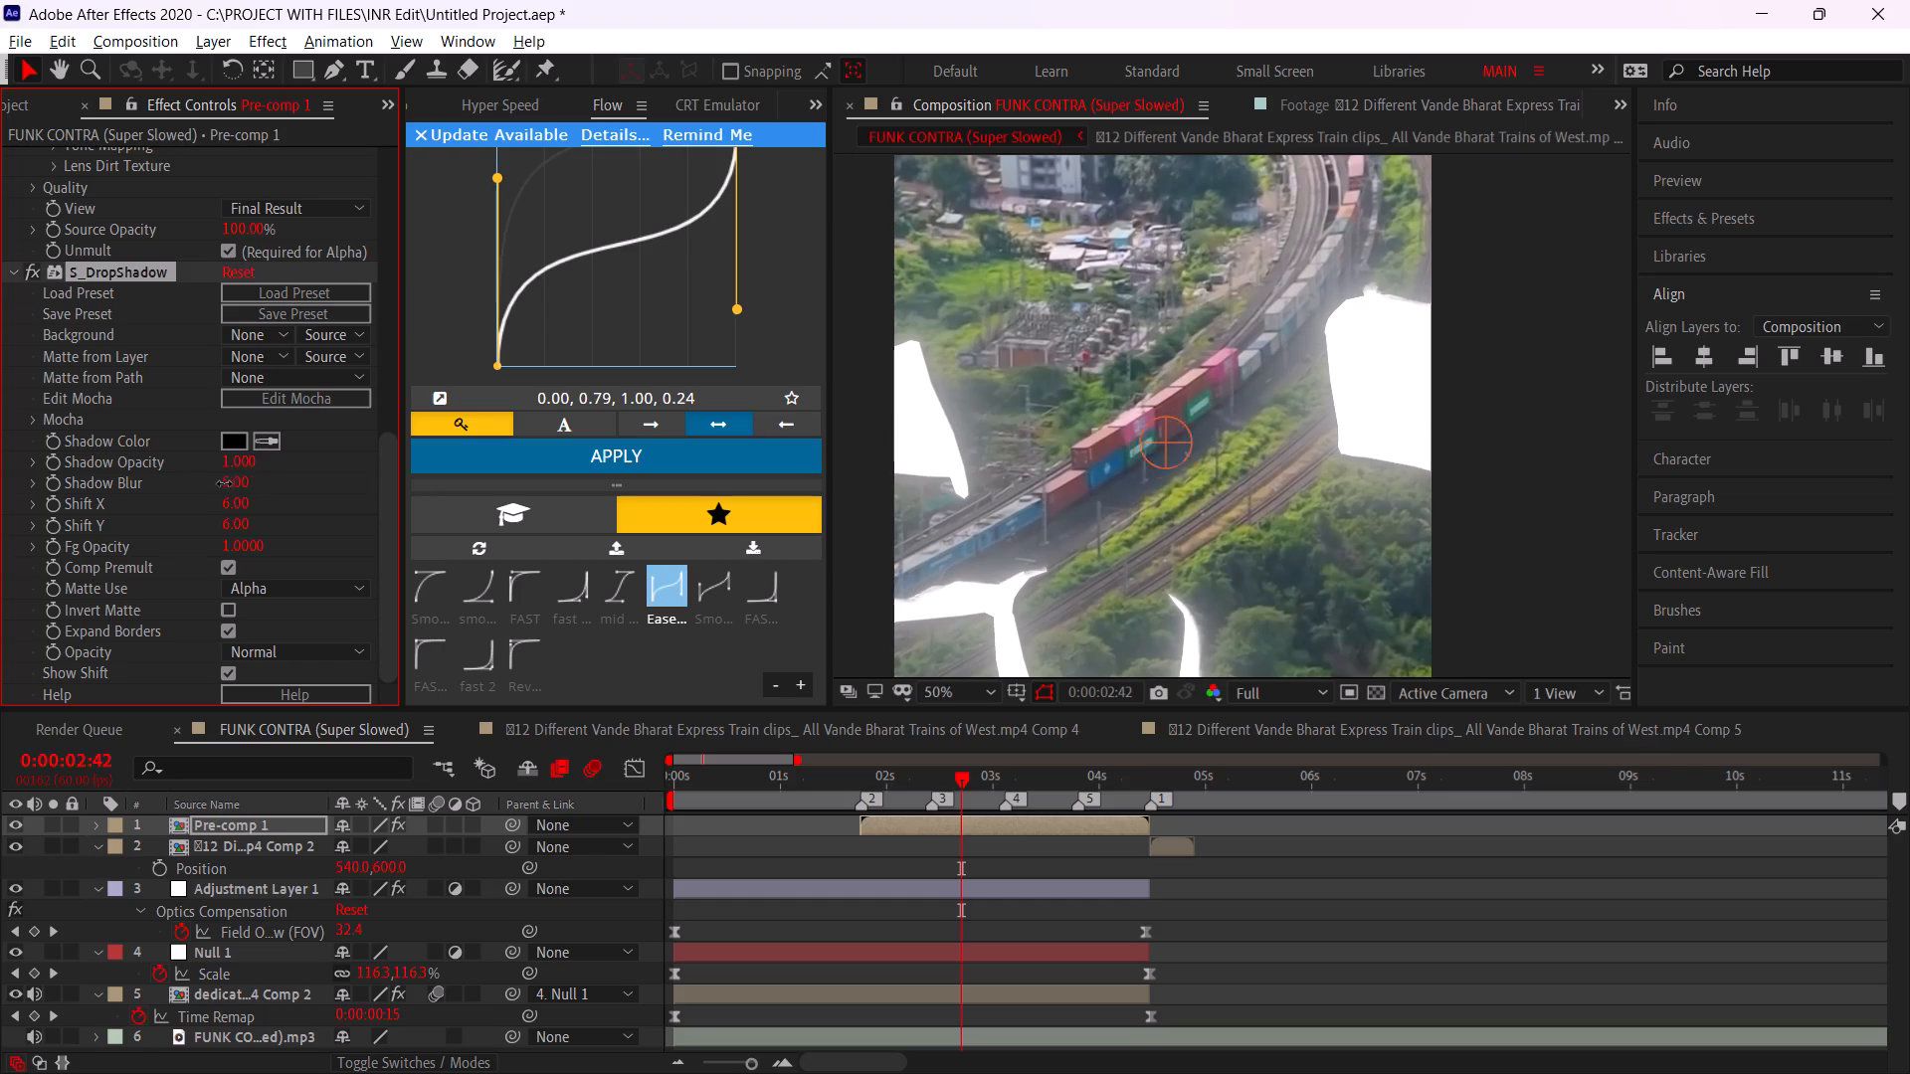
pyautogui.moveTo(224, 483); pyautogui.dragTo(225, 484)
pyautogui.moveTo(249, 461); pyautogui.dragTo(275, 462)
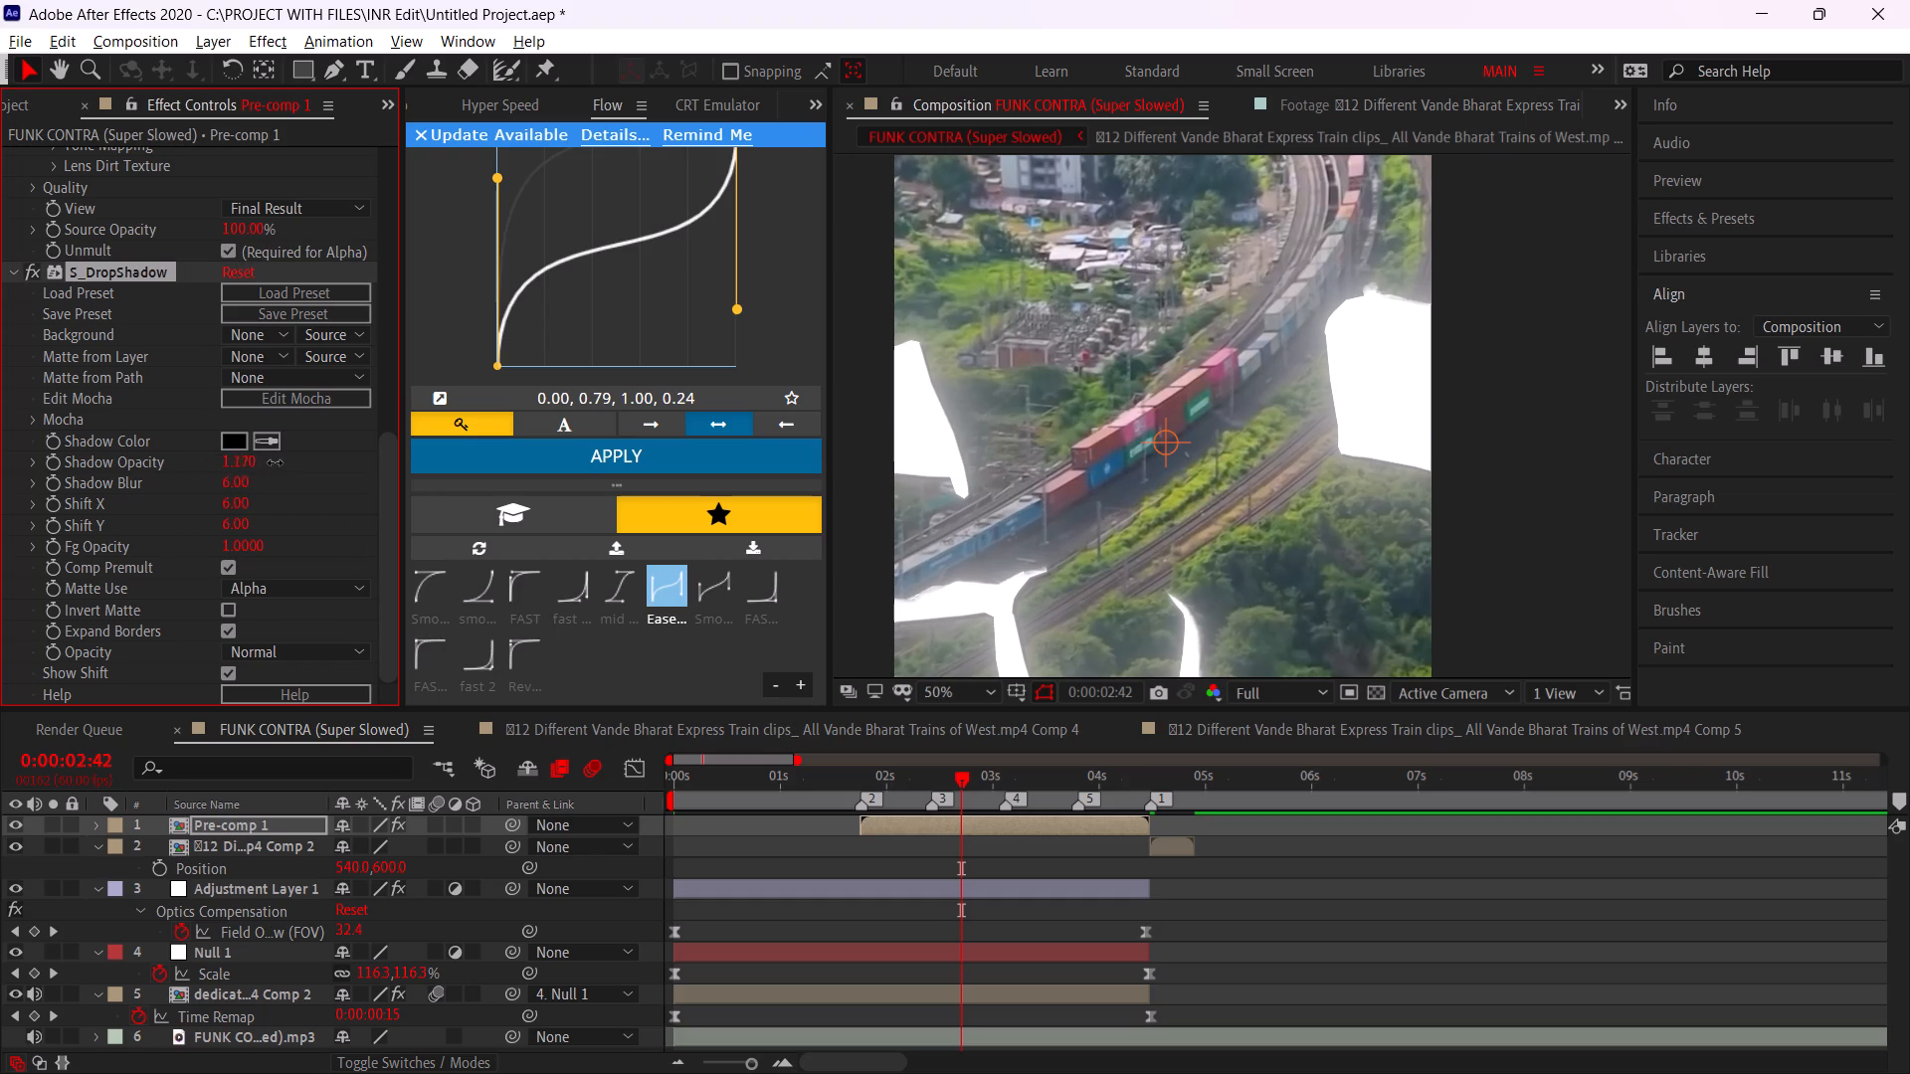
pyautogui.moveTo(275, 462); pyautogui.dragTo(277, 462)
# Pre-compose the Pre-comp 1 layer, moving all attributes into the new composition with duration adjusted to the layer's time span.
pyautogui.keyDown('alt'); pyautogui.scroll(-2, 1000, 867); pyautogui.keyUp('alt')
pyautogui.moveTo(689, 780); pyautogui.dragTo(555, 784)
pyautogui.press('space')
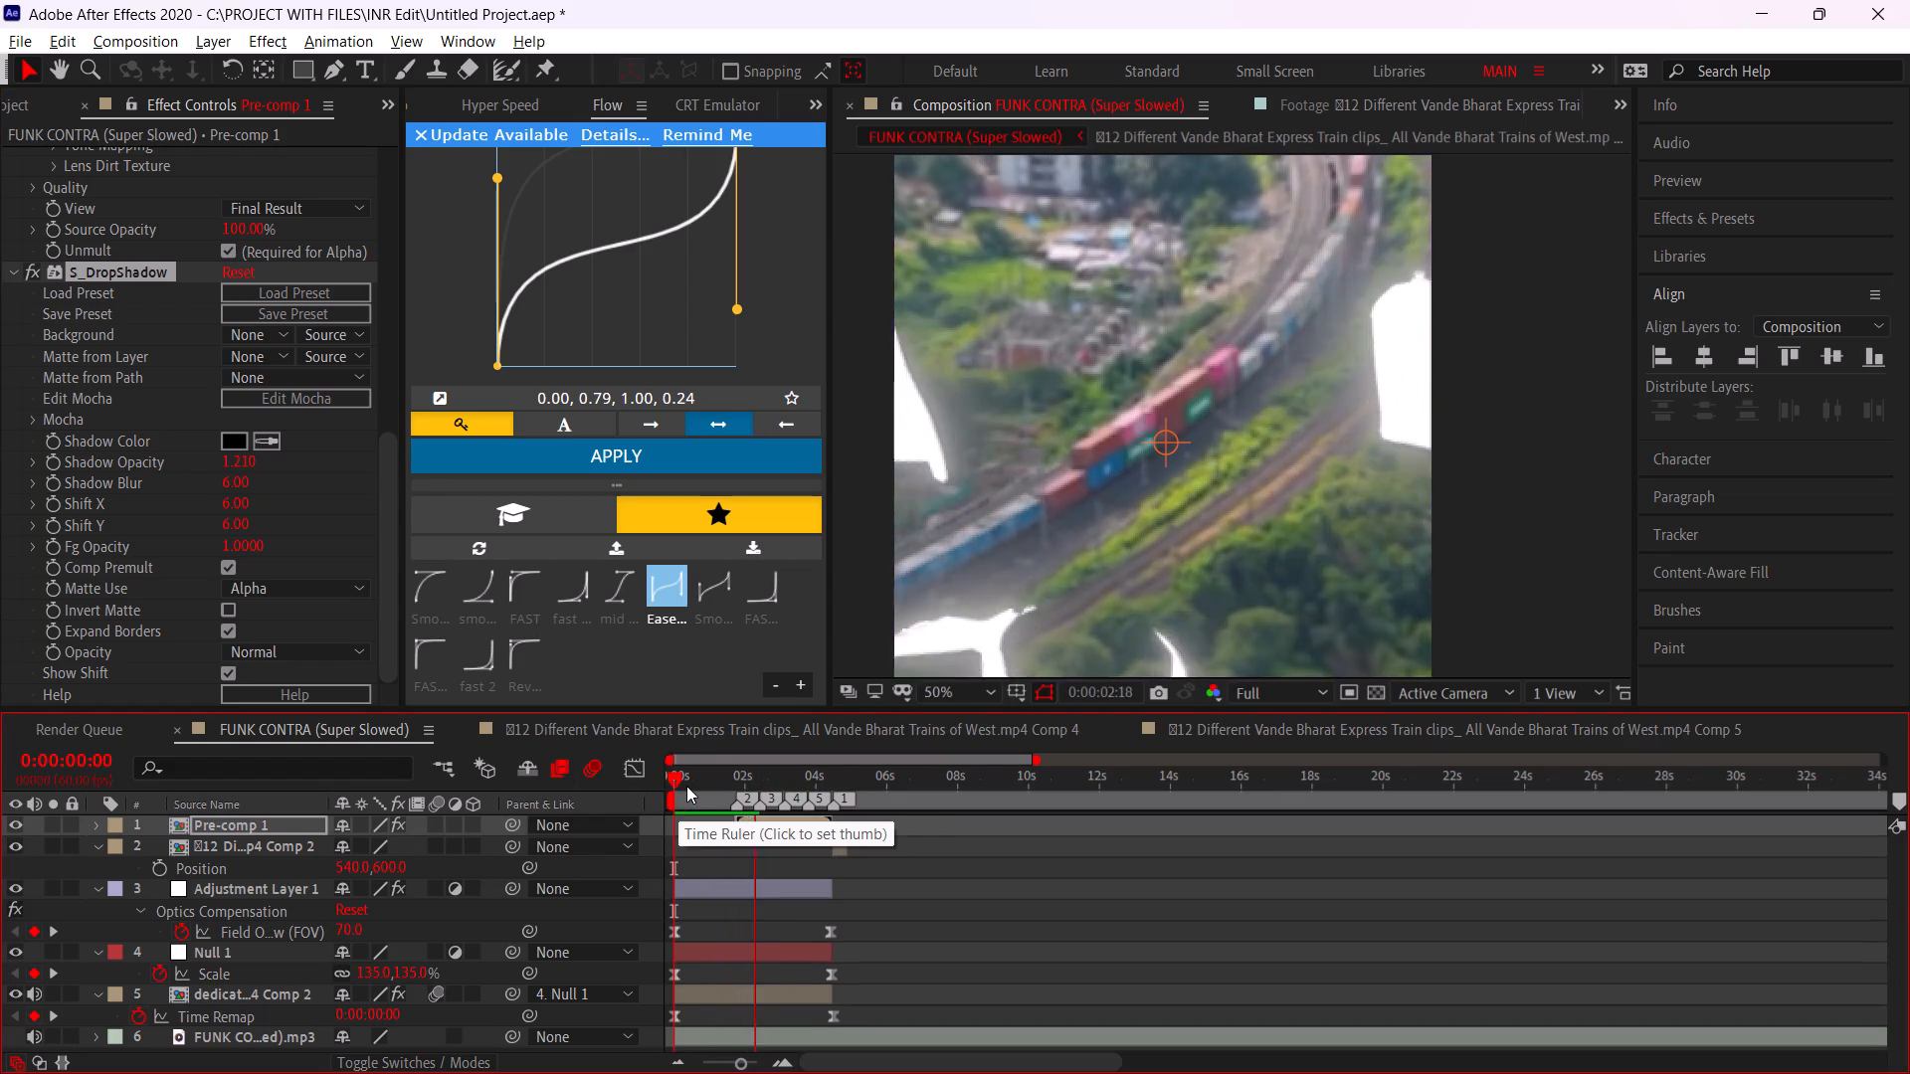
pyautogui.moveTo(686, 786); pyautogui.dragTo(630, 812)
pyautogui.keyDown('alt'); pyautogui.scroll(2, 676, 839); pyautogui.keyUp('alt')
pyautogui.moveTo(890, 775); pyautogui.dragTo(913, 772)
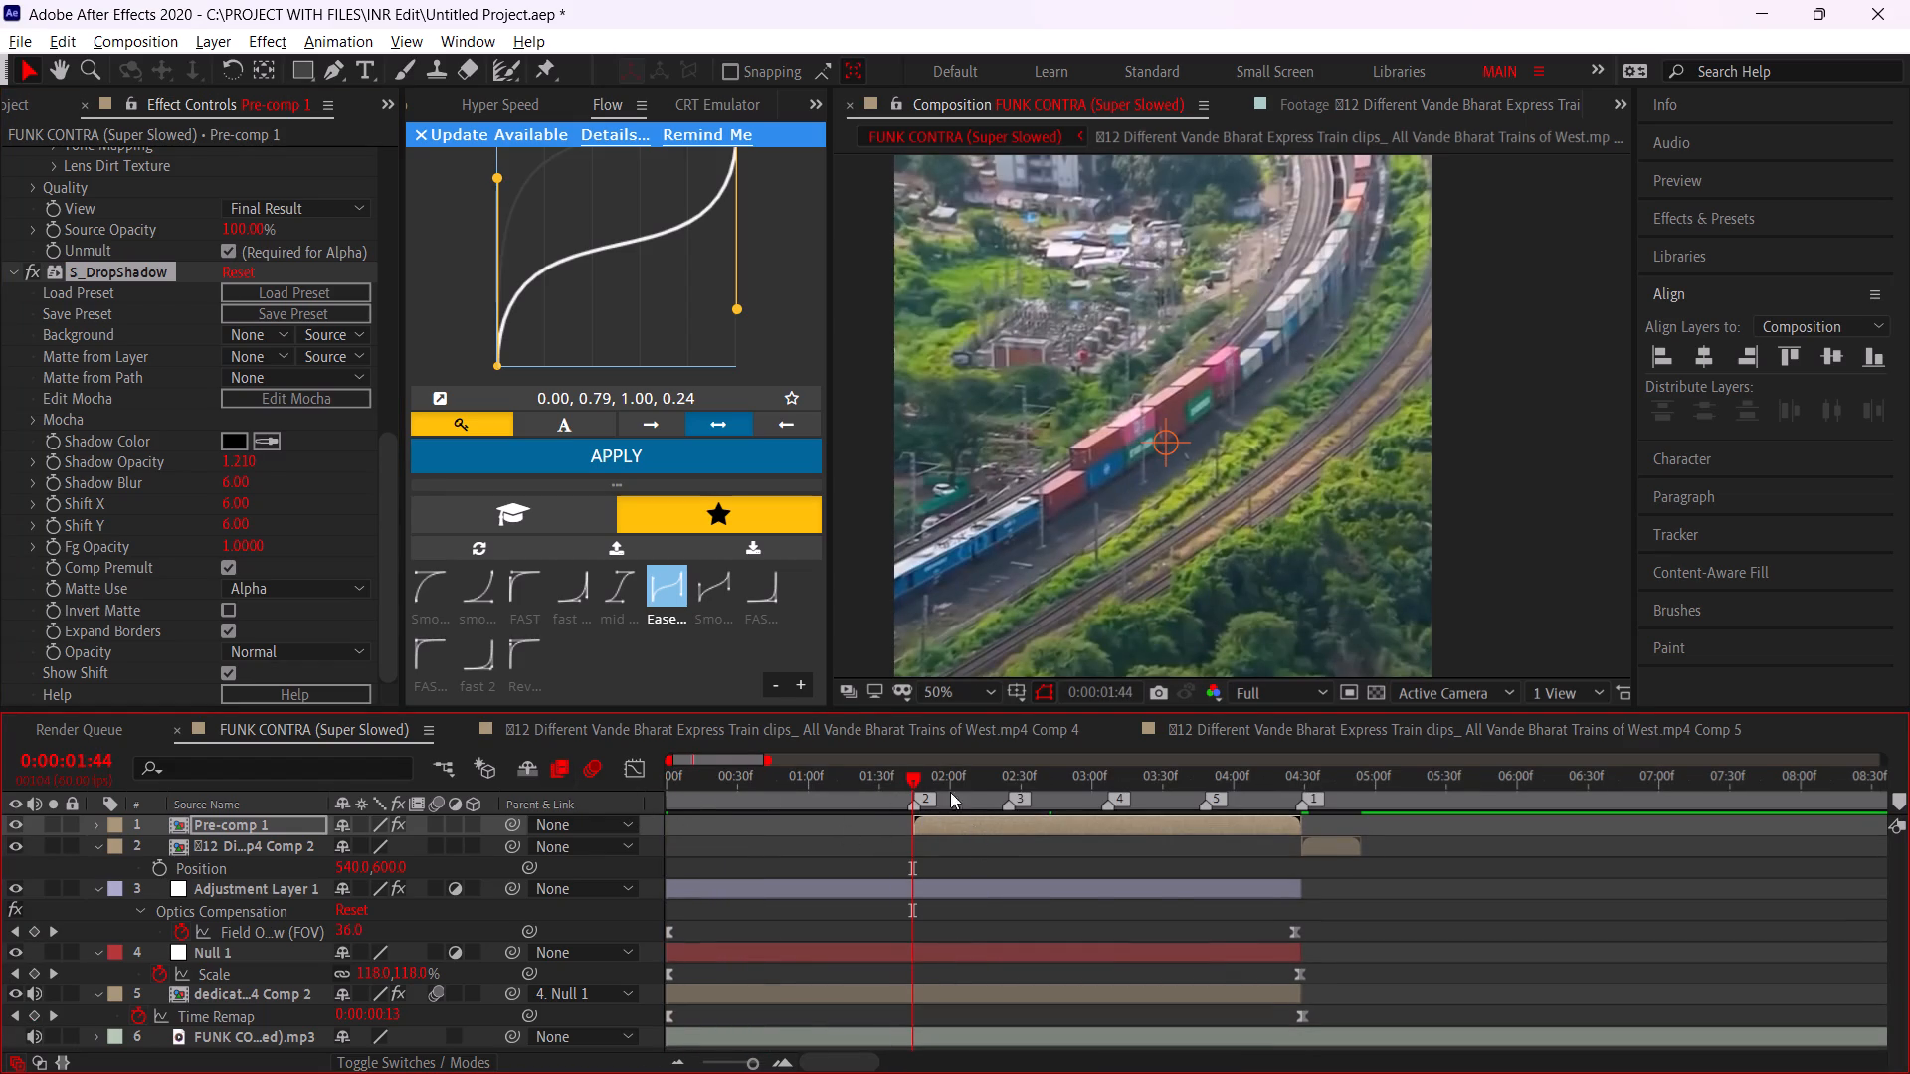
pyautogui.hotkey('ctrl', 'shift', 'c')
pyautogui.click(980, 501)
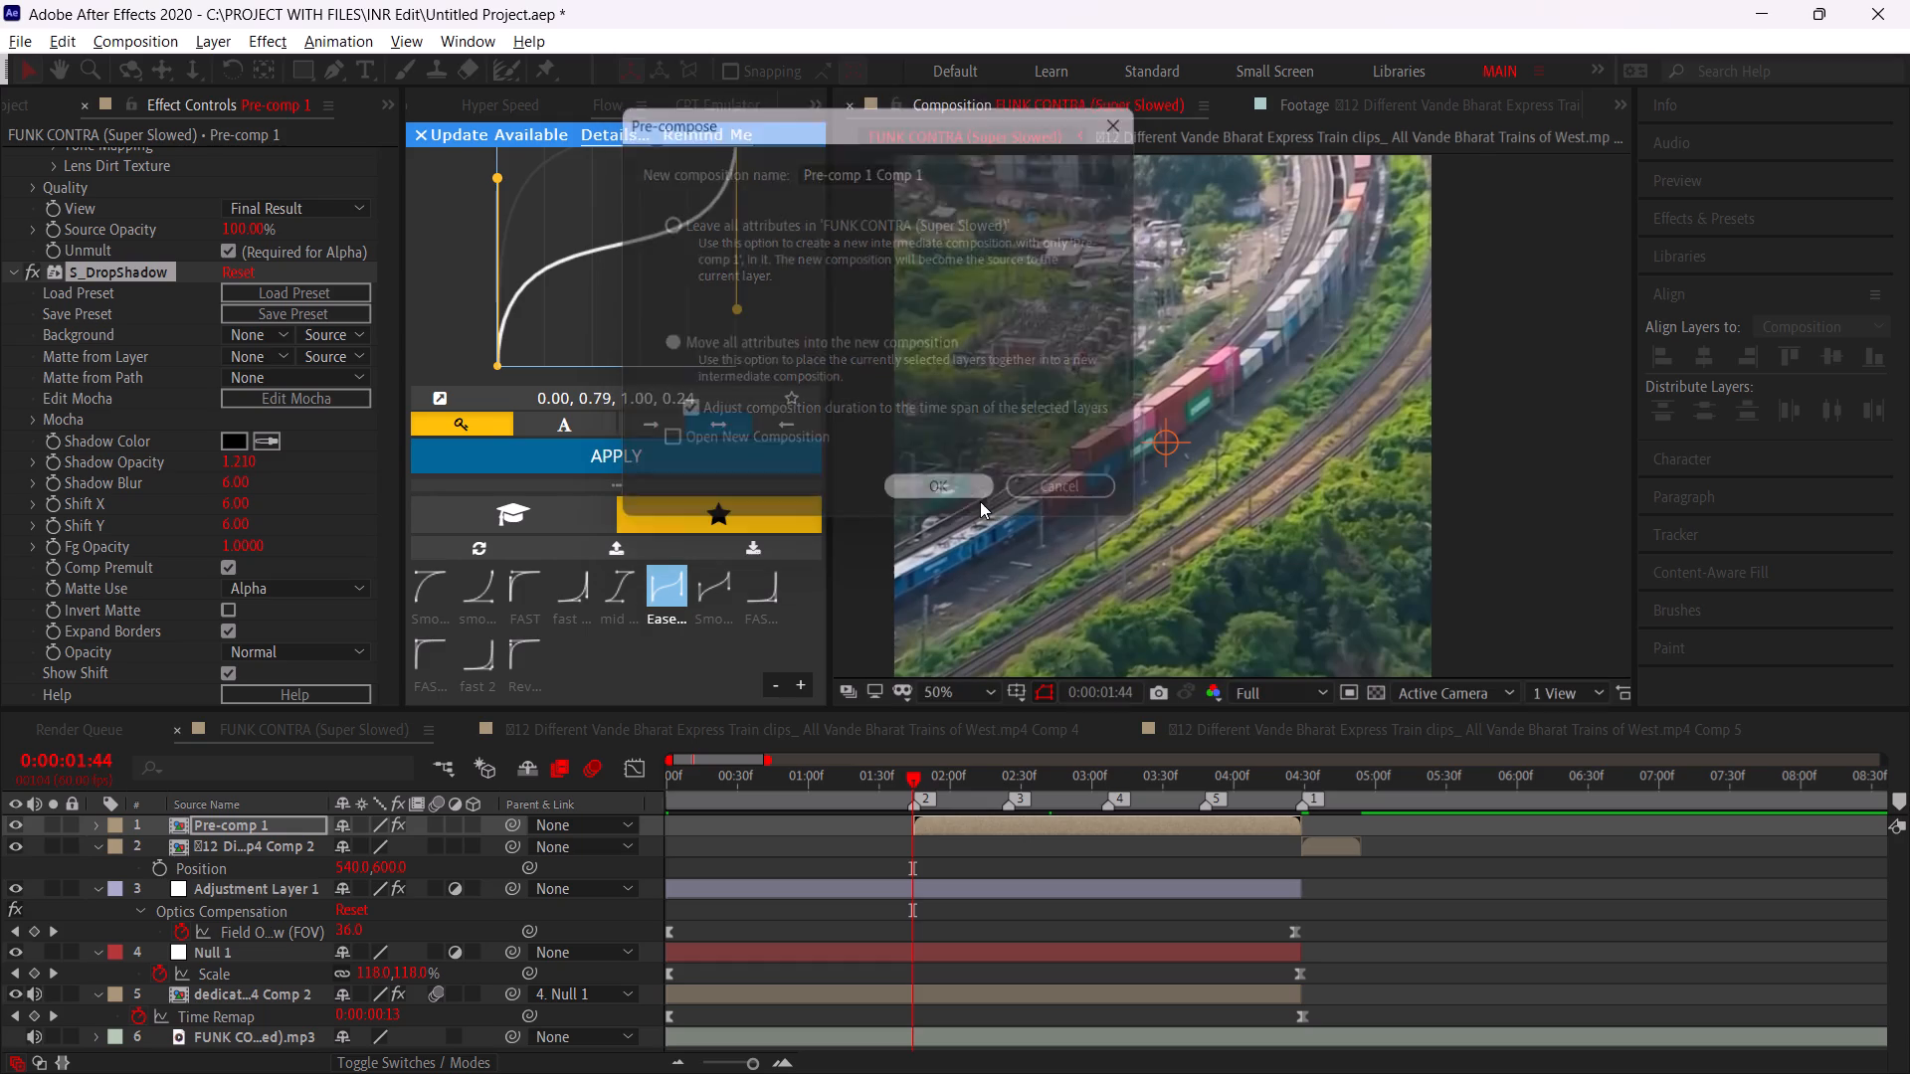
# Enable time remapping on the new pre-comp and add a keyframe with an advanced source time at marker 3, 0:00:02:25.
pyautogui.hotkey('ctrl', 'alt', 't')
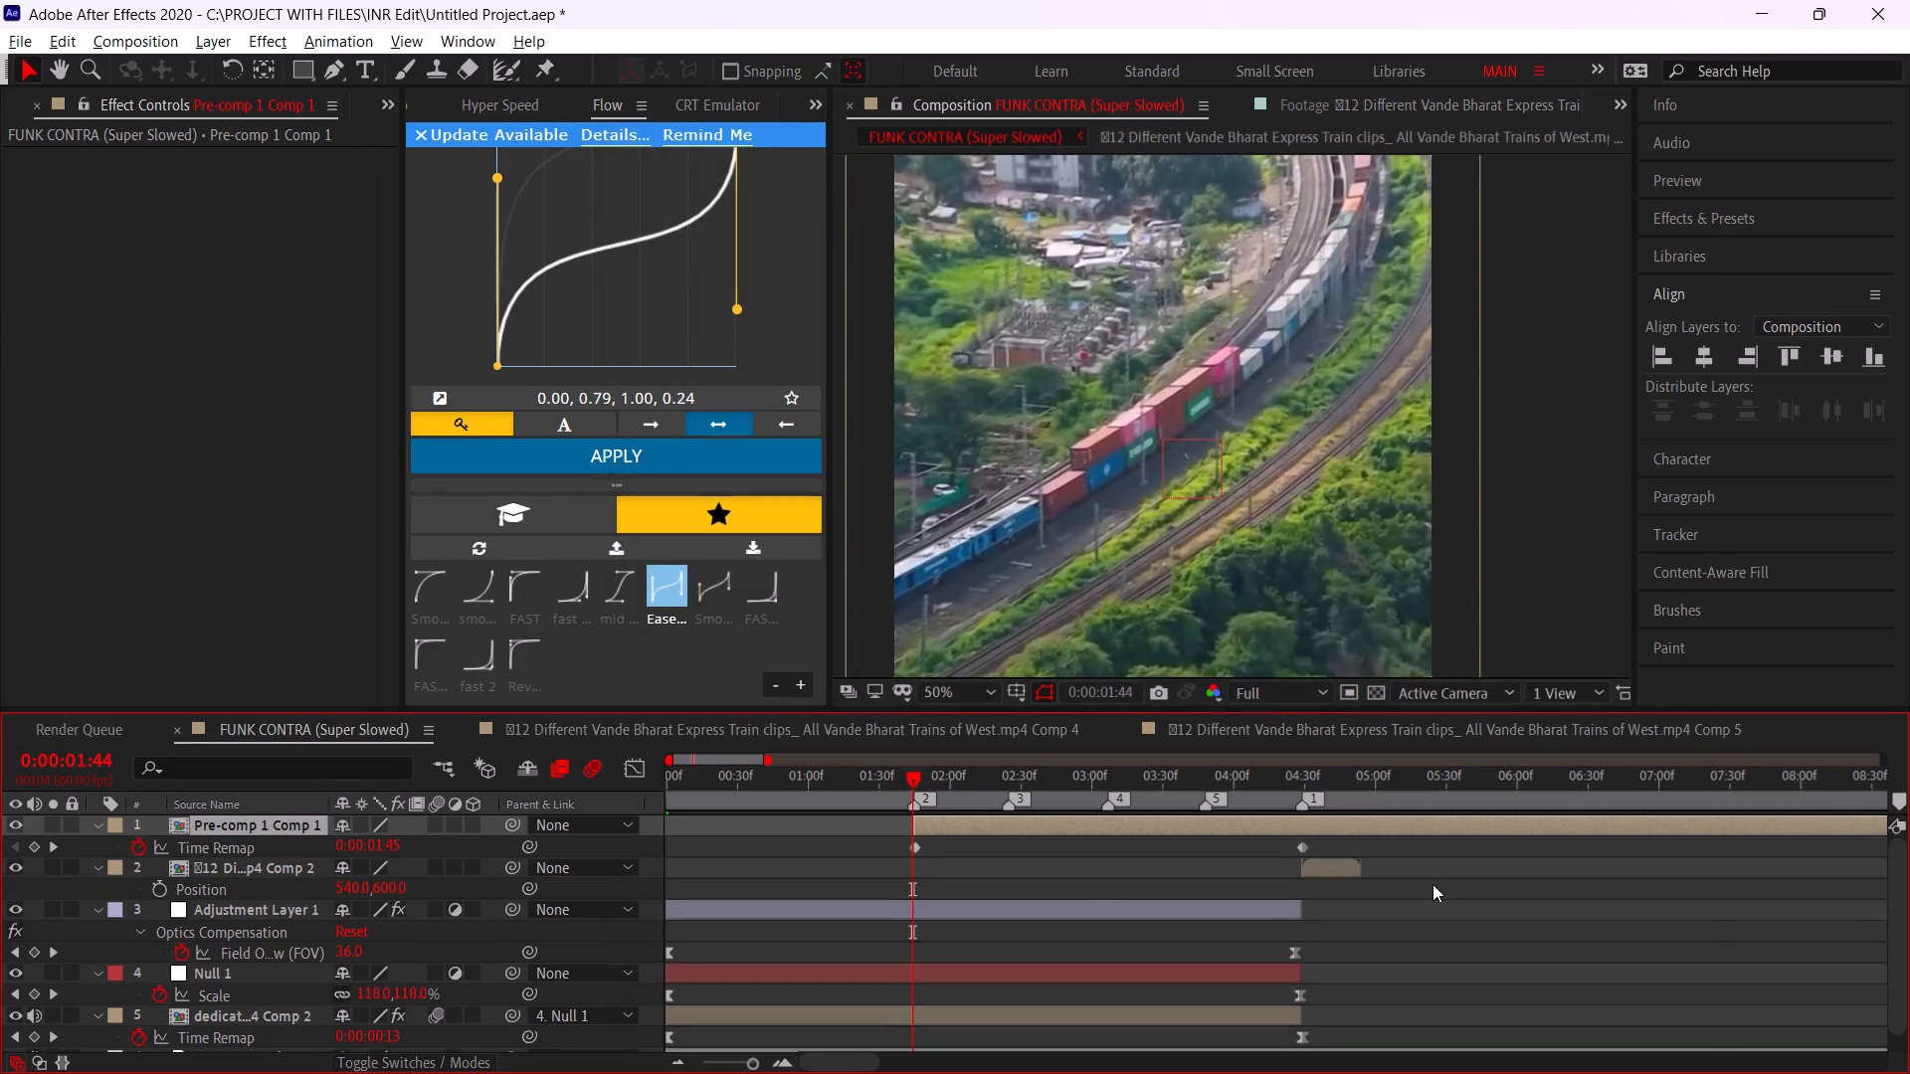
pyautogui.keyDown('alt'); pyautogui.scroll(2, 929, 802); pyautogui.keyUp('alt')
pyautogui.moveTo(1087, 774); pyautogui.dragTo(1245, 795)
pyautogui.keyDown('alt'); pyautogui.scroll(-2, 1186, 828); pyautogui.keyUp('alt')
pyautogui.moveTo(373, 844); pyautogui.dragTo(384, 844)
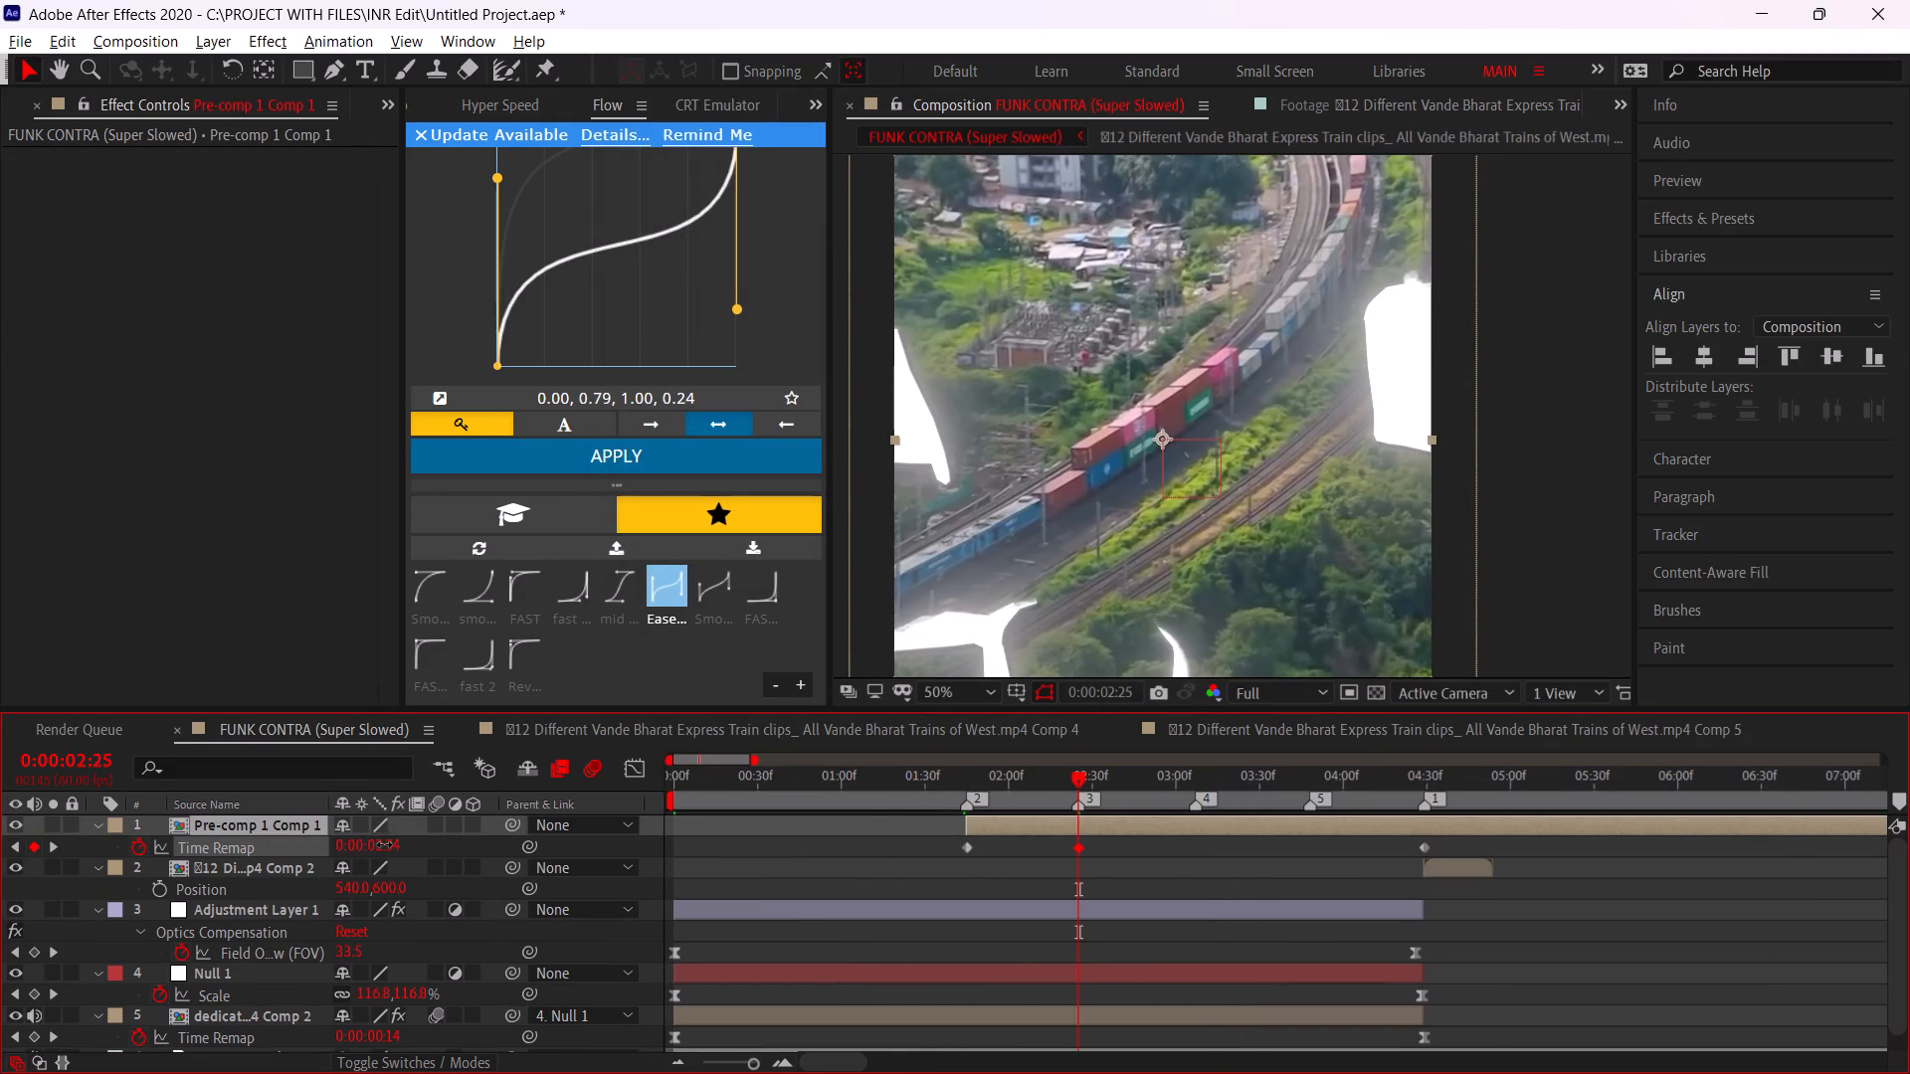
pyautogui.moveTo(384, 844); pyautogui.dragTo(399, 847)
# Add Time Remap keyframes at markers 4 and 5, advancing the train's assembly to about 0:00:04:00 at marker 4 and fully joined at marker 5.
pyautogui.moveTo(1148, 783); pyautogui.dragTo(1150, 783)
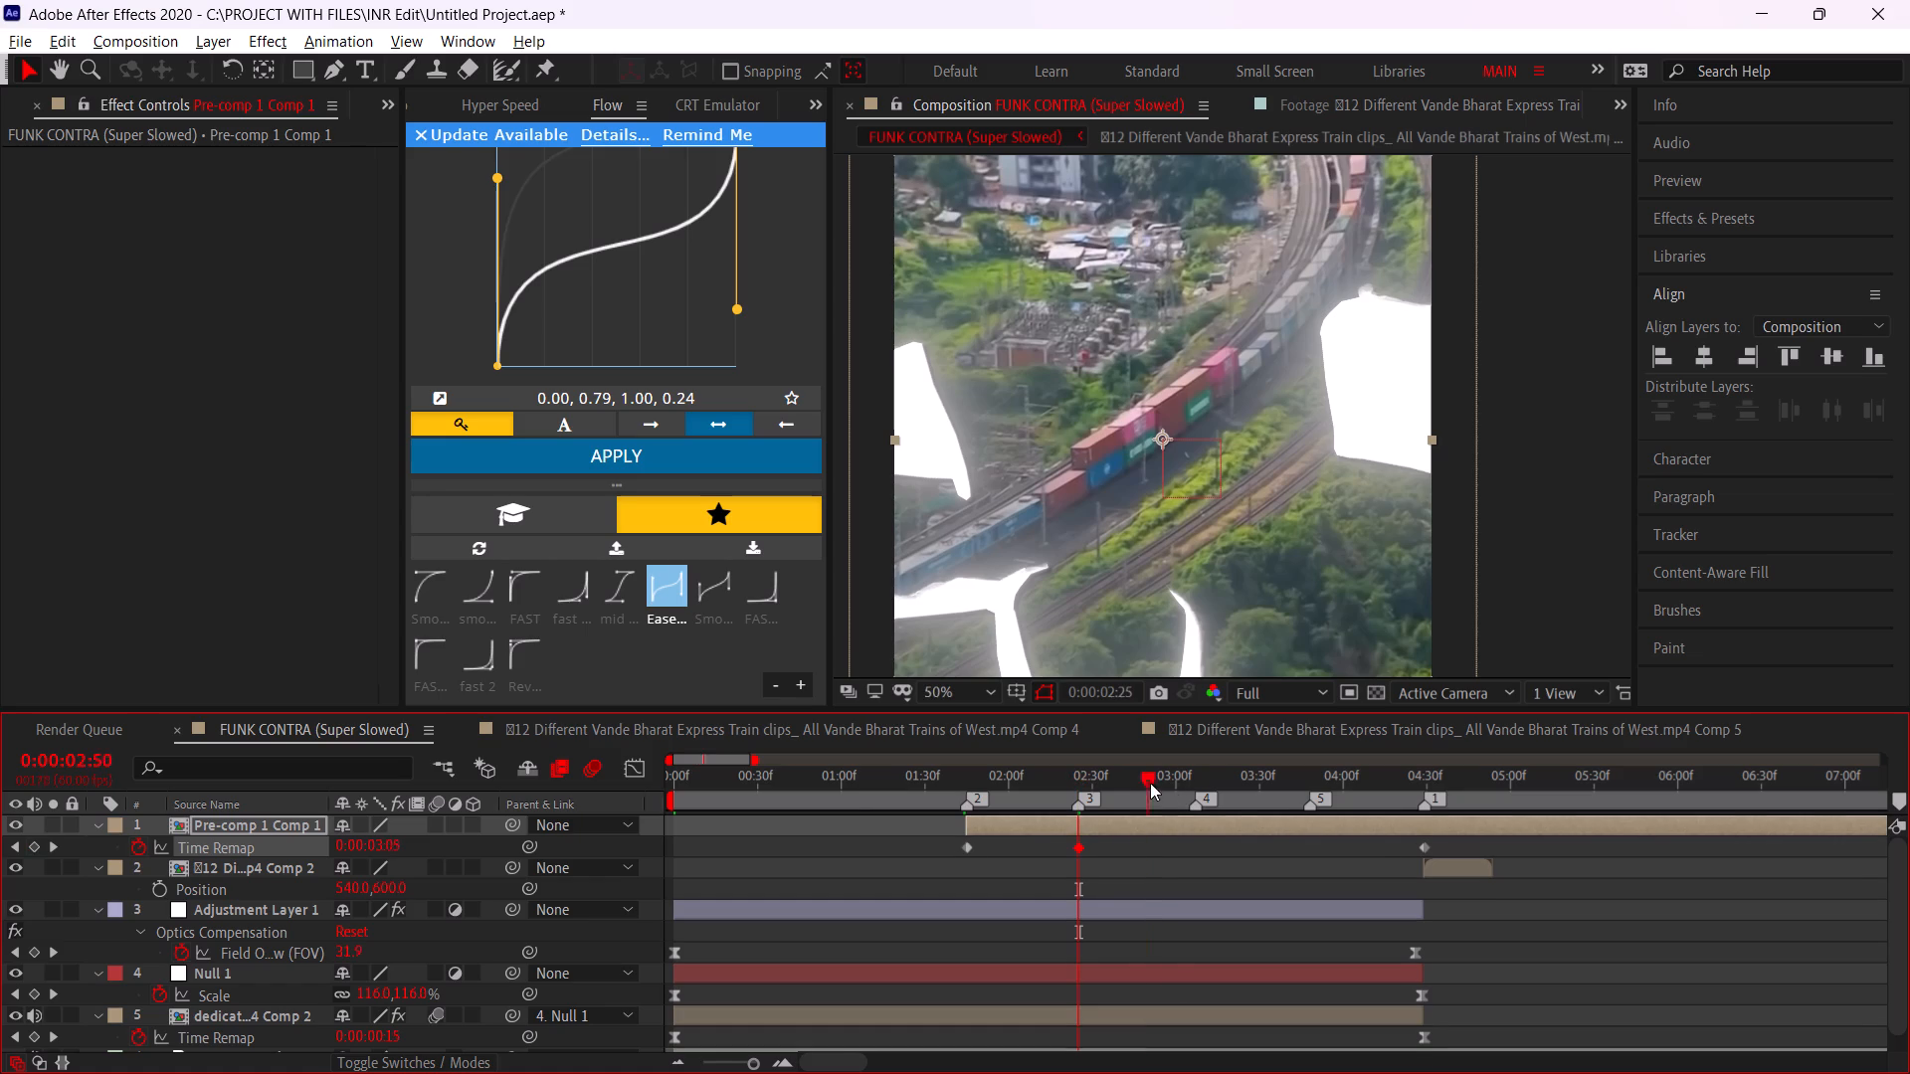
pyautogui.moveTo(1150, 783); pyautogui.dragTo(1197, 810)
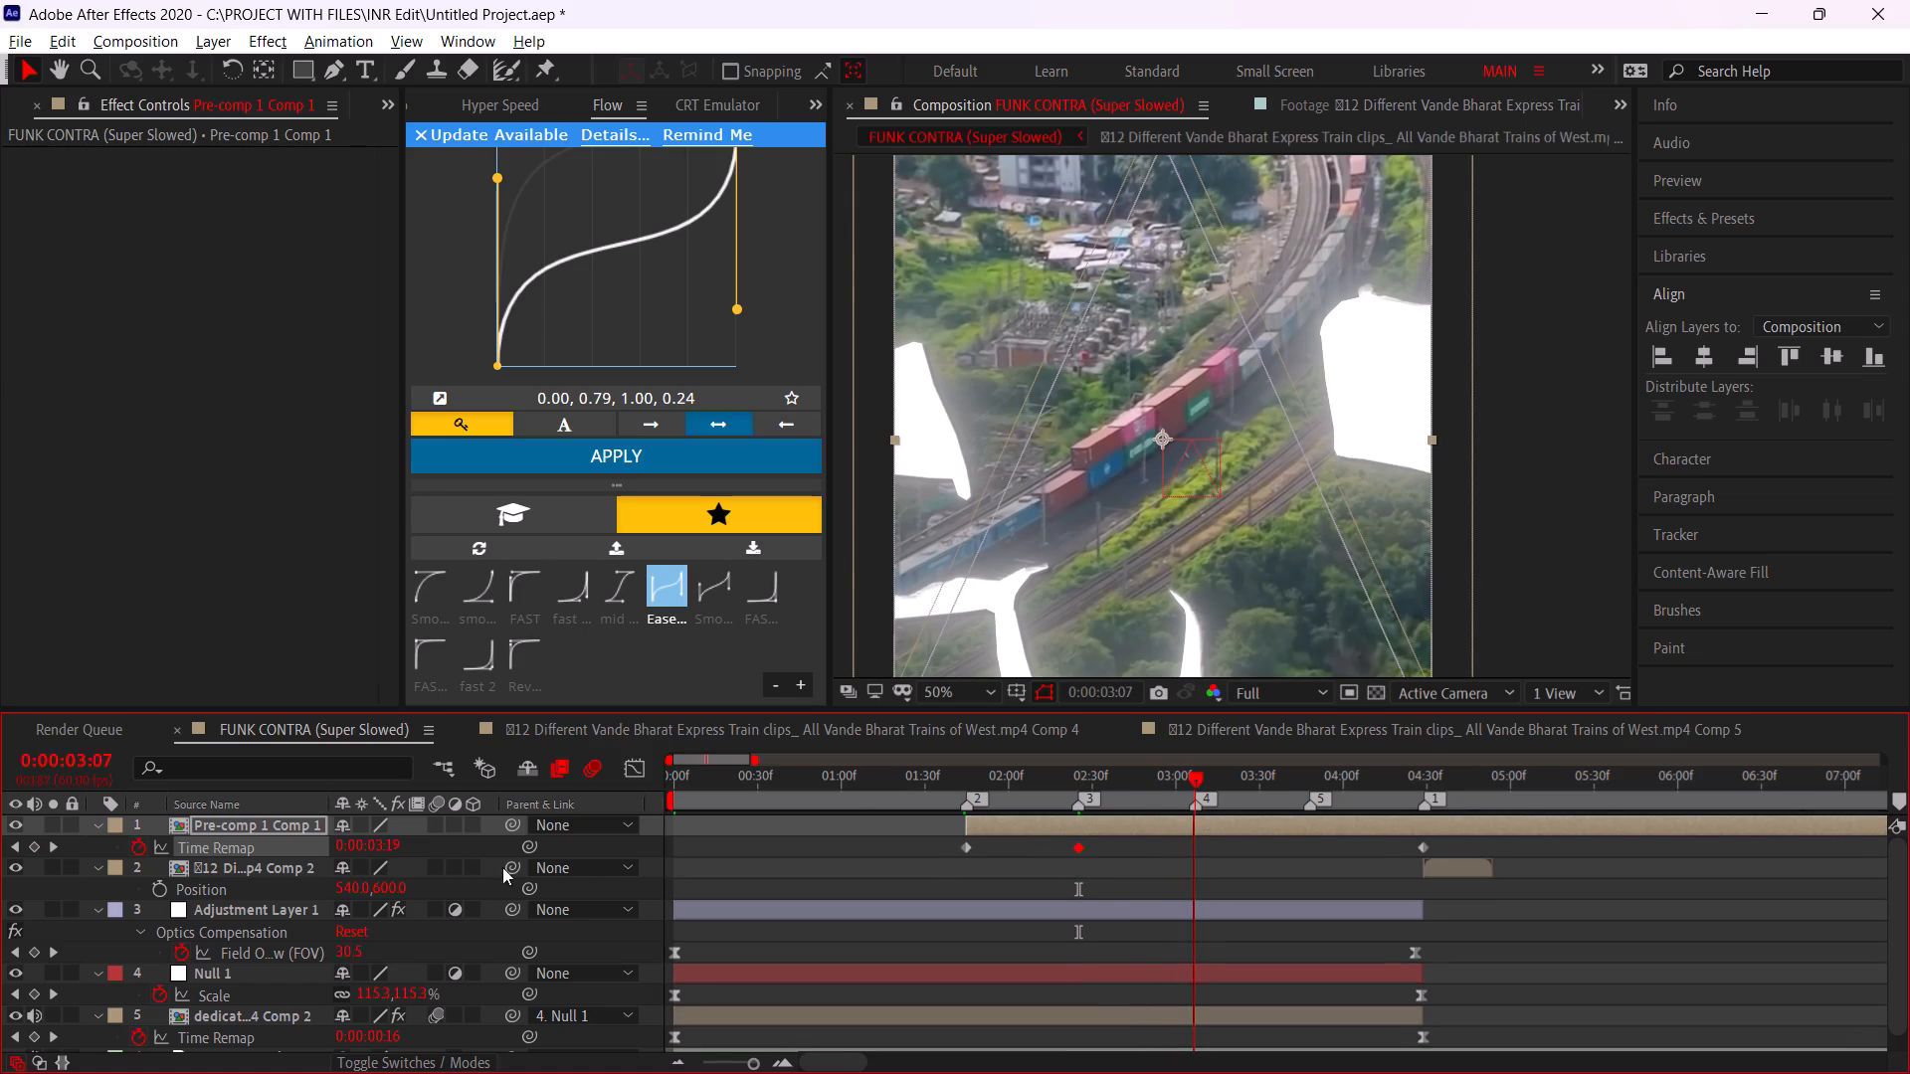
pyautogui.moveTo(373, 844); pyautogui.dragTo(426, 846)
pyautogui.moveTo(1261, 788); pyautogui.dragTo(1306, 823)
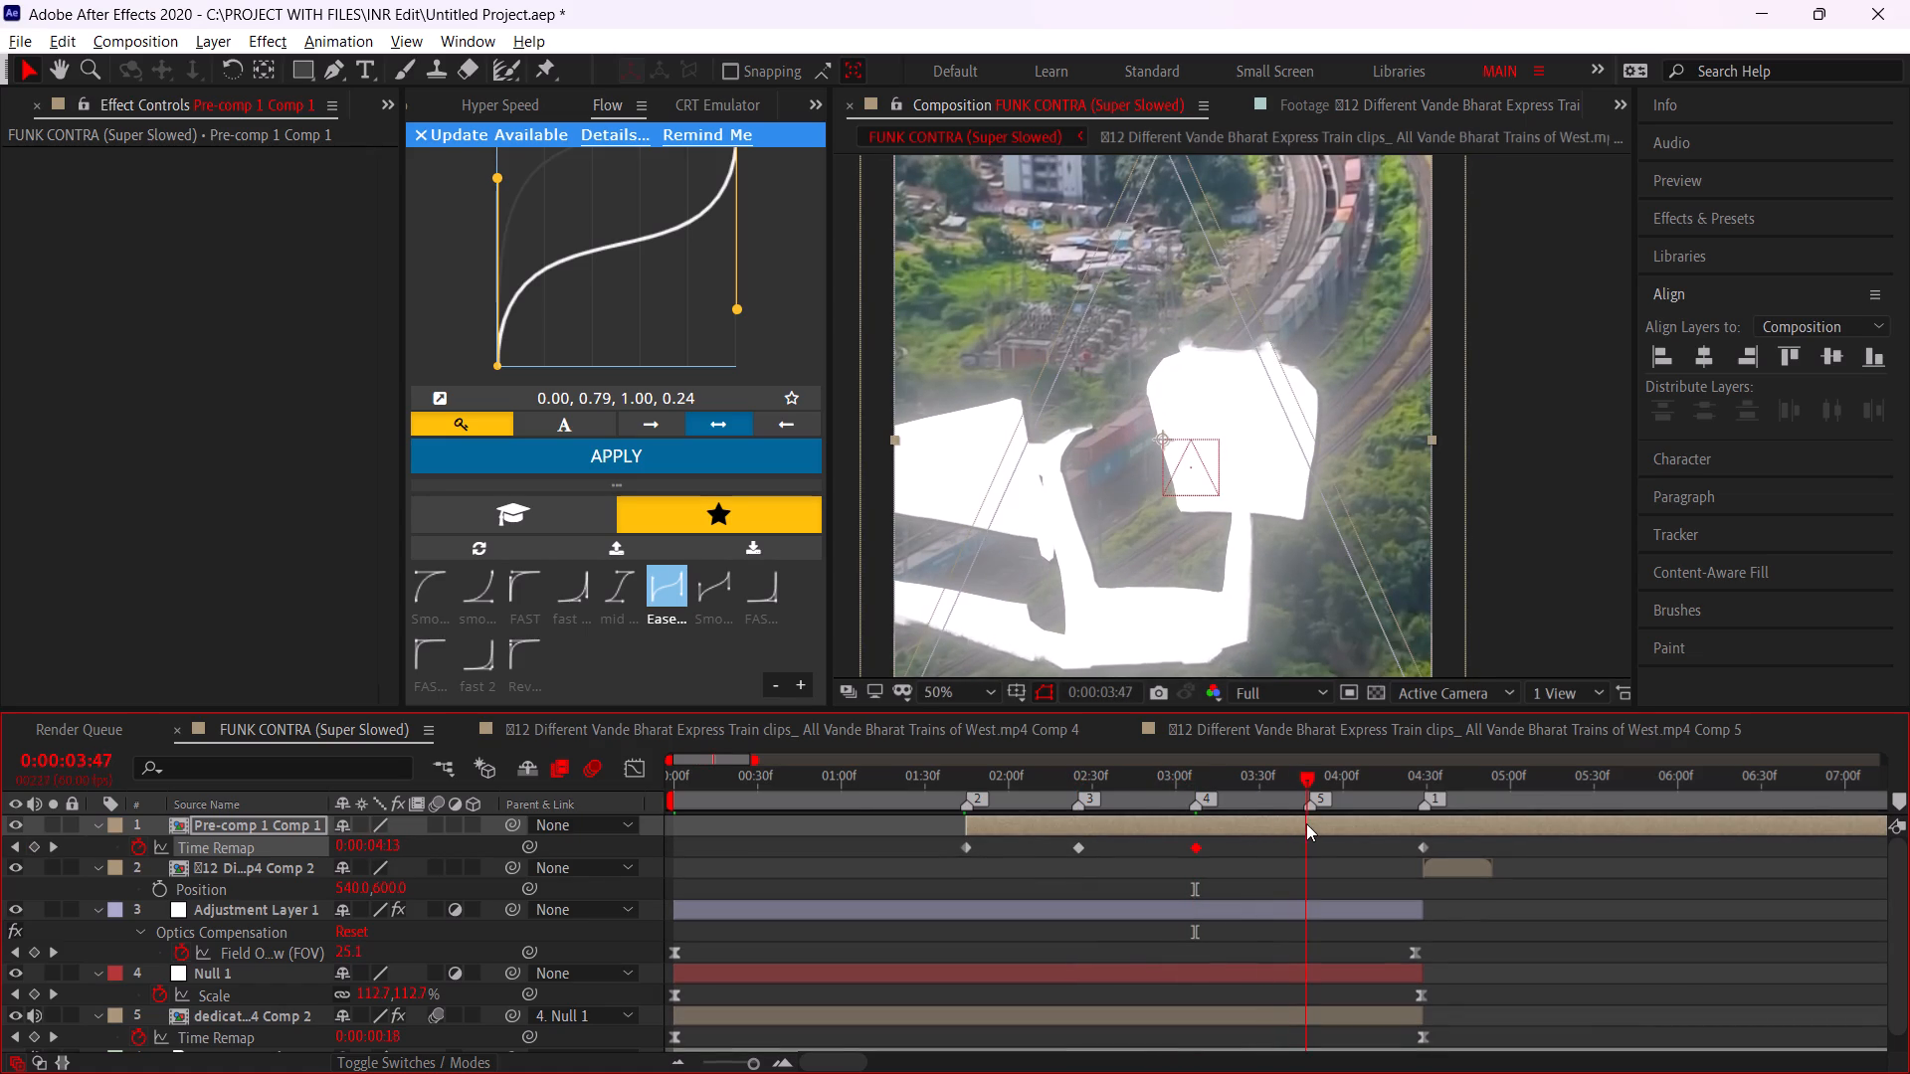
pyautogui.moveTo(1306, 823); pyautogui.dragTo(1308, 823)
pyautogui.moveTo(348, 848); pyautogui.dragTo(368, 850)
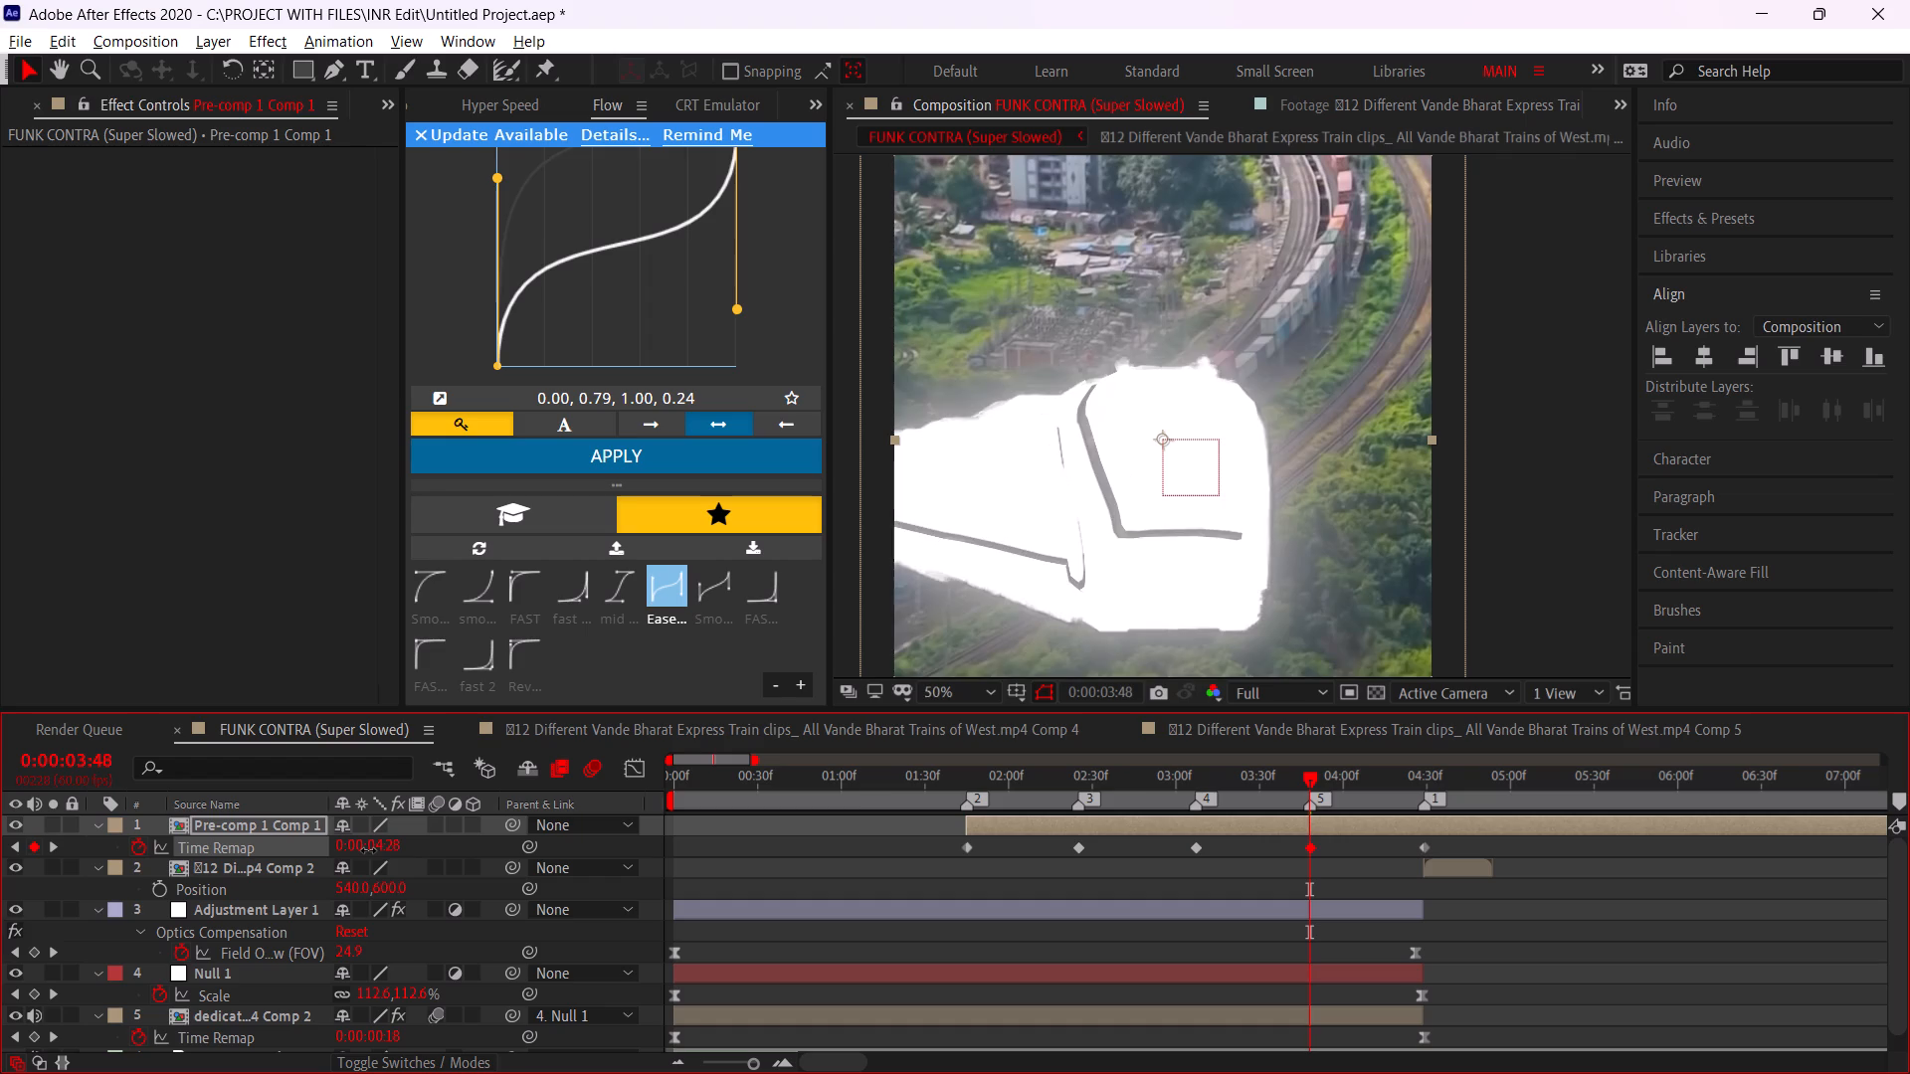
pyautogui.moveTo(368, 850); pyautogui.dragTo(358, 850)
pyautogui.moveTo(1227, 787); pyautogui.dragTo(1206, 788)
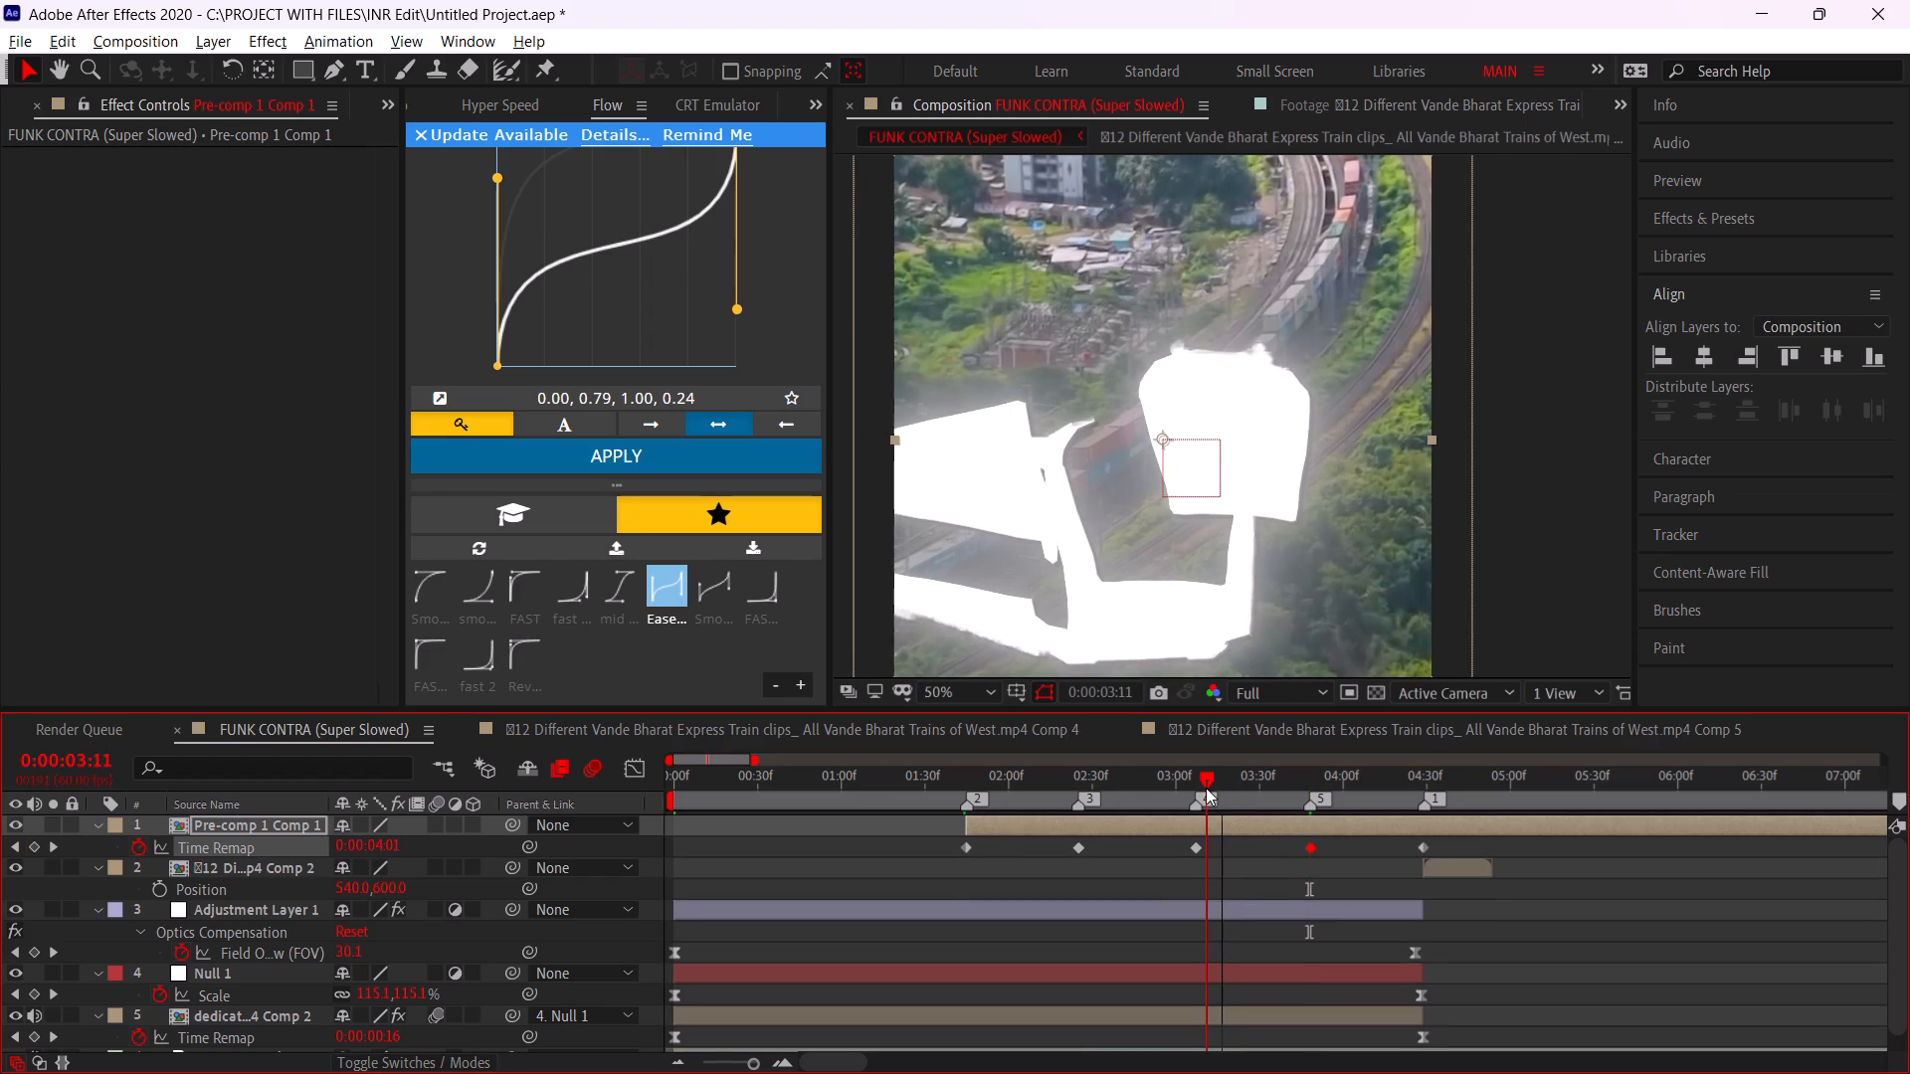
pyautogui.moveTo(1206, 788); pyautogui.dragTo(1199, 788)
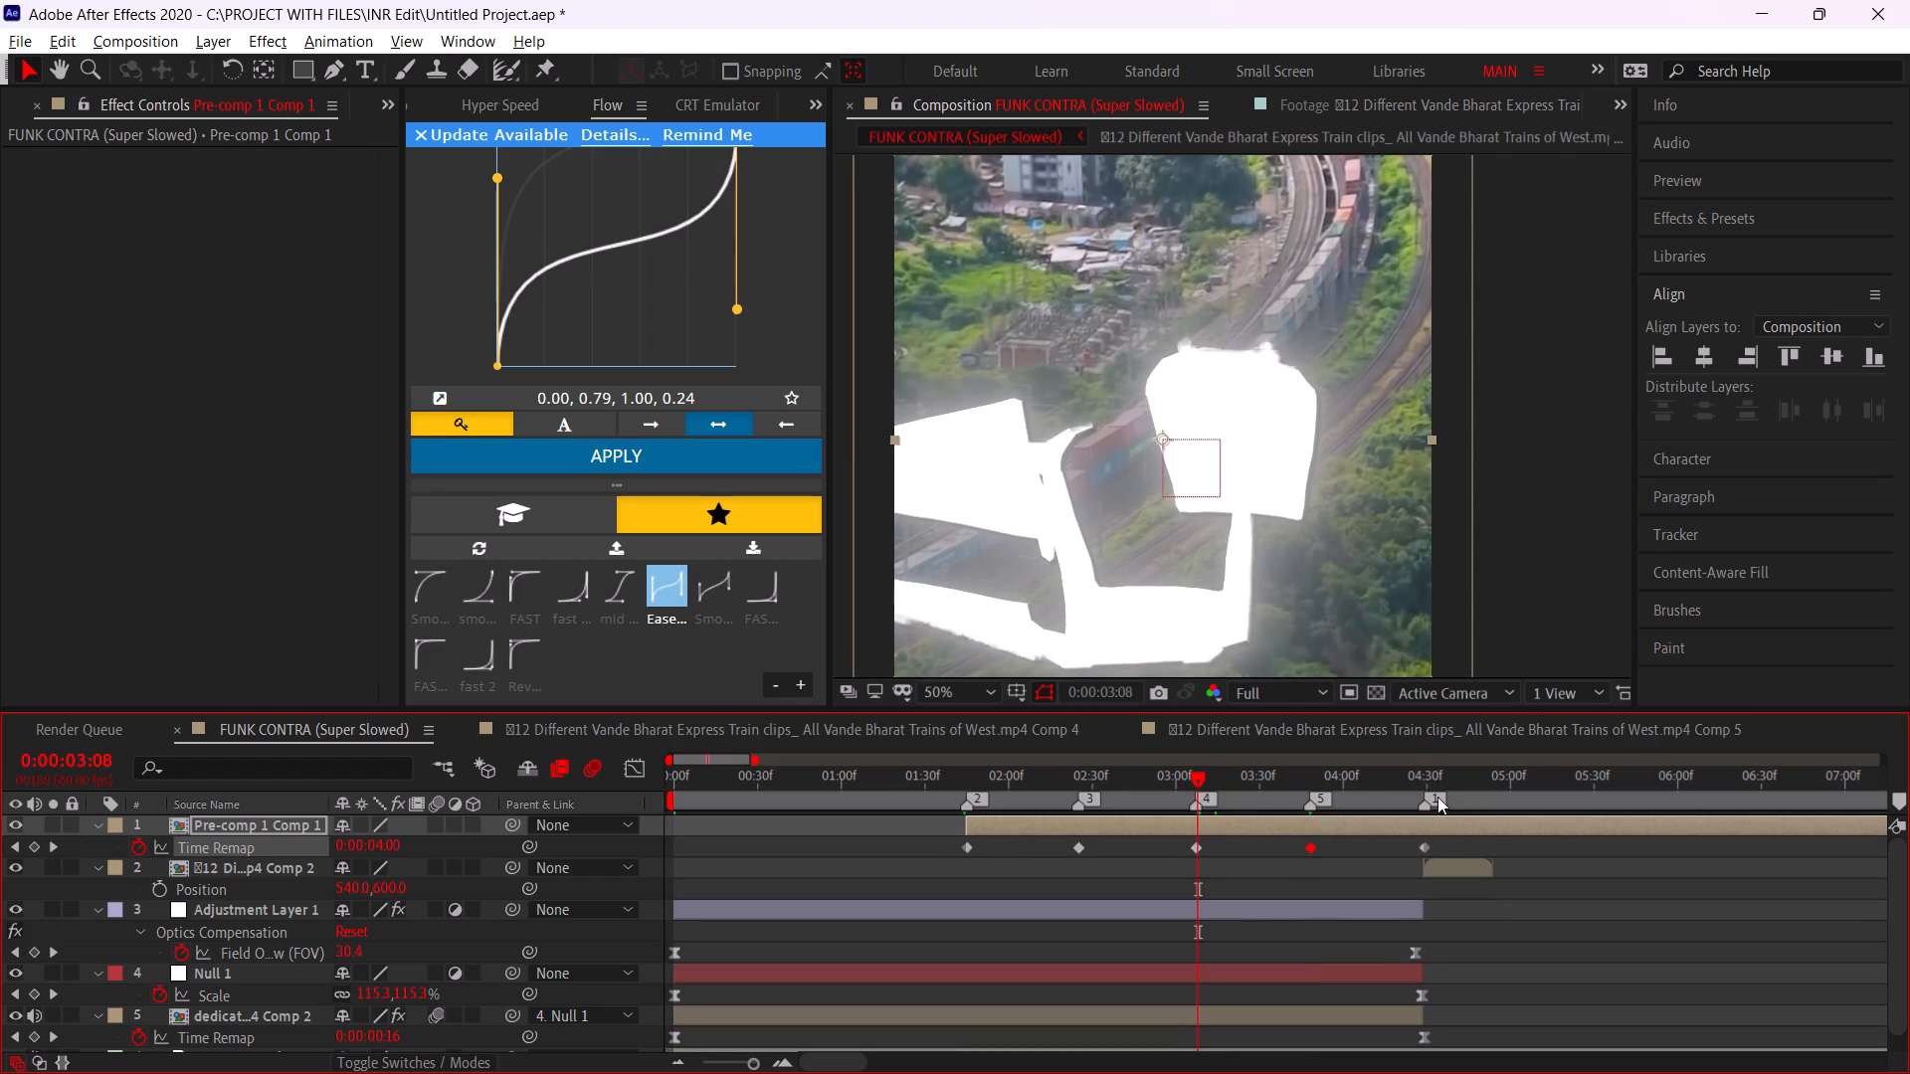
# Split the time-remapped pre-comp layer at marker 1, 0:00:04:29, and delete the part after it.
pyautogui.click(1427, 782)
pyautogui.click(1435, 822)
pyautogui.hotkey('ctrl', 'shift', 'd')
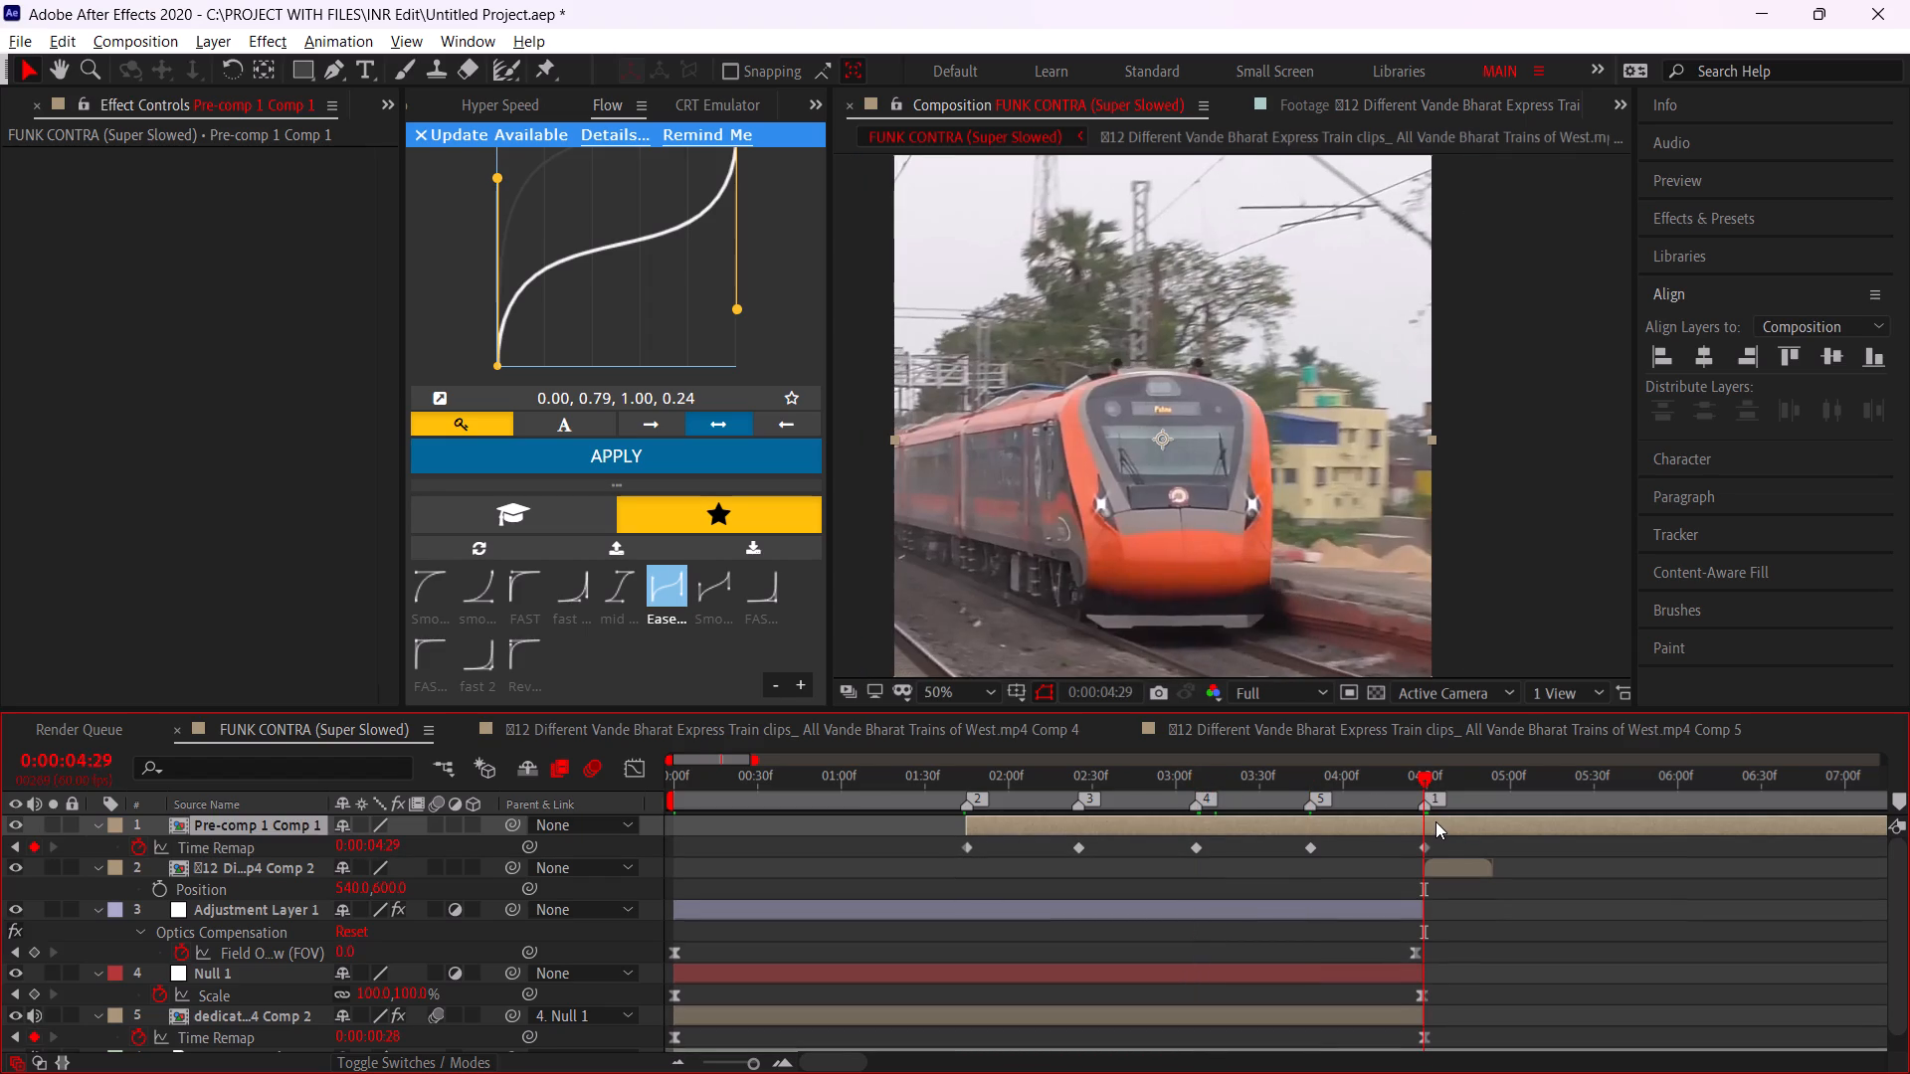
pyautogui.press('Delete')
# Apply the Flow preset curve 0.00, 0.02, 0.00, 0.99 to all five Time Remap keyframes.
pyautogui.moveTo(1456, 845); pyautogui.dragTo(918, 854)
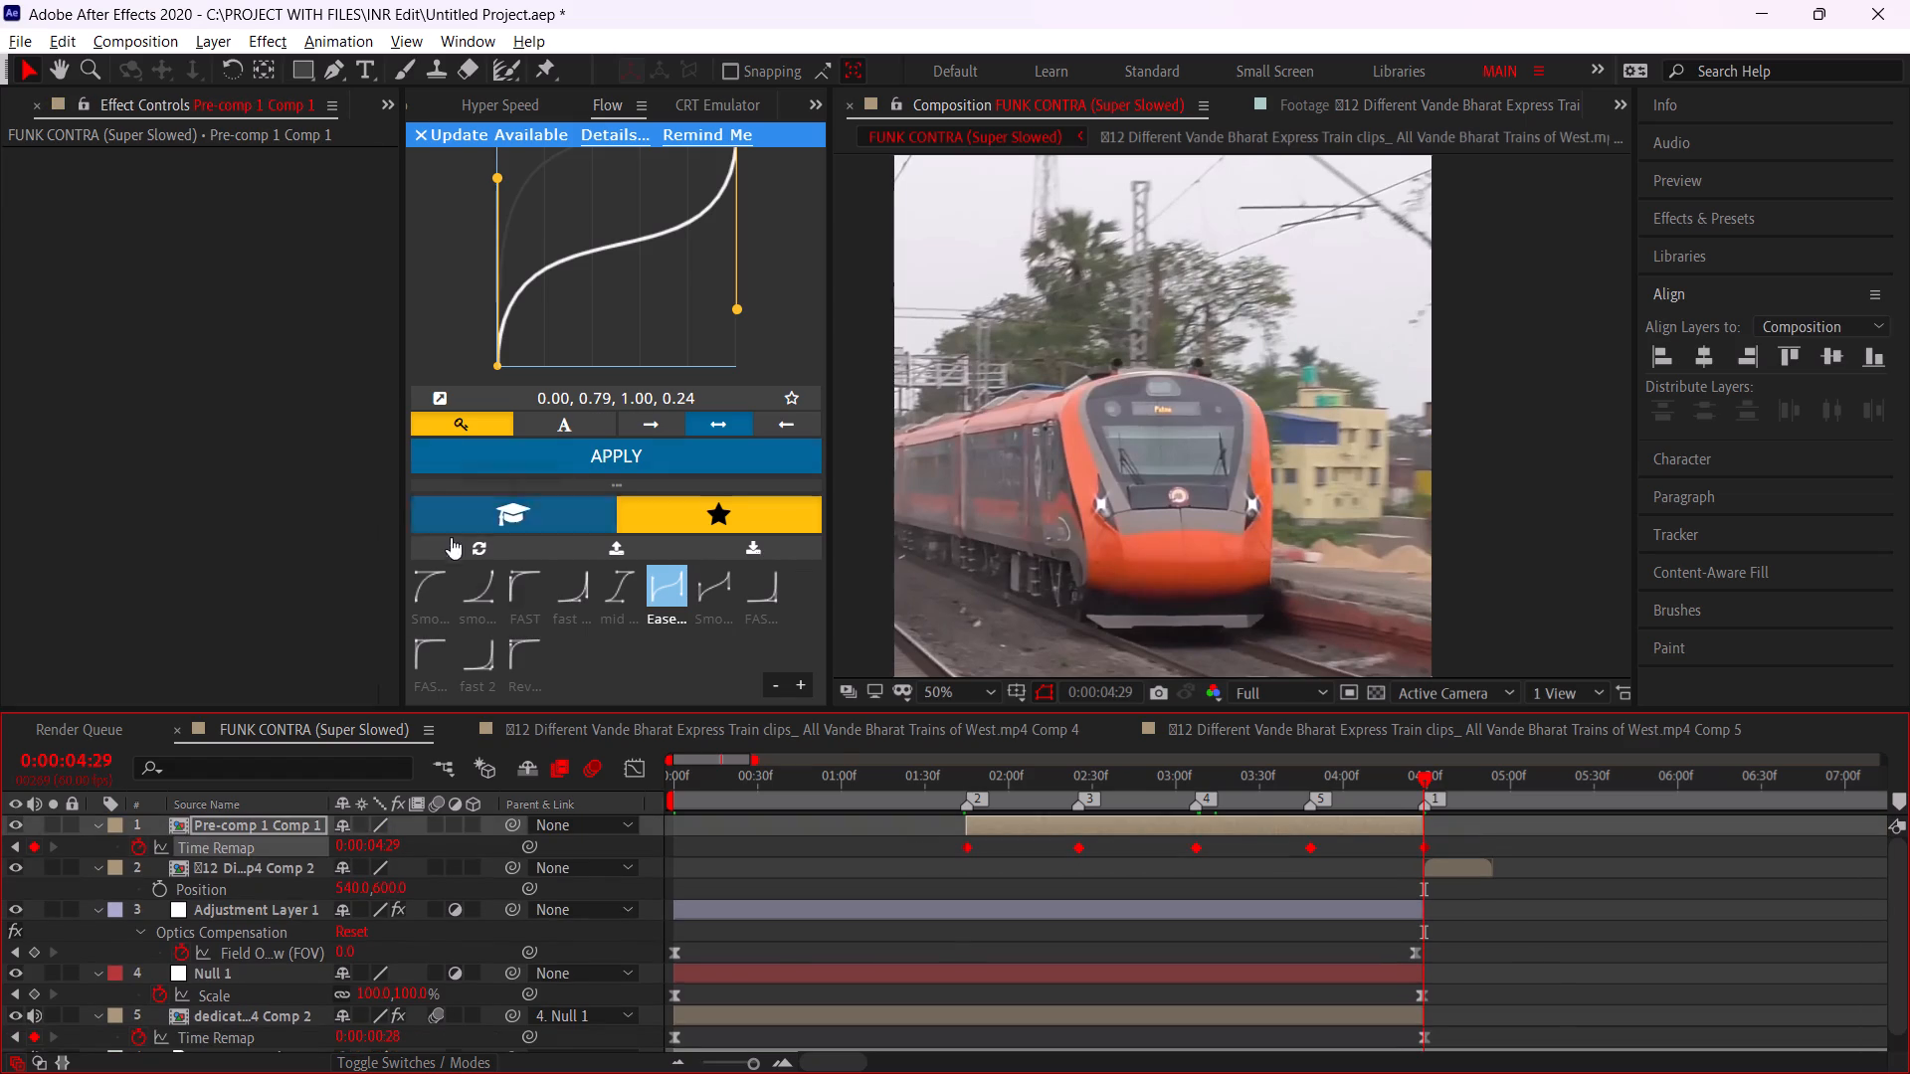
pyautogui.click(440, 606)
pyautogui.click(549, 465)
# Apply RSMB Pro to the time-remapped pre-comp with Main_BG Sensitivity 100 and Blur Amt 1.
pyautogui.hotkey('ctrl', 'space')
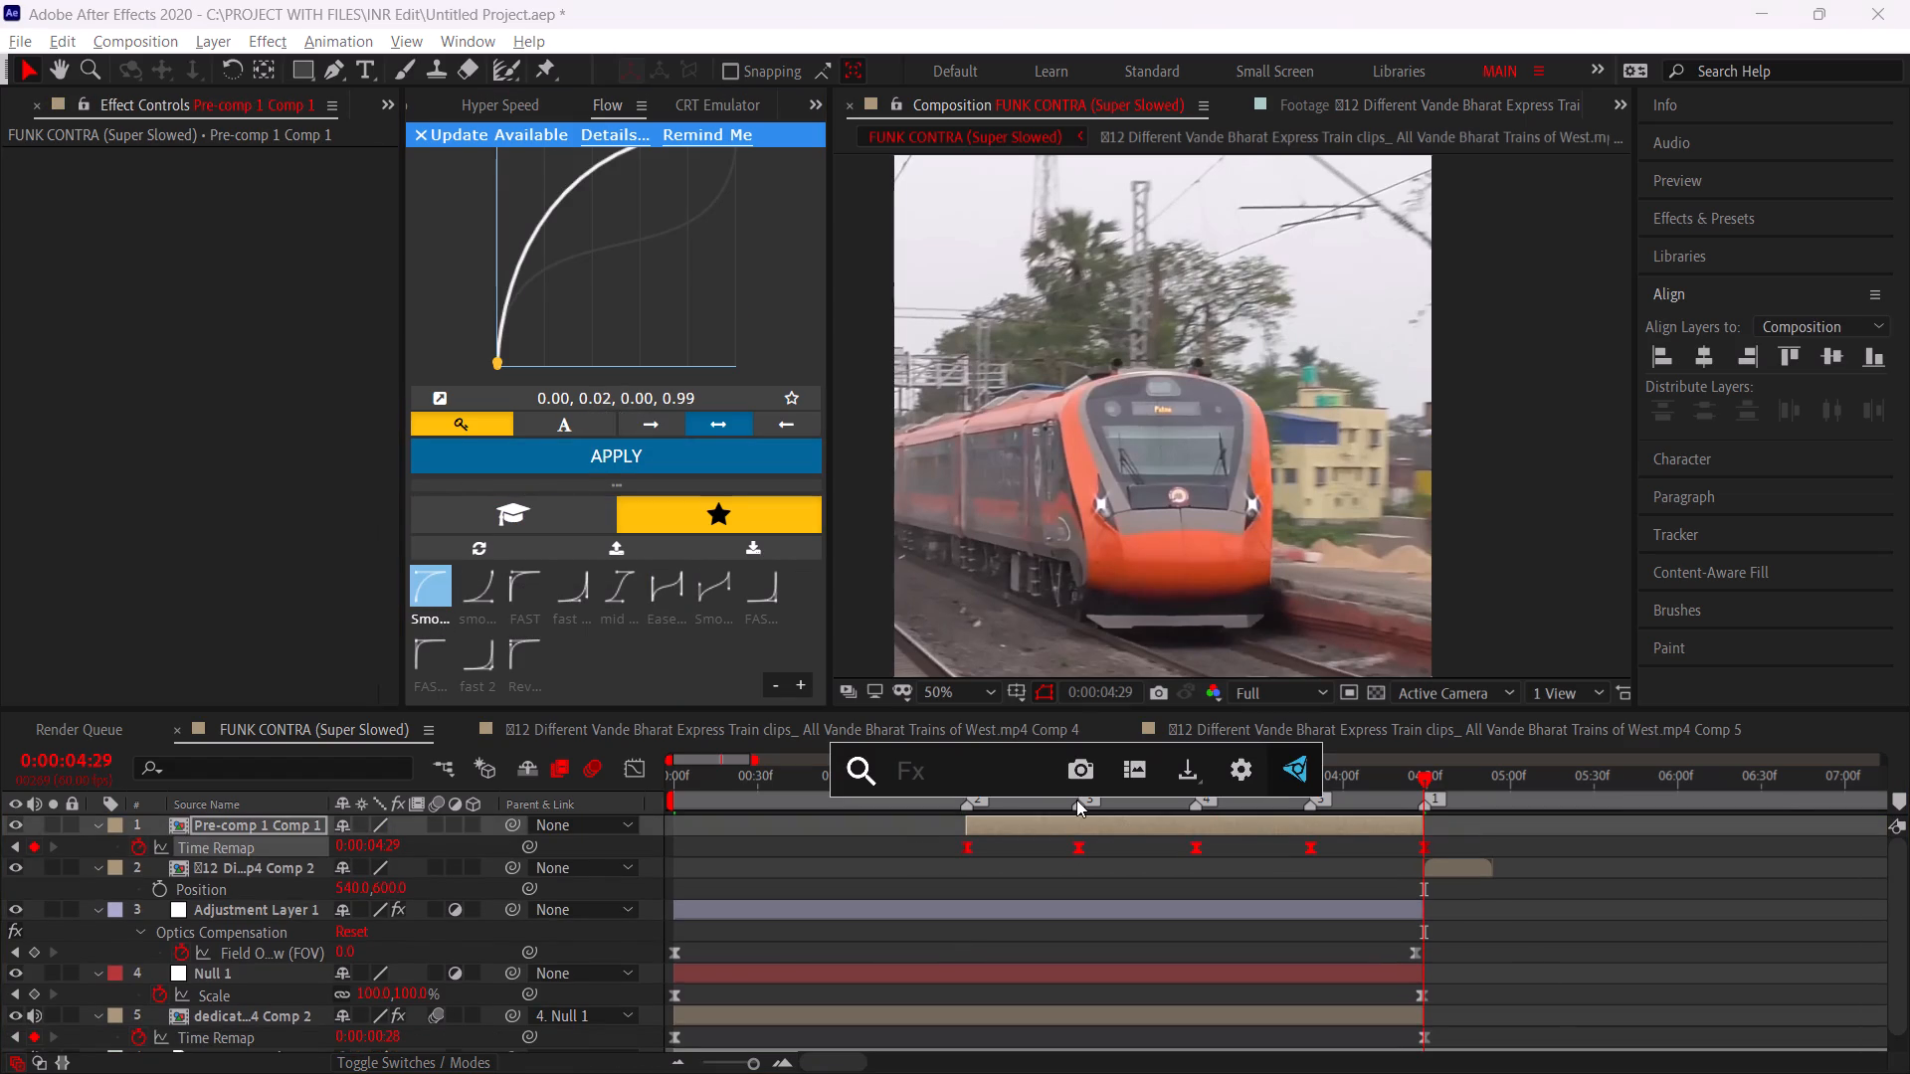
pyautogui.write('rs')
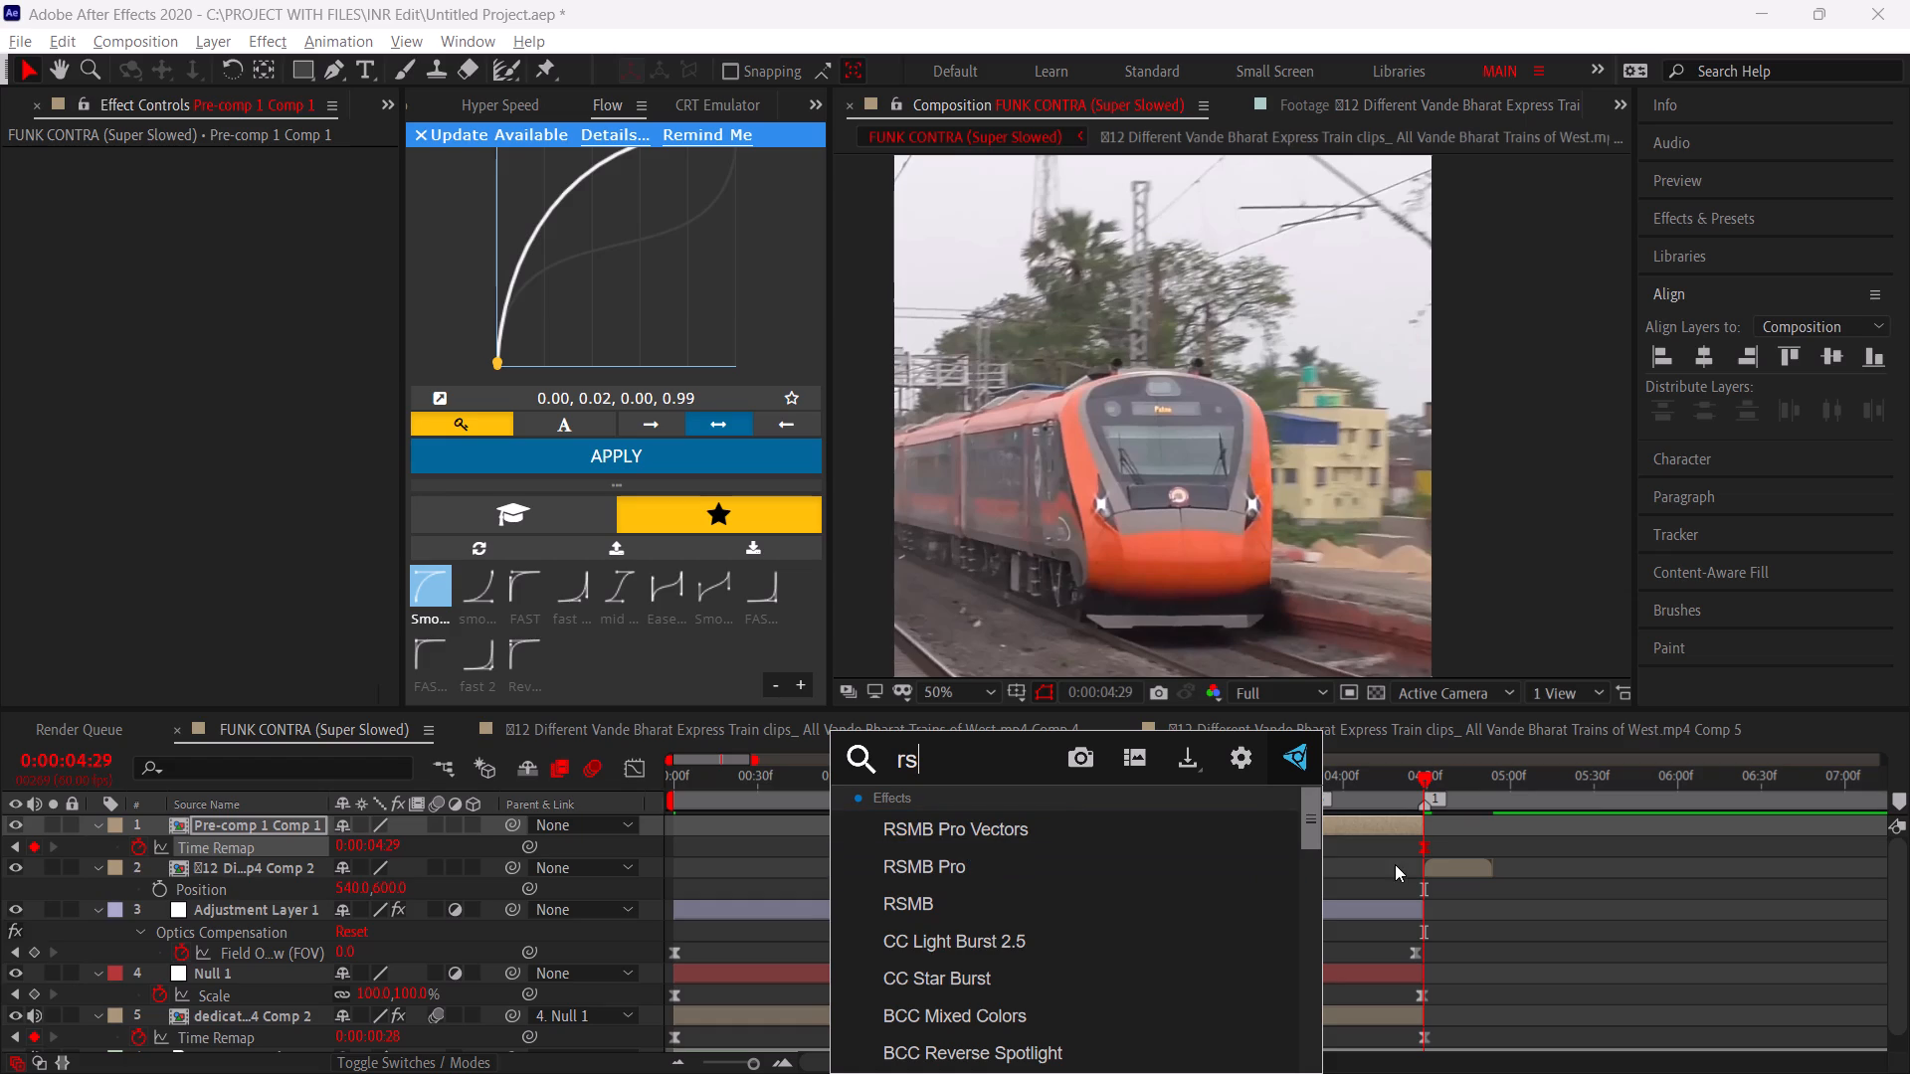
pyautogui.click(885, 872)
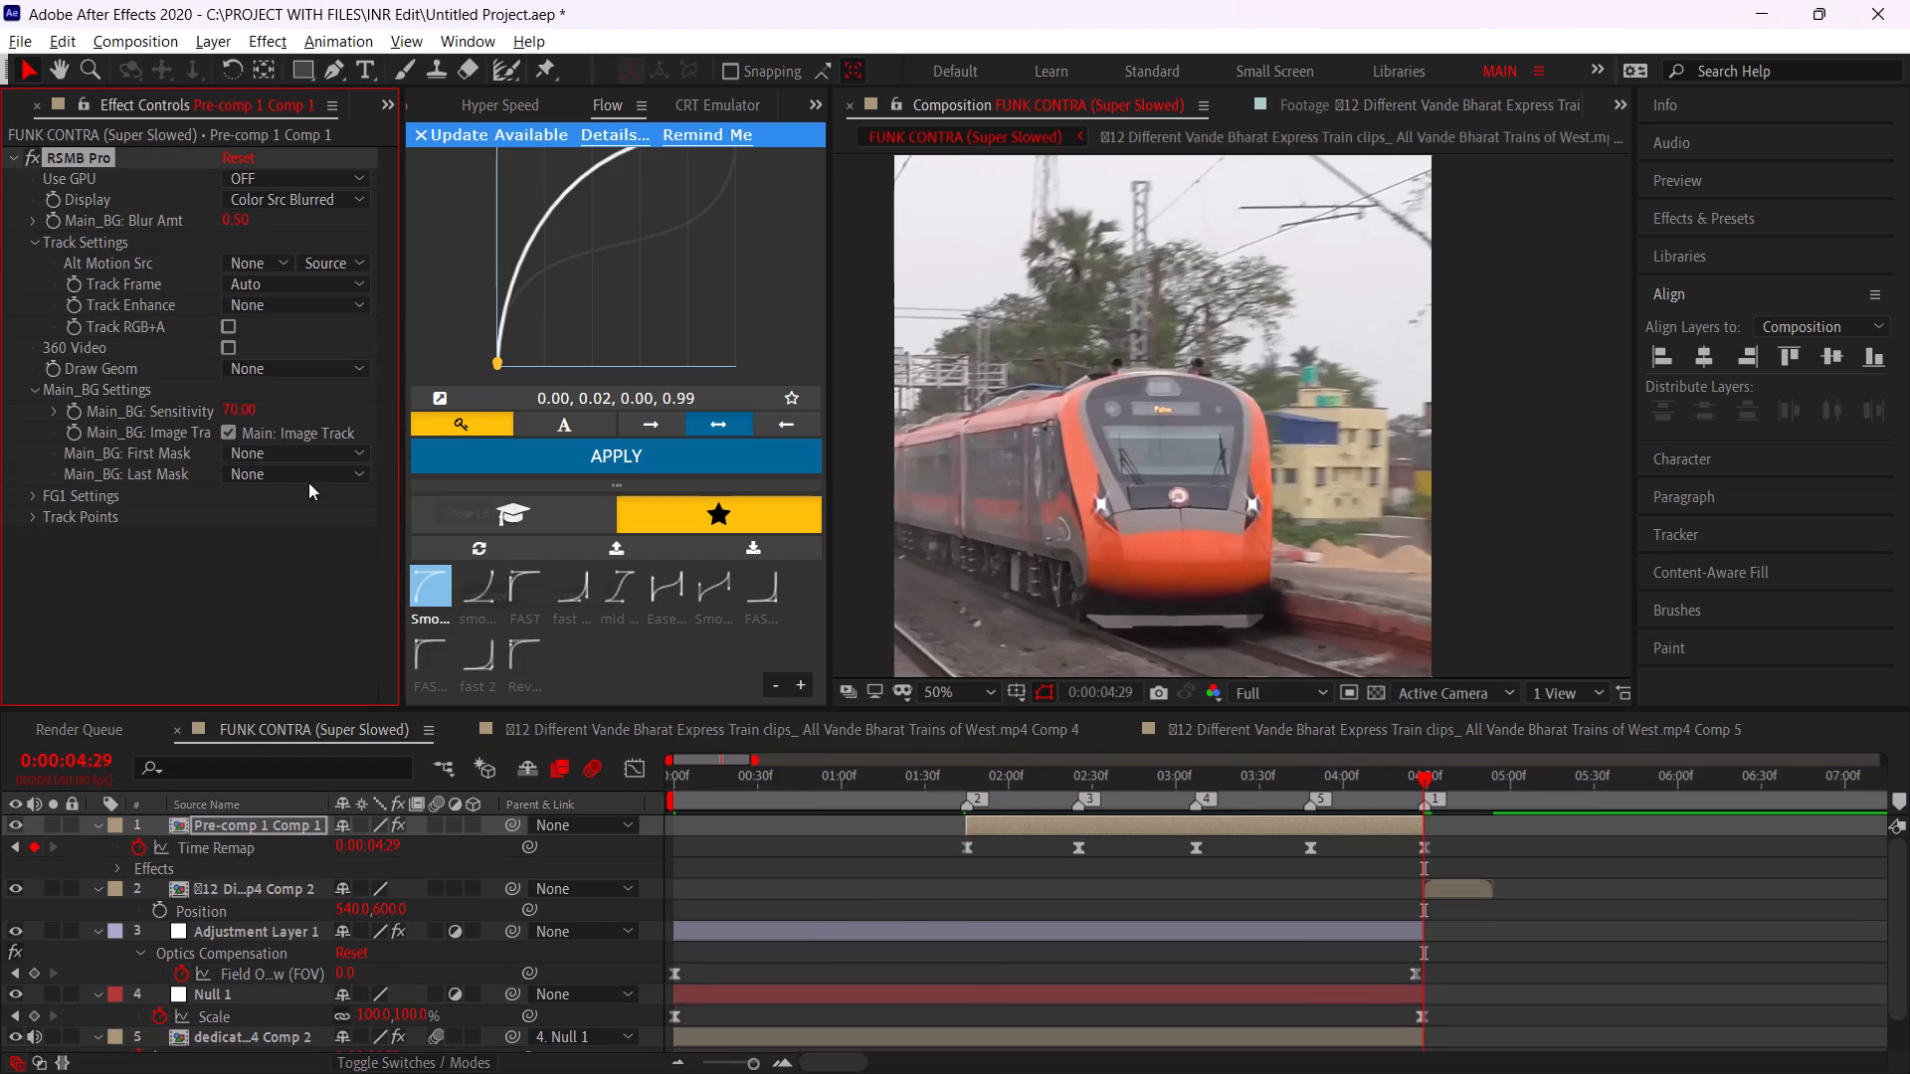
pyautogui.moveTo(227, 410); pyautogui.dragTo(446, 404)
pyautogui.click(229, 219)
pyautogui.press('1')
pyautogui.click(304, 220)
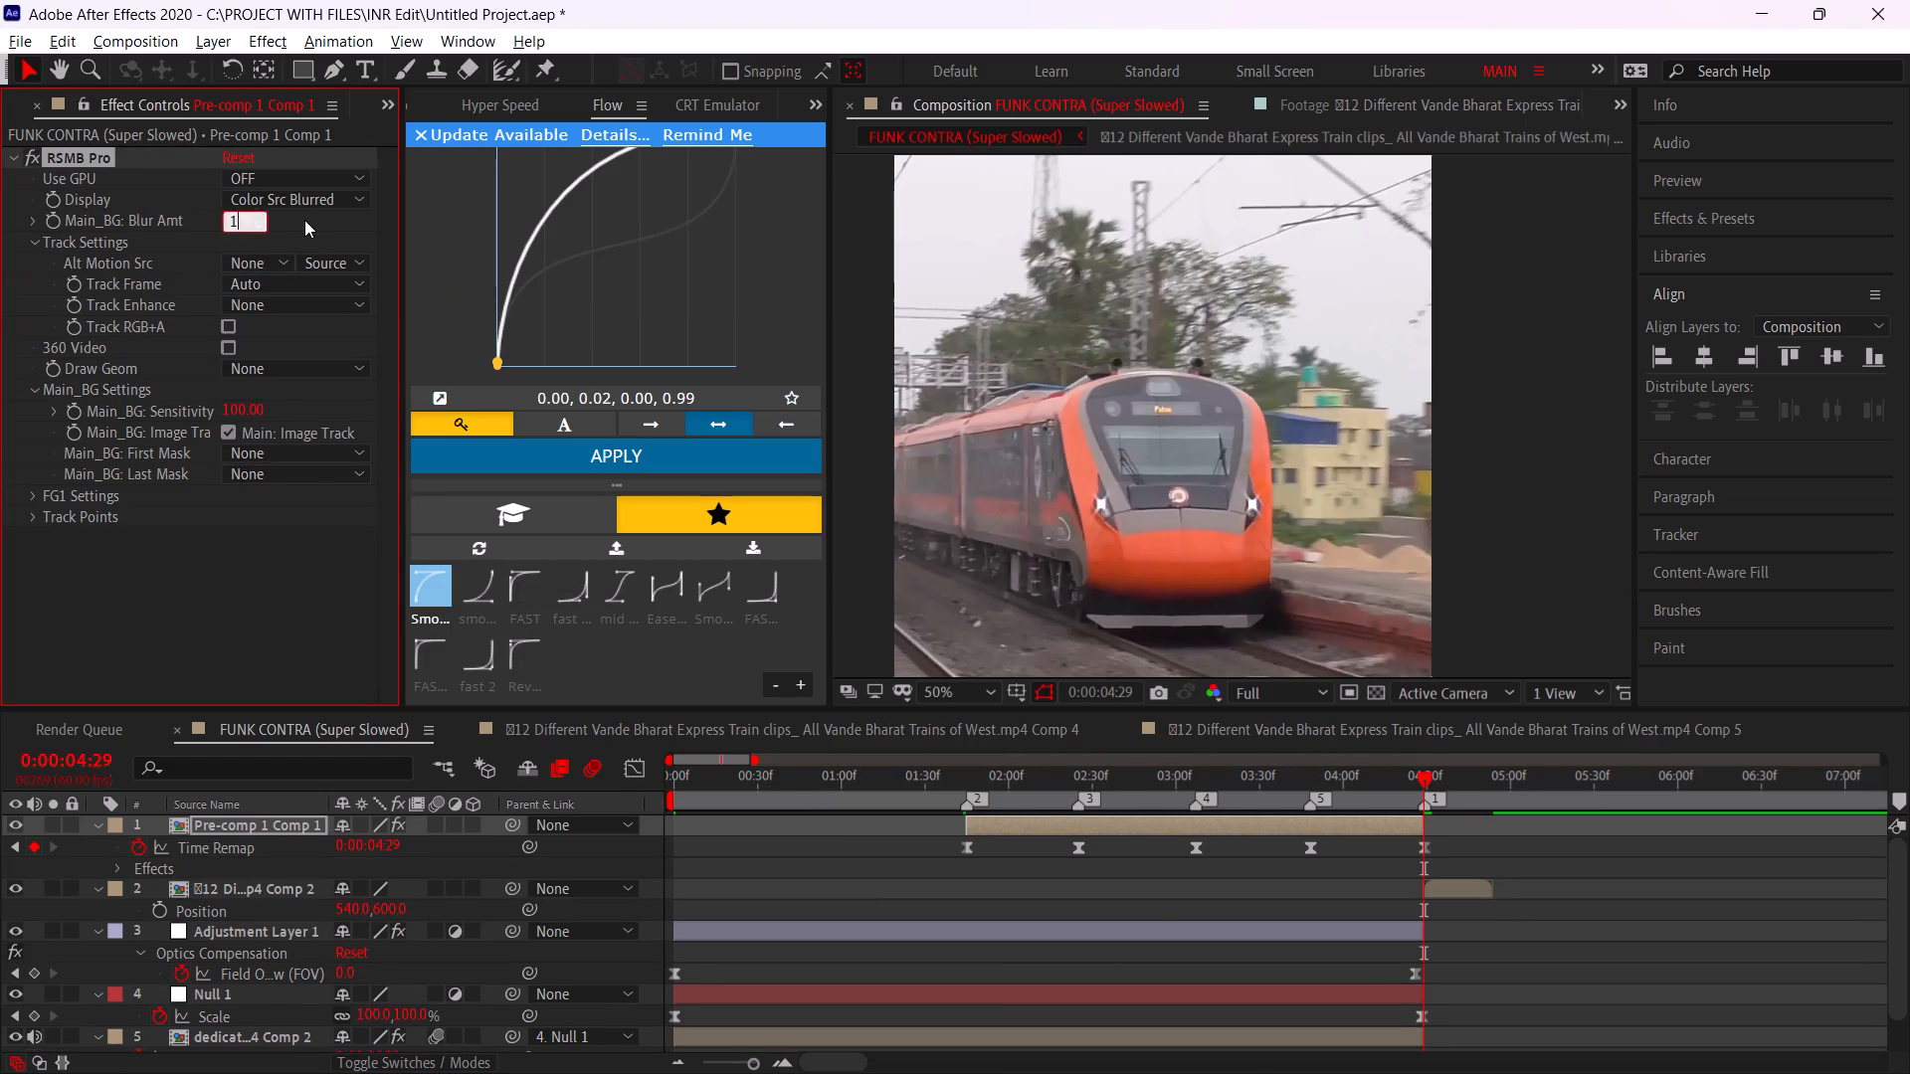
# Reapply the 0.00, 0.02, 0.00, 0.99 Flow curve to all of the pre-comp's Time Remap keyframes.
pyautogui.moveTo(1465, 838); pyautogui.dragTo(929, 857)
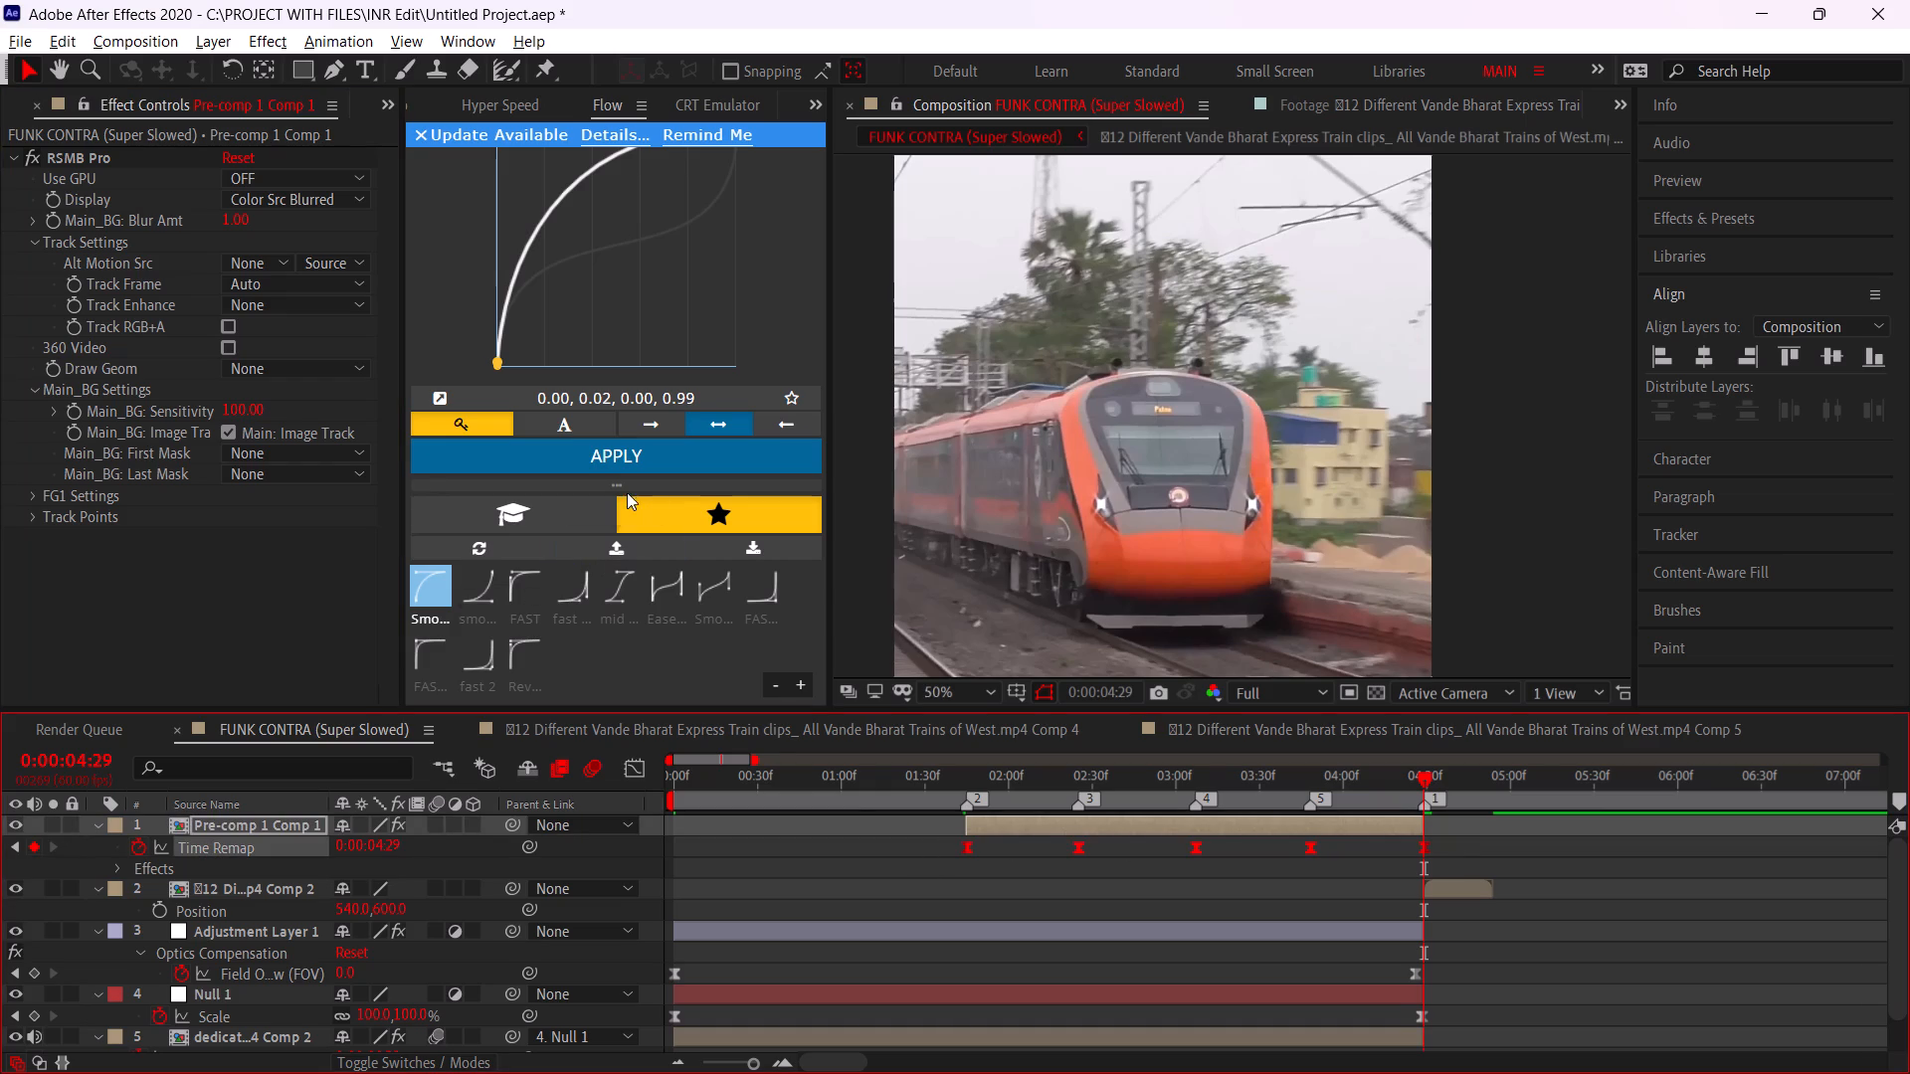
pyautogui.click(635, 452)
# Play back the edit from the start to review how the train's assembly matches the beat markers.
pyautogui.keyDown('alt'); pyautogui.scroll(-2, 1285, 903); pyautogui.keyUp('alt')
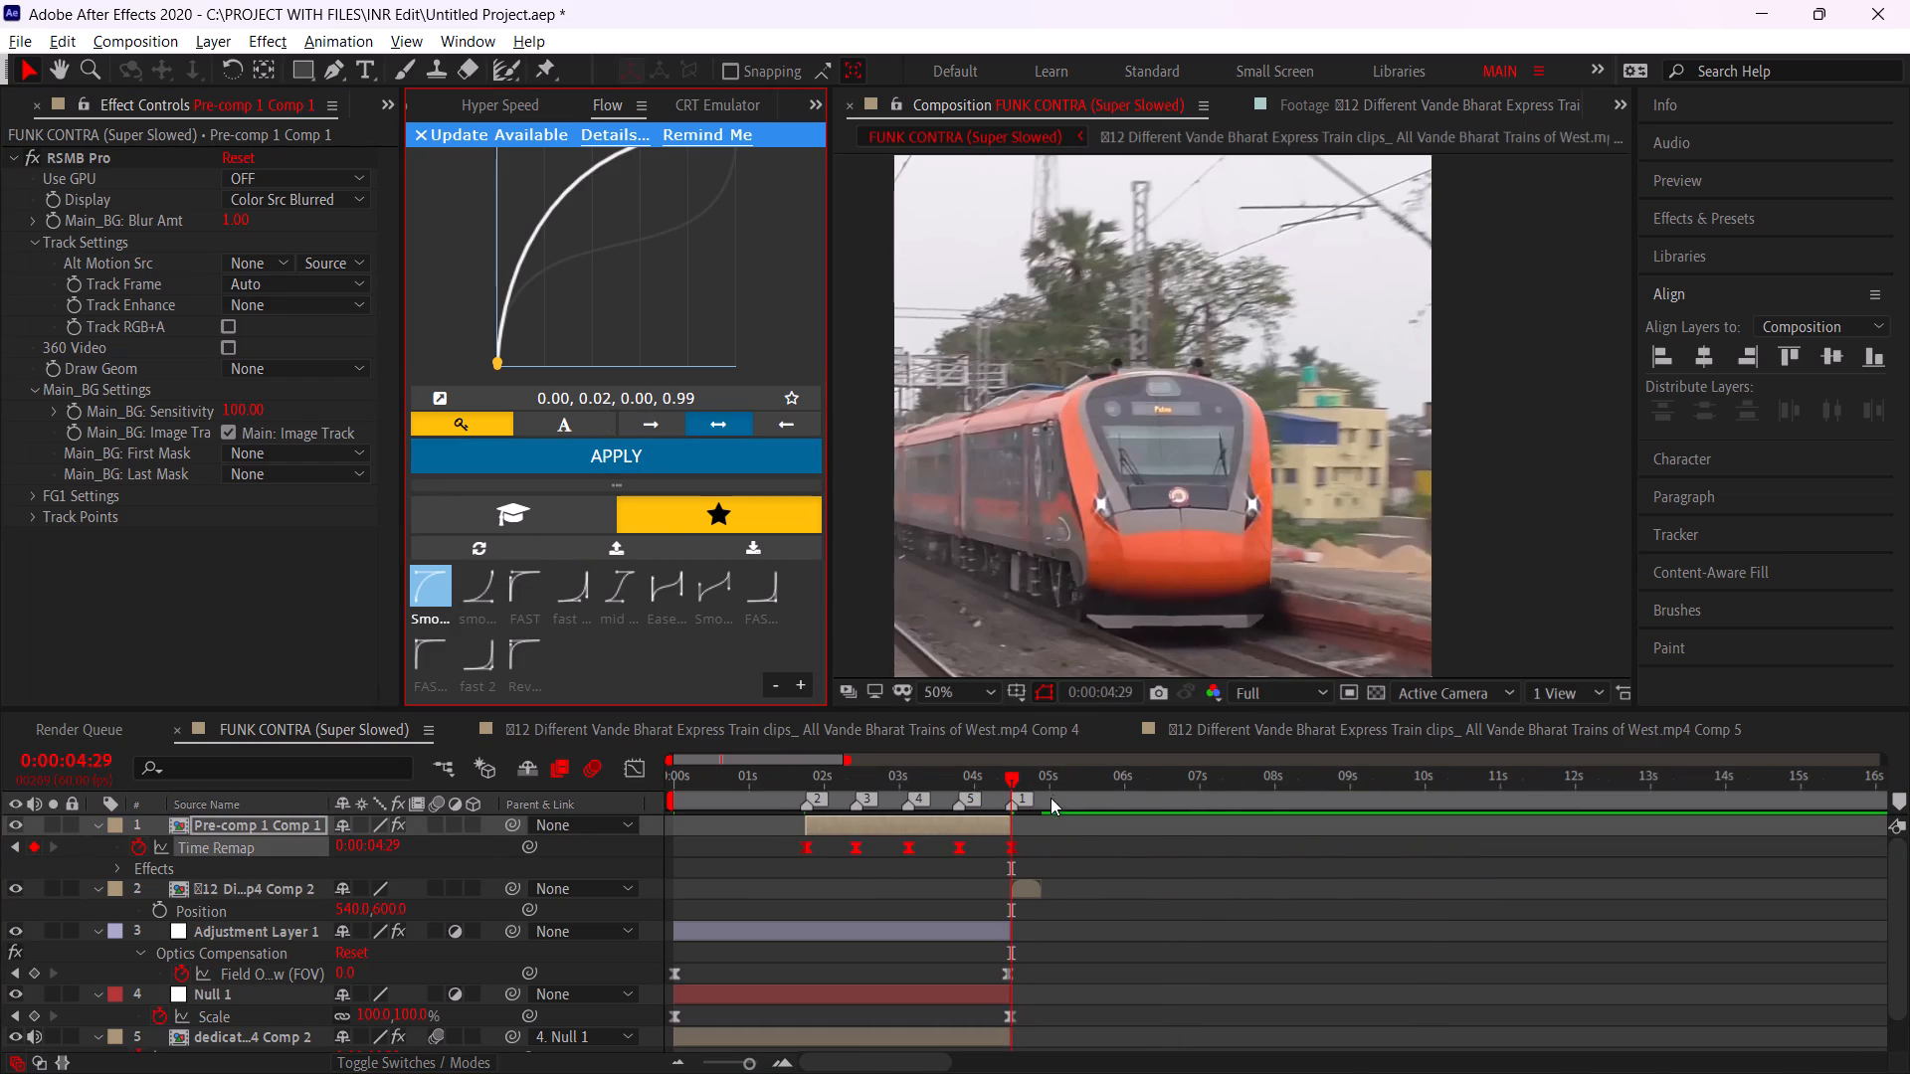
pyautogui.press('space')
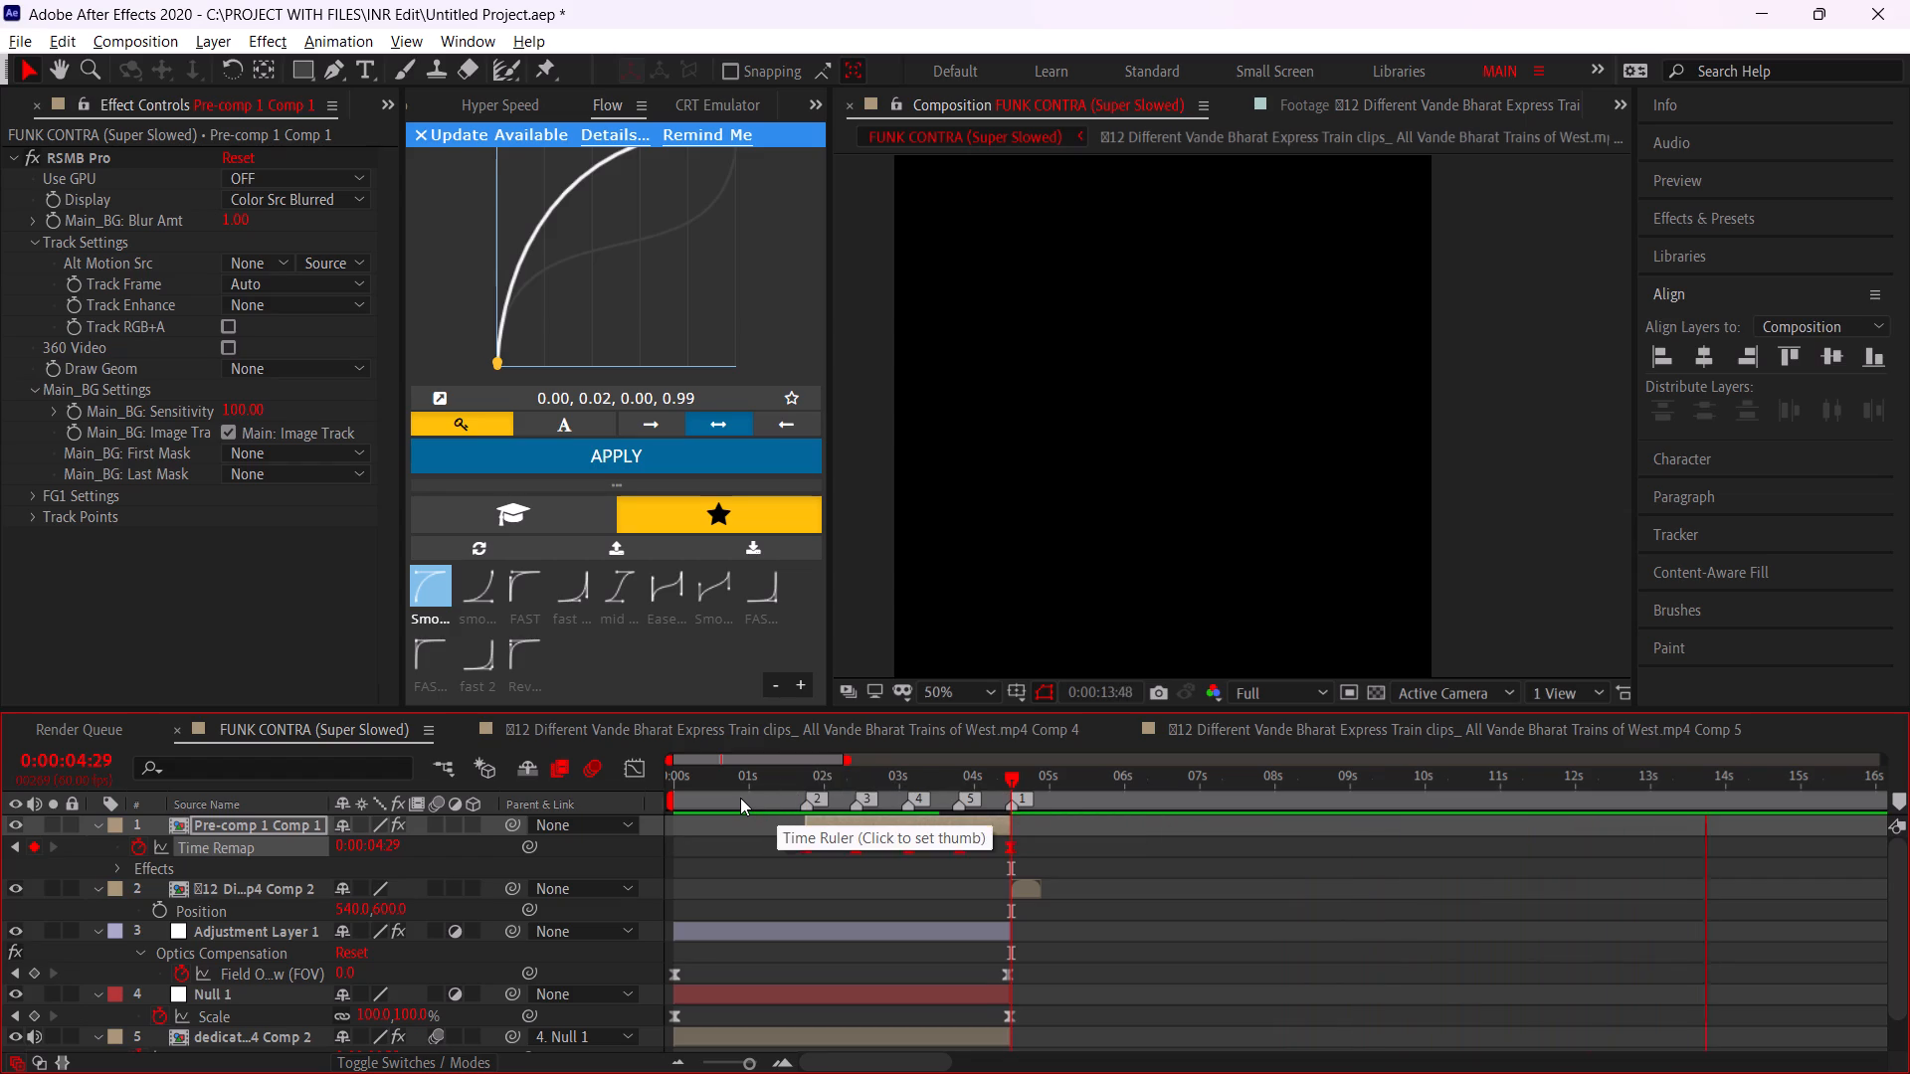
pyautogui.moveTo(740, 798); pyautogui.dragTo(621, 820)
pyautogui.press('space')
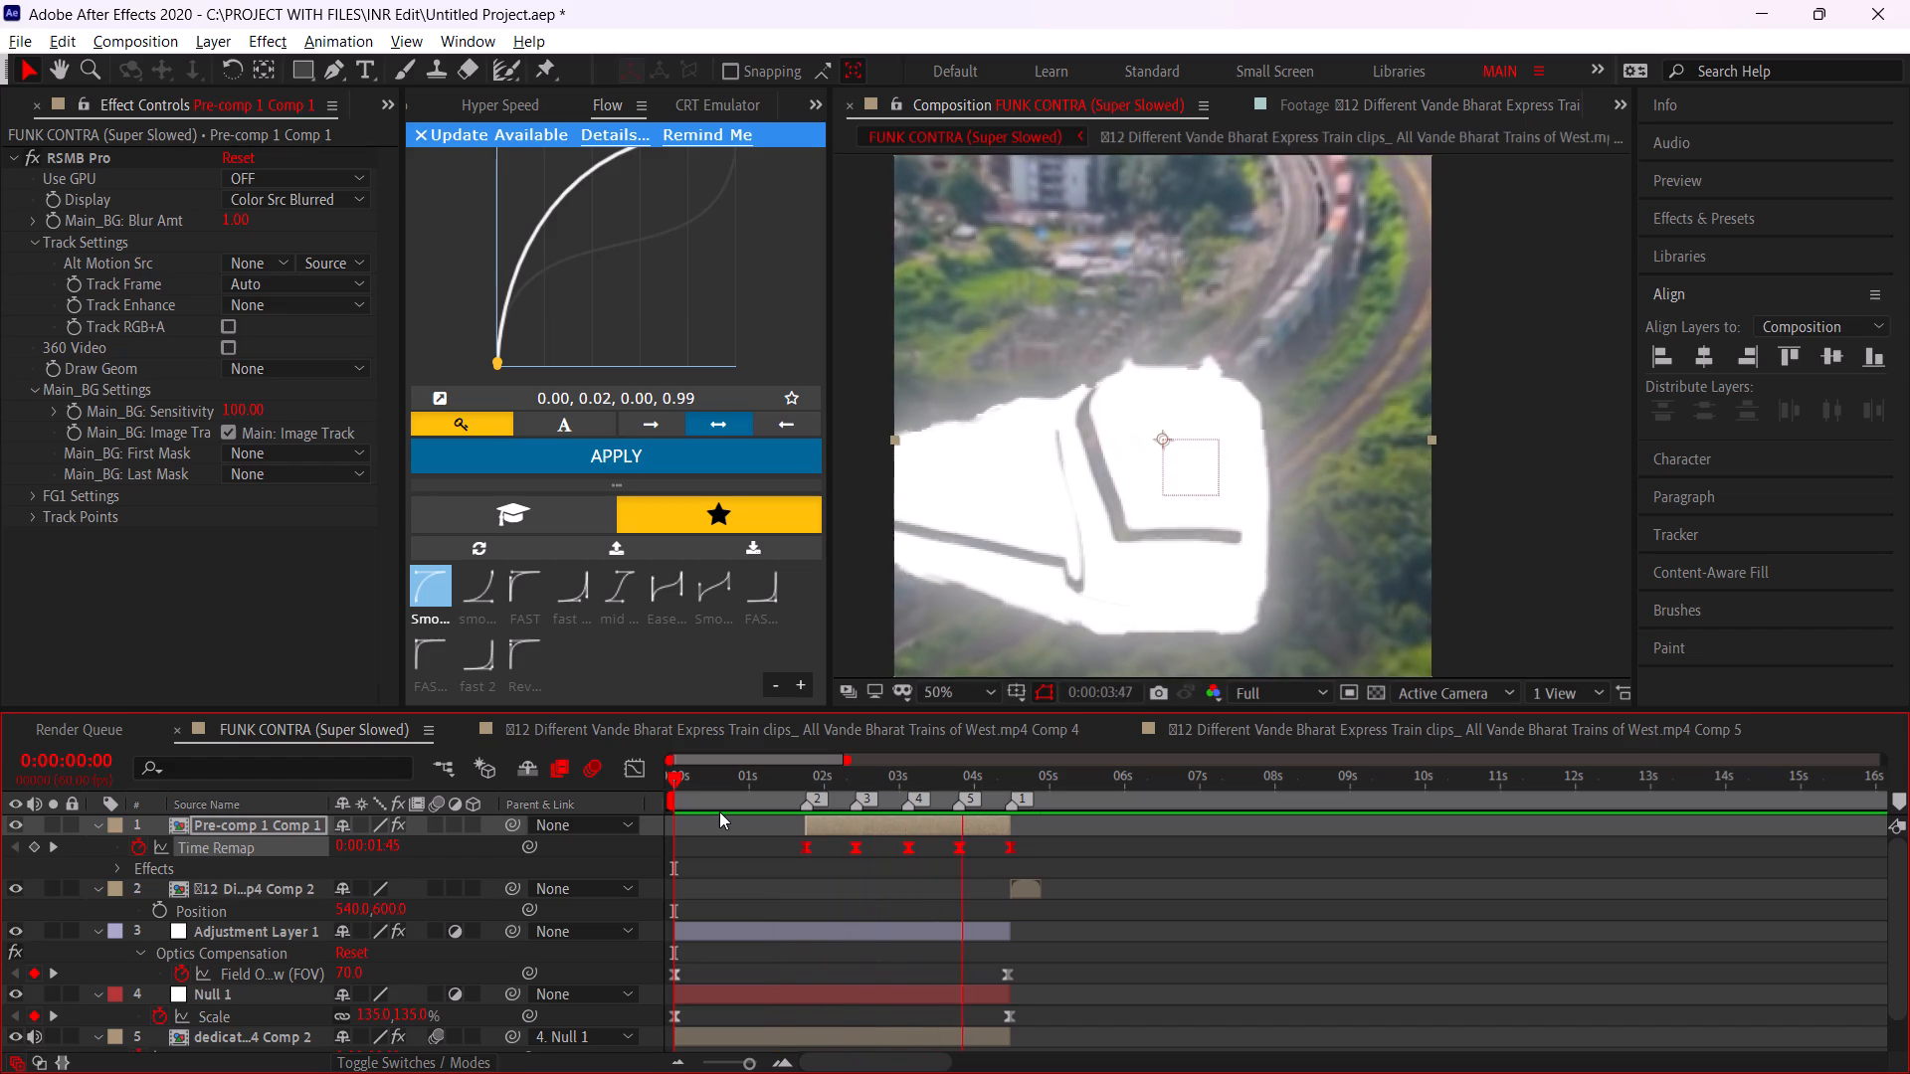
pyautogui.moveTo(739, 790); pyautogui.dragTo(579, 827)
pyautogui.press('space')
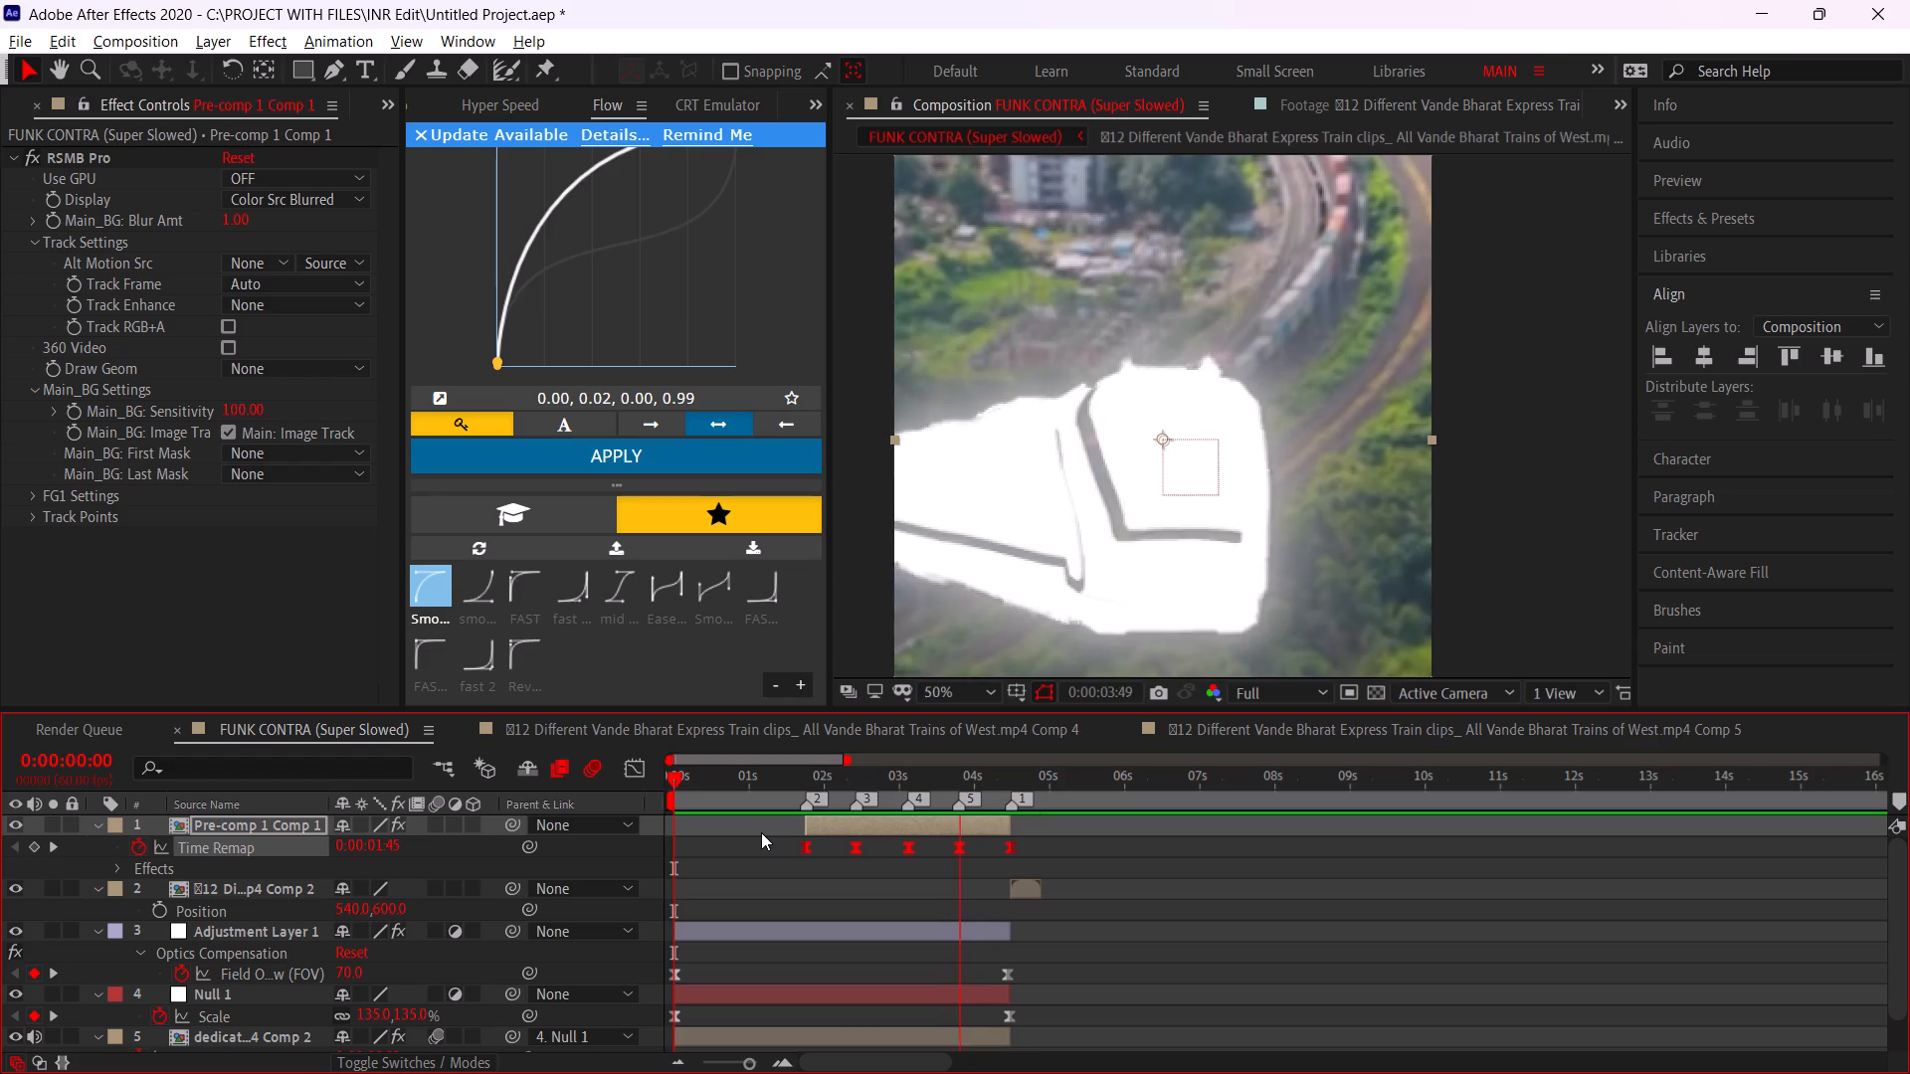
pyautogui.moveTo(765, 792); pyautogui.dragTo(627, 814)
pyautogui.press('space')
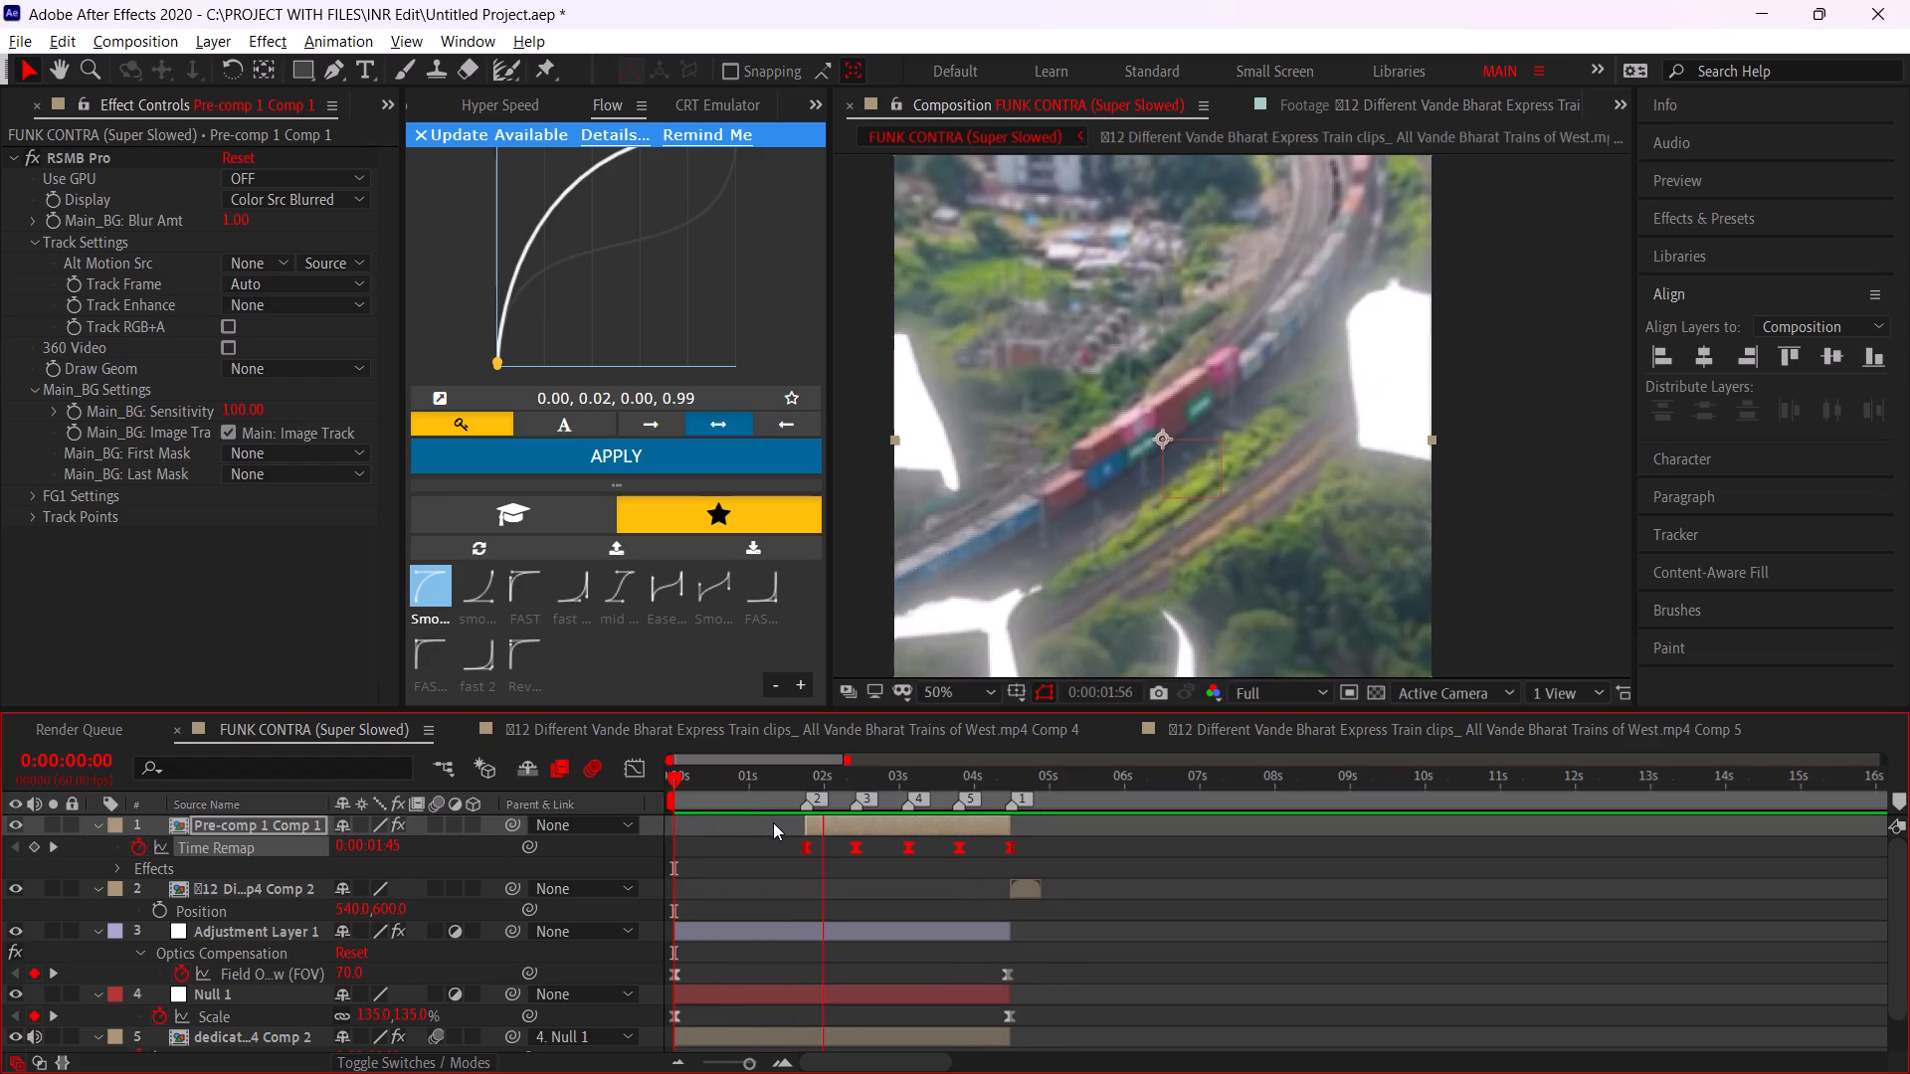
# Play back and scrub the edit through to the cut at marker 1, at 0:00:04:28, to examine the train assembly's timing.
pyautogui.click(793, 864)
pyautogui.keyDown('alt'); pyautogui.scroll(1, 772, 841); pyautogui.keyUp('alt')
pyautogui.click(799, 793)
pyautogui.press('space')
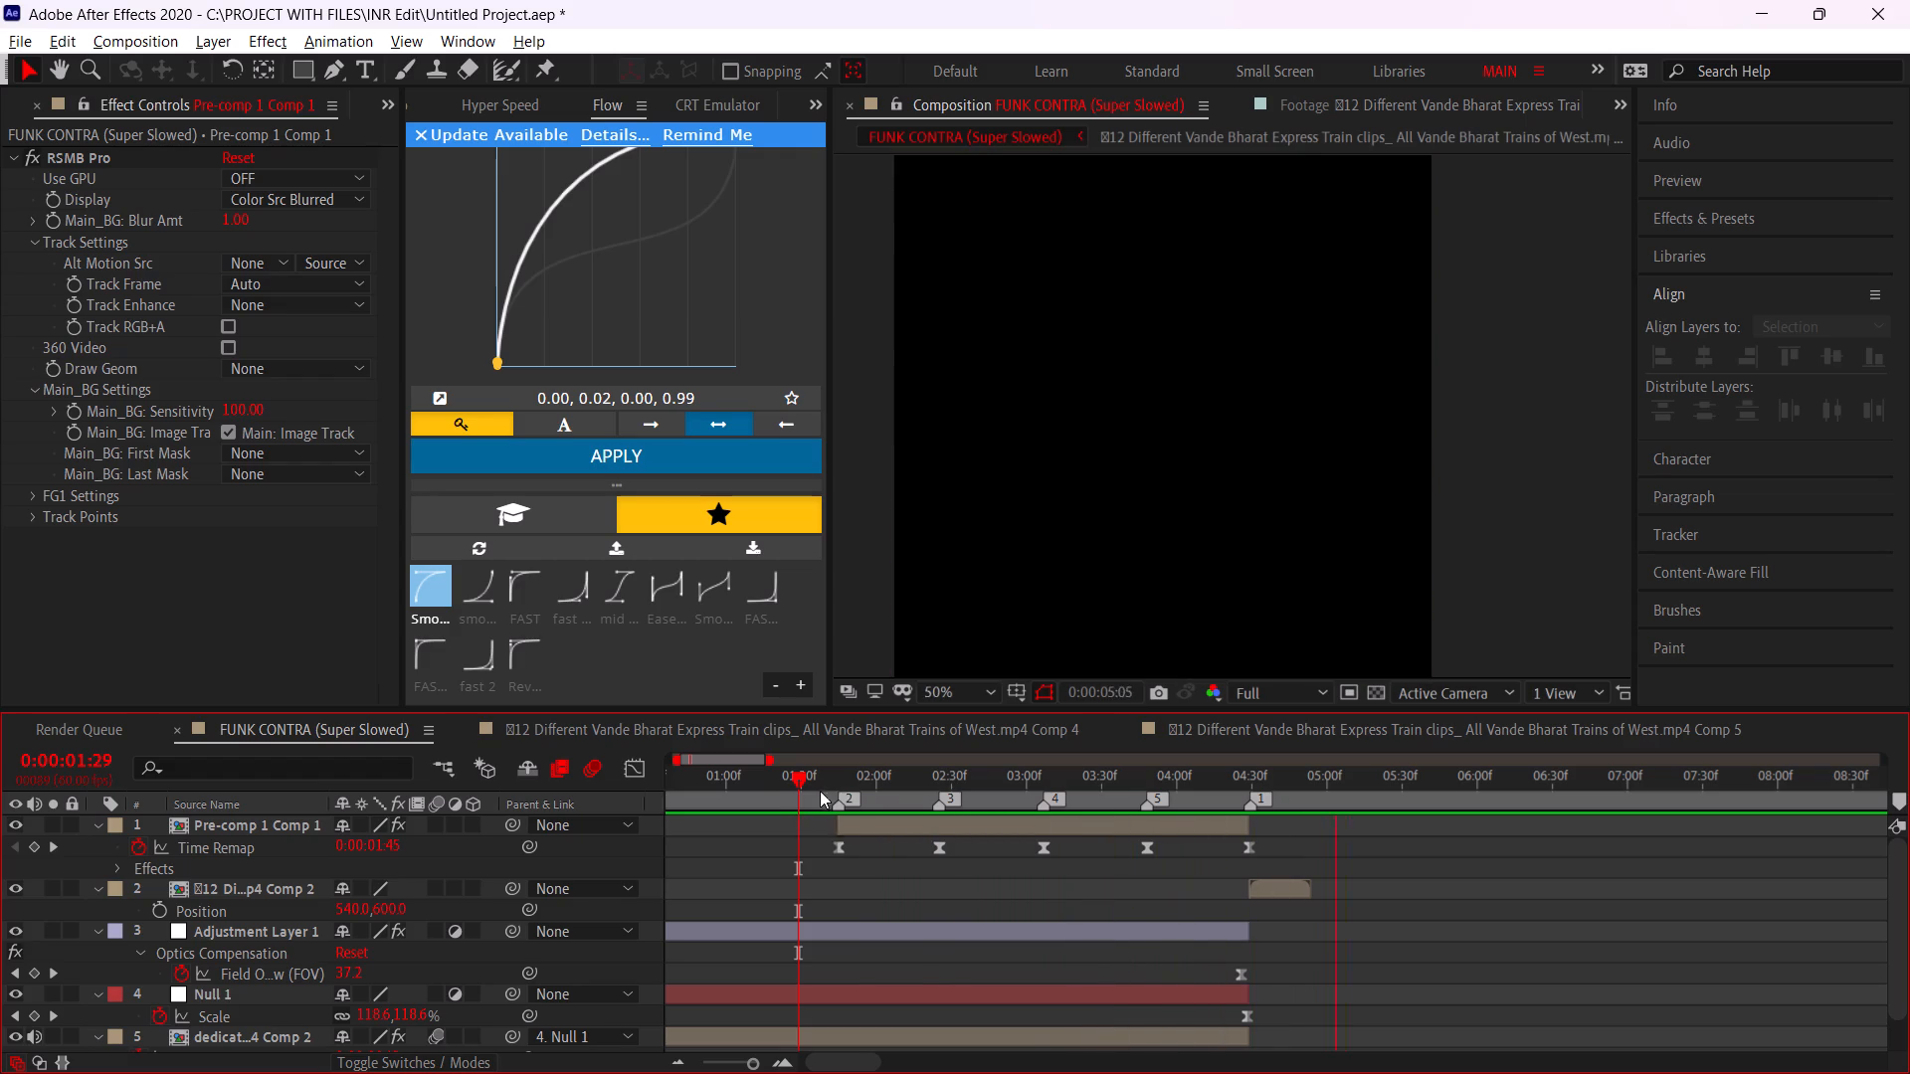
pyautogui.moveTo(816, 790); pyautogui.dragTo(927, 815)
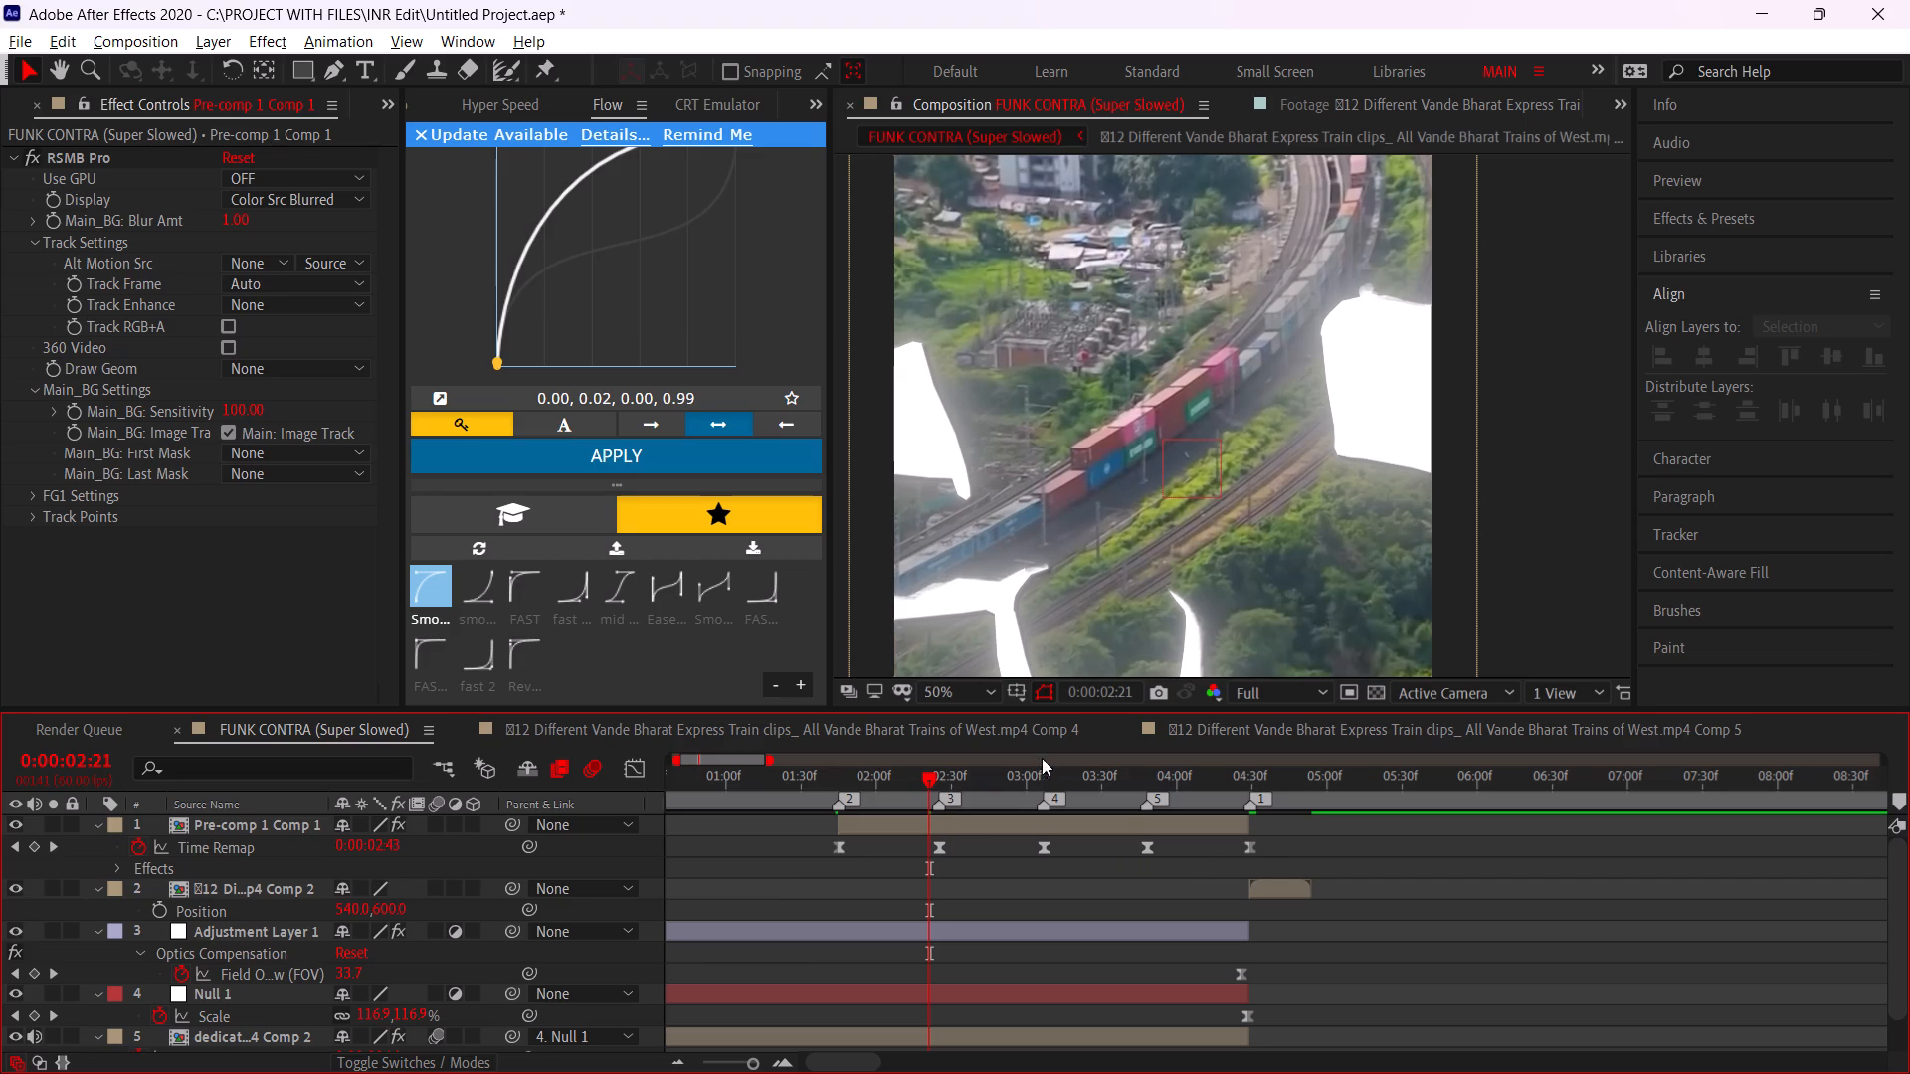
pyautogui.keyDown('alt'); pyautogui.scroll(-1, 929, 946); pyautogui.keyUp('alt')
pyautogui.moveTo(761, 780); pyautogui.dragTo(501, 789)
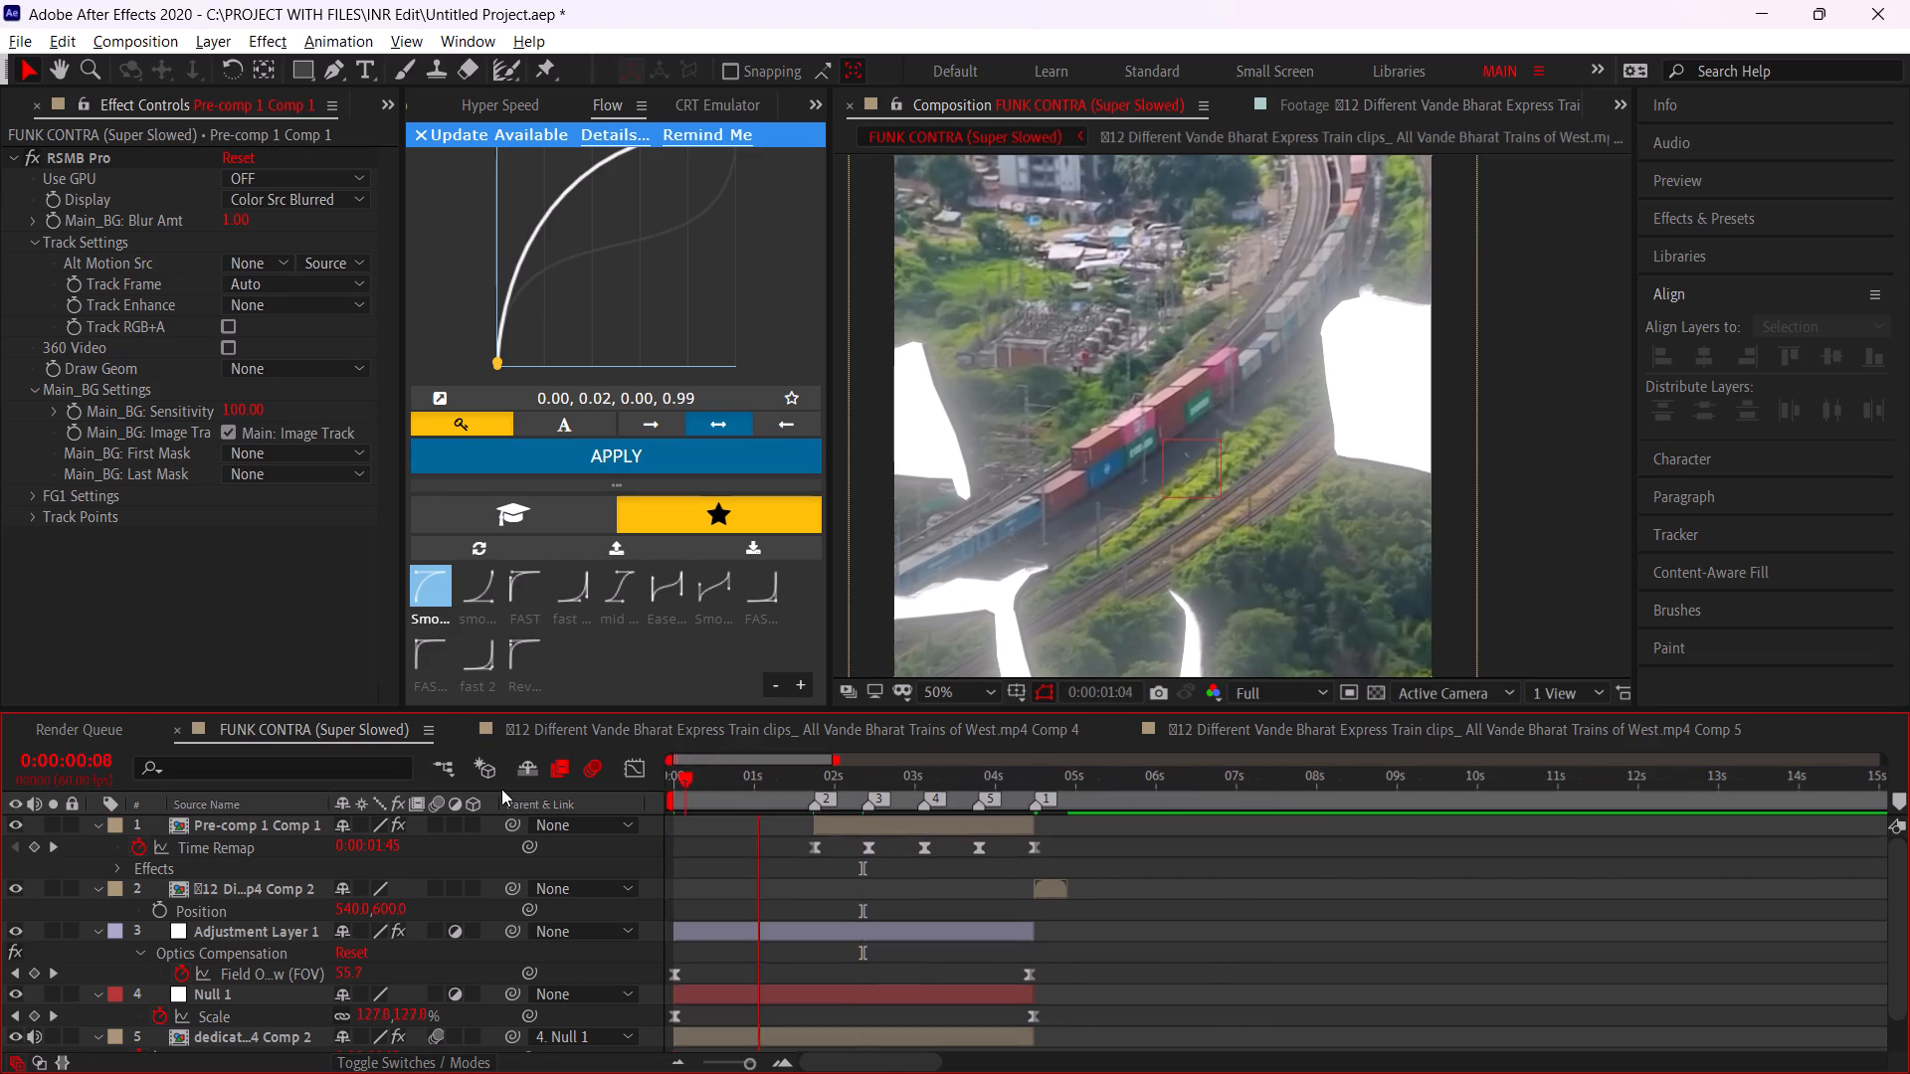
pyautogui.moveTo(501, 789); pyautogui.dragTo(497, 790)
pyautogui.press('space')
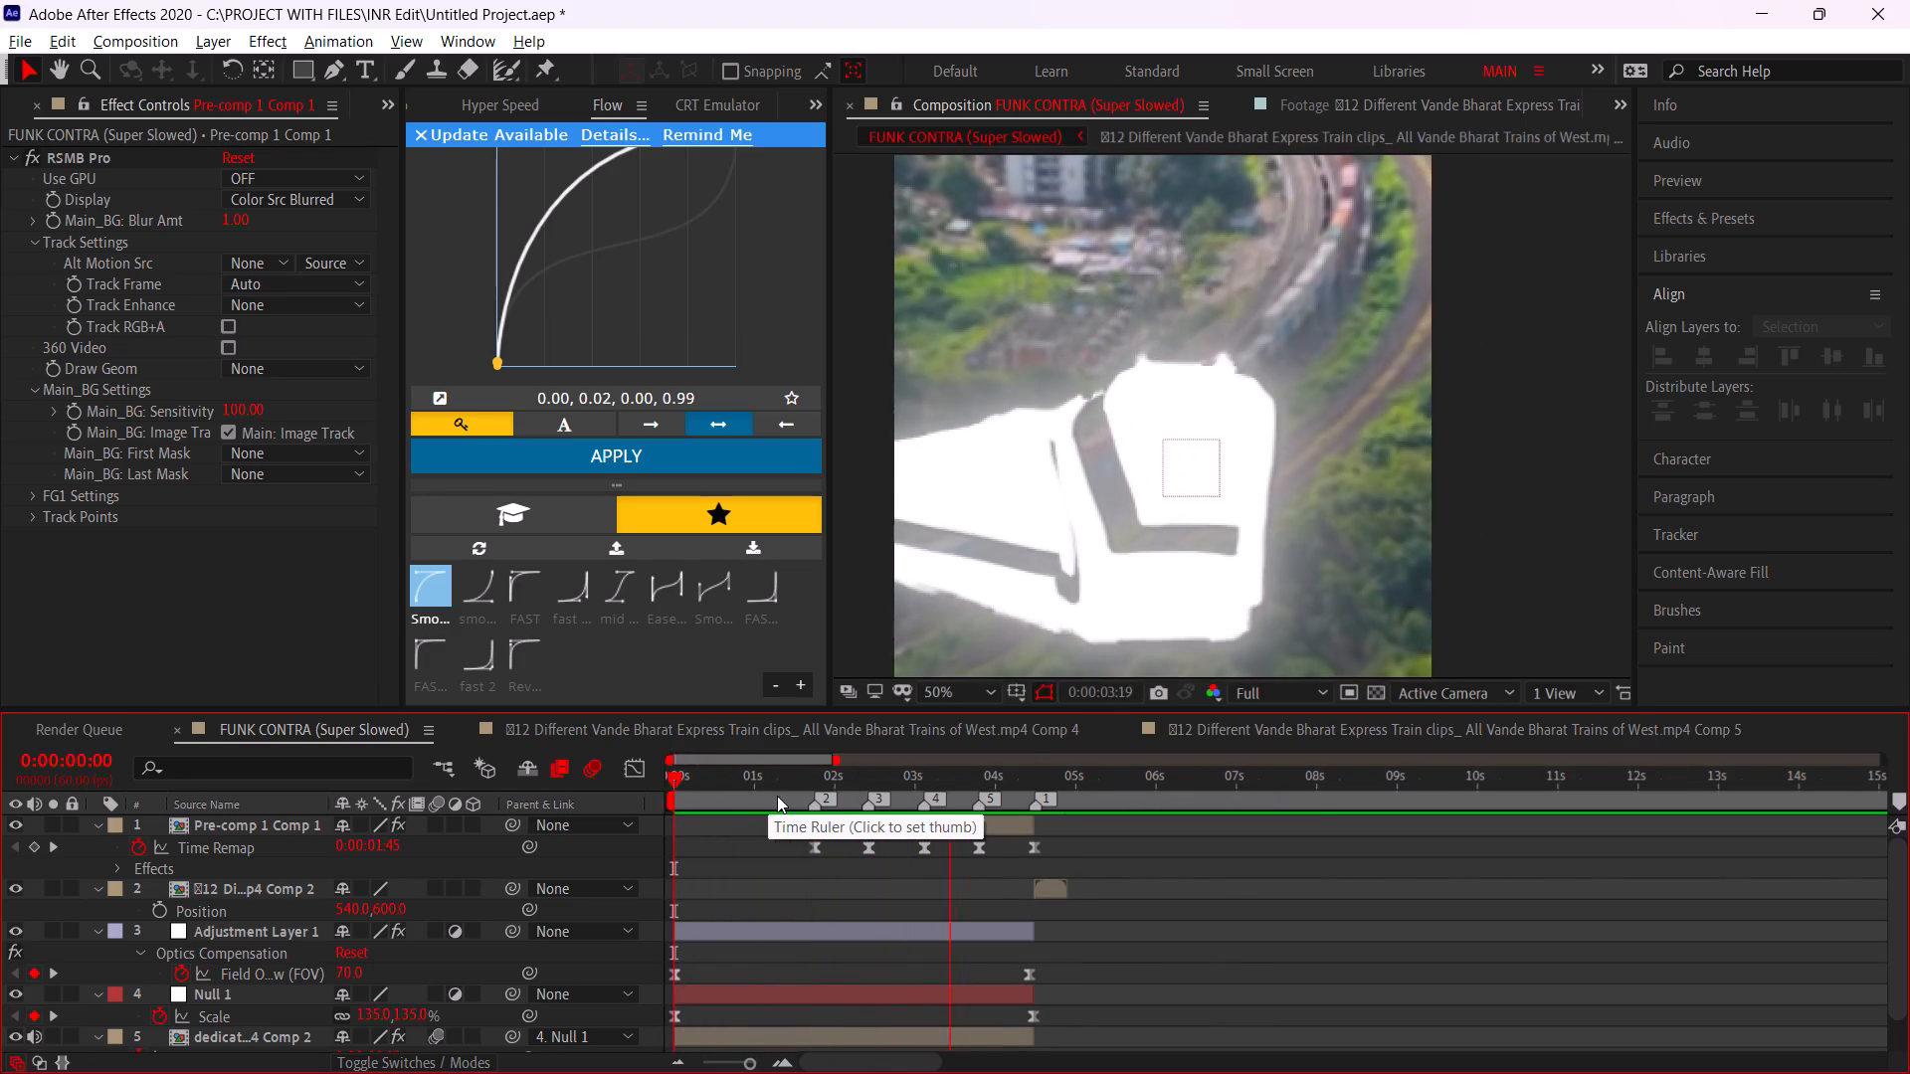
pyautogui.moveTo(788, 785); pyautogui.dragTo(1051, 807)
pyautogui.keyDown('alt'); pyautogui.scroll(2, 1032, 806); pyautogui.keyUp('alt')
pyautogui.moveTo(1043, 770); pyautogui.dragTo(1035, 768)
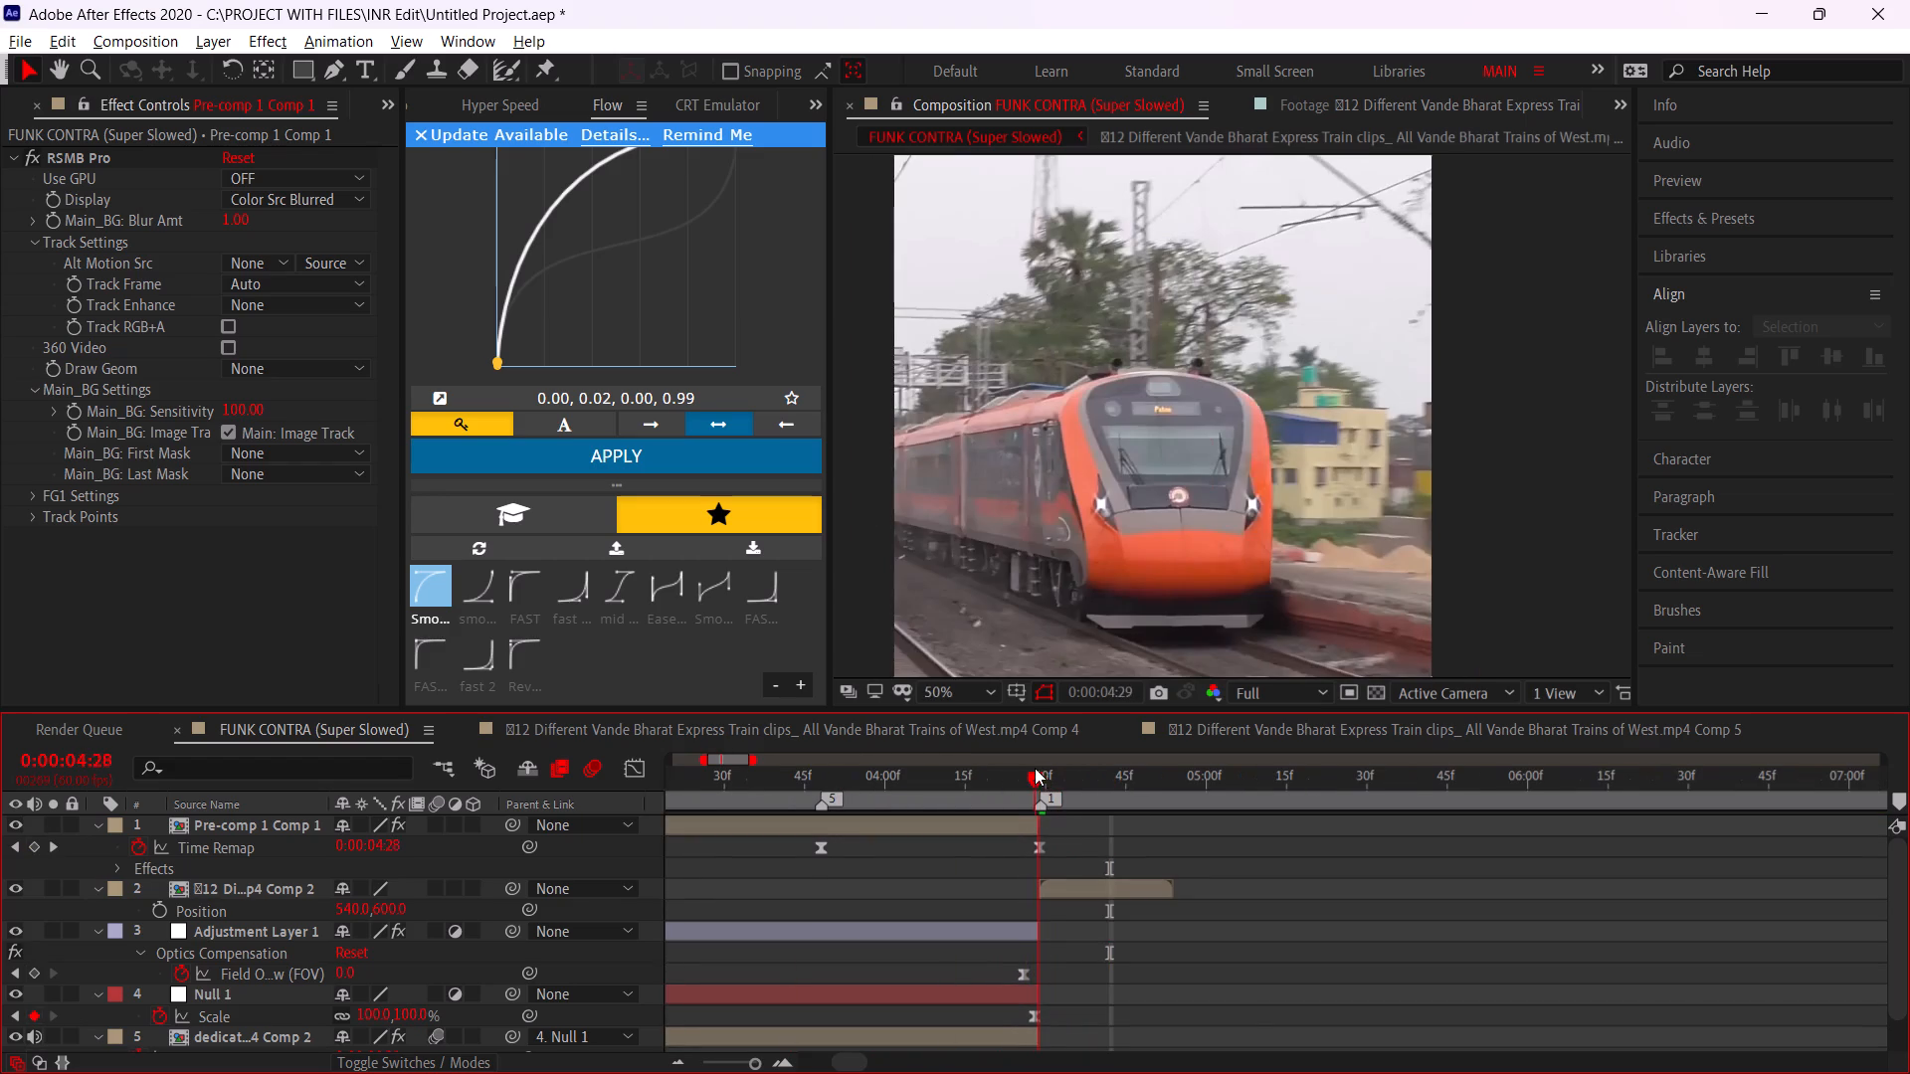
pyautogui.moveTo(1035, 768); pyautogui.dragTo(1034, 768)
pyautogui.scroll(-4, 1058, 877)
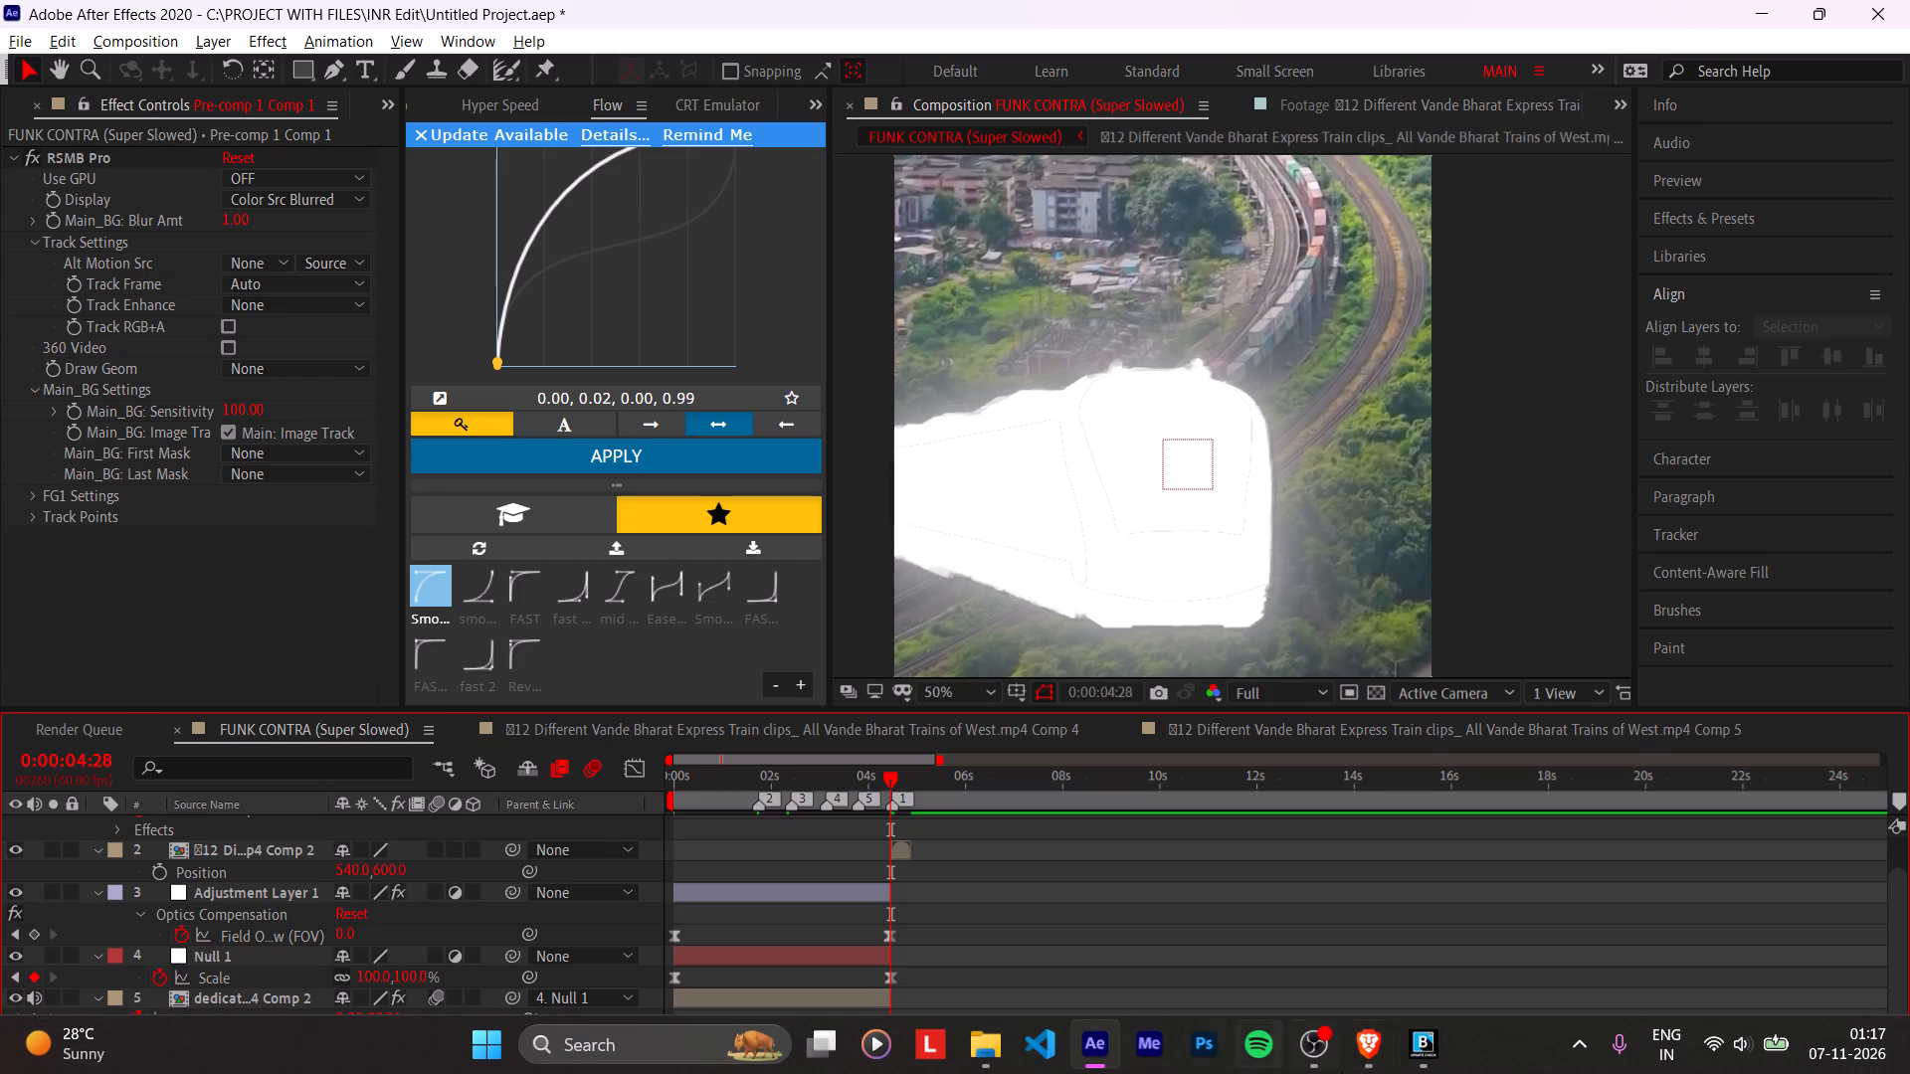
# Switch to OBS Studio and mute the Mic/Aux audio source.
pyautogui.click(1305, 1045)
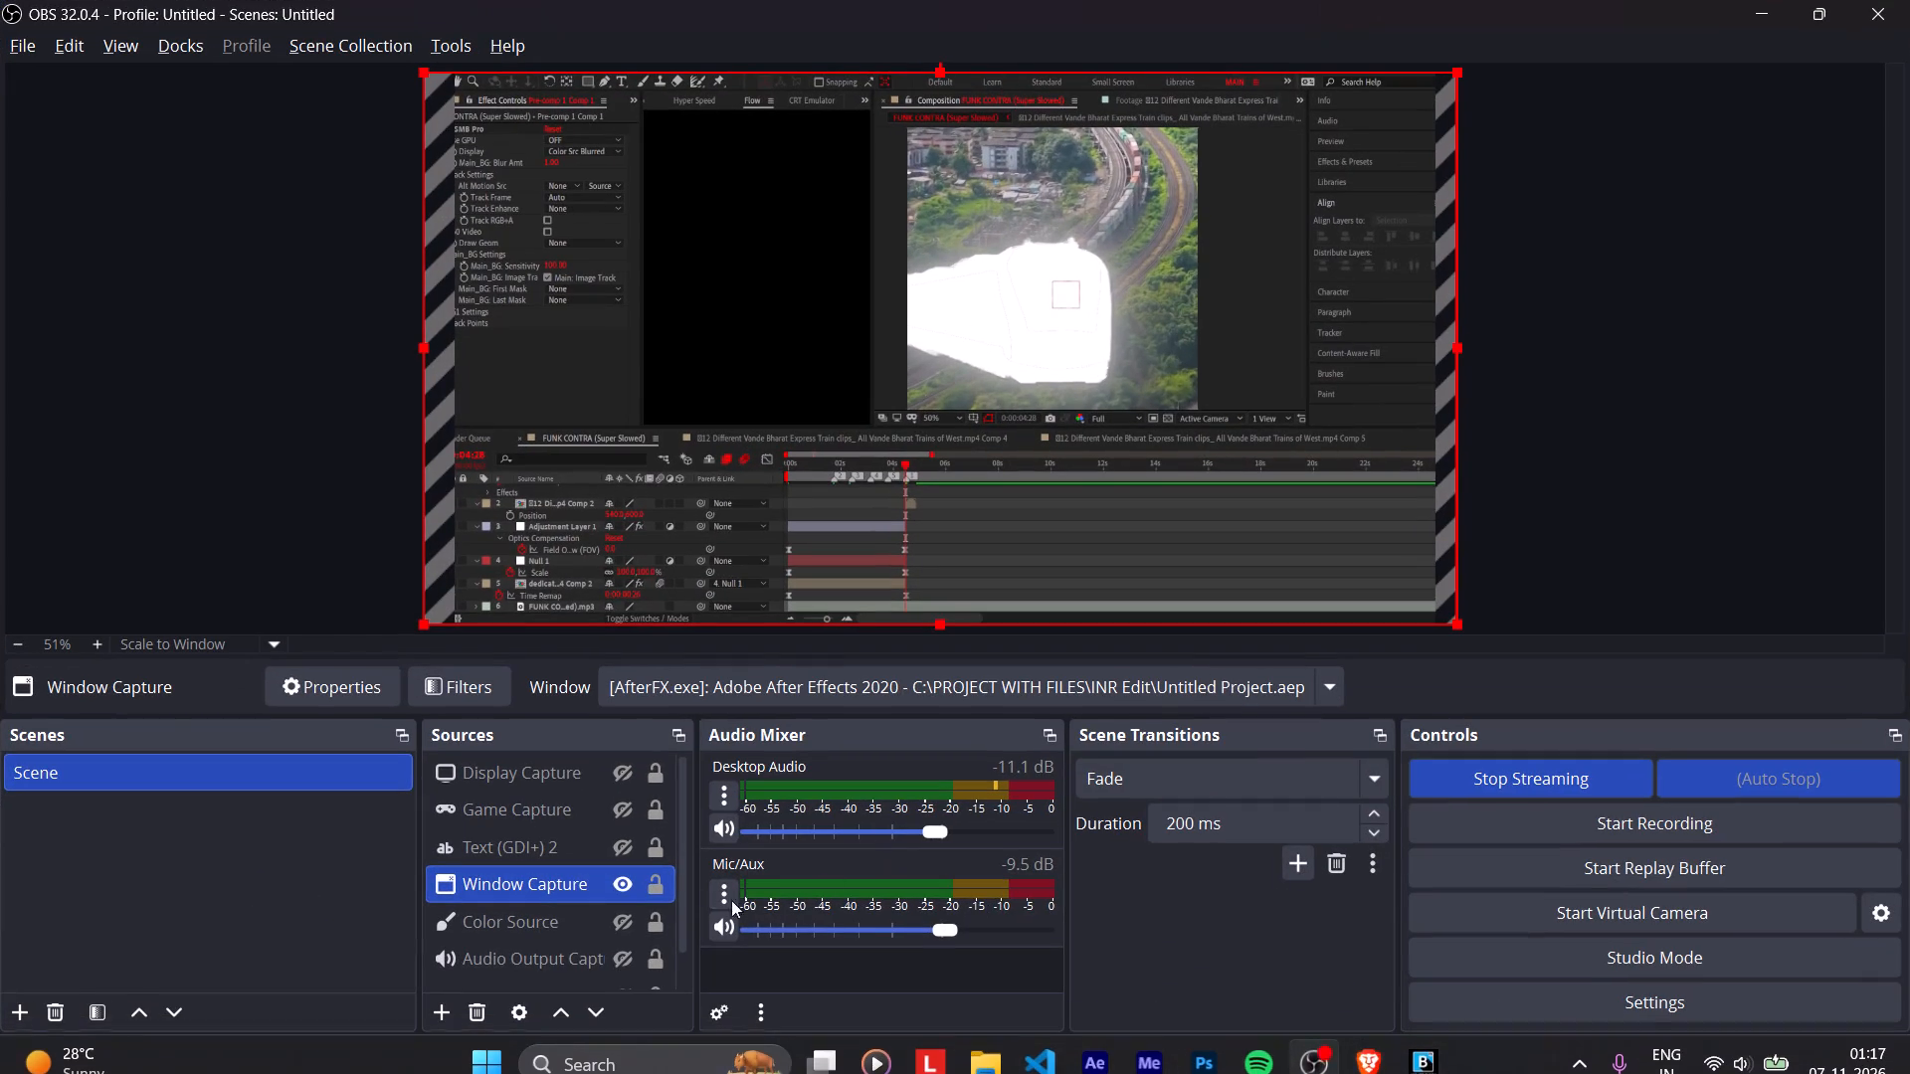
pyautogui.click(721, 932)
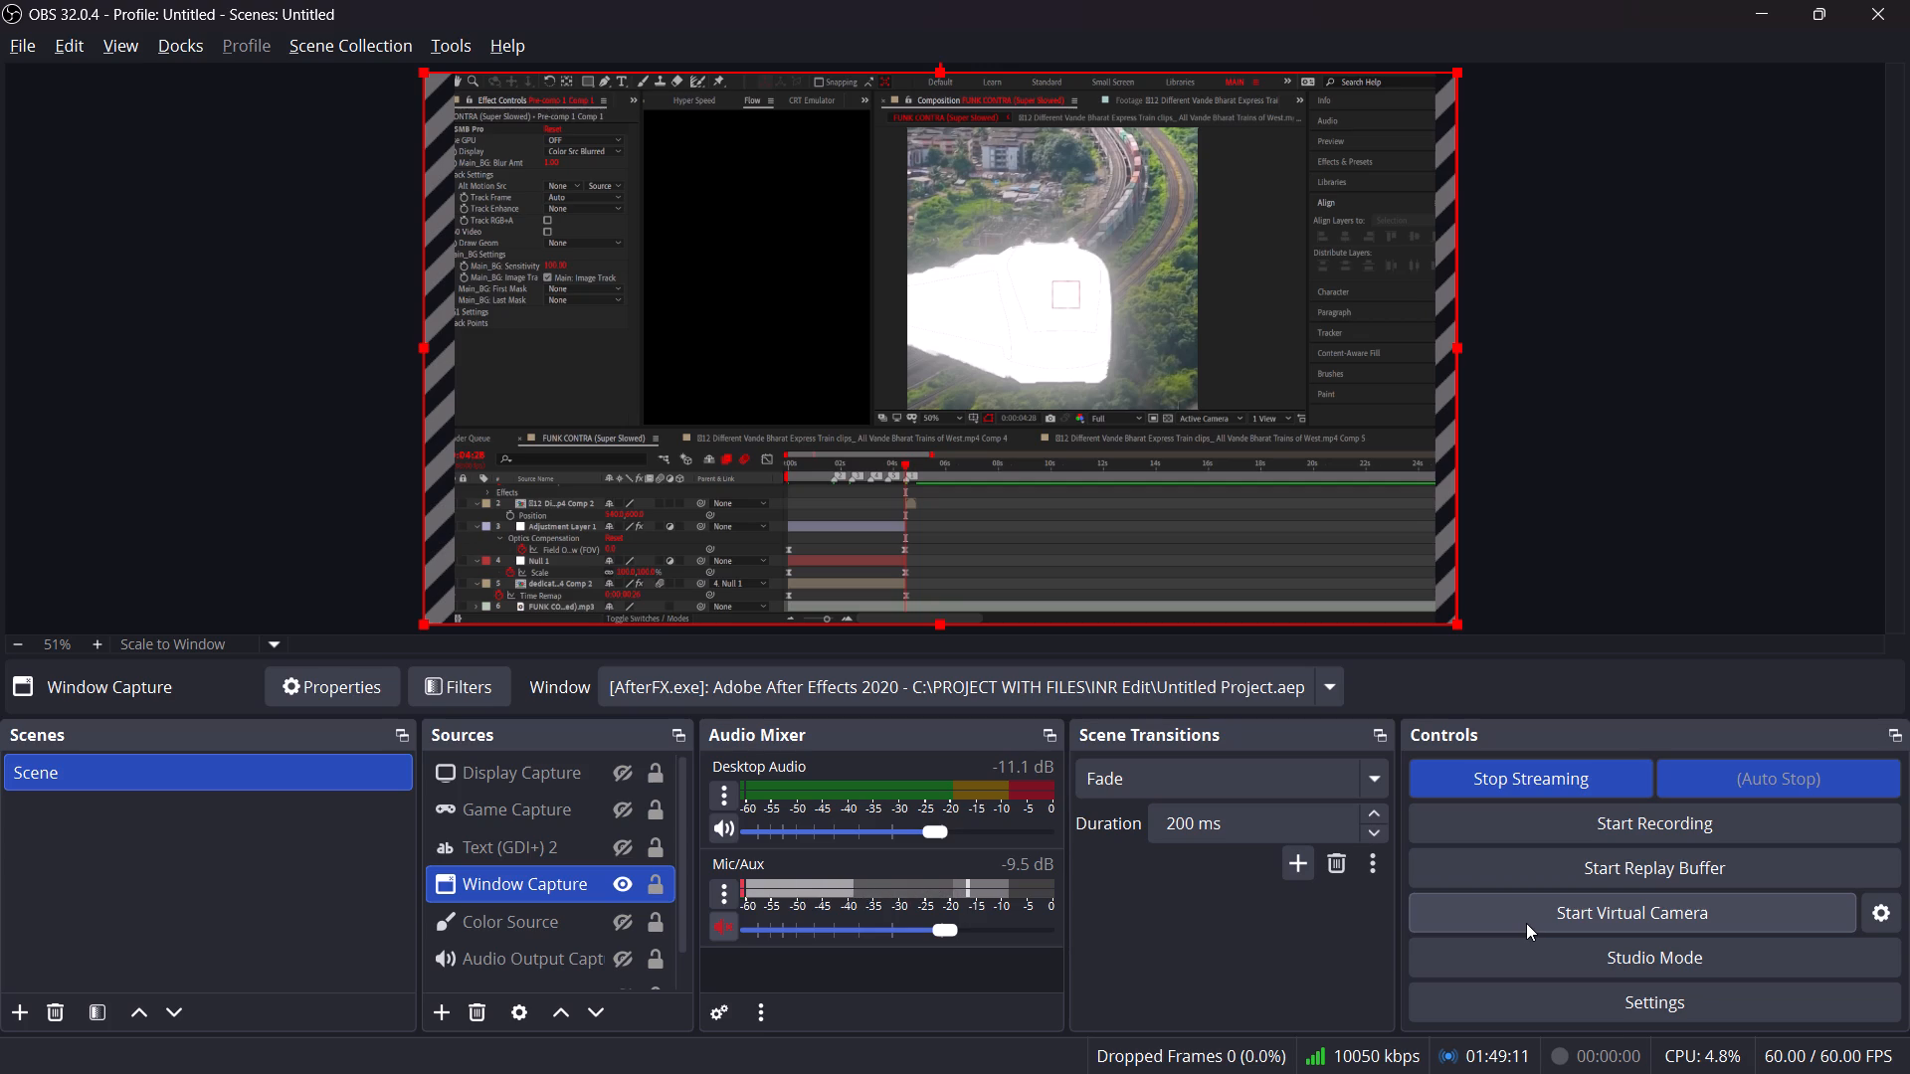
# Unmute the Mic/Aux source and raise its volume to -6.8 dB.
pyautogui.click(742, 929)
pyautogui.click(711, 927)
pyautogui.moveTo(761, 931); pyautogui.dragTo(969, 924)
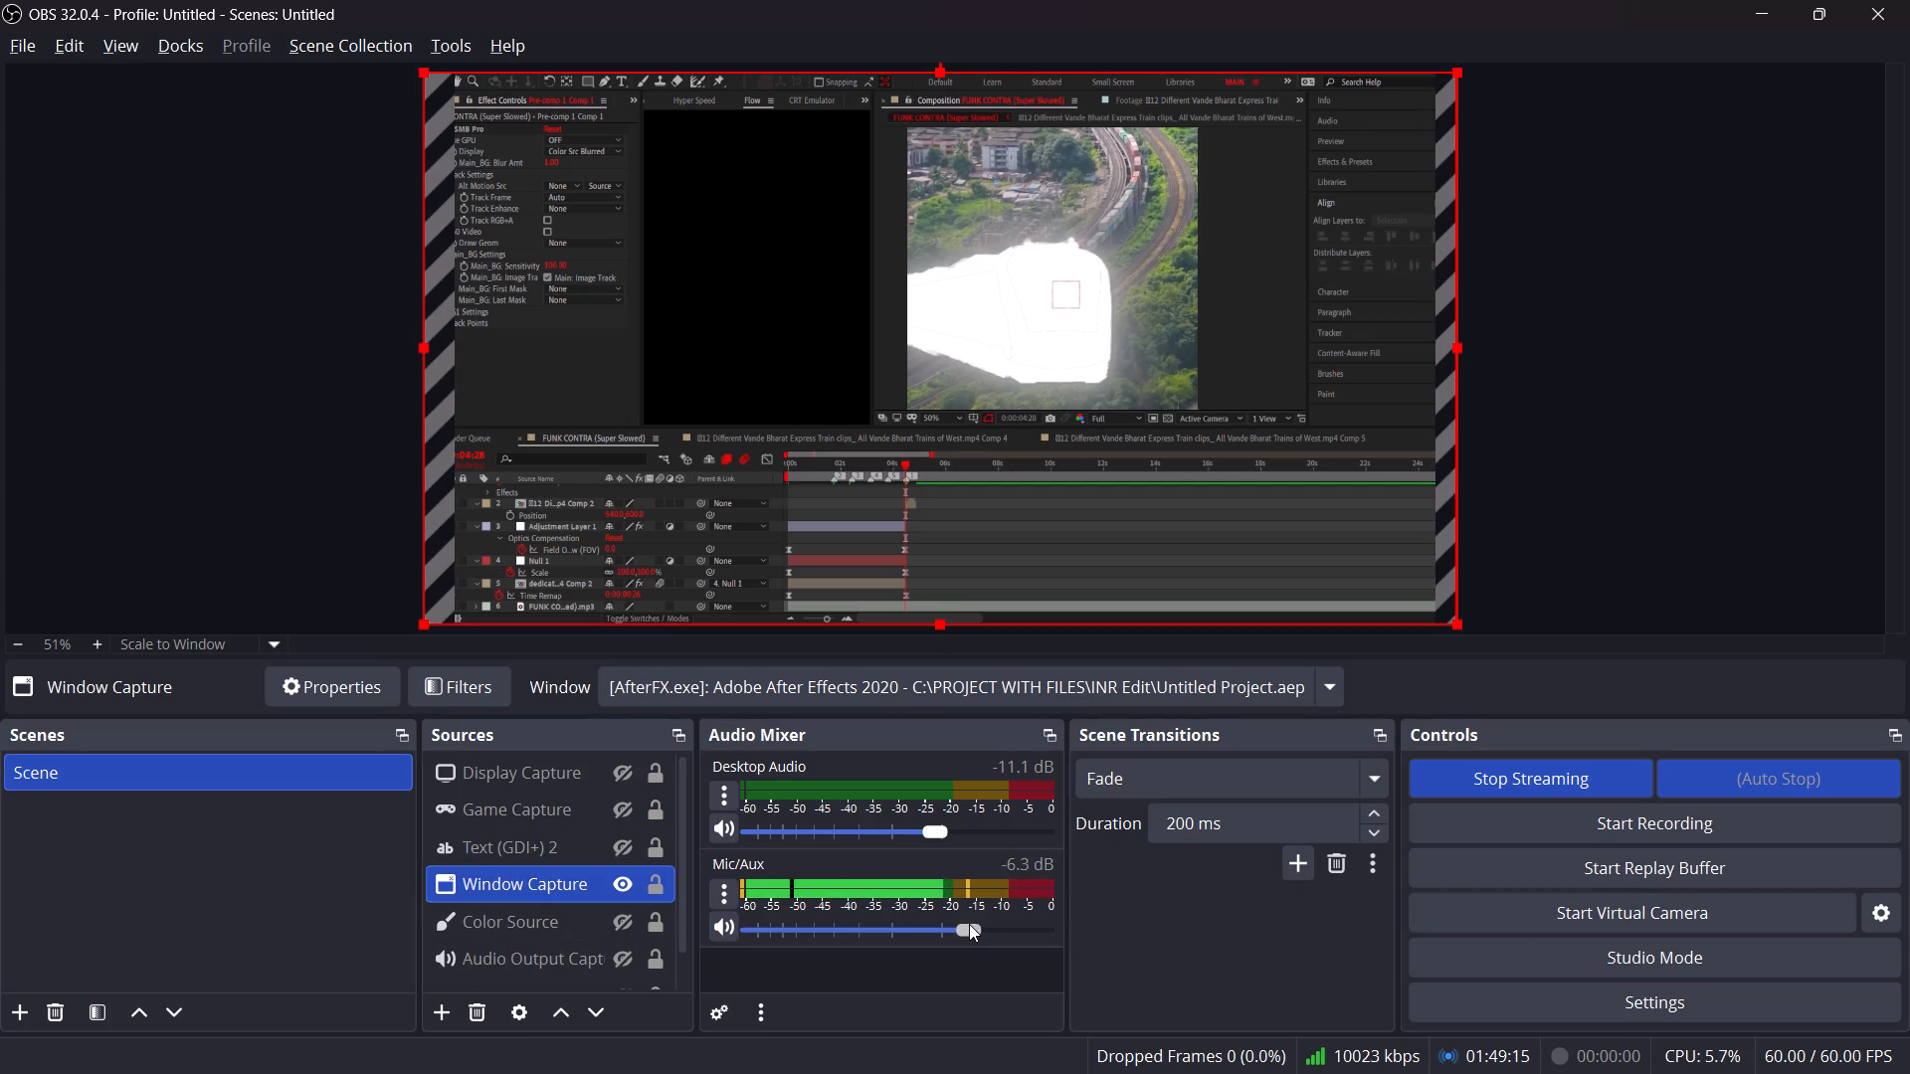
pyautogui.moveTo(969, 924); pyautogui.dragTo(965, 921)
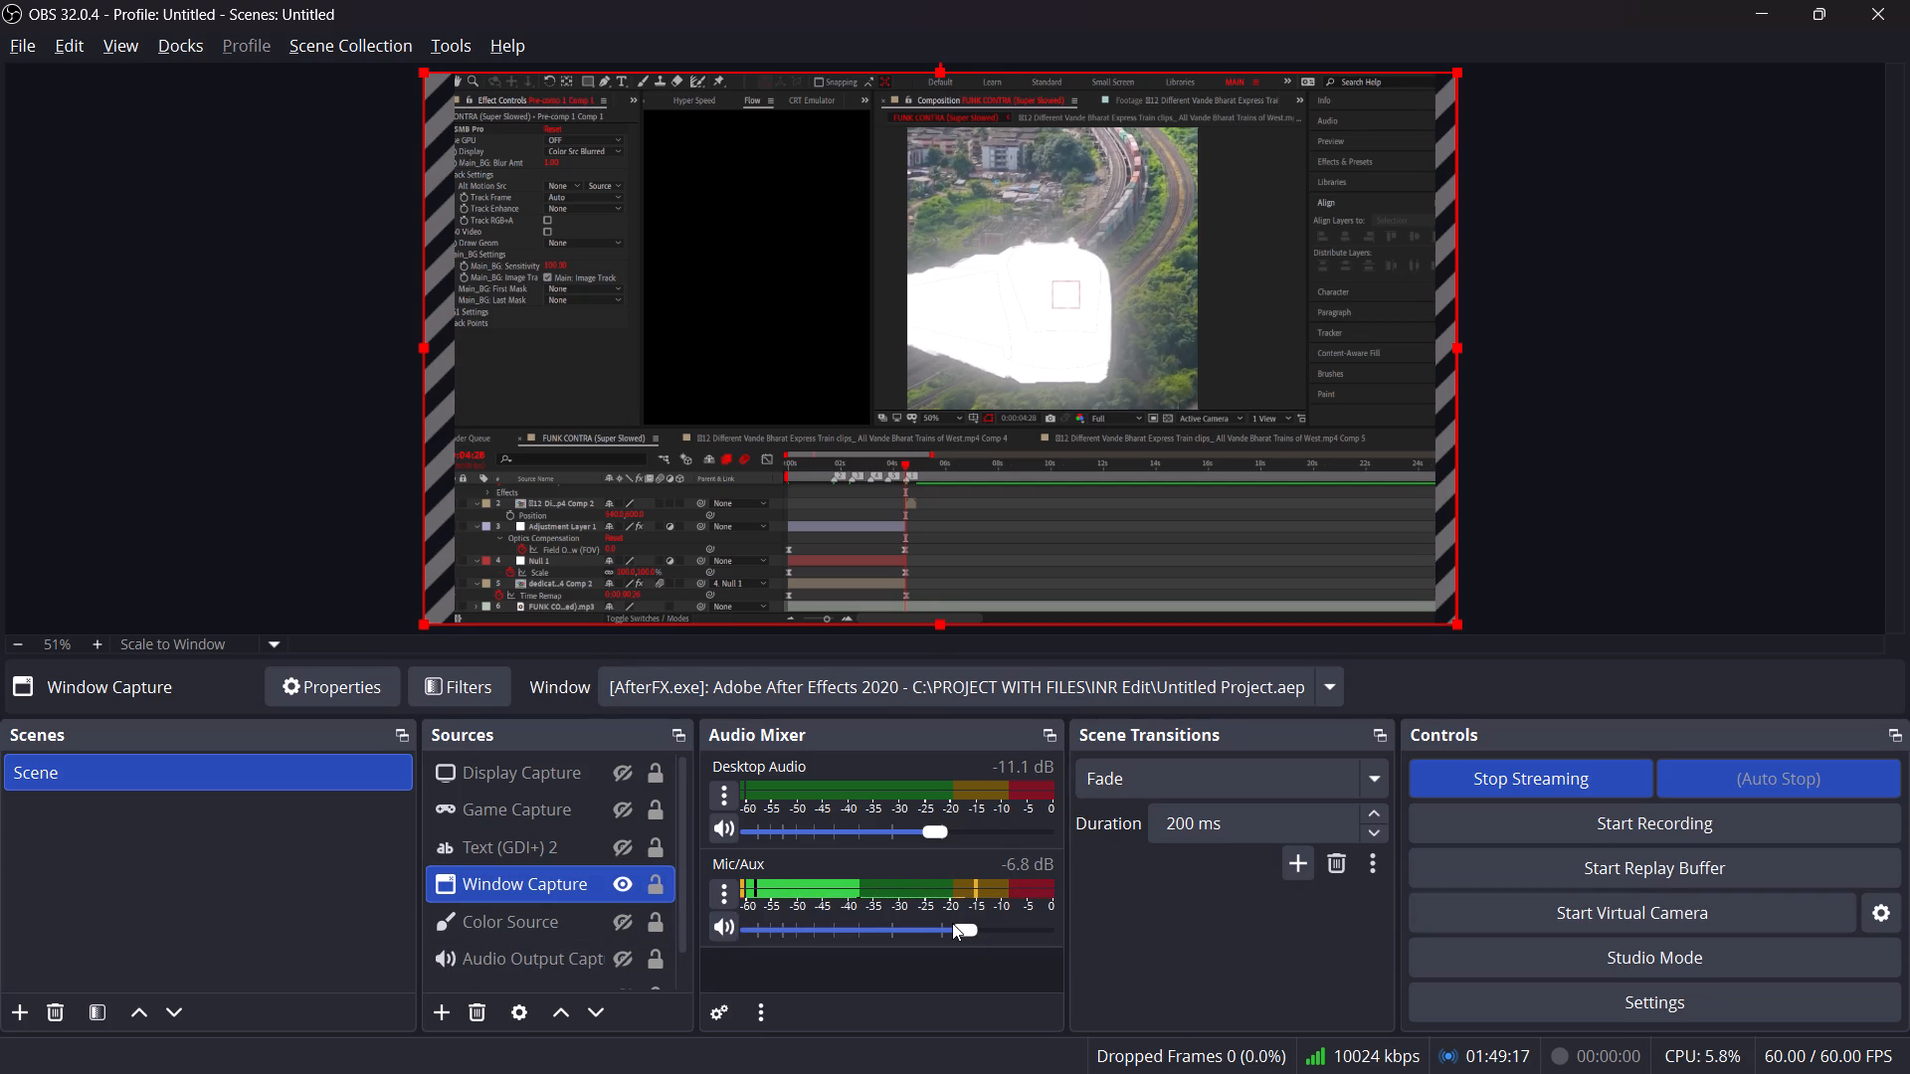
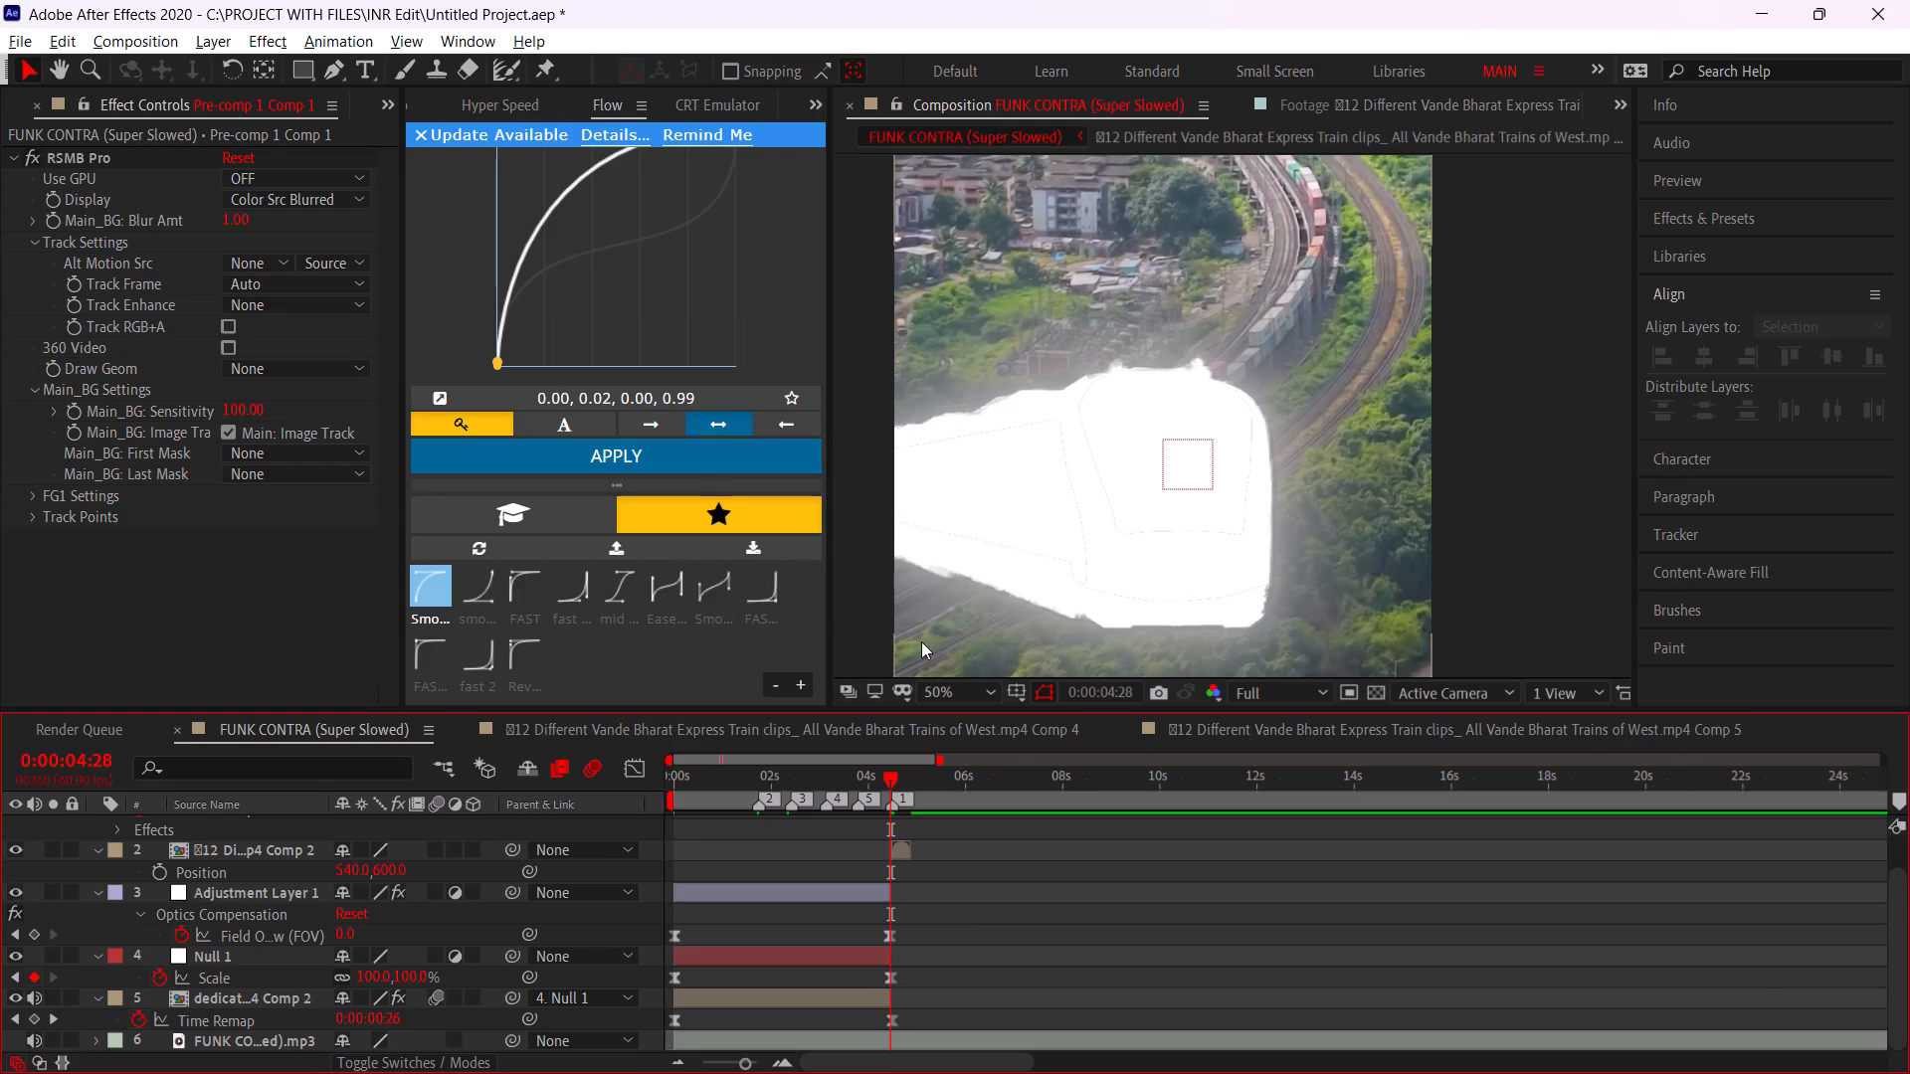
# Set the preview resolution to Quarter and preview the composition from its start.
pyautogui.keyDown('alt'); pyautogui.scroll(4, 883, 827); pyautogui.keyUp('alt')
pyautogui.keyDown('alt'); pyautogui.scroll(-5, 927, 826); pyautogui.keyUp('alt')
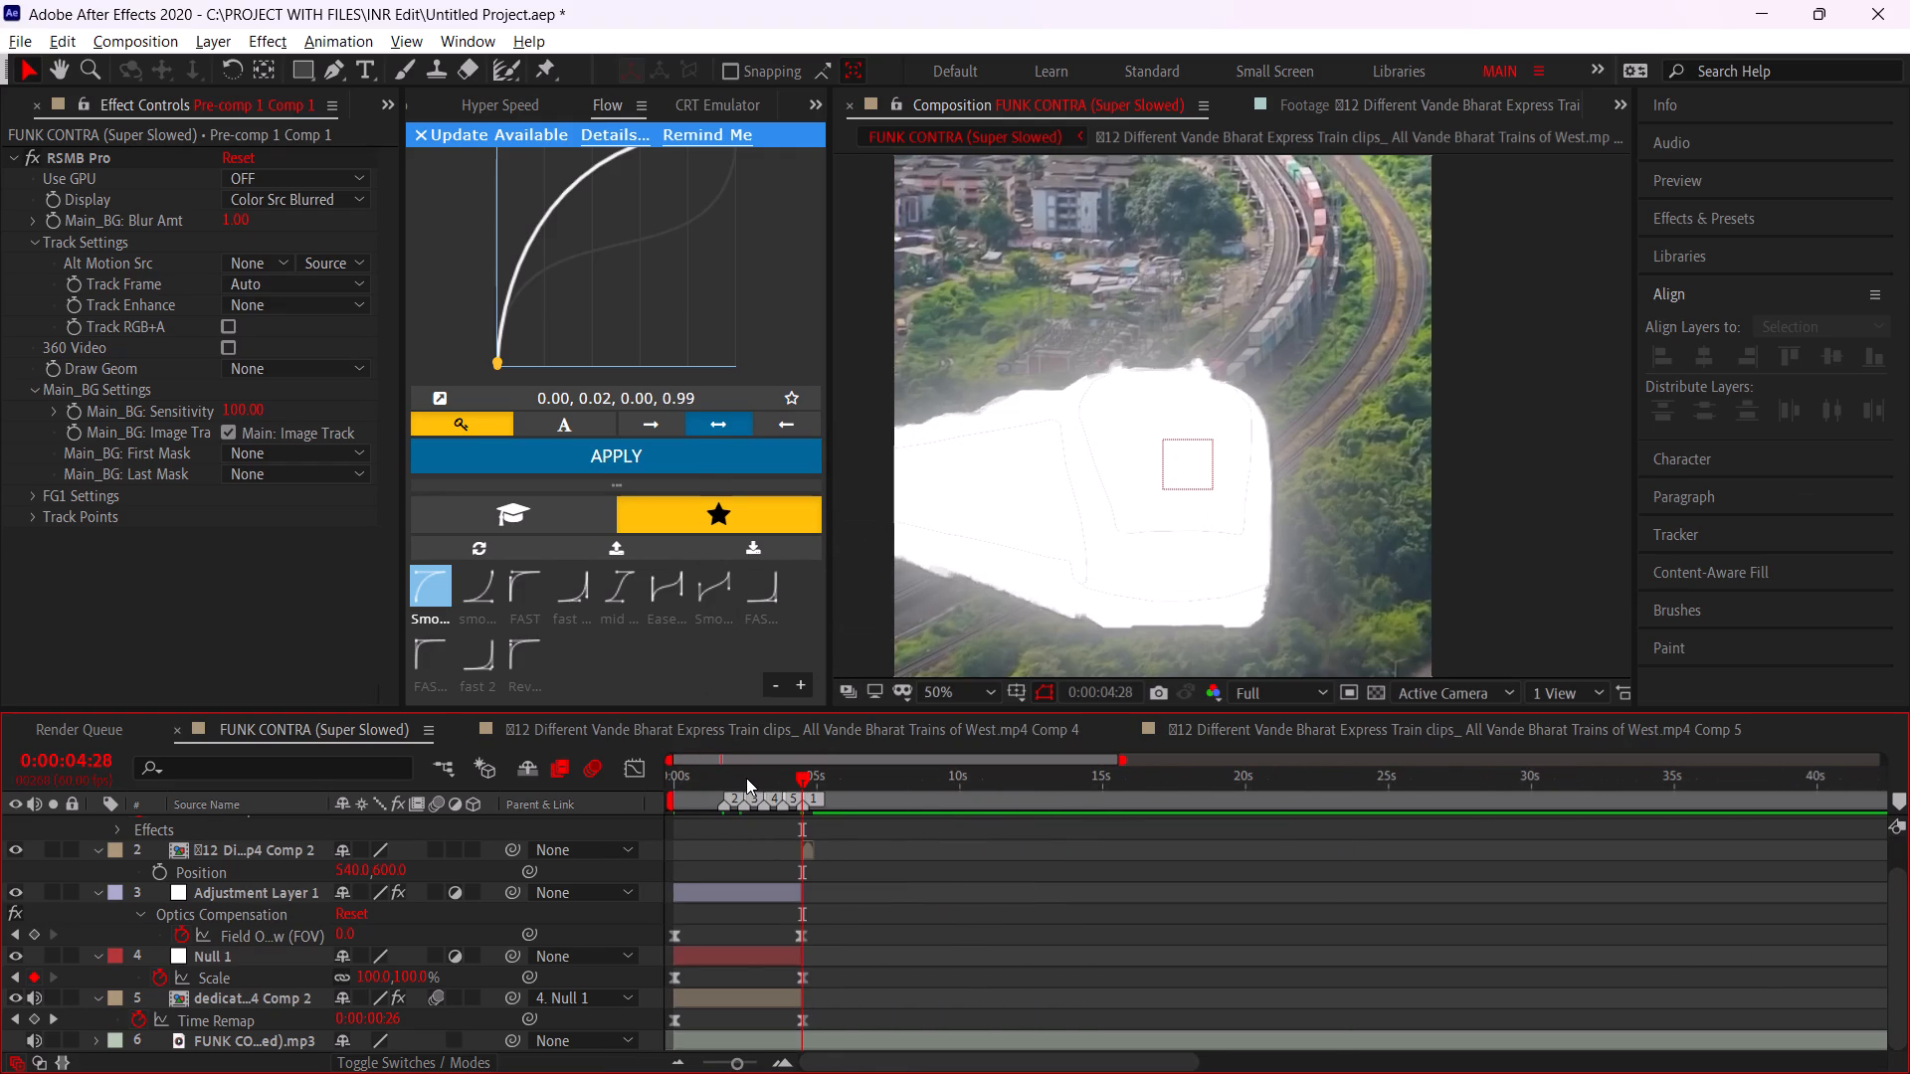
pyautogui.moveTo(746, 778); pyautogui.dragTo(620, 812)
pyautogui.click(1304, 690)
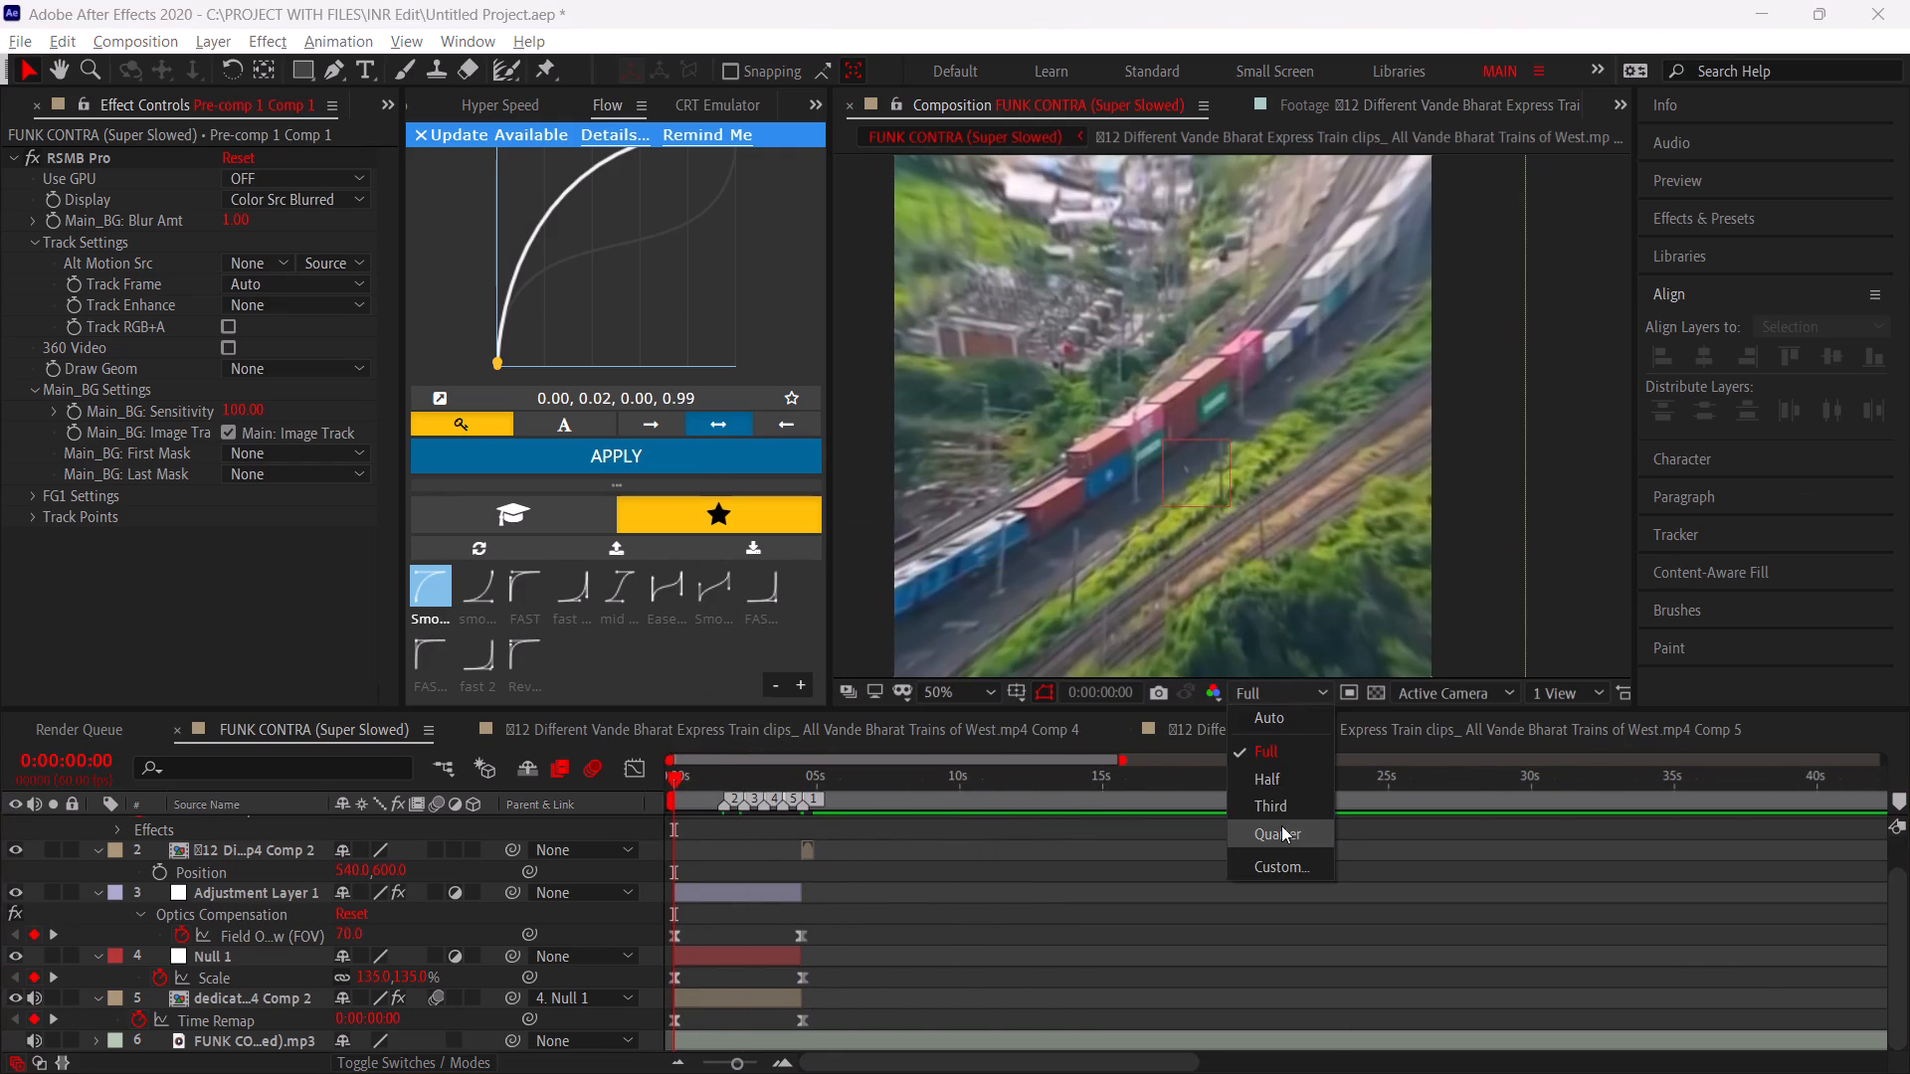
pyautogui.click(1281, 825)
pyautogui.press('space')
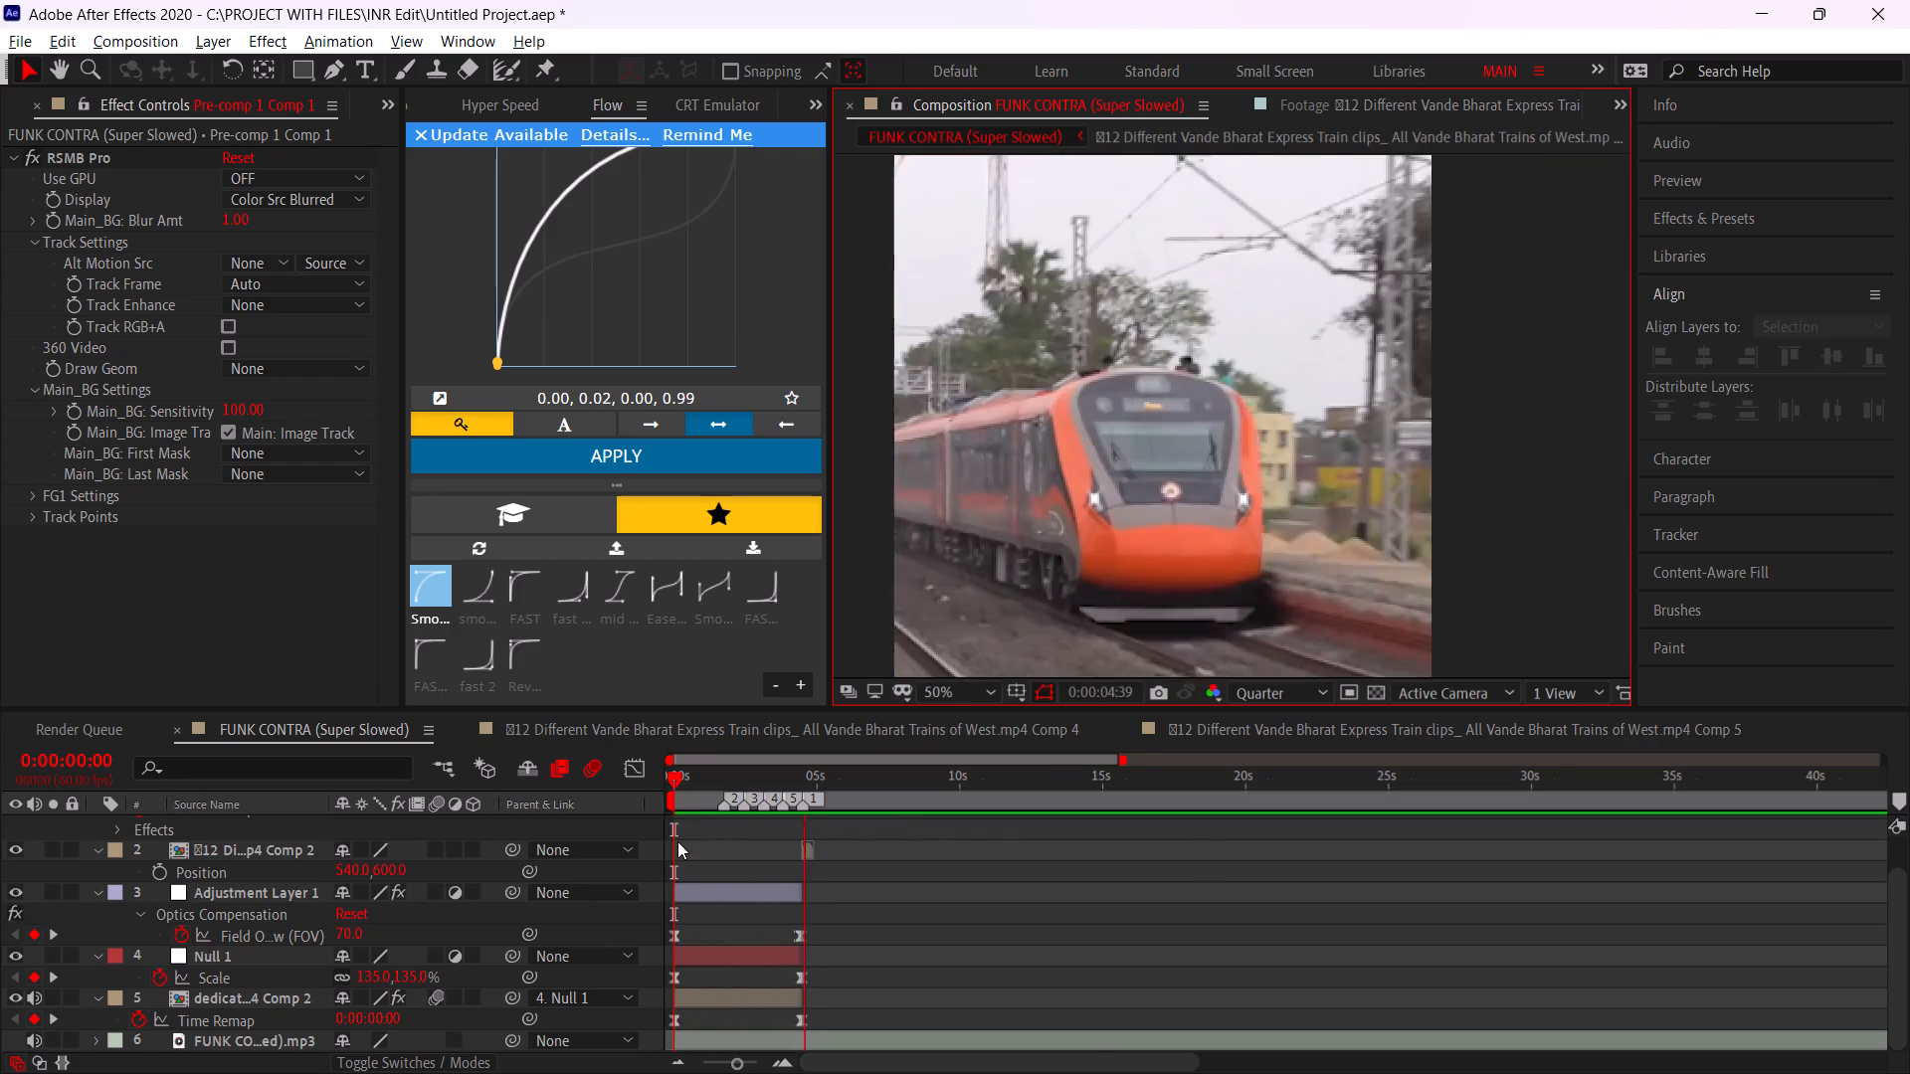
# Keyframe the opacity of Pre-comp 1 Comp 1 from 0% at marker 2 (0:00:01:45) to 100% at marker 3.
pyautogui.keyDown('alt'); pyautogui.scroll(2, 724, 849); pyautogui.keyUp('alt')
pyautogui.moveTo(745, 799); pyautogui.dragTo(716, 805)
pyautogui.scroll(1, 712, 850)
pyautogui.moveTo(712, 850); pyautogui.dragTo(1072, 885, button='middle')
pyautogui.press('space')
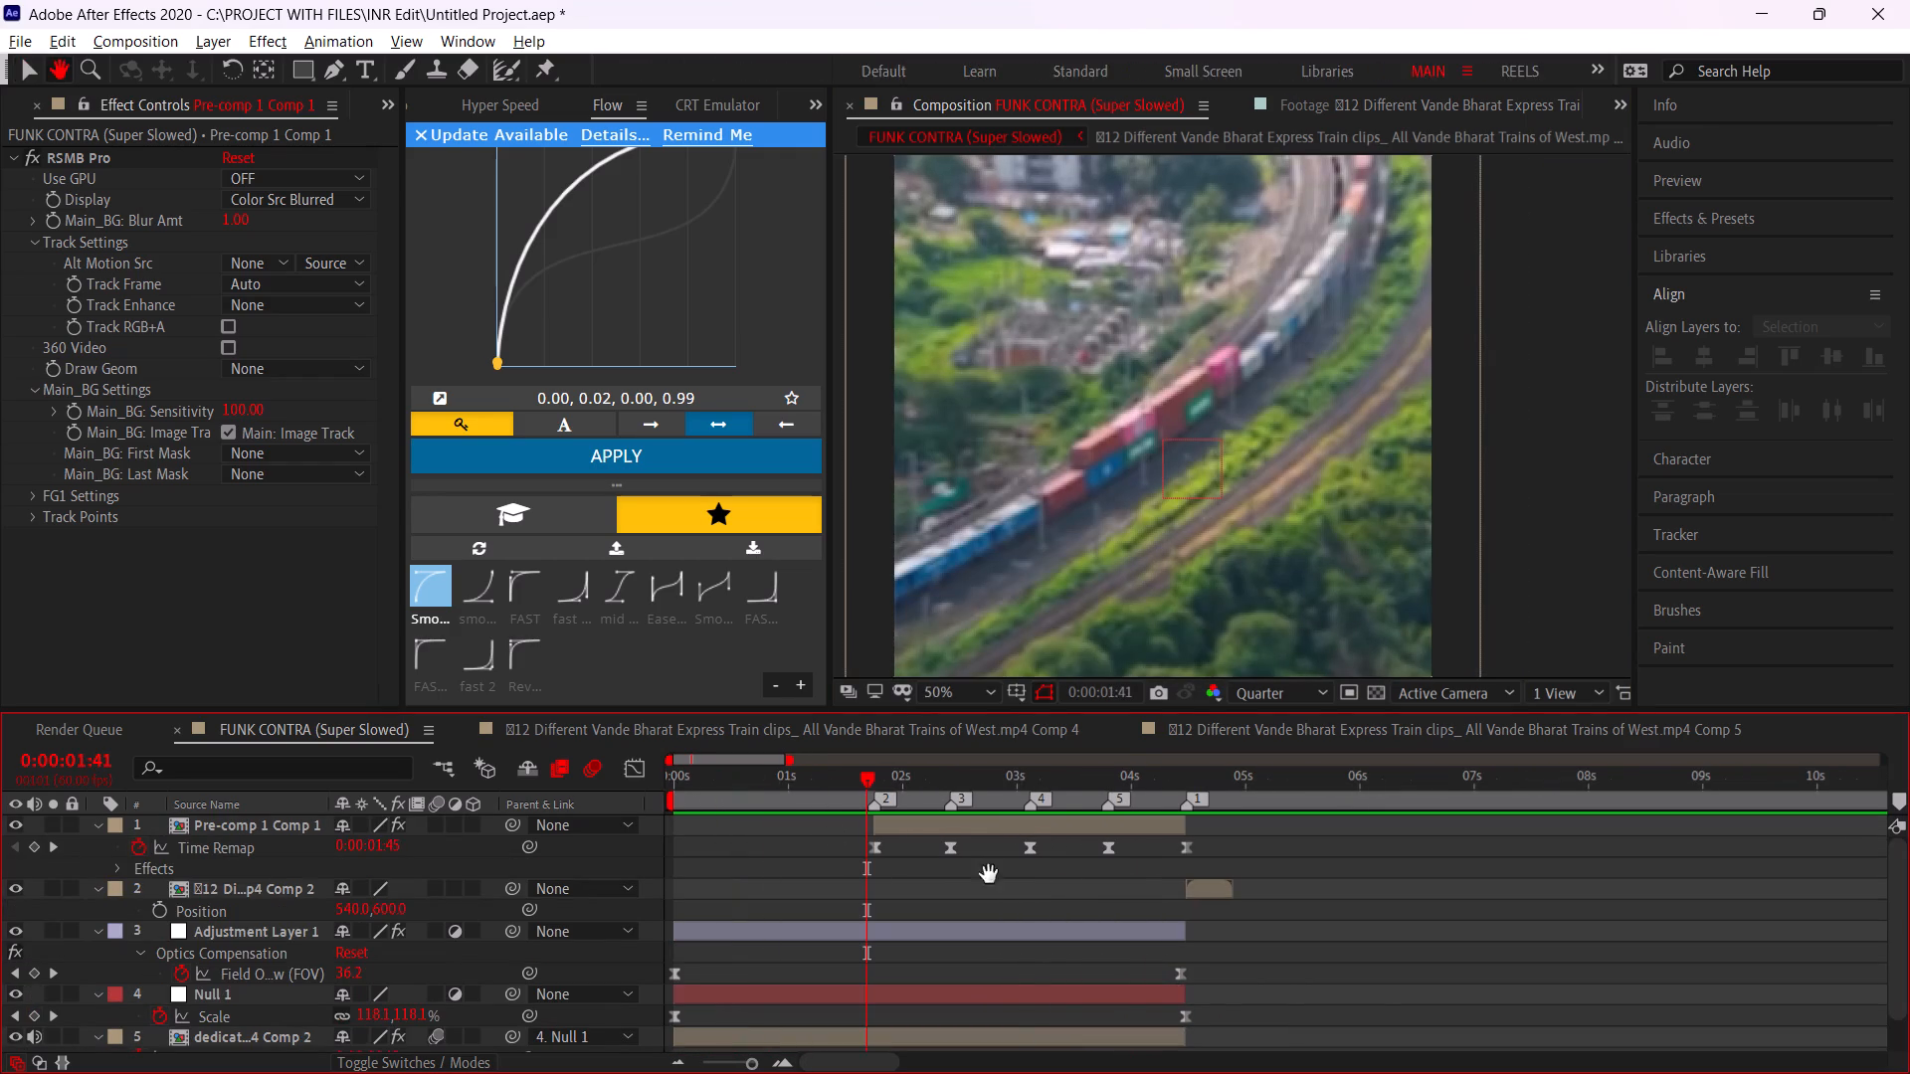
pyautogui.click(857, 790)
pyautogui.press('space')
pyautogui.click(857, 790)
pyautogui.keyDown('alt'); pyautogui.scroll(2, 857, 791); pyautogui.keyUp('alt')
pyautogui.moveTo(857, 791); pyautogui.dragTo(922, 816)
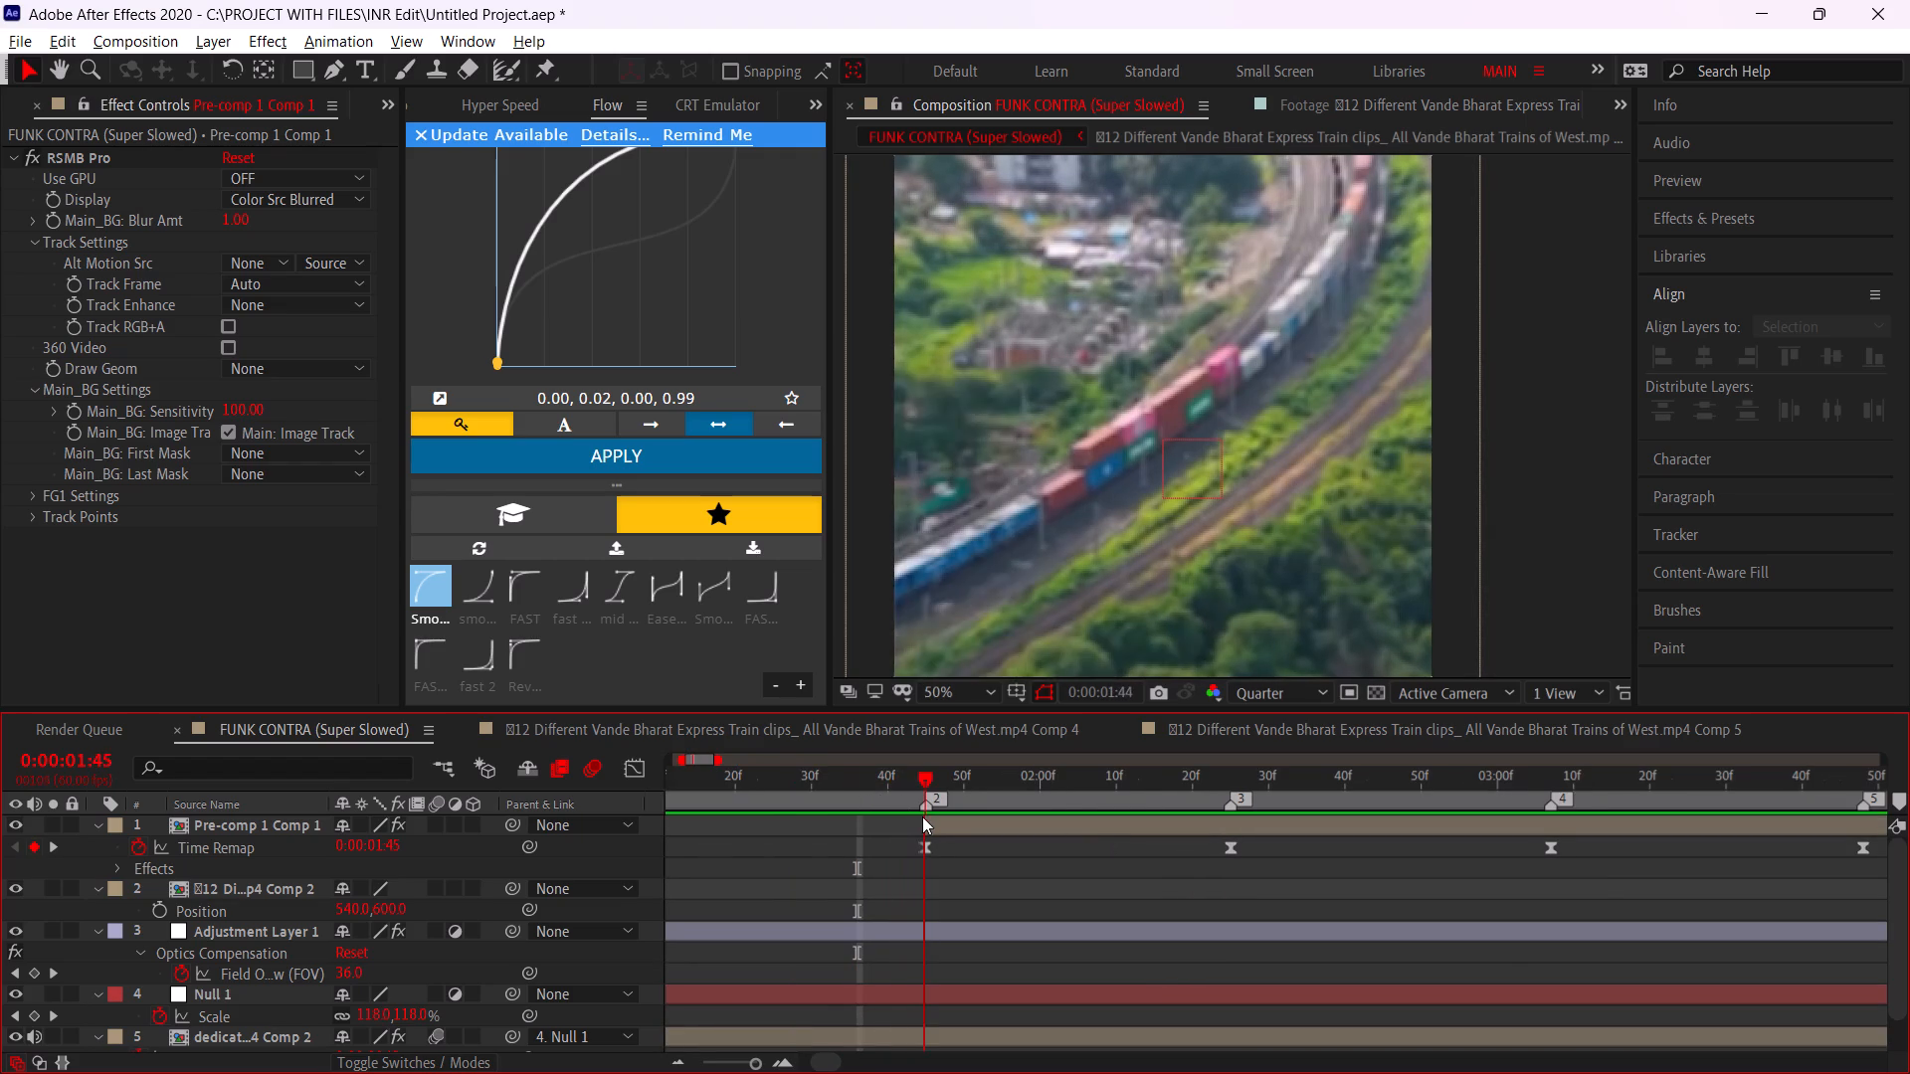
pyautogui.moveTo(922, 816); pyautogui.dragTo(924, 817)
pyautogui.click(932, 824)
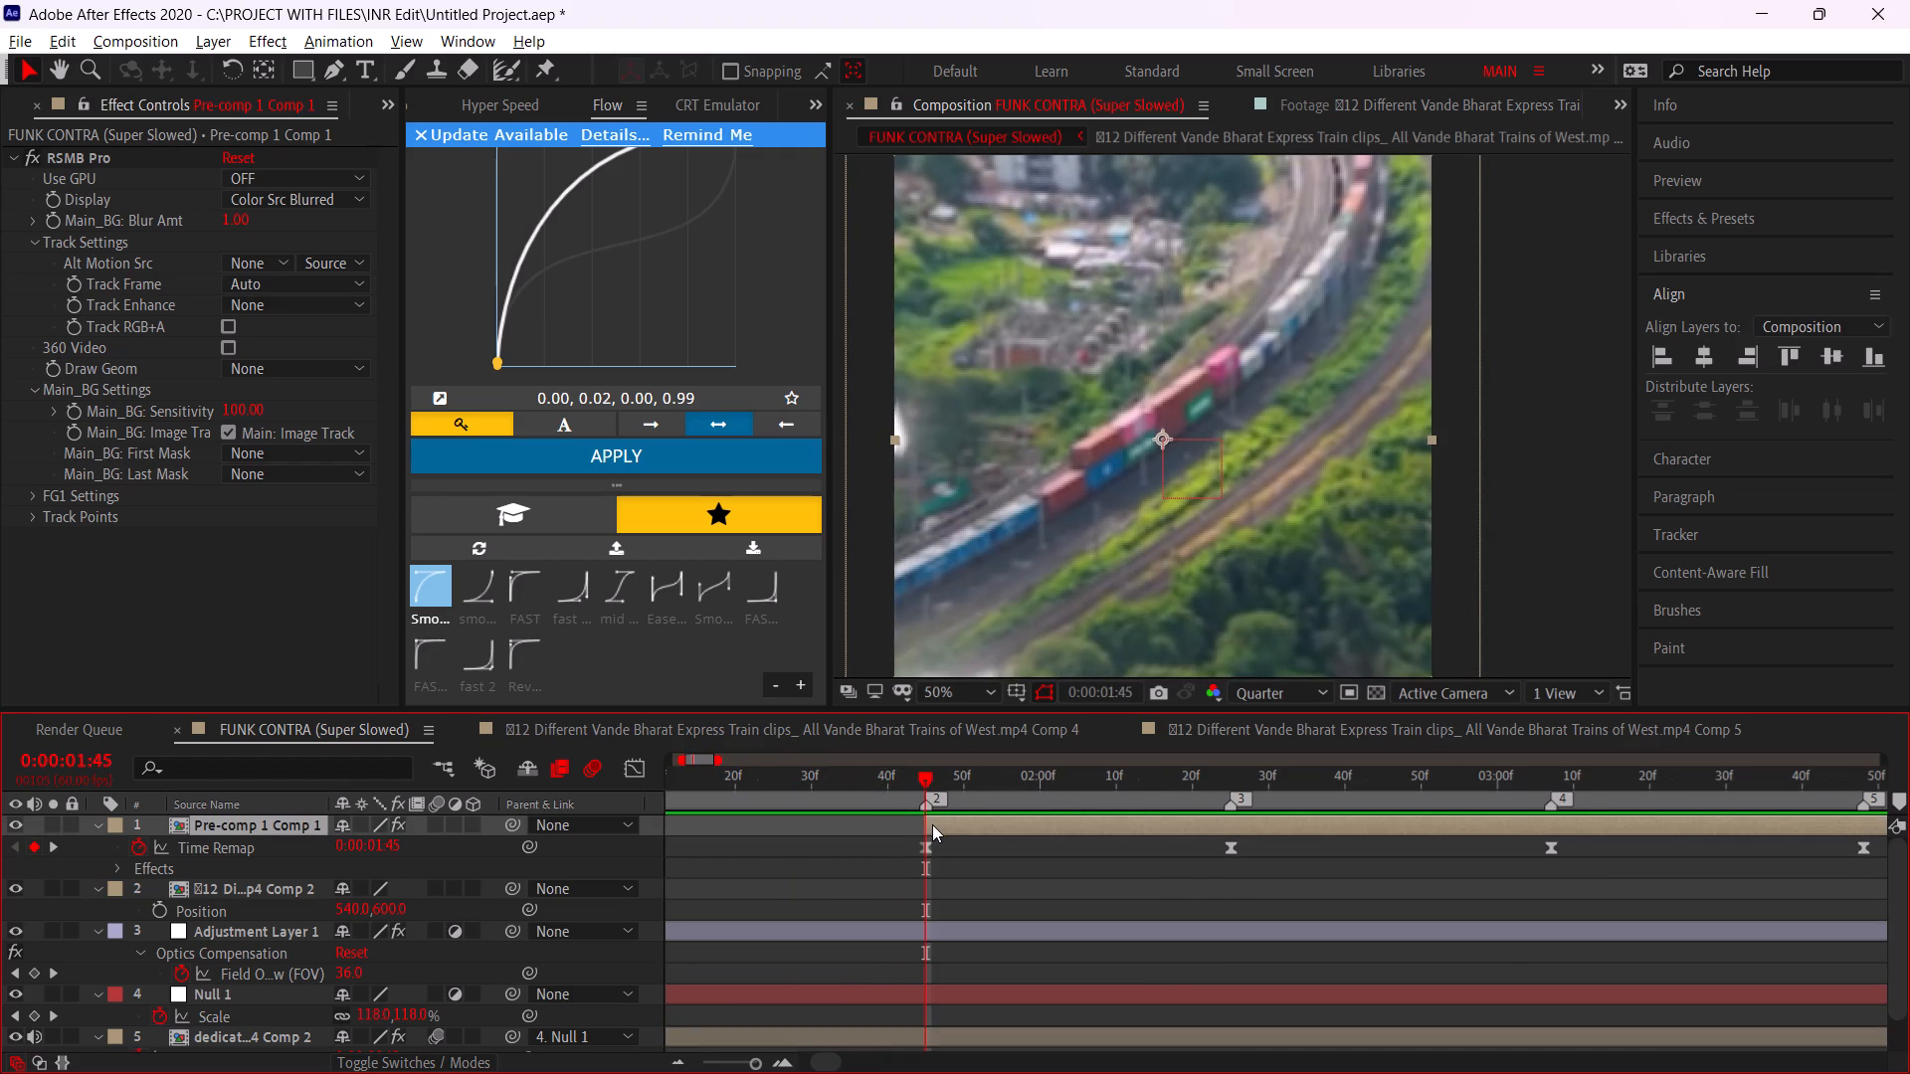
pyautogui.press('t')
pyautogui.click(158, 849)
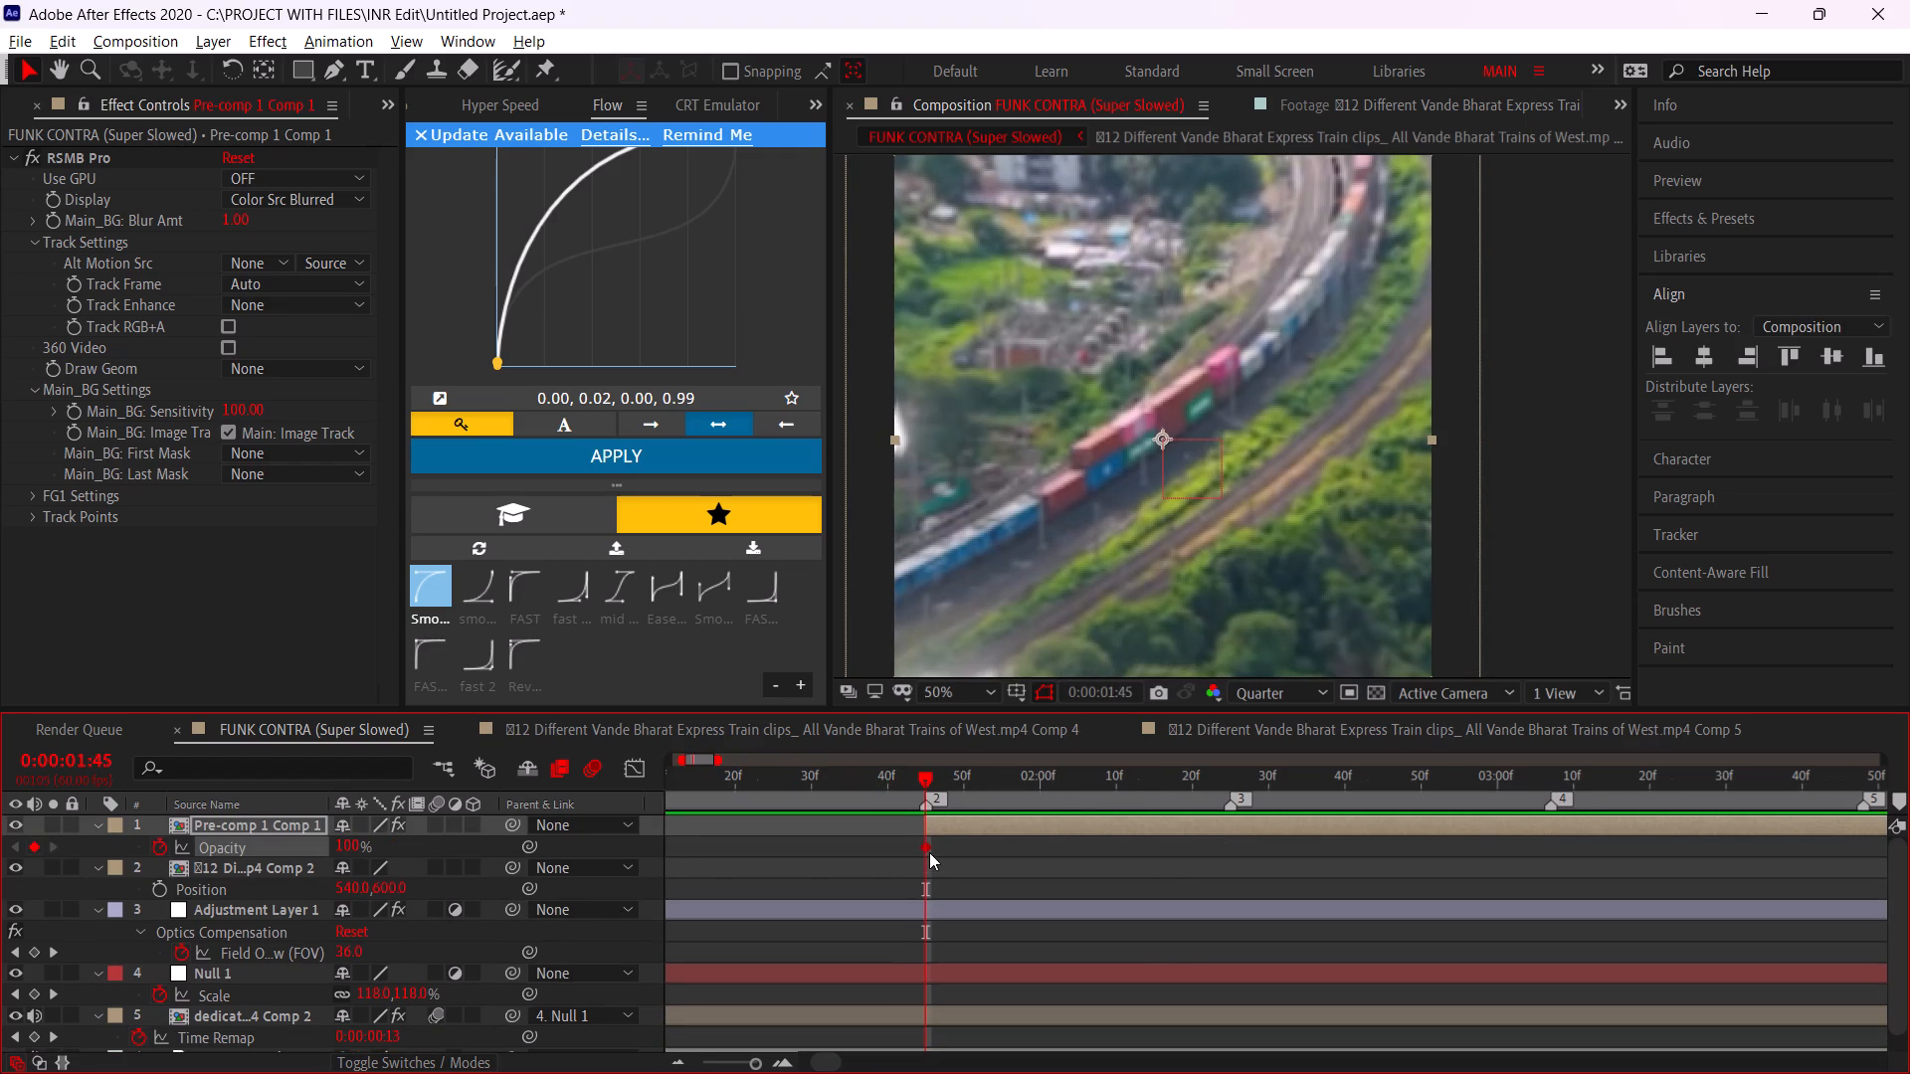
pyautogui.moveTo(929, 852); pyautogui.dragTo(1237, 859)
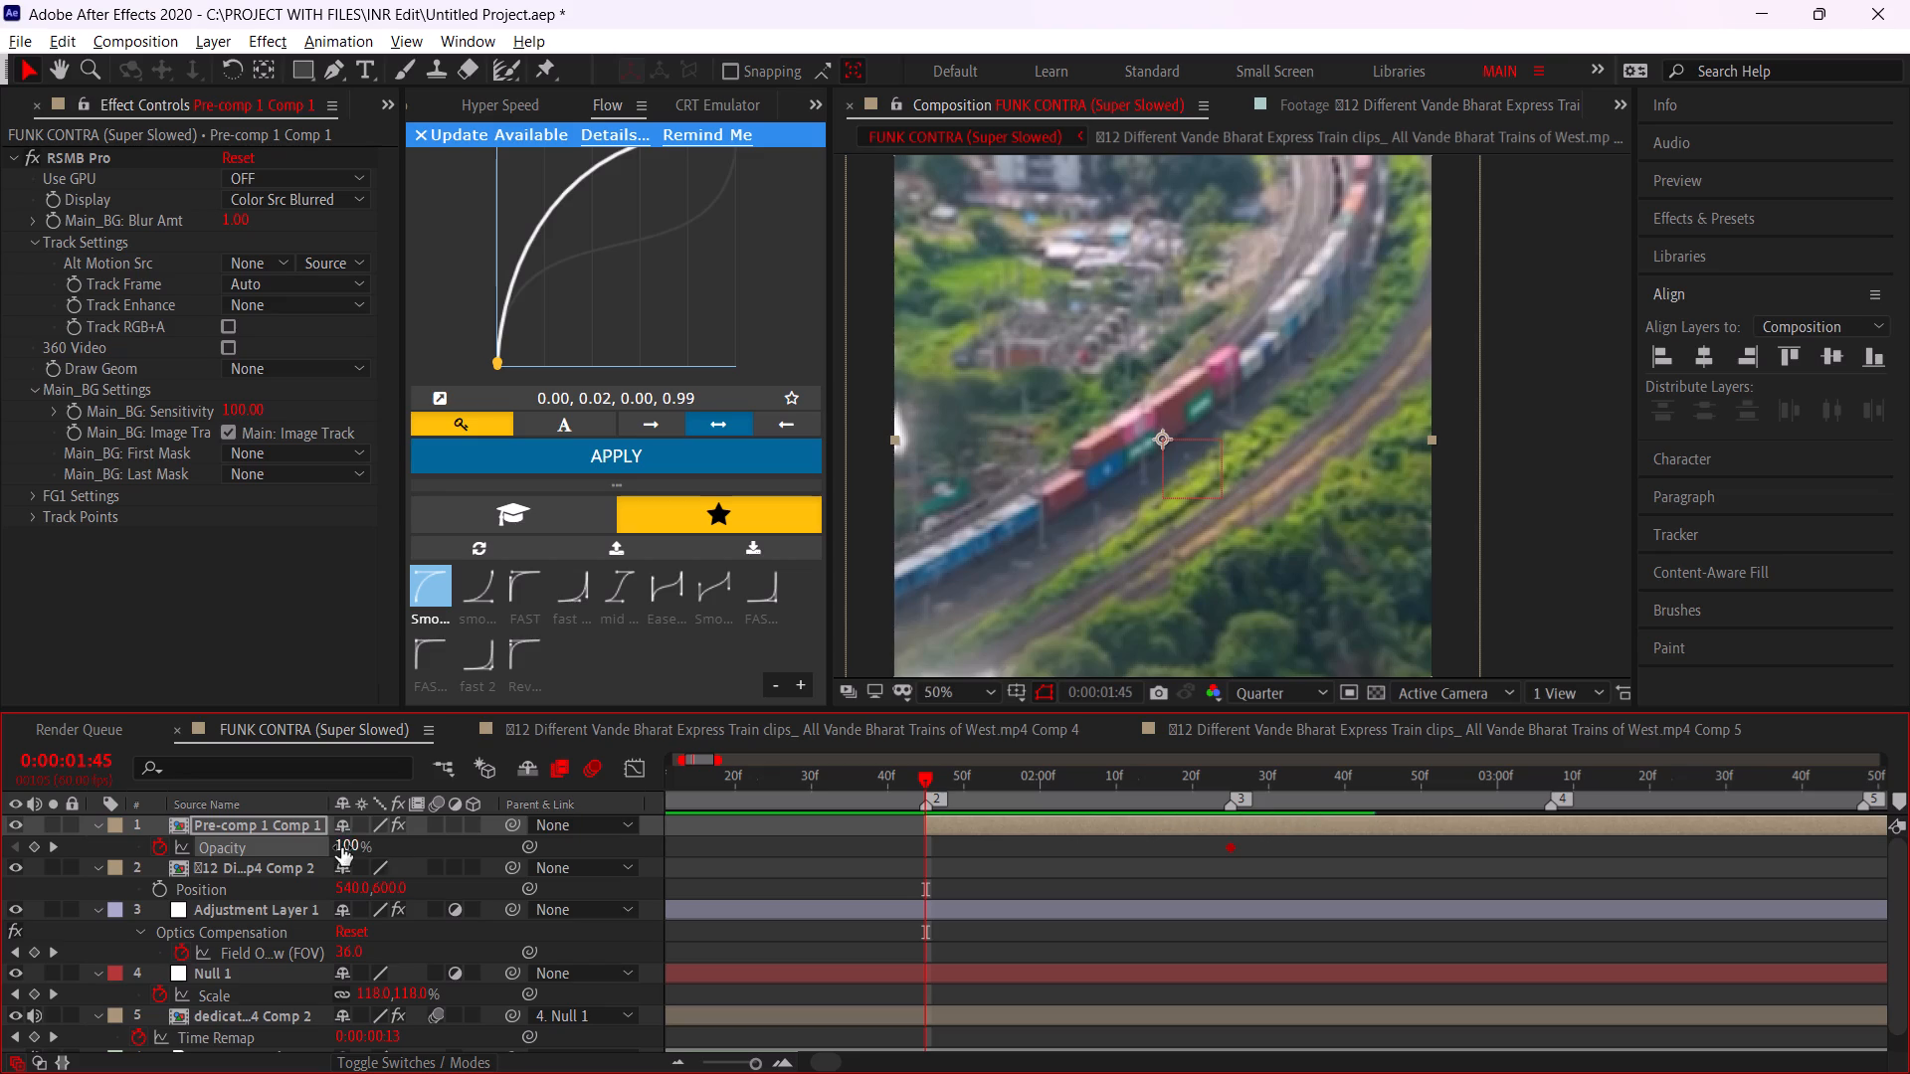
pyautogui.moveTo(341, 847); pyautogui.dragTo(0, 851)
# Apply the Flow curve 0.00, 0.02, 0.00, 0.99 to both opacity keyframes of Pre-comp 1 Comp 1.
pyautogui.click(276, 854)
pyautogui.click(527, 447)
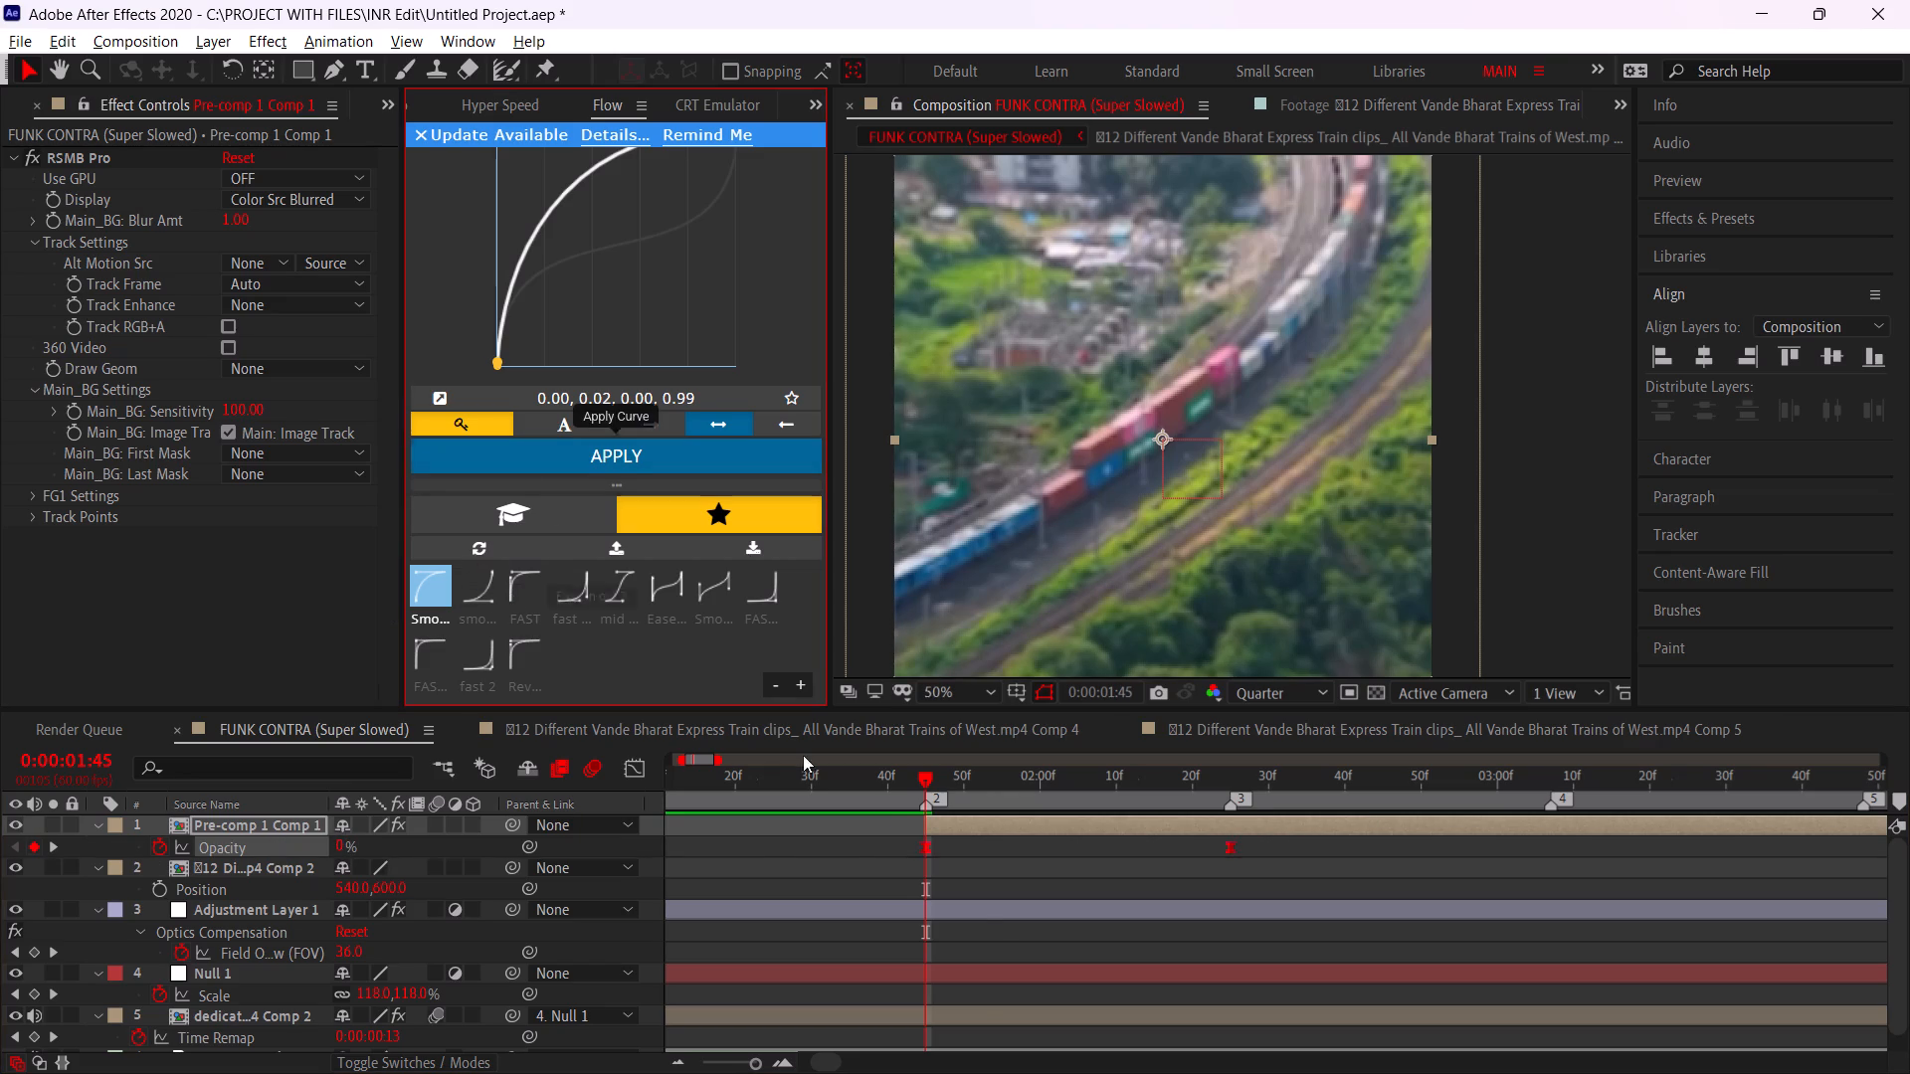
# Preview the composition from its start to review the opacity fade.
pyautogui.keyDown('alt'); pyautogui.scroll(-4, 1013, 826); pyautogui.keyUp('alt')
pyautogui.moveTo(722, 788); pyautogui.dragTo(493, 806)
pyautogui.press('space')
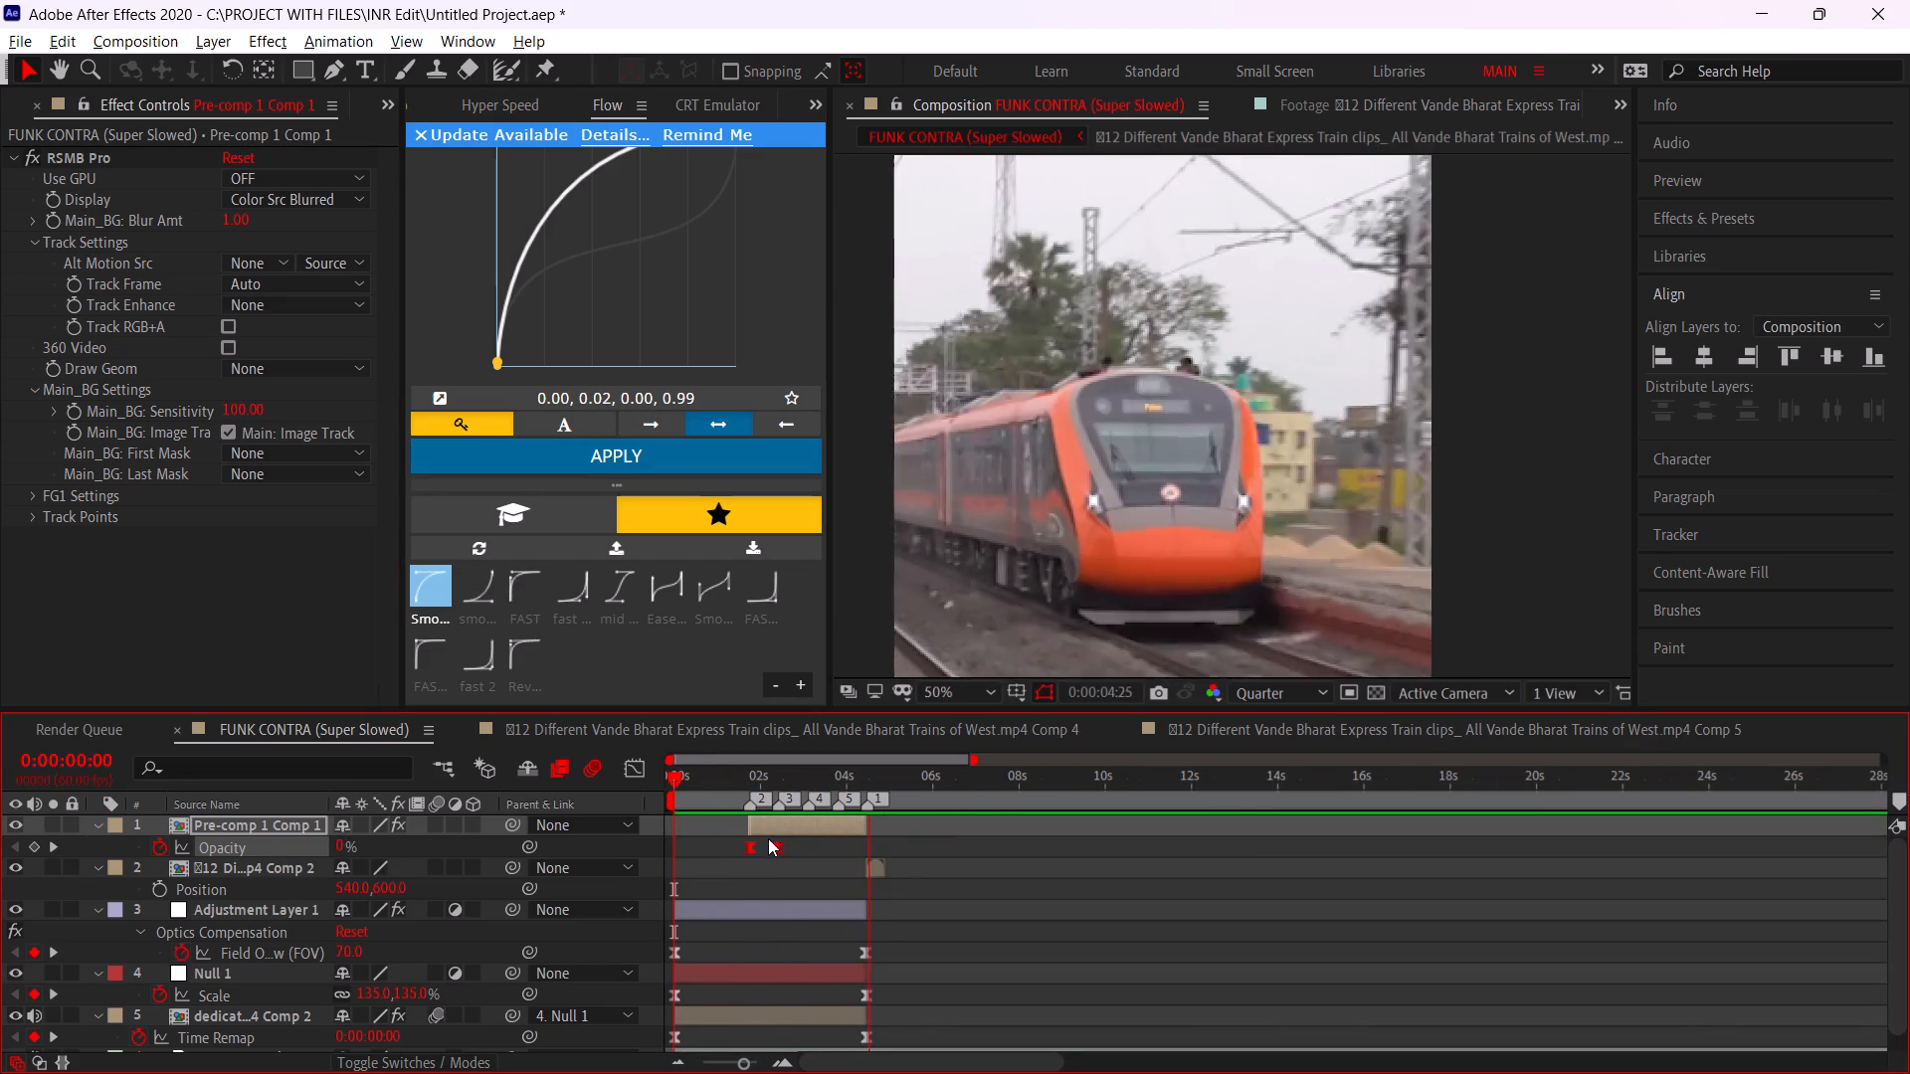
# Add a new adjustment layer above Pre-comp 1 Comp 1 with the playhead at marker 2 (0:00:01:45).
pyautogui.keyDown('alt'); pyautogui.scroll(2, 710, 836); pyautogui.keyUp('alt')
pyautogui.moveTo(855, 785); pyautogui.dragTo(870, 785)
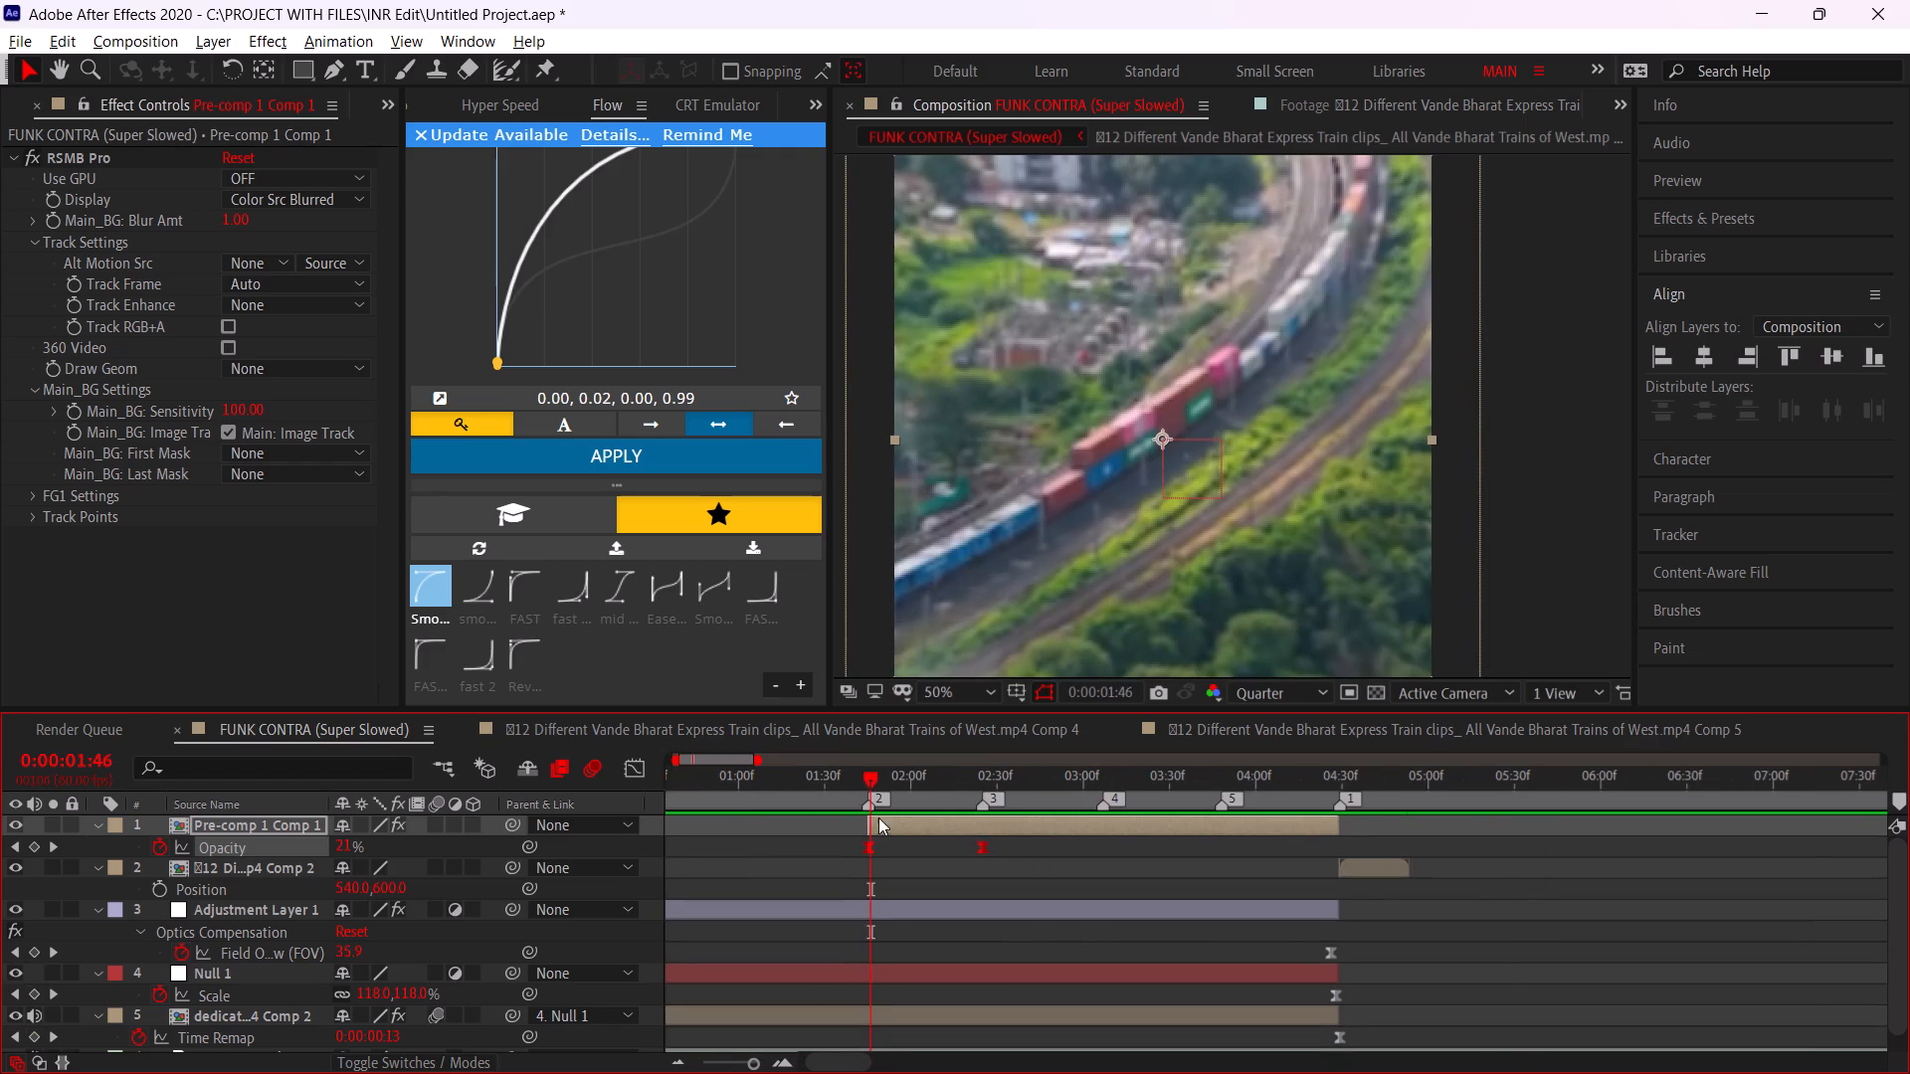
pyautogui.keyDown('alt'); pyautogui.scroll(2, 864, 820); pyautogui.keyUp('alt')
pyautogui.click(872, 787)
pyautogui.click(870, 785)
pyautogui.click(874, 785)
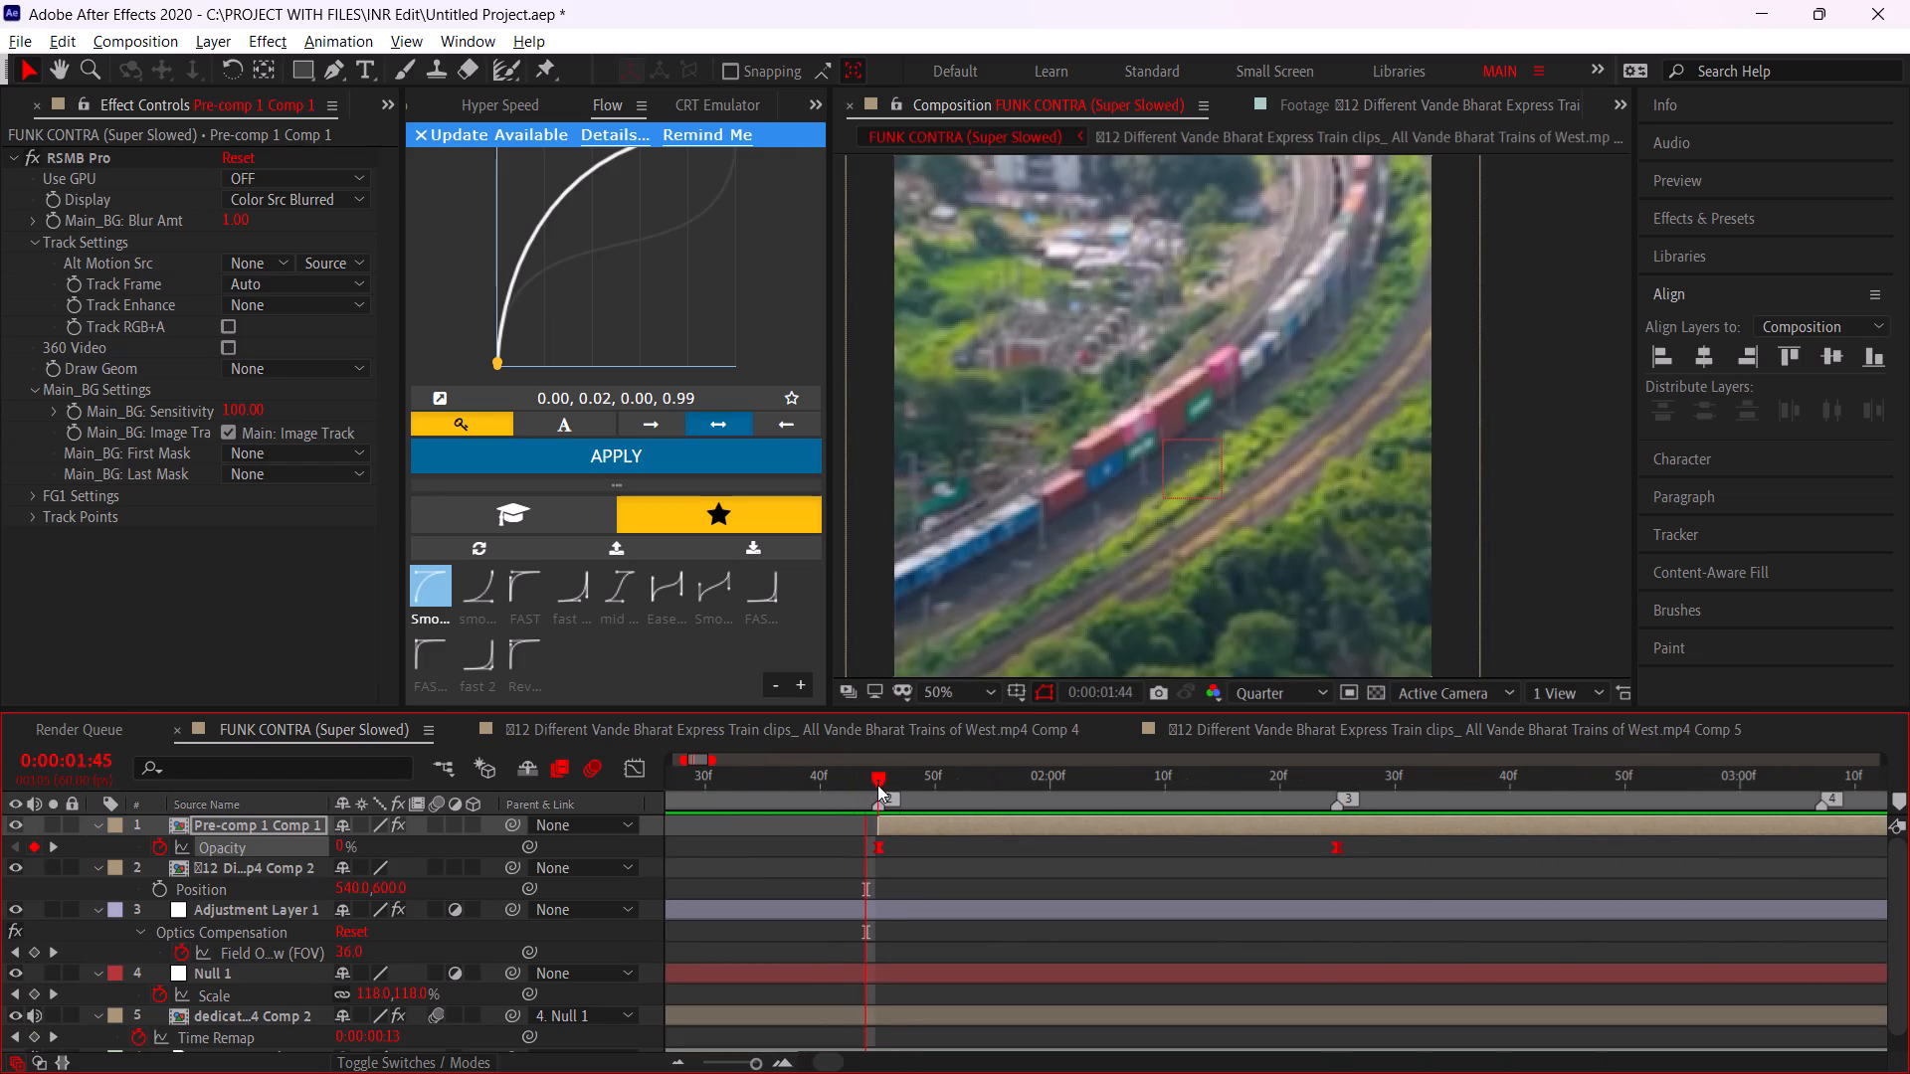
pyautogui.click(895, 817)
pyautogui.hotkey('ctrl', 'alt', 'y')
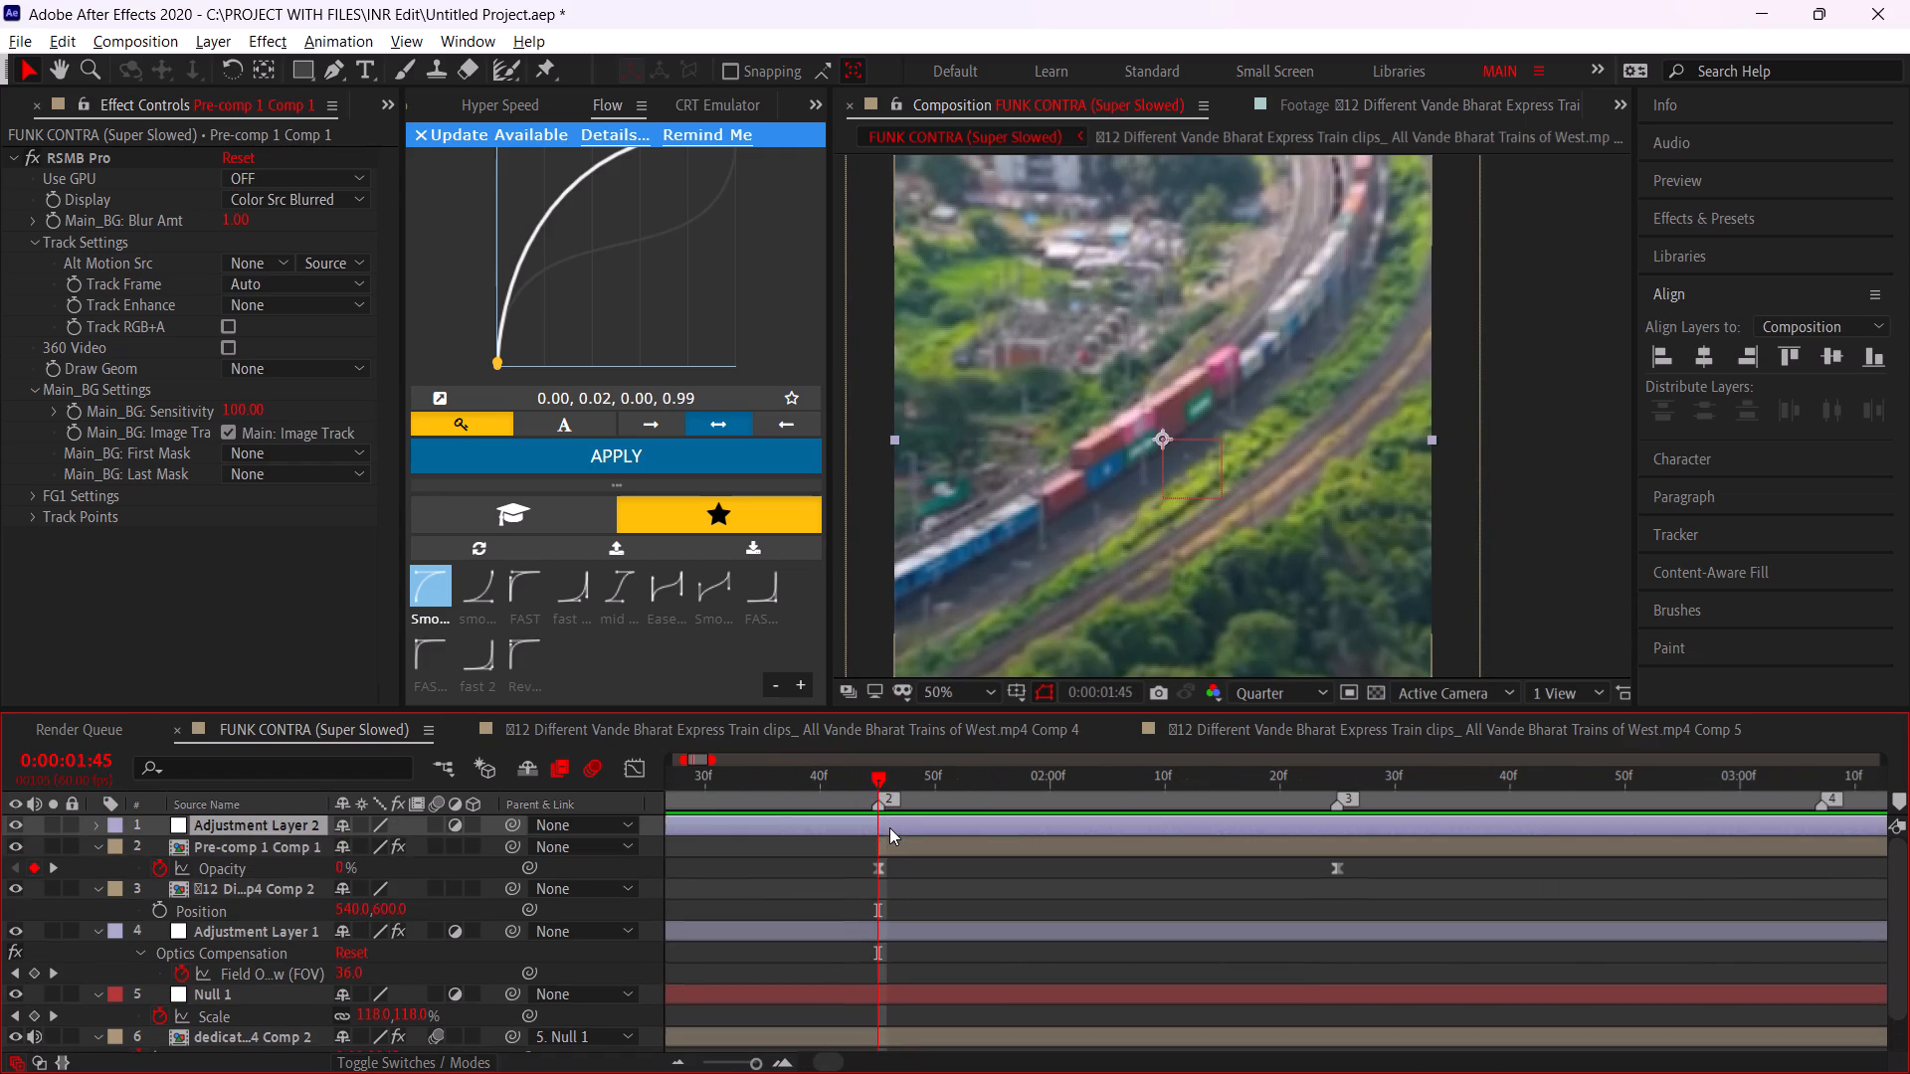
# Split Adjustment Layer 2 at 0:00:01:15 and 0:00:02:15 and delete the outer pieces, keeping only the segment around marker 2.
pyautogui.hotkey('ctrl', 'shift', 'Left')
pyautogui.hotkey('ctrl', 'shift', 'Left')
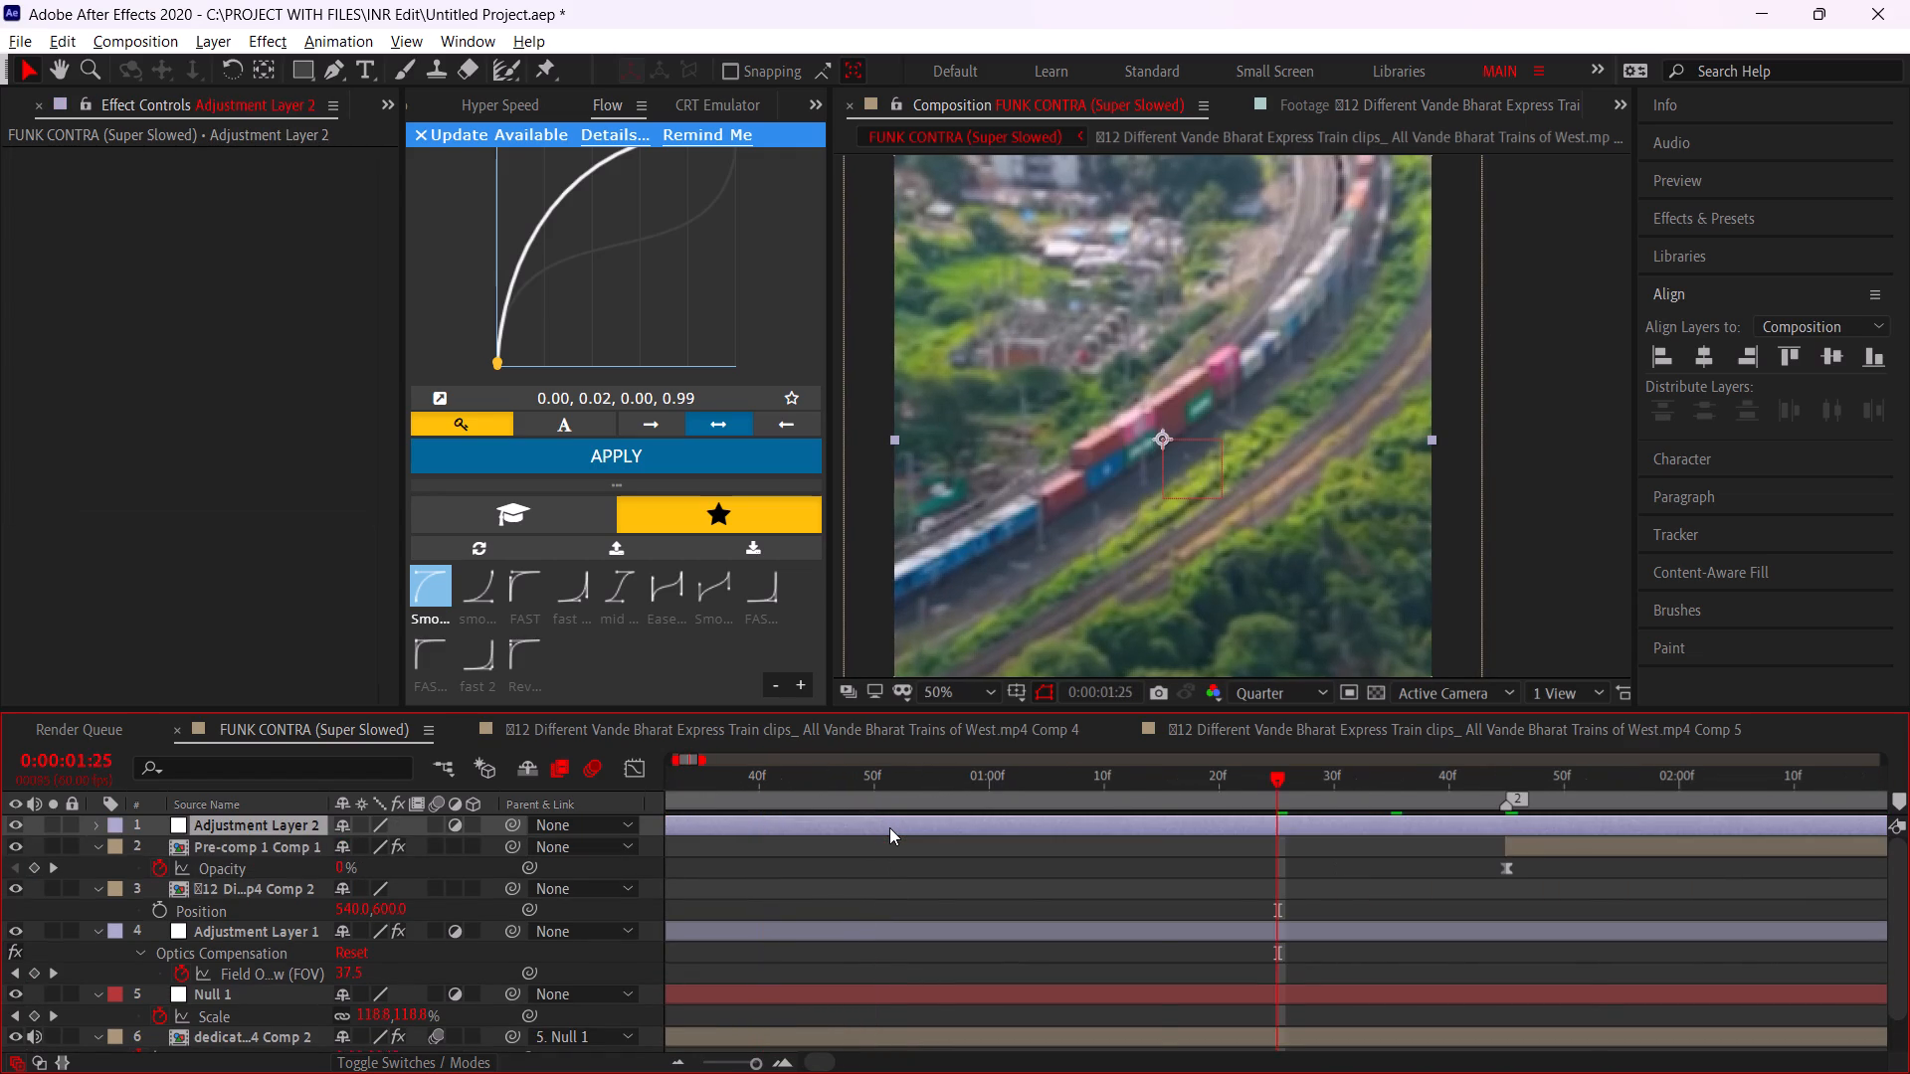
pyautogui.hotkey('ctrl', 'shift', 'Left')
pyautogui.hotkey('ctrl', 'shift', 'd')
pyautogui.hotkey('ctrl', 'shift', 'Right')
pyautogui.hotkey('ctrl', 'shift', 'Right')
pyautogui.hotkey('ctrl', 'shift', 'Right')
pyautogui.hotkey('ctrl', 'shift', 'Right')
pyautogui.hotkey('ctrl', 'shift', 'Right')
pyautogui.hotkey('ctrl', 'shift', 'Right')
pyautogui.hotkey('ctrl', 'shift', 'd')
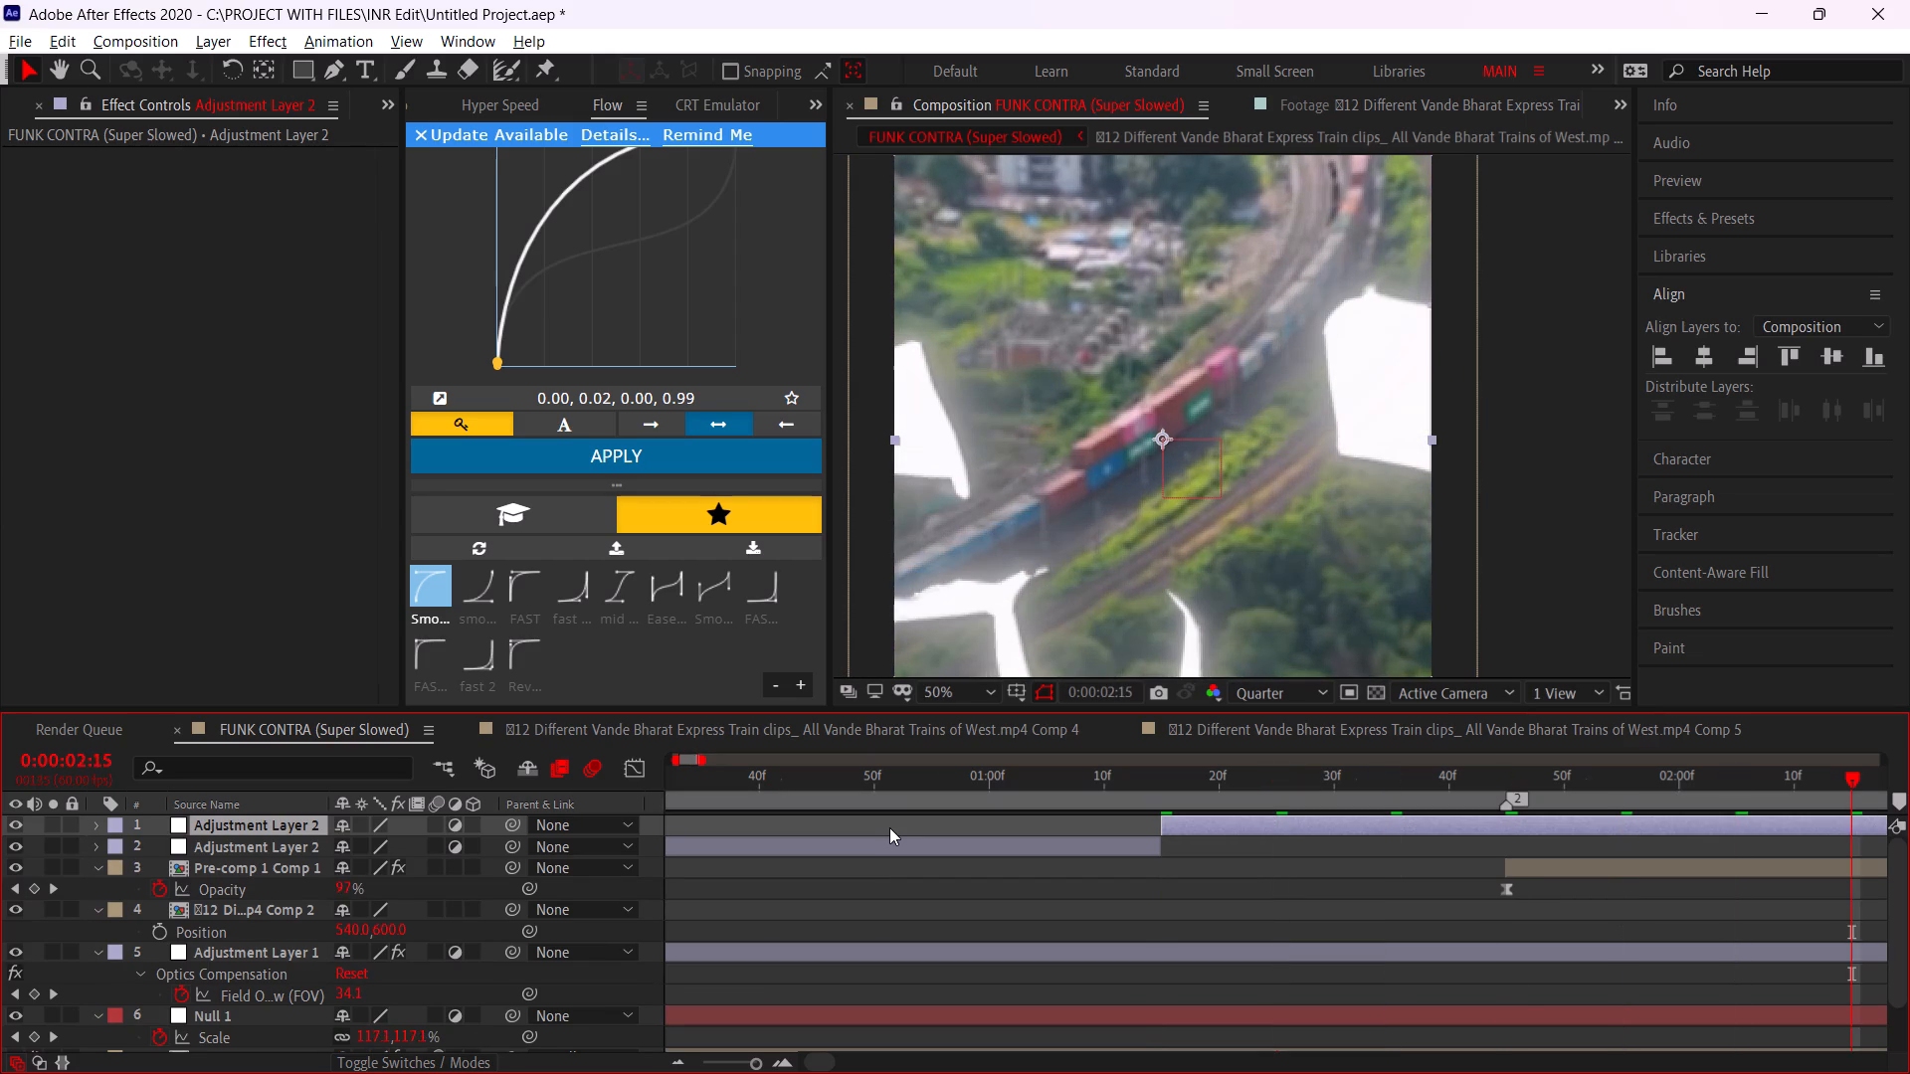
pyautogui.press('Delete')
pyautogui.click(1156, 848)
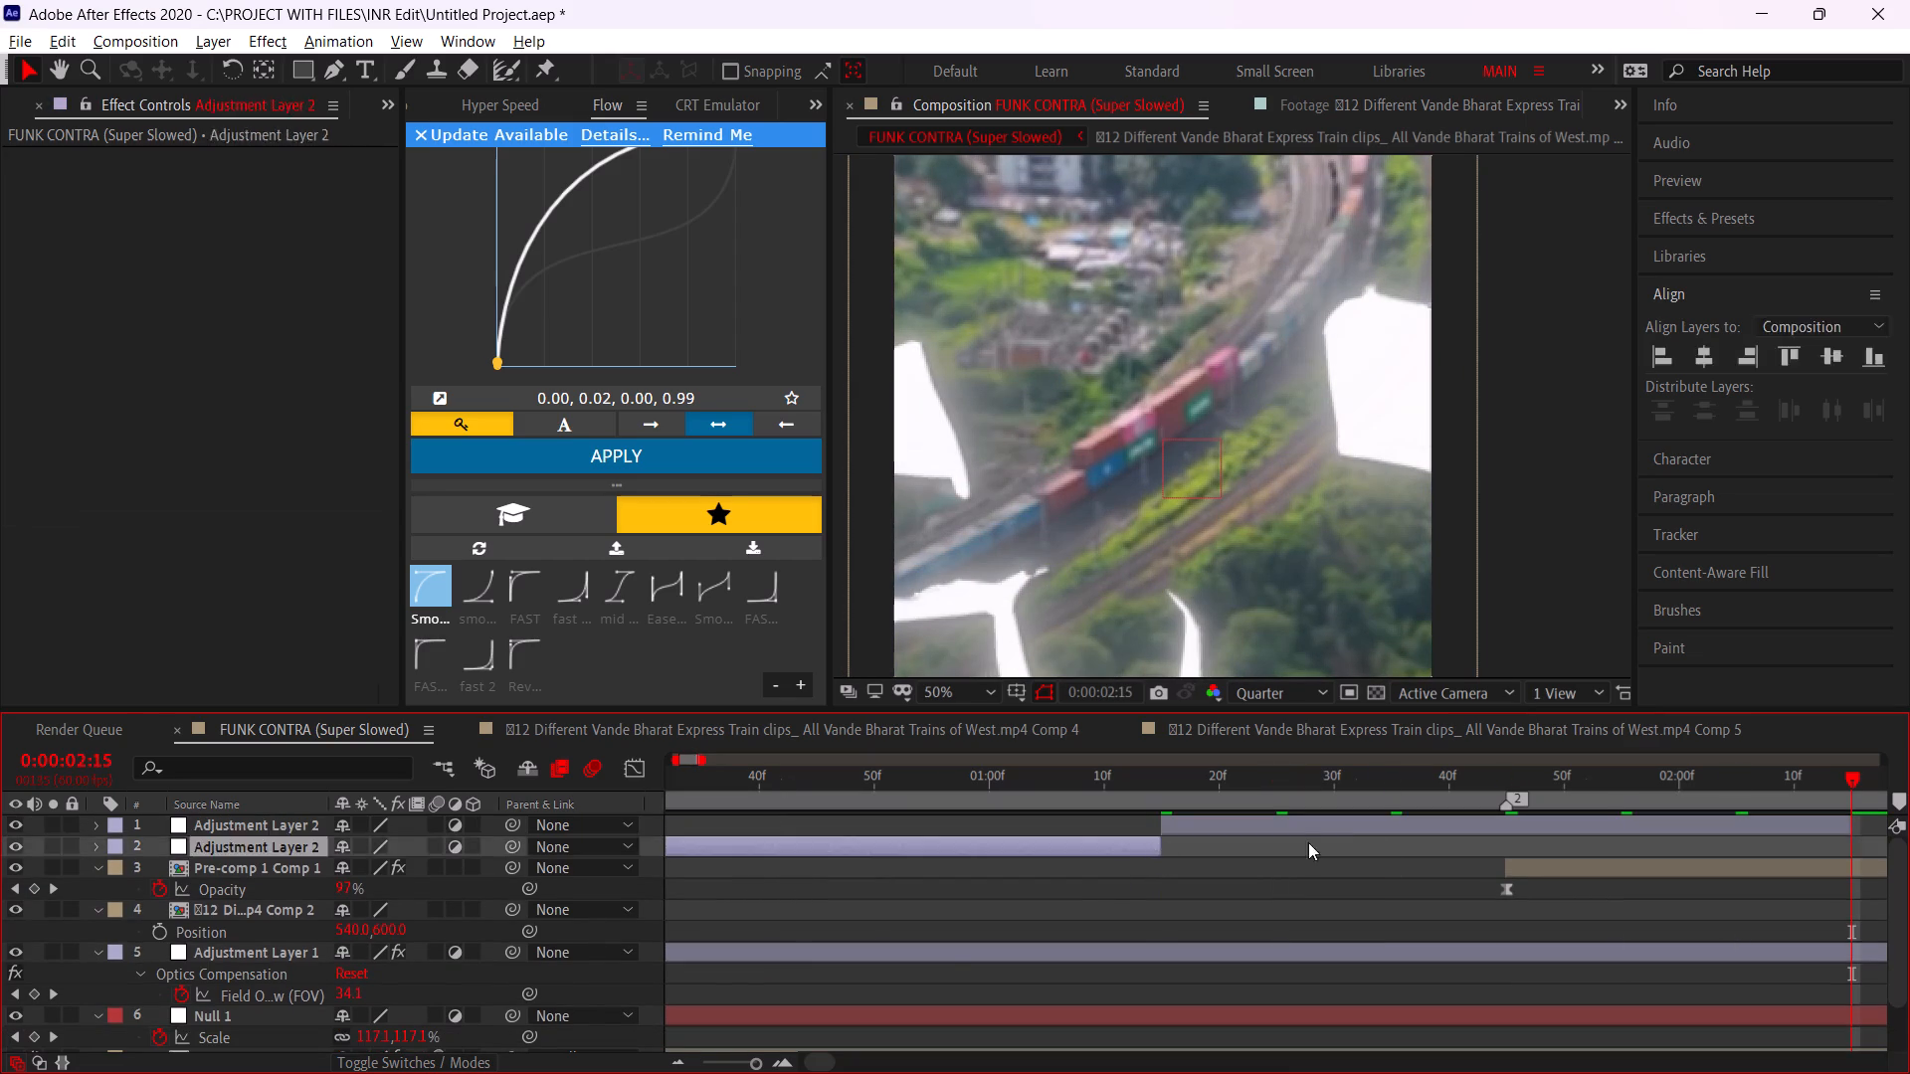
pyautogui.press('Delete')
# Add a layer marker to Adjustment Layer 2 at 0:00:01:45.
pyautogui.click(1504, 818)
pyautogui.click(1508, 775)
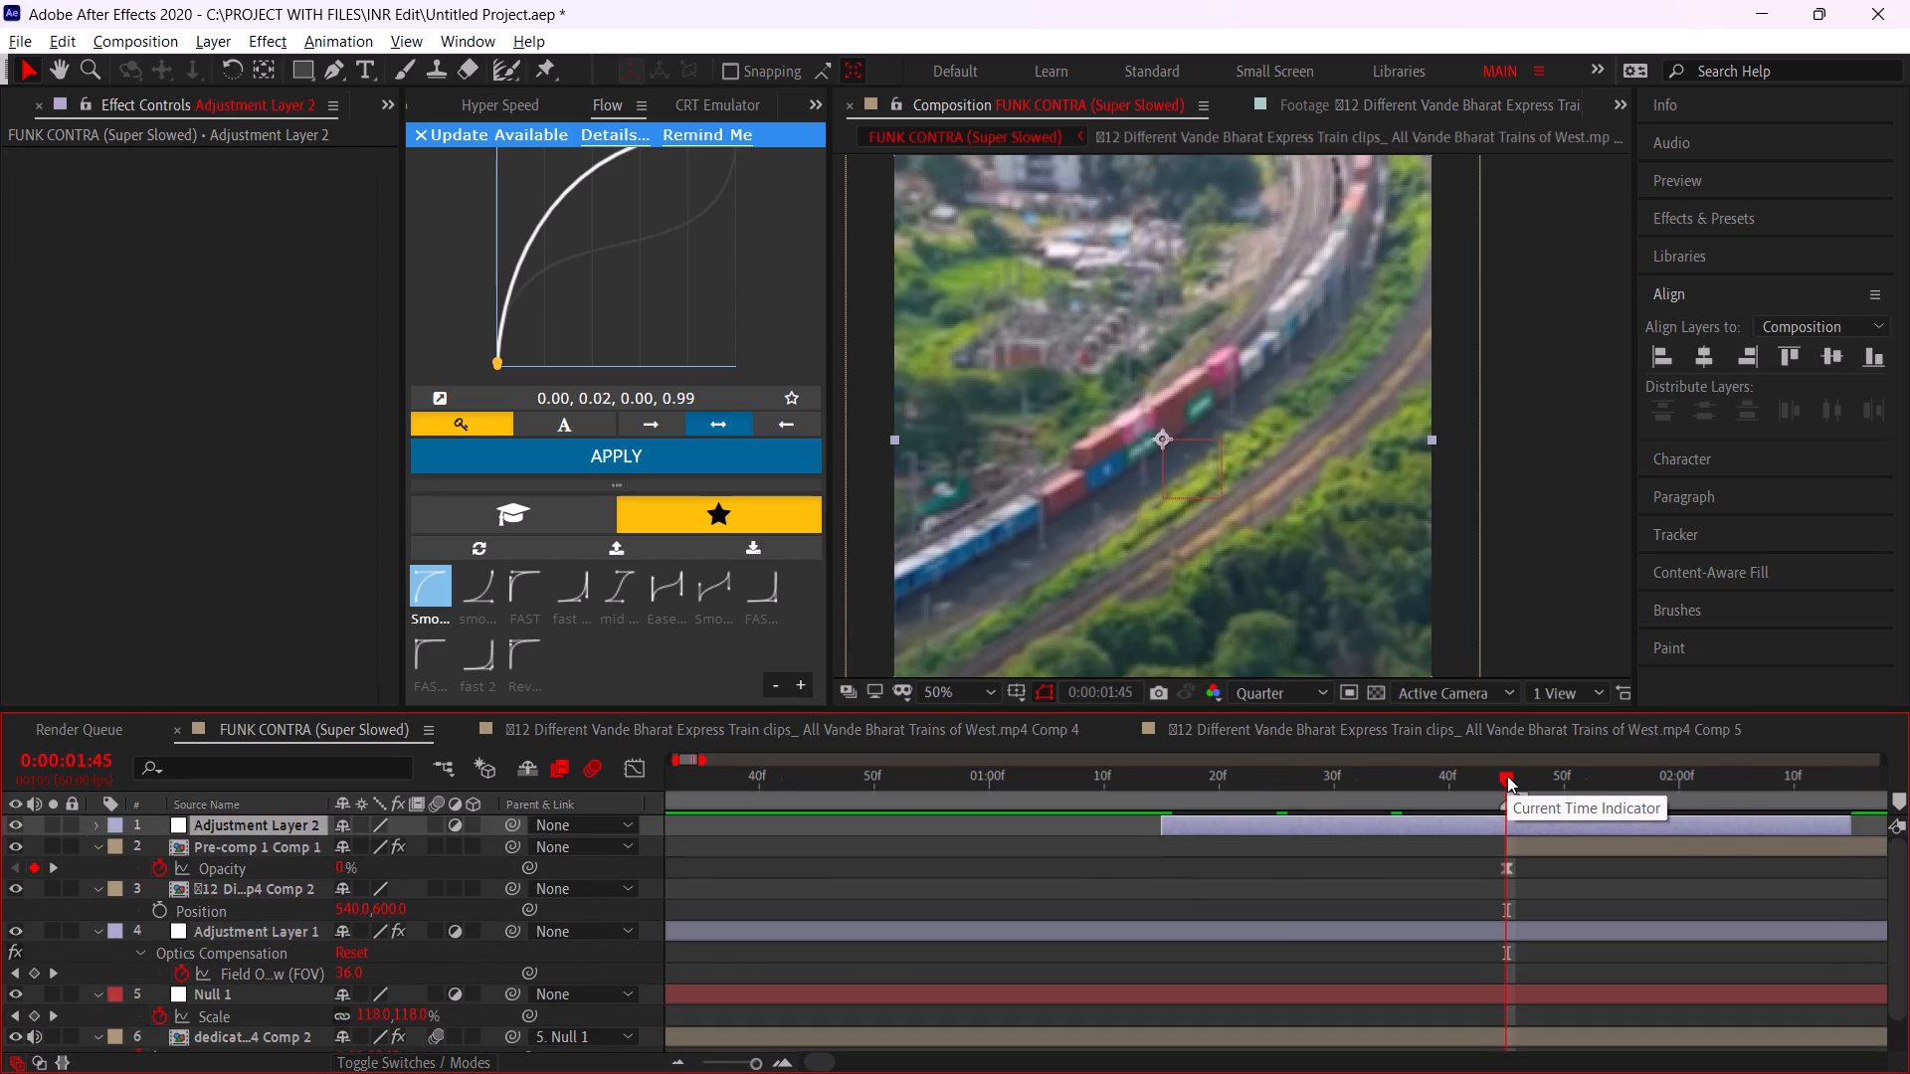
pyautogui.press('*')
# Apply the Turbulent Displace effect to Adjustment Layer 2.
pyautogui.hotkey('ctrl', 'space')
pyautogui.write('tu')
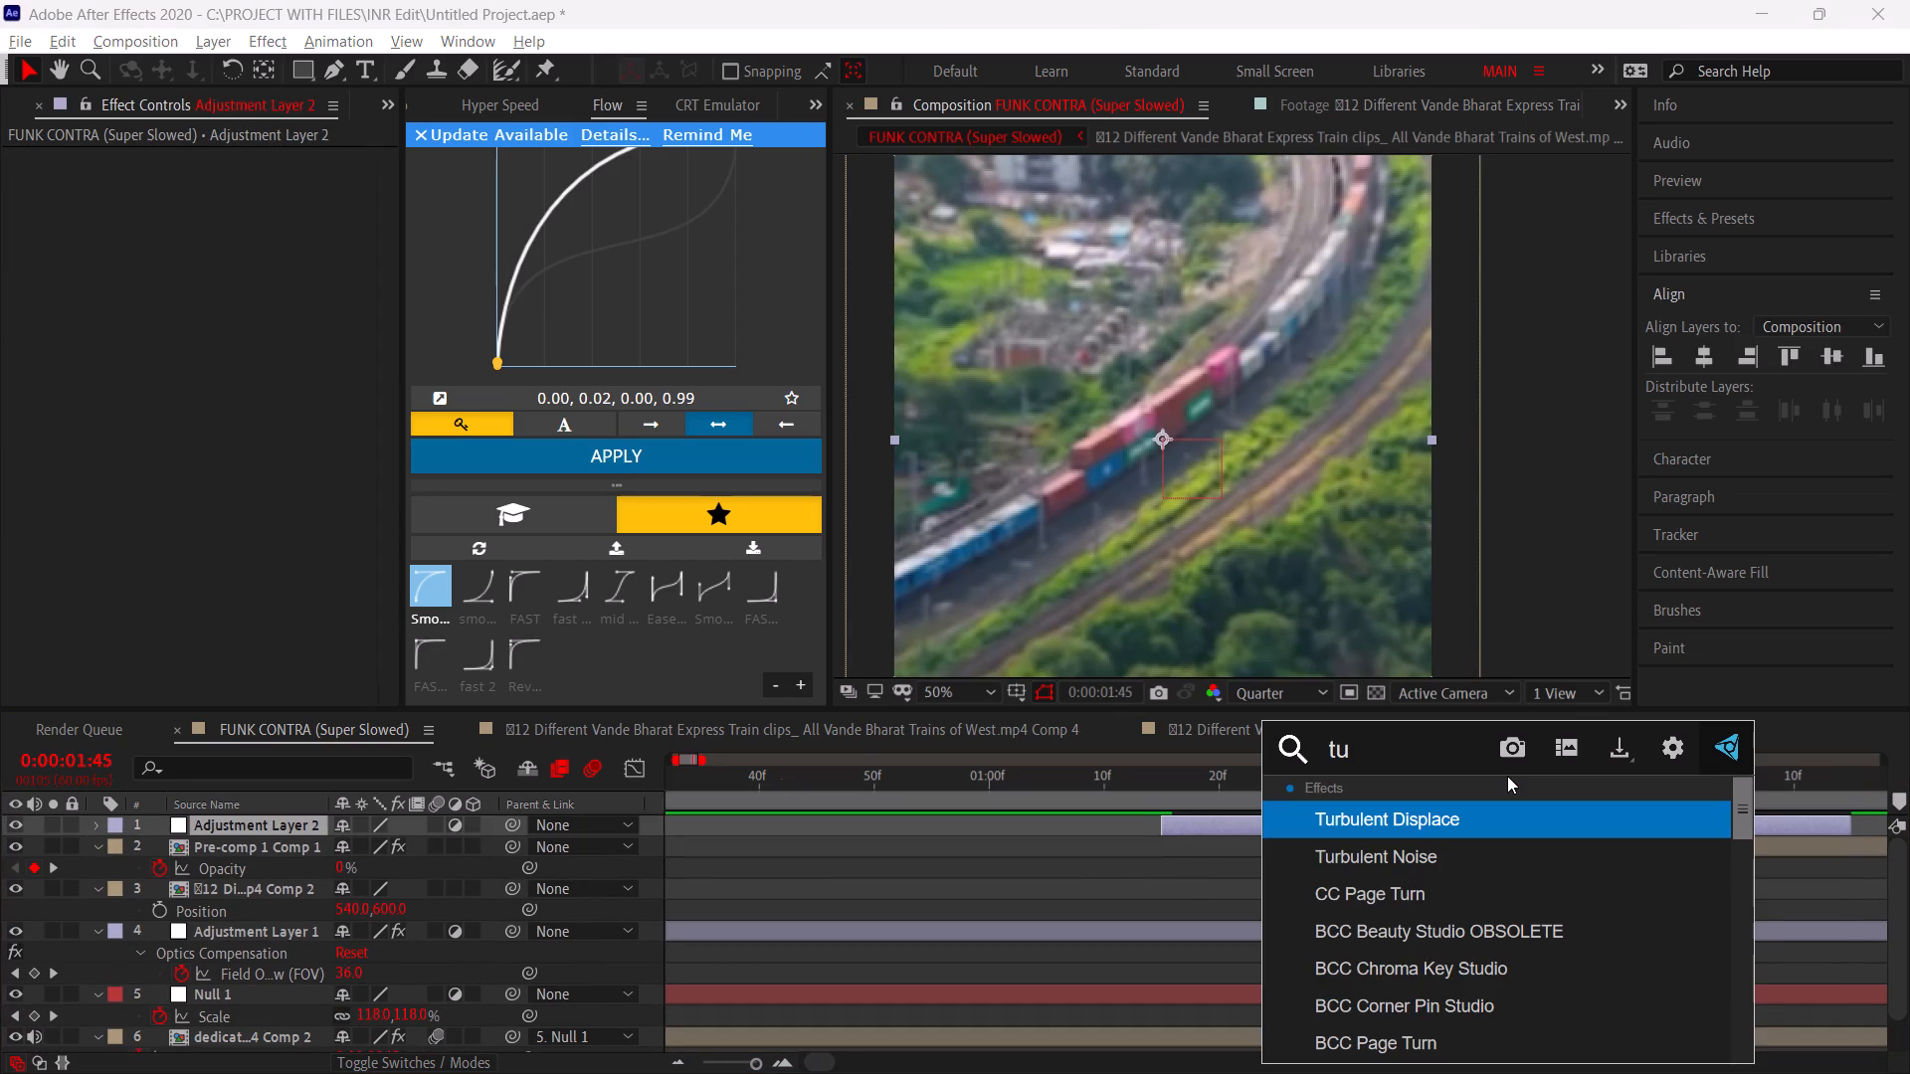
pyautogui.press('r')
pyautogui.press('Return')
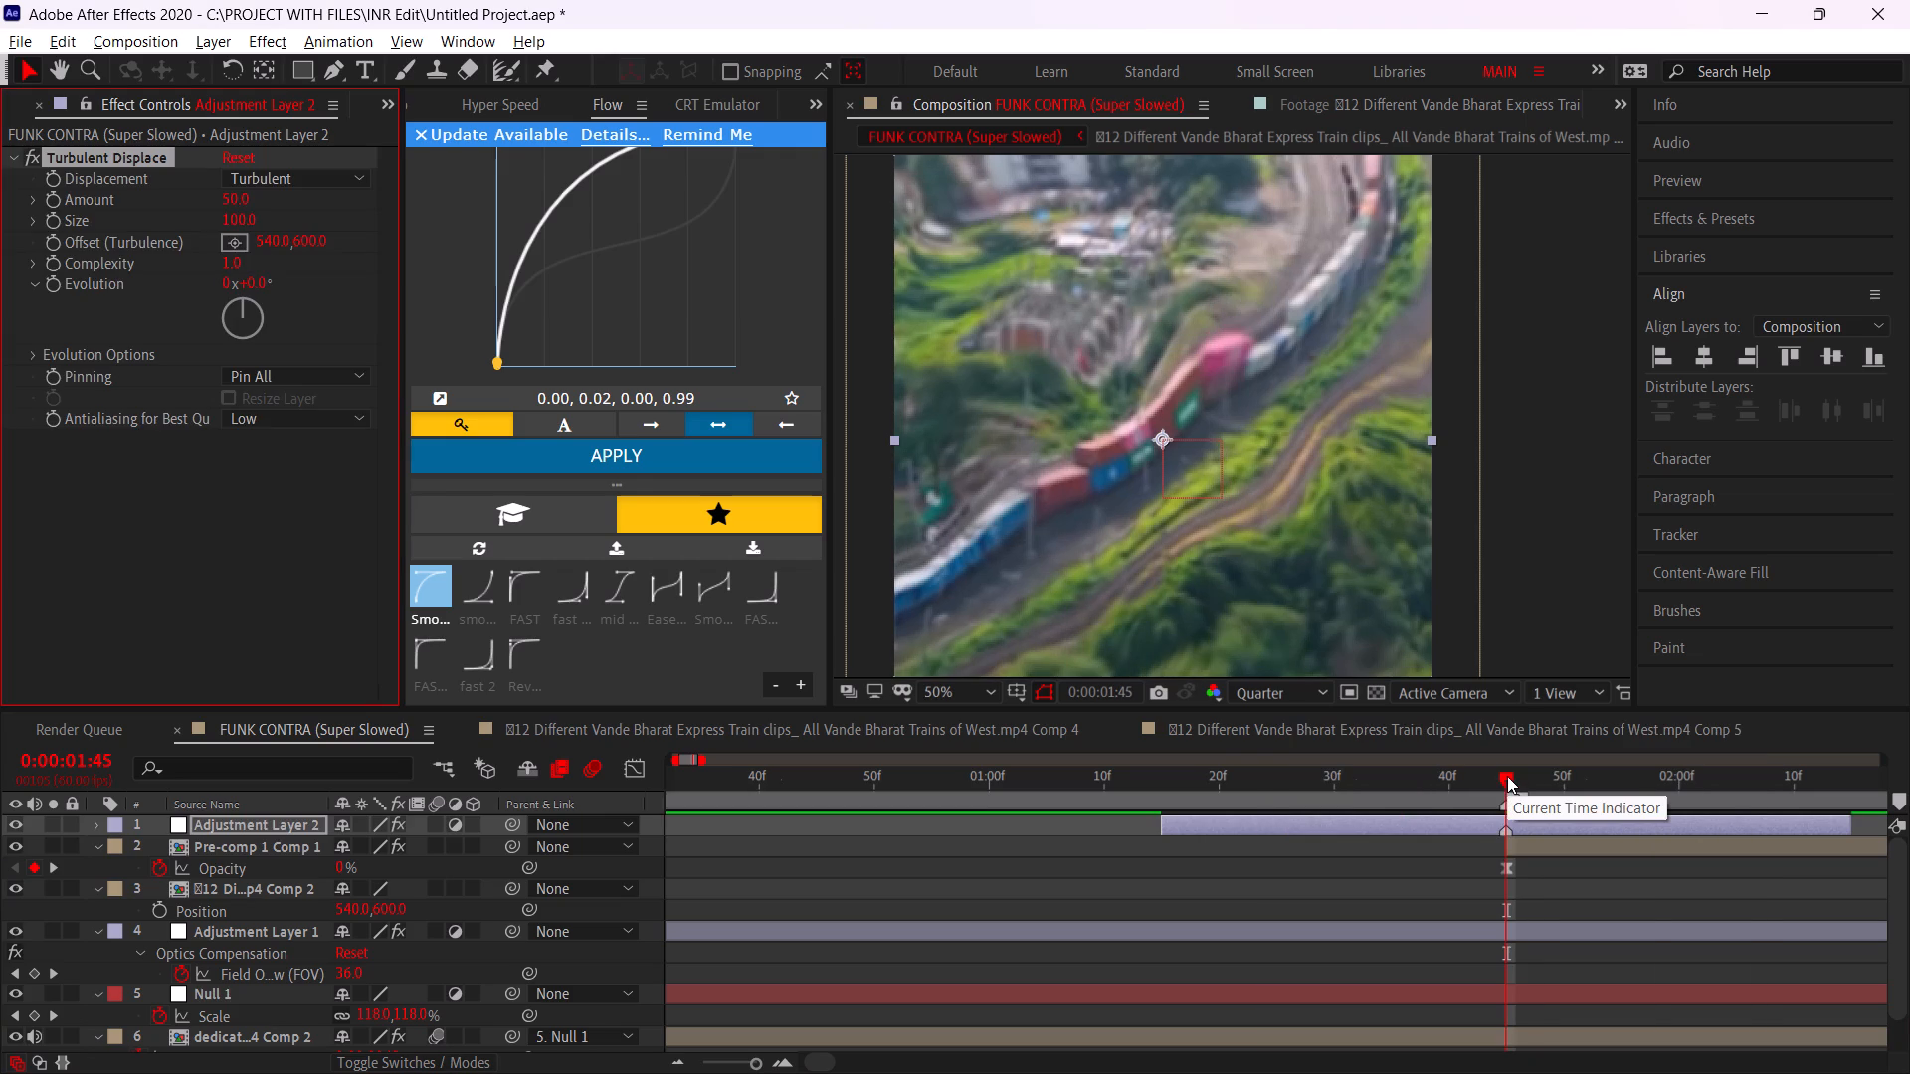
# Set Turbulent Displace Amount to 35 and Size to 150, and keyframe both at 0:00:01:45.
pyautogui.click(239, 202)
pyautogui.write('35')
pyautogui.click(311, 302)
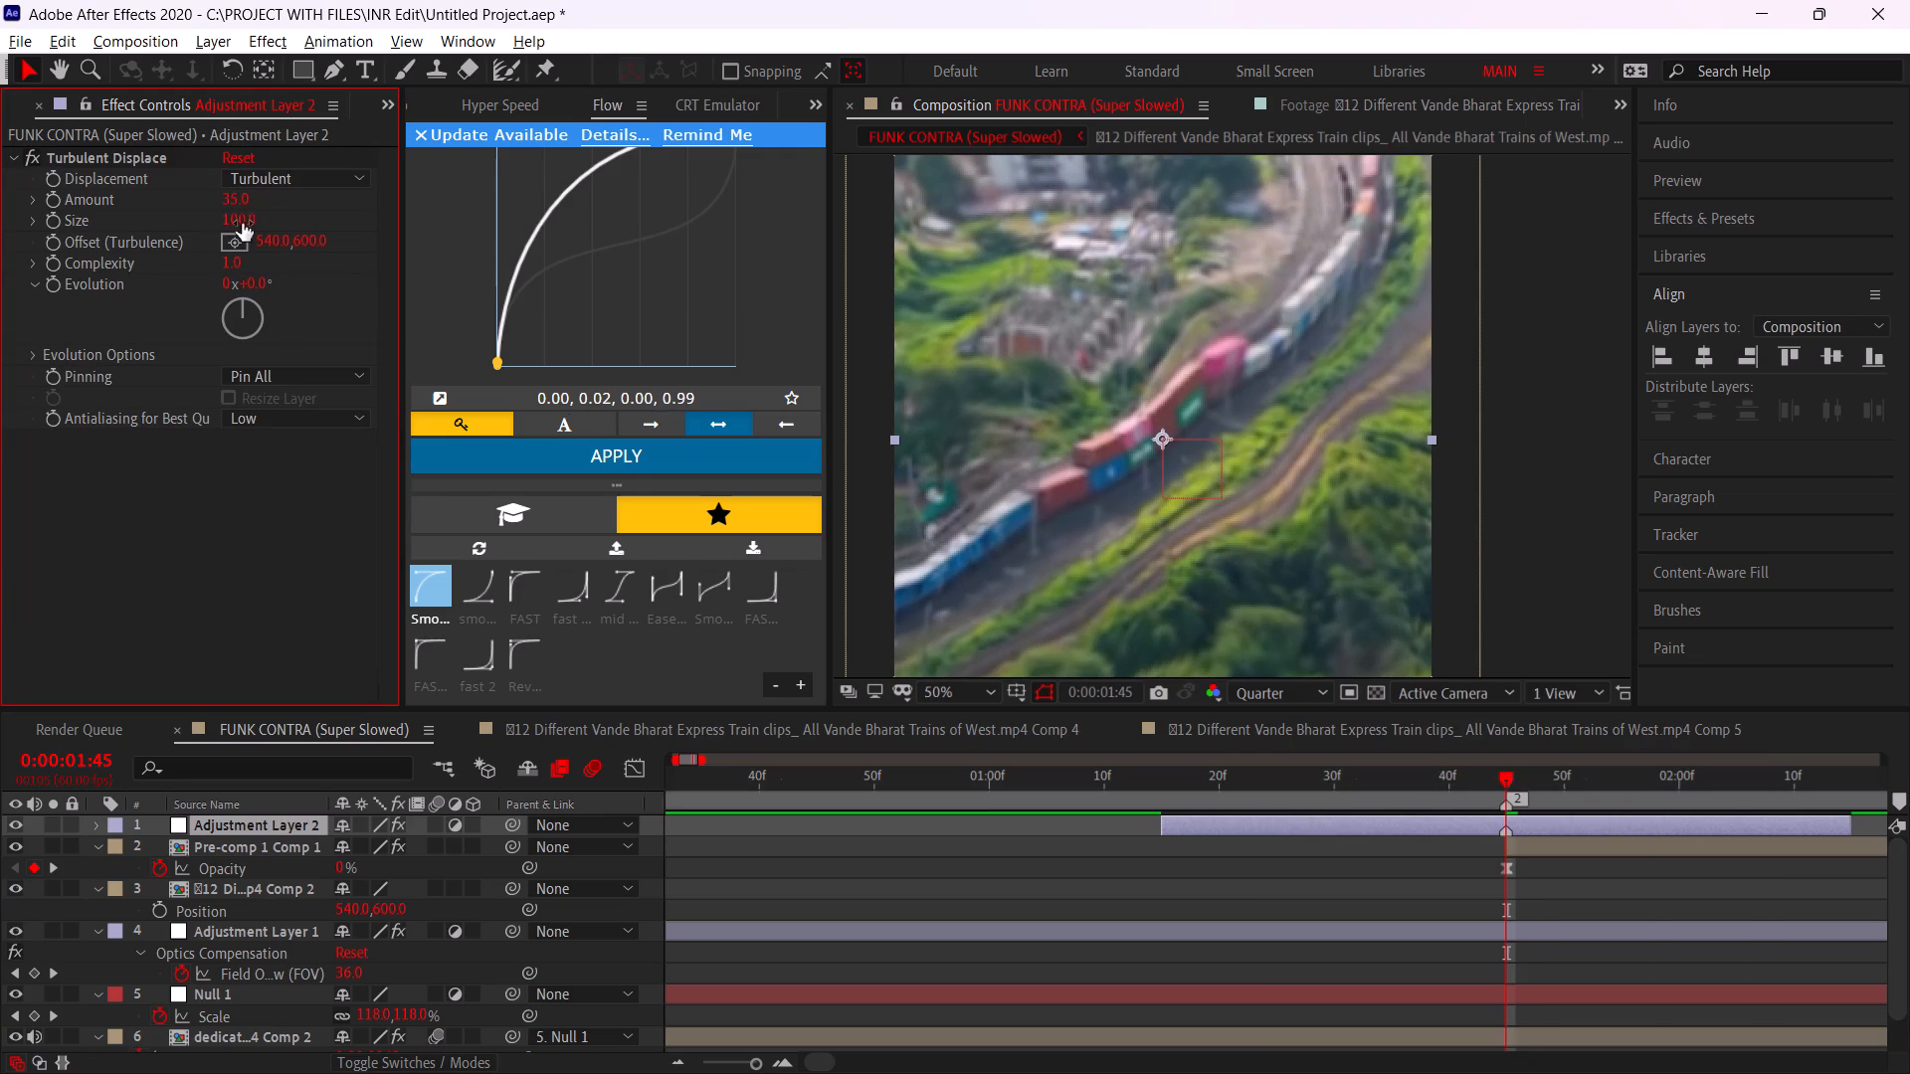
pyautogui.click(251, 218)
pyautogui.write('15')
pyautogui.press('0')
pyautogui.click(318, 312)
pyautogui.click(60, 203)
pyautogui.click(57, 226)
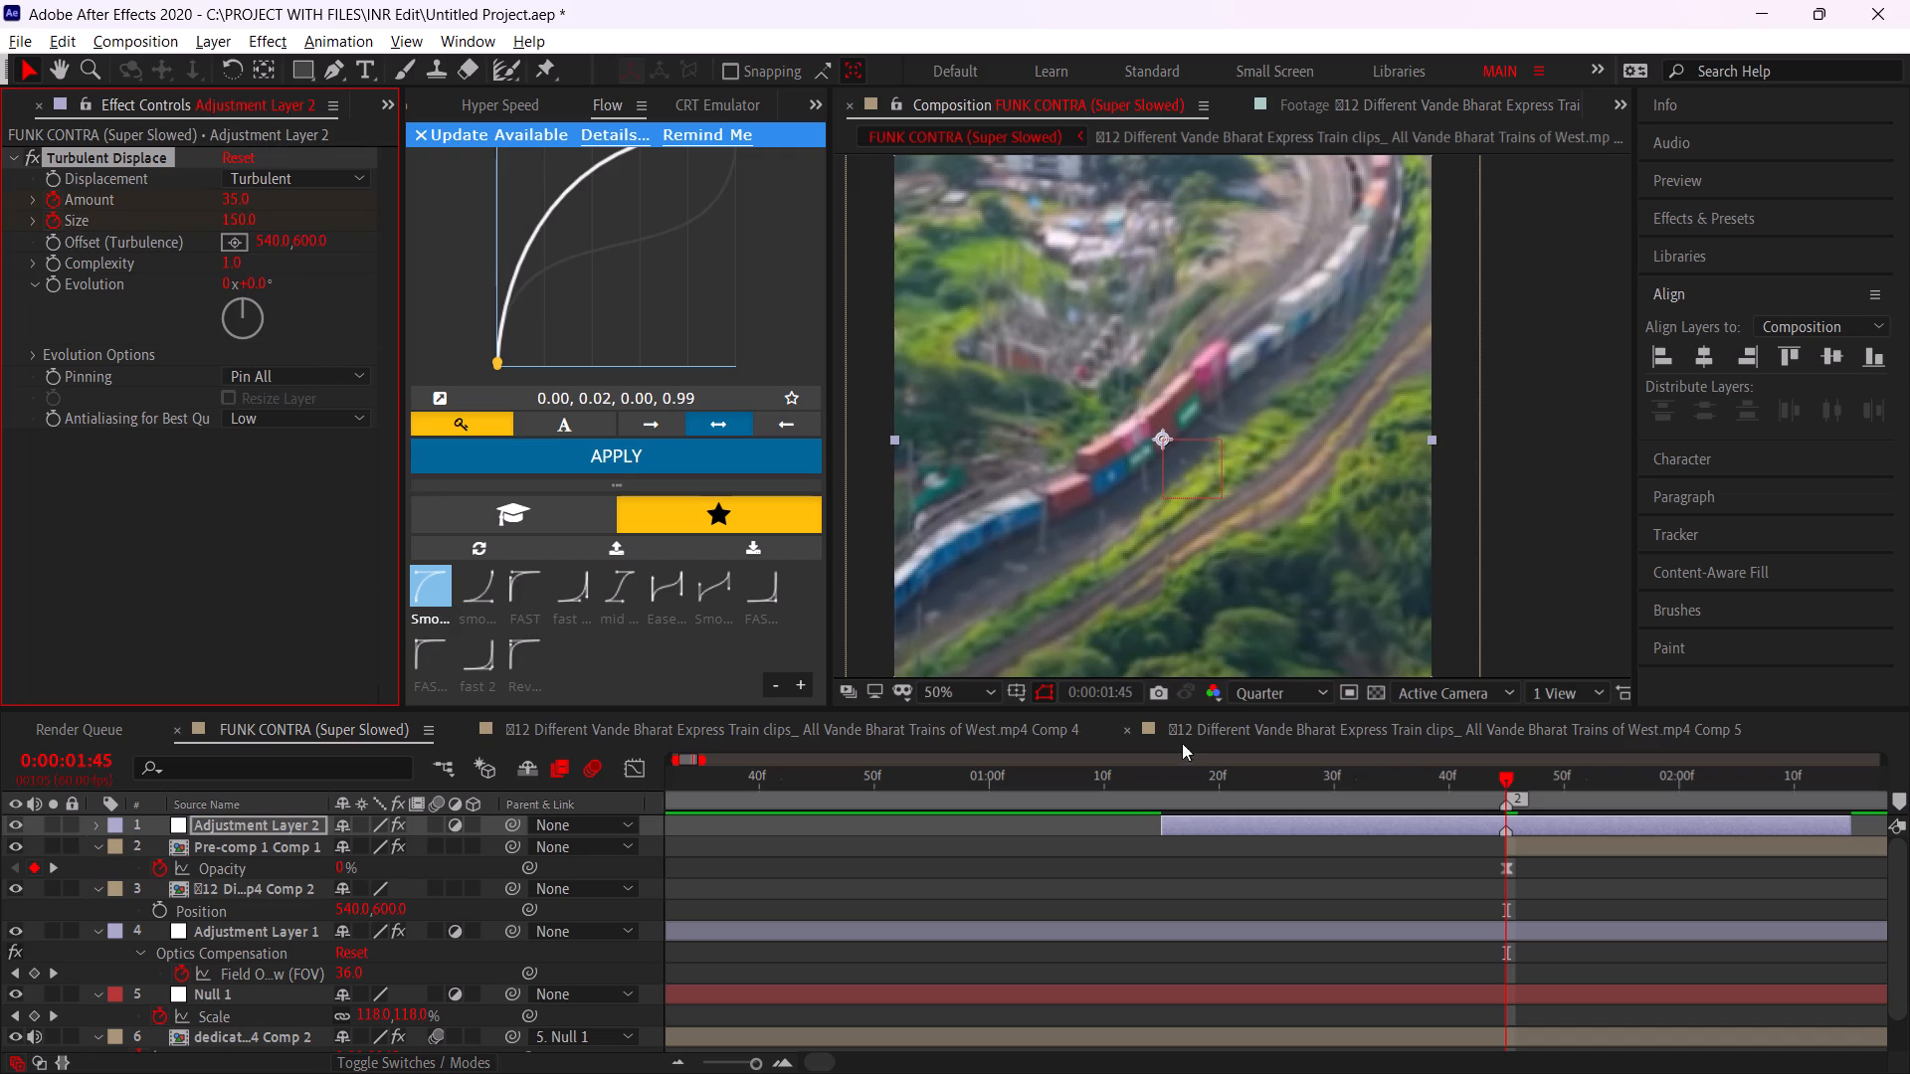
# At the start of Adjustment Layer 2 (0:00:01:15), set Turbulent Displace Amount to 0 and Size to 550.
pyautogui.click(1153, 783)
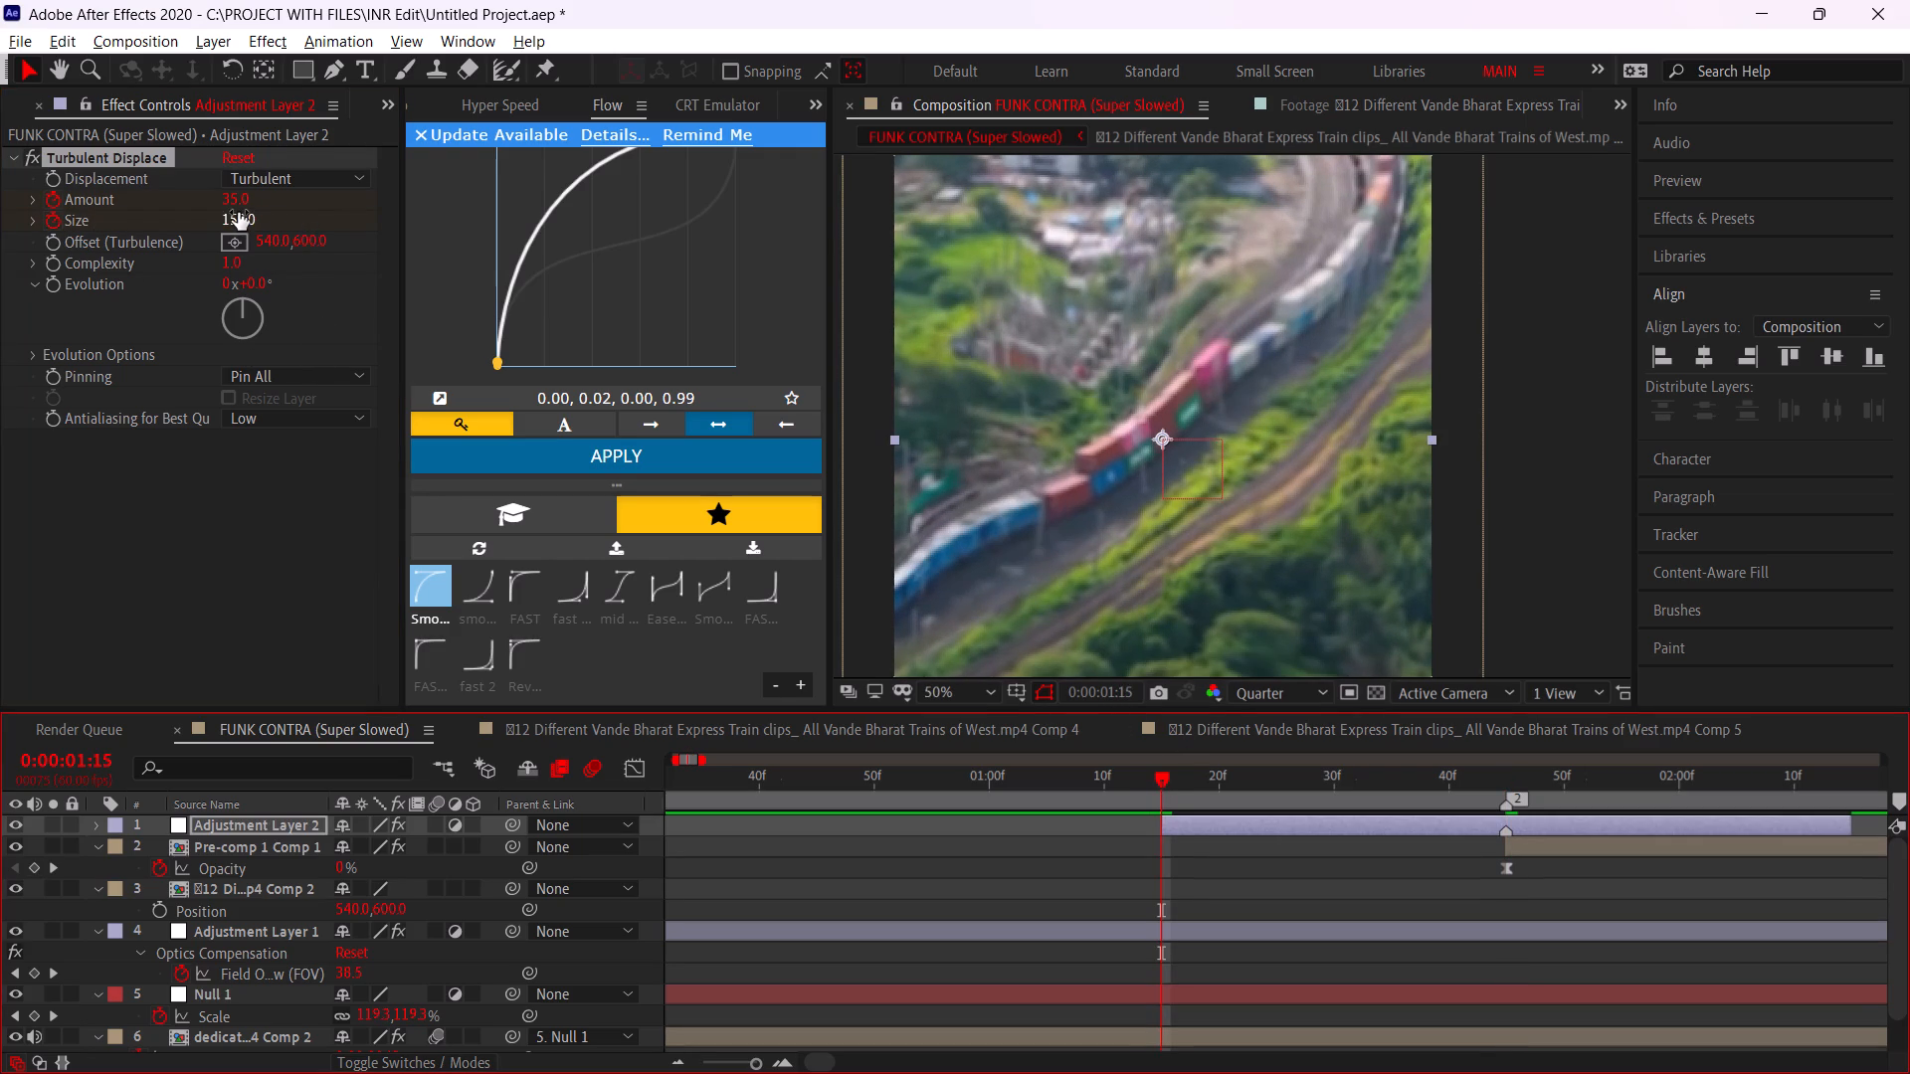
pyautogui.click(238, 212)
pyautogui.press('0')
pyautogui.click(231, 196)
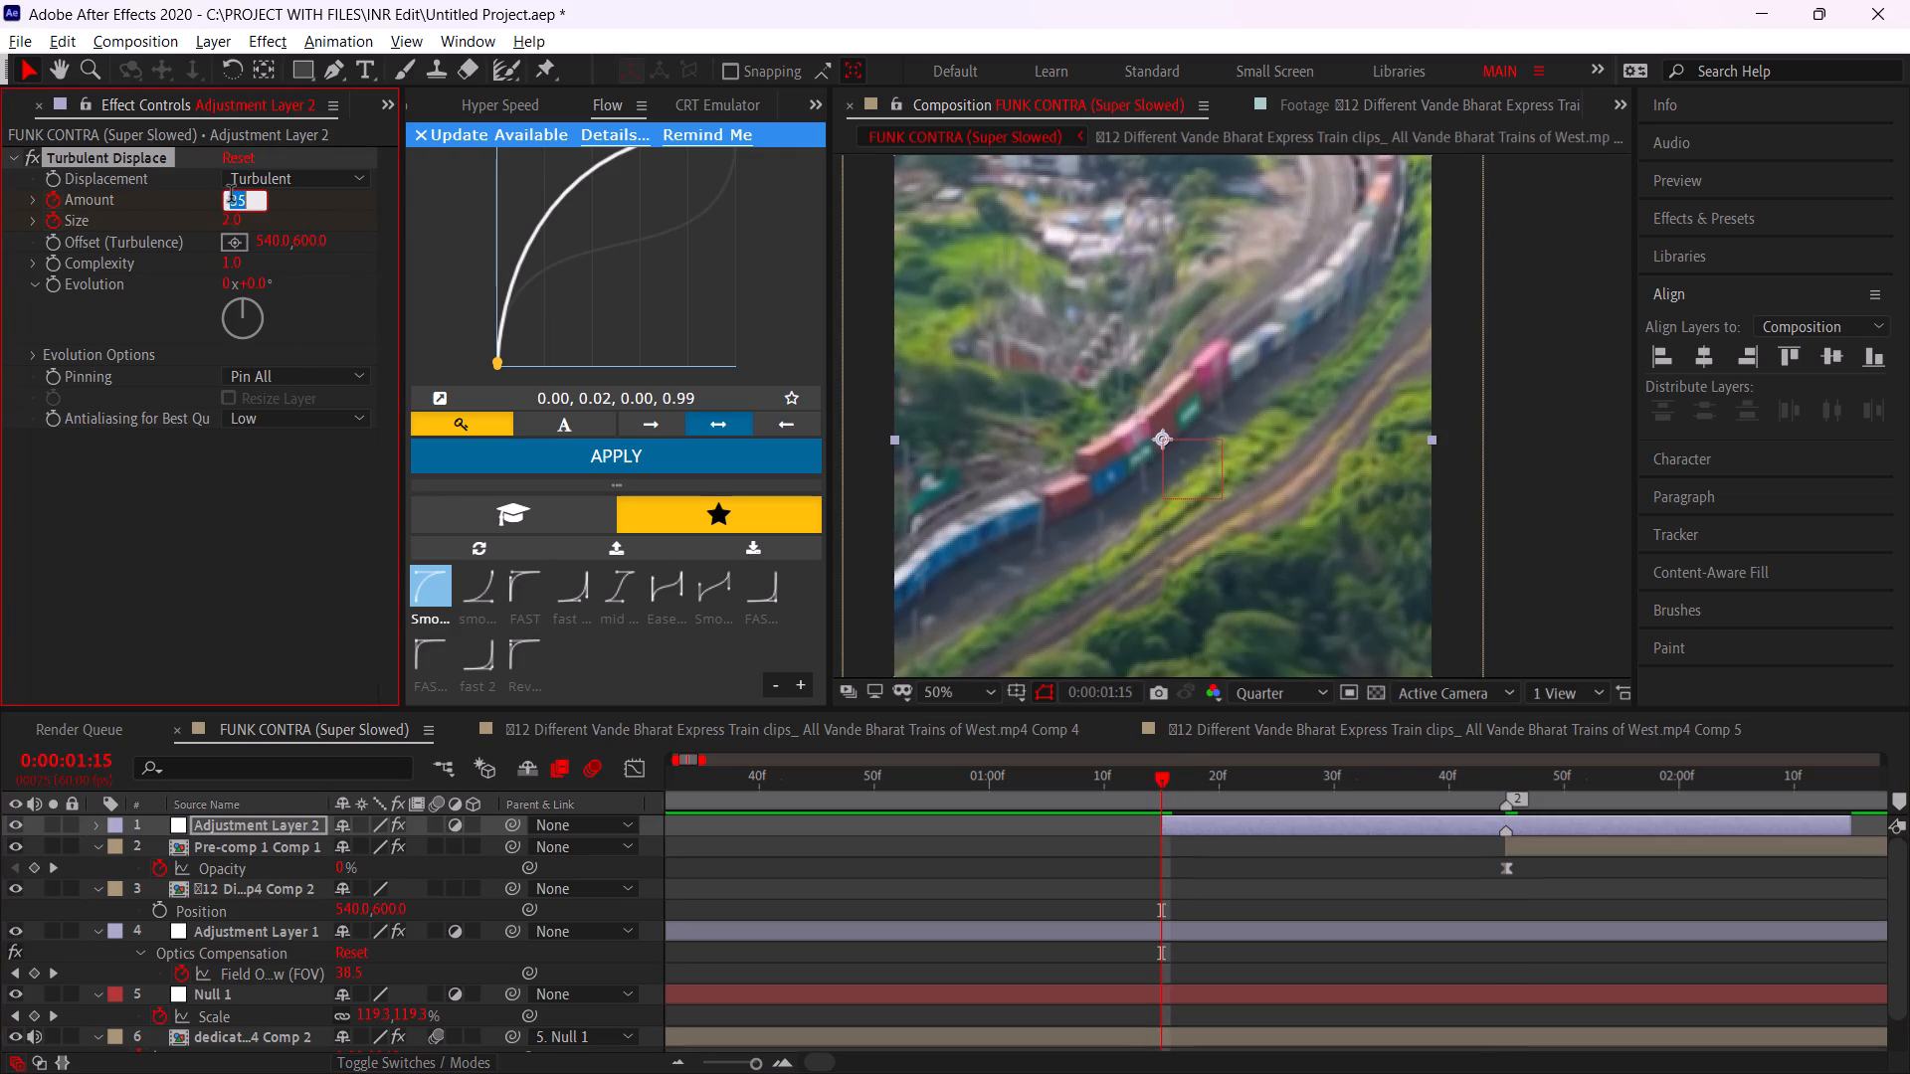
pyautogui.press('0')
pyautogui.moveTo(286, 213); pyautogui.dragTo(274, 213)
pyautogui.moveTo(231, 216); pyautogui.dragTo(945, 253)
pyautogui.click(254, 221)
pyautogui.write('55')
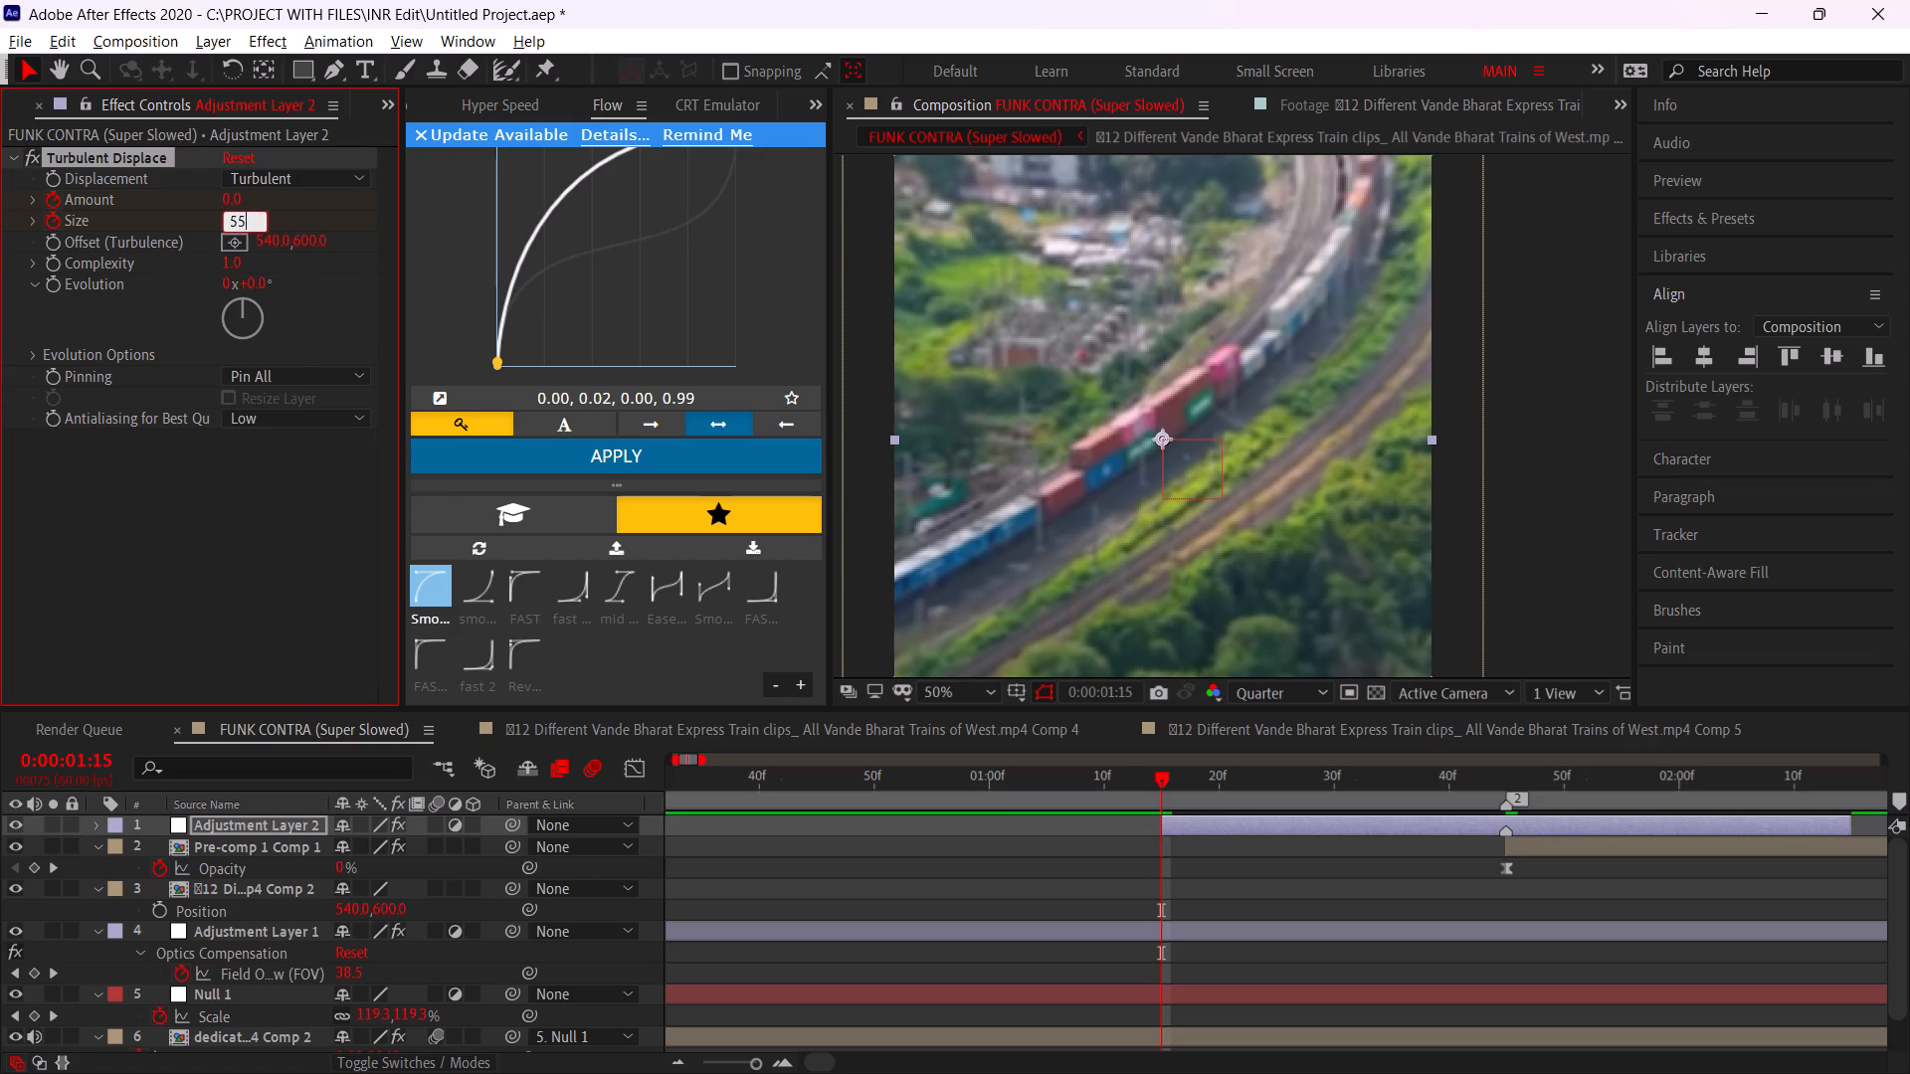
# Finish setting the Turbulent Displace Size to 550 at 0:00:01:15 on Adjustment Layer 2.
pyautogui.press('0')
pyautogui.click(322, 557)
# Copy Adjustment Layer 2's starting Turbulent Displace Amount and Size keyframes to the layer's end at 0:00:02:15.
pyautogui.moveTo(1345, 831); pyautogui.dragTo(891, 855, button='middle')
pyautogui.scroll(1, 1345, 831)
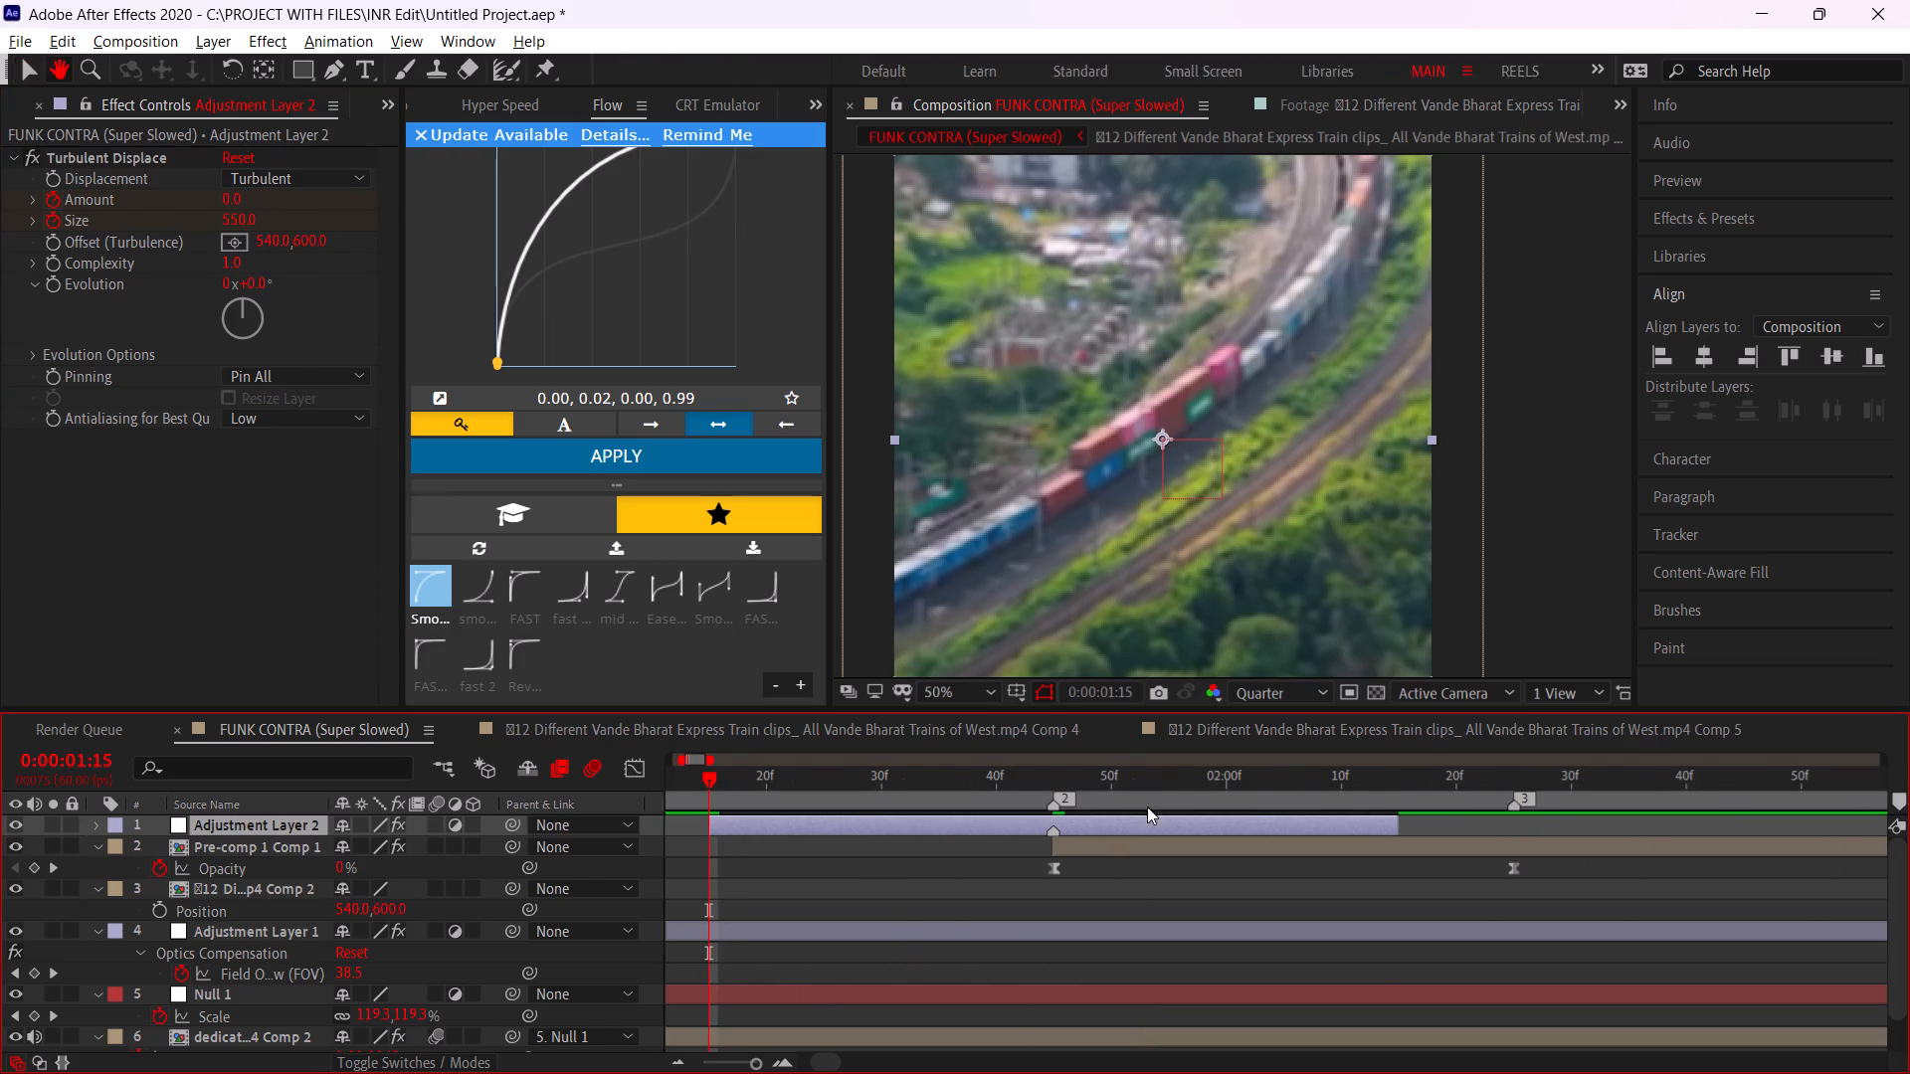
pyautogui.moveTo(1378, 787); pyautogui.dragTo(1398, 791)
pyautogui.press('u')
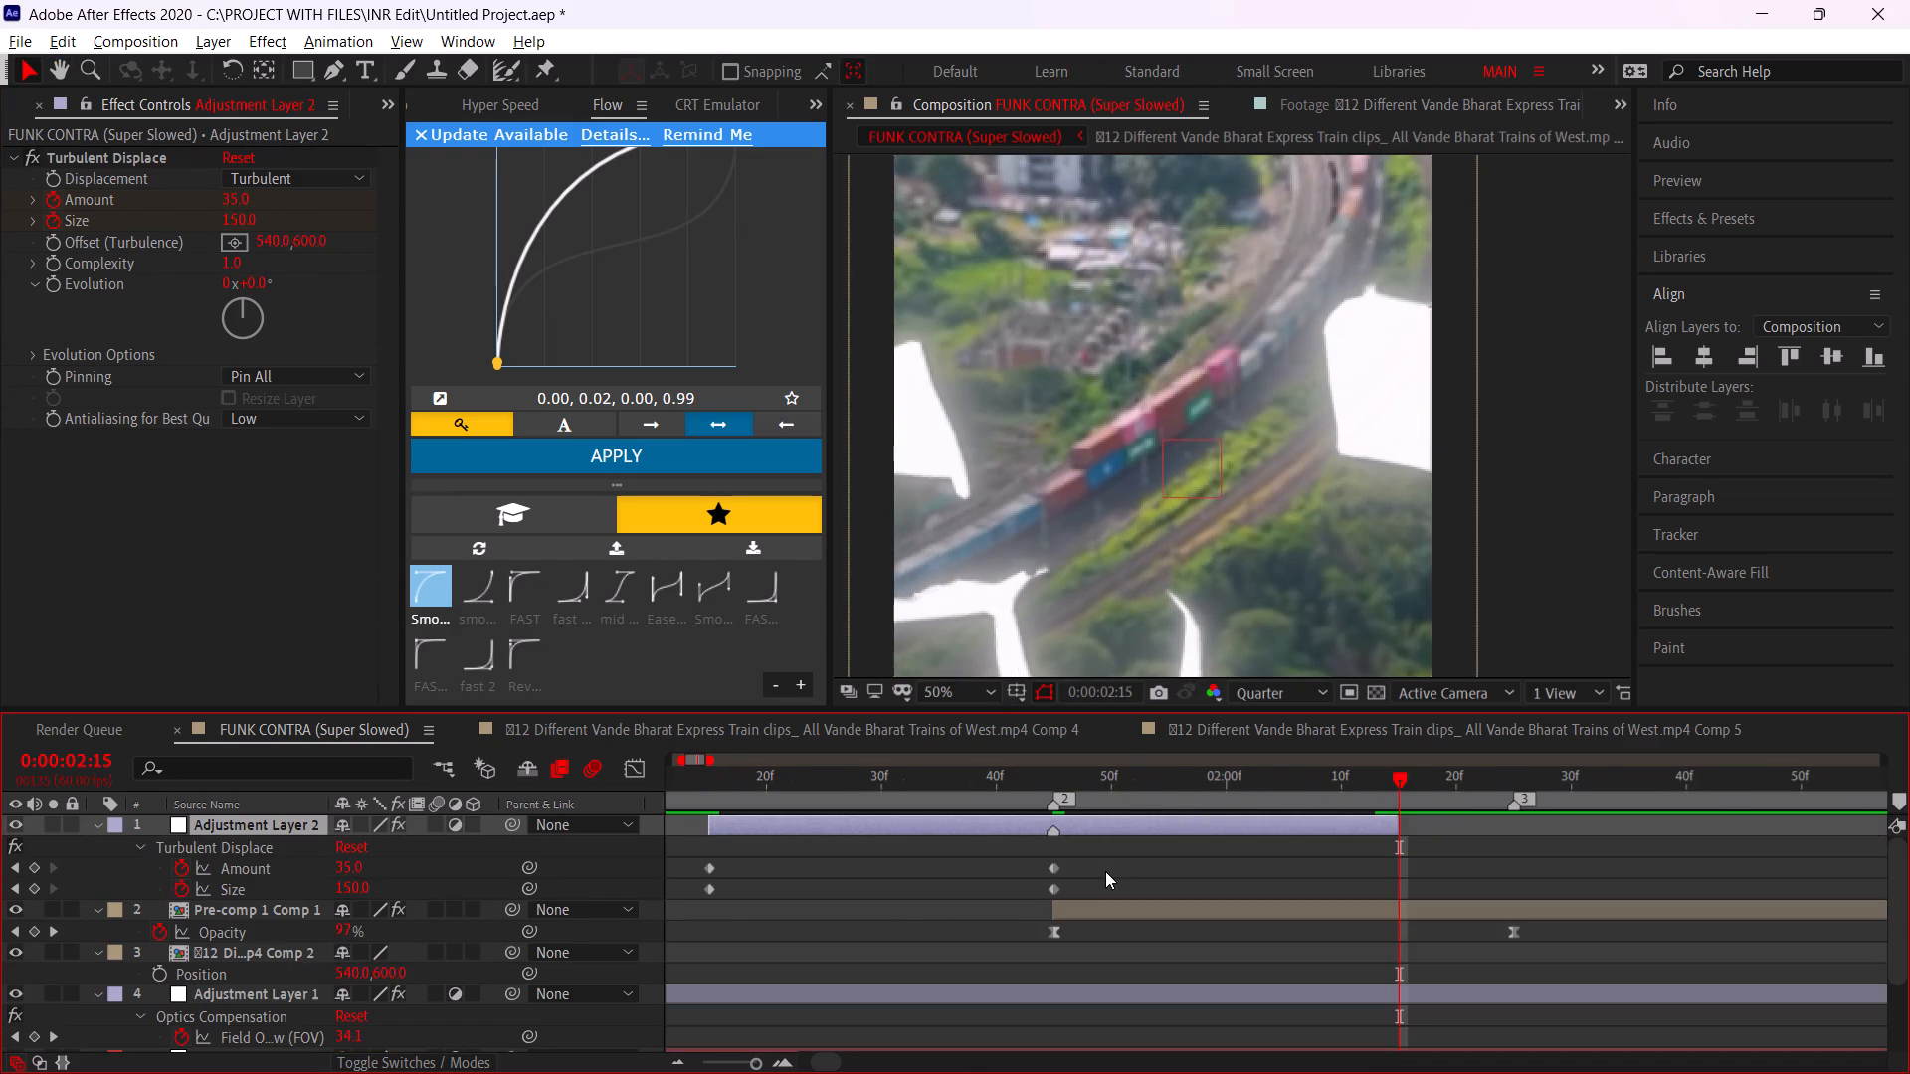
pyautogui.moveTo(800, 857); pyautogui.dragTo(584, 914)
pyautogui.hotkey('ctrl', 'c')
pyautogui.moveTo(1394, 899); pyautogui.dragTo(1328, 919, button='middle')
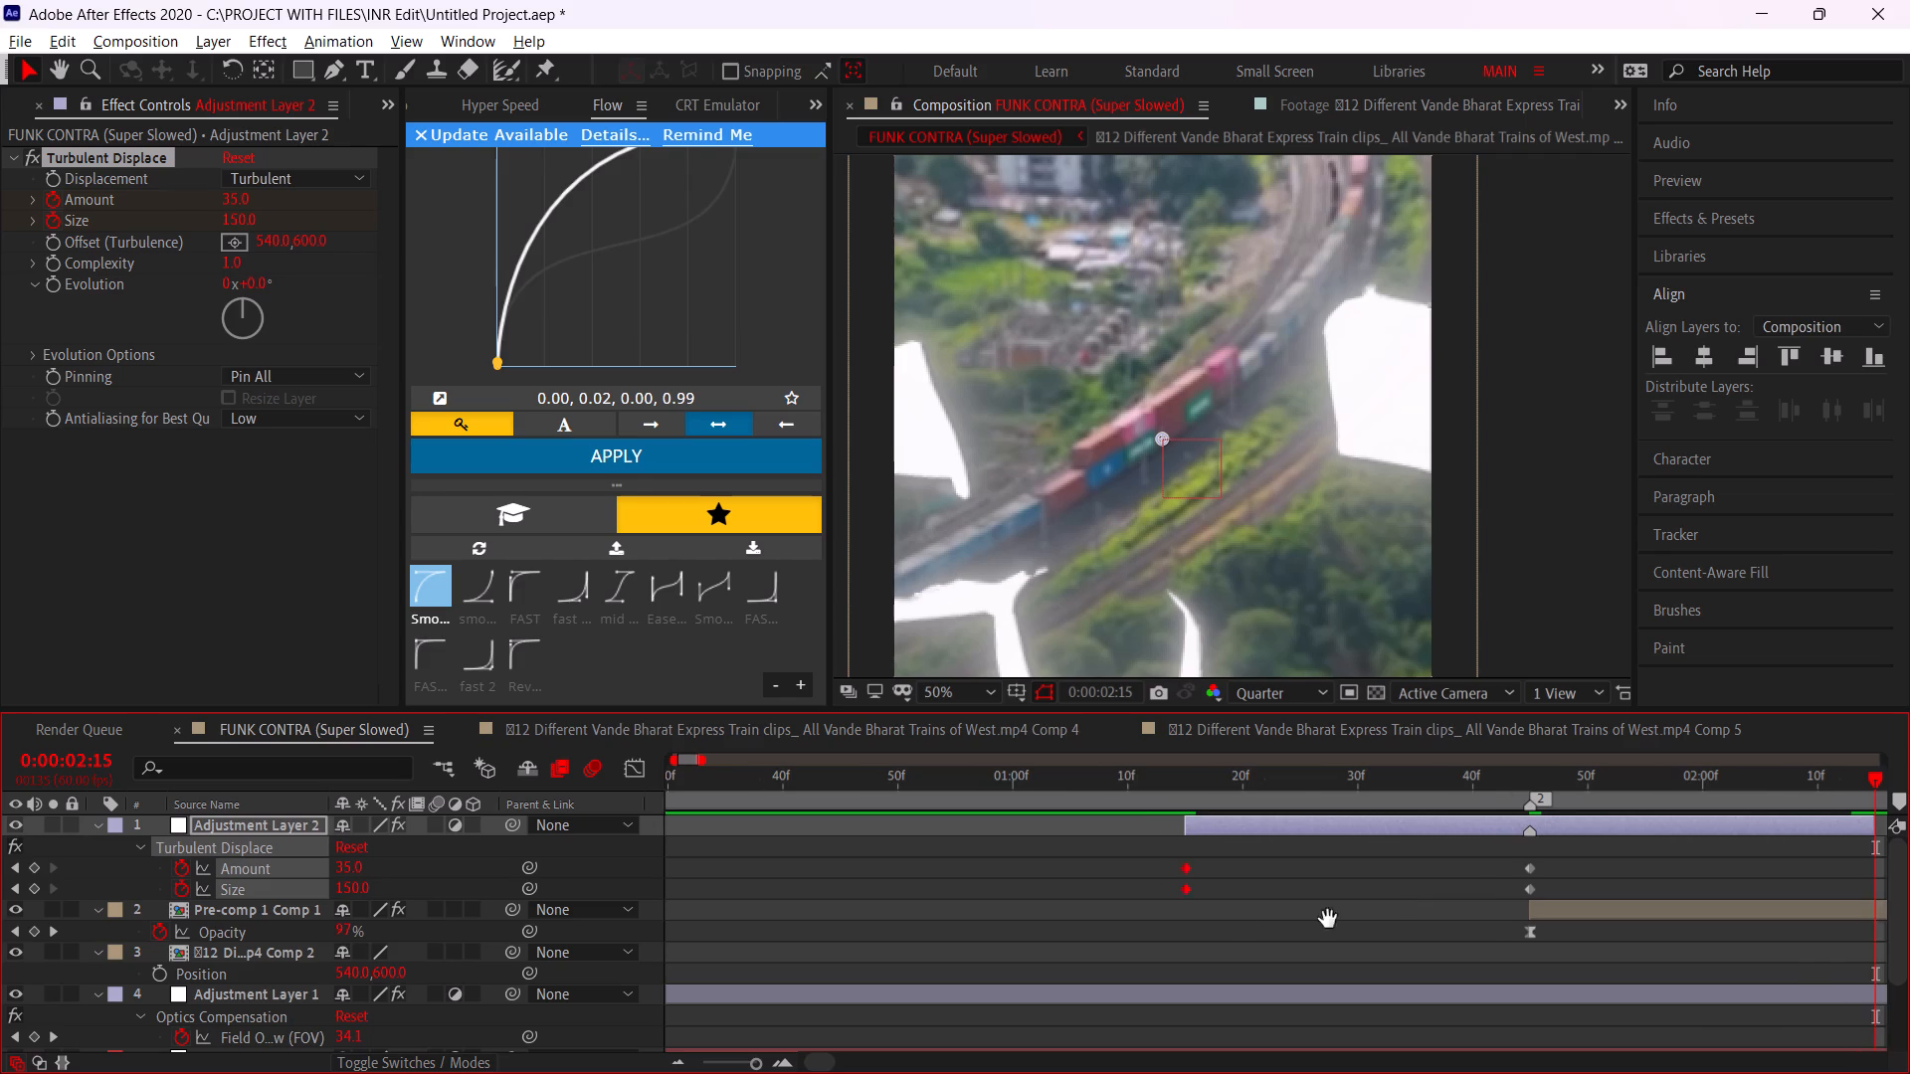
pyautogui.moveTo(1328, 919); pyautogui.dragTo(760, 901, button='middle')
pyautogui.hotkey('ctrl', 'v')
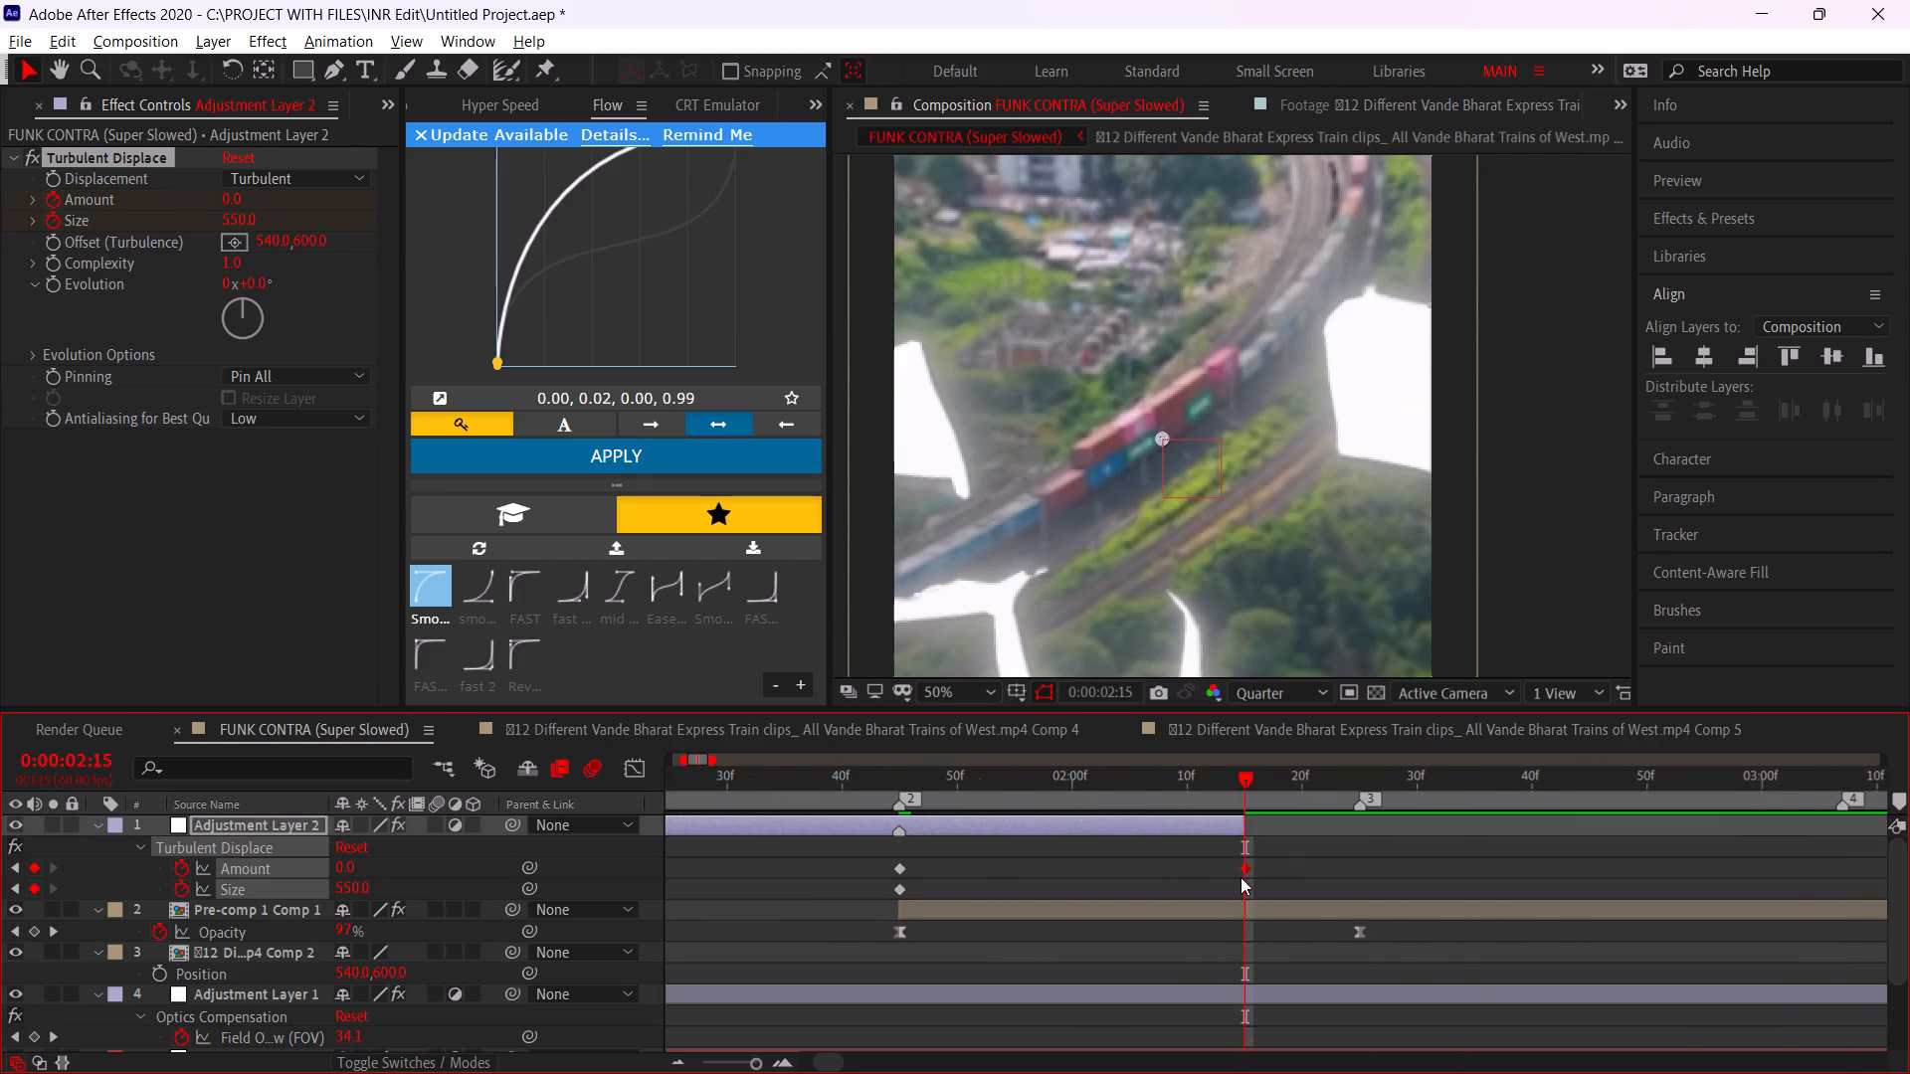
# Apply Easy Ease to all Turbulent Displace Amount and Size keyframes on Adjustment Layer 2.
pyautogui.keyDown('alt'); pyautogui.scroll(-1, 1241, 877); pyautogui.keyUp('alt')
pyautogui.moveTo(1361, 864); pyautogui.dragTo(731, 893)
pyautogui.press('F9')
# Apply the Flow curve 0.98, 0.00, 1.00, 1.00 between the first and middle Amount and Size keyframes.
pyautogui.moveTo(1111, 849); pyautogui.dragTo(884, 906)
pyautogui.click(489, 586)
pyautogui.click(526, 455)
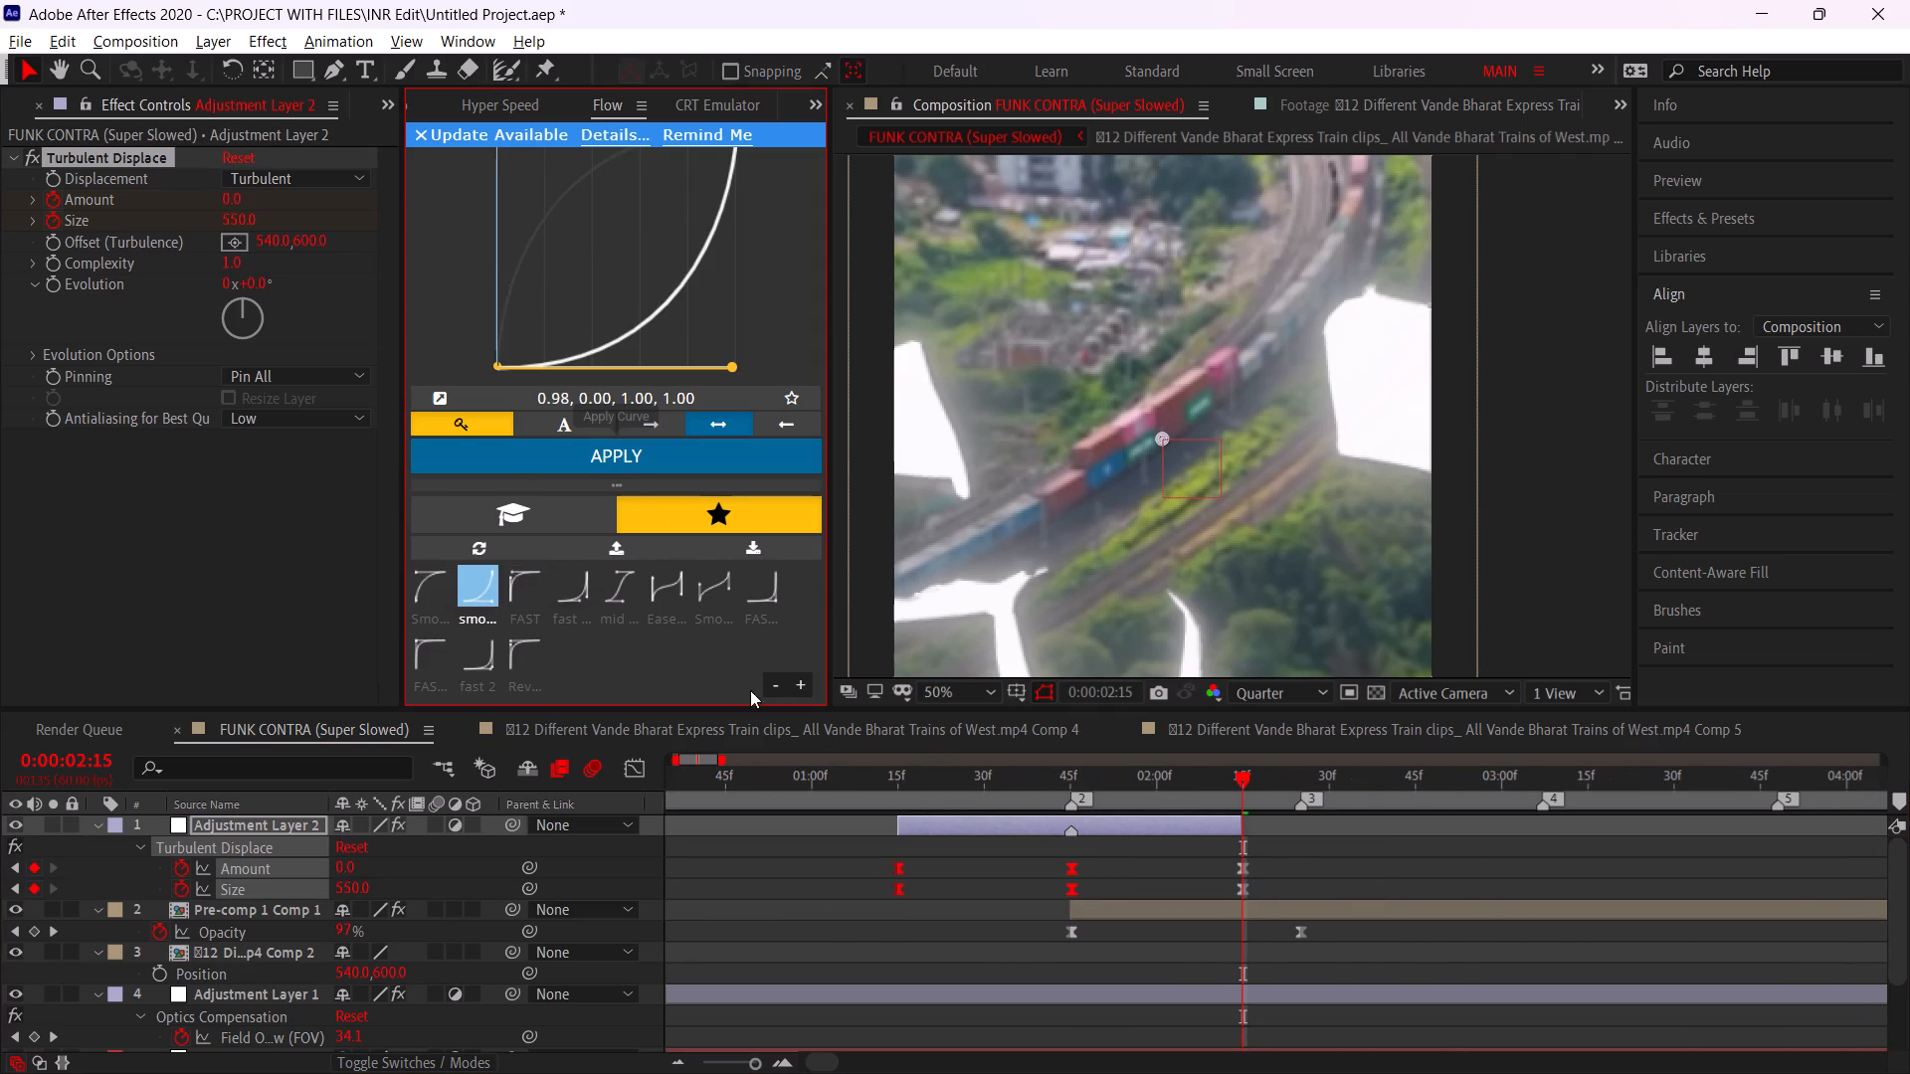
# Apply the Smooth Flow curve (0.00, 0.02, 0.00, 0.99) between the middle and last Amount and Size keyframes.
pyautogui.moveTo(1299, 841); pyautogui.dragTo(1020, 898)
pyautogui.click(427, 589)
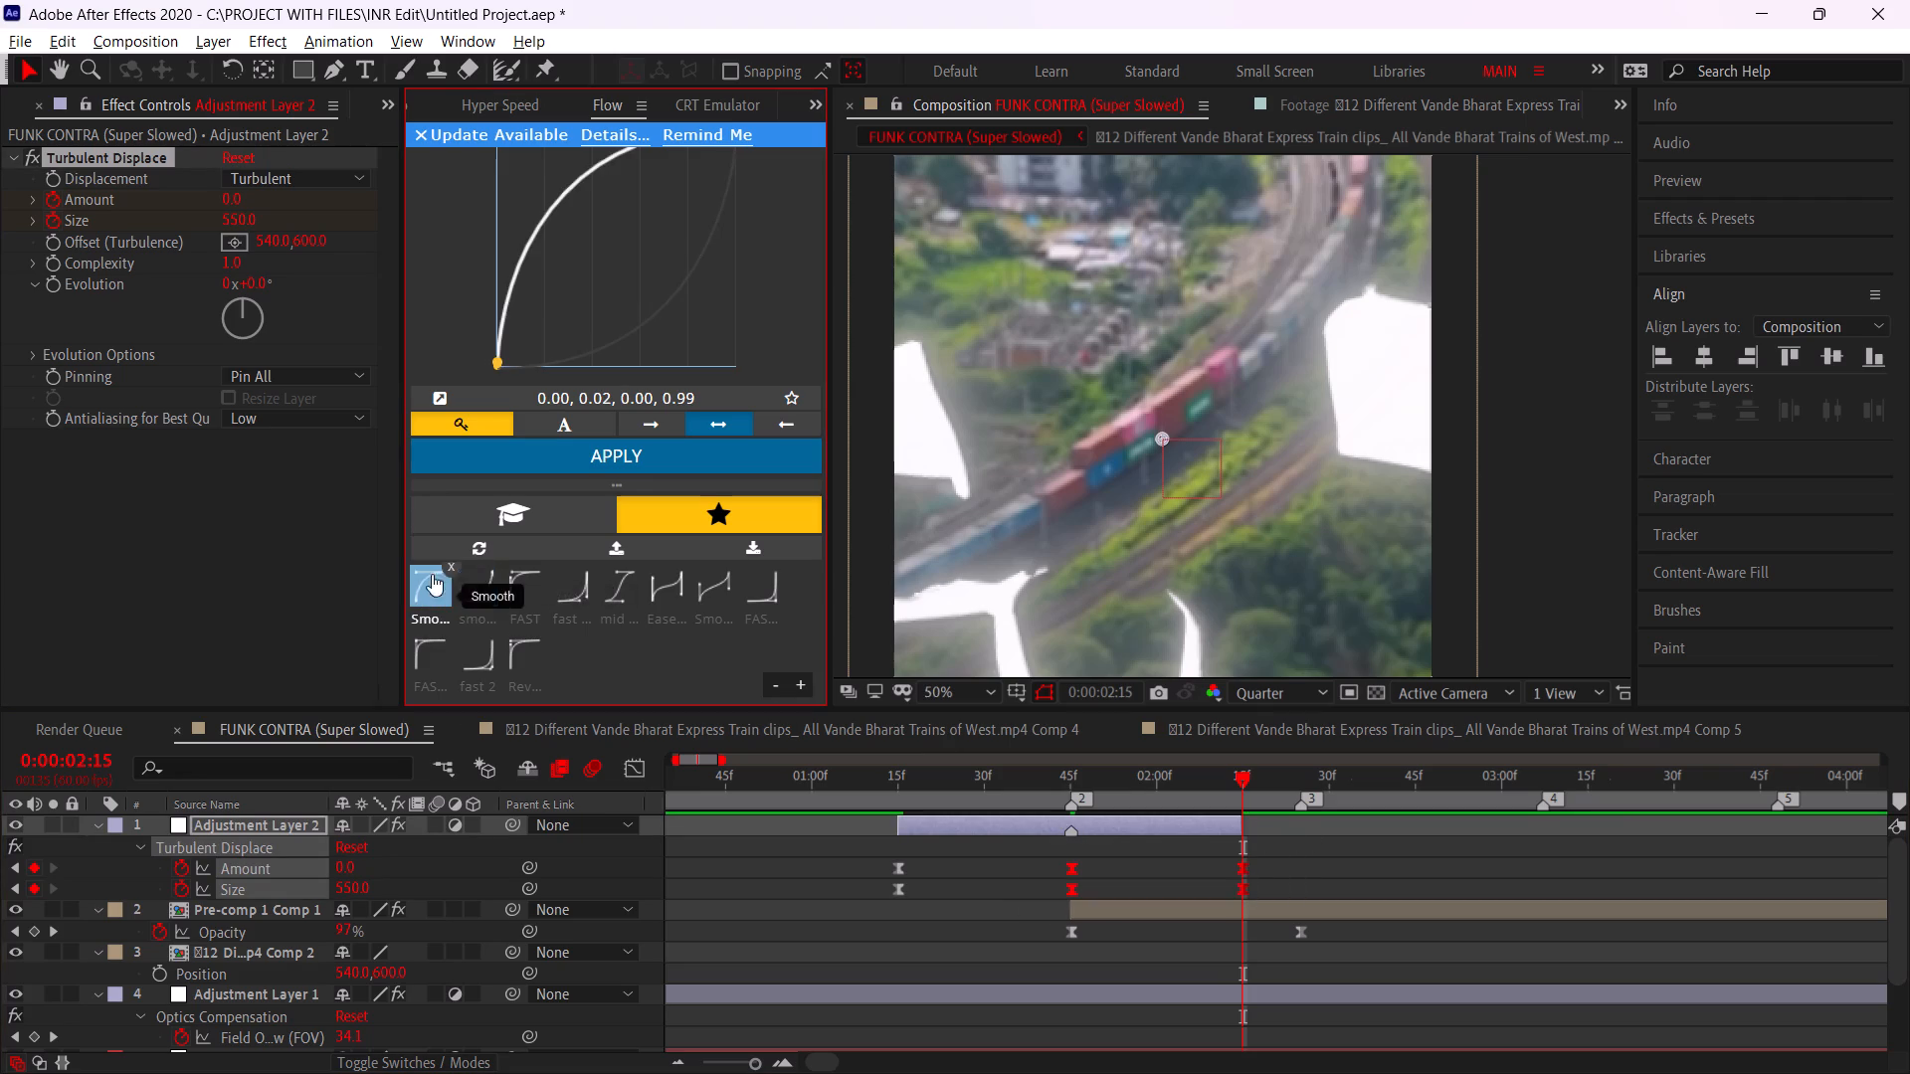
pyautogui.click(515, 447)
# Preview the composition from the start and scrub around 0:00:01:45 to examine the distortion during the clip transition.
pyautogui.keyDown('alt'); pyautogui.scroll(-3, 964, 786); pyautogui.keyUp('alt')
pyautogui.moveTo(767, 790); pyautogui.dragTo(591, 810)
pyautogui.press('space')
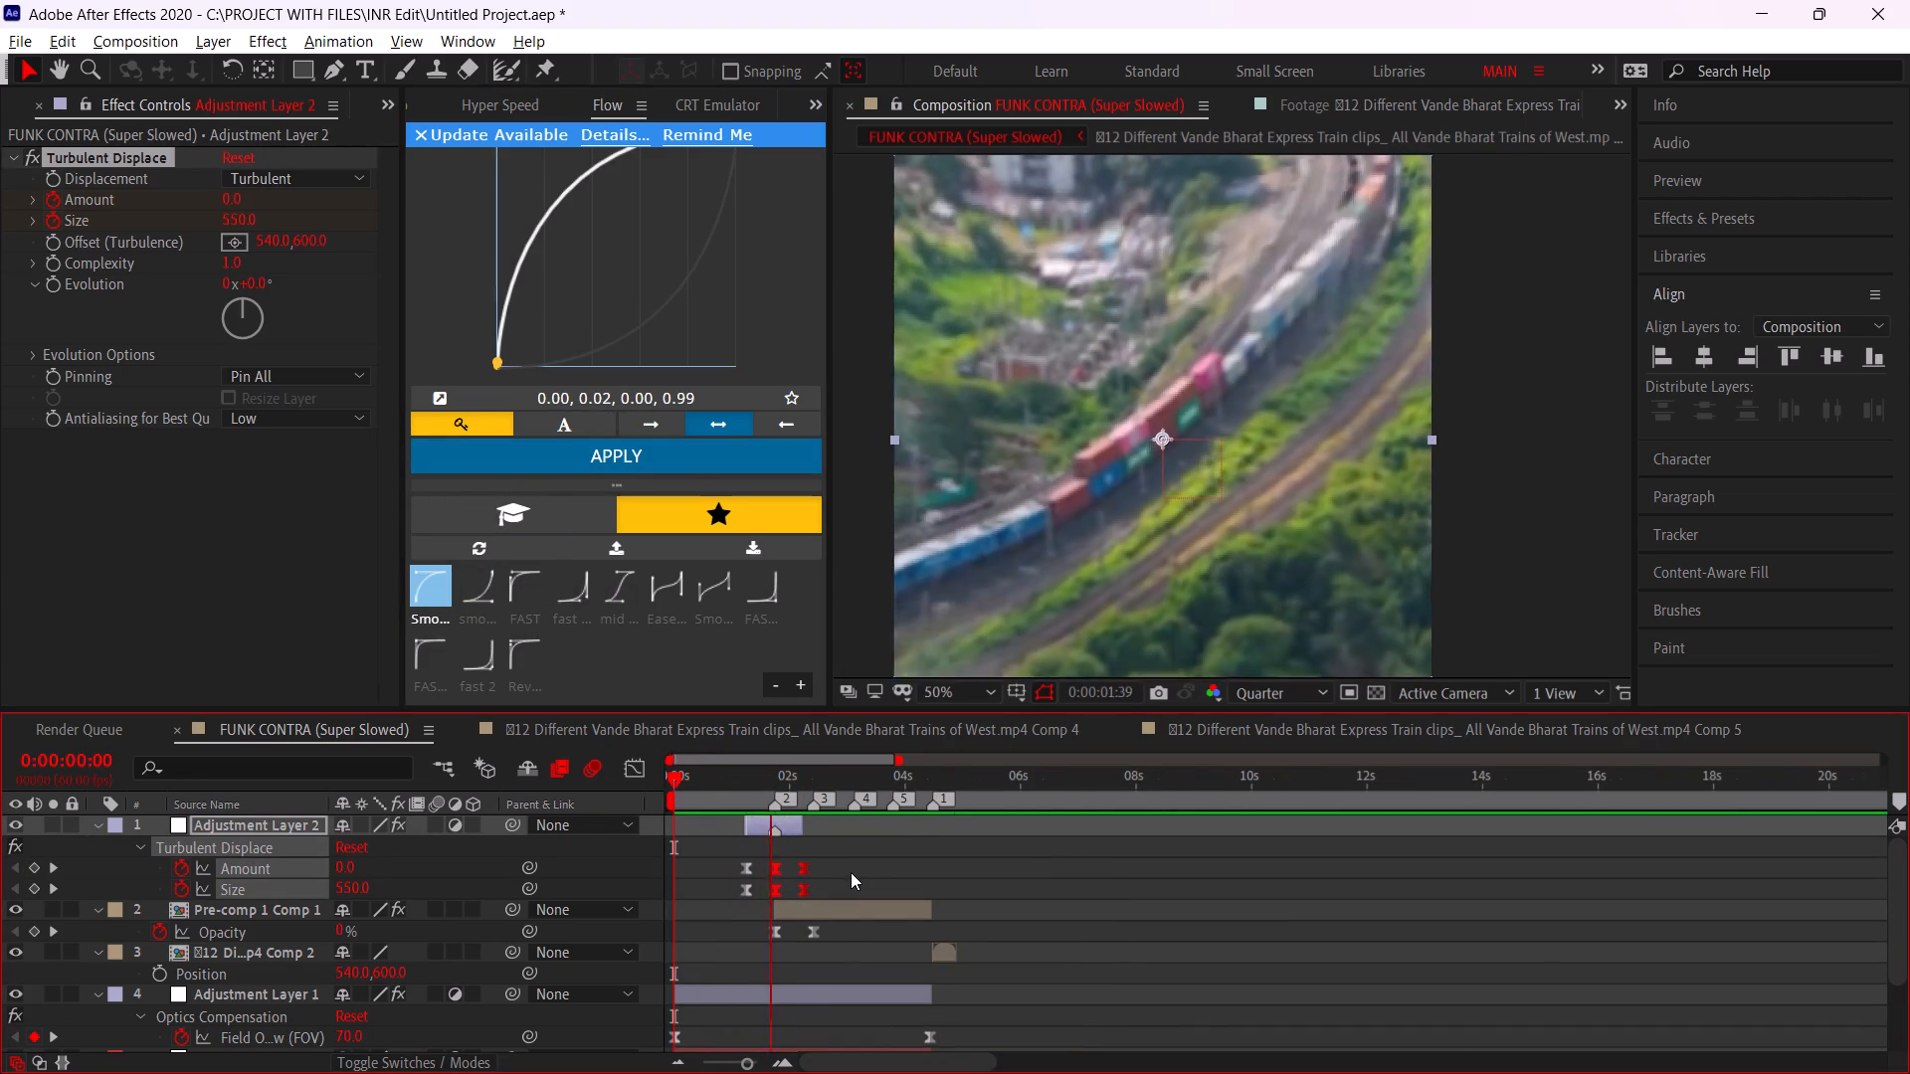
pyautogui.keyDown('alt'); pyautogui.scroll(2, 715, 864); pyautogui.keyUp('alt')
pyautogui.click(839, 797)
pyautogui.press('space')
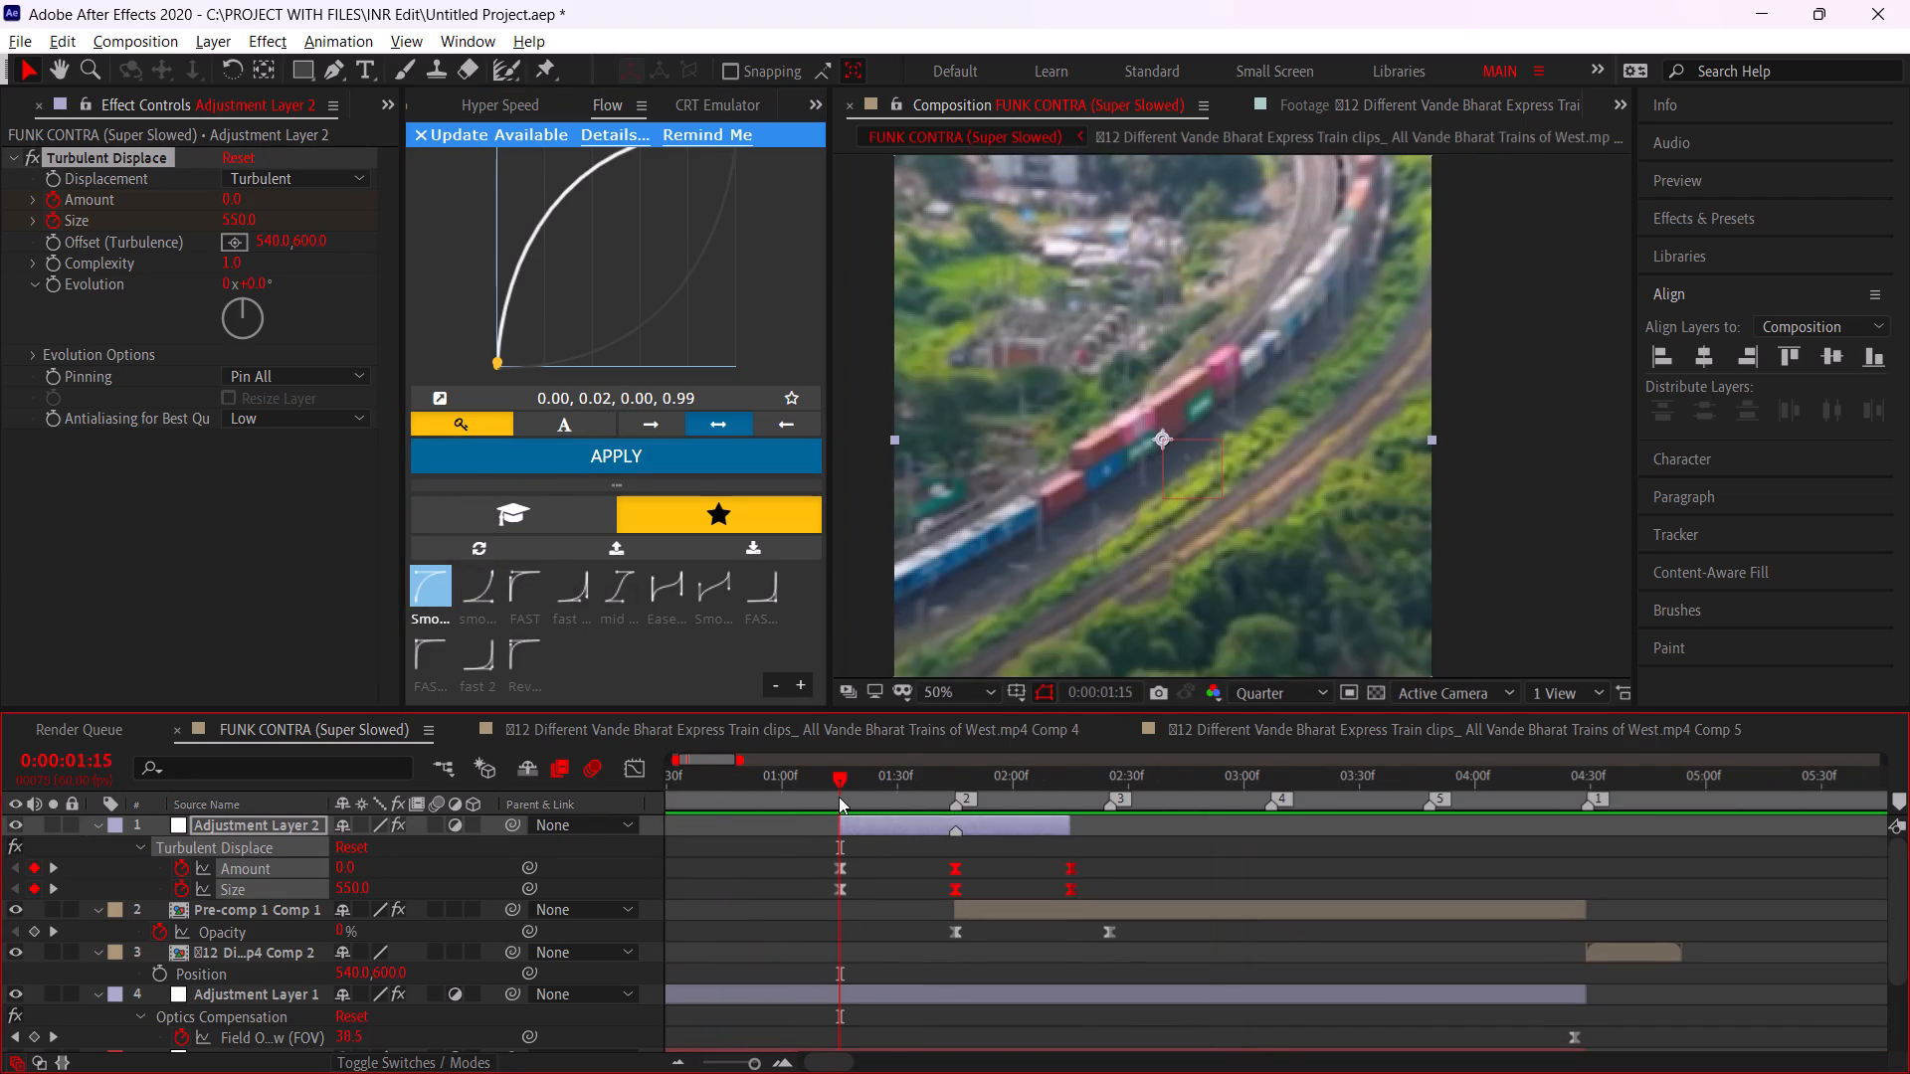
pyautogui.moveTo(912, 793); pyautogui.dragTo(965, 808)
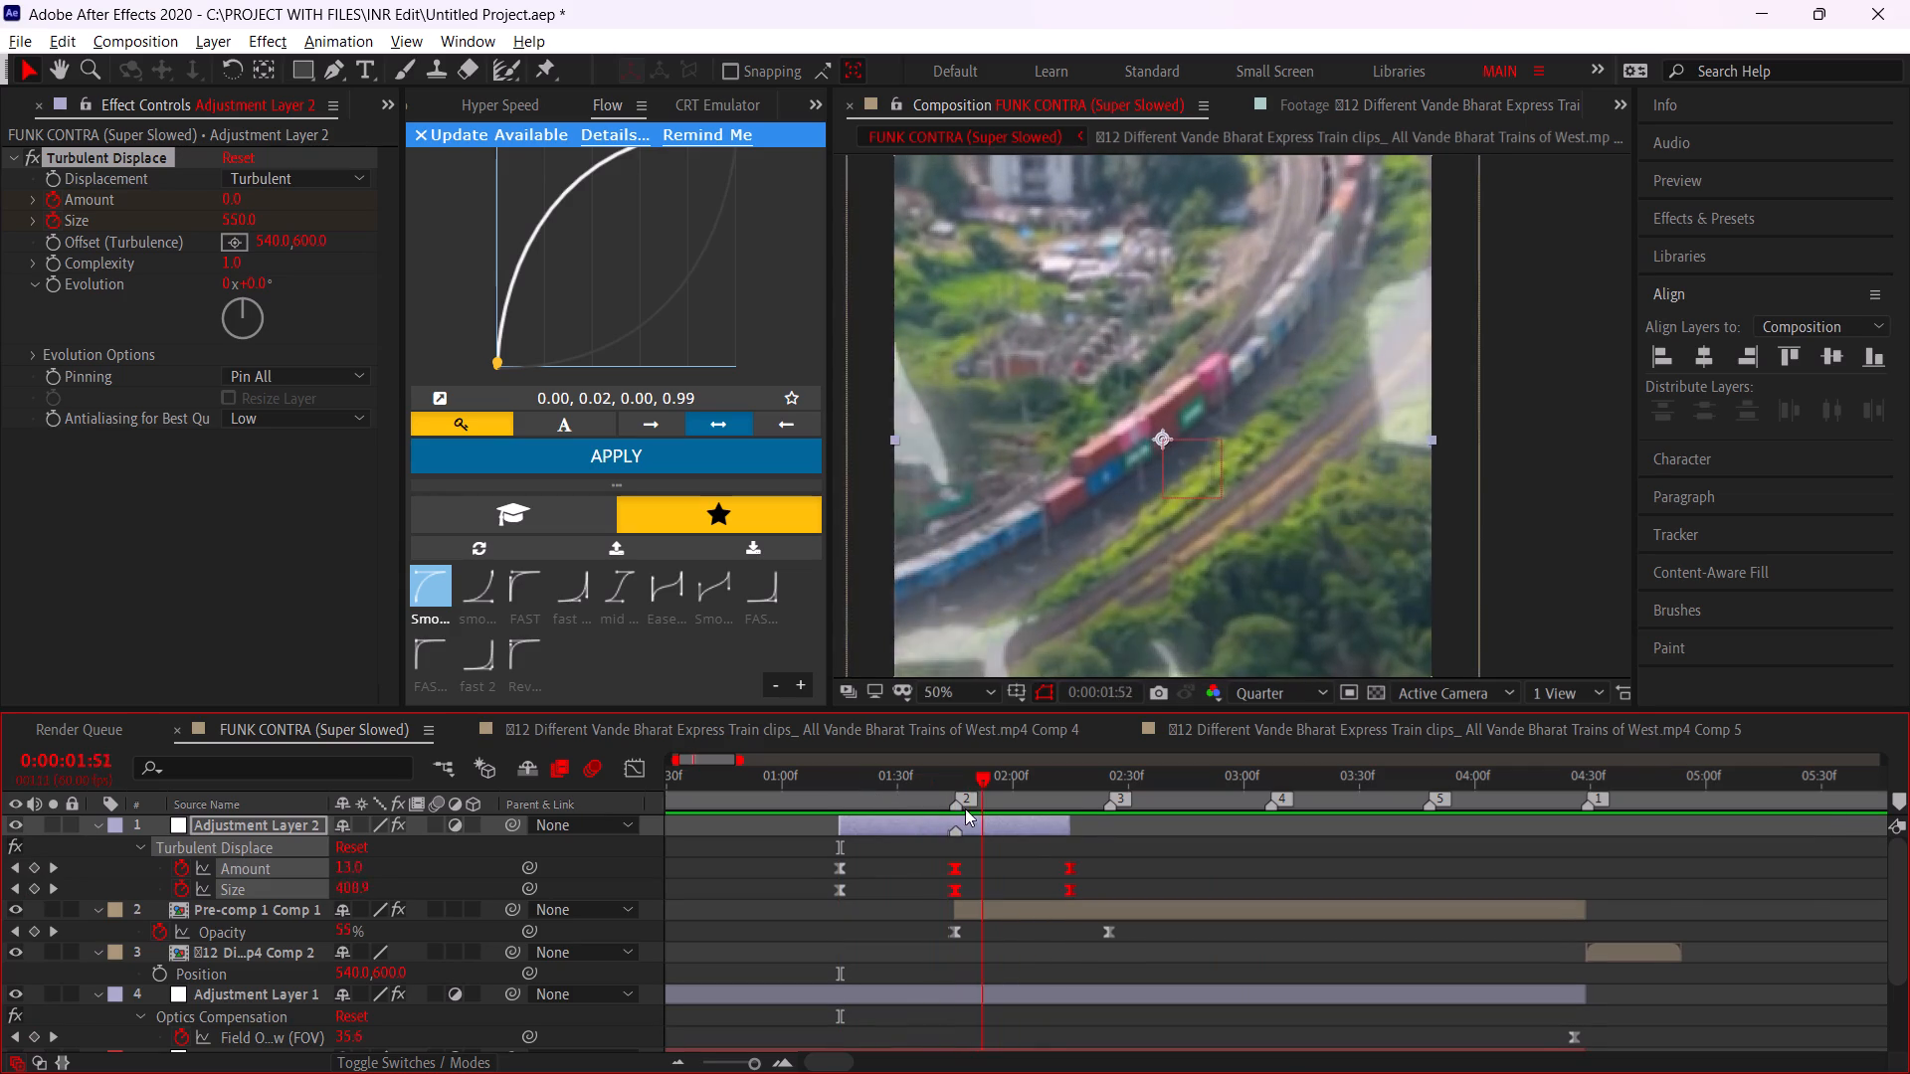
pyautogui.moveTo(965, 808); pyautogui.dragTo(969, 807)
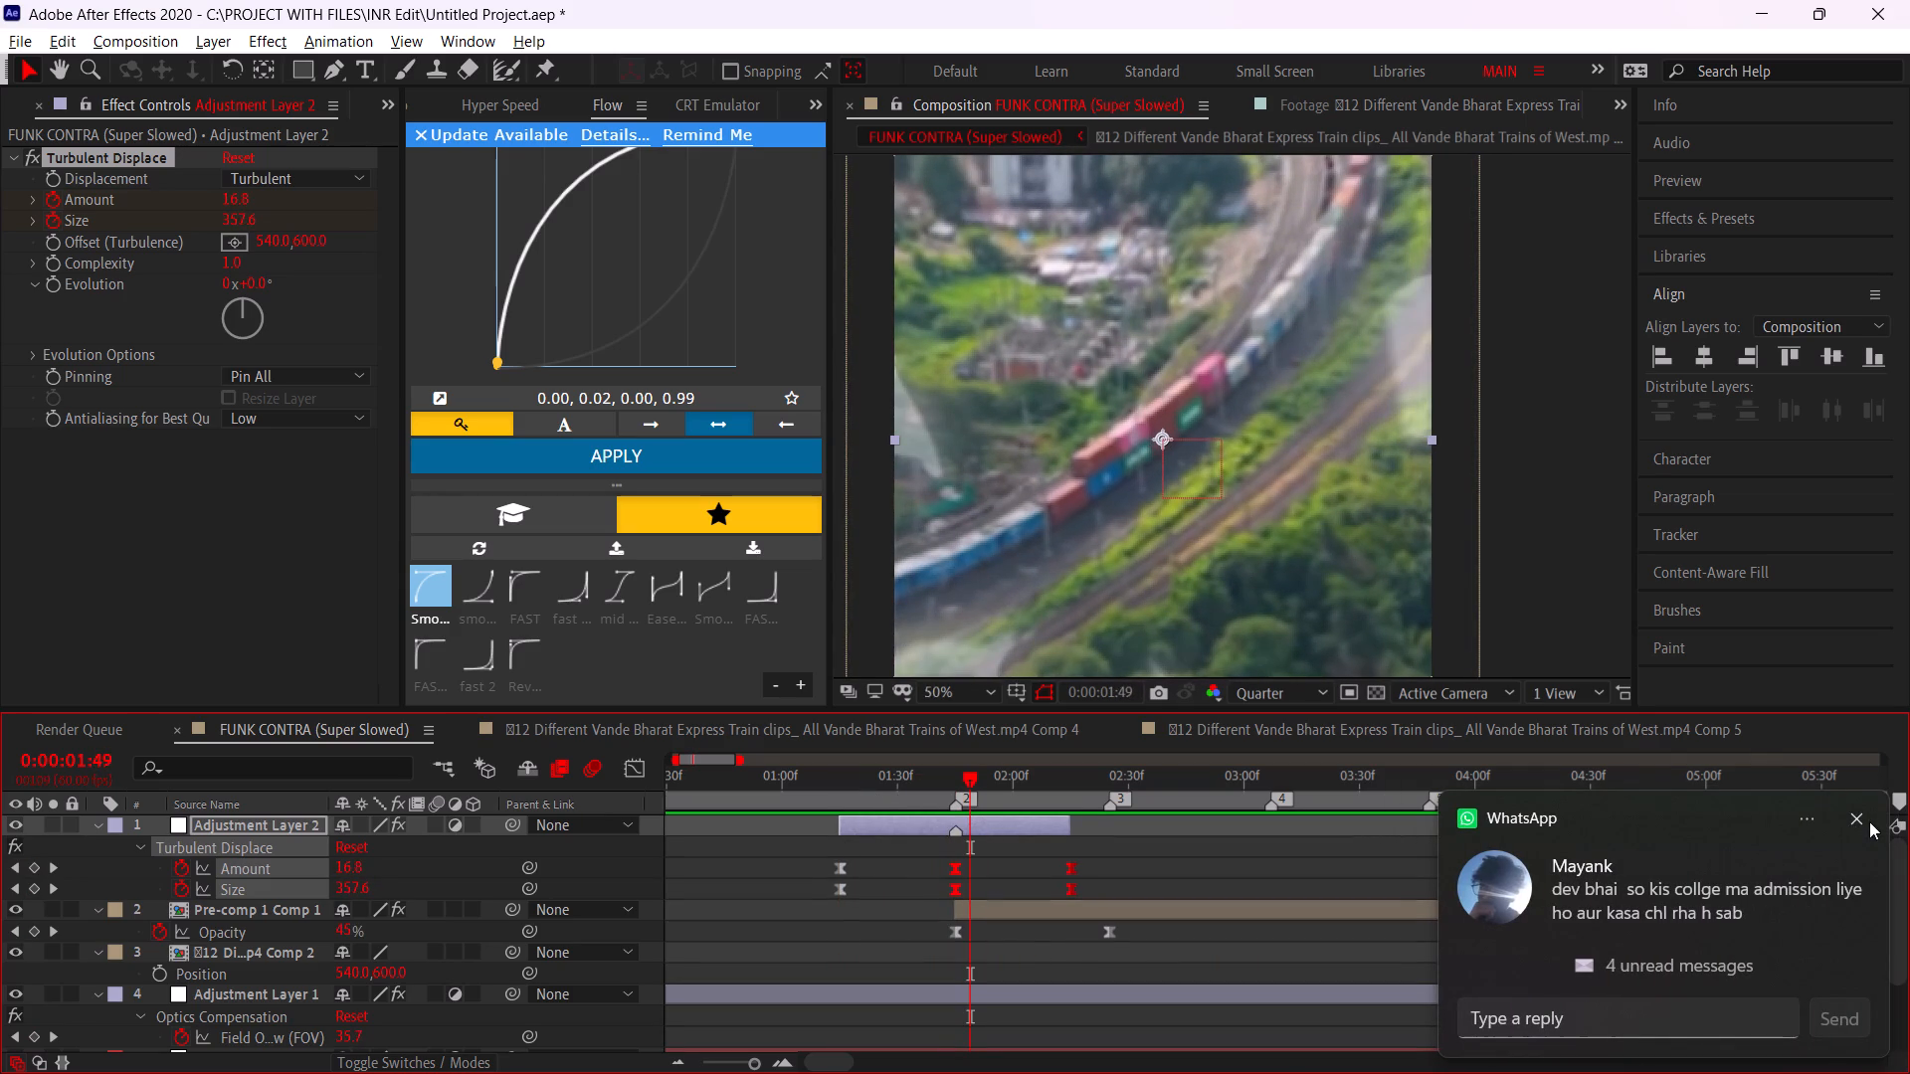
pyautogui.click(1860, 816)
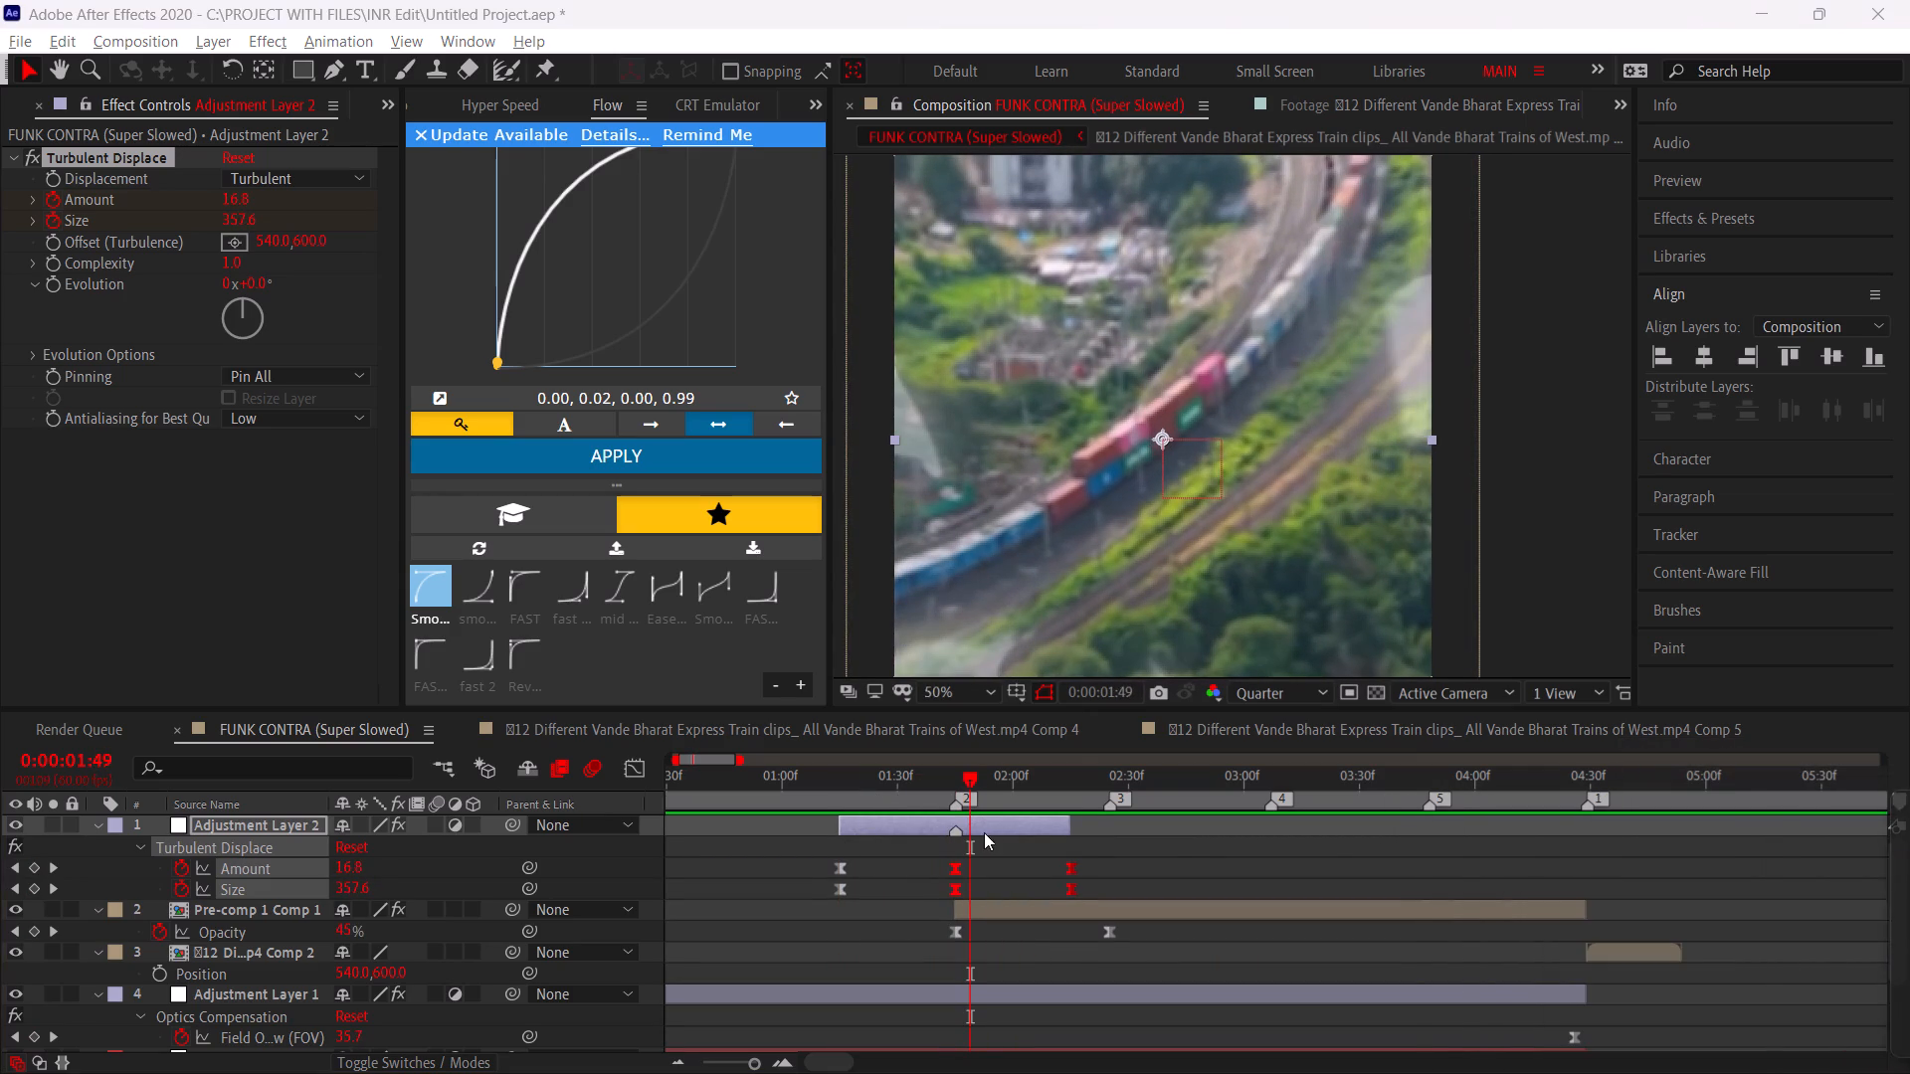
pyautogui.moveTo(931, 784); pyautogui.dragTo(527, 797)
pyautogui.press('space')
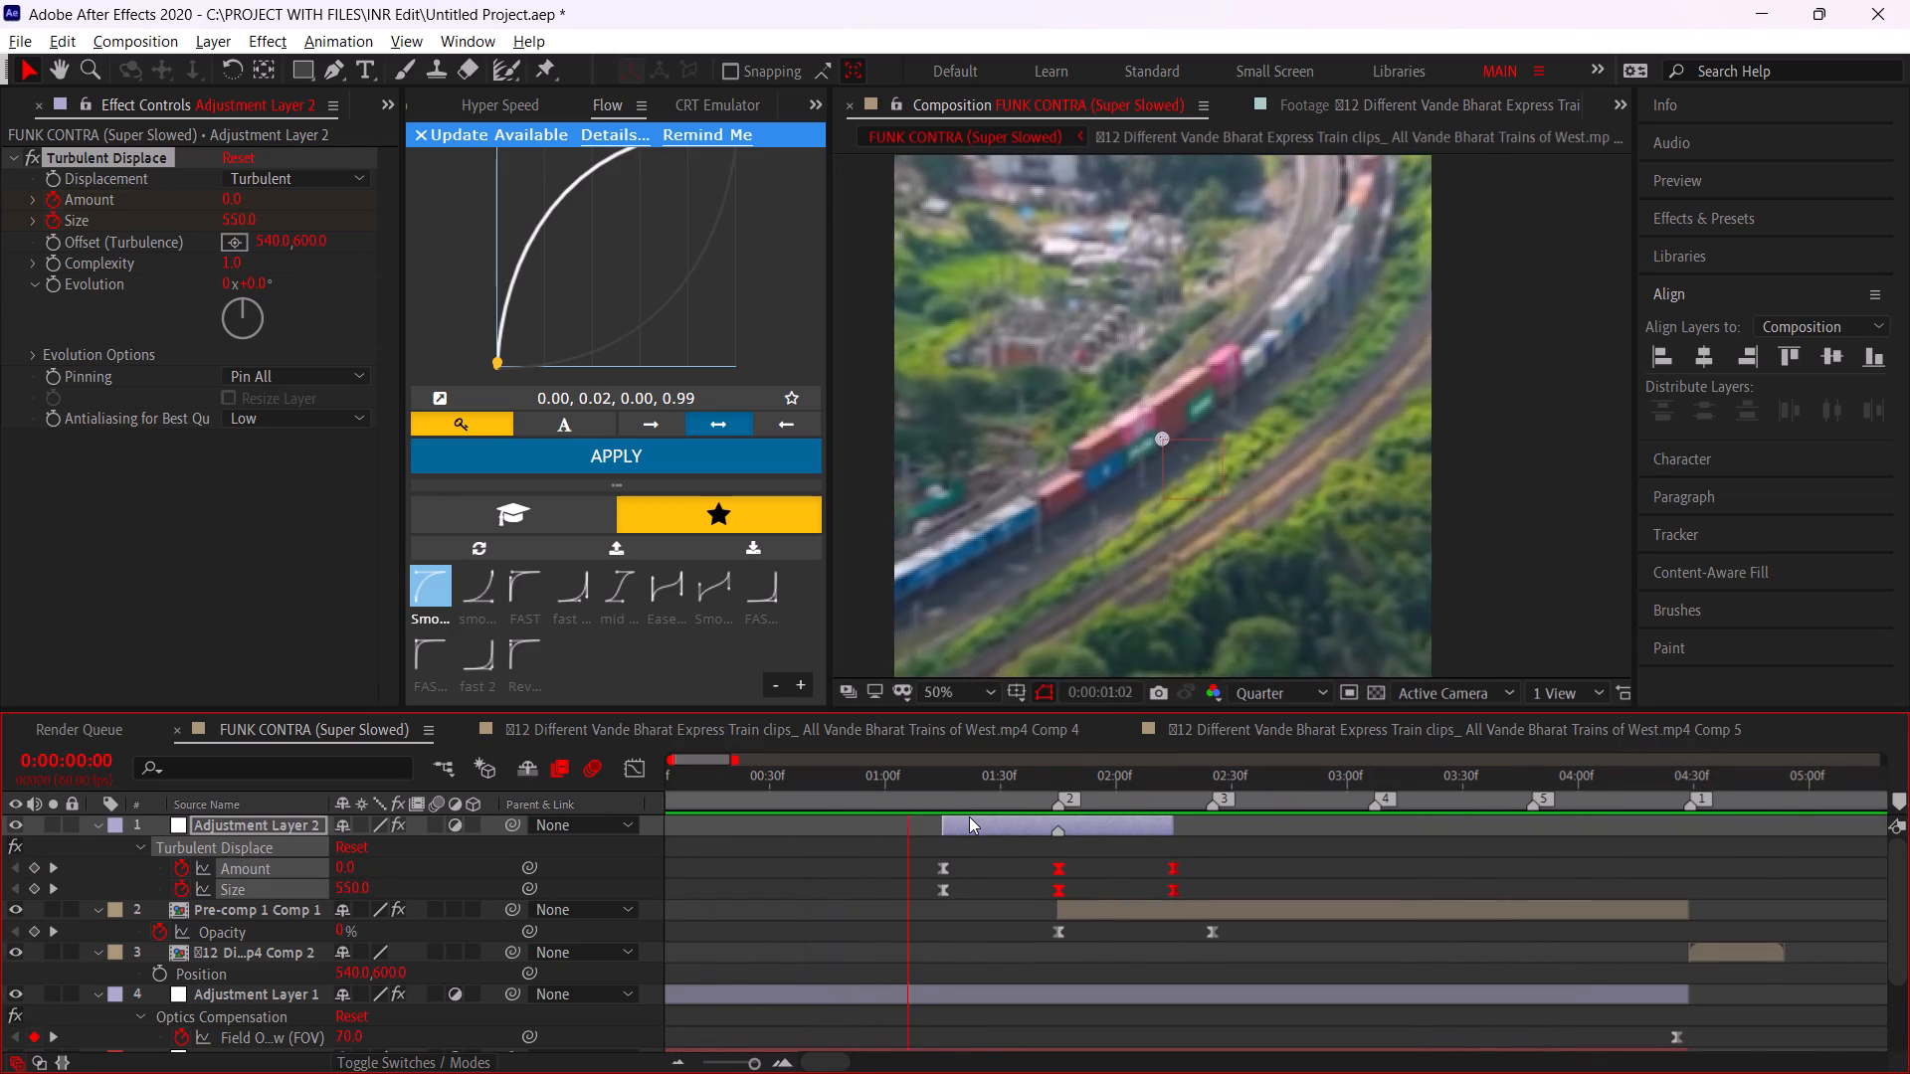
# Set Adjustment Layer 2's Turbulent Displace Size to 50 at the middle keyframe, 0:00:01:45.
pyautogui.keyDown('alt'); pyautogui.scroll(2, 997, 835); pyautogui.keyUp('alt')
pyautogui.moveTo(1119, 783); pyautogui.dragTo(1267, 805)
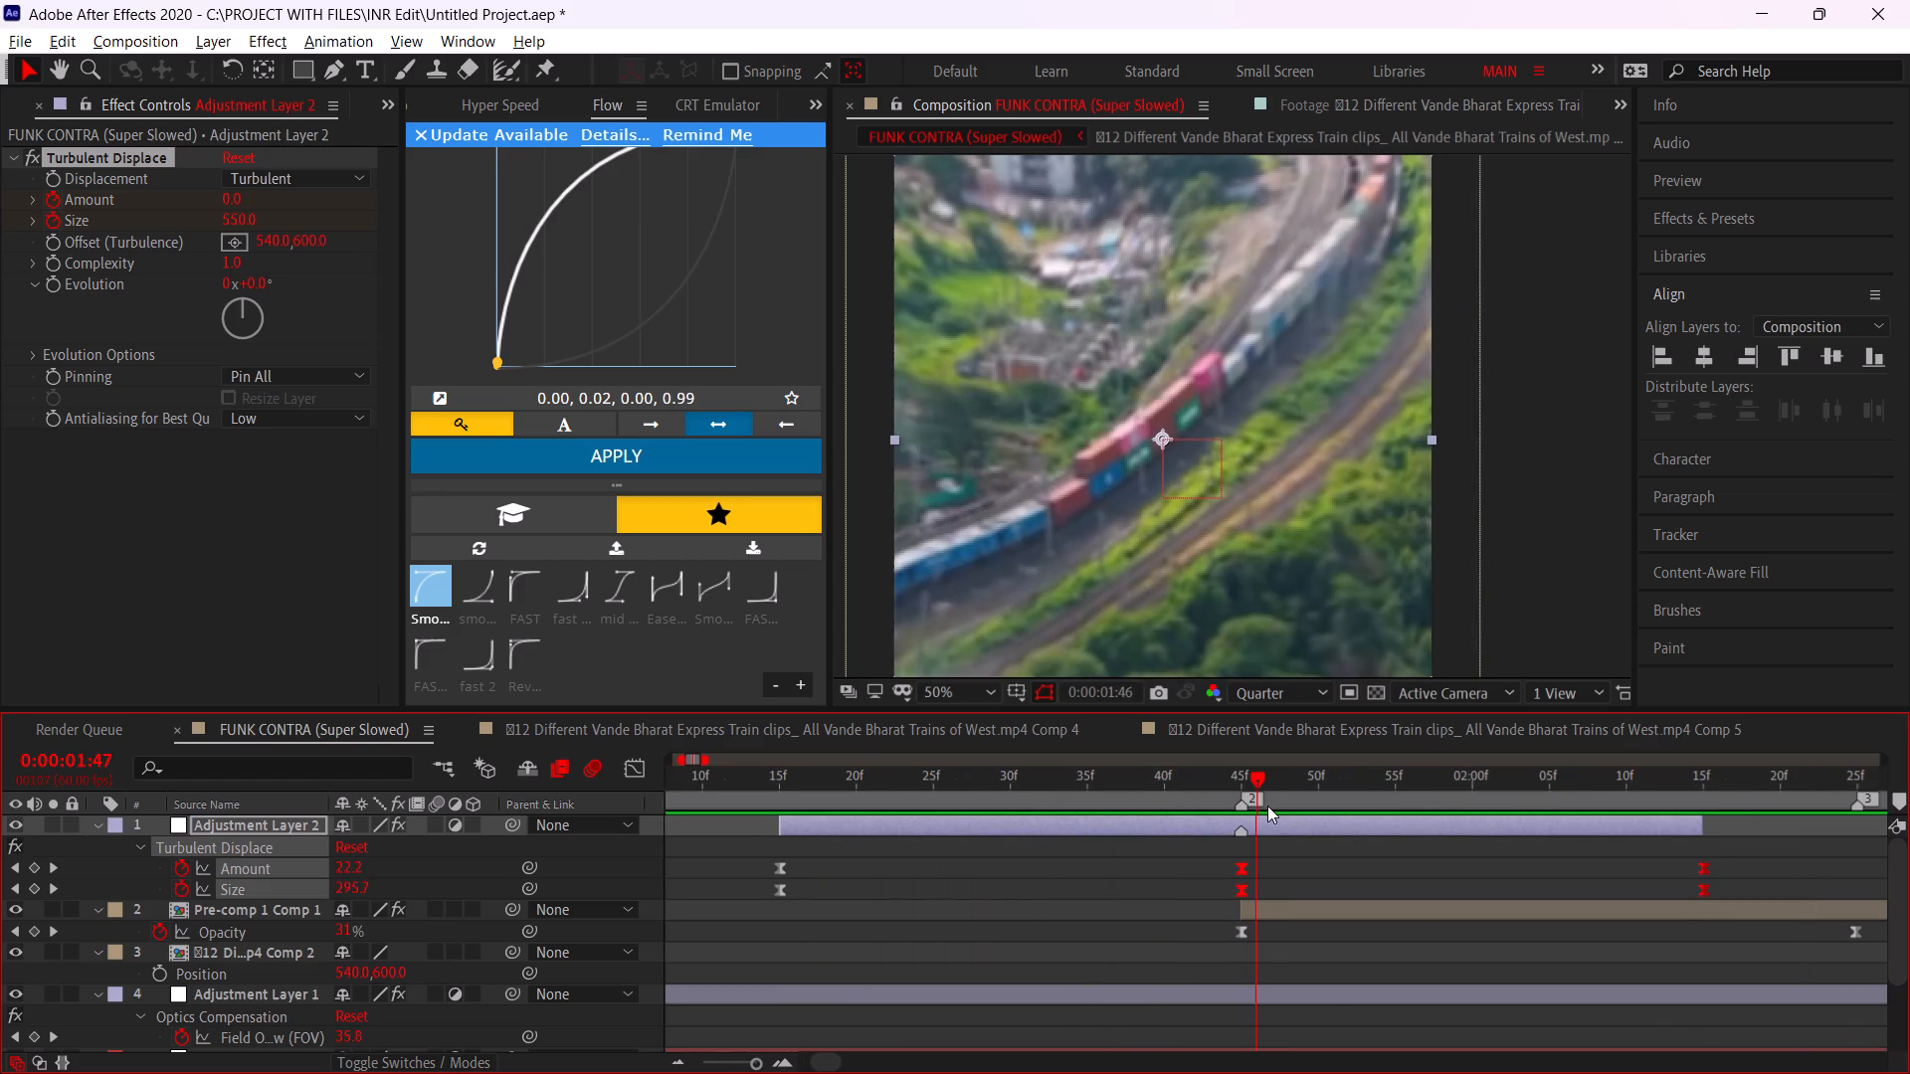
pyautogui.moveTo(1267, 805); pyautogui.dragTo(1243, 803)
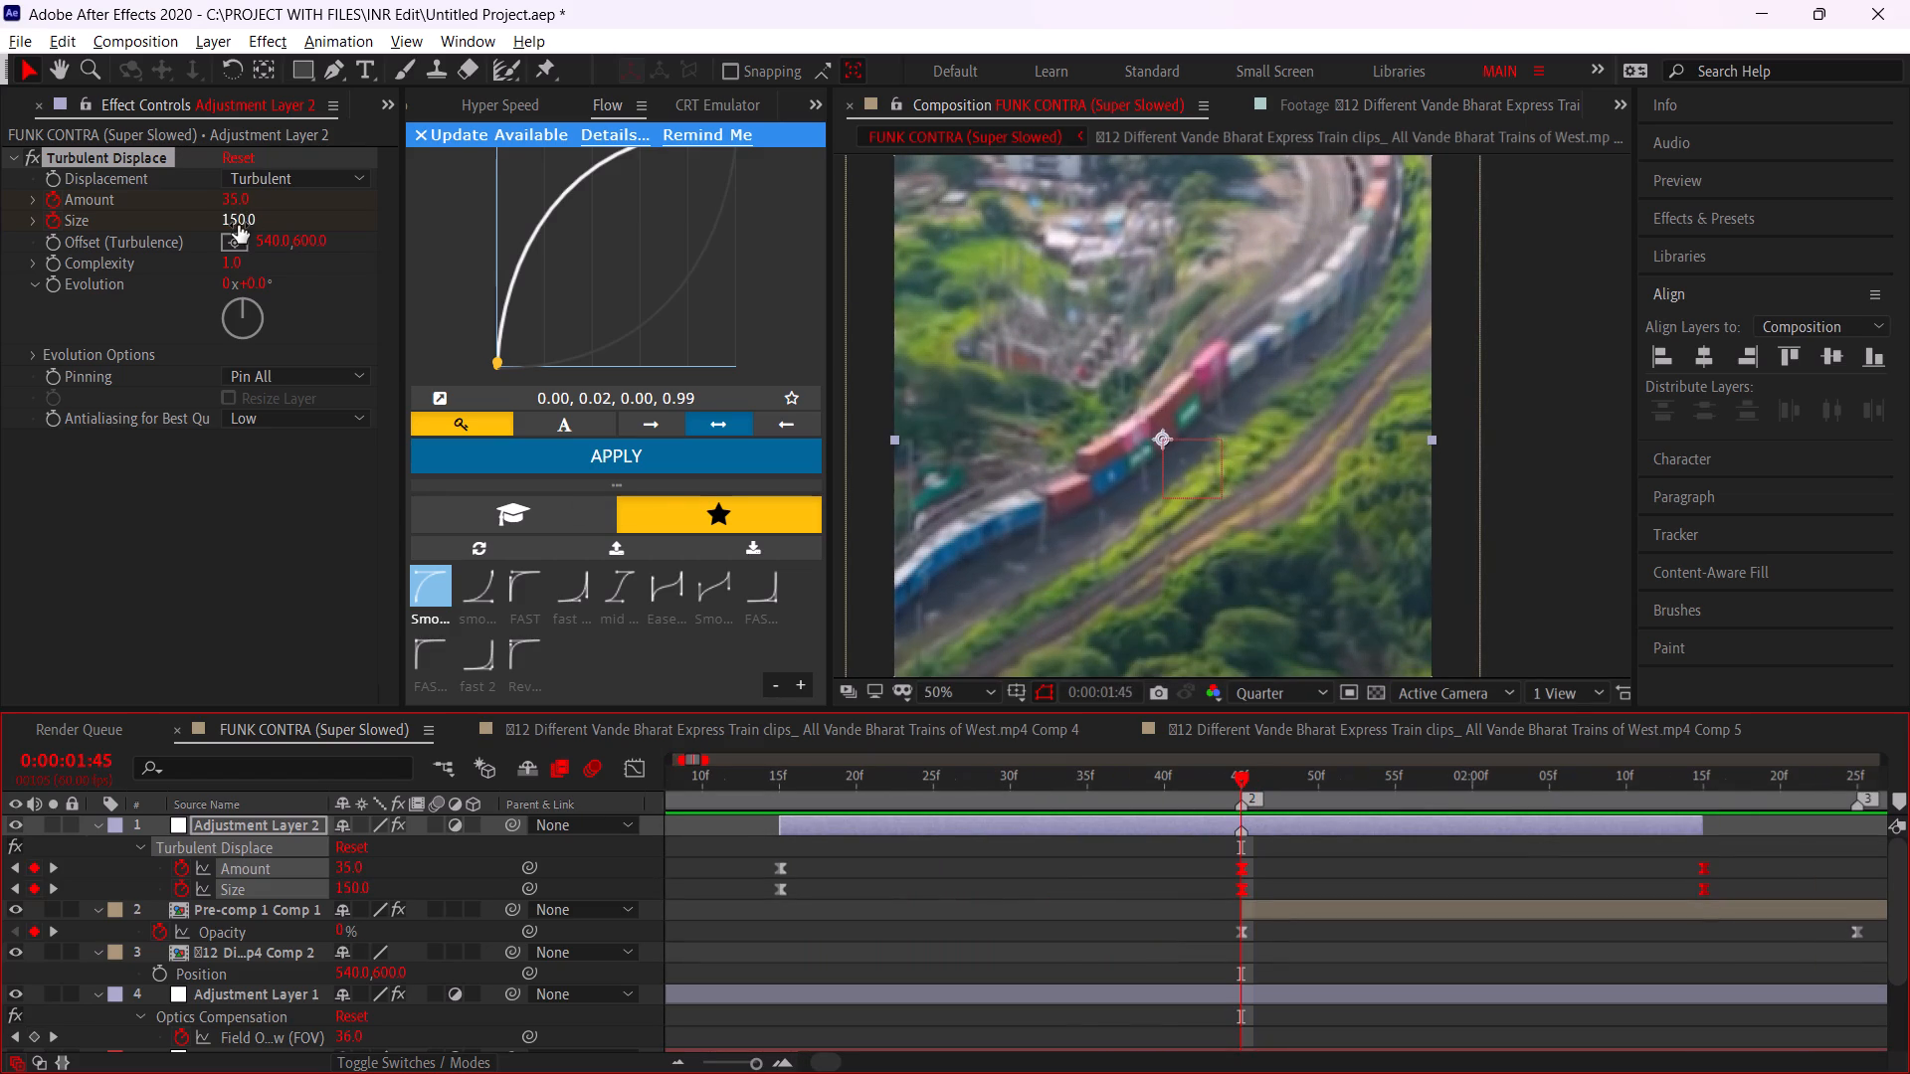
pyautogui.click(238, 225)
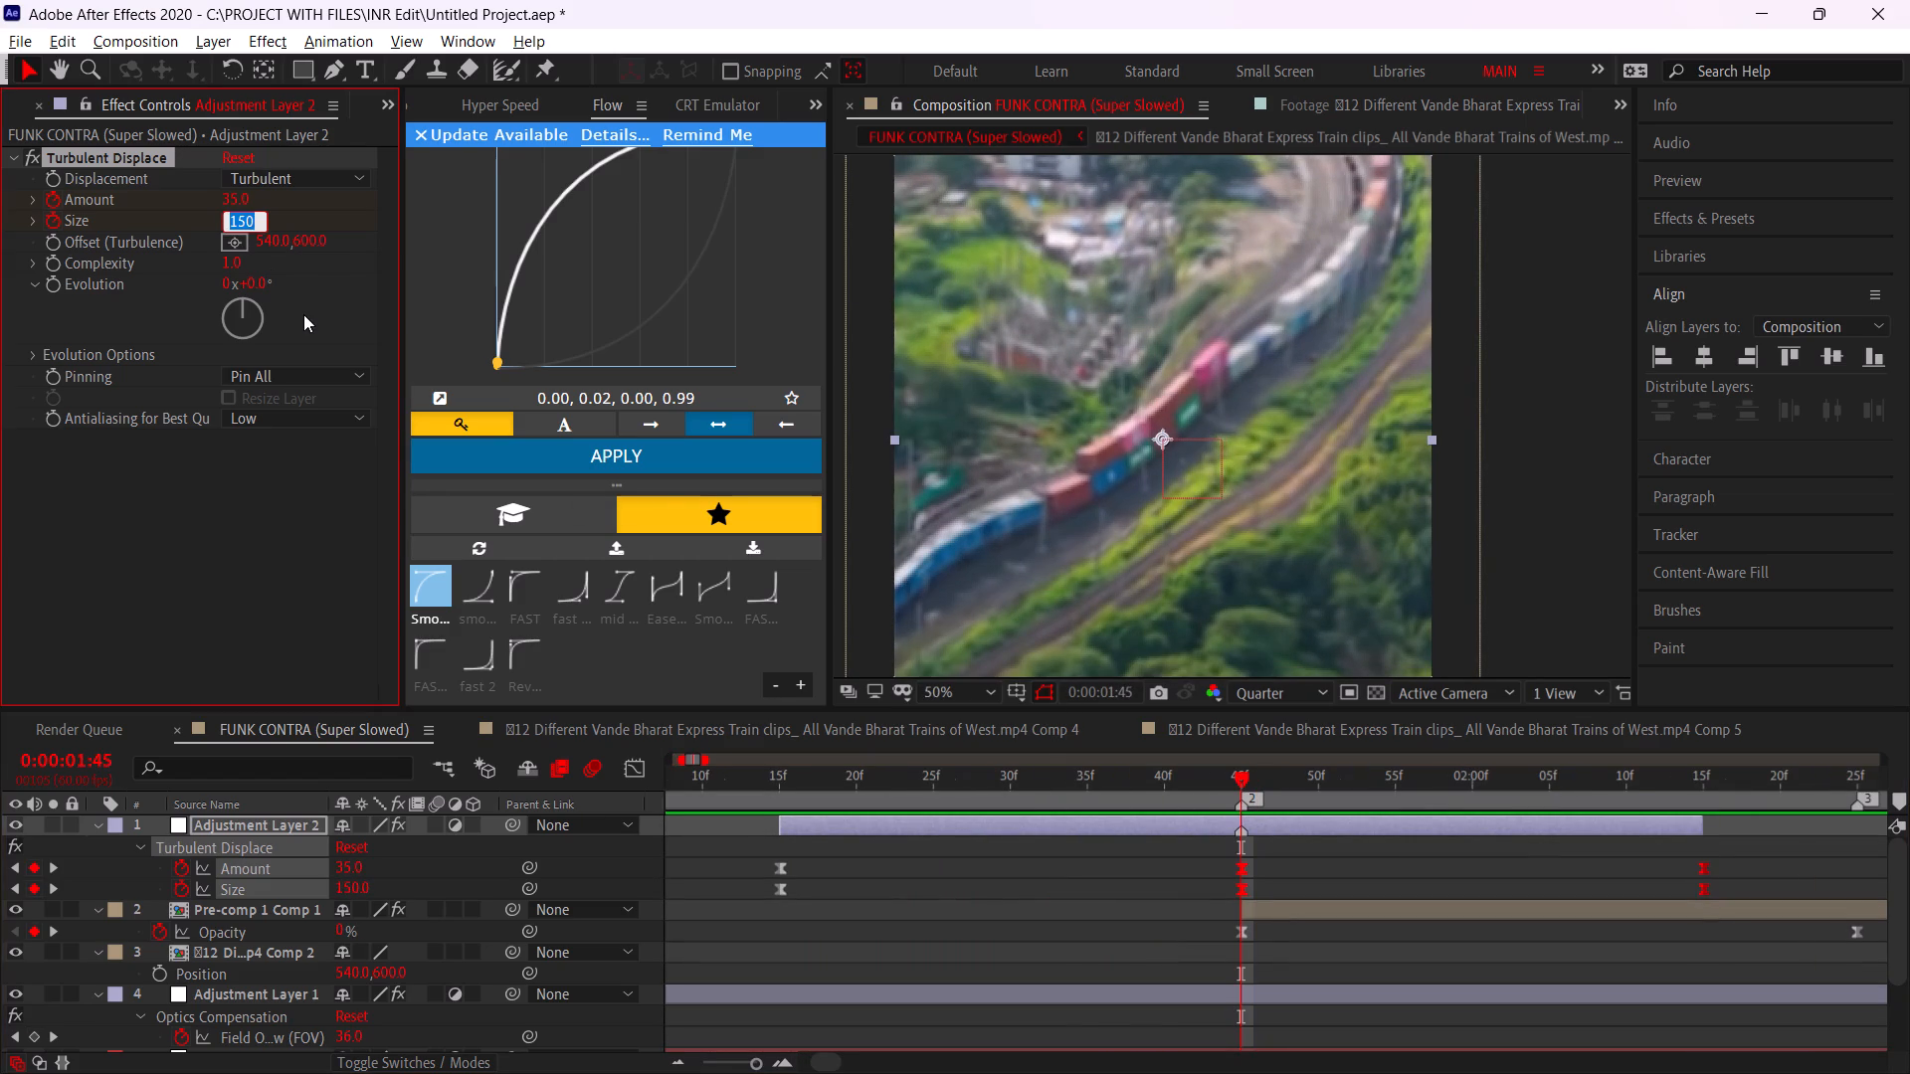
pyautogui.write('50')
pyautogui.click(332, 325)
pyautogui.keyDown('alt'); pyautogui.scroll(-2, 1268, 795); pyautogui.keyUp('alt')
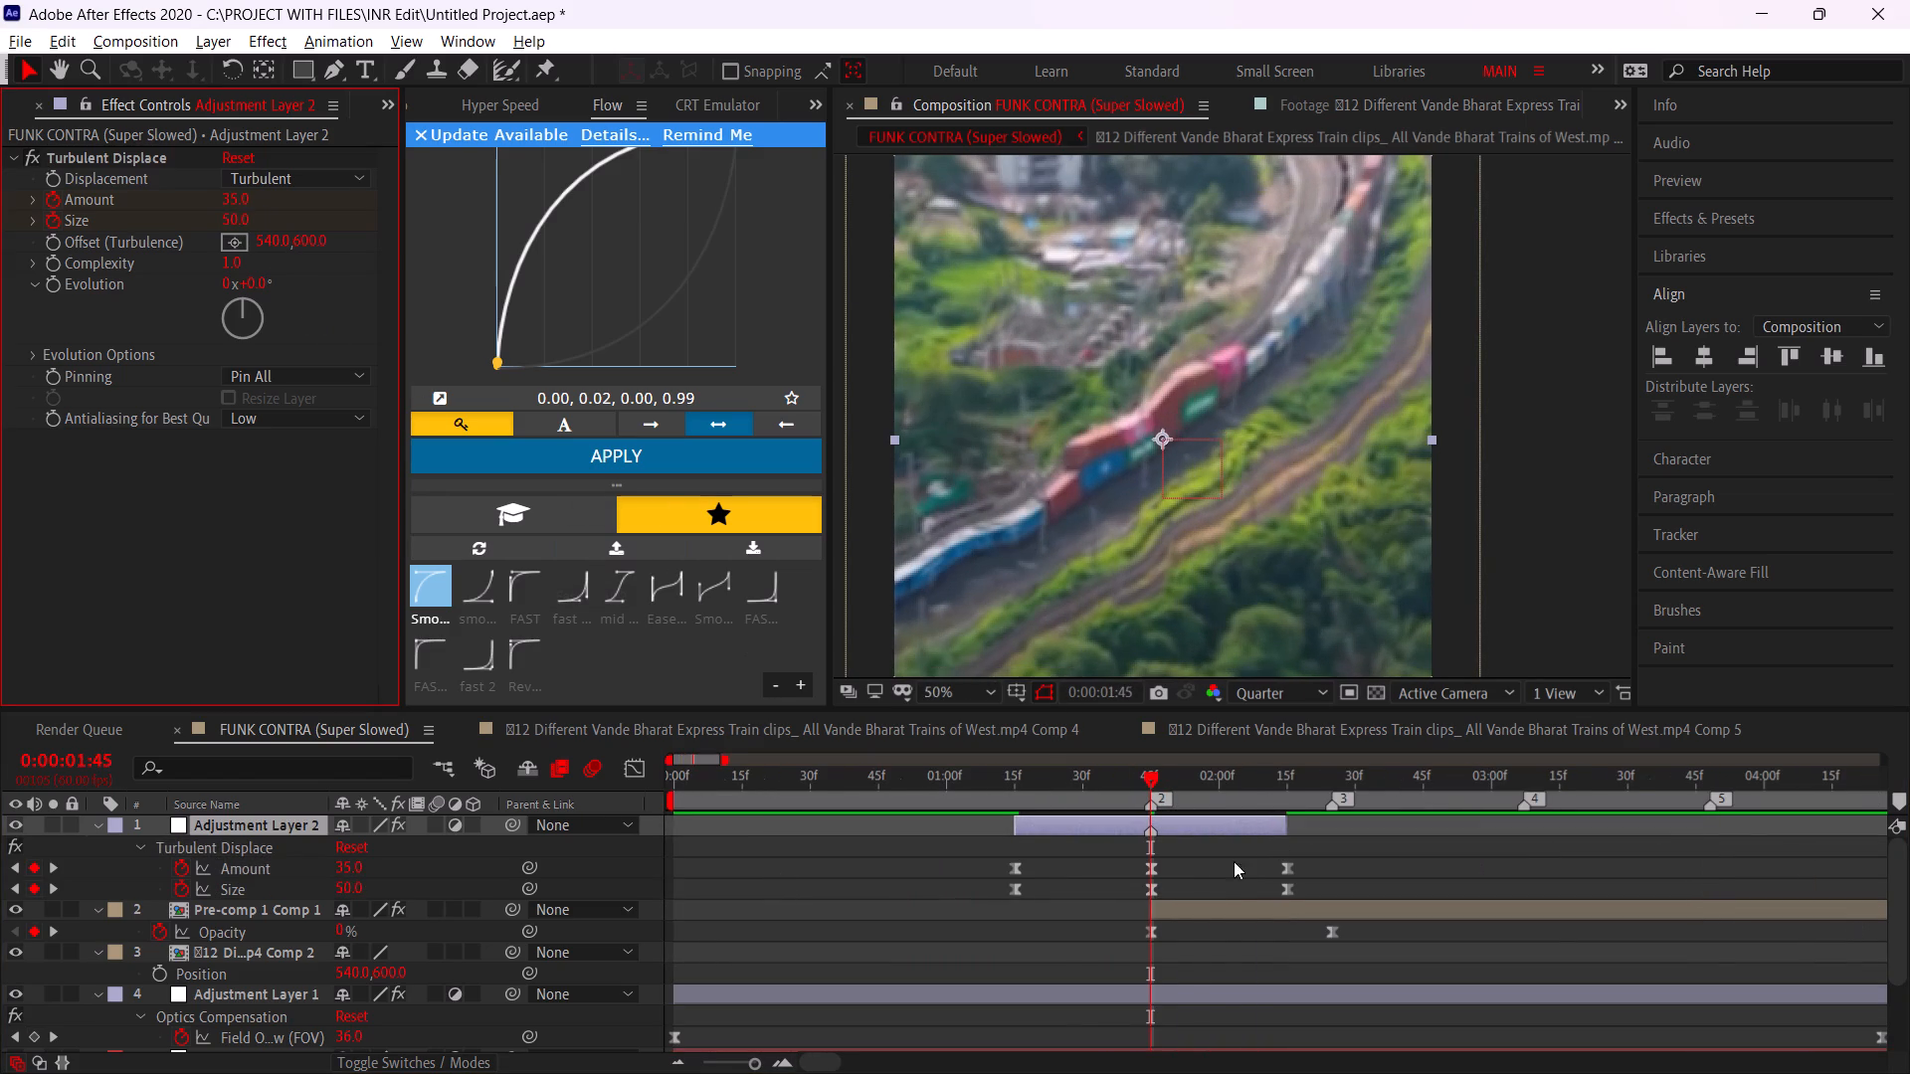
# Apply the Flow curve 0.98, 0.00, 1.00, 1.00 to the first and middle Amount and Size keyframes.
pyautogui.moveTo(1194, 858); pyautogui.dragTo(895, 897)
pyautogui.click(484, 578)
pyautogui.click(537, 450)
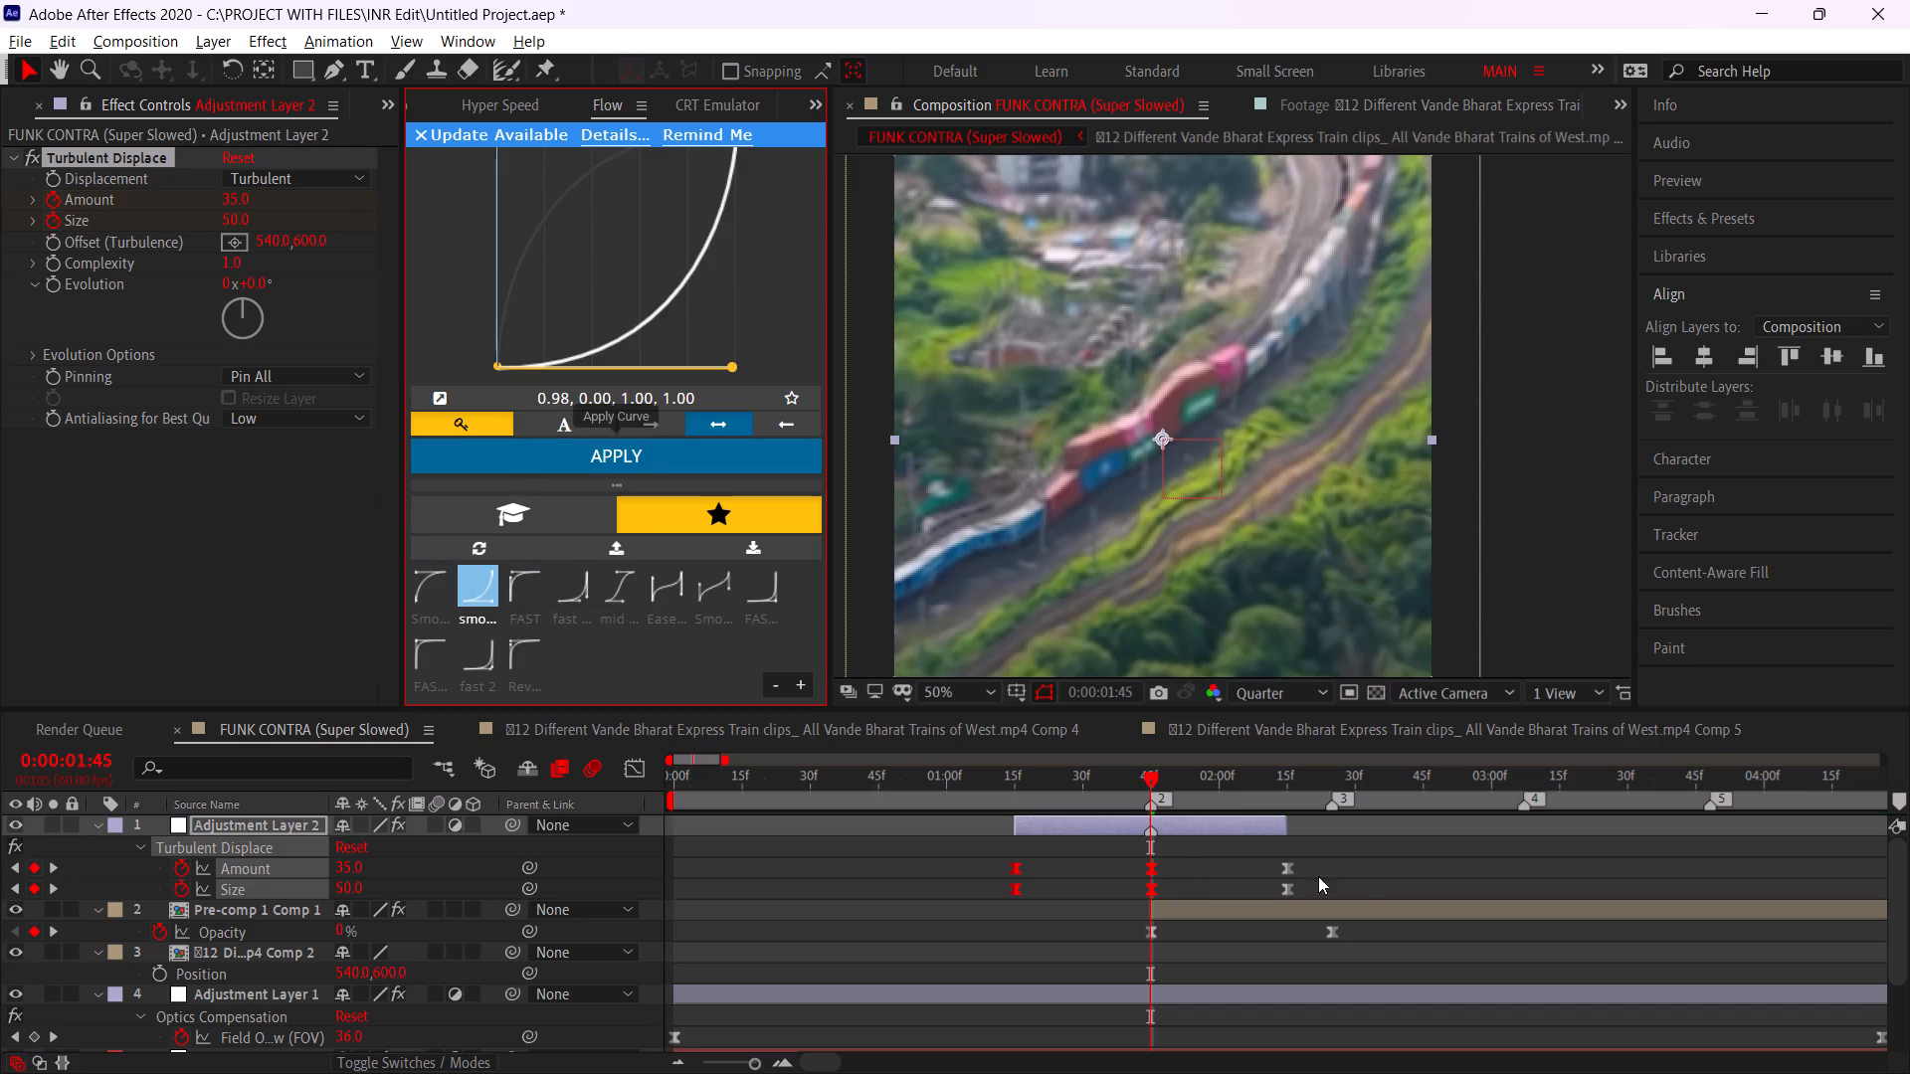
# Apply the Flow curve 0.00, 0.02, 0.00, 0.99 to the middle and last Amount and Size keyframes.
pyautogui.moveTo(1357, 869); pyautogui.dragTo(1109, 889)
pyautogui.click(434, 591)
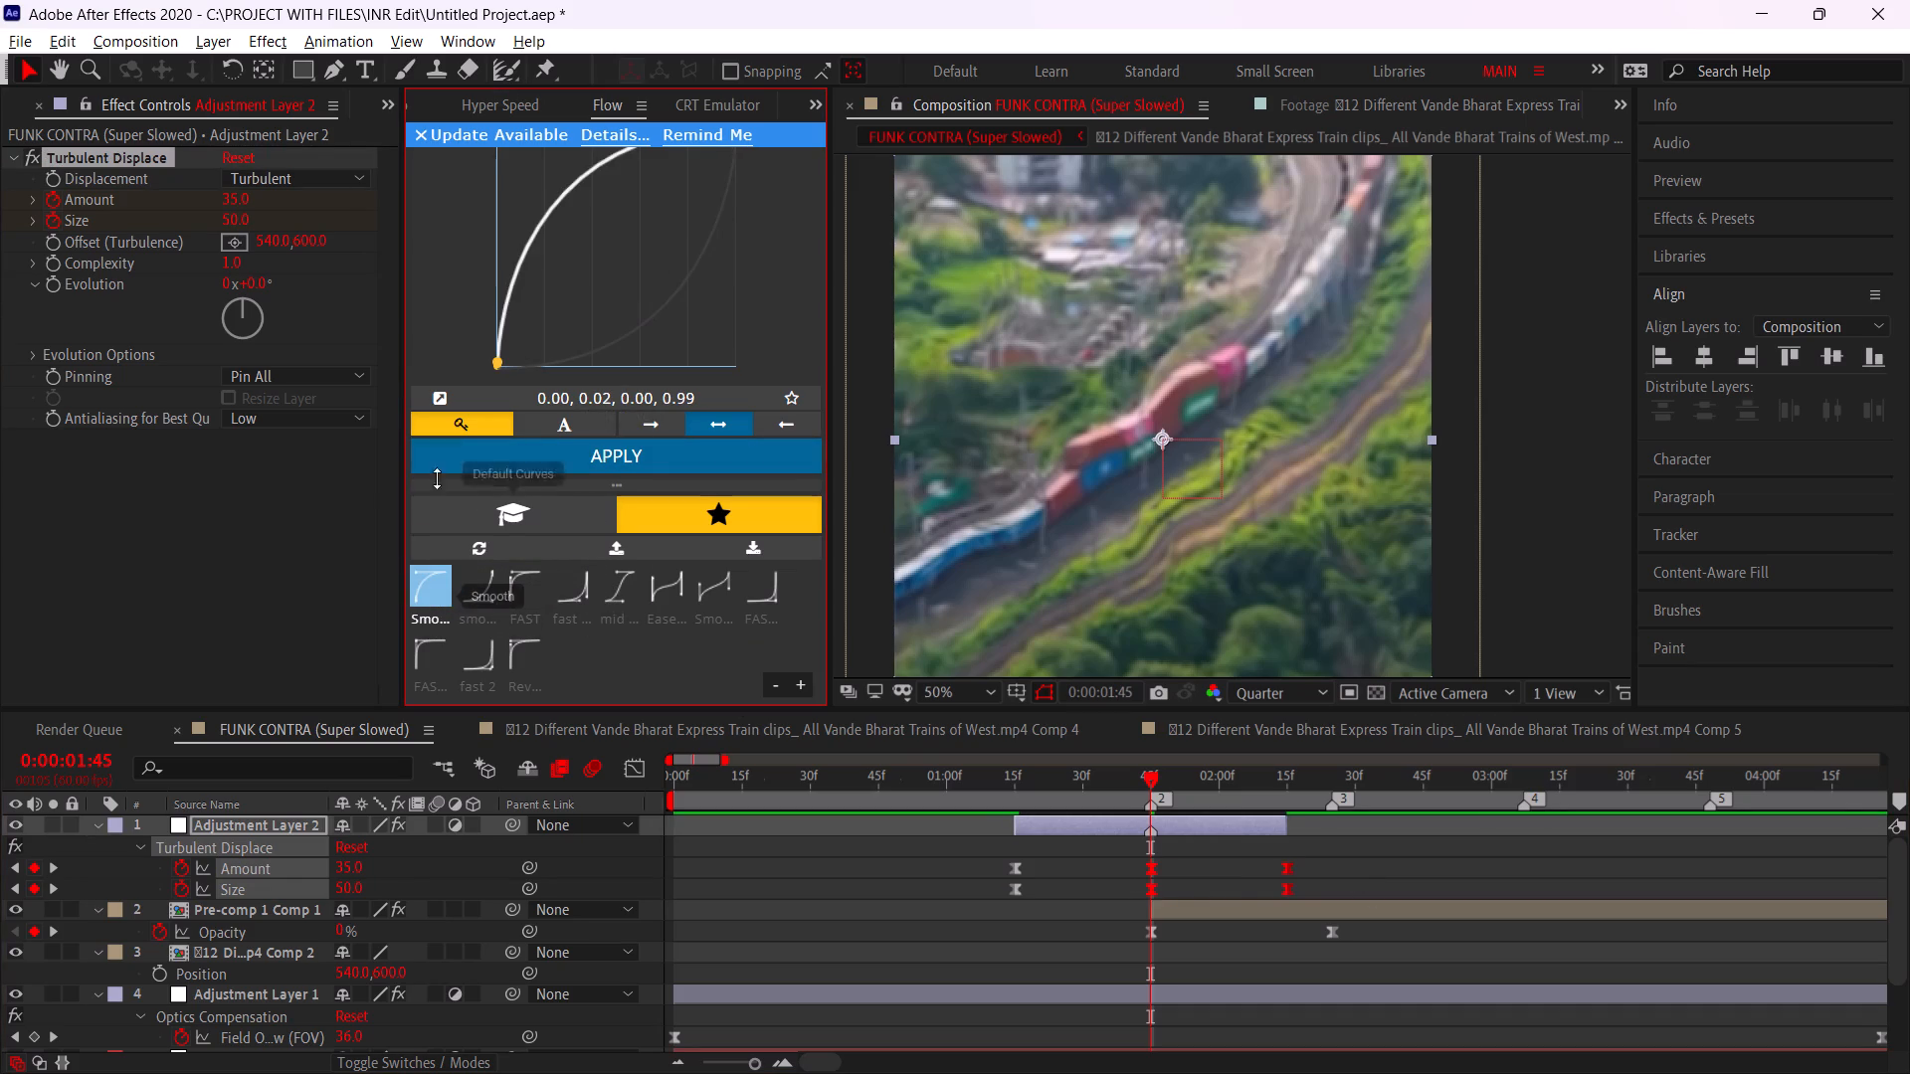
pyautogui.click(452, 445)
# Preview the composition from its start to review the displacement transition around marker 2.
pyautogui.keyDown('alt'); pyautogui.scroll(-2, 1202, 897); pyautogui.keyUp('alt')
pyautogui.moveTo(823, 790); pyautogui.dragTo(661, 805)
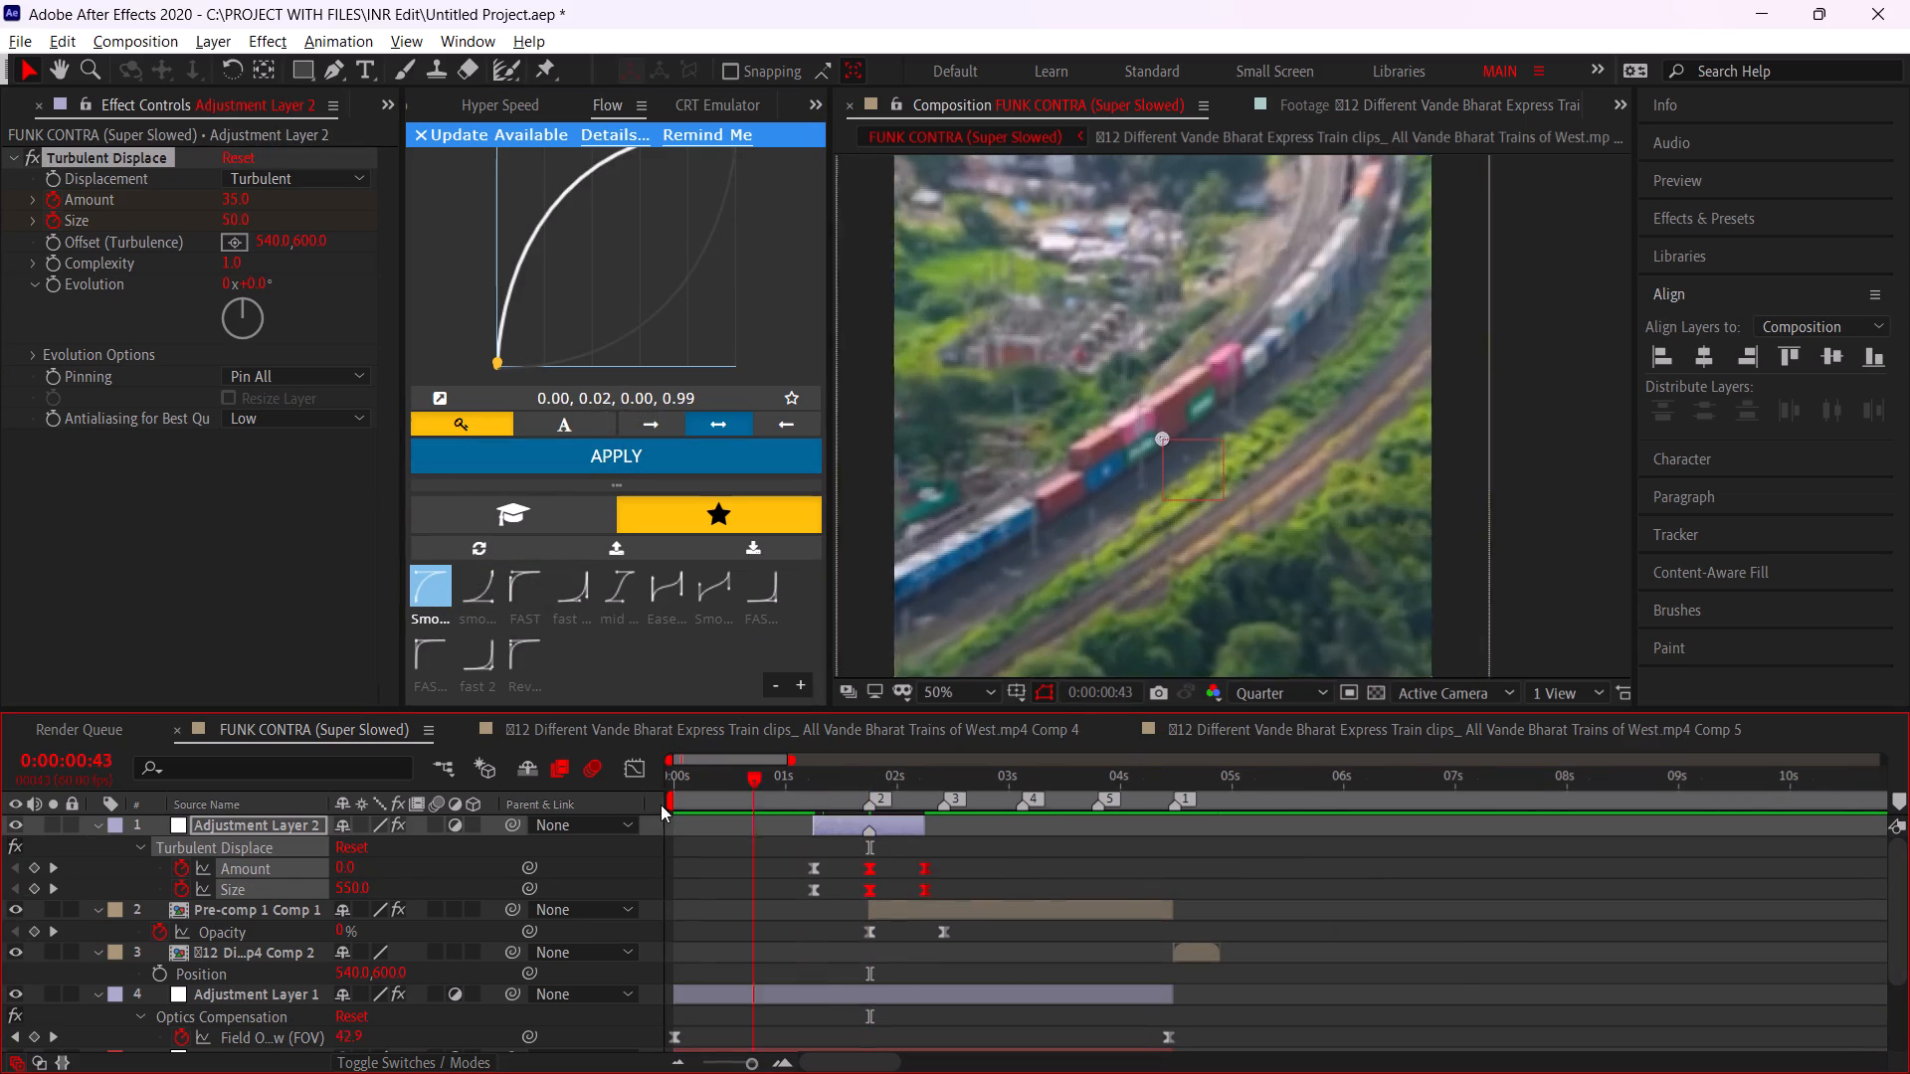
pyautogui.moveTo(661, 805); pyautogui.dragTo(594, 809)
pyautogui.press('space')
pyautogui.press('space')
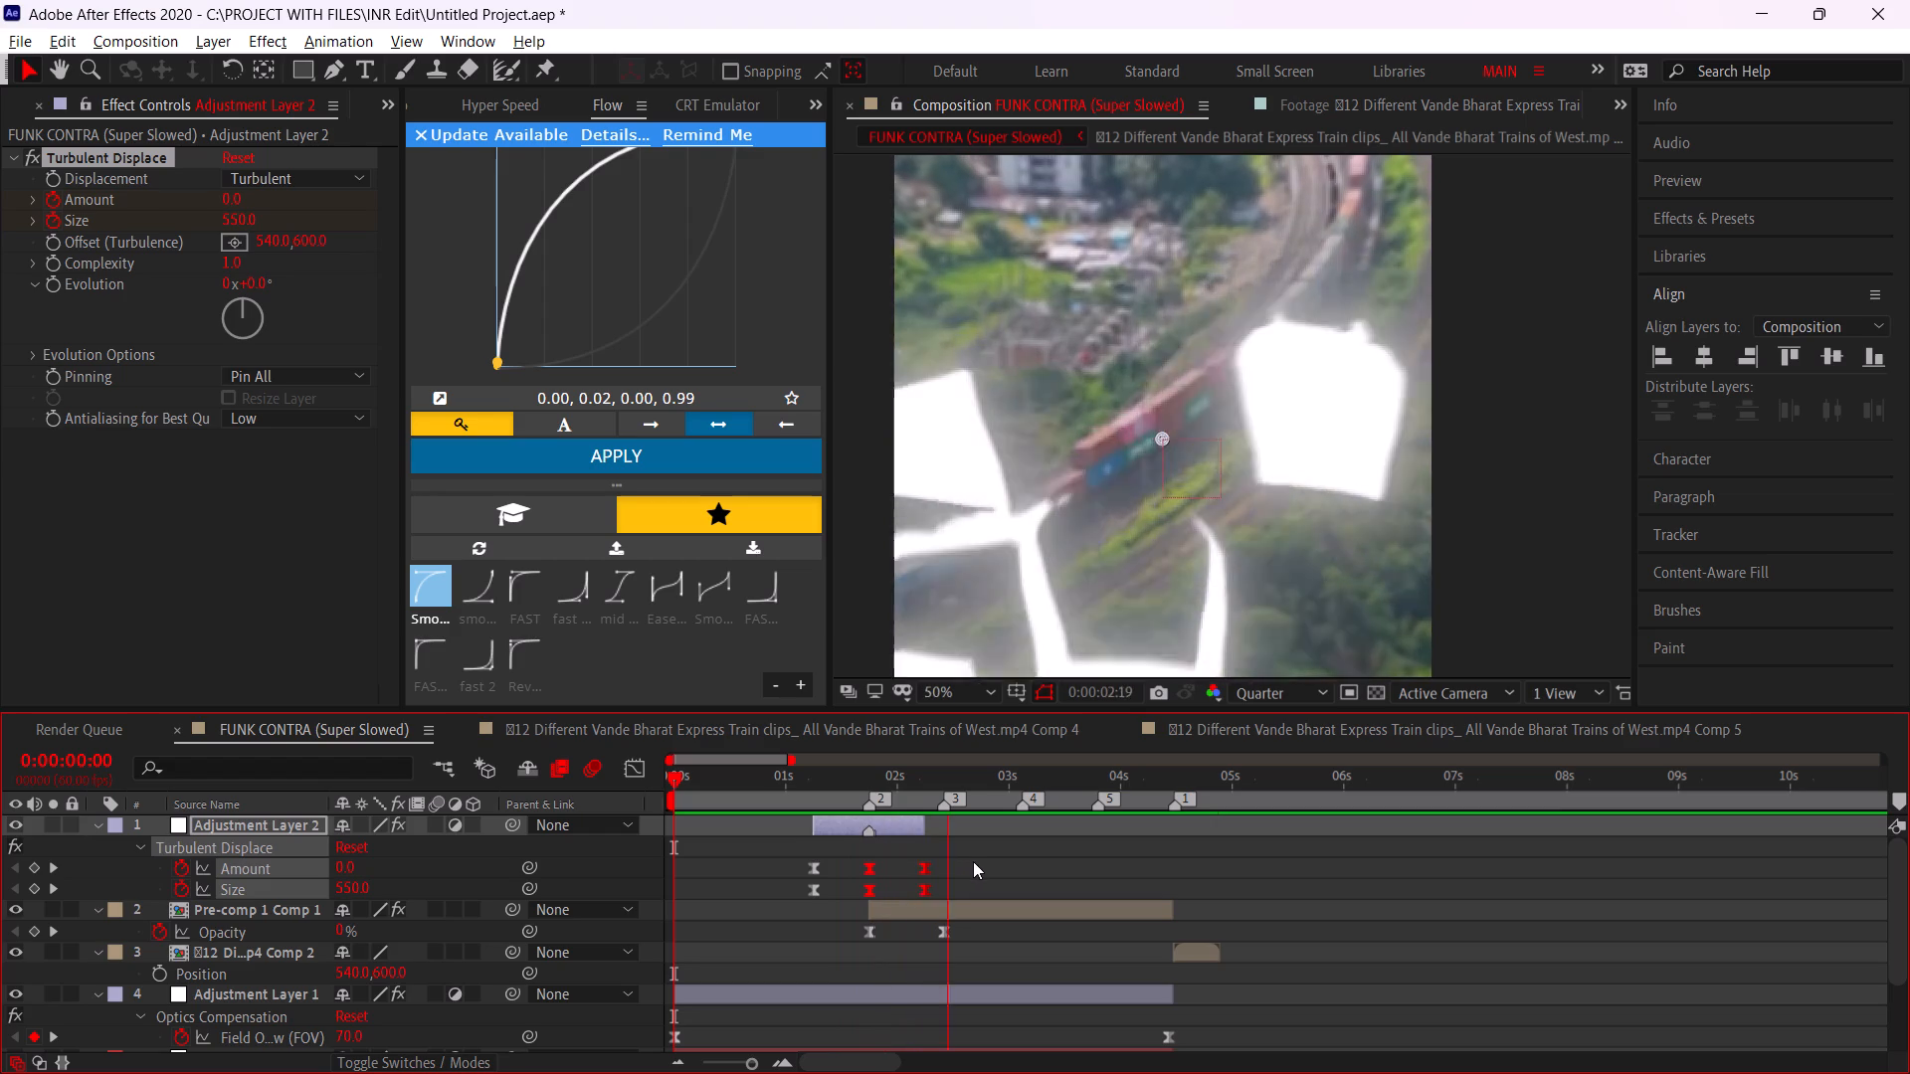
# Apply the BCC Lens Blur OBS effect to Adjustment Layer 2 with the playhead at 0:00:01:45.
pyautogui.click(837, 793)
pyautogui.keyDown('alt'); pyautogui.scroll(2, 855, 839); pyautogui.keyUp('alt')
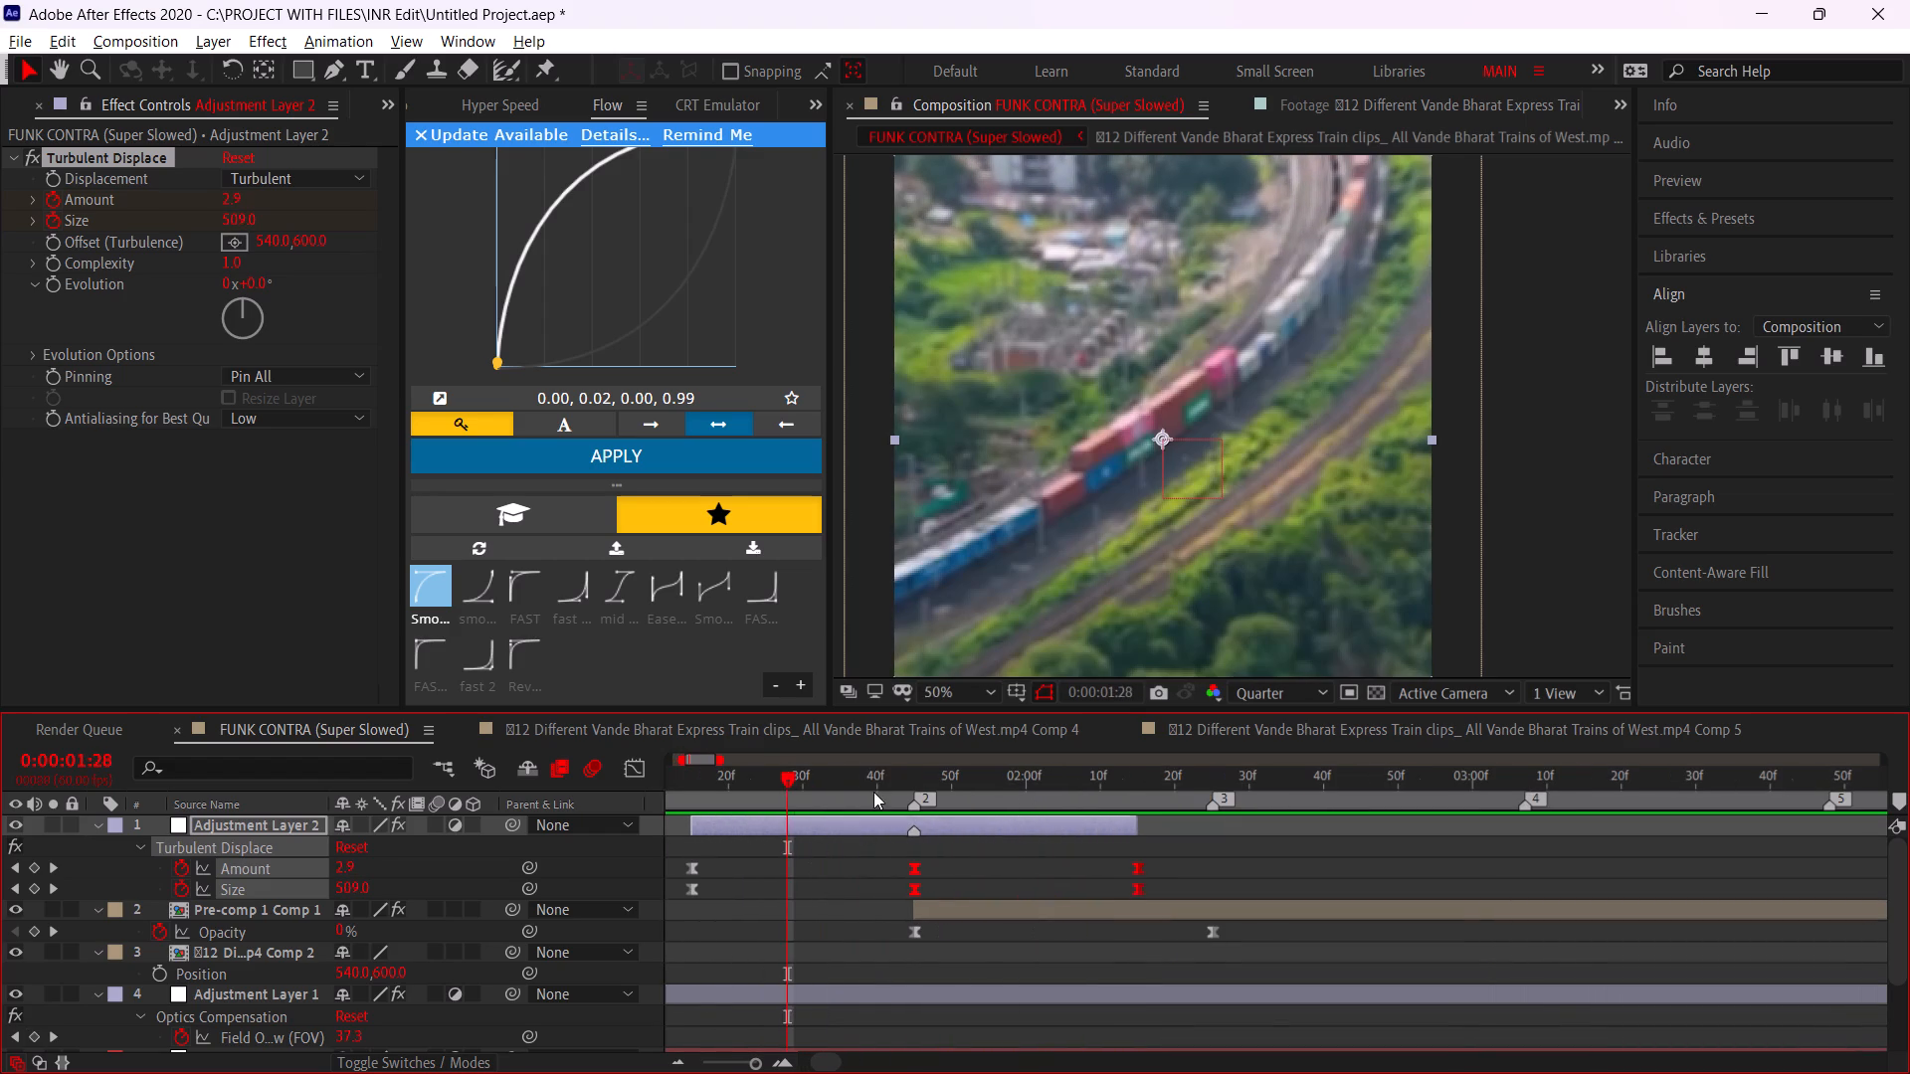
pyautogui.moveTo(873, 792); pyautogui.dragTo(913, 805)
pyautogui.click(934, 816)
pyautogui.hotkey('ctrl', 'space')
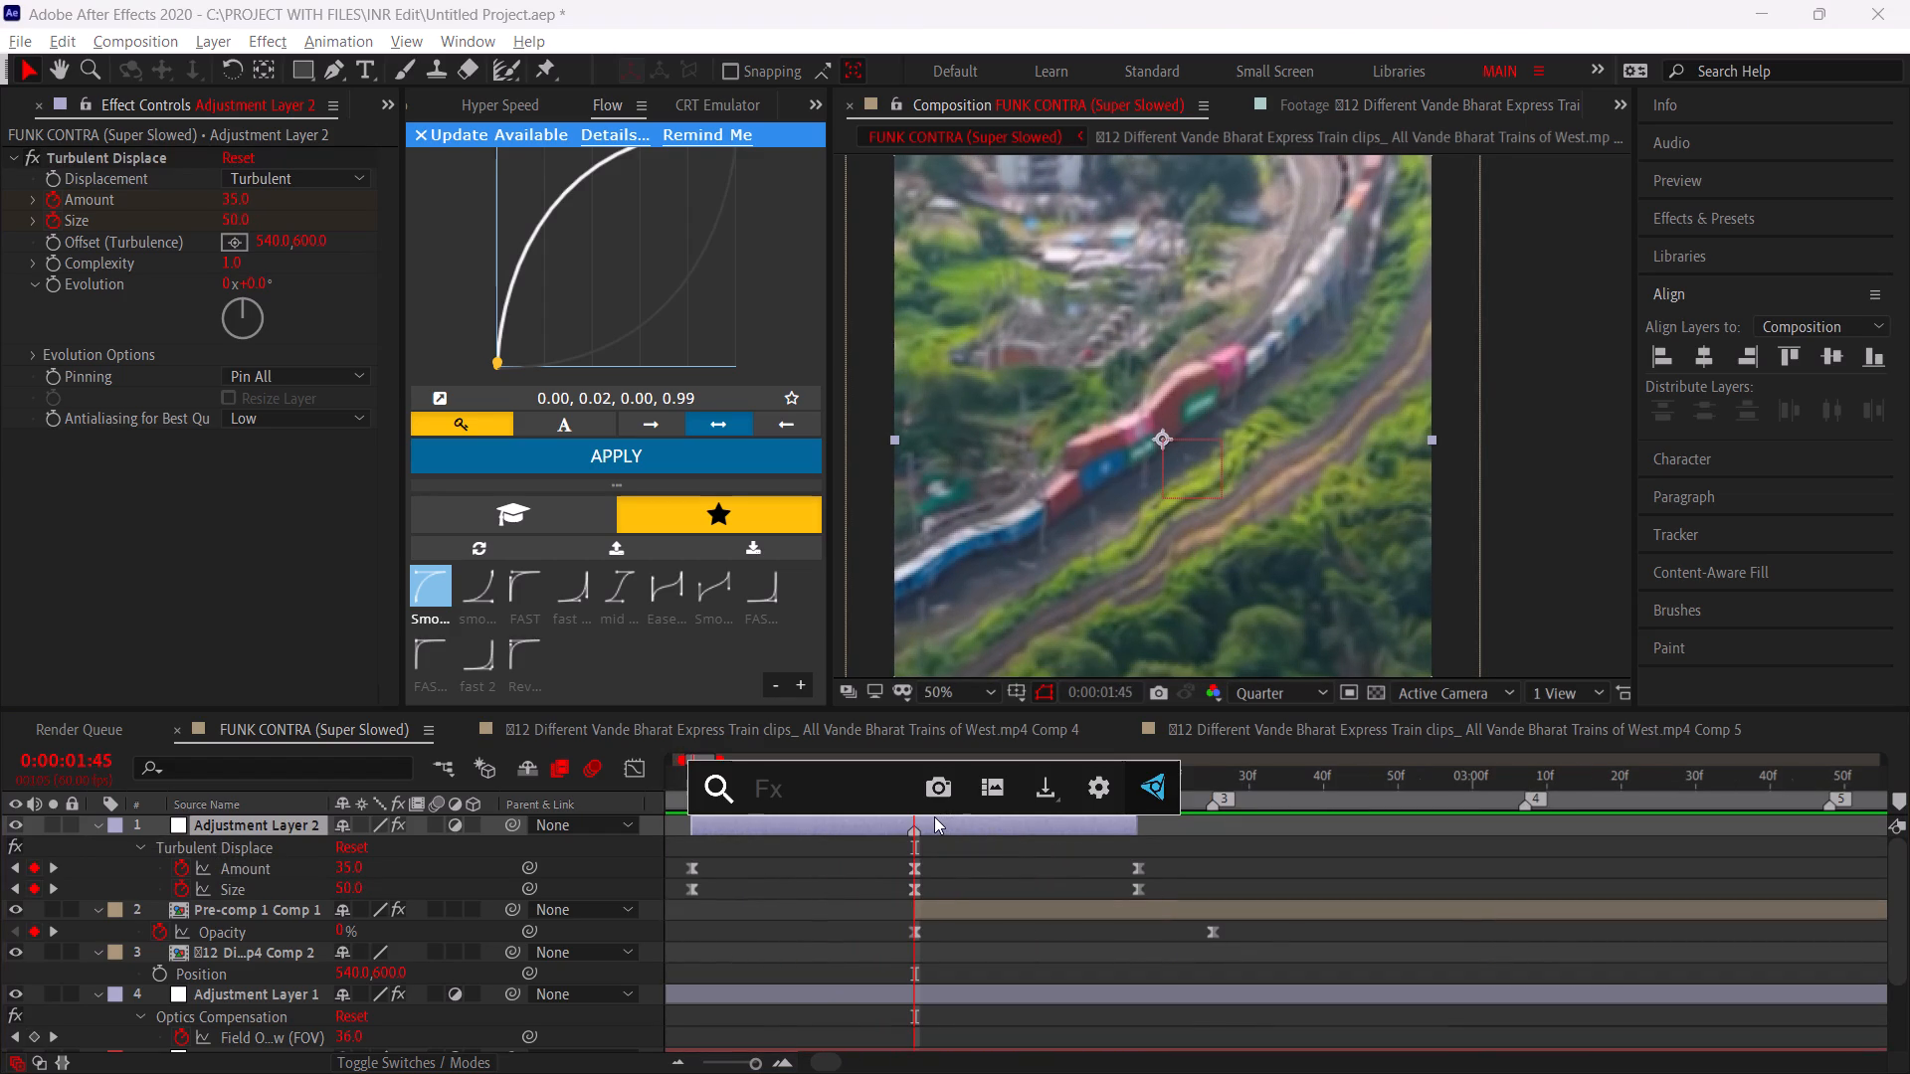
pyautogui.write('bcc lens')
pyautogui.press('Return')
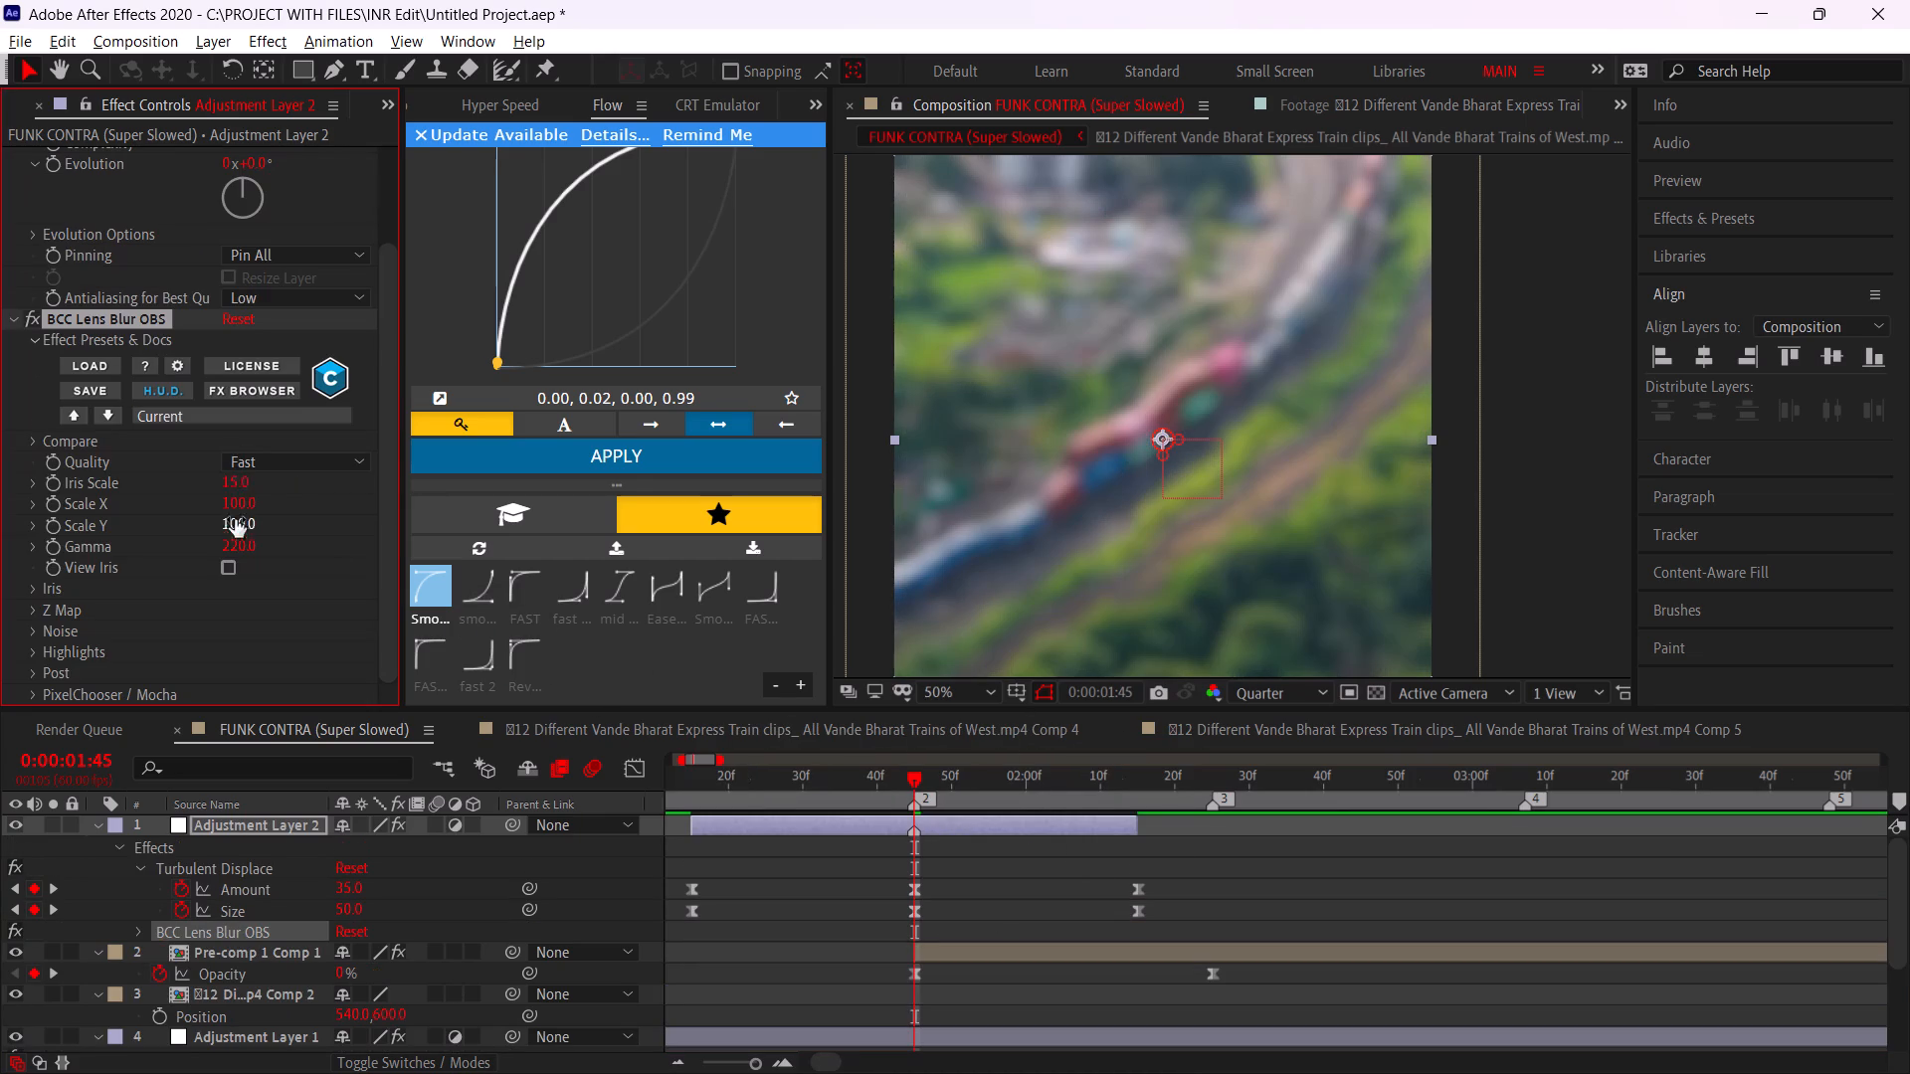
# Set the Iris Shape of BCC Lens Blur OBS on Adjustment Layer 2 to 3 Sides.
pyautogui.click(318, 519)
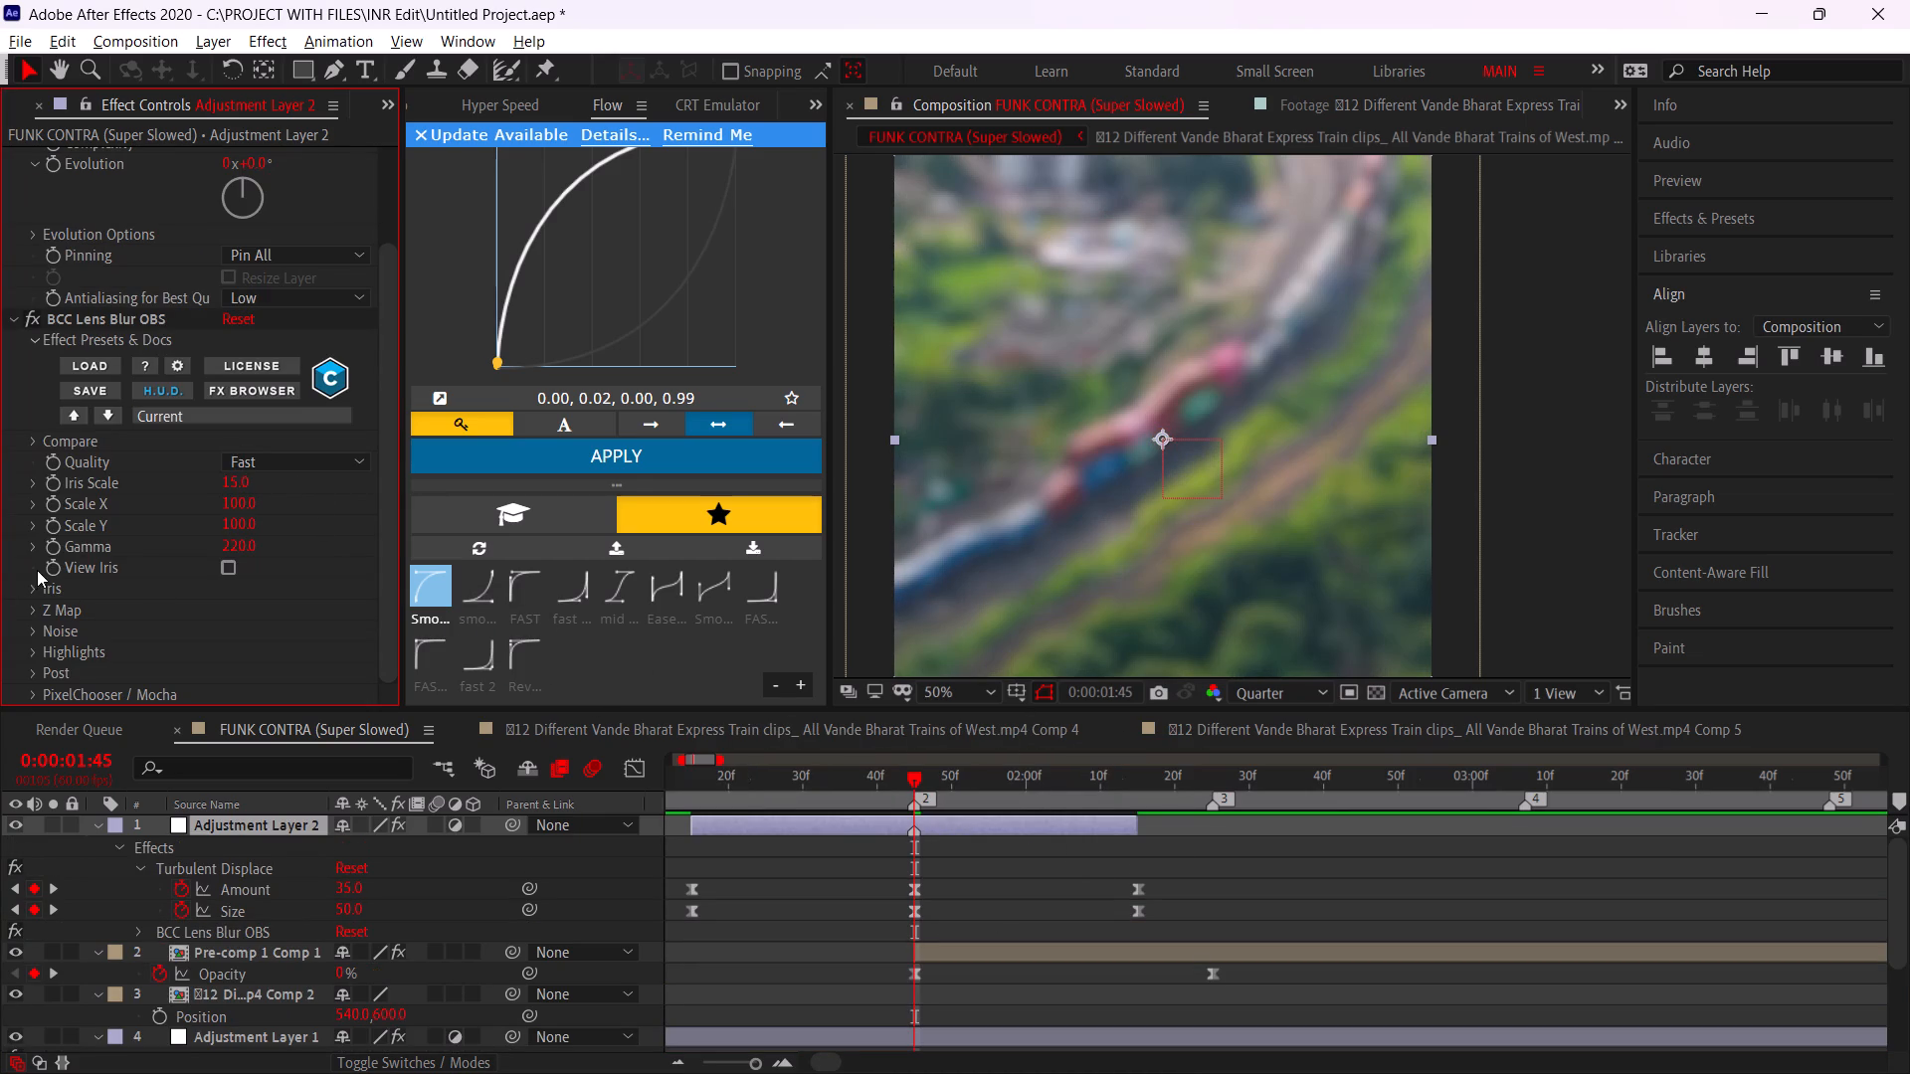
pyautogui.click(32, 589)
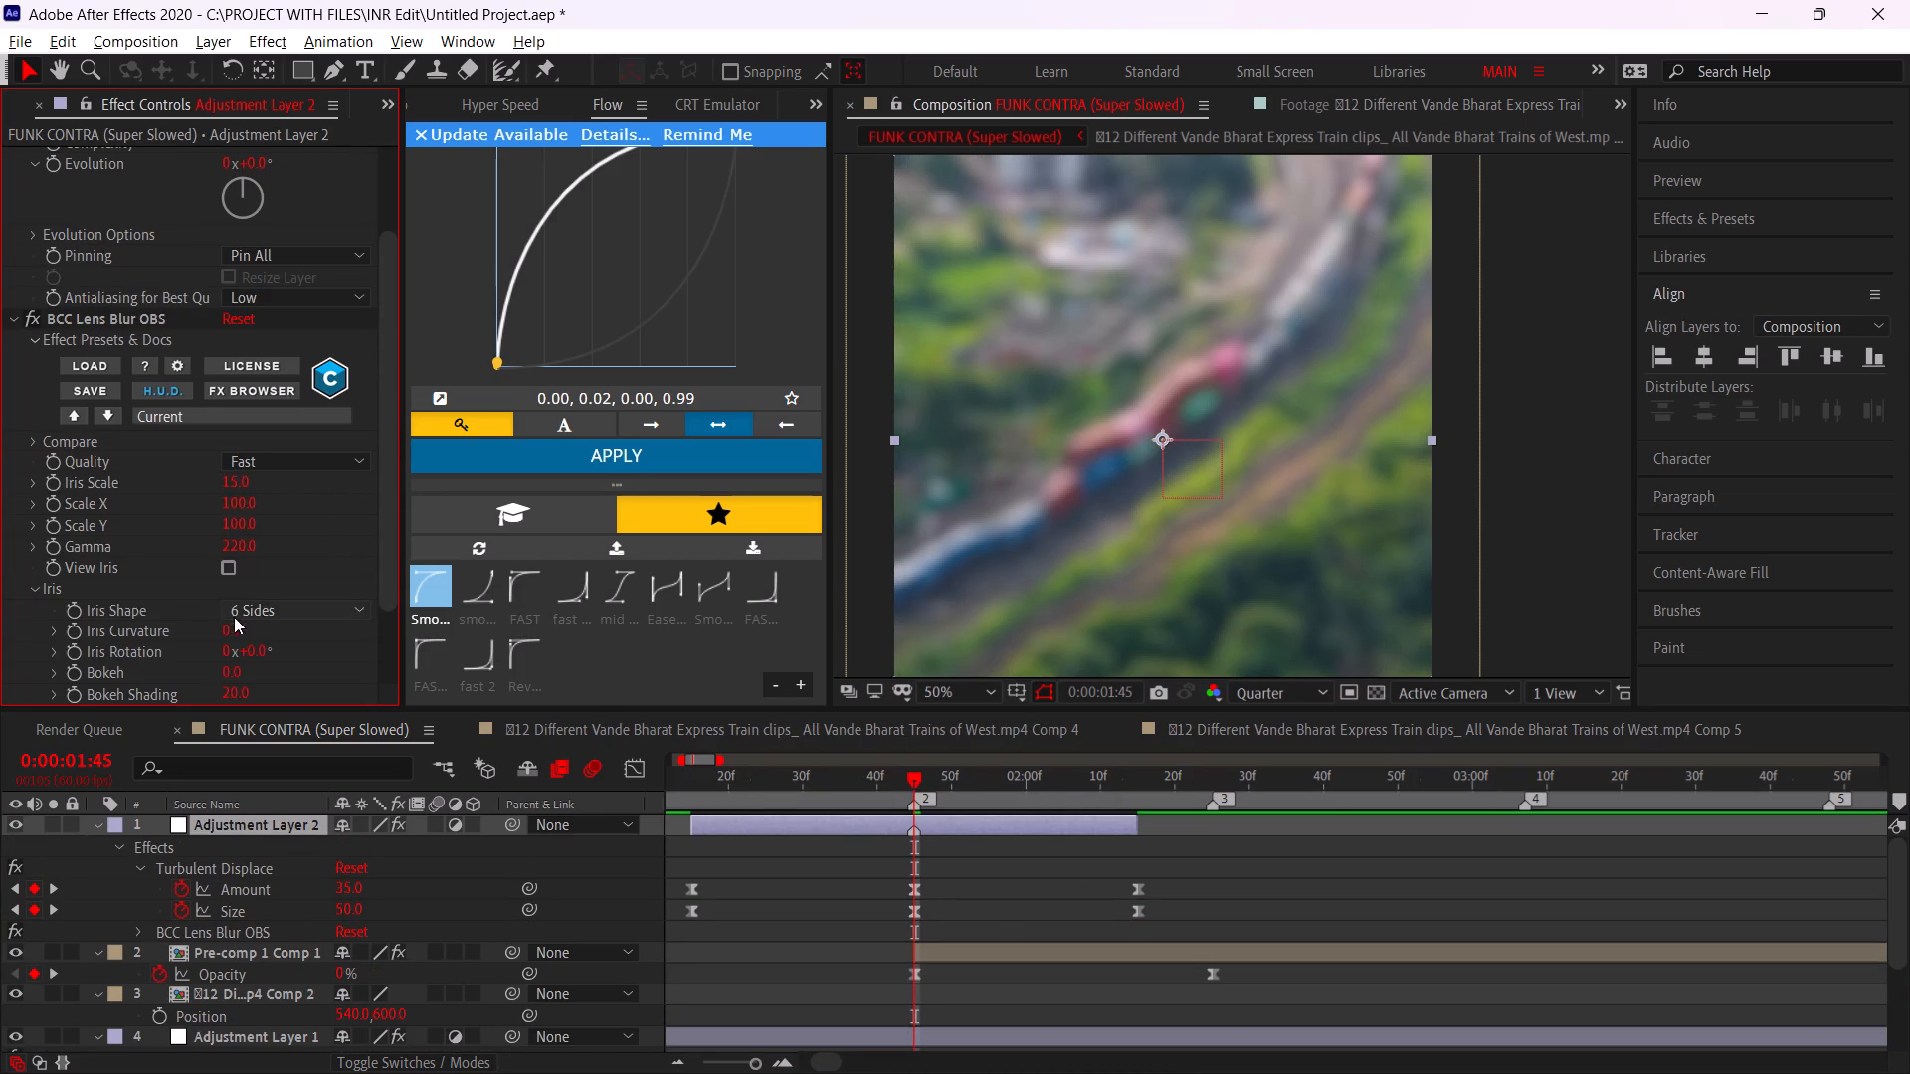
pyautogui.scroll(-2, 236, 644)
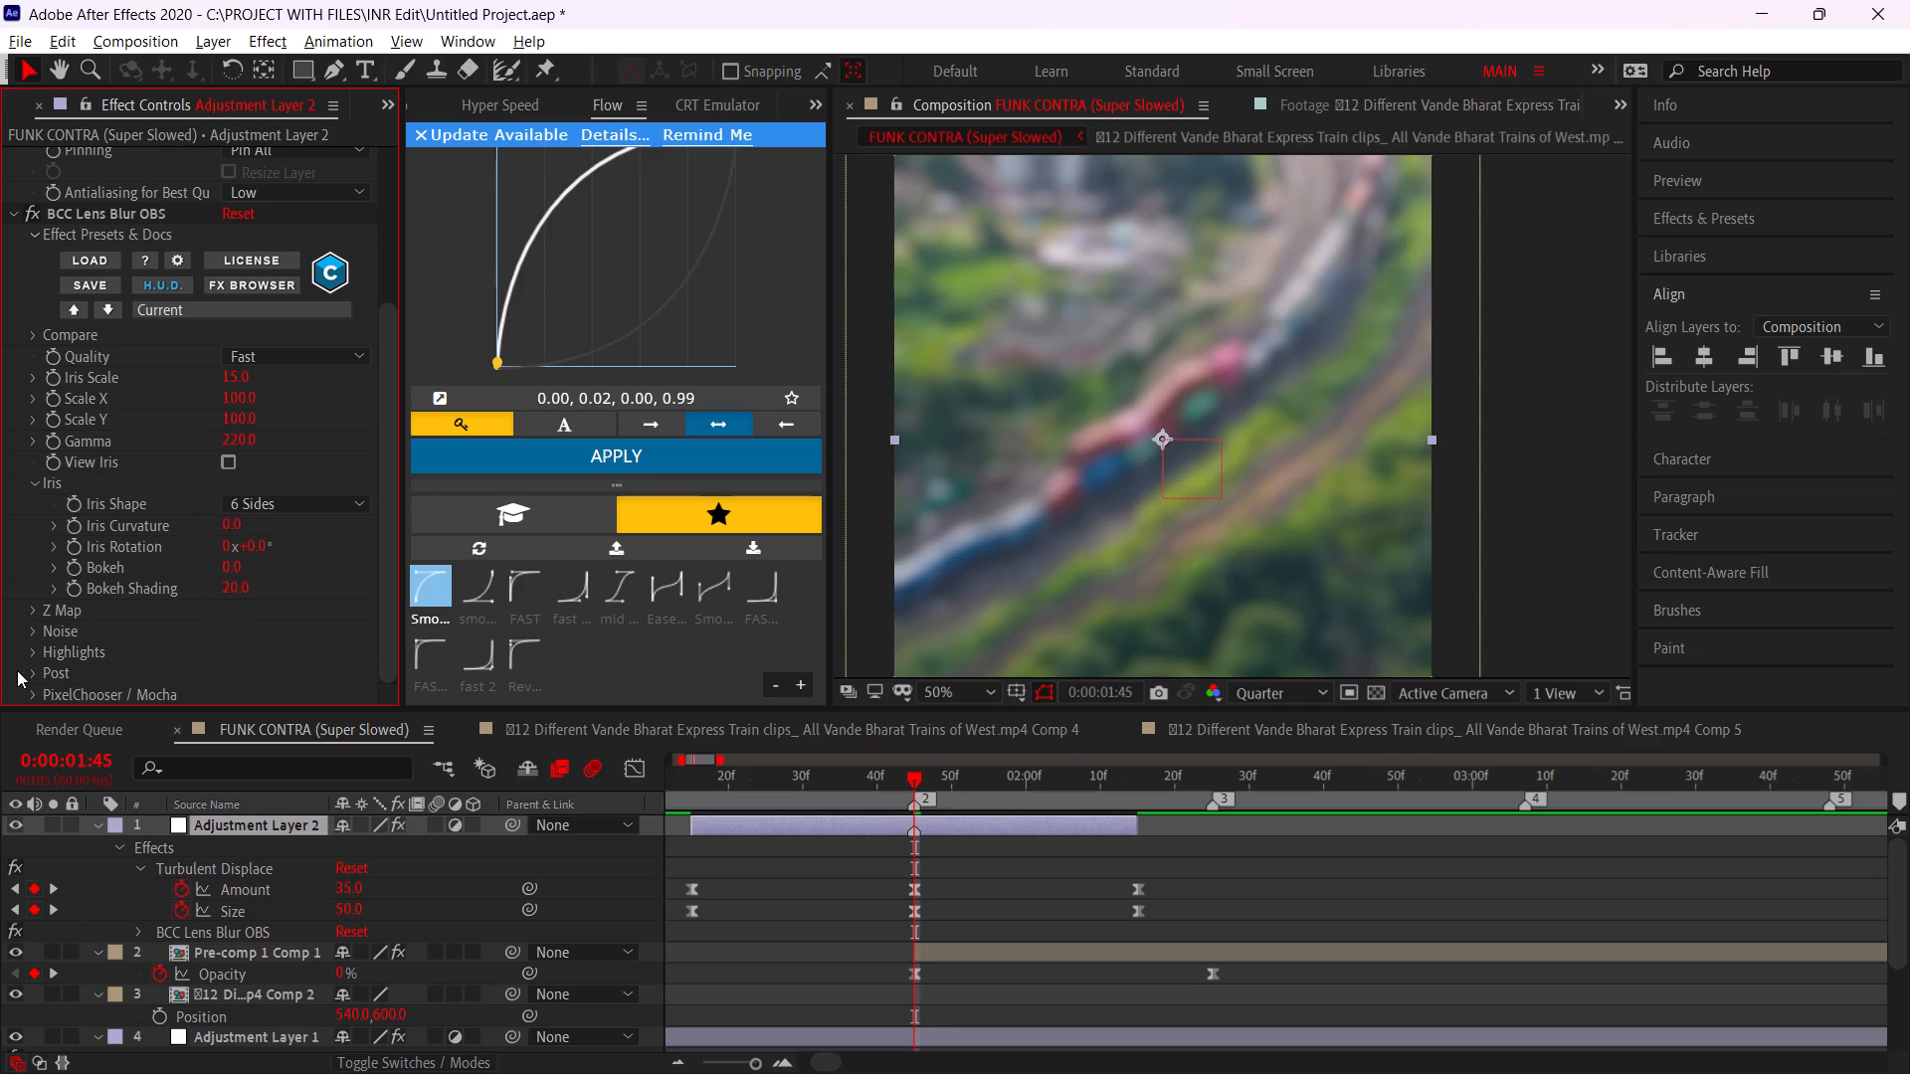
pyautogui.click(253, 498)
pyautogui.click(272, 556)
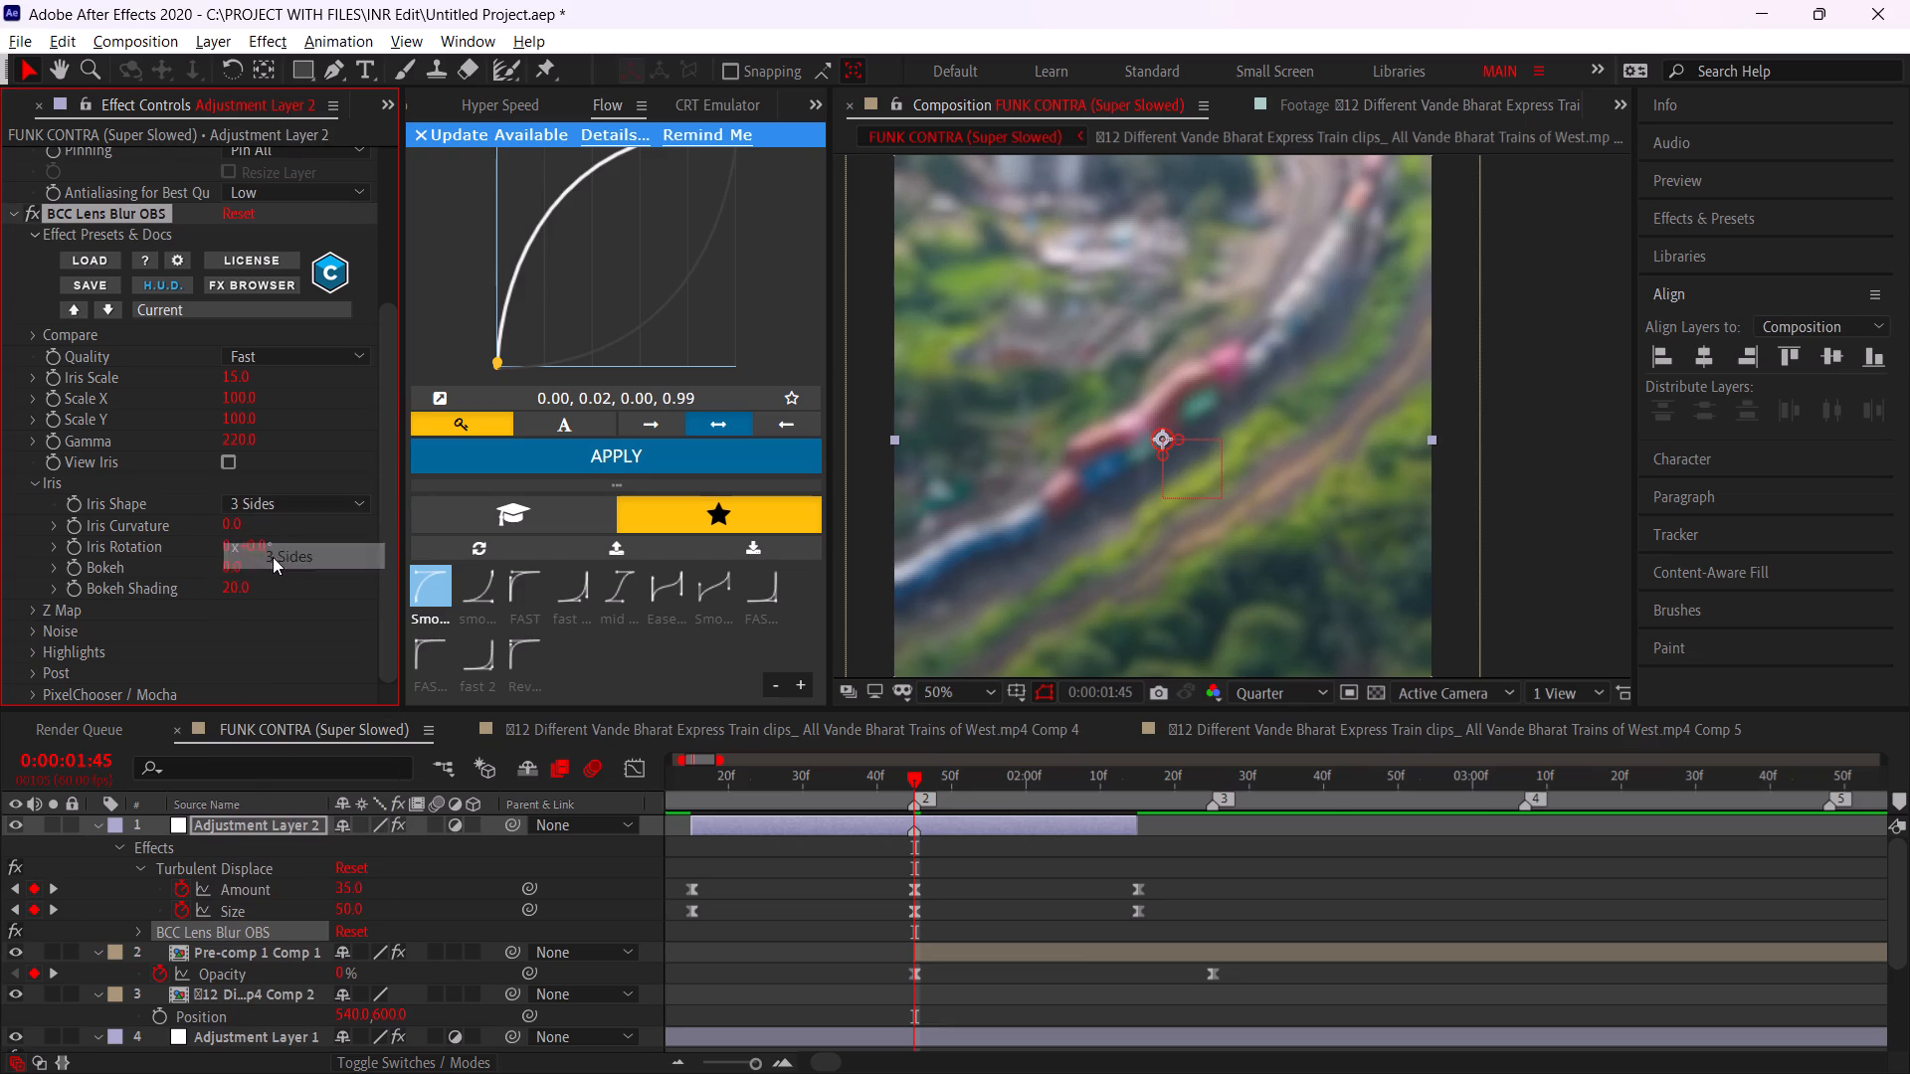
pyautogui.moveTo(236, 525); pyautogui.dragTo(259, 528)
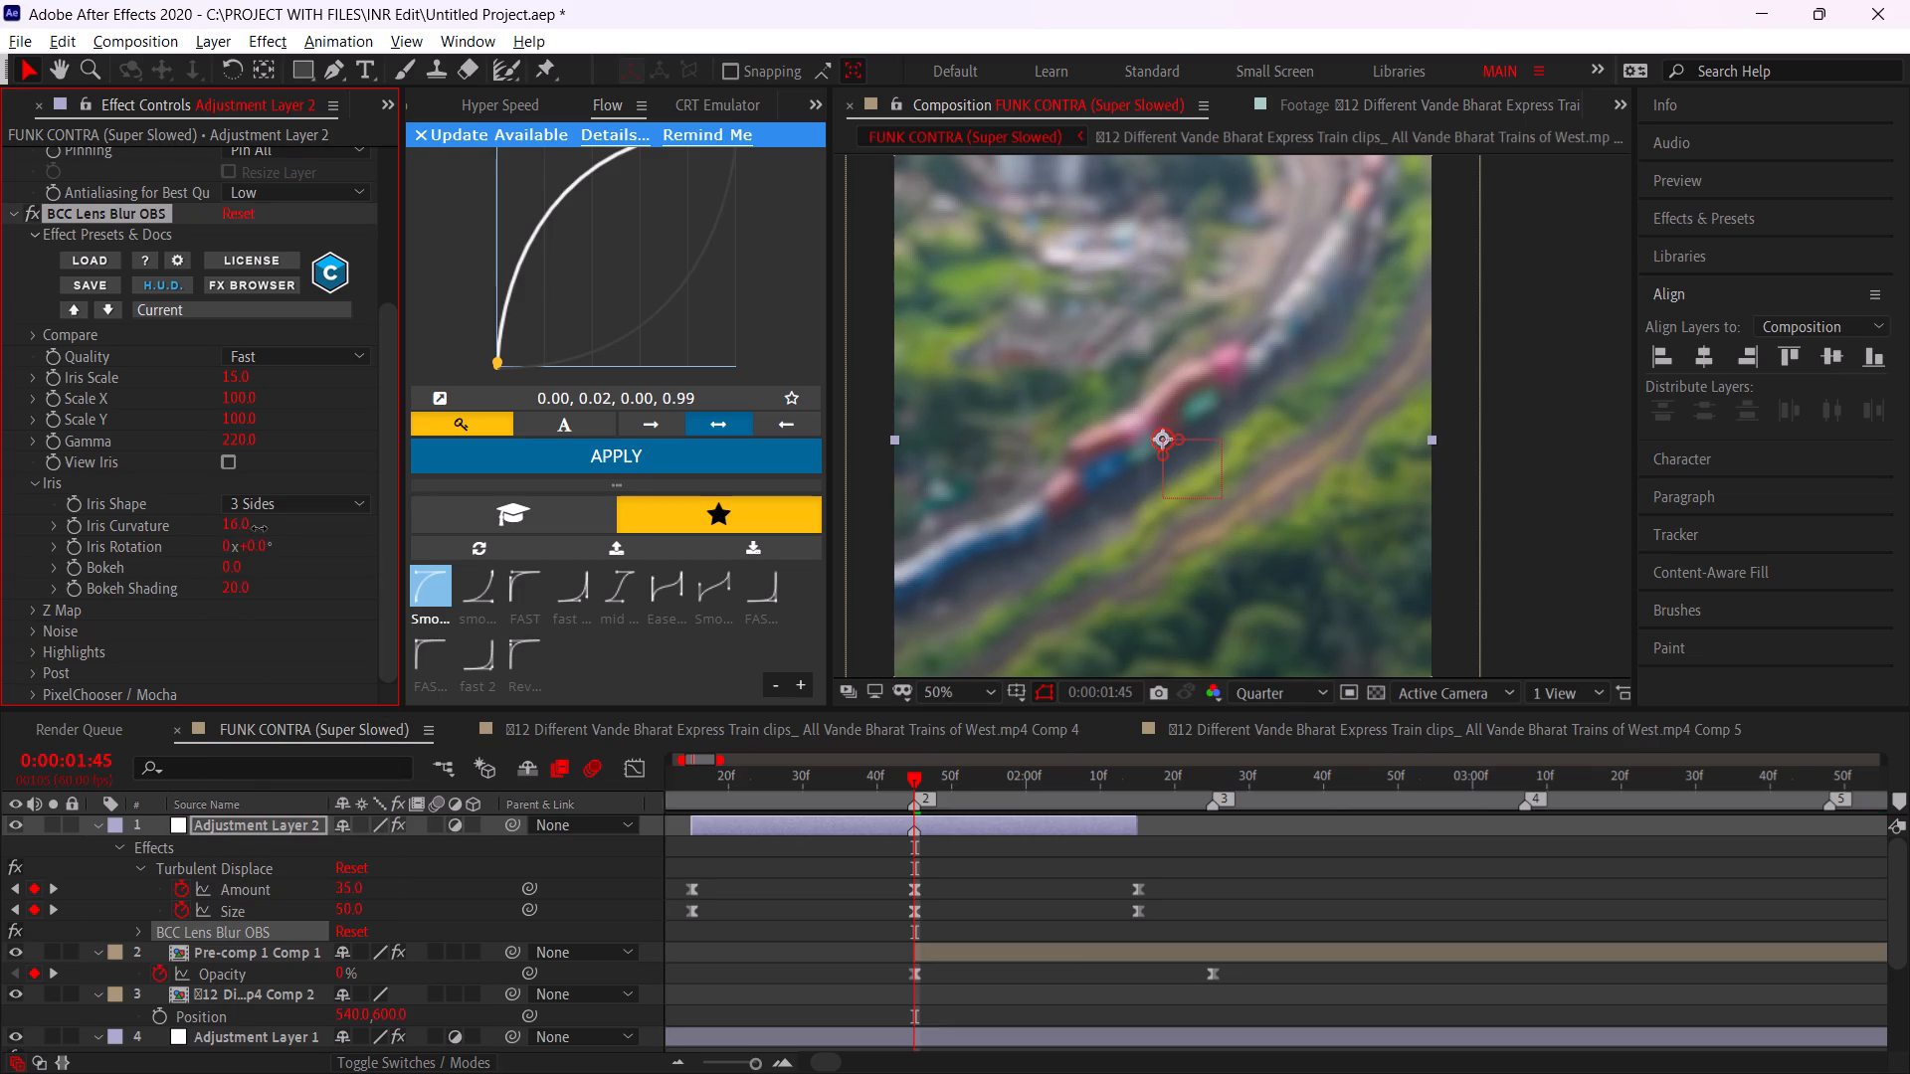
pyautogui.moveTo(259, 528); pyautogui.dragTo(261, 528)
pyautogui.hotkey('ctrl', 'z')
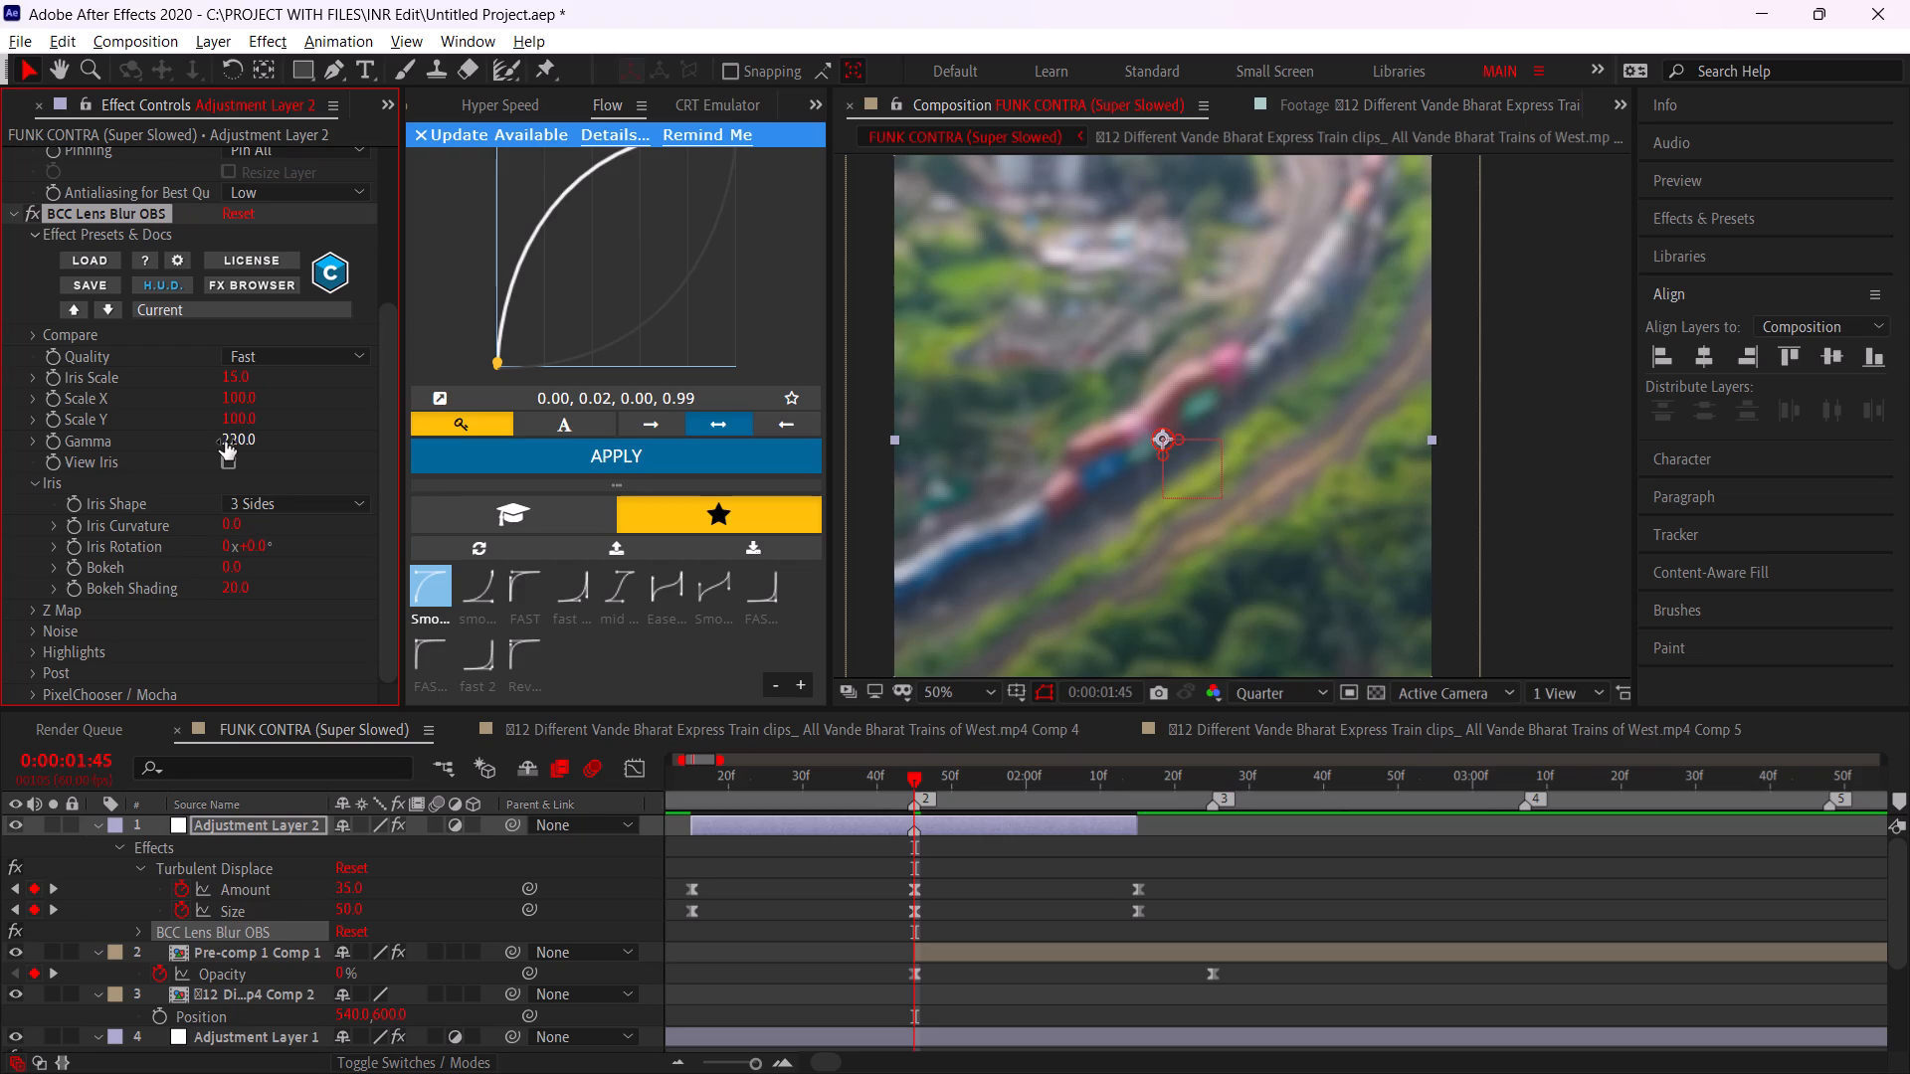
# Raise the lens blur's Gamma to 1000.
pyautogui.moveTo(227, 442); pyautogui.dragTo(1840, 544)
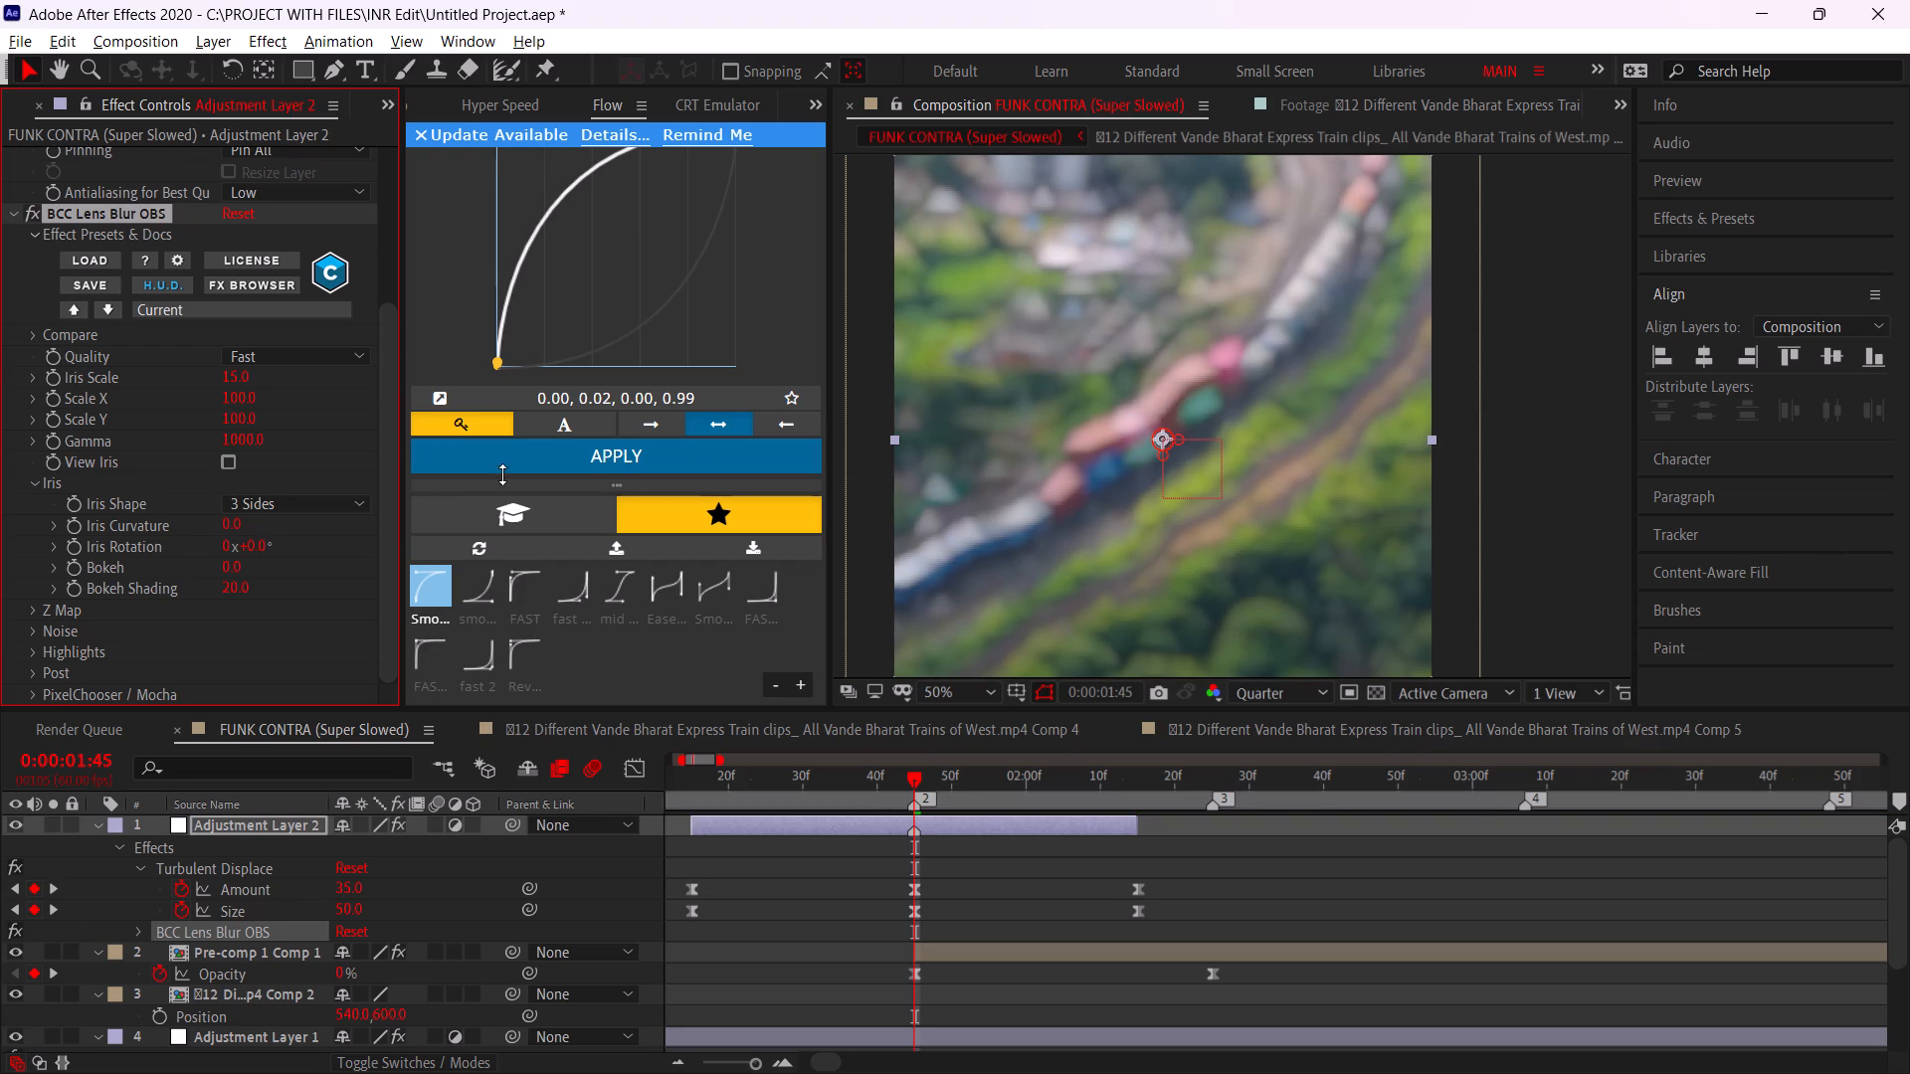
# Keyframe the lens blur's Iris Scale at 15 at 0:00:01:45, and at 0 at both 0:00:01:15 and 0:00:02:15.
pyautogui.click(54, 381)
pyautogui.moveTo(711, 788); pyautogui.dragTo(692, 788)
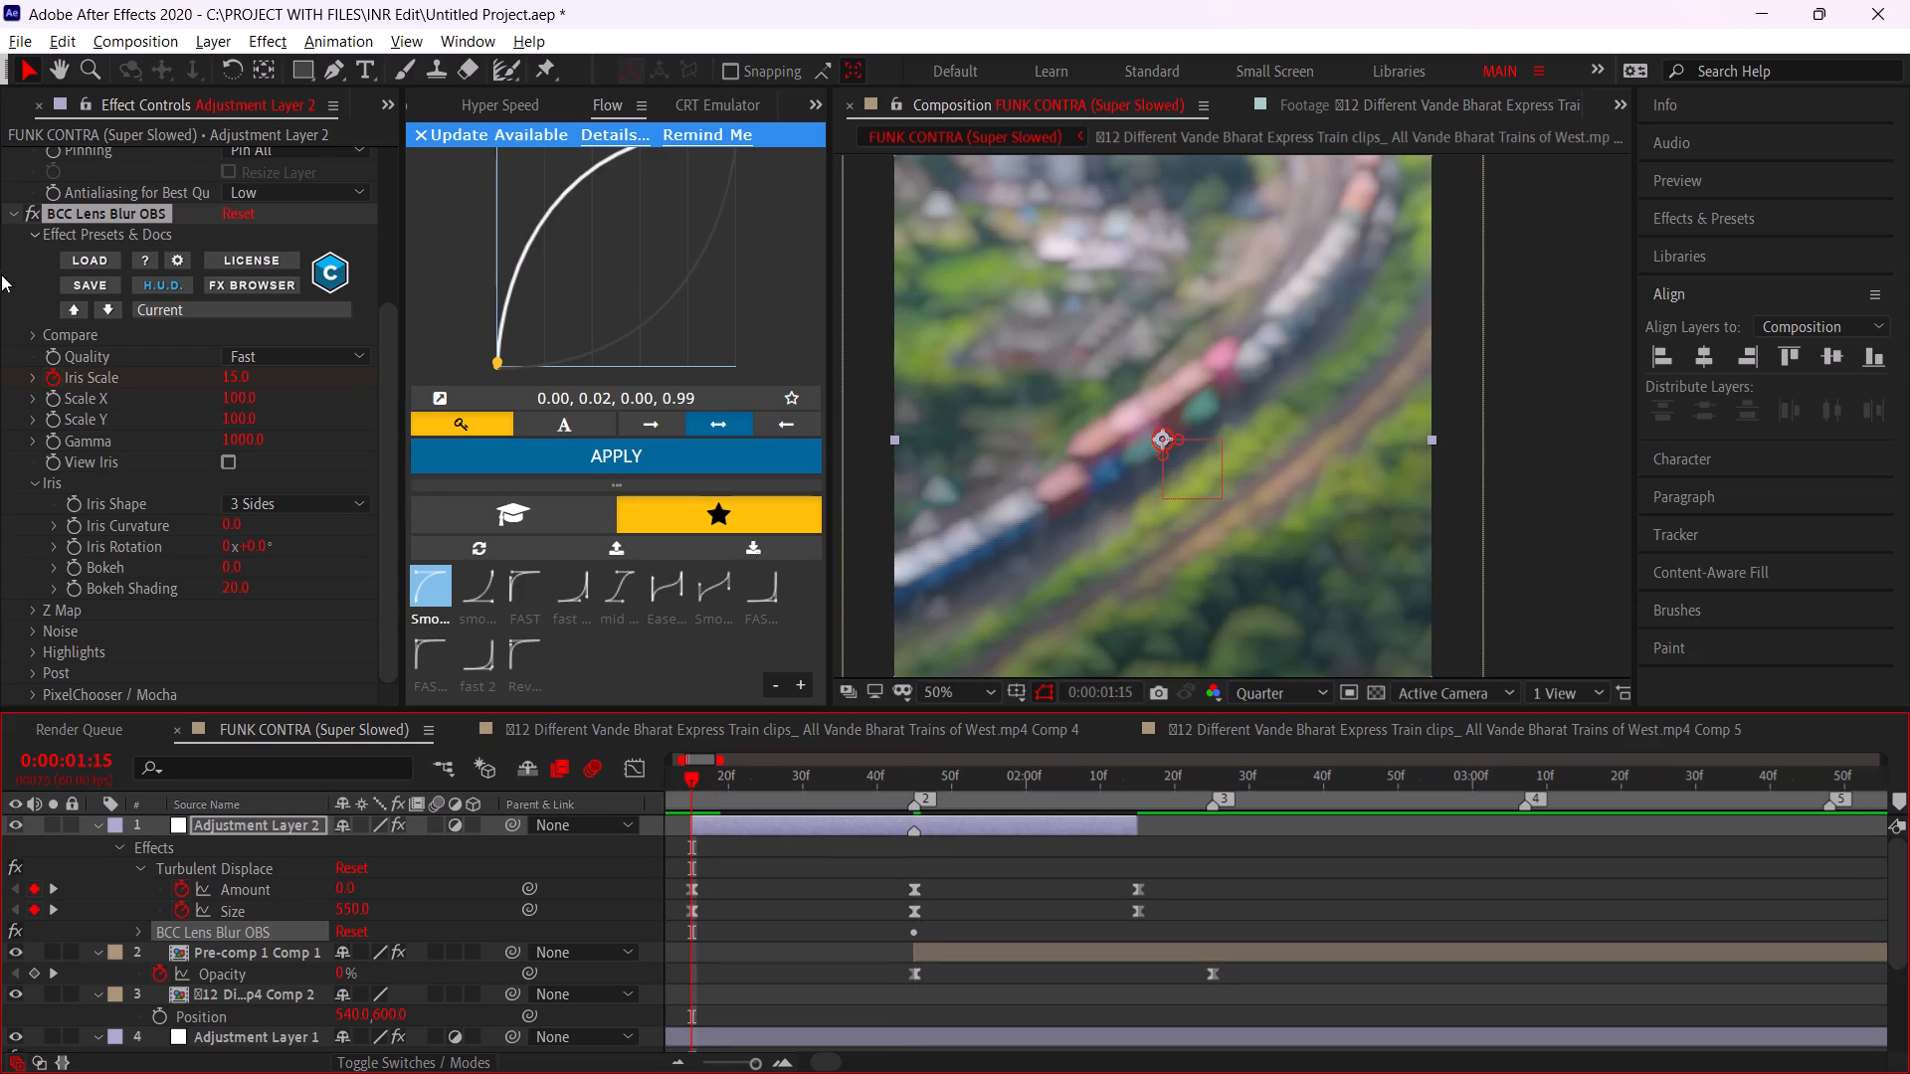
pyautogui.click(238, 382)
pyautogui.press('0')
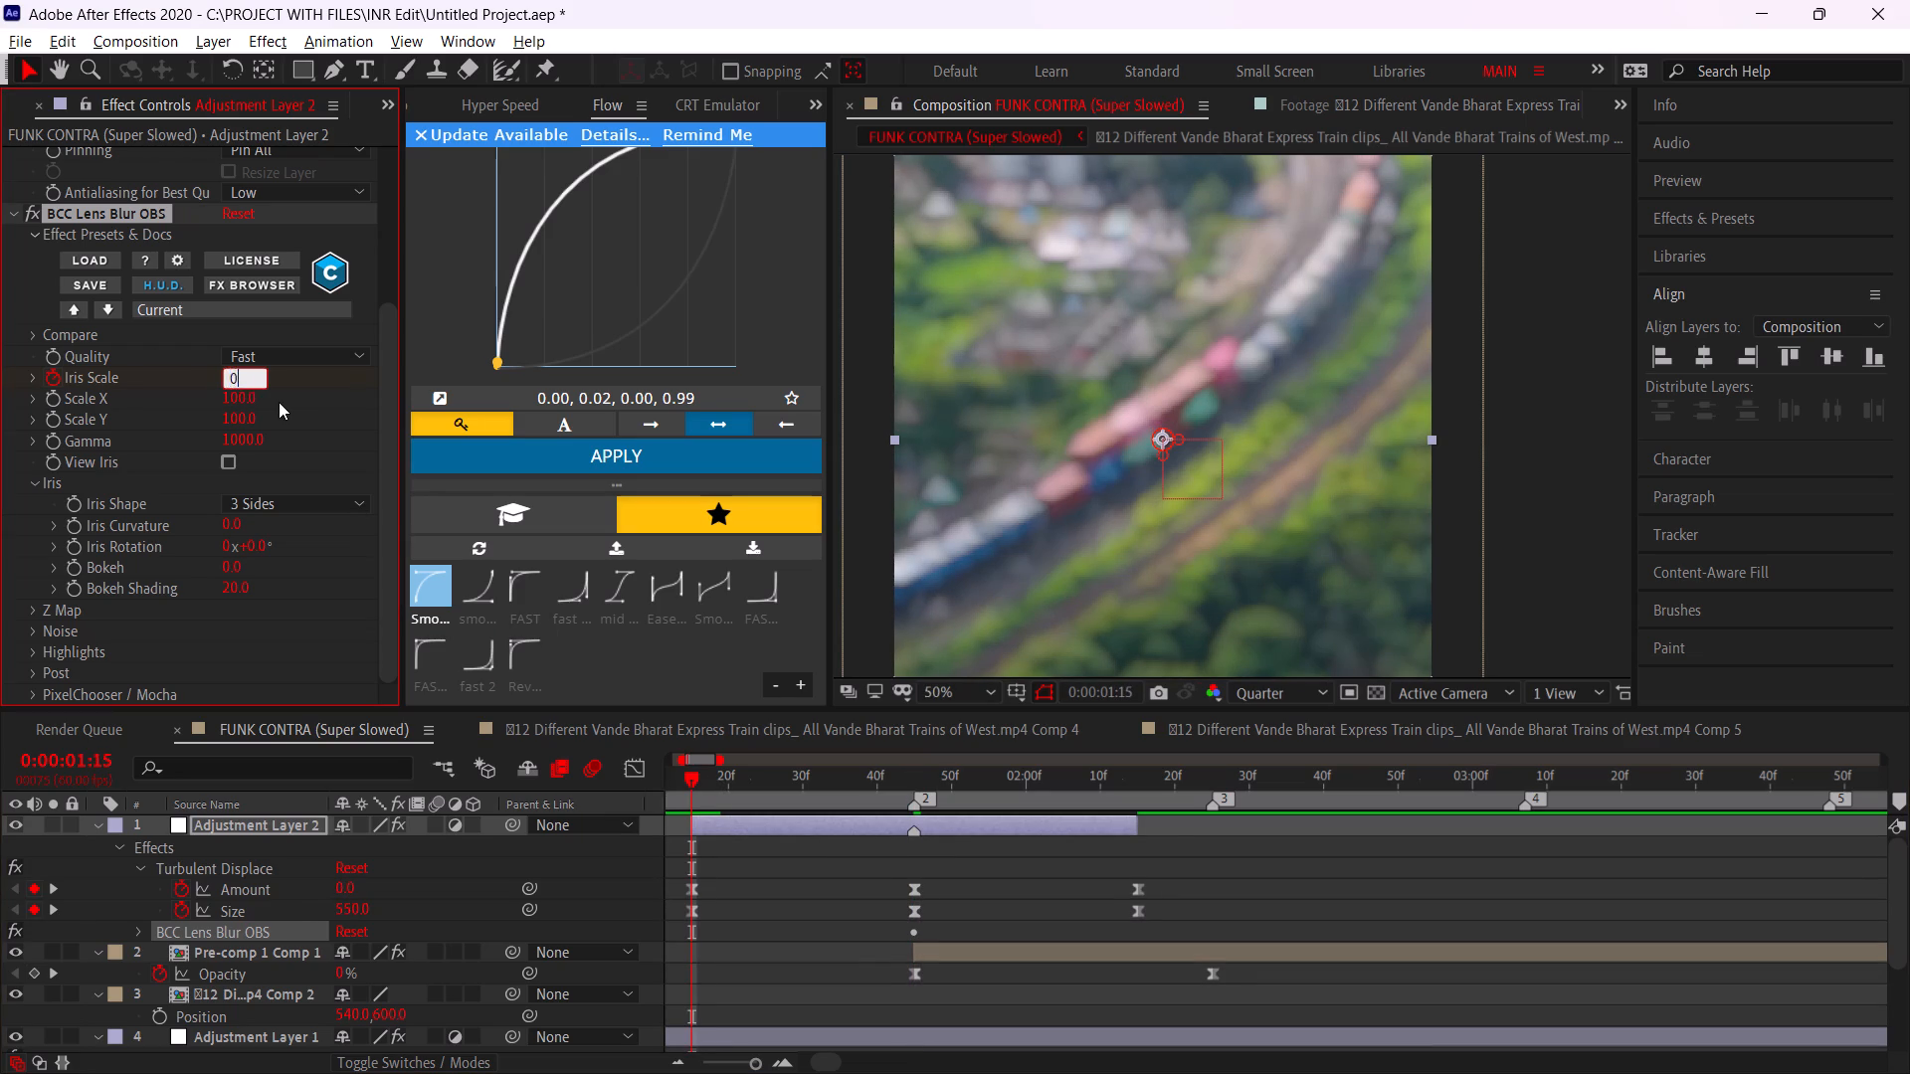
pyautogui.click(279, 402)
pyautogui.moveTo(1154, 804); pyautogui.dragTo(1139, 804)
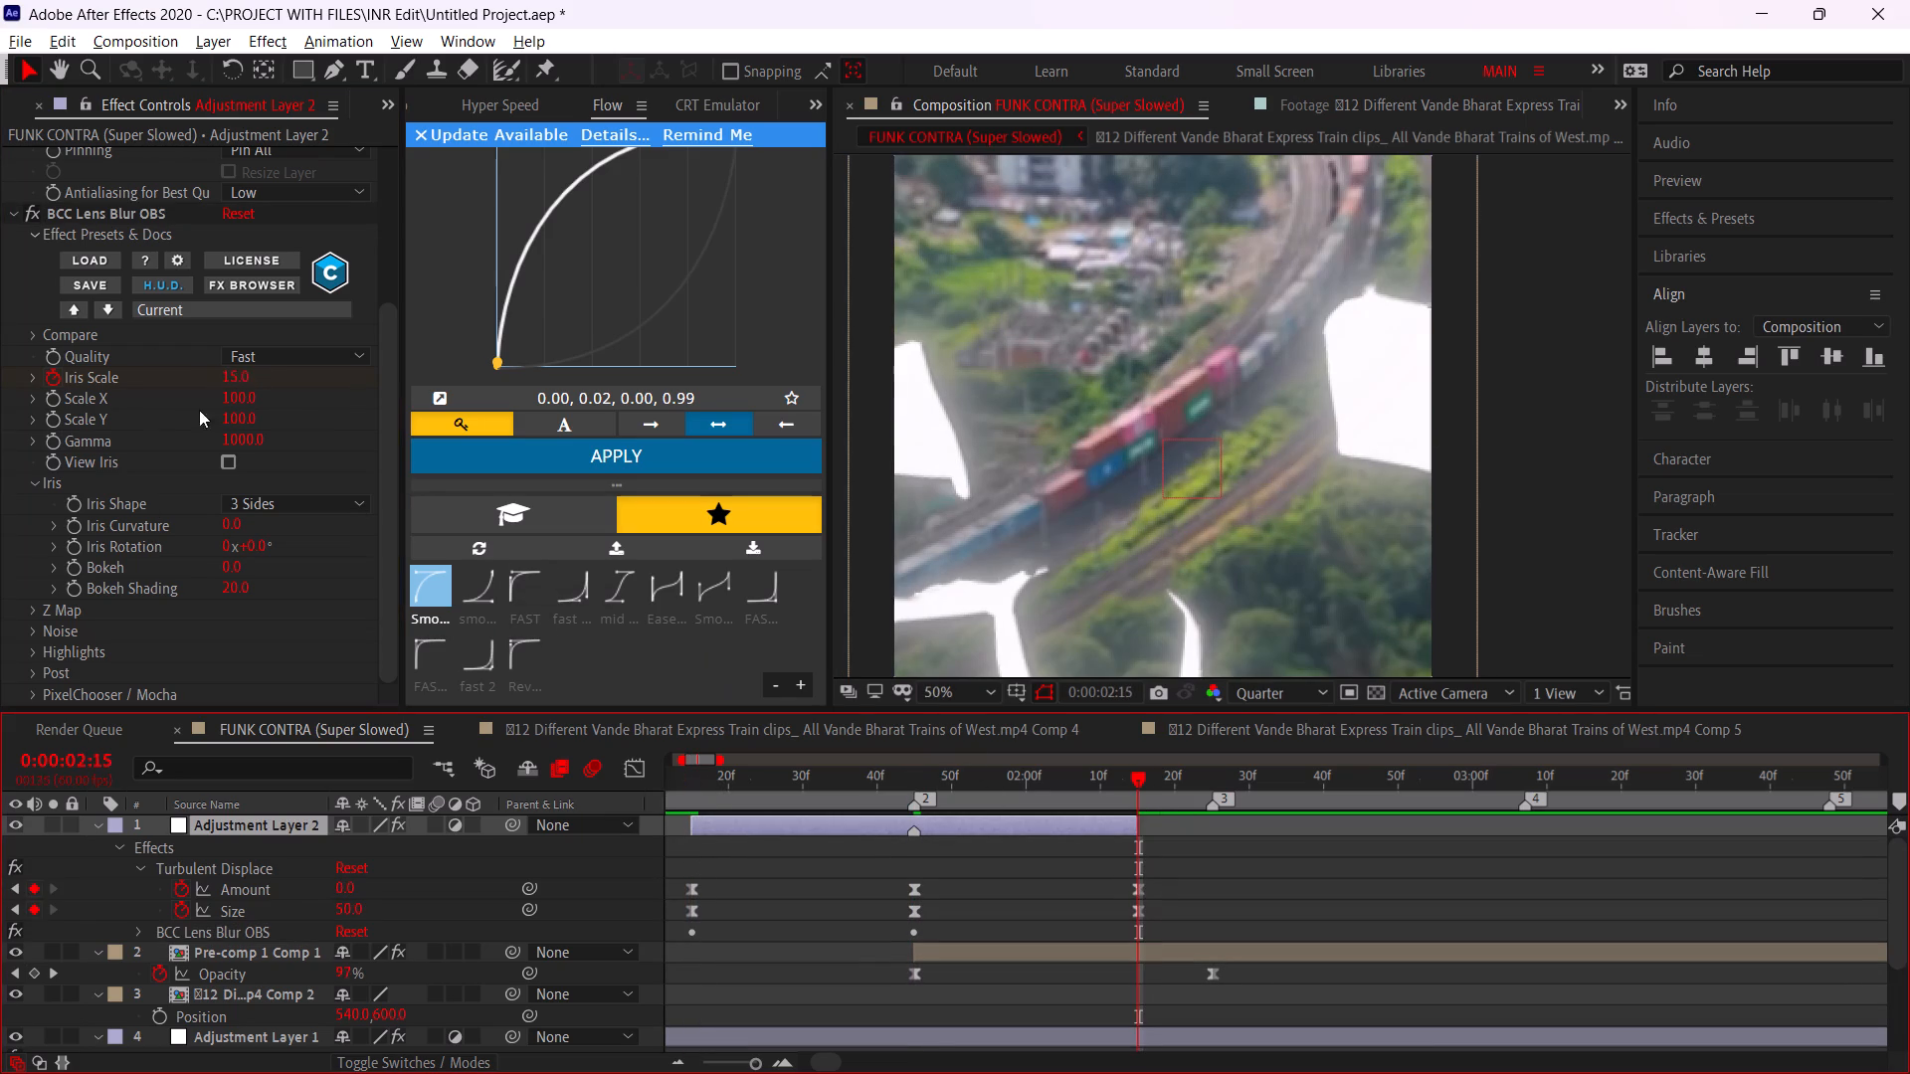
pyautogui.click(229, 379)
pyautogui.press('0')
pyautogui.click(297, 405)
# Reveal Adjustment Layer 2's keyframes and apply Easy Ease to all three Iris Scale keyframes.
pyautogui.press('u')
pyautogui.moveTo(1073, 868); pyautogui.dragTo(1243, 827, button='middle')
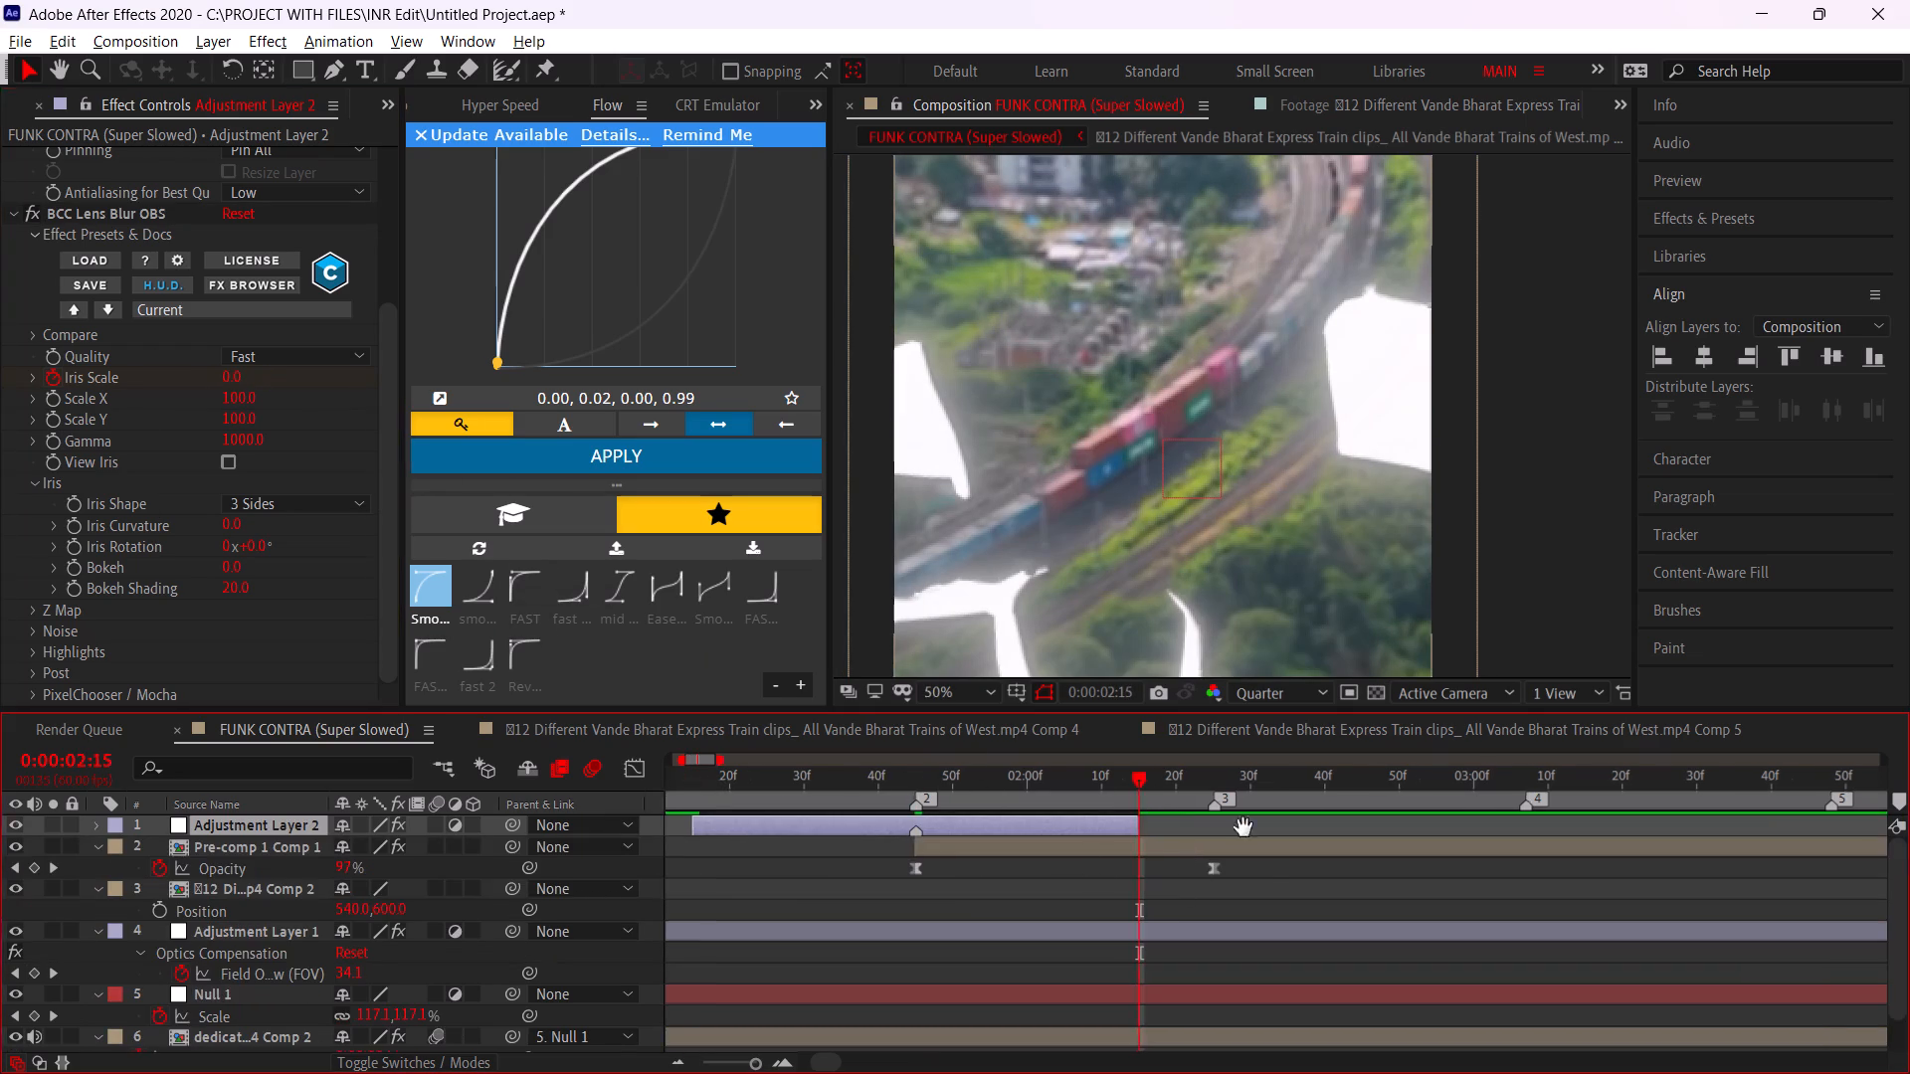
pyautogui.moveTo(1243, 827); pyautogui.dragTo(1307, 812, button='middle')
pyautogui.press('u')
pyautogui.scroll(1, 1178, 927)
pyautogui.moveTo(1396, 932); pyautogui.dragTo(895, 939)
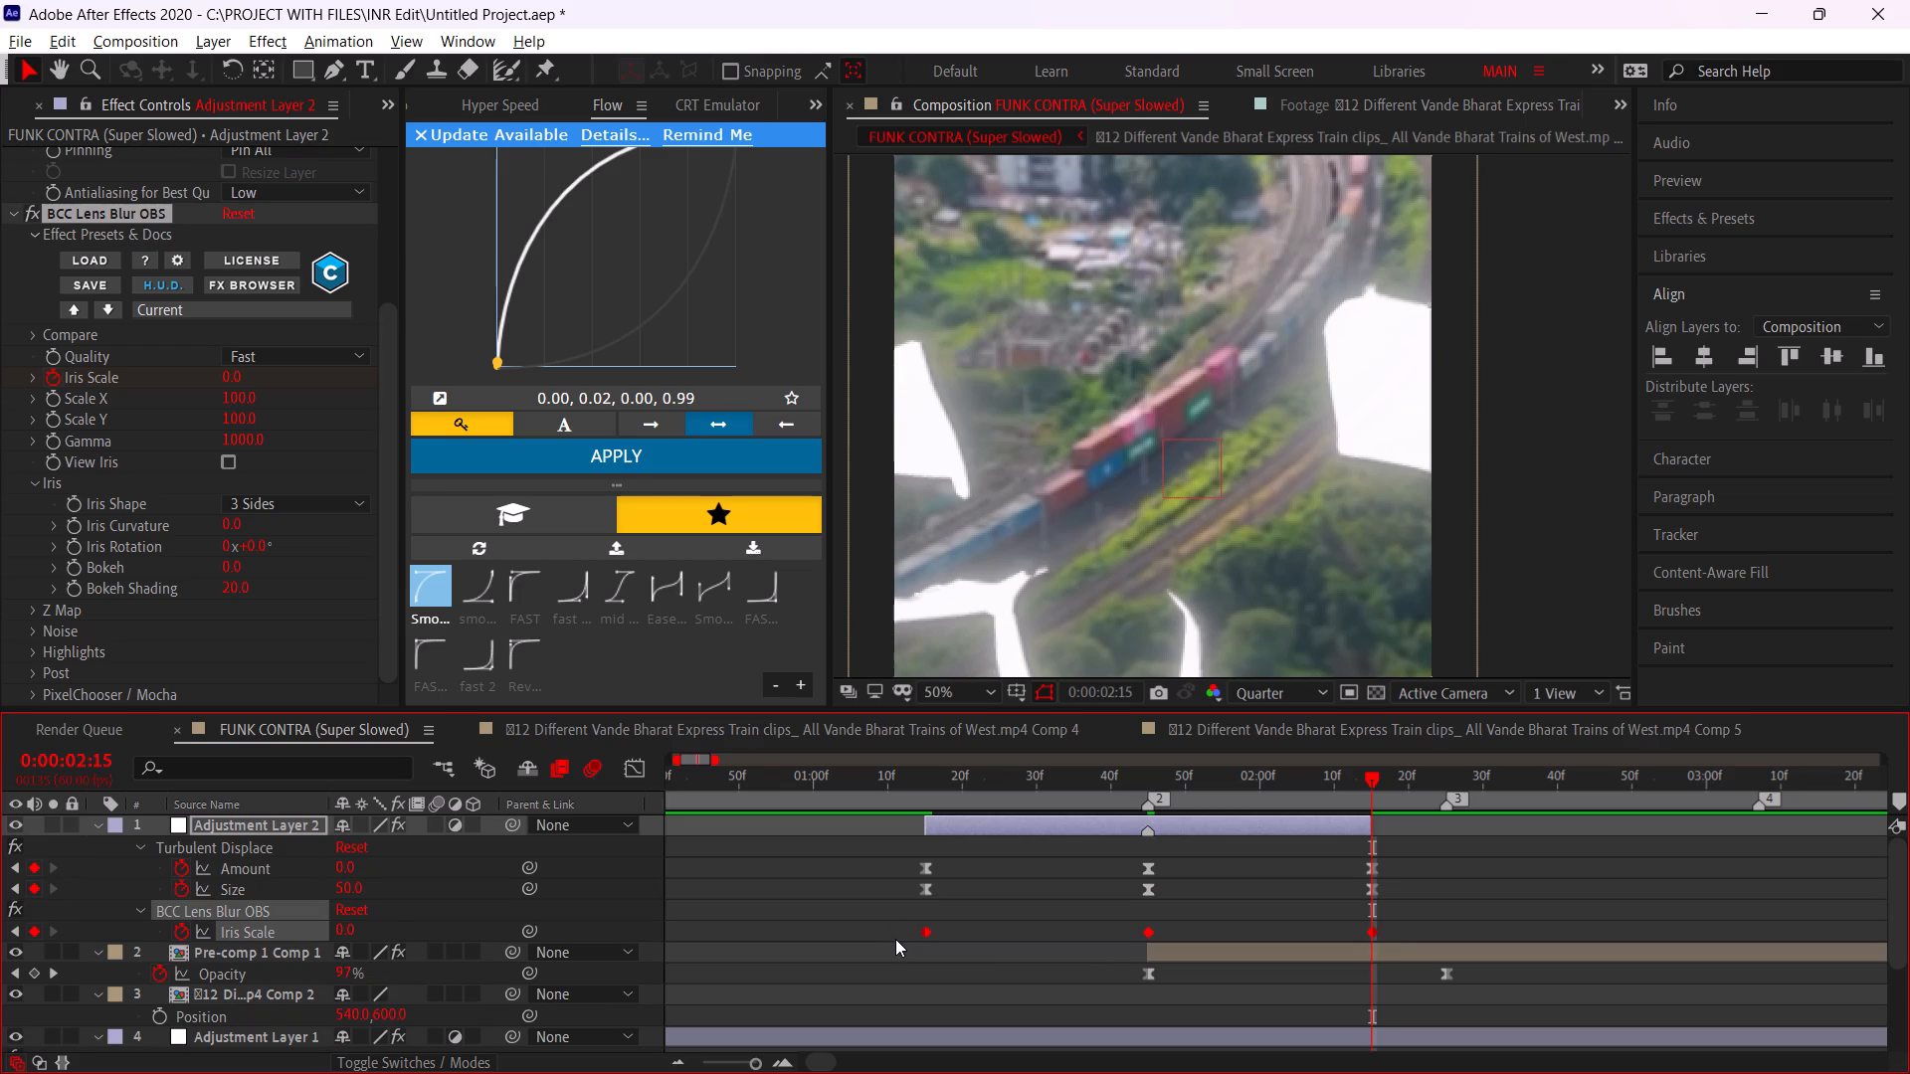
pyautogui.press('F9')
# Apply the Flow curve 0.98, 0.00, 1.00, 1.00 to the first and middle Iris Scale keyframes.
pyautogui.moveTo(1209, 930); pyautogui.dragTo(885, 928)
pyautogui.click(481, 591)
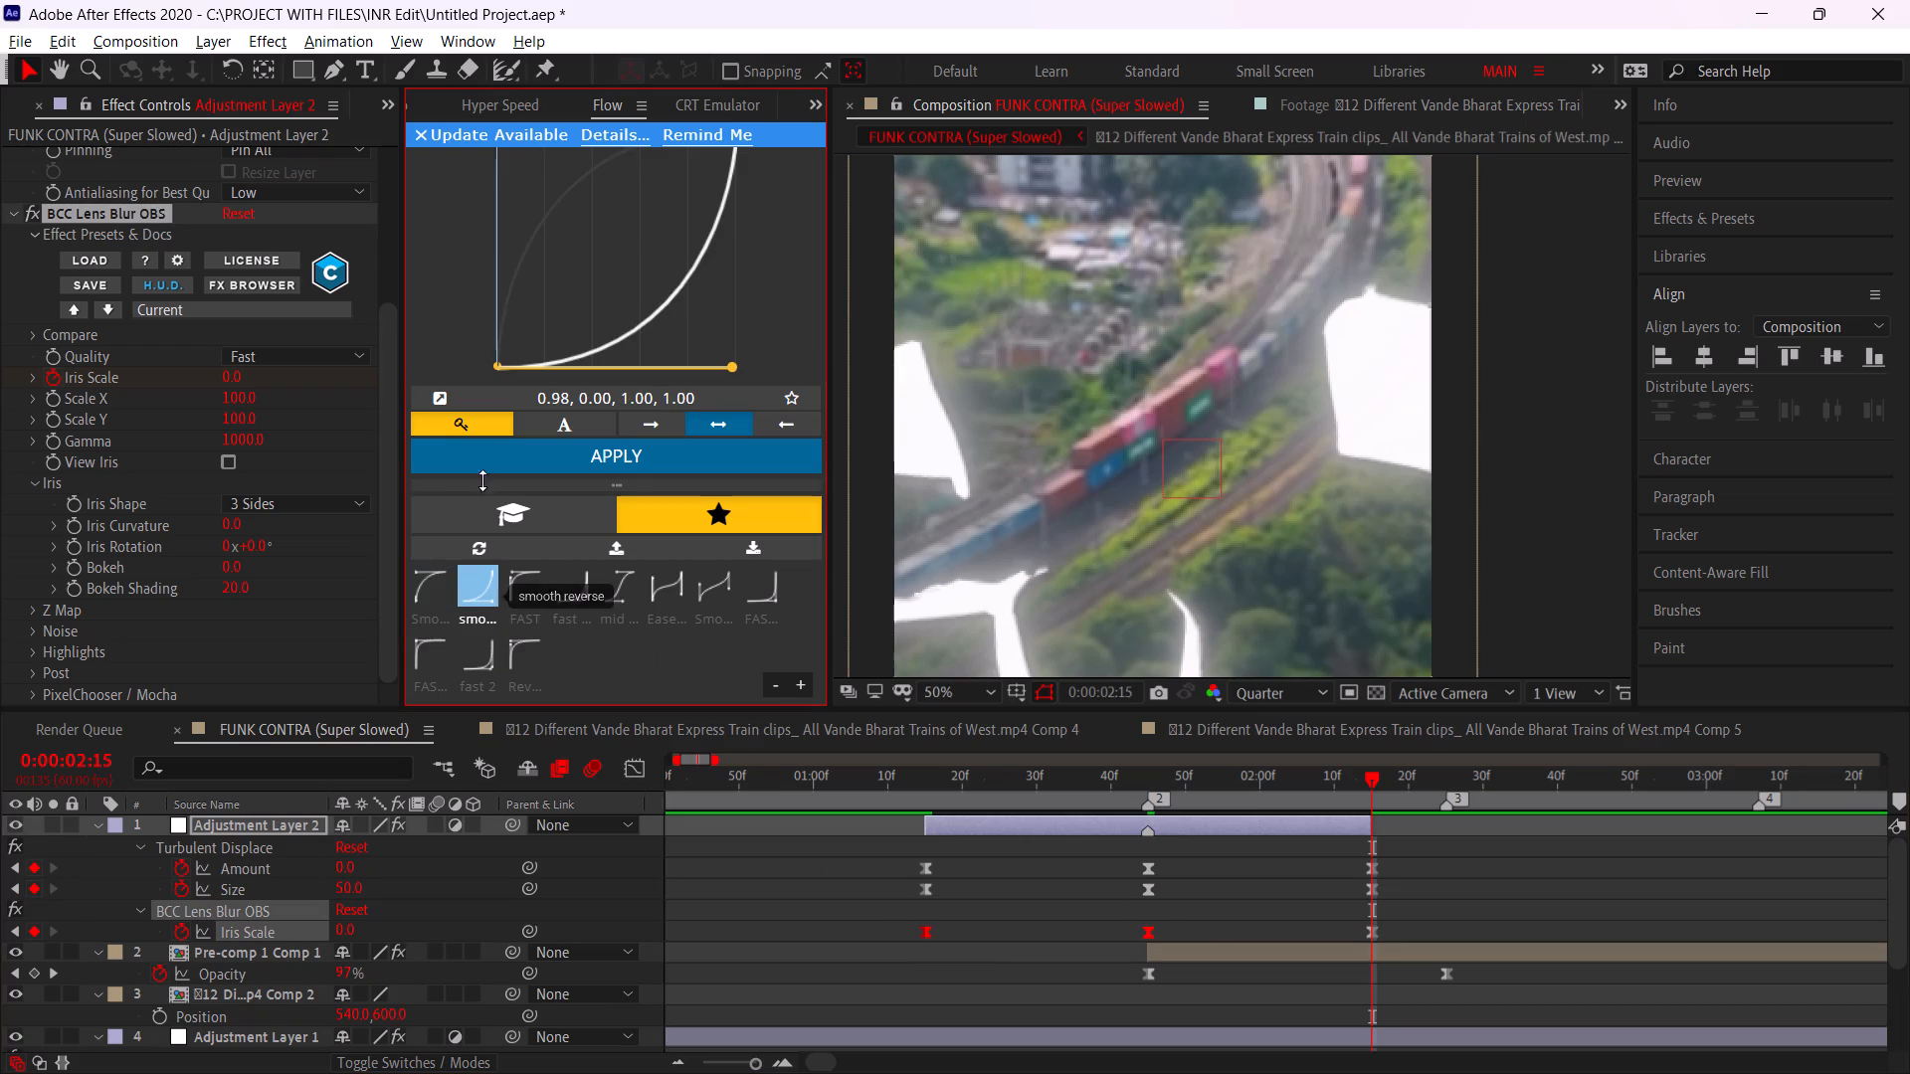
pyautogui.click(486, 450)
# Apply the Flow curve 0.00, 0.02, 0.00, 0.99 to the middle and last Iris Scale keyframes.
pyautogui.moveTo(1403, 916); pyautogui.dragTo(1096, 933)
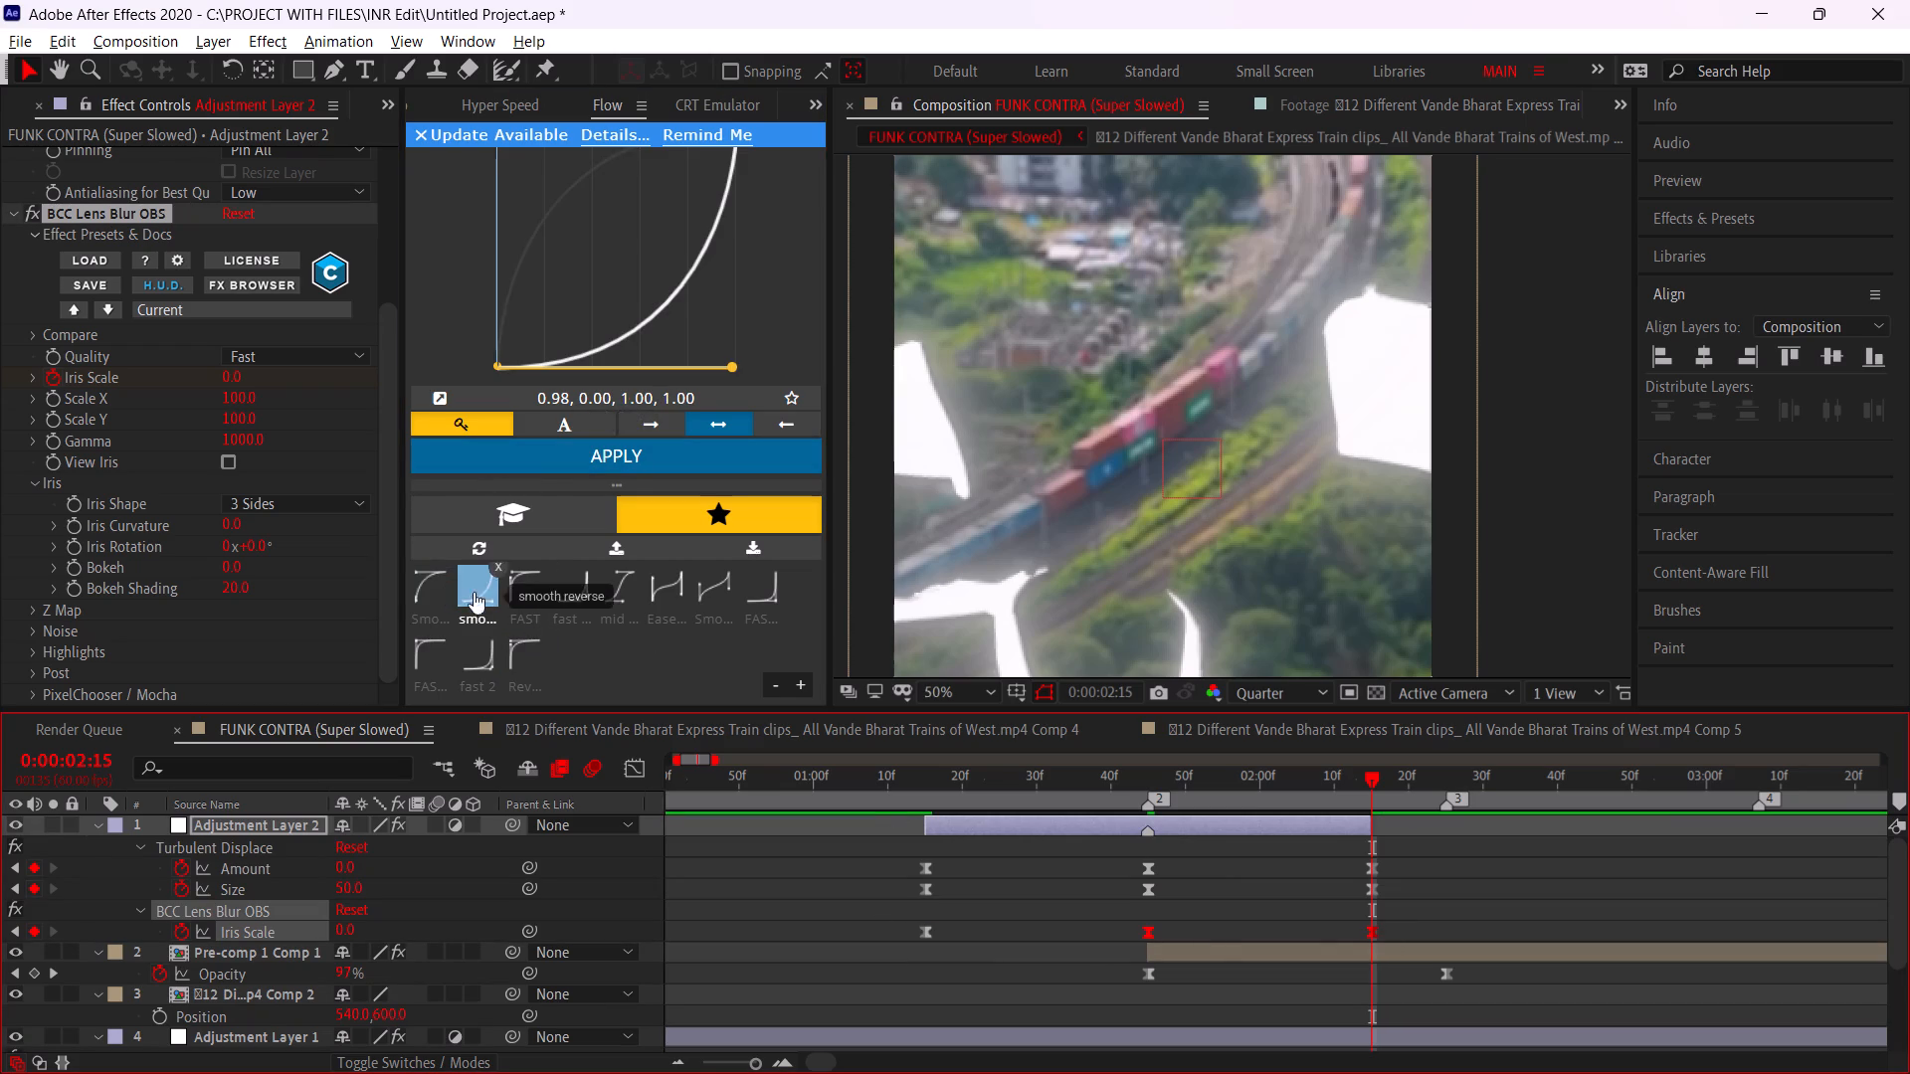
pyautogui.click(438, 589)
pyautogui.click(486, 455)
# Preview the composition from its start and replay the section around marker 2 to review the blurred transition.
pyautogui.keyDown('alt'); pyautogui.scroll(-3, 1163, 880); pyautogui.keyUp('alt')
pyautogui.moveTo(723, 778); pyautogui.dragTo(583, 805)
pyautogui.press('space')
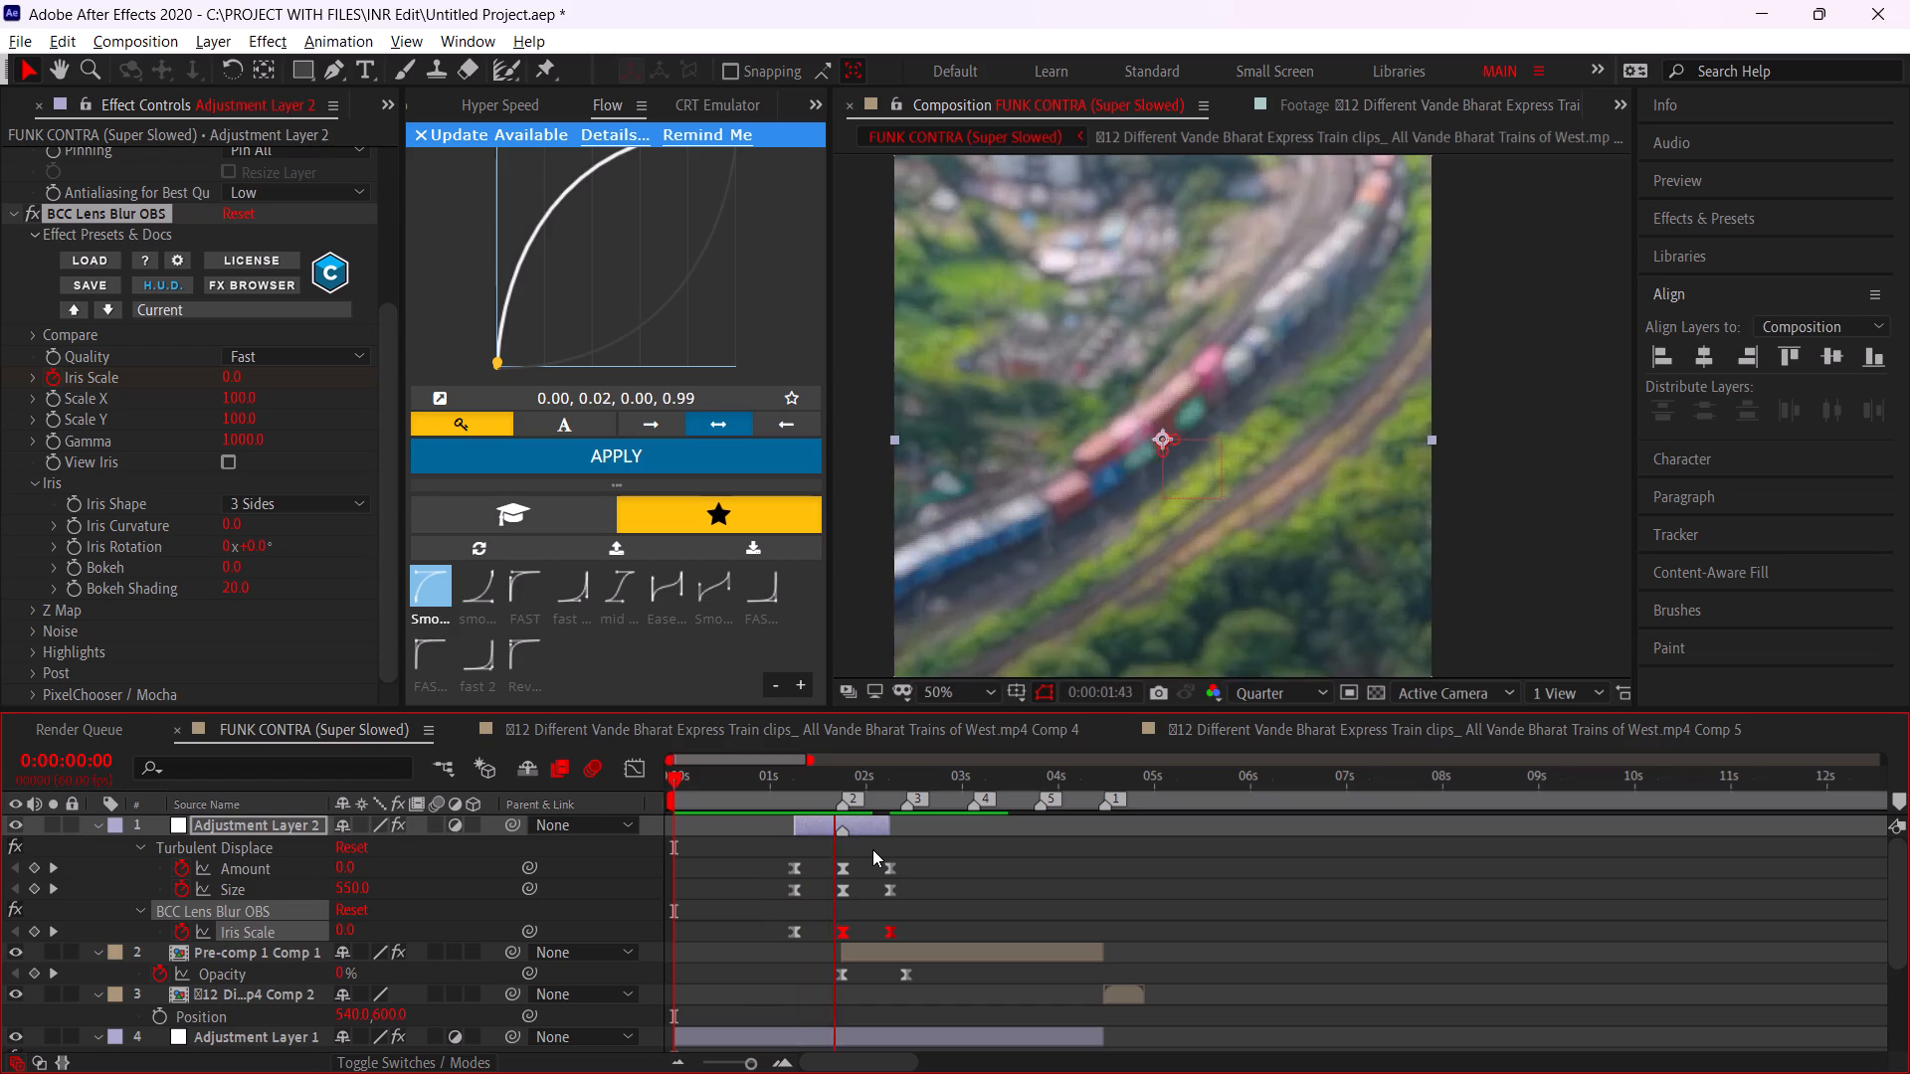
pyautogui.click(785, 788)
pyautogui.press('space')
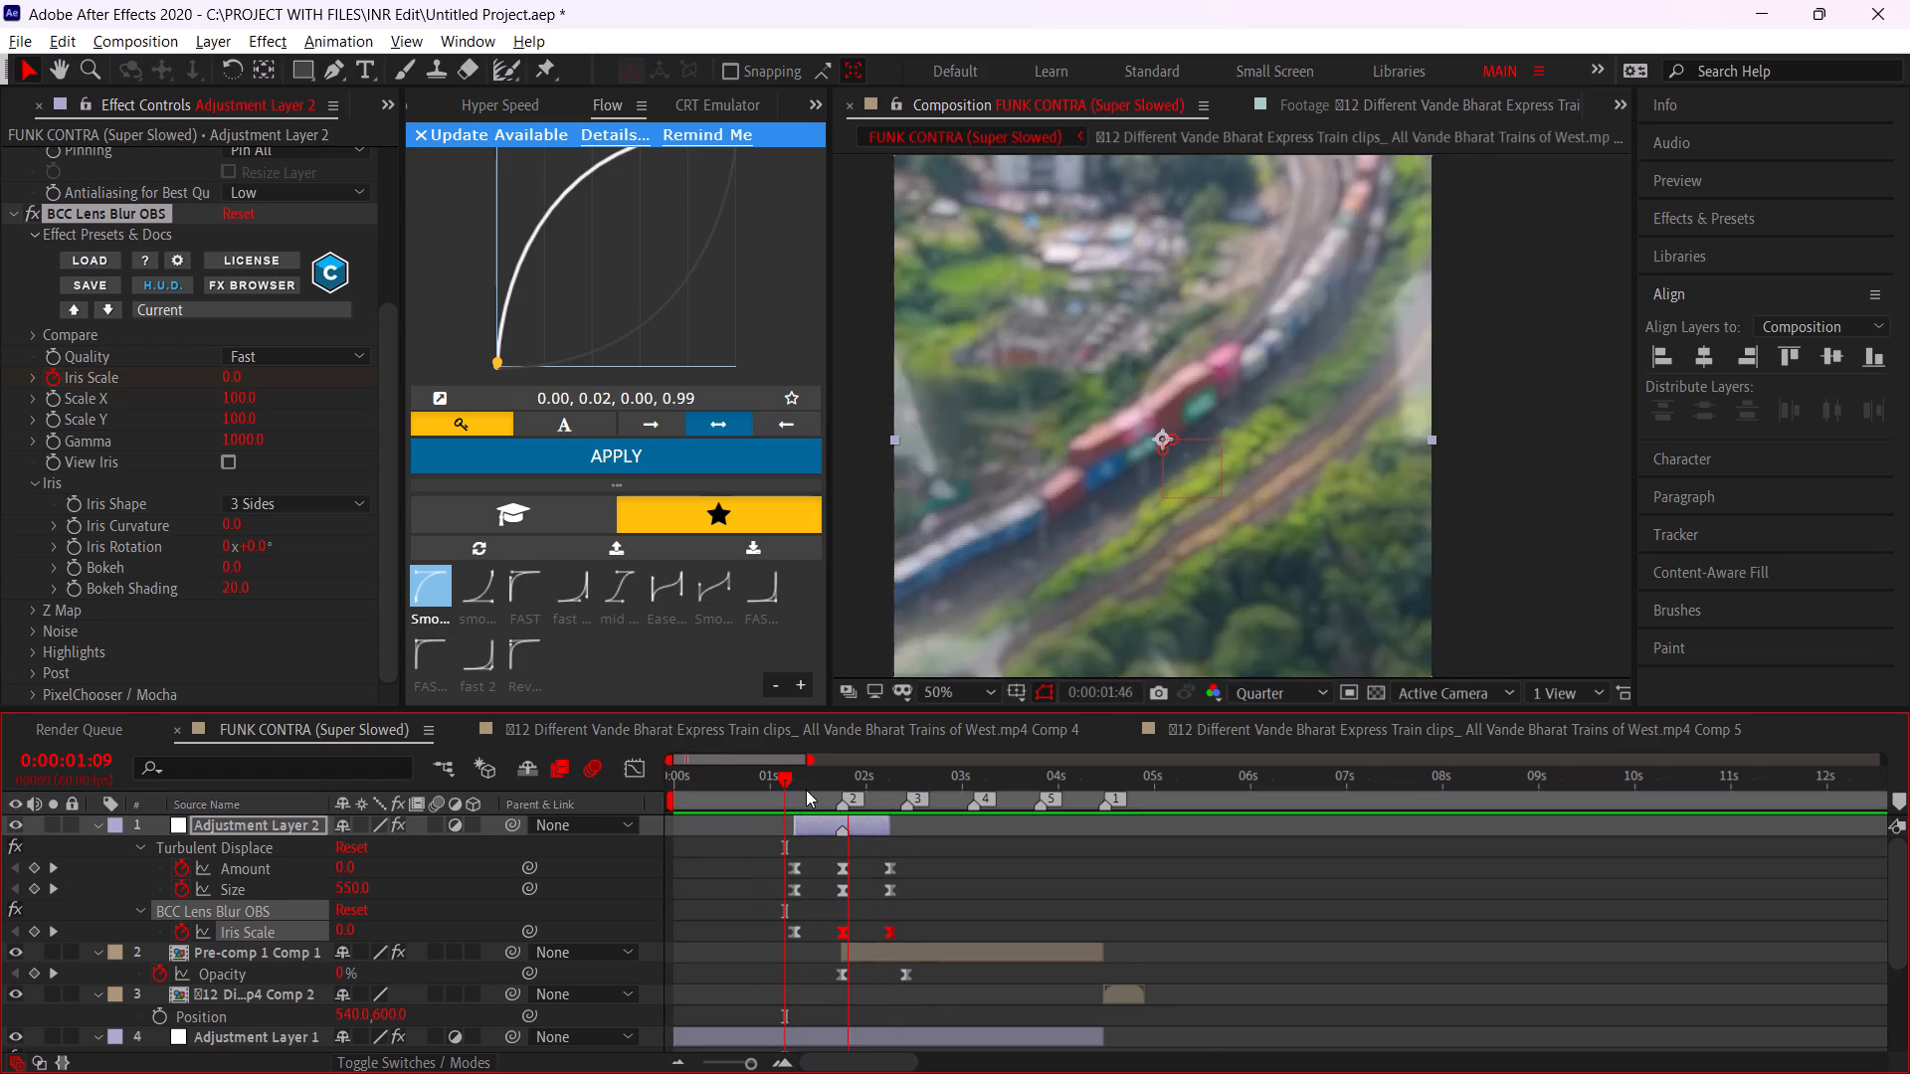
pyautogui.click(806, 790)
pyautogui.keyDown('alt'); pyautogui.scroll(2, 833, 872); pyautogui.keyUp('alt')
pyautogui.click(833, 798)
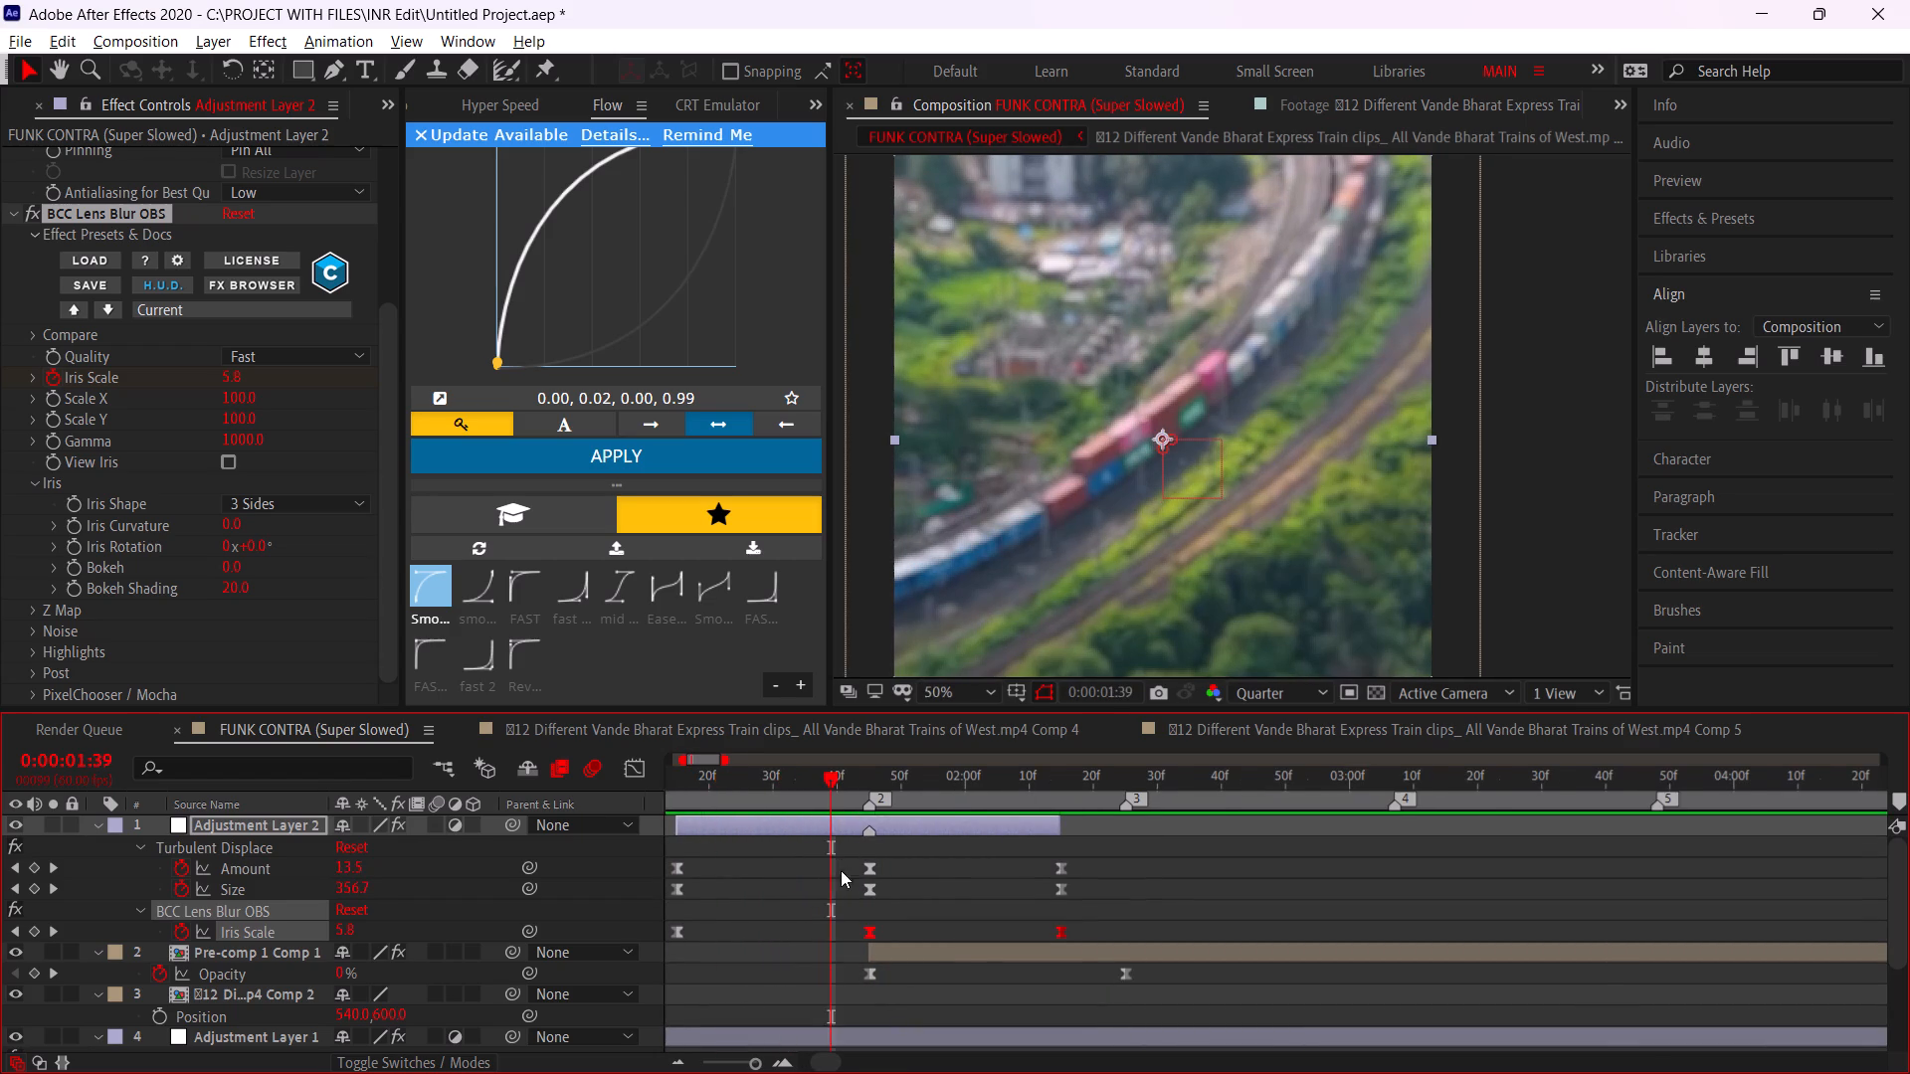
pyautogui.moveTo(841, 870); pyautogui.dragTo(922, 884, button='middle')
pyautogui.moveTo(817, 789); pyautogui.dragTo(755, 803)
pyautogui.press('space')
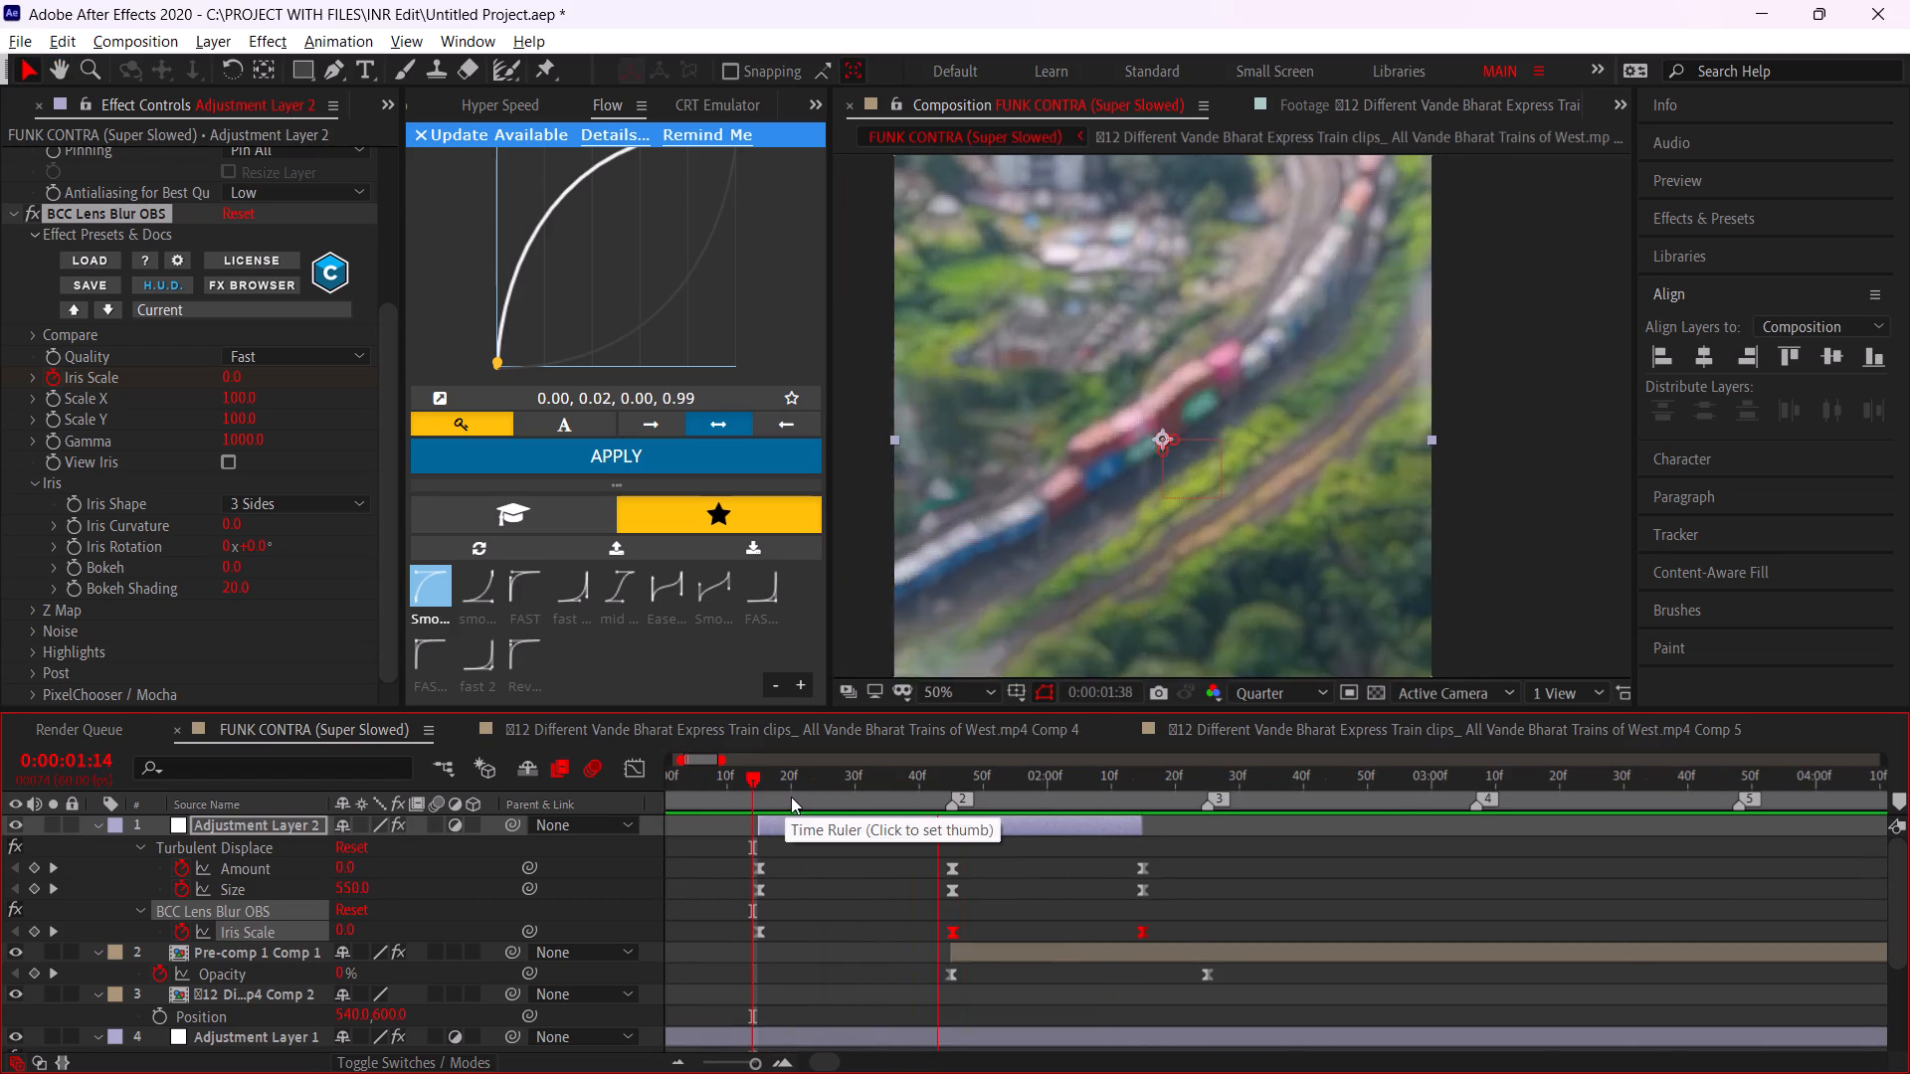
pyautogui.click(795, 797)
# Set the Turbulent Displace Amount keyframe at 0:00:01:45 to 25.
pyautogui.click(255, 889)
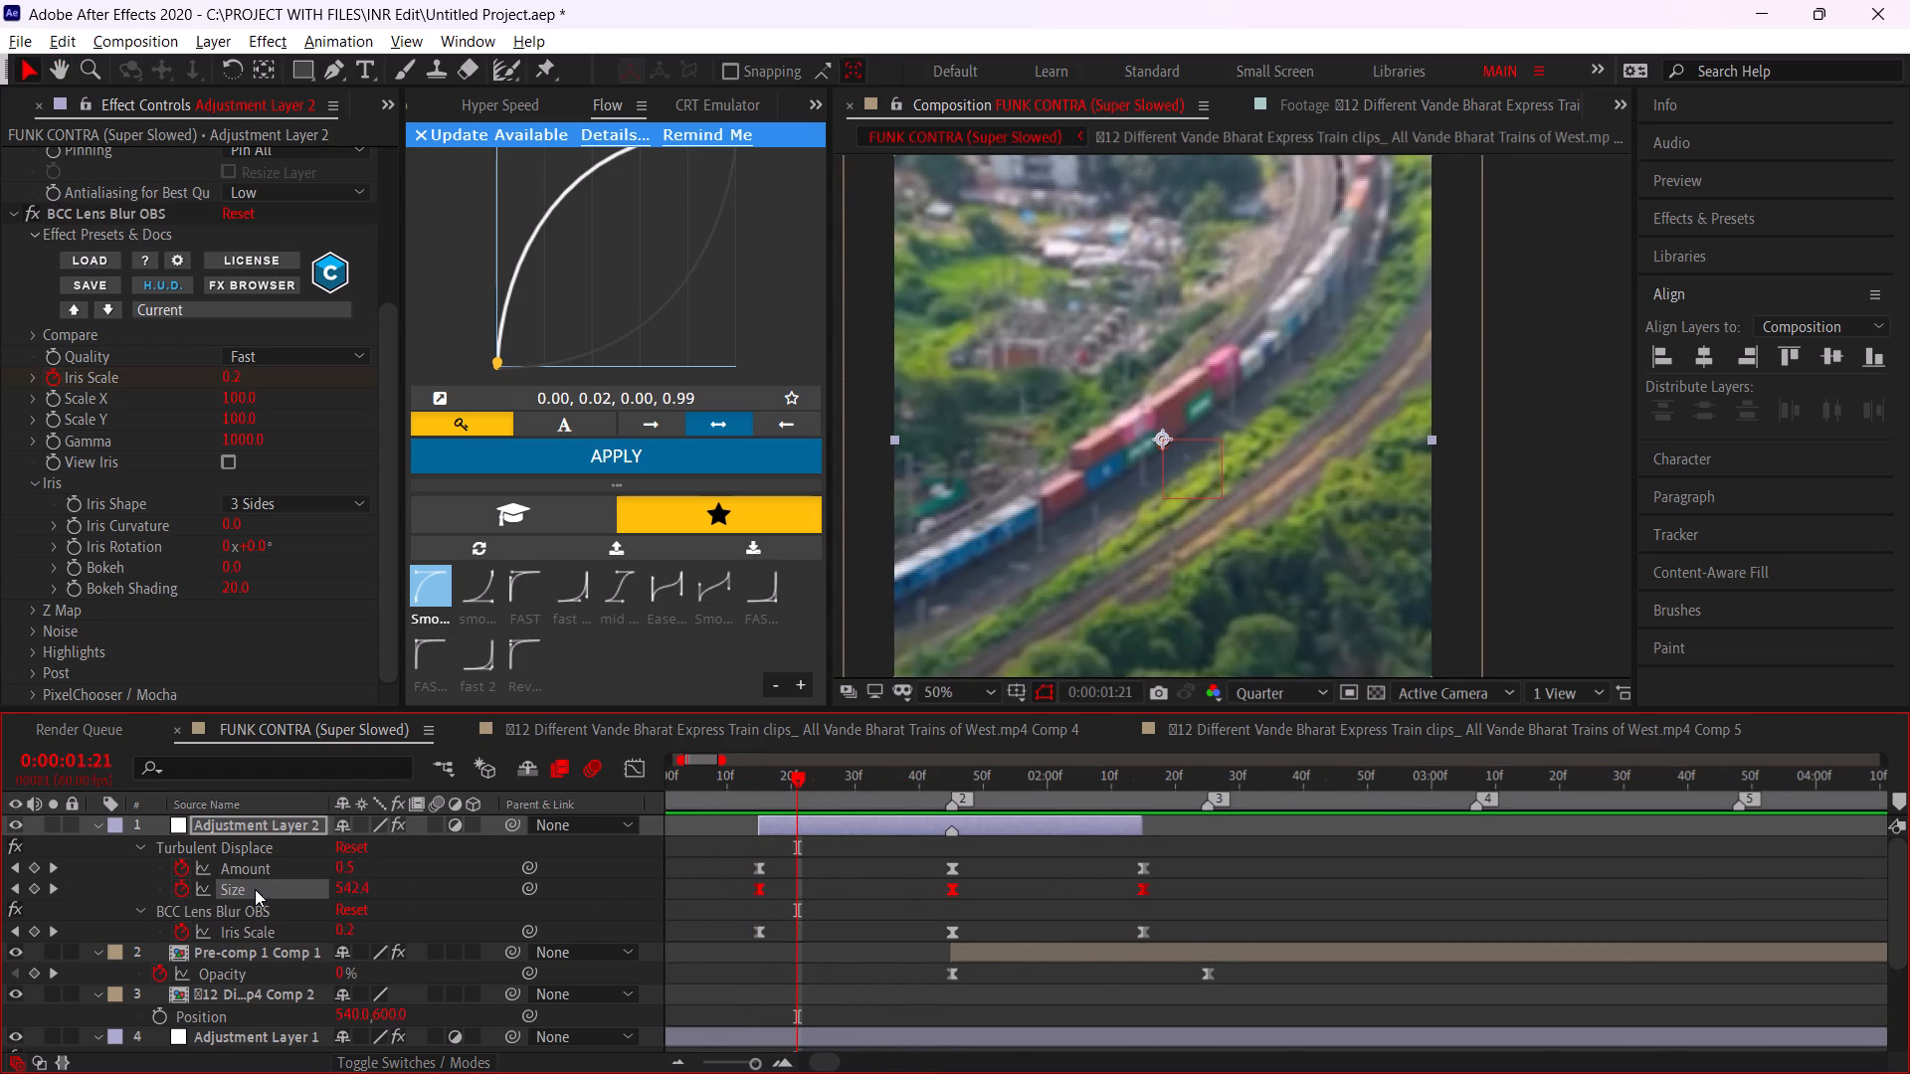
pyautogui.moveTo(864, 778); pyautogui.dragTo(953, 791)
pyautogui.click(352, 874)
pyautogui.press('2')
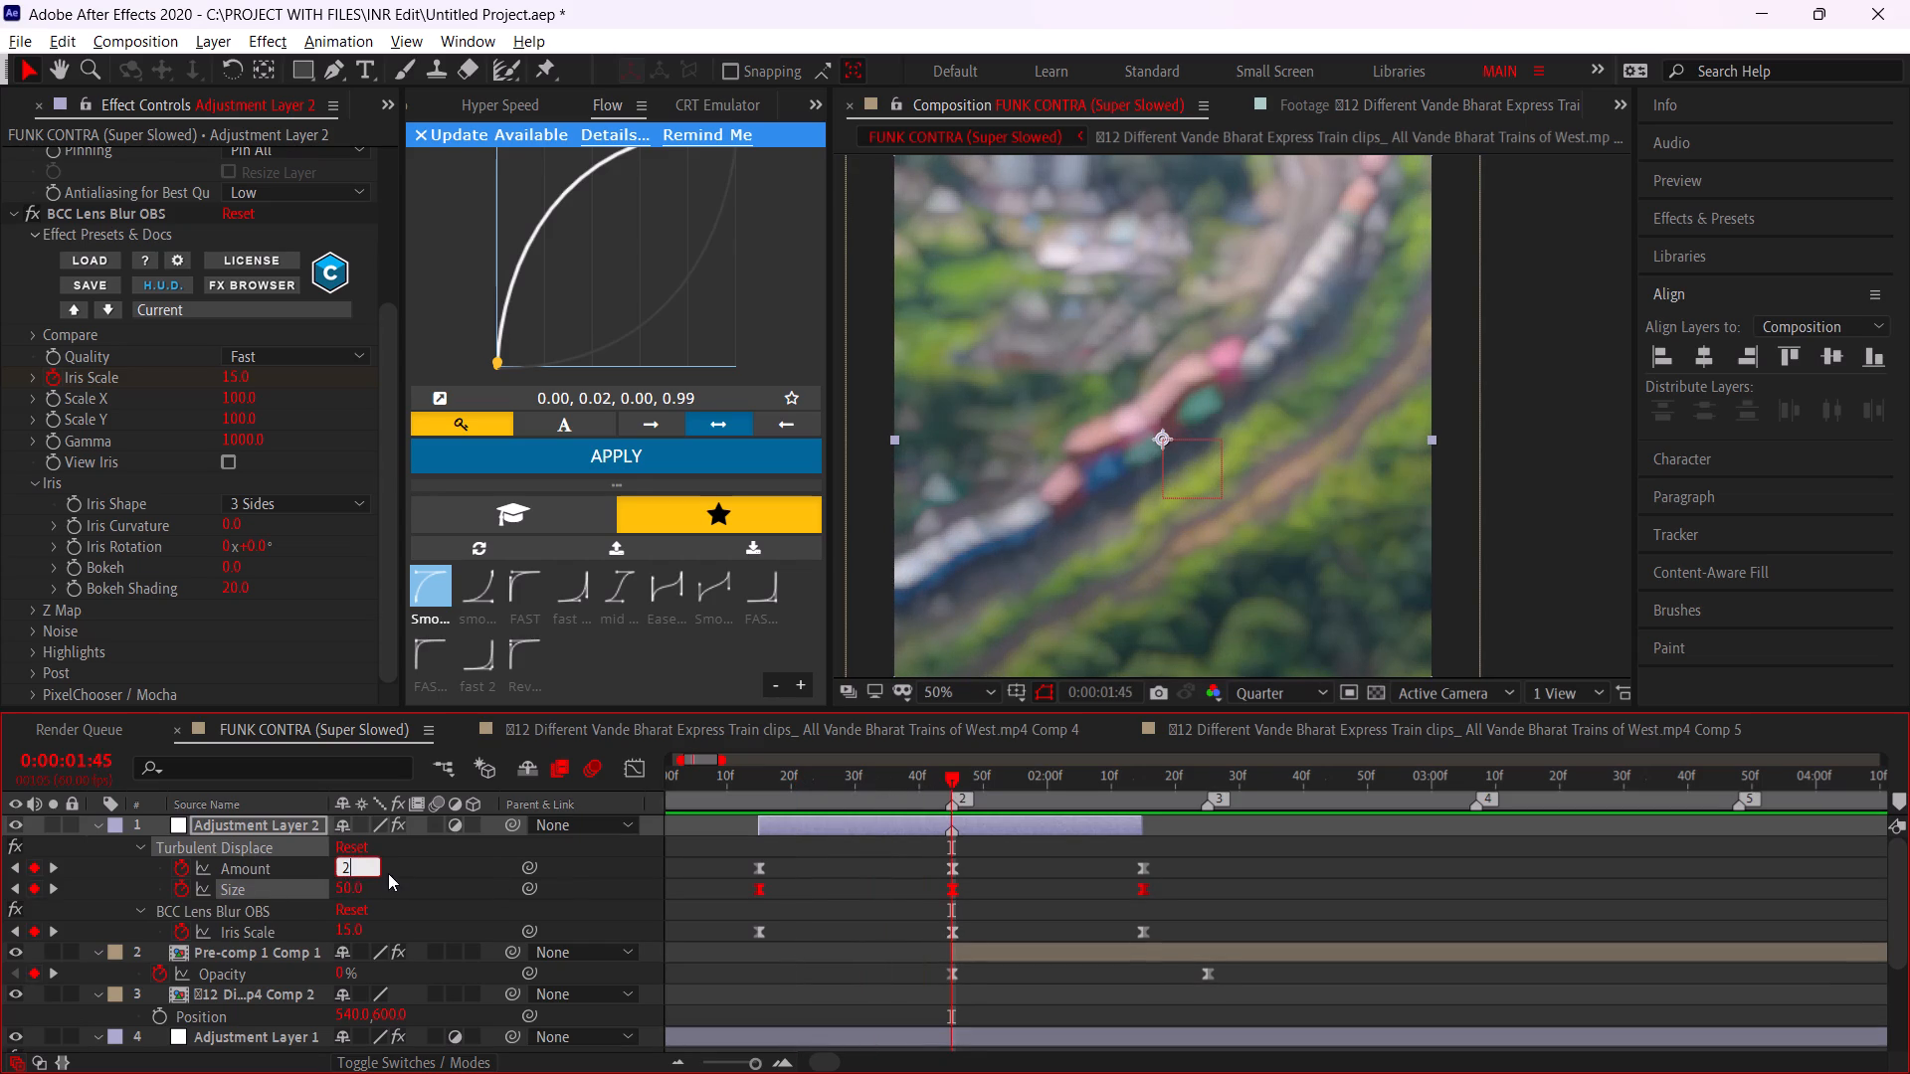
pyautogui.press('5')
pyautogui.click(422, 873)
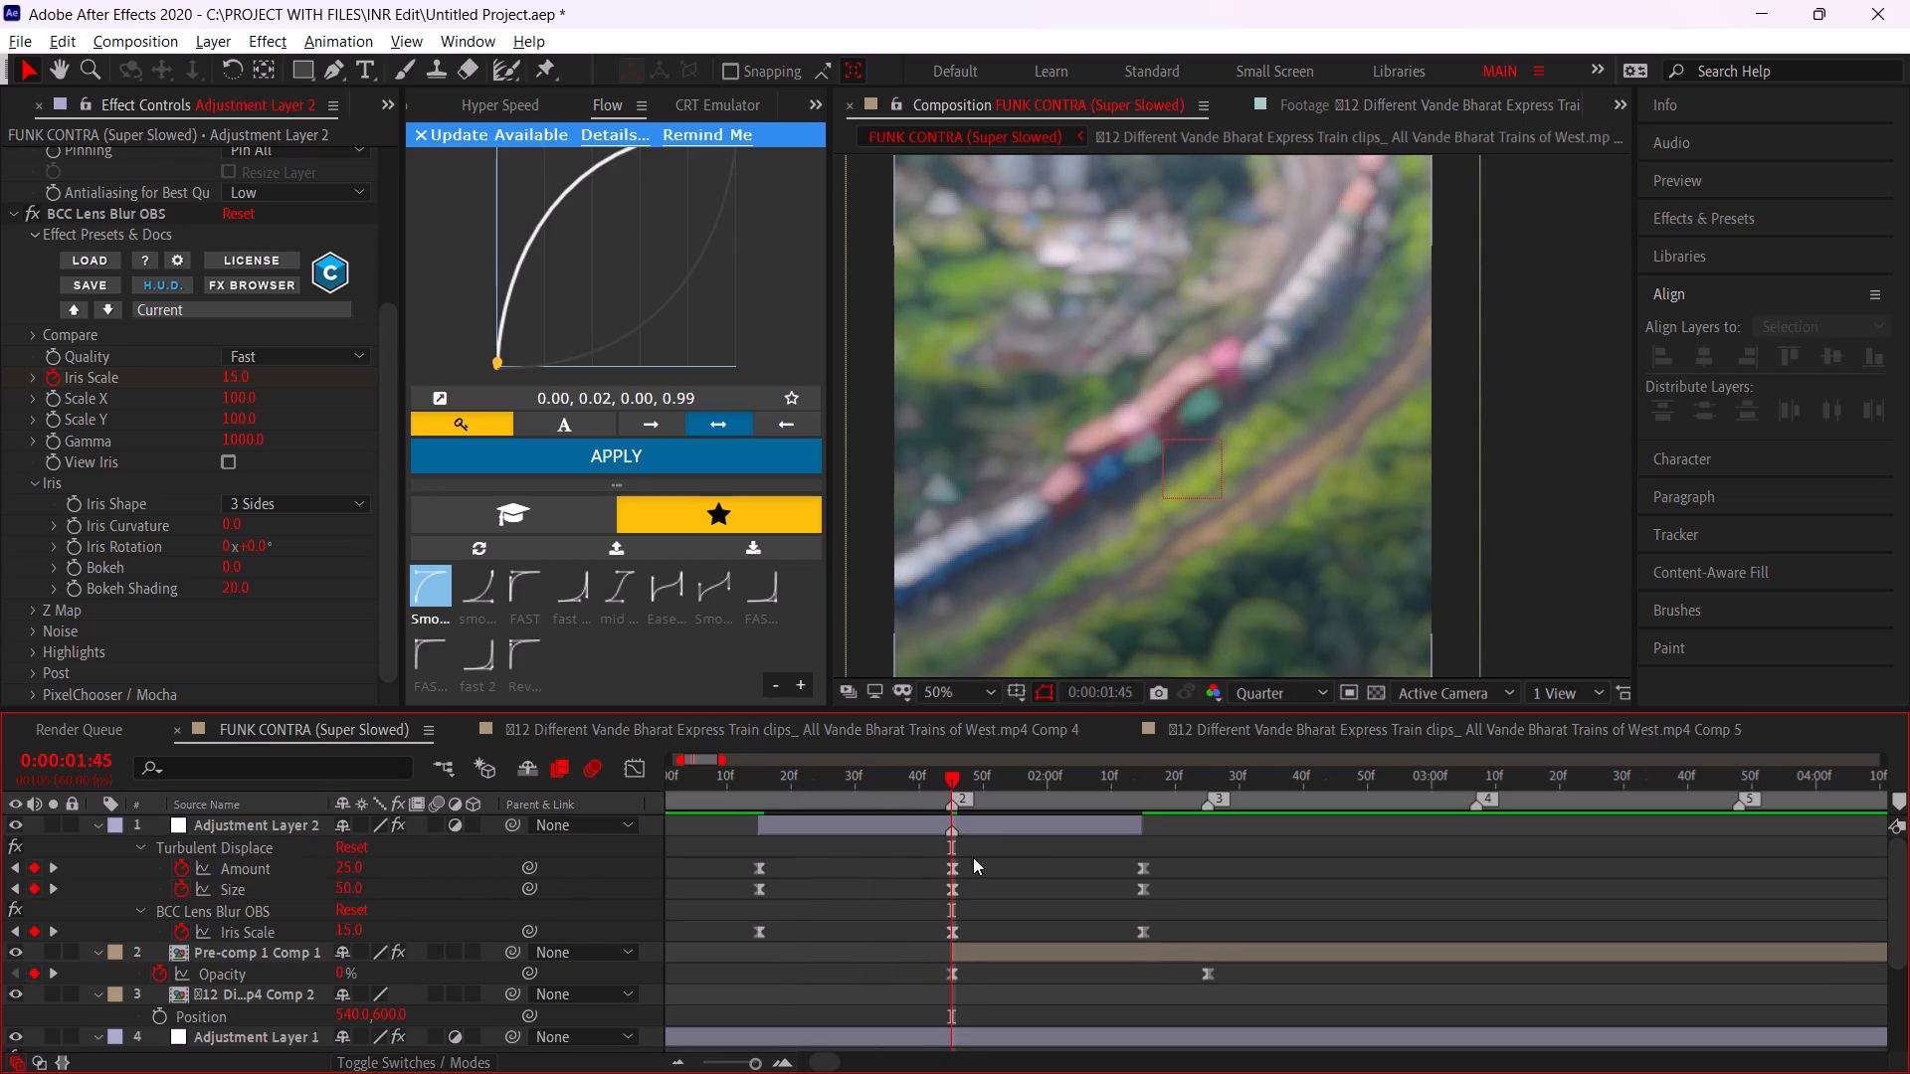
# Reapply the Flow curve 0.98, 0.00, 1.00, 1.00 to the first and middle Amount and Size keyframes.
pyautogui.moveTo(988, 862); pyautogui.dragTo(730, 897)
pyautogui.click(481, 598)
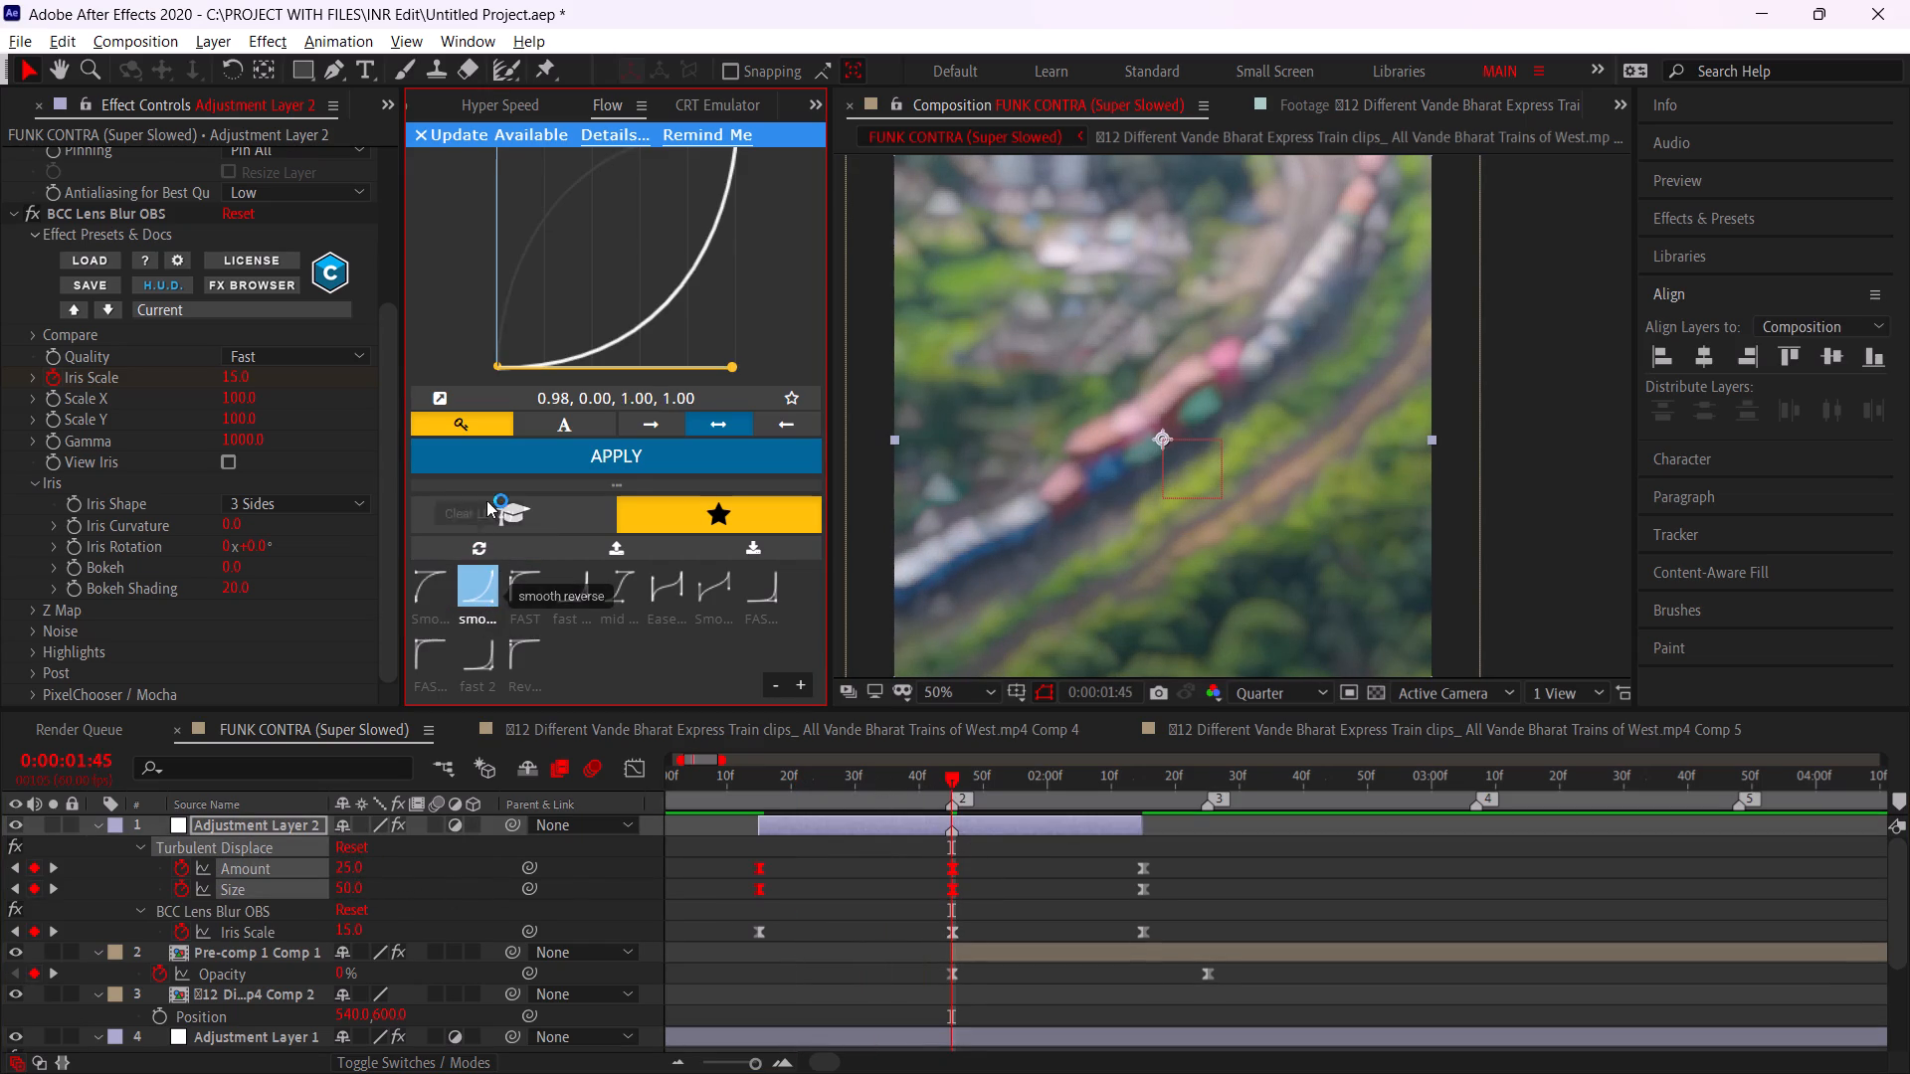
pyautogui.click(513, 456)
# Reapply the Flow curve 0.00, 0.02, 0.00, 0.99 to the middle and last Amount and Size keyframes.
pyautogui.moveTo(1188, 856); pyautogui.dragTo(884, 894)
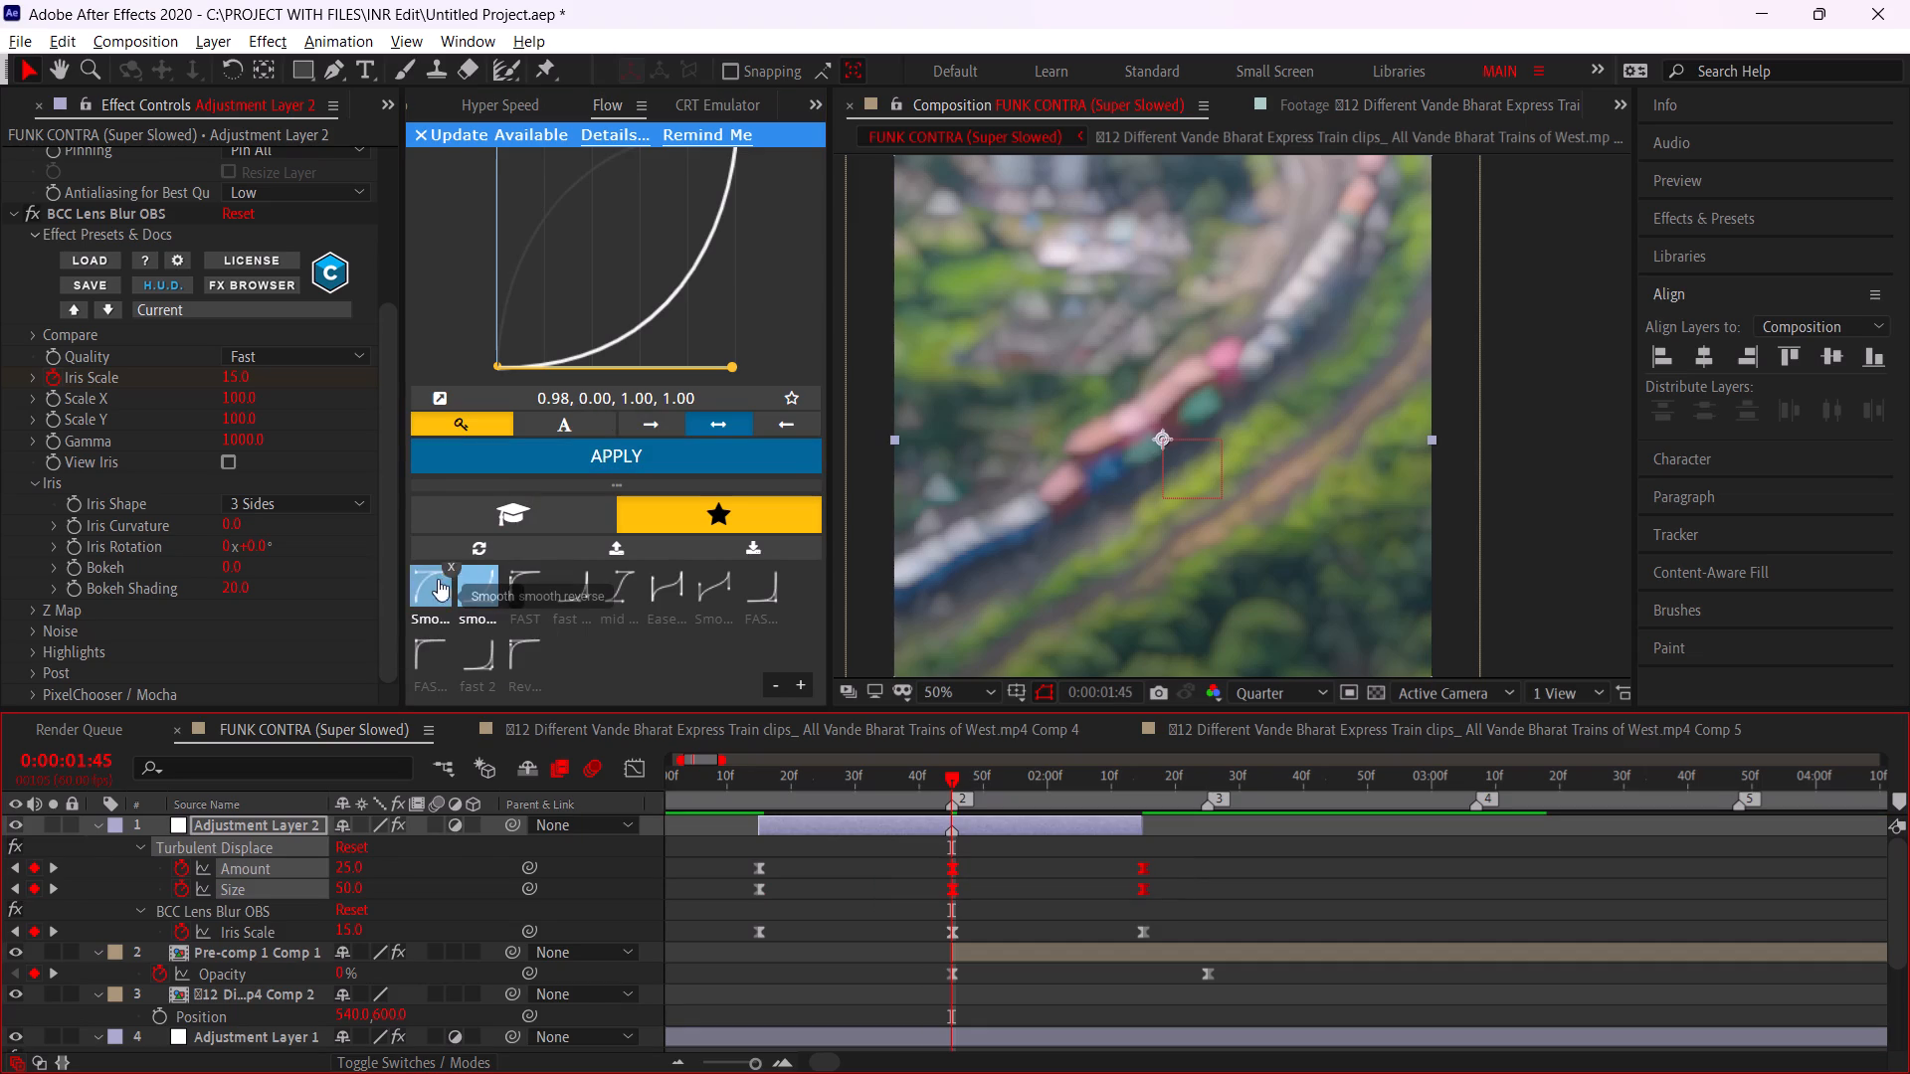
pyautogui.click(433, 582)
pyautogui.click(491, 455)
# Preview the composition from its start to review the reduced displacement at marker 2.
pyautogui.keyDown('alt'); pyautogui.scroll(-2, 924, 820); pyautogui.keyUp('alt')
pyautogui.moveTo(776, 785); pyautogui.dragTo(477, 817)
pyautogui.press('space')
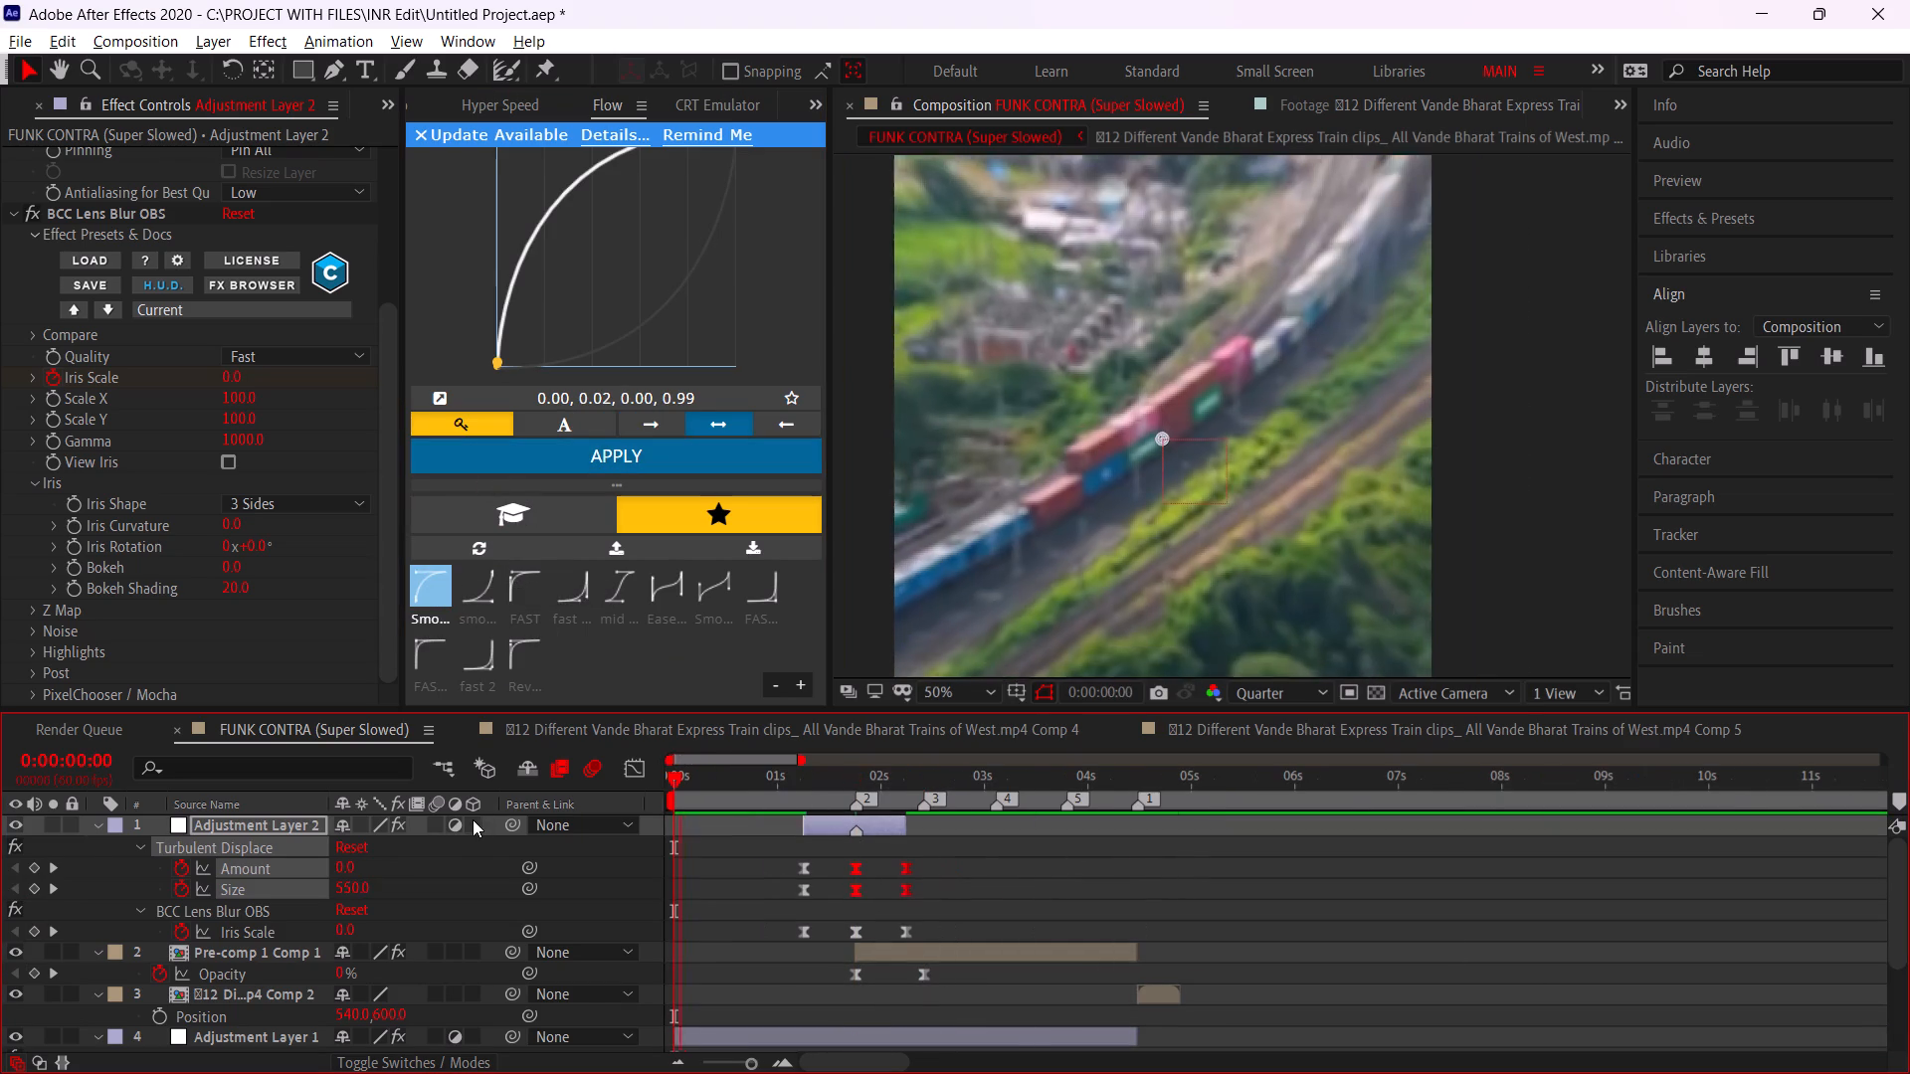
pyautogui.press('space')
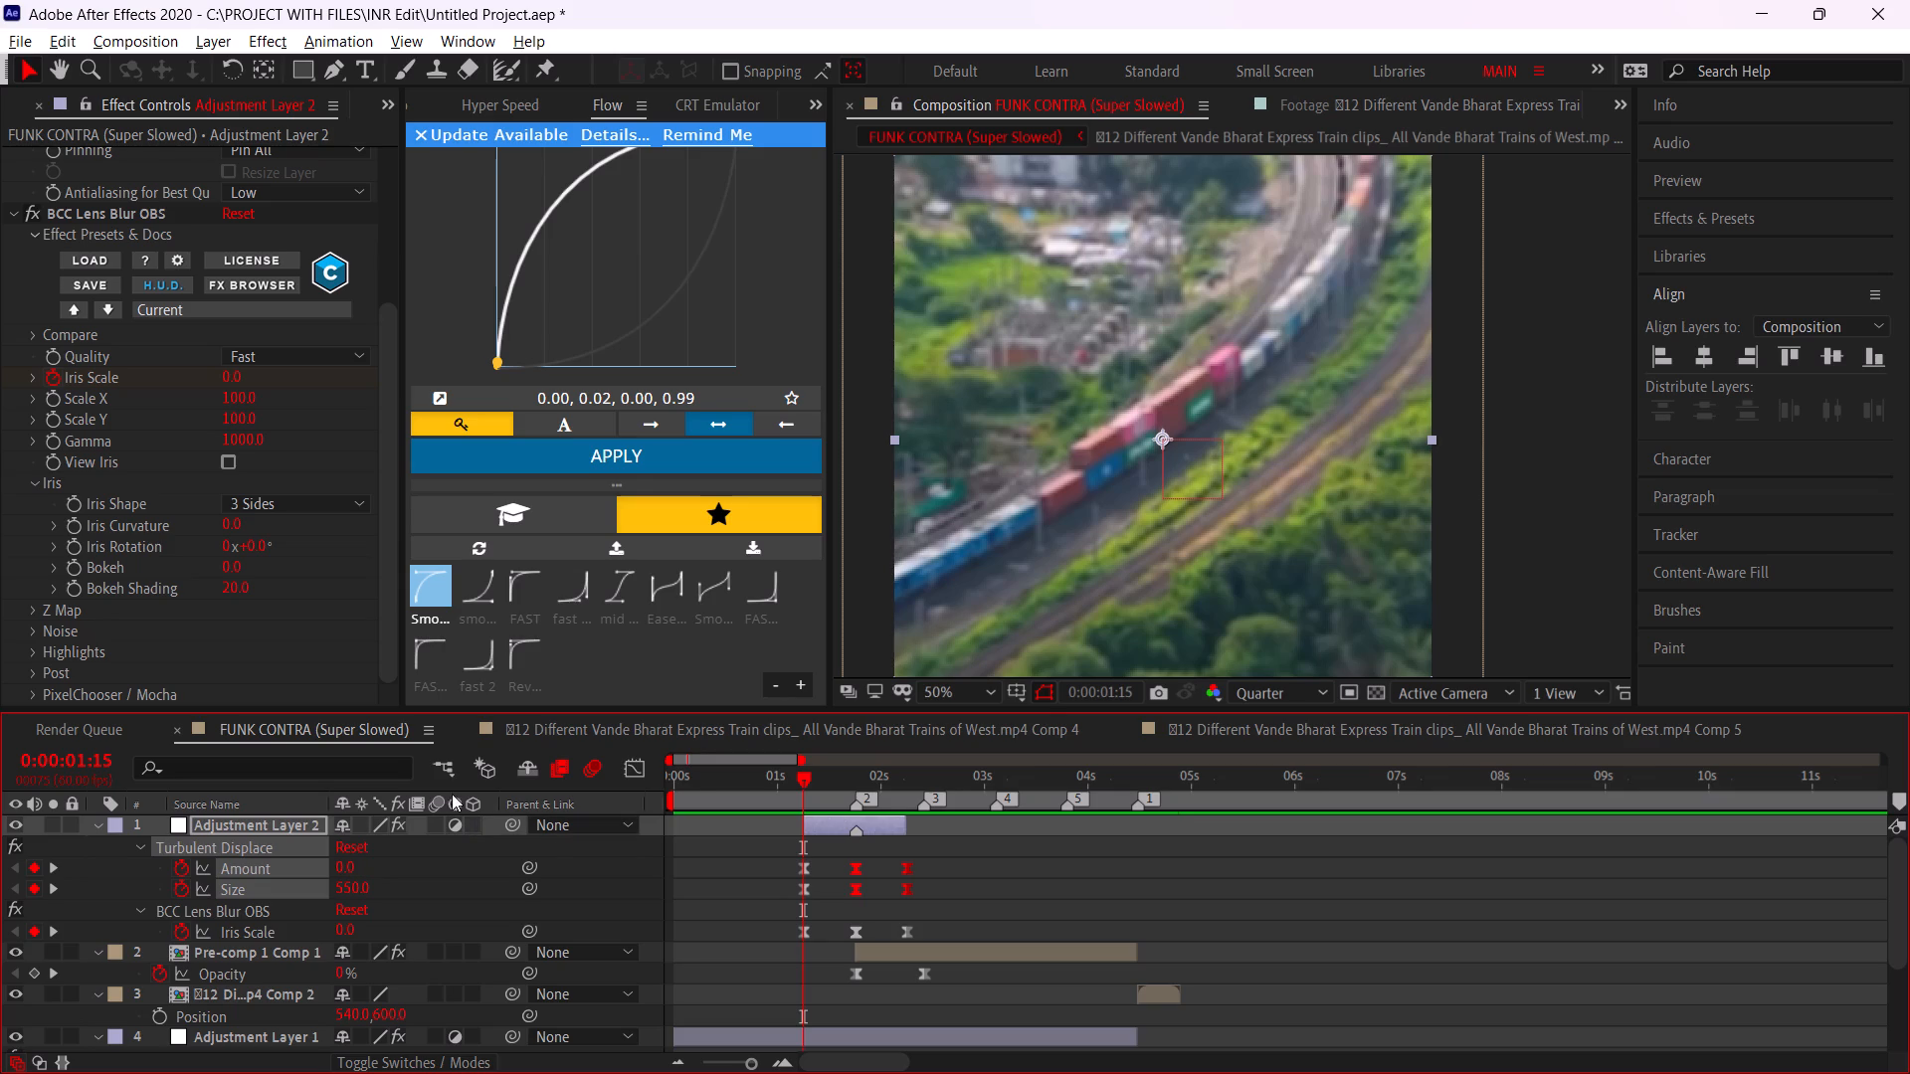
pyautogui.moveTo(689, 777); pyautogui.dragTo(559, 776)
pyautogui.press('space')
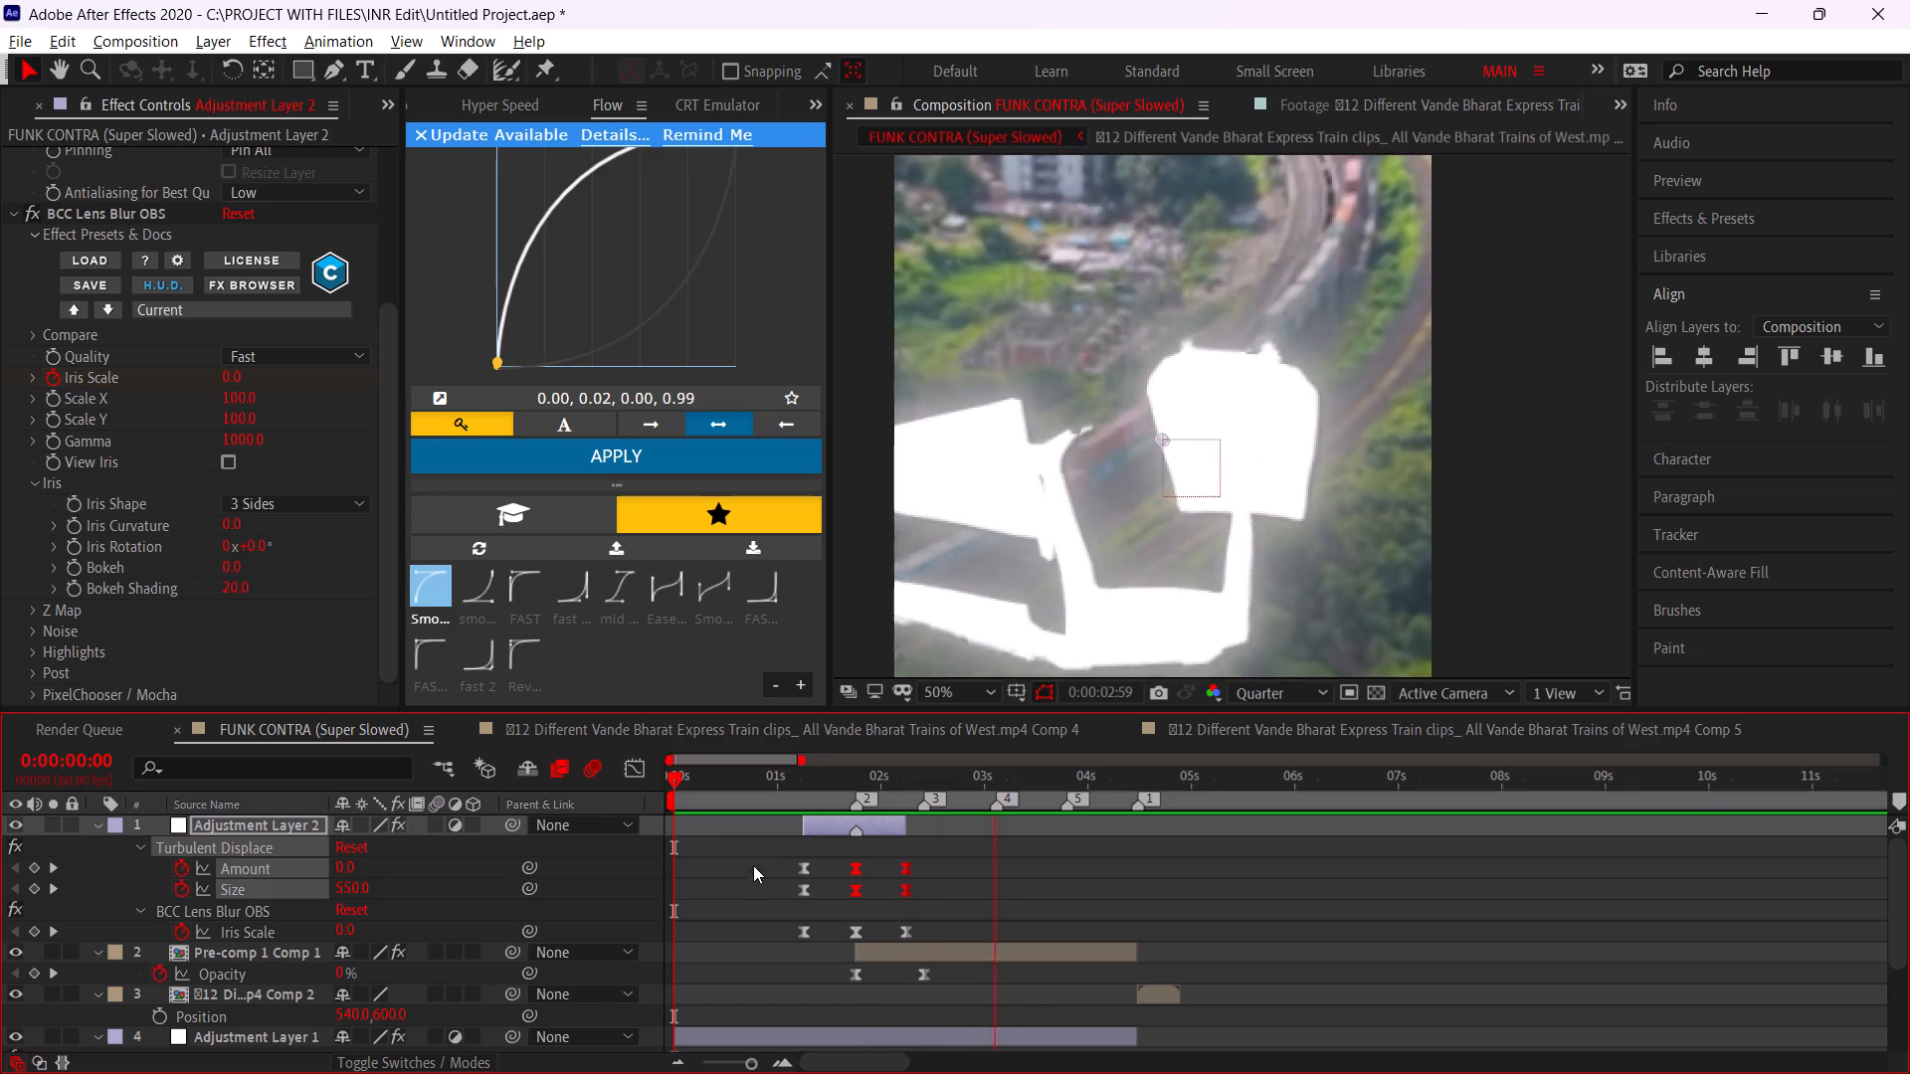
# With the playhead at 0:00:01:45, duplicate Adjustment Layer 2 and delete all effects from the lower copy.
pyautogui.moveTo(843, 785); pyautogui.dragTo(859, 793)
pyautogui.keyDown('alt'); pyautogui.scroll(2, 859, 793); pyautogui.keyUp('alt')
pyautogui.moveTo(860, 782); pyautogui.dragTo(846, 782)
pyautogui.click(860, 821)
pyautogui.hotkey('ctrl', 'd')
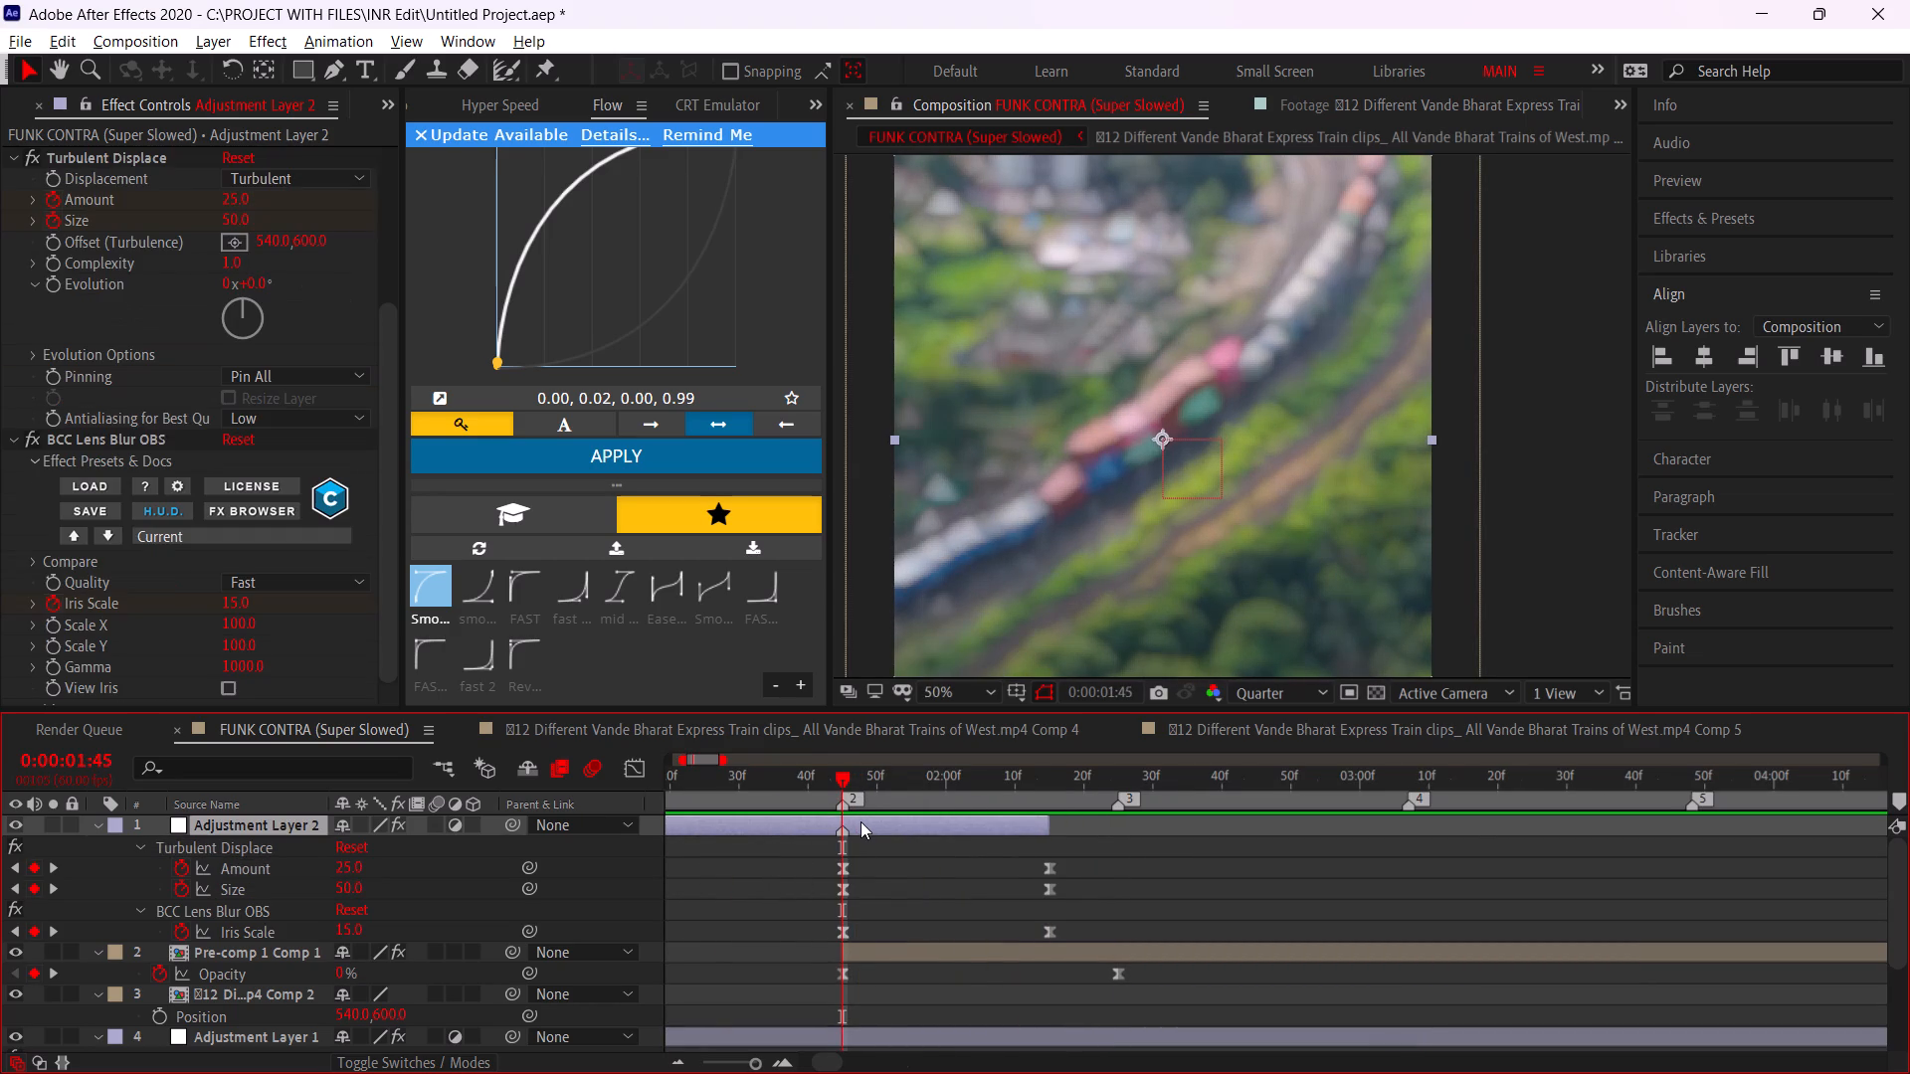
pyautogui.click(868, 847)
pyautogui.click(85, 160)
pyautogui.hotkey('ctrl', 'a')
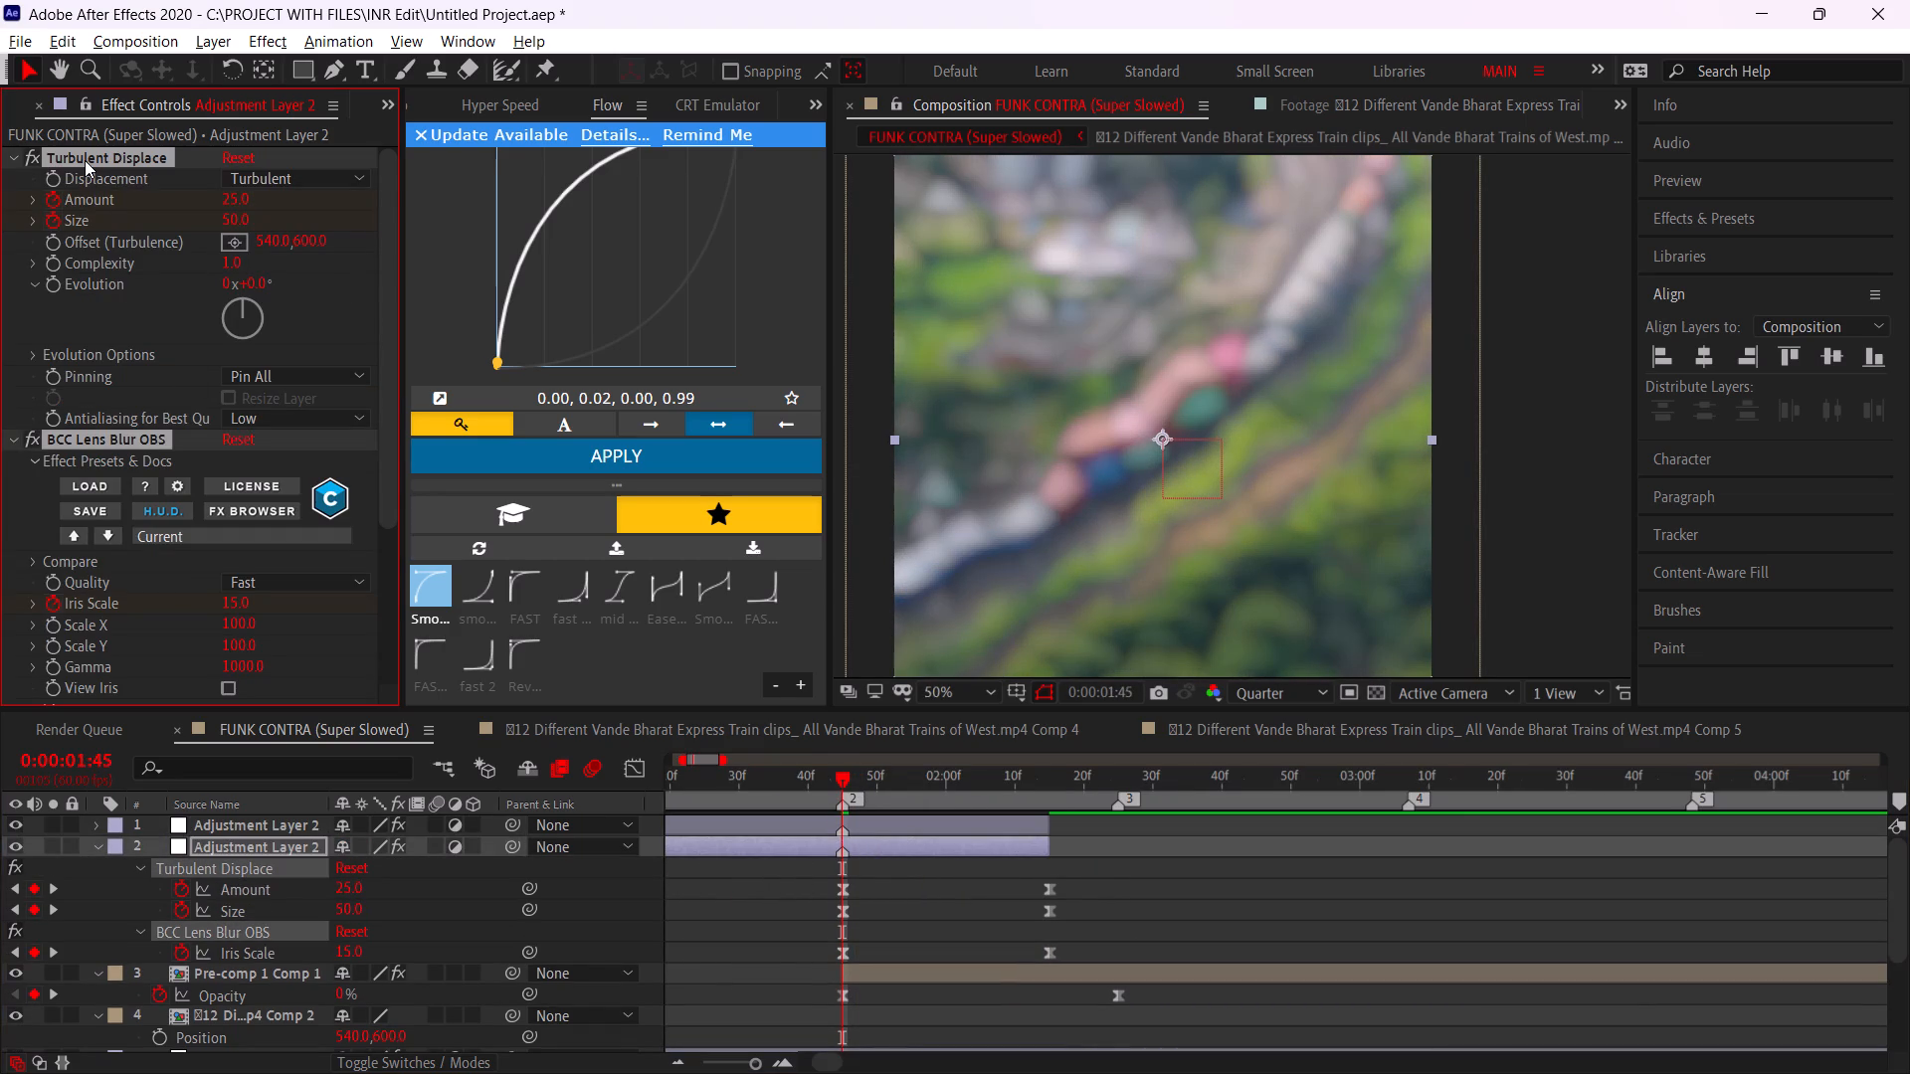
pyautogui.press('Delete')
# Apply S_Shake to the lower Adjustment Layer 2 copy with Motion Blur enabled and Frequency set to 30.
pyautogui.hotkey('ctrl', 'space')
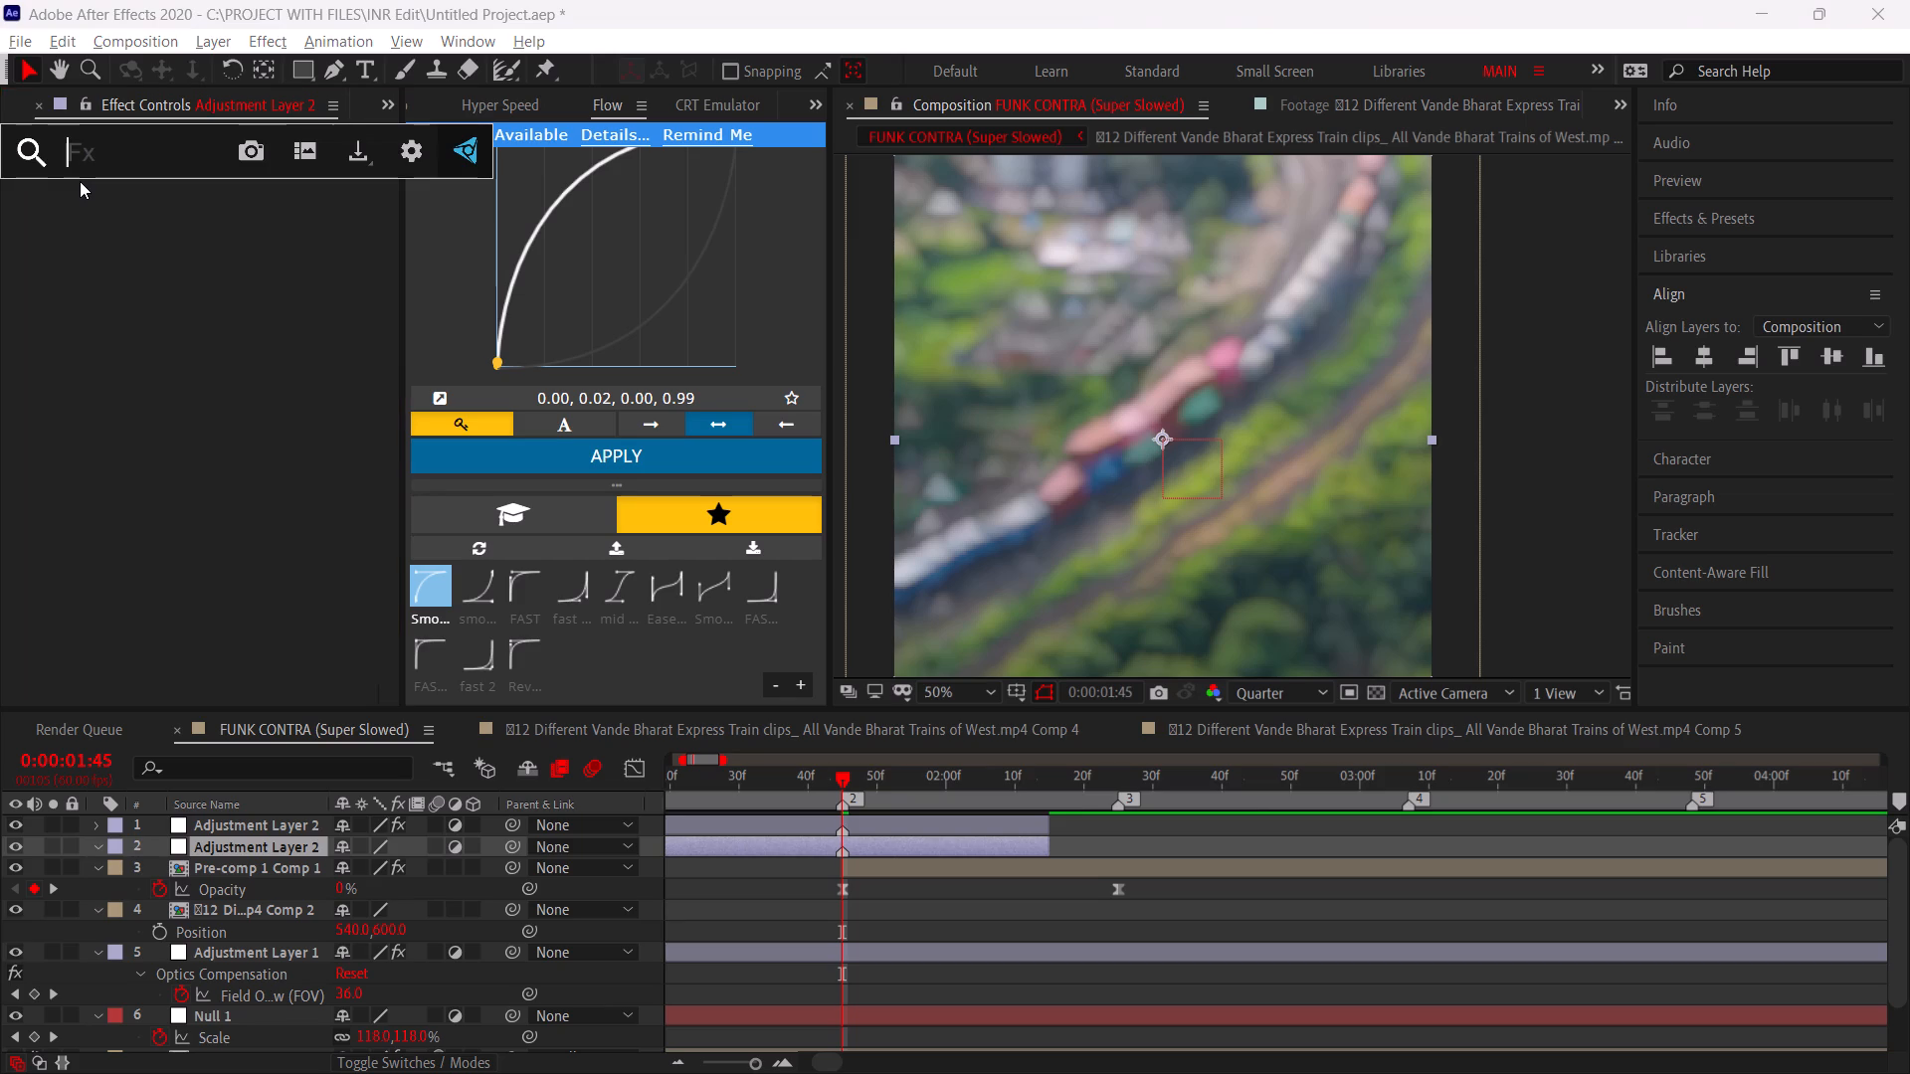
pyautogui.write('s_sha')
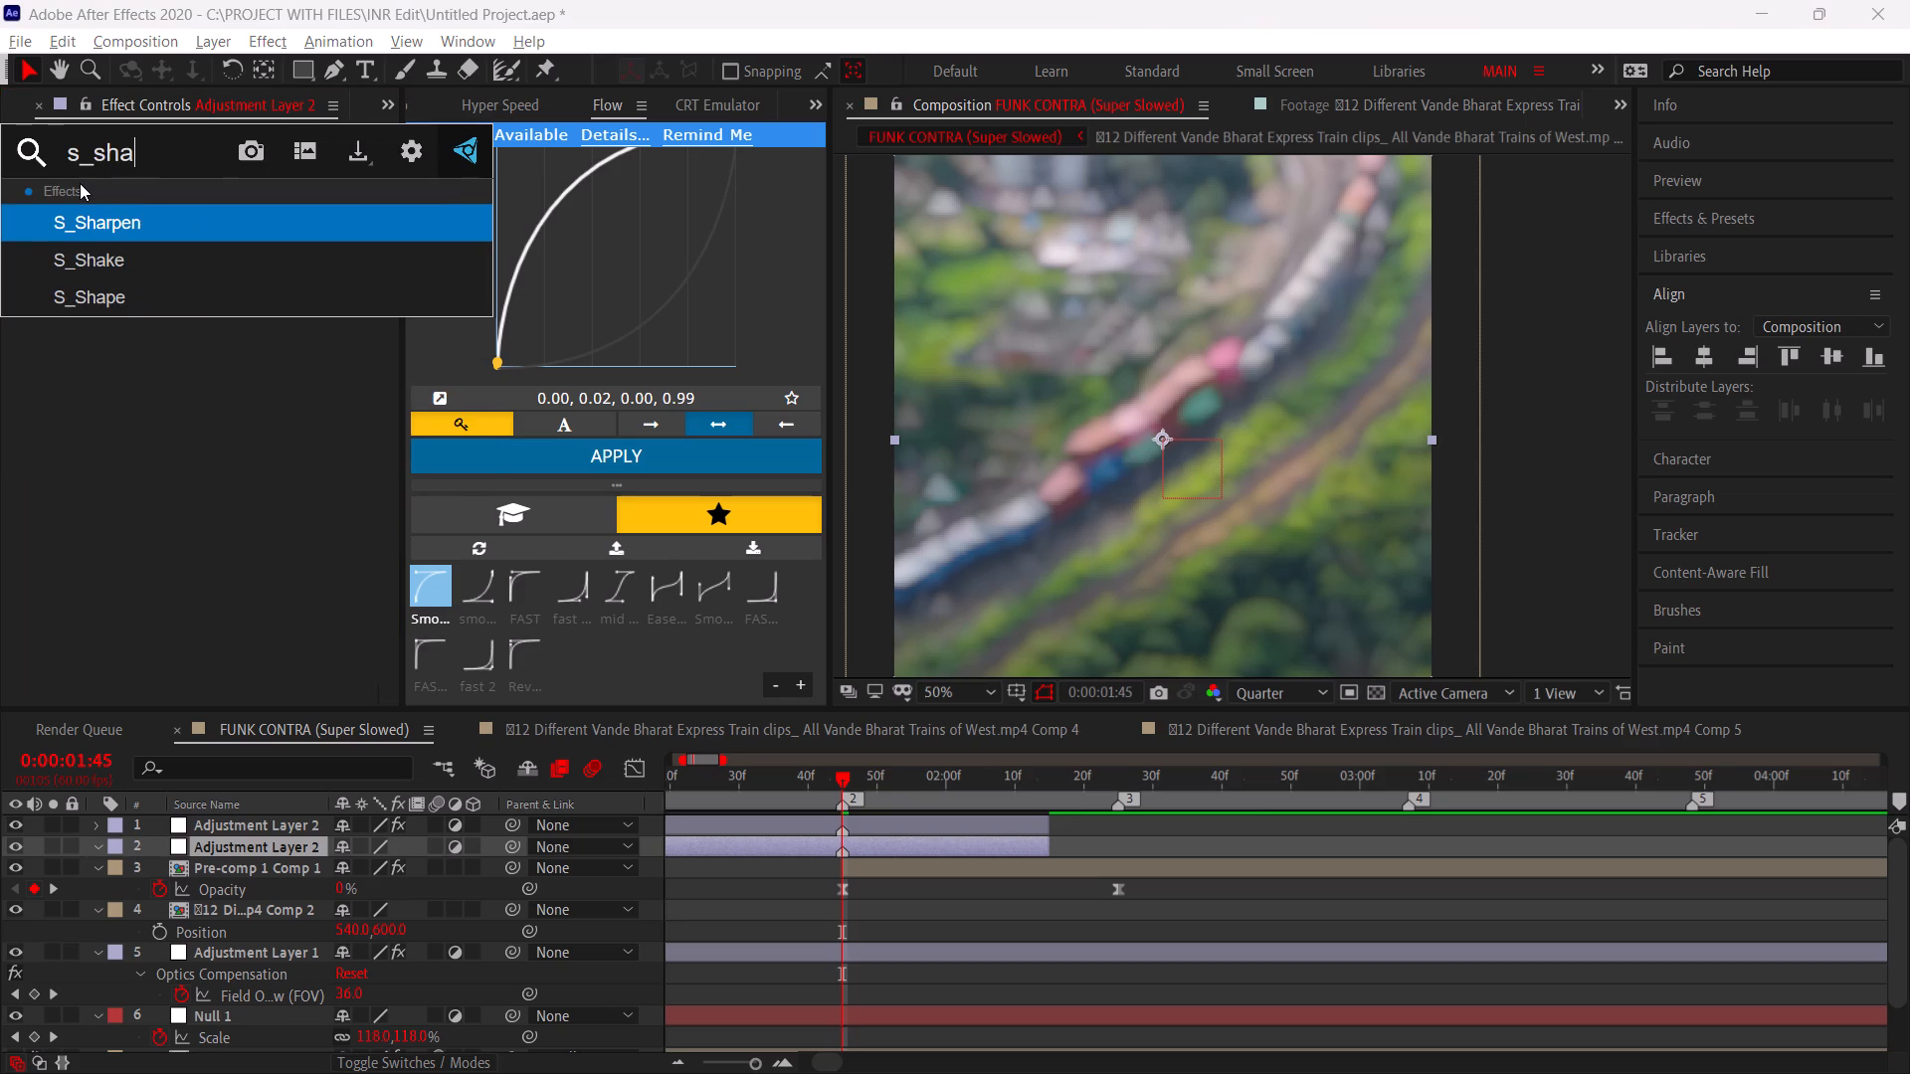
pyautogui.press('Down')
pyautogui.press('Return')
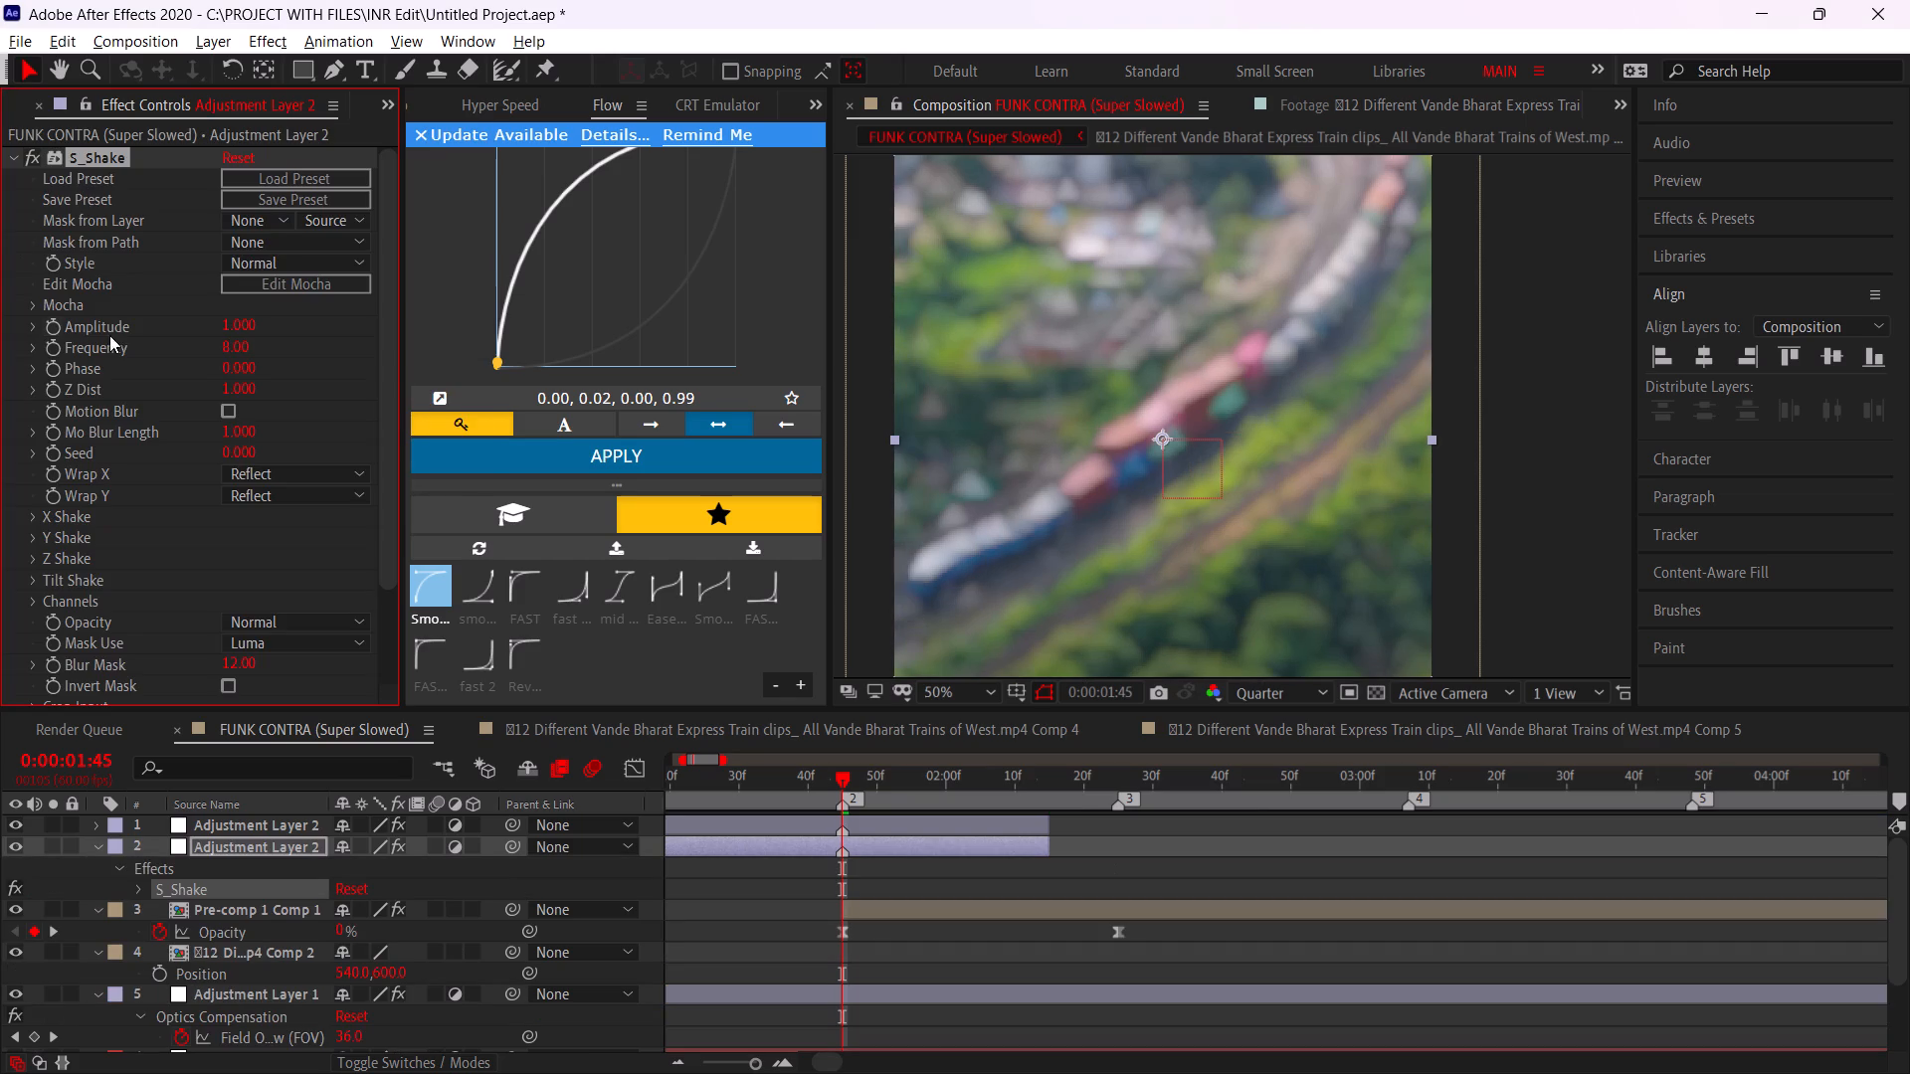
pyautogui.click(229, 415)
pyautogui.click(234, 350)
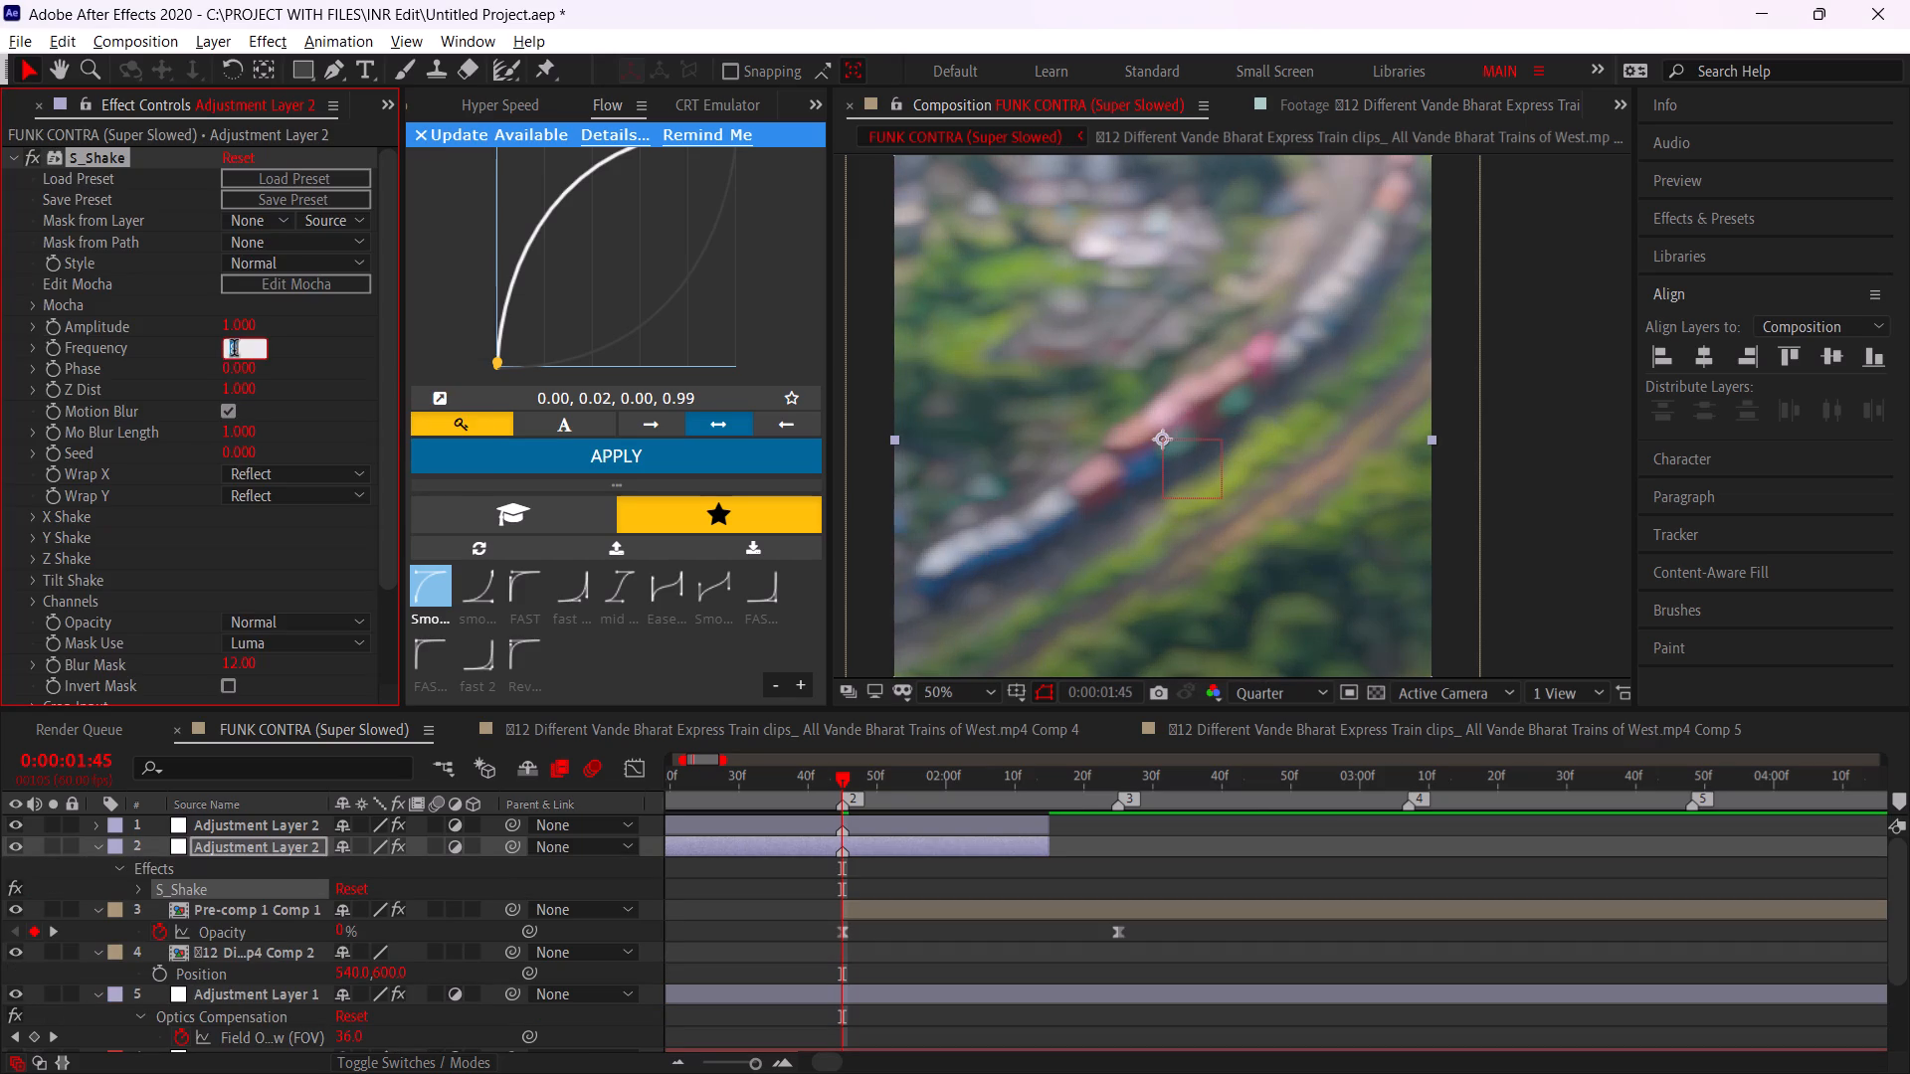
pyautogui.write('30')
pyautogui.click(320, 352)
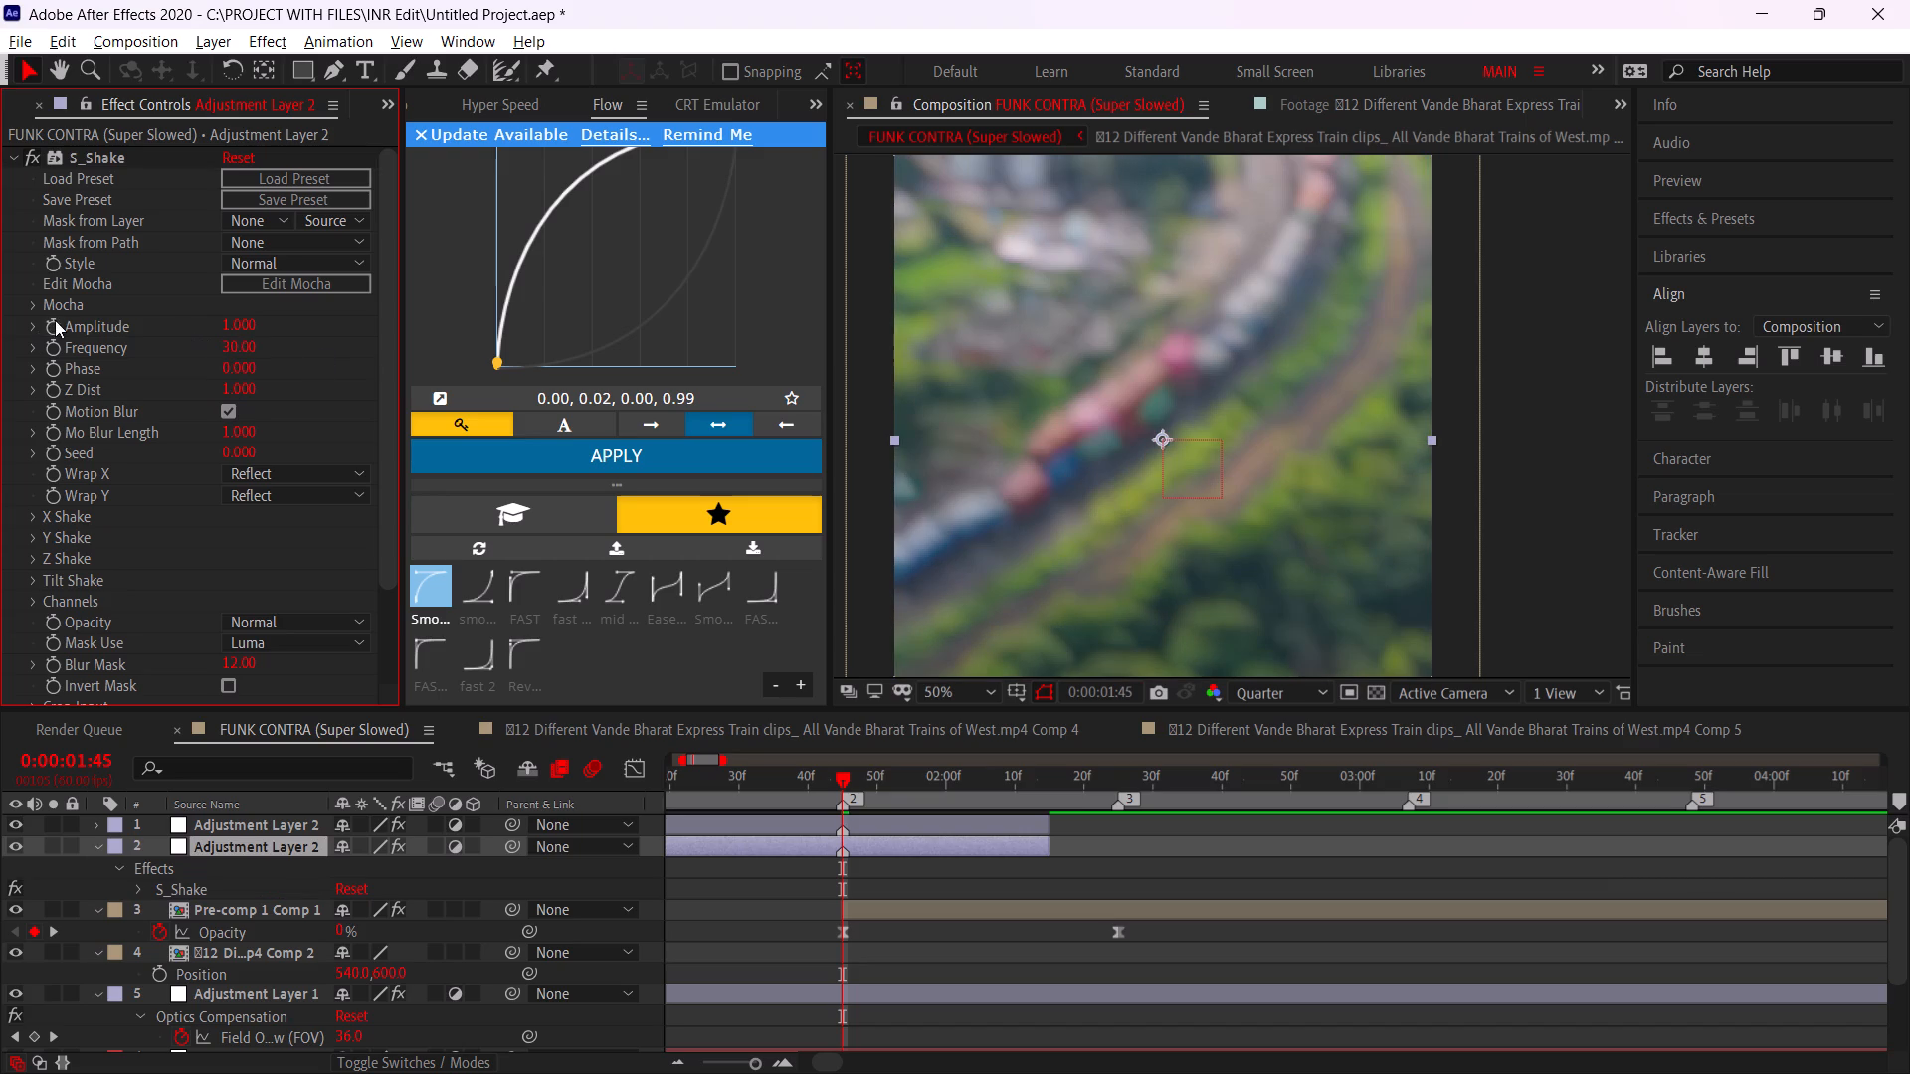
# Keyframe the S_Shake Amplitude at 1.000 on 0:00:01:45, and at 0 on 0:00:01:15 and 0:00:02:14.
pyautogui.click(55, 320)
pyautogui.moveTo(966, 948); pyautogui.dragTo(1215, 954, button='middle')
pyautogui.moveTo(895, 786); pyautogui.dragTo(882, 787)
pyautogui.click(223, 324)
pyautogui.press('0')
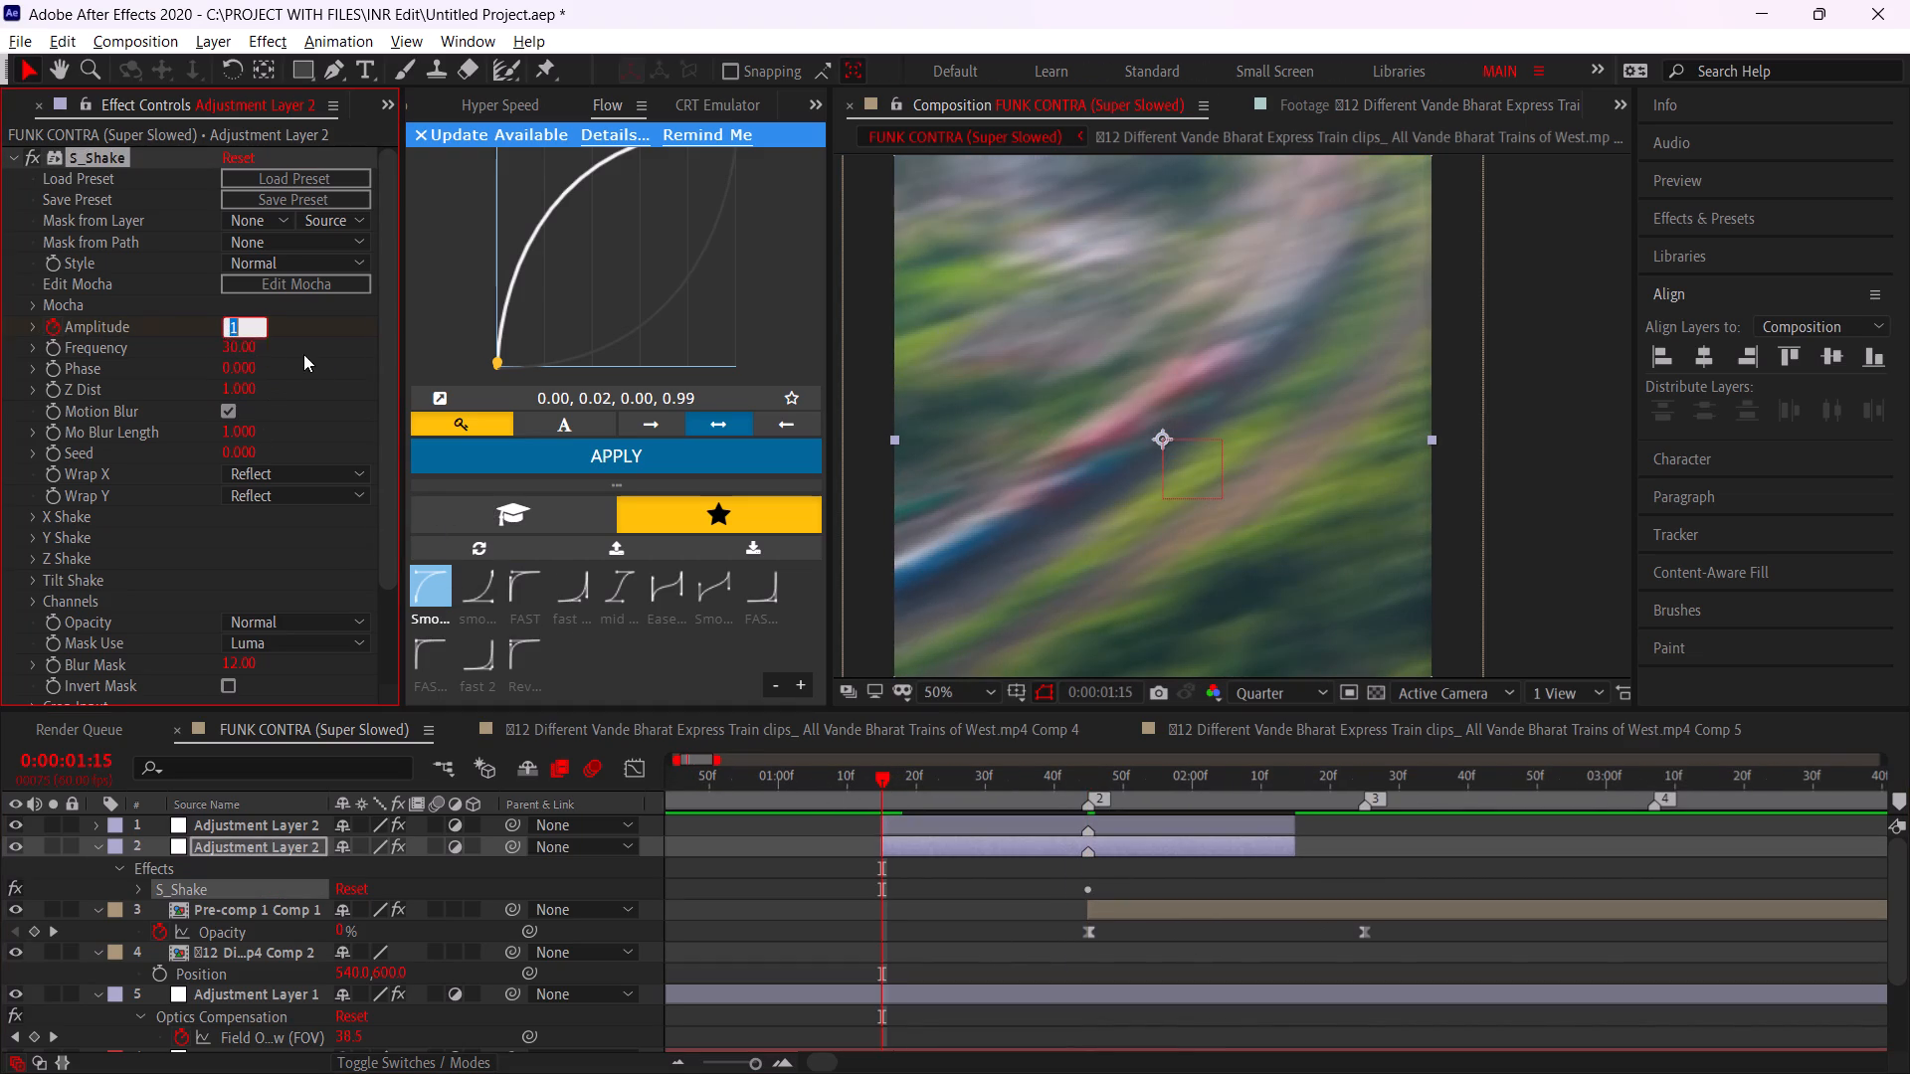
pyautogui.click(303, 354)
pyautogui.moveTo(1275, 788); pyautogui.dragTo(1295, 788)
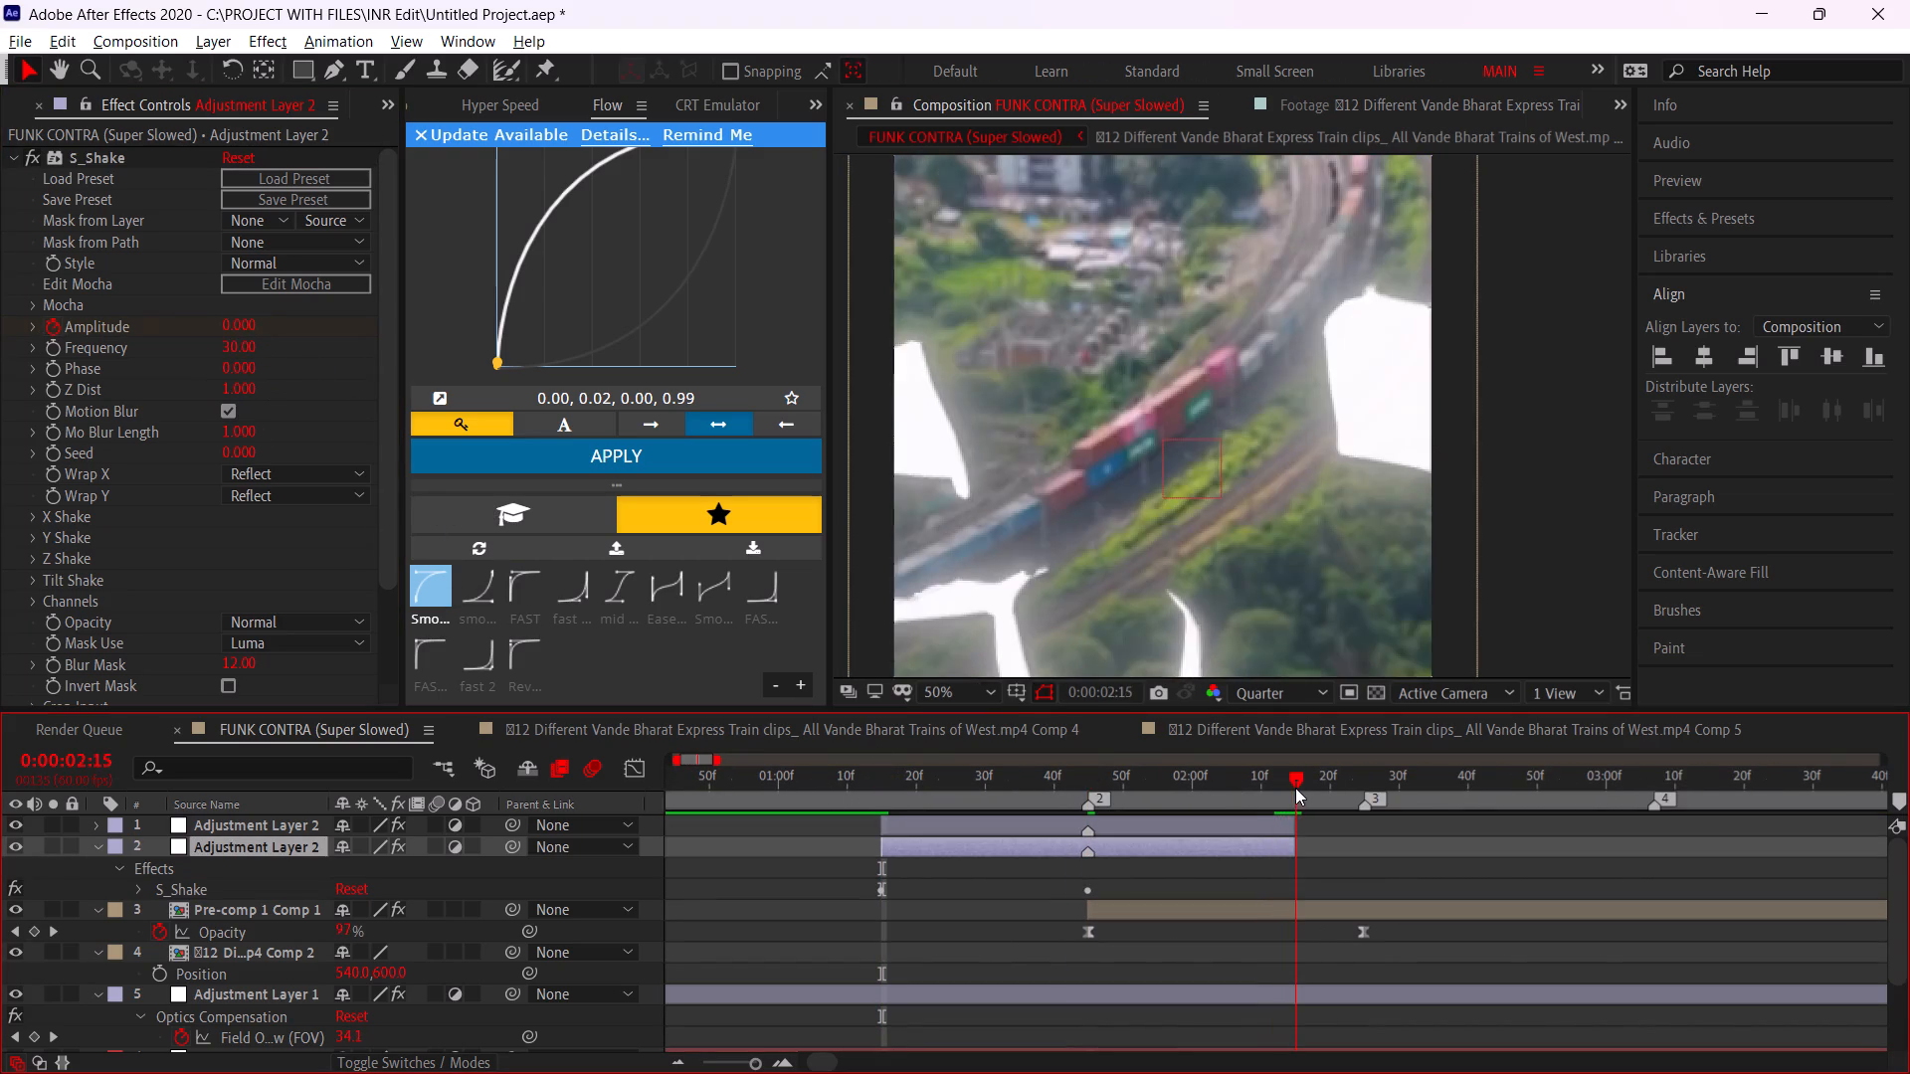
pyautogui.moveTo(1295, 788); pyautogui.dragTo(1290, 785)
pyautogui.click(246, 321)
pyautogui.press('0')
pyautogui.click(295, 345)
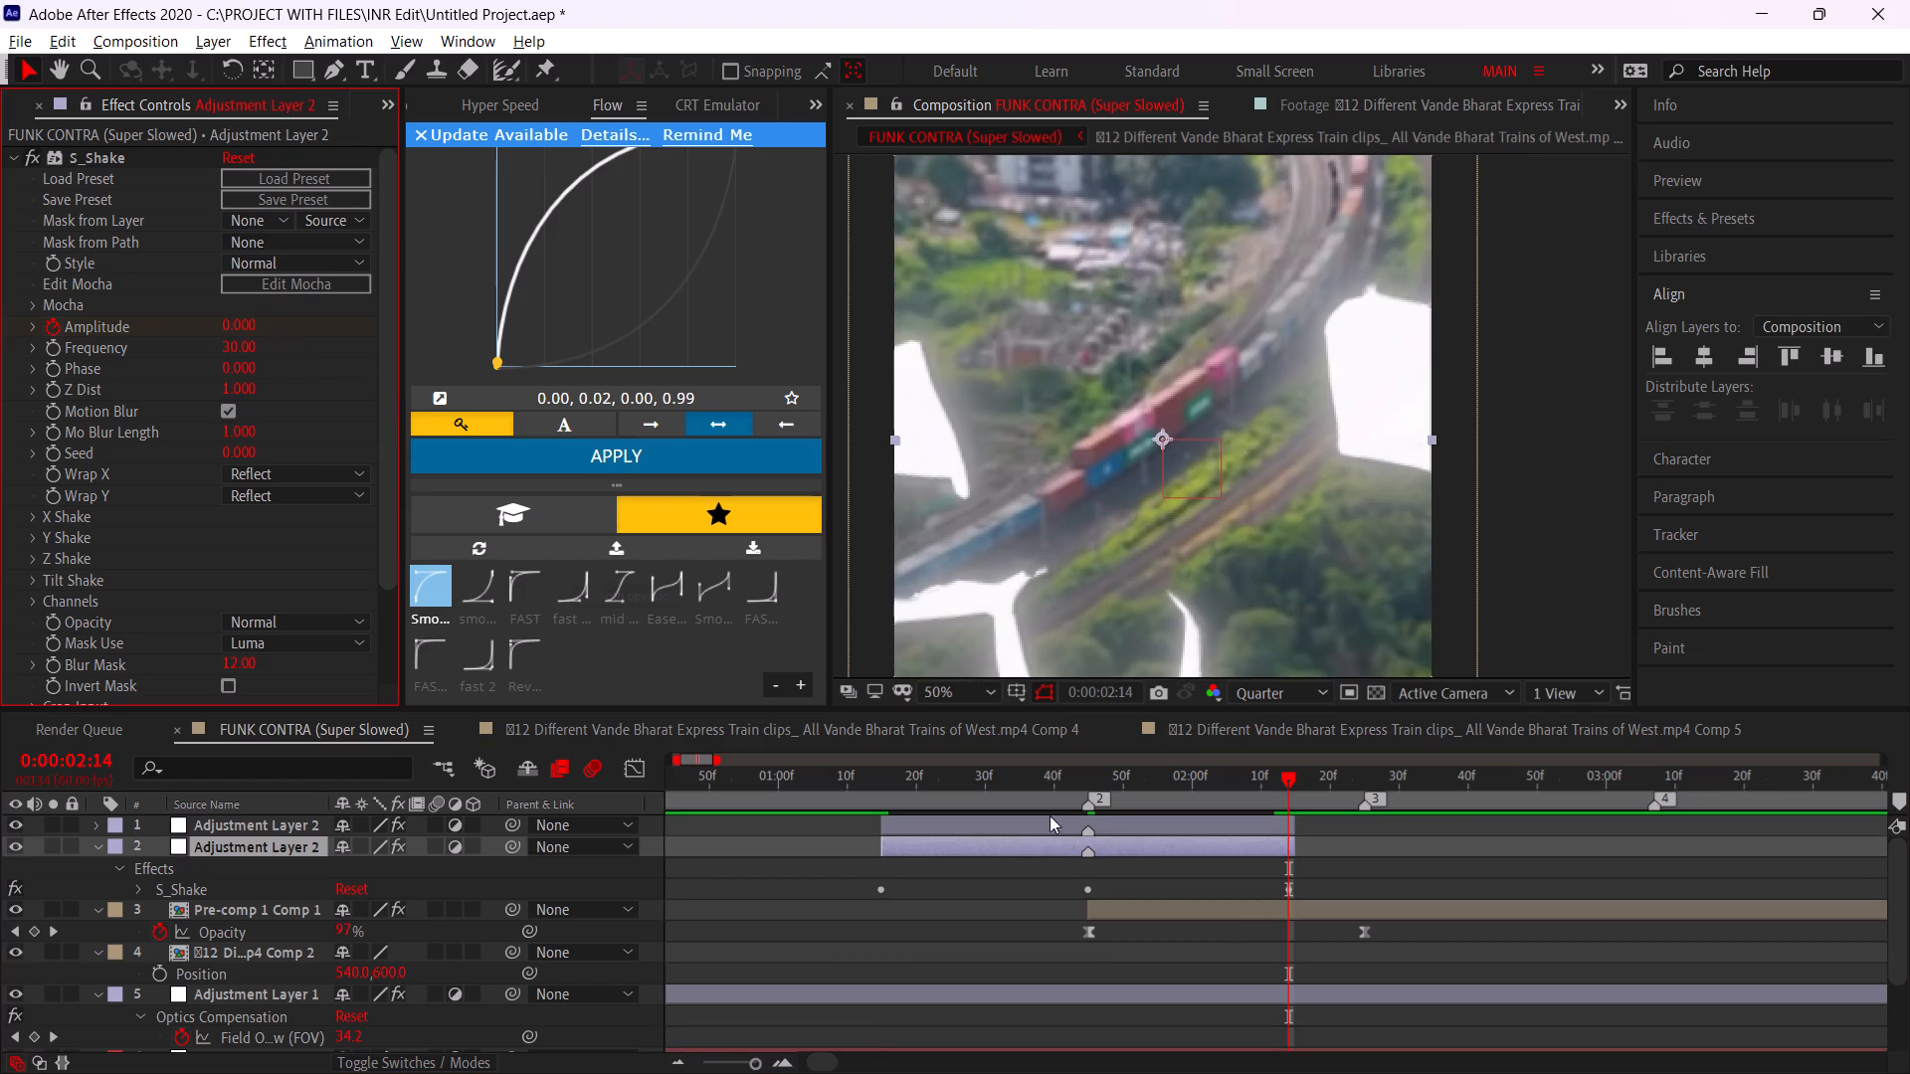
# Move the last Amplitude keyframe onto the layer's end and apply Easy Ease to all three Amplitude keyframes.
pyautogui.press('u')
pyautogui.moveTo(1288, 891); pyautogui.dragTo(1293, 891)
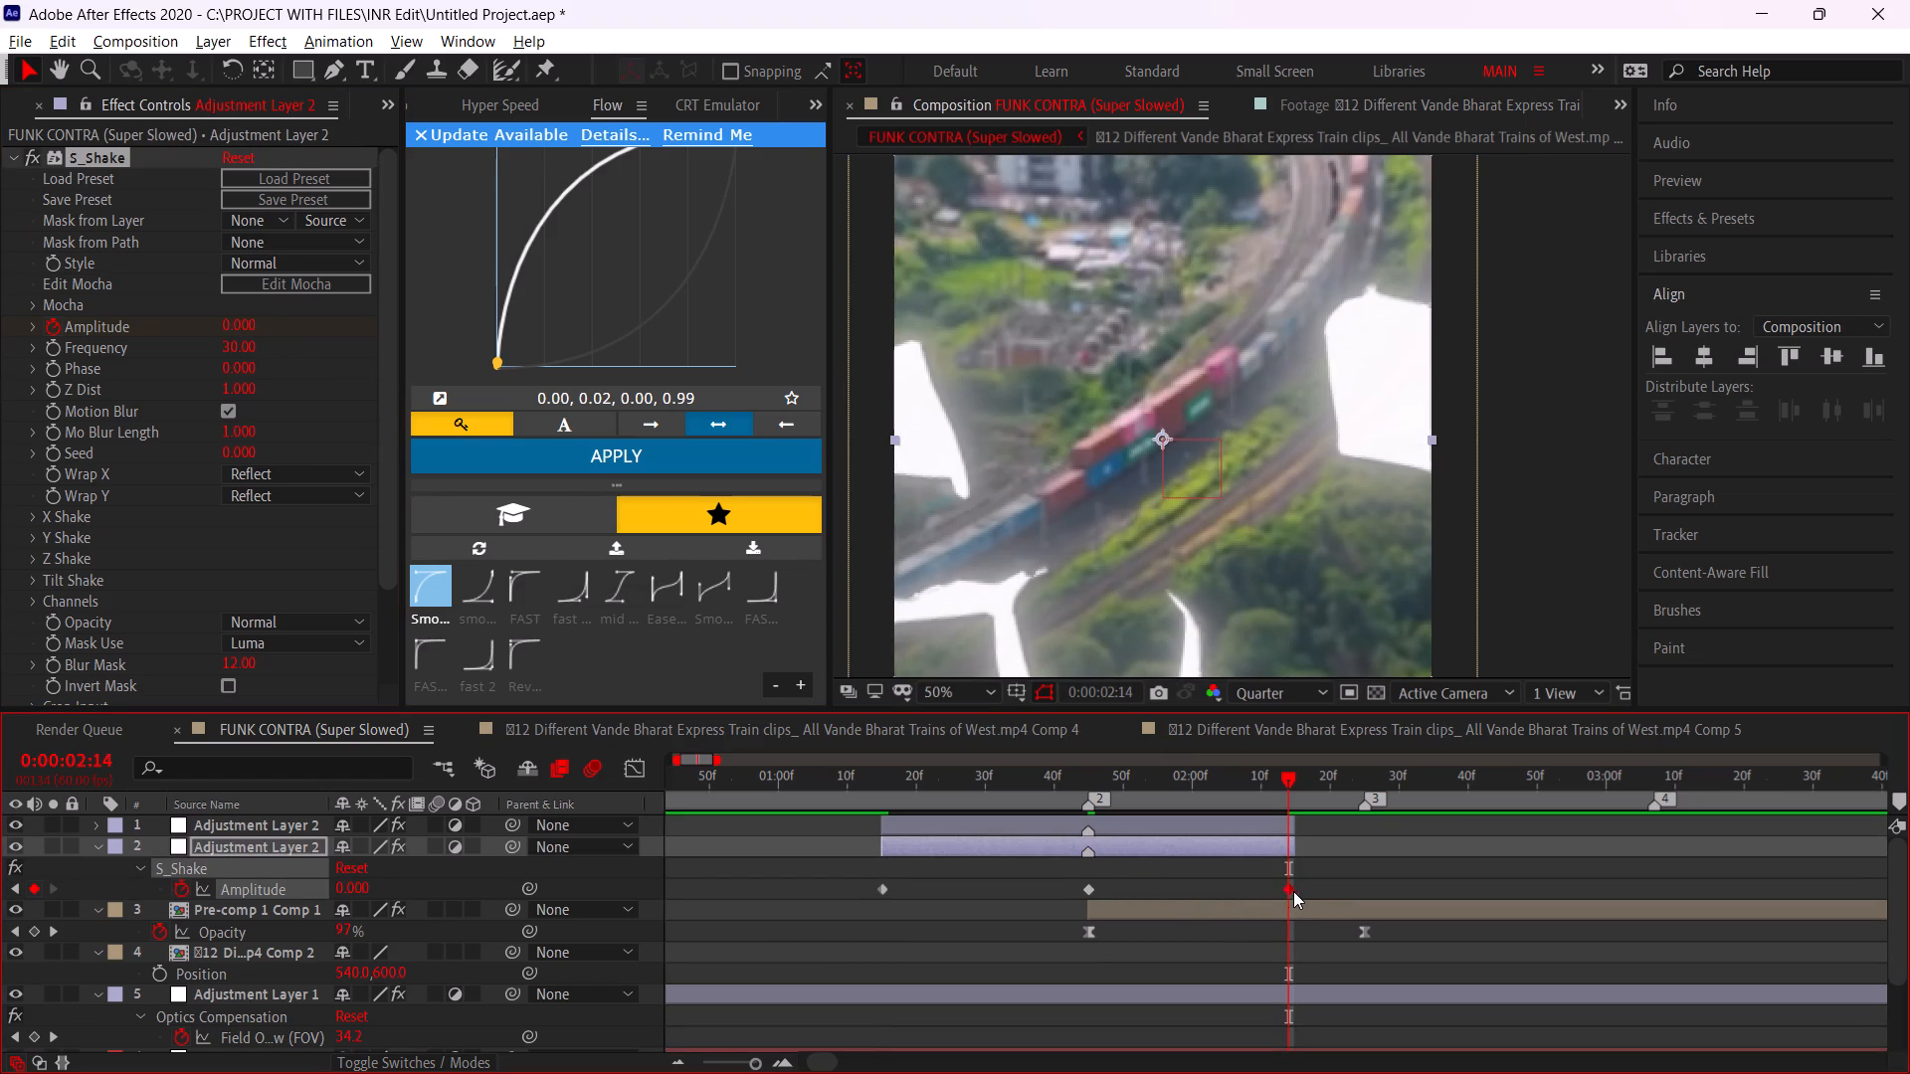
pyautogui.moveTo(1293, 891); pyautogui.dragTo(1297, 891)
pyautogui.moveTo(1292, 884); pyautogui.dragTo(840, 884)
pyautogui.hotkey('ctrl', 'z')
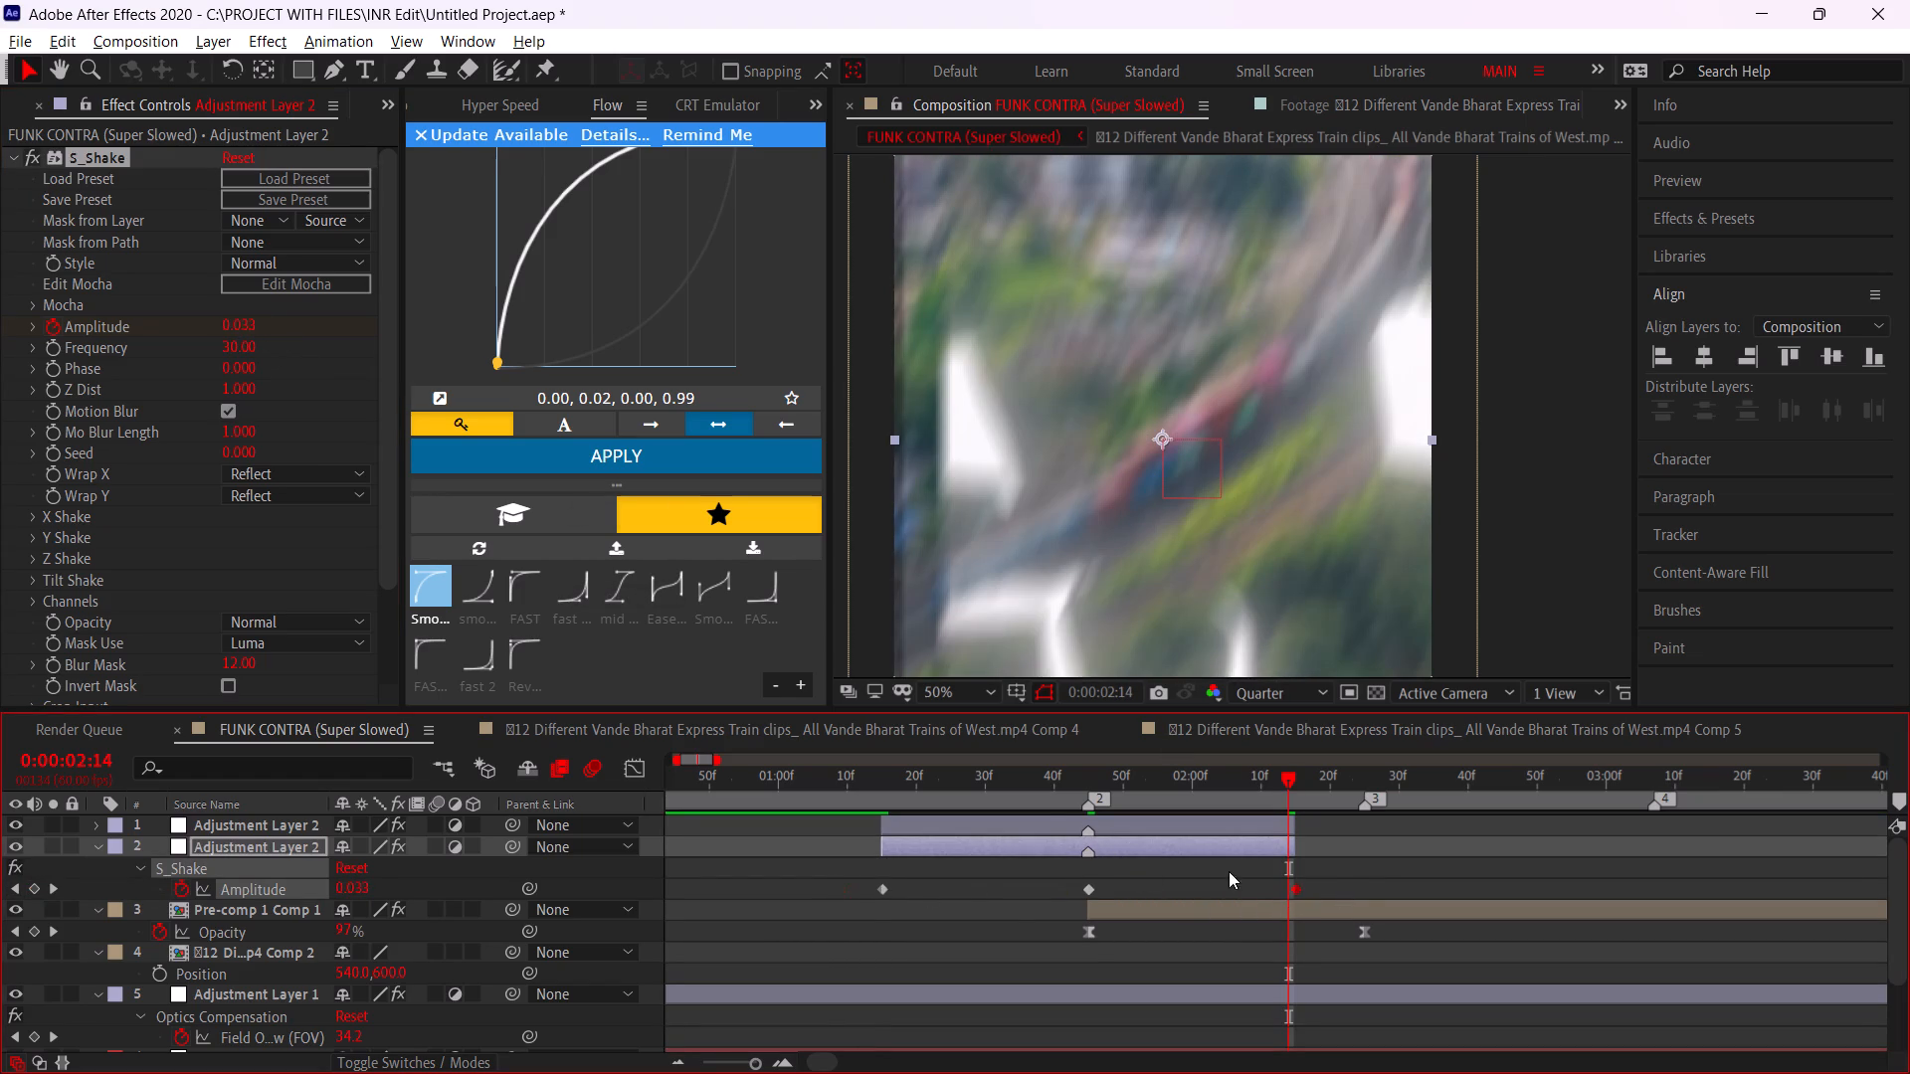
pyautogui.moveTo(1367, 875); pyautogui.dragTo(838, 907)
pyautogui.press('F9')
# Apply Flow curve 0.98, 0.00, 1.00, 1.00 to the first two Amplitude keyframes and 0.00, 0.02, 0.00, 0.99 to the last two.
pyautogui.moveTo(1119, 875); pyautogui.dragTo(811, 890)
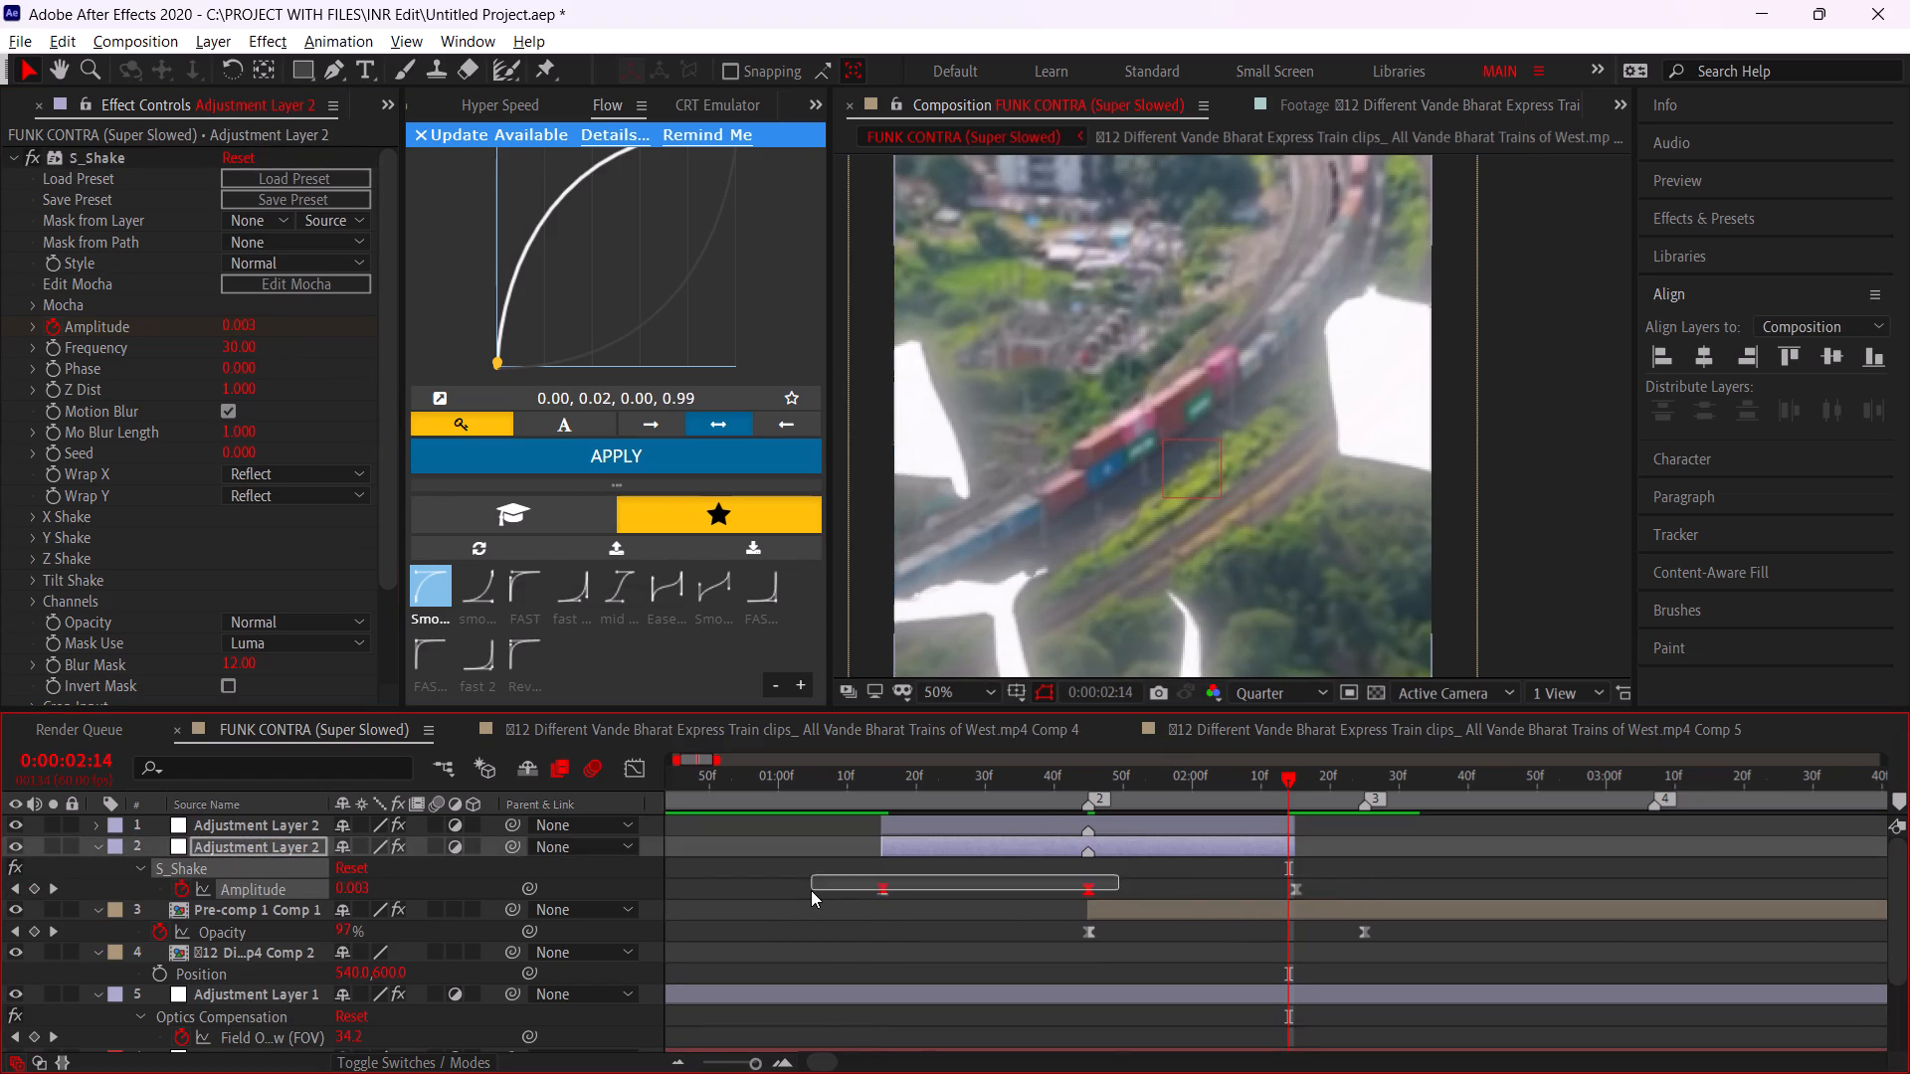
pyautogui.moveTo(811, 890); pyautogui.dragTo(797, 888)
pyautogui.moveTo(483, 586); pyautogui.dragTo(484, 571)
pyautogui.click(532, 453)
pyautogui.moveTo(1312, 867); pyautogui.dragTo(1126, 898)
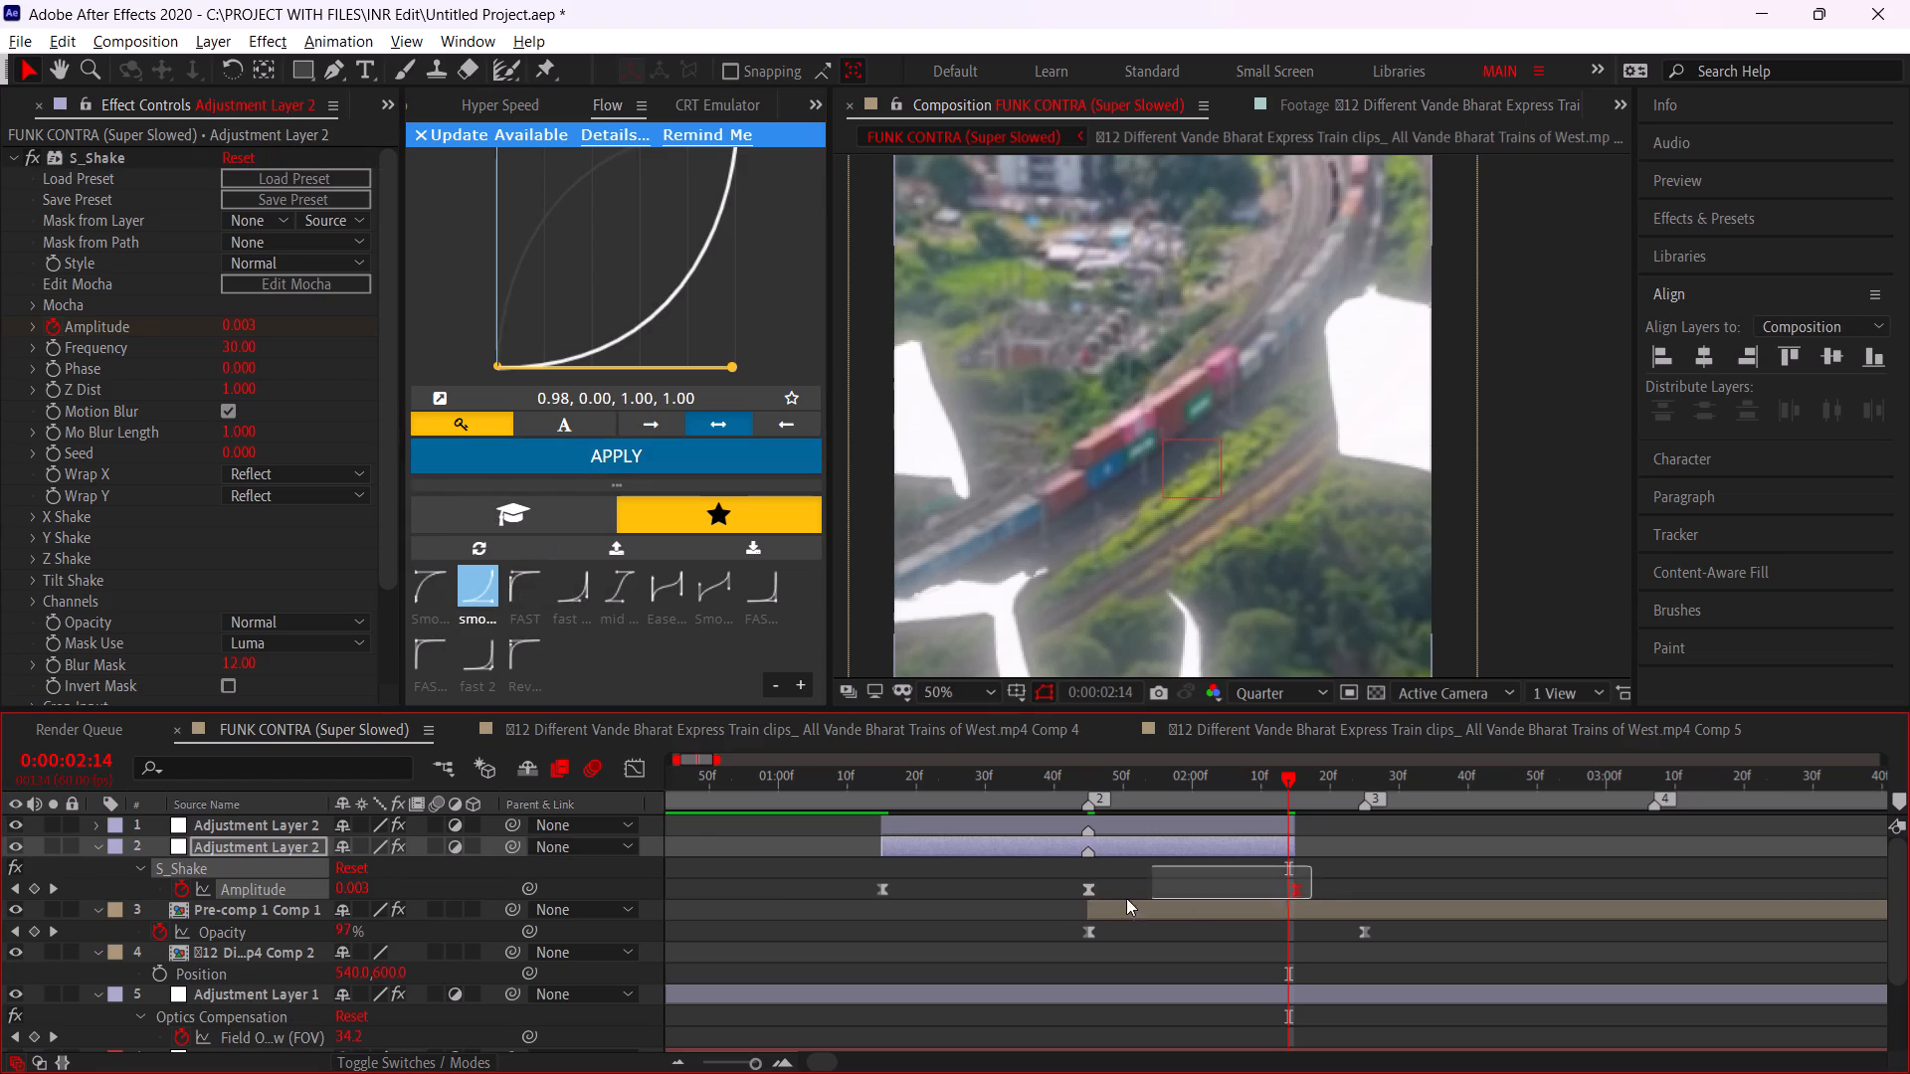
pyautogui.moveTo(1126, 898); pyautogui.dragTo(1019, 899)
pyautogui.click(451, 582)
pyautogui.click(484, 448)
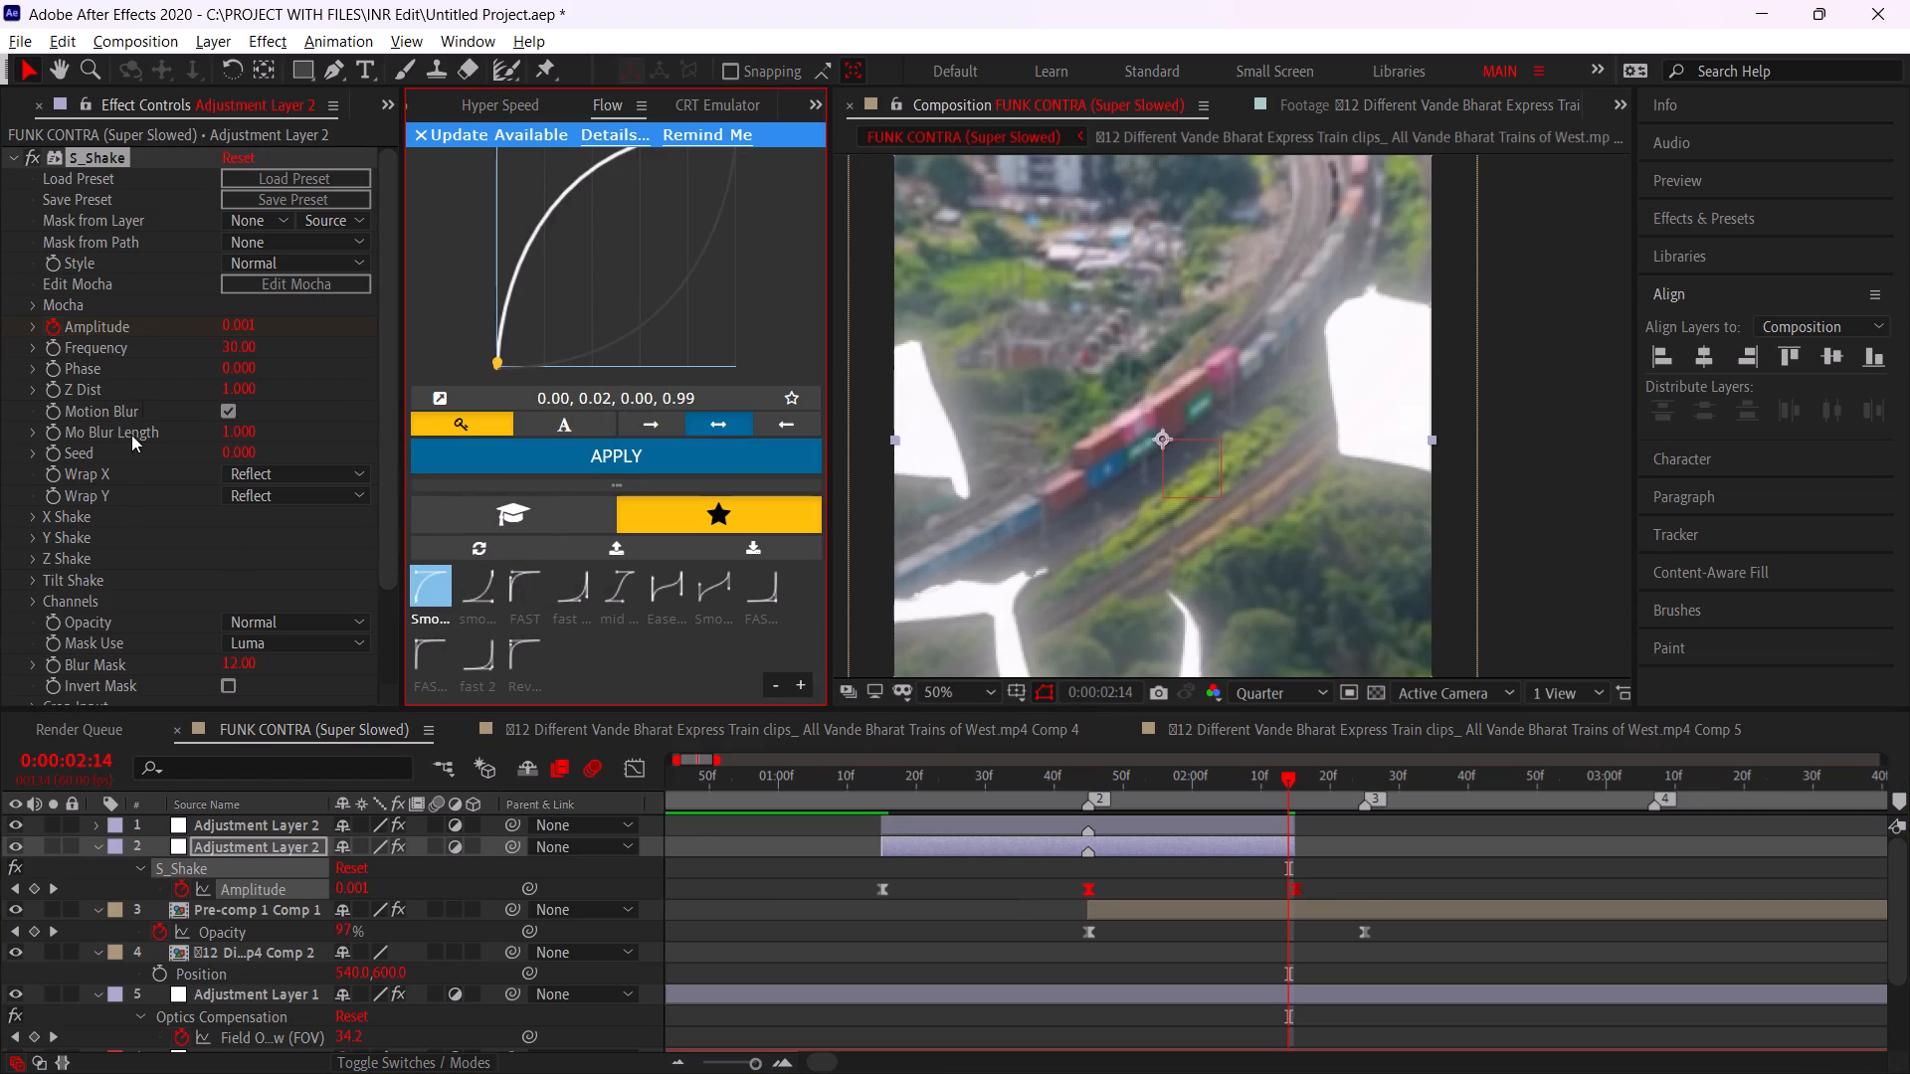
# Set the S_Shake randomness to X Rand Amp 100, Y Rand Amp 125 and Tilt Rand Amp 3.
pyautogui.click(32, 511)
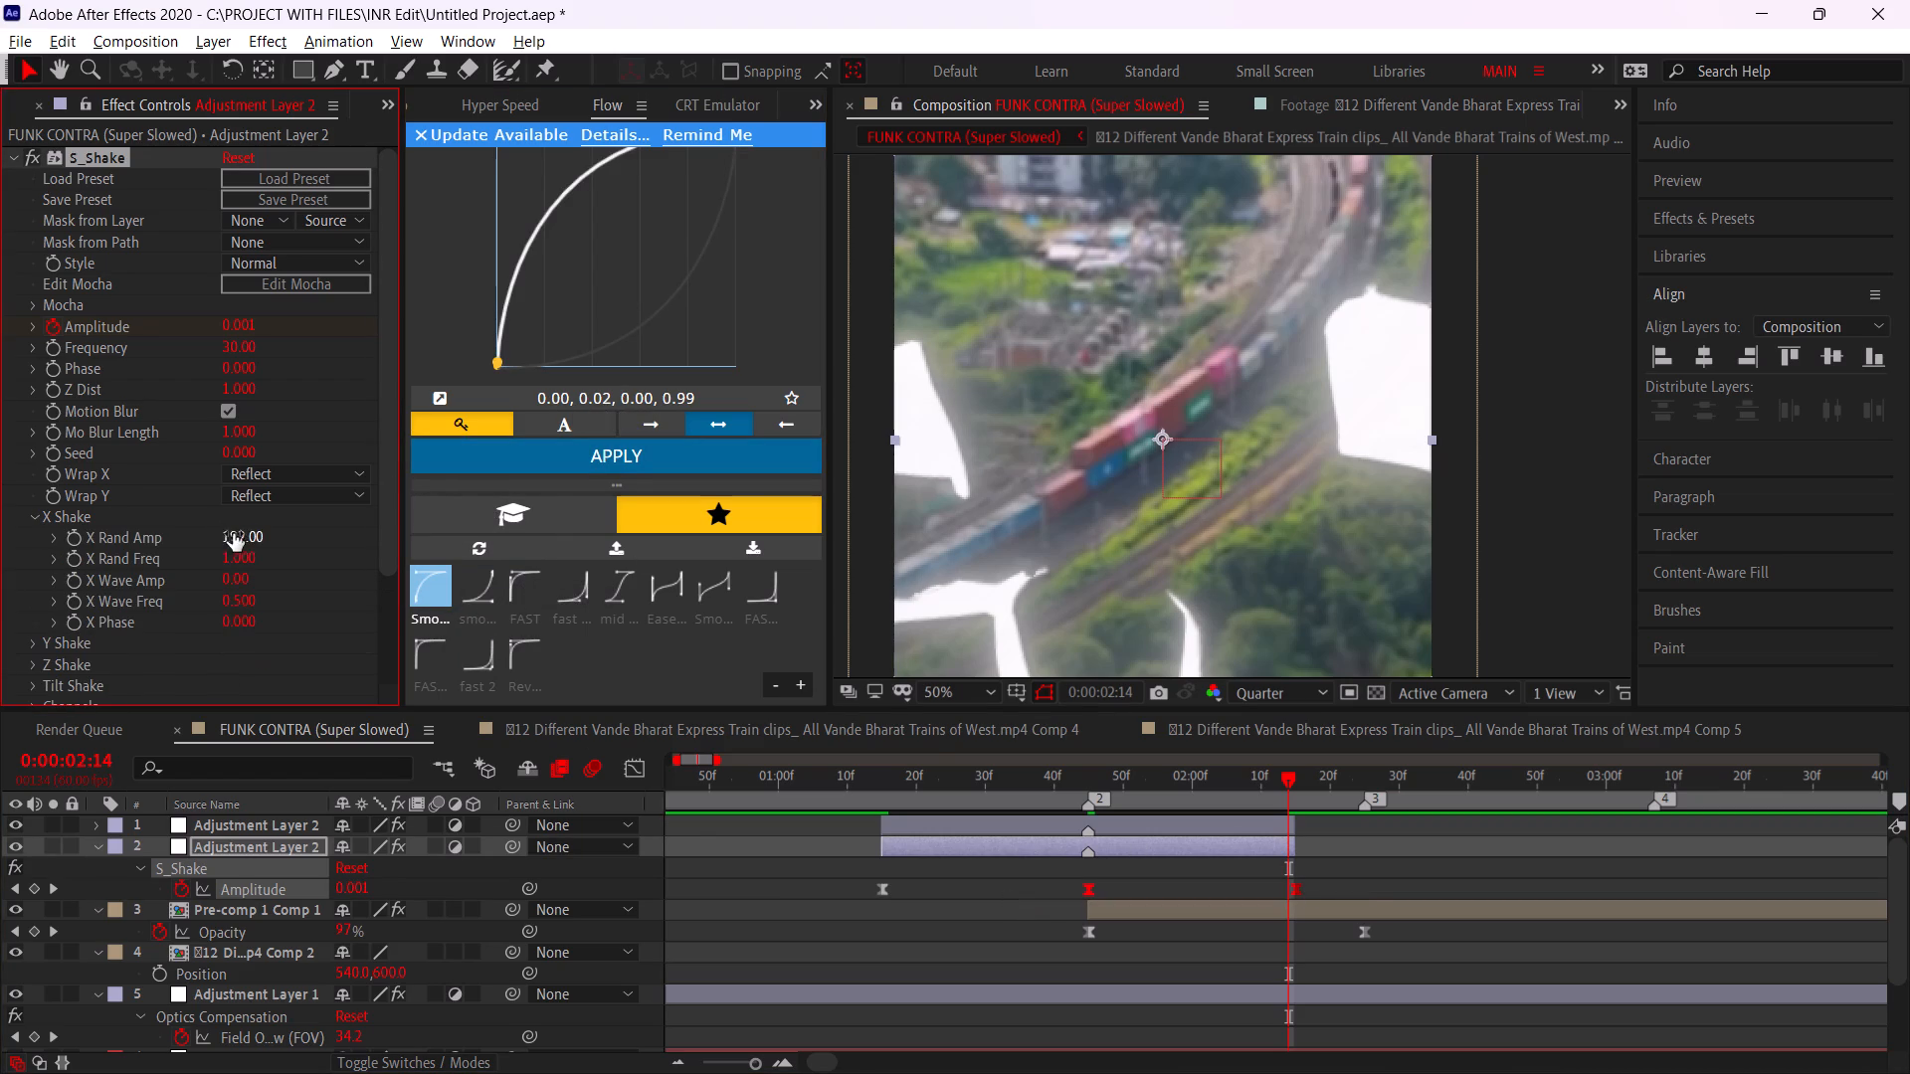
pyautogui.click(233, 533)
pyautogui.press('1')
pyautogui.press('0')
pyautogui.press('0')
pyautogui.moveTo(323, 553); pyautogui.dragTo(293, 553)
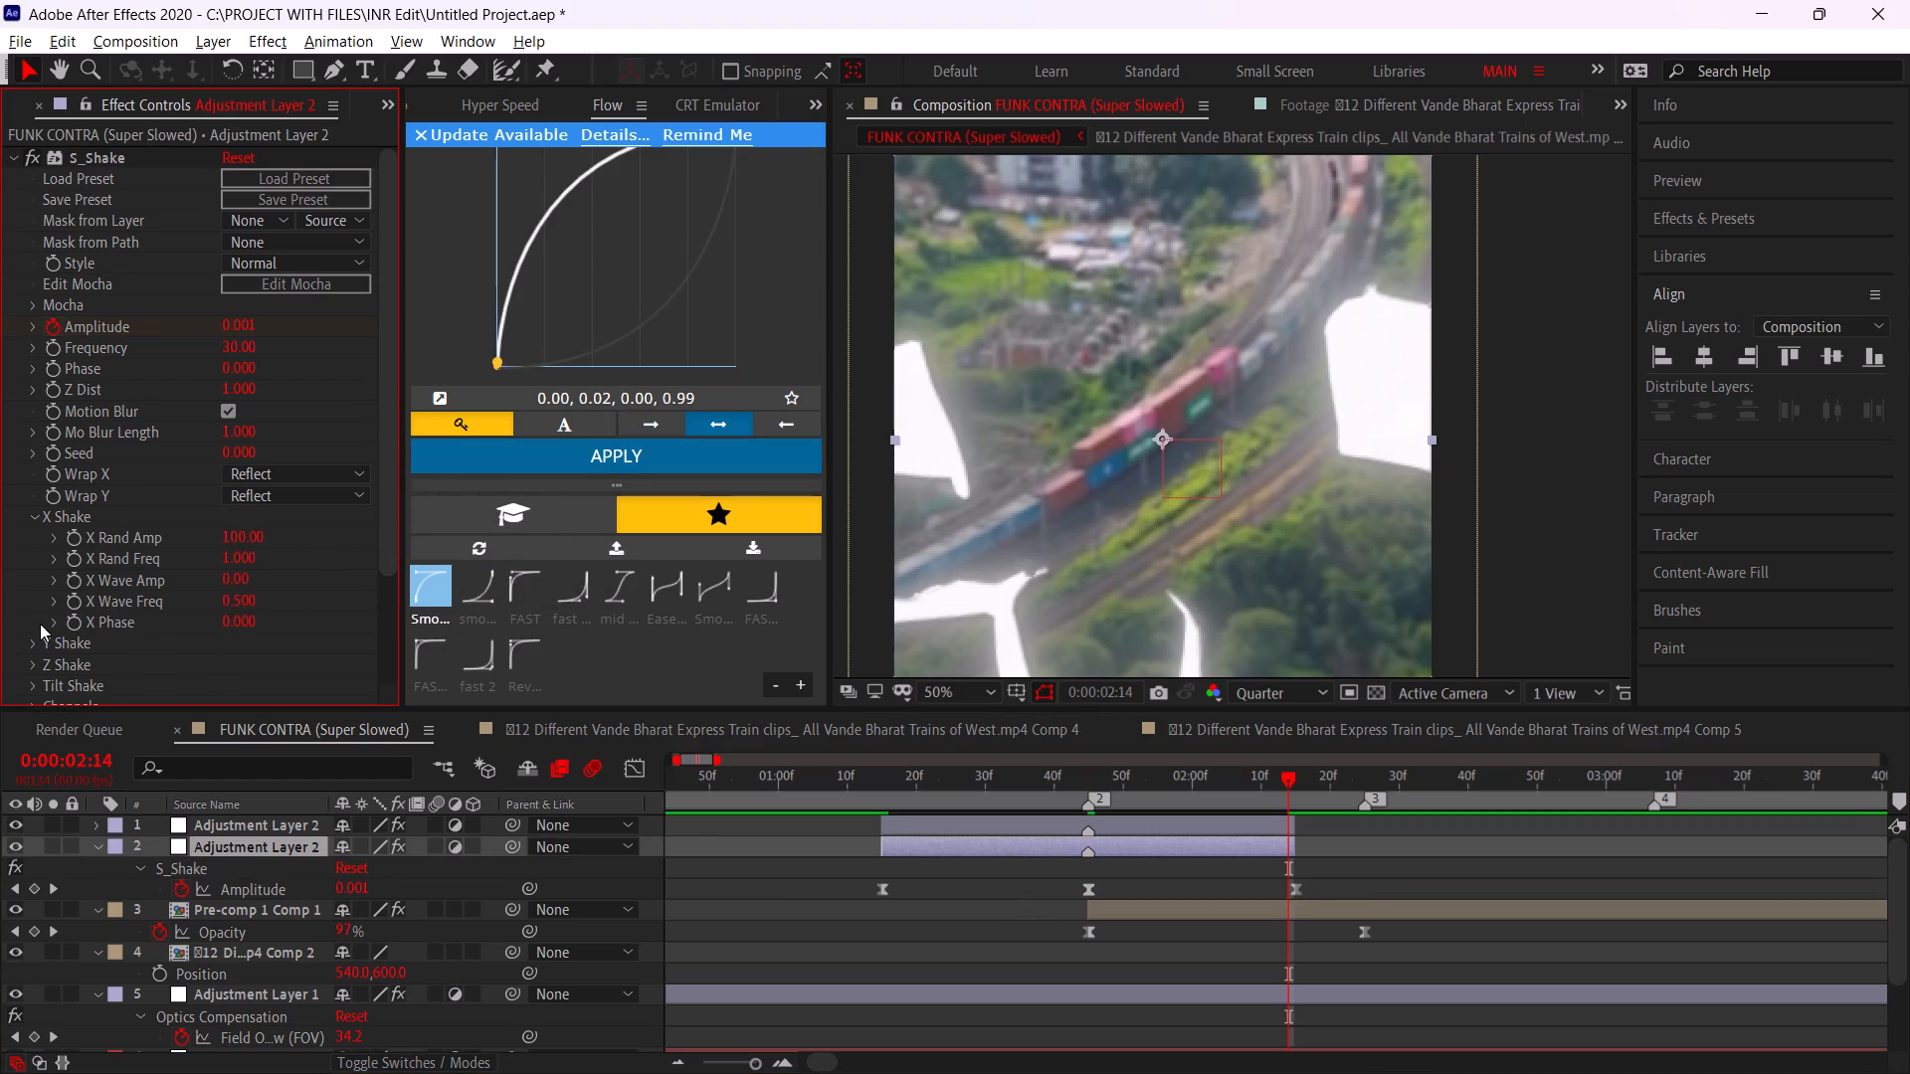
pyautogui.click(29, 645)
pyautogui.click(242, 604)
pyautogui.write('12')
pyautogui.press('5')
pyautogui.click(347, 613)
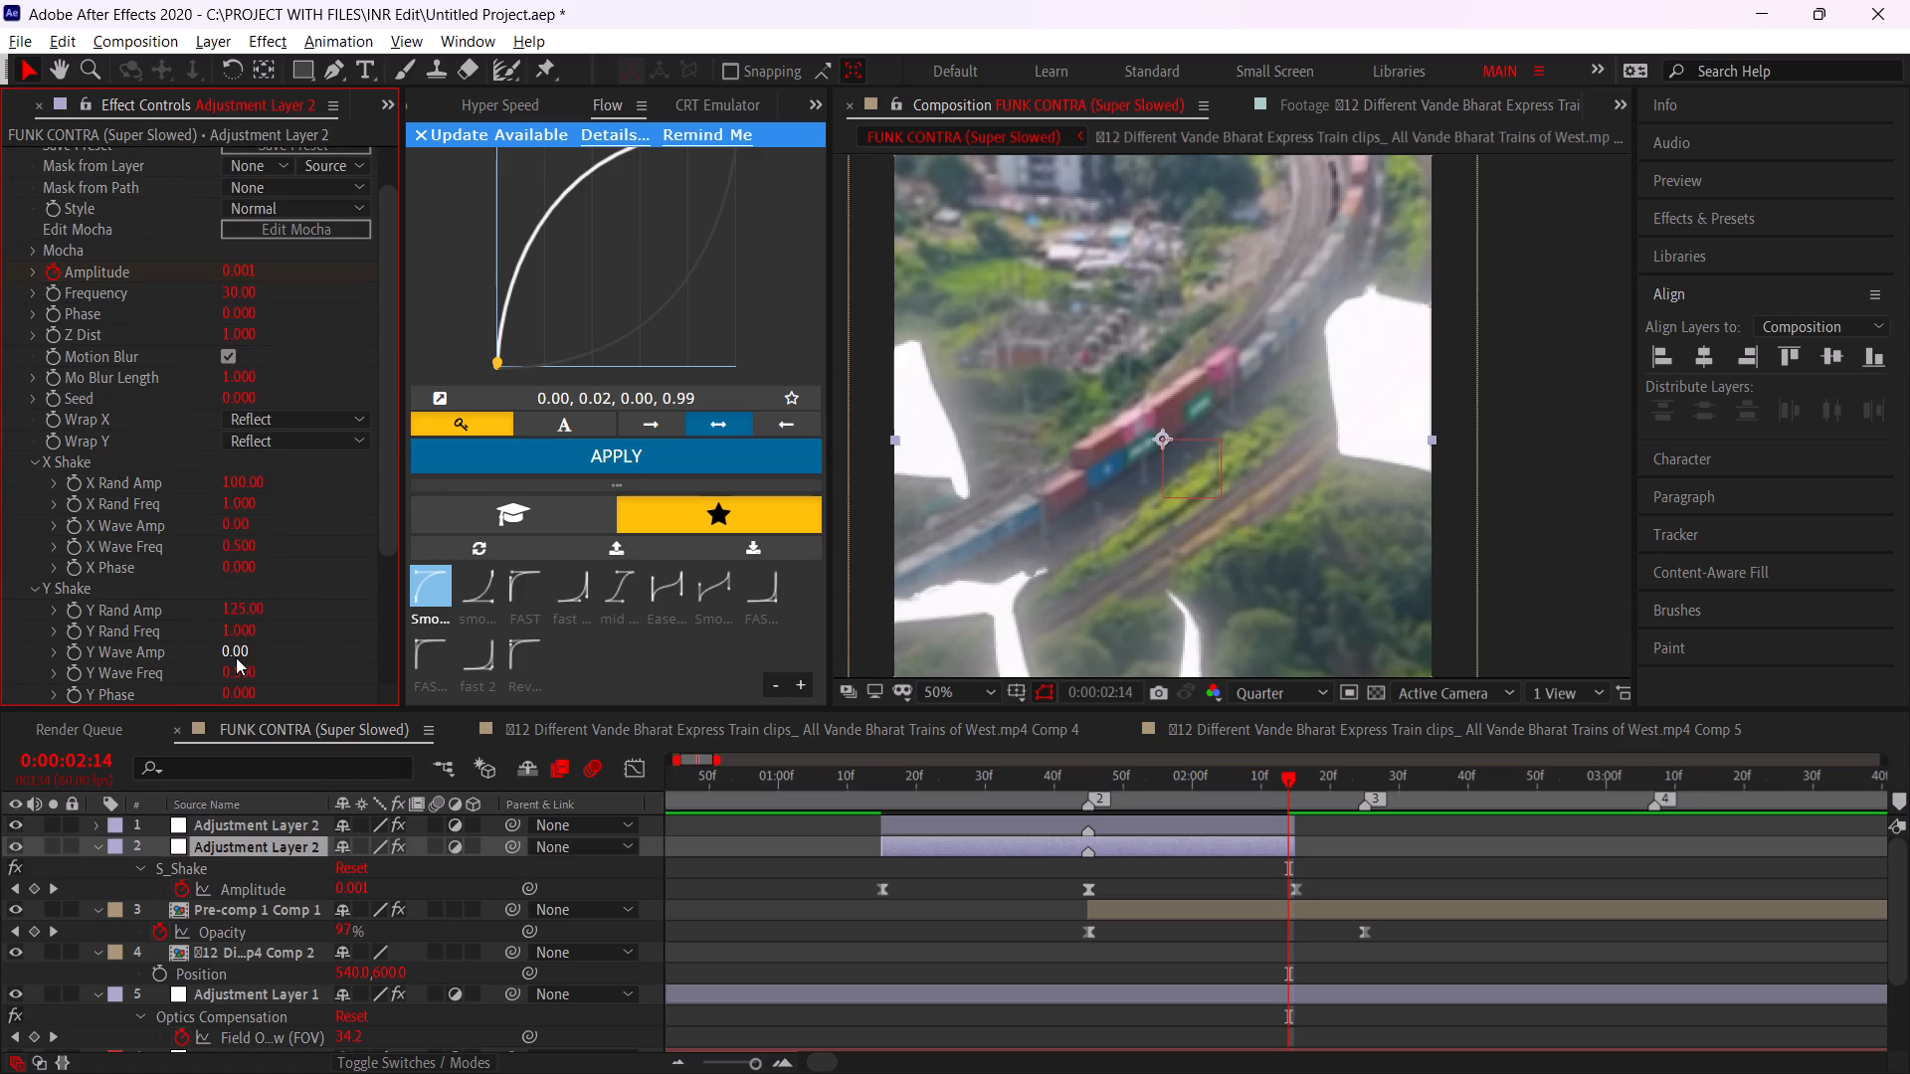
pyautogui.scroll(-3, 236, 657)
pyautogui.click(36, 568)
pyautogui.click(237, 582)
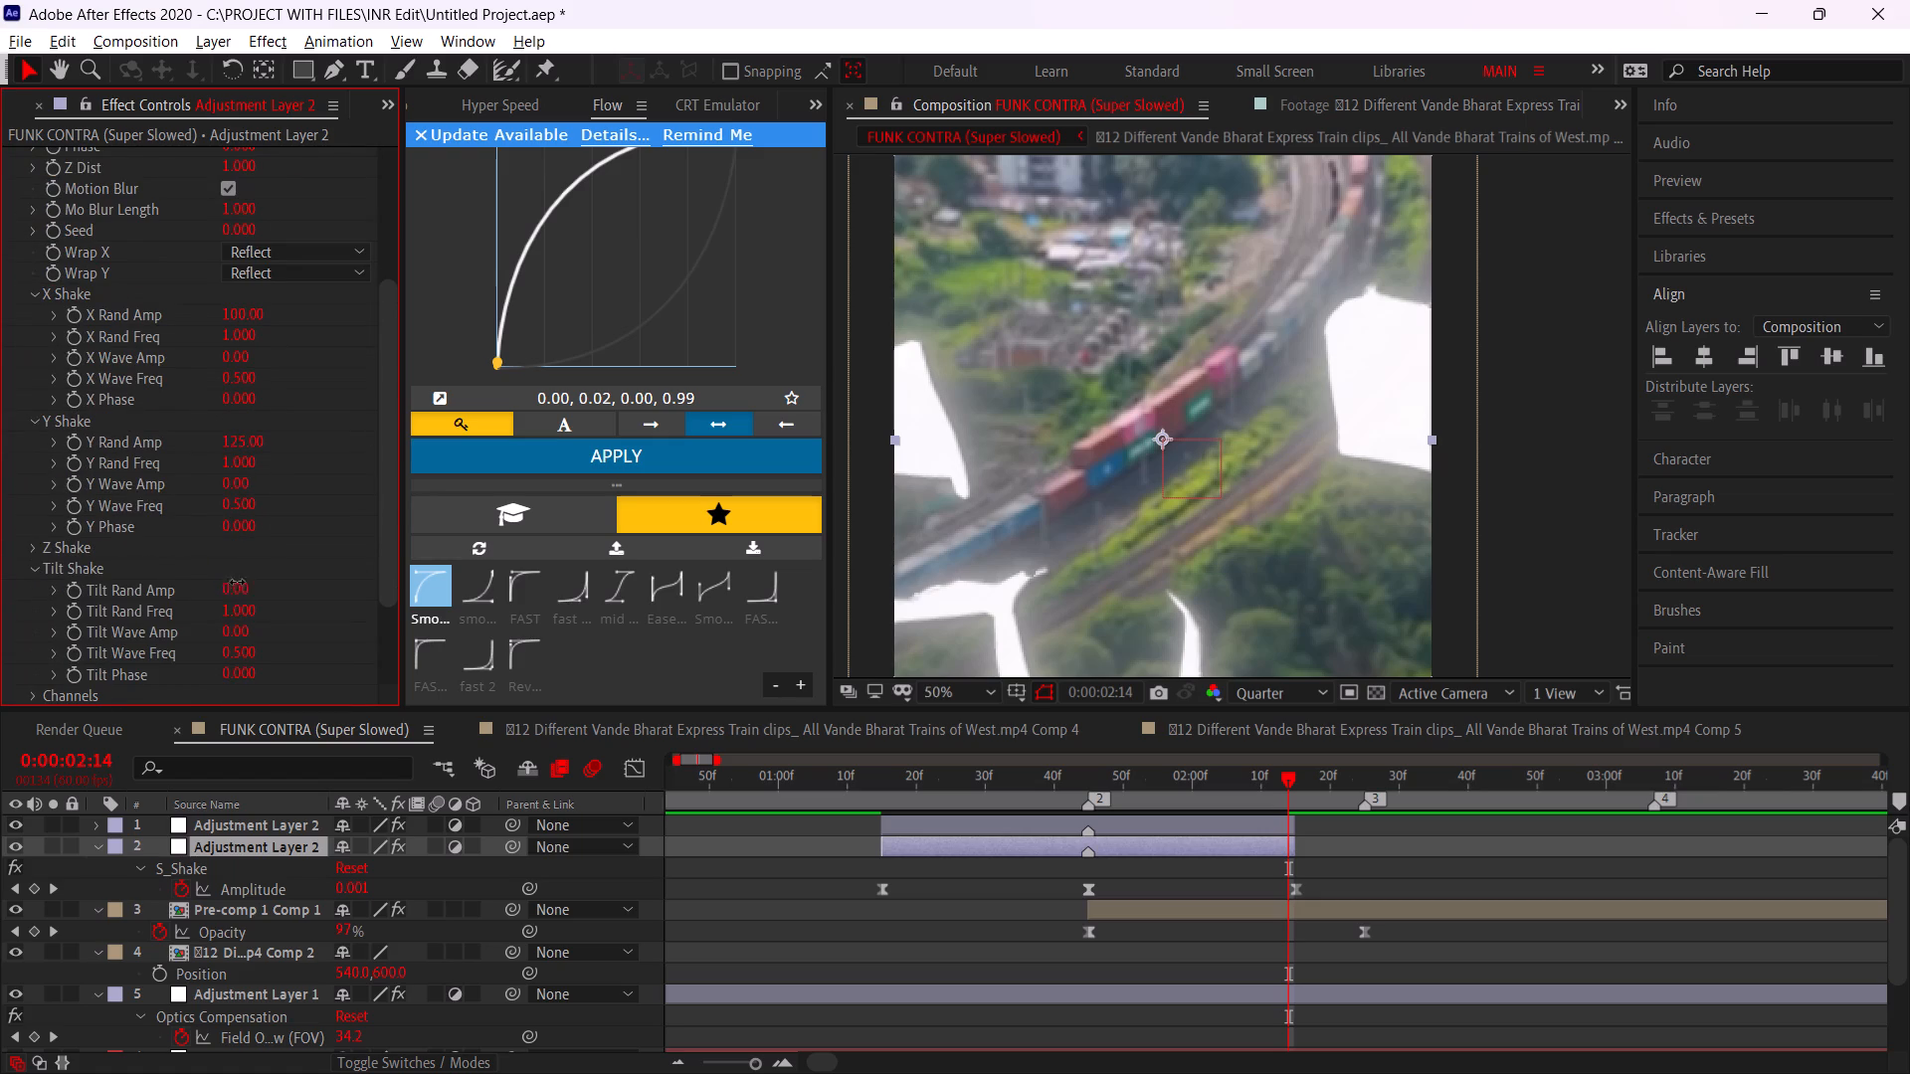
pyautogui.press('3')
pyautogui.click(279, 564)
pyautogui.keyDown('alt'); pyautogui.scroll(-3, 1188, 867); pyautogui.keyUp('alt')
# Preview the composition from its start and again from 0:00:01:16 to check the shake at marker 2.
pyautogui.moveTo(766, 796); pyautogui.dragTo(432, 801)
pyautogui.press('space')
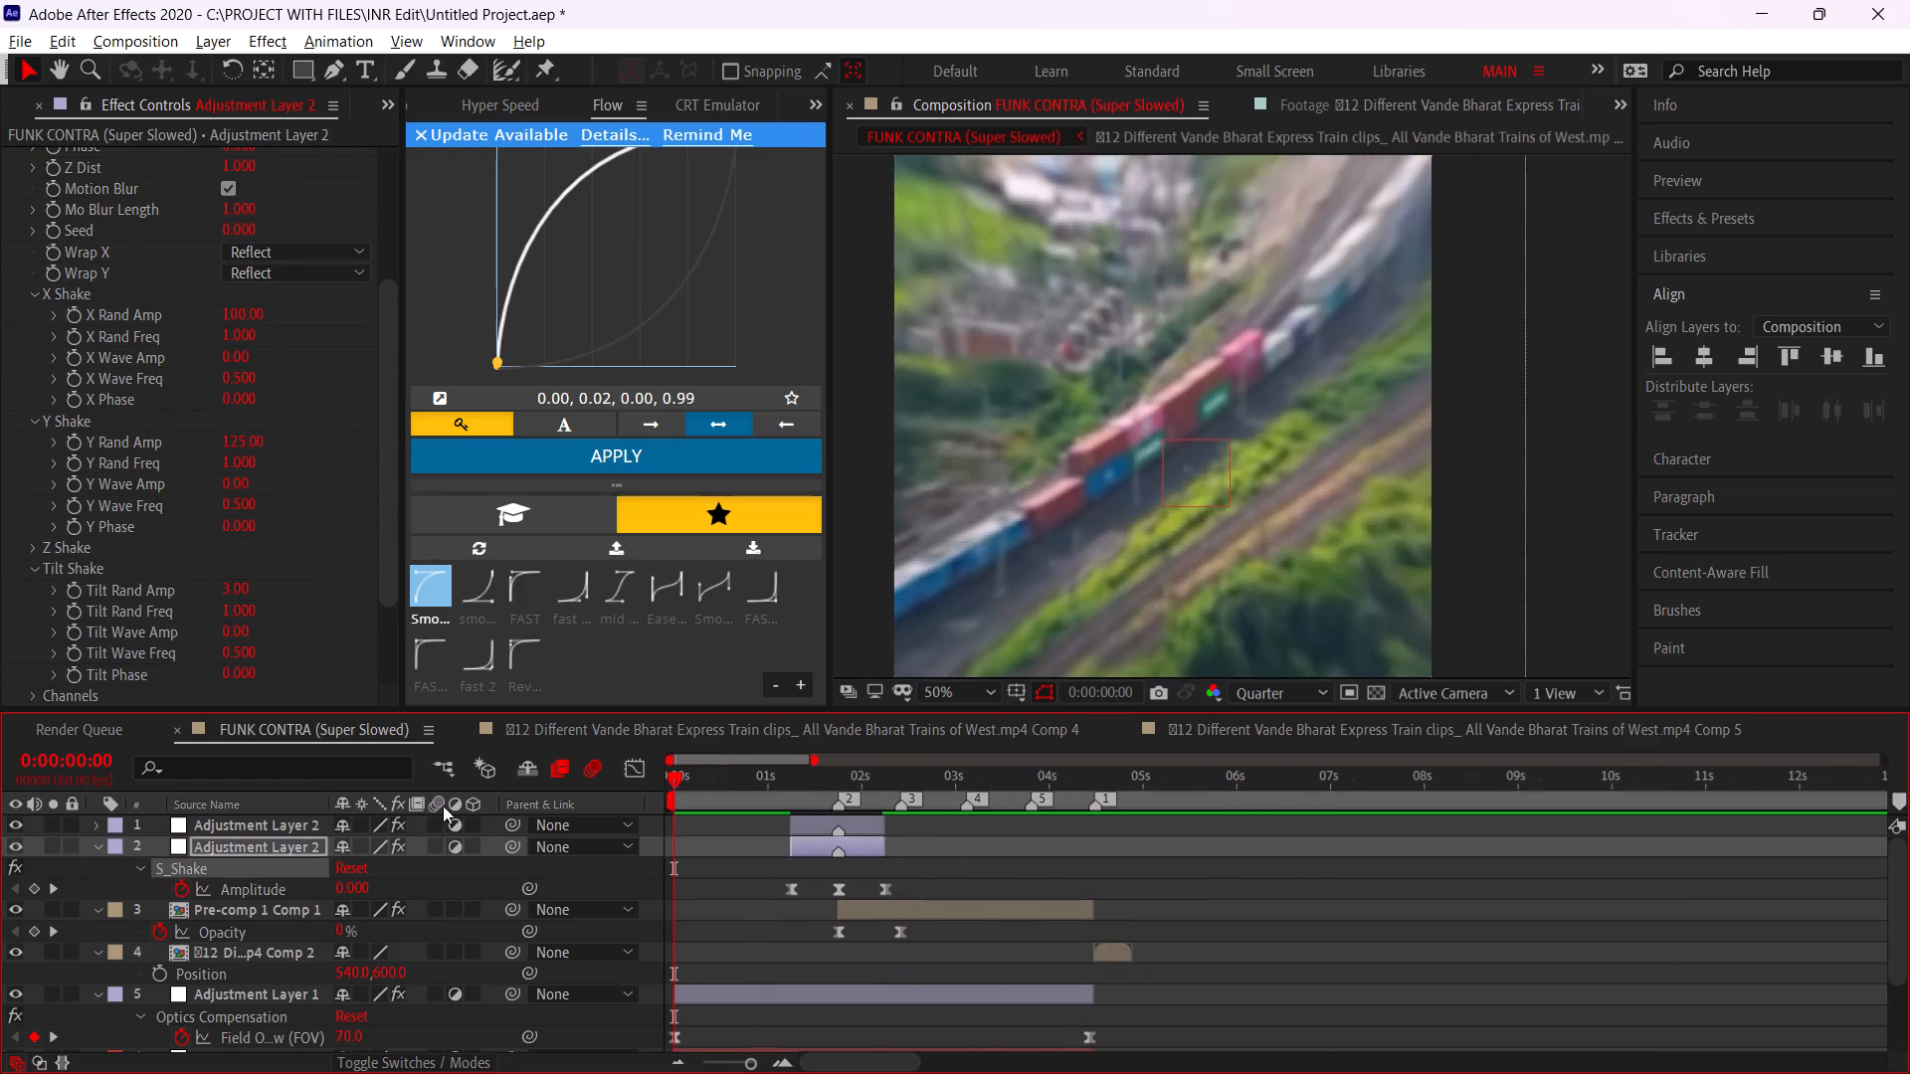
pyautogui.click(734, 794)
pyautogui.press('space')
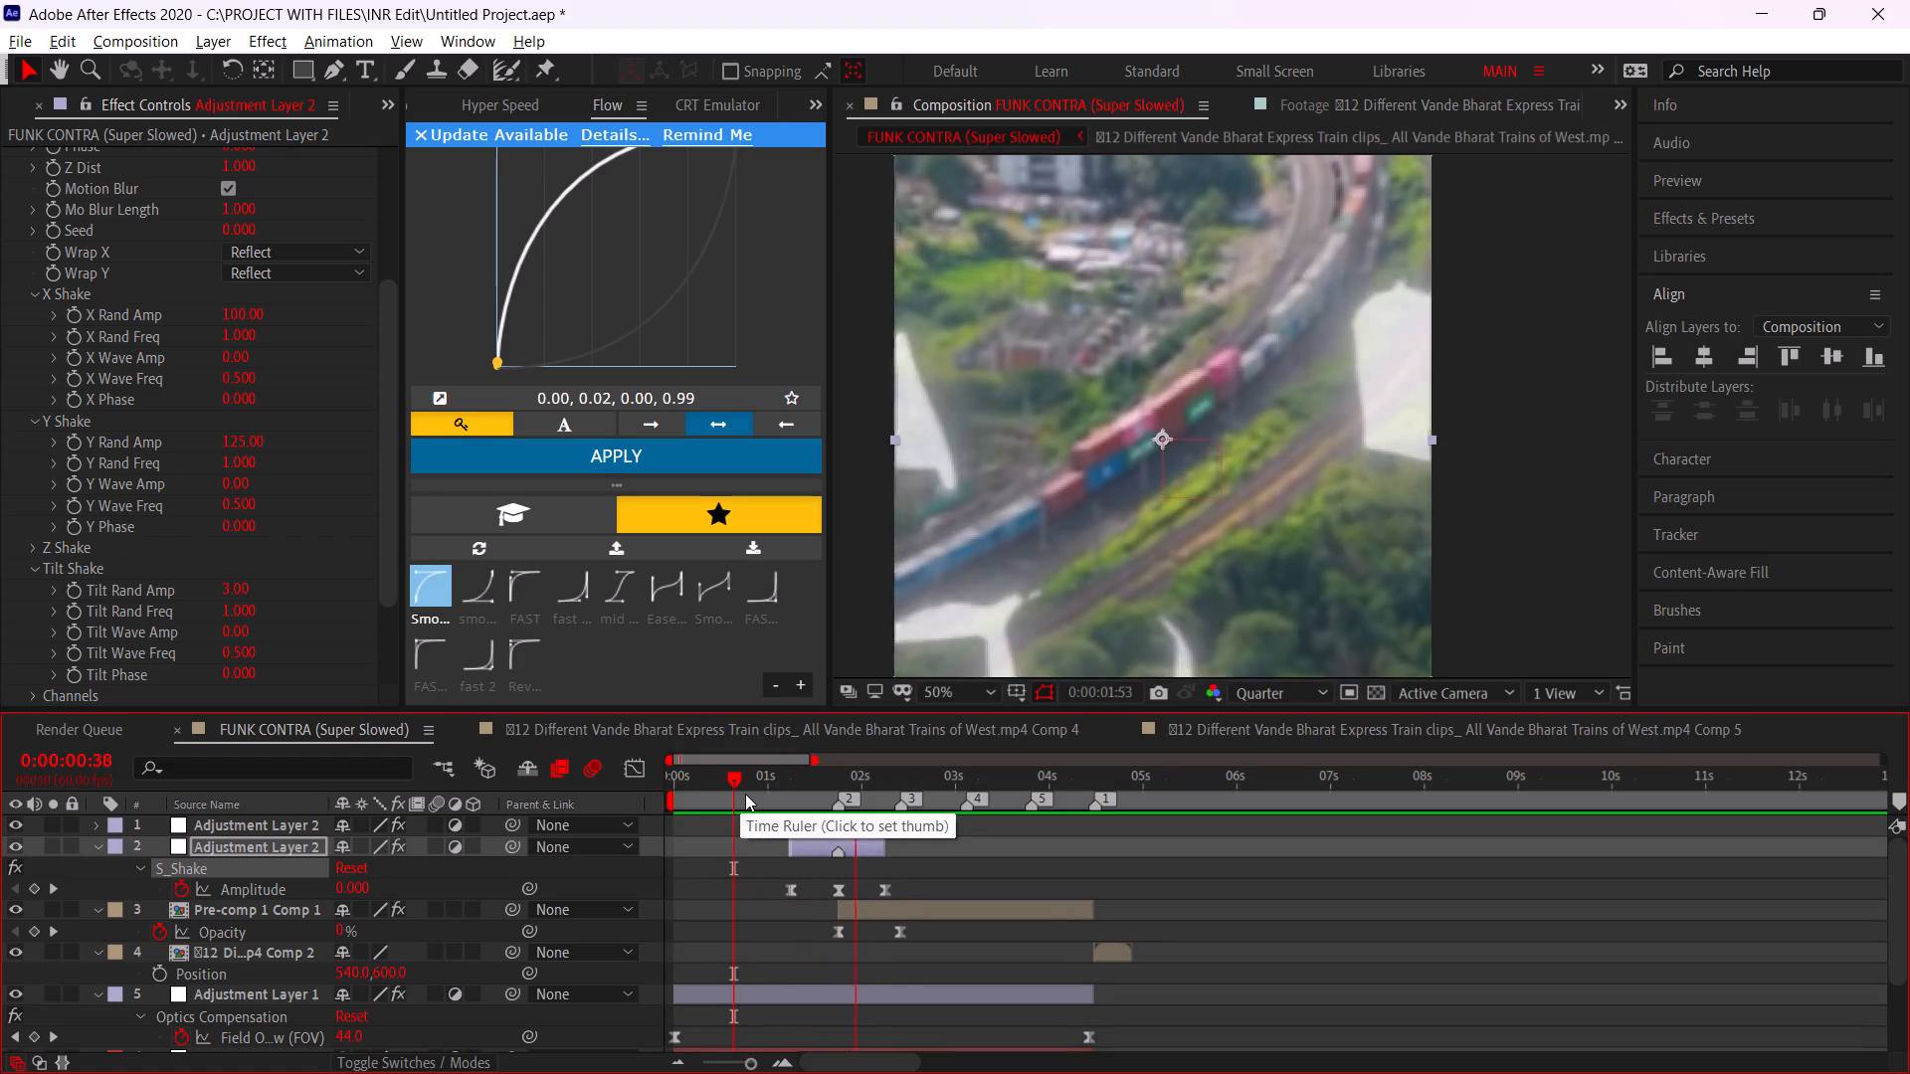
pyautogui.keyDown('alt'); pyautogui.scroll(1, 871, 830); pyautogui.keyUp('alt')
pyautogui.moveTo(790, 783); pyautogui.dragTo(787, 783)
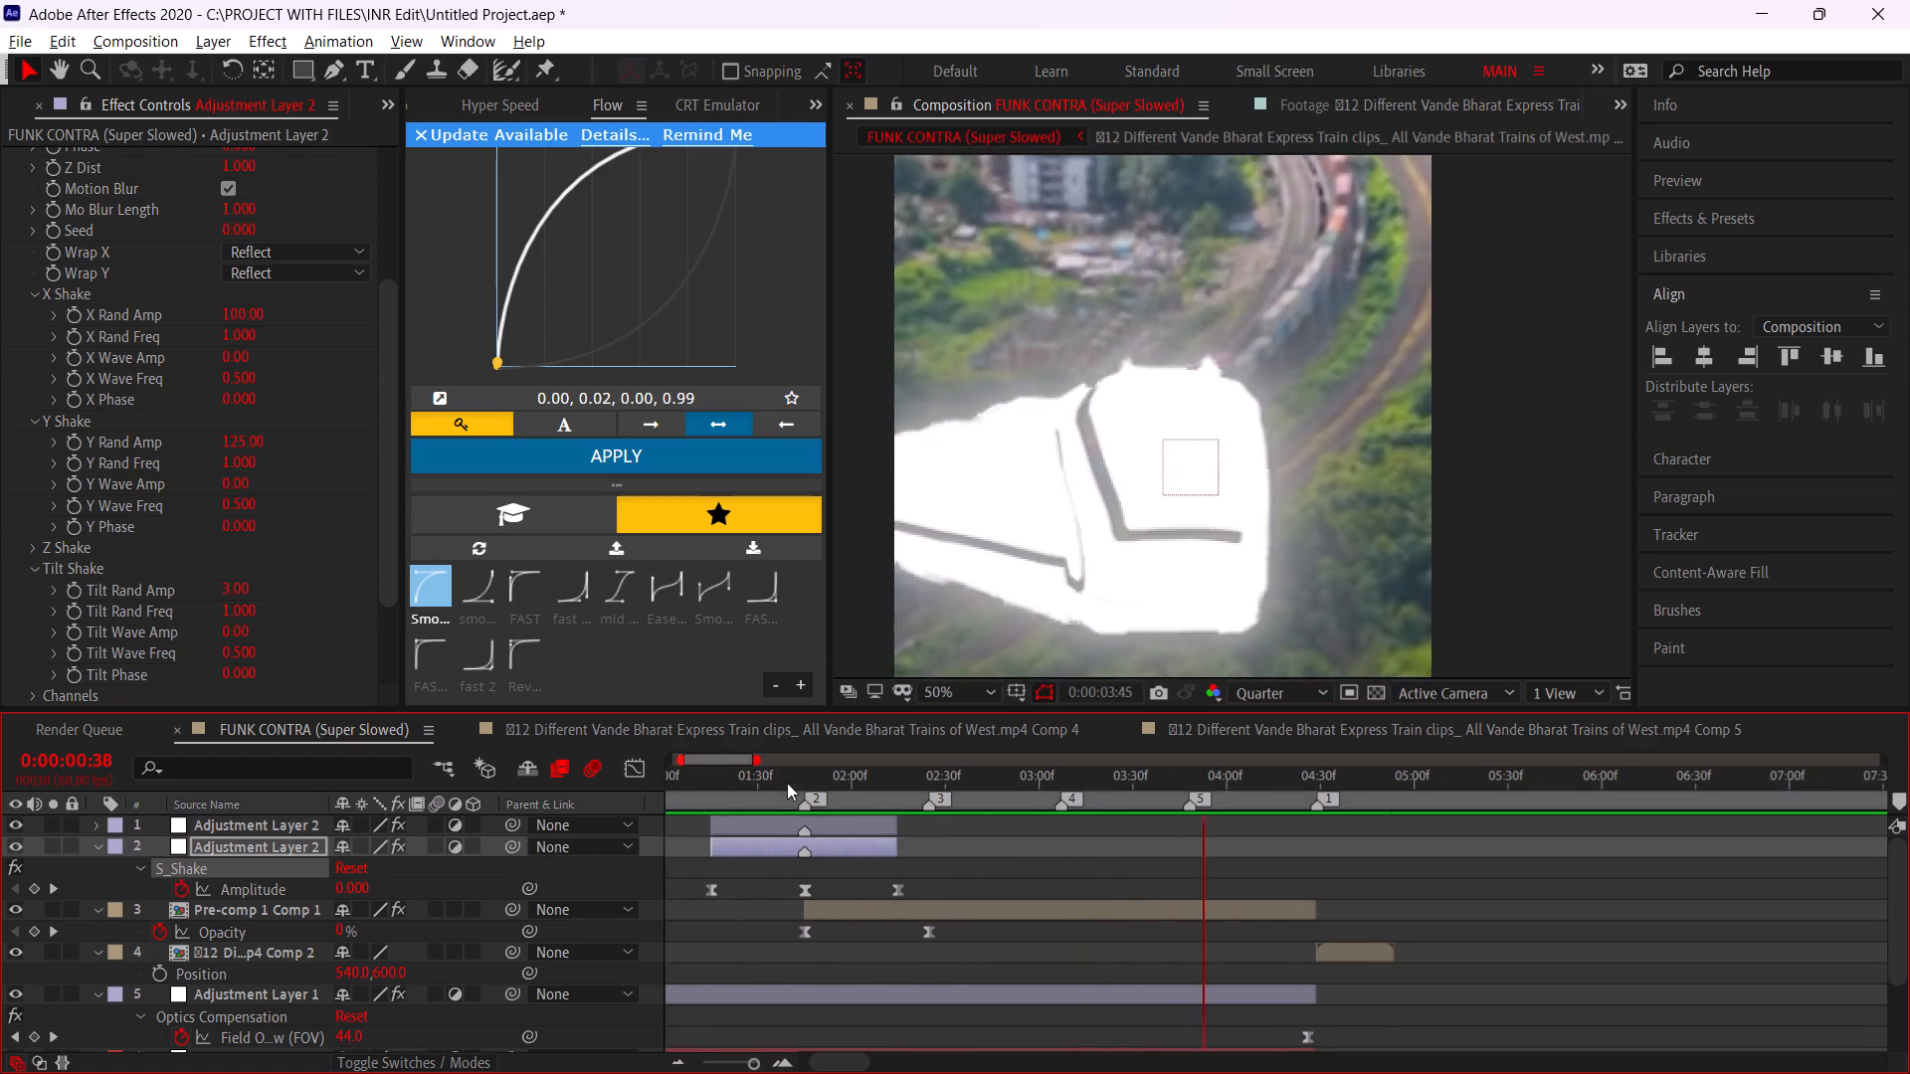
pyautogui.moveTo(787, 783); pyautogui.dragTo(713, 795)
pyautogui.press('space')
pyautogui.press('space')
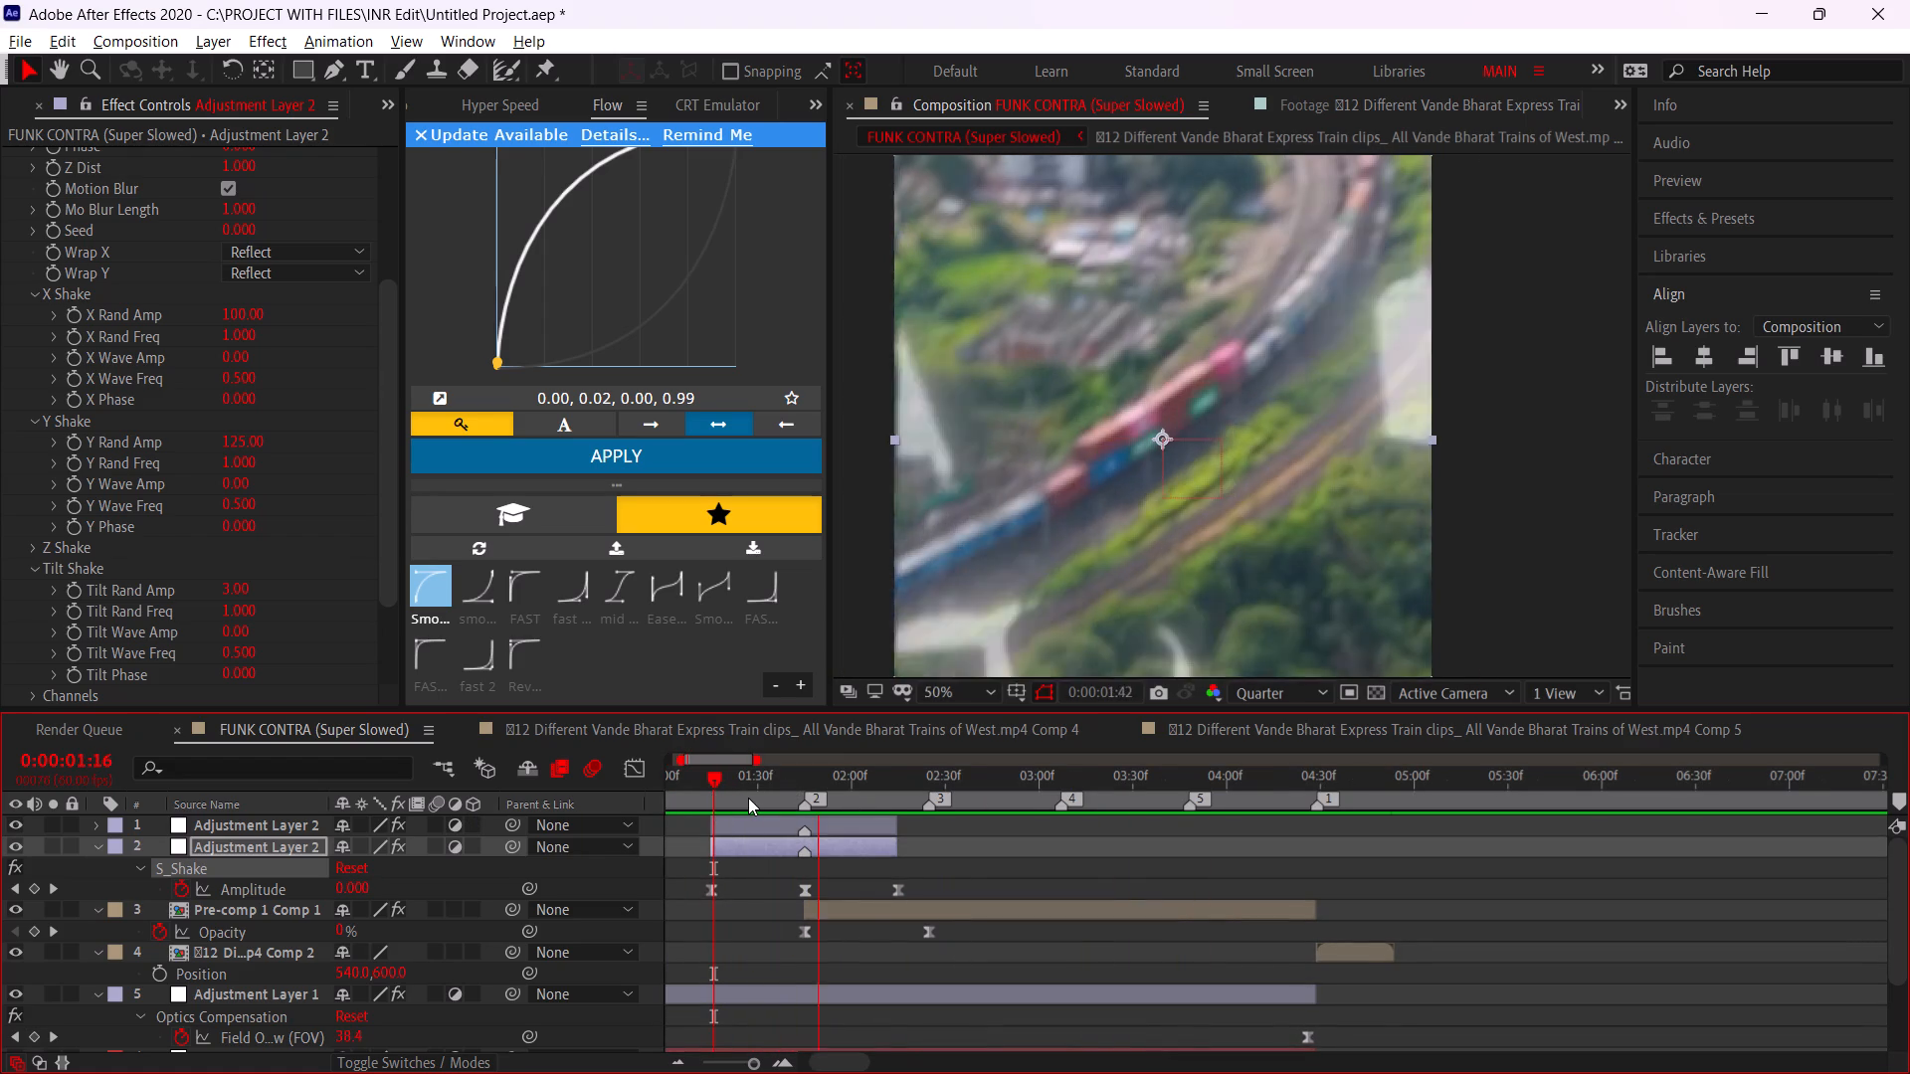
pyautogui.click(864, 785)
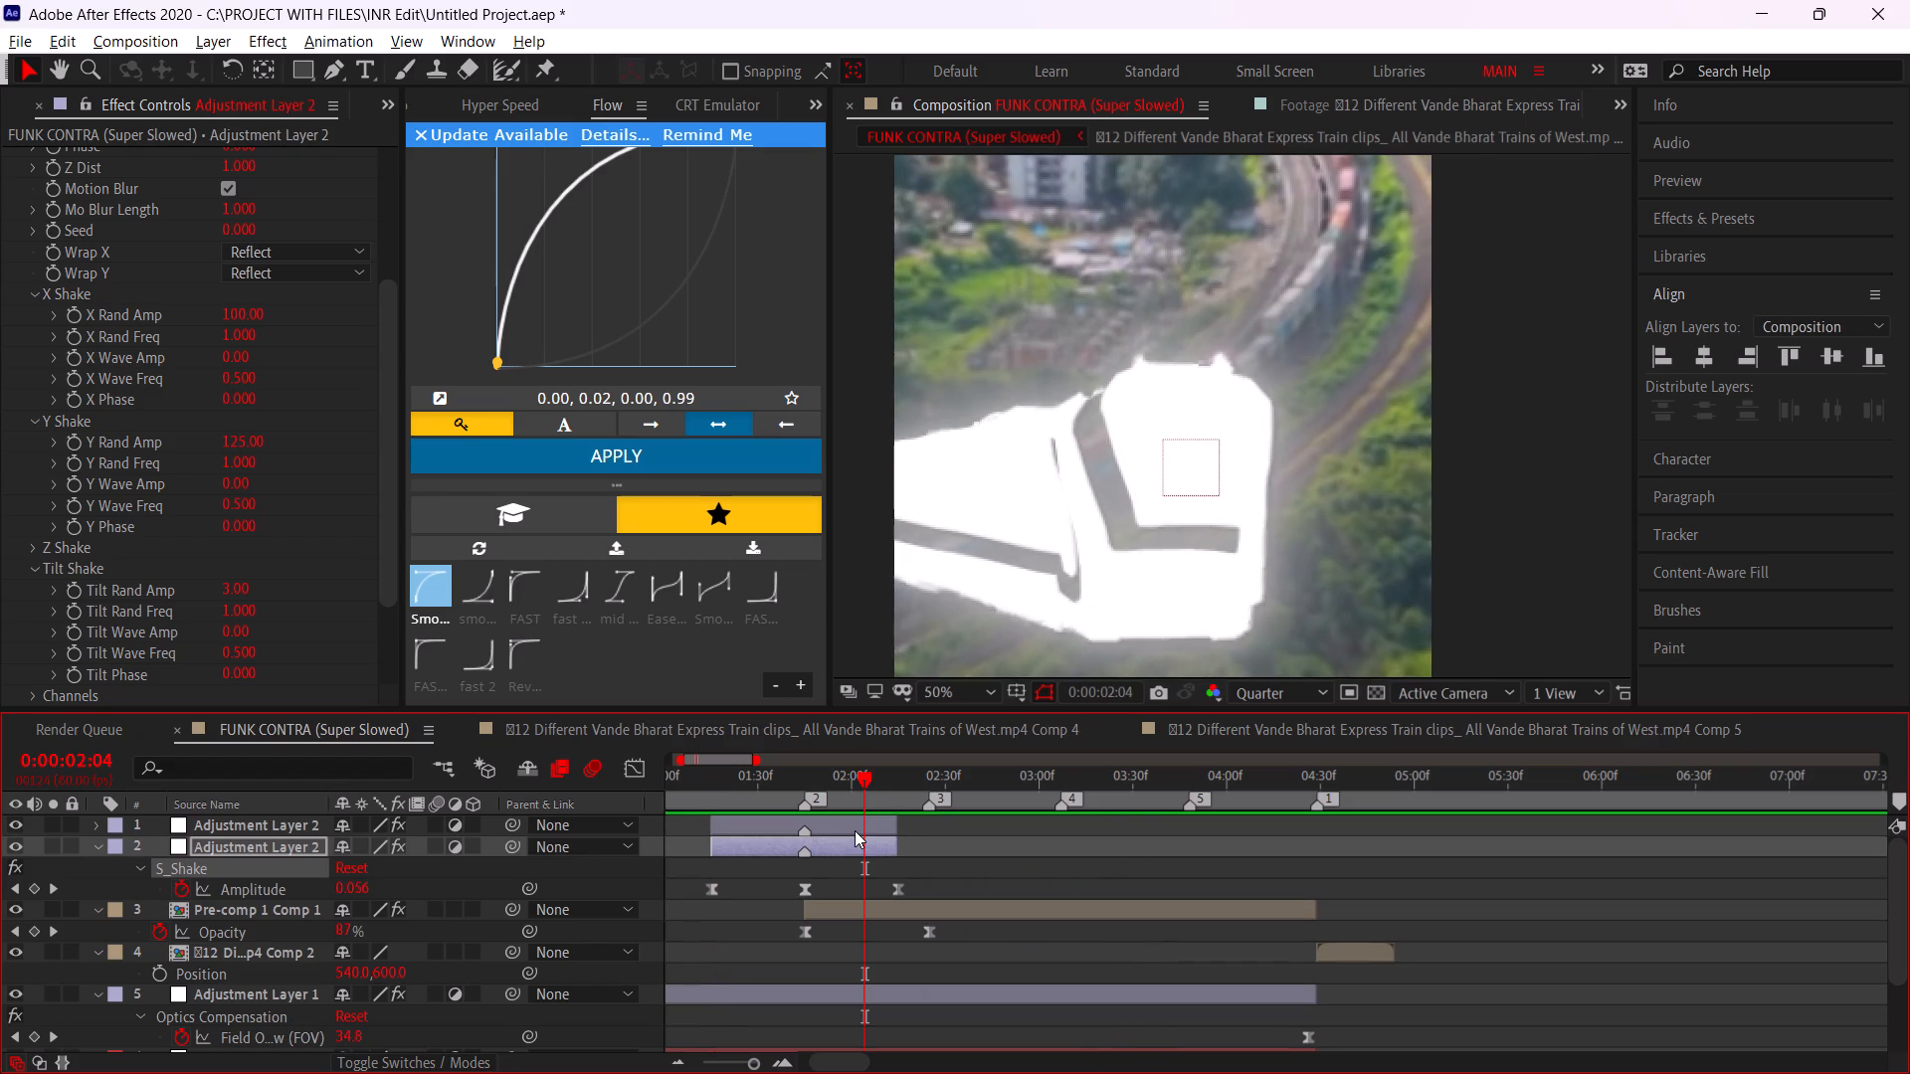
# Save the project.
pyautogui.keyDown('shift'); pyautogui.click(851, 829); pyautogui.keyUp('shift')
pyautogui.hotkey('ctrl', 'd')
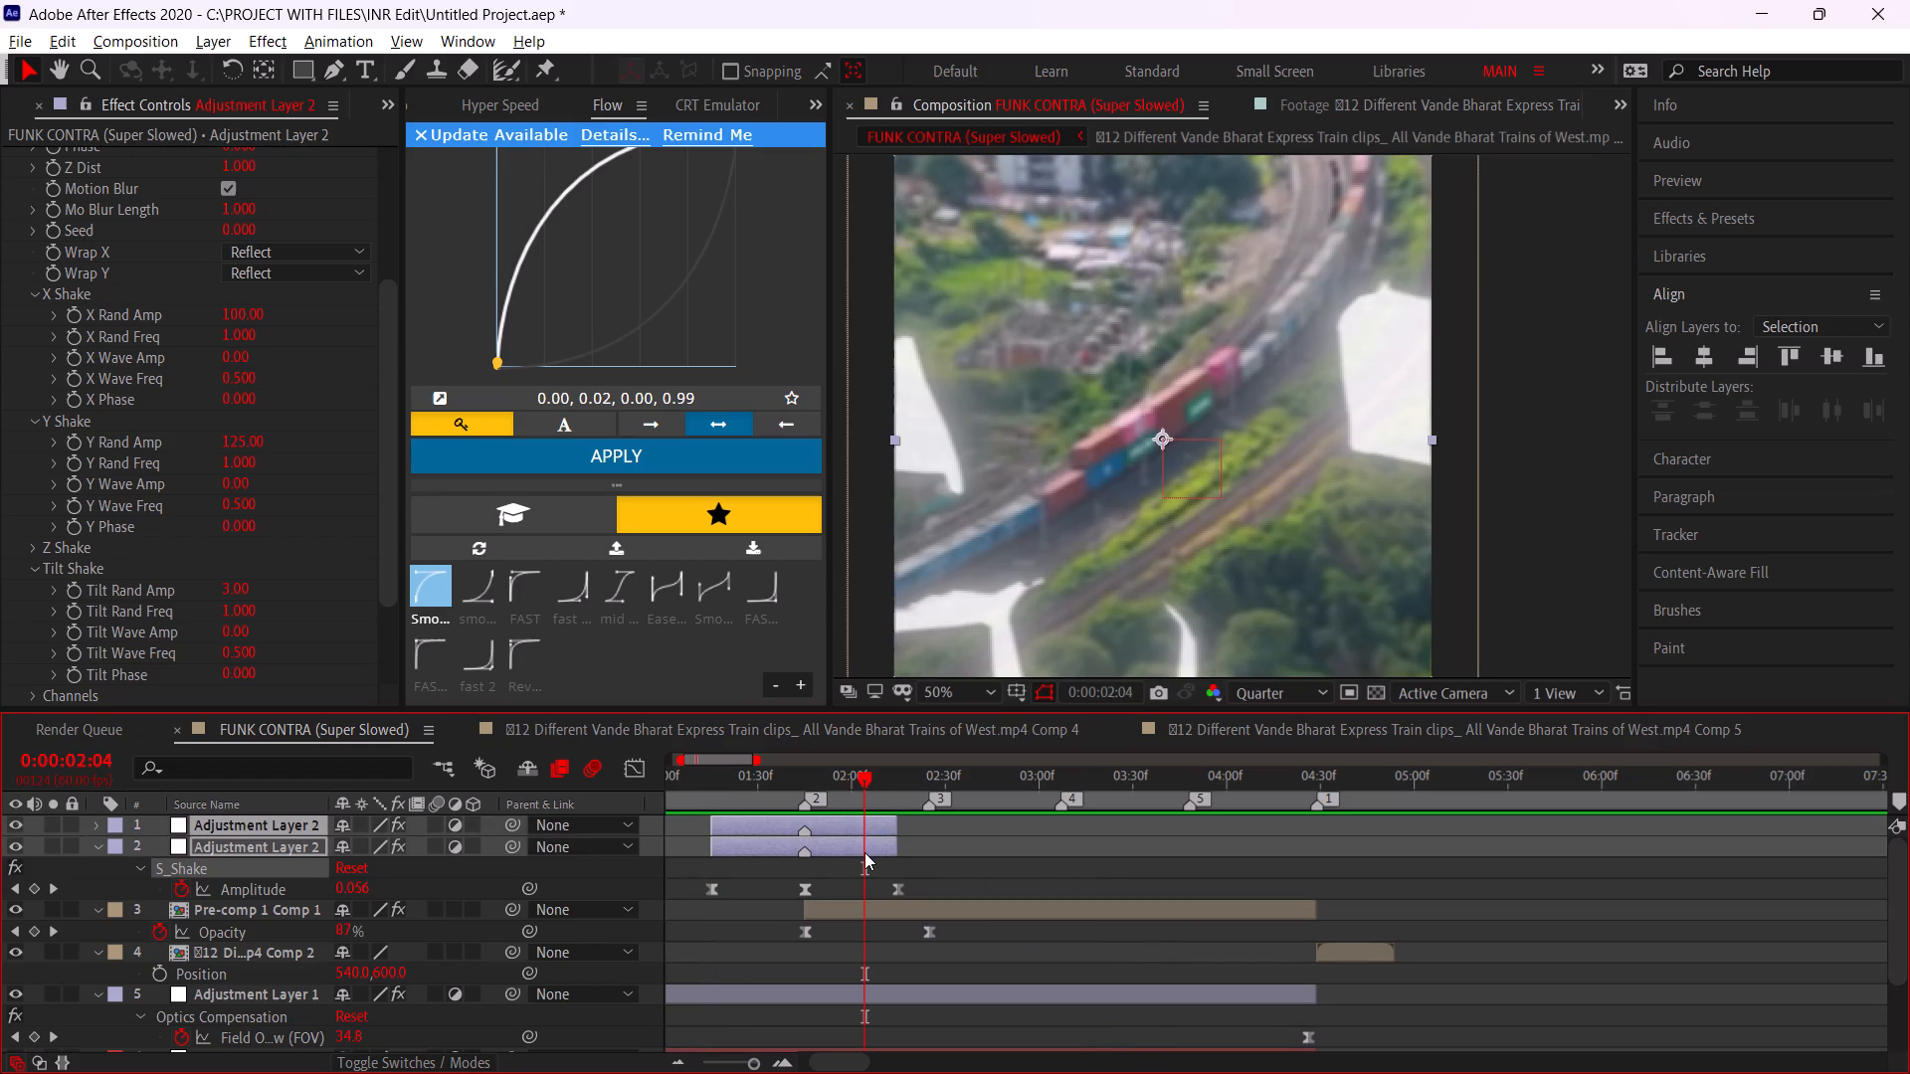
pyautogui.hotkey('ctrl', 's')
# Duplicate both Adjustment Layer 2 transition layers, align the copies' midpoints with marker 3 and stack them together on top.
pyautogui.hotkey('ctrl', 'd')
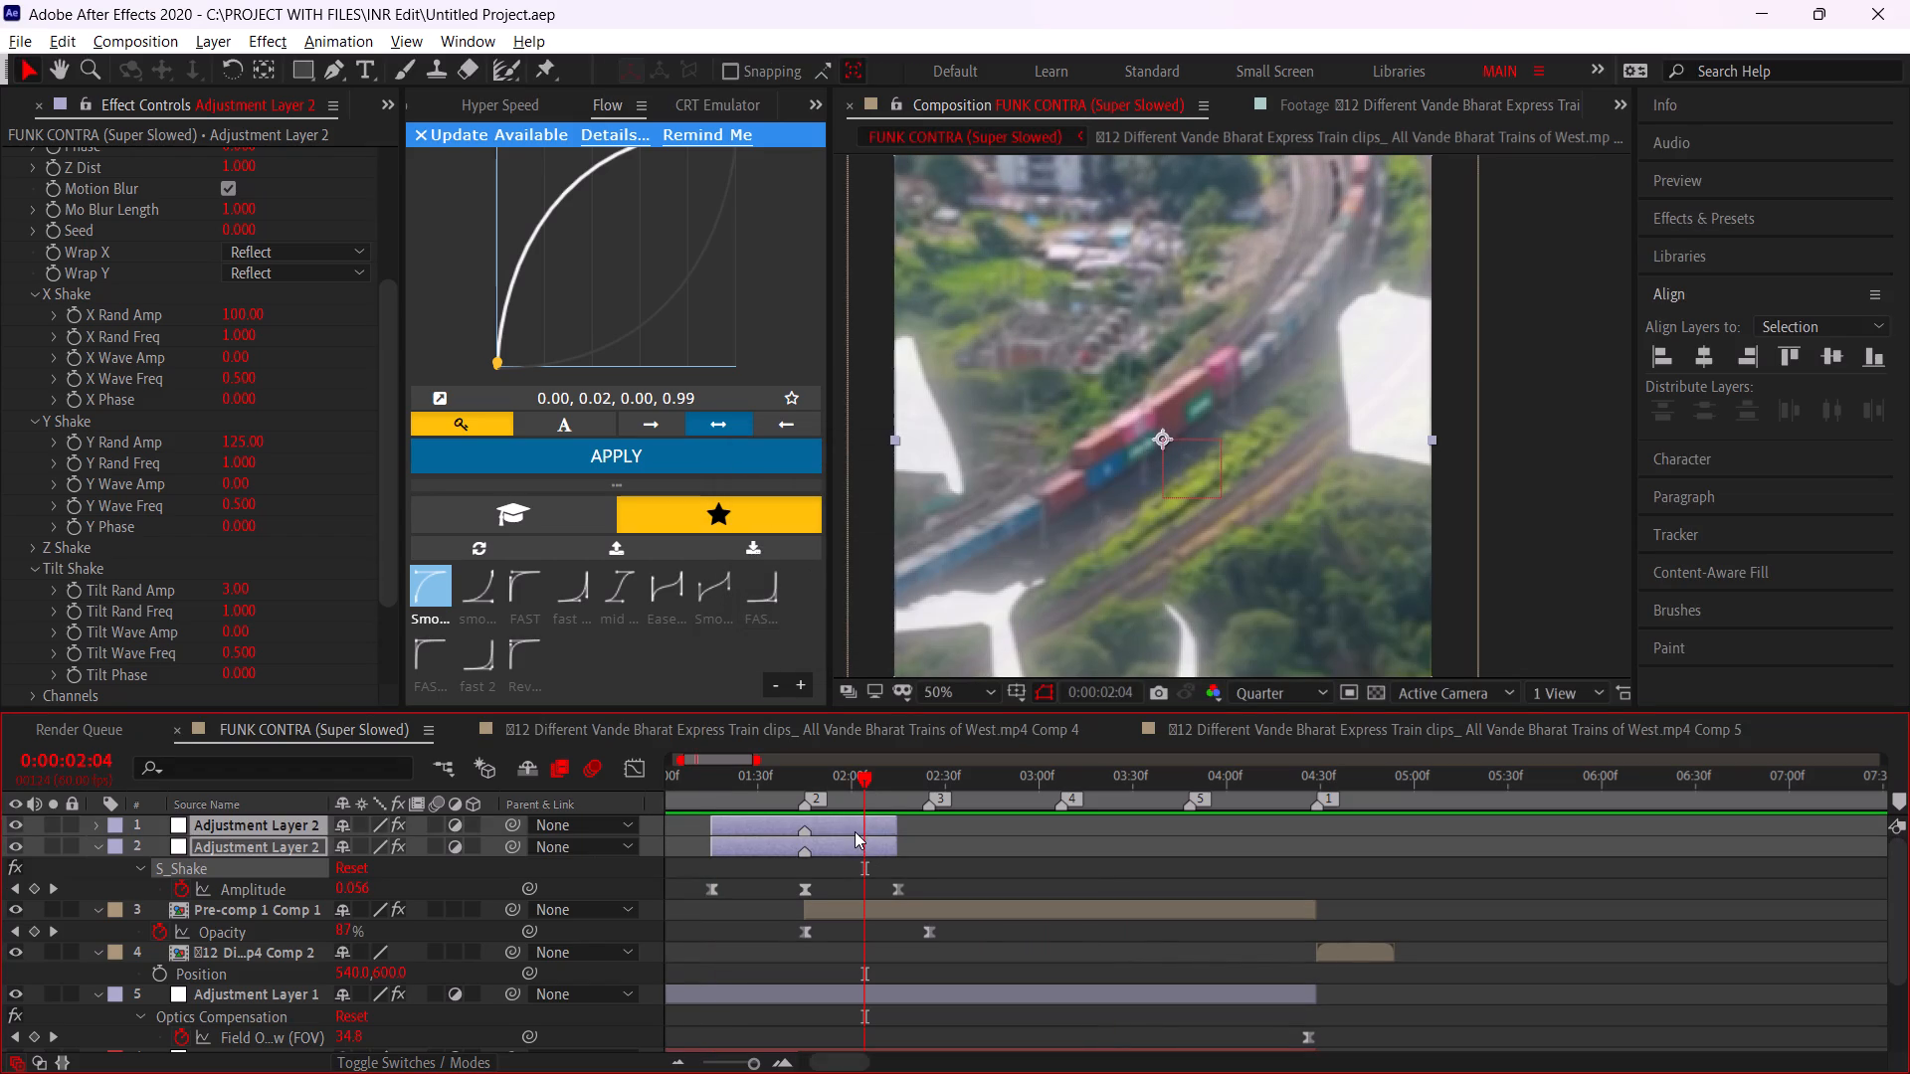
pyautogui.click(855, 831)
pyautogui.hotkey('ctrl', 'd')
pyautogui.click(864, 887)
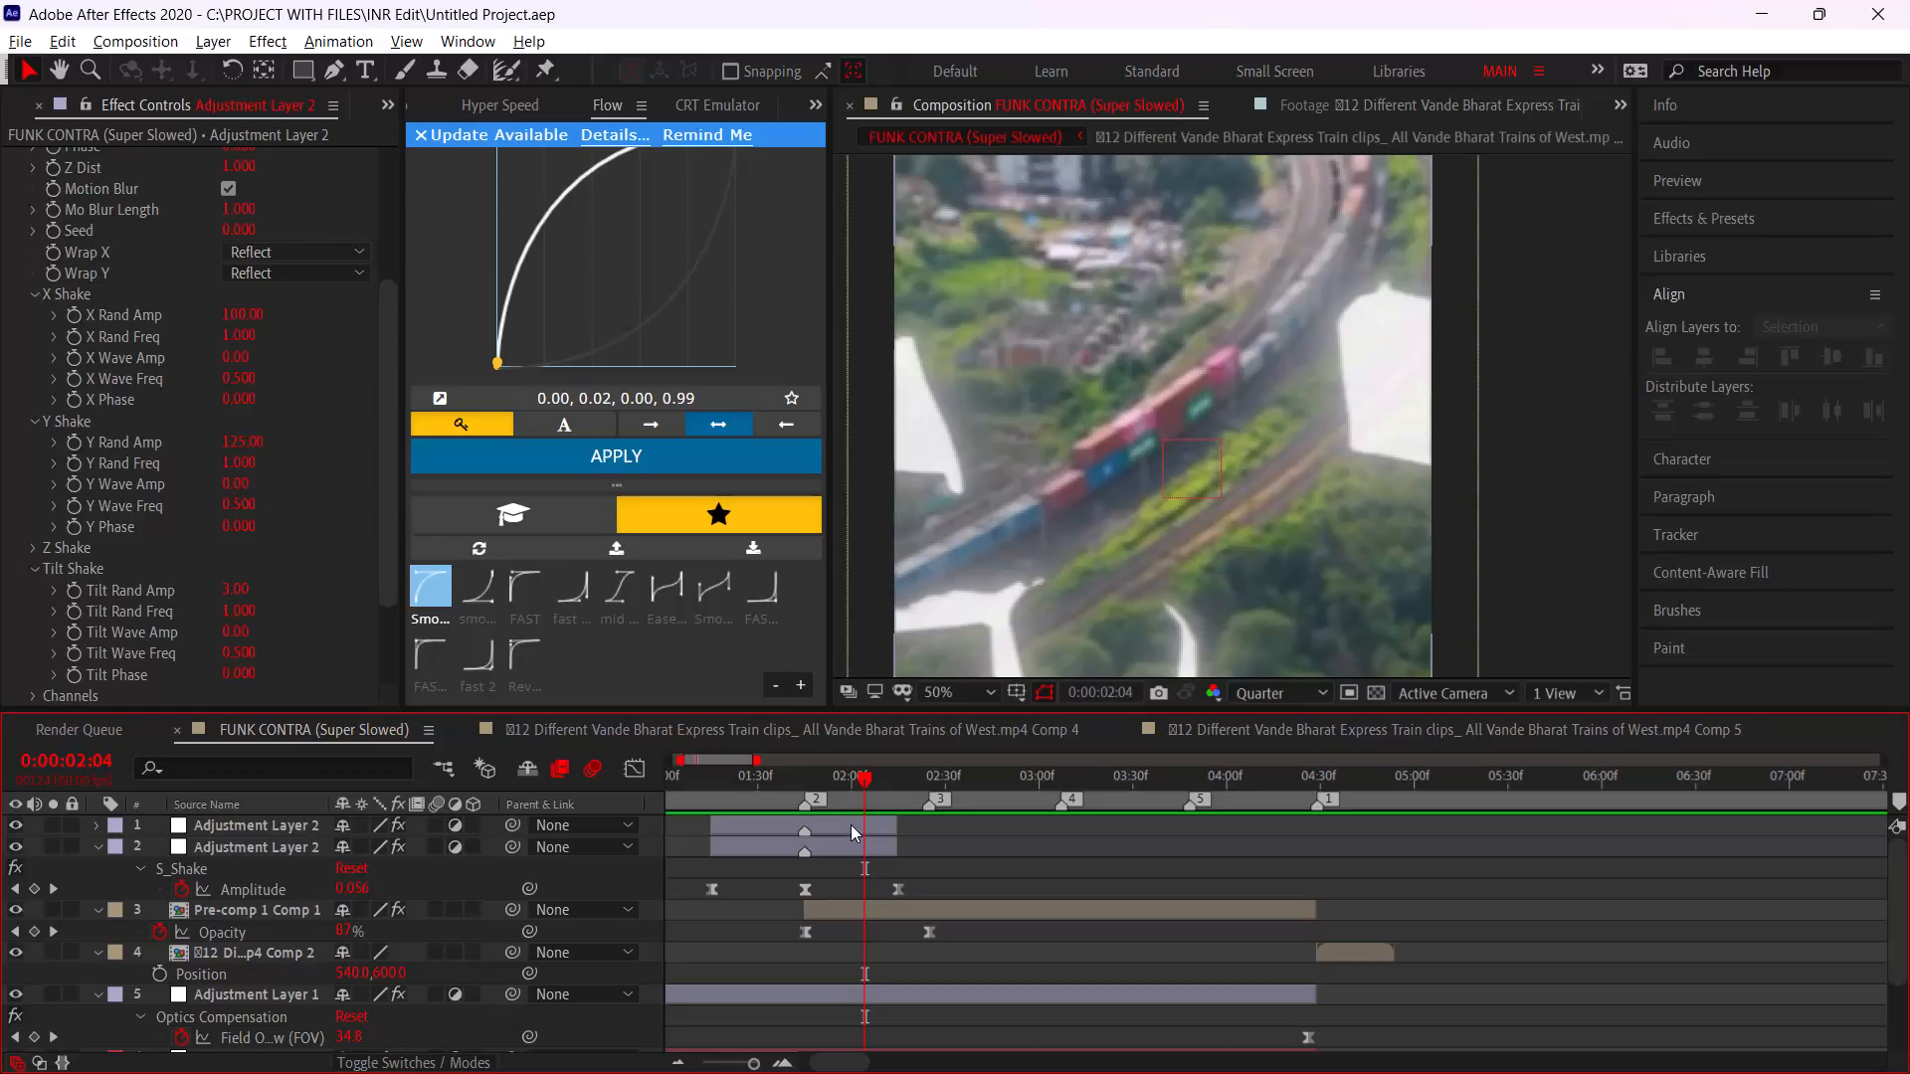
pyautogui.click(851, 824)
pyautogui.keyDown('shift'); pyautogui.click(850, 841); pyautogui.keyUp('shift')
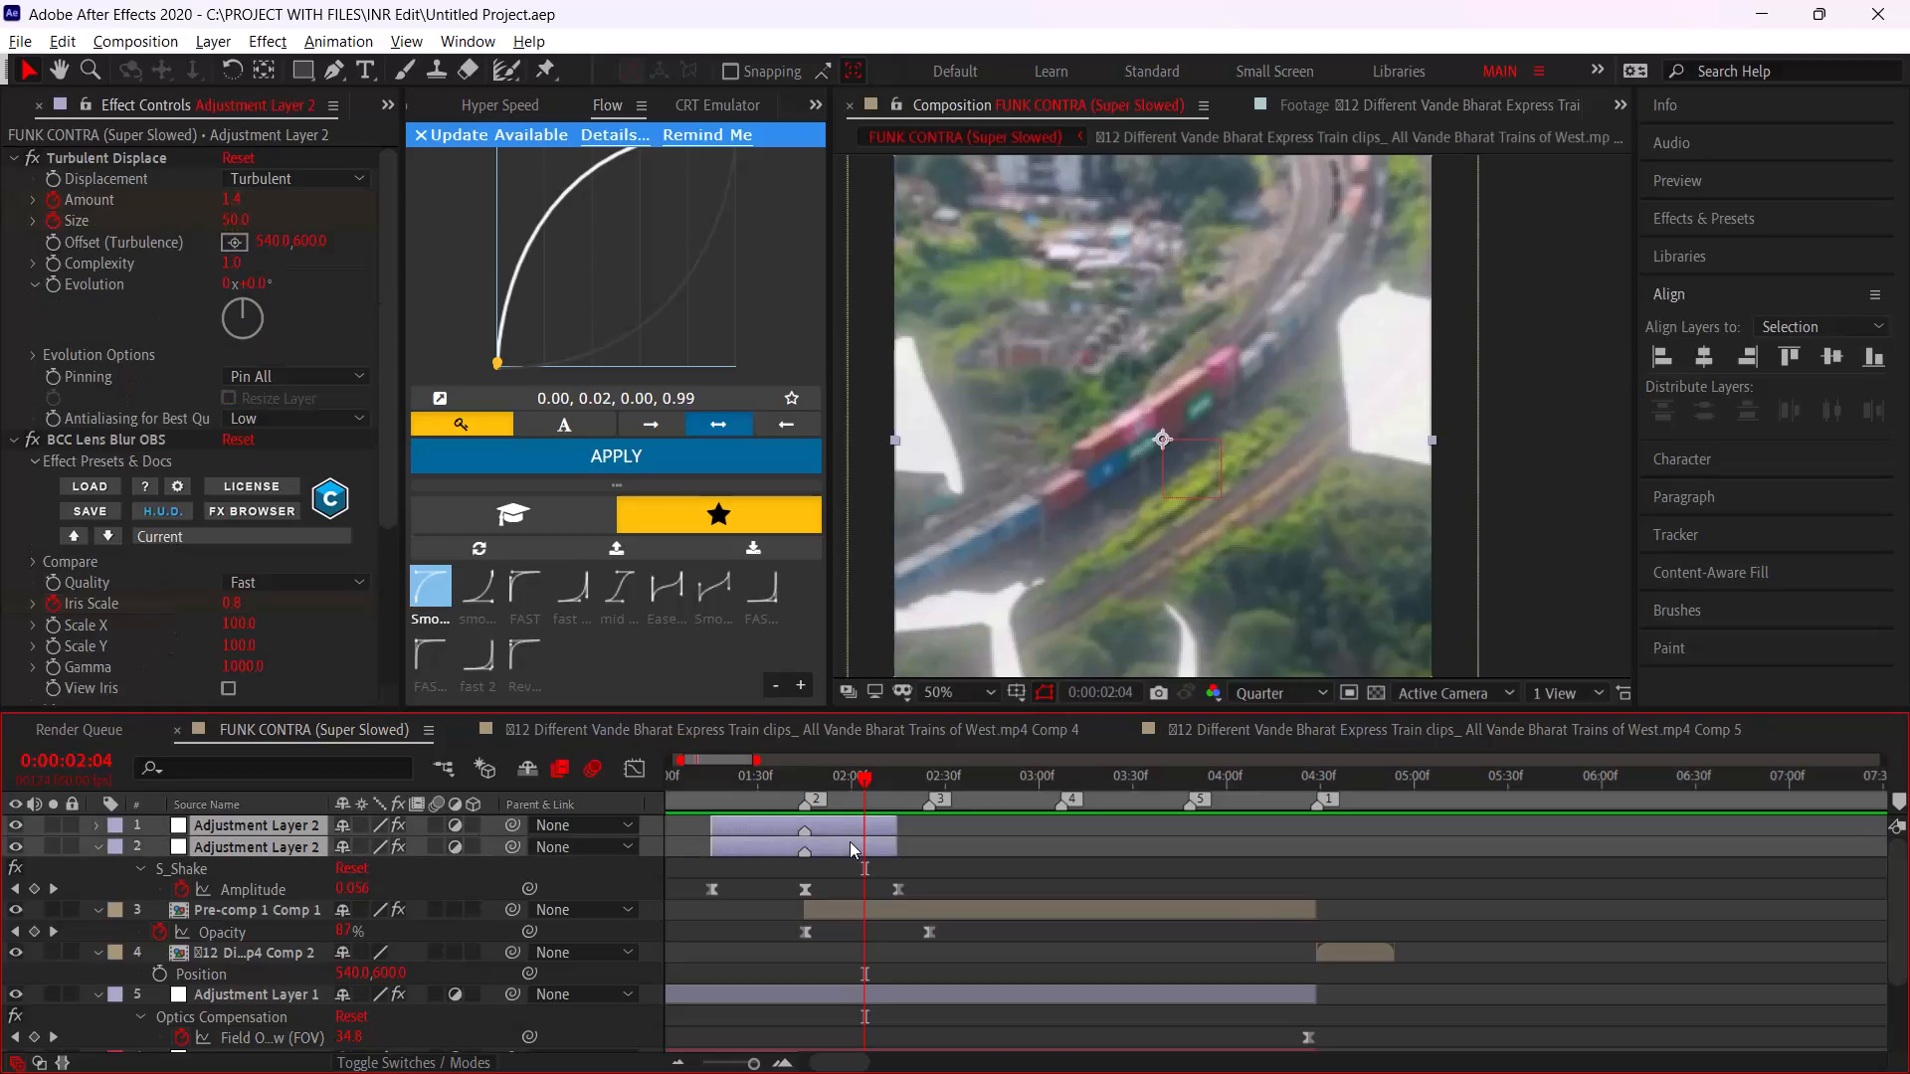
pyautogui.hotkey('ctrl', 'd')
pyautogui.moveTo(864, 832); pyautogui.dragTo(968, 832)
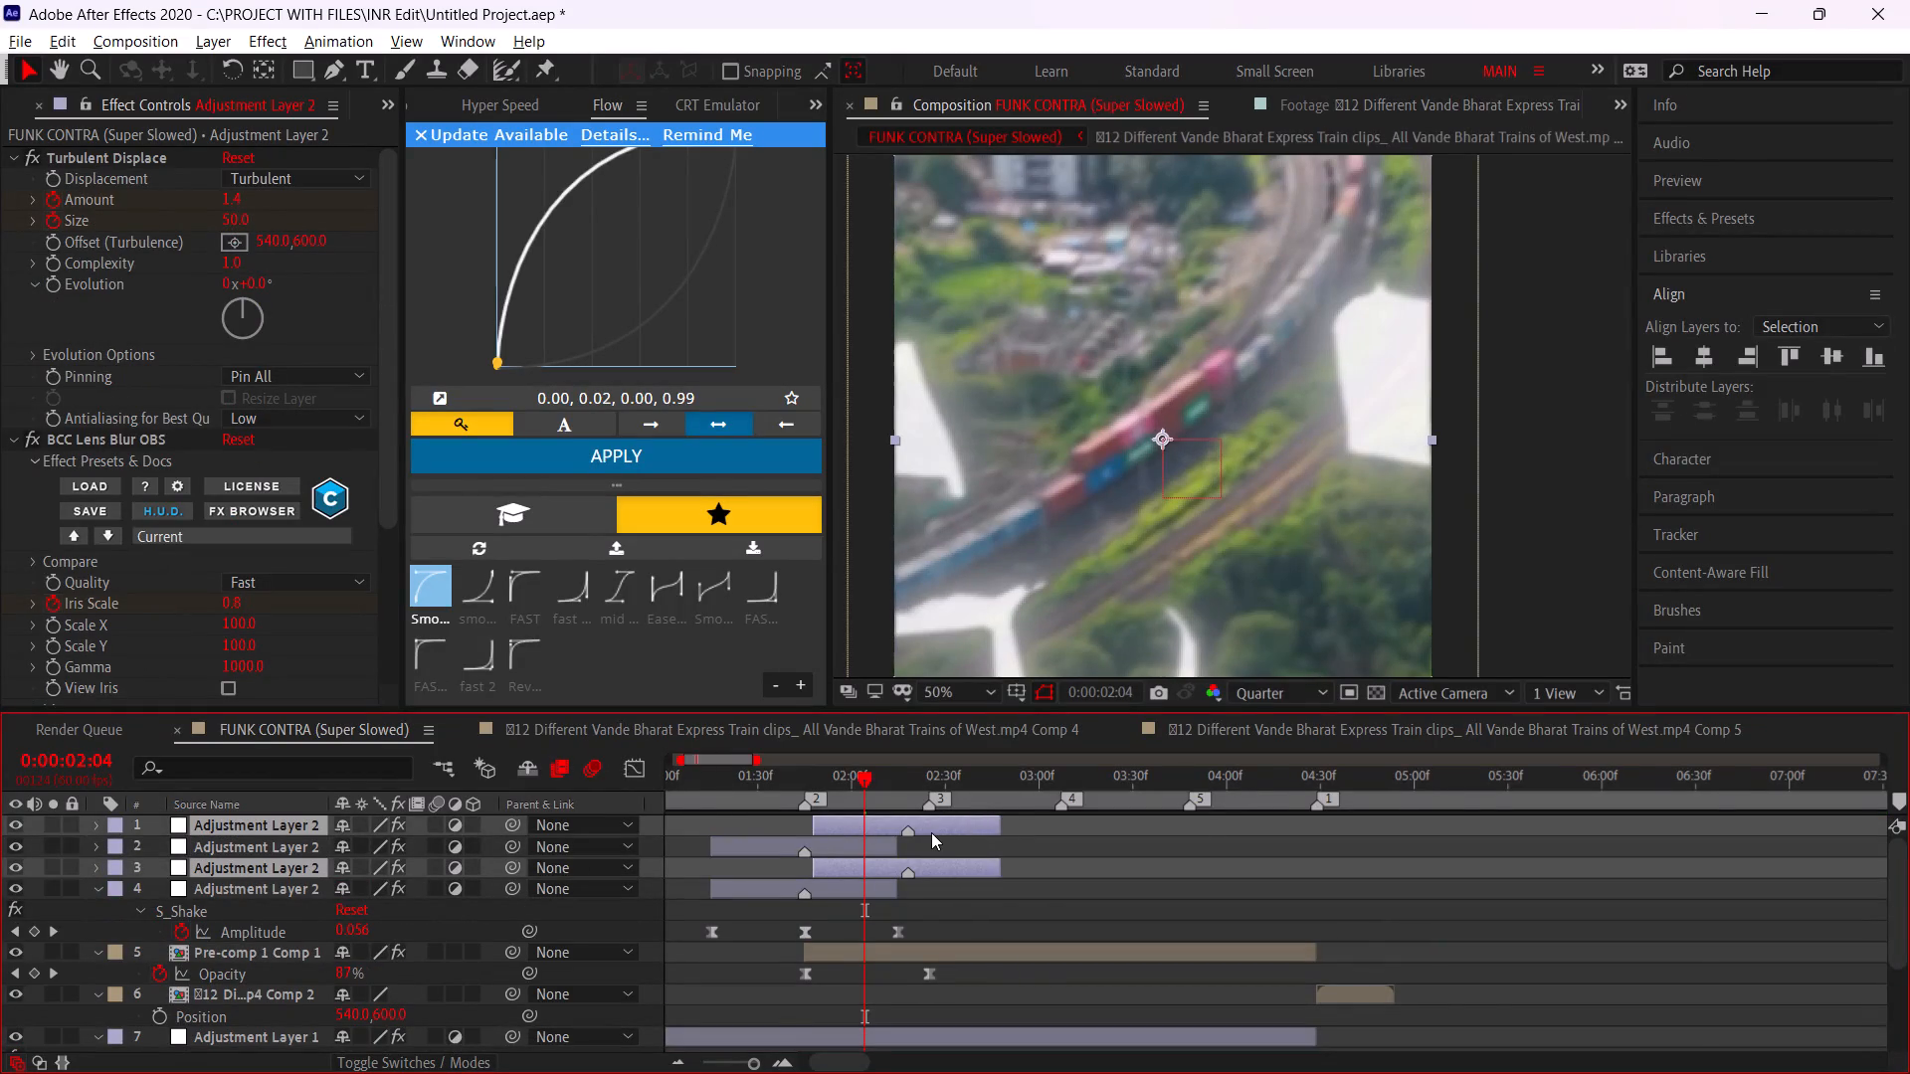
pyautogui.keyDown('alt'); pyautogui.scroll(2, 930, 832); pyautogui.keyUp('alt')
pyautogui.moveTo(940, 824); pyautogui.dragTo(1028, 826)
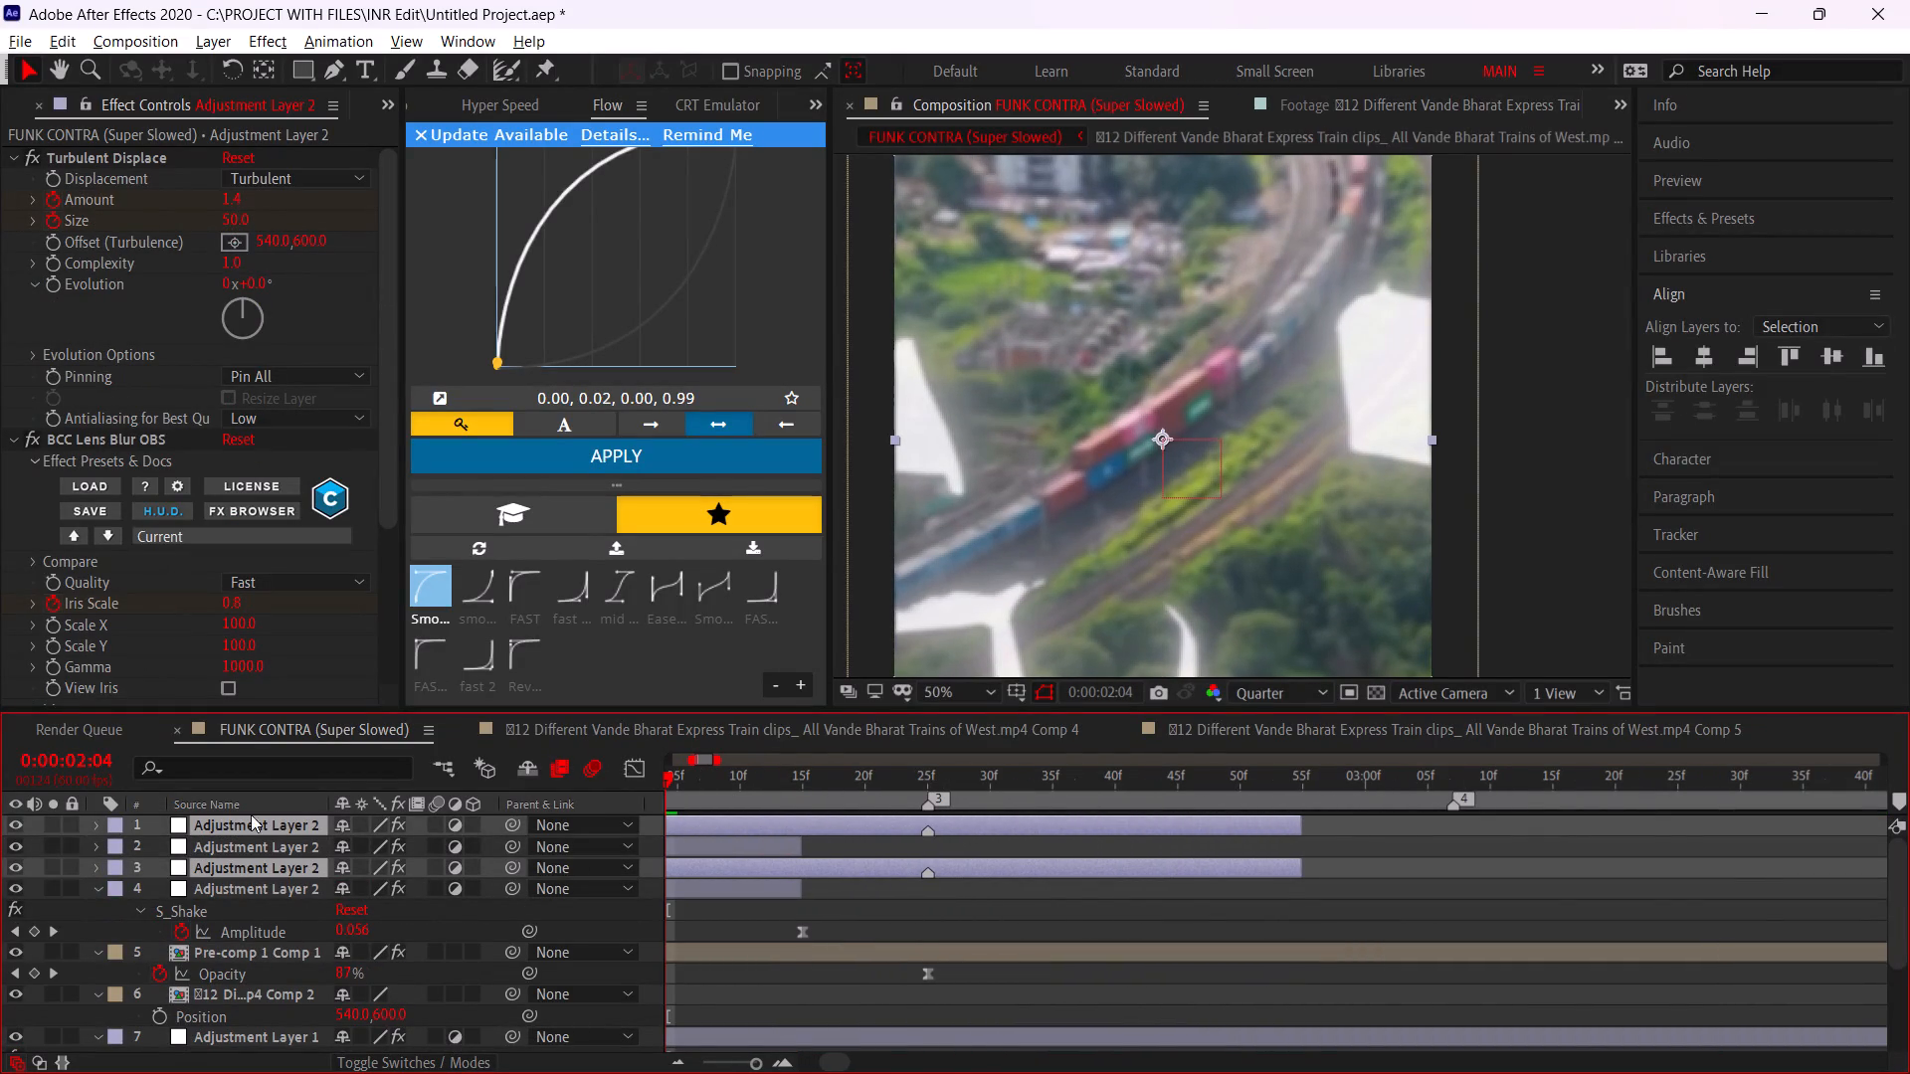
pyautogui.click(273, 830)
# Duplicate the marker 3 pair of adjustment layers, align the copies' midpoints with marker 4 and stack them together on top.
pyautogui.moveTo(908, 902); pyautogui.dragTo(671, 901, button='middle')
pyautogui.hotkey('ctrl', 'd')
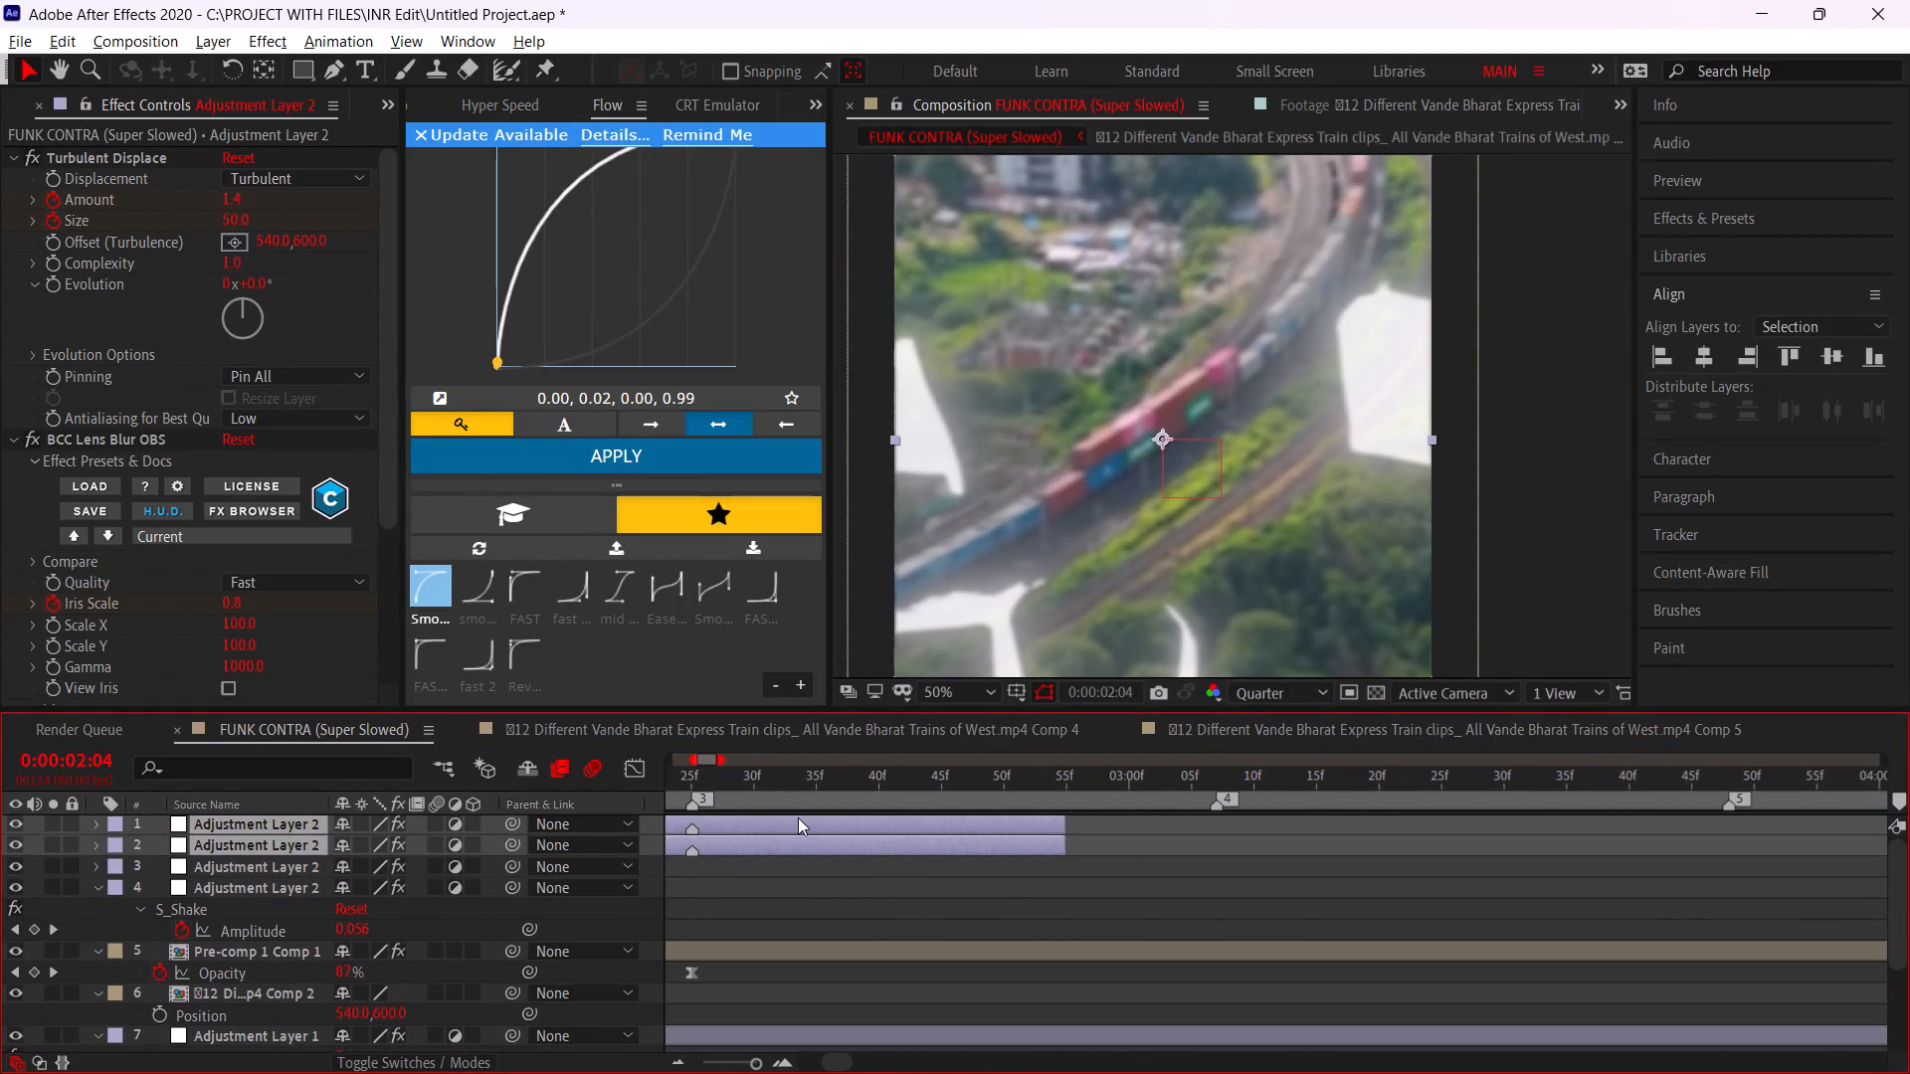
pyautogui.moveTo(799, 834); pyautogui.dragTo(1120, 849)
pyautogui.click(944, 823)
pyautogui.keyDown('ctrl'); pyautogui.click(887, 862); pyautogui.keyUp('ctrl')
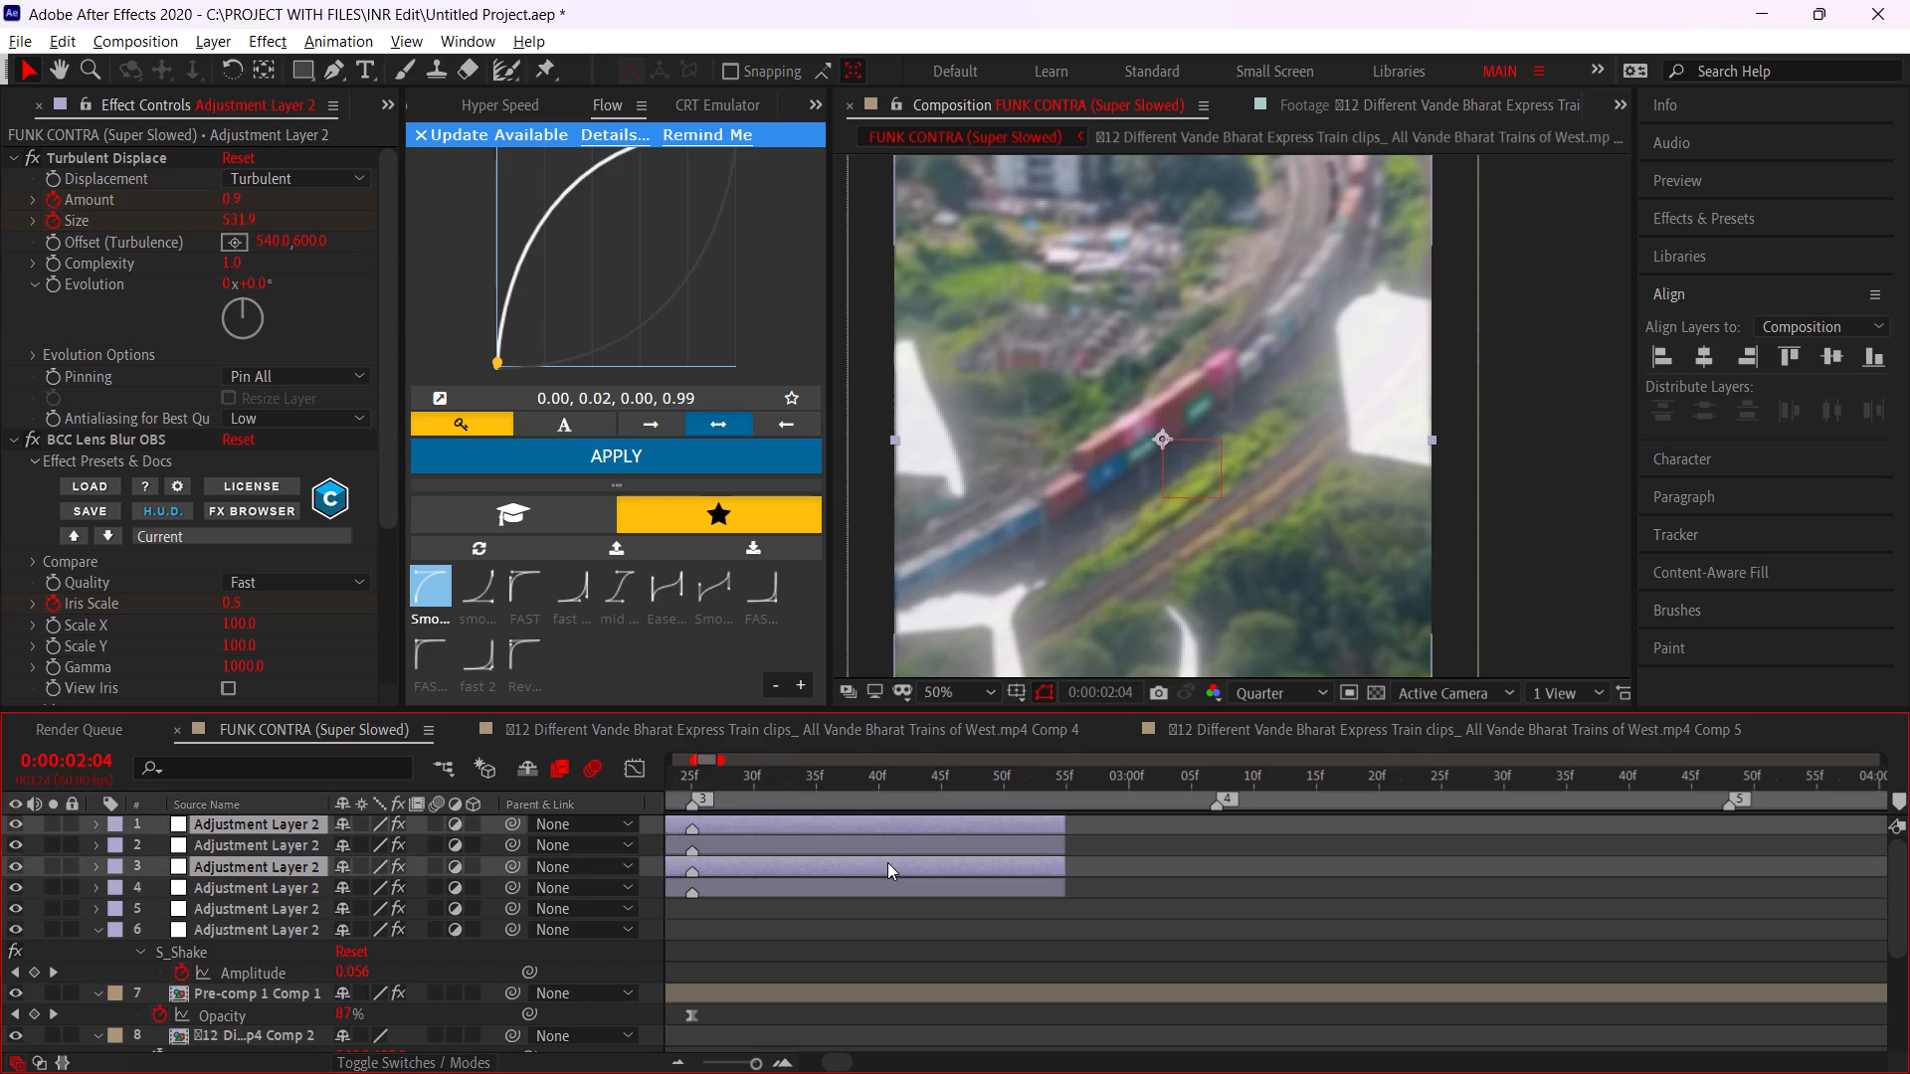
pyautogui.moveTo(897, 827); pyautogui.dragTo(1423, 818)
pyautogui.moveTo(269, 826); pyautogui.dragTo(279, 841)
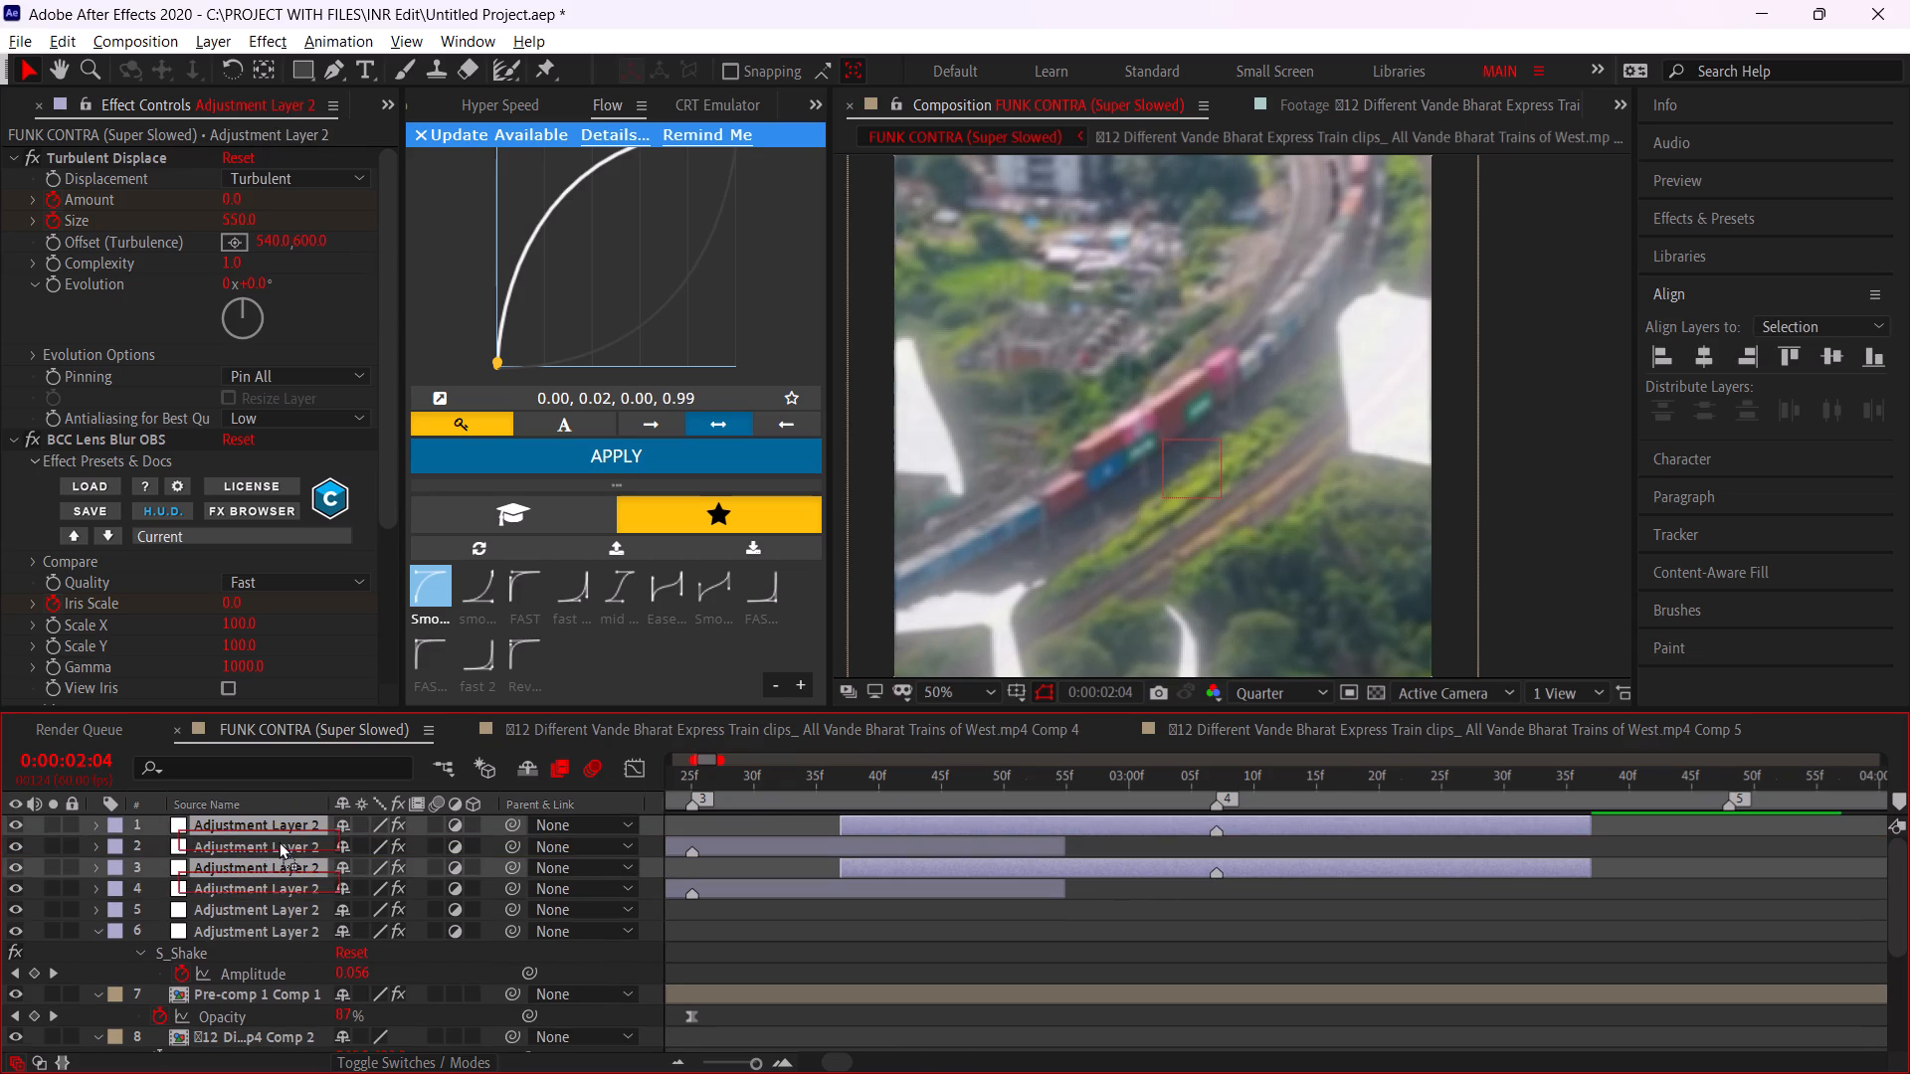
pyautogui.moveTo(279, 841); pyautogui.dragTo(281, 837)
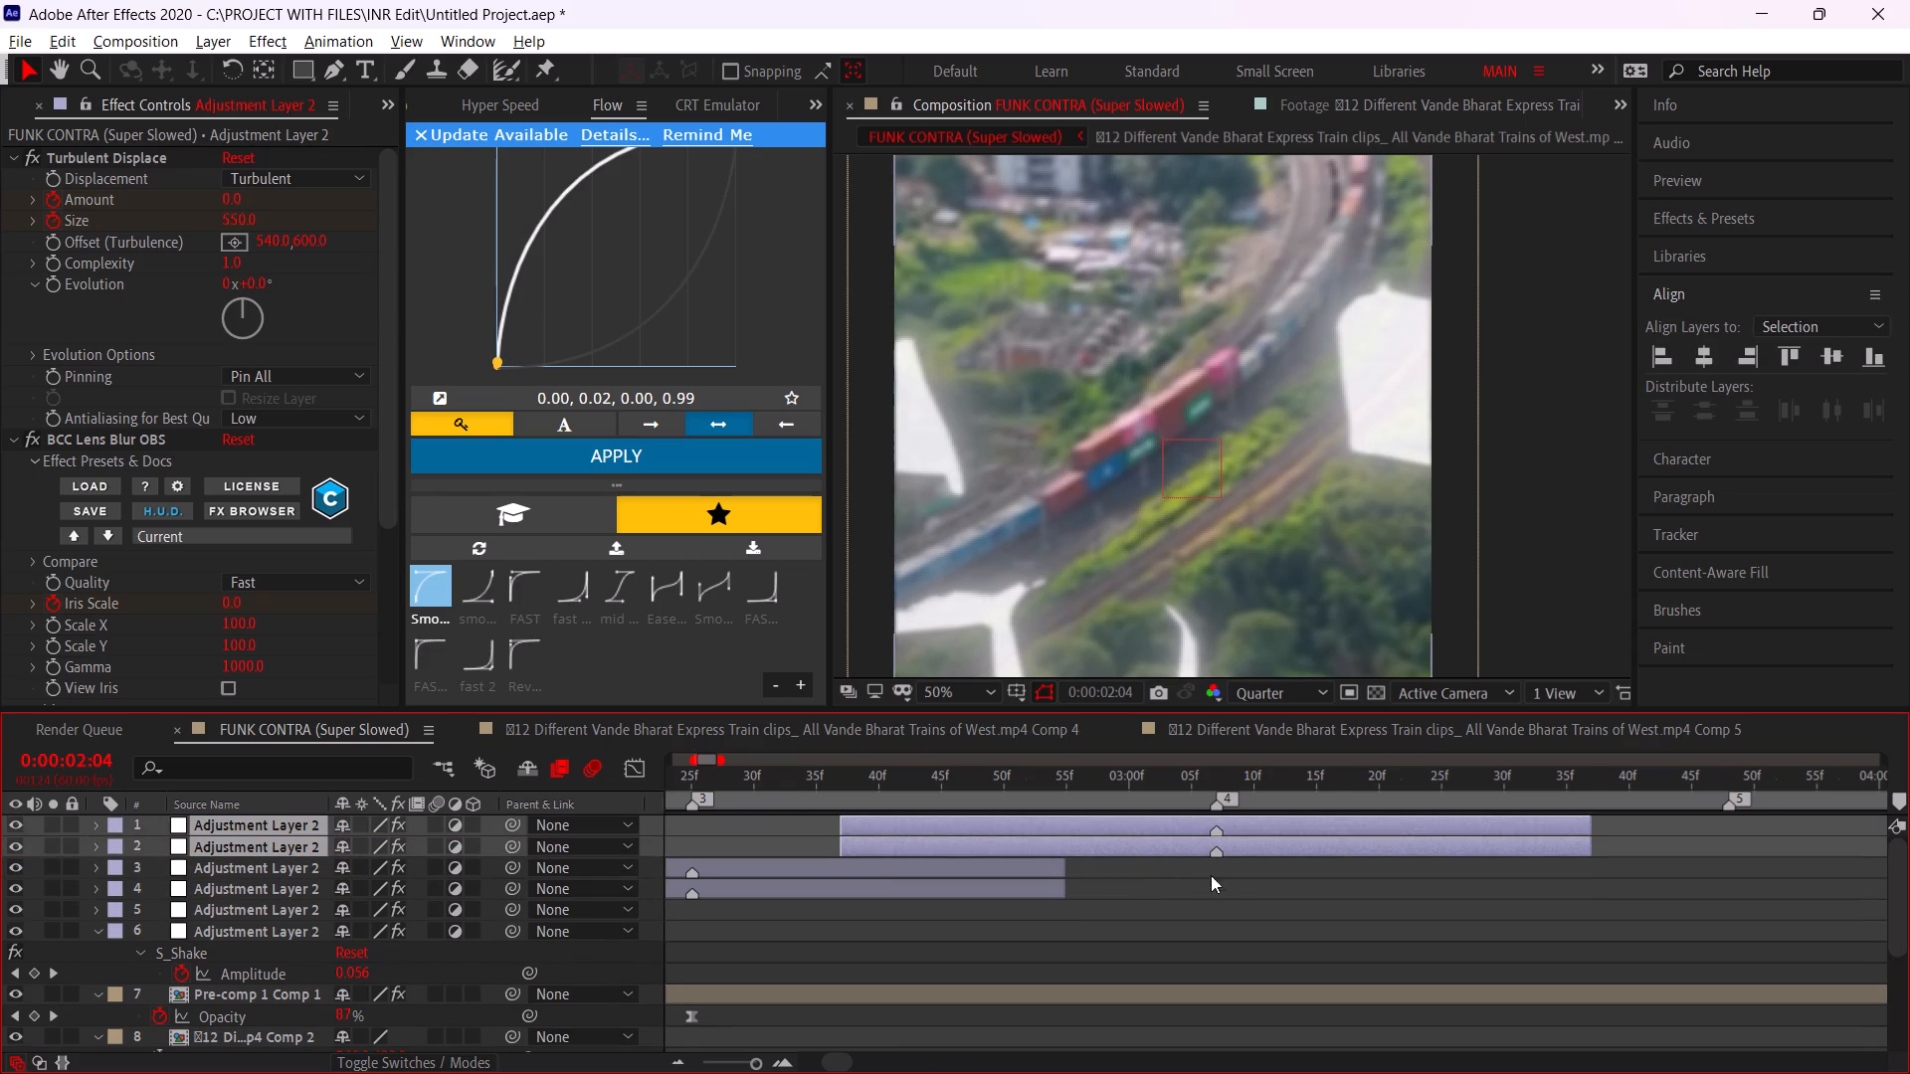
# Duplicate the marker 4 pair of adjustment layers, place the copies' midpoints just before marker 5 and stack them together on top.
pyautogui.moveTo(1229, 875); pyautogui.dragTo(708, 906, button='middle')
pyautogui.hotkey('ctrl', 'd')
pyautogui.moveTo(836, 832); pyautogui.dragTo(1321, 854)
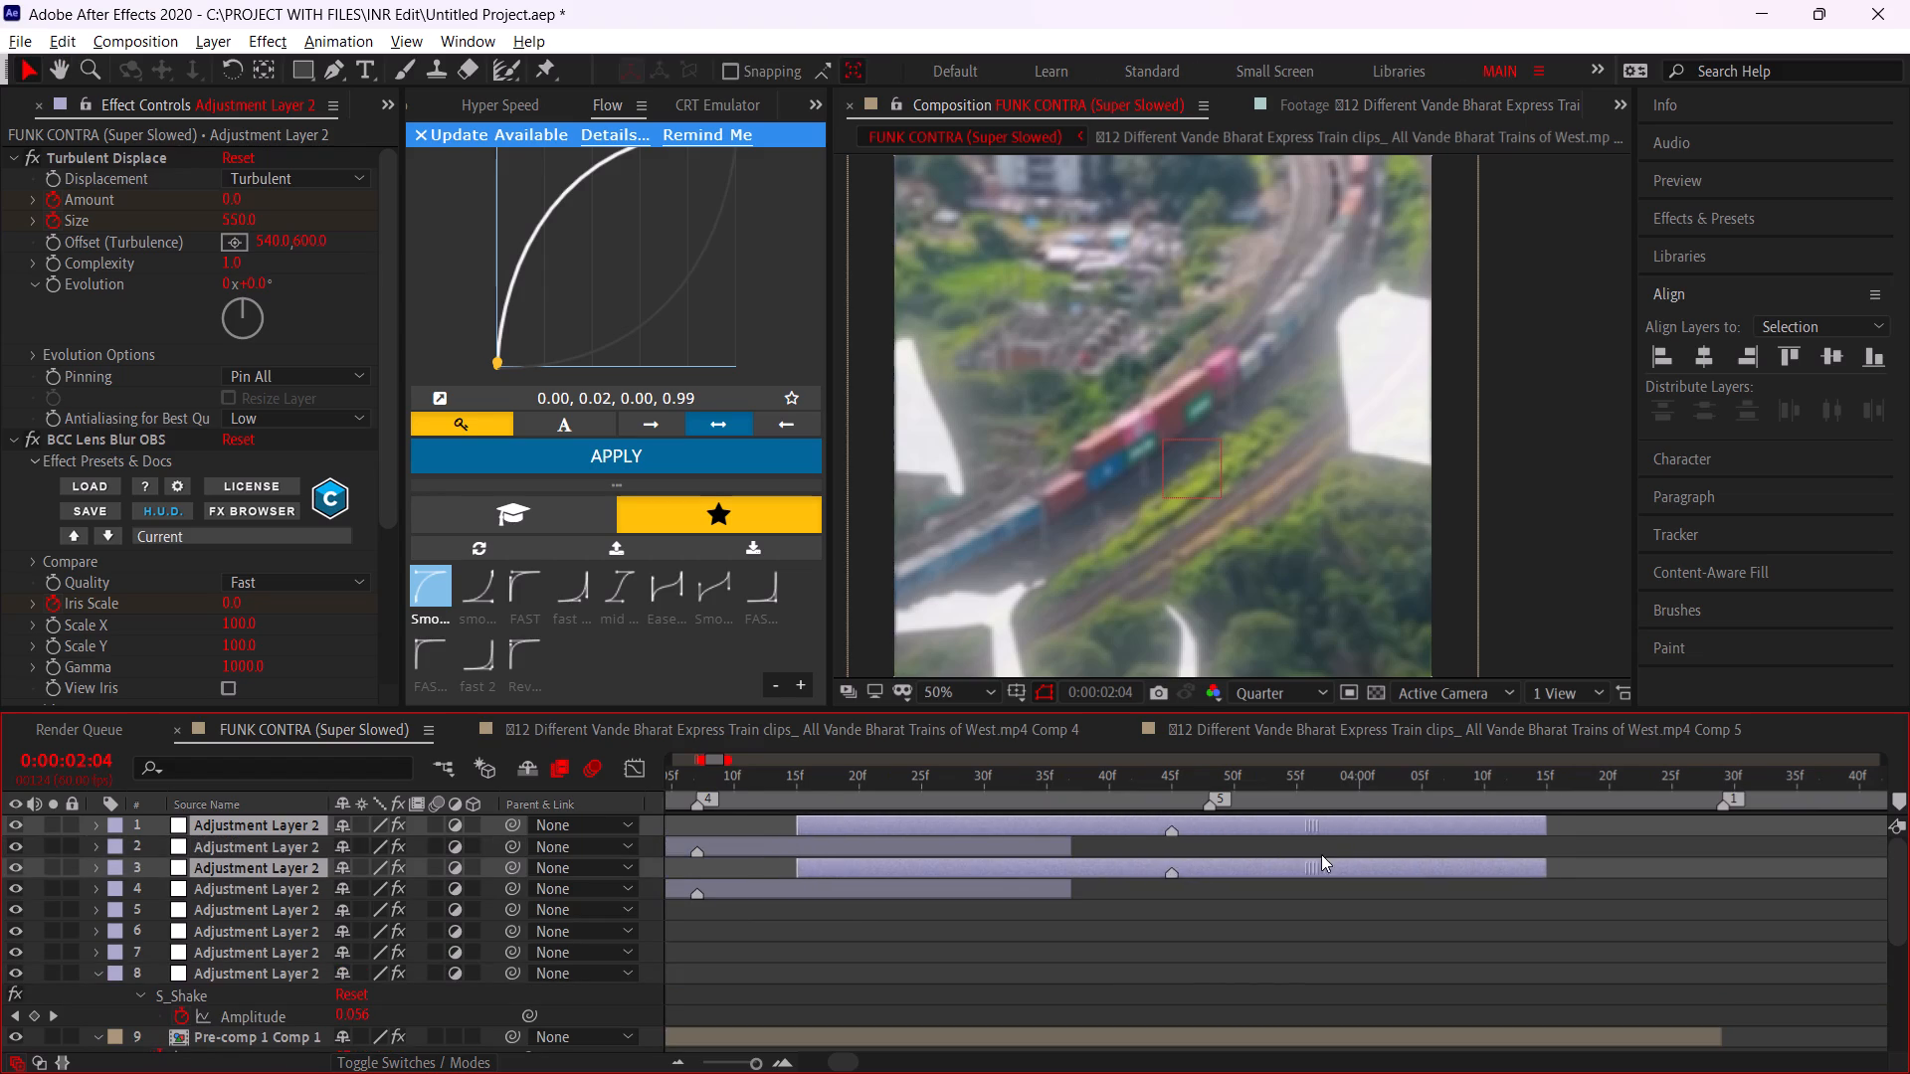
pyautogui.moveTo(1321, 854); pyautogui.dragTo(1320, 844)
pyautogui.moveTo(243, 834); pyautogui.dragTo(239, 843)
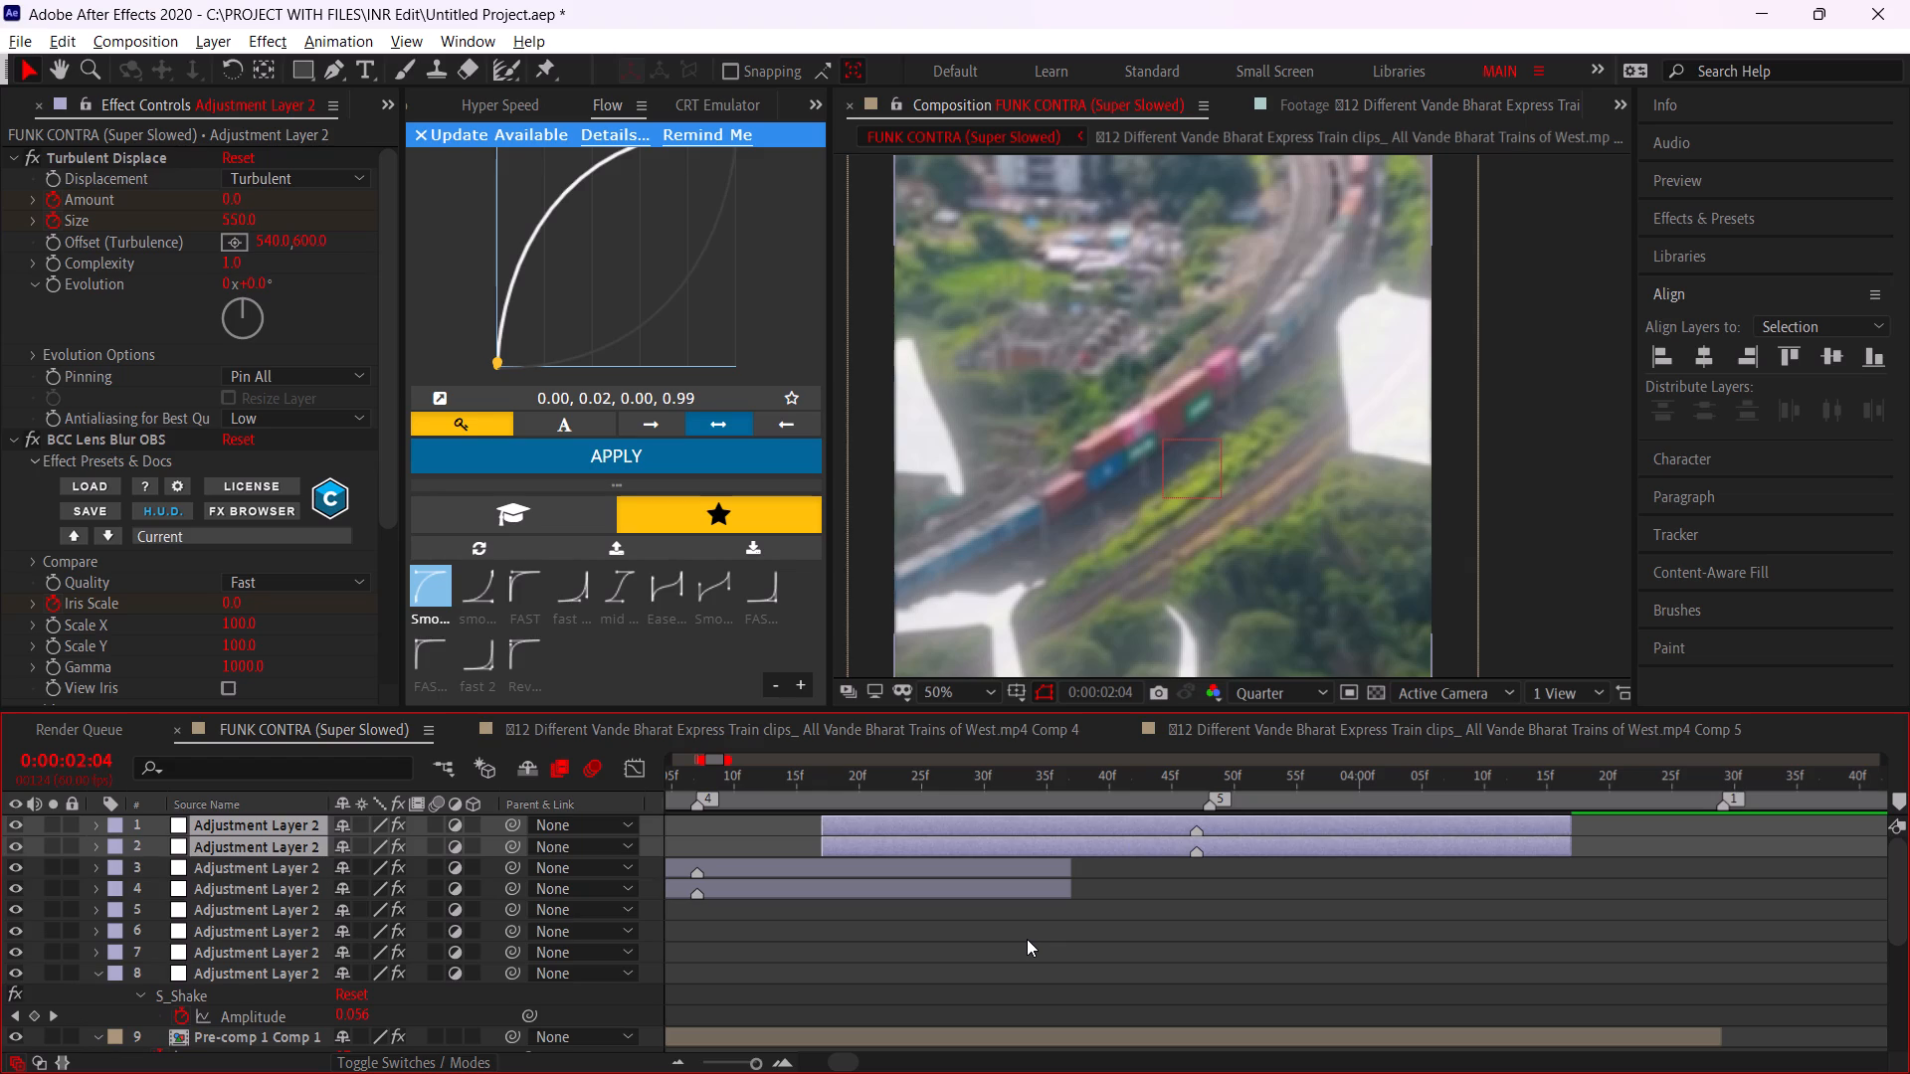
# Preview the composition from its start and from 0:00:01:01 to check the duplicated transitions across the markers.
pyautogui.keyDown('alt'); pyautogui.scroll(-4, 1168, 1032); pyautogui.keyUp('alt')
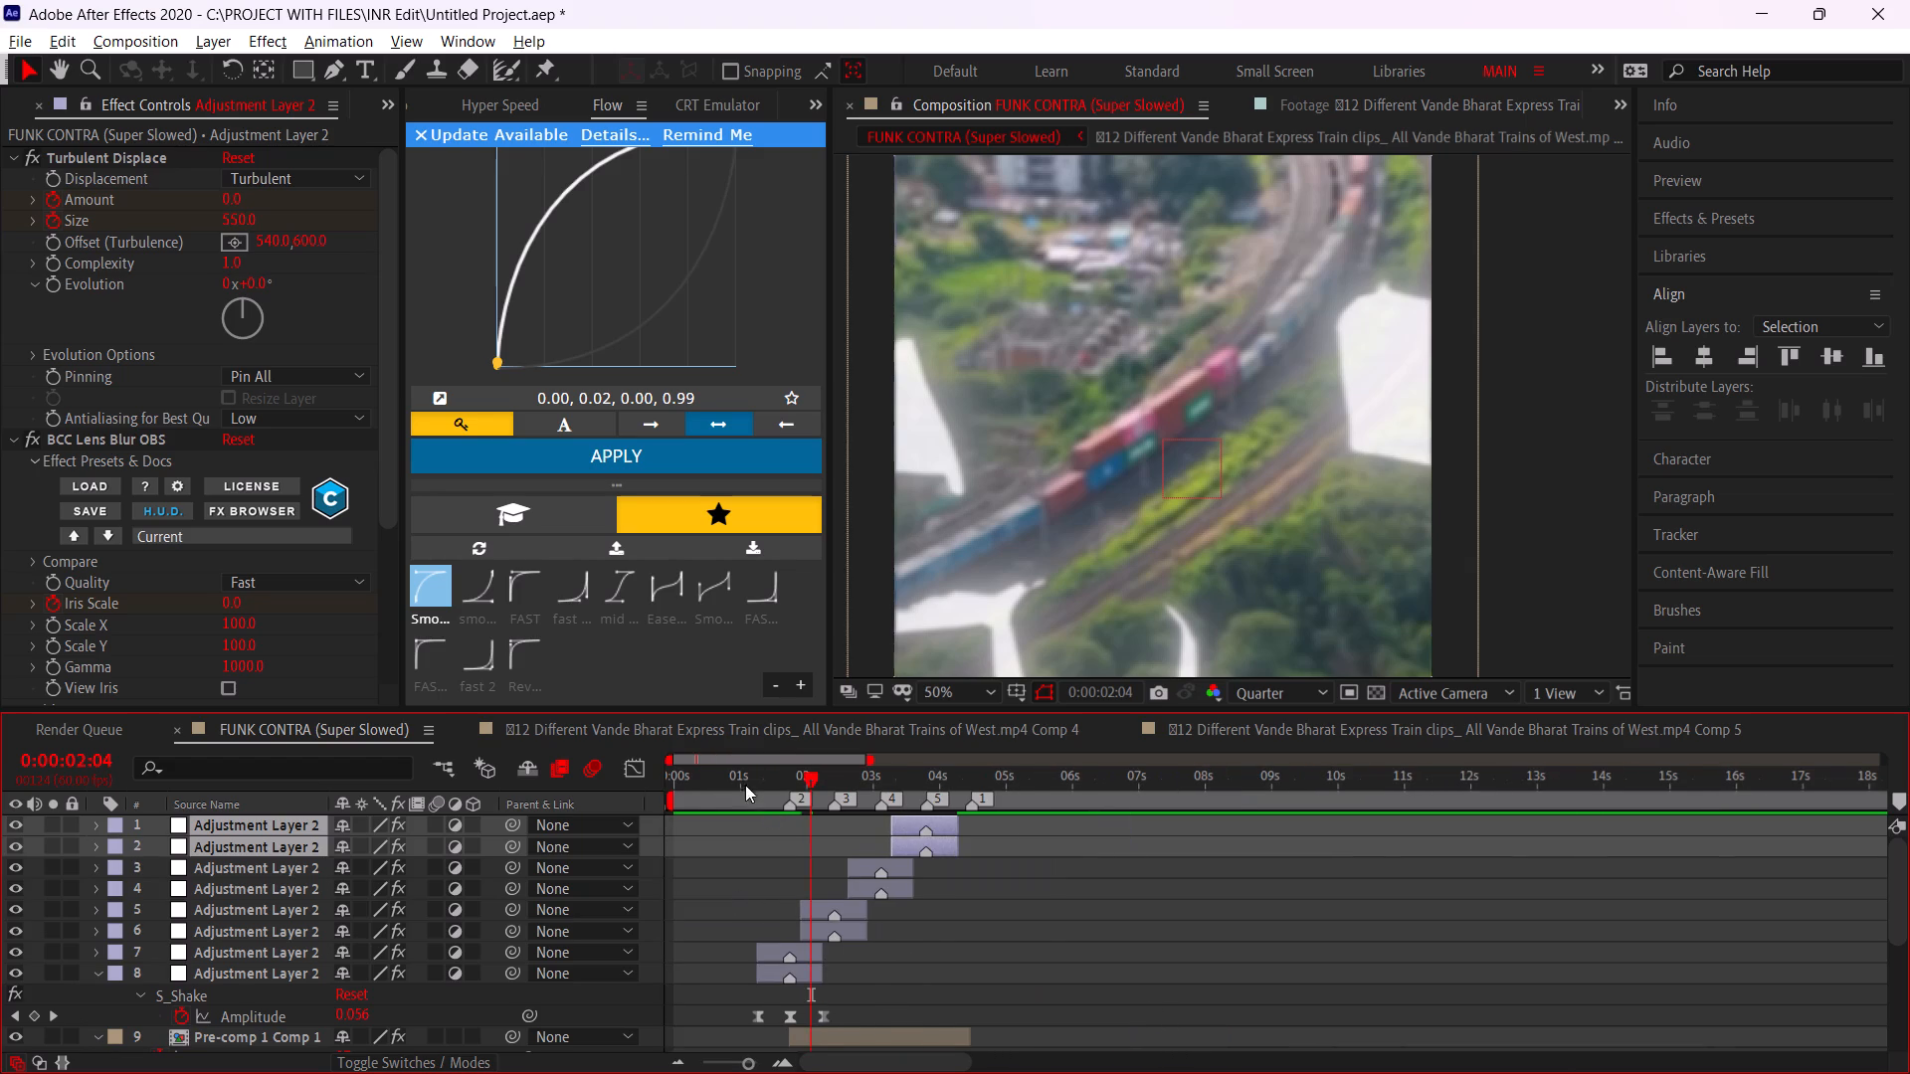
pyautogui.moveTo(738, 782); pyautogui.dragTo(563, 798)
pyautogui.press('space')
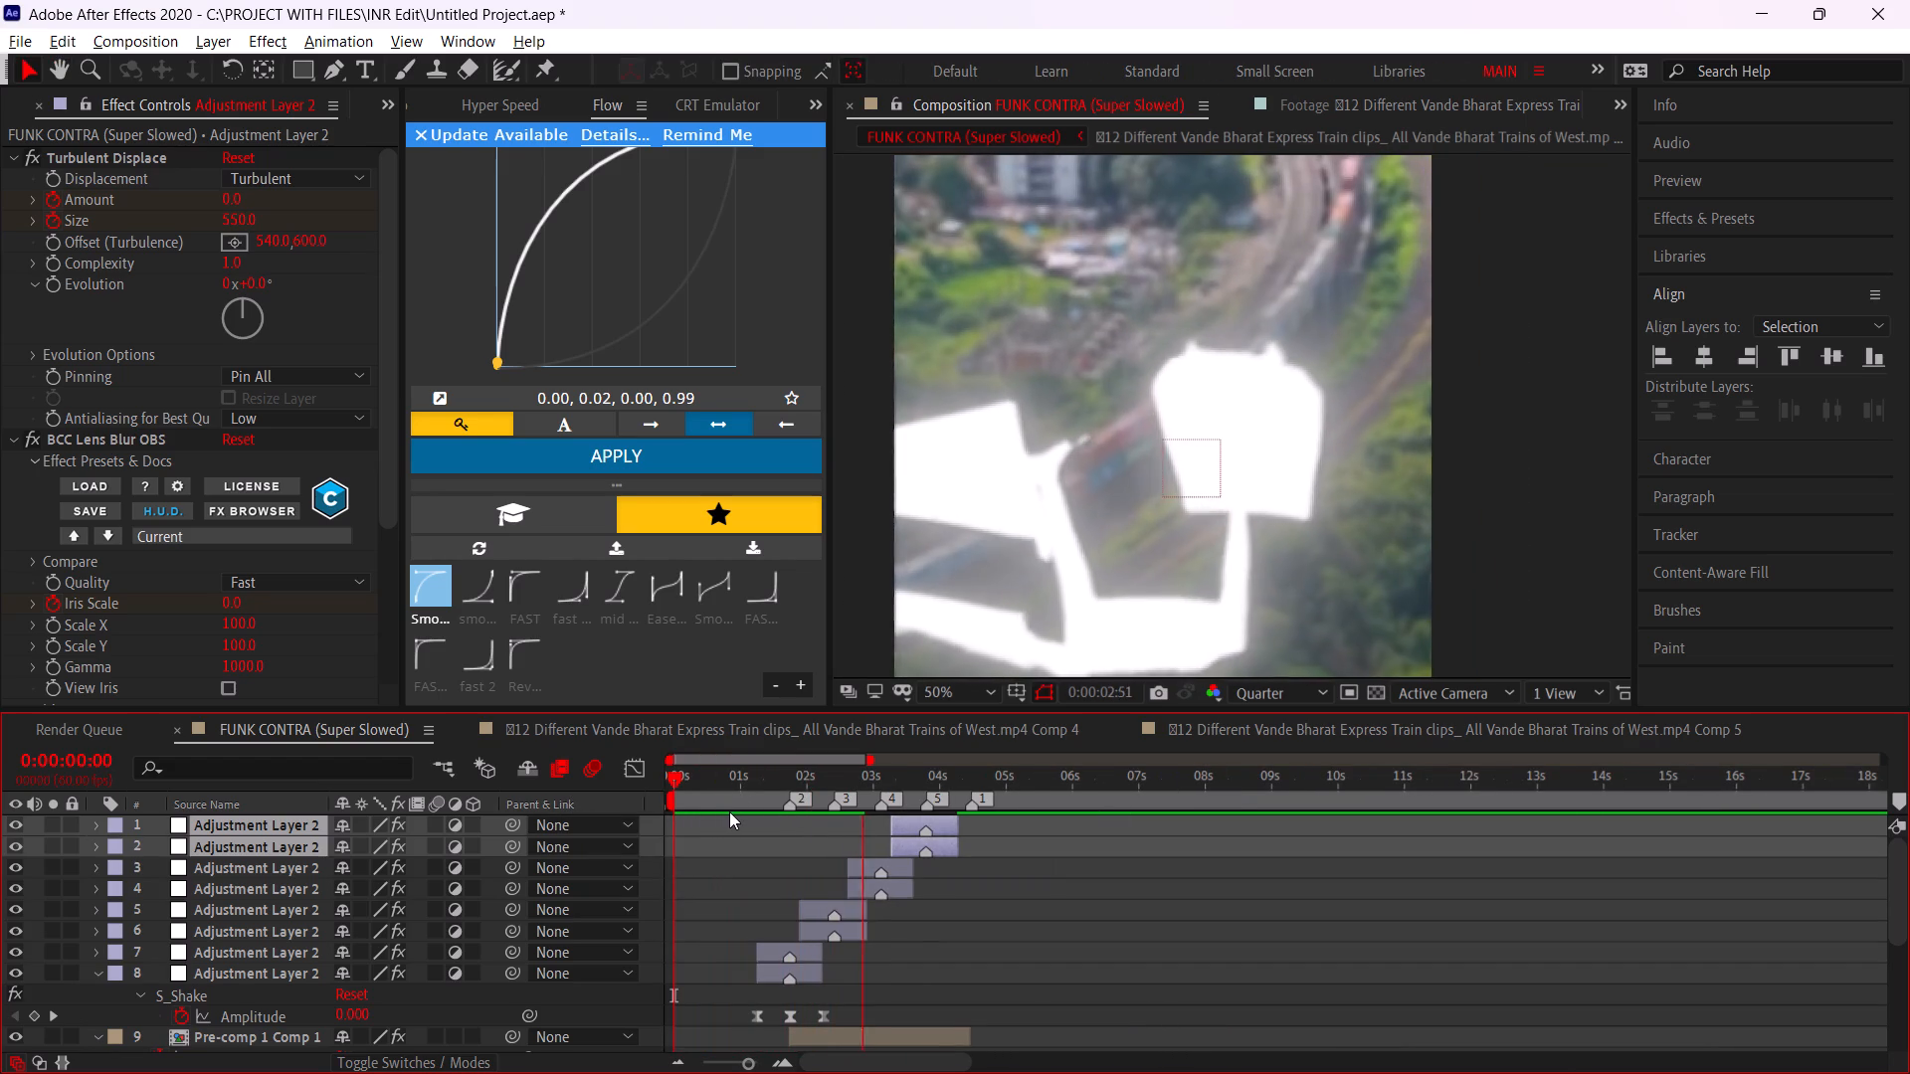
pyautogui.moveTo(759, 790); pyautogui.dragTo(592, 801)
pyautogui.press('space')
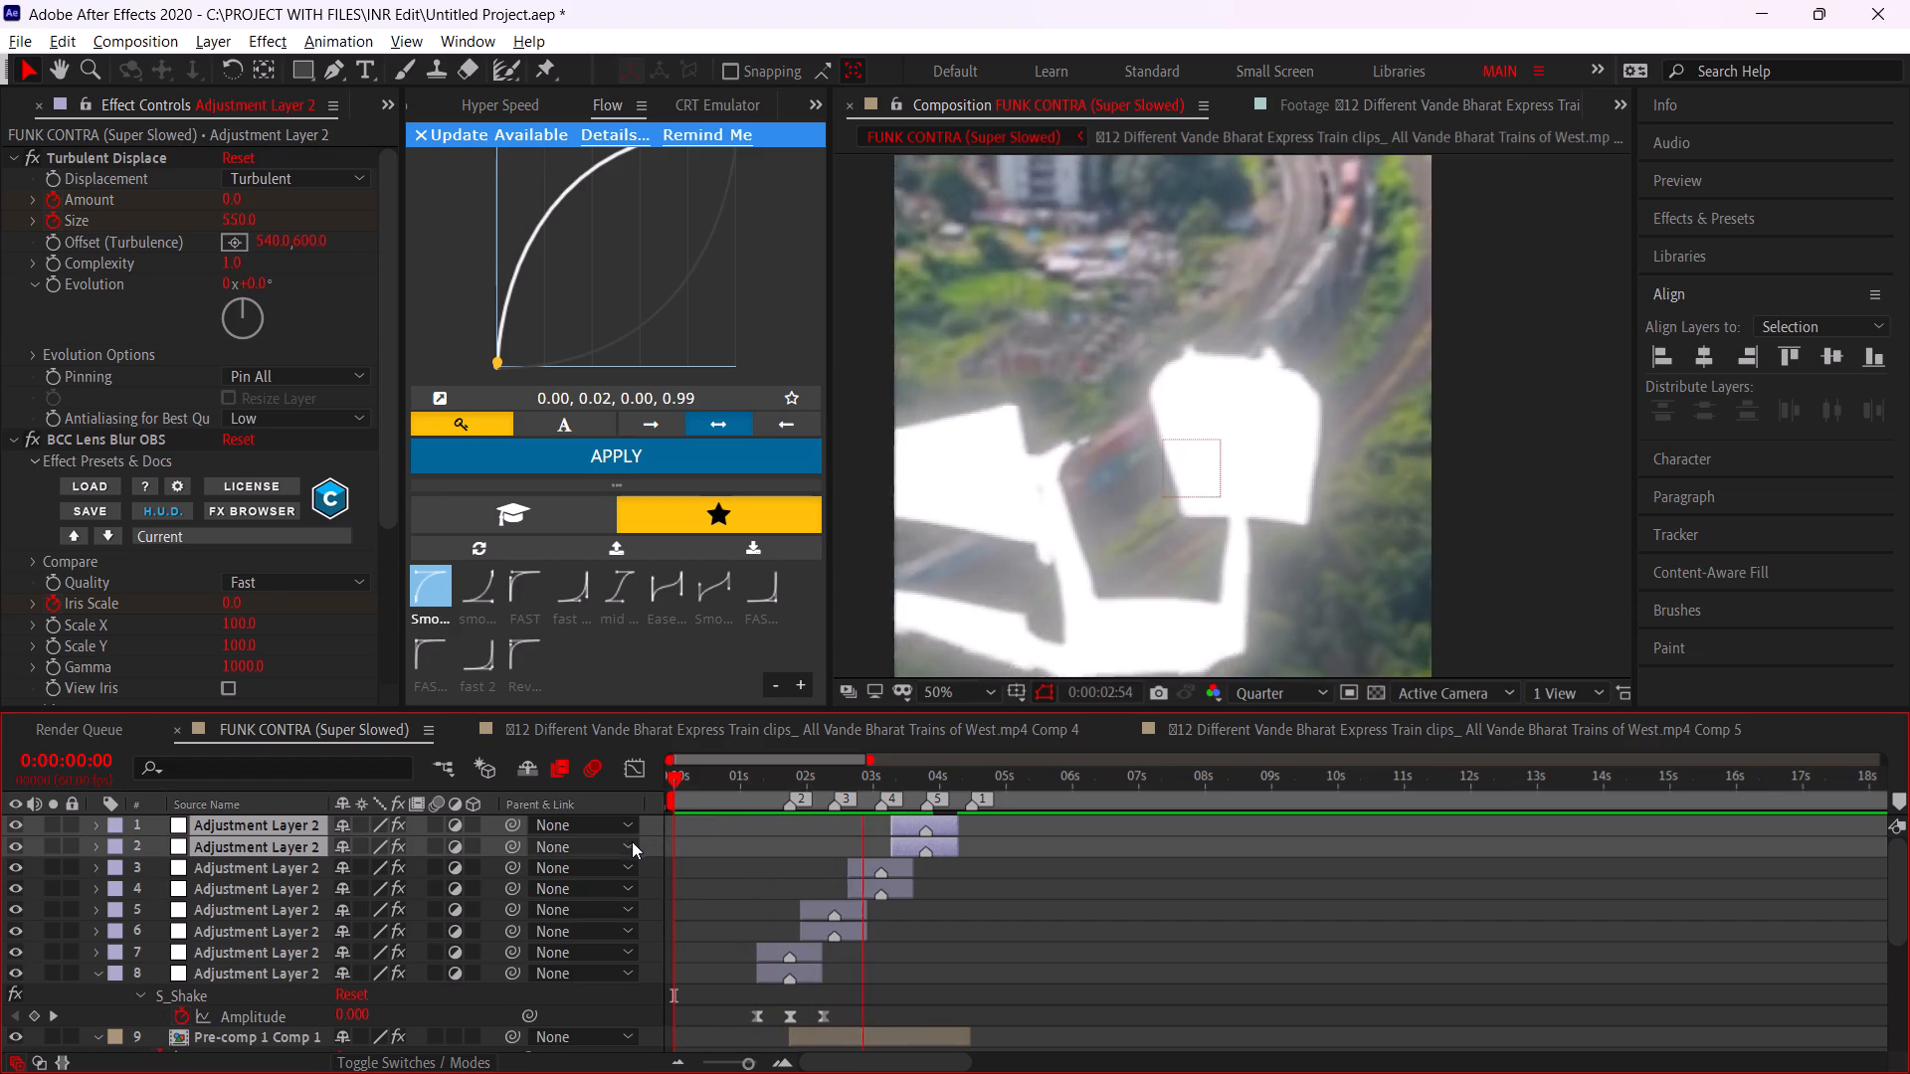
pyautogui.click(741, 804)
pyautogui.press('space')
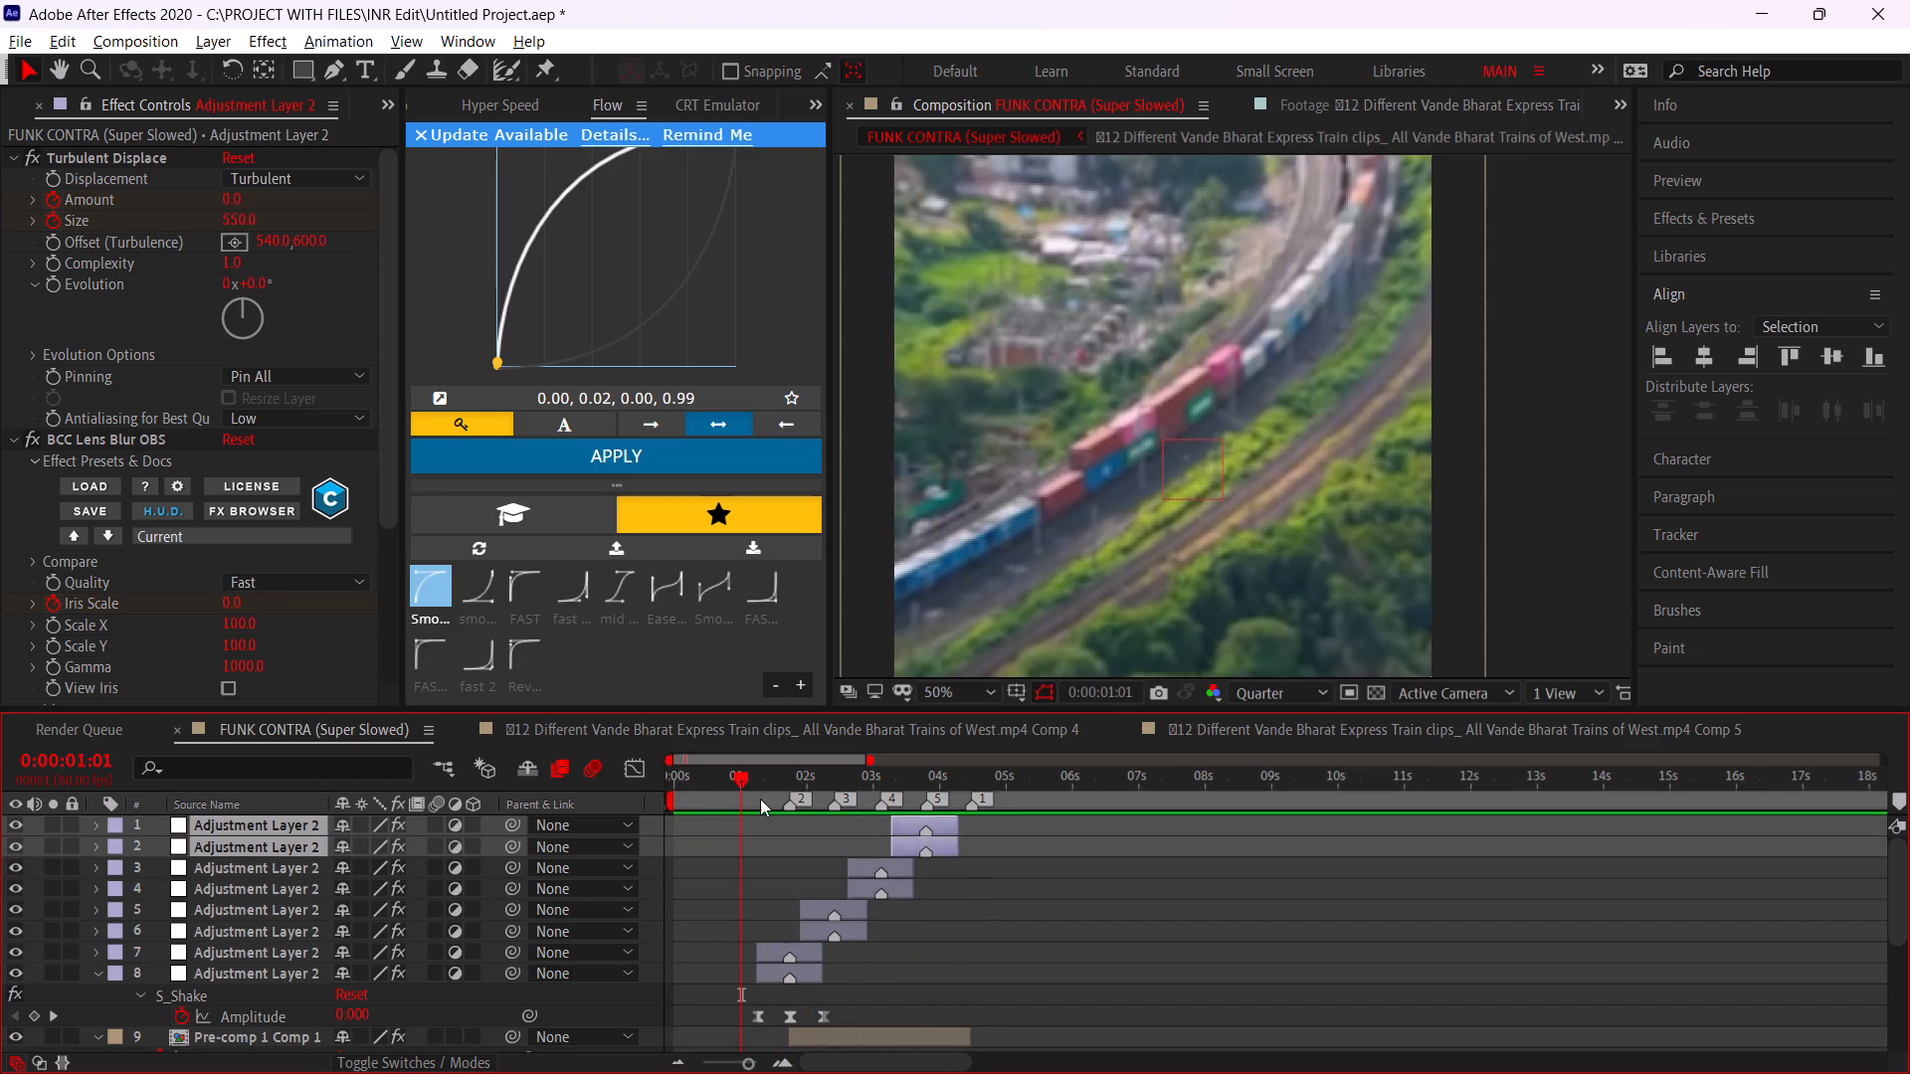
# Delete the lower of the two Adjustment Layer 2 copies around marker 5.
pyautogui.keyDown('alt'); pyautogui.scroll(2, 914, 854); pyautogui.keyUp('alt')
pyautogui.click(933, 779)
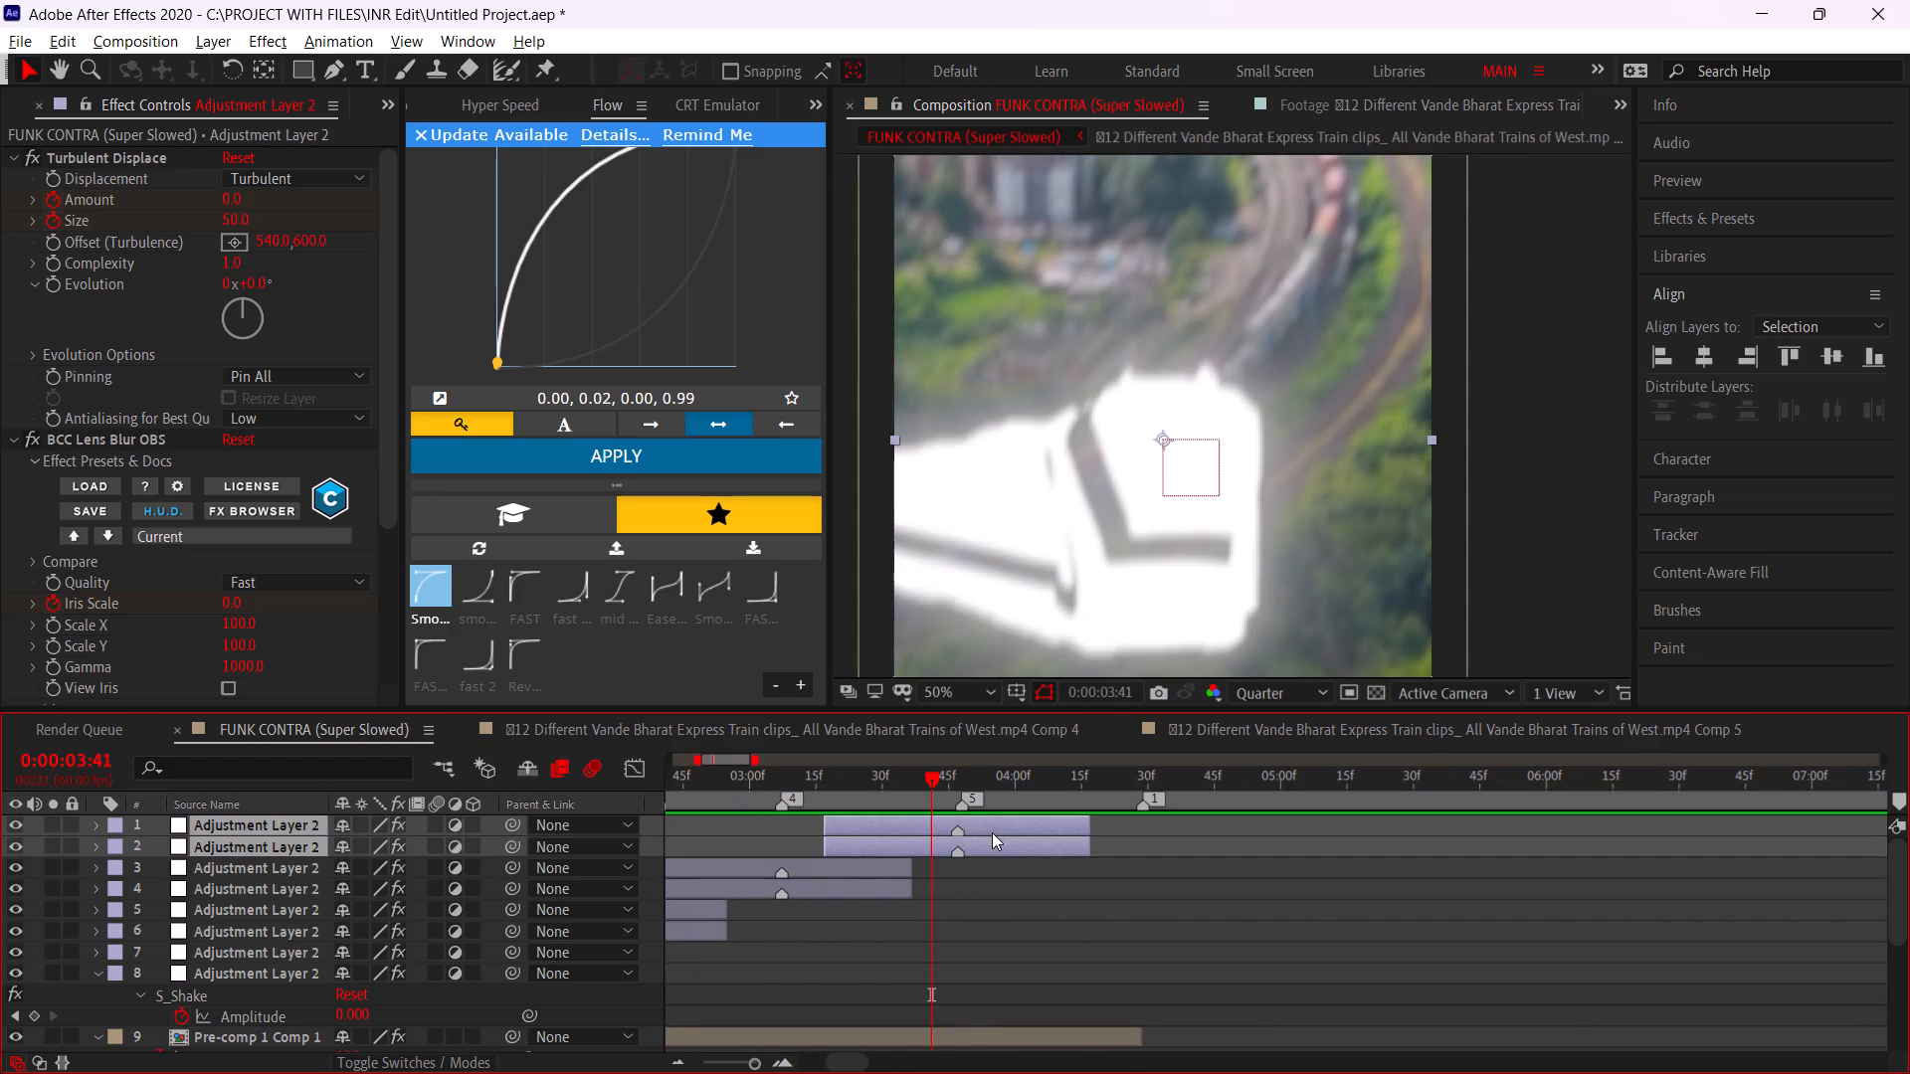
pyautogui.click(992, 832)
pyautogui.click(975, 876)
pyautogui.click(988, 839)
pyautogui.press('Delete')
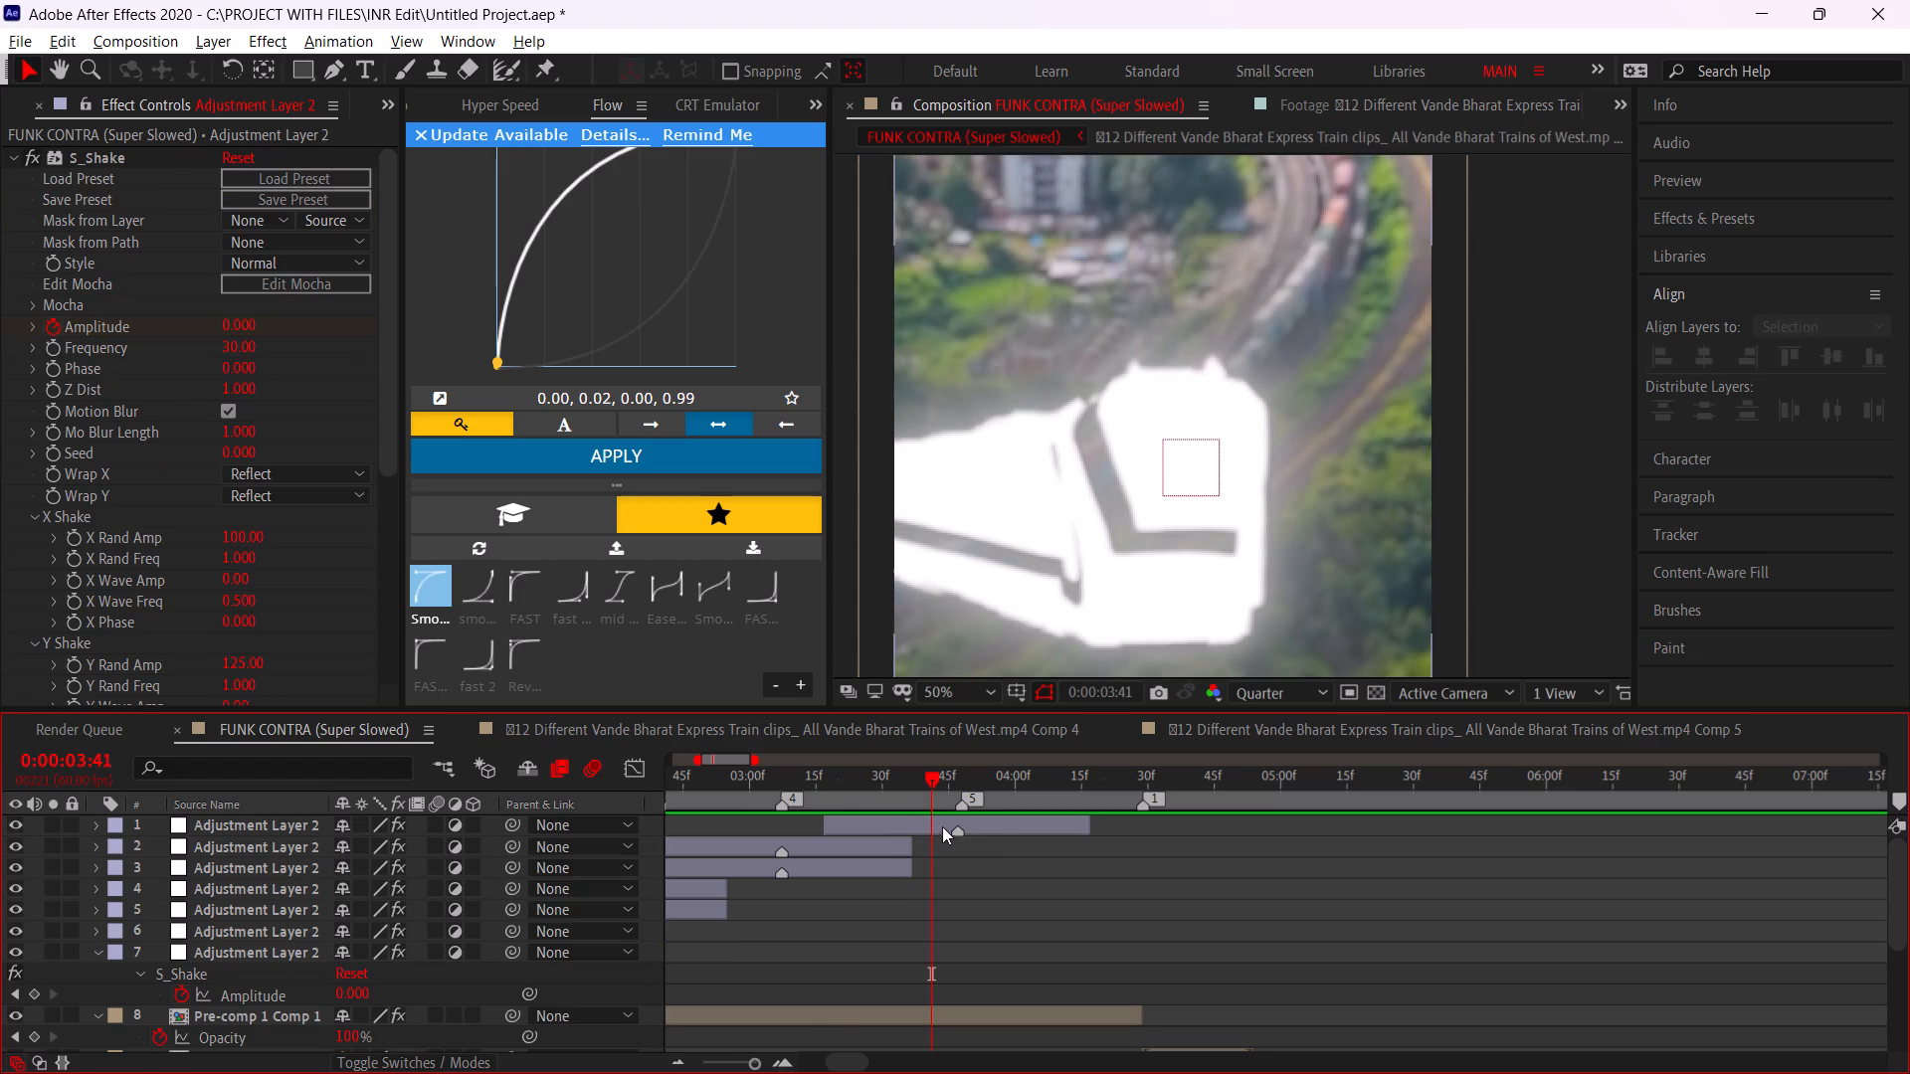
# Preview the composition from its start and from 0:00:00:46 to check the transitions across the markers.
pyautogui.keyDown('alt'); pyautogui.scroll(-2, 936, 835); pyautogui.keyUp('alt')
pyautogui.moveTo(797, 797); pyautogui.dragTo(731, 794)
pyautogui.press('space')
pyautogui.moveTo(767, 793); pyautogui.dragTo(700, 790)
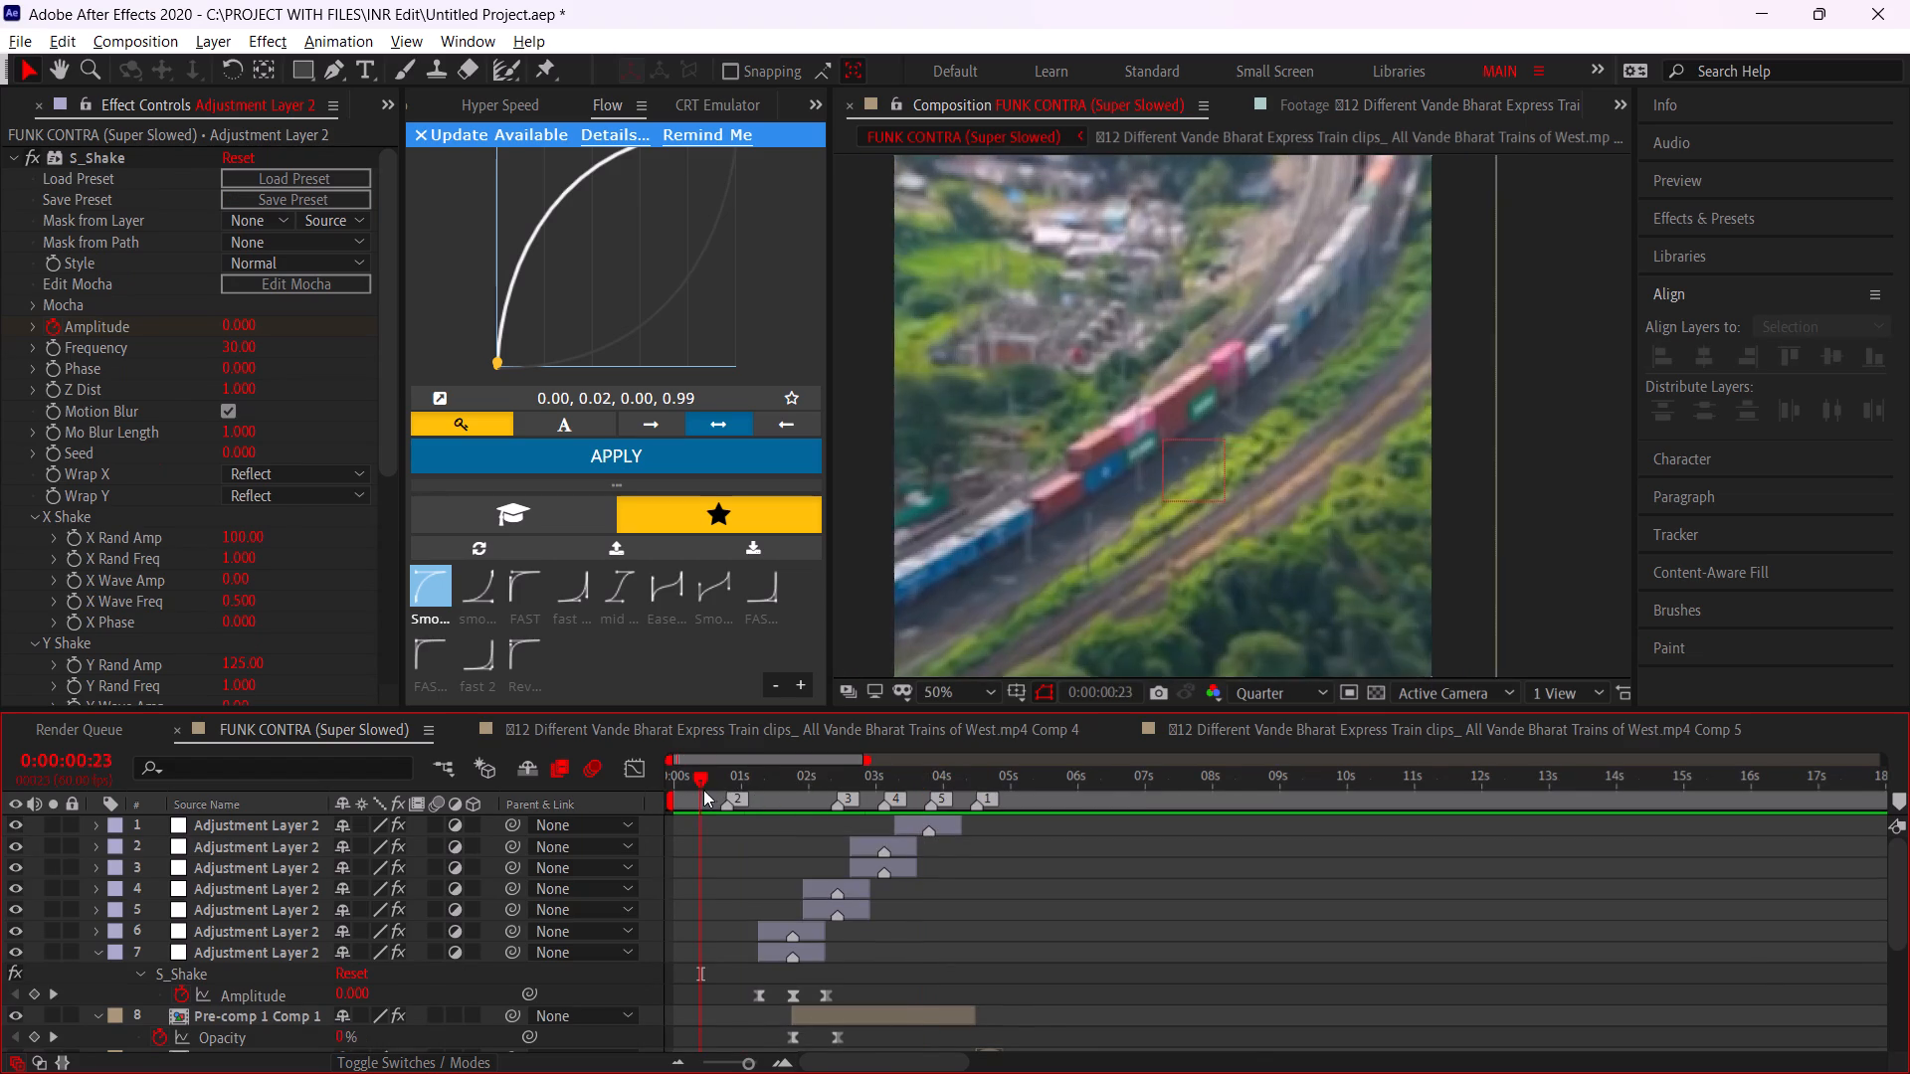
pyautogui.hotkey('ctrl', 'z')
pyautogui.moveTo(711, 789); pyautogui.dragTo(611, 797)
pyautogui.press('space')
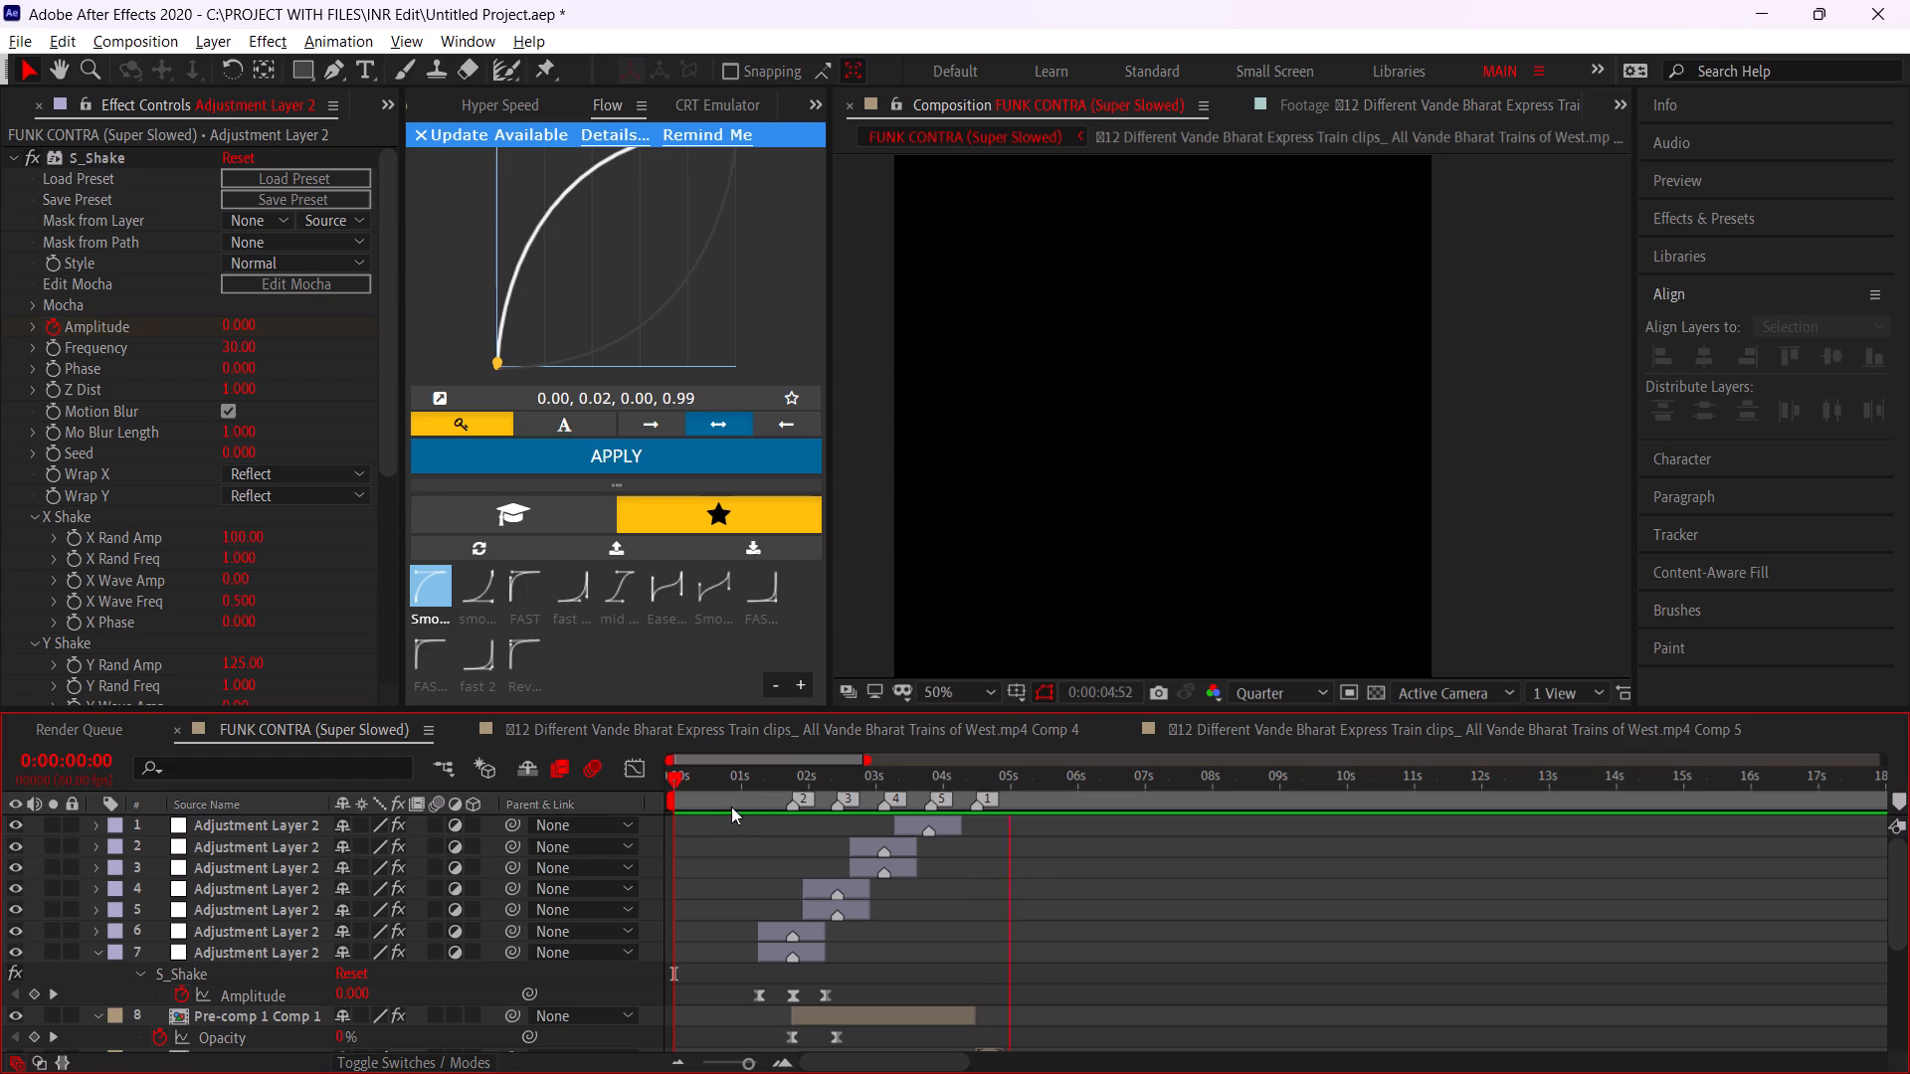
pyautogui.click(727, 793)
pyautogui.press('space')
# Remove the Turbulent Displace effect from the topmost Adjustment Layer 2 around marker 5.
pyautogui.keyDown('alt'); pyautogui.scroll(2, 907, 878); pyautogui.keyUp('alt')
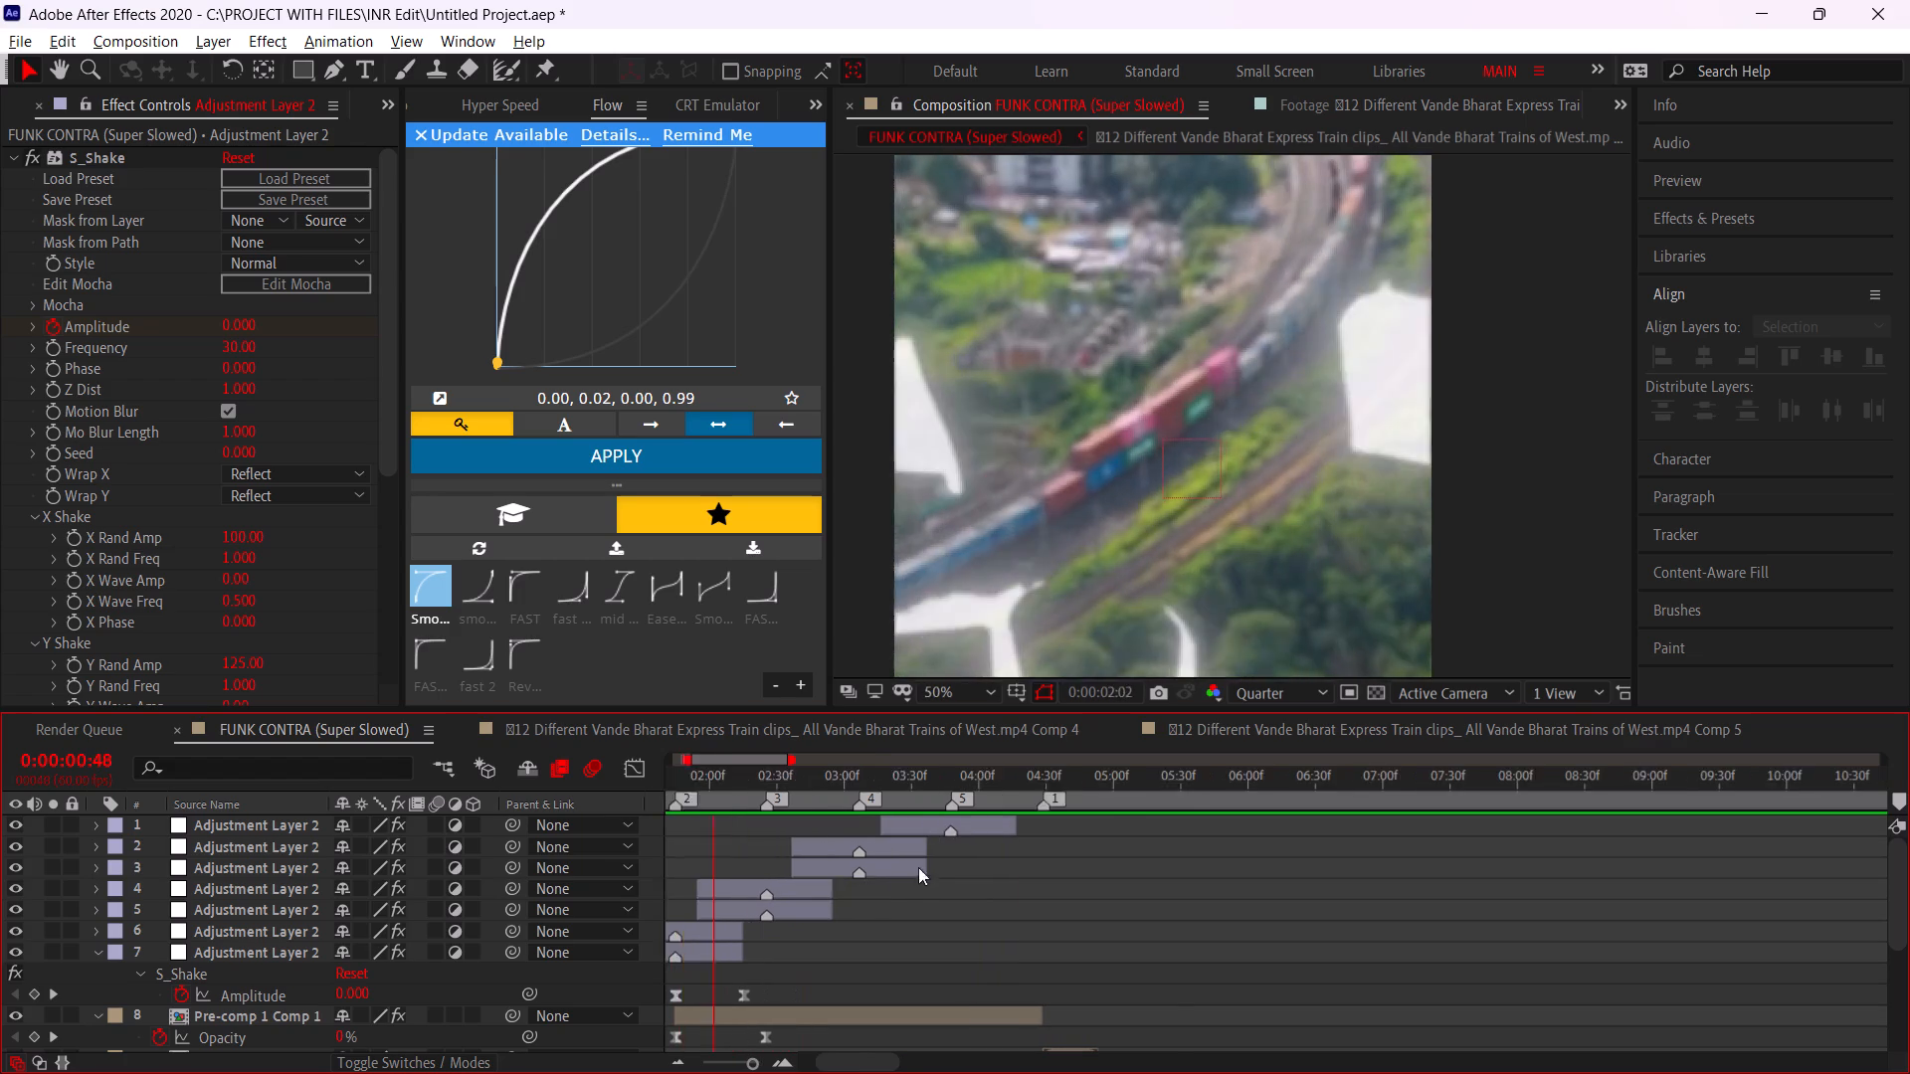
pyautogui.click(928, 798)
pyautogui.click(956, 819)
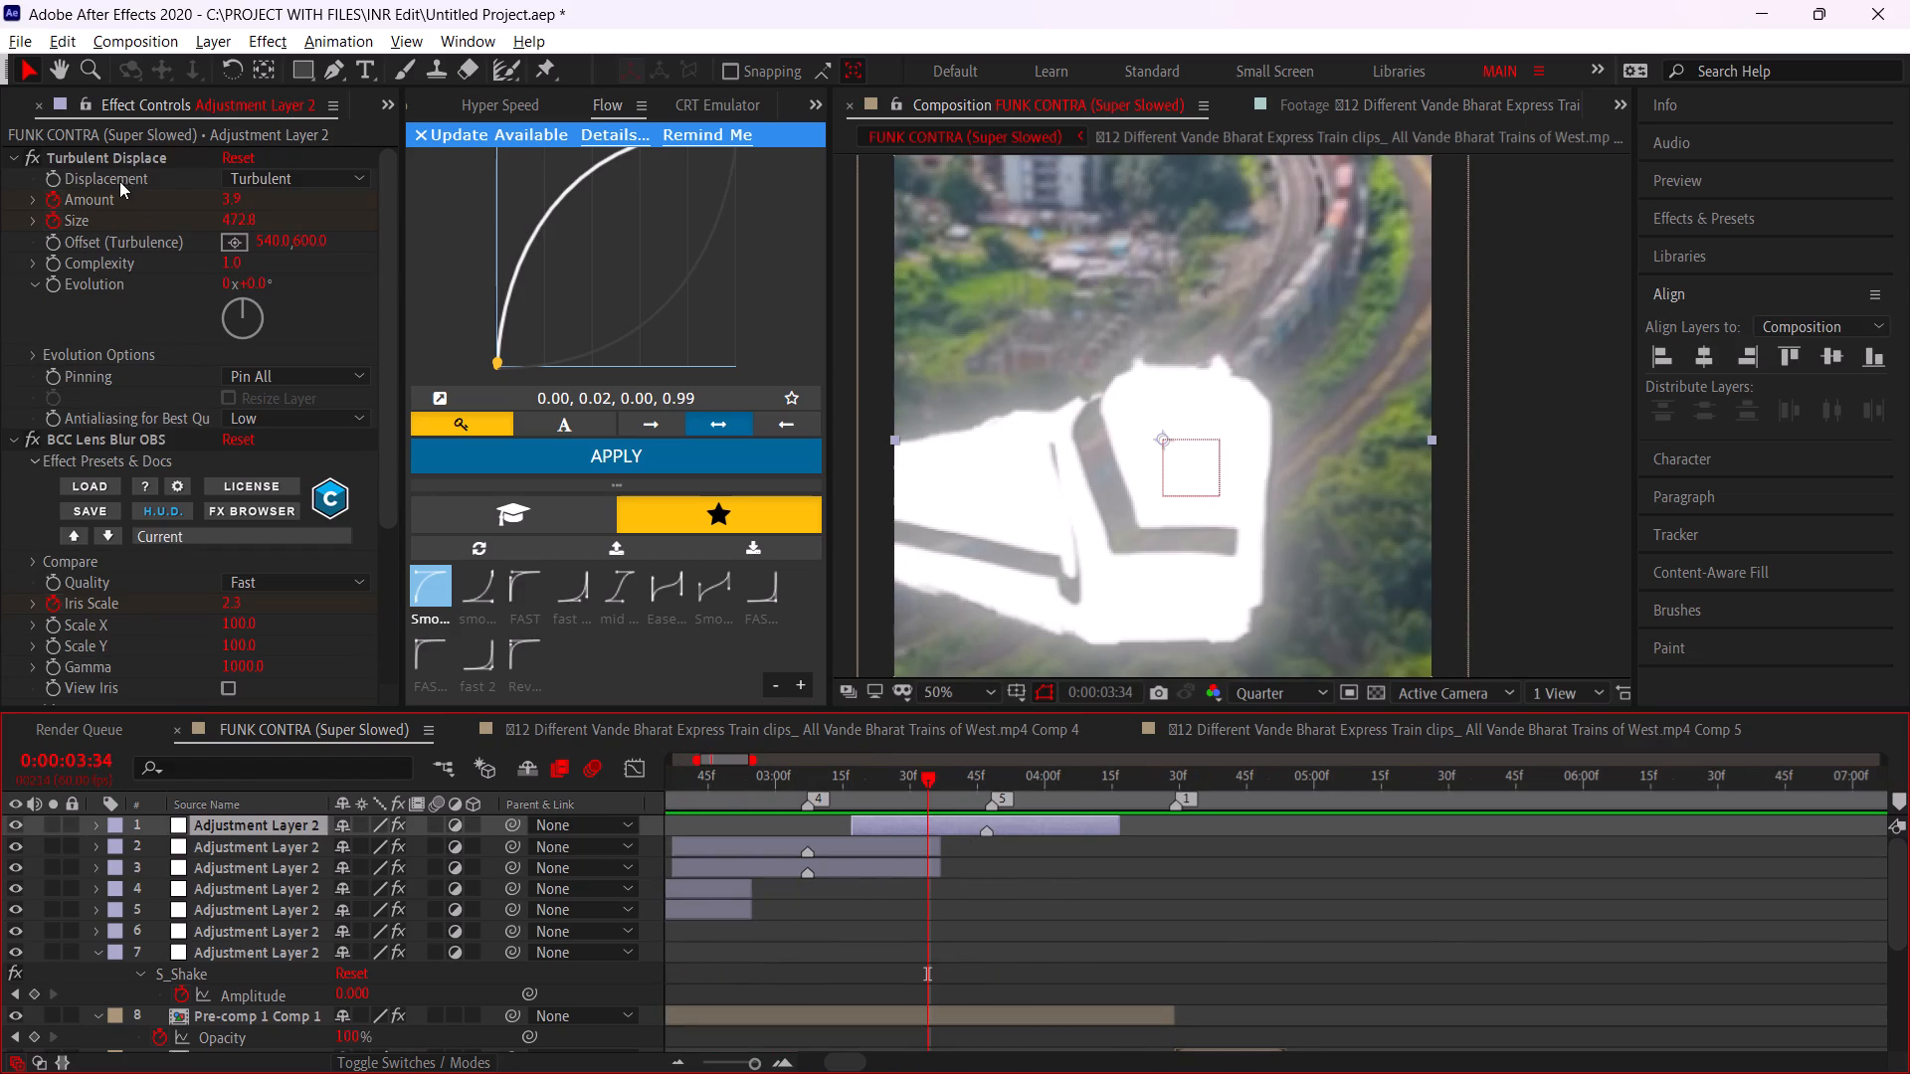
pyautogui.click(123, 165)
pyautogui.press('Delete')
# Preview the composition from its start and from 0:00:01:07 to check the lighter marker 5 transition.
pyautogui.keyDown('alt'); pyautogui.scroll(-3, 1028, 846); pyautogui.keyUp('alt')
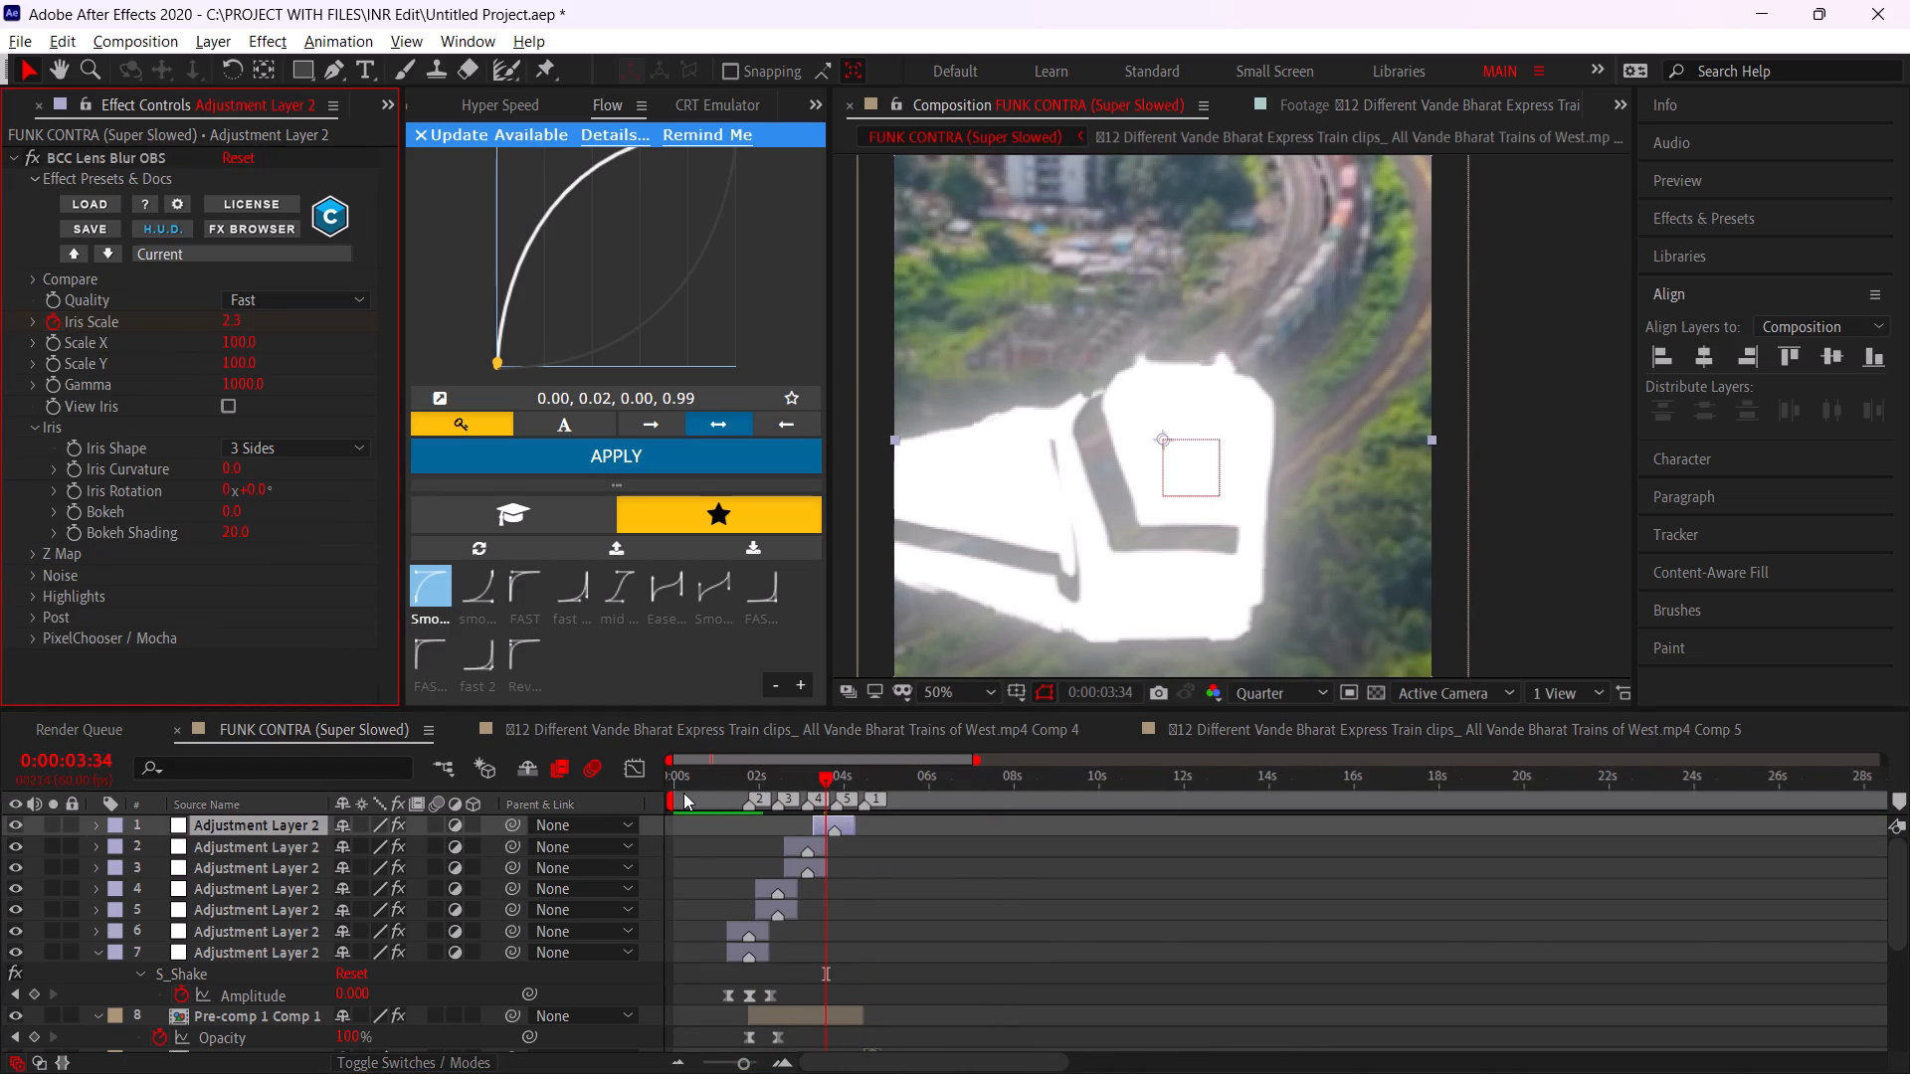
pyautogui.moveTo(699, 793); pyautogui.dragTo(582, 811)
pyautogui.press('space')
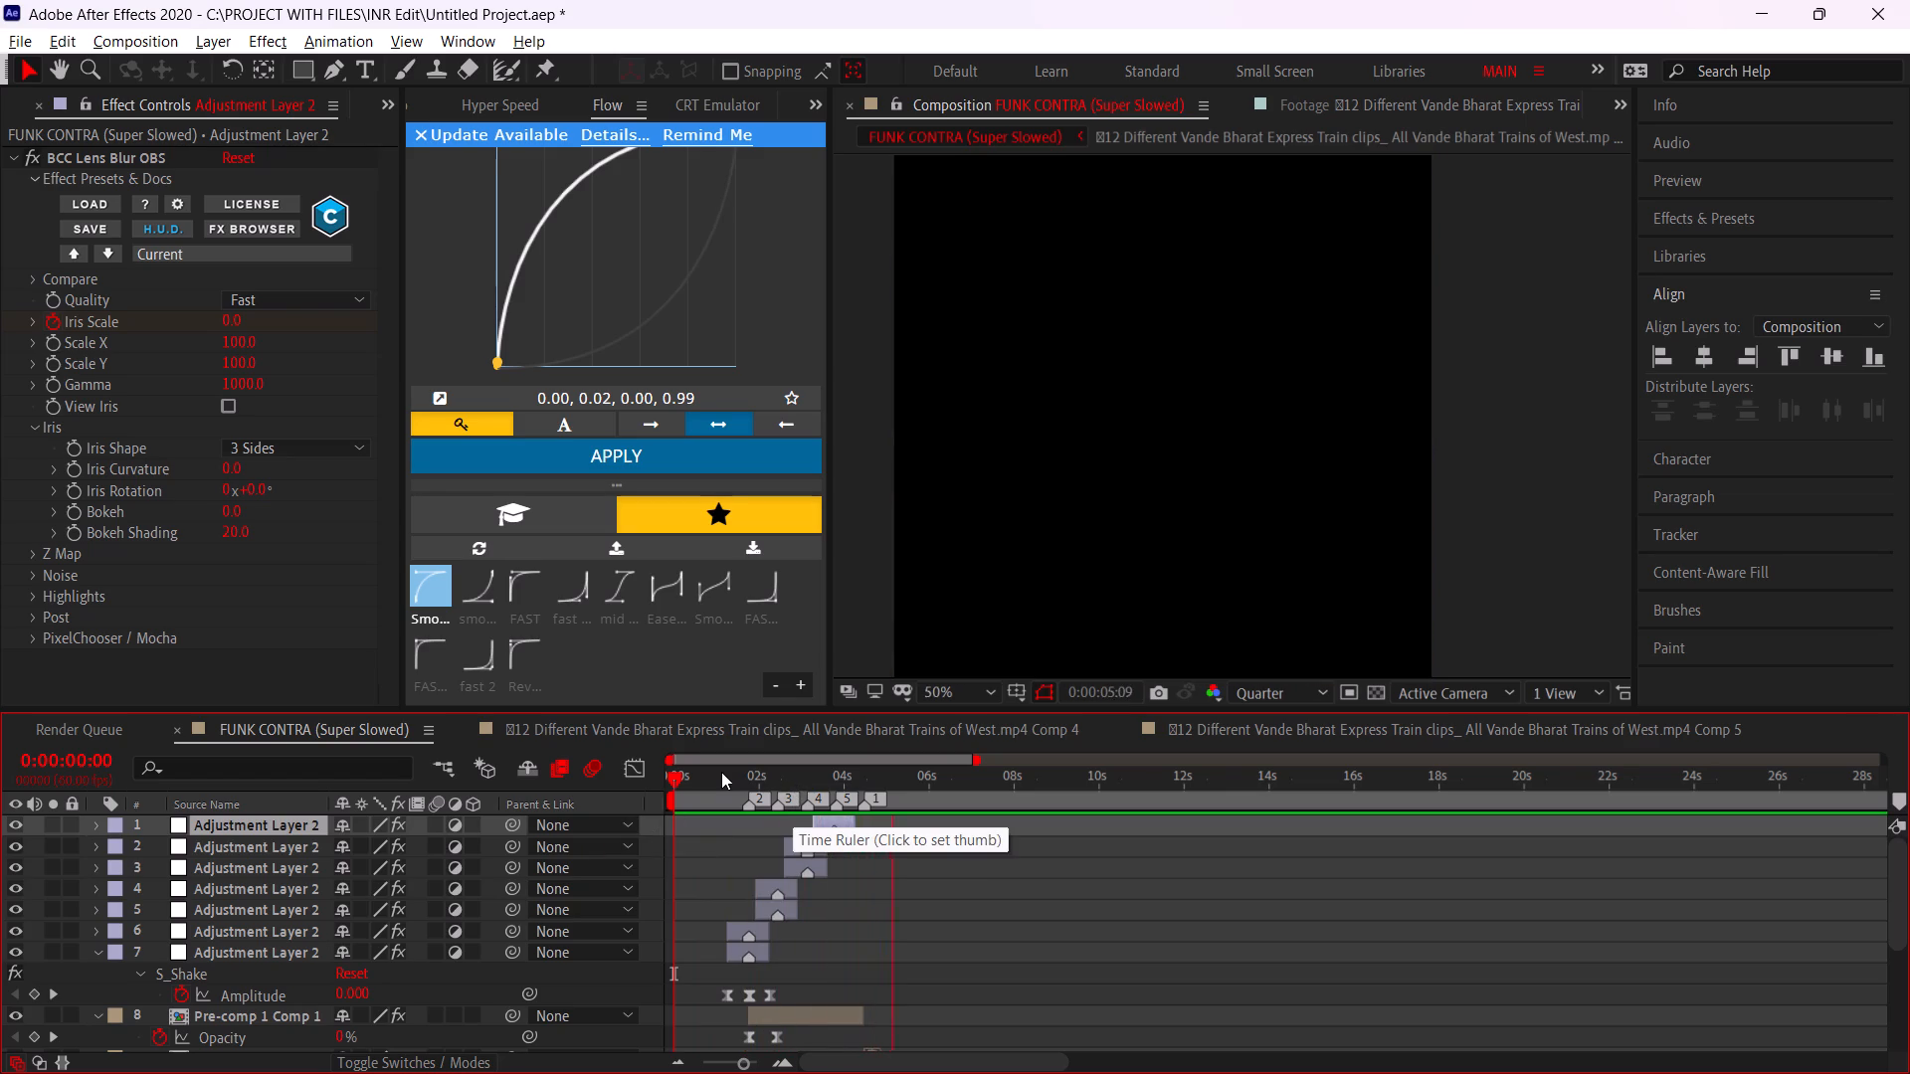
pyautogui.click(721, 772)
pyautogui.press('space')
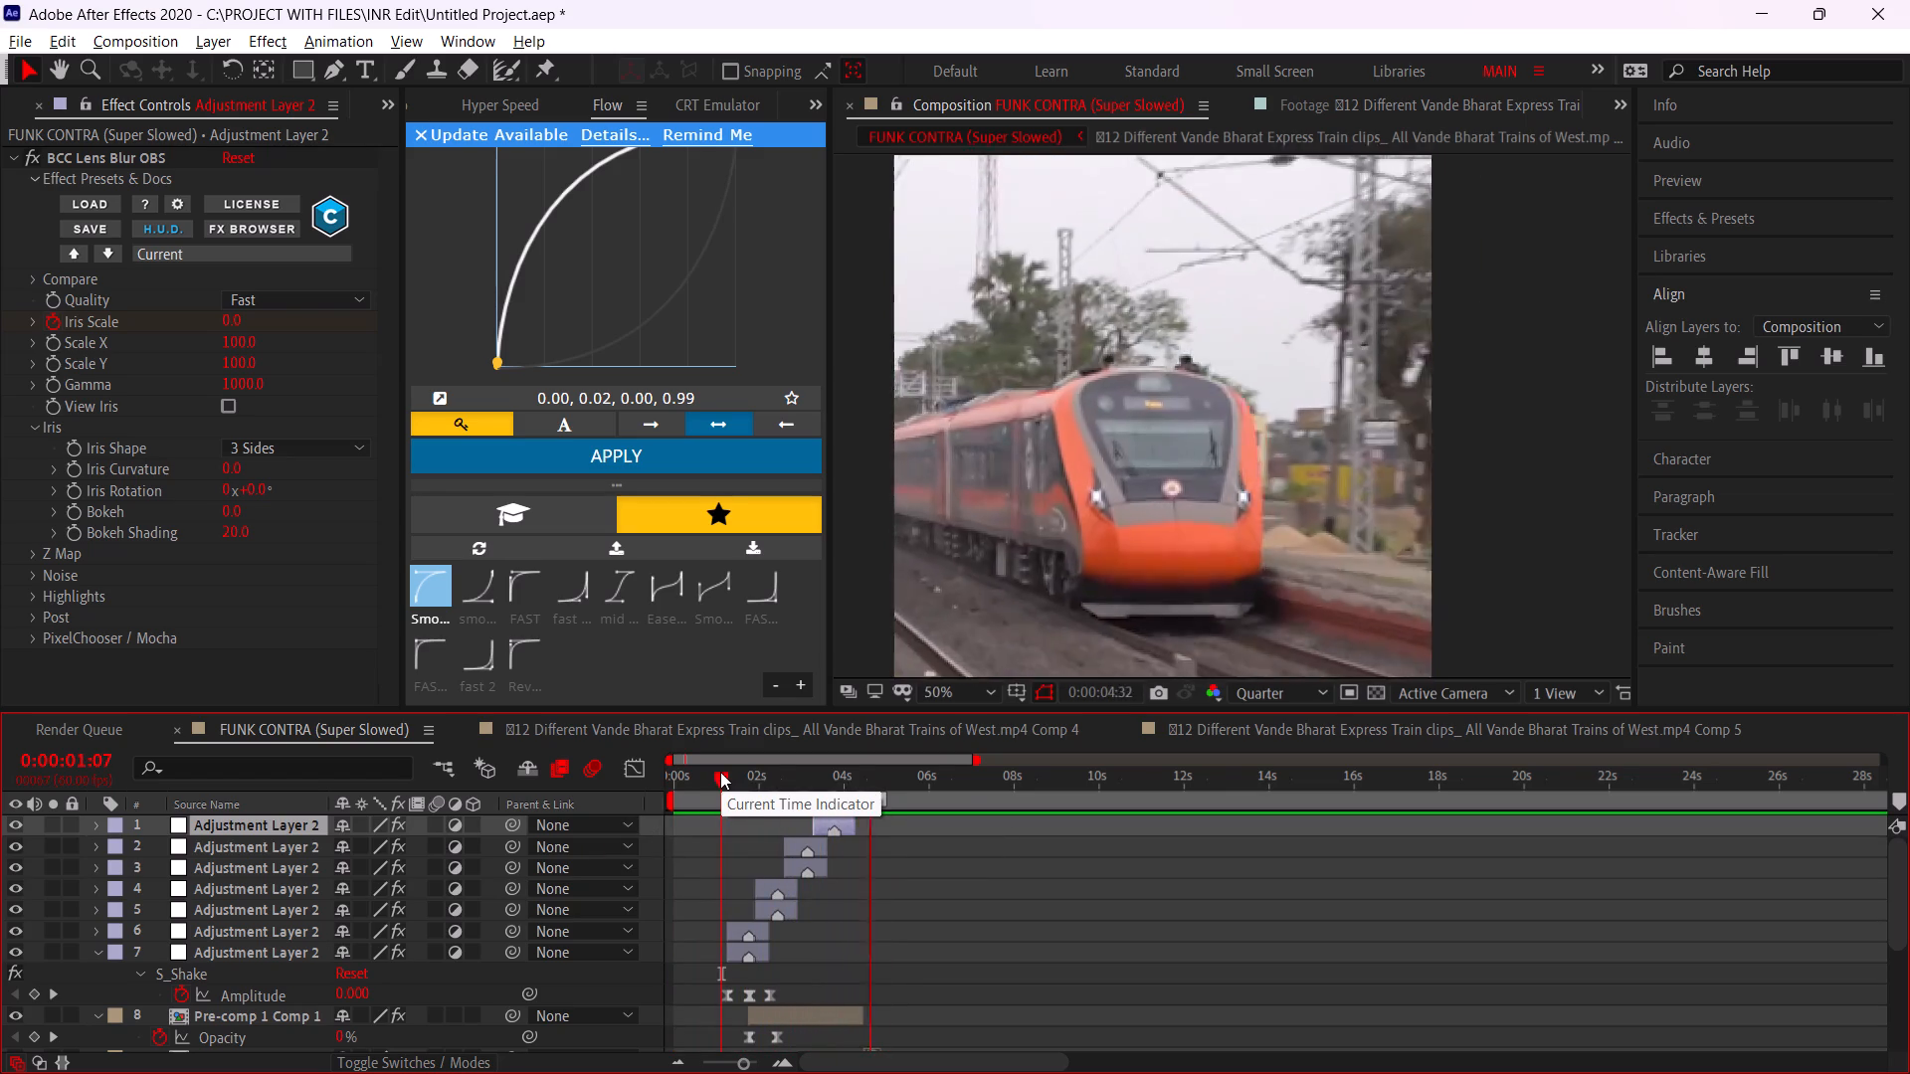
pyautogui.click(717, 783)
pyautogui.press('space')
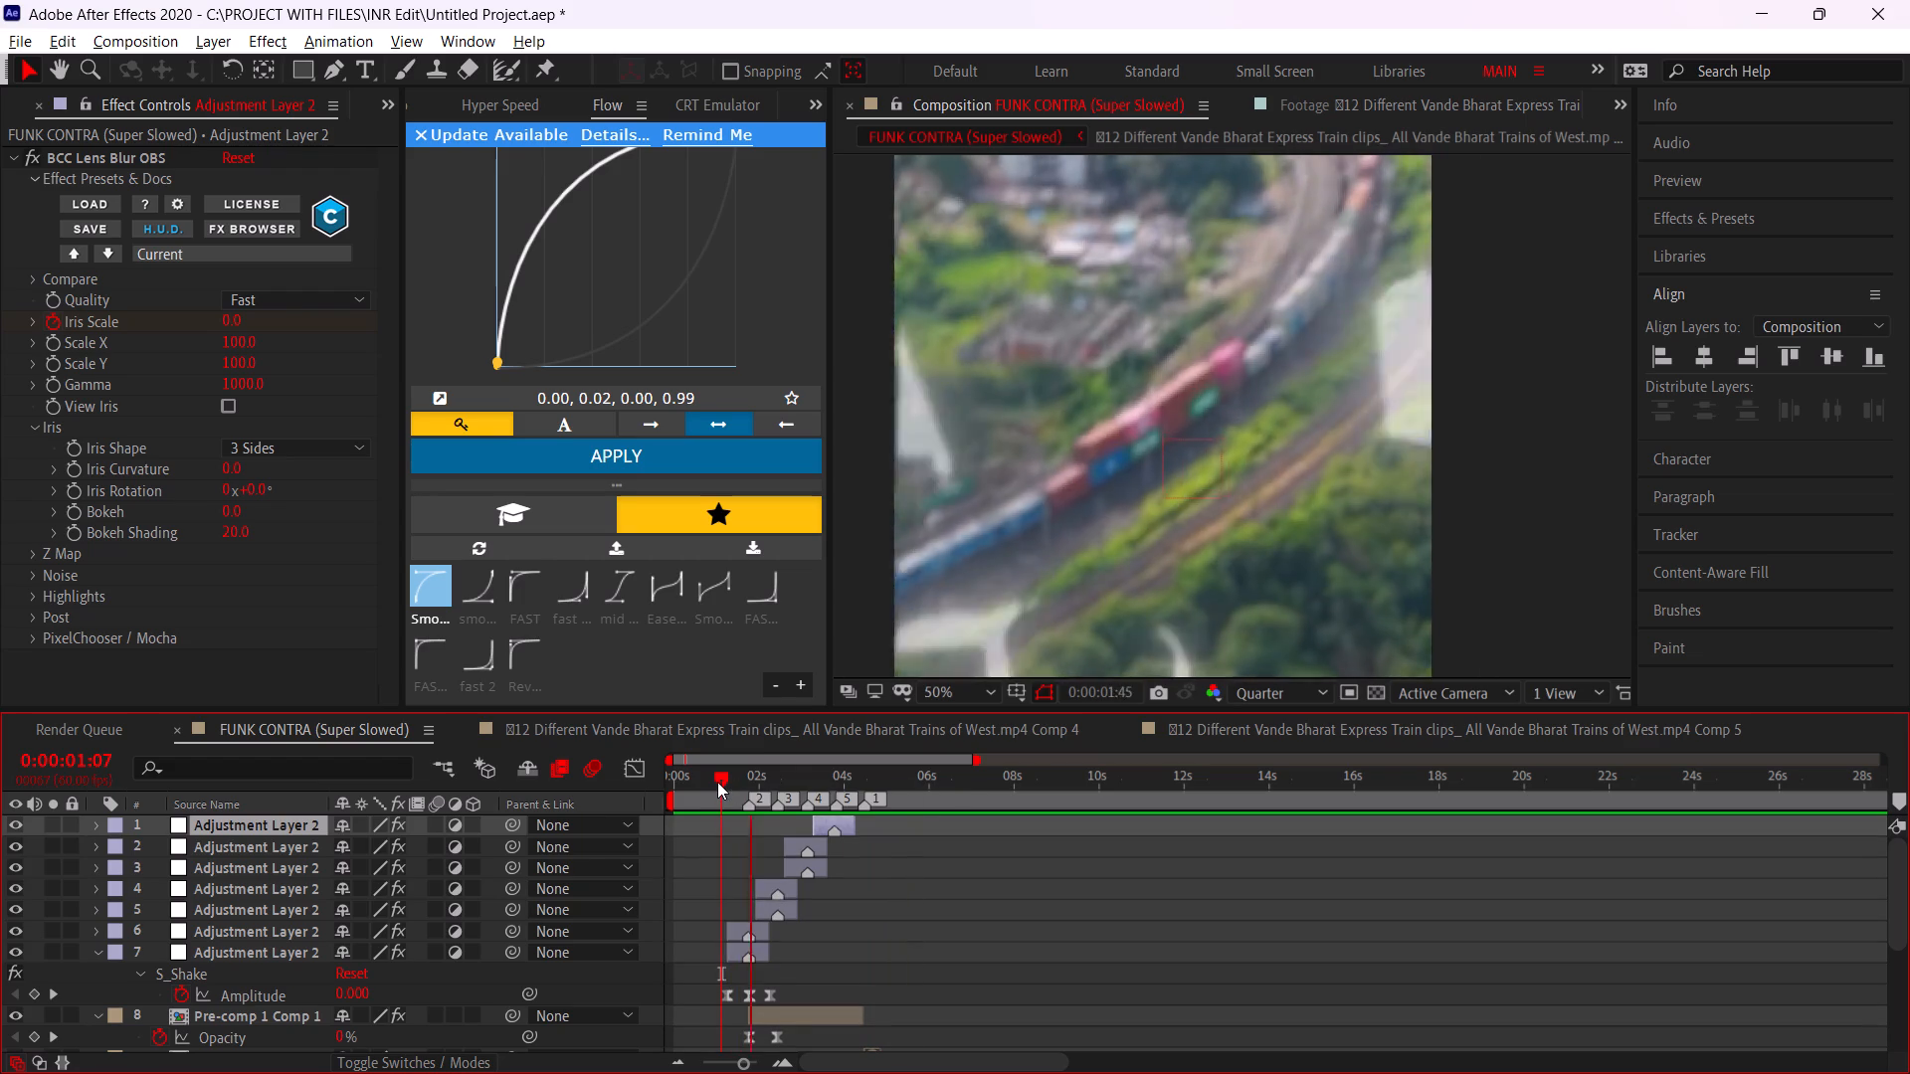
pyautogui.click(717, 782)
# Reveal Pre-comp 1 Comp 1's keyframes, add a Time Remap keyframe at 0:00:02:36 and move it onto the existing keyframe at marker 4.
pyautogui.keyDown('alt'); pyautogui.scroll(2, 716, 921); pyautogui.keyUp('alt')
pyautogui.scroll(-2, 773, 913)
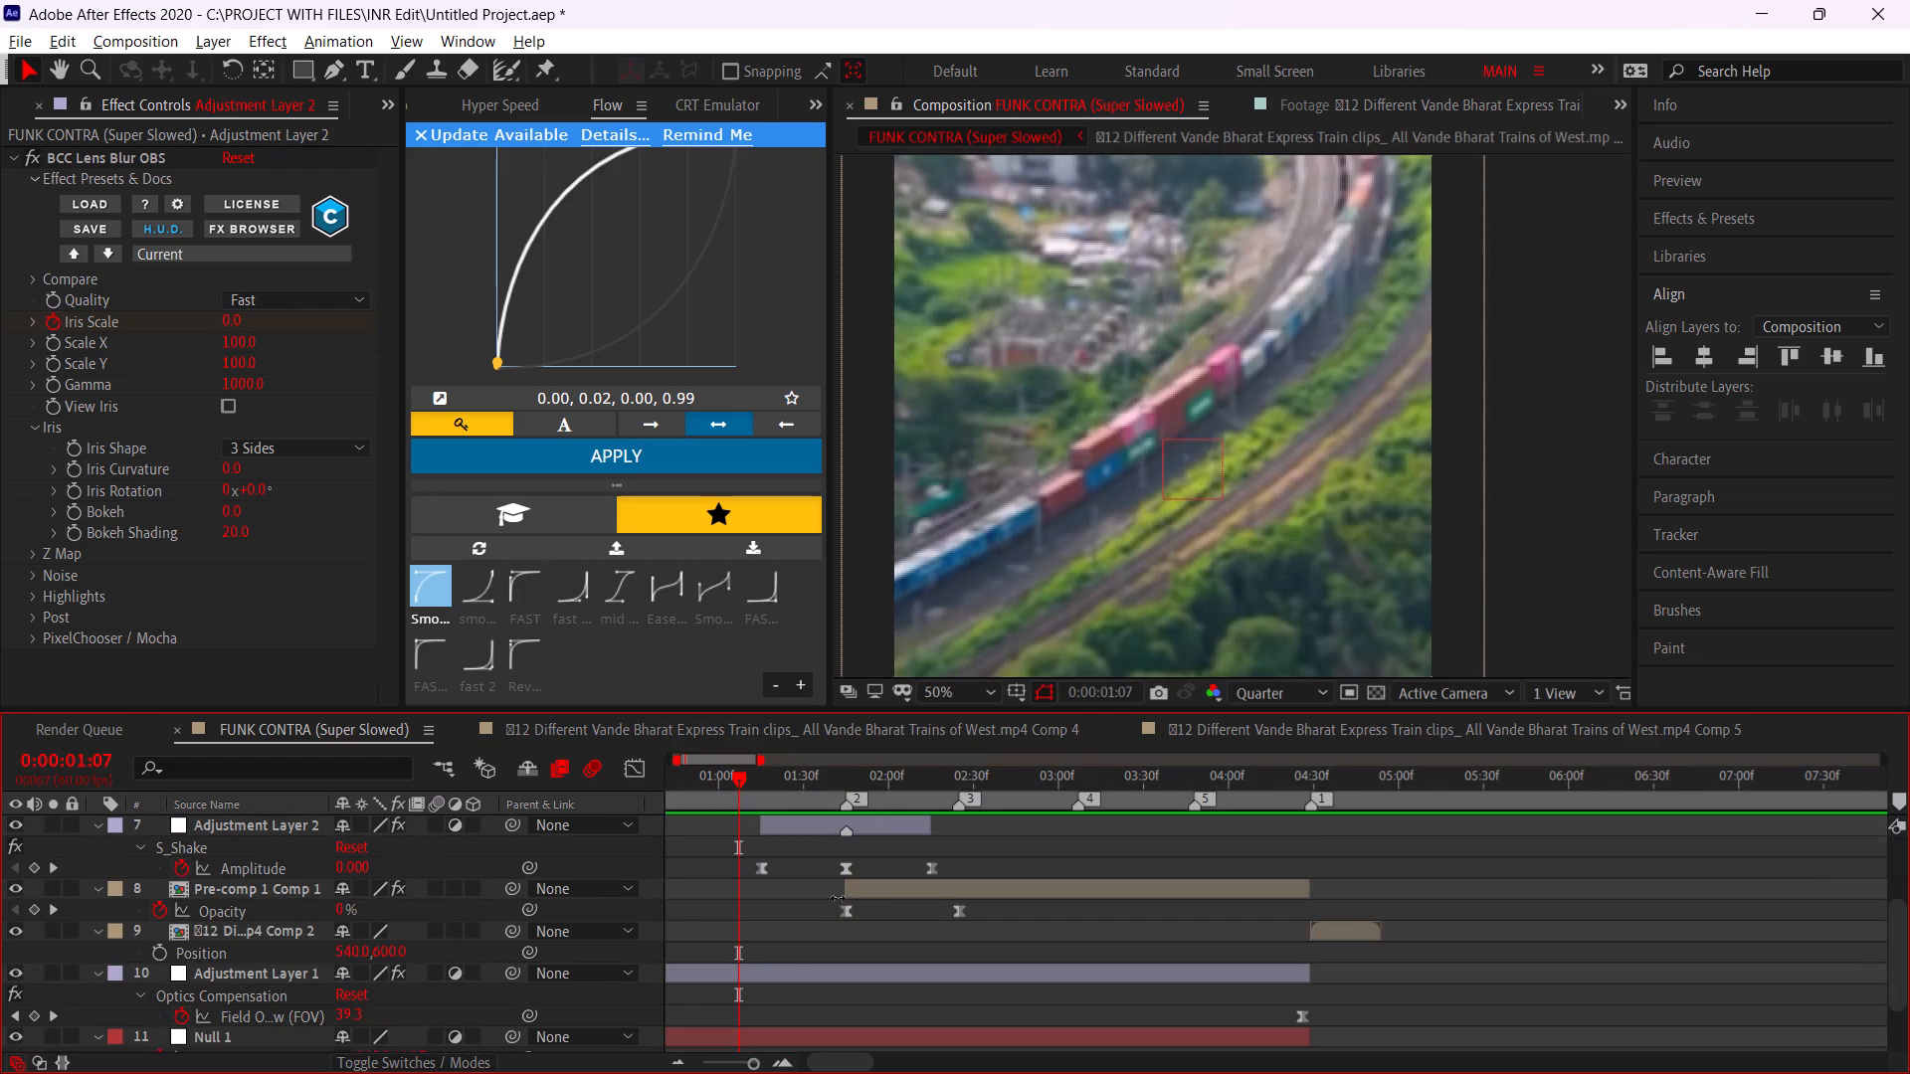
pyautogui.click(892, 894)
pyautogui.press('u')
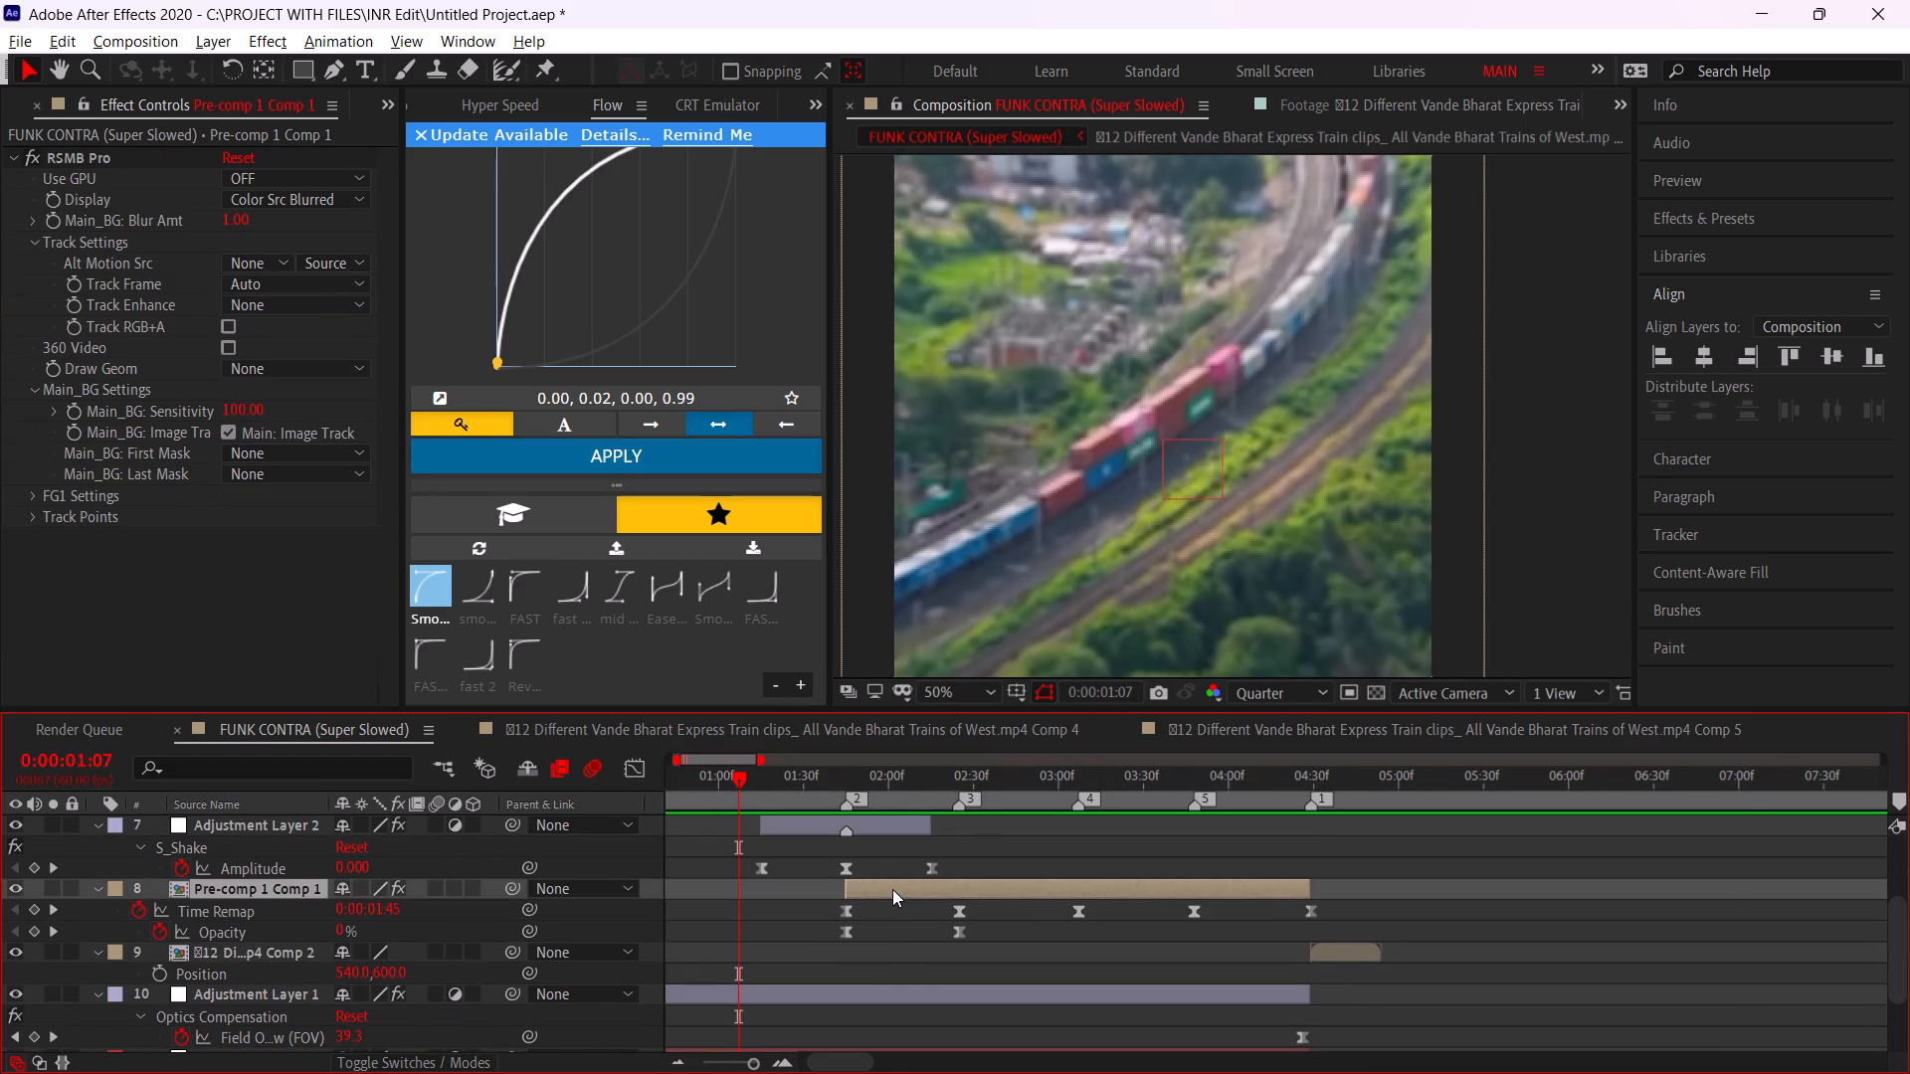
pyautogui.keyDown('alt'); pyautogui.scroll(1, 890, 891); pyautogui.keyUp('alt')
pyautogui.moveTo(863, 775); pyautogui.dragTo(1017, 811)
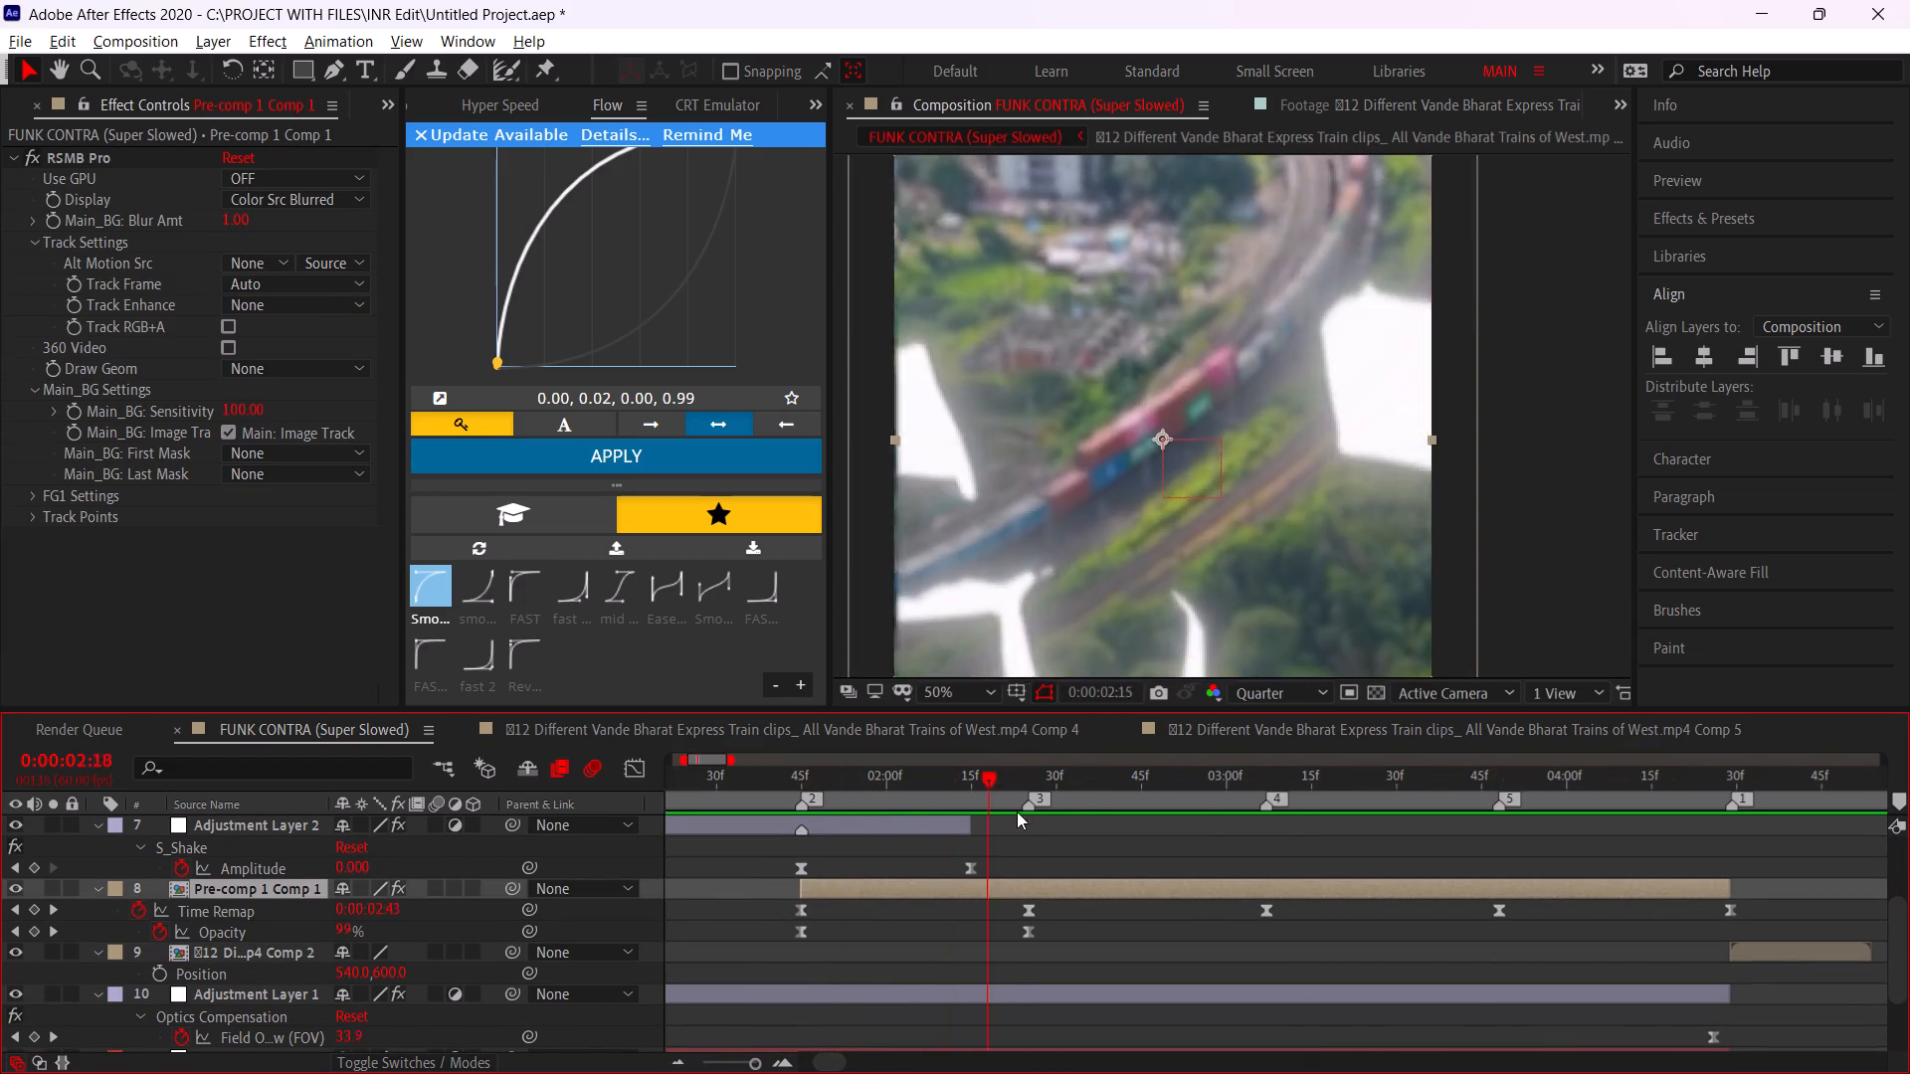
pyautogui.moveTo(1017, 811); pyautogui.dragTo(1078, 830)
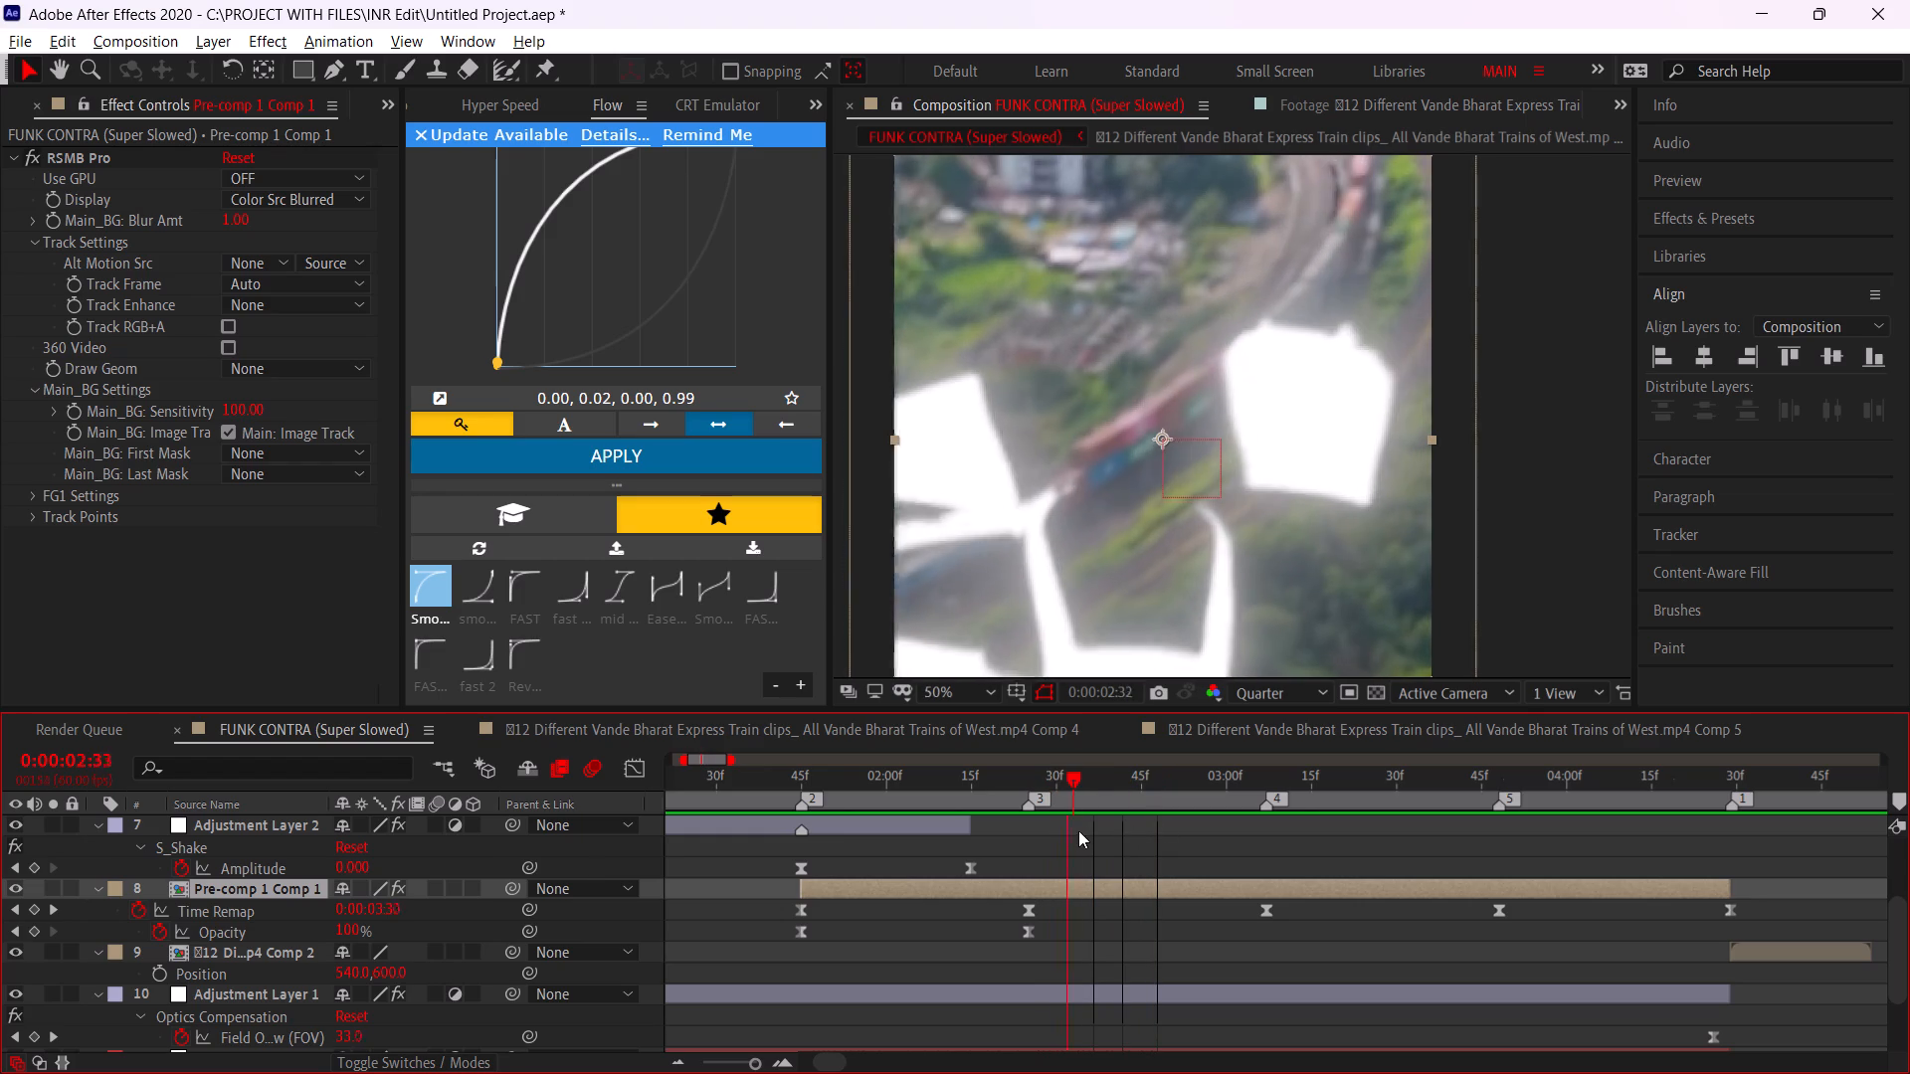
pyautogui.moveTo(1078, 830); pyautogui.dragTo(1093, 831)
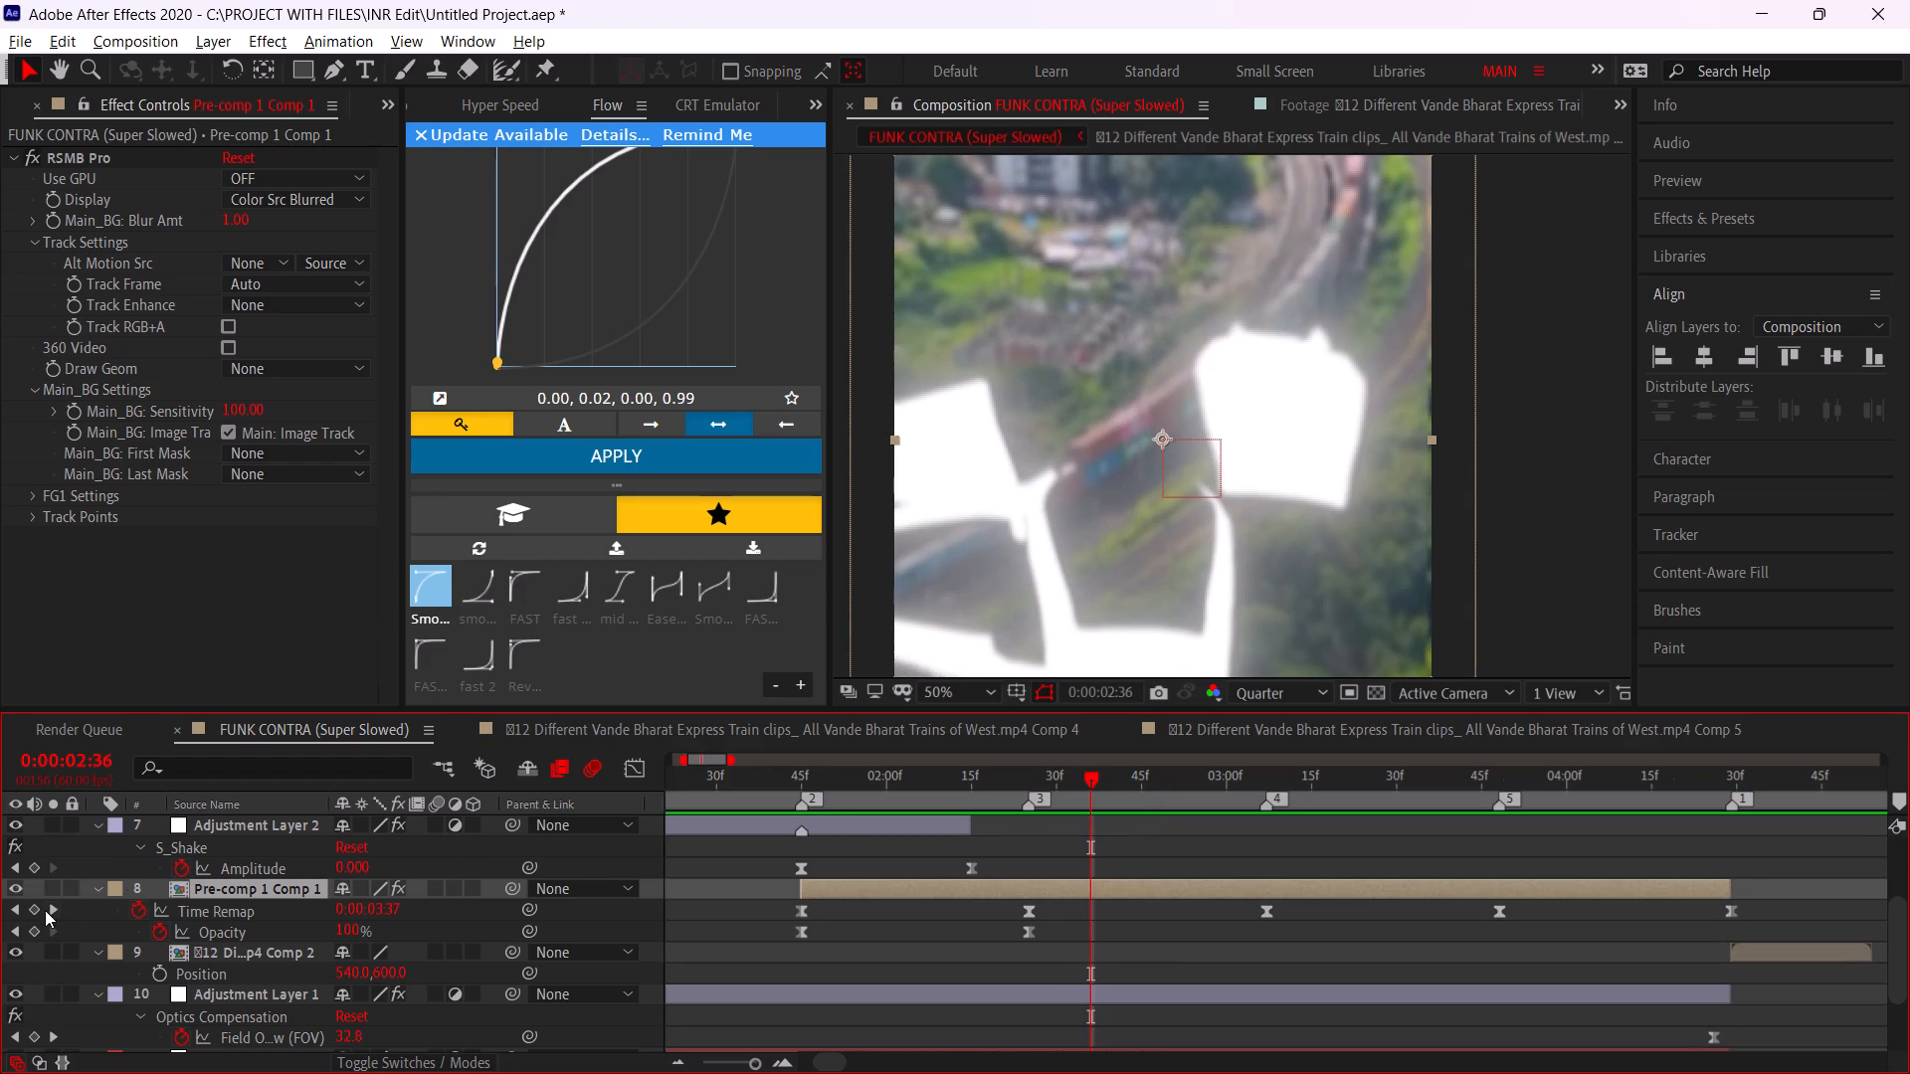
pyautogui.click(36, 908)
pyautogui.moveTo(1093, 907); pyautogui.dragTo(1268, 940)
# Add a Time Remap keyframe to Pre-comp 1 Comp 1 at 0:00:03:20 and move it onto the existing keyframe at marker 5.
pyautogui.moveTo(1311, 787); pyautogui.dragTo(1363, 826)
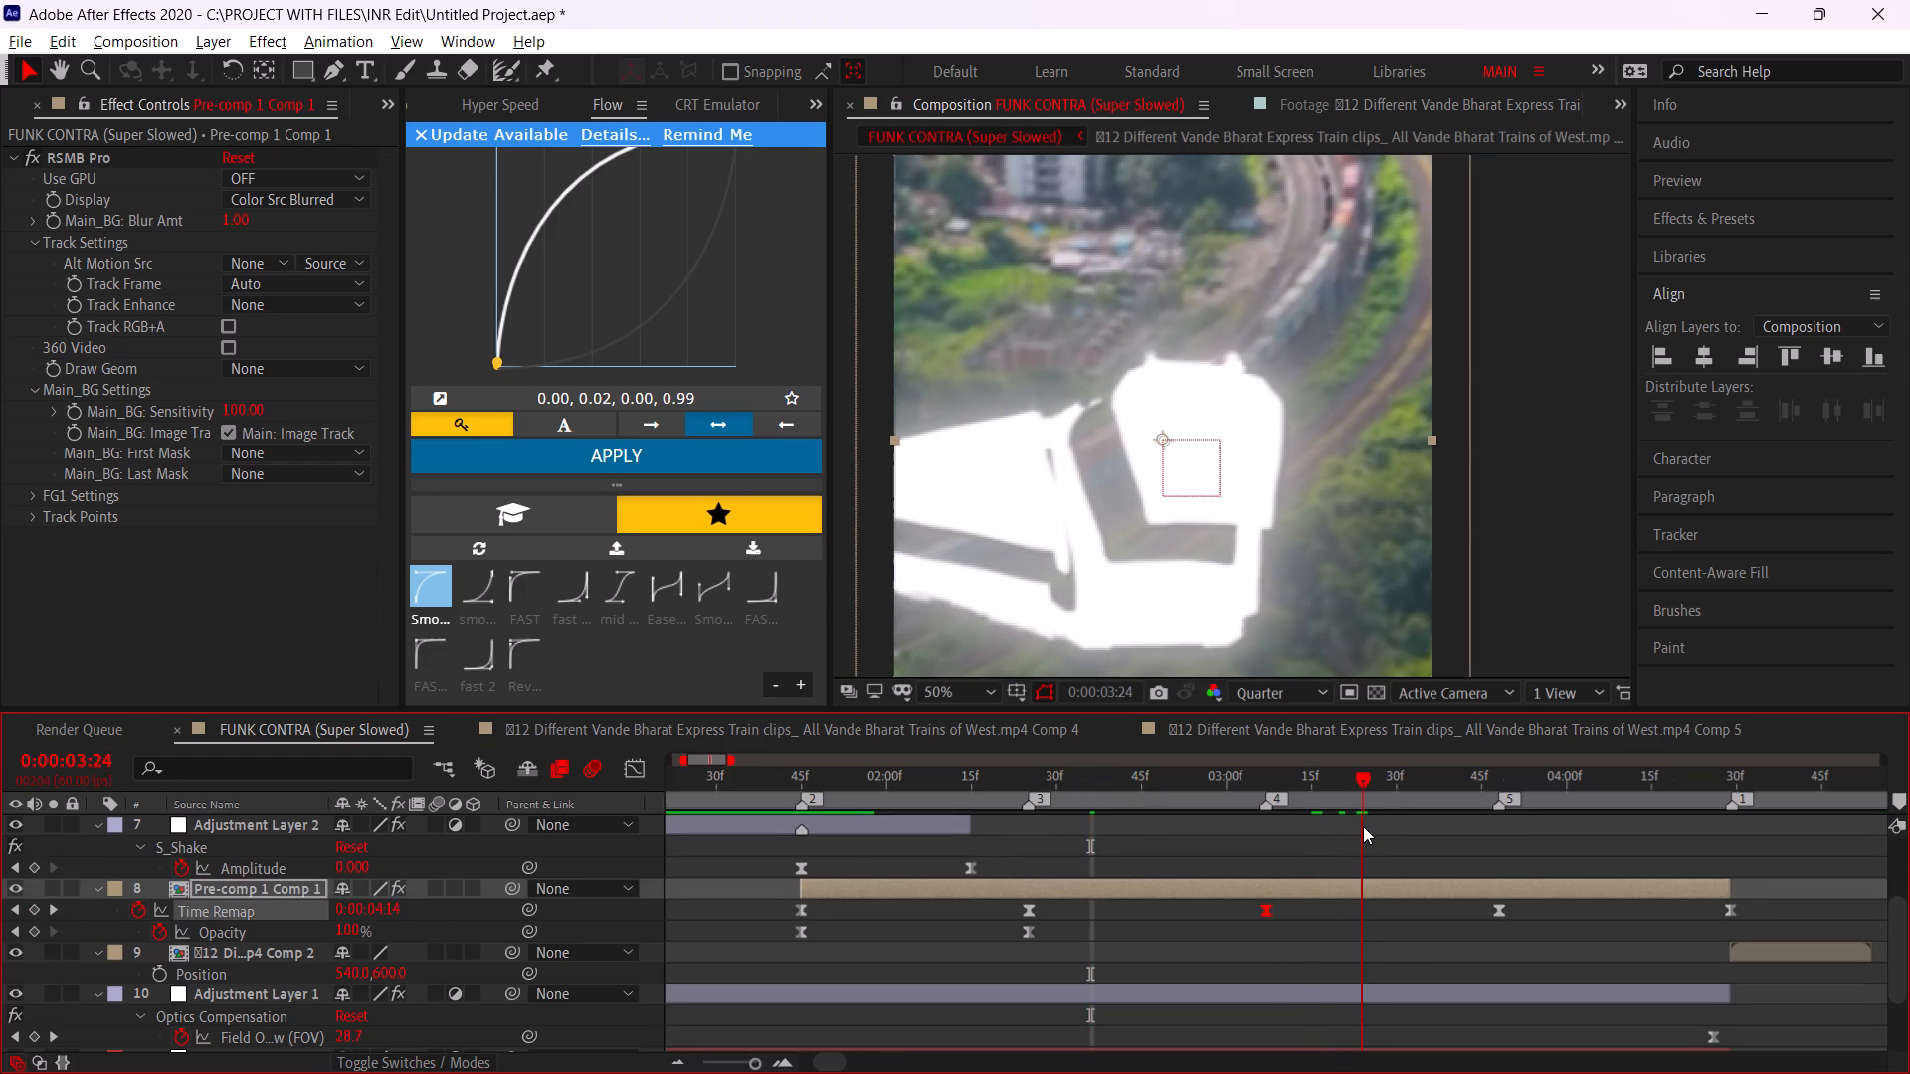
pyautogui.moveTo(1363, 826); pyautogui.dragTo(1371, 826)
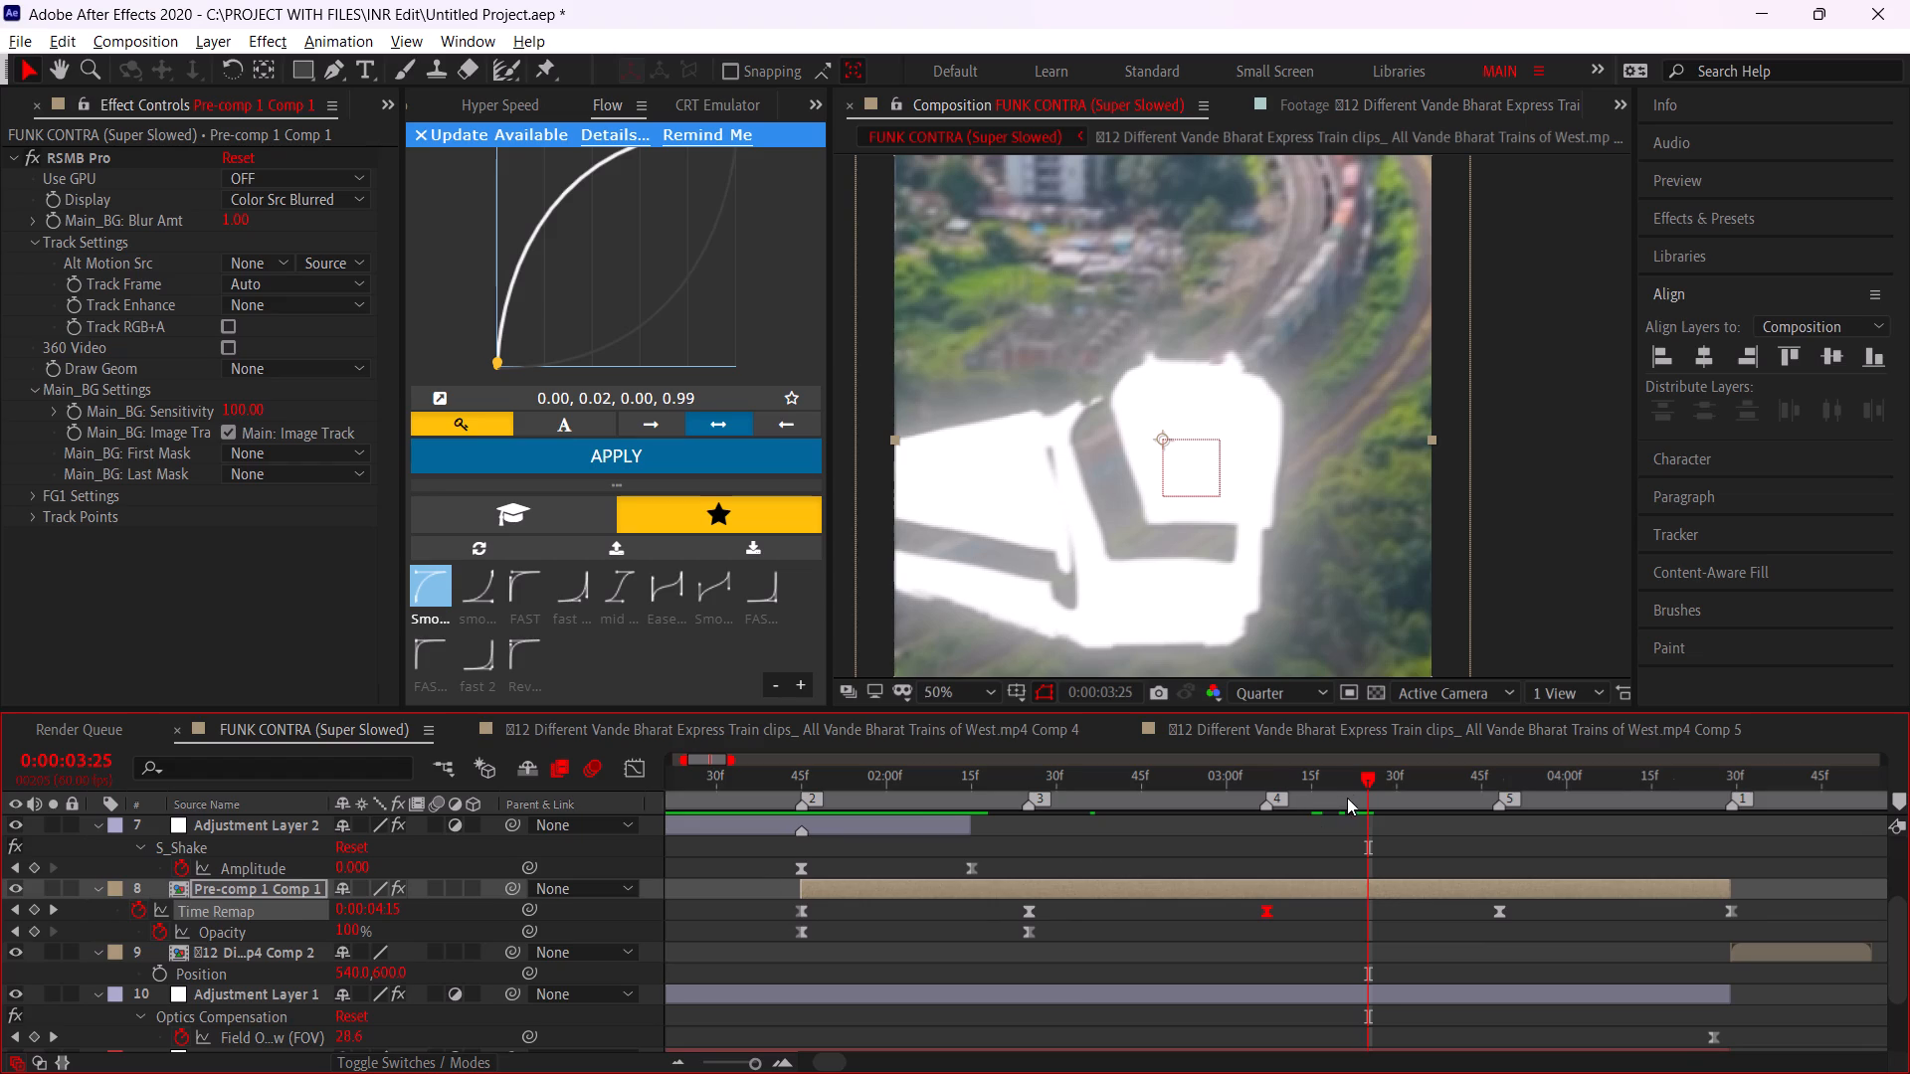
pyautogui.moveTo(1353, 795); pyautogui.dragTo(1338, 796)
pyautogui.click(34, 912)
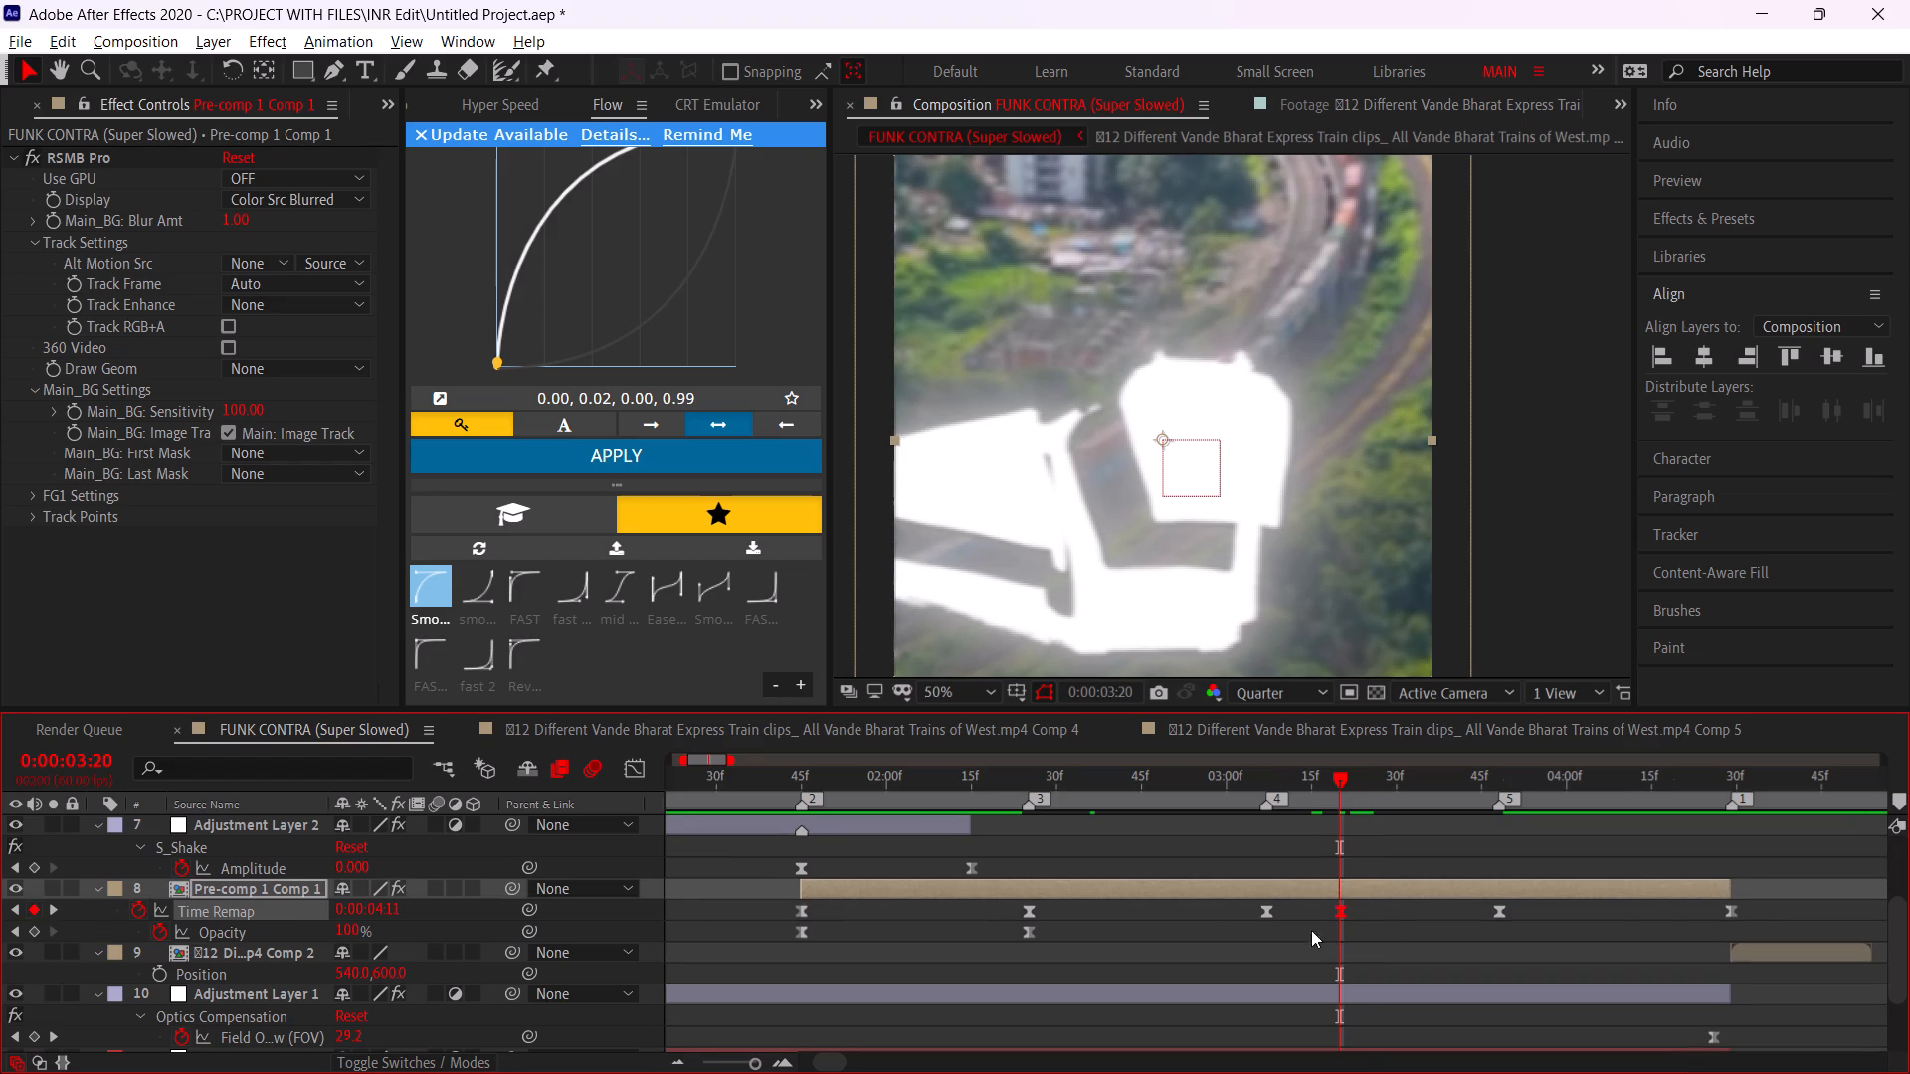
pyautogui.moveTo(1342, 914); pyautogui.dragTo(1497, 932)
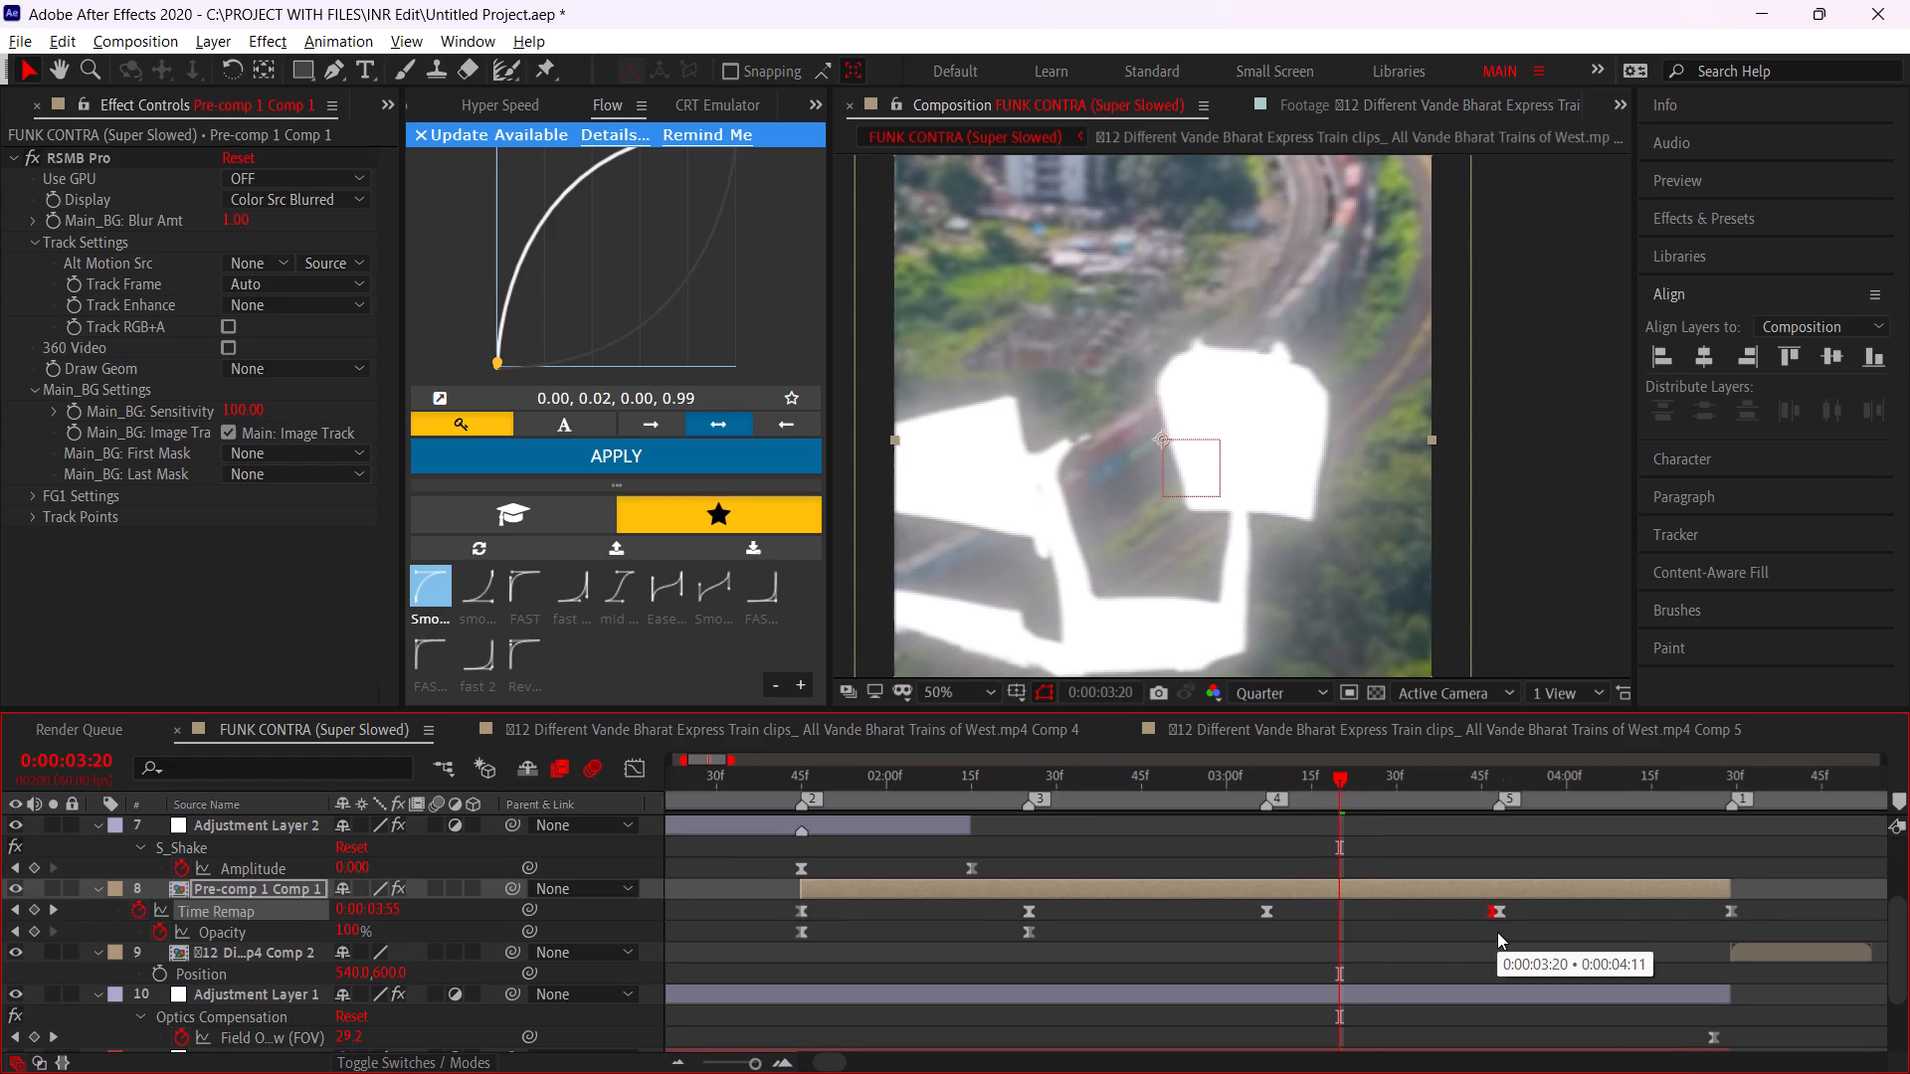
pyautogui.moveTo(1497, 932); pyautogui.dragTo(1502, 932)
# Apply the Flow curve 0.00, 0.02, 0.00, 0.99 to all Time Remap keyframes of Pre-comp 1 Comp 1.
pyautogui.keyDown('alt'); pyautogui.scroll(-2, 1464, 934); pyautogui.keyUp('alt')
pyautogui.moveTo(1479, 909); pyautogui.dragTo(916, 906)
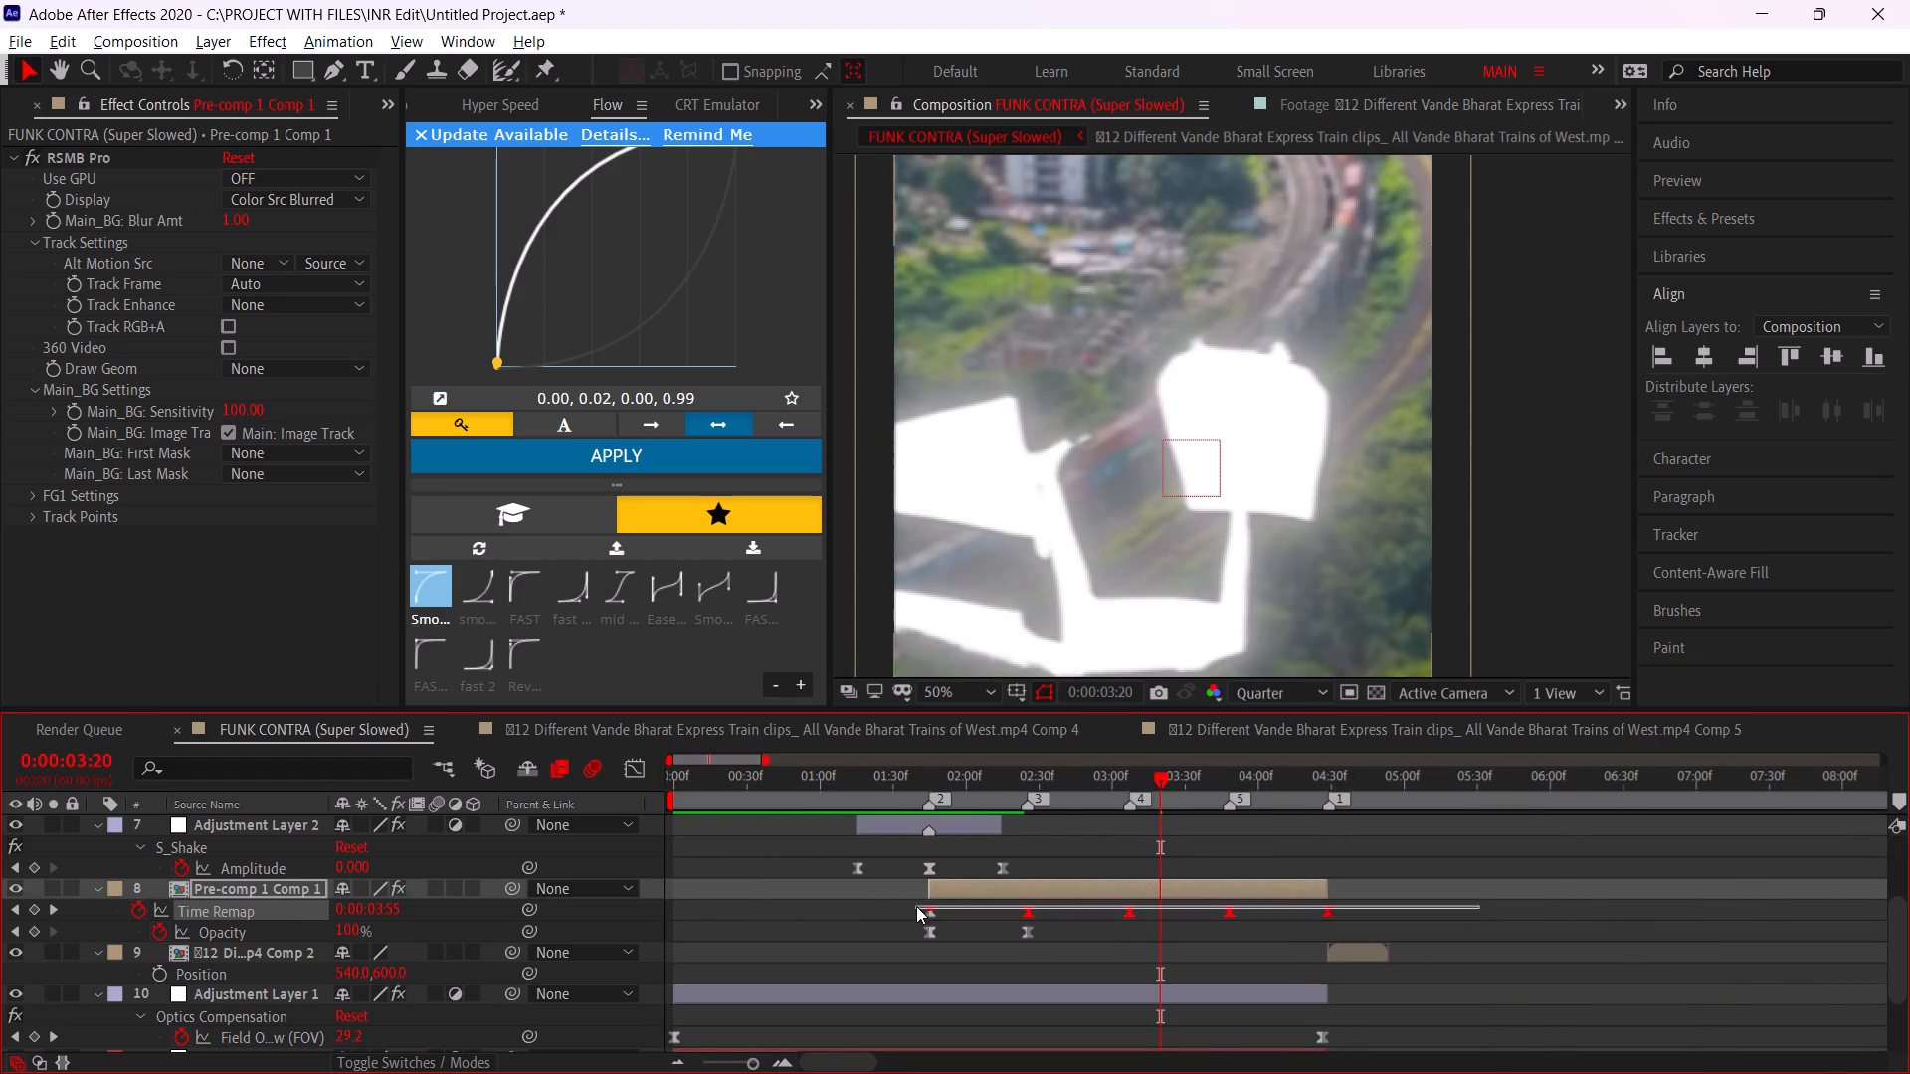
pyautogui.moveTo(916, 906); pyautogui.dragTo(915, 906)
pyautogui.click(516, 468)
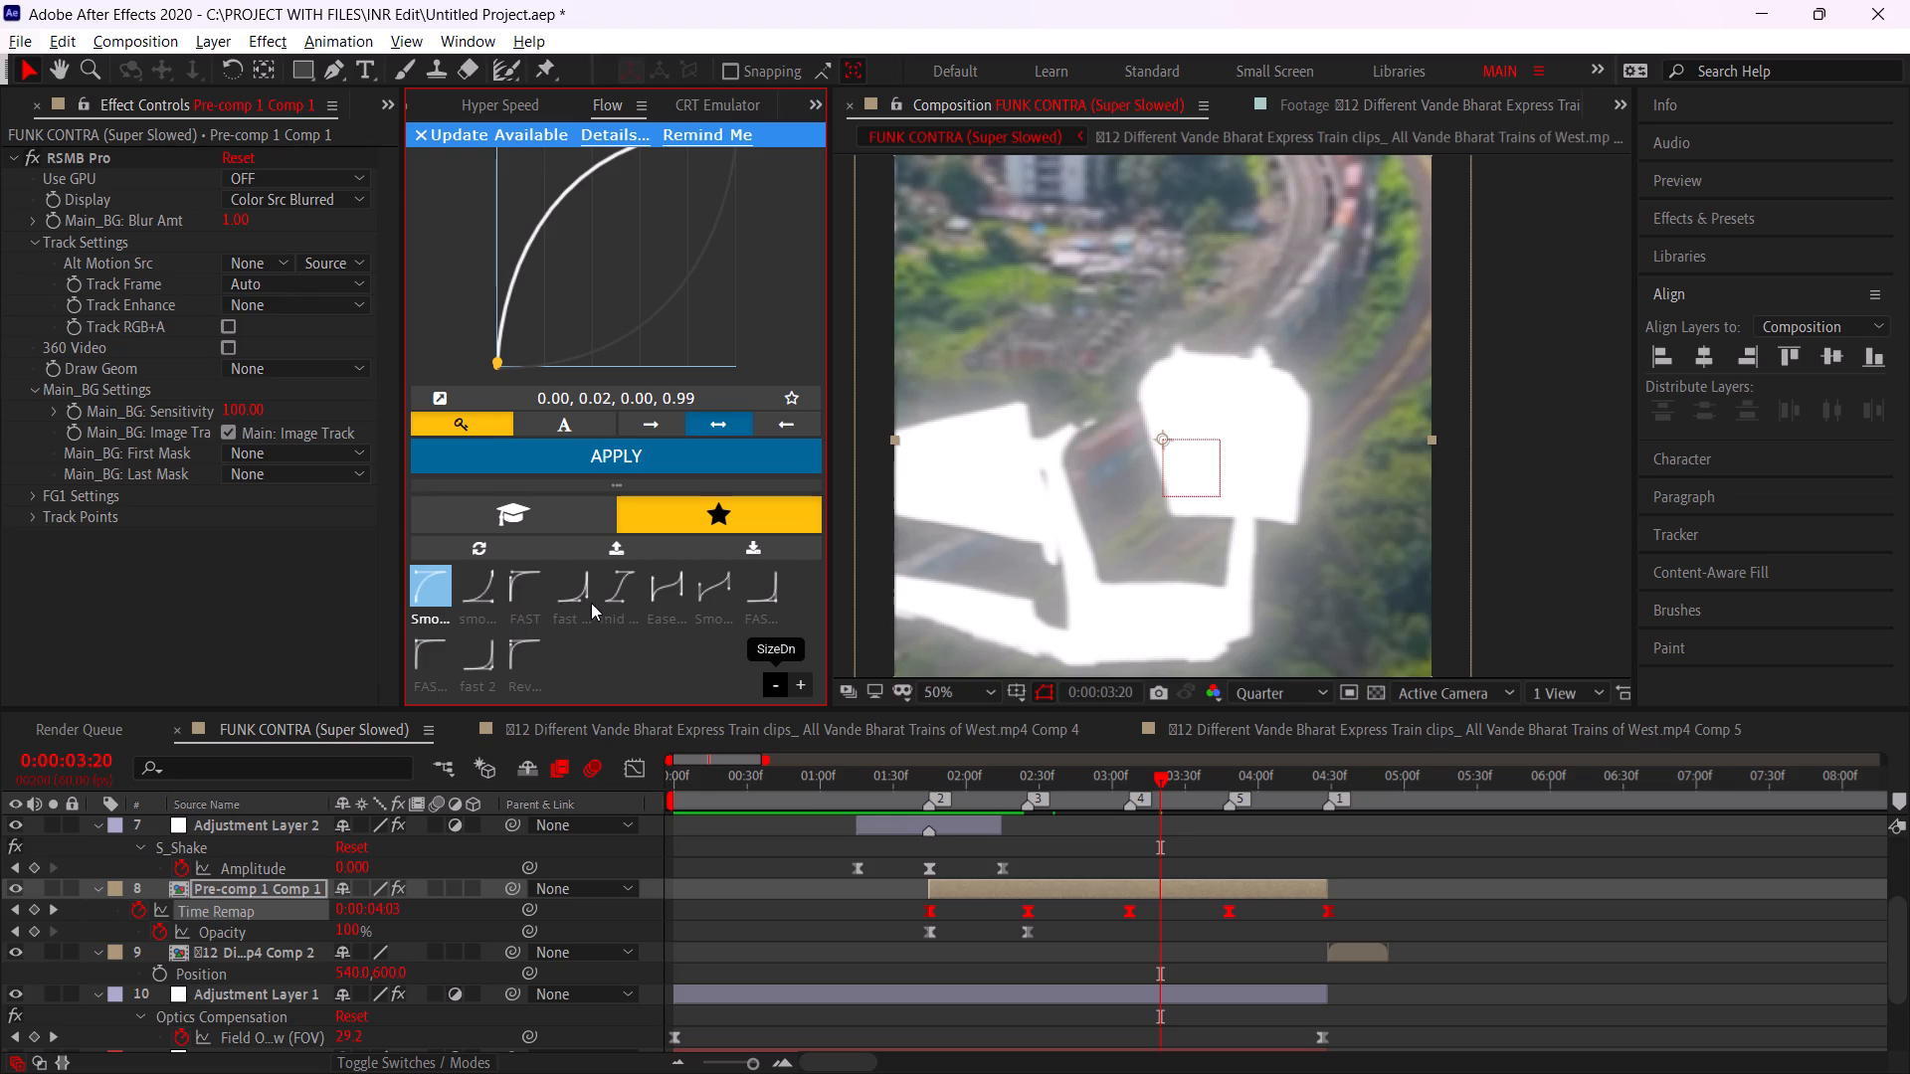
# Preview the composition from 0:00:05:18 and from its start to check the reworked time remapping.
pyautogui.keyDown('alt'); pyautogui.scroll(-2, 1106, 906); pyautogui.keyUp('alt')
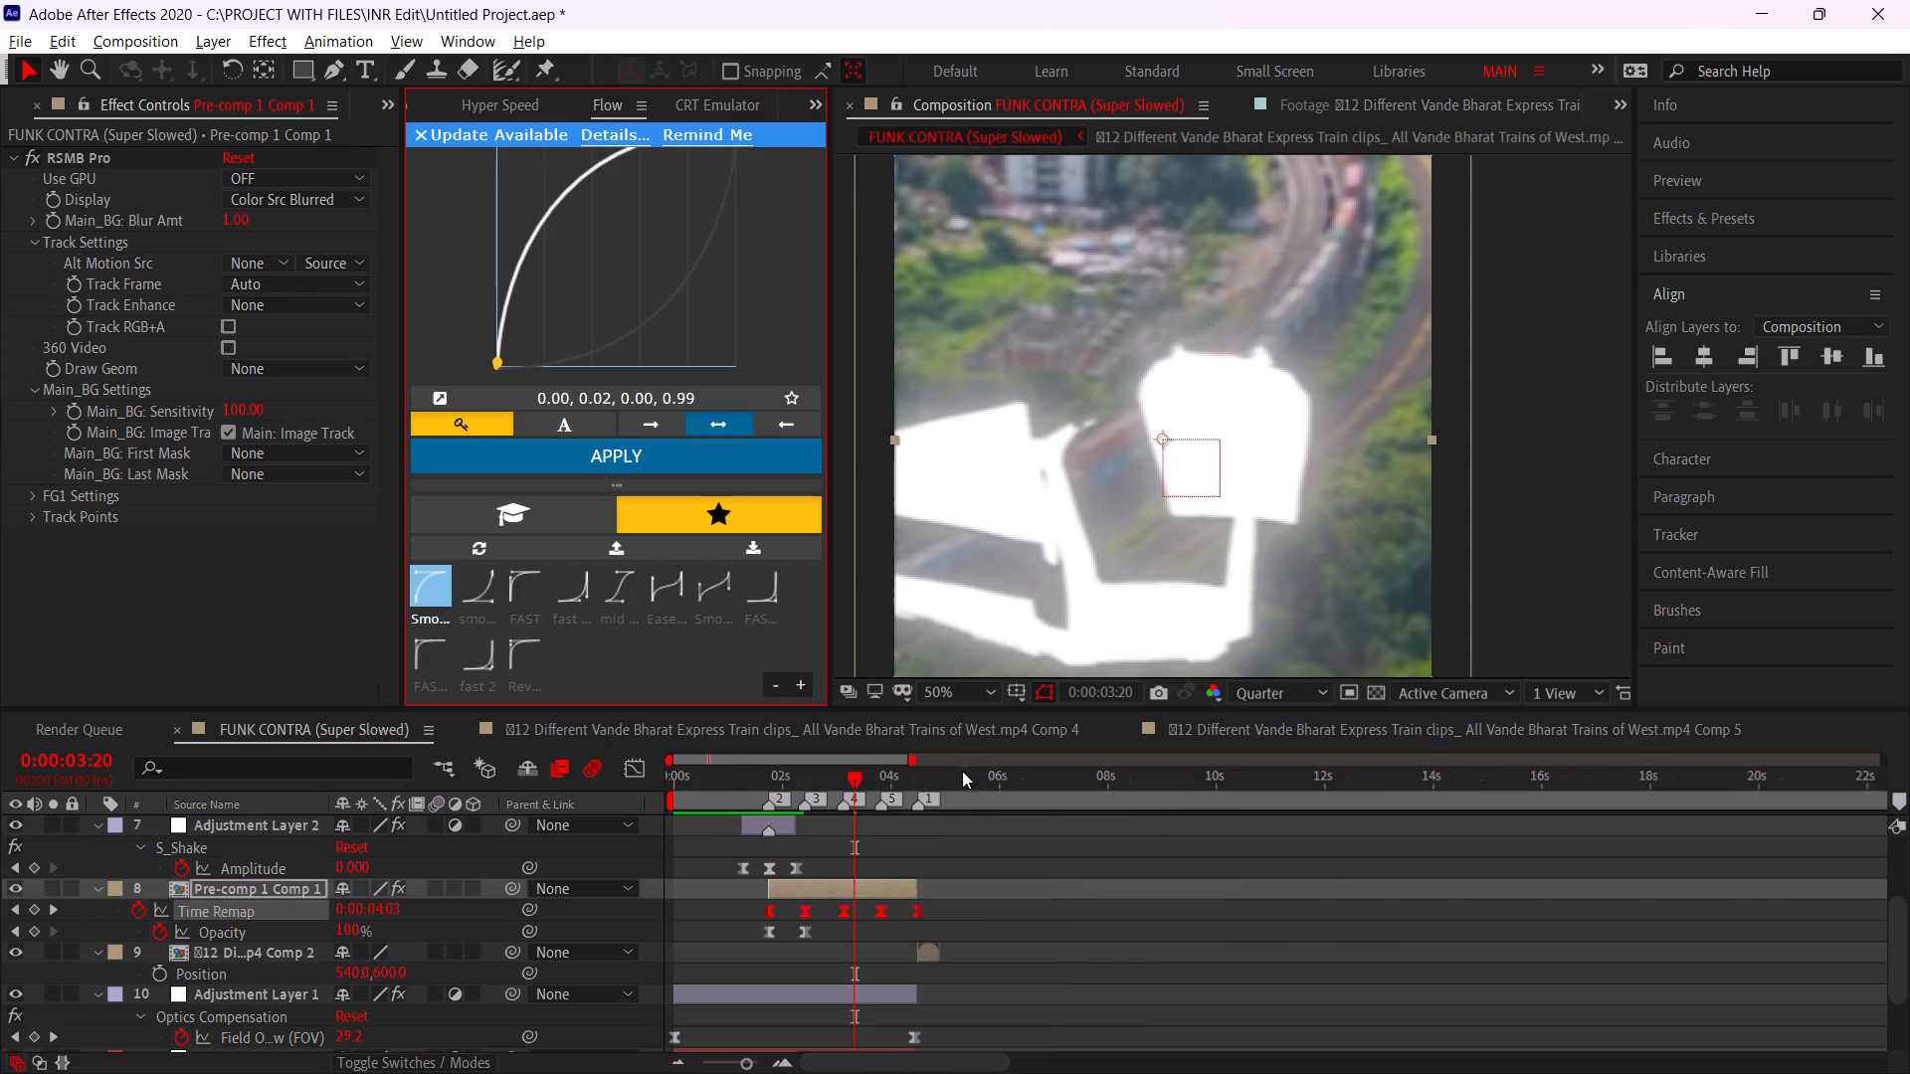
pyautogui.click(961, 772)
pyautogui.press('space')
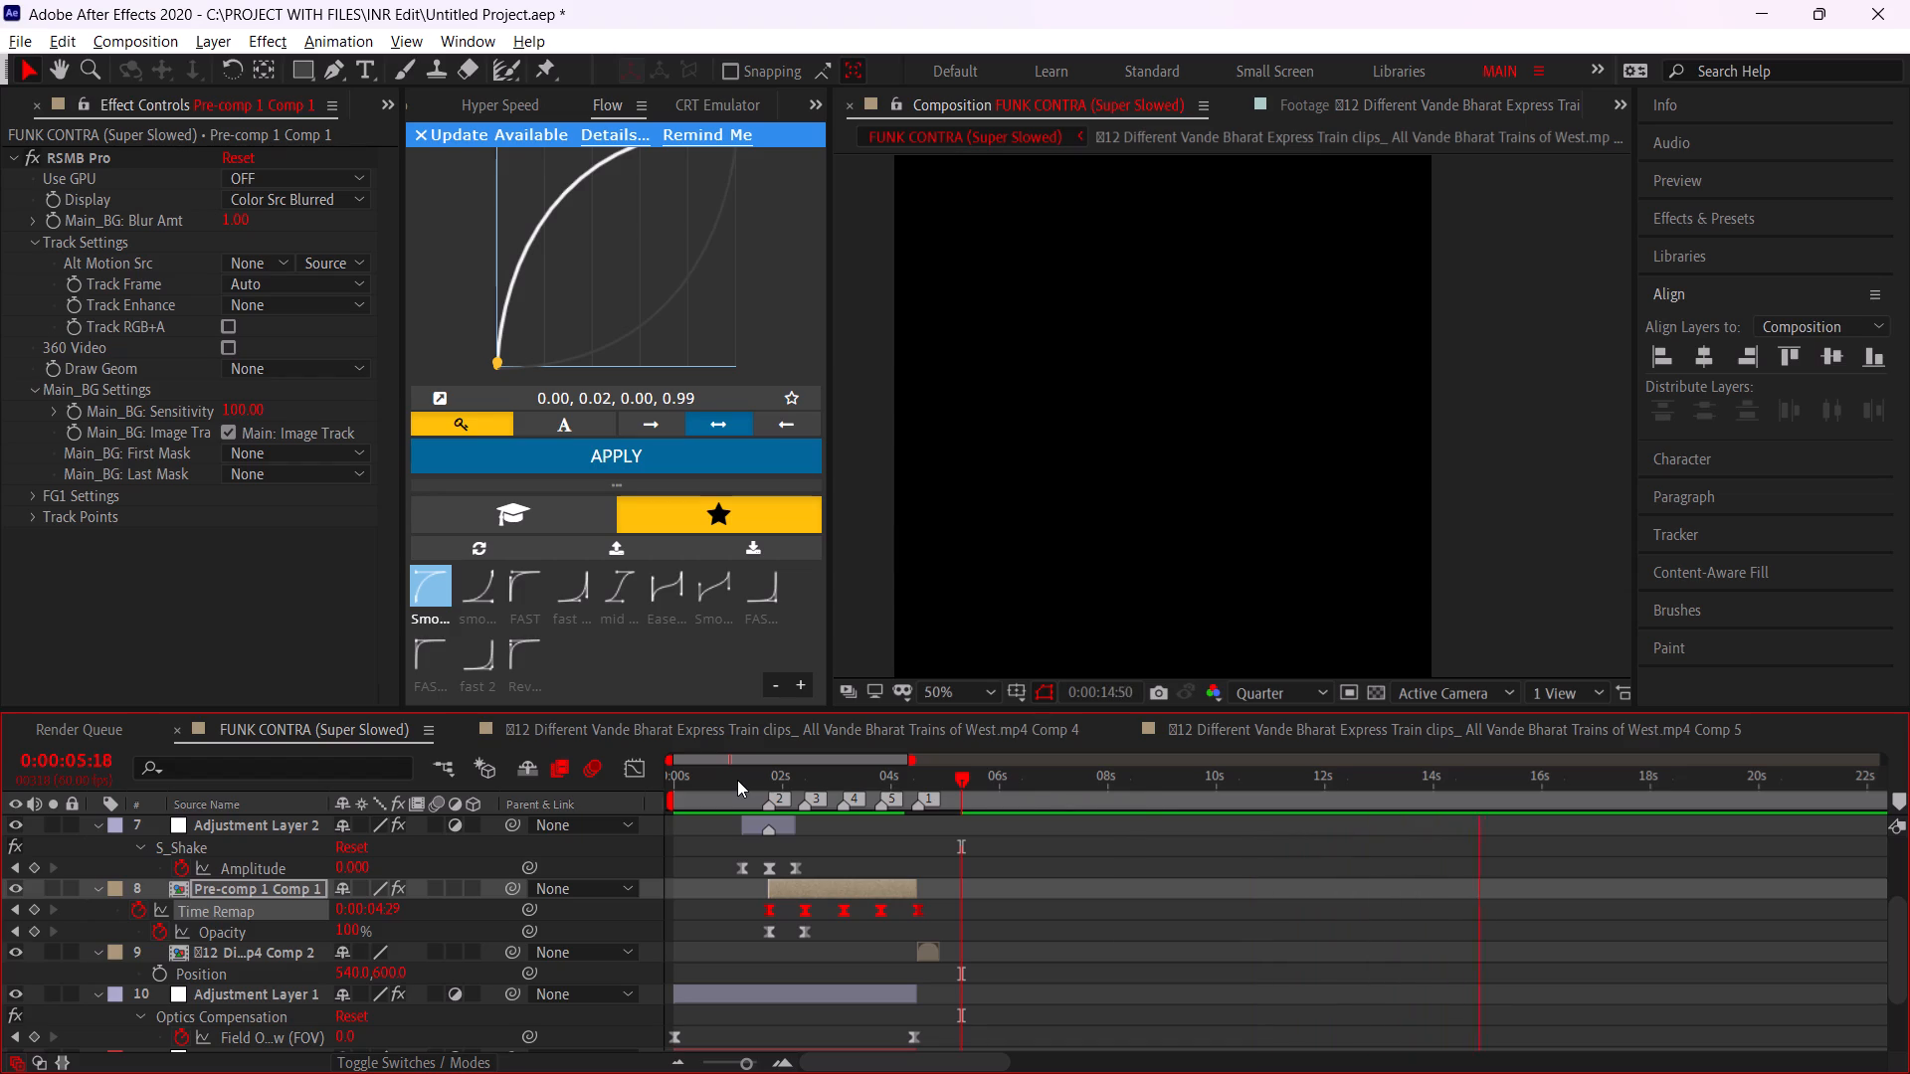
pyautogui.moveTo(678, 804); pyautogui.dragTo(504, 794)
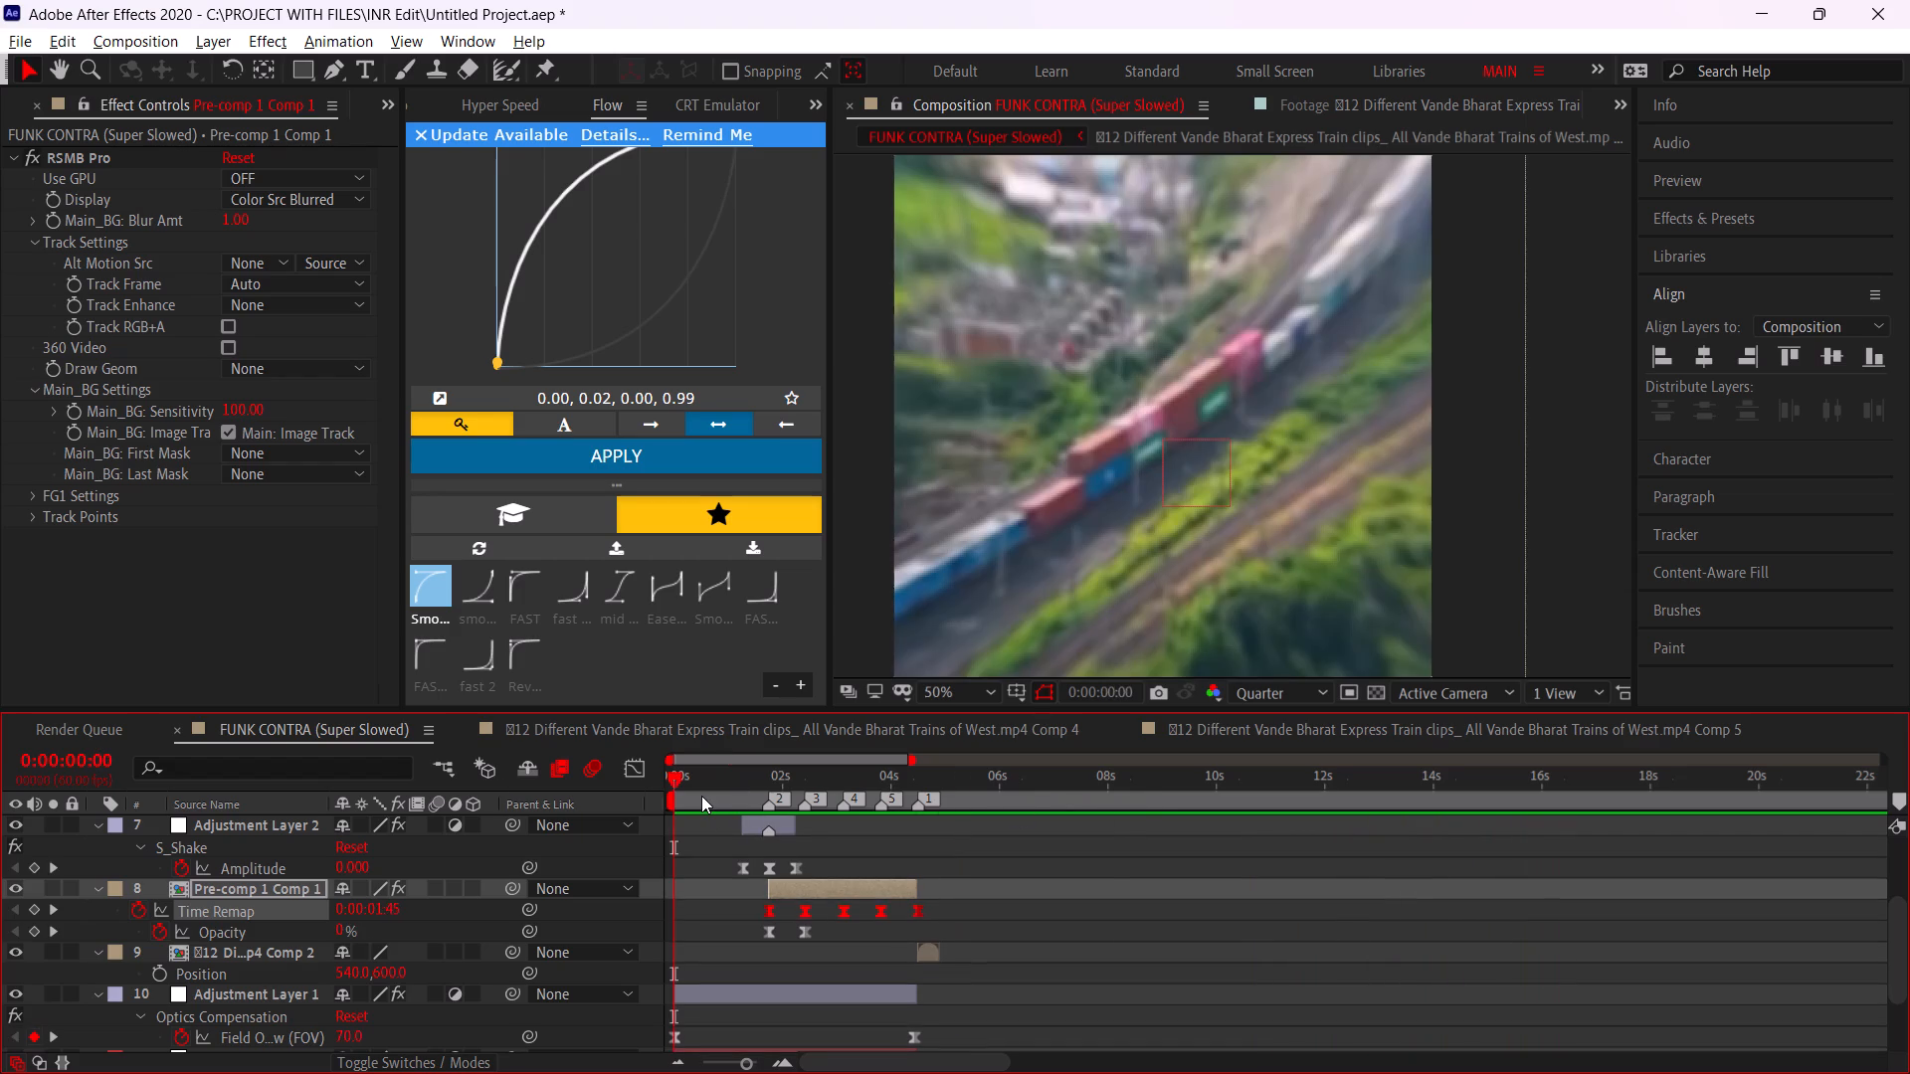
pyautogui.press('space')
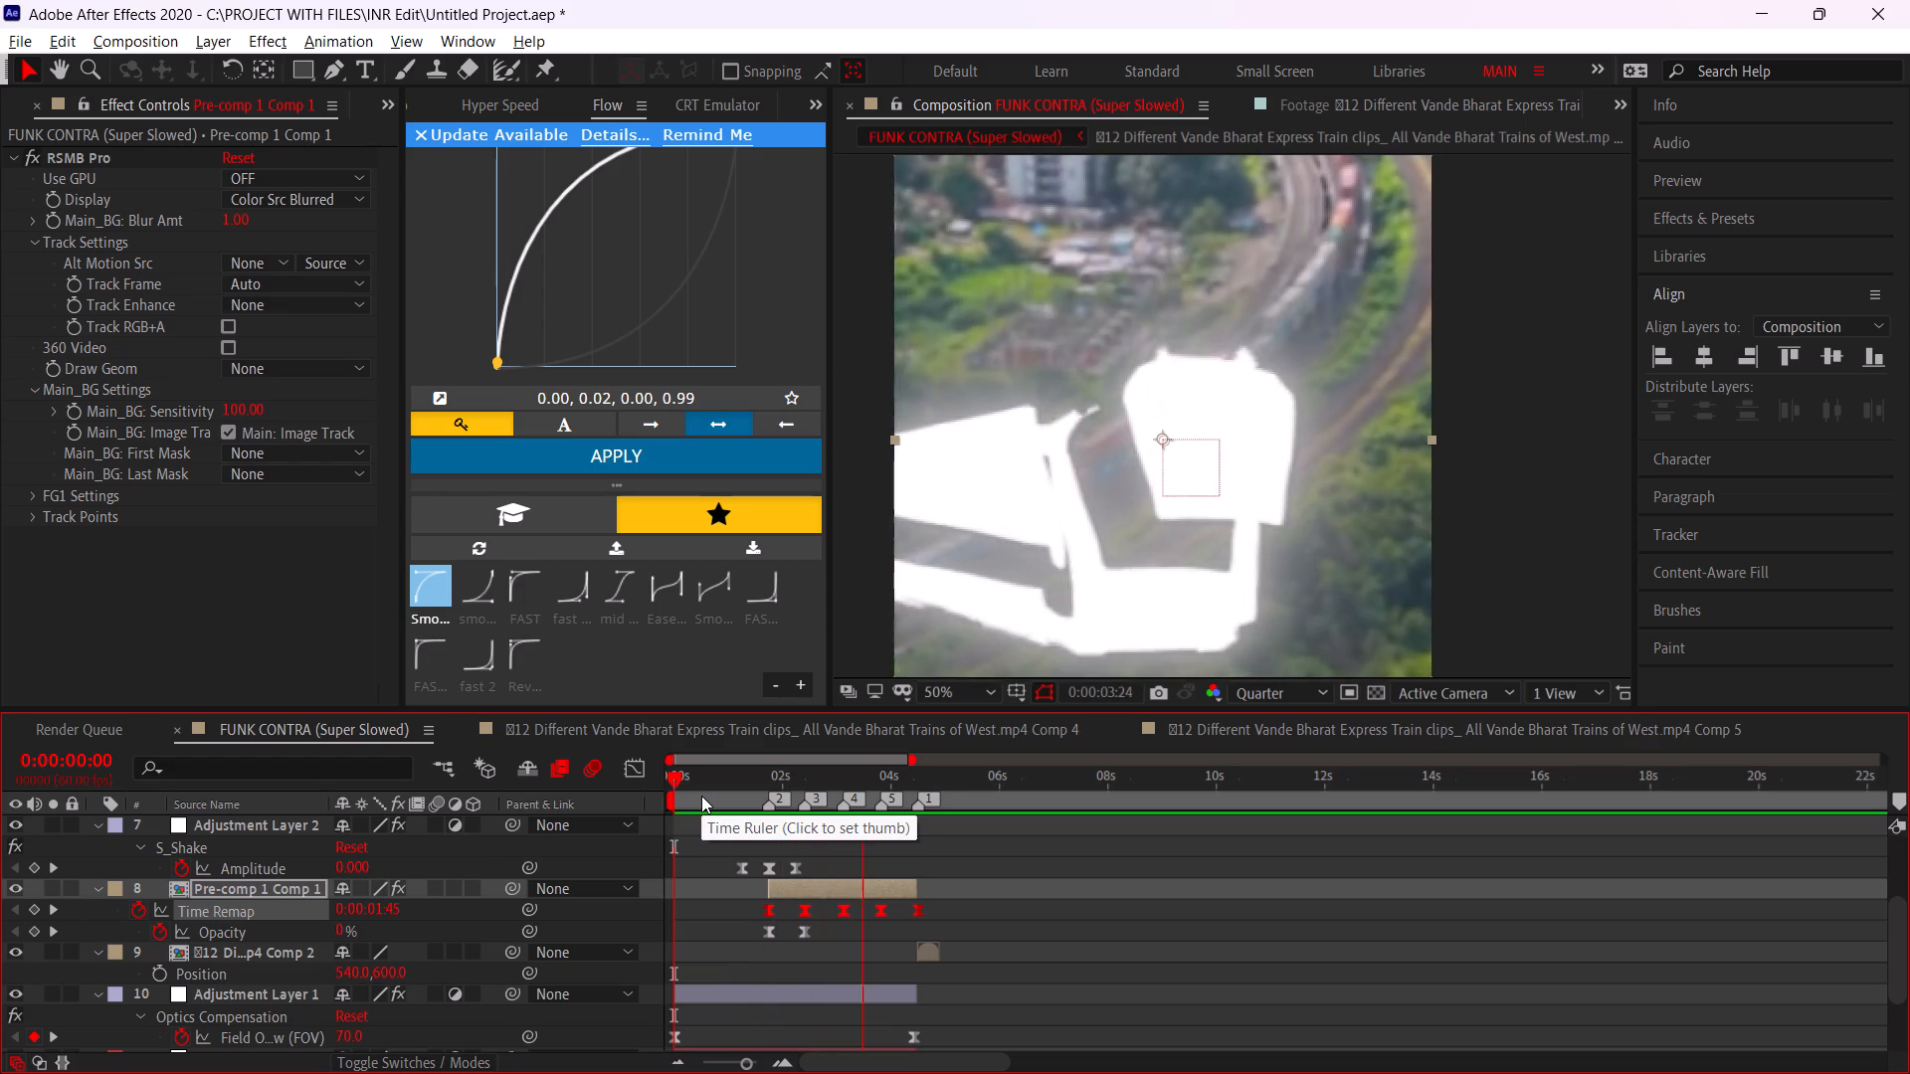
pyautogui.click(843, 770)
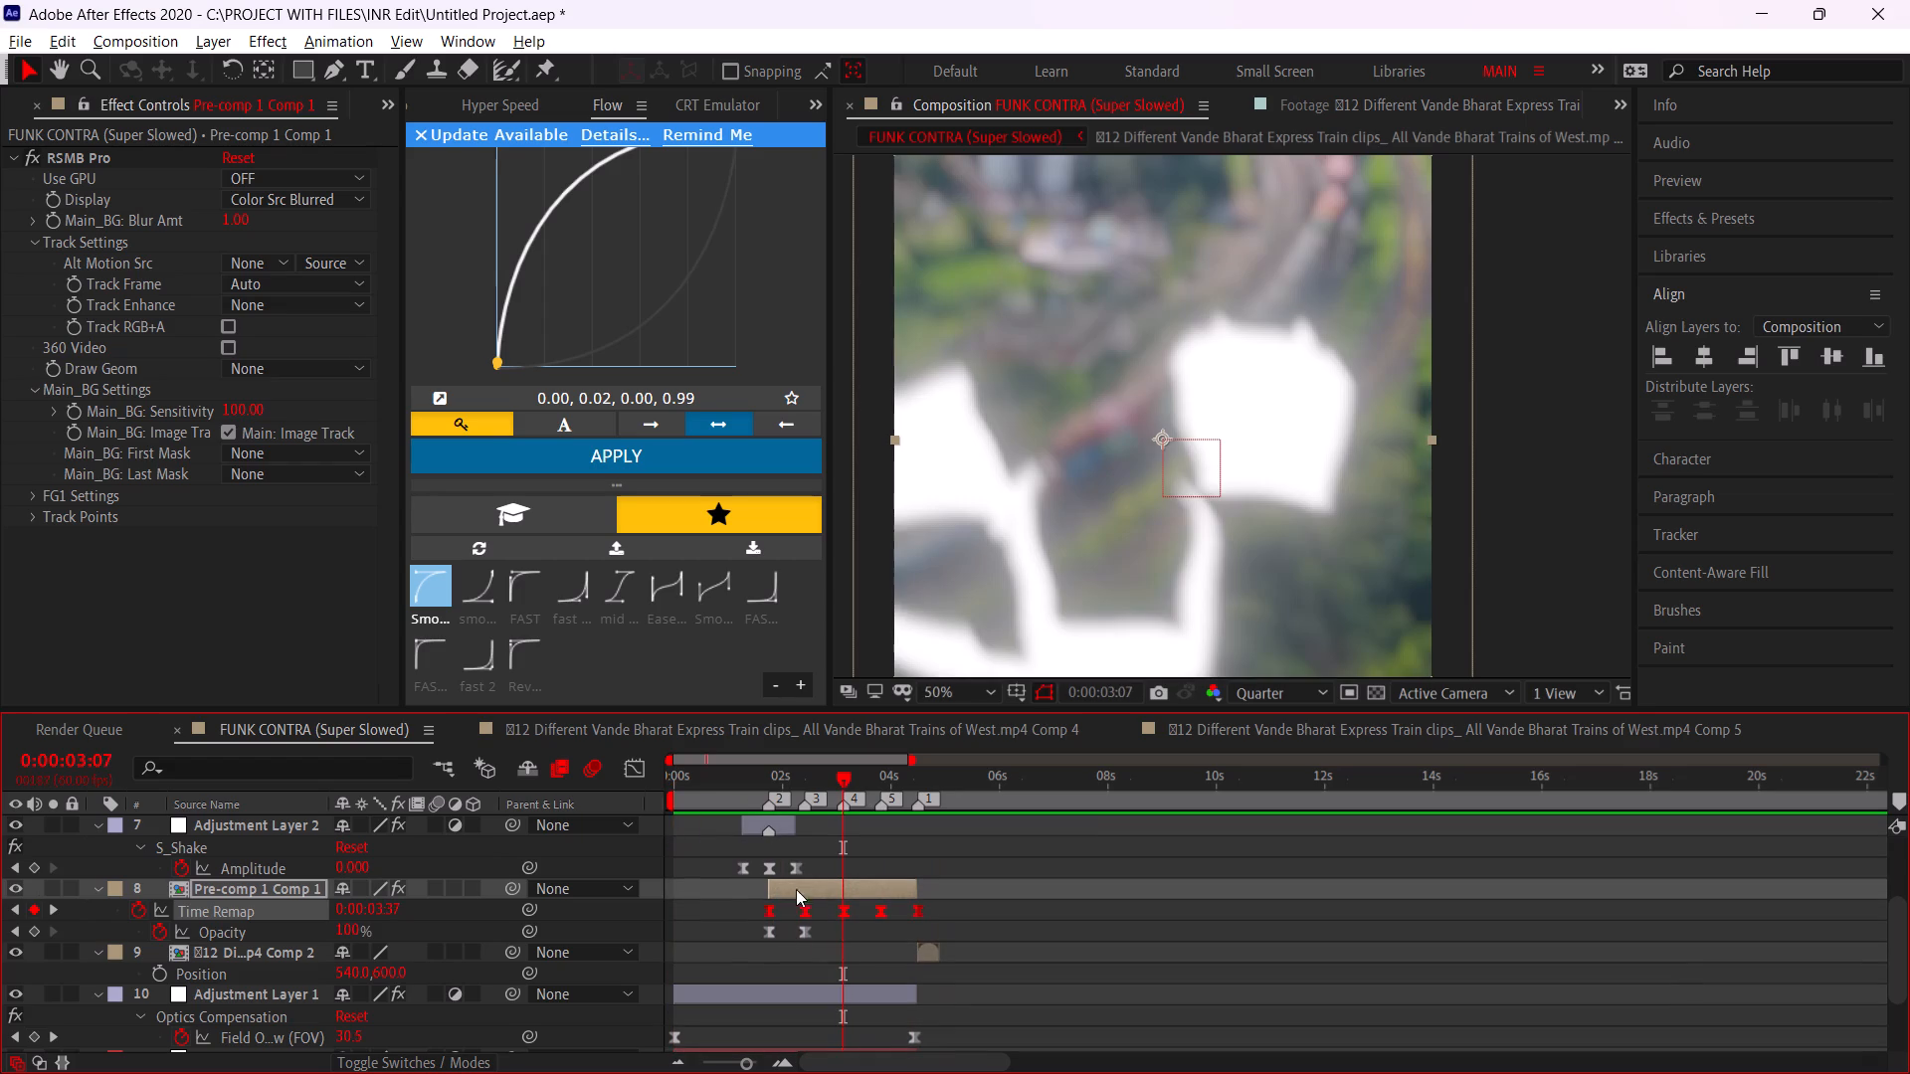
# Add a Motion Tile effect to the dedicated-freight-corridor comp on layer 12 with Hyper Speed's M/T function.
pyautogui.click(803, 883)
pyautogui.scroll(-2, 732, 854)
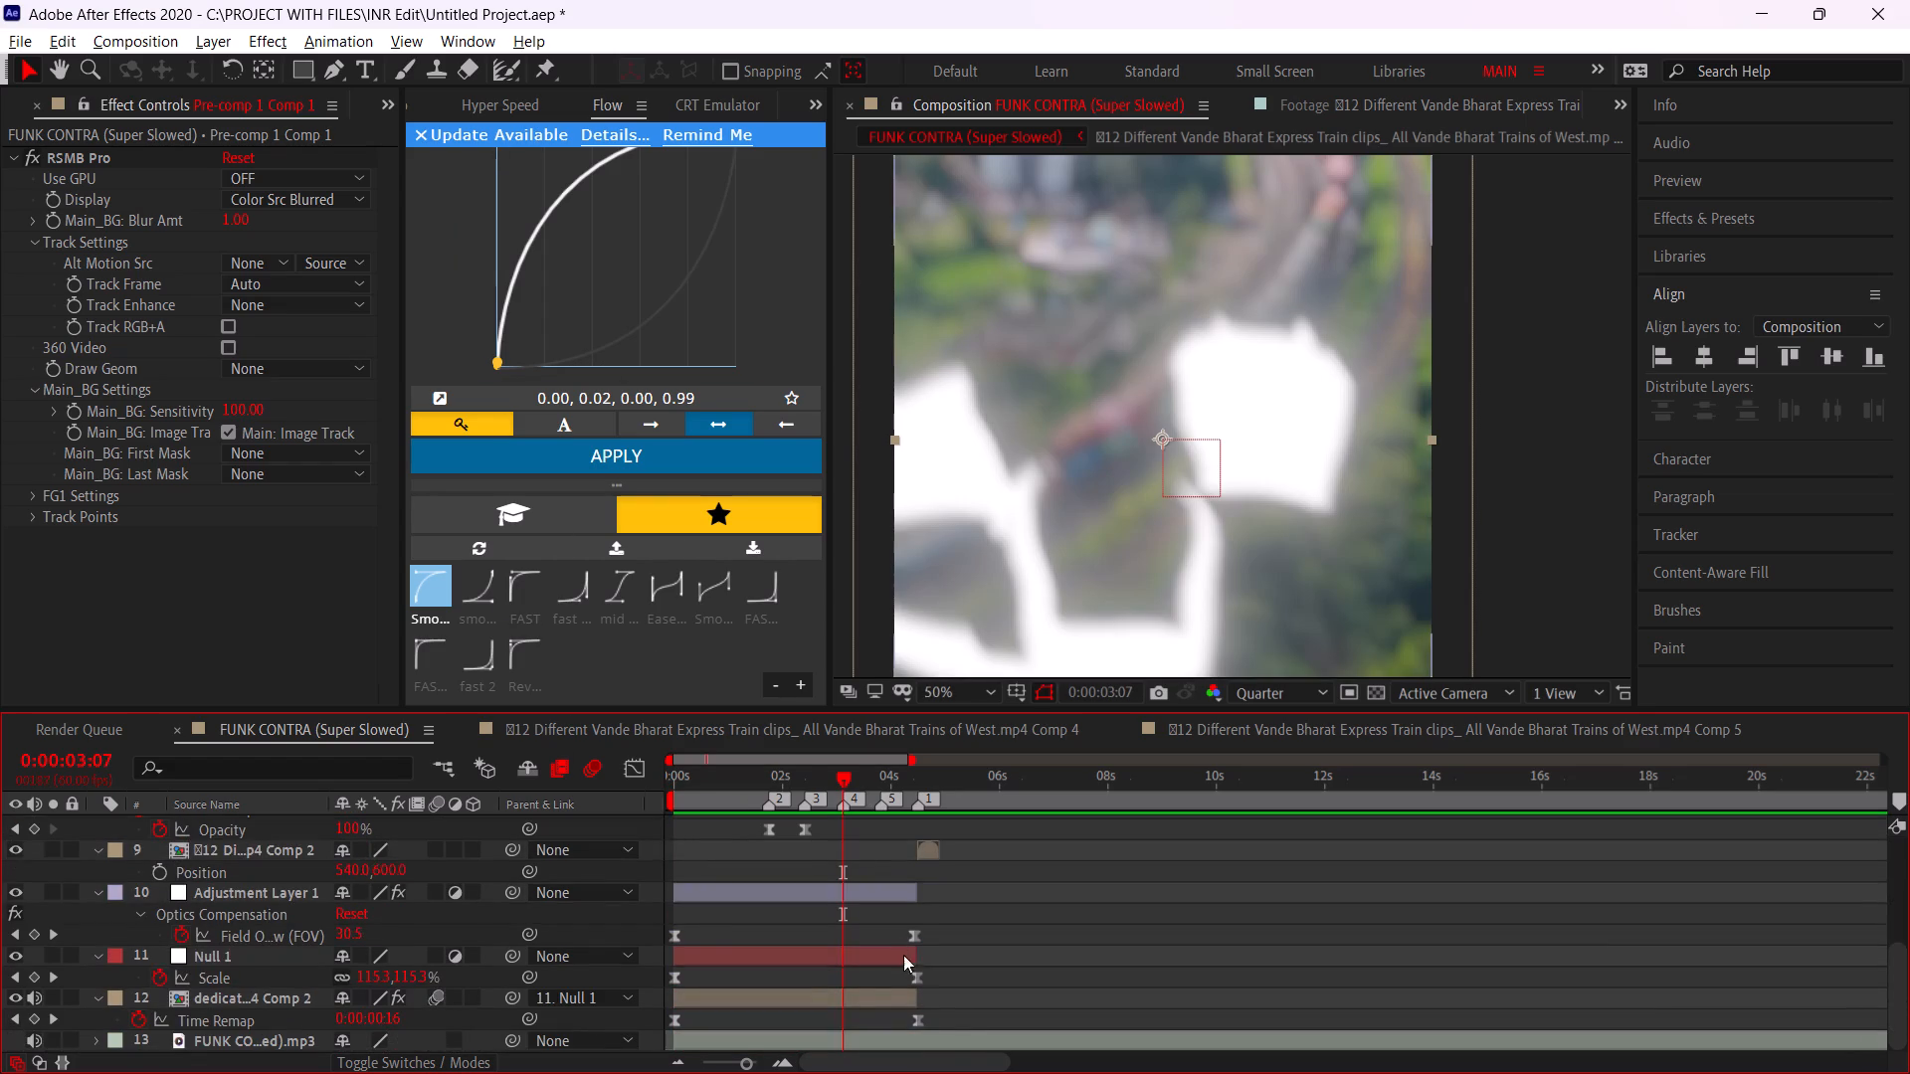
pyautogui.scroll(-1, 858, 974)
pyautogui.click(835, 1000)
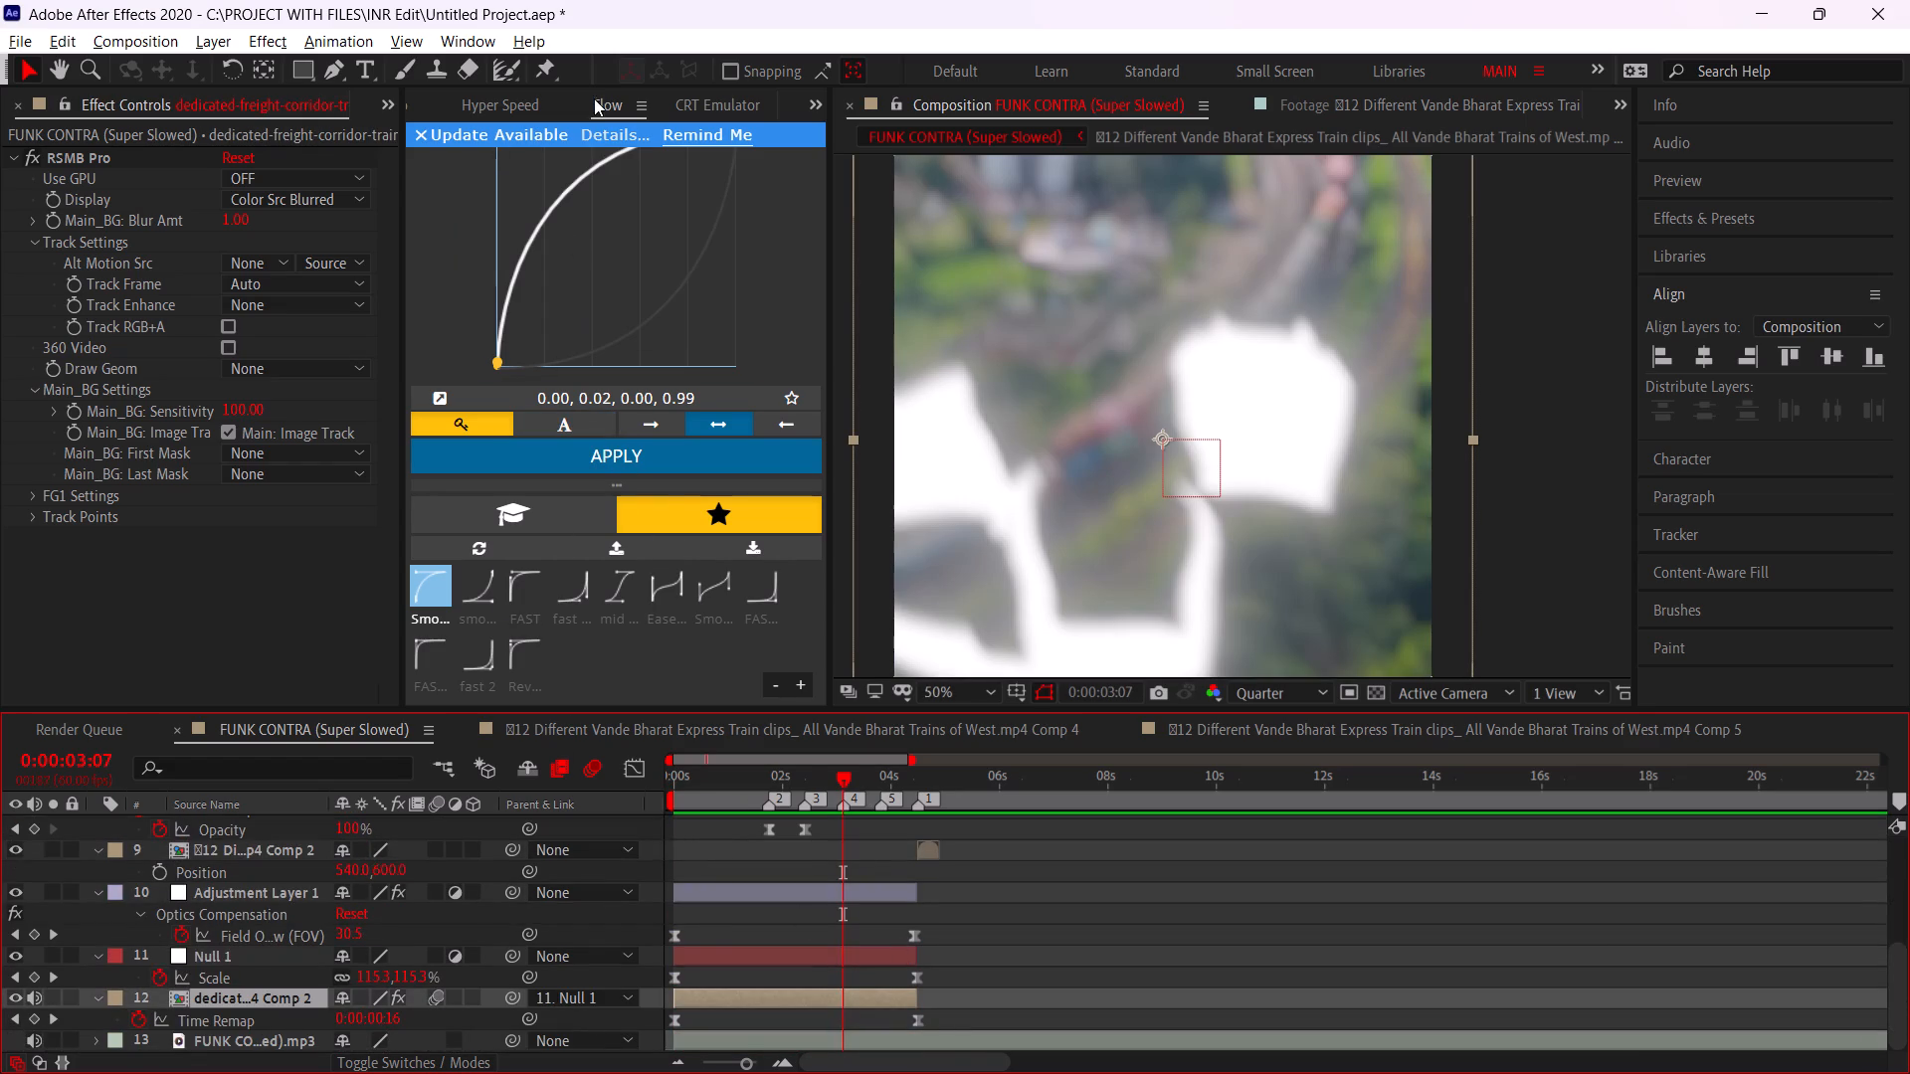
pyautogui.click(514, 94)
pyautogui.click(725, 479)
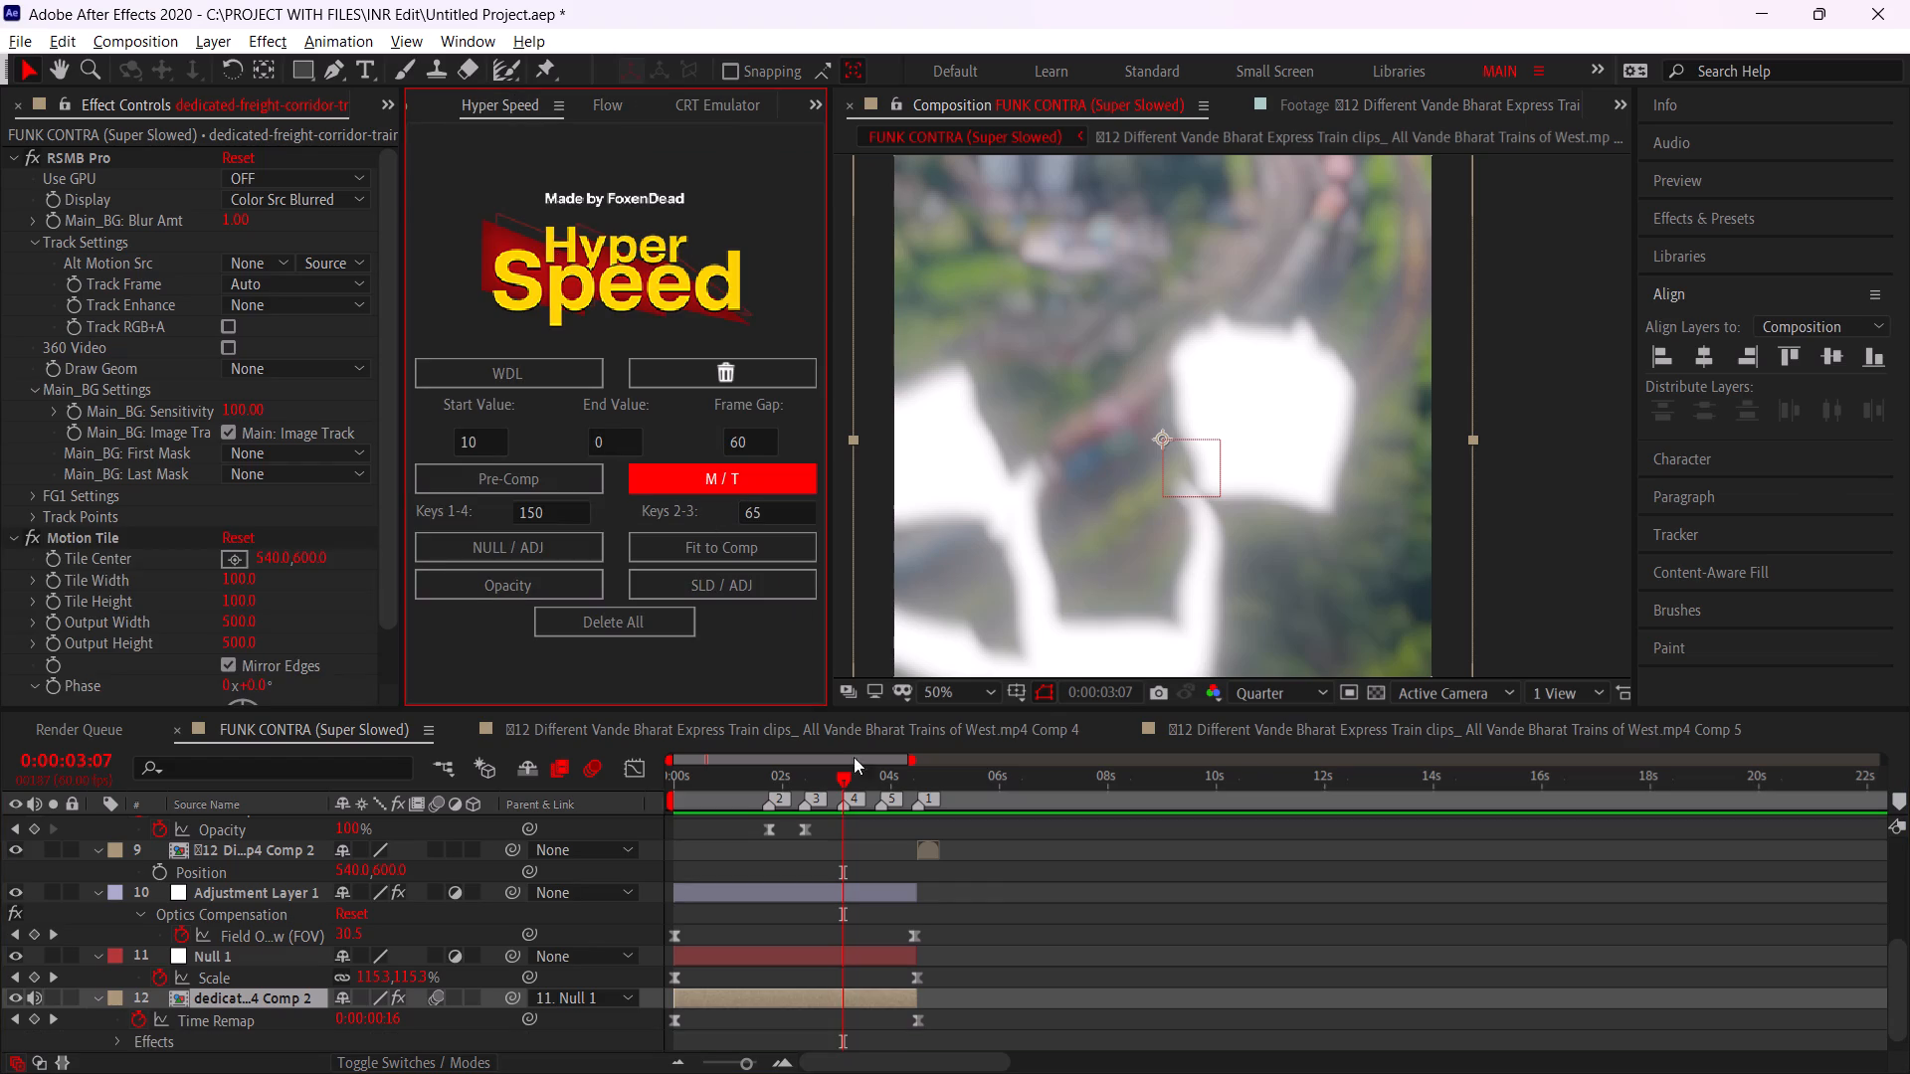
# Preview the composition from its start and from 0:00:01:25, and scrub through to 0:00:02:24 to check the tiled edges.
pyautogui.moveTo(745, 785); pyautogui.dragTo(582, 802)
pyautogui.press('space')
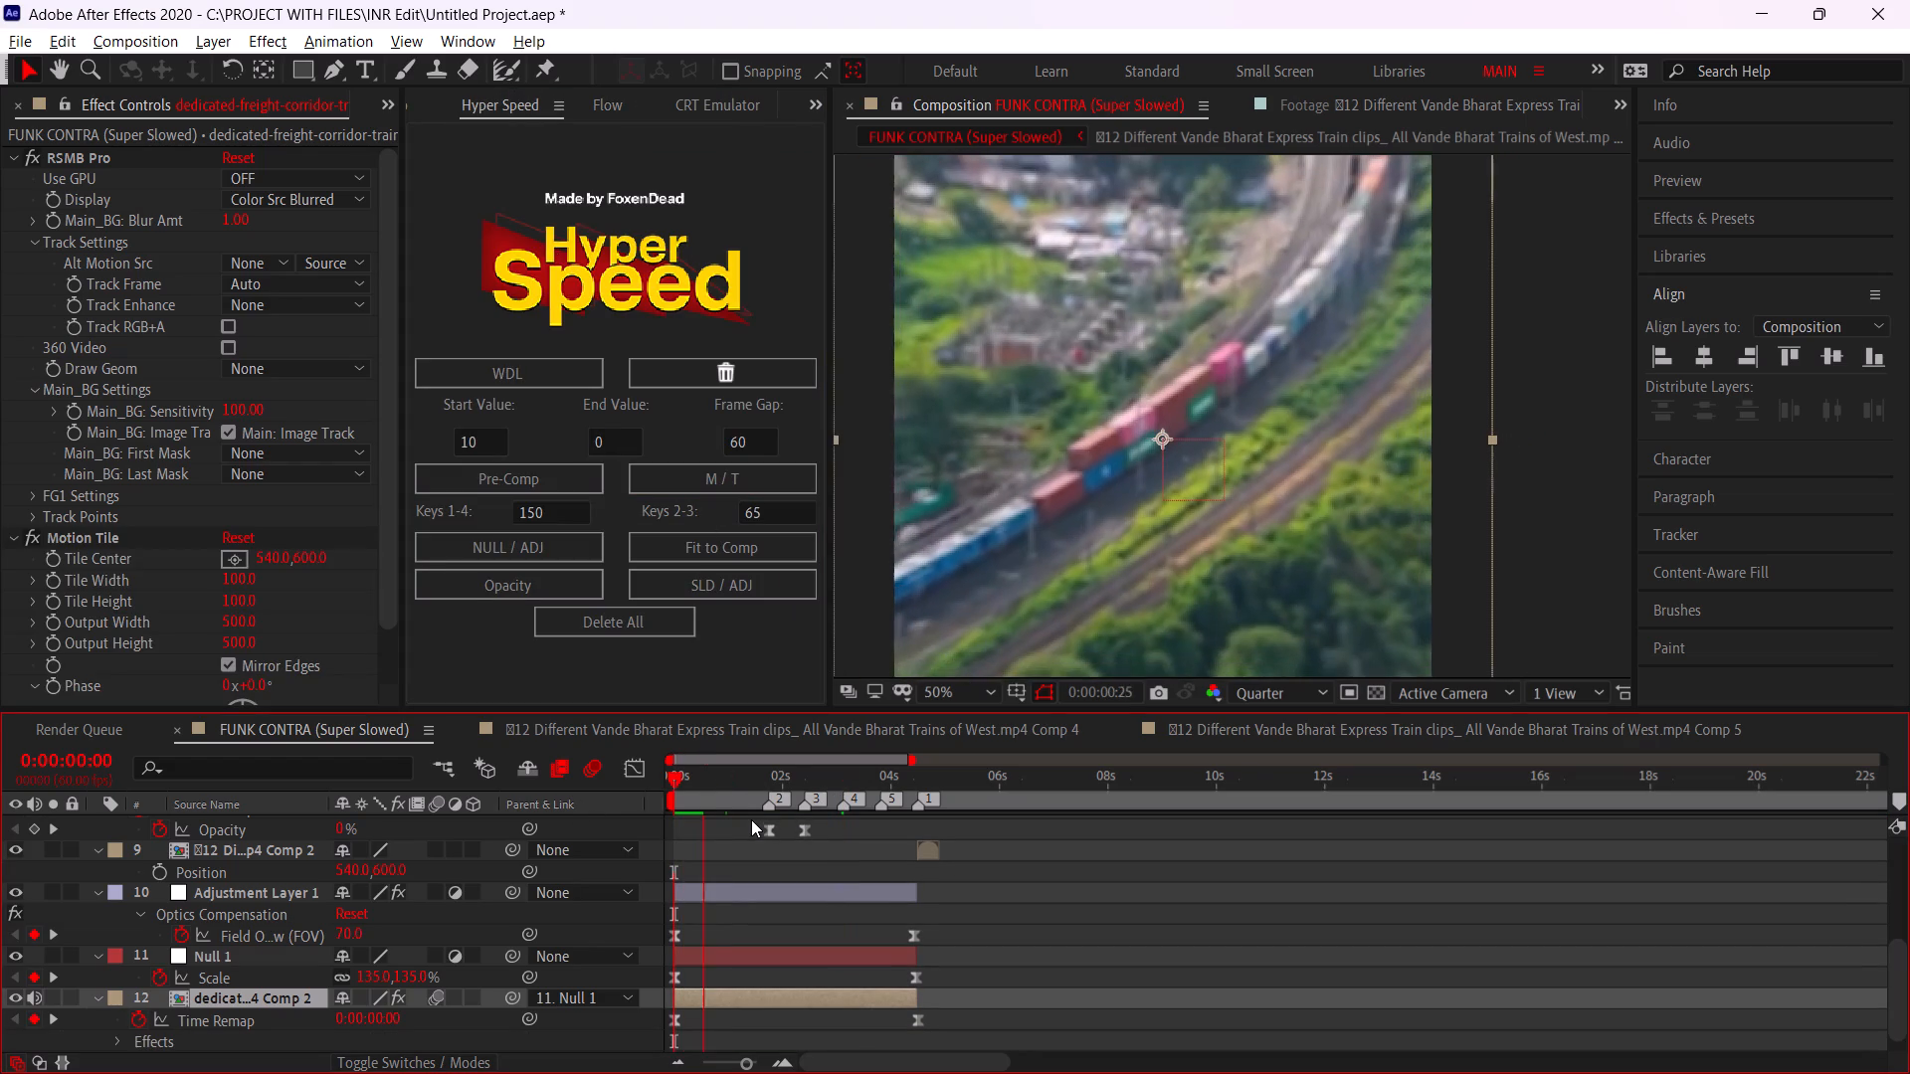
pyautogui.moveTo(722, 780); pyautogui.dragTo(508, 795)
pyautogui.press('space')
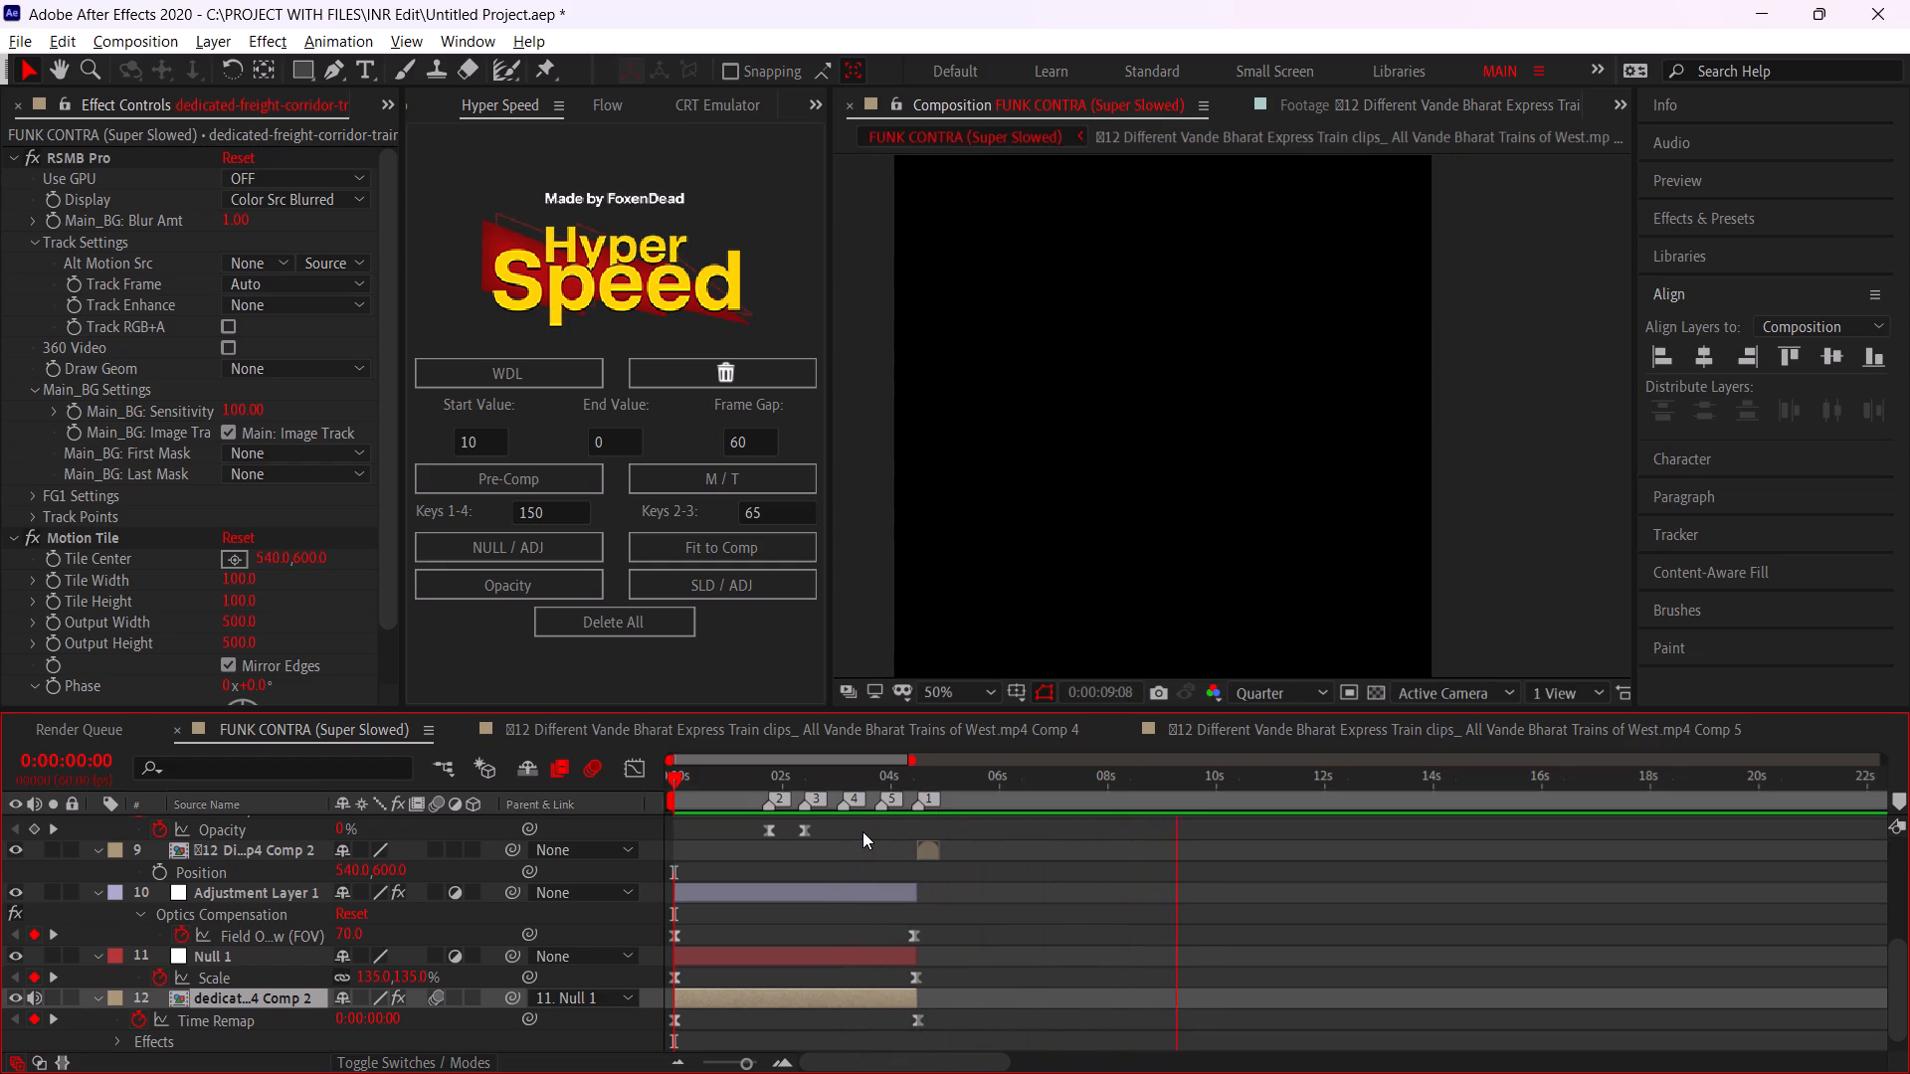
pyautogui.moveTo(718, 765); pyautogui.dragTo(494, 780)
pyautogui.press('space')
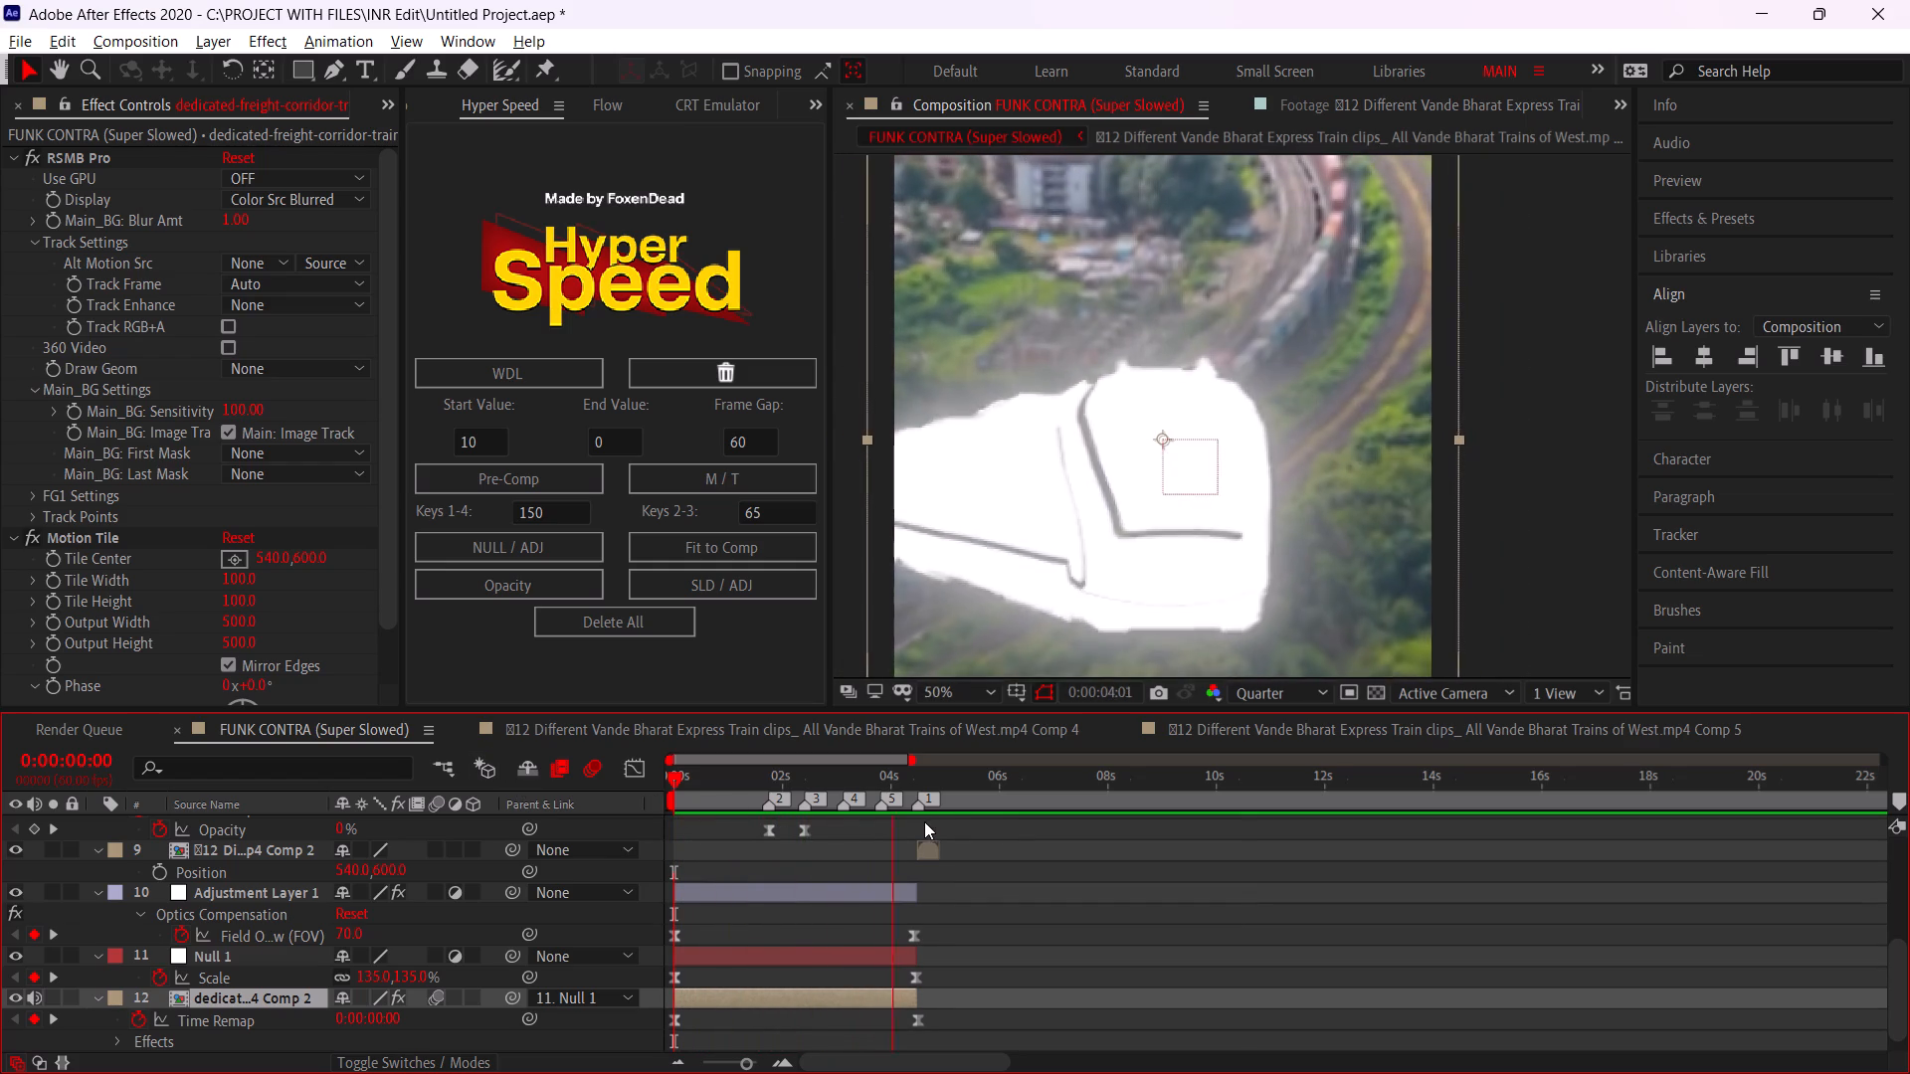
pyautogui.click(751, 792)
pyautogui.press('space')
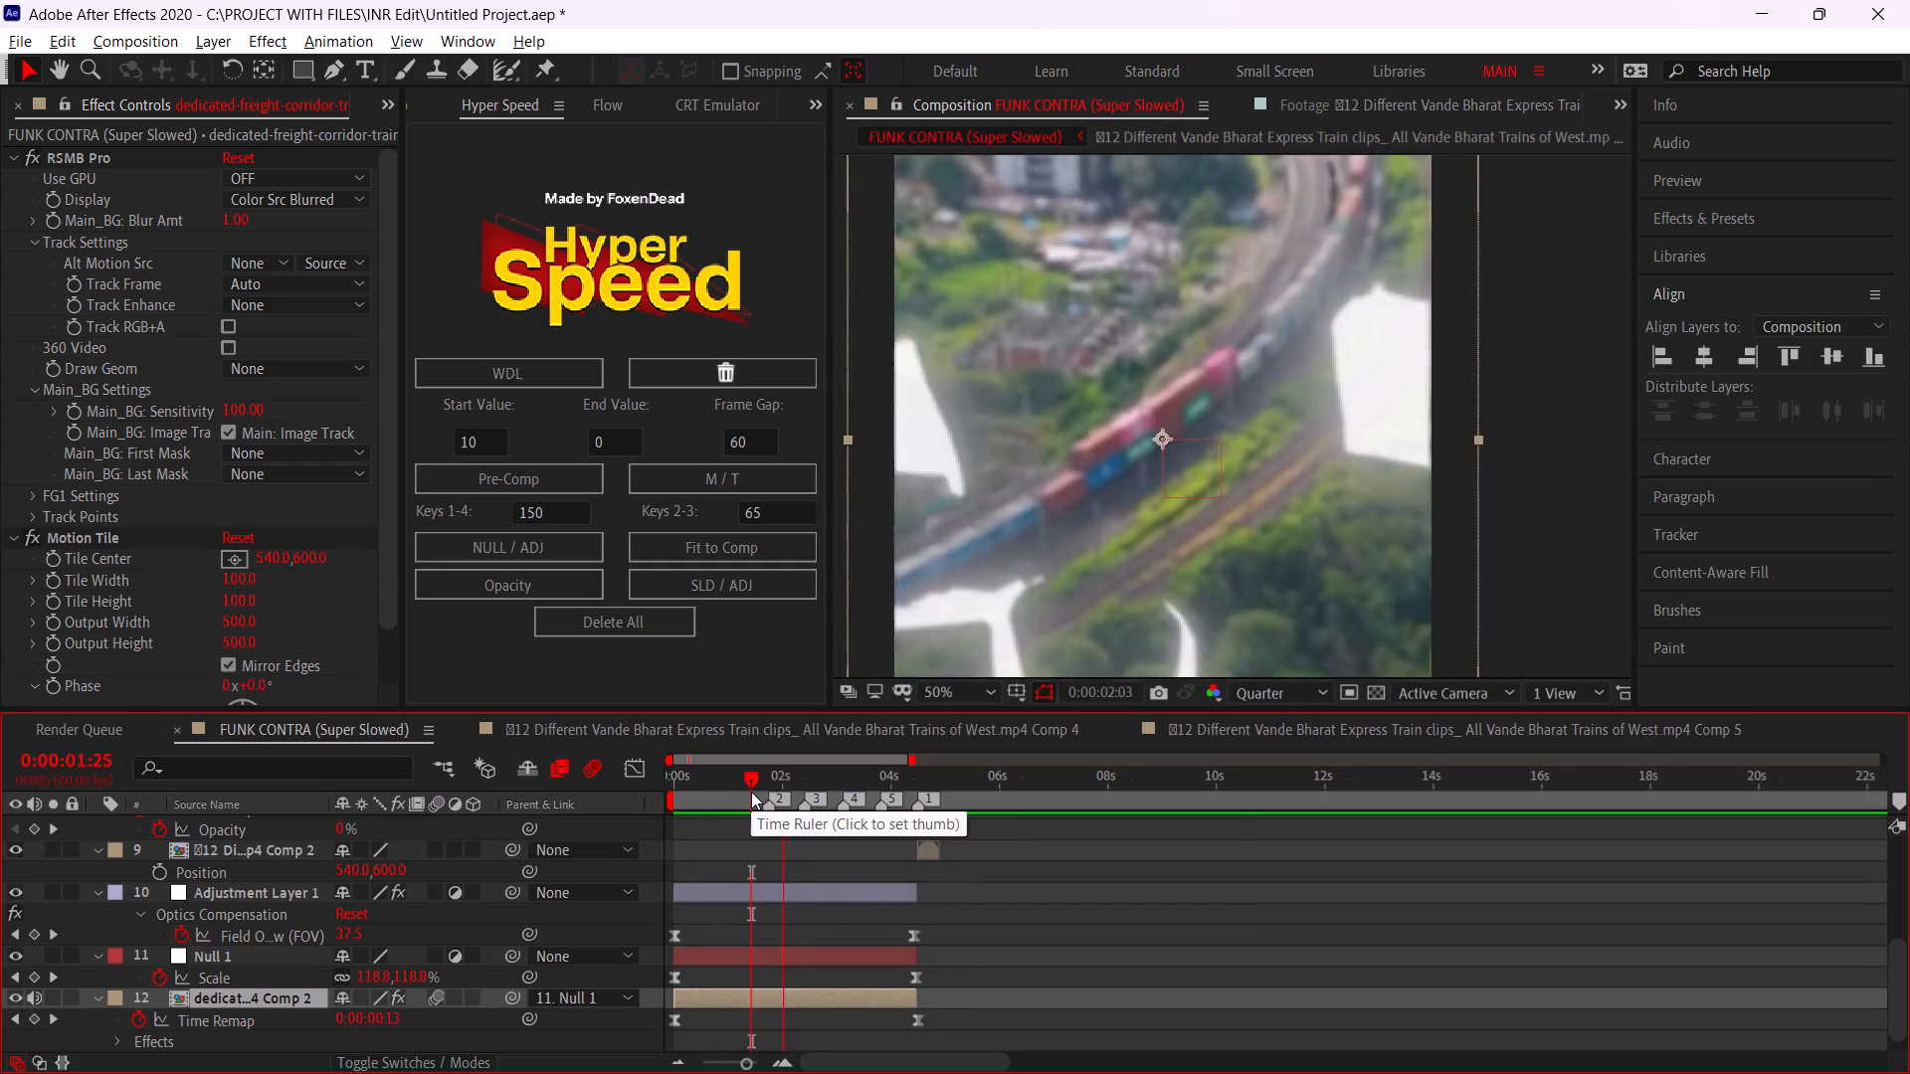
pyautogui.moveTo(751, 792); pyautogui.dragTo(783, 791)
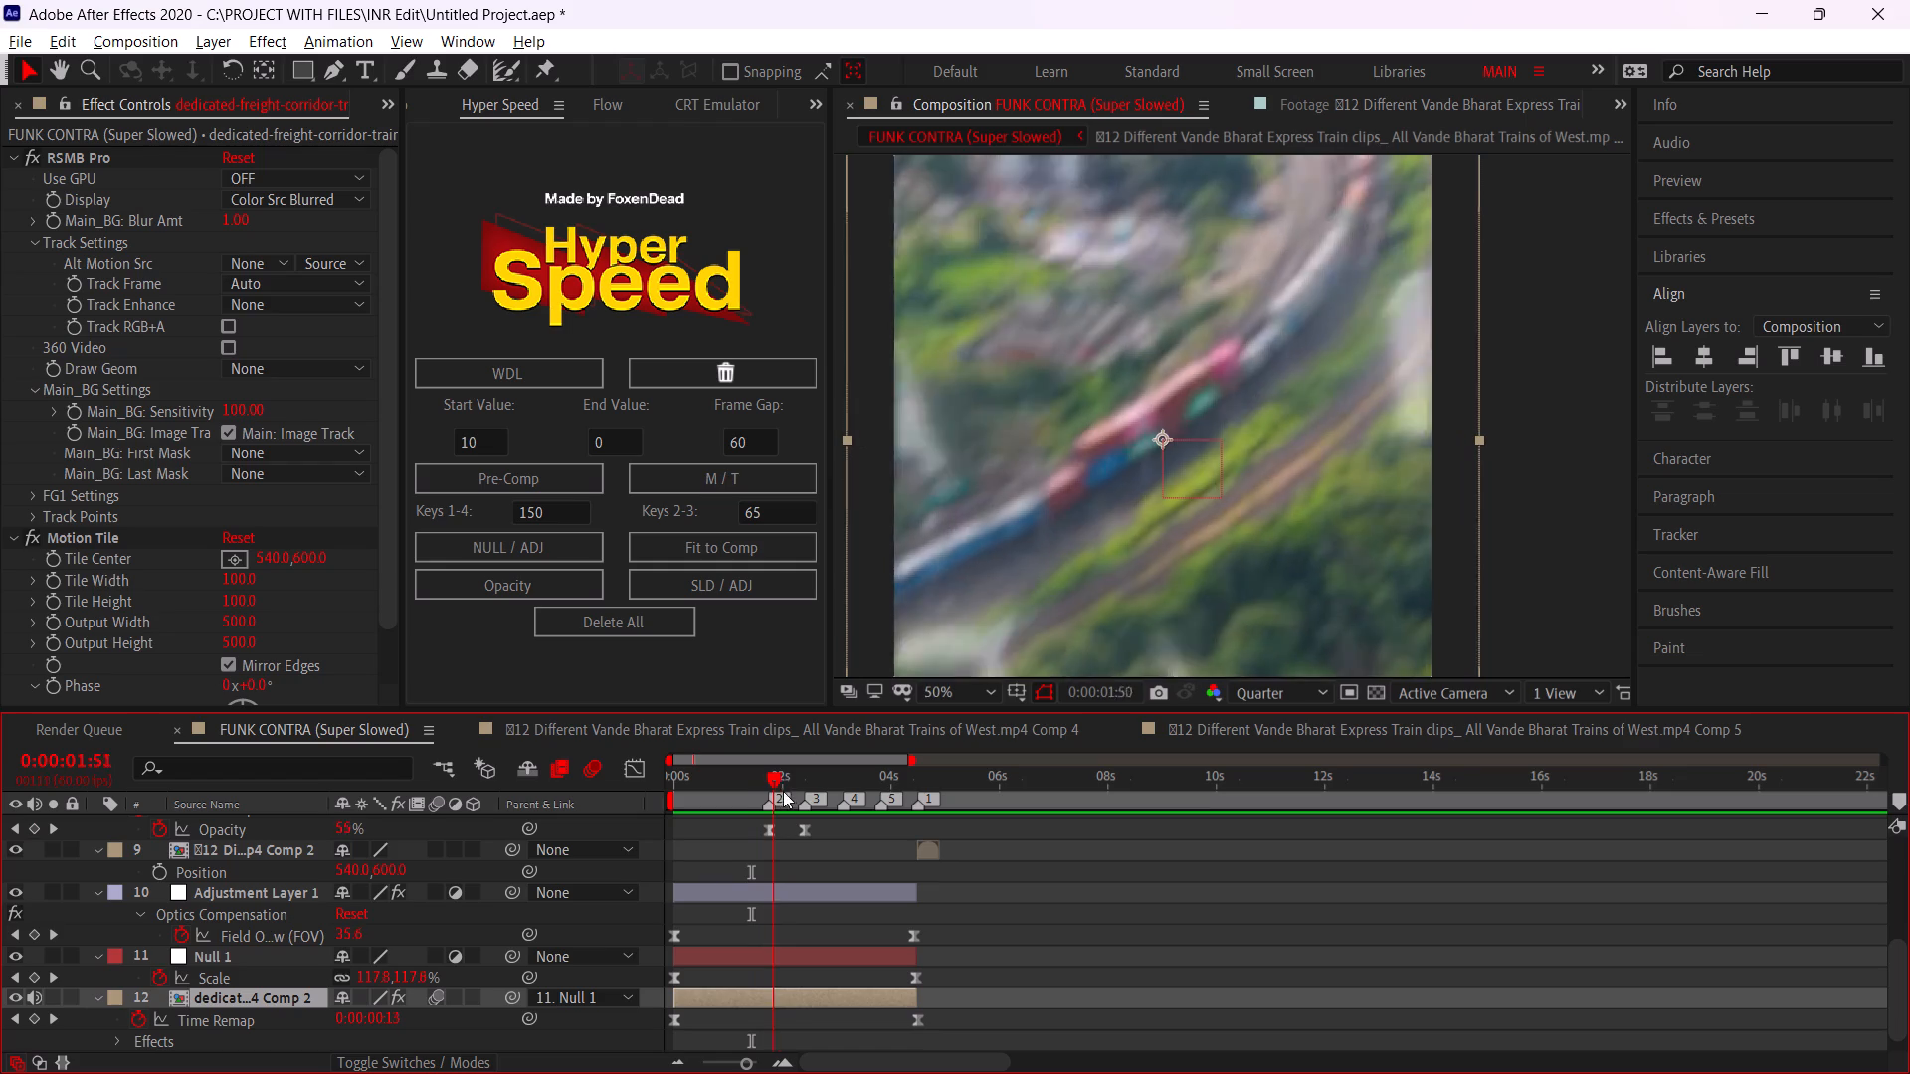
pyautogui.moveTo(783, 791); pyautogui.dragTo(805, 798)
# Add a Motion Tile effect to Pre-comp 1 Comp 1 with Hyper Speed's M/T function.
pyautogui.keyDown('alt'); pyautogui.scroll(1, 850, 884); pyautogui.keyUp('alt')
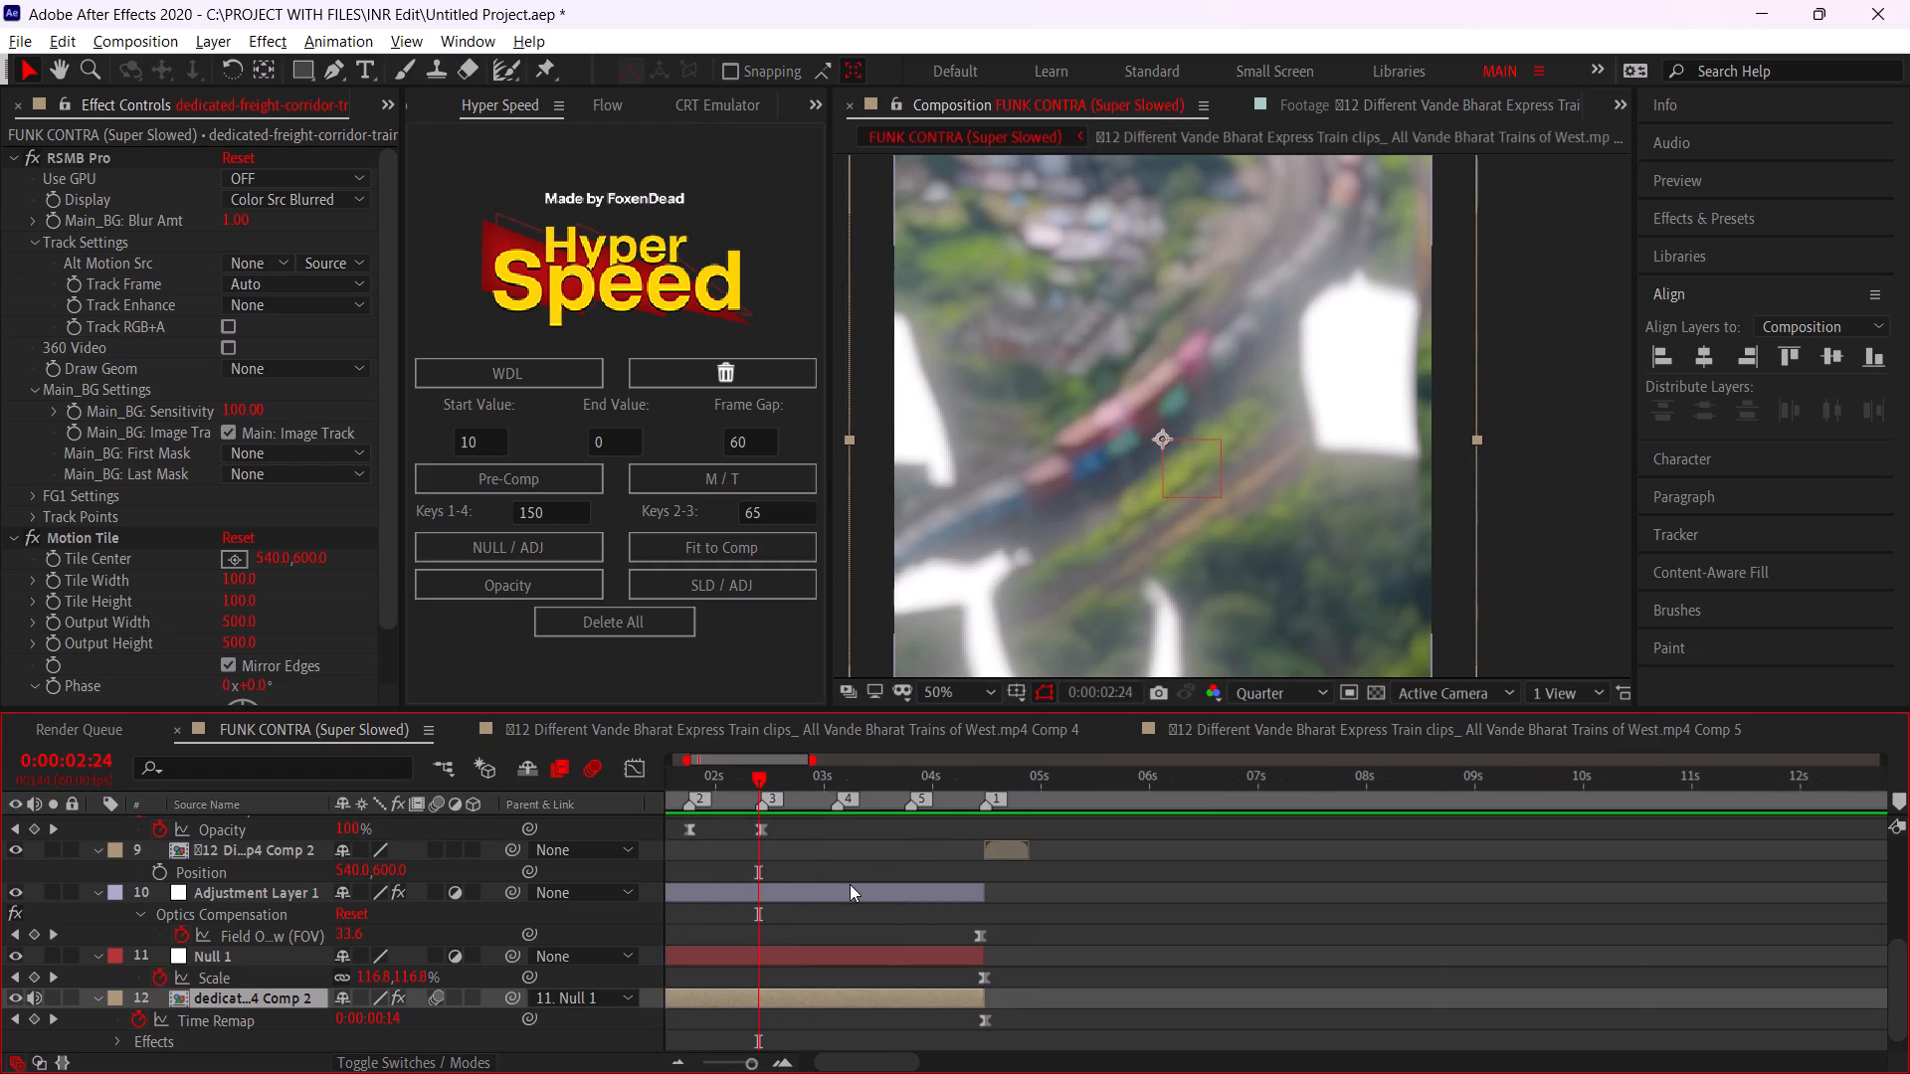
pyautogui.scroll(2, 850, 884)
pyautogui.click(833, 907)
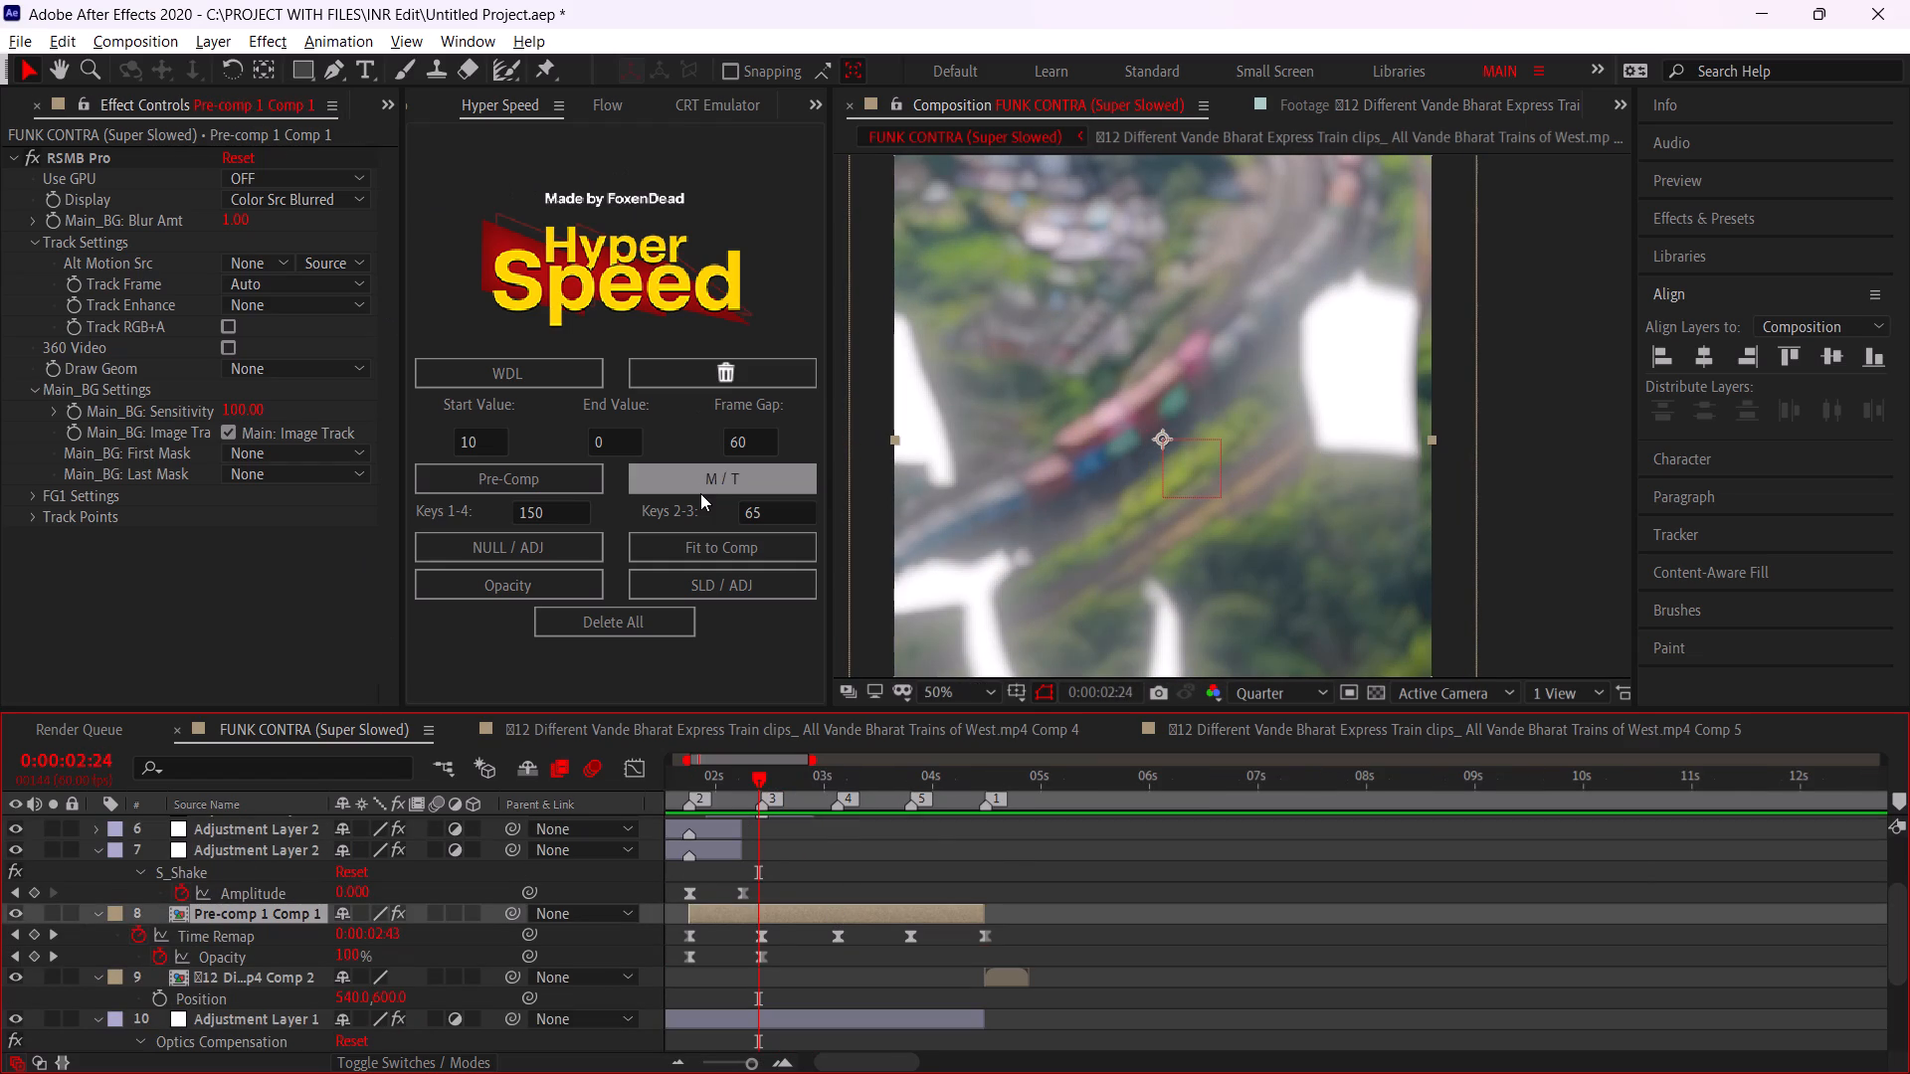
pyautogui.click(700, 493)
# Preview the composition from its start to check the motion-tiled Pre-comp 1 Comp 1.
pyautogui.keyDown('alt'); pyautogui.scroll(-2, 1287, 896); pyautogui.keyUp('alt')
pyautogui.moveTo(702, 781); pyautogui.dragTo(563, 802)
pyautogui.press('space')
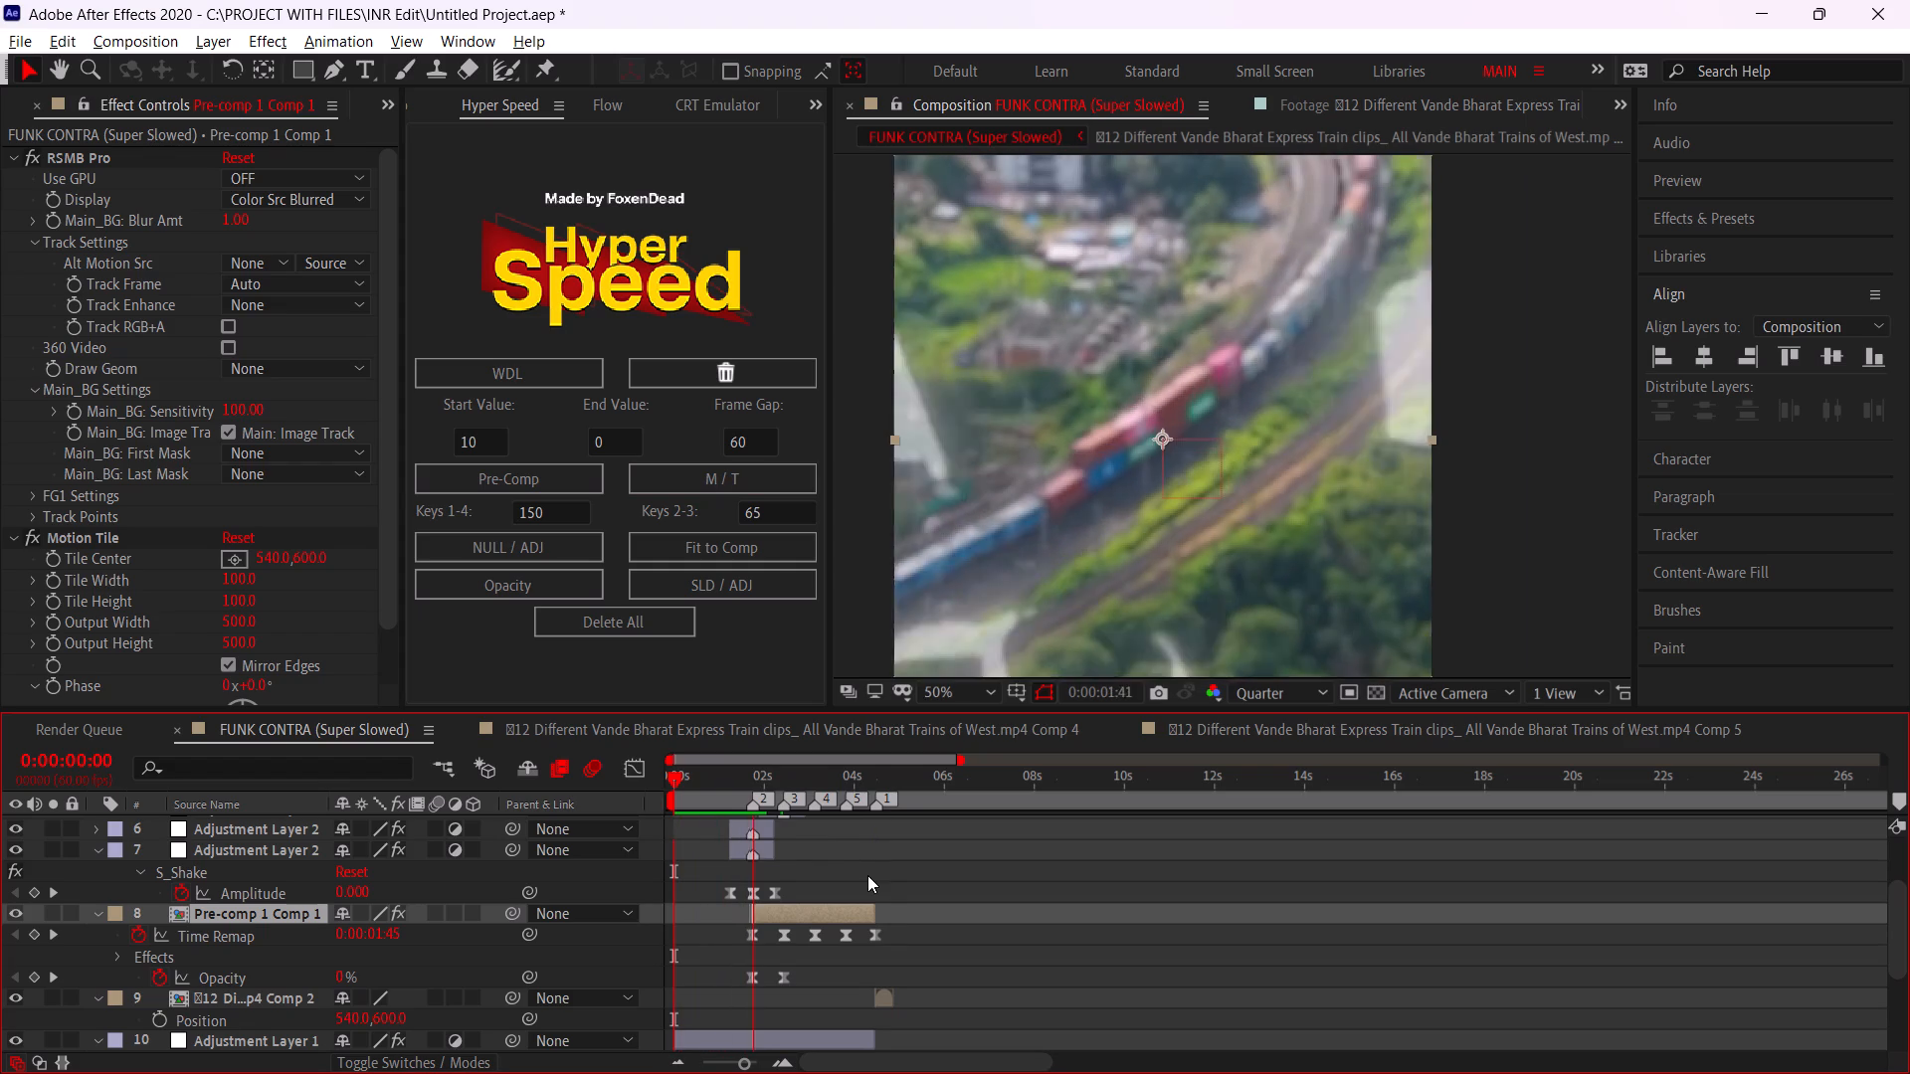
# Preview the composition from its start to check the current transitions.
pyautogui.moveTo(726, 792); pyautogui.dragTo(591, 821)
pyautogui.press('space')
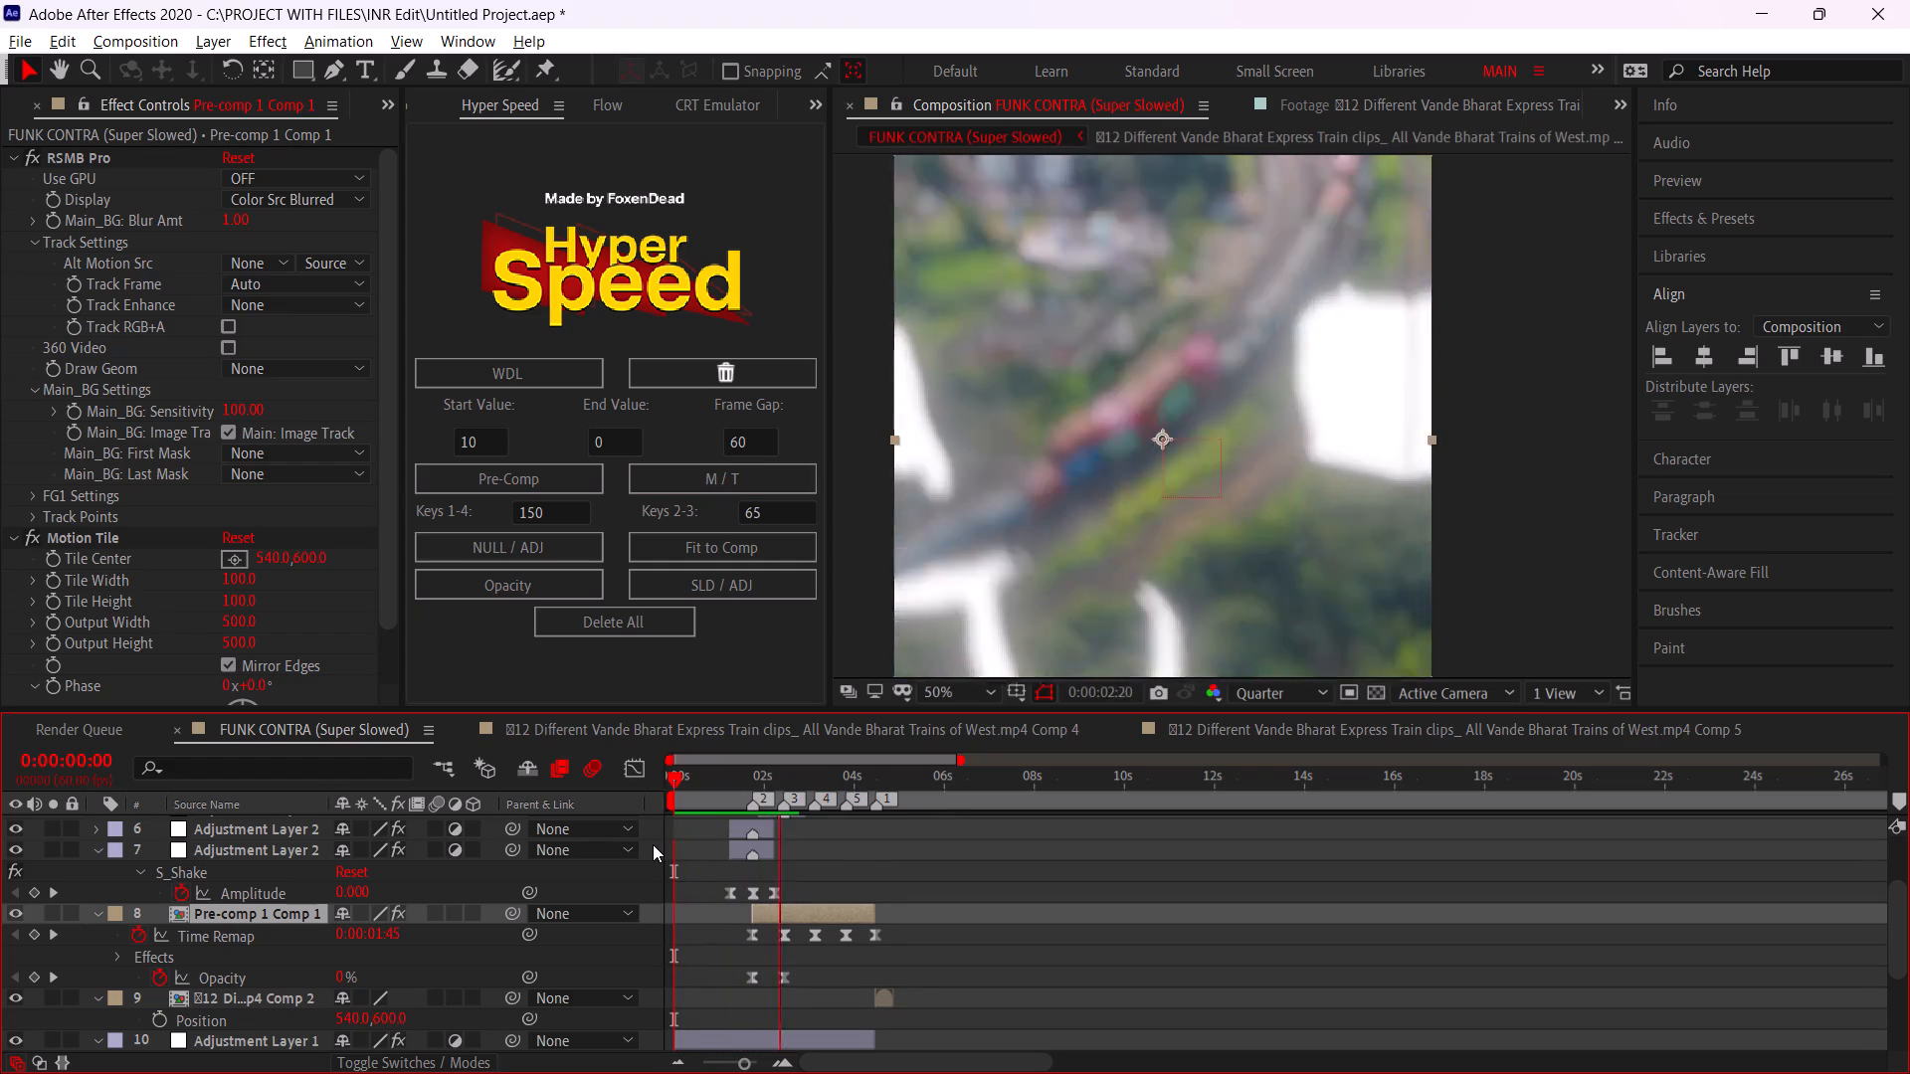
# Create a new adjustment layer and cut it to span only 0:00:01:45 to 0:00:02:25, between markers 2 and 3.
pyautogui.keyDown('alt'); pyautogui.scroll(1, 694, 864); pyautogui.keyUp('alt')
pyautogui.click(796, 785)
pyautogui.keyDown('alt'); pyautogui.scroll(10, 806, 791); pyautogui.keyUp('alt')
pyautogui.click(830, 779)
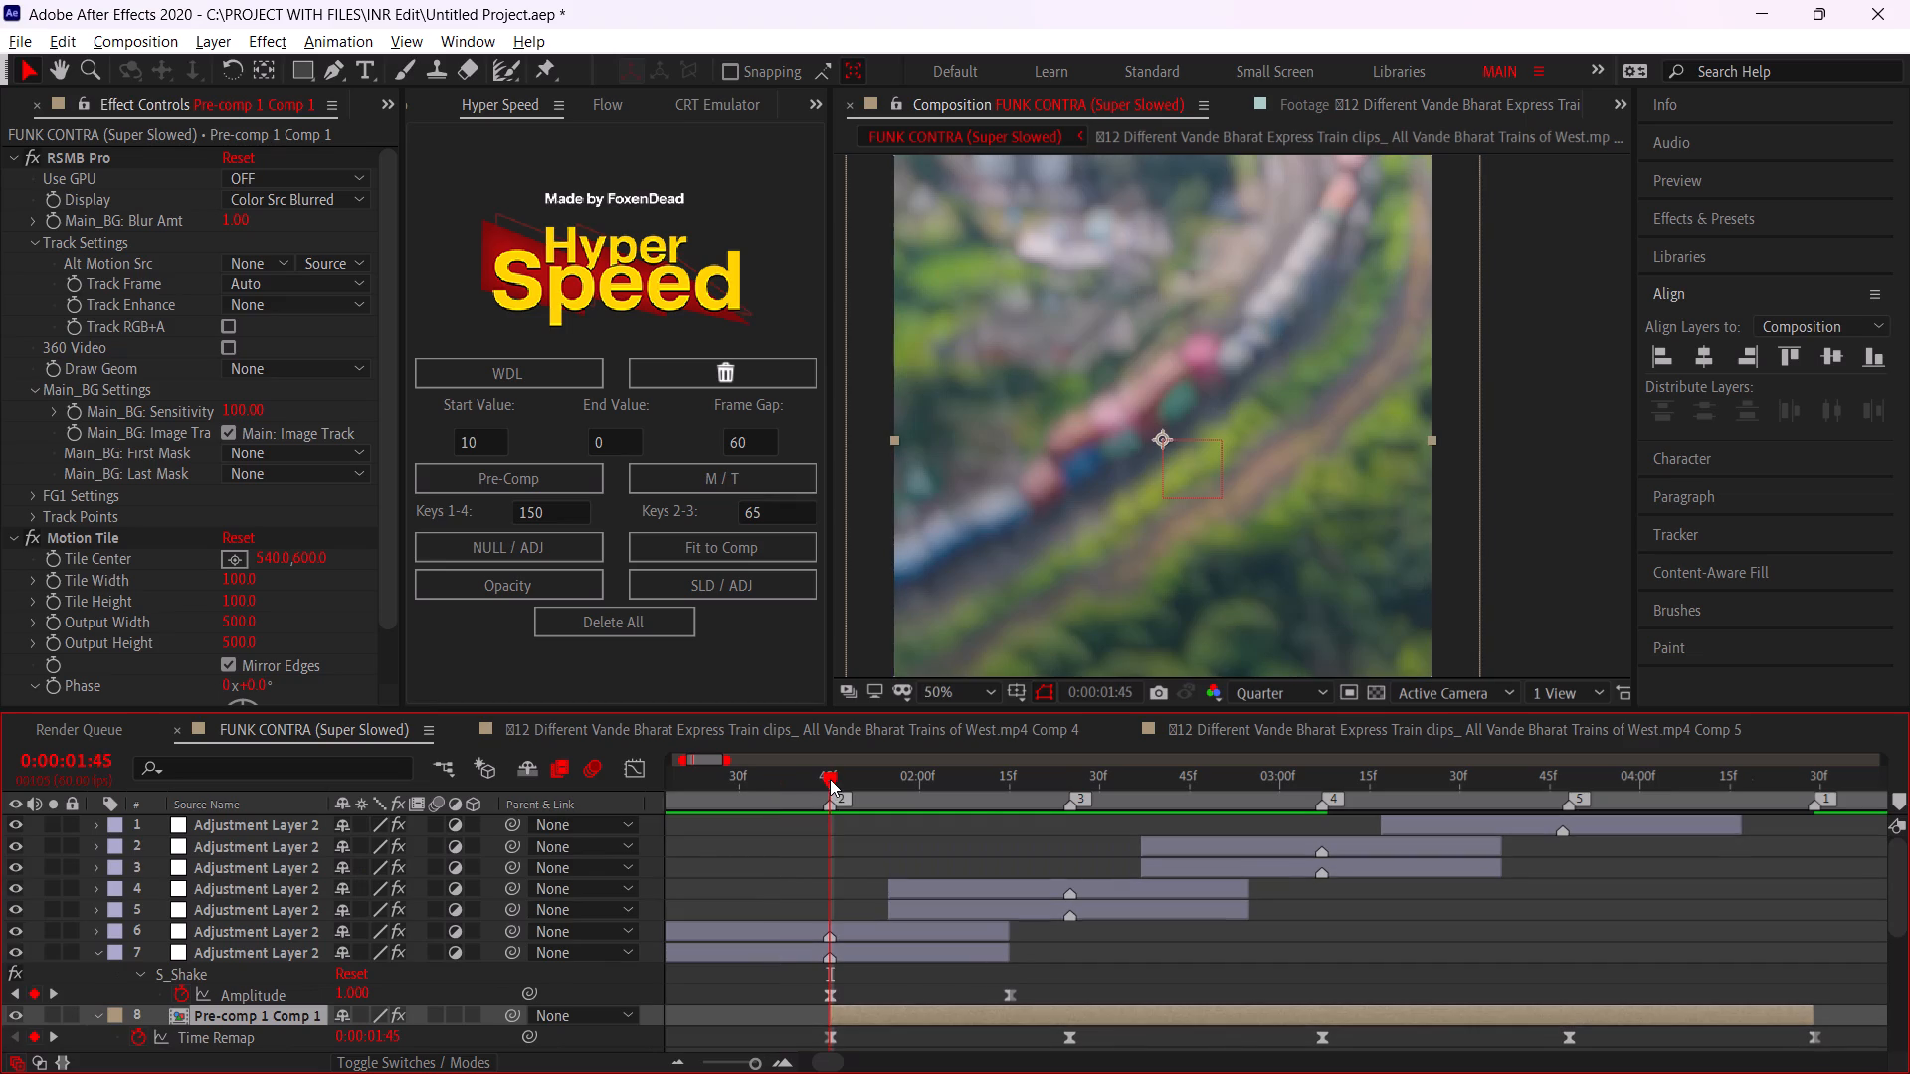
pyautogui.click(801, 882)
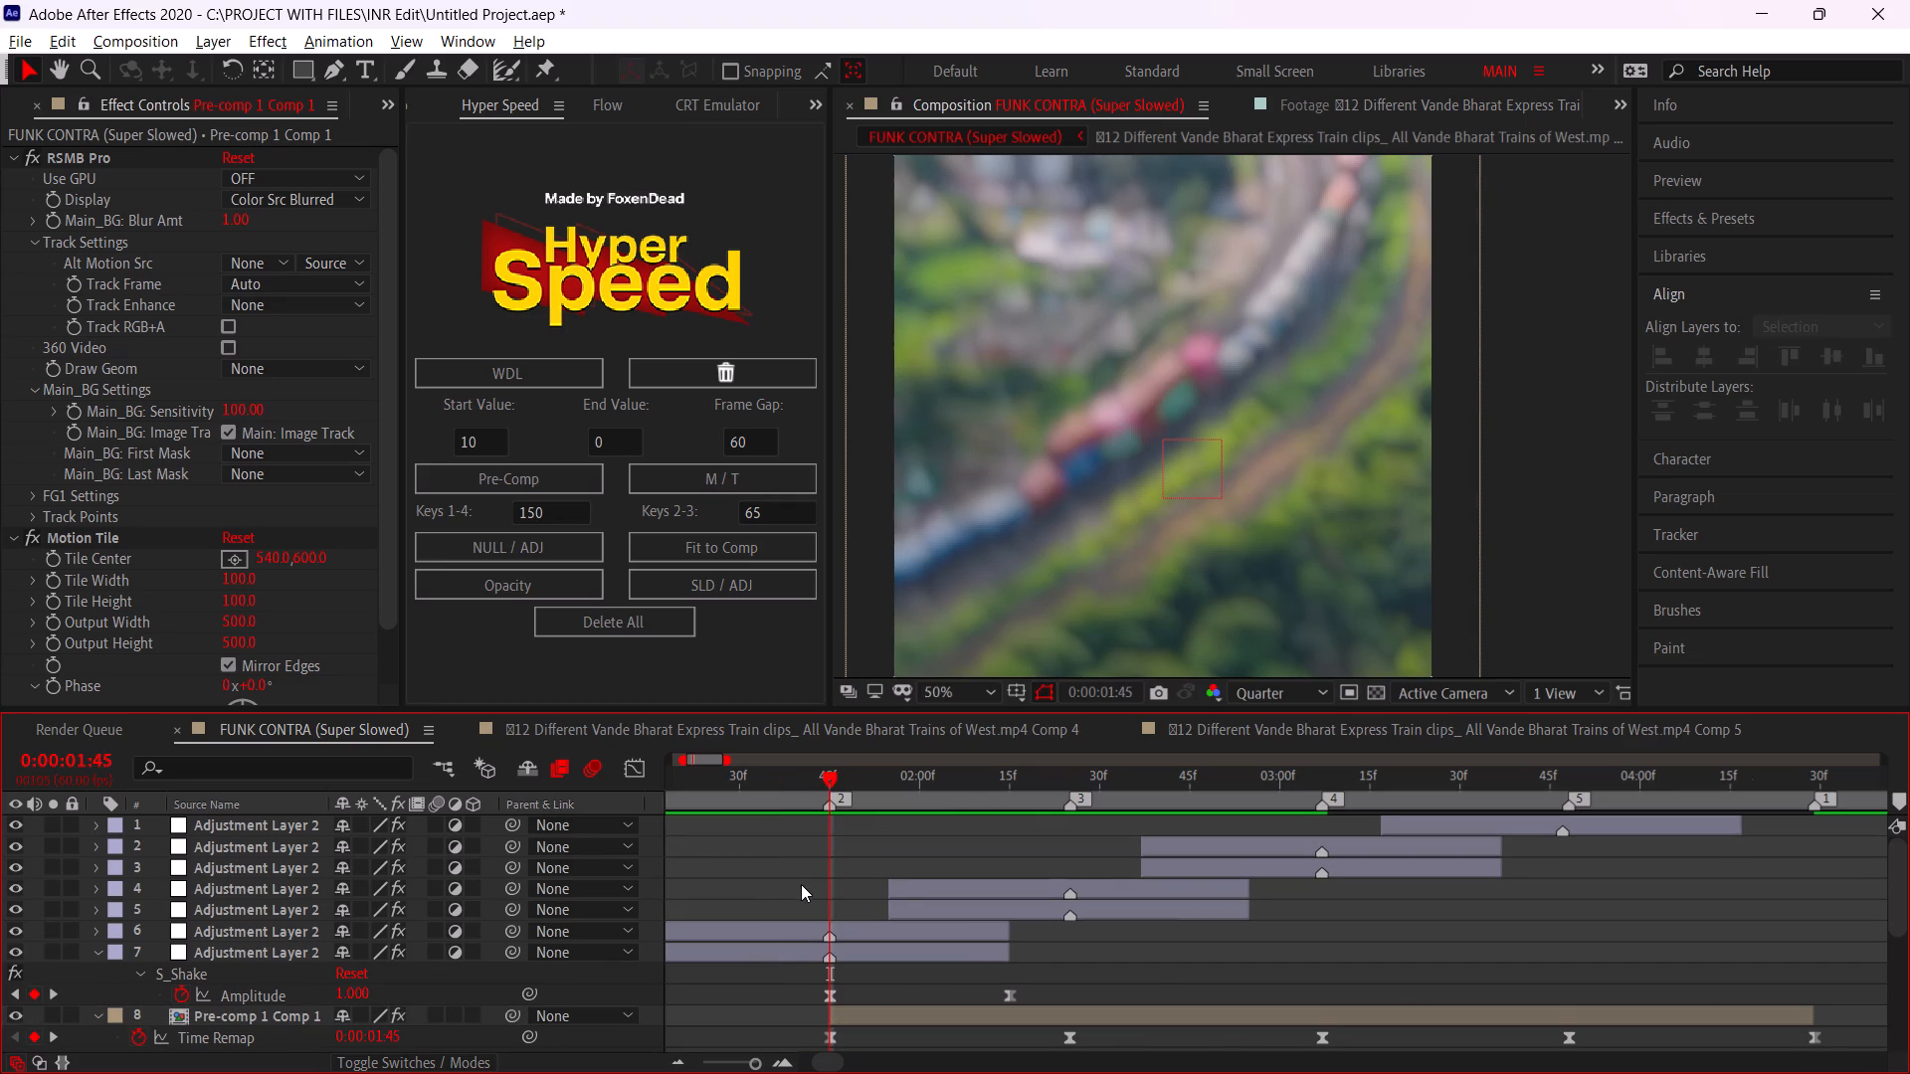
pyautogui.hotkey('ctrl', 'alt', 'y')
pyautogui.hotkey('ctrl', 'shift', 'd')
pyautogui.hotkey('ctrl', 'shift', 'Right')
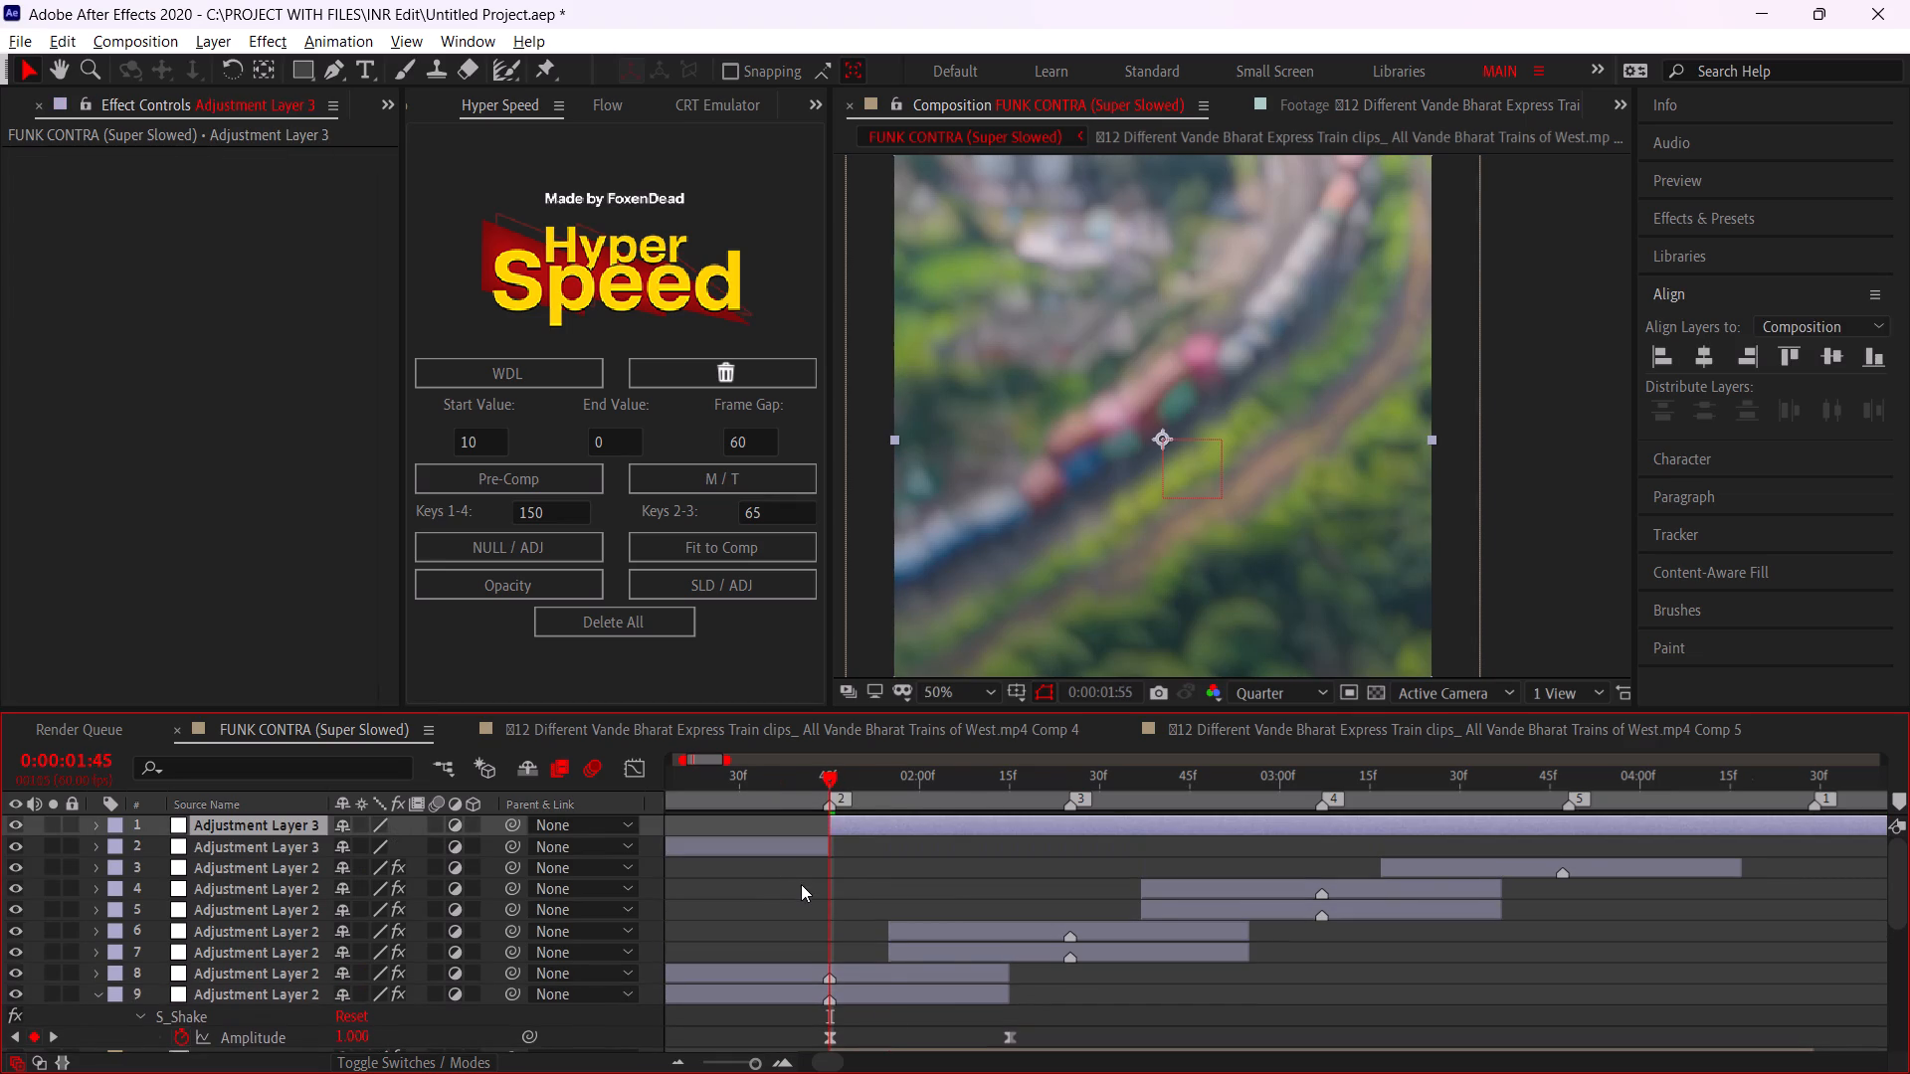
pyautogui.hotkey('ctrl', 'shift', 'Right')
pyautogui.hotkey('ctrl', 'shift', 'Right')
pyautogui.hotkey('ctrl', 'shift', 'Right')
pyautogui.hotkey('ctrl', 'shift', 'd')
pyautogui.press('Delete')
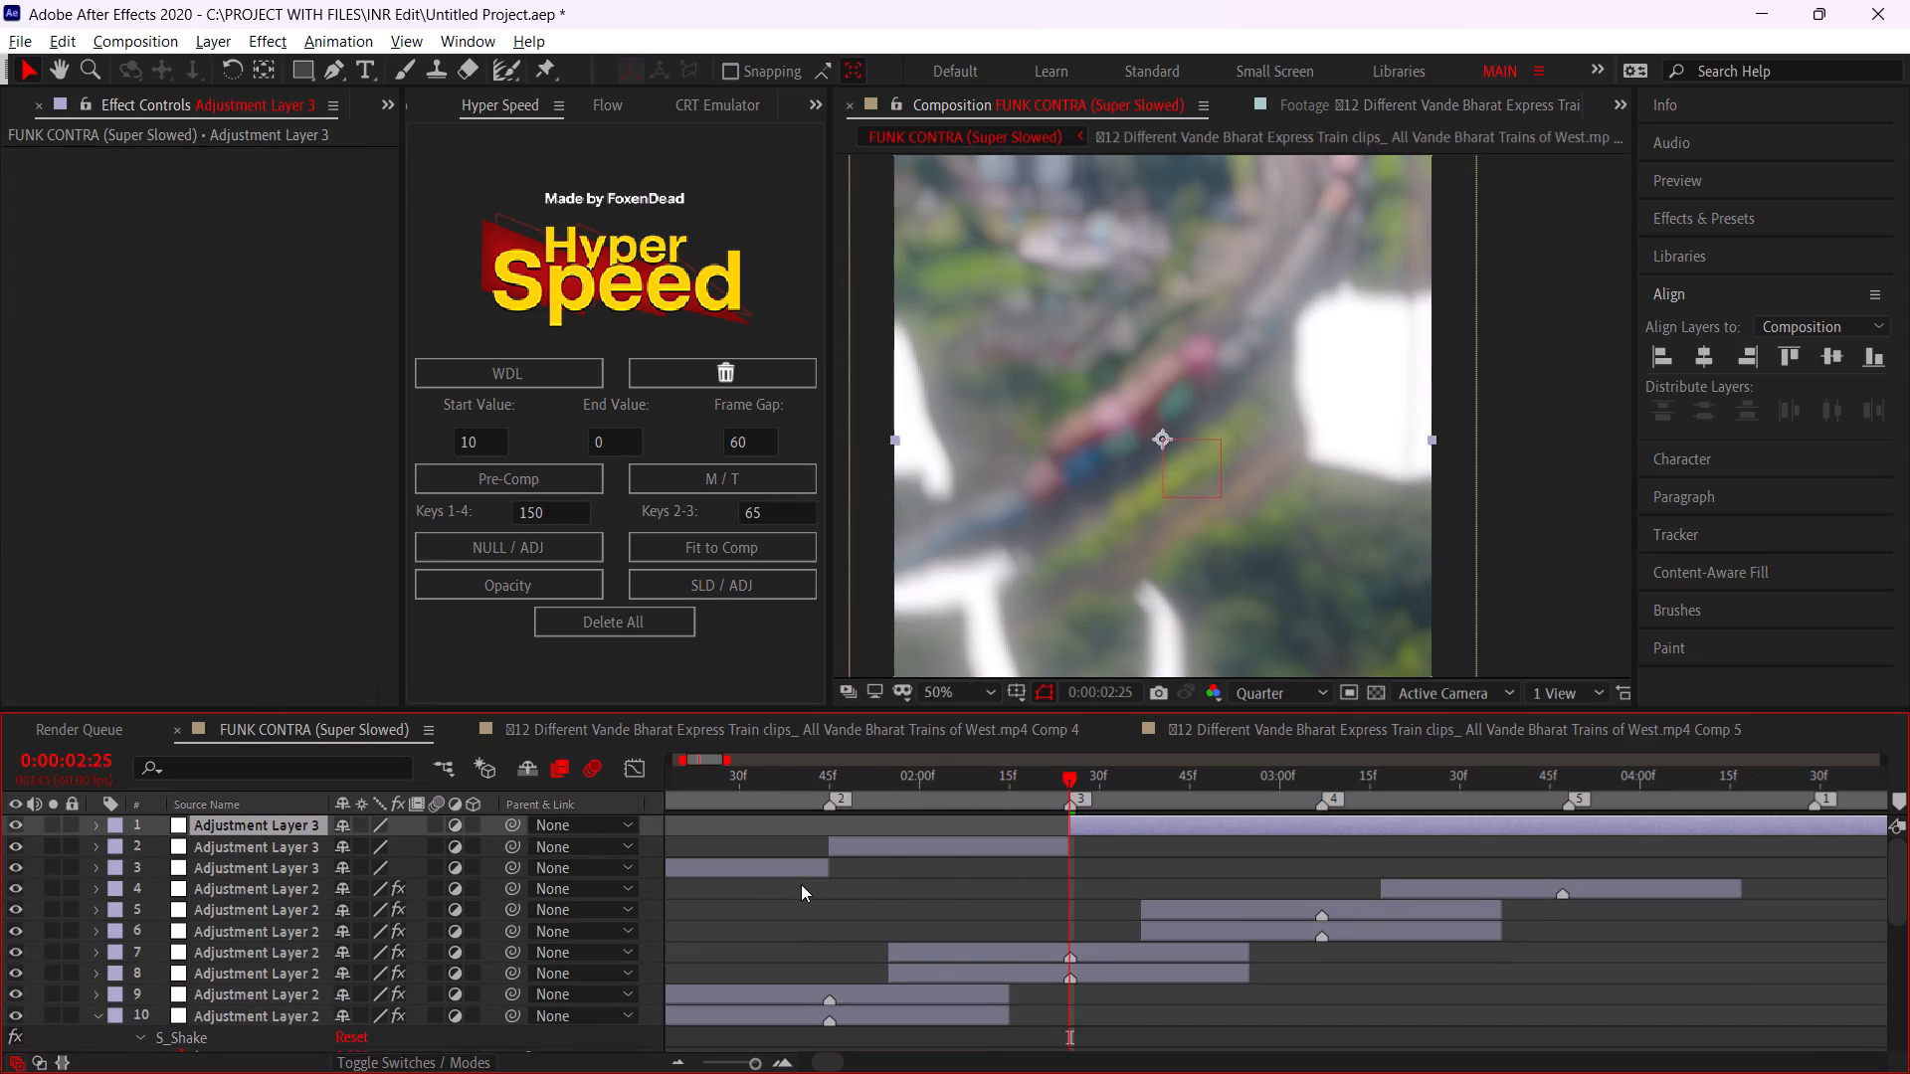
pyautogui.click(814, 845)
pyautogui.press('Delete')
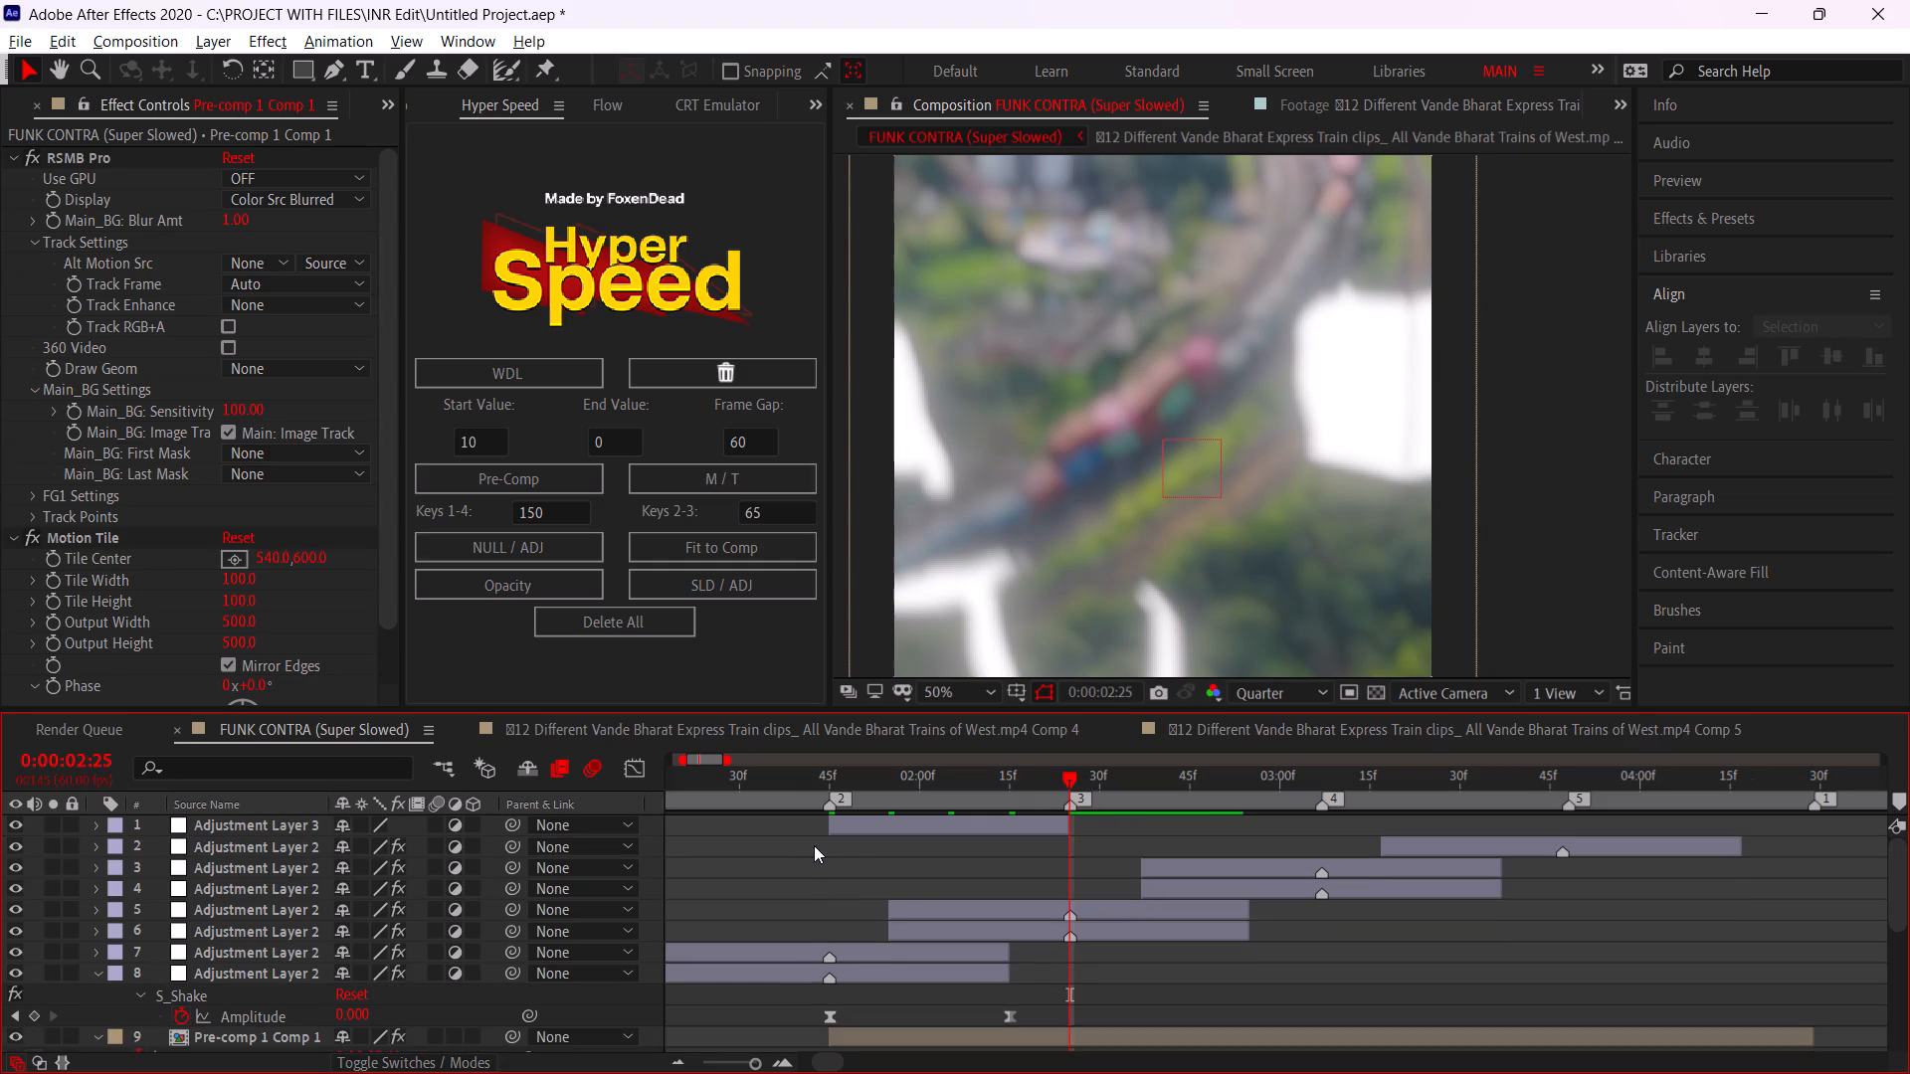
# Extend the end of the new Adjustment Layer 3 to 0:00:02:35.
pyautogui.click(967, 810)
pyautogui.click(967, 821)
pyautogui.hotkey('ctrl', 'shift', 'Right')
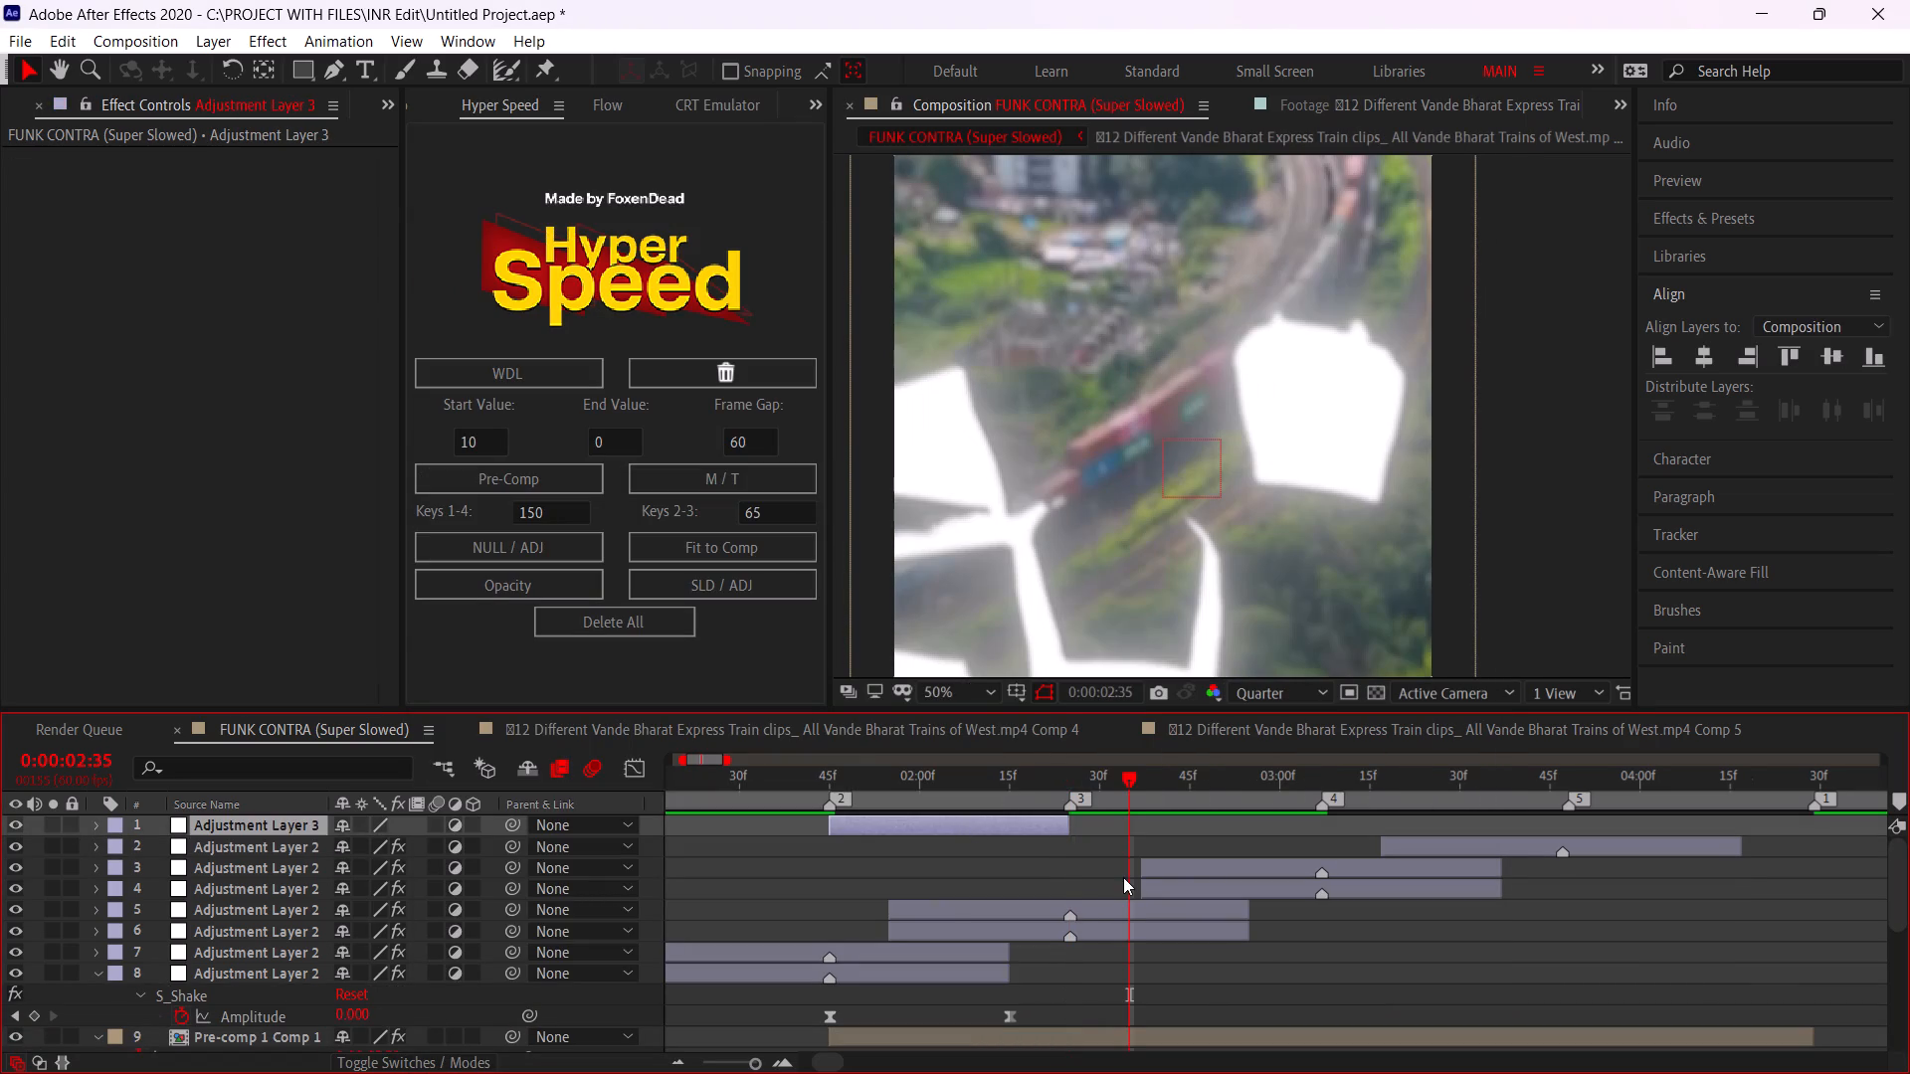
pyautogui.moveTo(1076, 819); pyautogui.dragTo(1132, 837)
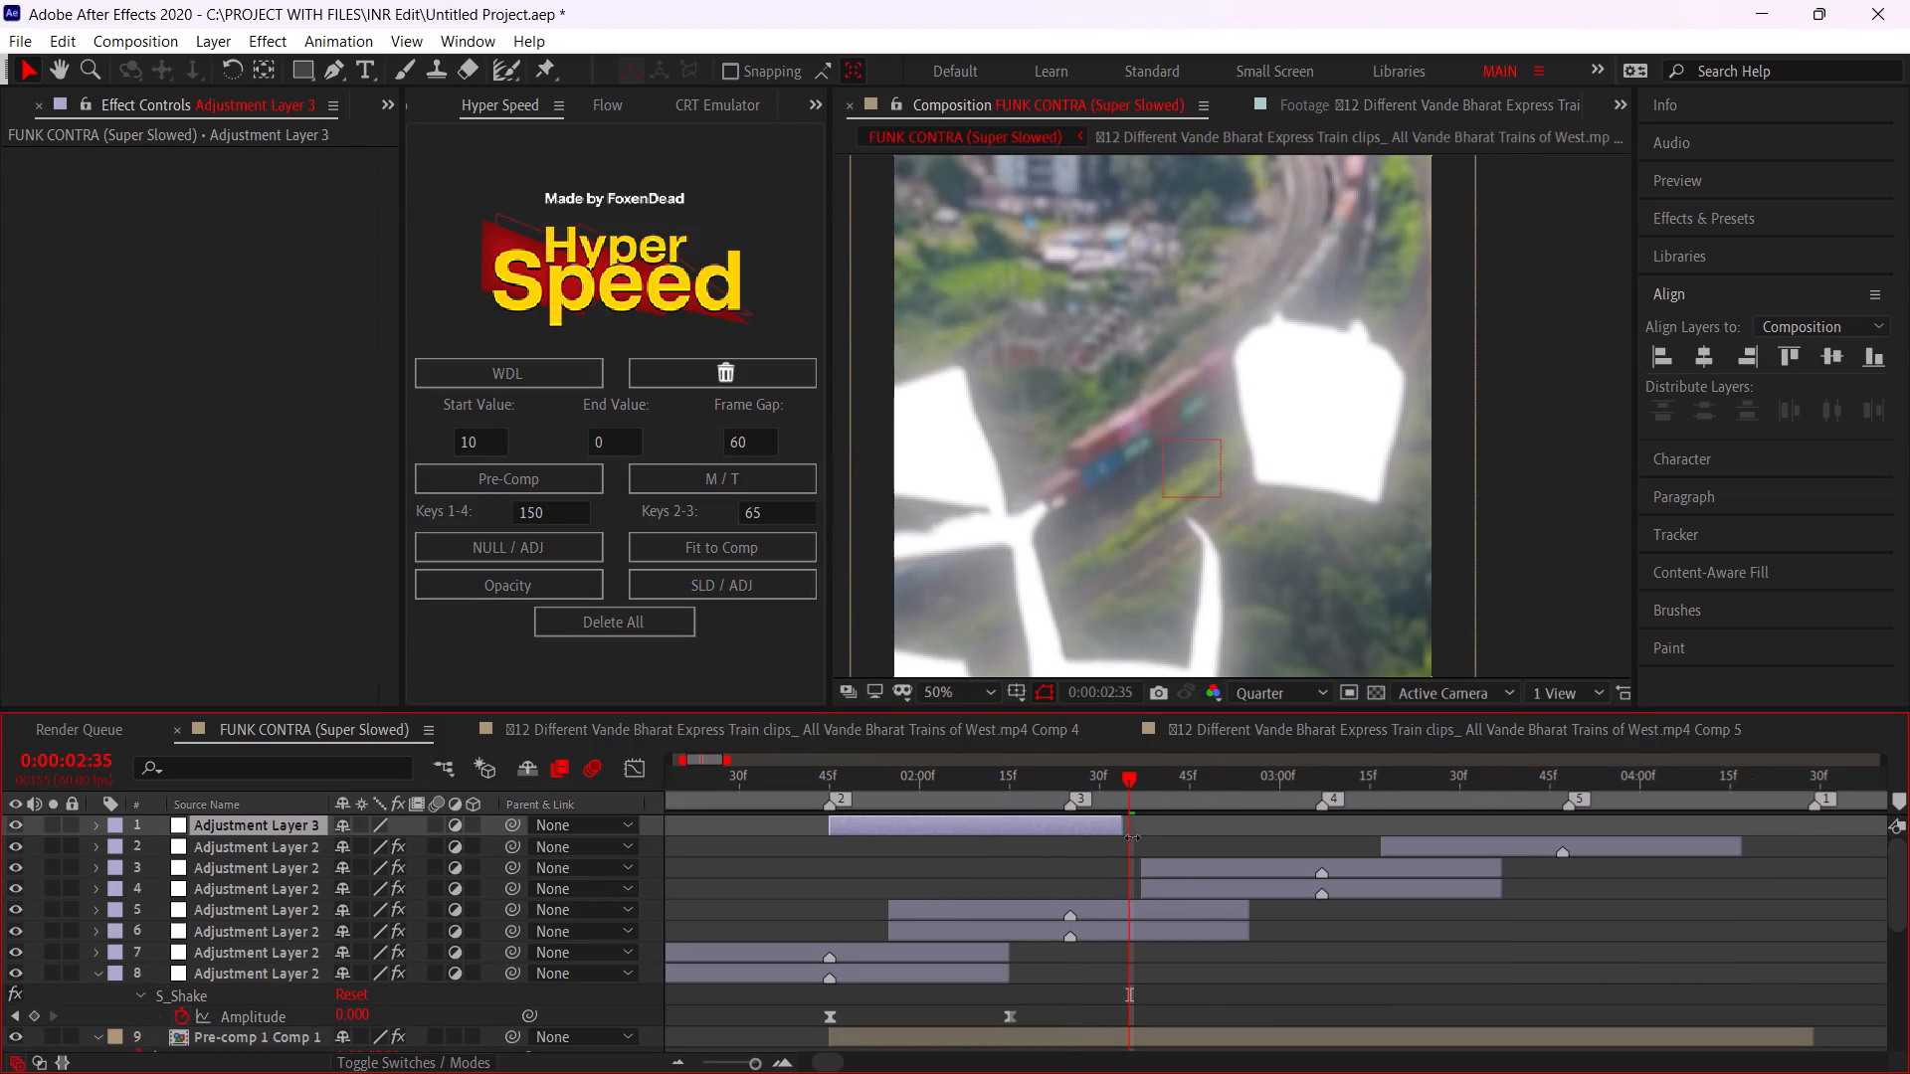
pyautogui.moveTo(1132, 837); pyautogui.dragTo(1134, 839)
# Apply the S_Invert effect to Adjustment Layer 3 and enable Invert Blue.
pyautogui.moveTo(926, 804); pyautogui.dragTo(828, 809)
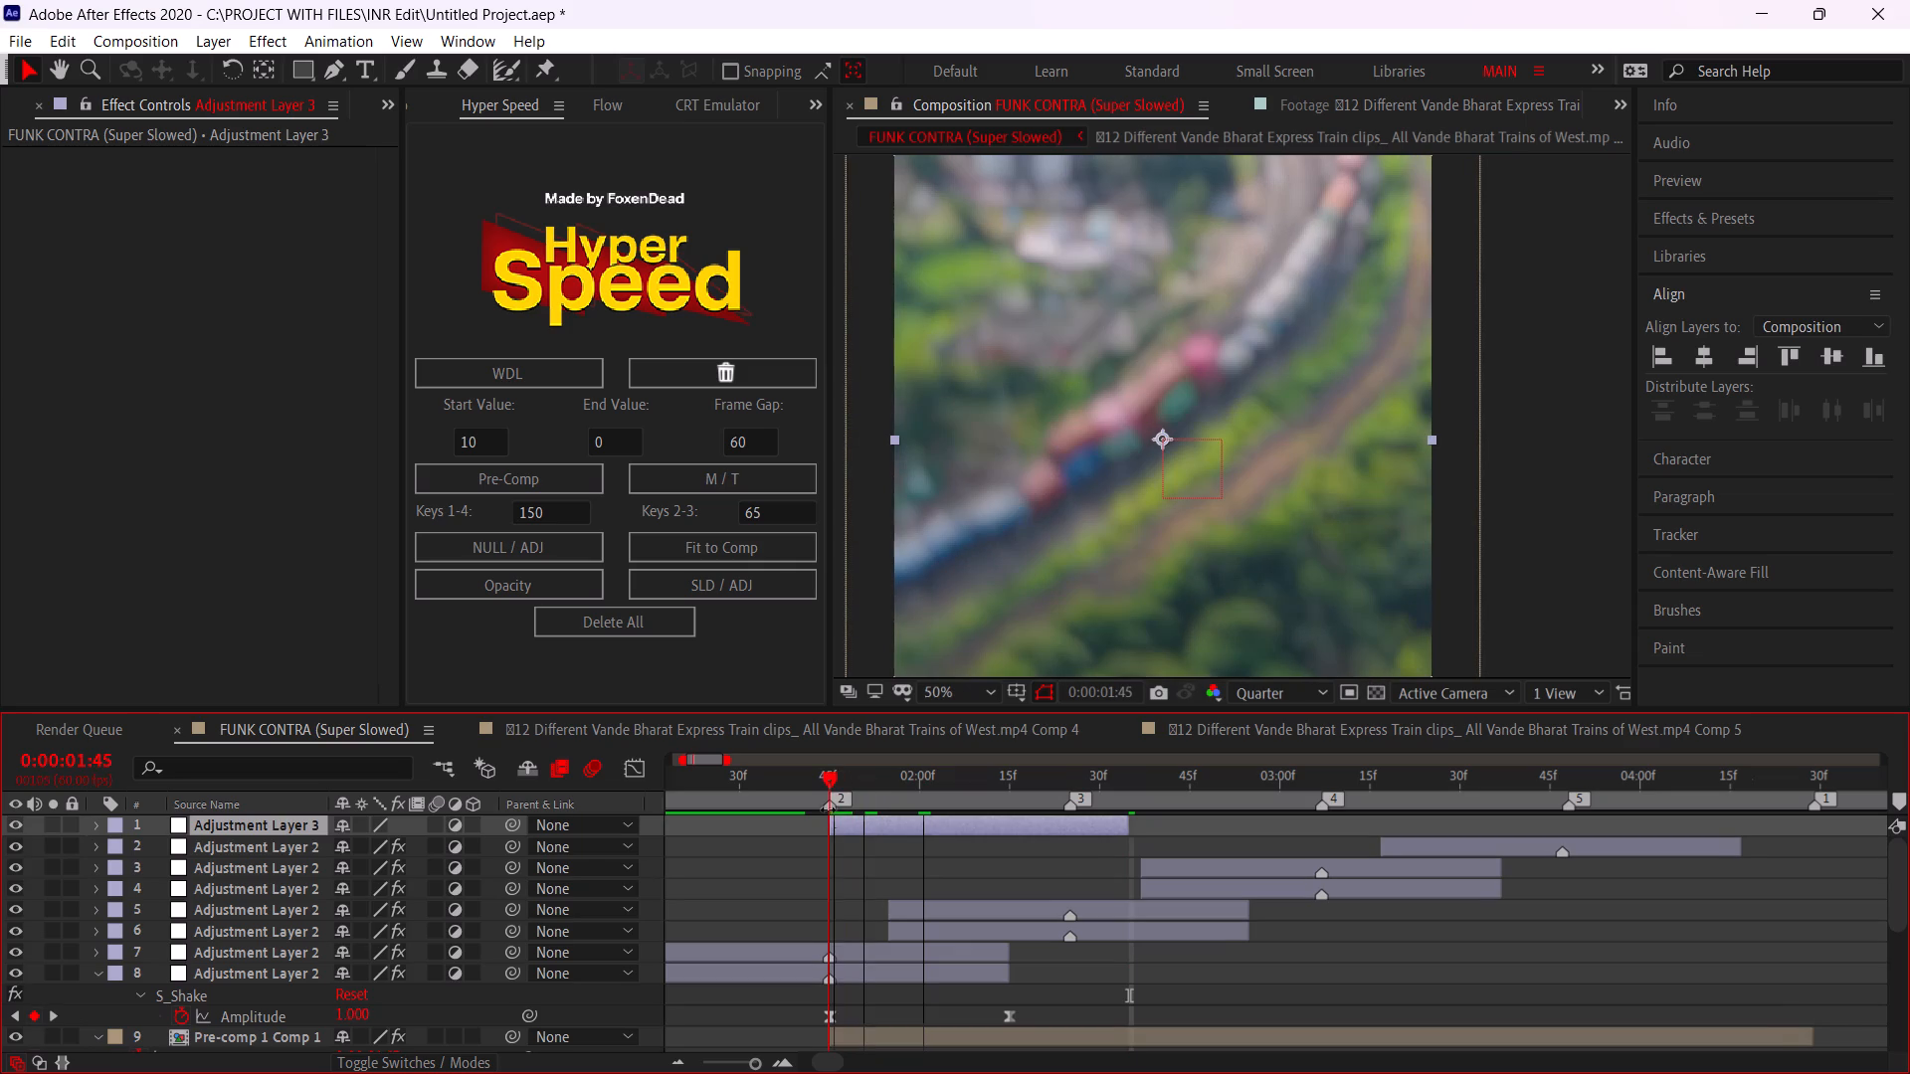
pyautogui.hotkey('ctrl', 'space')
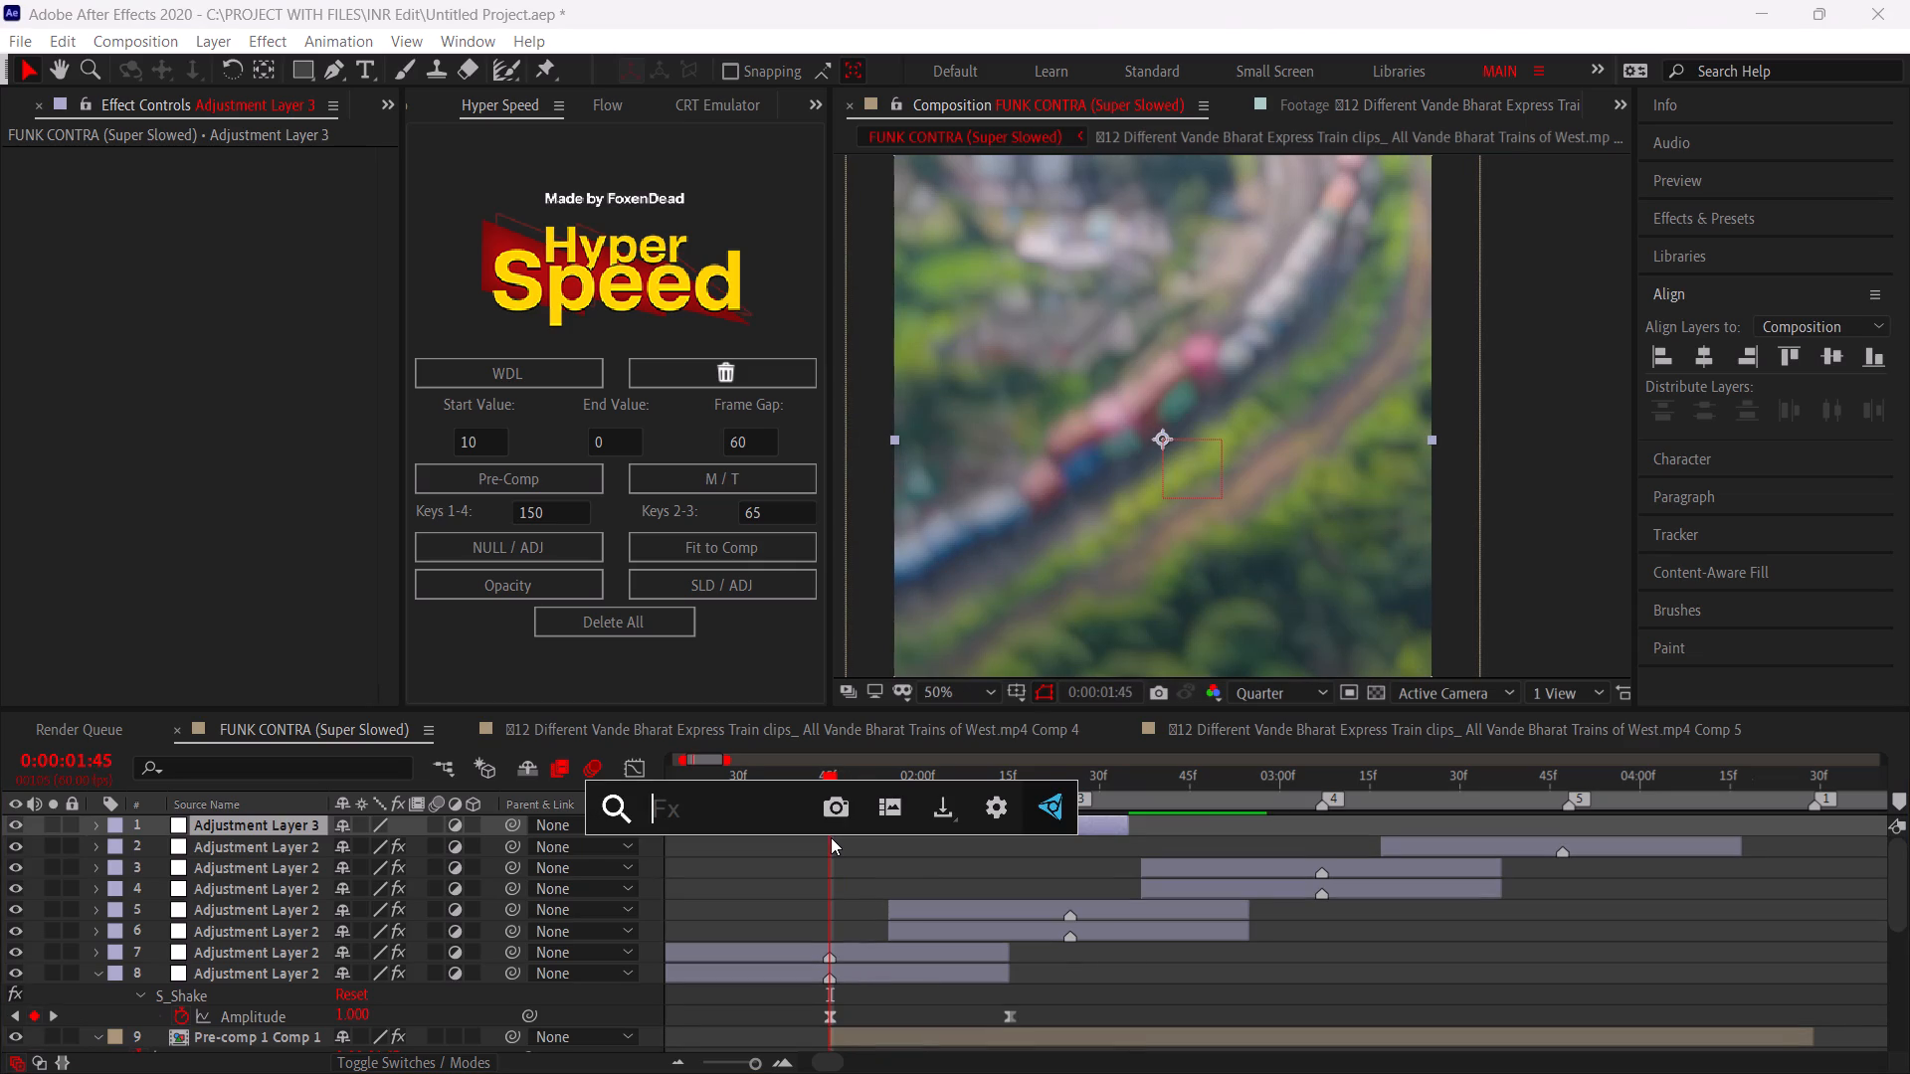
pyautogui.write('inver')
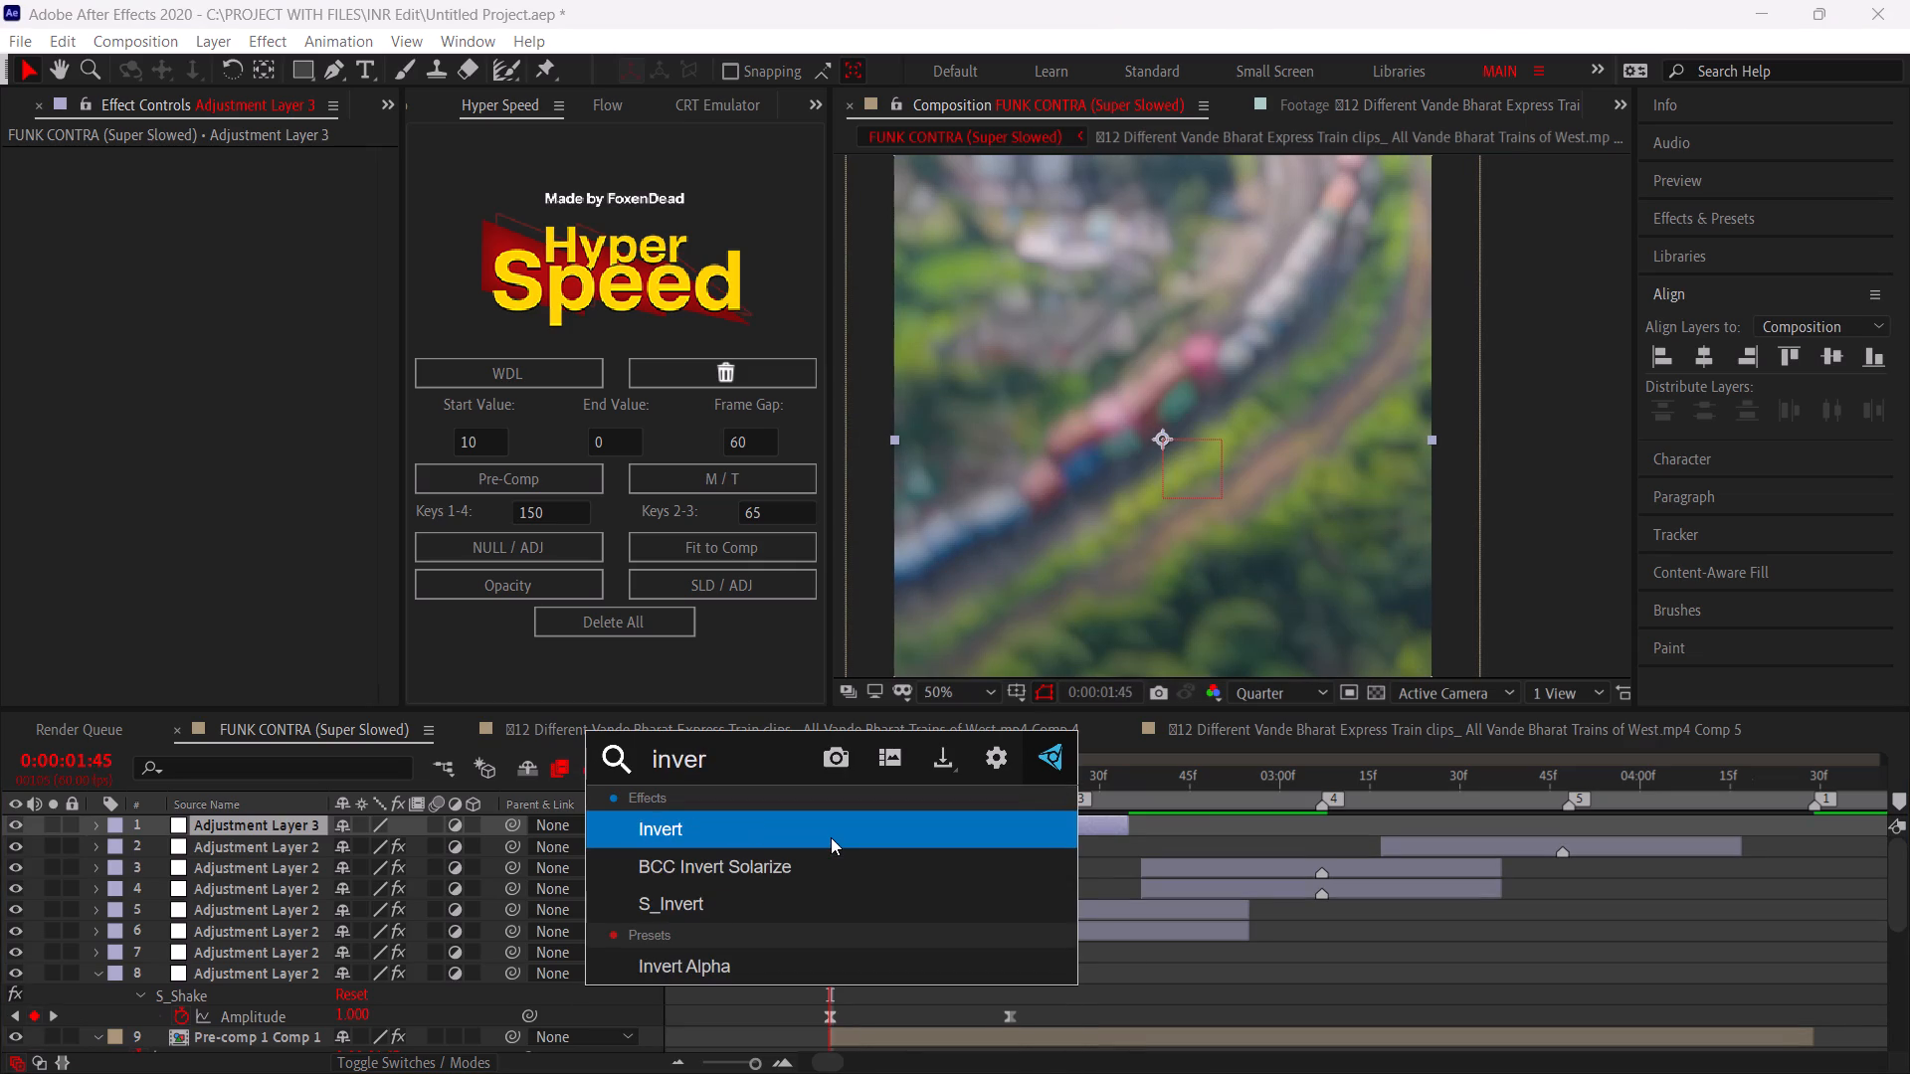
pyautogui.press('Down')
pyautogui.press('Down')
pyautogui.press('Return')
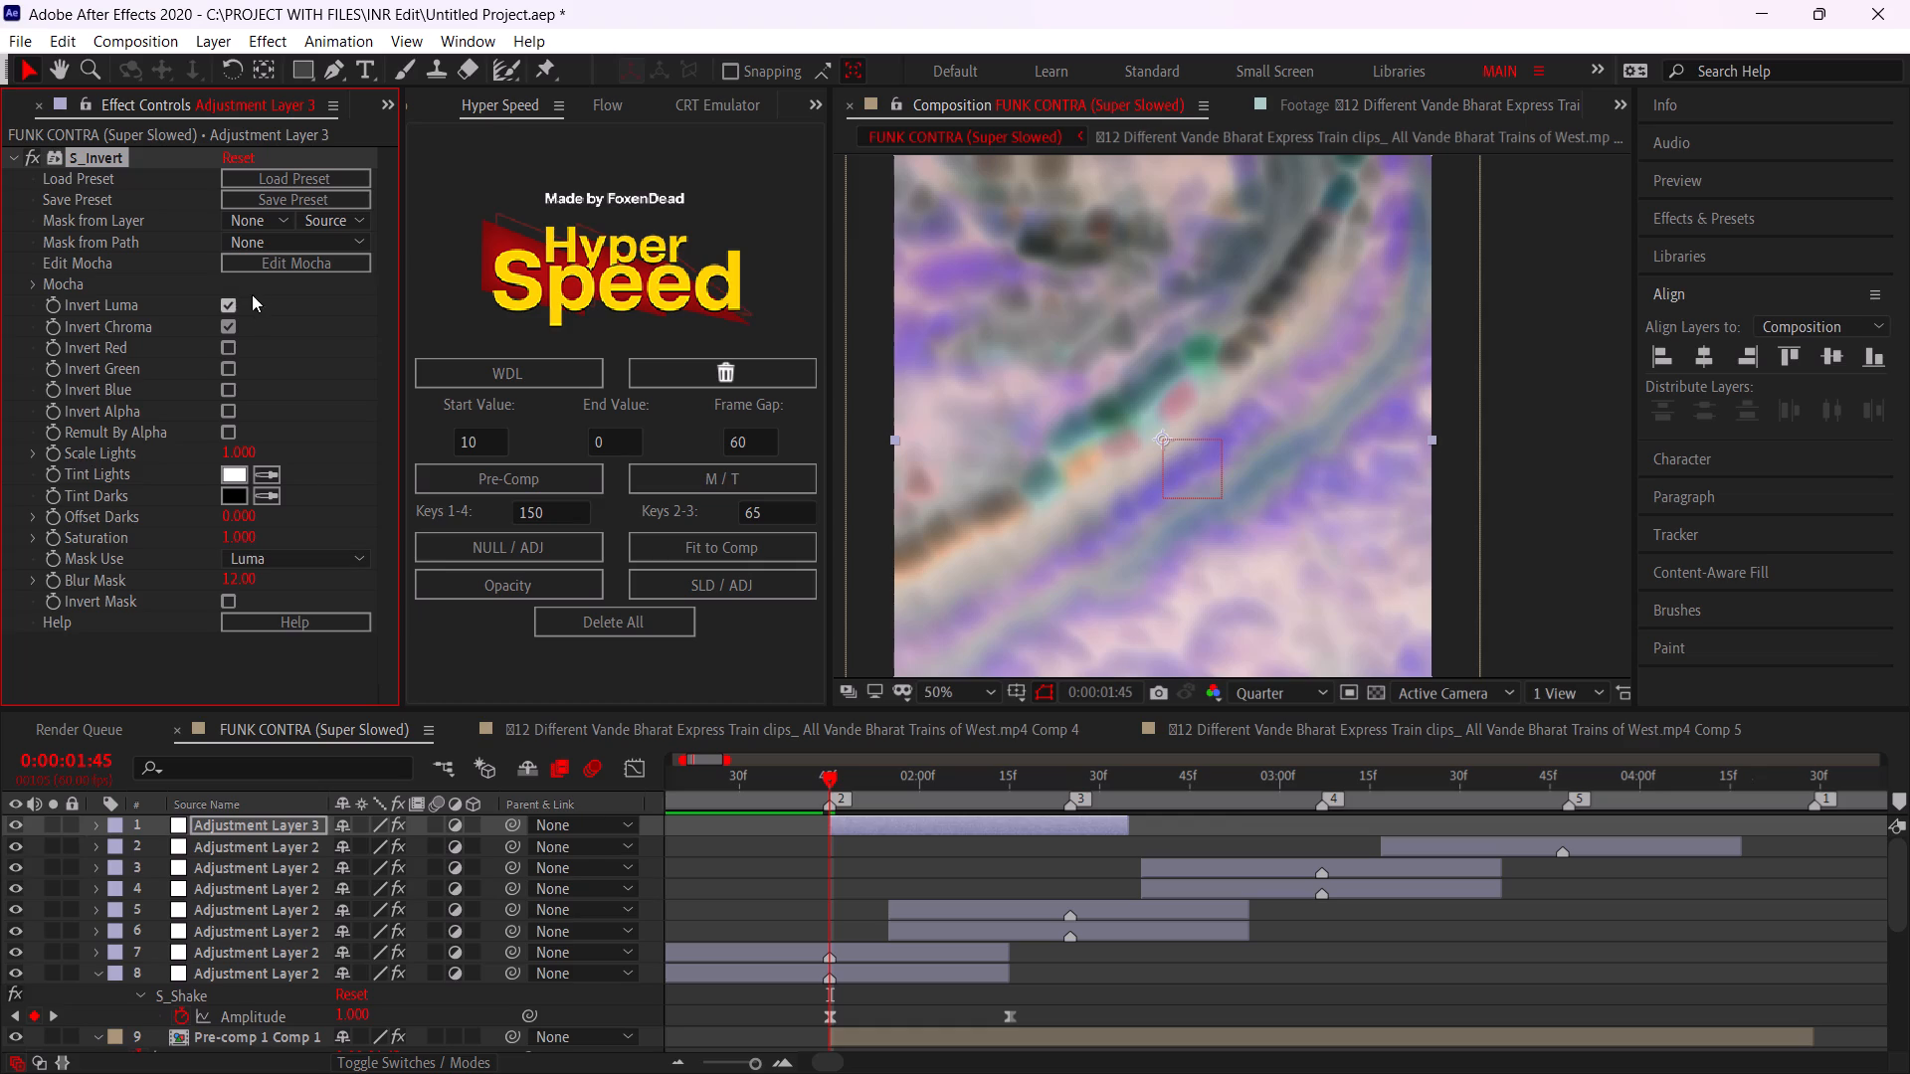
pyautogui.hotkey('ctrl', 'space')
pyautogui.click(294, 392)
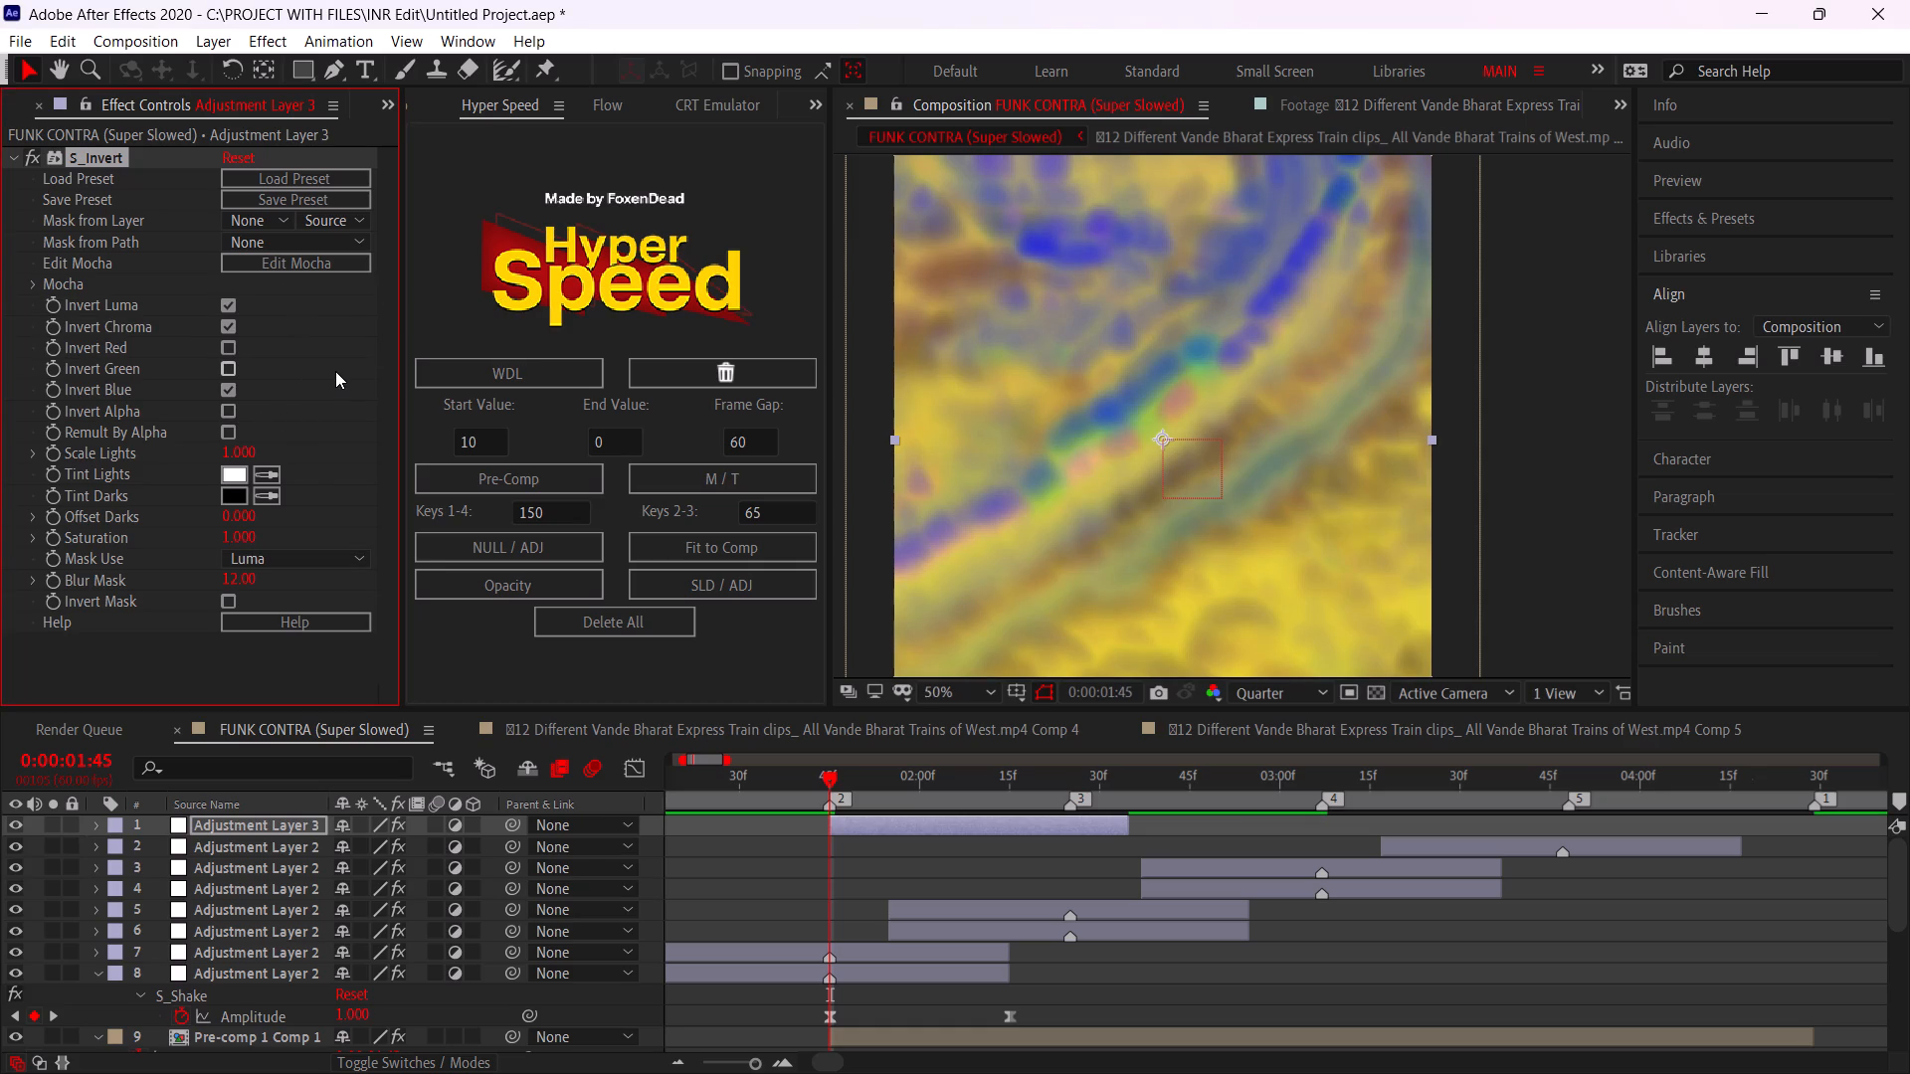
# Add a Tritone effect to Adjustment Layer 3 and set its midtones to a neutral grey.
pyautogui.hotkey('ctrl', 'space')
pyautogui.write('tr')
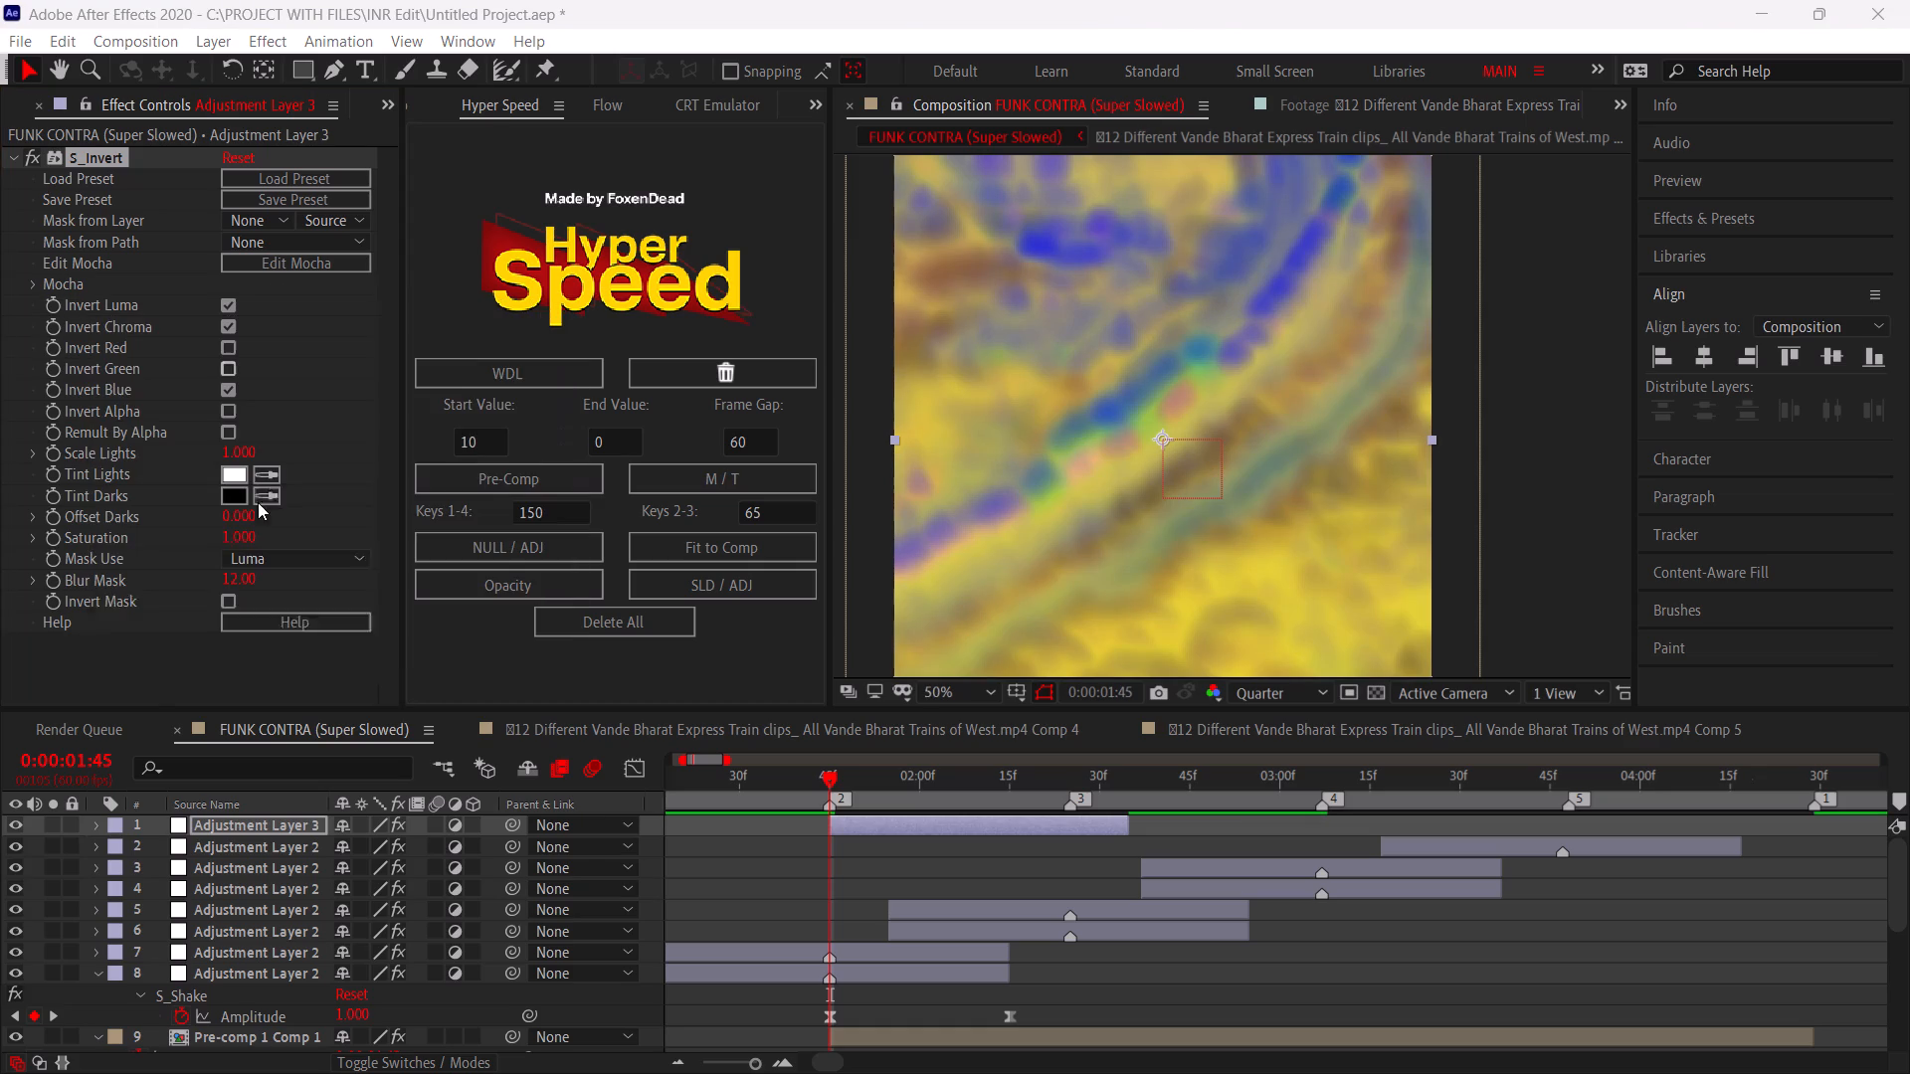
pyautogui.click(258, 502)
pyautogui.click(236, 657)
pyautogui.moveTo(543, 233); pyautogui.dragTo(465, 238)
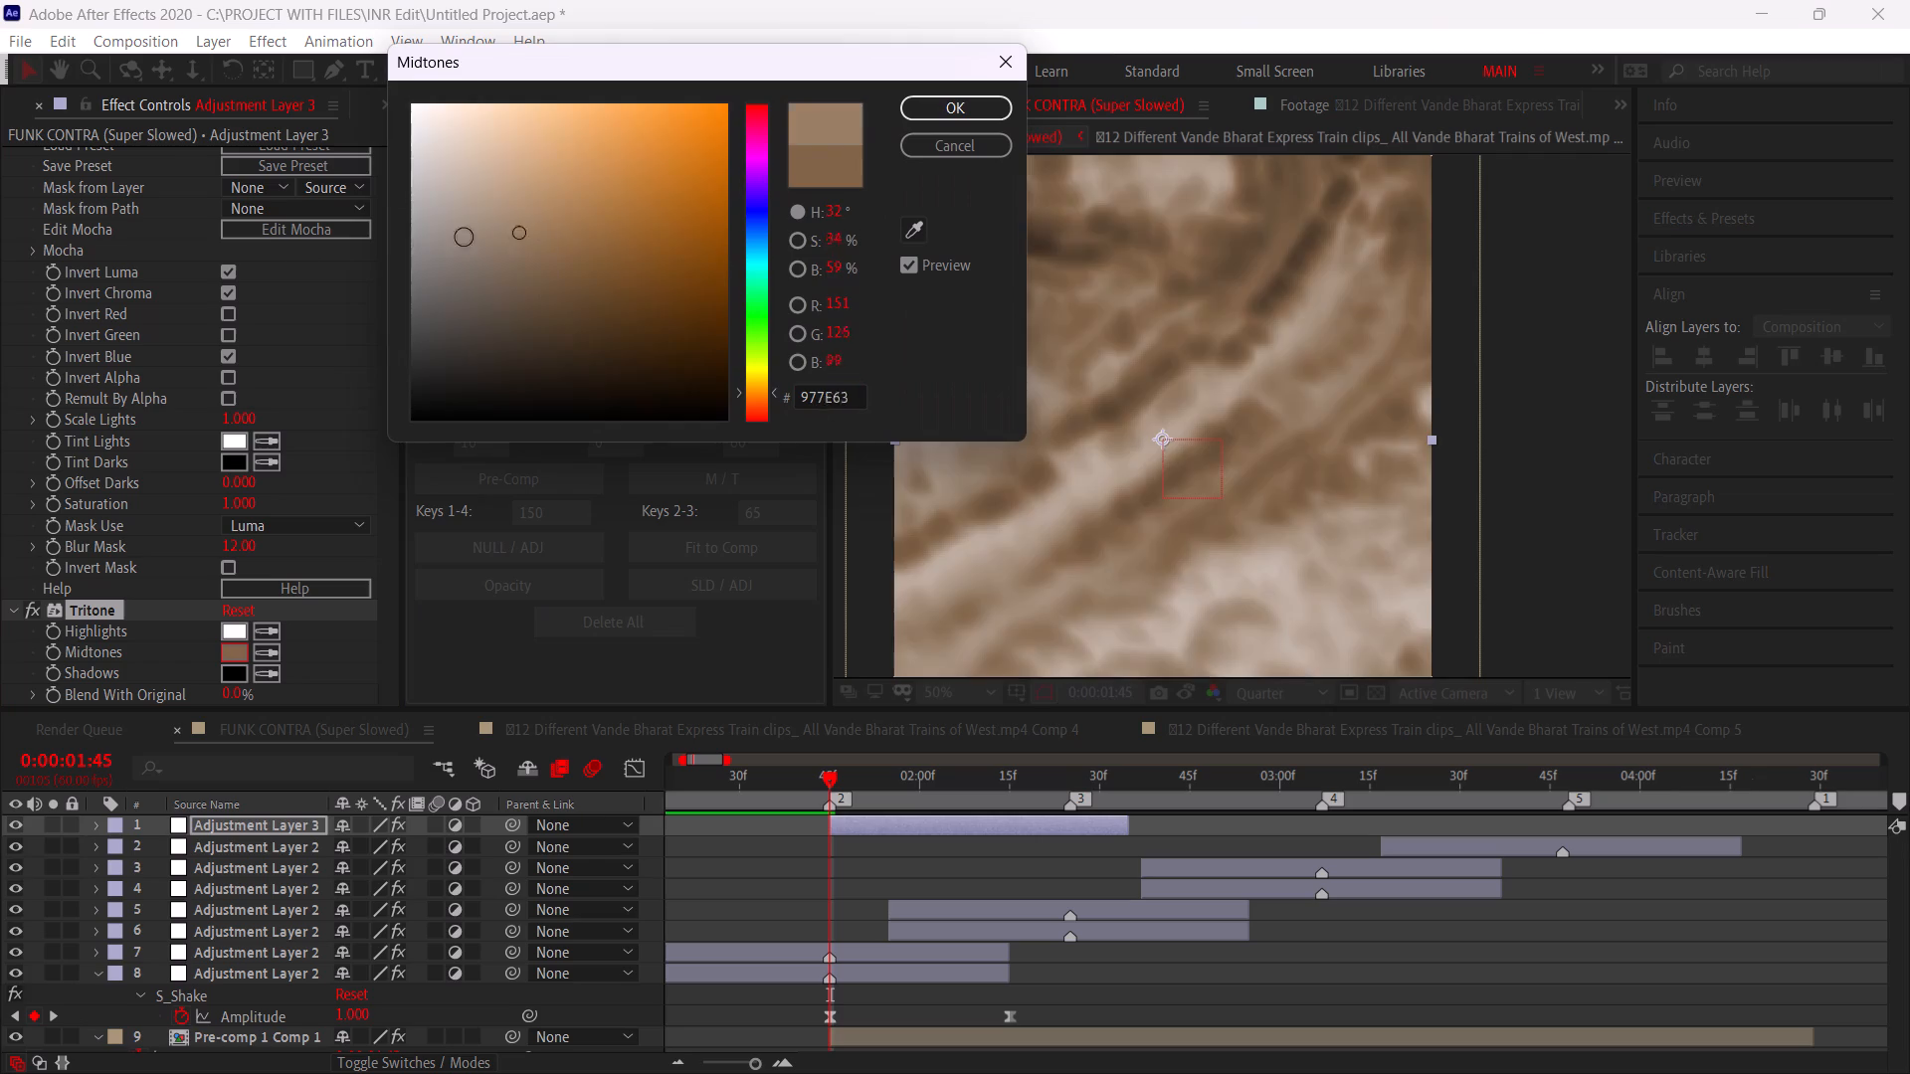
pyautogui.moveTo(465, 238); pyautogui.dragTo(288, 245)
pyautogui.click(954, 109)
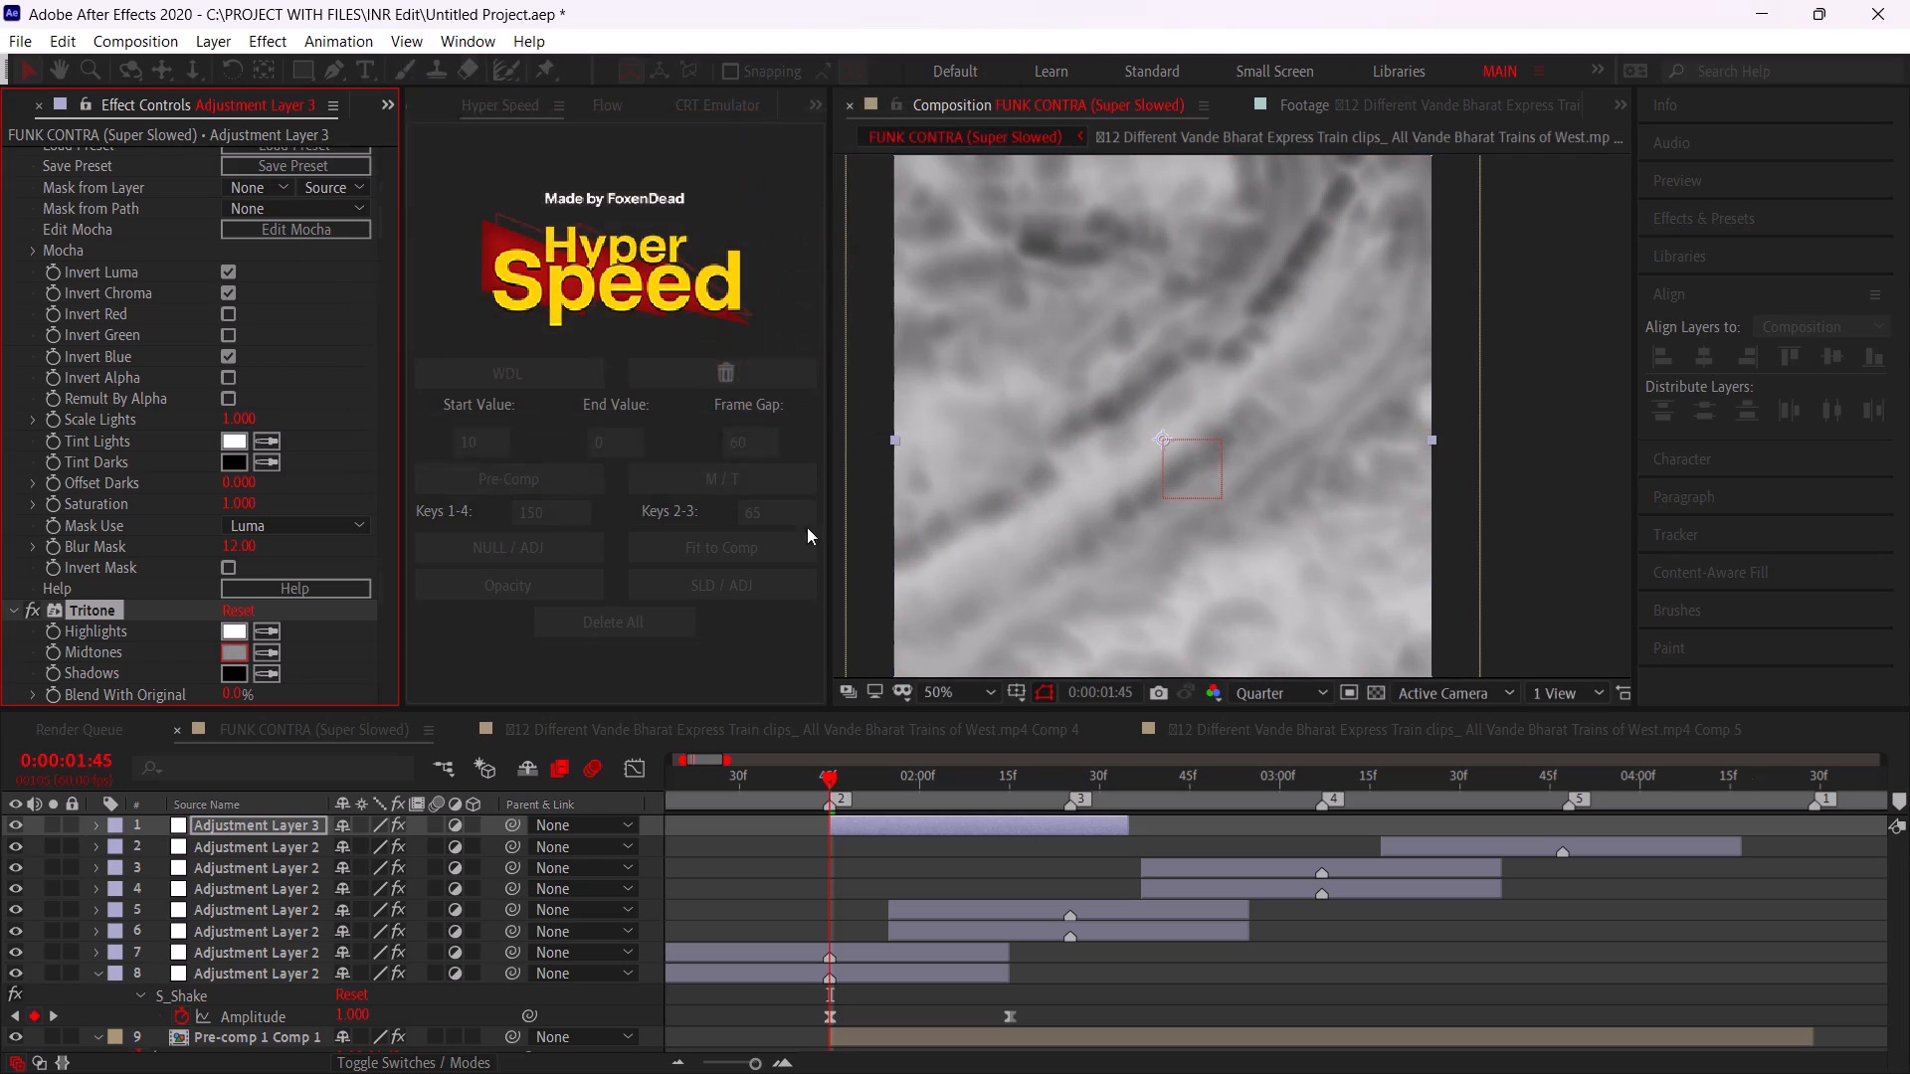
# Keyframe Adjustment Layer 3's Opacity from 100% at 0:00:01:45 to 0% at 0:00:02:35.
pyautogui.press('t')
pyautogui.click(159, 841)
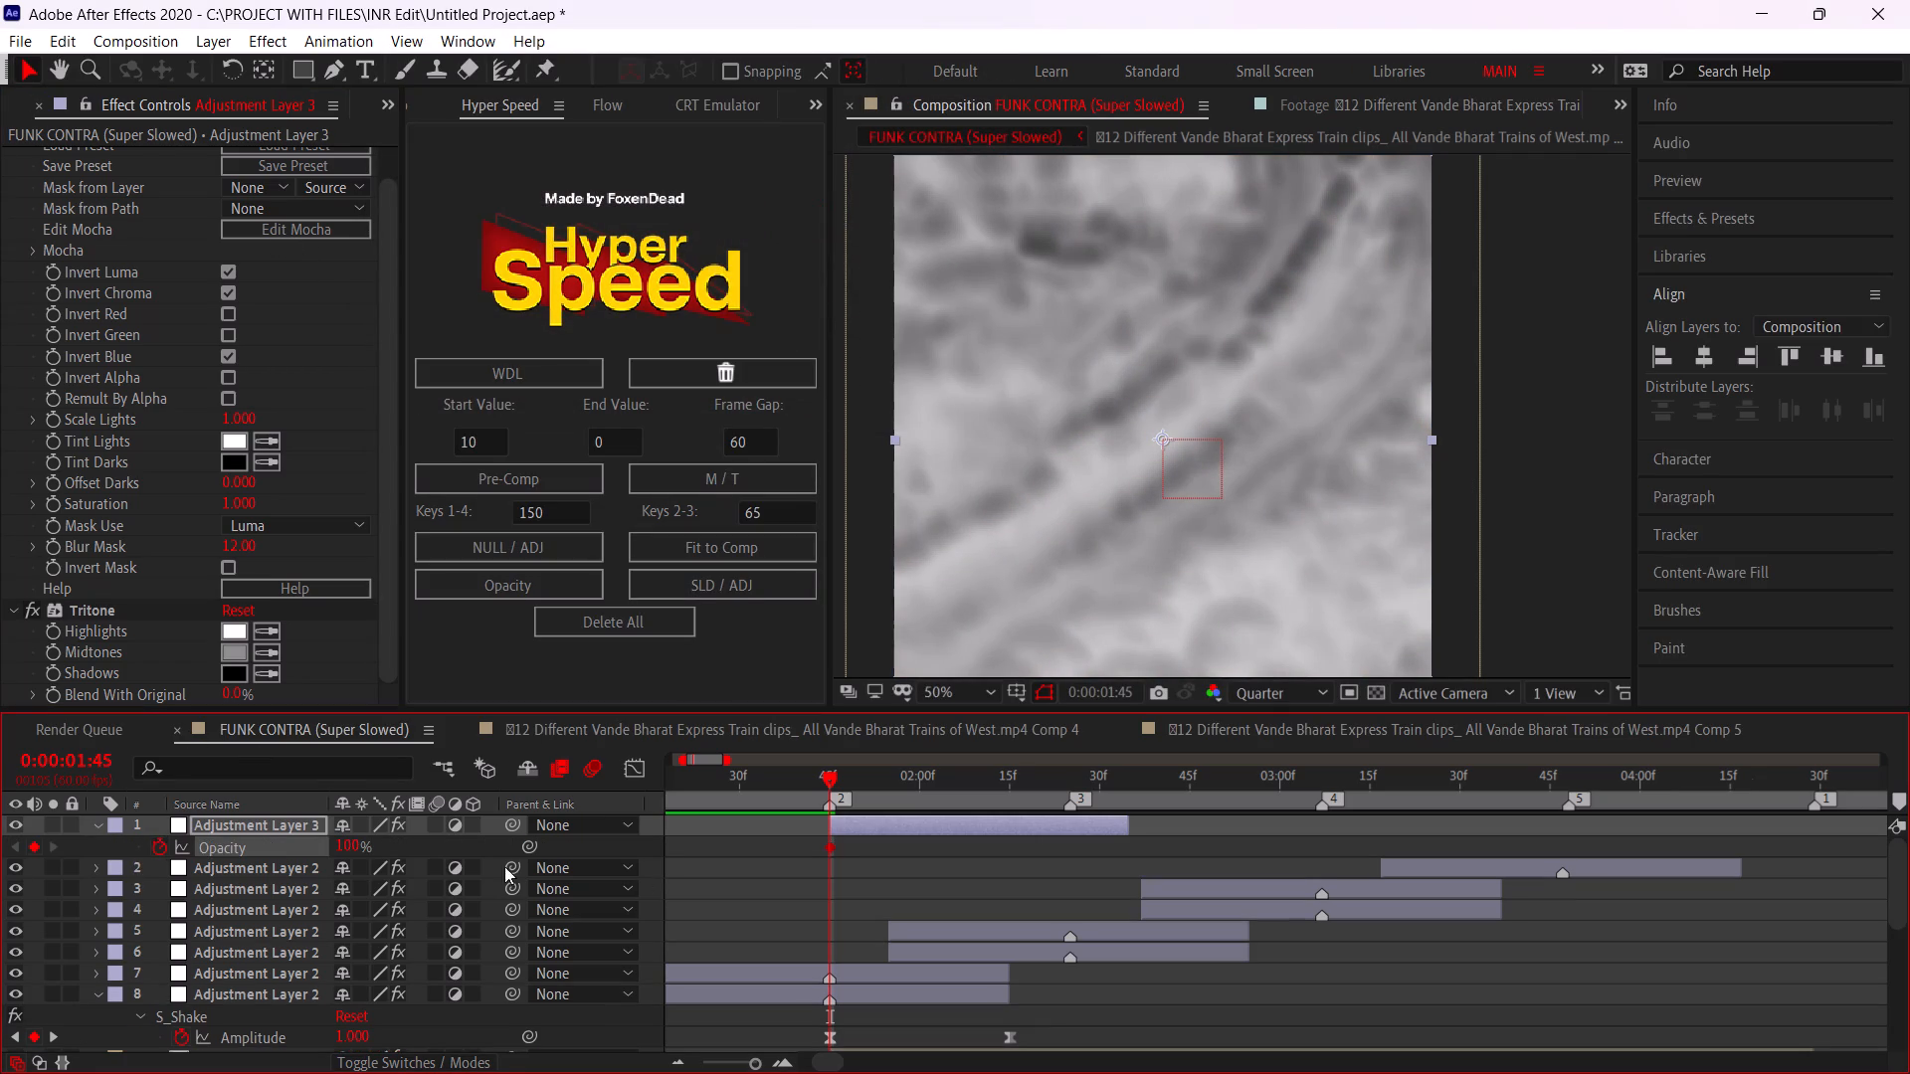
pyautogui.moveTo(1111, 778); pyautogui.dragTo(1114, 777)
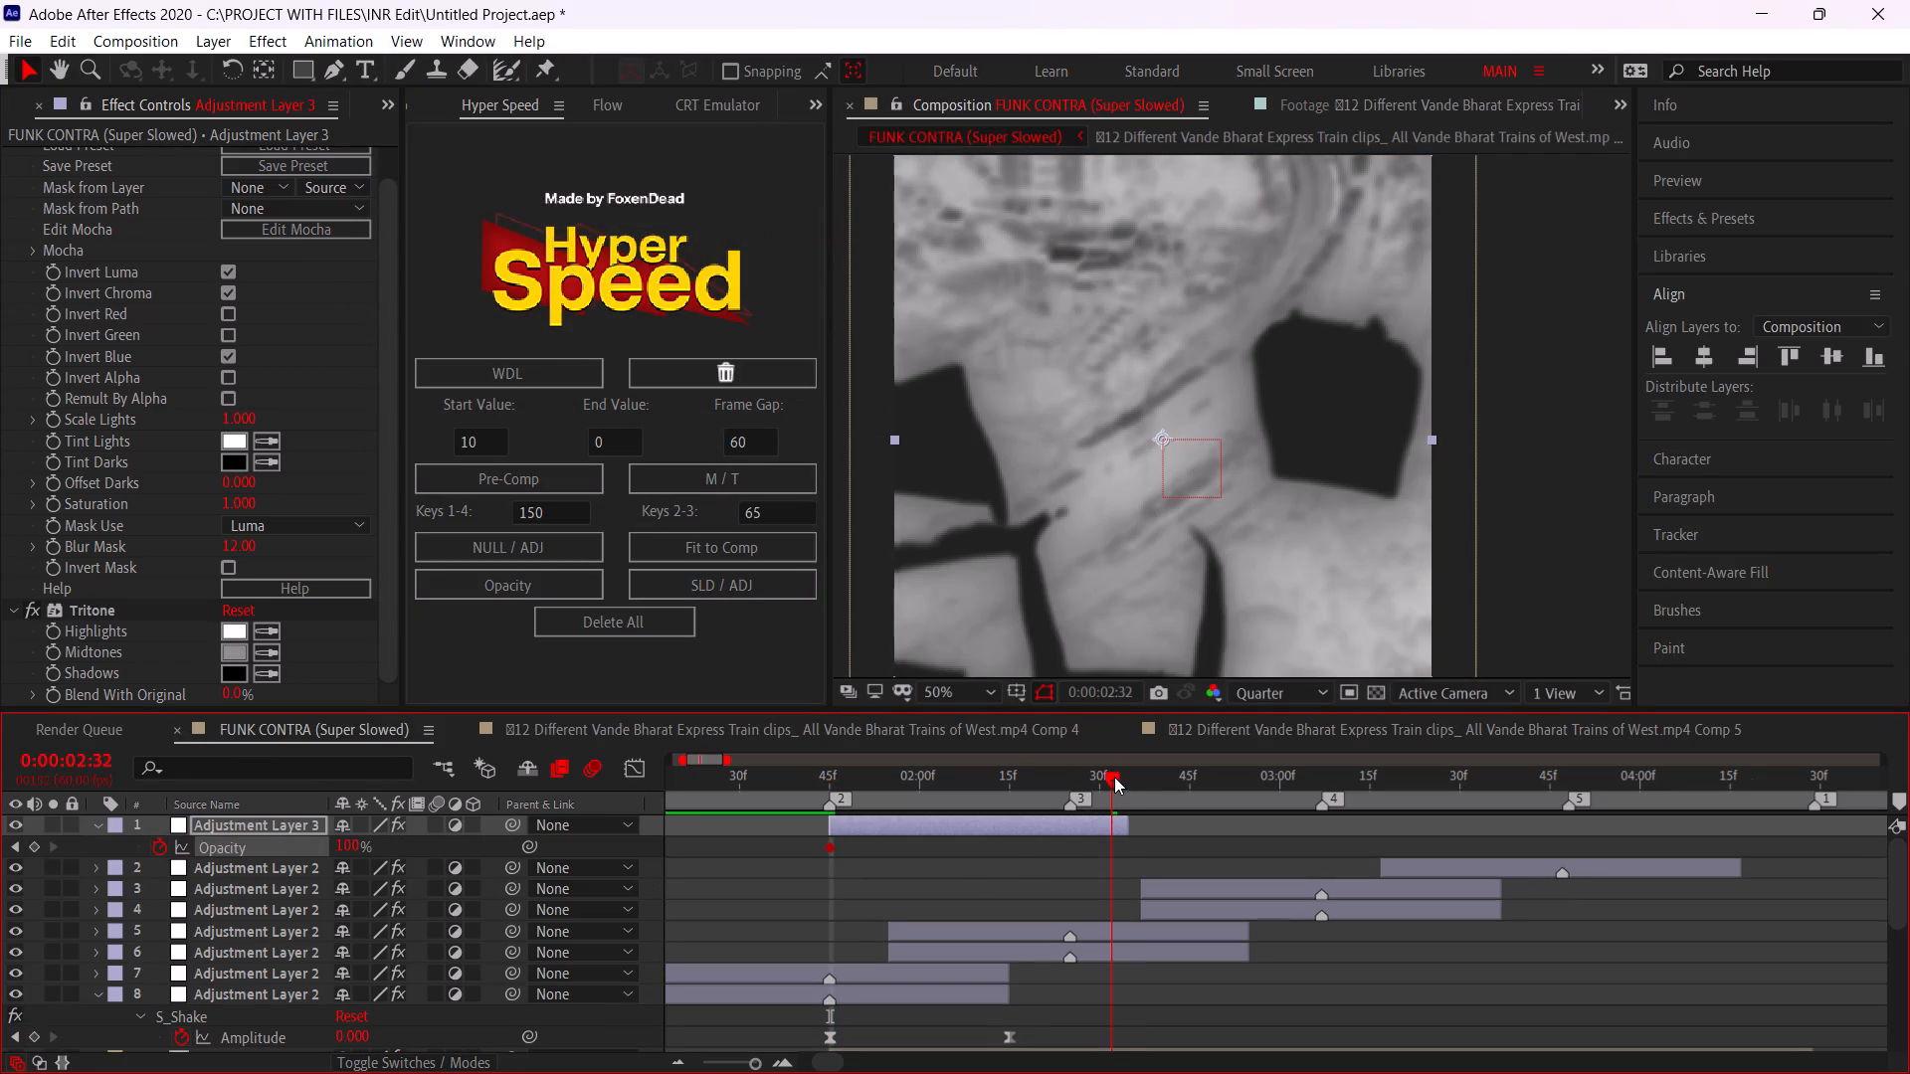
pyautogui.moveTo(1114, 777); pyautogui.dragTo(1127, 775)
pyautogui.moveTo(361, 841); pyautogui.dragTo(118, 843)
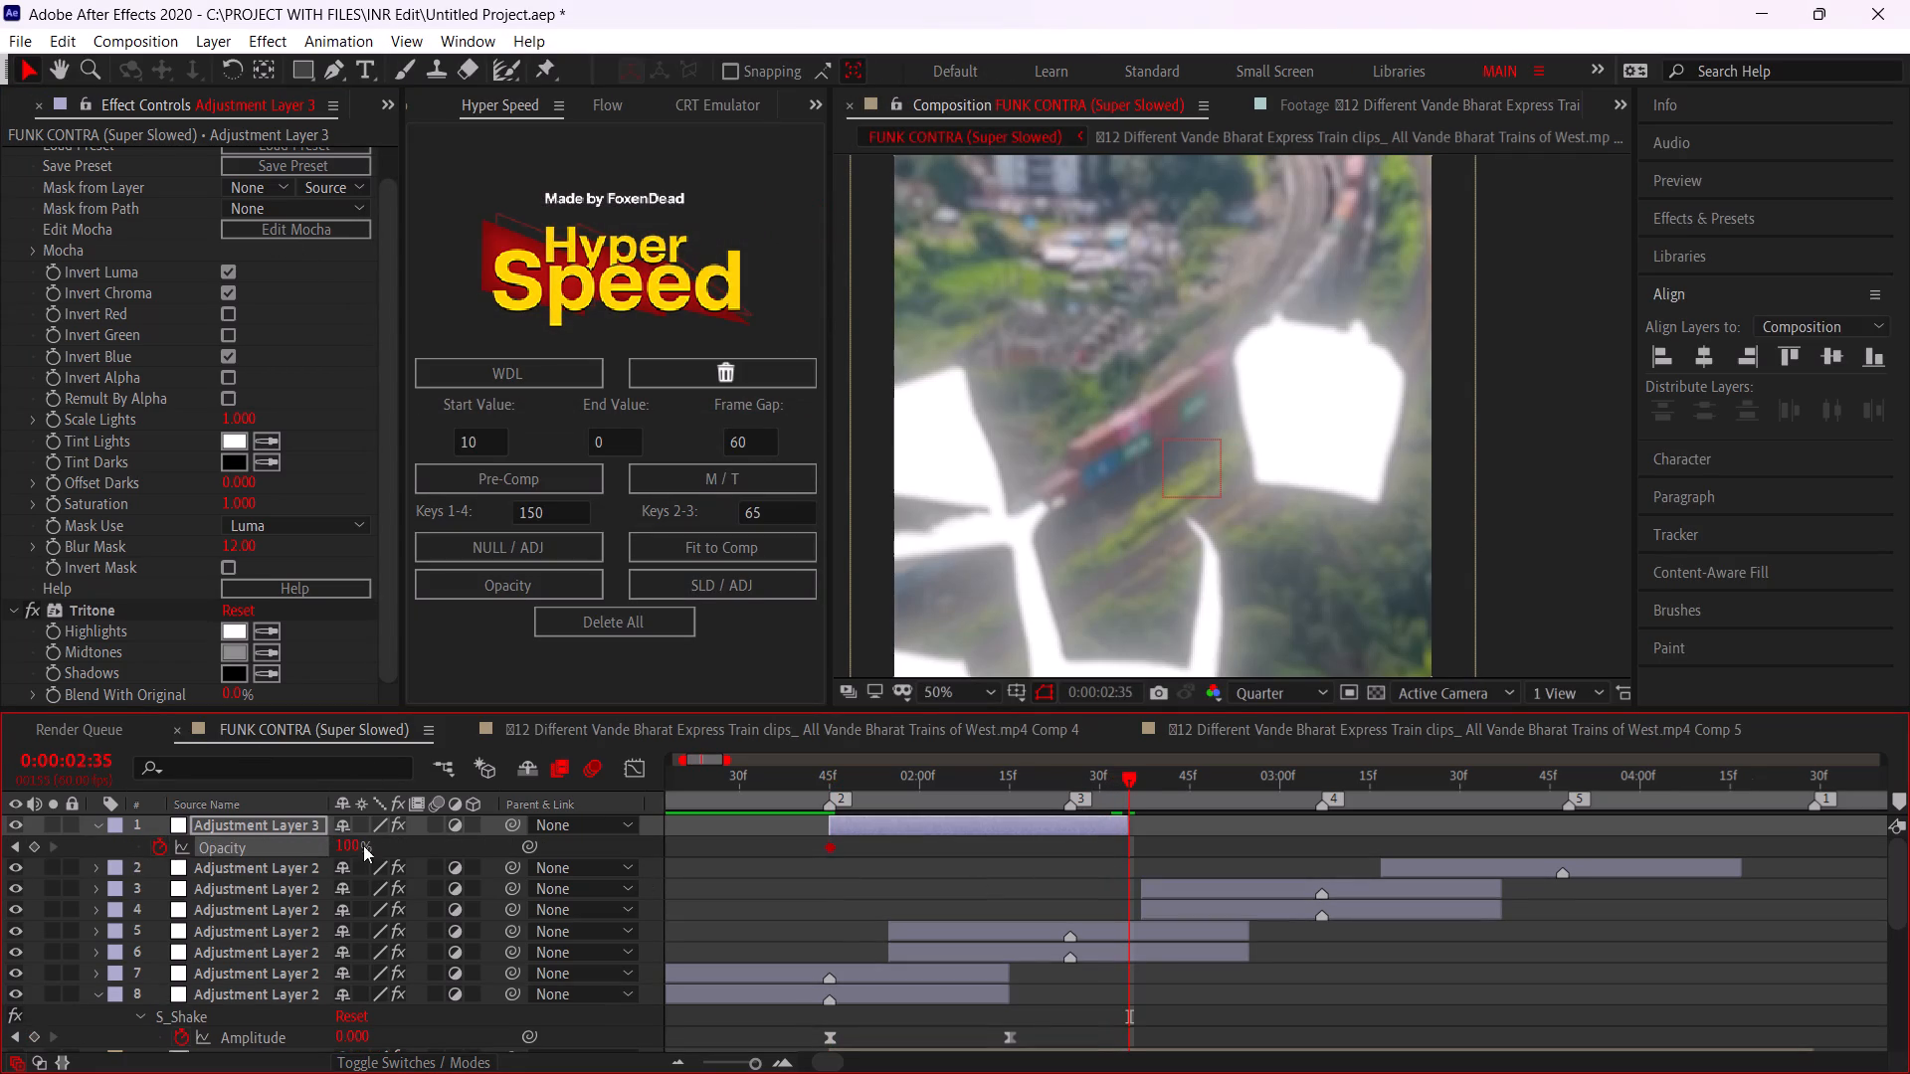
pyautogui.click(411, 837)
pyautogui.moveTo(354, 841); pyautogui.dragTo(0, 856)
# Ease both Opacity keyframes with Flow's smooth curve 0.00, 0.02, 0.00, 0.99.
pyautogui.moveTo(1159, 841); pyautogui.dragTo(982, 847)
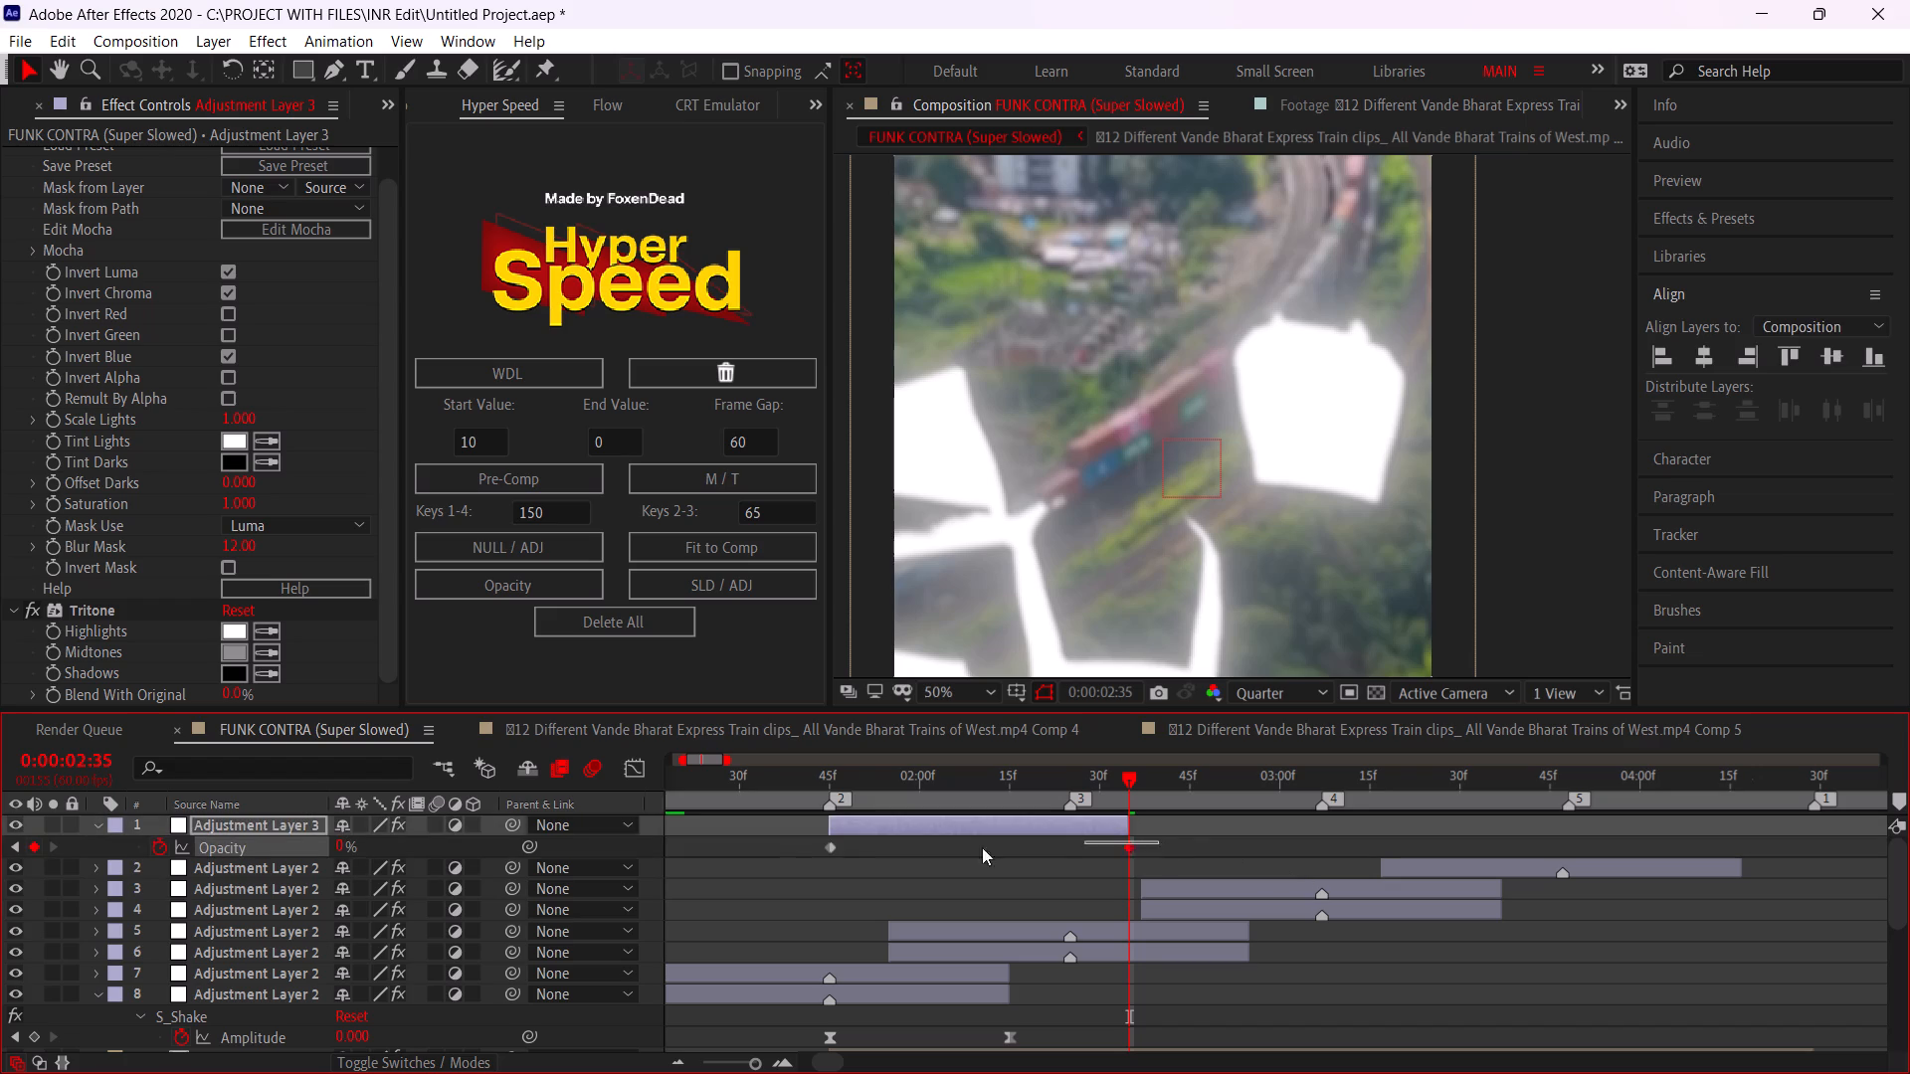
pyautogui.moveTo(982, 847); pyautogui.dragTo(740, 849)
pyautogui.click(594, 118)
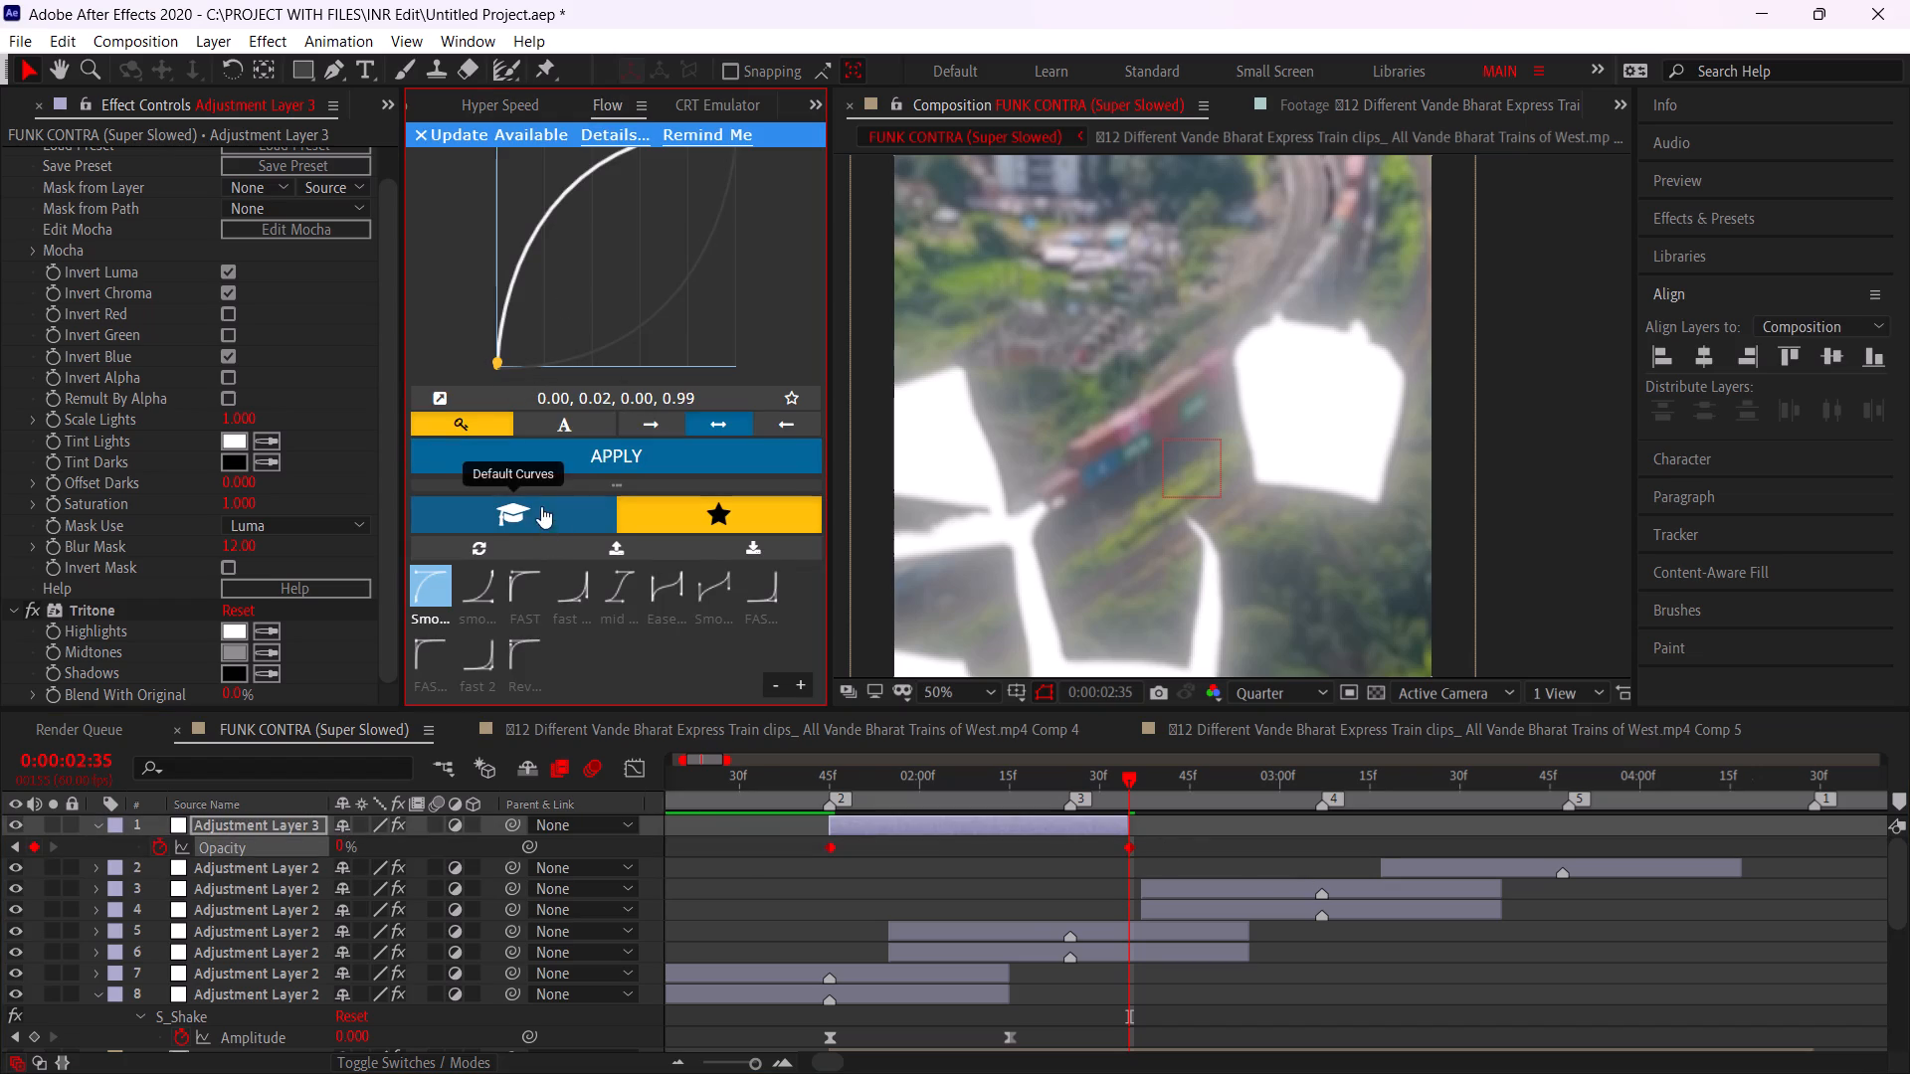
pyautogui.click(556, 448)
pyautogui.keyDown('alt'); pyautogui.scroll(-2, 970, 800); pyautogui.keyUp('alt')
pyautogui.keyDown('alt'); pyautogui.scroll(2, 894, 826); pyautogui.keyUp('alt')
# Duplicate the inverted Adjustment Layer 3 three times, starting the copies at markers 3, 4 and 5.
pyautogui.click(892, 824)
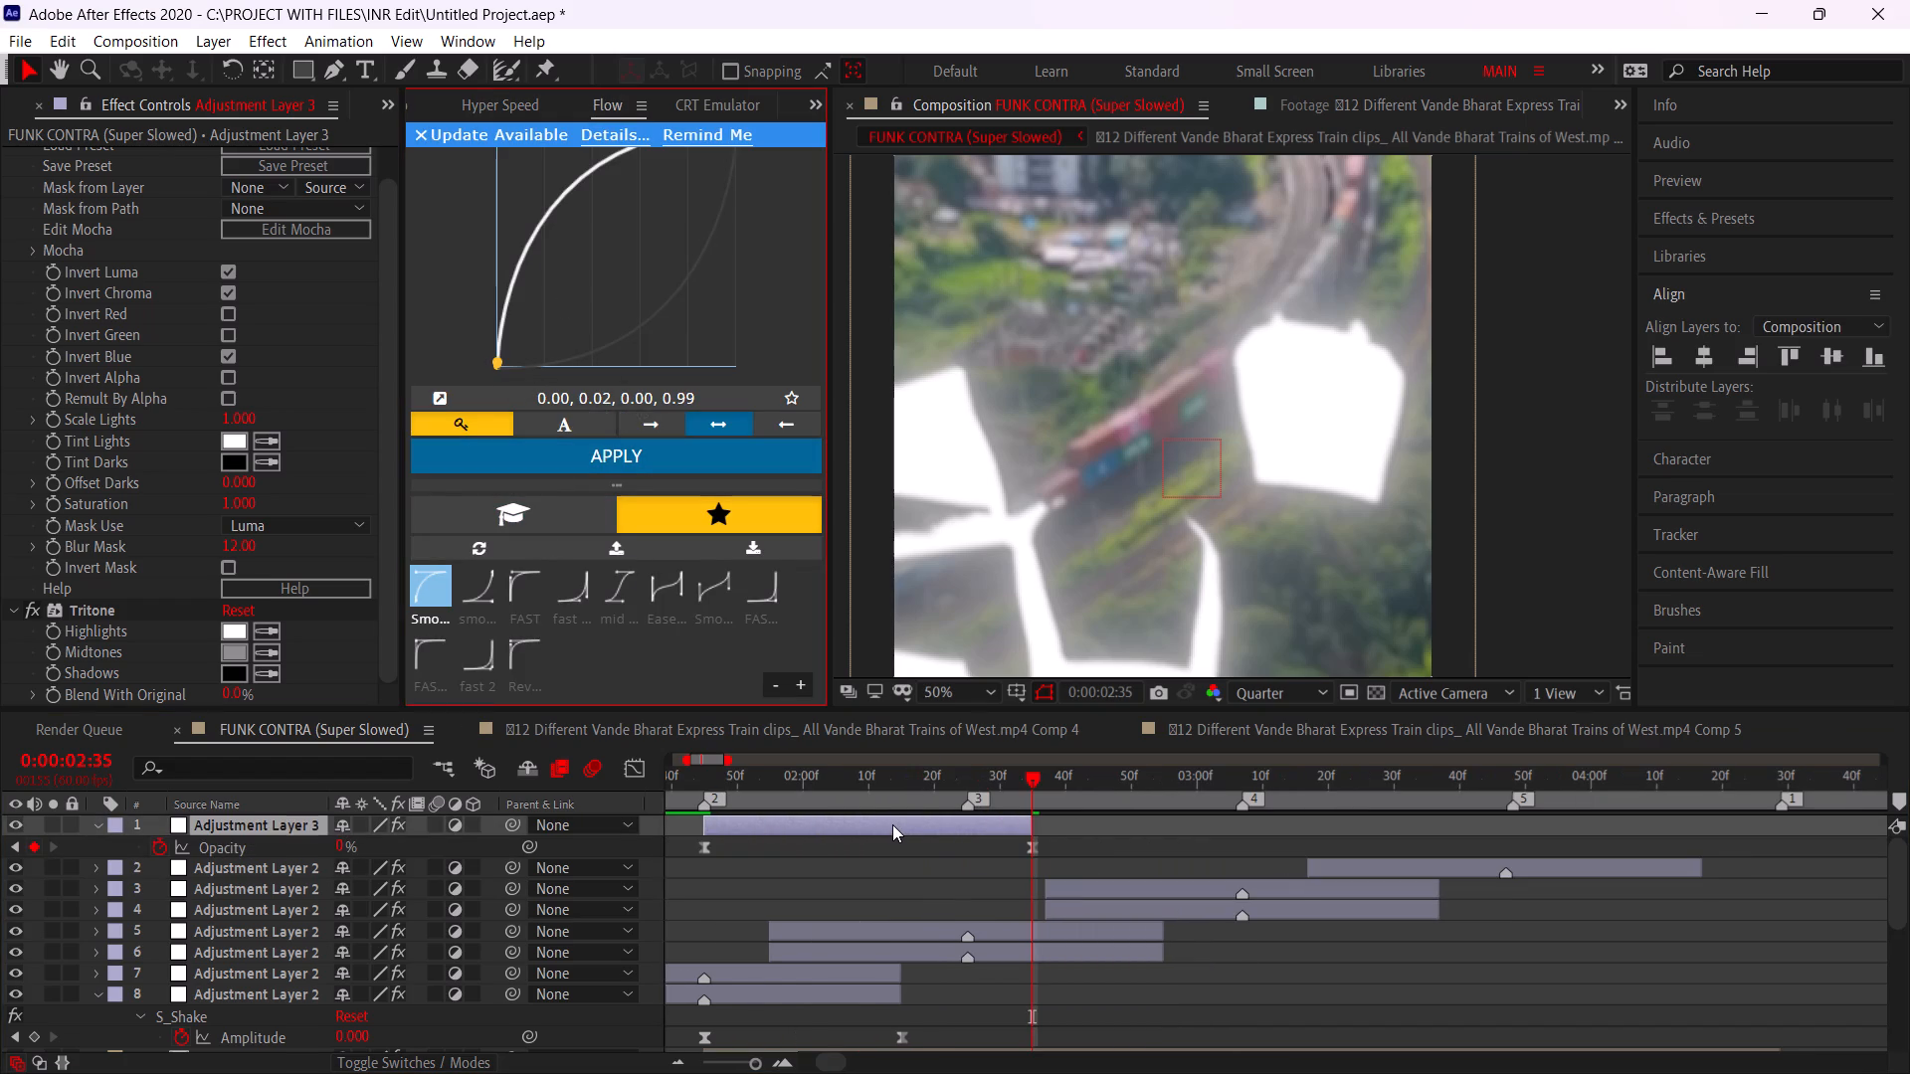
pyautogui.hotkey('ctrl', 'd')
pyautogui.moveTo(892, 824); pyautogui.dragTo(1154, 824)
pyautogui.hotkey('ctrl', 'd')
pyautogui.moveTo(1111, 825); pyautogui.dragTo(1380, 814)
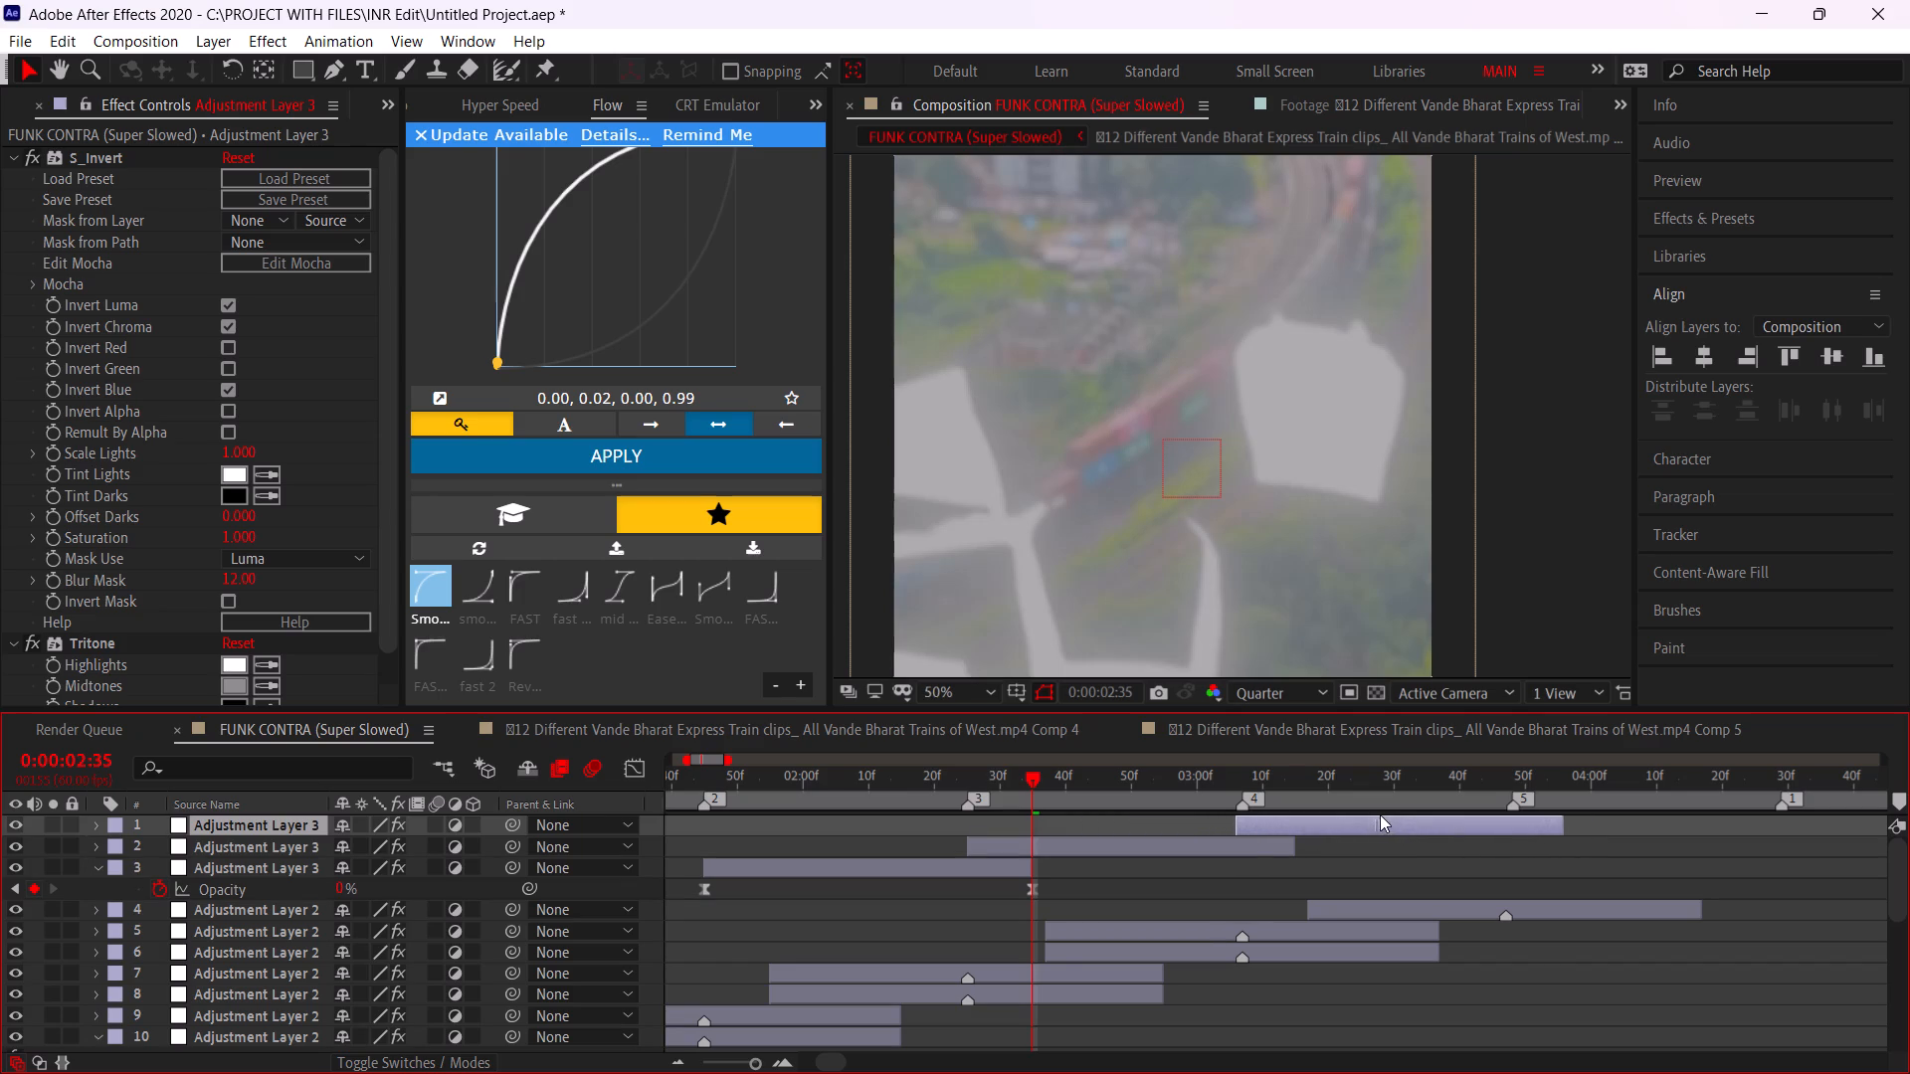
pyautogui.moveTo(1380, 814); pyautogui.dragTo(1386, 812)
pyautogui.hotkey('ctrl', 'd')
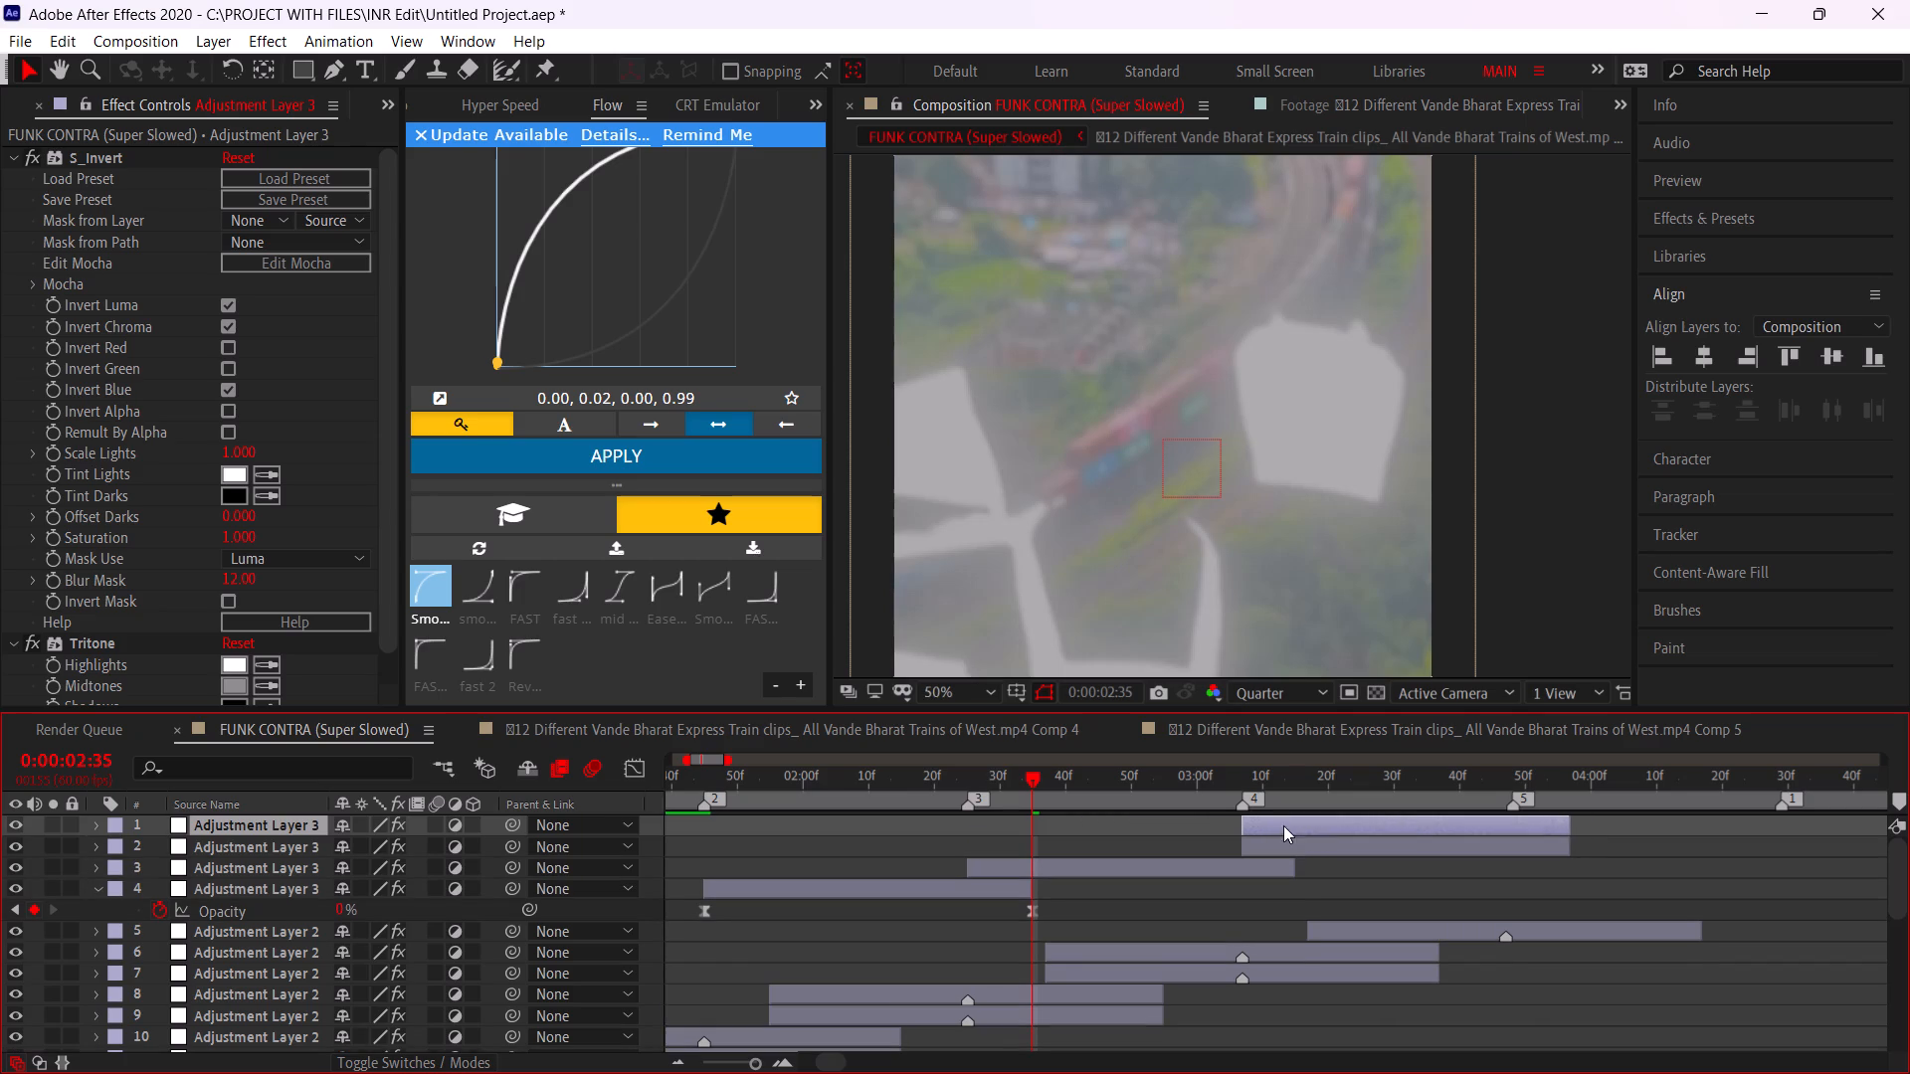
pyautogui.moveTo(1283, 825); pyautogui.dragTo(1551, 816)
# Preview the composition from its start and around marker 2 to check the inverted flashes at the markers.
pyautogui.keyDown('alt'); pyautogui.scroll(-4, 1429, 842); pyautogui.keyUp('alt')
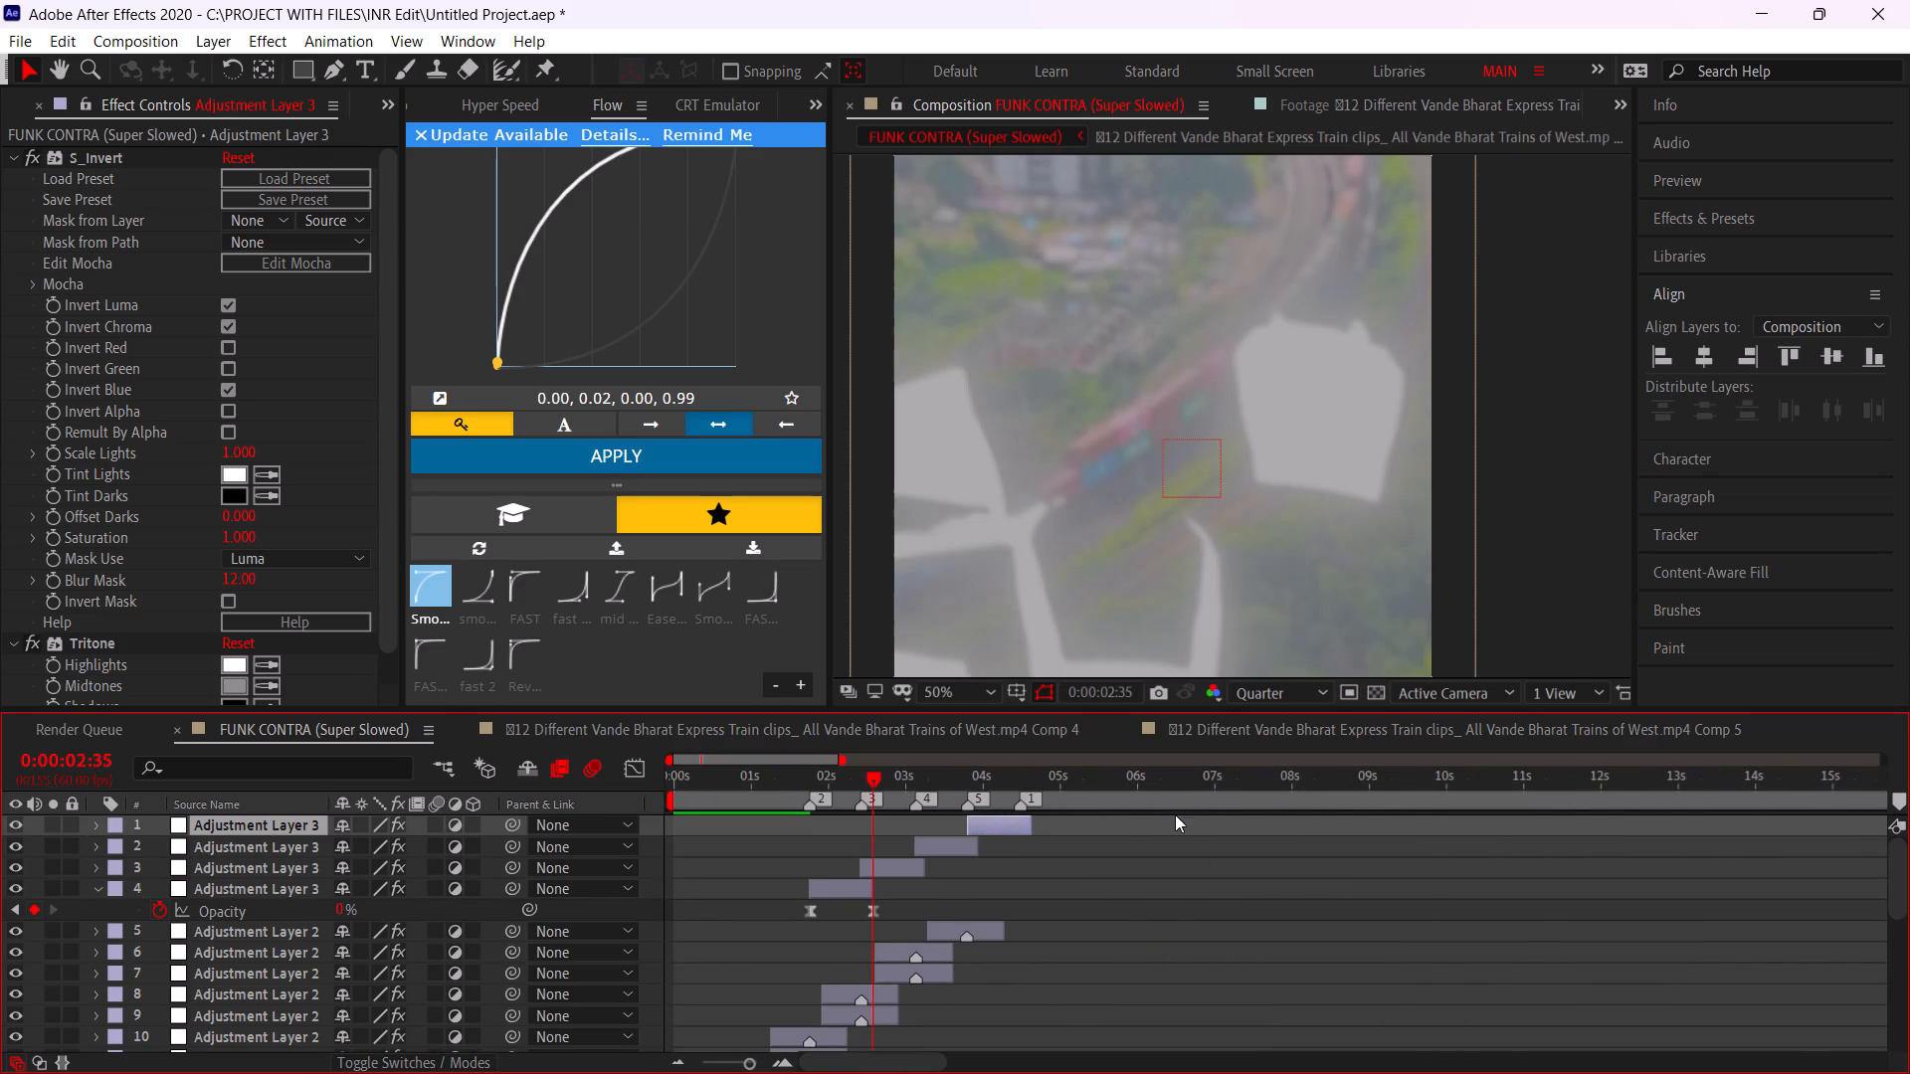
pyautogui.click(1050, 769)
pyautogui.press('space')
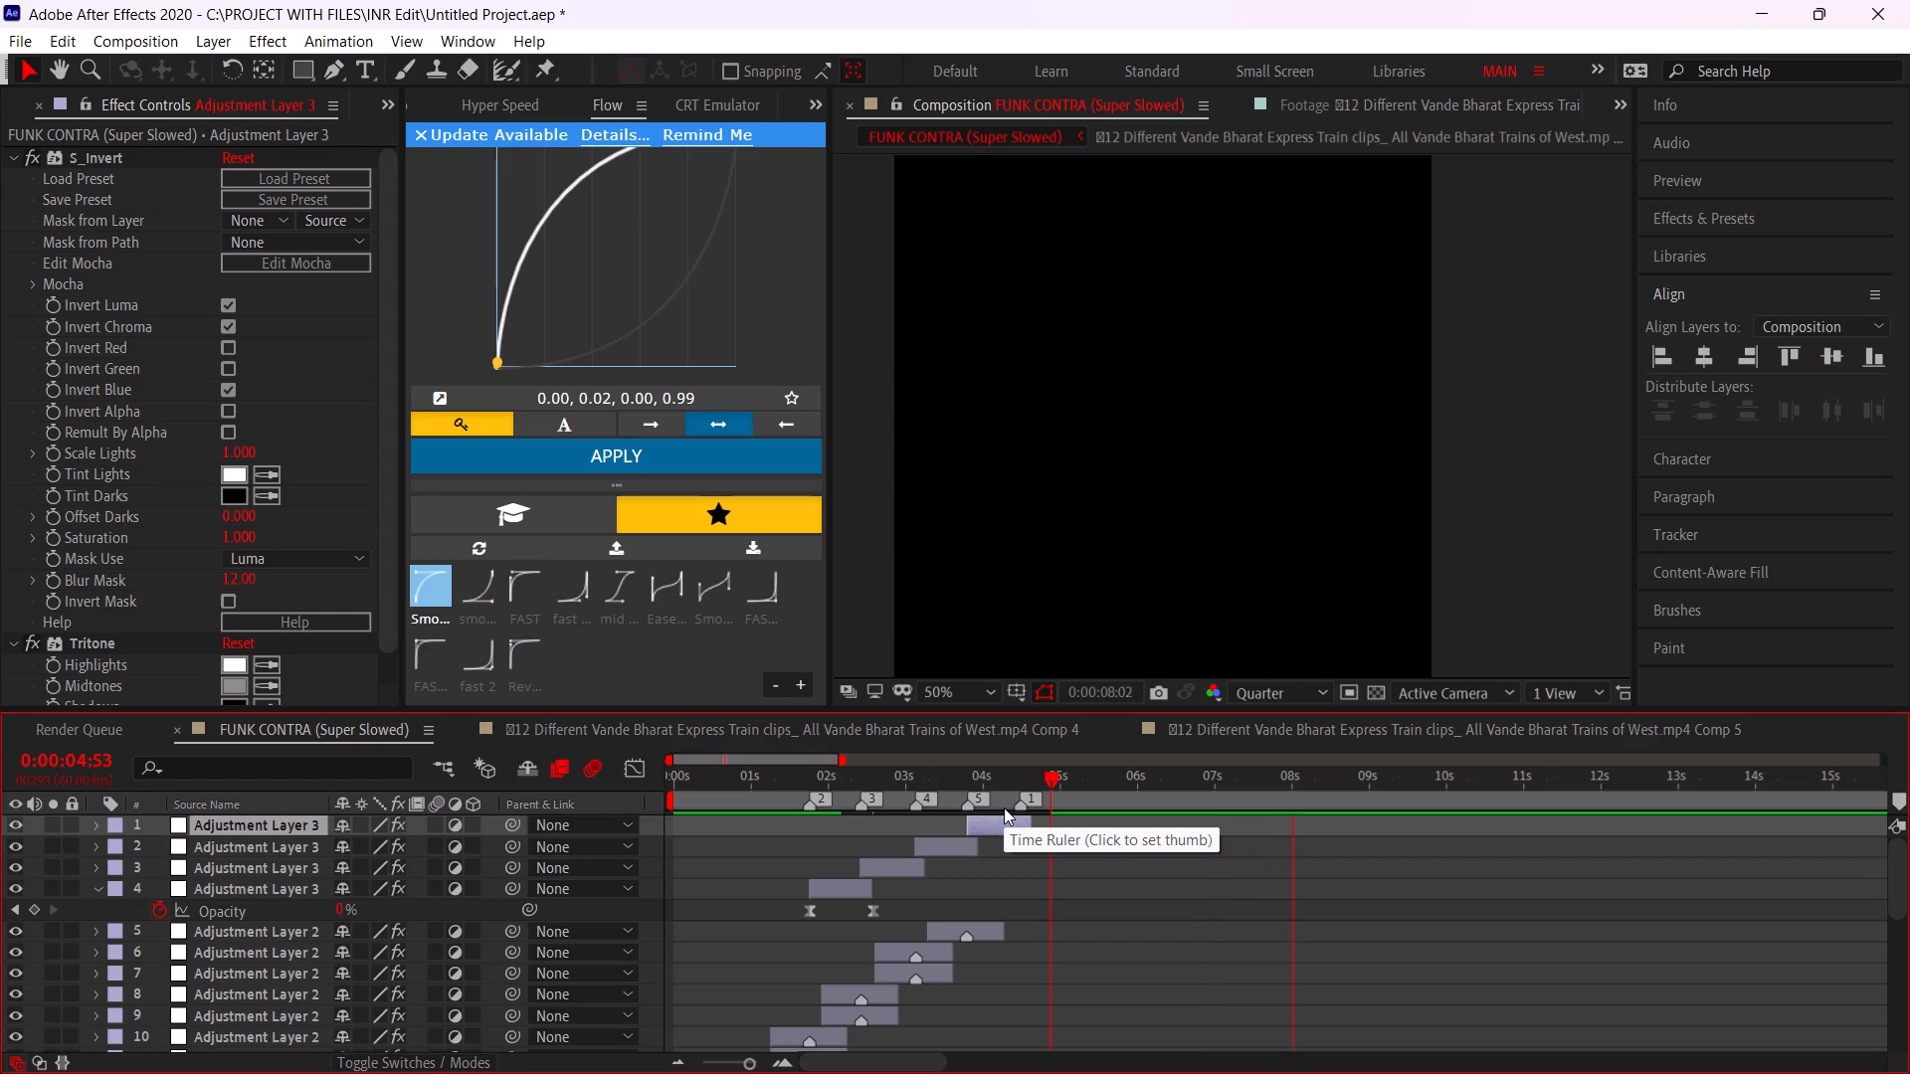
pyautogui.press('space')
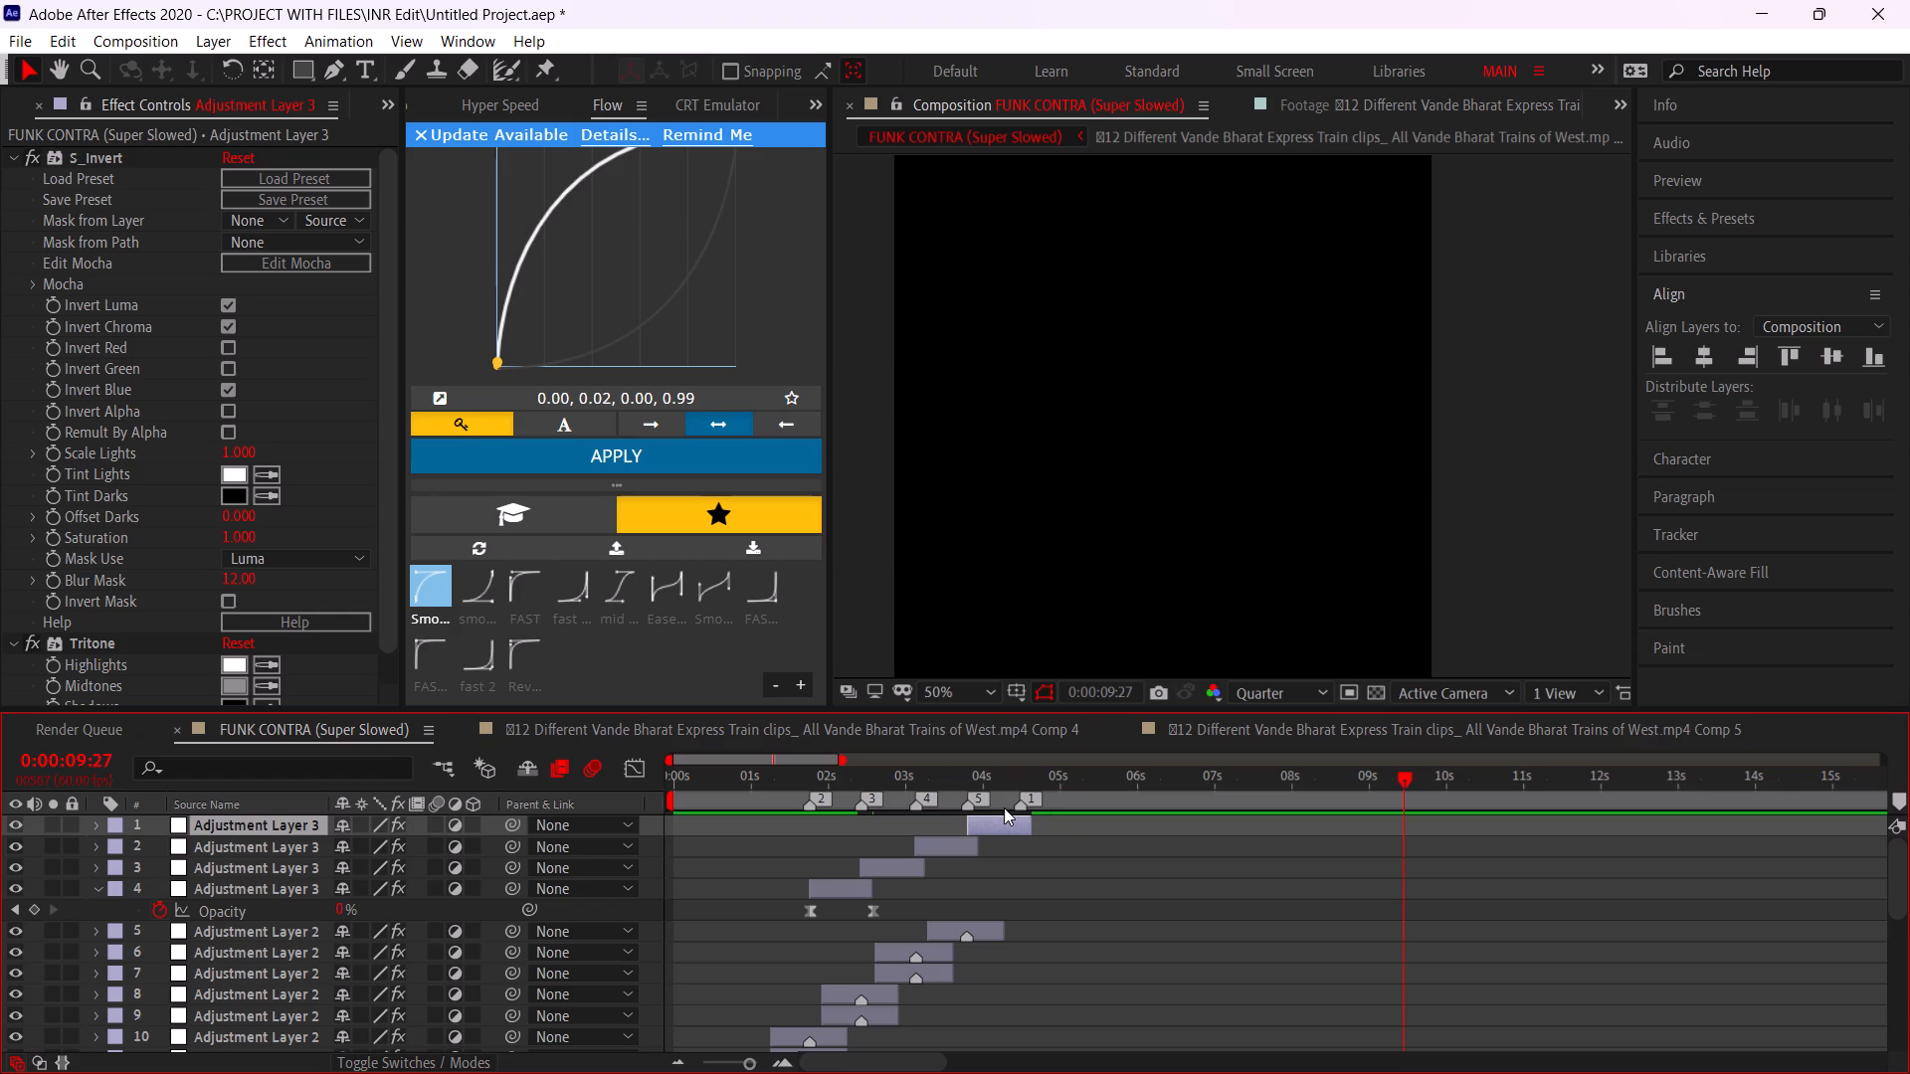
pyautogui.press('space')
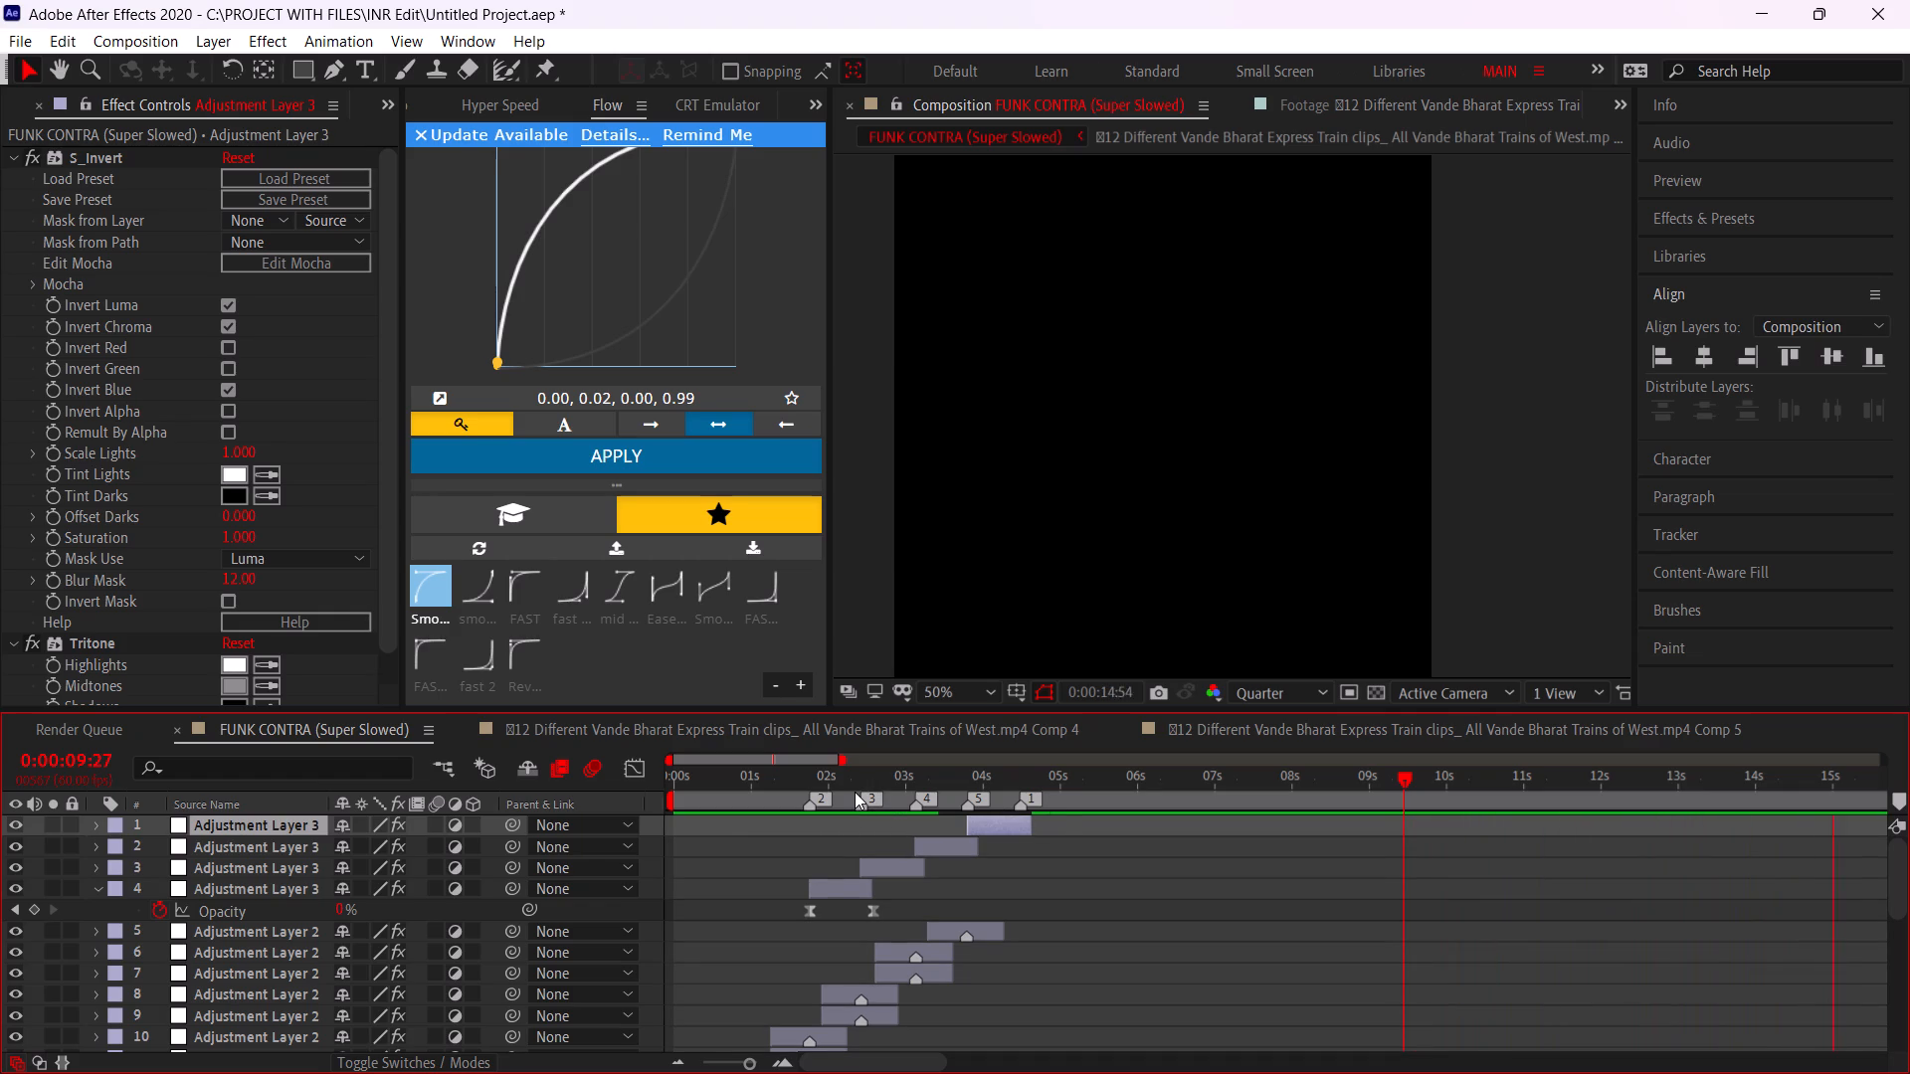
pyautogui.moveTo(770, 790); pyautogui.dragTo(358, 839)
pyautogui.press('space')
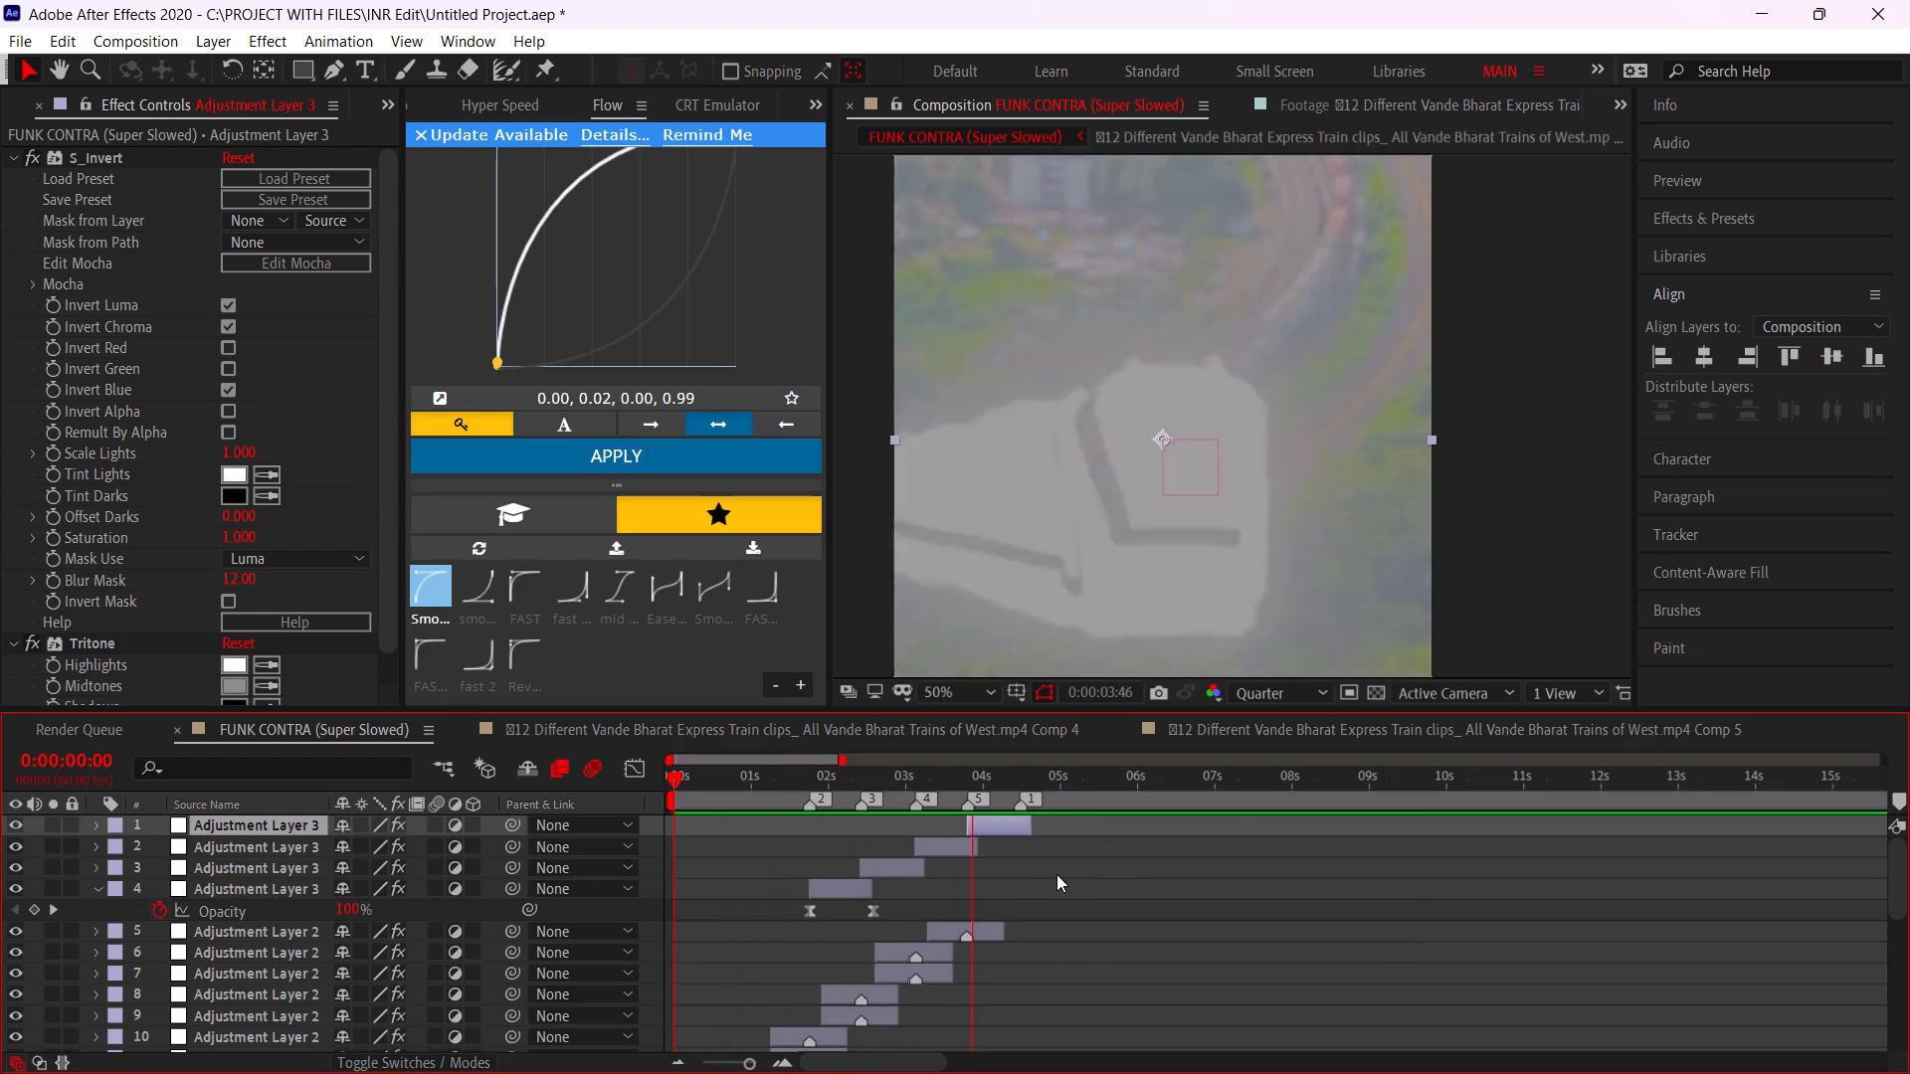
pyautogui.keyDown('alt'); pyautogui.scroll(1, 820, 838); pyautogui.keyUp('alt')
pyautogui.moveTo(807, 779); pyautogui.dragTo(785, 778)
pyautogui.press('space')
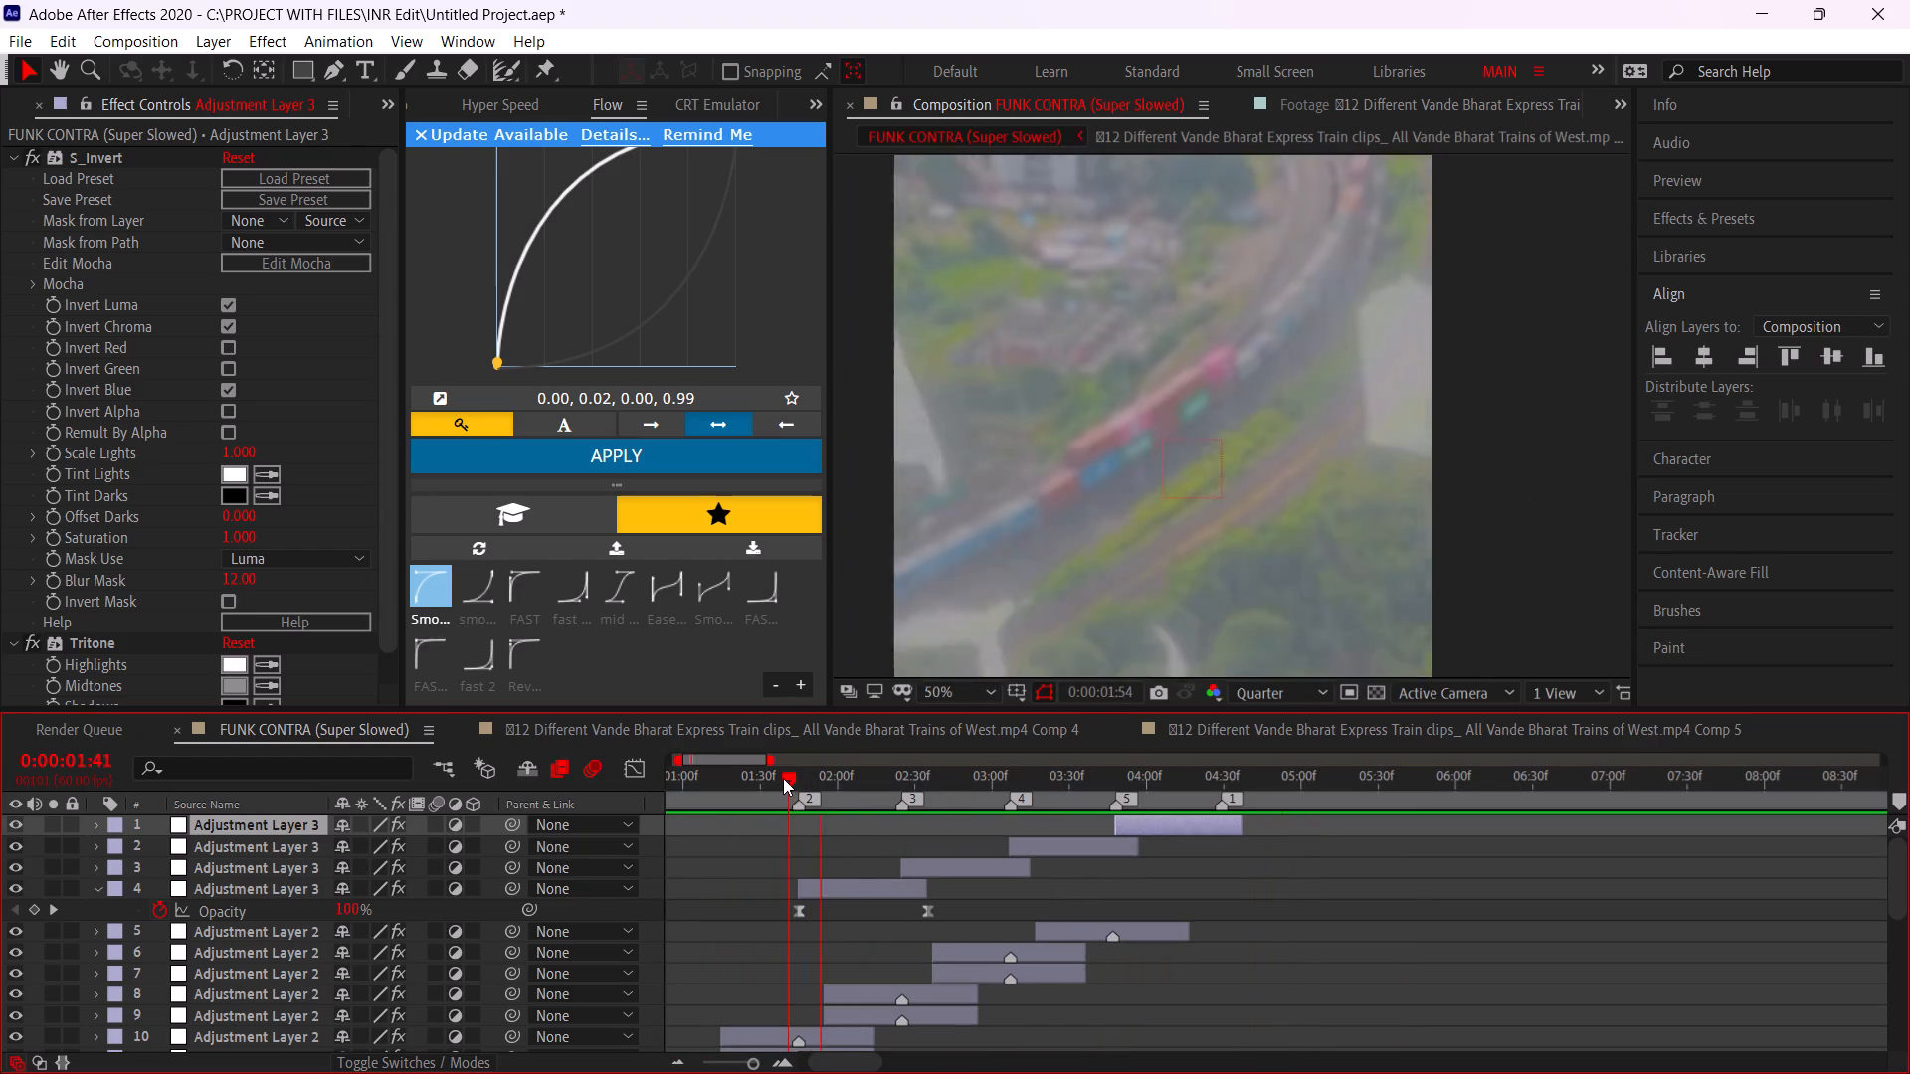
pyautogui.moveTo(783, 778); pyautogui.dragTo(633, 782)
pyautogui.press('space')
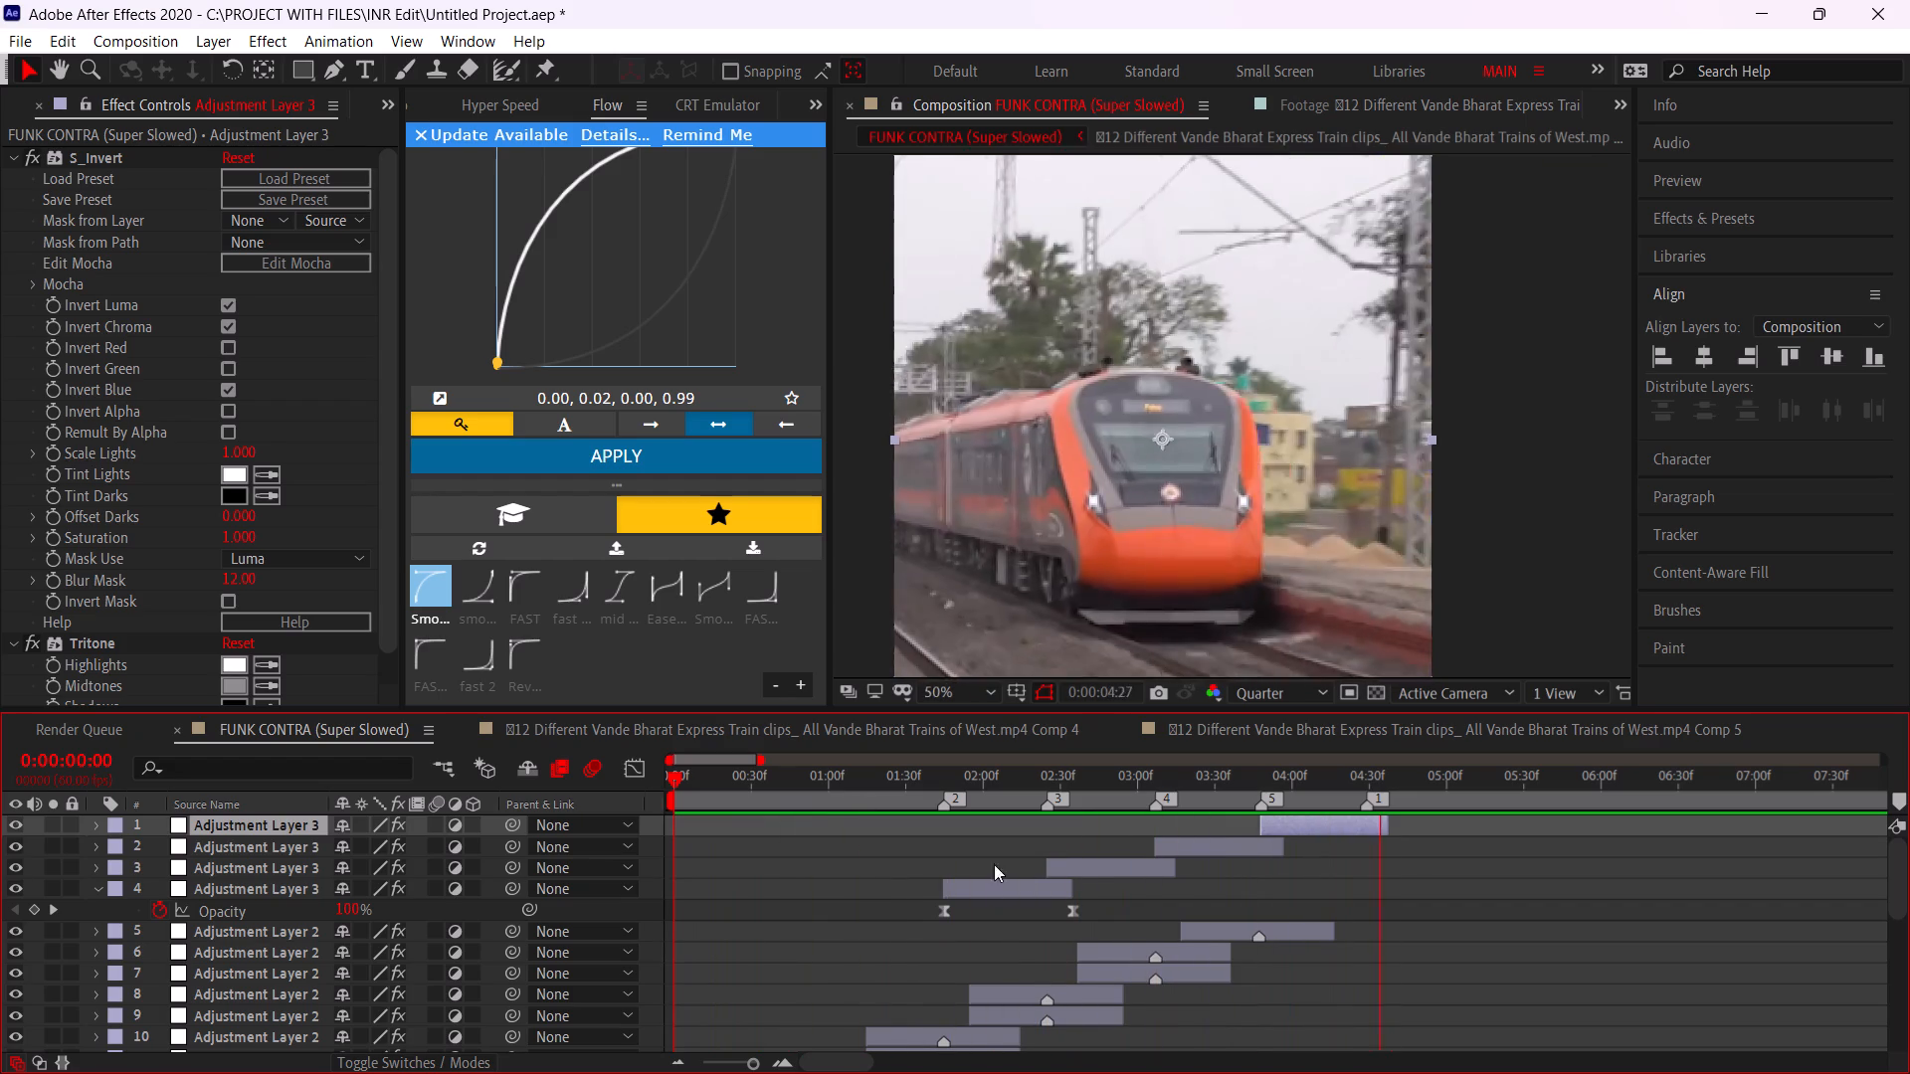
# Extend the marker 5 Adjustment Layer 3 copy's start back to 0:00:03:32 and add a 0% Opacity keyframe there.
pyautogui.click(1238, 793)
pyautogui.keyDown('alt'); pyautogui.scroll(2, 1253, 855); pyautogui.keyUp('alt')
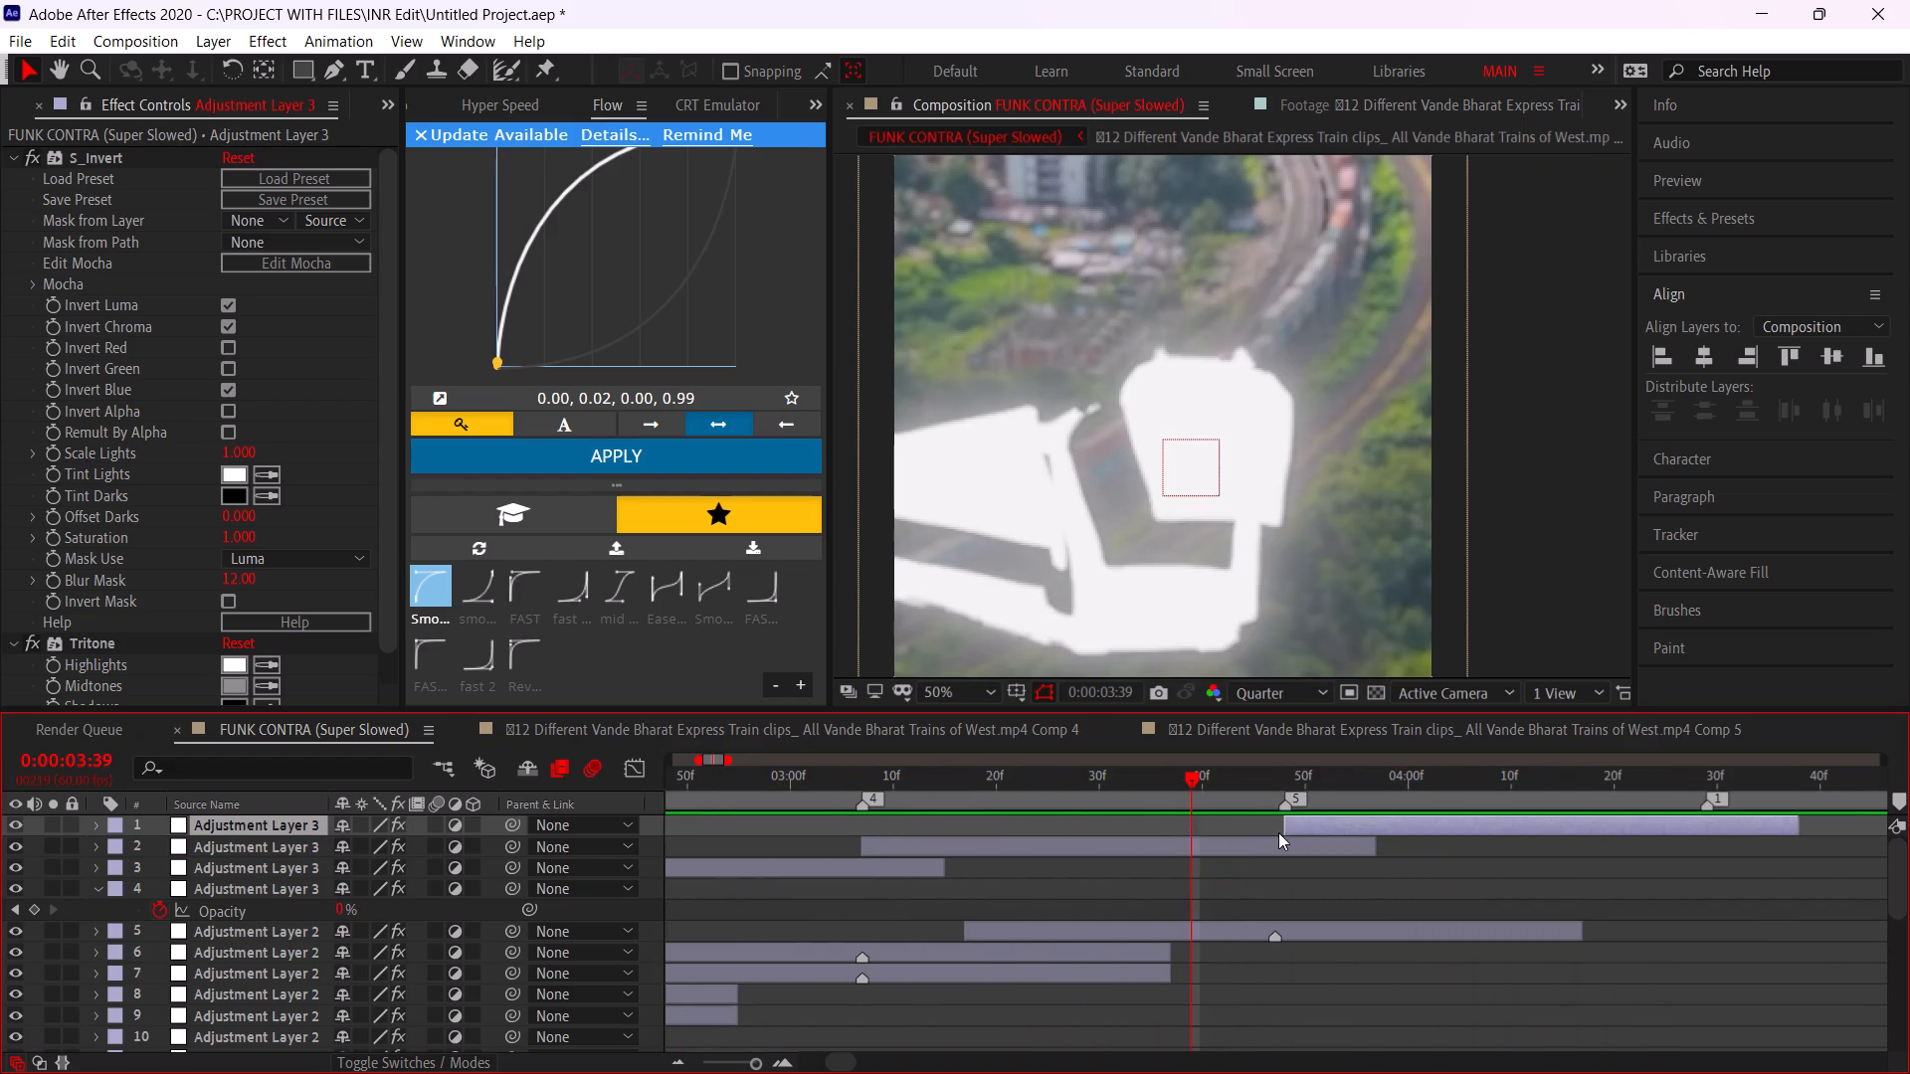
pyautogui.moveTo(1278, 832); pyautogui.dragTo(1114, 828)
pyautogui.press('u')
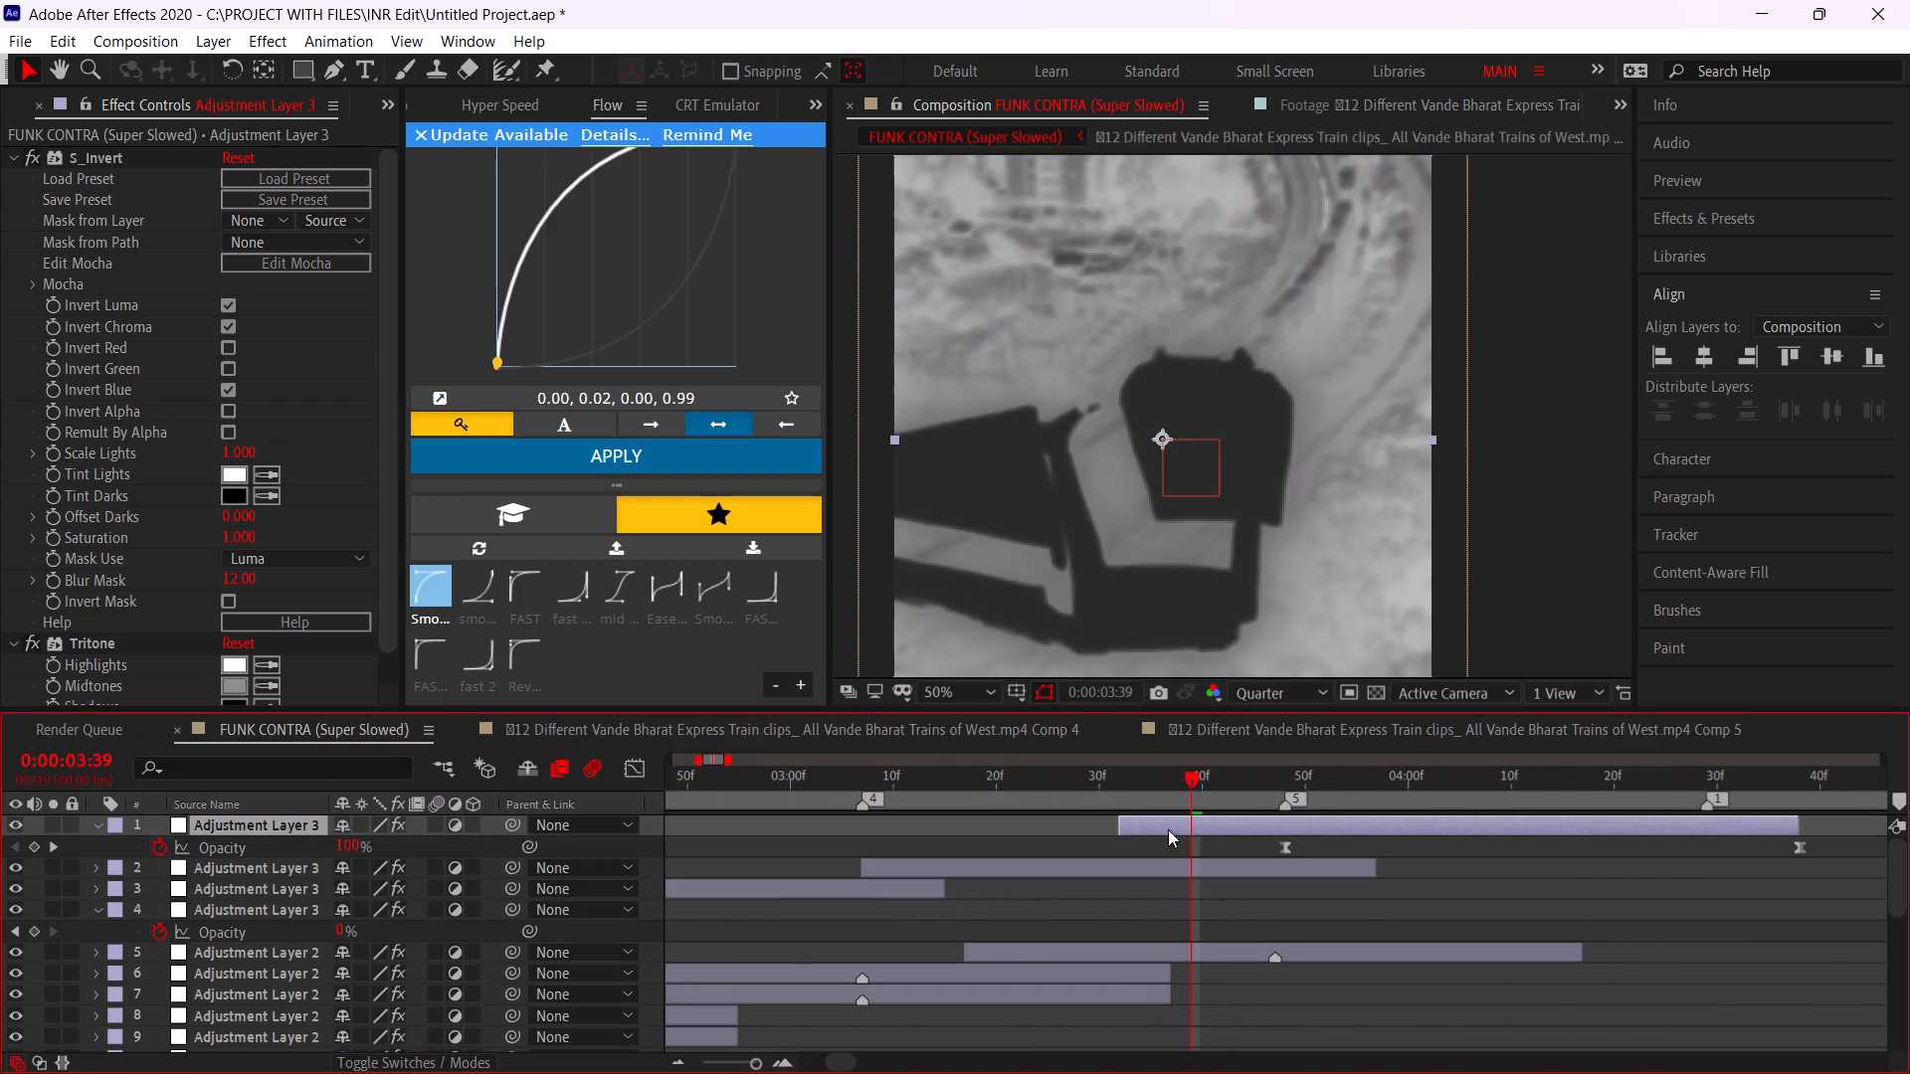
pyautogui.moveTo(1138, 778); pyautogui.dragTo(1119, 780)
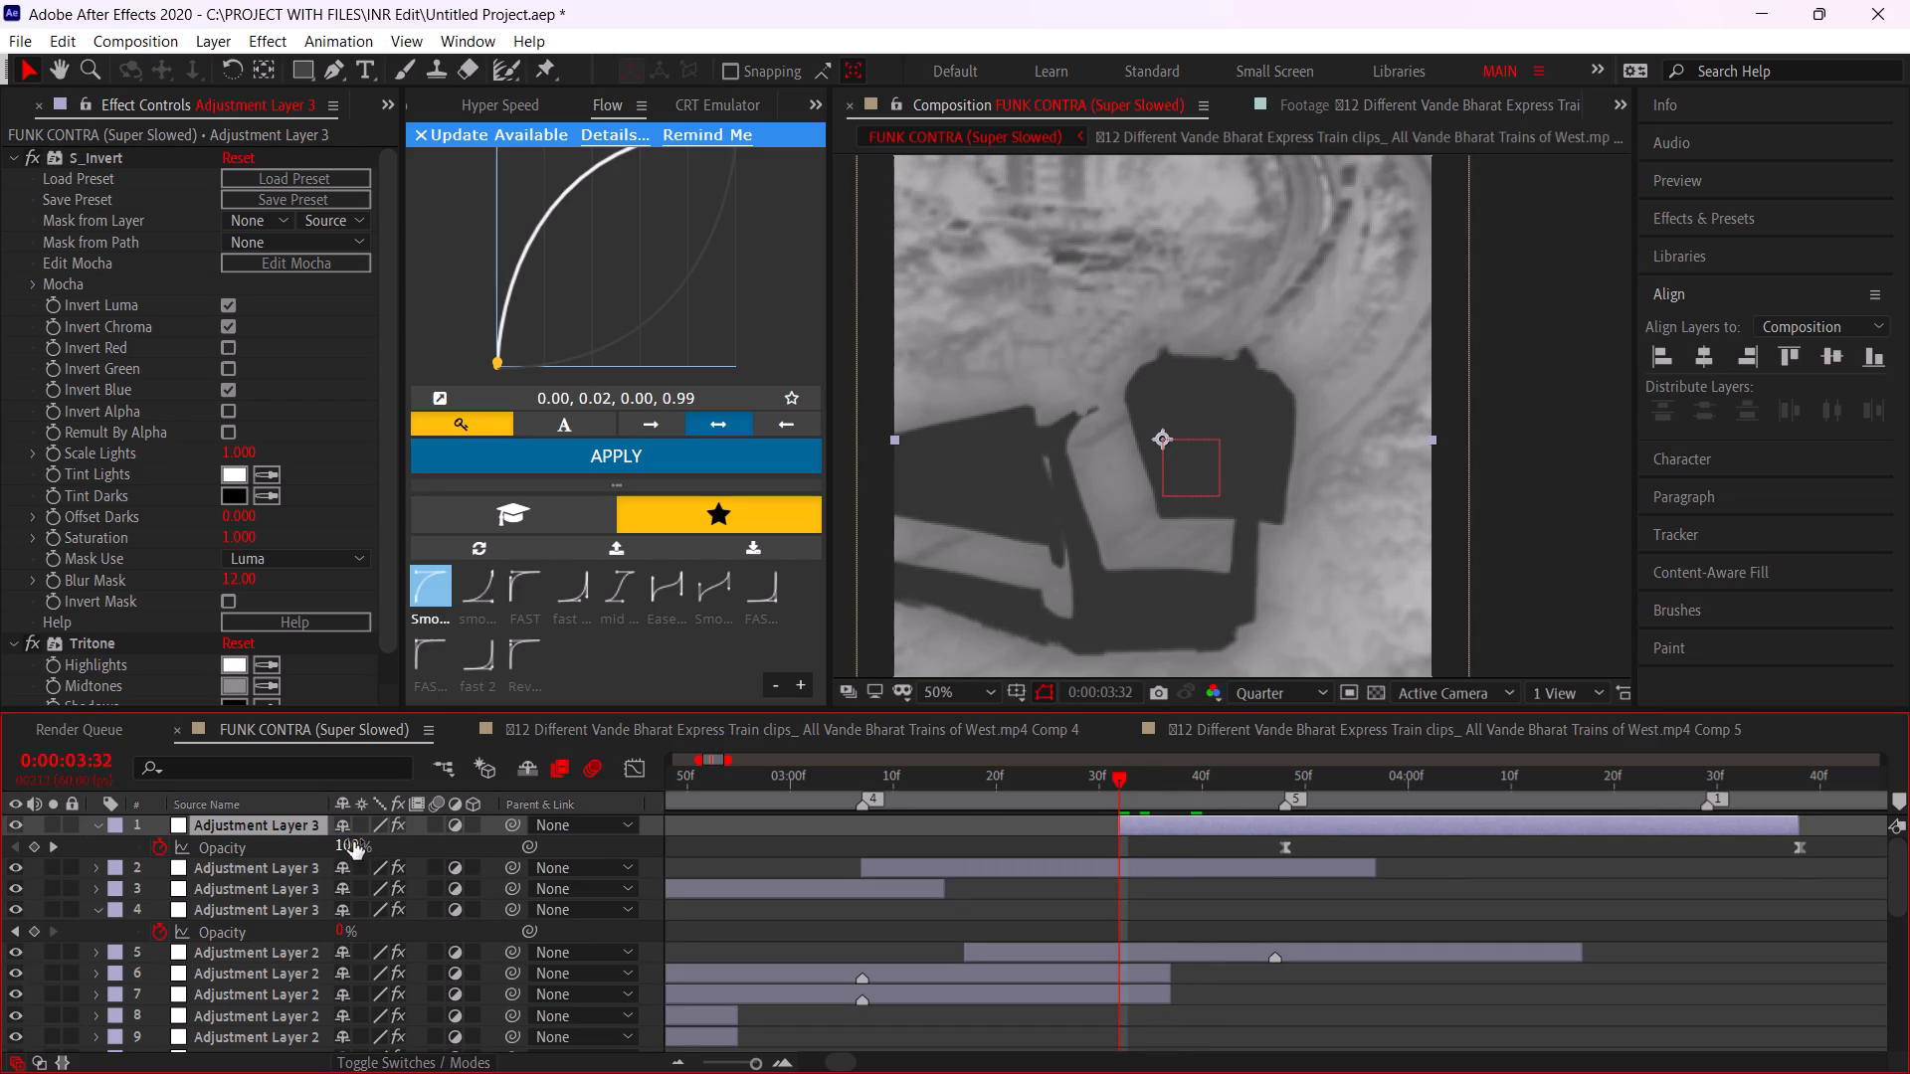
pyautogui.moveTo(353, 841); pyautogui.dragTo(0, 851)
# Ease the first two Opacity keyframes of the marker 5 Adjustment Layer 3 copy with Flow's curve 0.98, 0.00, 1.00, 1.00.
pyautogui.moveTo(1304, 846); pyautogui.dragTo(1003, 844)
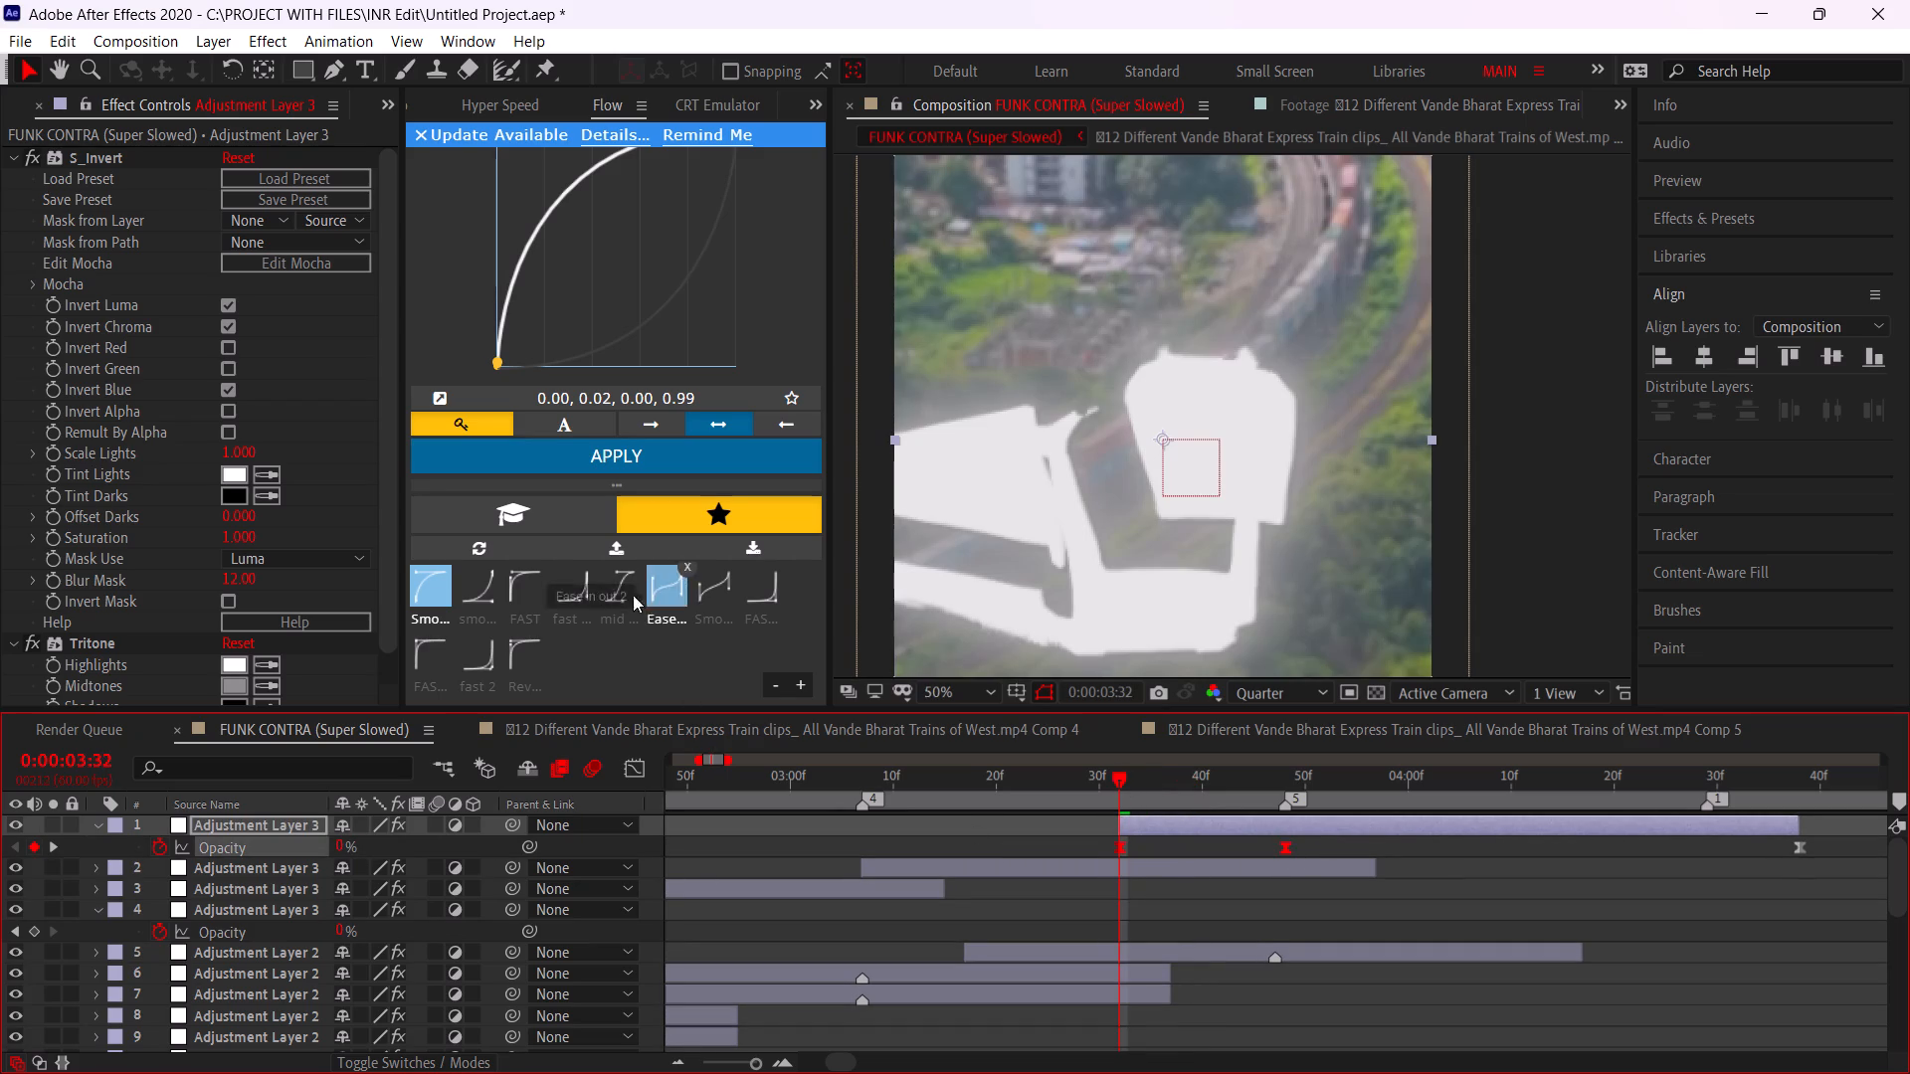
pyautogui.click(491, 581)
pyautogui.click(570, 450)
# Preview the composition from its start to check the eased inverted flash at marker 5.
pyautogui.press('space')
pyautogui.press('space')
pyautogui.press('space')
pyautogui.press('space')
pyautogui.press('space')
pyautogui.press('space')
pyautogui.press('space')
pyautogui.press('space')
pyautogui.press('space')
pyautogui.press('space')
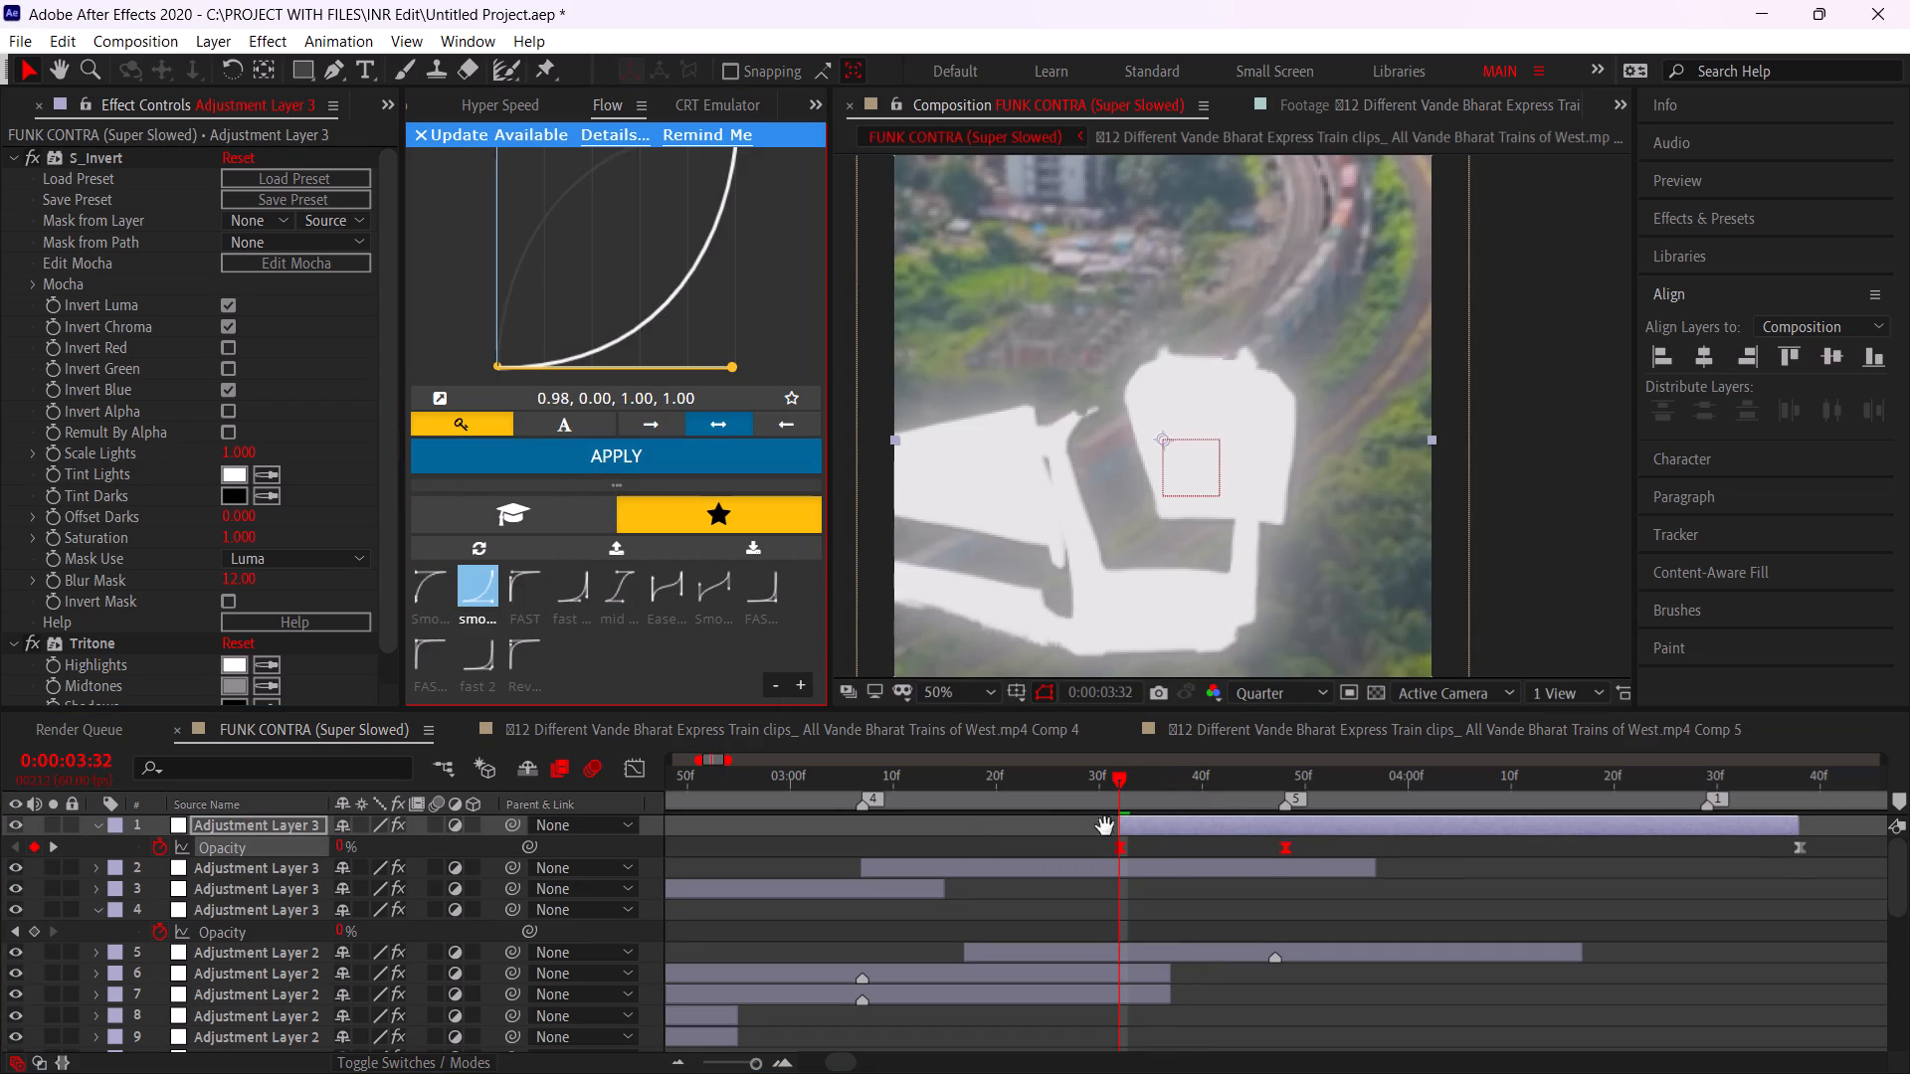
pyautogui.keyDown('alt'); pyautogui.scroll(-2, 1297, 895); pyautogui.keyUp('alt')
pyautogui.moveTo(948, 782); pyautogui.dragTo(339, 776)
pyautogui.press('space')
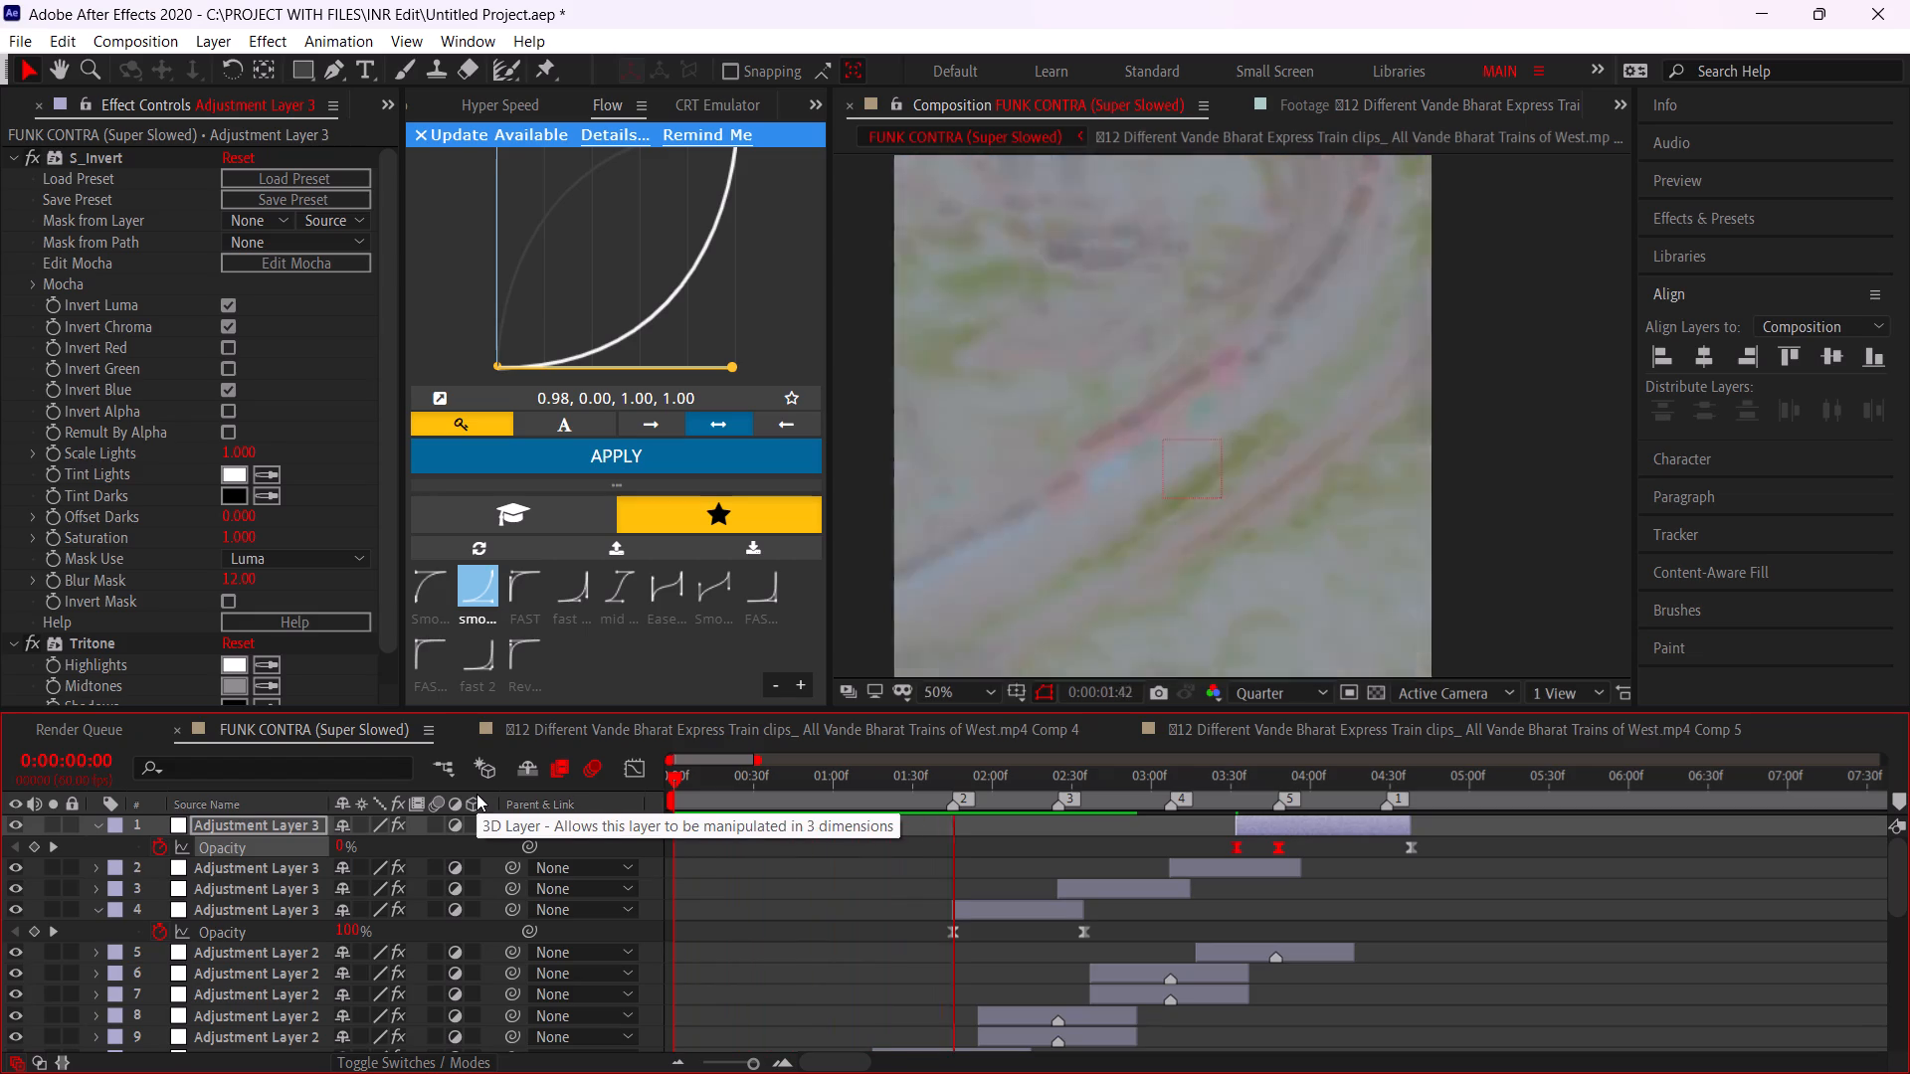
pyautogui.moveTo(862, 763); pyautogui.dragTo(597, 790)
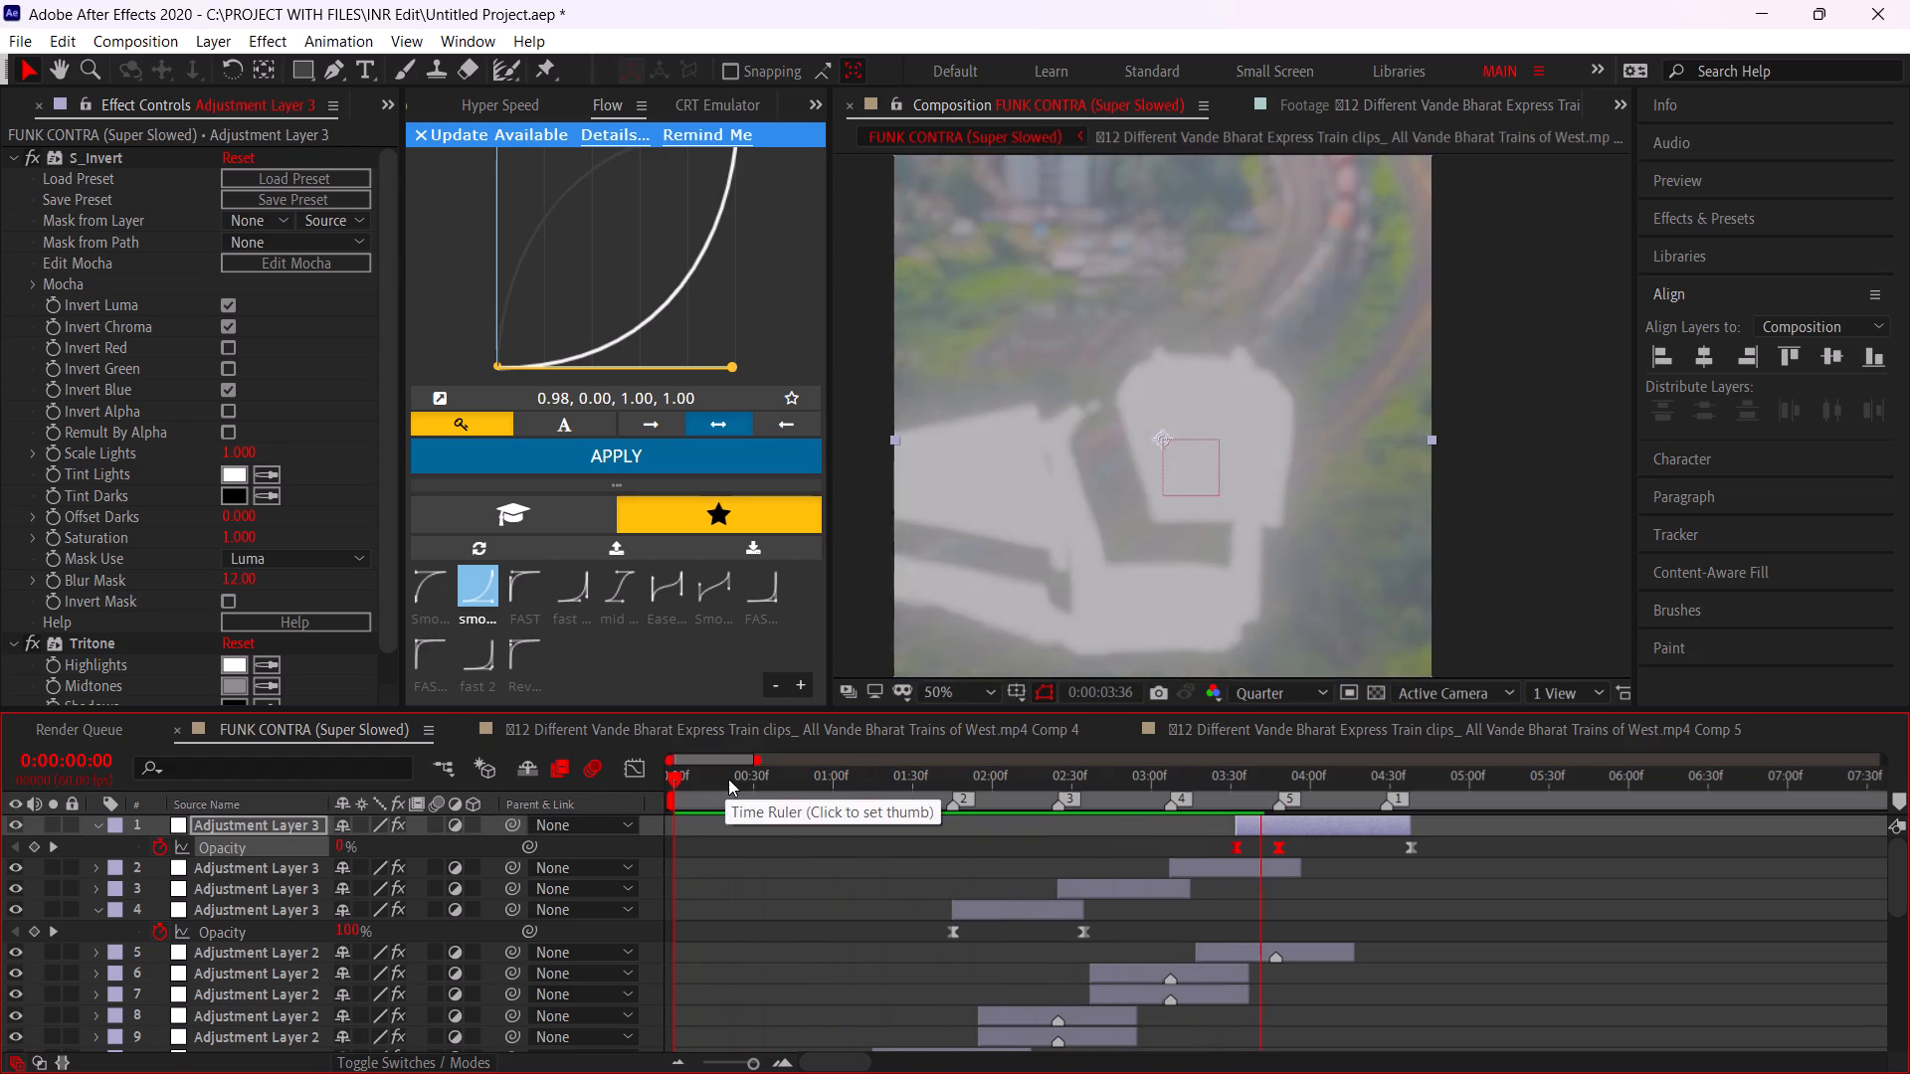
pyautogui.moveTo(728, 779); pyautogui.dragTo(452, 822)
pyautogui.press('space')
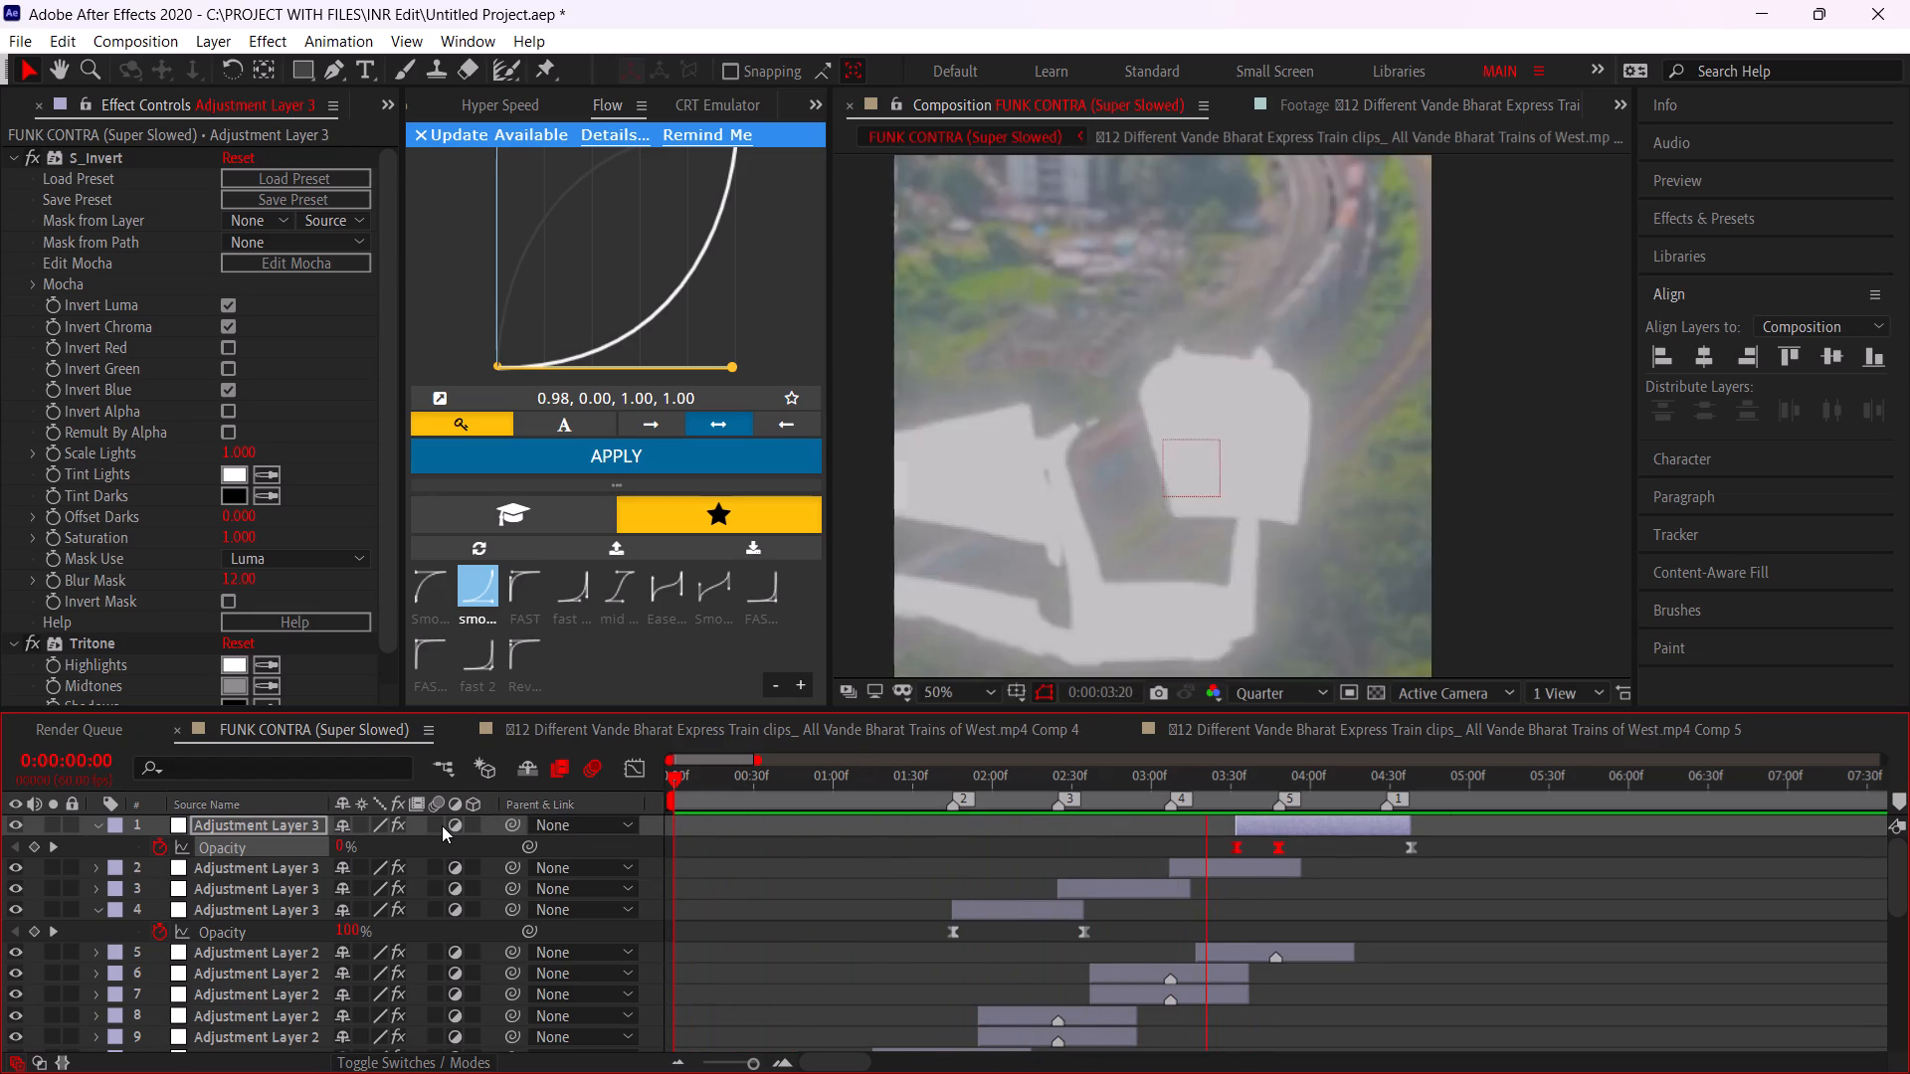
pyautogui.click(931, 792)
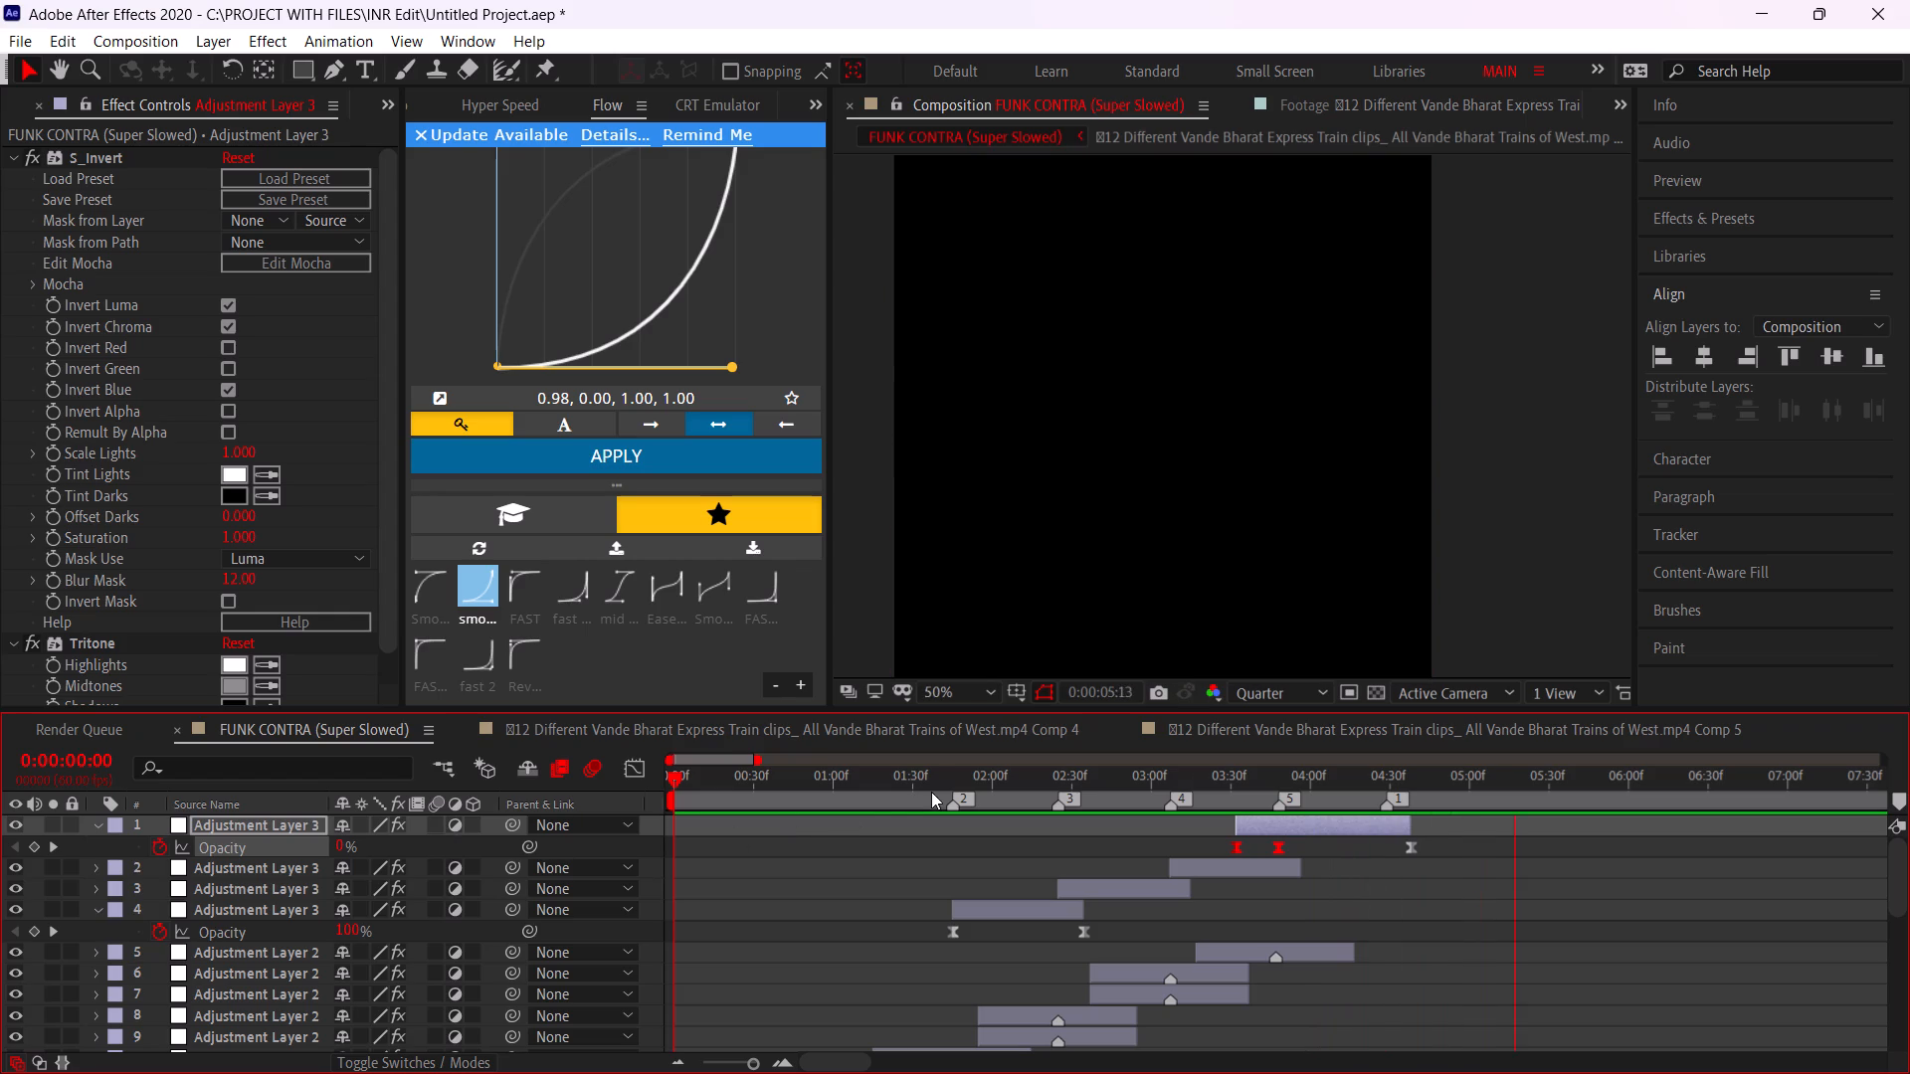
pyautogui.press('space')
# At 0:00:04:28, open the nested train clip Comp 4 through Pre-comp 1 Comp 1 and Pre-comp 1.
pyautogui.click(1386, 777)
pyautogui.keyDown('alt'); pyautogui.scroll(1, 1381, 837); pyautogui.keyUp('alt')
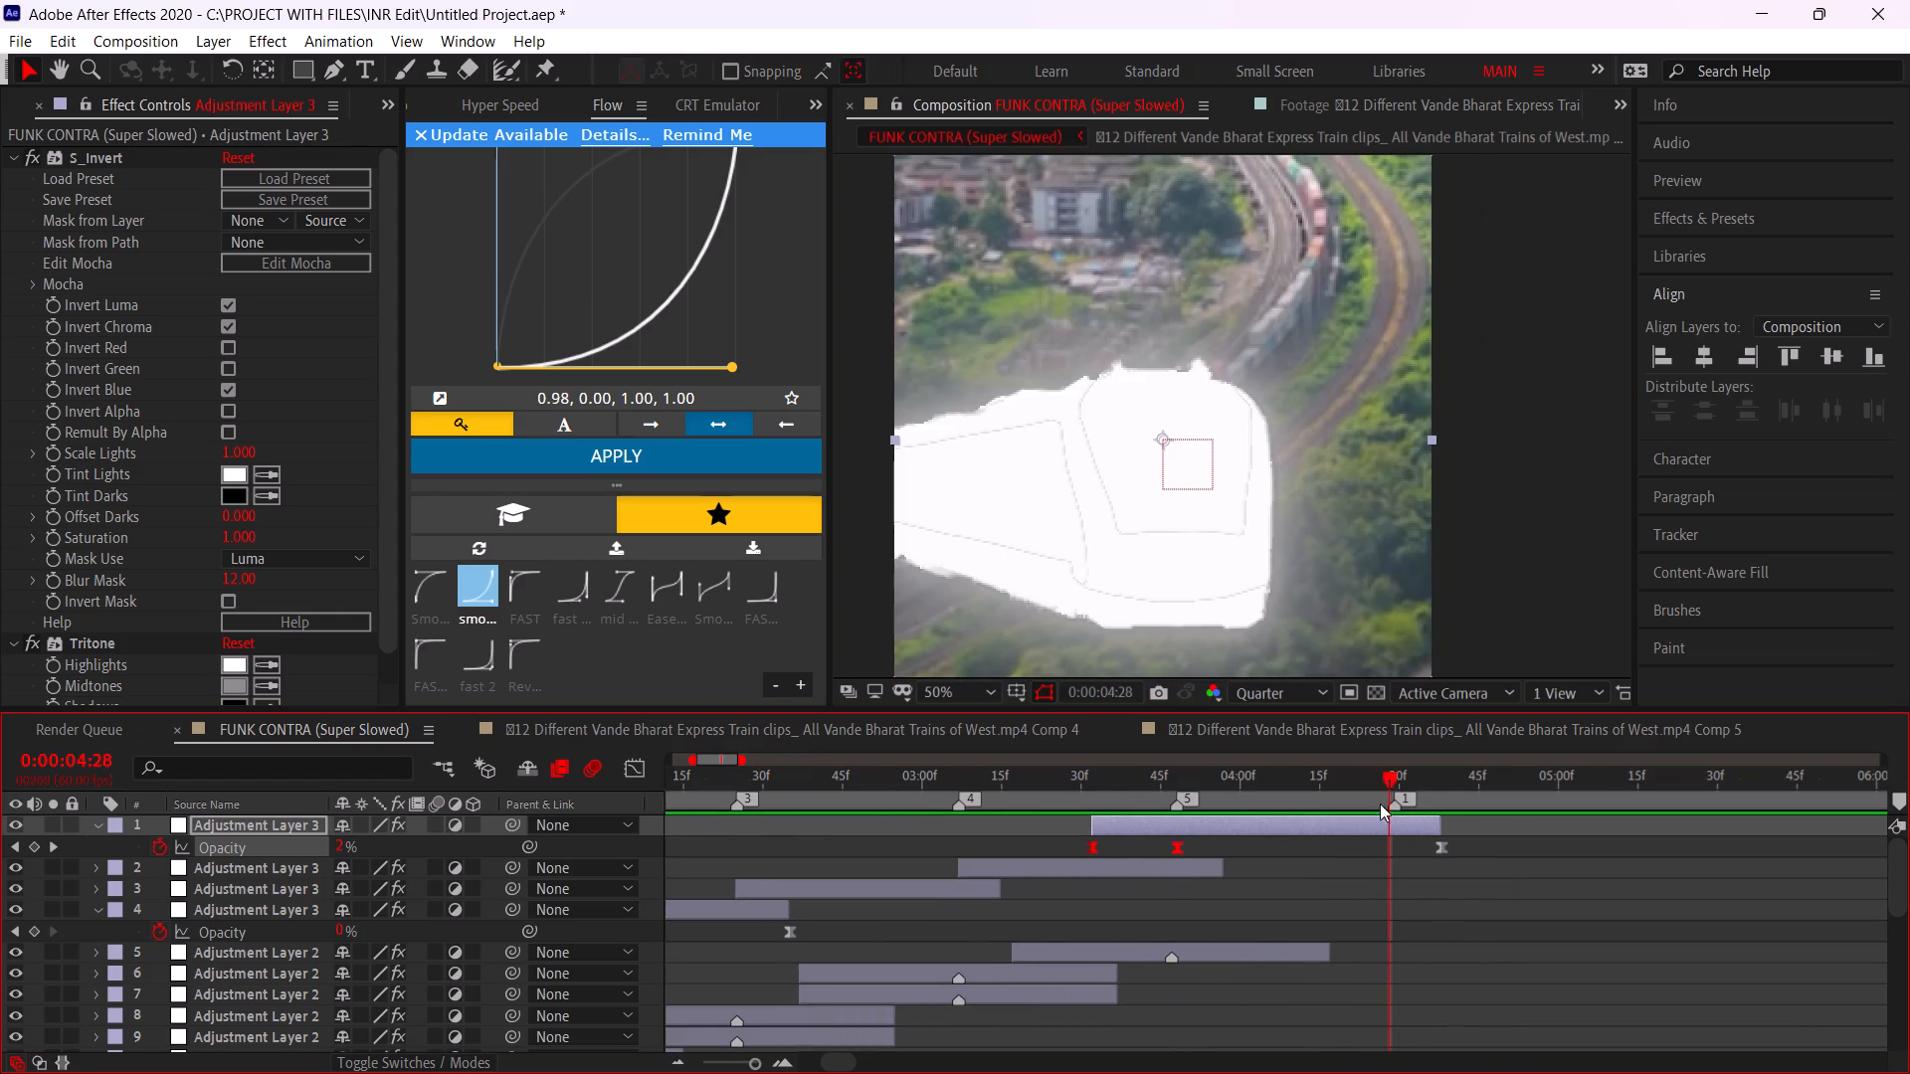
pyautogui.moveTo(1382, 768); pyautogui.dragTo(1396, 772)
pyautogui.scroll(-5, 1362, 960)
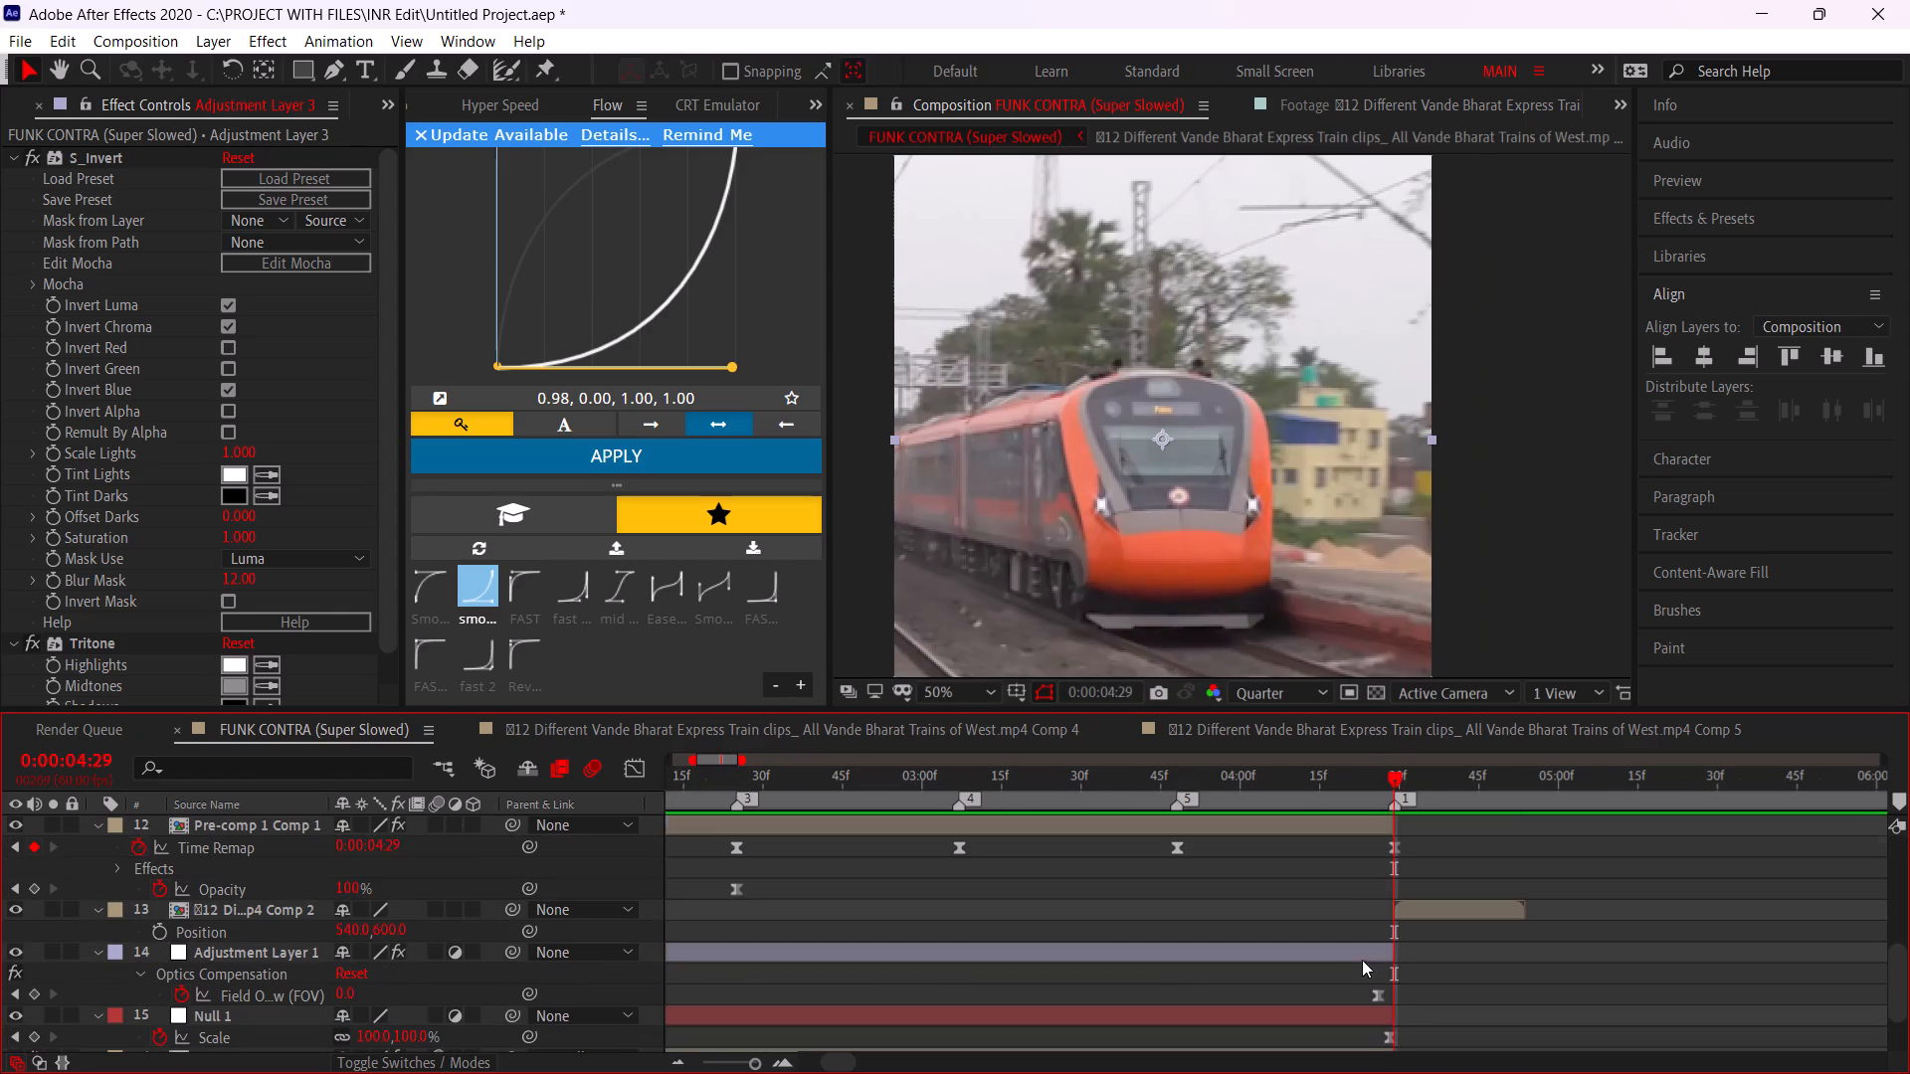
pyautogui.keyDown('alt'); pyautogui.scroll(2, 1407, 872); pyautogui.keyUp('alt')
pyautogui.click(1326, 831)
pyautogui.scroll(1, 1329, 842)
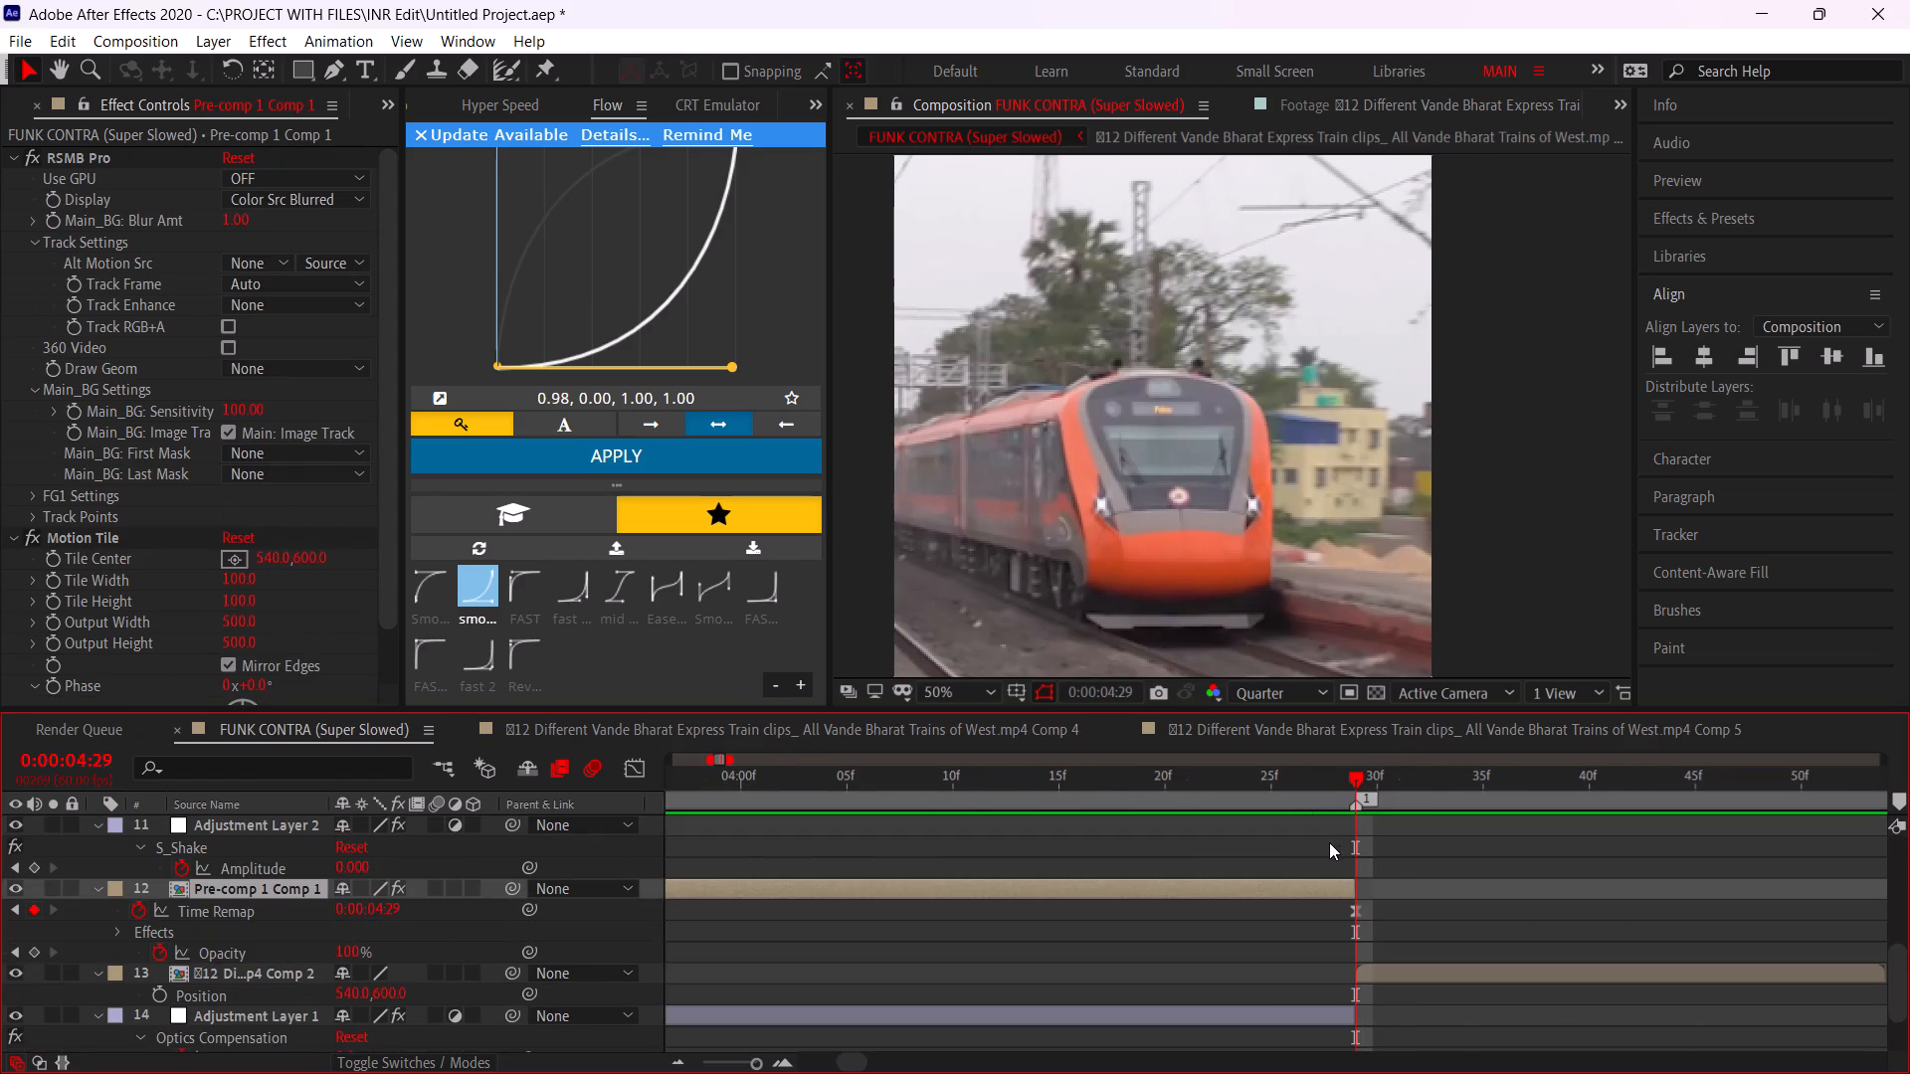
pyautogui.doubleClick(1323, 891)
pyautogui.moveTo(1337, 795); pyautogui.dragTo(1323, 797)
pyautogui.moveTo(1401, 794); pyautogui.dragTo(1909, 797)
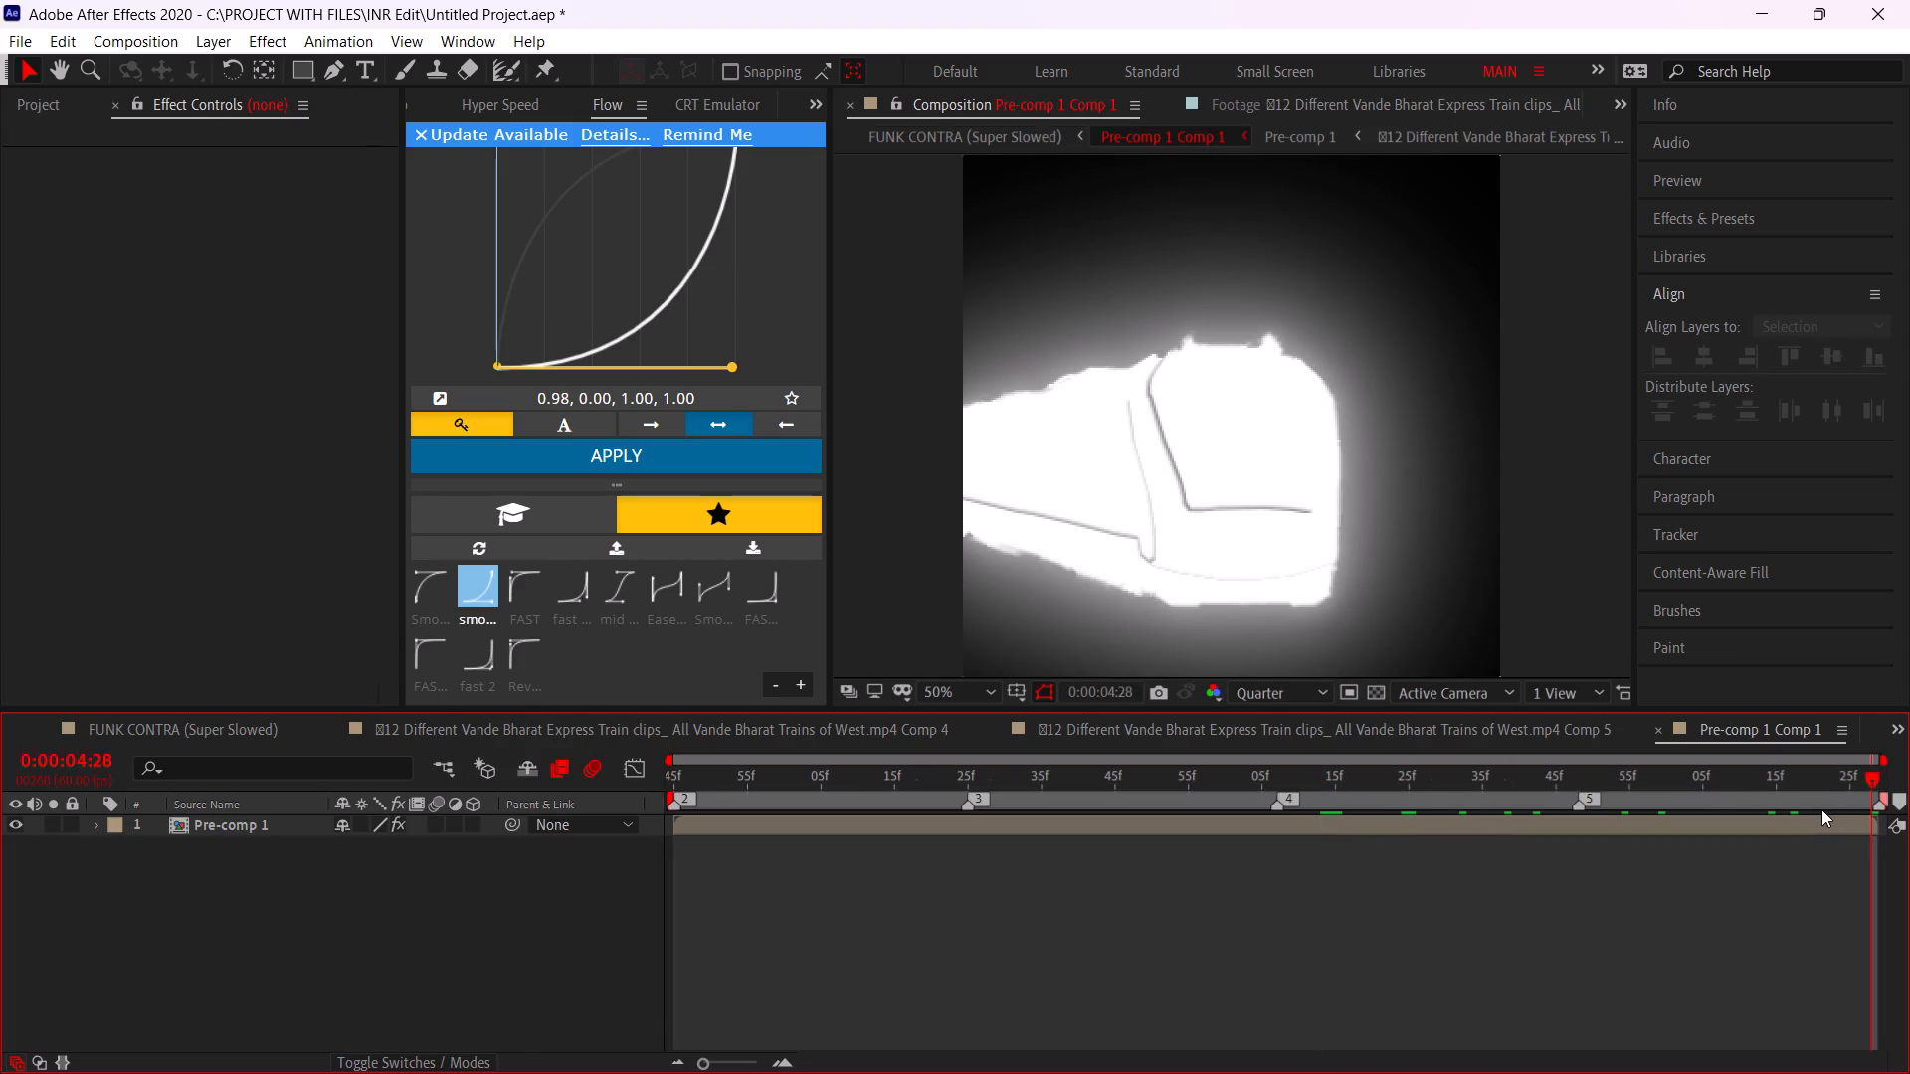
pyautogui.click(1861, 826)
pyautogui.doubleClick(1861, 826)
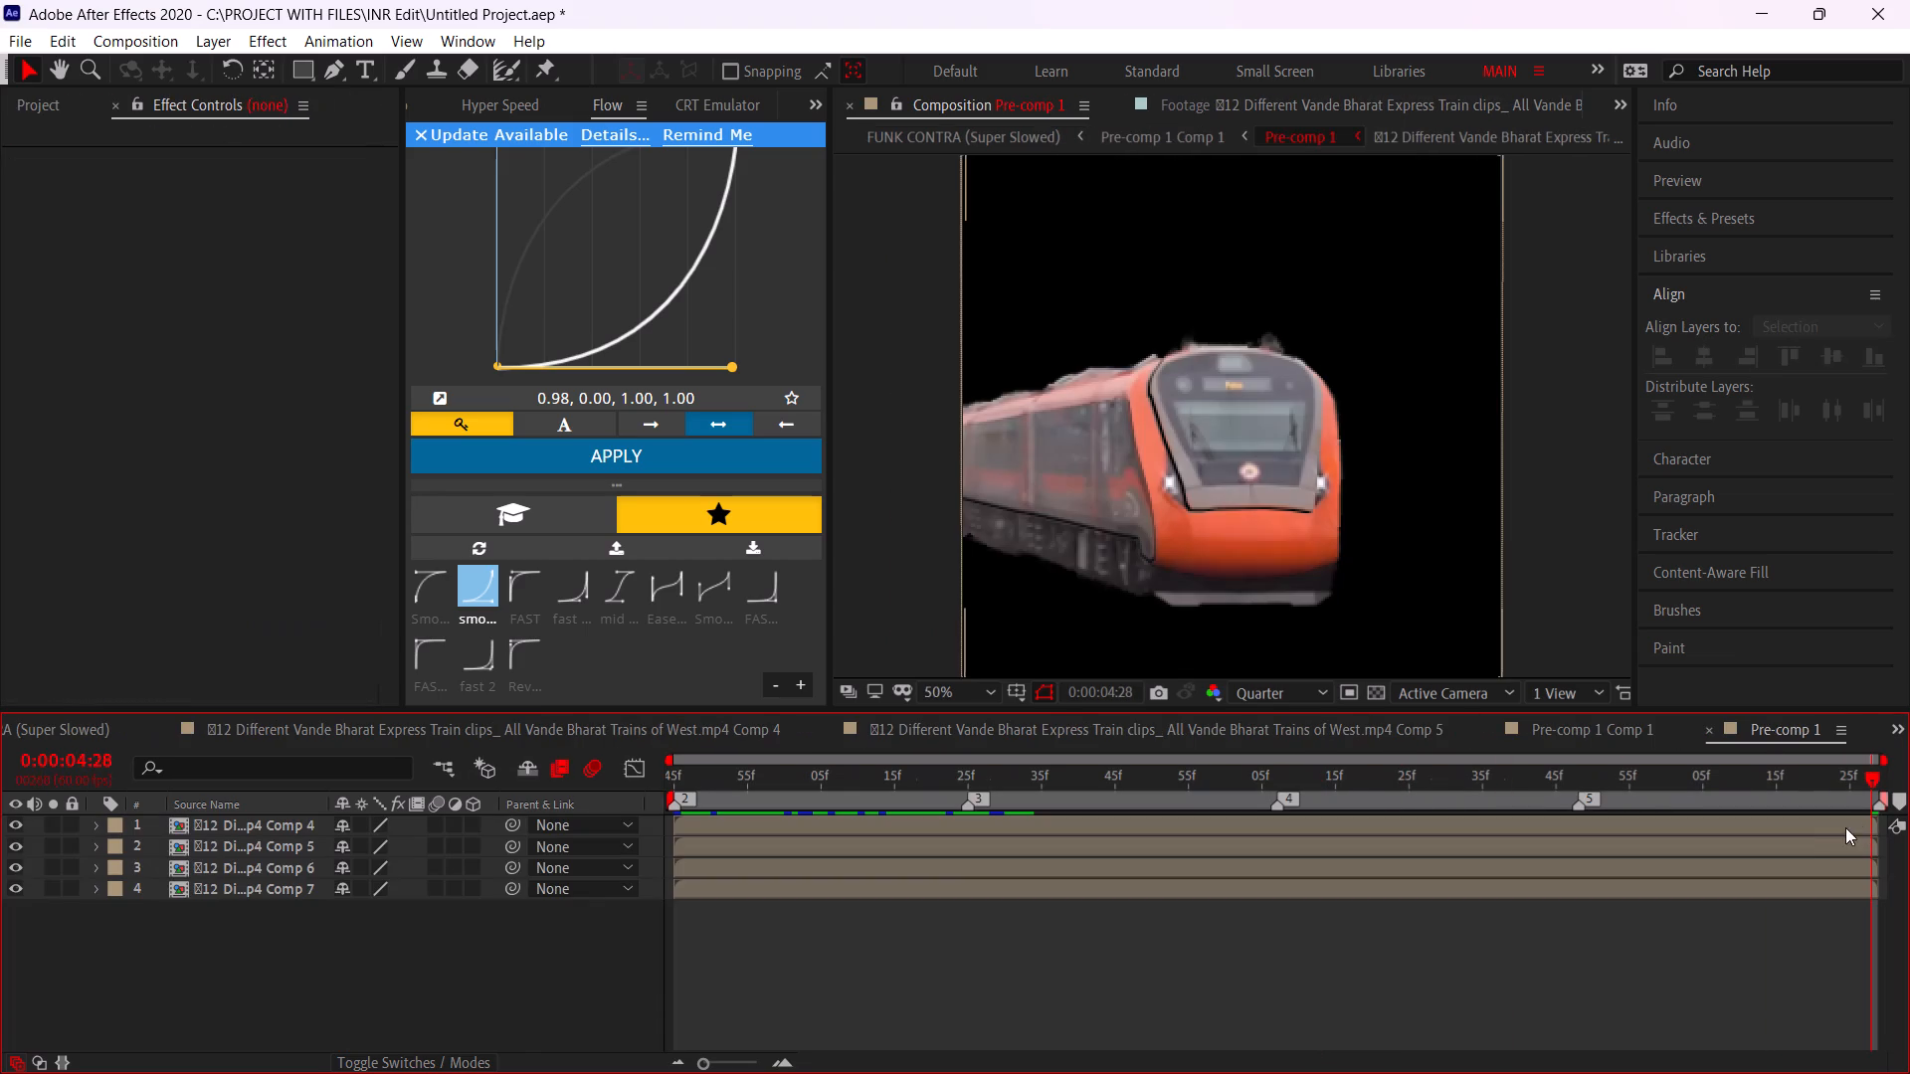
pyautogui.click(1848, 821)
pyautogui.click(1848, 821)
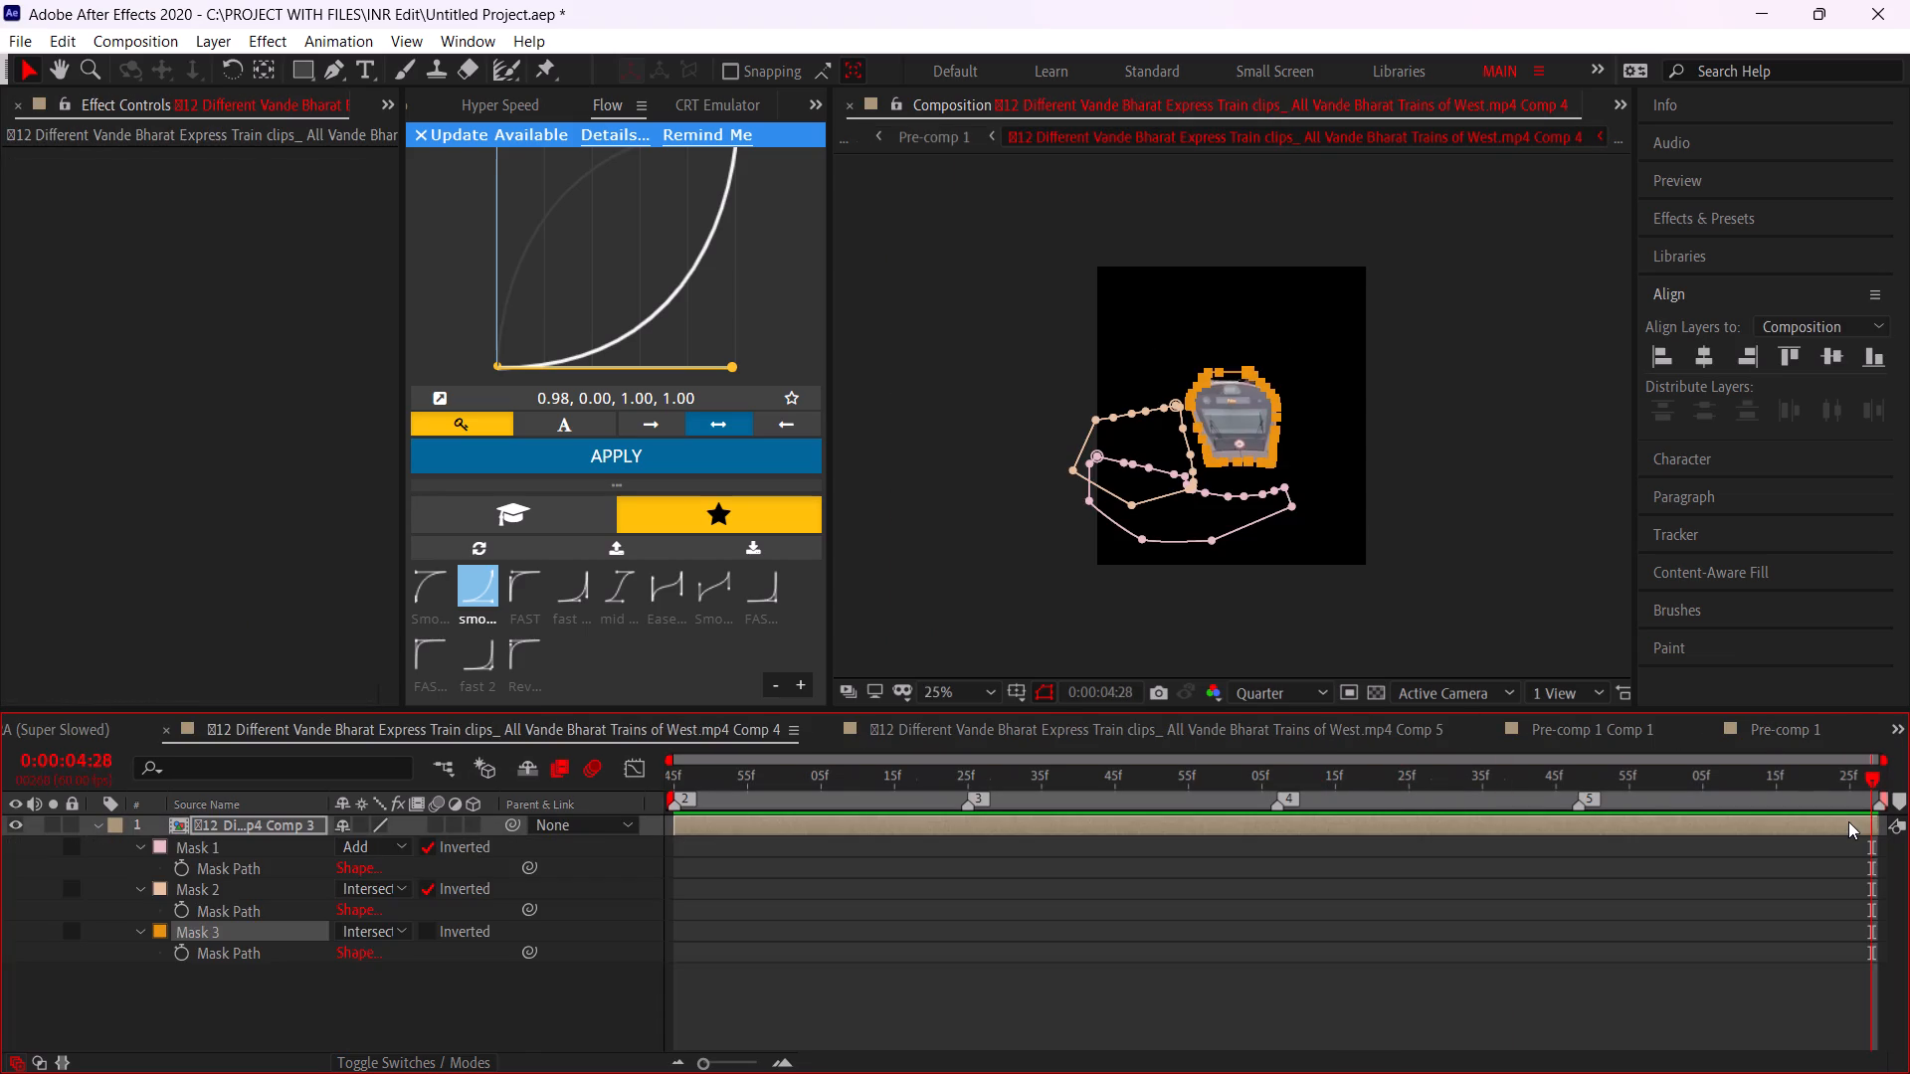
# Set Mask 1's expansion to 5 pixels on the Comp 3 layer inside Comp 4.
pyautogui.click(1104, 901)
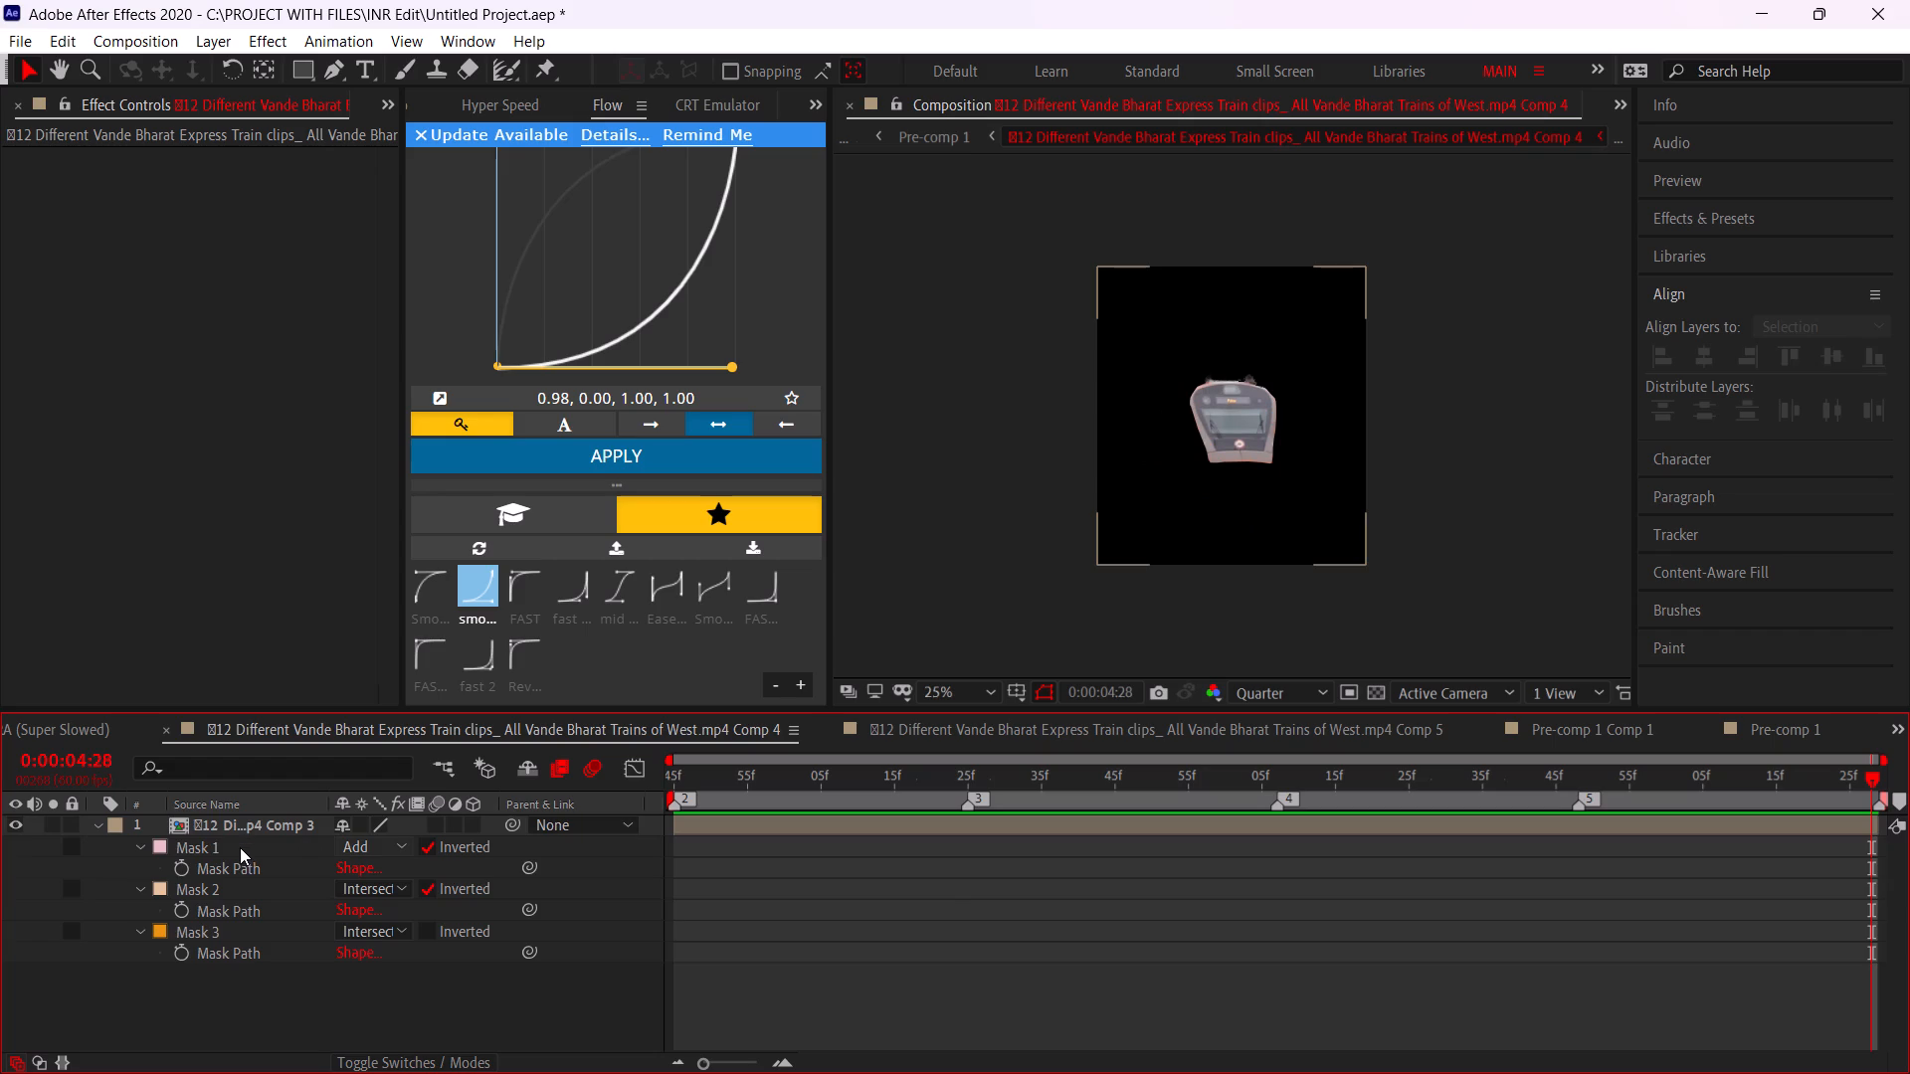
pyautogui.click(240, 847)
pyautogui.keyDown('shift'); pyautogui.click(235, 921); pyautogui.keyUp('shift')
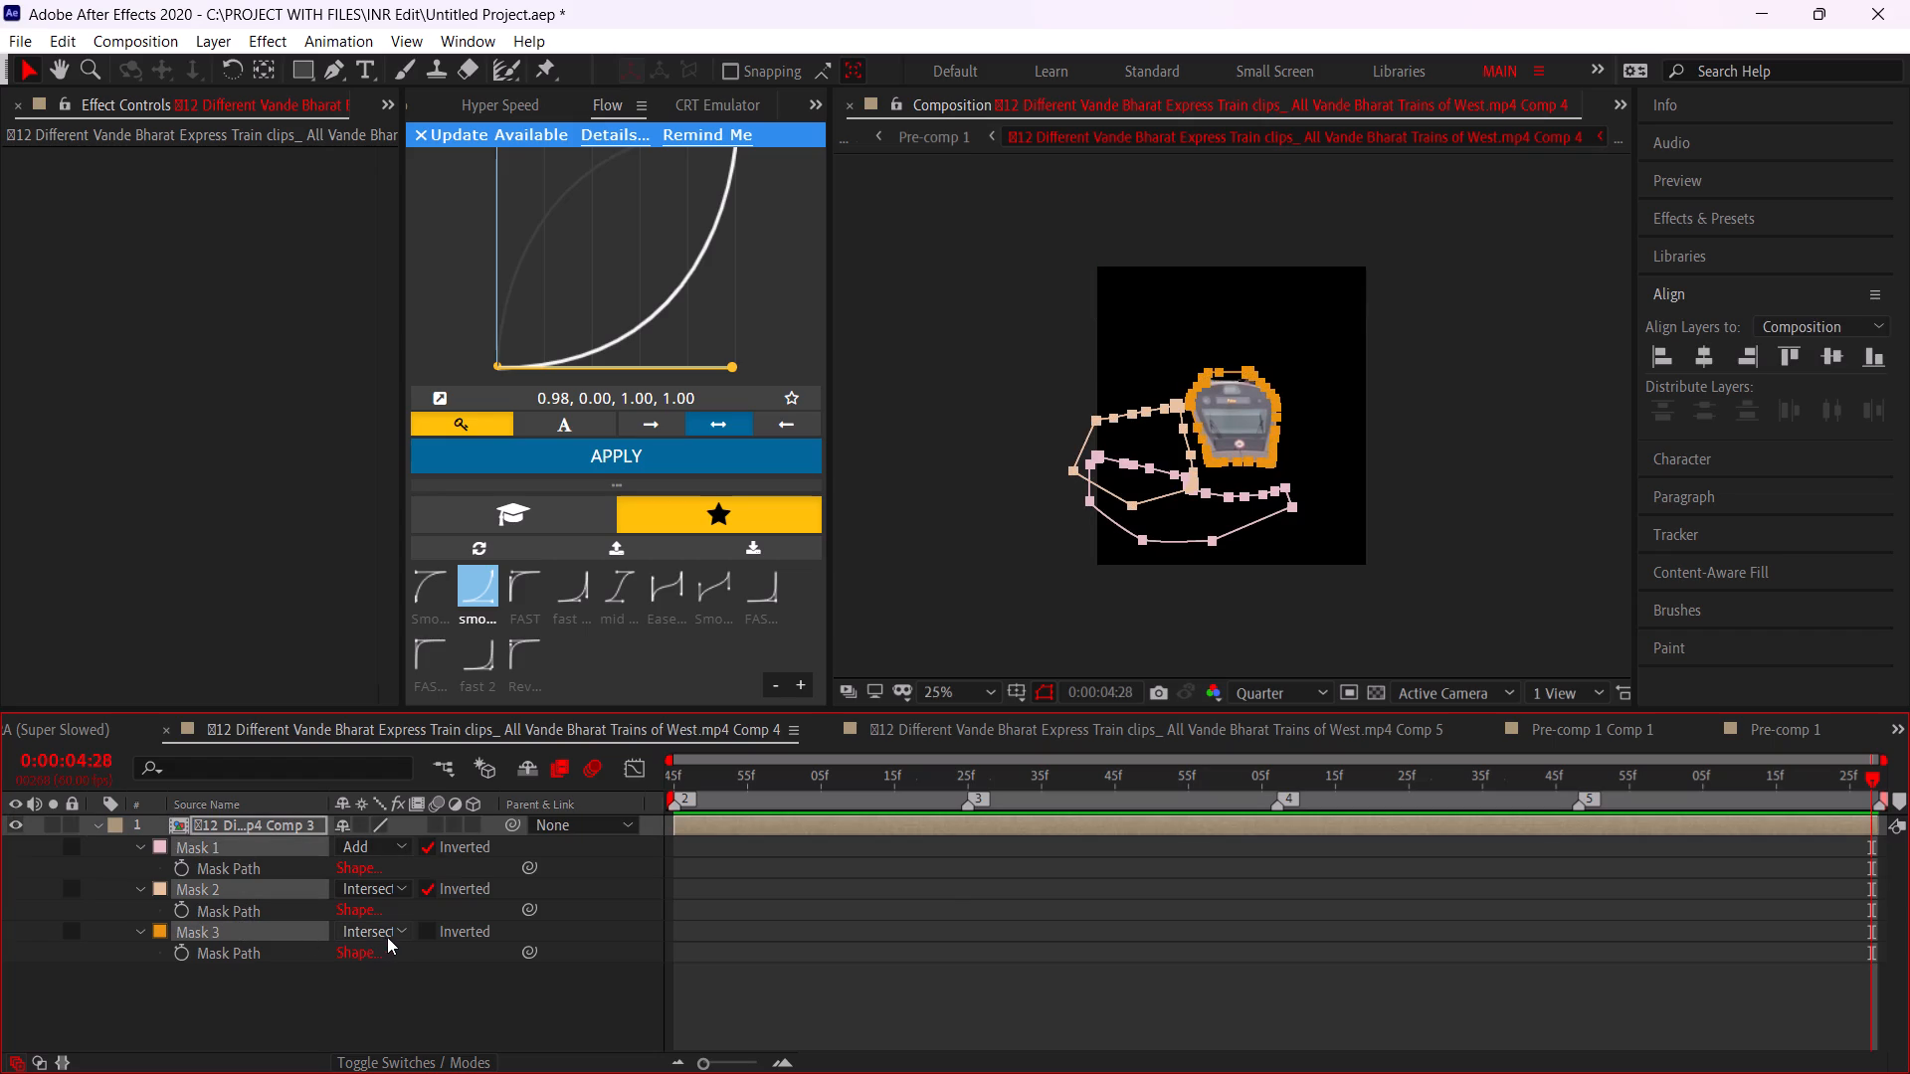
pyautogui.press('m')
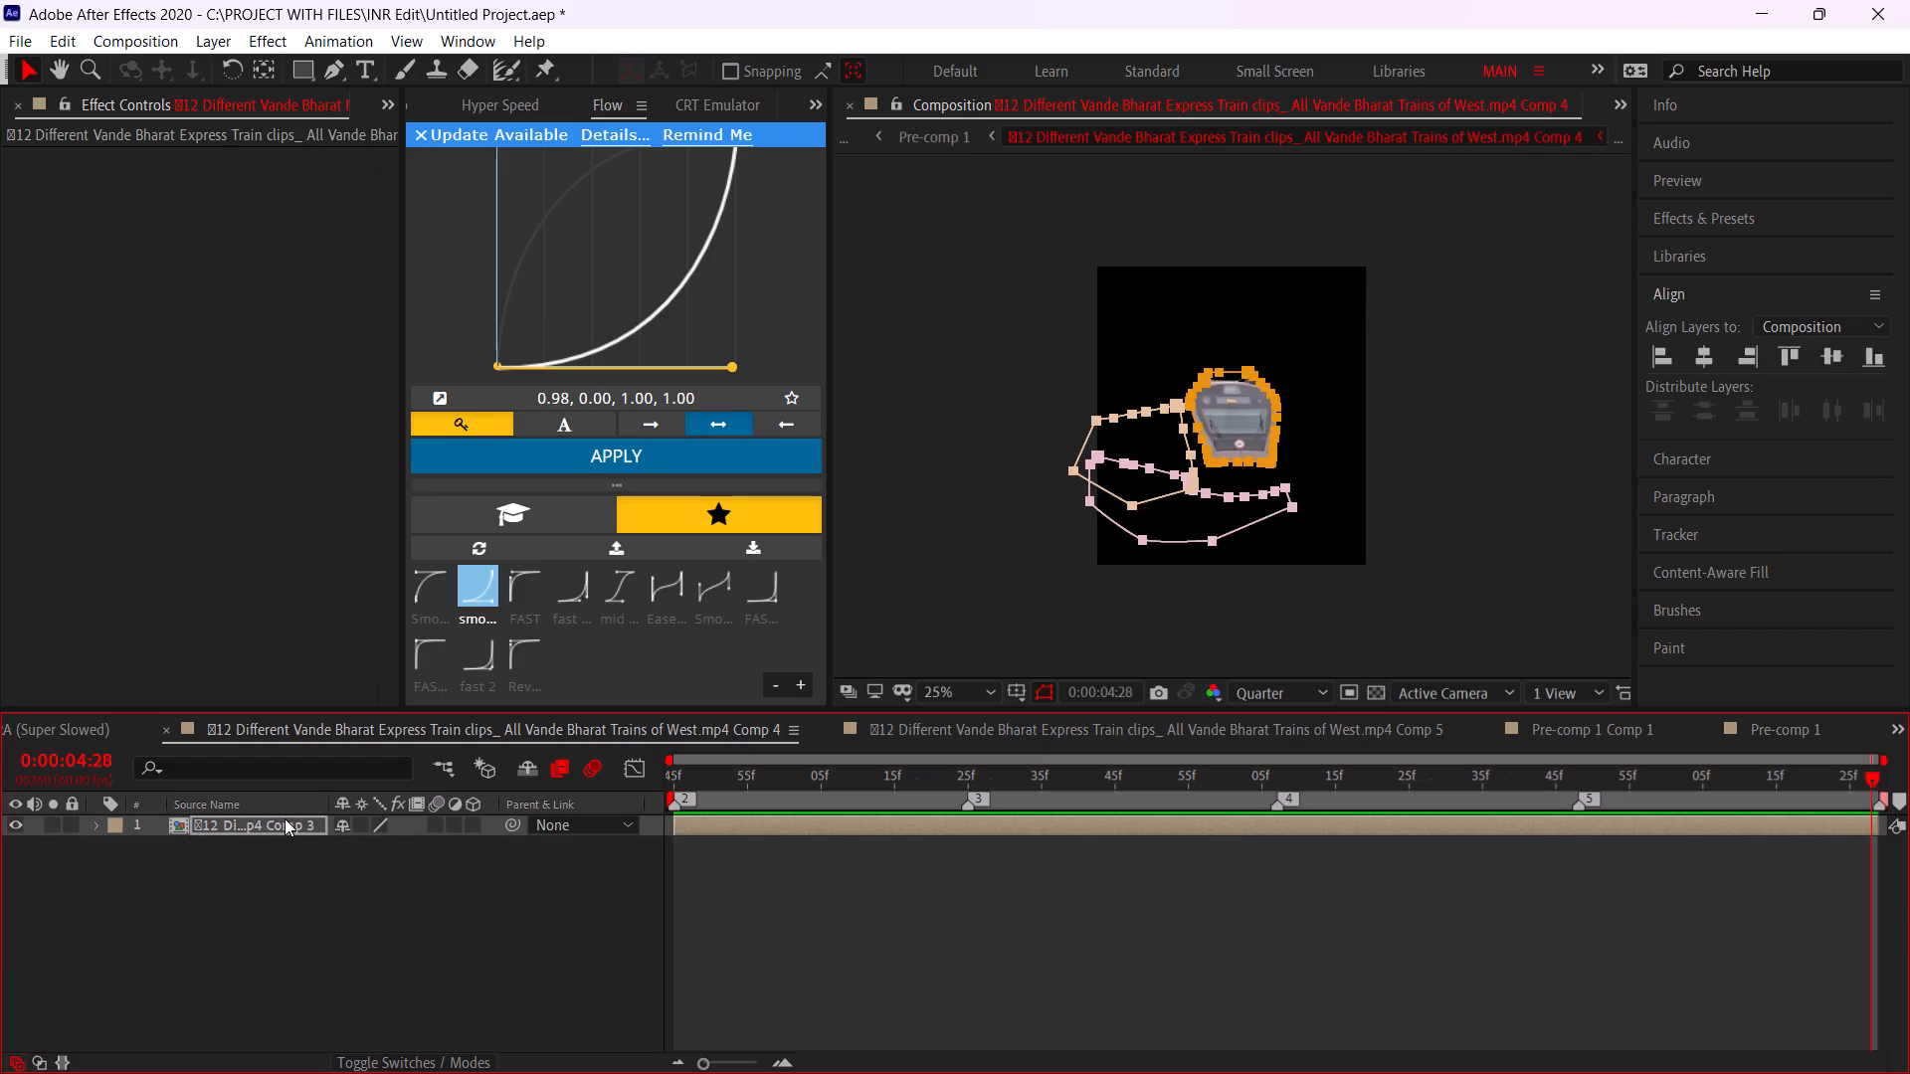
pyautogui.press('e')
pyautogui.press('m')
pyautogui.doubleClick(143, 851)
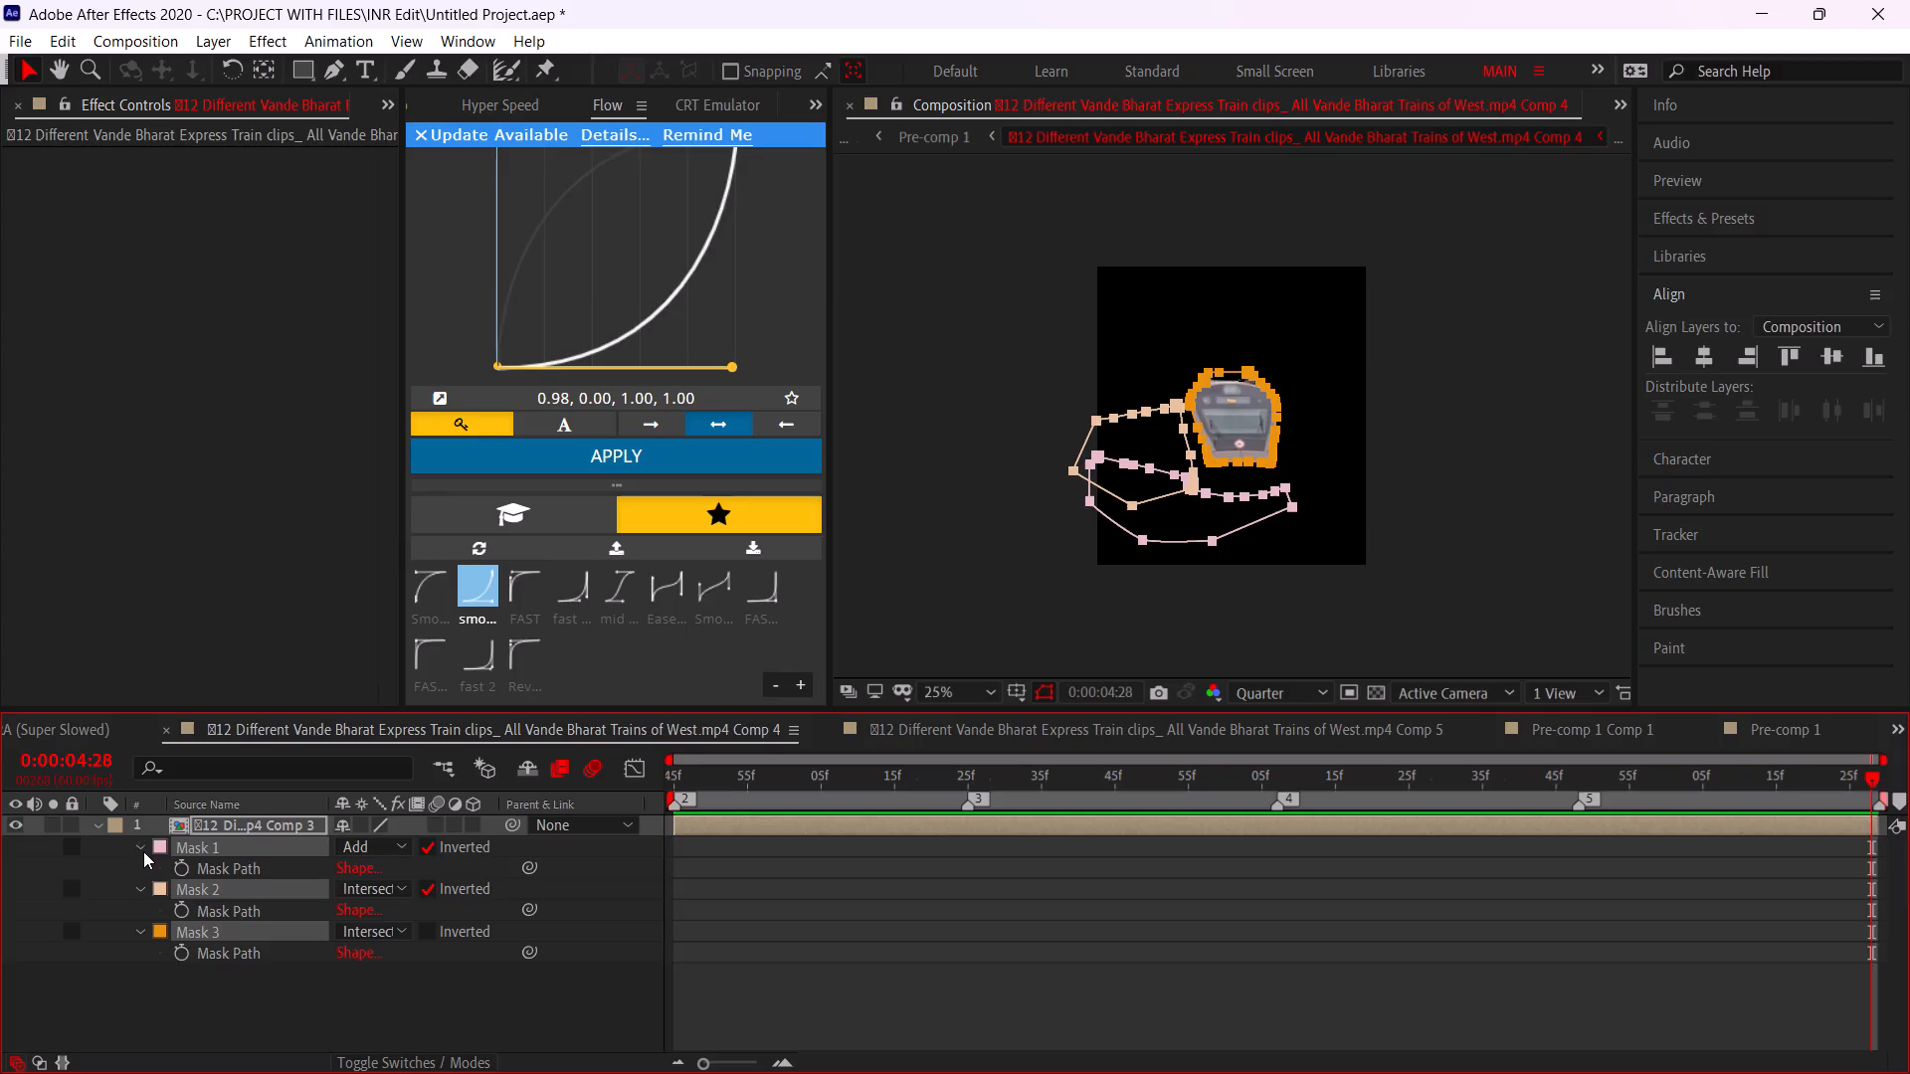
pyautogui.click(500, 942)
pyautogui.click(342, 929)
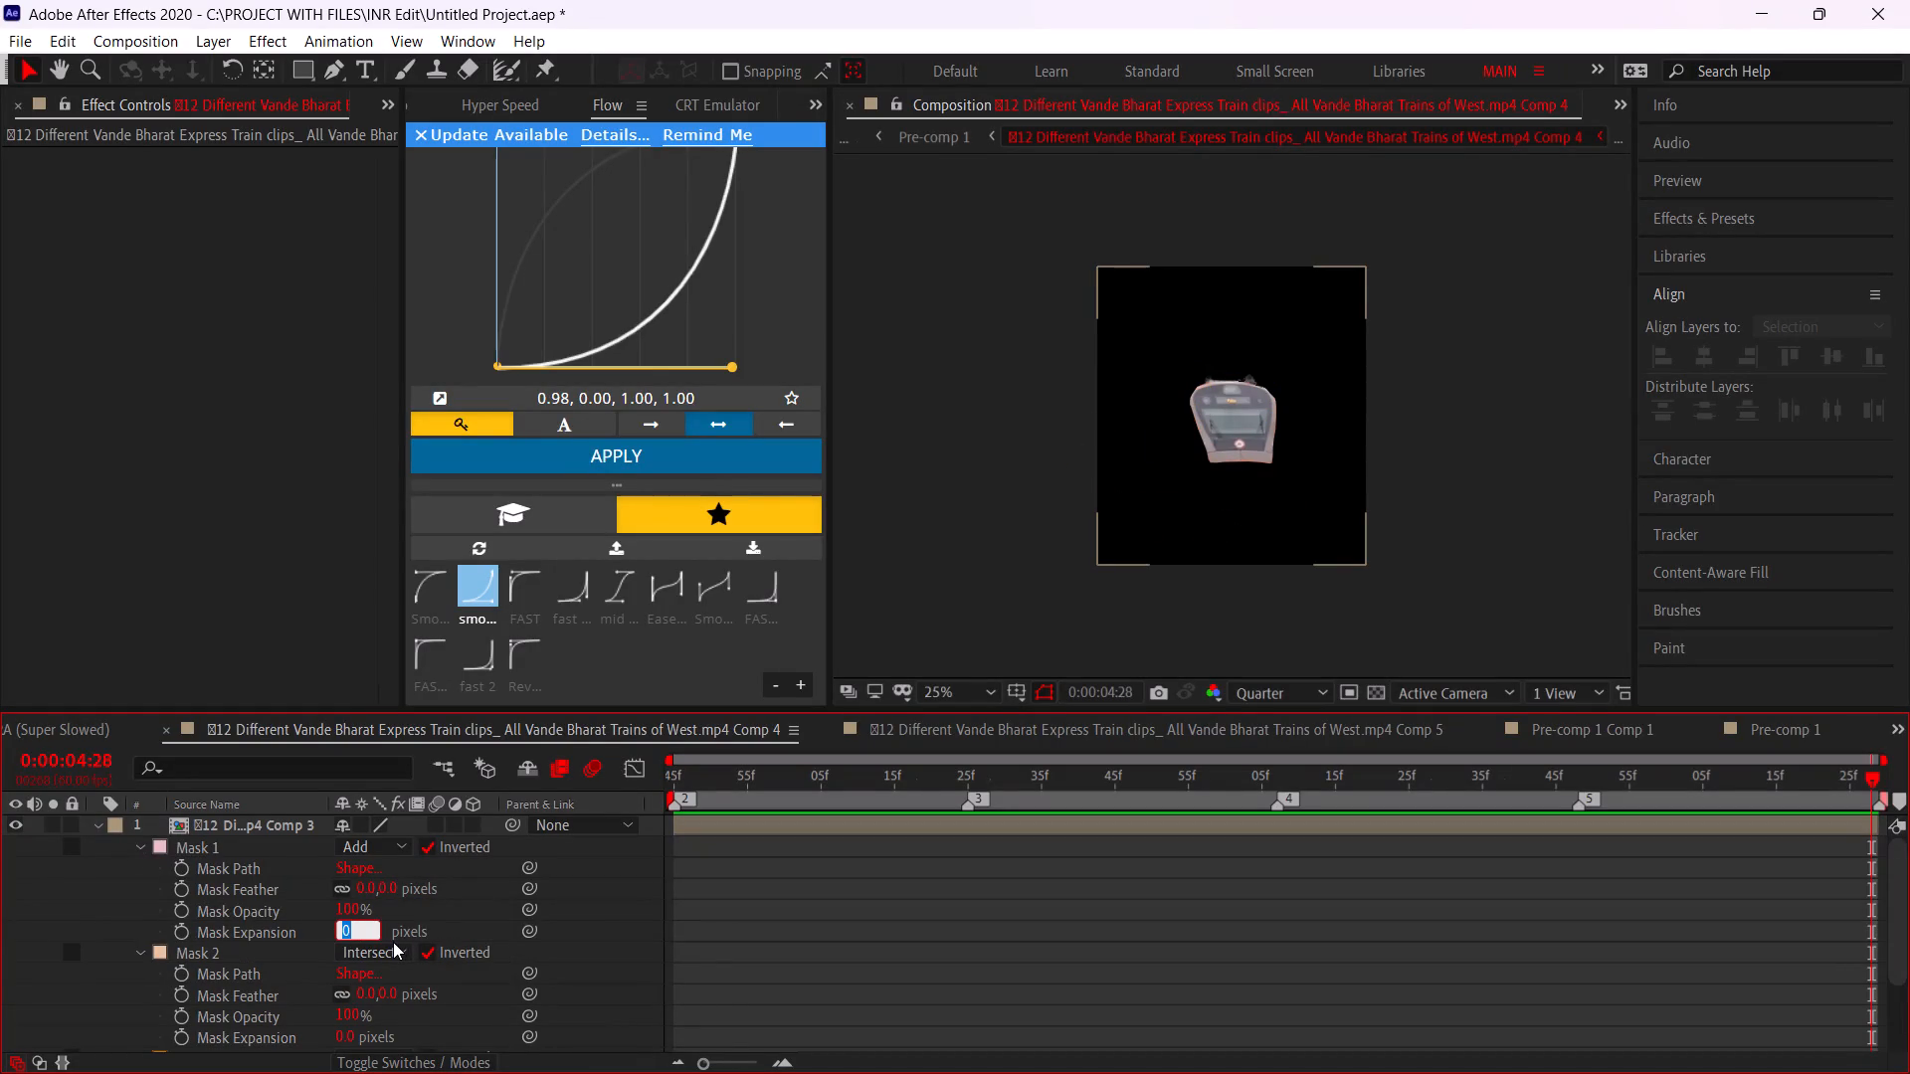
pyautogui.press('5')
pyautogui.click(481, 914)
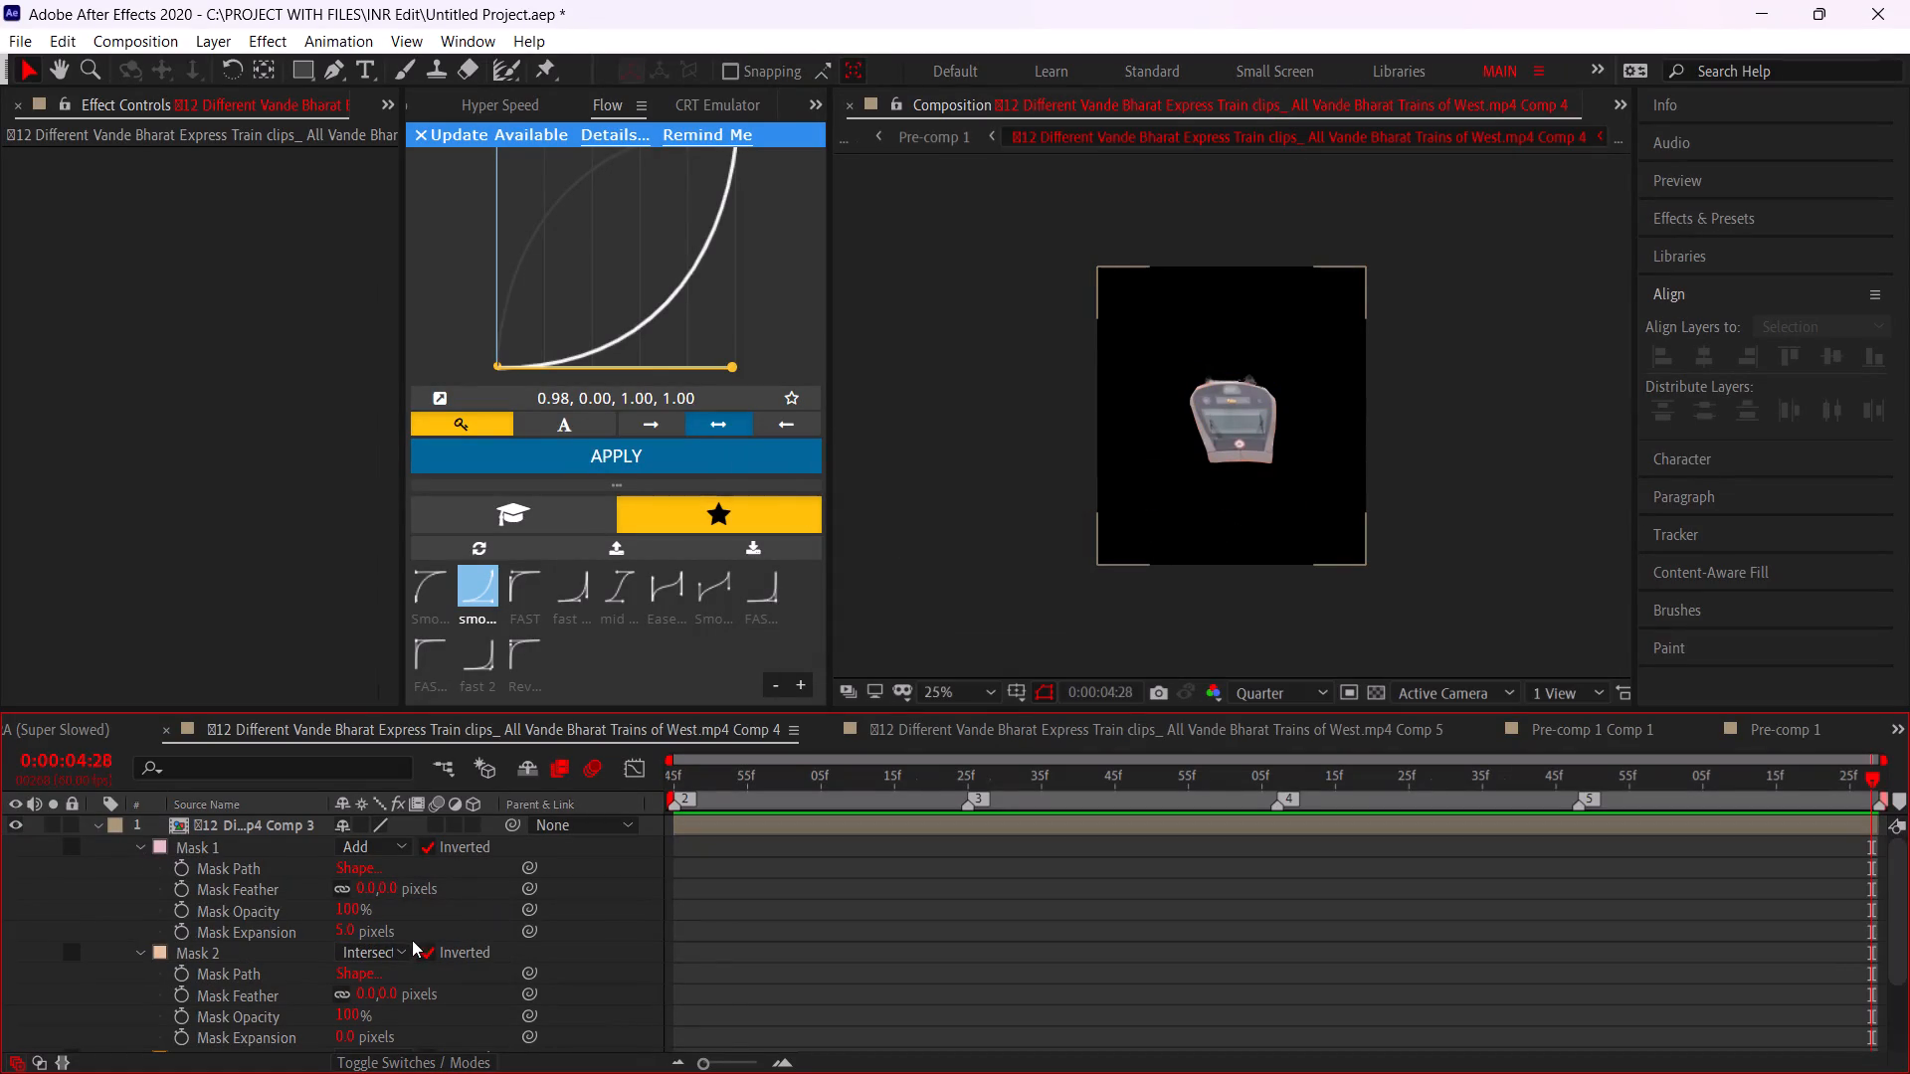
# Set the expansion of Mask 2 and Mask 3 to 5 pixels each inside Comp 4.
pyautogui.scroll(-1, 343, 1001)
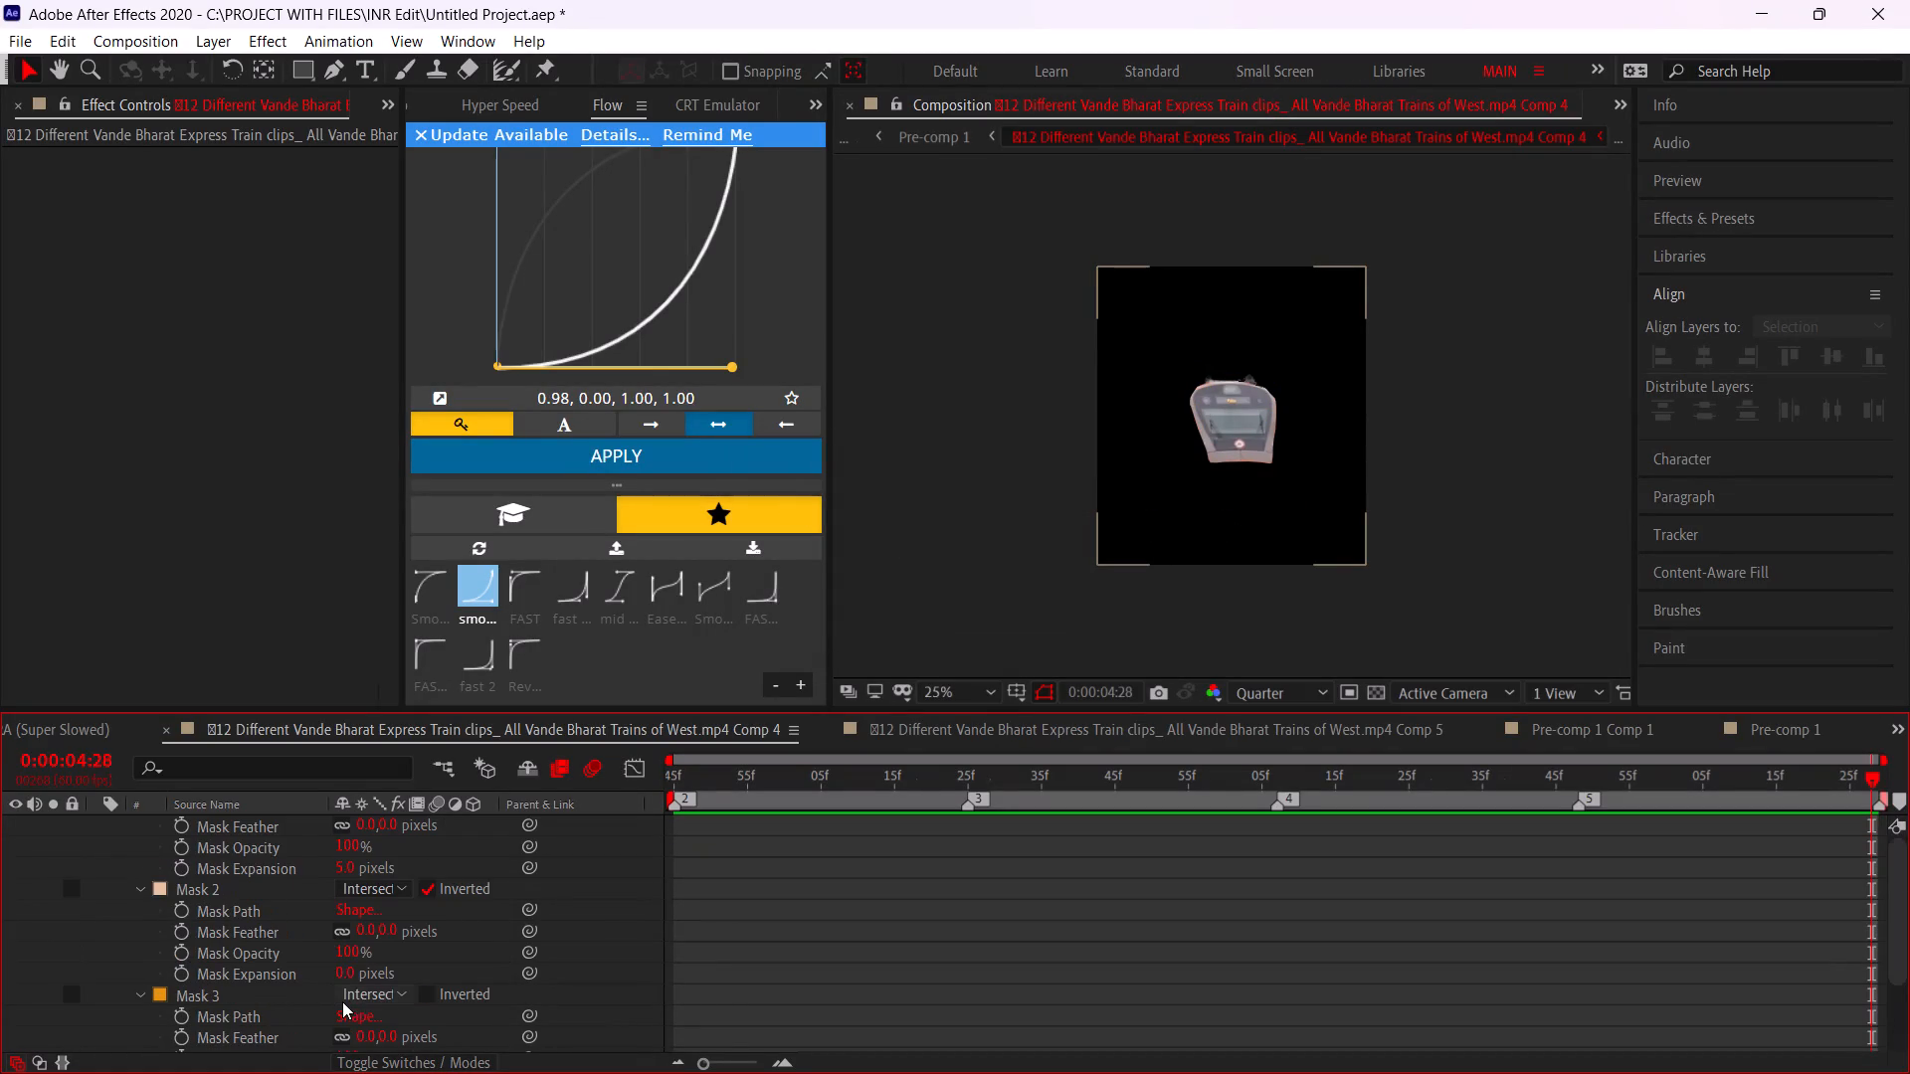
pyautogui.click(342, 977)
pyautogui.press('5')
pyautogui.click(432, 967)
pyautogui.scroll(-1, 344, 1023)
pyautogui.click(343, 1038)
pyautogui.press('5')
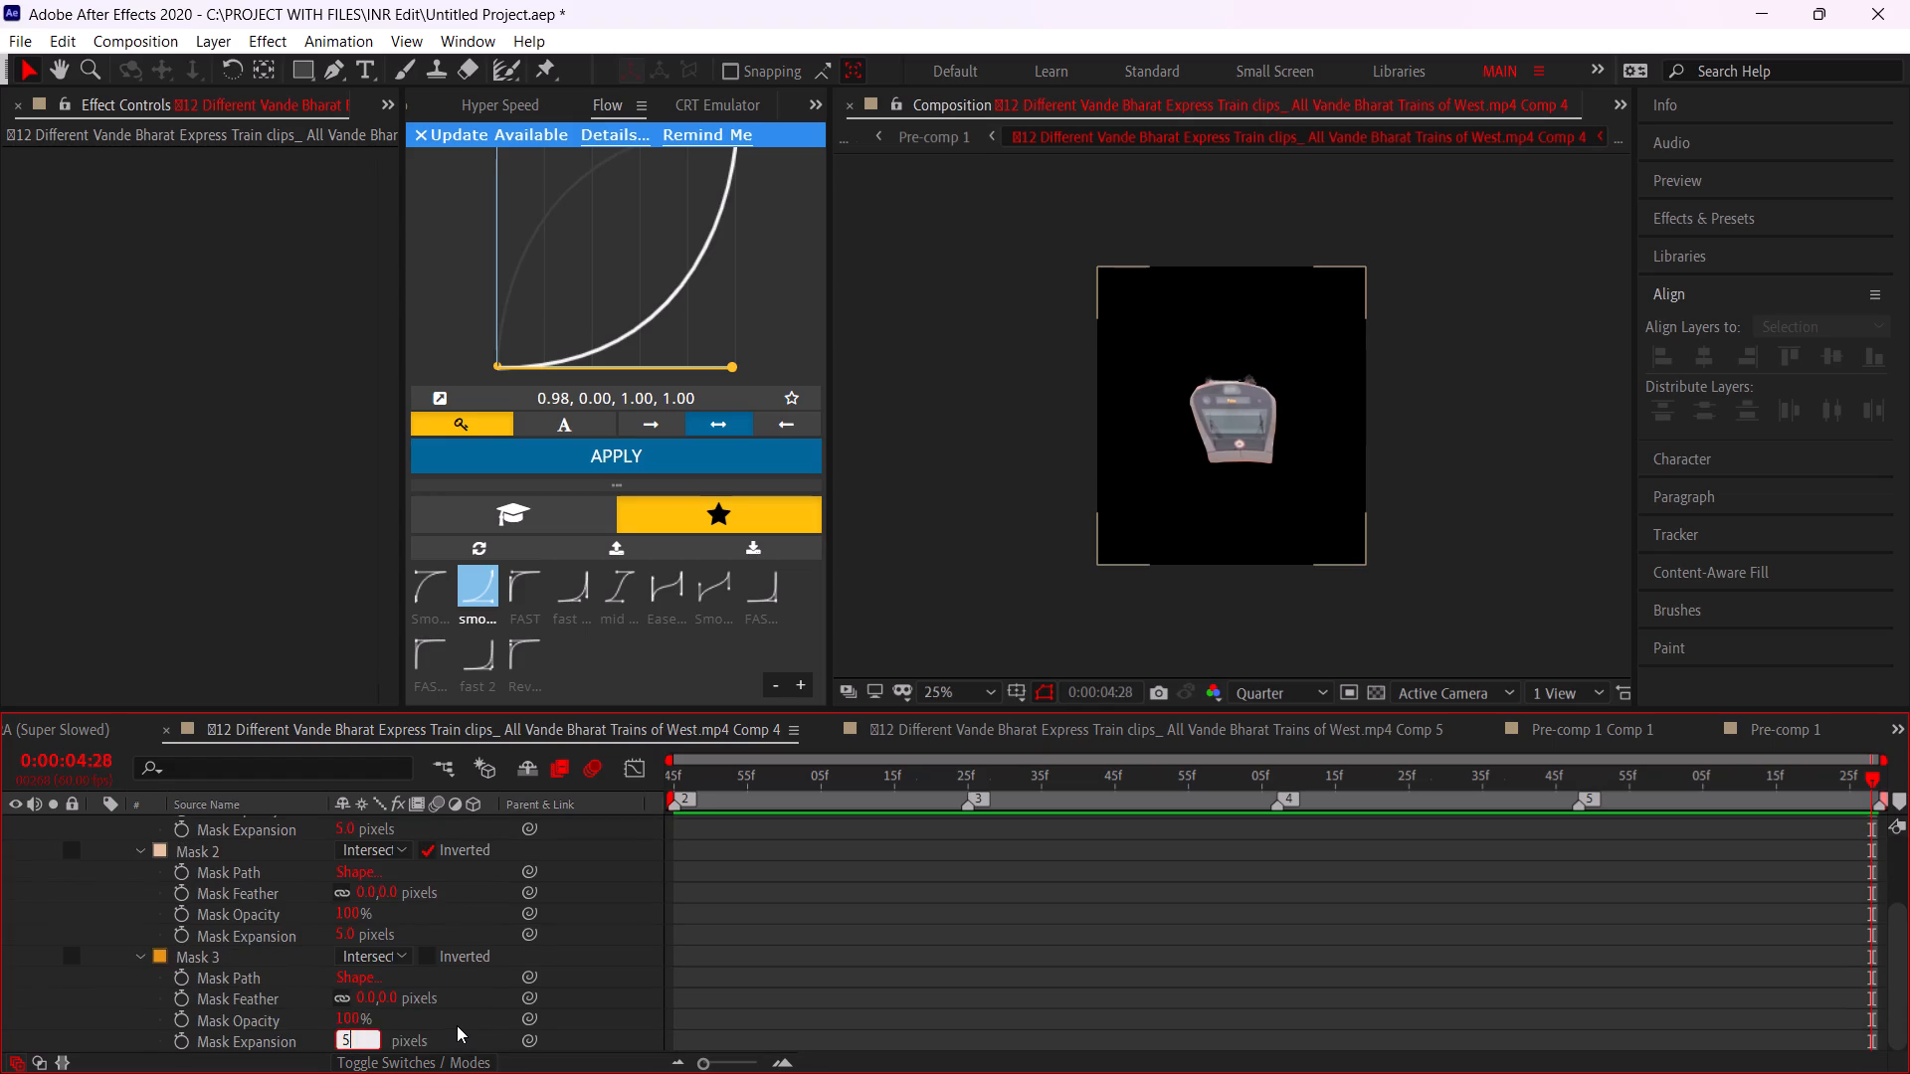
pyautogui.click(457, 1025)
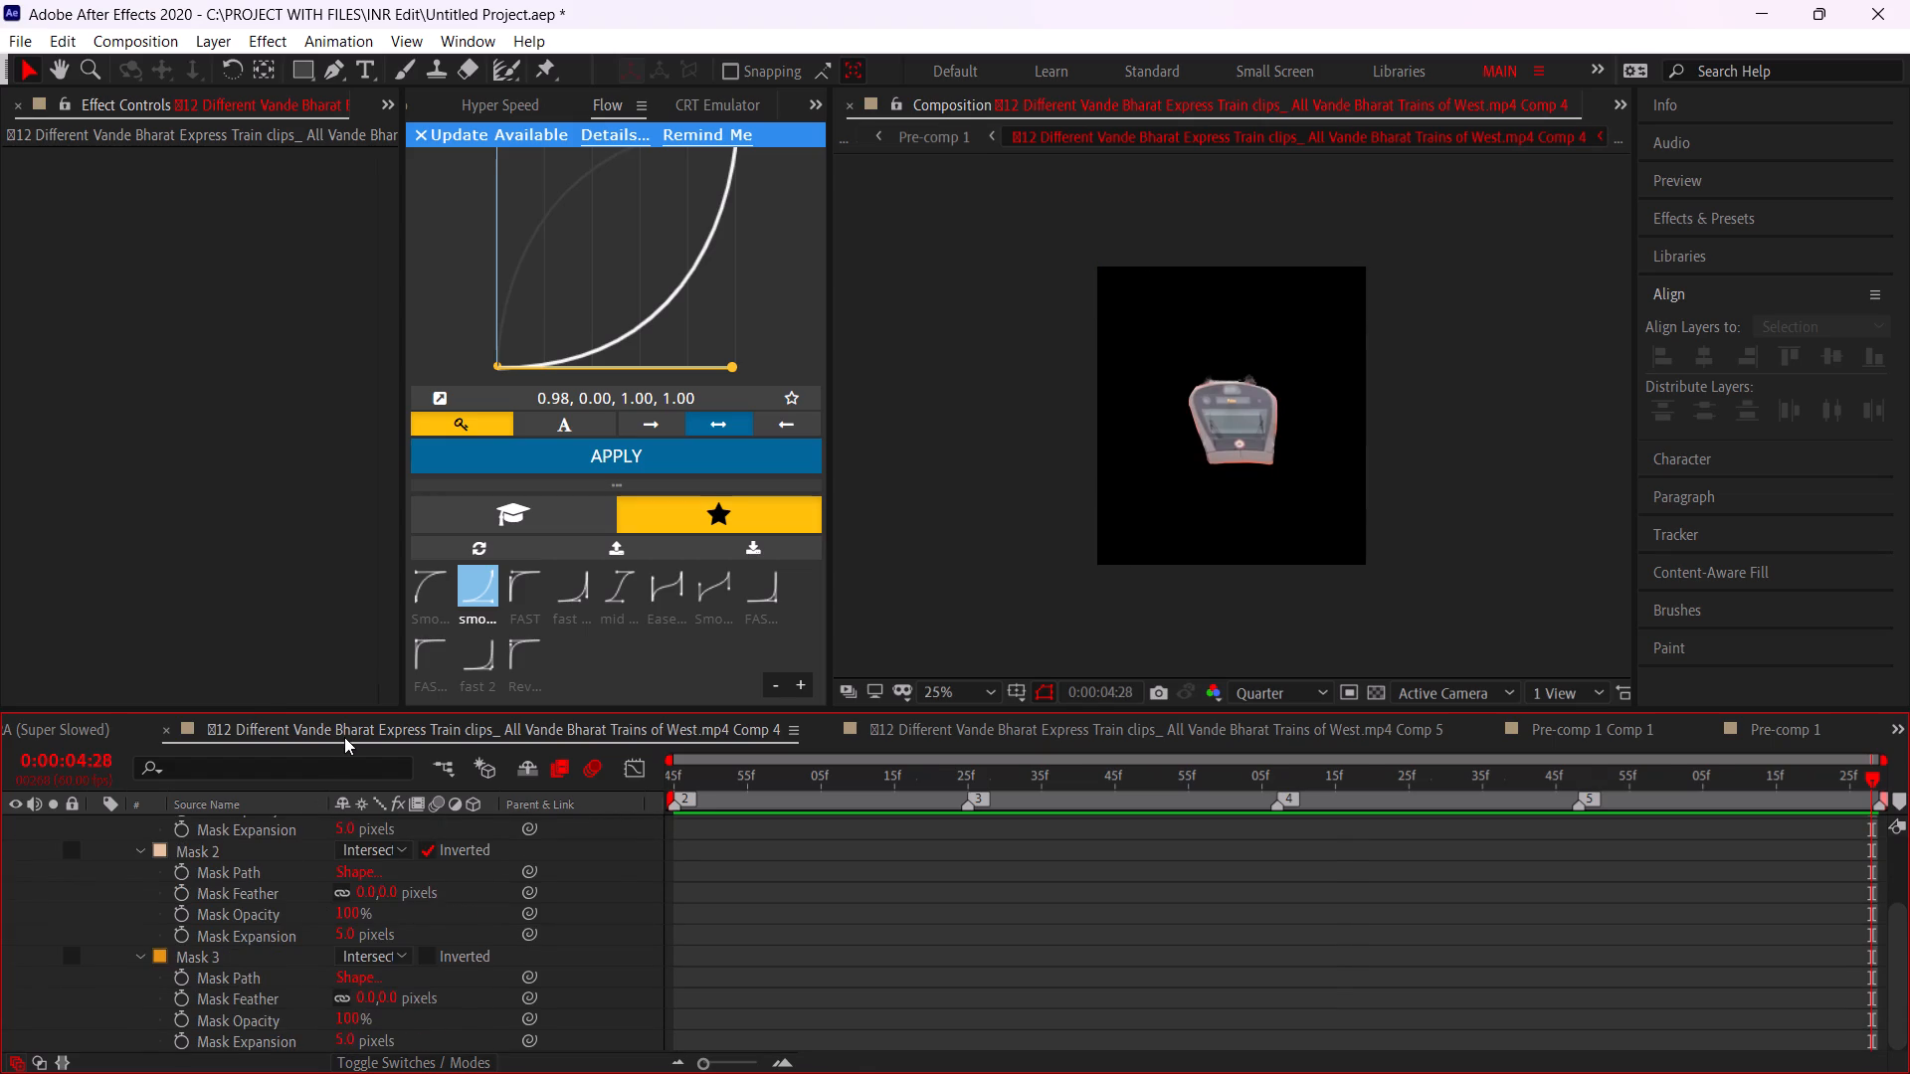
# Reopen Pre-comp 1 Comp 1 from the main composition and set its preview resolution to Full.
pyautogui.scroll(1, 344, 735)
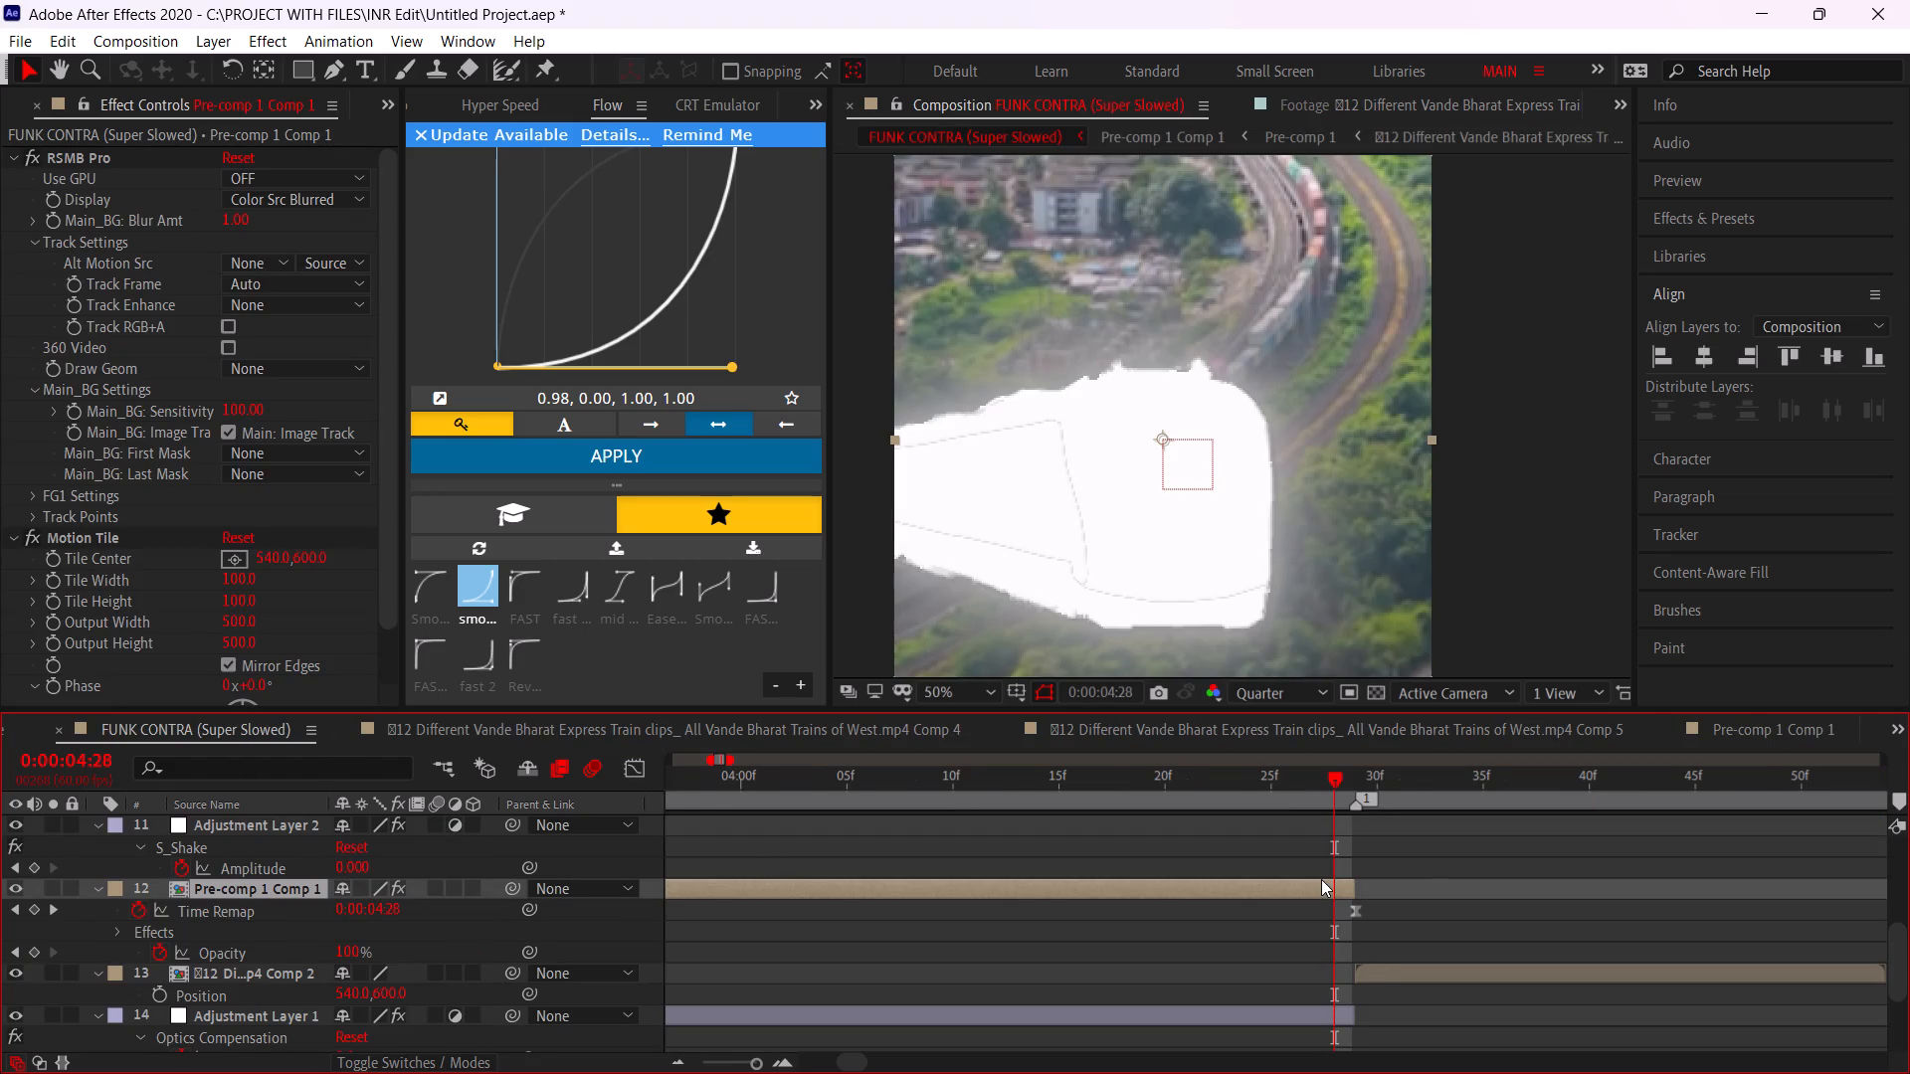
pyautogui.doubleClick(1321, 879)
pyautogui.click(1438, 817)
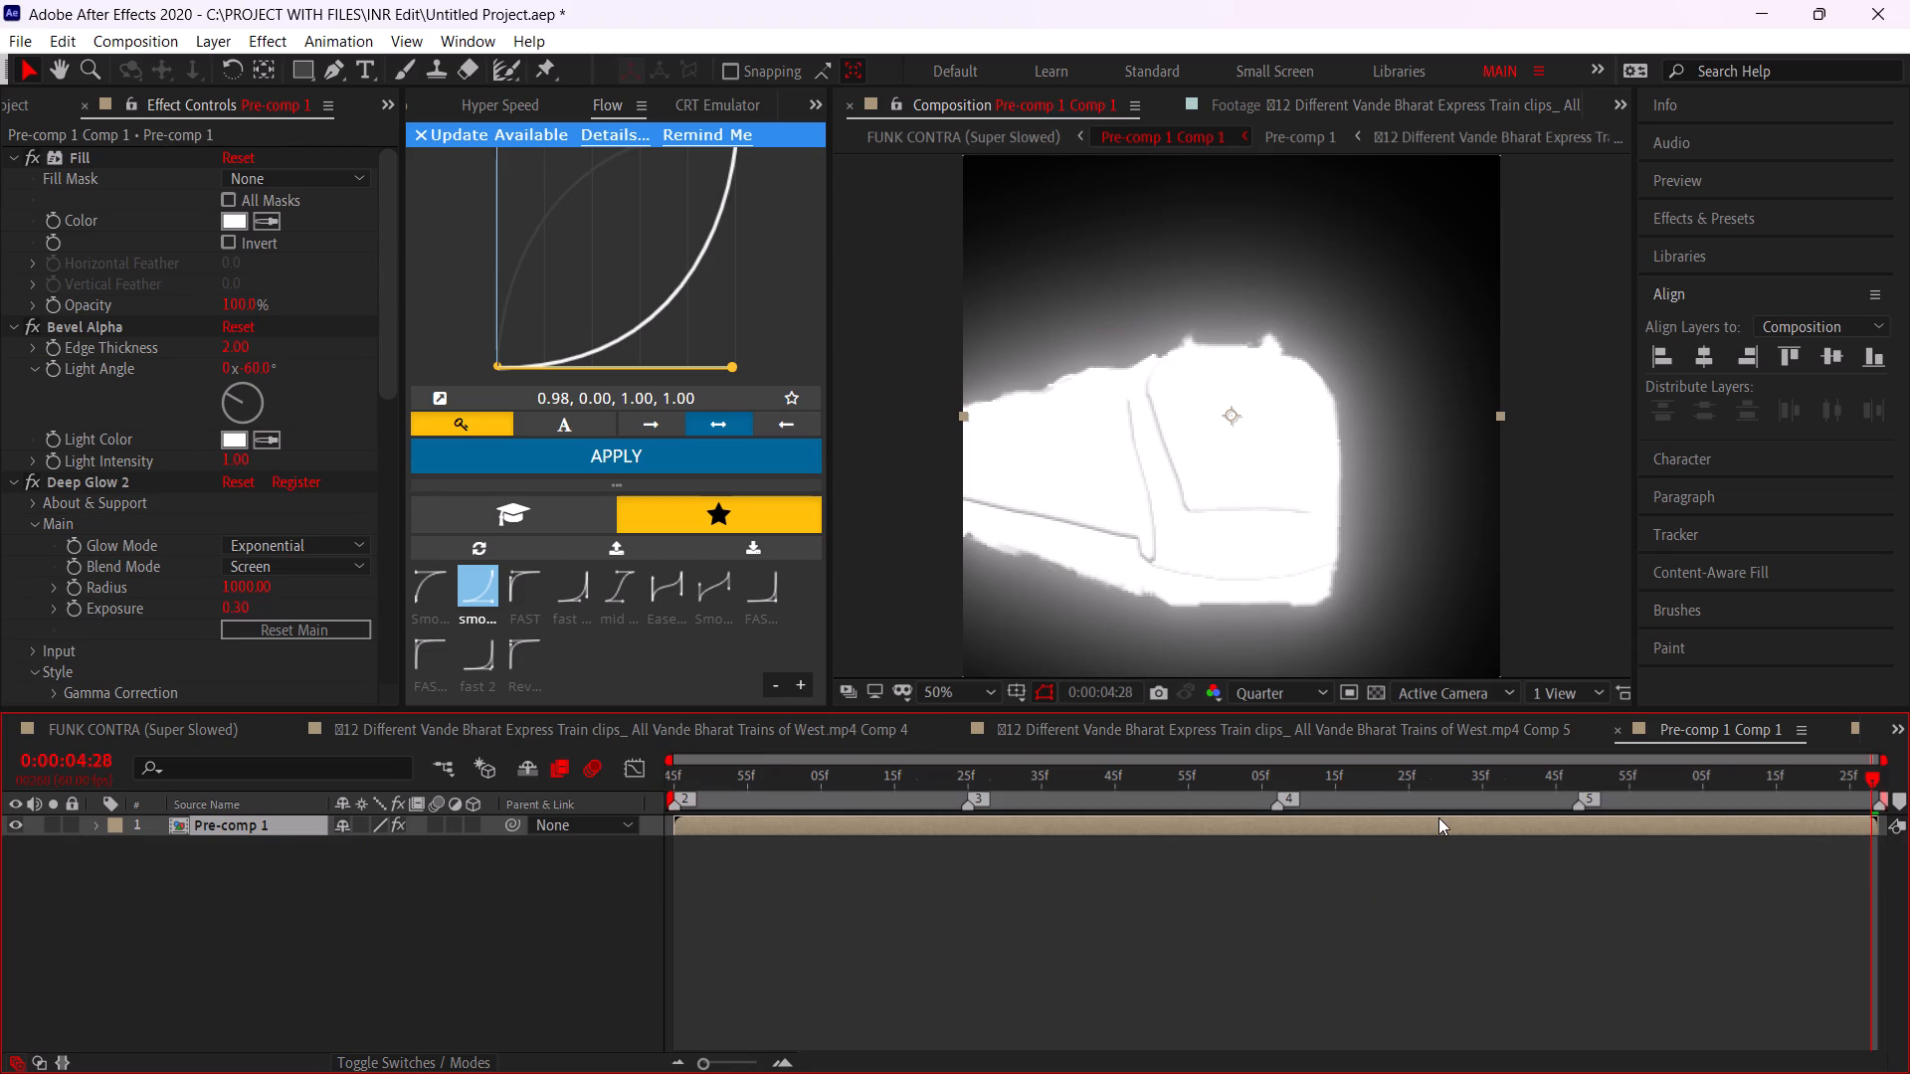
pyautogui.click(1291, 698)
pyautogui.click(1277, 743)
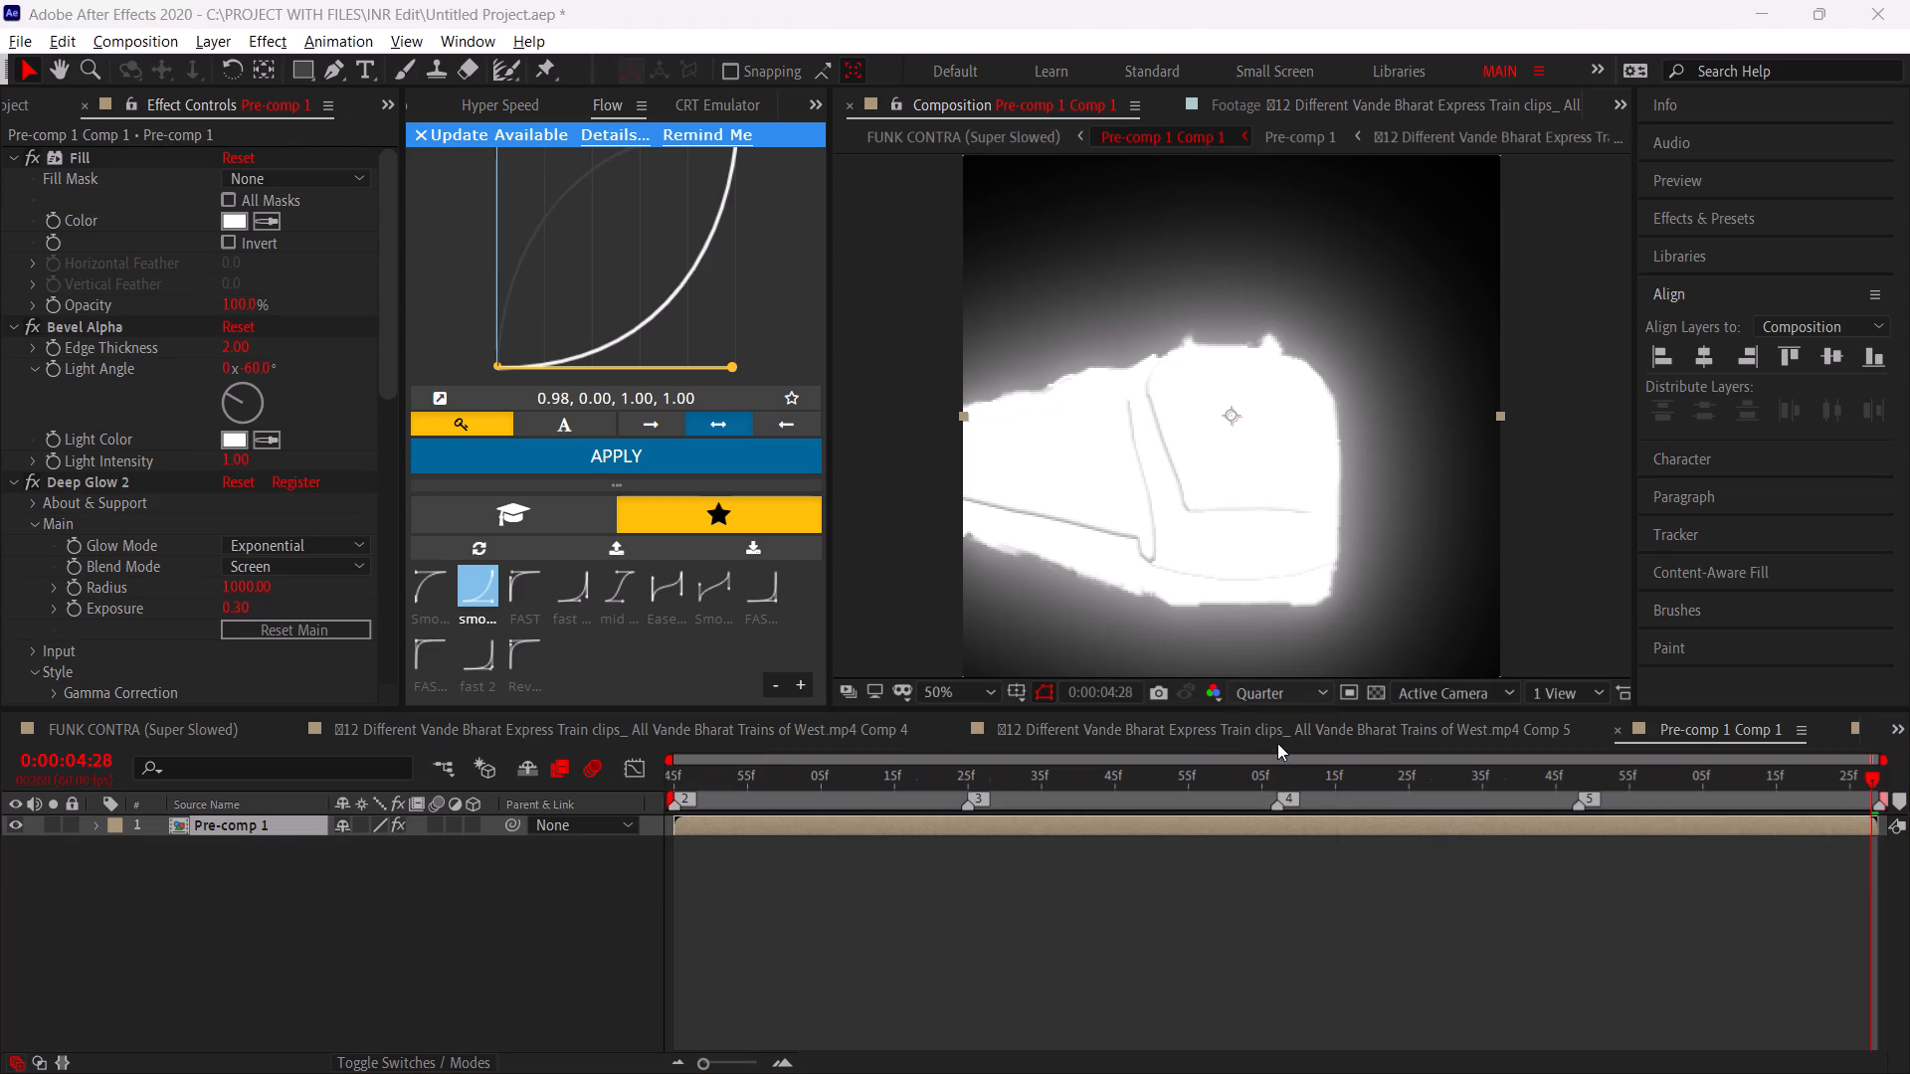
# Open Comp 5 inside Pre-comp 1 and set its Mask 1 expansion to 5 pixels.
pyautogui.doubleClick(1668, 827)
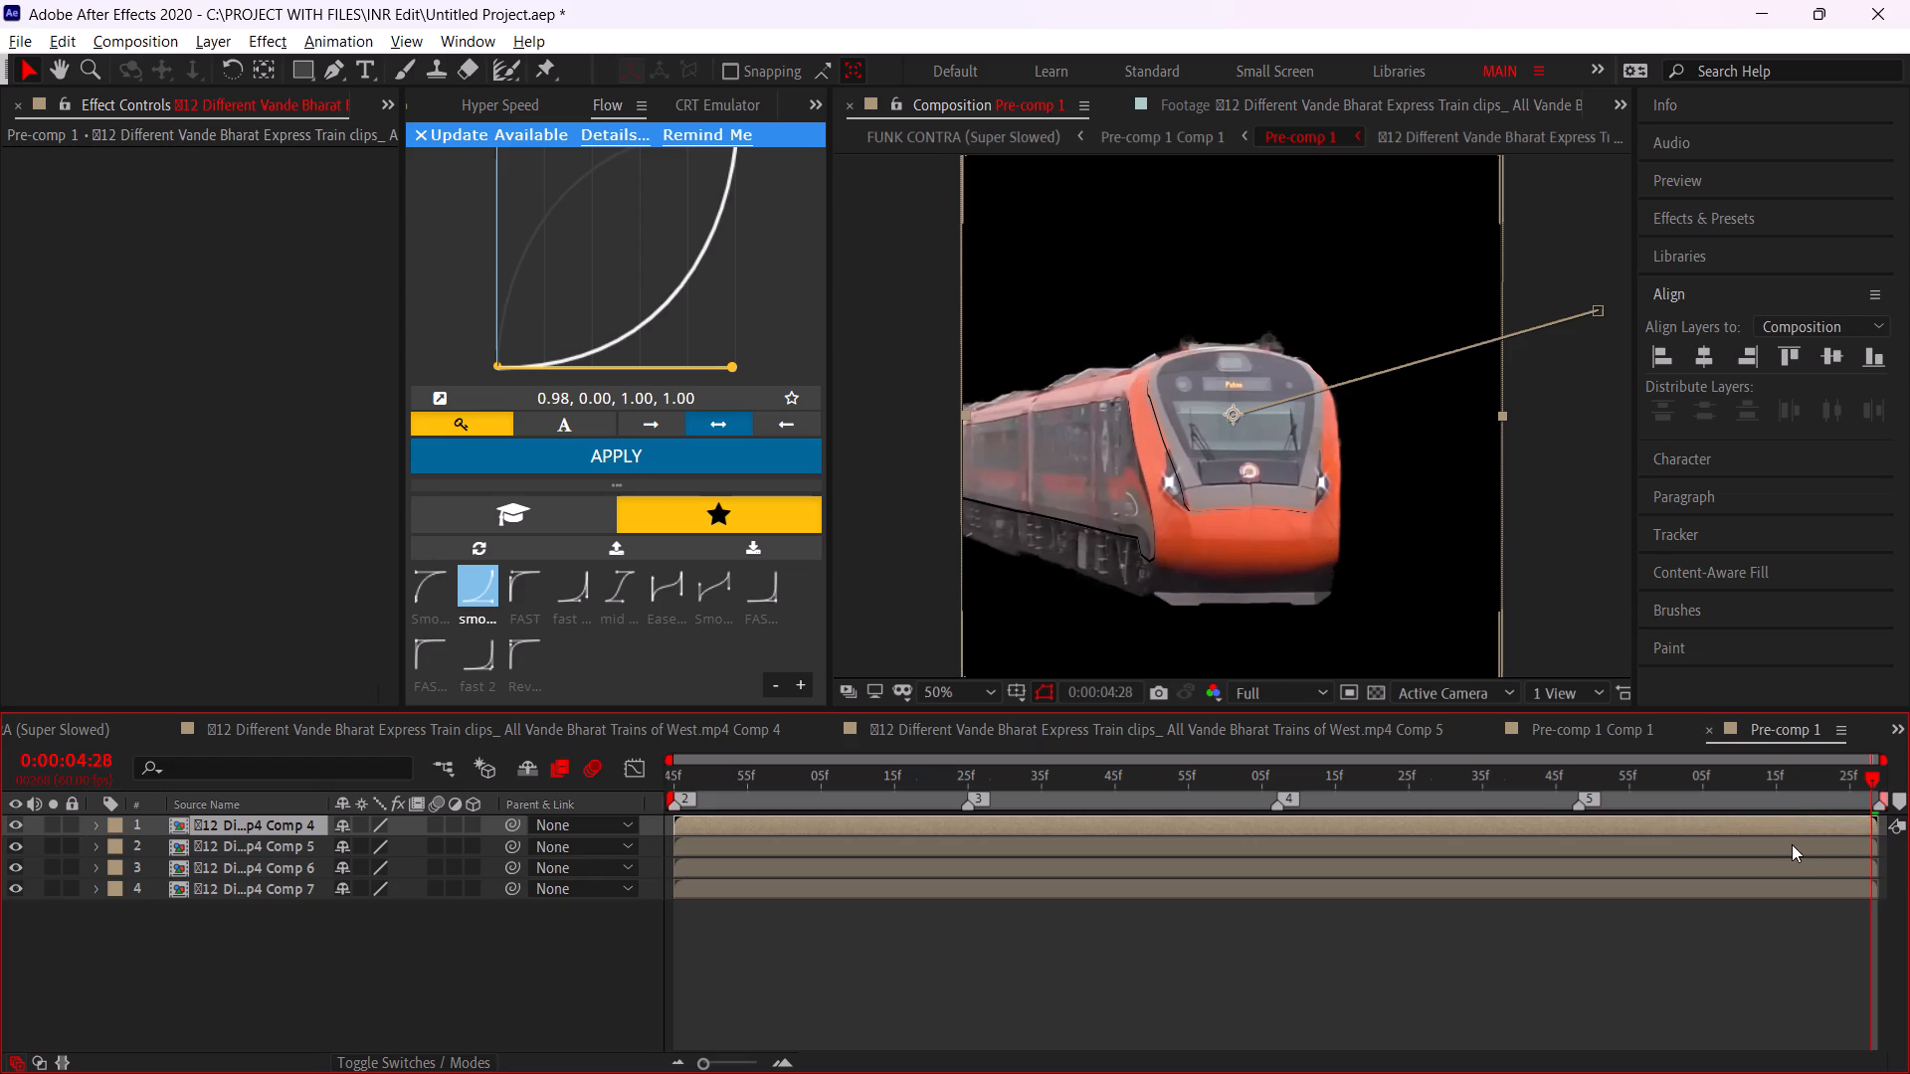
pyautogui.click(1803, 832)
pyautogui.doubleClick(1804, 841)
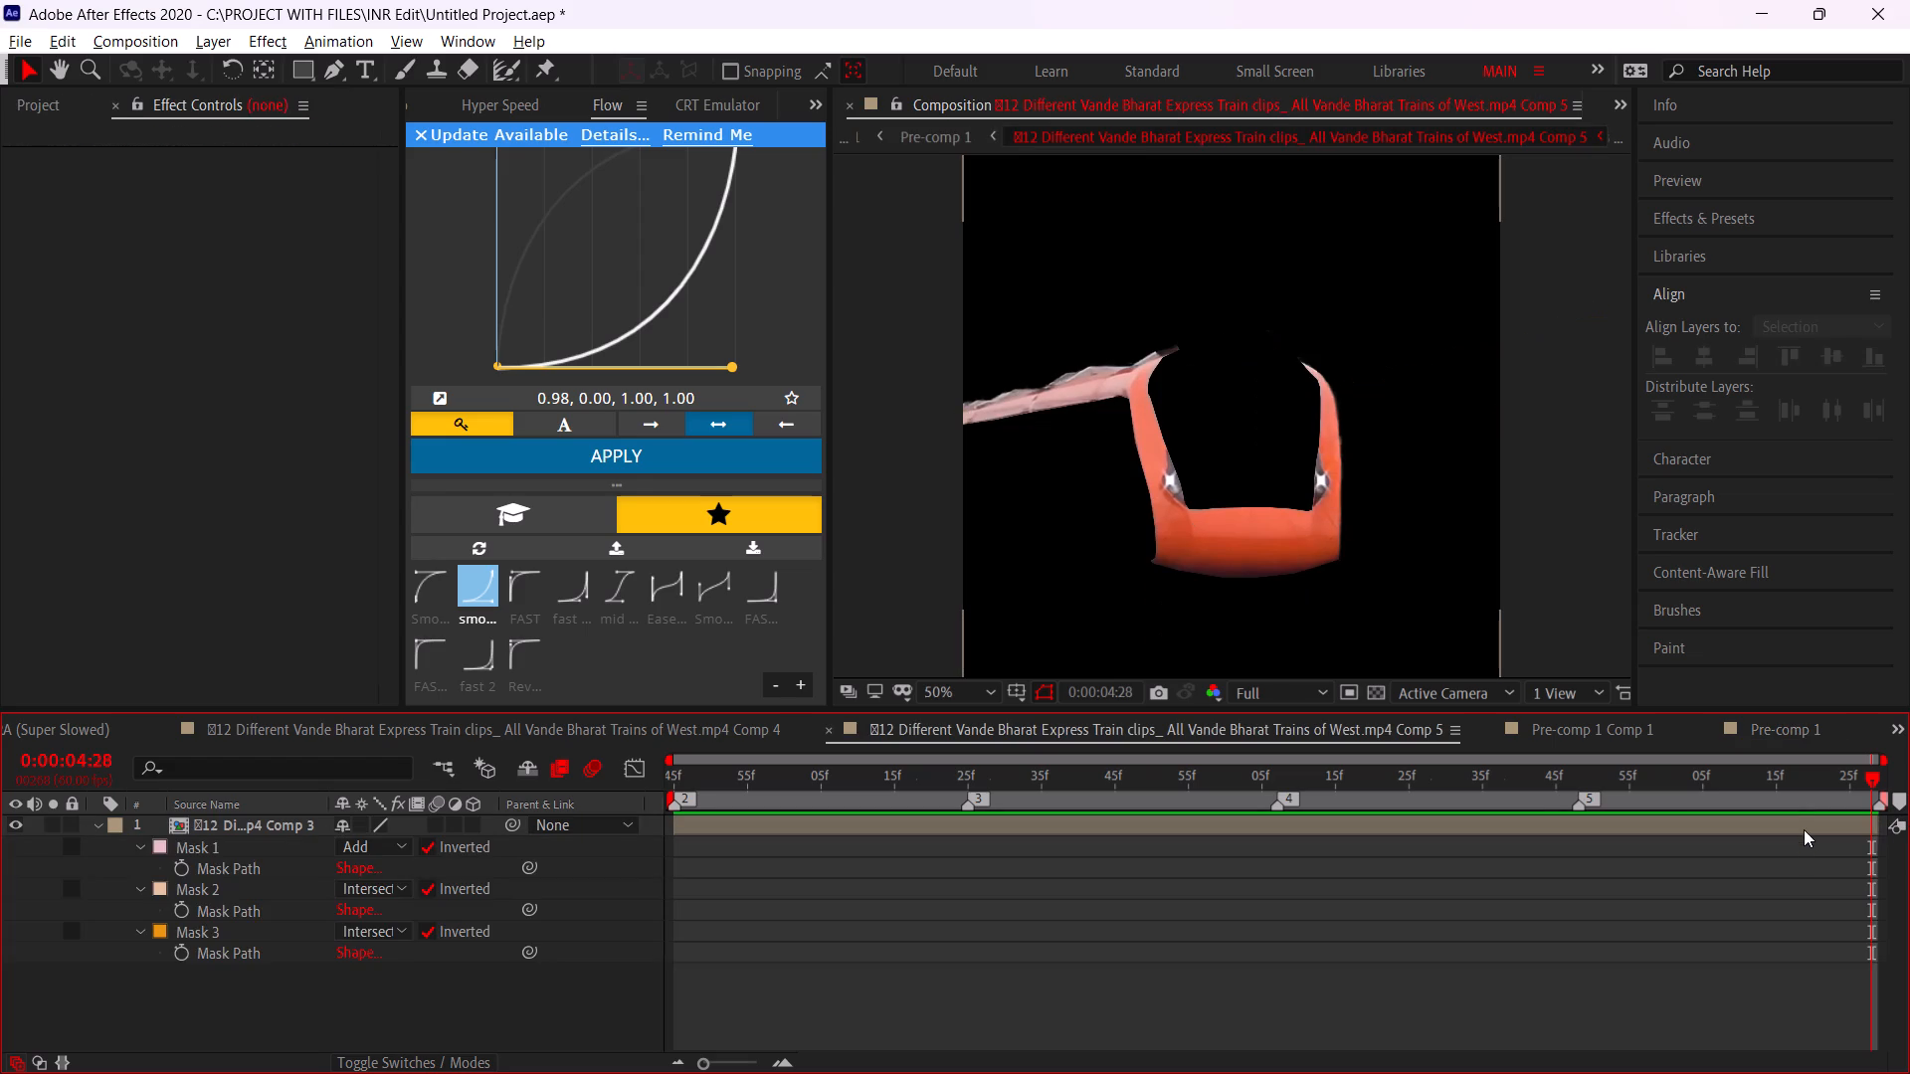
pyautogui.click(1792, 821)
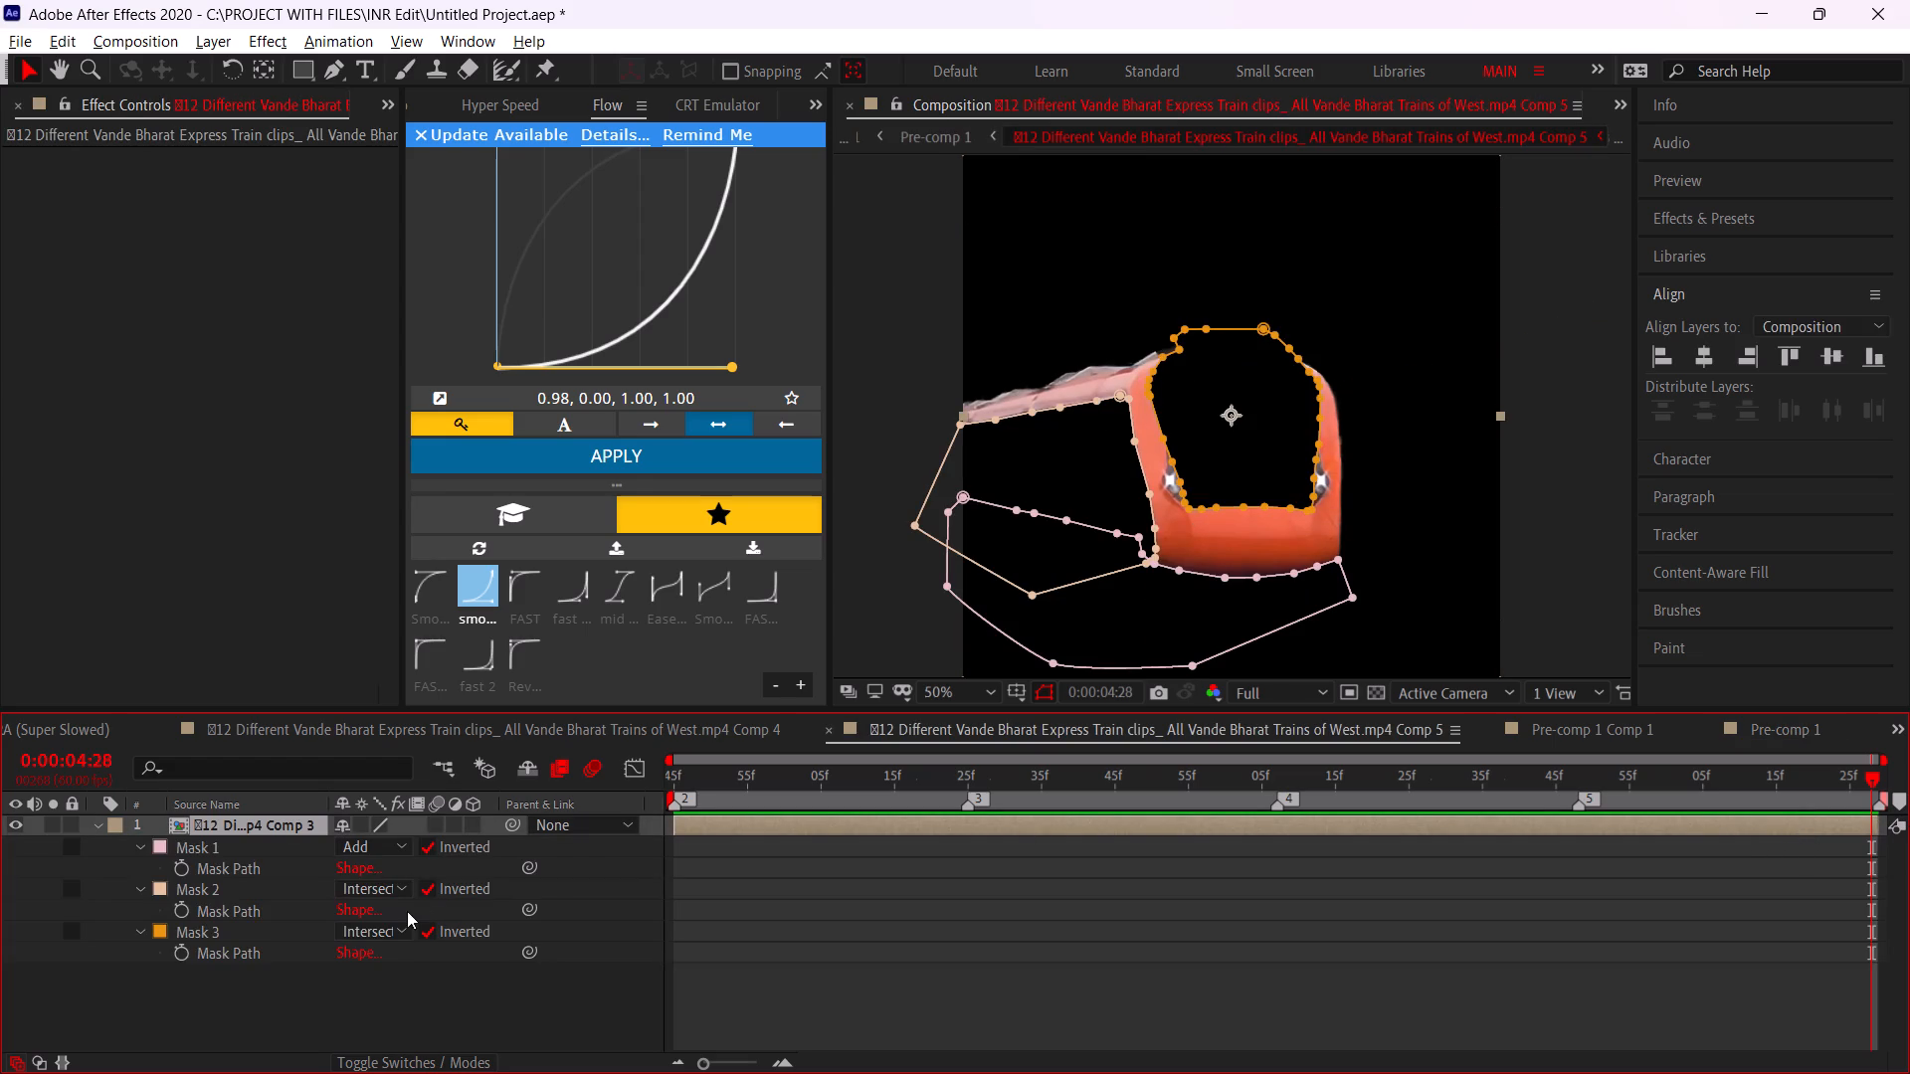
pyautogui.click(142, 848)
pyautogui.click(142, 848)
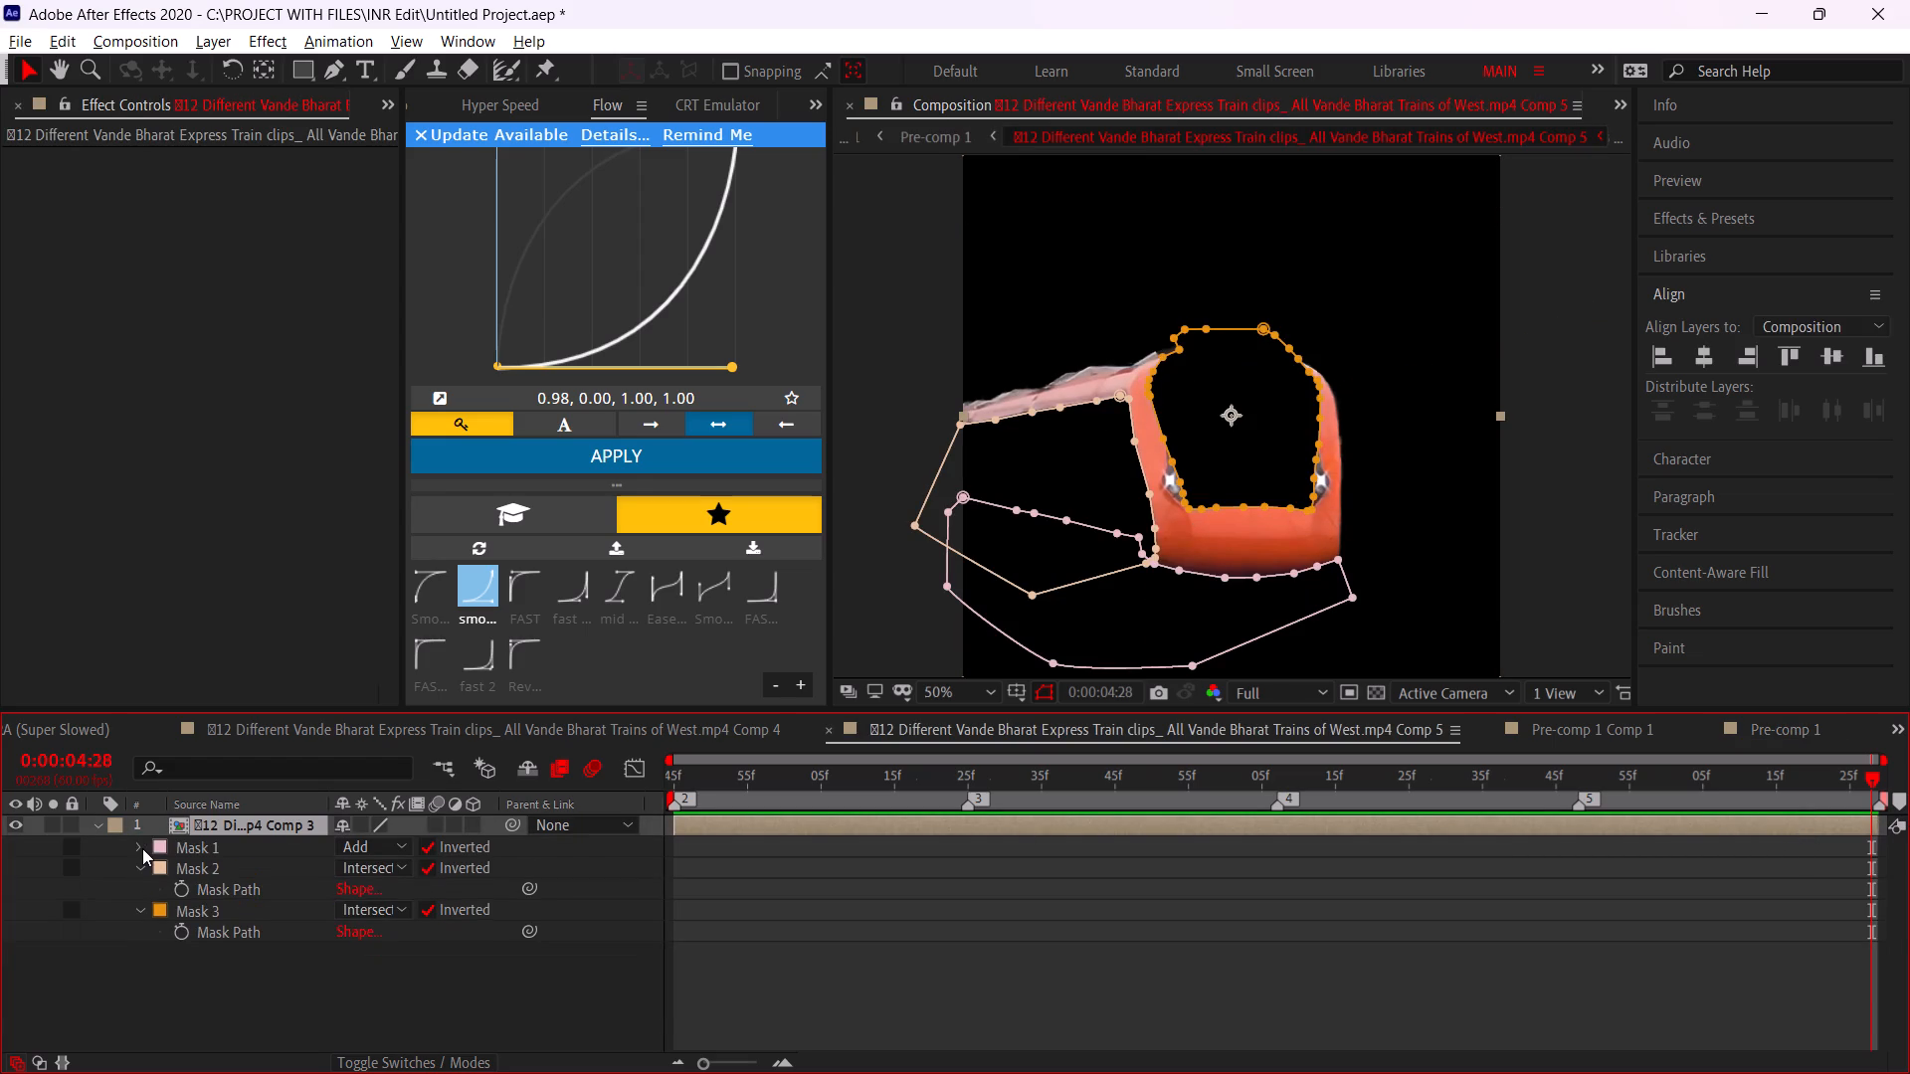
pyautogui.click(349, 932)
pyautogui.press('5')
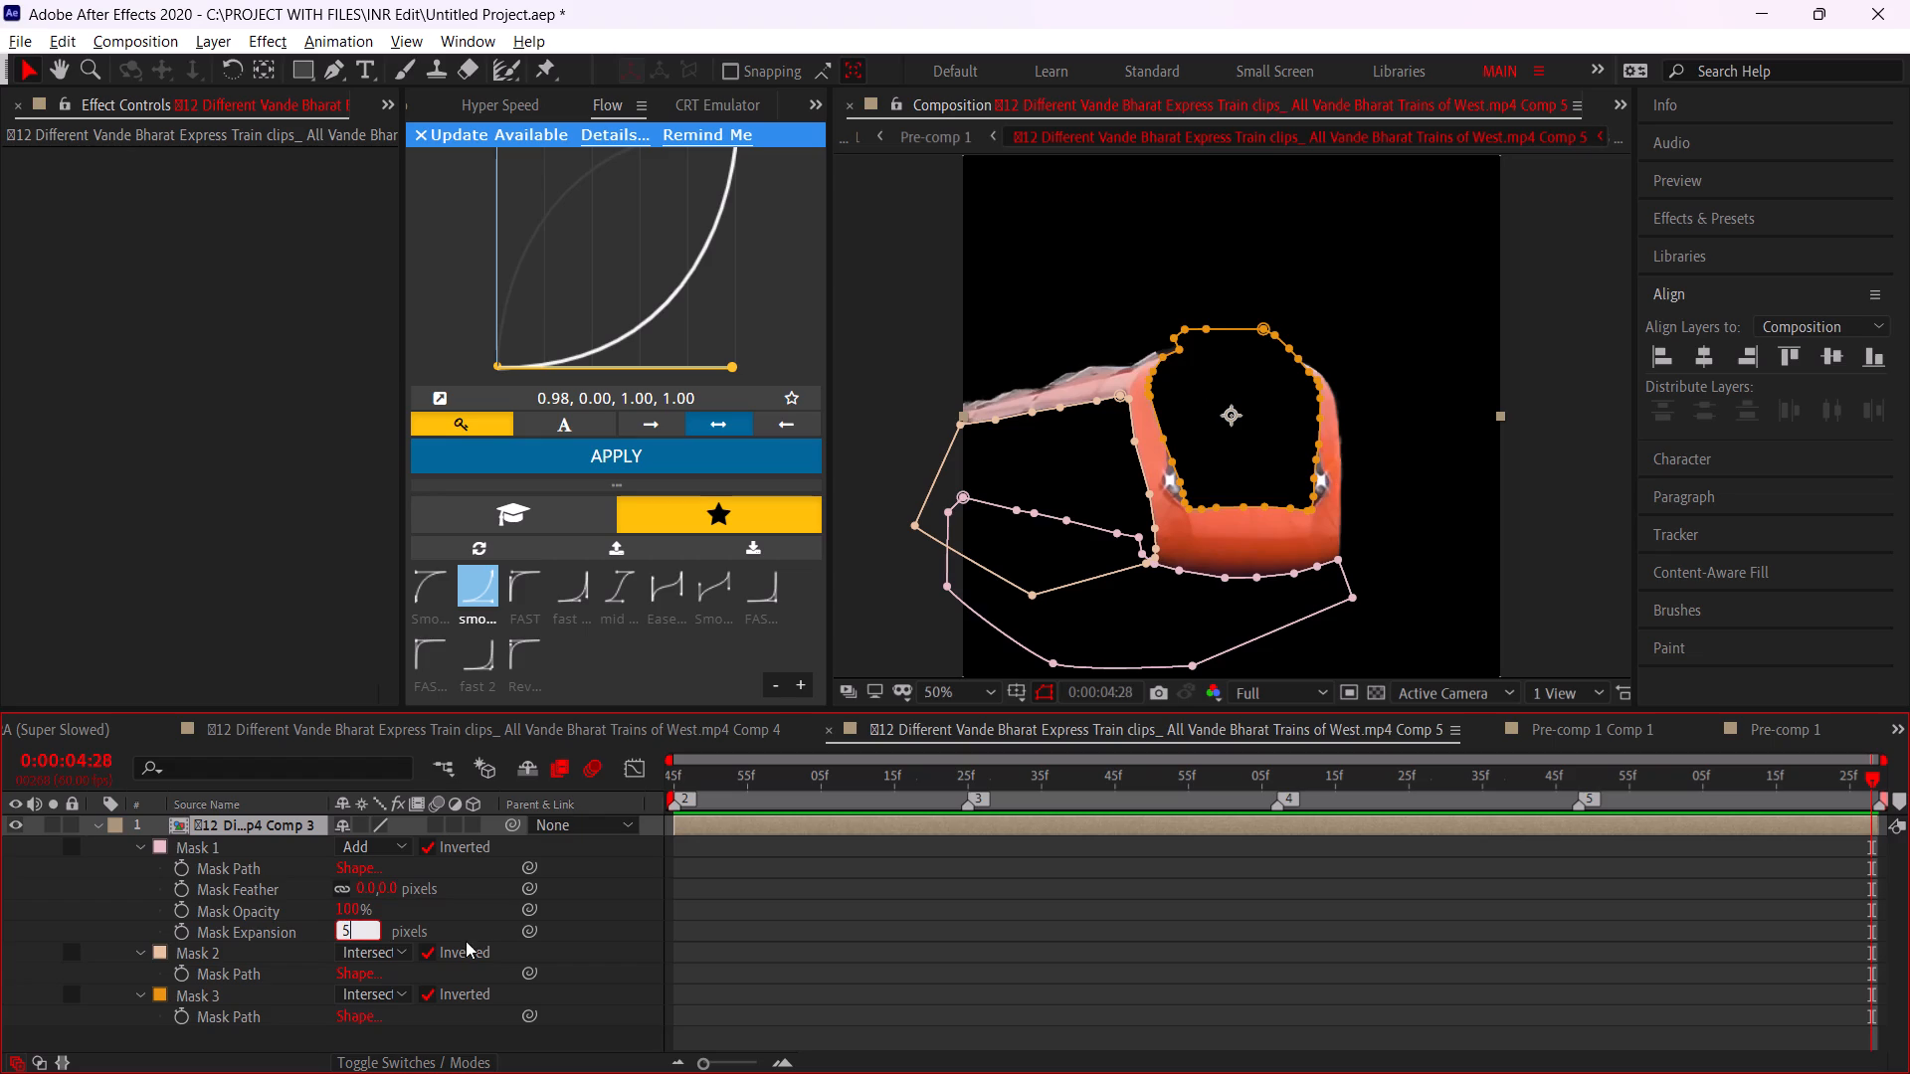
pyautogui.click(529, 923)
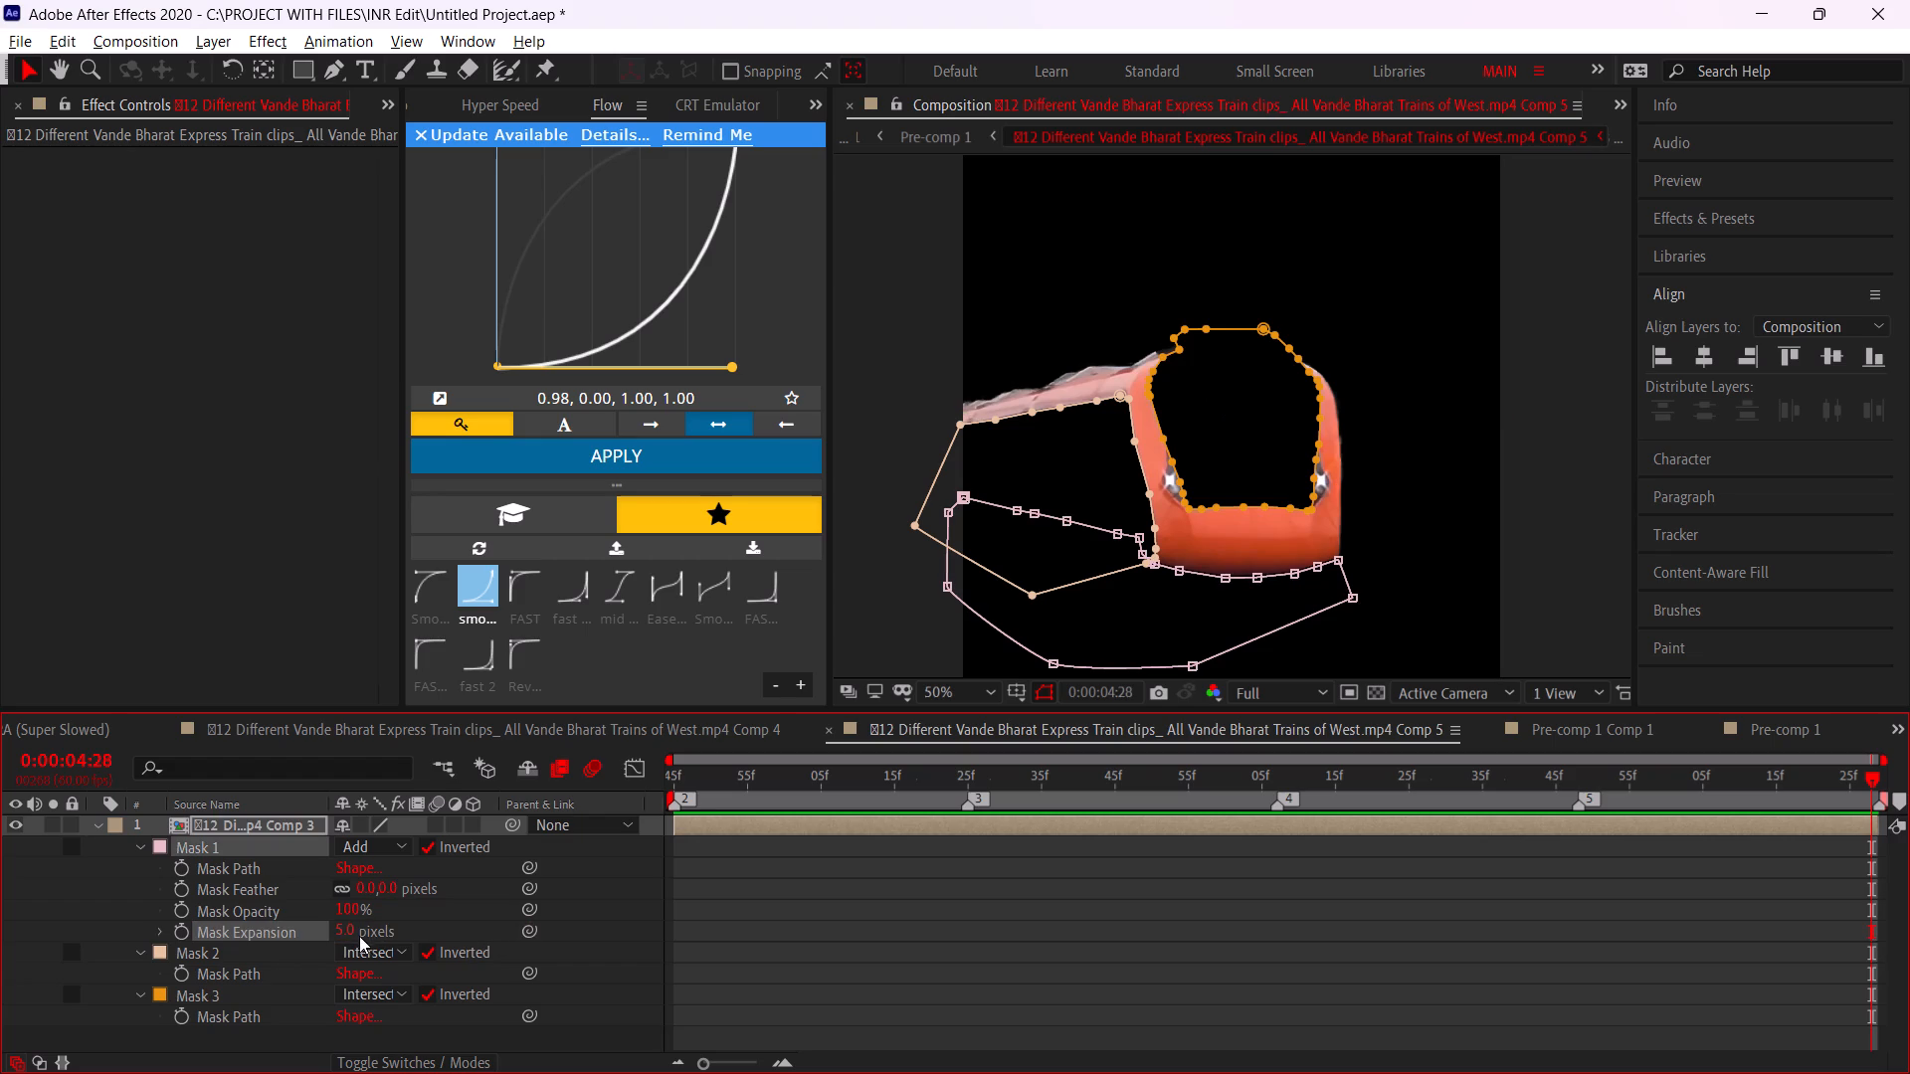
# Try a 5-pixel expansion on Mask 2 in Comp 5, and set it to -5 pixels instead.
pyautogui.click(224, 954)
pyautogui.click(135, 949)
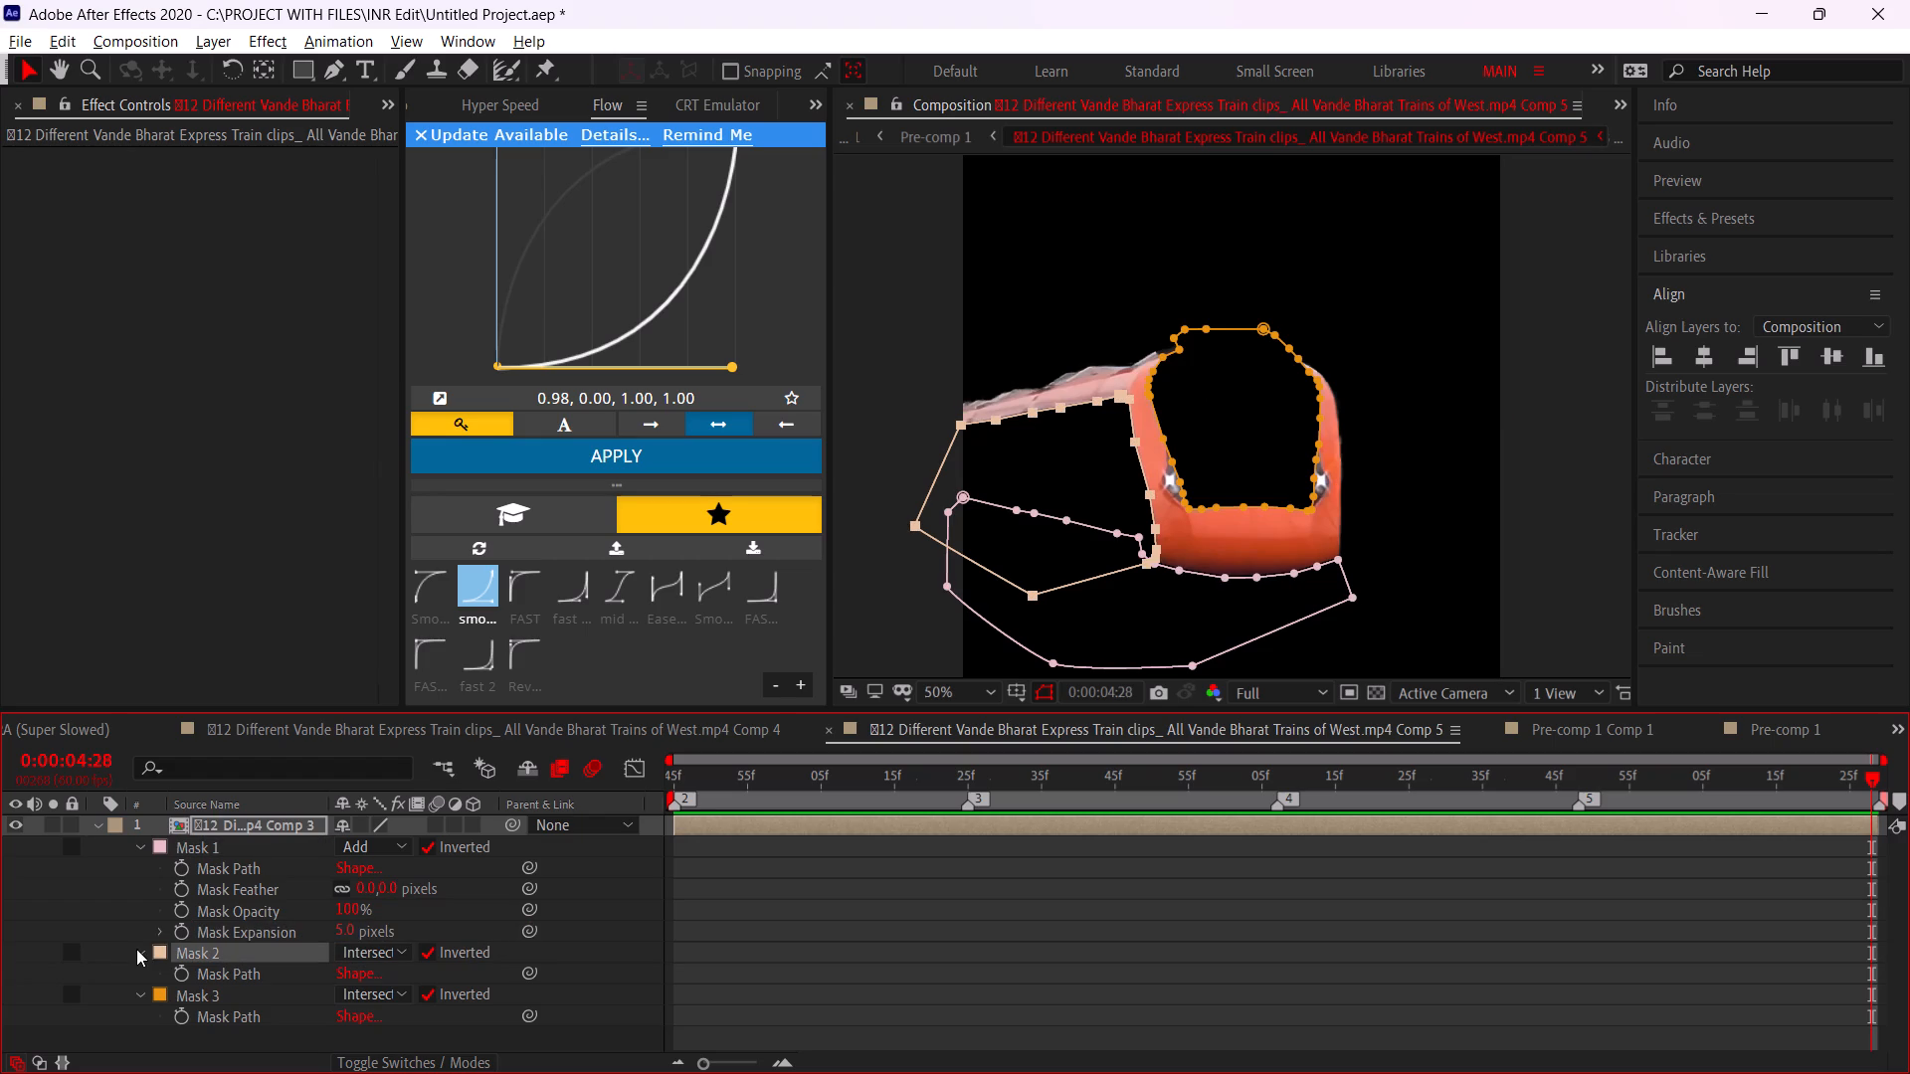
pyautogui.click(137, 950)
pyautogui.click(342, 1032)
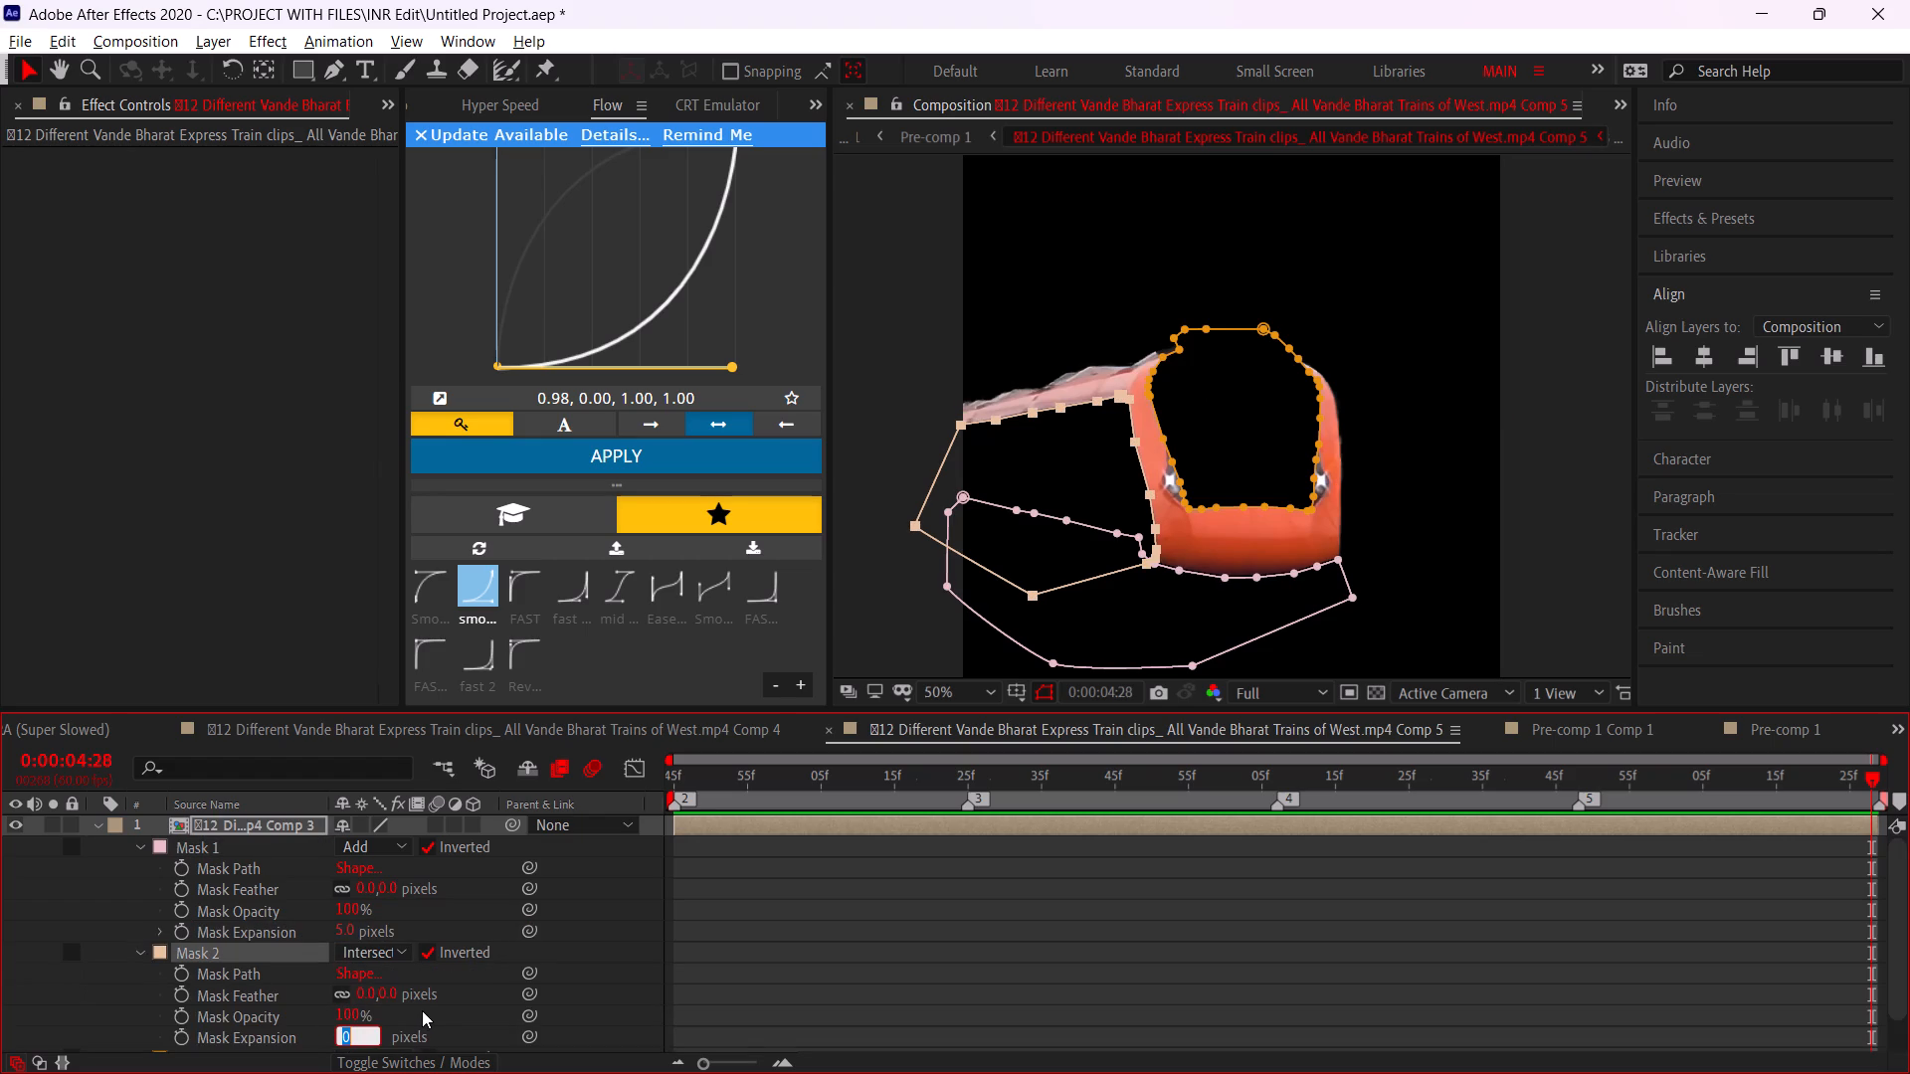
pyautogui.press('5')
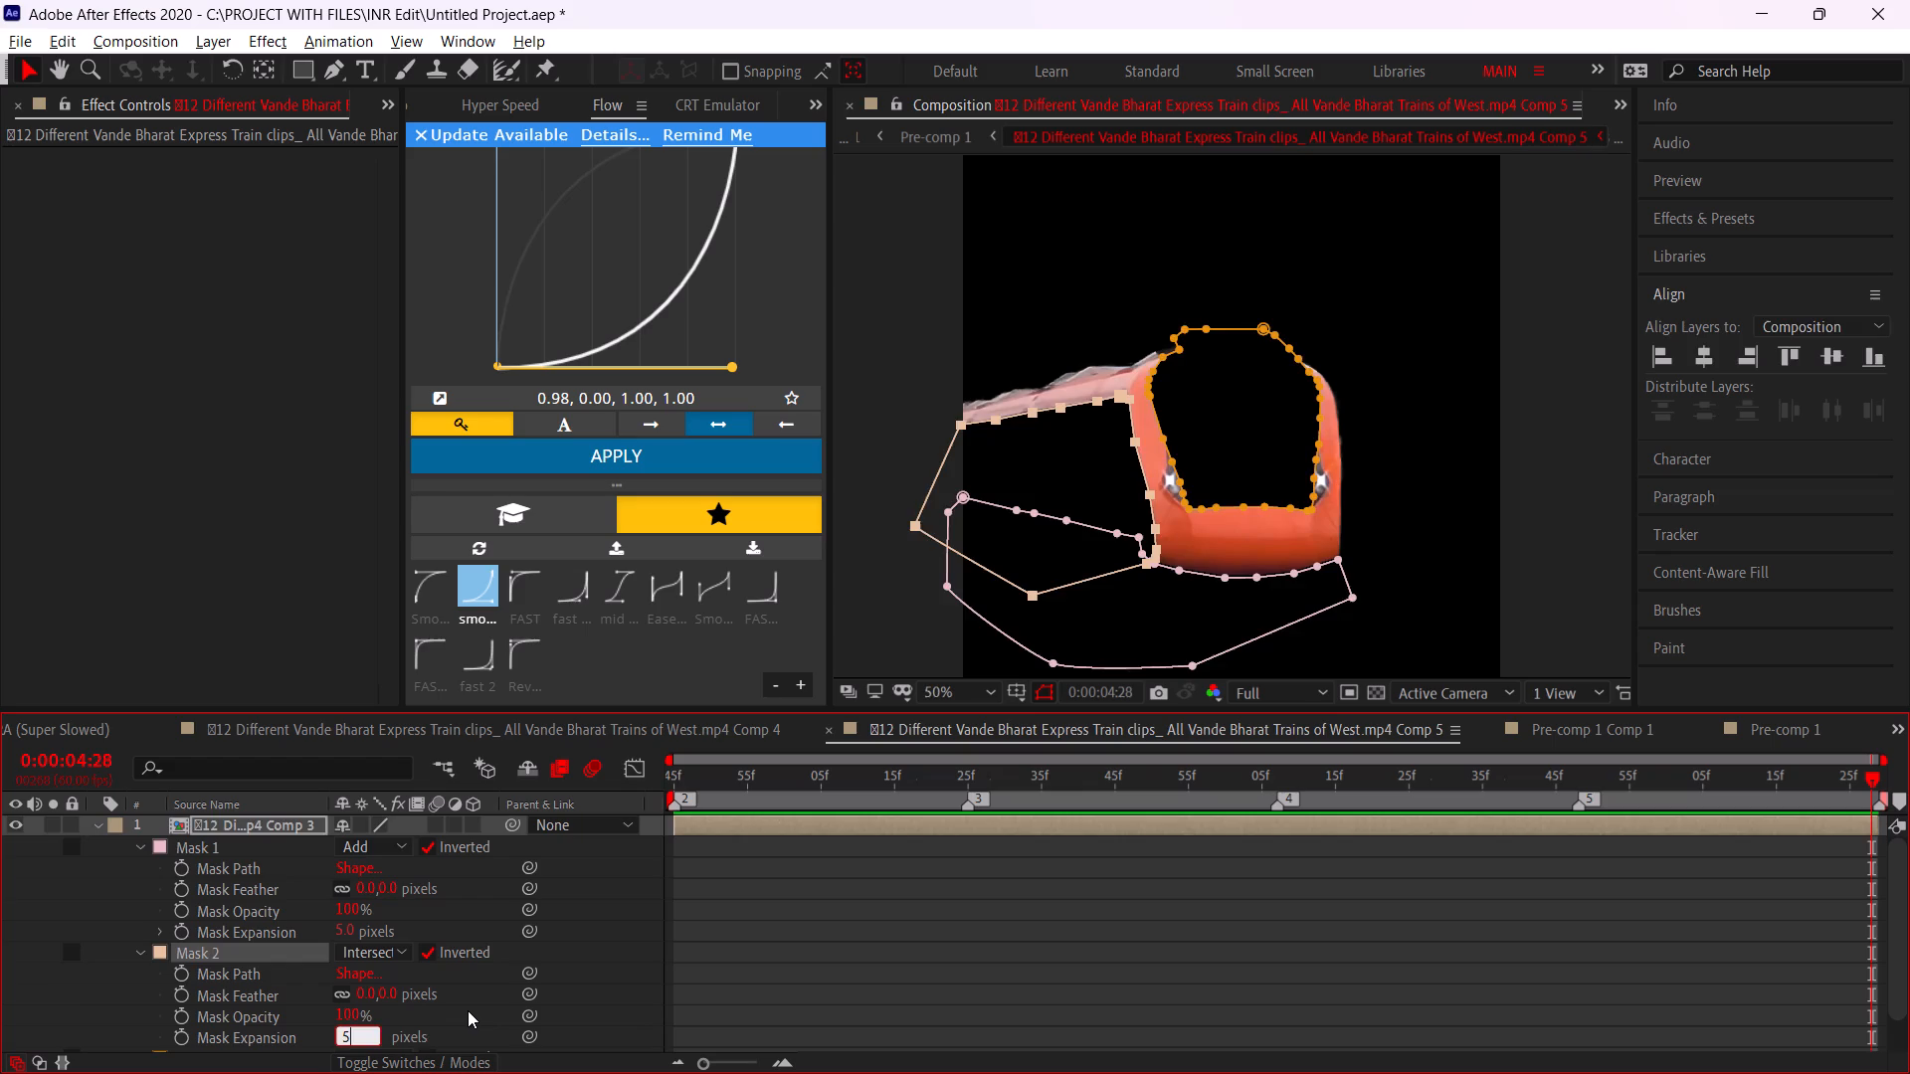
pyautogui.click(468, 1010)
pyautogui.click(347, 1035)
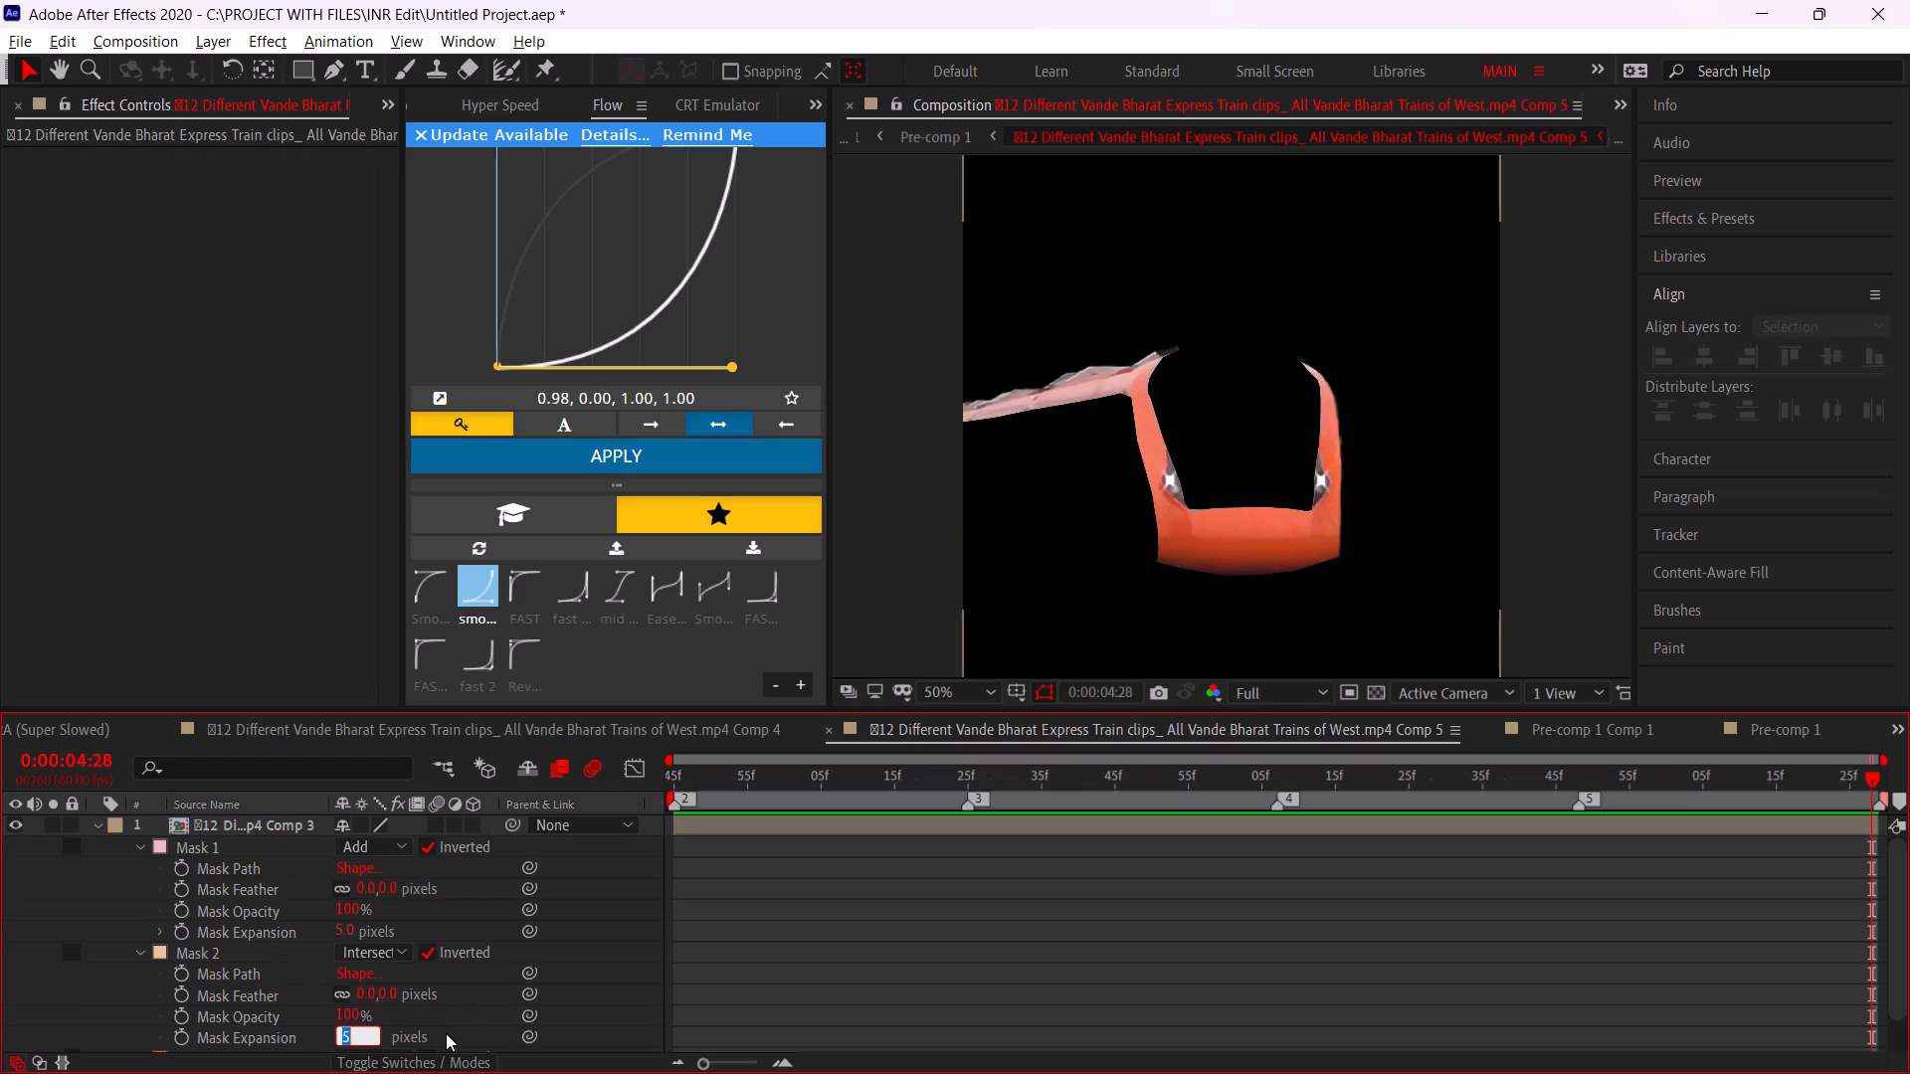
pyautogui.press('-')
pyautogui.press('5')
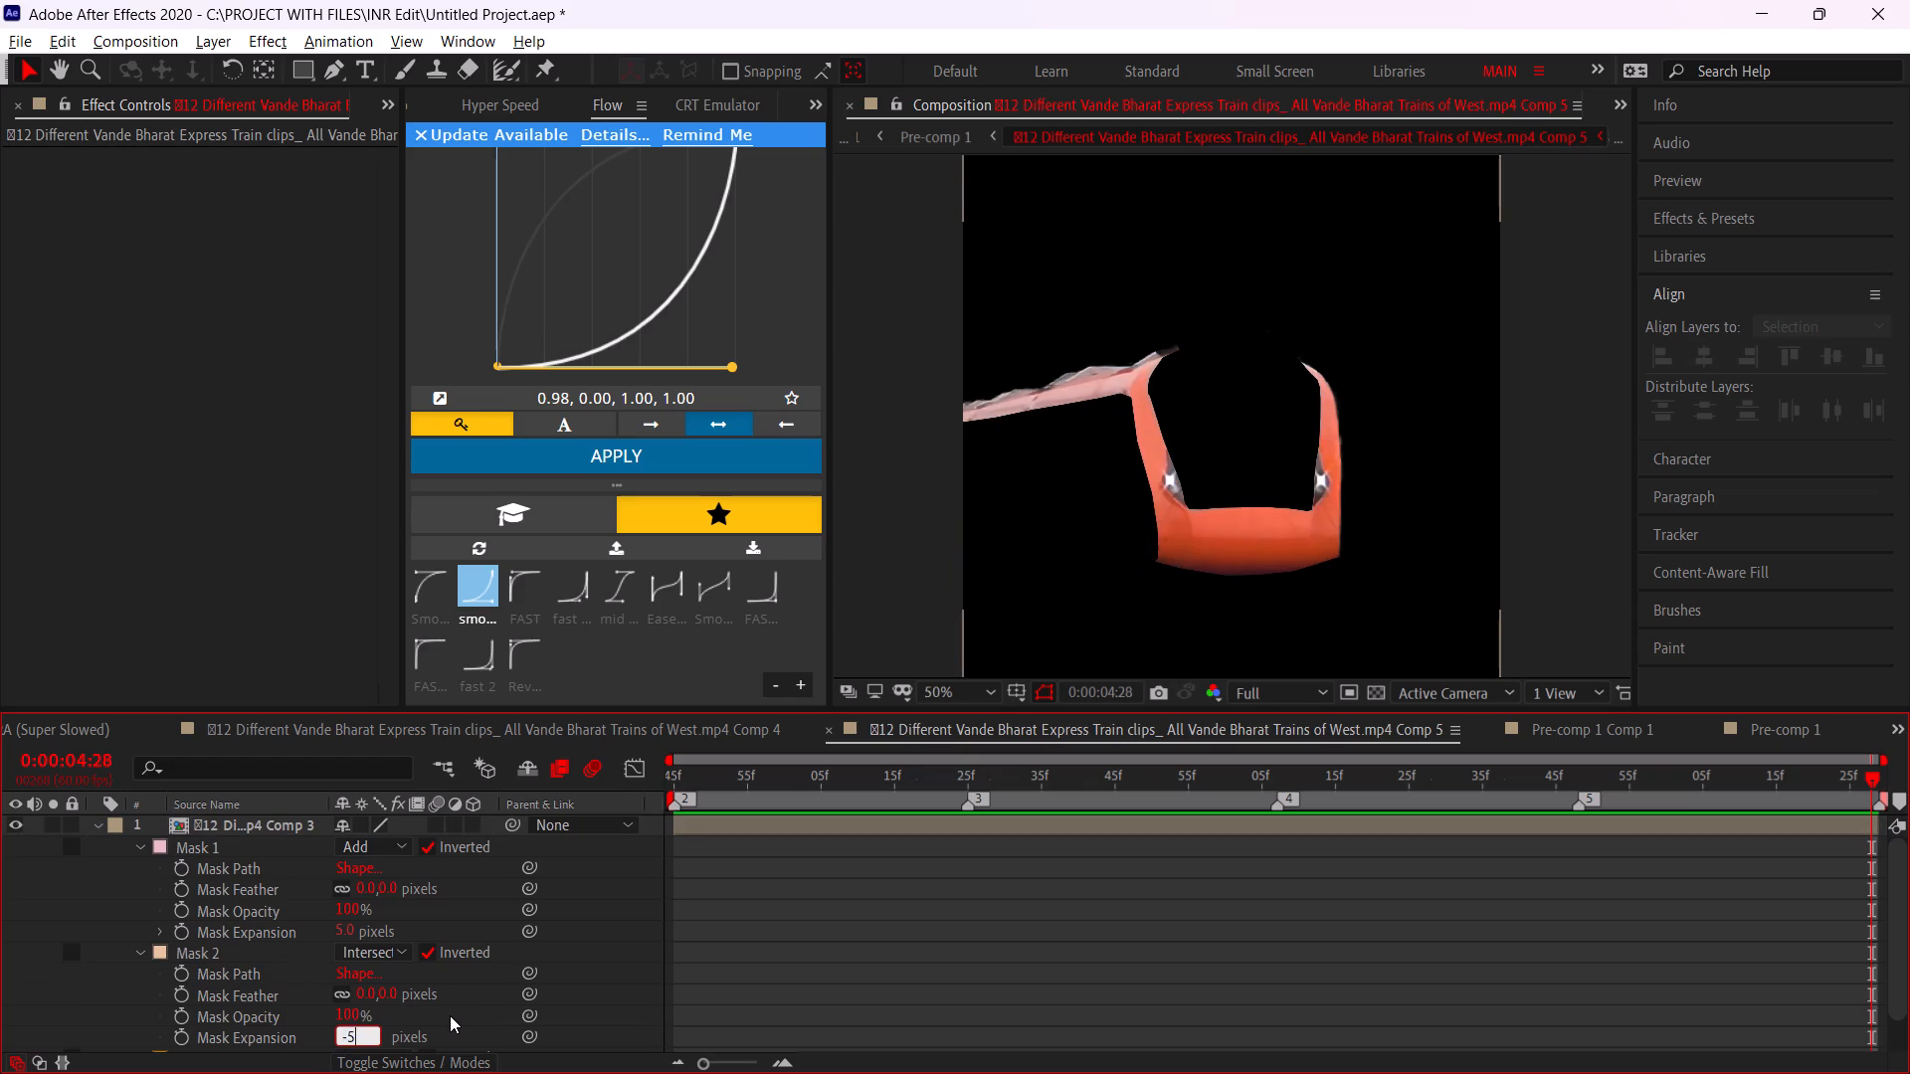
pyautogui.click(450, 1015)
# Try a 2-pixel expansion on Mask 3 in Comp 5, and set it to -2 pixels instead.
pyautogui.scroll(-1, 442, 1015)
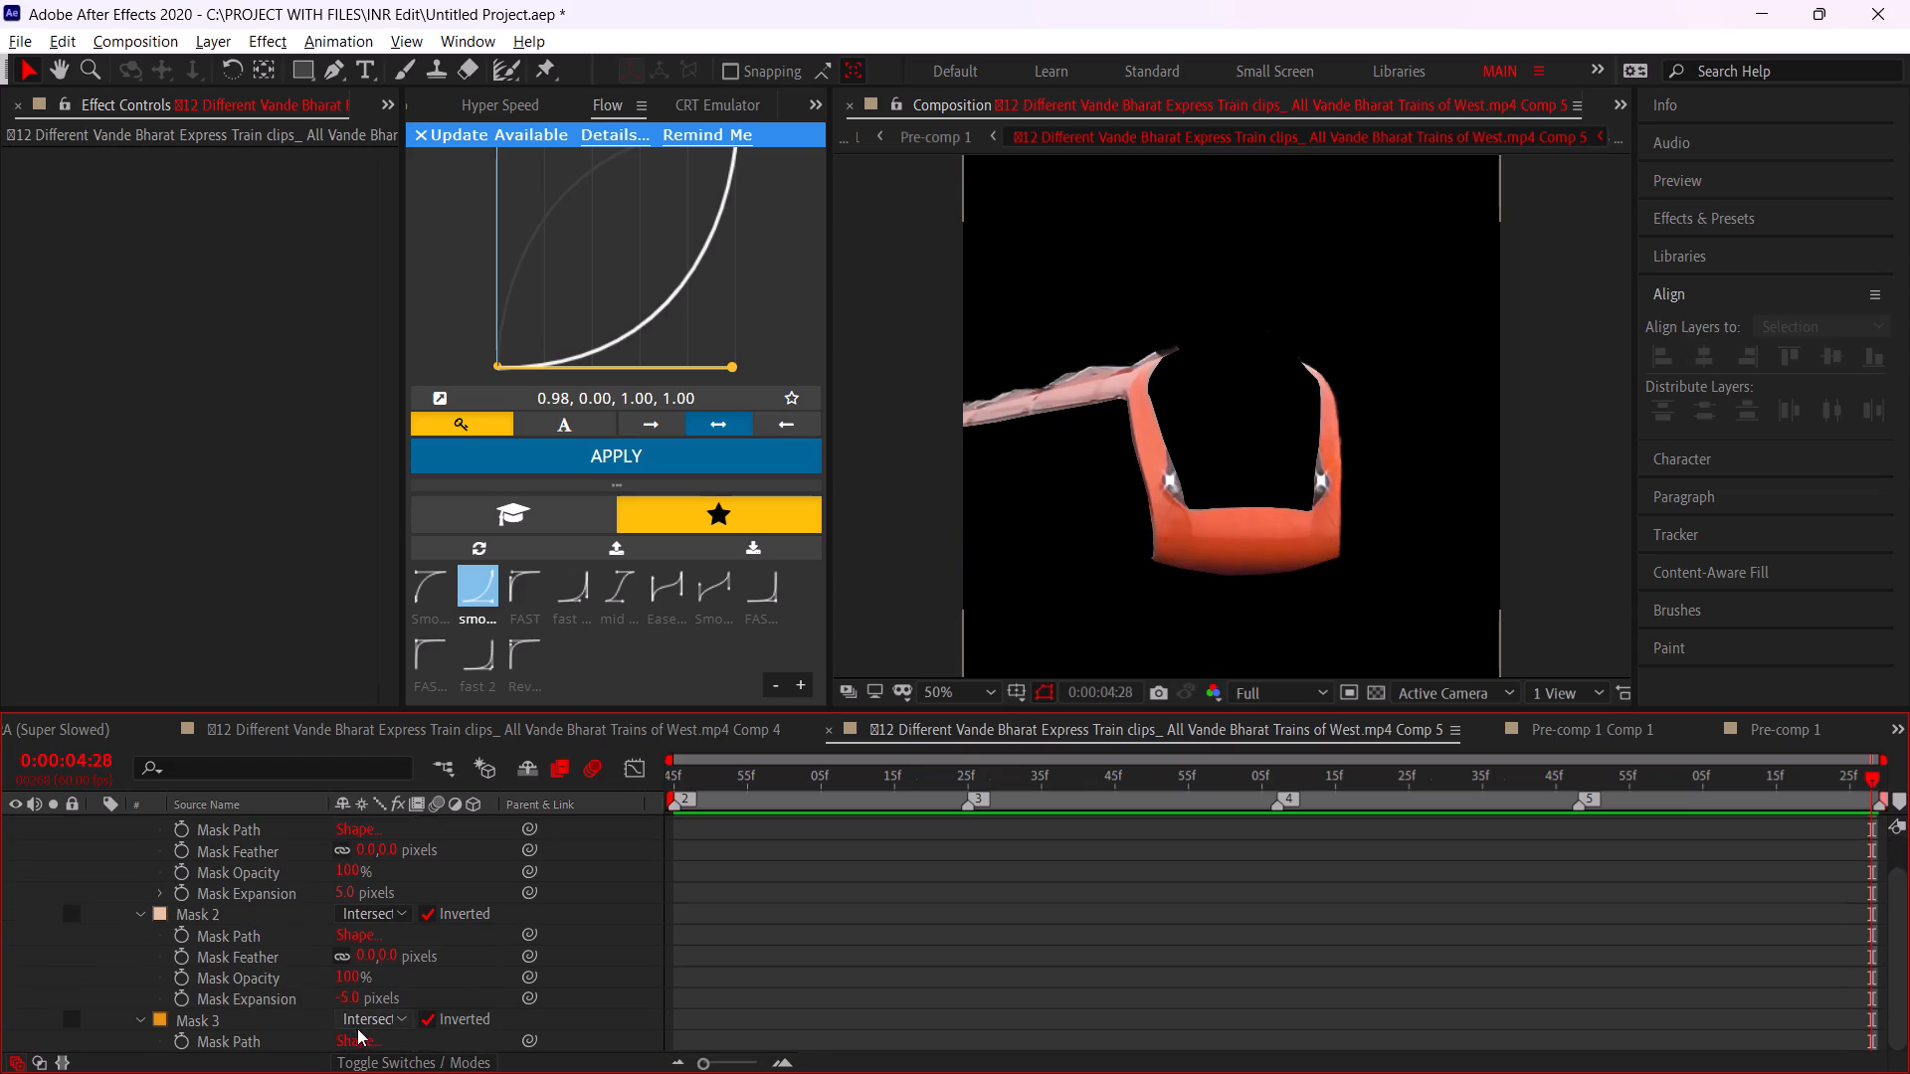
pyautogui.scroll(-2, 342, 1026)
pyautogui.doubleClick(140, 1019)
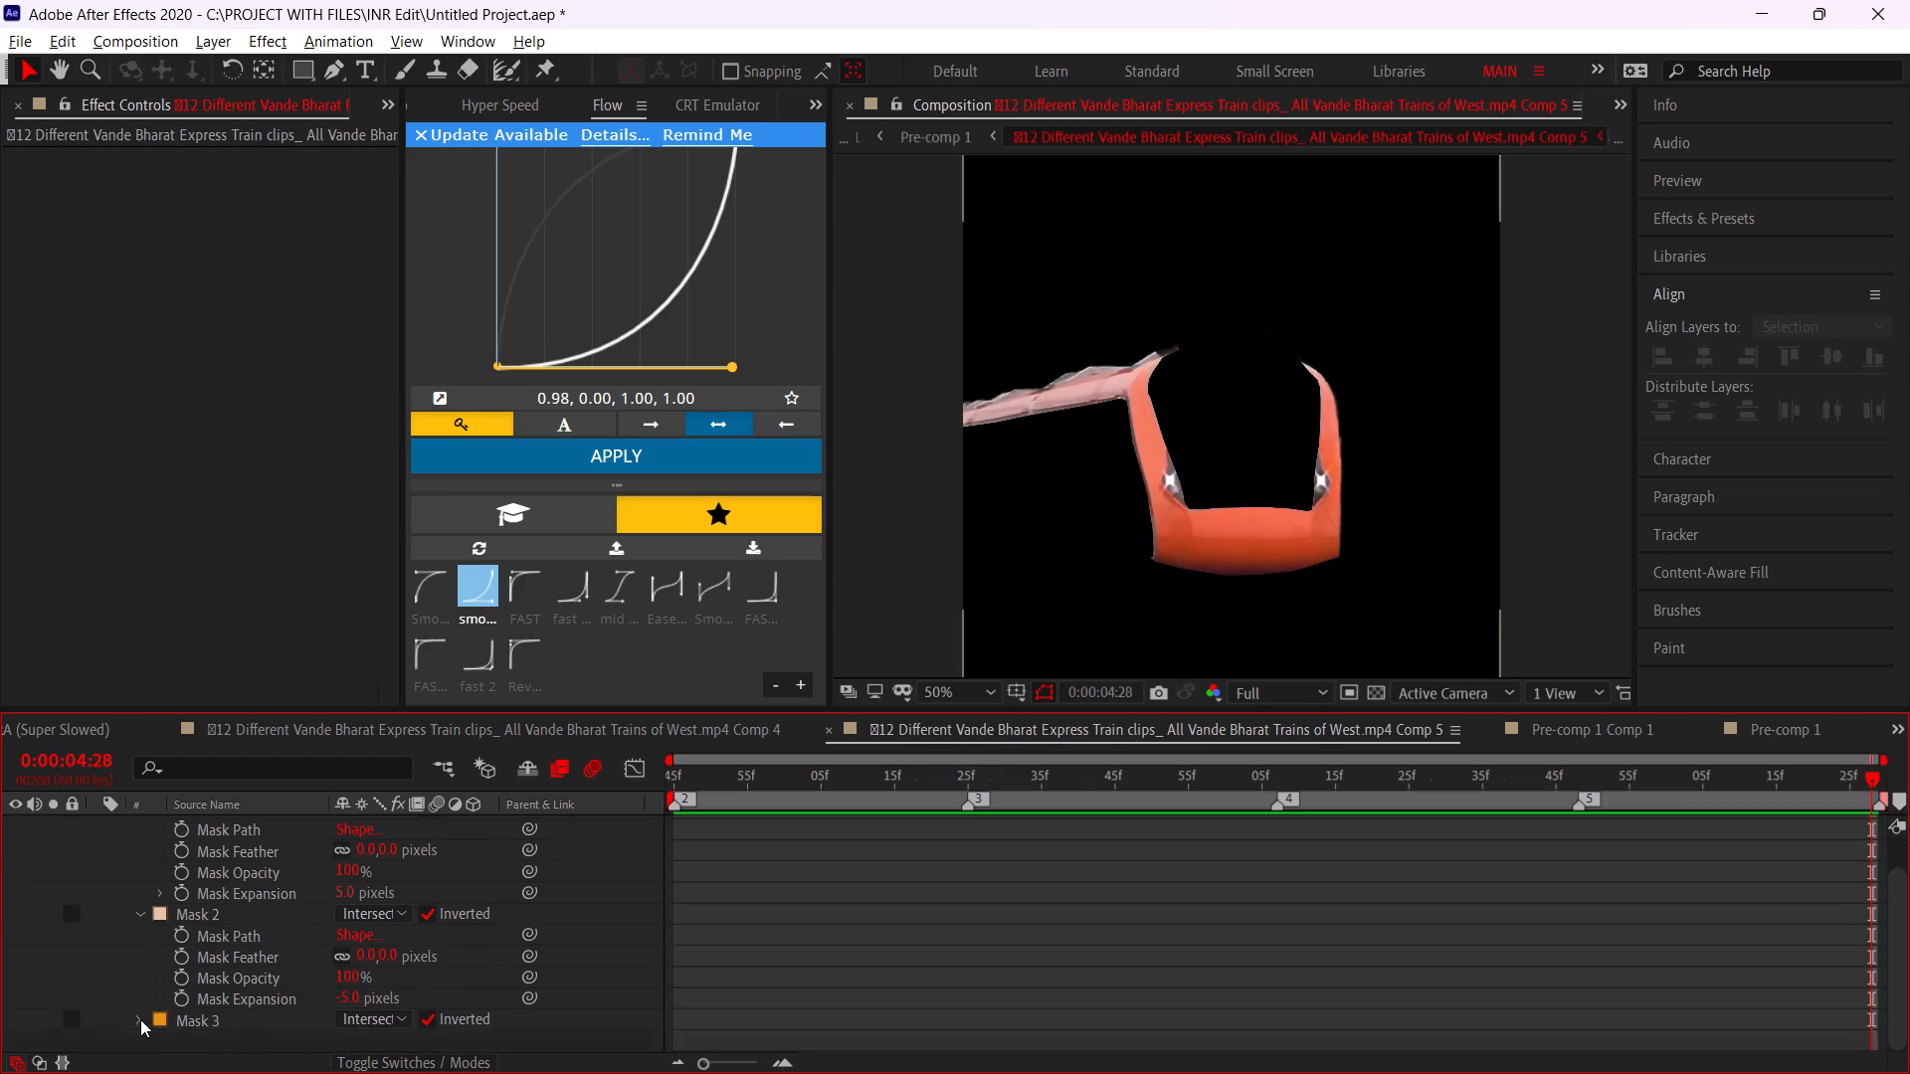
pyautogui.click(140, 1033)
pyautogui.scroll(-1, 366, 1011)
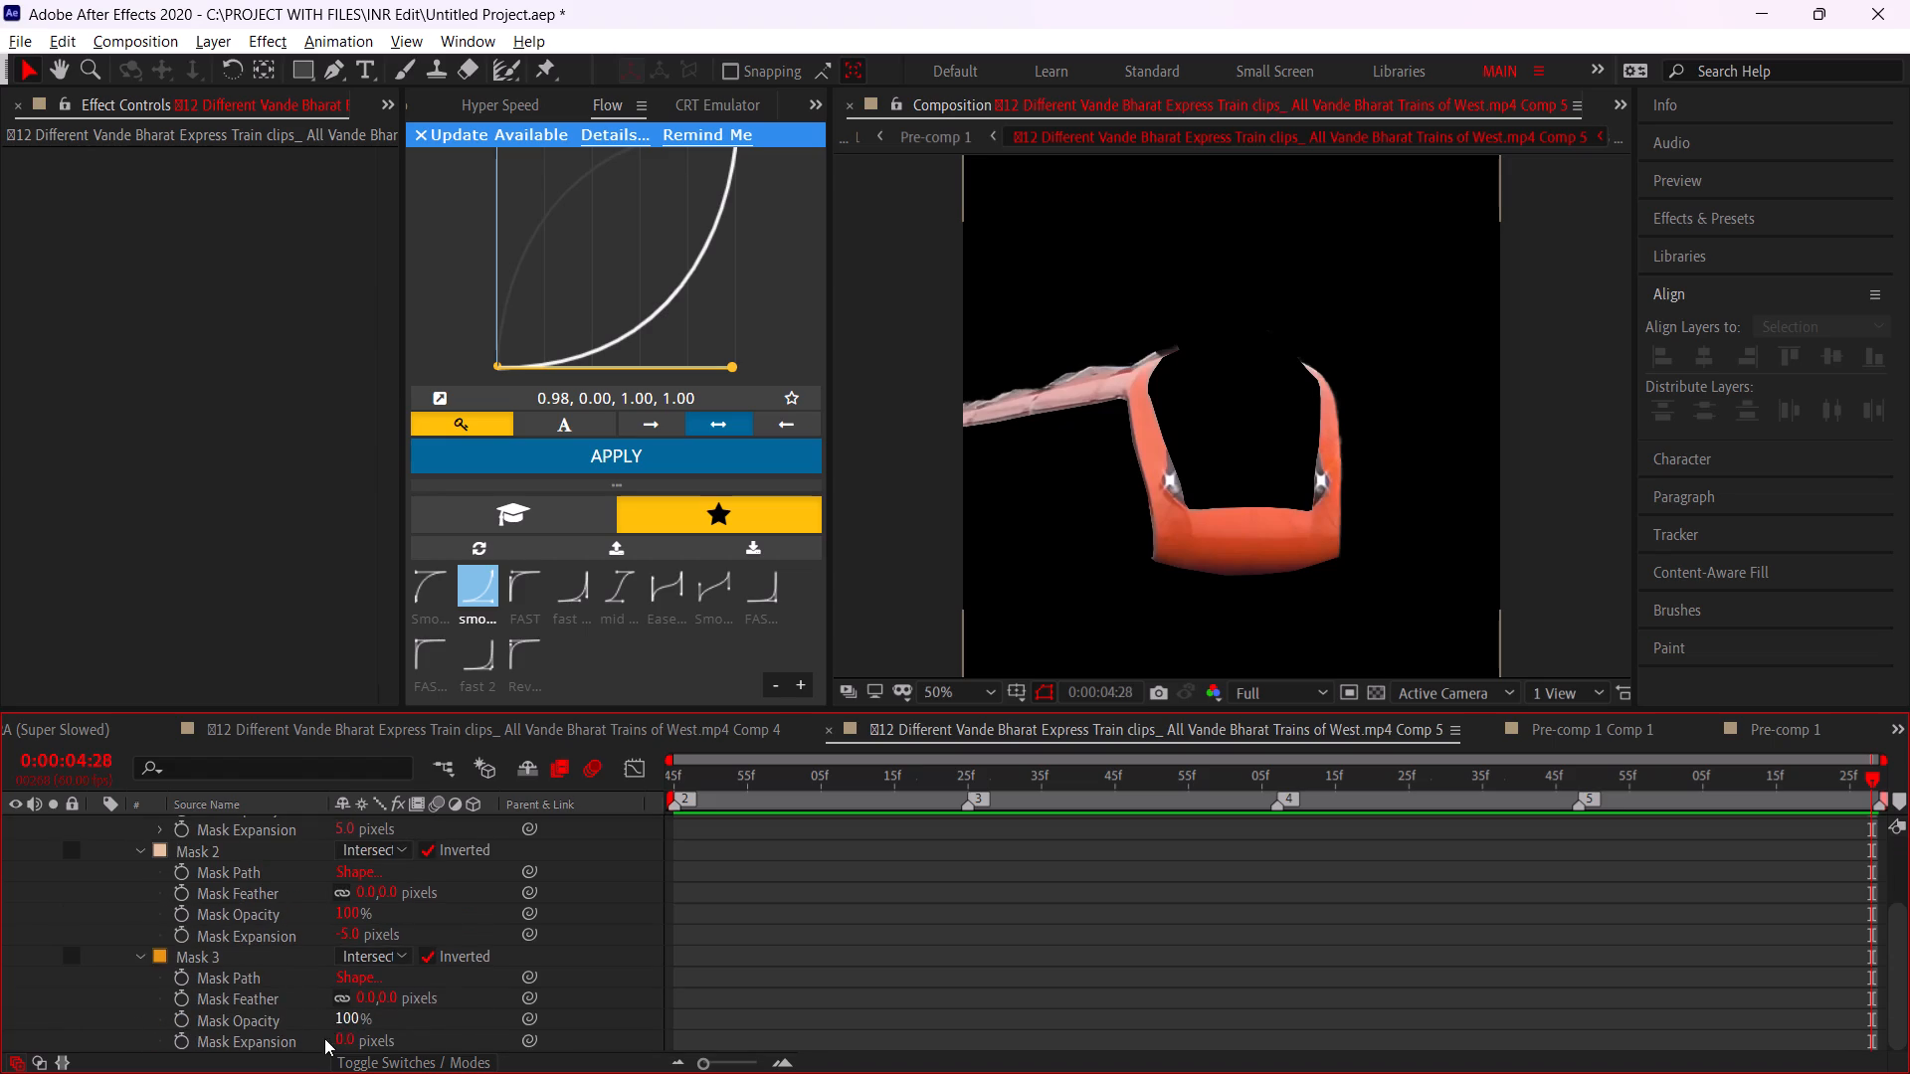
pyautogui.click(340, 1039)
pyautogui.click(425, 1021)
pyautogui.click(344, 1033)
pyautogui.press('2')
pyautogui.click(447, 1013)
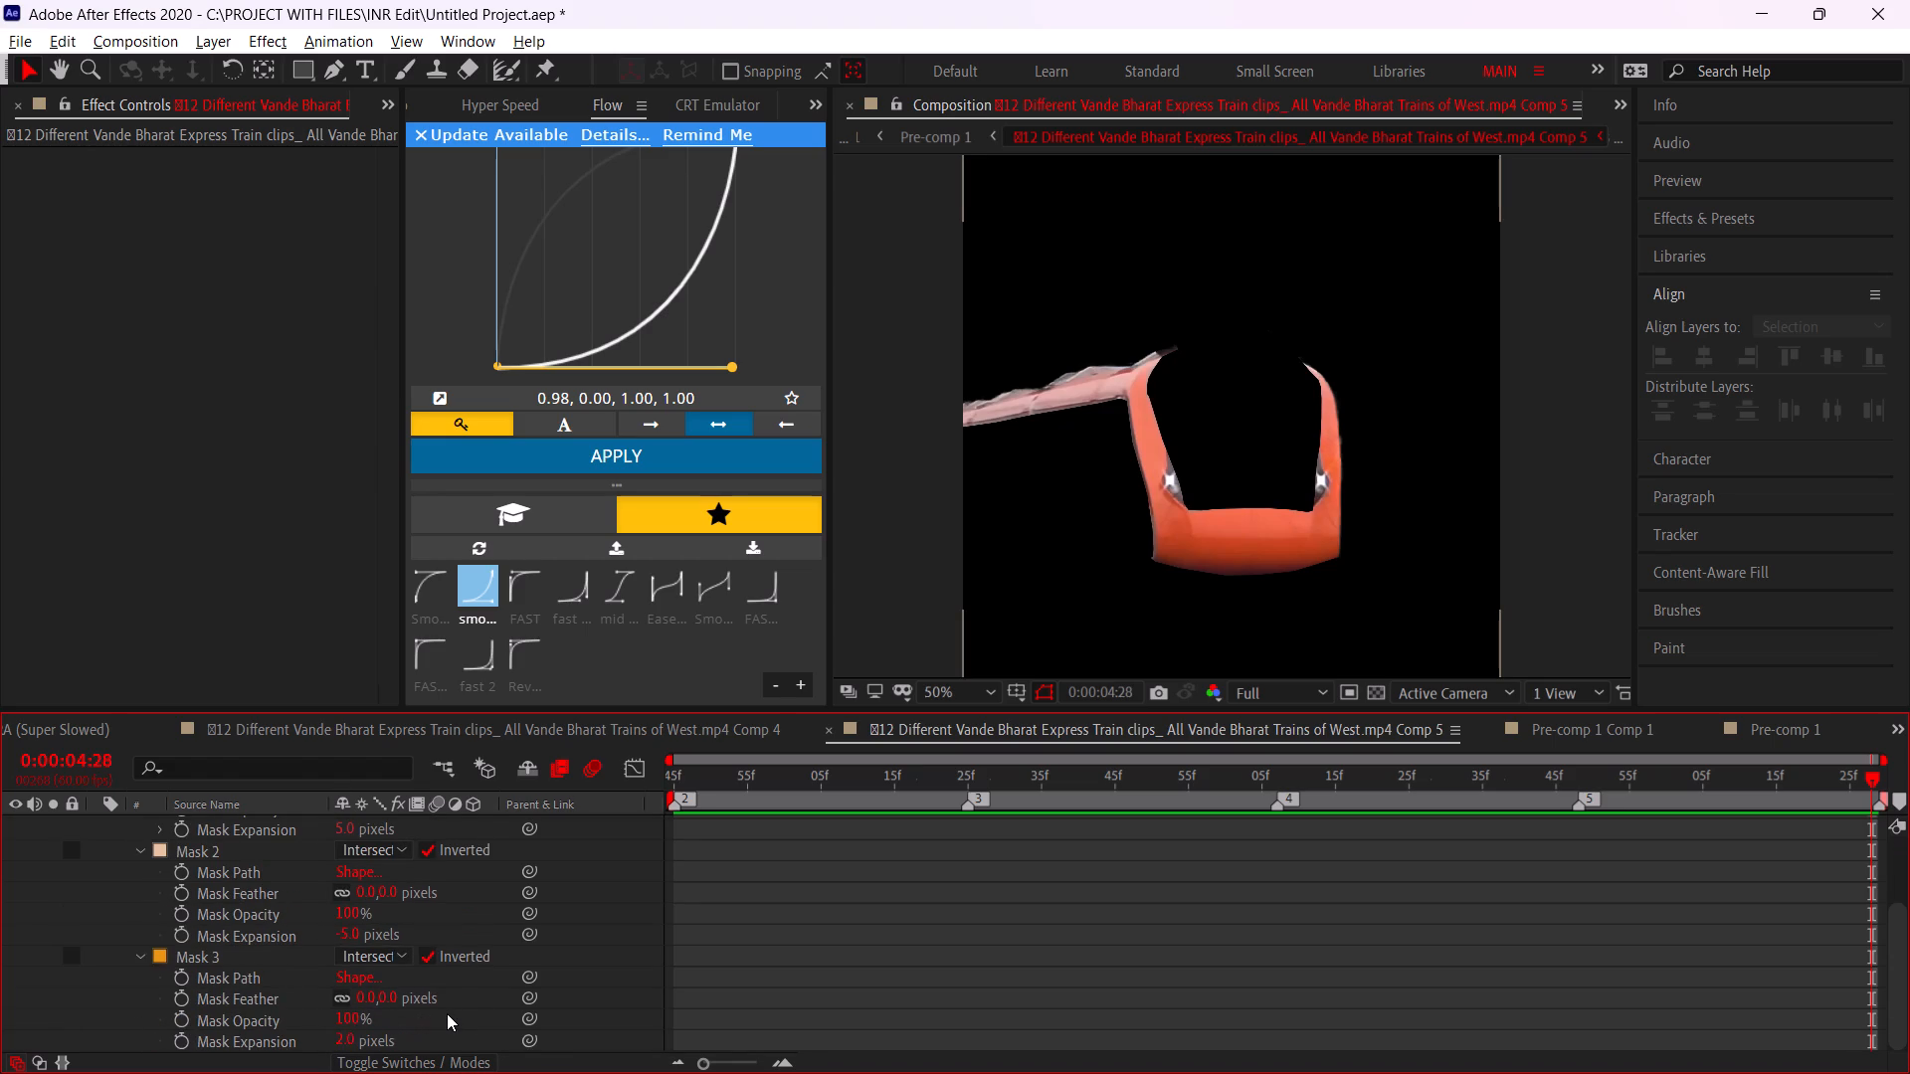
pyautogui.click(351, 1040)
pyautogui.press('-')
pyautogui.press('2')
pyautogui.click(429, 1030)
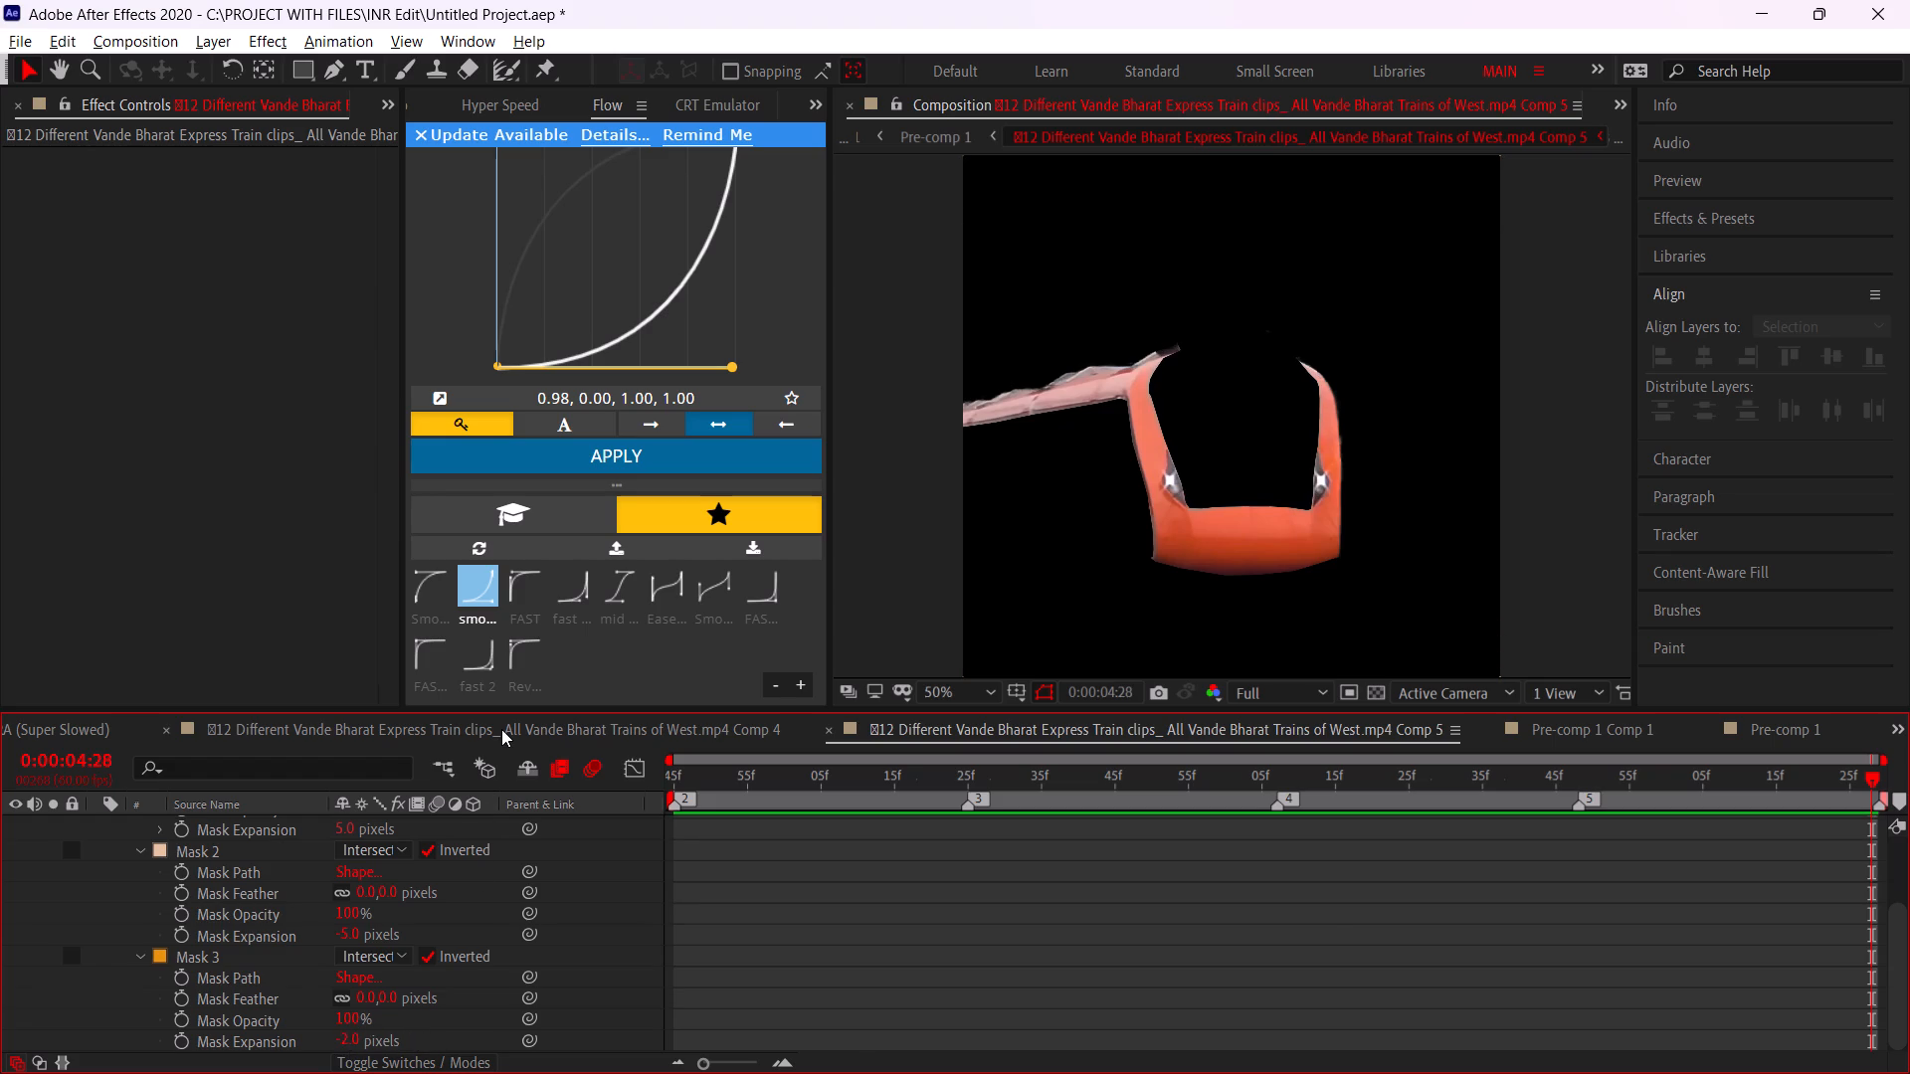
# Reopen Pre-comp 1 through the main composition and inspect the separated train parts around 0:00:03:26, toggling Comp 6's visibility off and on.
pyautogui.scroll(2, 501, 729)
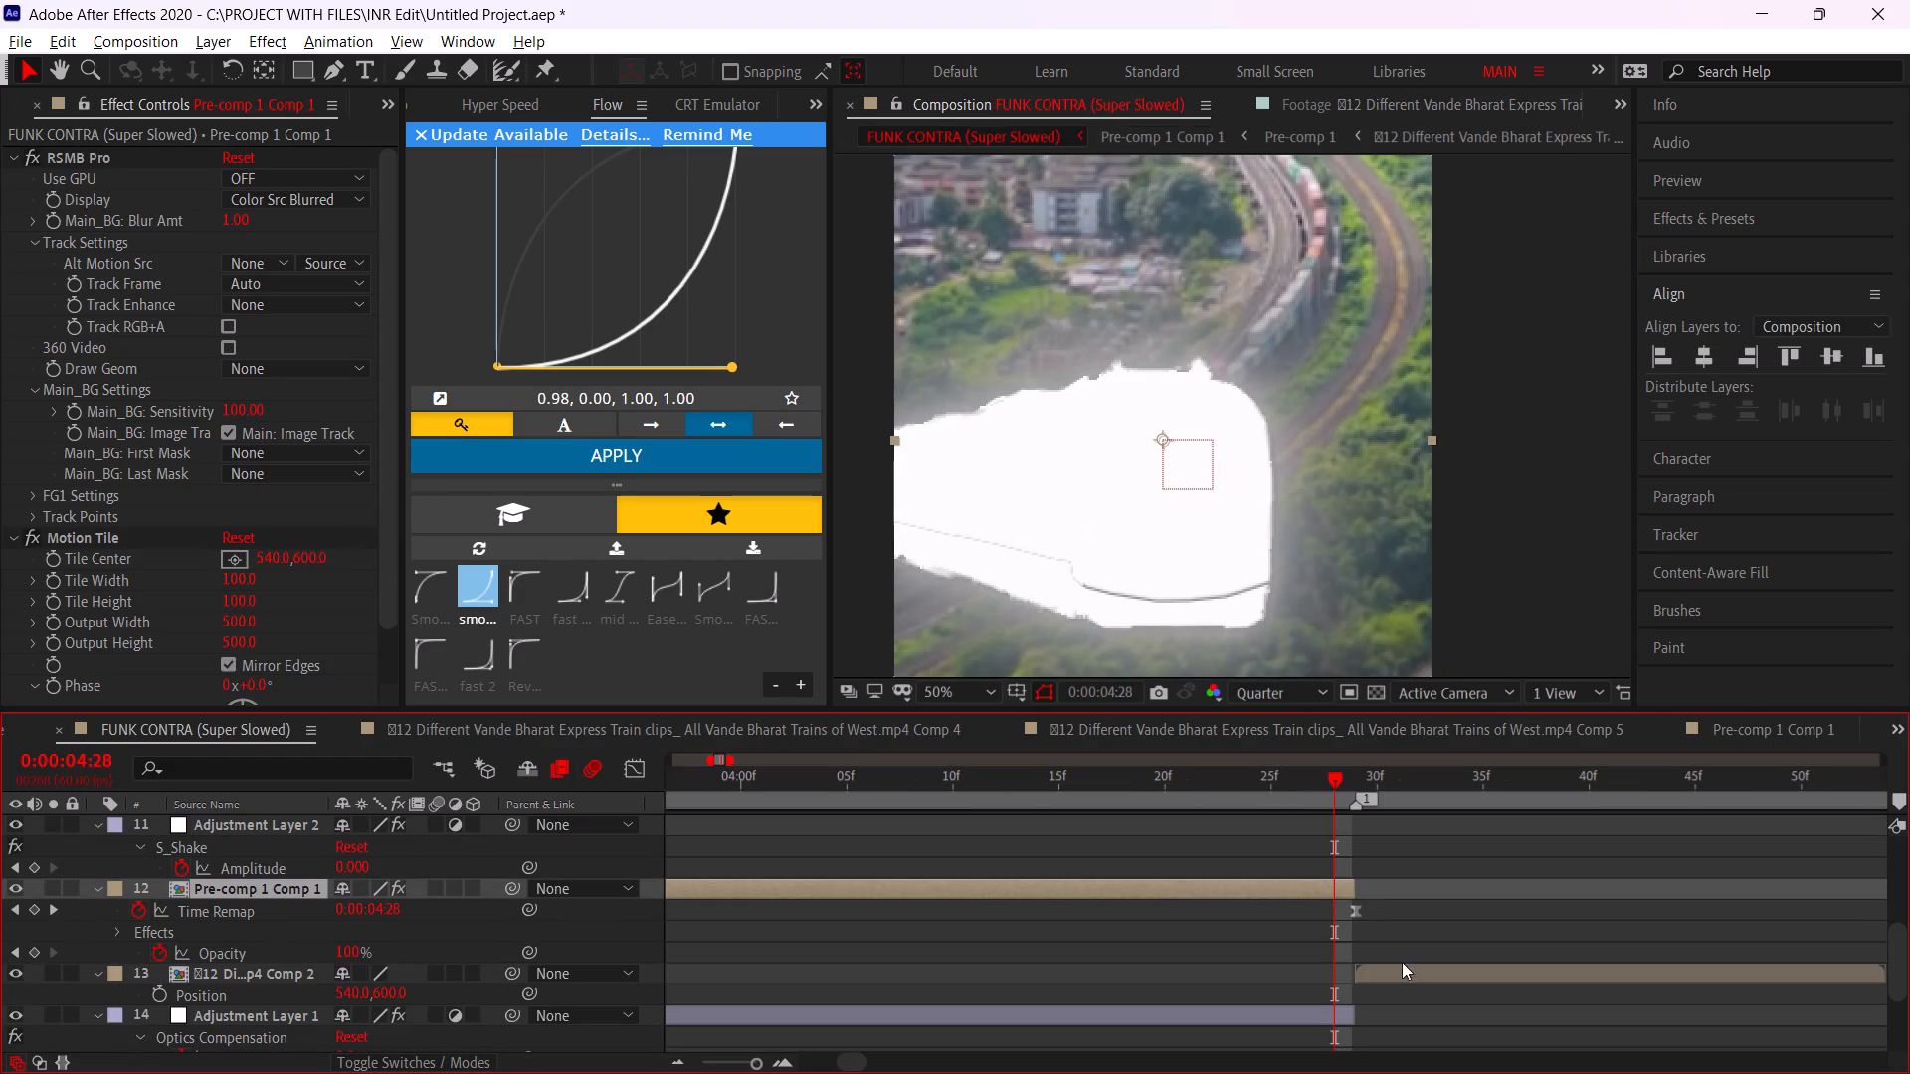
pyautogui.doubleClick(1320, 896)
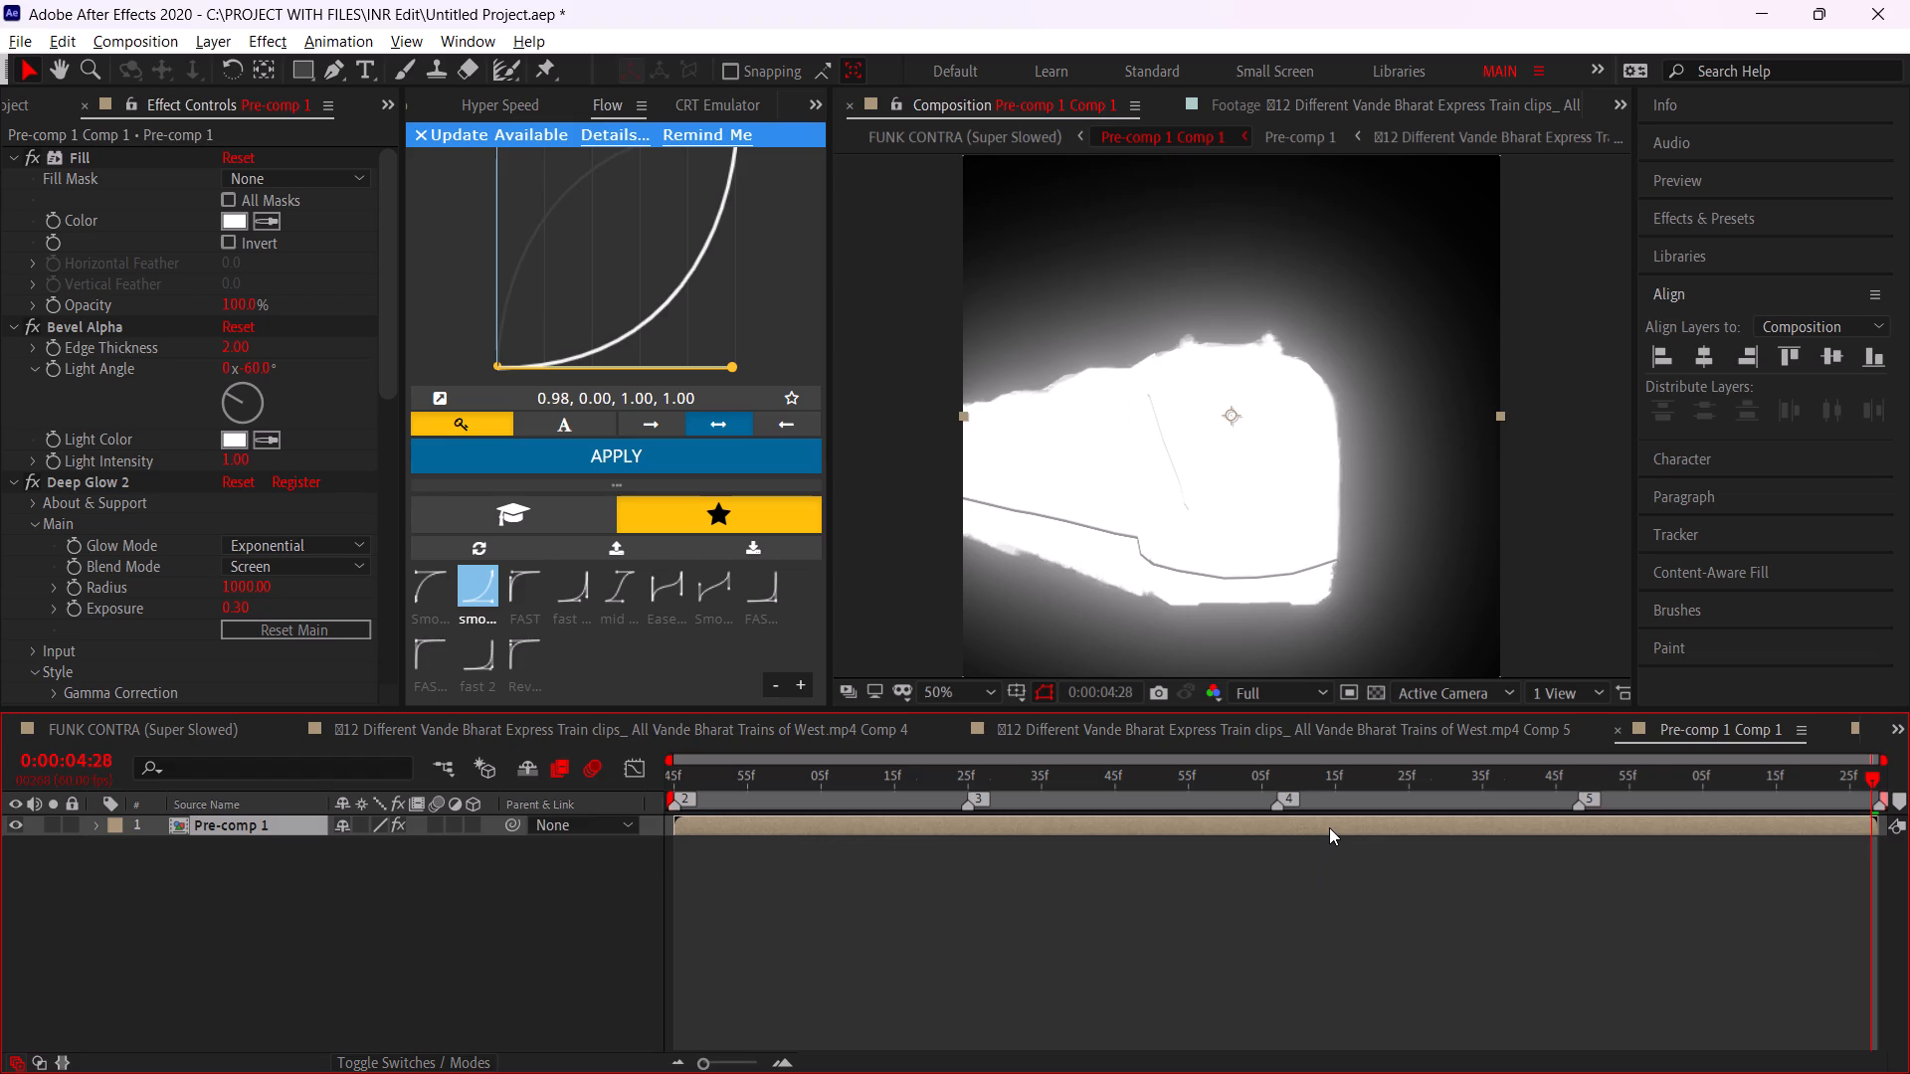
pyautogui.doubleClick(1183, 837)
pyautogui.doubleClick(1187, 824)
pyautogui.doubleClick(1200, 827)
pyautogui.click(1227, 864)
pyautogui.click(1366, 812)
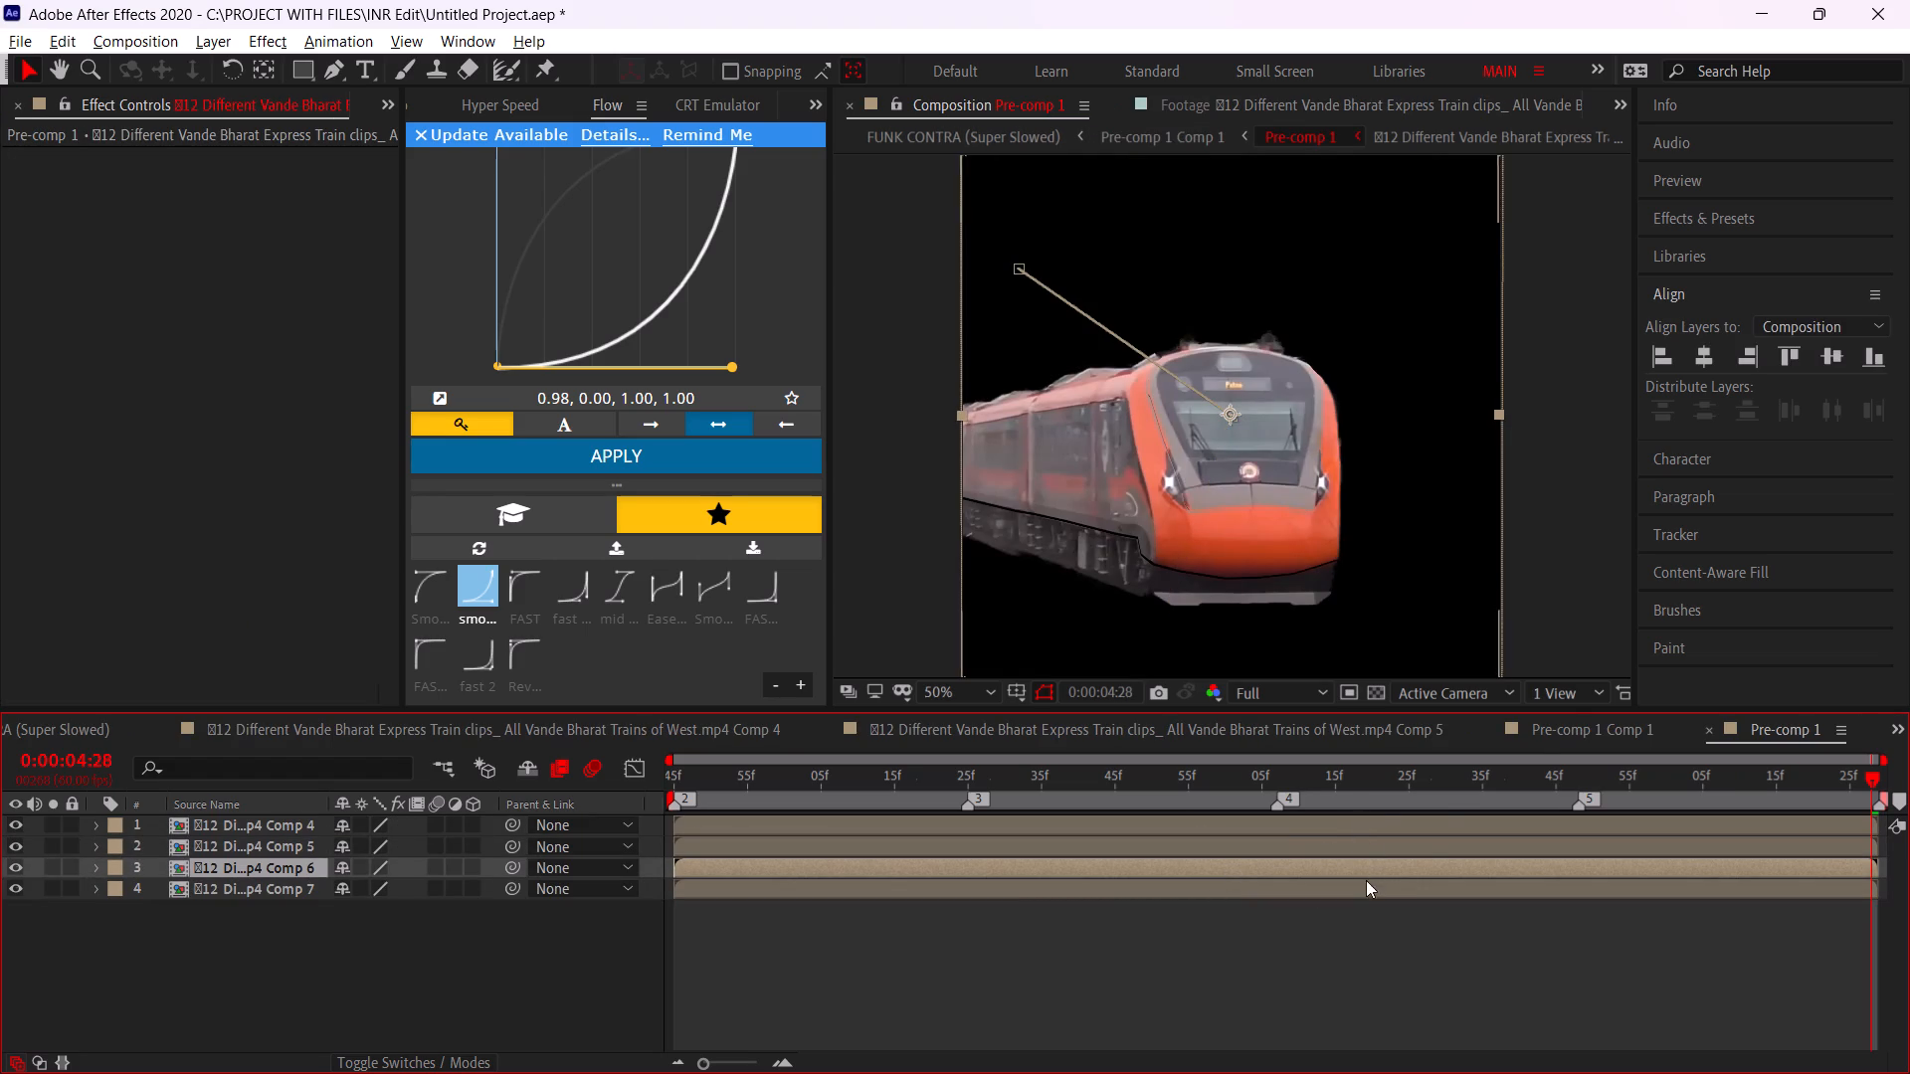
pyautogui.click(1454, 782)
pyautogui.moveTo(1454, 782); pyautogui.dragTo(1433, 782)
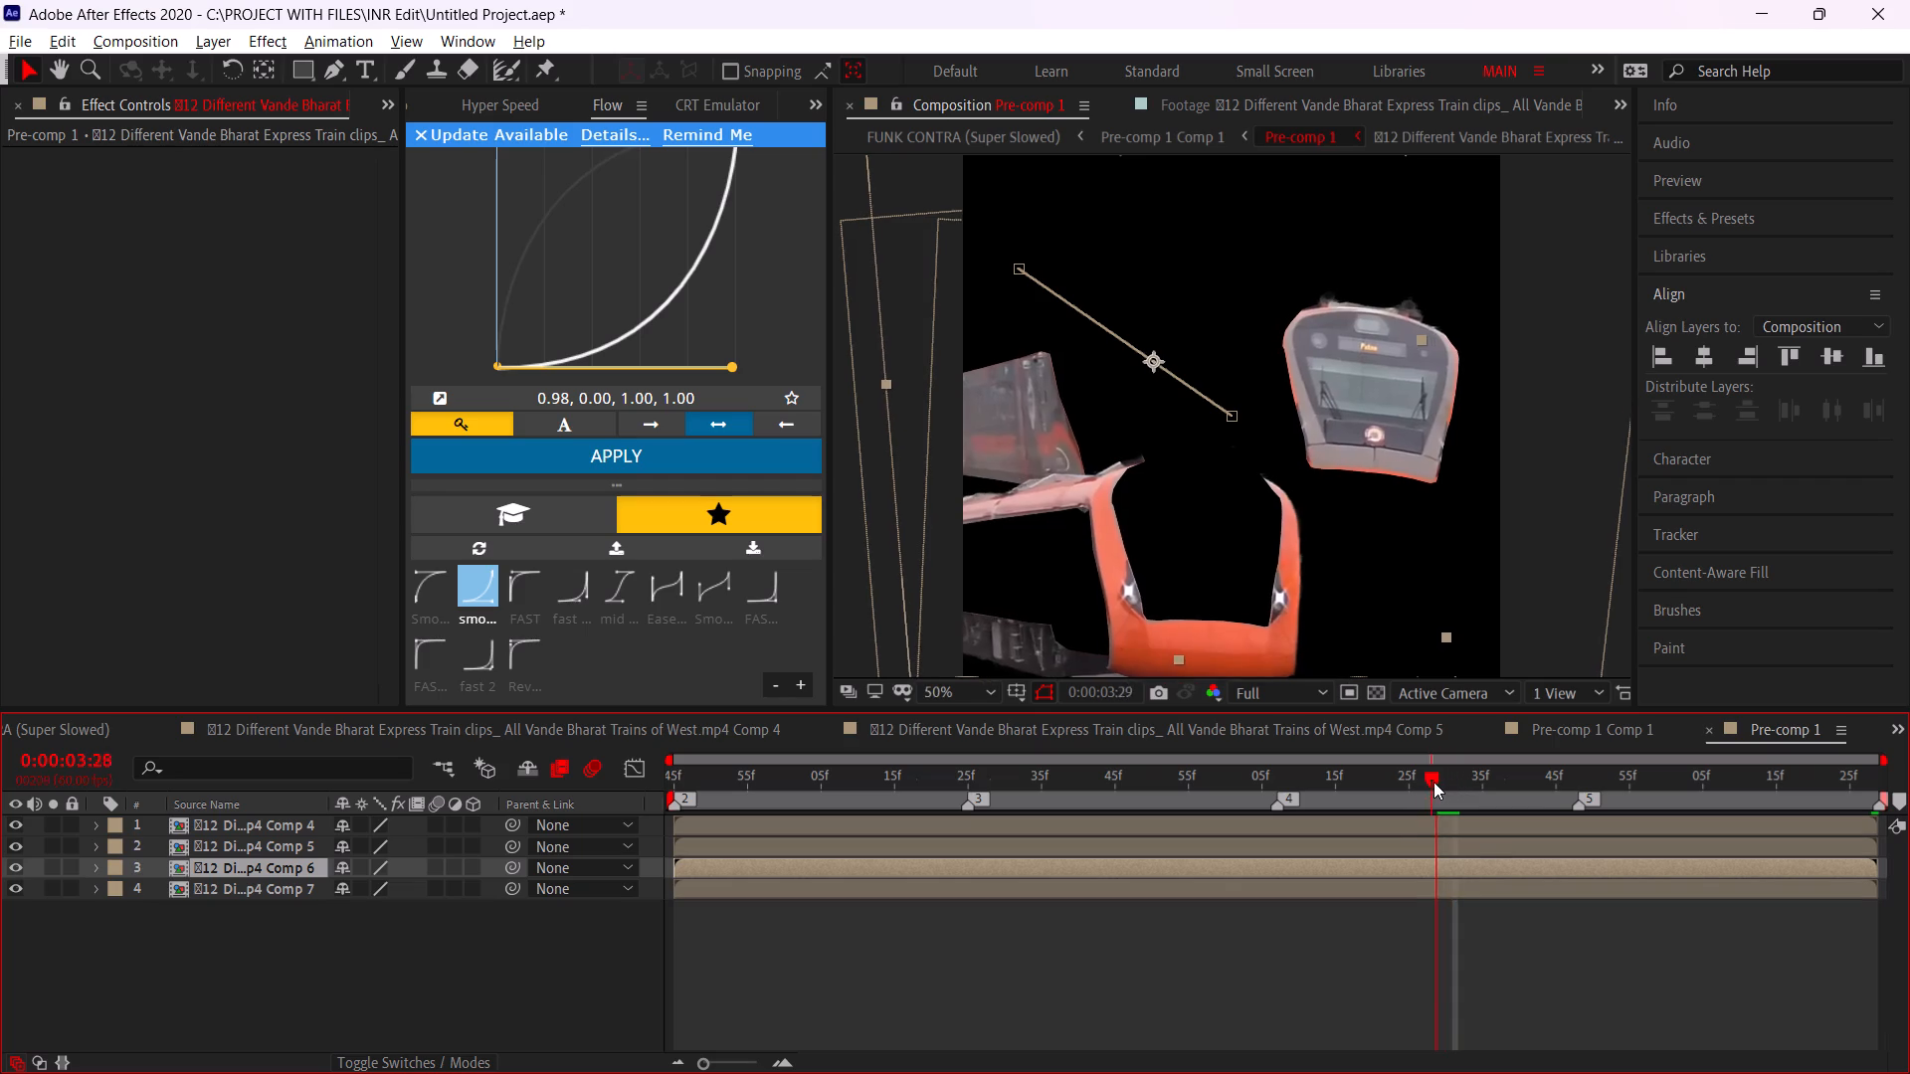
pyautogui.moveTo(1433, 782); pyautogui.dragTo(1422, 793)
pyautogui.click(12, 861)
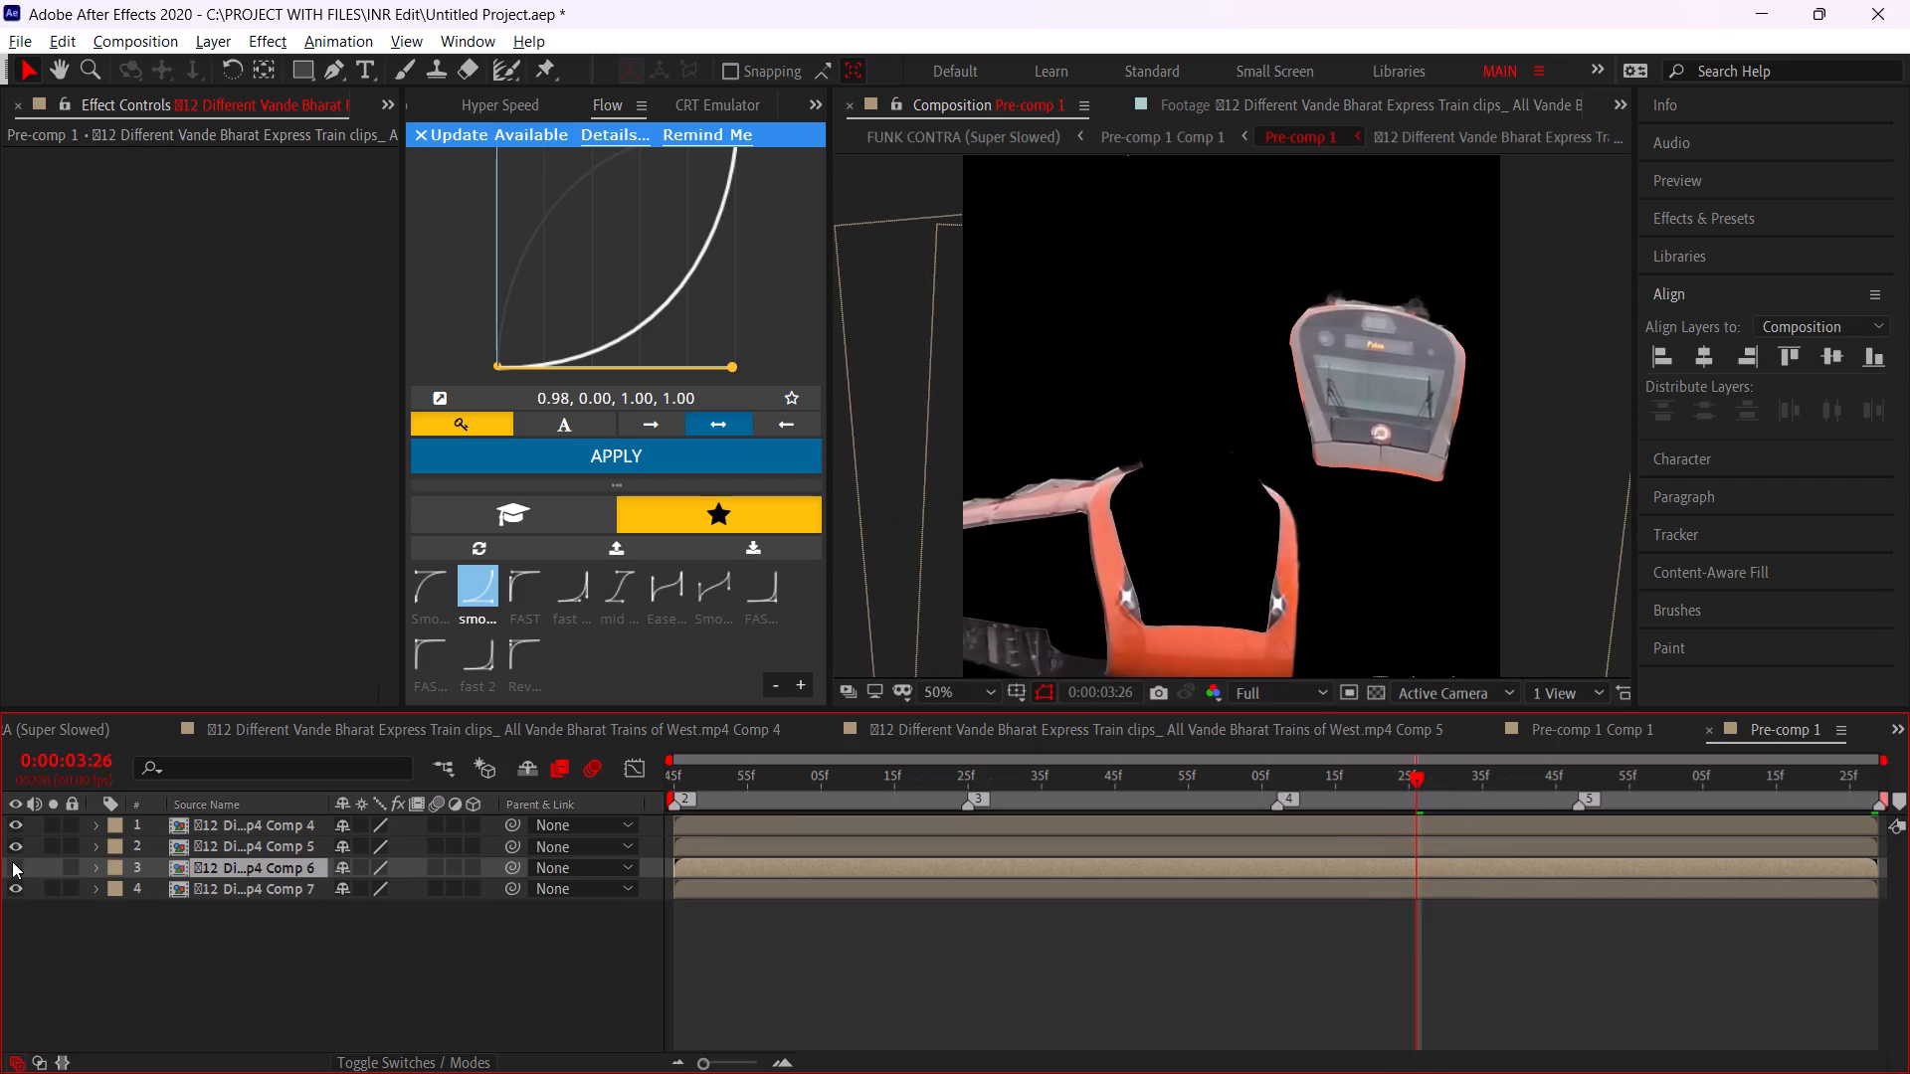
pyautogui.click(12, 861)
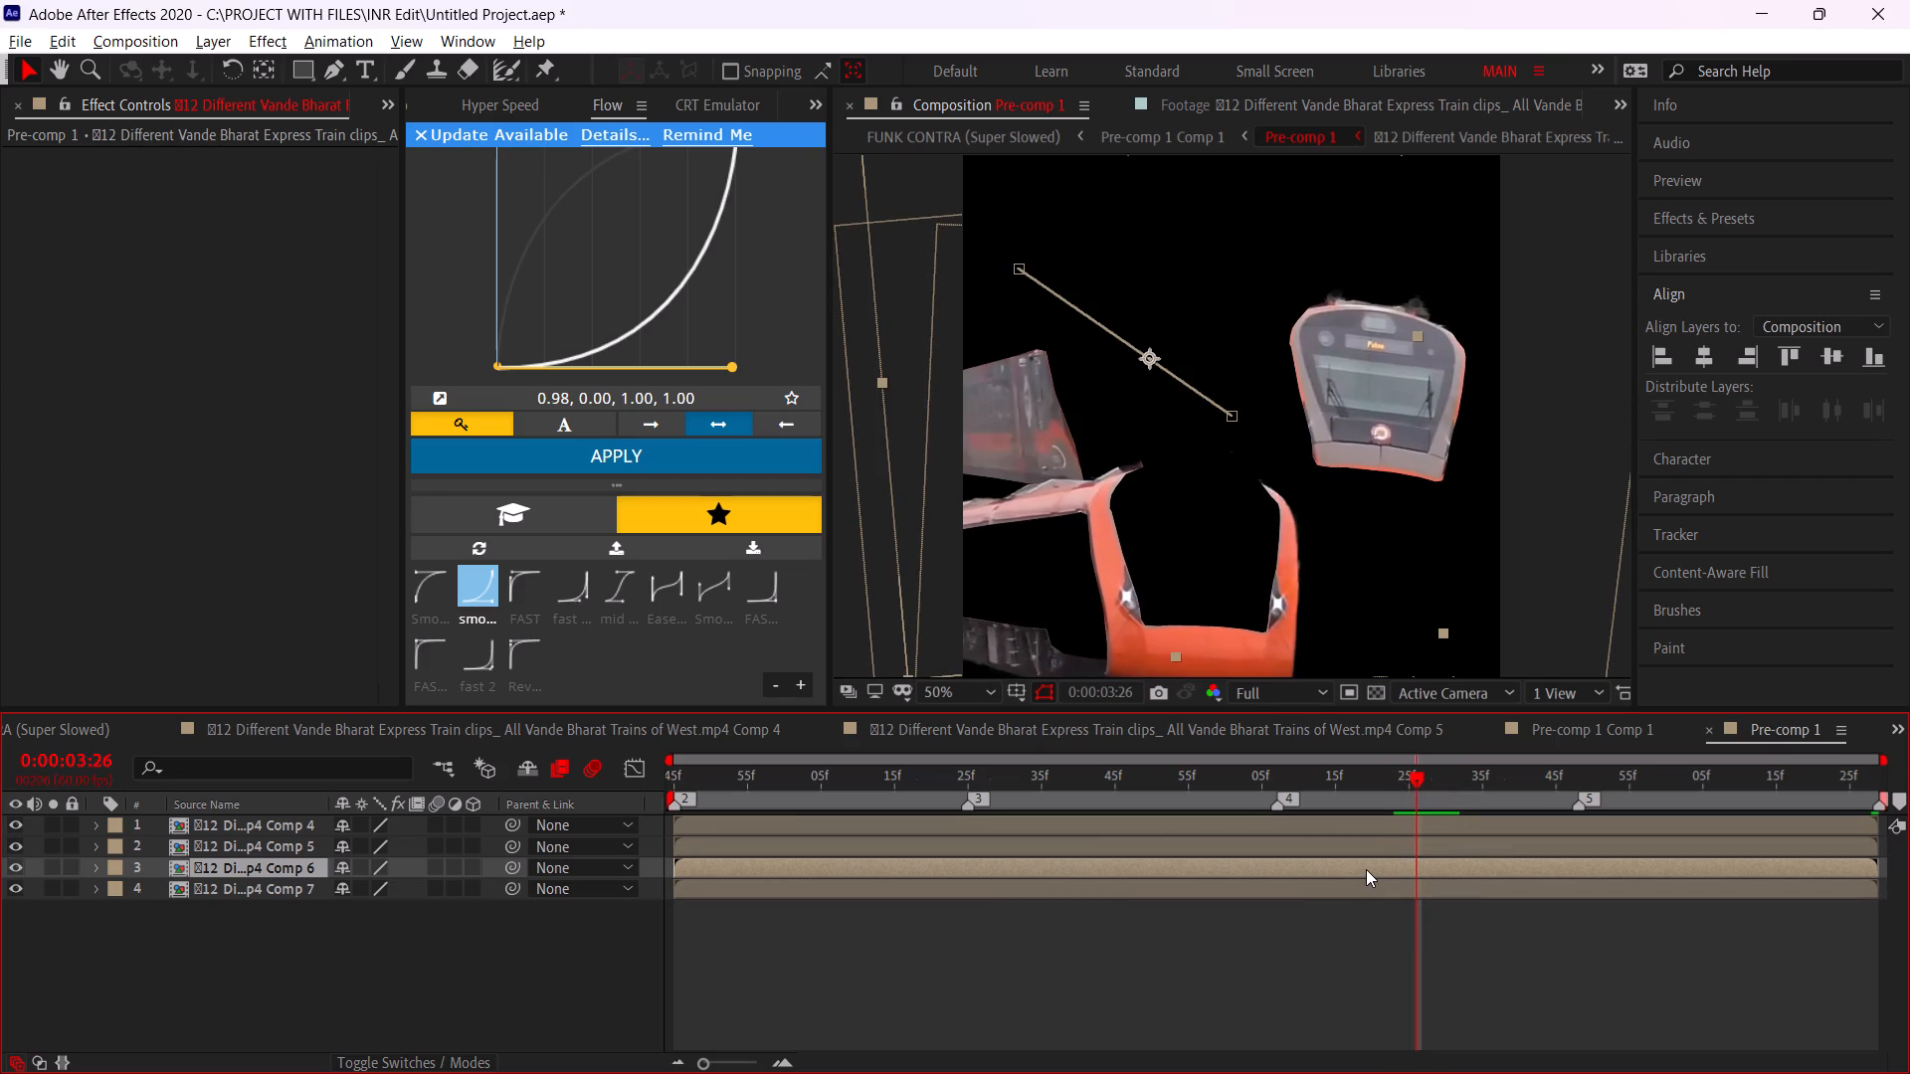
# Open Comp 6 and try a 5-pixel expansion on its Mask 1, settling on -5 pixels.
pyautogui.doubleClick(1366, 869)
pyautogui.click(1202, 832)
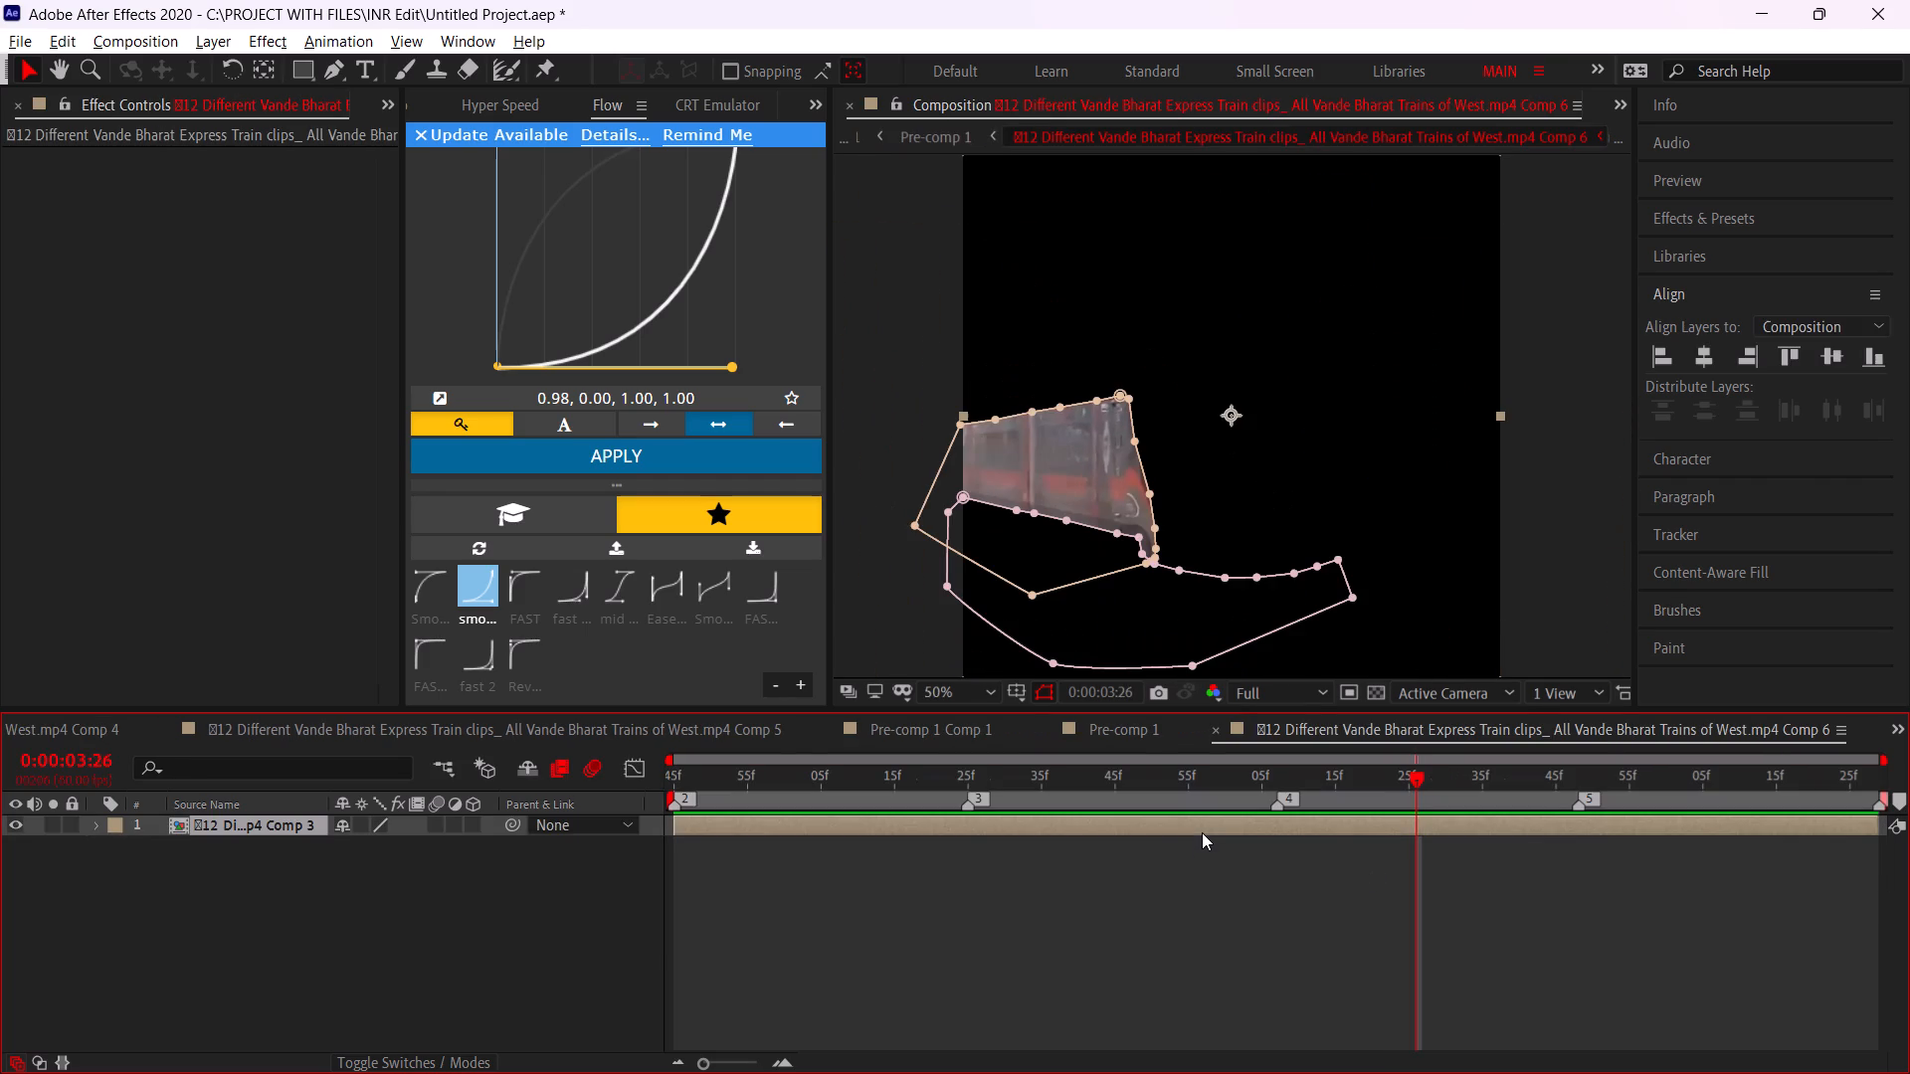
pyautogui.press('m')
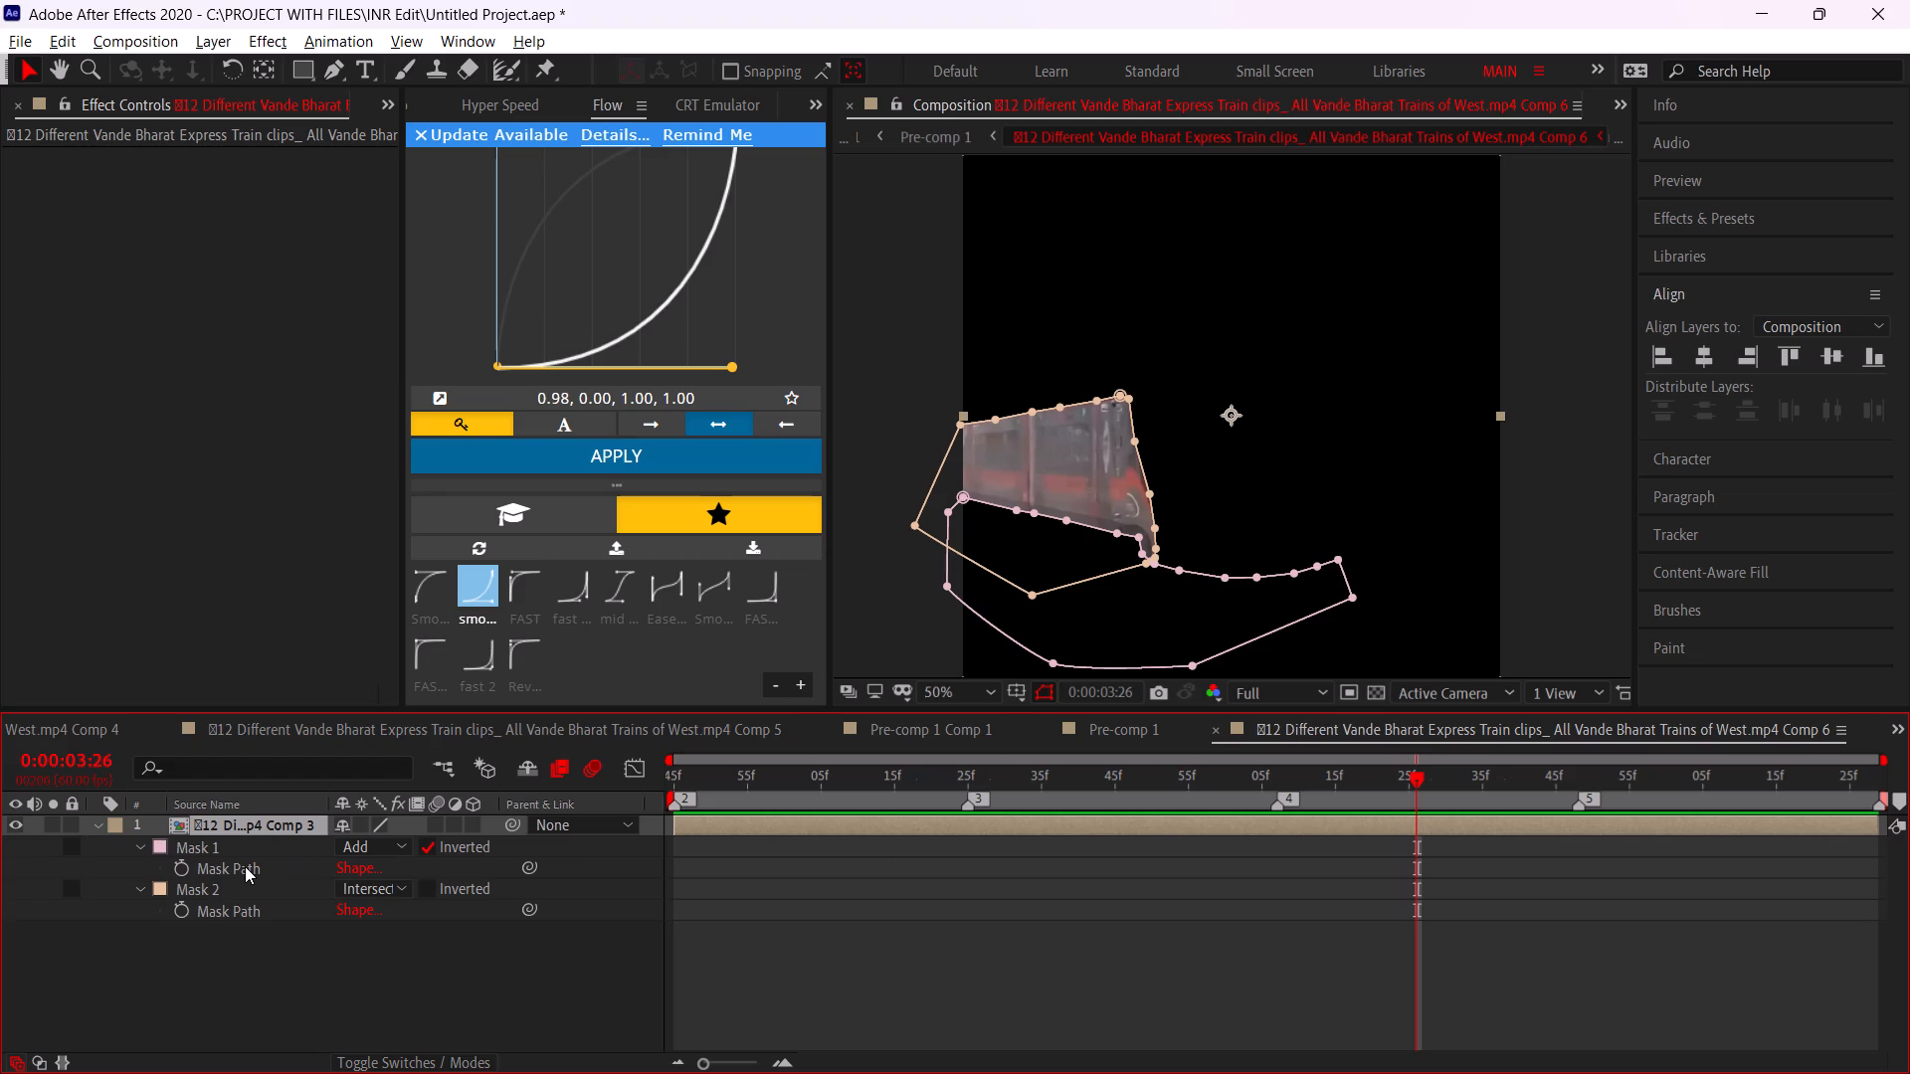
pyautogui.click(142, 848)
pyautogui.click(142, 848)
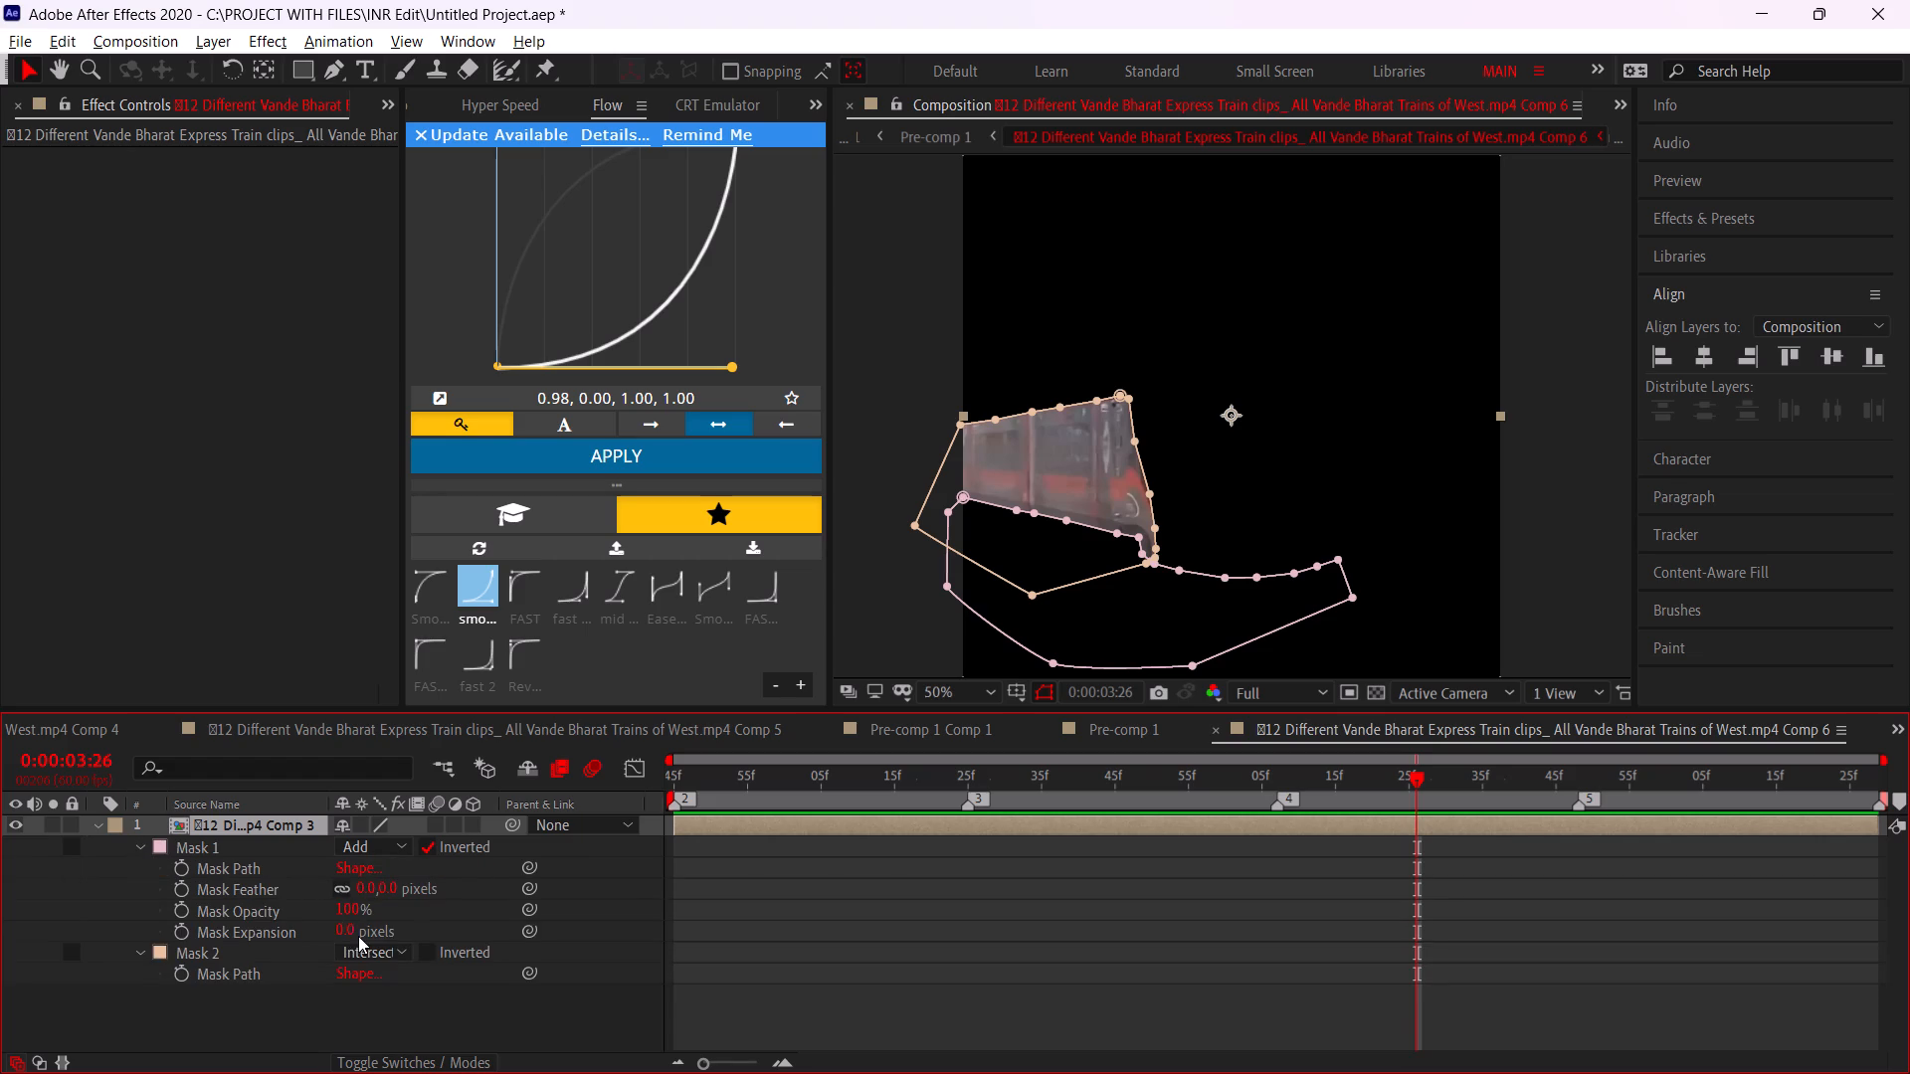
pyautogui.click(351, 931)
pyautogui.press('5')
pyautogui.click(482, 911)
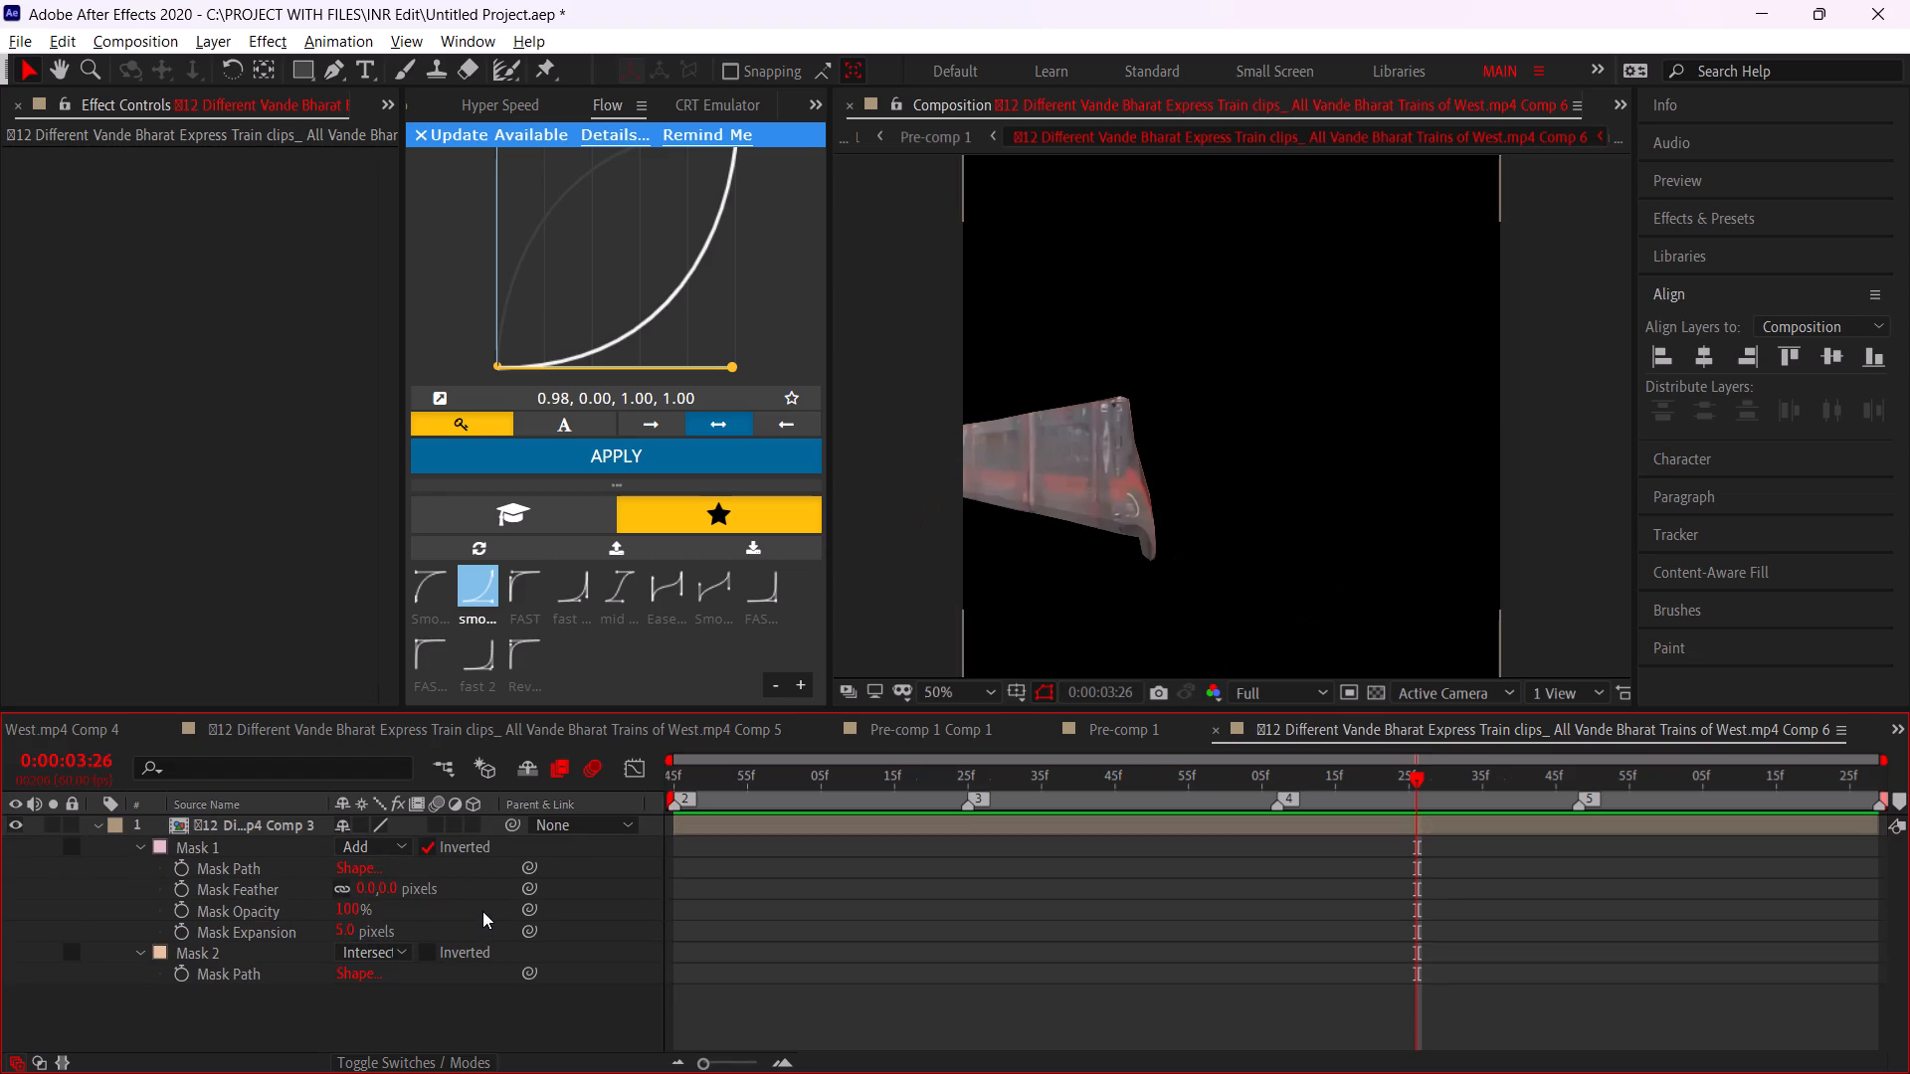
pyautogui.click(348, 929)
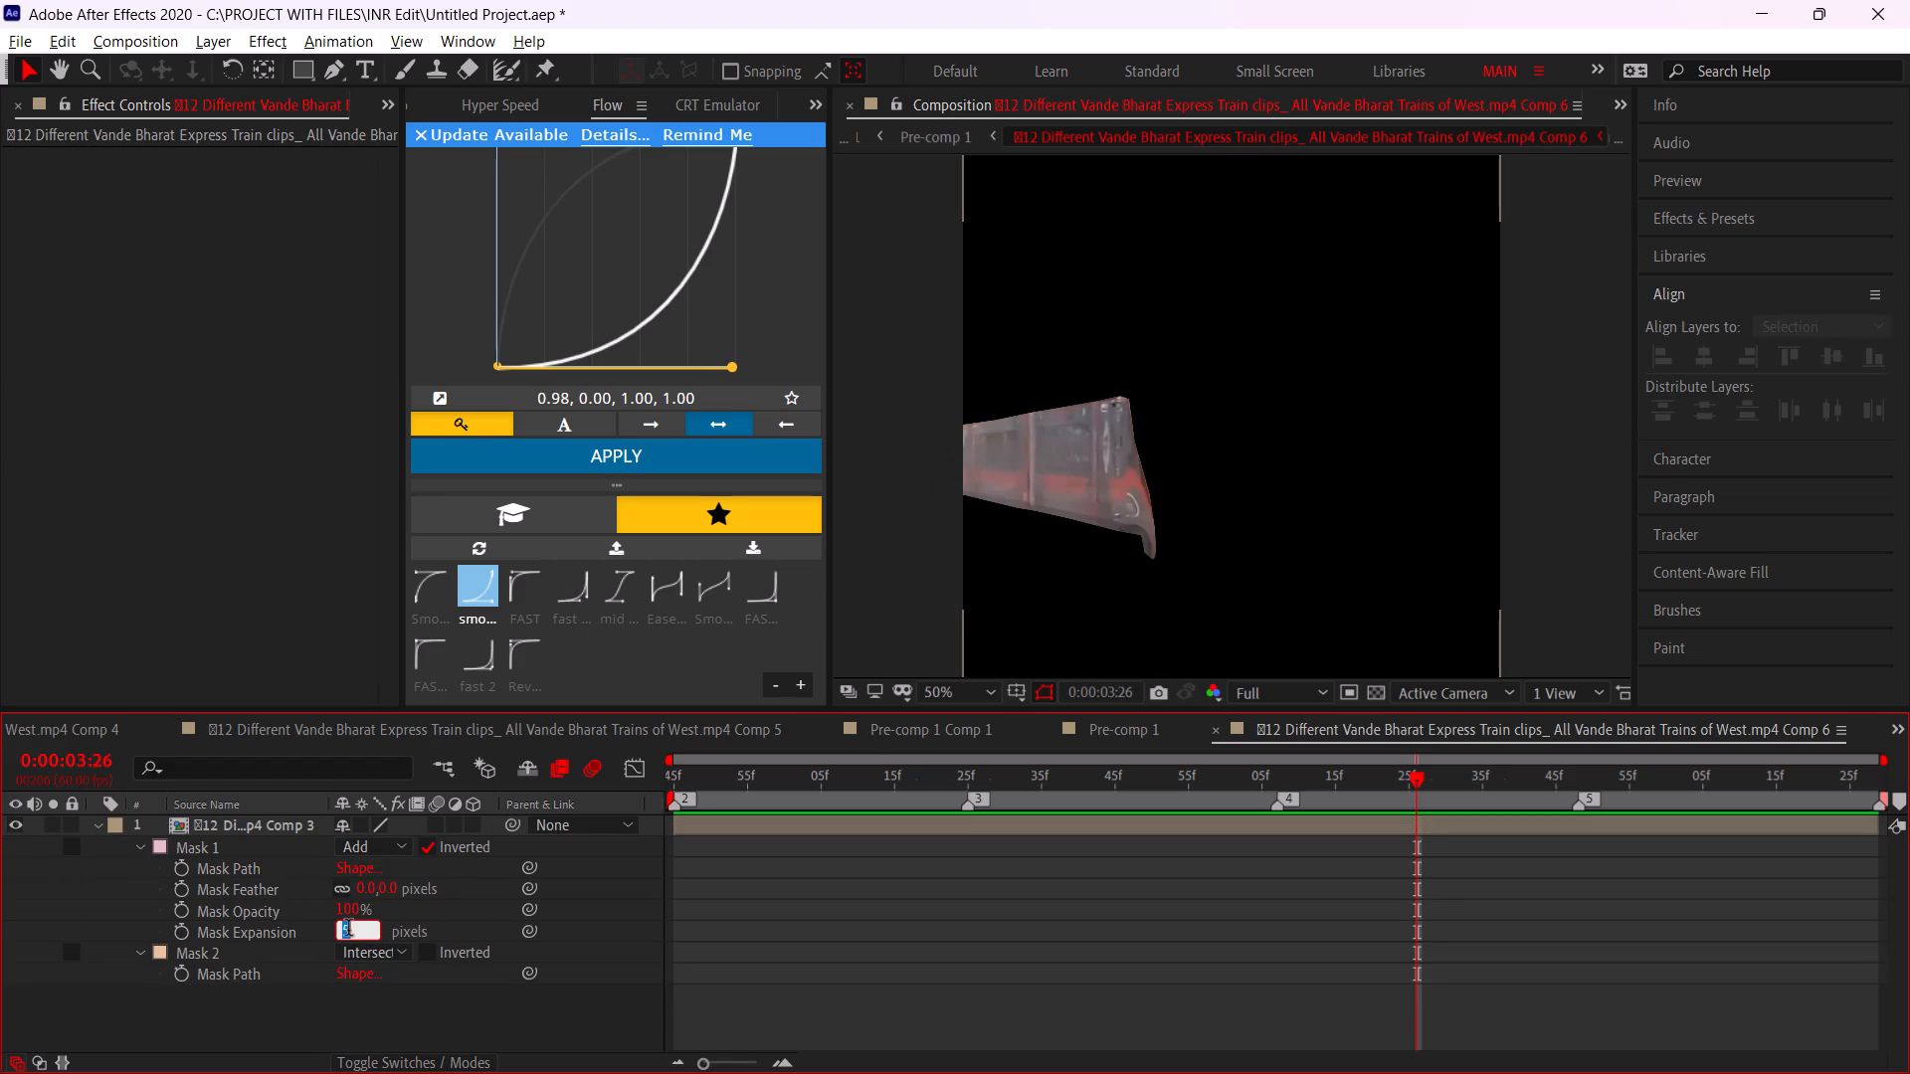
pyautogui.press('-')
pyautogui.press('5')
pyautogui.click(461, 919)
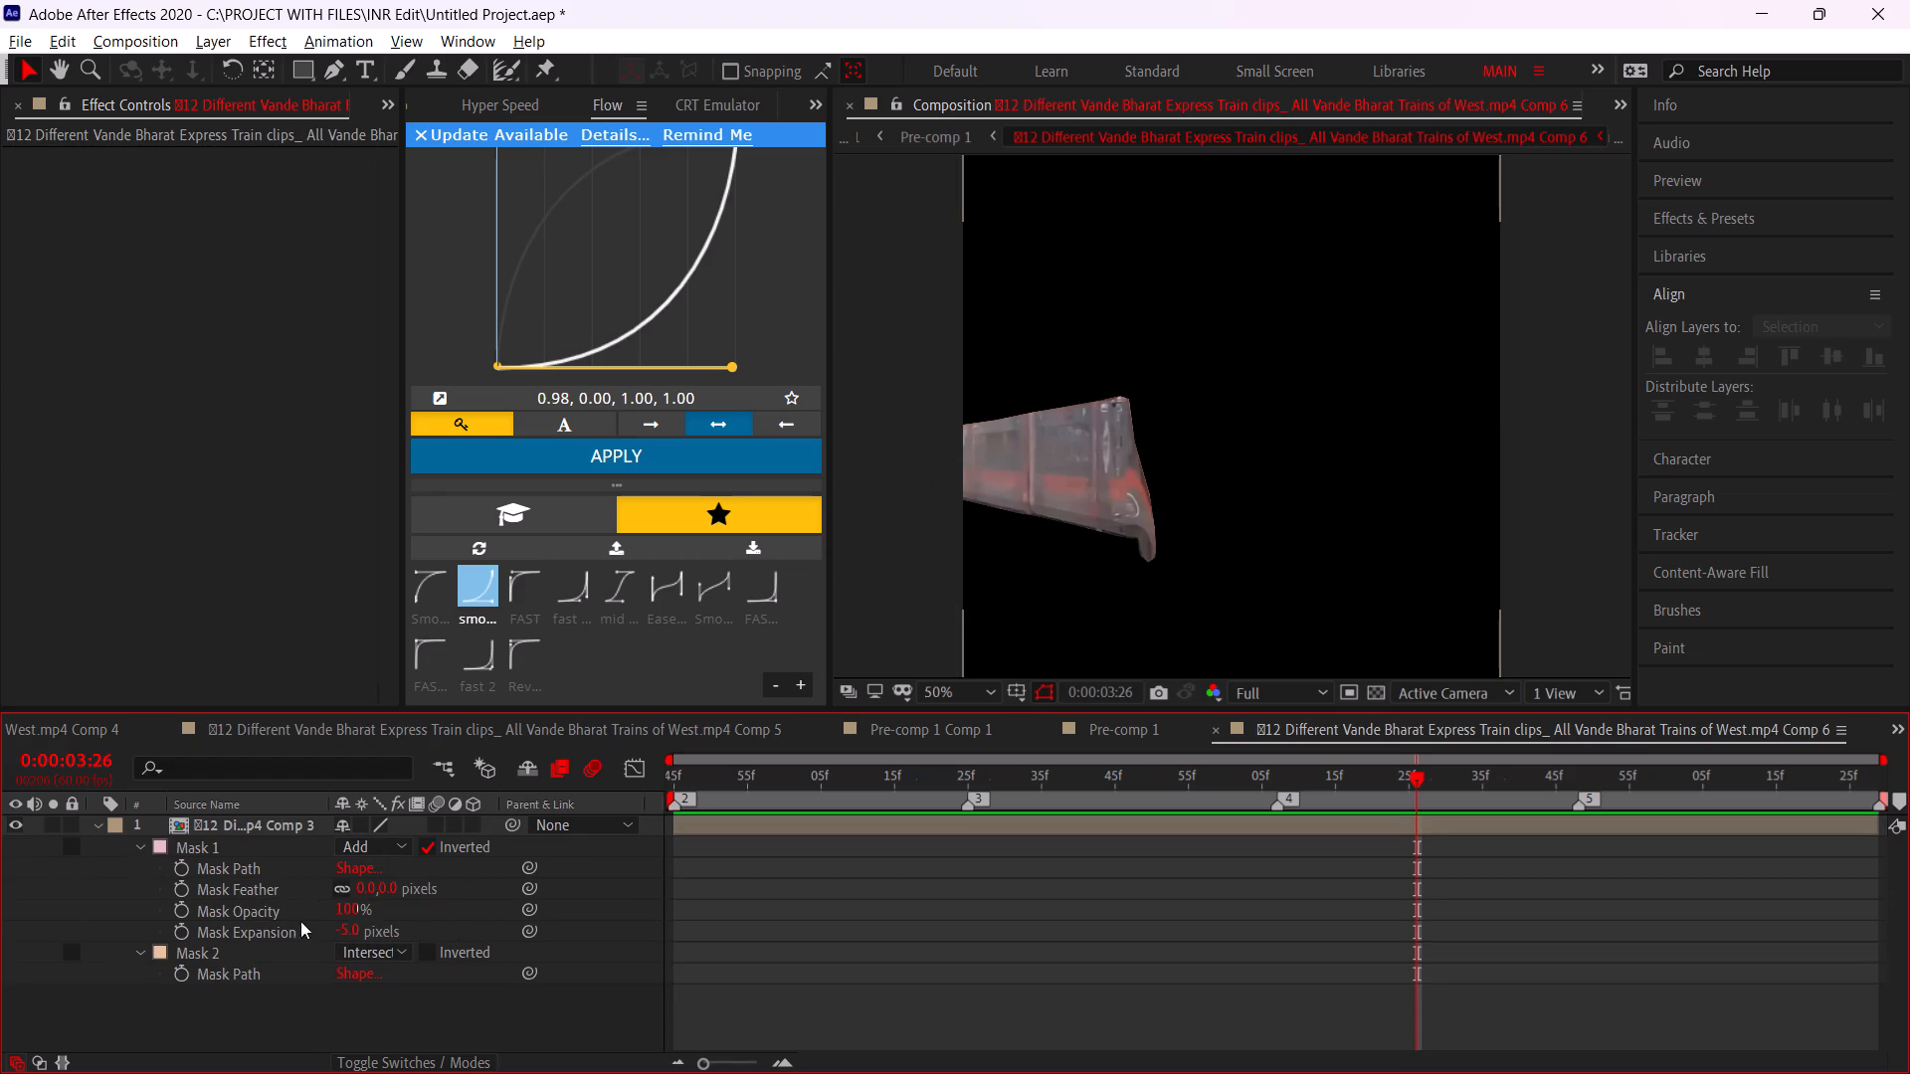
# Check the glowing silhouette at 0:00:04:28 in Pre-comp 1 Comp 1, and set Mask 2's expansion to 5 pixels in Comp 7.
pyautogui.scroll(1, 356, 743)
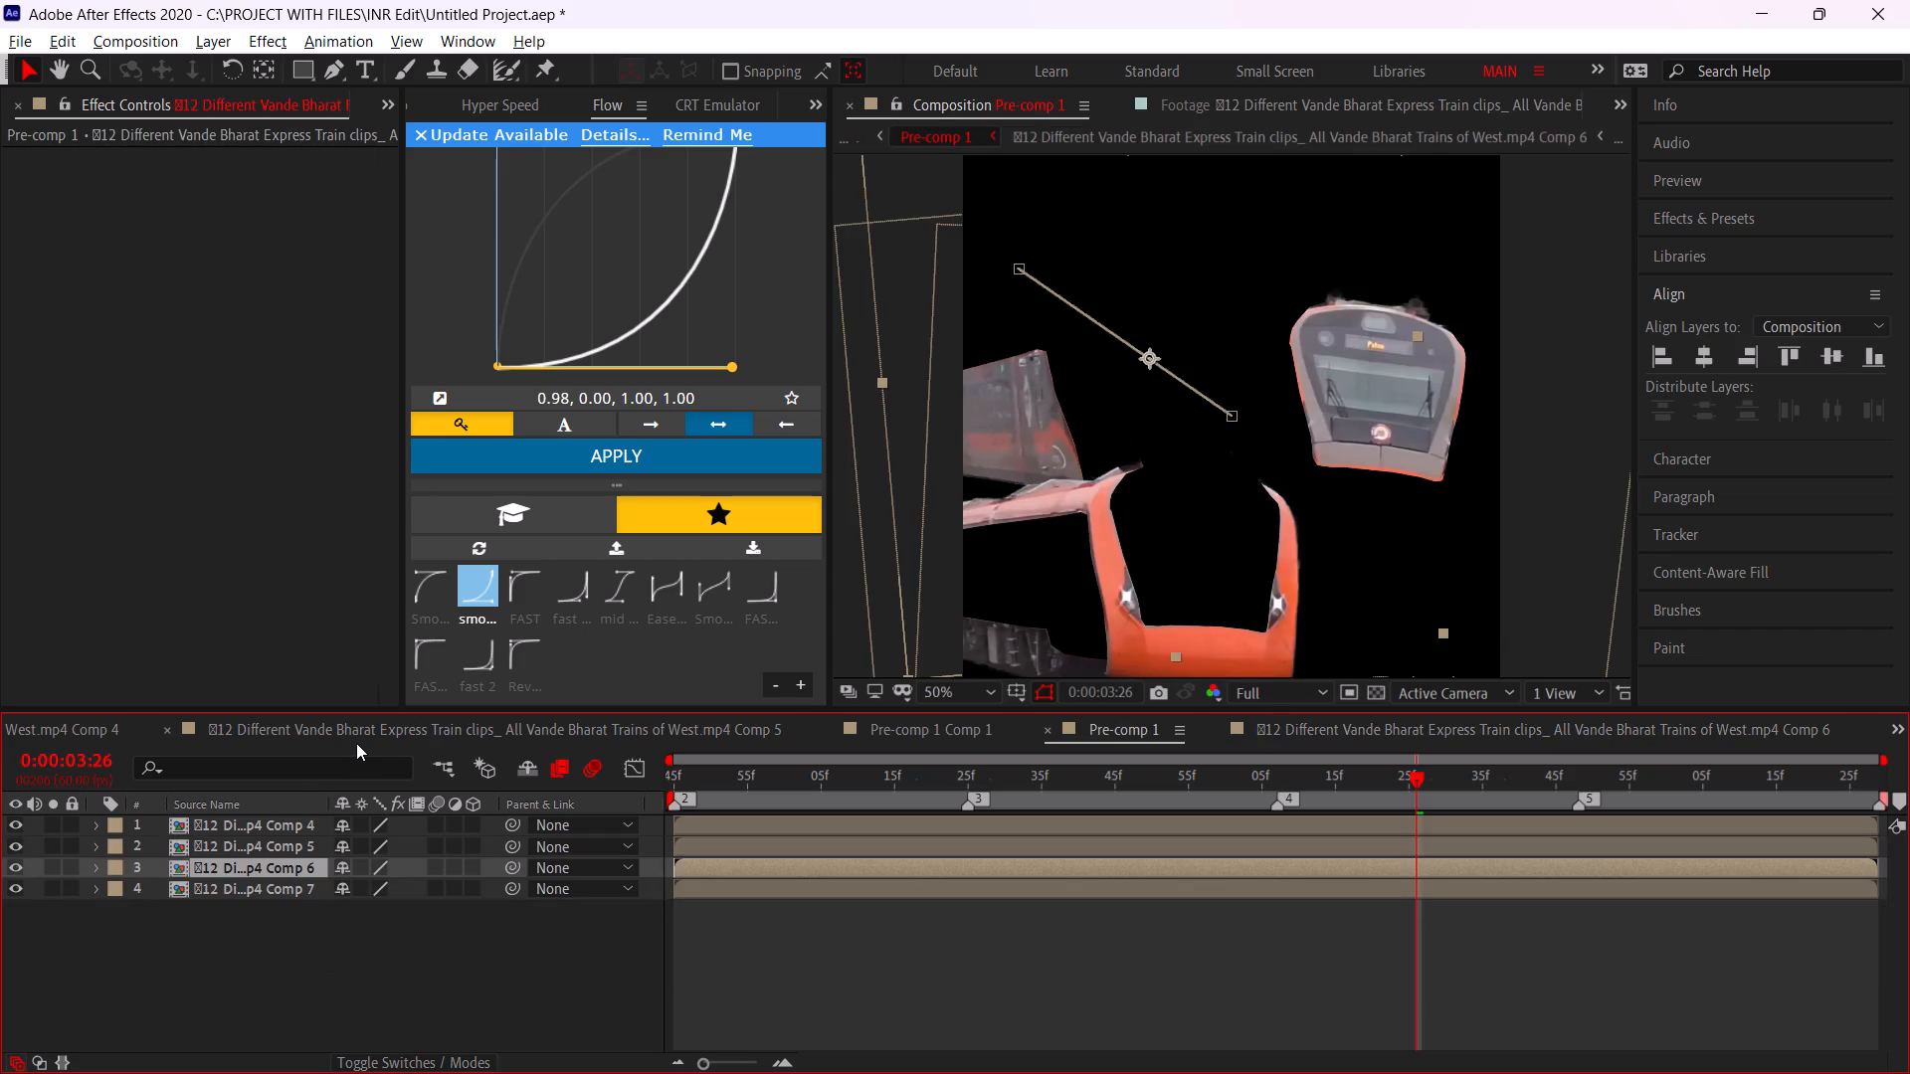
pyautogui.scroll(1, 356, 743)
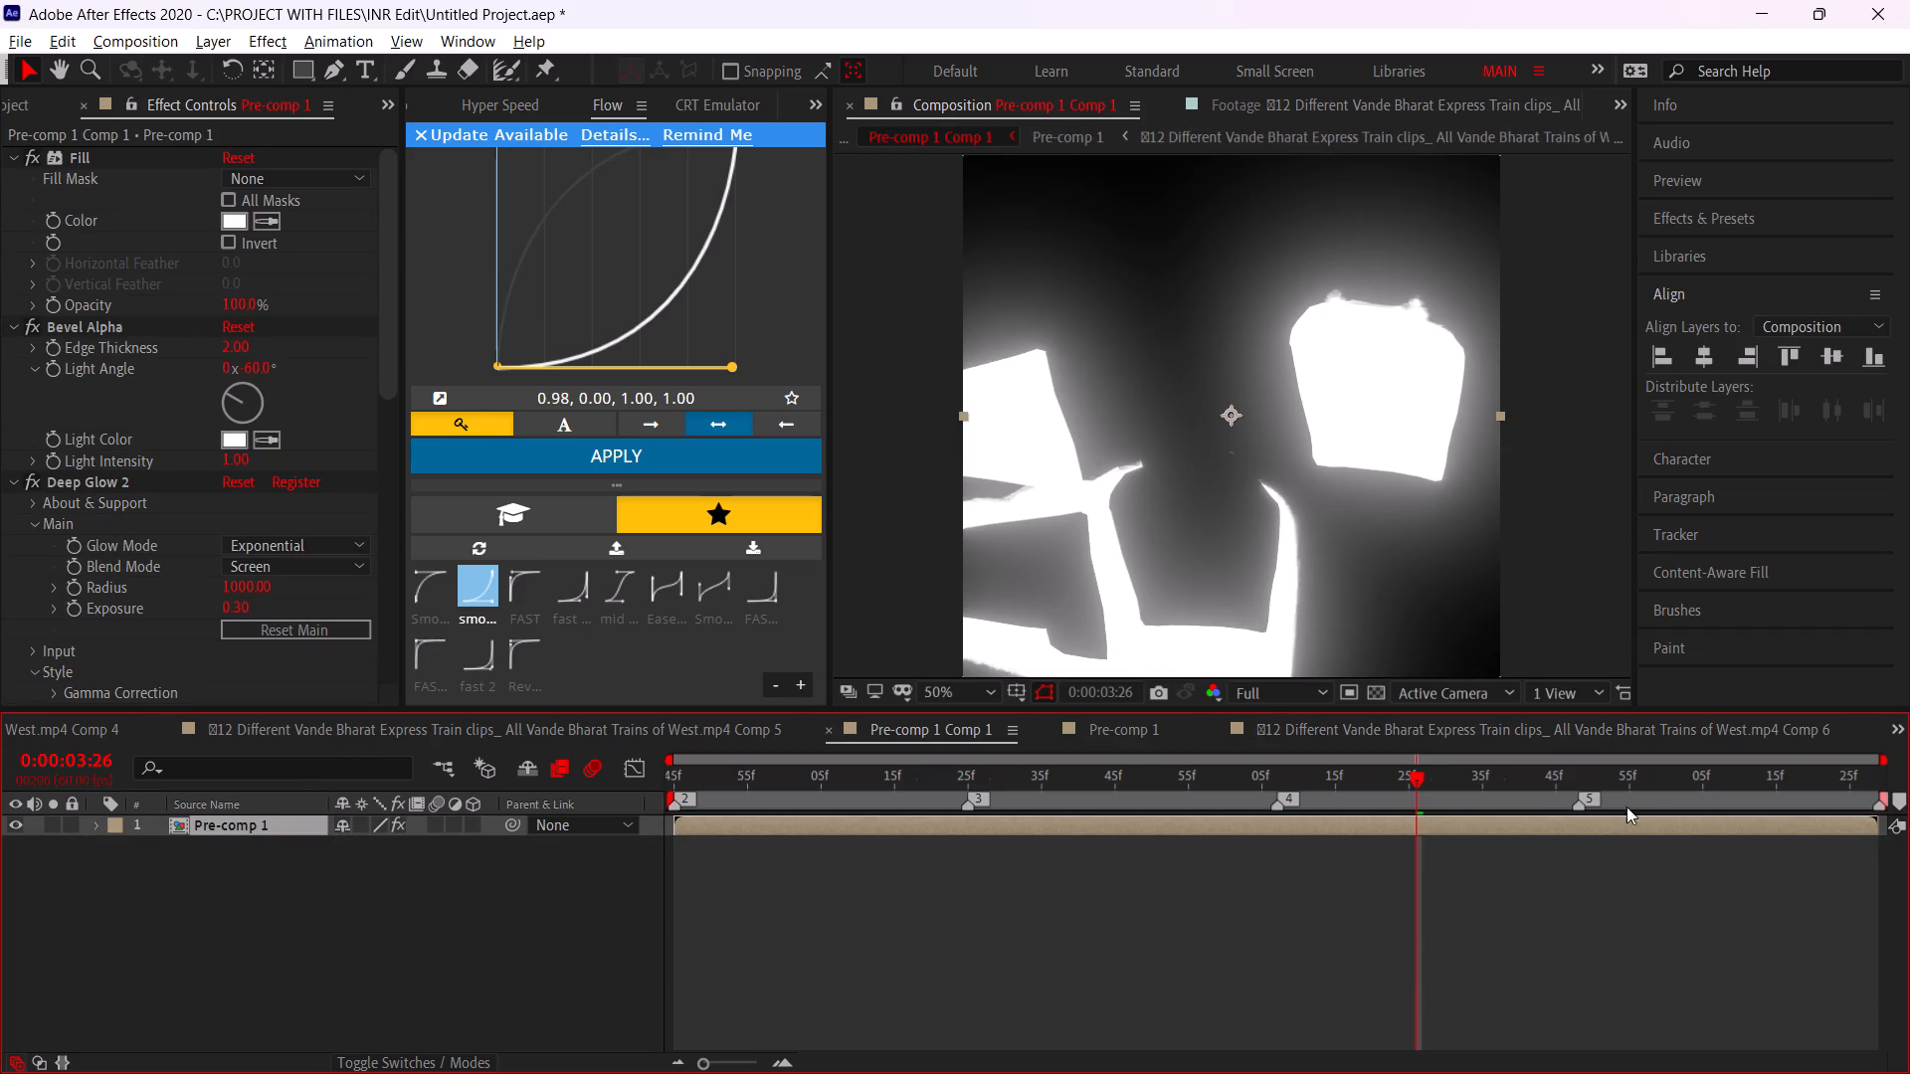
pyautogui.moveTo(1668, 800); pyautogui.dragTo(1909, 822)
pyautogui.doubleClick(1663, 831)
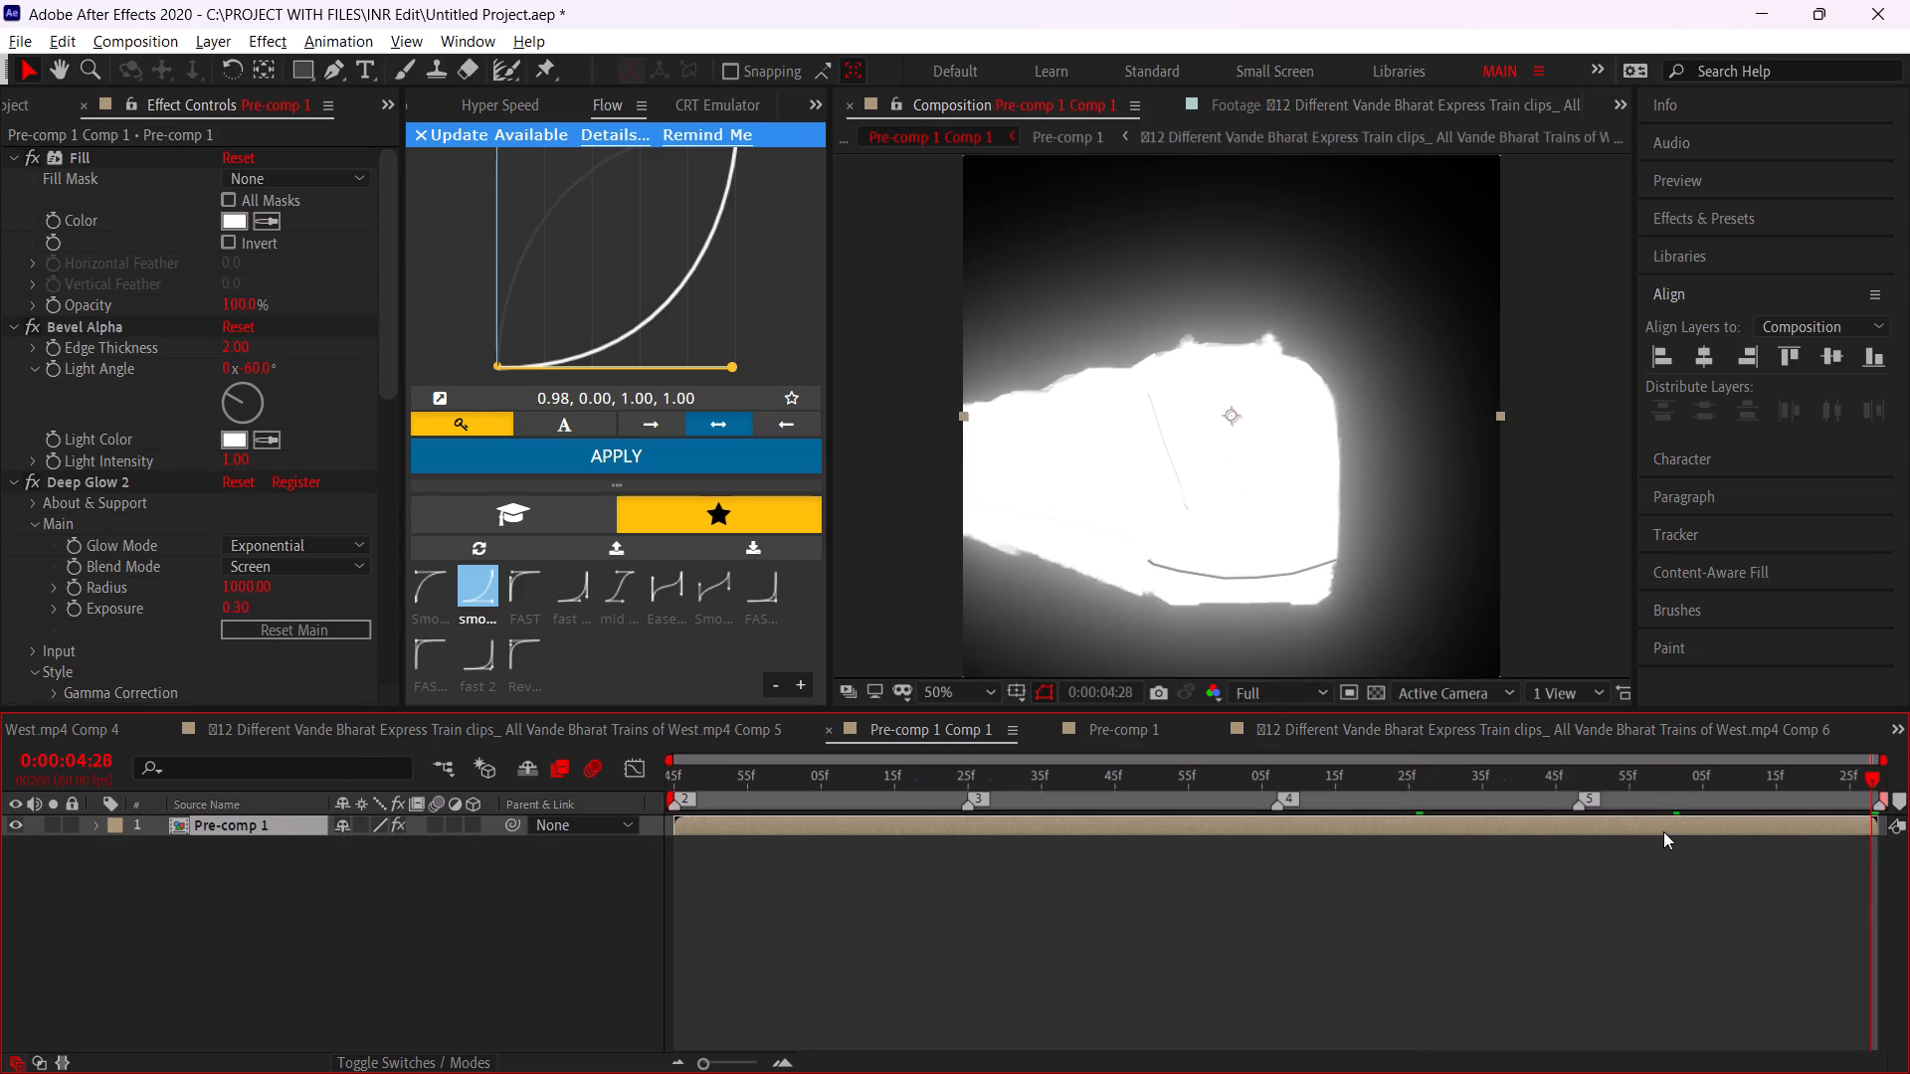
pyautogui.click(1150, 890)
pyautogui.click(1253, 794)
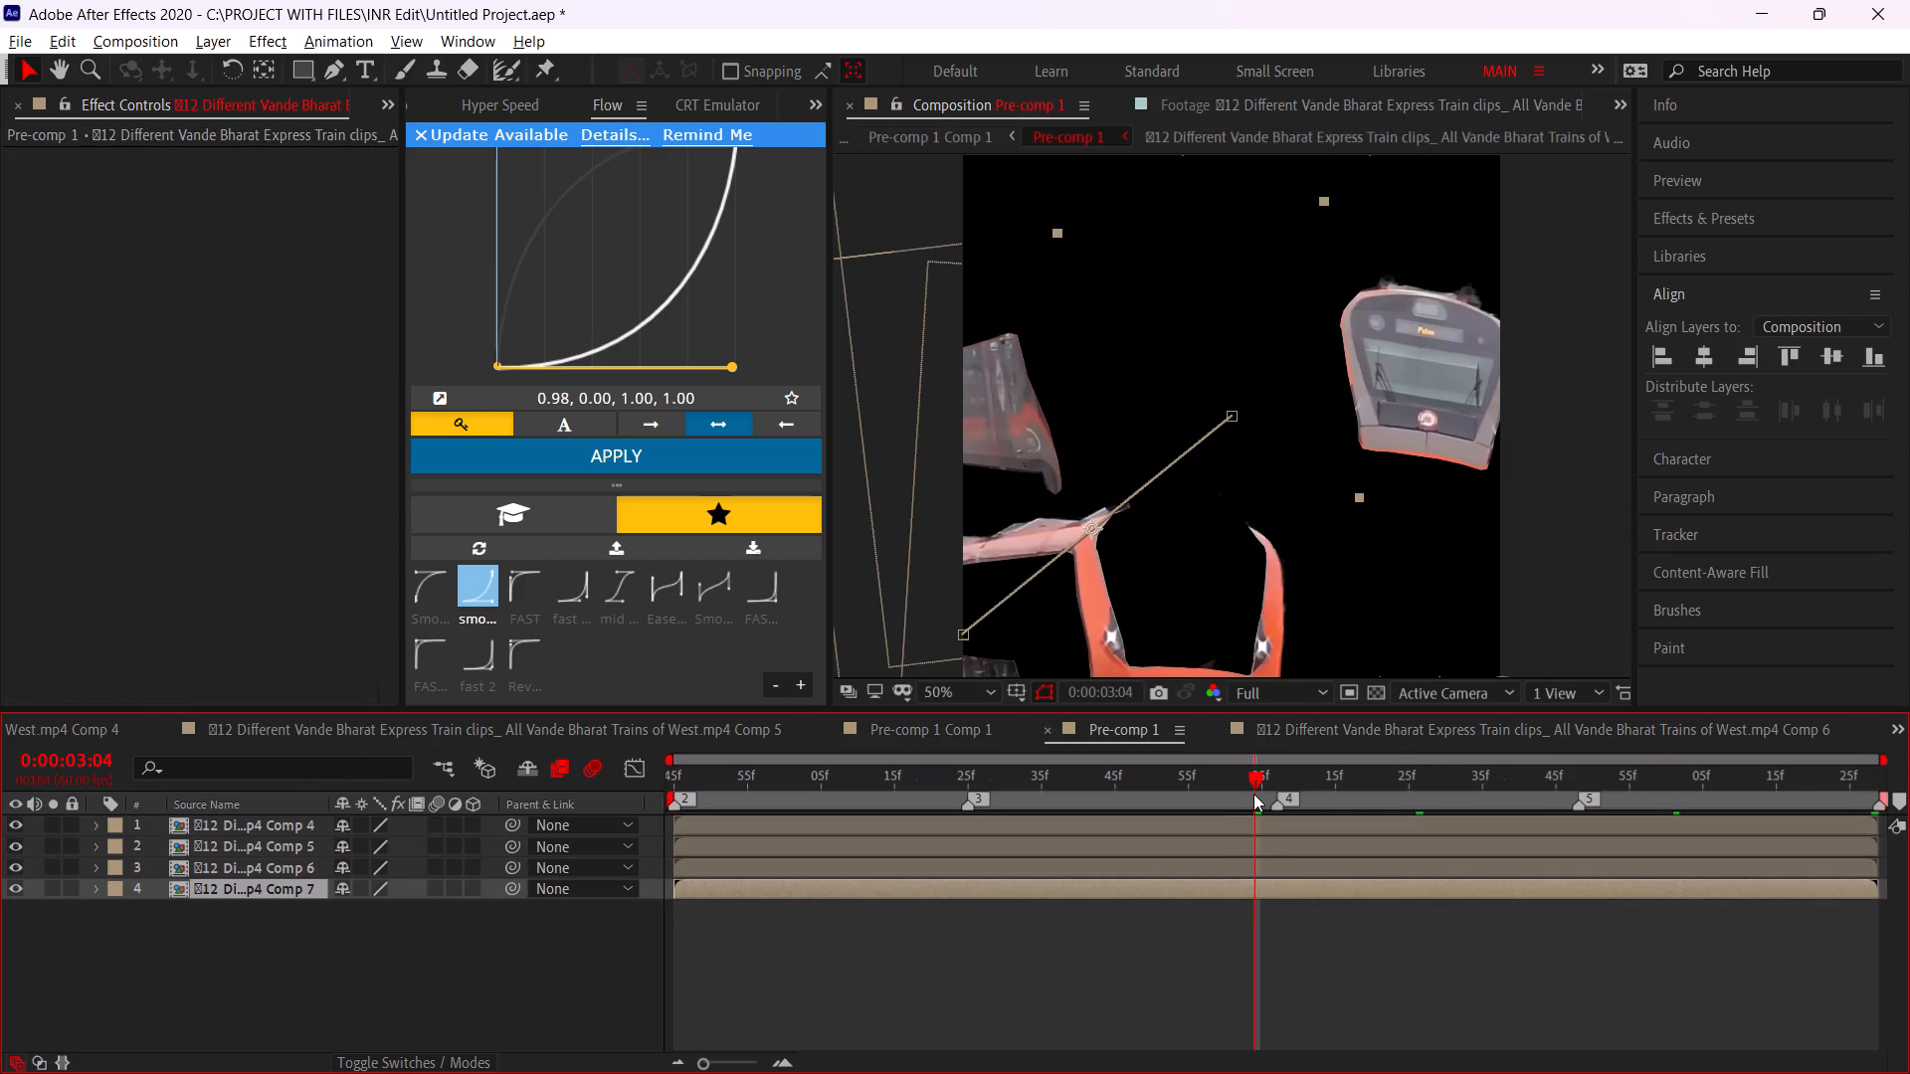
pyautogui.doubleClick(1284, 886)
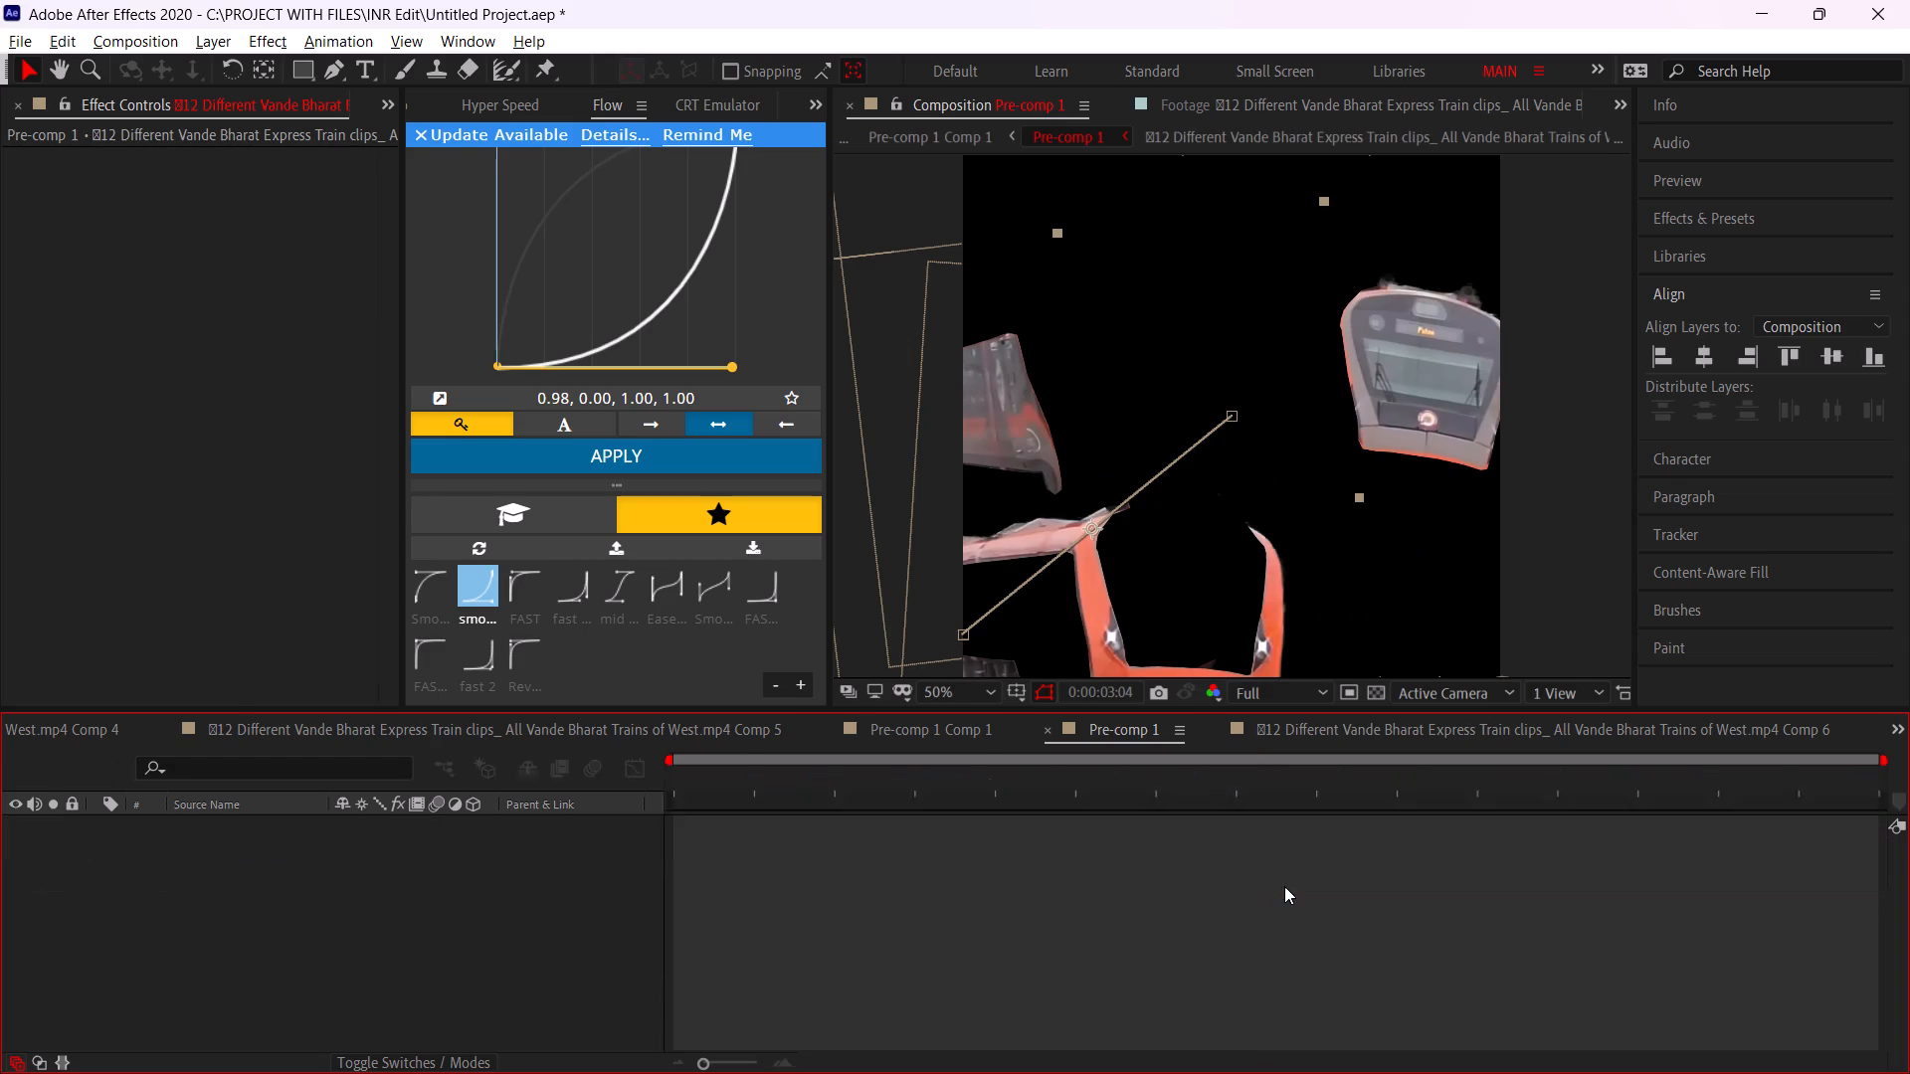
pyautogui.click(1304, 818)
pyautogui.press('m')
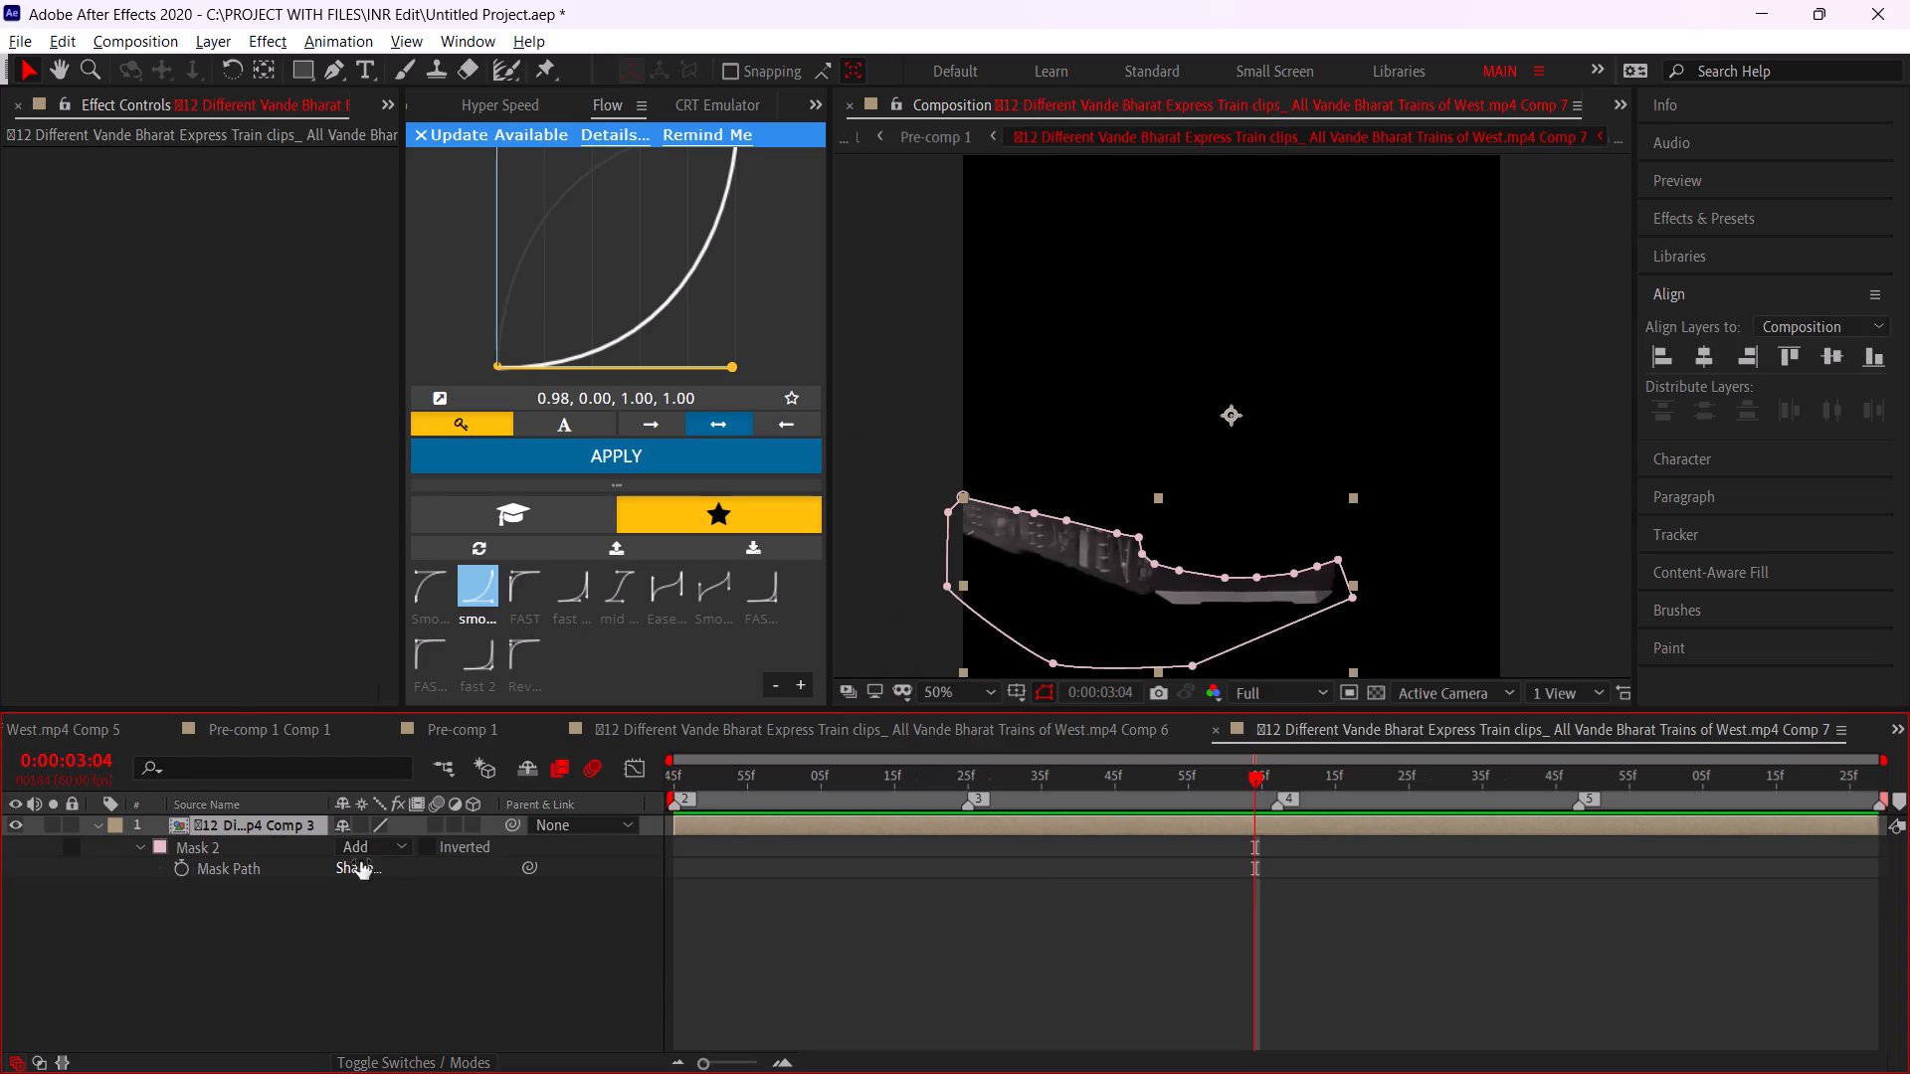
pyautogui.click(136, 853)
pyautogui.click(141, 846)
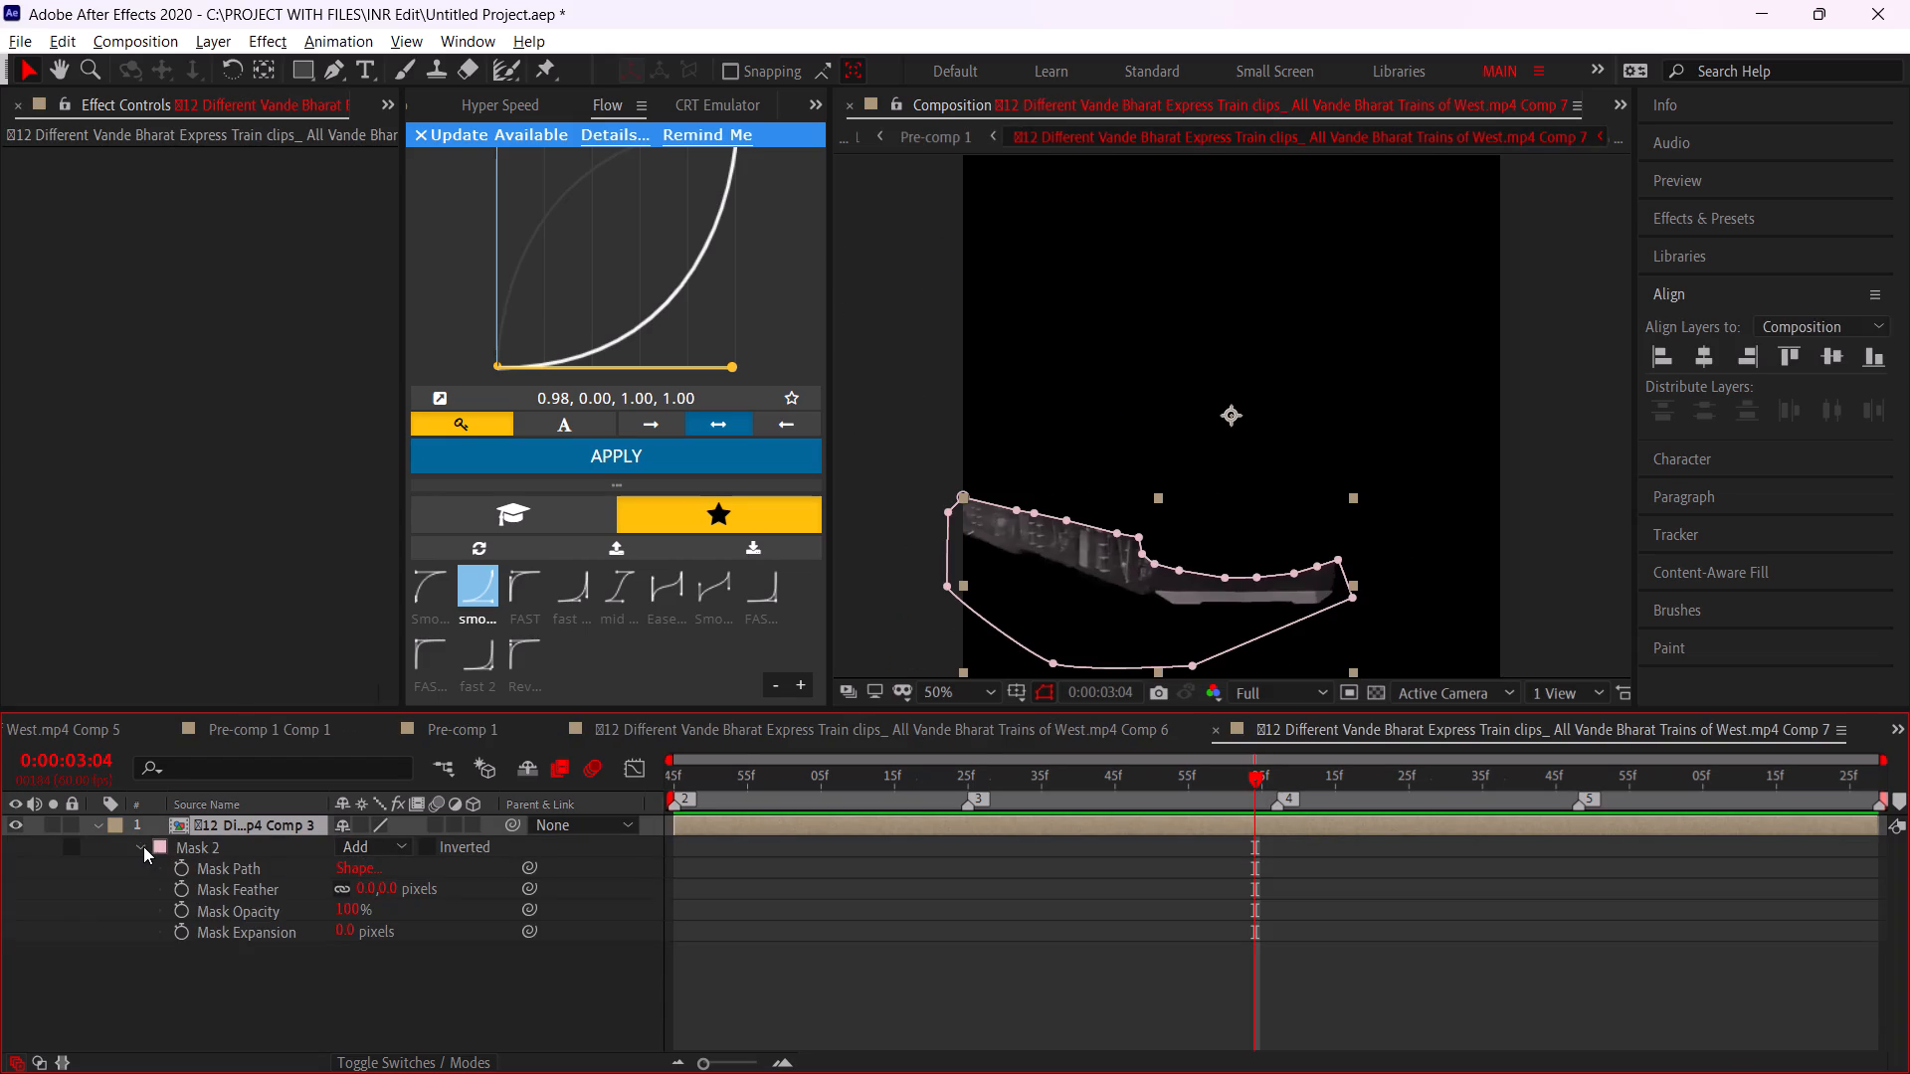
pyautogui.click(342, 927)
pyautogui.press('5')
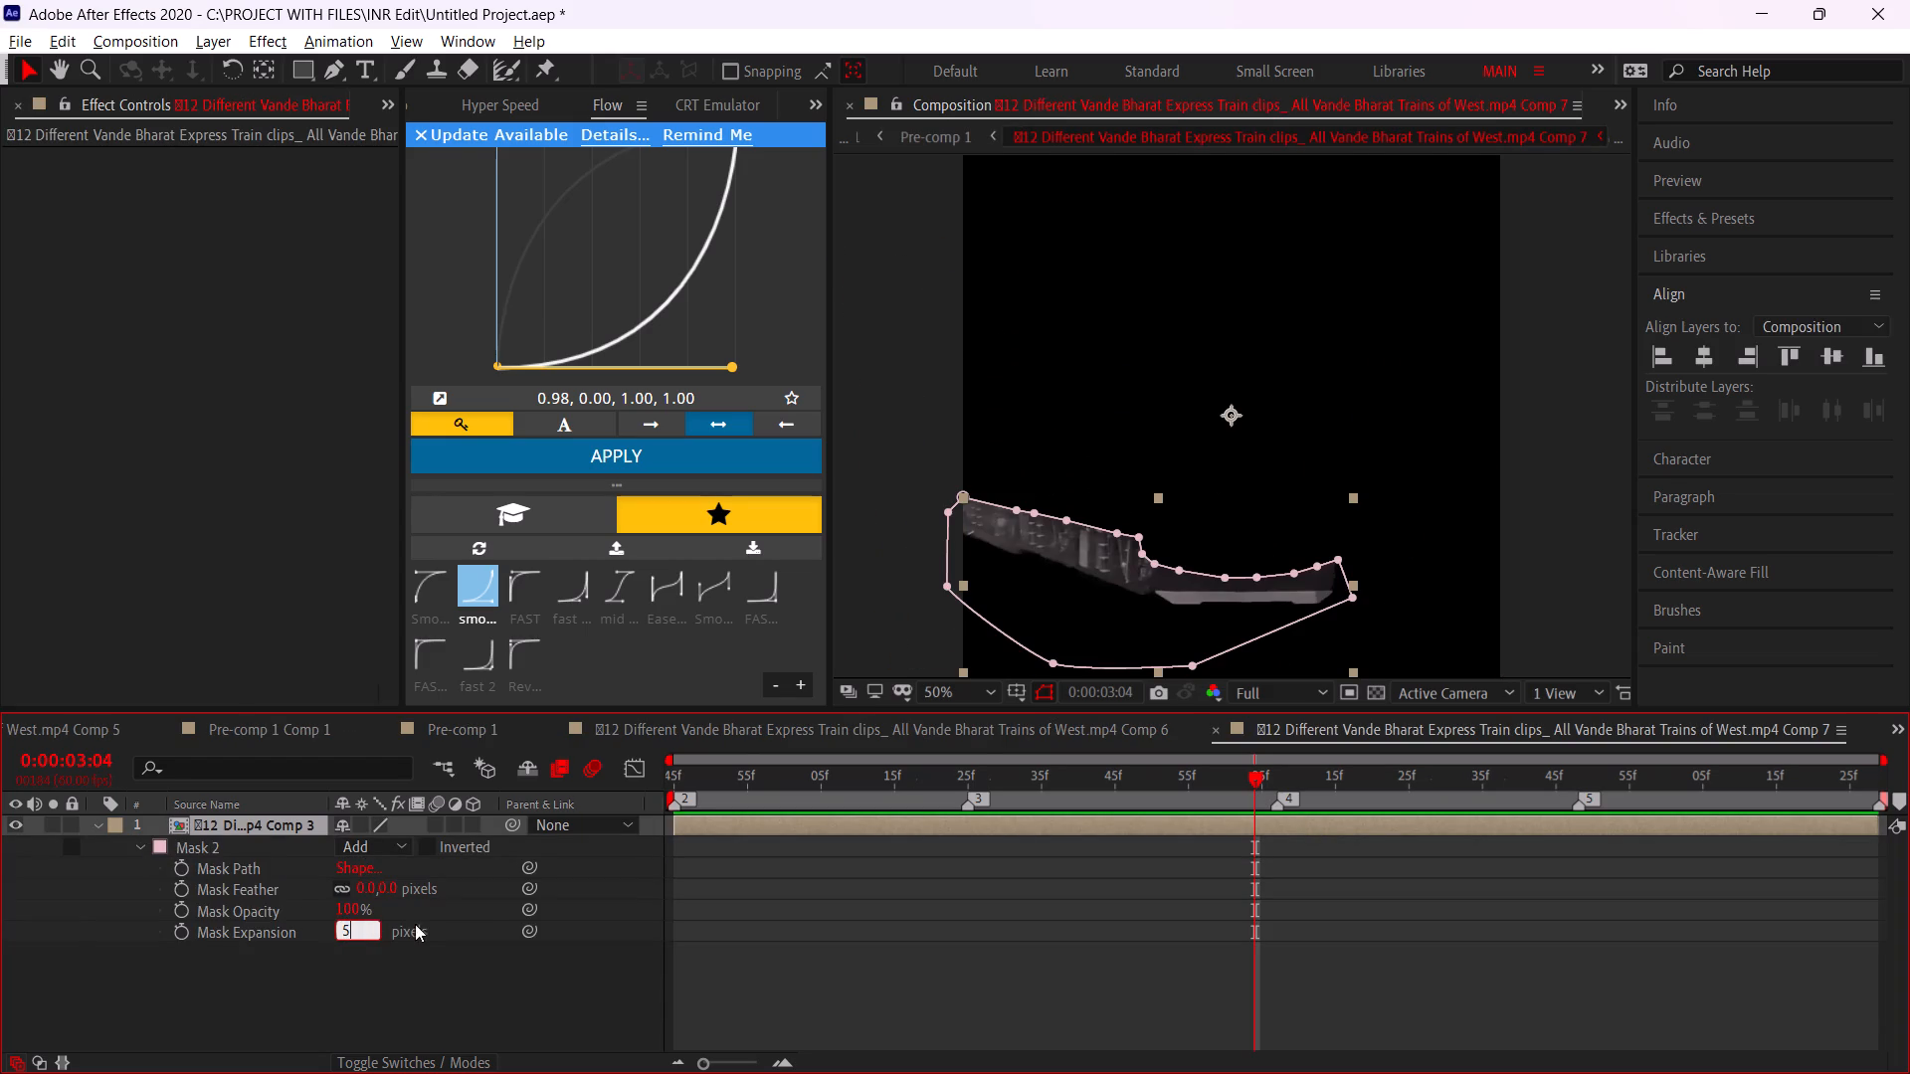
pyautogui.click(483, 913)
pyautogui.scroll(1, 478, 720)
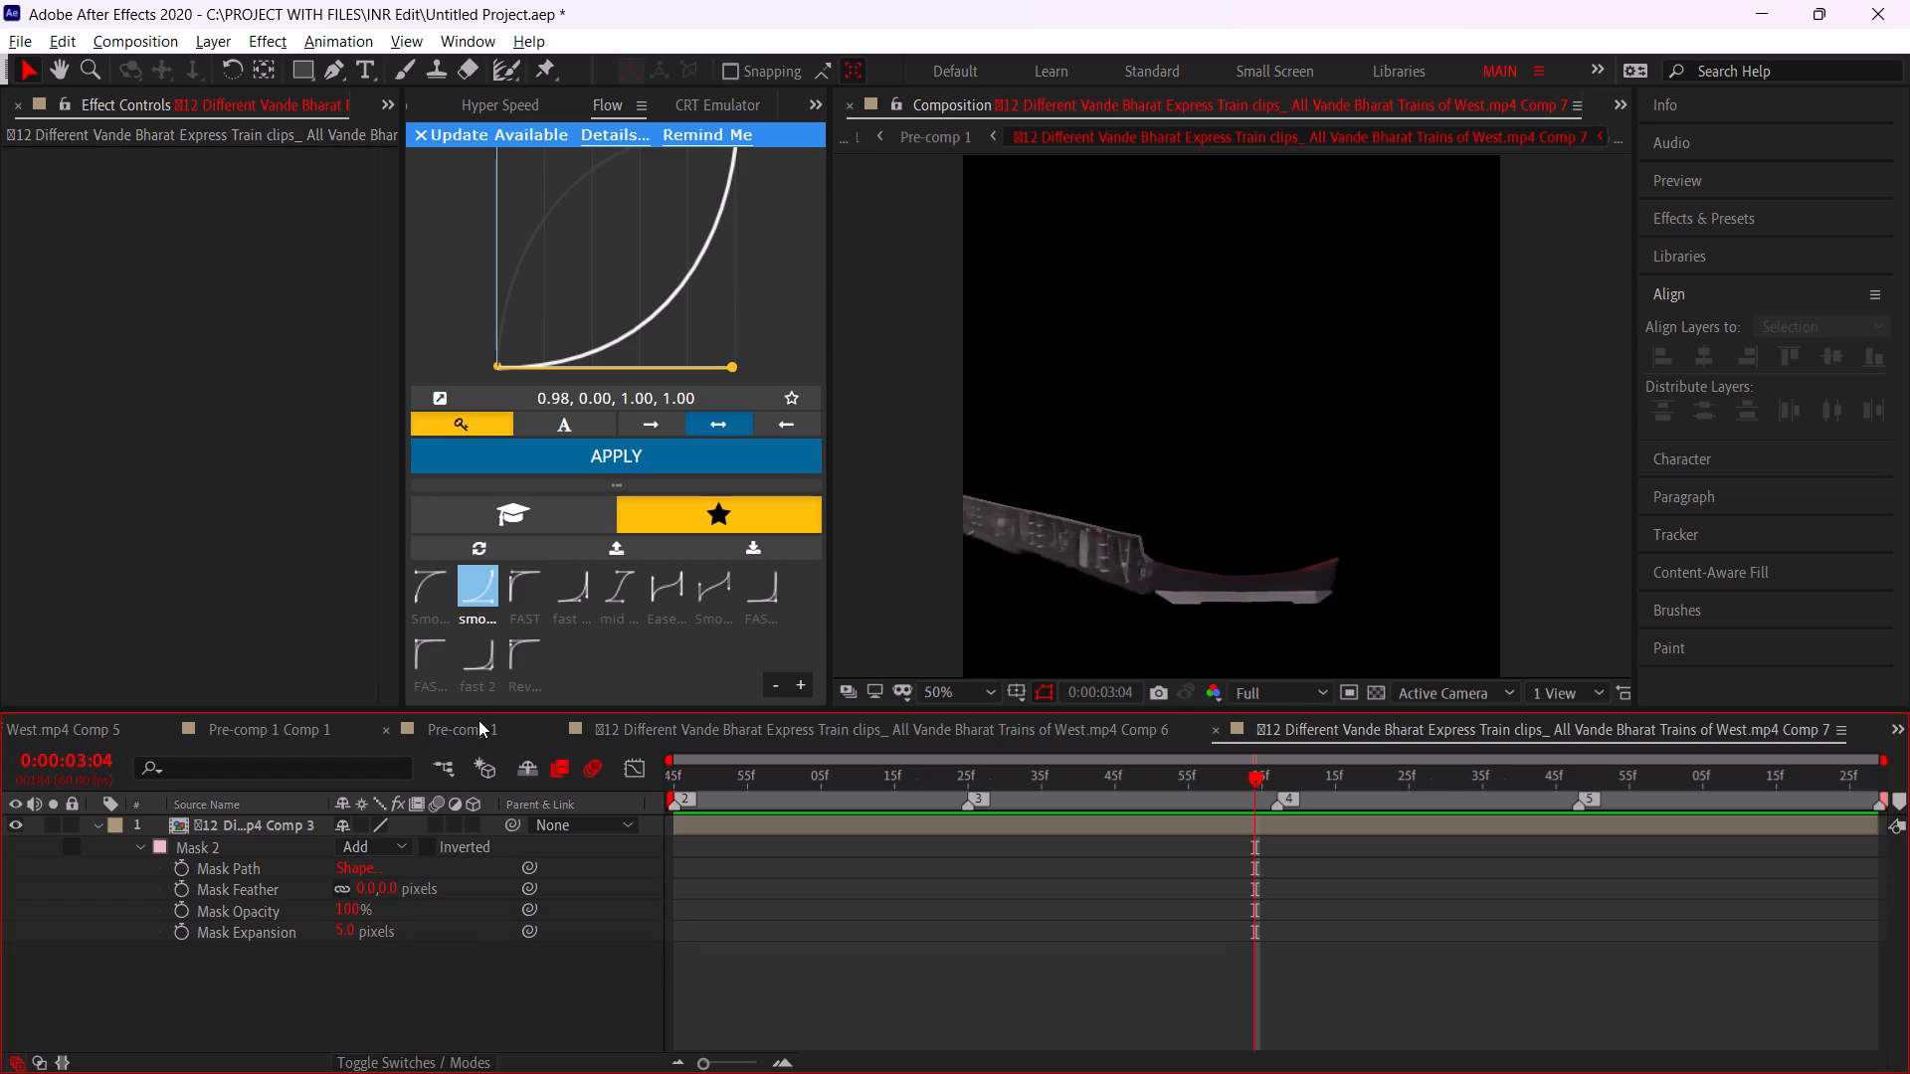
# Return to the FUNK CONTRA (Super Slowed) composition and preview the edit from 0:00:04:45 and again from the start.
pyautogui.scroll(13, 478, 720)
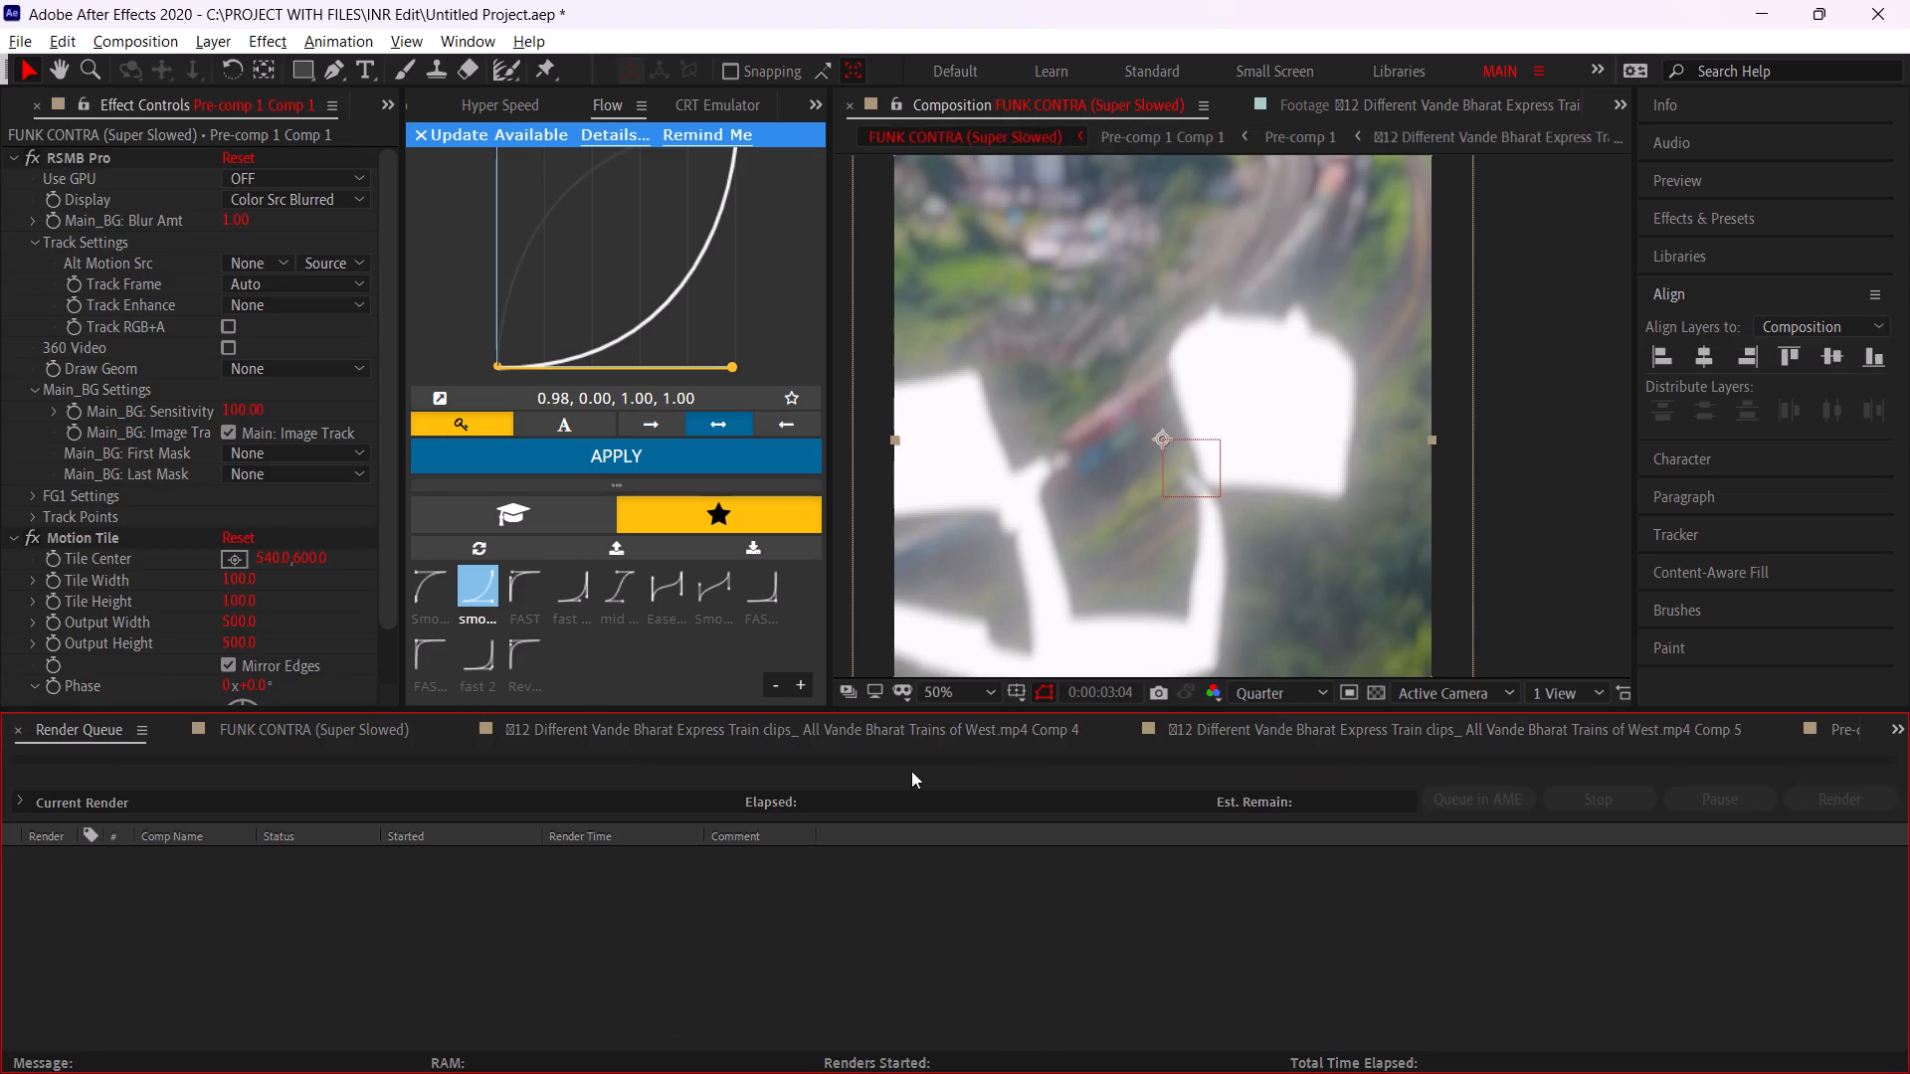
pyautogui.scroll(-1, 357, 738)
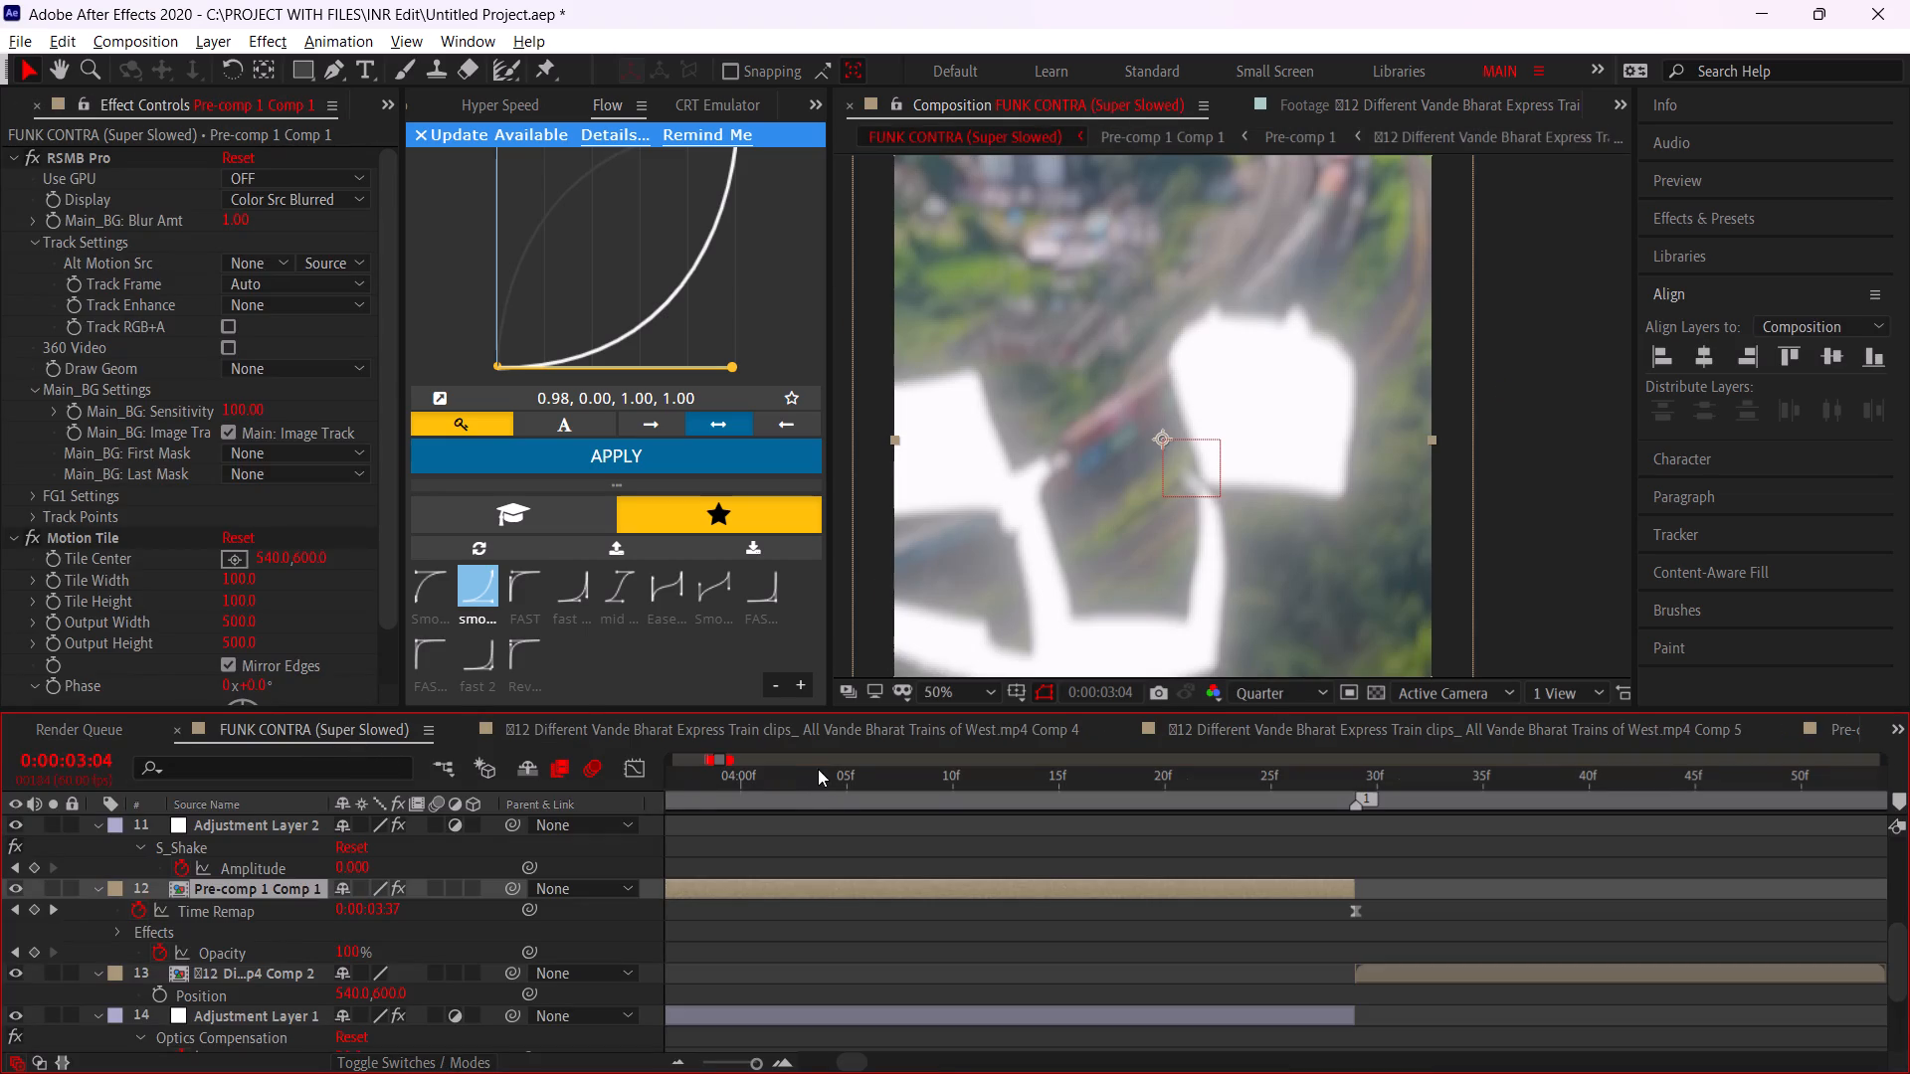
pyautogui.keyDown('alt'); pyautogui.scroll(-4, 882, 839); pyautogui.keyUp('alt')
pyautogui.click(934, 794)
pyautogui.press('space')
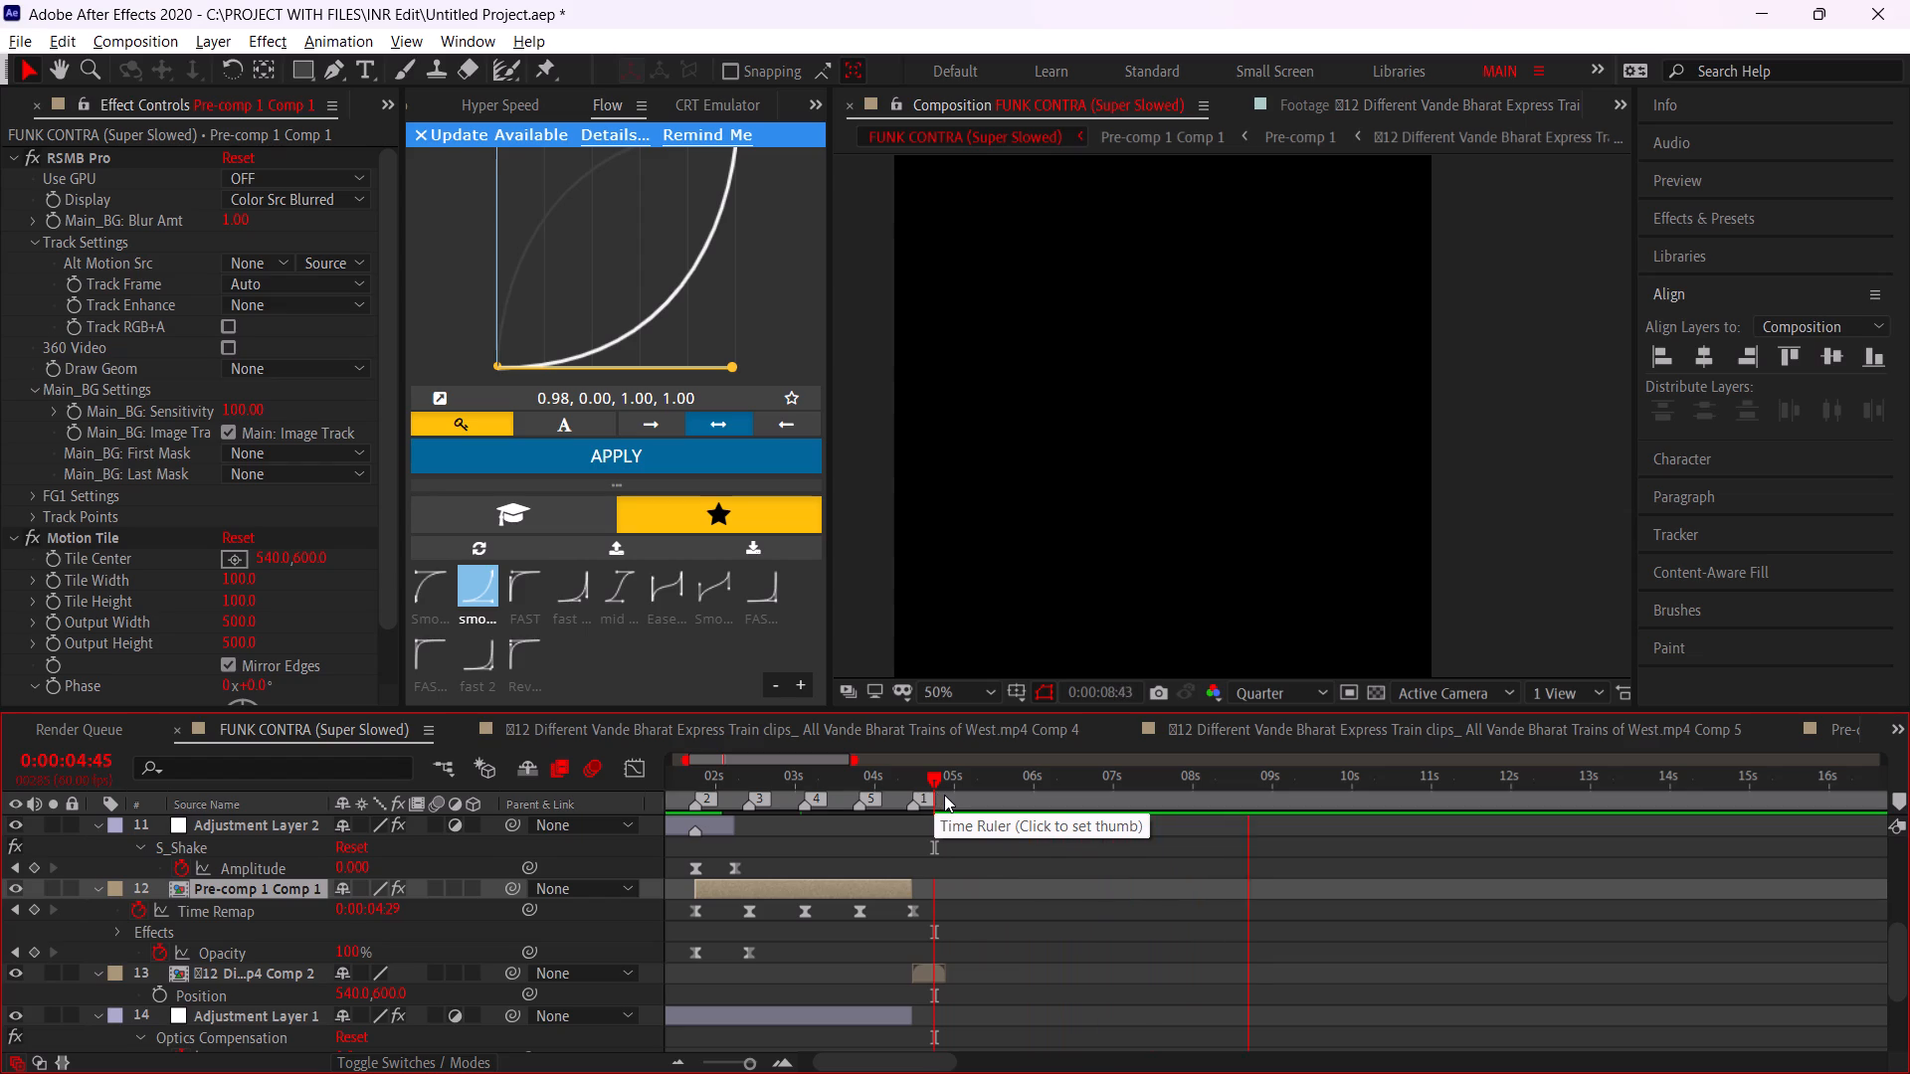
pyautogui.press('space')
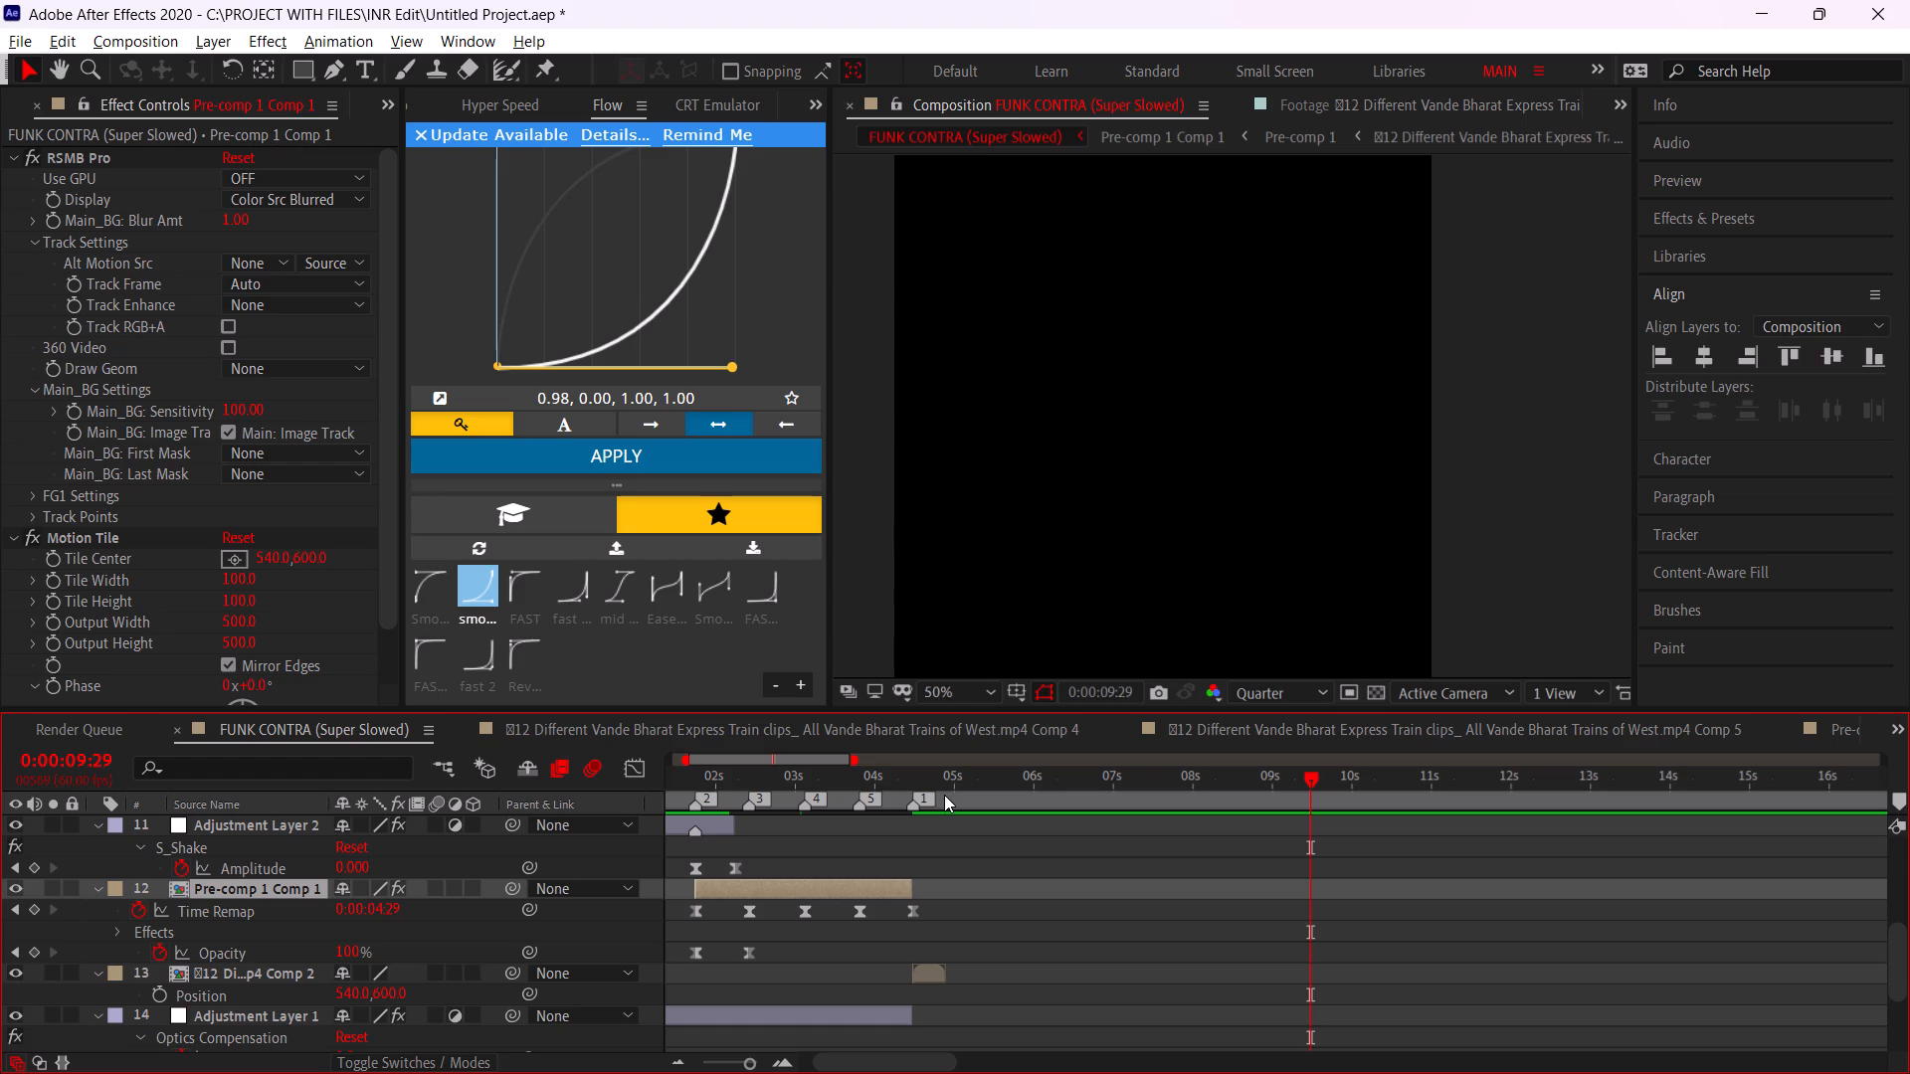
pyautogui.press('space')
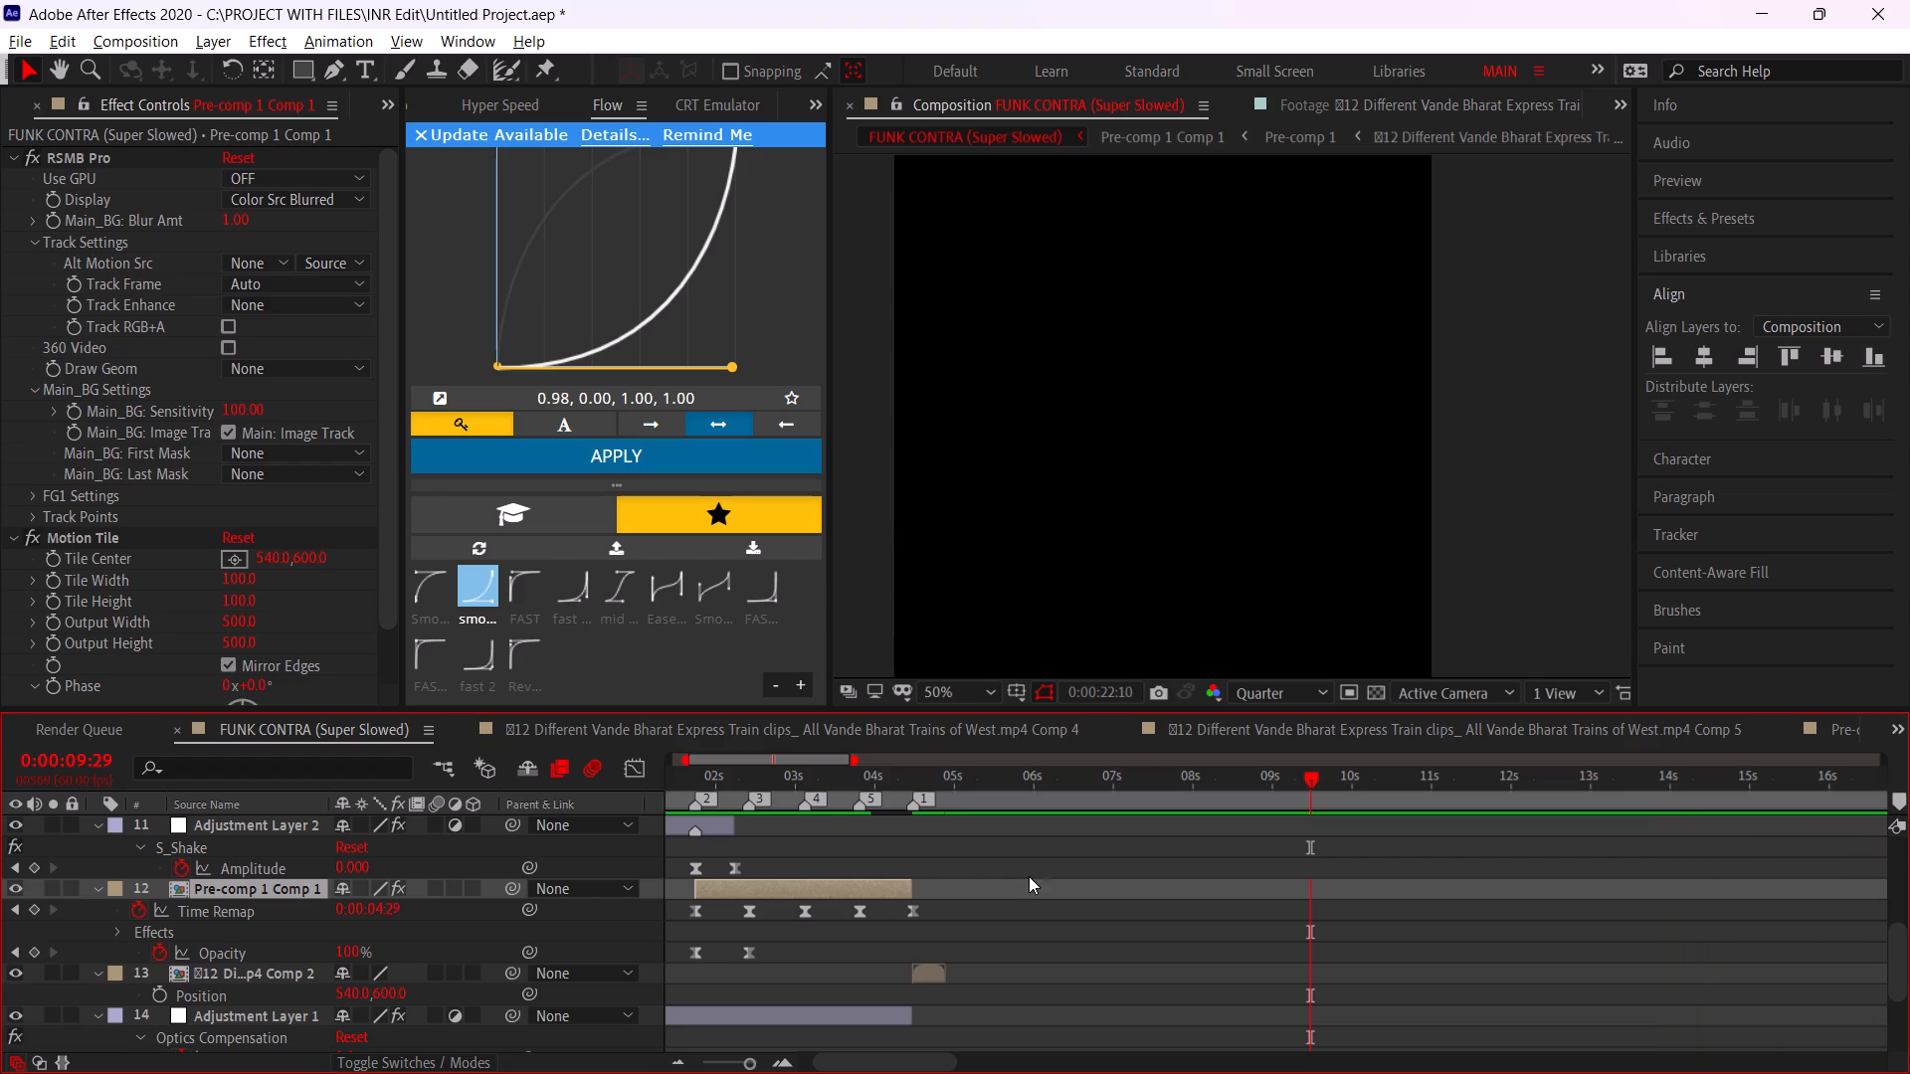
pyautogui.keyDown('alt'); pyautogui.scroll(-2, 964, 891); pyautogui.keyUp('alt')
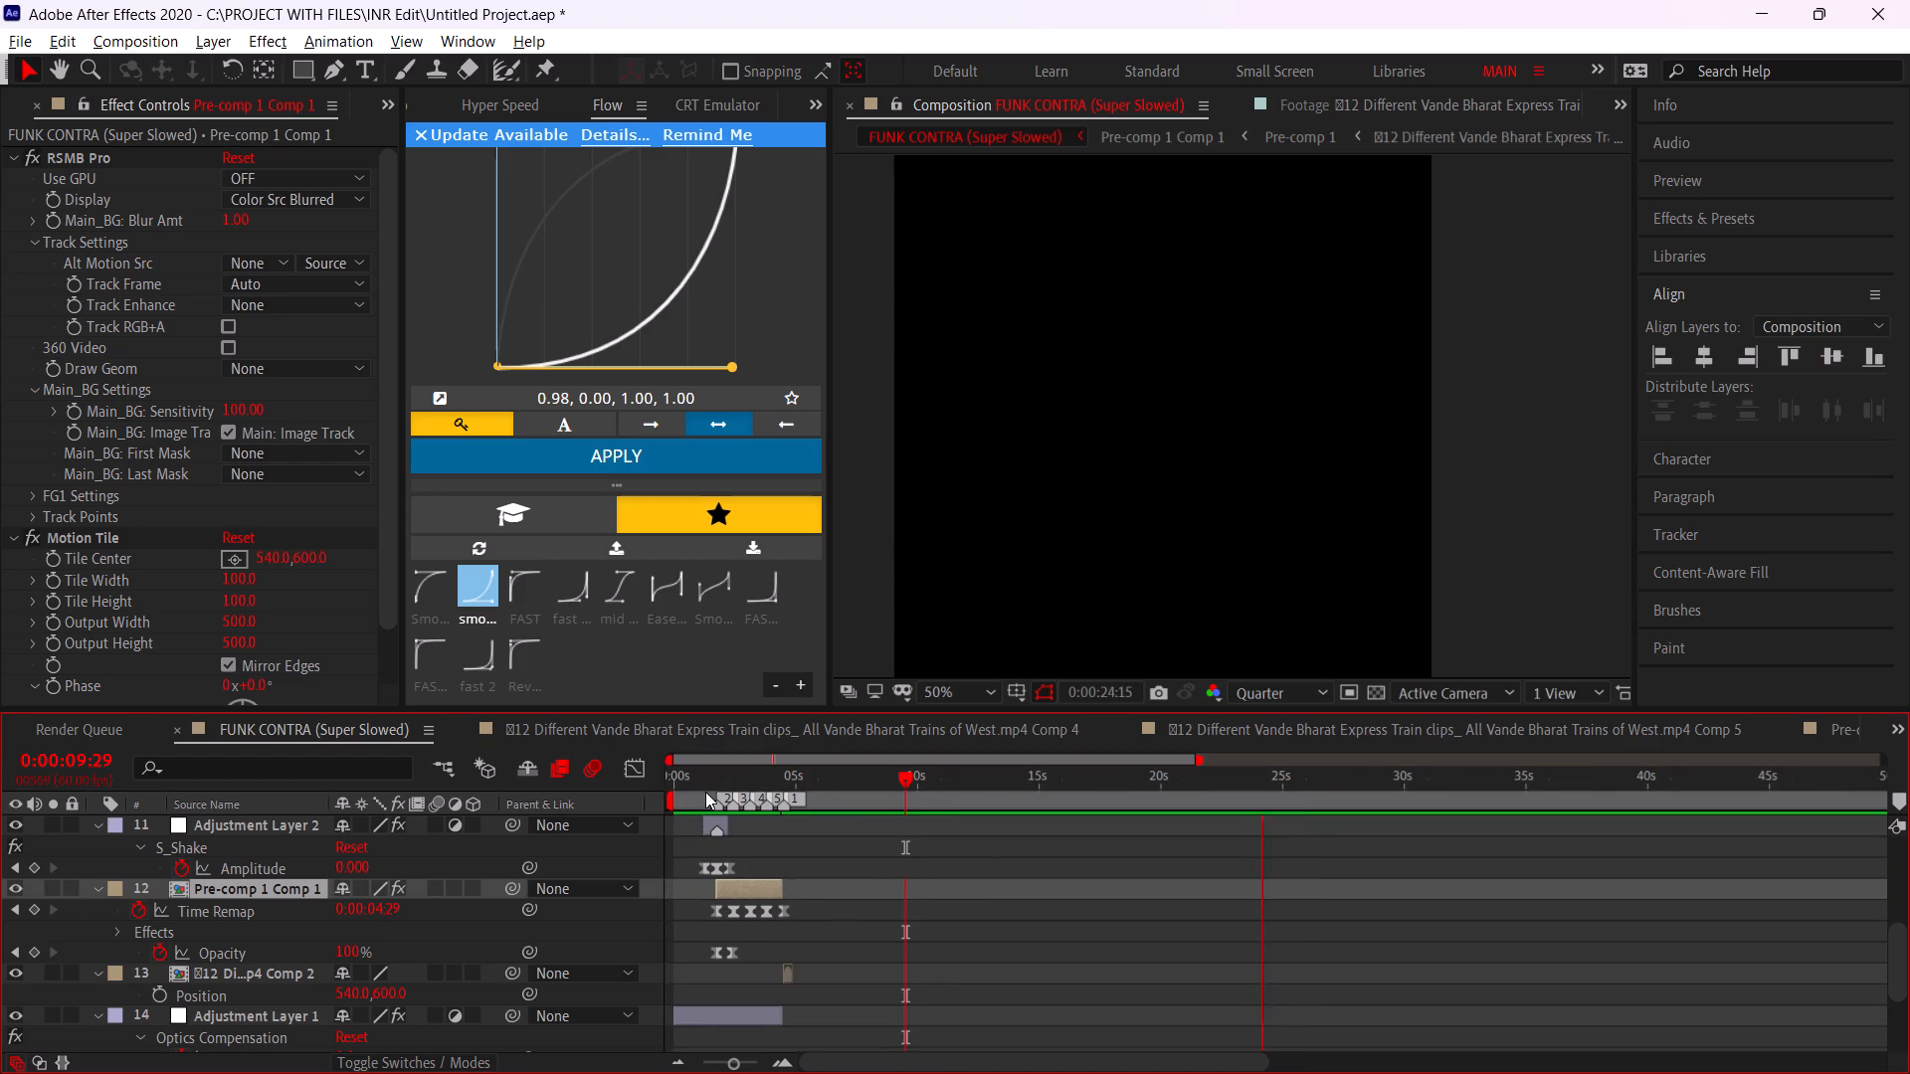
pyautogui.moveTo(705, 792); pyautogui.dragTo(548, 805)
pyautogui.press('space')
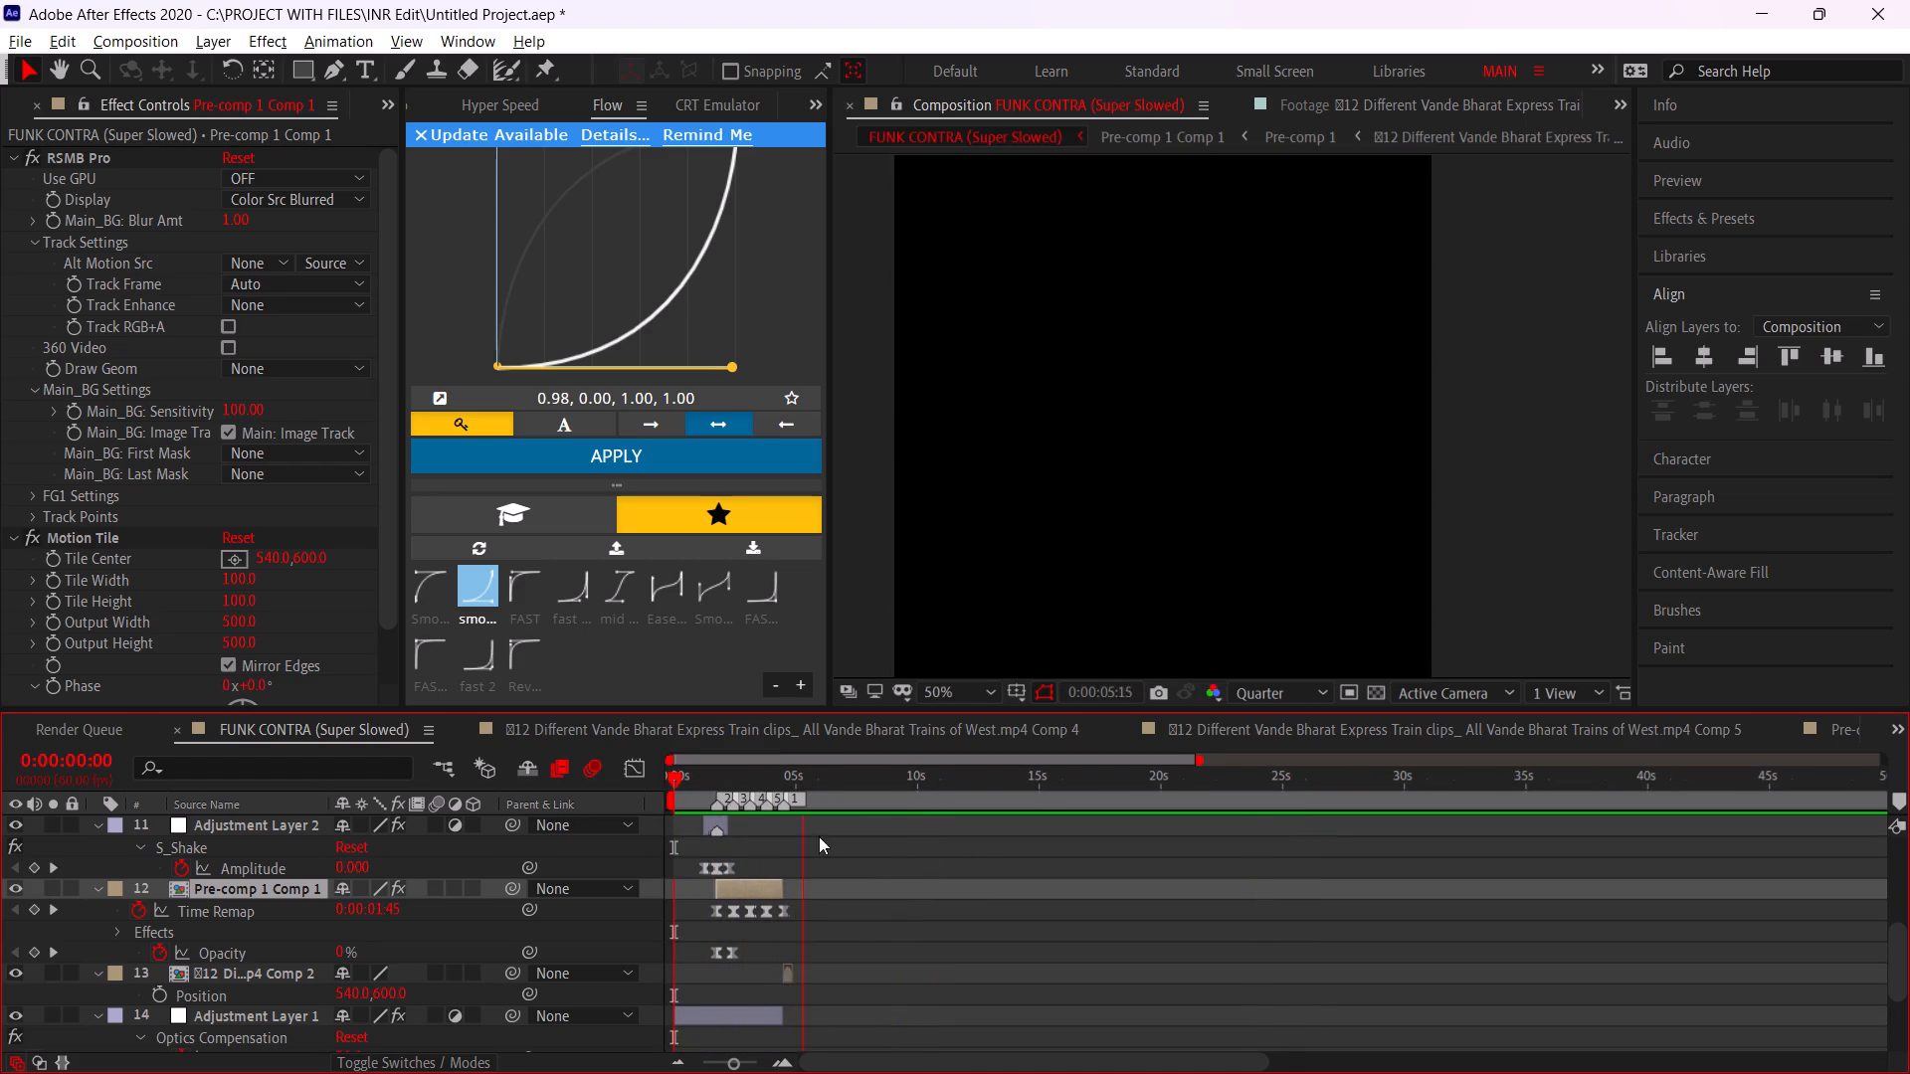
# Duplicate the Pre-comp 1 Comp 1 layer, split the copy at 0:00:04:28, and delete the copy's earlier part, keeping only the short end segment.
pyautogui.keyDown('alt'); pyautogui.scroll(2, 757, 849); pyautogui.keyUp('alt')
pyautogui.click(860, 794)
pyautogui.keyDown('alt'); pyautogui.scroll(2, 860, 794); pyautogui.keyUp('alt')
pyautogui.moveTo(862, 793); pyautogui.dragTo(894, 798)
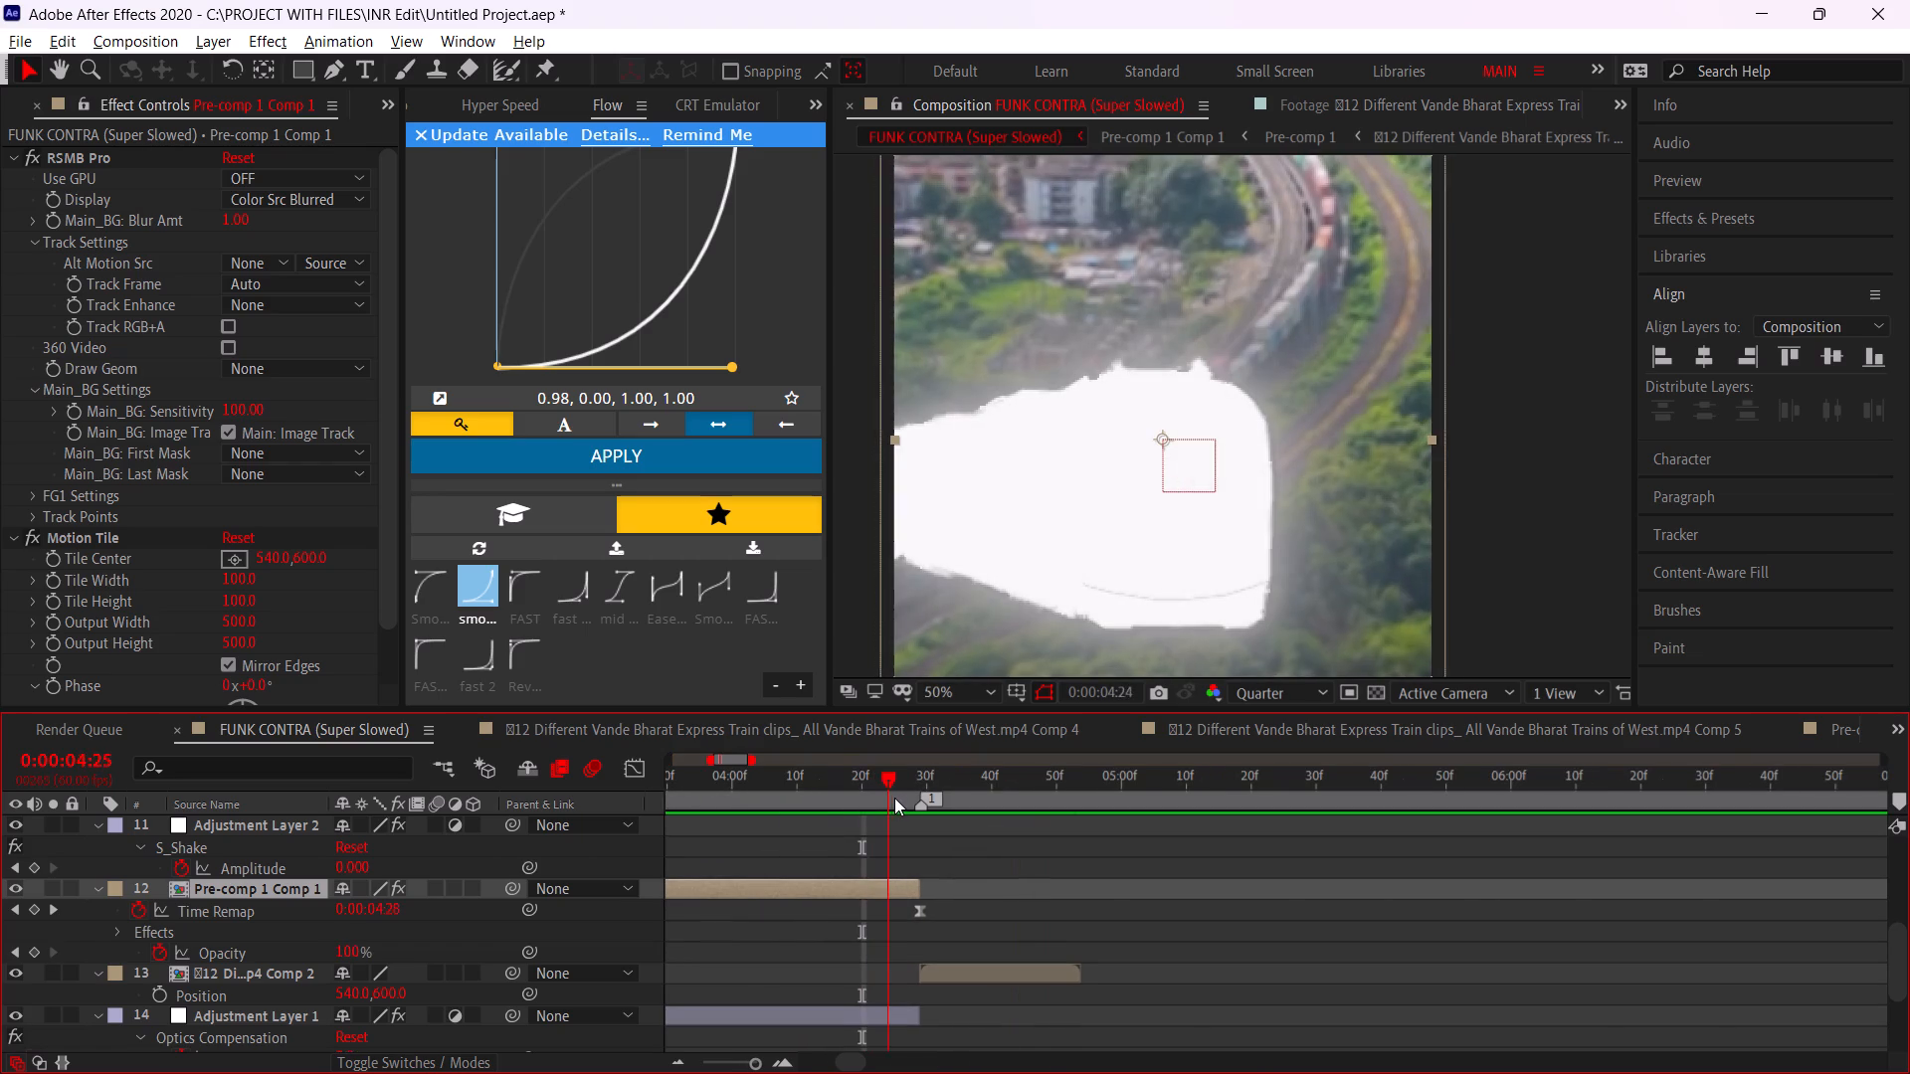
pyautogui.moveTo(894, 798); pyautogui.dragTo(912, 803)
pyautogui.click(888, 881)
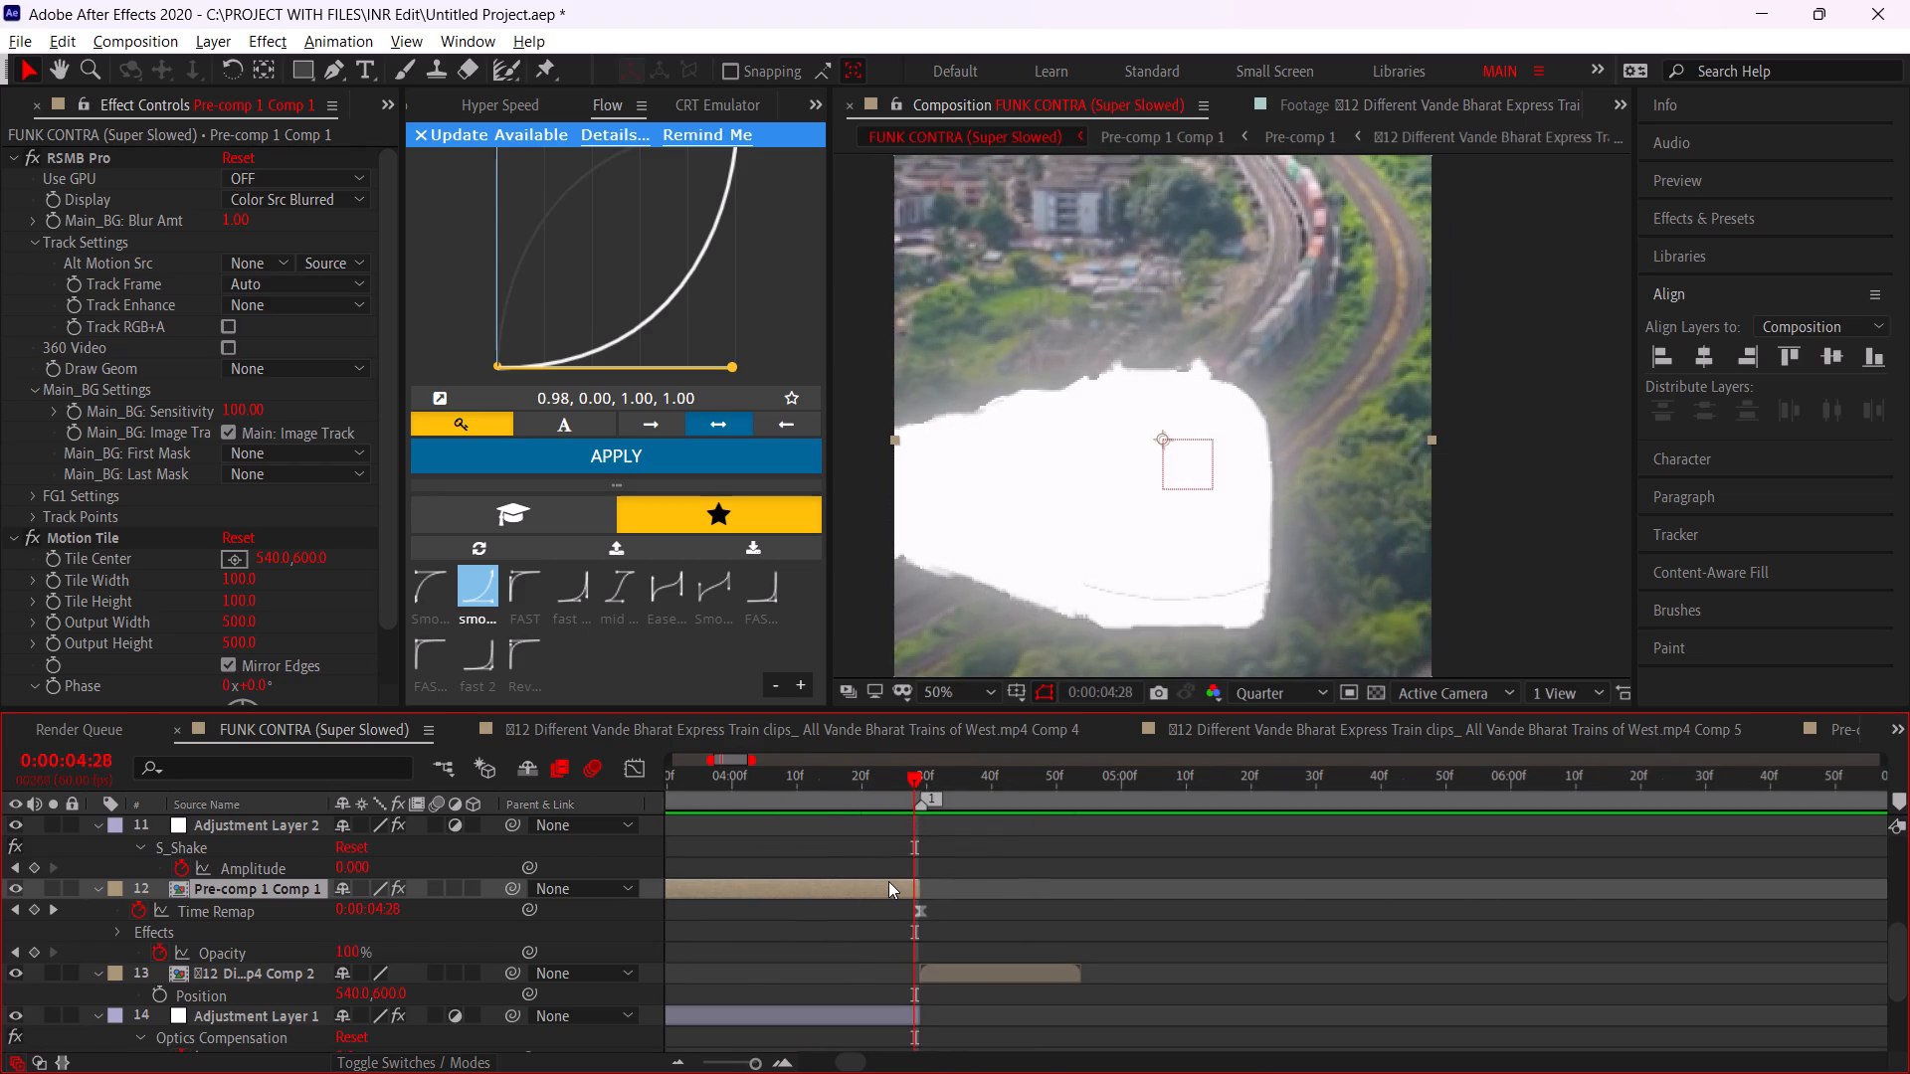
pyautogui.hotkey('ctrl', 'd')
pyautogui.hotkey('ctrl', 'shift', 'd')
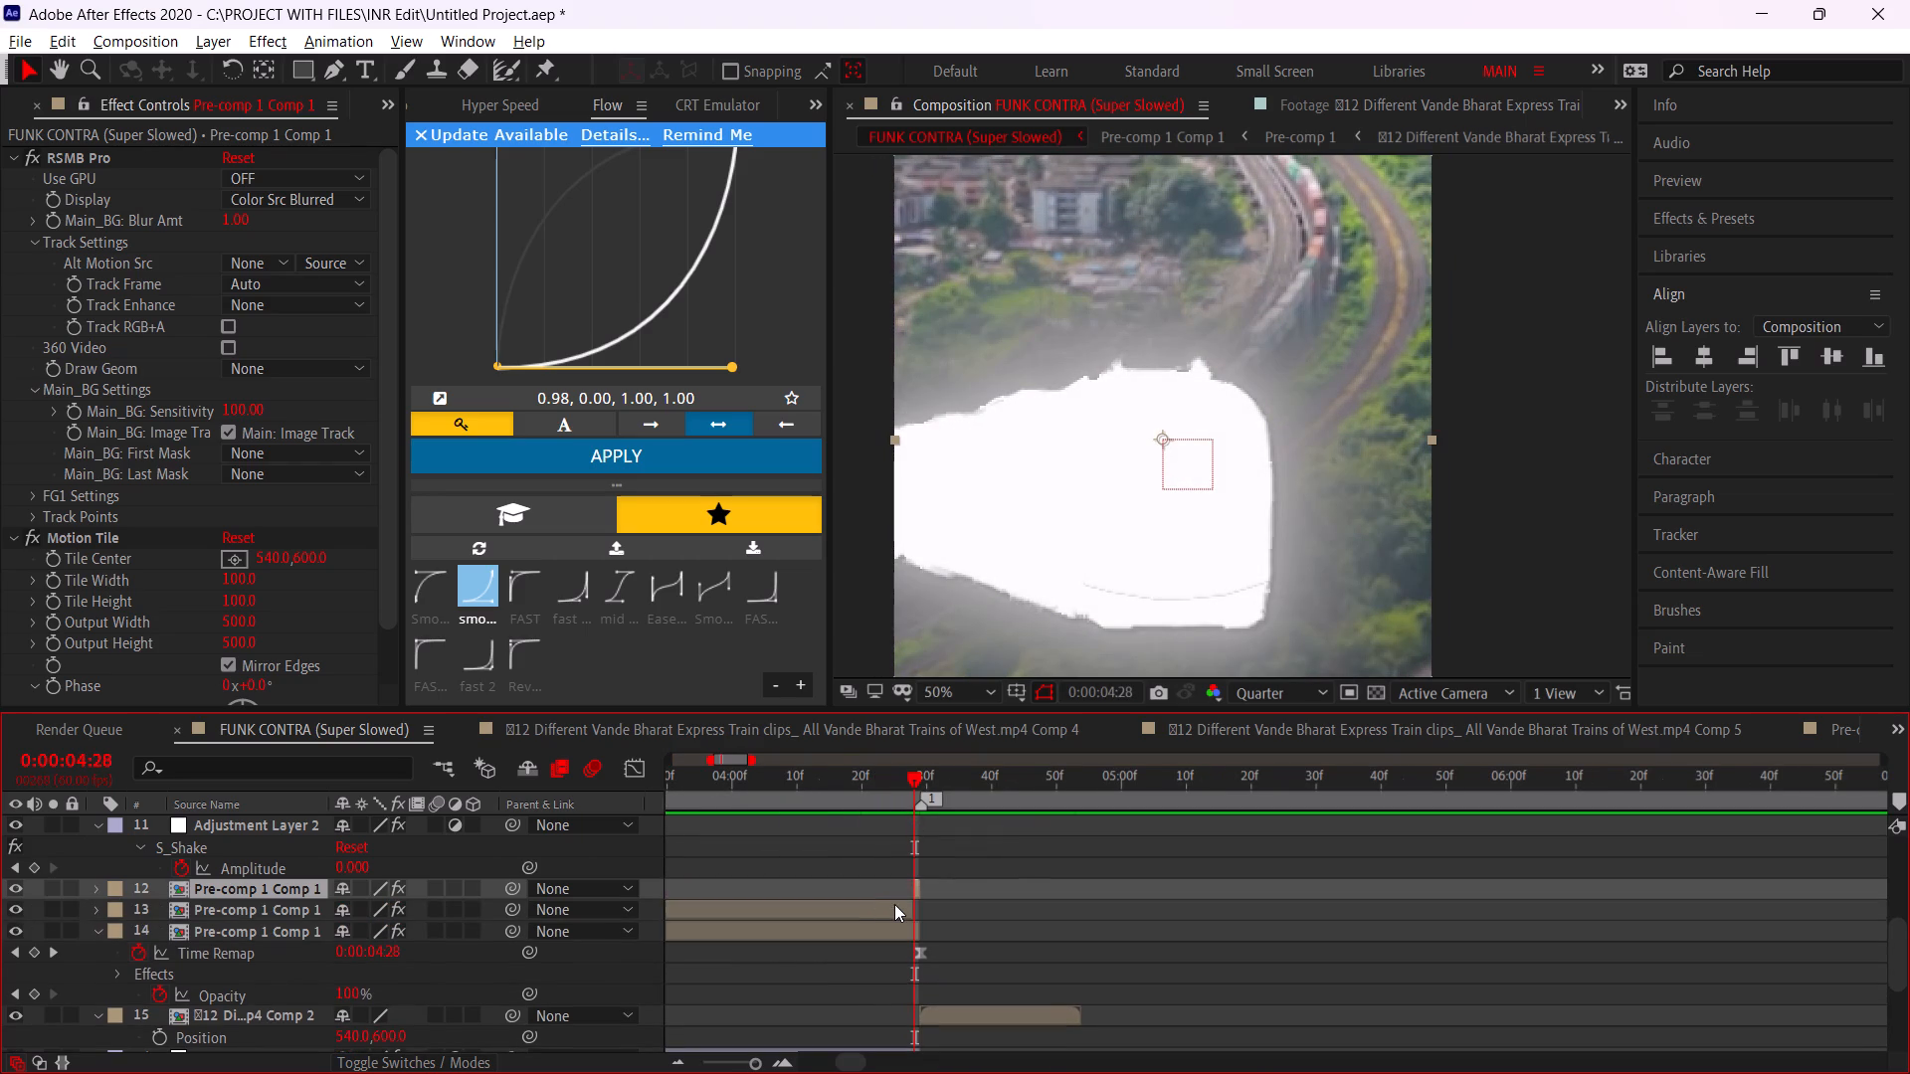
pyautogui.click(894, 904)
pyautogui.press('Delete')
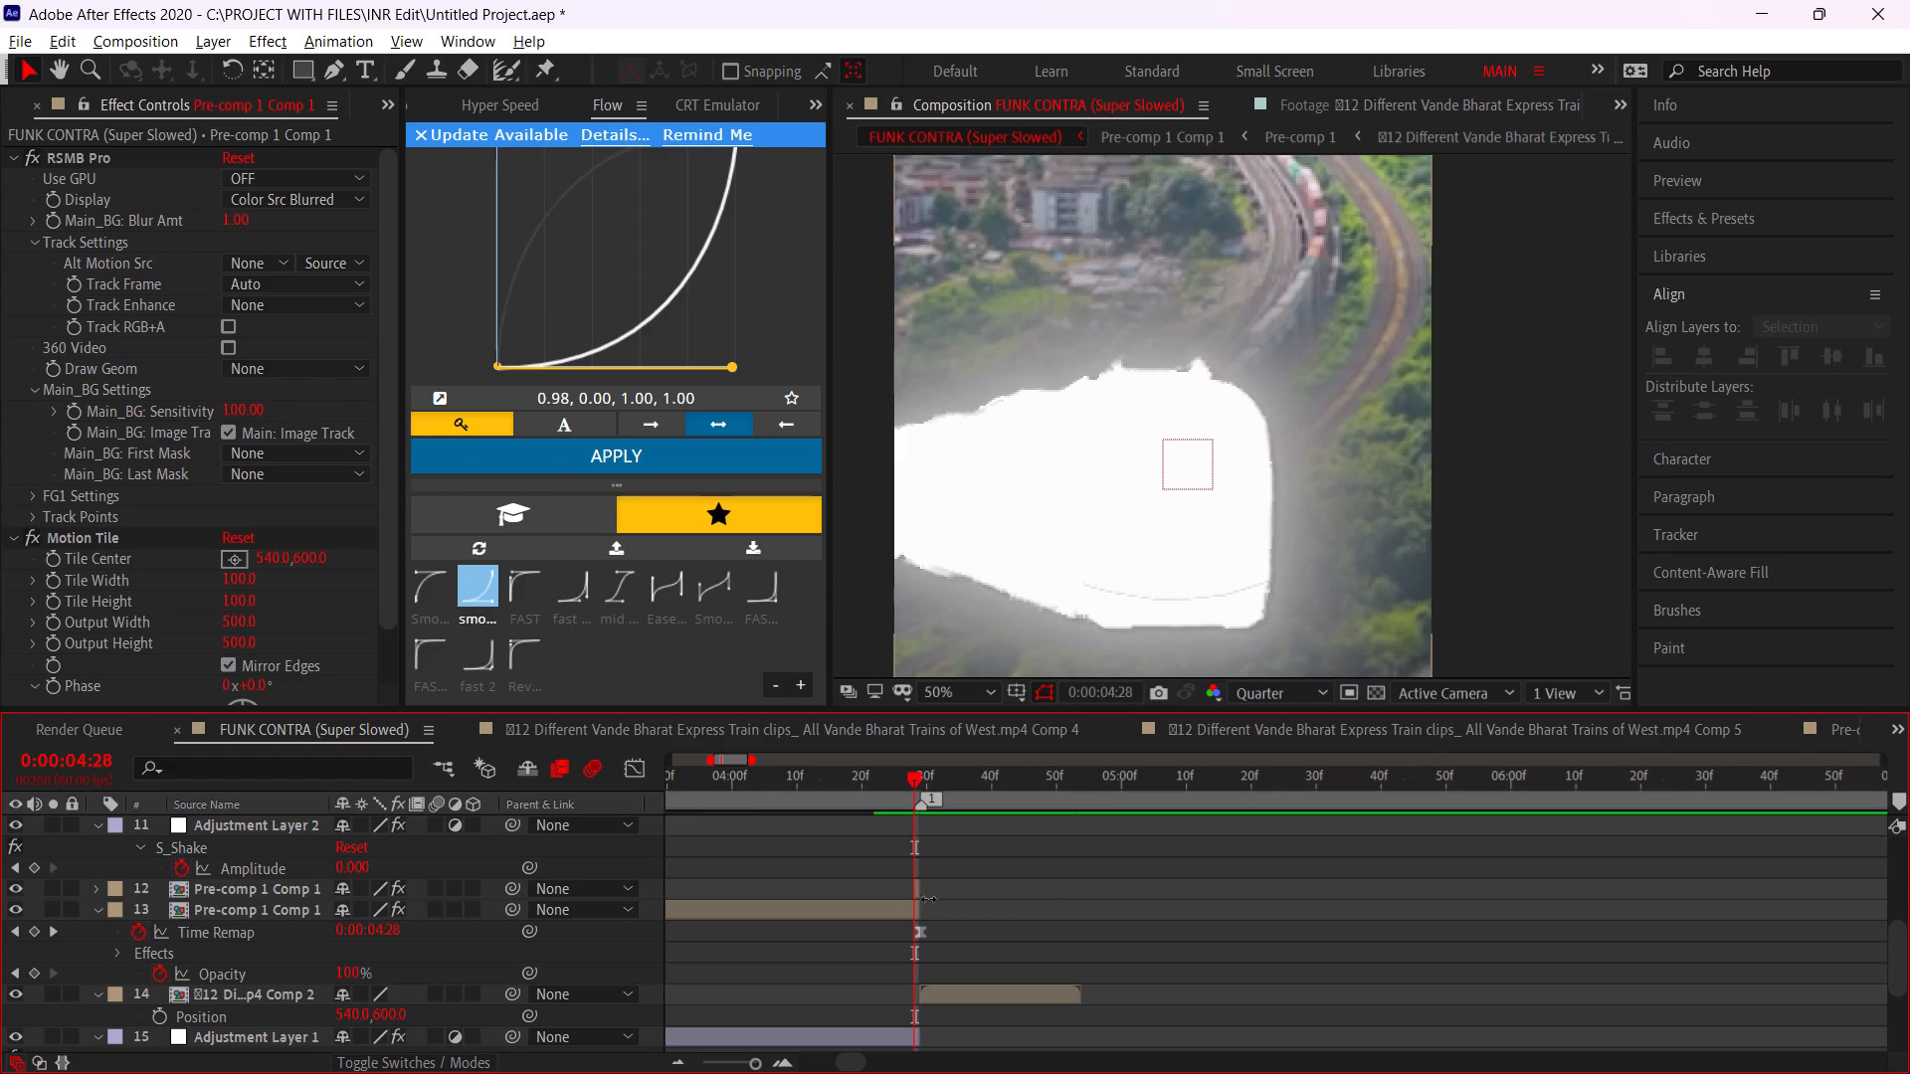
# Open Pre-comp 1 Comp 1, scrub through the glowing silhouette animation, and remove Deep Glow 2 from the Pre-comp 1 layer.
pyautogui.doubleClick(896, 905)
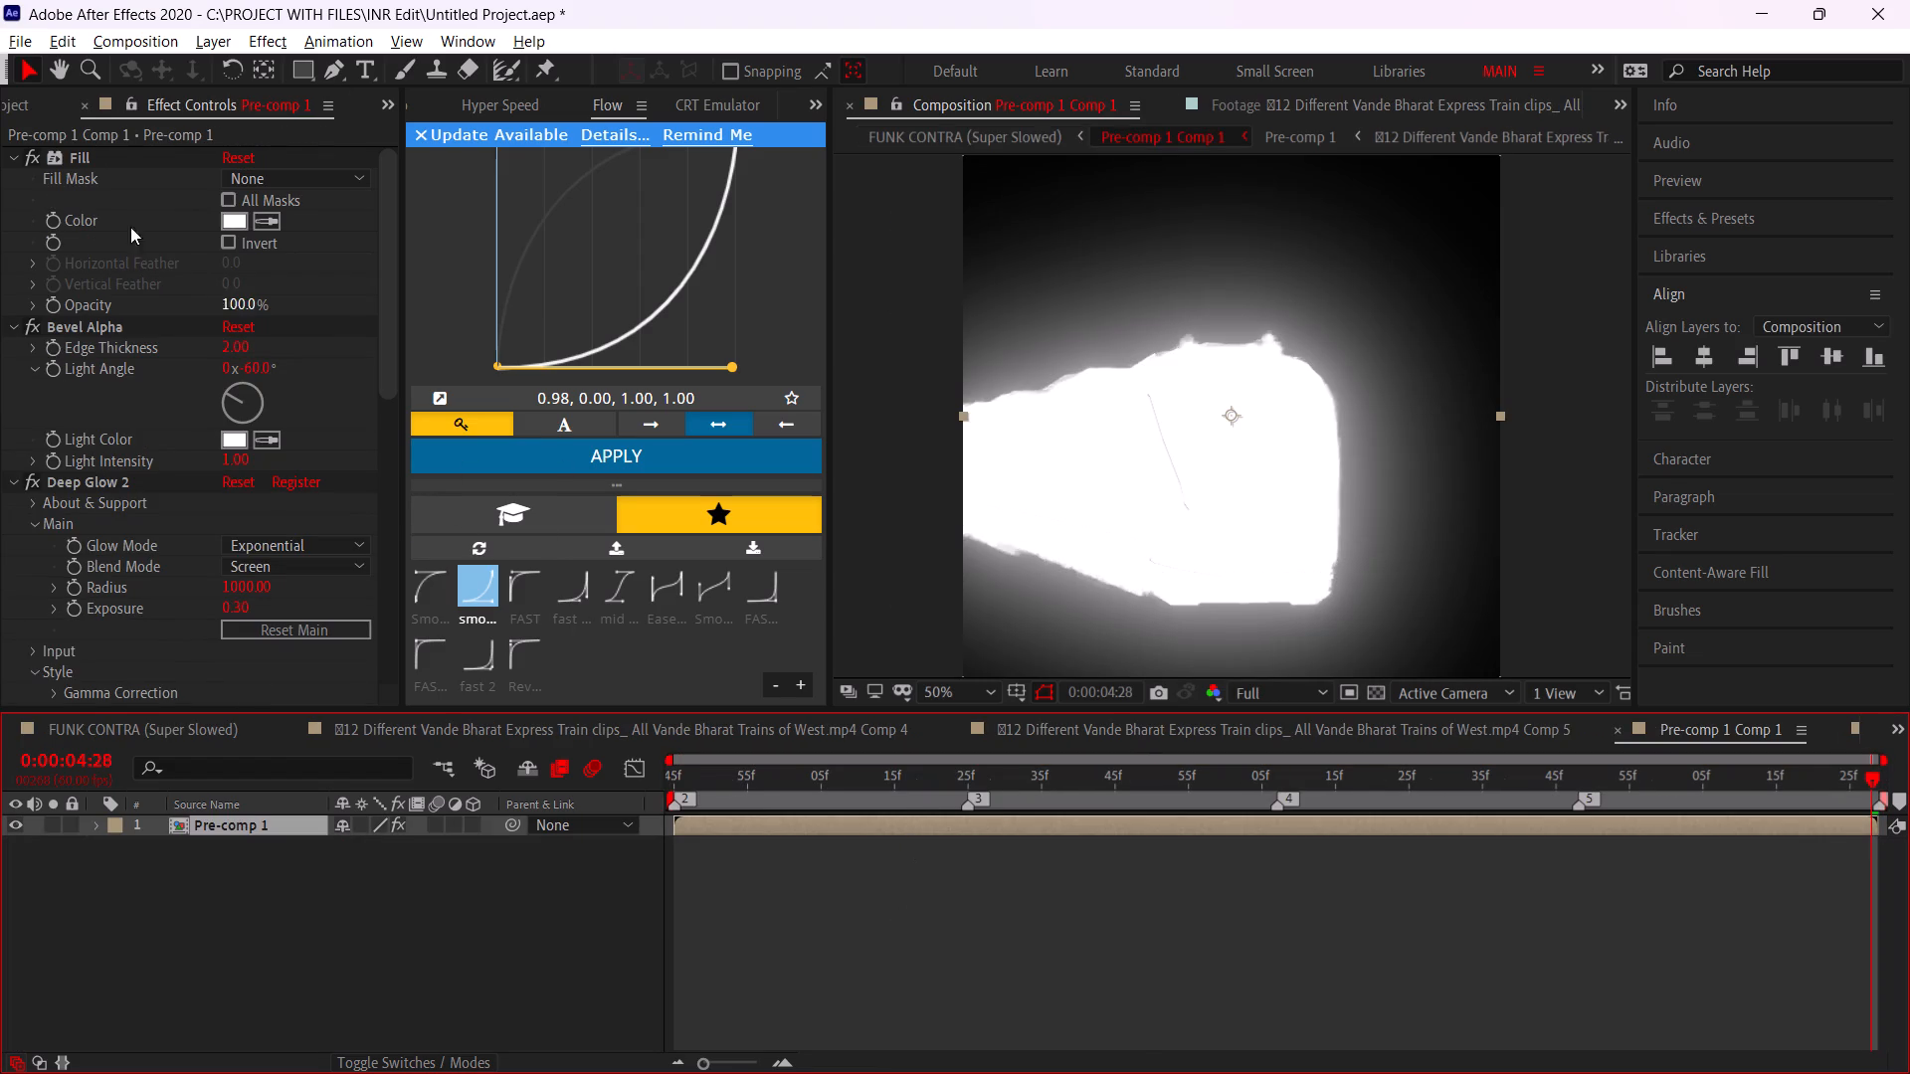
pyautogui.click(116, 485)
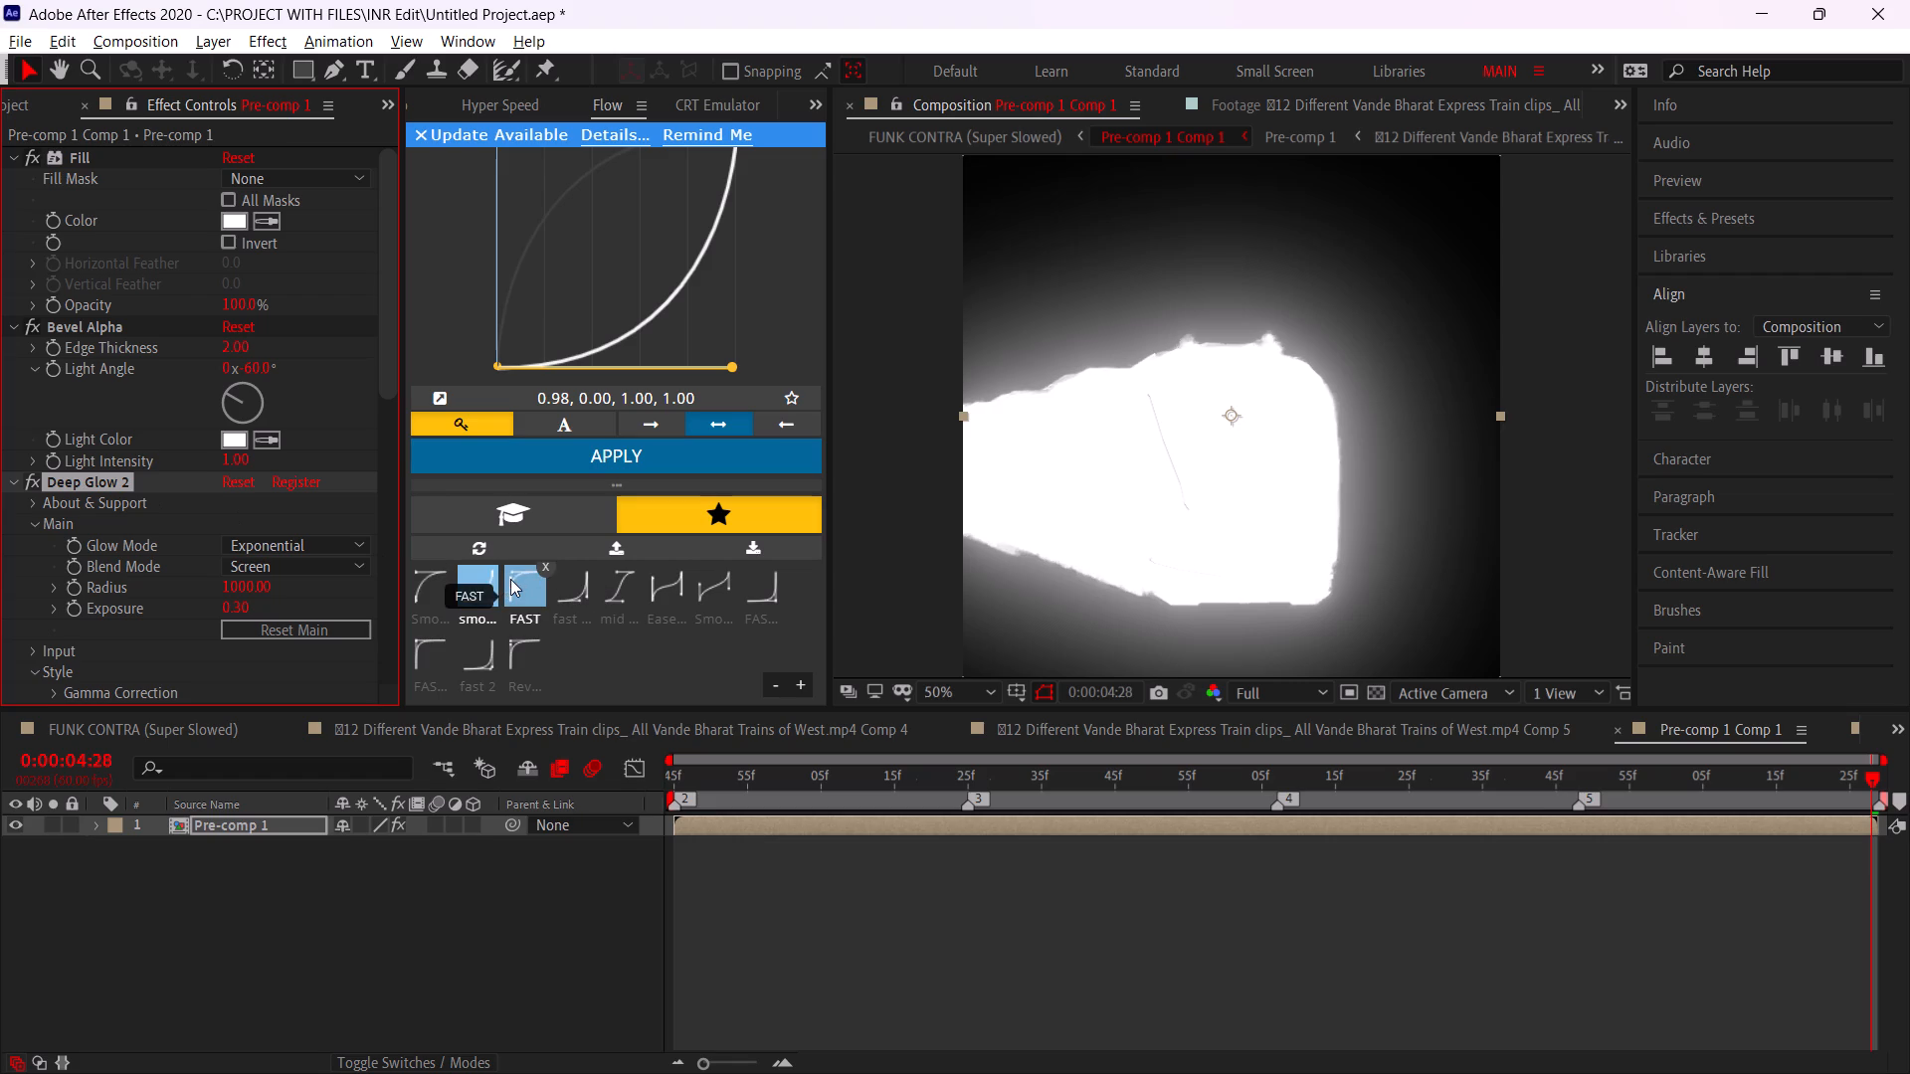
pyautogui.moveTo(817, 802); pyautogui.dragTo(559, 824)
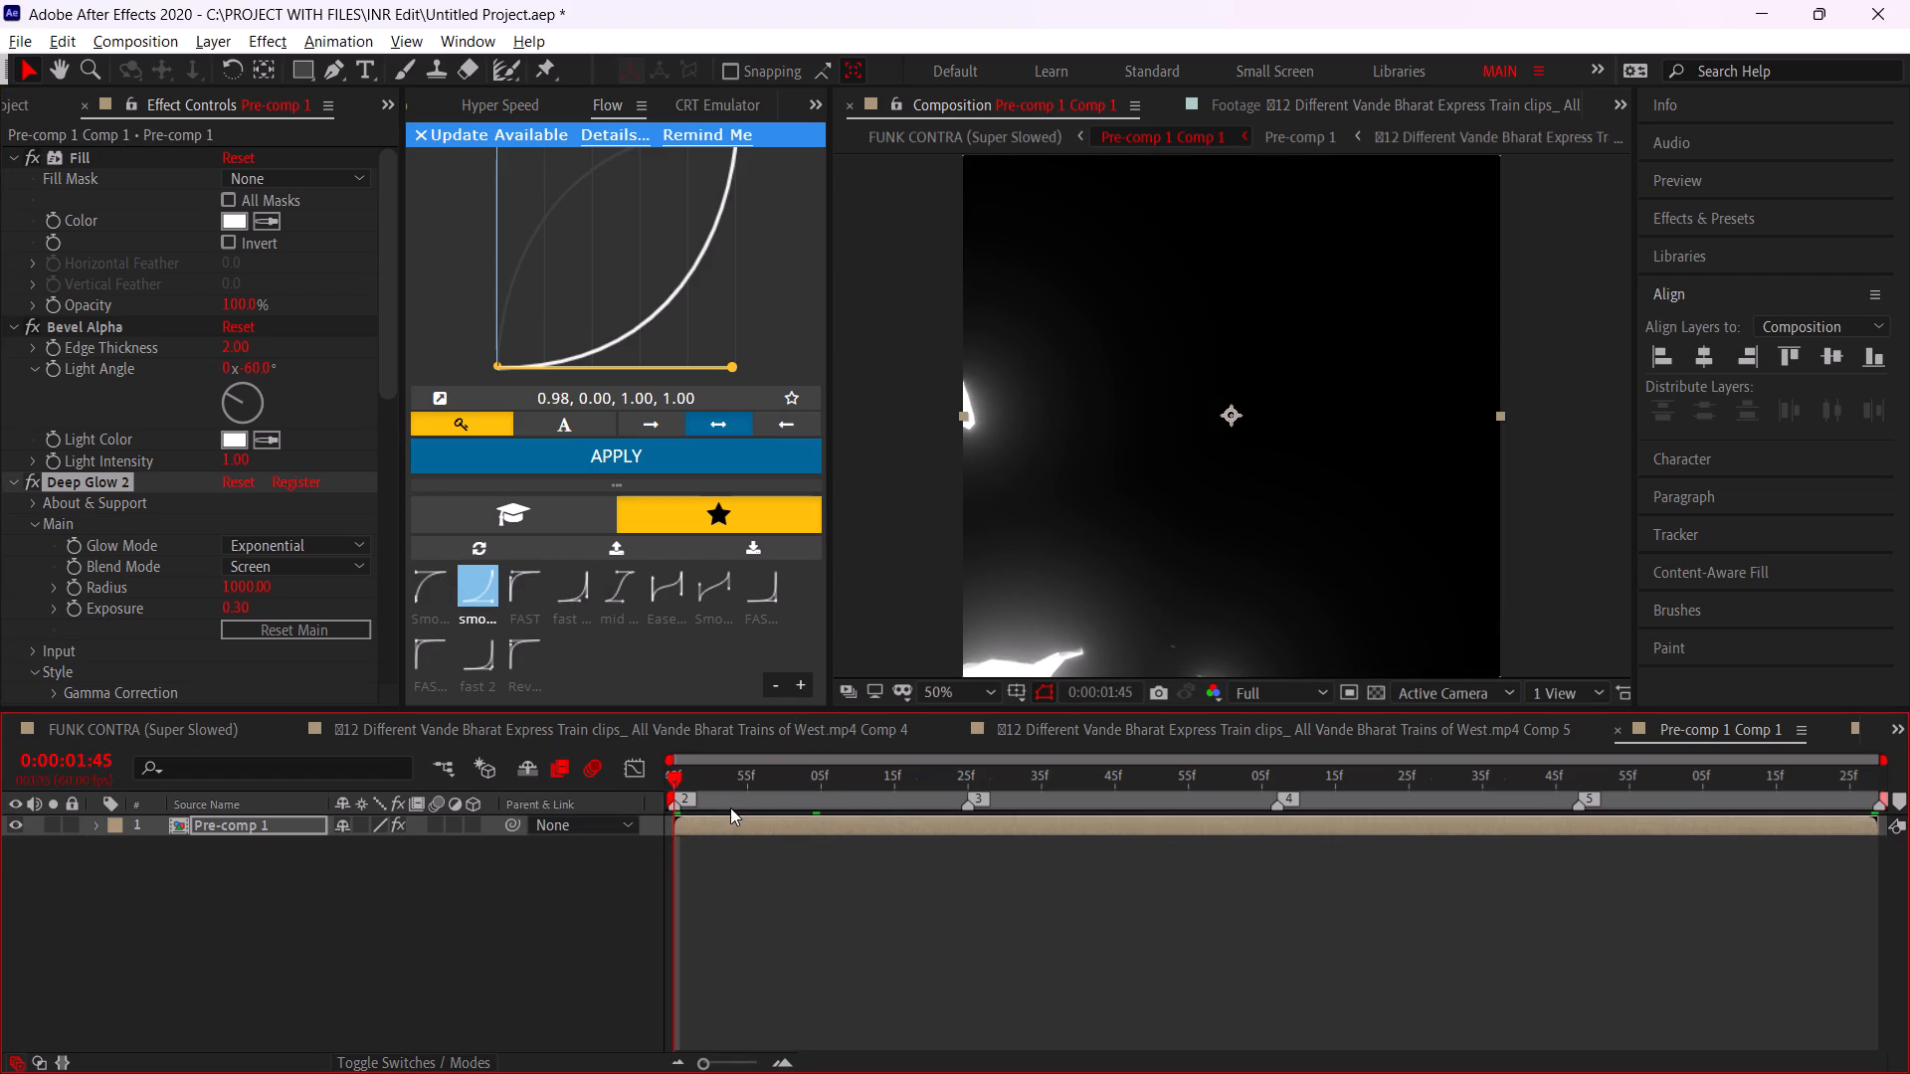
pyautogui.moveTo(748, 795); pyautogui.dragTo(1463, 814)
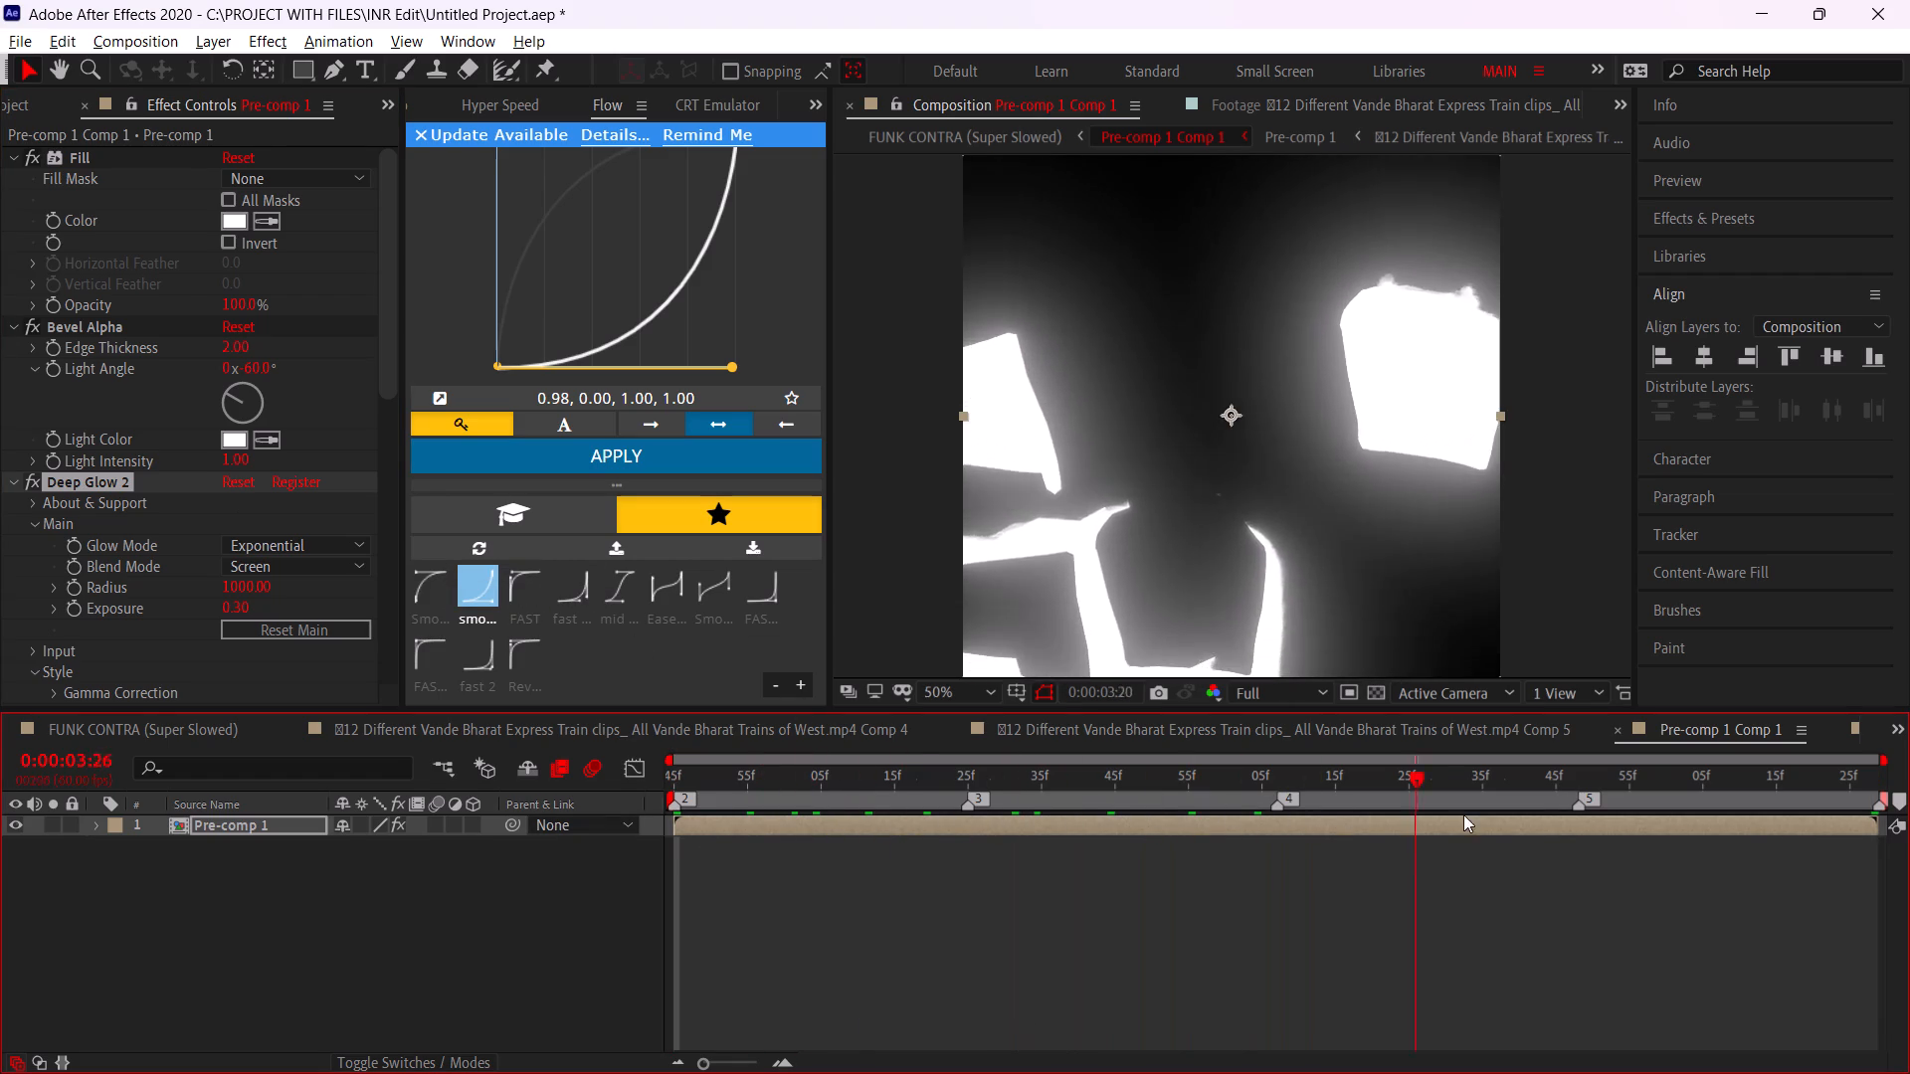
pyautogui.moveTo(1463, 814); pyautogui.dragTo(1674, 853)
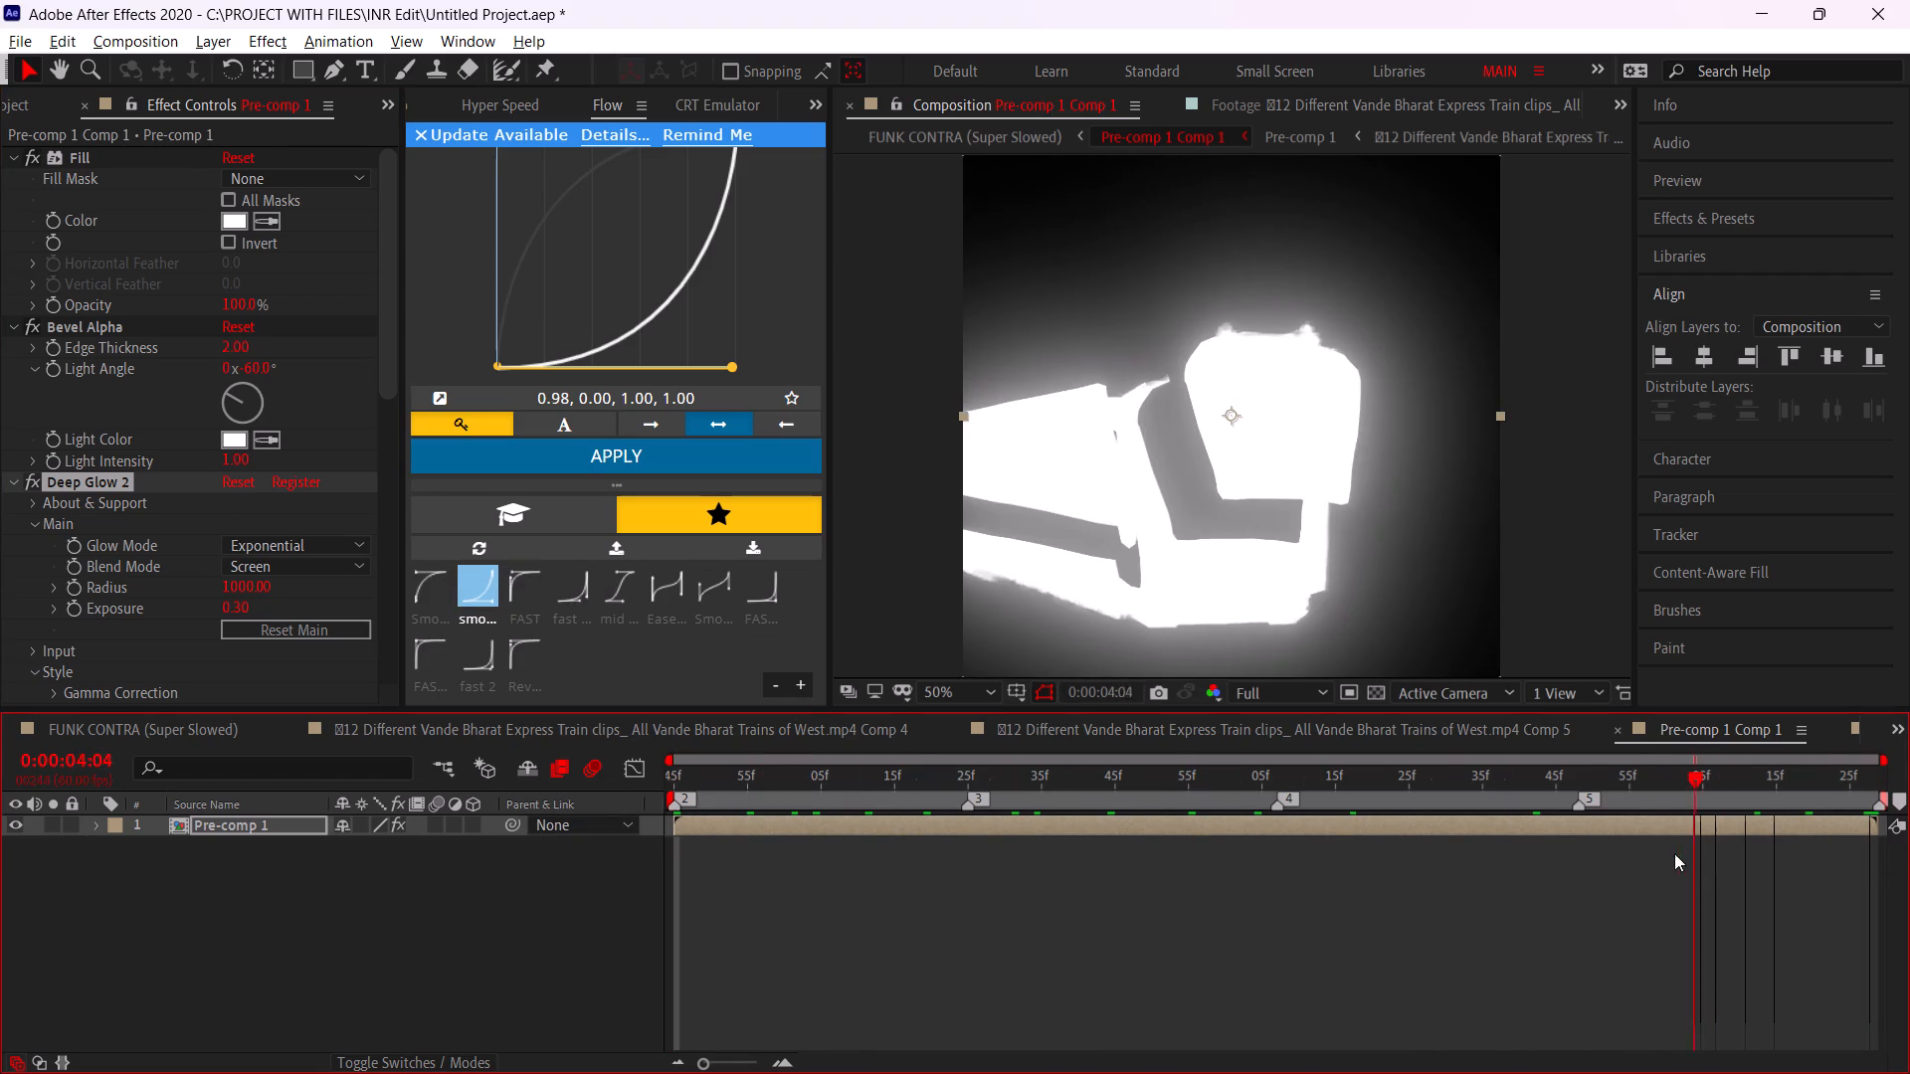
pyautogui.moveTo(1674, 853); pyautogui.dragTo(1909, 876)
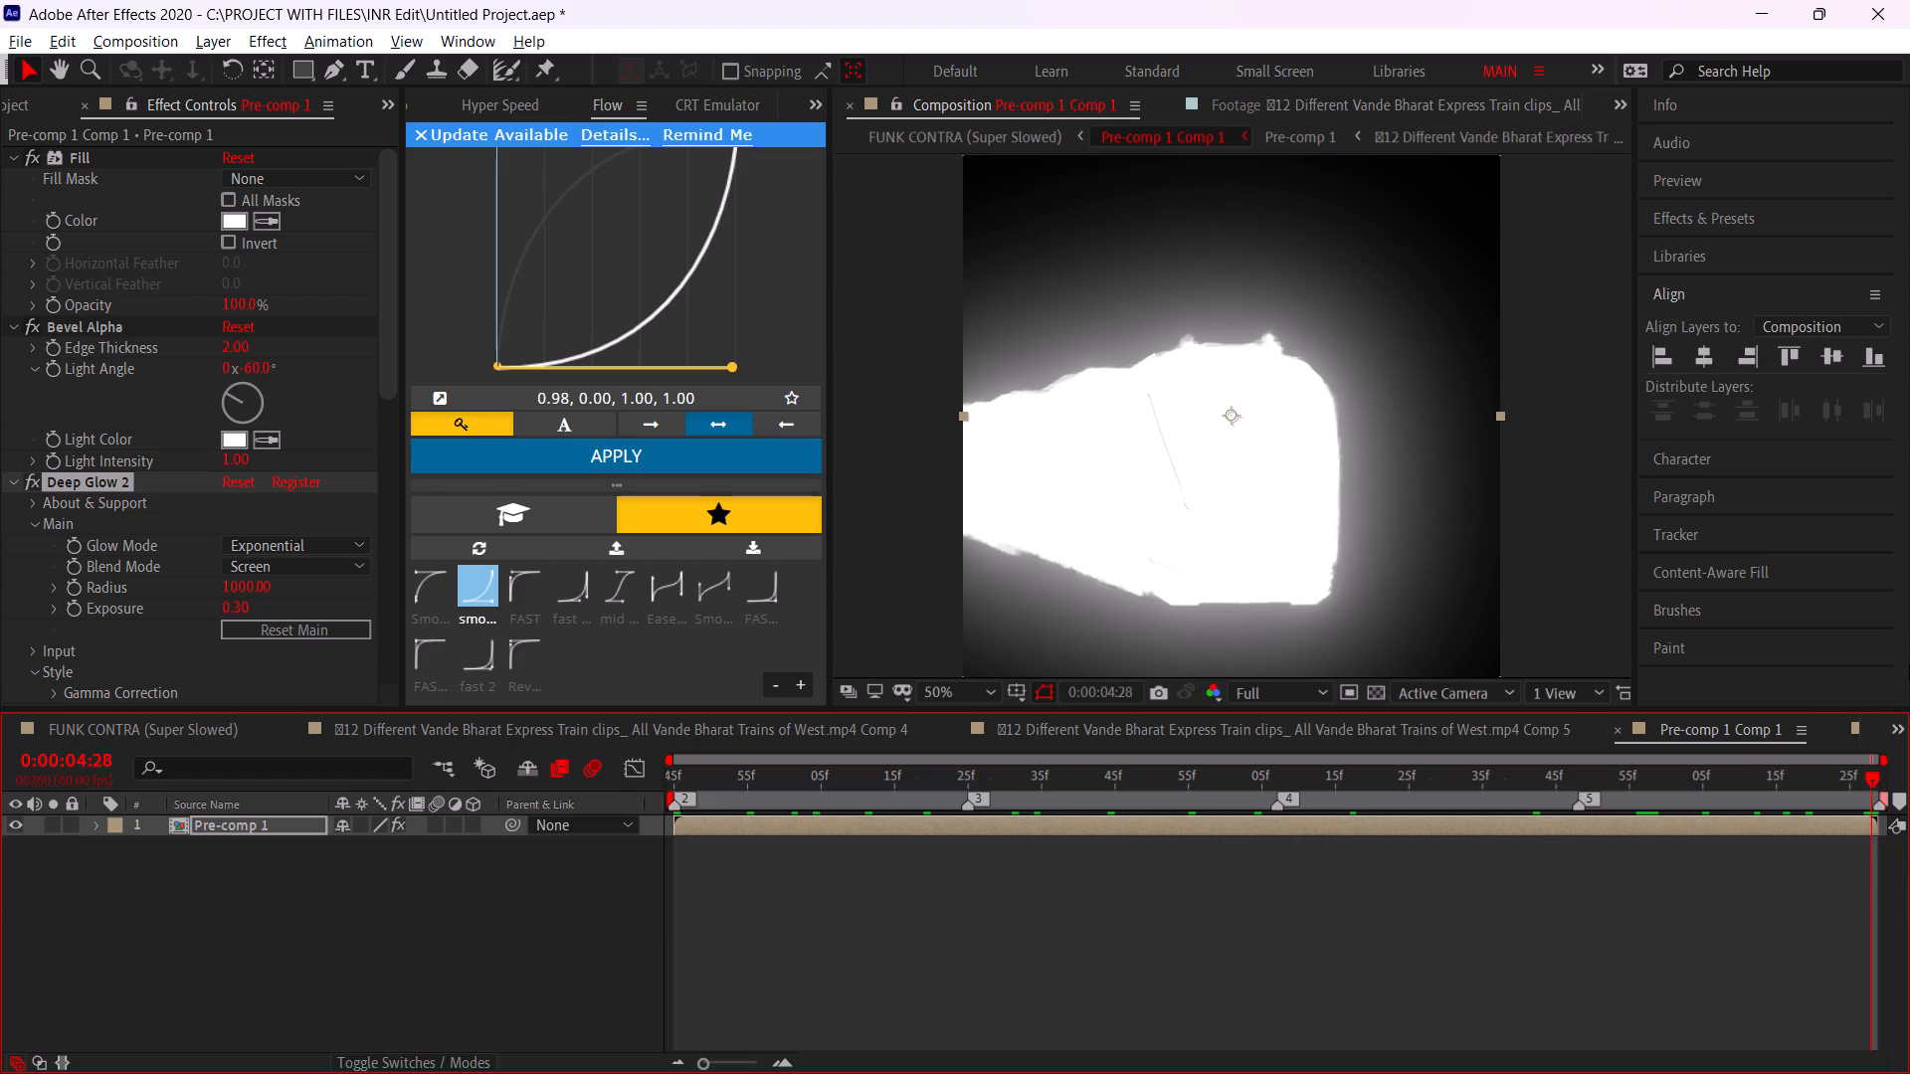
pyautogui.press('Delete')
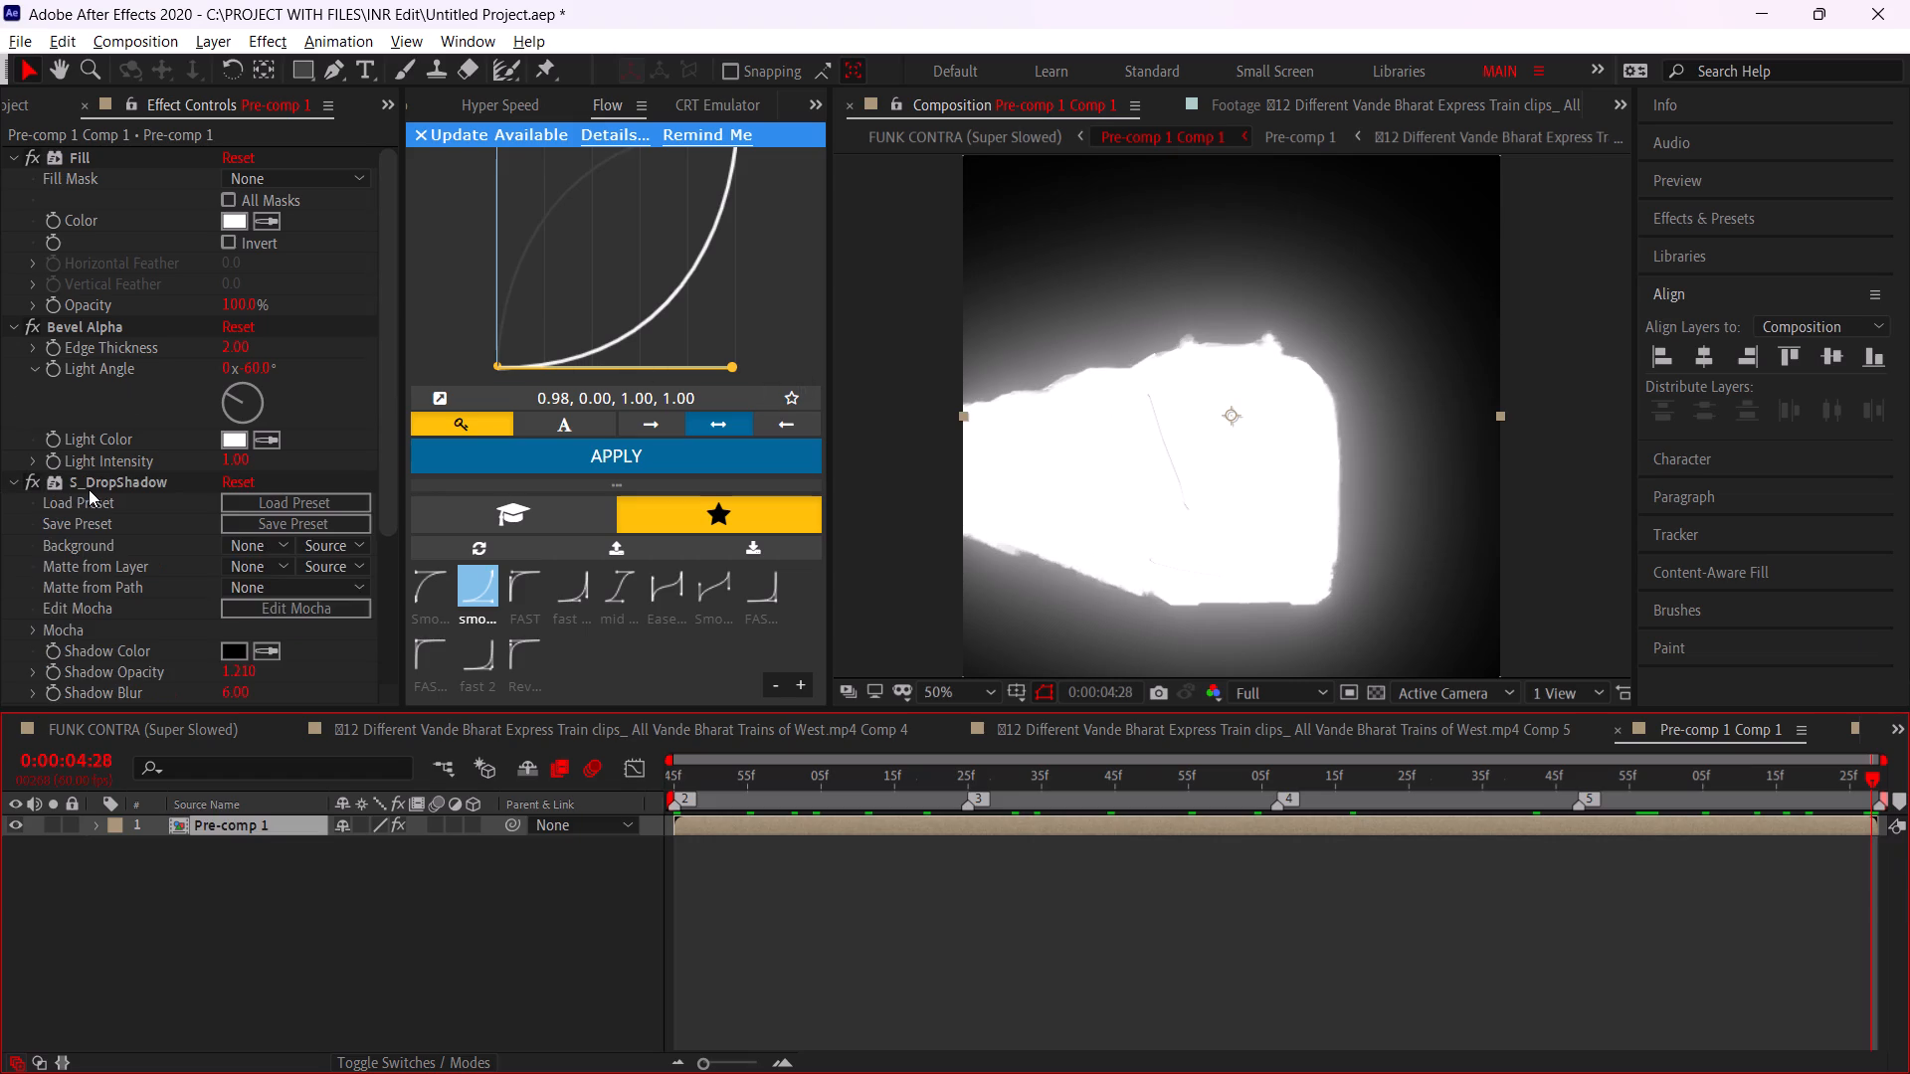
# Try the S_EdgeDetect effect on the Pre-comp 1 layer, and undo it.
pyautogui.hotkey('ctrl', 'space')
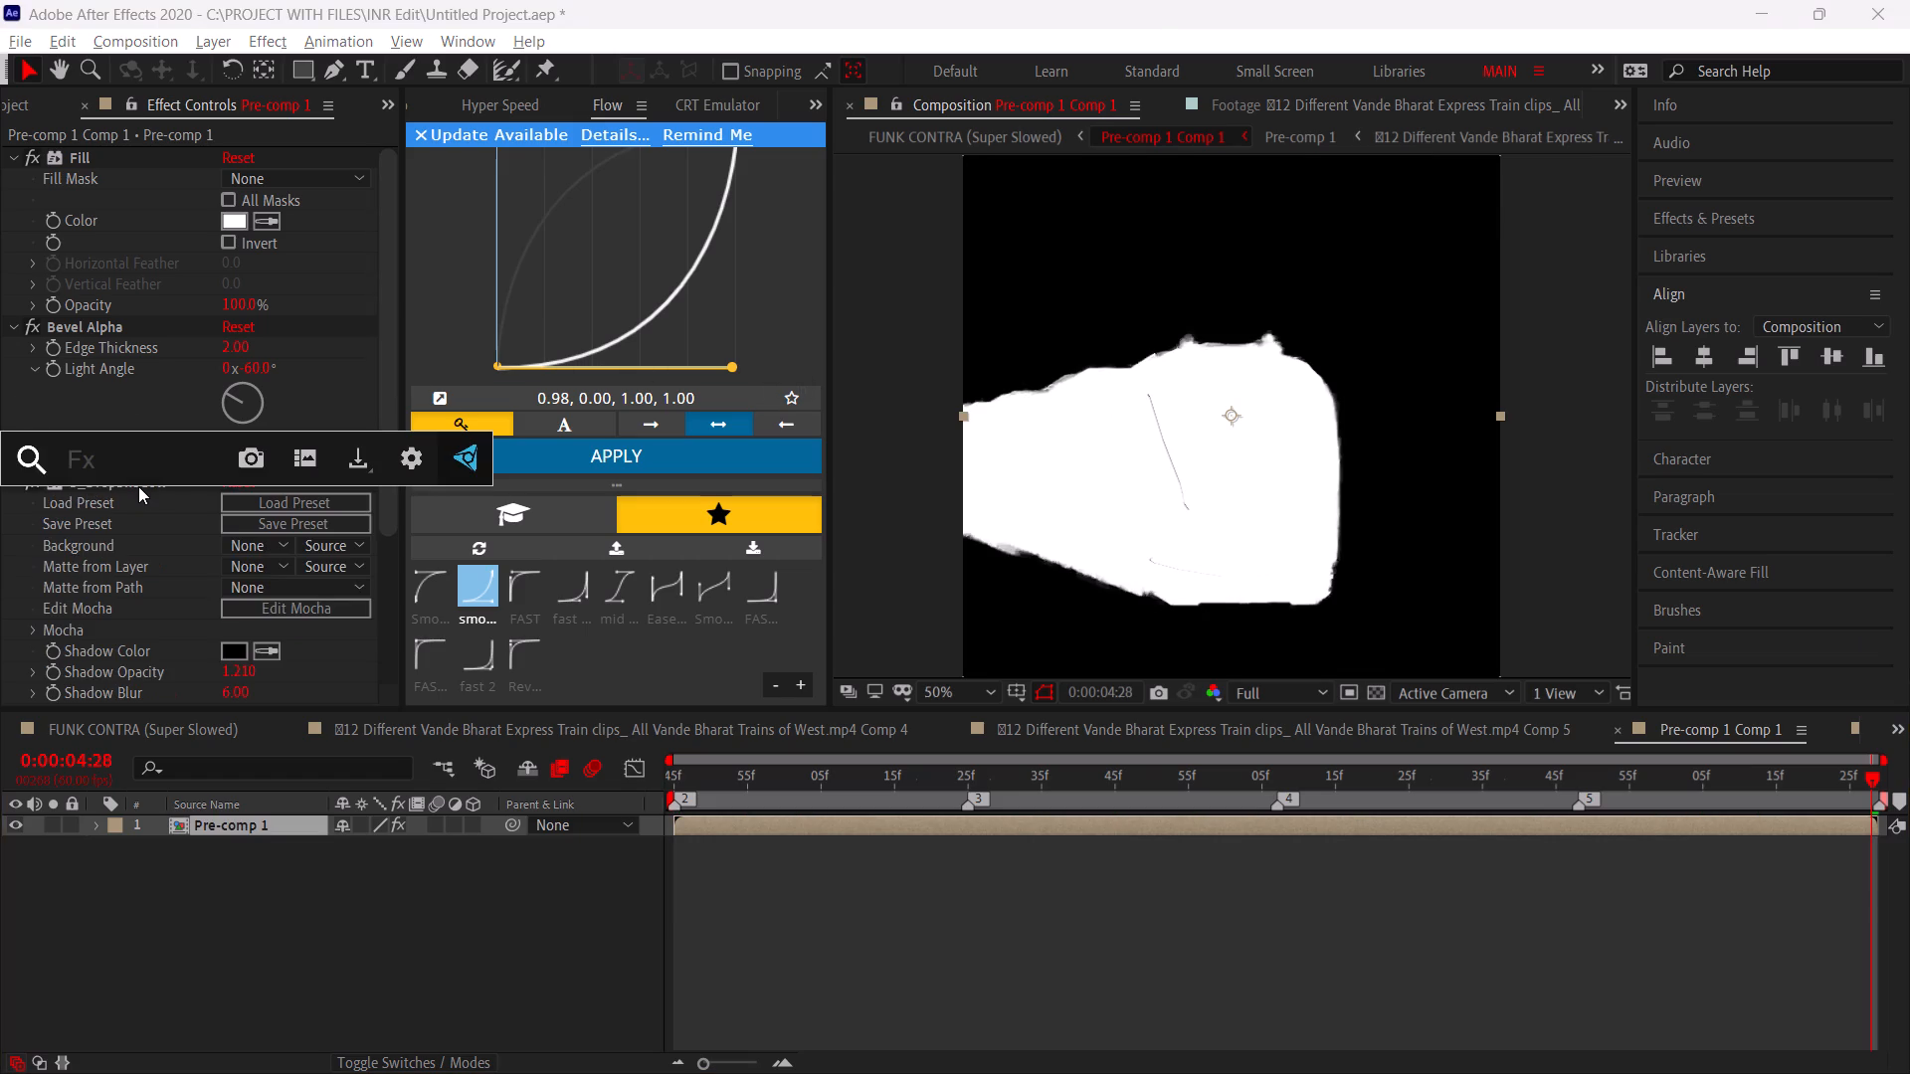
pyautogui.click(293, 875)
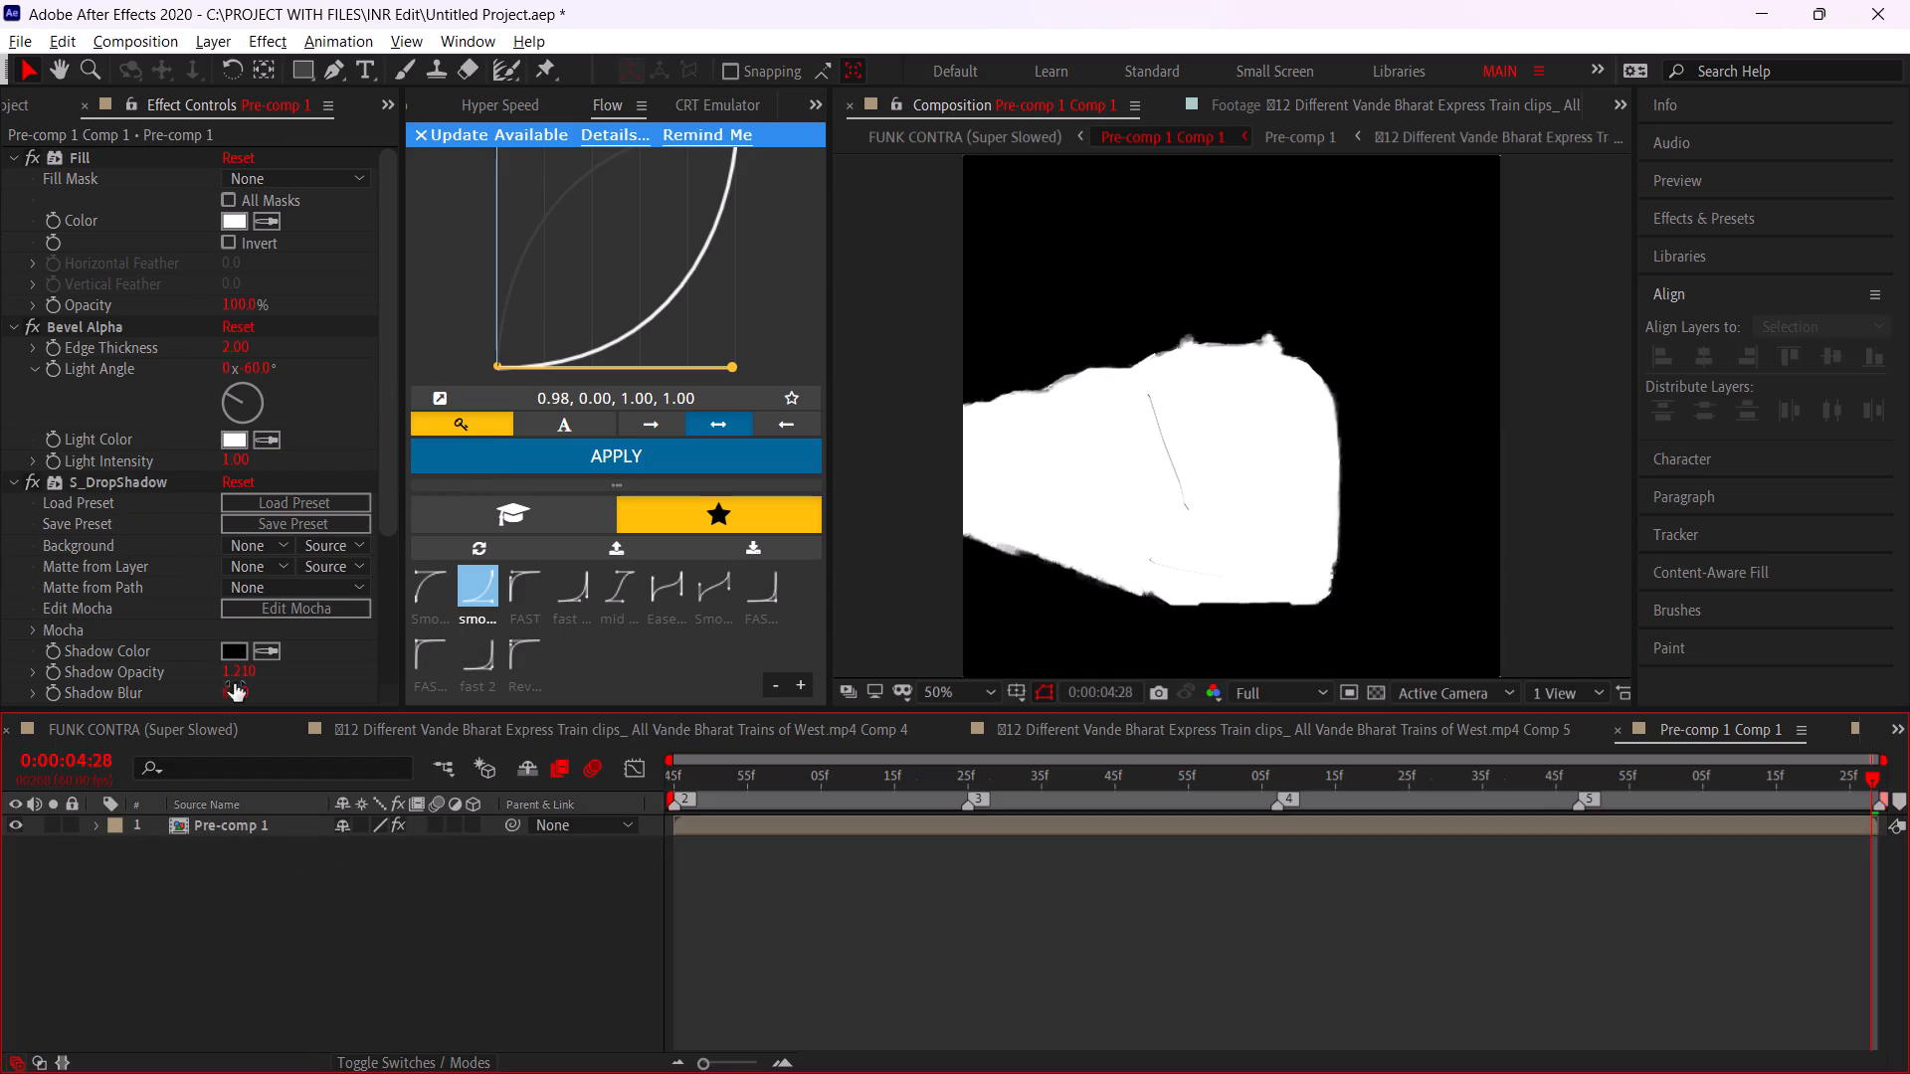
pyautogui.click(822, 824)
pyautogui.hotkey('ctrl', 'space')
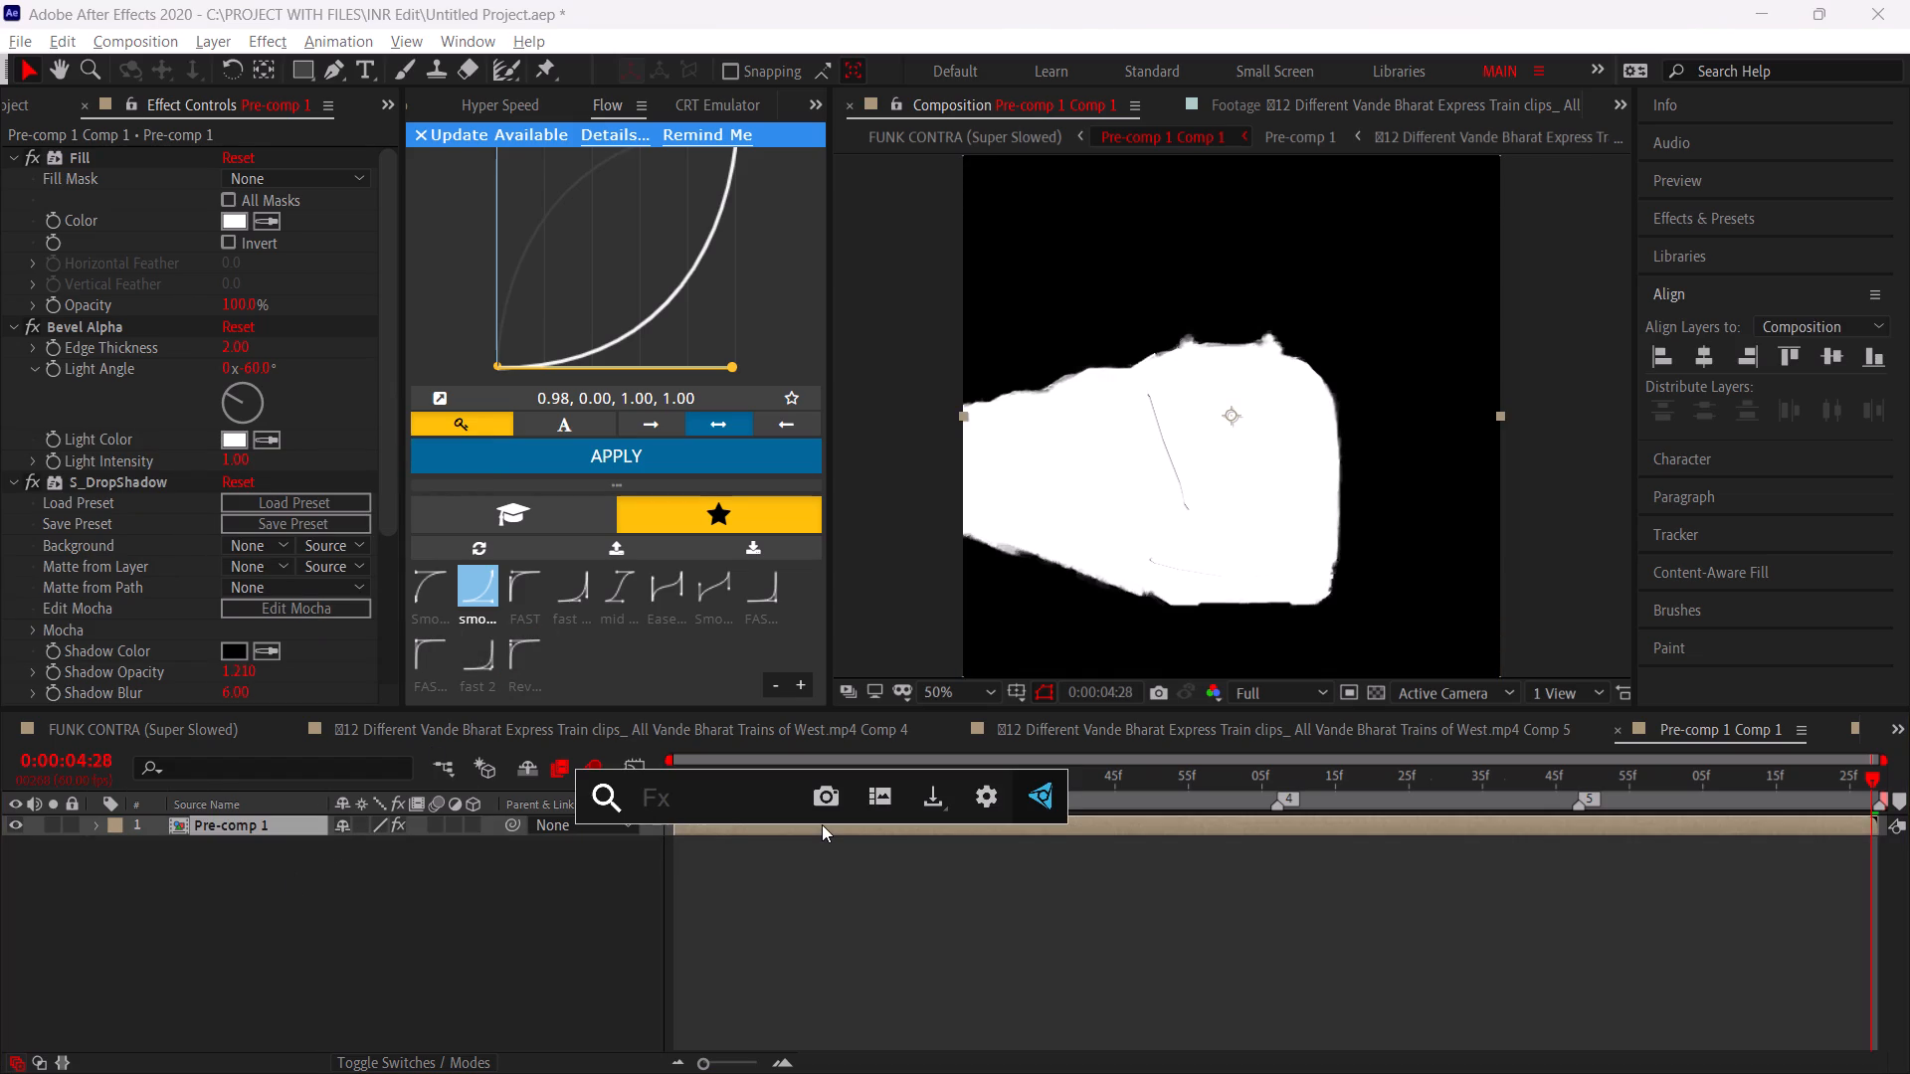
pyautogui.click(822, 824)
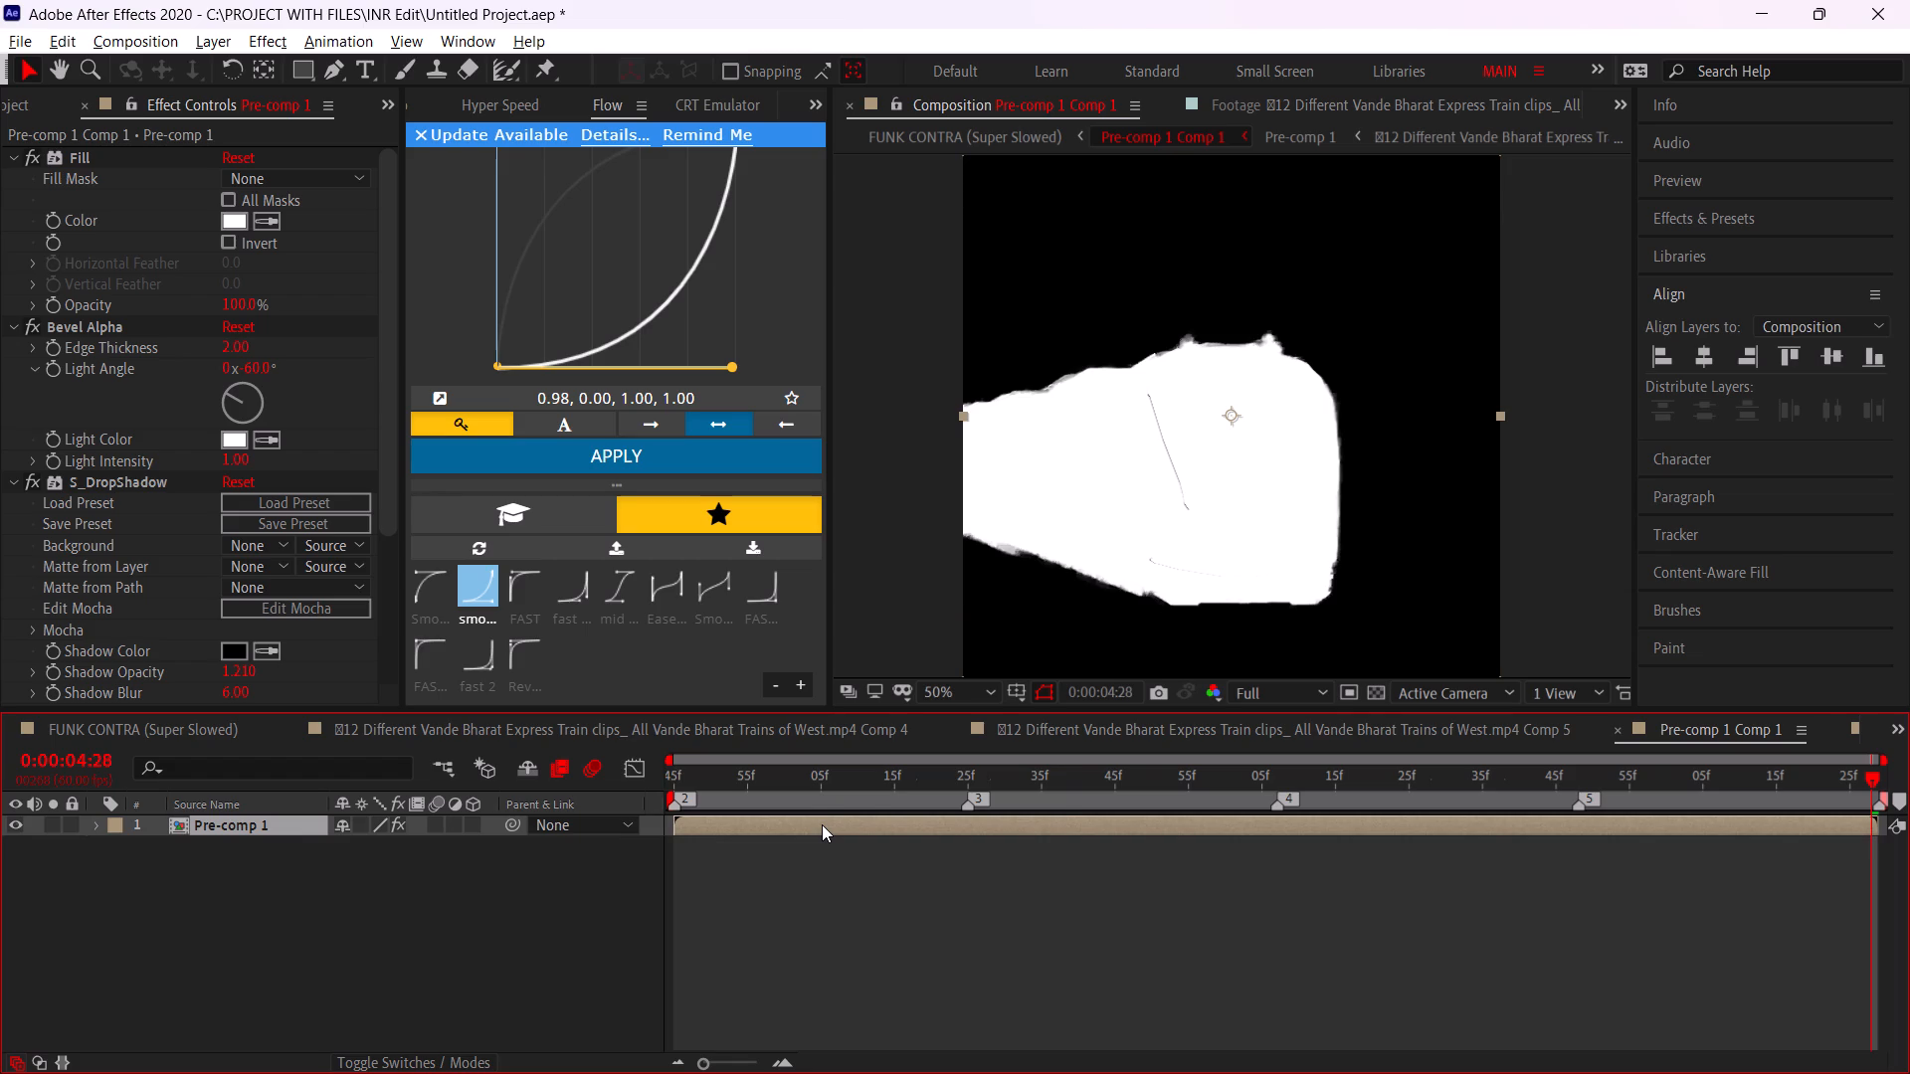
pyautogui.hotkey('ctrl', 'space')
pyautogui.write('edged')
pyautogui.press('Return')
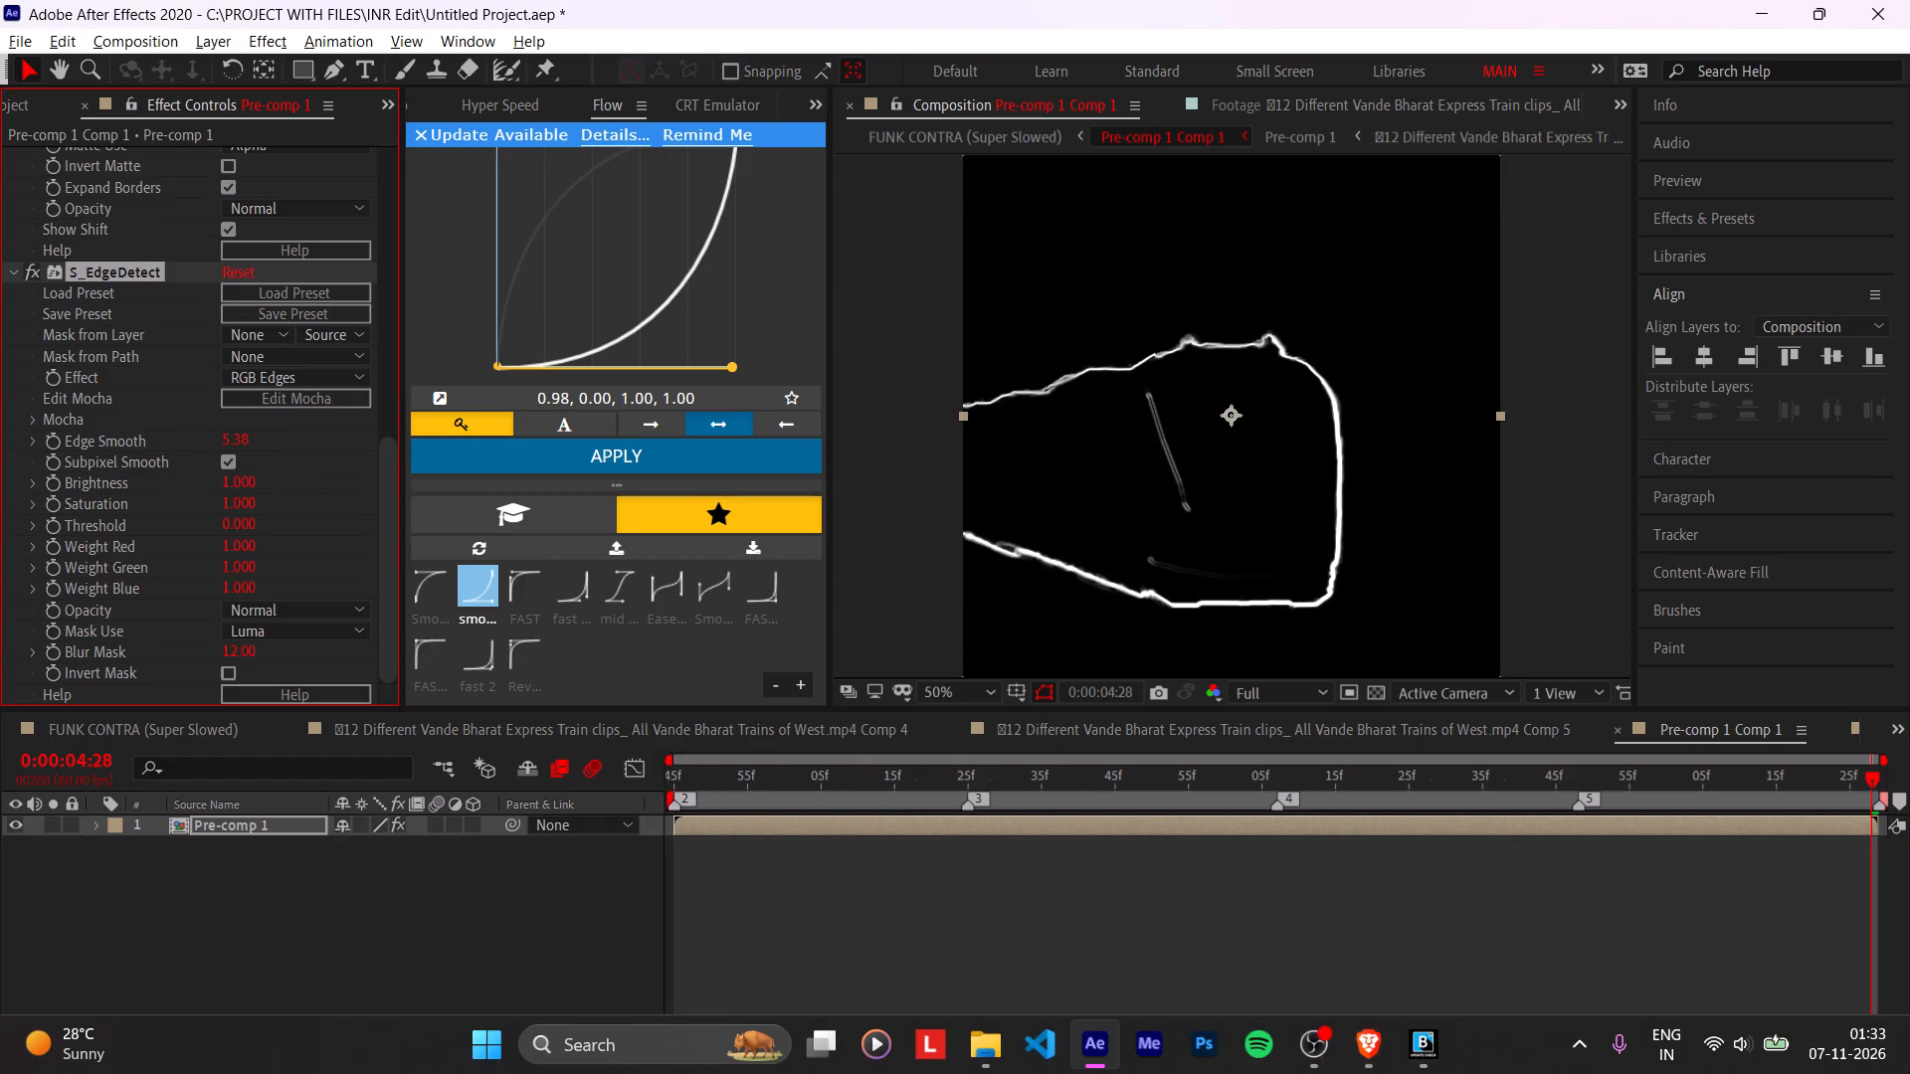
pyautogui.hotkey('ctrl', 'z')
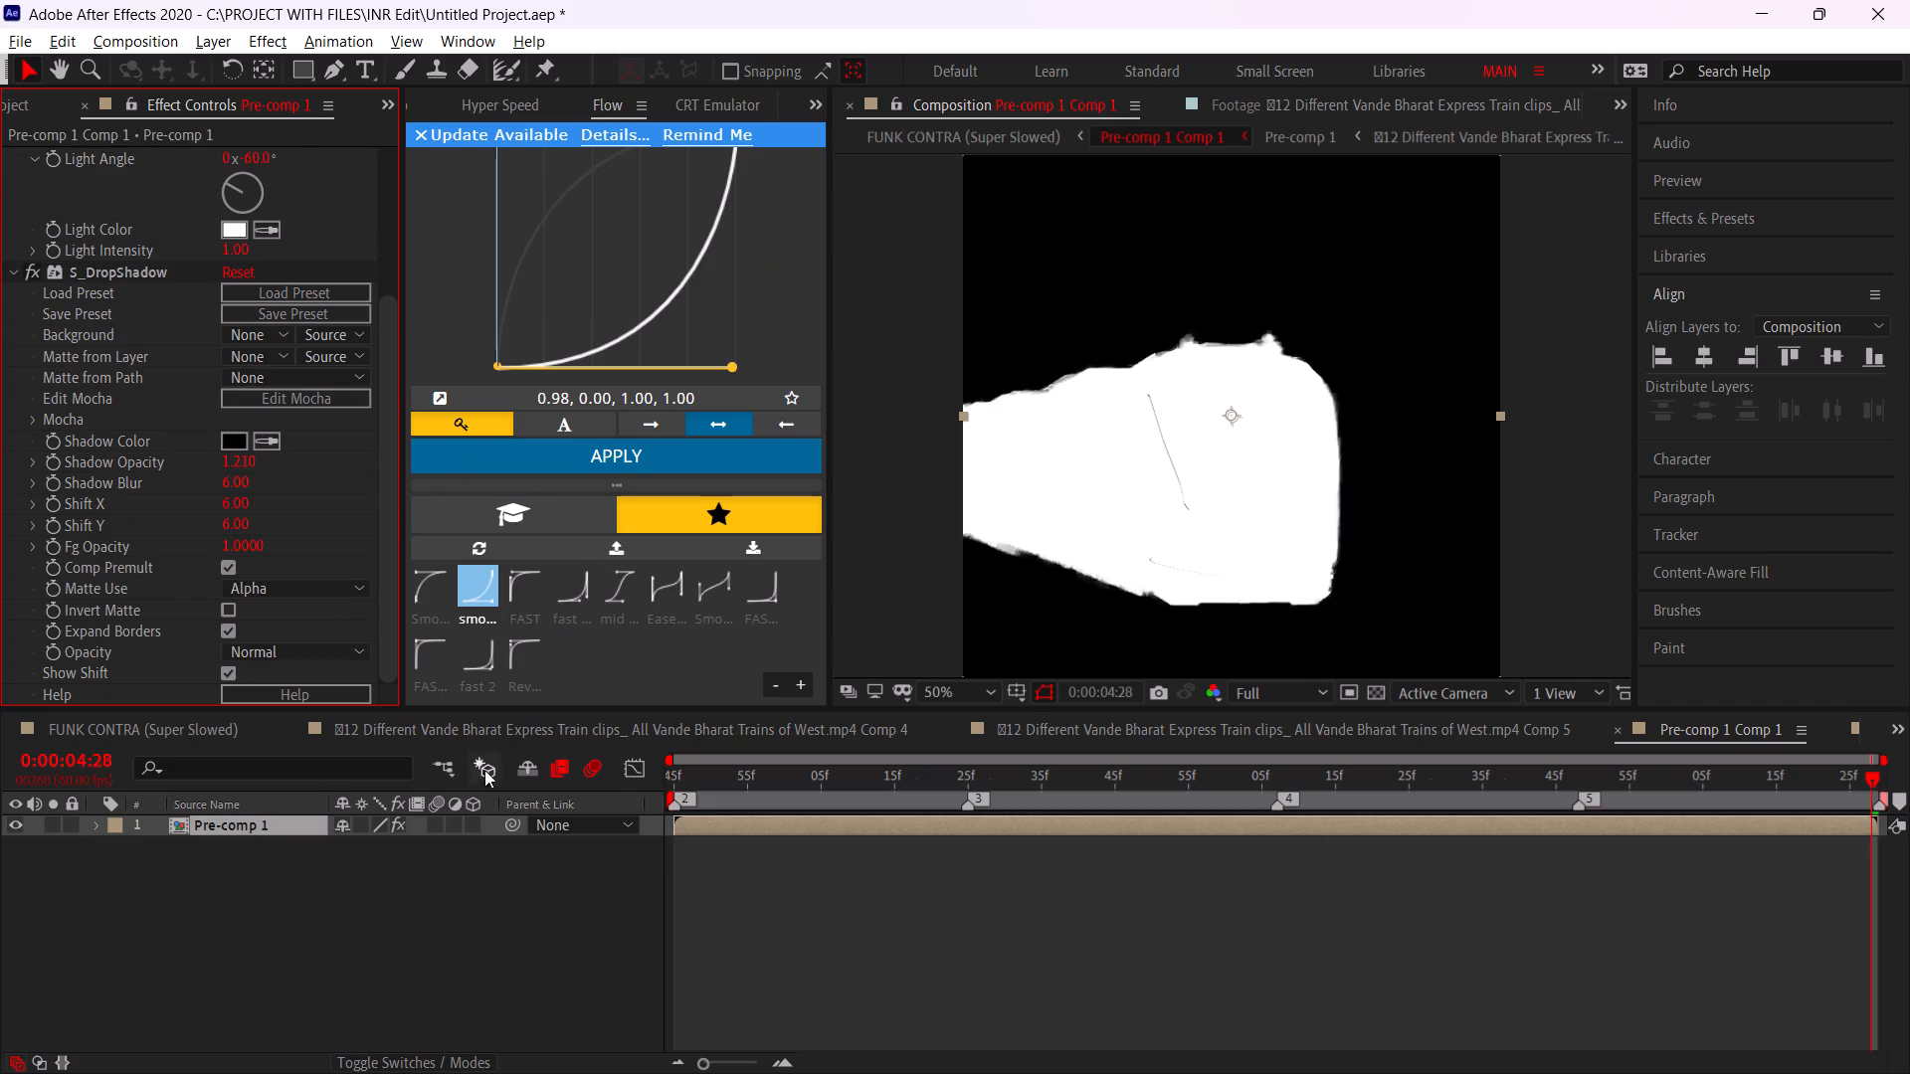
# Return to the main composition, preview it from the start, and scrub through the train silhouette assembly to about 0:00:04:21.
pyautogui.scroll(12, 532, 736)
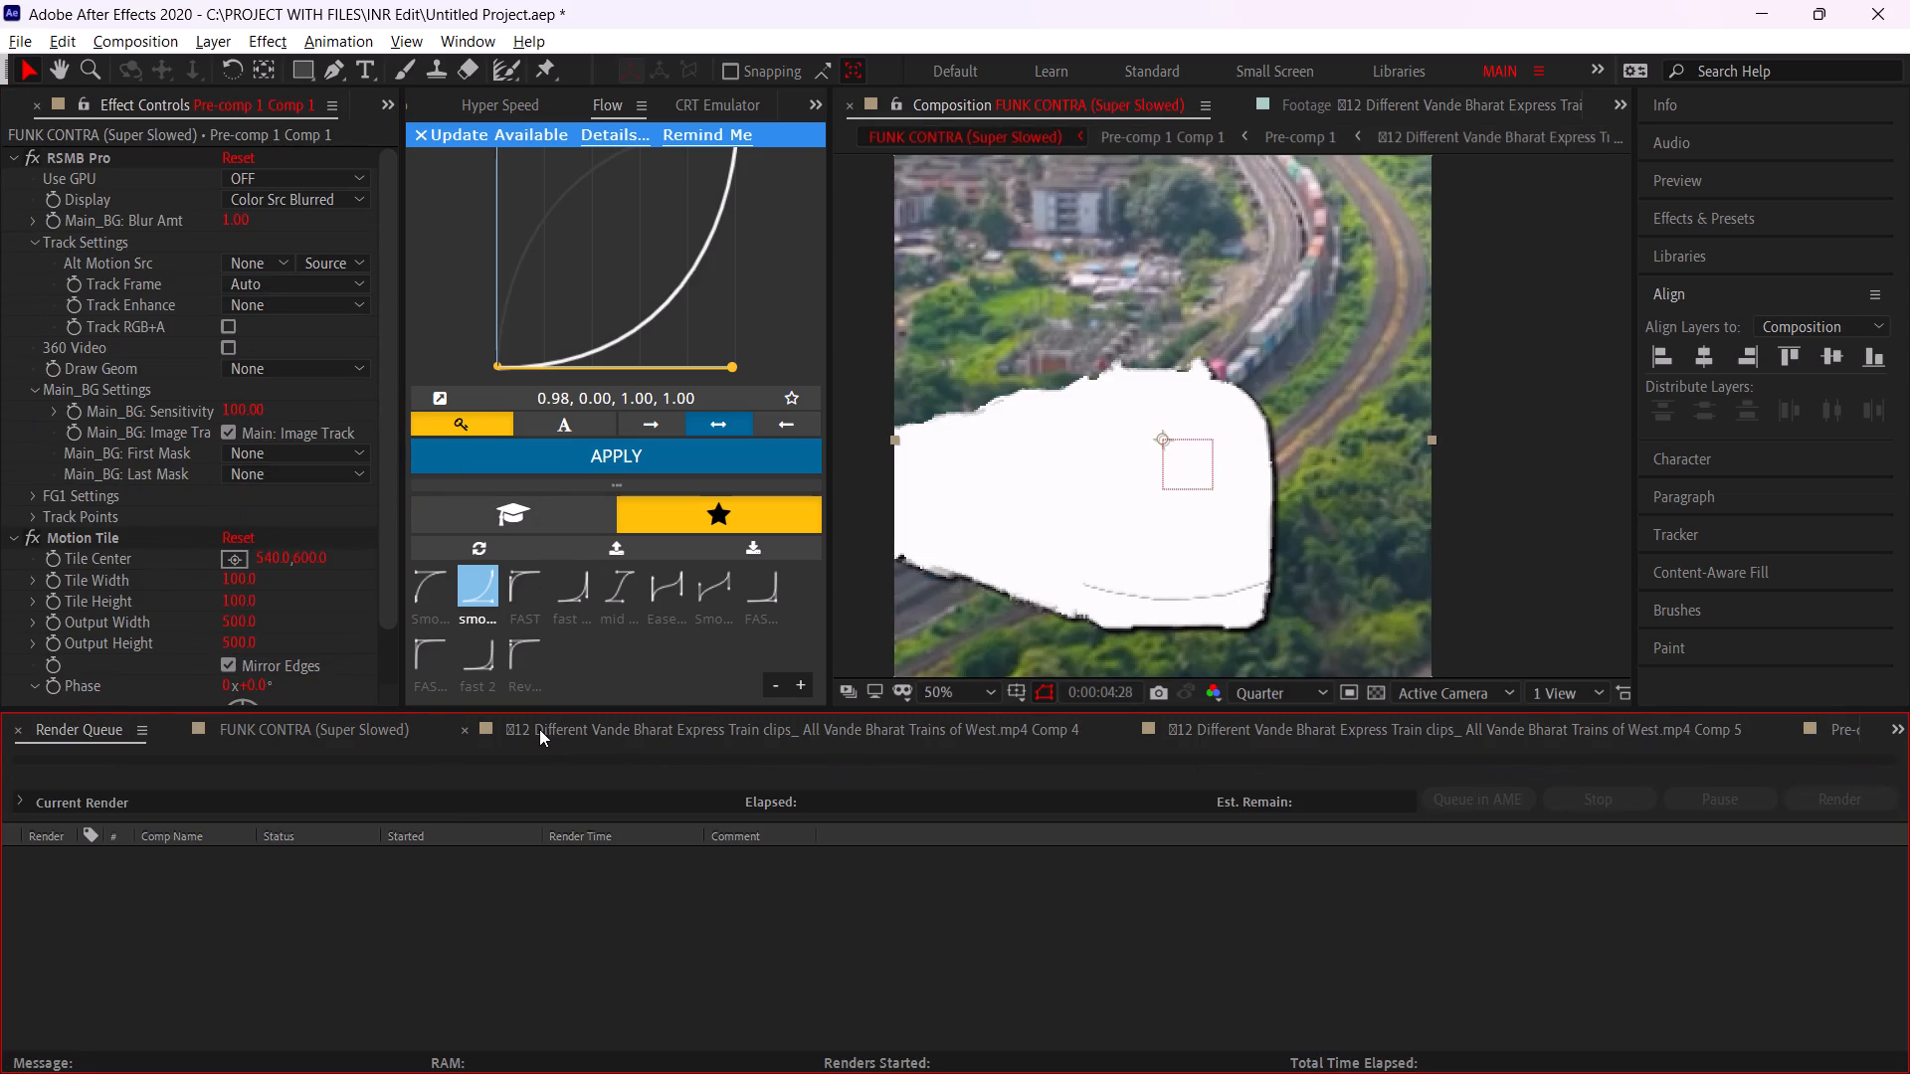
pyautogui.scroll(-1, 539, 729)
pyautogui.press('space')
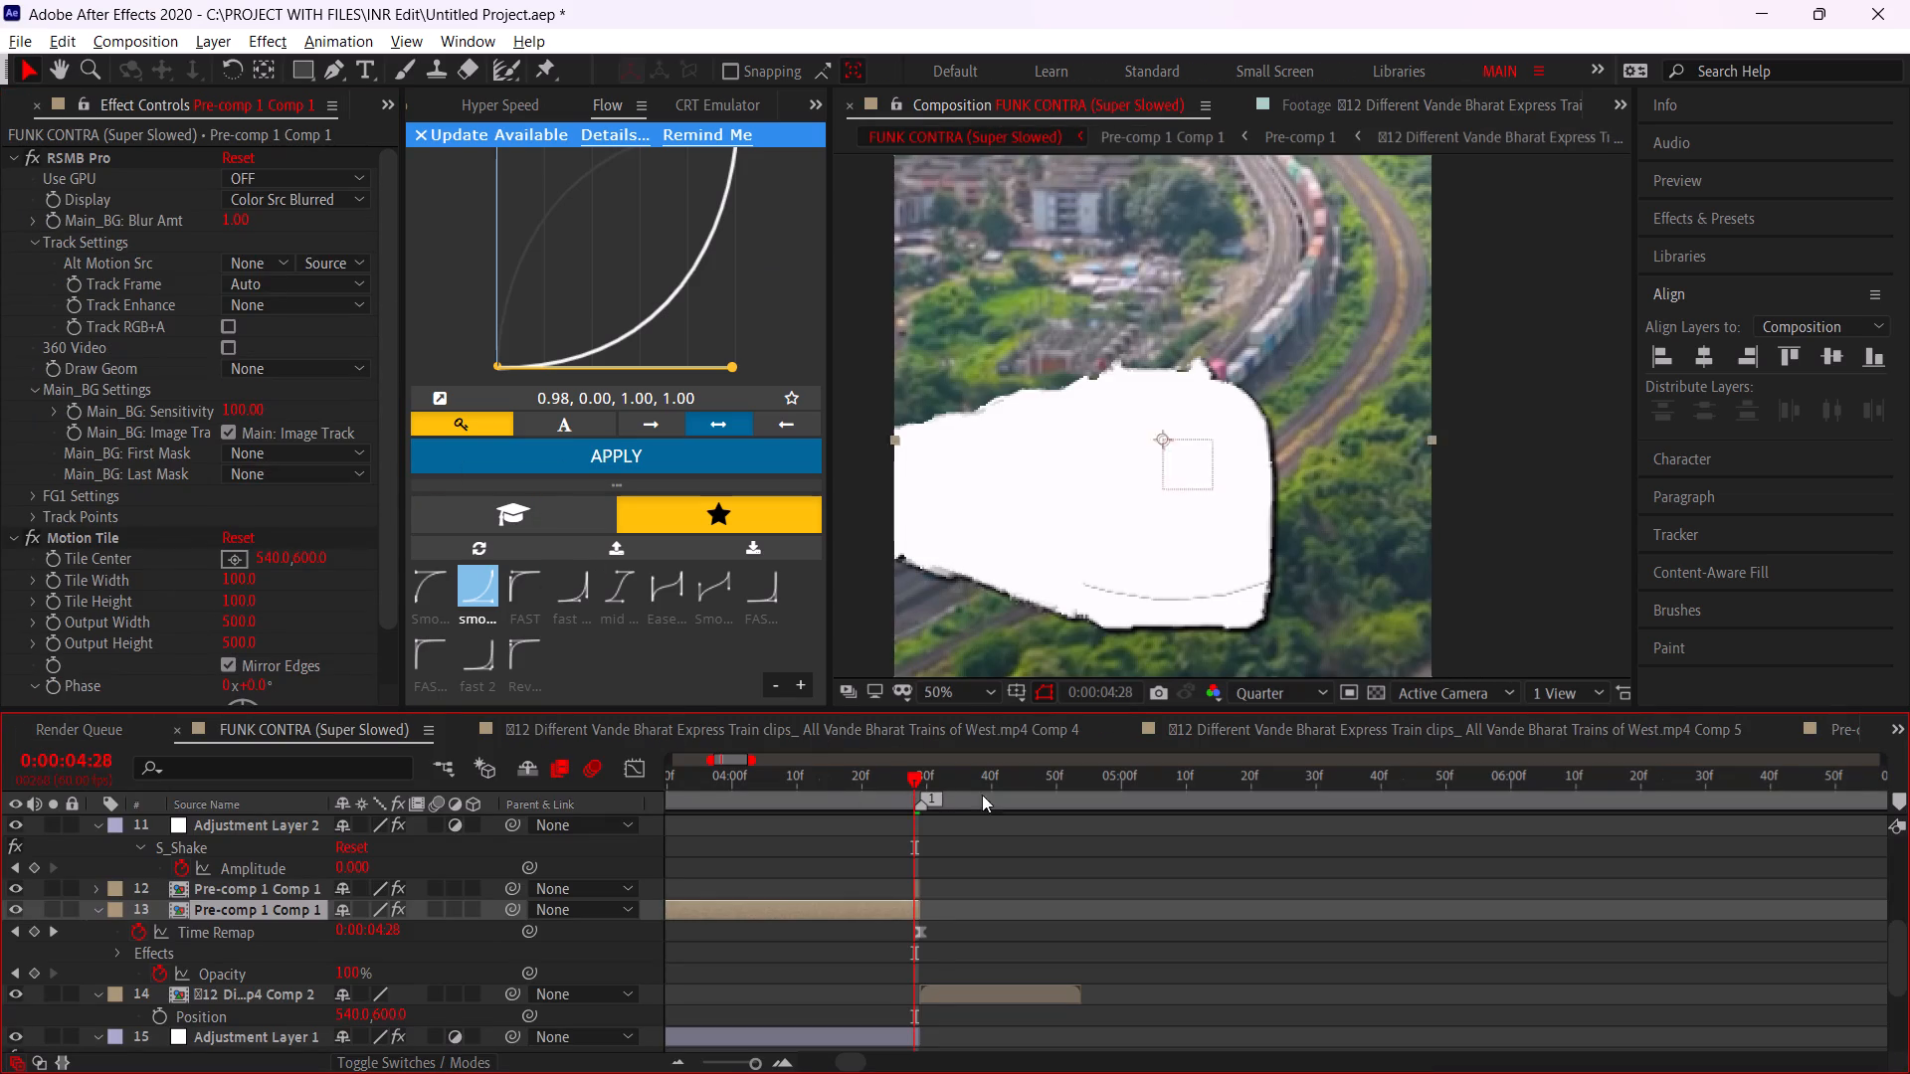
pyautogui.keyDown('alt'); pyautogui.scroll(-2, 1018, 799); pyautogui.keyUp('alt')
pyautogui.moveTo(952, 784); pyautogui.dragTo(621, 792)
pyautogui.press('space')
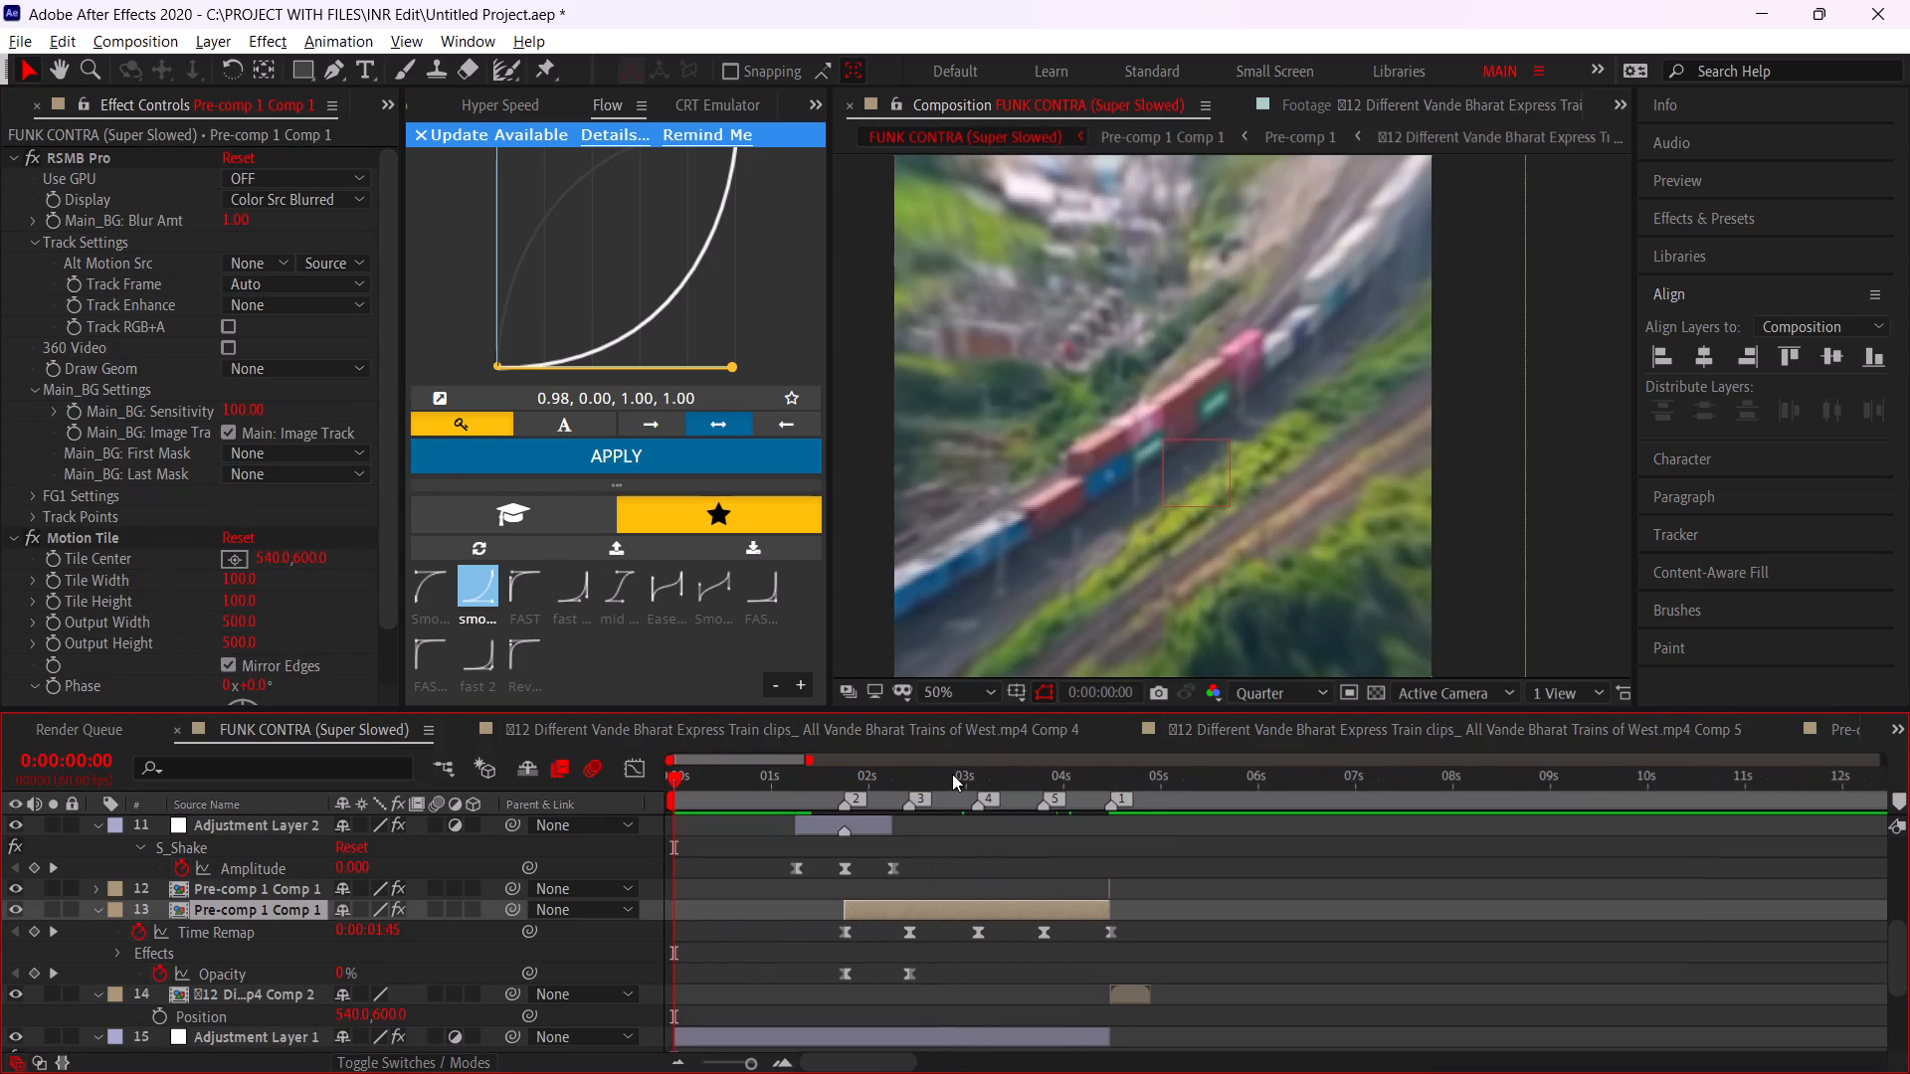
pyautogui.press('space')
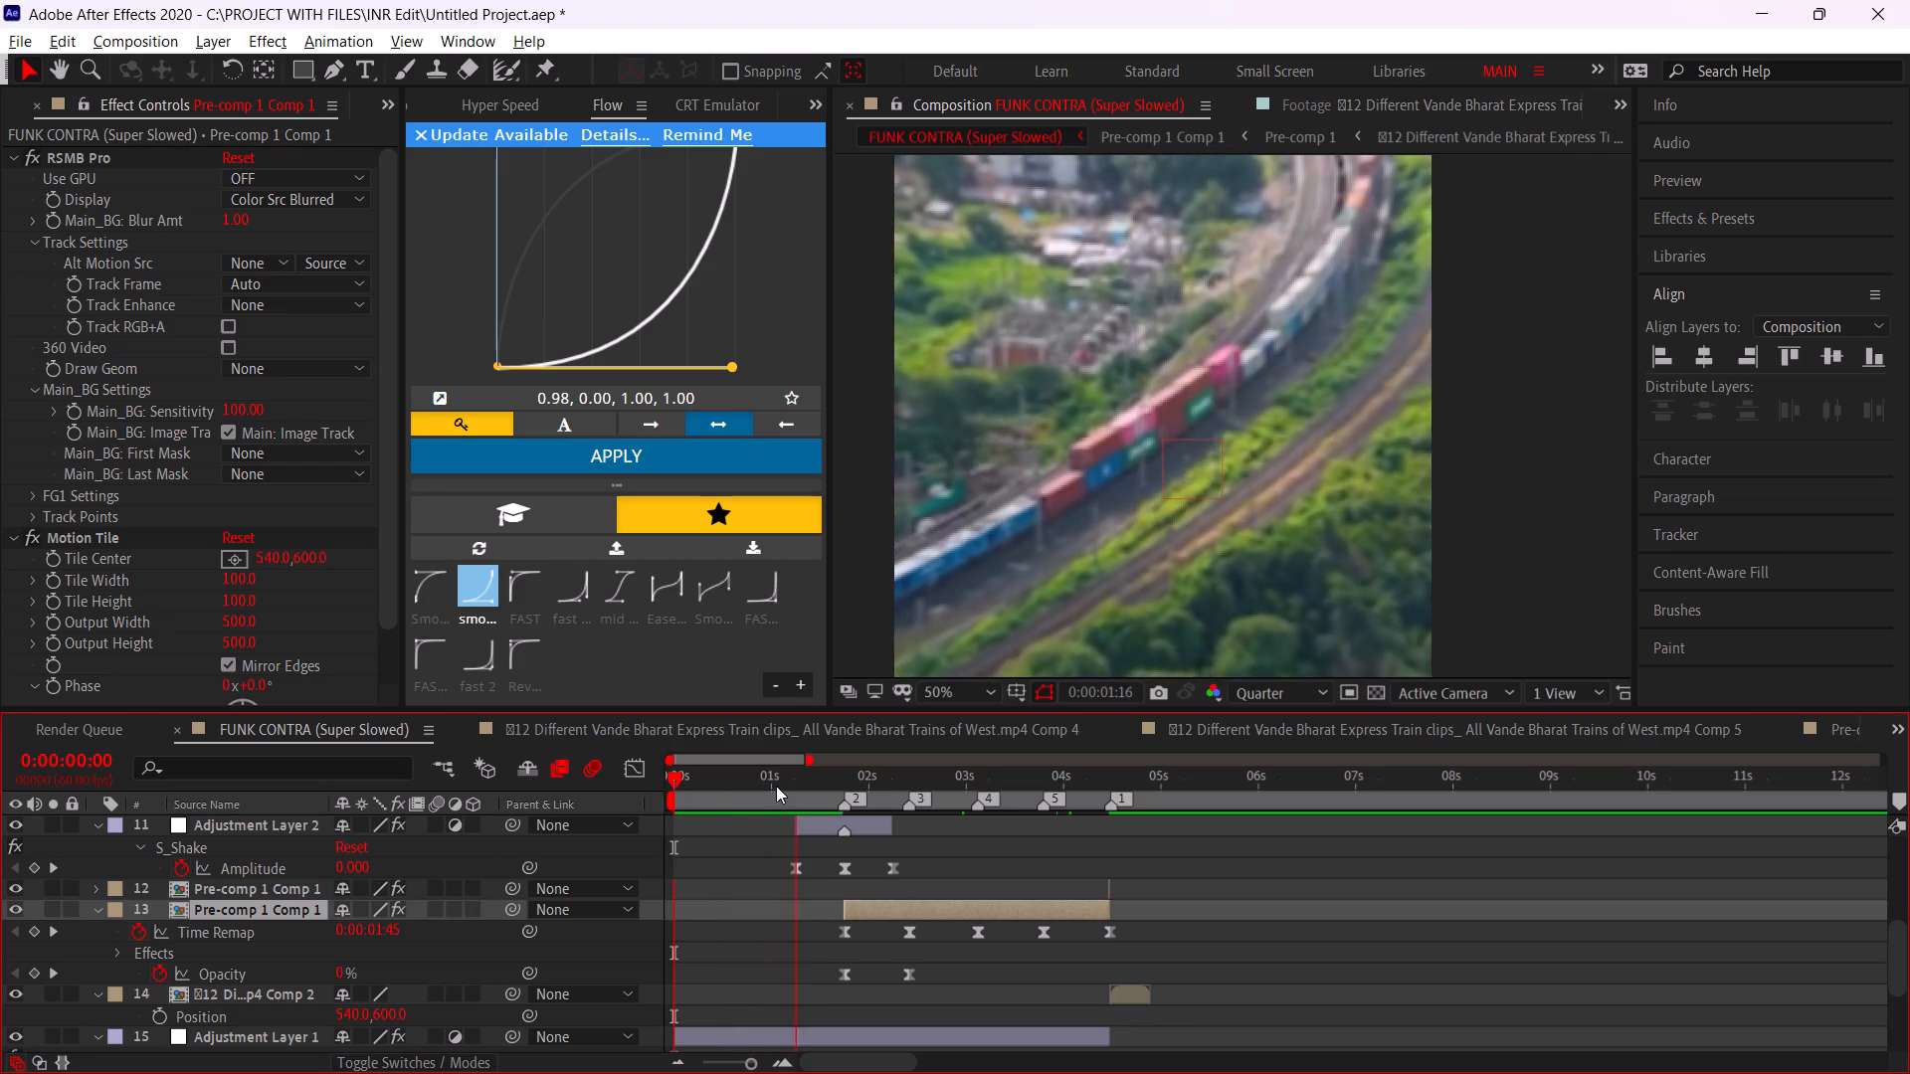
pyautogui.moveTo(776, 786); pyautogui.dragTo(791, 788)
pyautogui.moveTo(955, 771); pyautogui.dragTo(1062, 789)
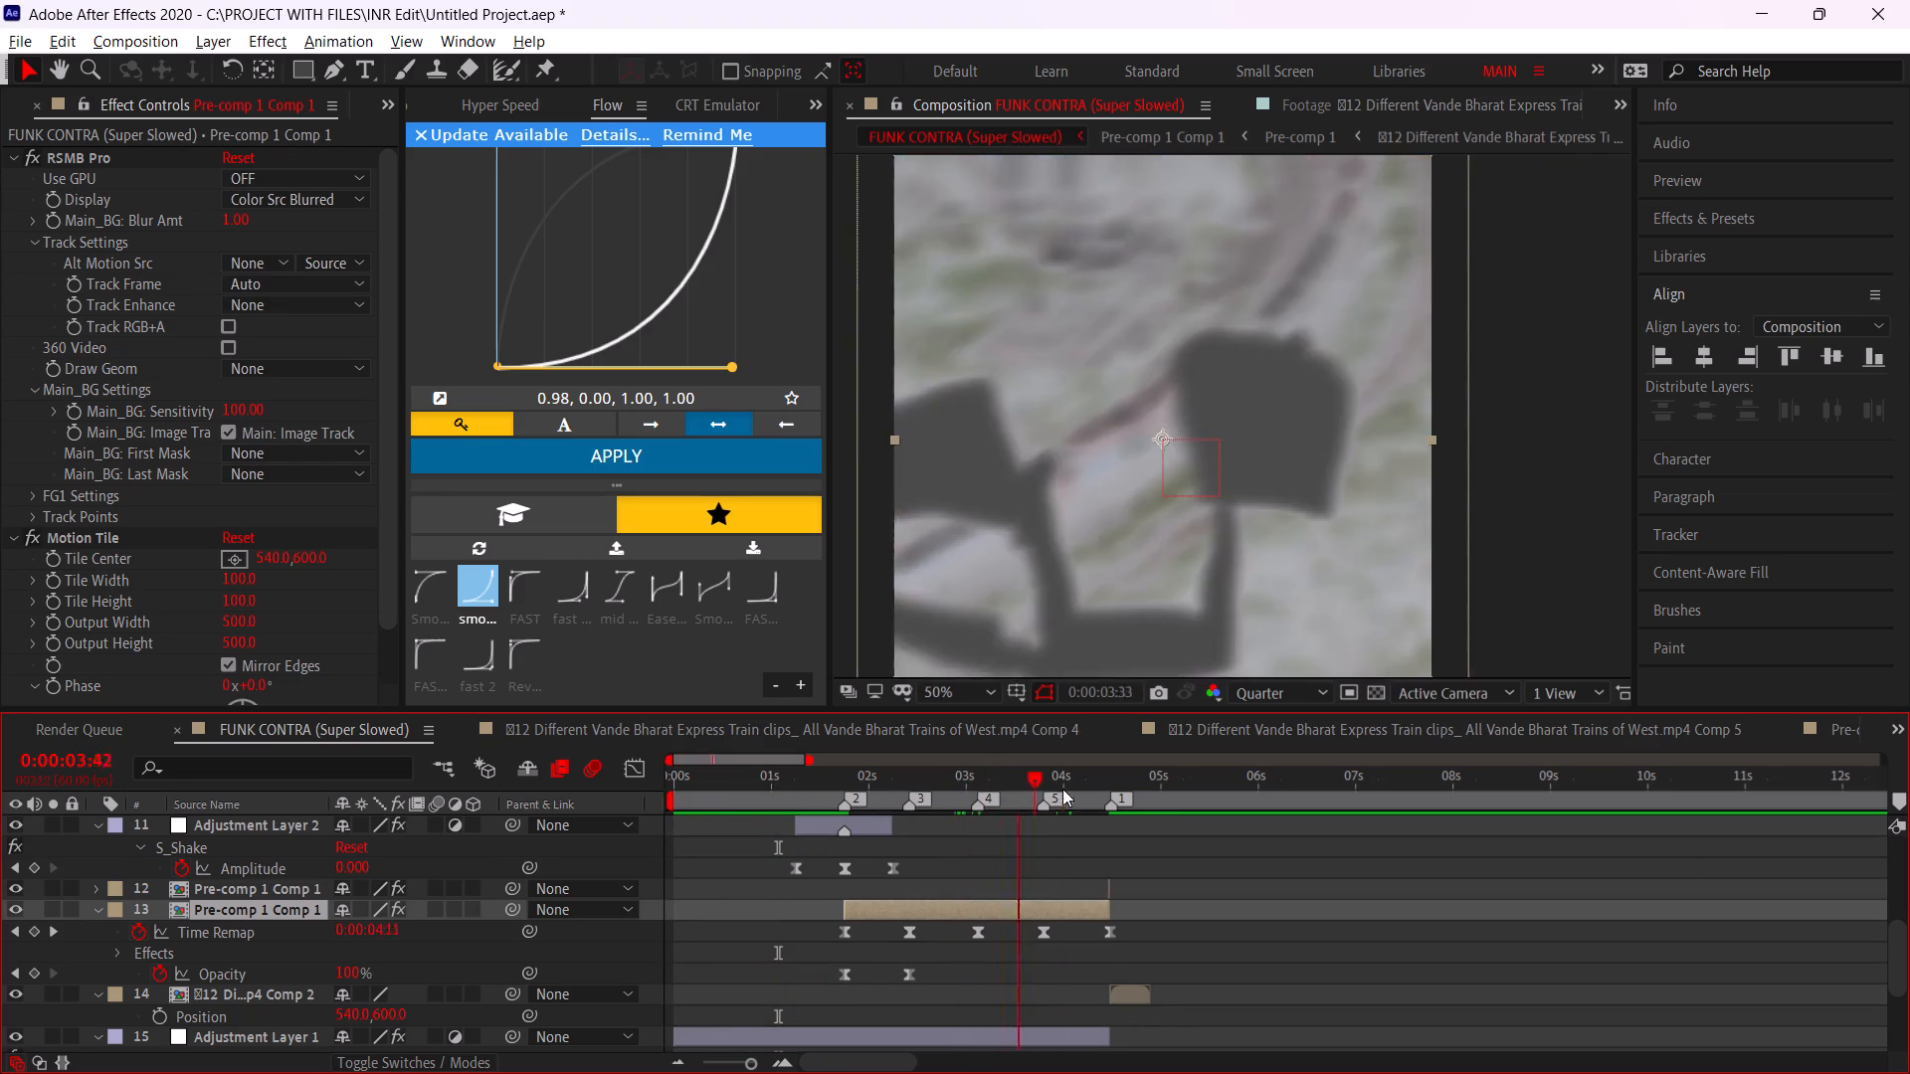
pyautogui.moveTo(1062, 789); pyautogui.dragTo(1099, 818)
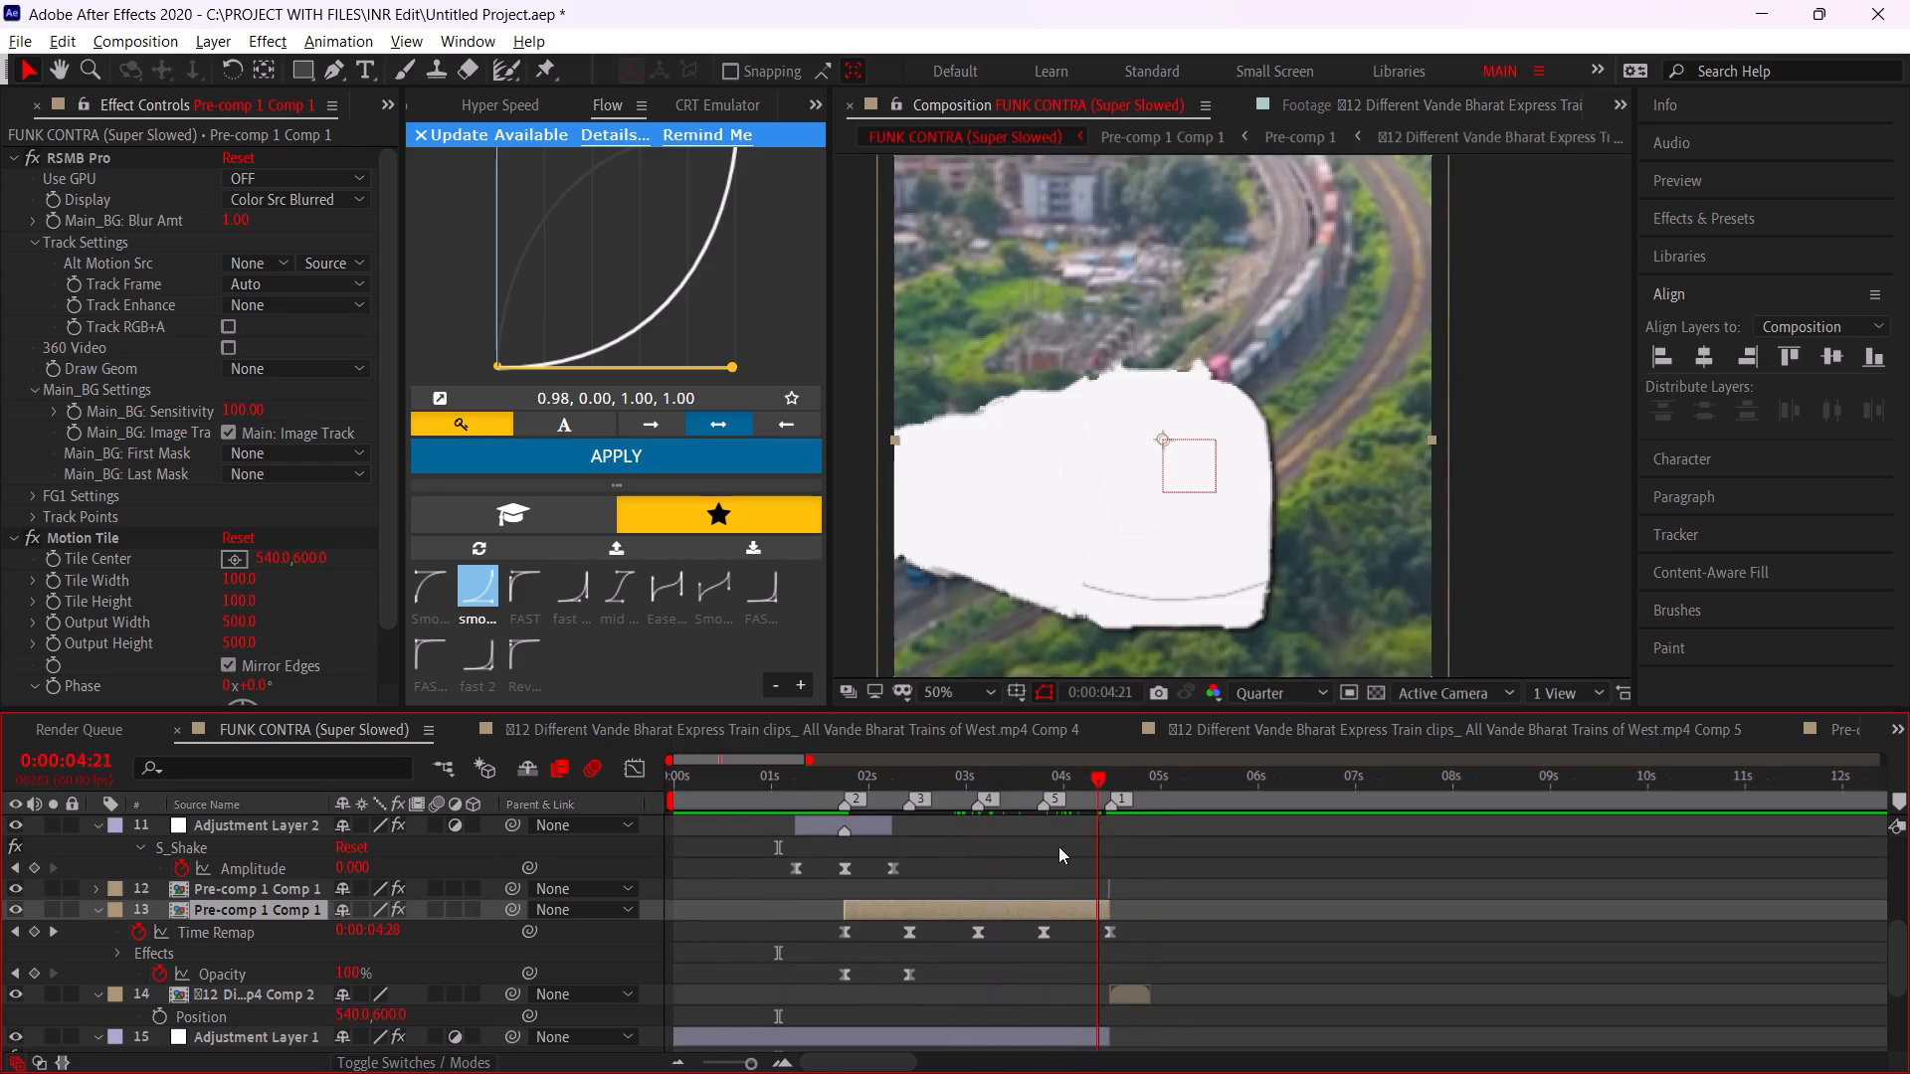
# Apply a freeze frame at 0:00:04:28 to the short upper Pre-comp 1 Comp 1 segment.
pyautogui.keyDown('alt'); pyautogui.scroll(5, 1113, 896); pyautogui.keyUp('alt')
pyautogui.click(971, 796)
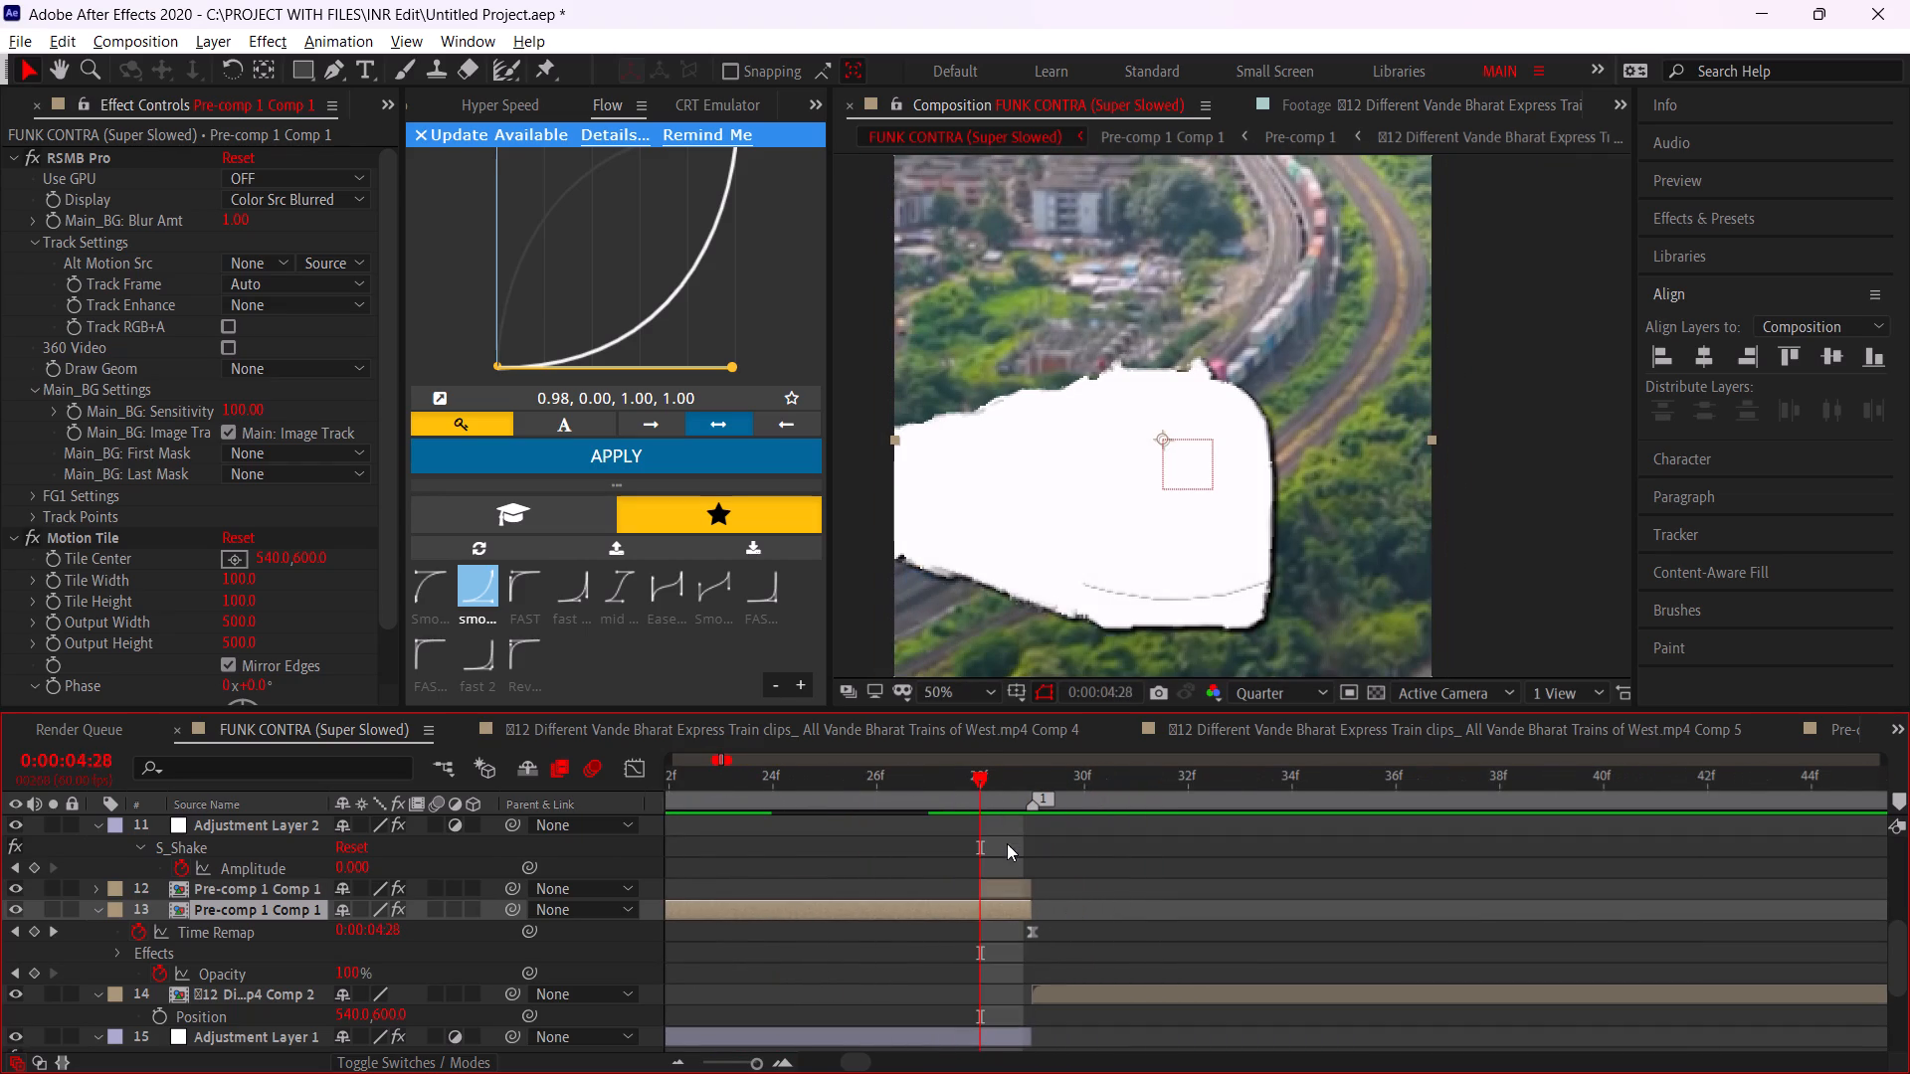
pyautogui.rightClick(1005, 884)
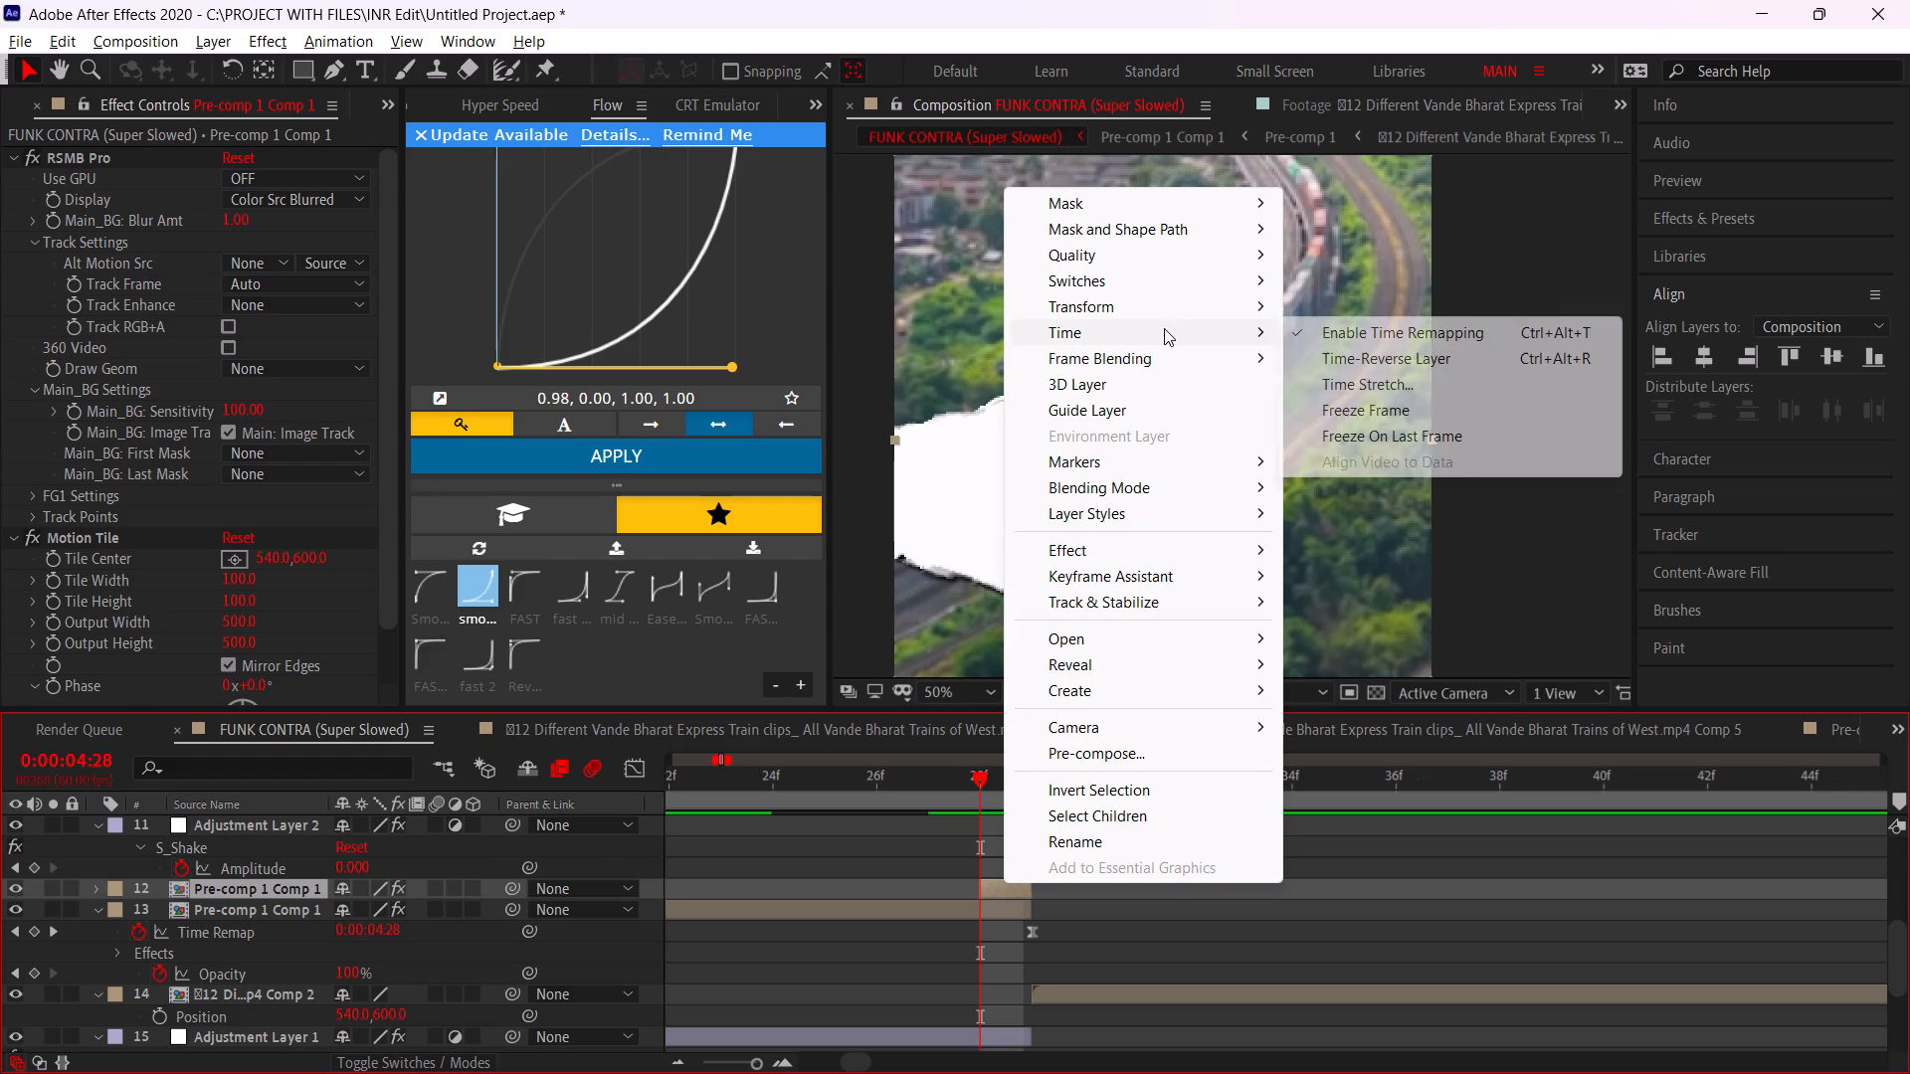
pyautogui.click(1416, 406)
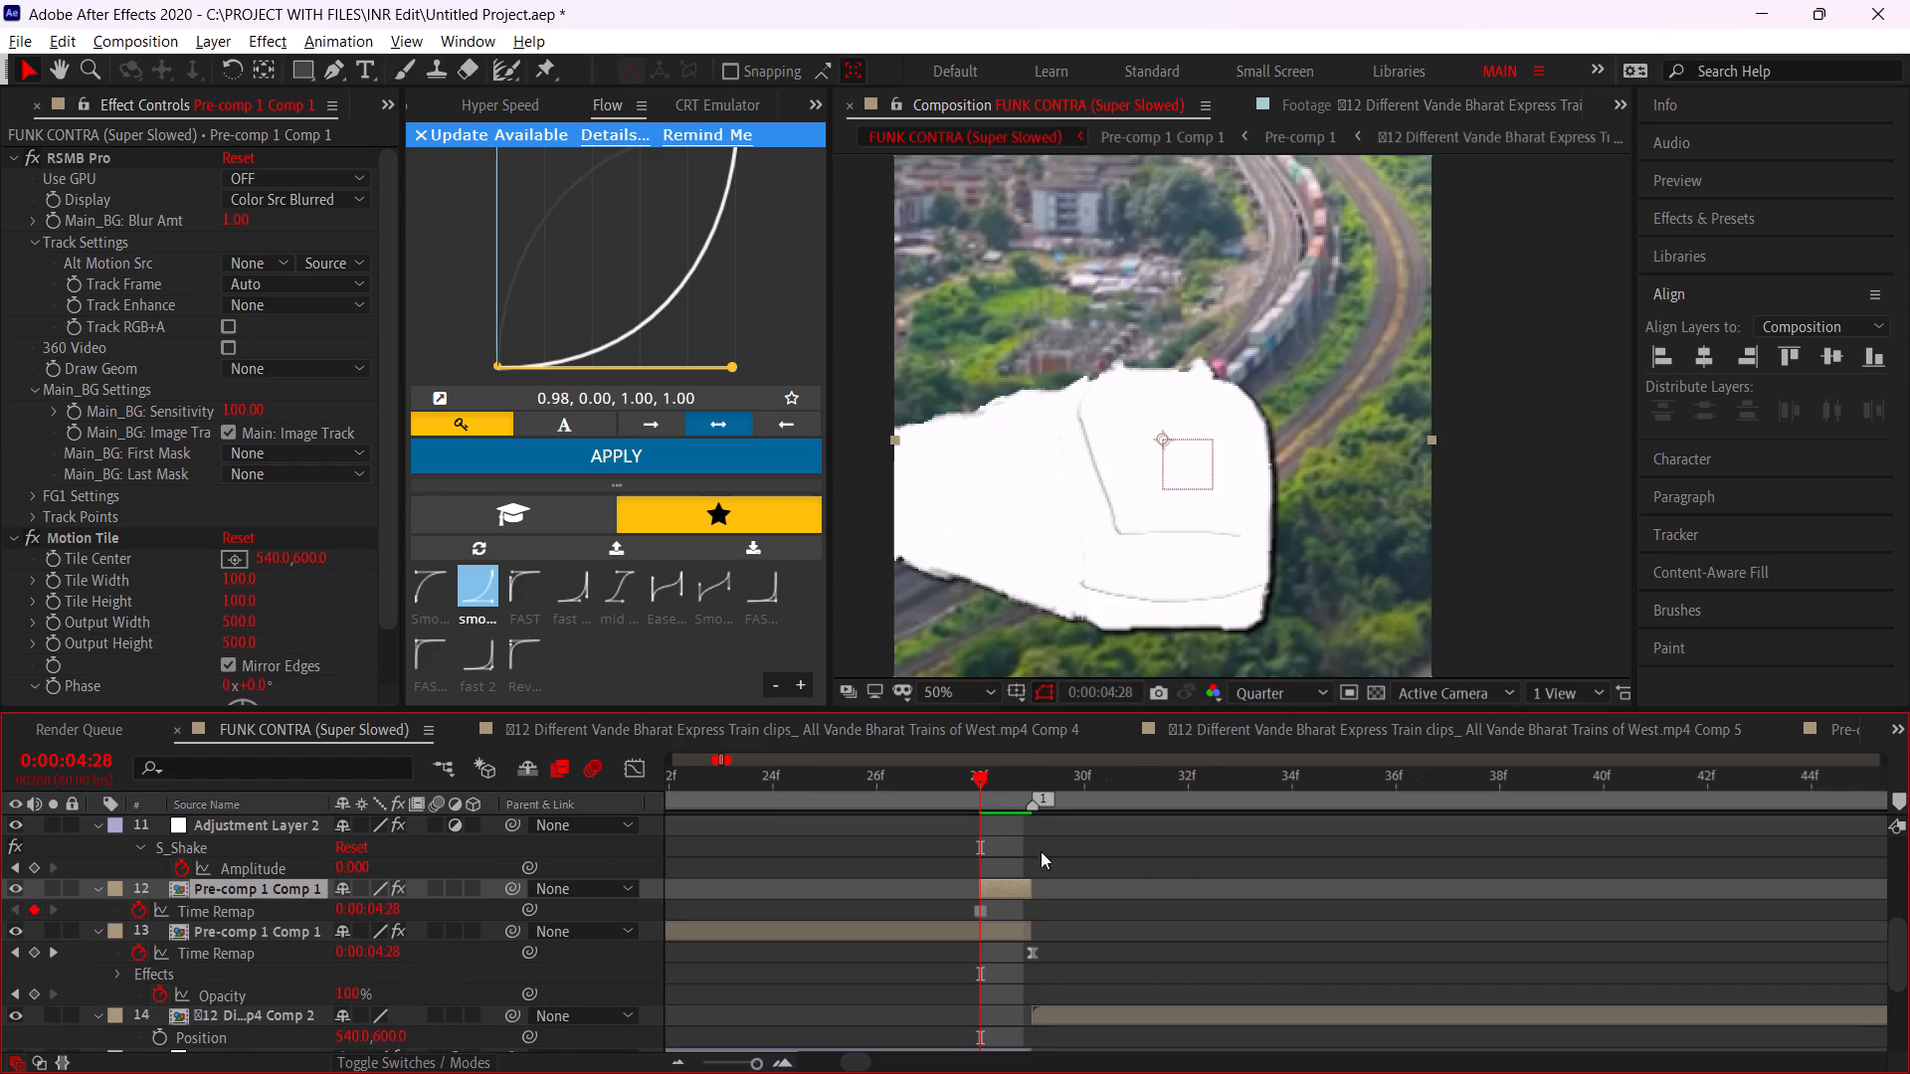
# Move the S_DropShadow effect from the Pre-comp 1 layer inside the precomp to the longer Pre-comp 1 Comp 1 layer in the main composition.
pyautogui.click(1007, 888)
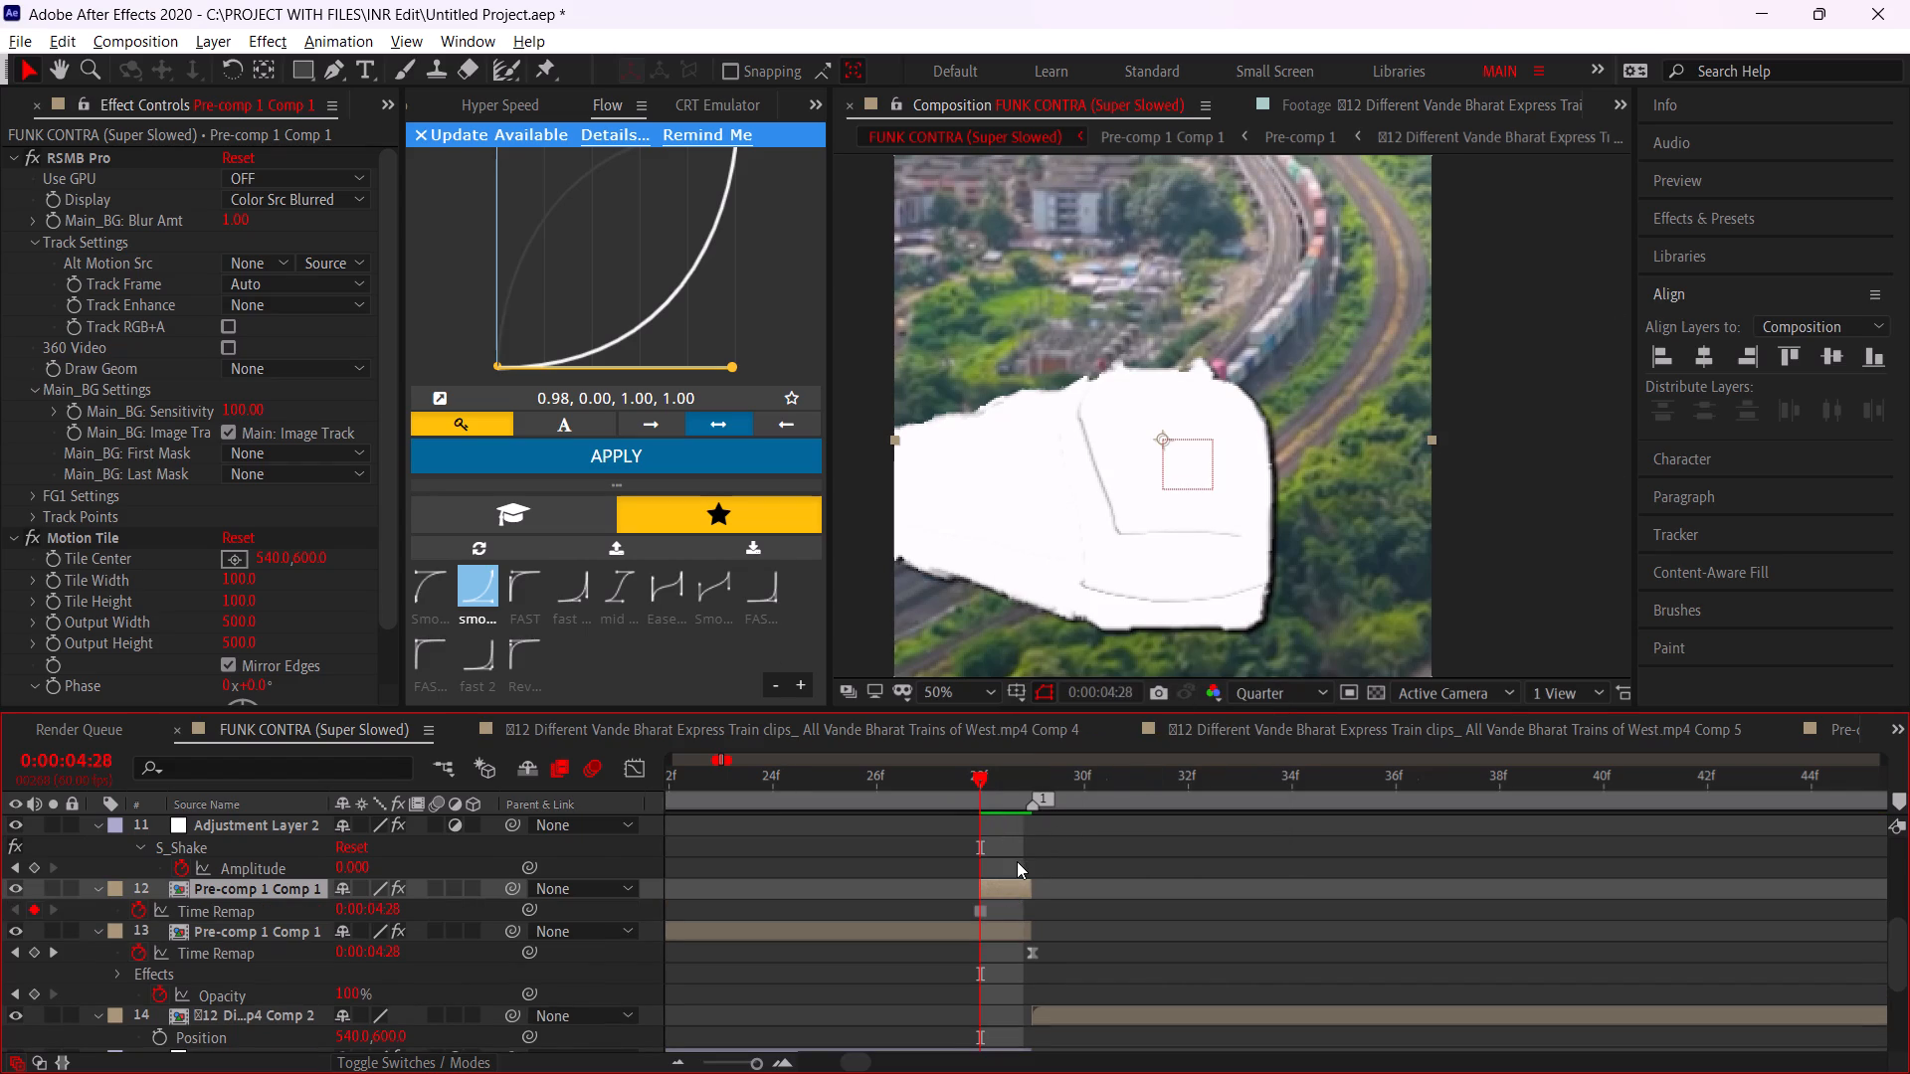
pyautogui.doubleClick(1016, 883)
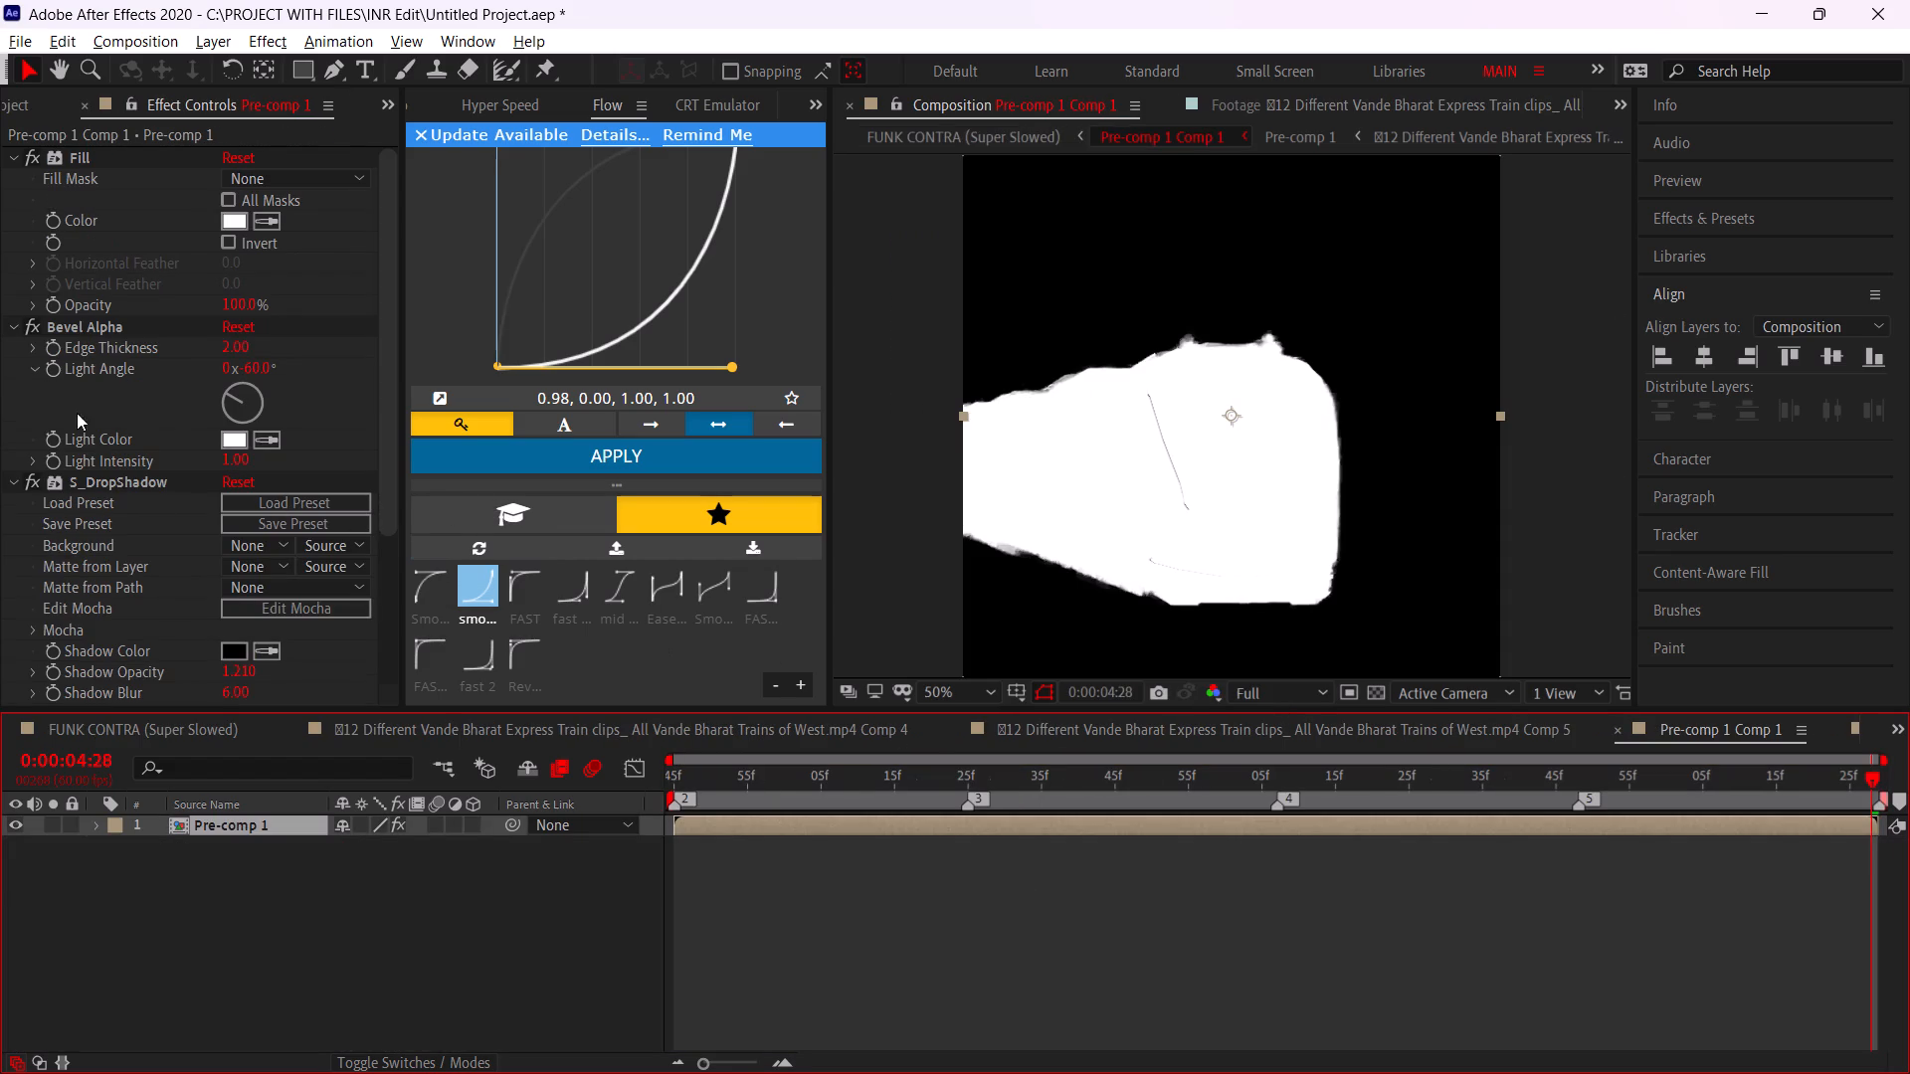
pyautogui.click(163, 488)
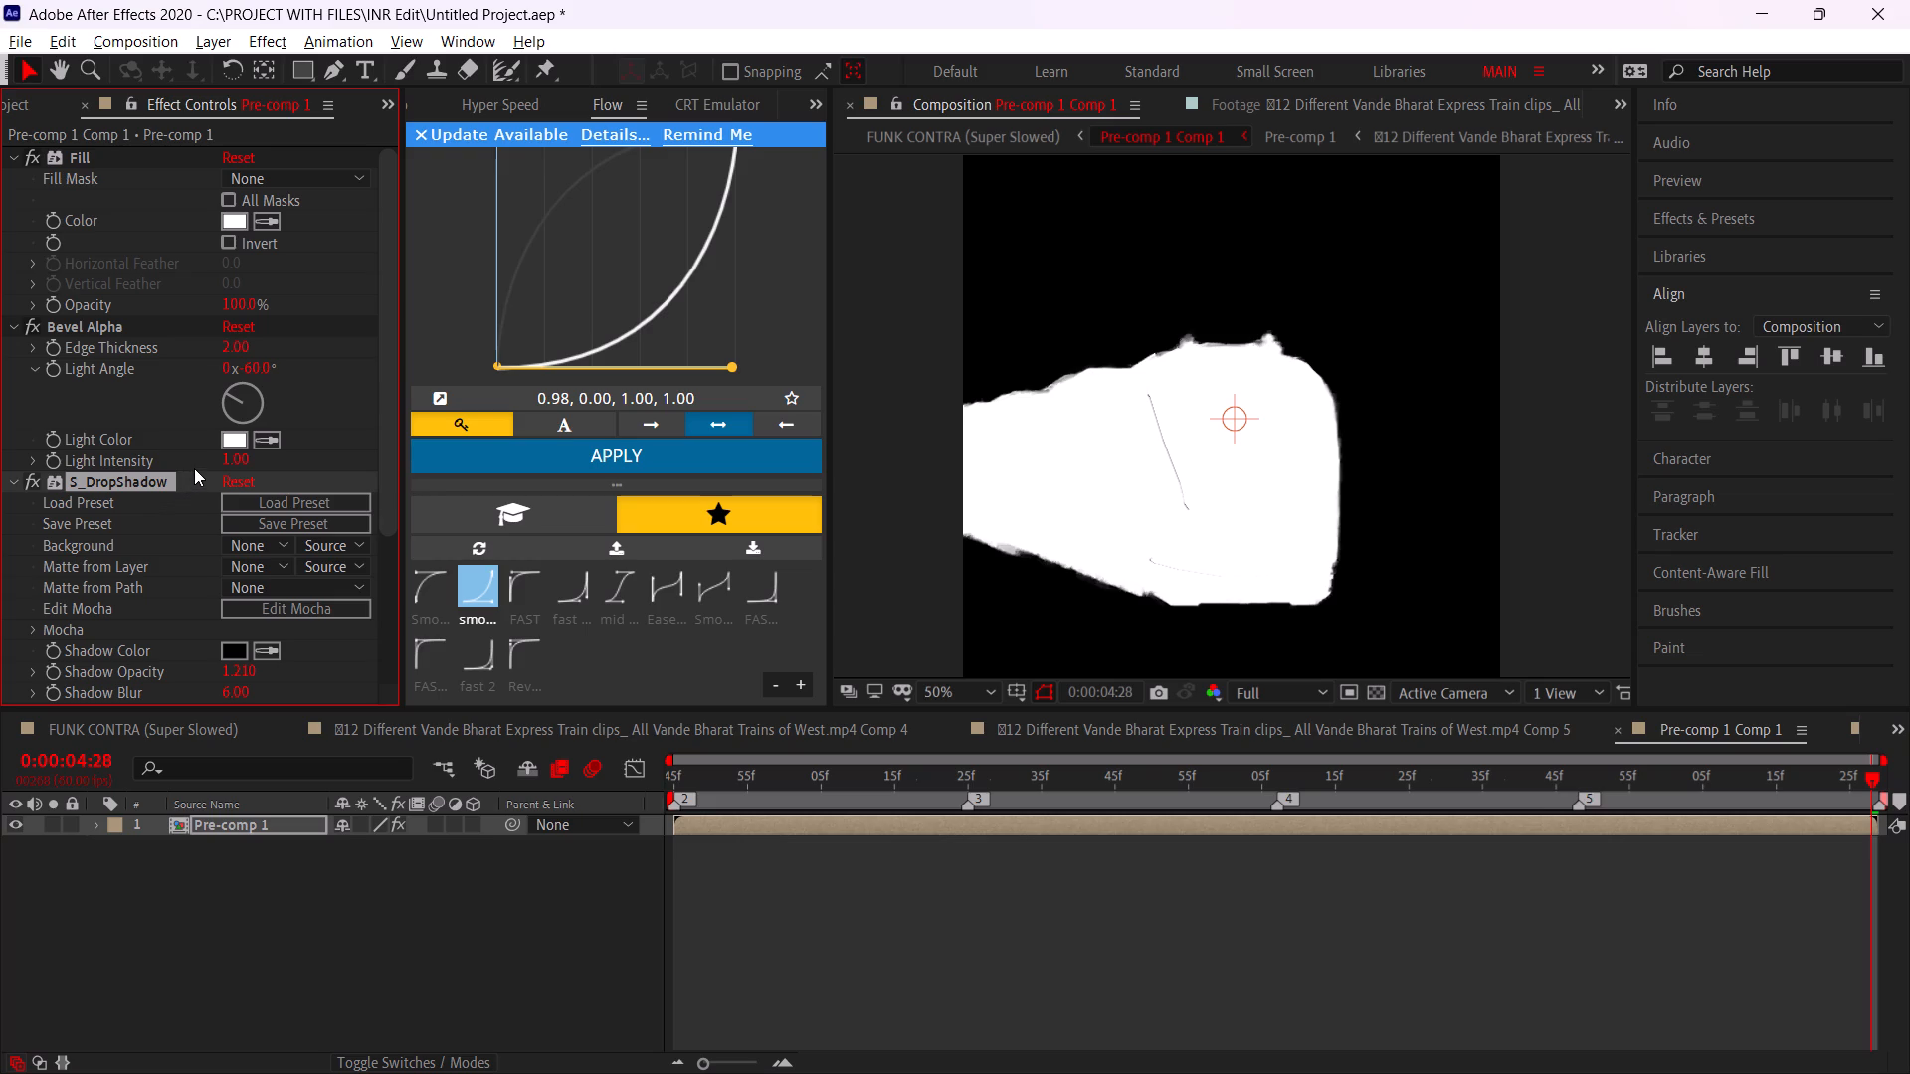
pyautogui.hotkey('ctrl', 'x')
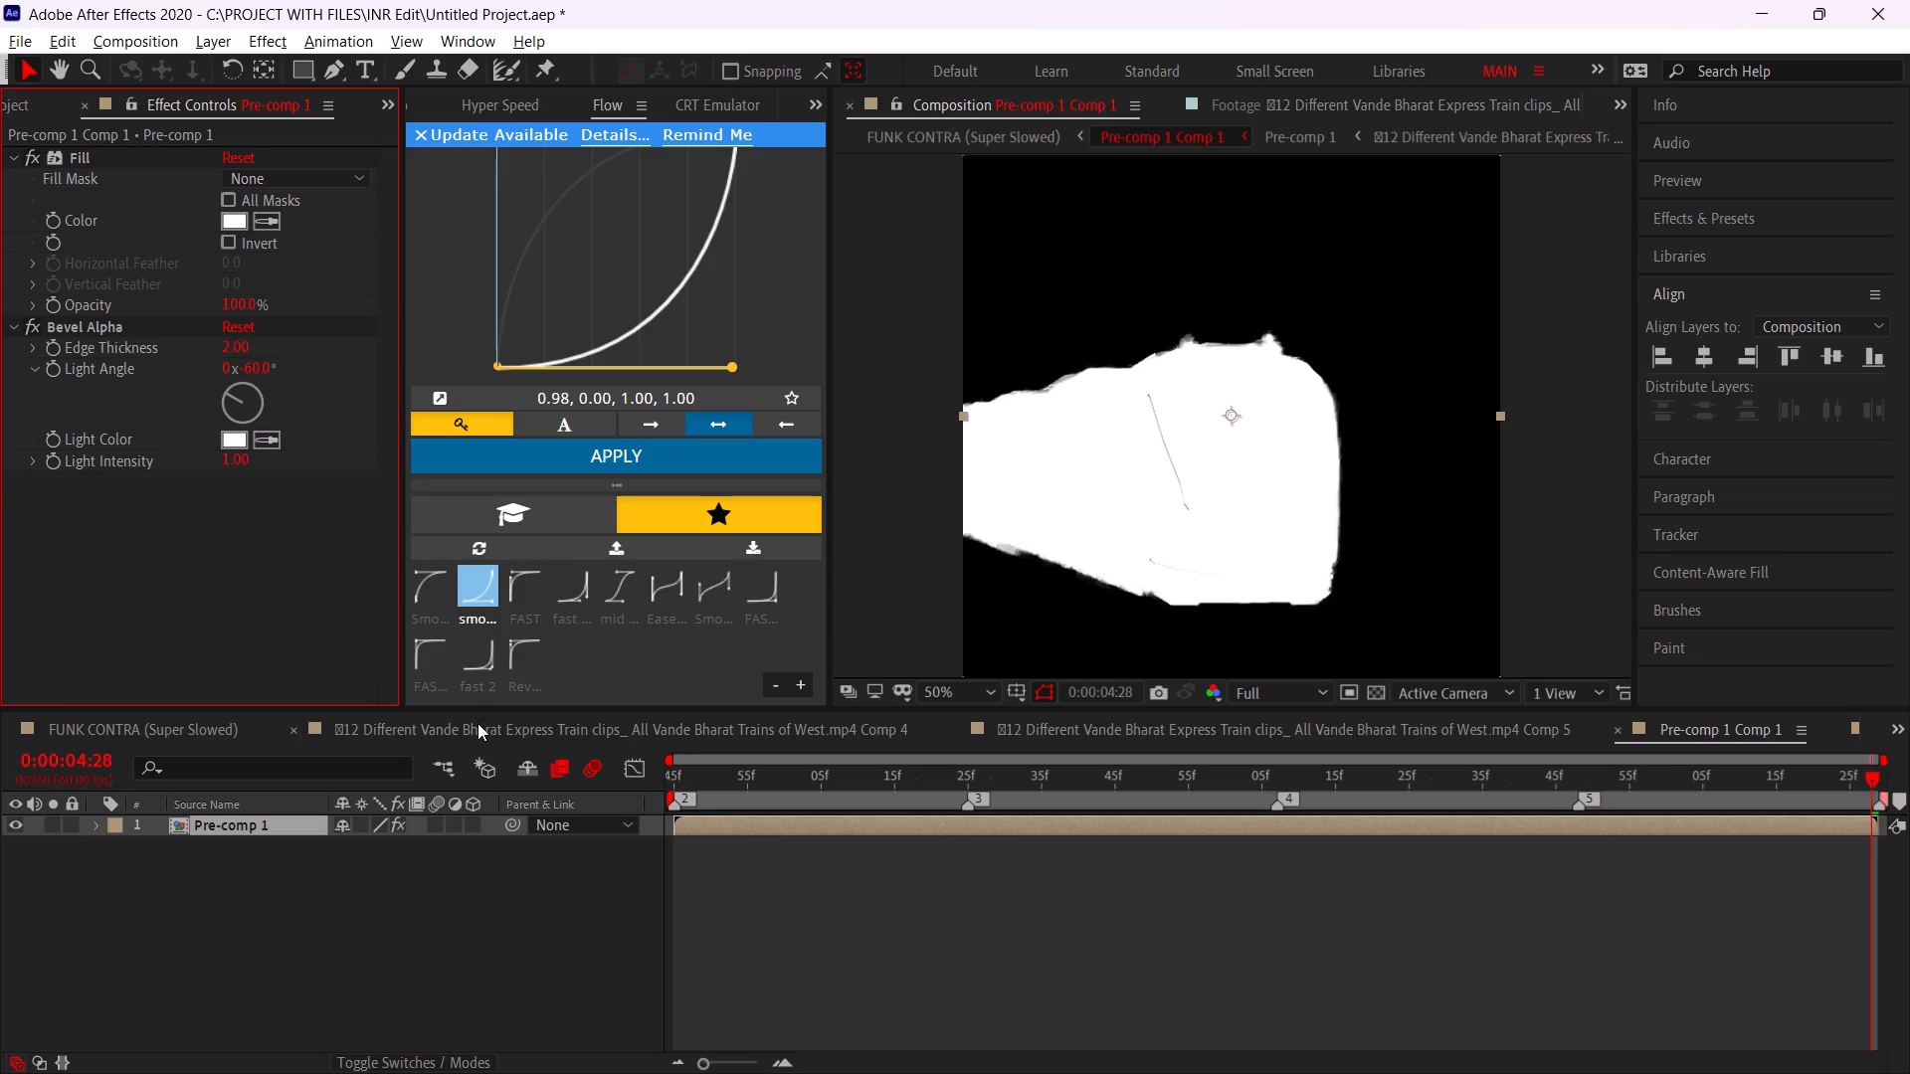
pyautogui.scroll(10, 477, 725)
pyautogui.scroll(-1, 613, 747)
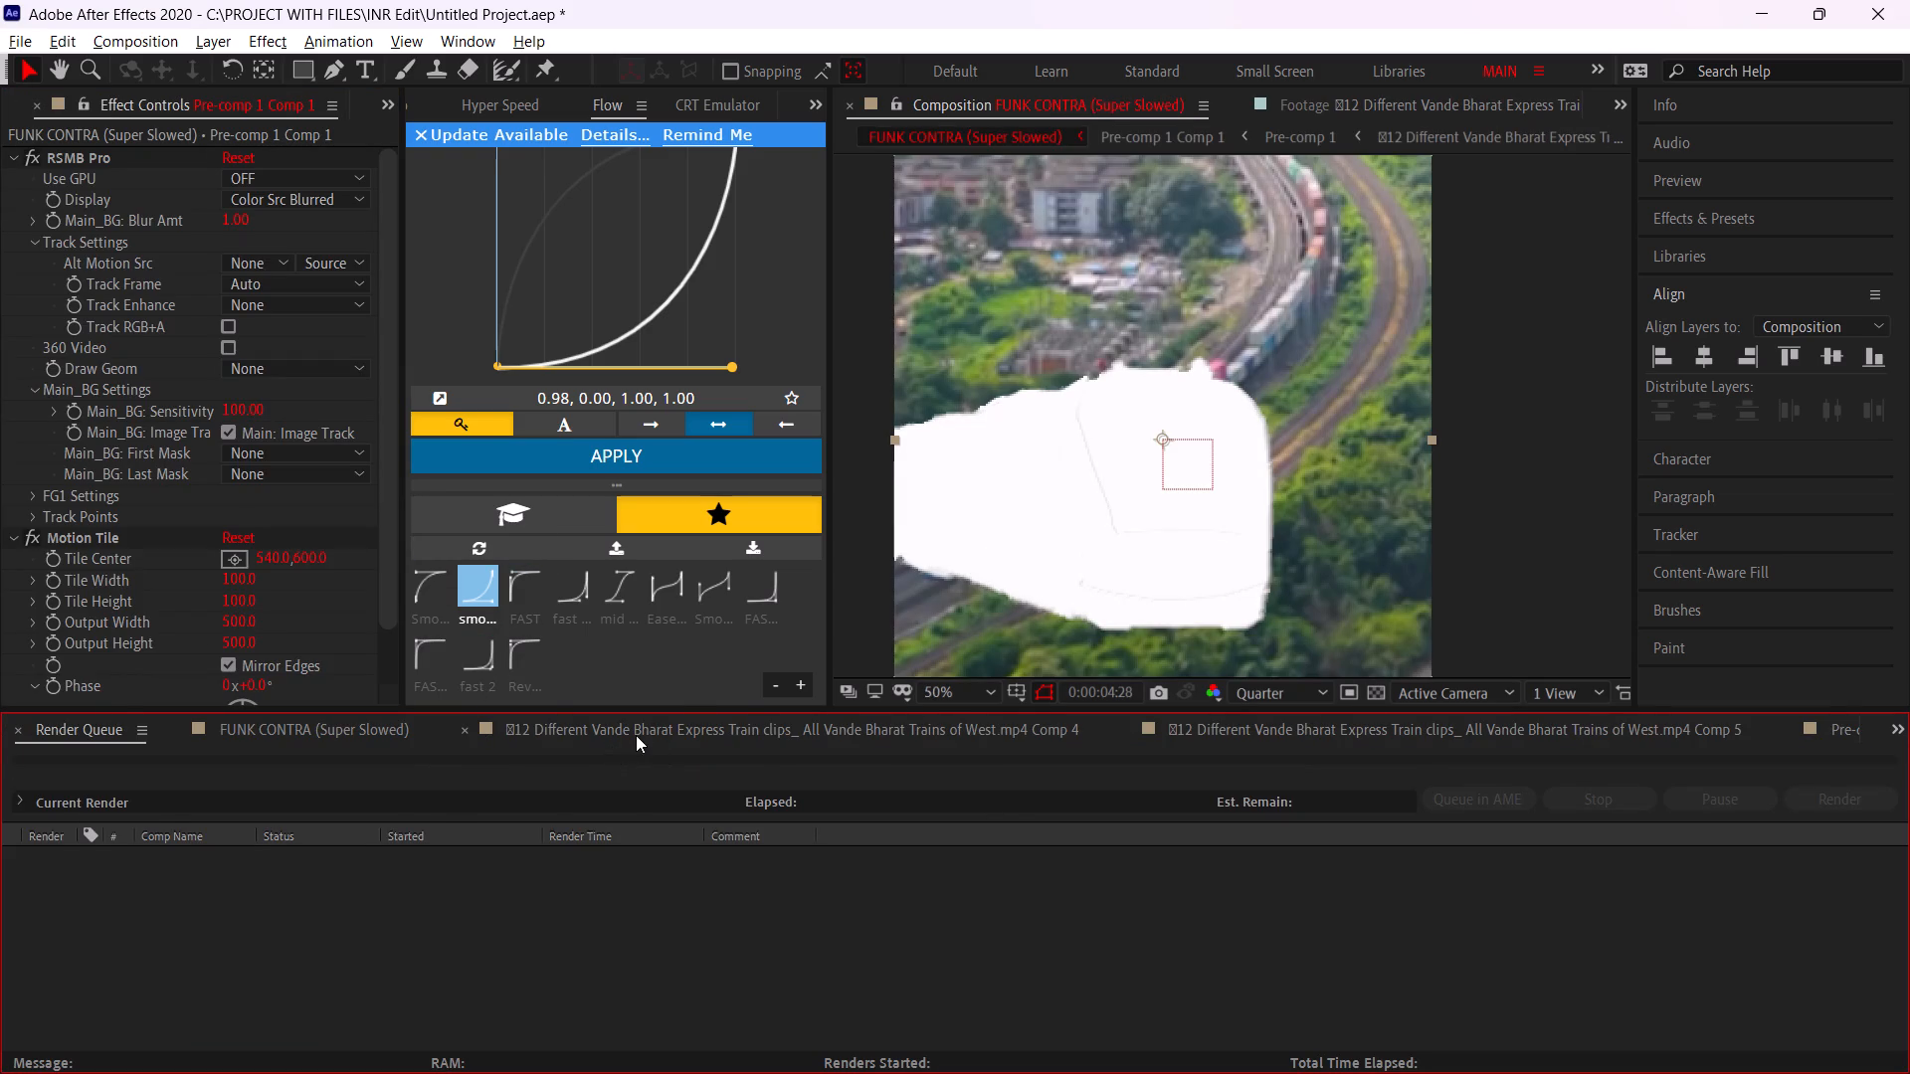
pyautogui.scroll(-1, 636, 735)
pyautogui.click(846, 932)
pyautogui.hotkey('ctrl', 'v')
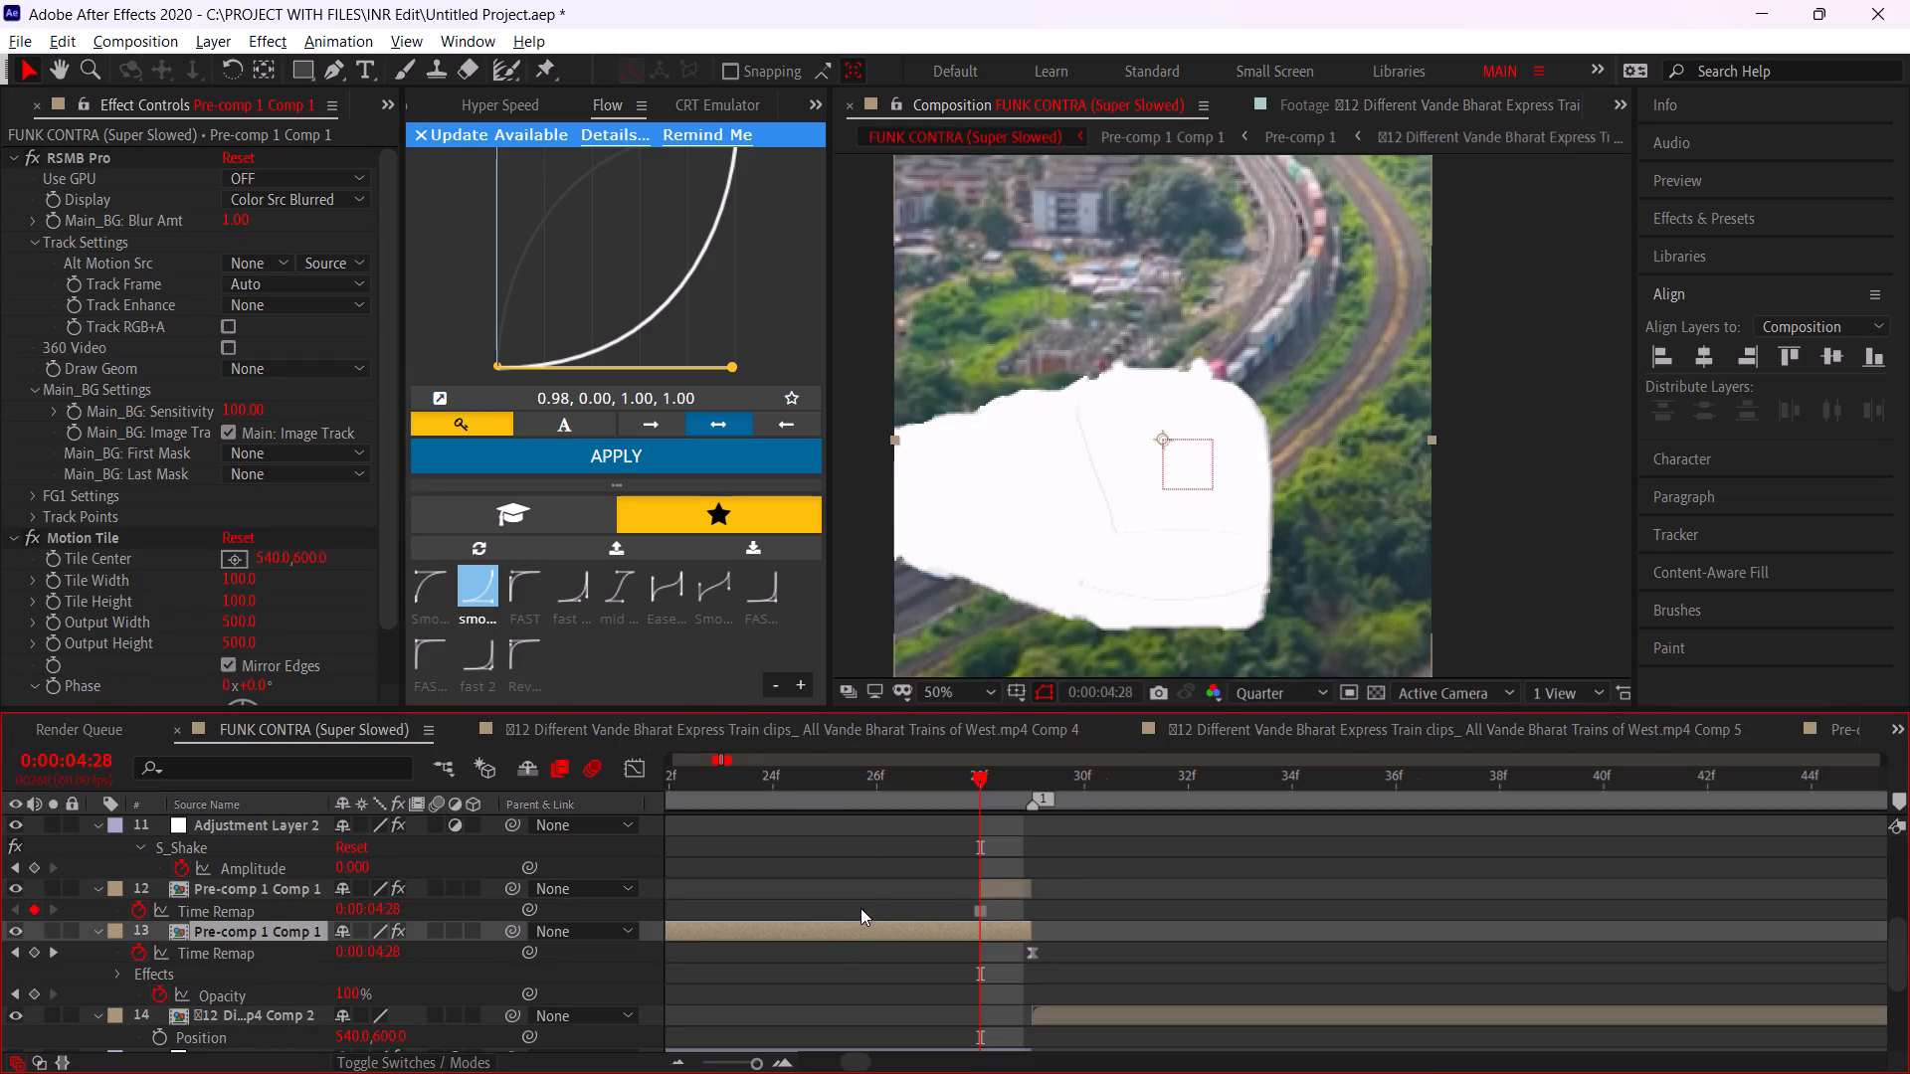
# Shift the frozen silhouette segment to start at 0:00:04:29, extend its end to match the train clip's end, and scrub through it.
pyautogui.click(1007, 893)
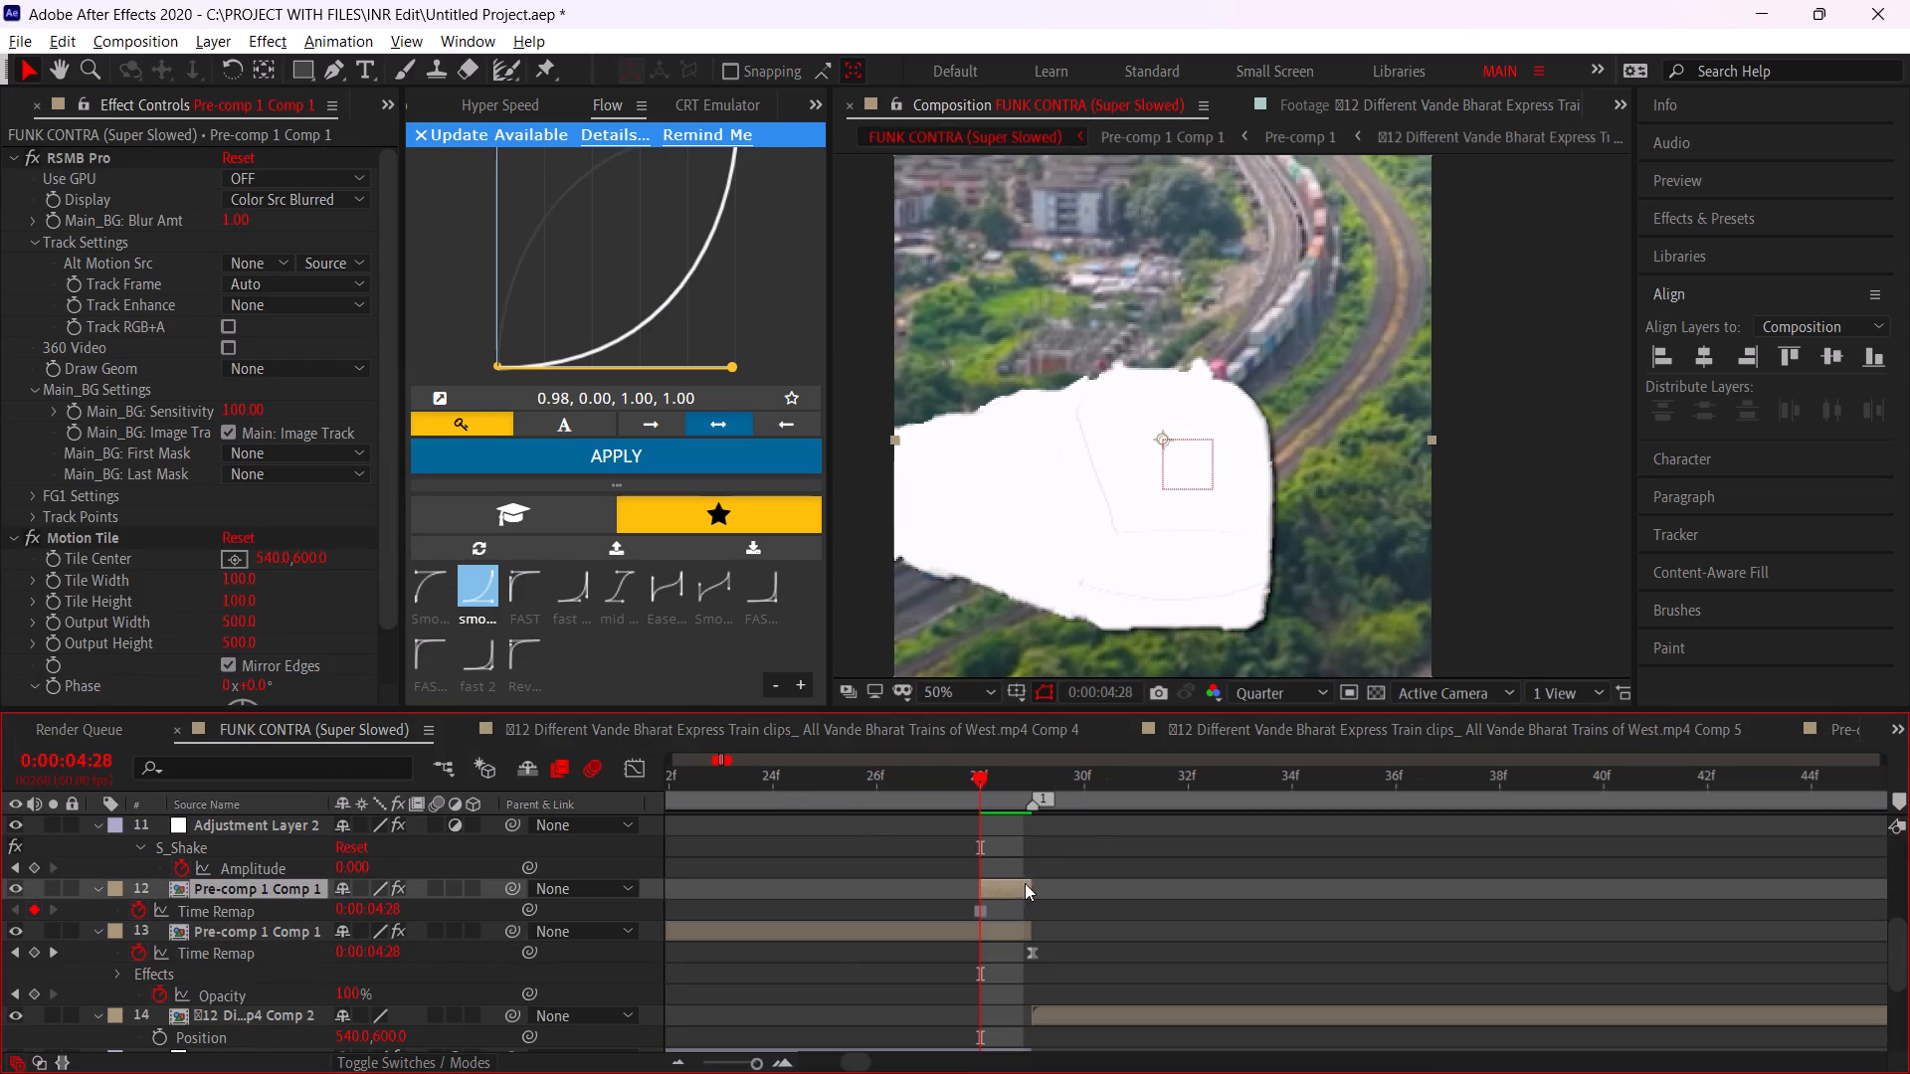
pyautogui.moveTo(1011, 894); pyautogui.dragTo(1081, 904)
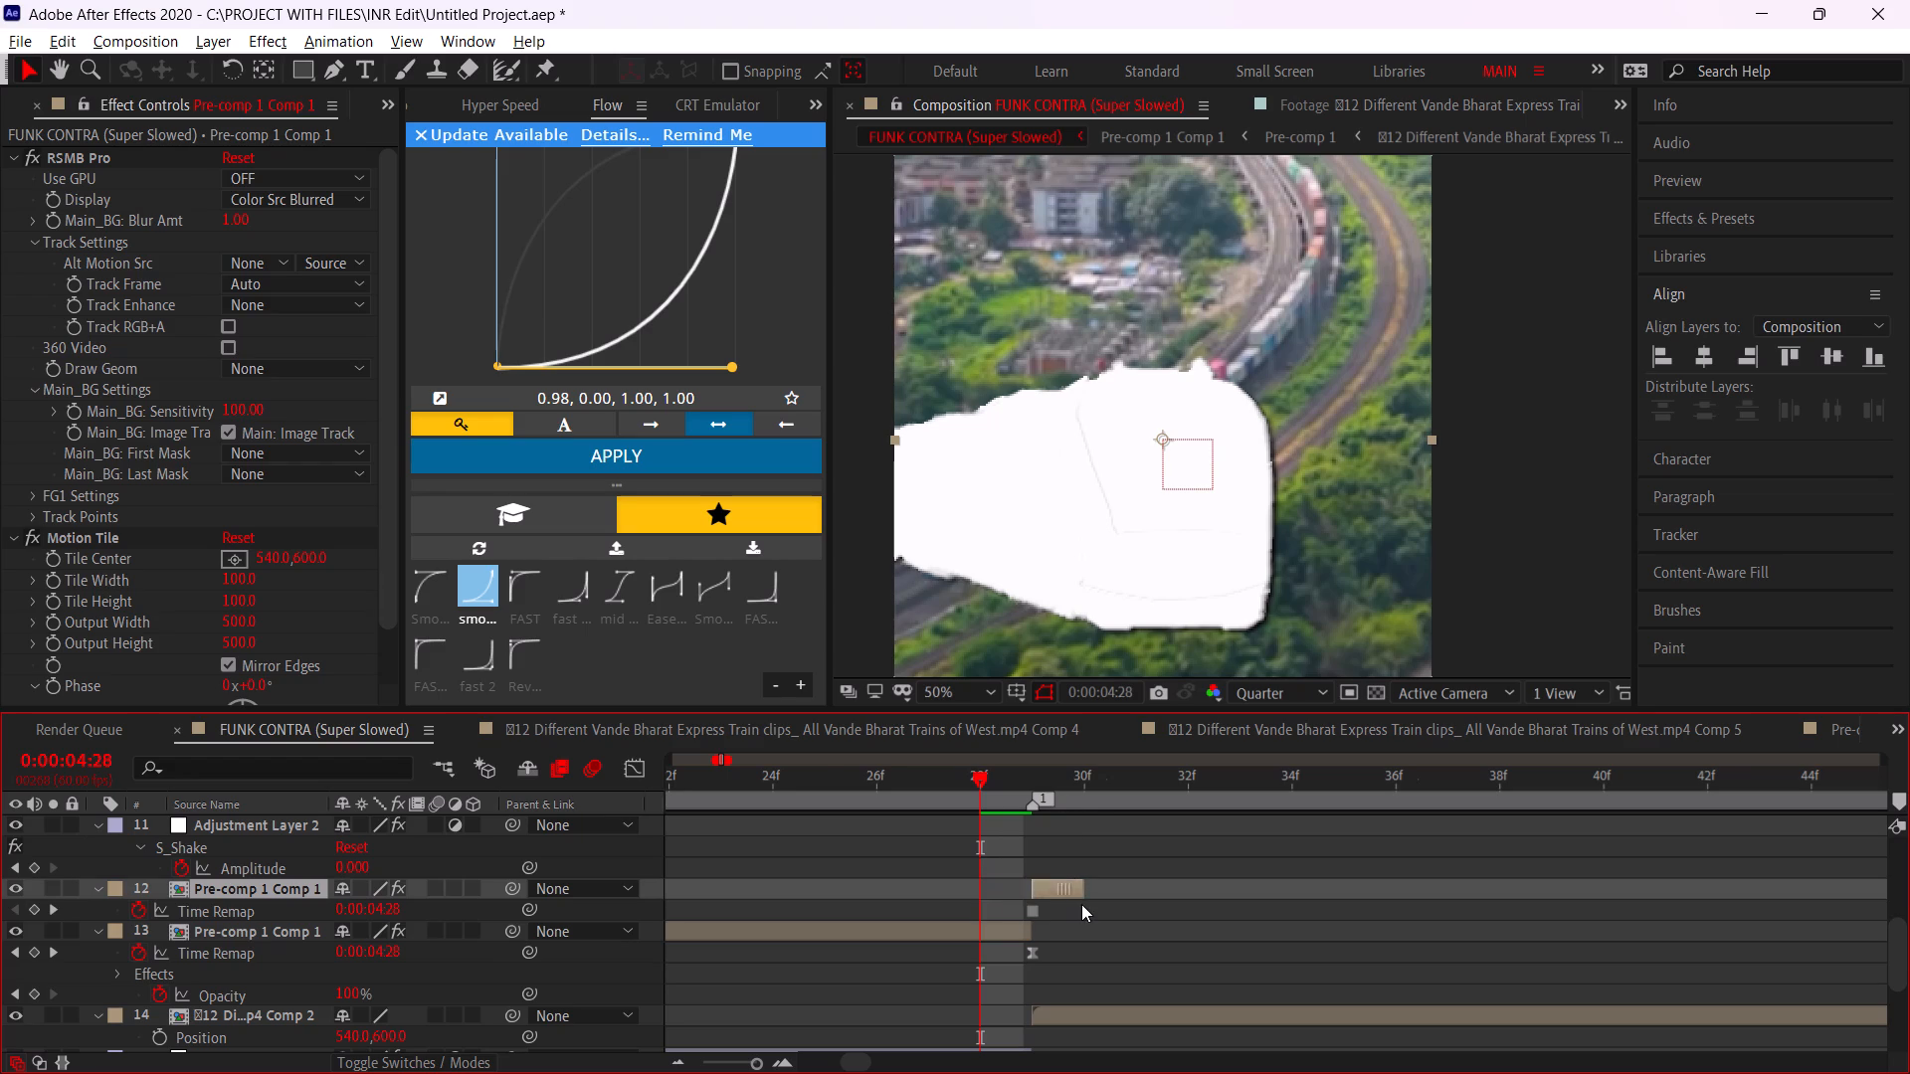
pyautogui.moveTo(1081, 904); pyautogui.dragTo(1081, 906)
pyautogui.keyDown('alt'); pyautogui.scroll(-2, 1076, 904); pyautogui.keyUp('alt')
pyautogui.moveTo(1076, 885); pyautogui.dragTo(1415, 942)
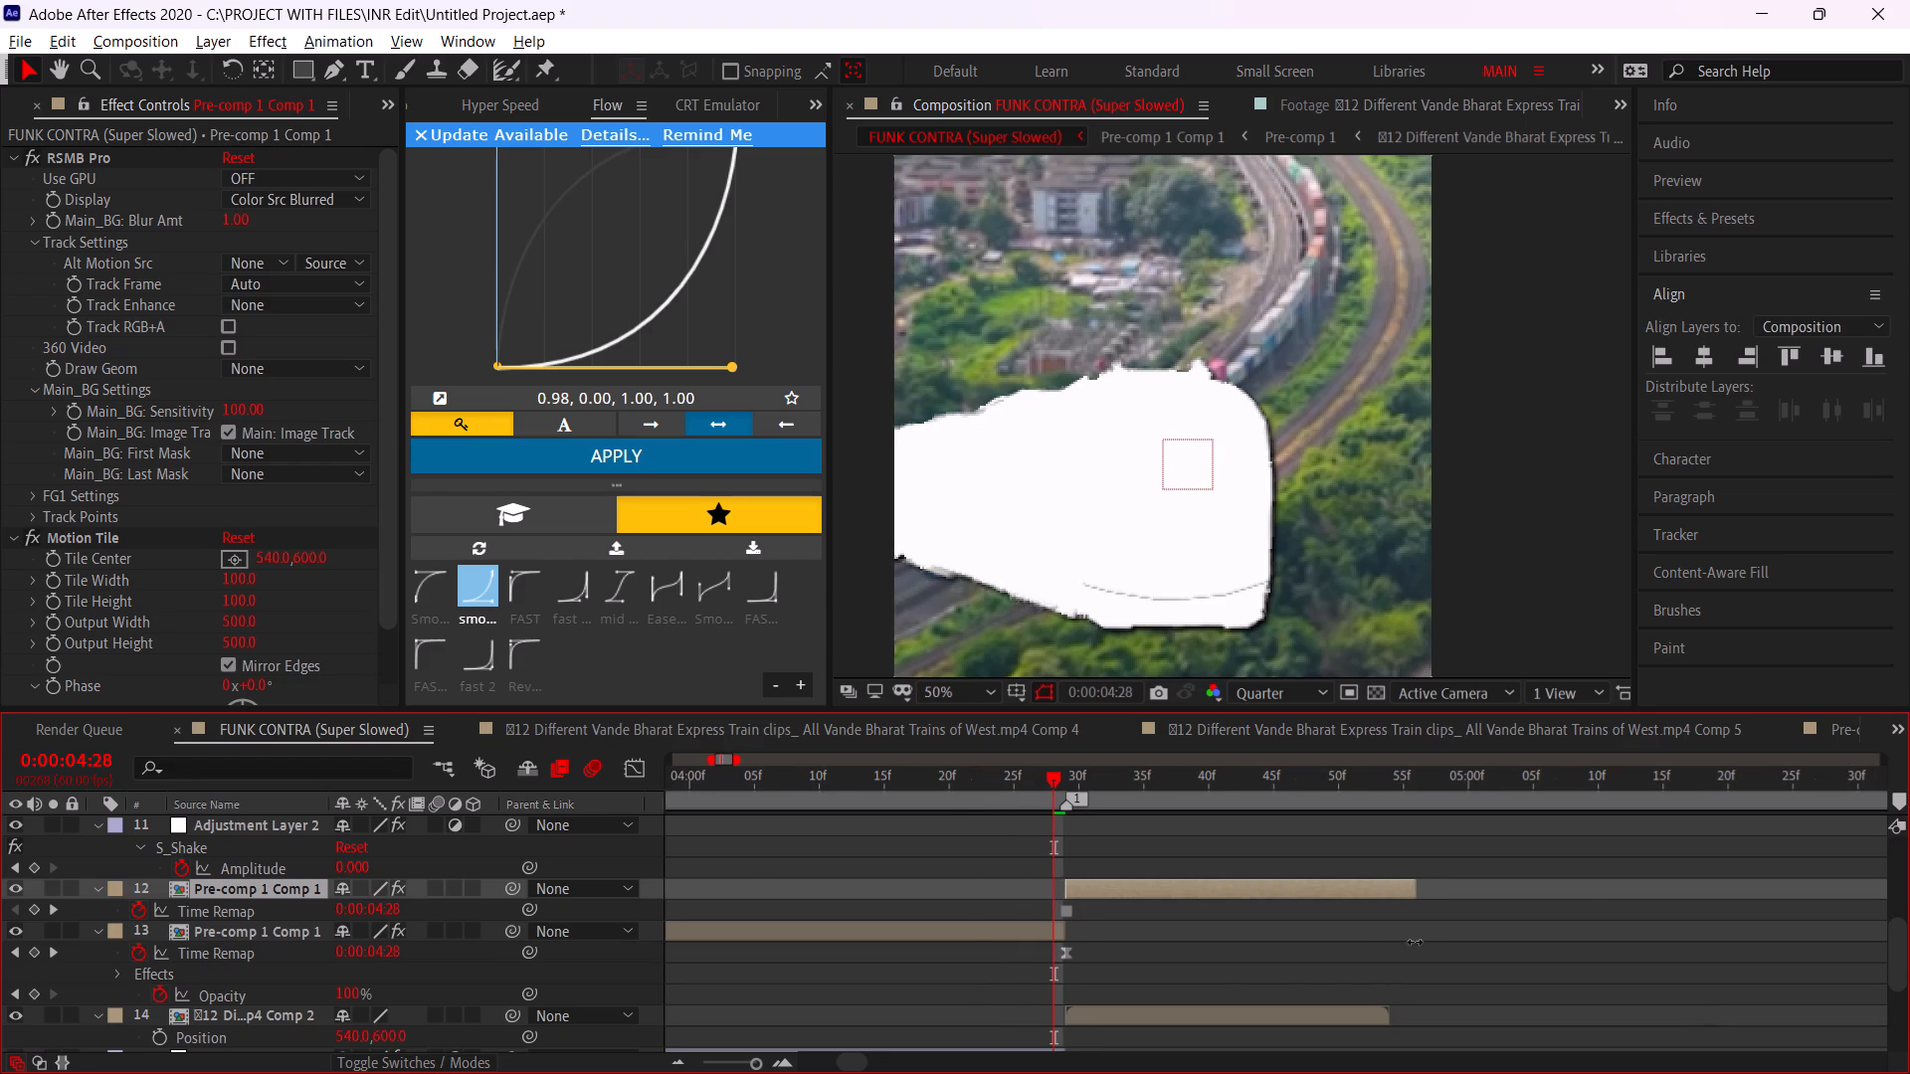
pyautogui.moveTo(1415, 942); pyautogui.dragTo(1392, 938)
pyautogui.moveTo(1093, 787); pyautogui.dragTo(1068, 785)
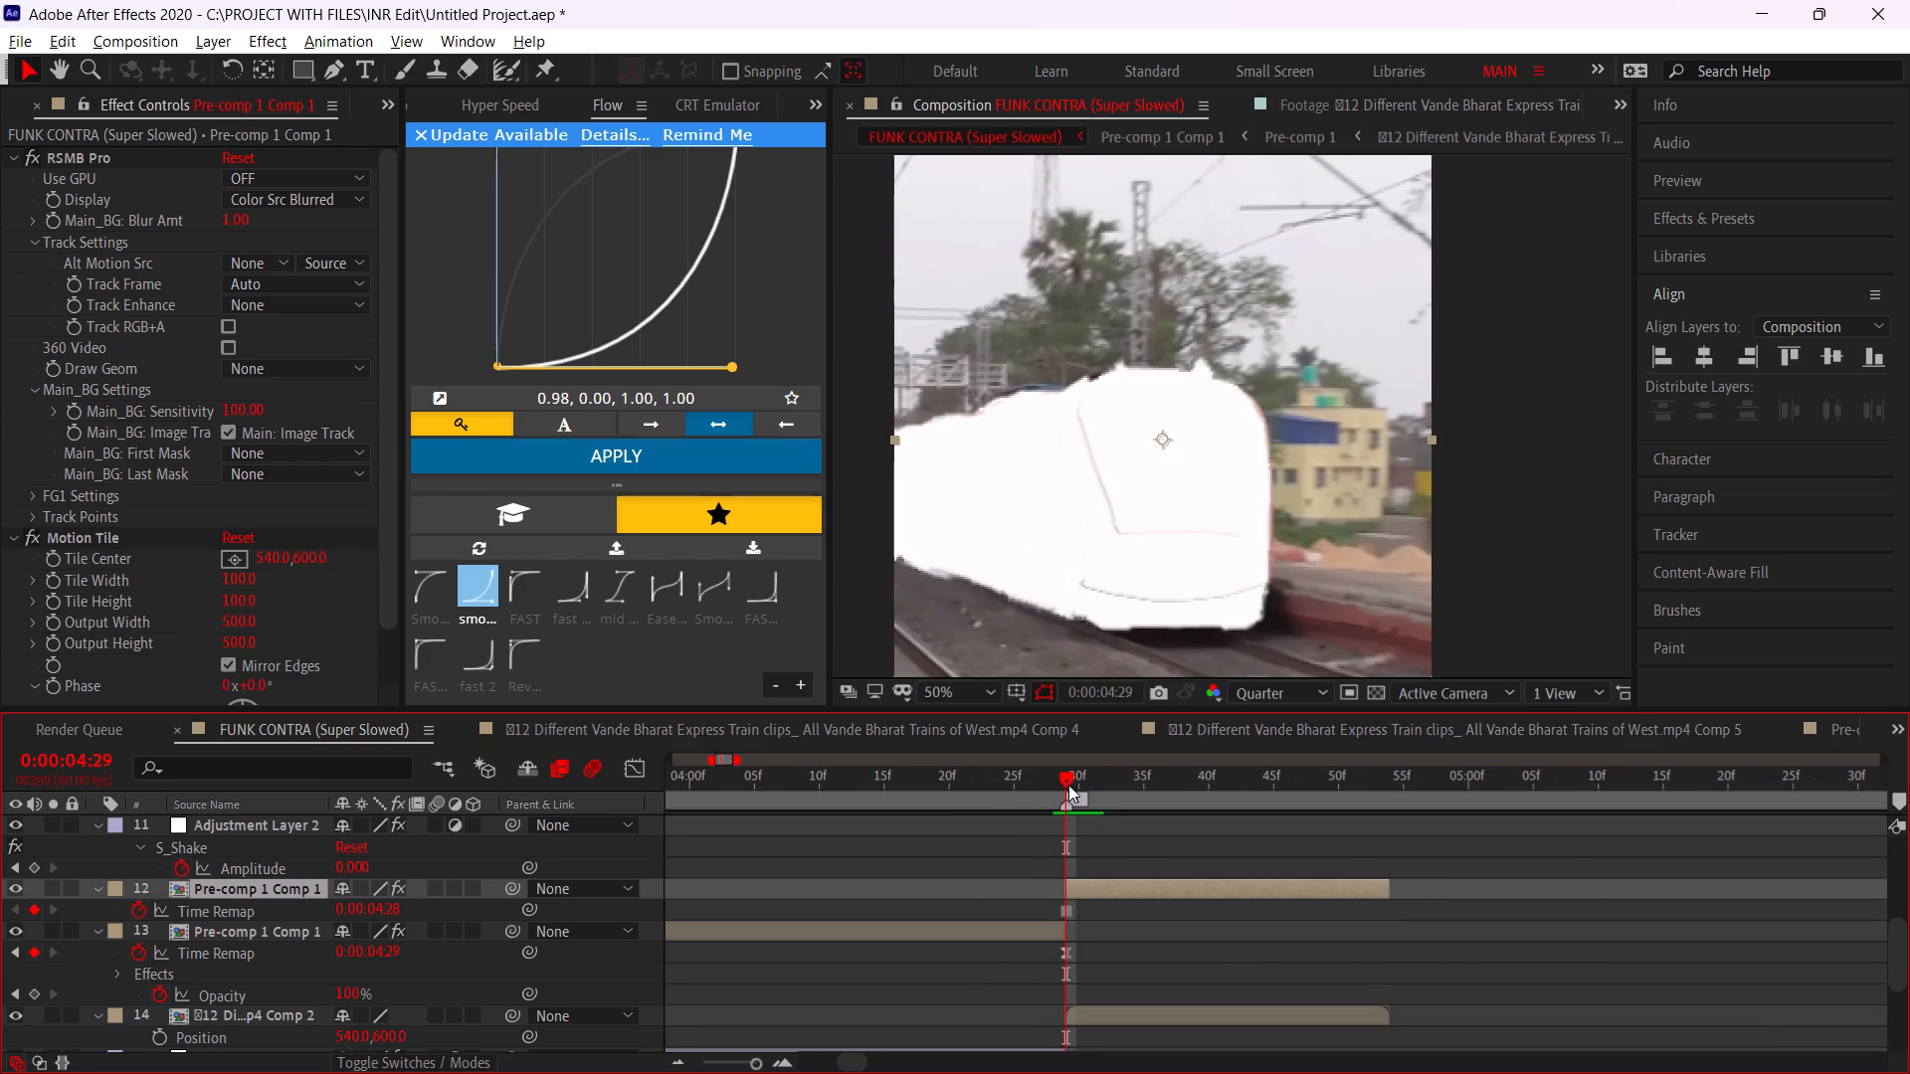
pyautogui.moveTo(1126, 793); pyautogui.dragTo(1332, 804)
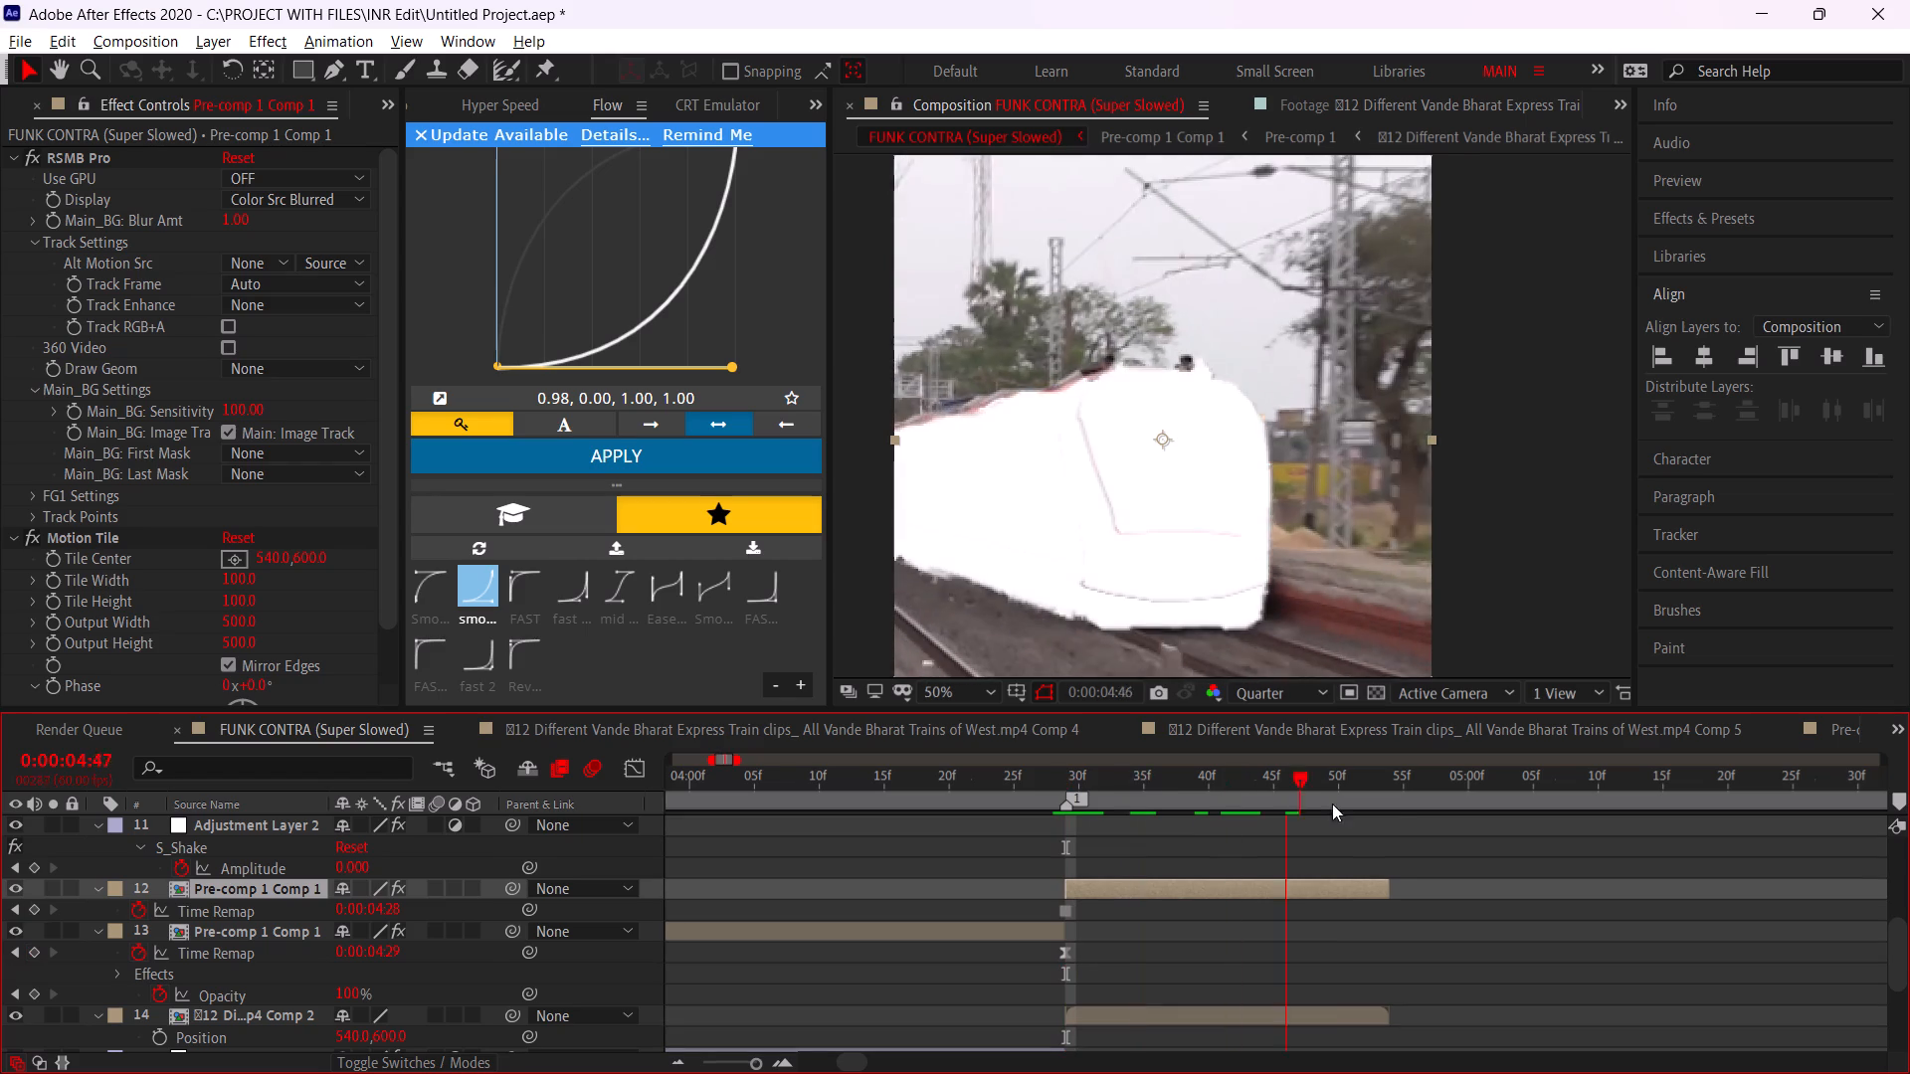
pyautogui.moveTo(1332, 804); pyautogui.dragTo(1069, 804)
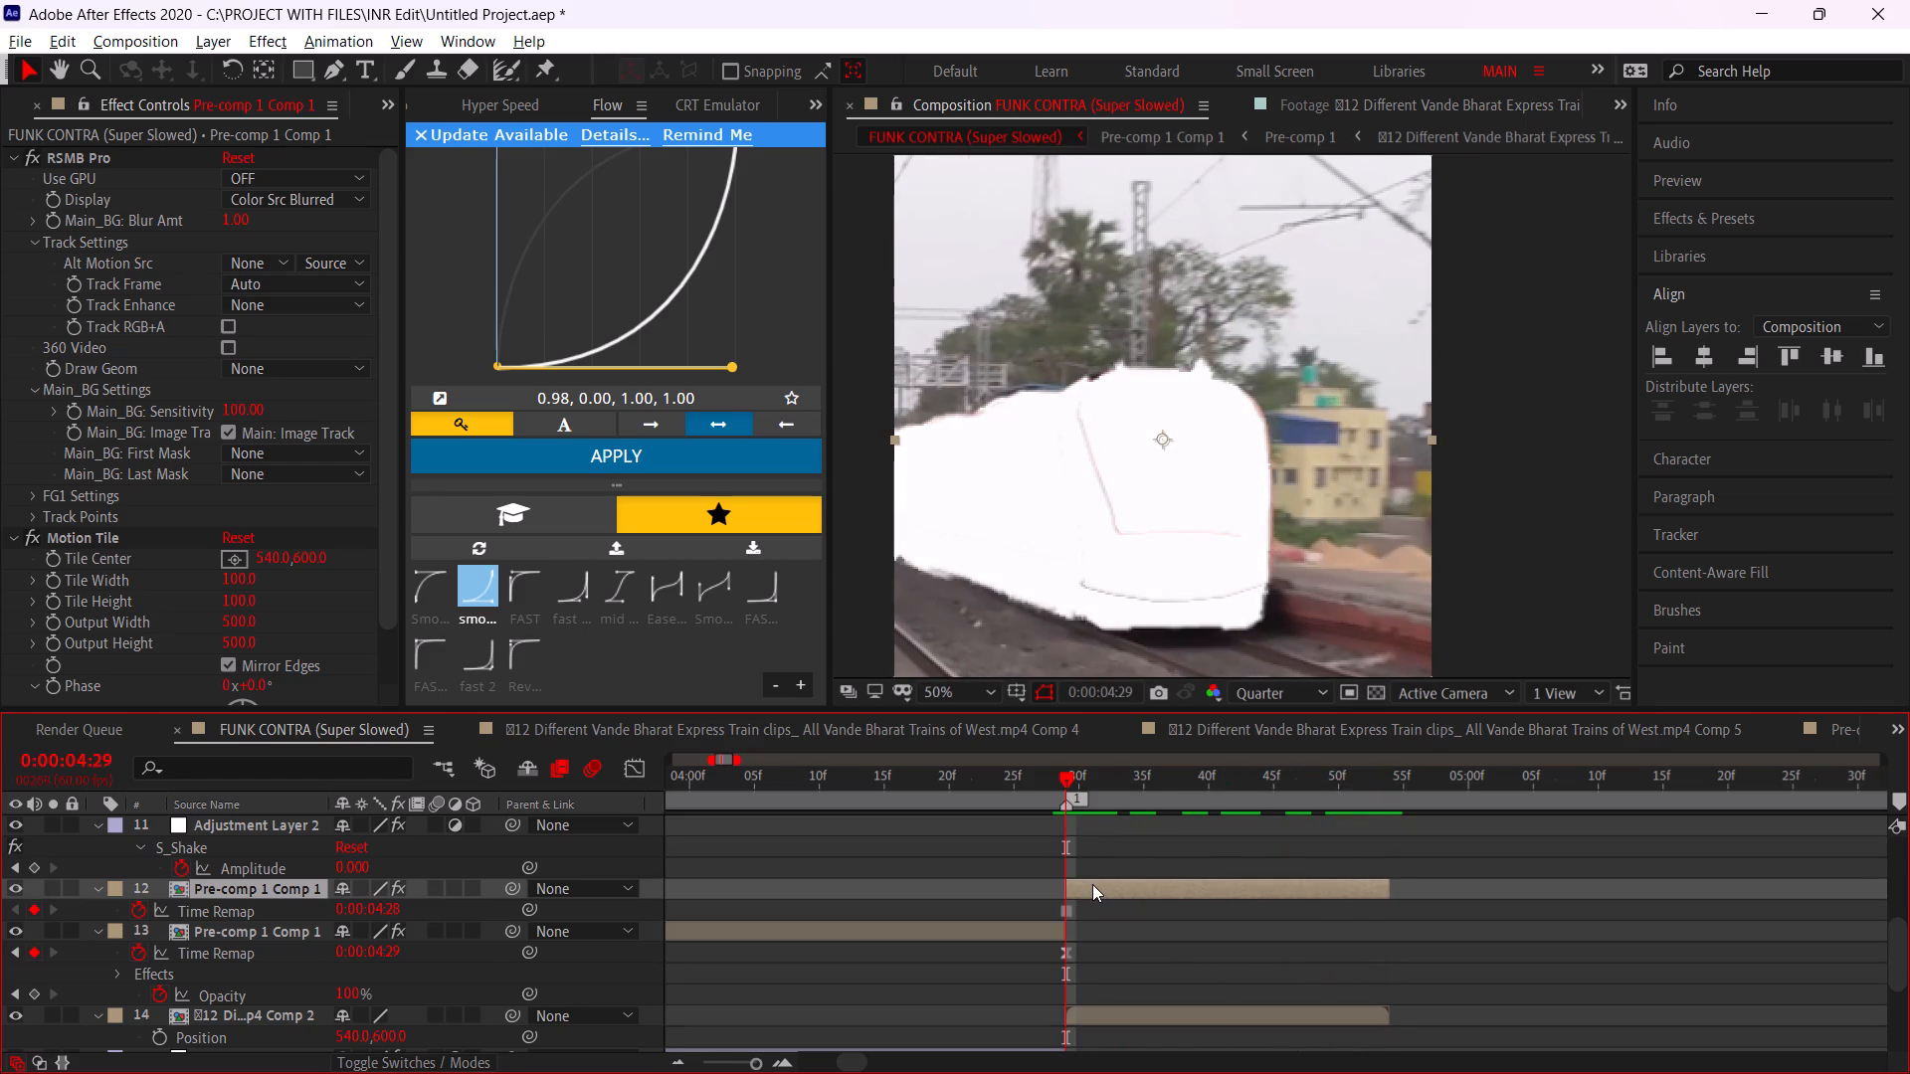
# Remove the RSMB Pro and Motion Tile effects from the frozen Pre-comp 1 Comp 1 segment.
pyautogui.click(1092, 884)
pyautogui.click(181, 154)
pyautogui.press('Delete')
pyautogui.click(181, 154)
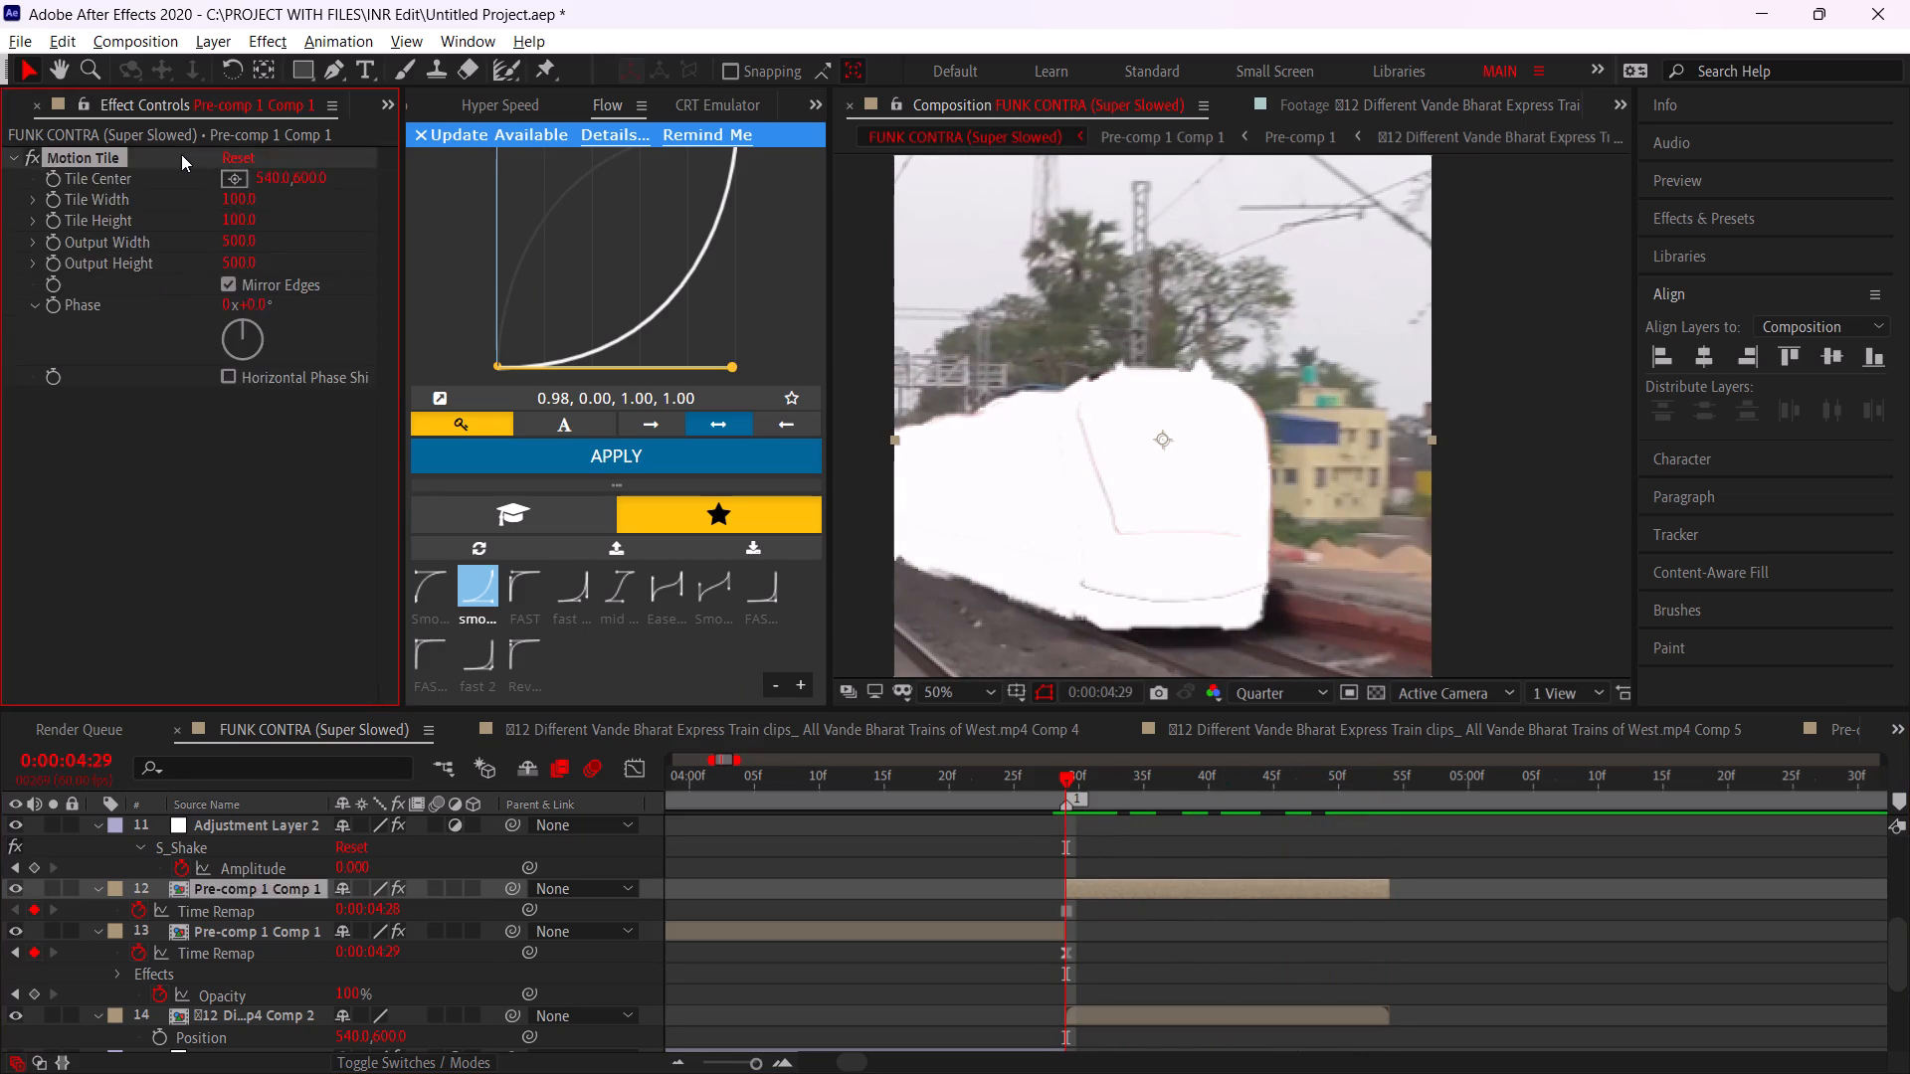
pyautogui.press('Delete')
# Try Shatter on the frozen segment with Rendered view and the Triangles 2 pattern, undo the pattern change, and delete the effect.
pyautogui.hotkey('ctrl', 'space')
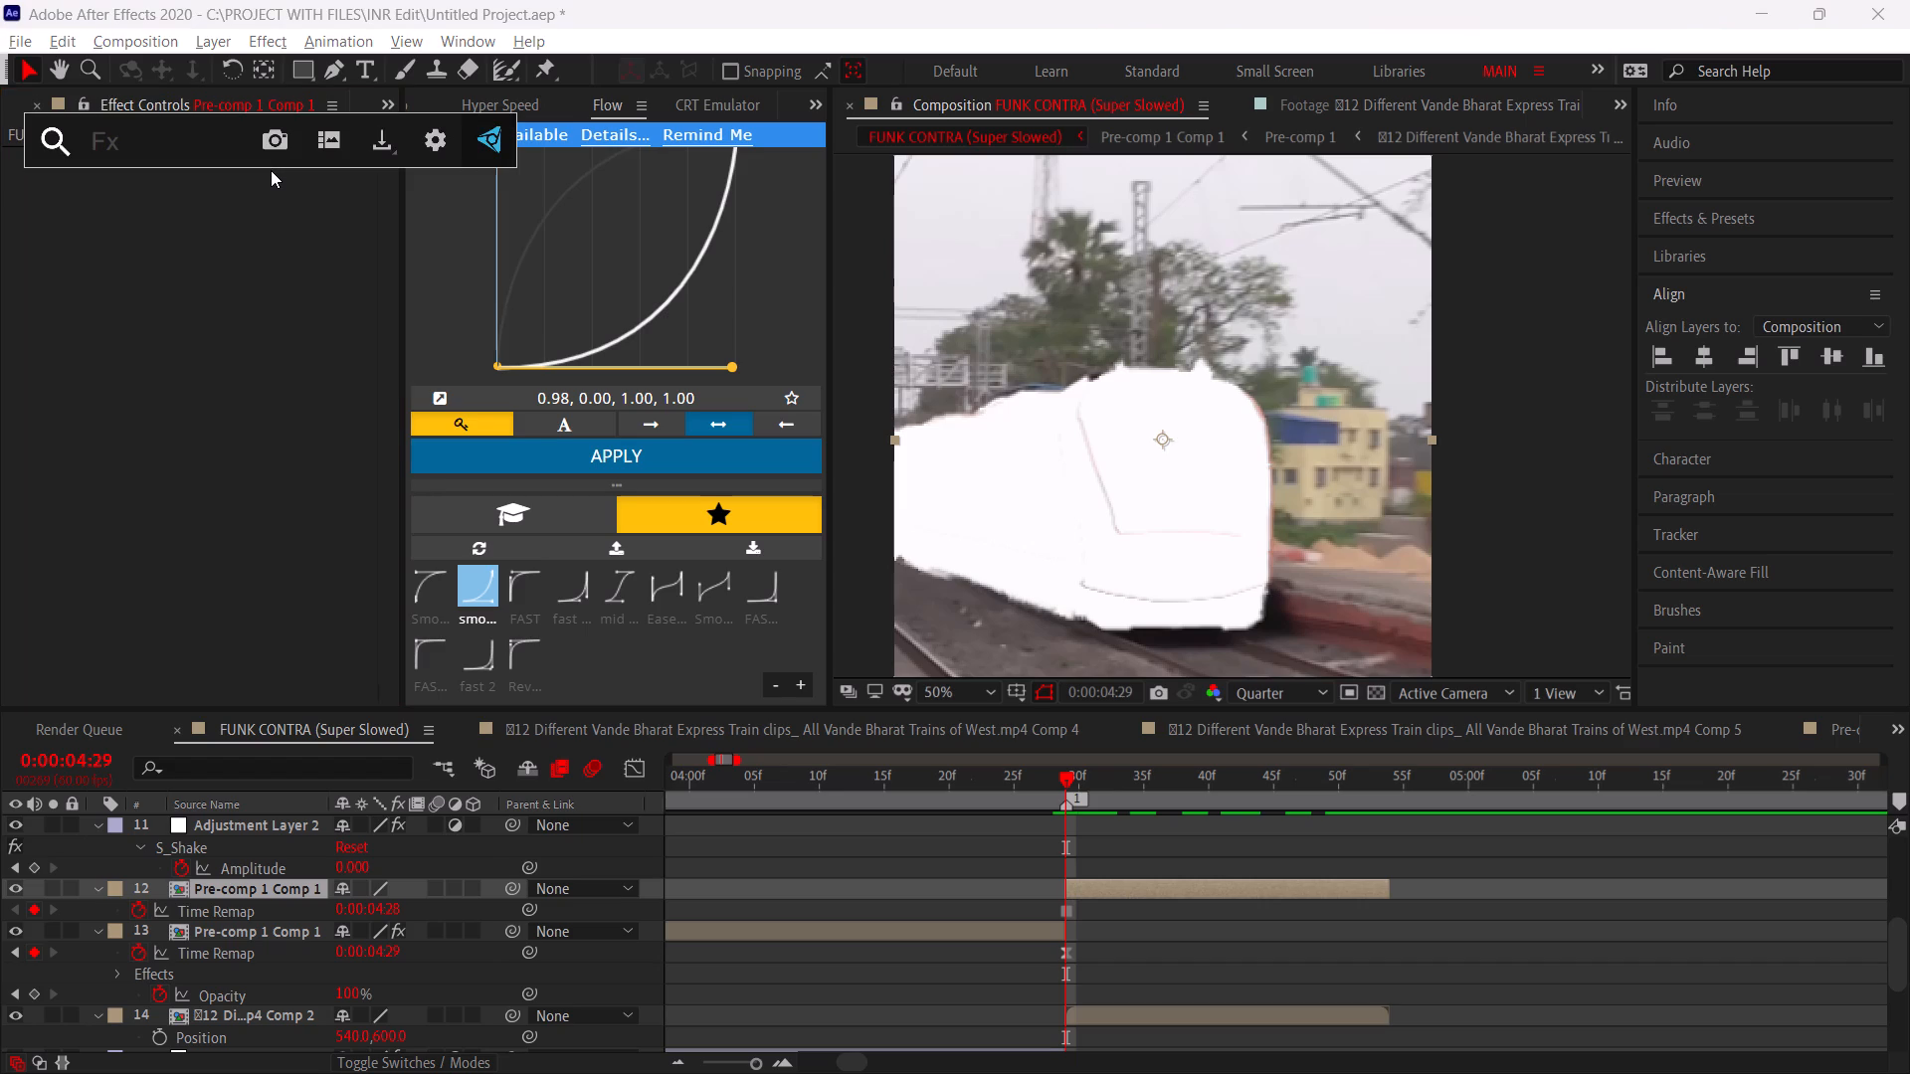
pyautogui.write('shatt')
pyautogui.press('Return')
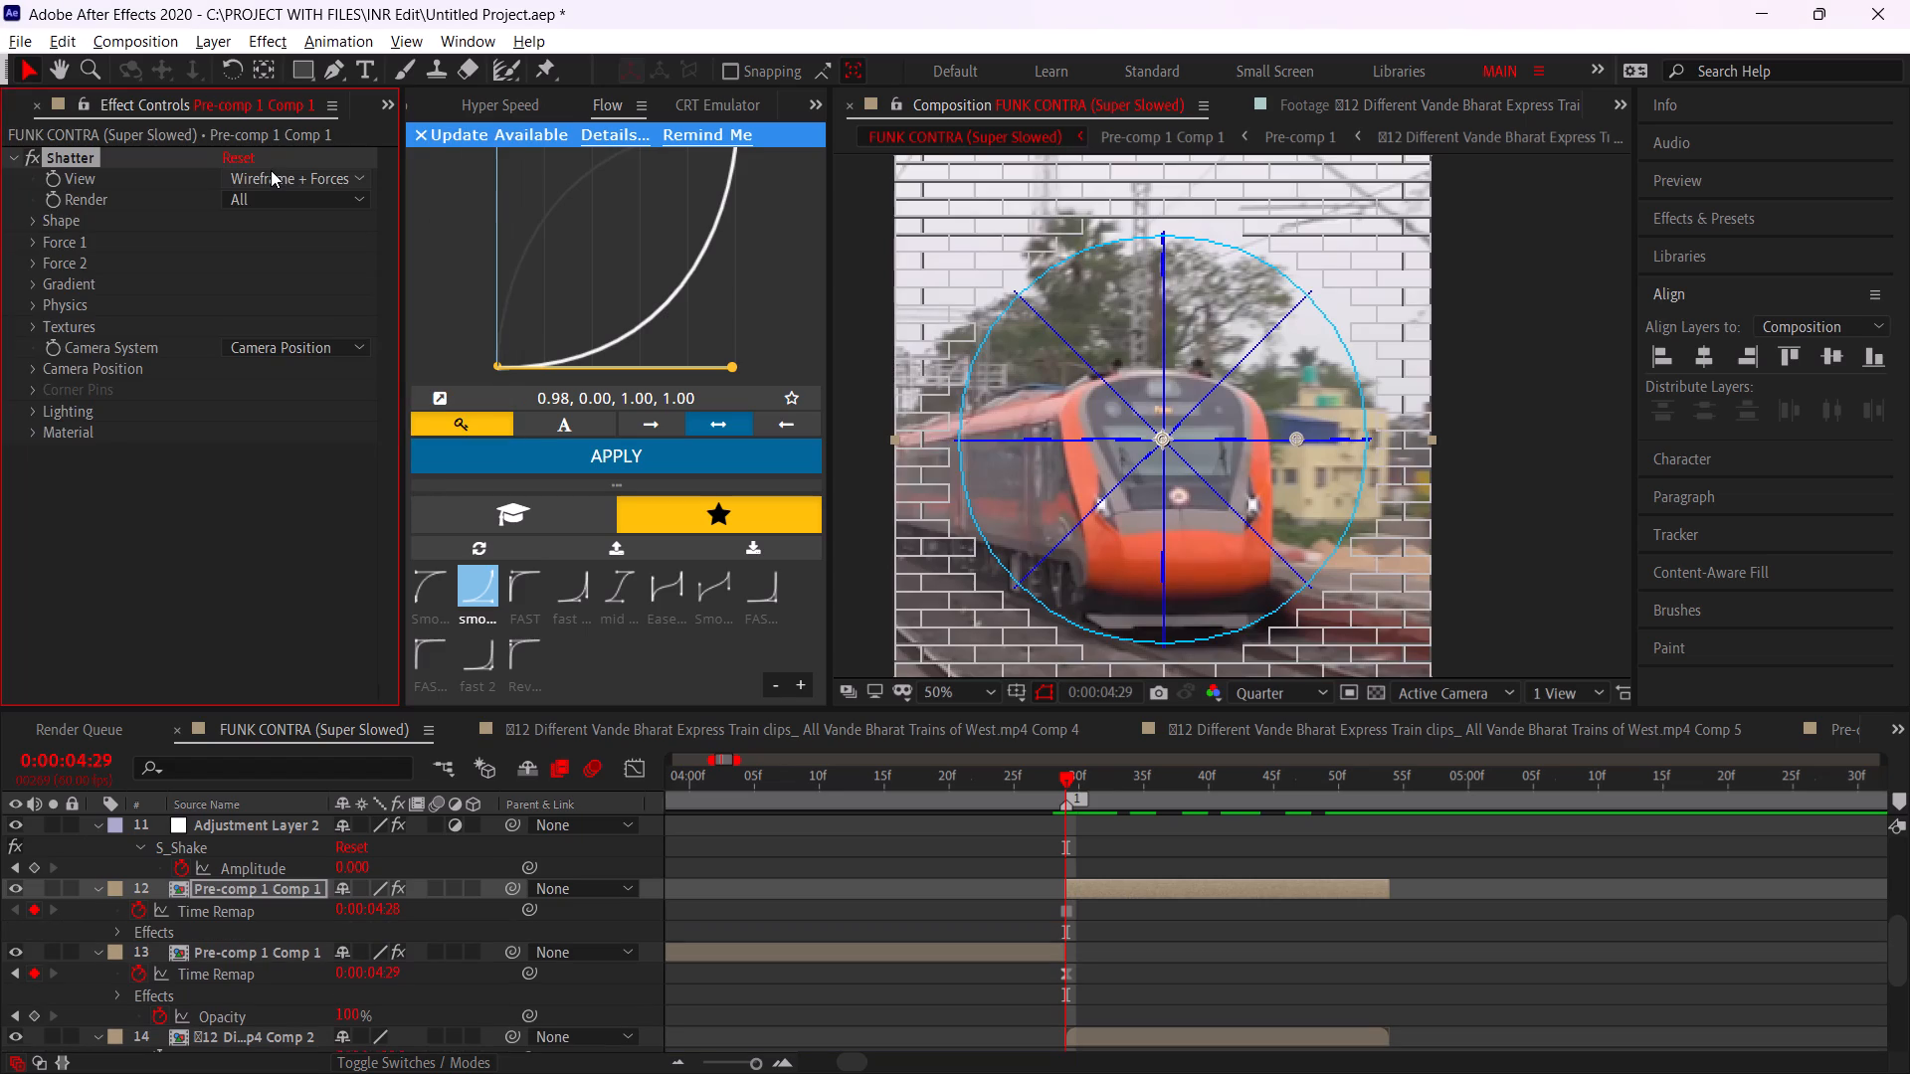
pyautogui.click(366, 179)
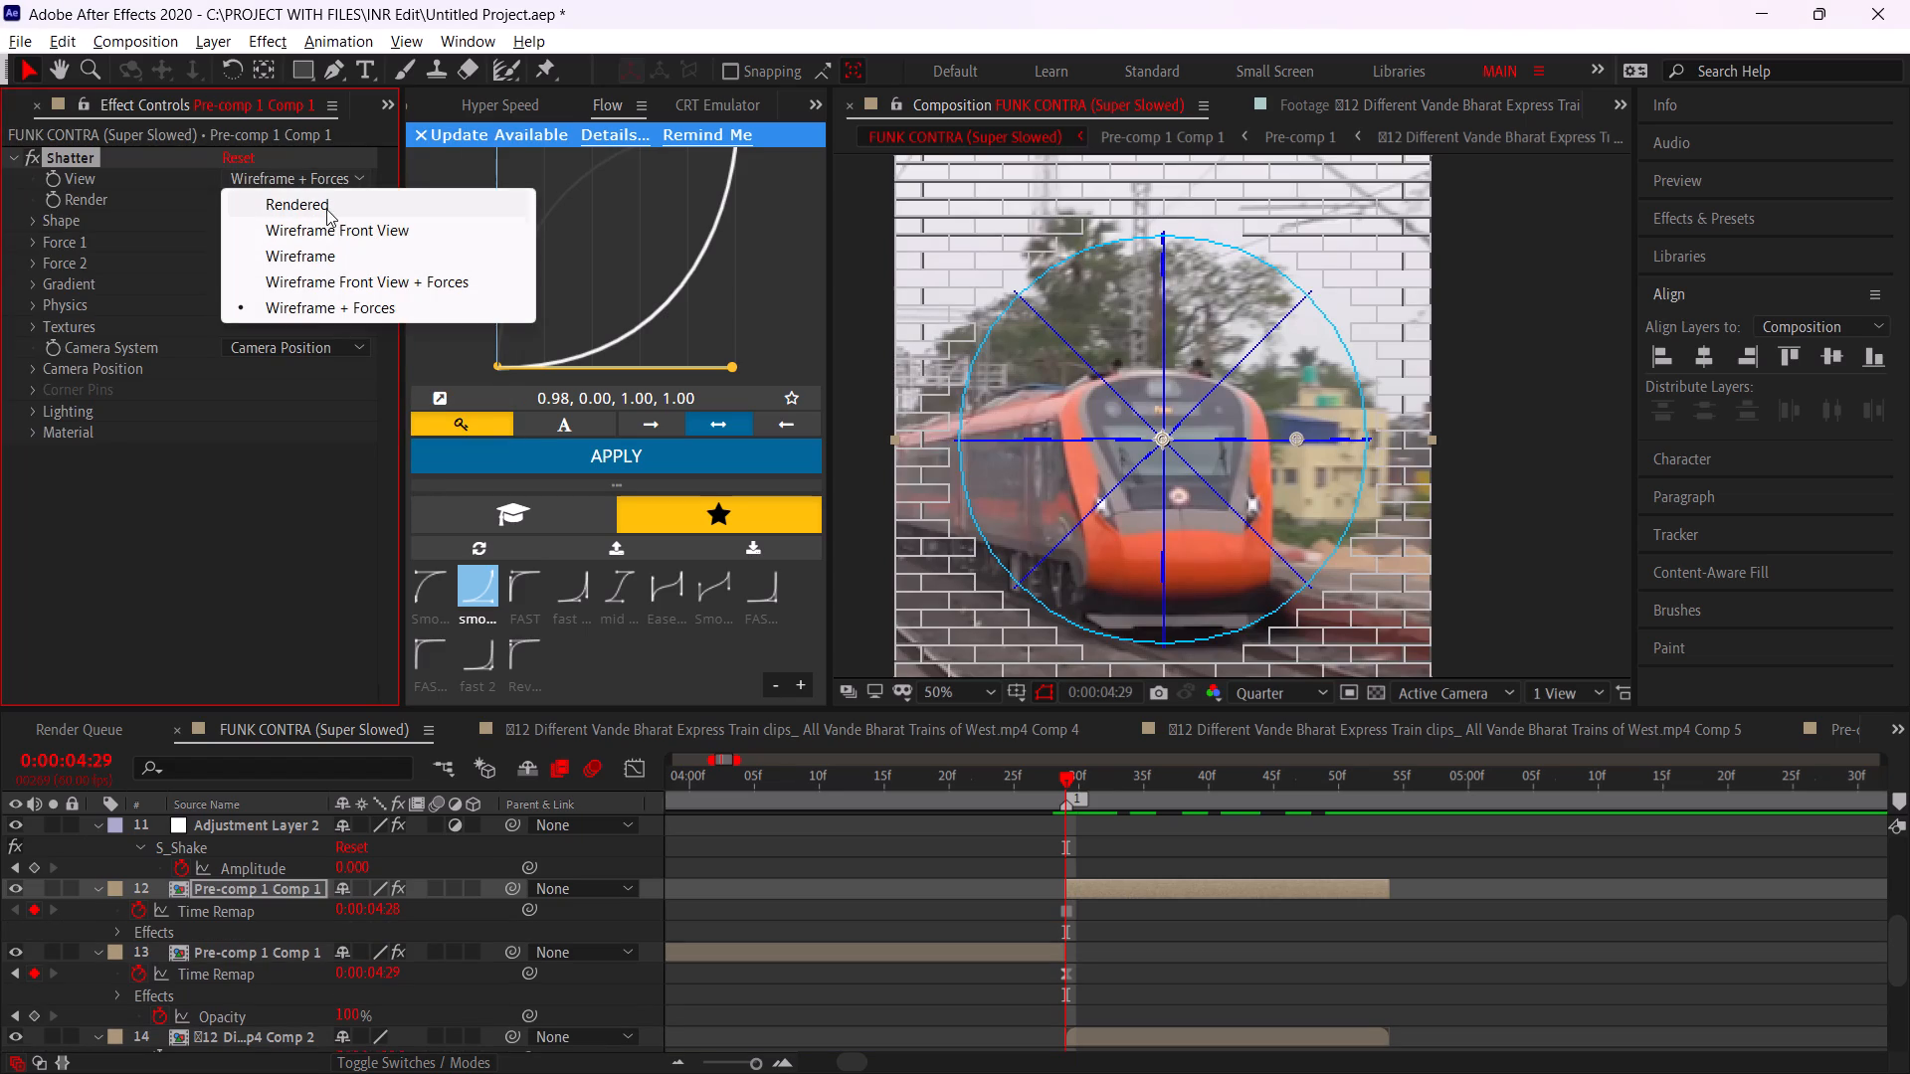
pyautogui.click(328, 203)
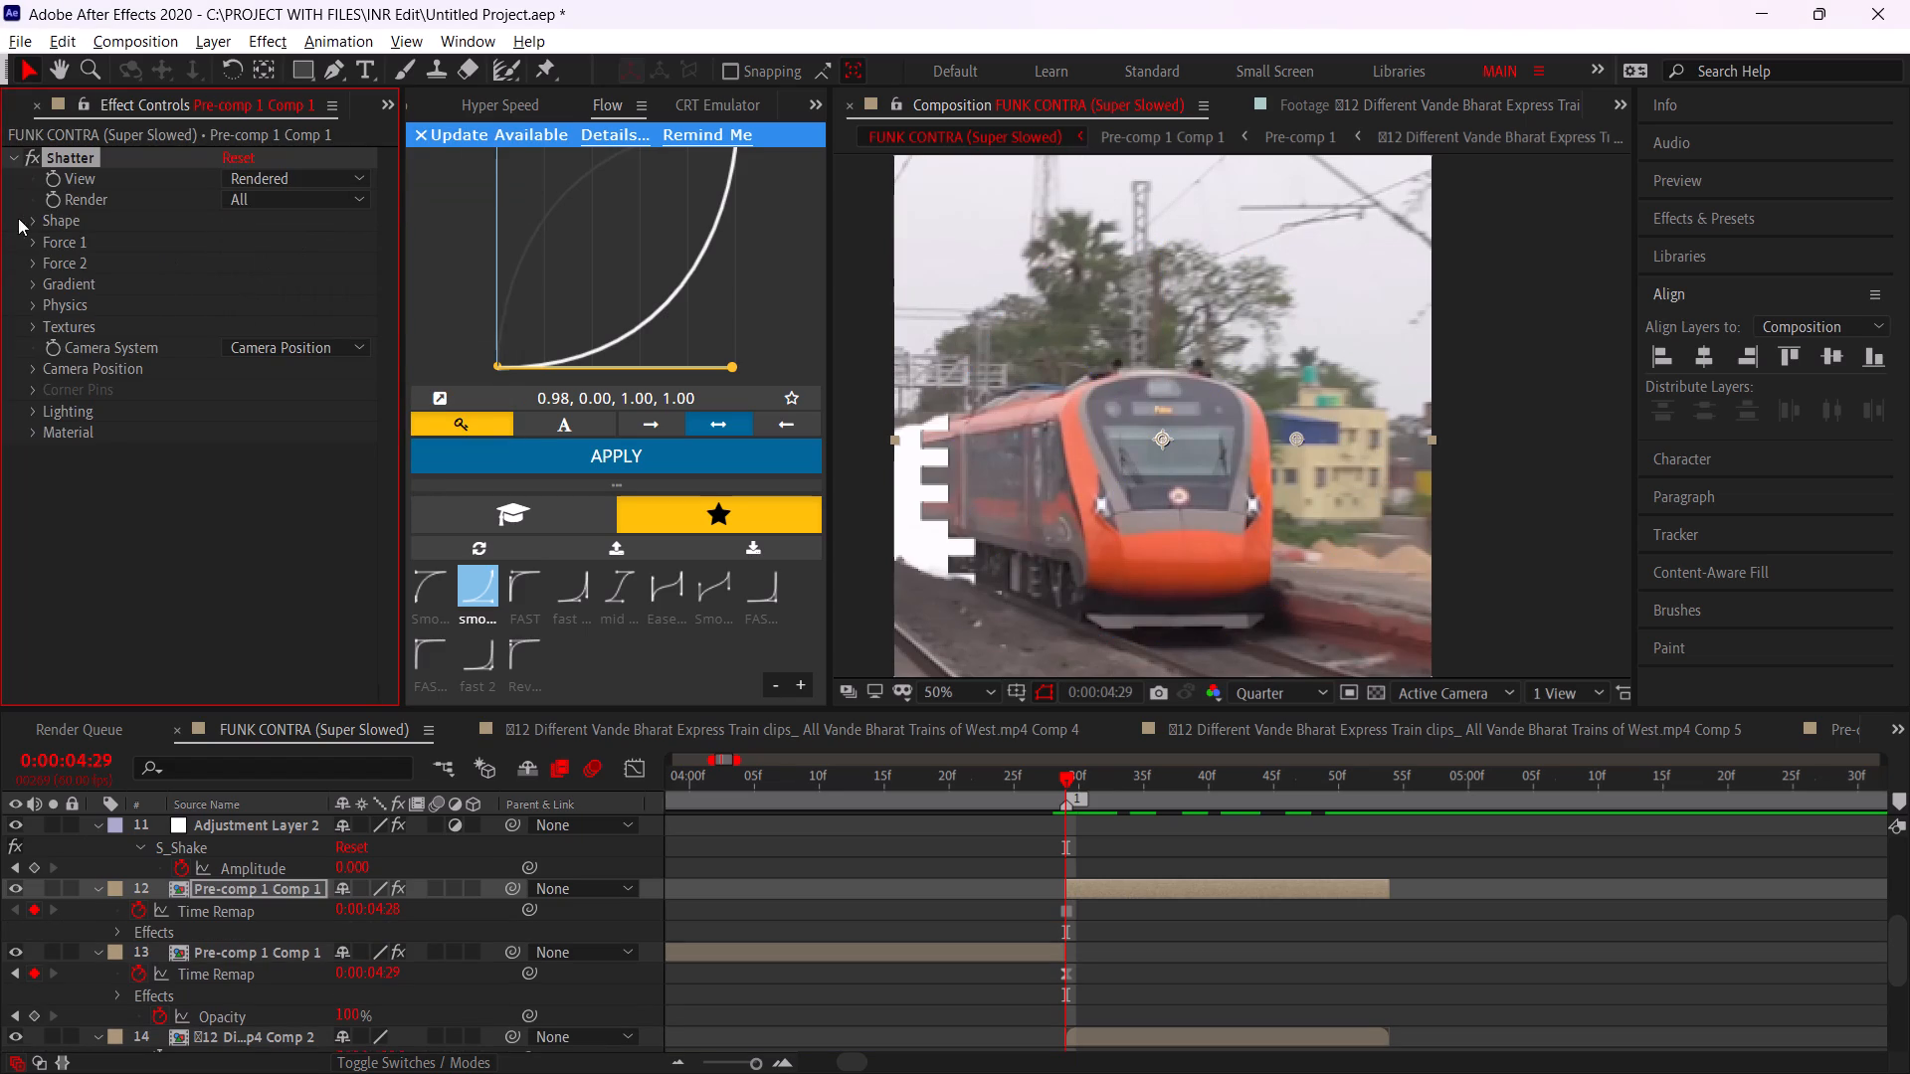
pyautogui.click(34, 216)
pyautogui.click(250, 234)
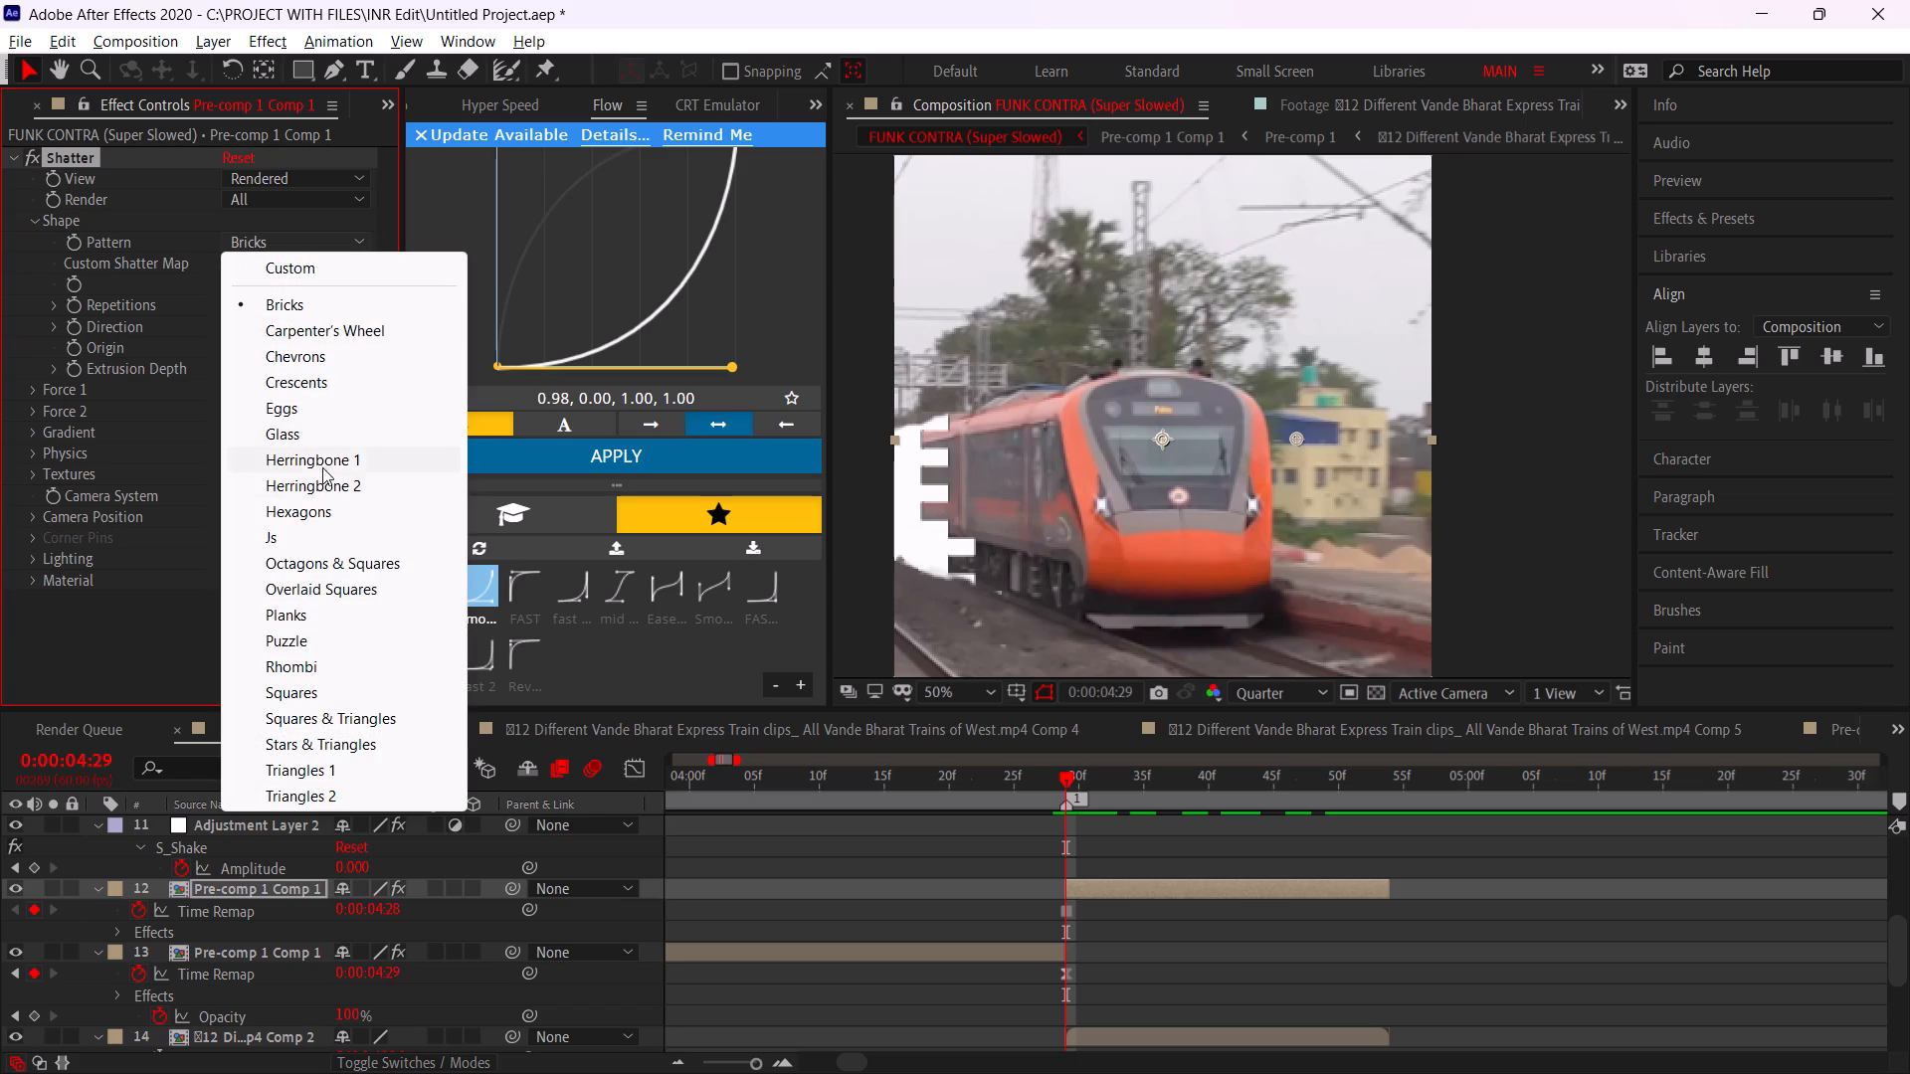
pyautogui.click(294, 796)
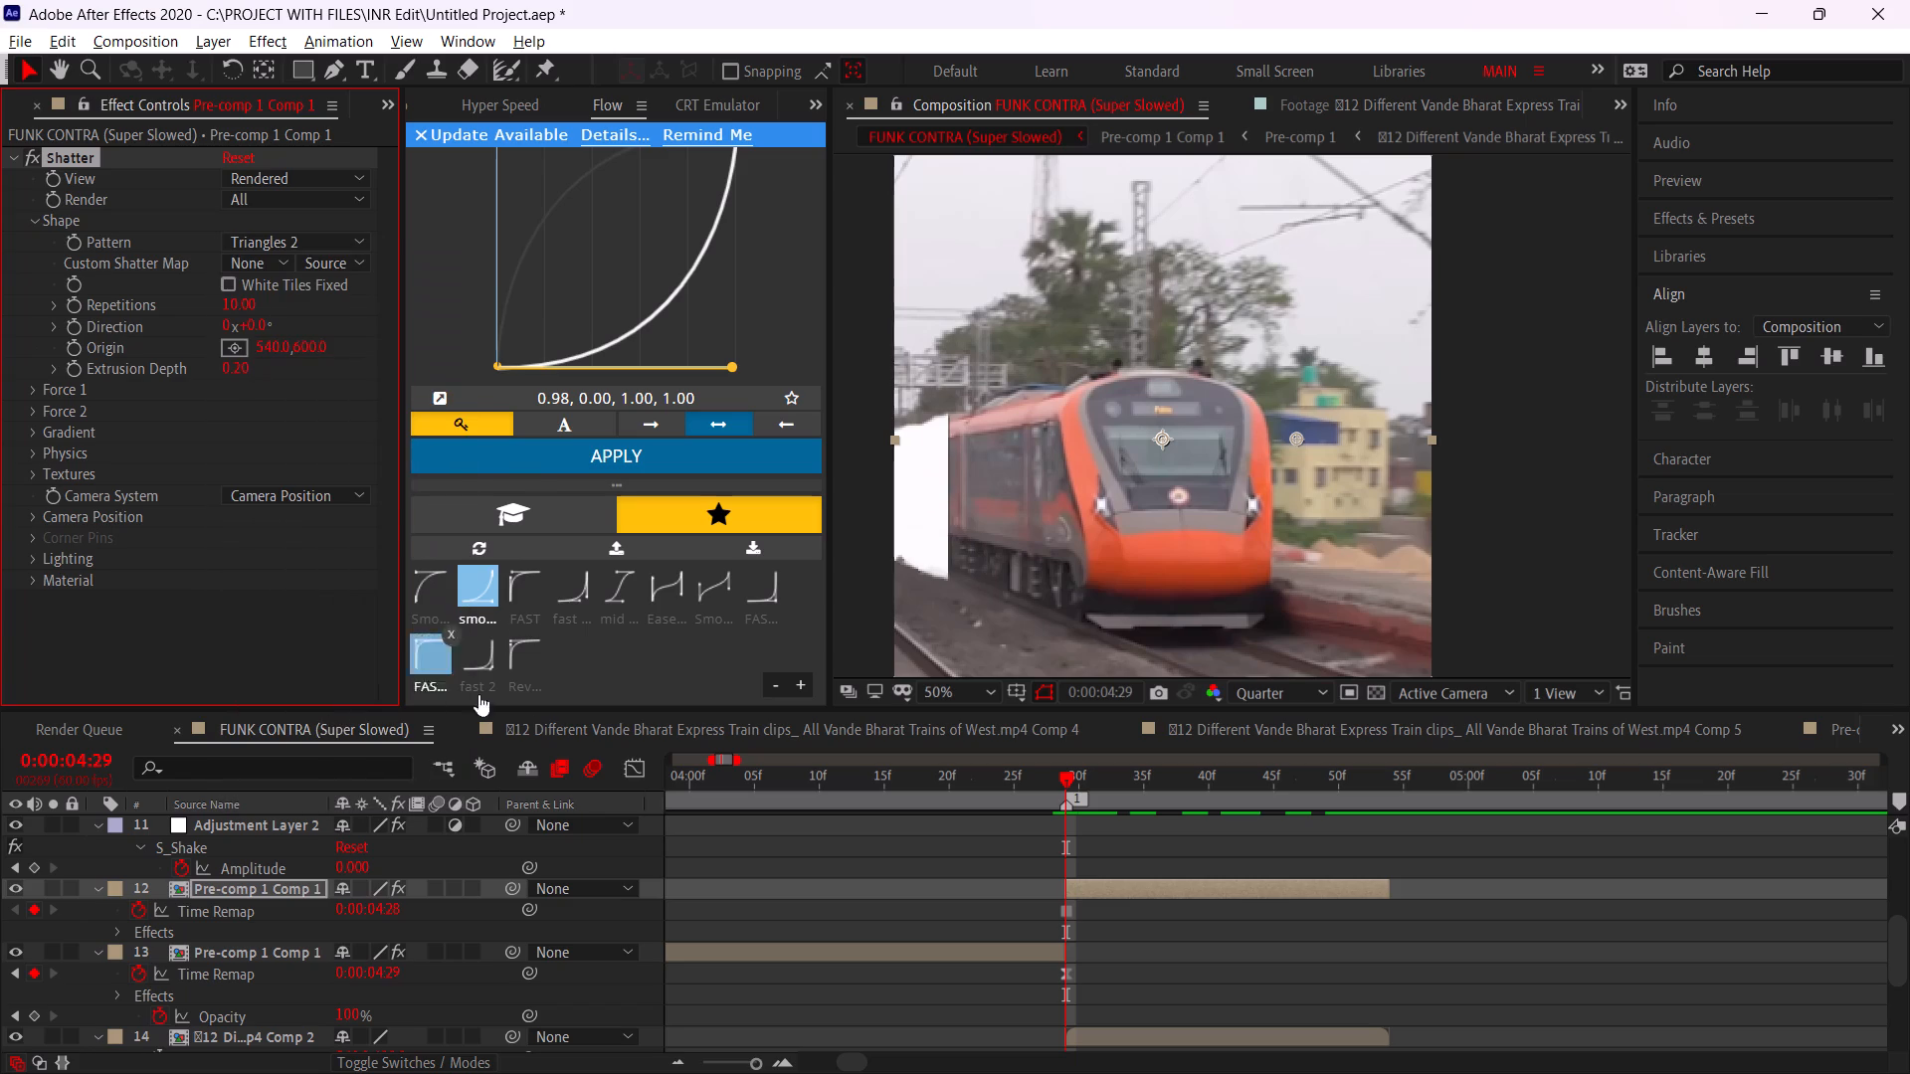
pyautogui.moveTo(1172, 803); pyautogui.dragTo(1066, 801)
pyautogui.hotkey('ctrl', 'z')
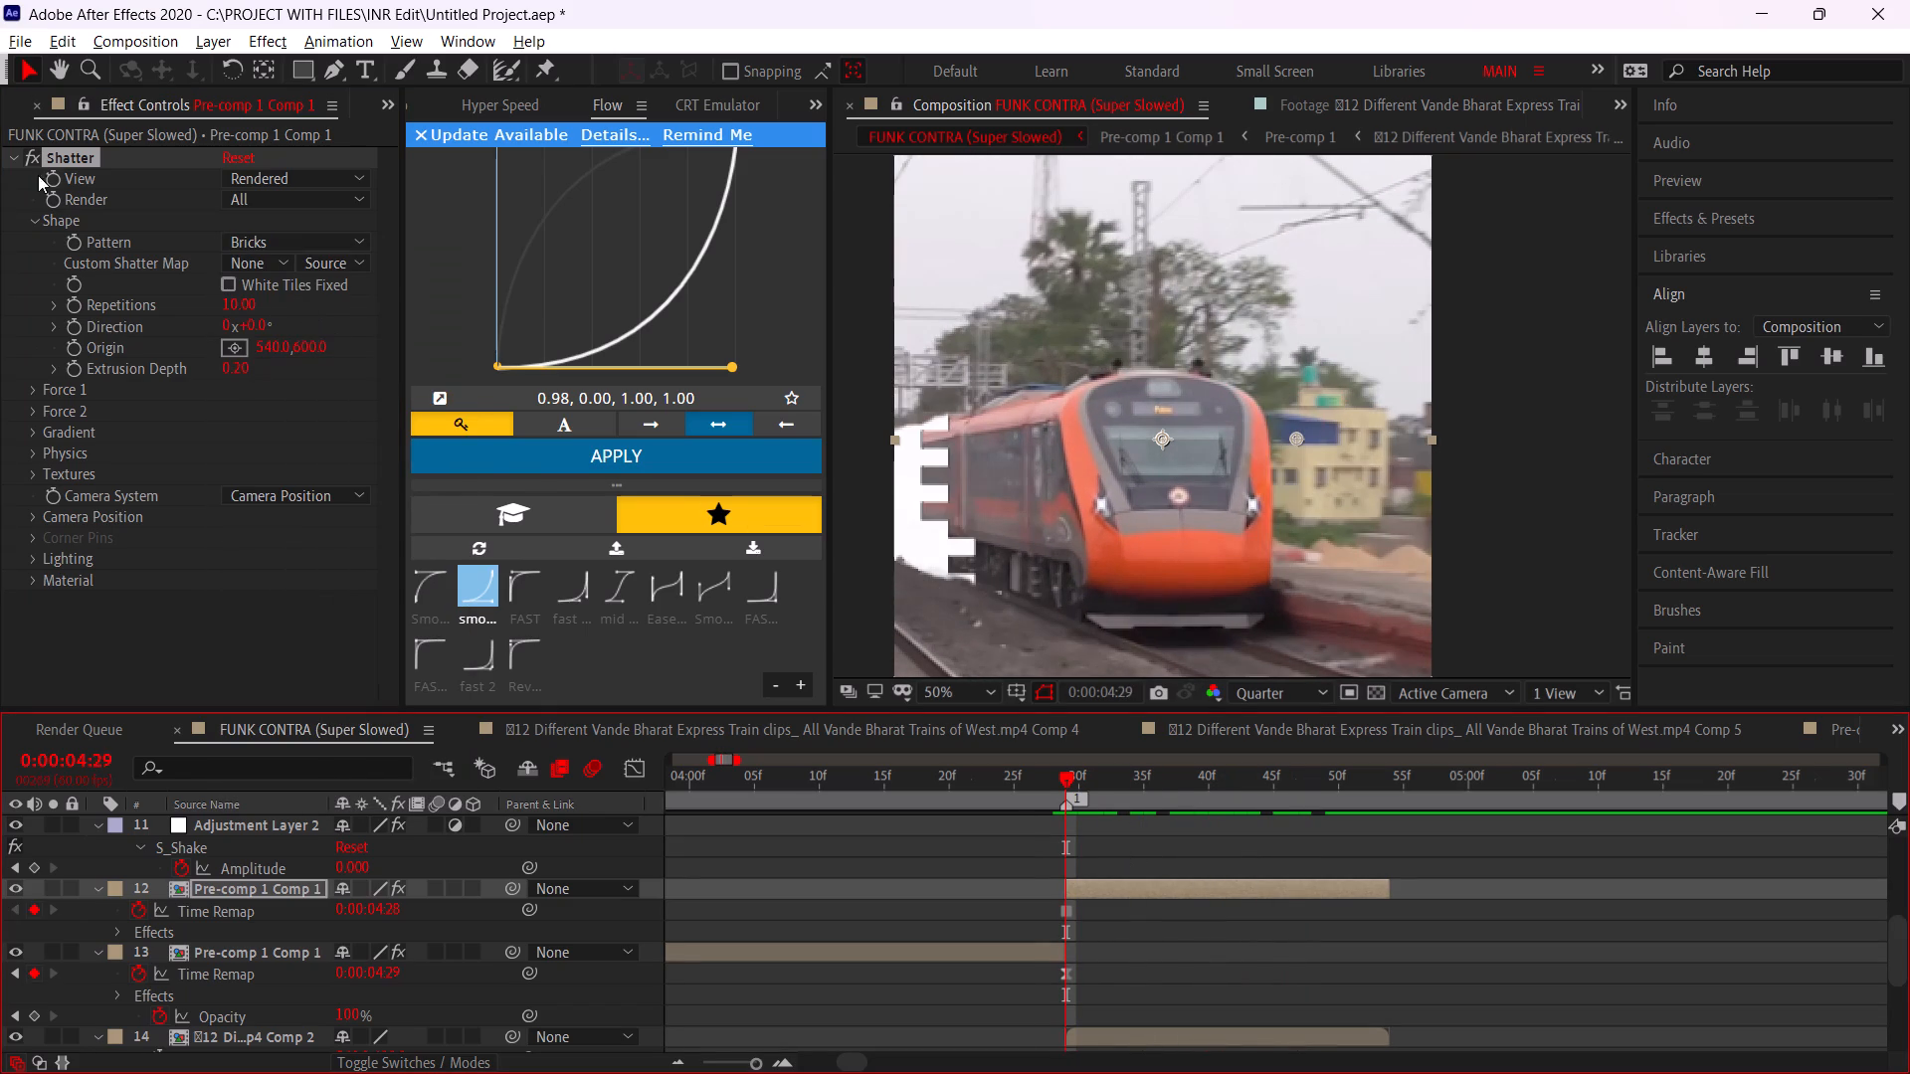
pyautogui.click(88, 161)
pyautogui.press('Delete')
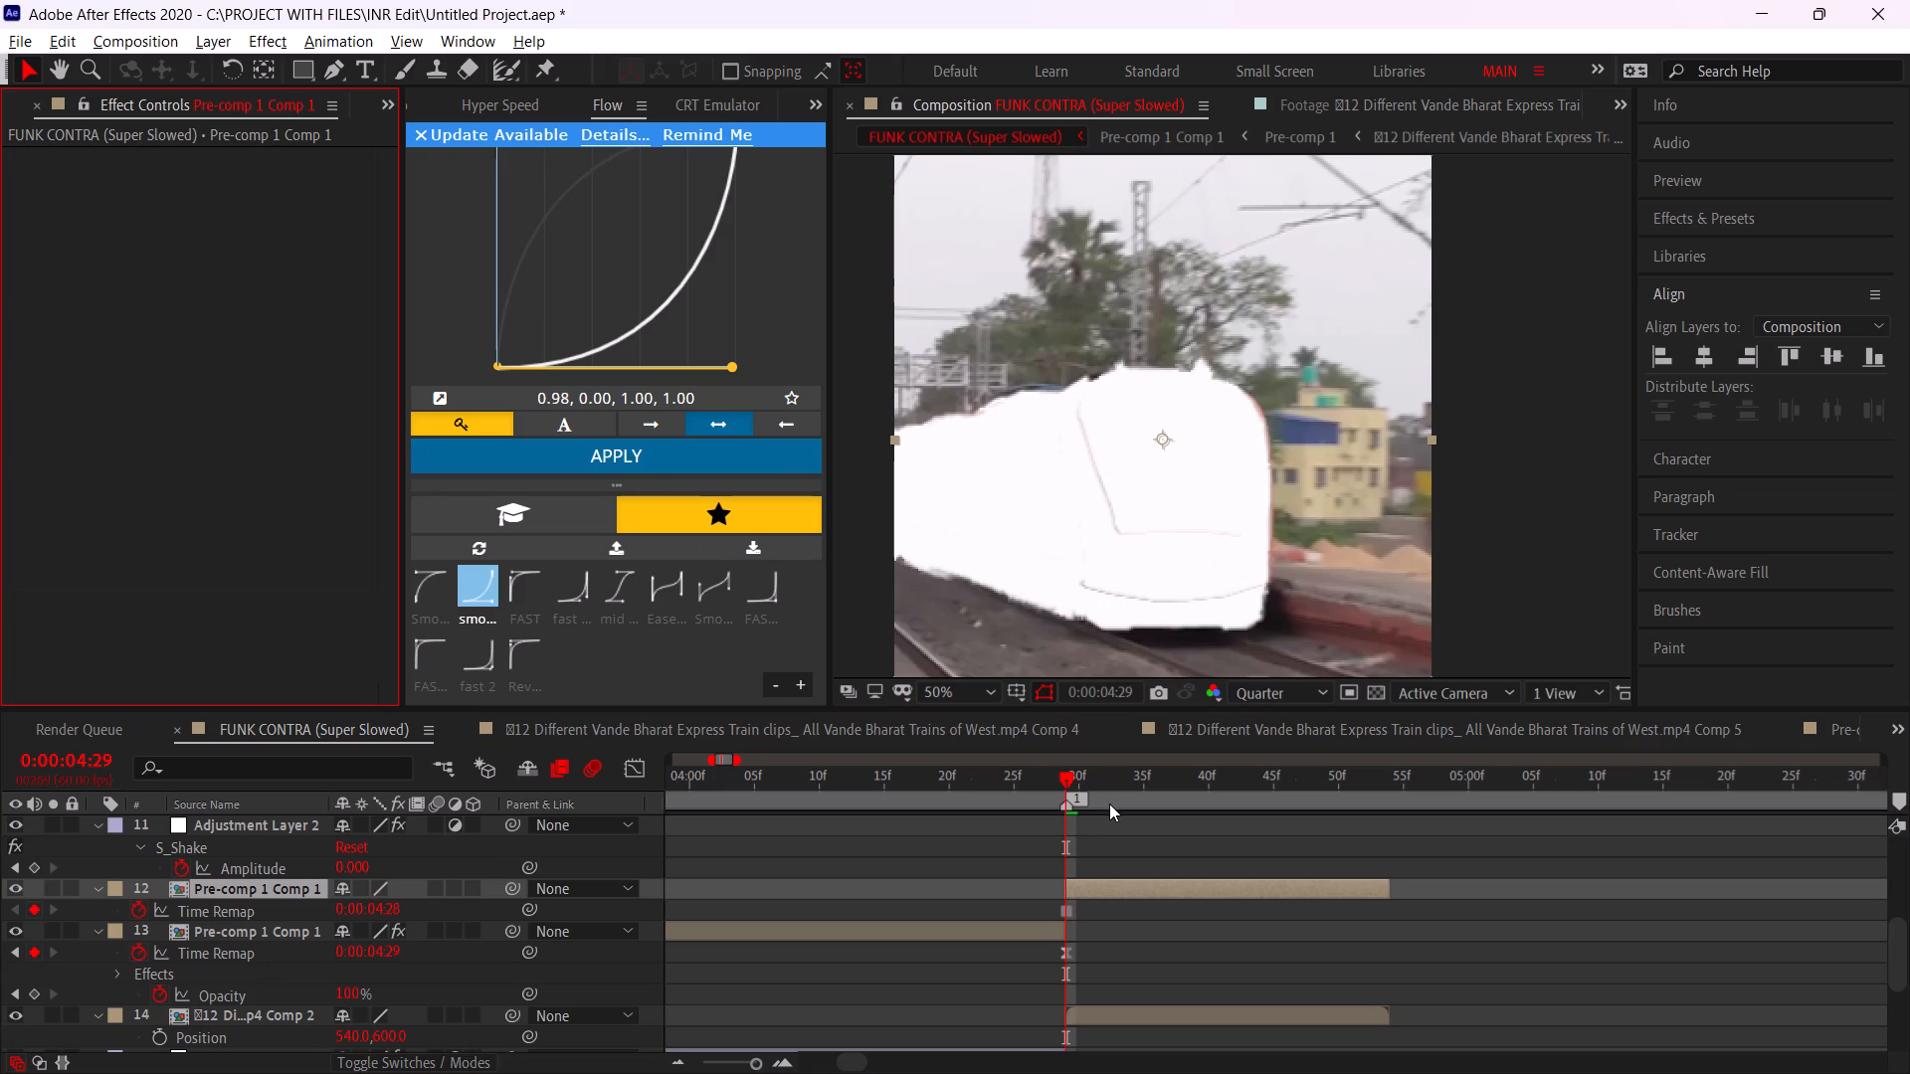
# Pre-compose the frozen silhouette segment above the train clip.
pyautogui.hotkey('ctrl', 'shift', 'c')
pyautogui.click(947, 504)
pyautogui.click(948, 497)
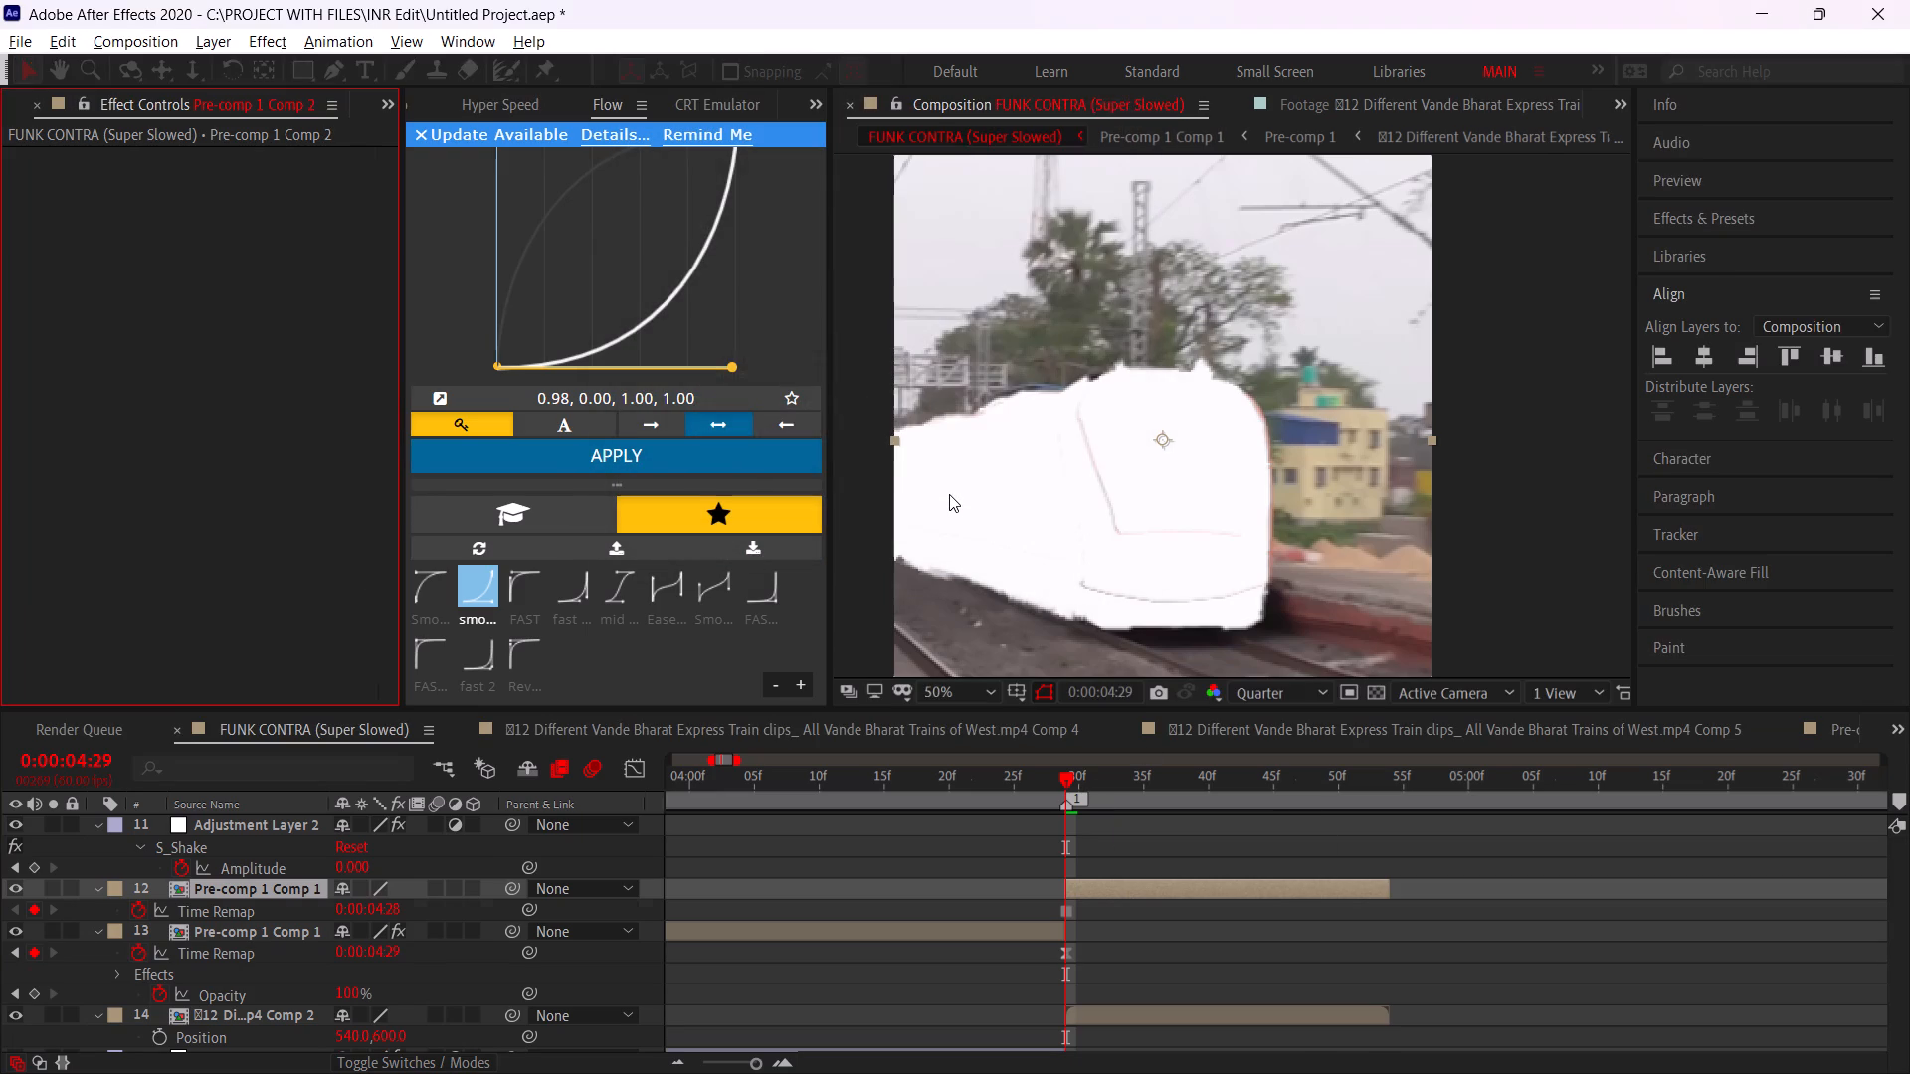
# Apply Shatter to the pre-composed frozen segment, with the view set to Rendered and the shape pattern set to Squares & Triangles.
pyautogui.hotkey('ctrl', 'space')
pyautogui.write('shatte')
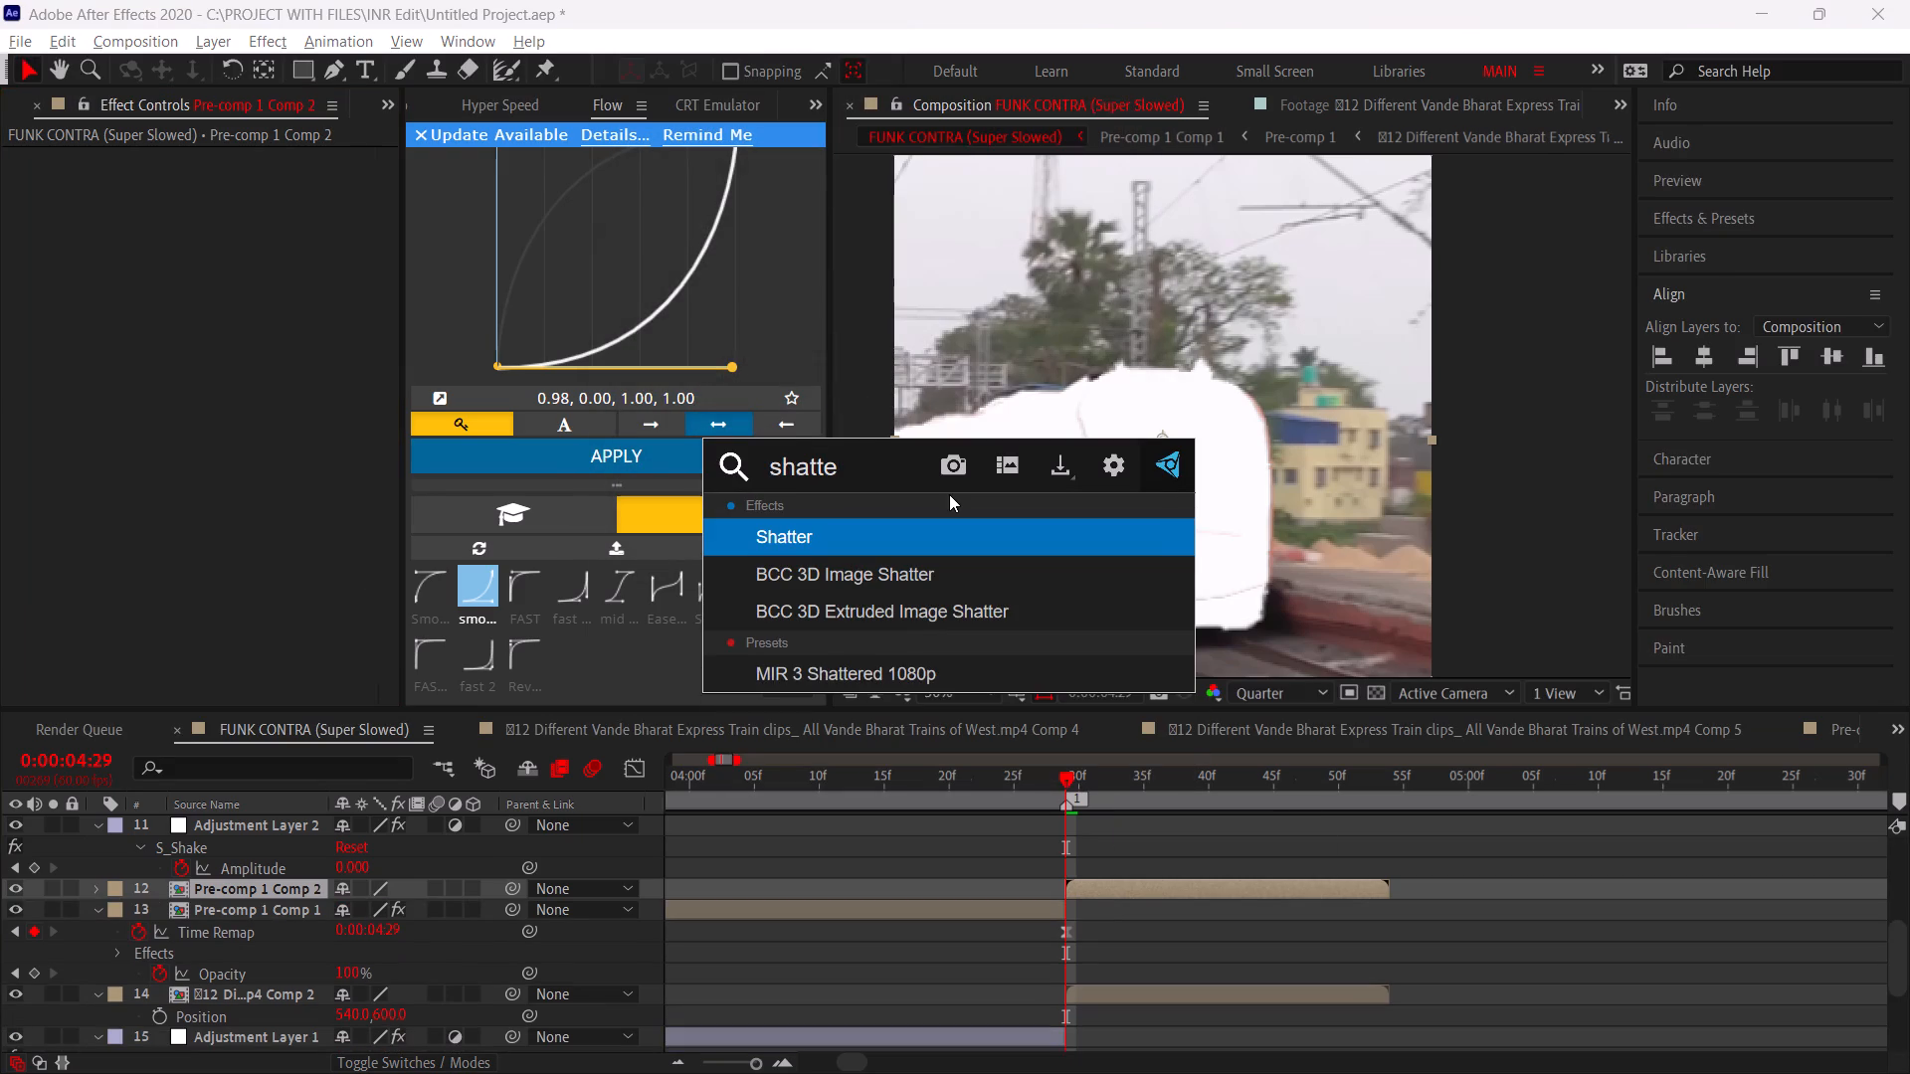
pyautogui.press('Return')
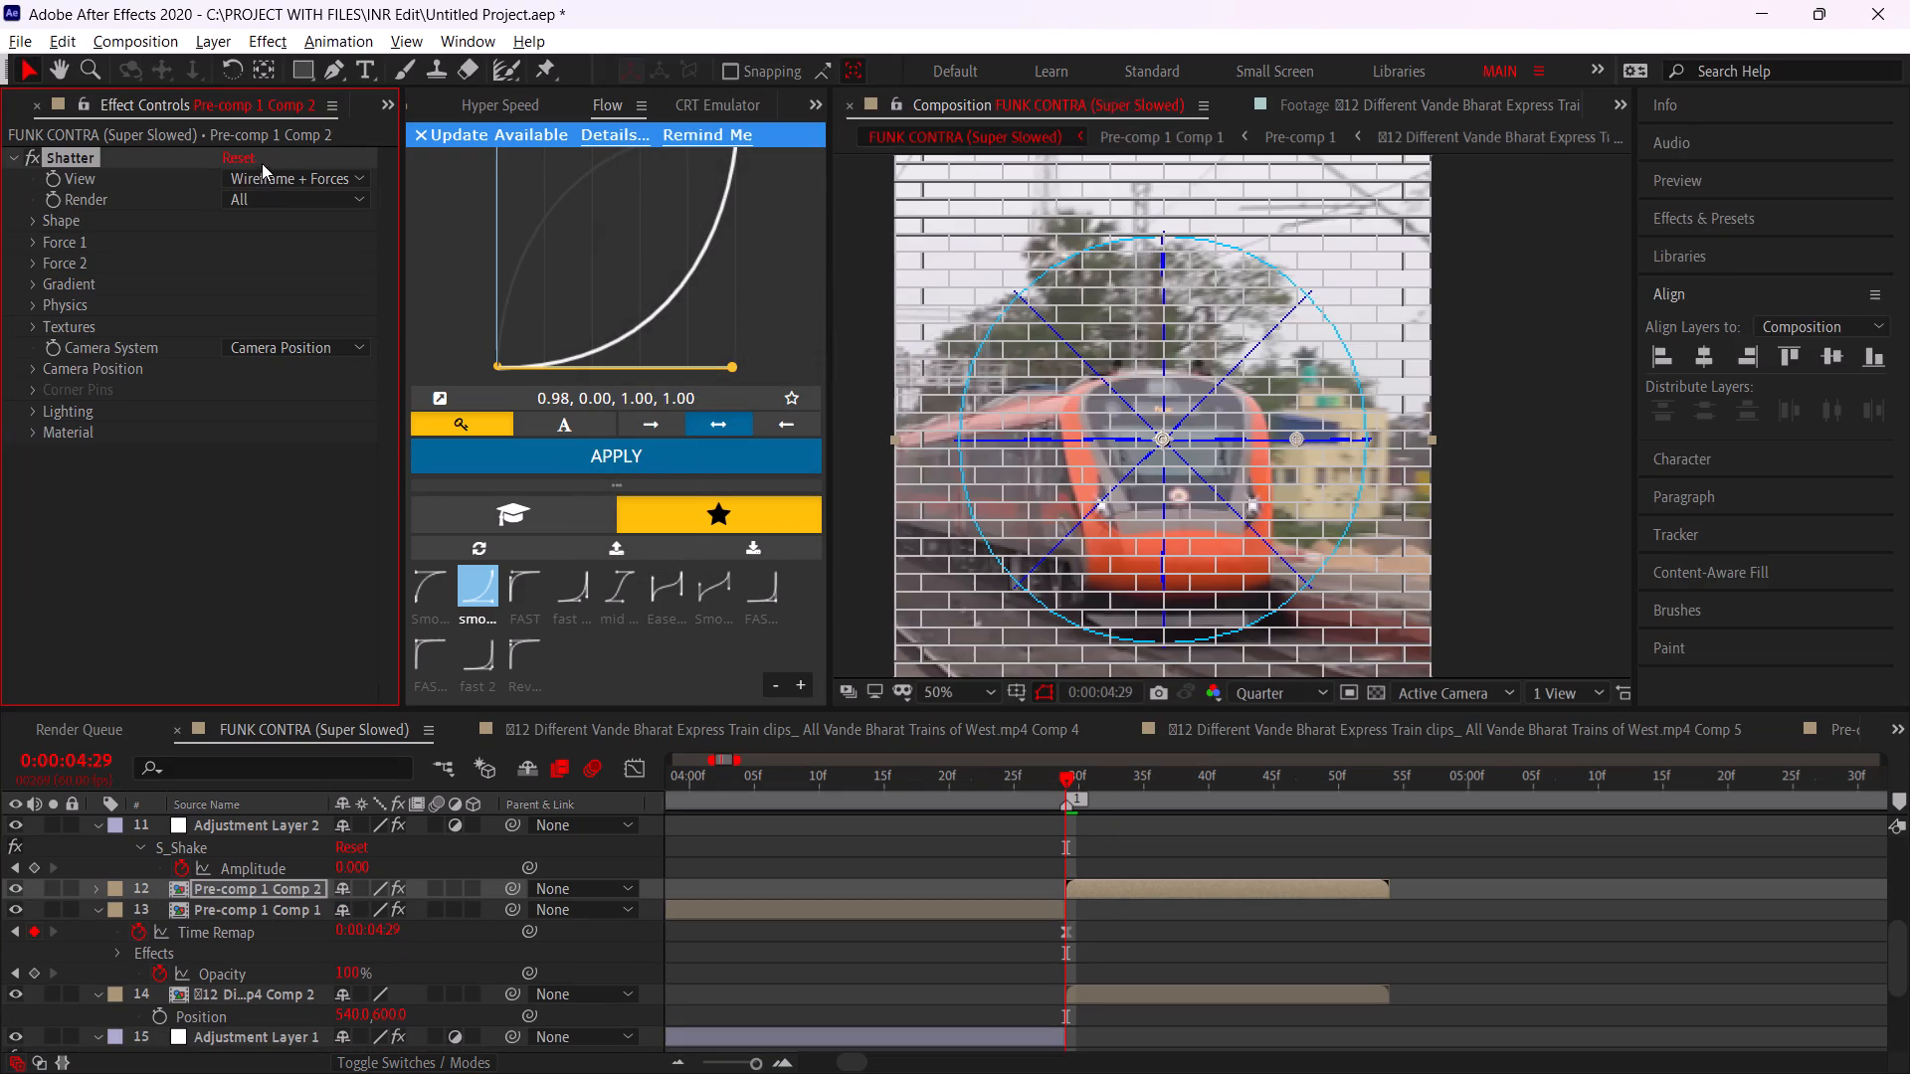
pyautogui.click(262, 163)
pyautogui.click(257, 176)
pyautogui.click(274, 200)
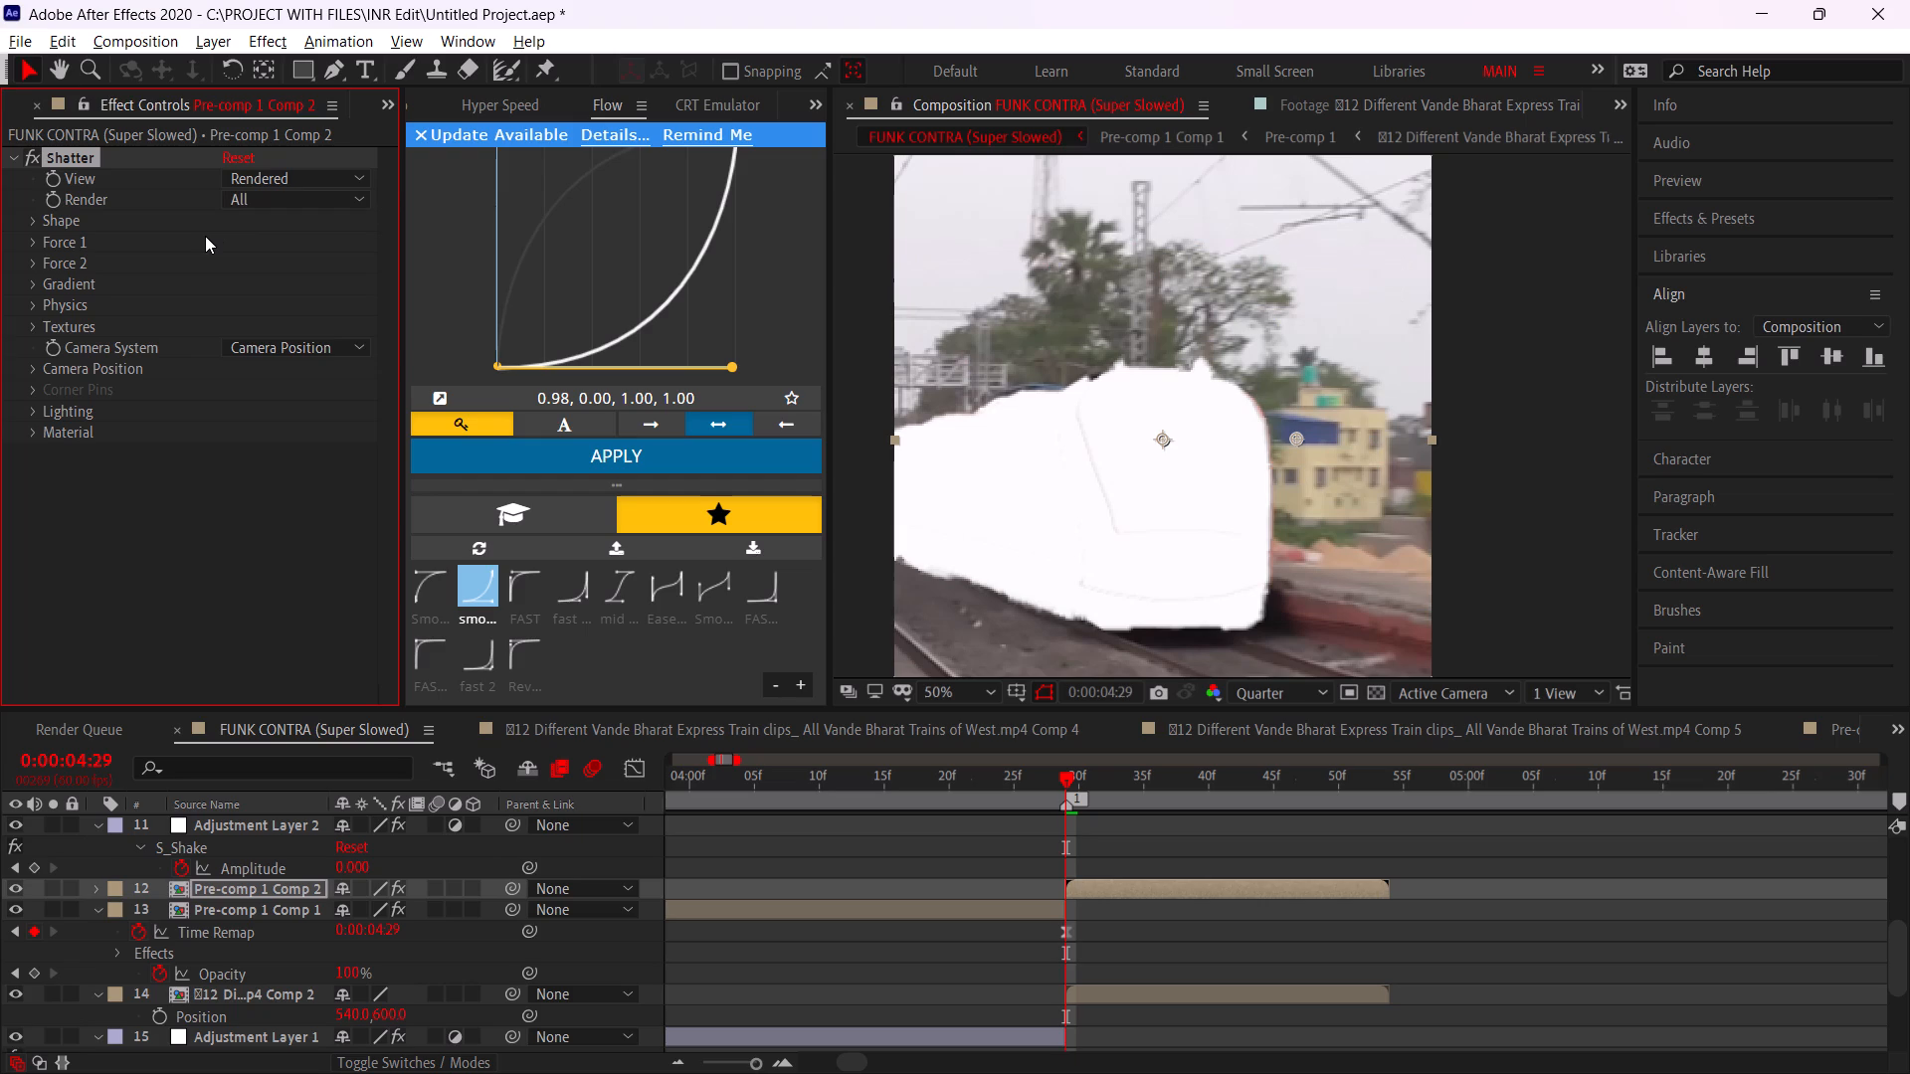
pyautogui.click(36, 224)
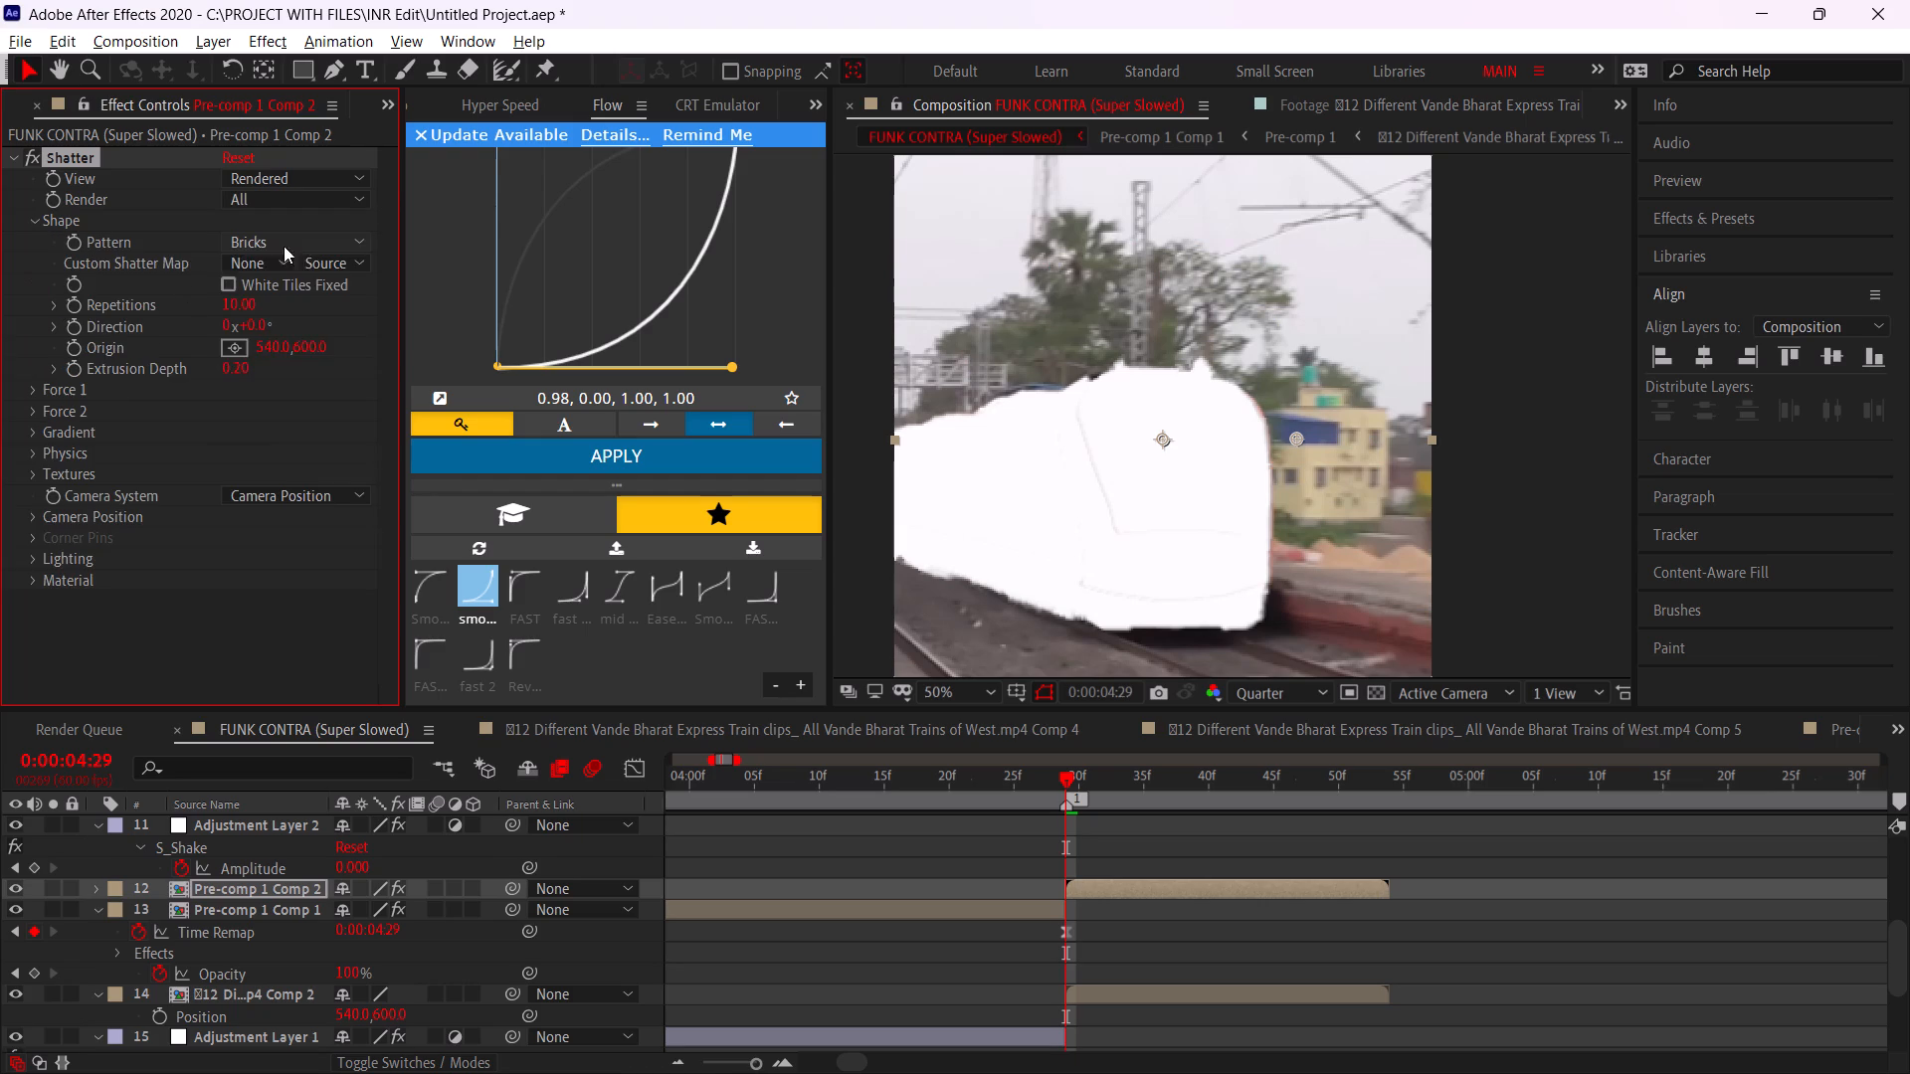
pyautogui.click(306, 246)
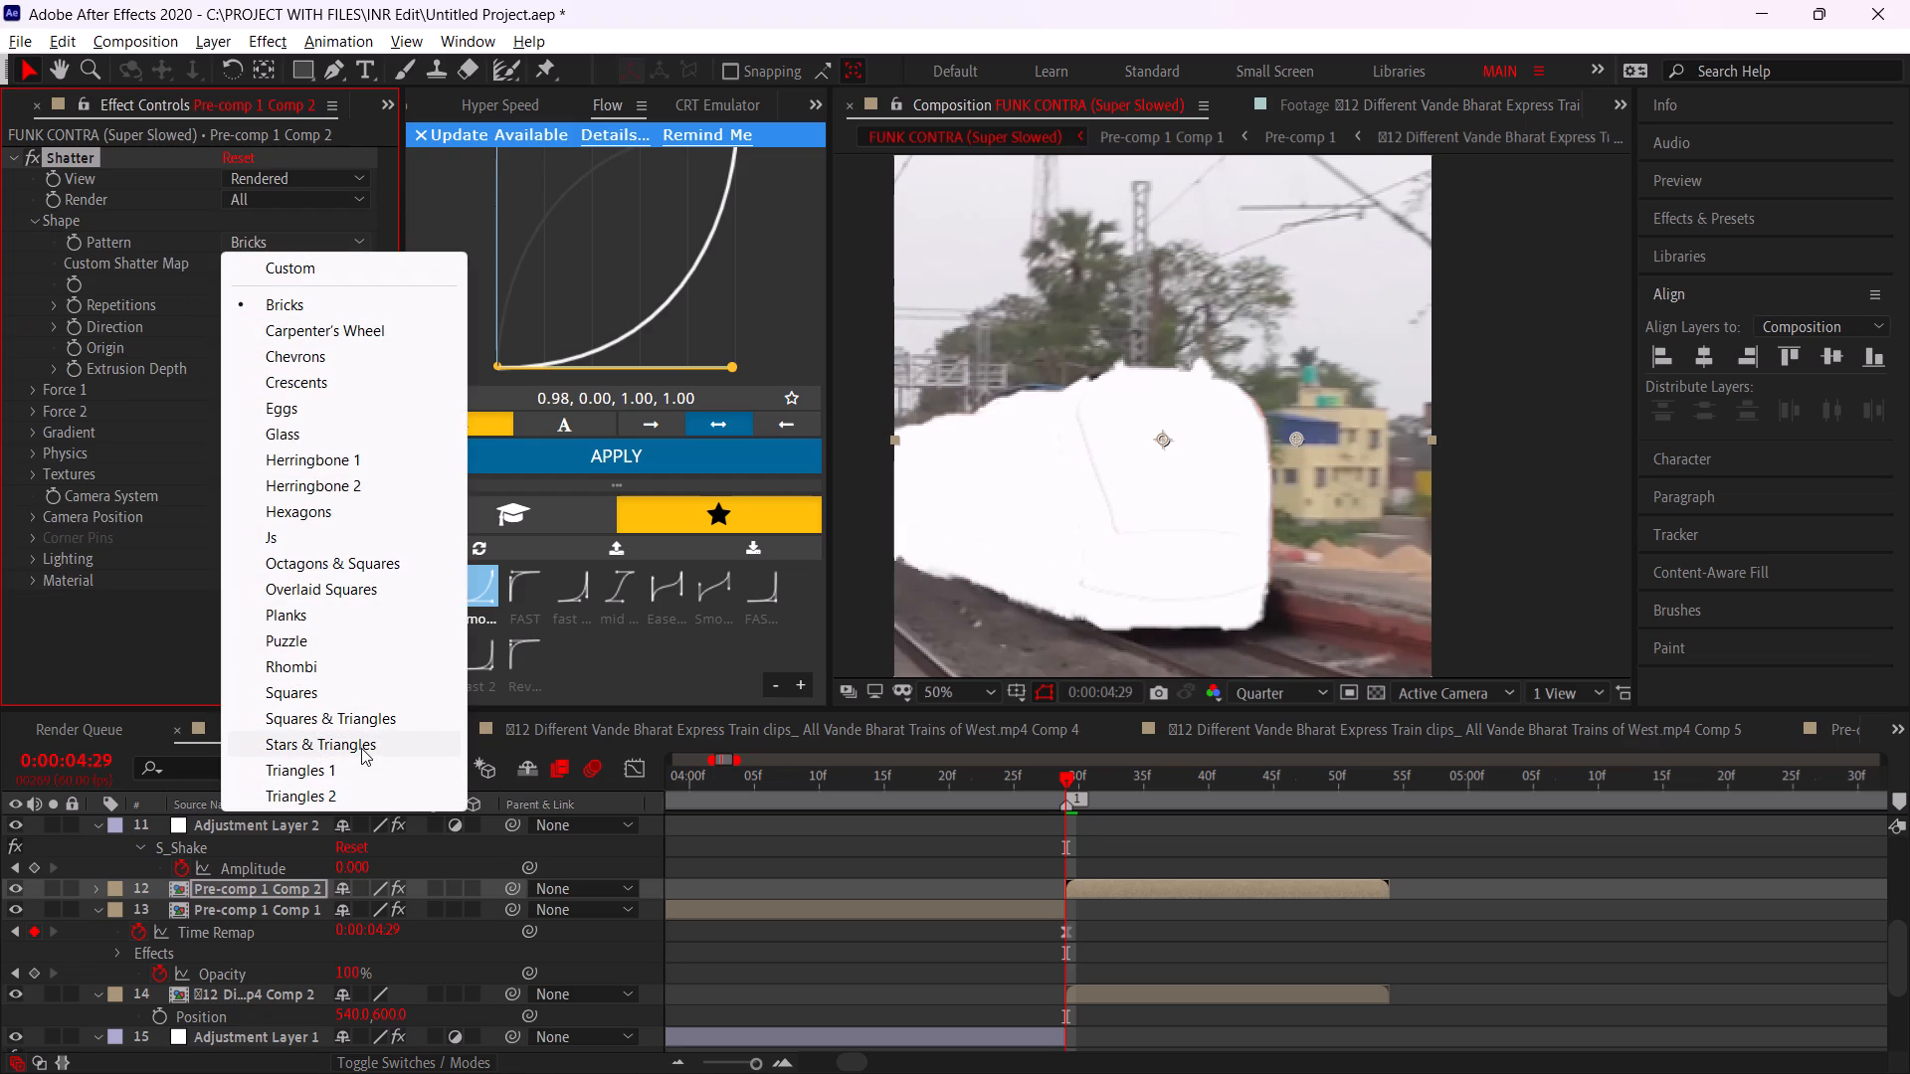
pyautogui.click(373, 716)
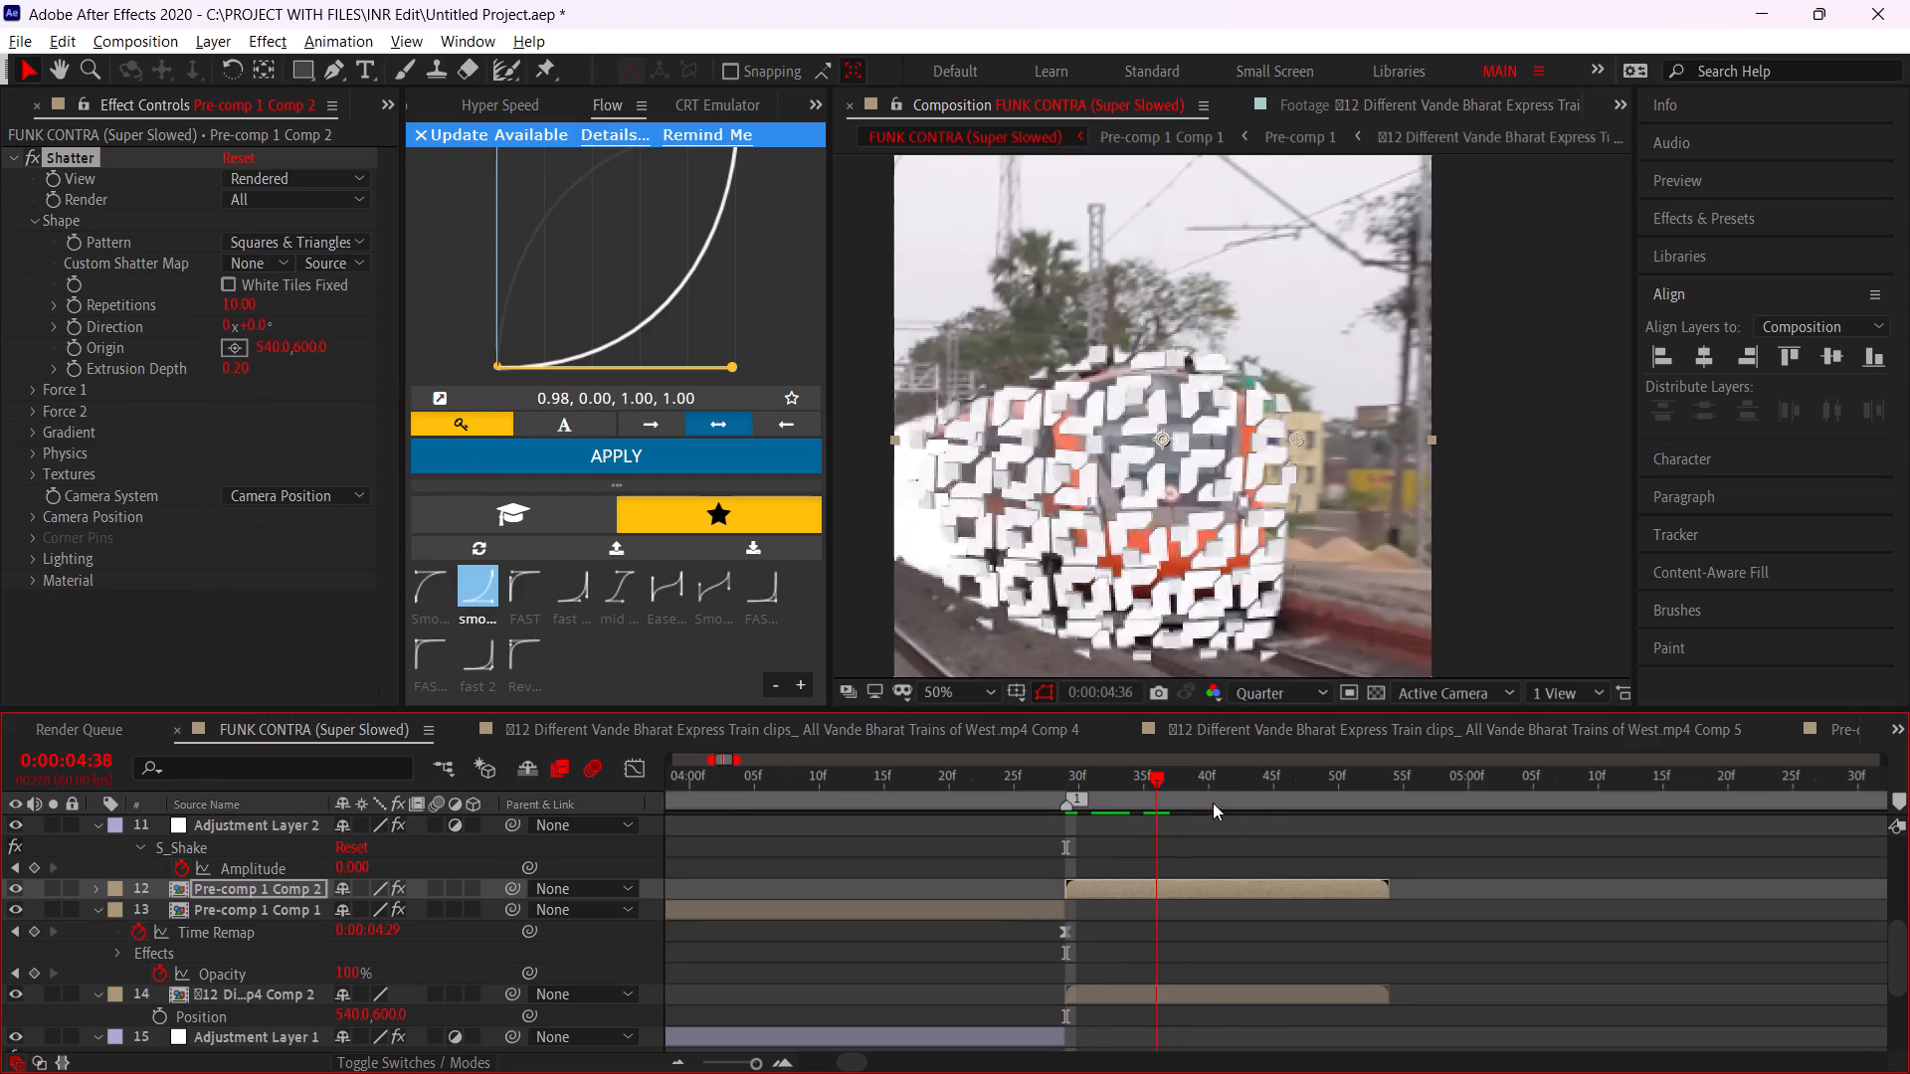
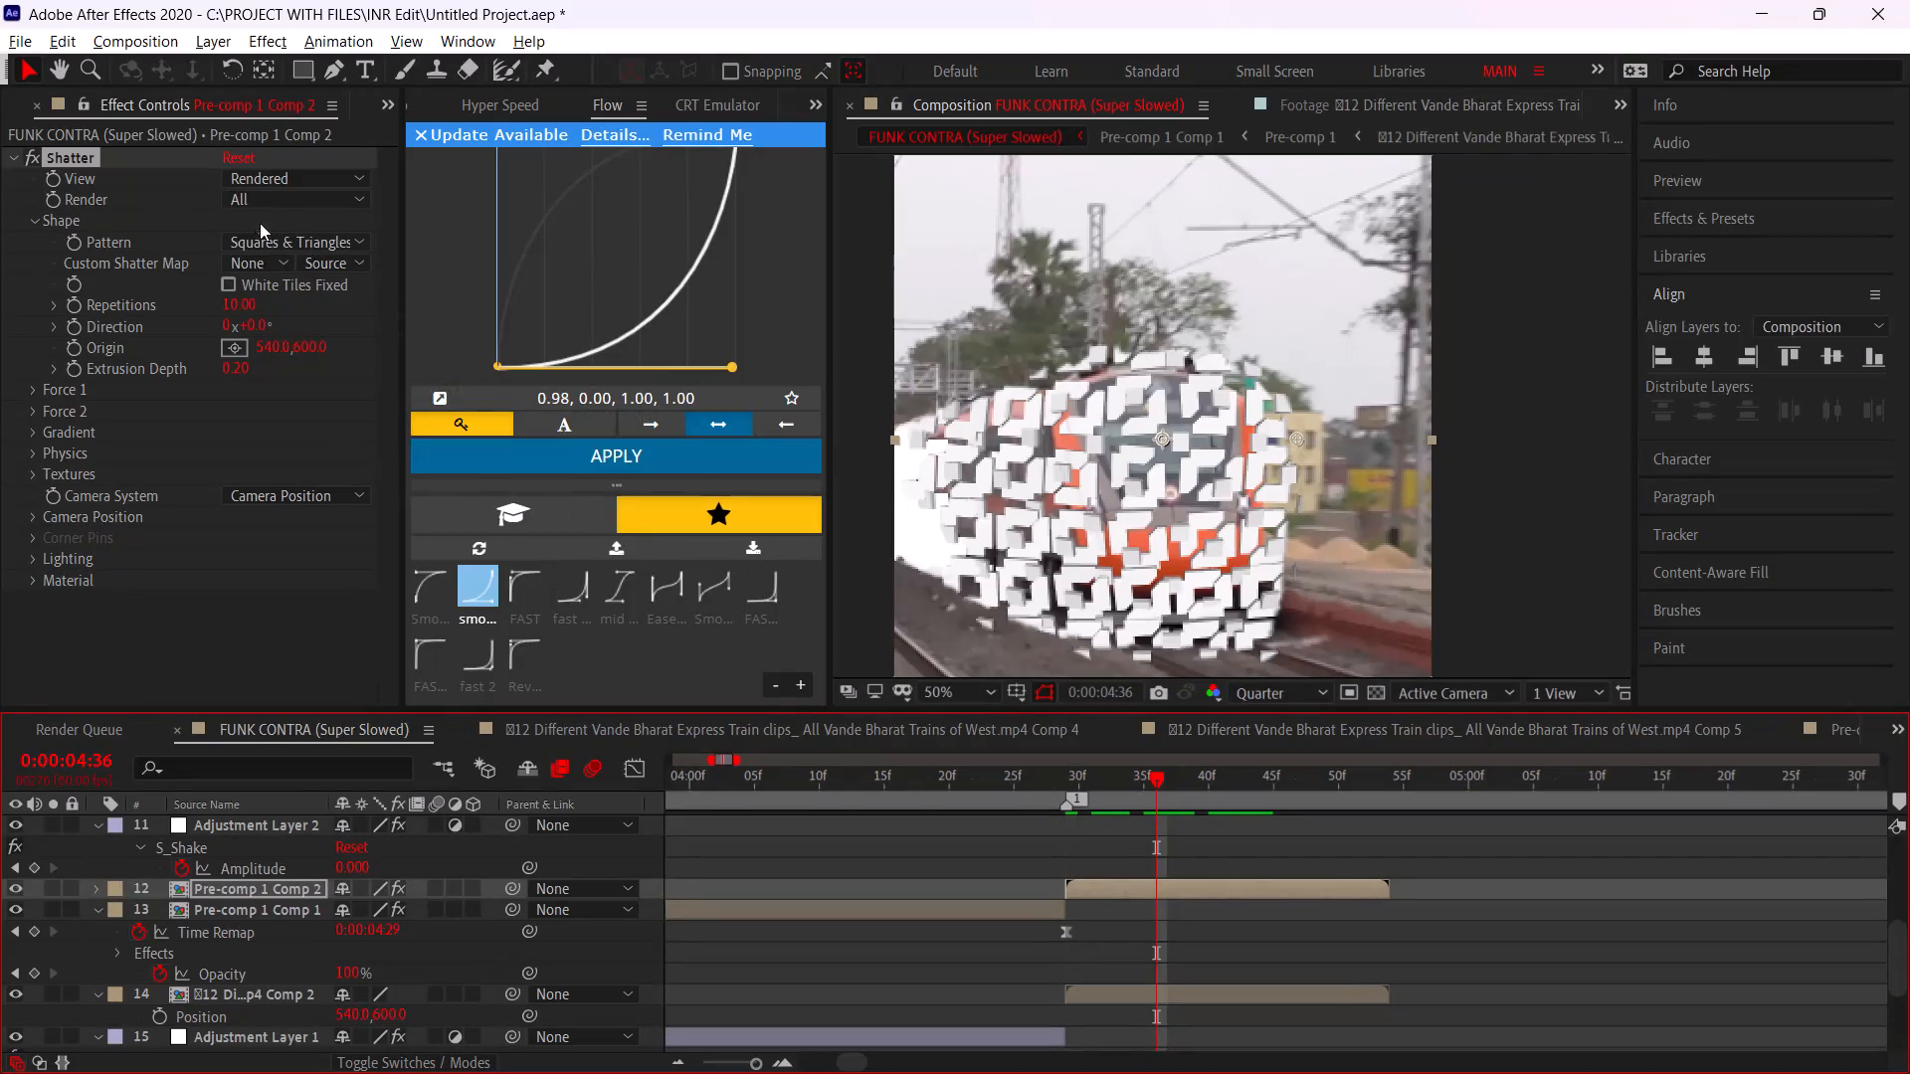
# Change the Shatter shape pattern on the frozen silhouette pre-comp to Glass.
pyautogui.click(302, 176)
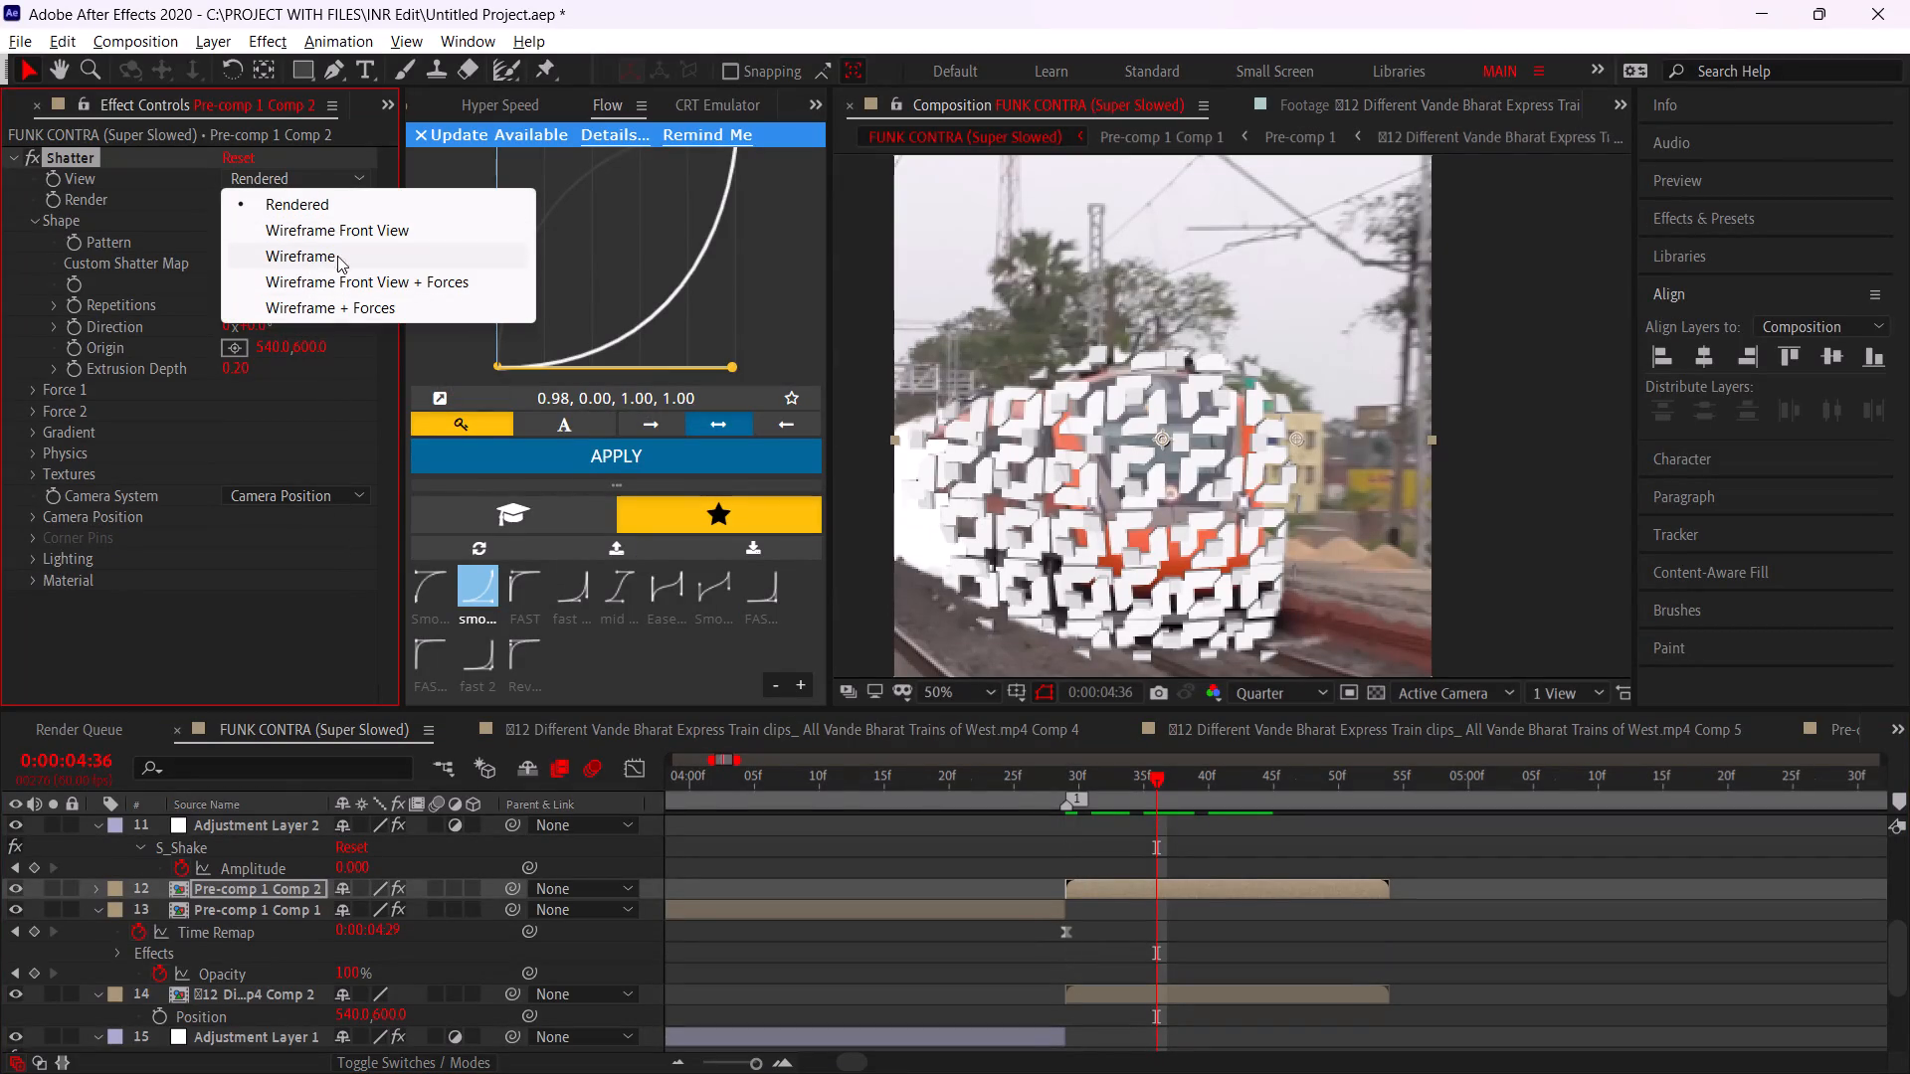
pyautogui.click(282, 417)
pyautogui.click(296, 245)
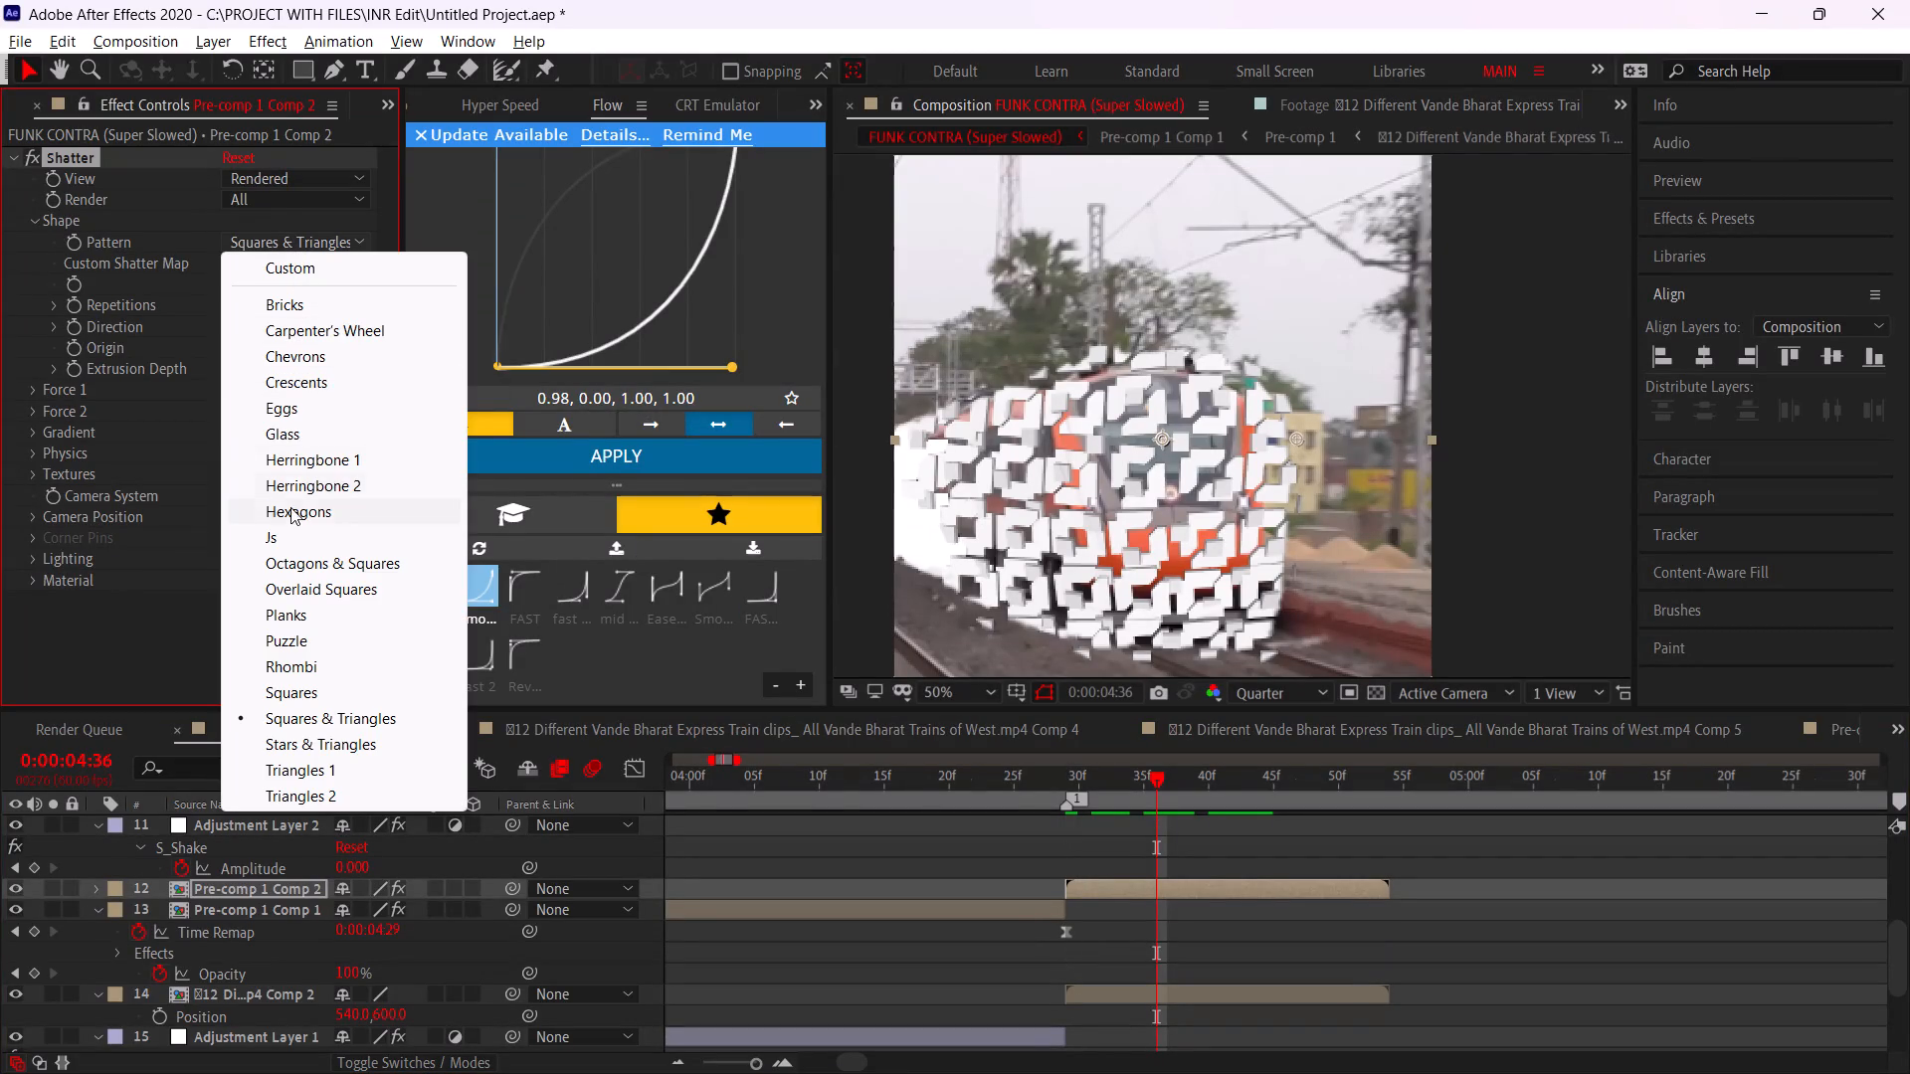
pyautogui.click(313, 433)
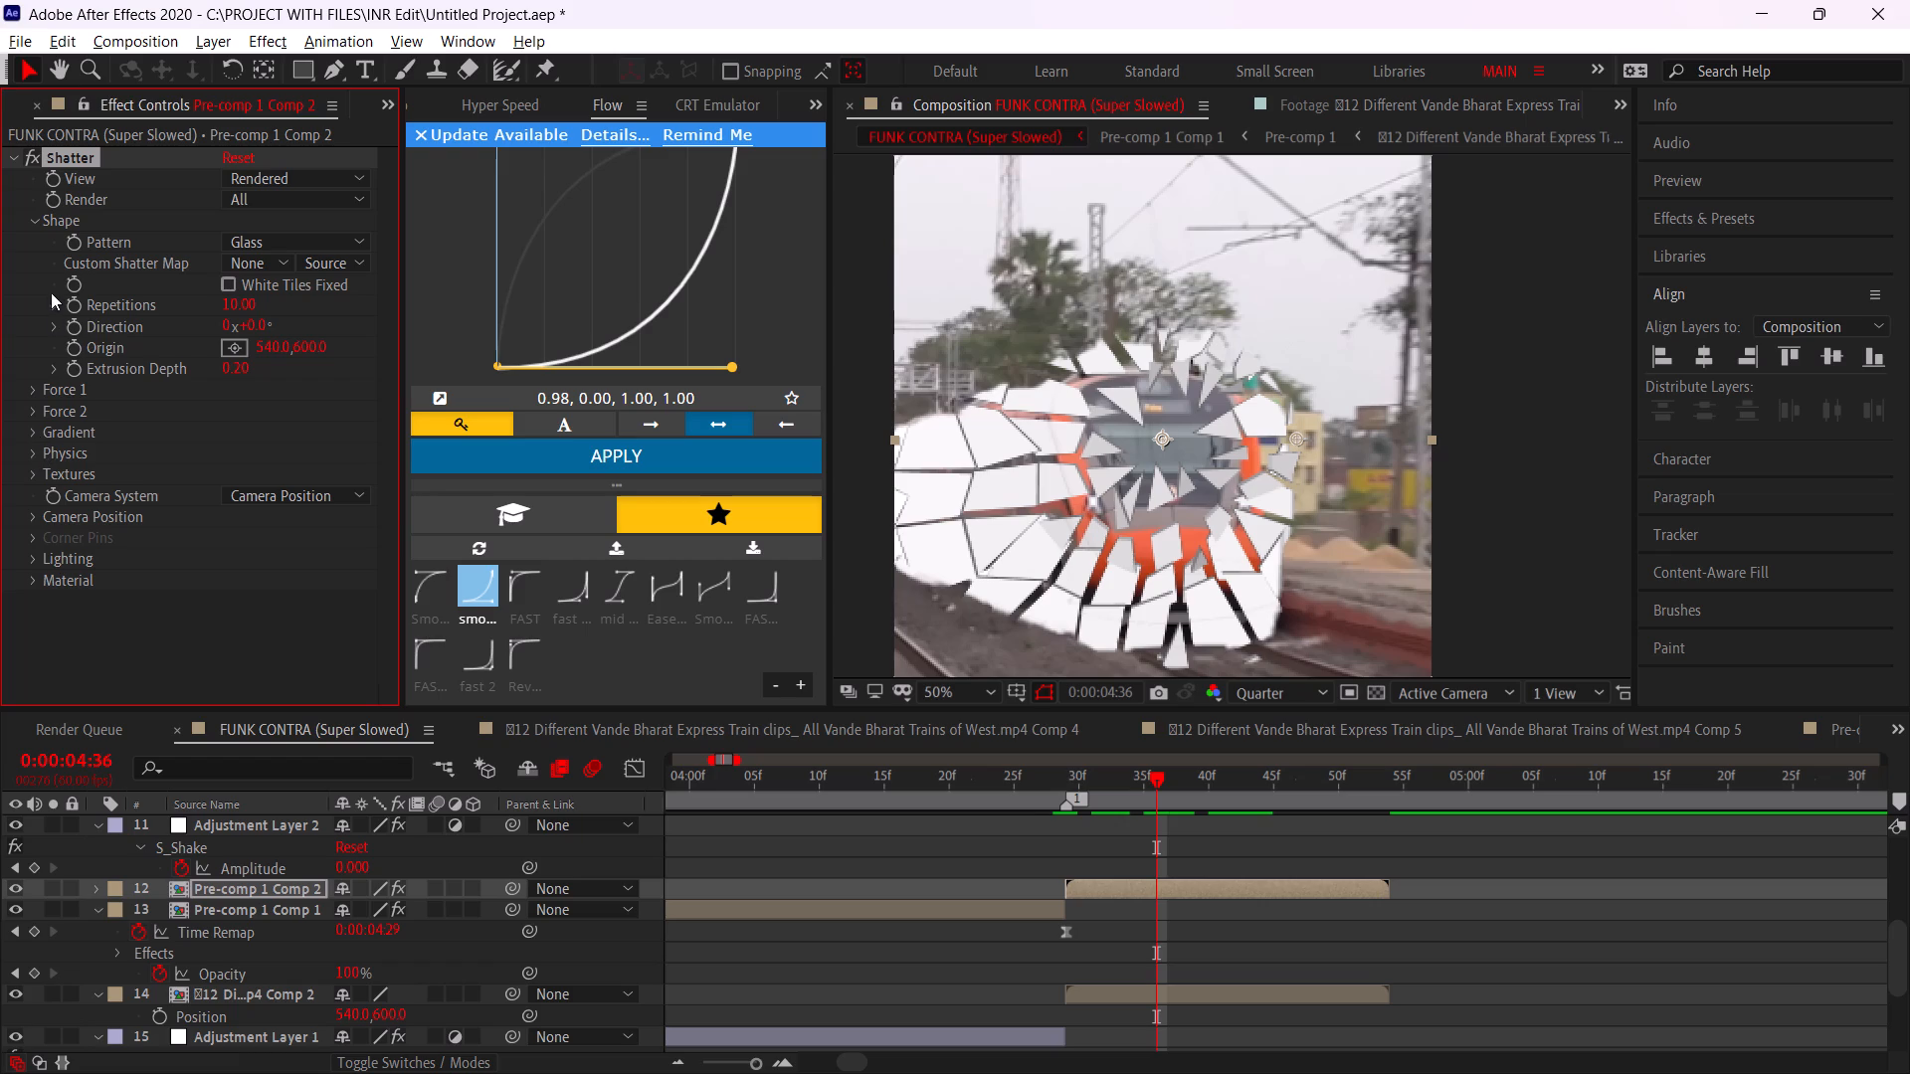
# Set Shatter's extrusion depth to 0.26 and try fewer and more repetitions, settling on 23.40.
pyautogui.click(242, 366)
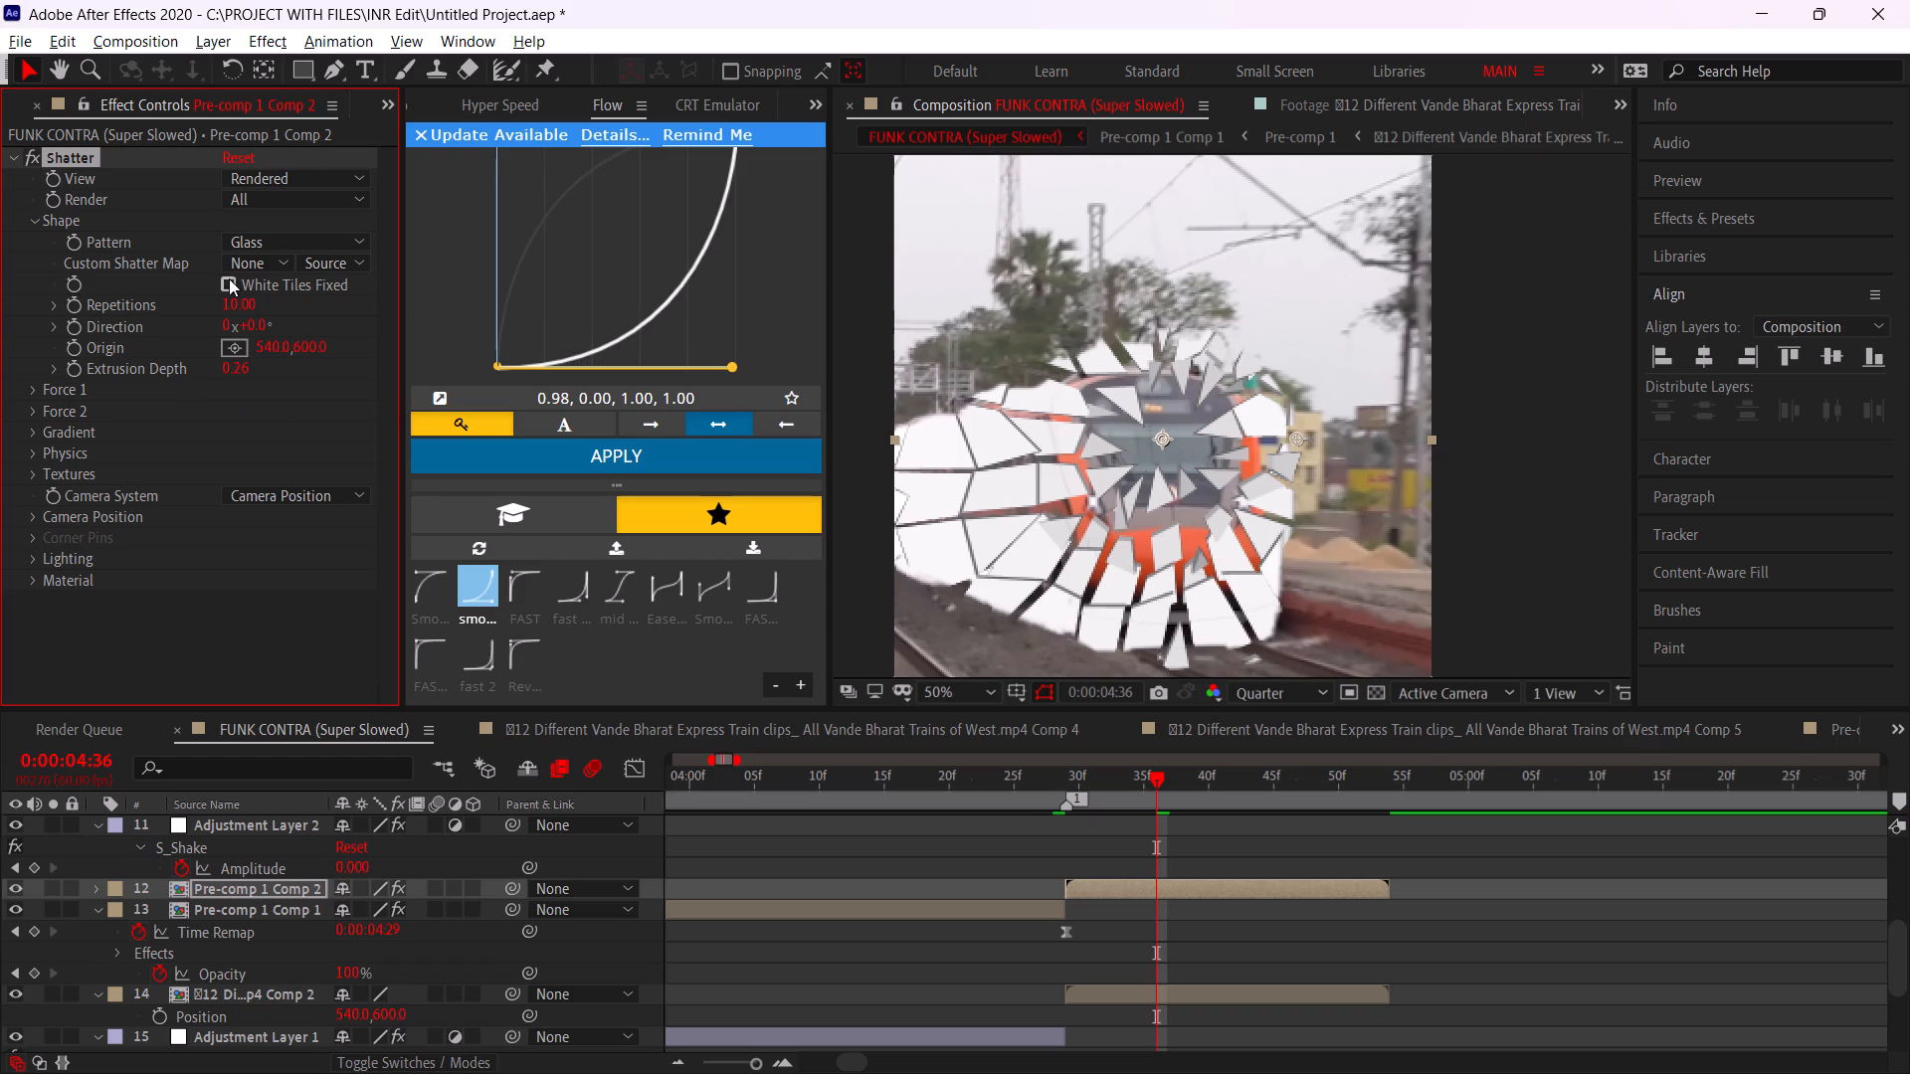
pyautogui.moveTo(242, 308); pyautogui.dragTo(215, 299)
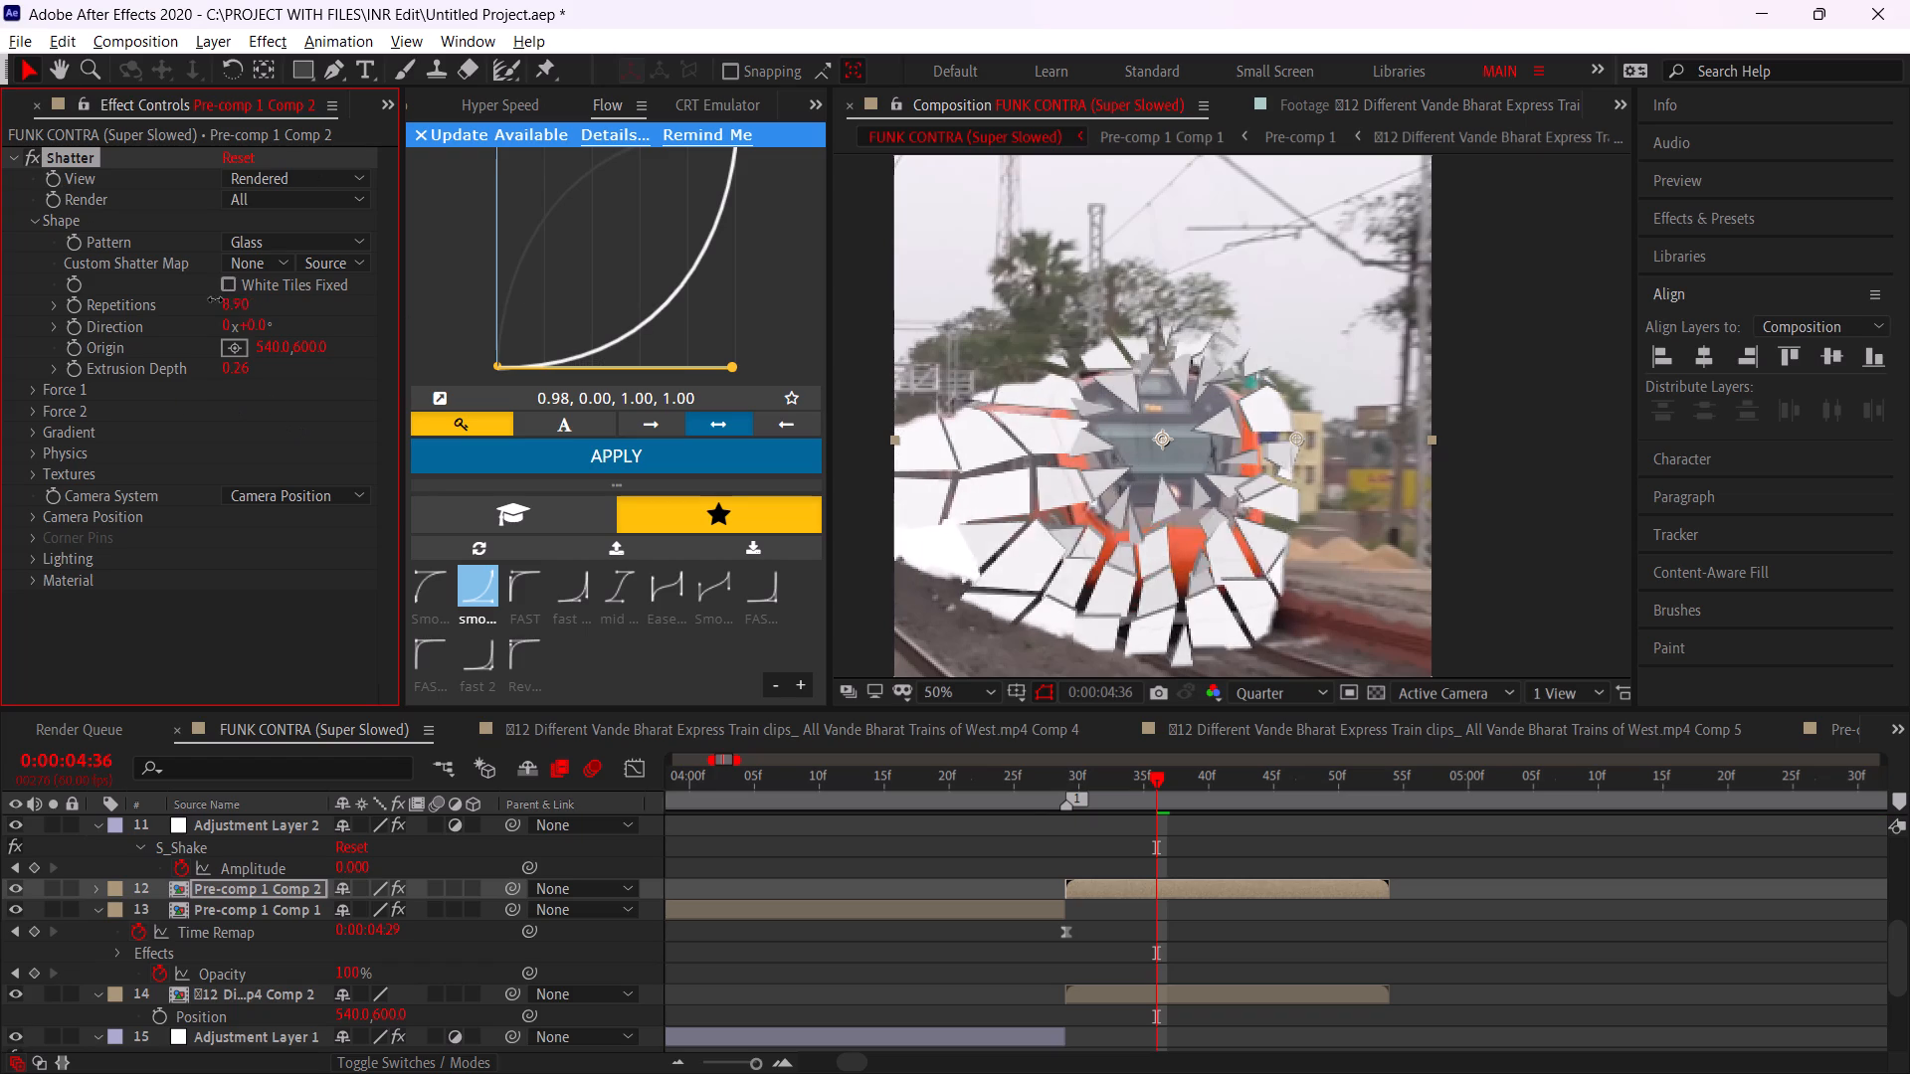
pyautogui.moveTo(215, 299); pyautogui.dragTo(464, 328)
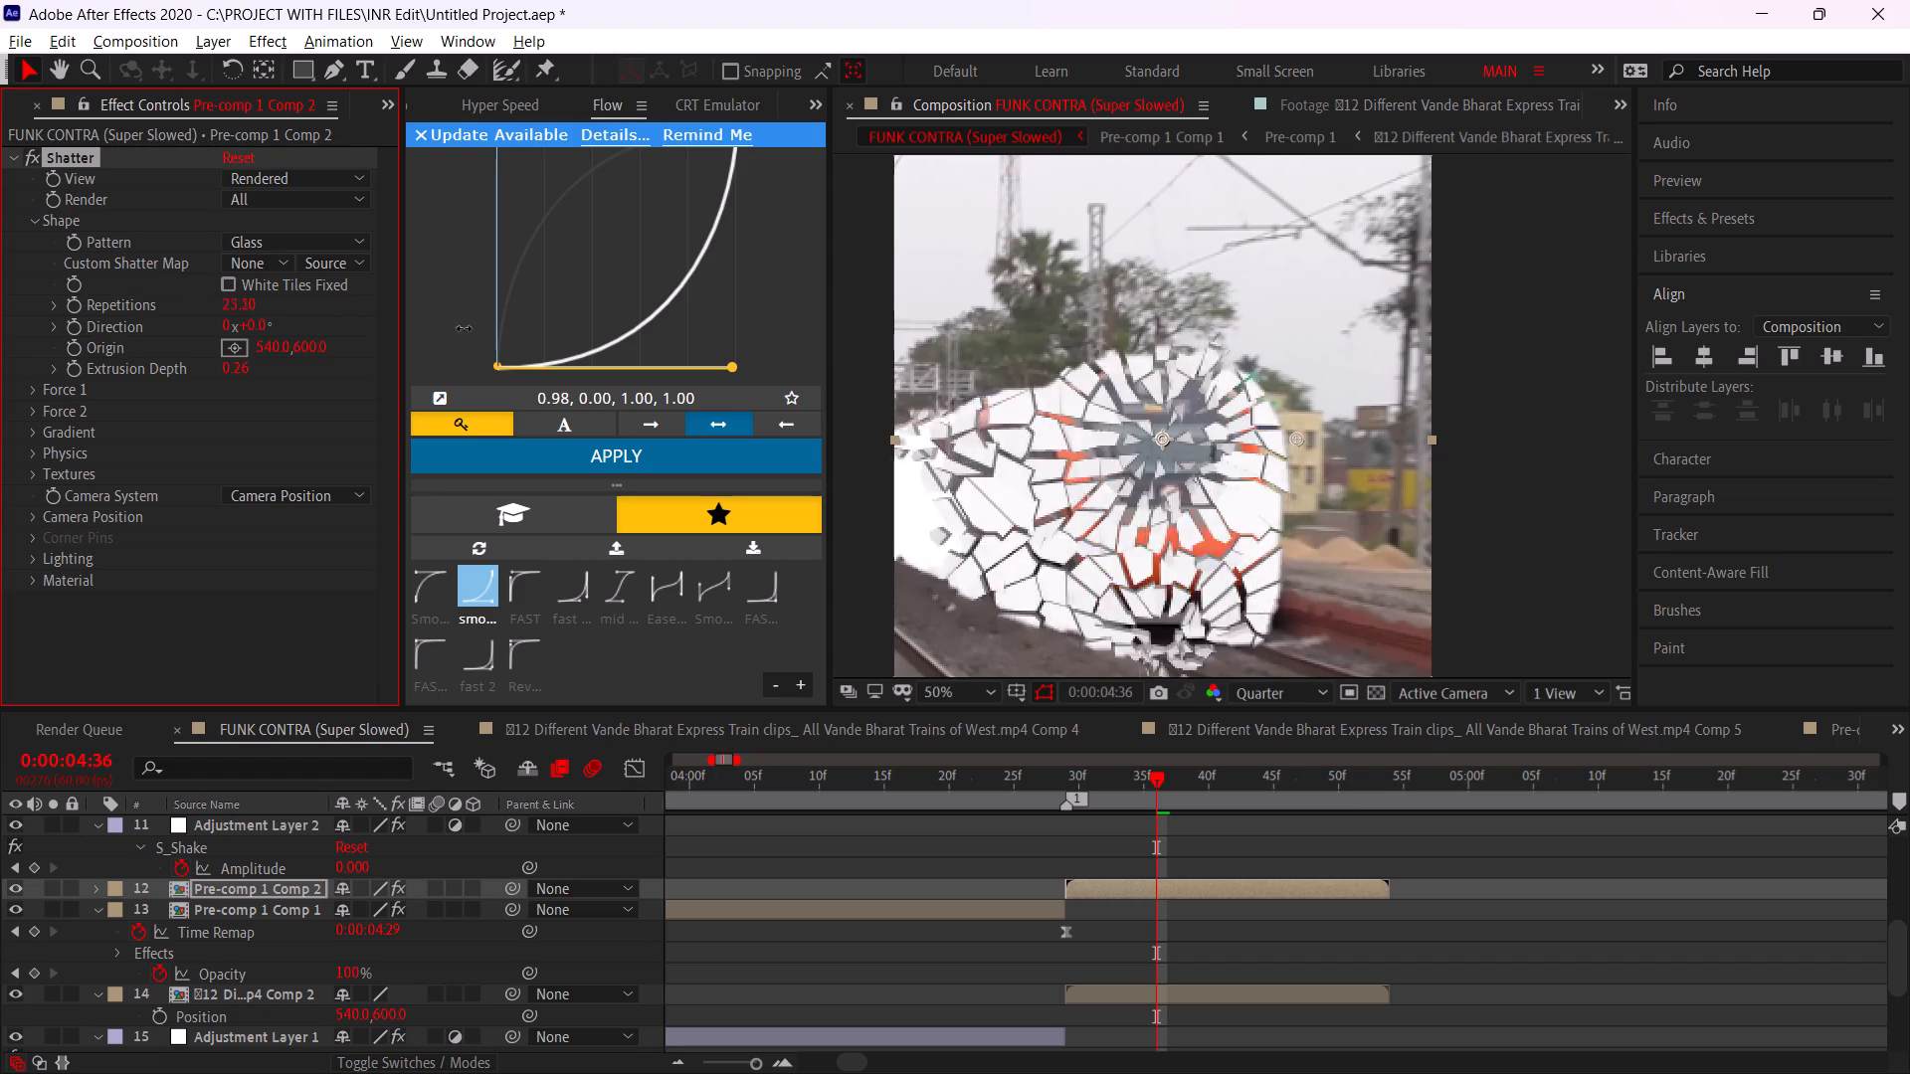
pyautogui.moveTo(464, 328); pyautogui.dragTo(1737, 480)
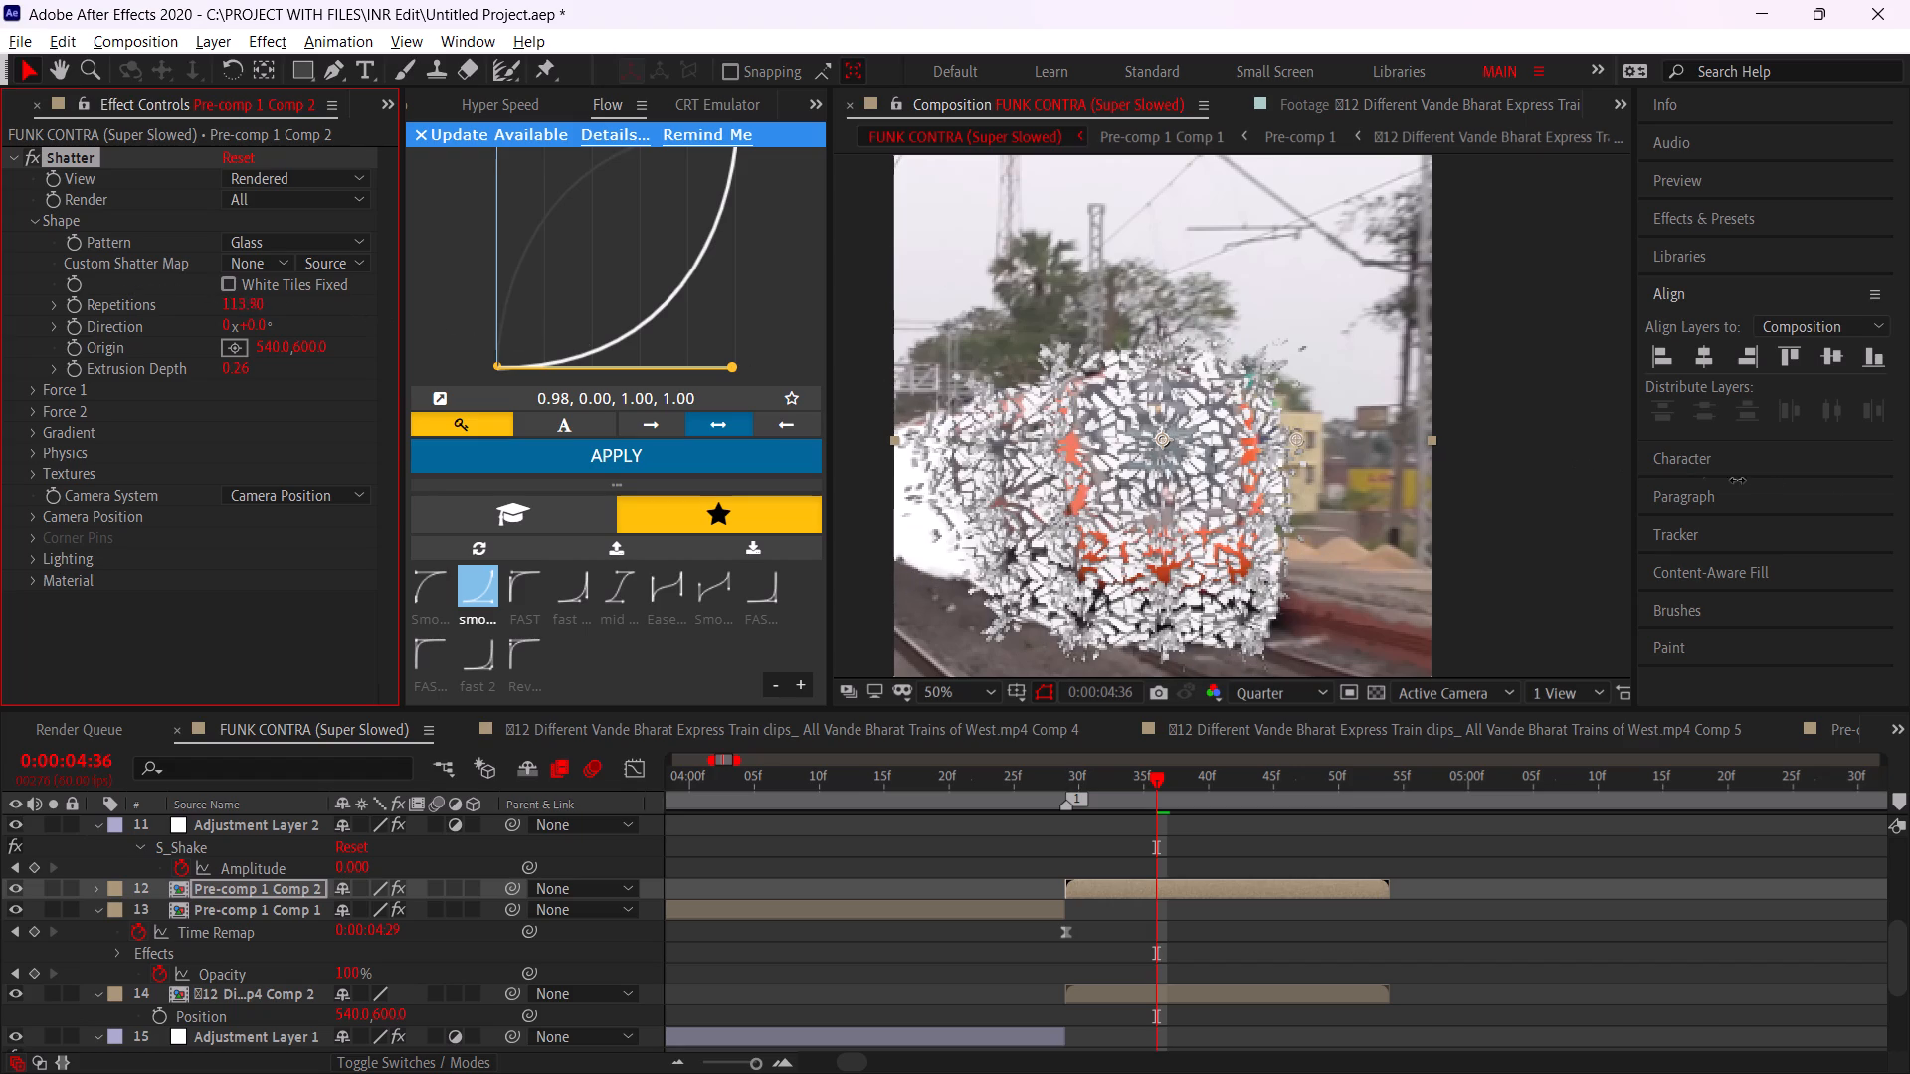
pyautogui.moveTo(1737, 480); pyautogui.dragTo(999, 458)
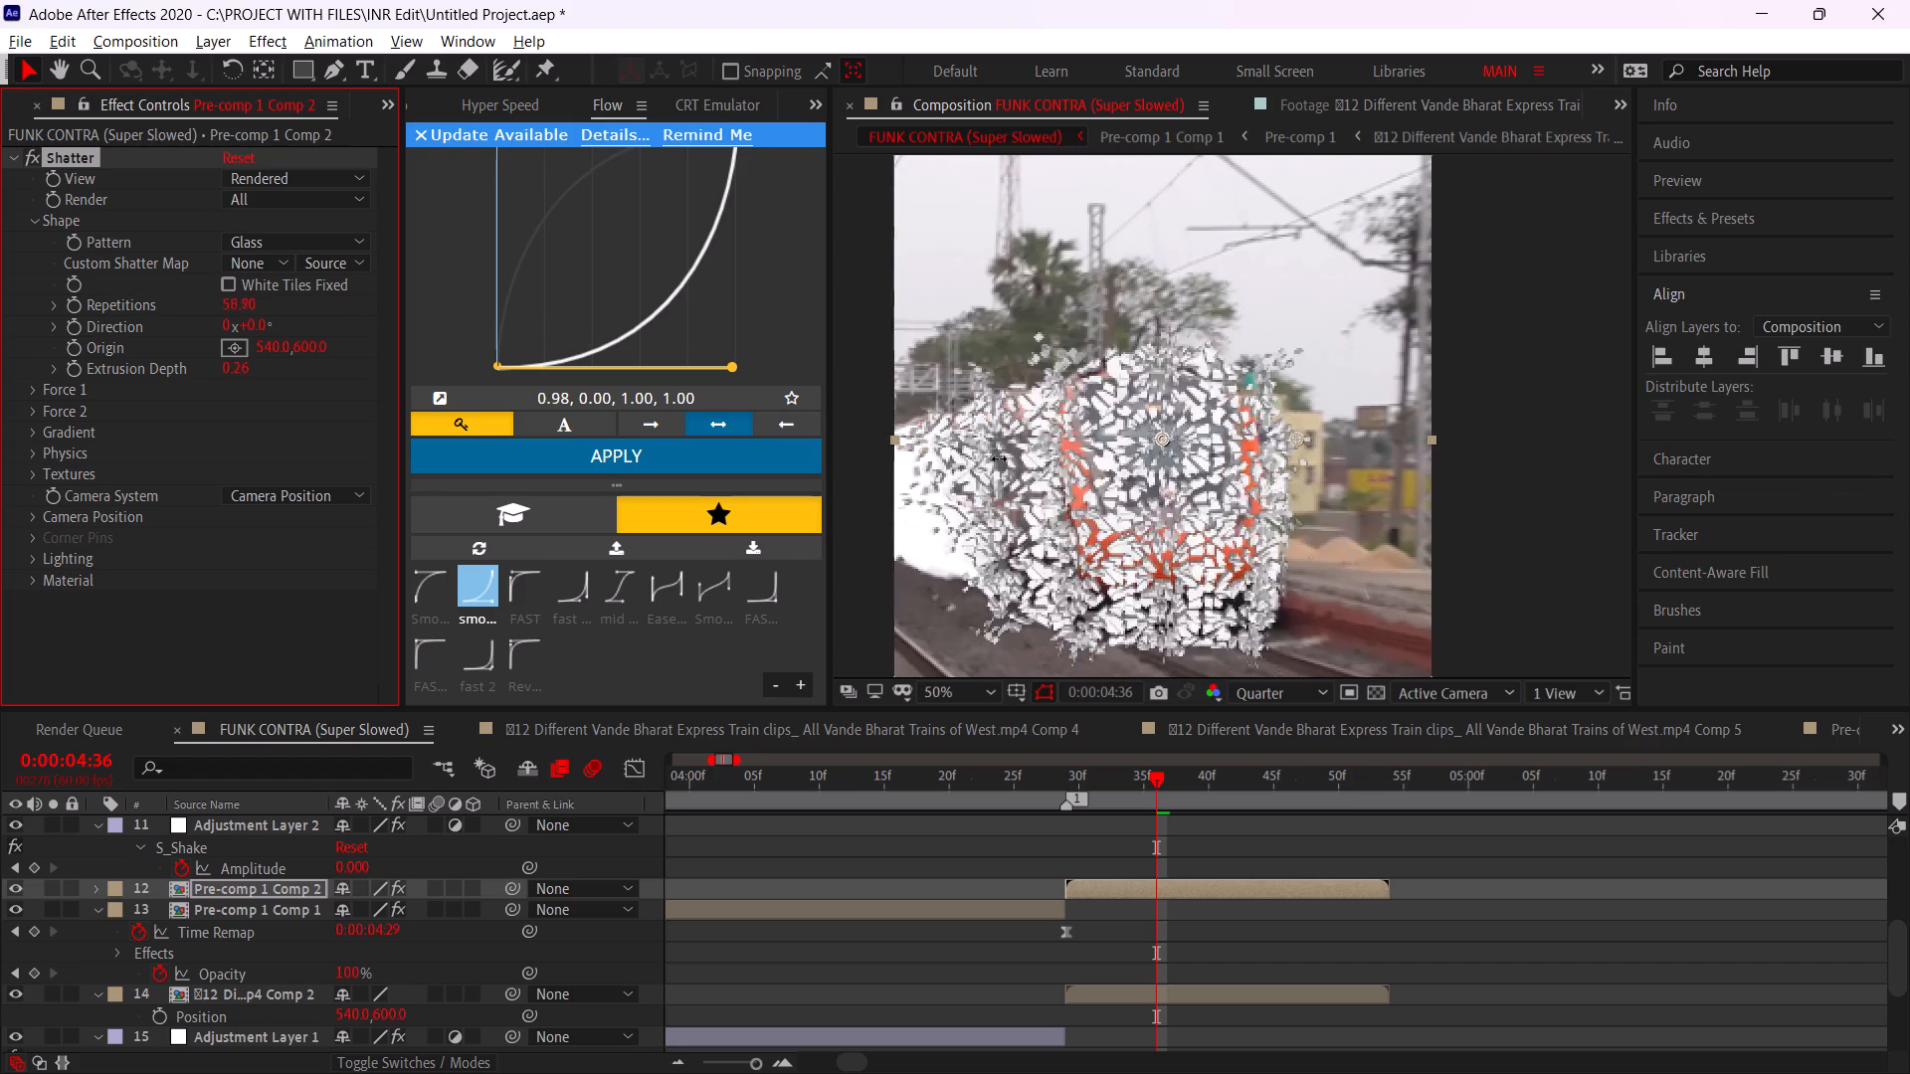
pyautogui.moveTo(999, 458); pyautogui.dragTo(235, 416)
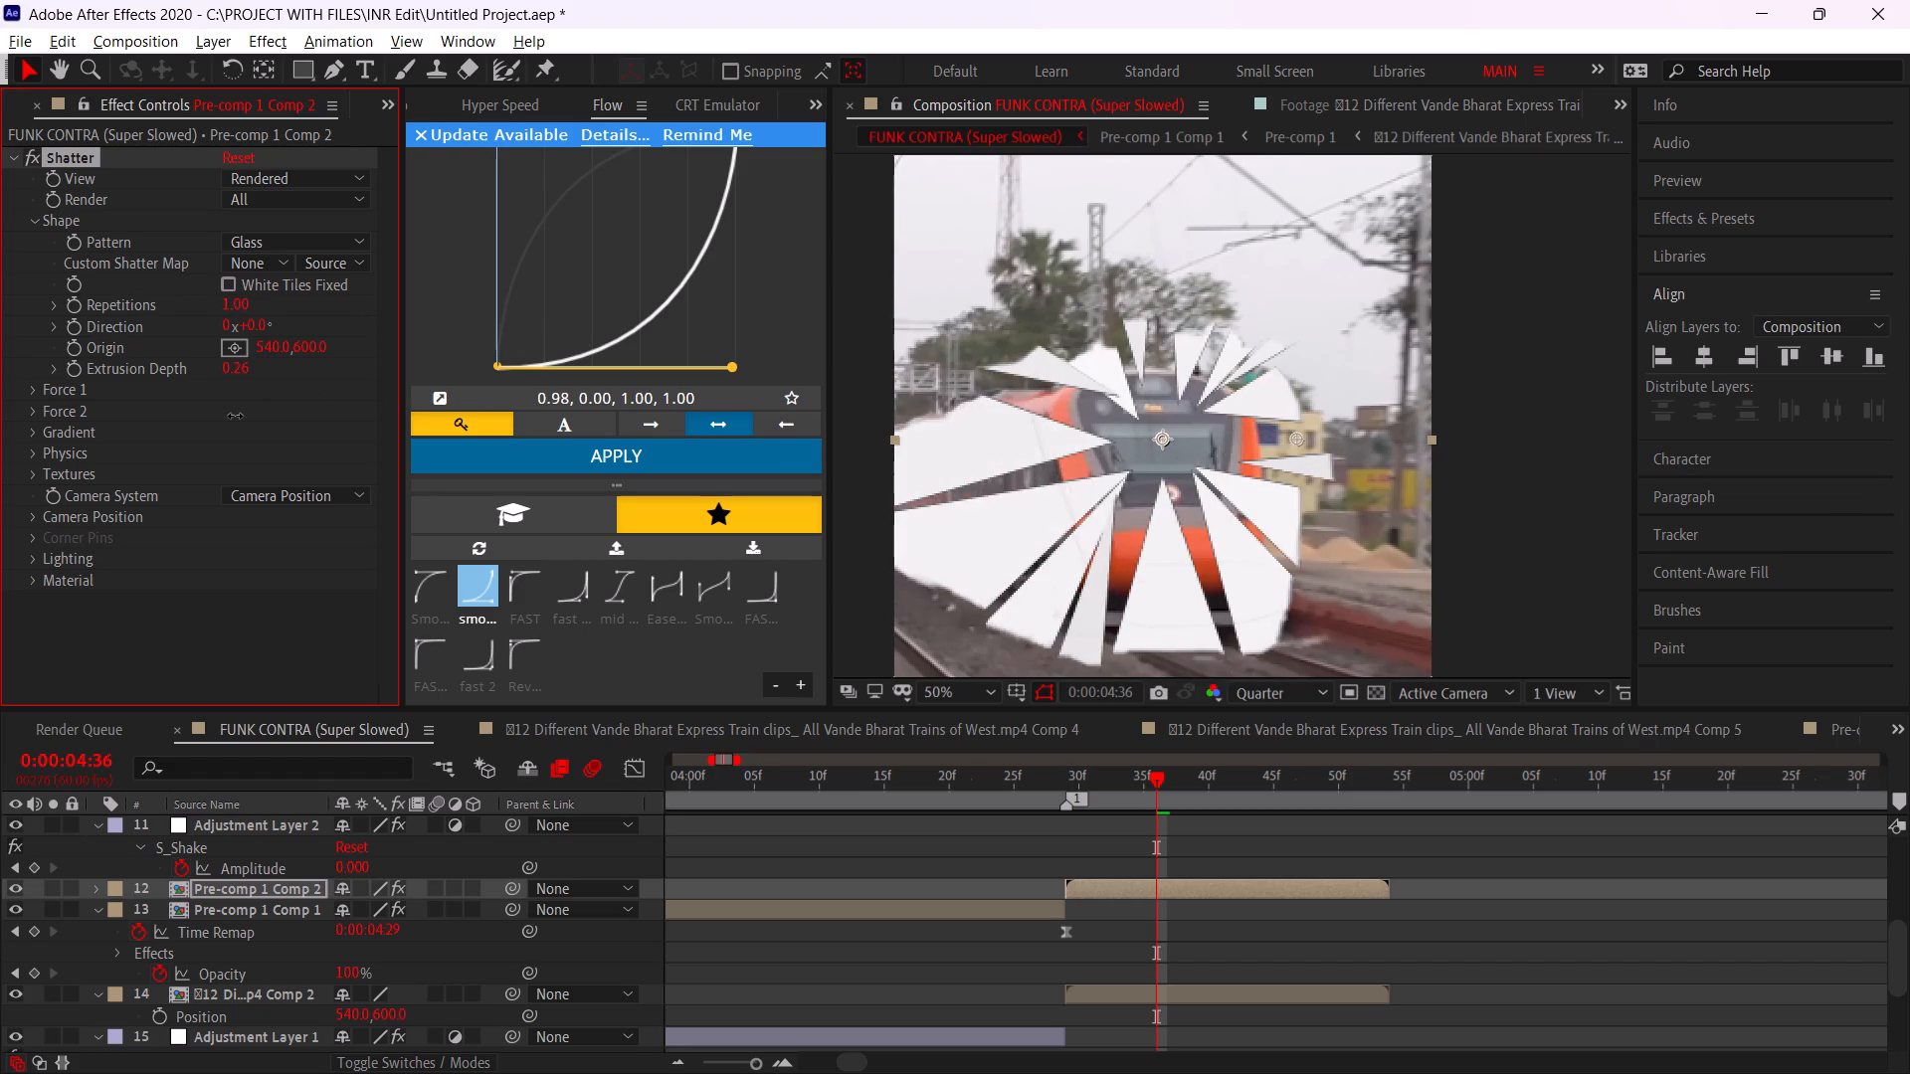
pyautogui.moveTo(235, 416); pyautogui.dragTo(486, 389)
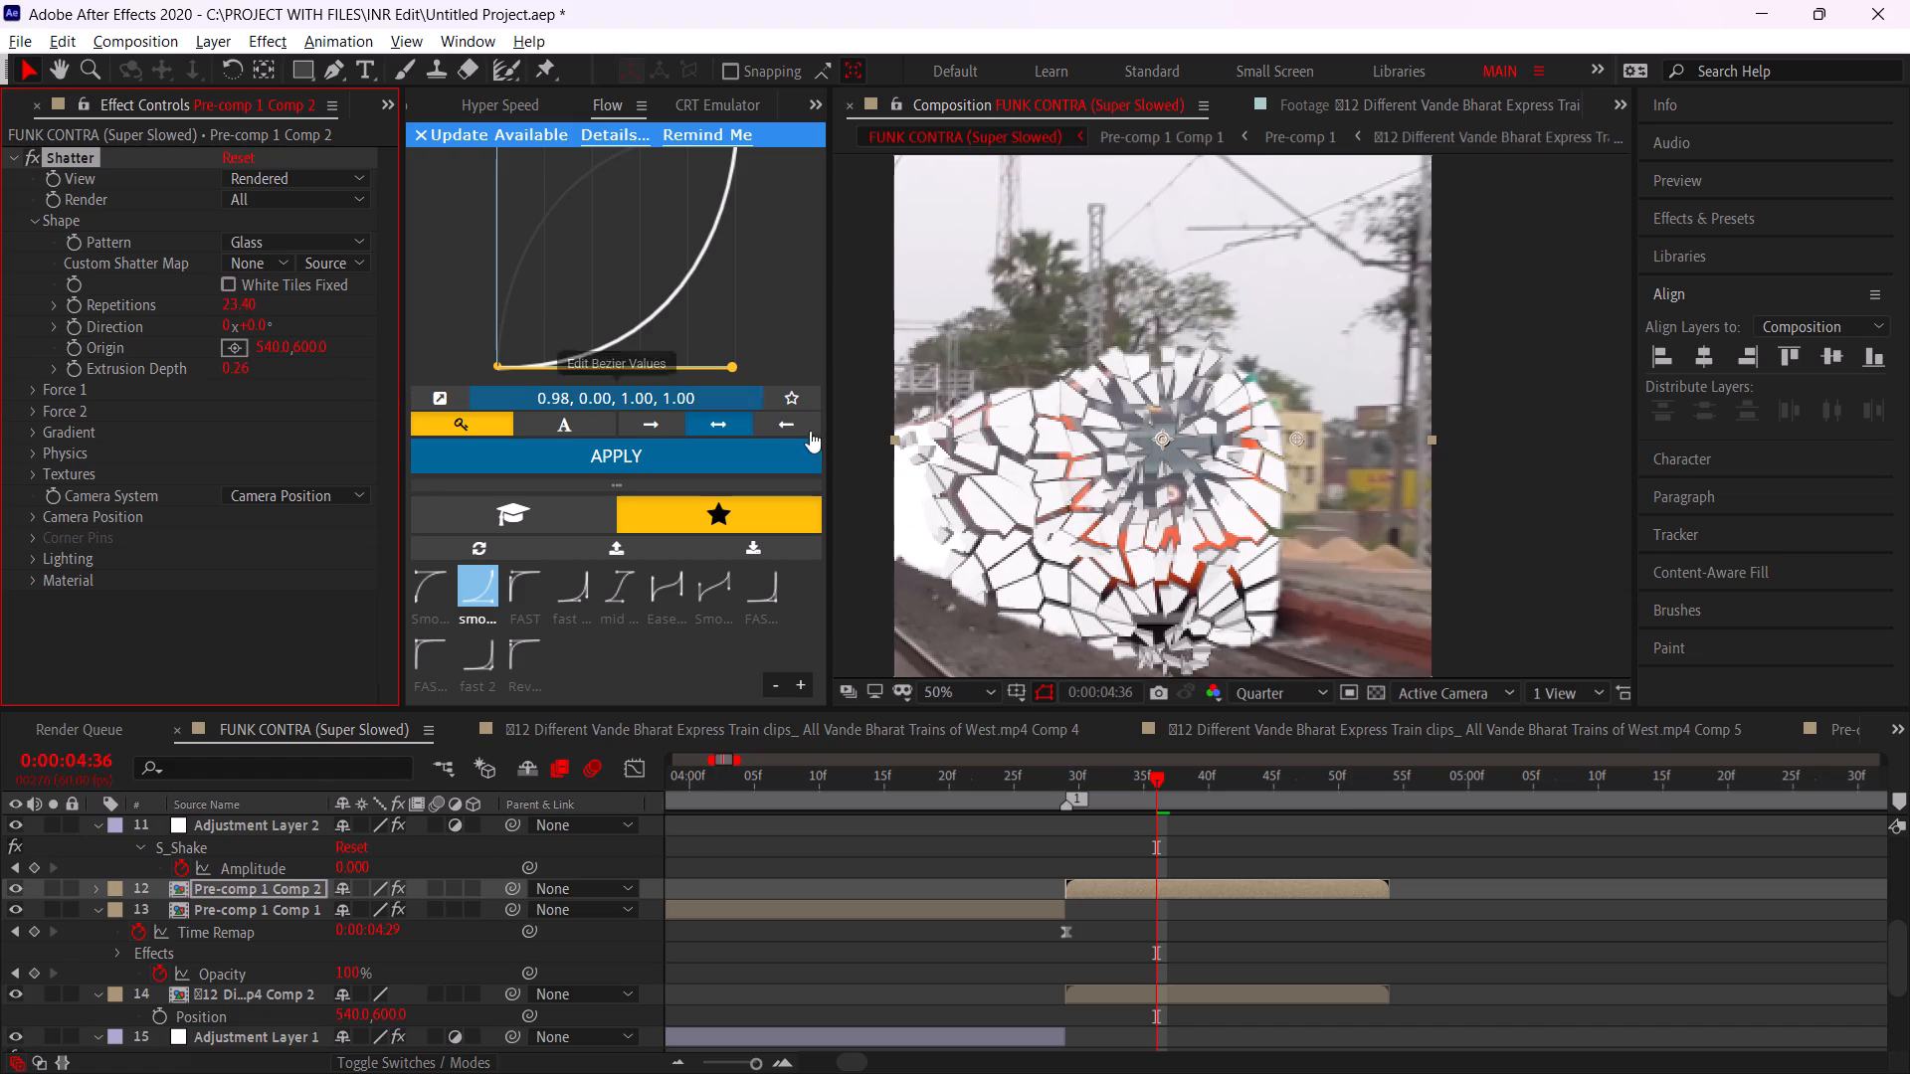
# Position Shatter's Force 1 at about 412, 1036 below the train and Force 2 at about 136, 446 above its rear.
pyautogui.click(31, 385)
pyautogui.click(243, 410)
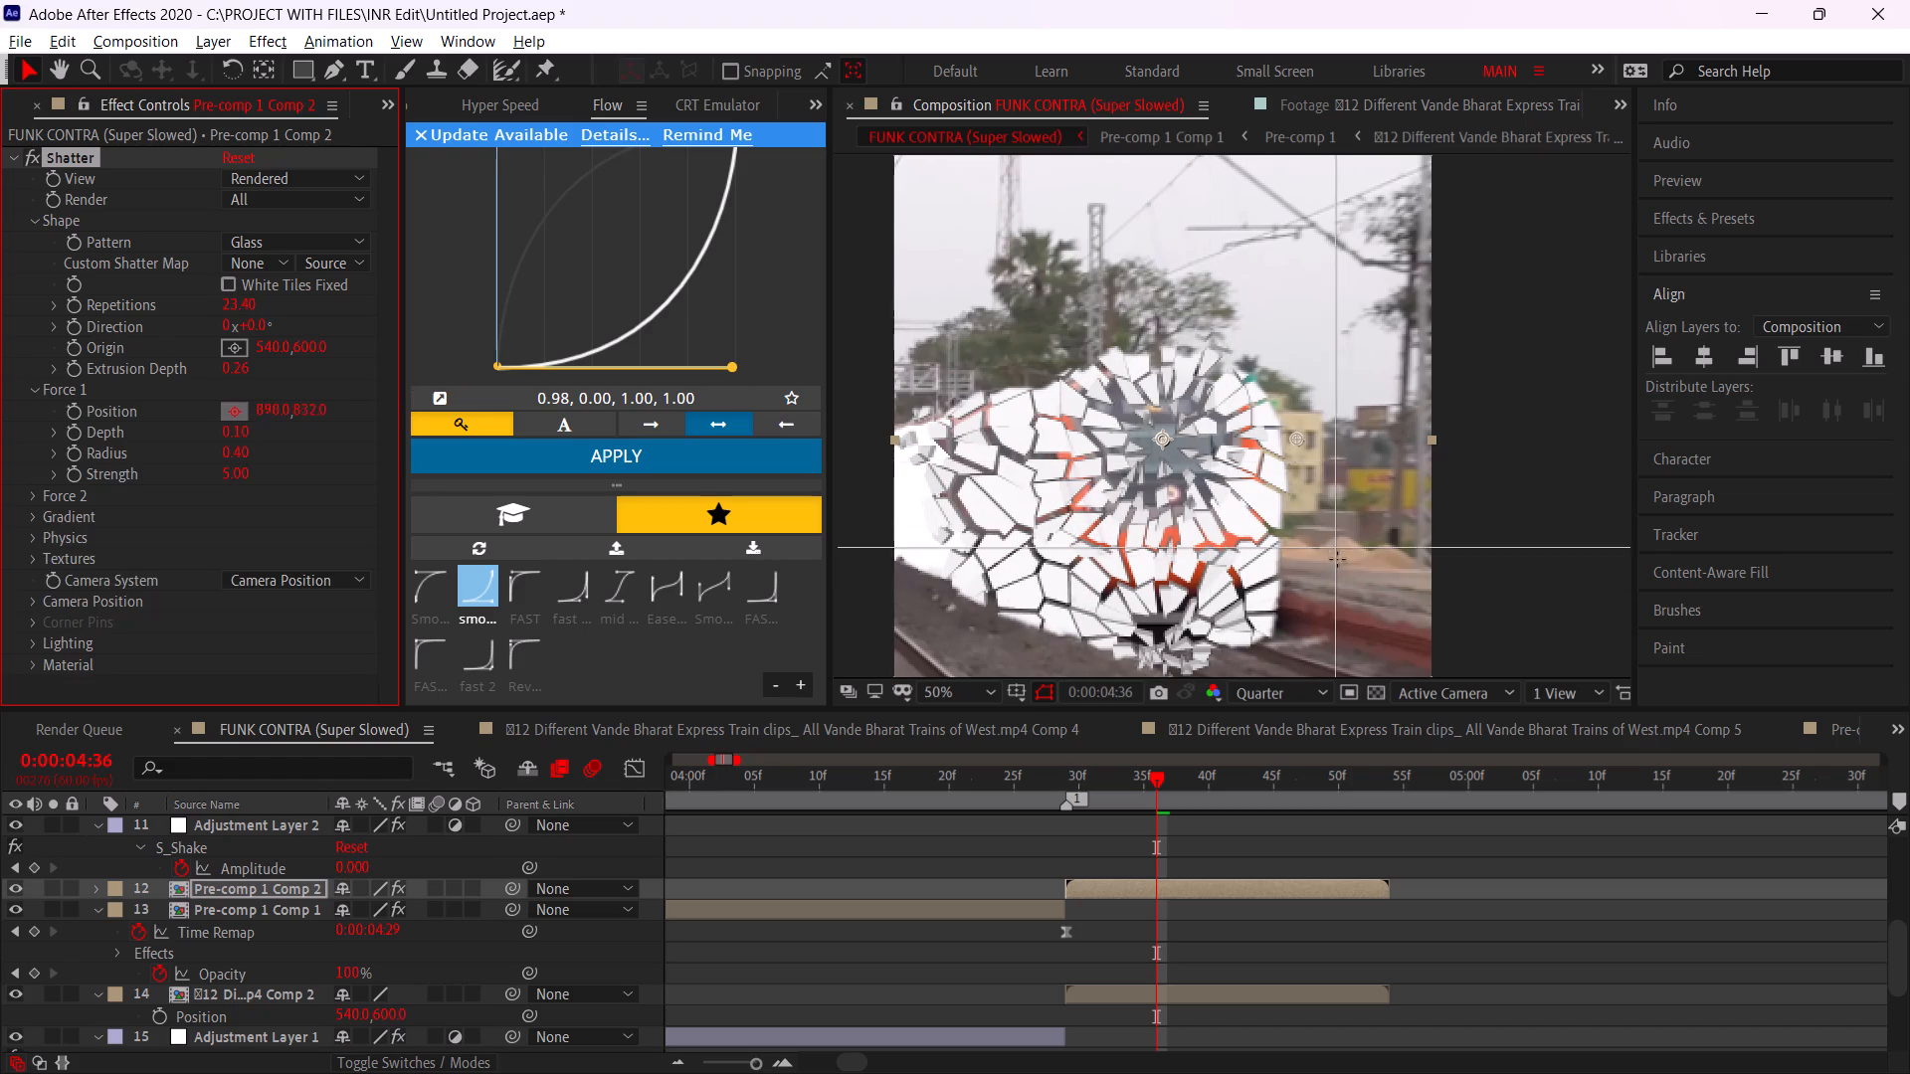
pyautogui.click(1306, 571)
pyautogui.click(1308, 568)
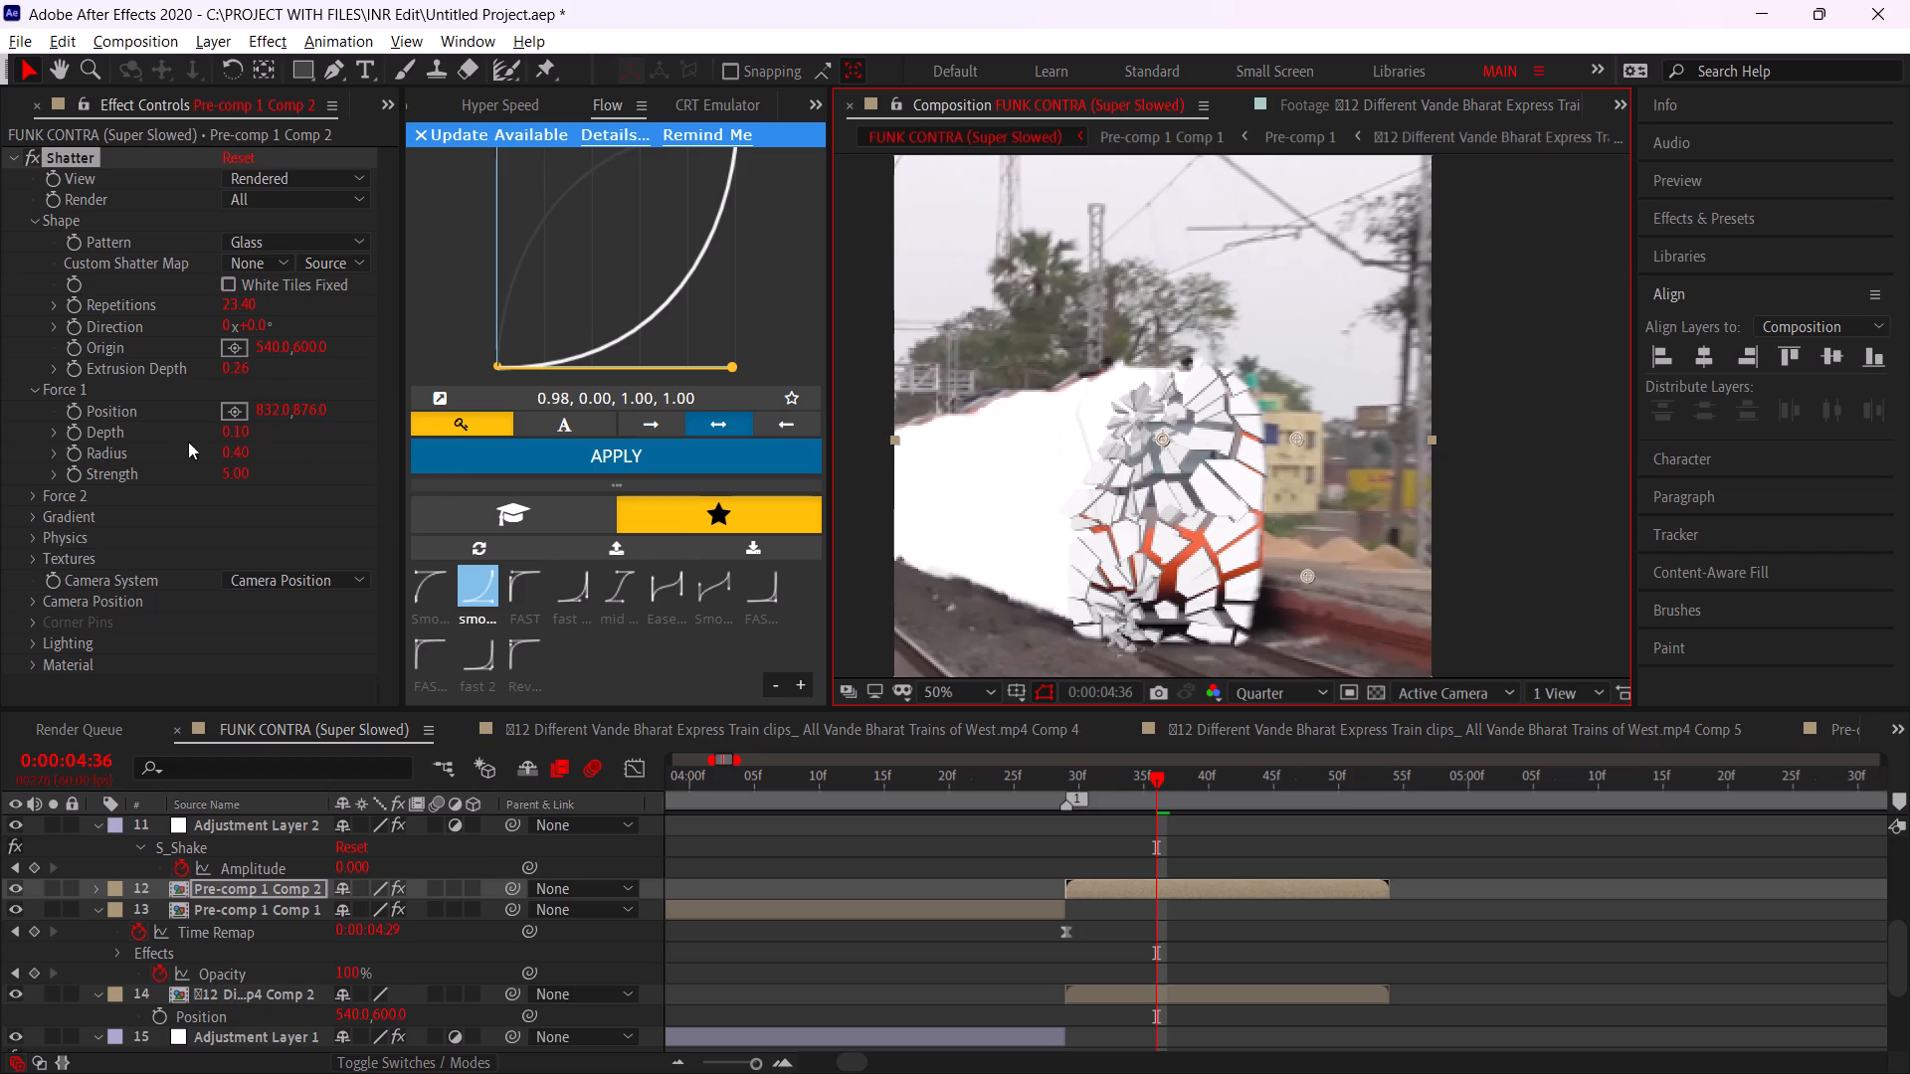
pyautogui.click(24, 495)
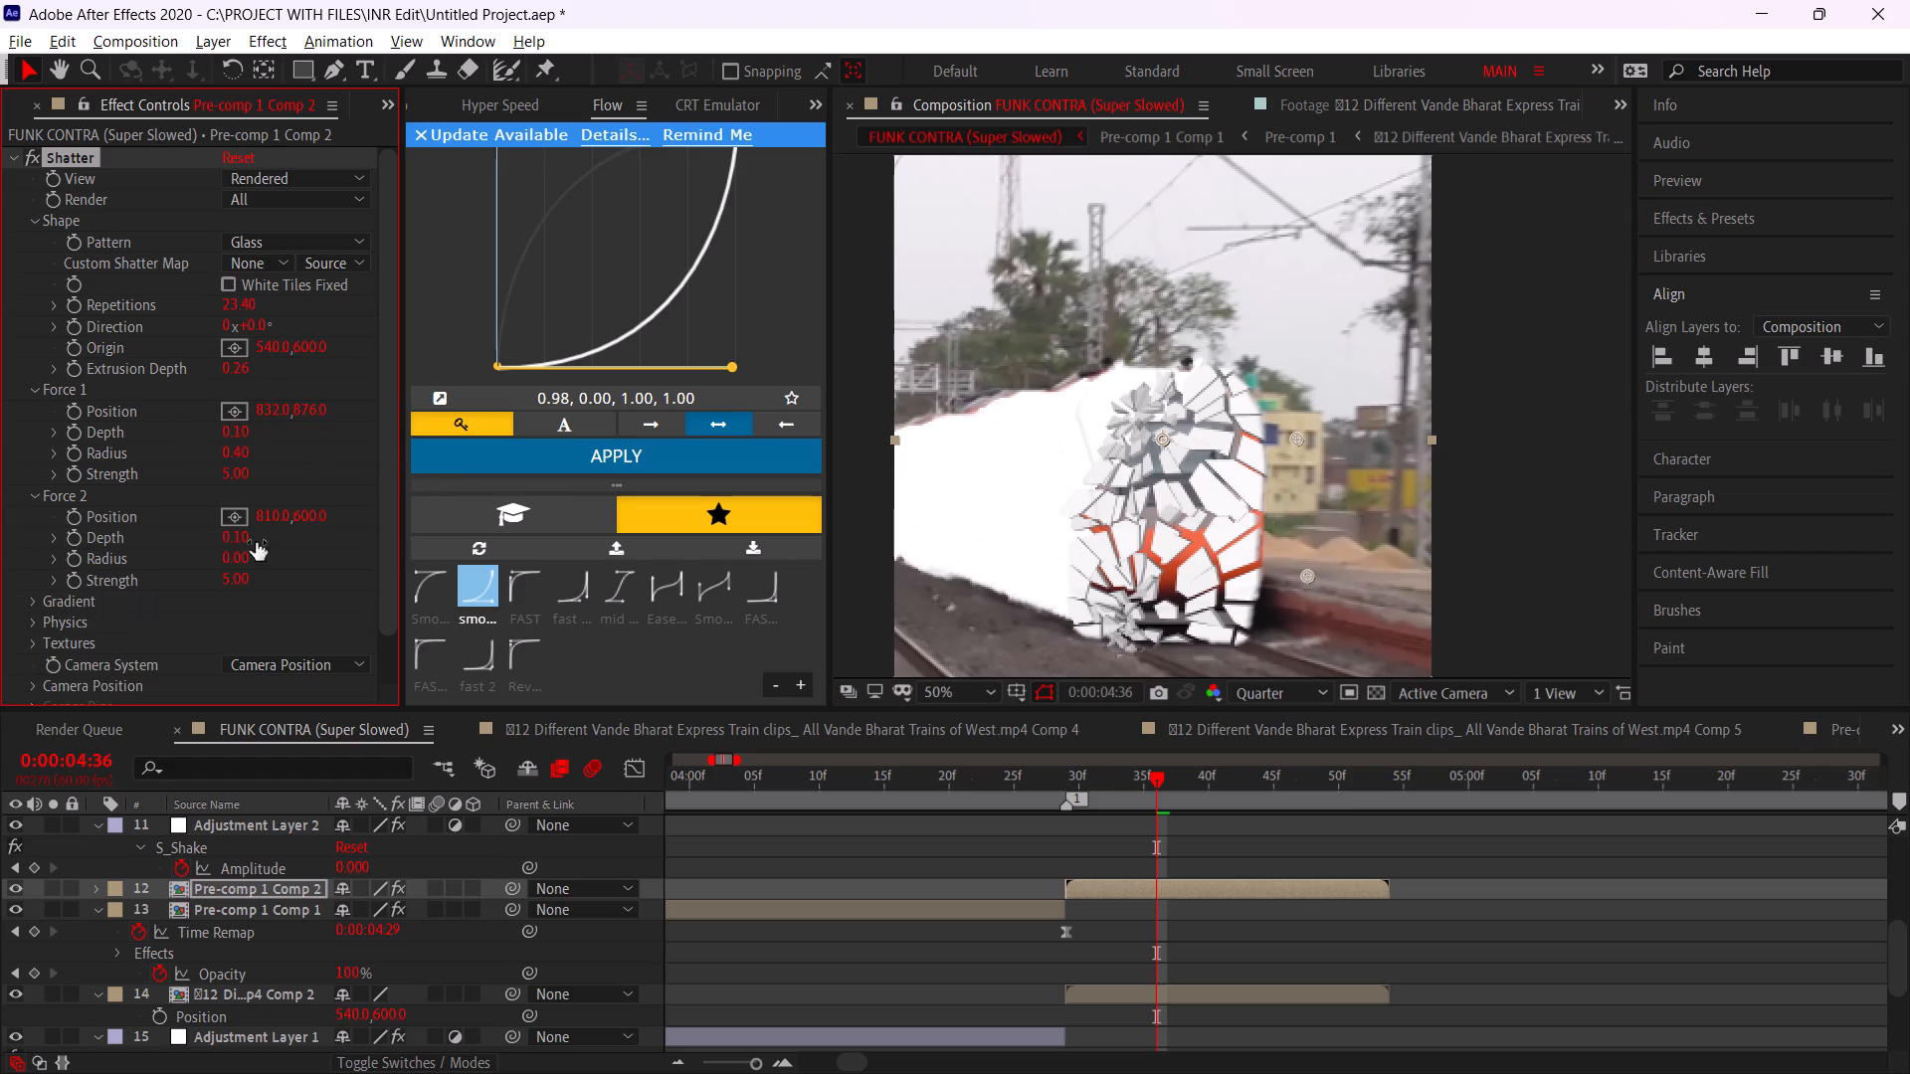
pyautogui.click(245, 523)
pyautogui.click(1292, 422)
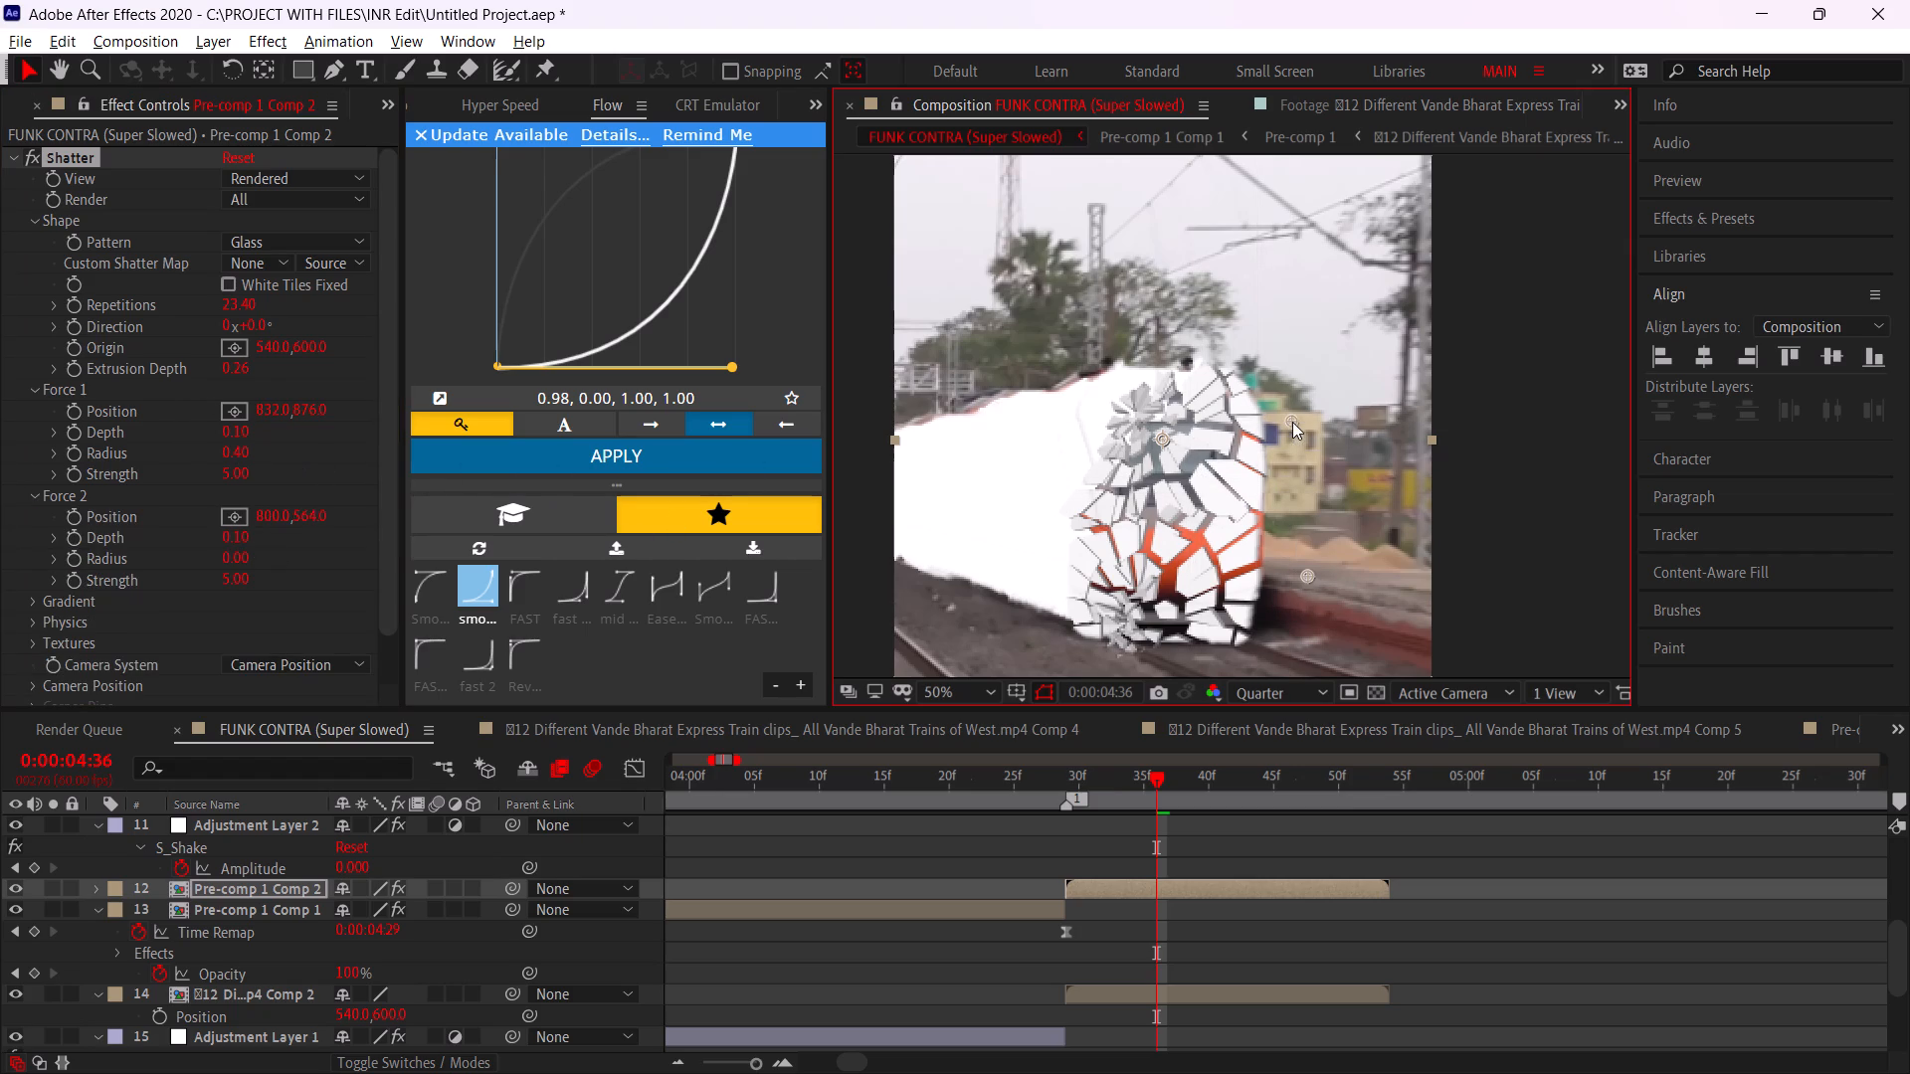
pyautogui.moveTo(1285, 423); pyautogui.dragTo(1068, 503)
pyautogui.moveTo(1068, 503); pyautogui.dragTo(955, 364)
pyautogui.moveTo(1311, 577); pyautogui.dragTo(1092, 605)
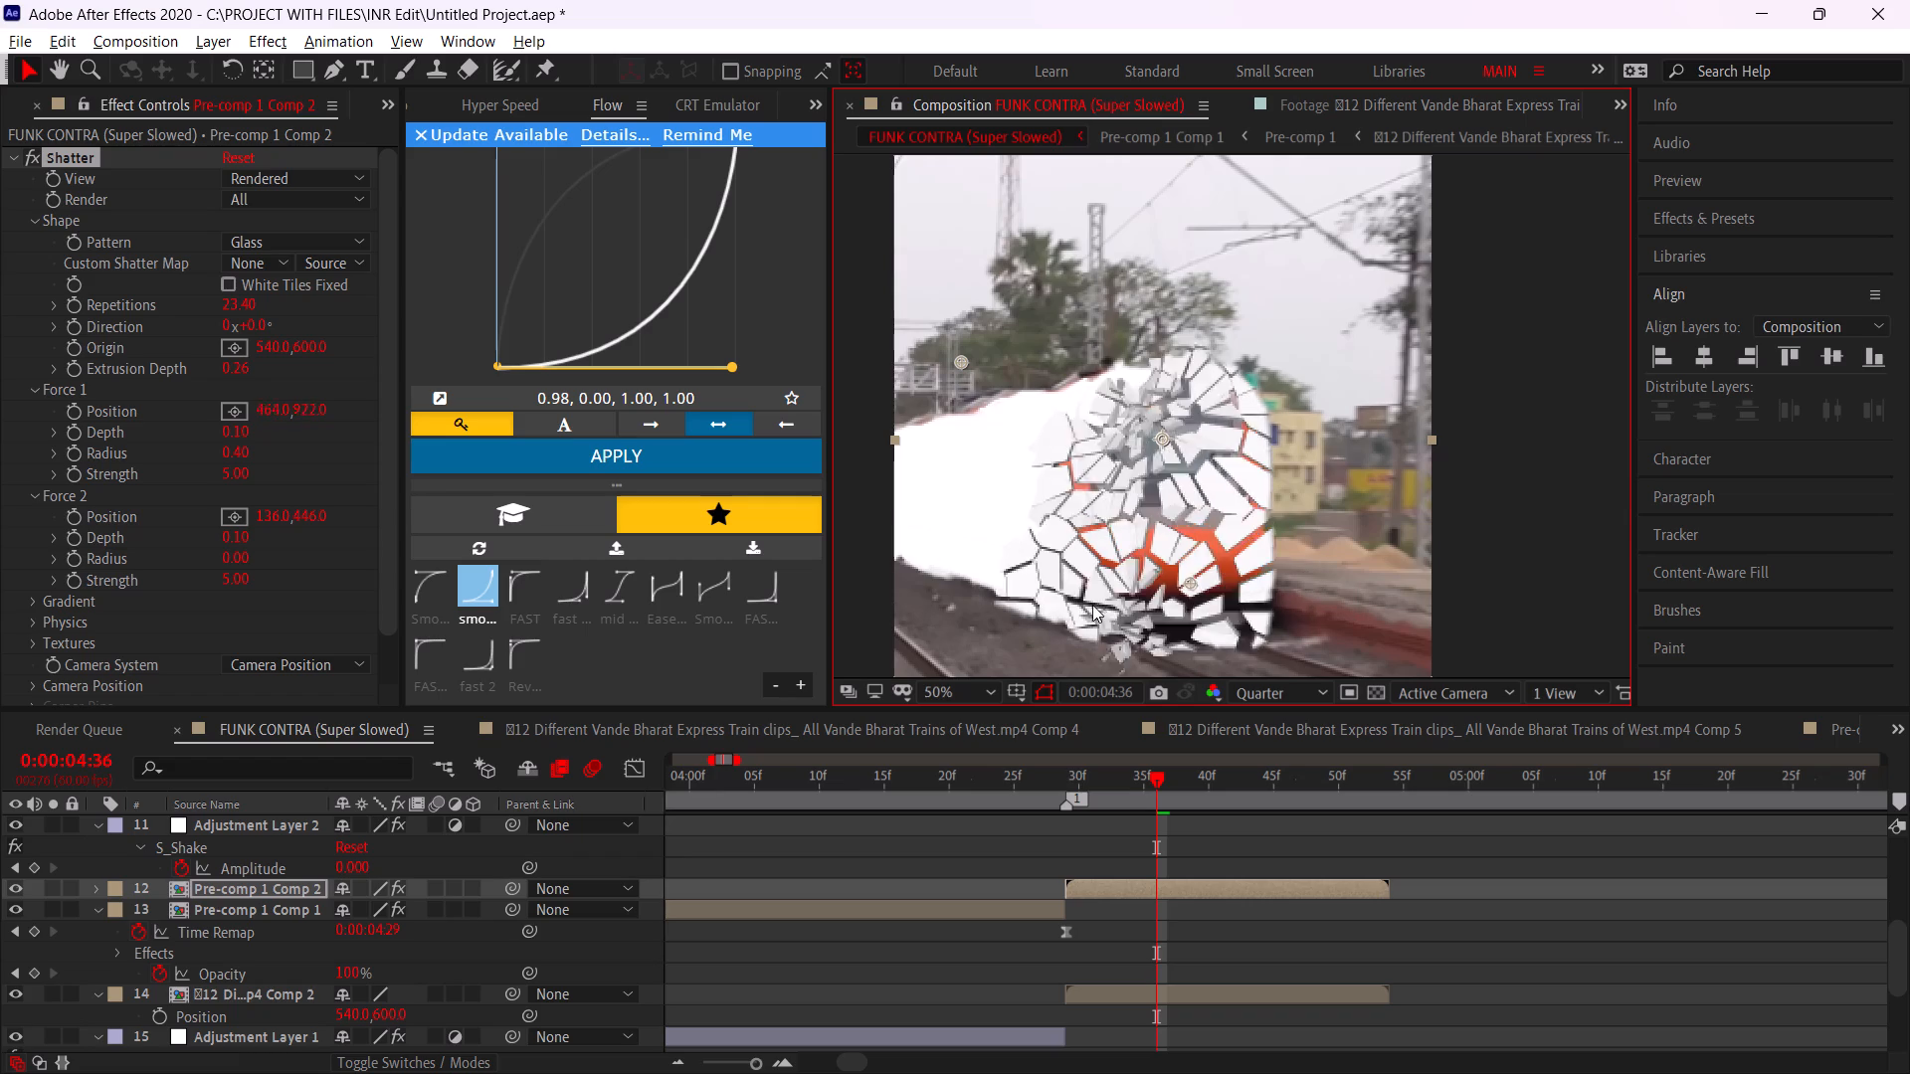
pyautogui.moveTo(1092, 605); pyautogui.dragTo(1102, 656)
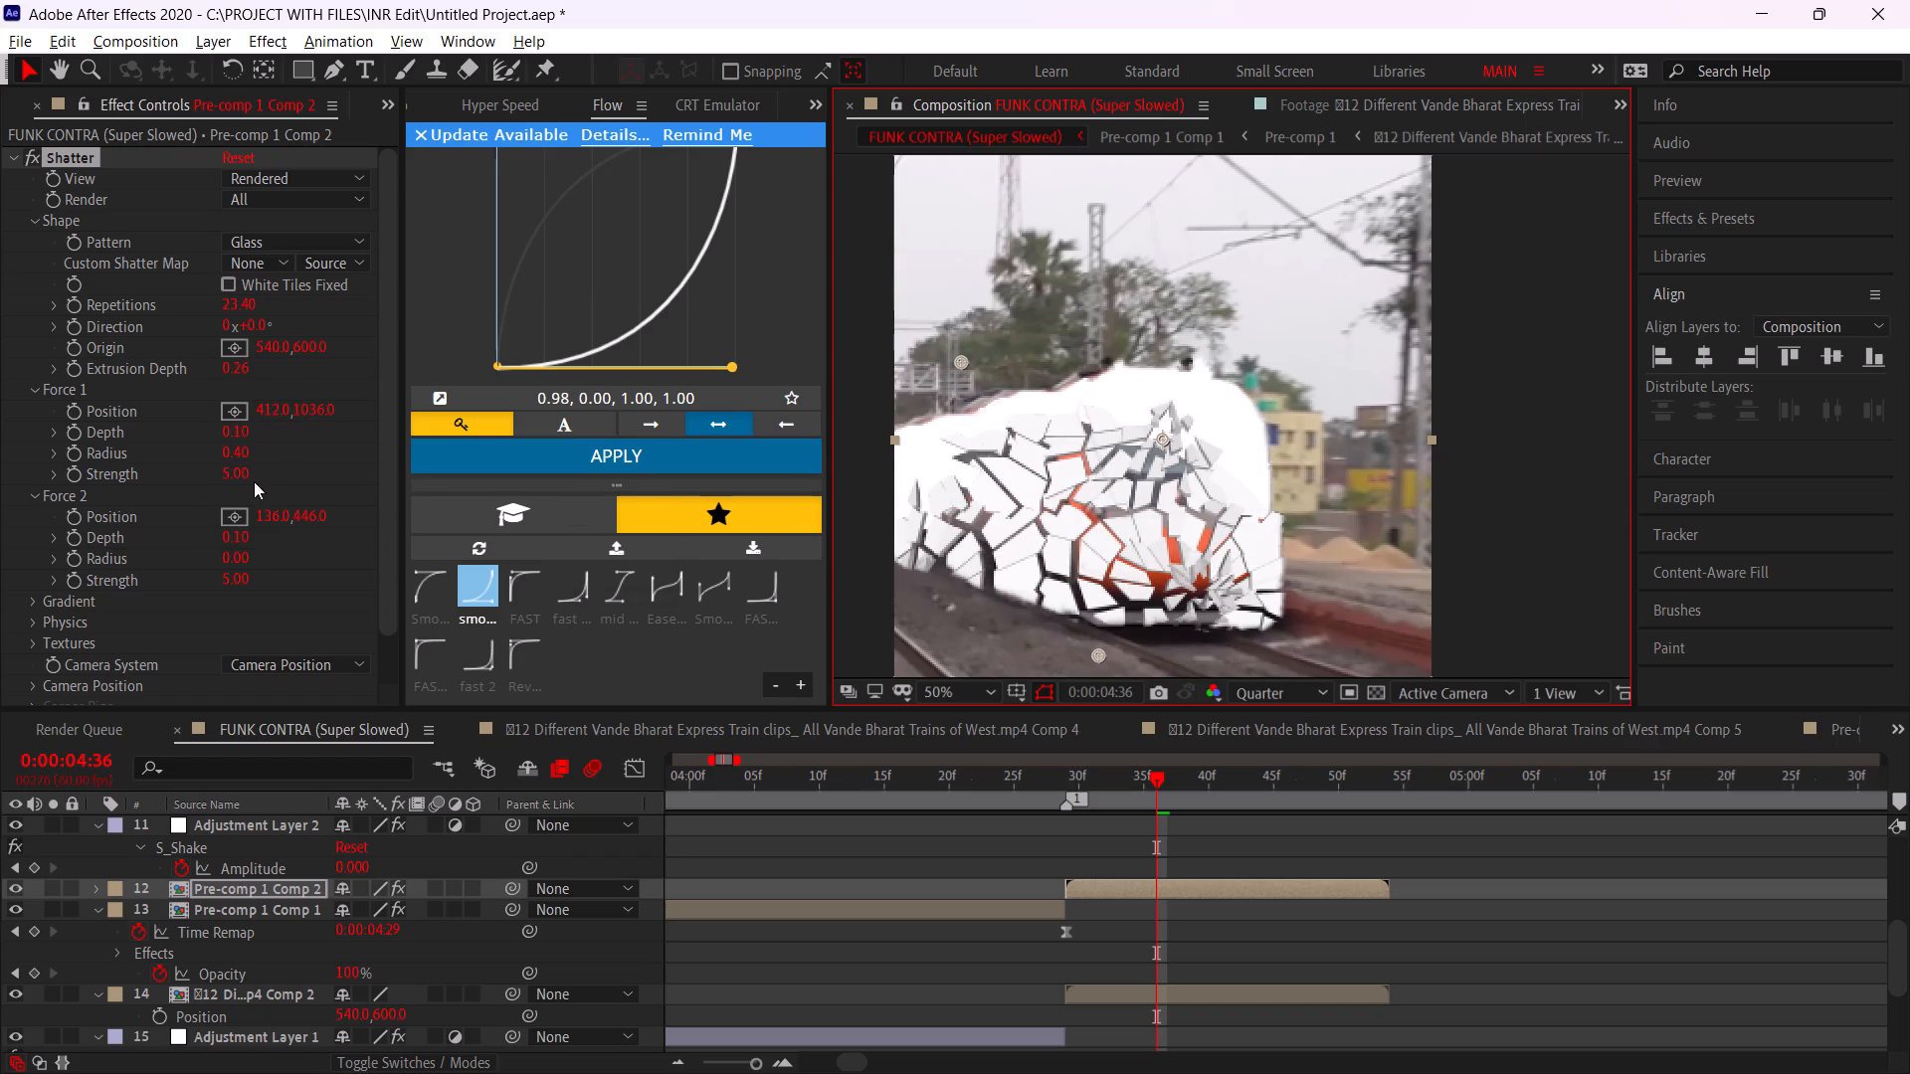
# Set Force 1's depth to 0.15 and its radius to 0.68 so the break covers more of the silhouette.
pyautogui.click(238, 434)
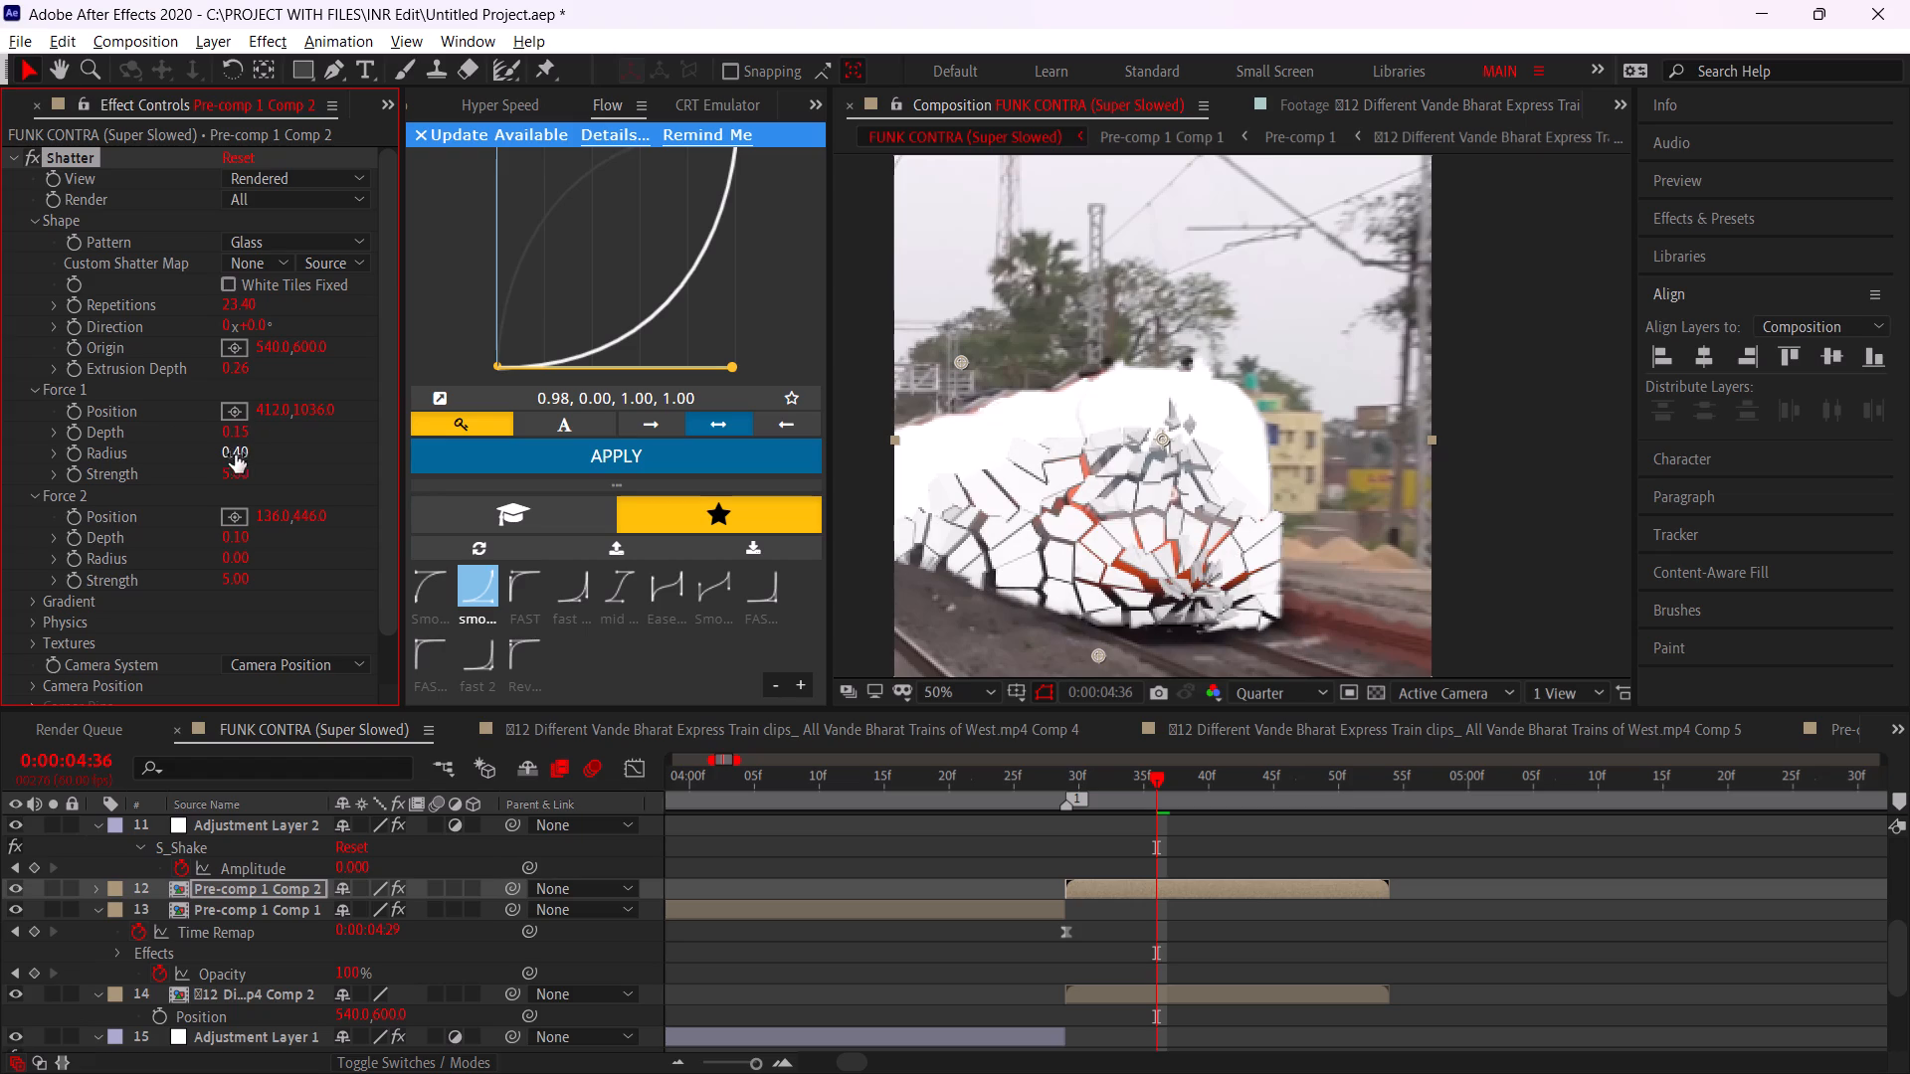
pyautogui.moveTo(235, 454); pyautogui.dragTo(271, 455)
# Set the gravity in Shatter's physics settings to 0.
pyautogui.scroll(-1, 169, 469)
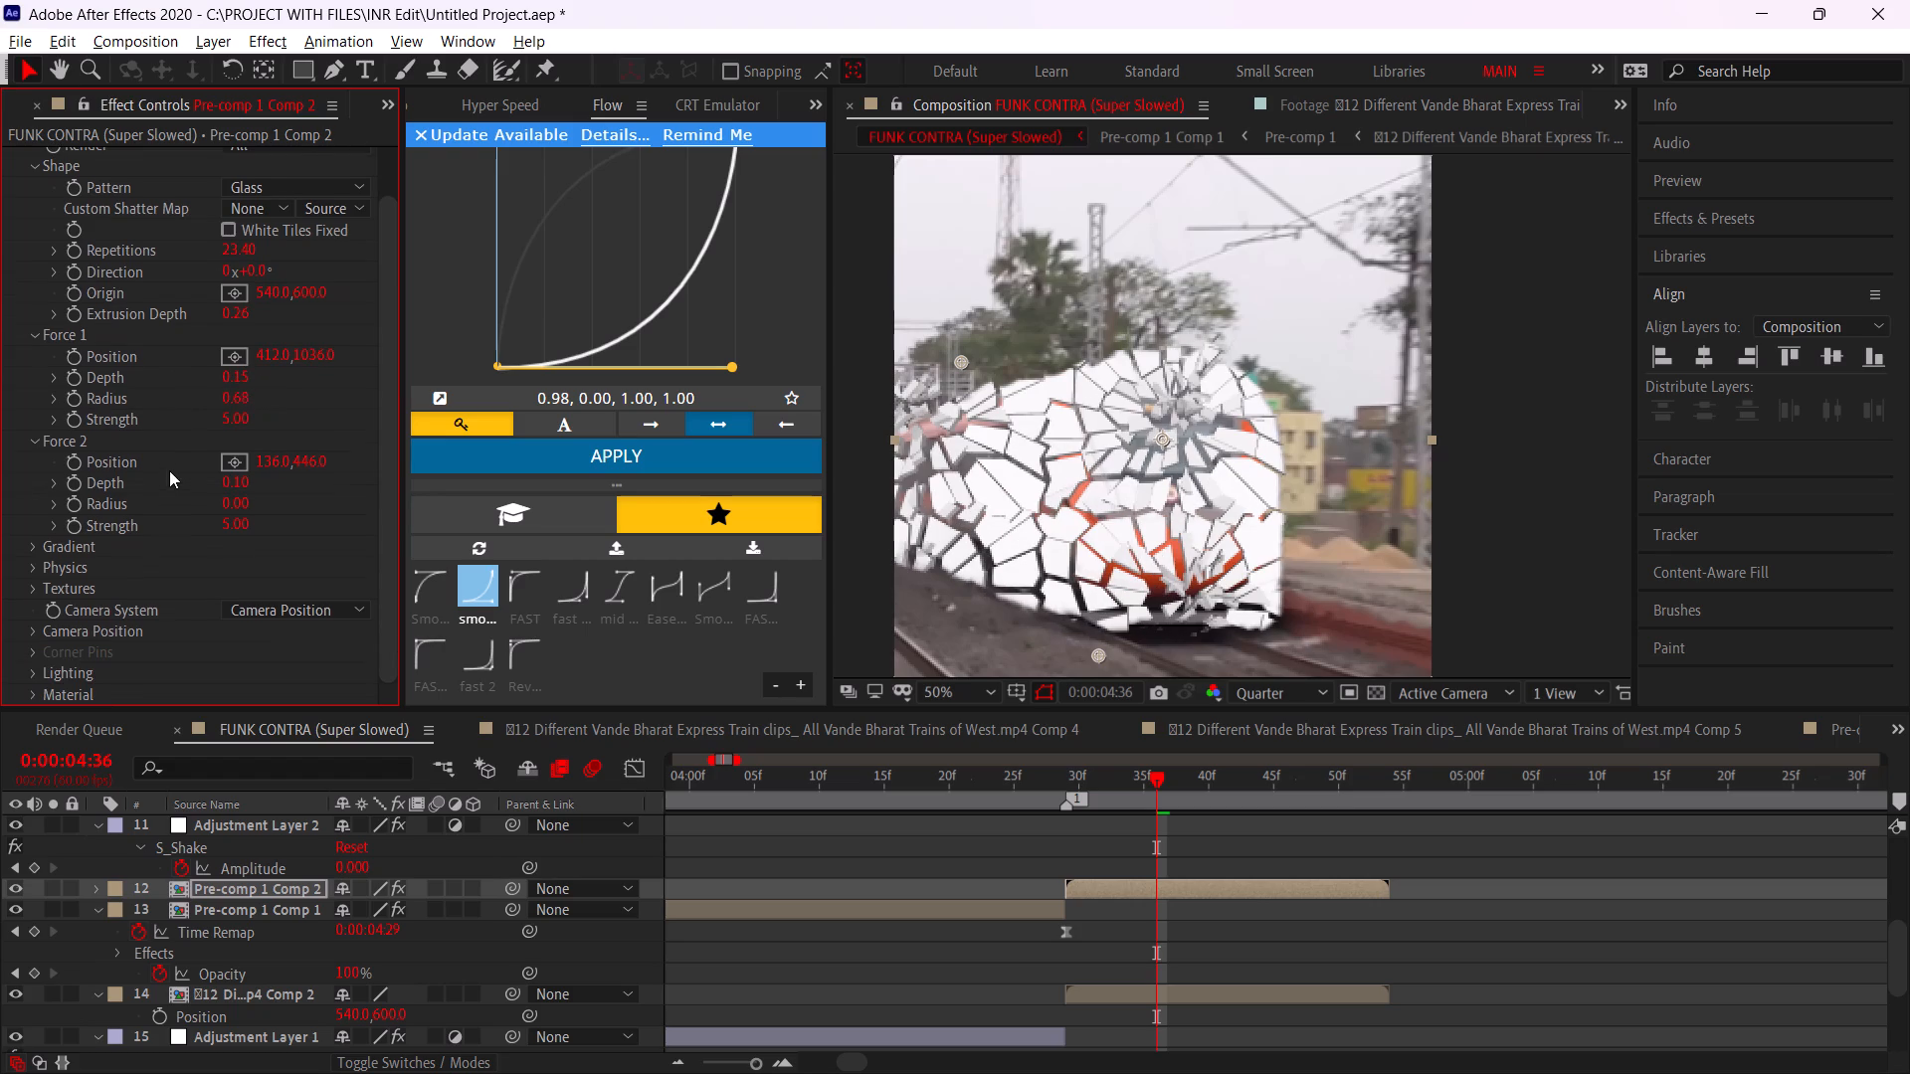
pyautogui.click(36, 544)
pyautogui.click(36, 544)
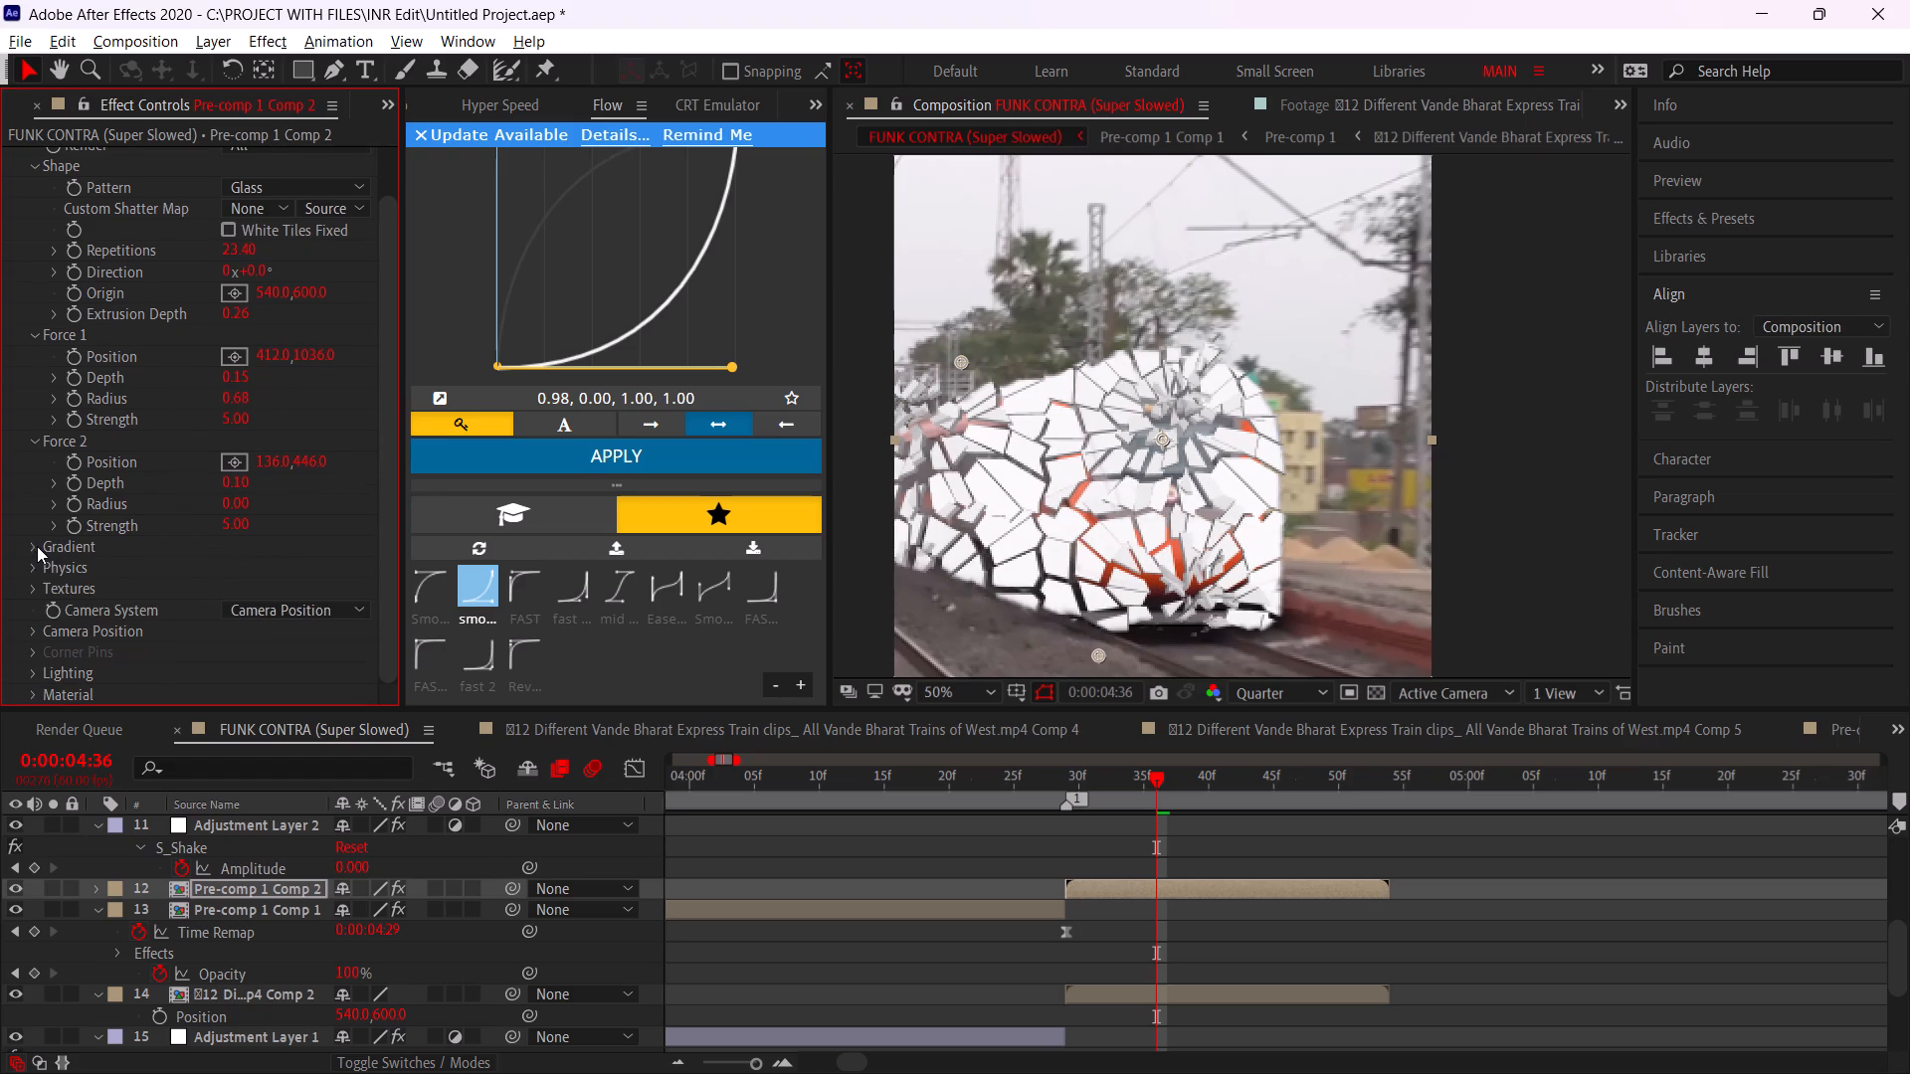
pyautogui.click(35, 568)
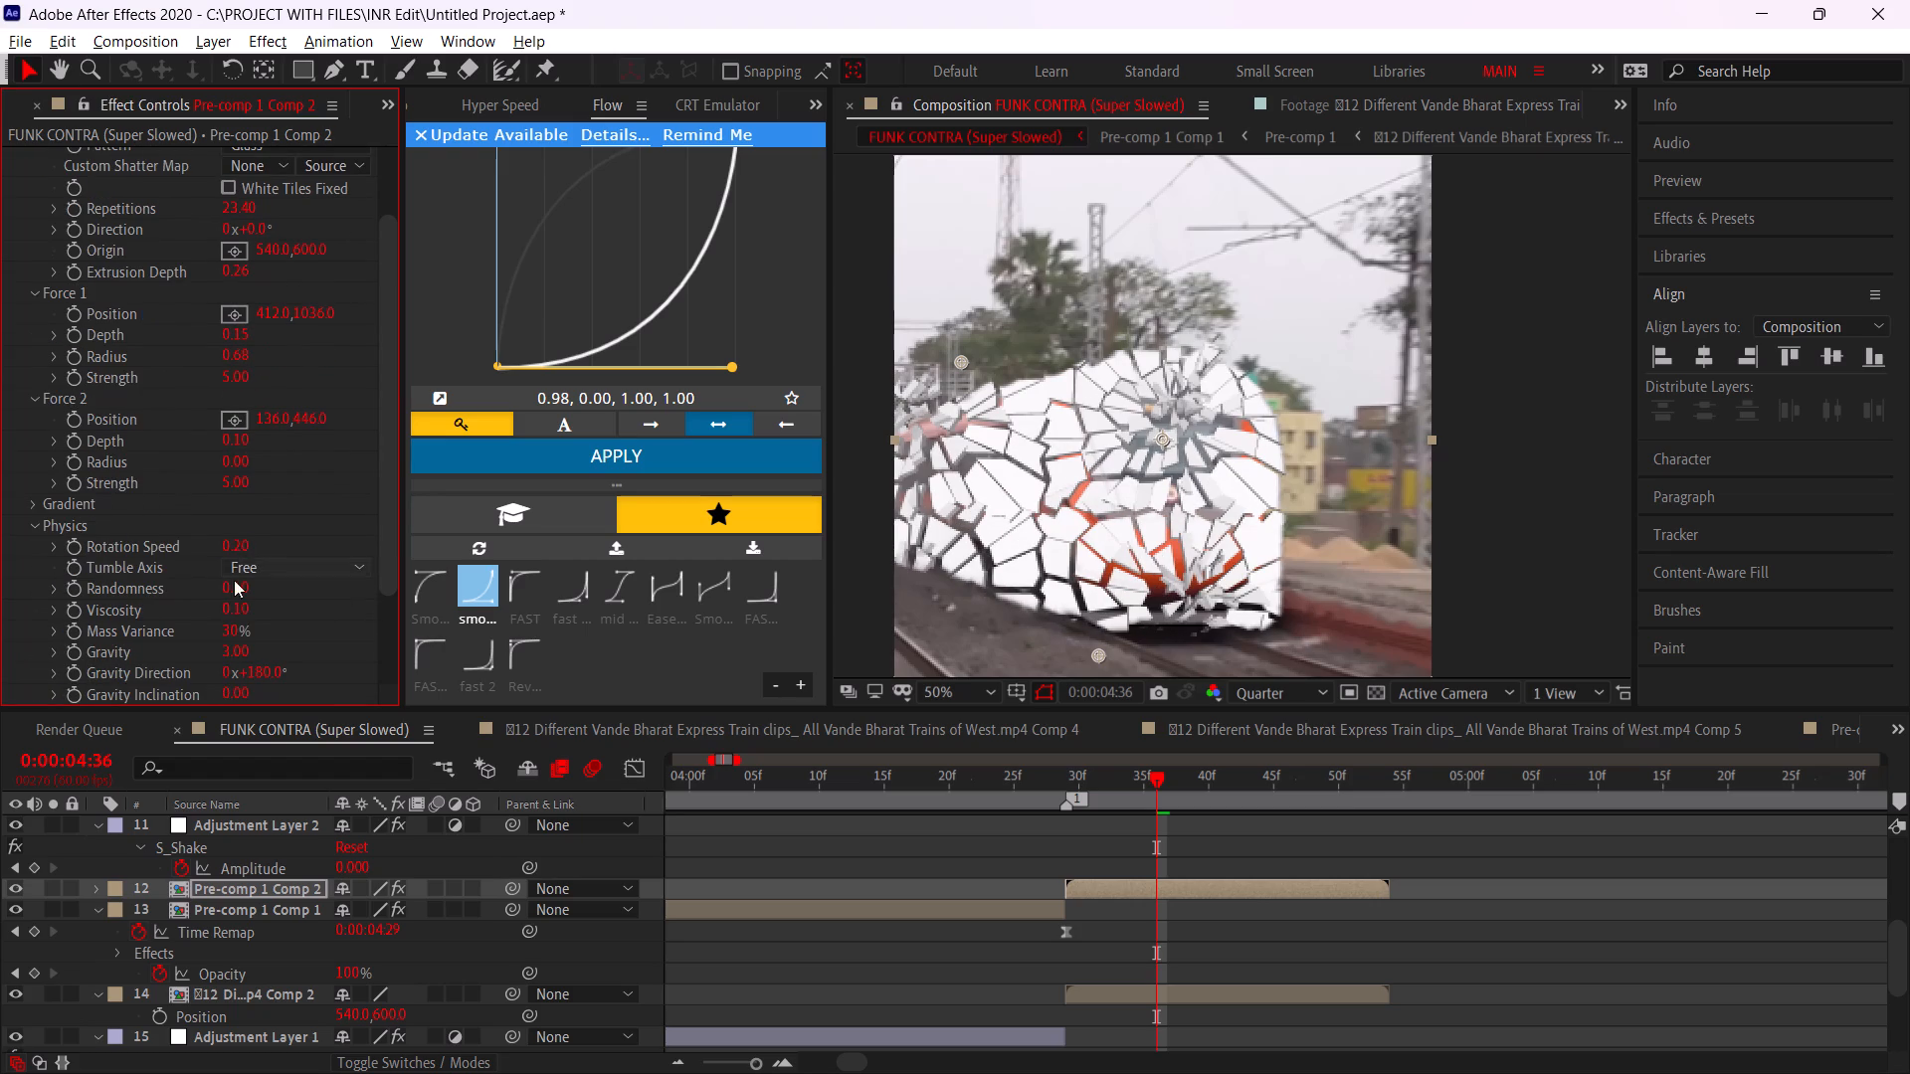
pyautogui.click(236, 644)
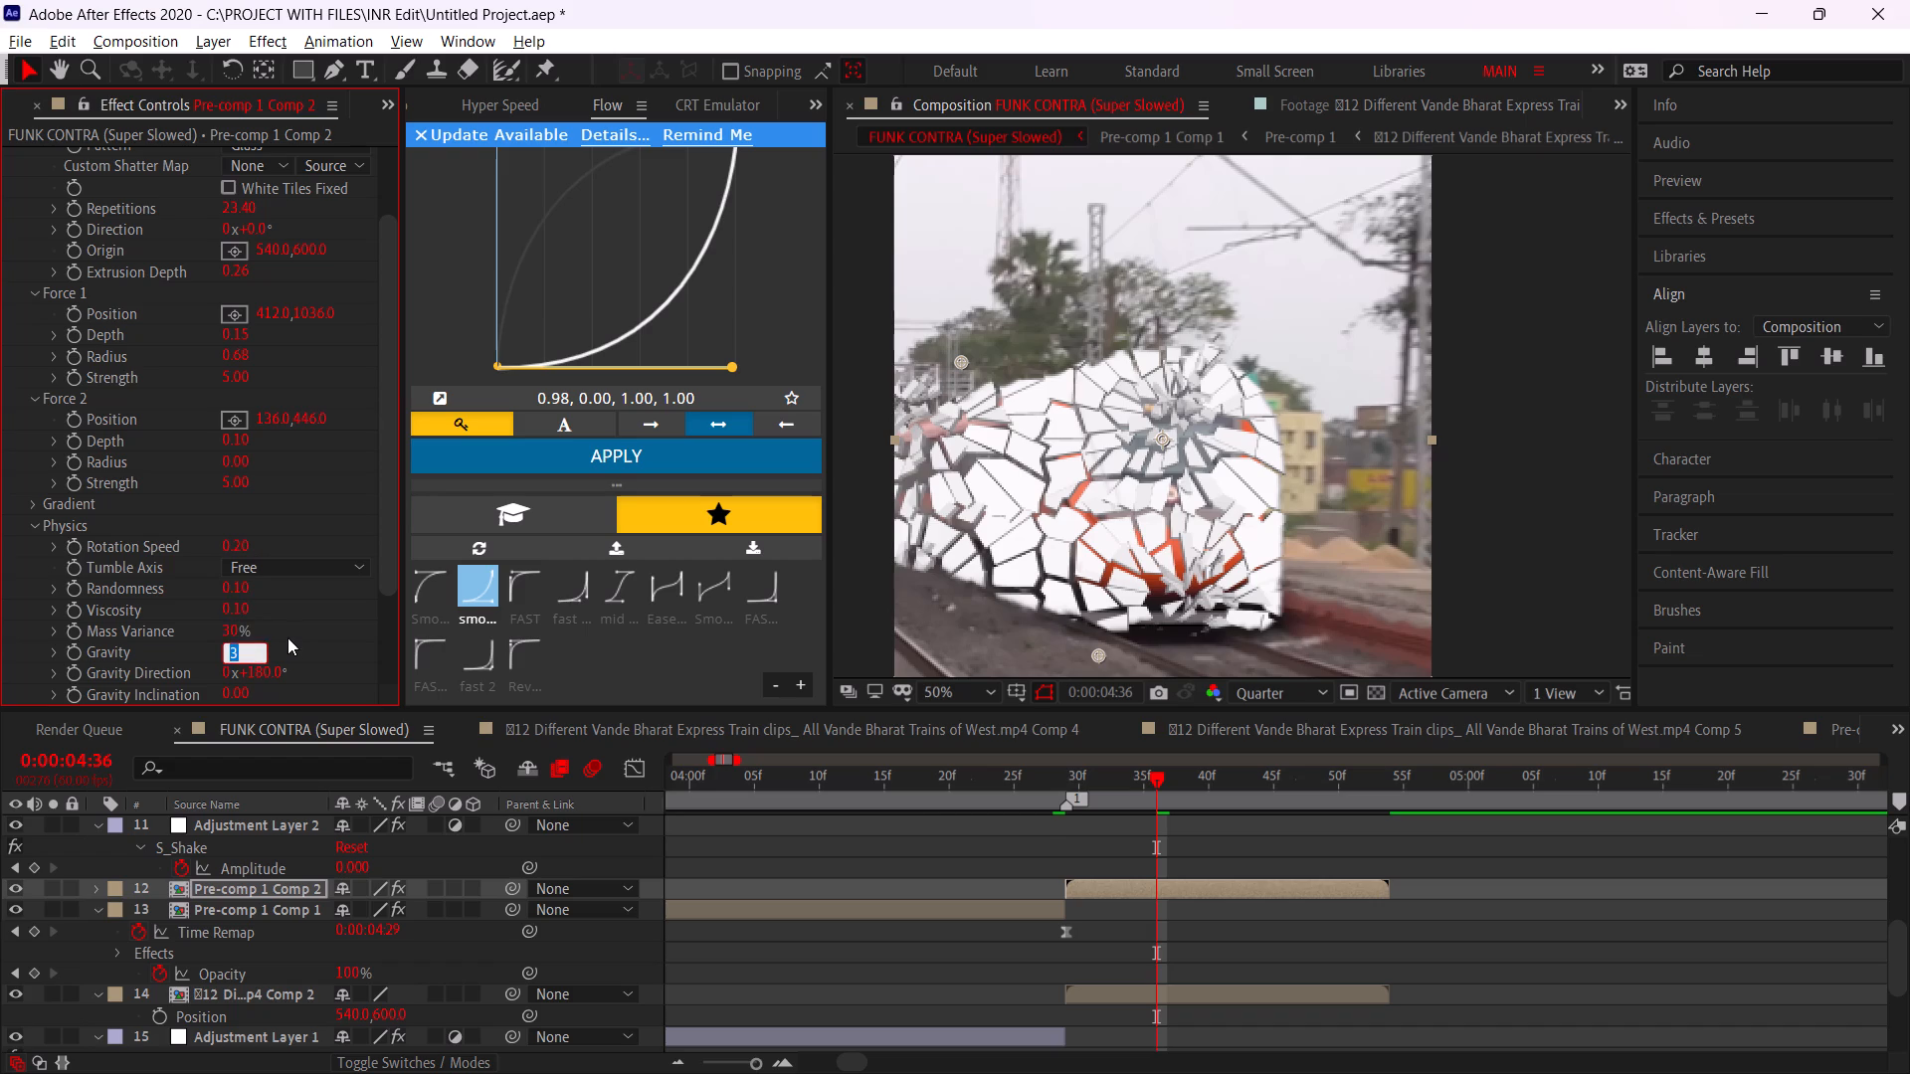
pyautogui.press('0')
pyautogui.click(310, 608)
# Preview the shatter up to about 0:00:04:52, return to 0:00:04:46, and apply S_CloudsPsyko to the shattered pre-comp.
pyautogui.moveTo(1191, 781); pyautogui.dragTo(1349, 805)
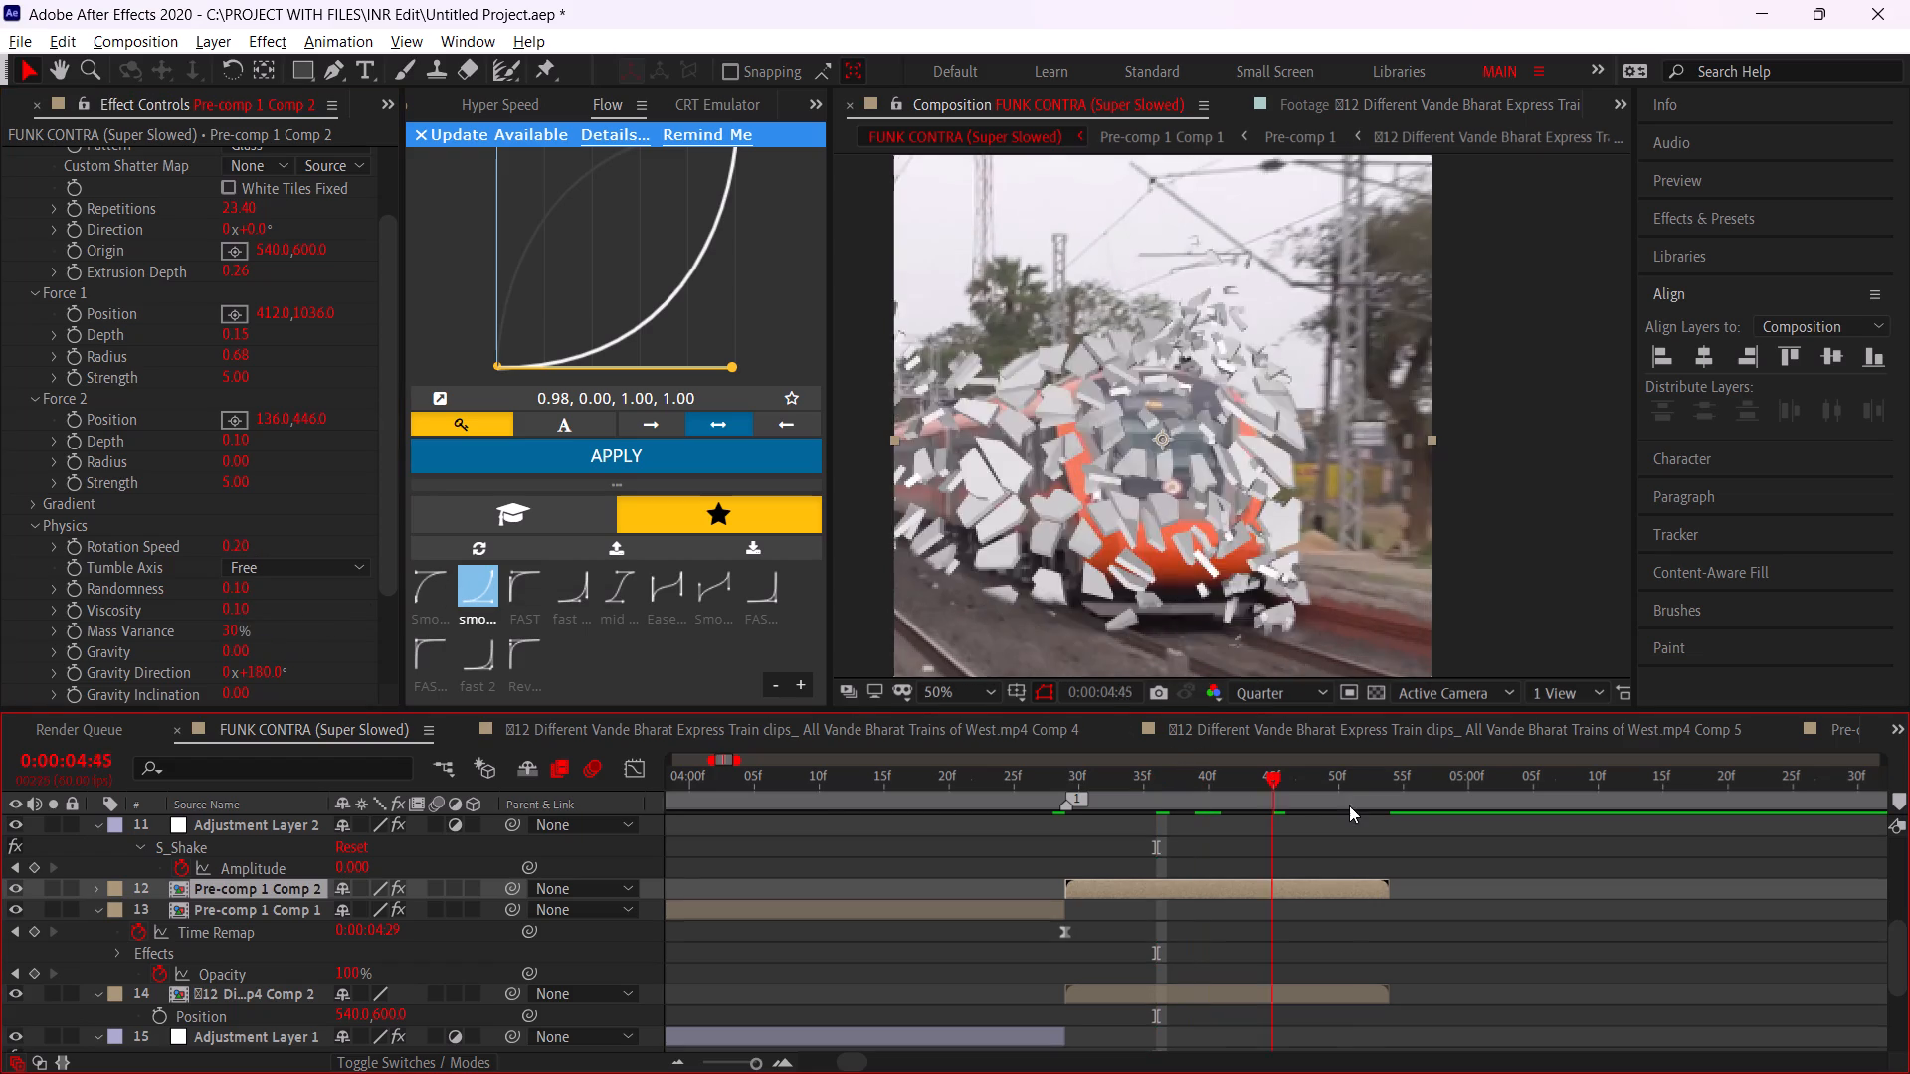
pyautogui.moveTo(1349, 805); pyautogui.dragTo(1386, 830)
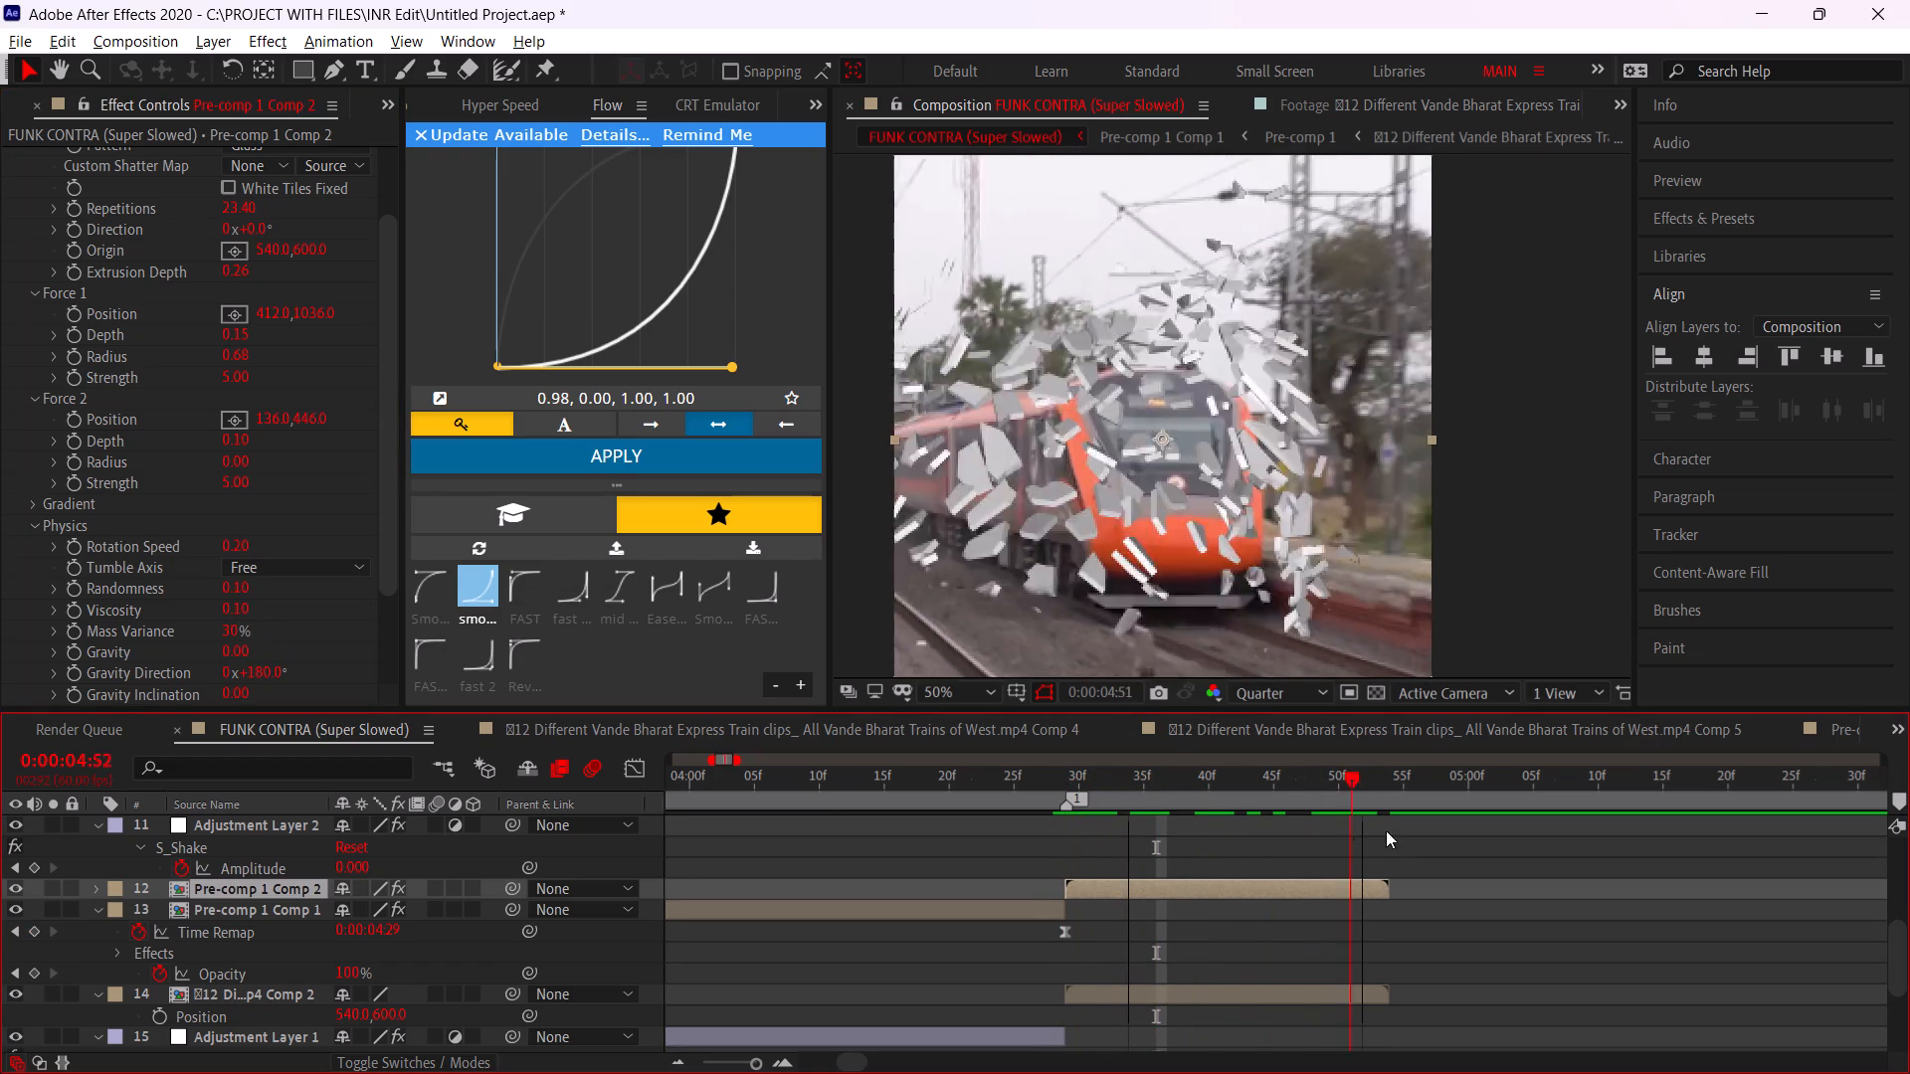
pyautogui.moveTo(1386, 830); pyautogui.dragTo(1284, 845)
pyautogui.hotkey('ctrl', 'space')
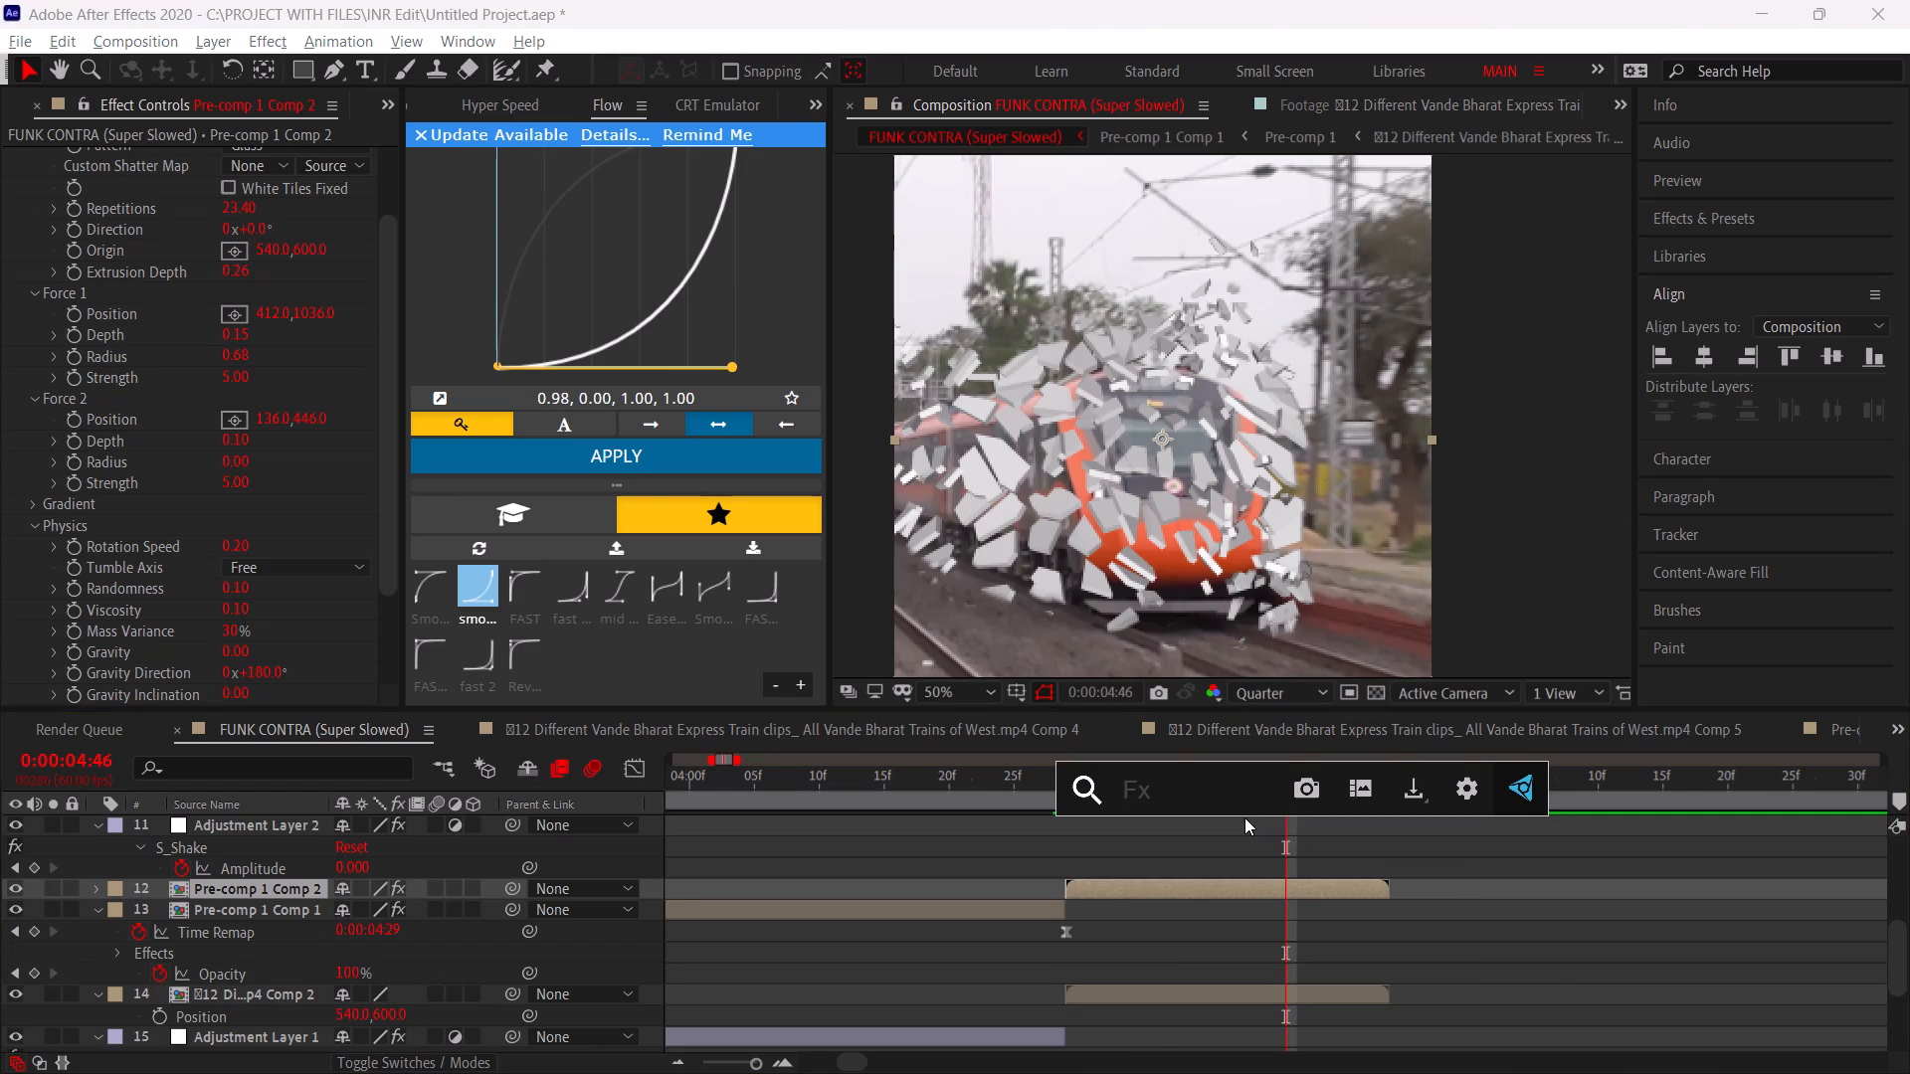
pyautogui.write('ed')
pyautogui.press('BackSpace')
pyautogui.press('BackSpace')
pyautogui.press('BackSpace')
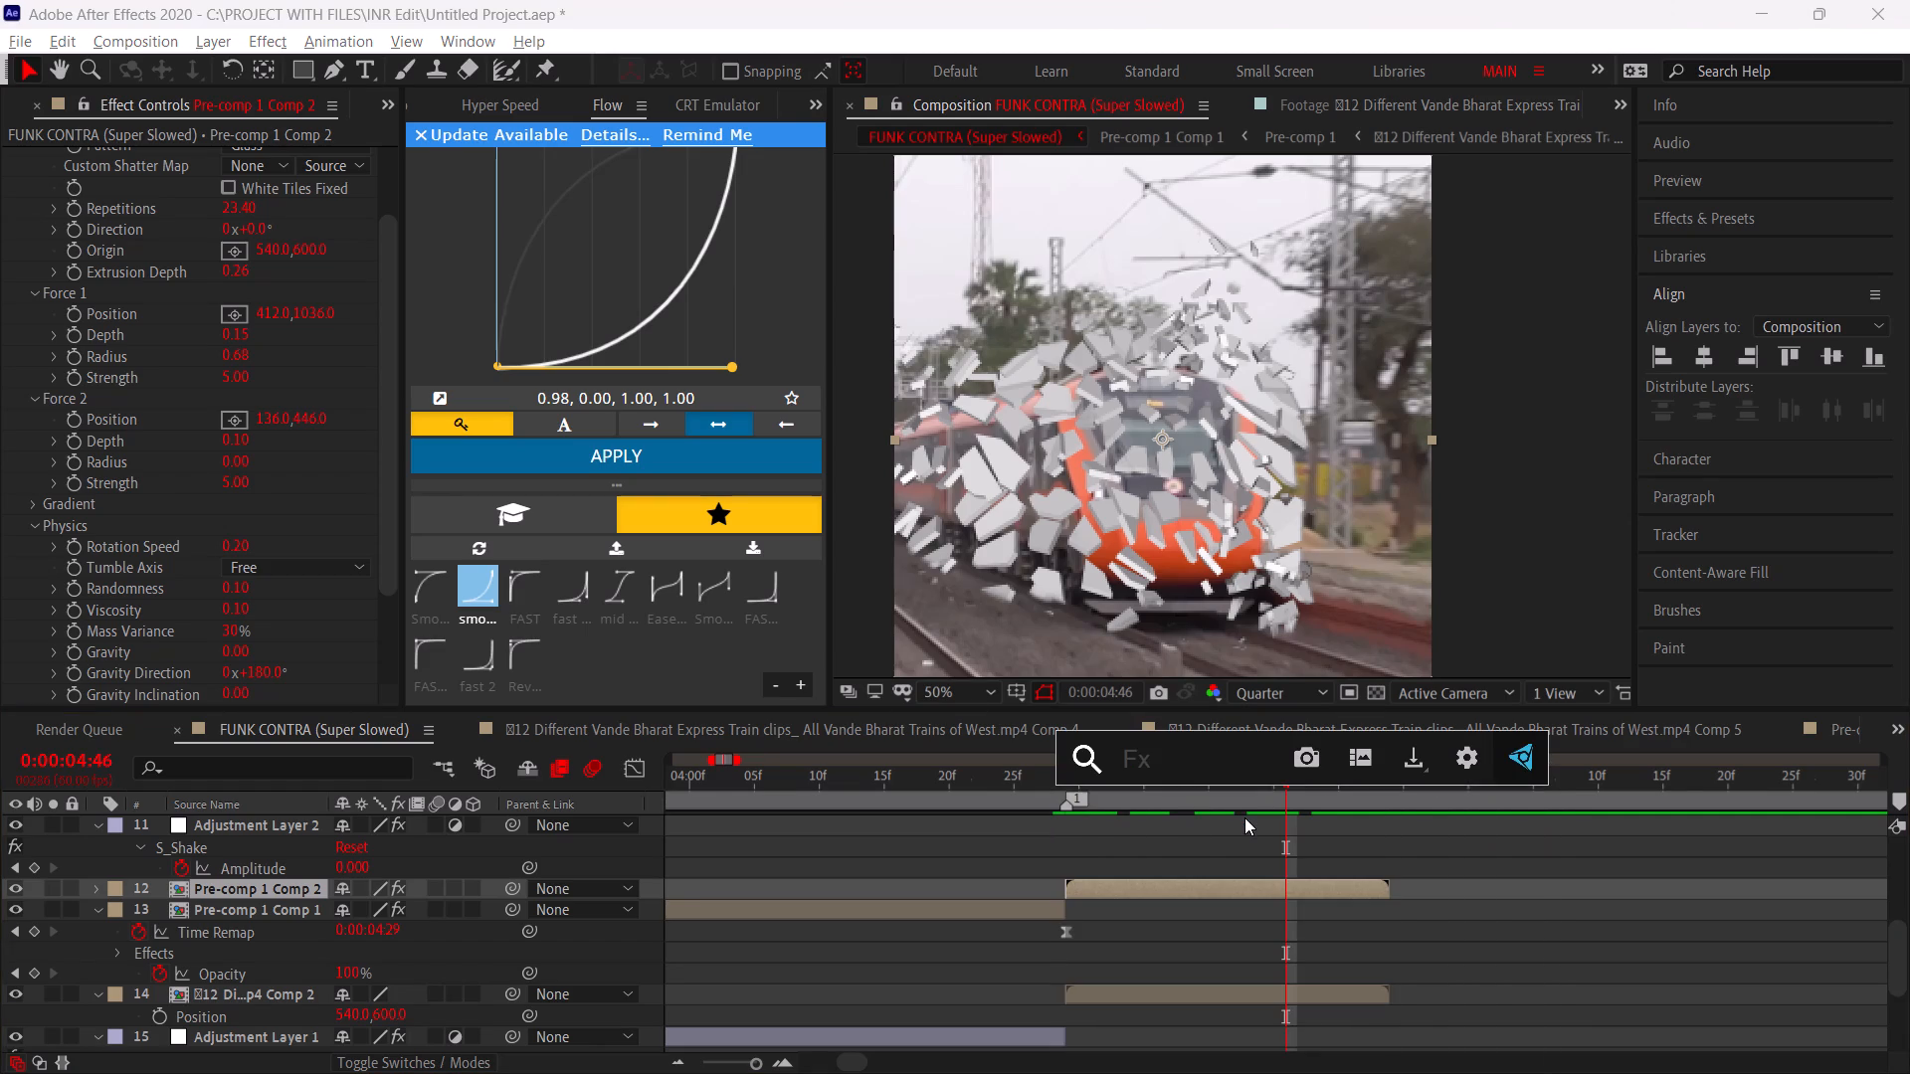
pyautogui.write('psy')
pyautogui.write('cho')
pyautogui.press('BackSpace')
pyautogui.press('BackSpace')
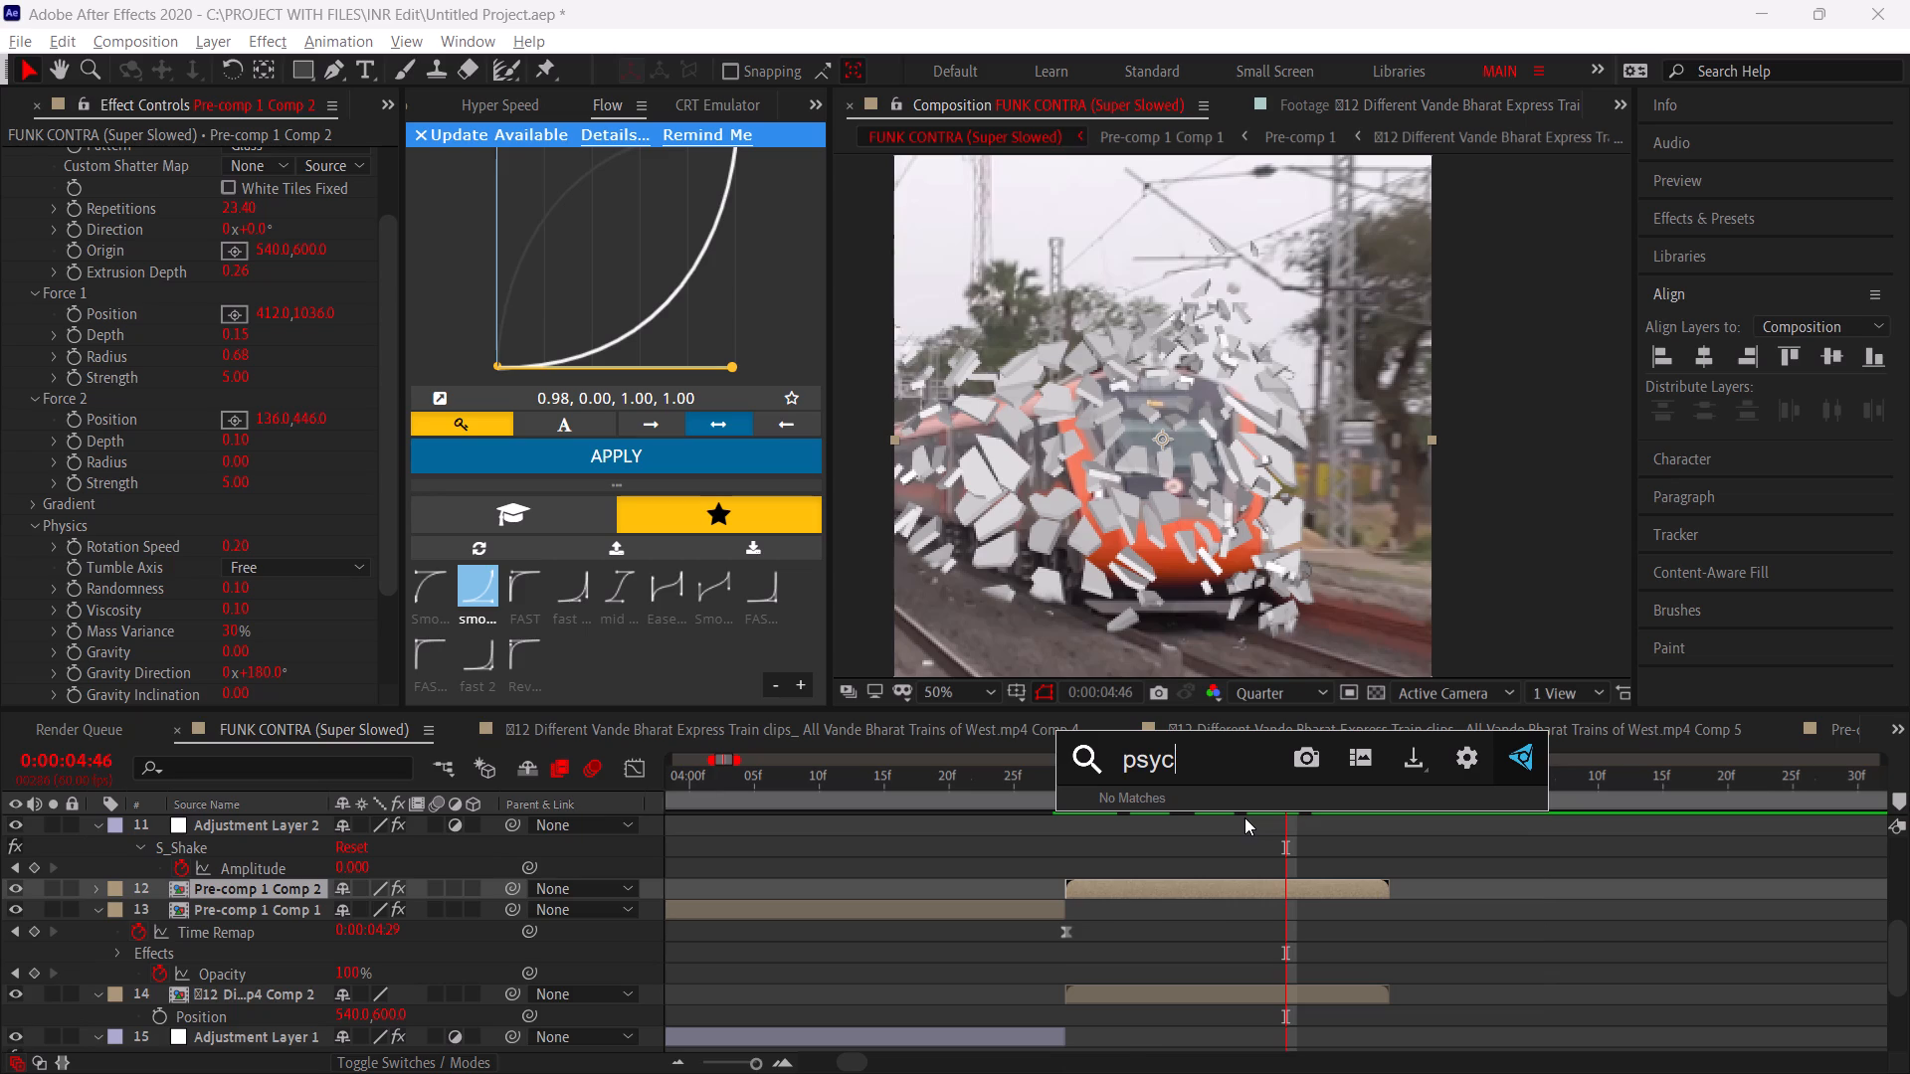
pyautogui.press('BackSpace')
pyautogui.press('BackSpace')
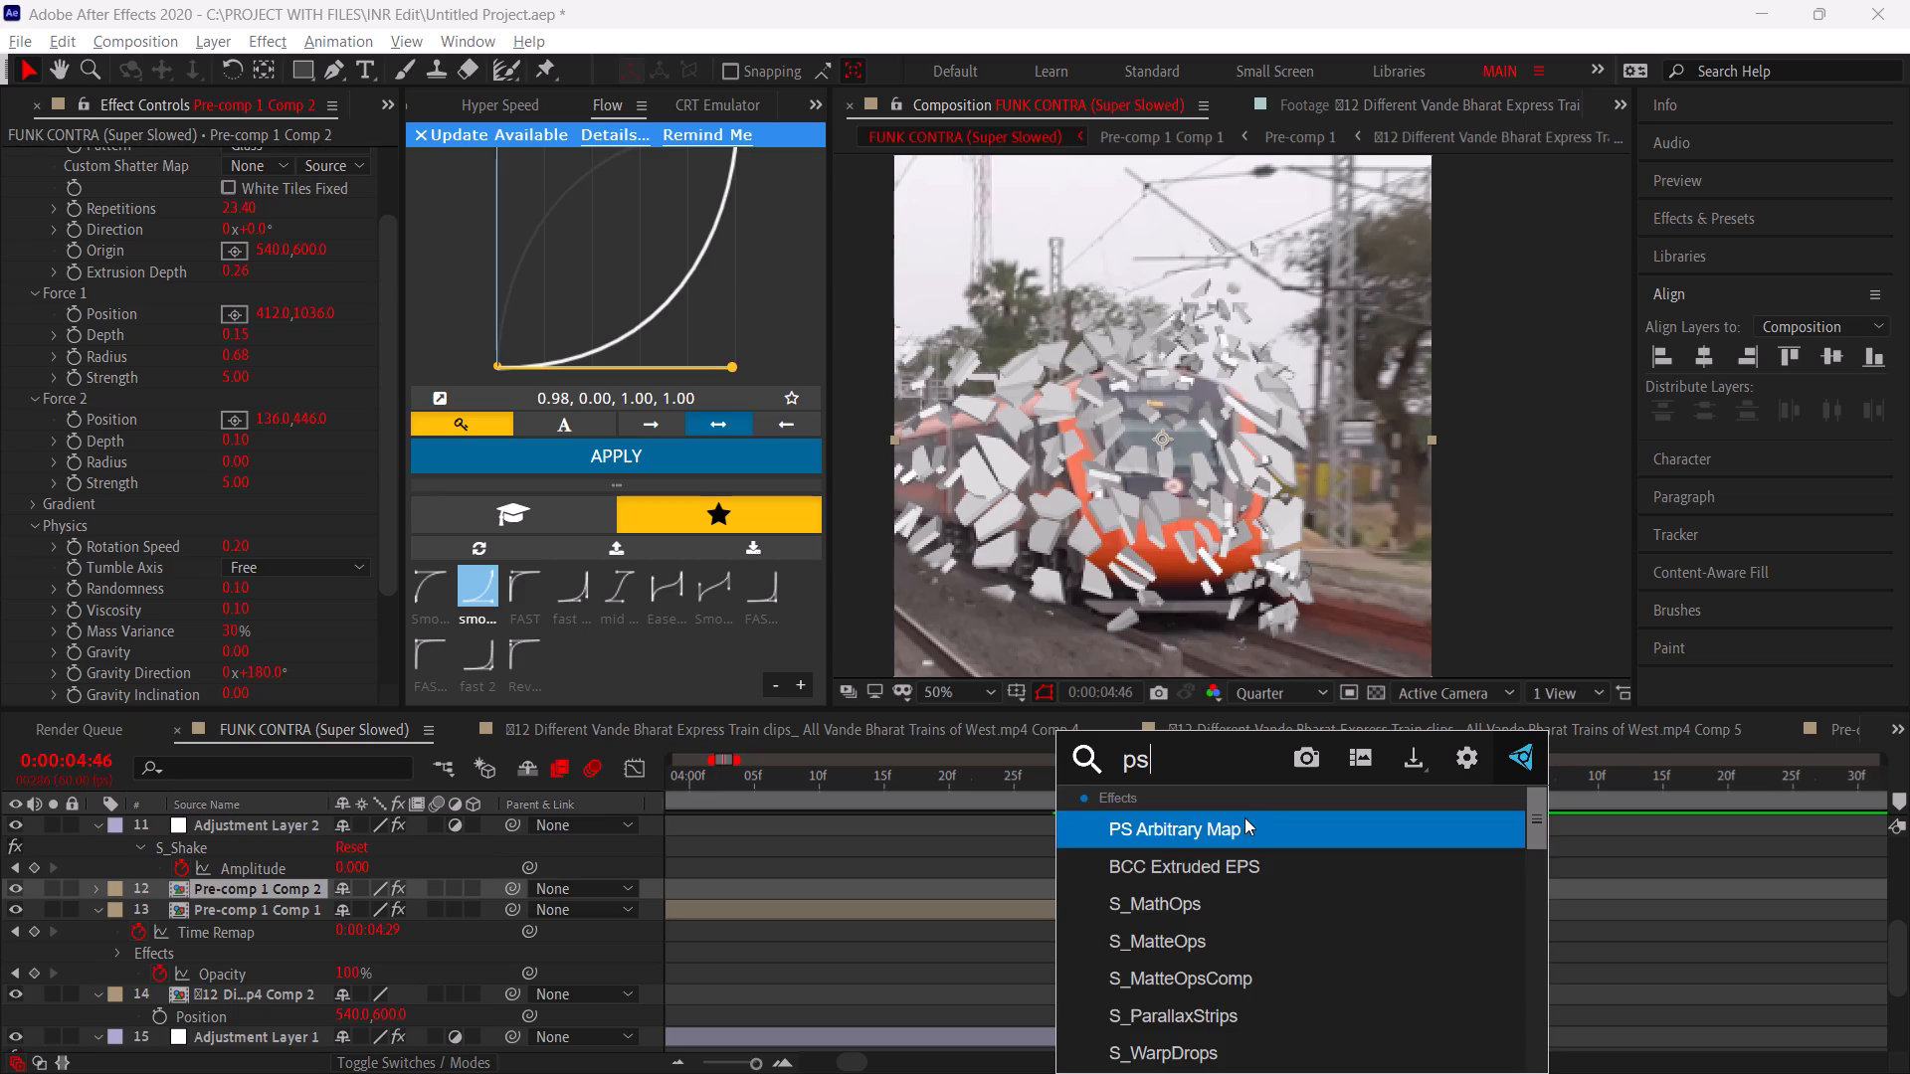
pyautogui.press('y')
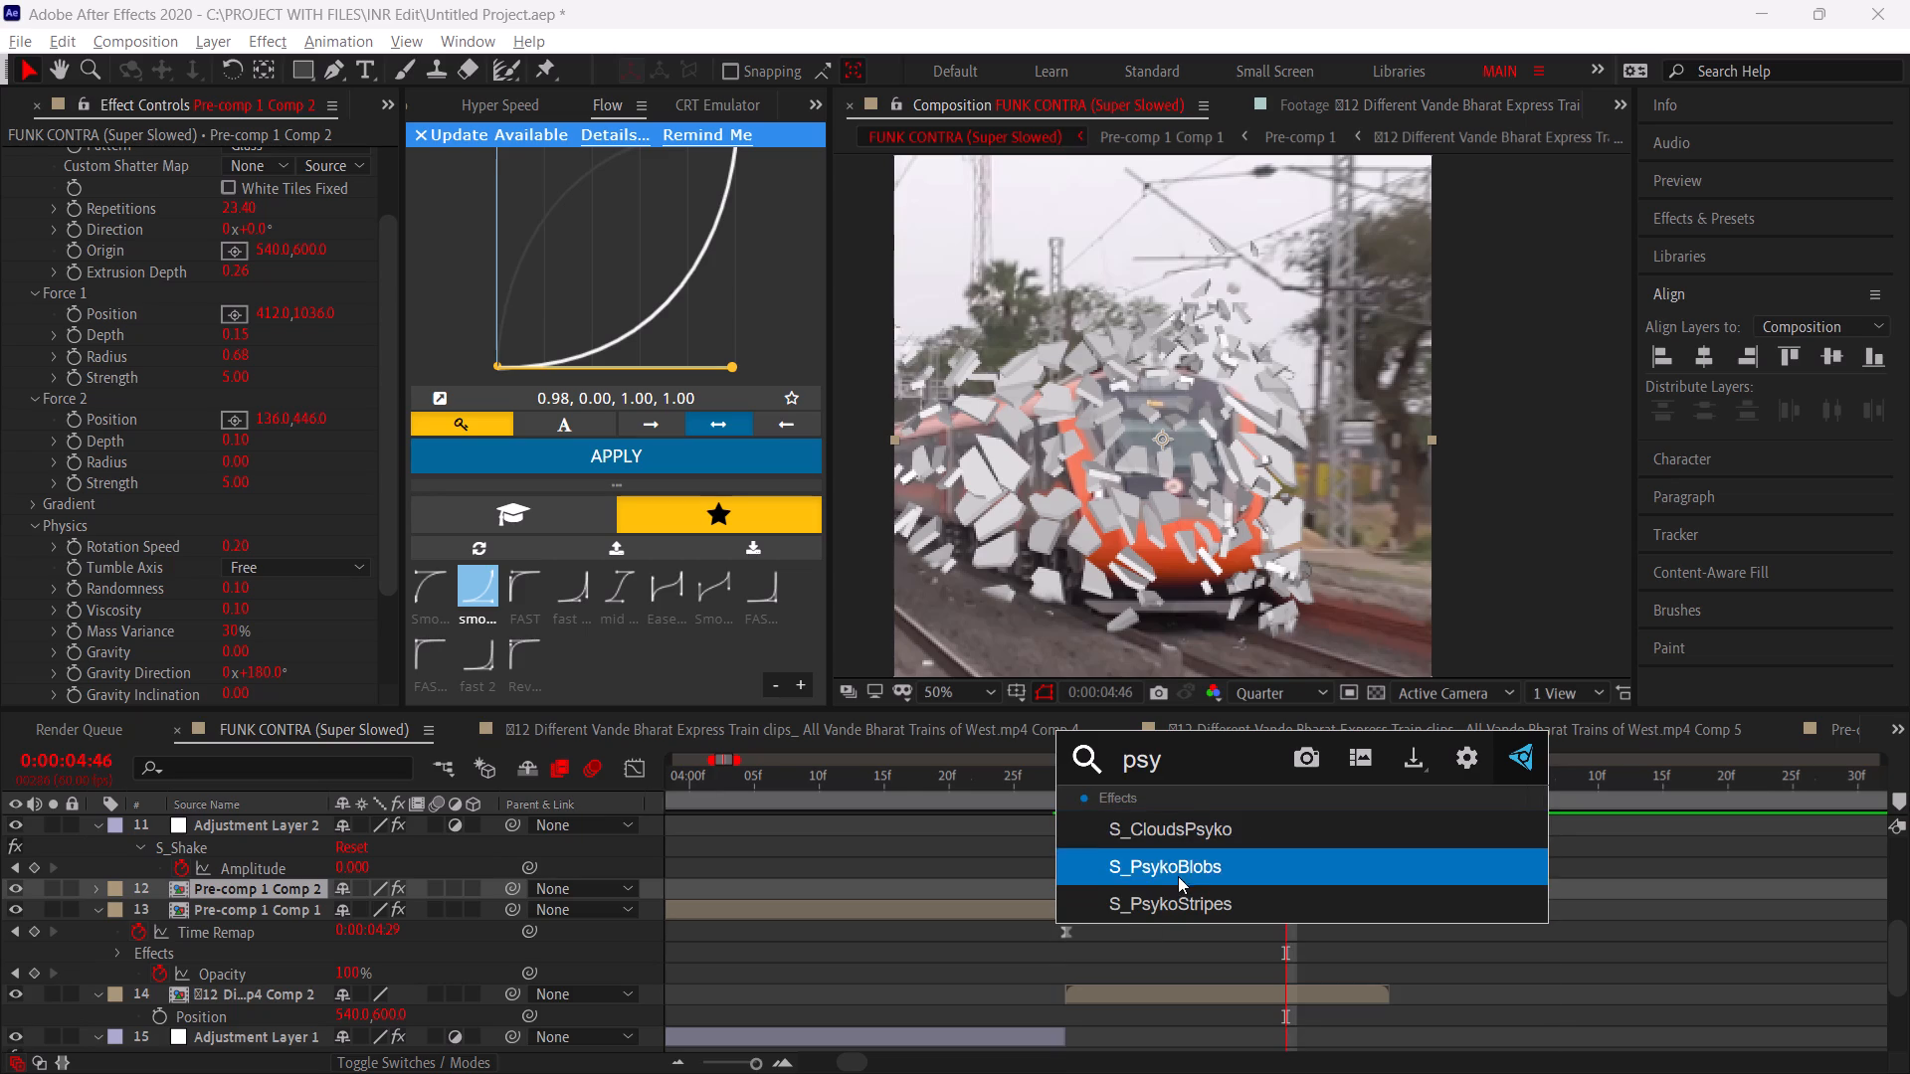
pyautogui.click(1200, 835)
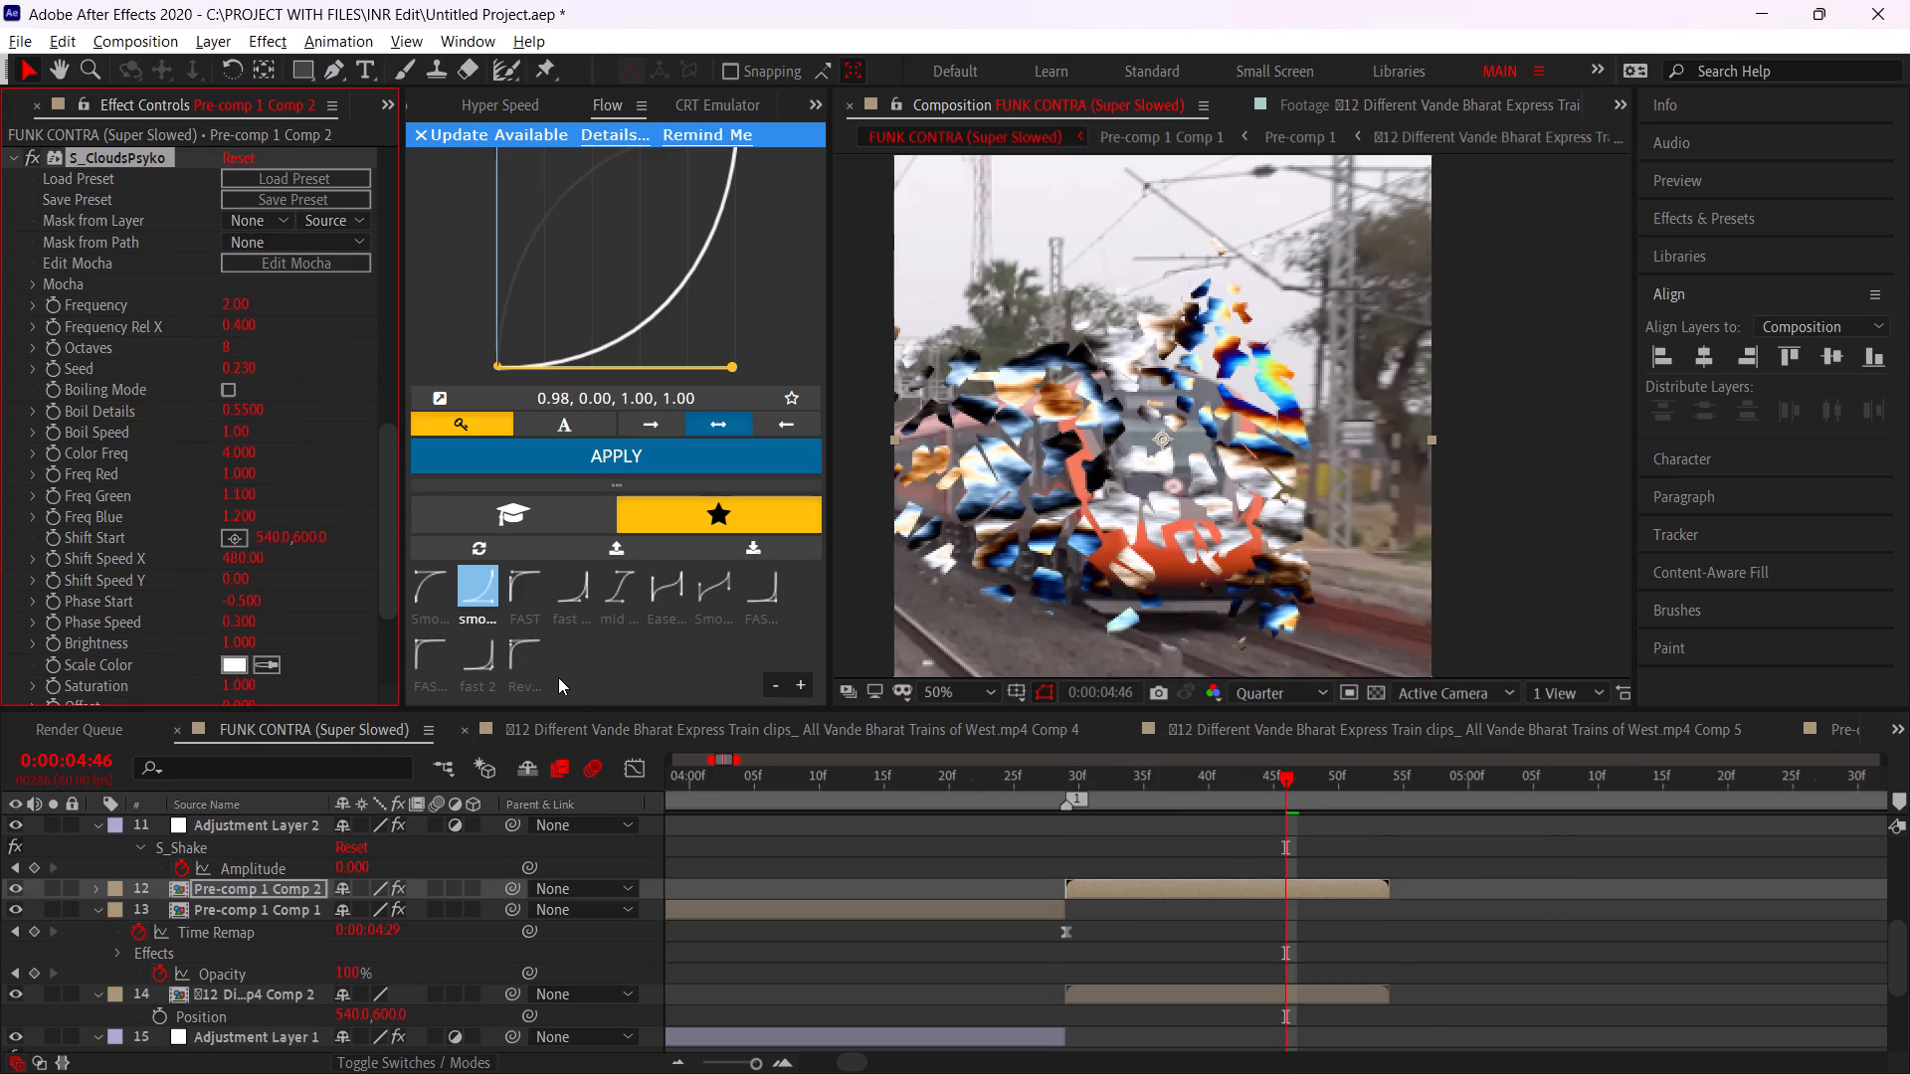
# Apply S_EdgeDetect to the shattered pre-comp and reorder it between Shatter and S_CloudsPsyko.
pyautogui.hotkey('ctrl', 'space')
pyautogui.write('ed')
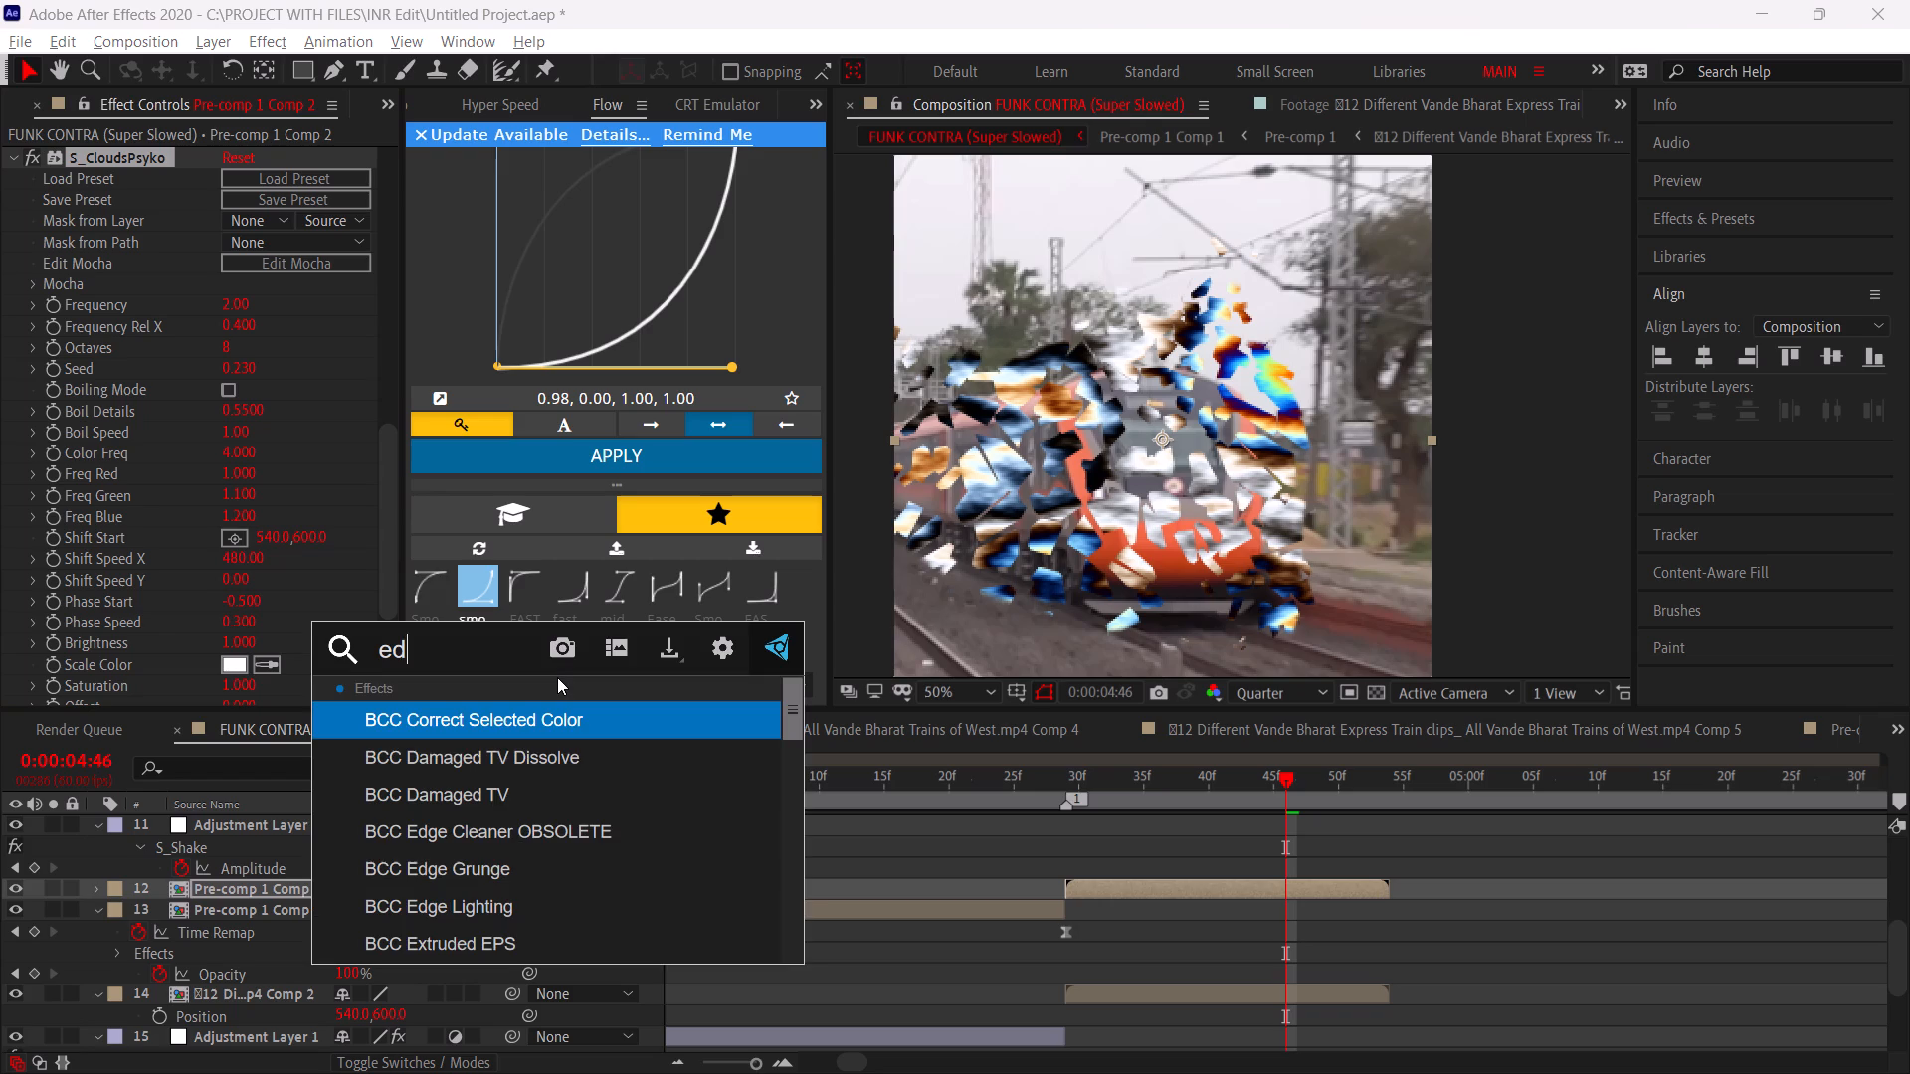
pyautogui.write('ged')
pyautogui.click(556, 728)
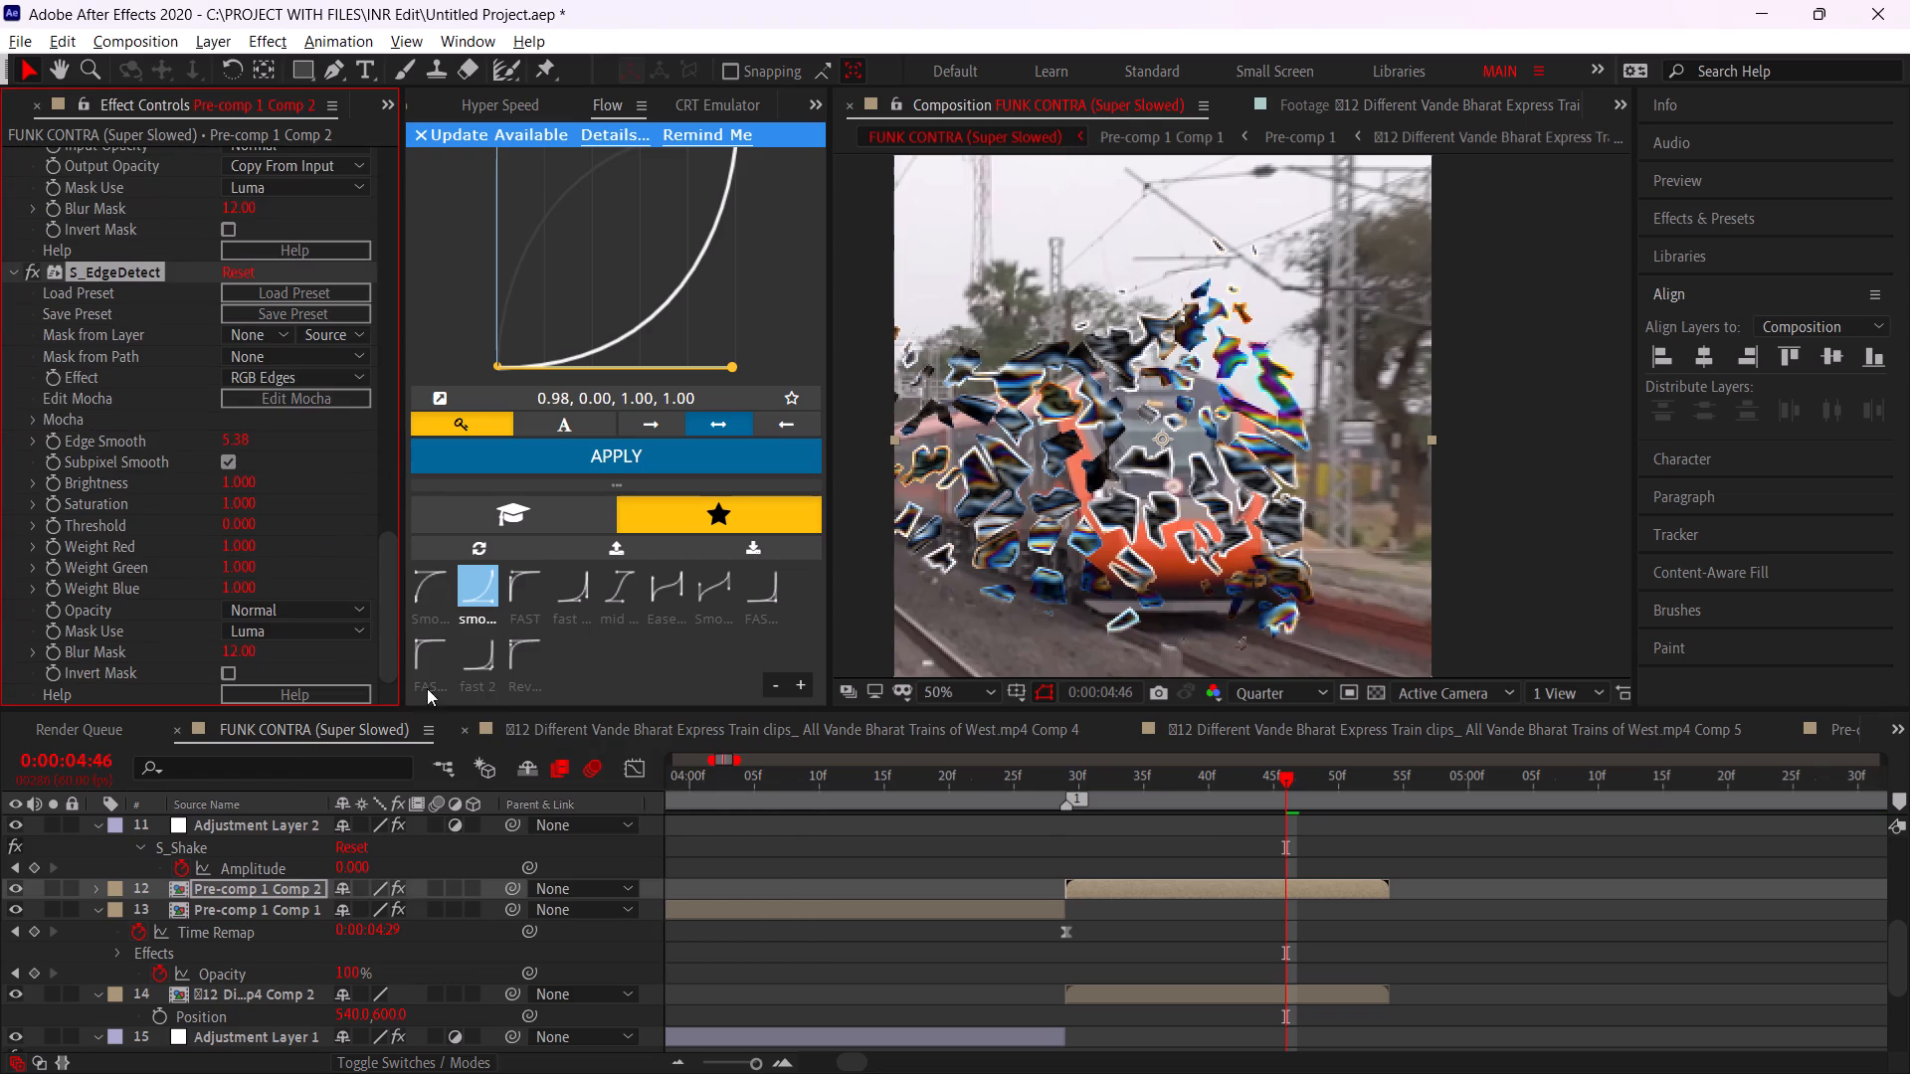
pyautogui.scroll(4, 43, 511)
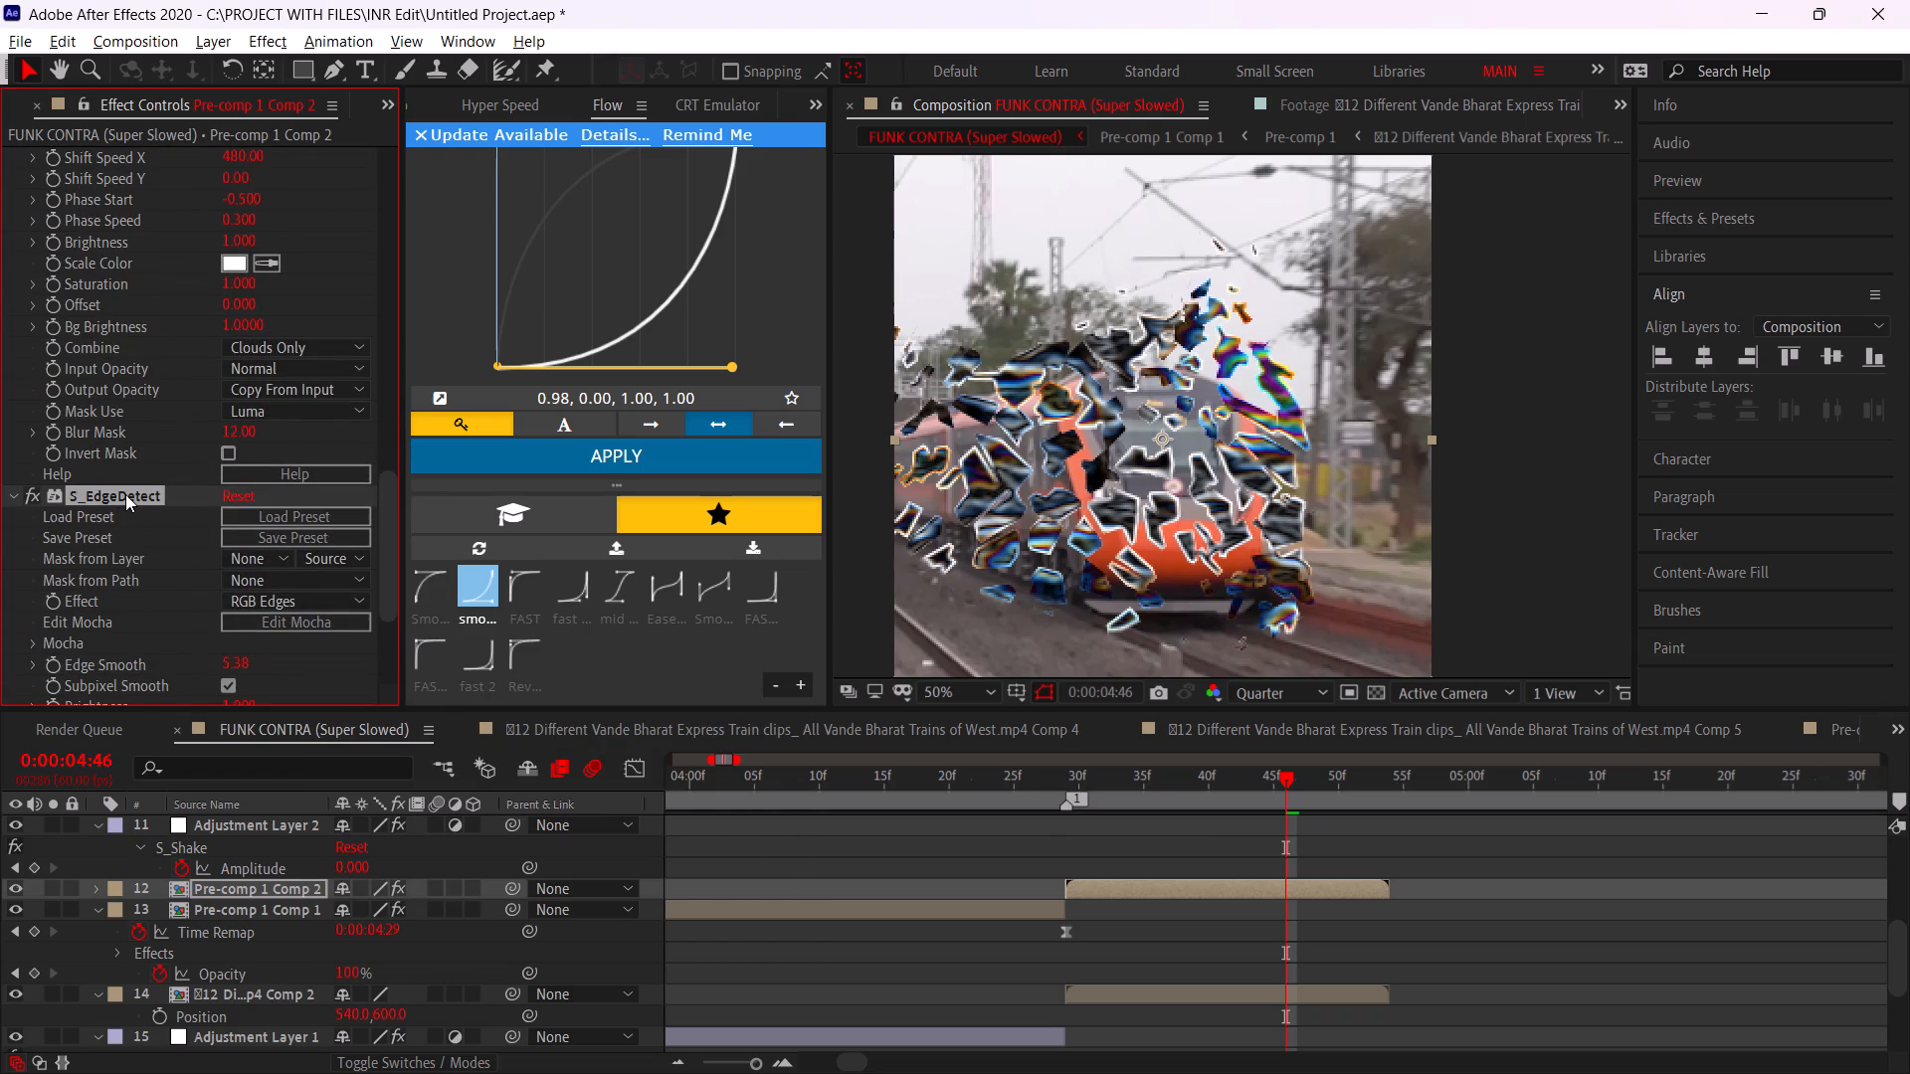
pyautogui.moveTo(125, 494); pyautogui.dragTo(88, 351)
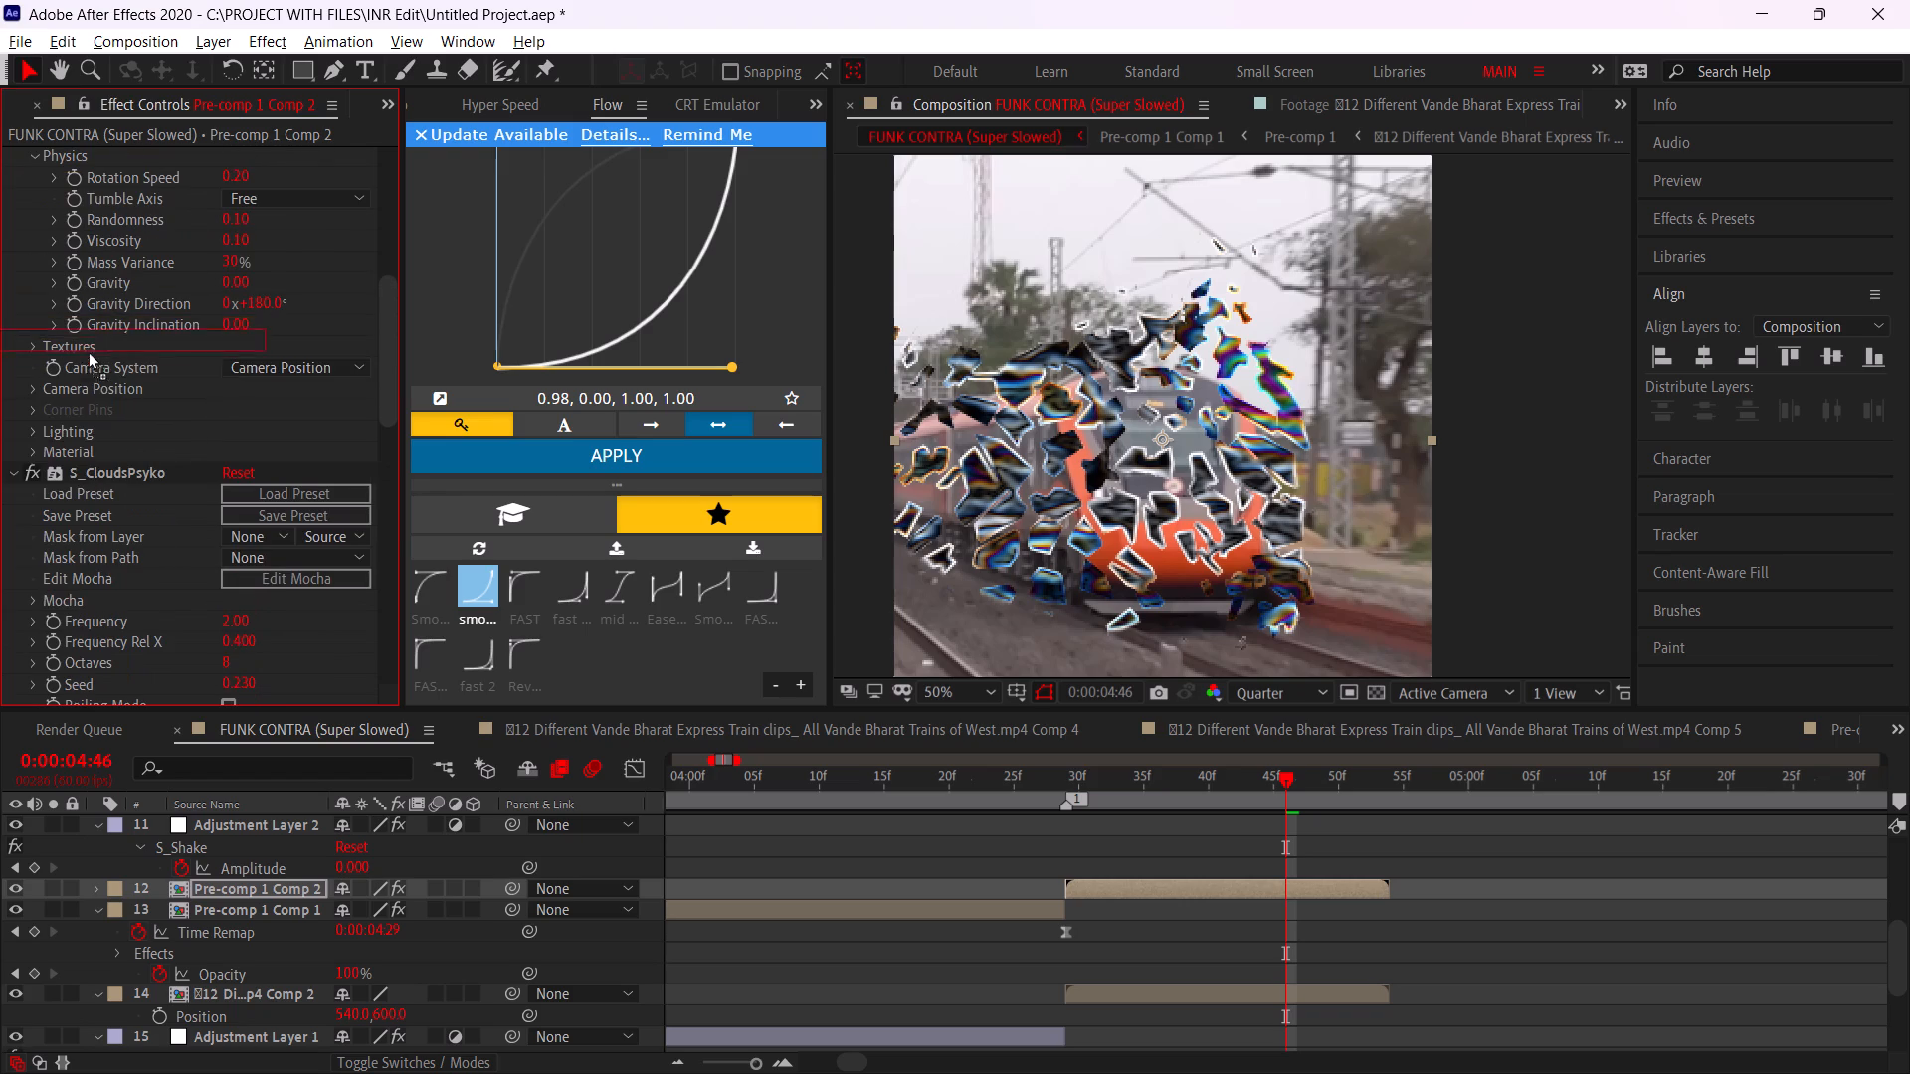
pyautogui.moveTo(88, 351); pyautogui.dragTo(87, 464)
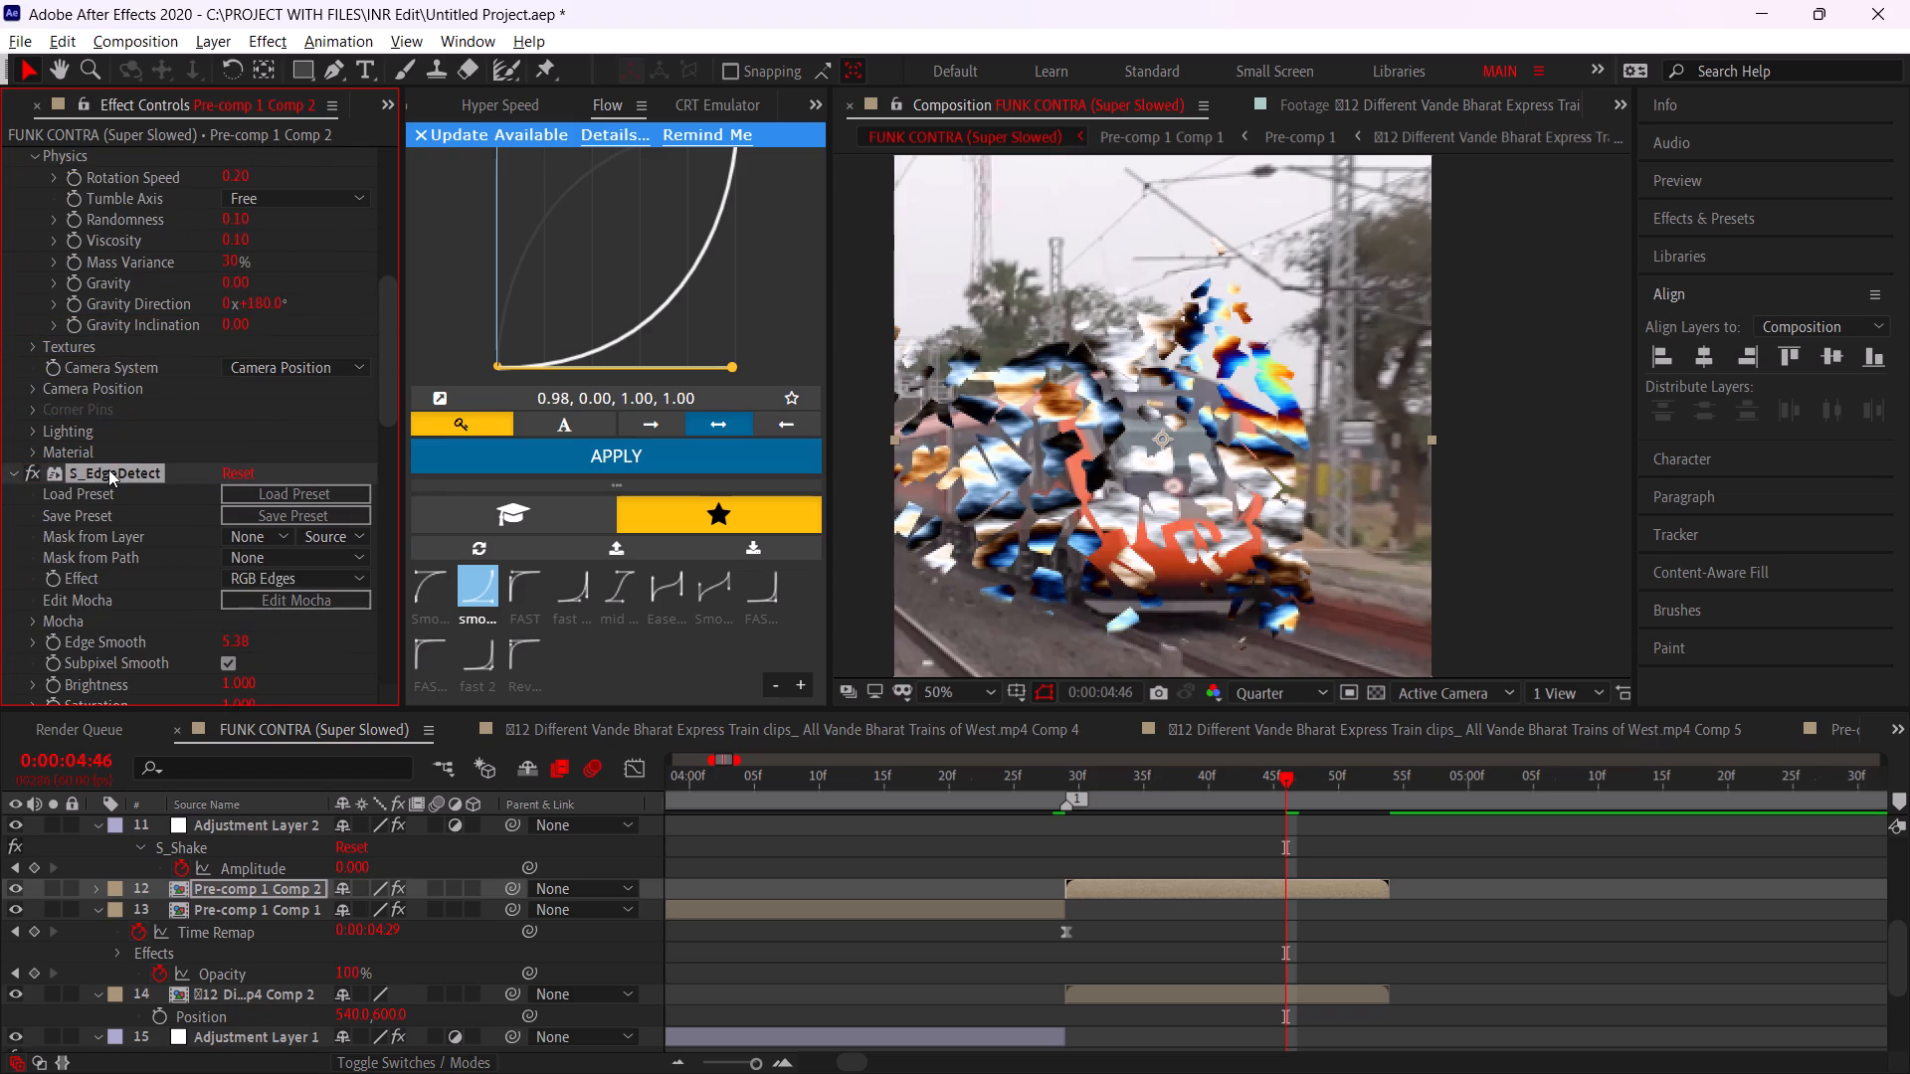
# Collapse the S_EdgeDetect and Shatter settings and move S_CloudsPsyko above Shatter in the pre-comp's effect order.
pyautogui.click(13, 467)
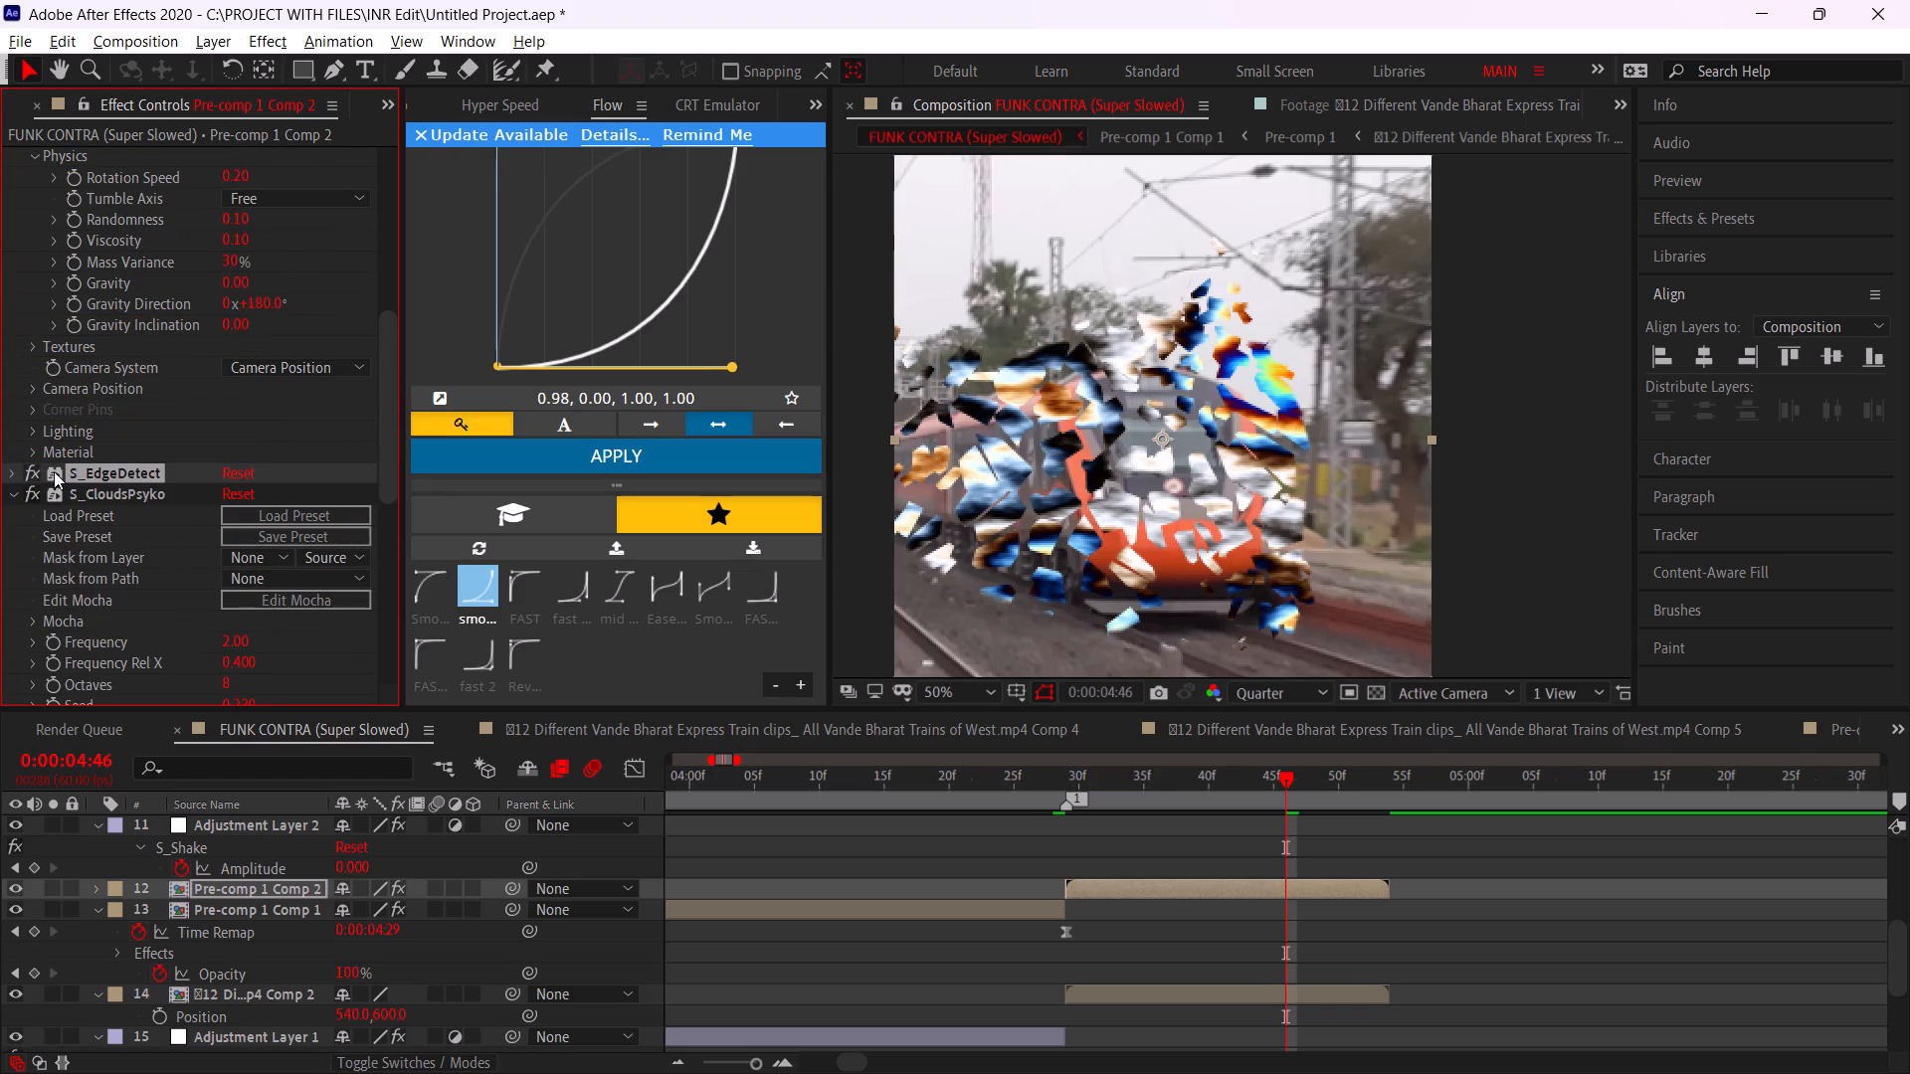
pyautogui.scroll(7, 108, 239)
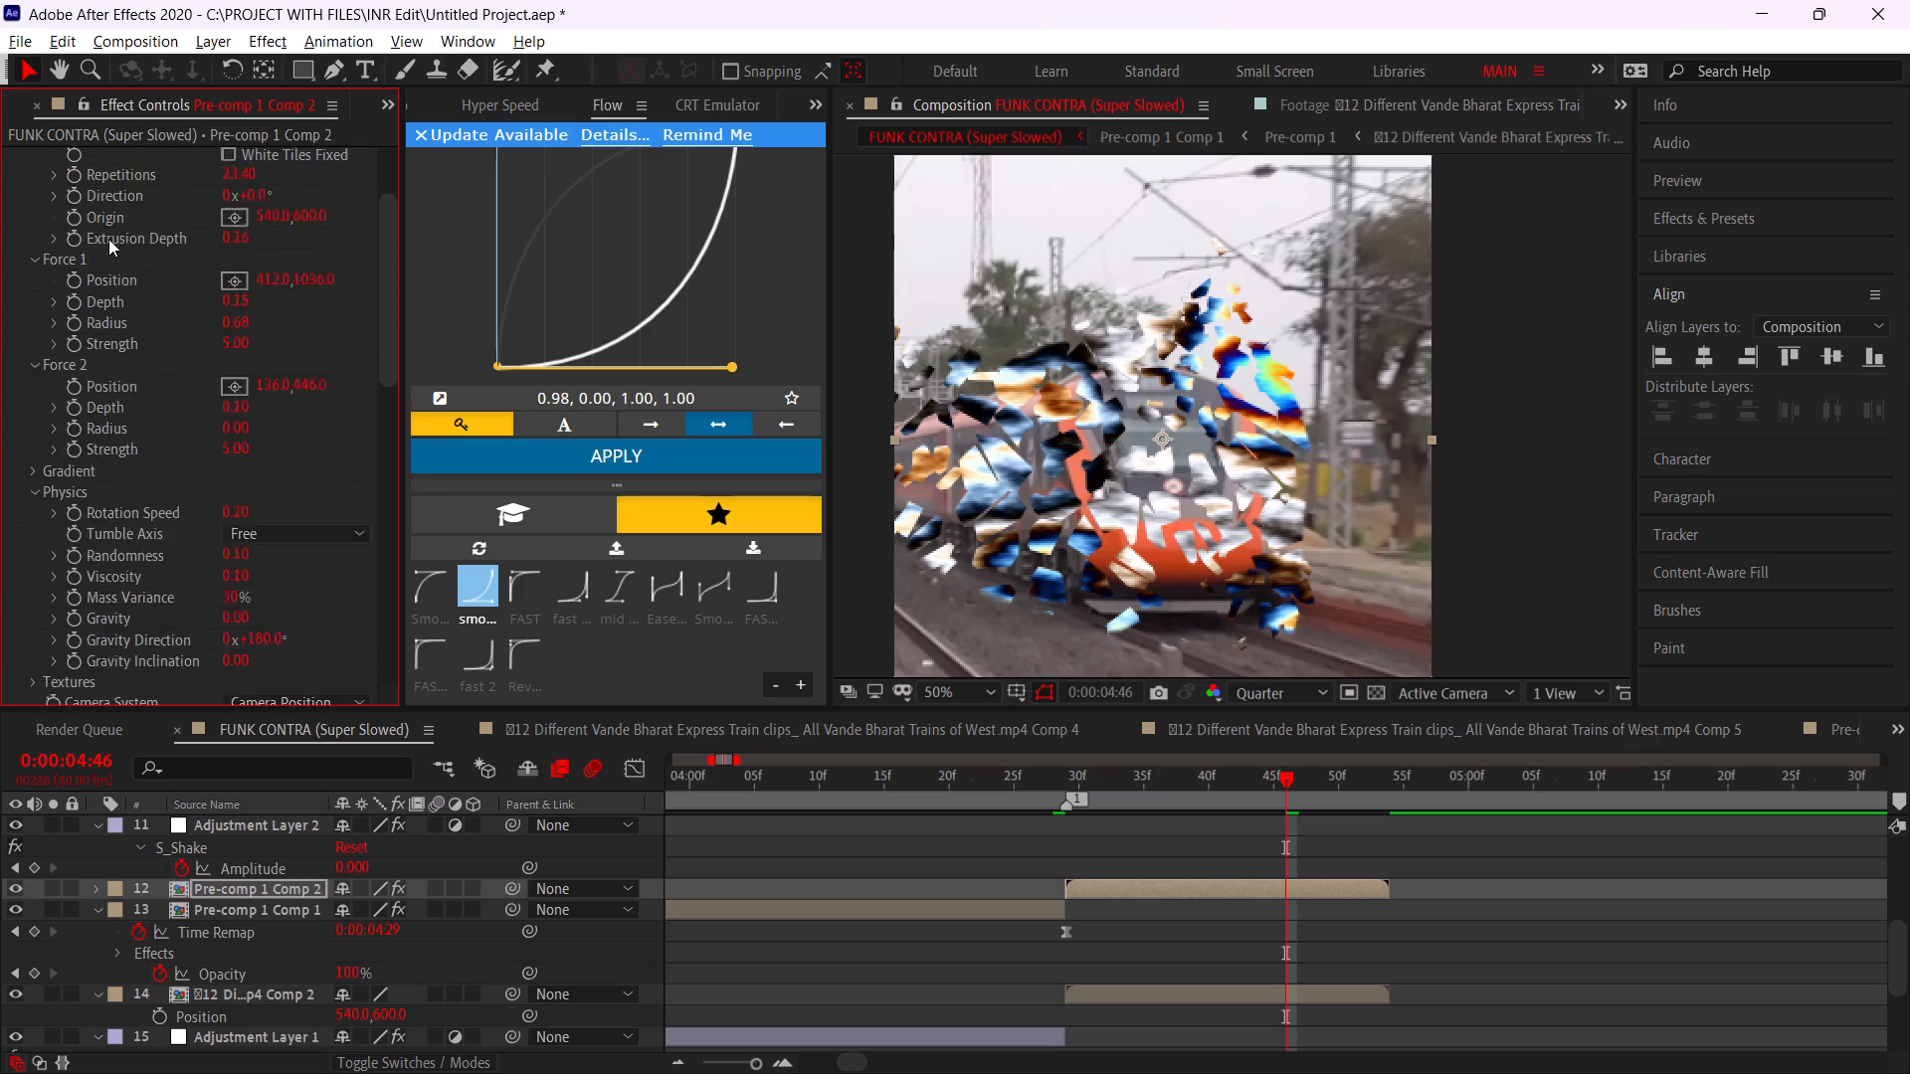
pyautogui.scroll(3, 38, 184)
pyautogui.click(0, 153)
pyautogui.click(10, 154)
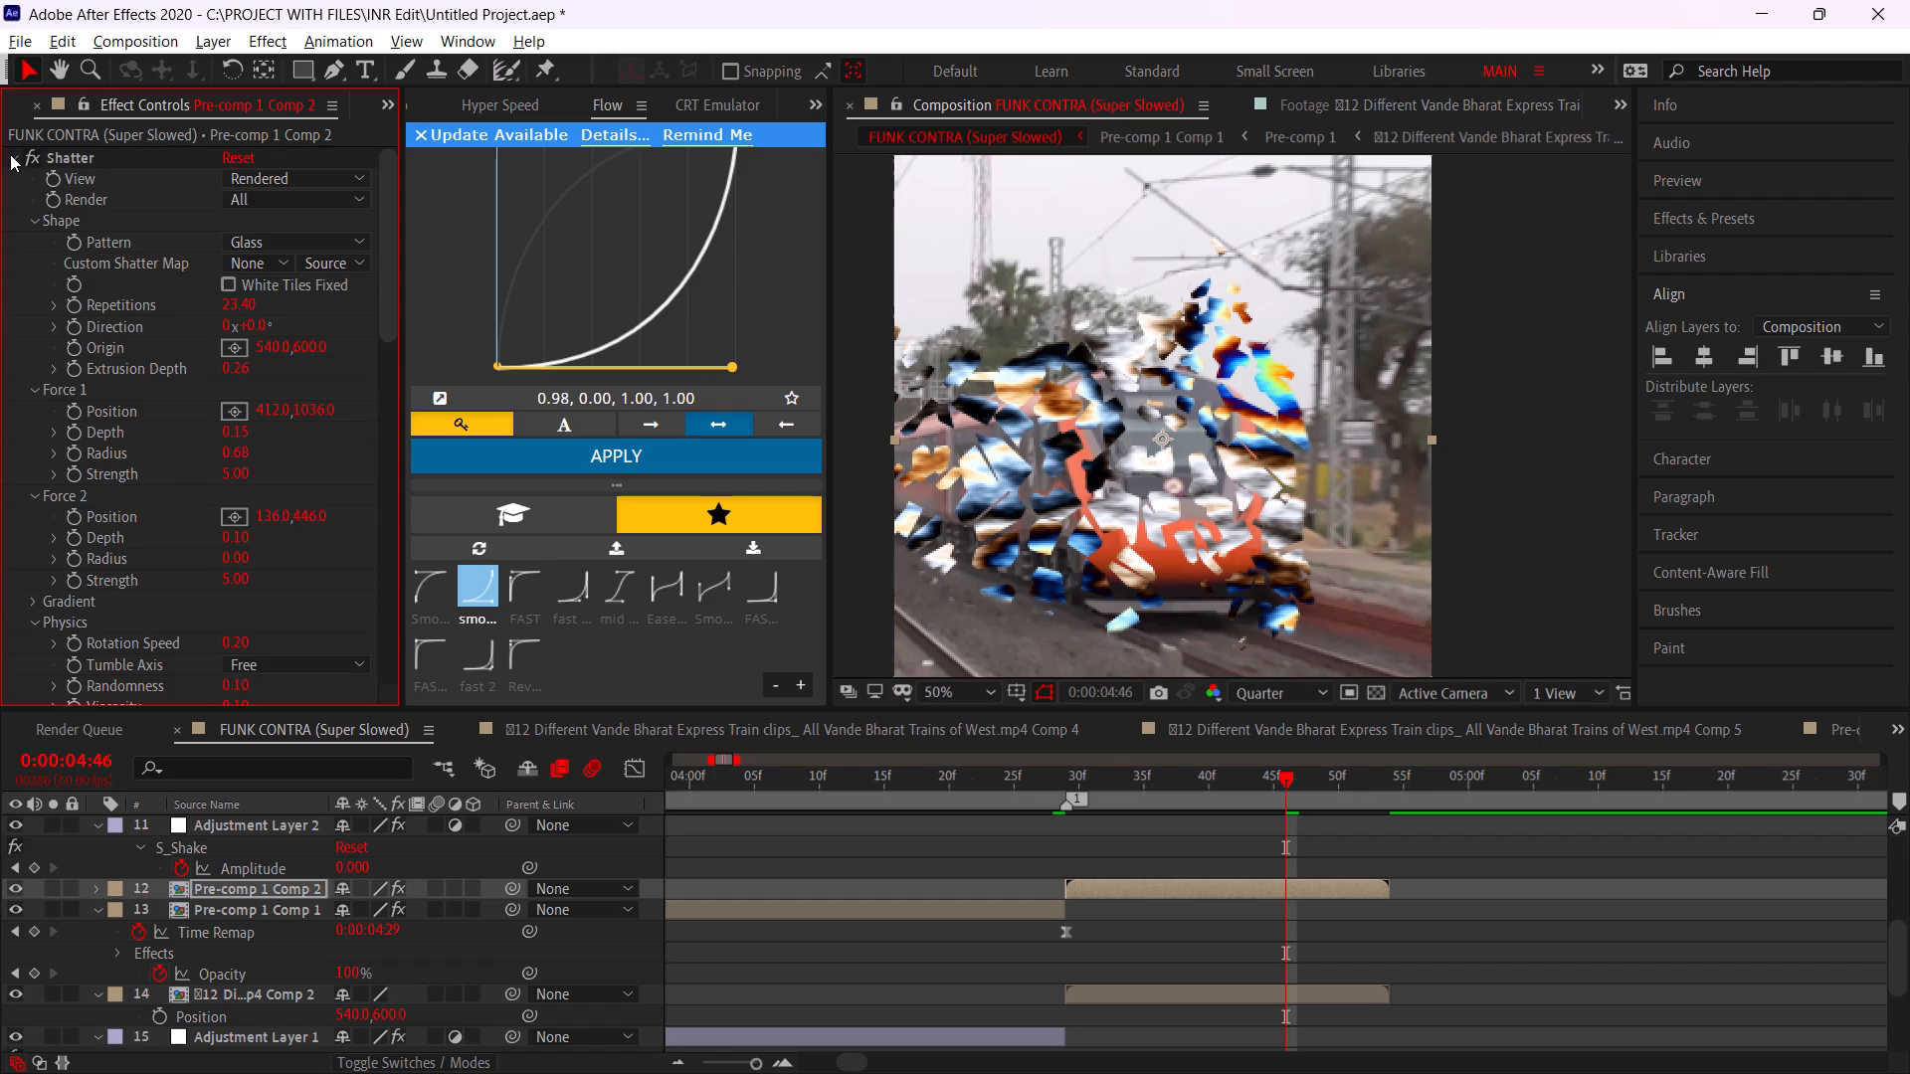
pyautogui.moveTo(117, 202); pyautogui.dragTo(113, 160)
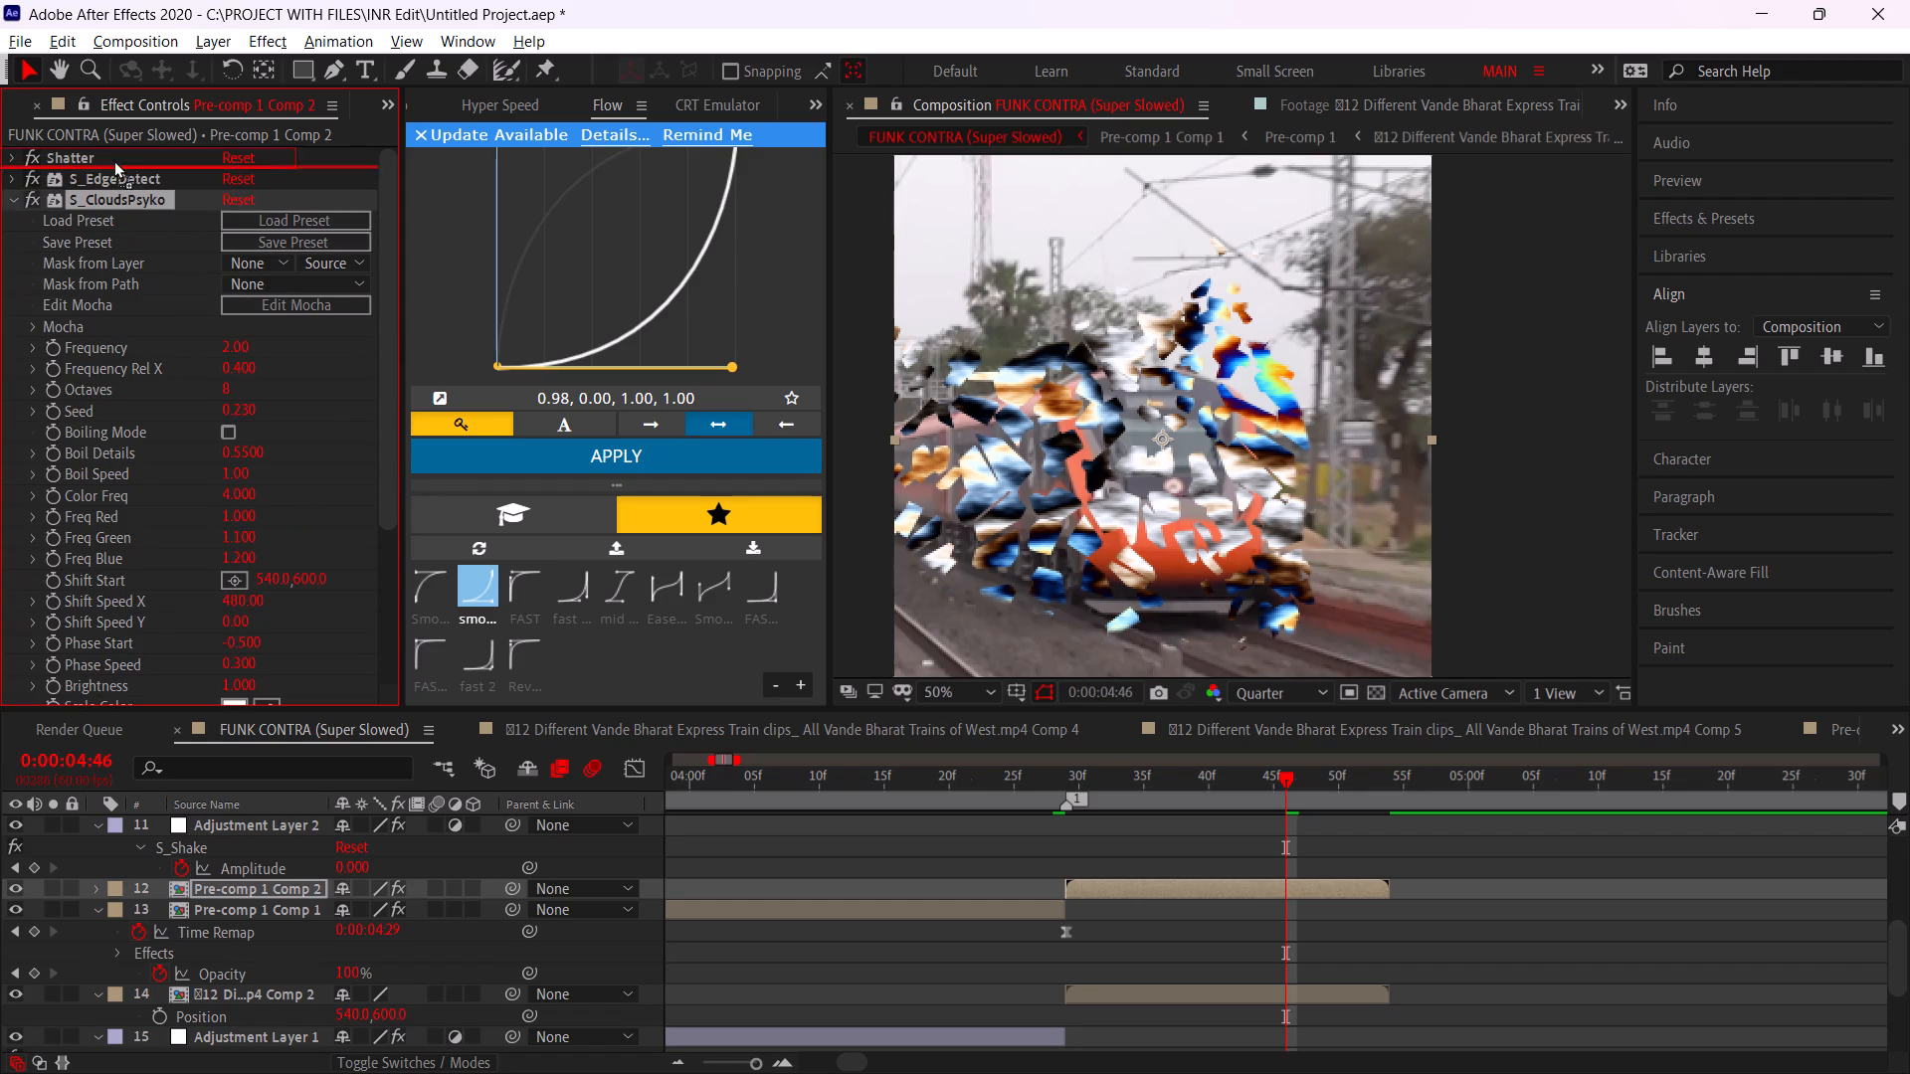
pyautogui.moveTo(113, 160); pyautogui.dragTo(103, 149)
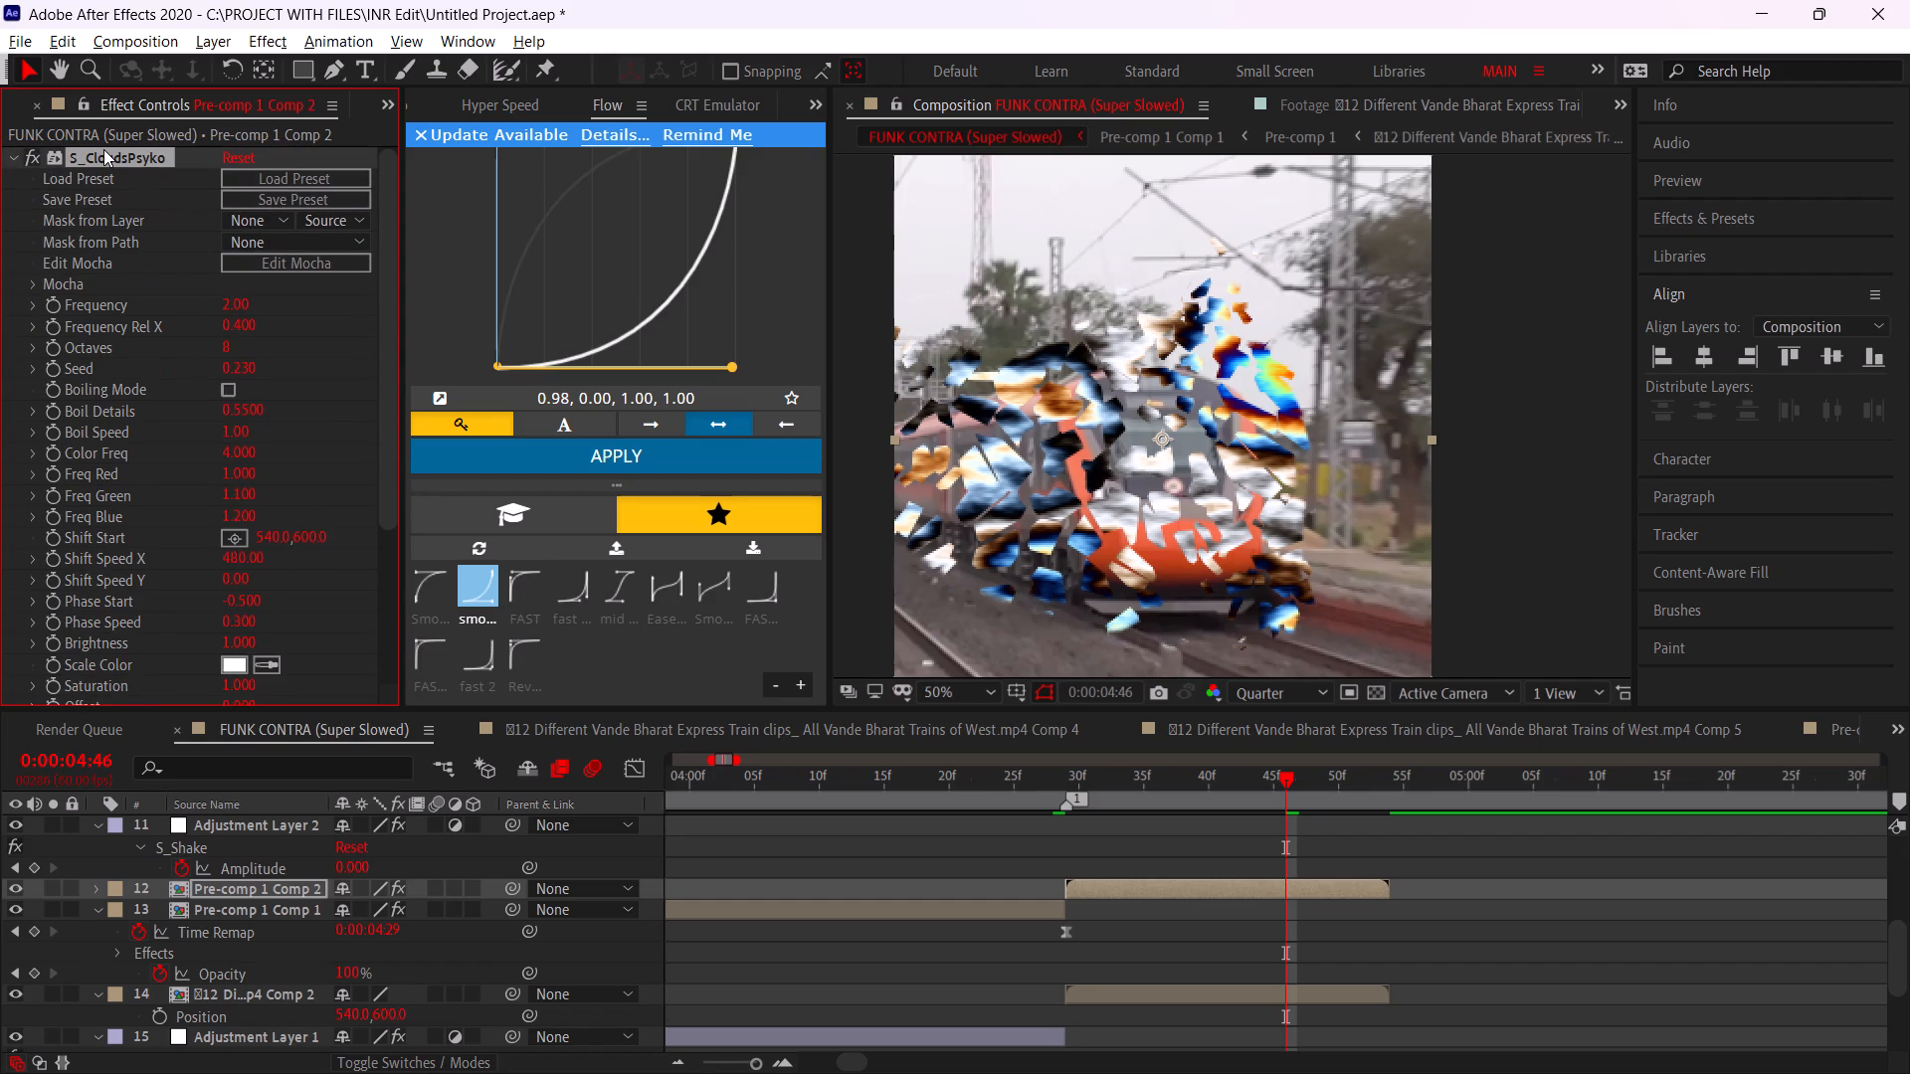
# Set the composition preview resolution to Full.
pyautogui.scroll(2, 1169, 570)
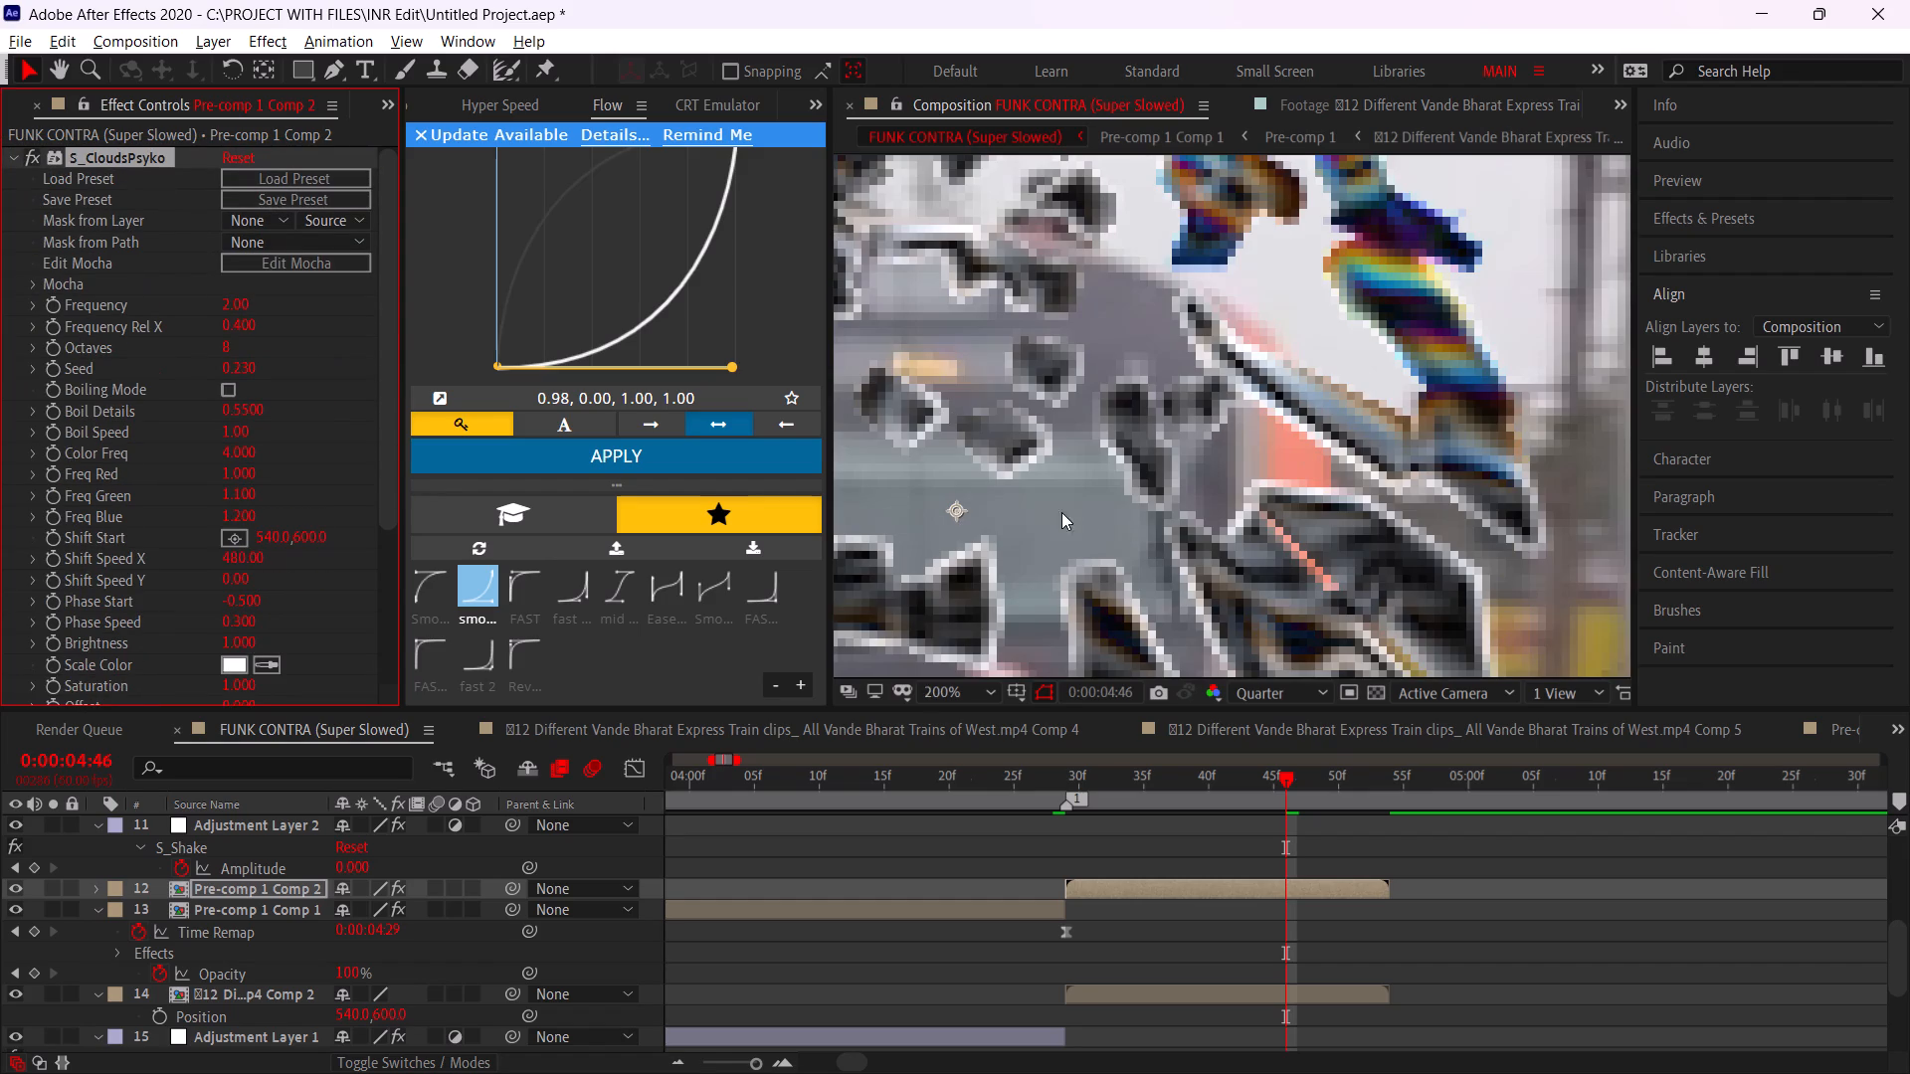
pyautogui.click(1309, 697)
pyautogui.click(1270, 743)
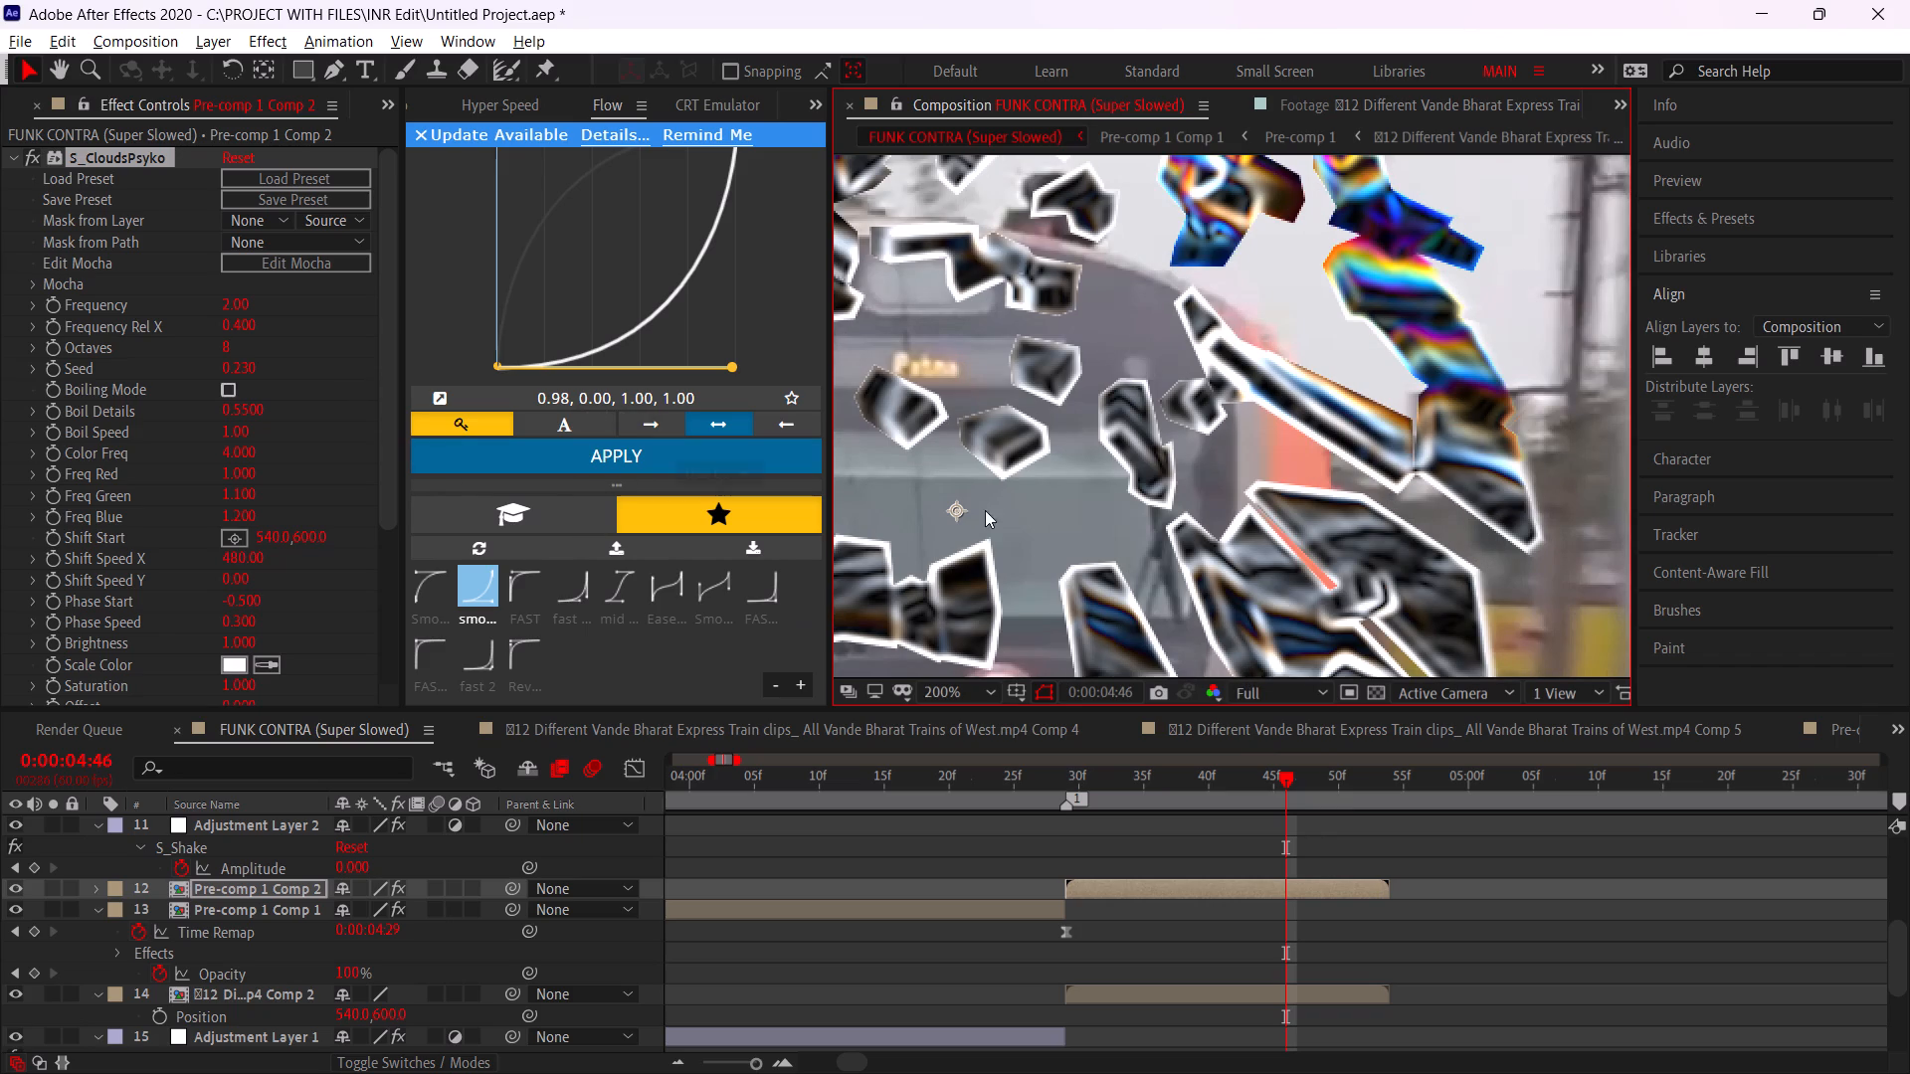
# Set S_EdgeDetect's Edge Smooth to 0 so the shards get thin, crisp outlines.
pyautogui.scroll(-3, 256, 390)
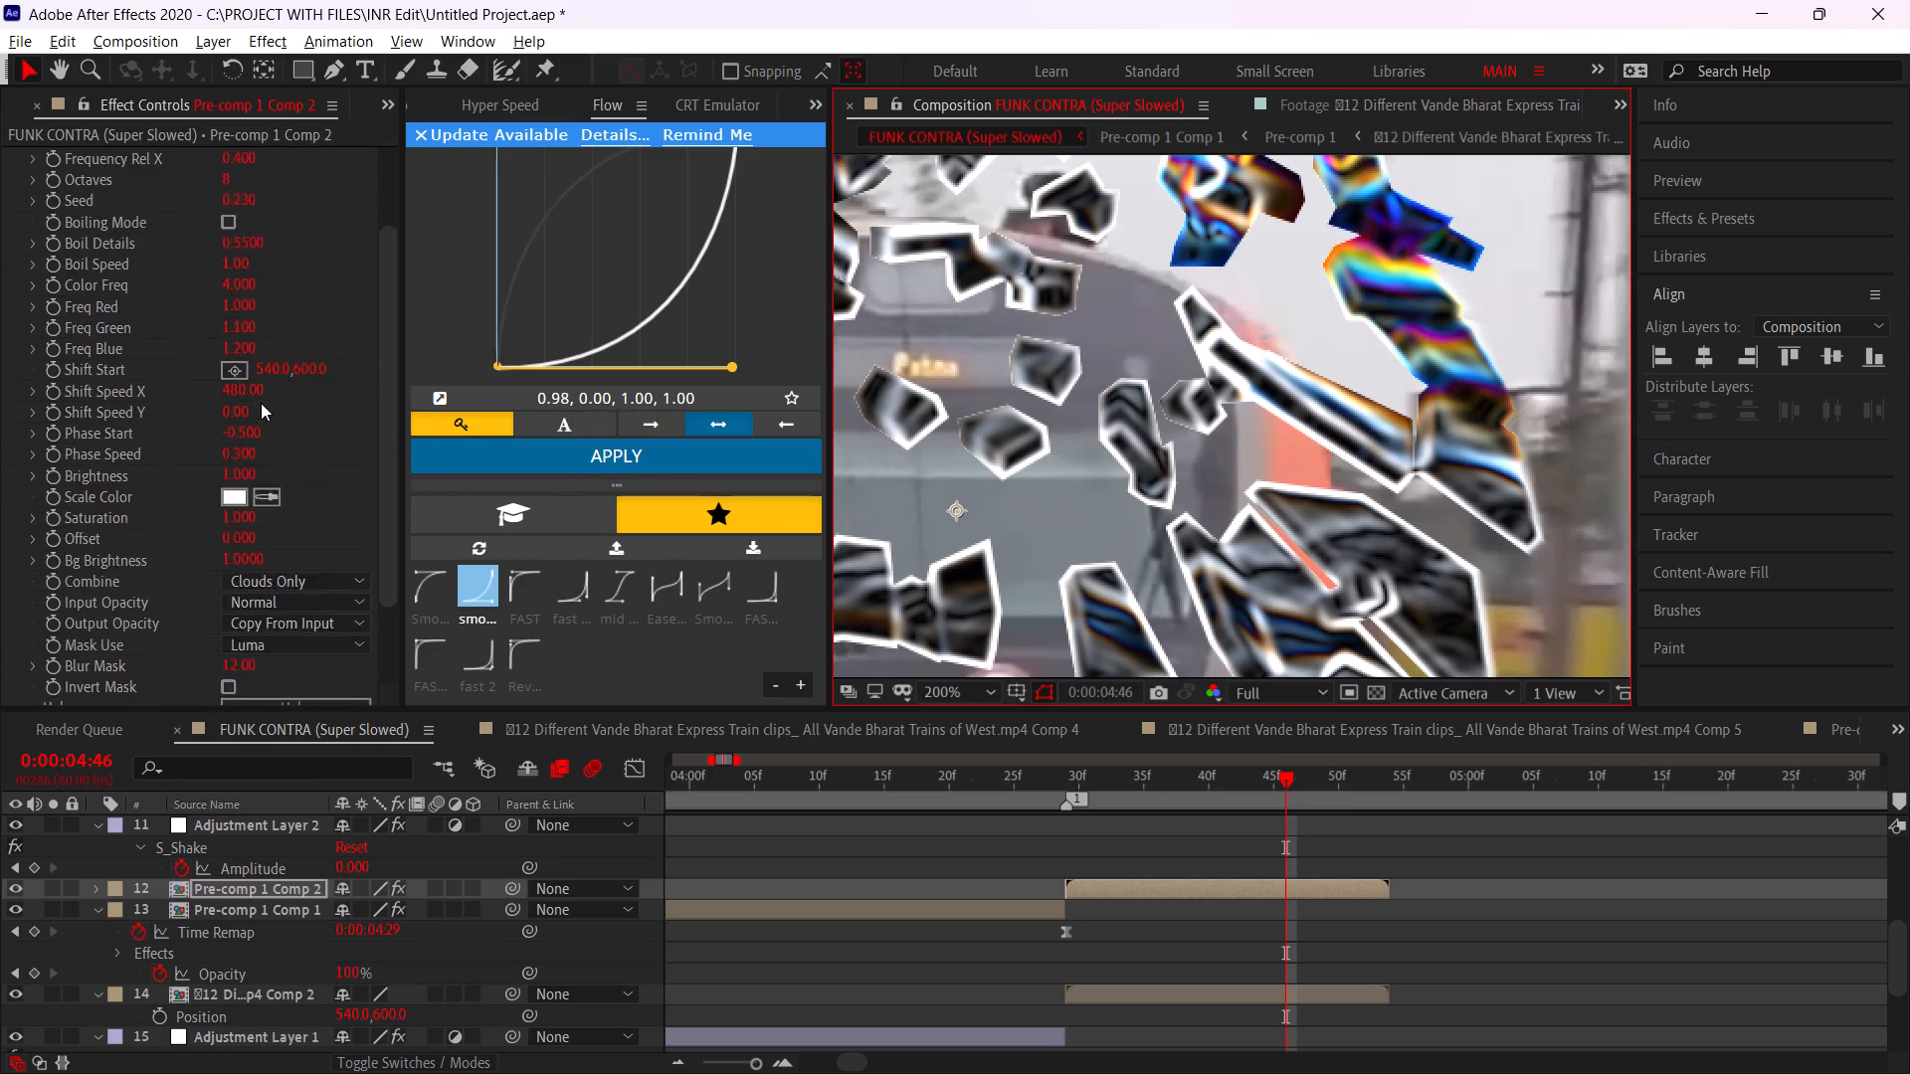
pyautogui.scroll(-7, 261, 403)
pyautogui.click(24, 691)
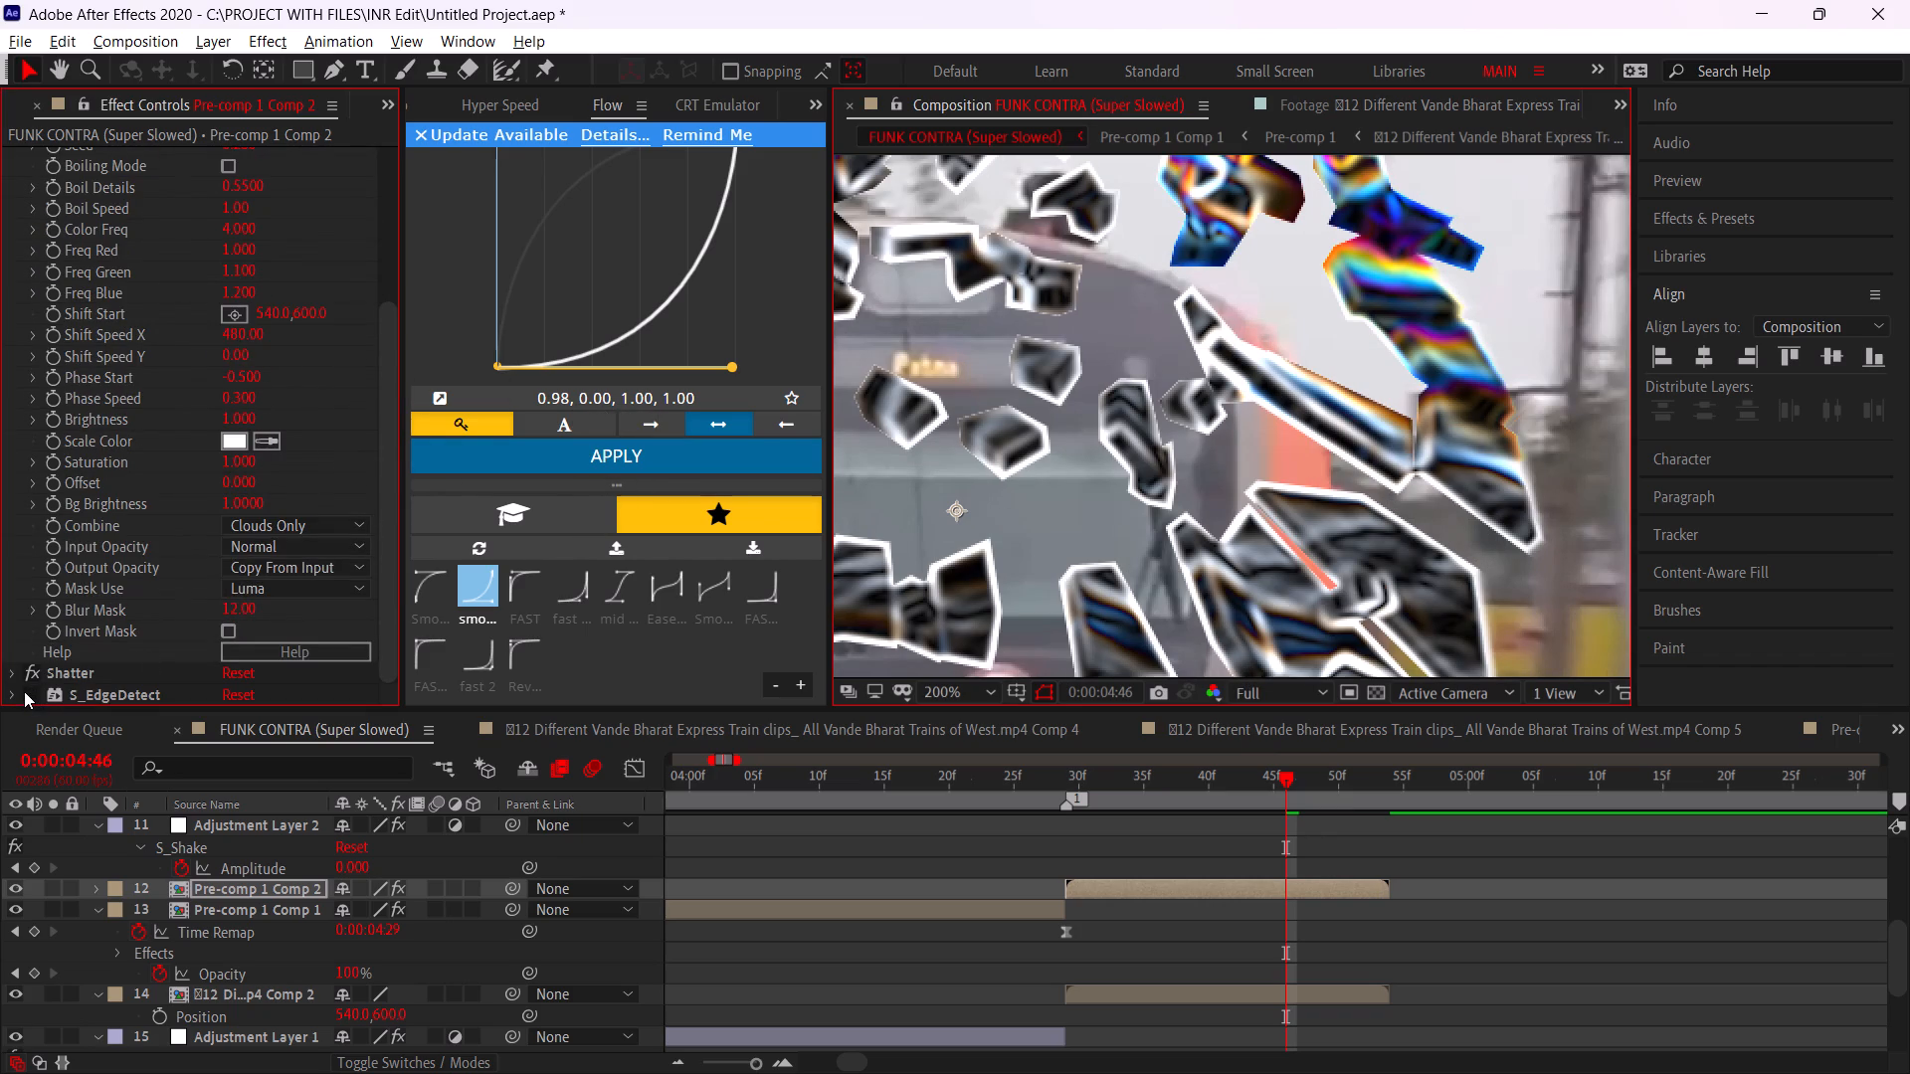
pyautogui.click(26, 691)
pyautogui.click(15, 691)
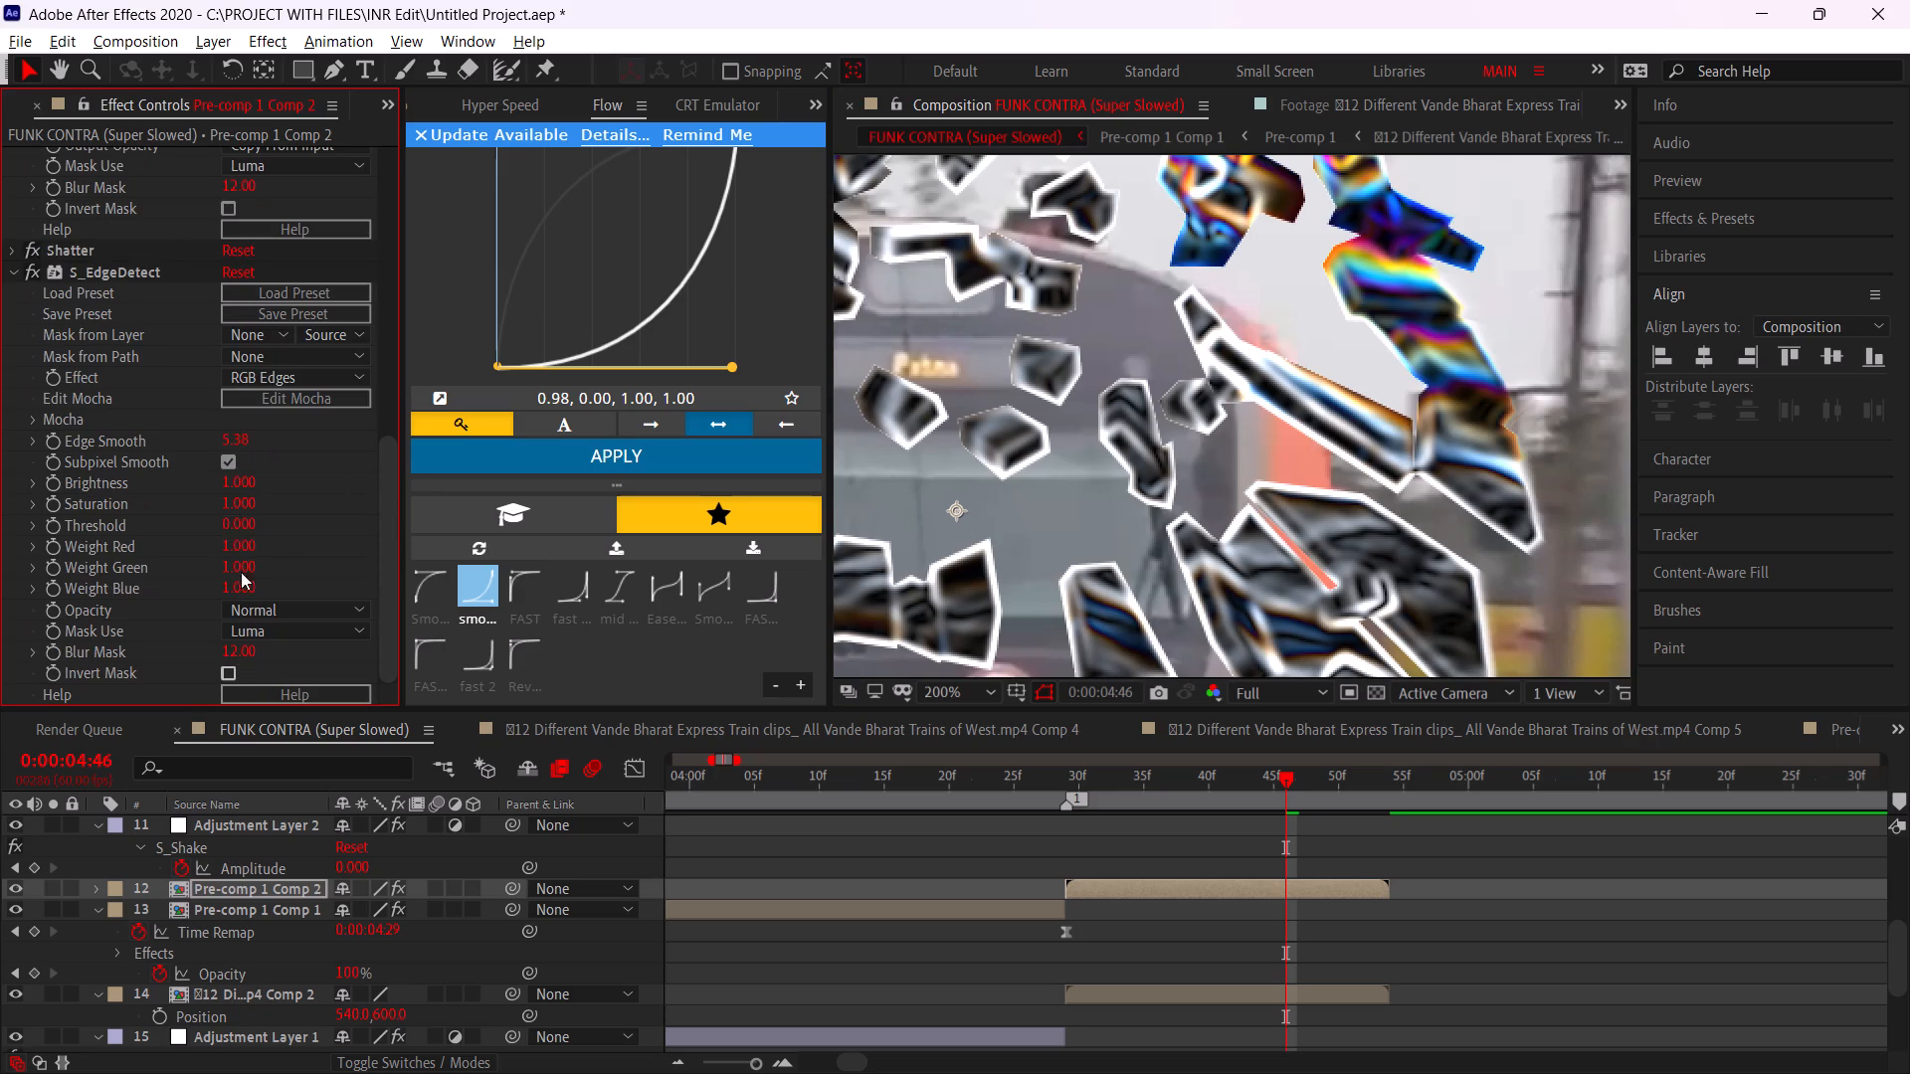
pyautogui.moveTo(237, 442); pyautogui.dragTo(0, 427)
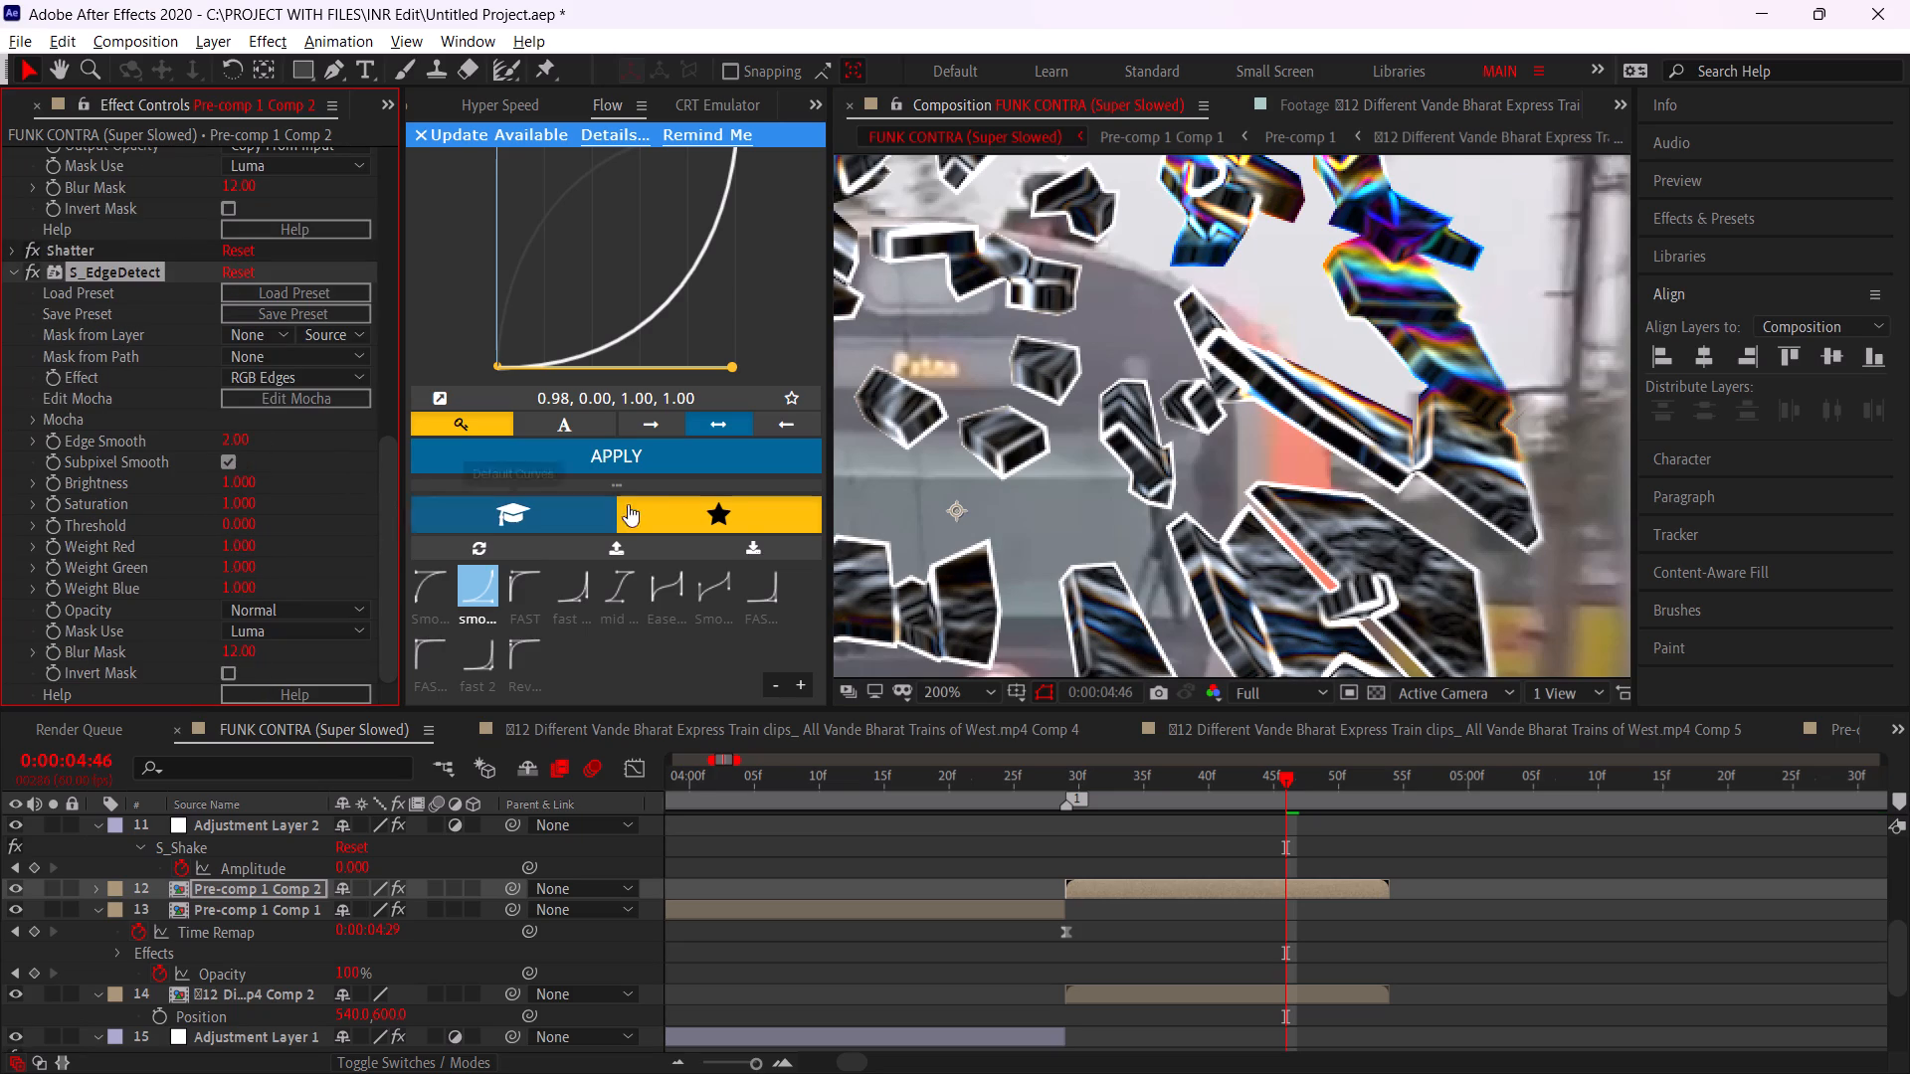
pyautogui.moveTo(231, 443); pyautogui.dragTo(0, 423)
pyautogui.press('x')
pyautogui.press('x')
pyautogui.press('x')
pyautogui.press('x')
pyautogui.press('x')
pyautogui.press('x')
pyautogui.press('x')
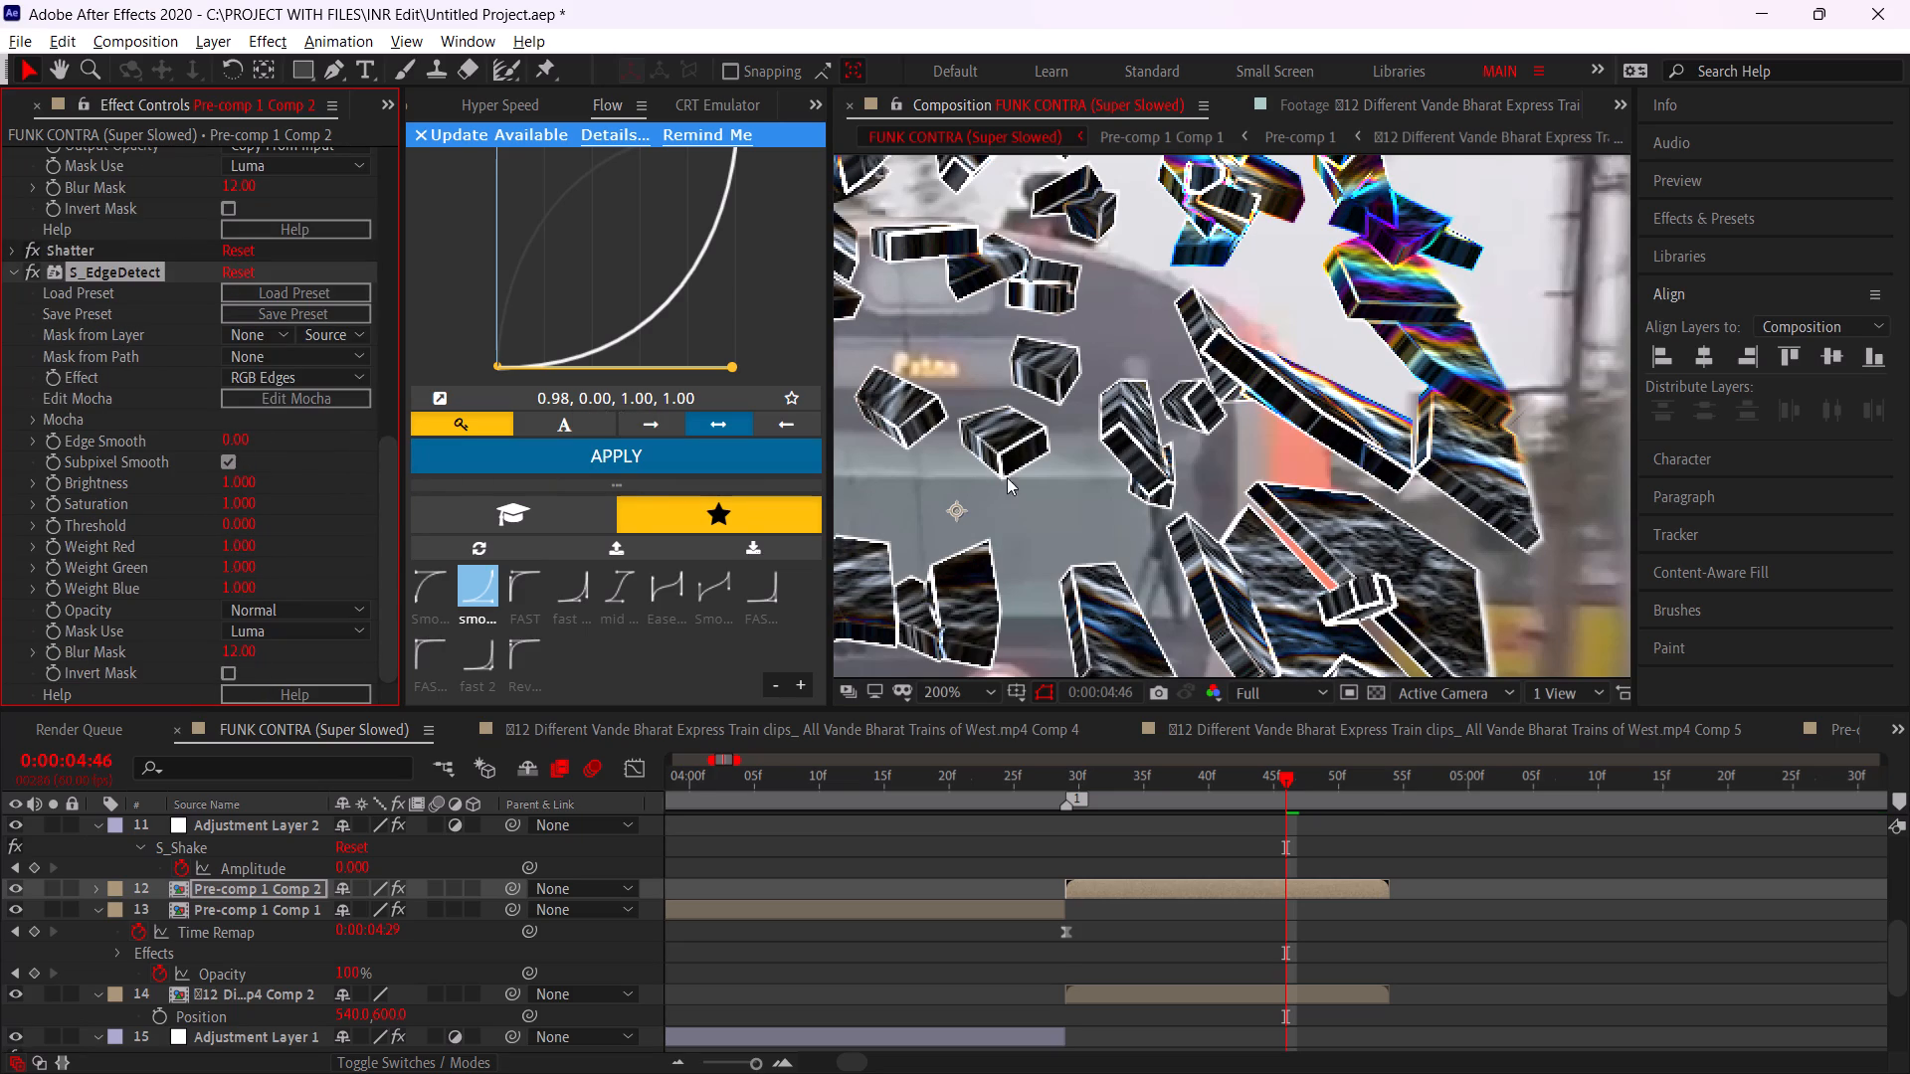
# Set S_CloudsPsyko's Freq Red to 0.44 and its Boil Speed to -1.60.
pyautogui.scroll(-1, 1069, 477)
pyautogui.moveTo(1079, 477); pyautogui.dragTo(1333, 448, button='middle')
pyautogui.scroll(1, 328, 323)
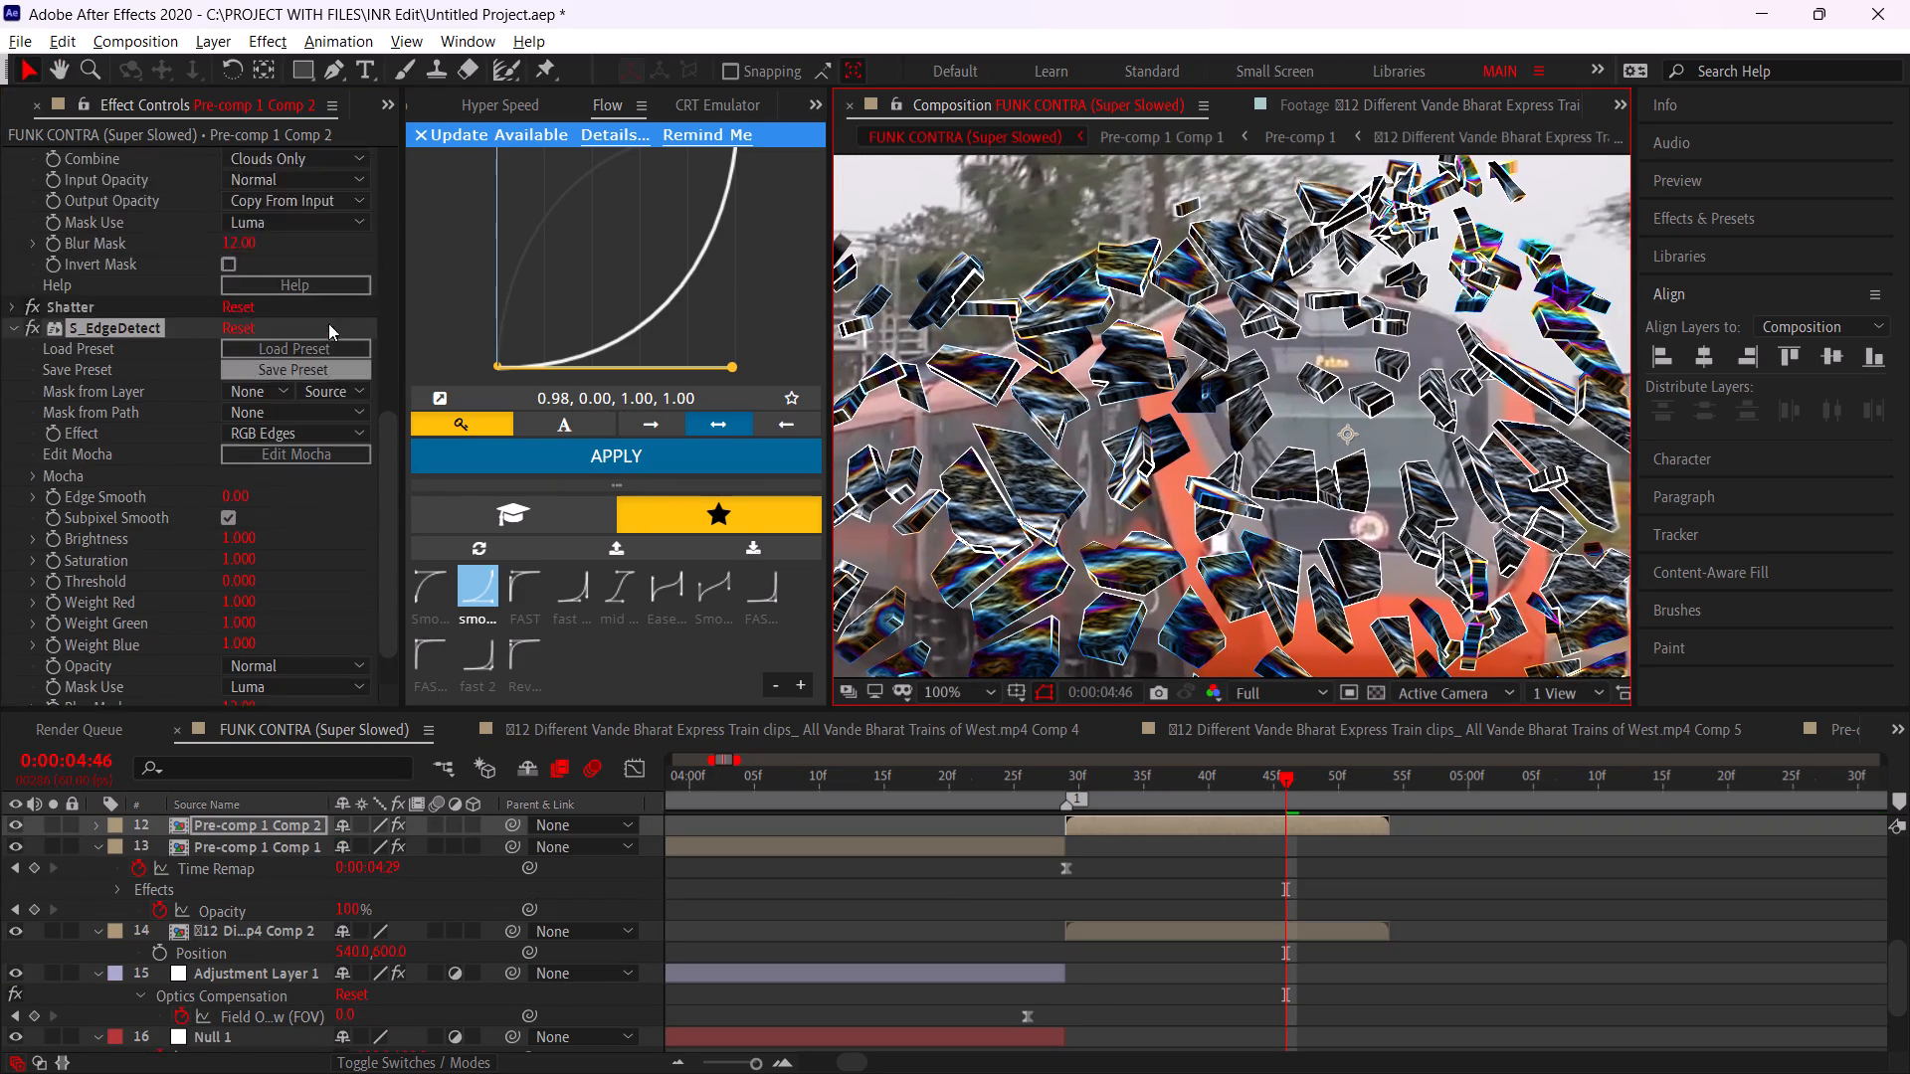
pyautogui.scroll(2, 328, 323)
pyautogui.scroll(8, 65, 390)
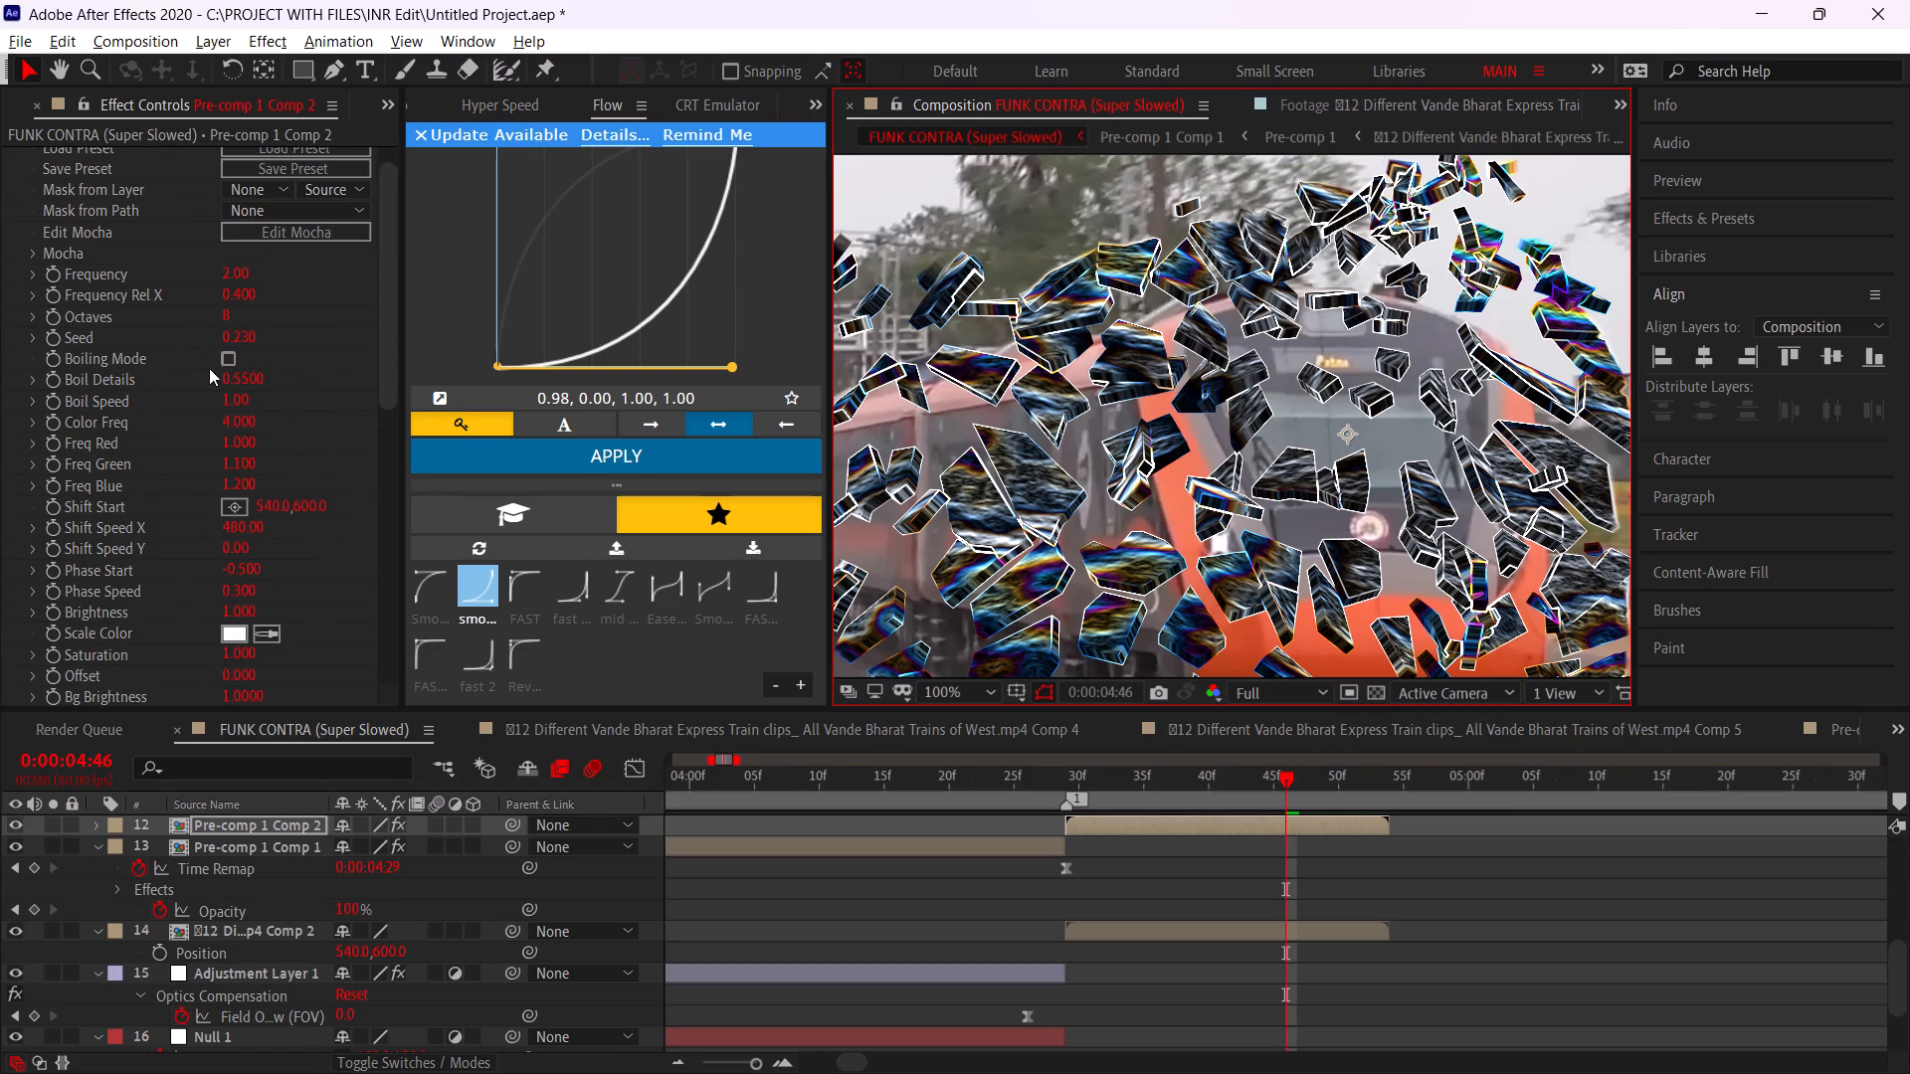
pyautogui.moveTo(239, 438); pyautogui.dragTo(262, 442)
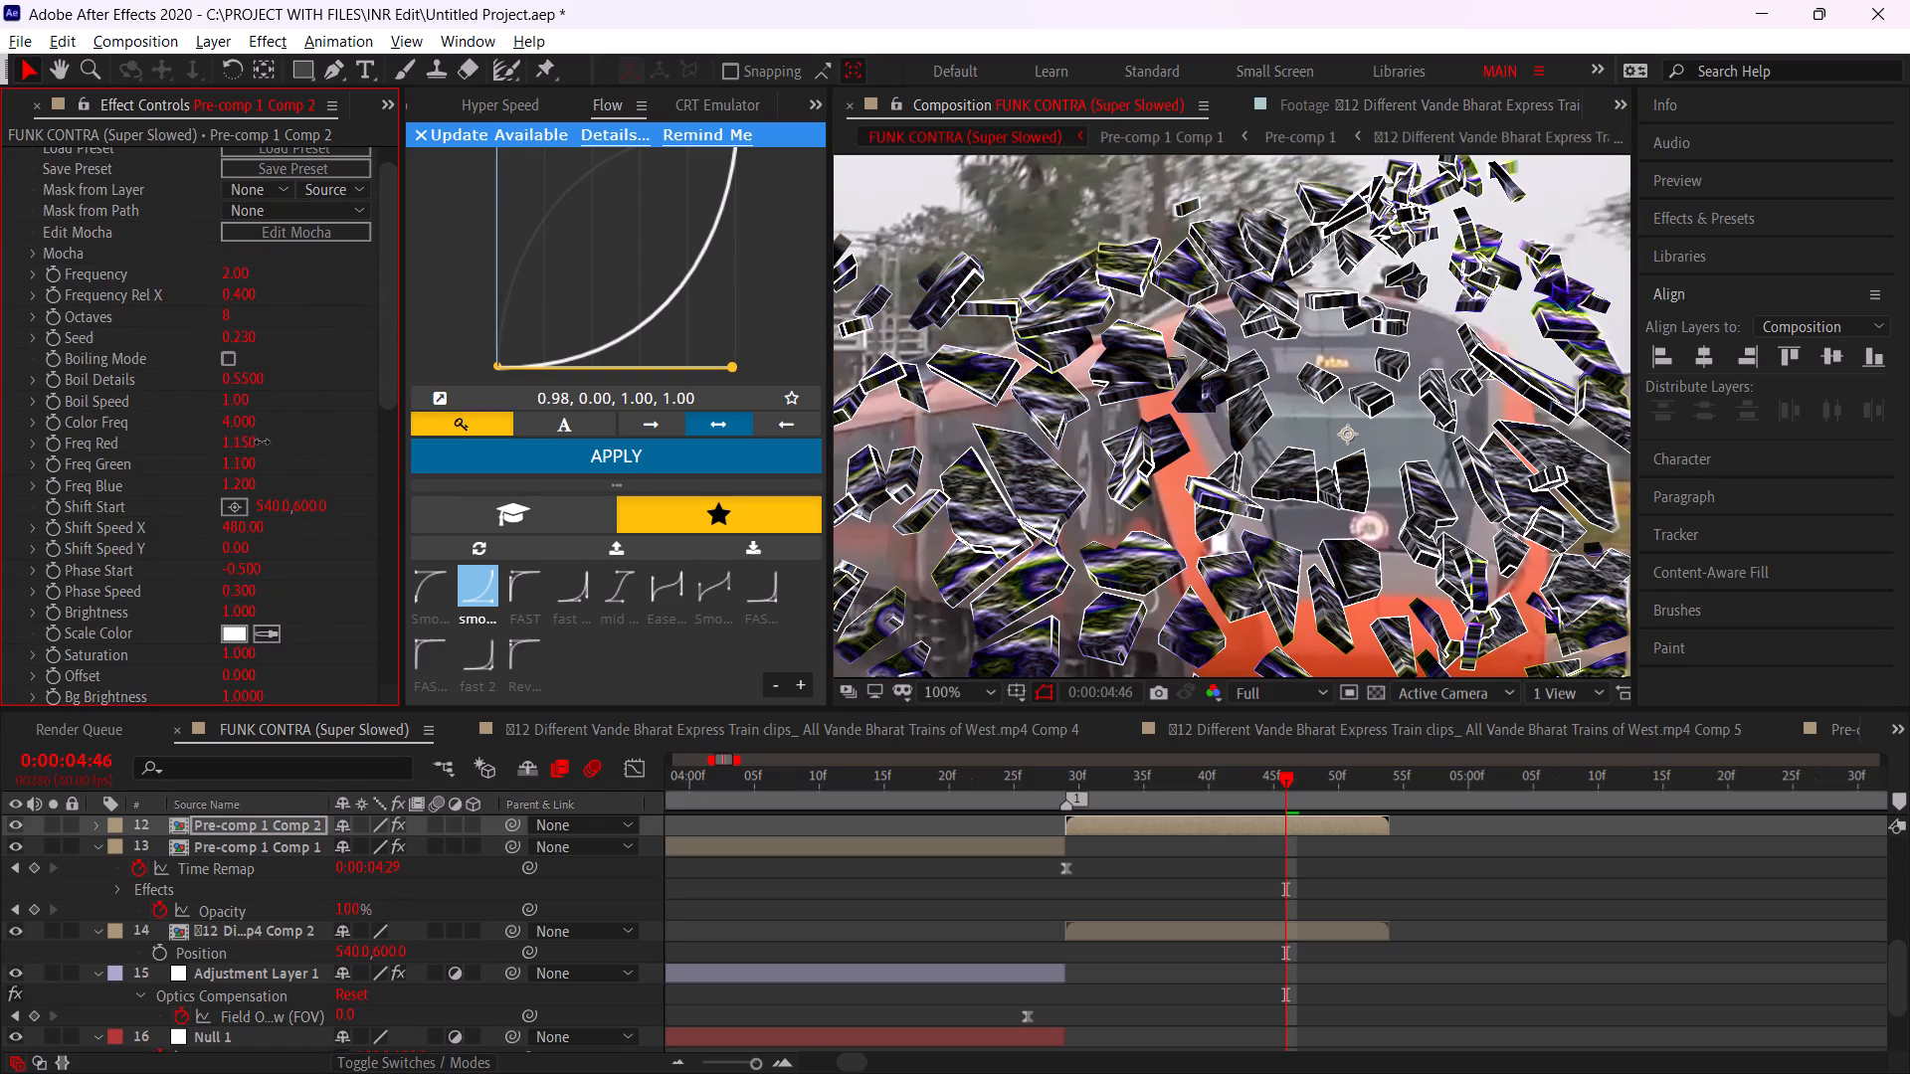
pyautogui.moveTo(262, 442); pyautogui.dragTo(182, 449)
pyautogui.moveTo(242, 408); pyautogui.dragTo(255, 405)
pyautogui.moveTo(243, 397); pyautogui.dragTo(189, 392)
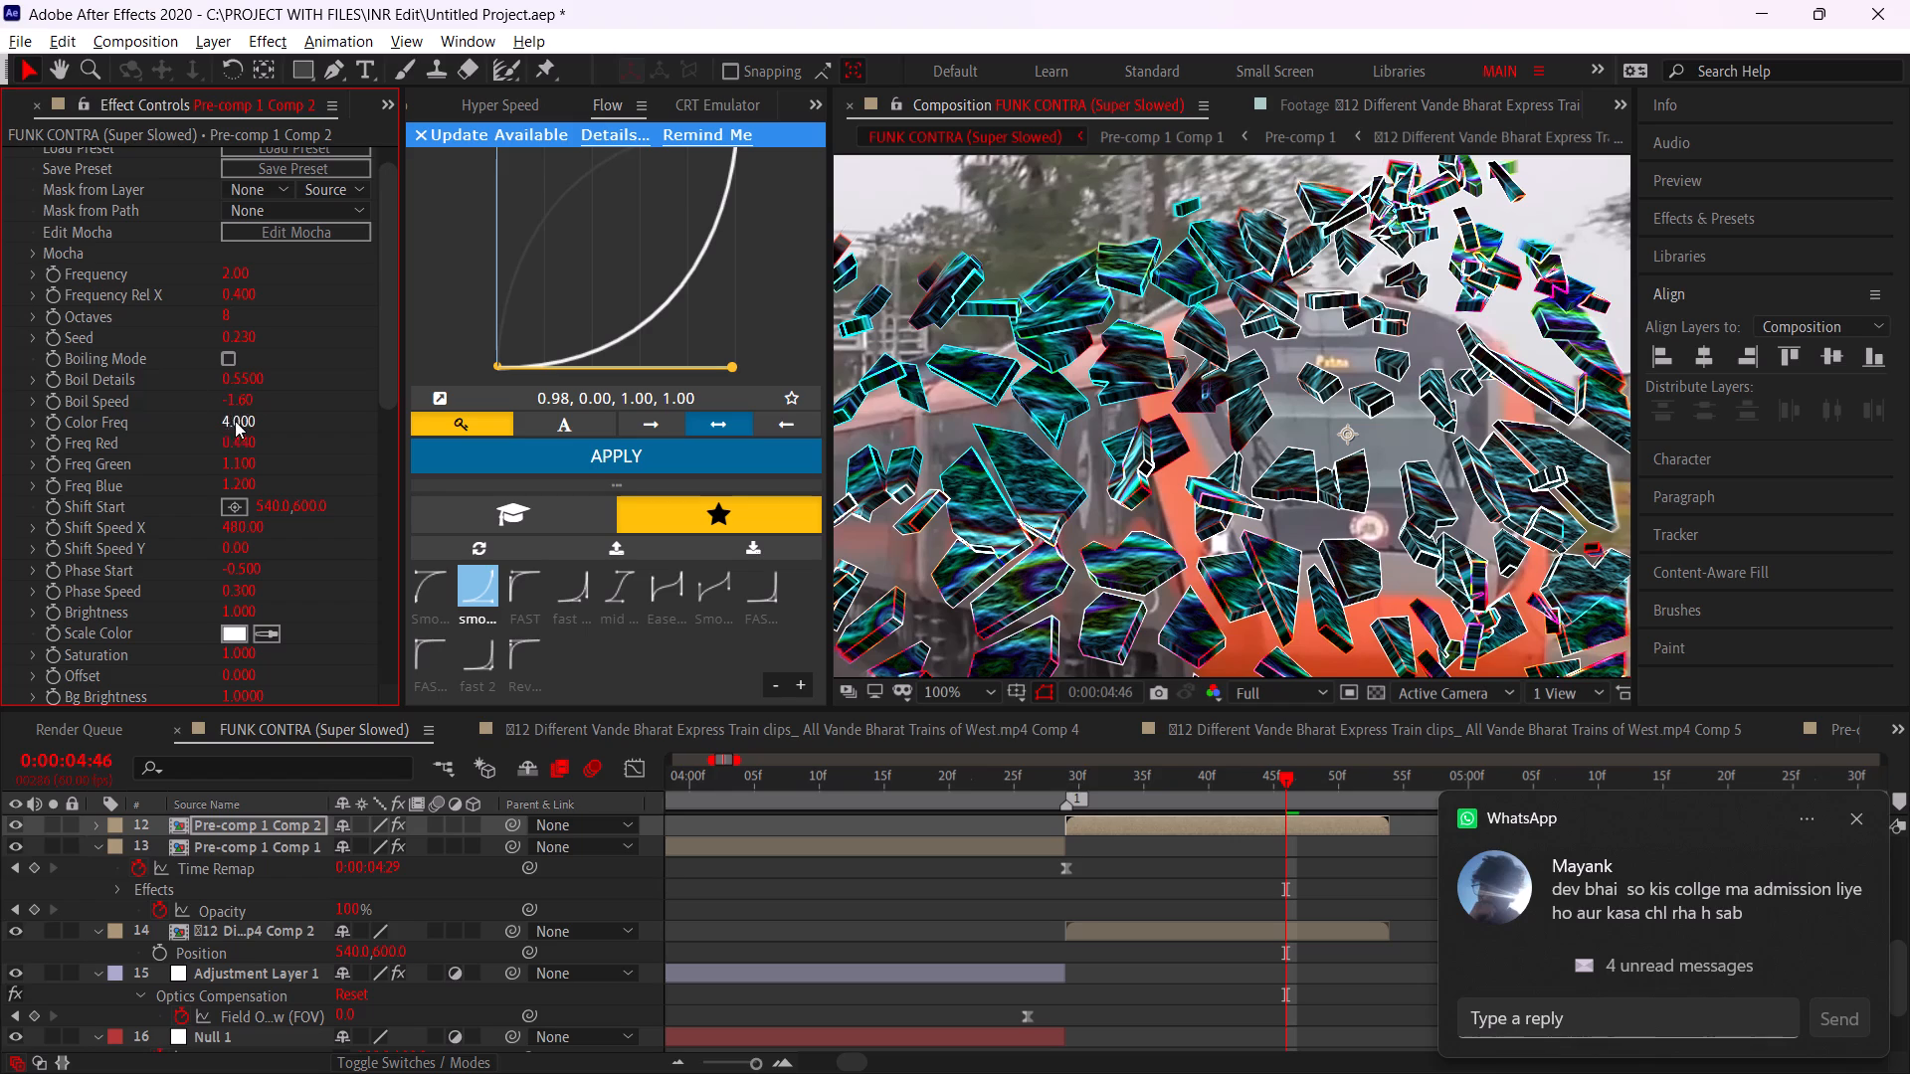
# Set S_CloudsPsyko's Color Freq to 1.8 and Freq Red to 2.78 to give the shards a dark red tint.
pyautogui.moveTo(235, 421); pyautogui.dragTo(396, 454)
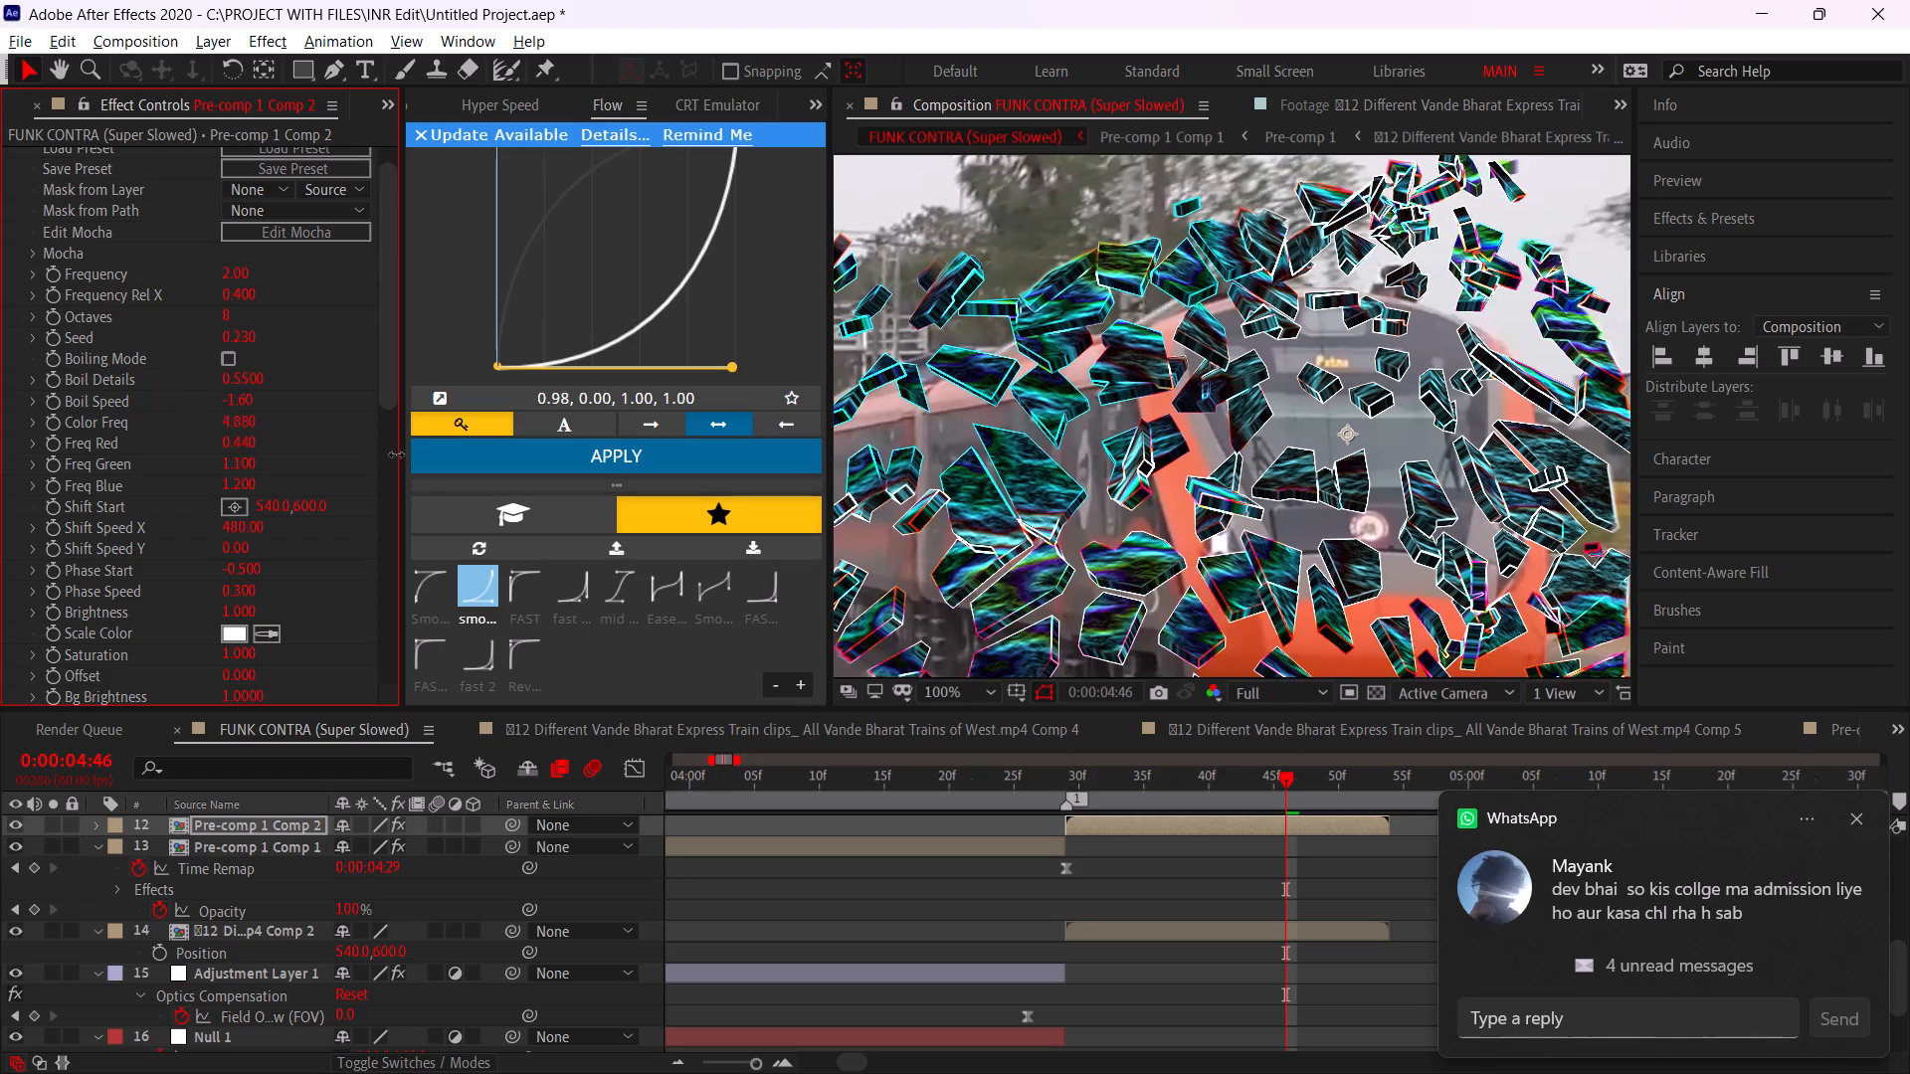
pyautogui.moveTo(396, 454); pyautogui.dragTo(476, 506)
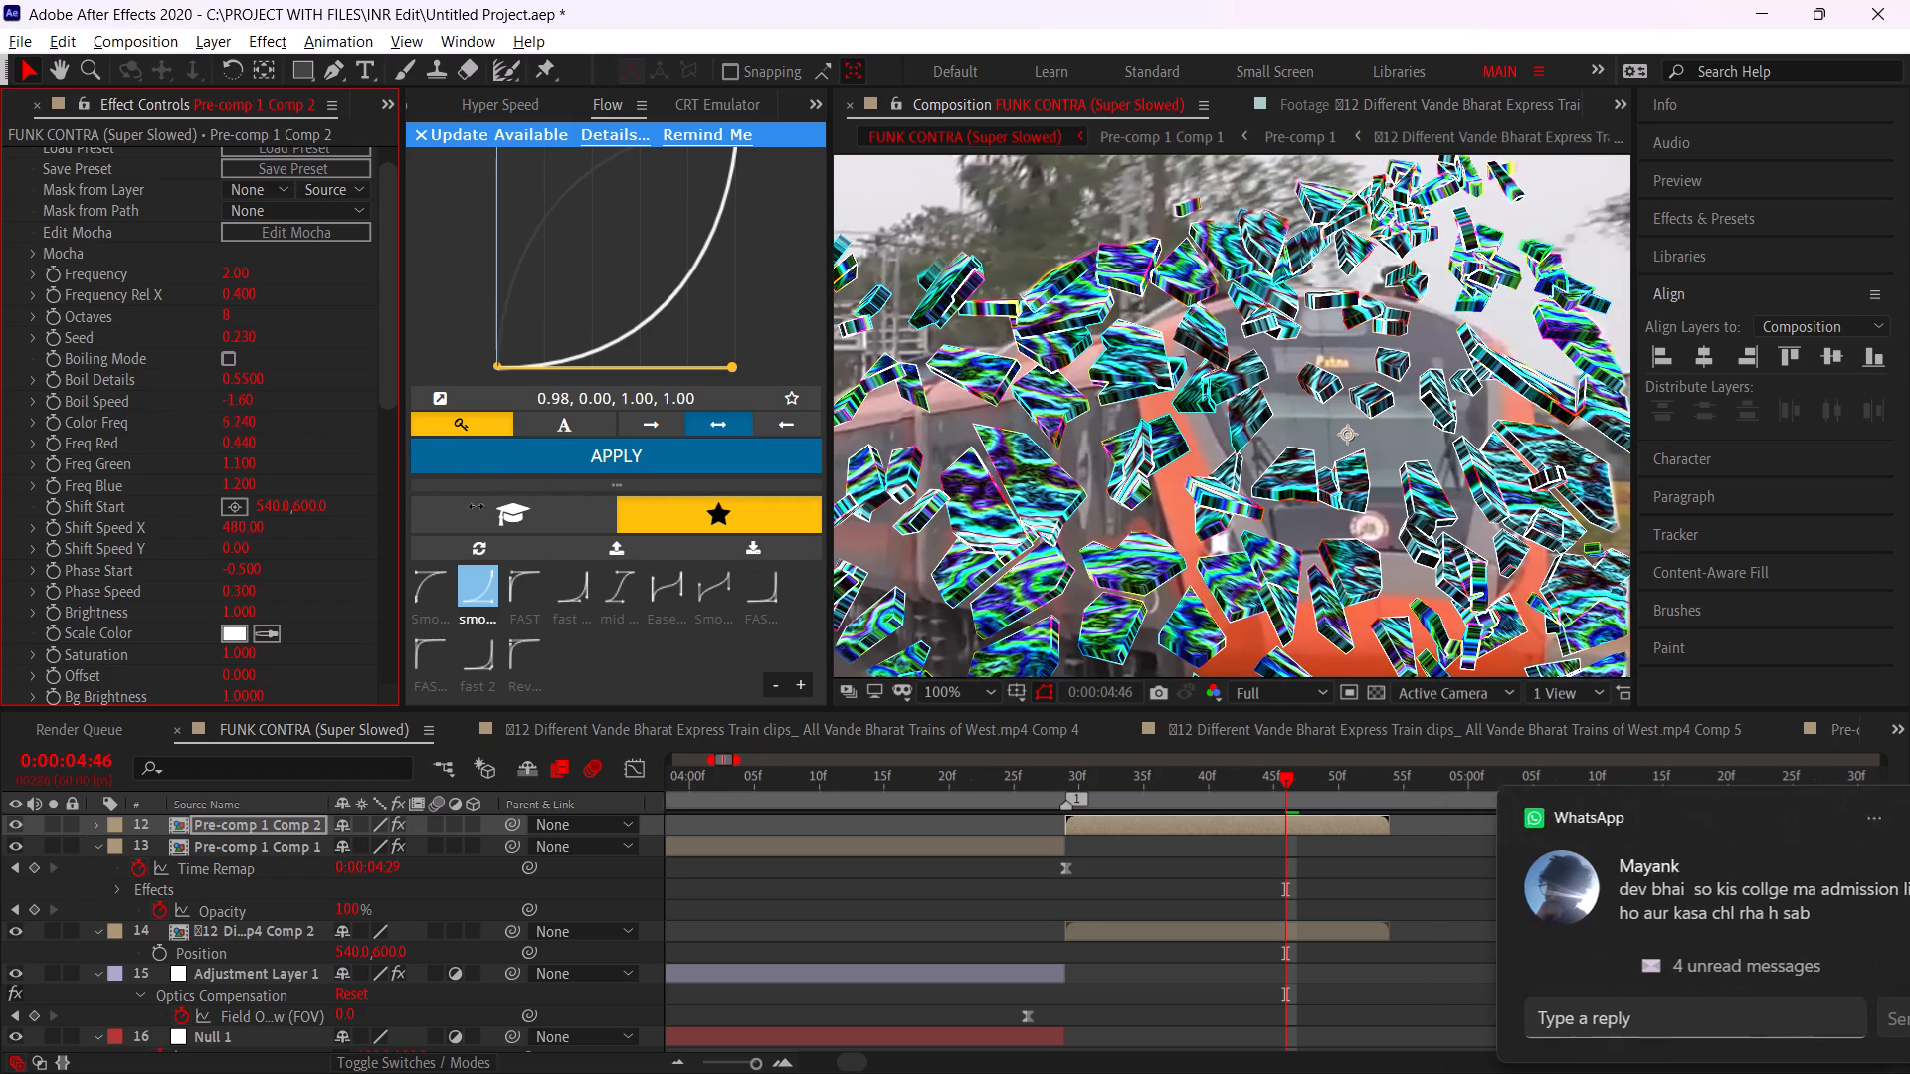
pyautogui.moveTo(476, 506); pyautogui.dragTo(0, 461)
pyautogui.moveTo(246, 445); pyautogui.dragTo(306, 457)
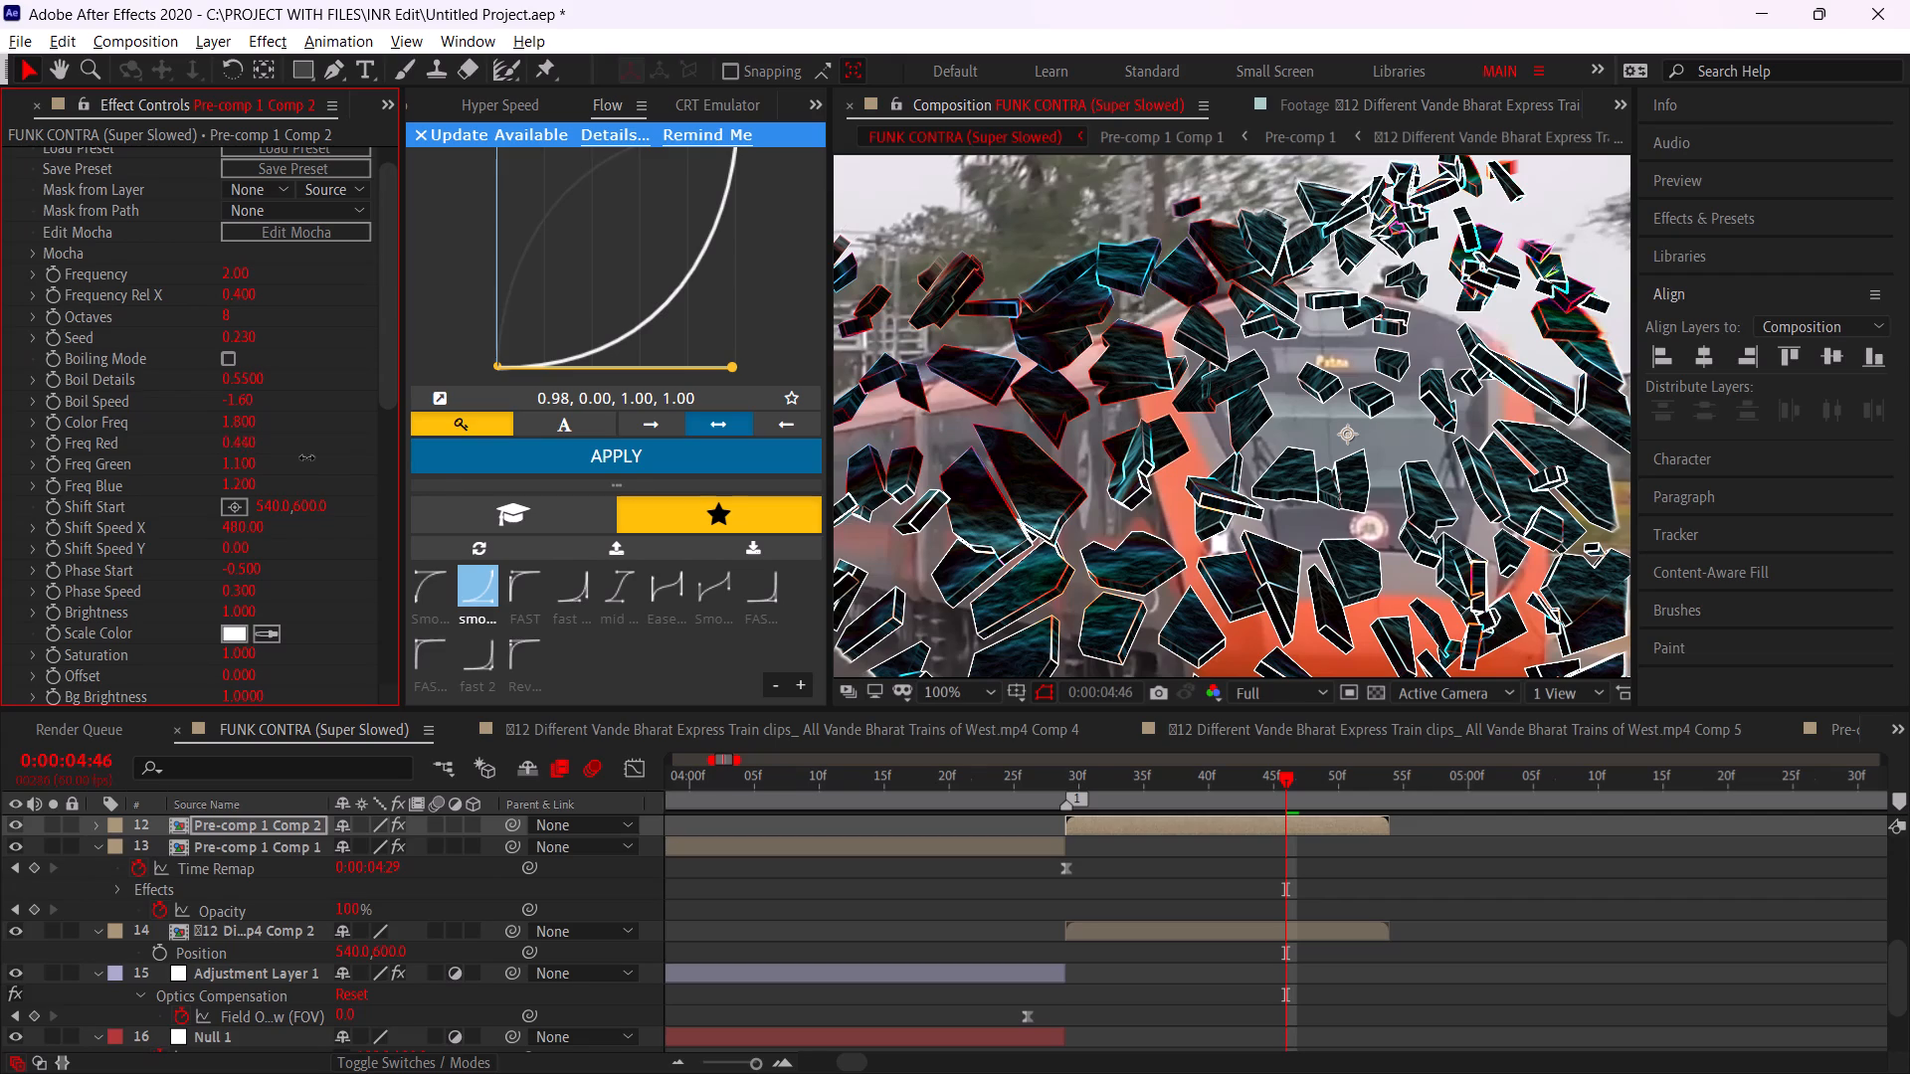
pyautogui.moveTo(306, 457); pyautogui.dragTo(445, 470)
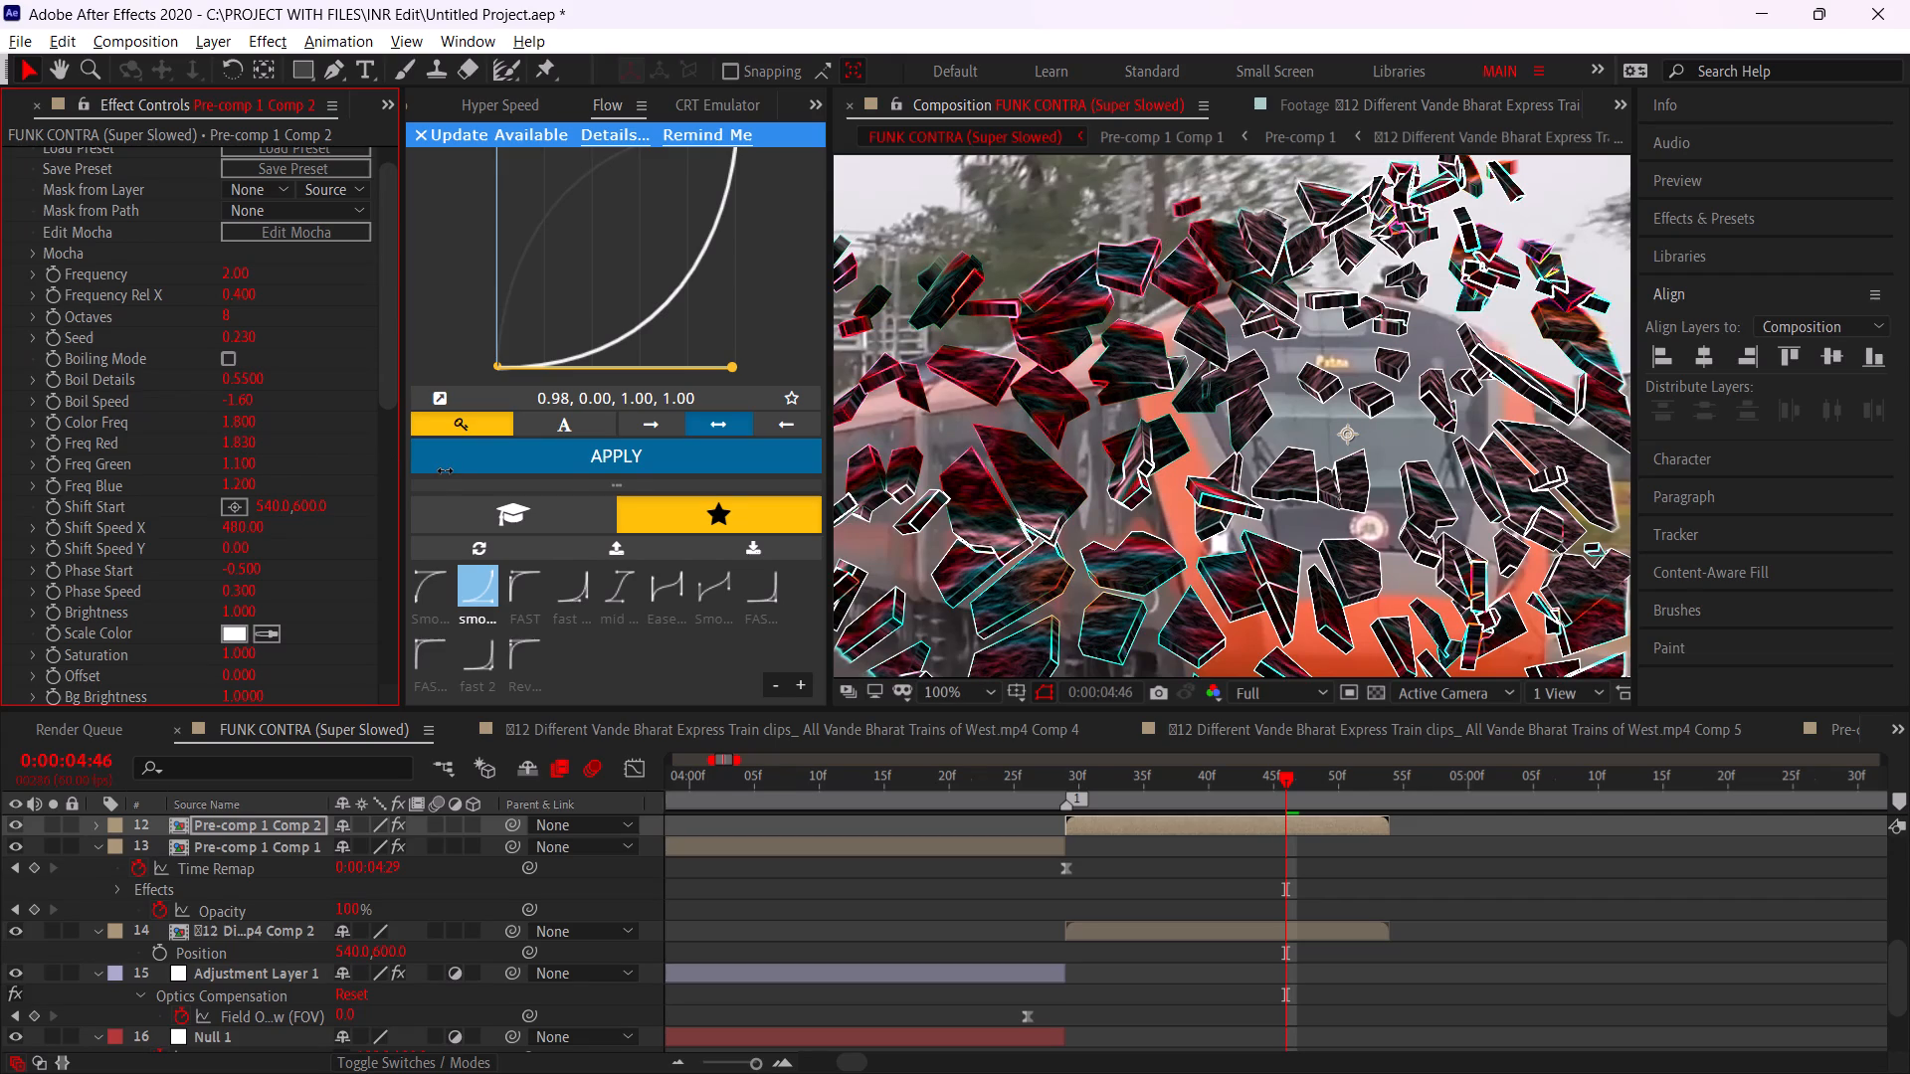
pyautogui.moveTo(445, 470); pyautogui.dragTo(569, 477)
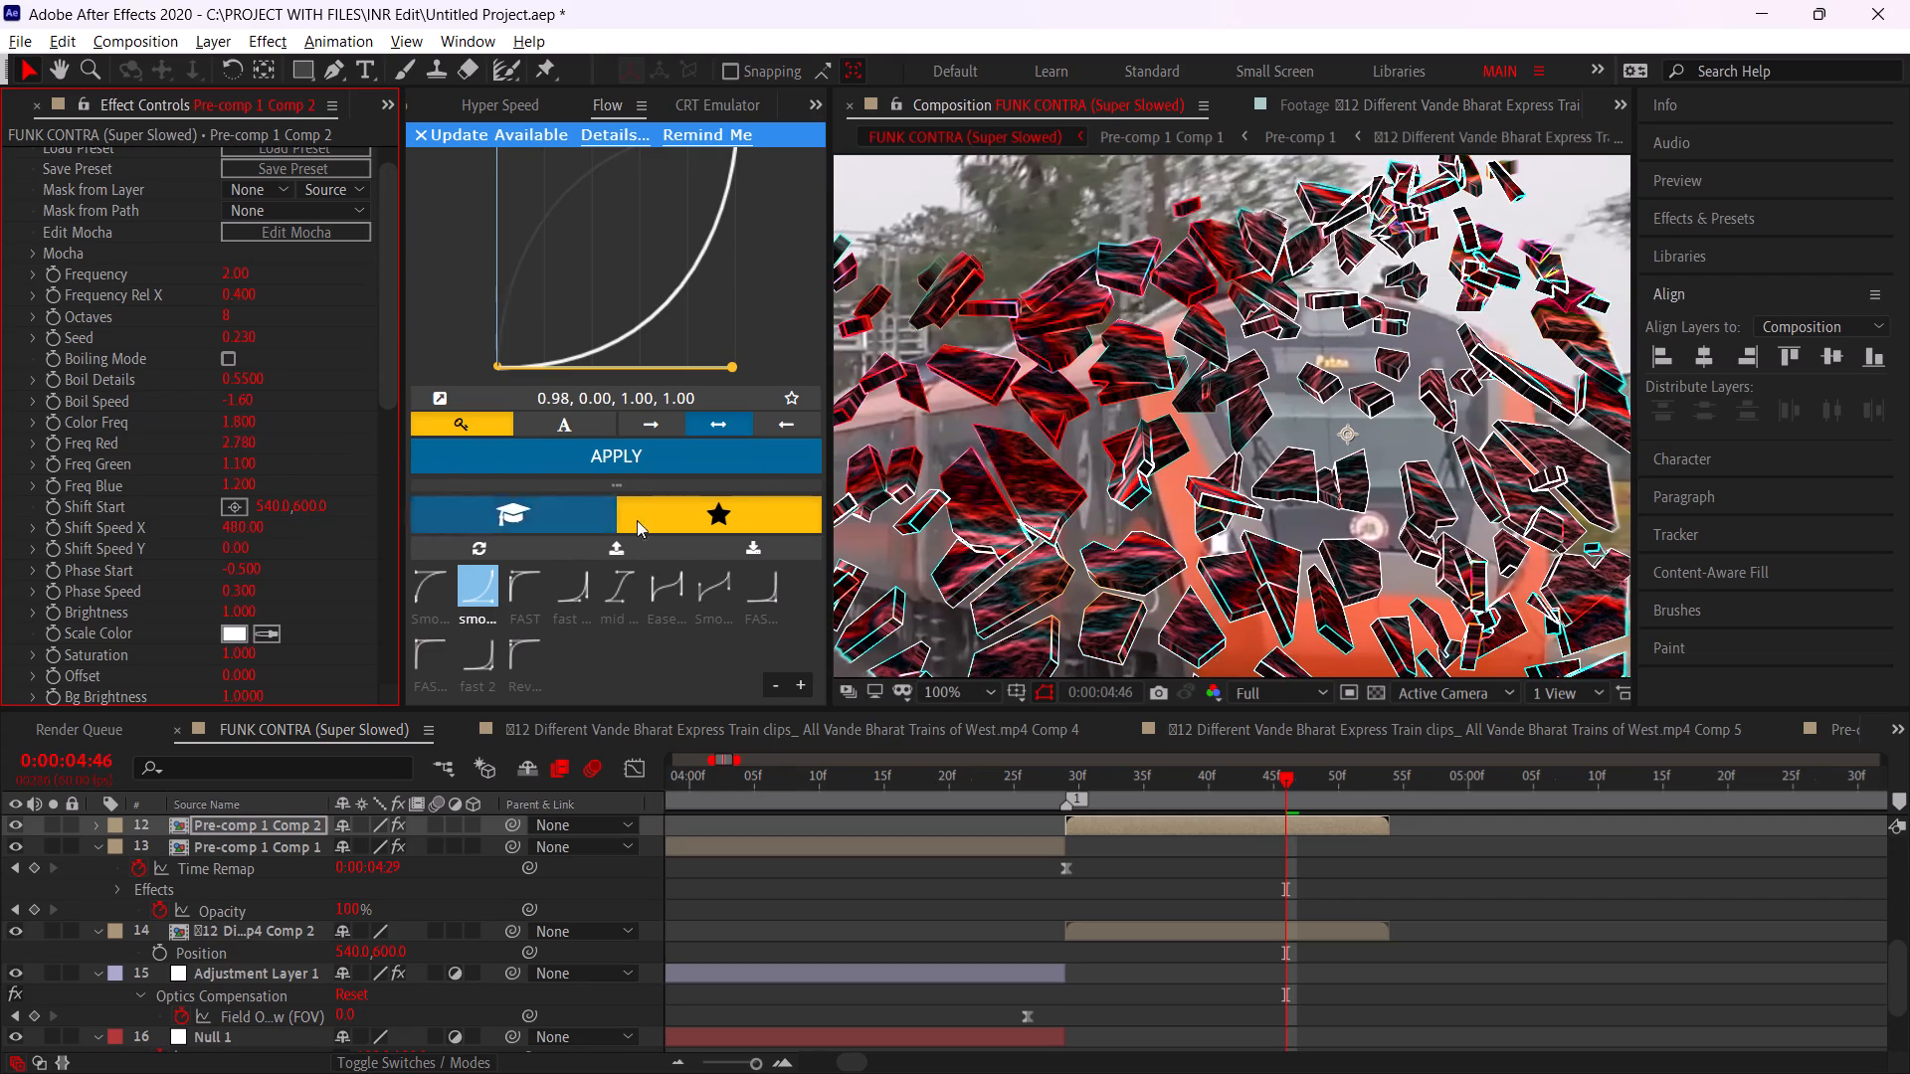
# Move the current time to 0:00:04:38.
pyautogui.moveTo(1226, 807); pyautogui.dragTo(1184, 803)
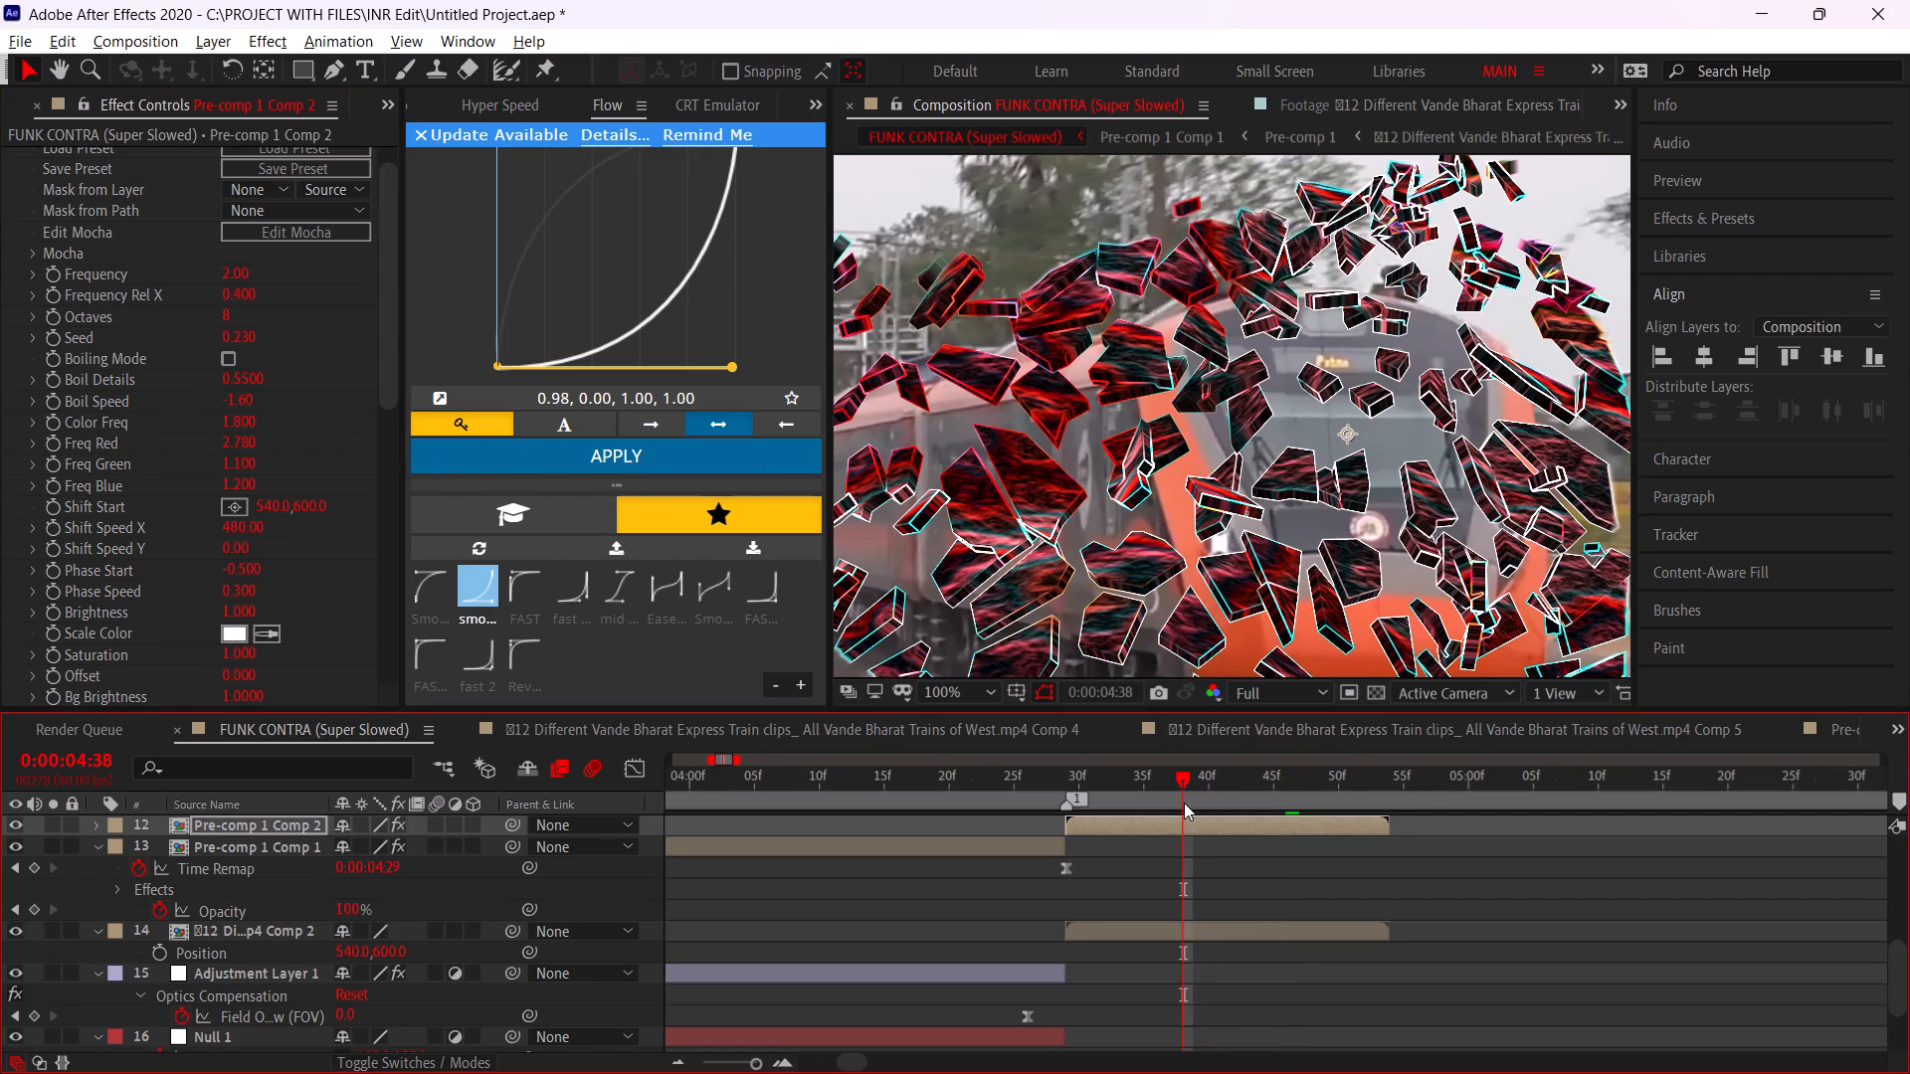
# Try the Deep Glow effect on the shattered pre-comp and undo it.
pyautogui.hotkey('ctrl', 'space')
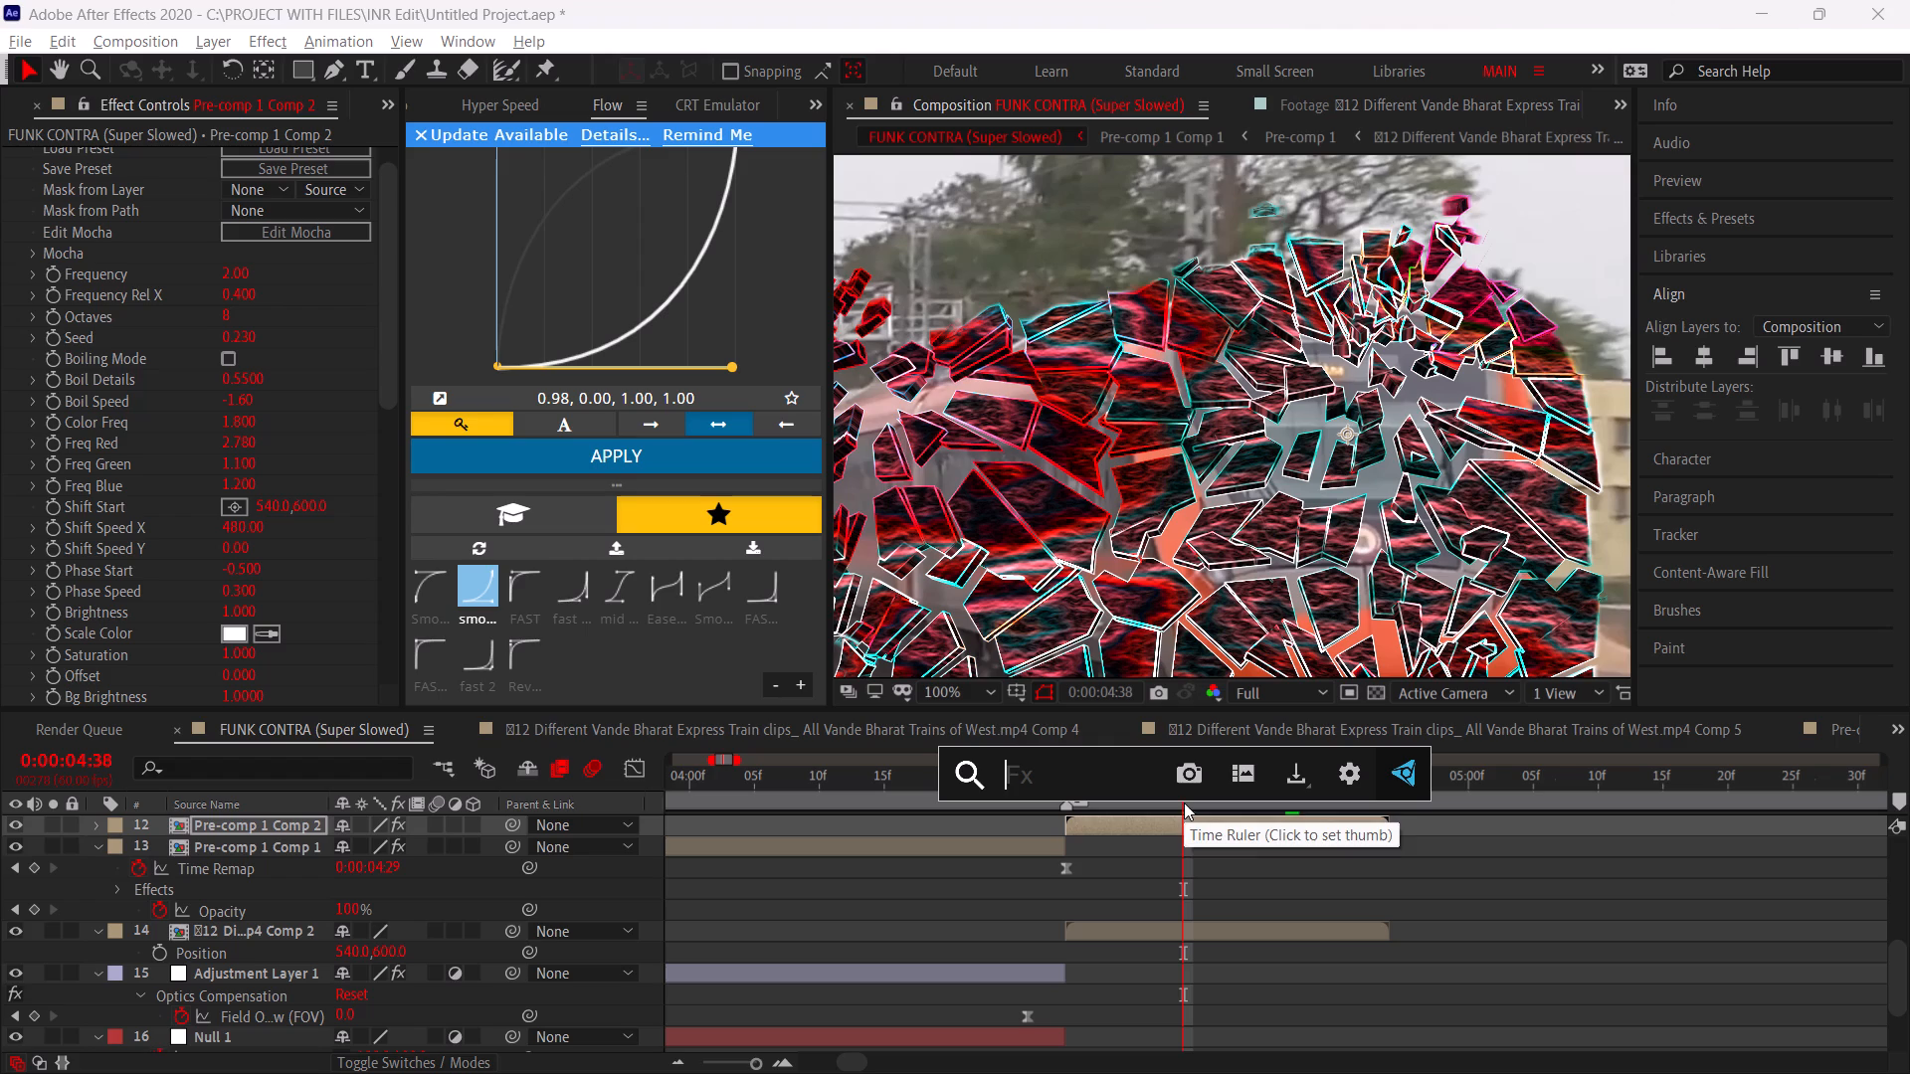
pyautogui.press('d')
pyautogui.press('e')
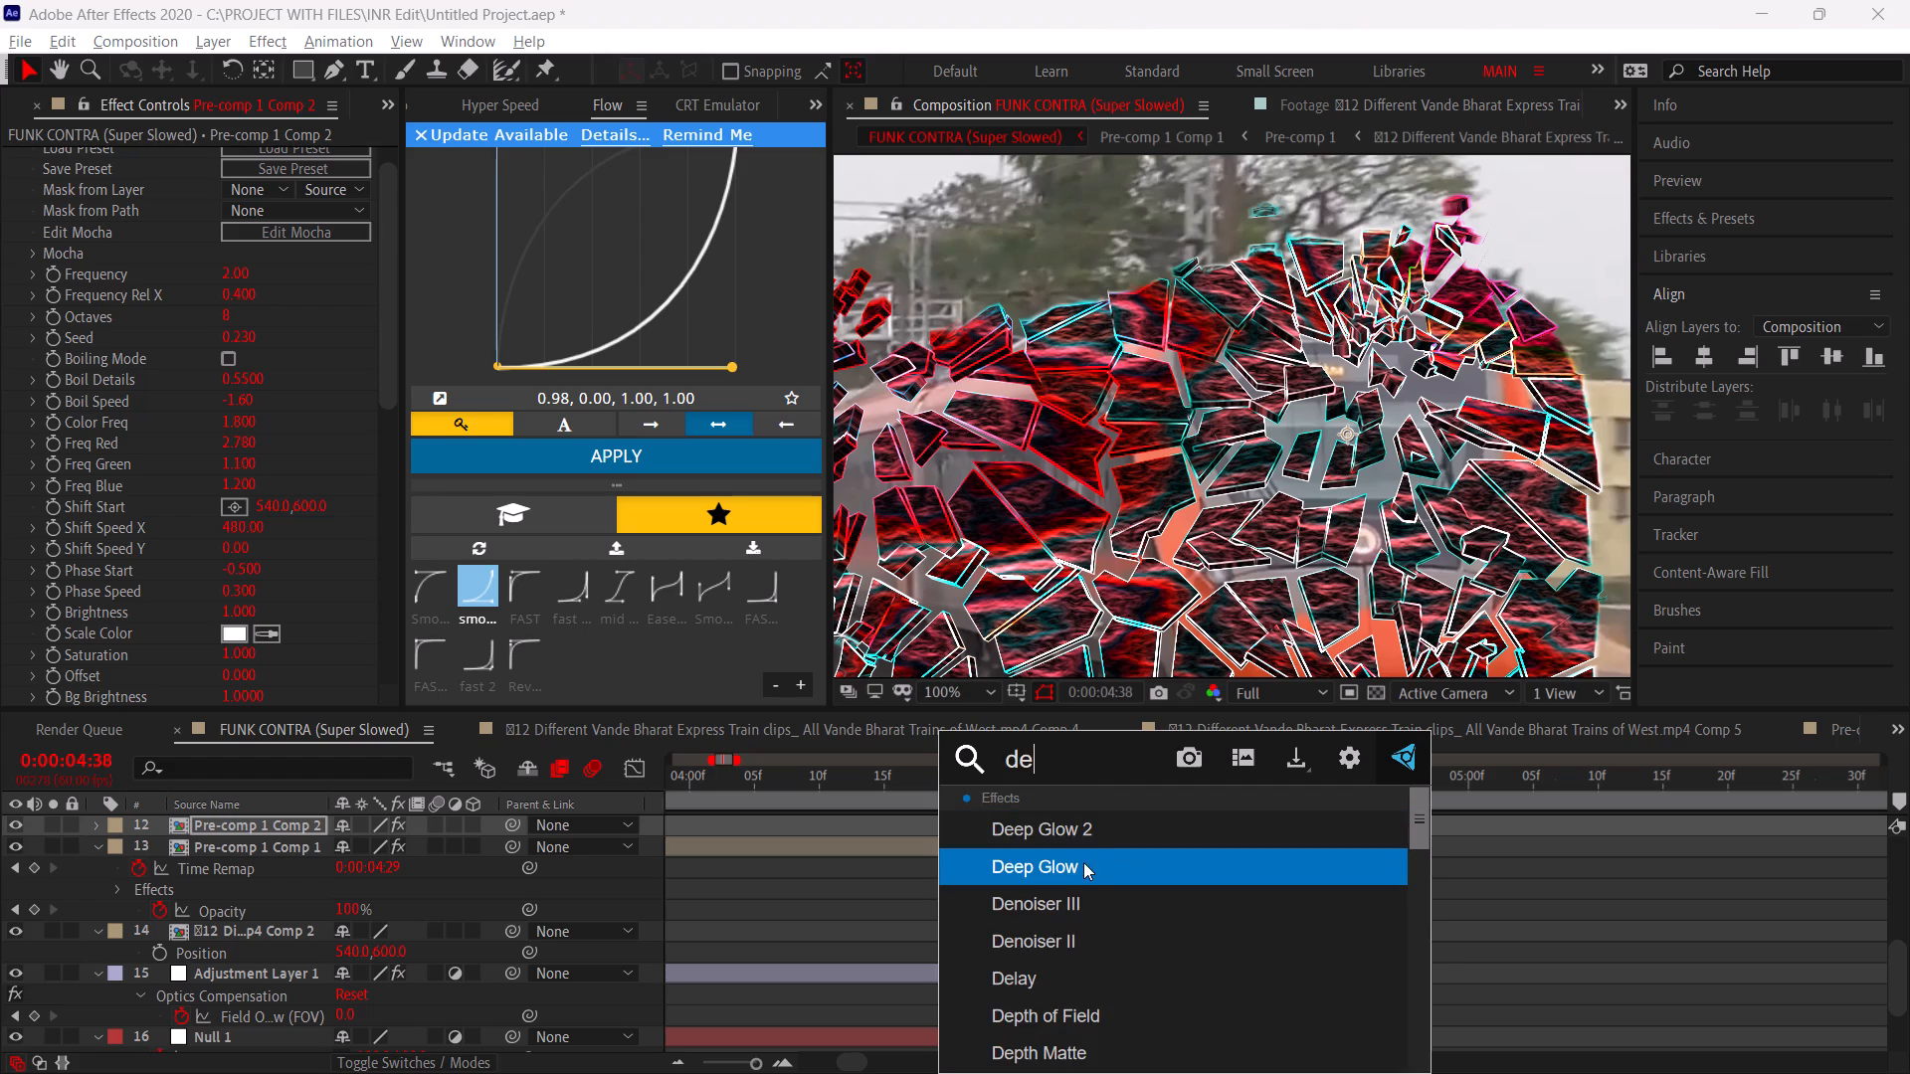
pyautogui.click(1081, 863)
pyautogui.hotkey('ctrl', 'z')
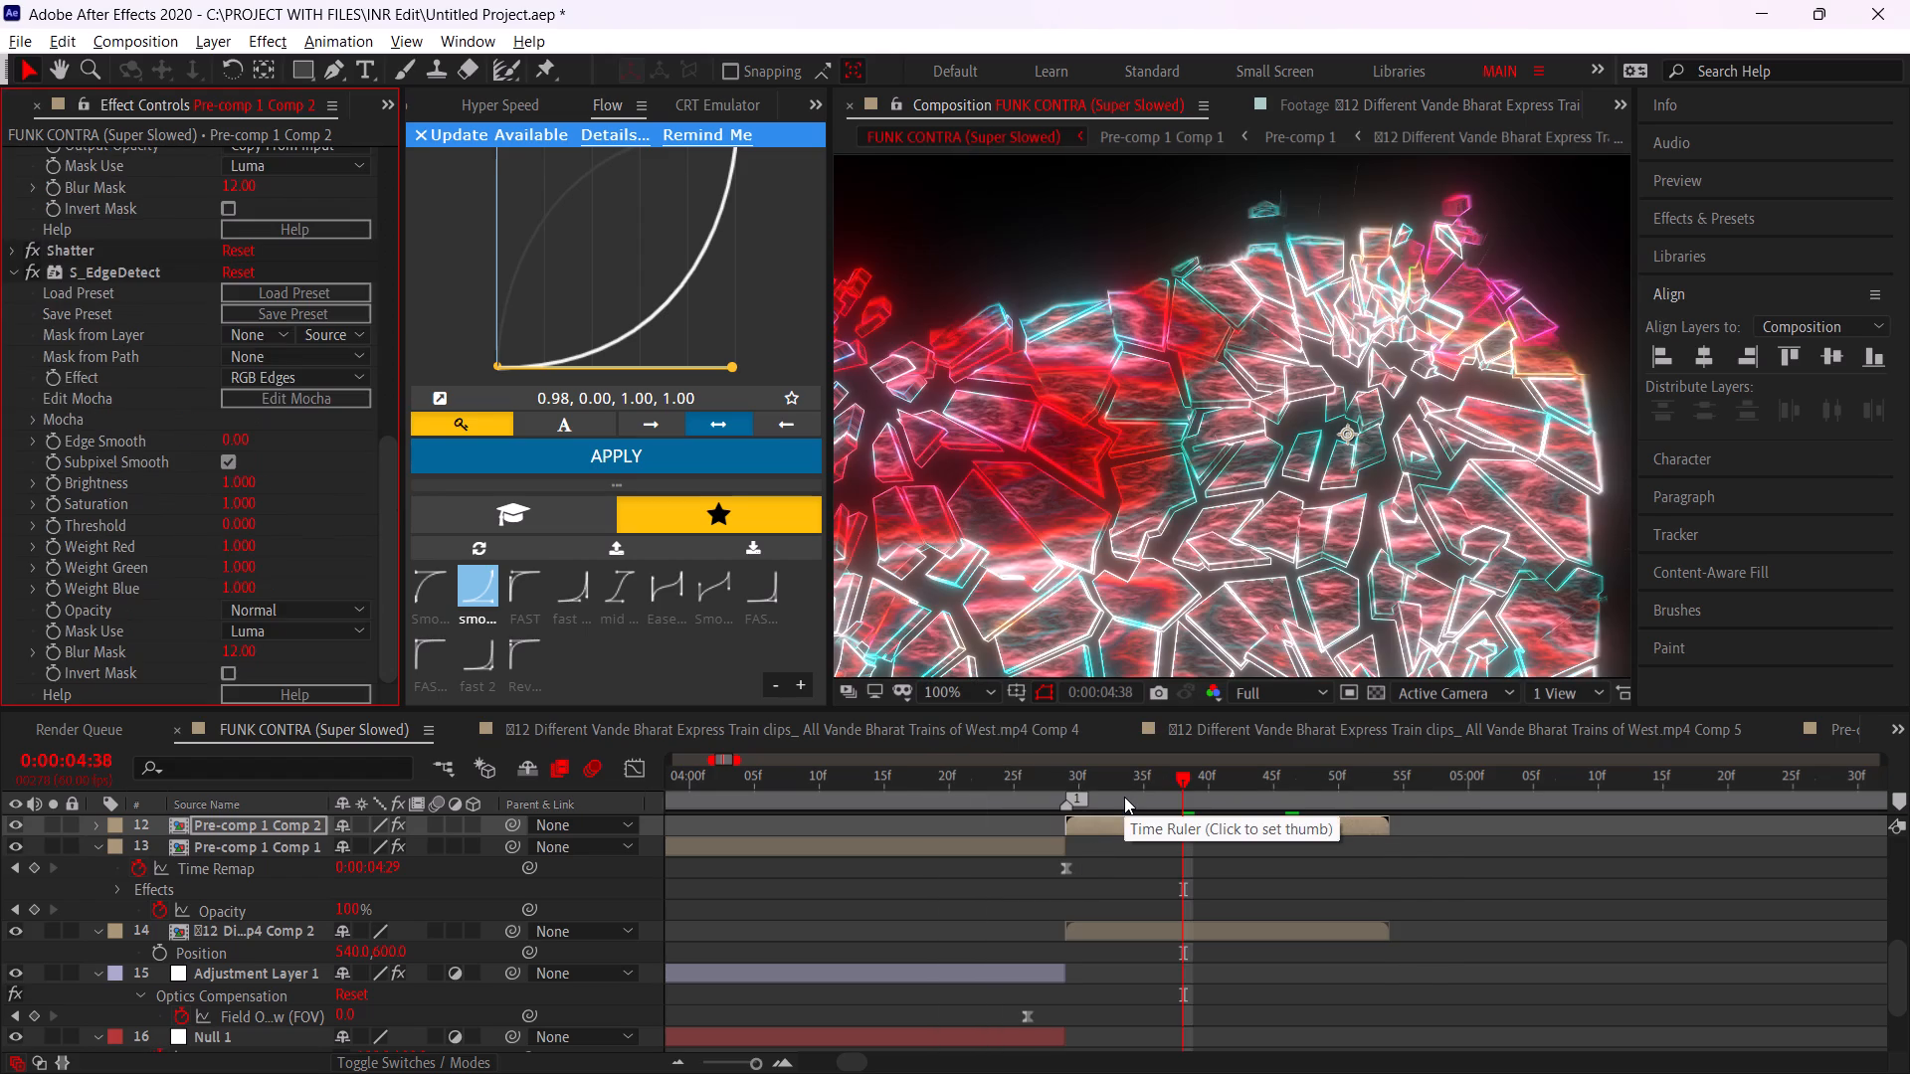
# Apply Deep Glow 2 to the shattered pre-comp and set its Exposure to 0.15.
pyautogui.hotkey('ctrl', 'space')
pyautogui.write('de')
pyautogui.click(1076, 835)
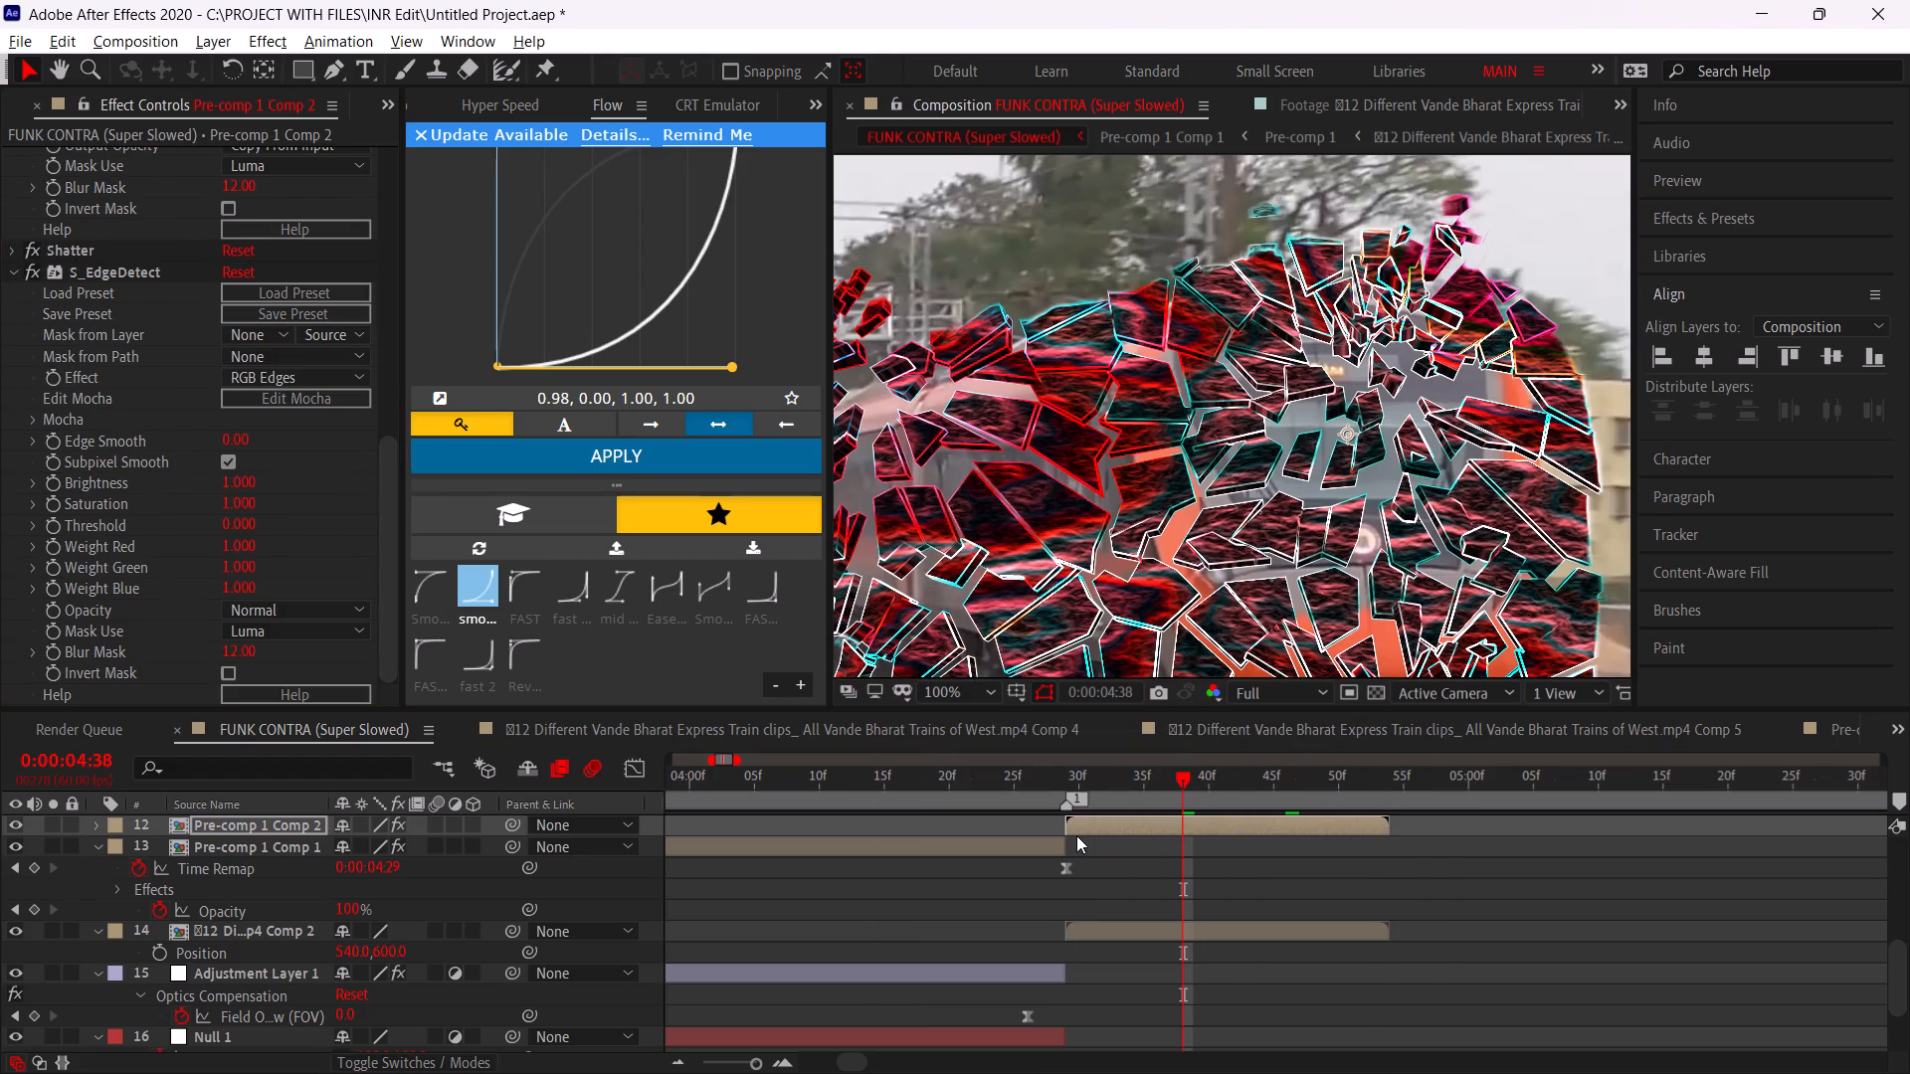
pyautogui.click(238, 285)
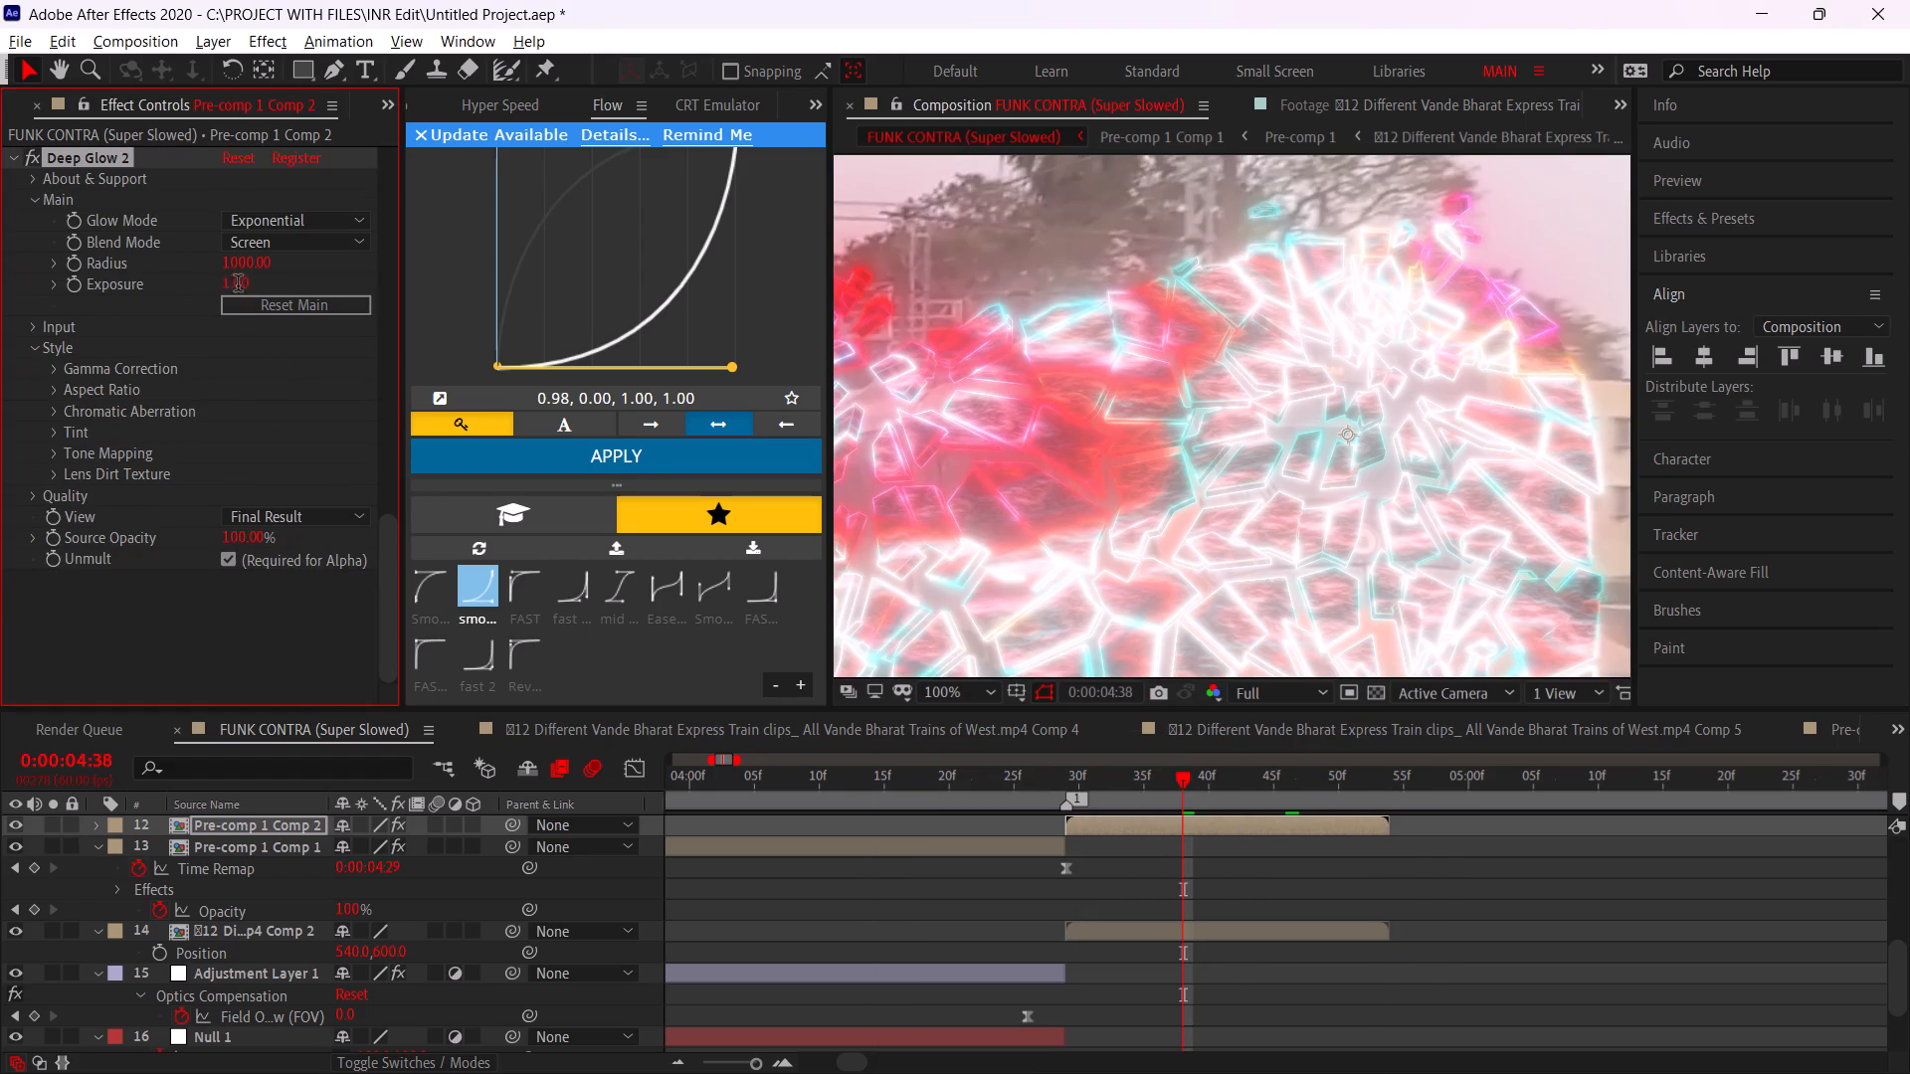
pyautogui.write('0.')
pyautogui.press('3')
pyautogui.press('BackSpace')
pyautogui.press('1')
pyautogui.press('5')
pyautogui.press('Return')
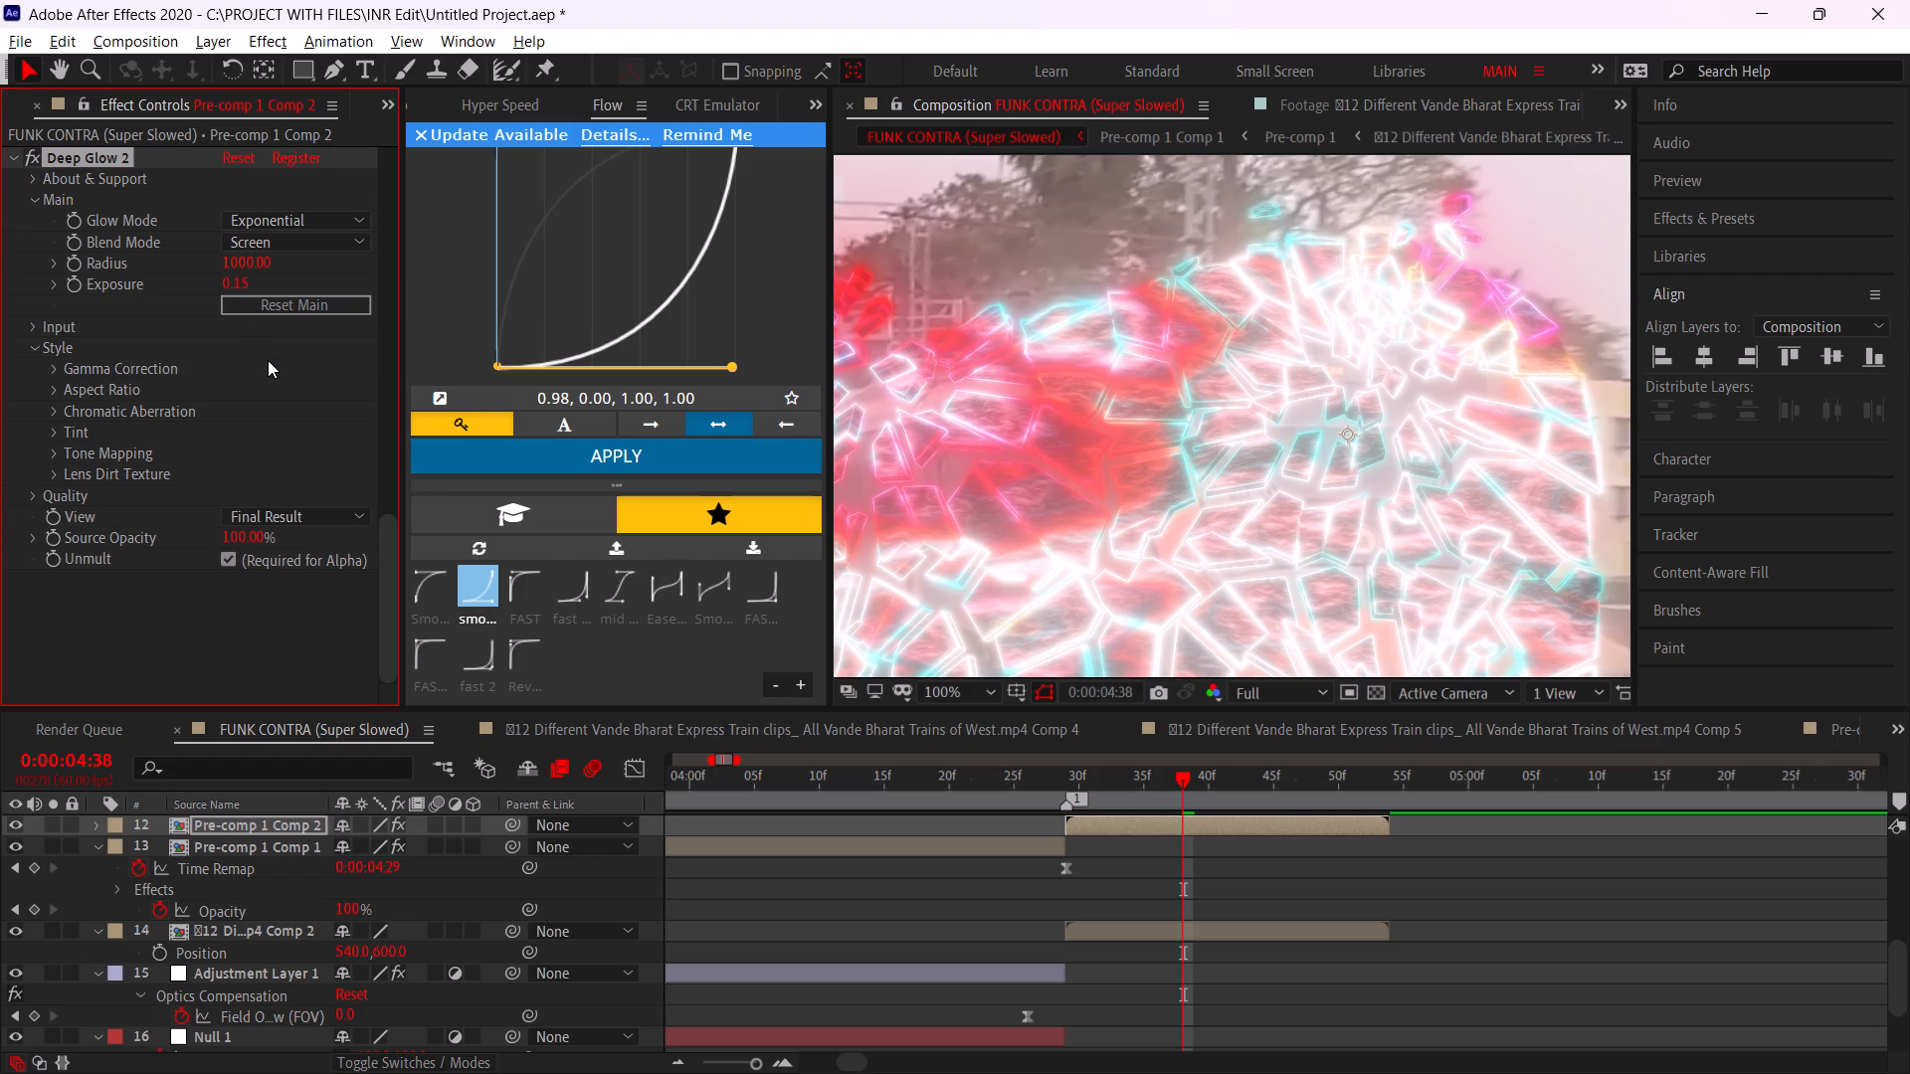
# Set Deep Glow 2's Blend Mode to Add and its Exposure to 0.05.
pyautogui.click(259, 230)
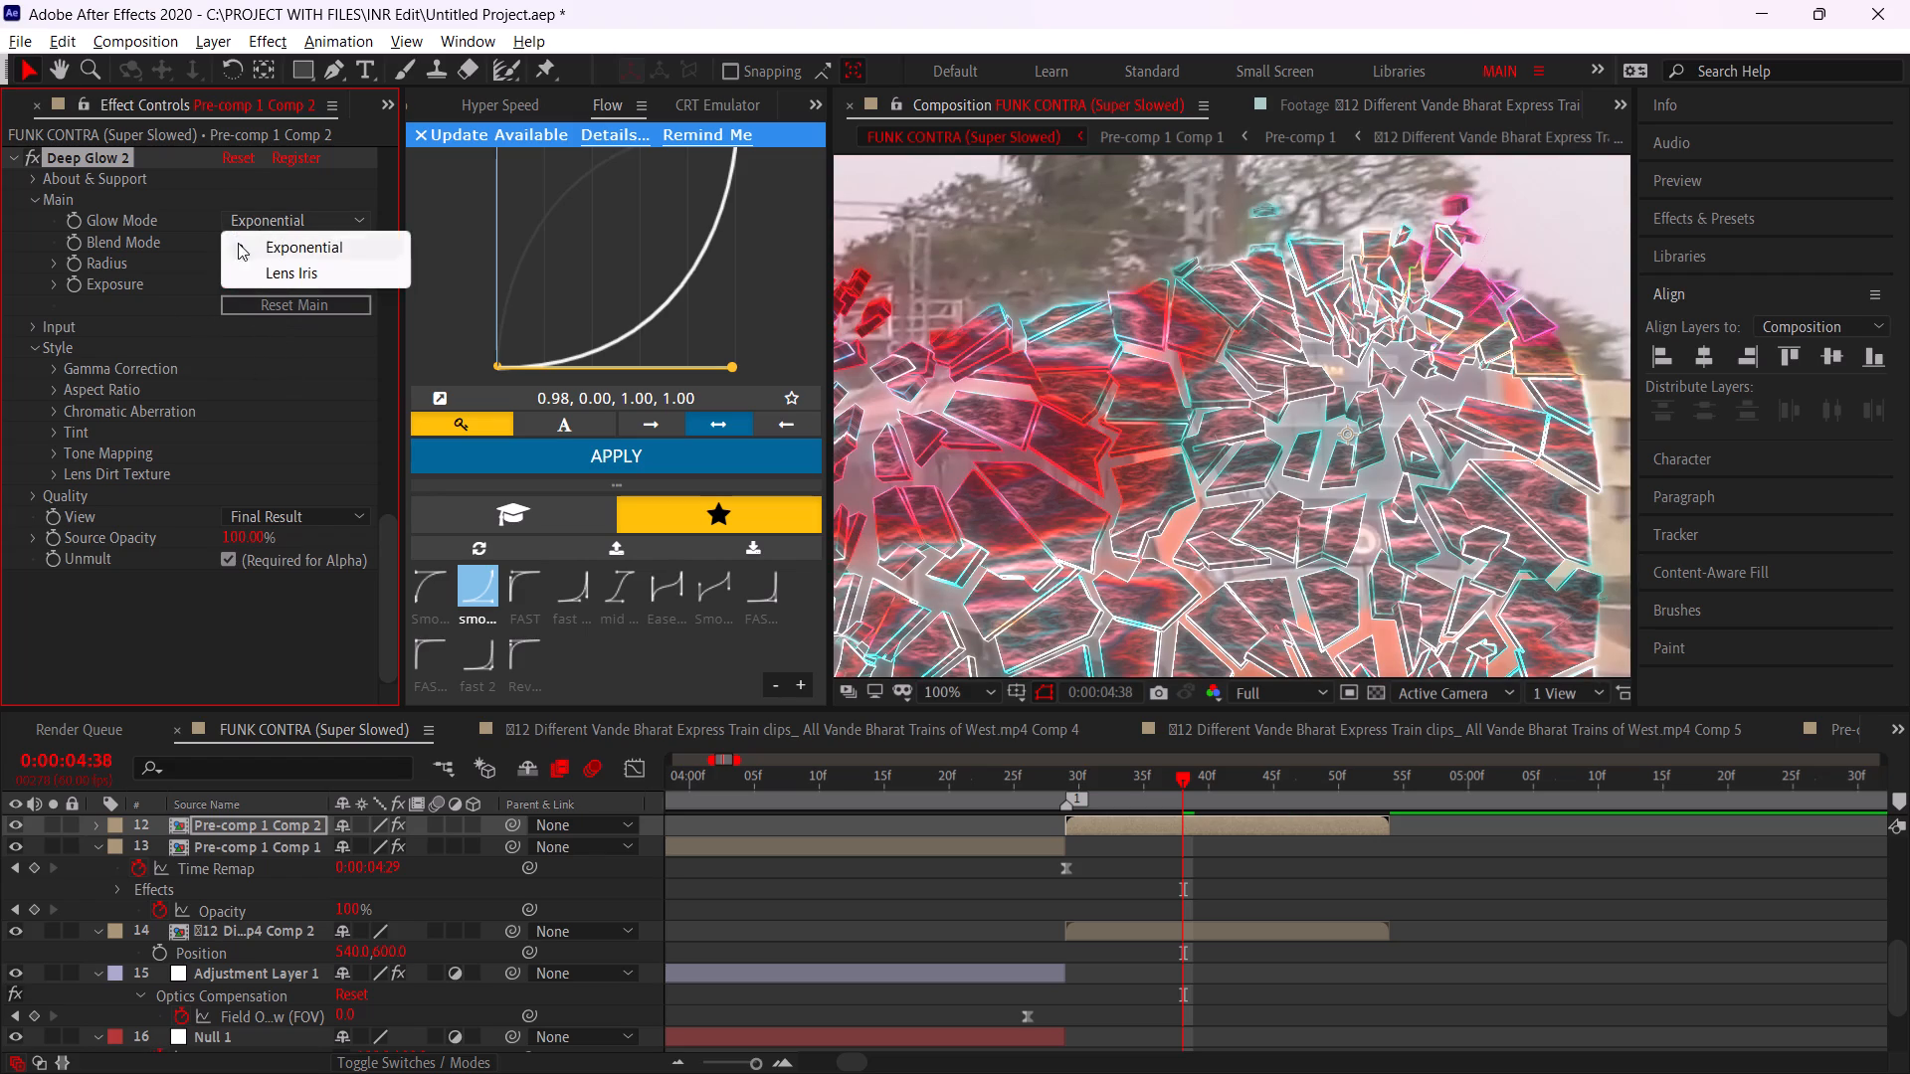
pyautogui.click(190, 253)
pyautogui.click(286, 244)
pyautogui.click(268, 283)
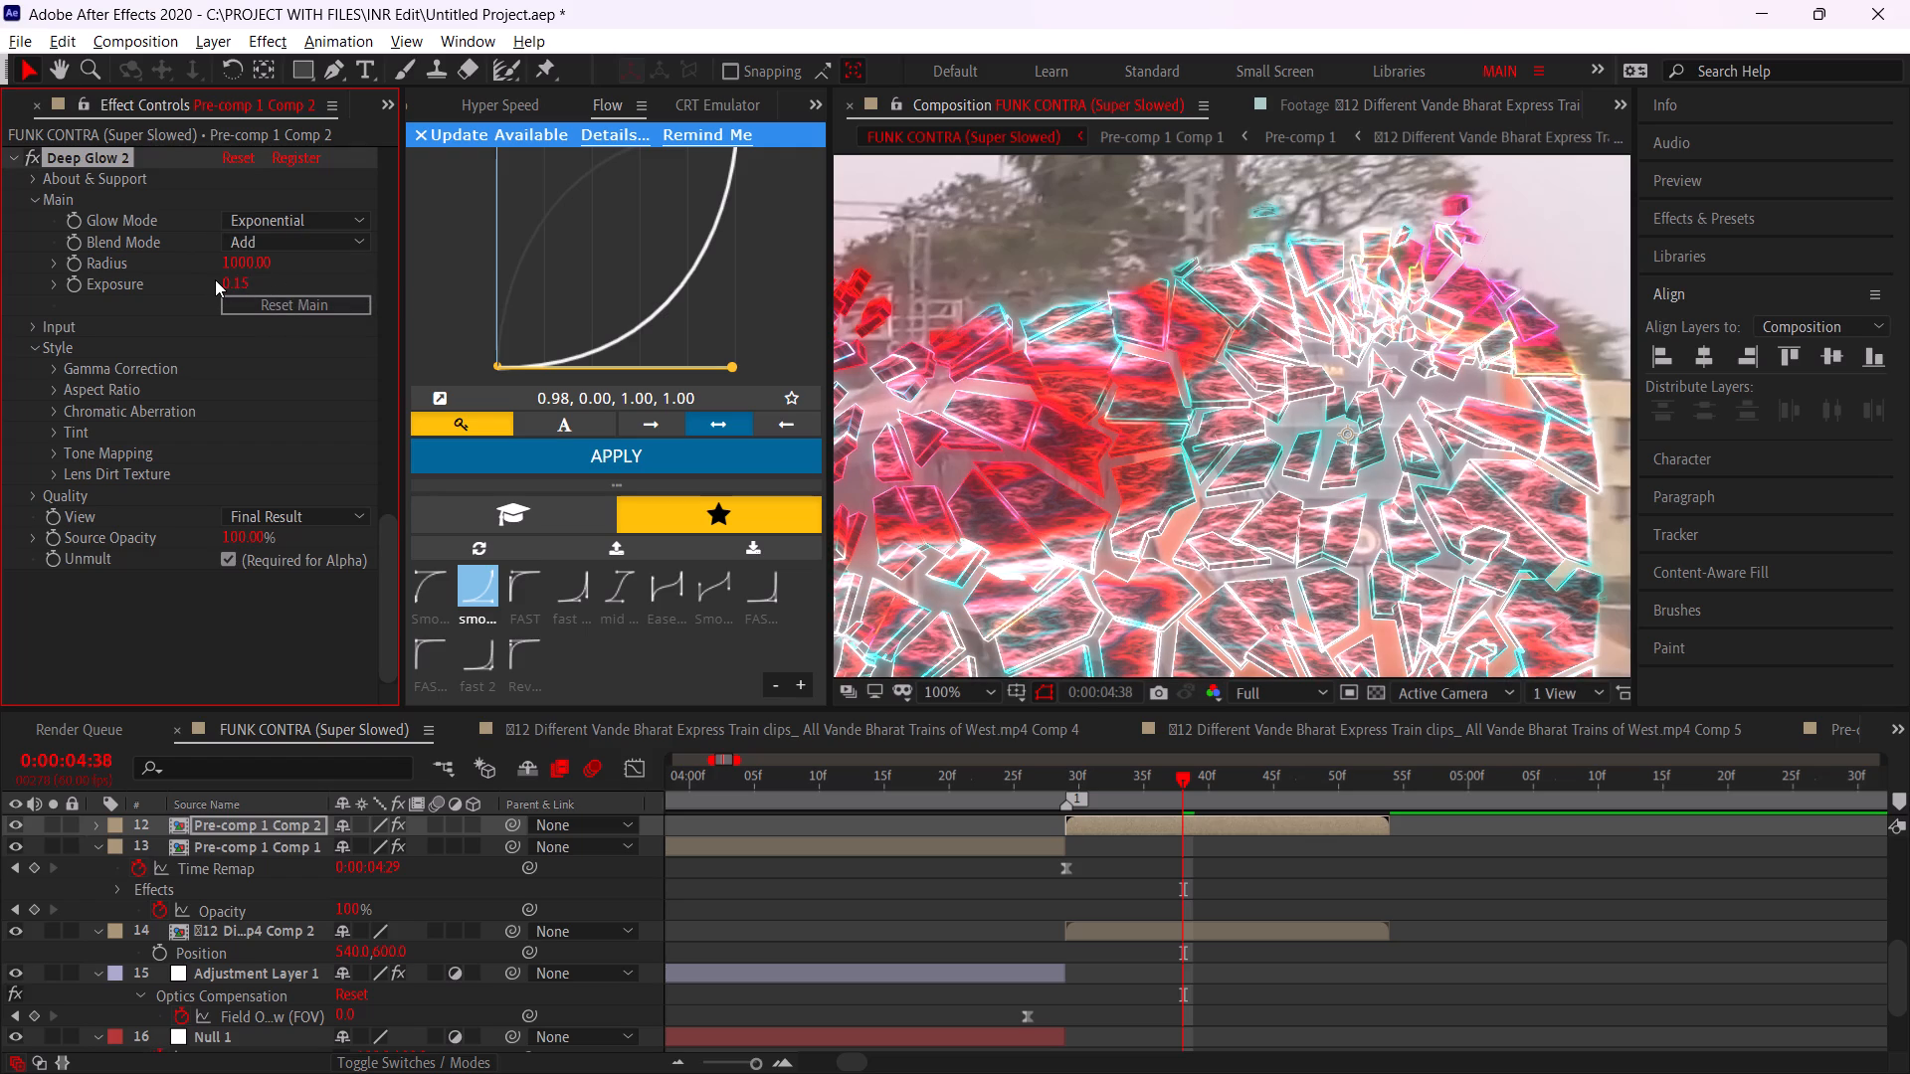
pyautogui.click(230, 288)
pyautogui.write('0.05')
pyautogui.click(293, 384)
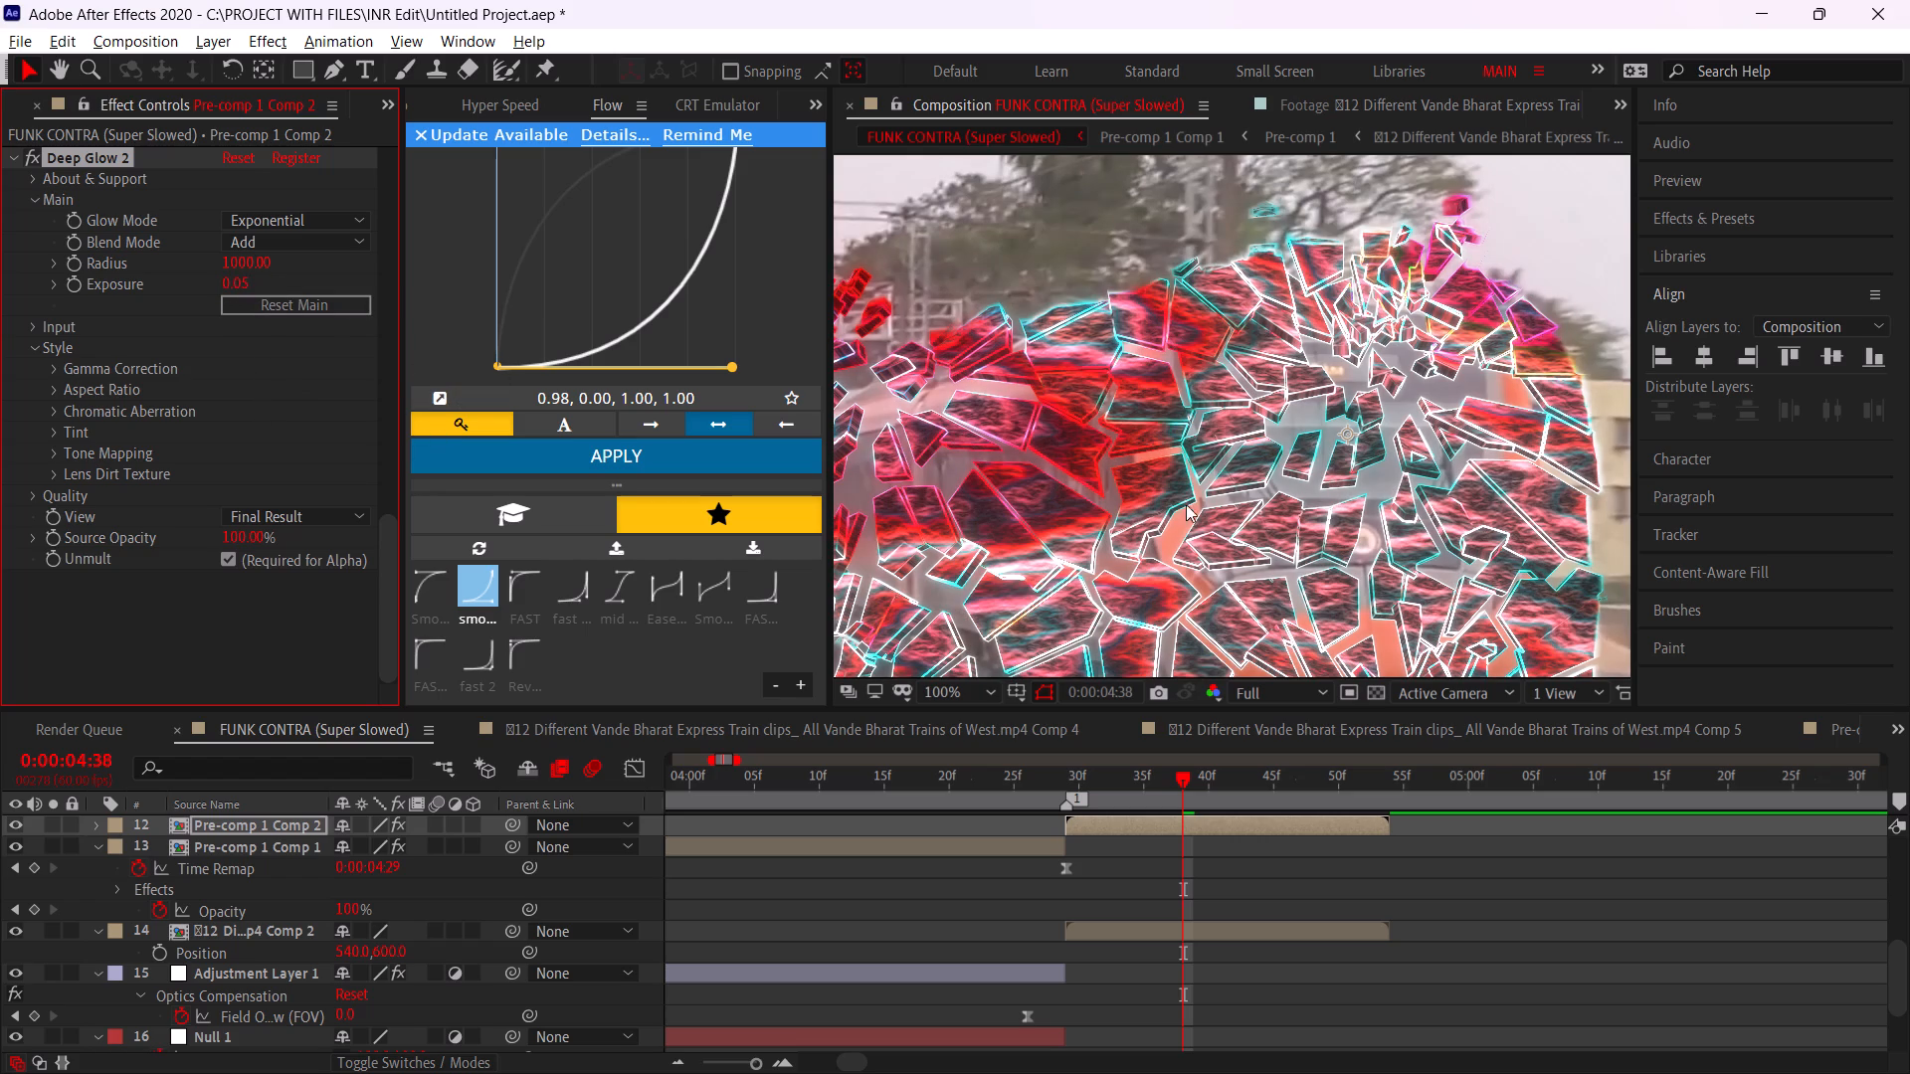
pyautogui.keyDown('alt'); pyautogui.scroll(-1, 1328, 534); pyautogui.keyUp('alt')
pyautogui.keyDown('alt'); pyautogui.scroll(1, 1206, 535); pyautogui.keyUp('alt')
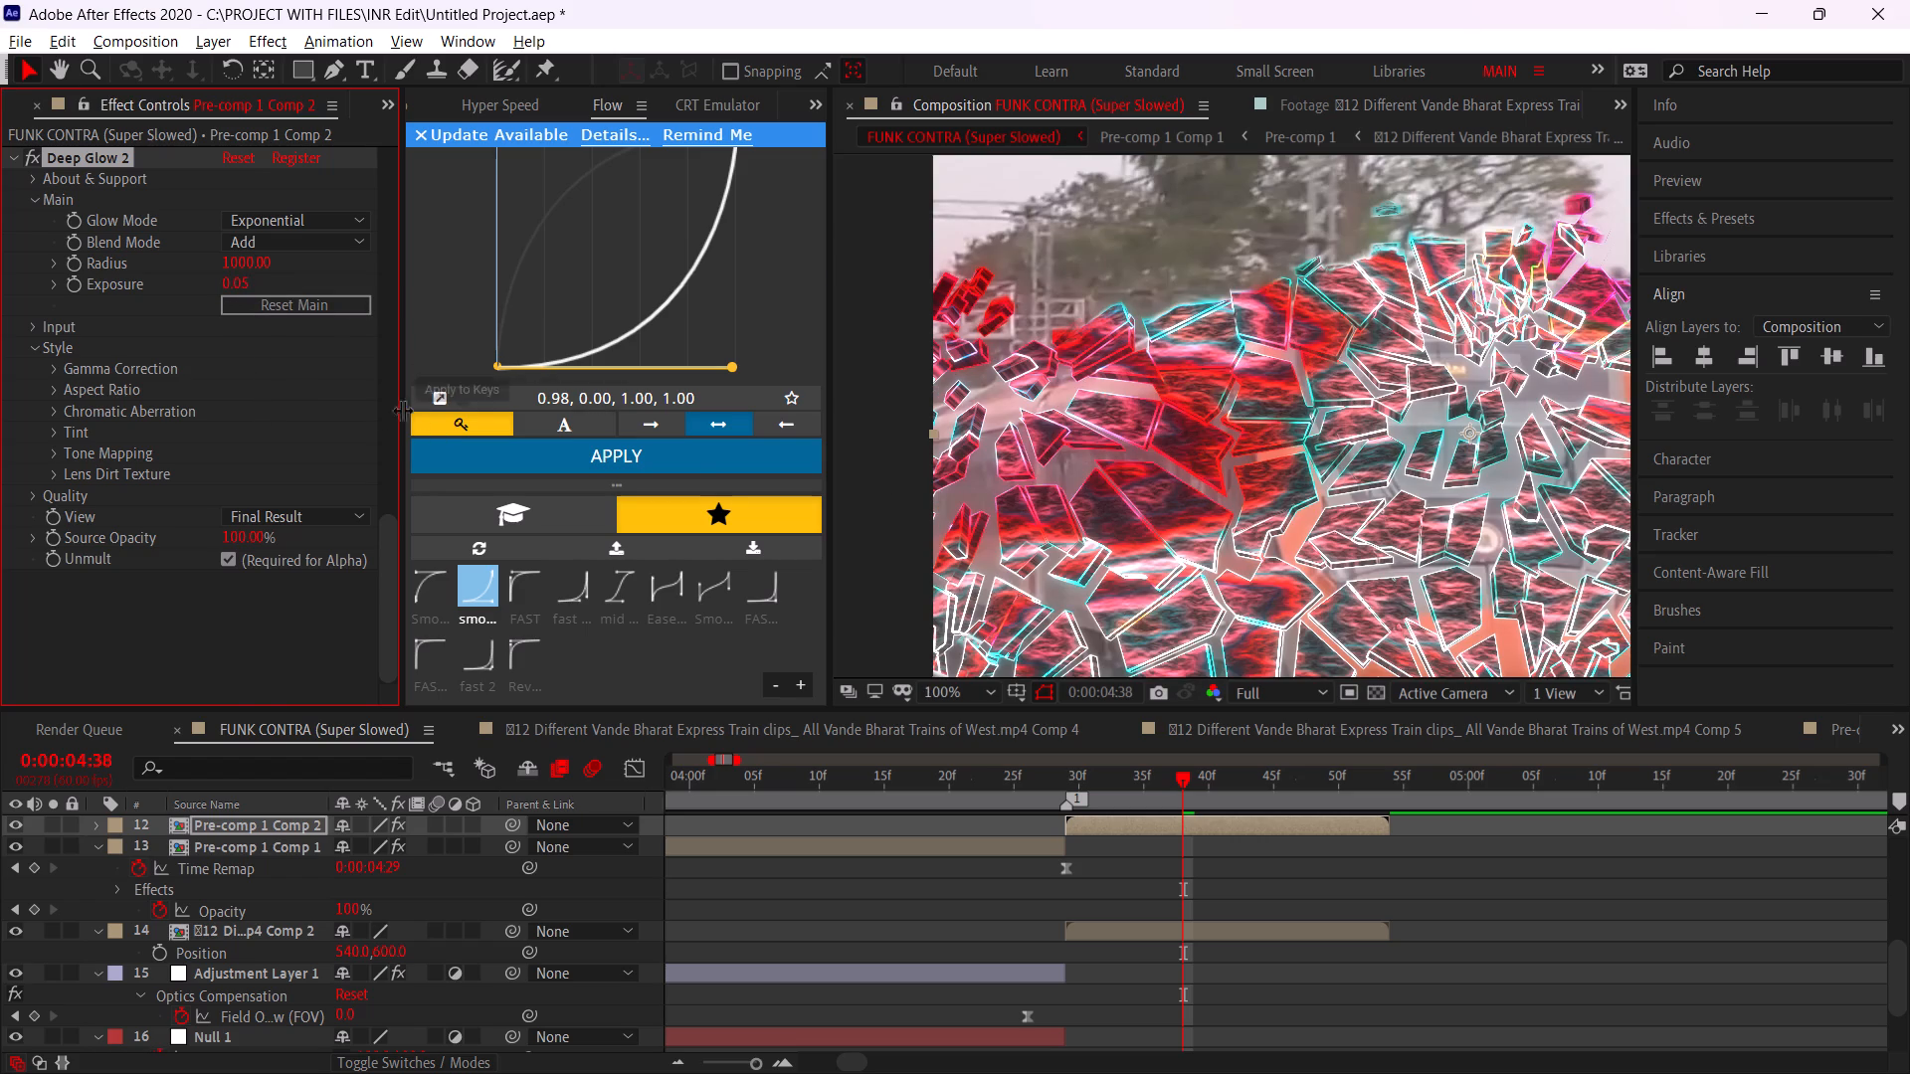
# Lower the Sapphire clouds effect's Freq Red to 0.760 on the shattered pre-comp.
pyautogui.scroll(7, 90, 374)
pyautogui.scroll(2, 210, 386)
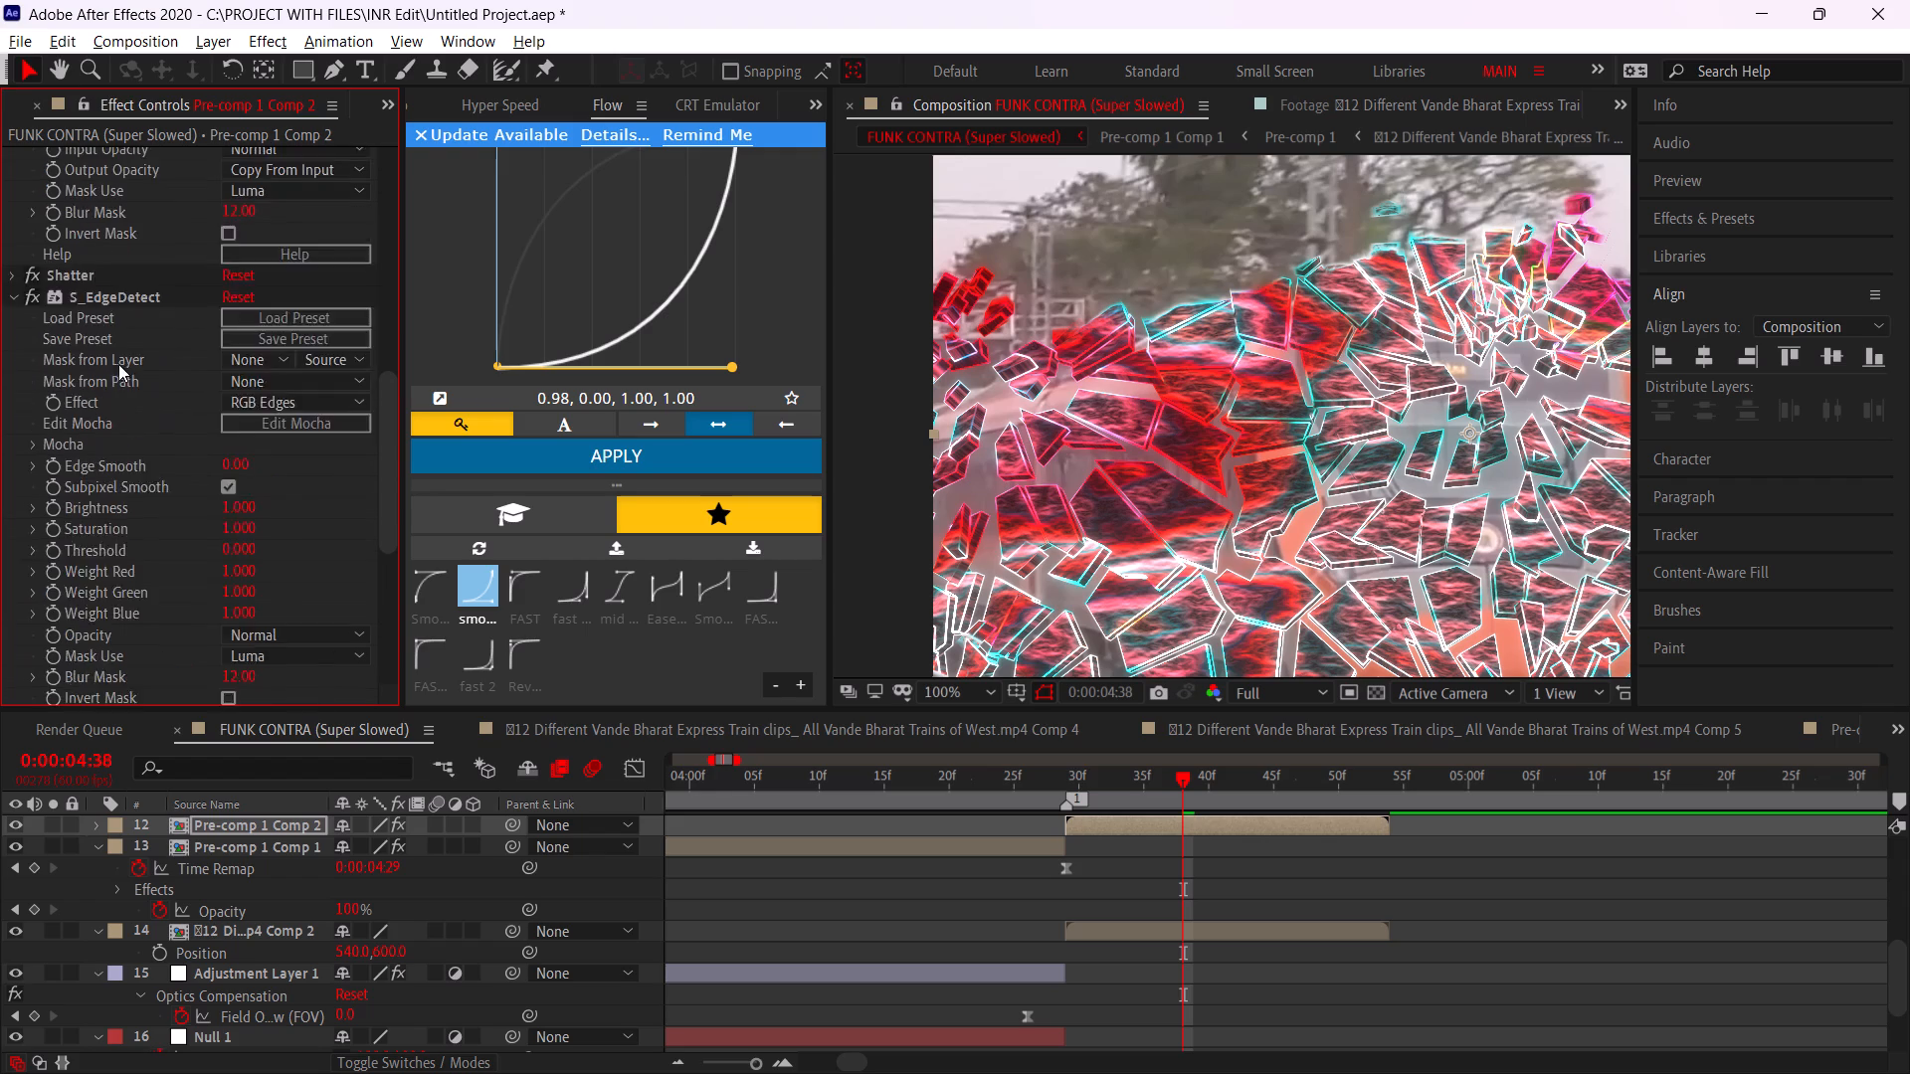
pyautogui.scroll(7, 118, 364)
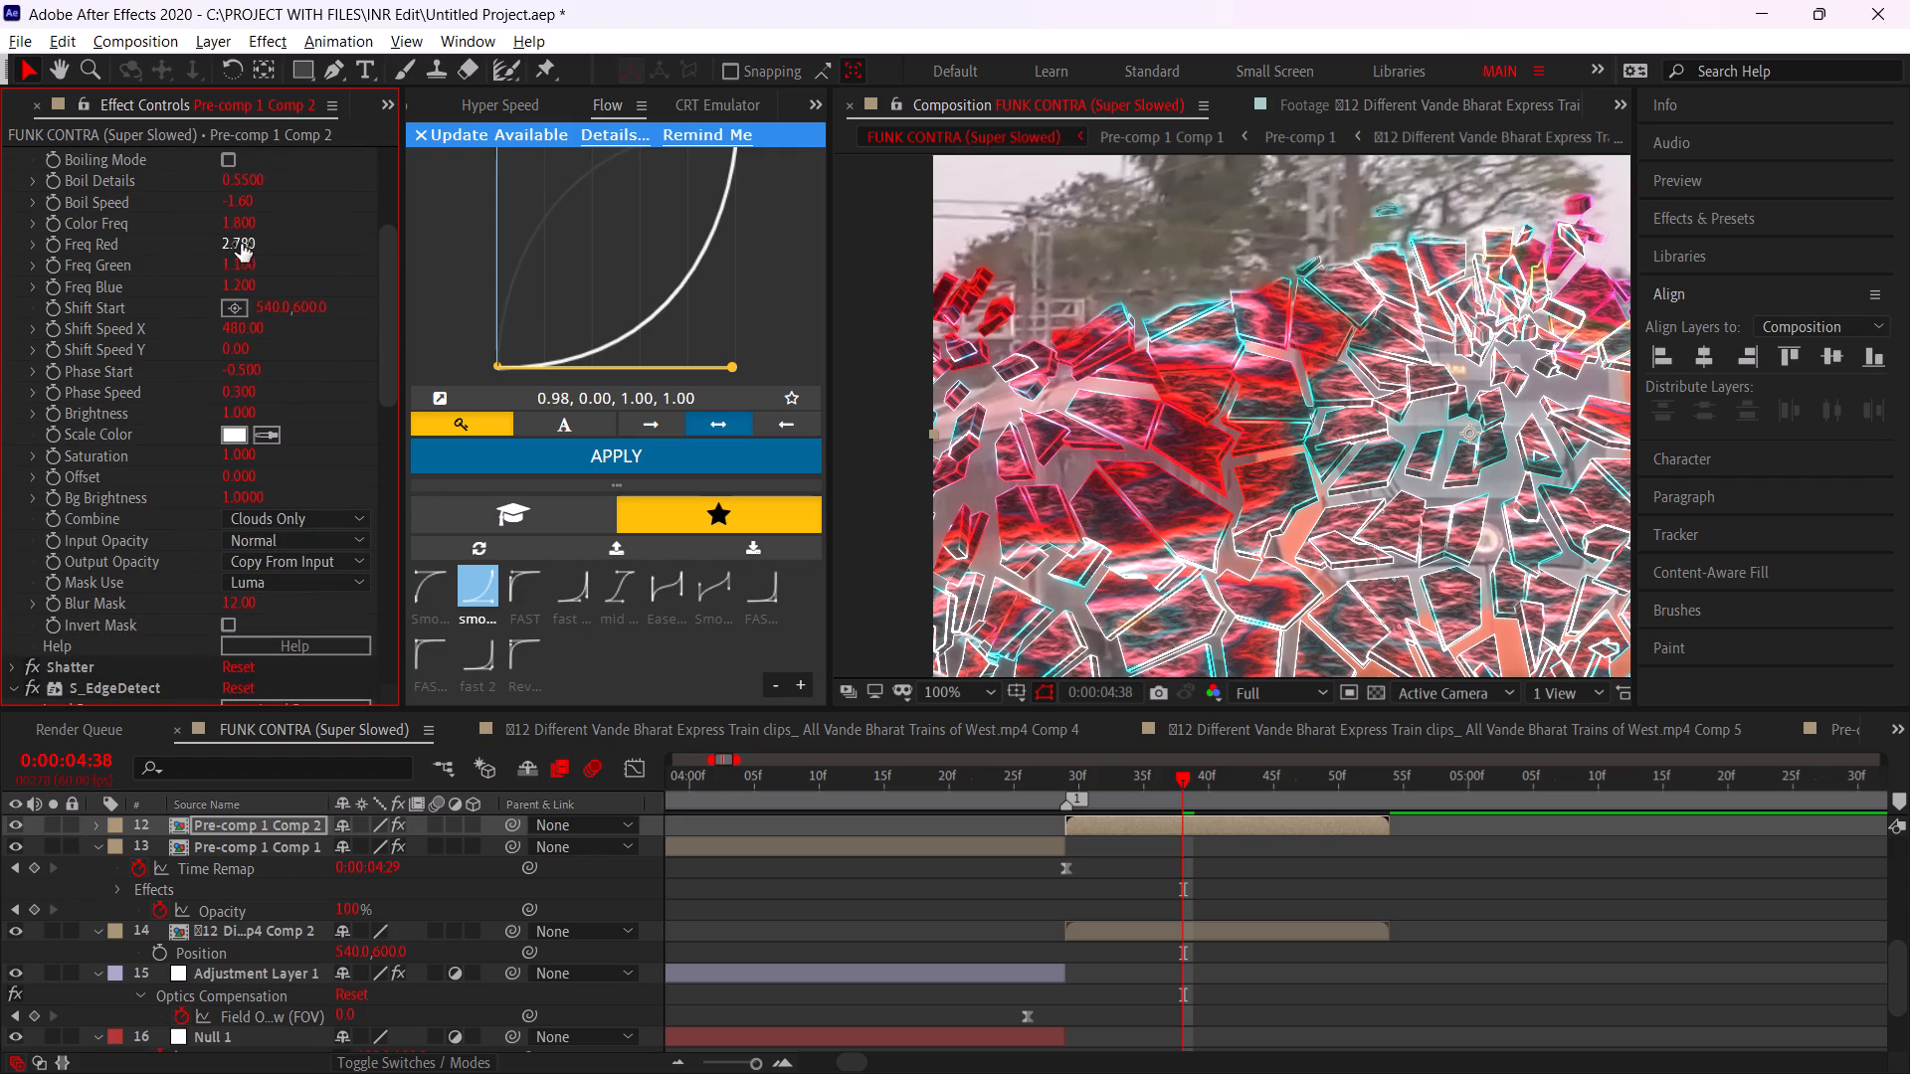
pyautogui.moveTo(241, 244); pyautogui.dragTo(161, 263)
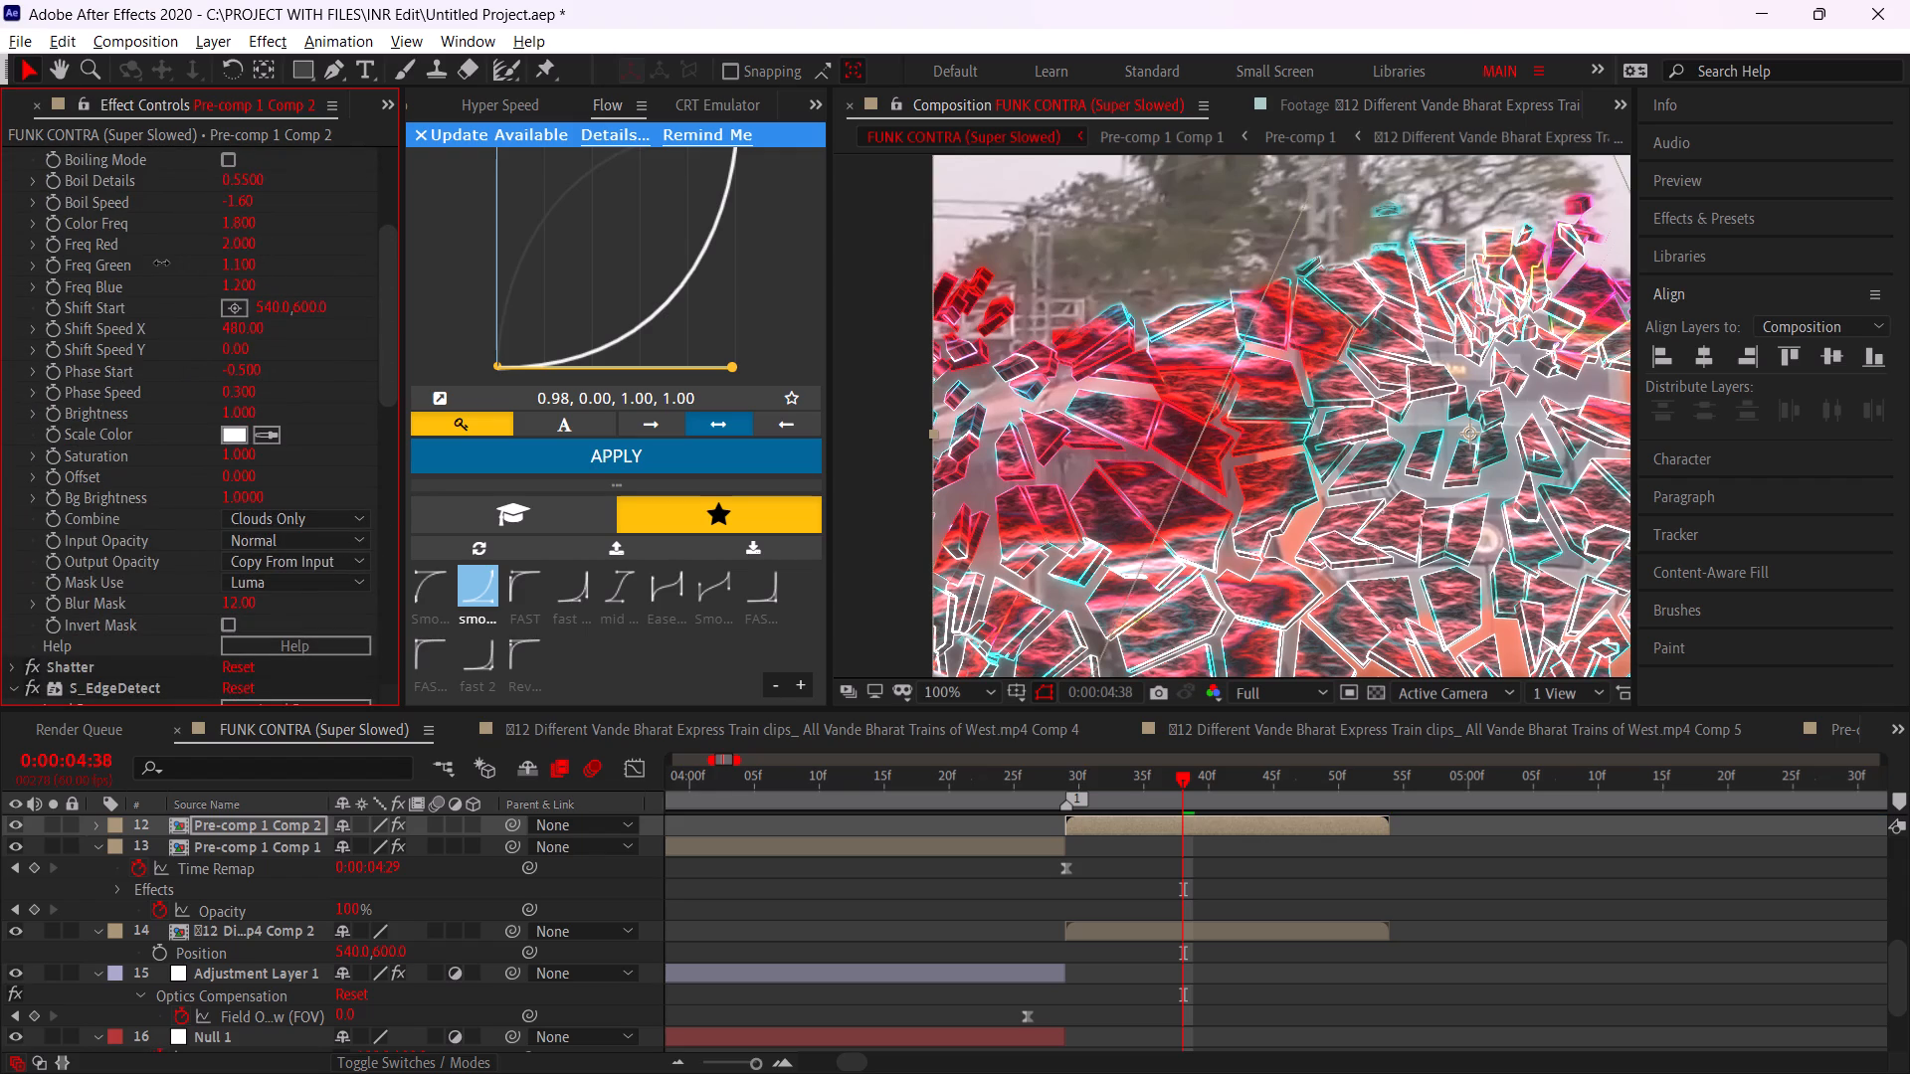
pyautogui.moveTo(161, 263); pyautogui.dragTo(0, 255)
# Apply CC Toner to the shattered pre-comp and place it between S_EdgeDetect and Deep Glow 2.
pyautogui.keyDown('alt'); pyautogui.scroll(-1, 1110, 542); pyautogui.keyUp('alt')
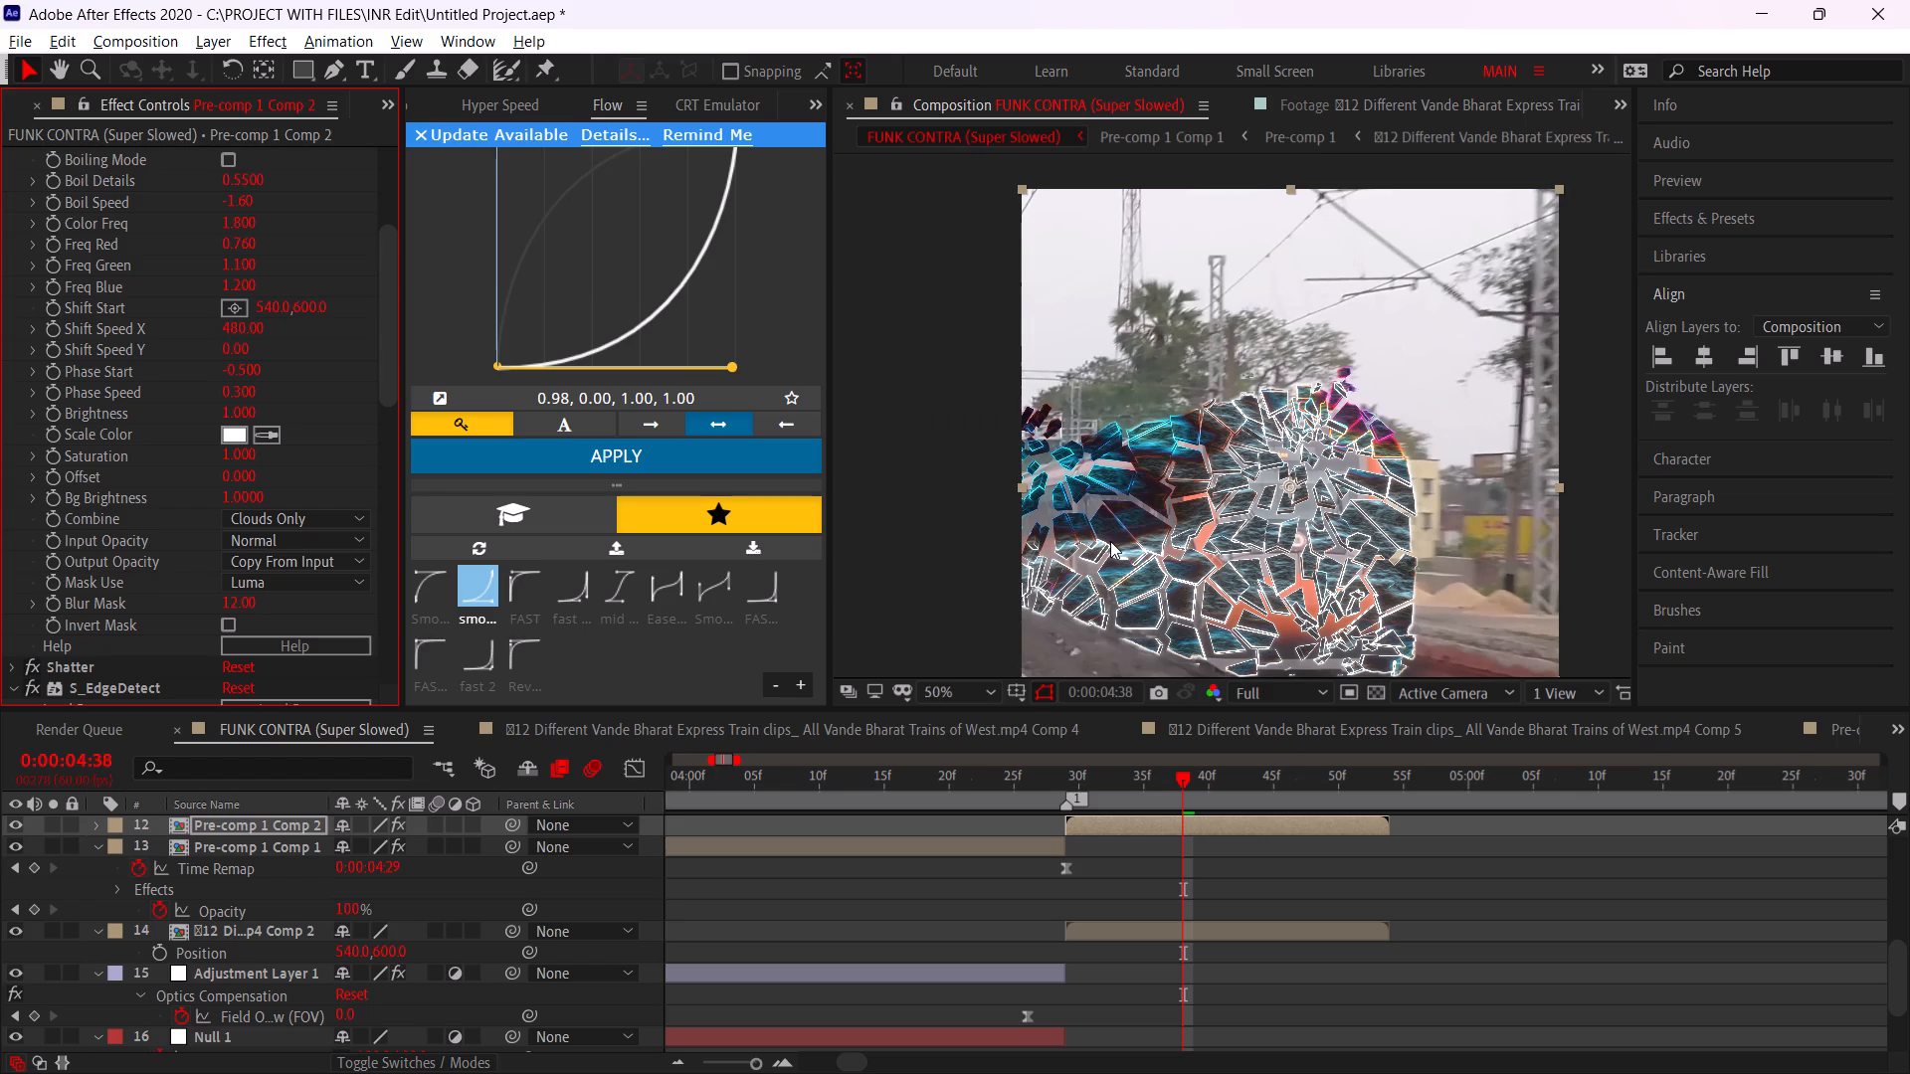
pyautogui.hotkey('ctrl', 'space')
pyautogui.write('to')
pyautogui.write('ner')
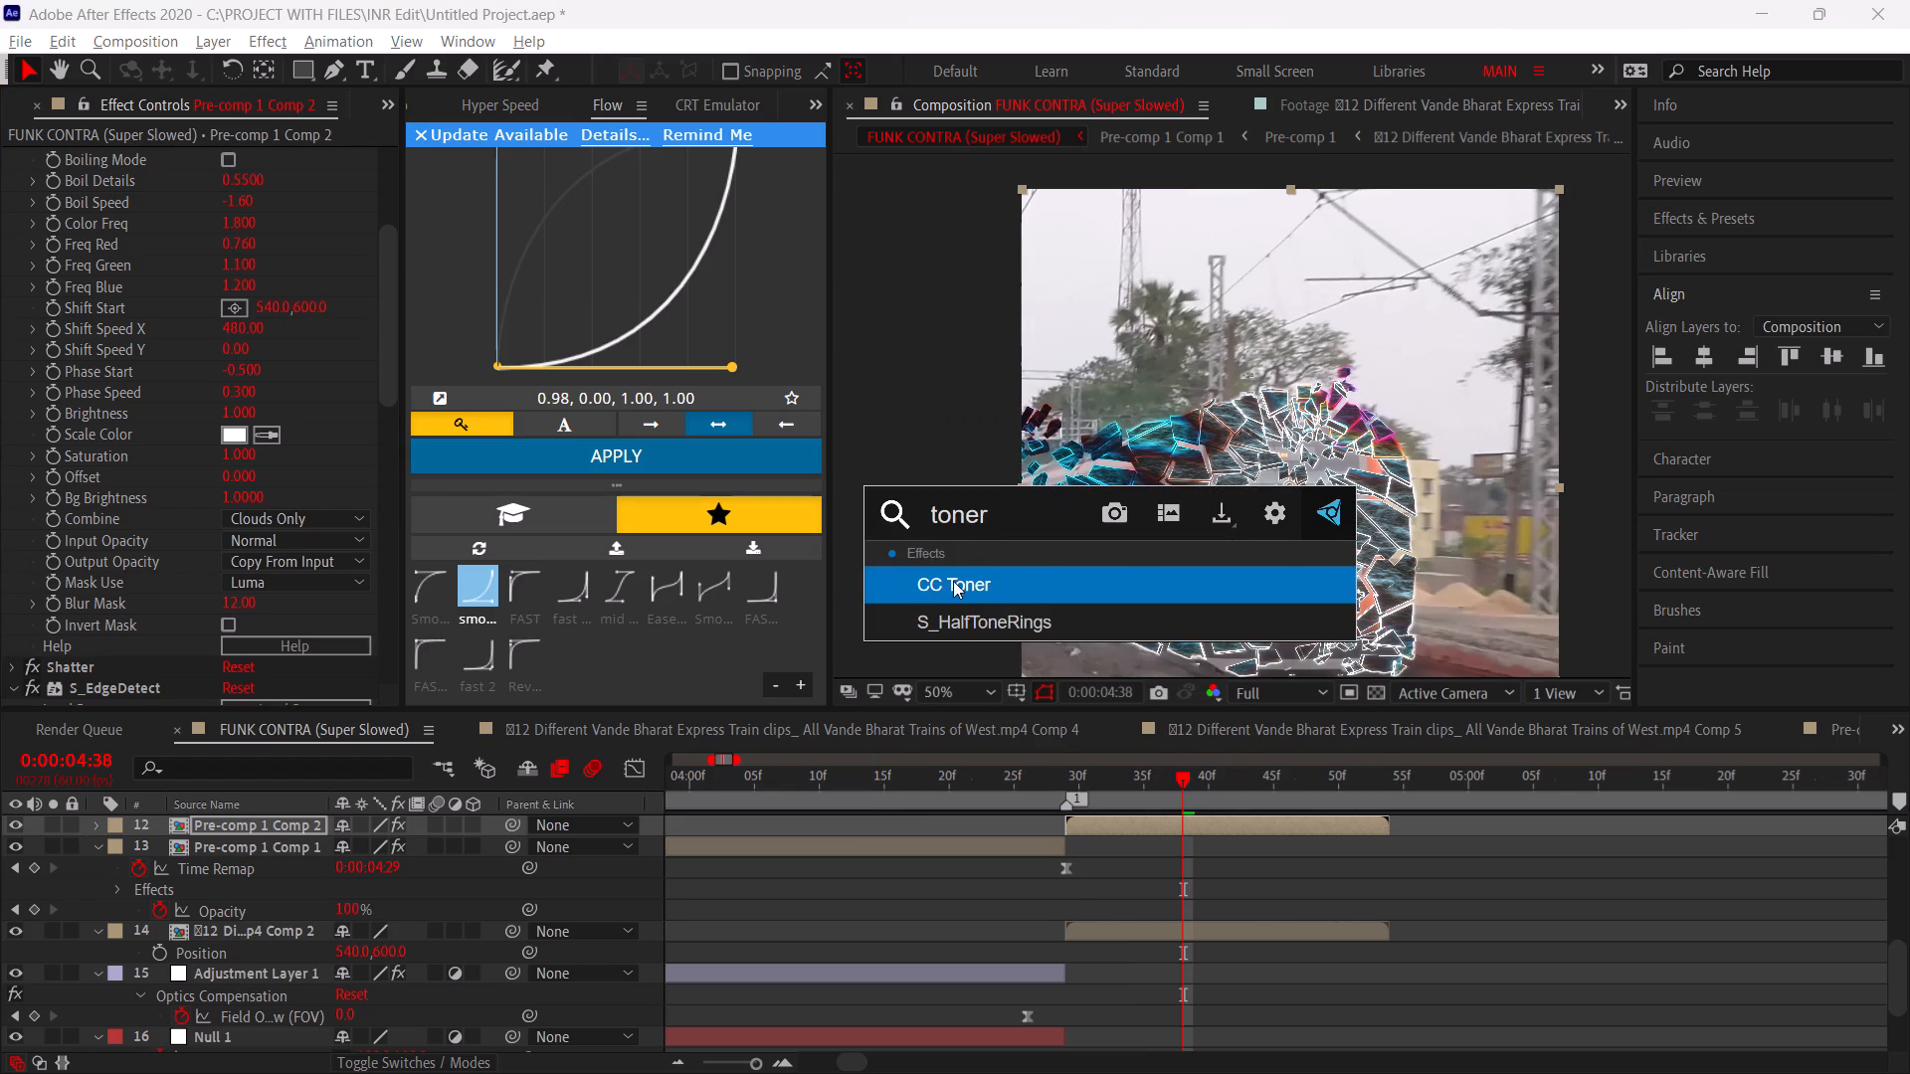
pyautogui.click(950, 587)
pyautogui.moveTo(81, 550); pyautogui.dragTo(84, 208)
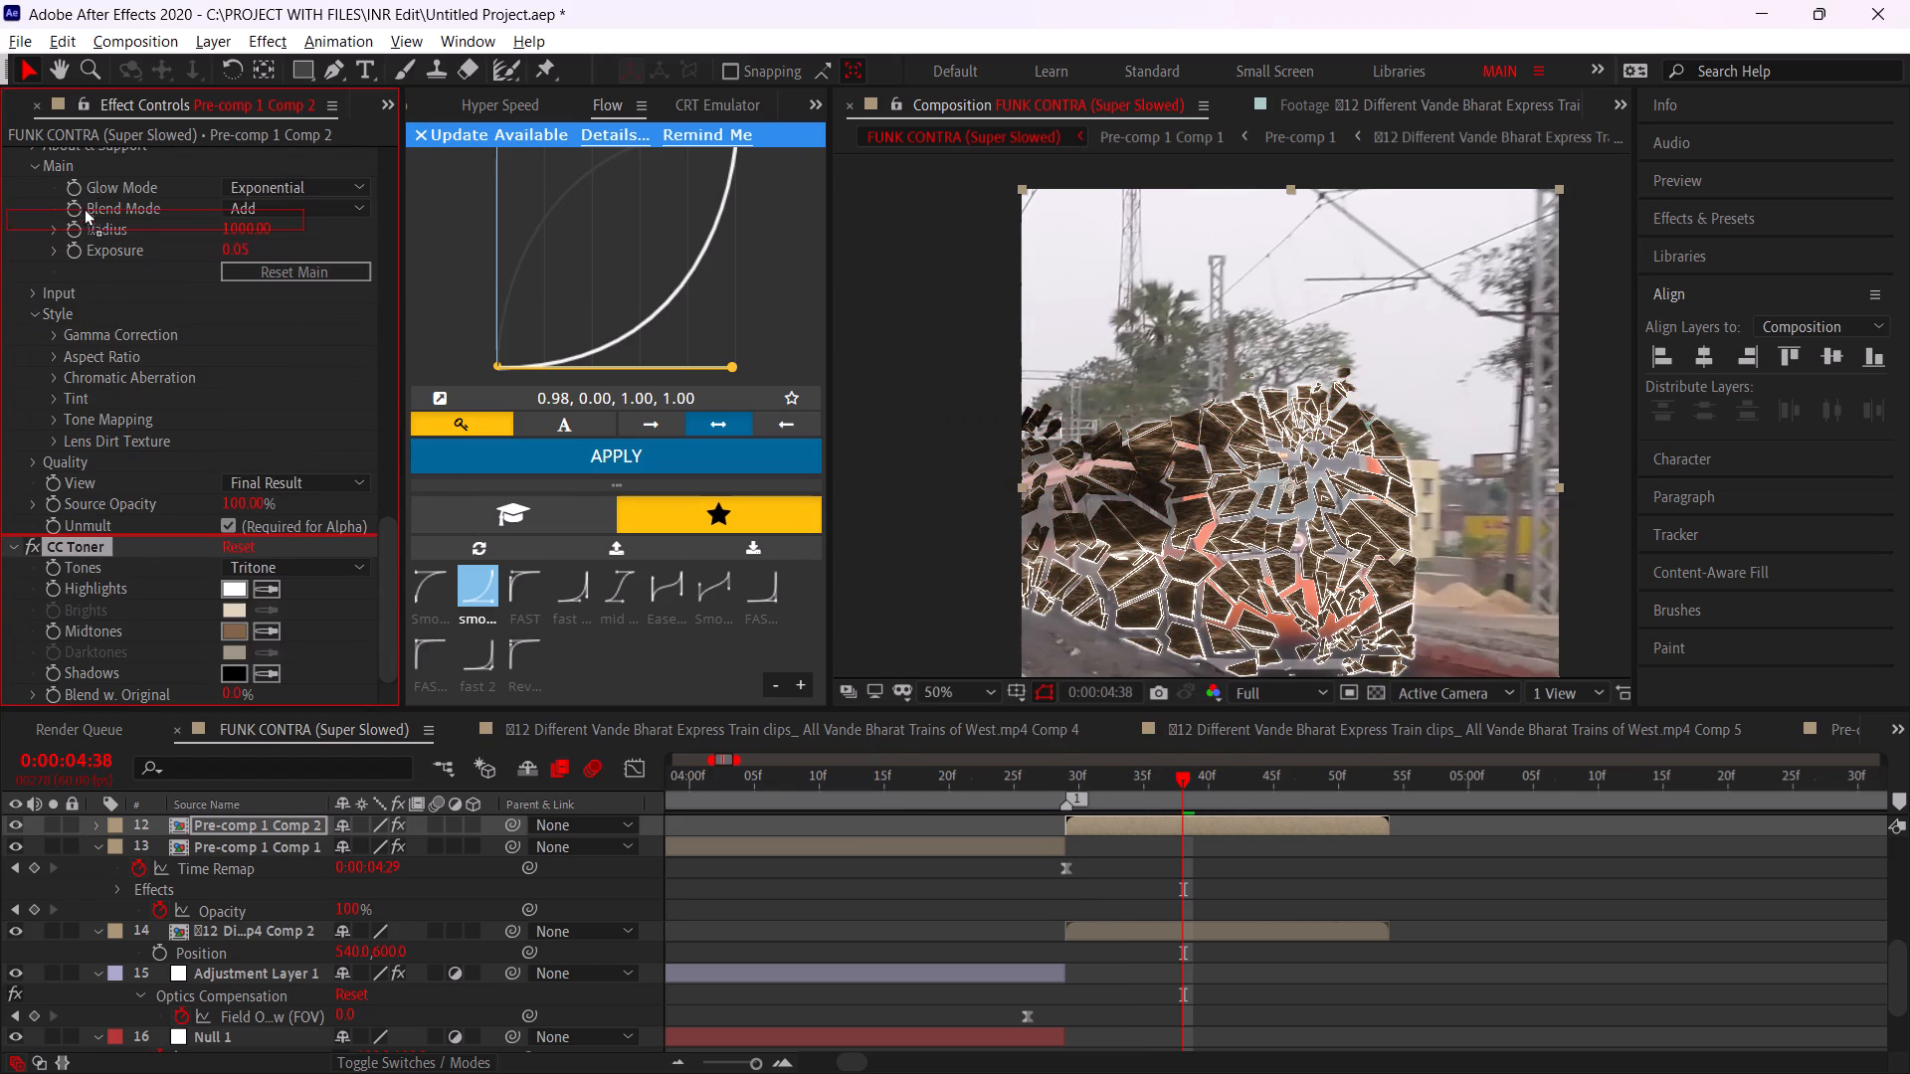
pyautogui.moveTo(84, 208); pyautogui.dragTo(172, 280)
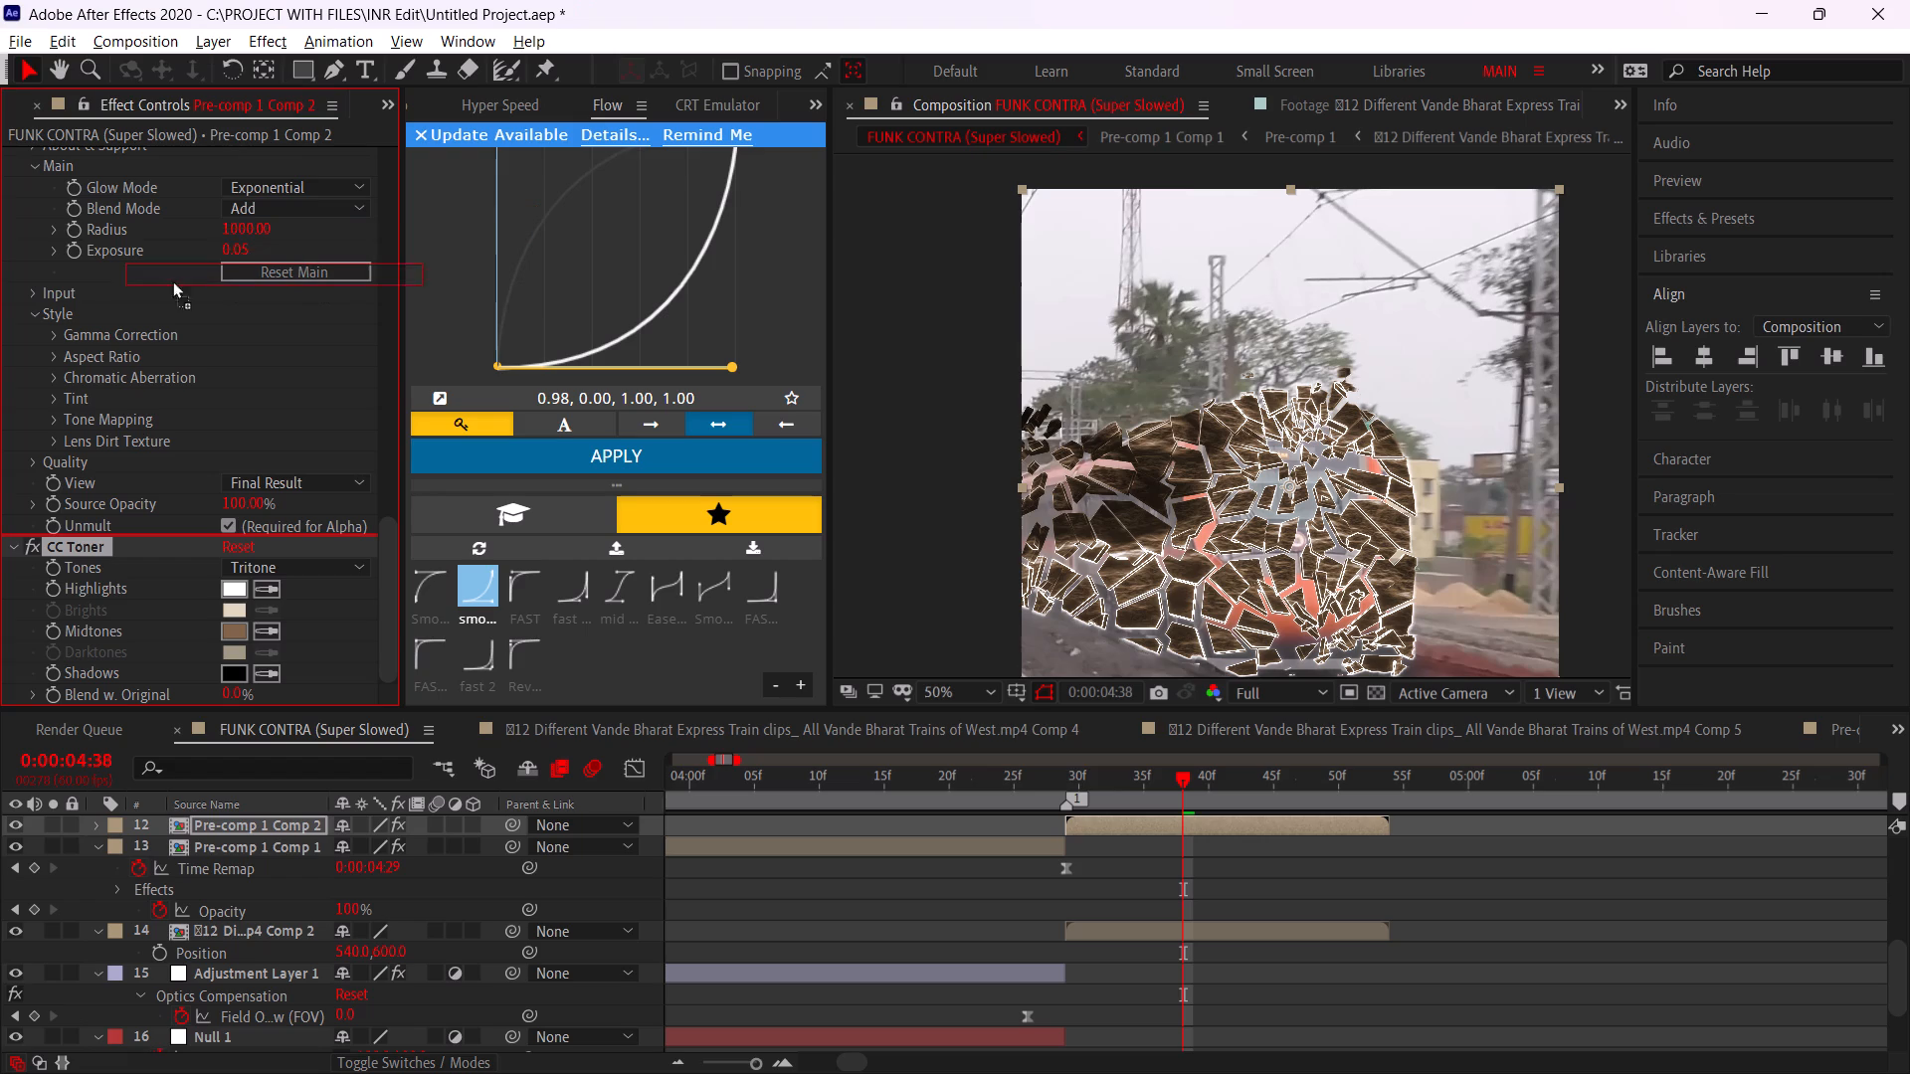
pyautogui.moveTo(172, 280); pyautogui.dragTo(45, 500)
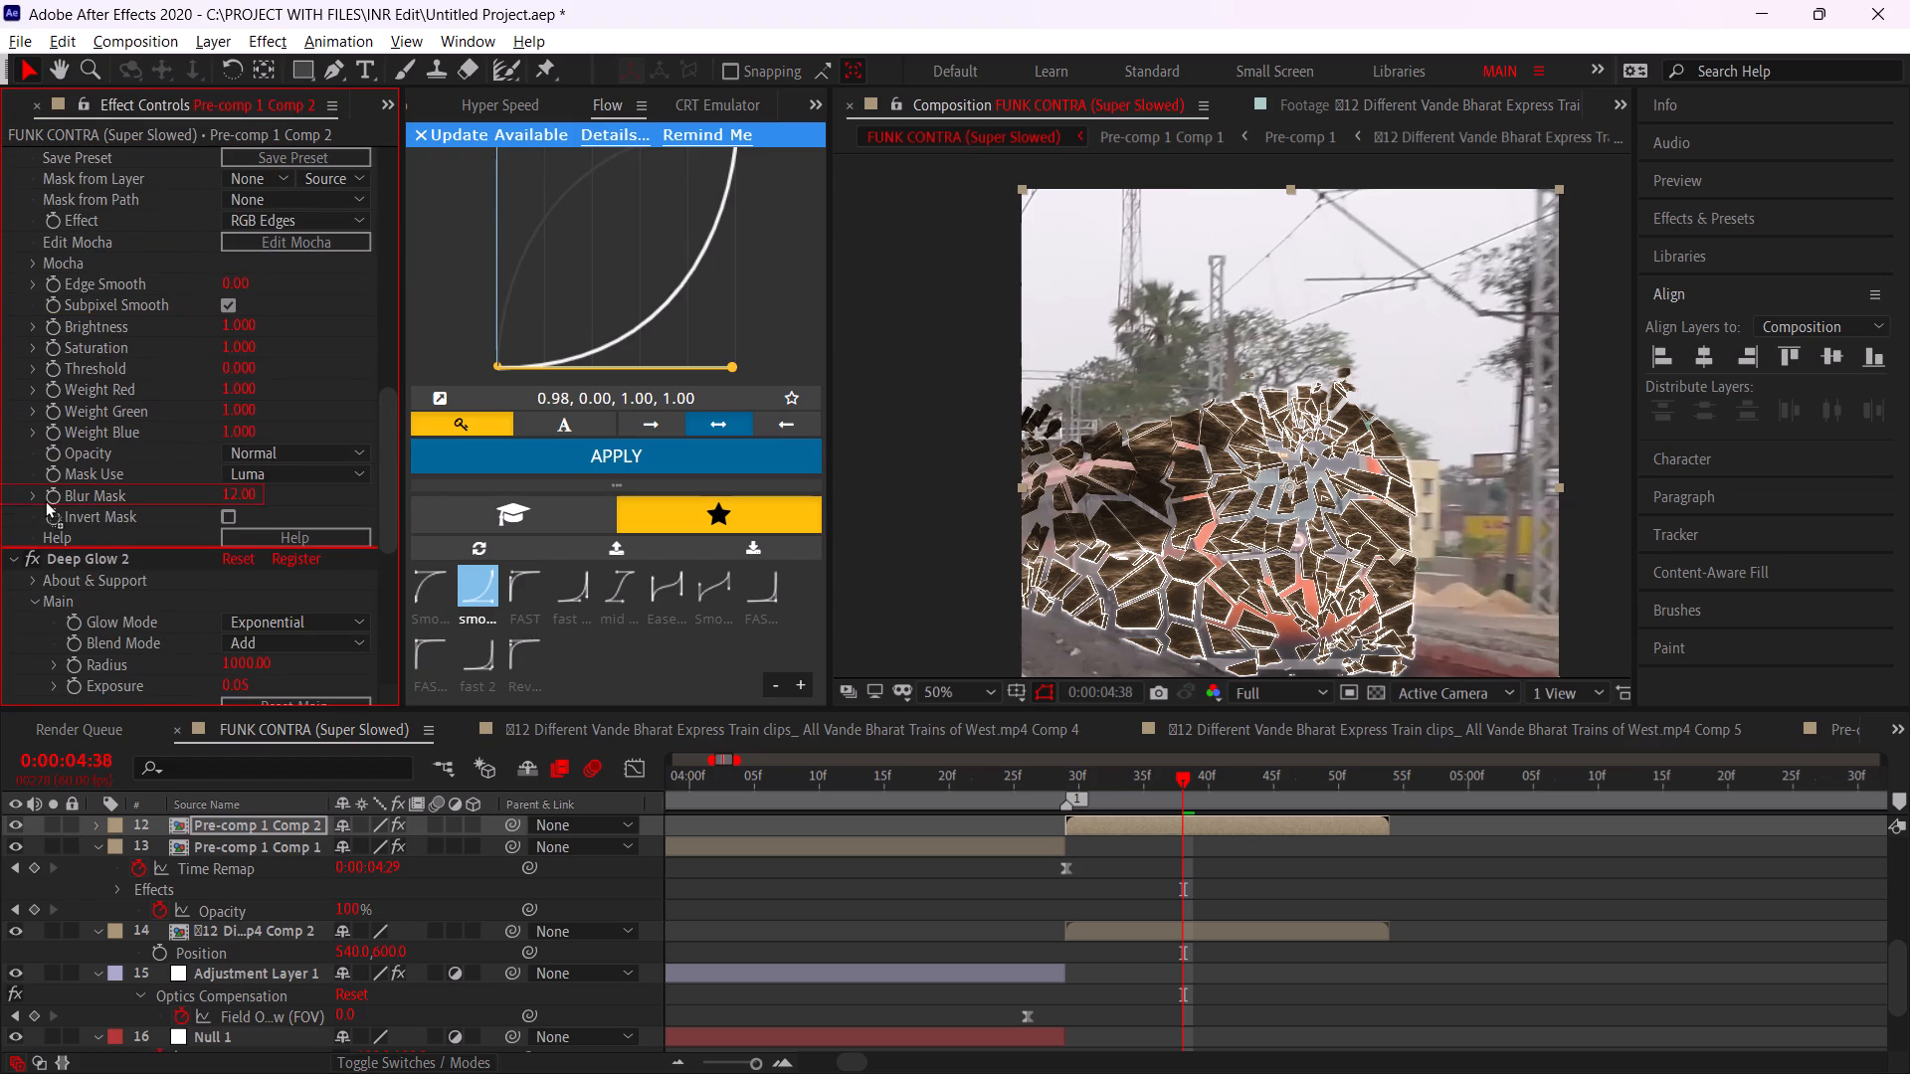
pyautogui.moveTo(45, 500); pyautogui.dragTo(45, 501)
# Switch CC Toner's Tones to Pentone and set the Midtones colour to orange #FF8400.
pyautogui.scroll(-1, 181, 571)
pyautogui.click(260, 518)
pyautogui.click(276, 600)
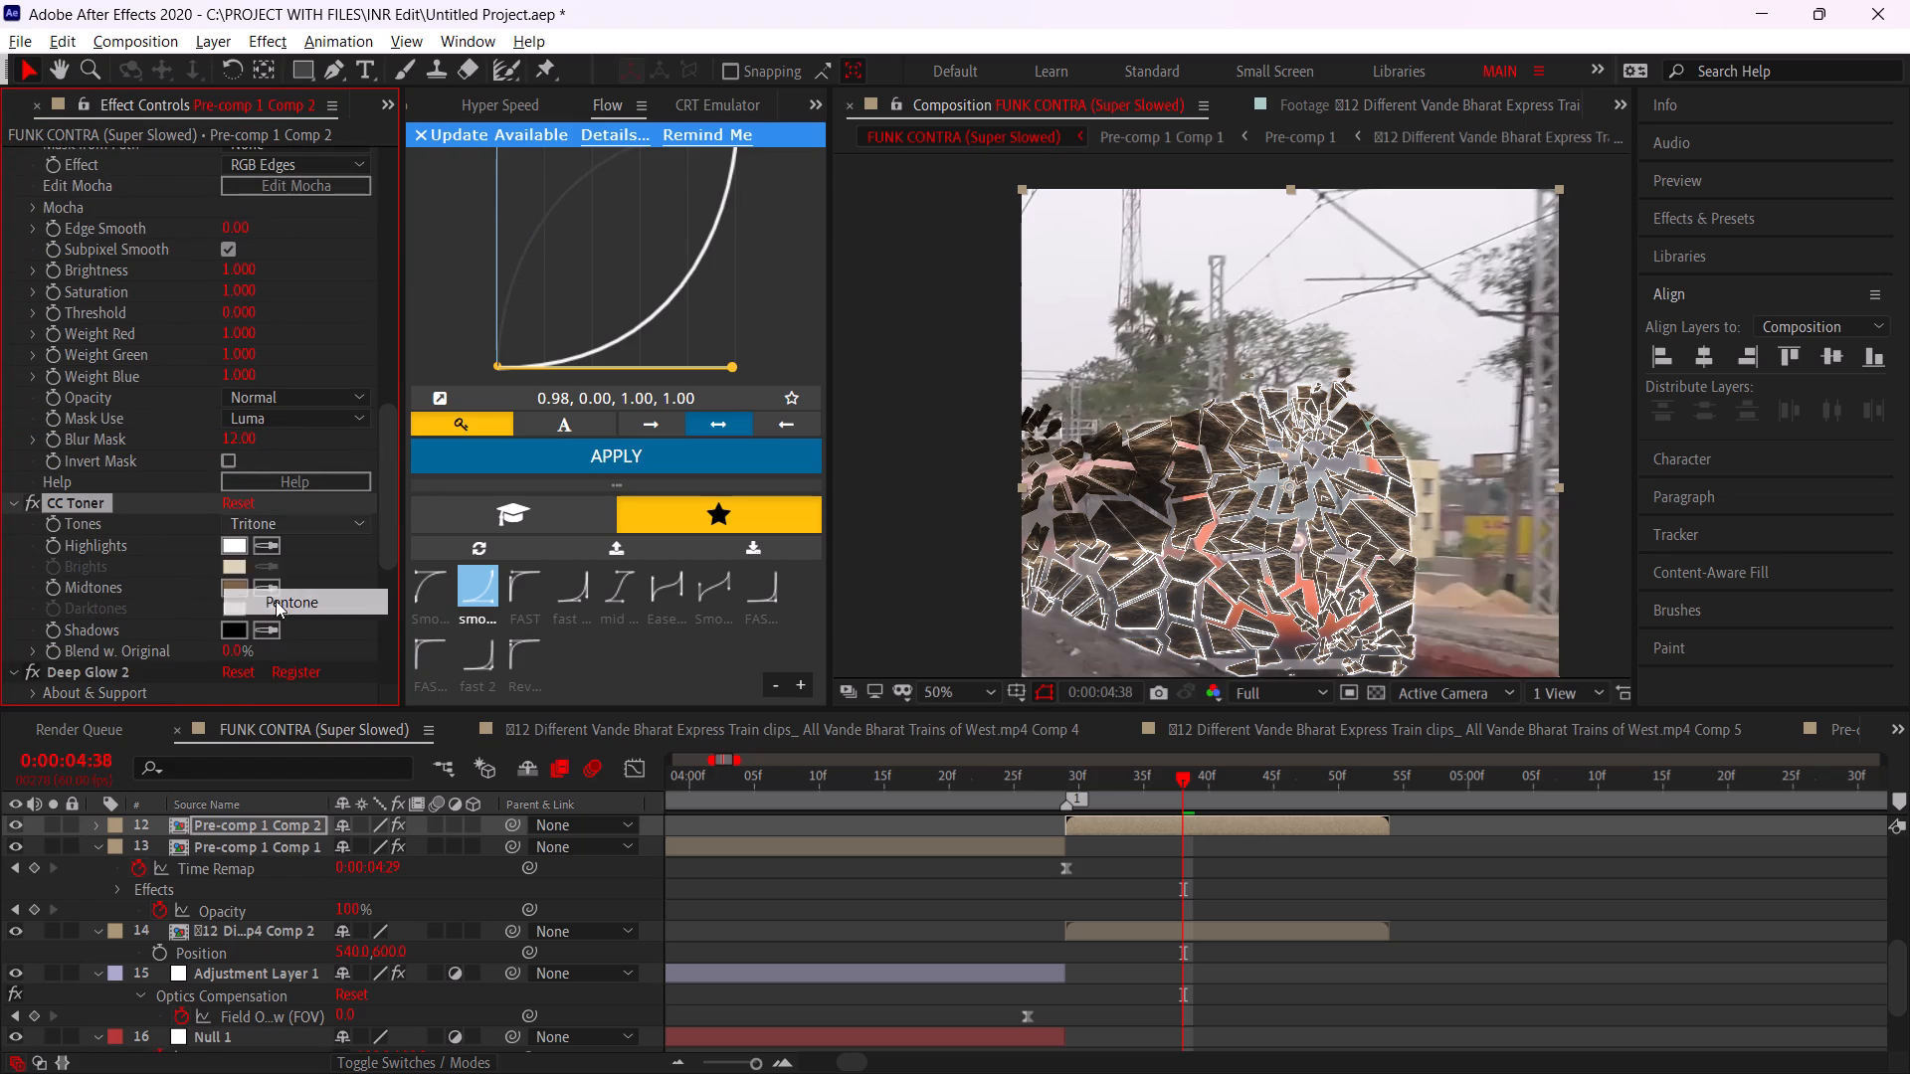
pyautogui.click(233, 586)
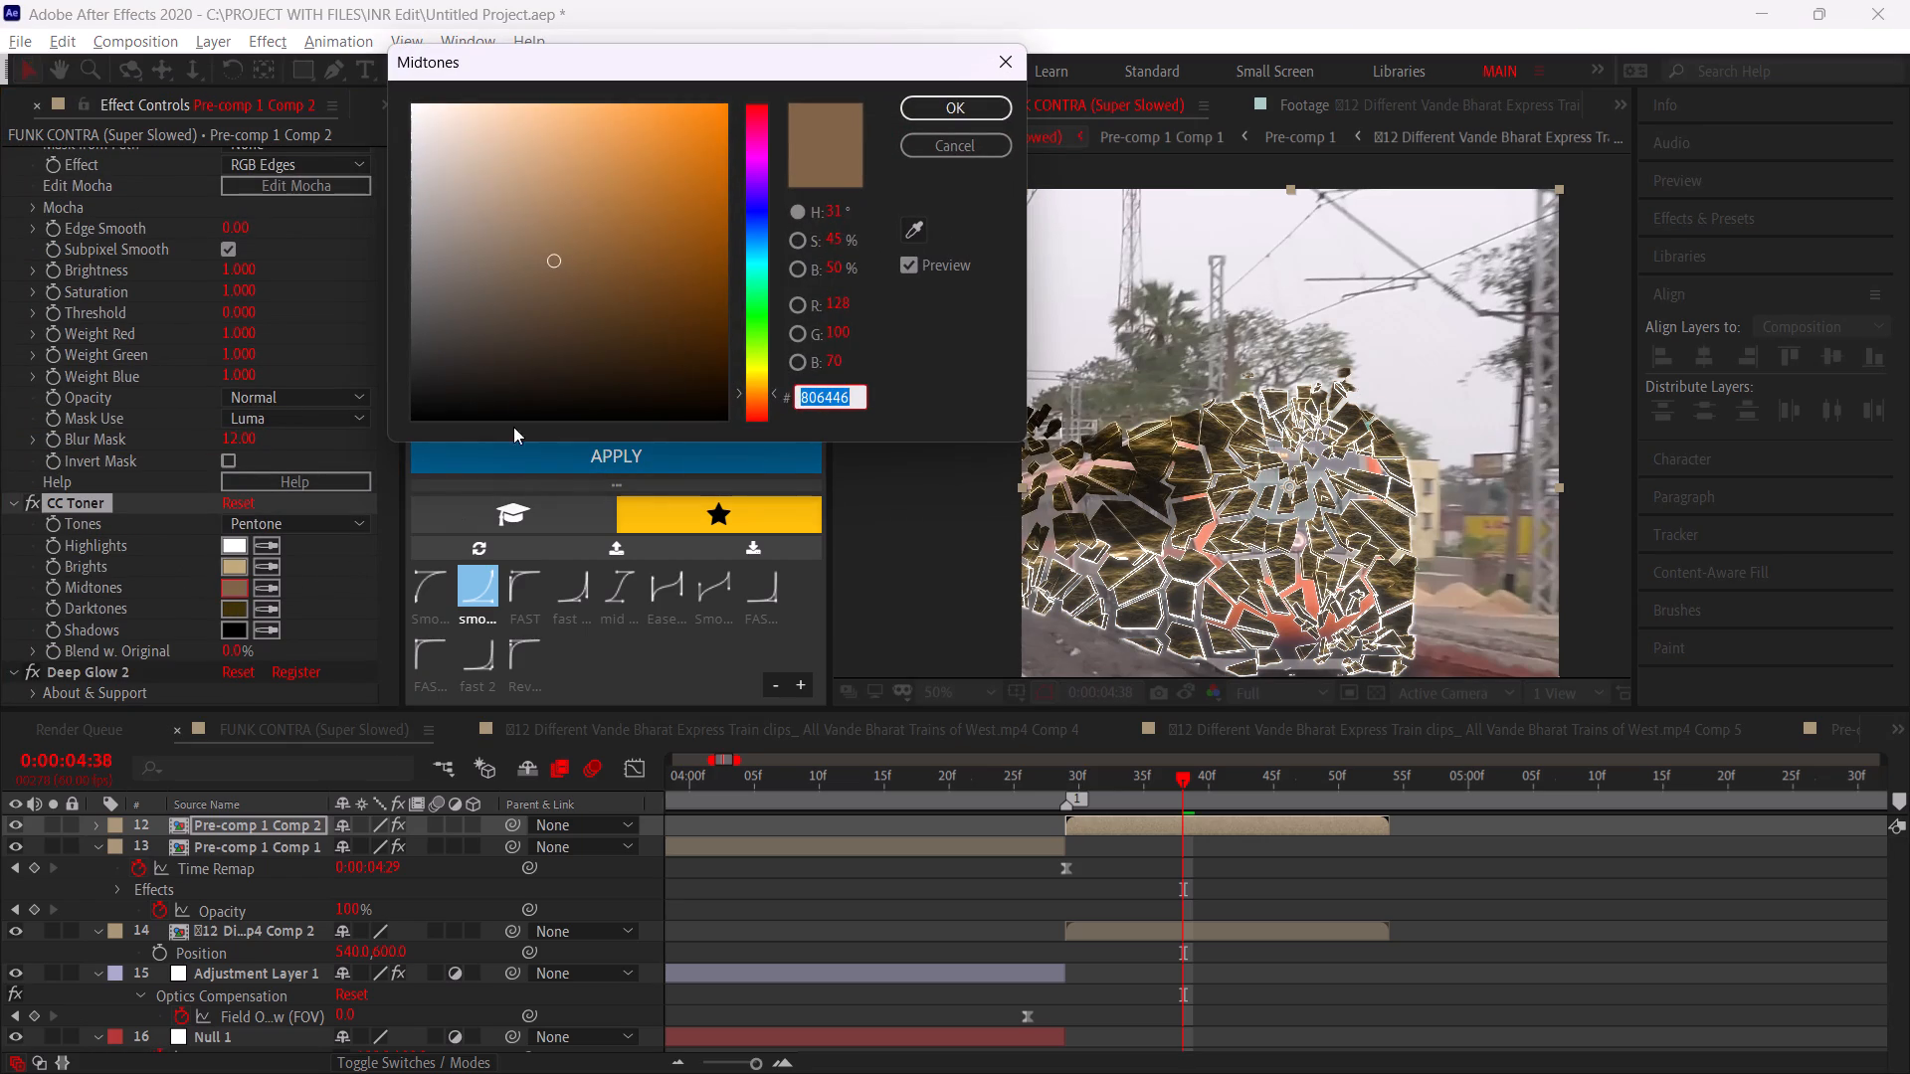
pyautogui.moveTo(689, 277); pyautogui.dragTo(1051, 6)
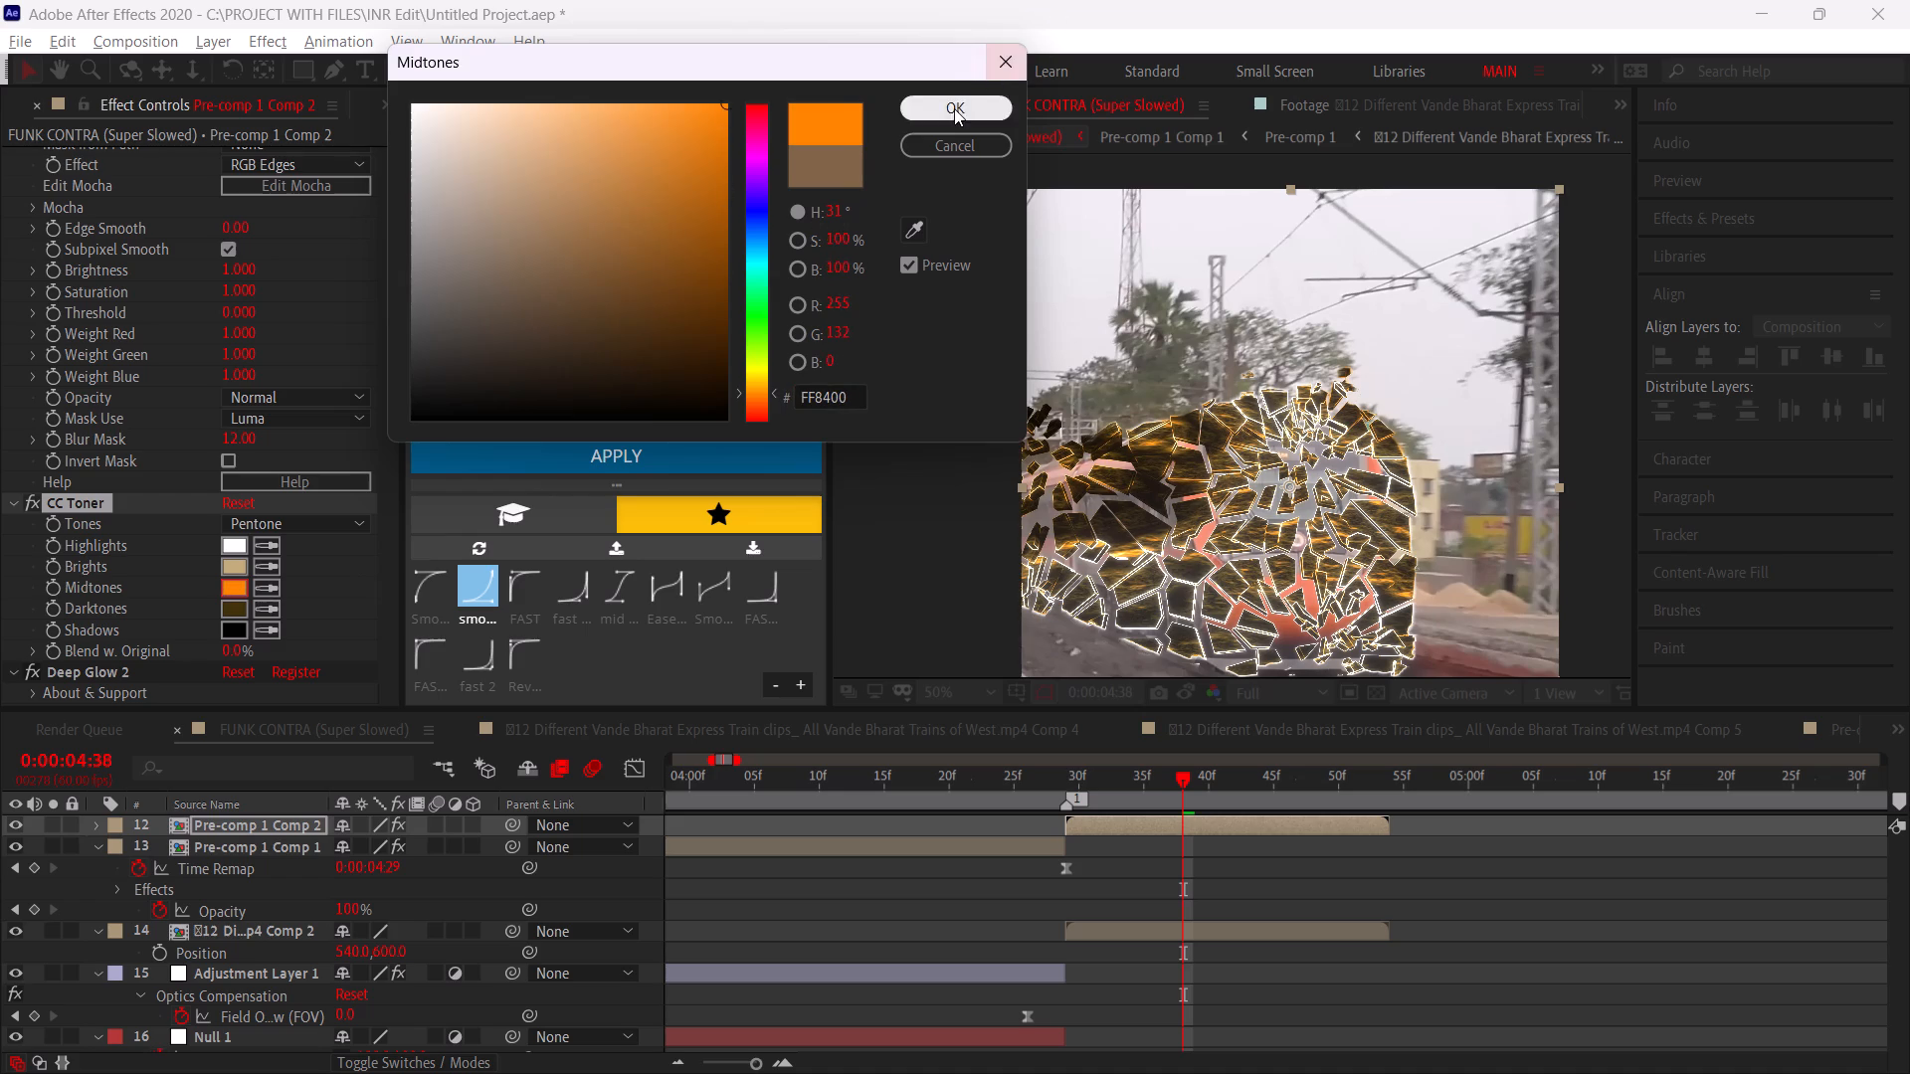
pyautogui.click(954, 108)
# Set CC Toner's Darktones colour to a dark brown, about #4B3000.
pyautogui.click(230, 607)
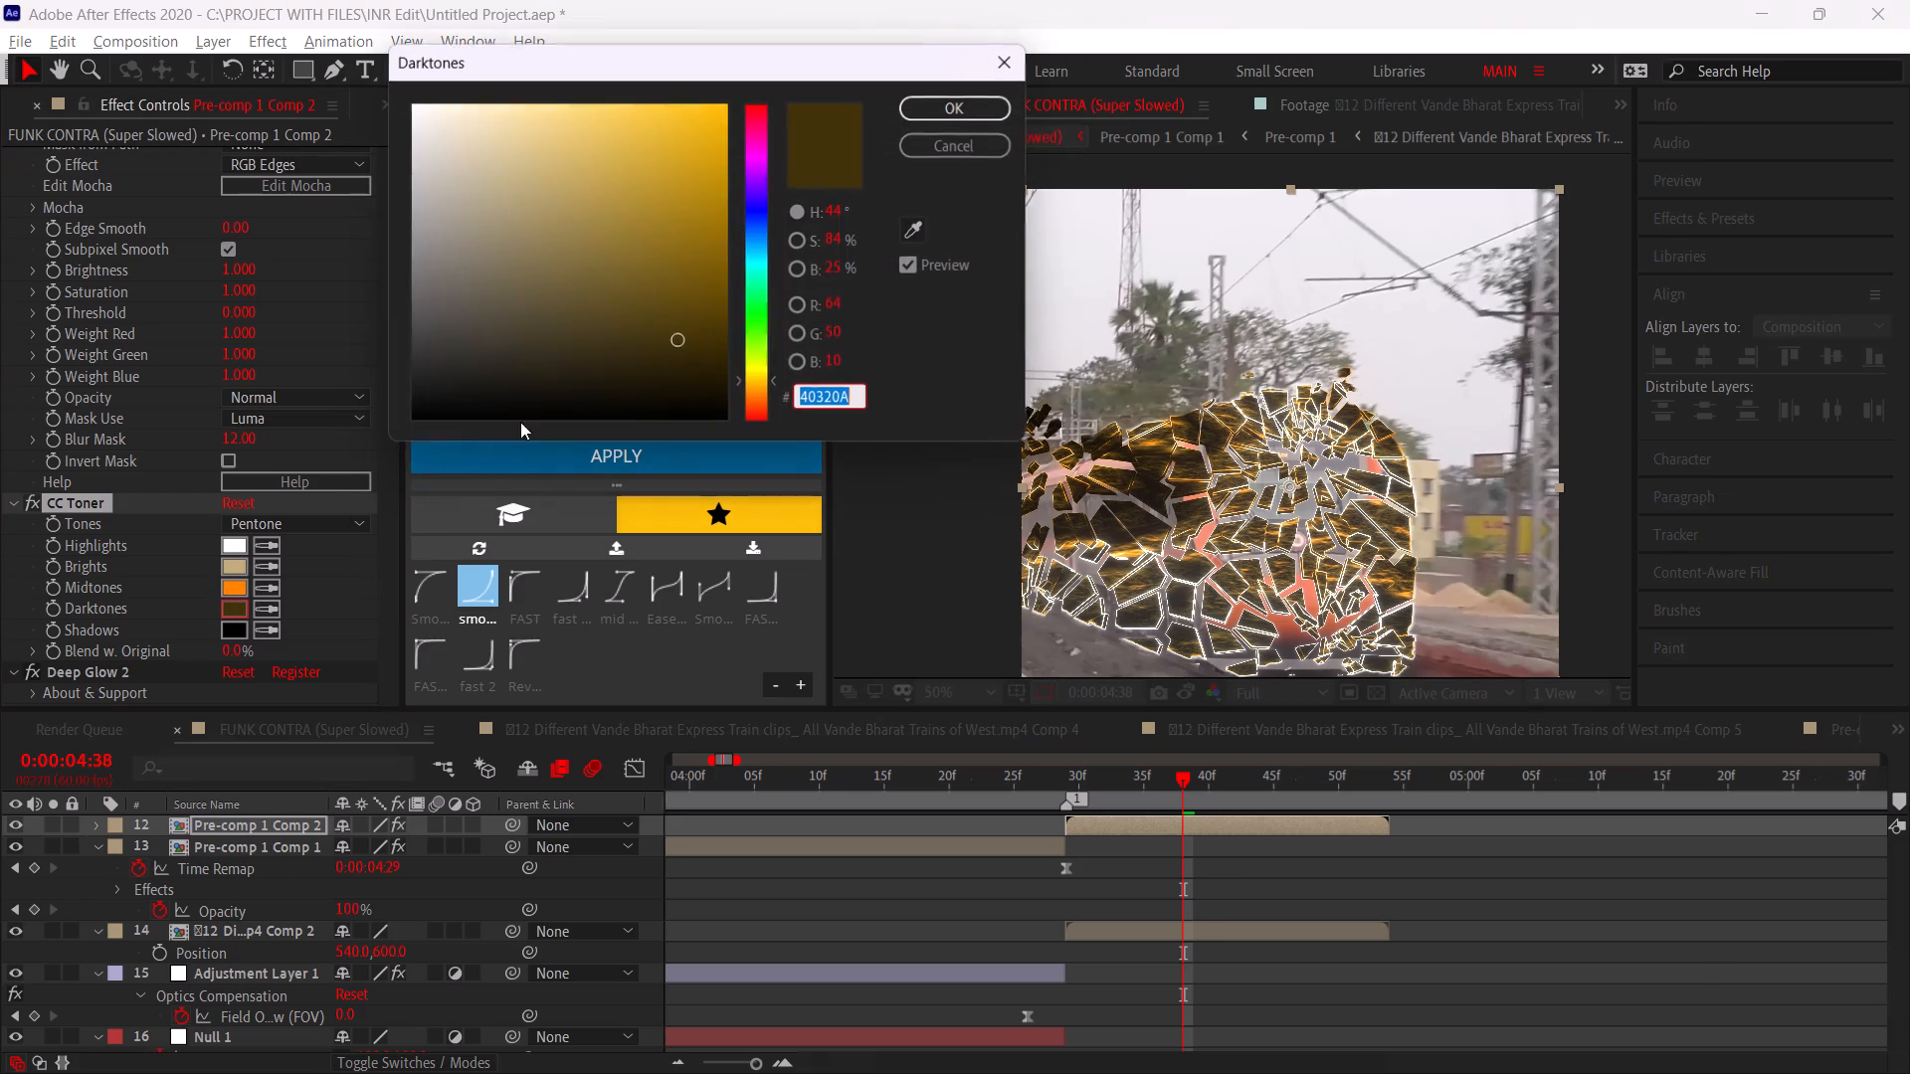
pyautogui.moveTo(758, 294); pyautogui.dragTo(768, 386)
pyautogui.moveTo(681, 313); pyautogui.dragTo(819, 275)
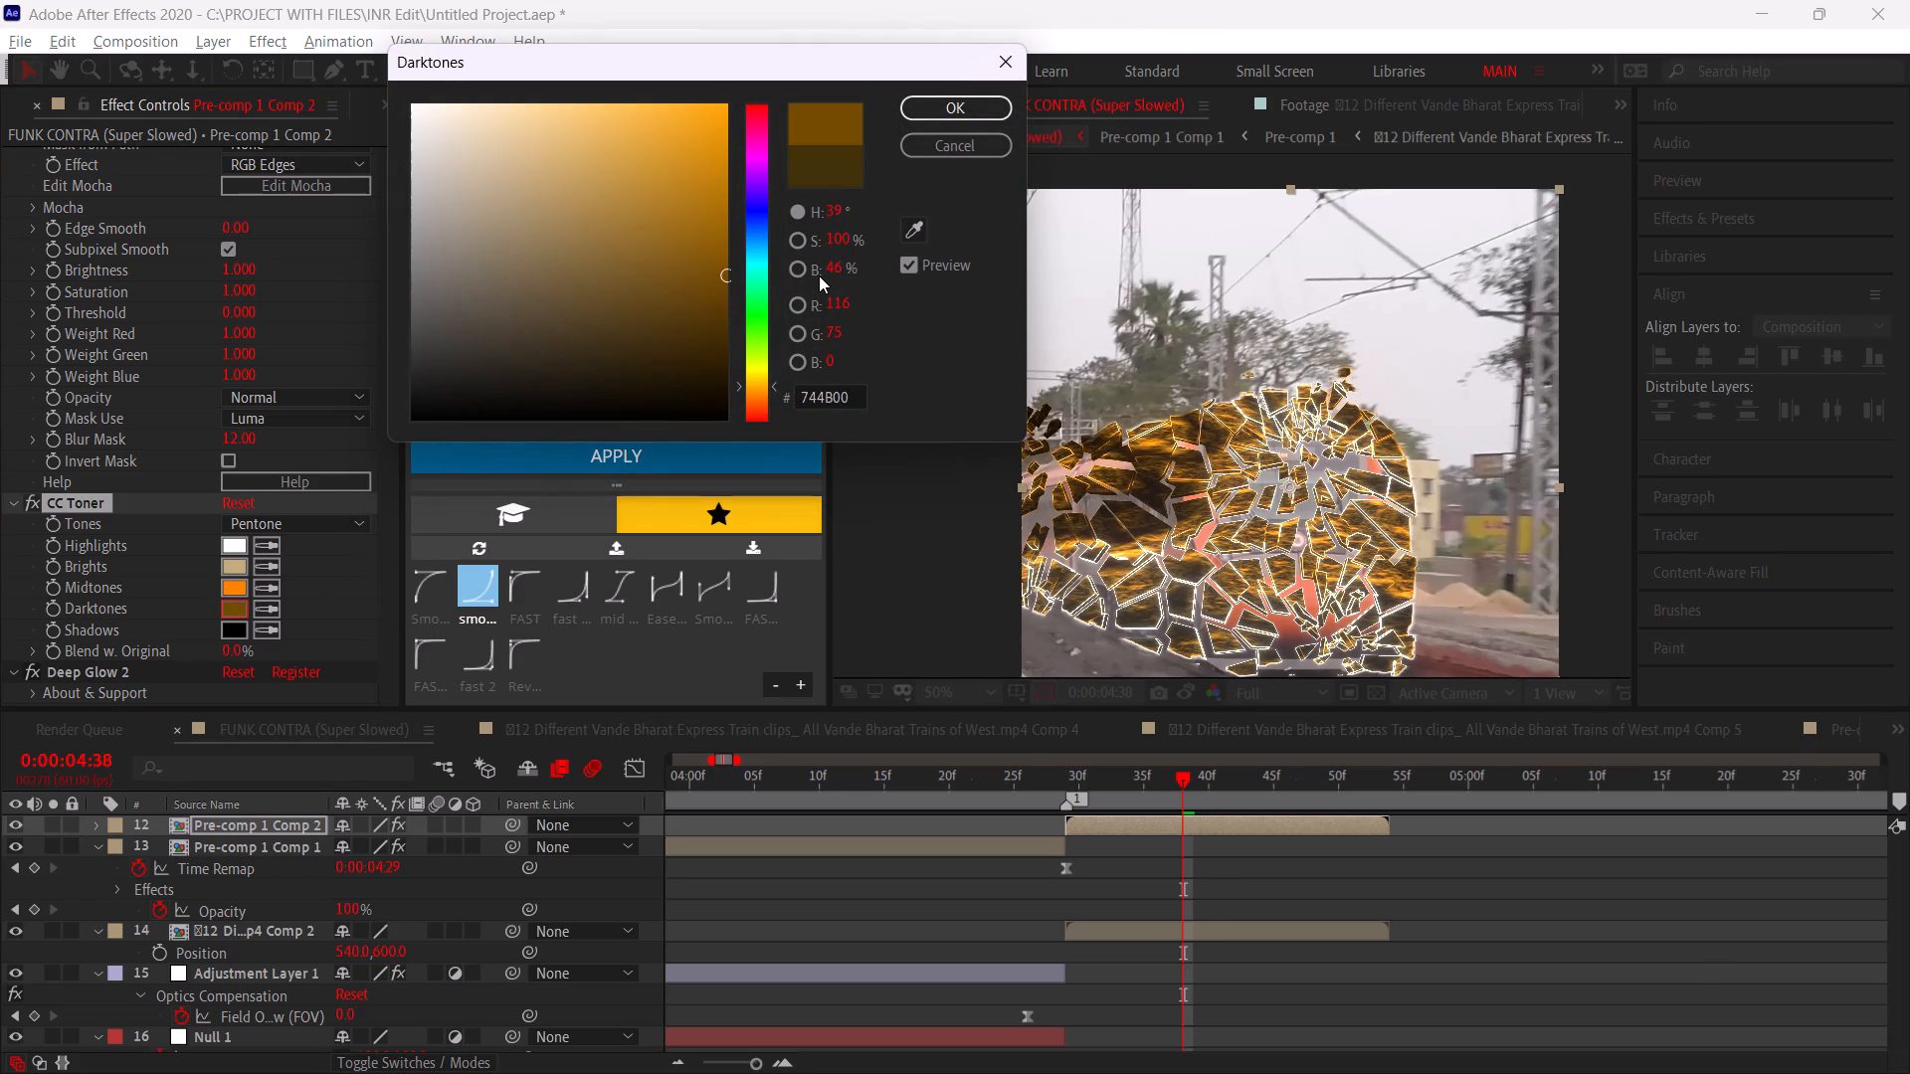
pyautogui.moveTo(819, 275); pyautogui.dragTo(788, 327)
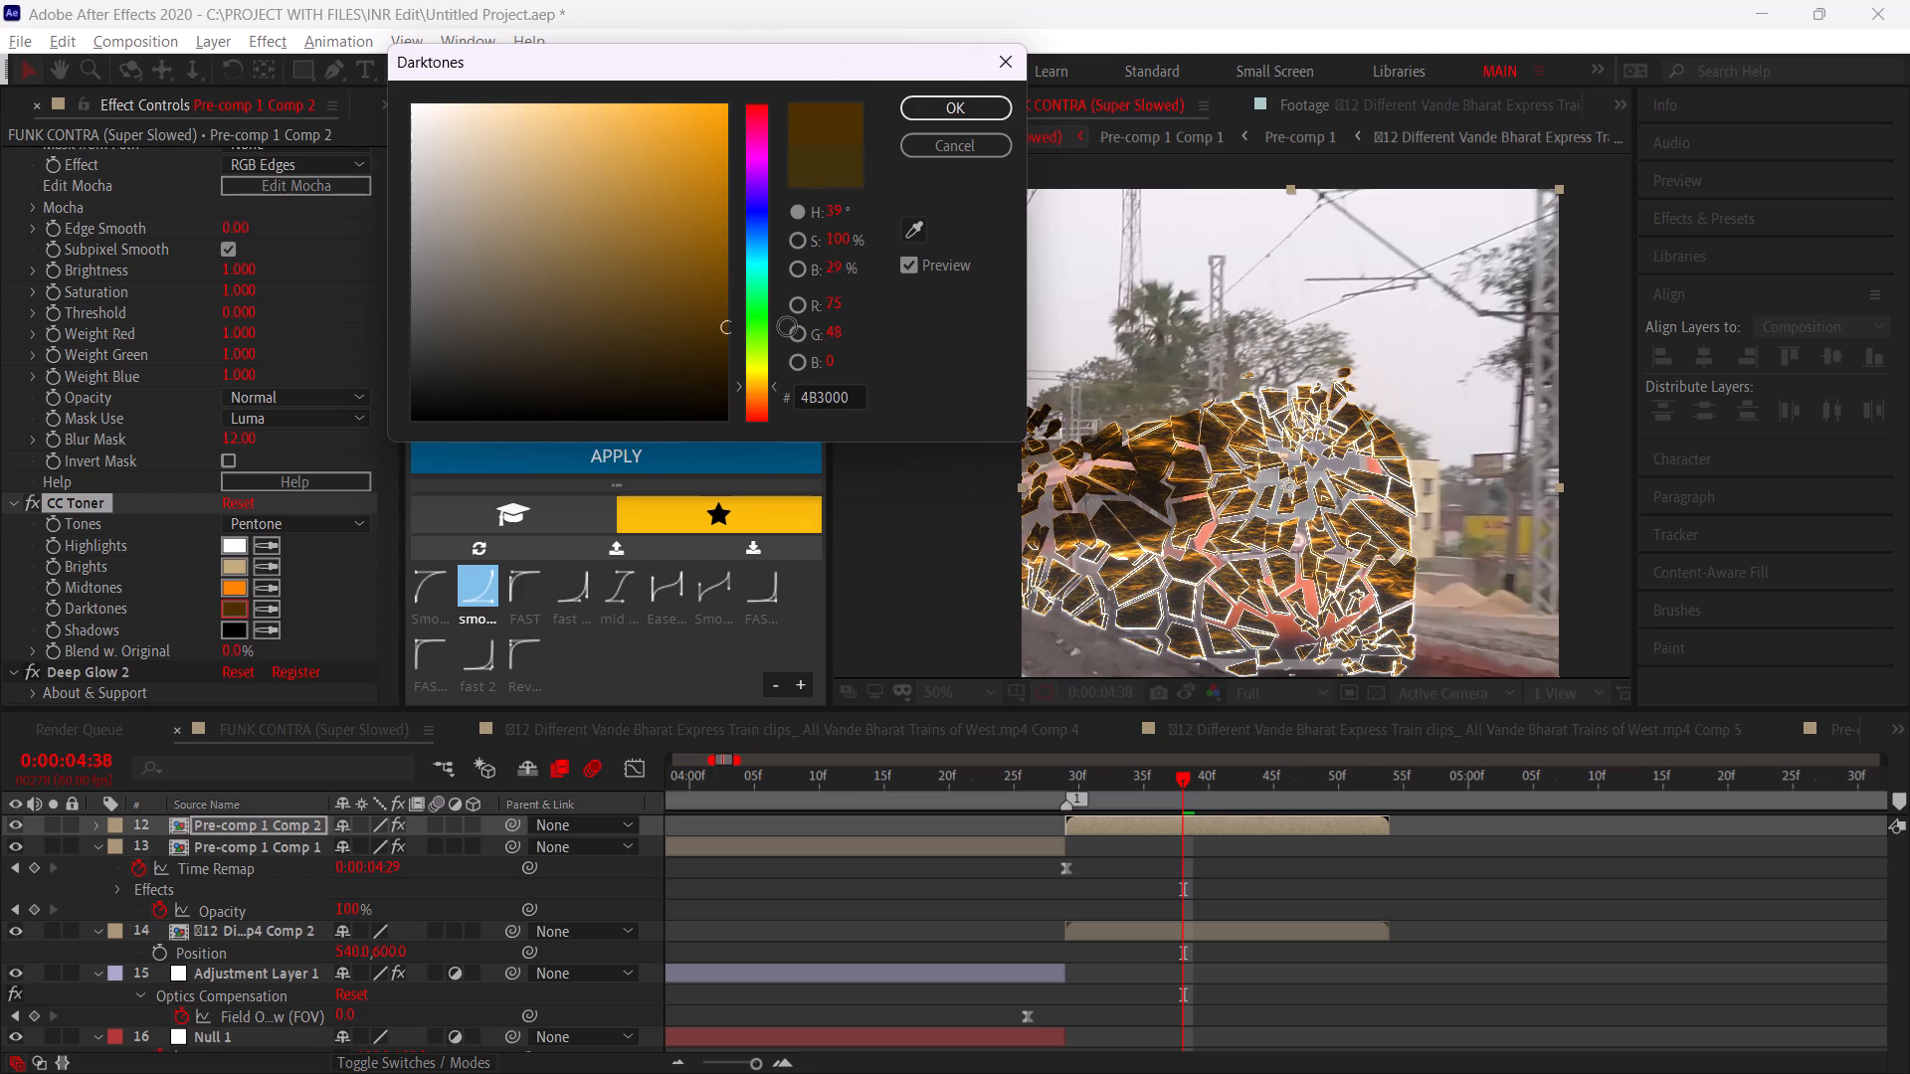
pyautogui.moveTo(788, 327); pyautogui.dragTo(789, 330)
pyautogui.click(951, 106)
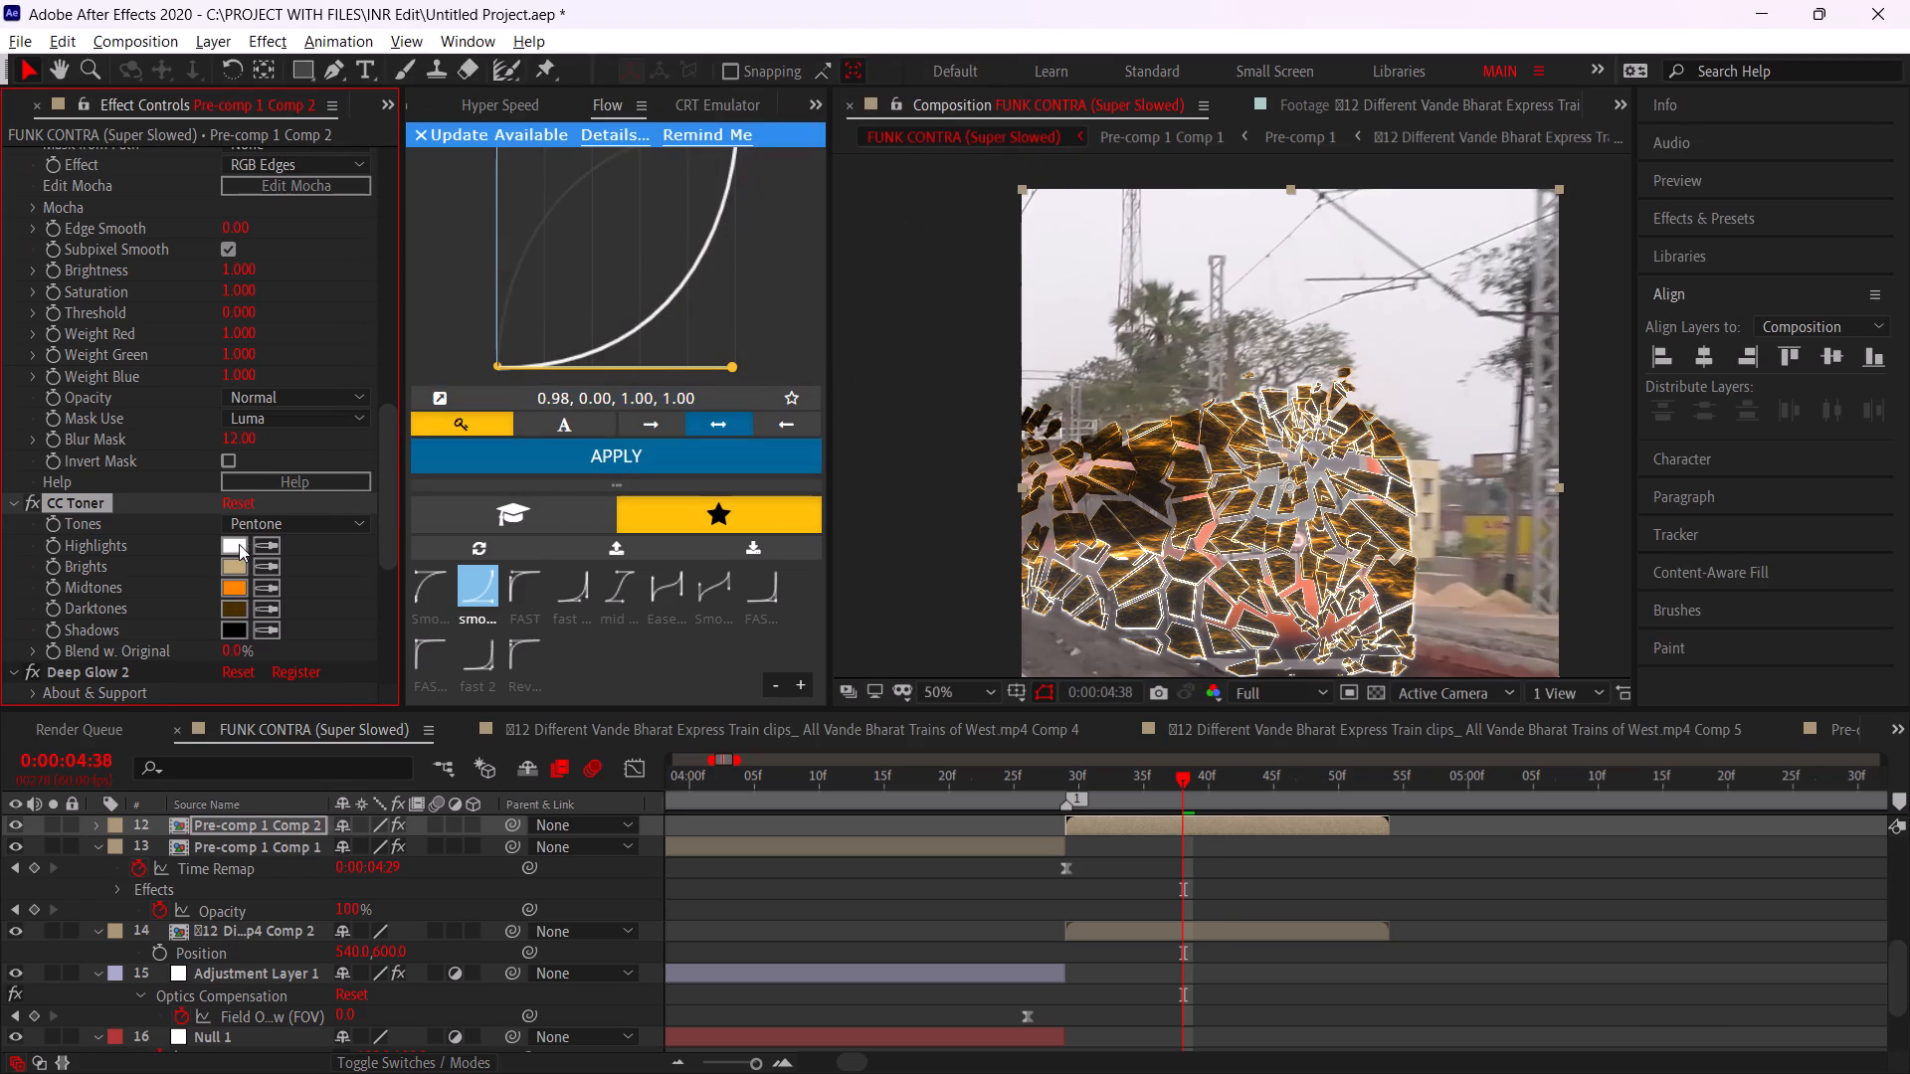
# Set CC Toner's Highlights colour to red-orange #FF4900.
pyautogui.click(239, 544)
pyautogui.moveTo(711, 246); pyautogui.dragTo(940, 0)
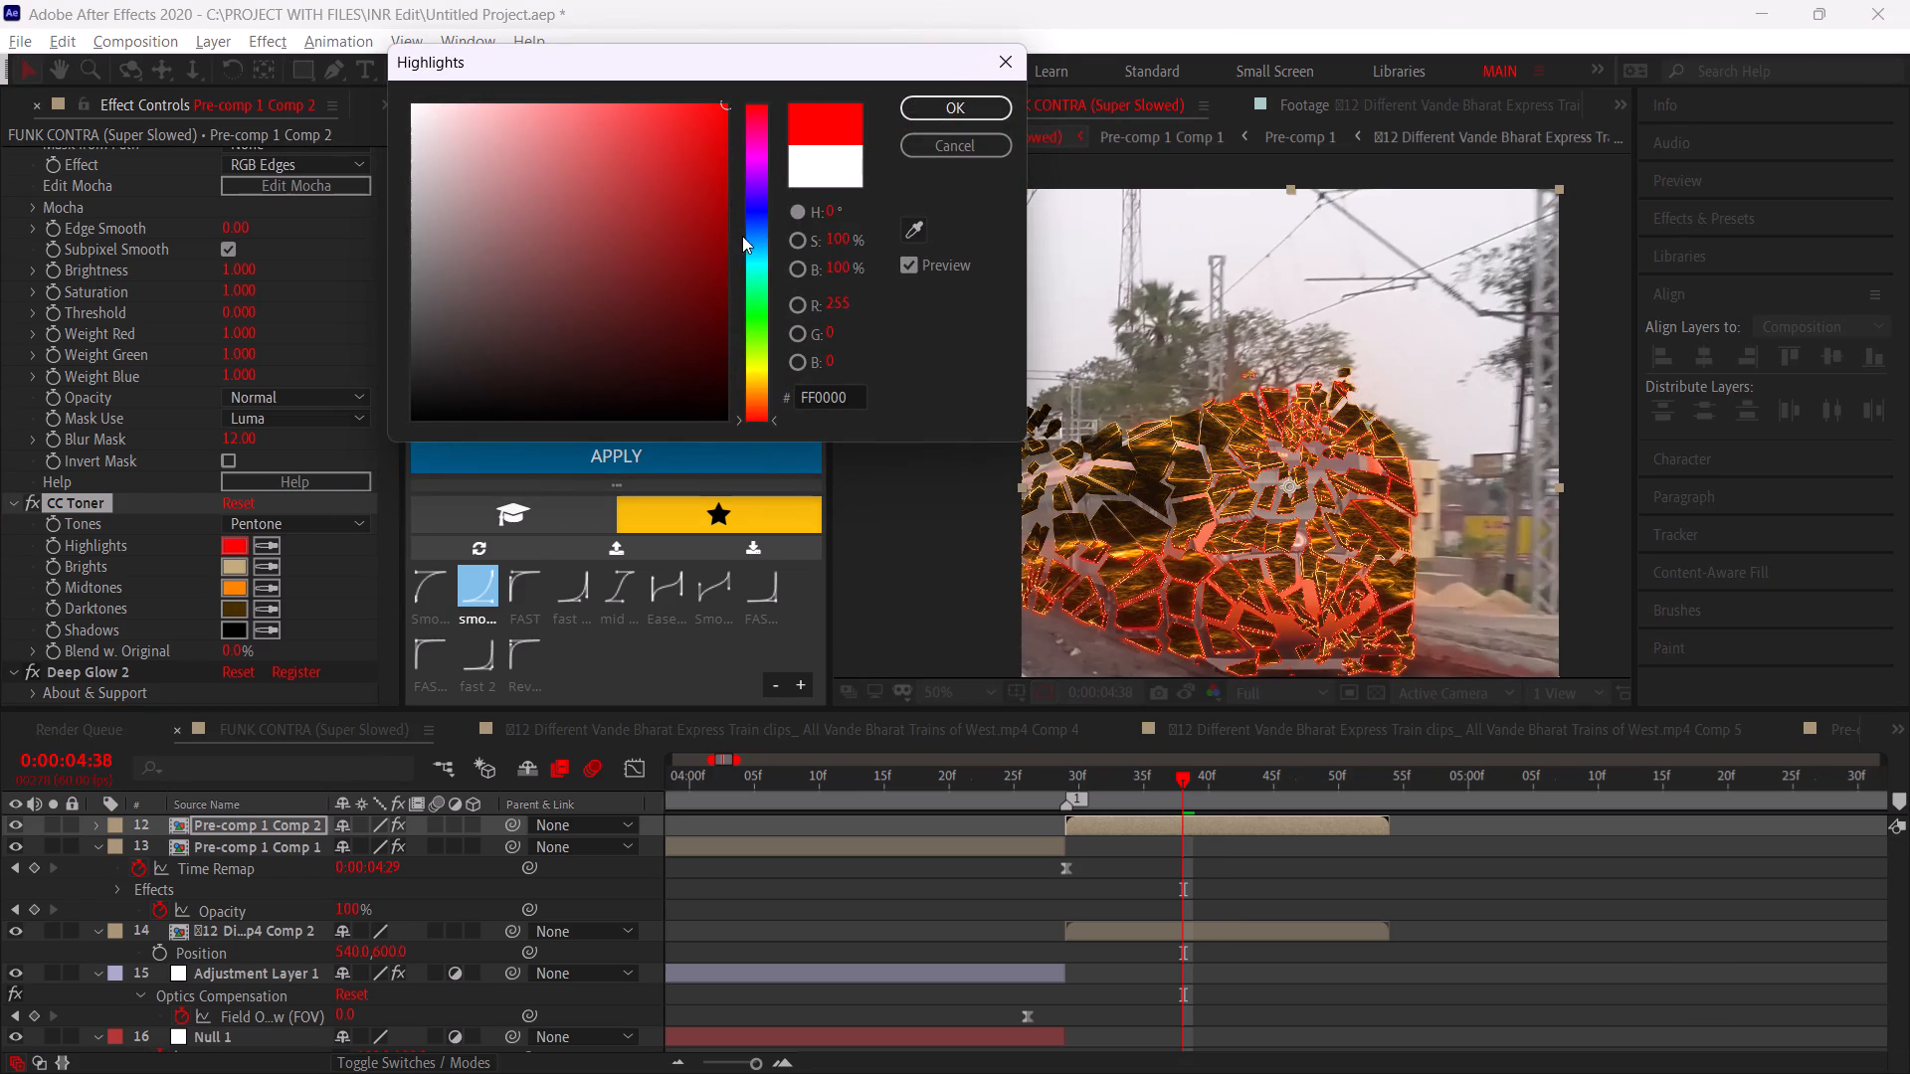
pyautogui.moveTo(747, 246); pyautogui.dragTo(748, 399)
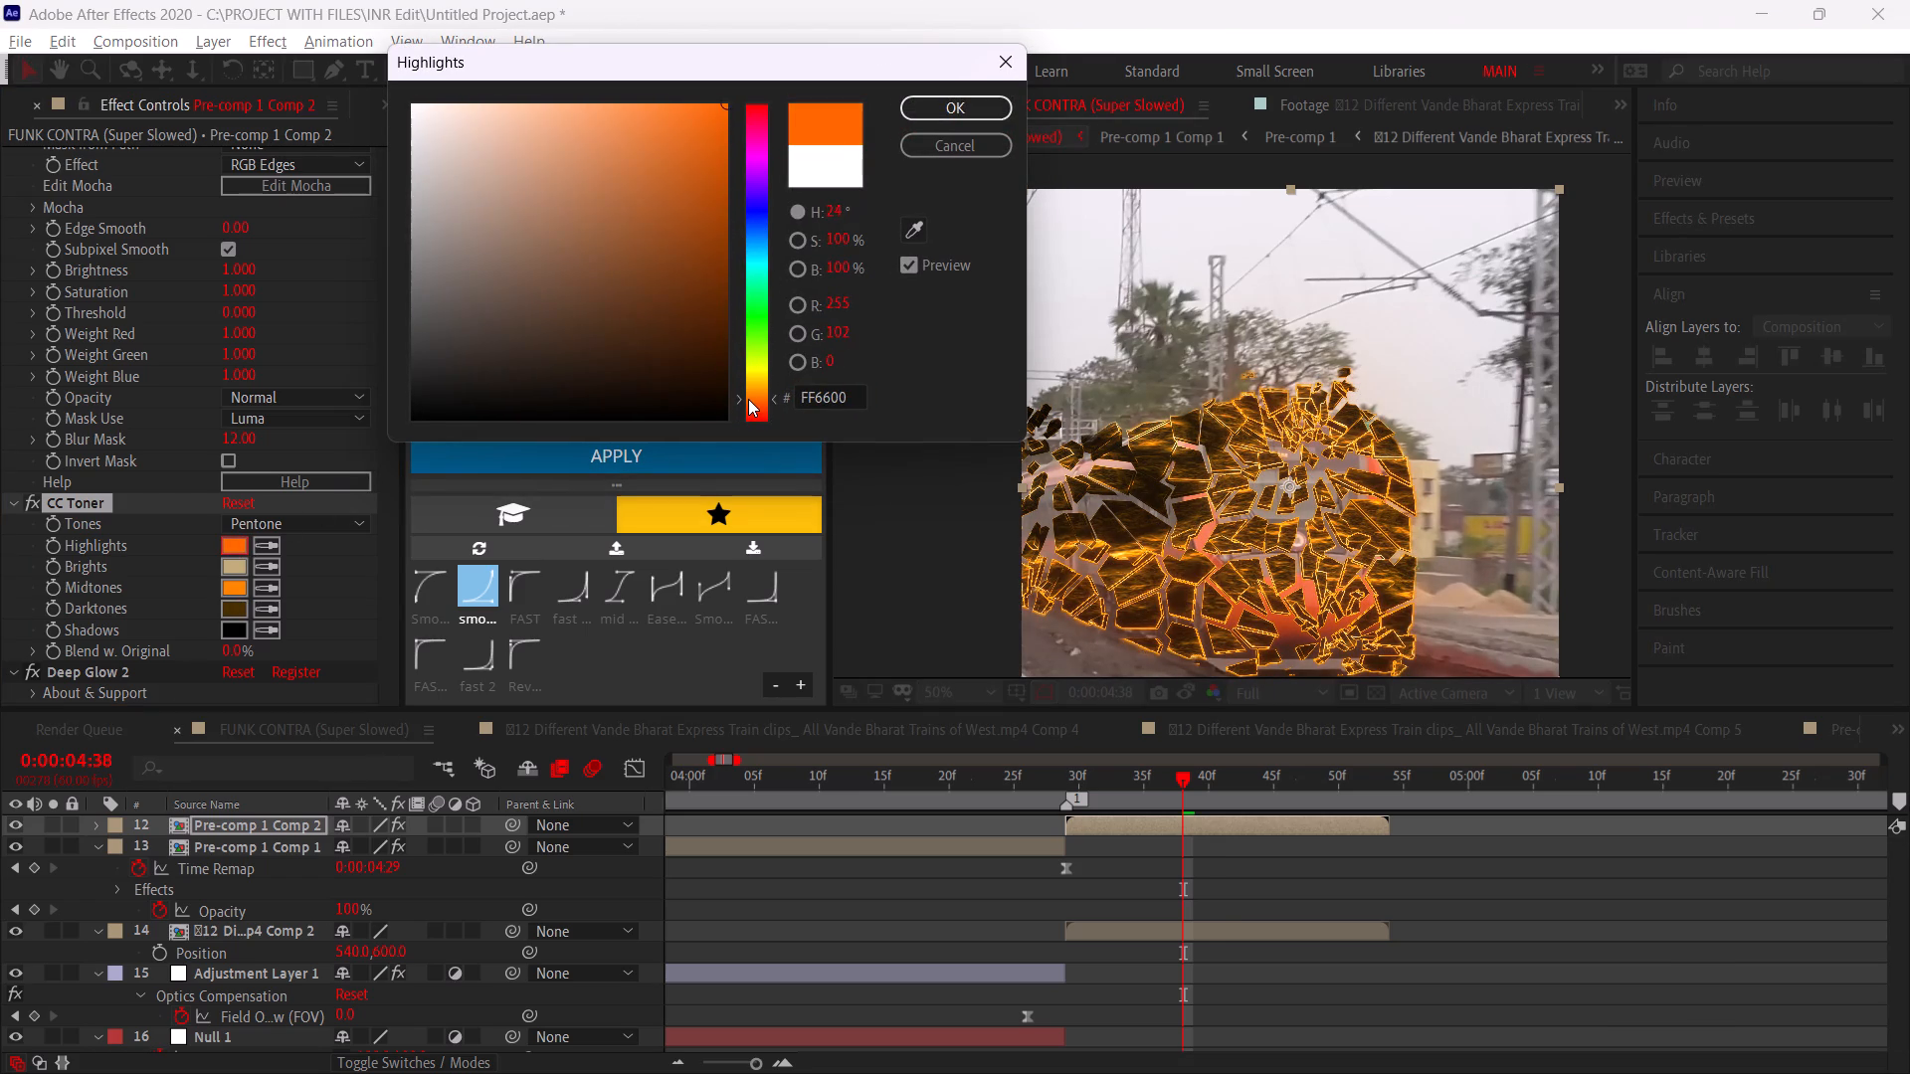
pyautogui.moveTo(748, 399); pyautogui.dragTo(748, 411)
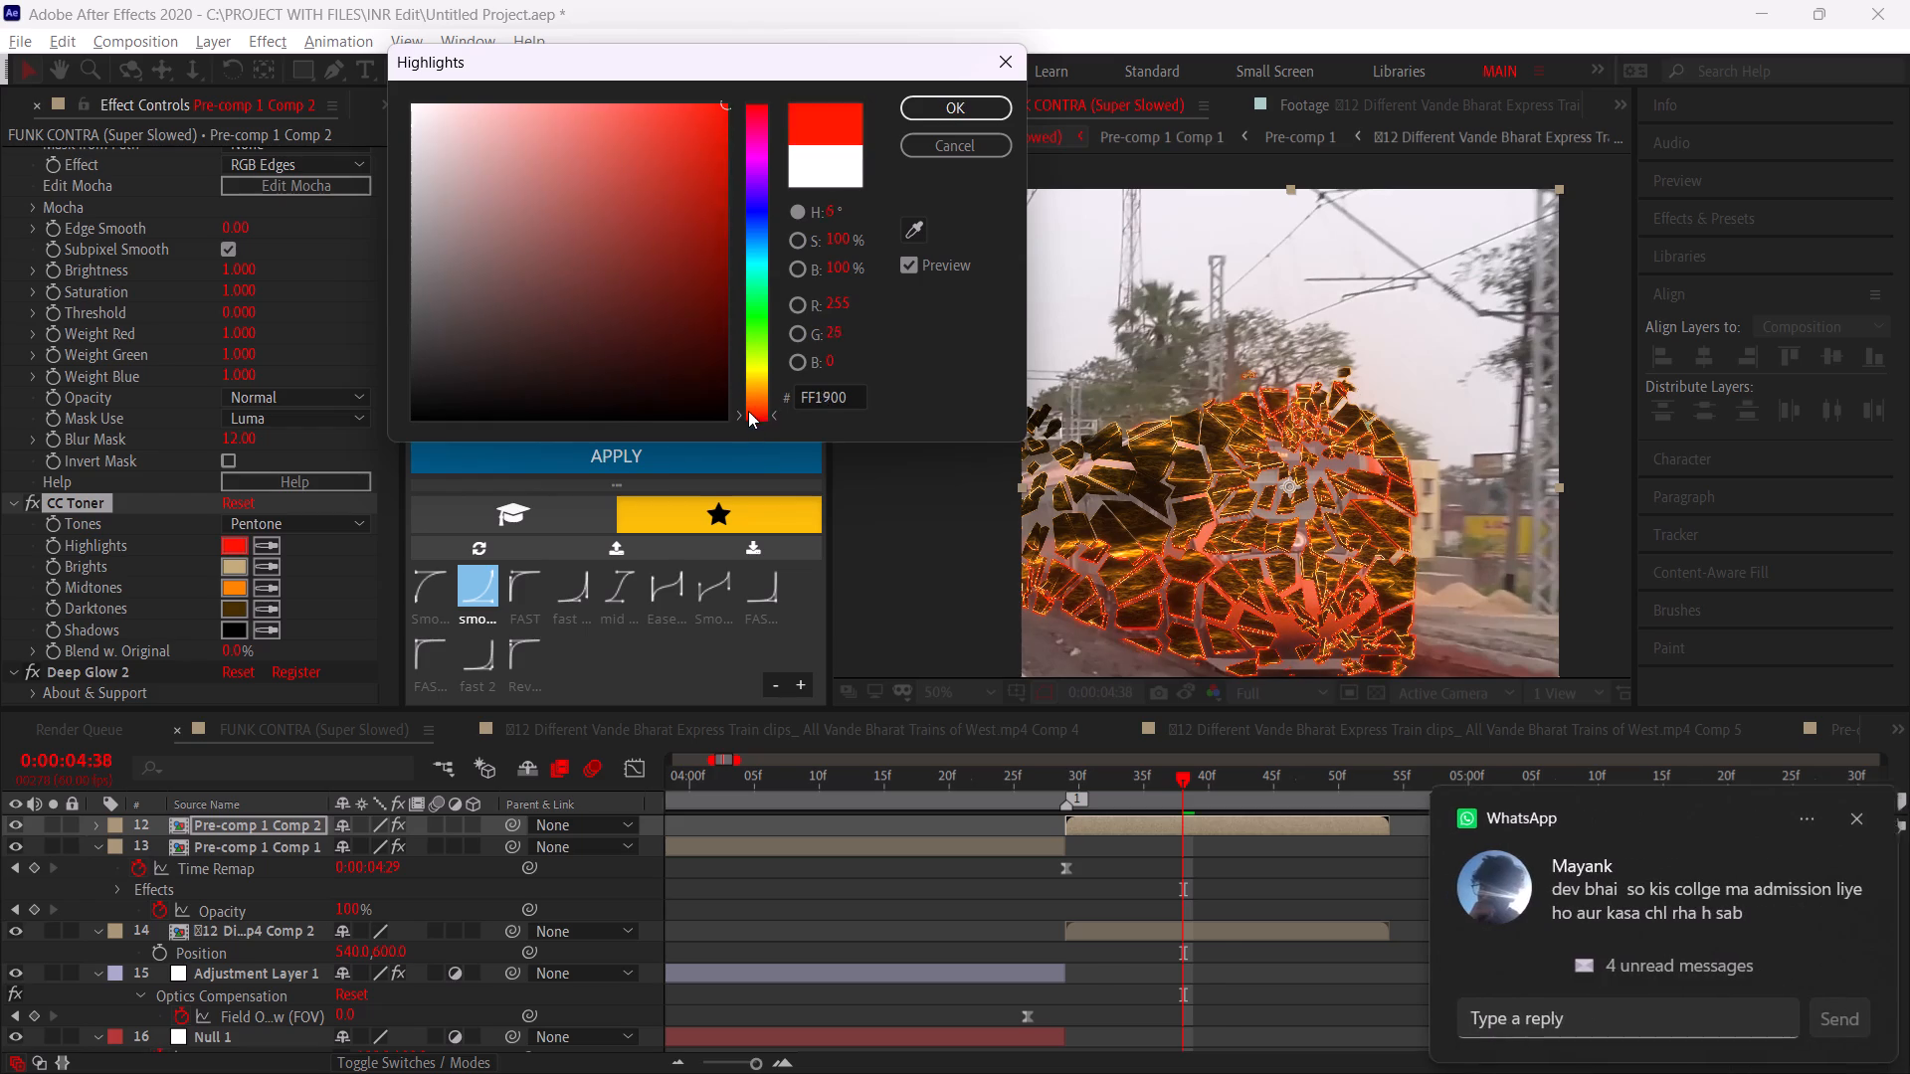
pyautogui.moveTo(748, 411); pyautogui.dragTo(767, 405)
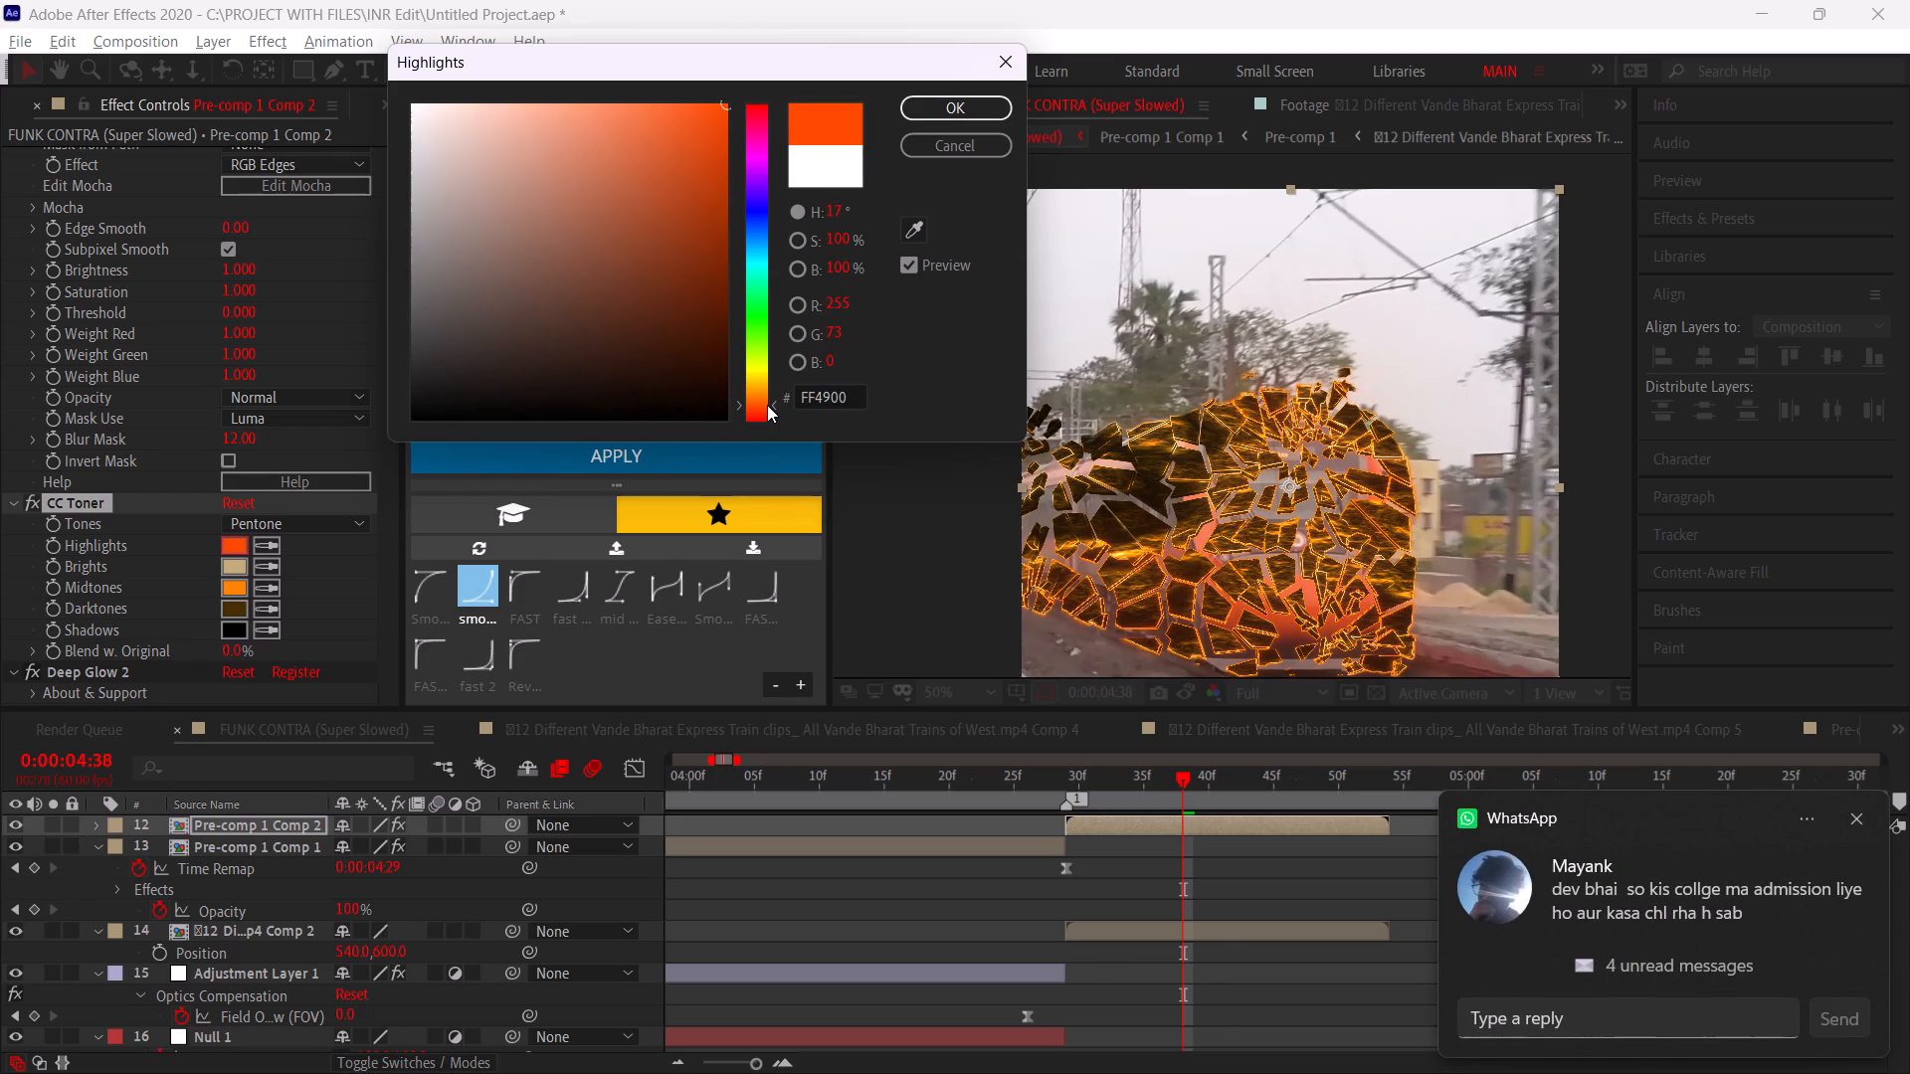
pyautogui.moveTo(767, 405); pyautogui.dragTo(763, 405)
pyautogui.click(952, 116)
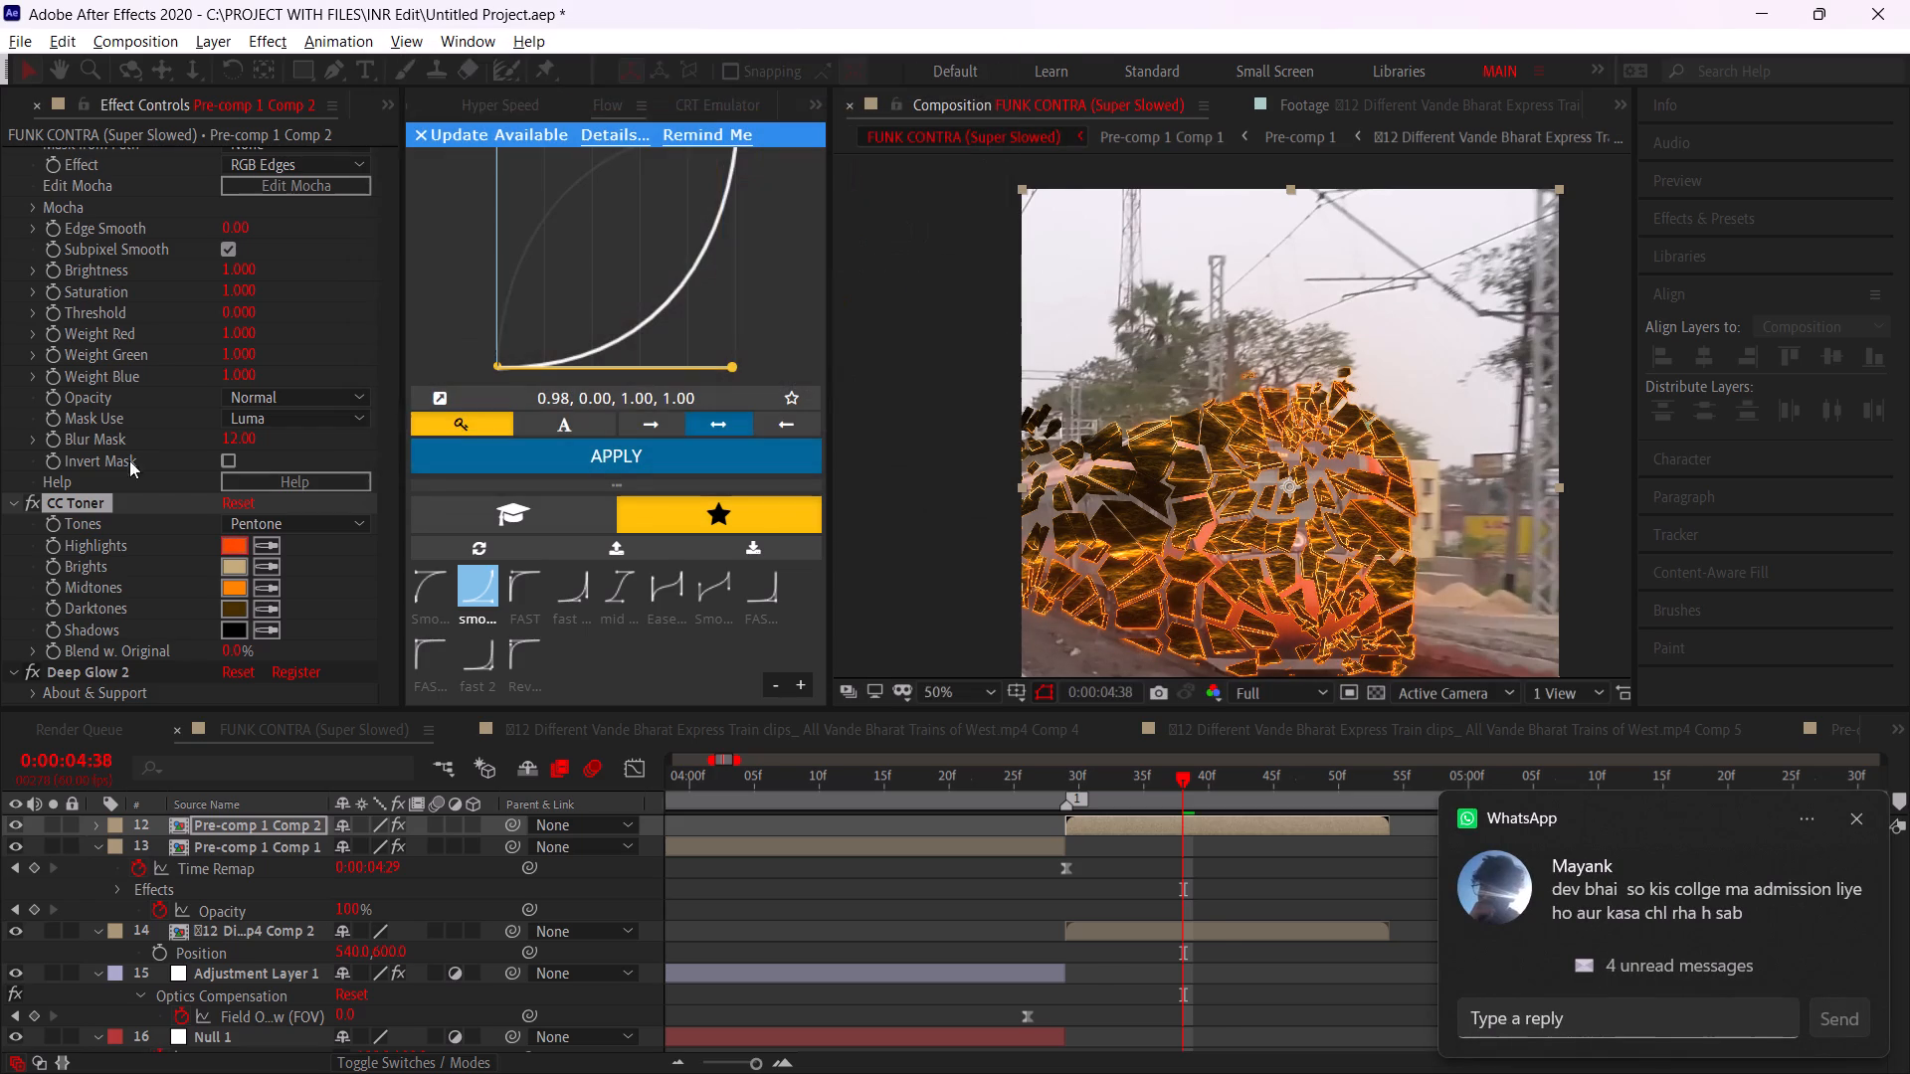
# Raise Deep Glow 2's Exposure slightly for a stronger glow on the shattered pieces.
pyautogui.scroll(2, 118, 462)
pyautogui.scroll(-9, 118, 461)
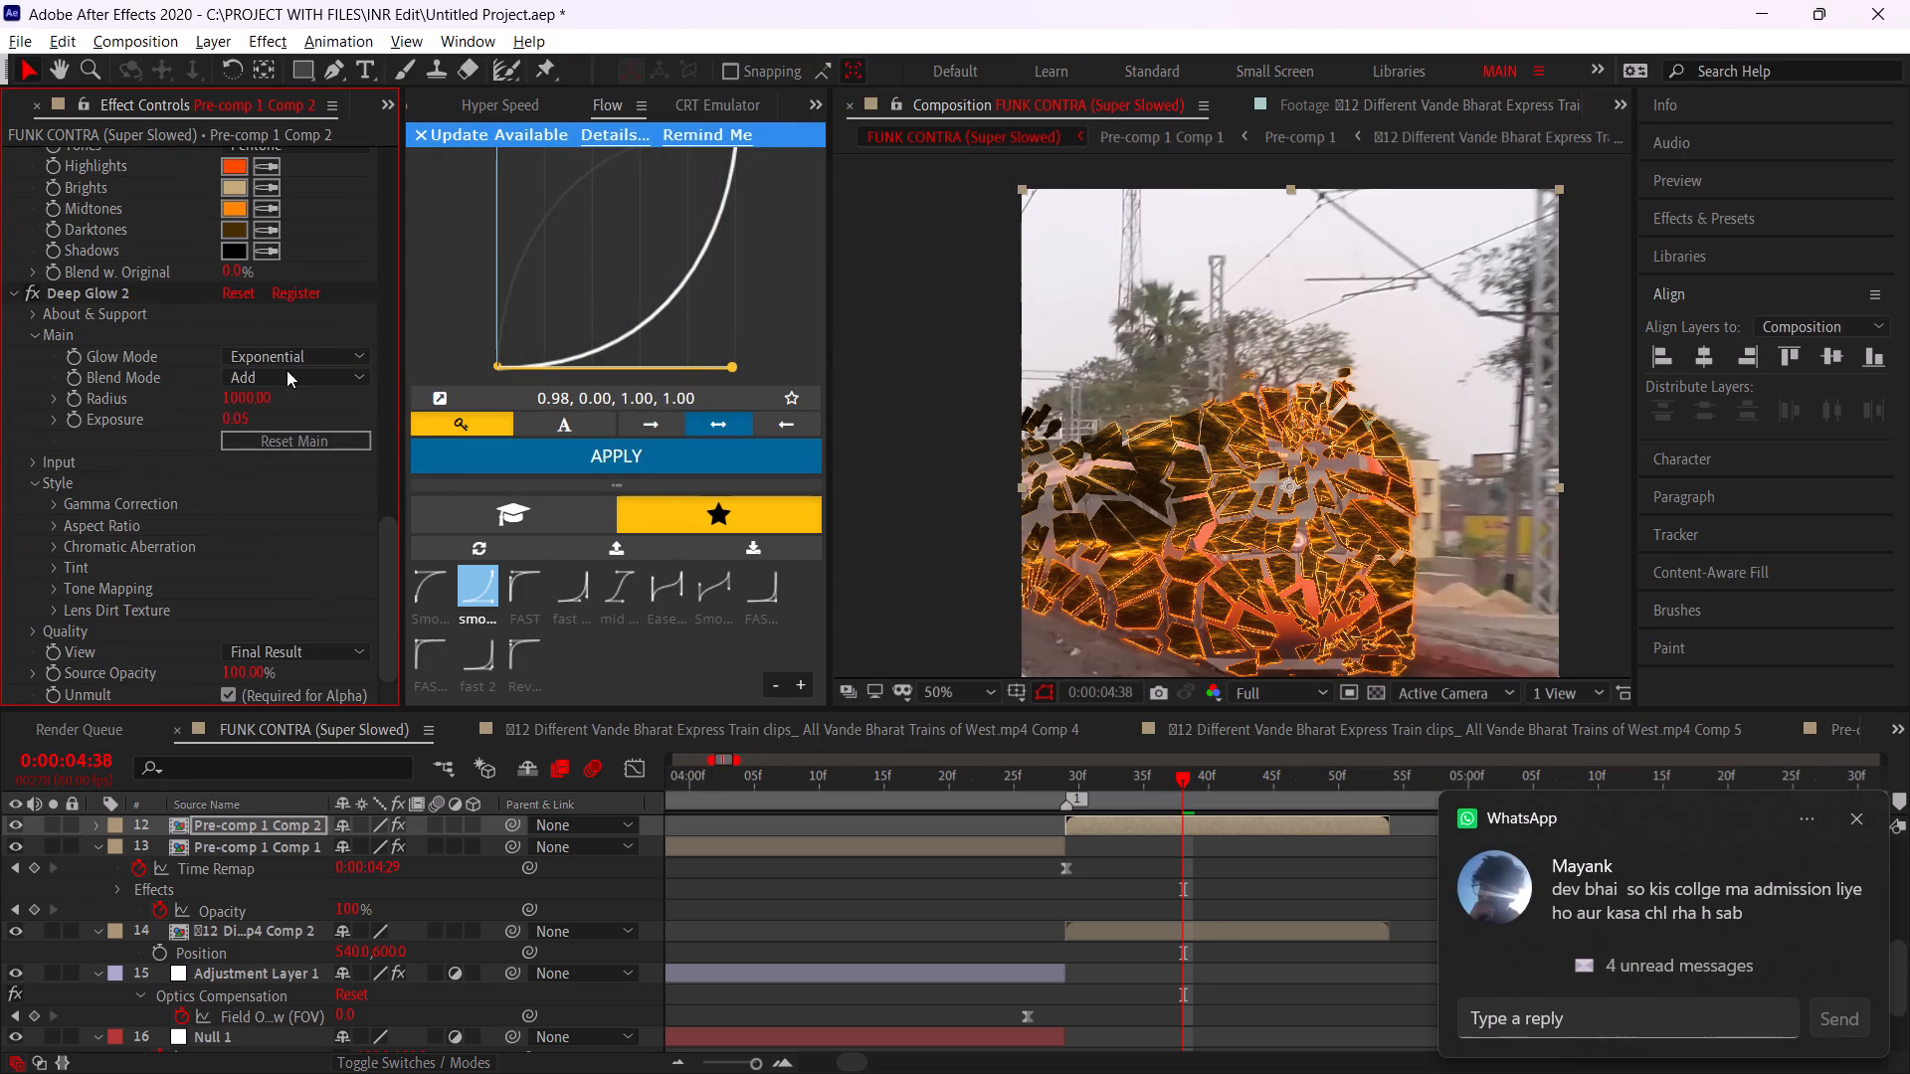
pyautogui.moveTo(233, 419); pyautogui.dragTo(306, 433)
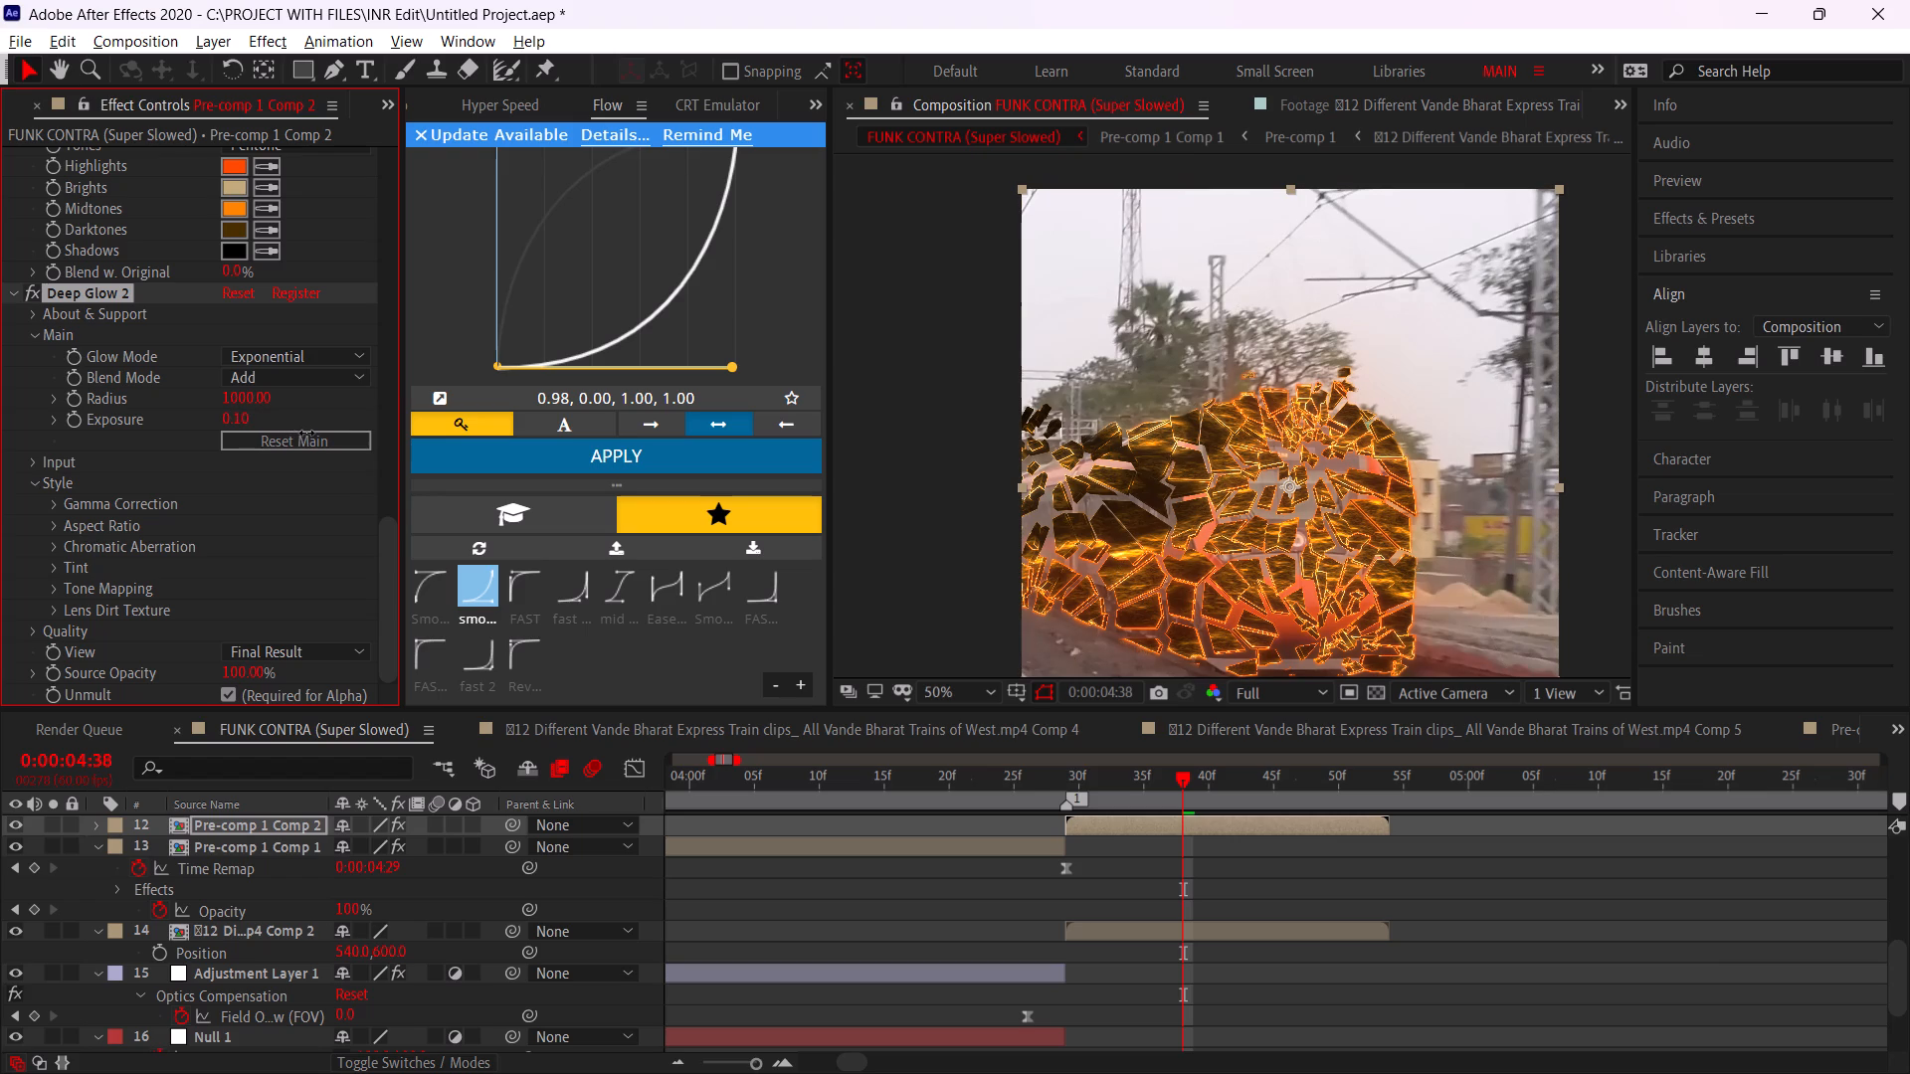
pyautogui.moveTo(306, 433); pyautogui.dragTo(350, 435)
# Apply S_DropShadow to the shattered pre-comp with Shift X and Shift Y at 2 and Shadow Blur at 4.
pyautogui.hotkey('ctrl', 'space')
pyautogui.write('dr')
pyautogui.click(229, 689)
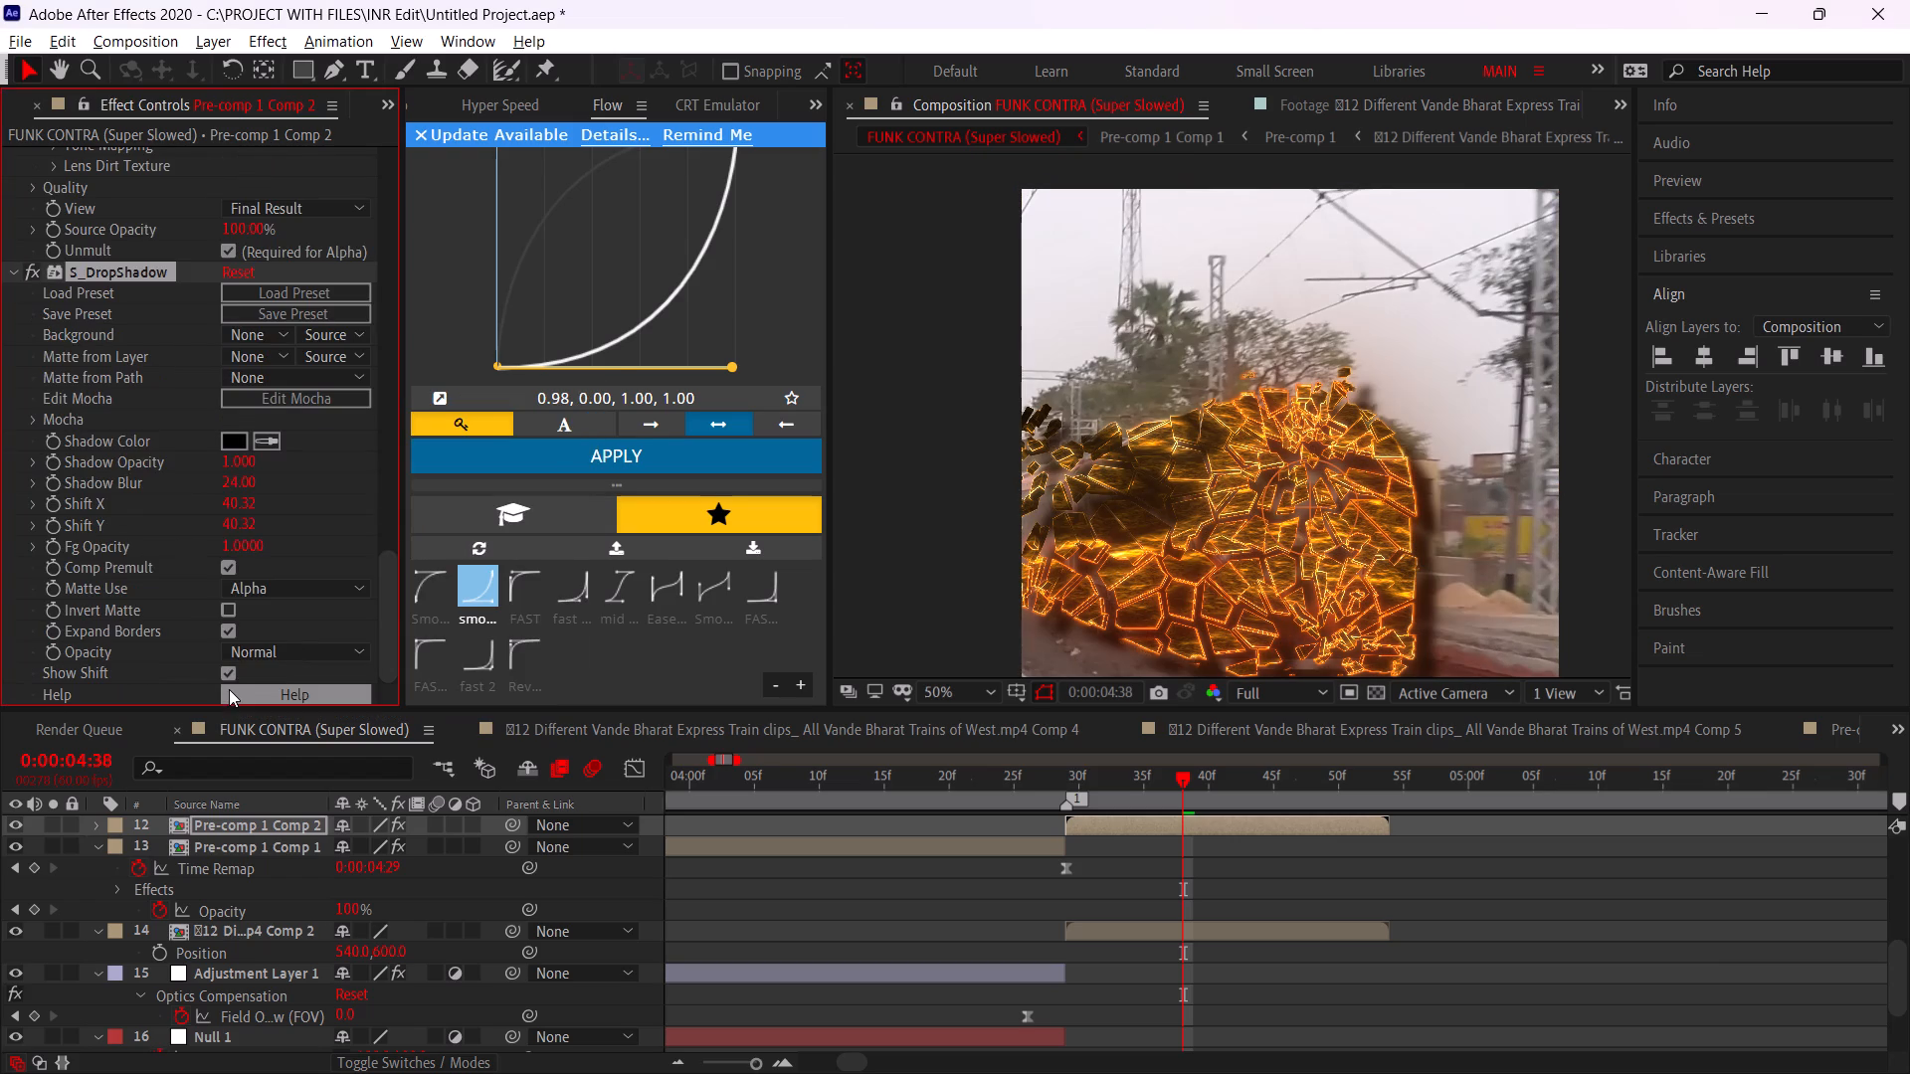
pyautogui.click(253, 519)
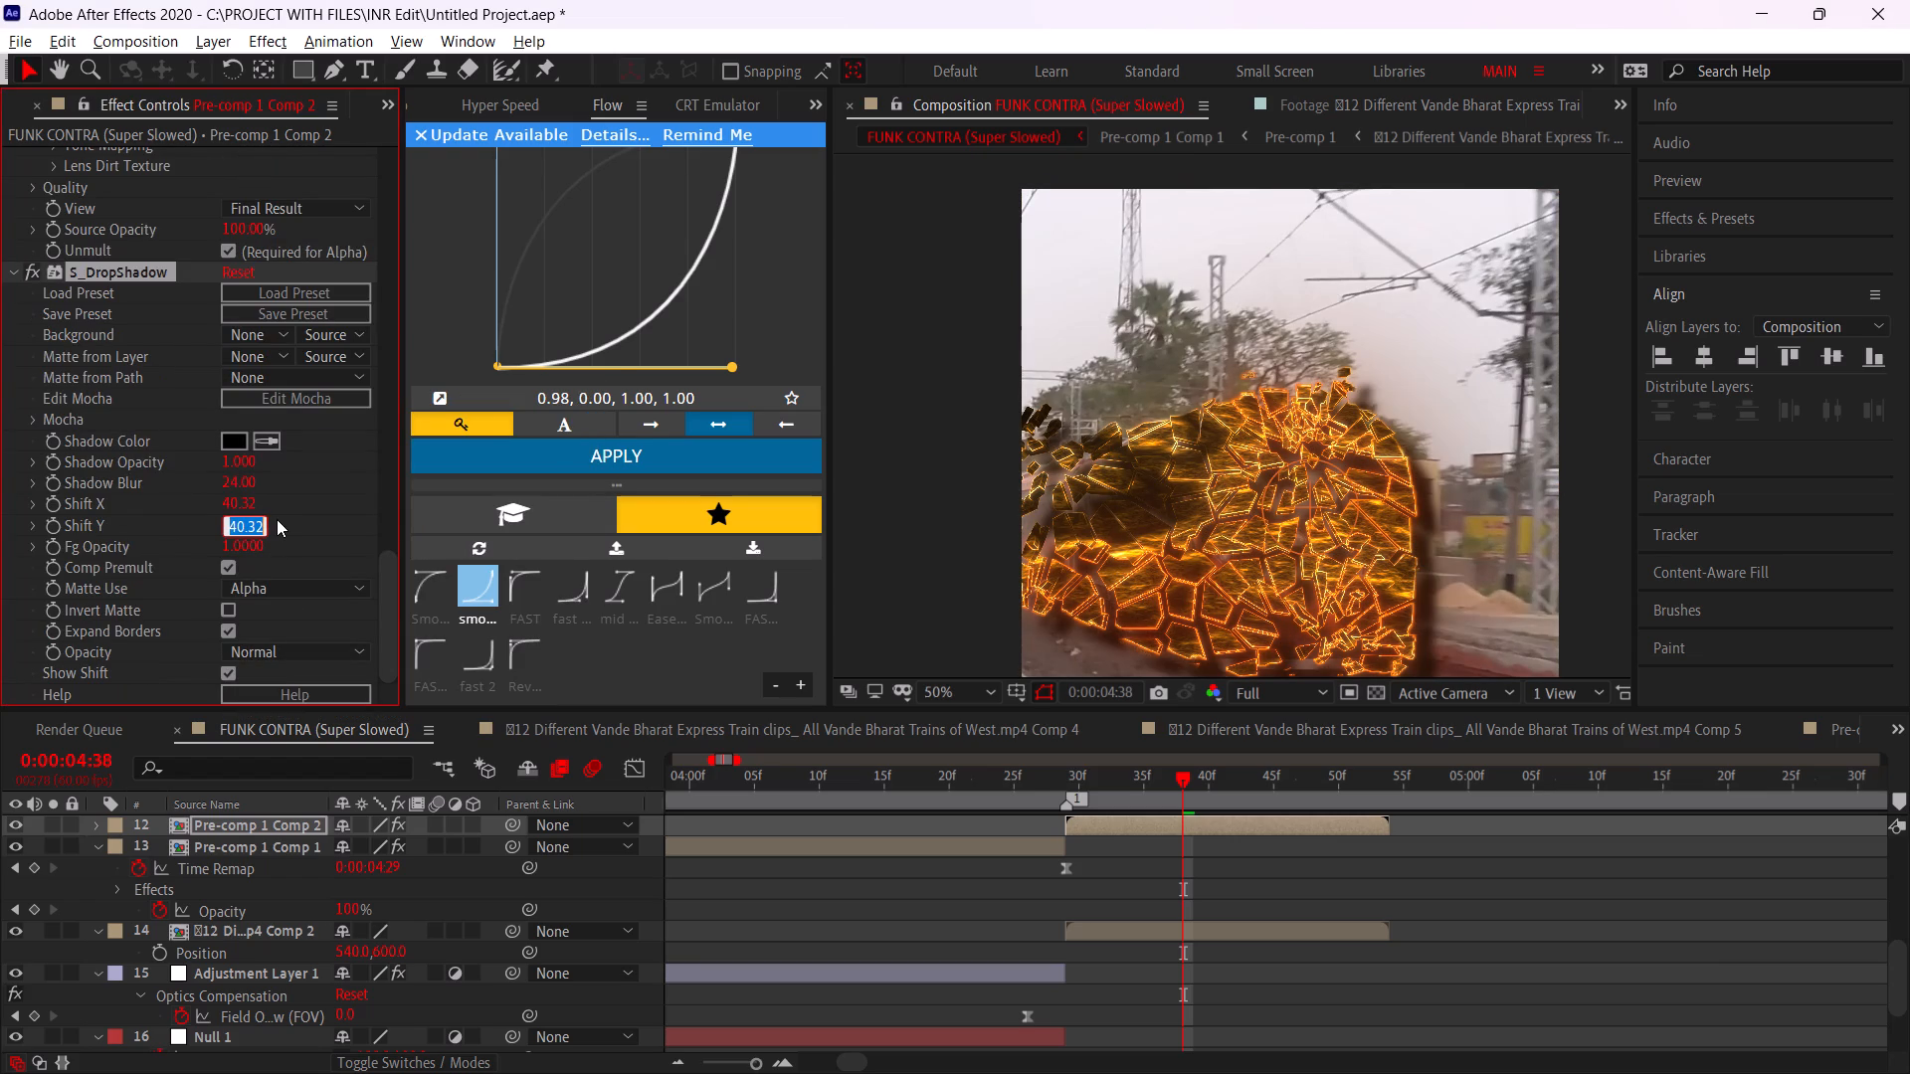
pyautogui.press('2')
pyautogui.click(243, 495)
pyautogui.press('2')
pyautogui.click(306, 485)
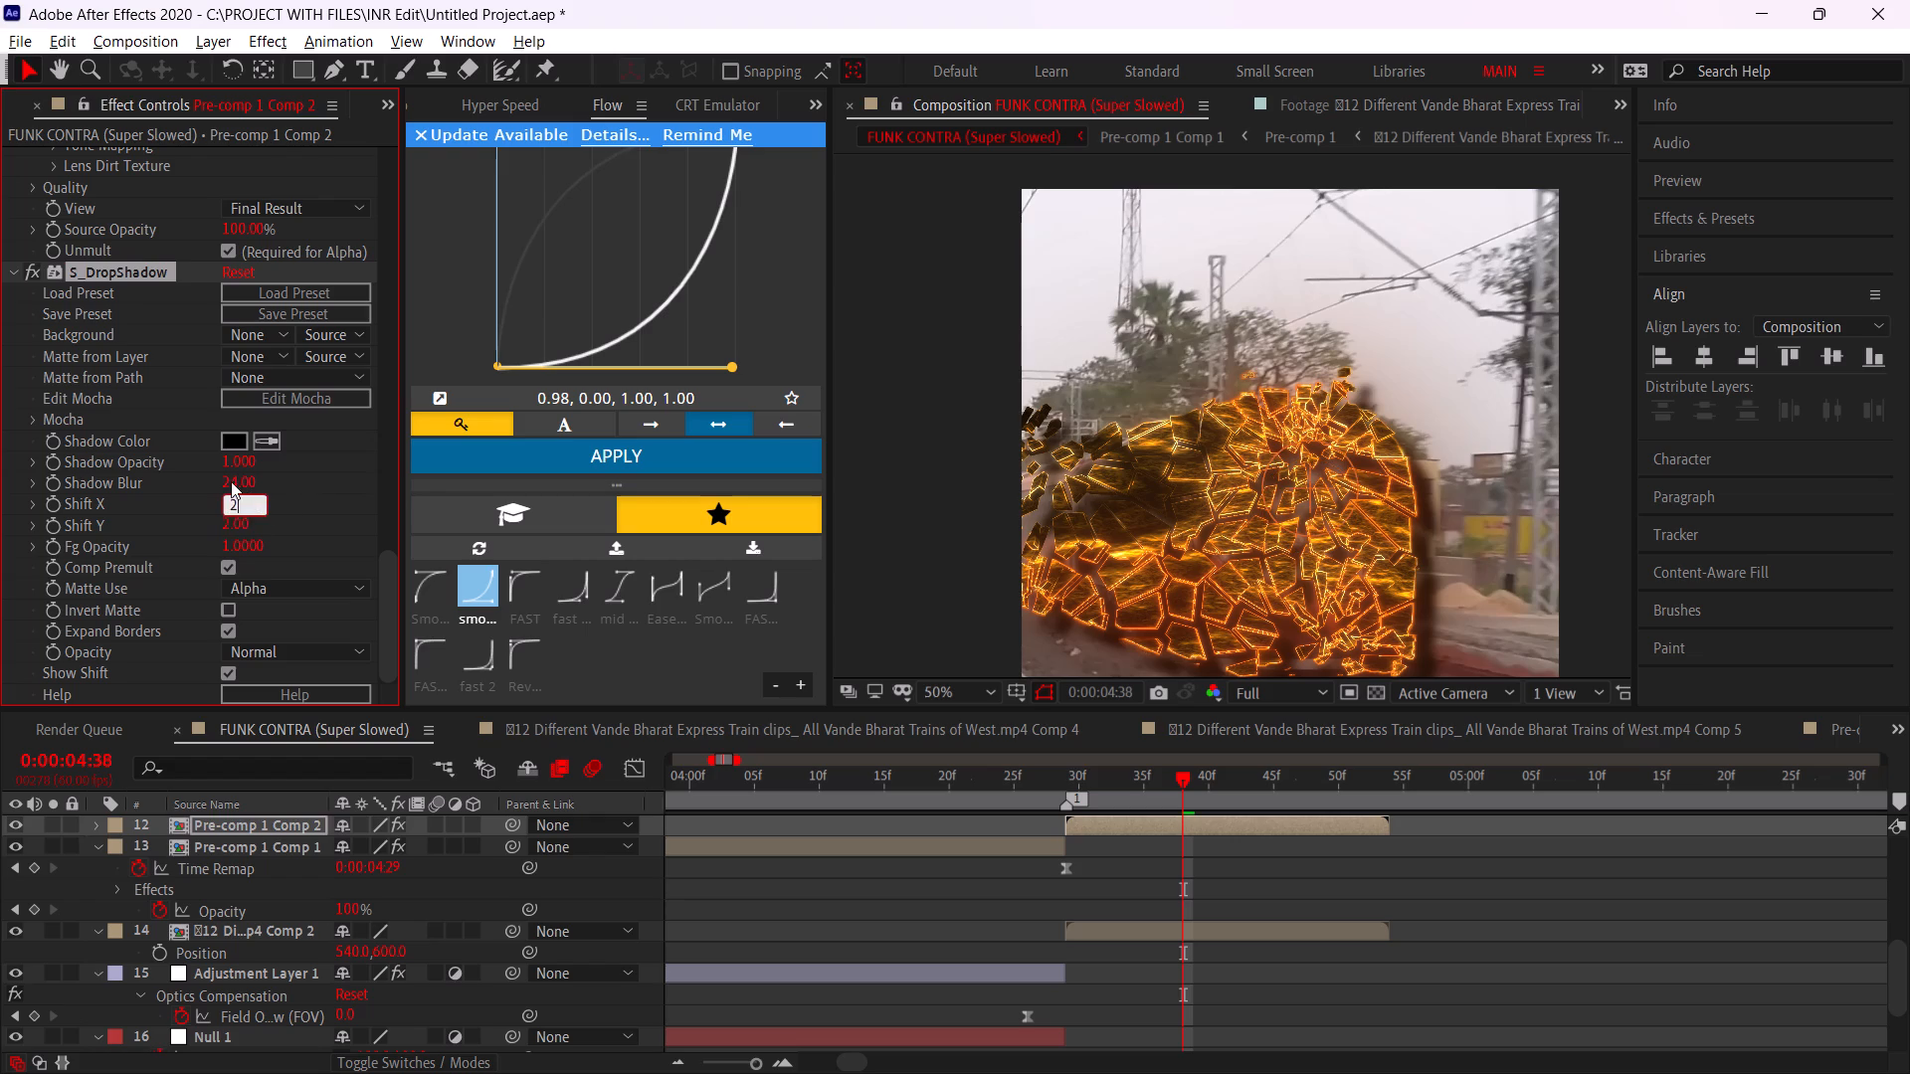
pyautogui.click(231, 481)
pyautogui.press('4')
pyautogui.click(306, 482)
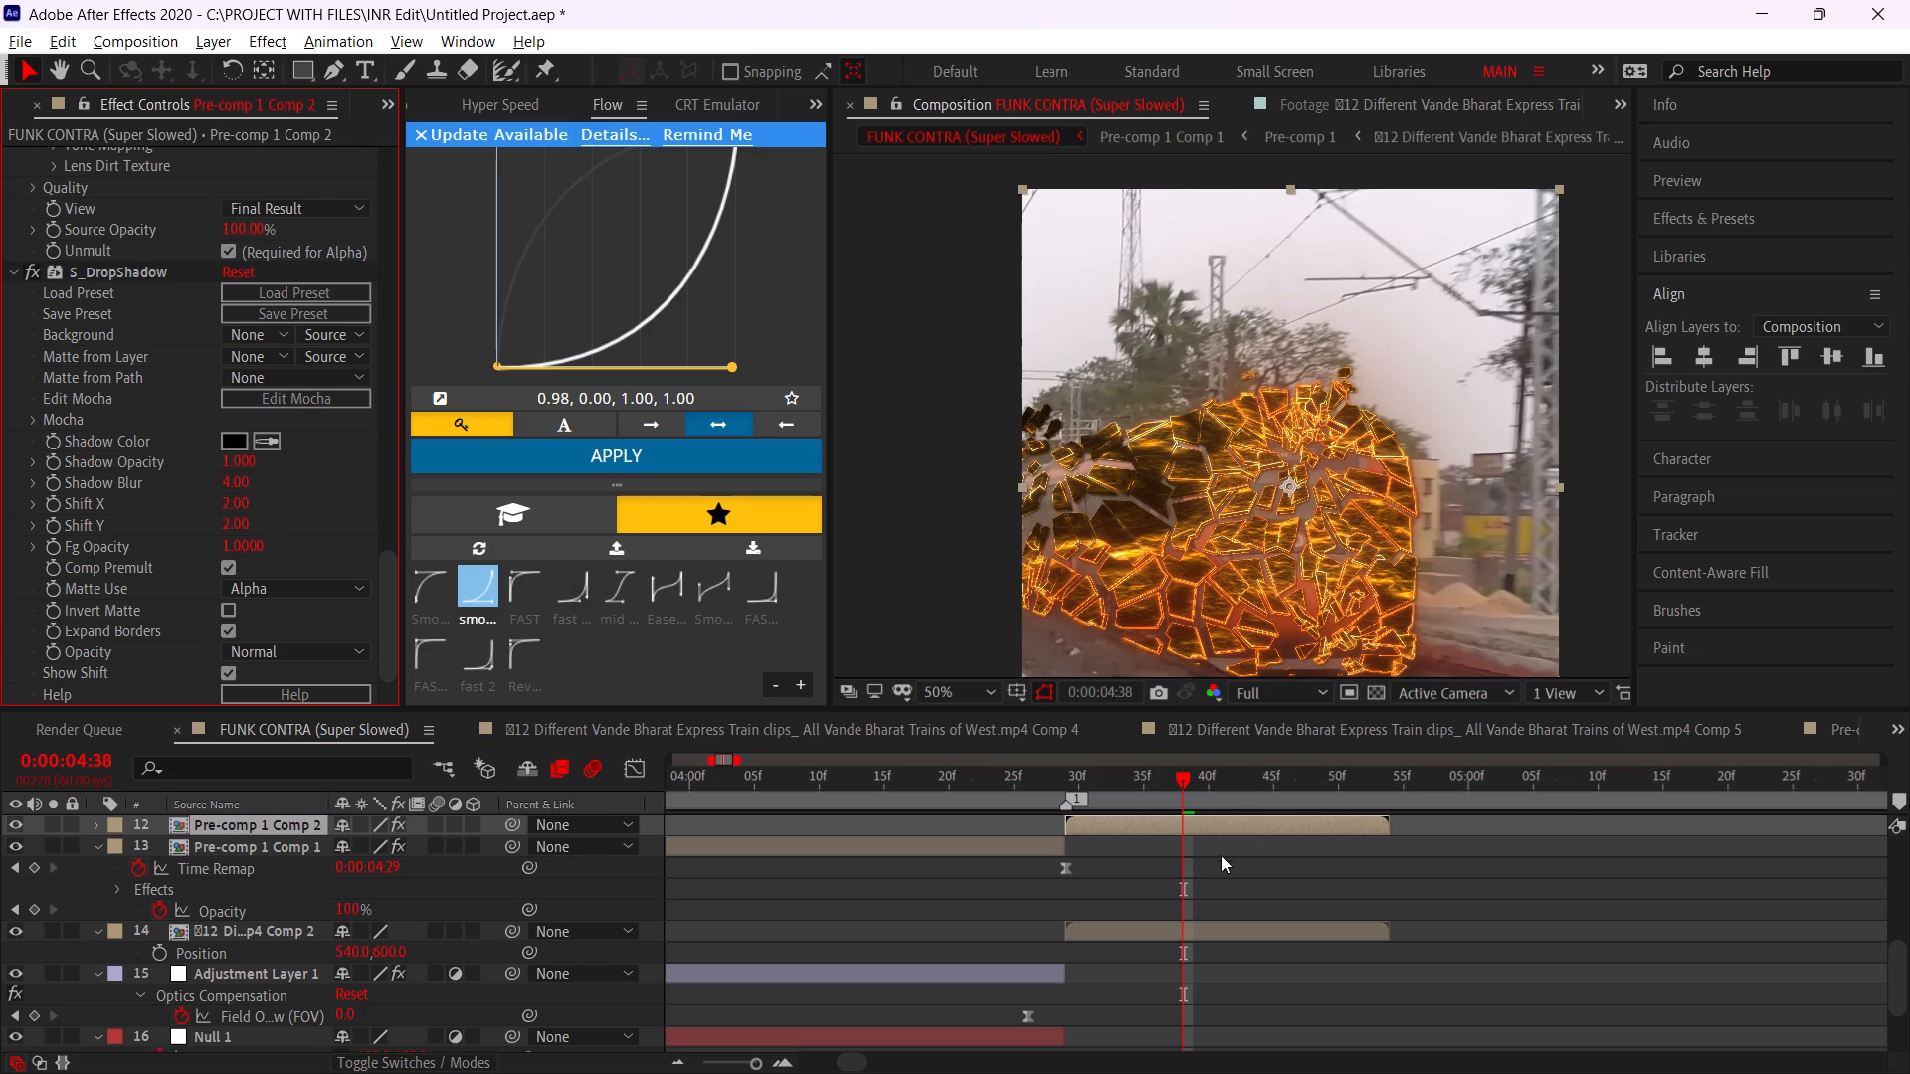
# Move the current time to 0:00:04:53, near the end of the shattered pre-comp.
pyautogui.keyDown('alt'); pyautogui.scroll(1, 1203, 881); pyautogui.keyUp('alt')
pyautogui.moveTo(1215, 781); pyautogui.dragTo(1484, 788)
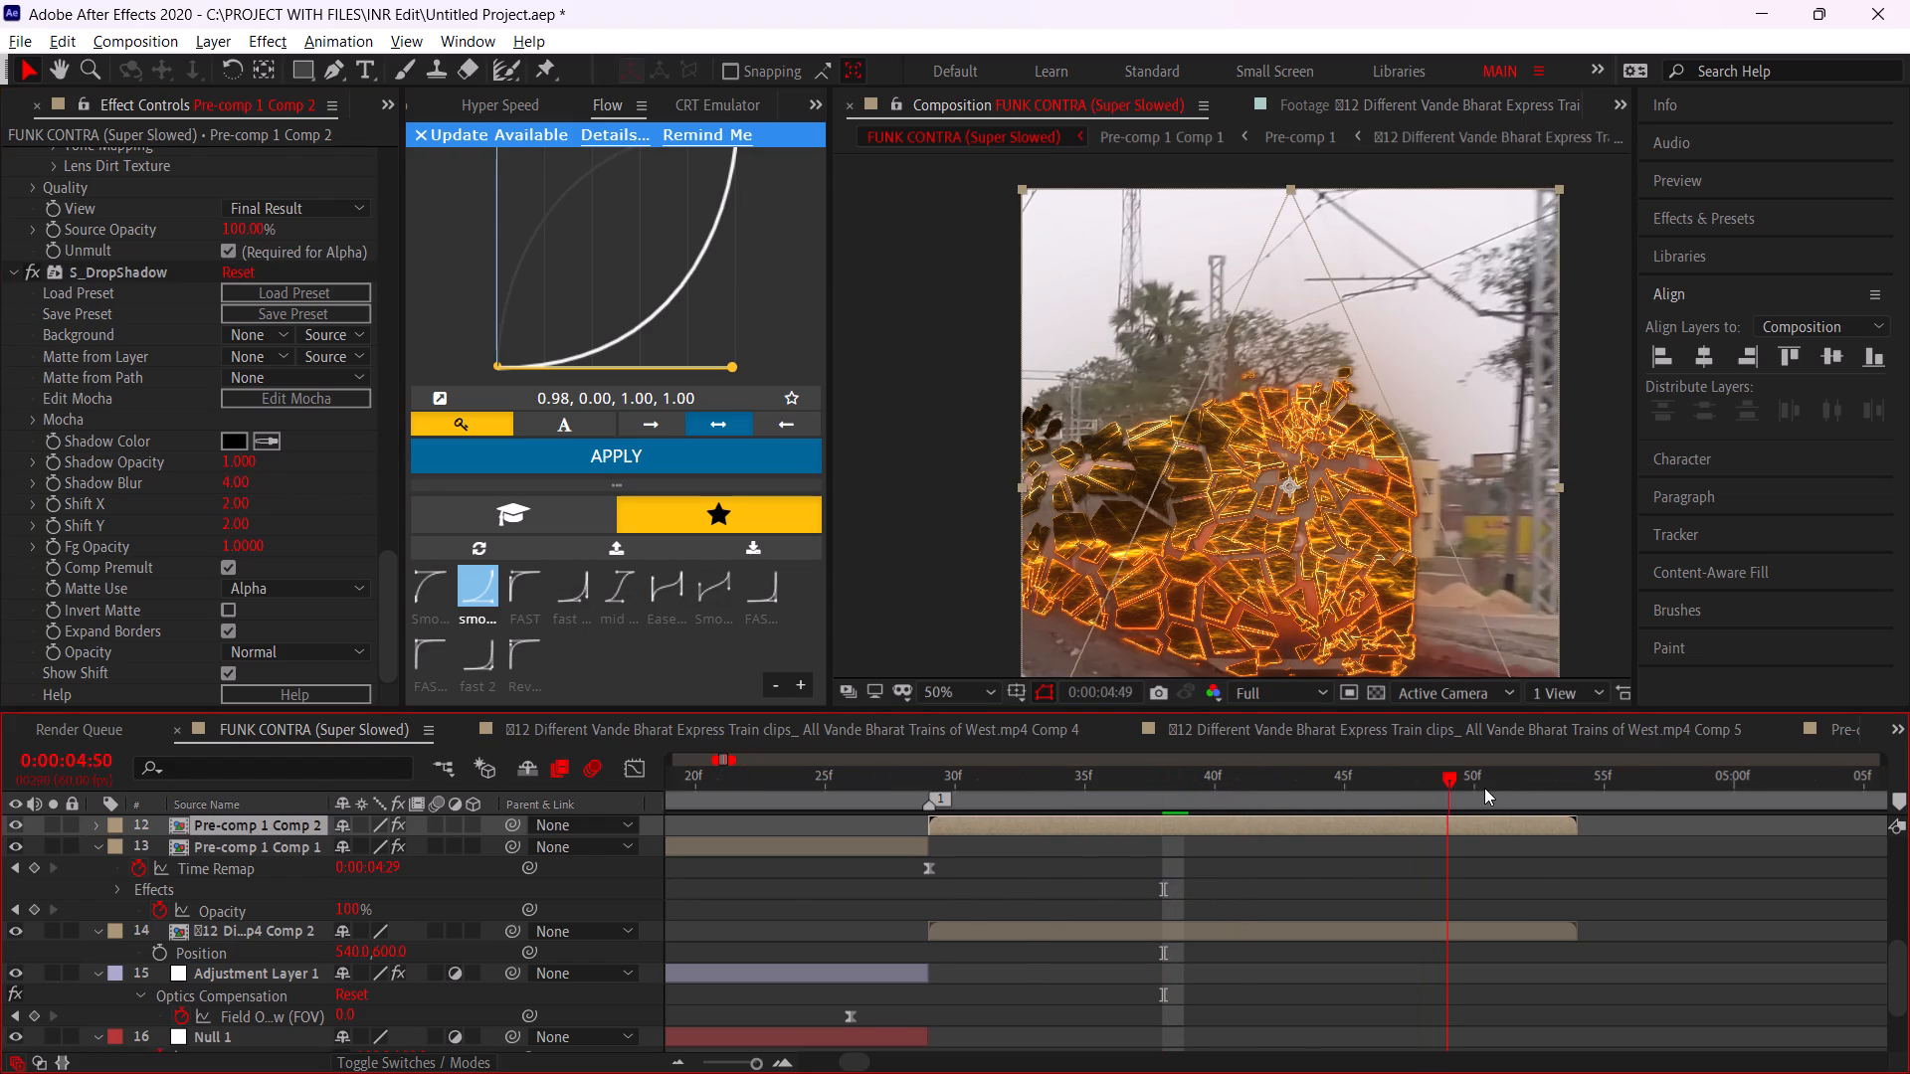
pyautogui.moveTo(1484, 788); pyautogui.dragTo(1567, 784)
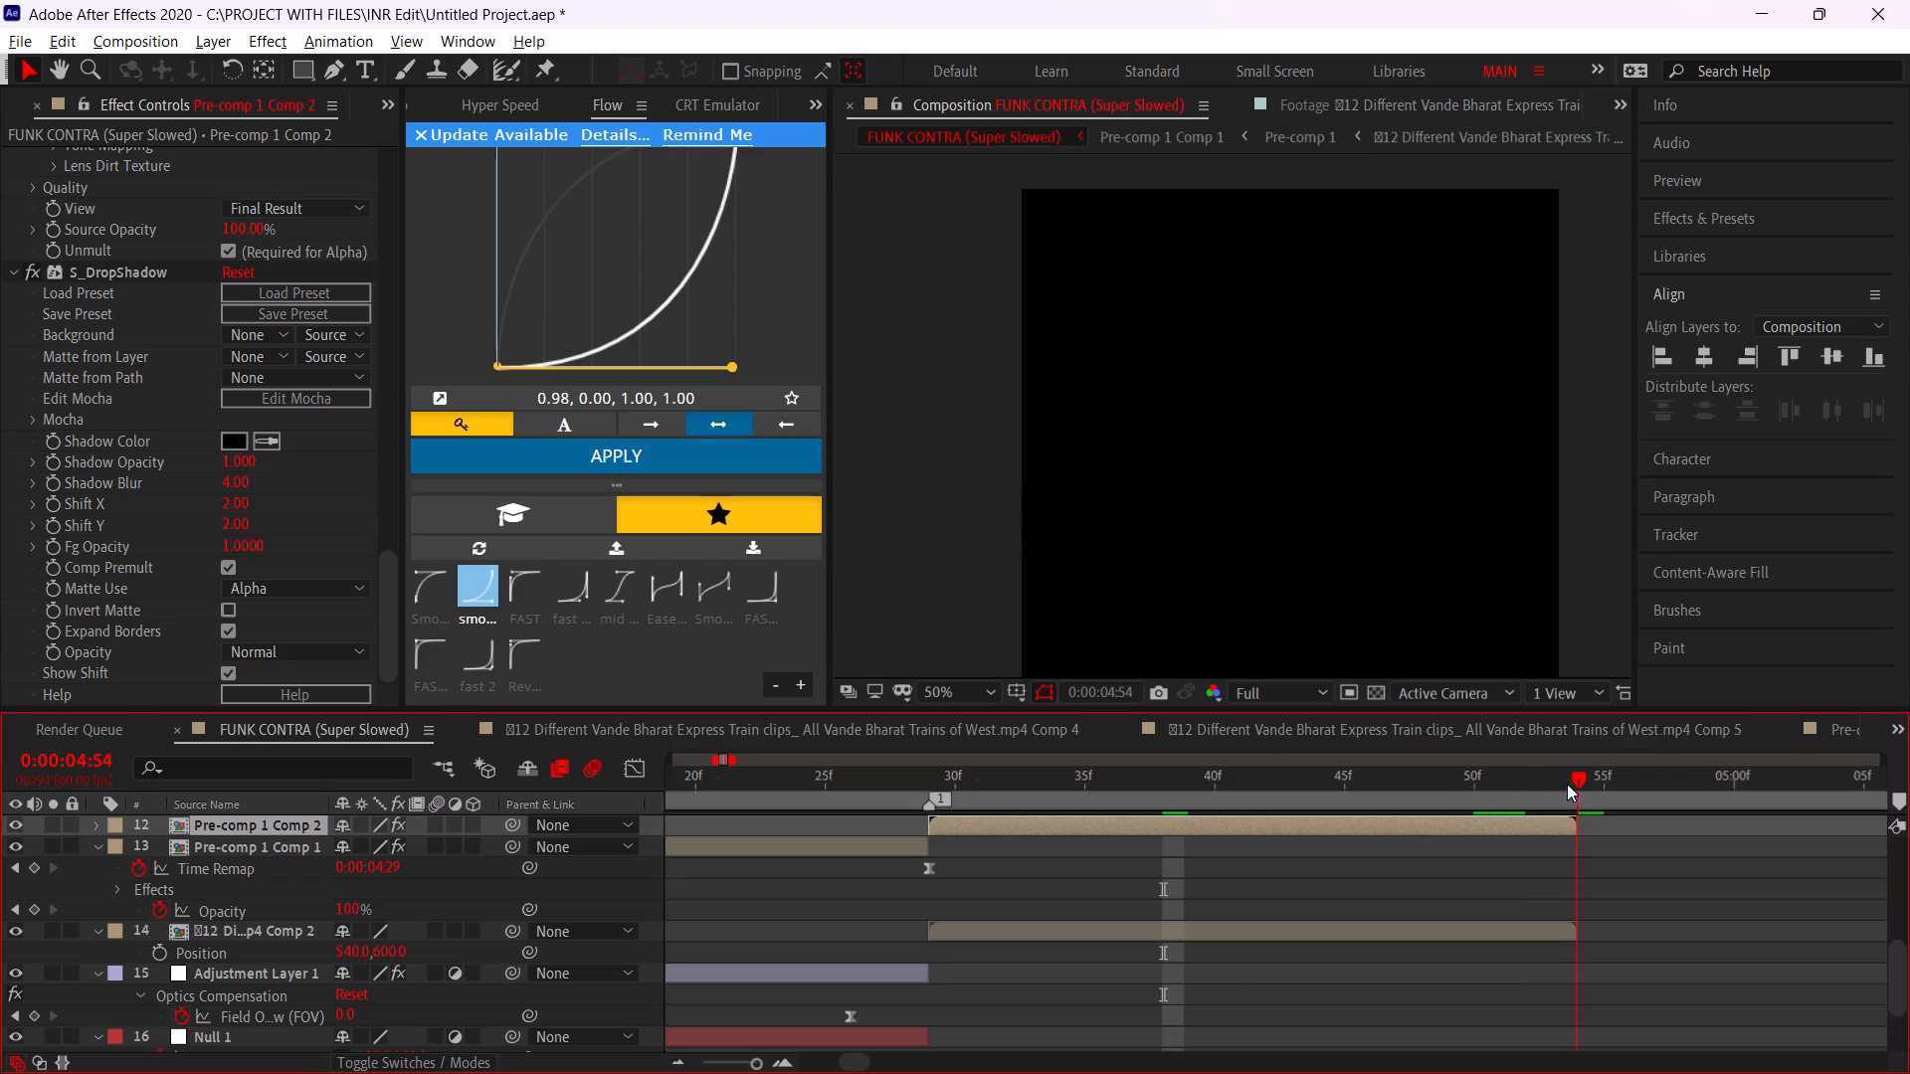
pyautogui.moveTo(1567, 784); pyautogui.dragTo(1543, 786)
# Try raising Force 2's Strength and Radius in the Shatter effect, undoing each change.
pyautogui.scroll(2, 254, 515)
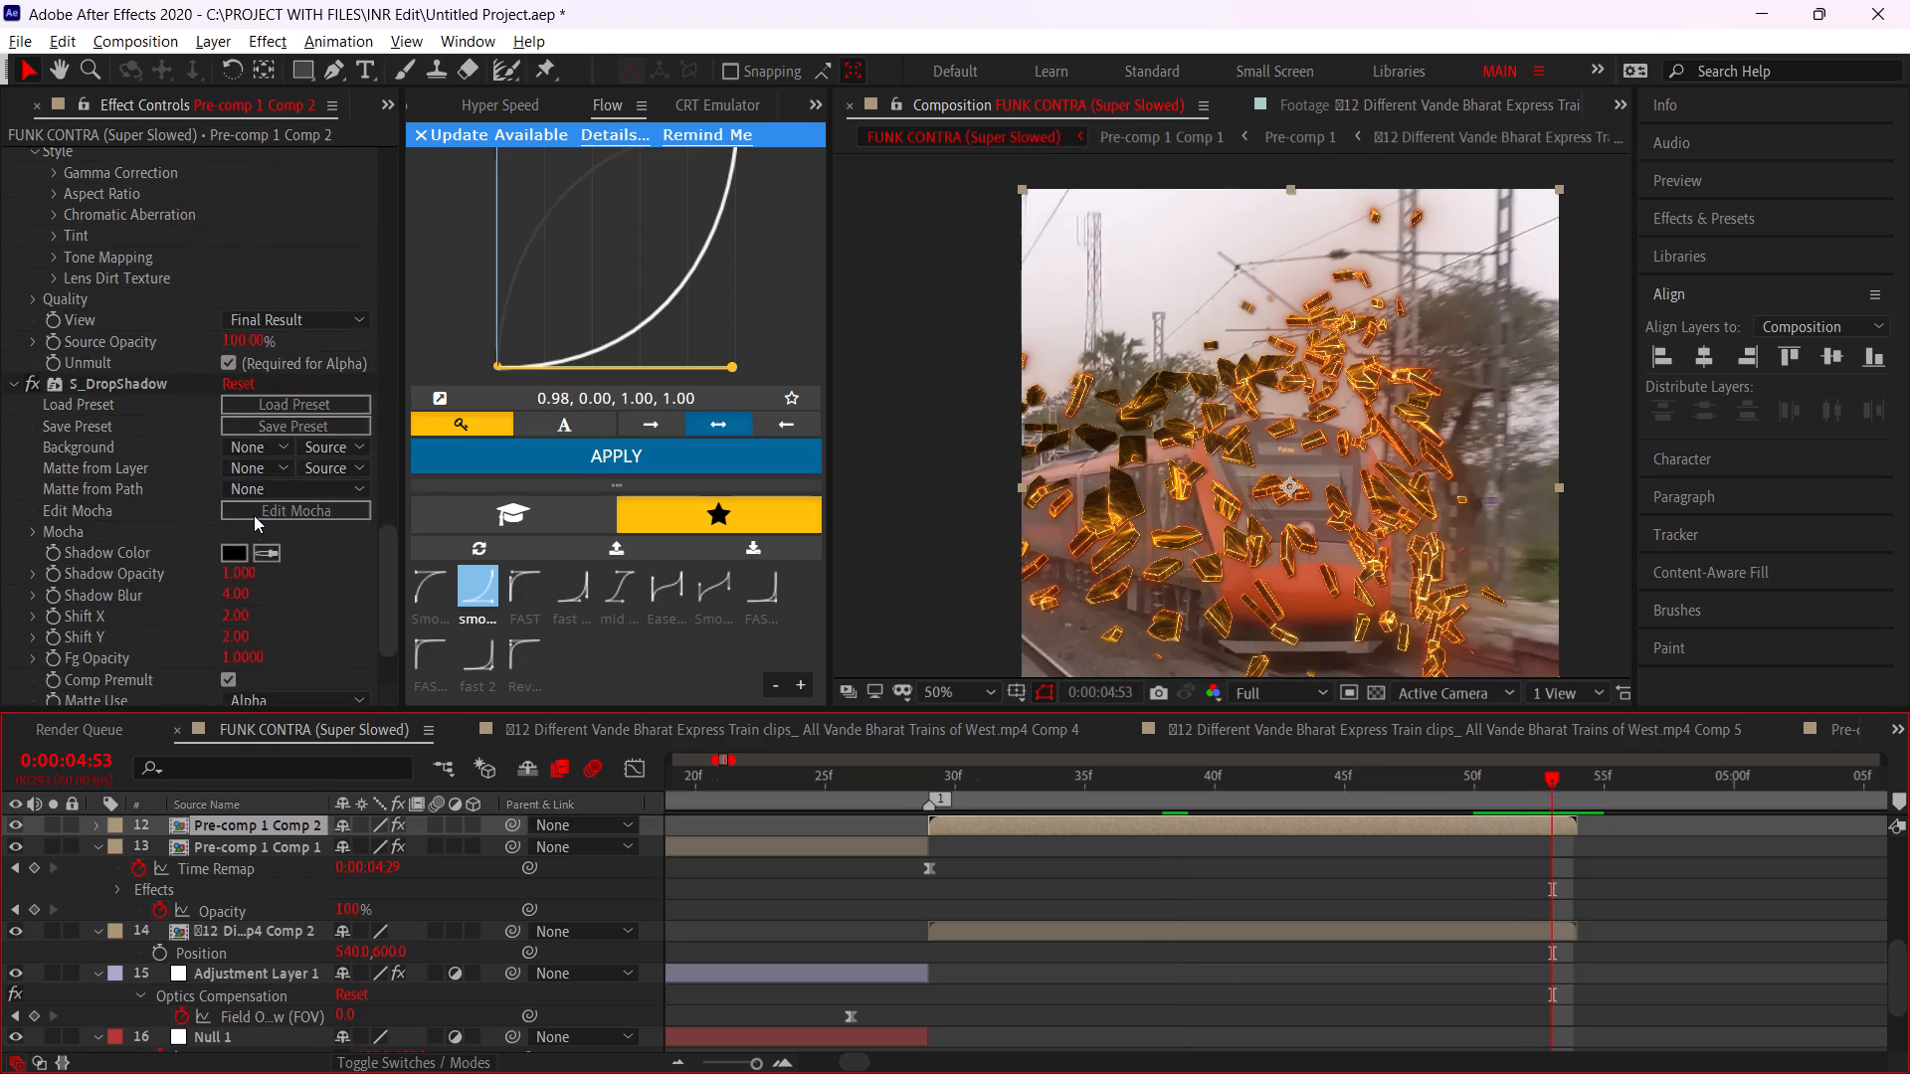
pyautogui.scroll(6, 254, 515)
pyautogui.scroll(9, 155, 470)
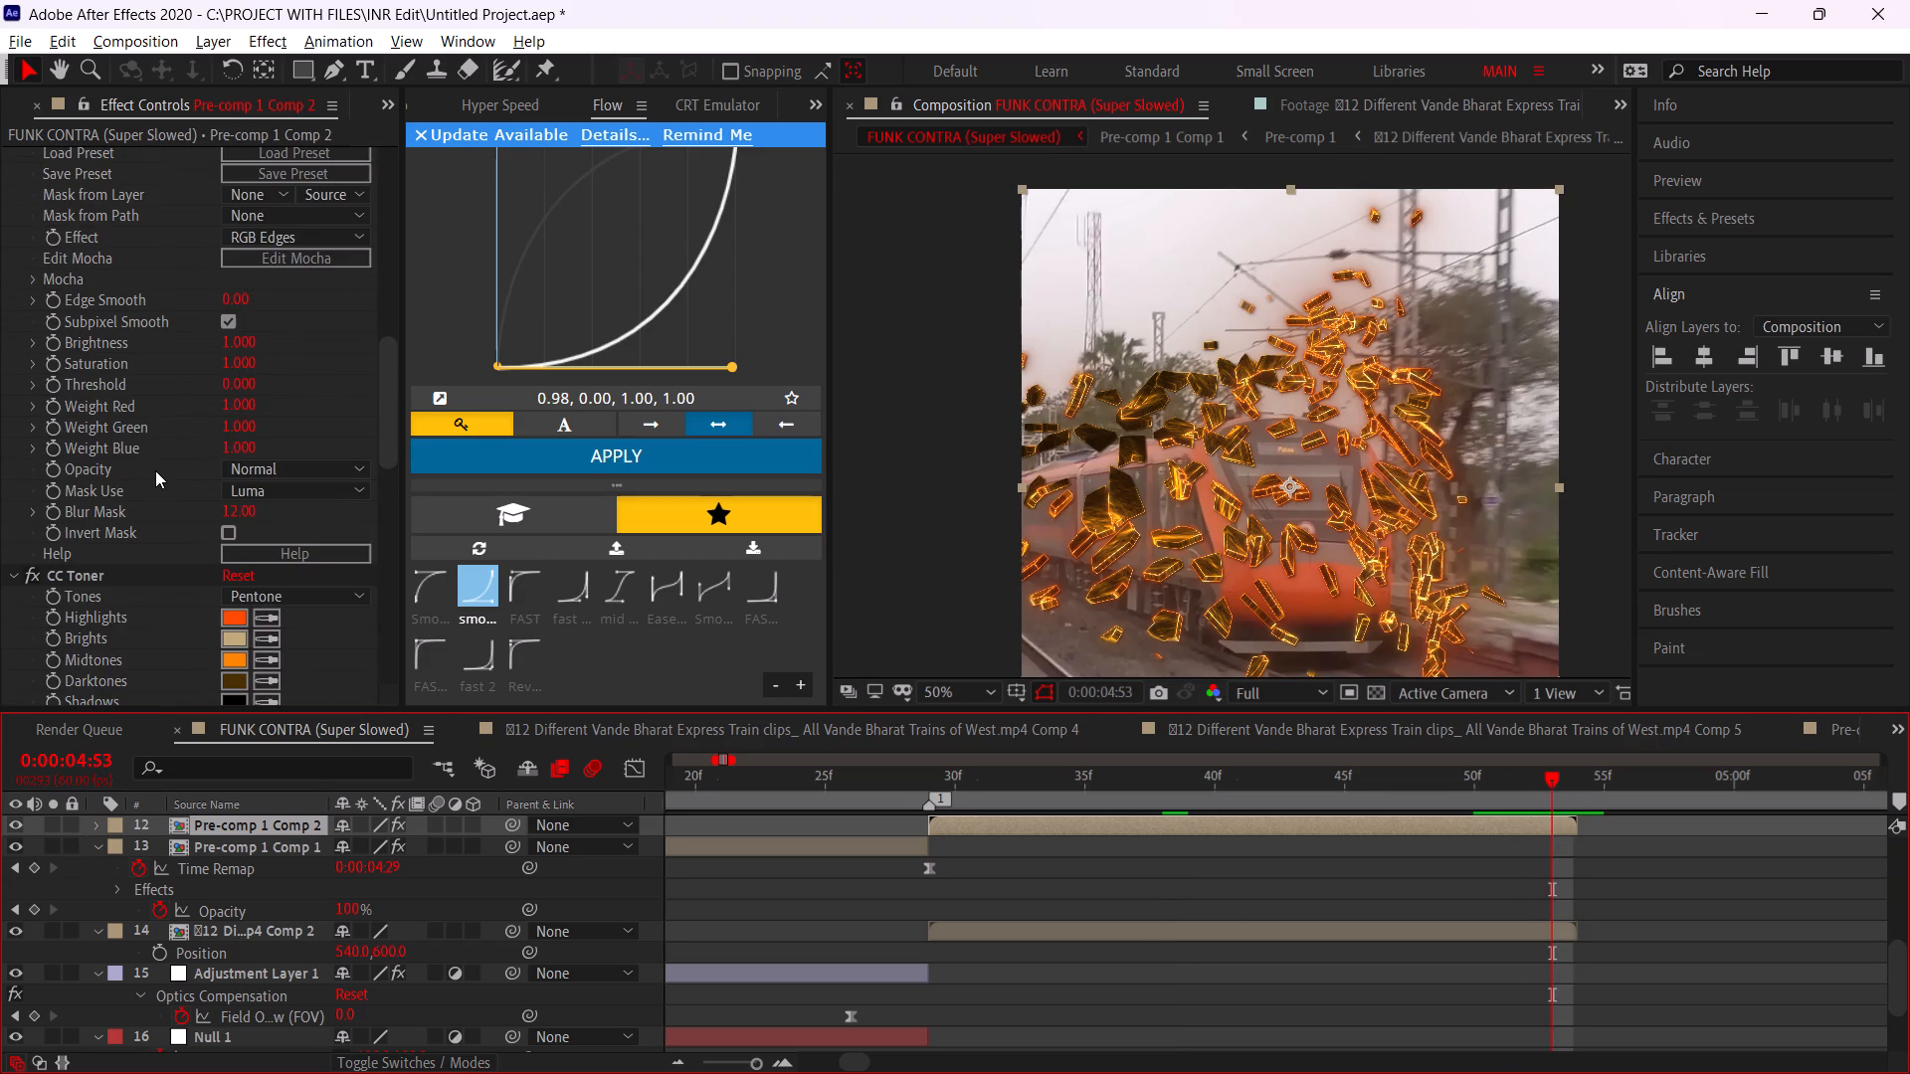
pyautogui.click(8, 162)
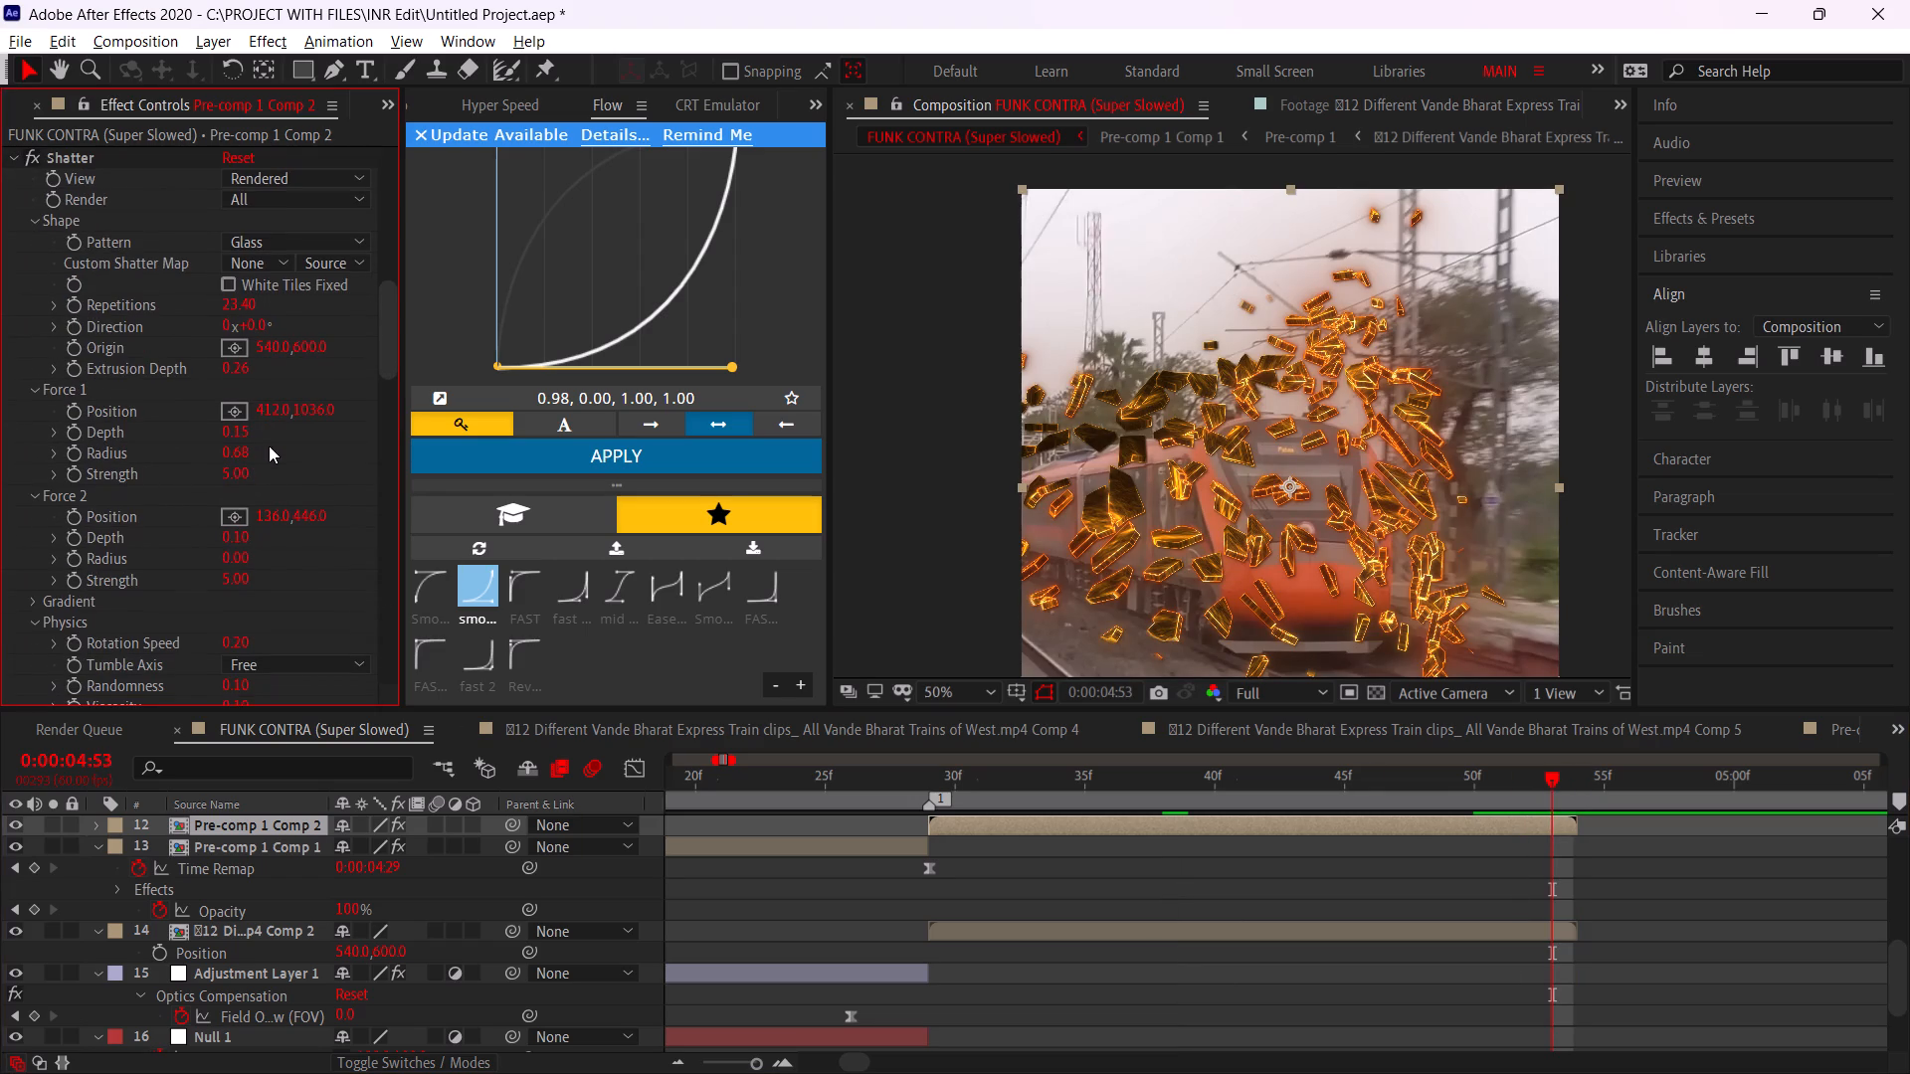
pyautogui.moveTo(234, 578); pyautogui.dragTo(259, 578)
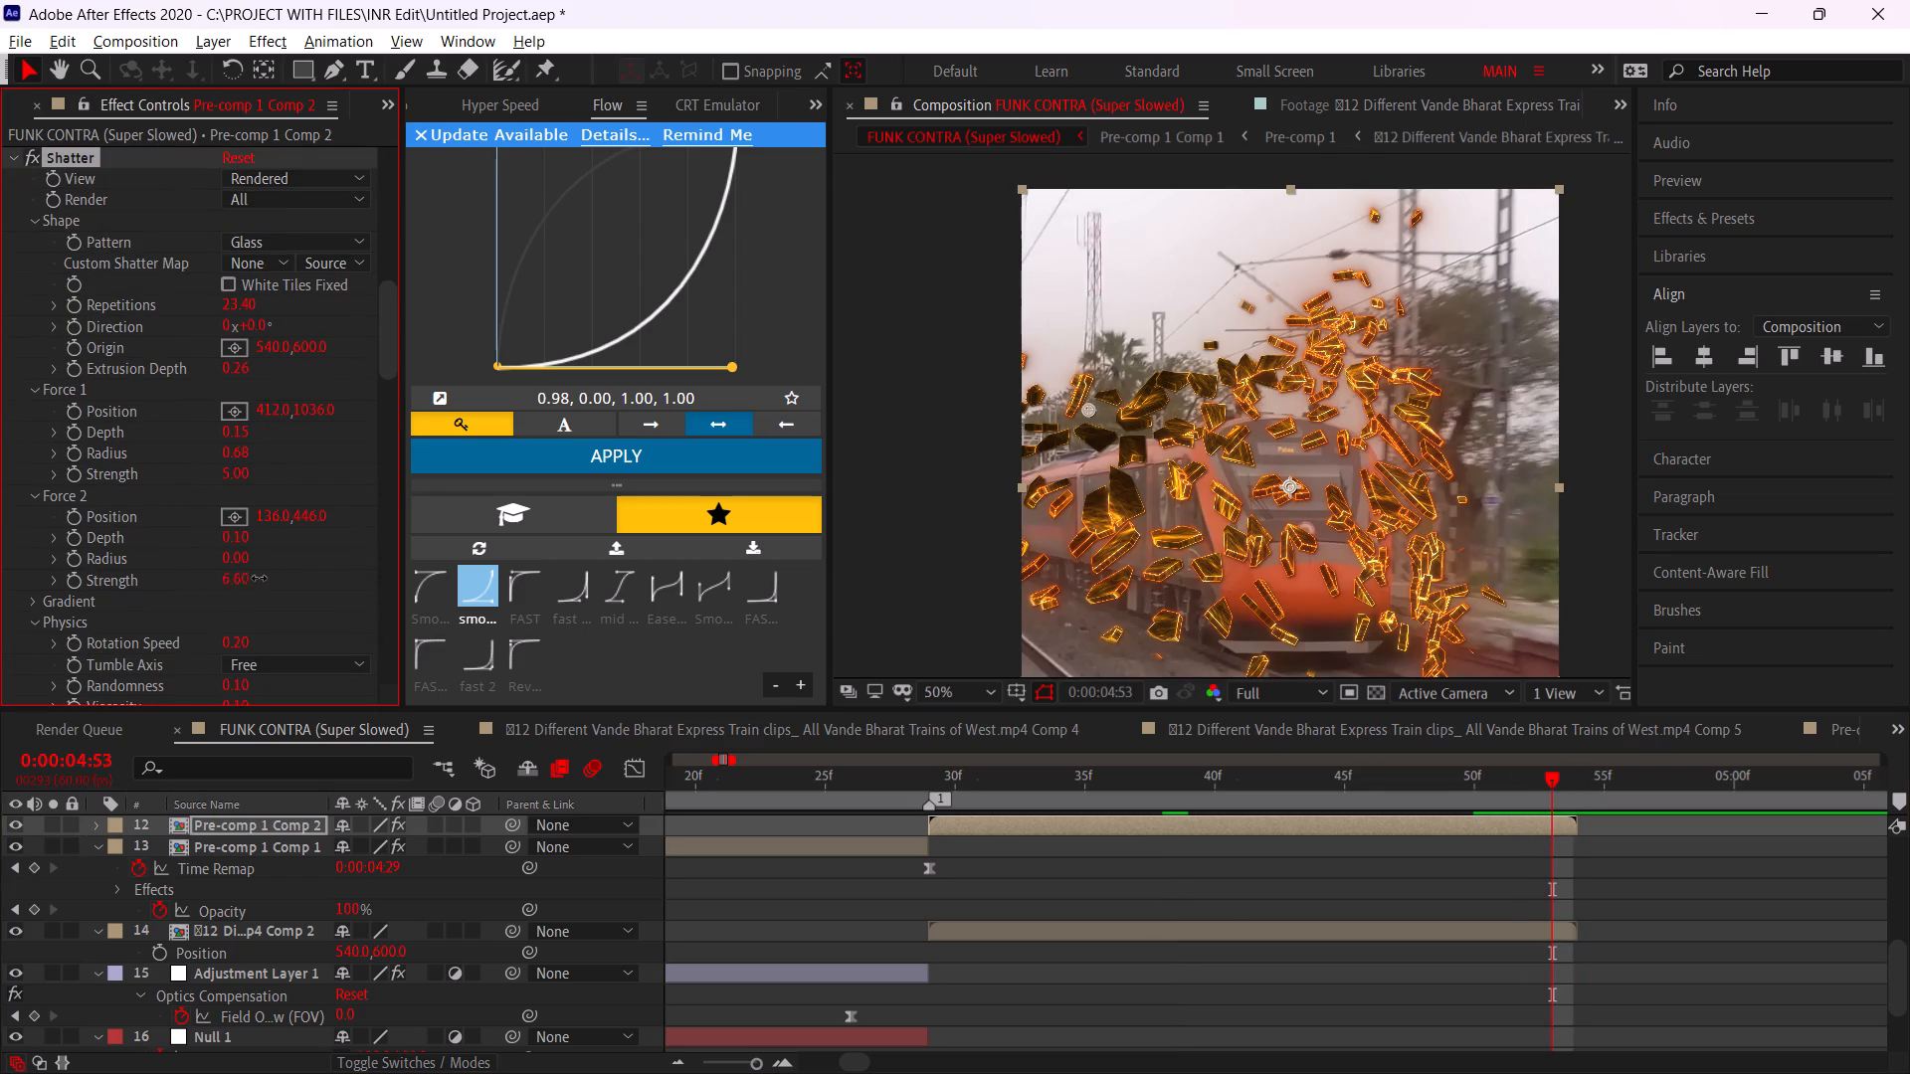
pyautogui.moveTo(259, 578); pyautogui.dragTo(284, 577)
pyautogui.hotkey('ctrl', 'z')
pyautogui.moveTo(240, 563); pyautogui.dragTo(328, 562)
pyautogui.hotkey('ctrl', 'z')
# Raise the Shatter effect's Force 1 Strength to about 10.
pyautogui.moveTo(244, 467); pyautogui.dragTo(245, 467)
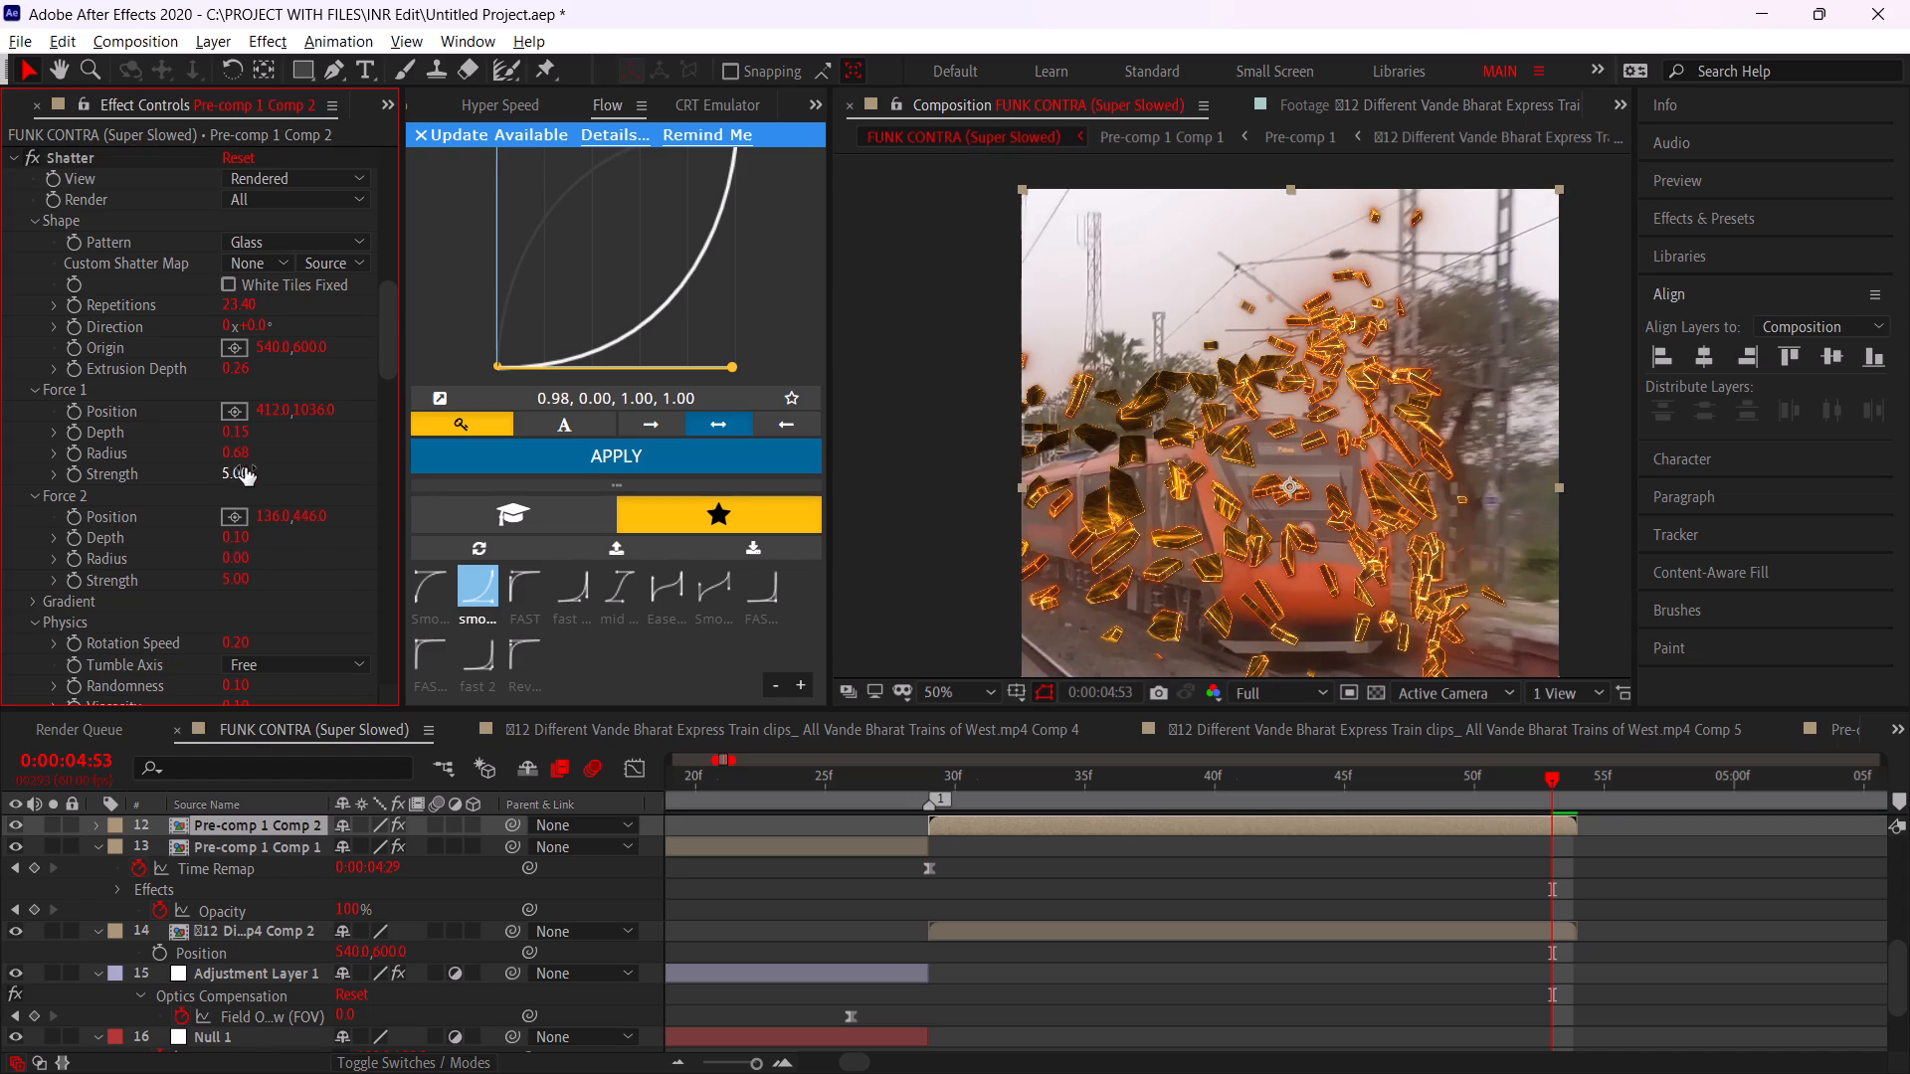
pyautogui.moveTo(245, 467); pyautogui.dragTo(394, 493)
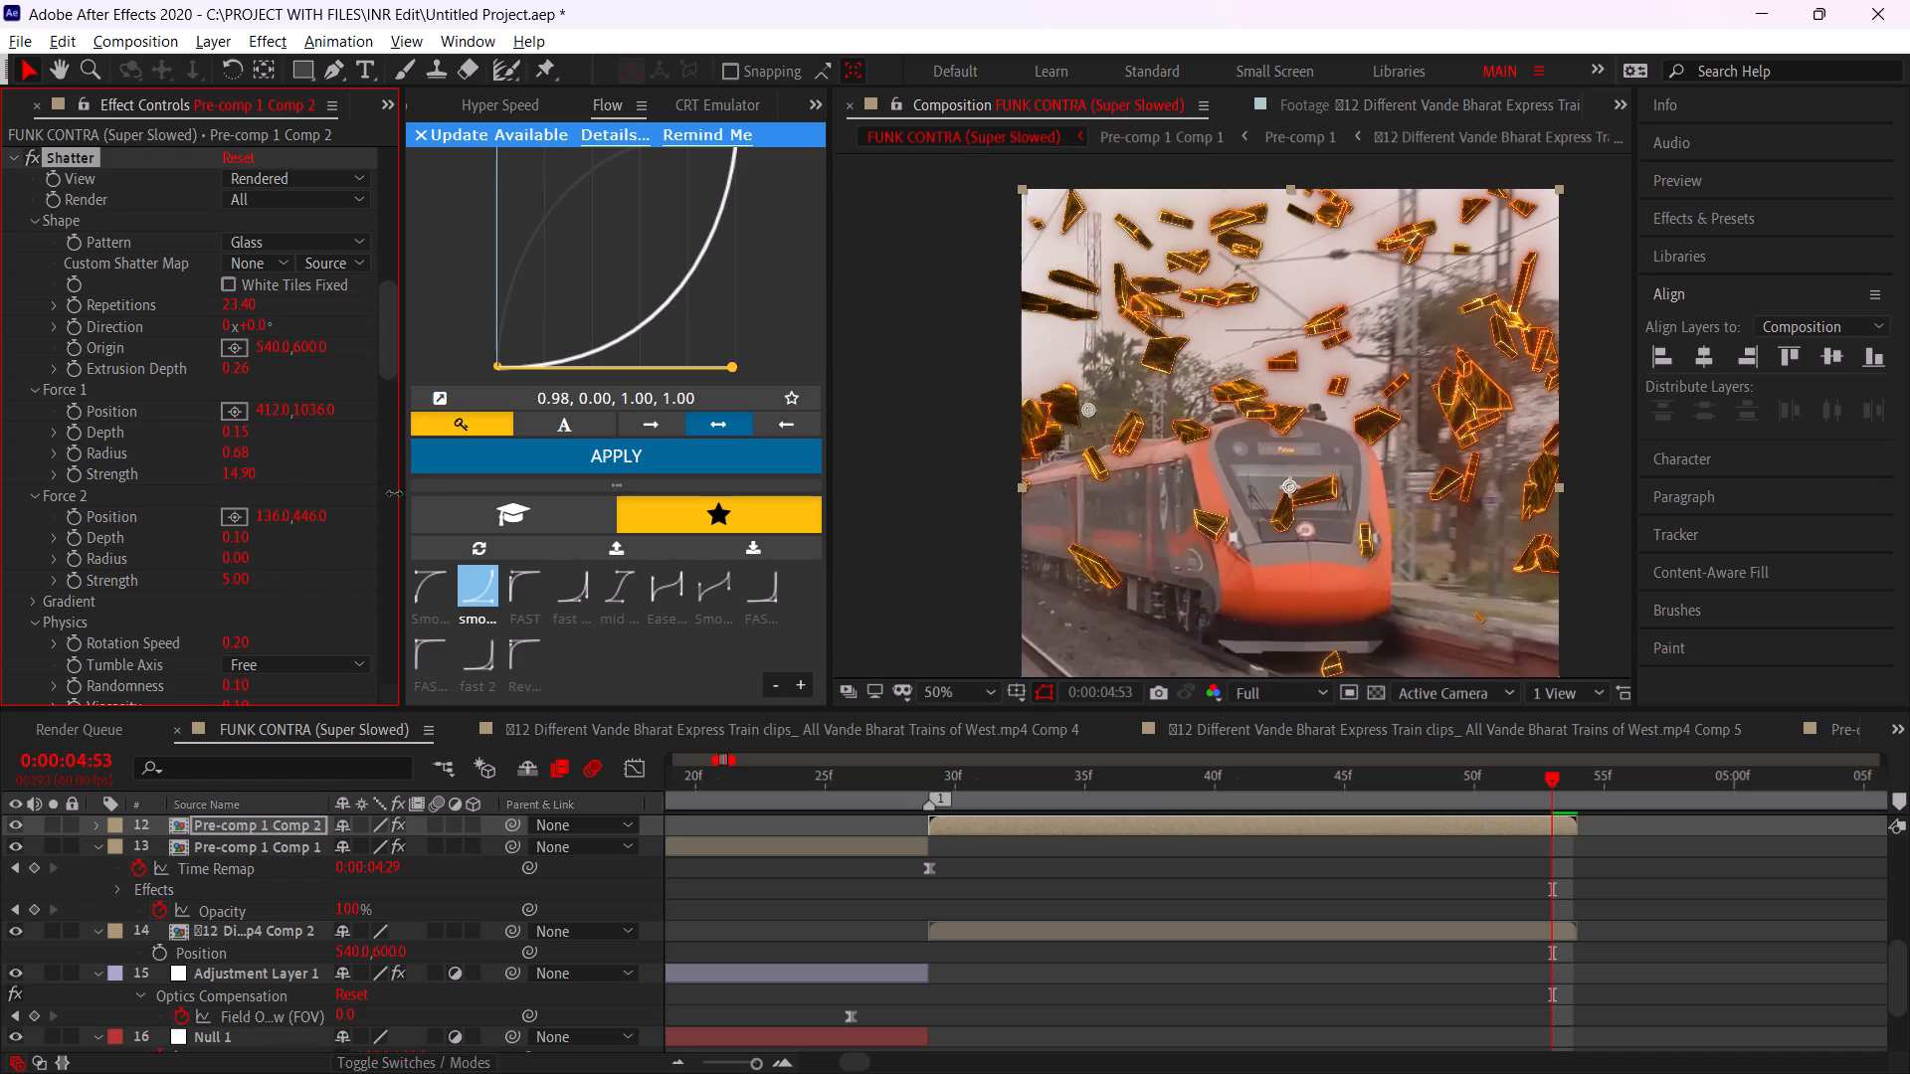
pyautogui.moveTo(394, 493); pyautogui.dragTo(341, 497)
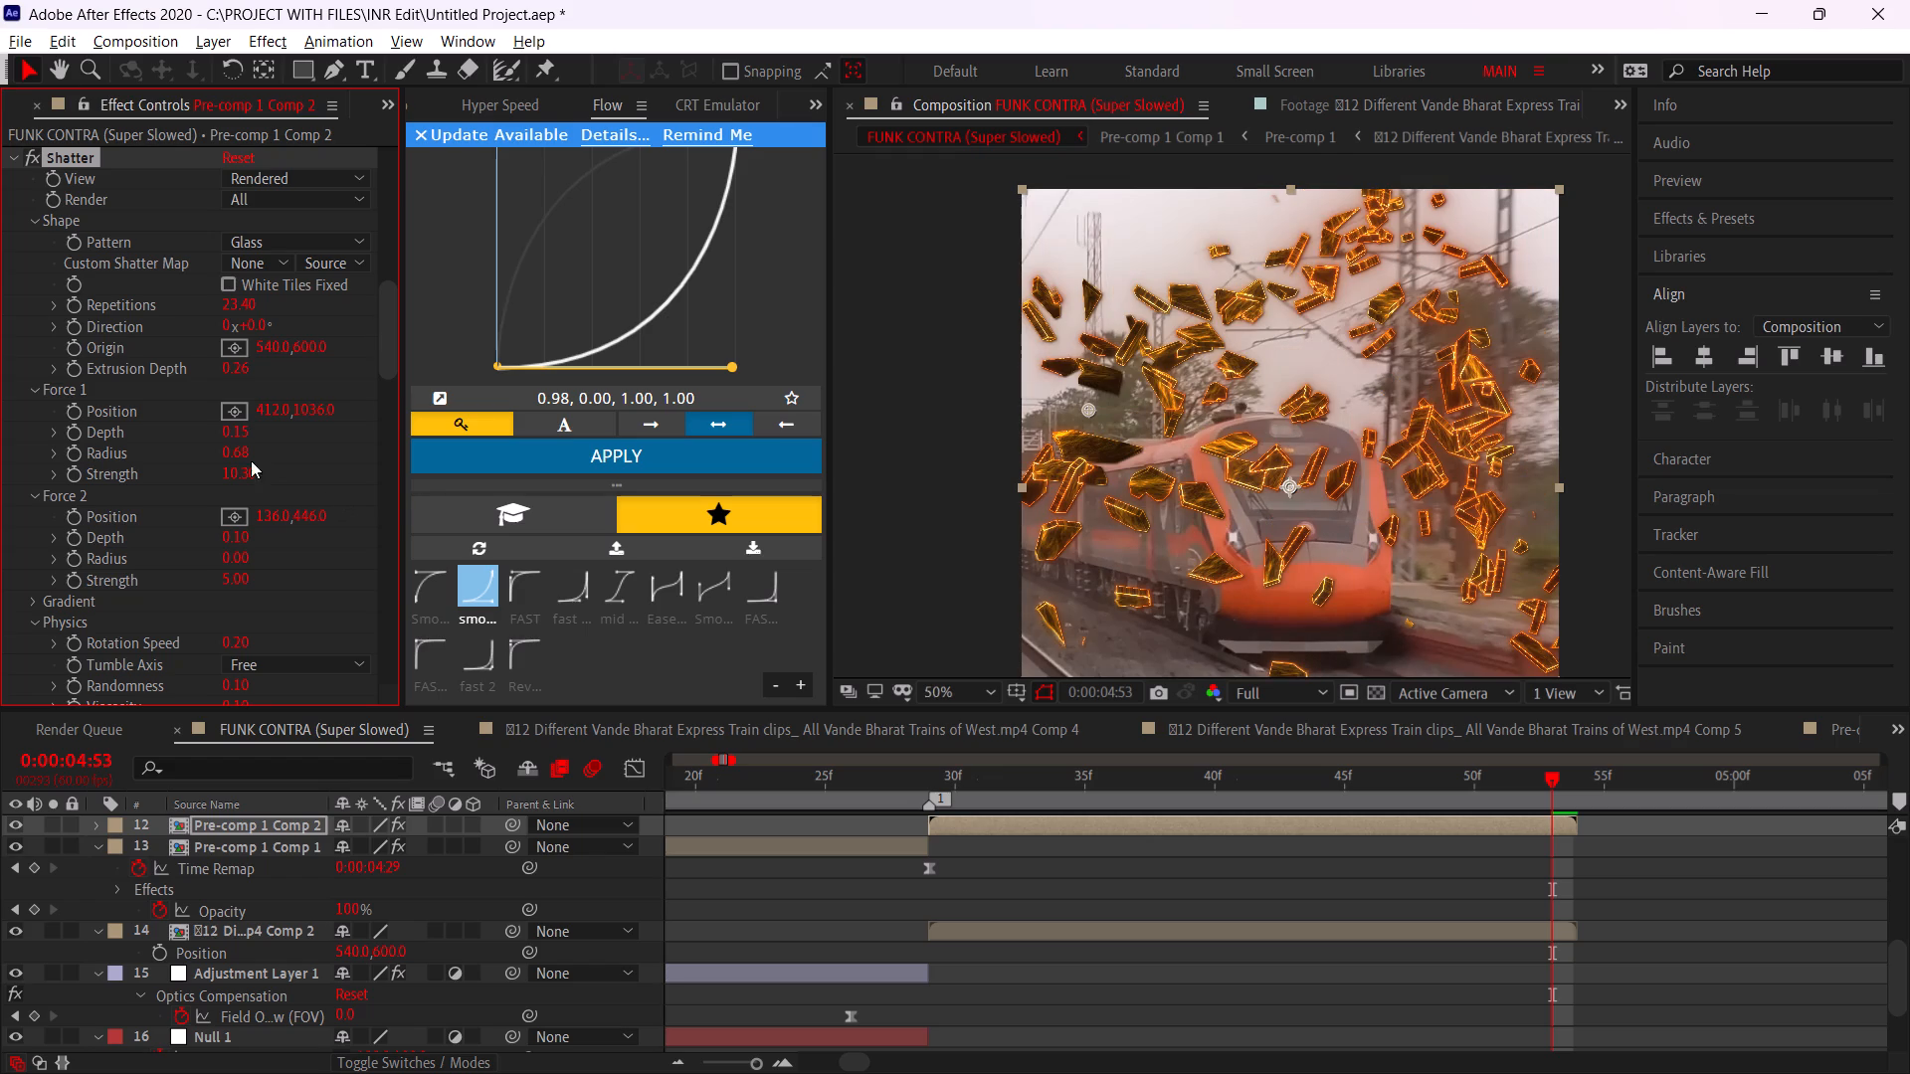
# Set the Shatter effect's Force 1 Radius to 5.00 and its Depth to about 0.23.
pyautogui.moveTo(242, 454); pyautogui.dragTo(370, 467)
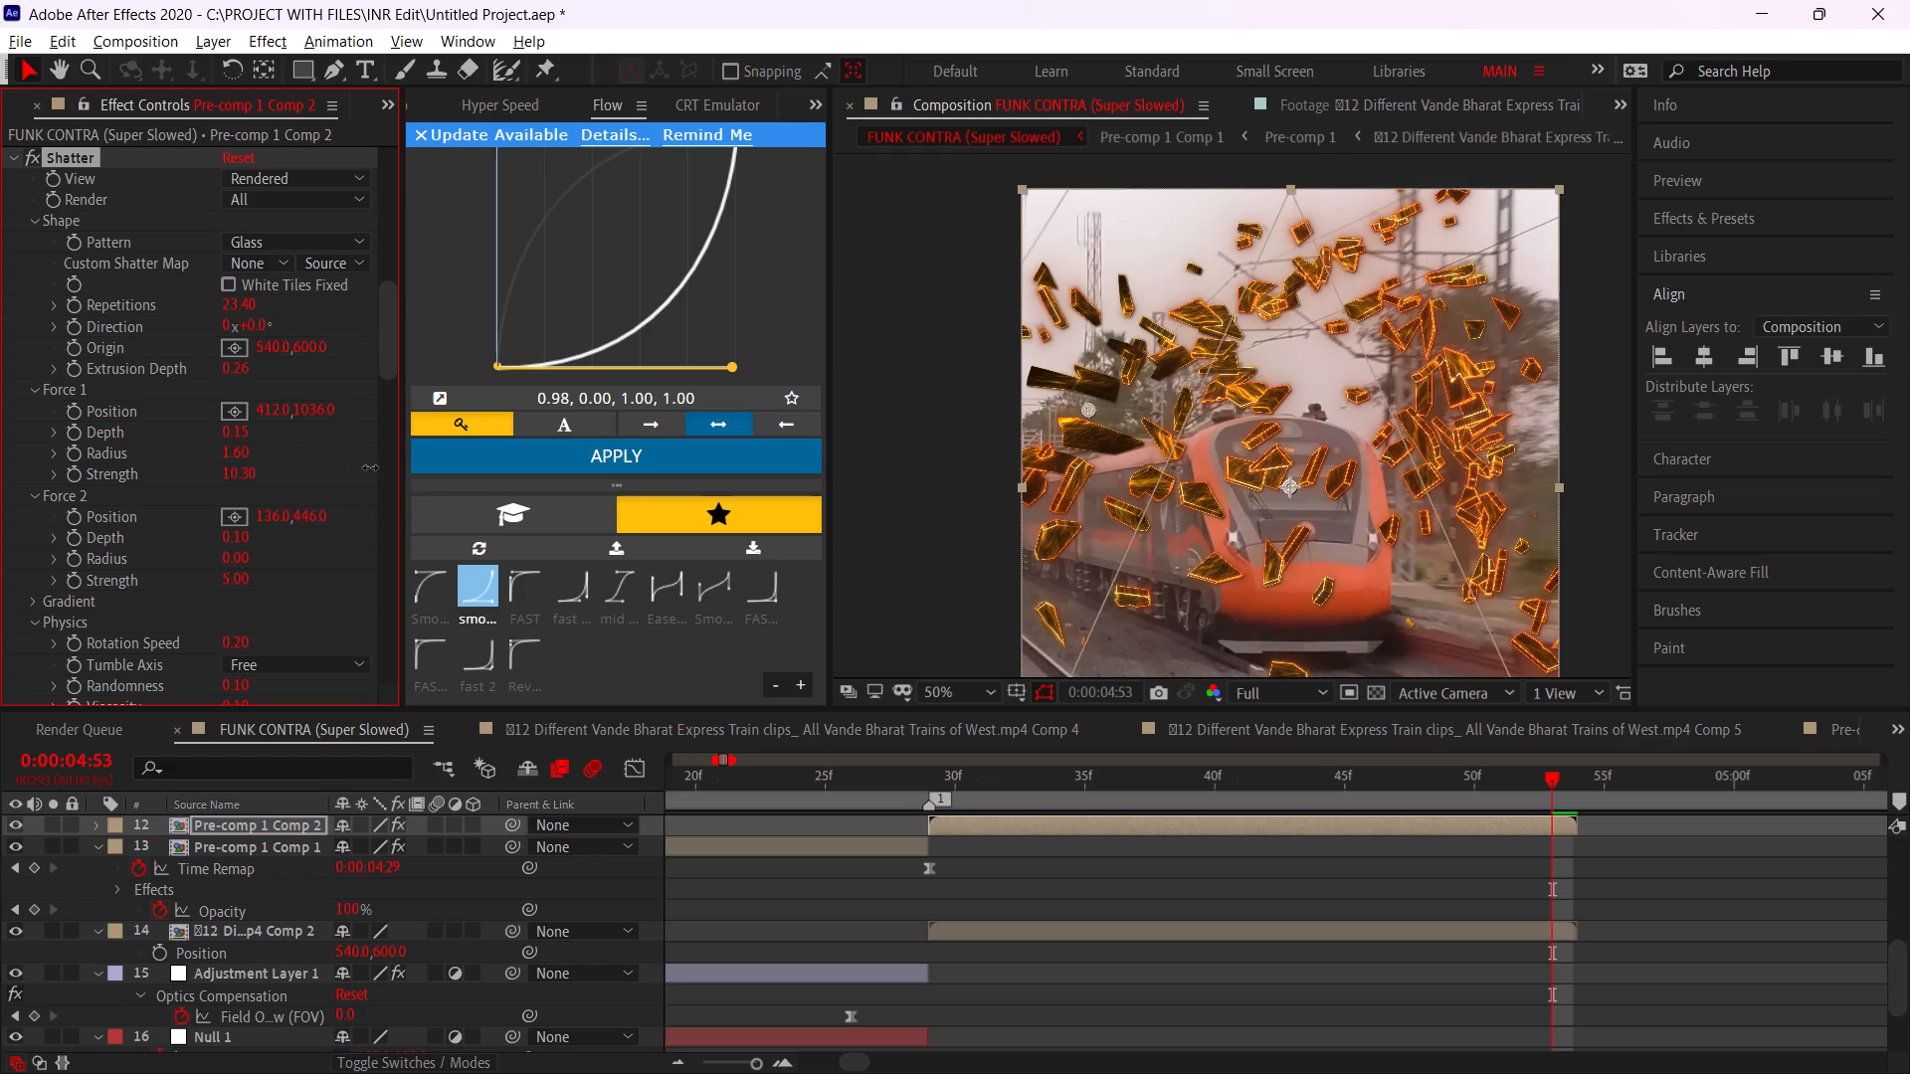
pyautogui.moveTo(370, 467); pyautogui.dragTo(1410, 535)
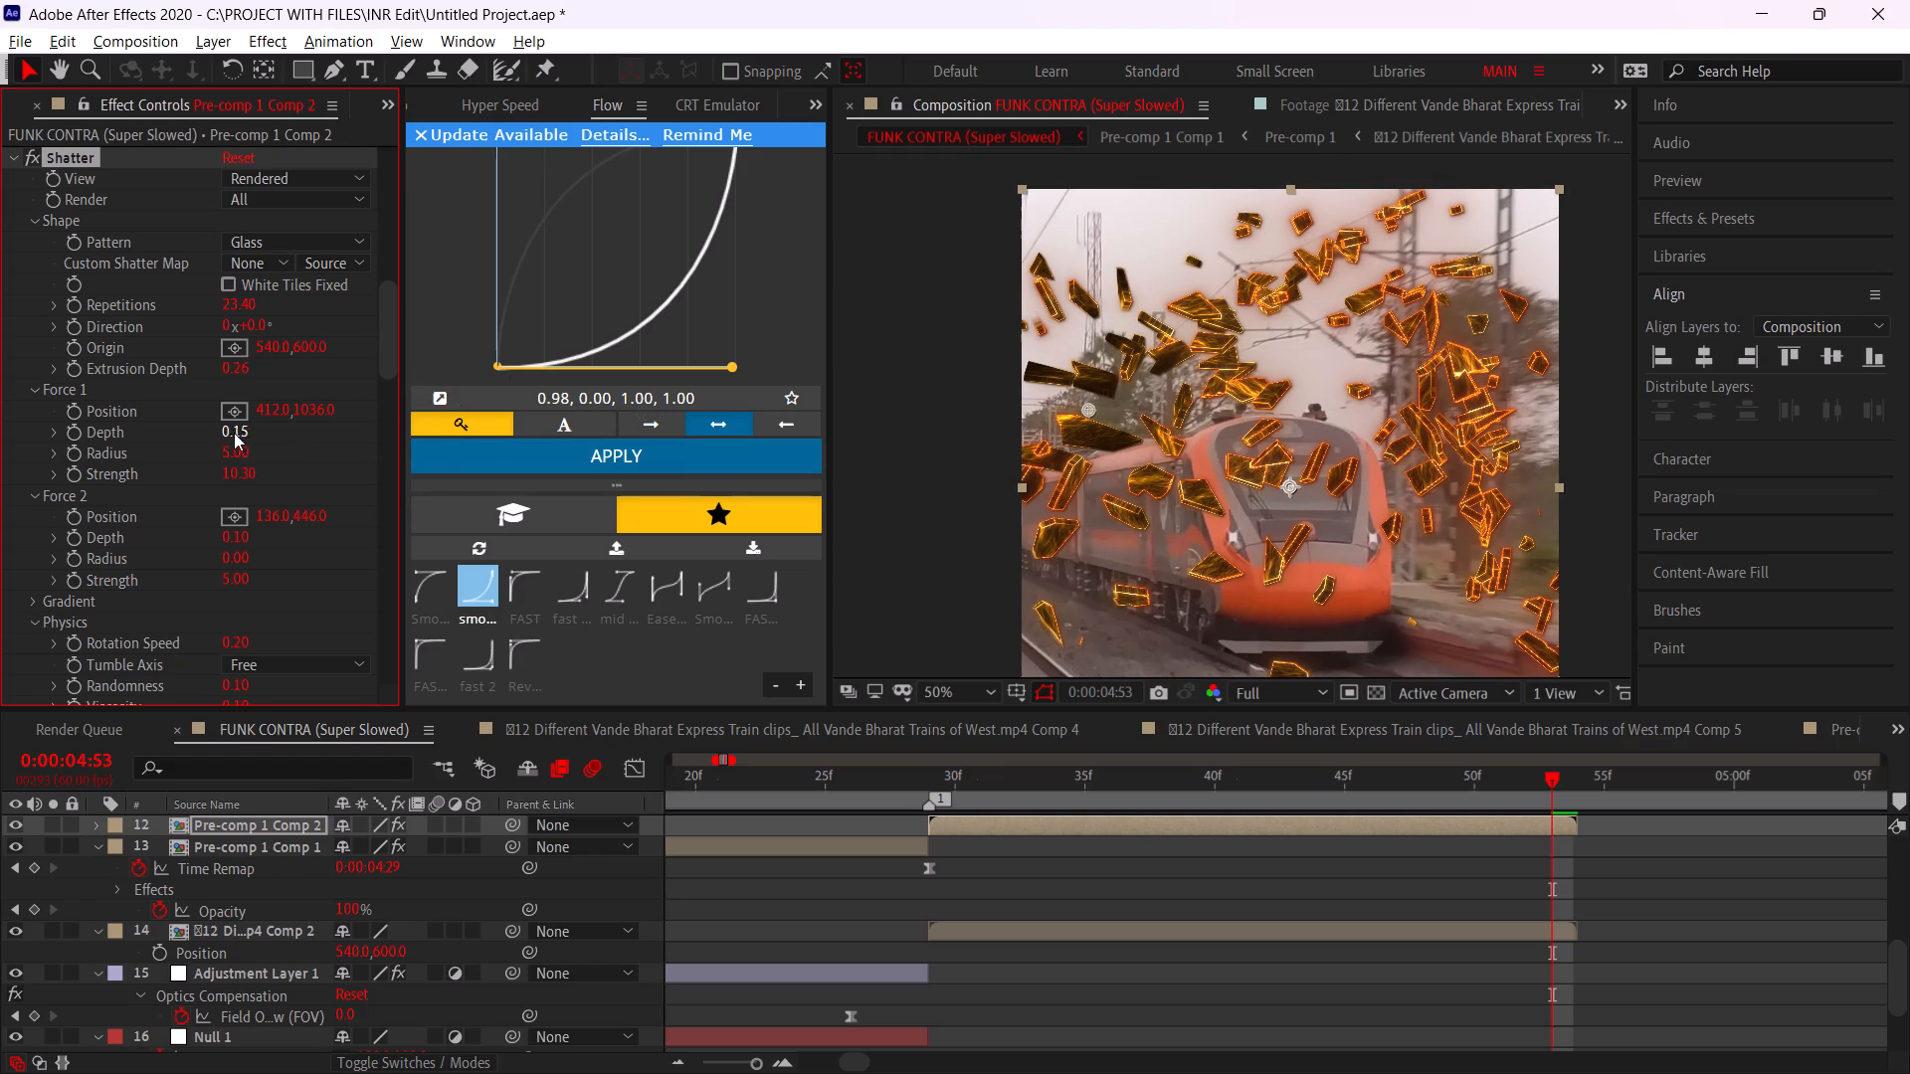
pyautogui.moveTo(237, 434); pyautogui.dragTo(259, 427)
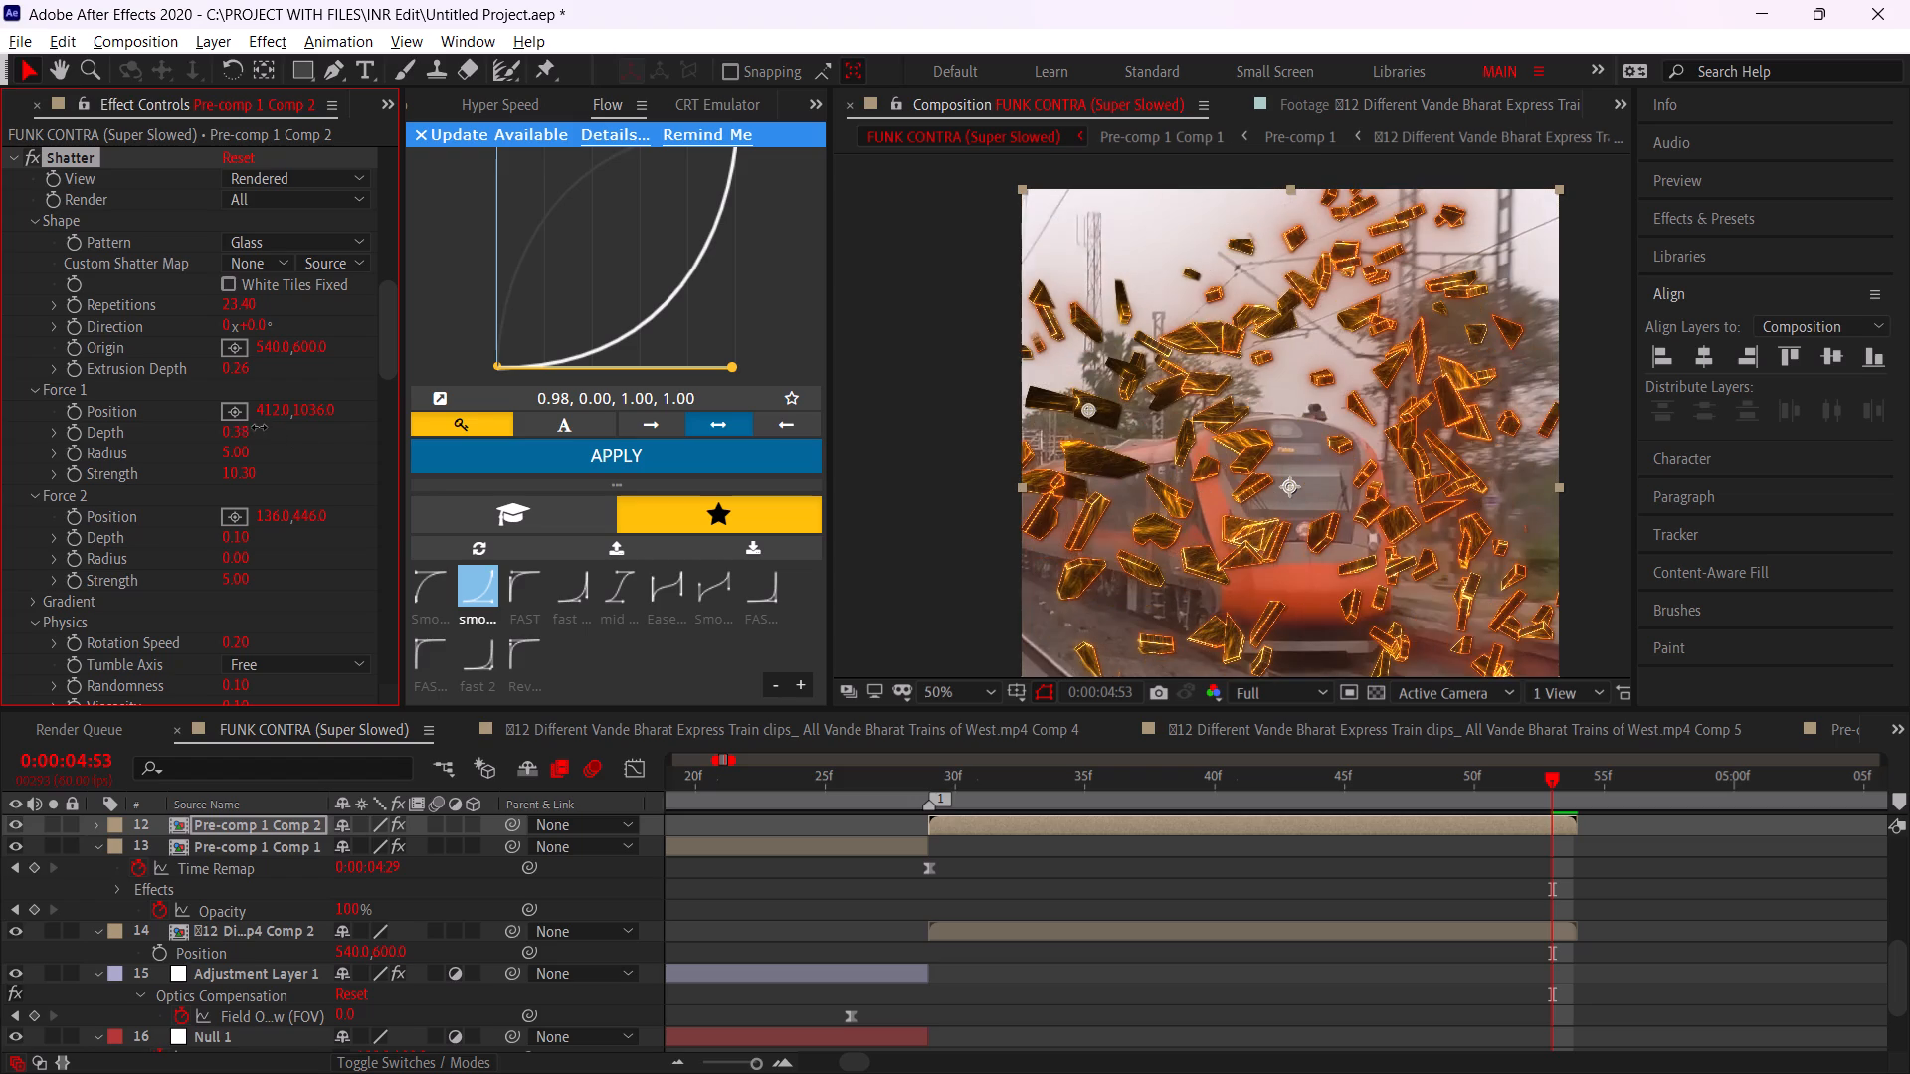
pyautogui.moveTo(259, 427); pyautogui.dragTo(239, 423)
# Place the Shatter effect's Force 1 Position point on the train's front, at about 588, 686.
pyautogui.click(234, 407)
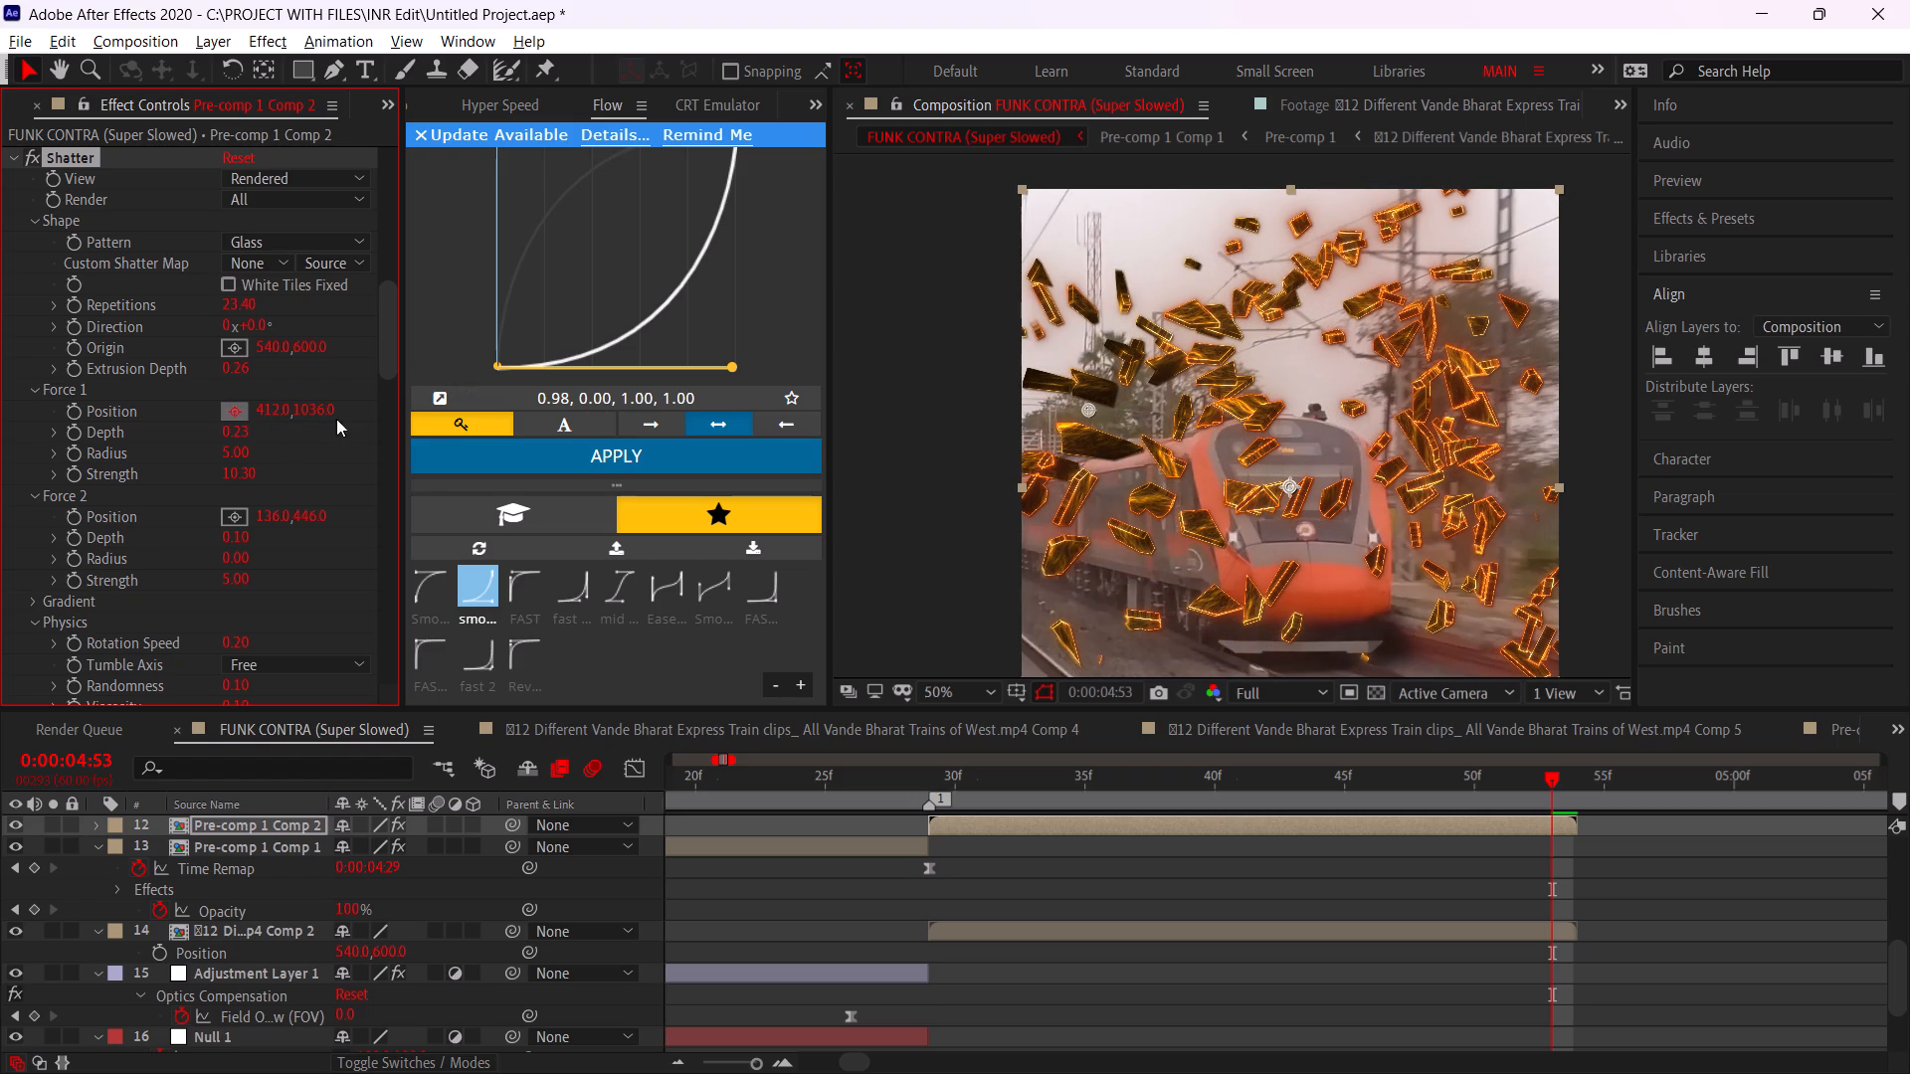
pyautogui.click(1286, 515)
pyautogui.moveTo(1286, 515); pyautogui.dragTo(1299, 517)
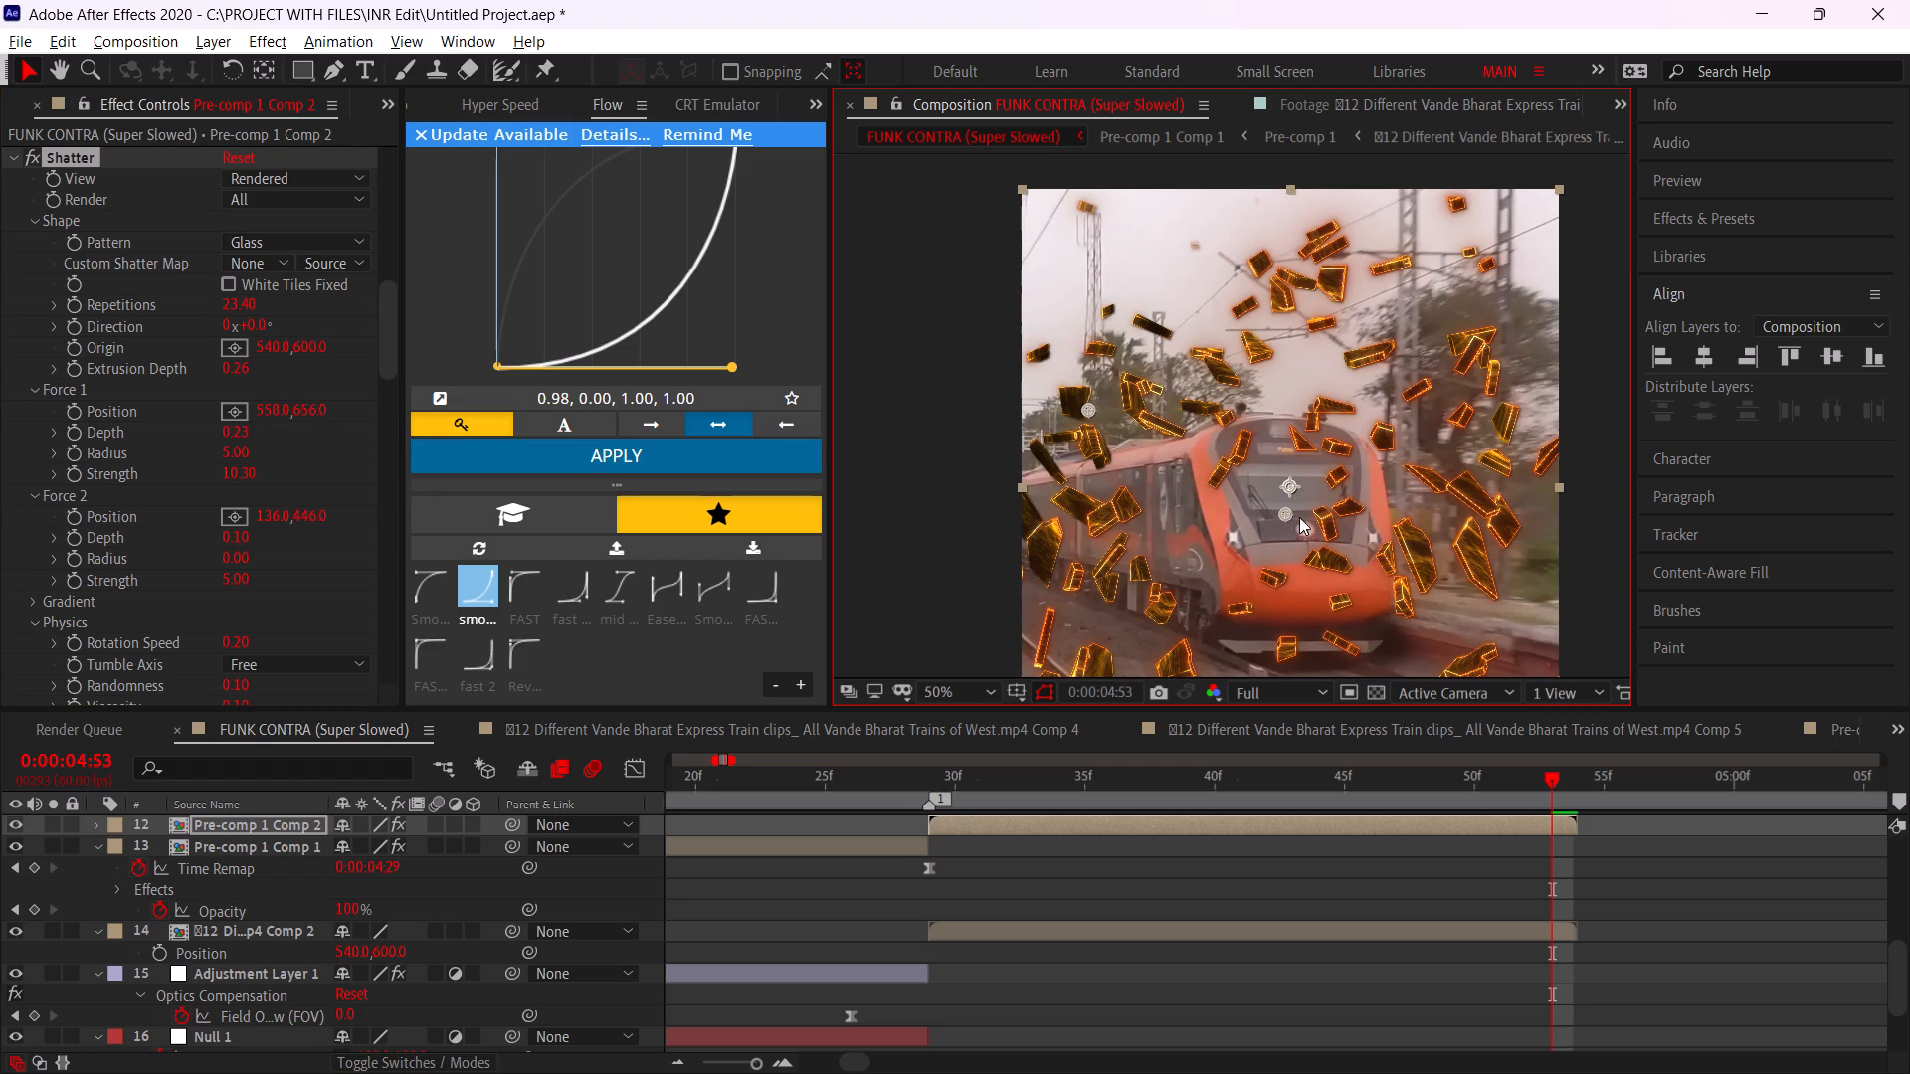
pyautogui.moveTo(1299, 517); pyautogui.dragTo(1314, 530)
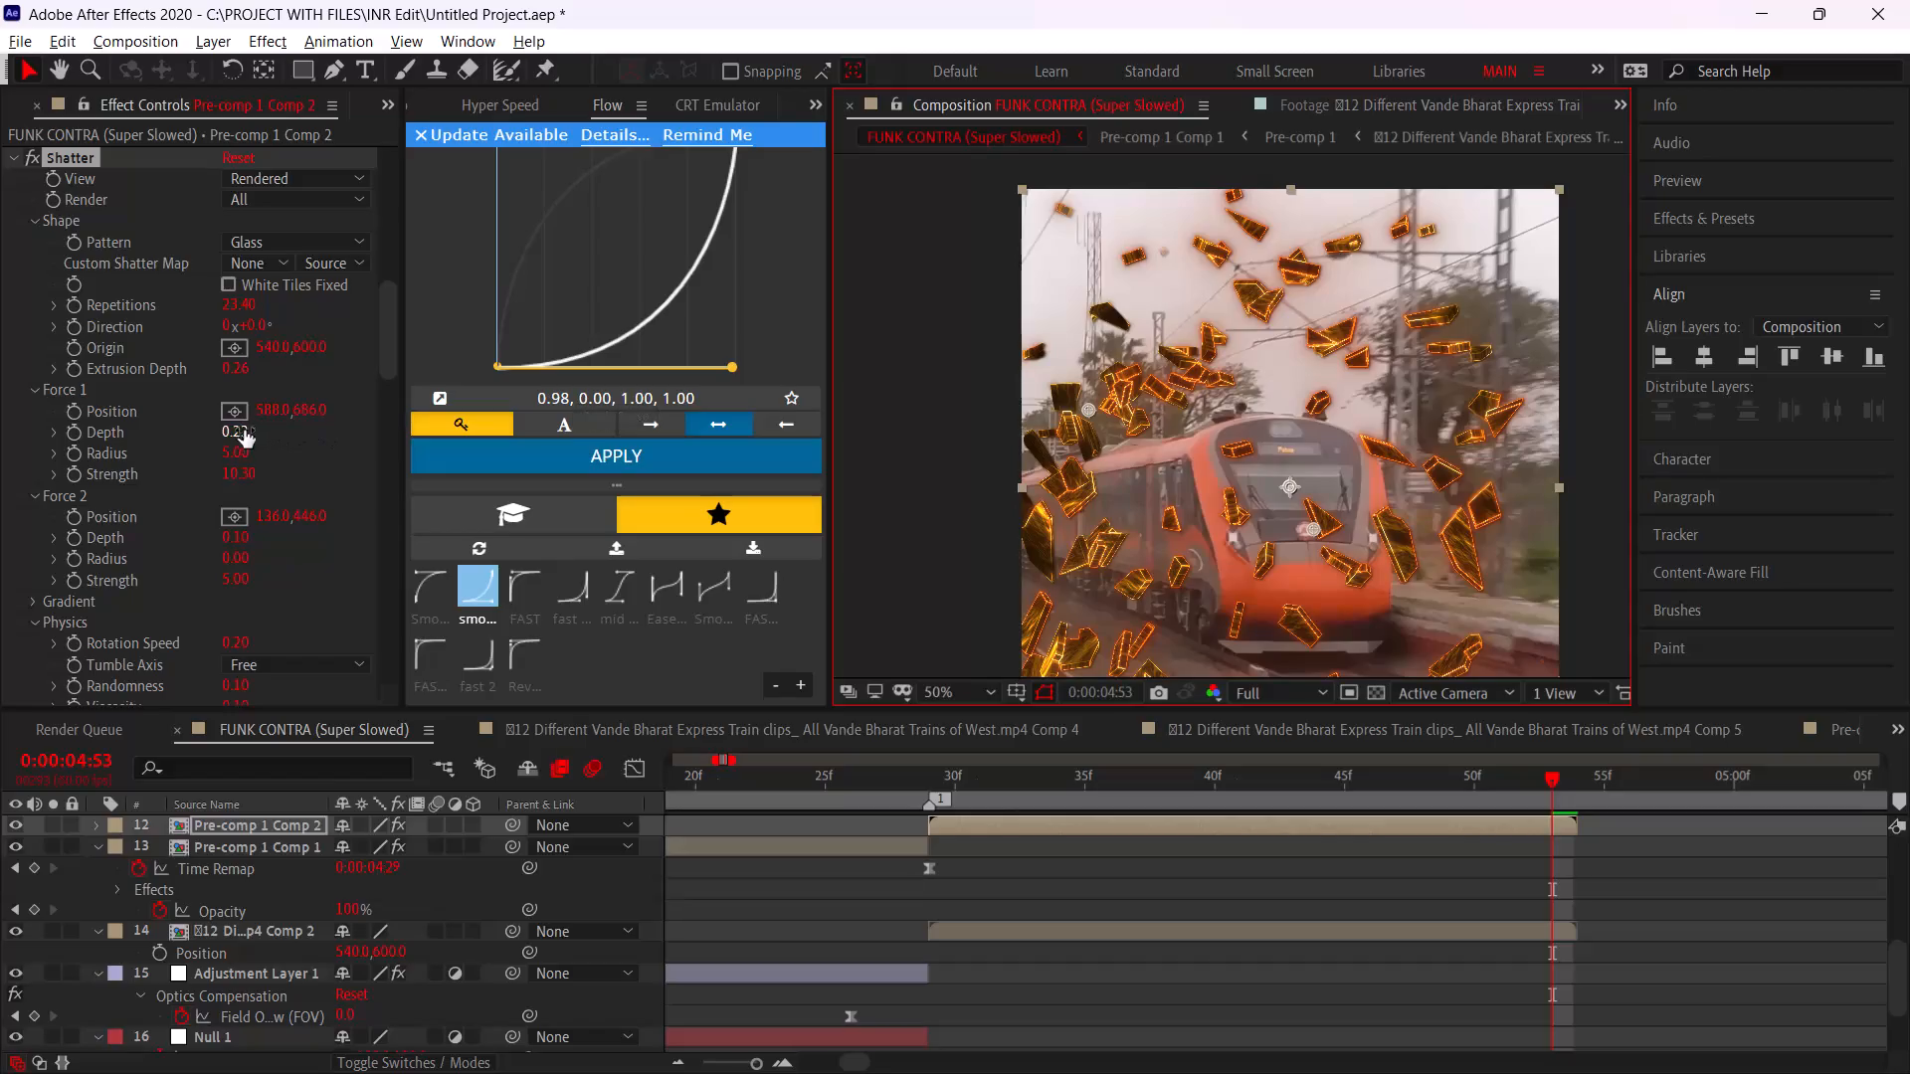
# Set the Shatter effect's Force 1 Strength to about 13.3.
pyautogui.moveTo(236, 470); pyautogui.dragTo(126, 469)
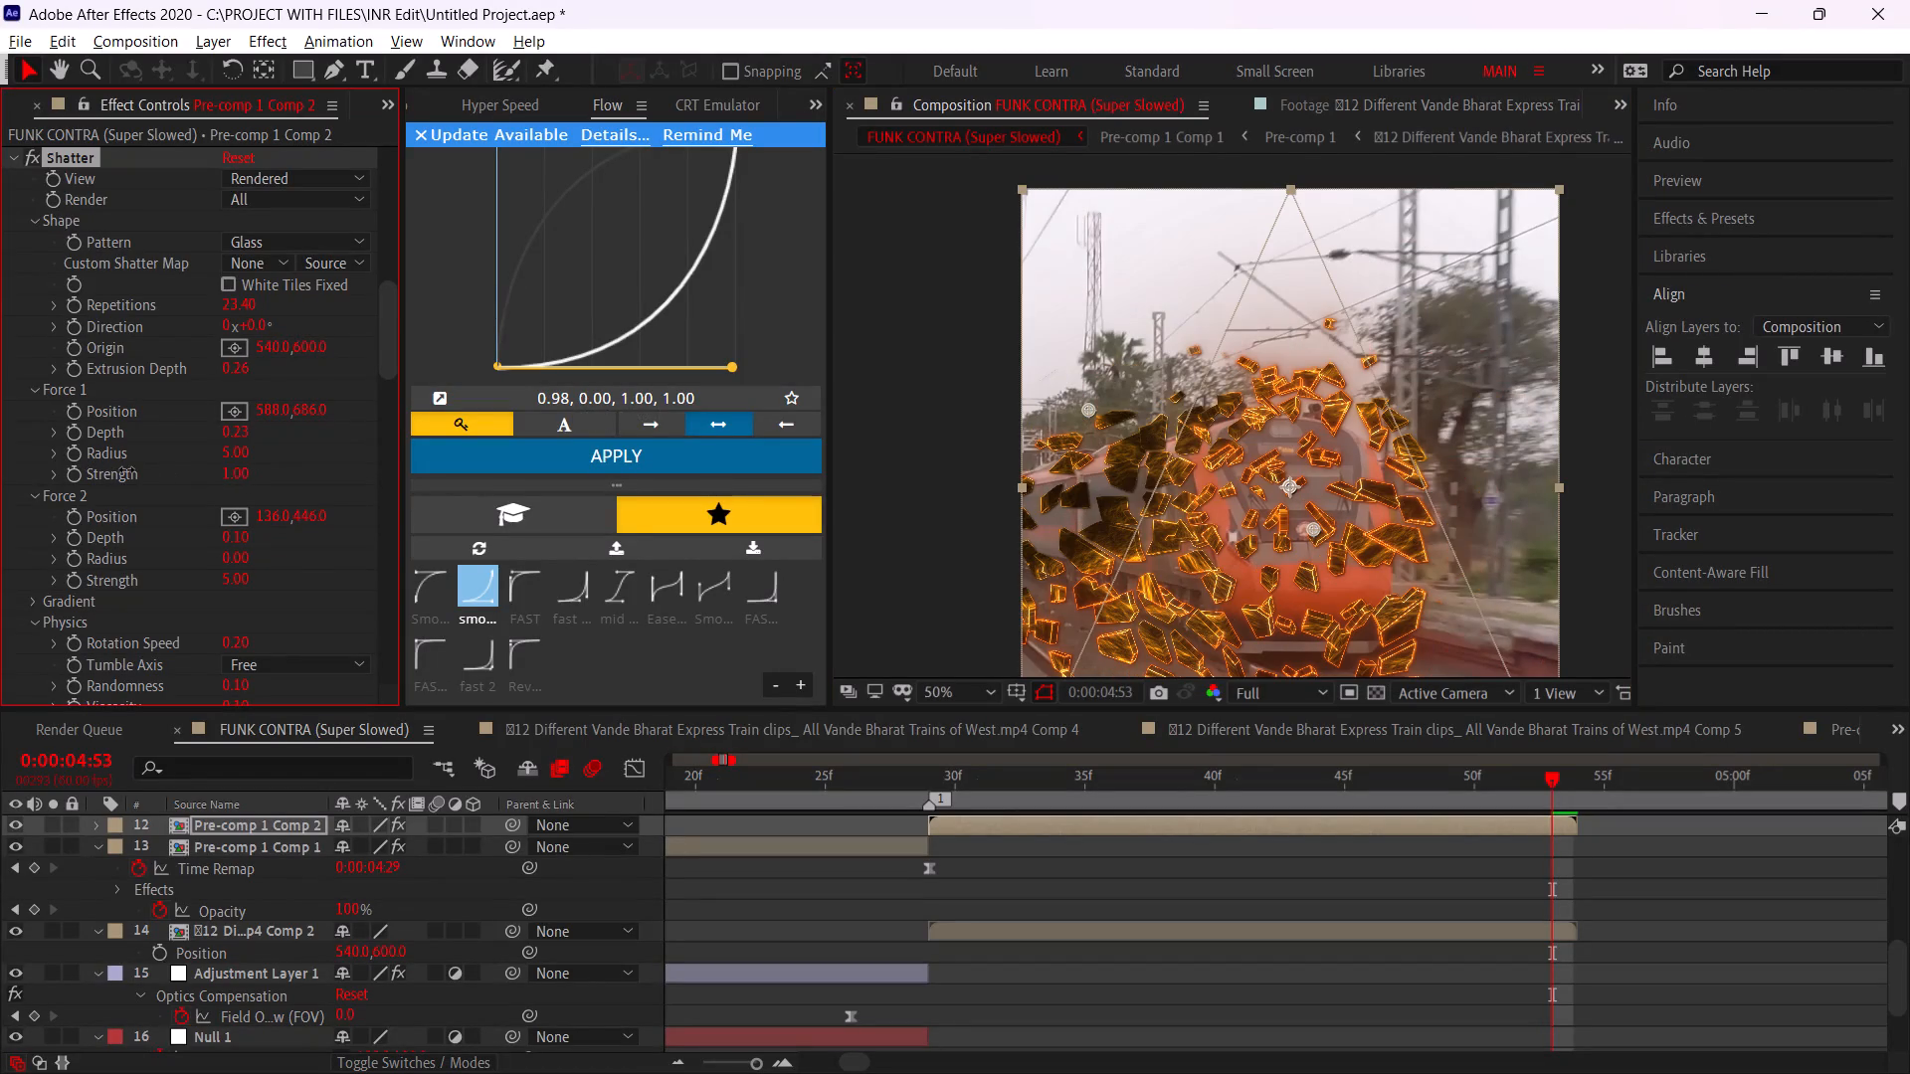
pyautogui.moveTo(126, 469); pyautogui.dragTo(275, 478)
pyautogui.click(252, 475)
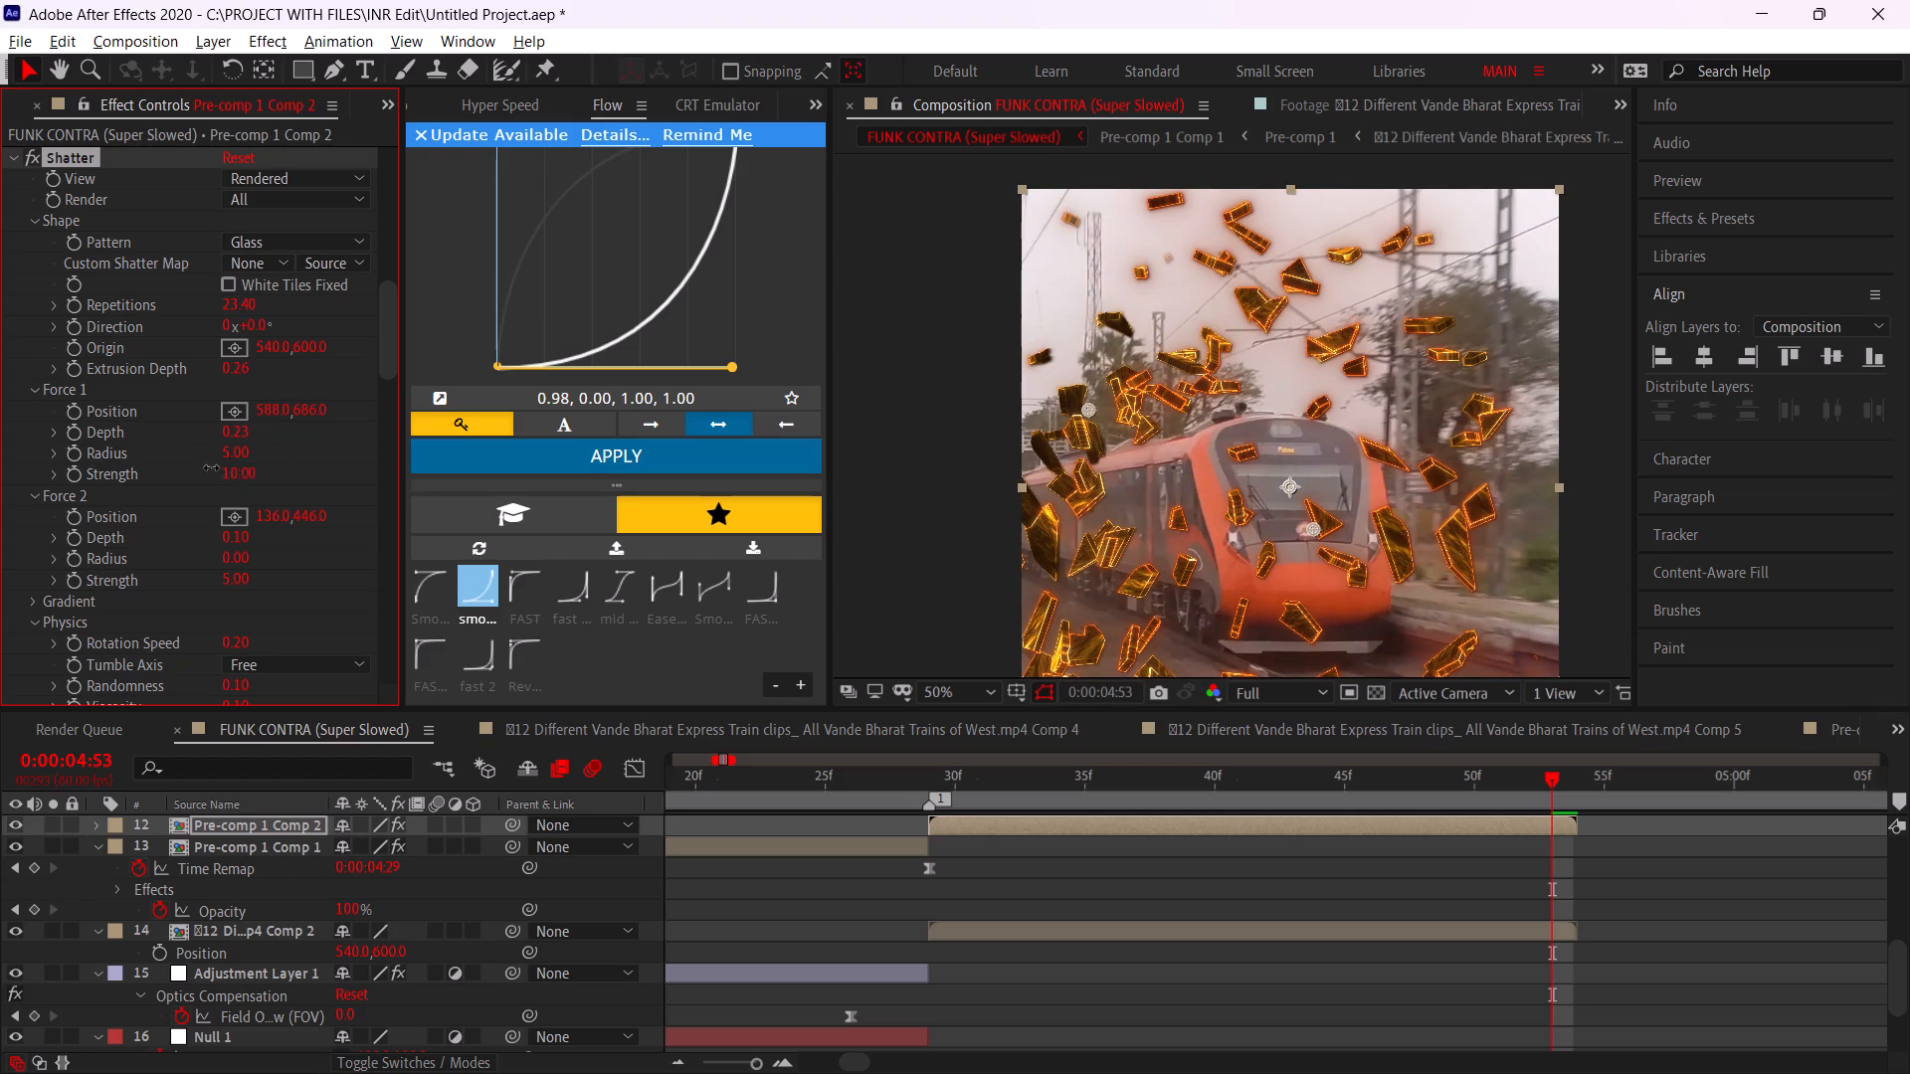
# Pre-compose the shattered Pre-comp 1 Comp 2 layer together with the train clip layer, with the composition fitted in the viewer.
pyautogui.click(935, 684)
pyautogui.click(991, 268)
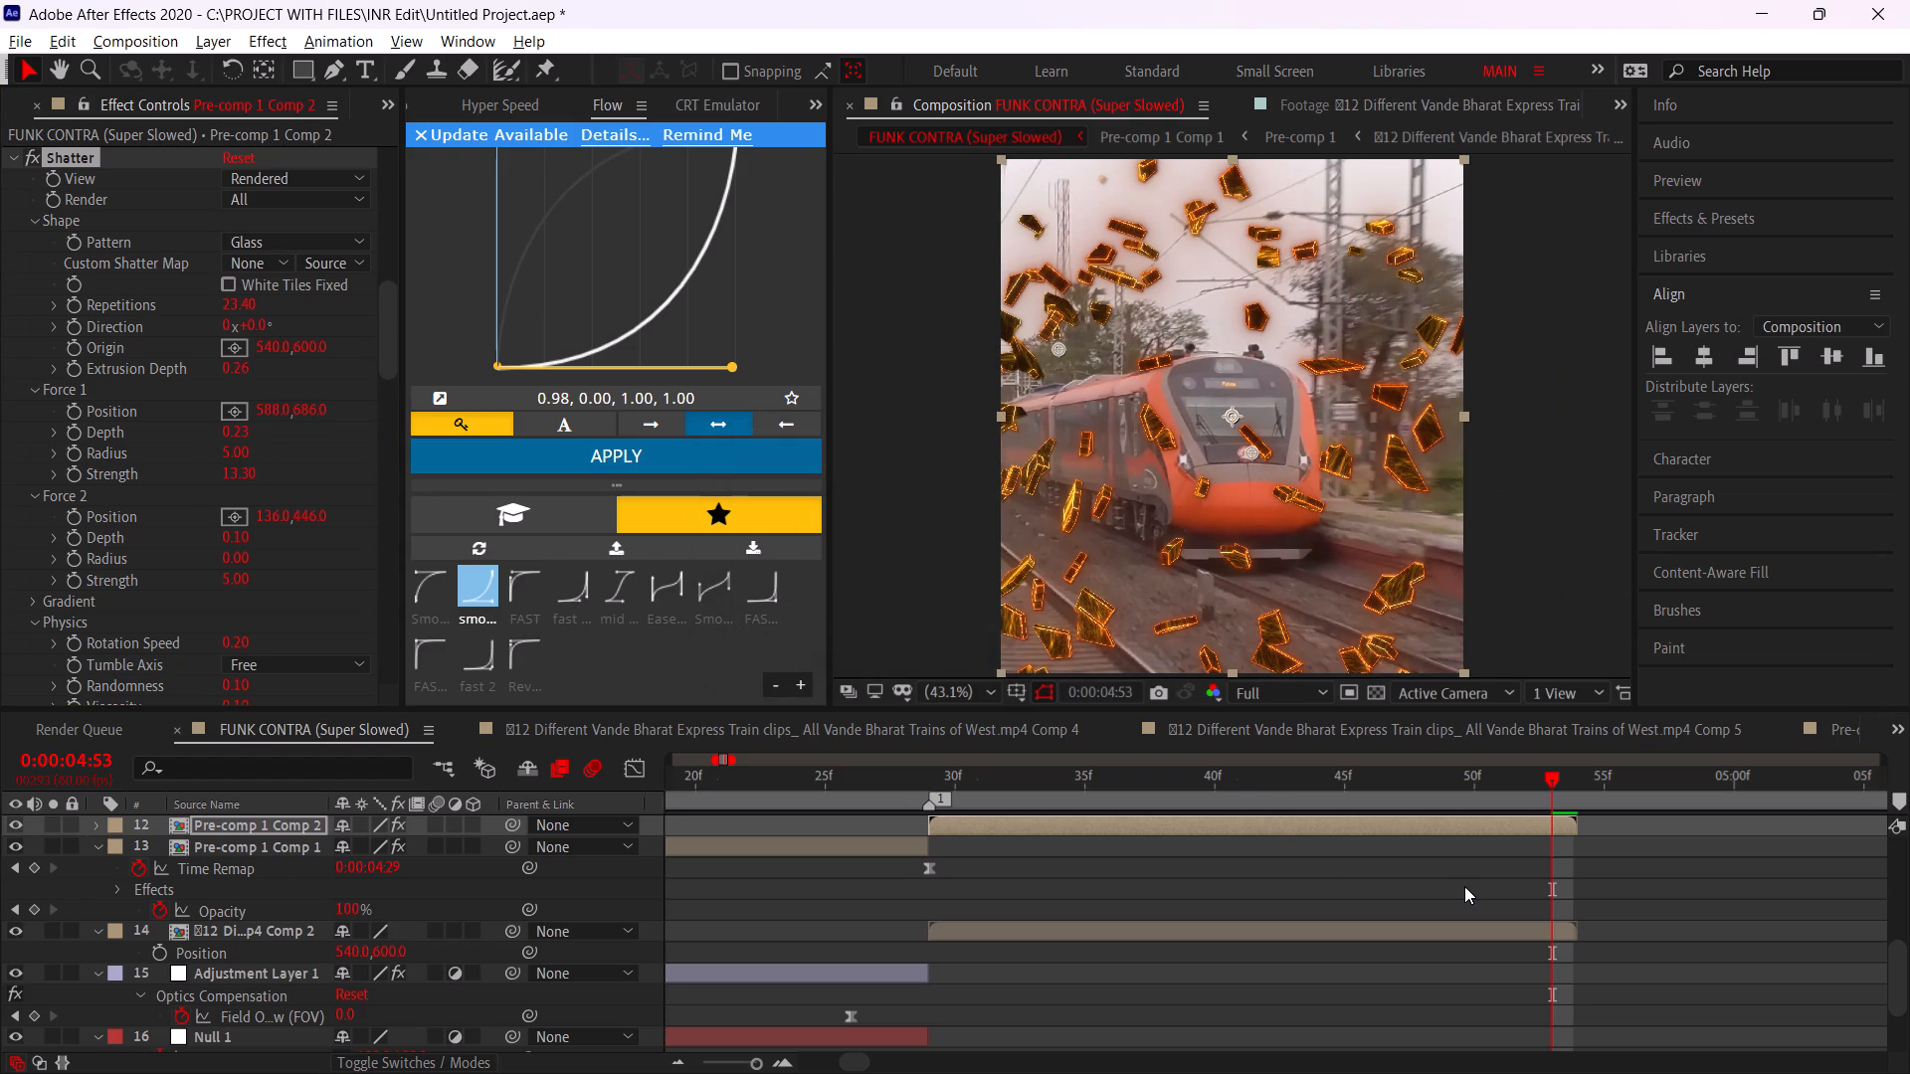
pyautogui.click(1464, 886)
pyautogui.click(1451, 817)
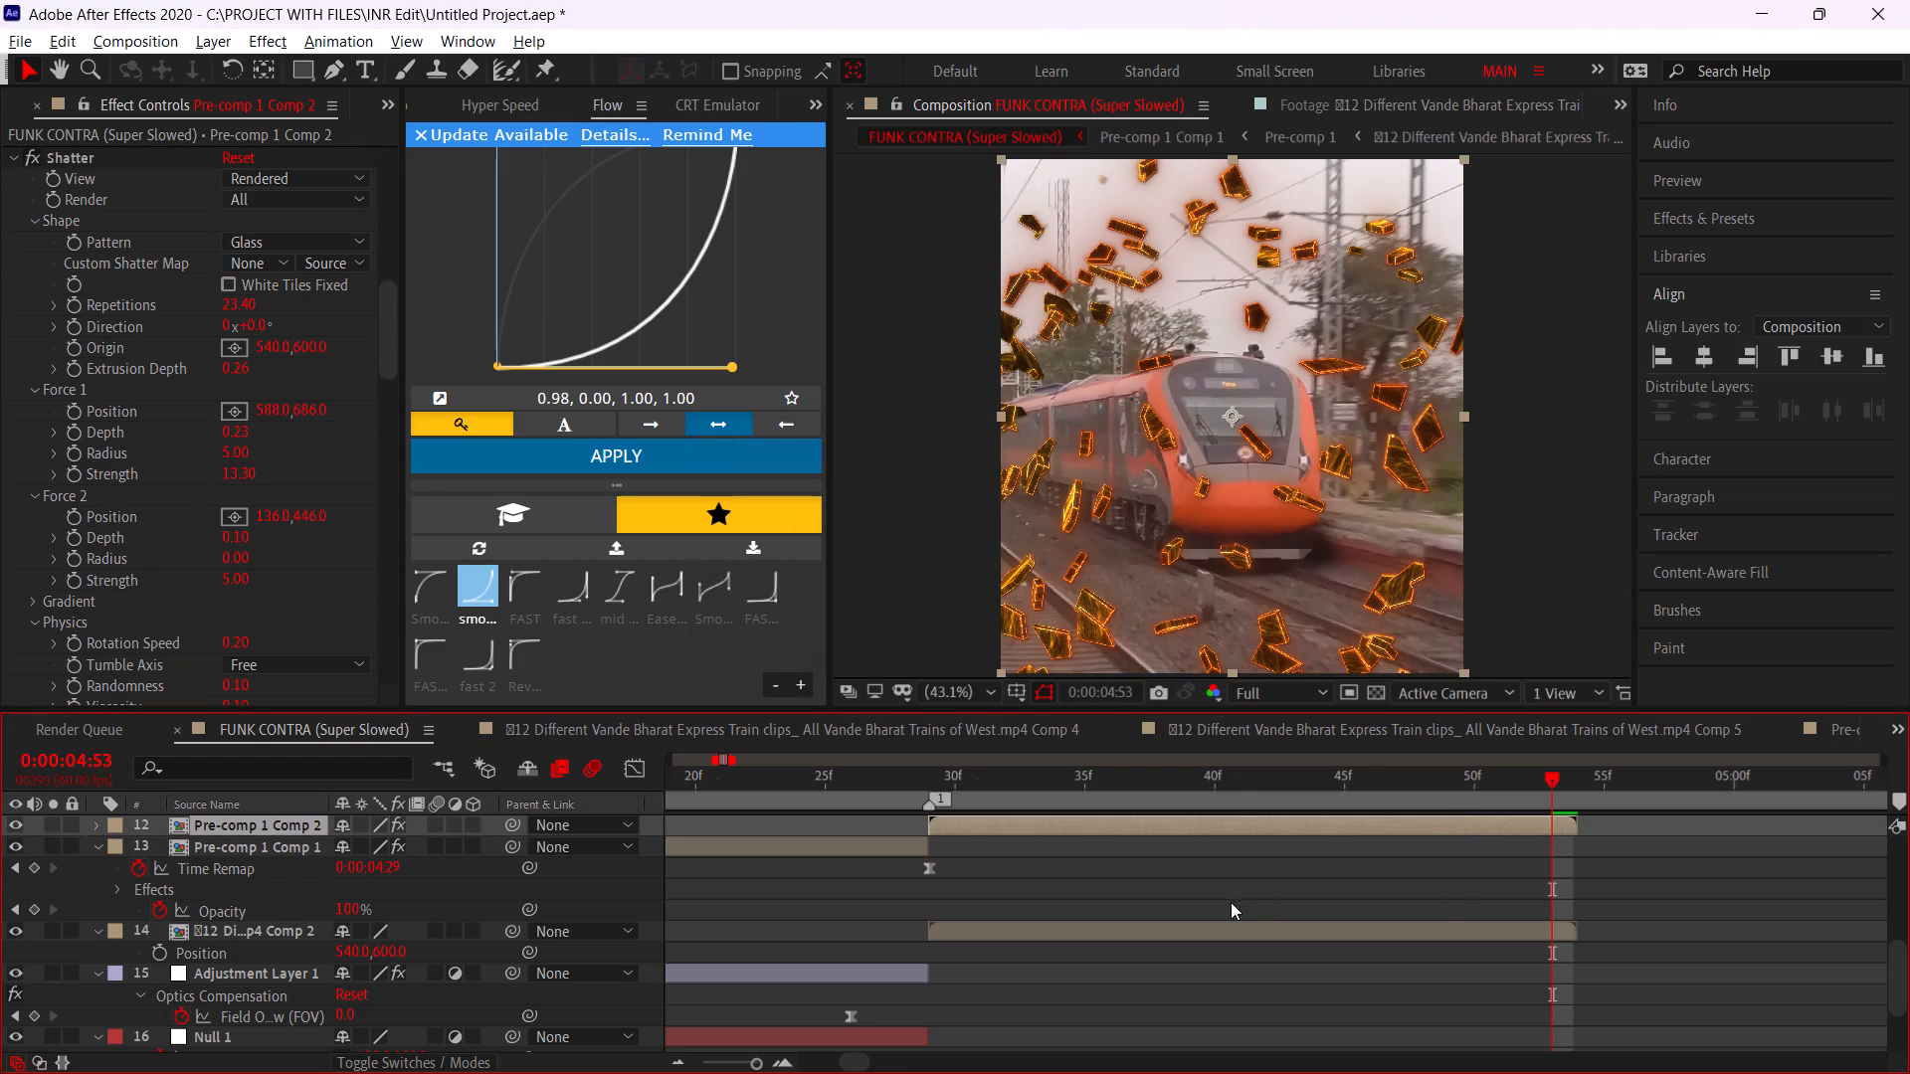
pyautogui.keyDown('ctrl'); pyautogui.click(1198, 925); pyautogui.keyUp('ctrl')
pyautogui.hotkey('ctrl', 'shift', 'c')
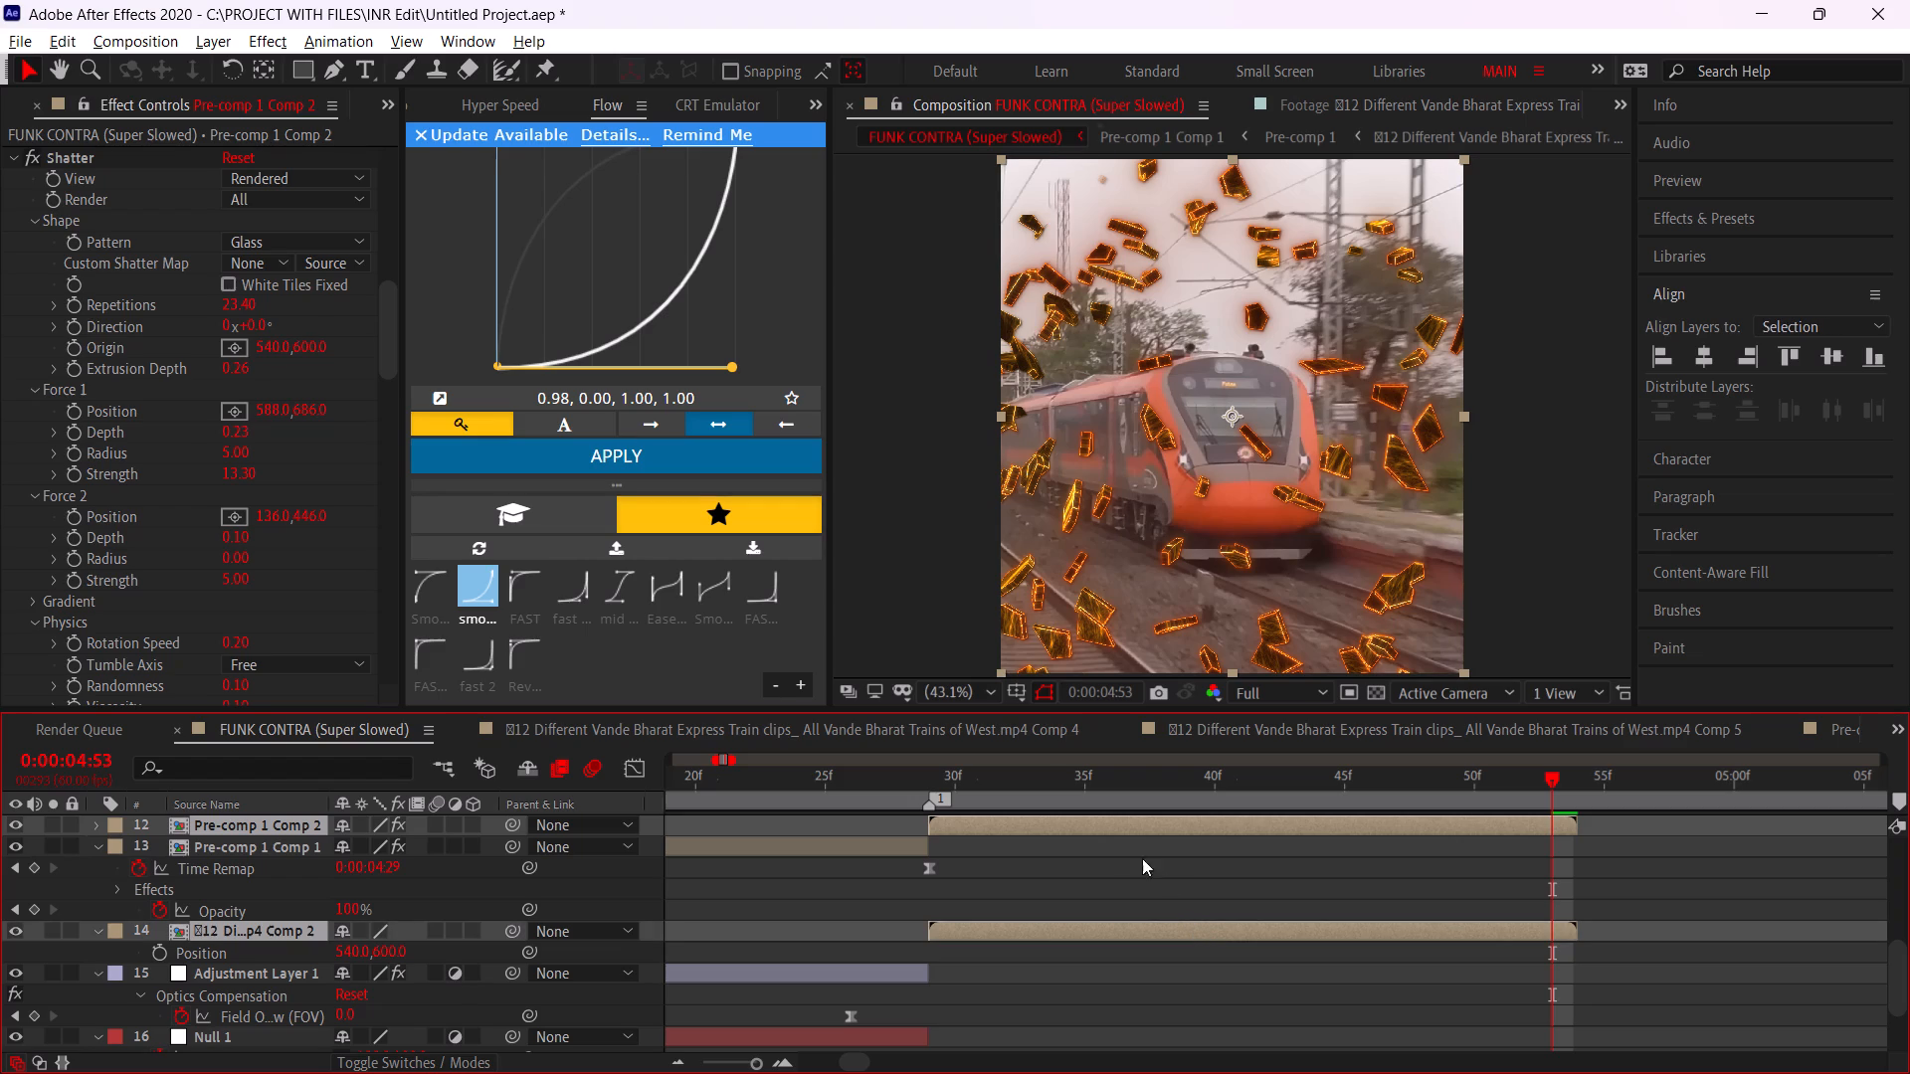
pyautogui.click(955, 496)
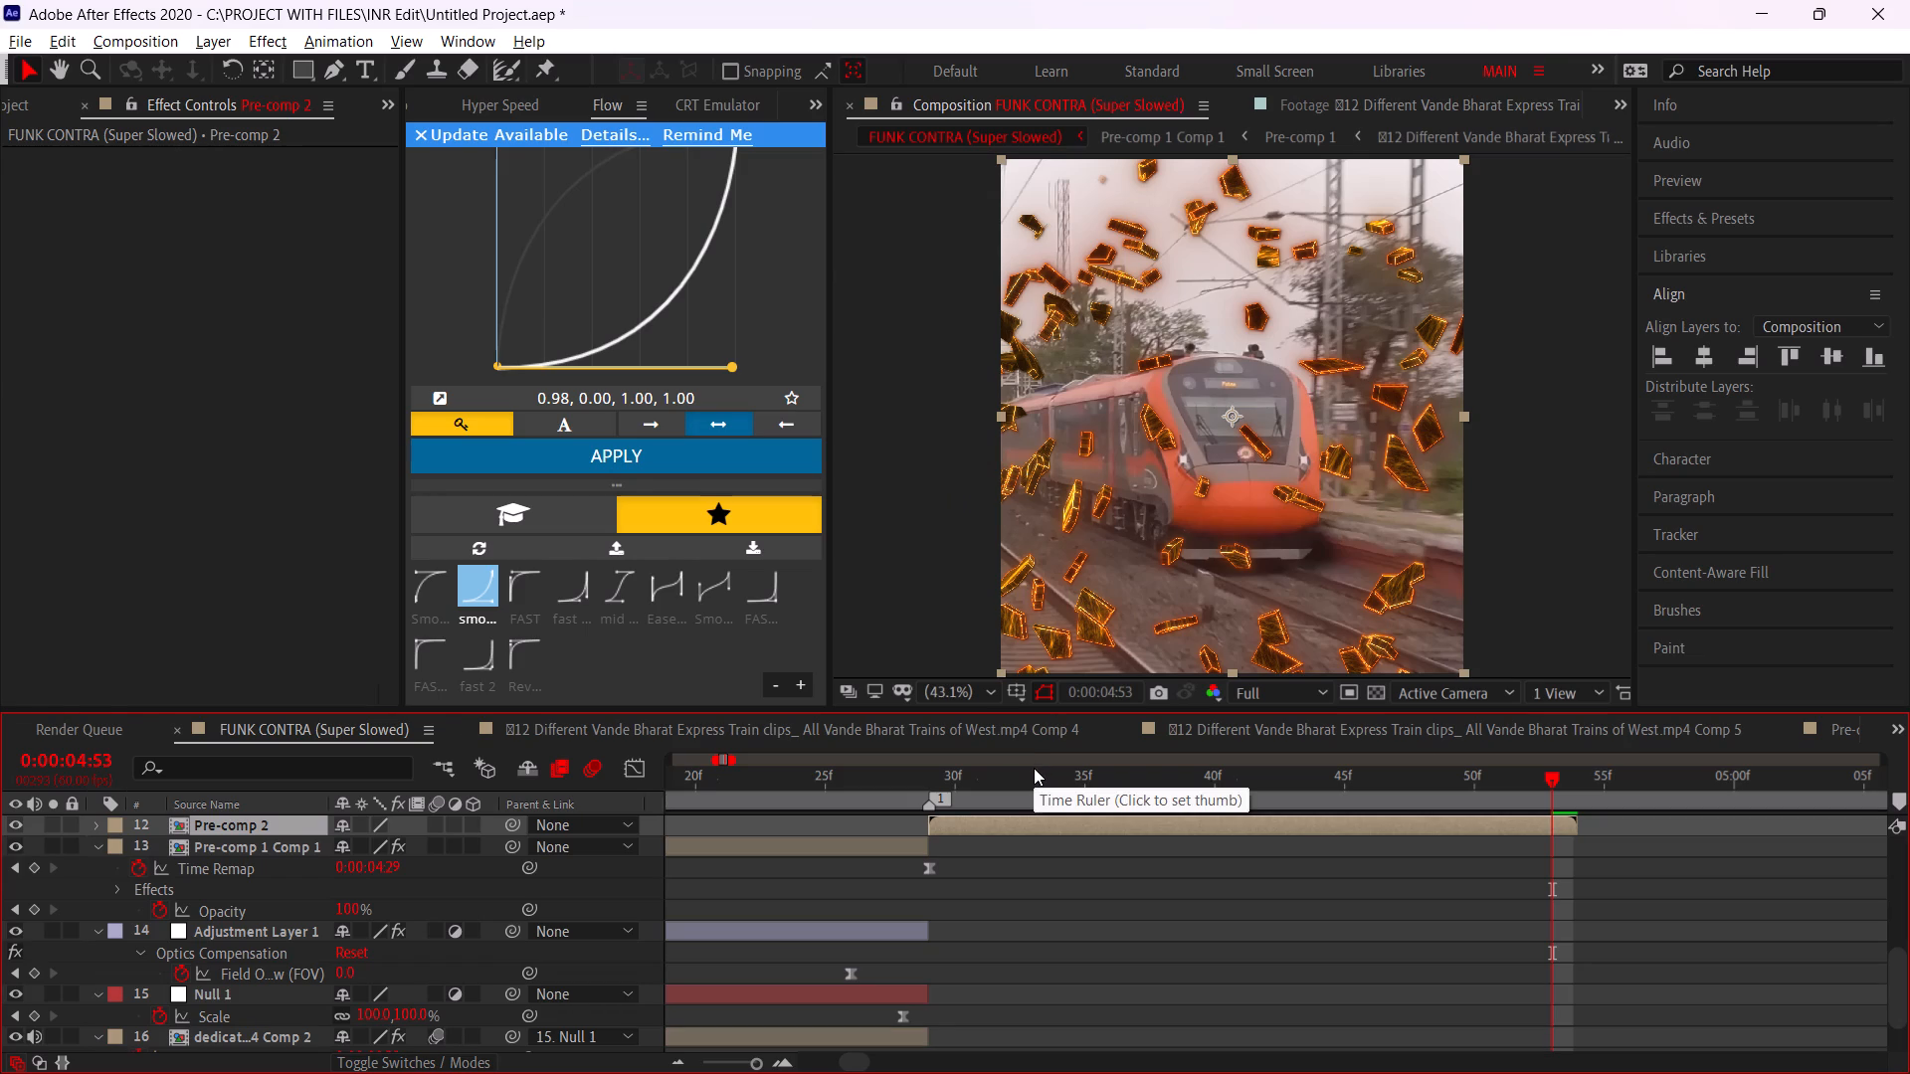
# Pre-compose the combined Pre-comp 2 layer once more and enable time remapping on the resulting layer.
pyautogui.hotkey('ctrl', 'alt', 'shift', 'f')
pyautogui.hotkey('ctrl', 'shift', 'c')
pyautogui.press('Return')
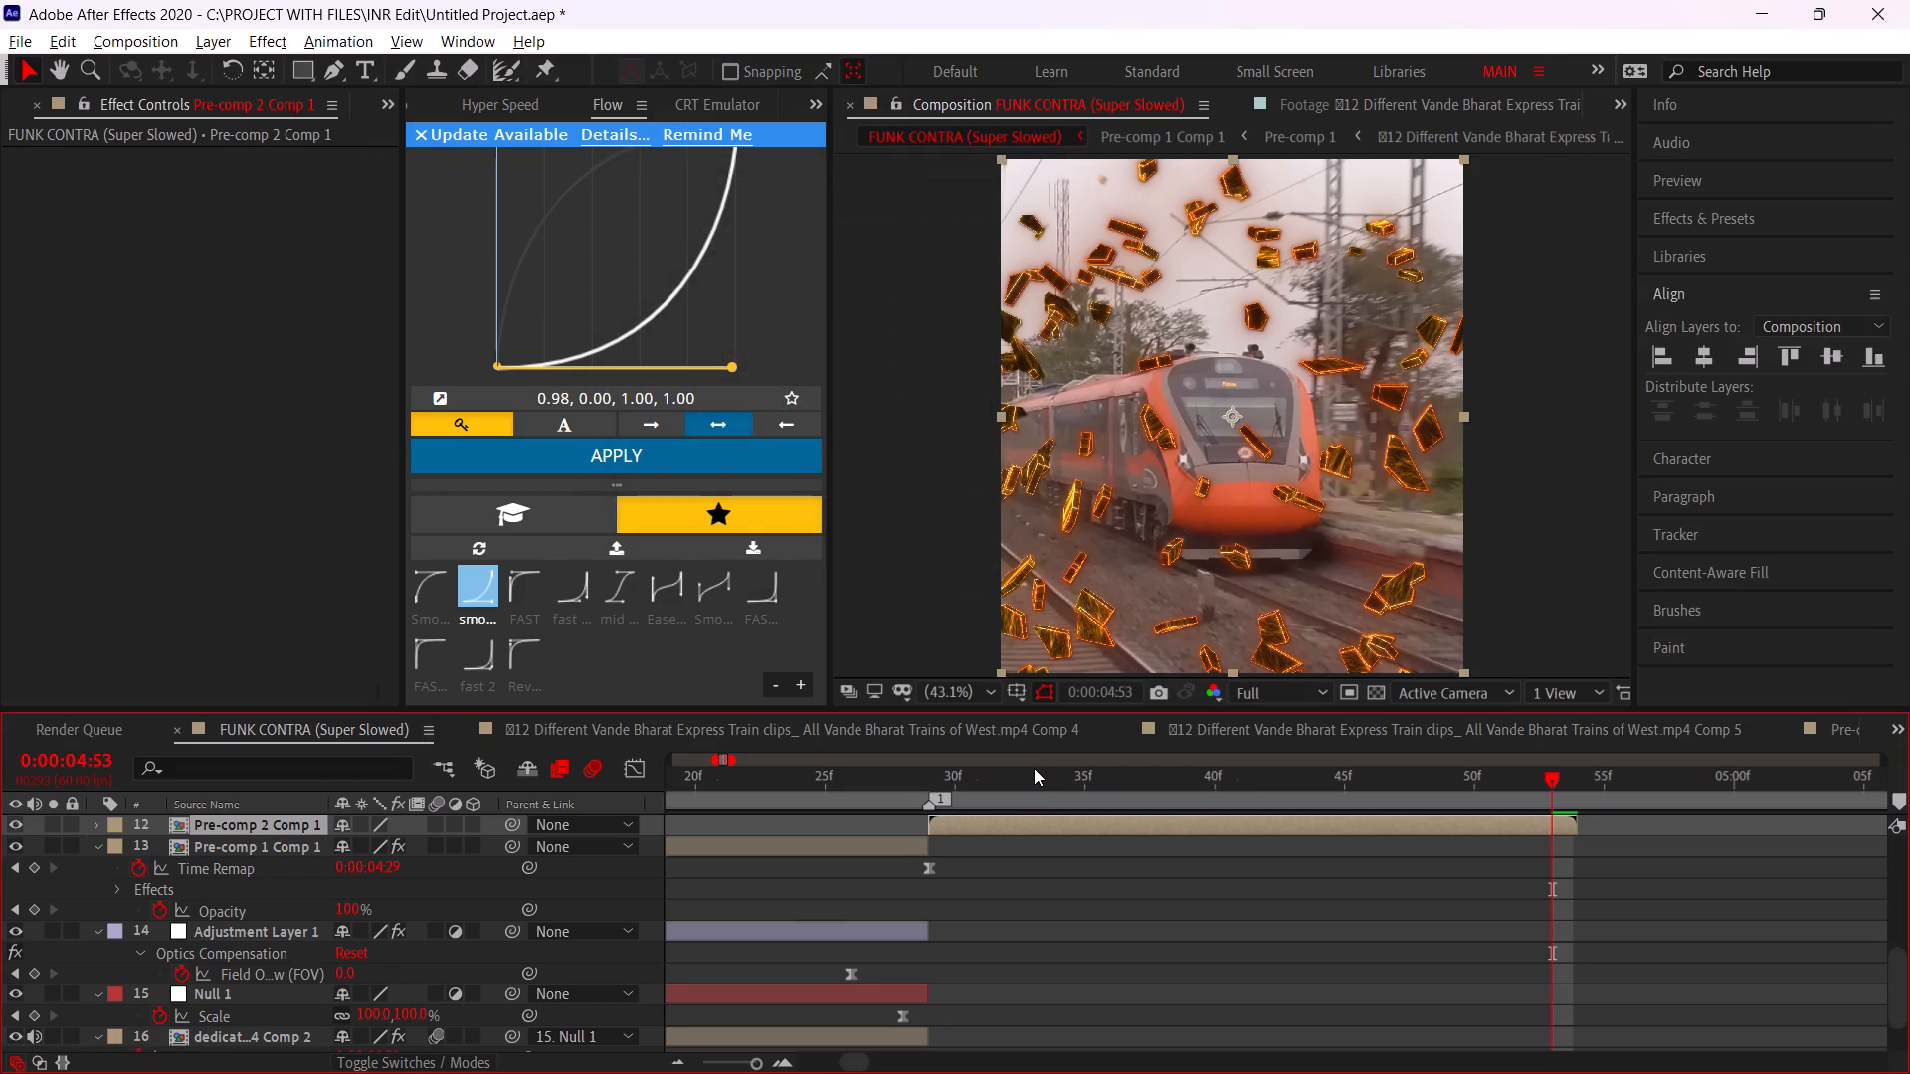
pyautogui.hotkey('ctrl', 'alt', 't')
pyautogui.keyDown('alt'); pyautogui.scroll(-1, 1003, 869); pyautogui.keyUp('alt')
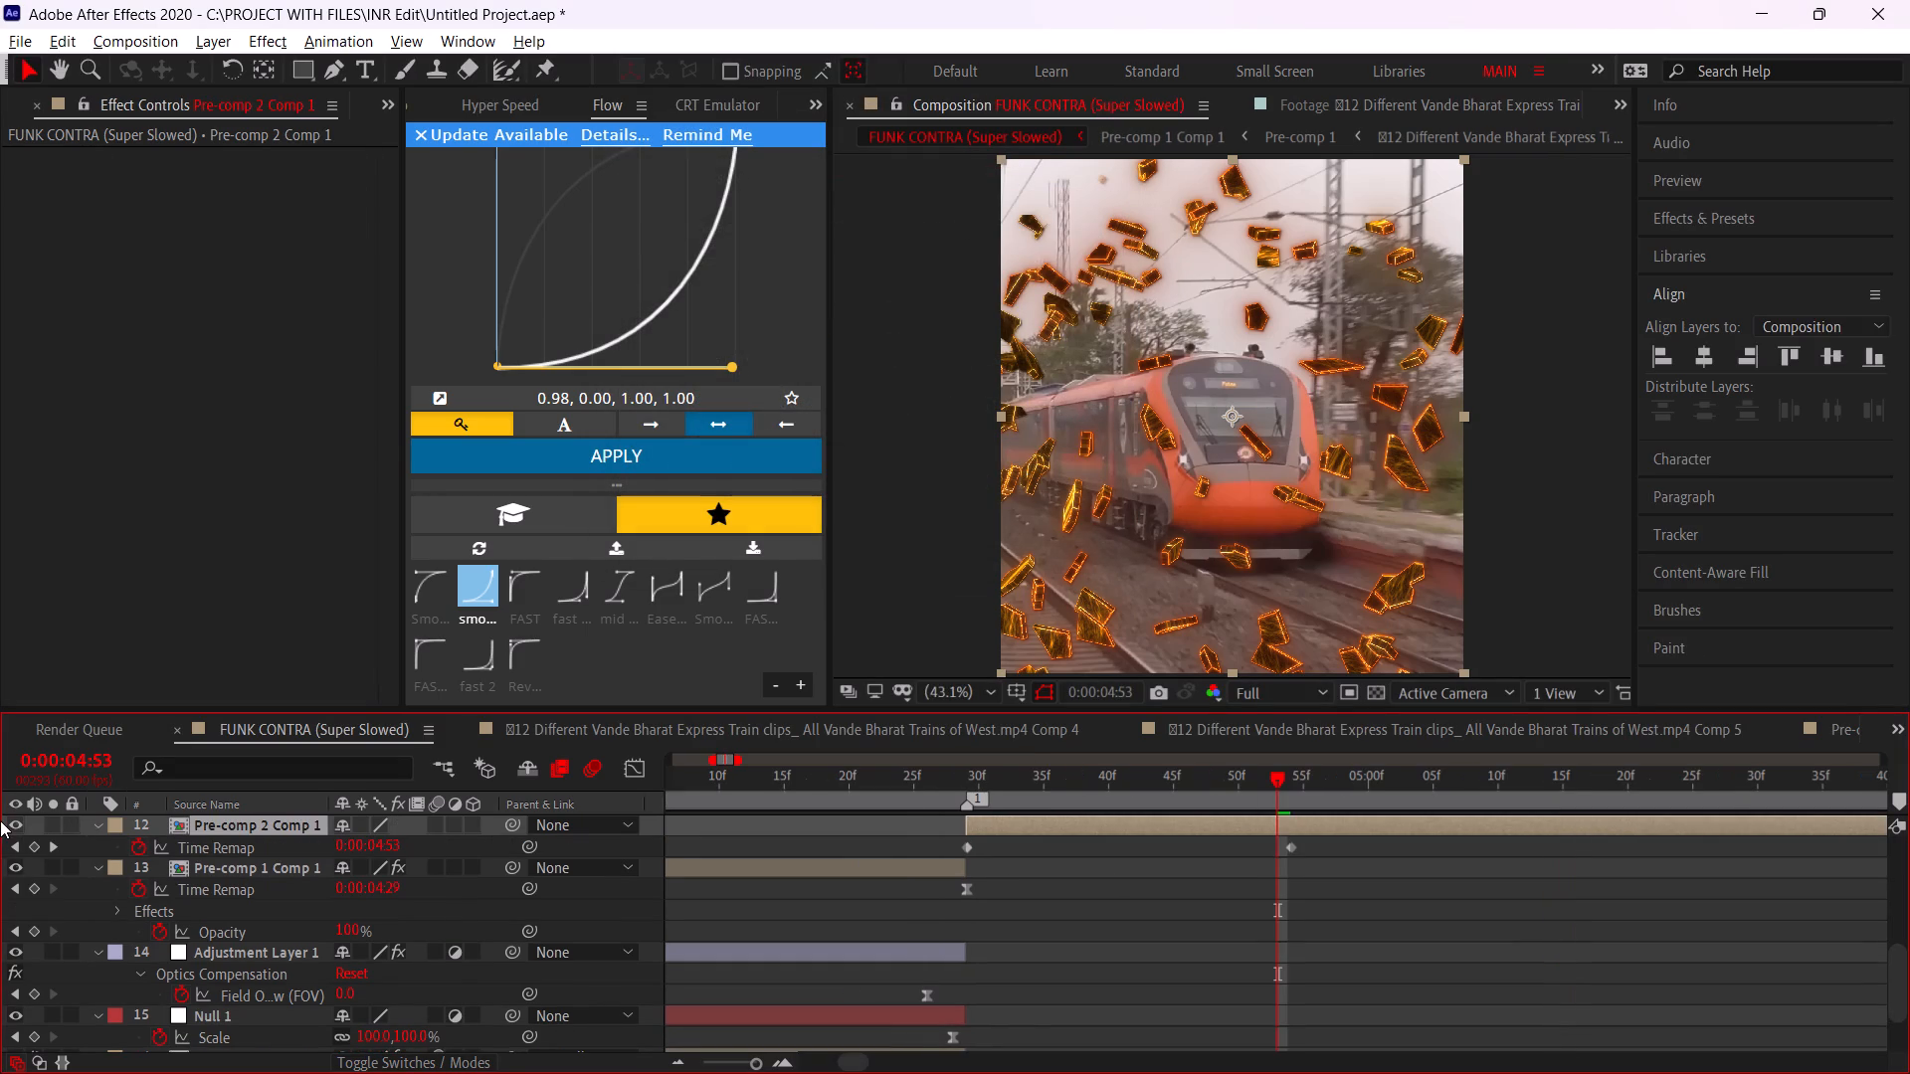
# Hide the time-remapped pre-comp and preview the music from about 0:00:04:25 onward.
pyautogui.click(8, 820)
pyautogui.press('space')
pyautogui.keyDown('alt'); pyautogui.scroll(-2, 1248, 893); pyautogui.keyUp('alt')
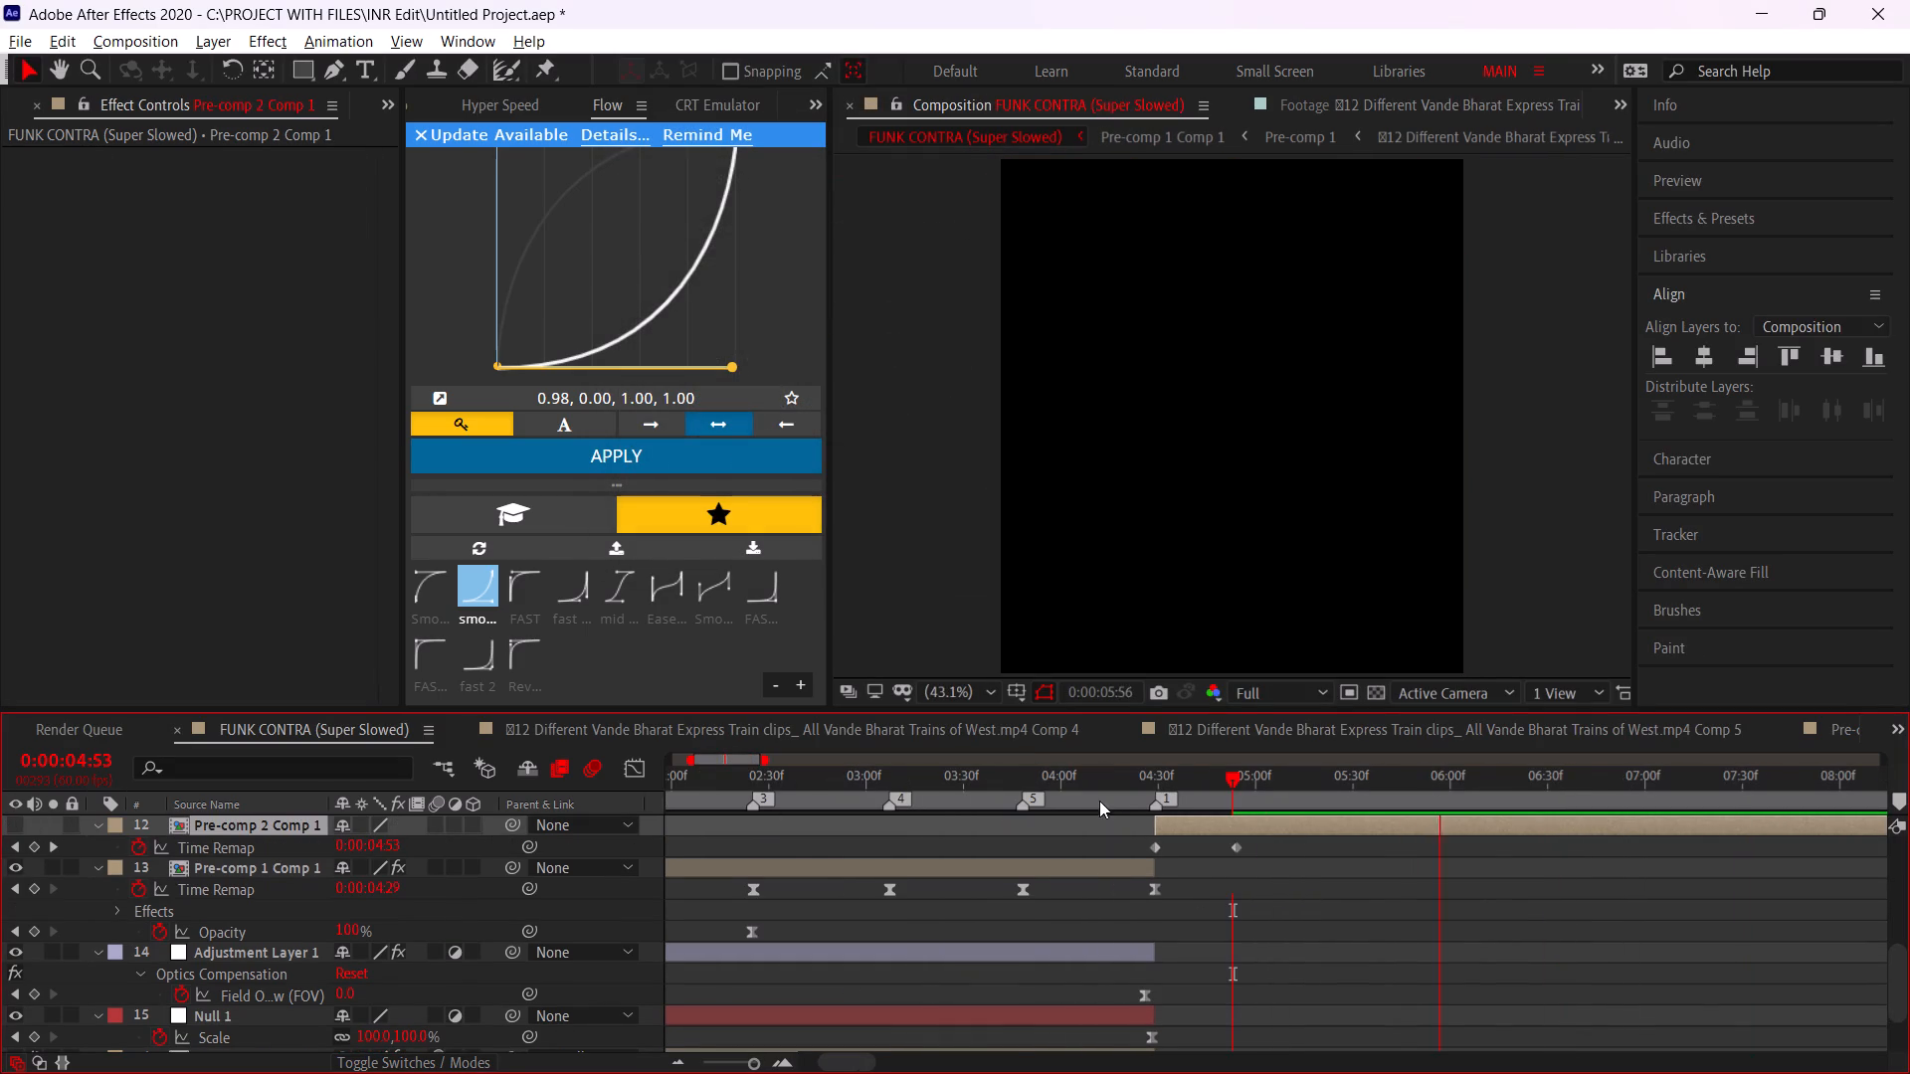
pyautogui.click(1141, 788)
pyautogui.press('space')
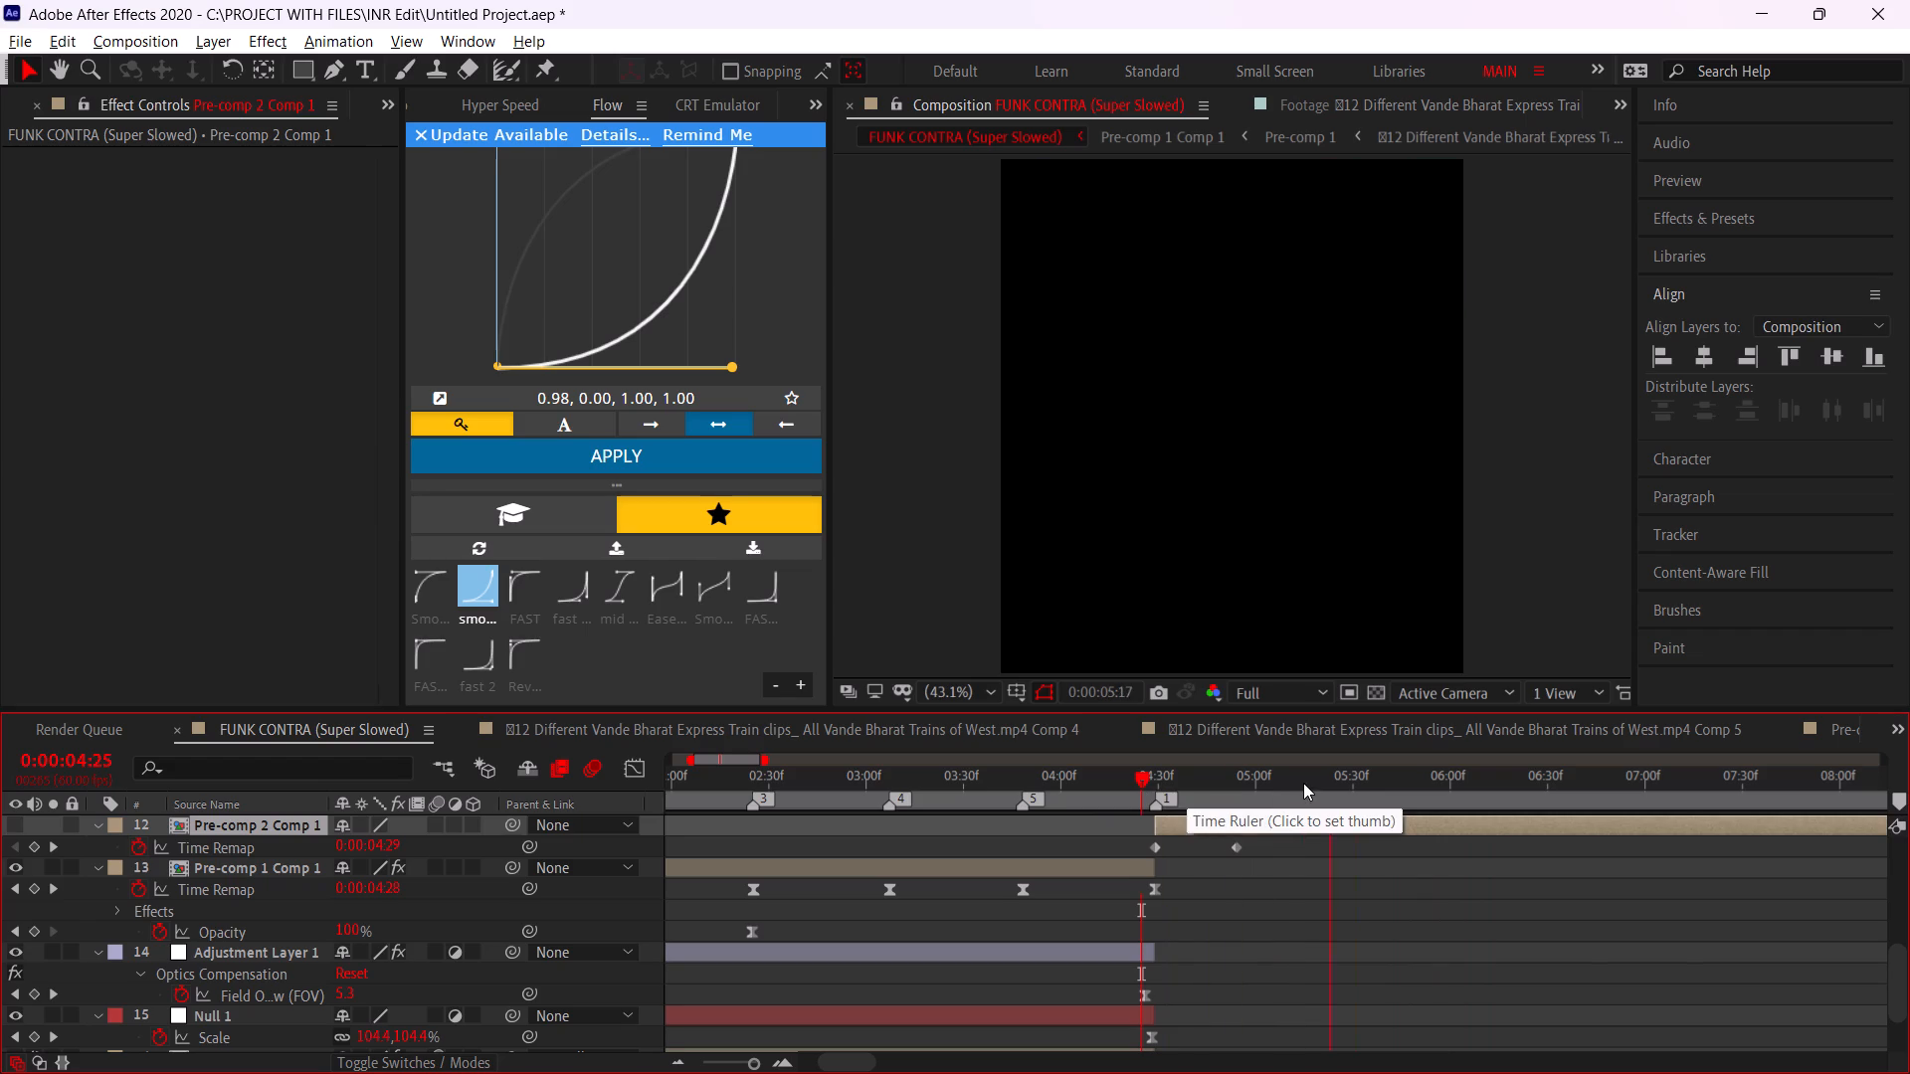
pyautogui.click(1272, 784)
pyautogui.press('space')
pyautogui.keyDown('alt'); pyautogui.scroll(2, 1284, 813); pyautogui.keyUp('alt')
pyautogui.click(1286, 785)
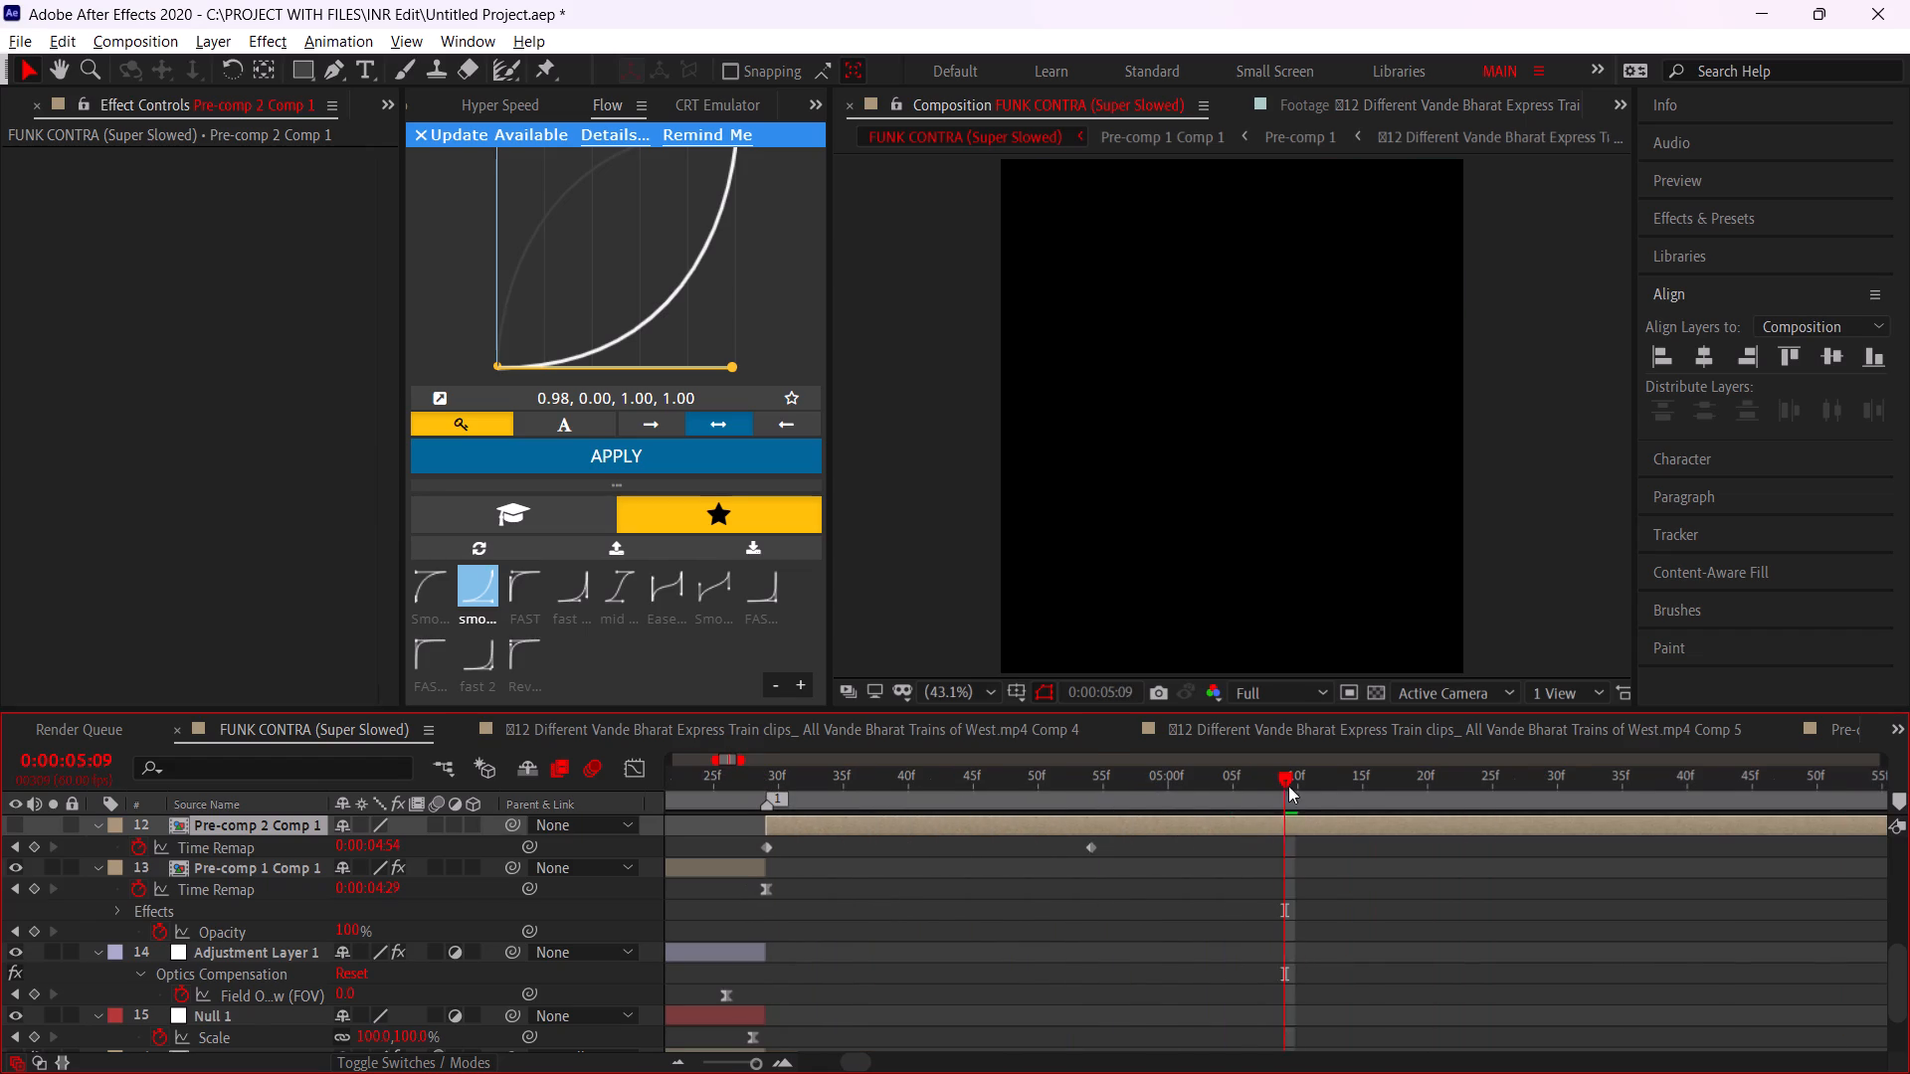
# Reveal the audio waveform of the FUNK CONTRA mp3 layer.
pyautogui.scroll(-9, 1298, 826)
pyautogui.click(1330, 1039)
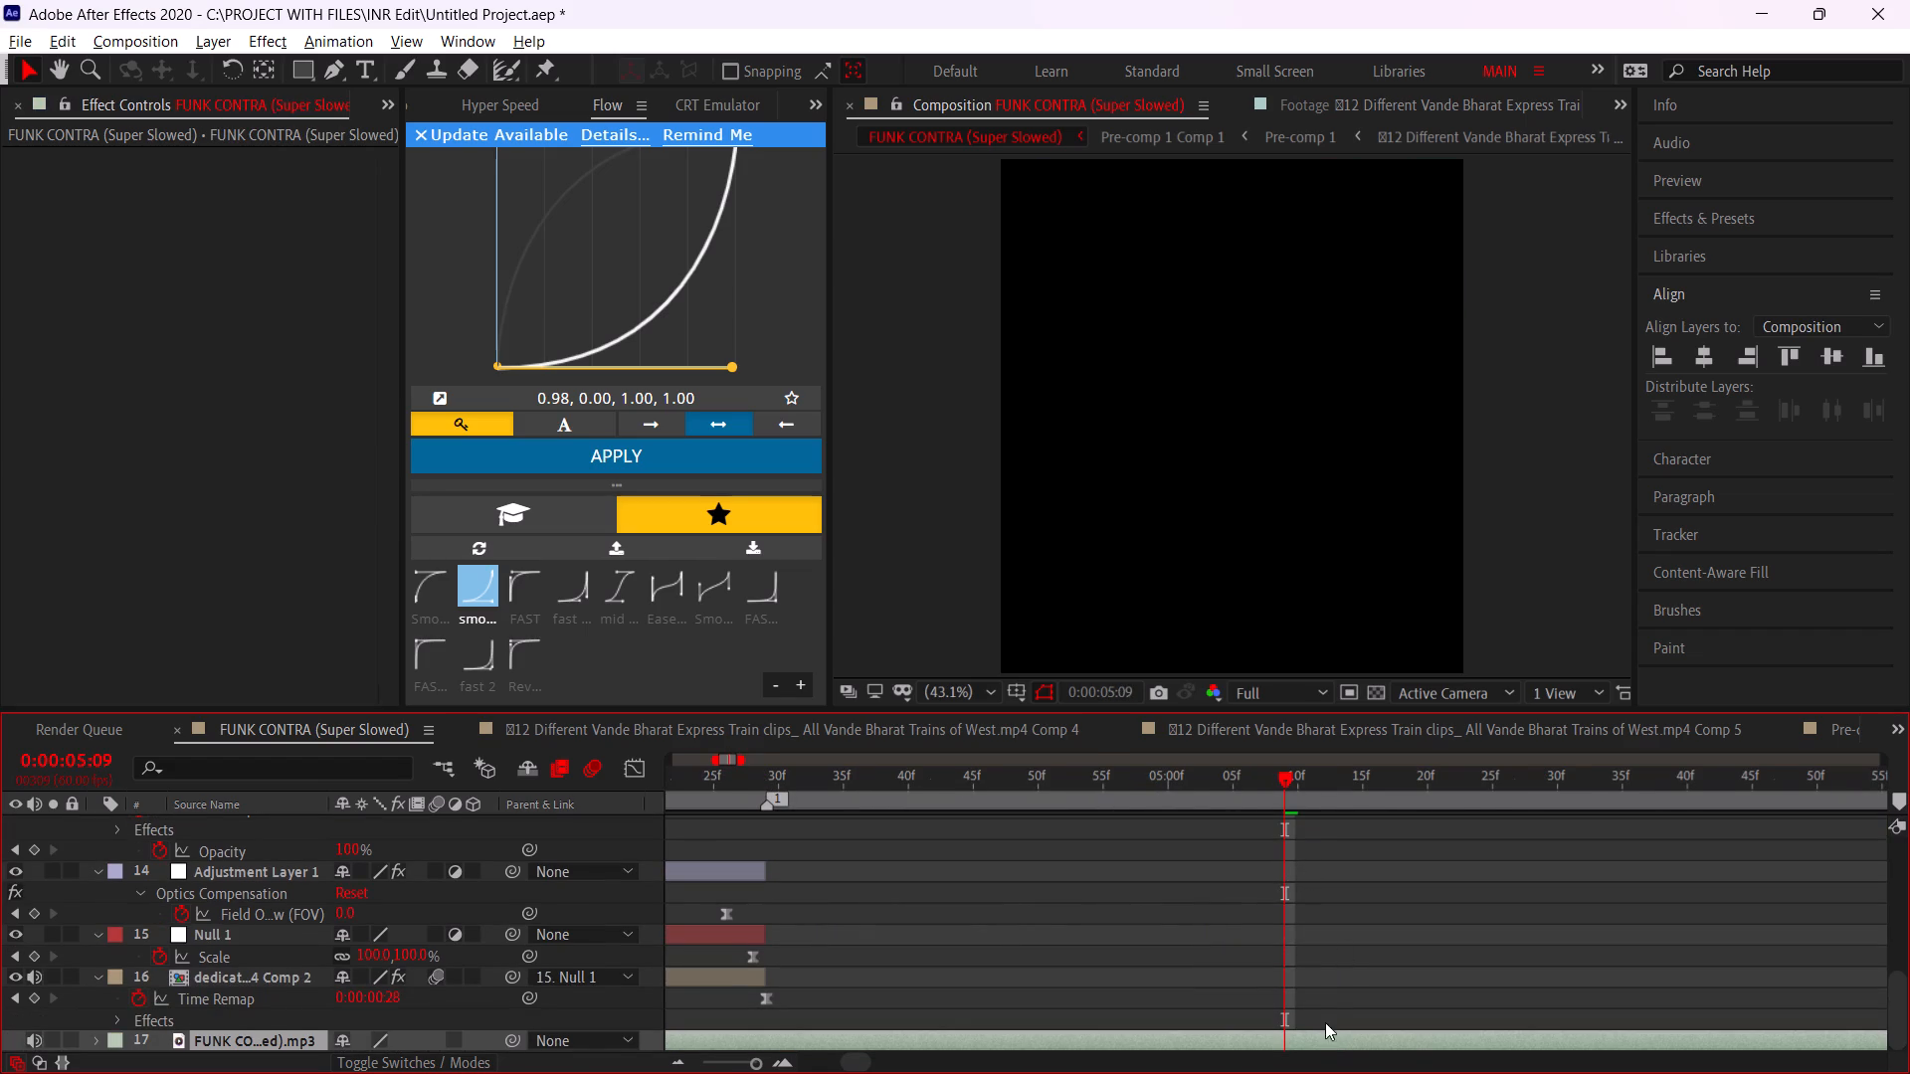
pyautogui.write('ll')
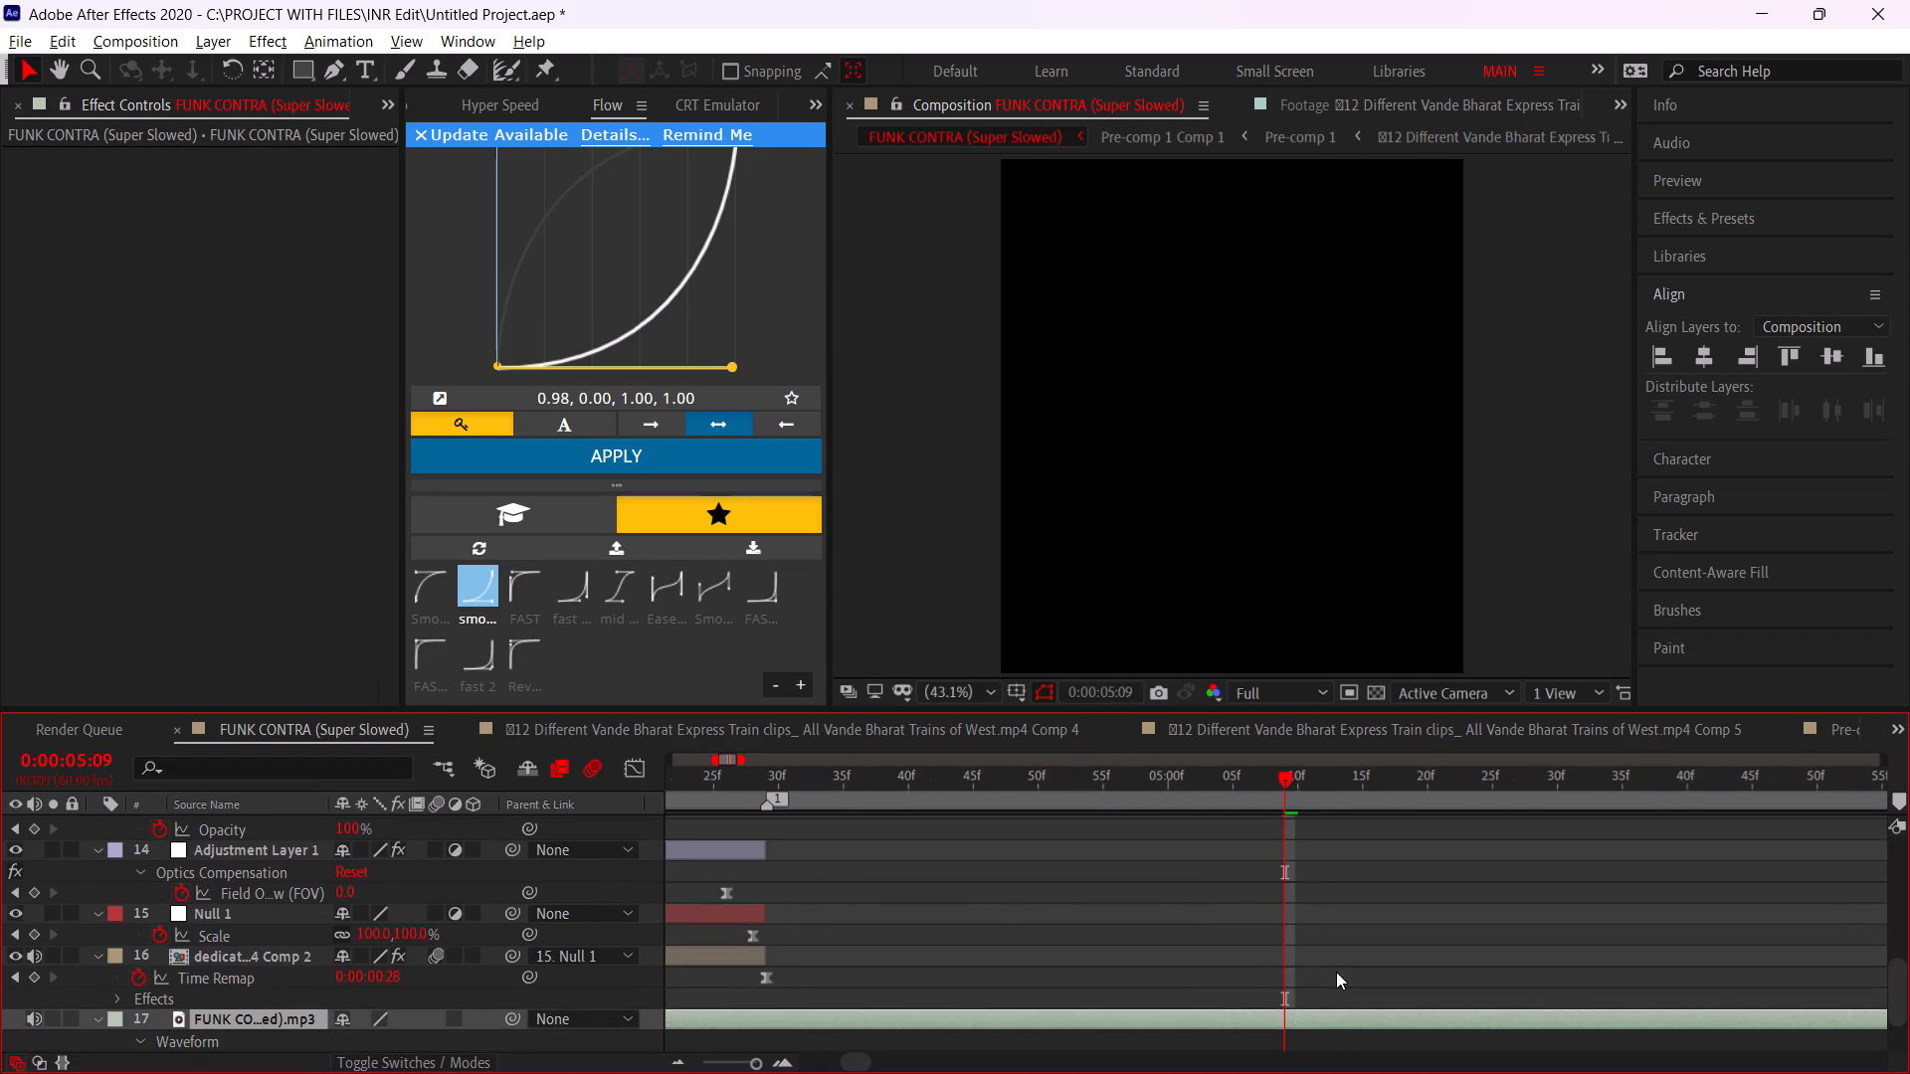
pyautogui.moveTo(1367, 977); pyautogui.dragTo(1255, 842, button='middle')
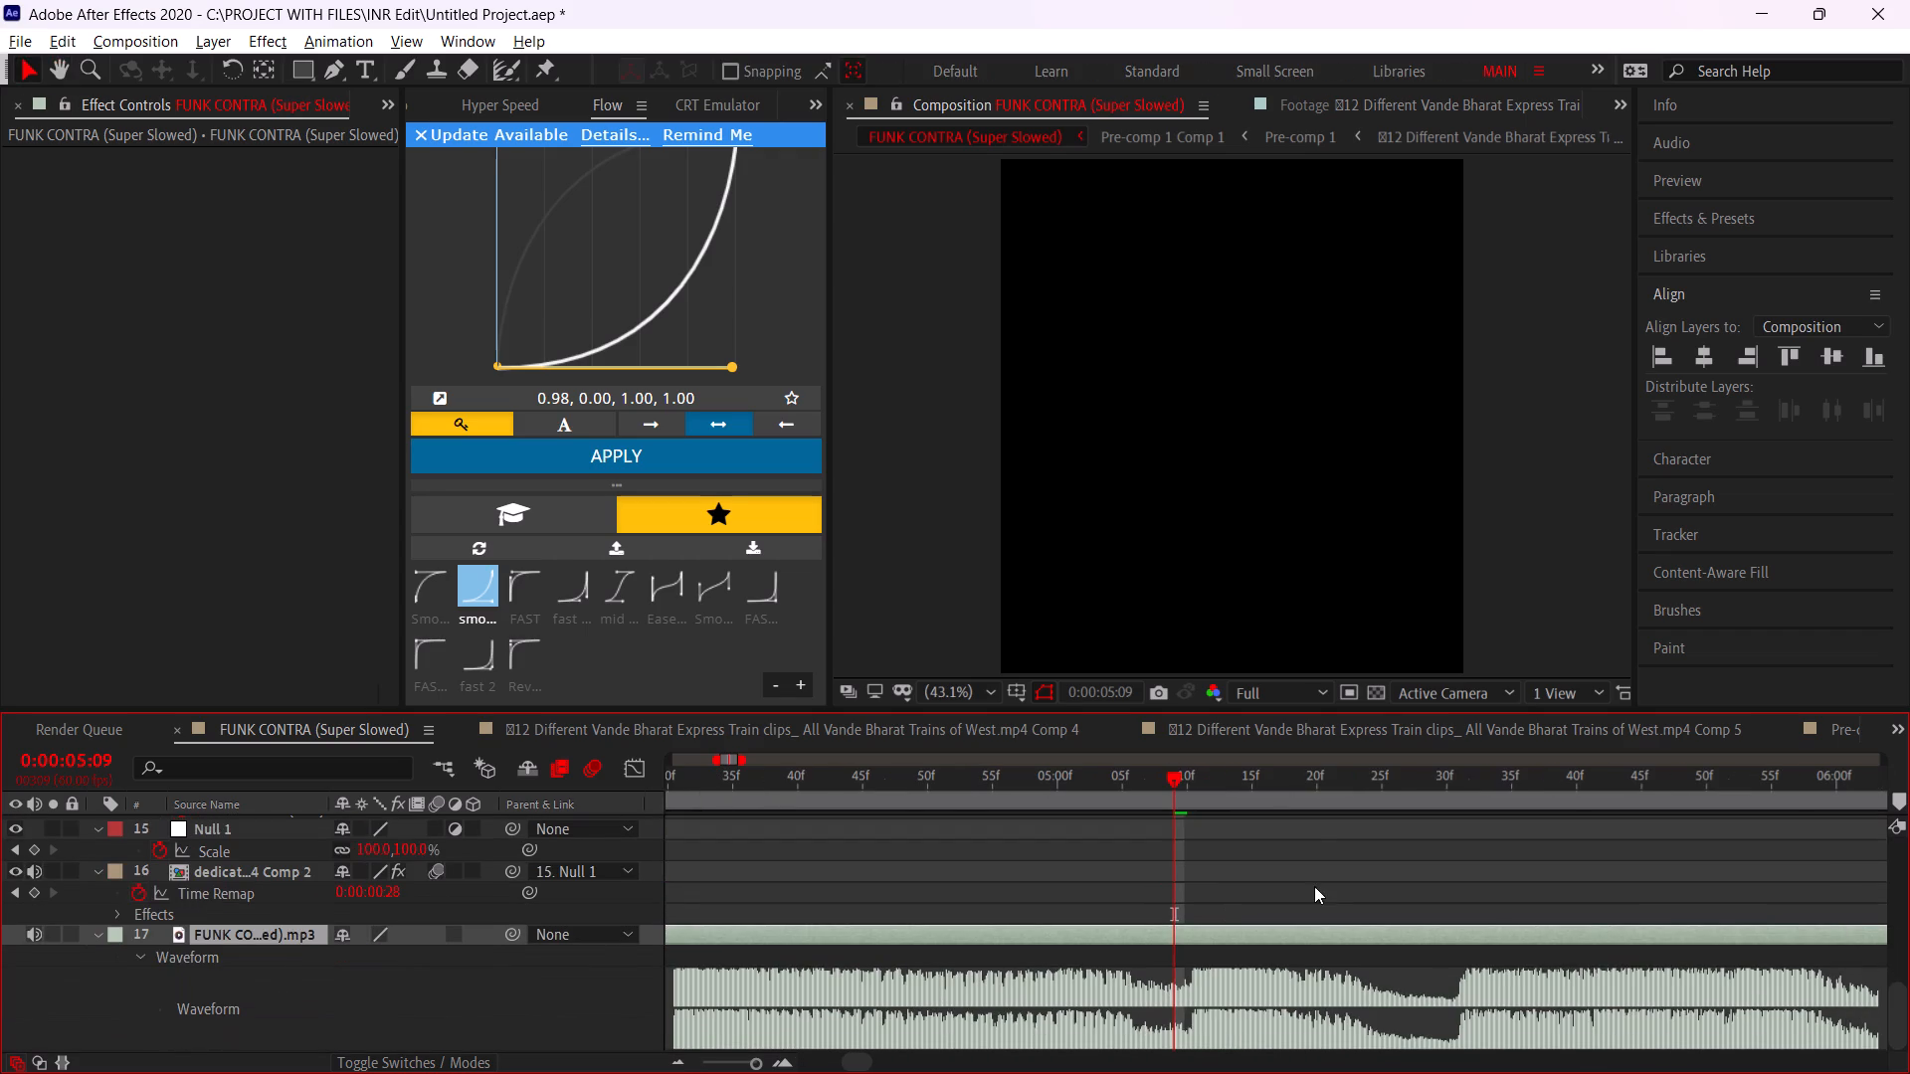
# Scrub the music to find the beat and add a composition marker at 0:00:05:10.
pyautogui.press('space')
pyautogui.moveTo(1223, 793); pyautogui.dragTo(1066, 793)
pyautogui.press('space')
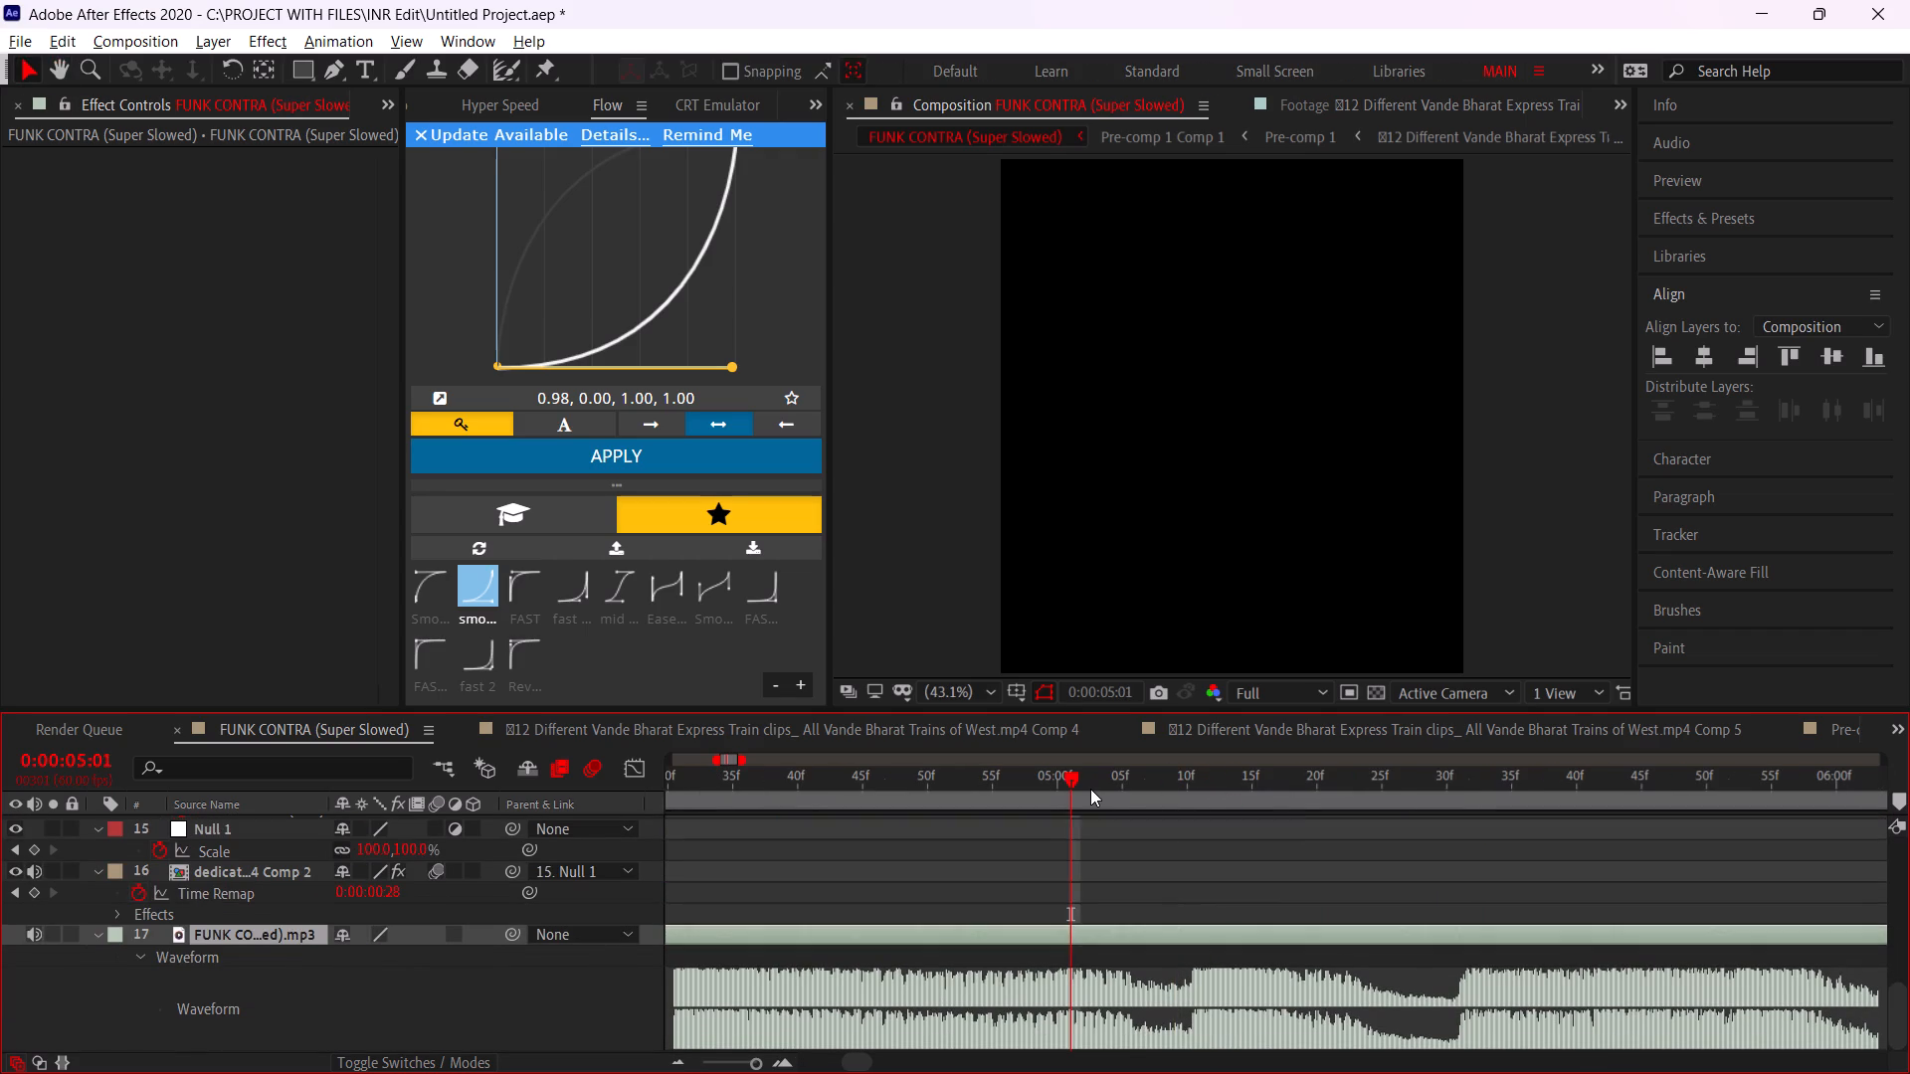
pyautogui.moveTo(1090, 789); pyautogui.dragTo(1449, 873)
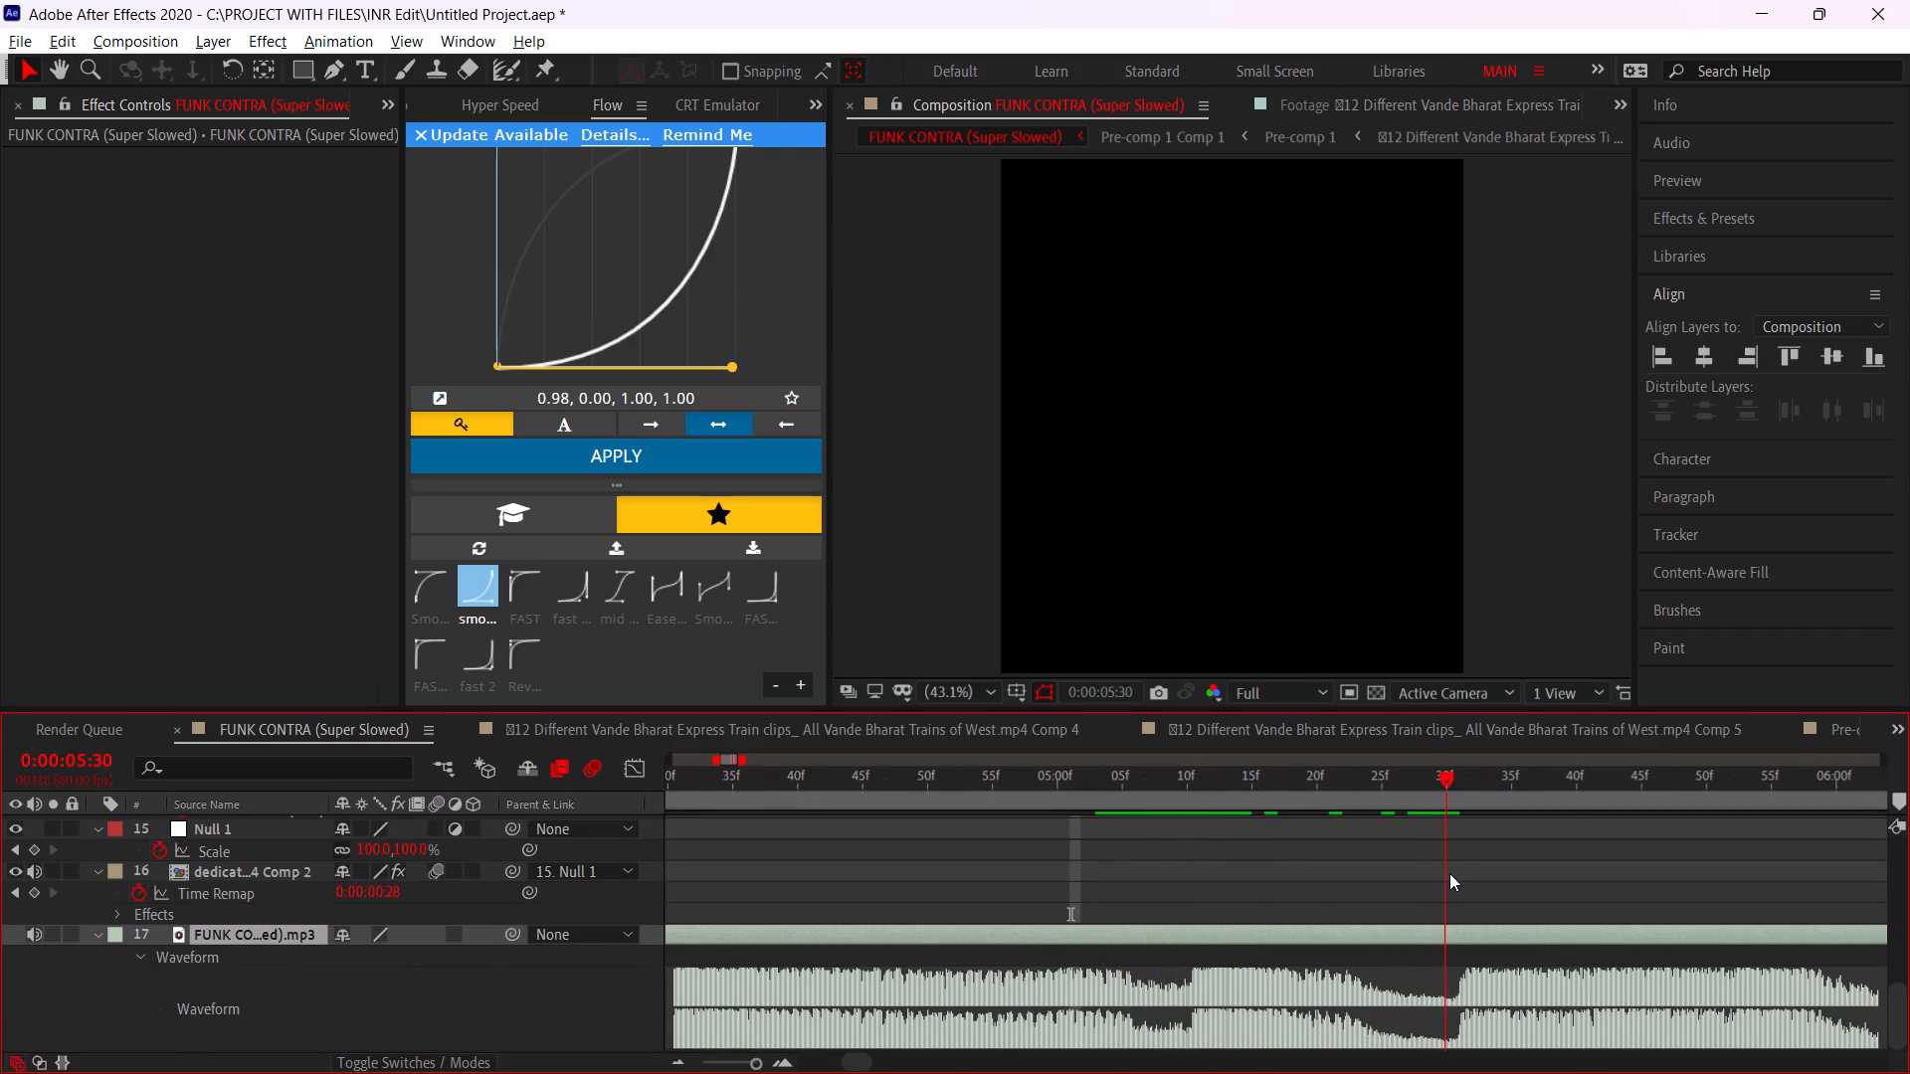
pyautogui.moveTo(1449, 873); pyautogui.dragTo(1199, 903)
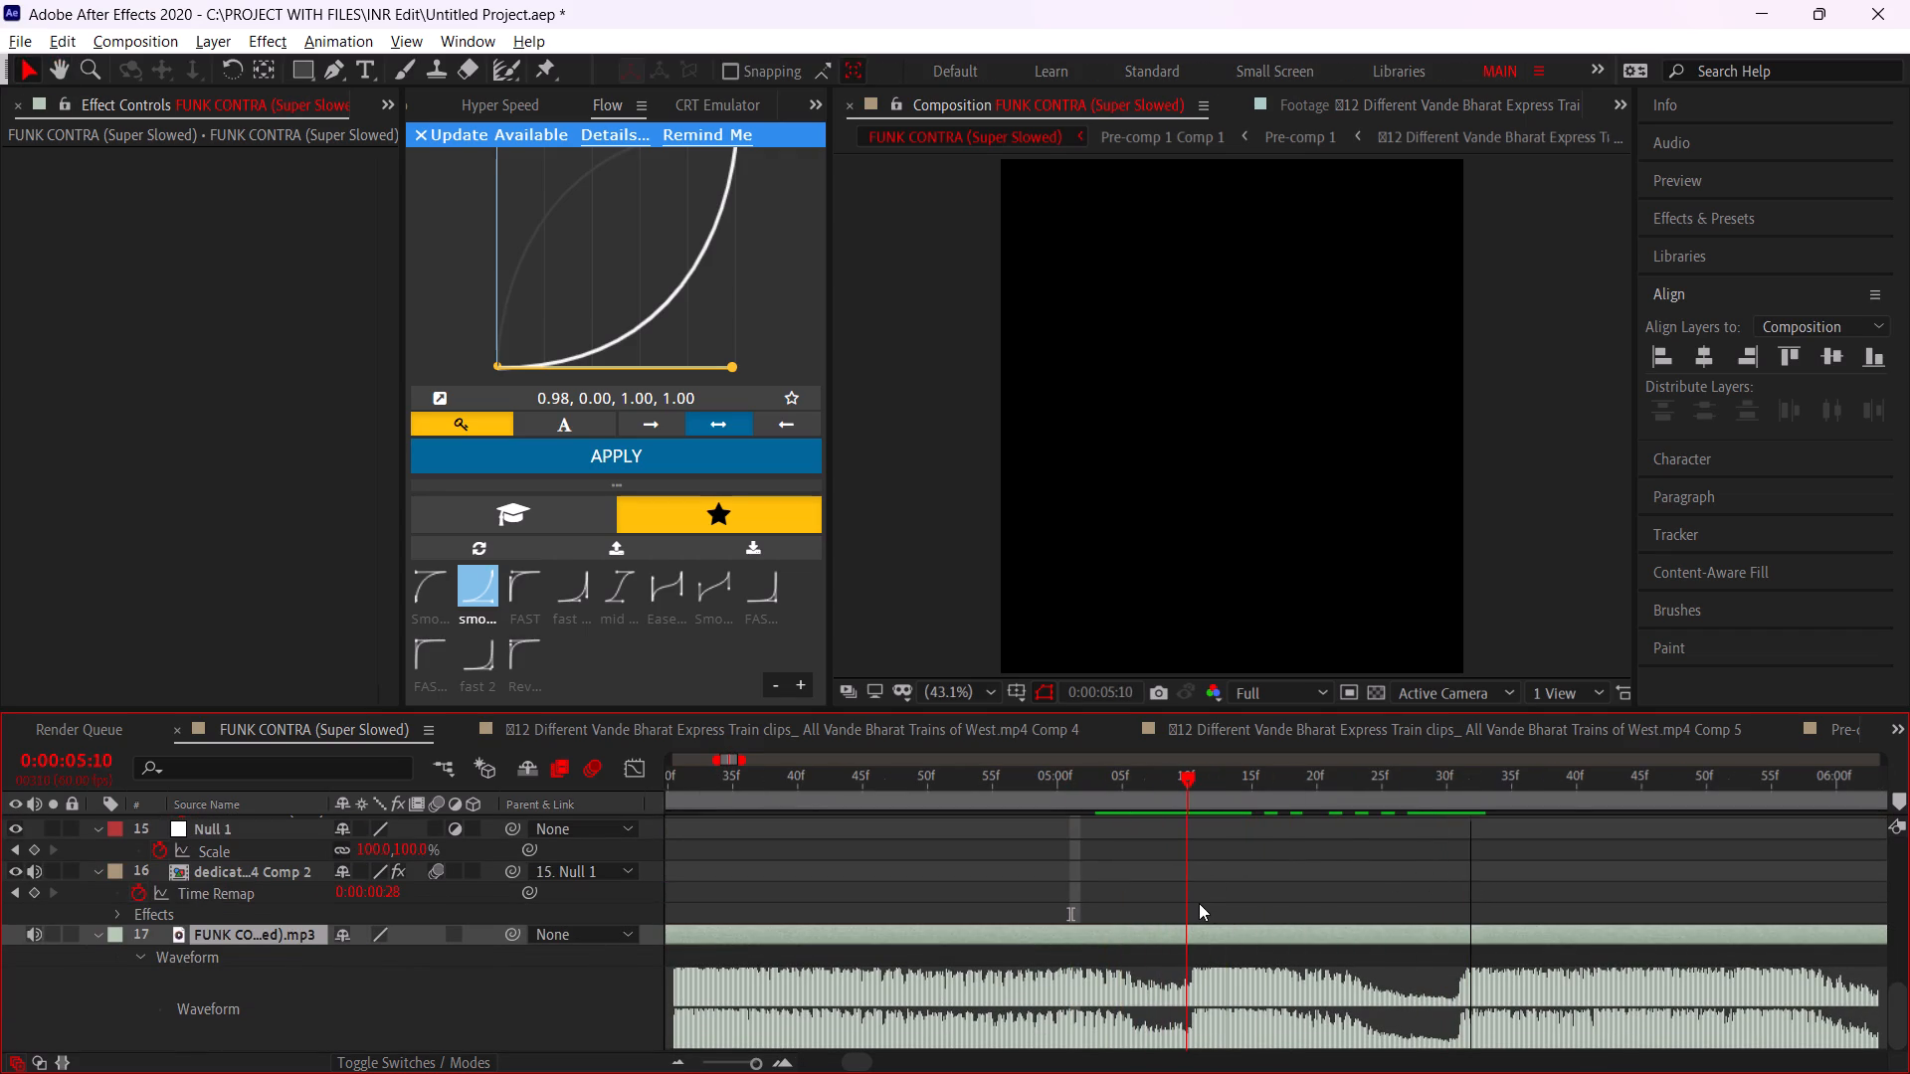
pyautogui.moveTo(1199, 903); pyautogui.dragTo(1189, 893)
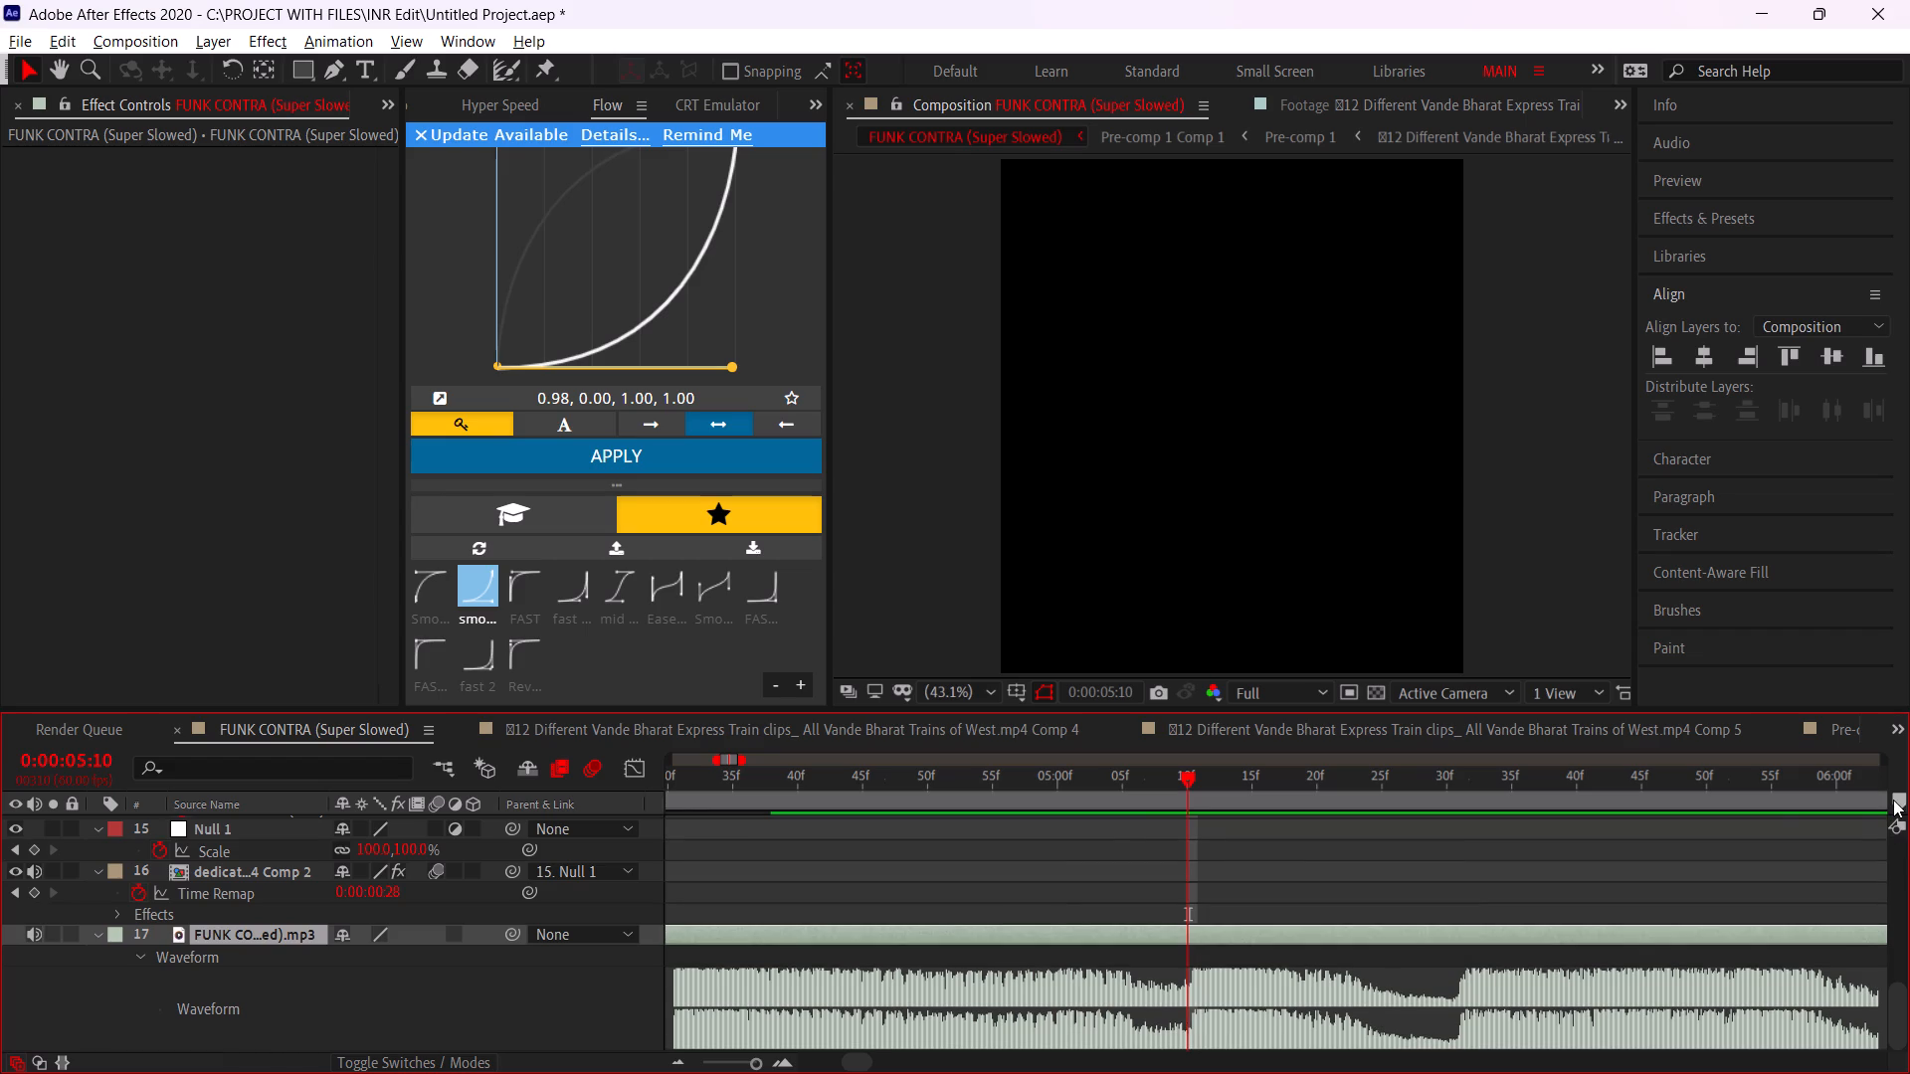
pyautogui.click(1893, 800)
# Move the pre-comp's last Time Remap keyframe to 0:00:04:49 and add one at 0:00:05:10 with the value 0:00:04:29.
pyautogui.keyDown('alt'); pyautogui.scroll(-2, 1271, 861); pyautogui.keyUp('alt')
pyautogui.scroll(7, 1247, 862)
pyautogui.scroll(-3, 1213, 866)
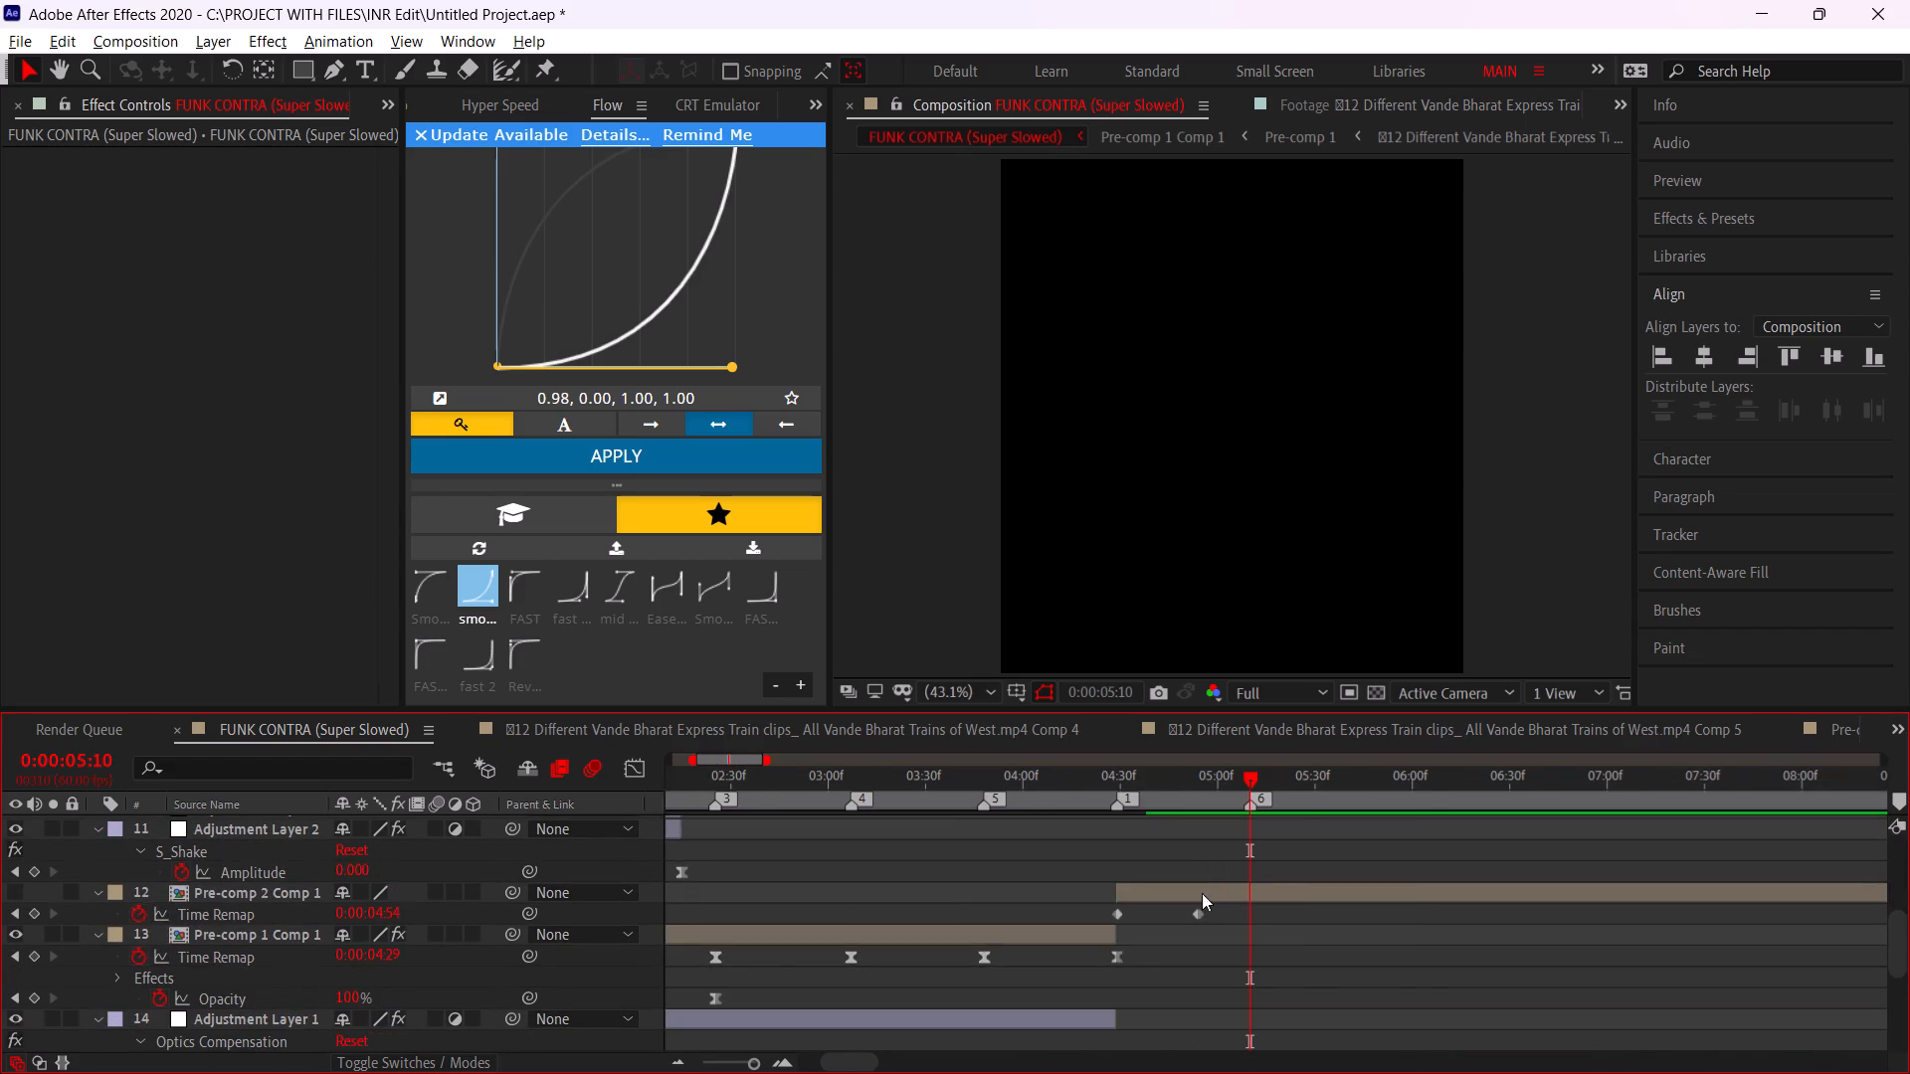
pyautogui.keyDown('alt'); pyautogui.scroll(2, 1197, 915); pyautogui.keyUp('alt')
pyautogui.moveTo(1202, 915); pyautogui.dragTo(1409, 938)
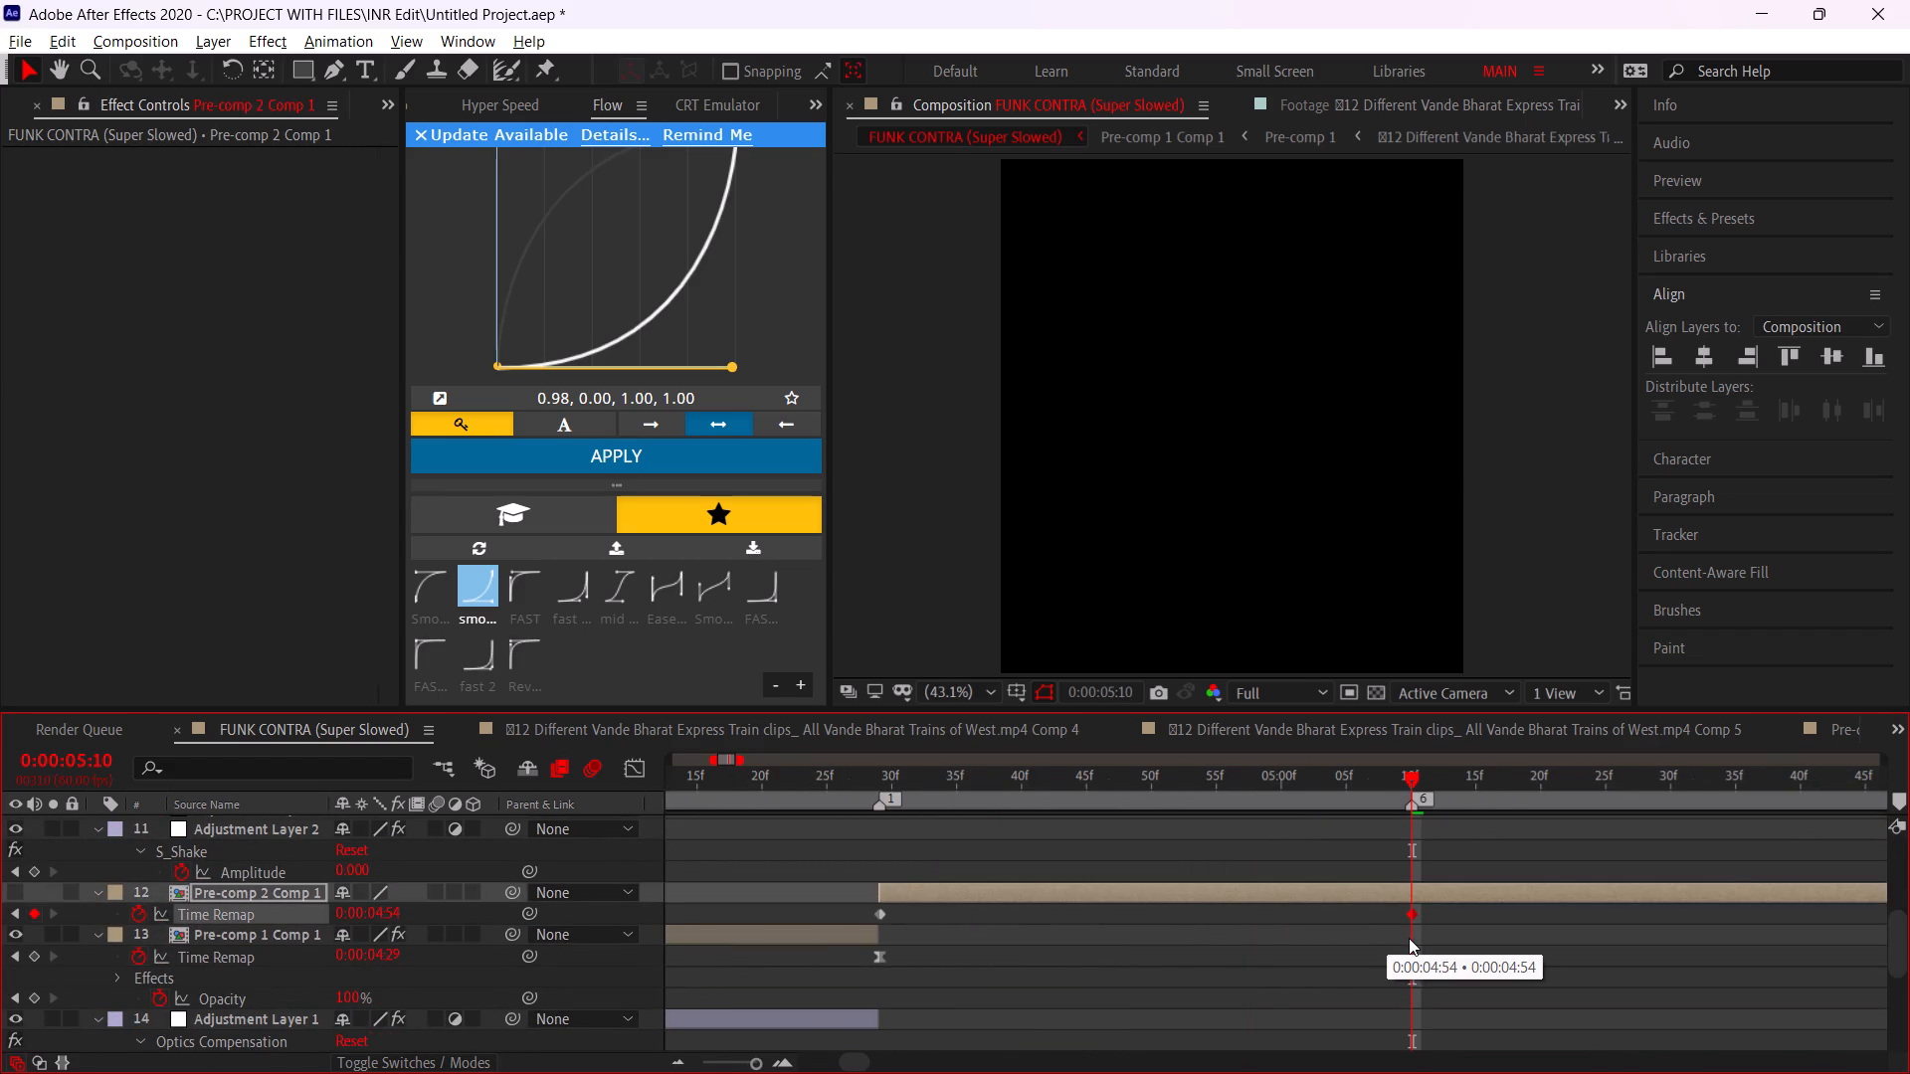
pyautogui.moveTo(1409, 938); pyautogui.dragTo(1137, 952)
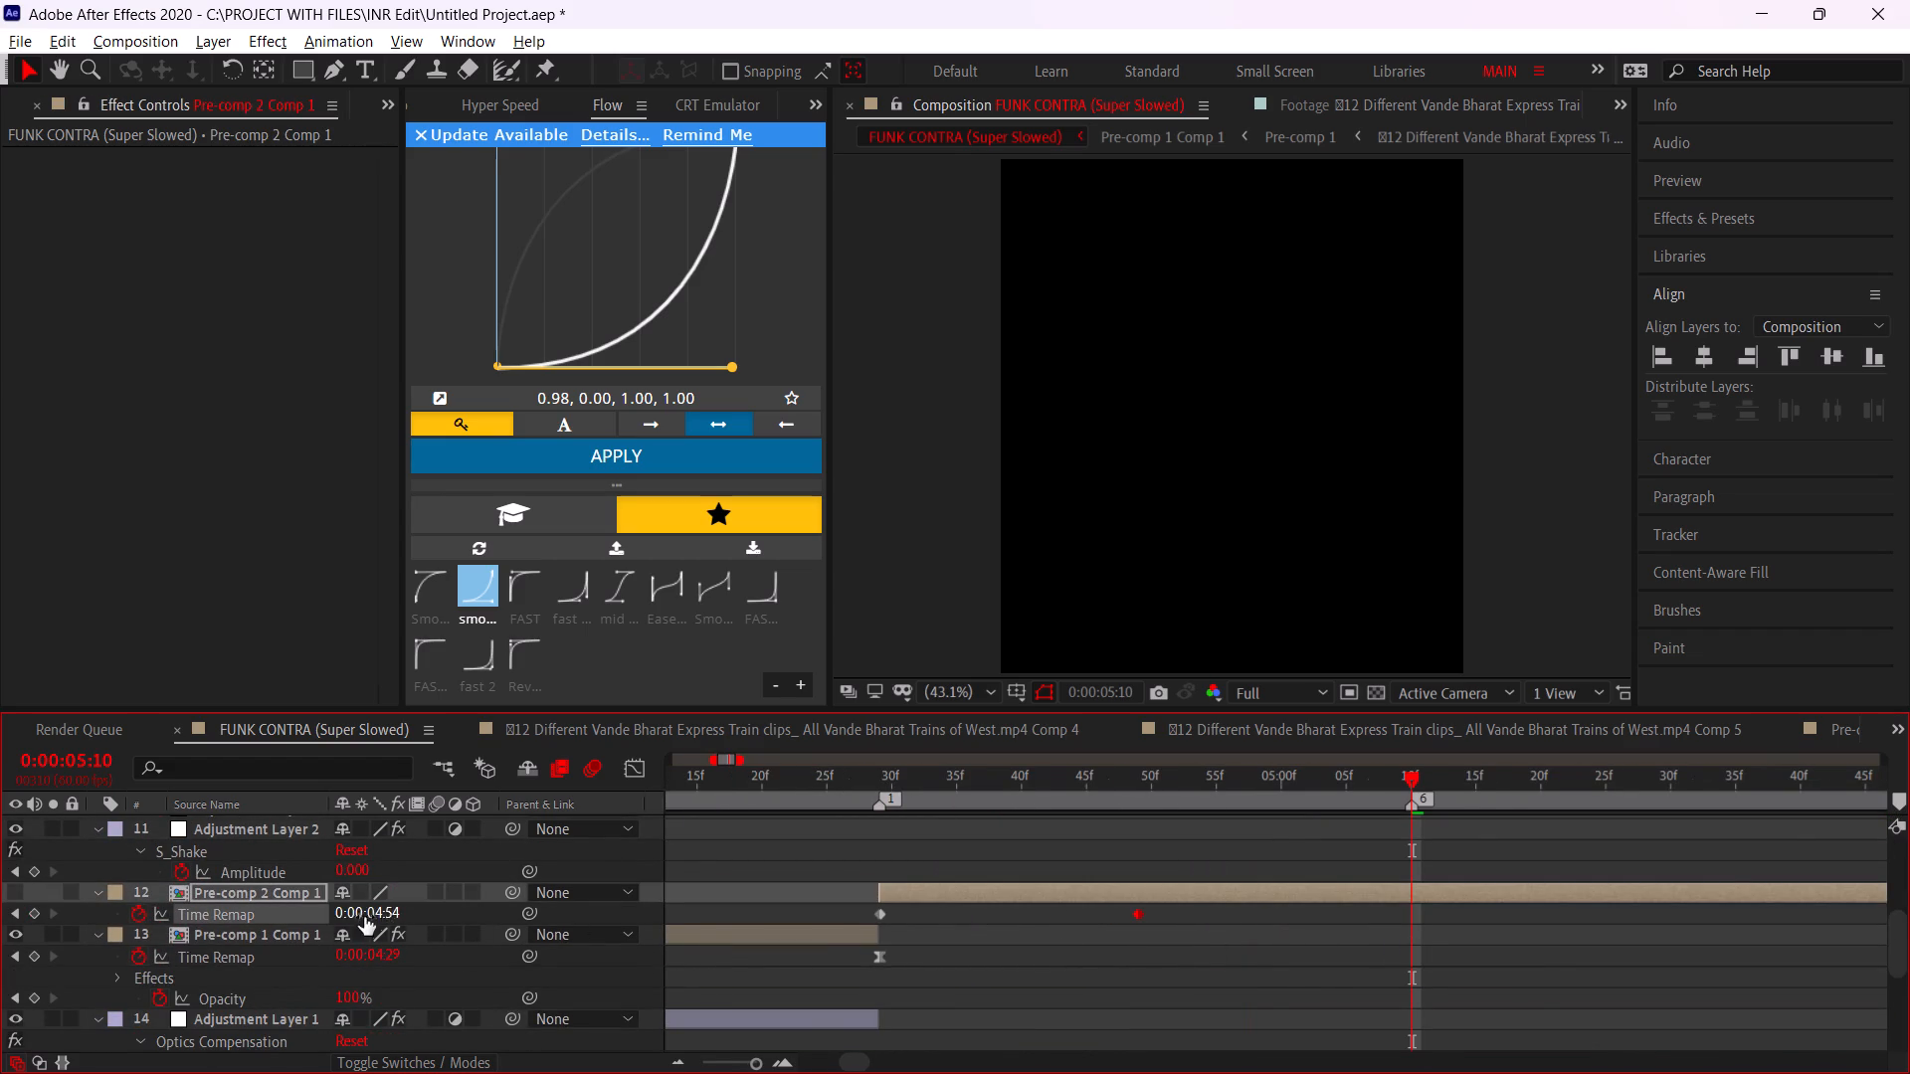
pyautogui.moveTo(364, 917); pyautogui.dragTo(48, 915)
# Make the pre-comp visible again and set its Time Remap keyframe at 0:00:04:49 to 0:00:04:53.
pyautogui.click(1134, 800)
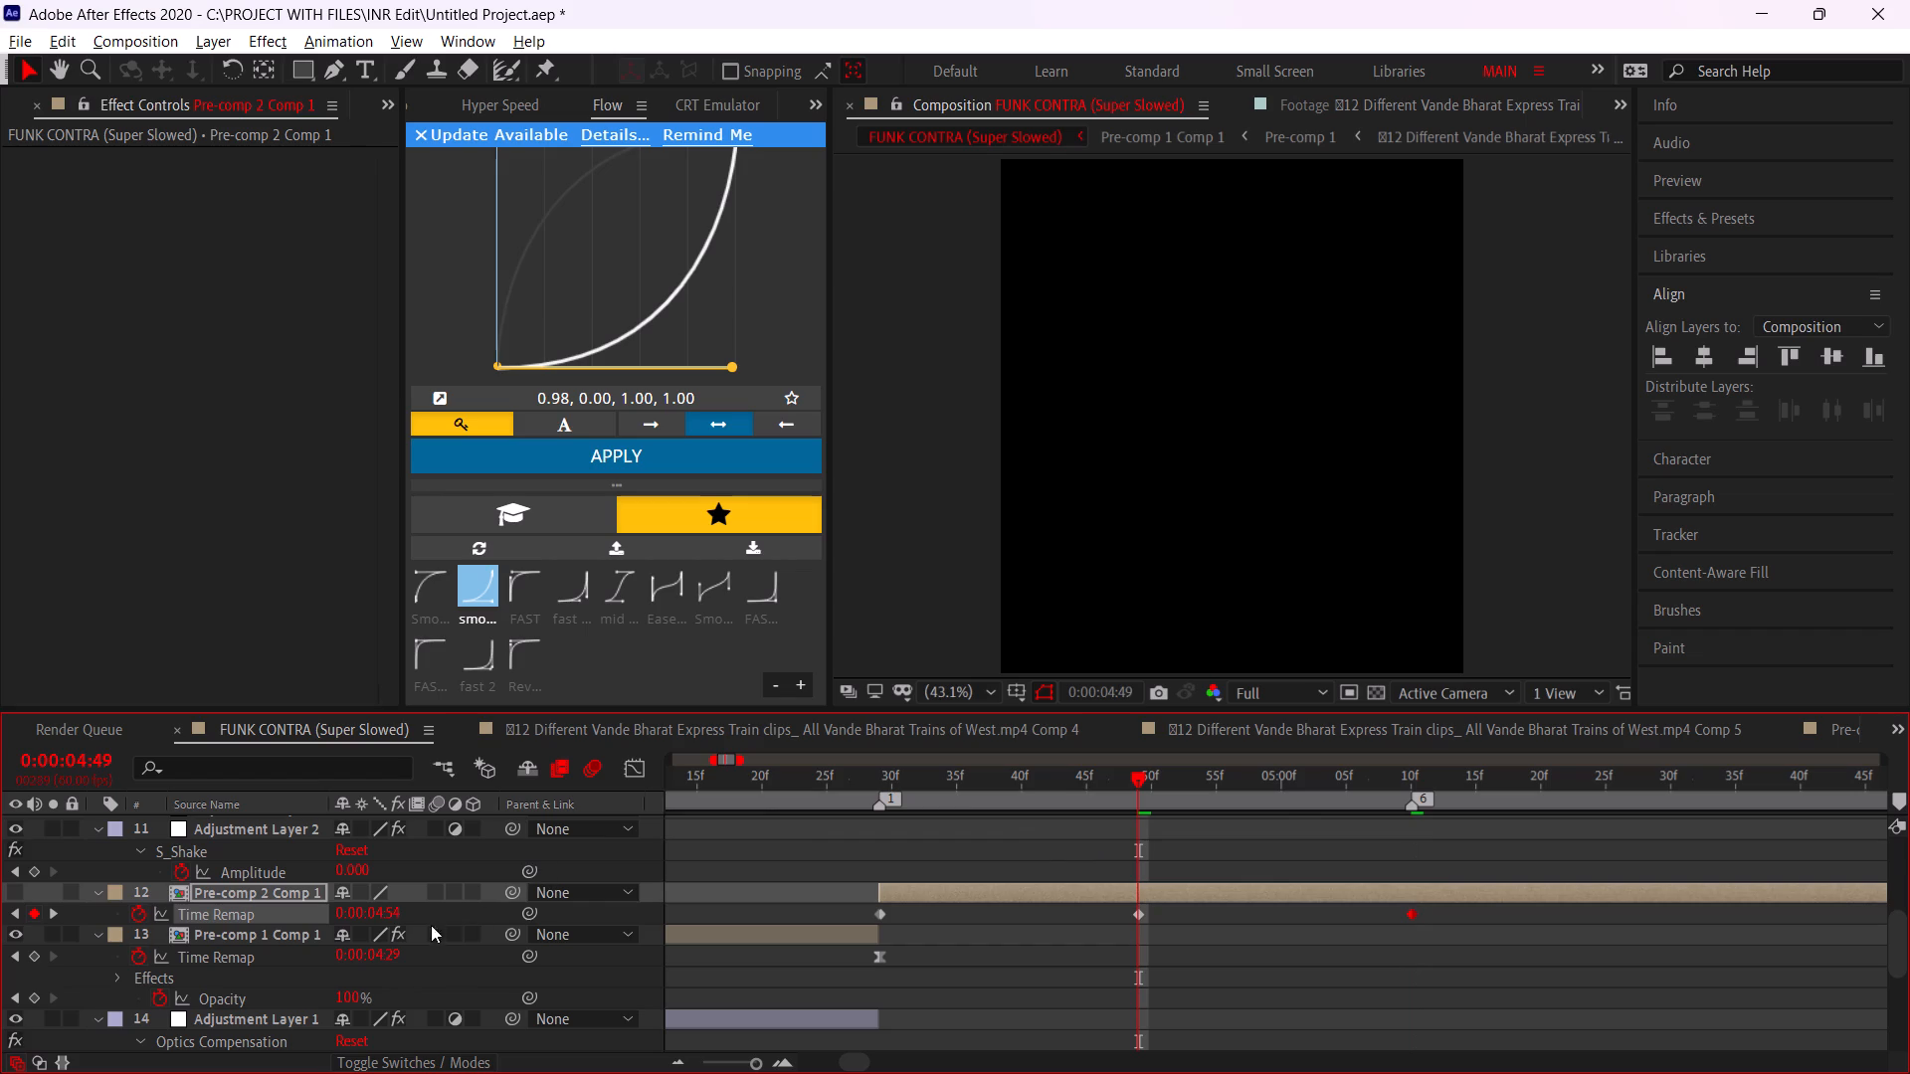
pyautogui.moveTo(379, 919); pyautogui.dragTo(486, 927)
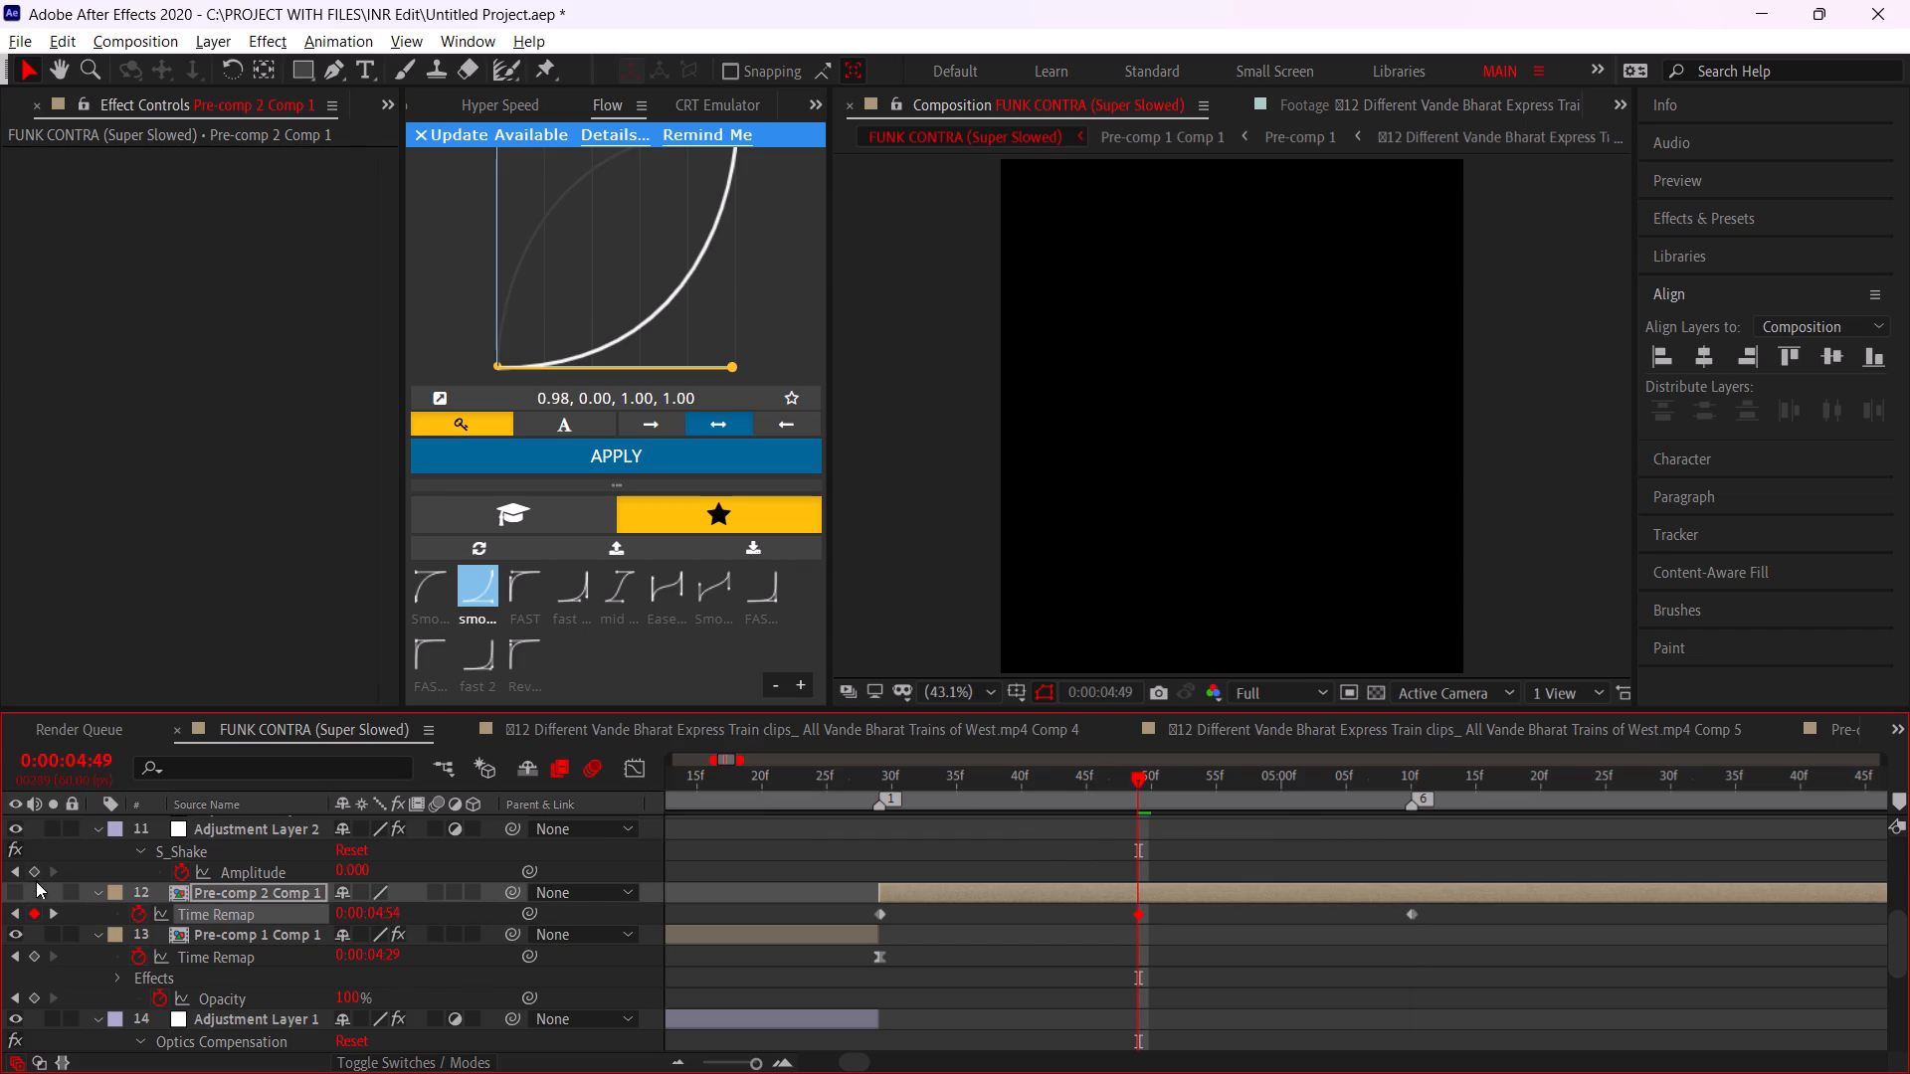
pyautogui.click(21, 888)
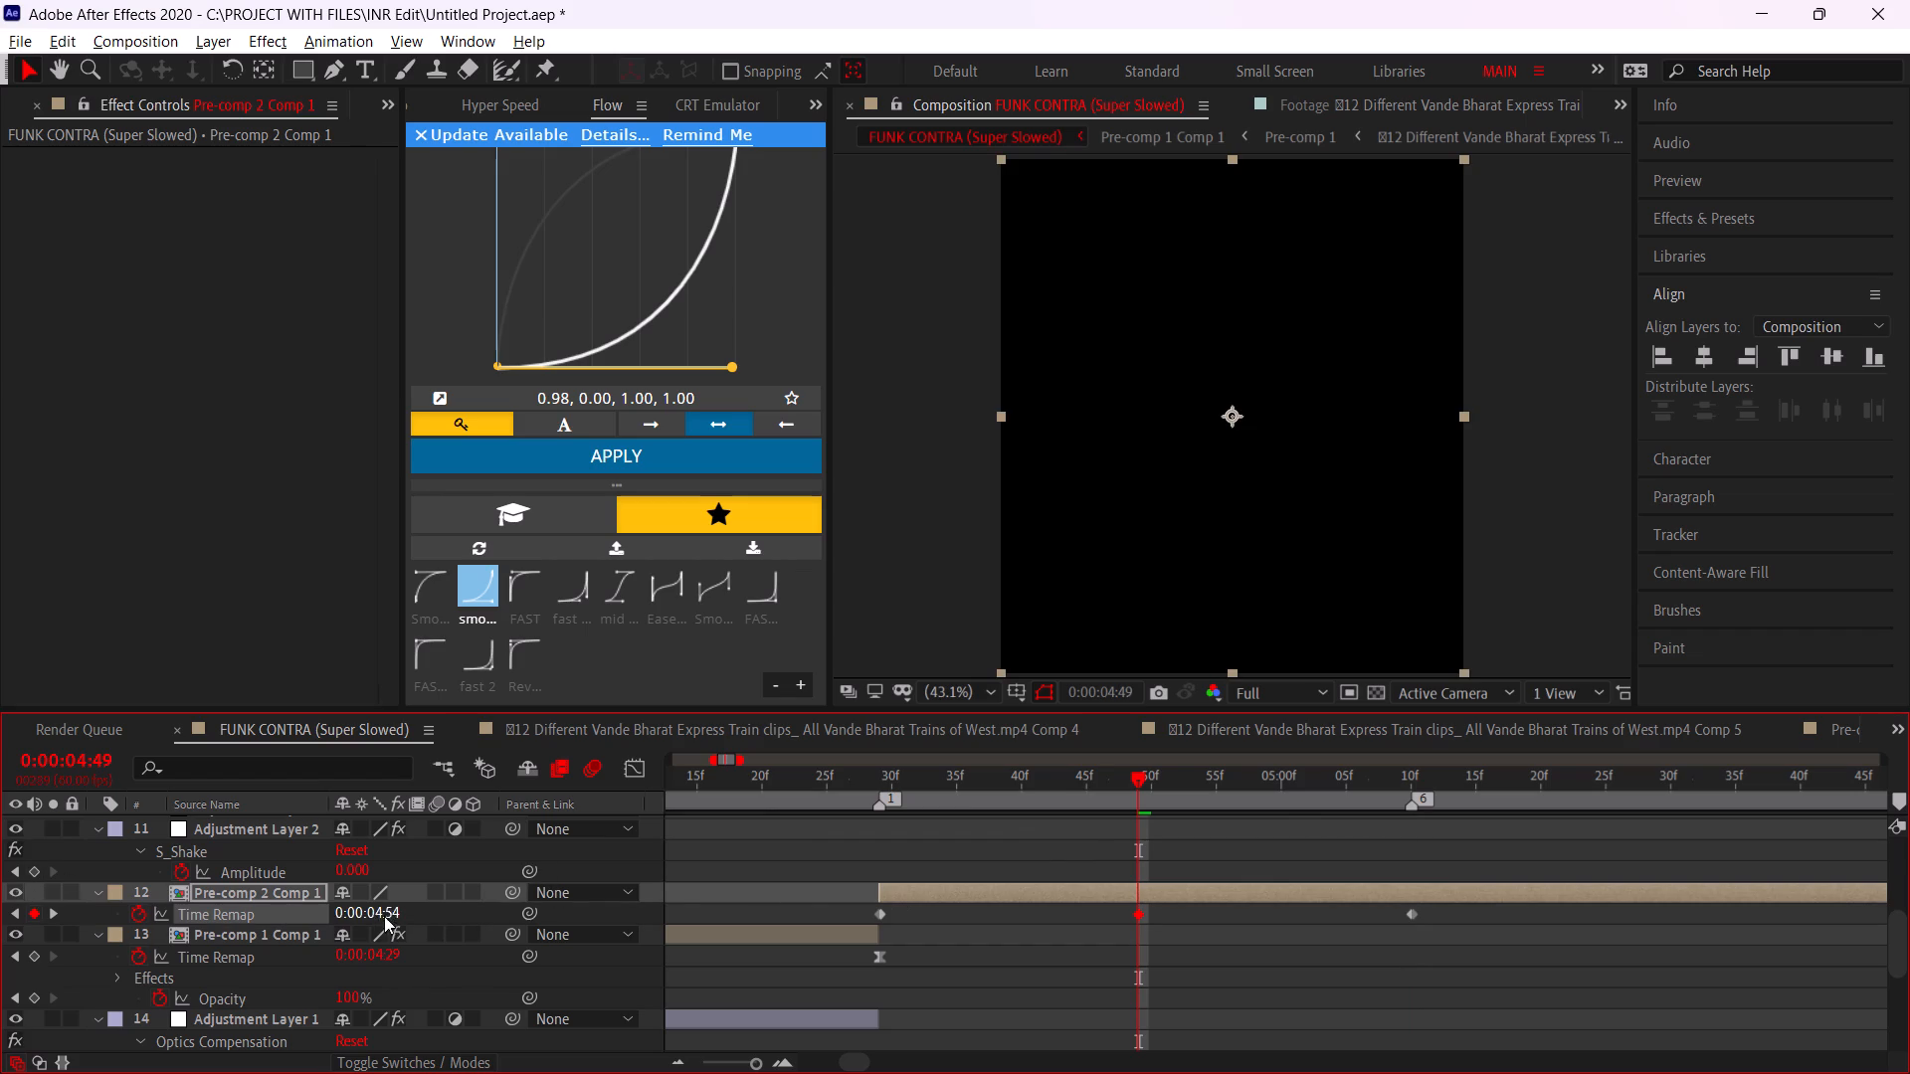
pyautogui.click(384, 916)
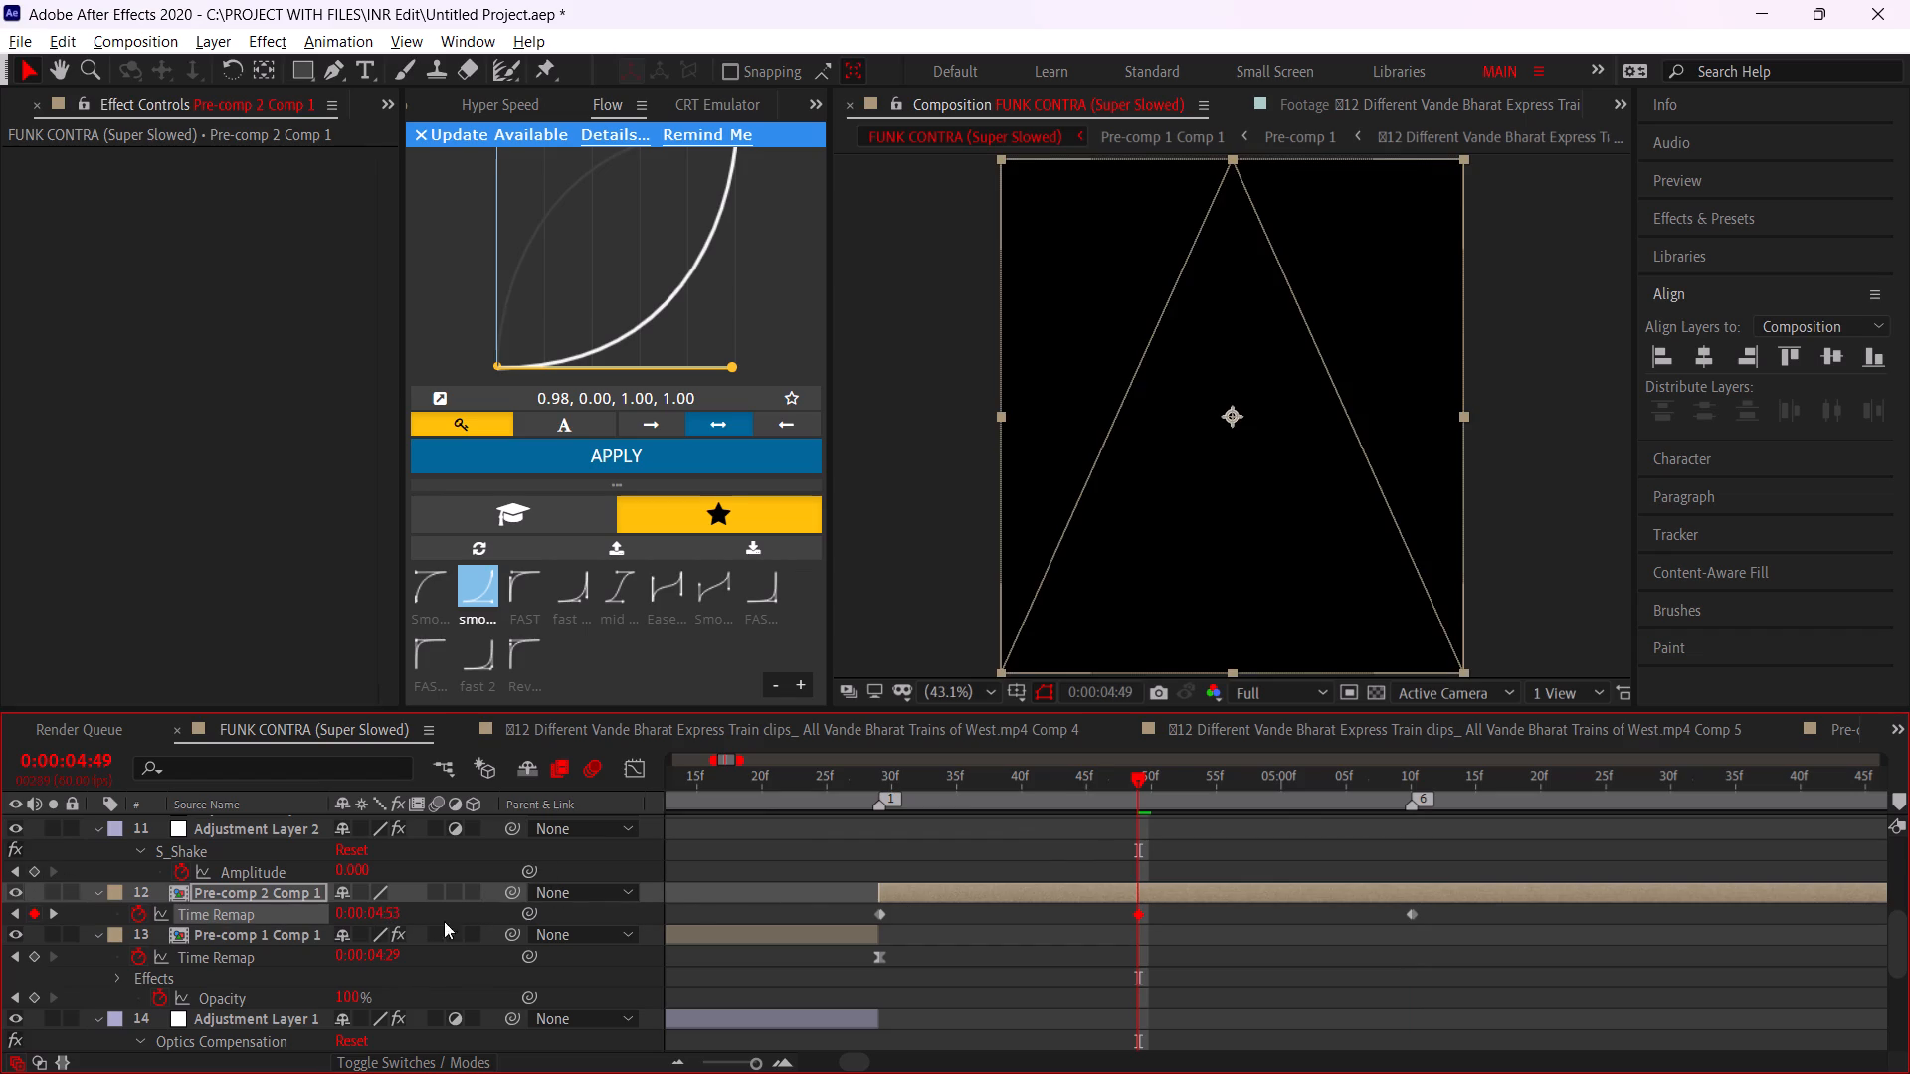
# Split the time-remapped pre-comp at the 0:00:05:10 marker and delete the part after it.
pyautogui.moveTo(1371, 786); pyautogui.dragTo(1404, 802)
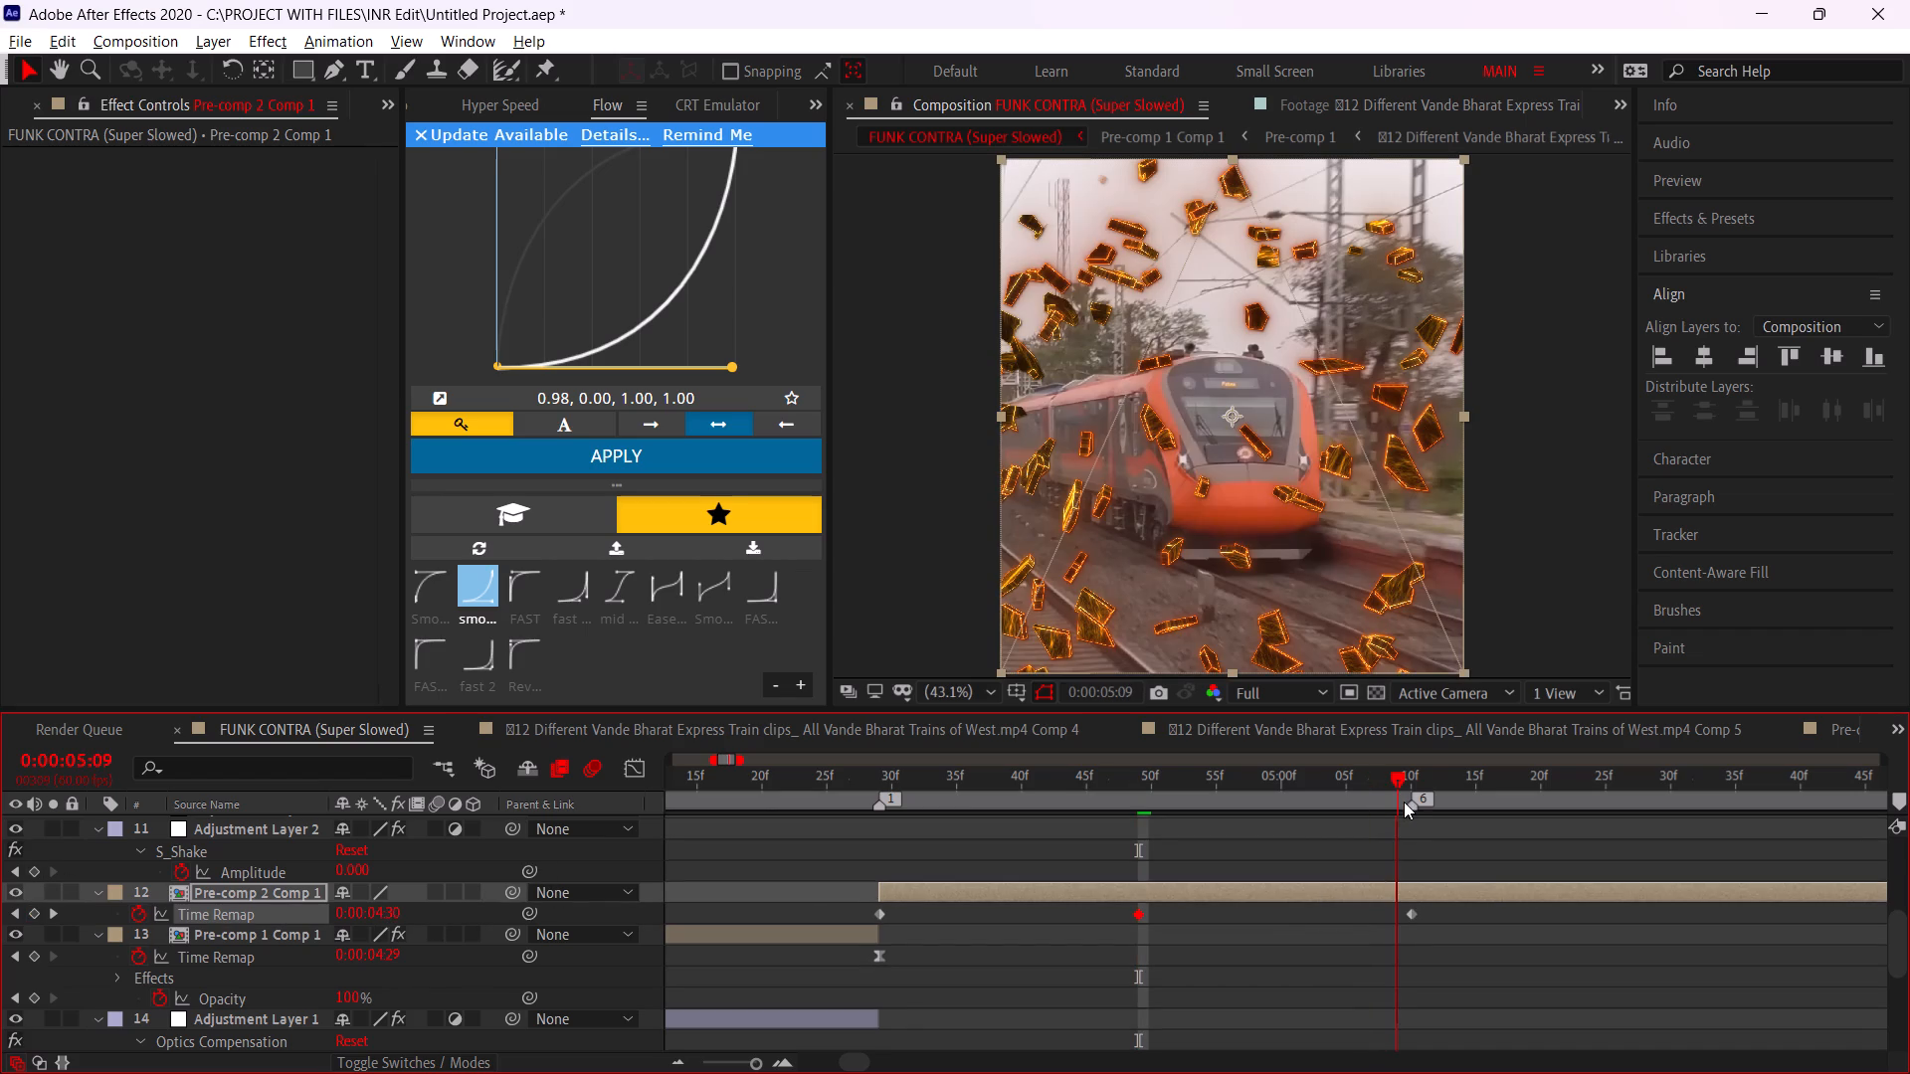
pyautogui.moveTo(1404, 802); pyautogui.dragTo(1407, 815)
pyautogui.click(1443, 901)
pyautogui.hotkey('ctrl', 'shift', 'd')
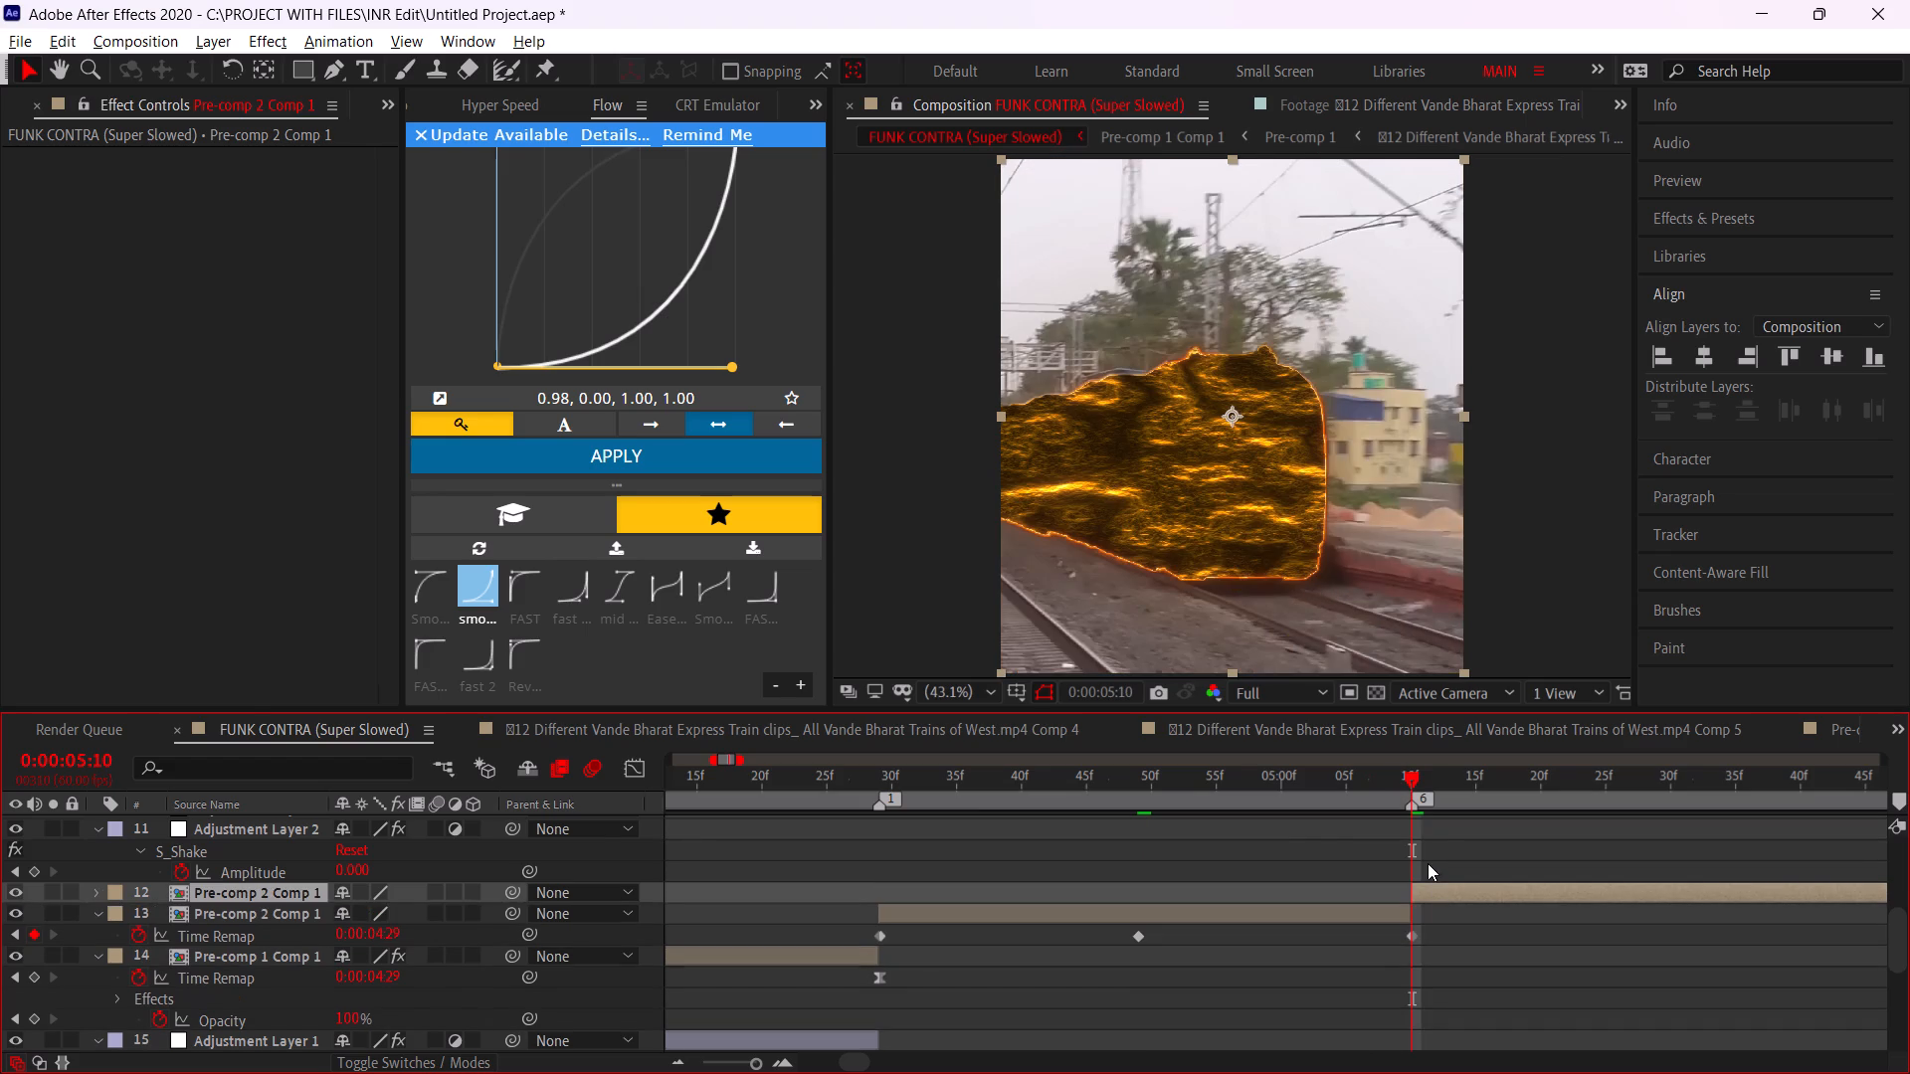
pyautogui.press('Delete')
# Apply Easy Ease to all three Time Remap keyframes of the pre-comp.
pyautogui.moveTo(1260, 786); pyautogui.dragTo(1098, 823)
pyautogui.moveTo(1515, 900); pyautogui.dragTo(842, 925)
pyautogui.press('F9')
# Apply the first smooth Flow preset, curve 0.00, 0.02, 0.00, 0.99, to the first two Time Remap keyframes.
pyautogui.moveTo(1203, 943); pyautogui.dragTo(836, 897)
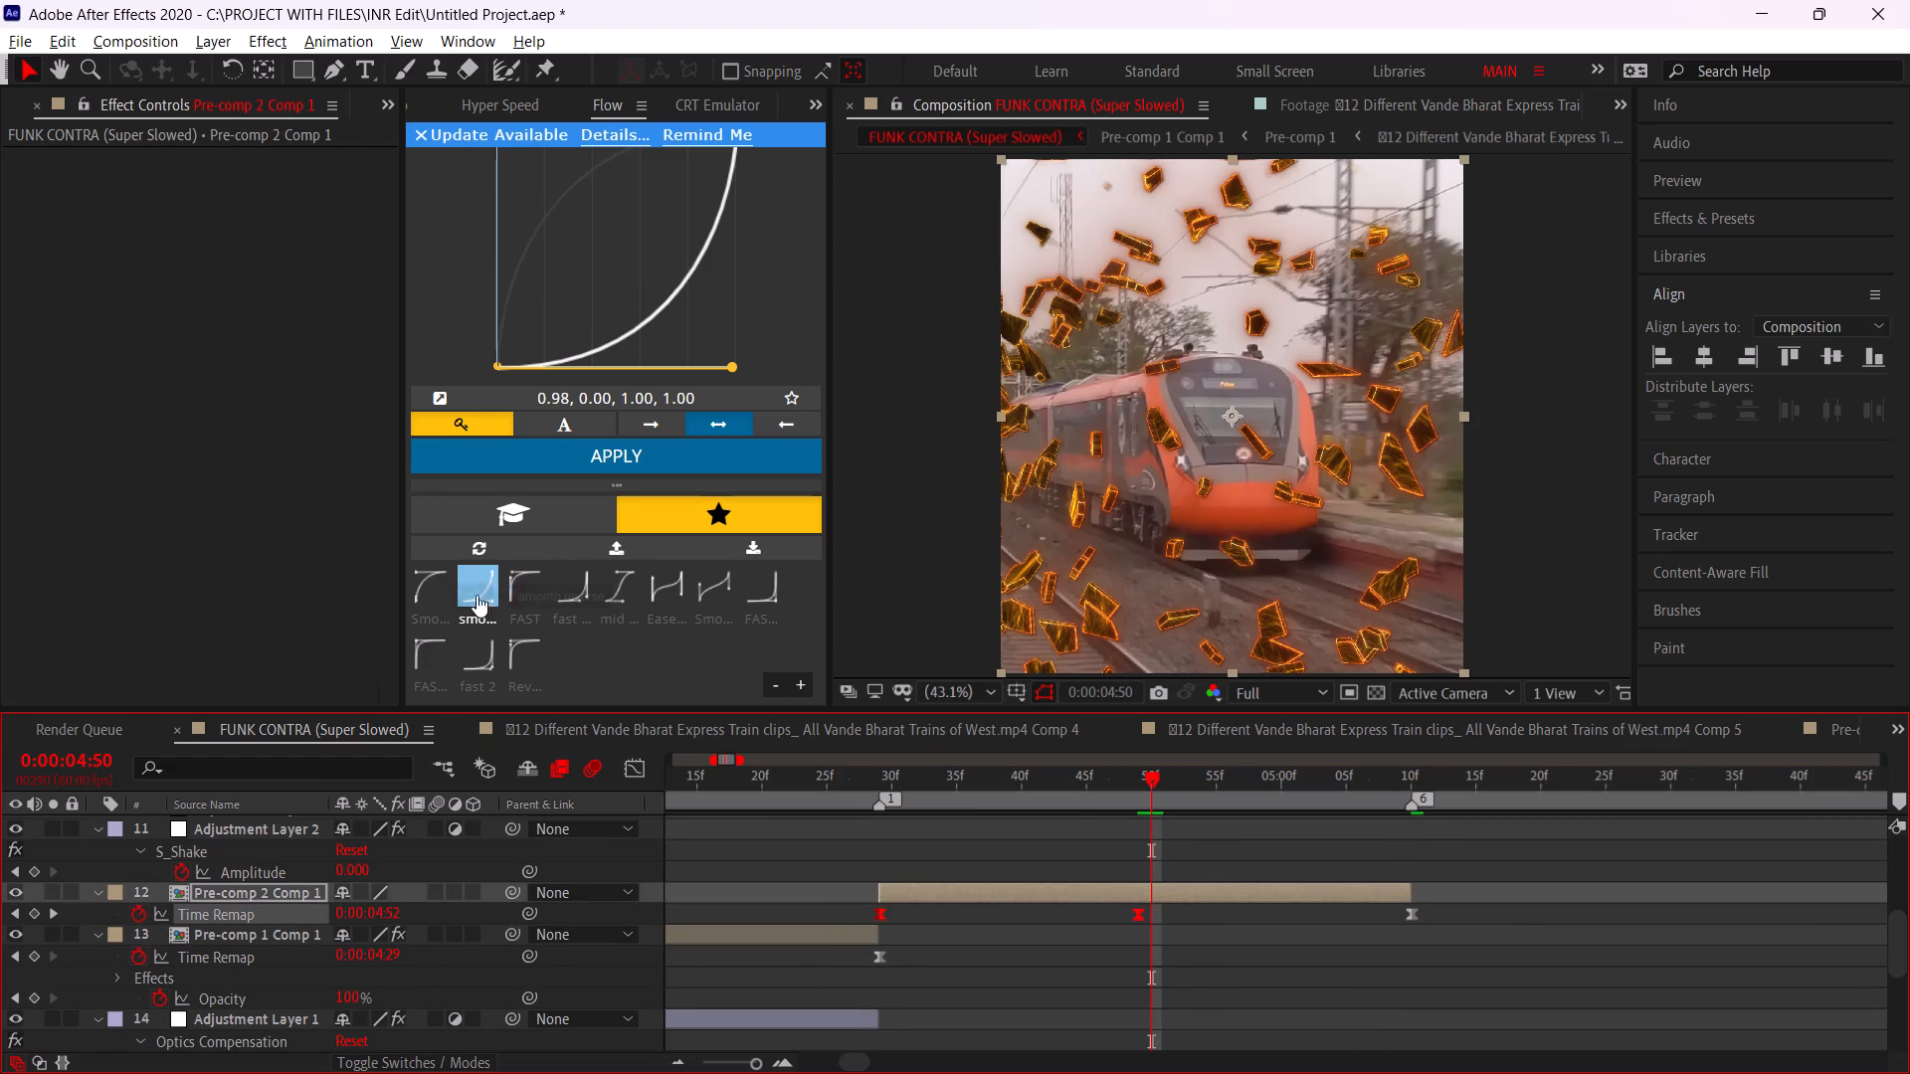
pyautogui.click(438, 589)
pyautogui.click(548, 462)
# Apply the second smooth Flow preset, curve 0.98, 0.00, 1.00, 1.00, to the last two Time Remap keyframes of Pre-comp 2 Comp 1.
pyautogui.moveTo(1536, 909); pyautogui.dragTo(1089, 915)
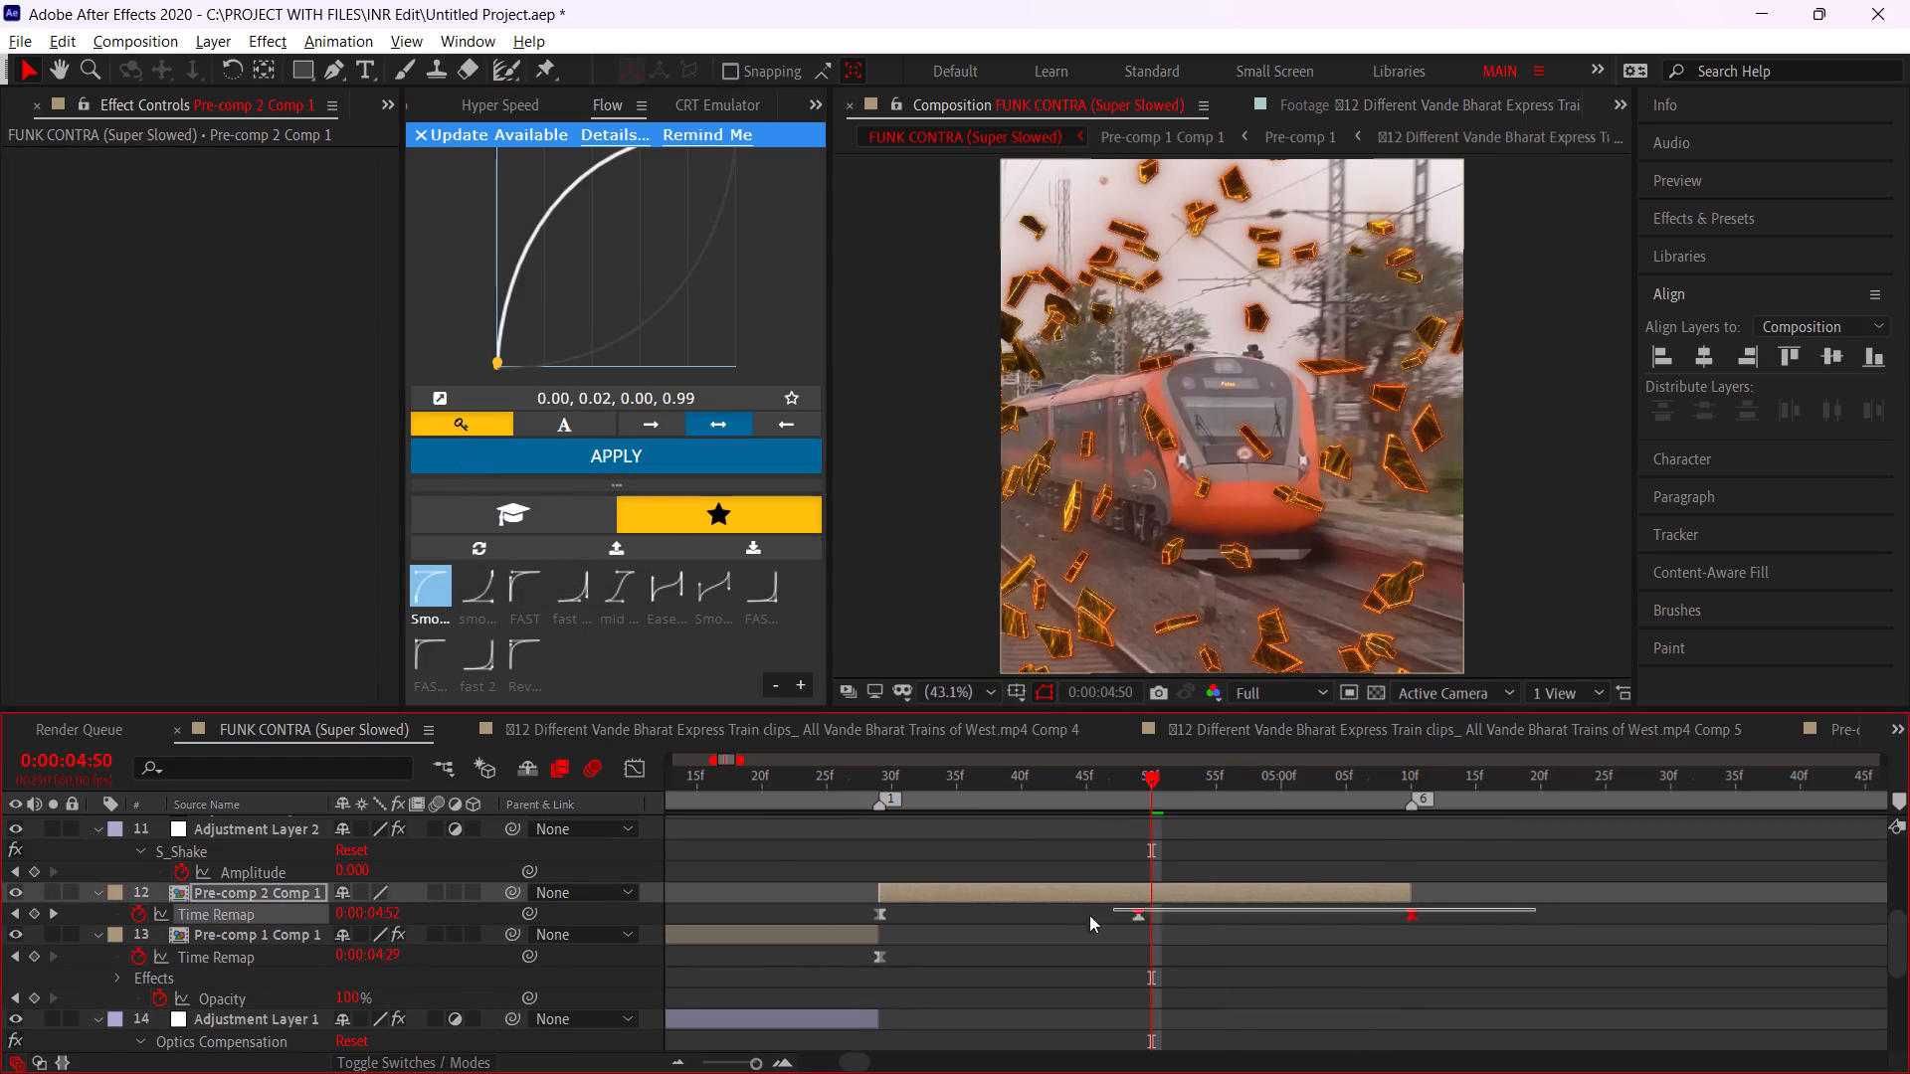
pyautogui.moveTo(1089, 915); pyautogui.dragTo(1057, 916)
pyautogui.click(492, 594)
pyautogui.click(543, 466)
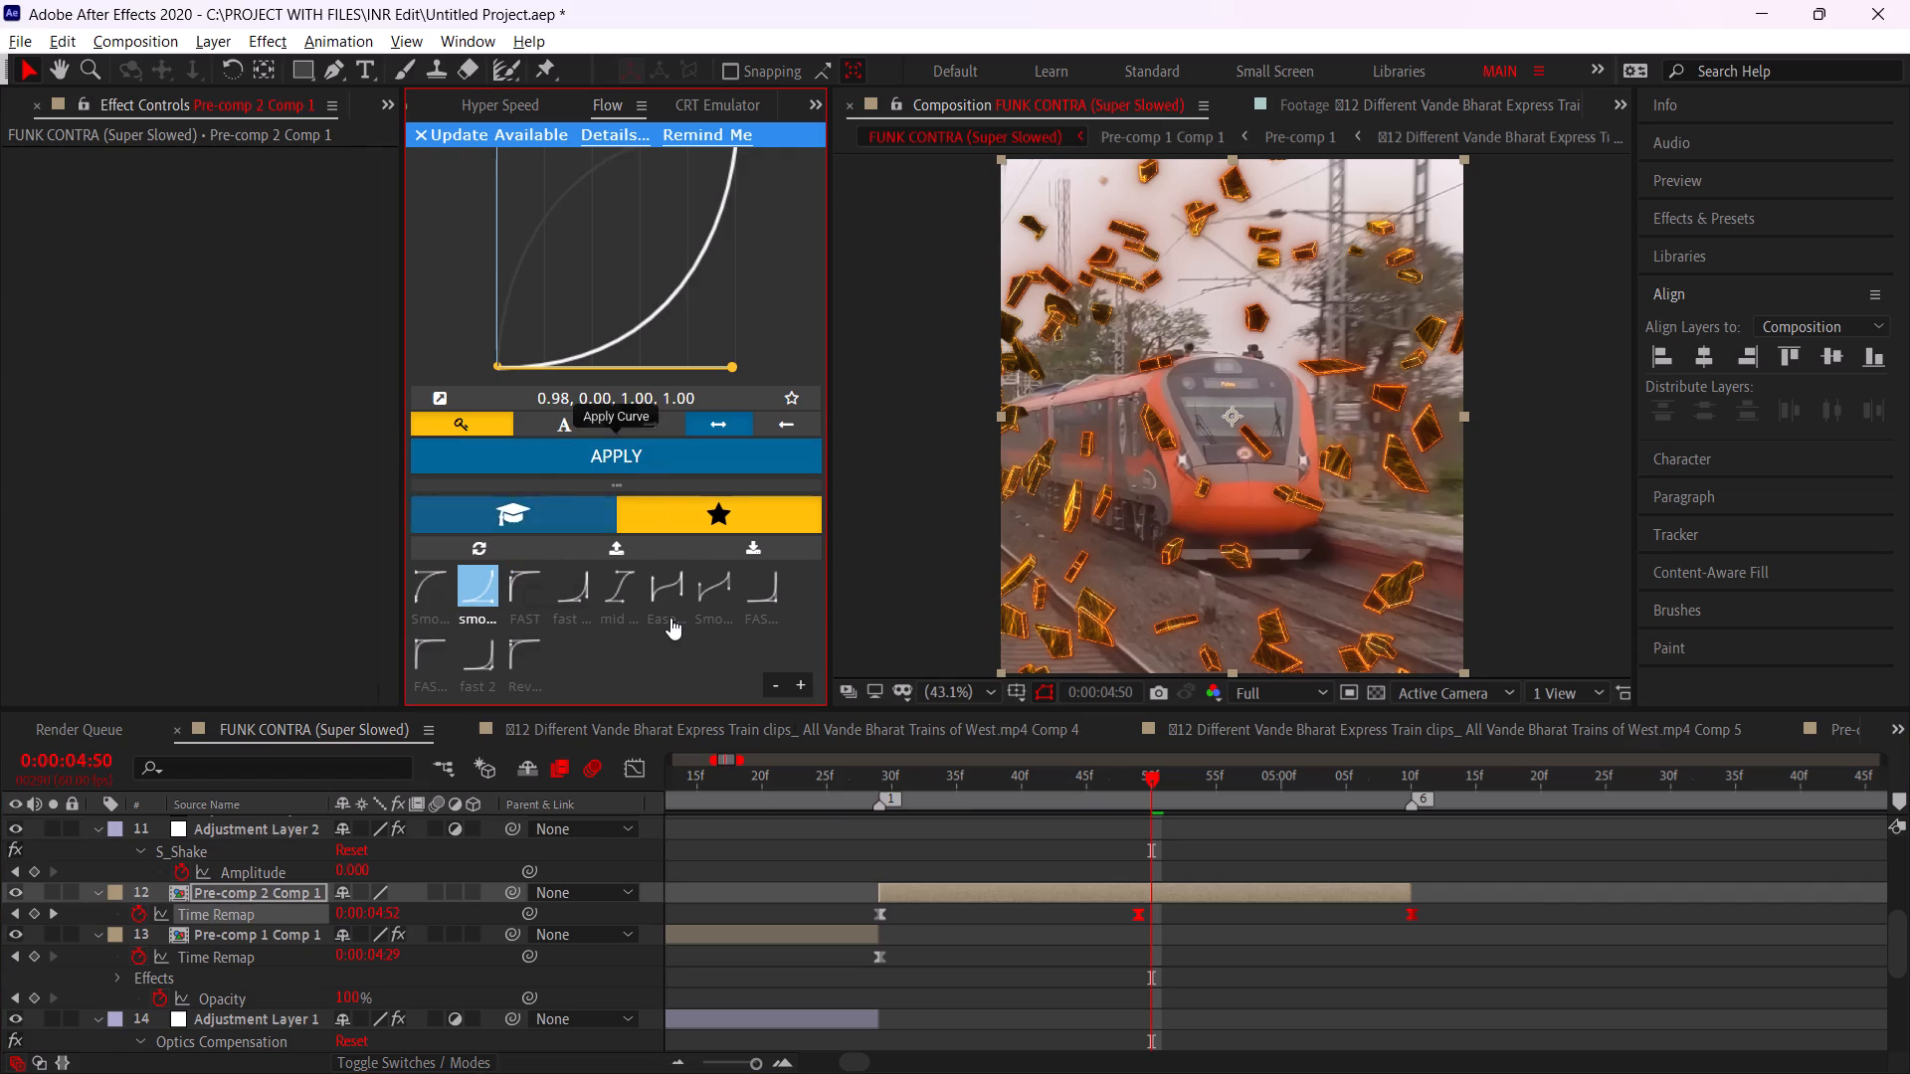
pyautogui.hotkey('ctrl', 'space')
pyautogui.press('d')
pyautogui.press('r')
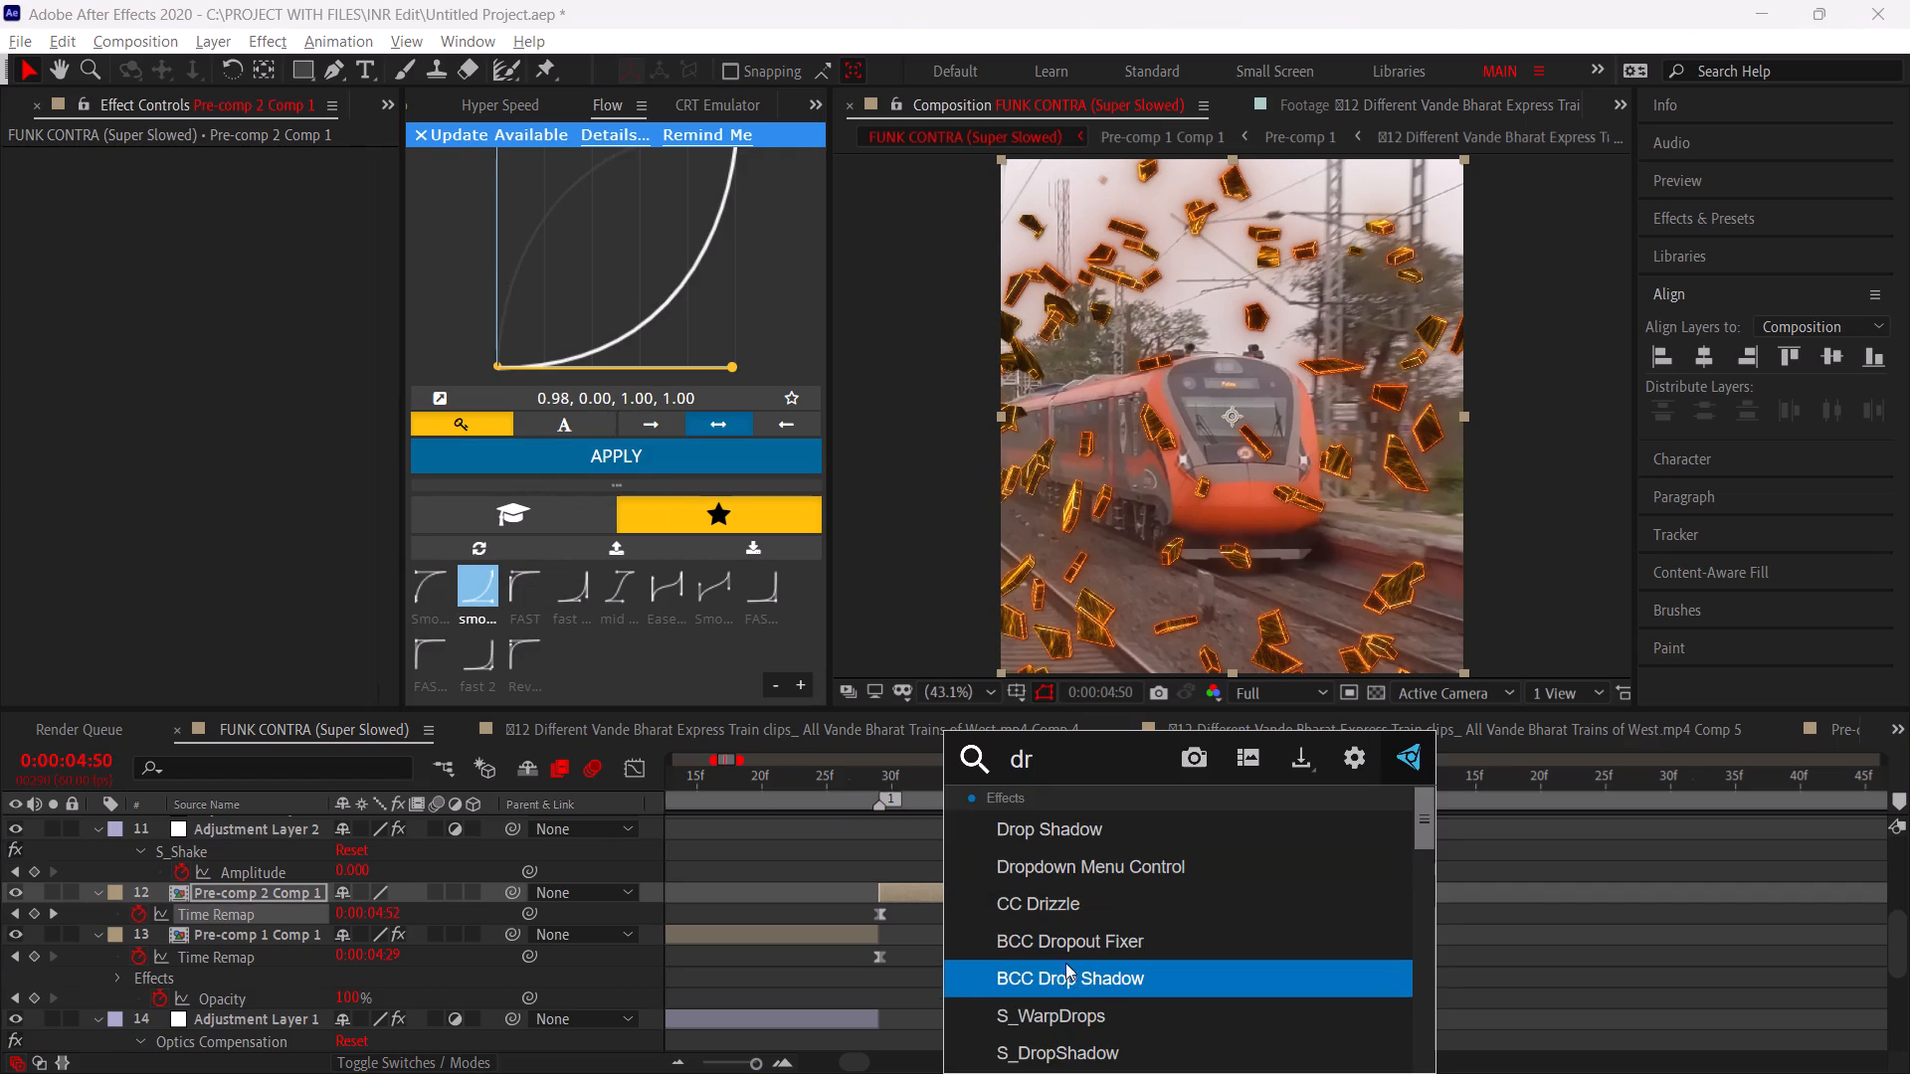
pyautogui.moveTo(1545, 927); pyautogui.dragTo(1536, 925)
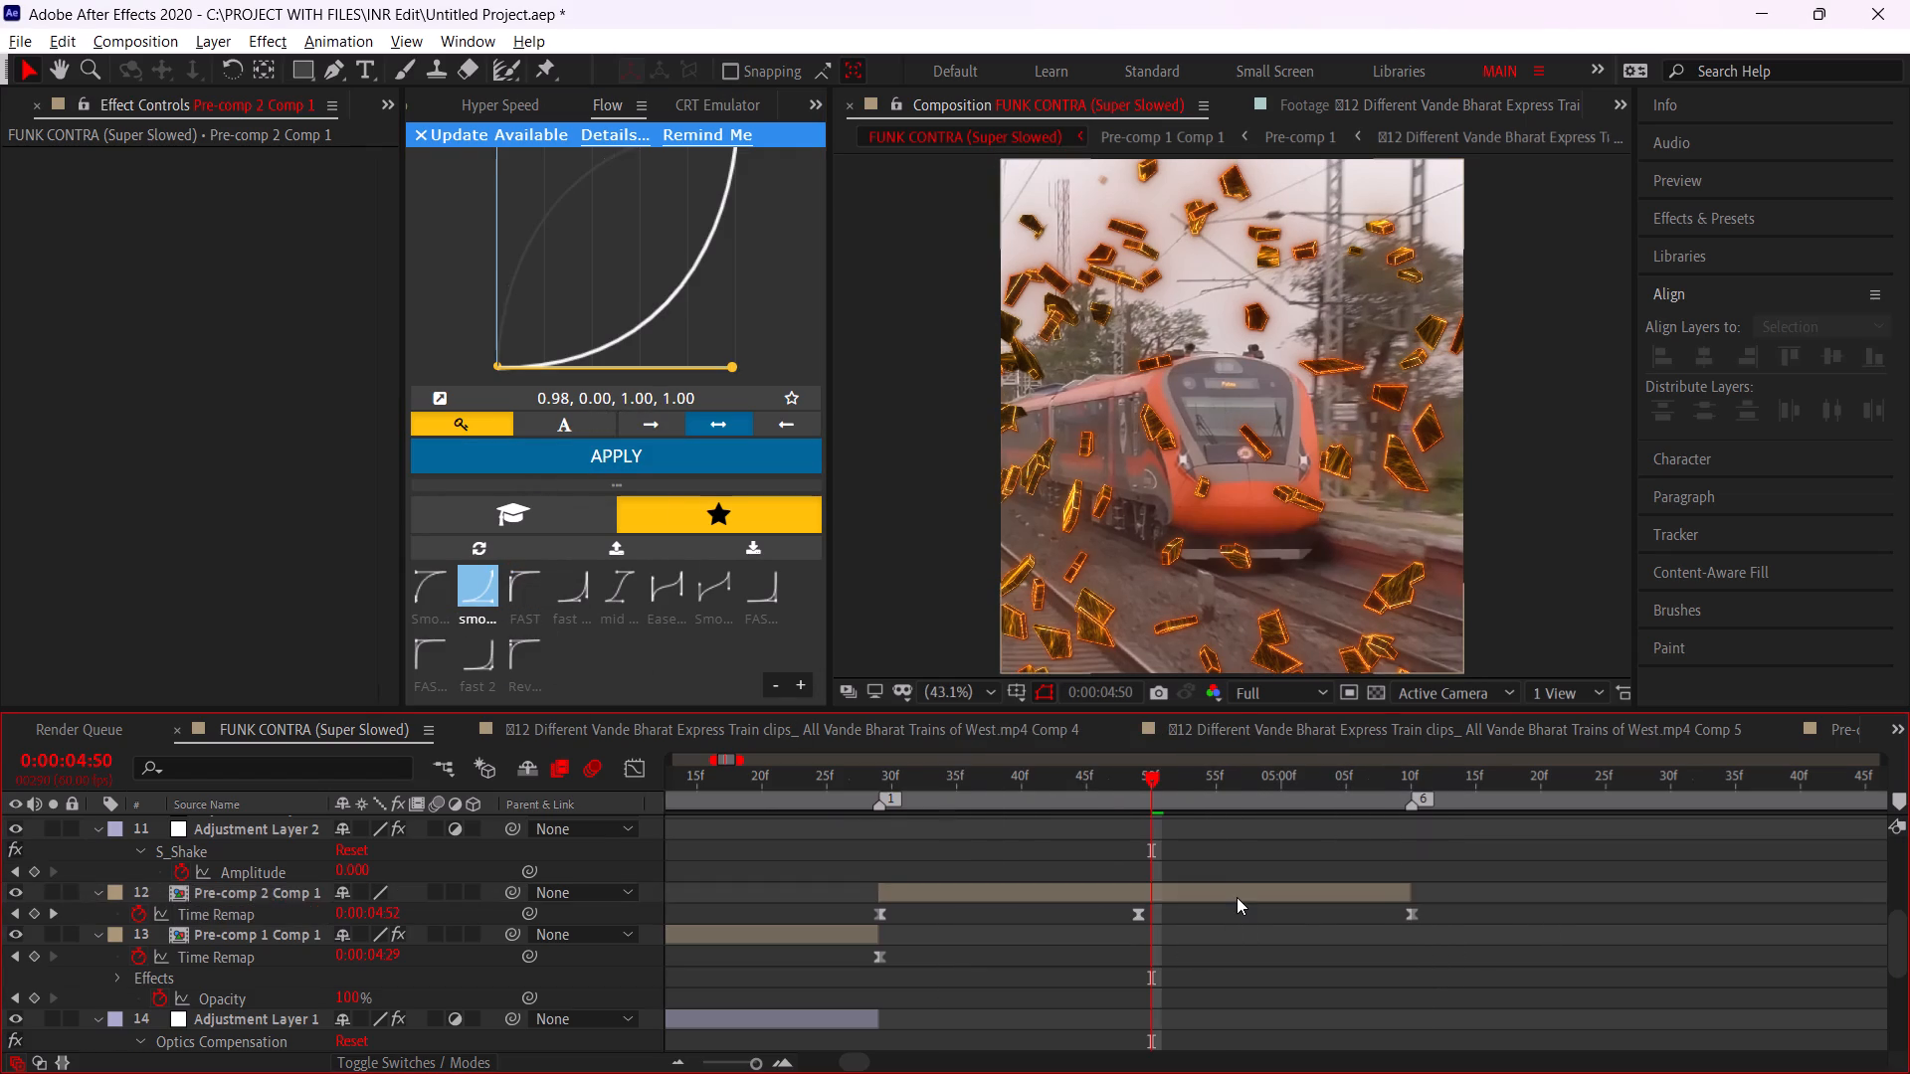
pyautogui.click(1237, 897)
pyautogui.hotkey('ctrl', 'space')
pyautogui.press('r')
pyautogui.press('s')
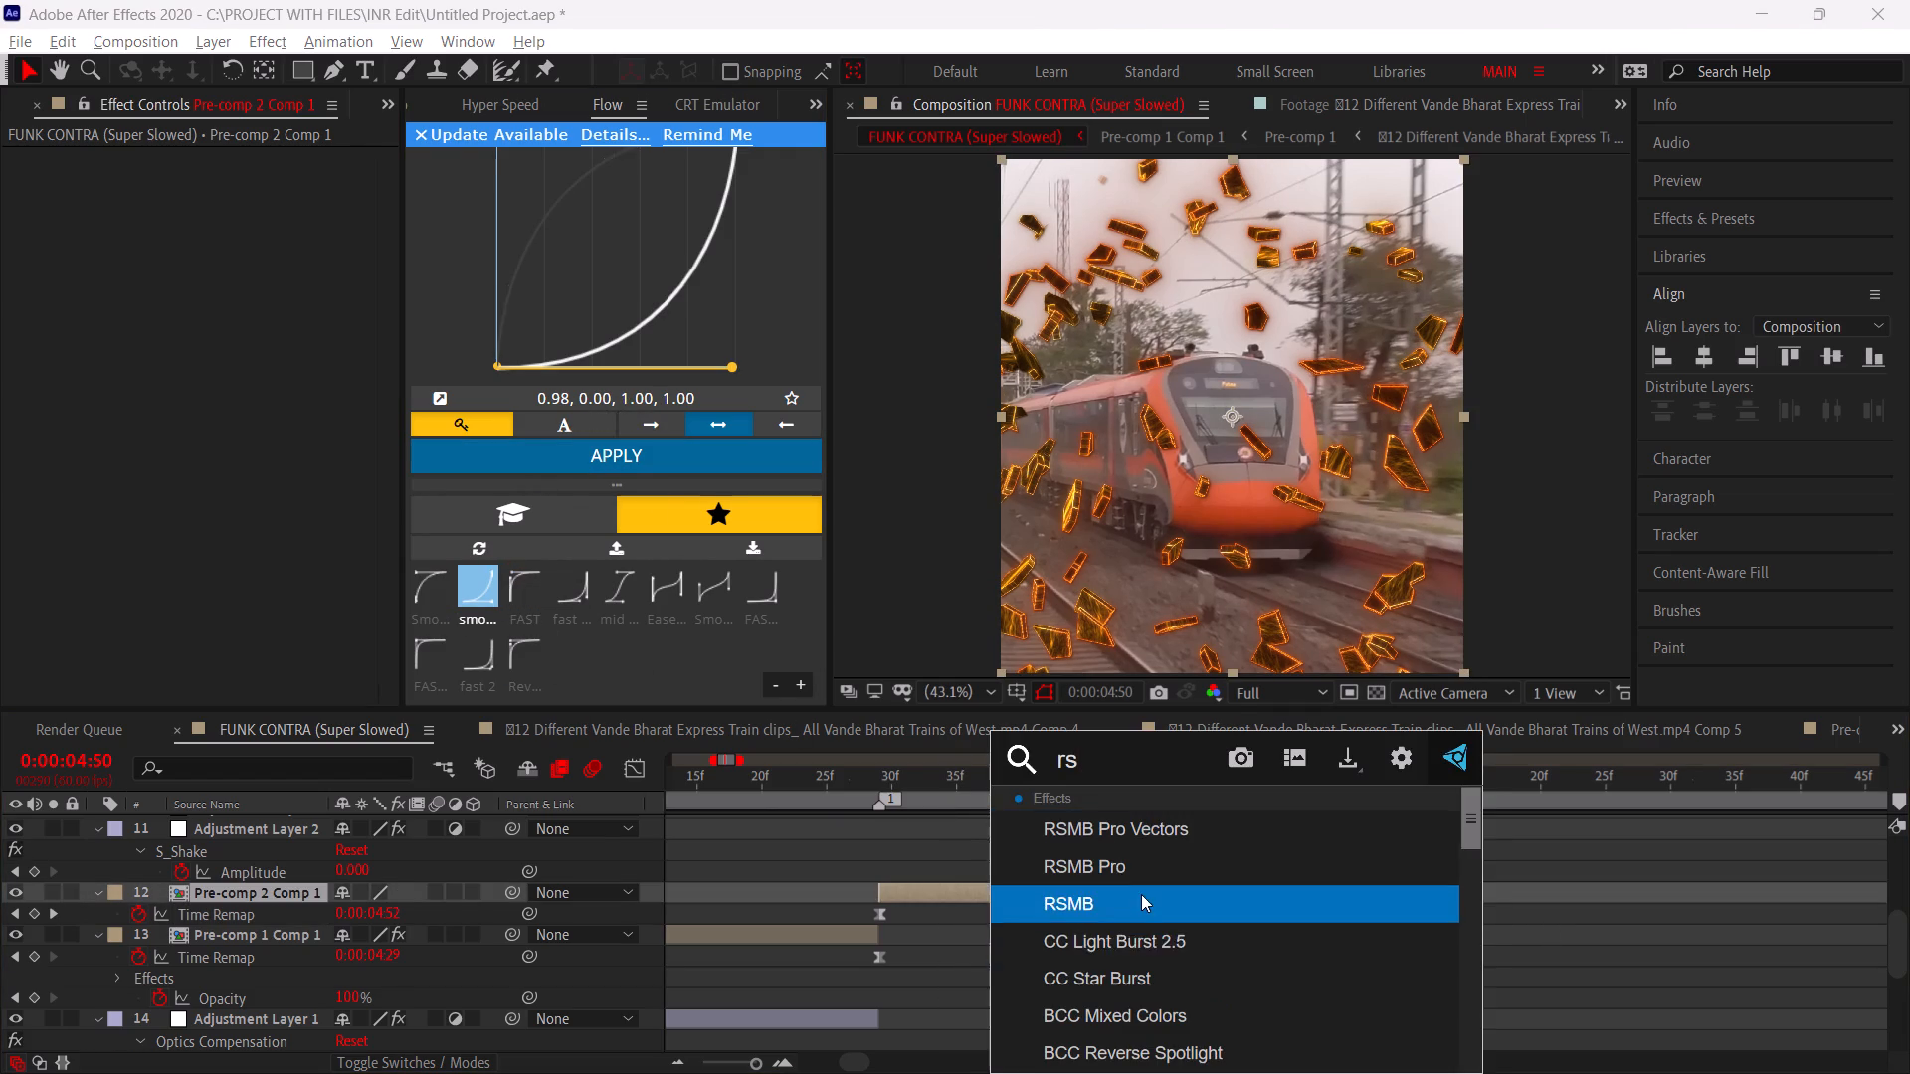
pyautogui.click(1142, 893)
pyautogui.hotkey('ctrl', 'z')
# Apply RSMB Pro to Pre-comp 2 Comp 1 with Main_BG Sensitivity 100 and Blur Amt 1.00.
pyautogui.hotkey('ctrl', 'space')
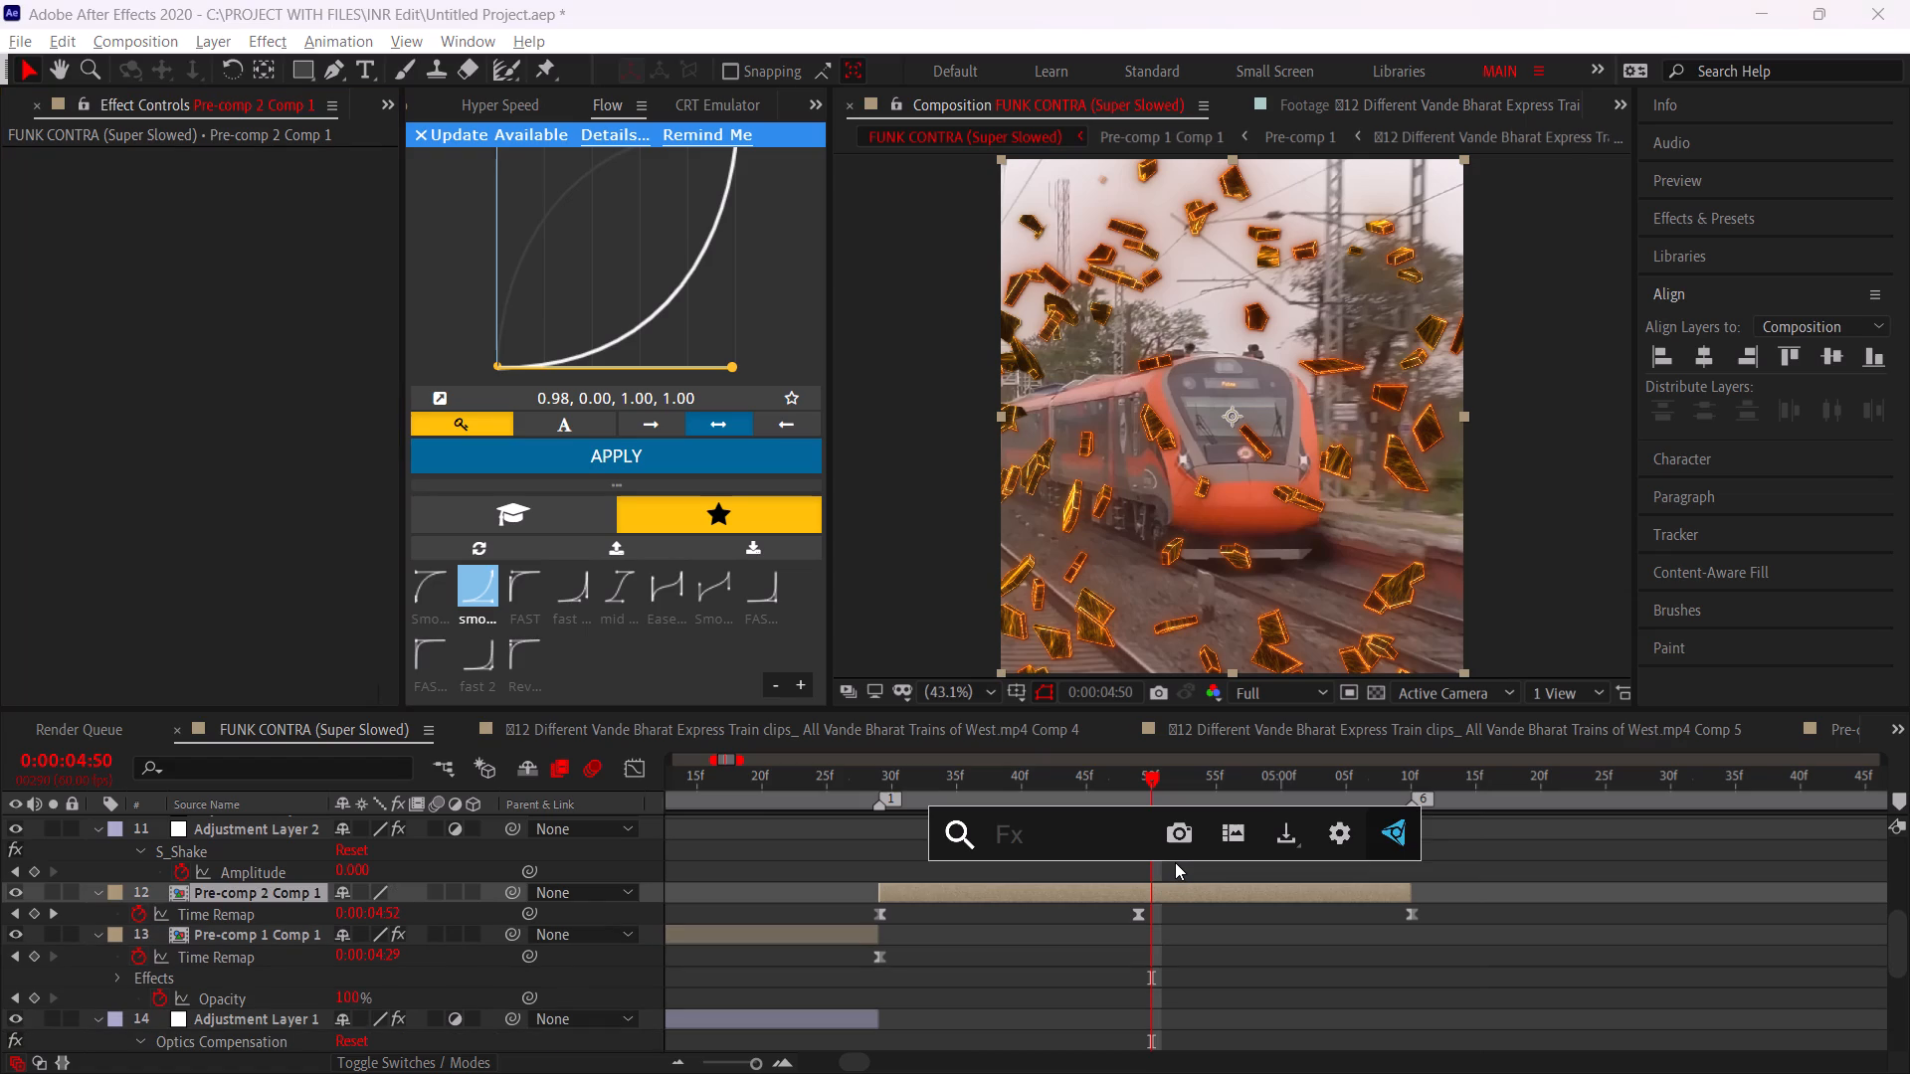
pyautogui.press('r')
pyautogui.press('s')
pyautogui.click(1118, 868)
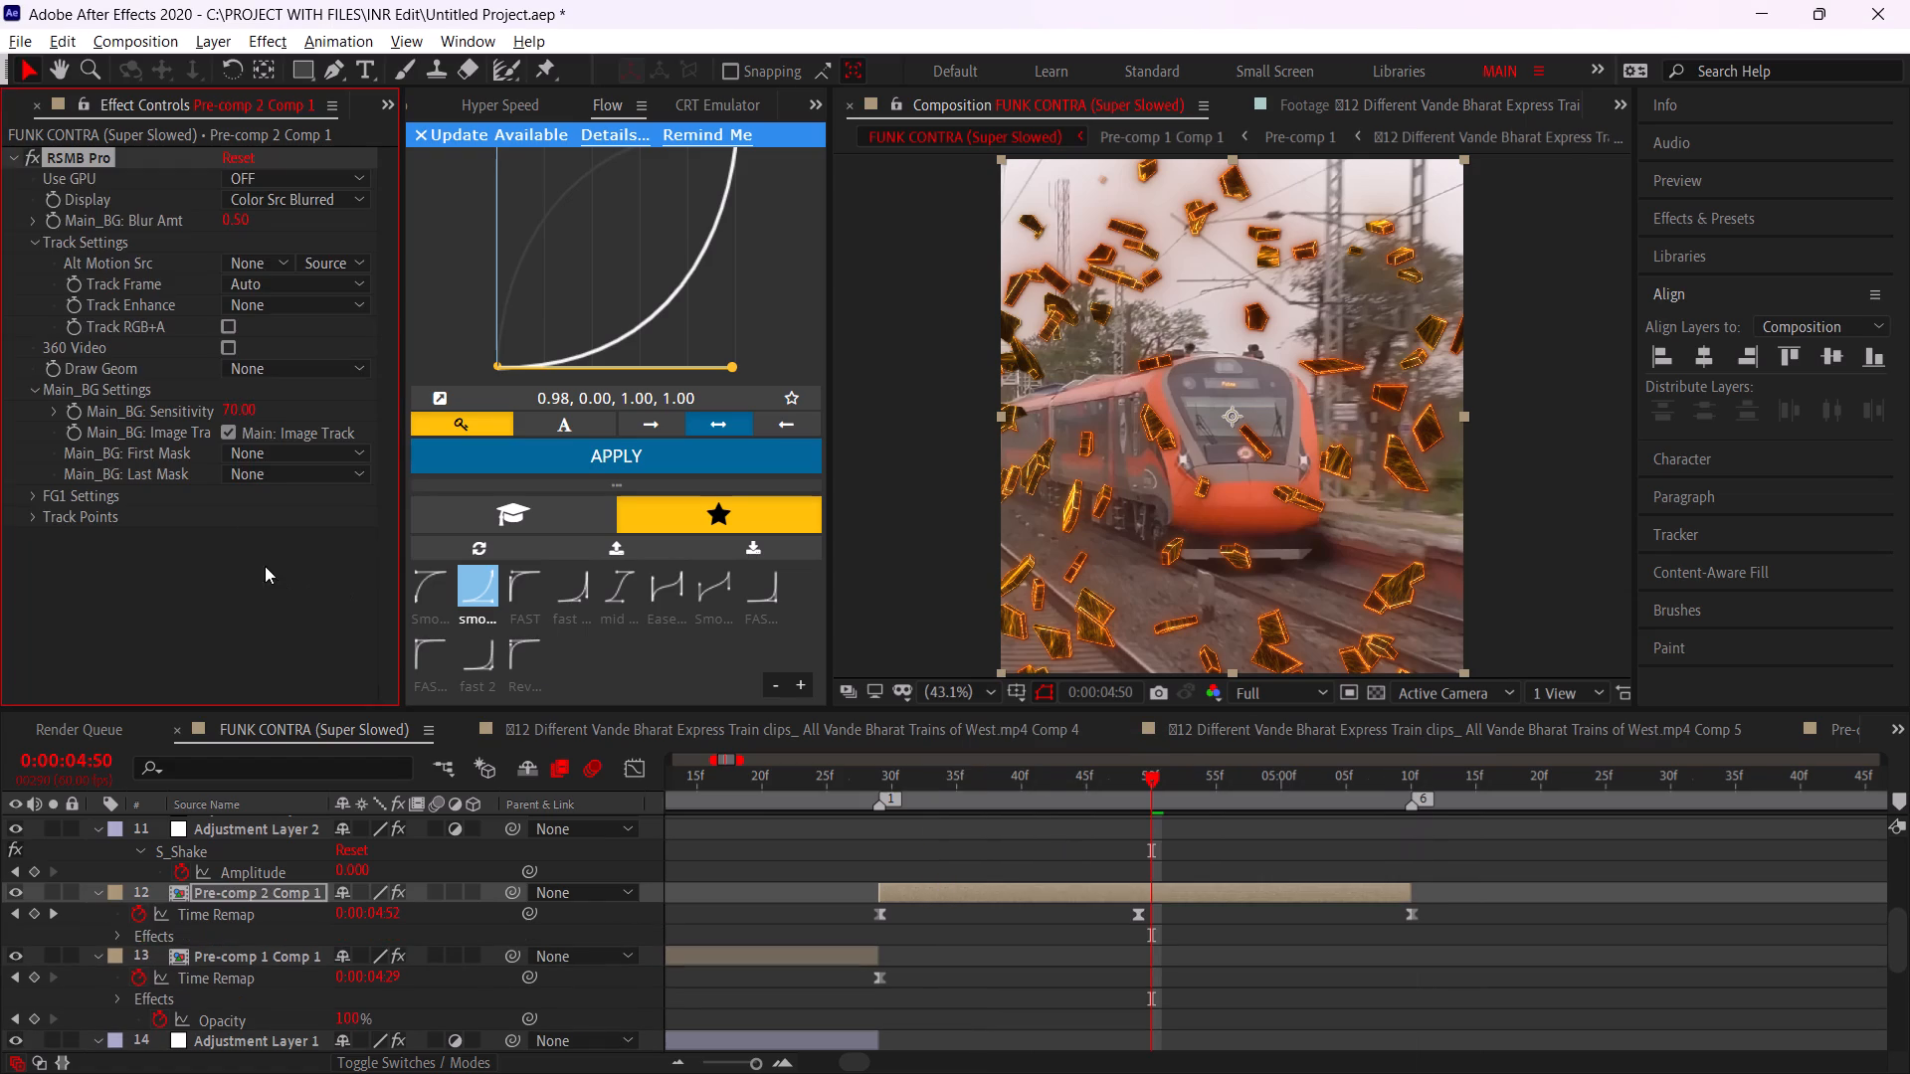
pyautogui.moveTo(246, 415); pyautogui.dragTo(679, 402)
pyautogui.click(238, 218)
pyautogui.press('1')
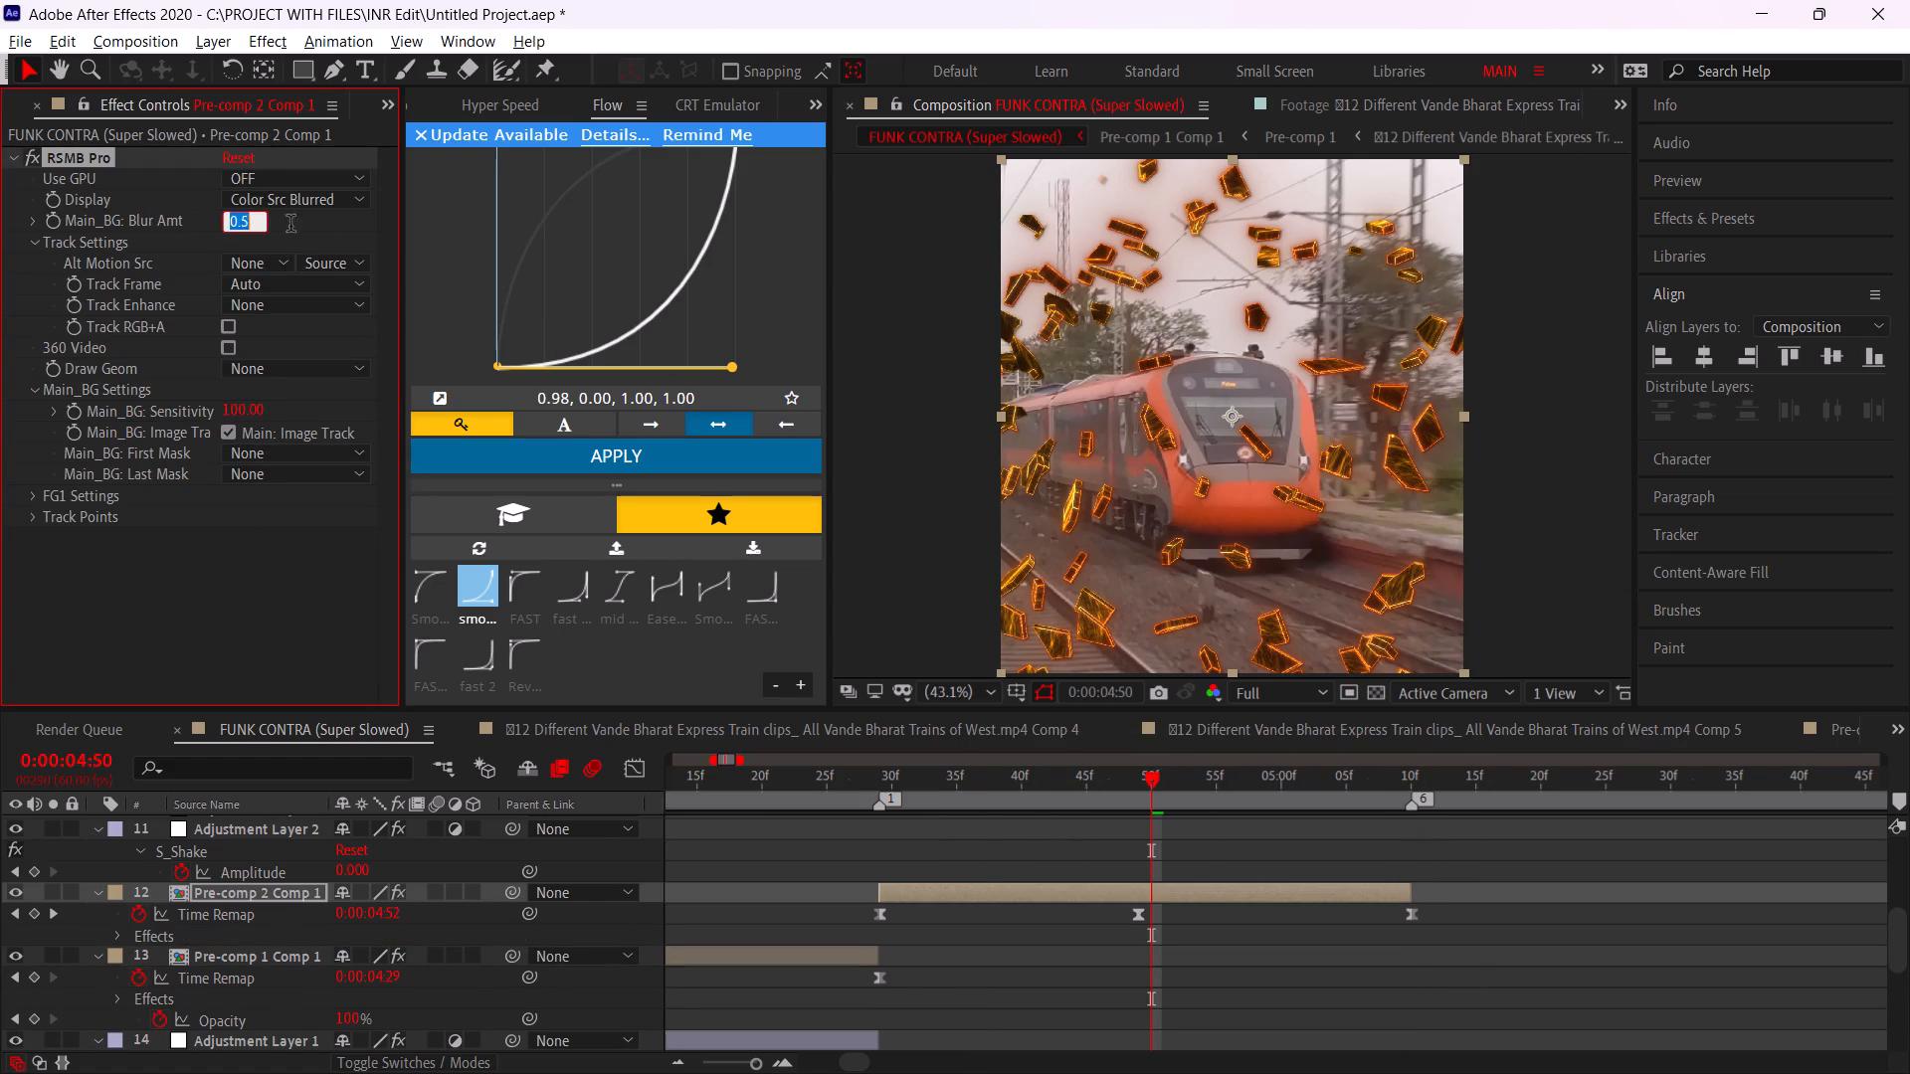
pyautogui.click(315, 227)
# Check the motion blur at the start of the shatter and preview the edit from the beginning and from 0:00:01:09.
pyautogui.moveTo(1157, 945); pyautogui.dragTo(1478, 947, button='middle')
pyautogui.keyDown('alt'); pyautogui.scroll(-1, 1249, 908); pyautogui.keyUp('alt')
pyautogui.moveTo(1168, 786); pyautogui.dragTo(1191, 788)
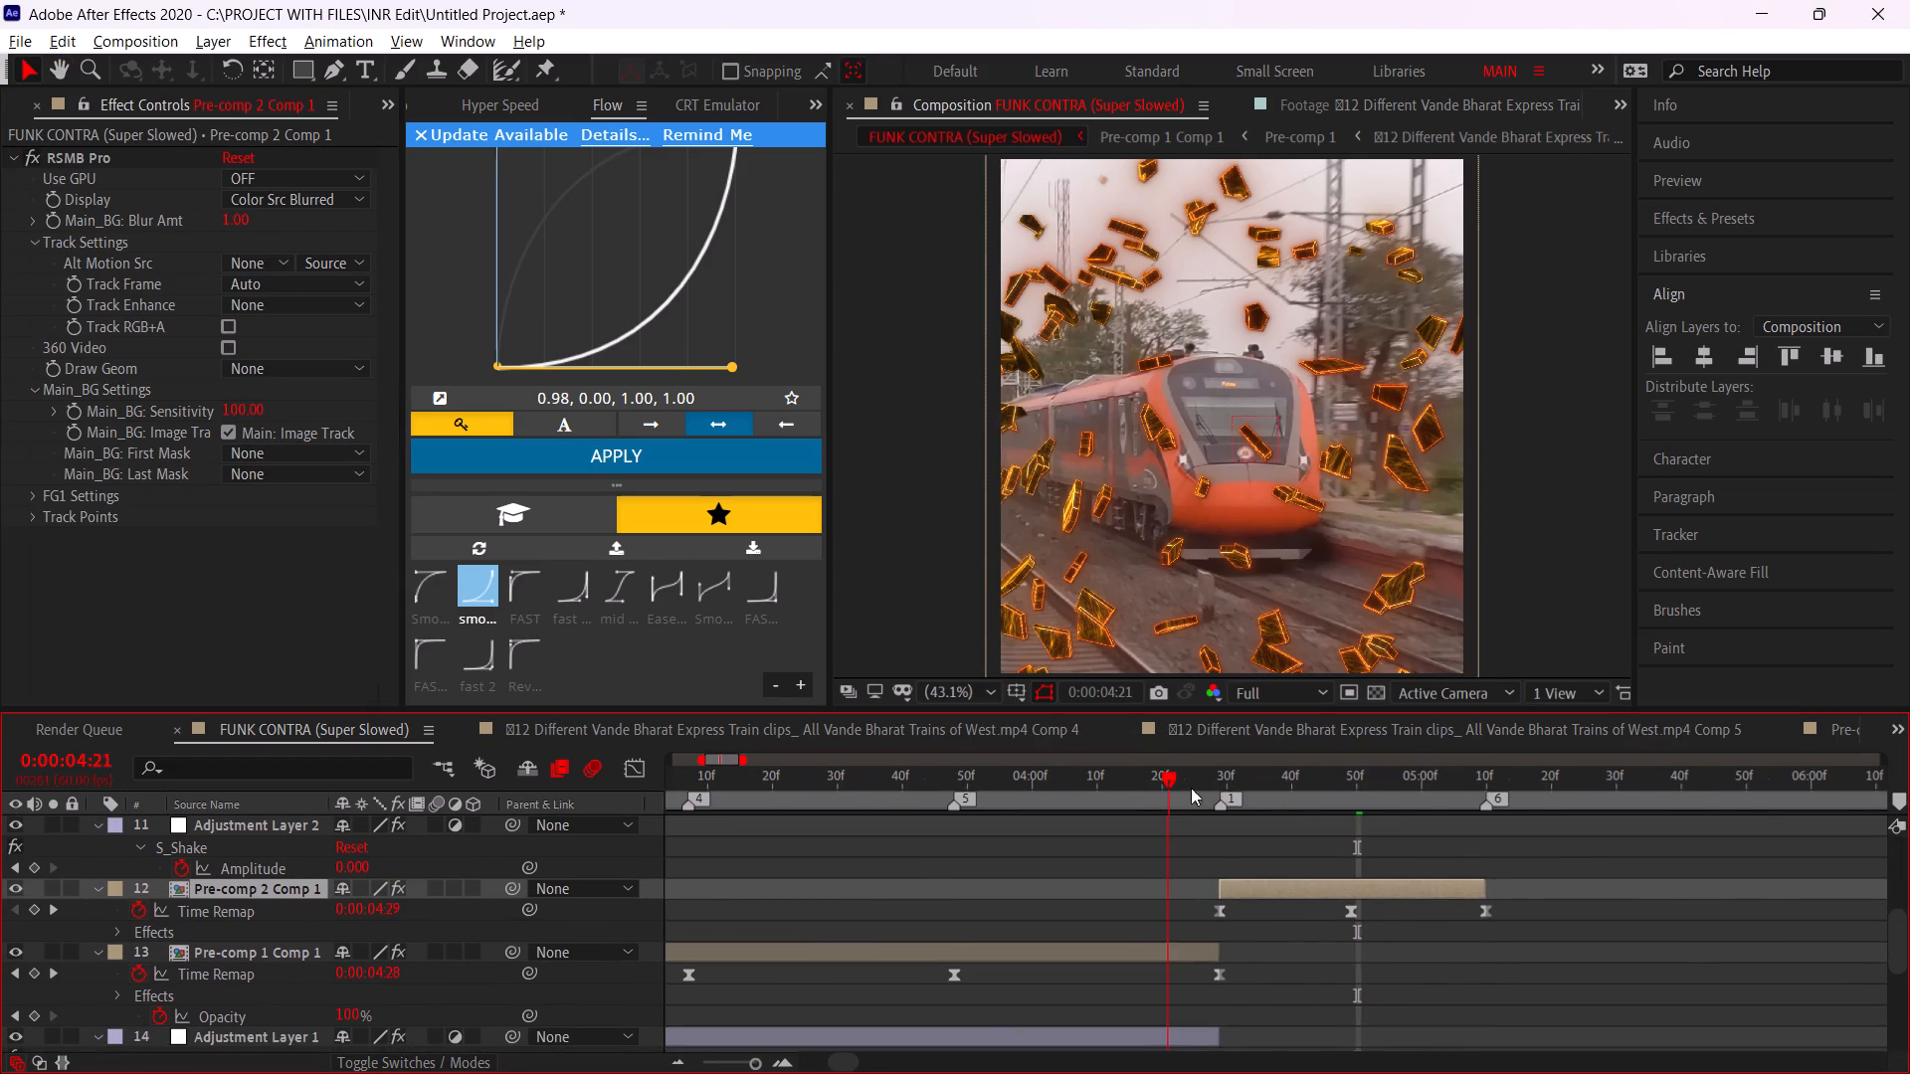
pyautogui.moveTo(1191, 788); pyautogui.dragTo(1222, 794)
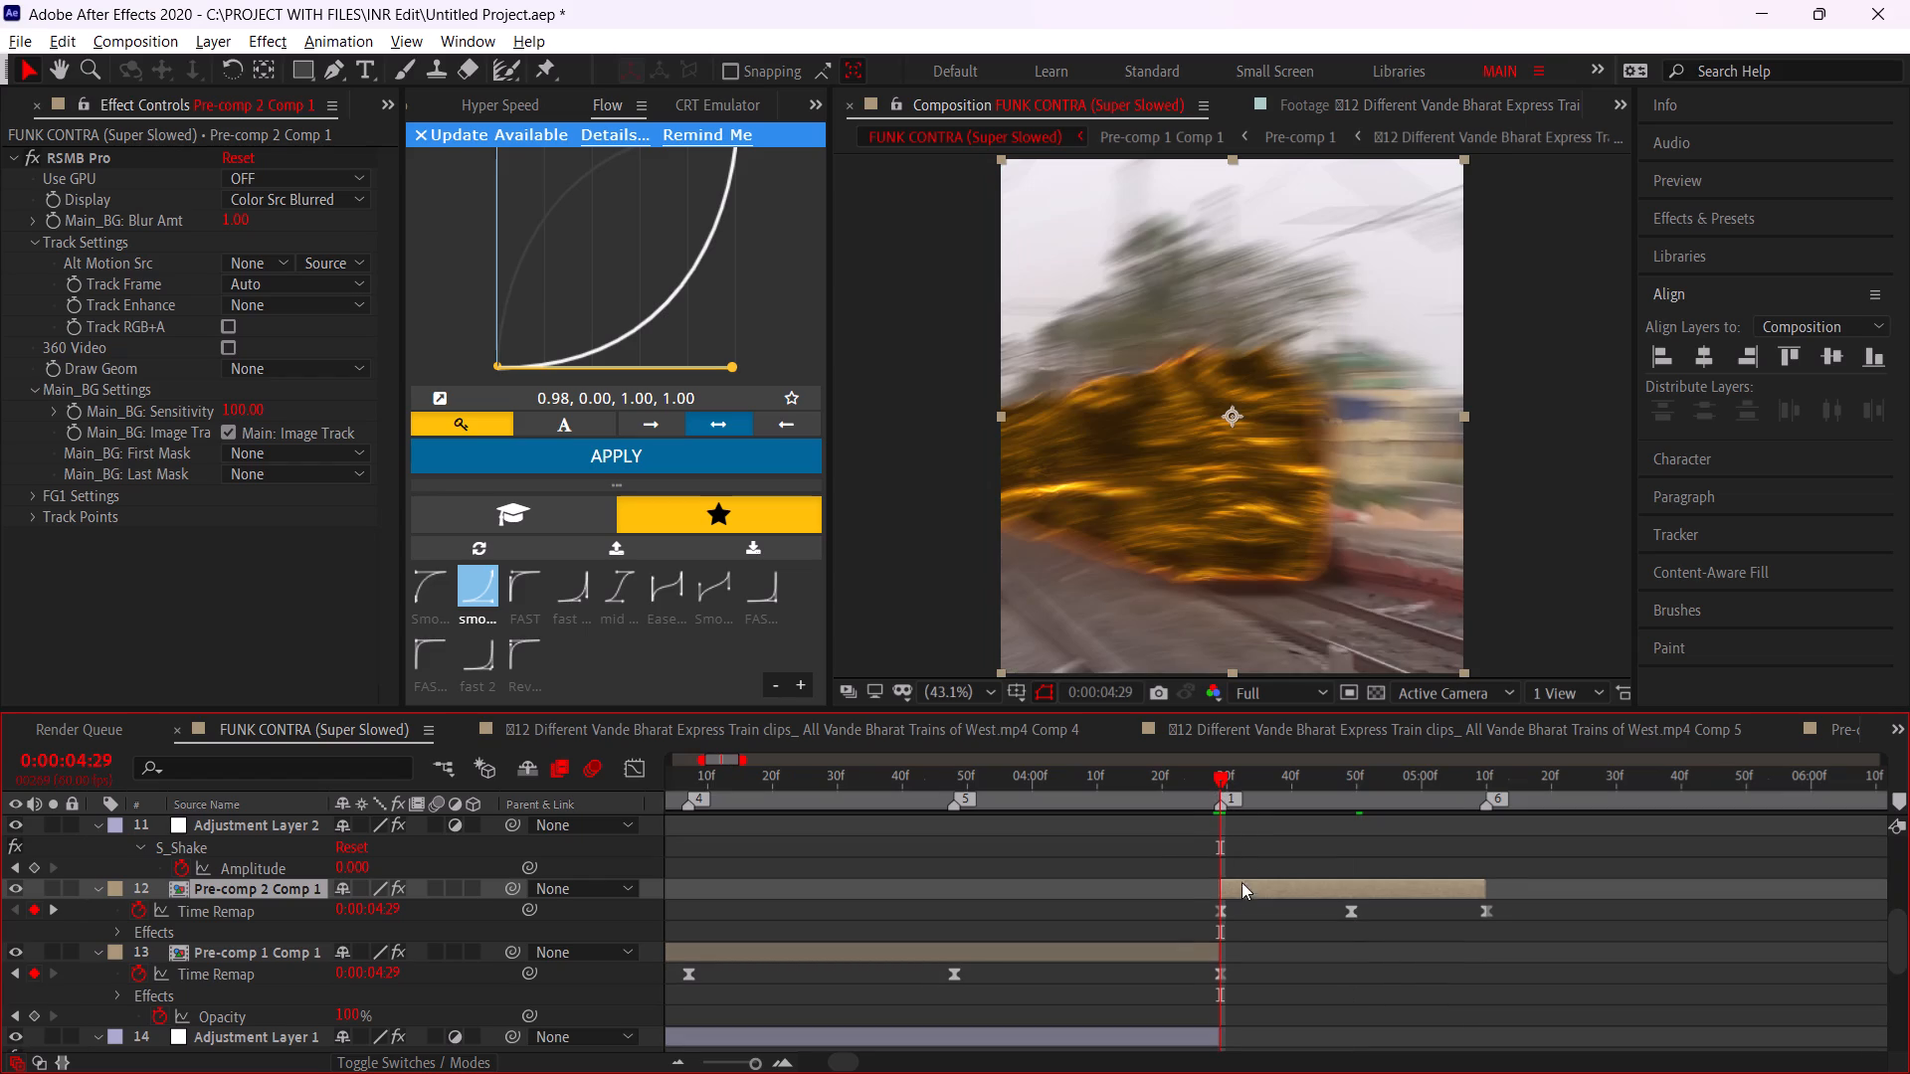
pyautogui.keyDown('alt'); pyautogui.scroll(-3, 1270, 882); pyautogui.keyUp('alt')
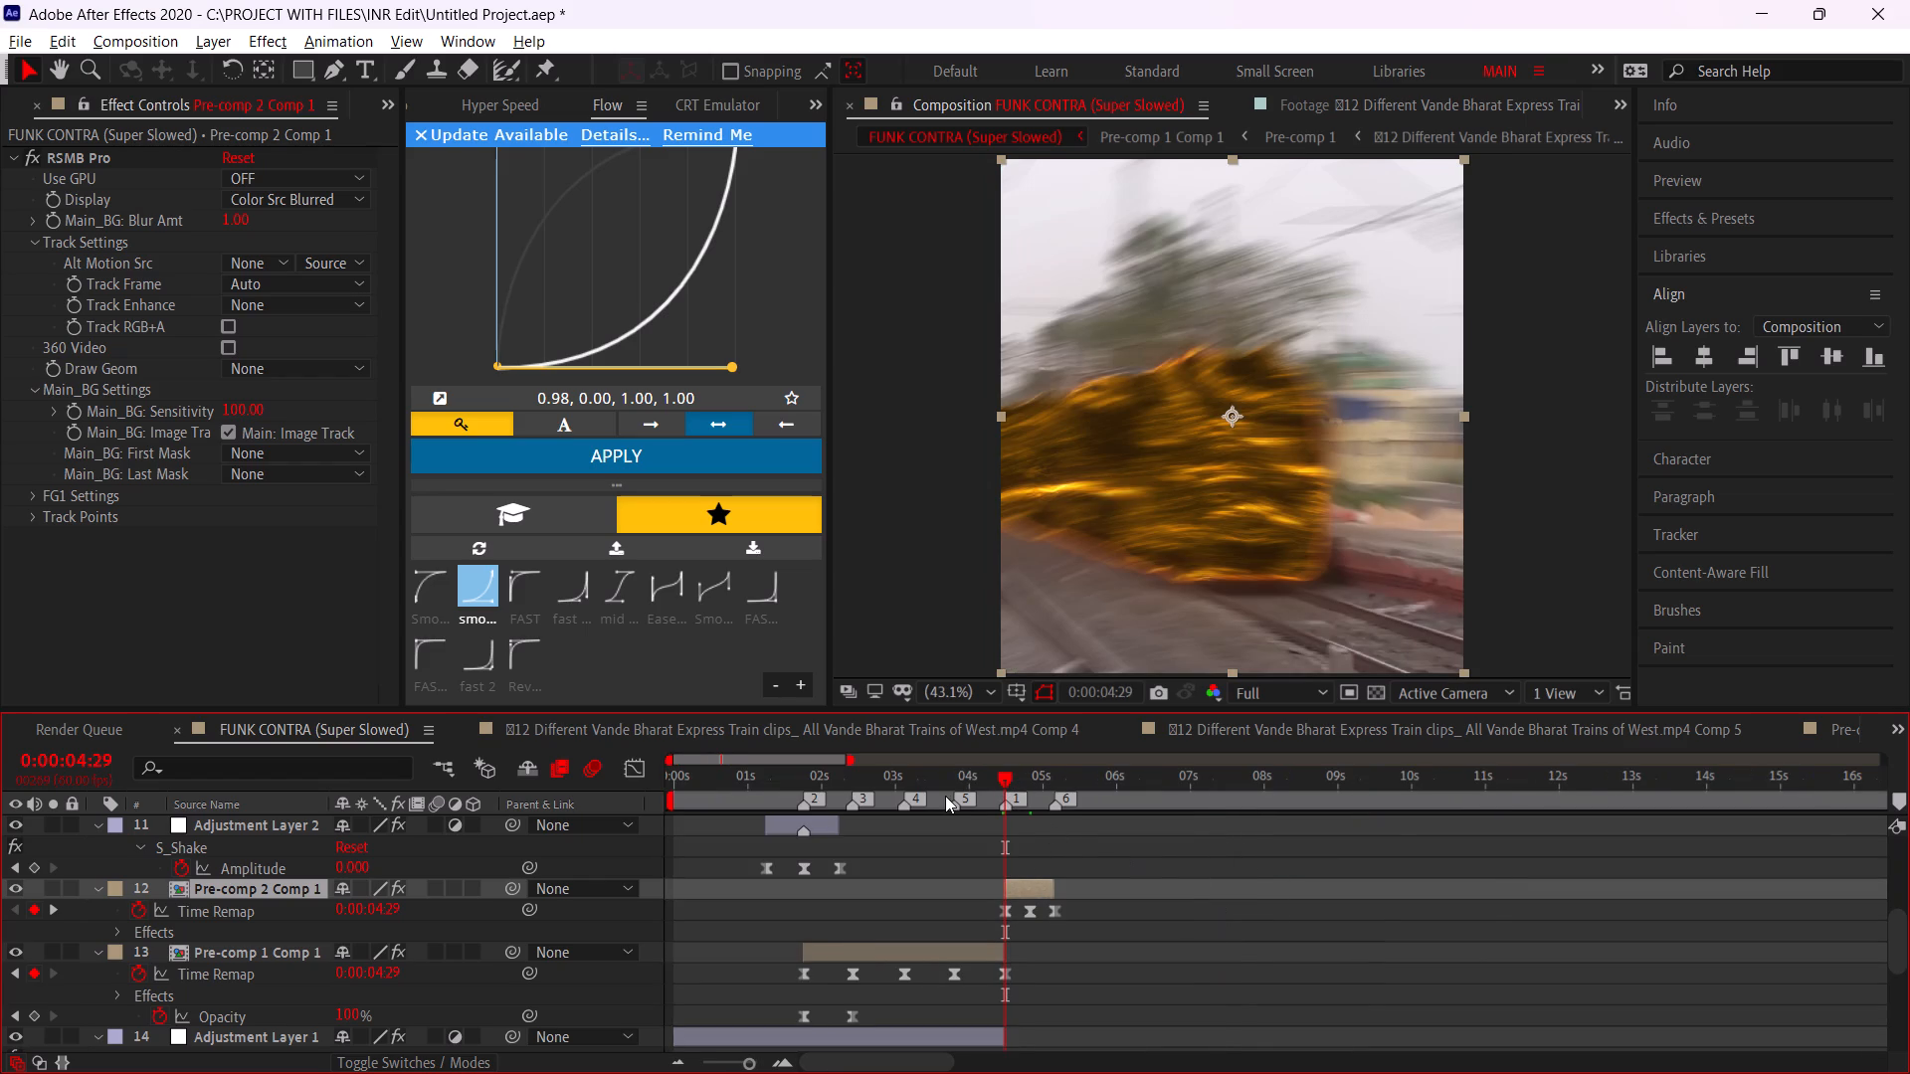
pyautogui.moveTo(961, 785); pyautogui.dragTo(627, 793)
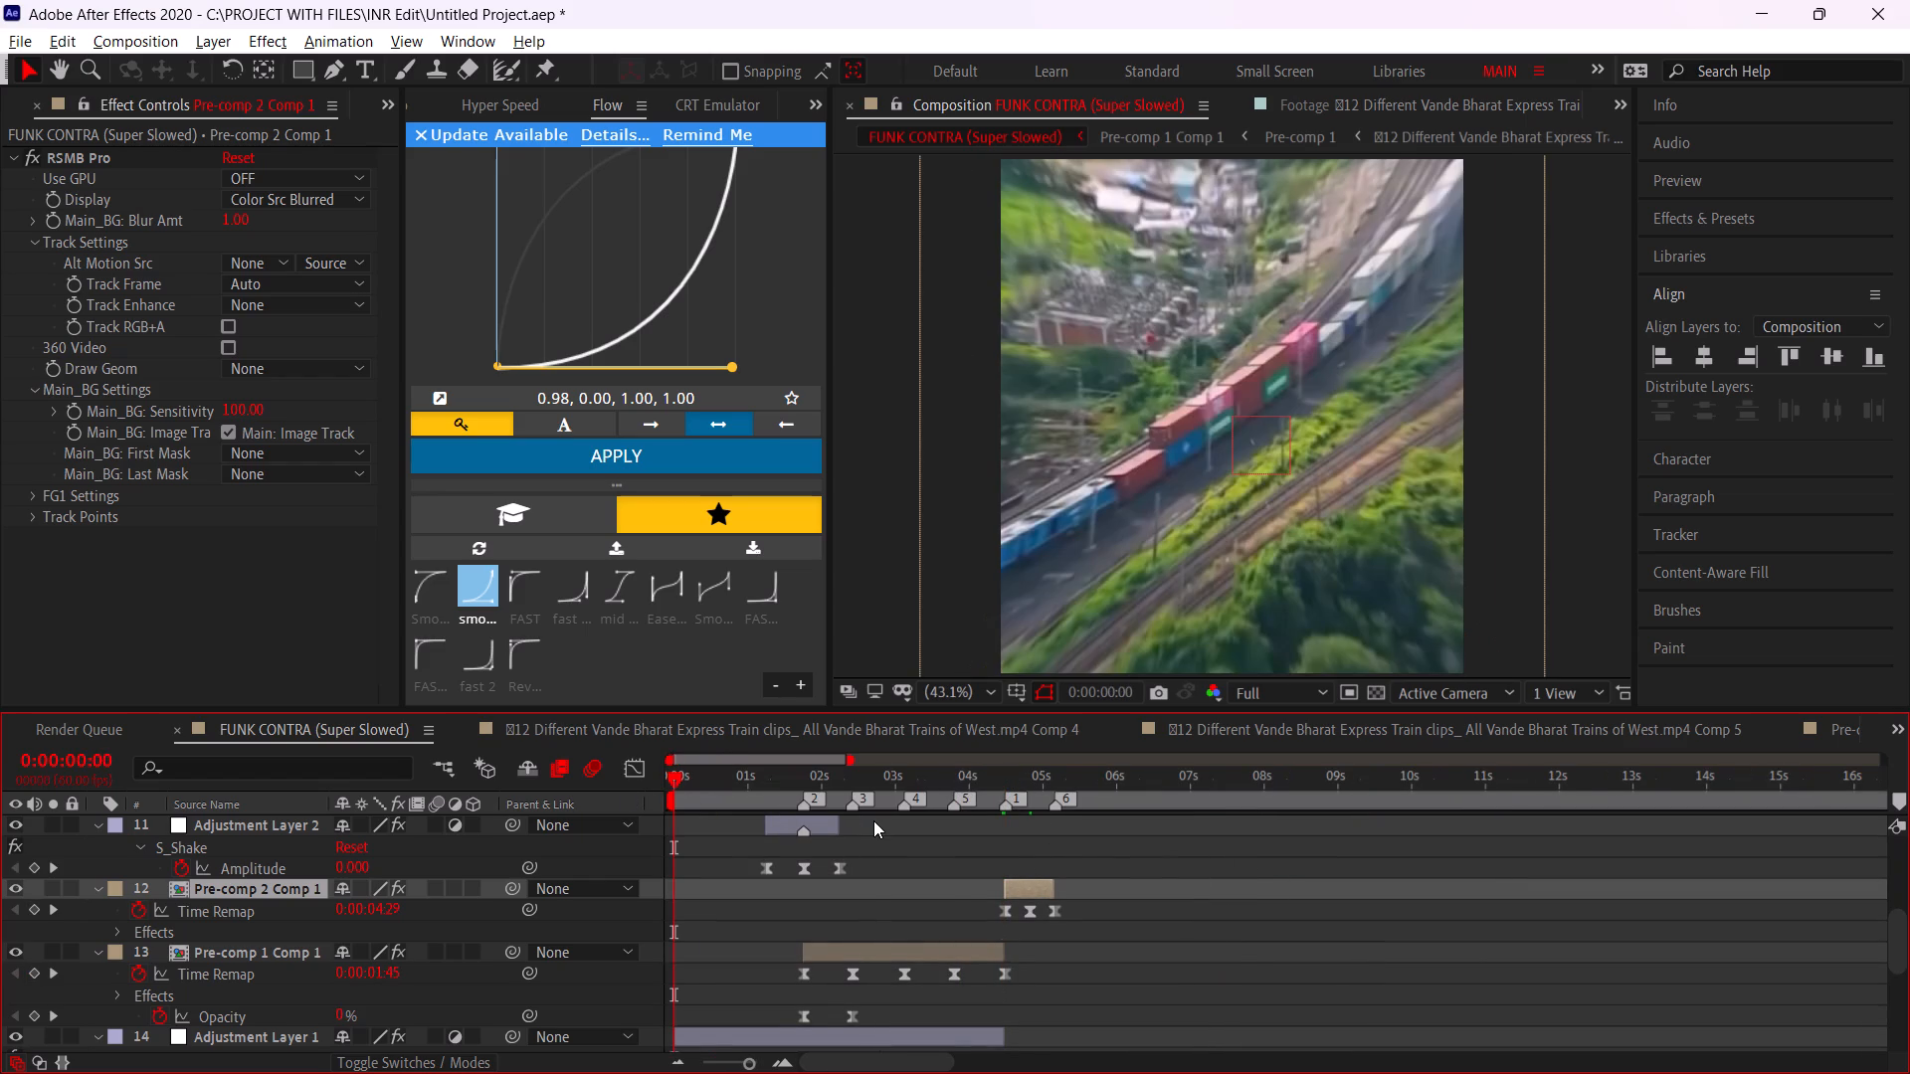
pyautogui.press('space')
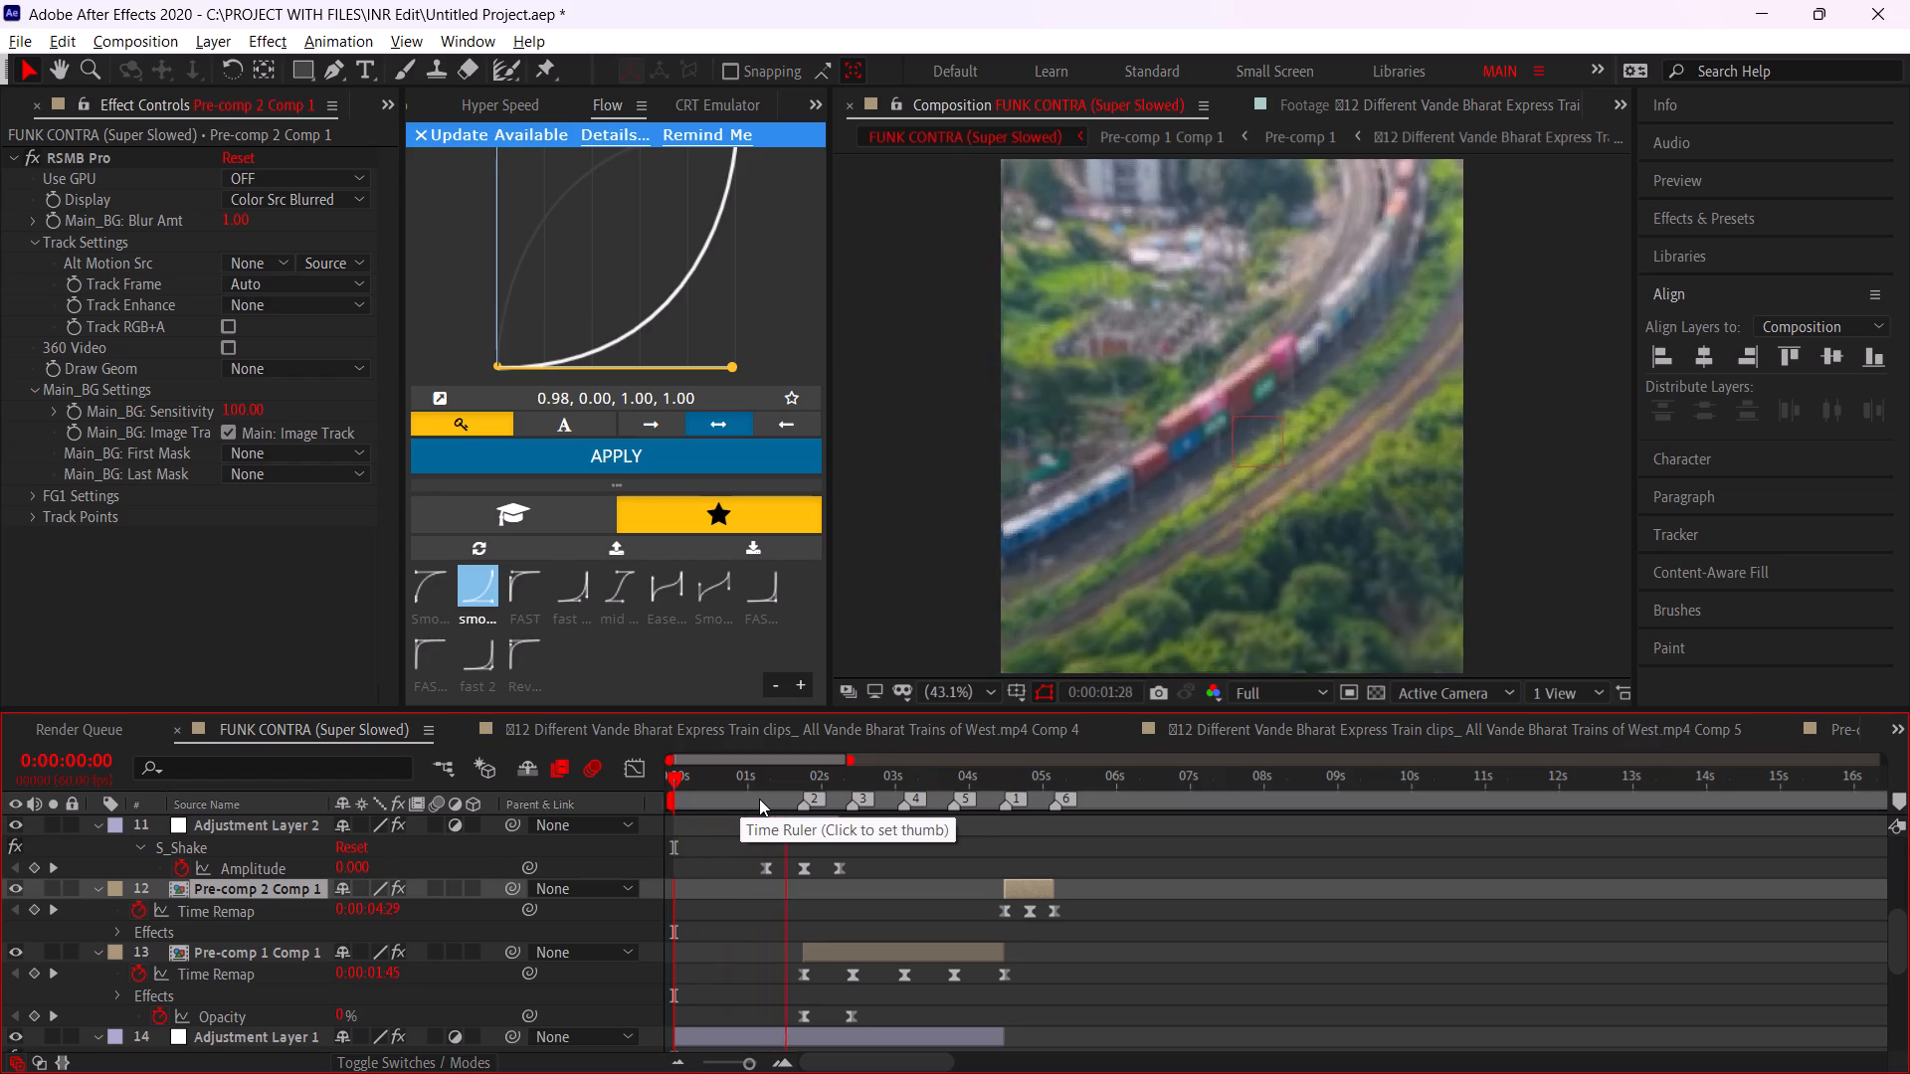
pyautogui.click(759, 799)
pyautogui.press('space')
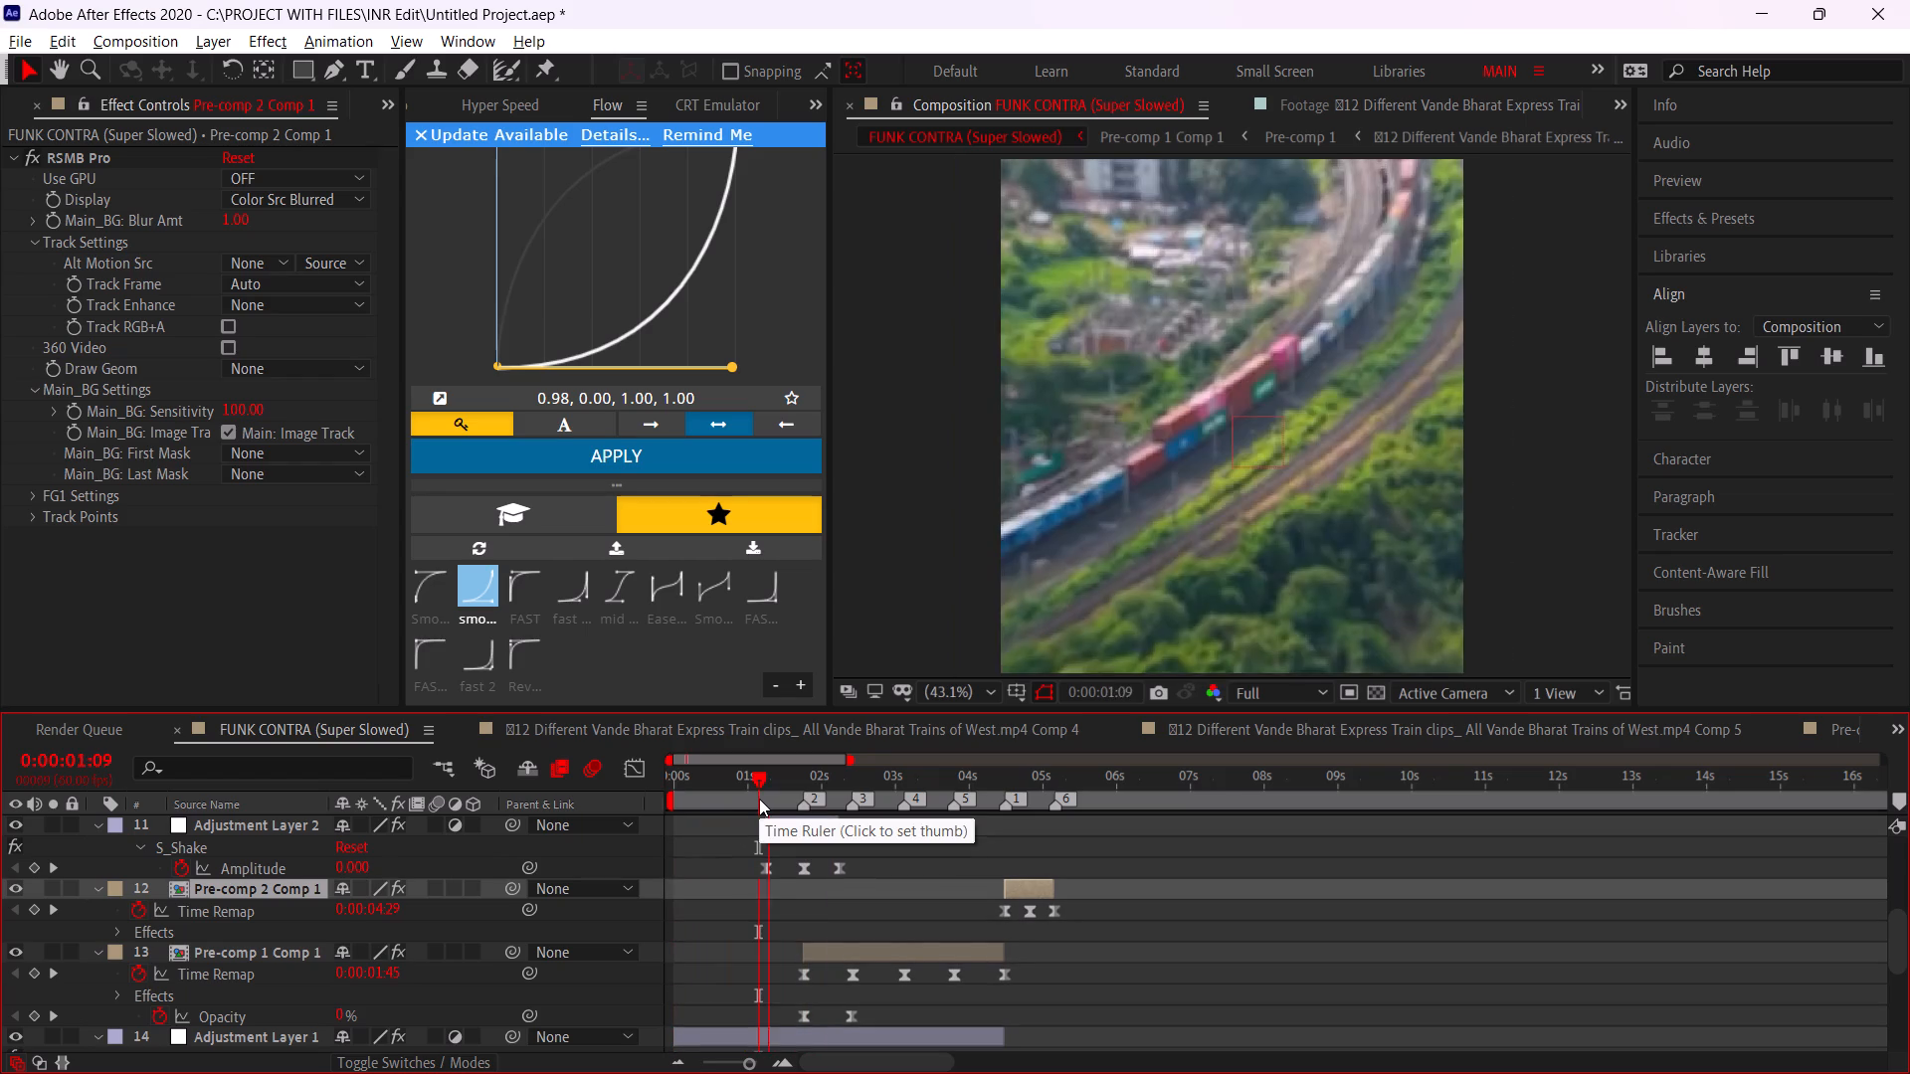
pyautogui.click(759, 799)
pyautogui.press('space')
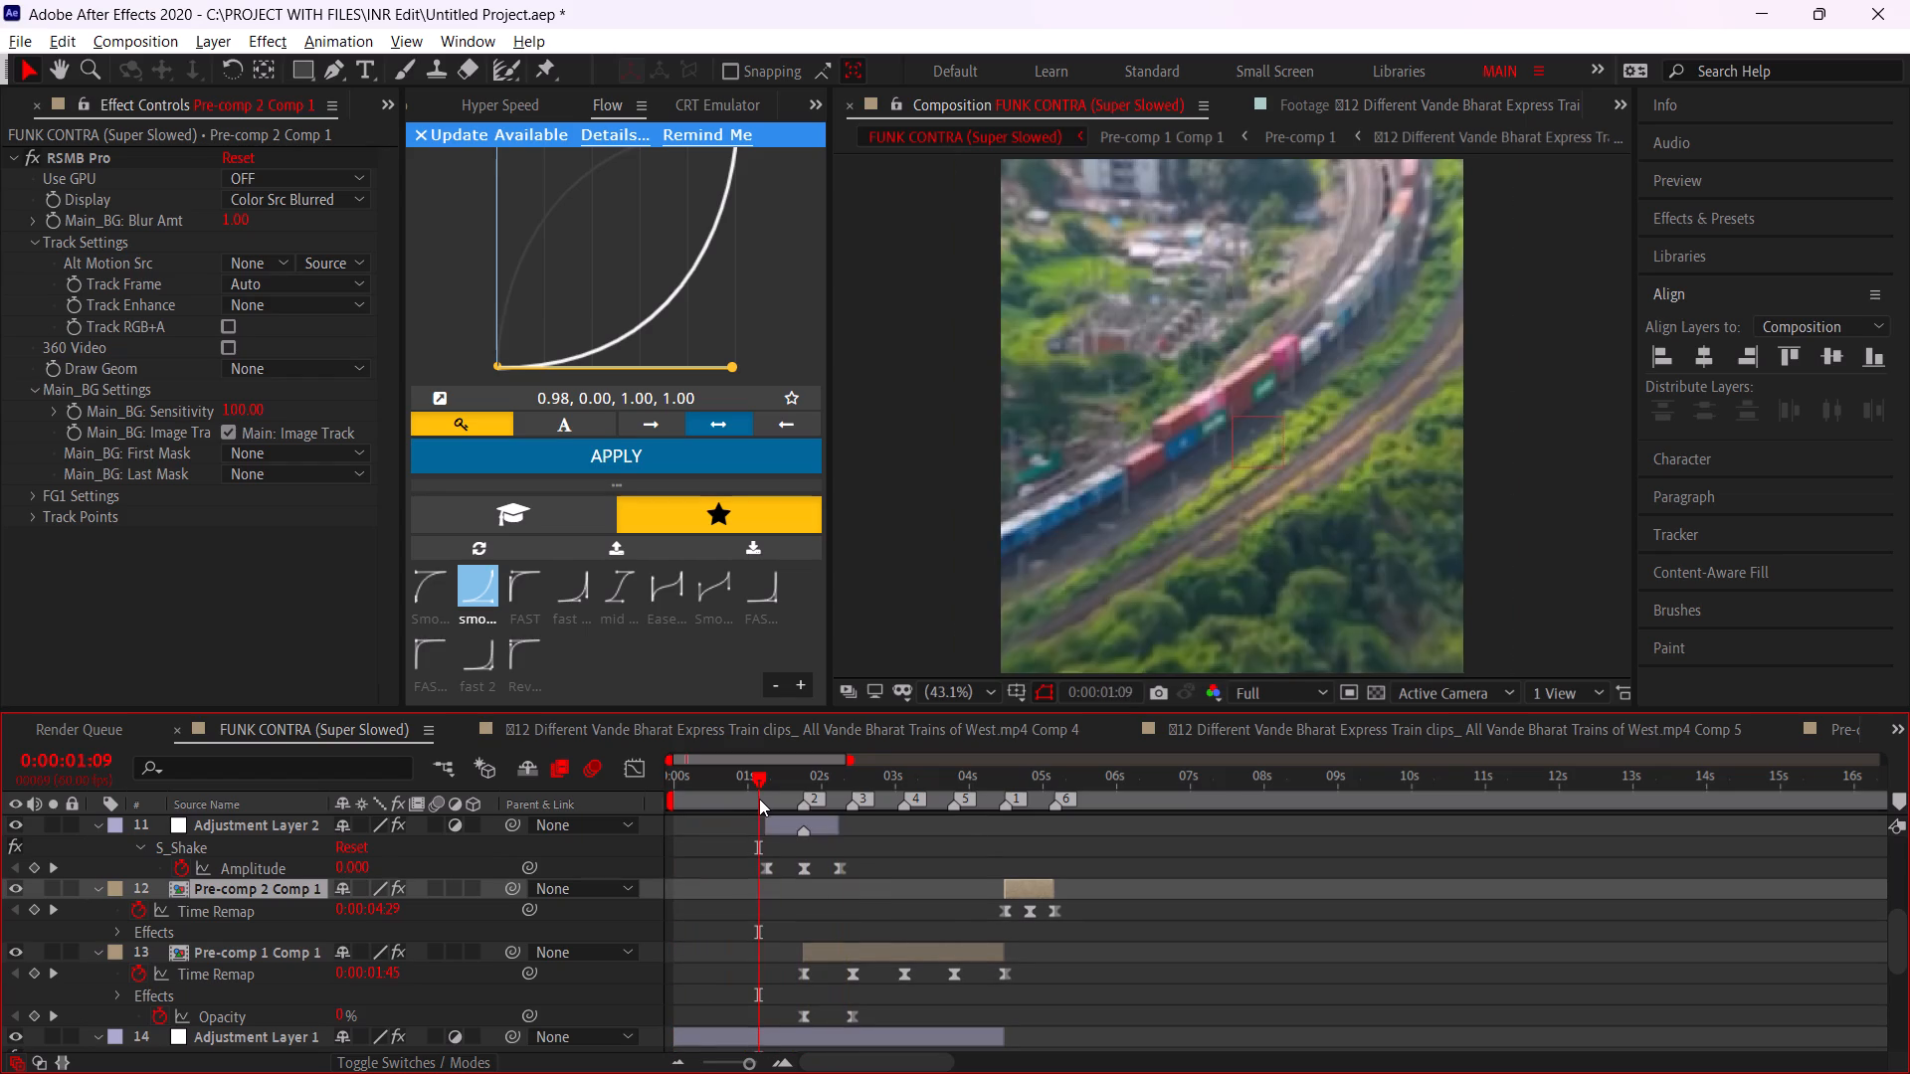
pyautogui.click(759, 799)
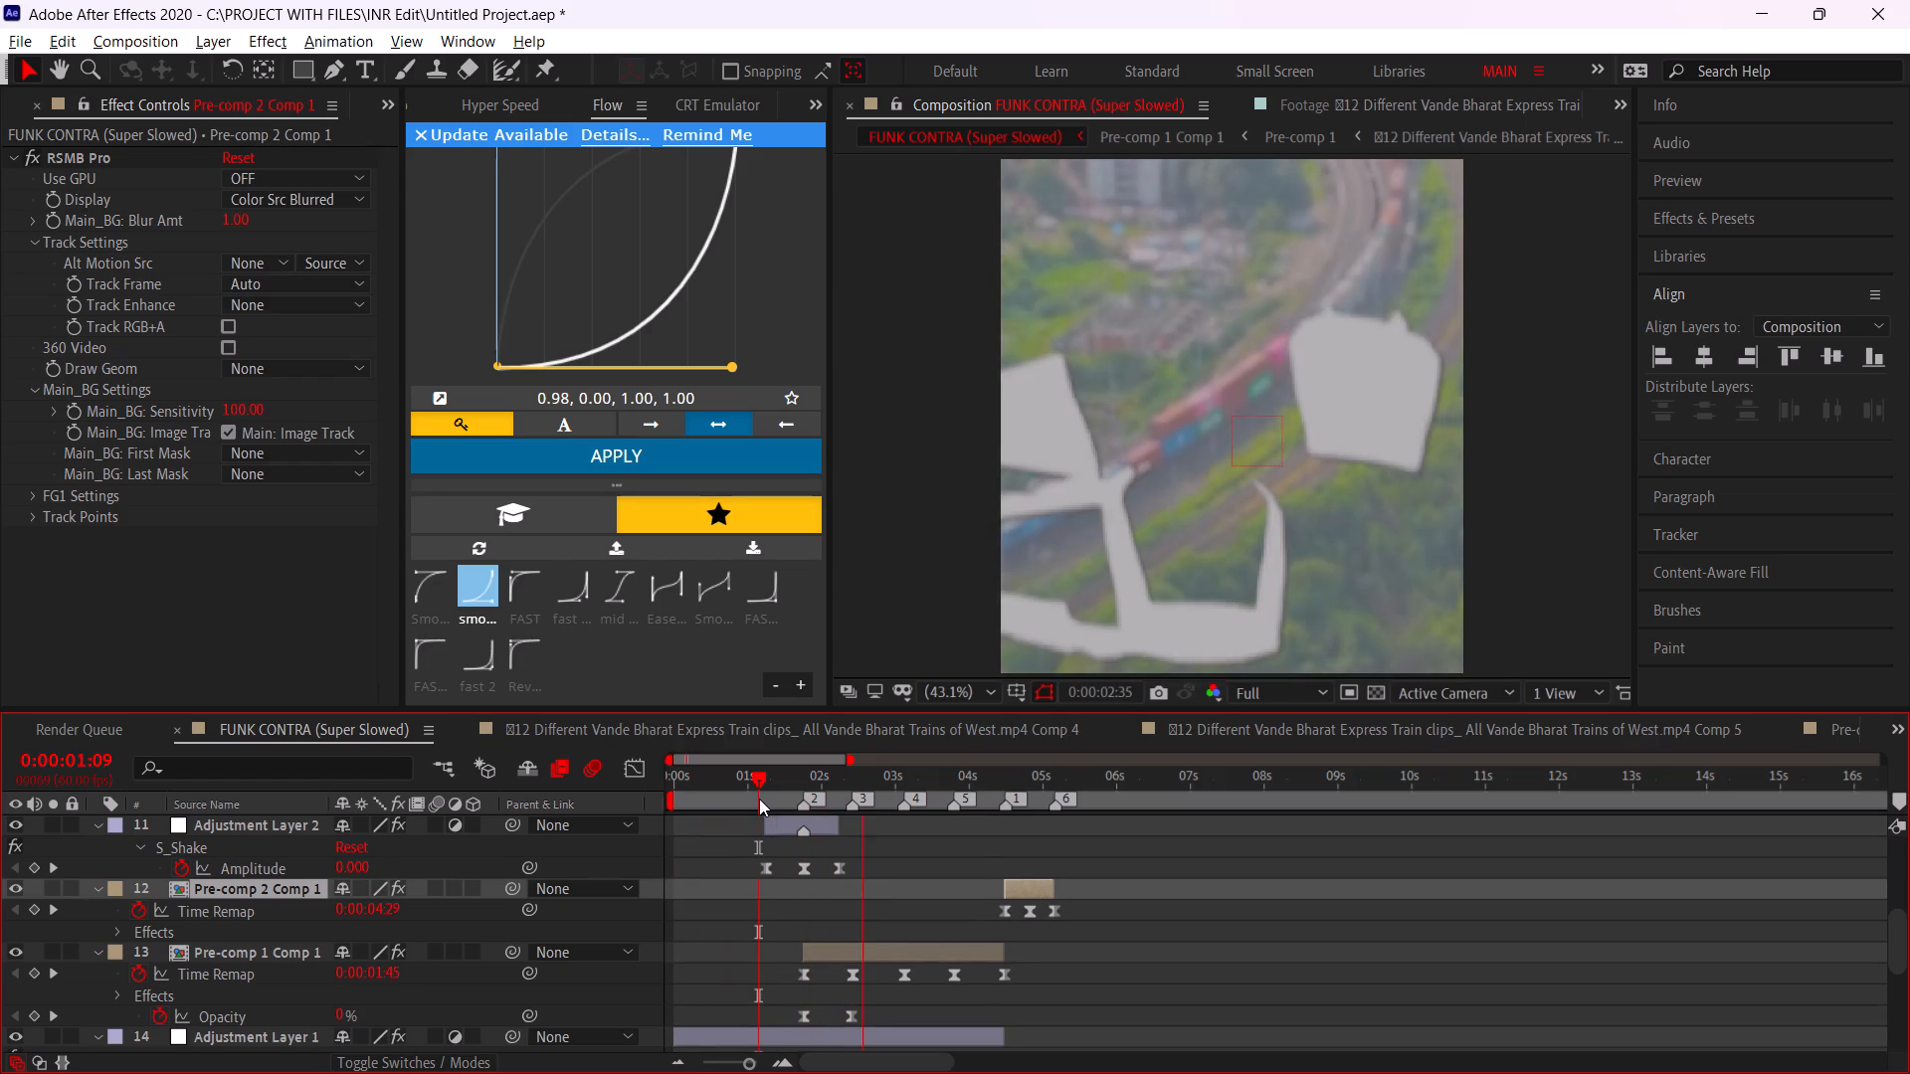
pyautogui.press('space')
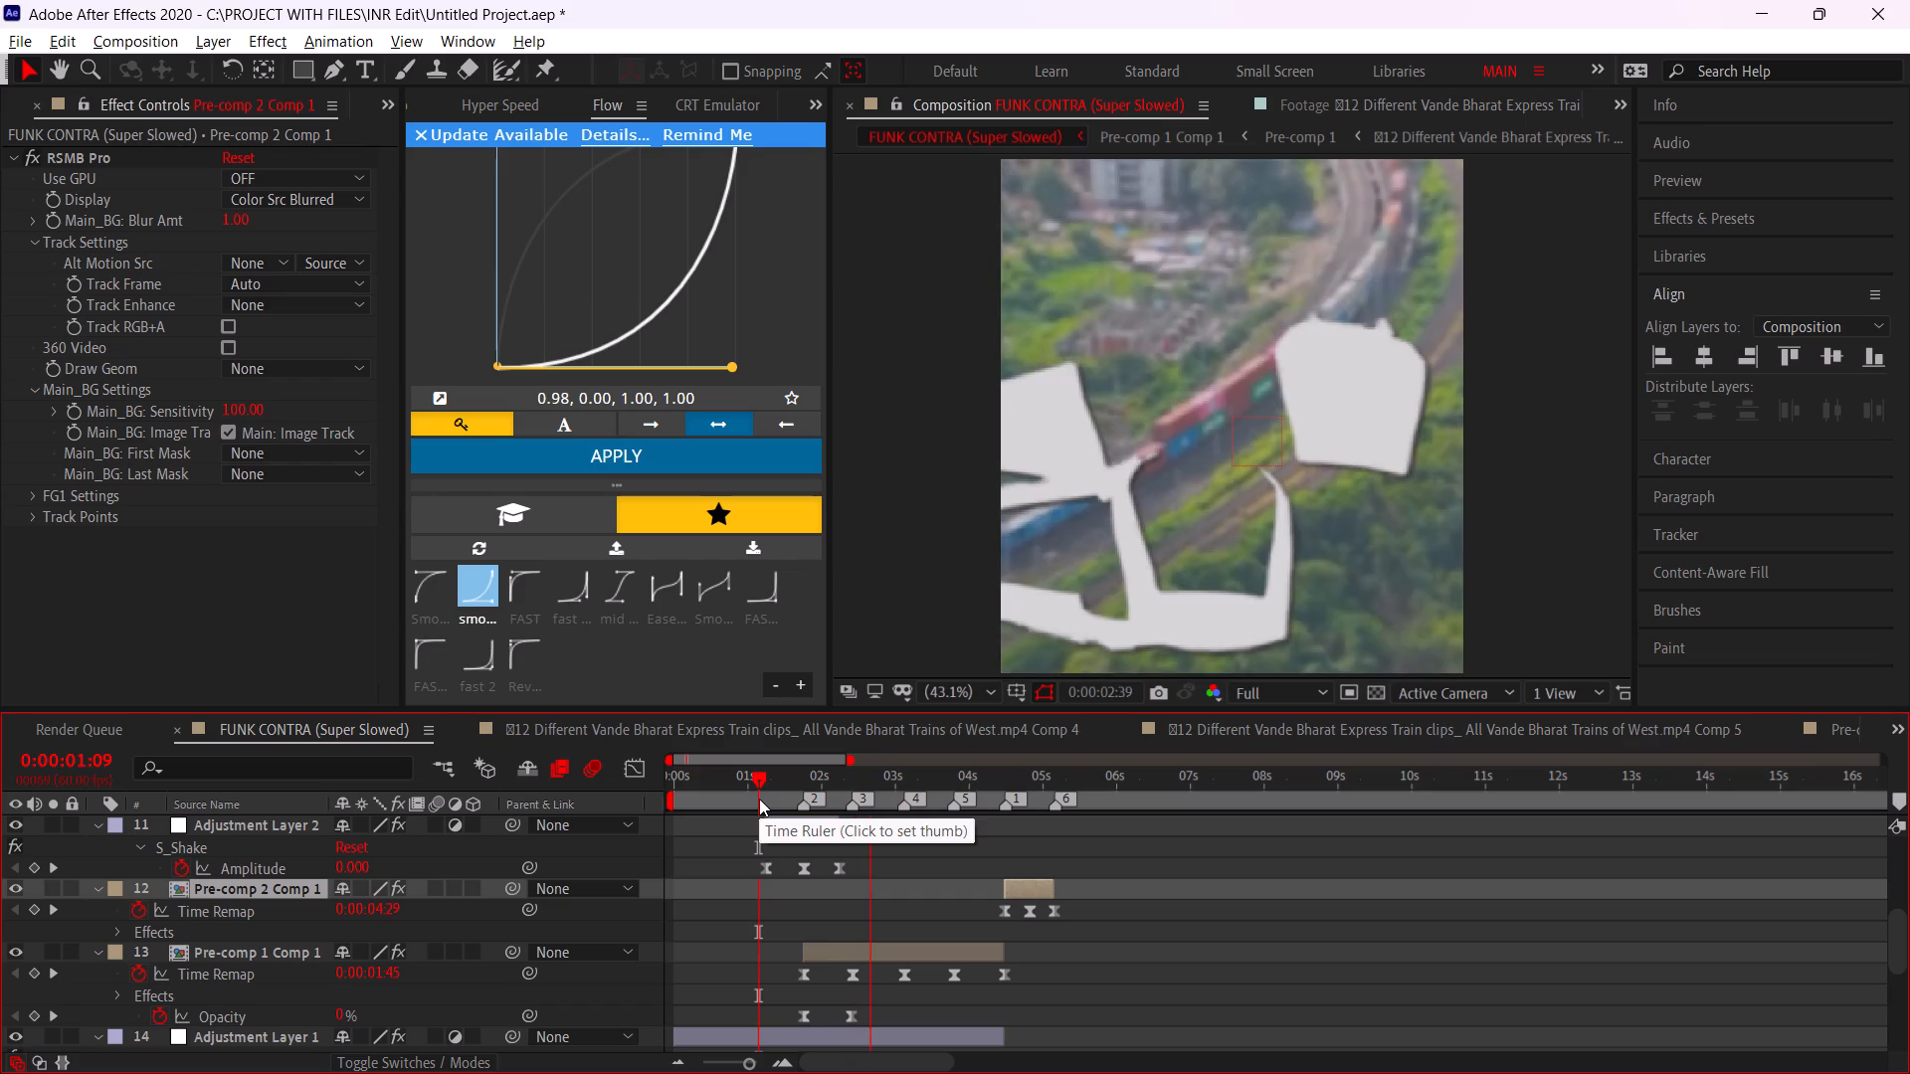
pyautogui.click(759, 799)
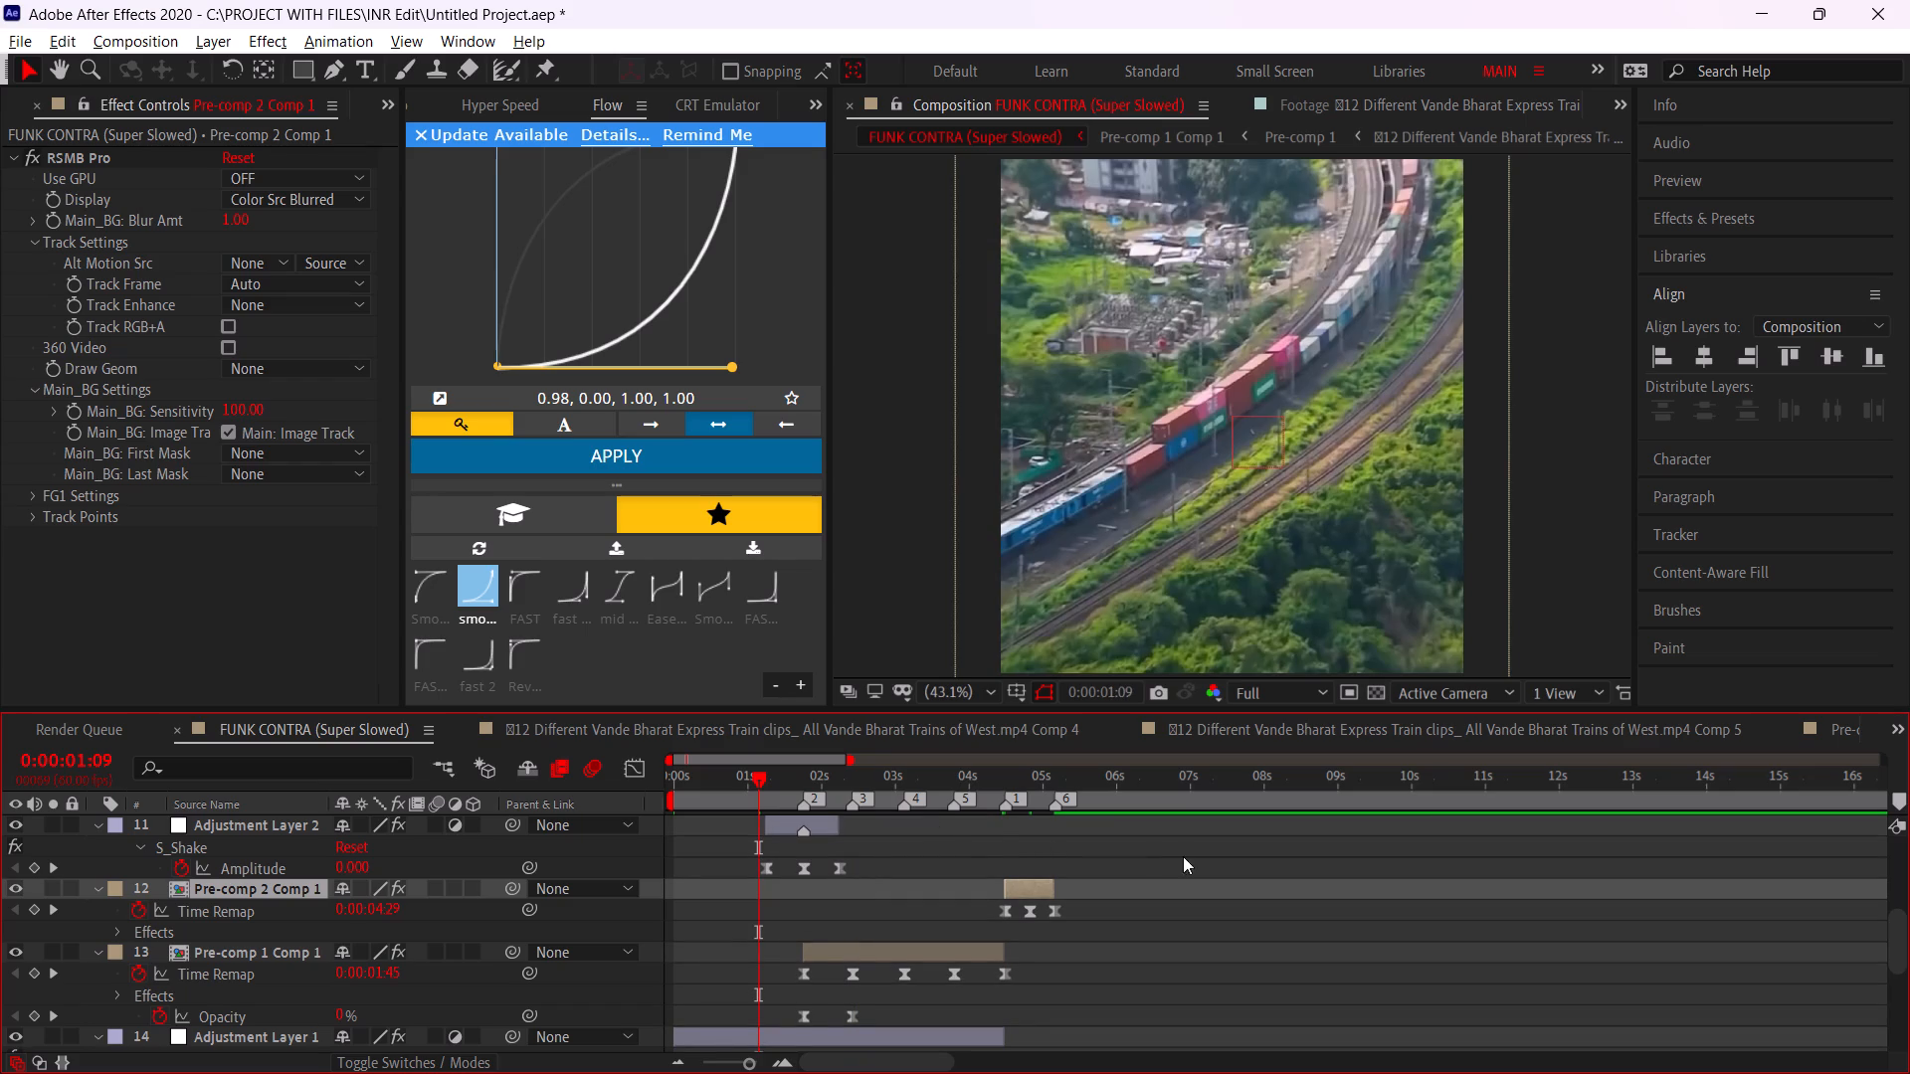
# Set the composition's preview resolution to Quarter.
pyautogui.click(1270, 683)
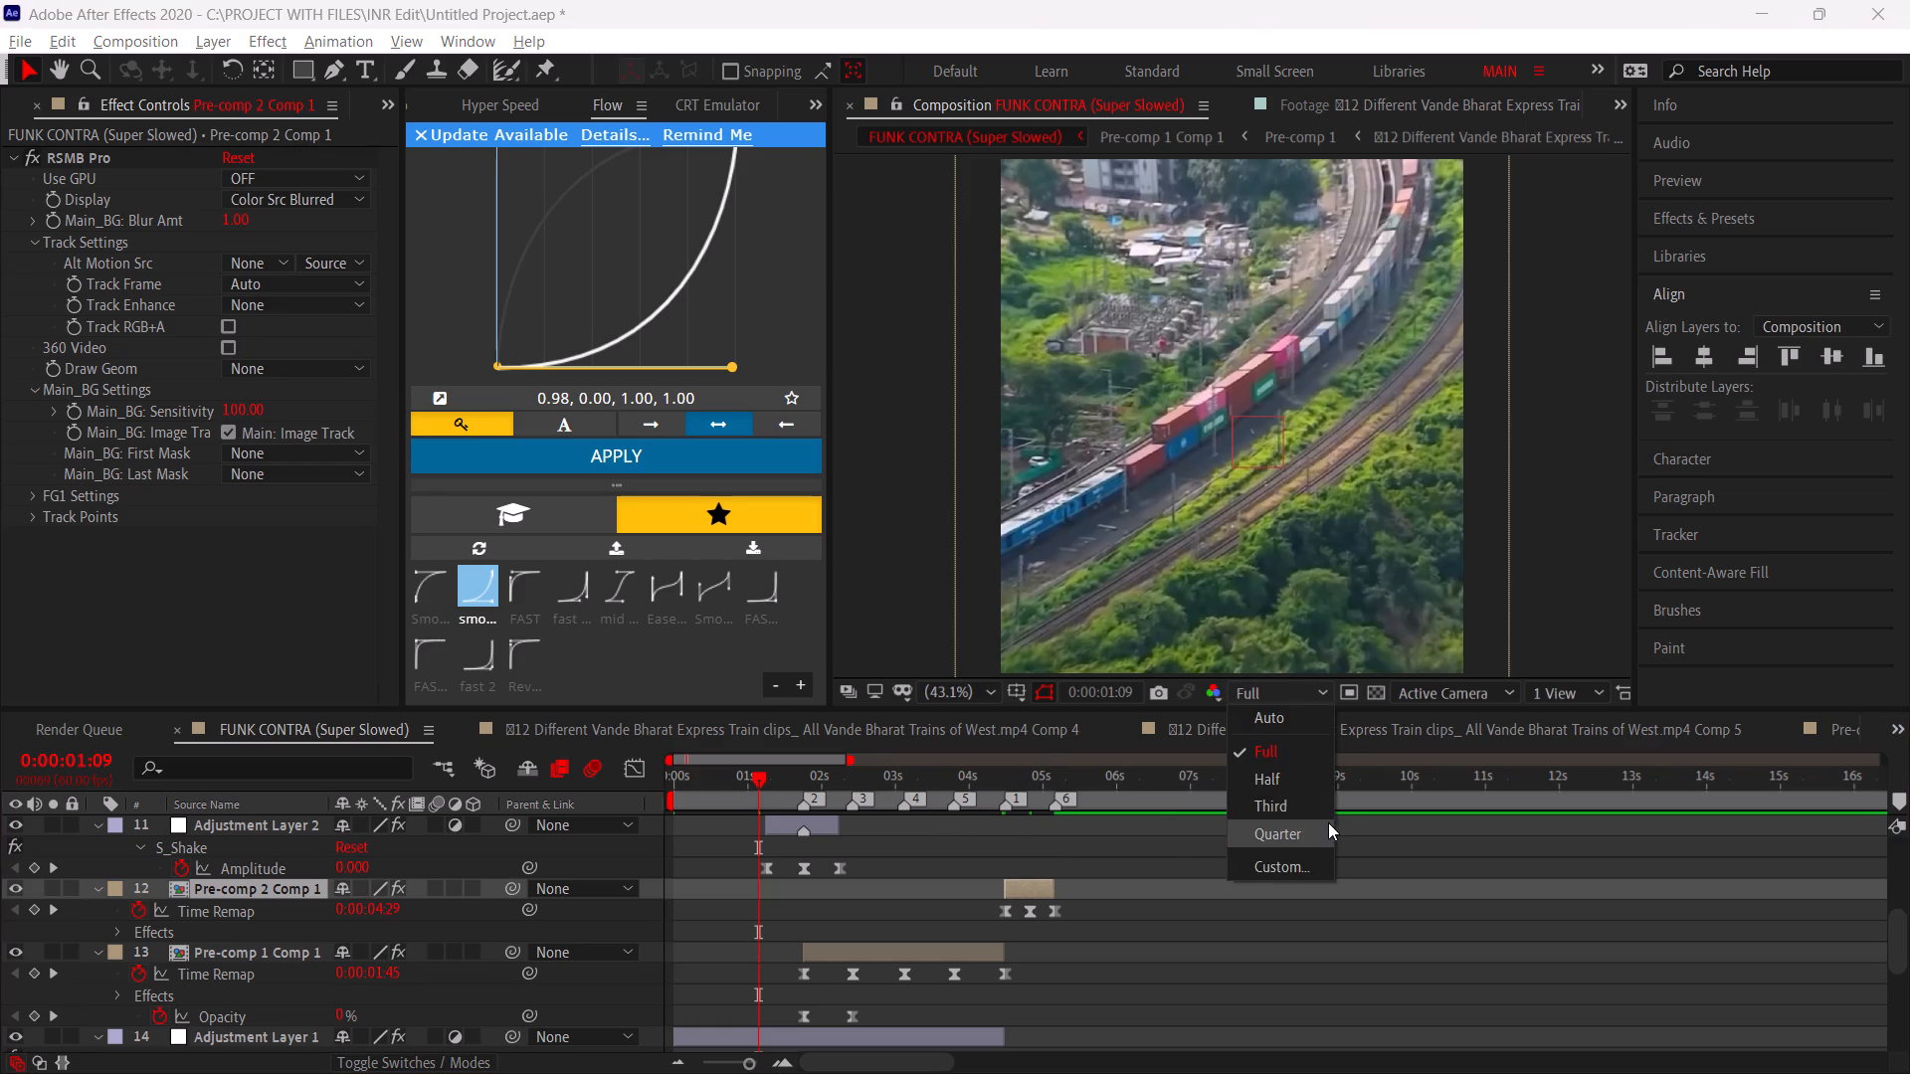
pyautogui.click(1328, 822)
# Play back the shatter section repeatedly from 0:00:04:28 to check its timing and motion blur.
pyautogui.moveTo(795, 788); pyautogui.dragTo(560, 822)
pyautogui.press('space')
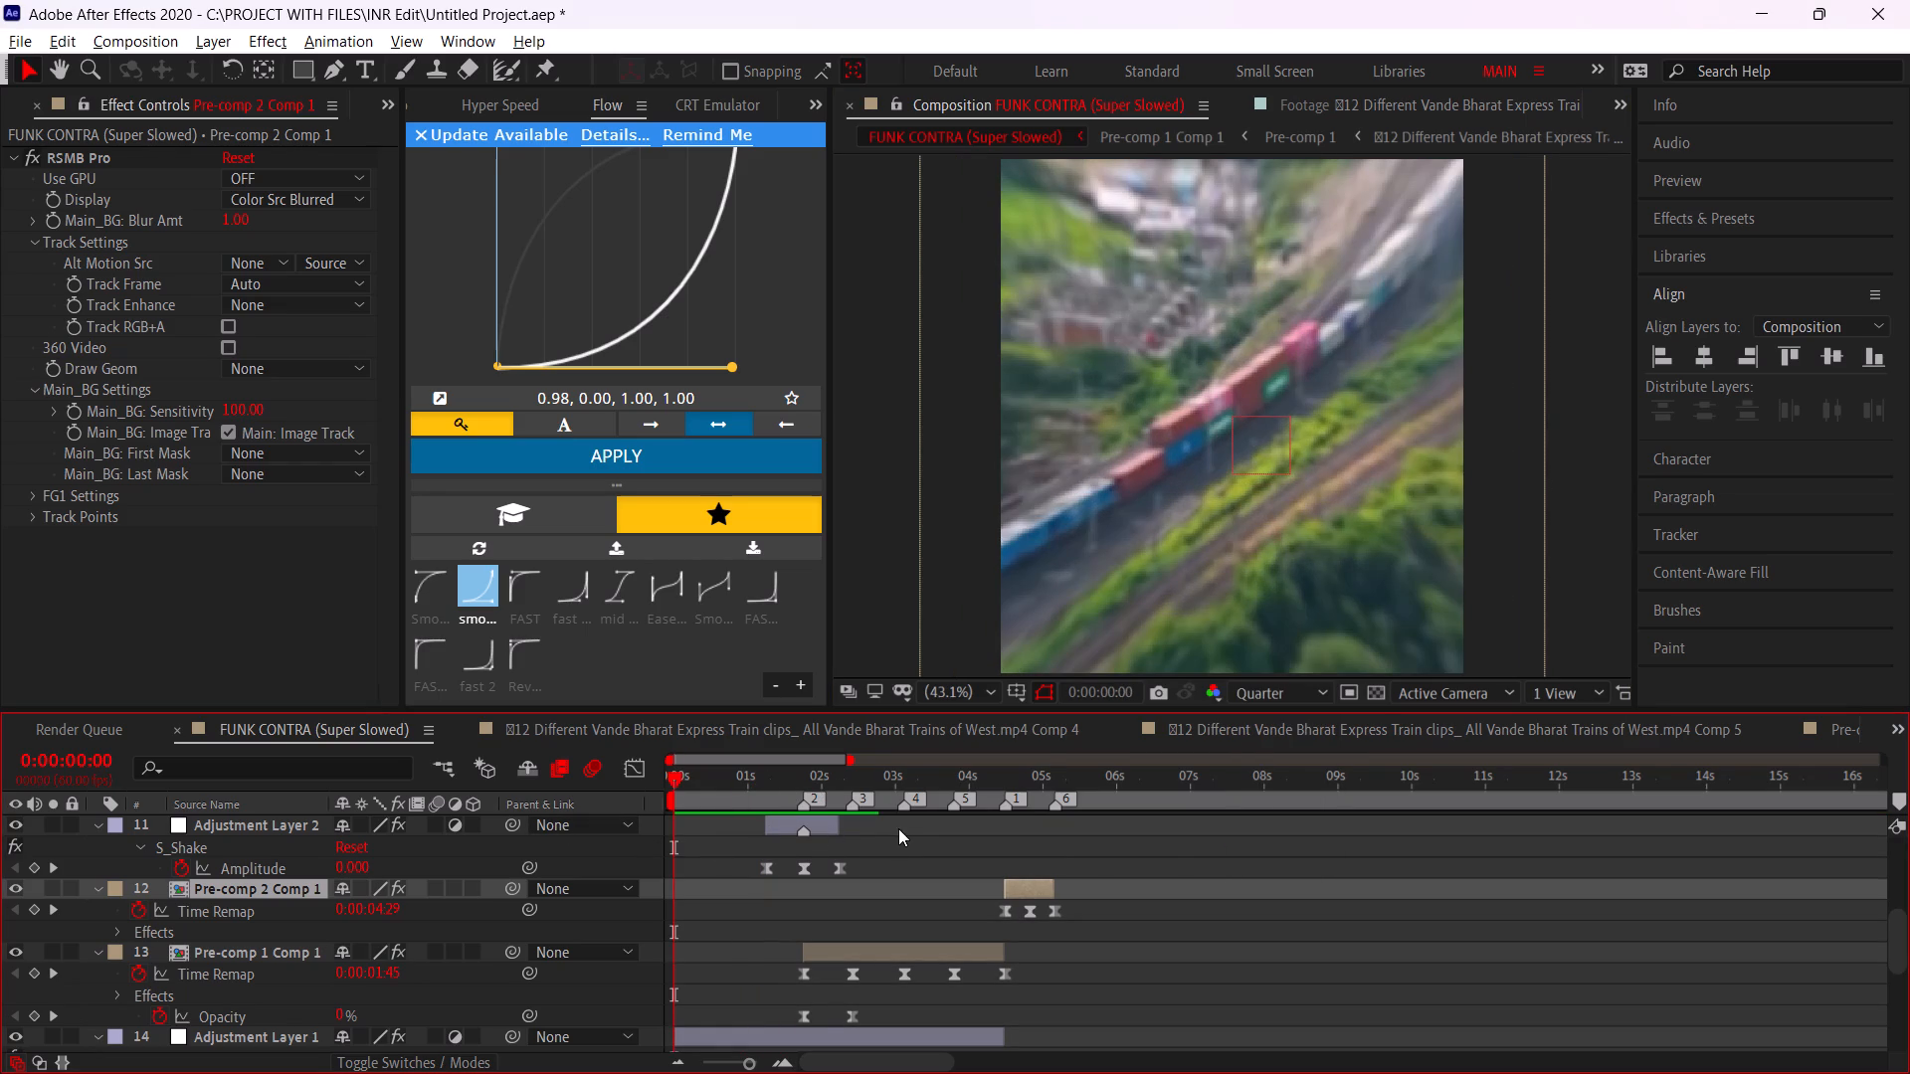
pyautogui.keyDown('alt'); pyautogui.scroll(3, 998, 847); pyautogui.keyUp('alt')
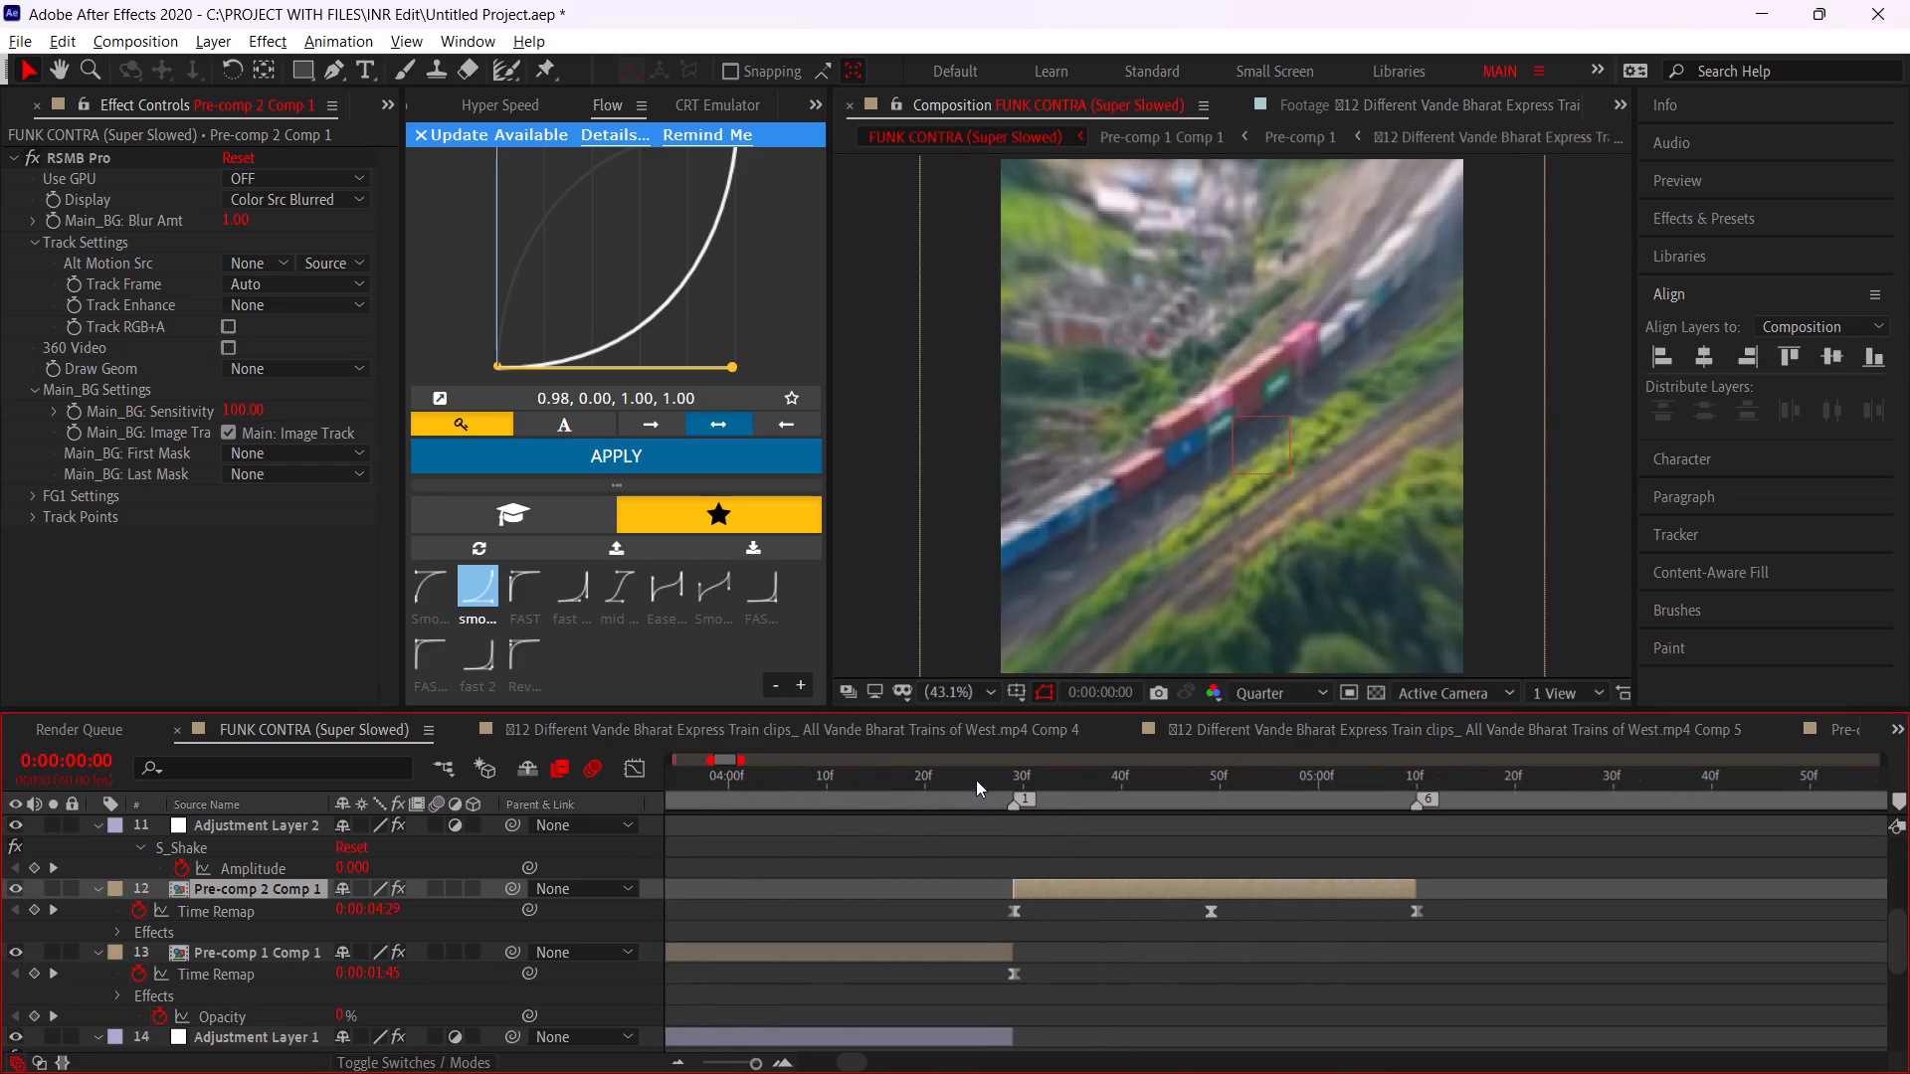
pyautogui.moveTo(976, 779); pyautogui.dragTo(996, 810)
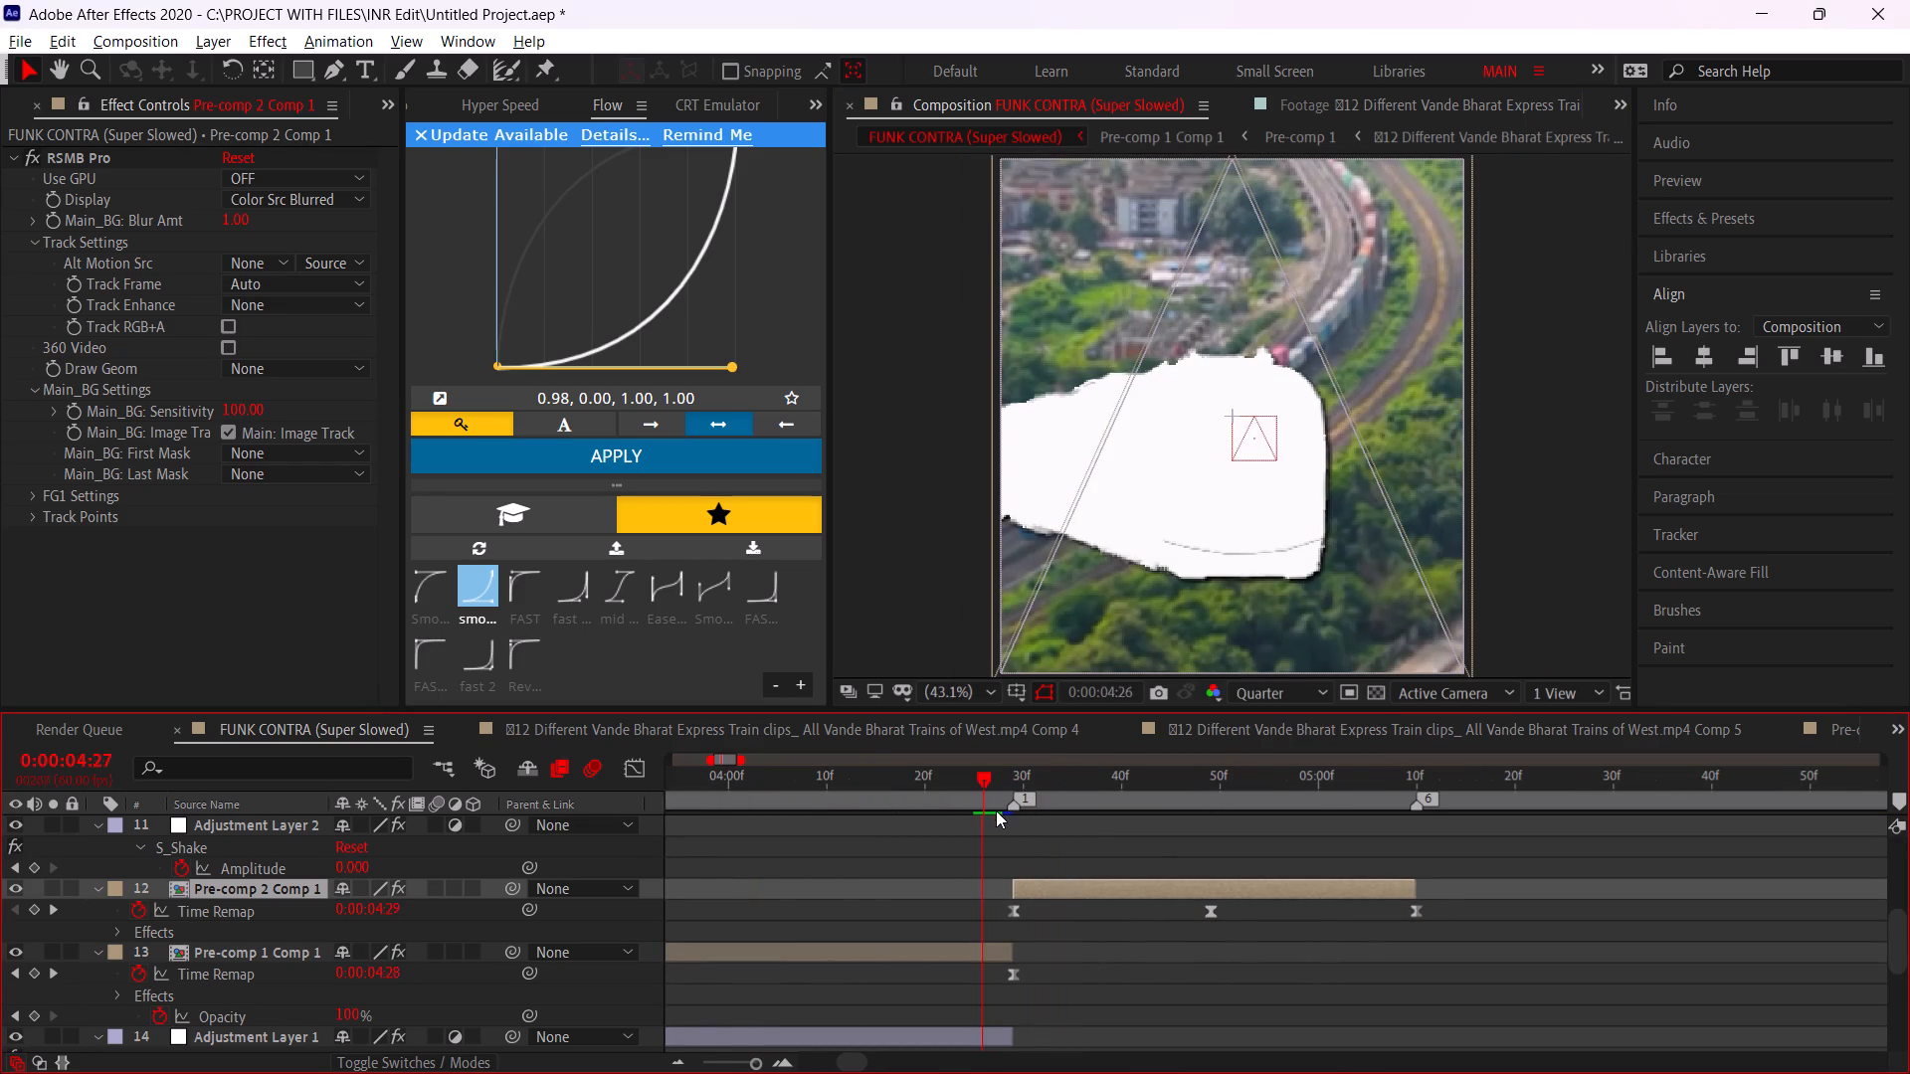
pyautogui.moveTo(996, 810); pyautogui.dragTo(1008, 815)
pyautogui.press('space')
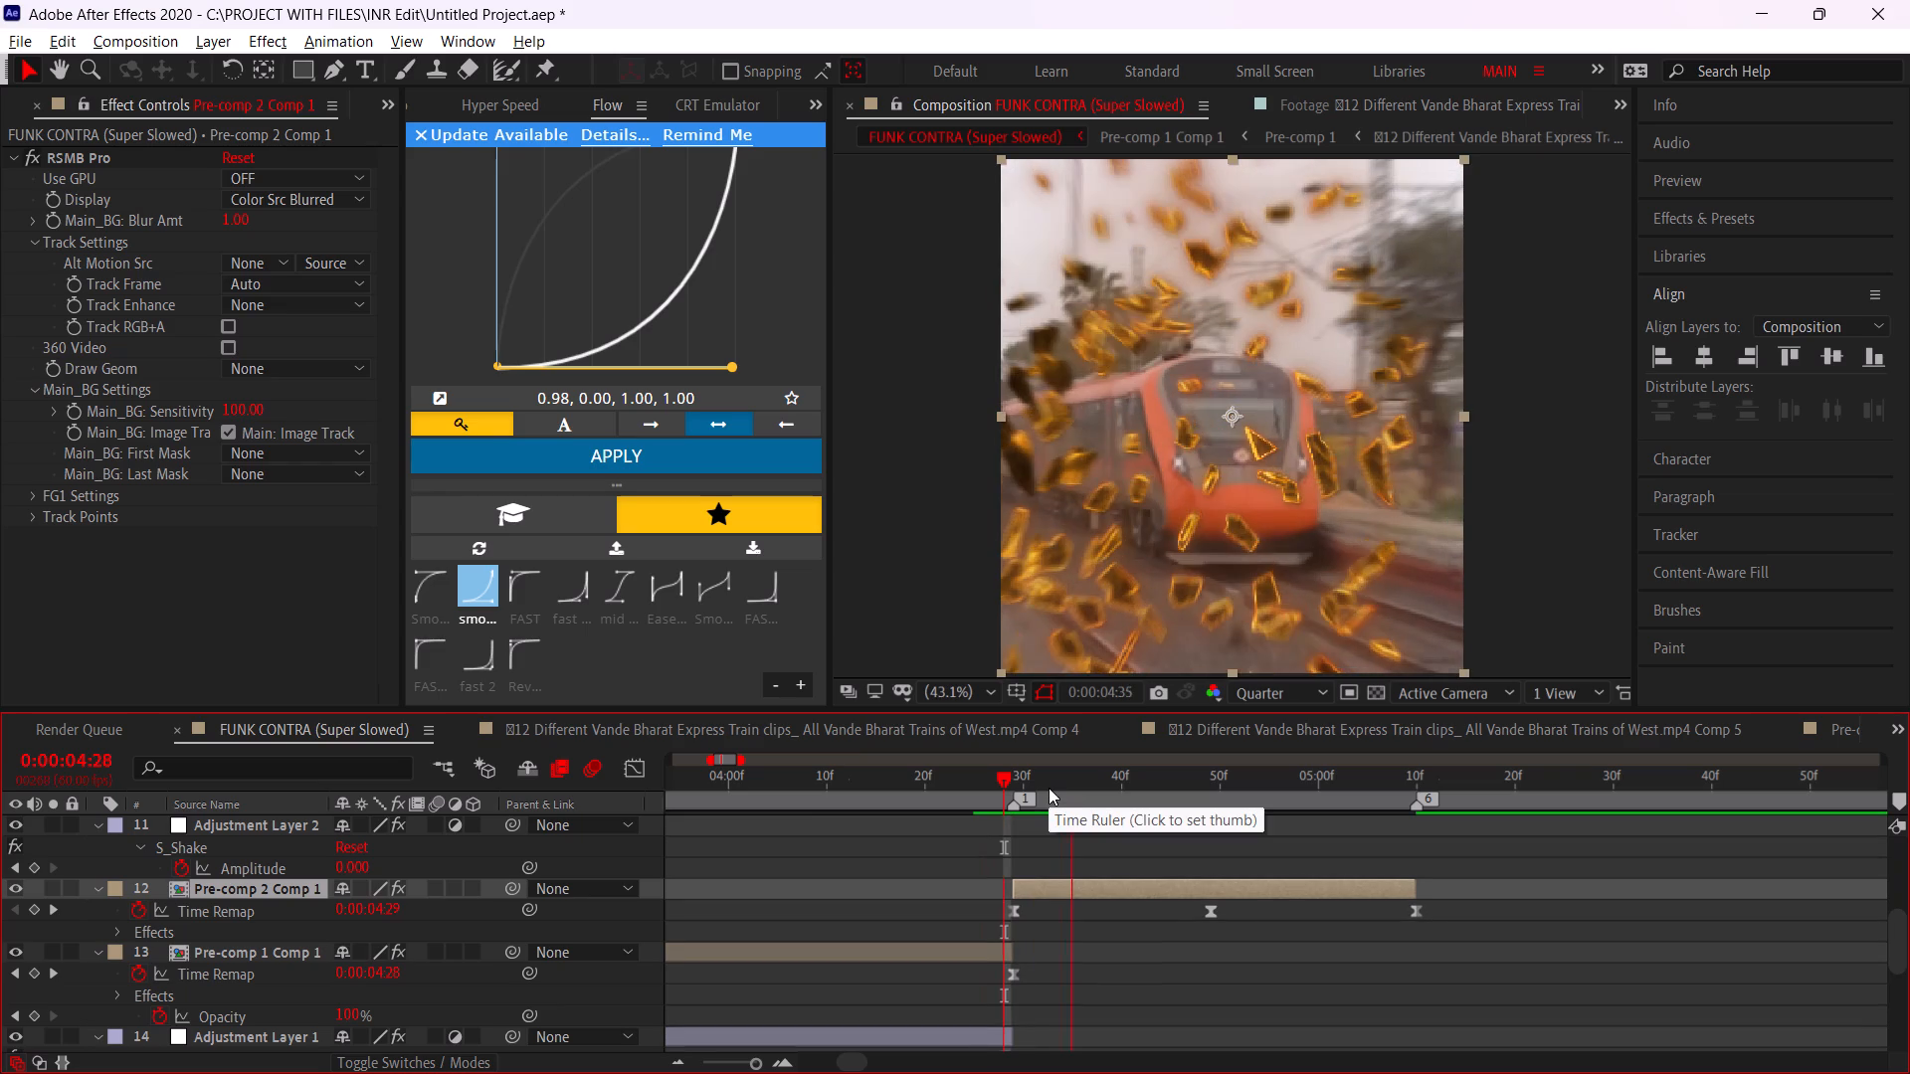
pyautogui.click(999, 781)
pyautogui.press('space')
pyautogui.click(999, 781)
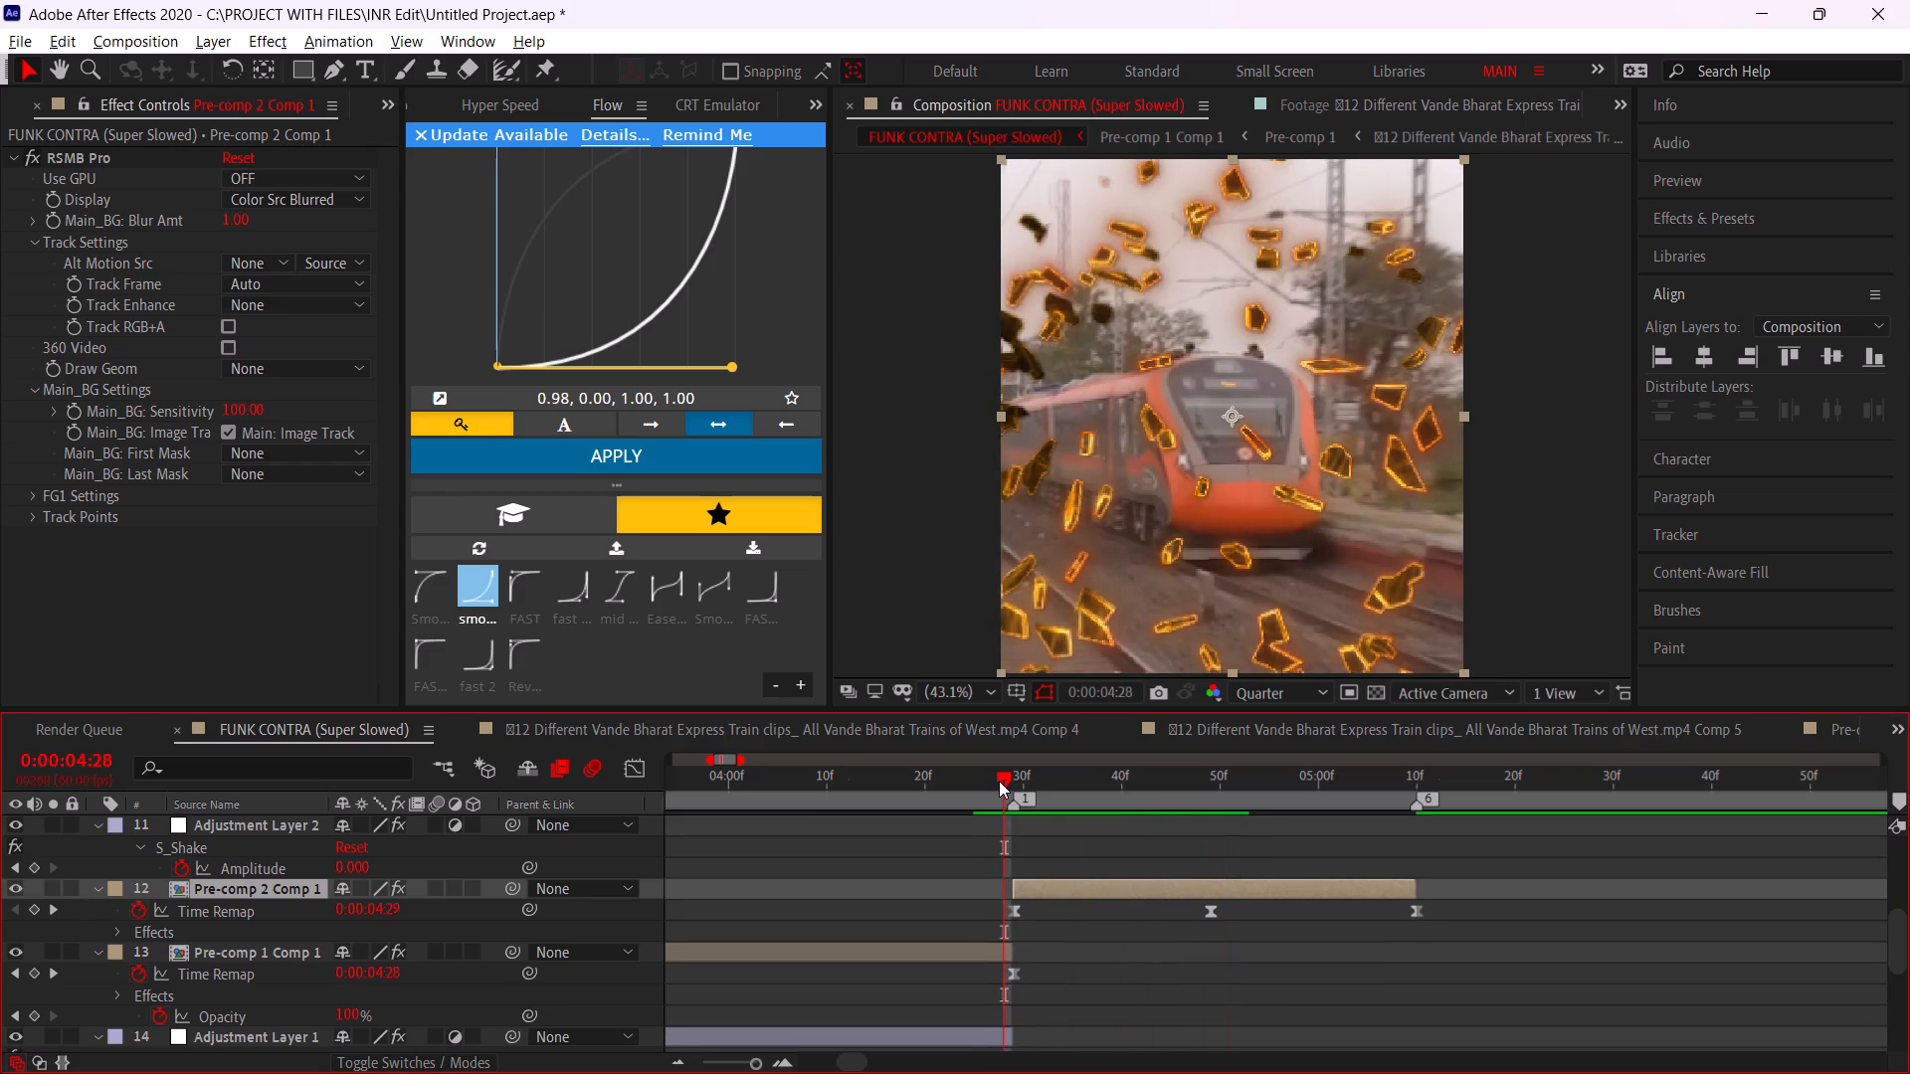
pyautogui.press('space')
pyautogui.click(999, 781)
pyautogui.press('space')
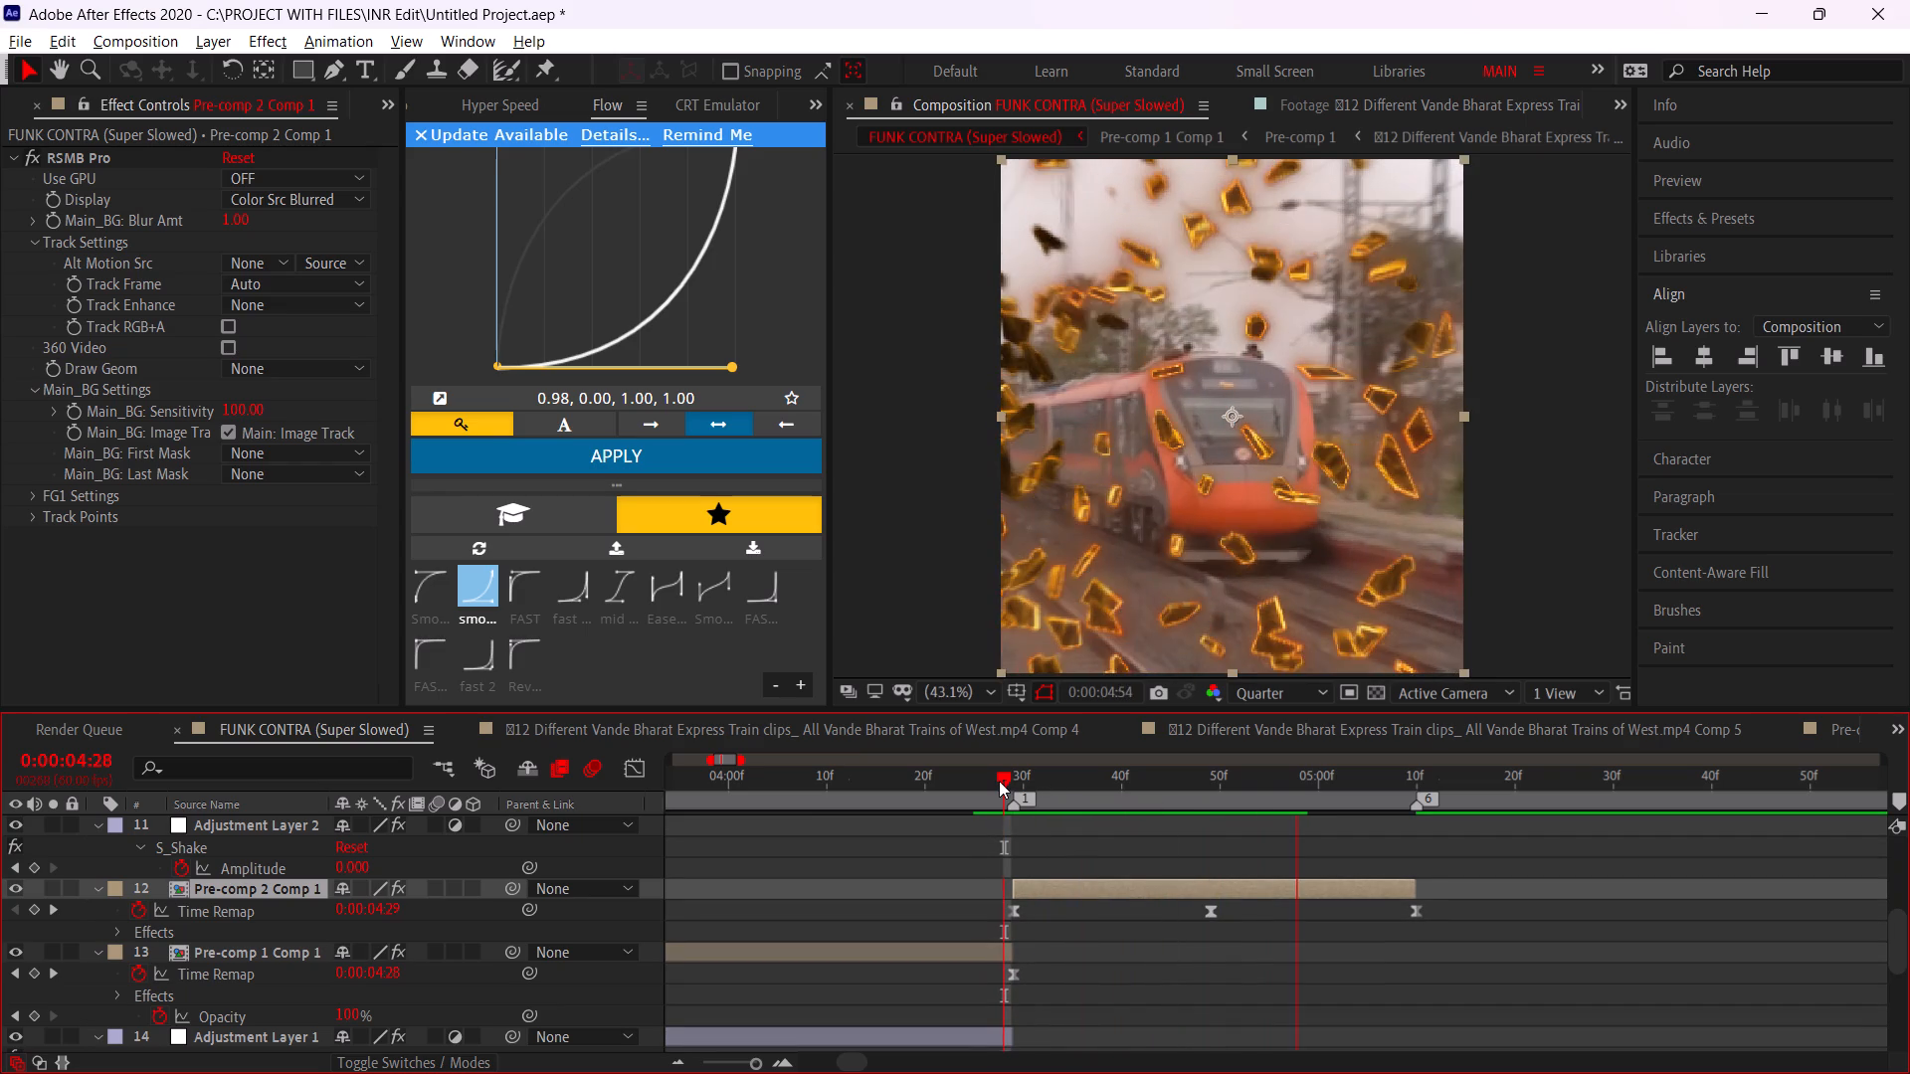
pyautogui.click(999, 781)
pyautogui.press('space')
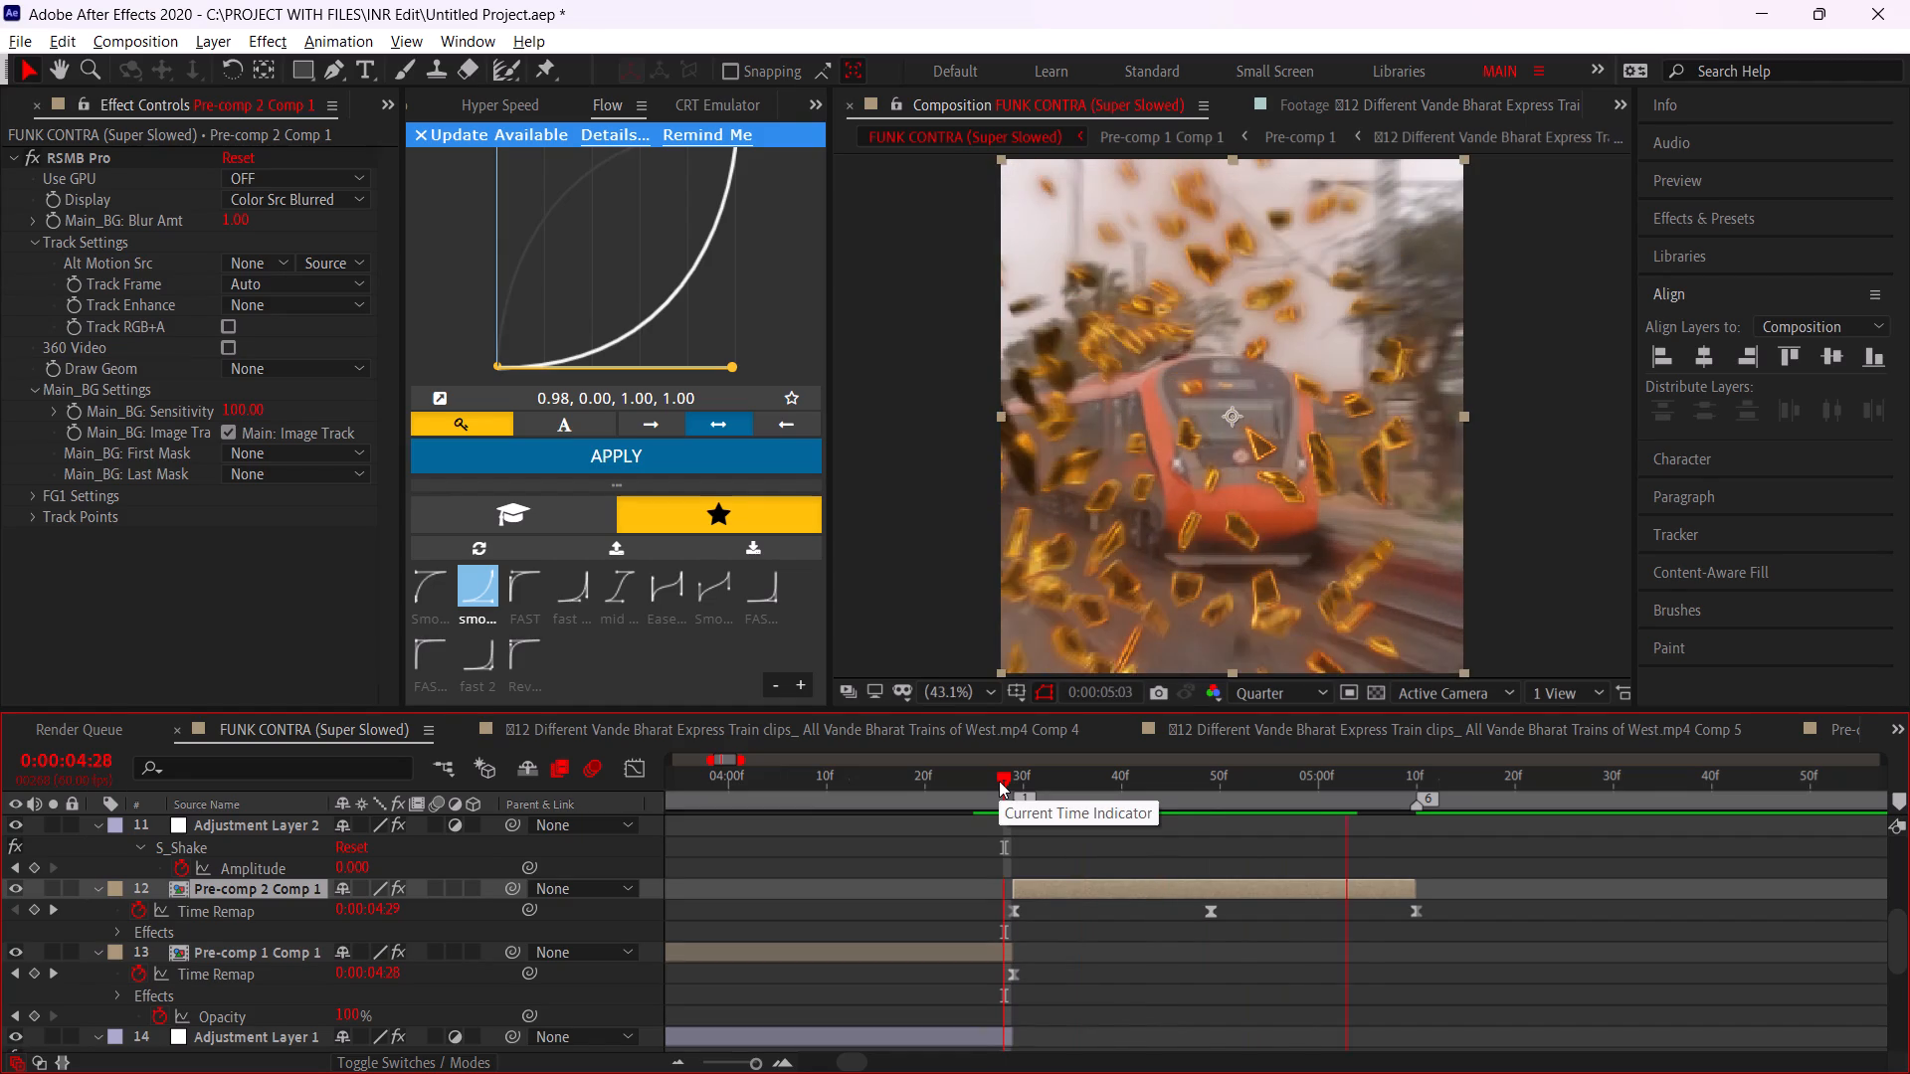
pyautogui.click(999, 781)
pyautogui.press('space')
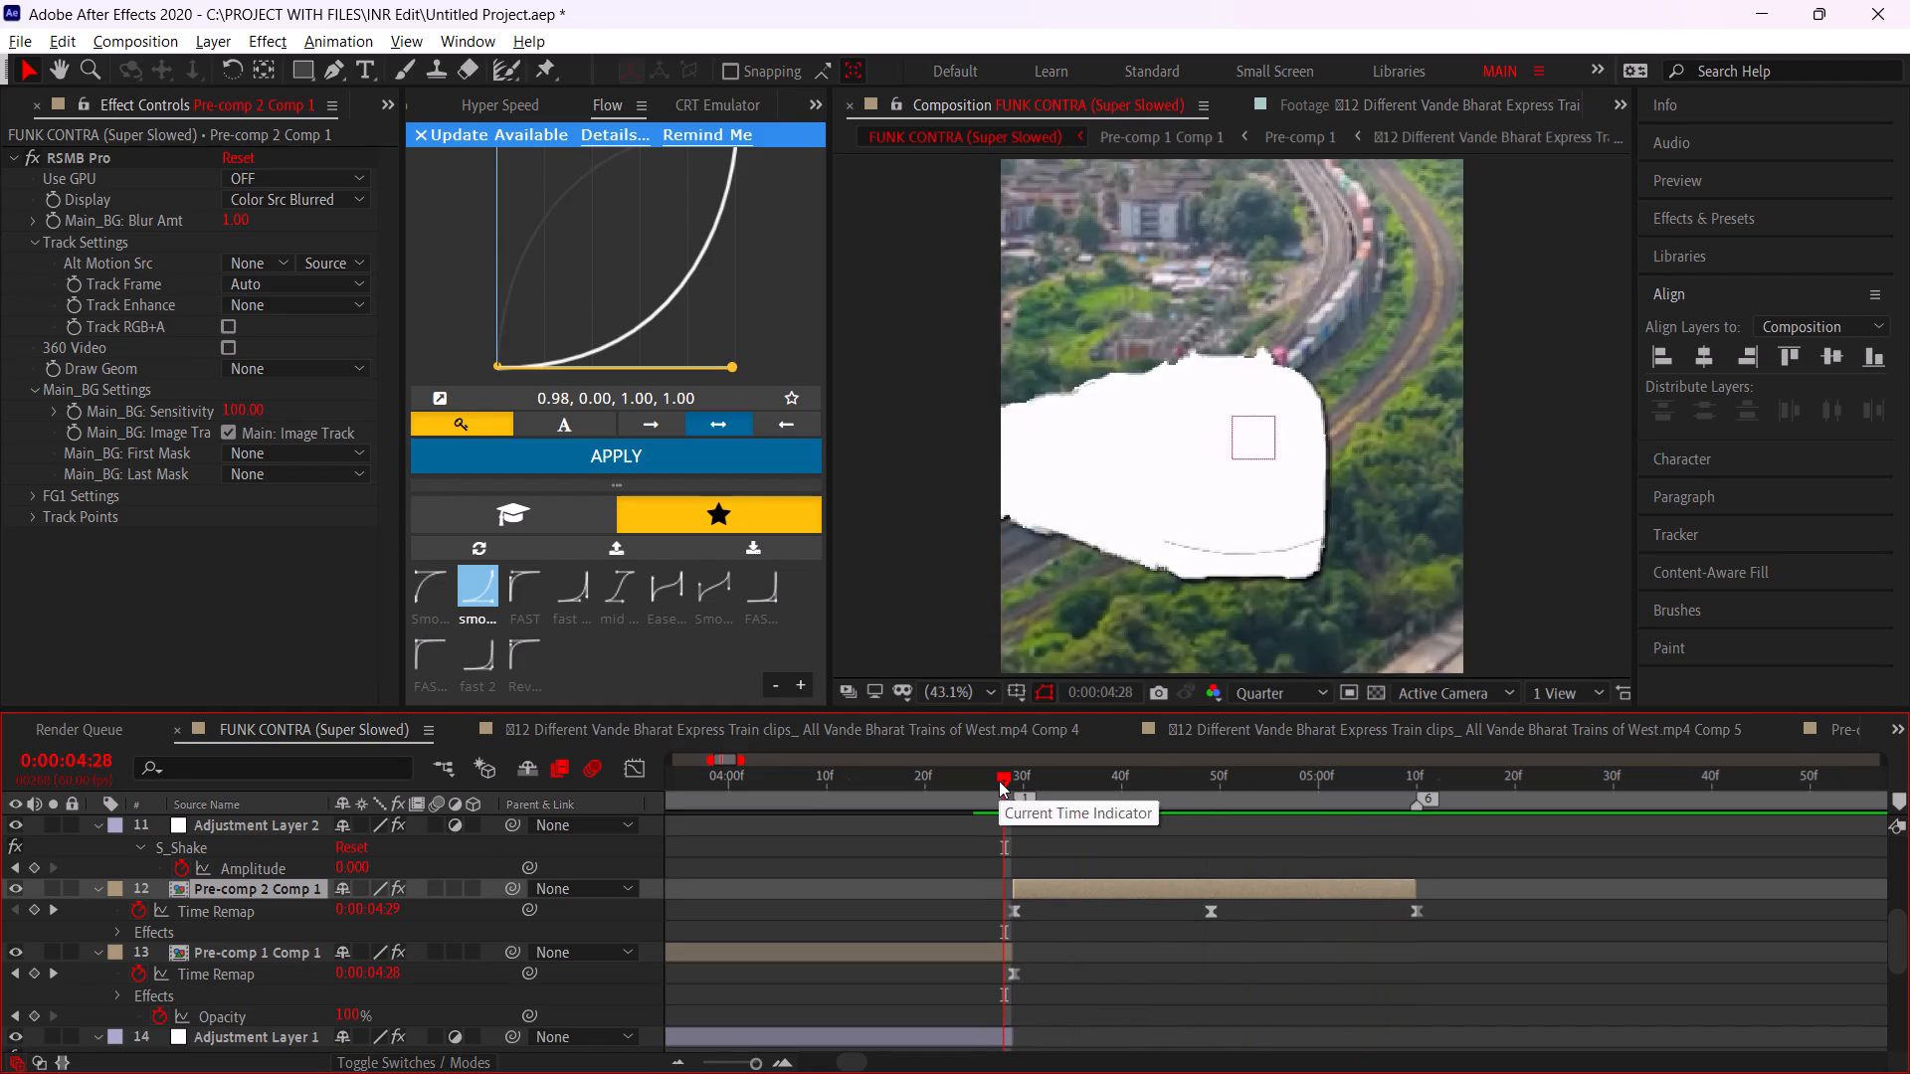
pyautogui.click(999, 781)
pyautogui.press('space')
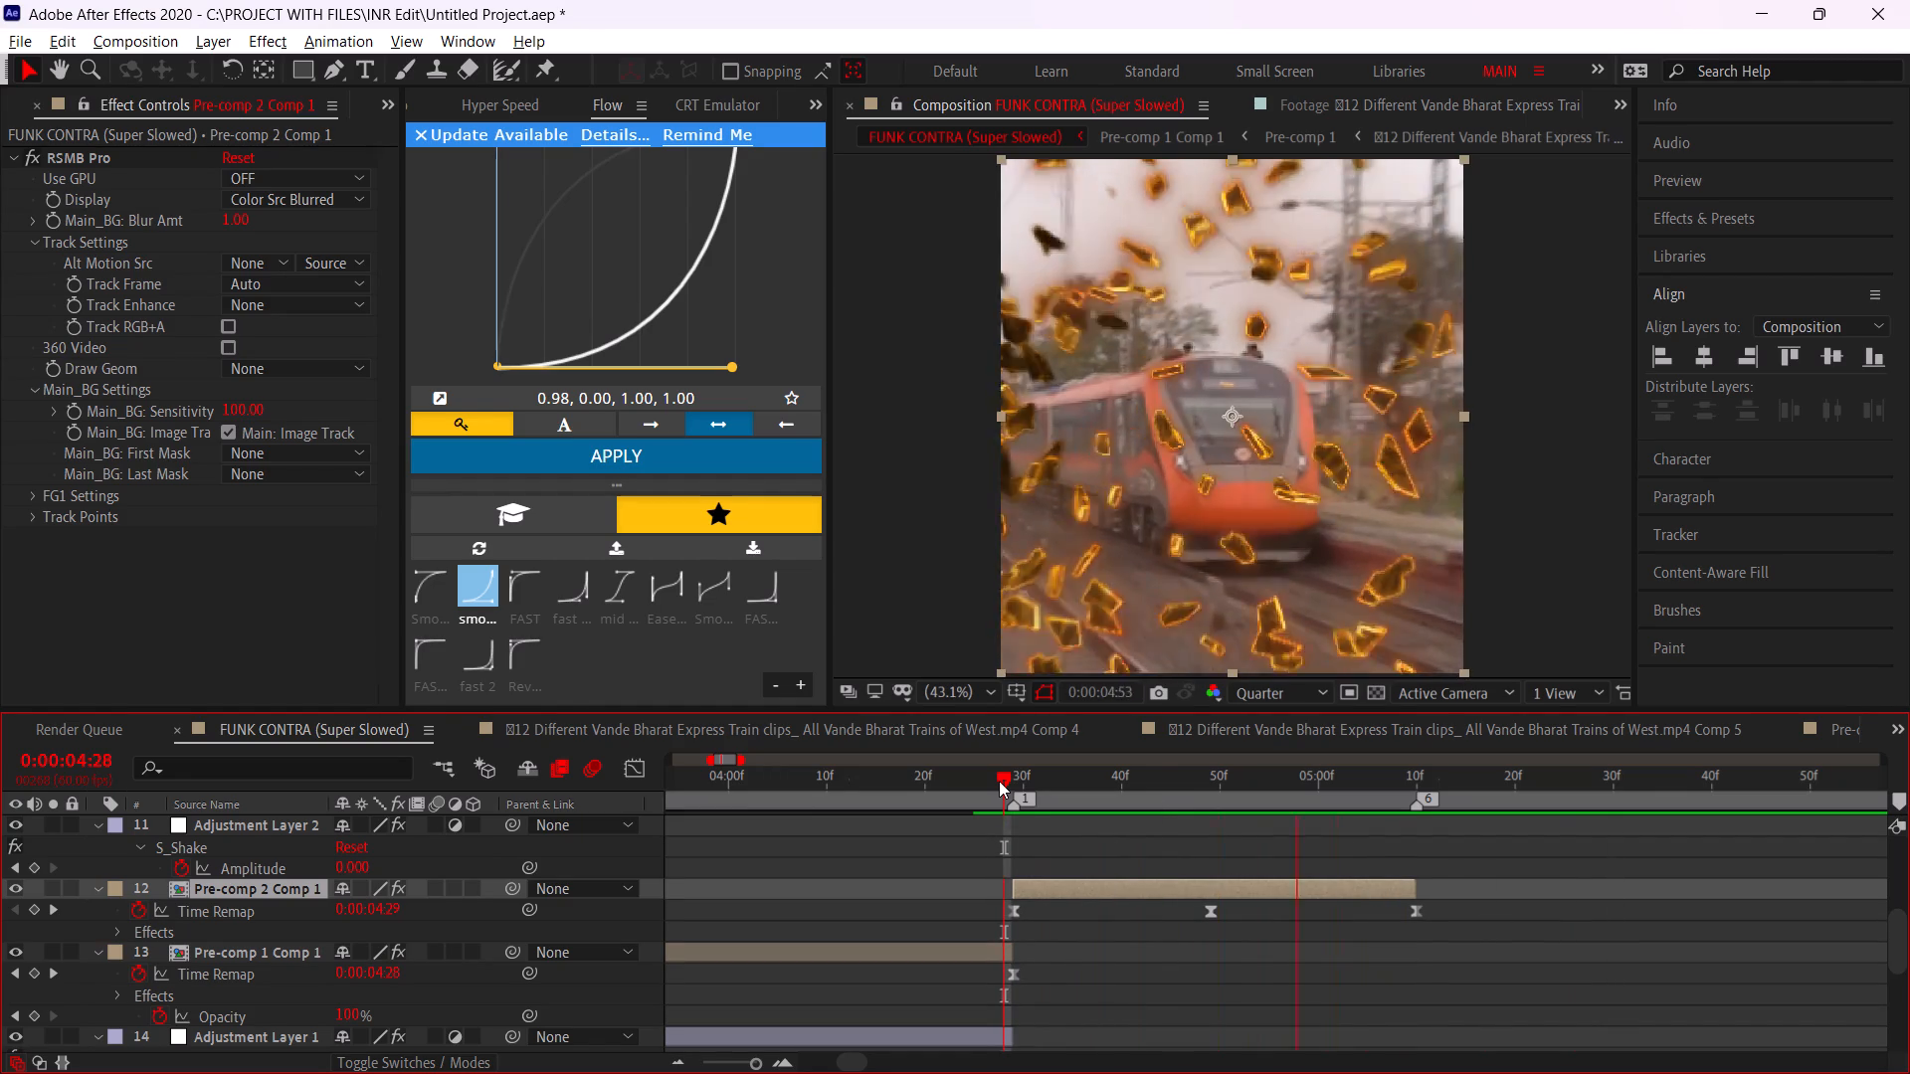
pyautogui.click(999, 781)
pyautogui.press('space')
pyautogui.click(999, 781)
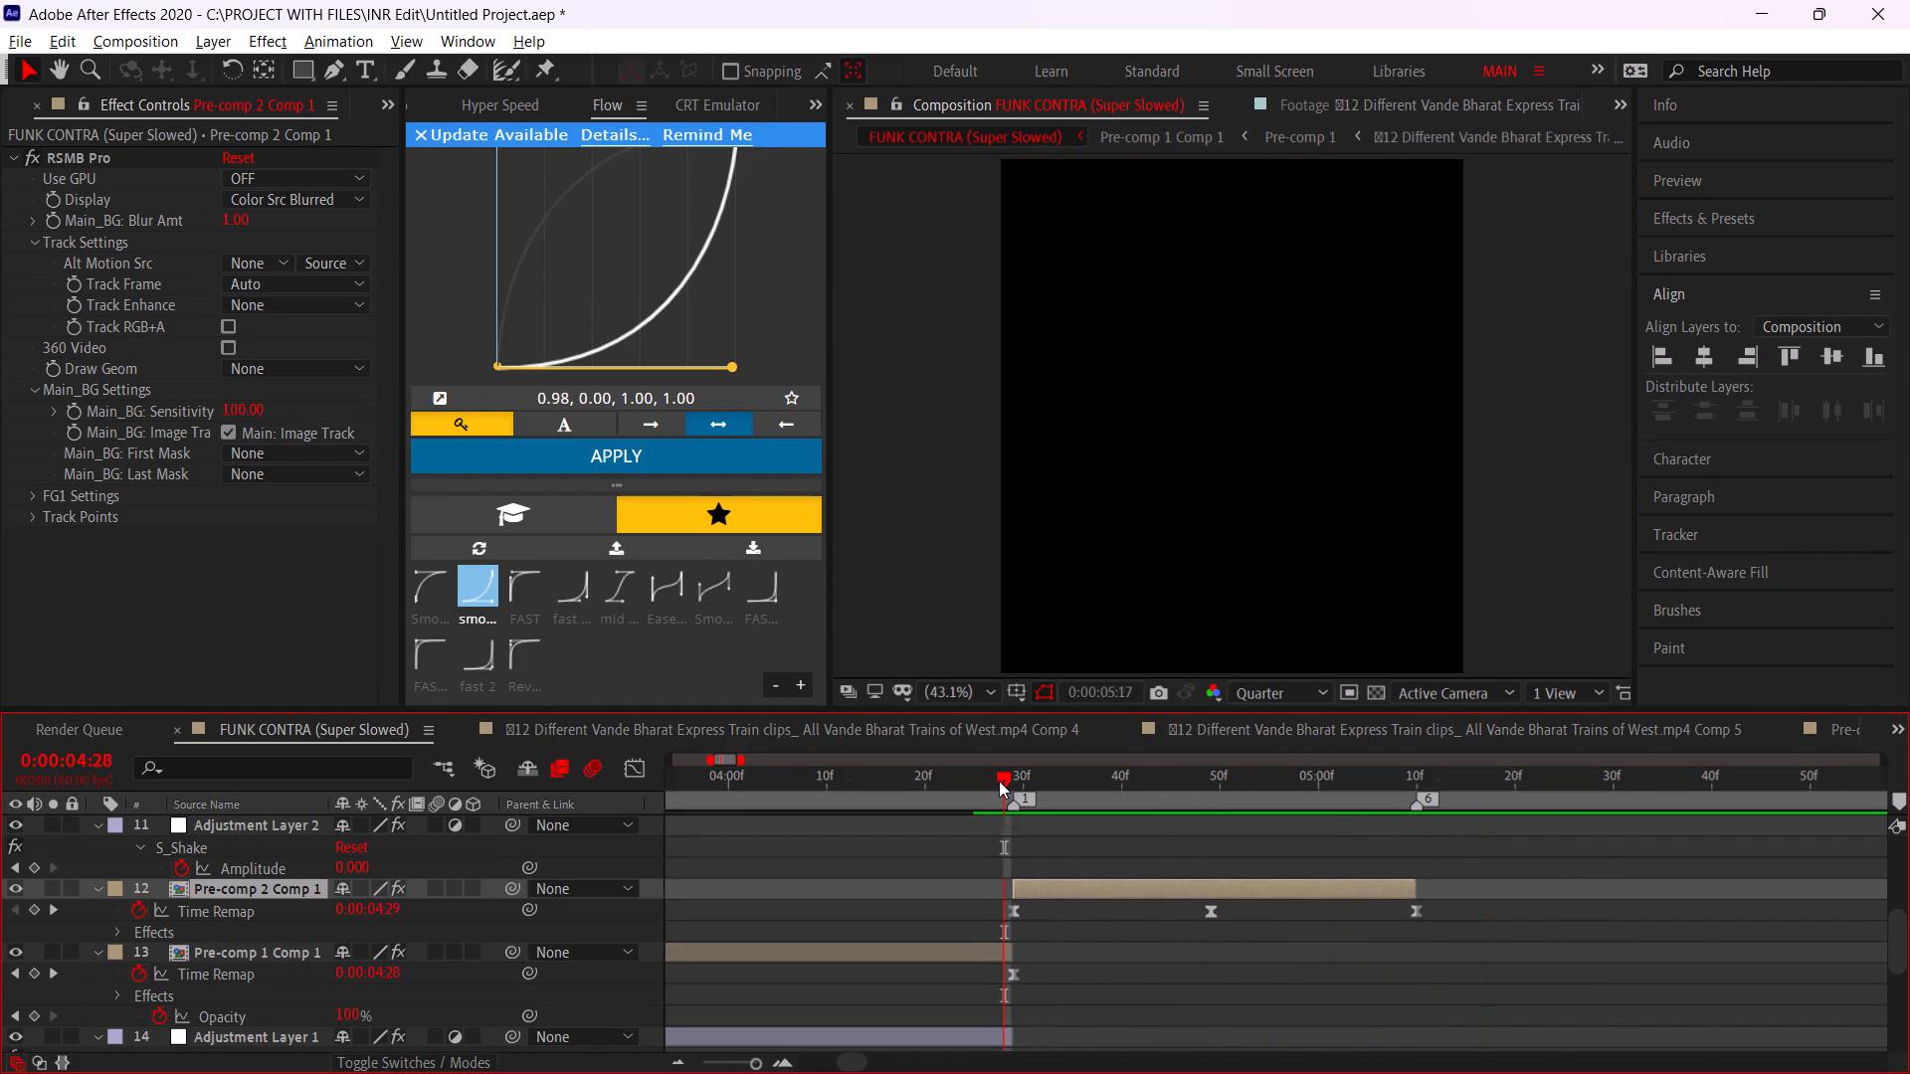
pyautogui.press('space')
pyautogui.click(999, 781)
pyautogui.press('space')
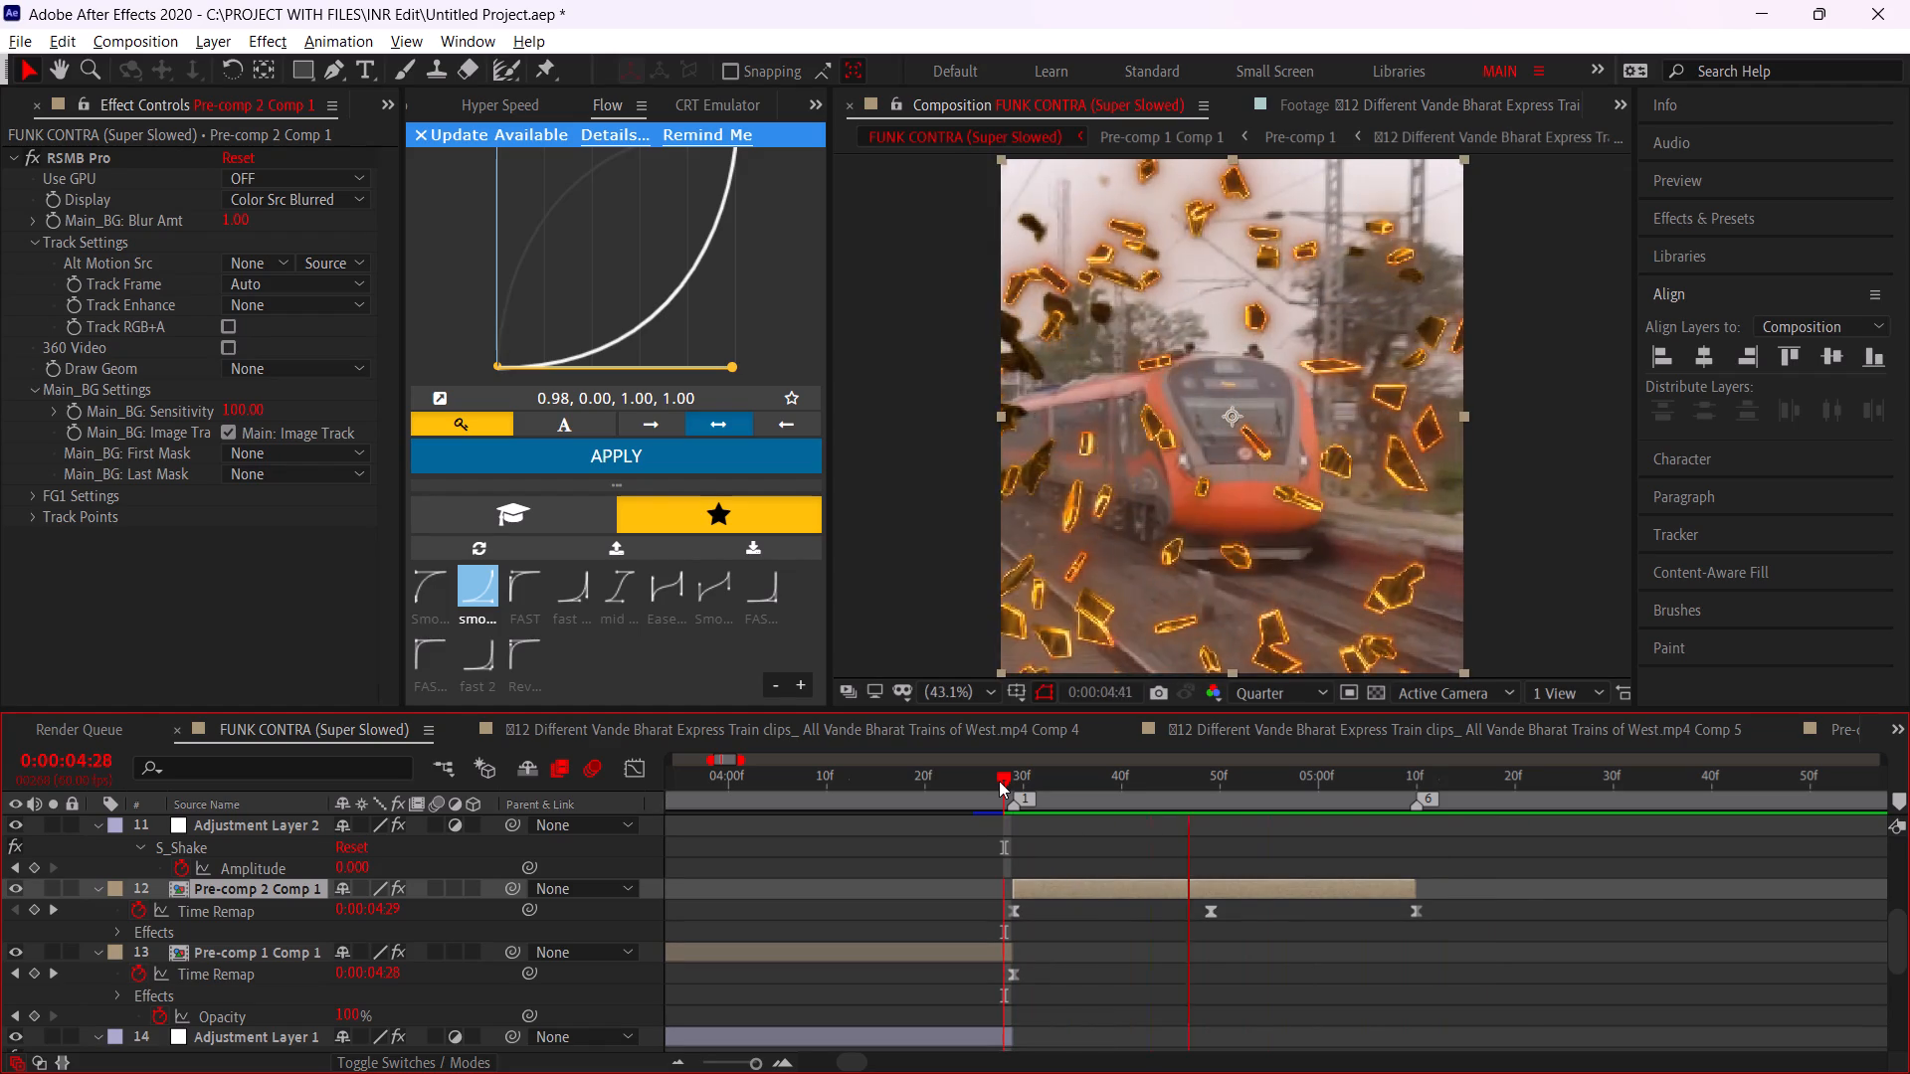
pyautogui.click(999, 781)
# Open the innermost train clip composition nested inside Pre-comp 2 Comp 1 and go to its first frame, 0:00:04:29.
pyautogui.doubleClick(1096, 881)
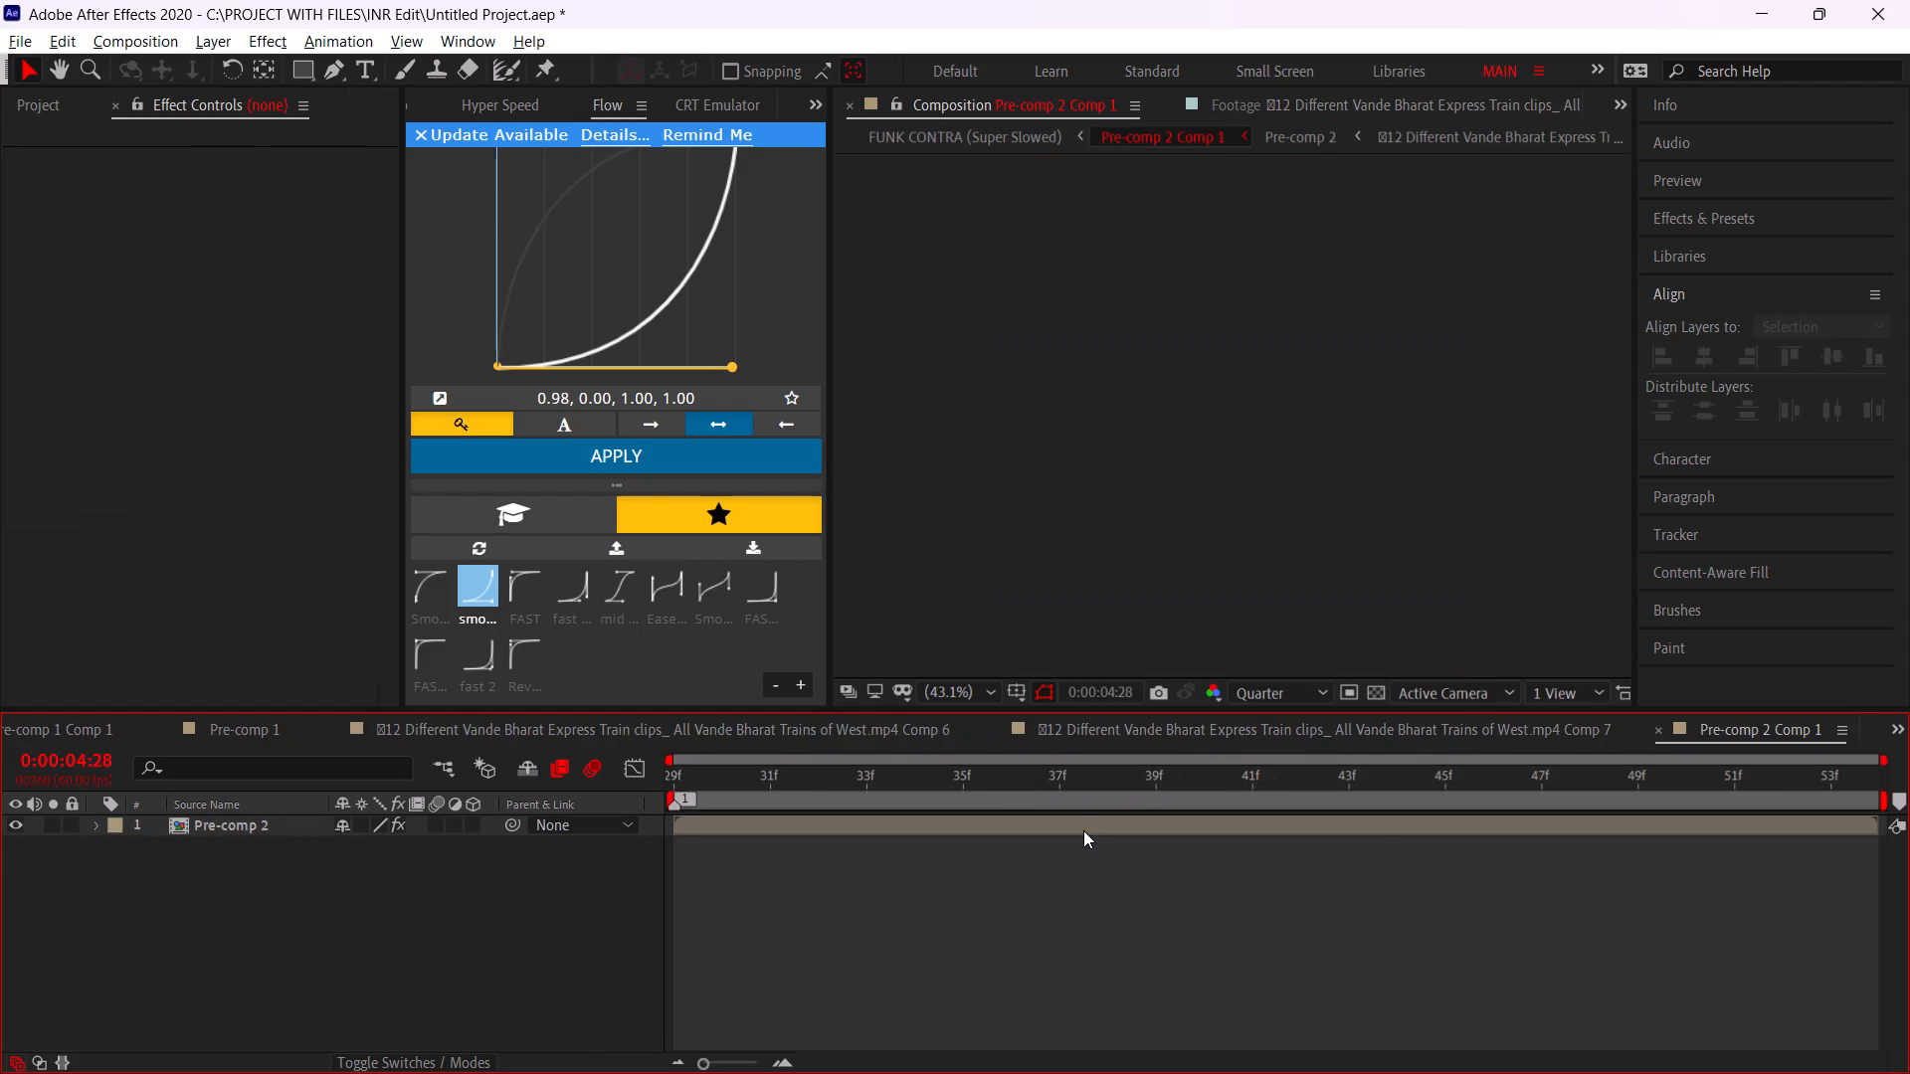
pyautogui.doubleClick(1083, 830)
pyautogui.click(1083, 830)
pyautogui.click(1014, 836)
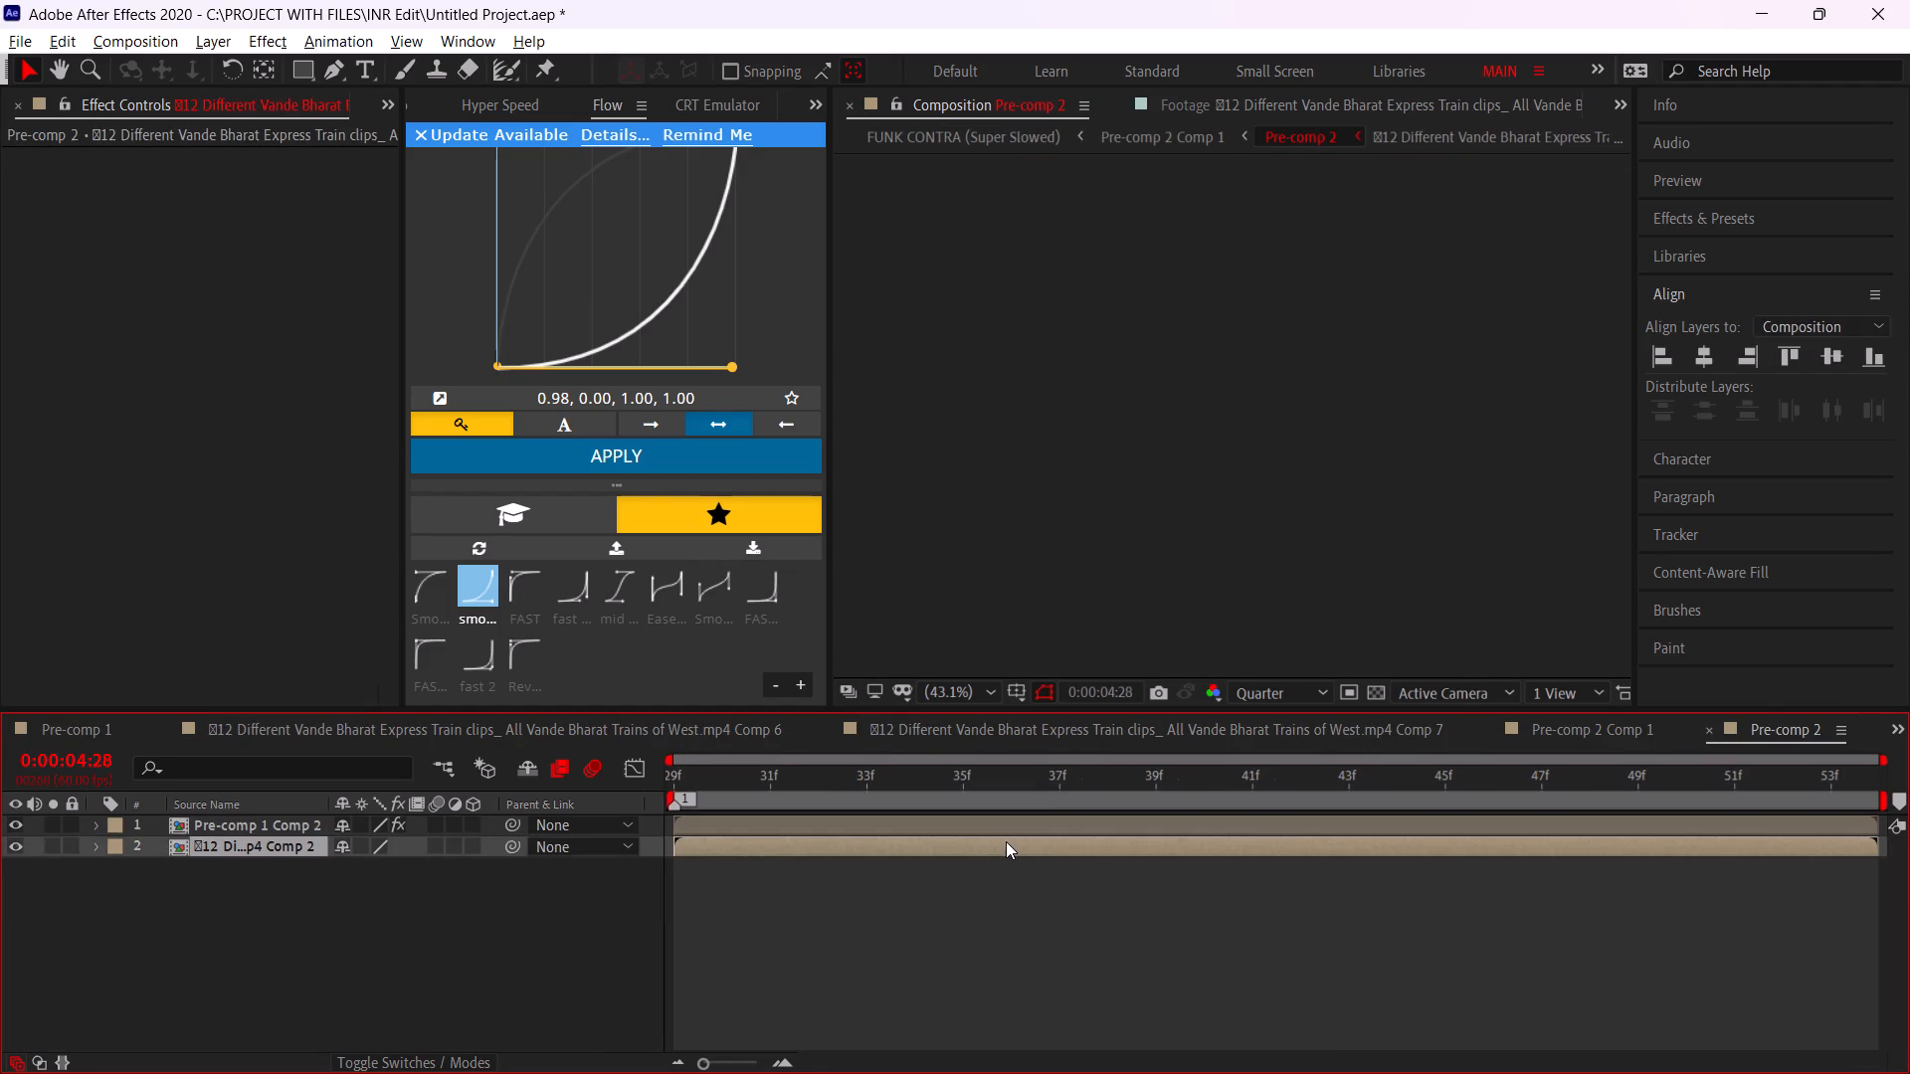
pyautogui.doubleClick(1006, 841)
pyautogui.moveTo(756, 796); pyautogui.dragTo(646, 791)
pyautogui.doubleClick(838, 825)
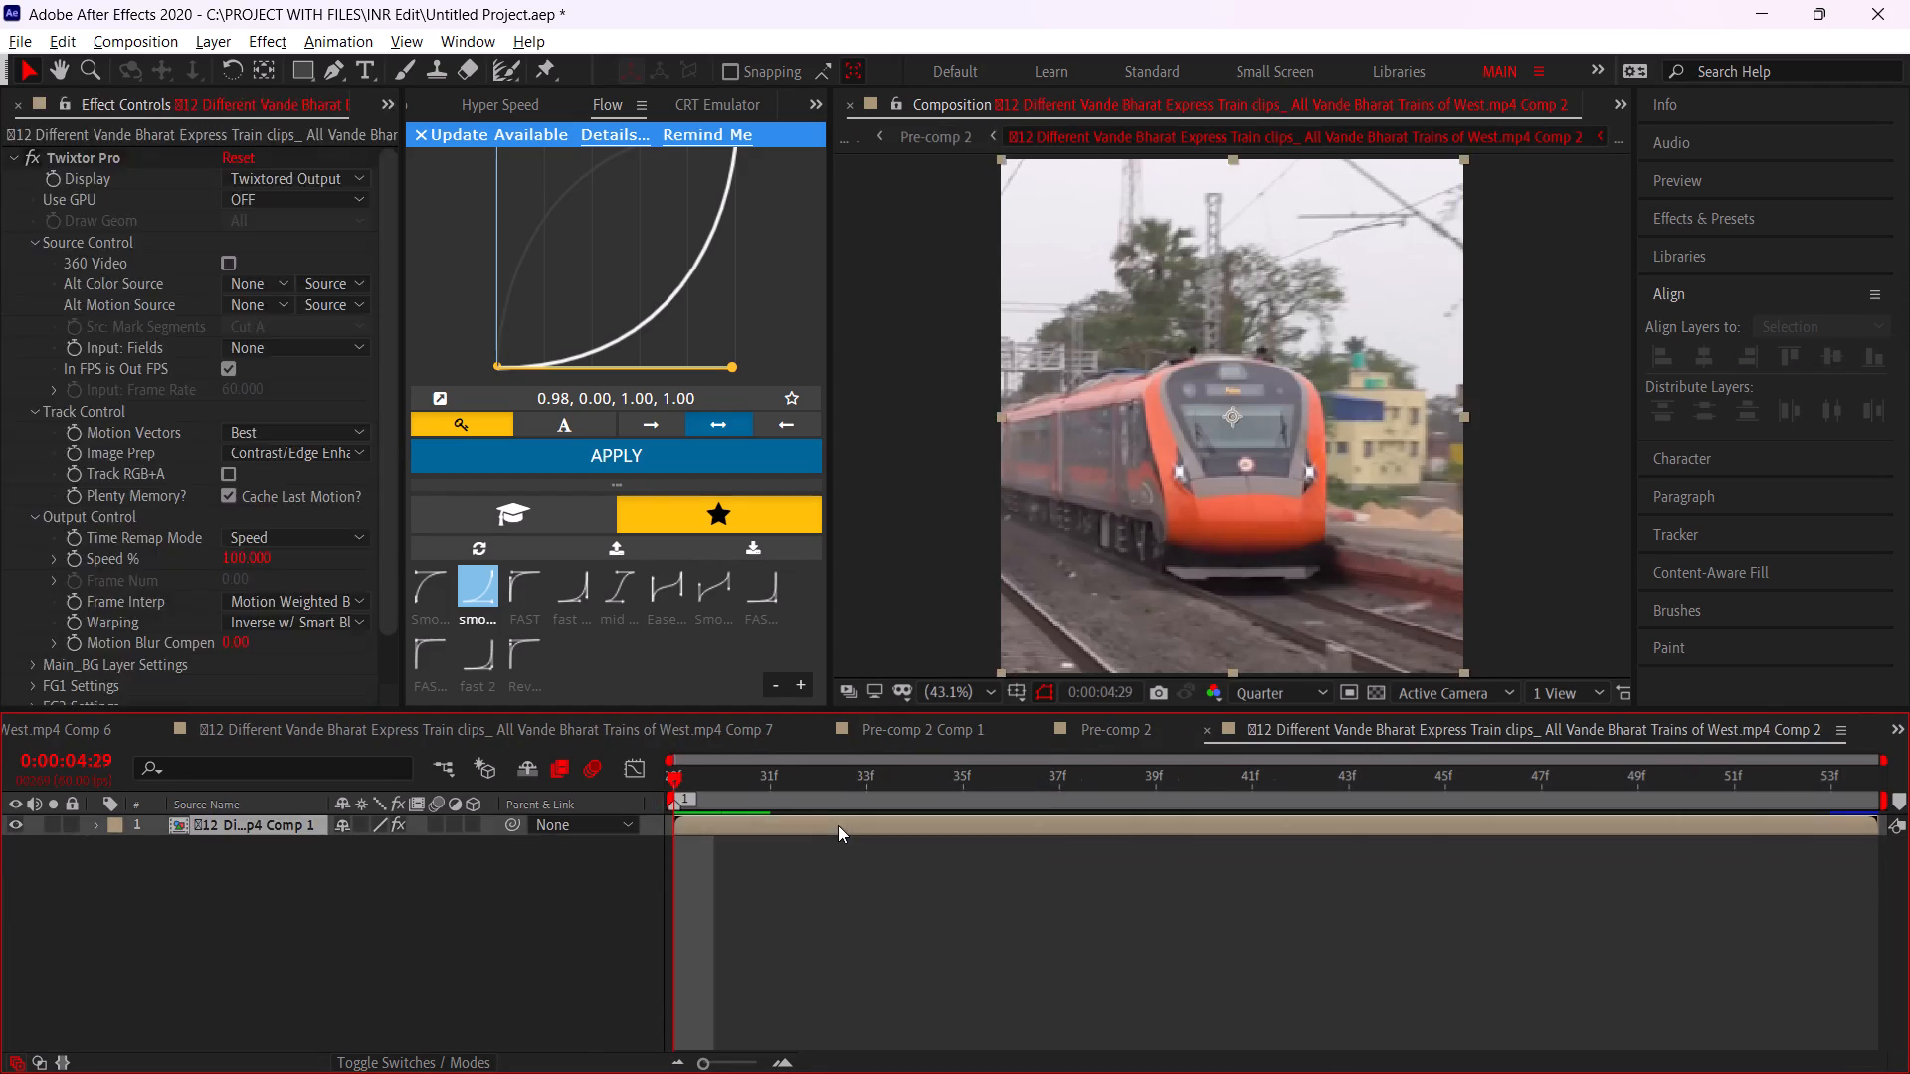
pyautogui.moveTo(799, 799); pyautogui.dragTo(478, 825)
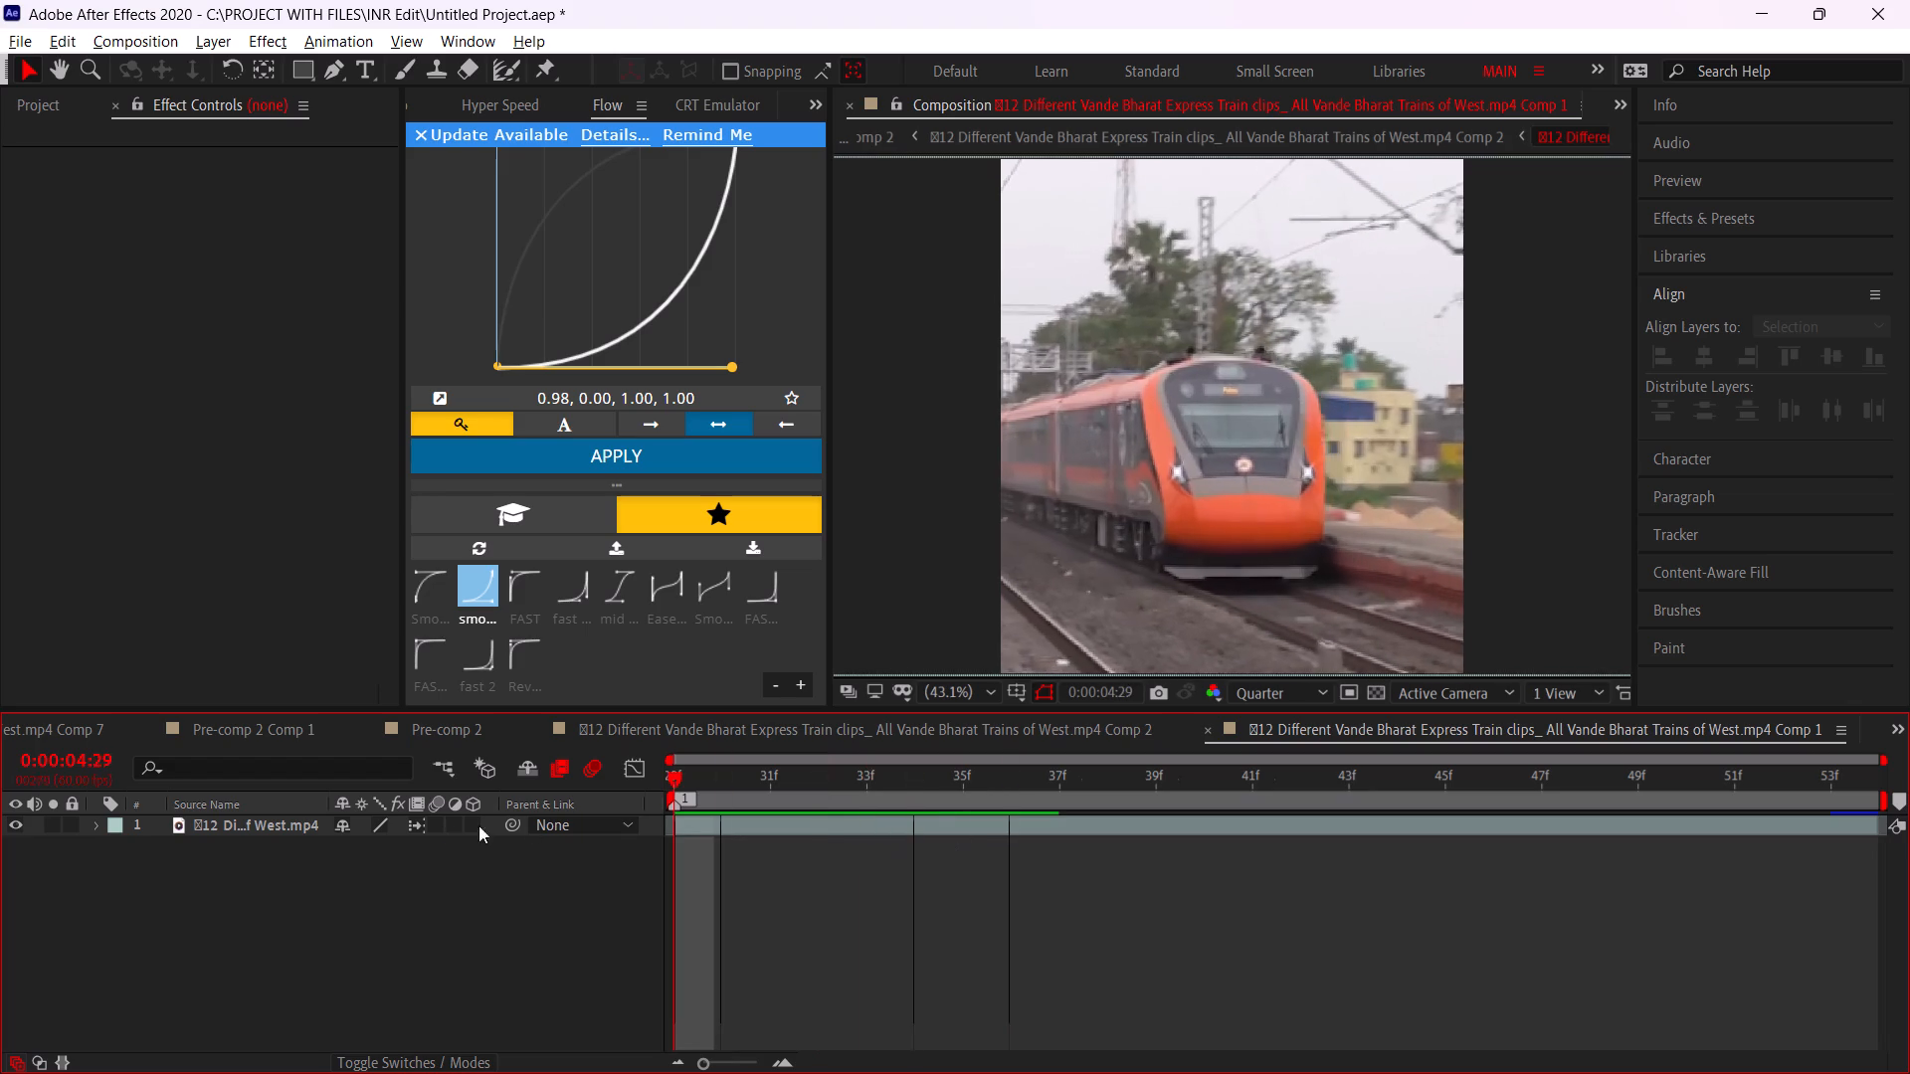
pyautogui.moveTo(478, 825); pyautogui.dragTo(419, 826)
# Split the train clip frame by frame at 0:00:04:30, :31, :33, :34, :35, :36 and :37.
pyautogui.hotkey('ctrl', 'Right')
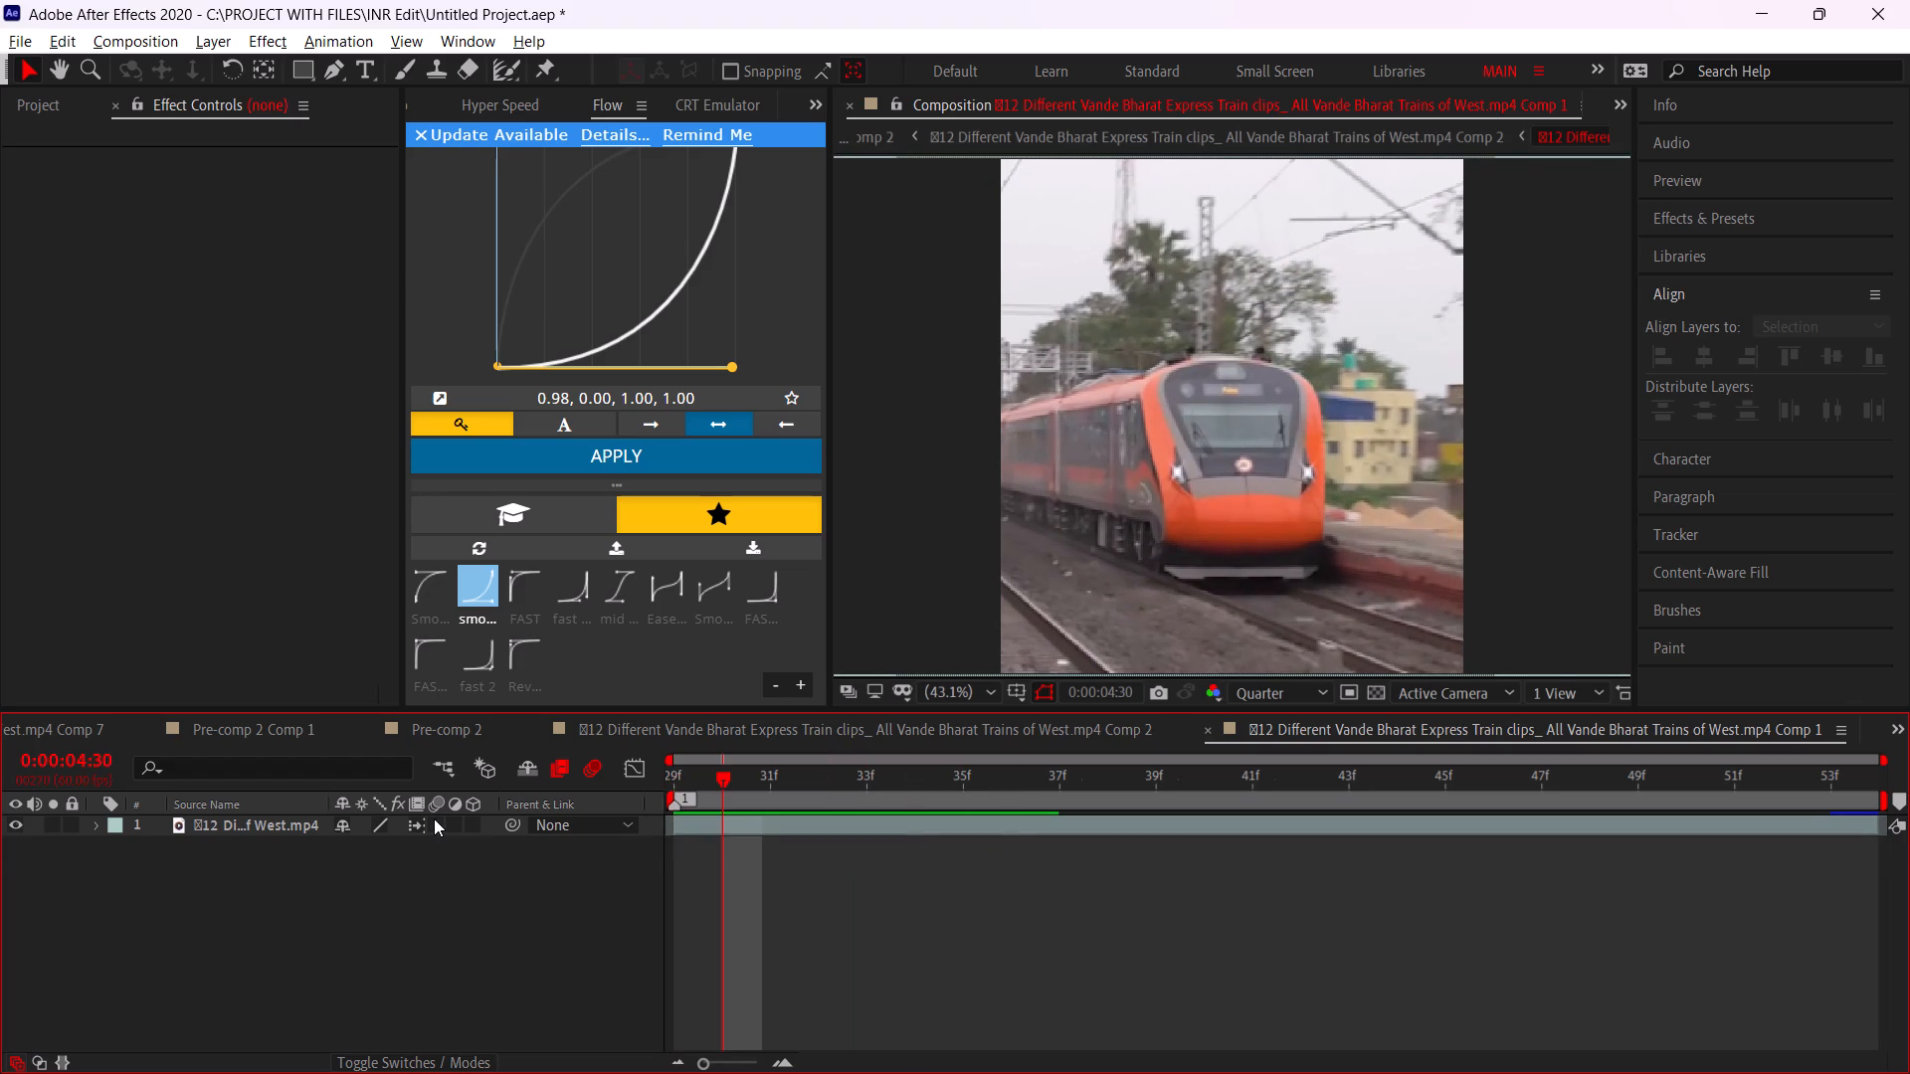
pyautogui.hotkey('ctrl', 'shift', 'd')
pyautogui.hotkey('ctrl', 'Right')
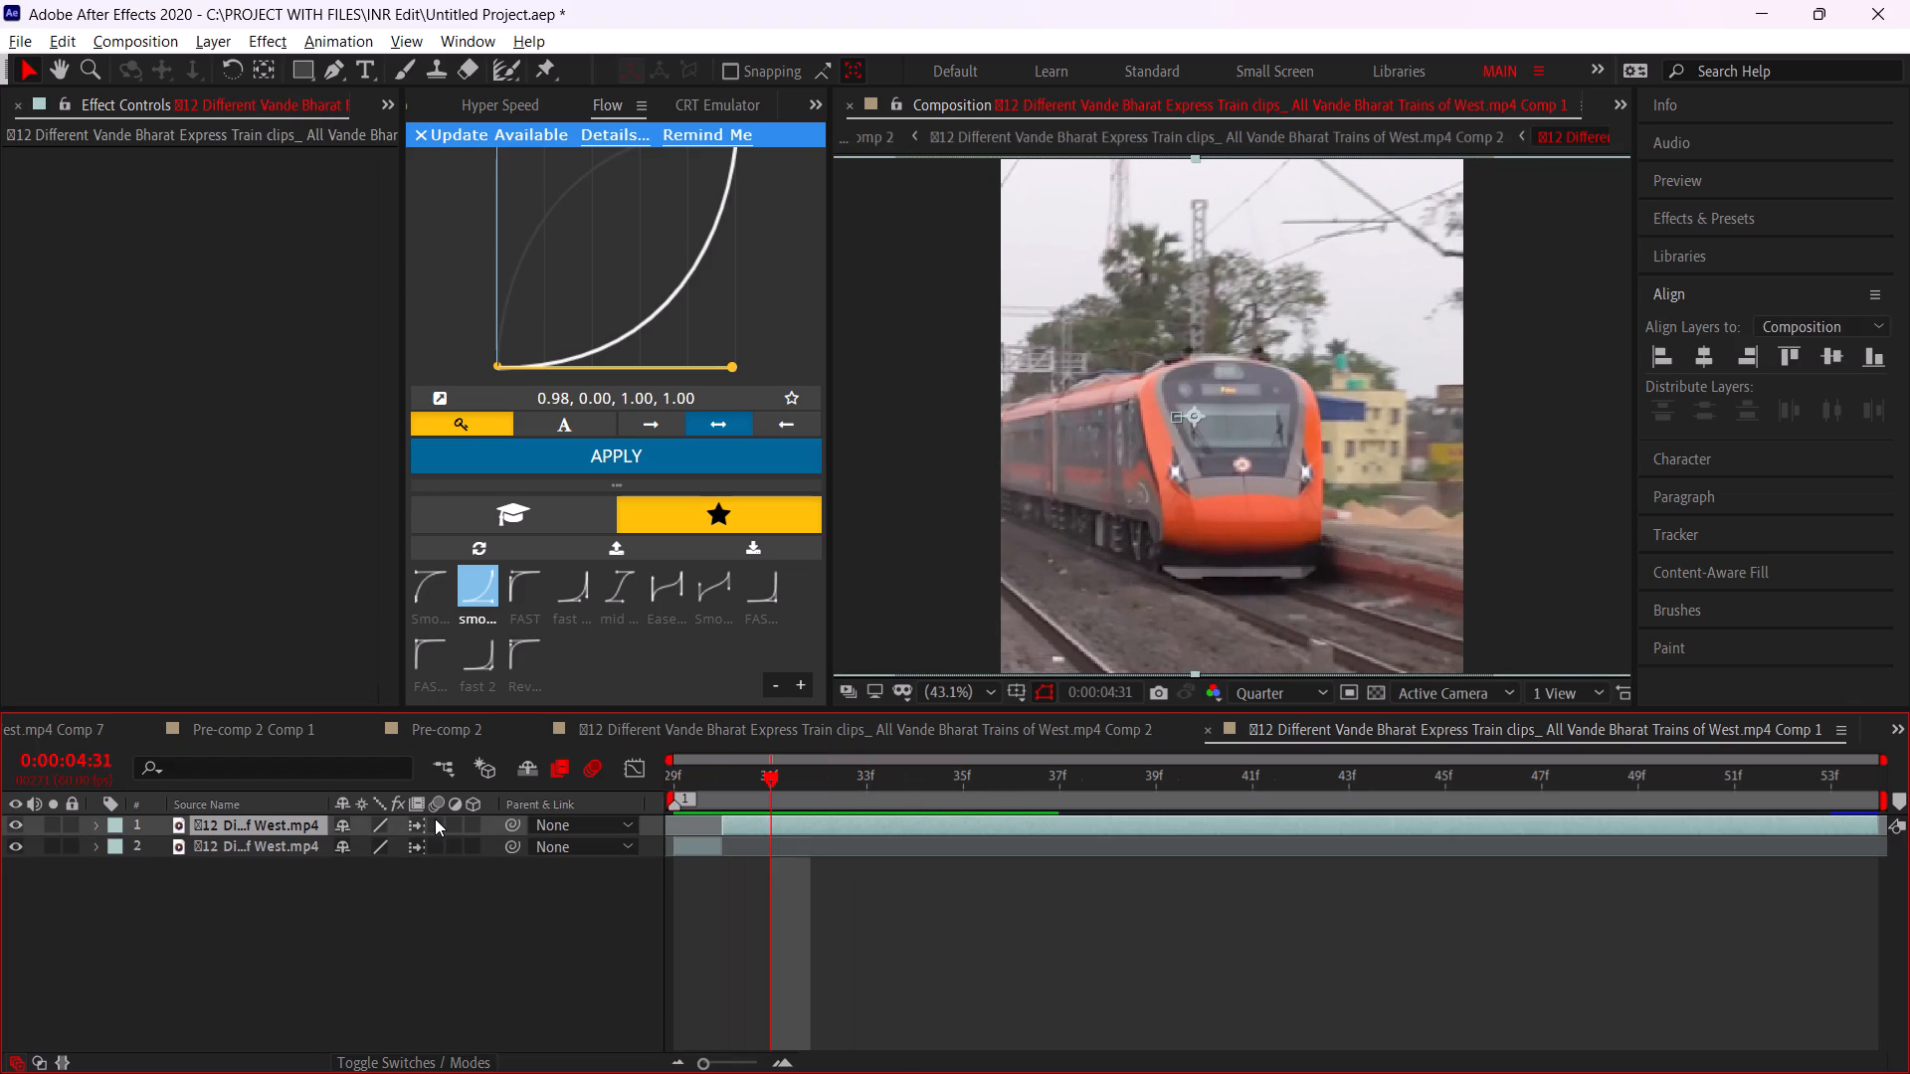
pyautogui.hotkey('ctrl', 'shift', 'd')
pyautogui.hotkey('ctrl', 'Right')
pyautogui.hotkey('ctrl', 'Right')
pyautogui.hotkey('ctrl', 'shift', 'd')
pyautogui.hotkey('ctrl', 'Right')
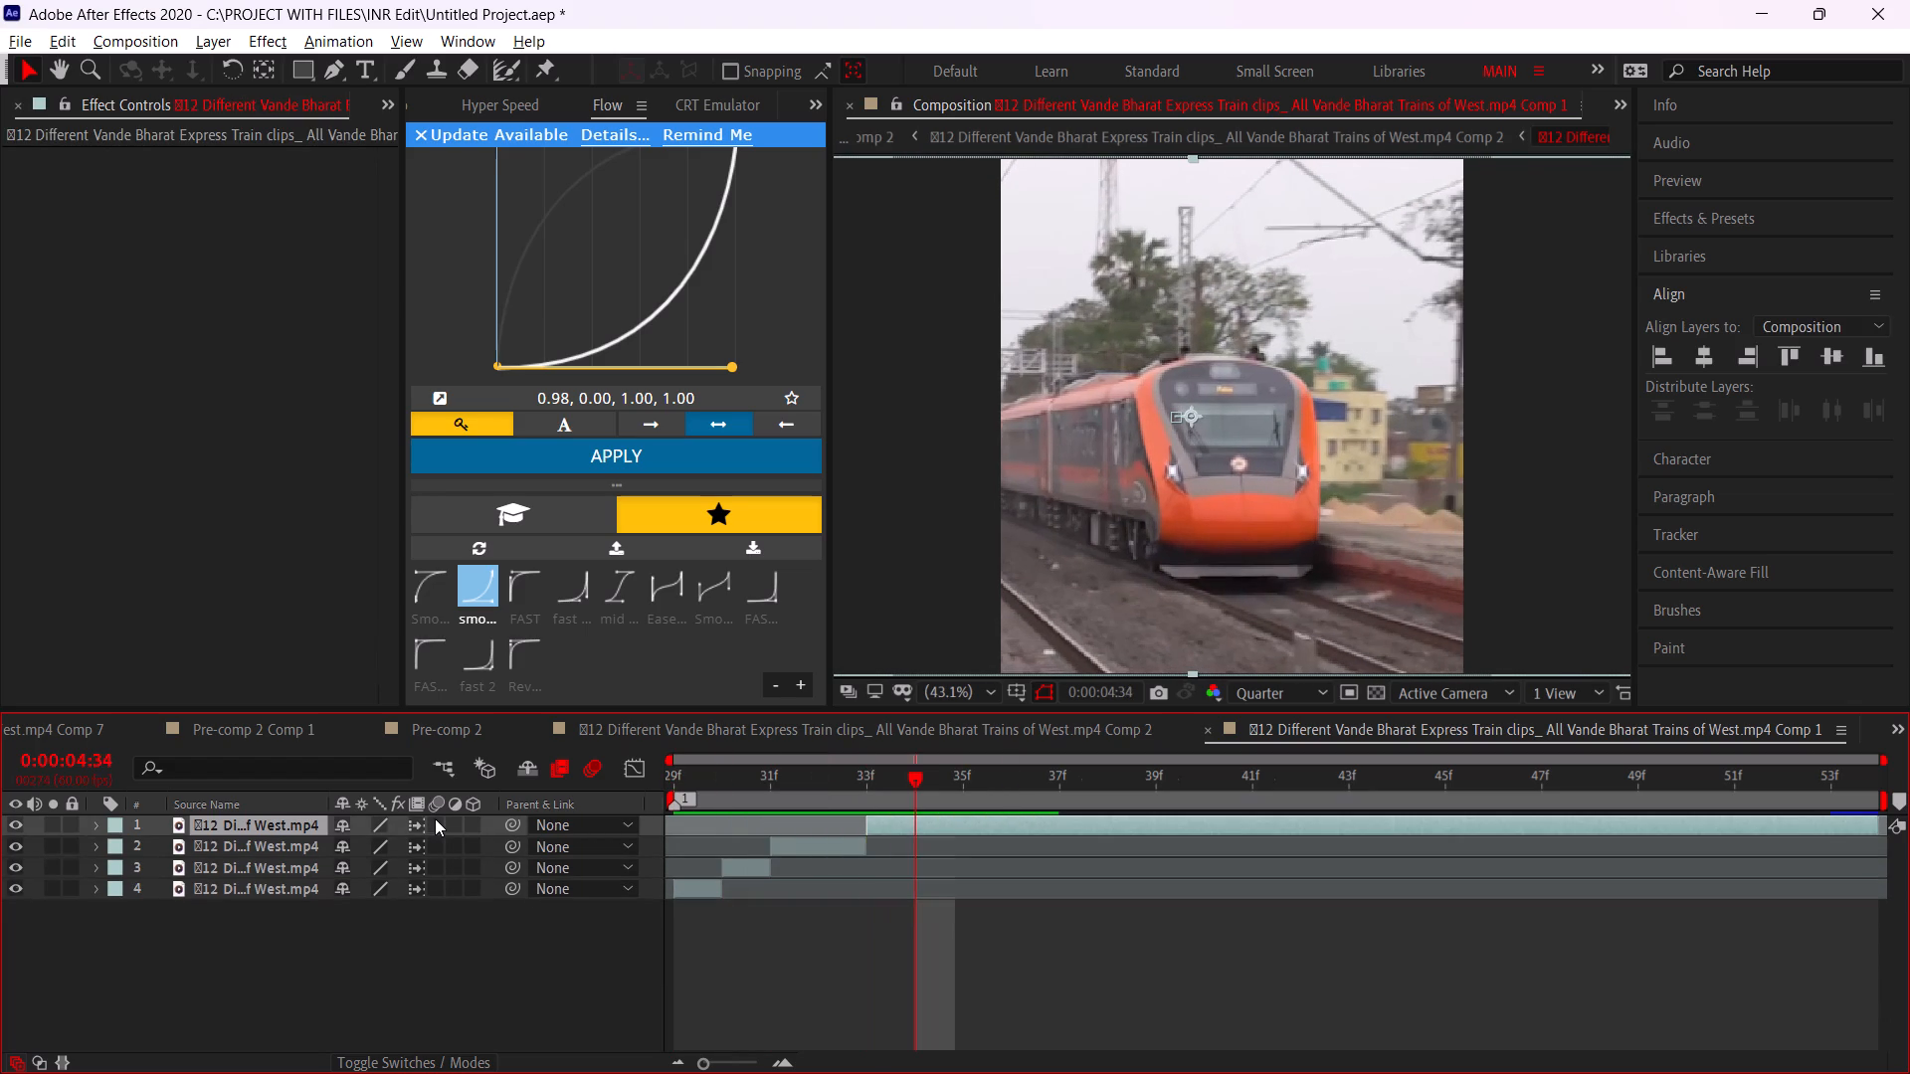
pyautogui.hotkey('ctrl', 'shift', 'd')
pyautogui.hotkey('ctrl', 'Right')
pyautogui.hotkey('ctrl', 'shift', 'd')
pyautogui.hotkey('ctrl', 'Right')
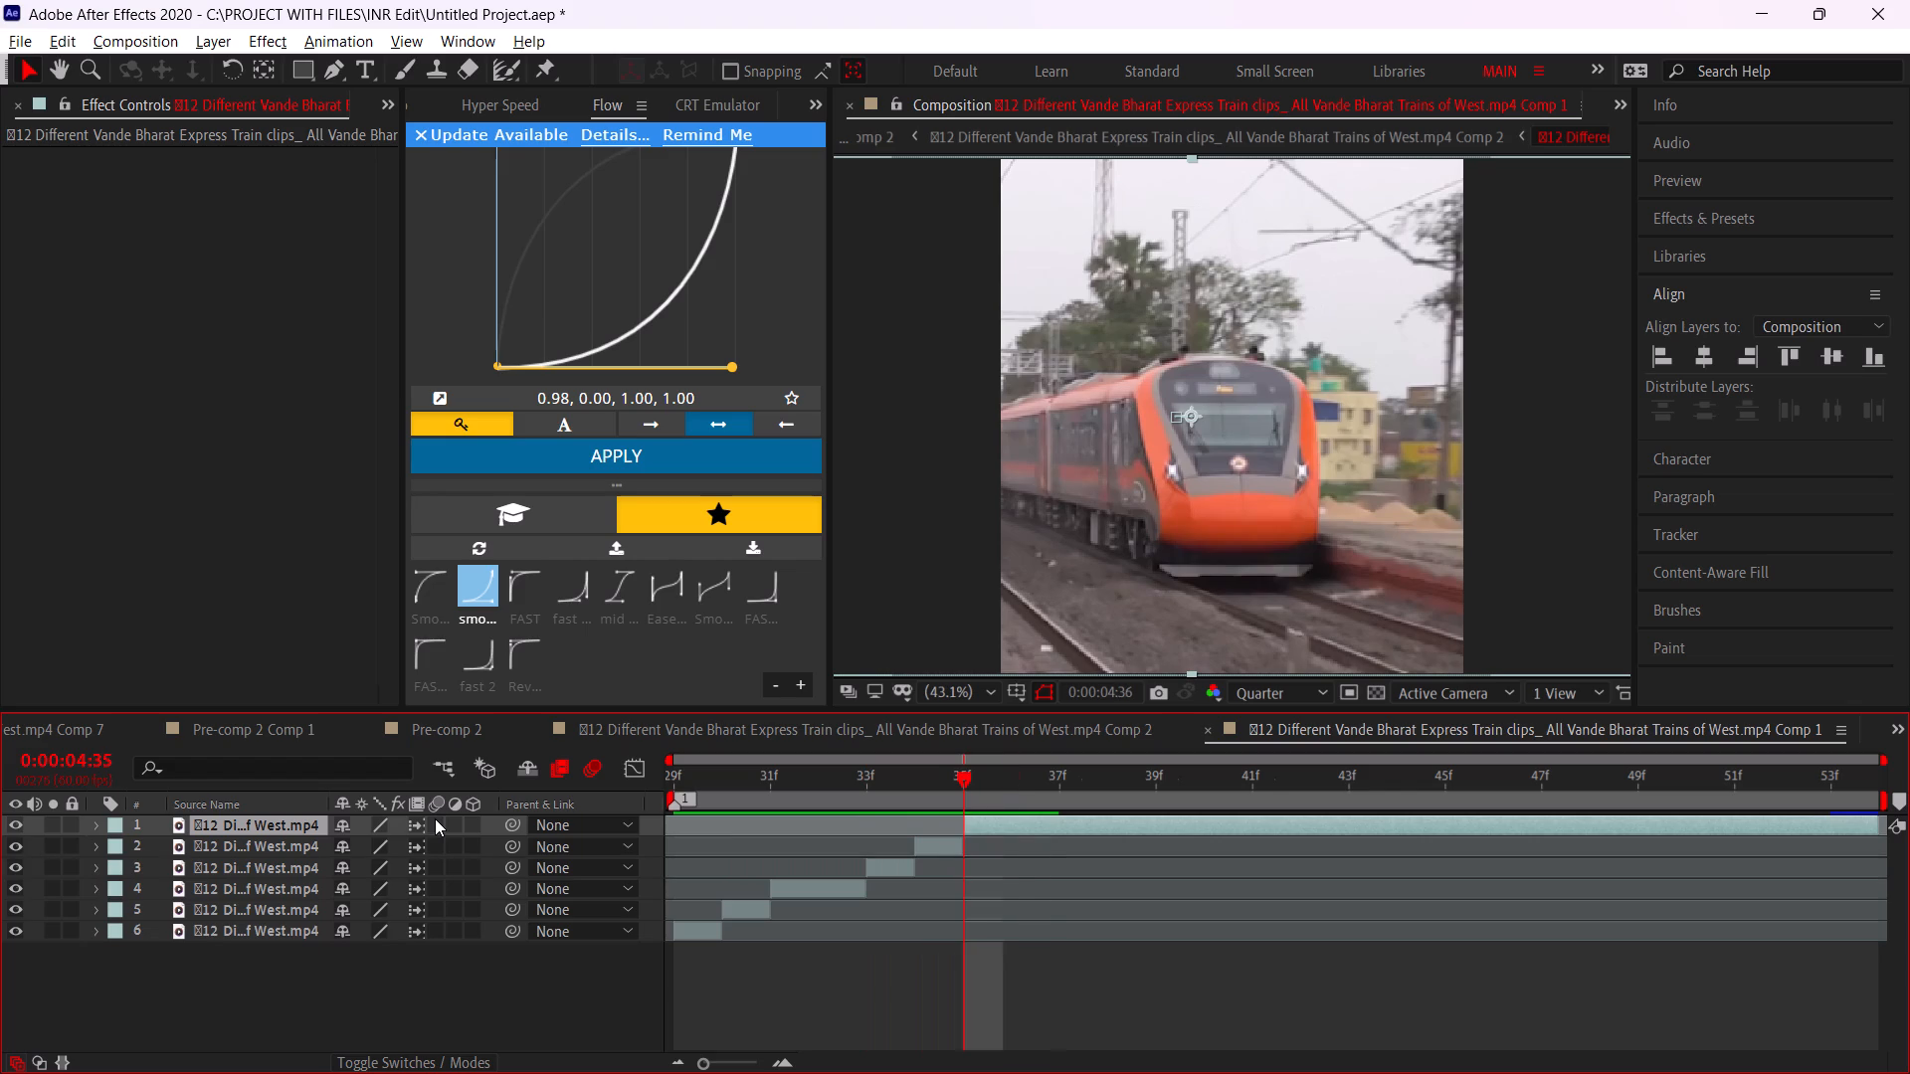
pyautogui.hotkey('ctrl', 'shift', 'd')
pyautogui.hotkey('ctrl', 'Right')
pyautogui.hotkey('ctrl', 'shift', 'd')
# Continue splitting the train clip at 0:00:04:39, :40, :41, :42, :43 and :45, leaving two-frame pieces before :39 and :45.
pyautogui.hotkey('ctrl', 'Right')
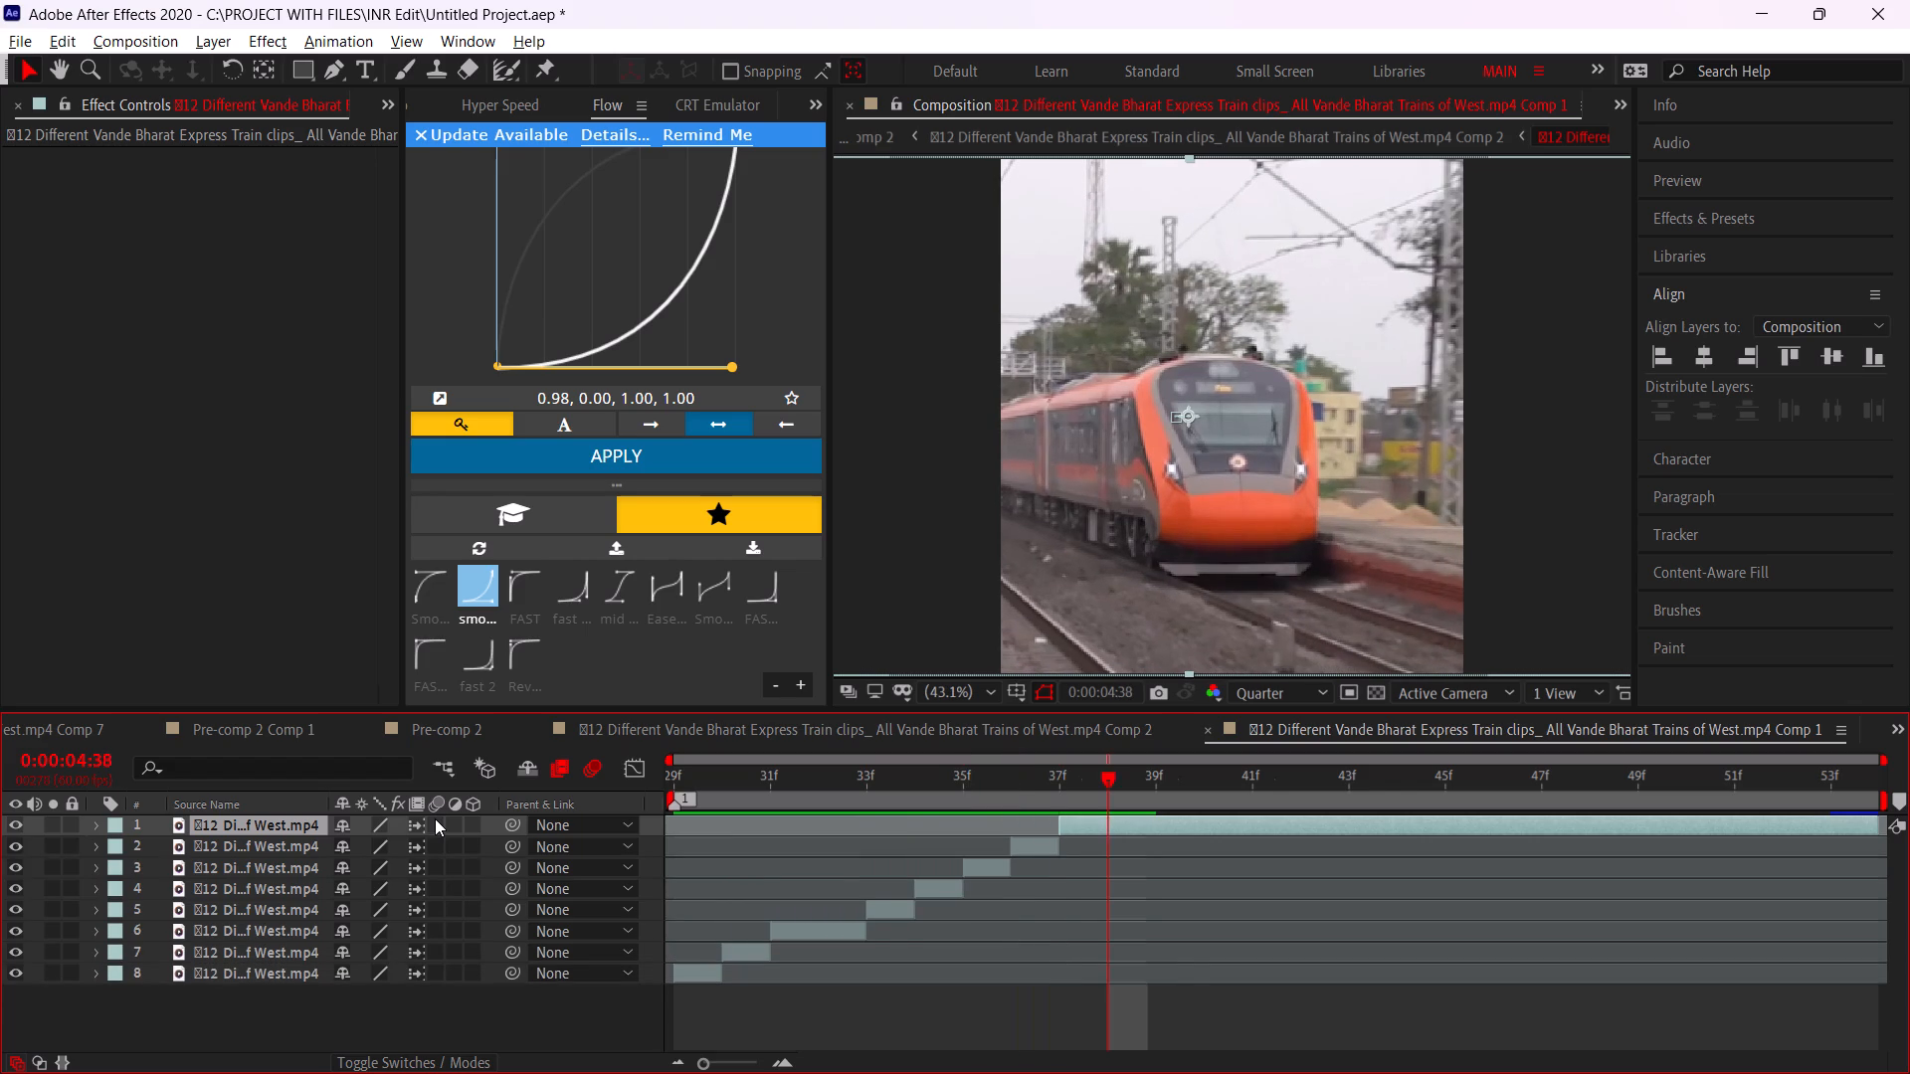
pyautogui.hotkey('ctrl', 'Right')
pyautogui.hotkey('ctrl', 'shift', 'd')
pyautogui.hotkey('ctrl', 'Right')
pyautogui.hotkey('ctrl', 'shift', 'd')
pyautogui.hotkey('ctrl', 'Right')
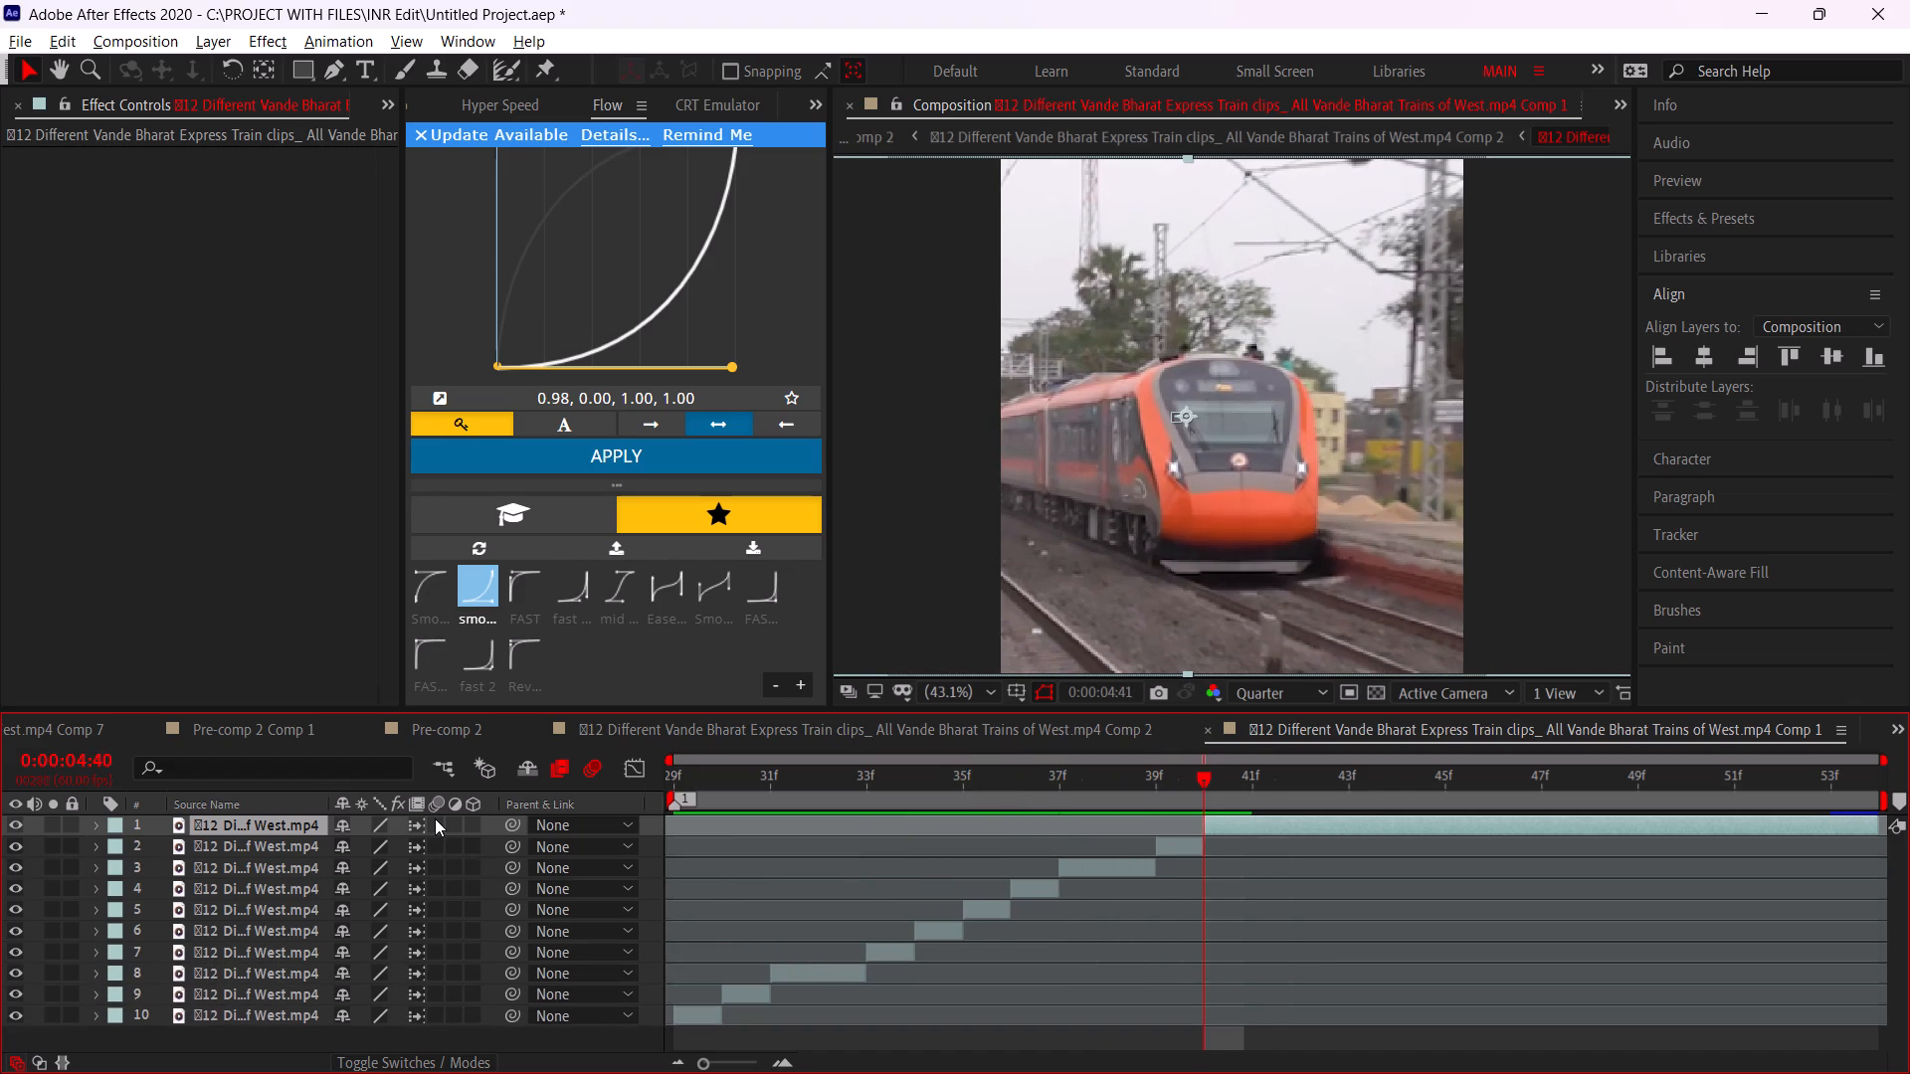
pyautogui.hotkey('ctrl', 'shift', 'd')
pyautogui.hotkey('ctrl', 'Right')
pyautogui.hotkey('ctrl', 'shift', 'd')
pyautogui.hotkey('ctrl', 'Right')
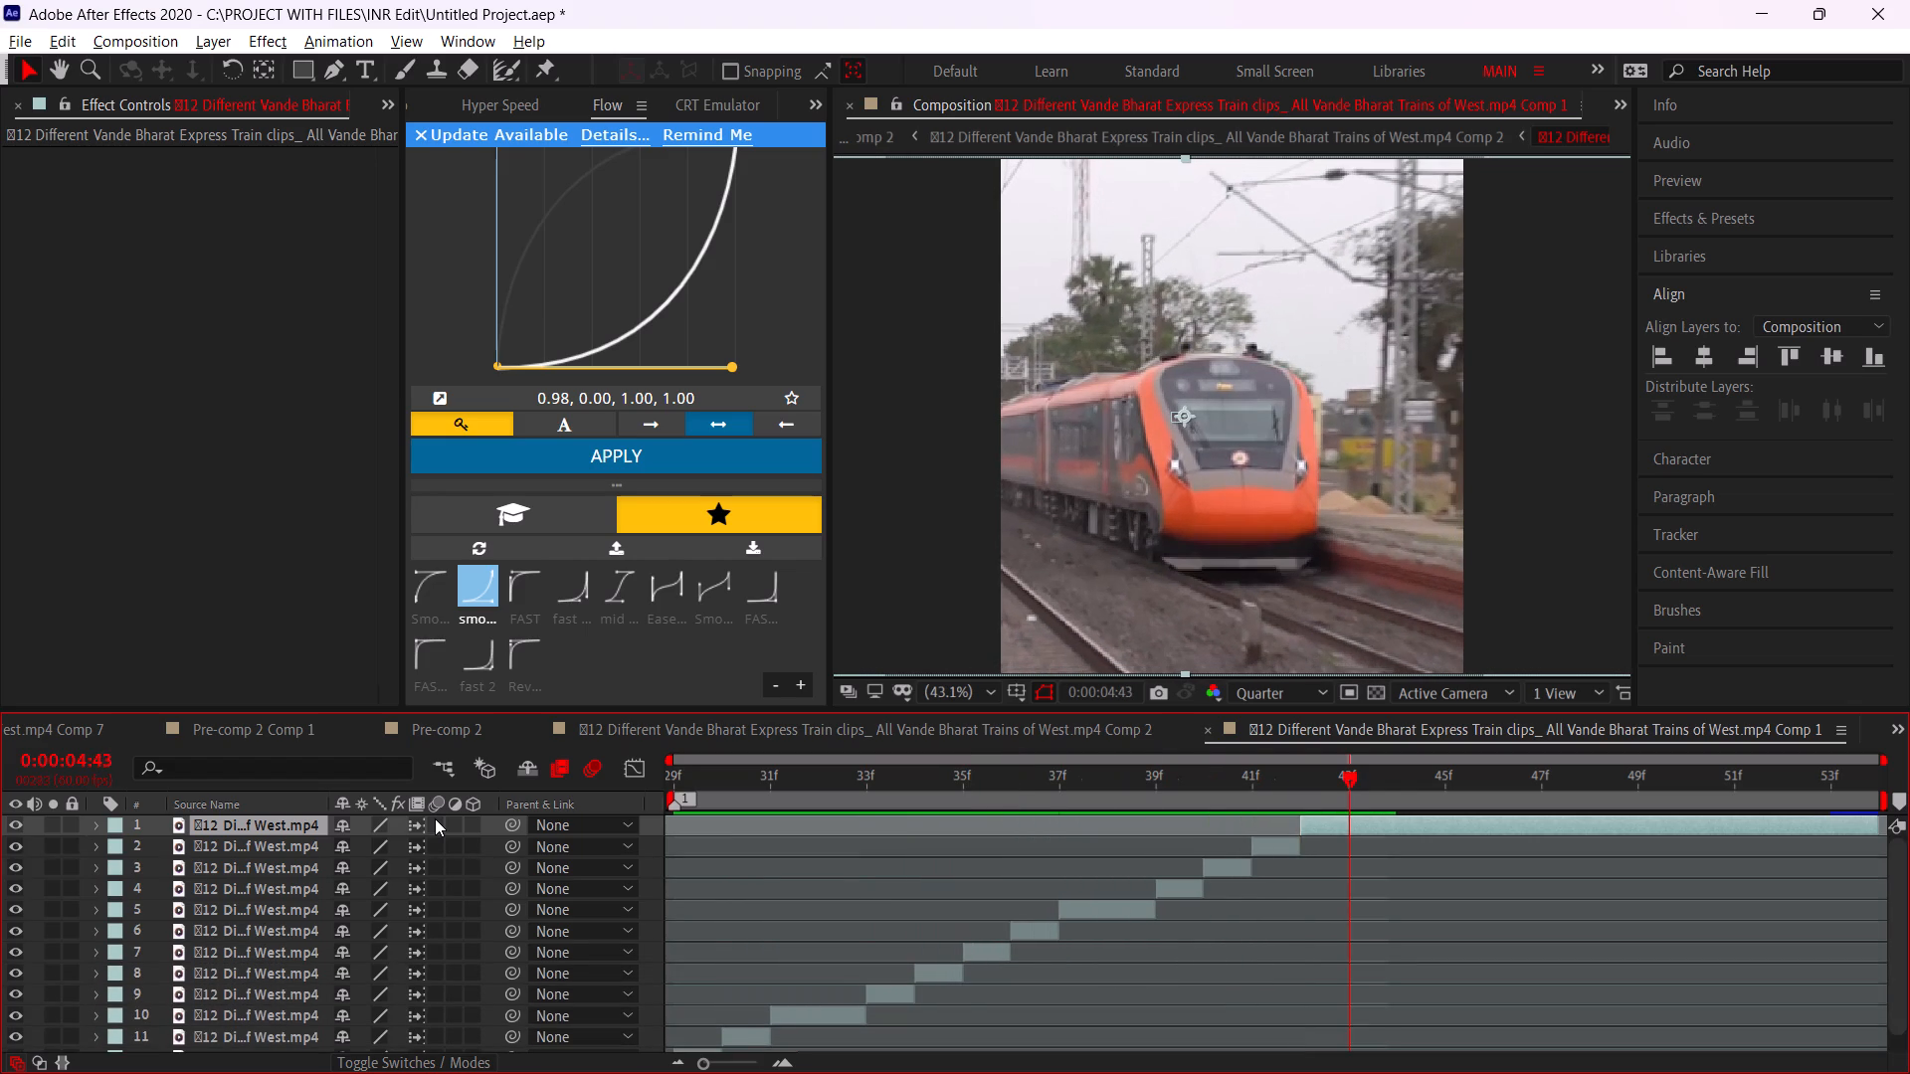
pyautogui.hotkey('ctrl', 'shift', 'd')
pyautogui.hotkey('ctrl', 'Right')
pyautogui.hotkey('ctrl', 'Right')
pyautogui.hotkey('ctrl', 'shift', 'd')
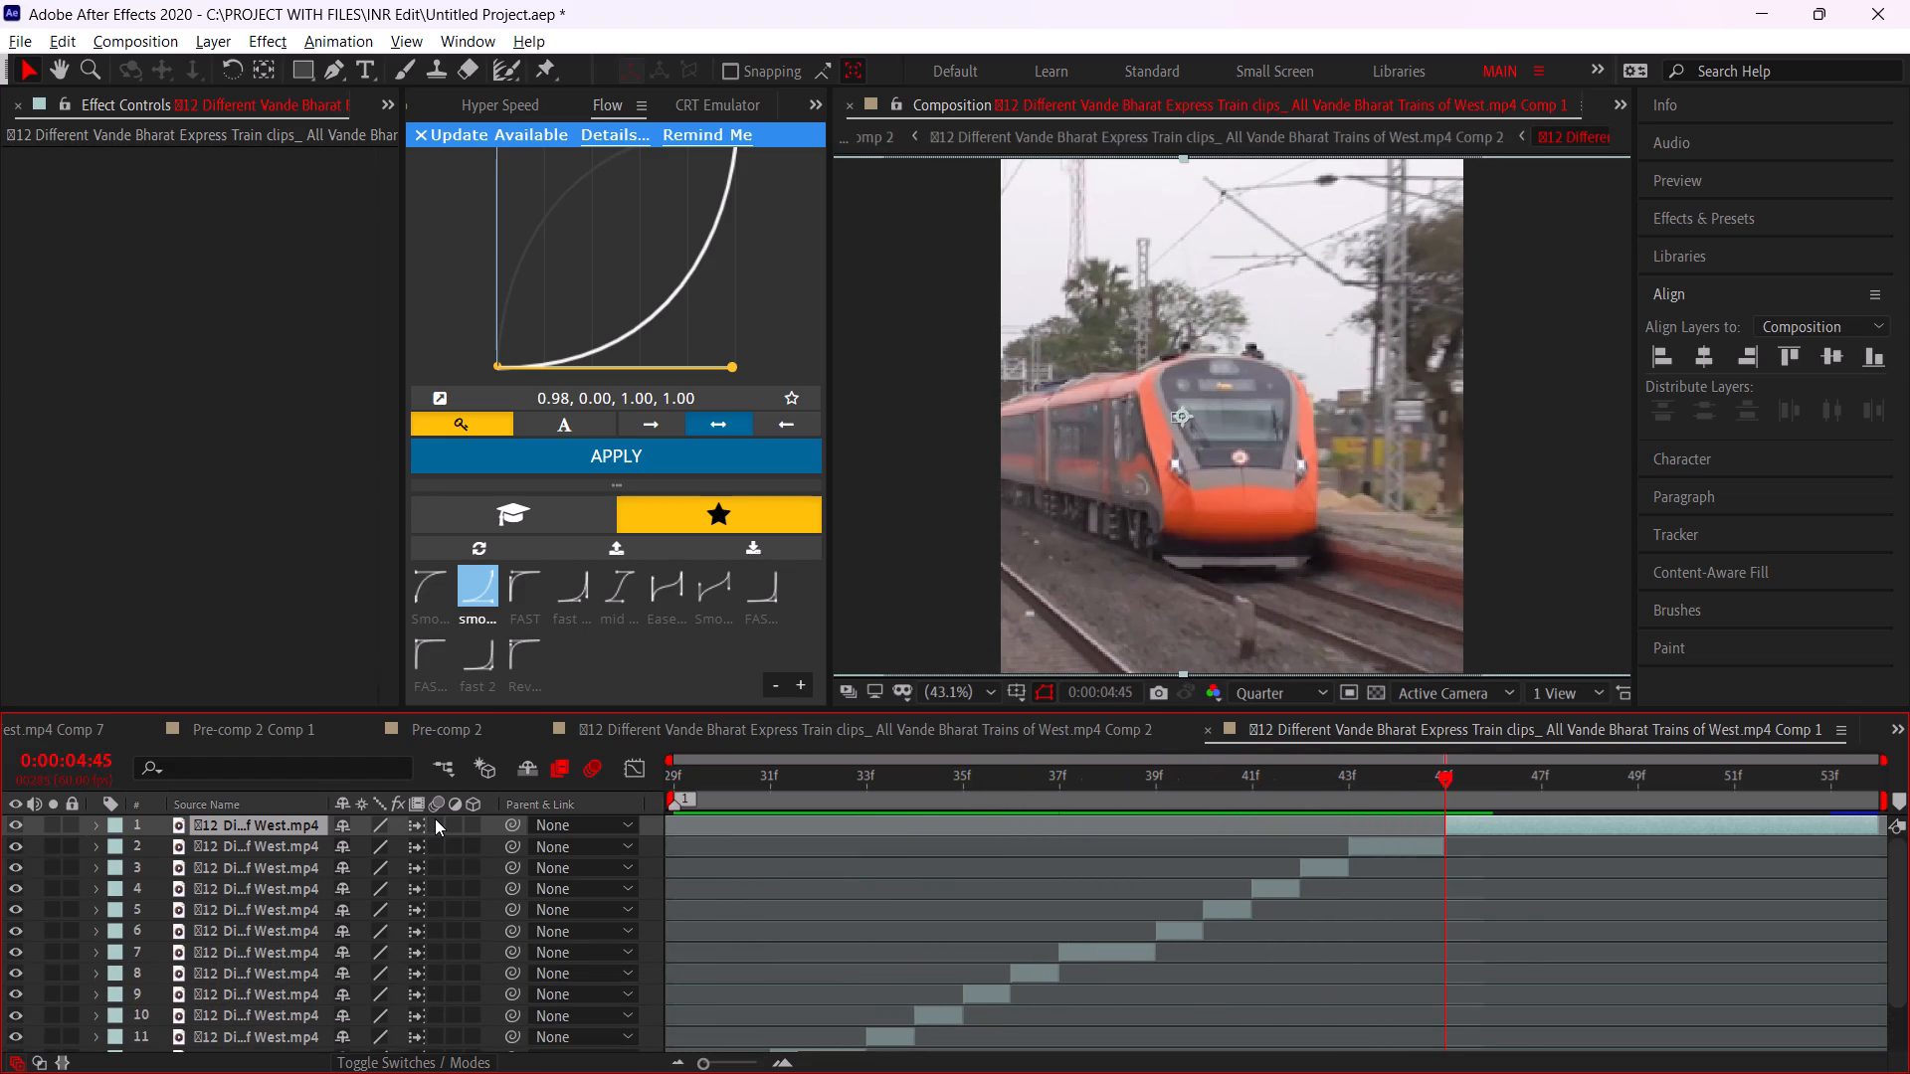
# Split the train clip at 0:00:04:46, :47, :48 and :49.
pyautogui.hotkey('ctrl', 'Right')
pyautogui.hotkey('ctrl', 'shift', 'd')
pyautogui.hotkey('ctrl', 'Right')
pyautogui.hotkey('ctrl', 'shift', 'd')
pyautogui.hotkey('ctrl', 'Right')
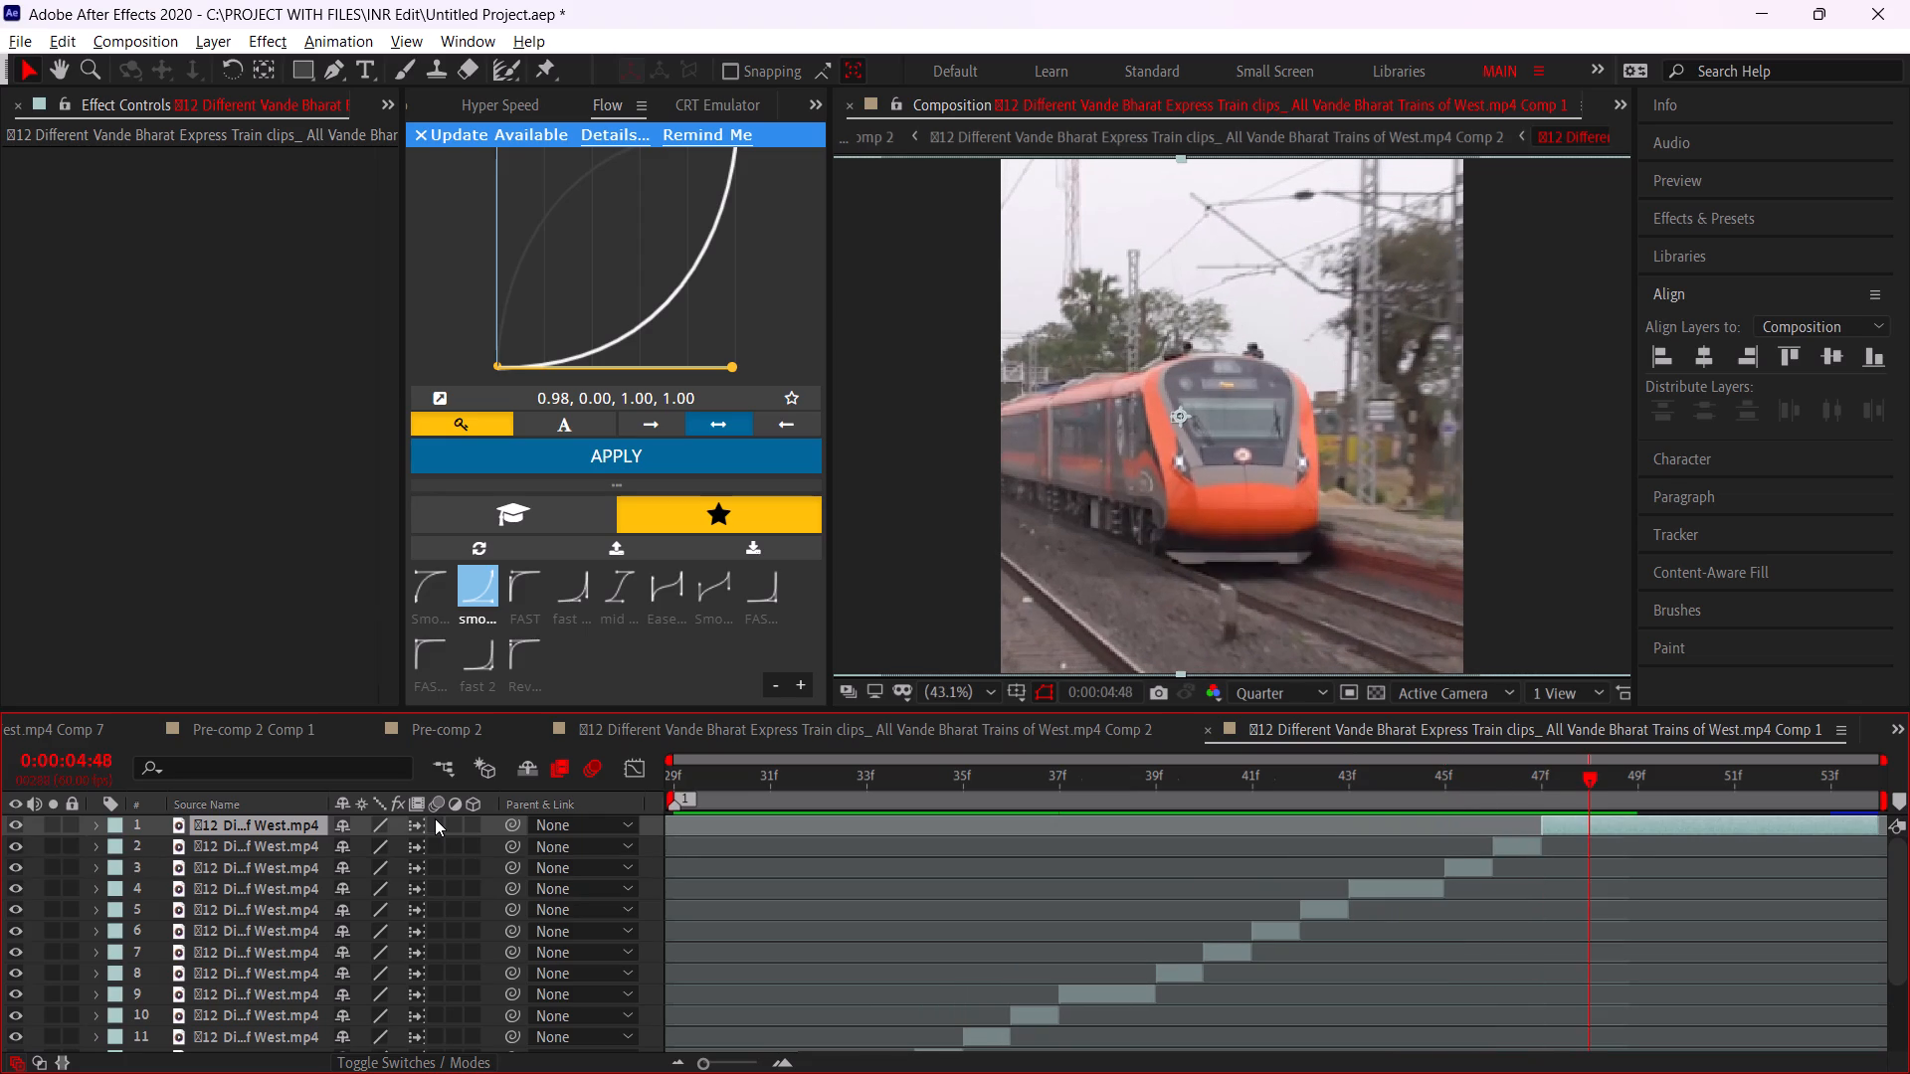
pyautogui.hotkey('ctrl', 'shift', 'd')
pyautogui.hotkey('ctrl', 'Right')
pyautogui.hotkey('ctrl', 'shift', 'd')
# Split the rest of the train clip at 0:00:04:51, :52 and :53, leaving a two-frame piece before :51.
pyautogui.hotkey('ctrl', 'Right')
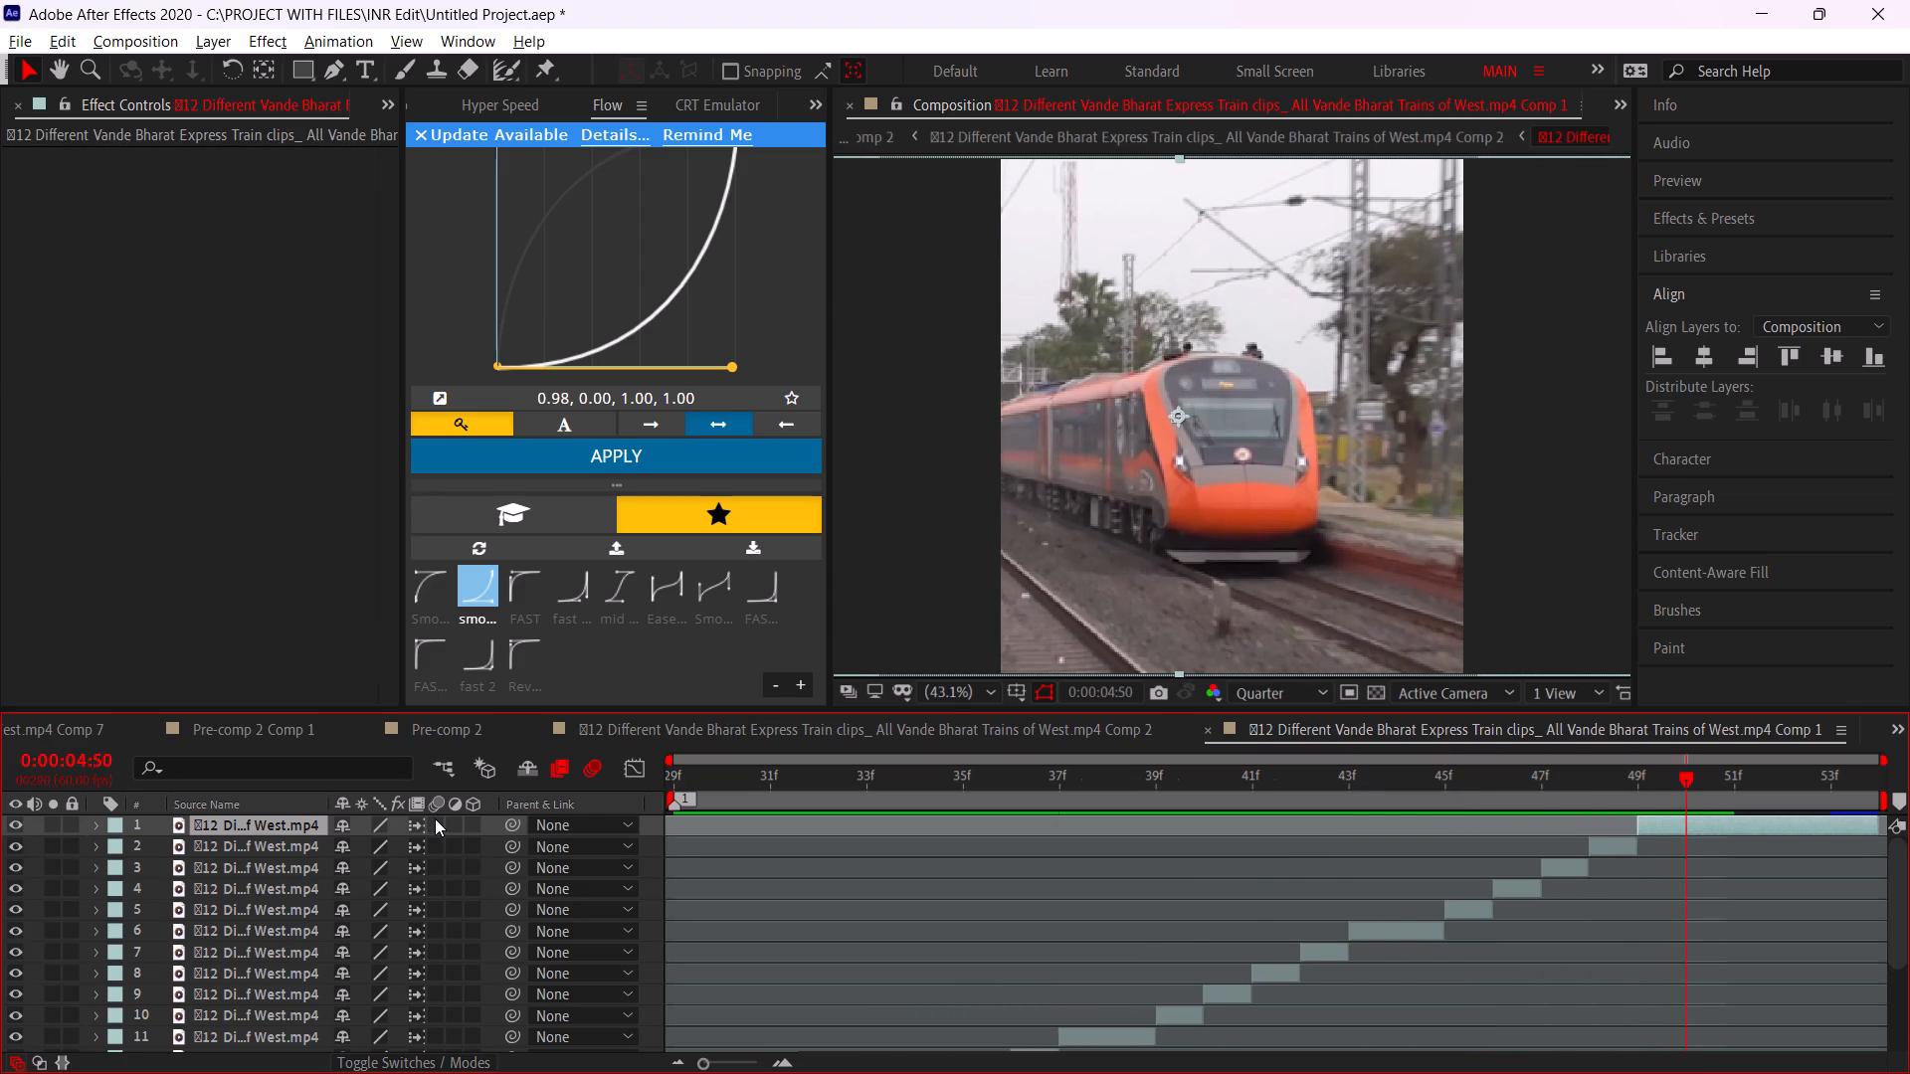
pyautogui.hotkey('ctrl', 'shift', 'd')
pyautogui.hotkey('ctrl', 'z')
pyautogui.hotkey('ctrl', 'Right')
pyautogui.hotkey('ctrl', 'shift', 'd')
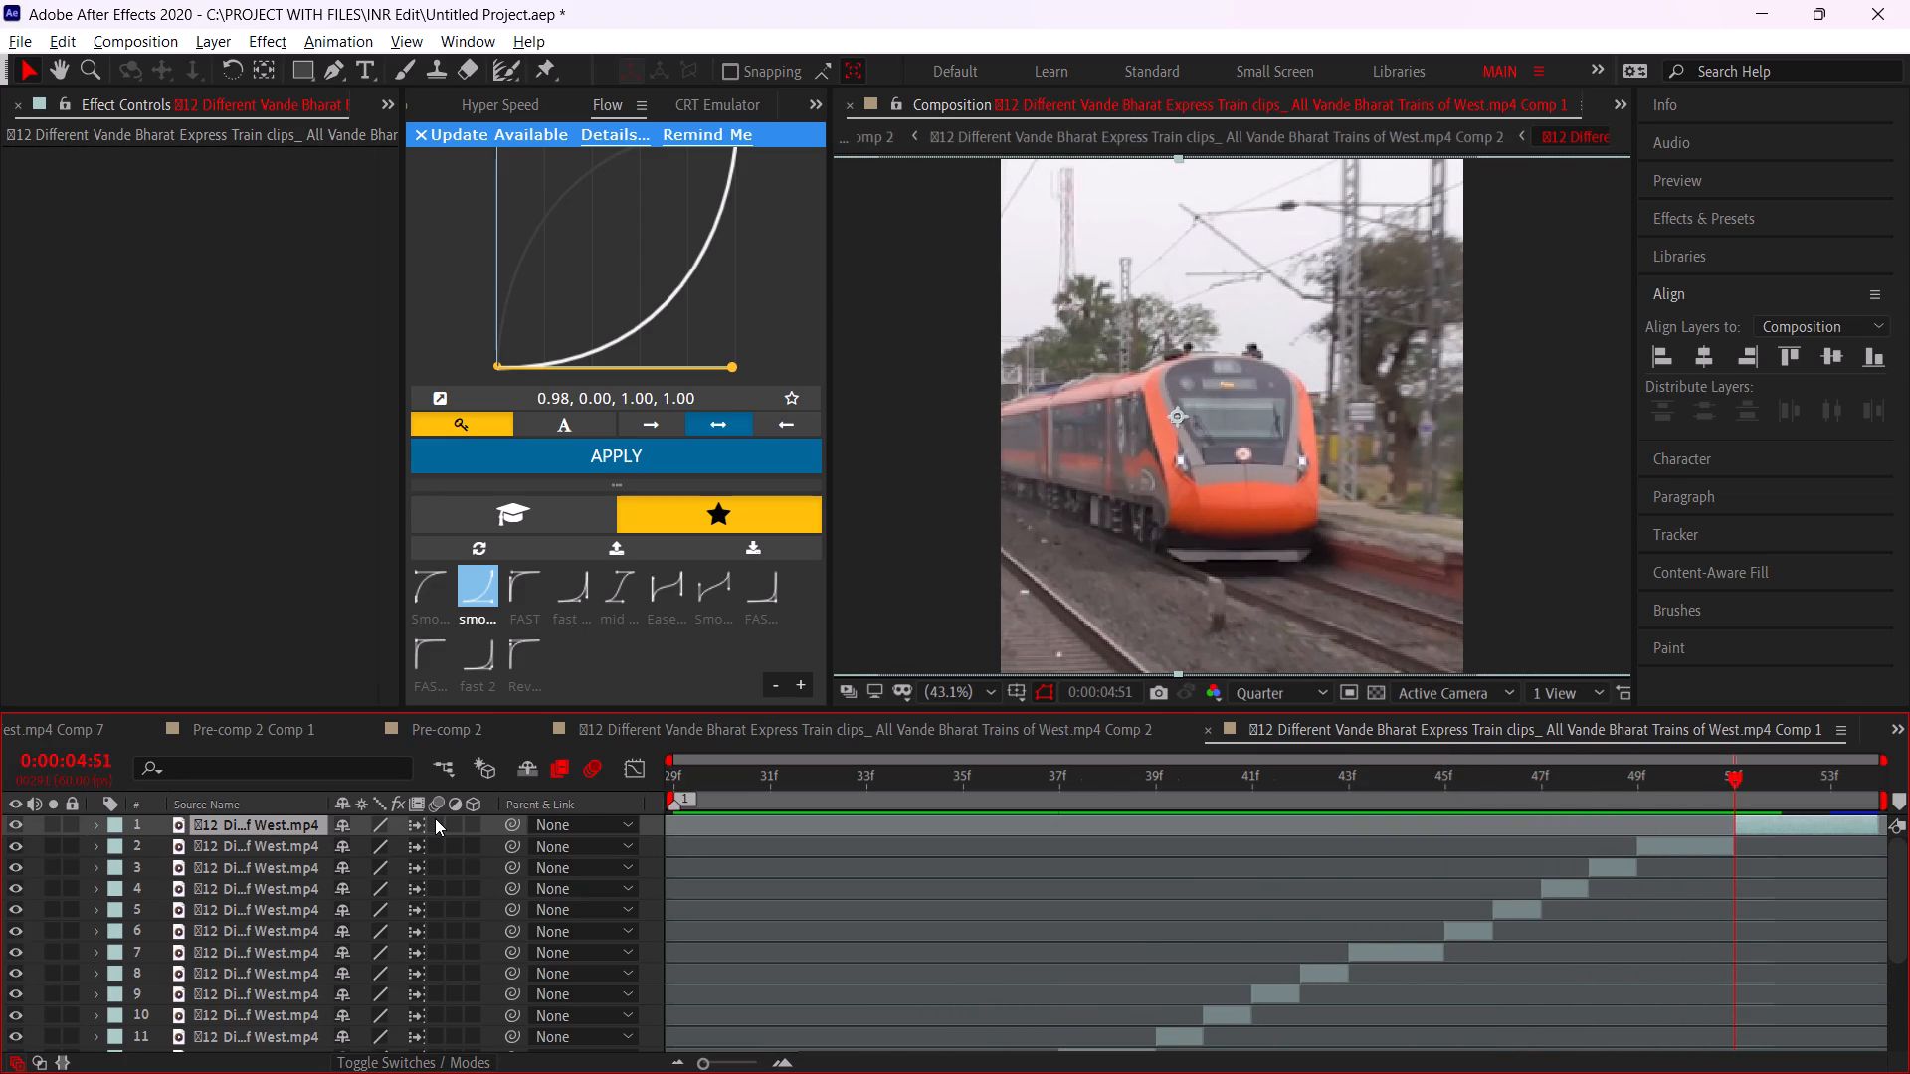
pyautogui.hotkey('ctrl', 'Right')
pyautogui.hotkey('ctrl', 'shift', 'd')
pyautogui.hotkey('ctrl', 'Right')
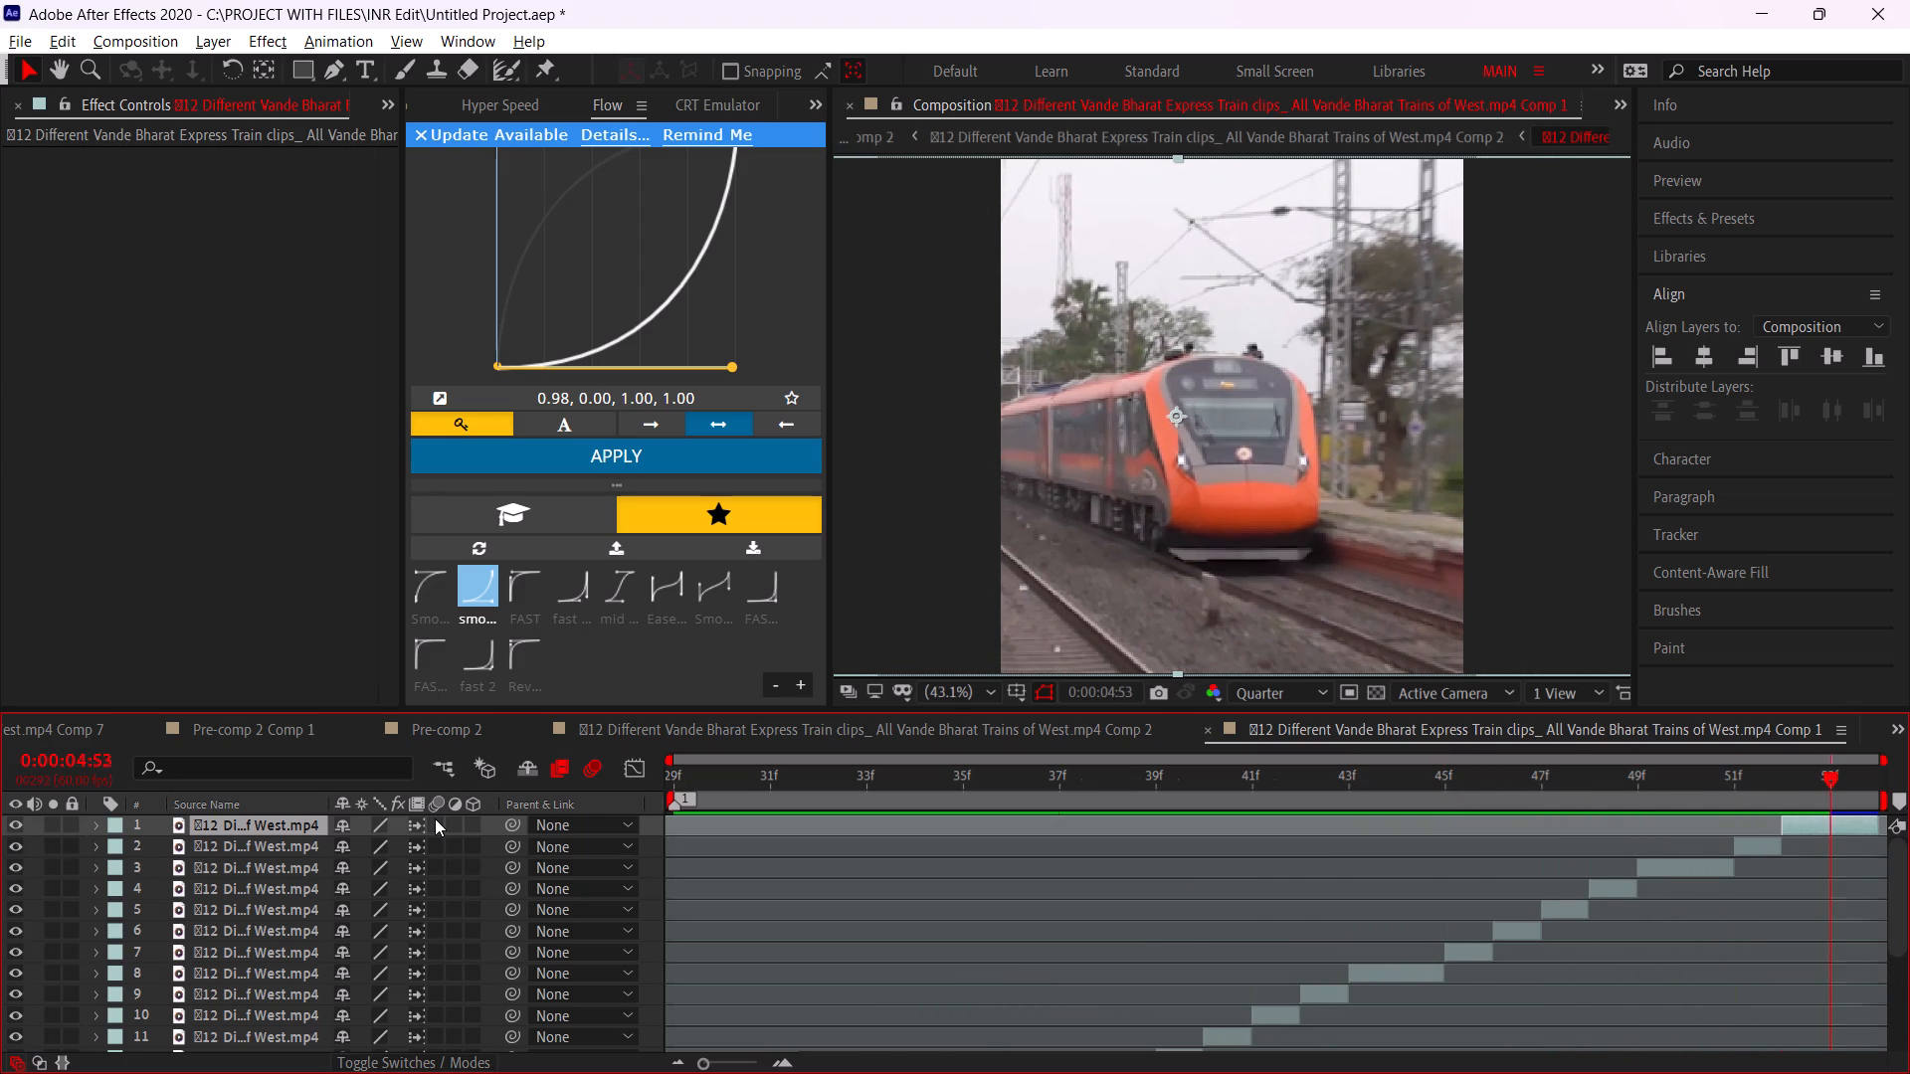
pyautogui.hotkey('ctrl', 'shift', 'd')
pyautogui.hotkey('ctrl', 'Right')
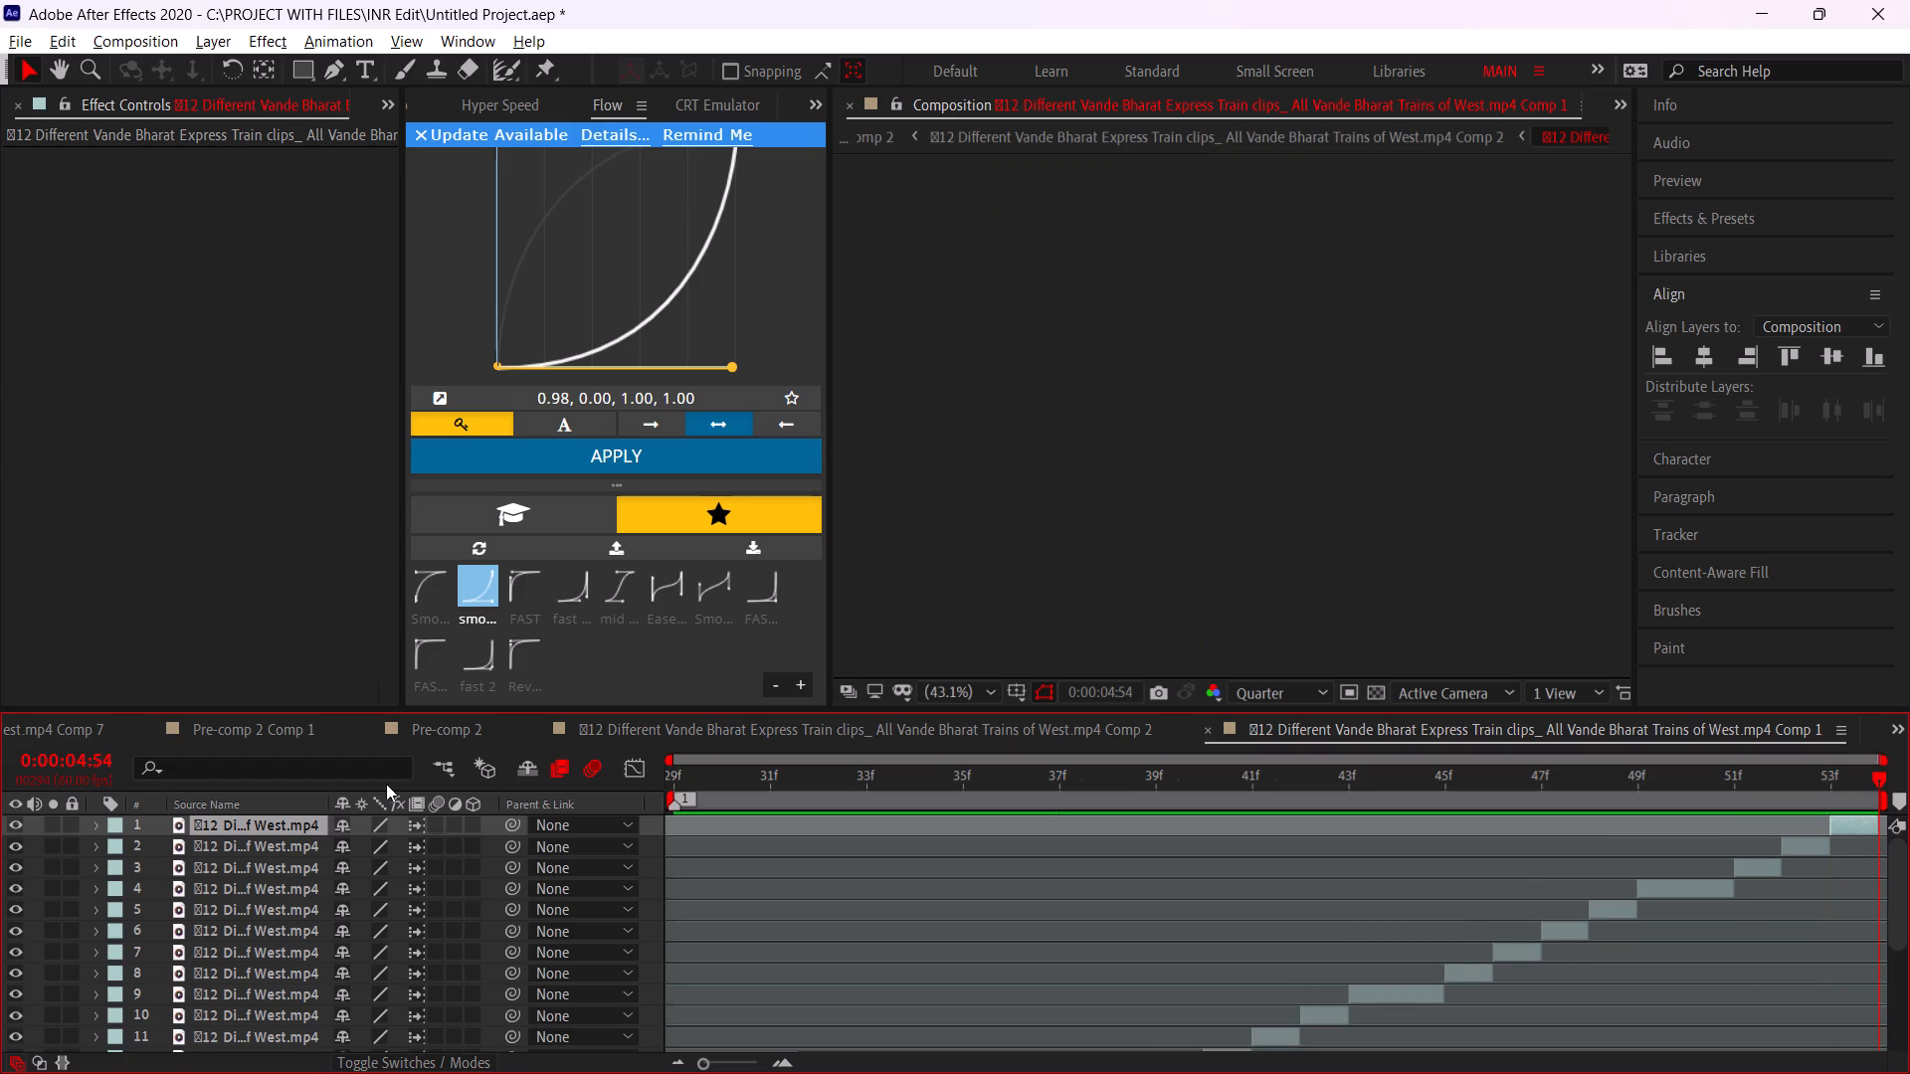
# Select all the train clip pieces and trim one frame off the two-frame pieces so each piece lasts one frame.
pyautogui.scroll(-7, 329, 991)
pyautogui.click(261, 1036)
pyautogui.scroll(3, 269, 1026)
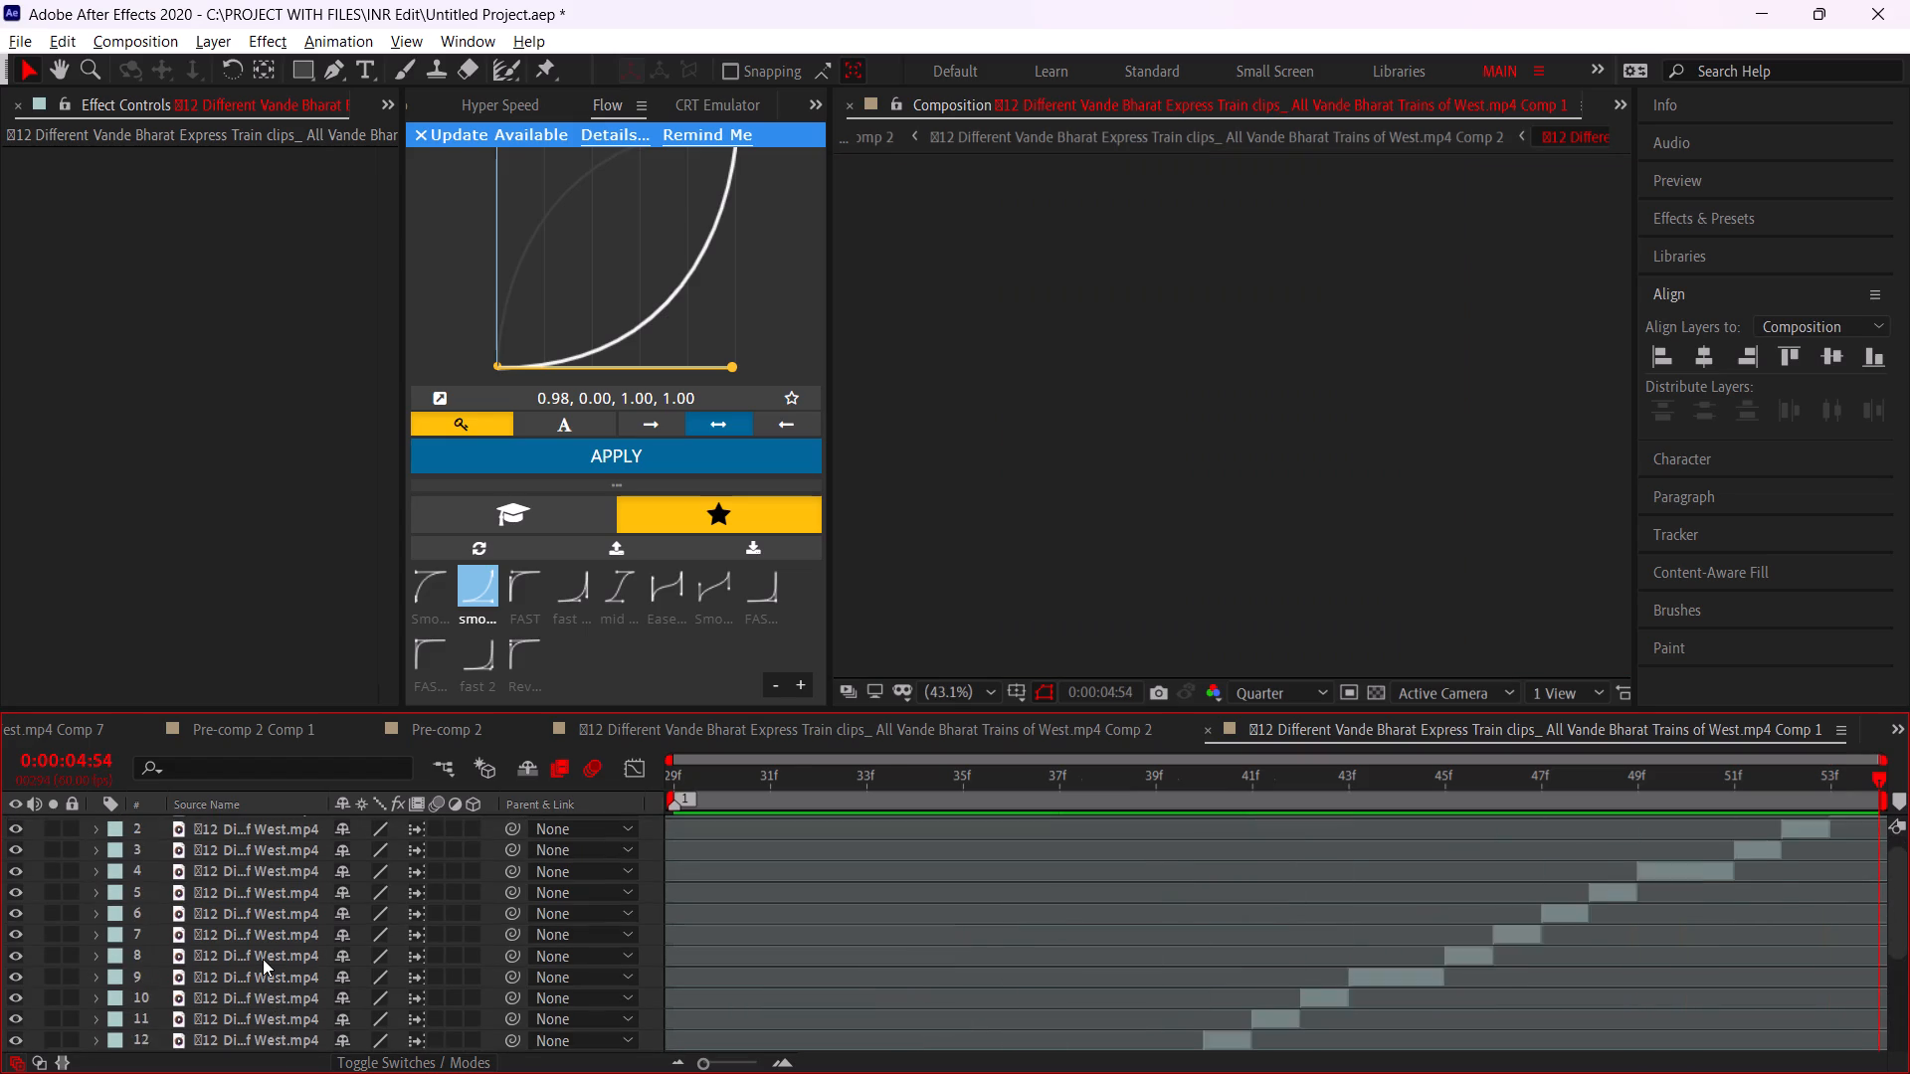
pyautogui.scroll(5, 263, 959)
pyautogui.keyDown('shift'); pyautogui.click(254, 823); pyautogui.keyUp('shift')
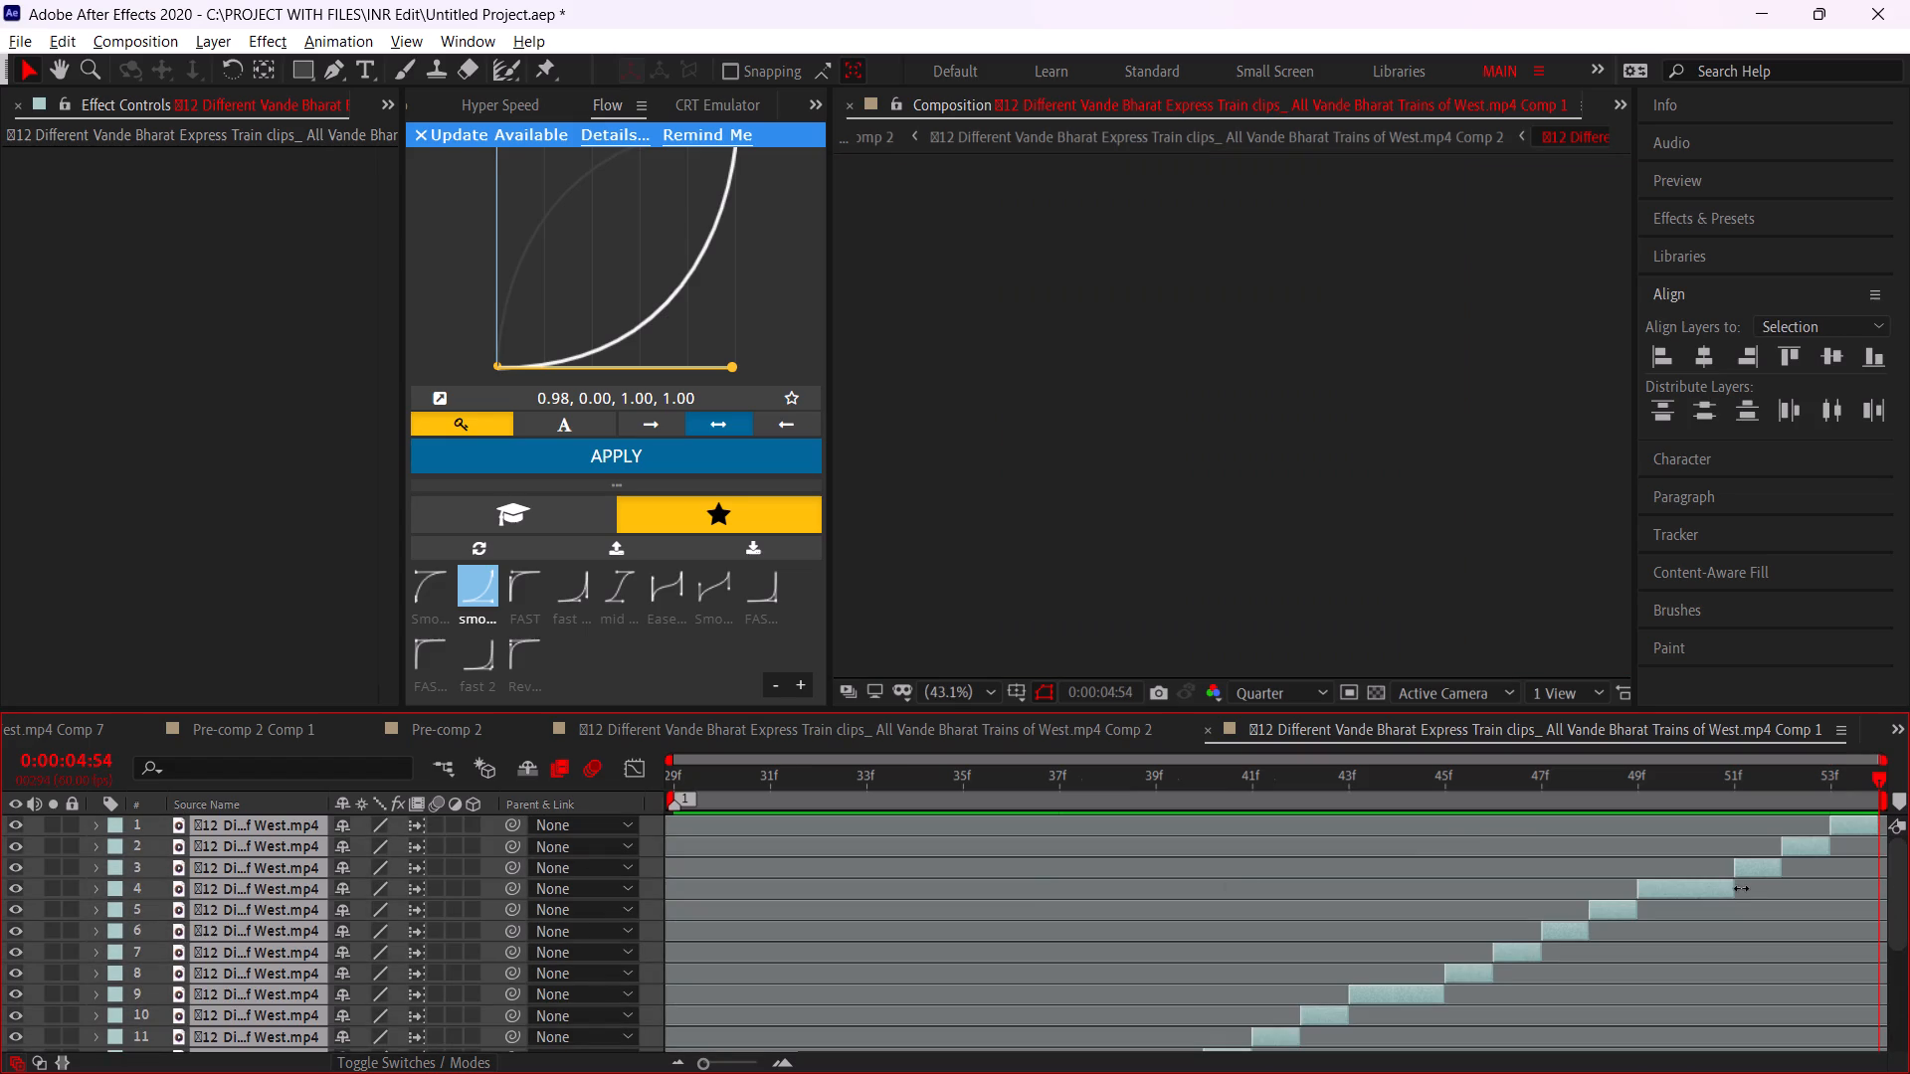
pyautogui.moveTo(1738, 888); pyautogui.dragTo(1145, 888)
# Apply Sequence Layers to the selected clip pieces to close the gaps between them.
pyautogui.rightClick(1152, 885)
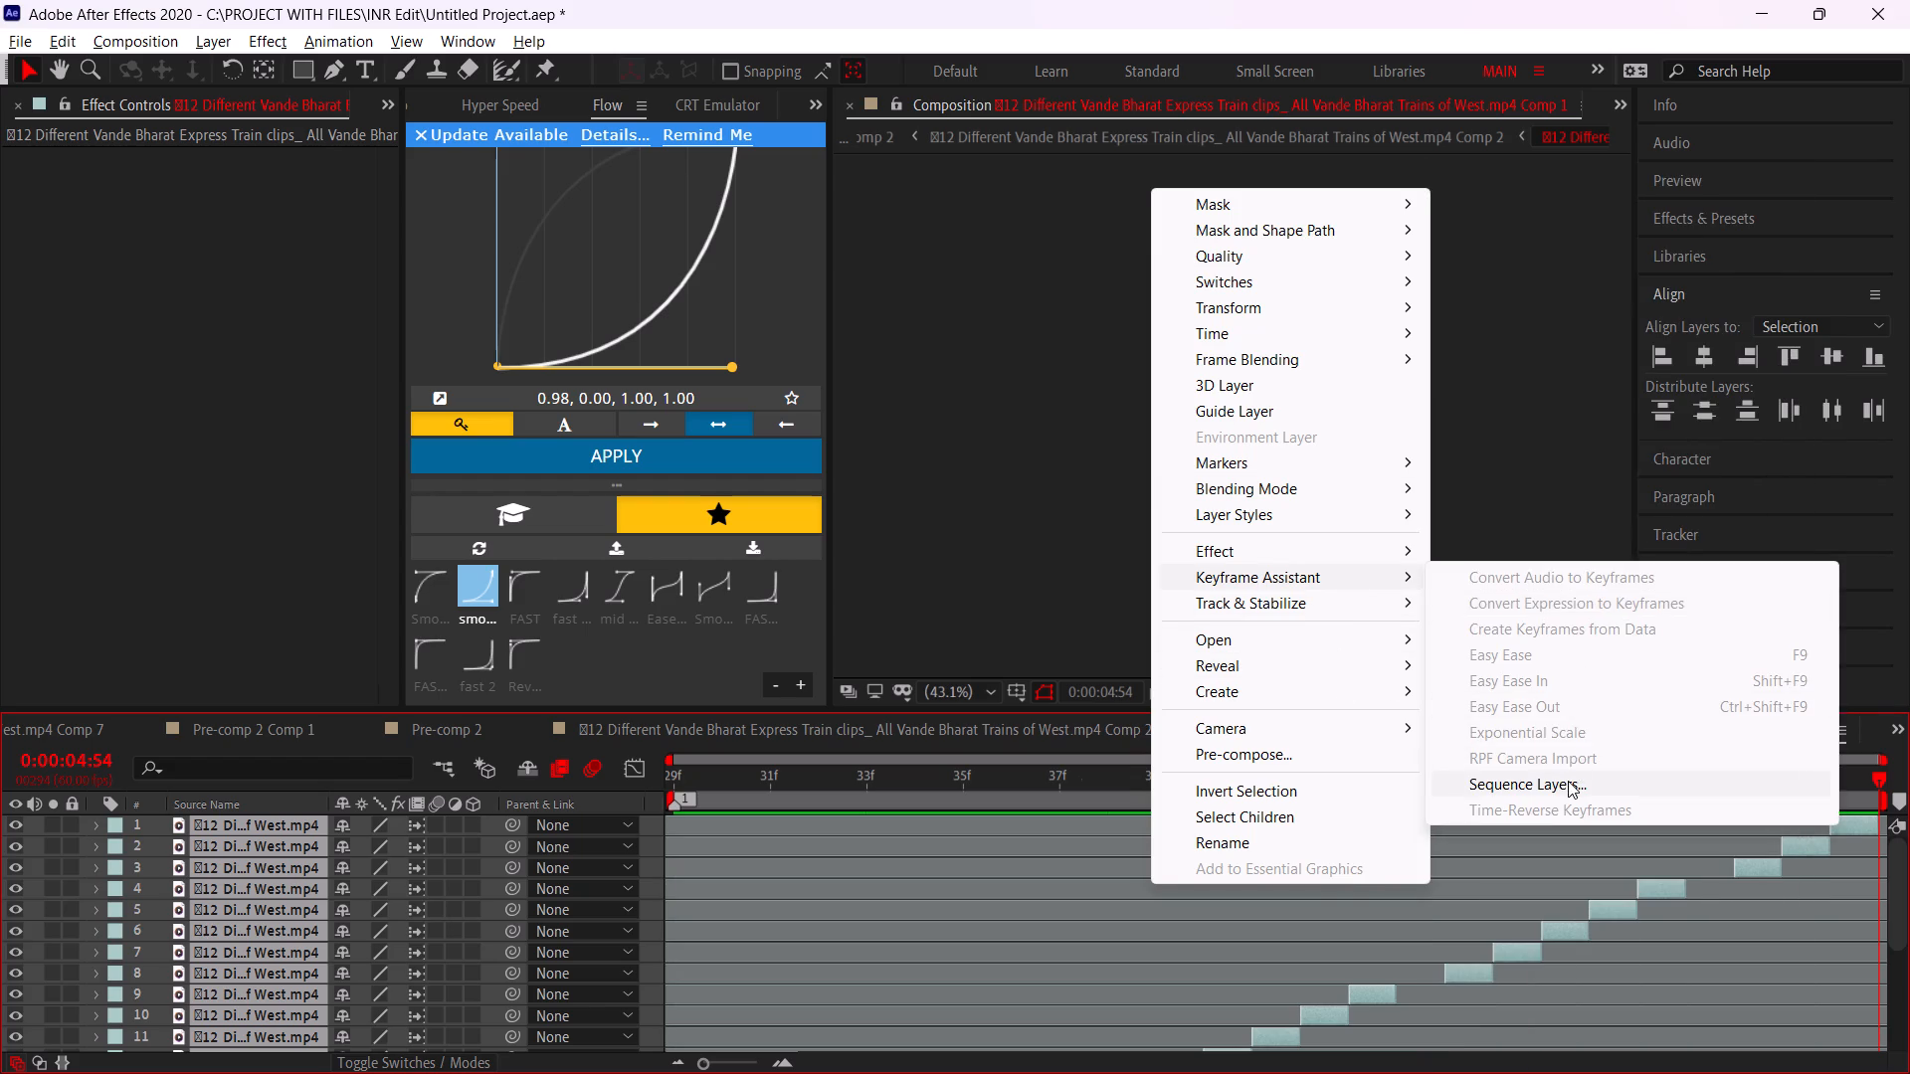
pyautogui.click(1568, 781)
pyautogui.click(909, 341)
pyautogui.keyDown('alt'); pyautogui.scroll(-2, 1247, 862); pyautogui.keyUp('alt')
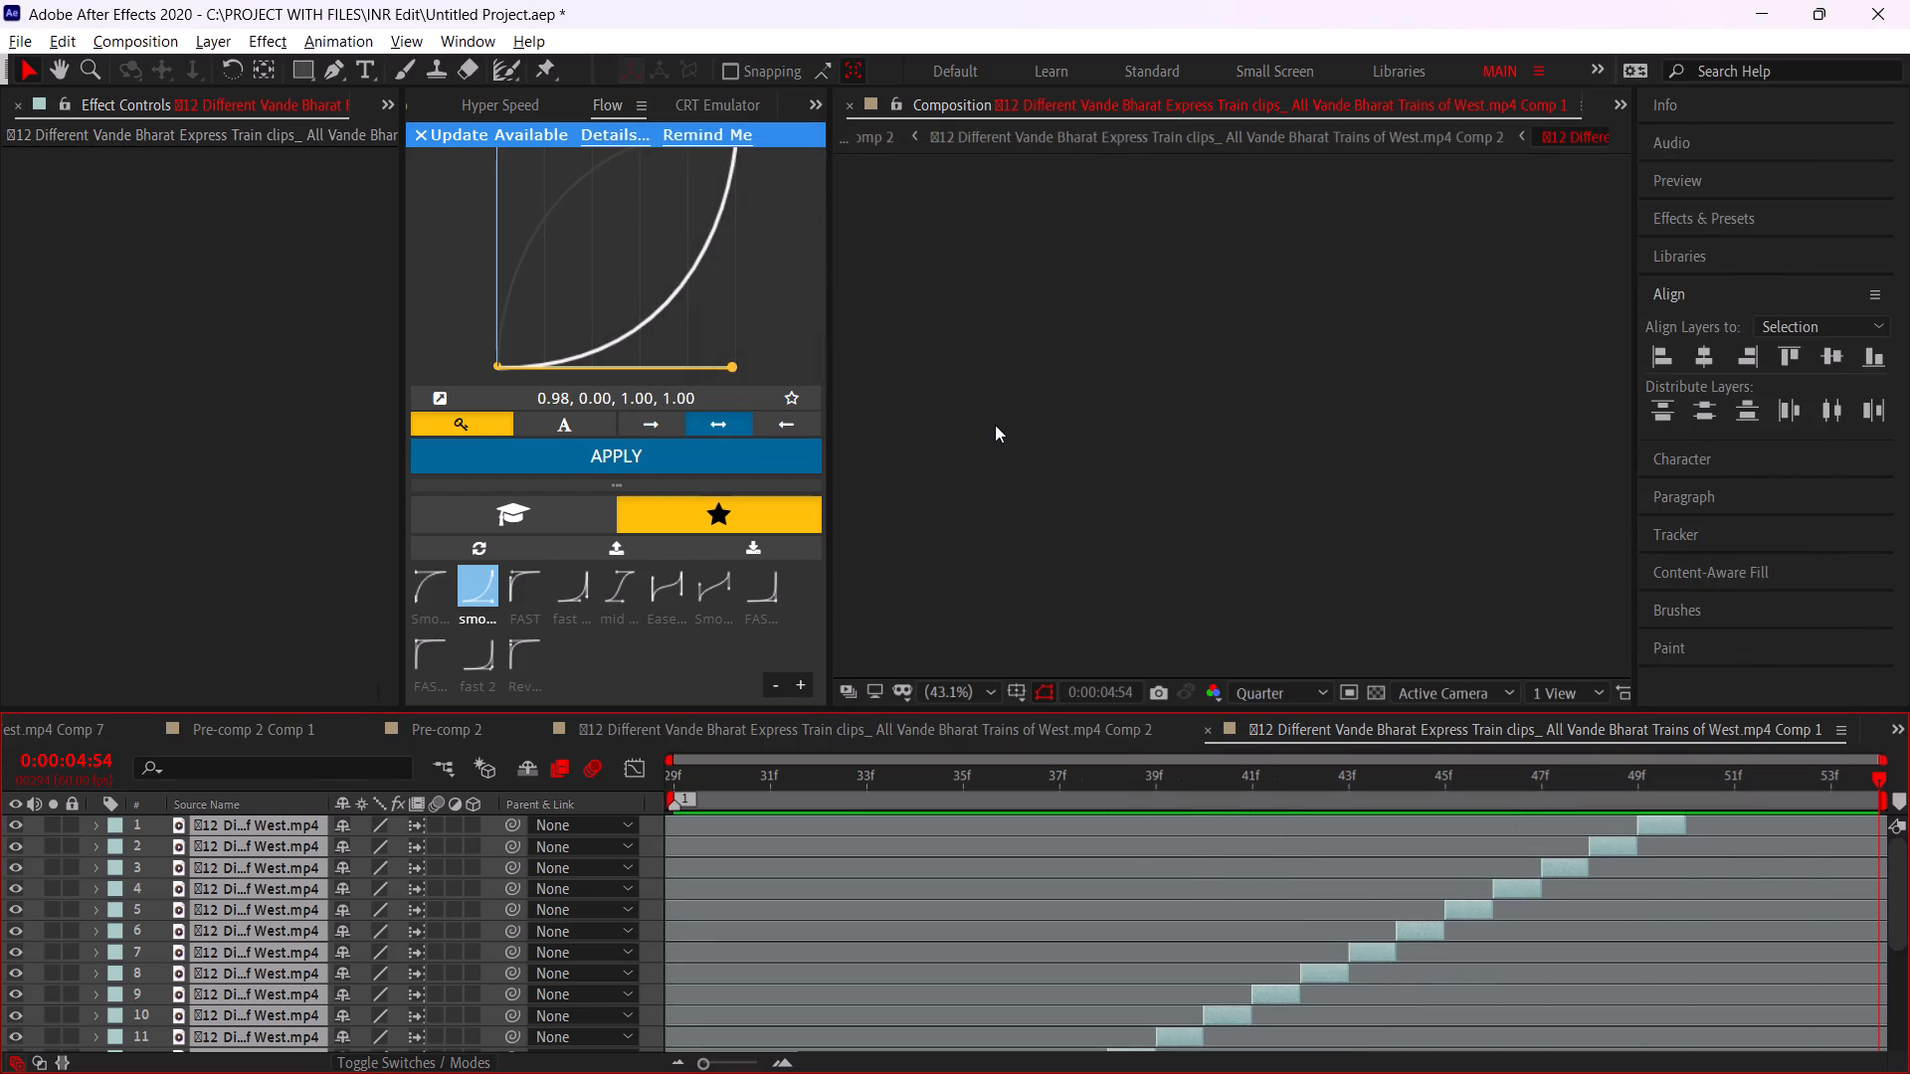
# Pre-compose the sequenced clip pieces into one layer and scrub through the resulting footage.
pyautogui.hotkey('ctrl', 'shift', 'c')
pyautogui.click(985, 495)
pyautogui.moveTo(1063, 789); pyautogui.dragTo(877, 803)
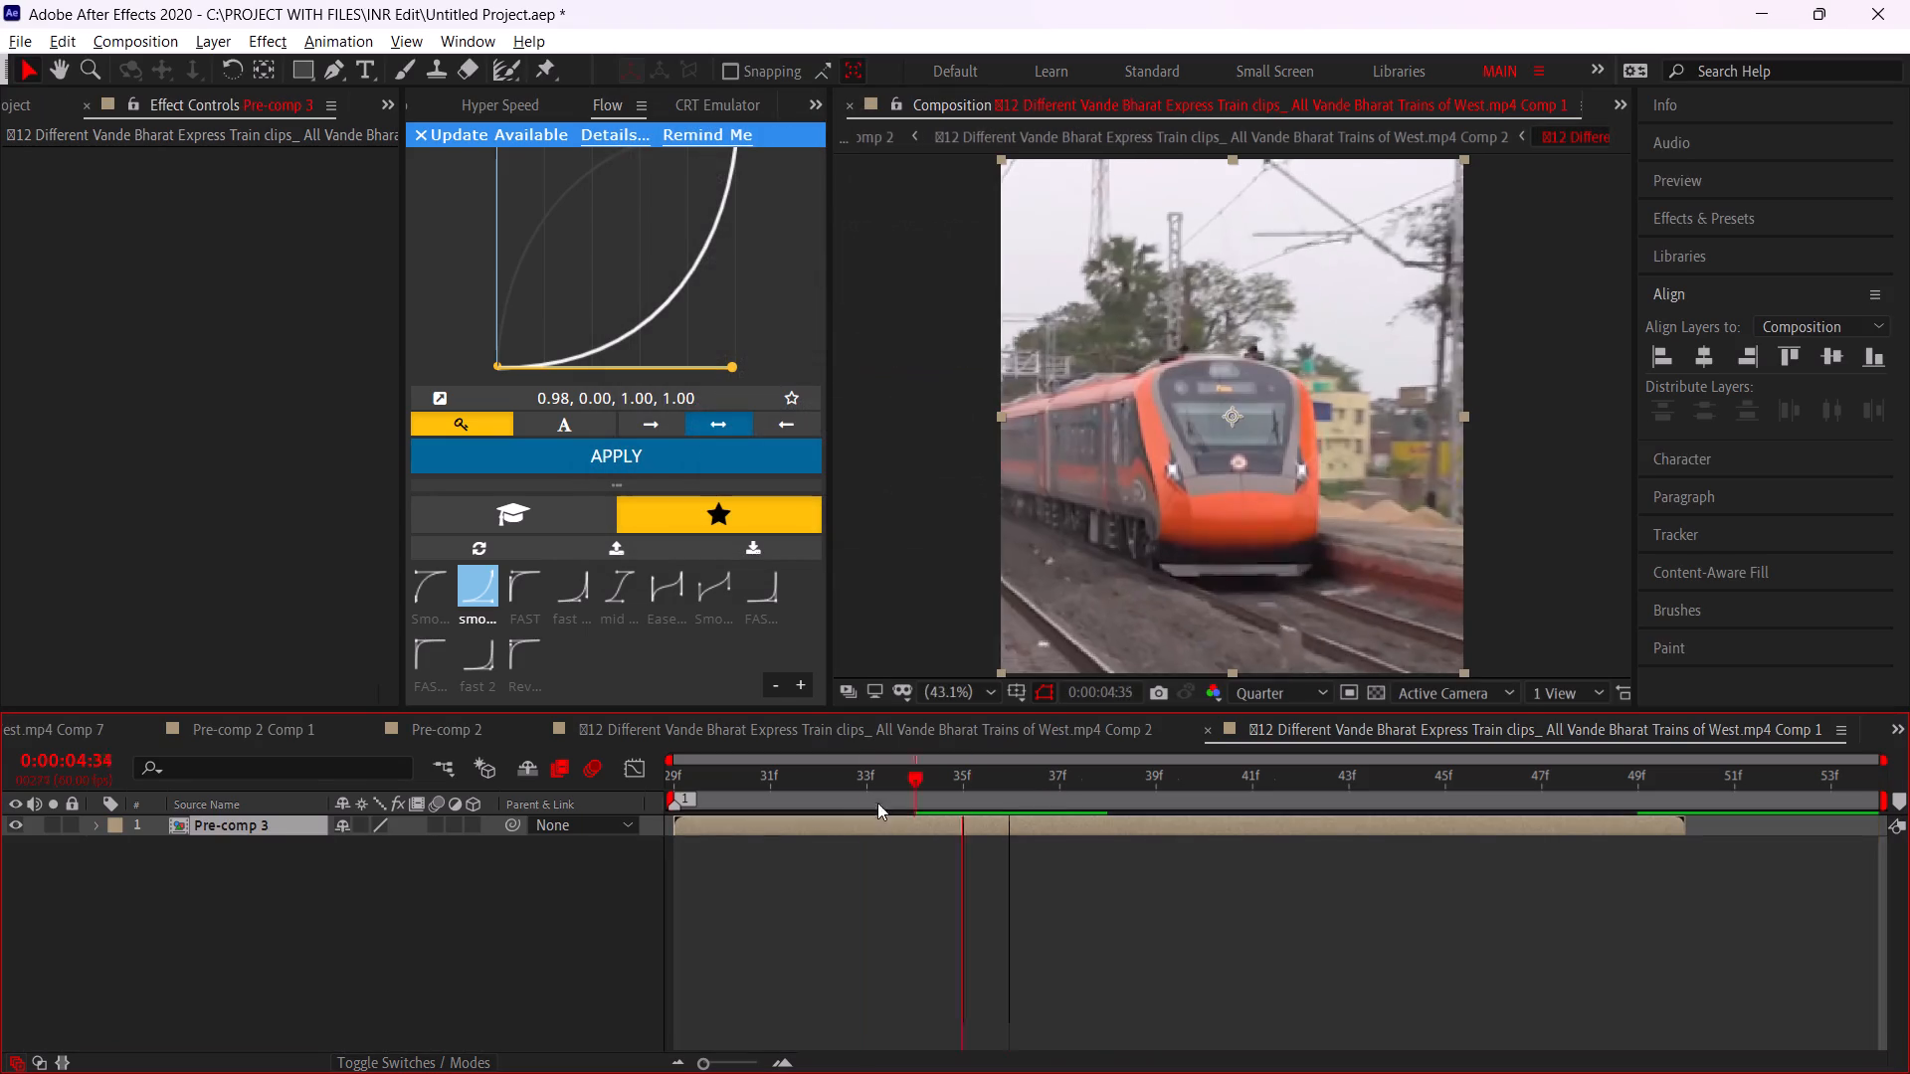
pyautogui.moveTo(877, 803); pyautogui.dragTo(1534, 859)
# Return to the FUNK CONTRA (Super Slowed) composition and scrub the shatter between 0:00:04:38 and 0:00:04:46 to check the train background.
pyautogui.scroll(1, 725, 733)
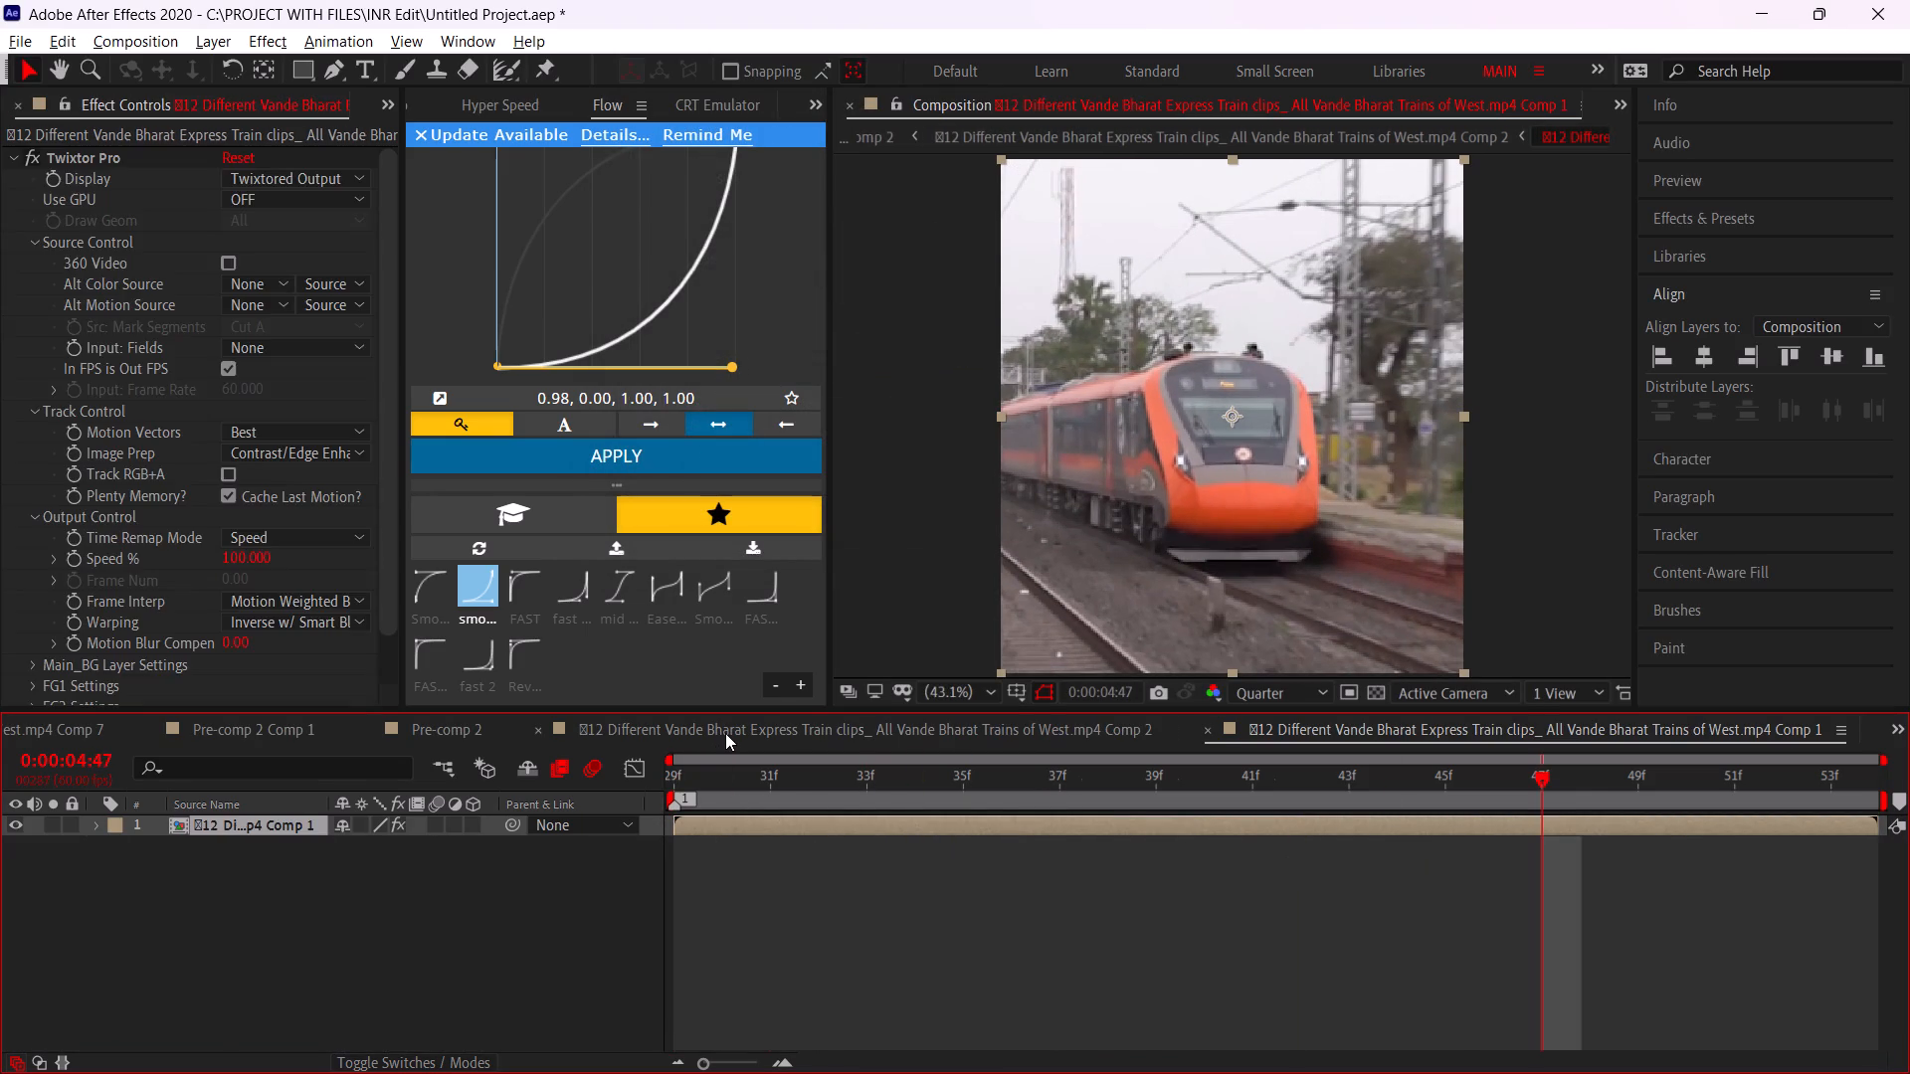
pyautogui.scroll(15, 725, 733)
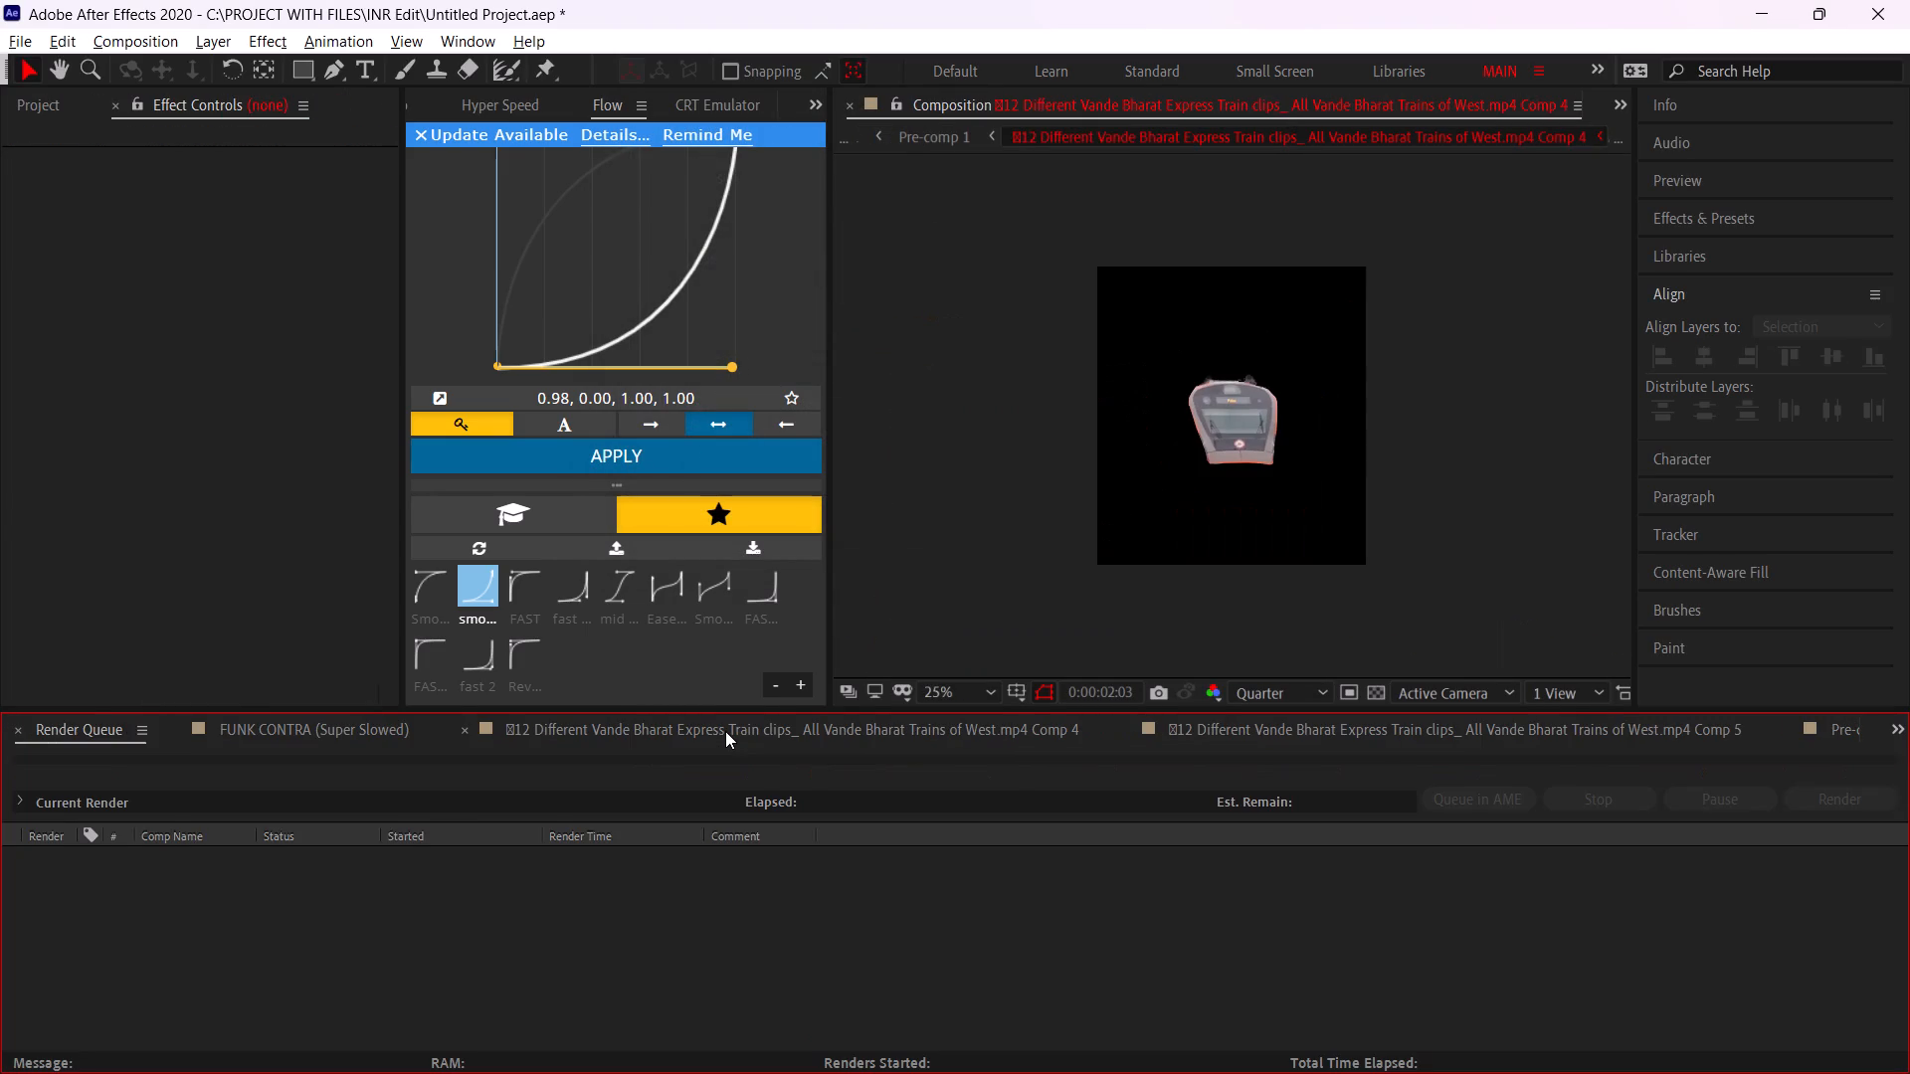
pyautogui.scroll(-1, 725, 731)
pyautogui.moveTo(1127, 791); pyautogui.dragTo(1180, 803)
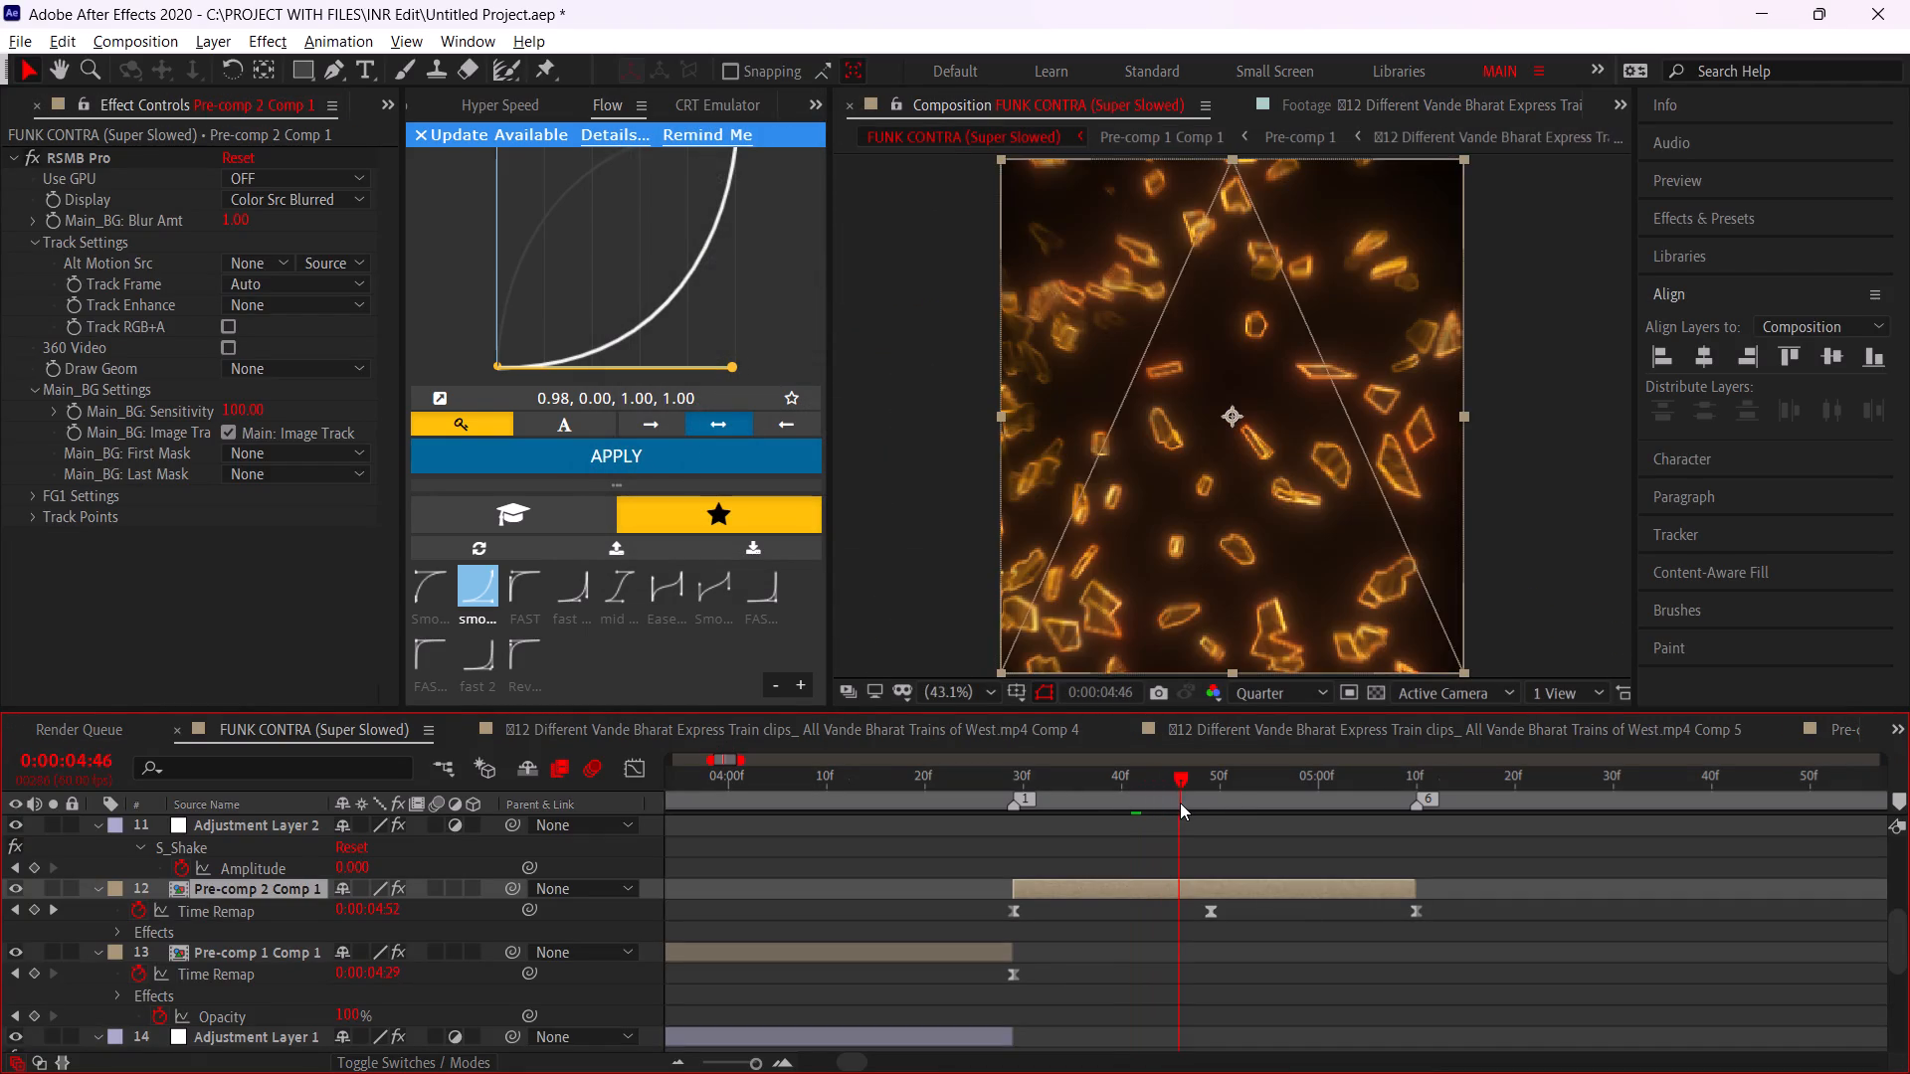
pyautogui.moveTo(1180, 803); pyautogui.dragTo(1182, 803)
pyautogui.keyDown('alt'); pyautogui.scroll(1, 1125, 880); pyautogui.keyUp('alt')
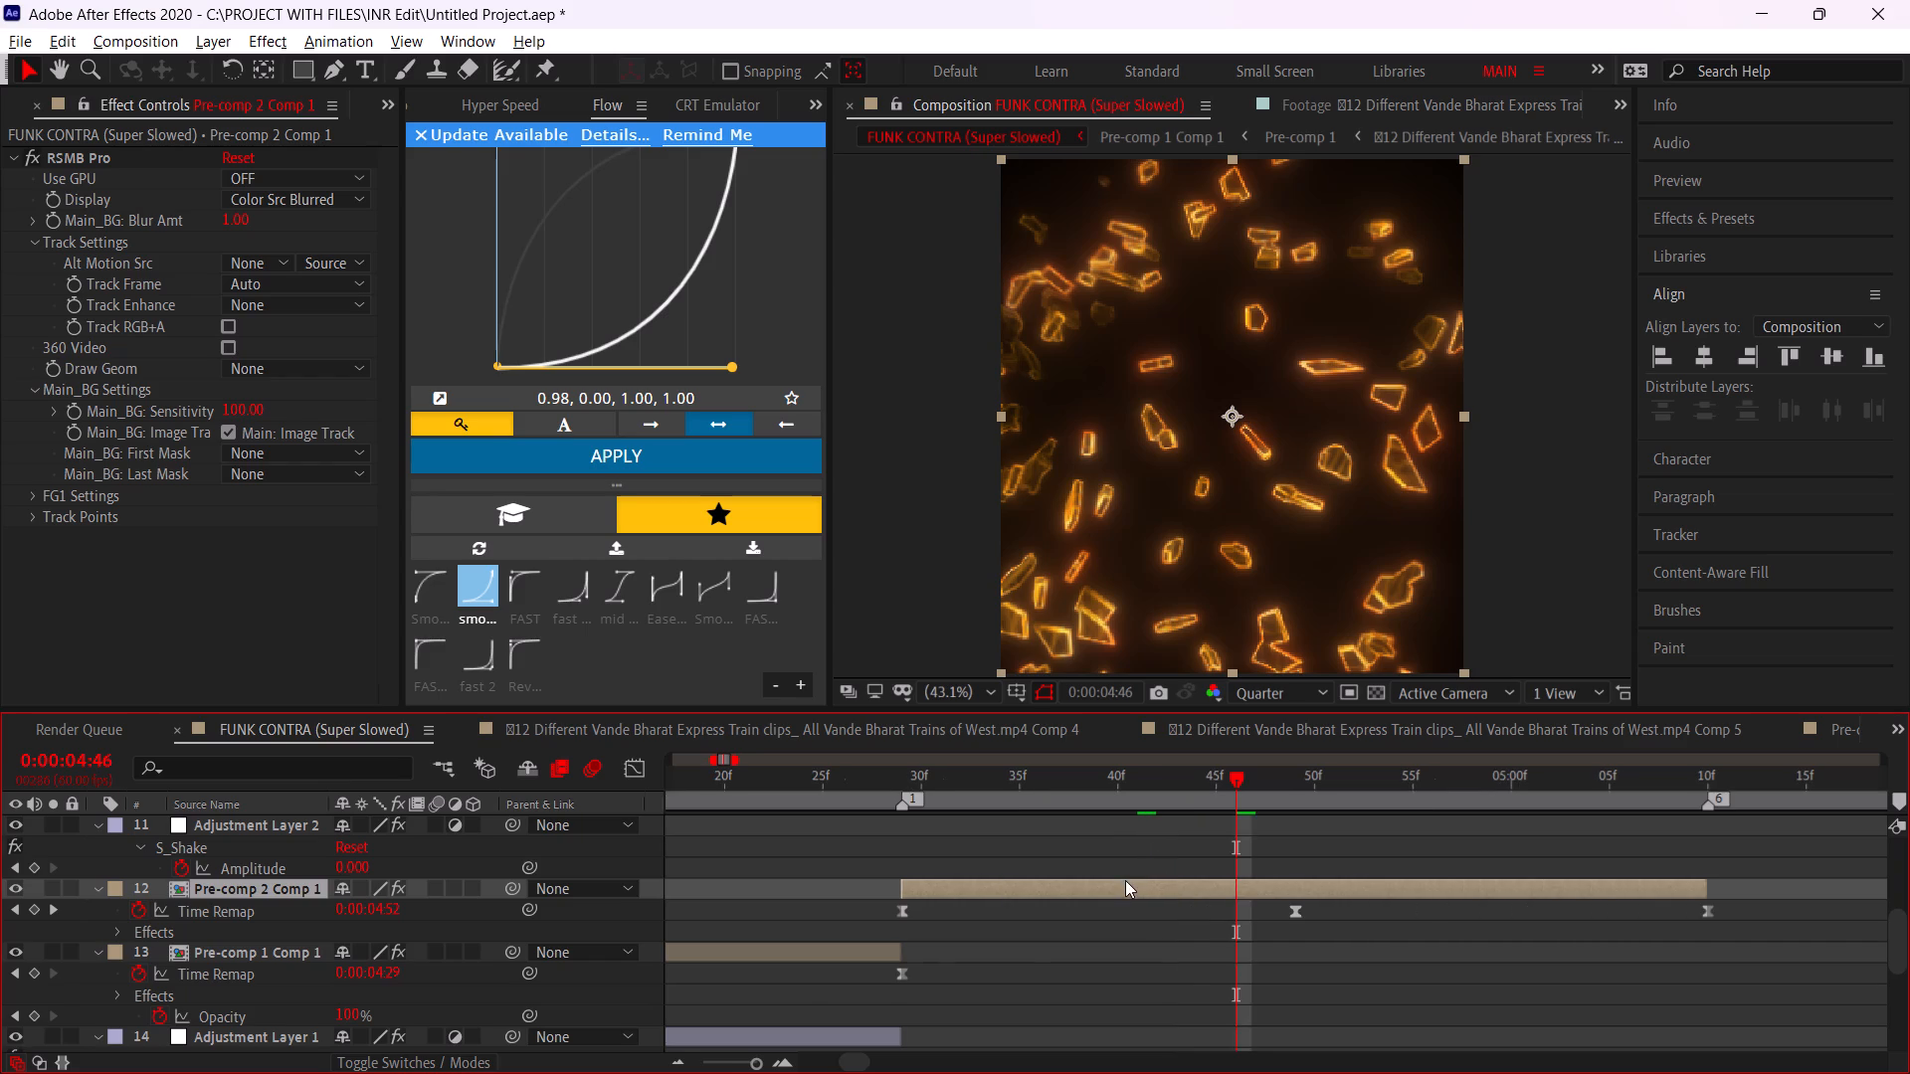
pyautogui.scroll(-3, 1175, 879)
pyautogui.scroll(2, 1197, 880)
pyautogui.moveTo(1223, 800); pyautogui.dragTo(1199, 798)
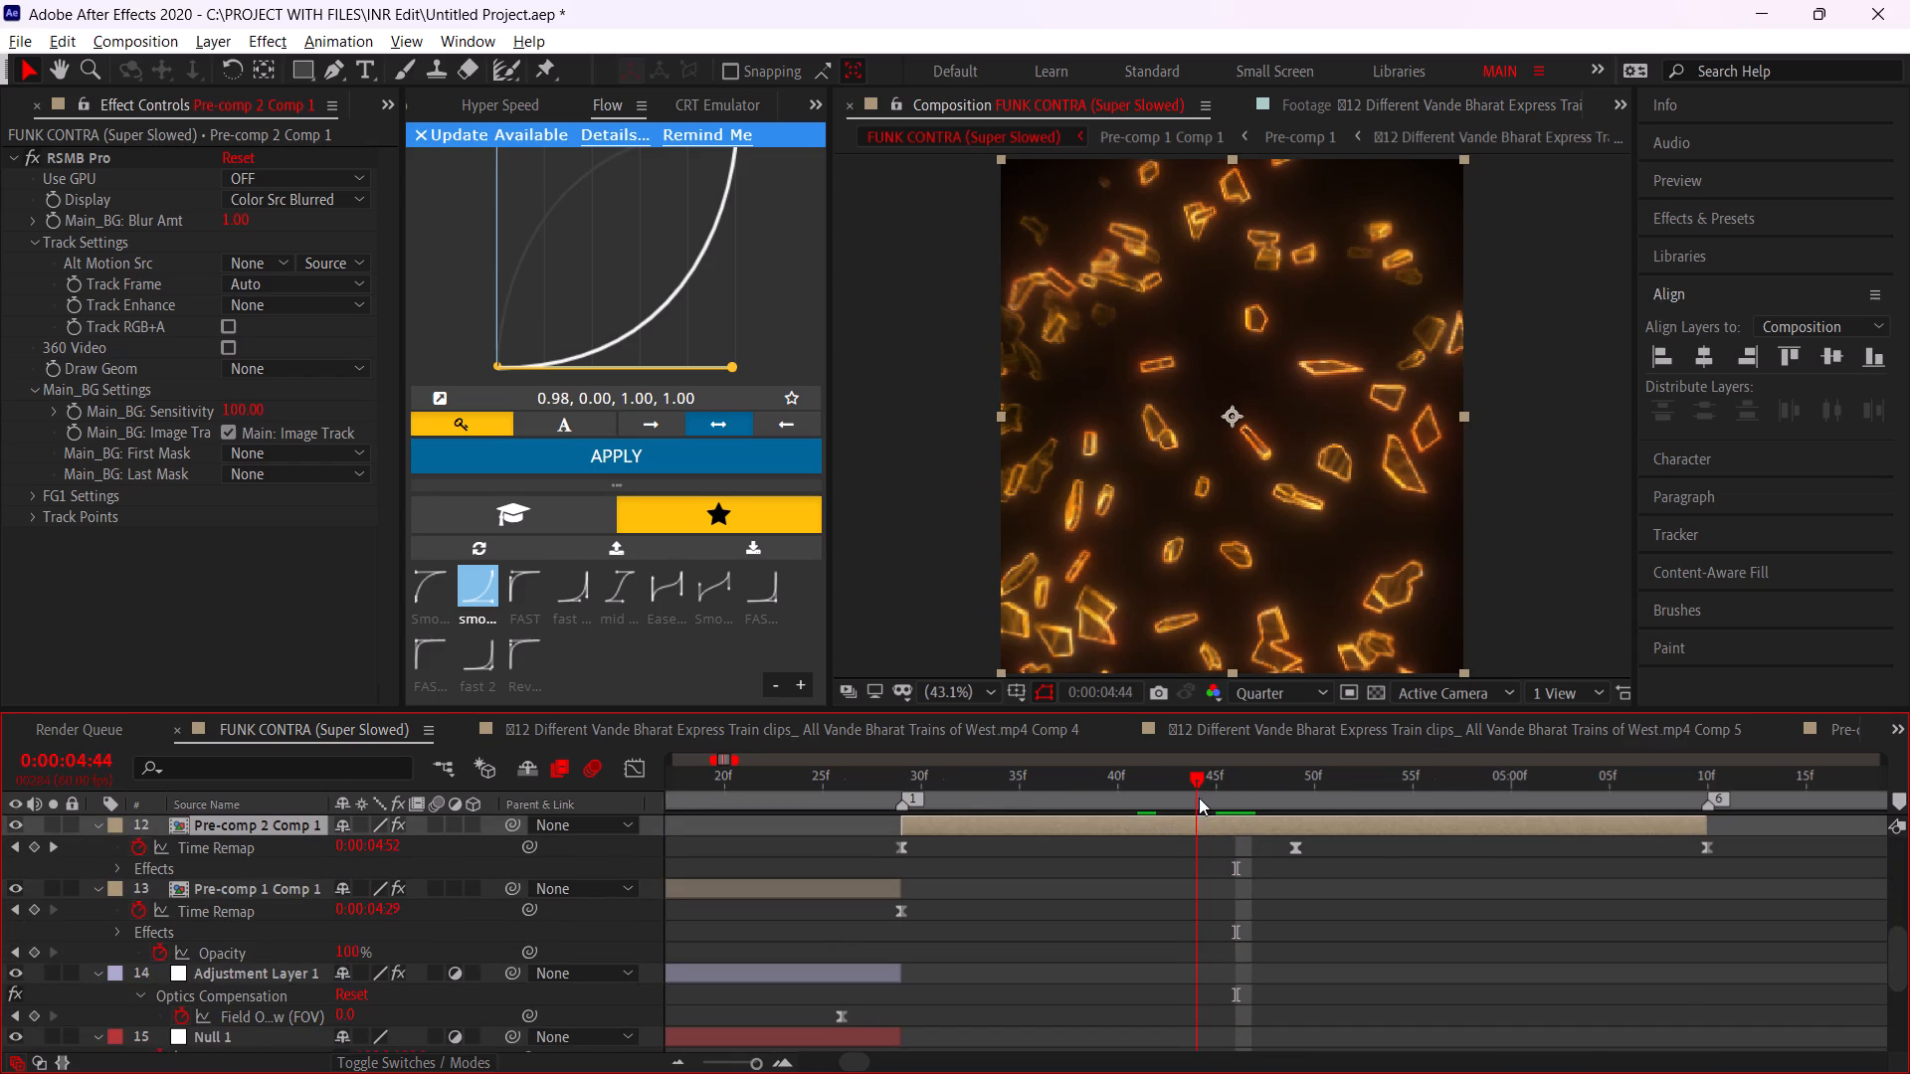
pyautogui.moveTo(1199, 798); pyautogui.dragTo(1082, 823)
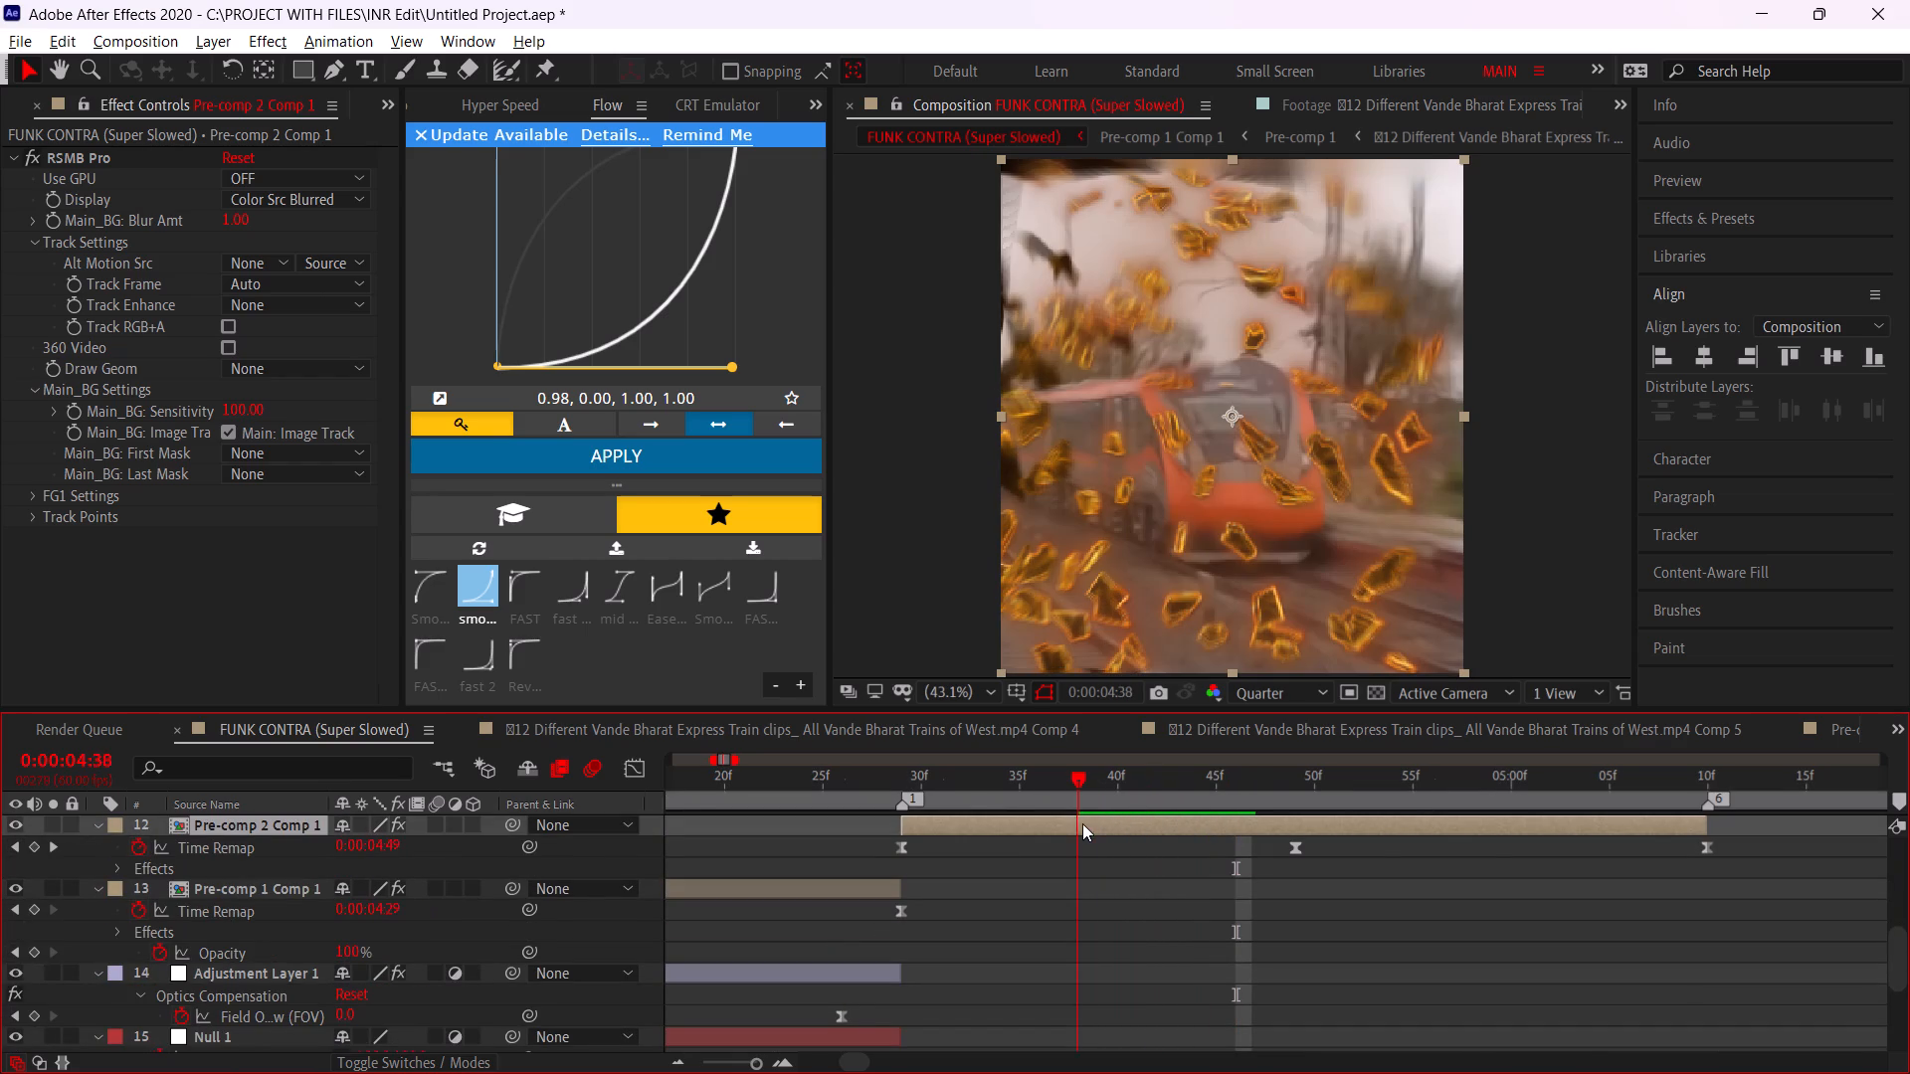
pyautogui.moveTo(1082, 823); pyautogui.dragTo(1081, 834)
# Set the Time Remap keyframe of Pre-comp 2 Comp 1 at 0:00:04:49 to the value 0:00:04:49.
pyautogui.moveTo(1239, 785); pyautogui.dragTo(1284, 791)
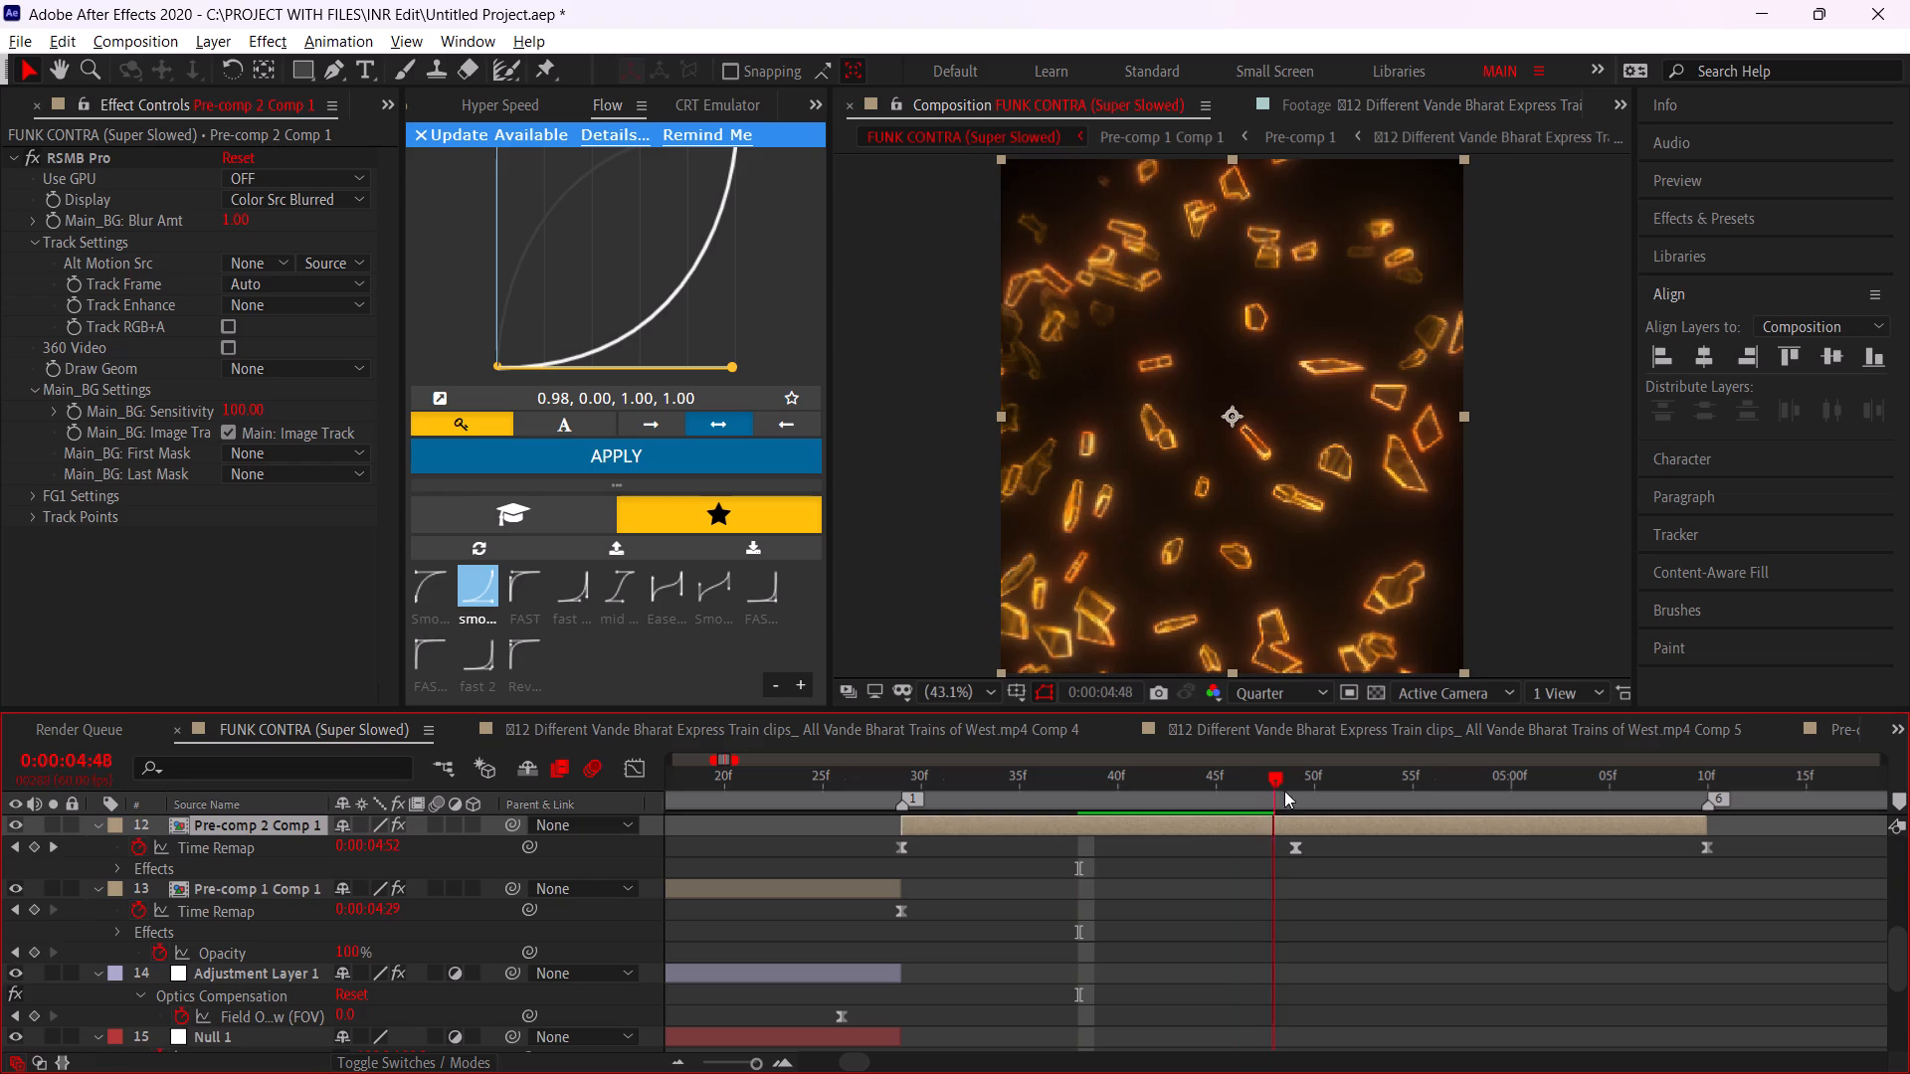
pyautogui.moveTo(1284, 791); pyautogui.dragTo(1294, 793)
pyautogui.moveTo(358, 846); pyautogui.dragTo(353, 845)
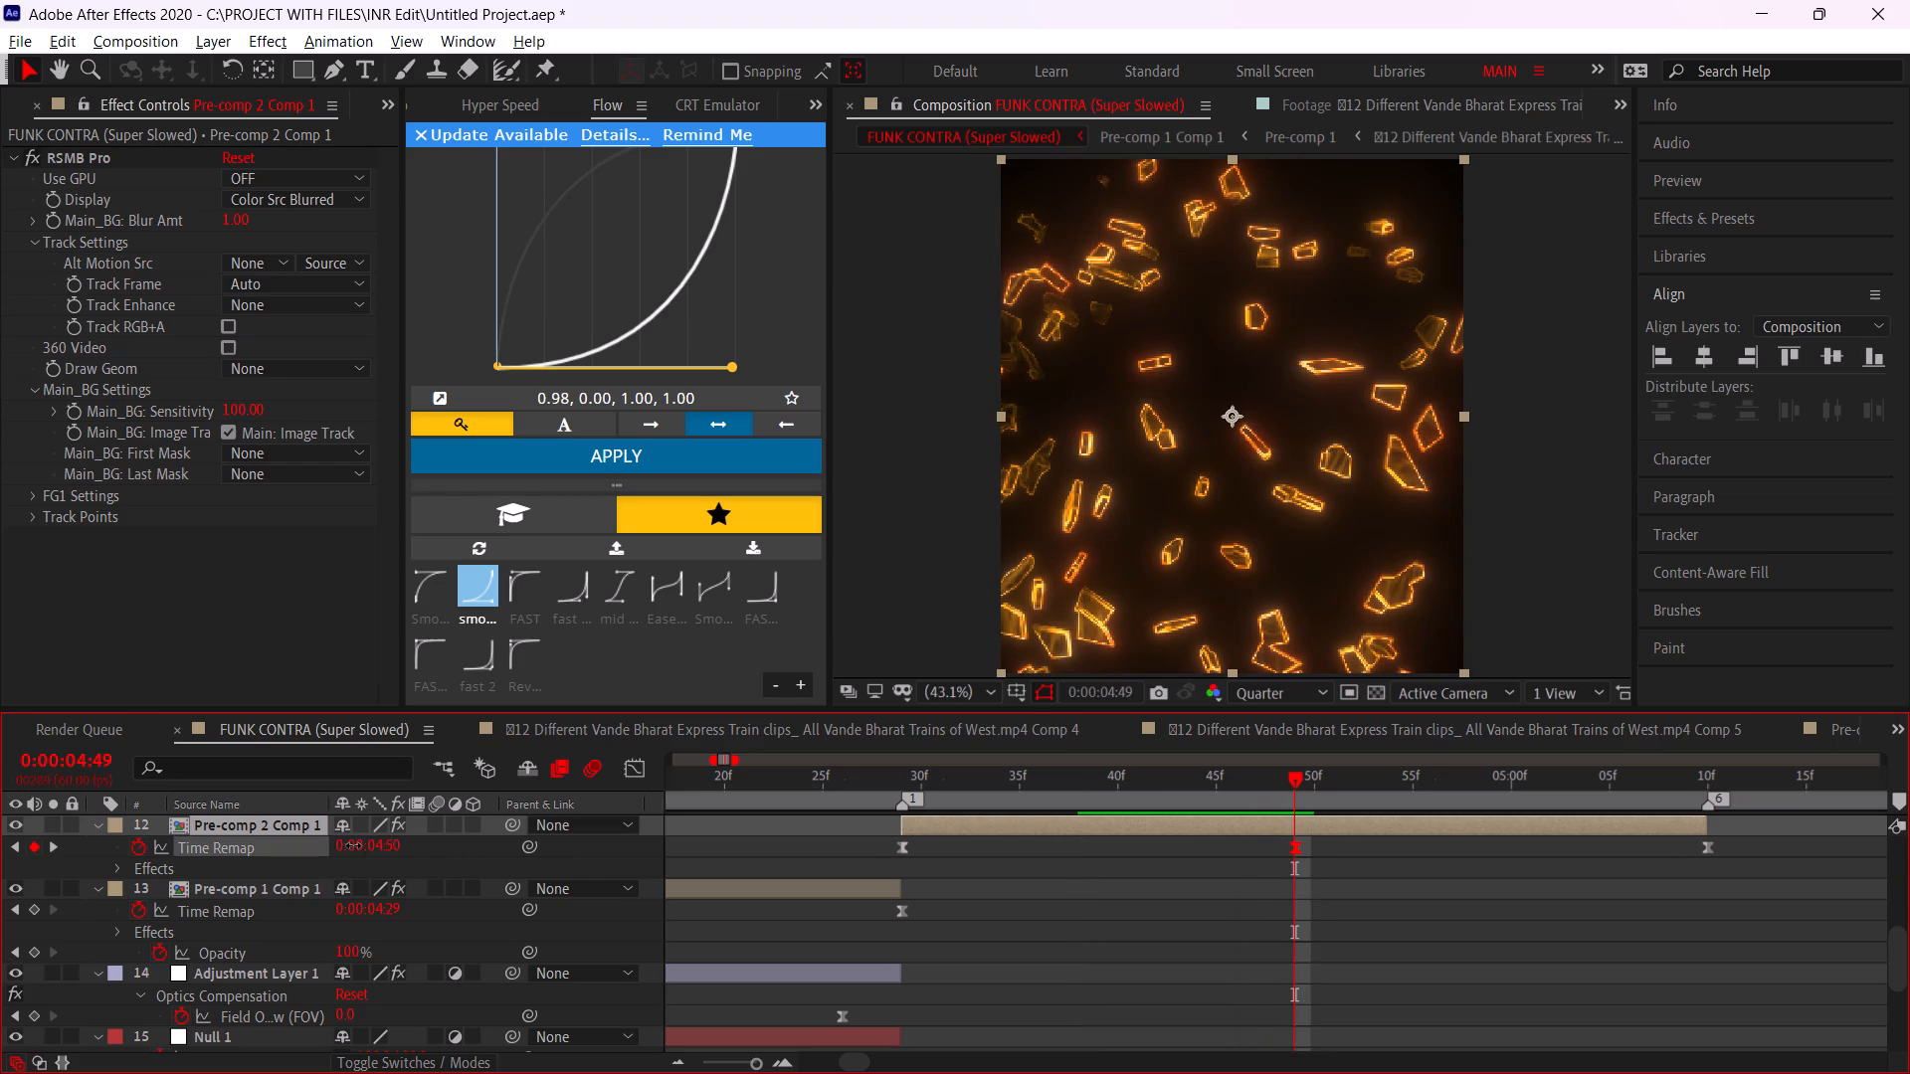
pyautogui.moveTo(353, 845); pyautogui.dragTo(351, 844)
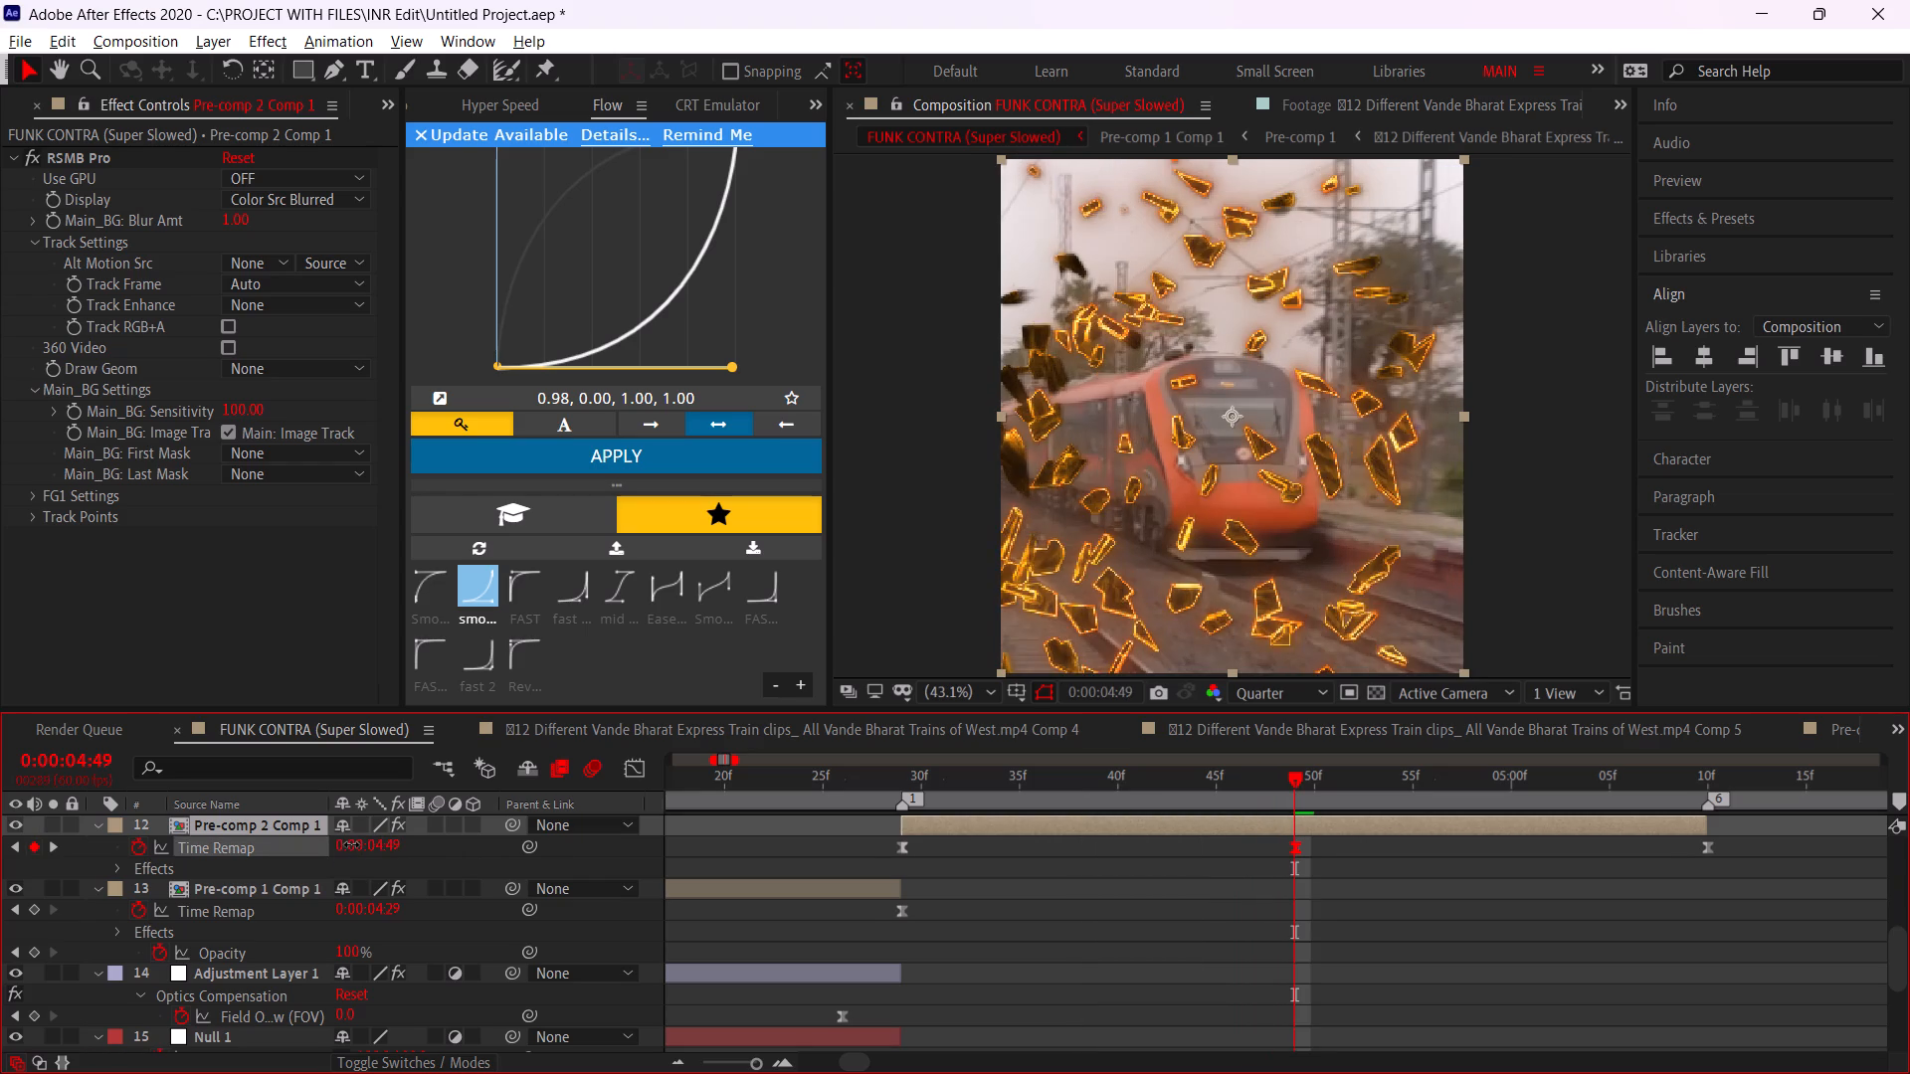
pyautogui.moveTo(351, 844); pyautogui.dragTo(354, 843)
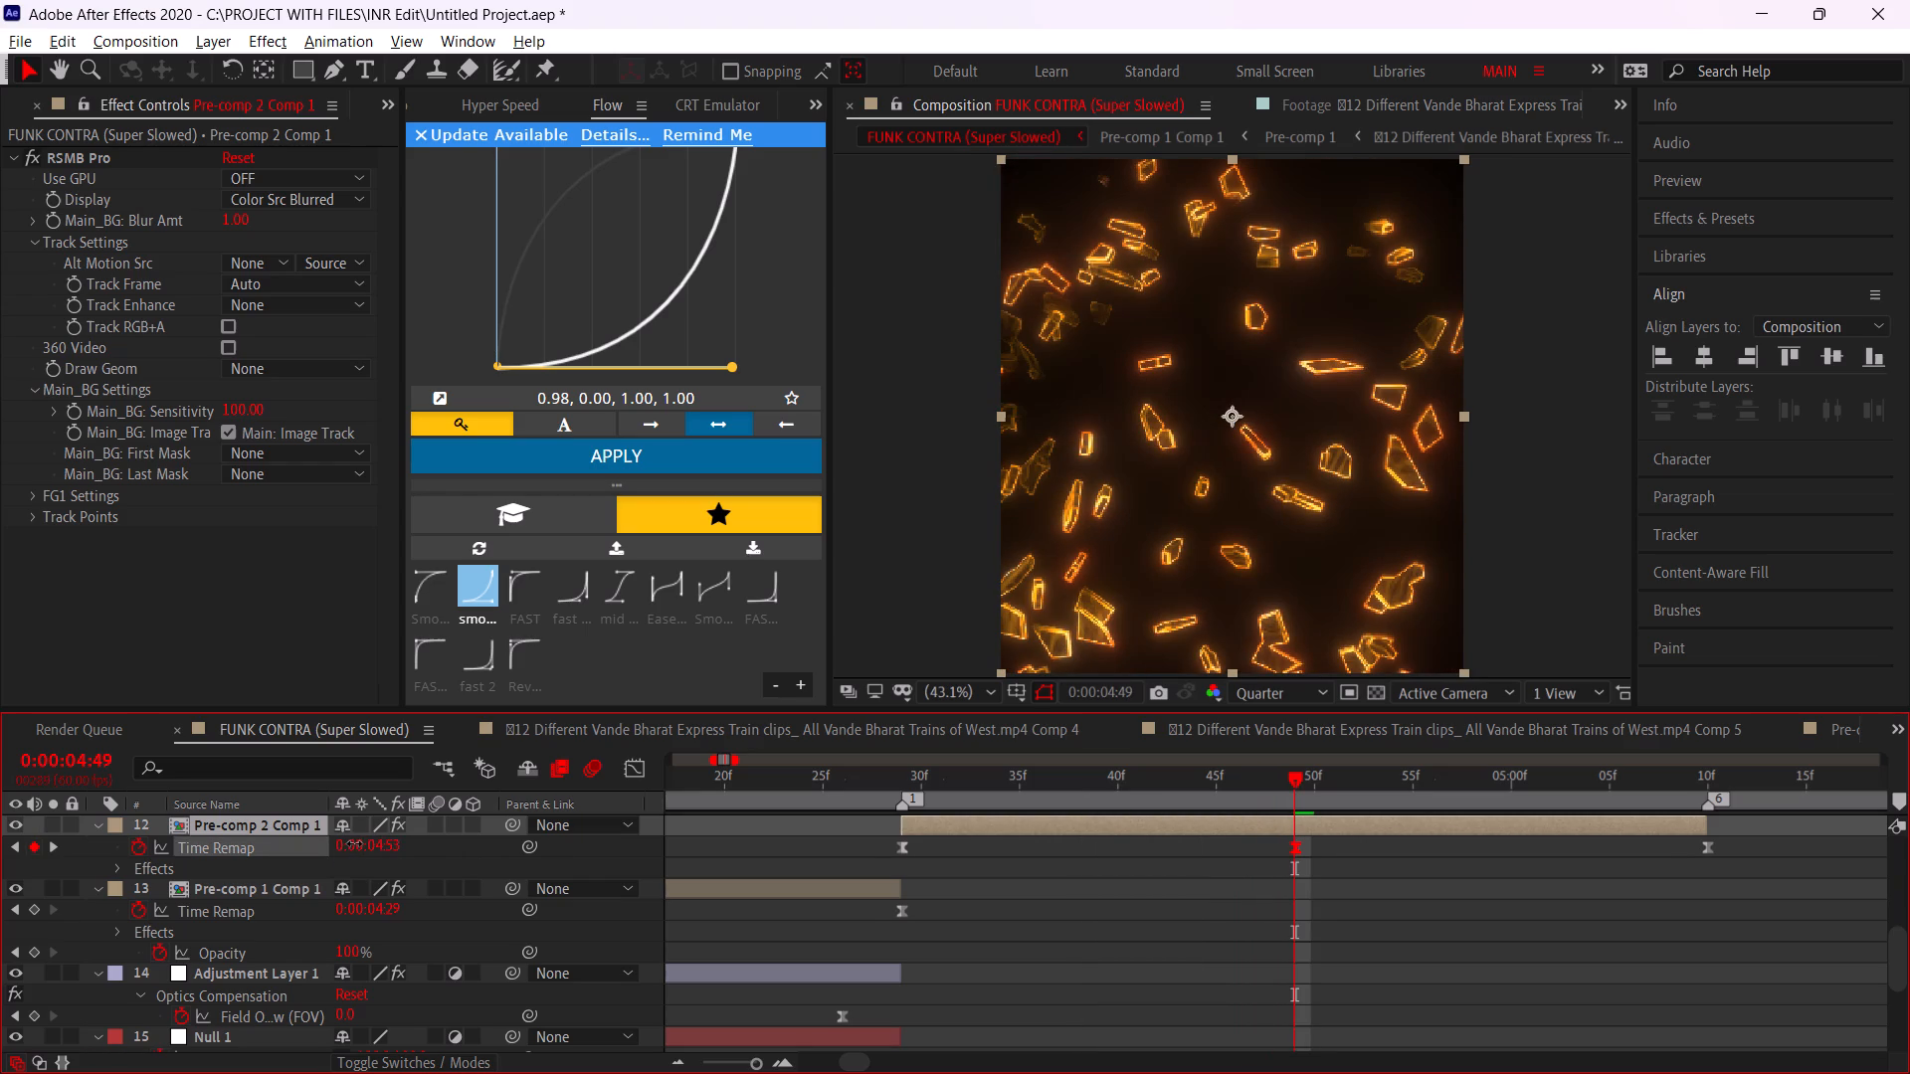
pyautogui.moveTo(354, 843); pyautogui.dragTo(353, 842)
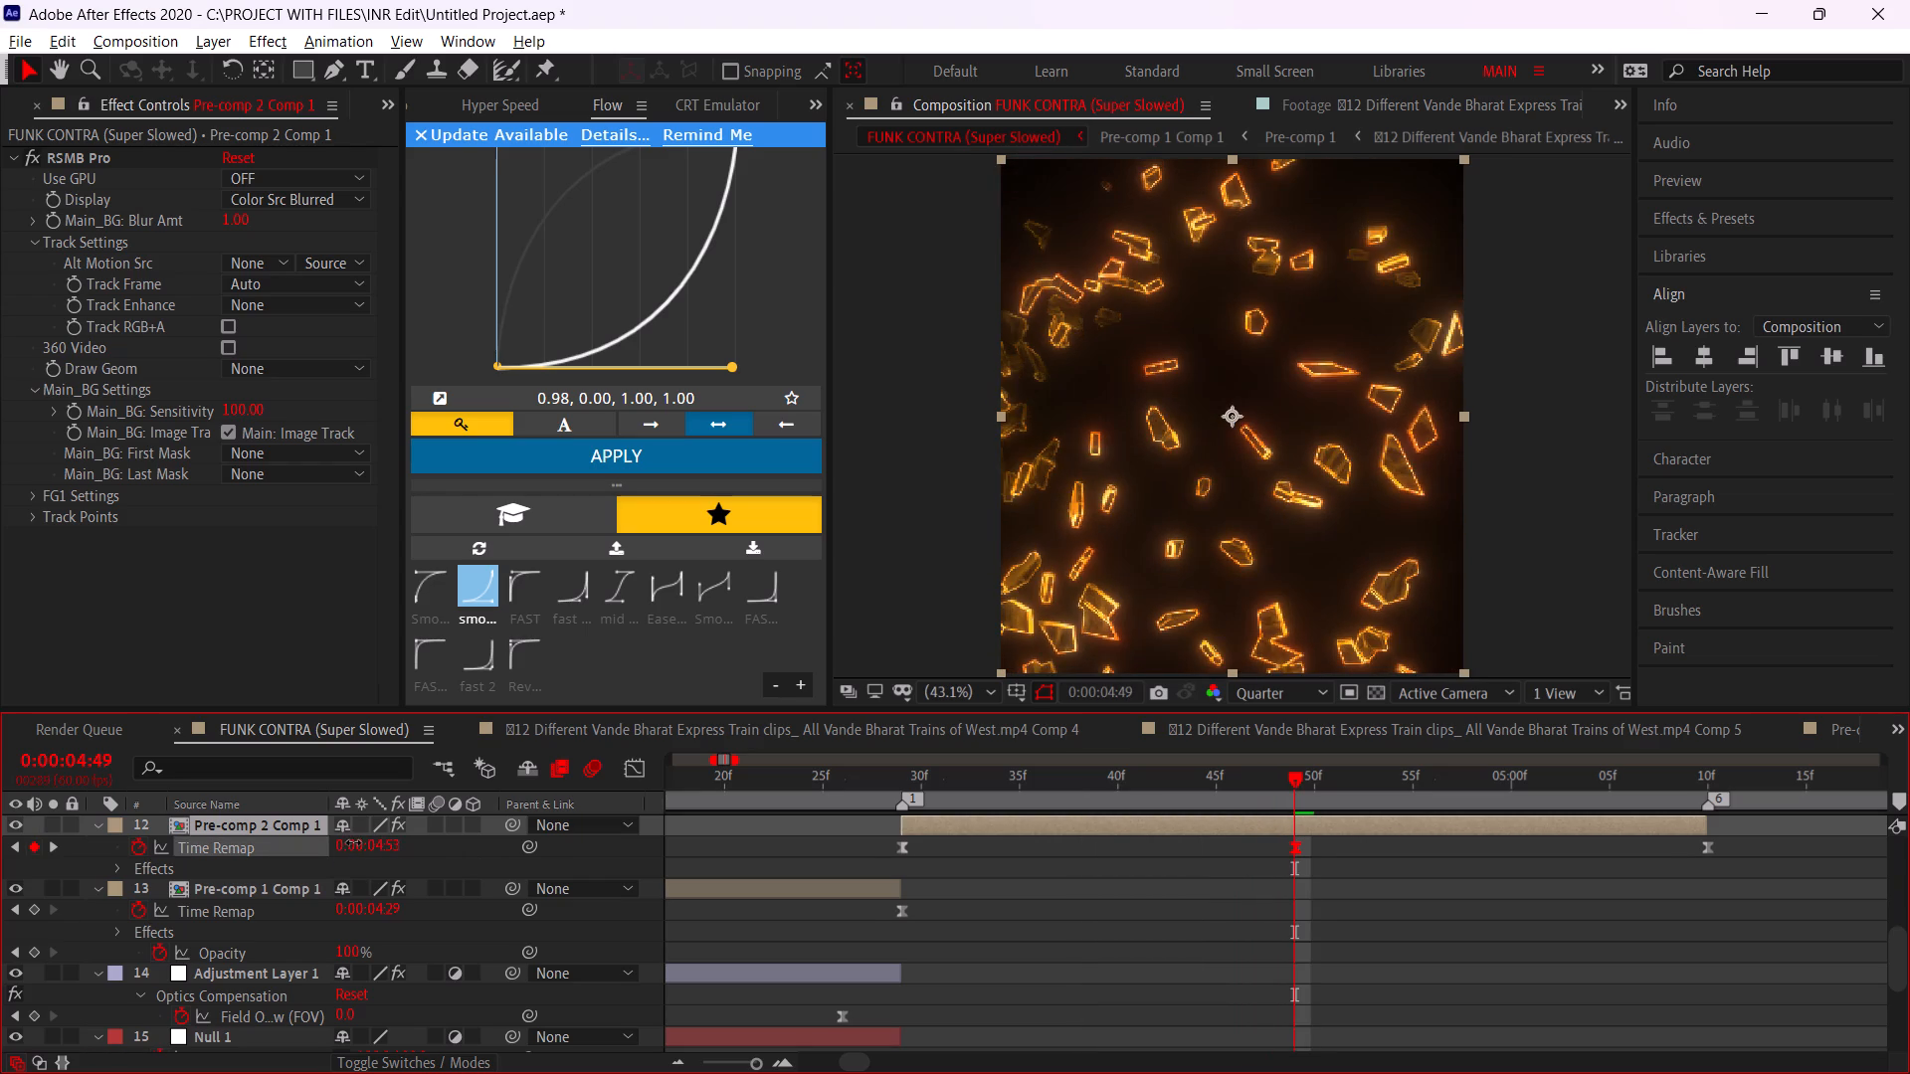
pyautogui.moveTo(353, 842); pyautogui.dragTo(348, 842)
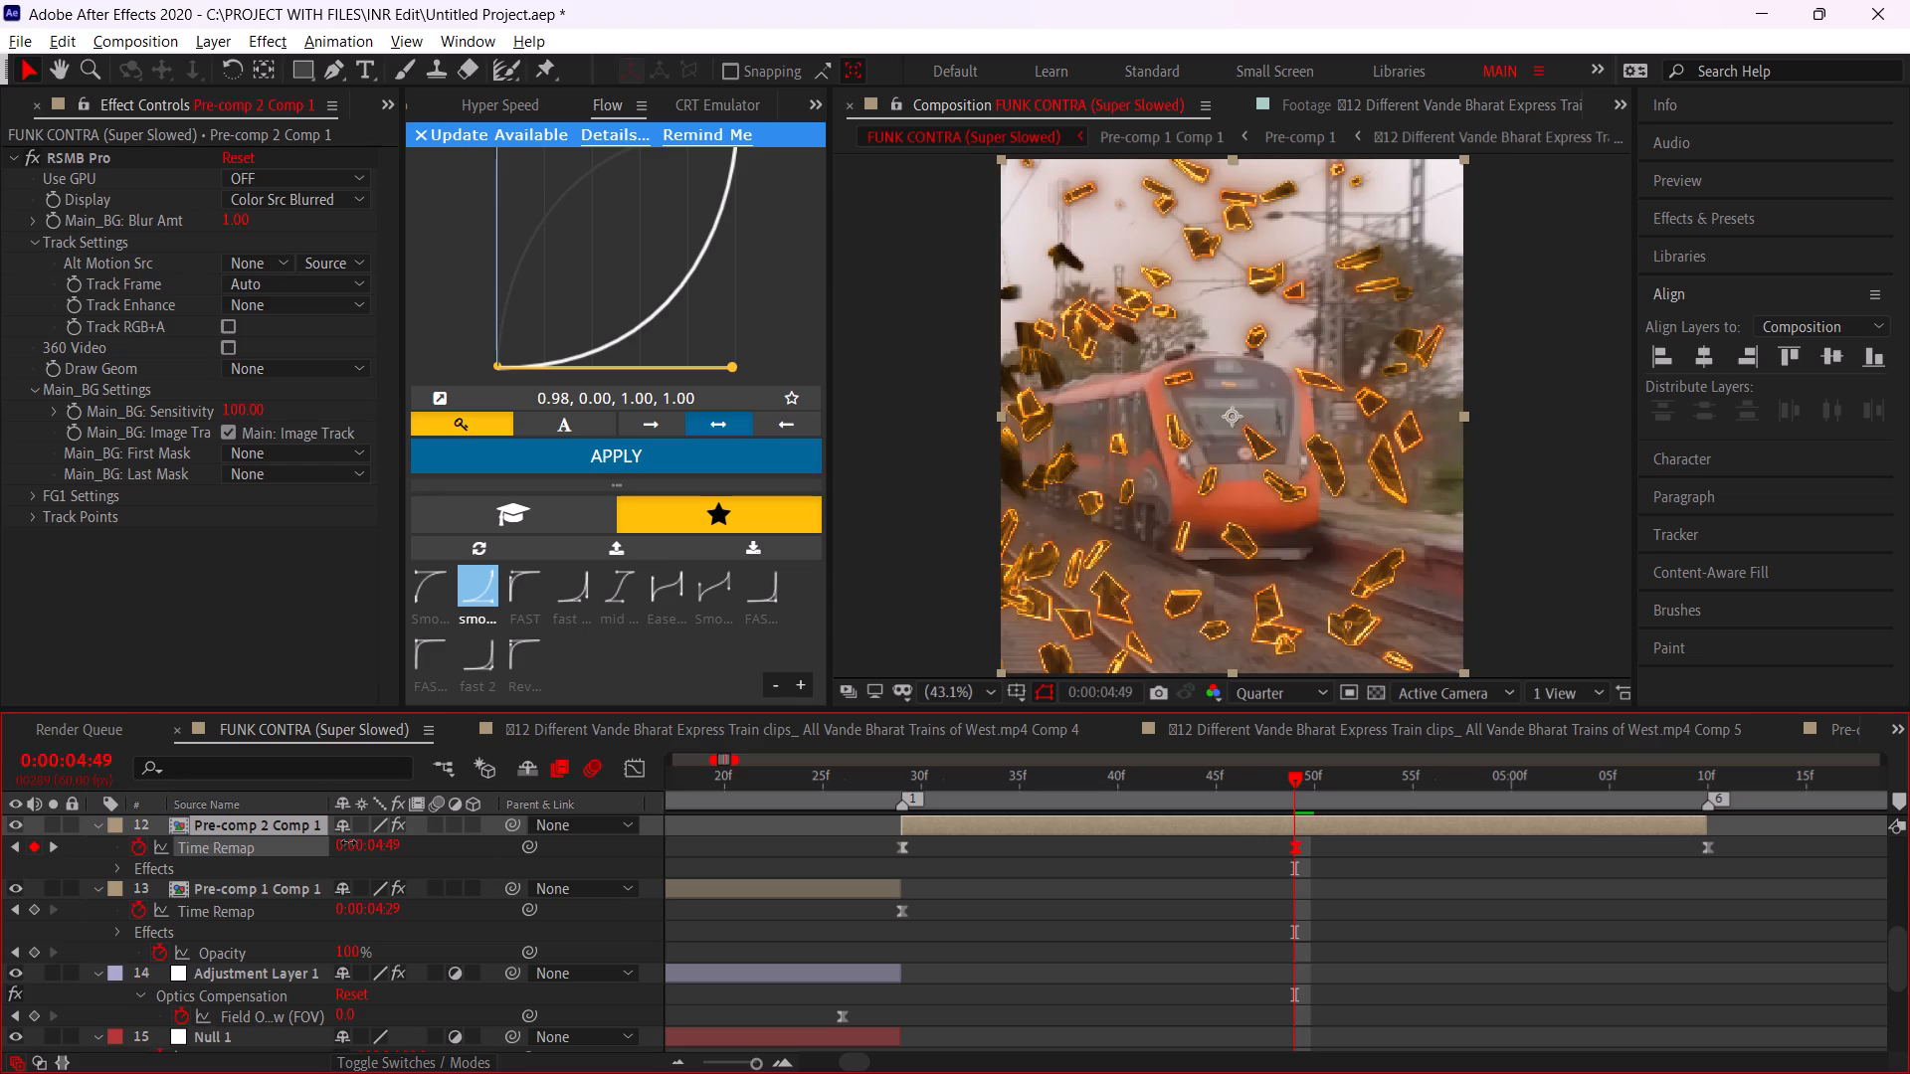
pyautogui.moveTo(348, 842); pyautogui.dragTo(349, 842)
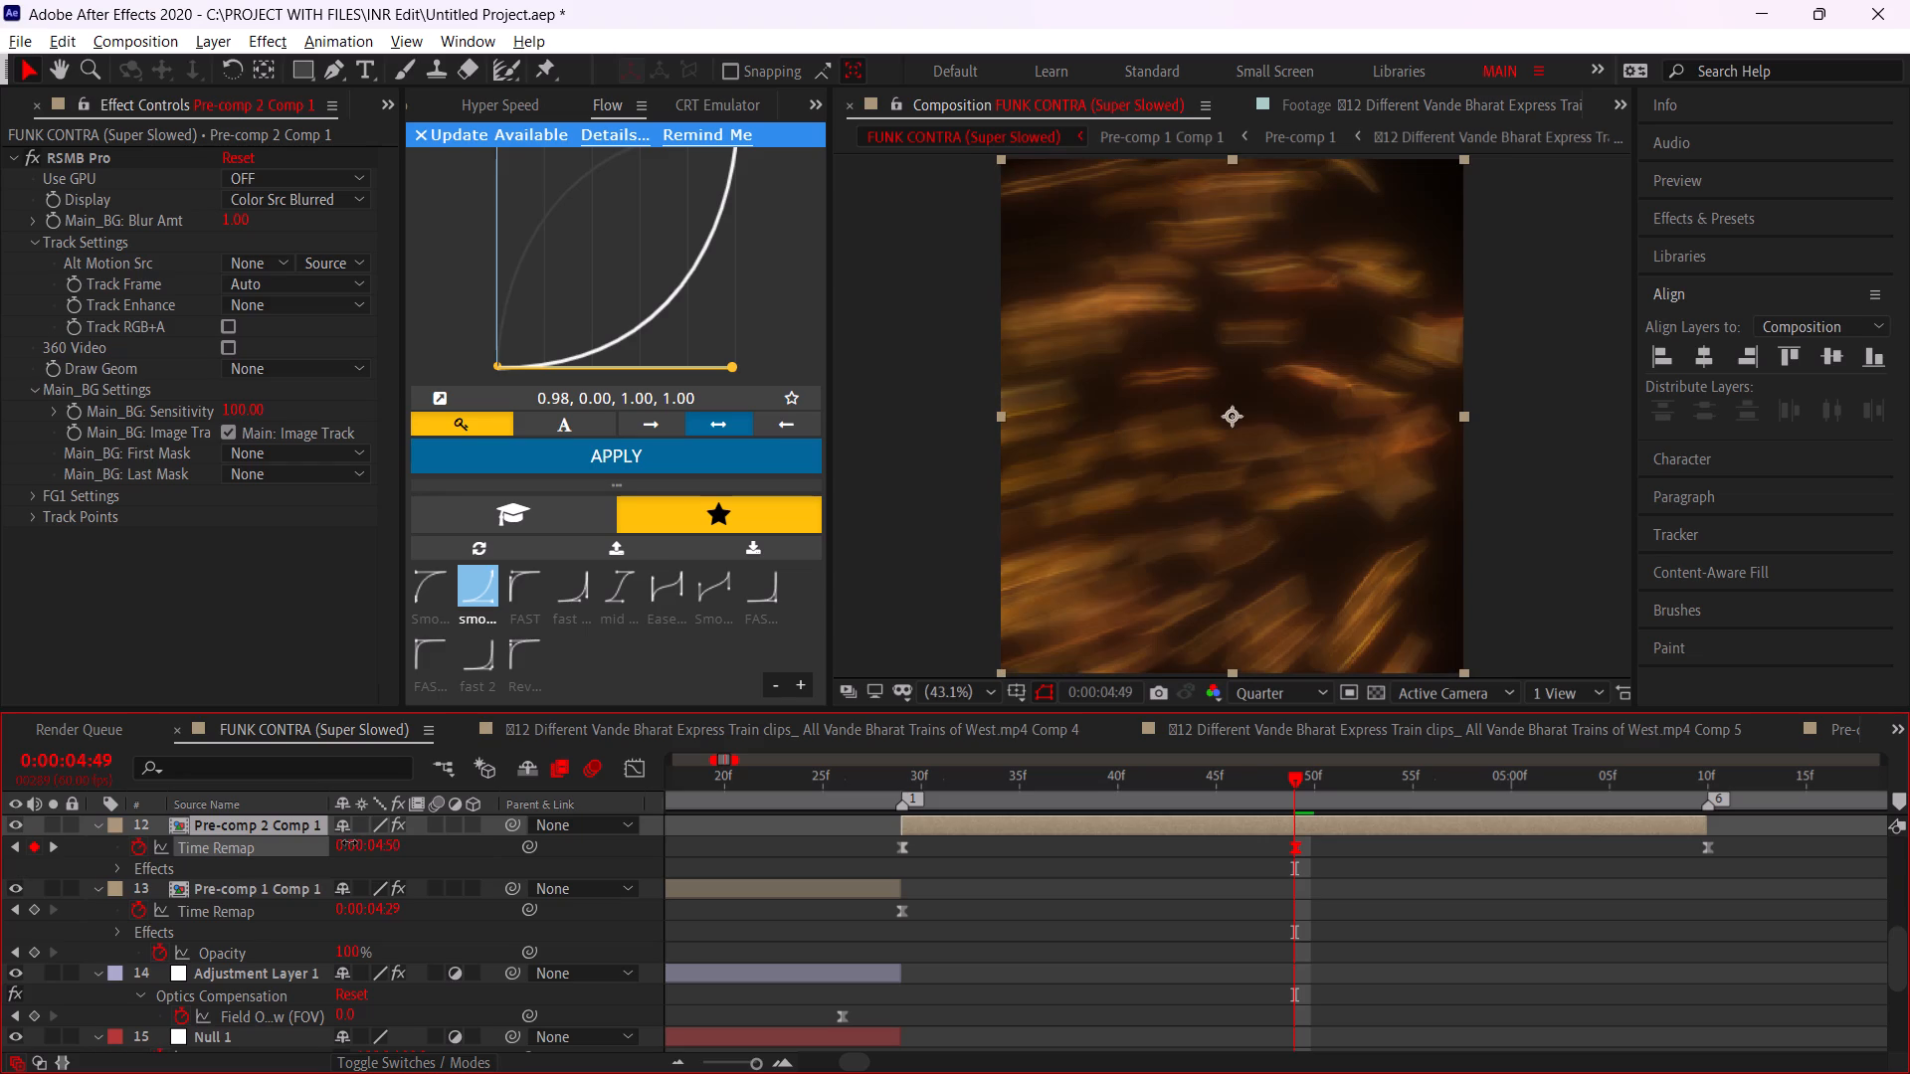
pyautogui.moveTo(349, 842); pyautogui.dragTo(346, 840)
pyautogui.moveTo(346, 840); pyautogui.dragTo(347, 840)
# Apply the 0.00, 0.02, 0.00, 0.99 Flow curve between the first two Time Remap keyframes of Pre-comp 2 Comp 1.
pyautogui.keyDown('alt'); pyautogui.scroll(-1, 1152, 862); pyautogui.keyUp('alt')
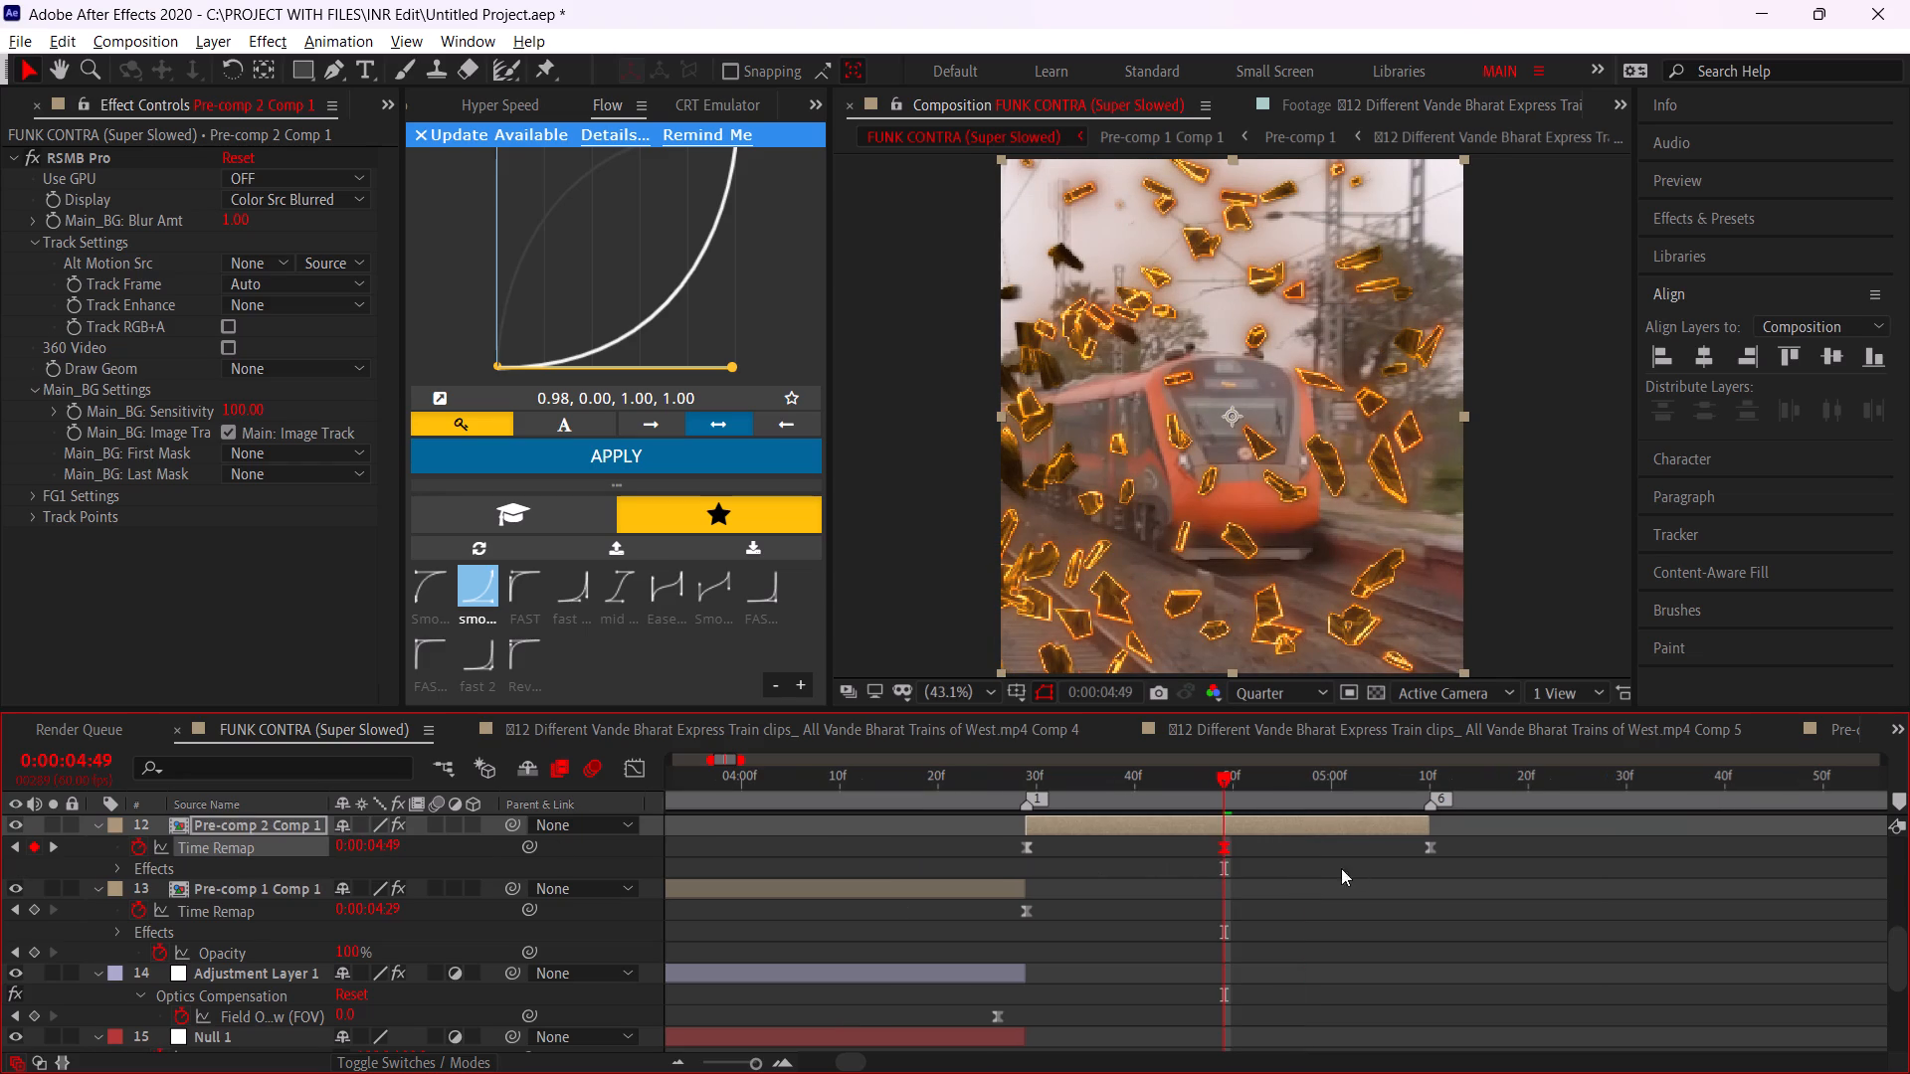
pyautogui.moveTo(1343, 868); pyautogui.dragTo(907, 823)
pyautogui.click(447, 587)
pyautogui.click(577, 446)
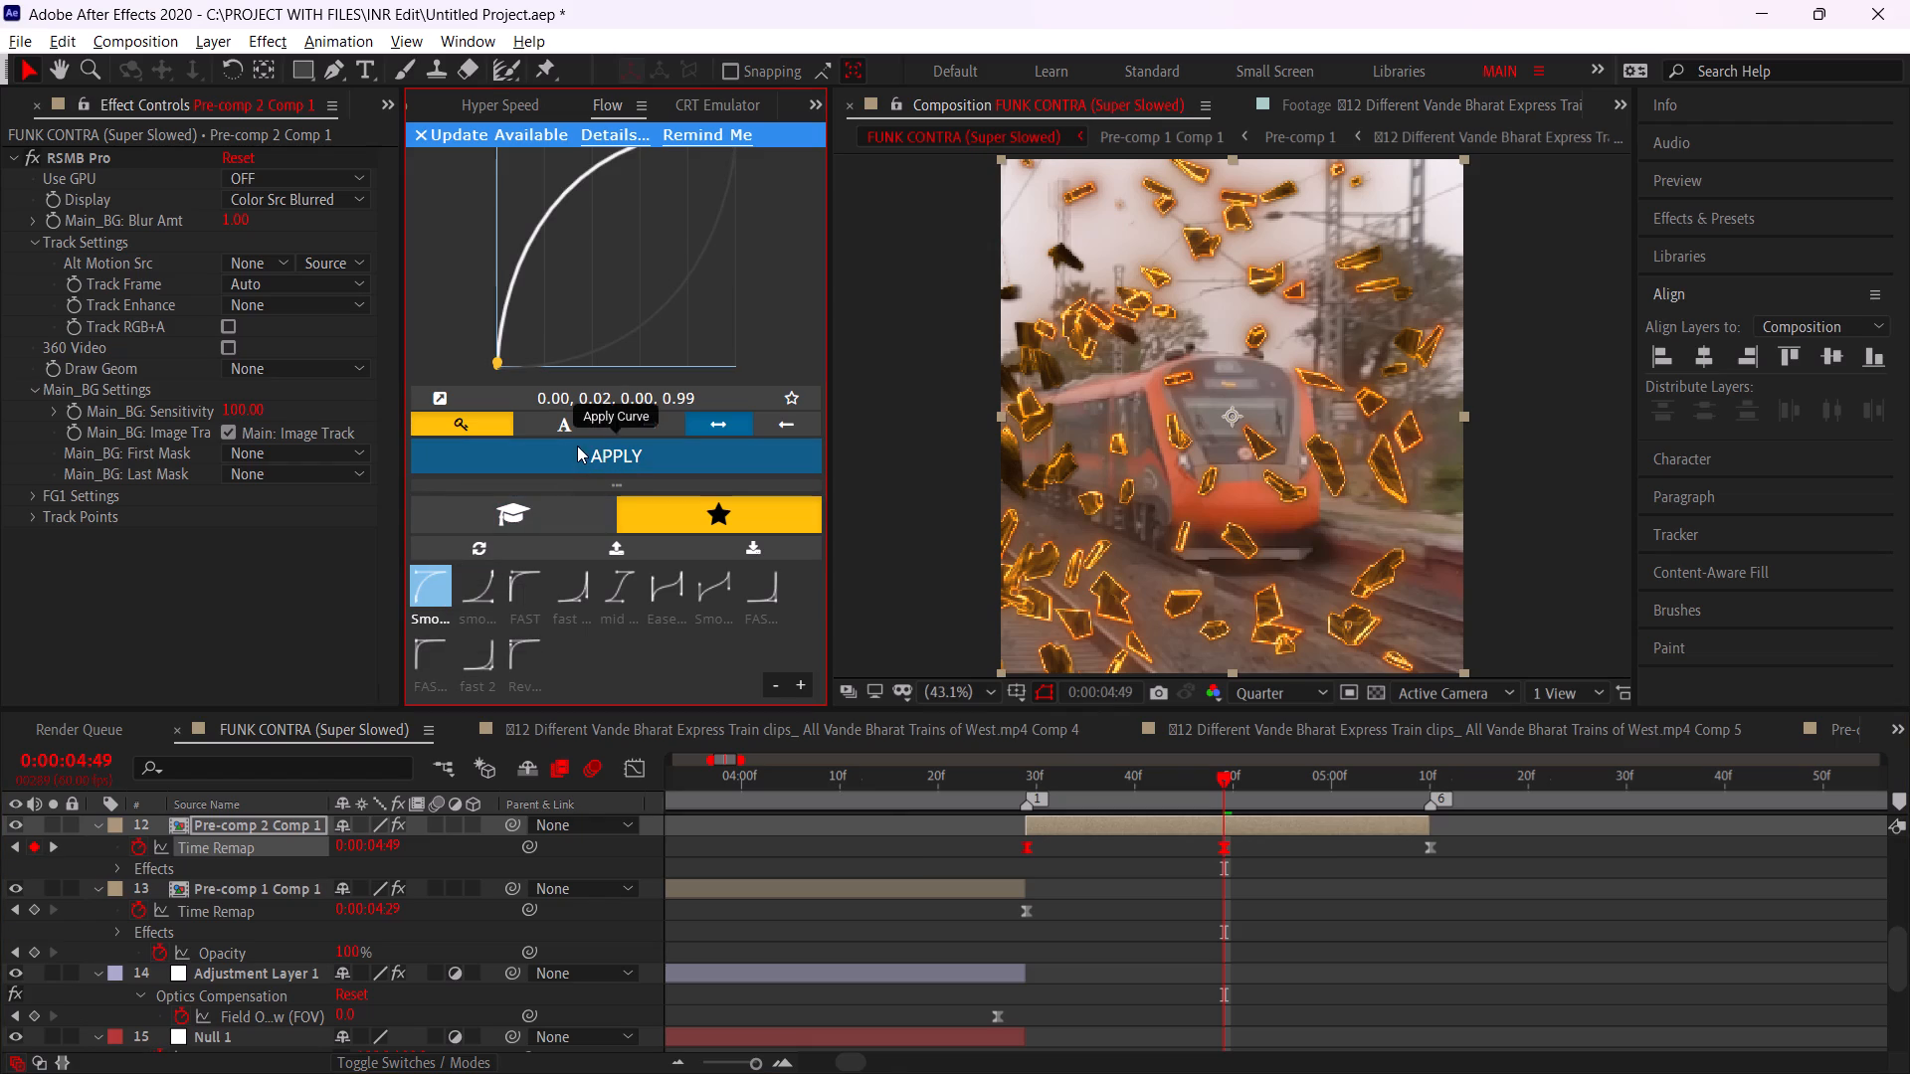
# Apply the 0.98, 0.00, 1.00, 1.00 Flow curve between the last two Time Remap keyframes of Pre-comp 2 Comp 1.
pyautogui.moveTo(1504, 848); pyautogui.dragTo(1095, 837)
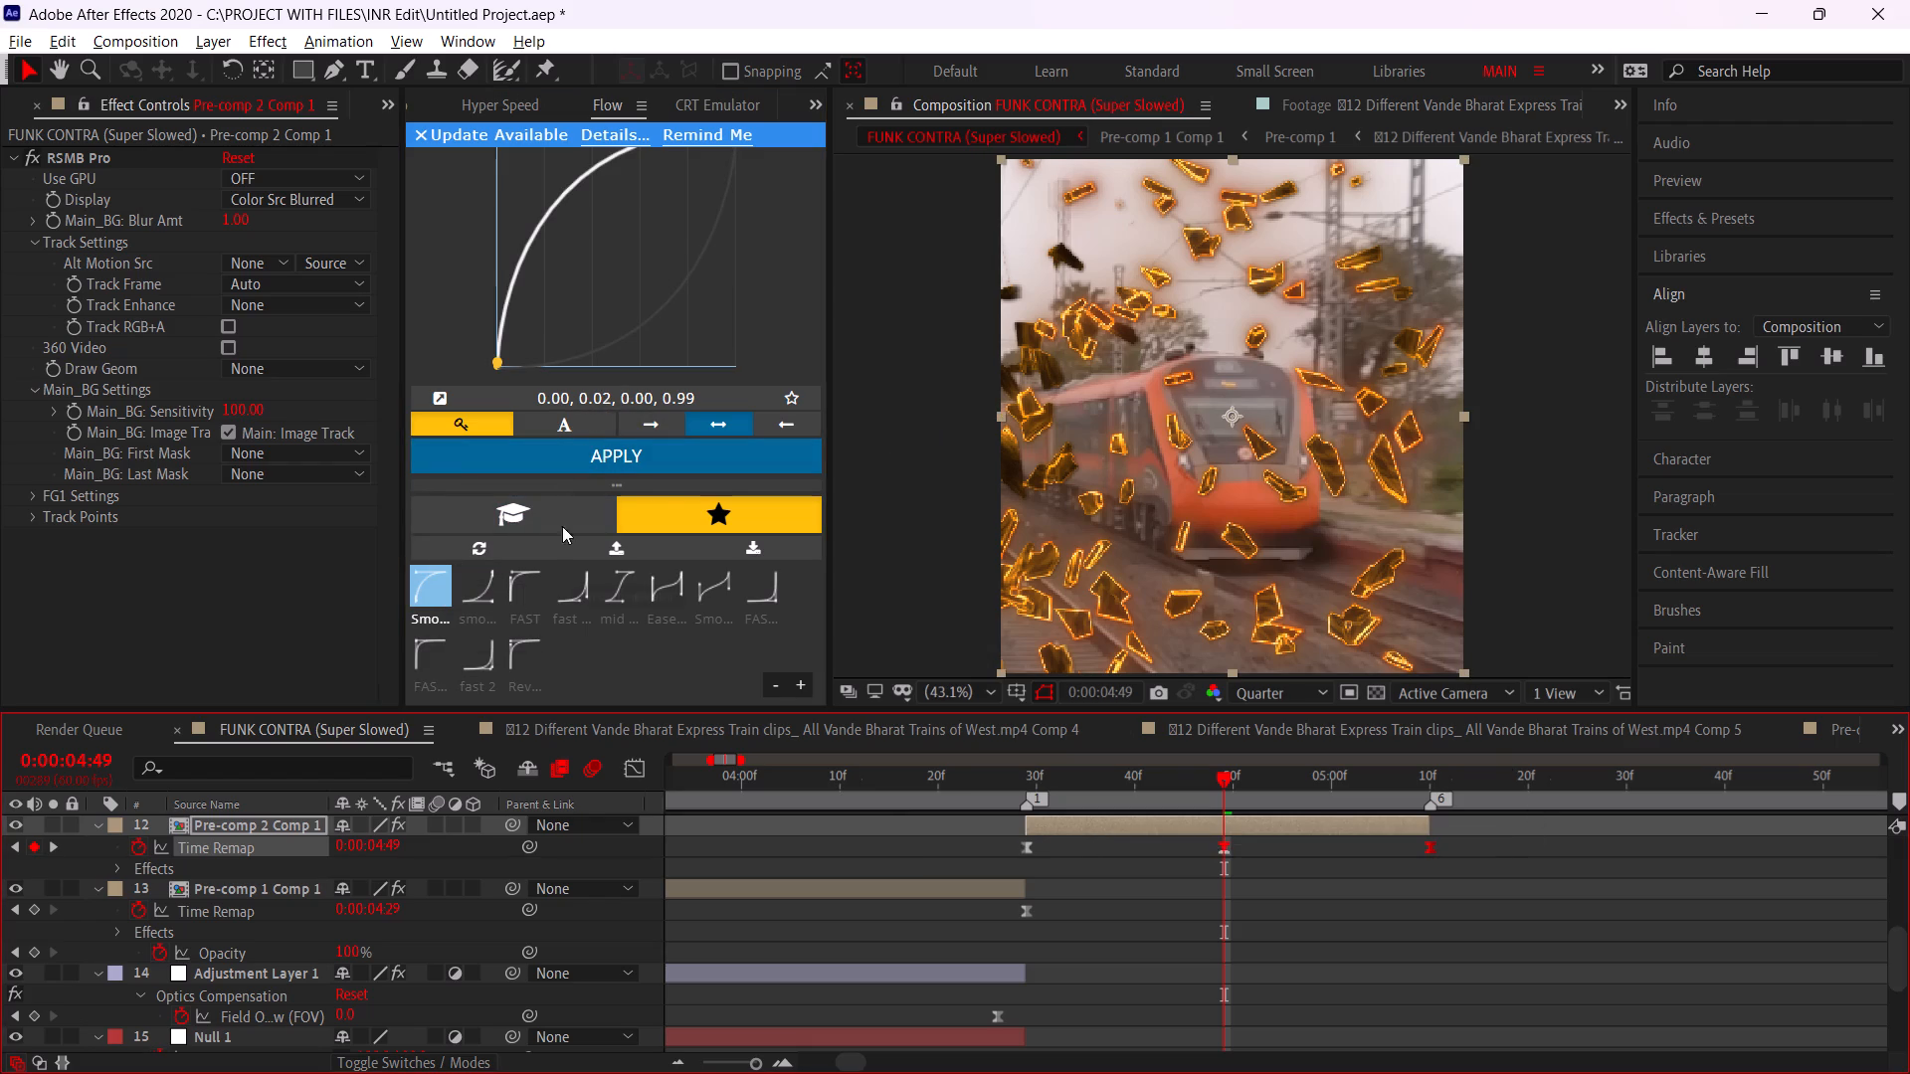
pyautogui.click(486, 594)
pyautogui.click(542, 457)
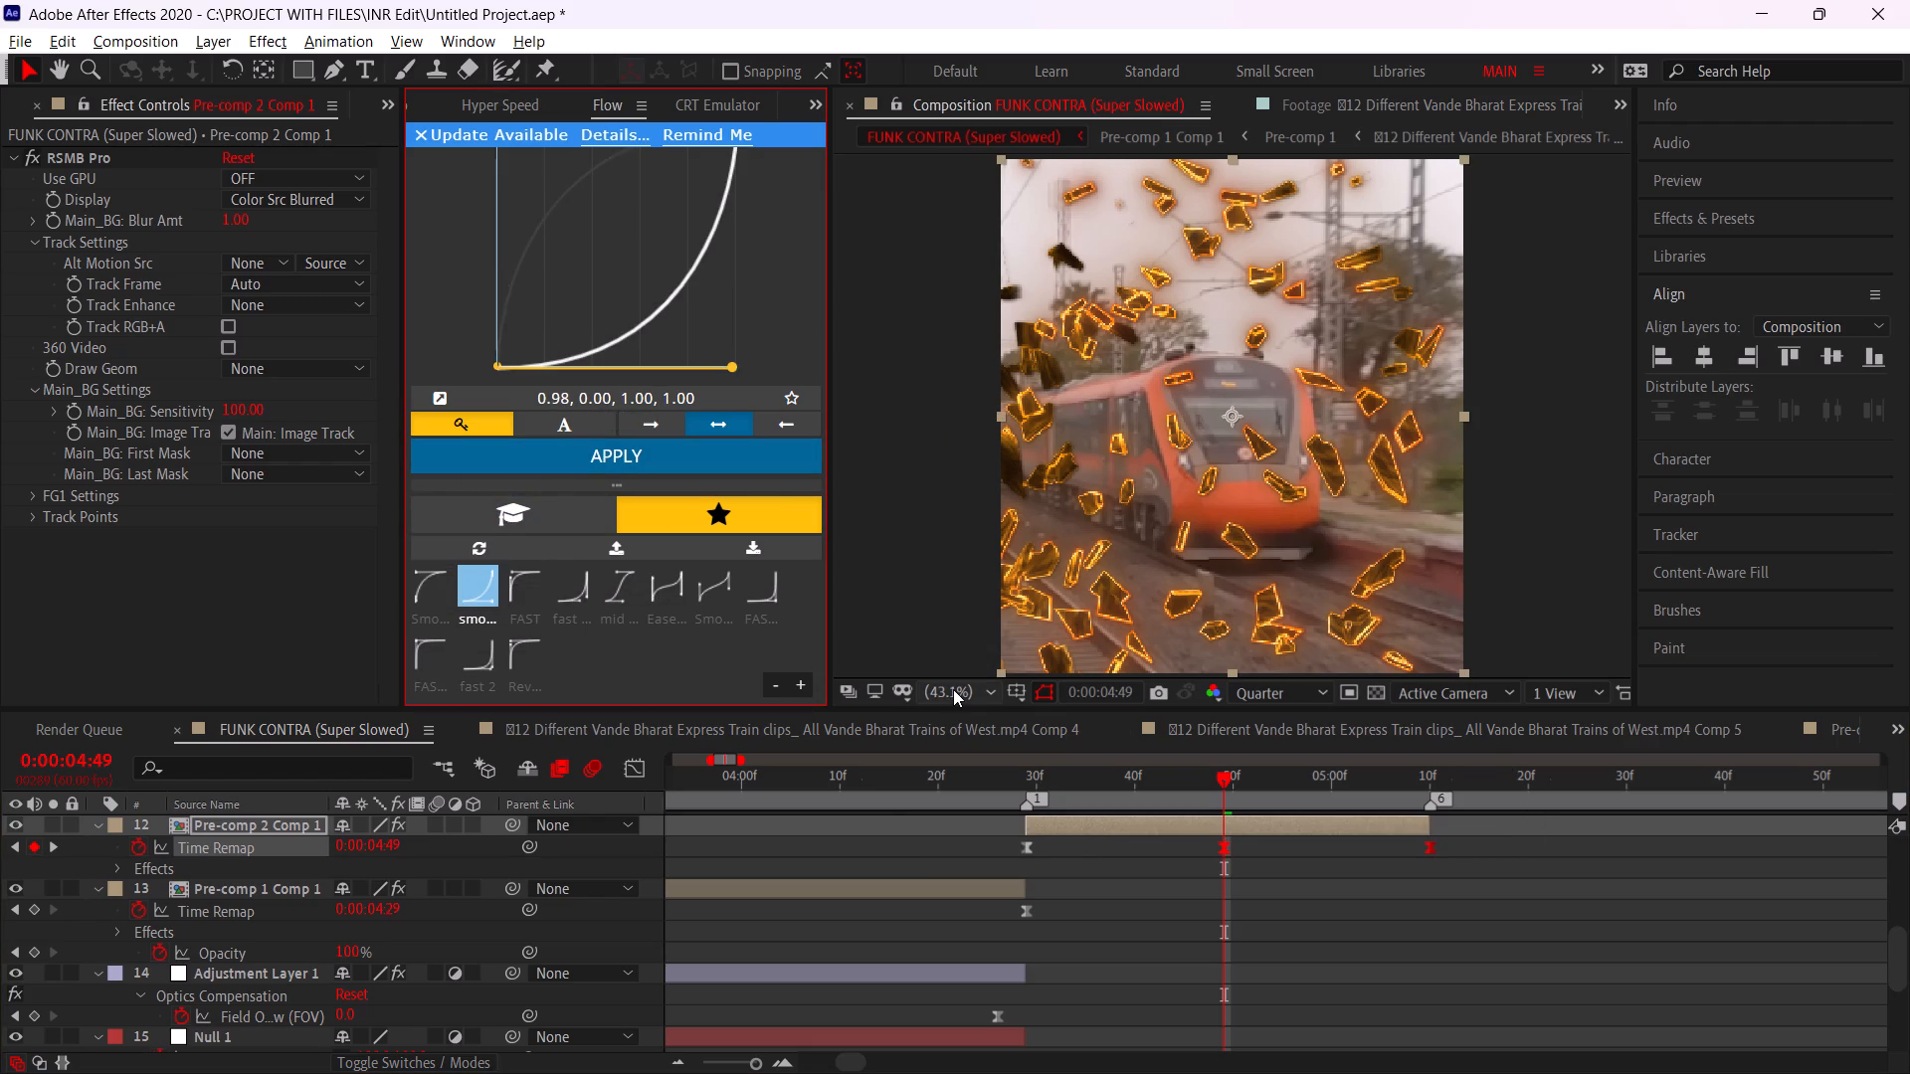
# Preview the FUNK CONTRA (Super Slowed) composition from the beginning.
pyautogui.keyDown('alt'); pyautogui.scroll(-3, 1367, 898); pyautogui.keyUp('alt')
pyautogui.moveTo(1095, 770); pyautogui.dragTo(470, 792)
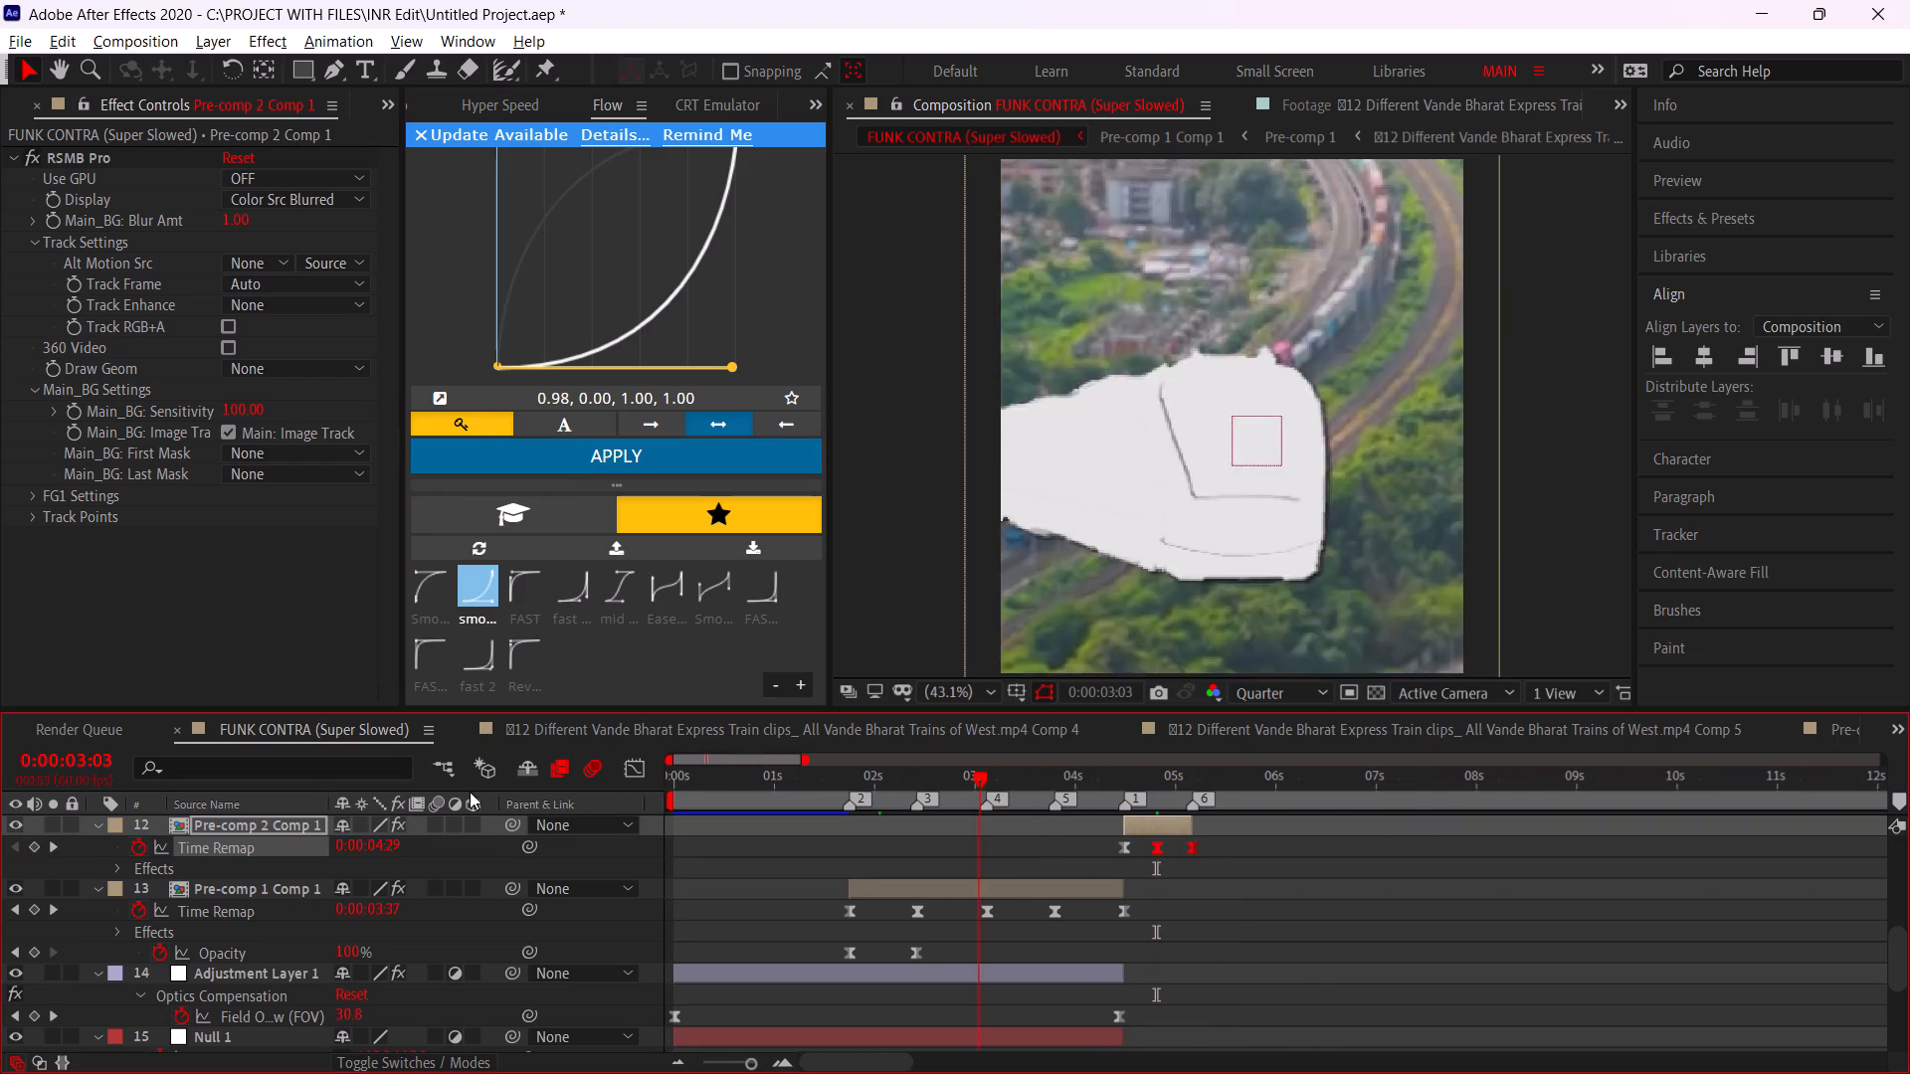
pyautogui.moveTo(470, 792); pyautogui.dragTo(275, 801)
pyautogui.press('space')
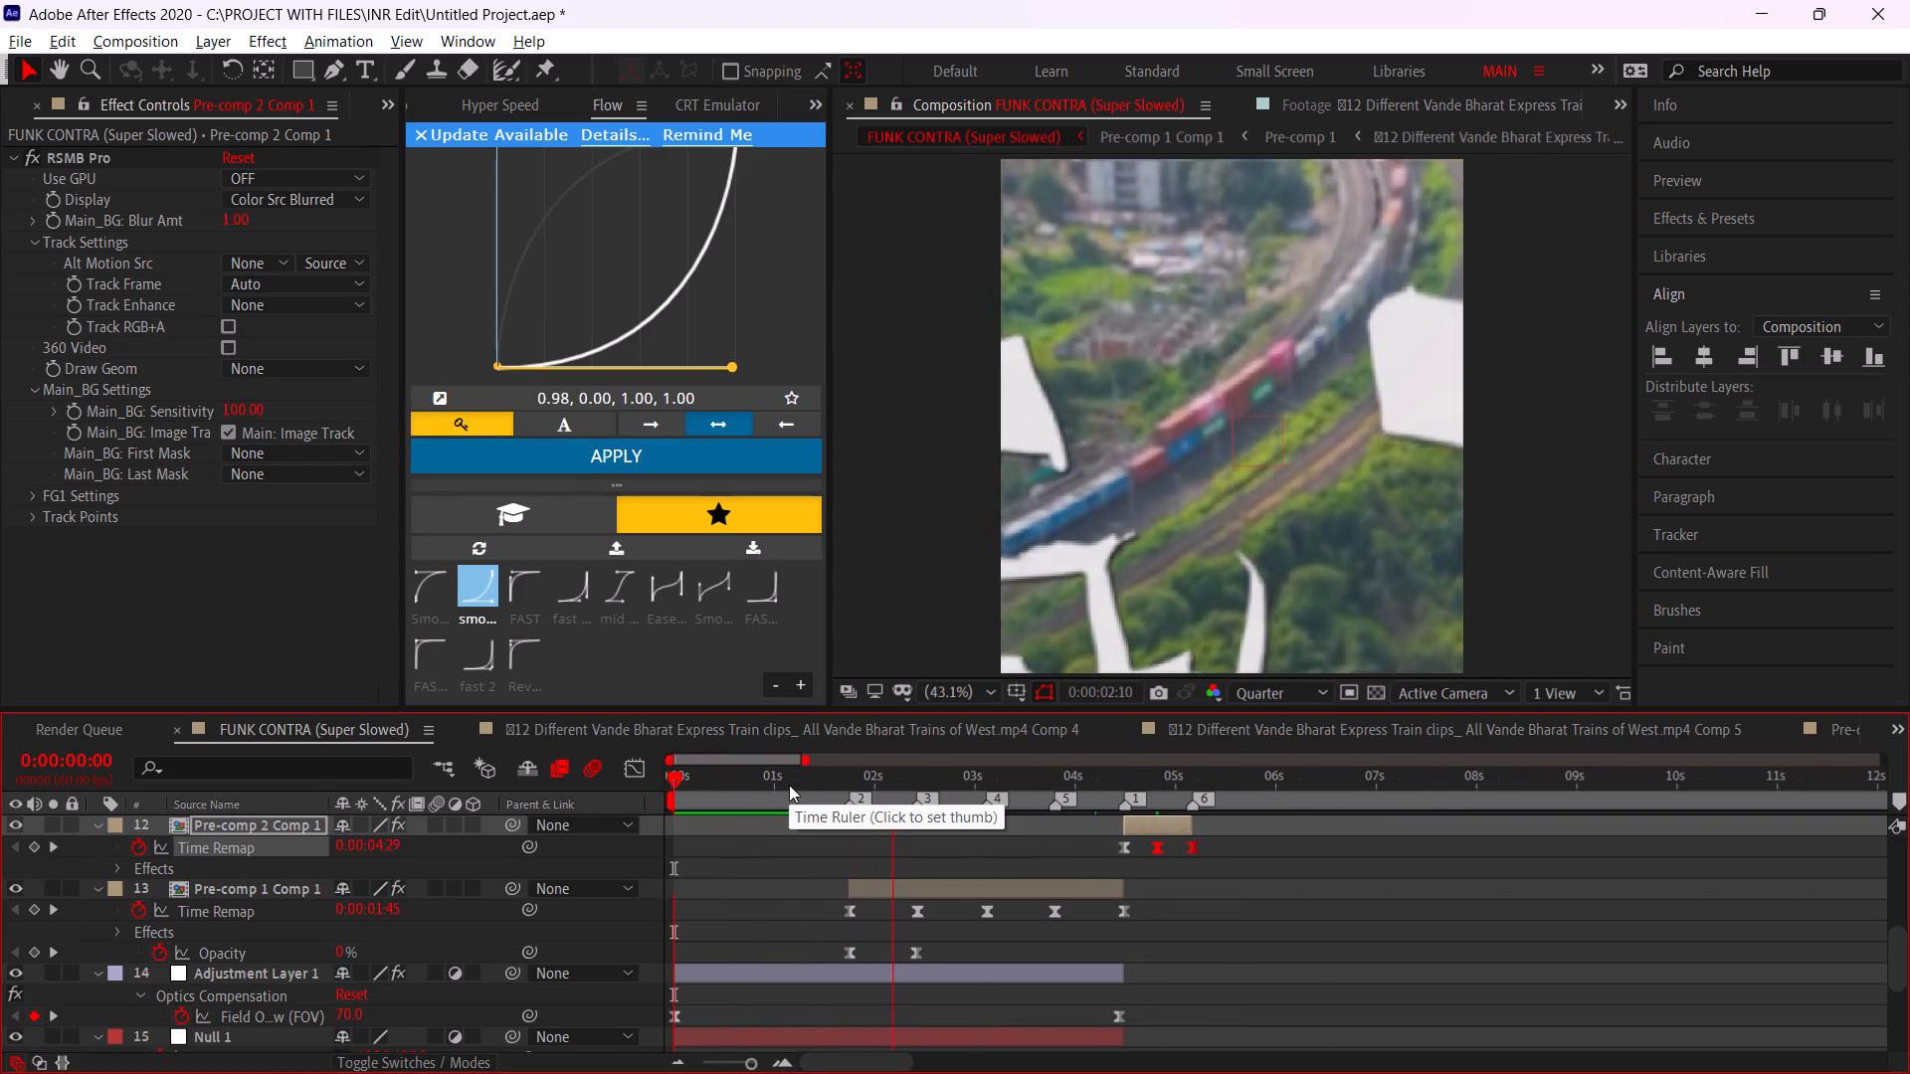
# Switch to YouTube Studio in the Brave browser to check the live stream, and return to After Effects.
pyautogui.rightClick(1420, 1050)
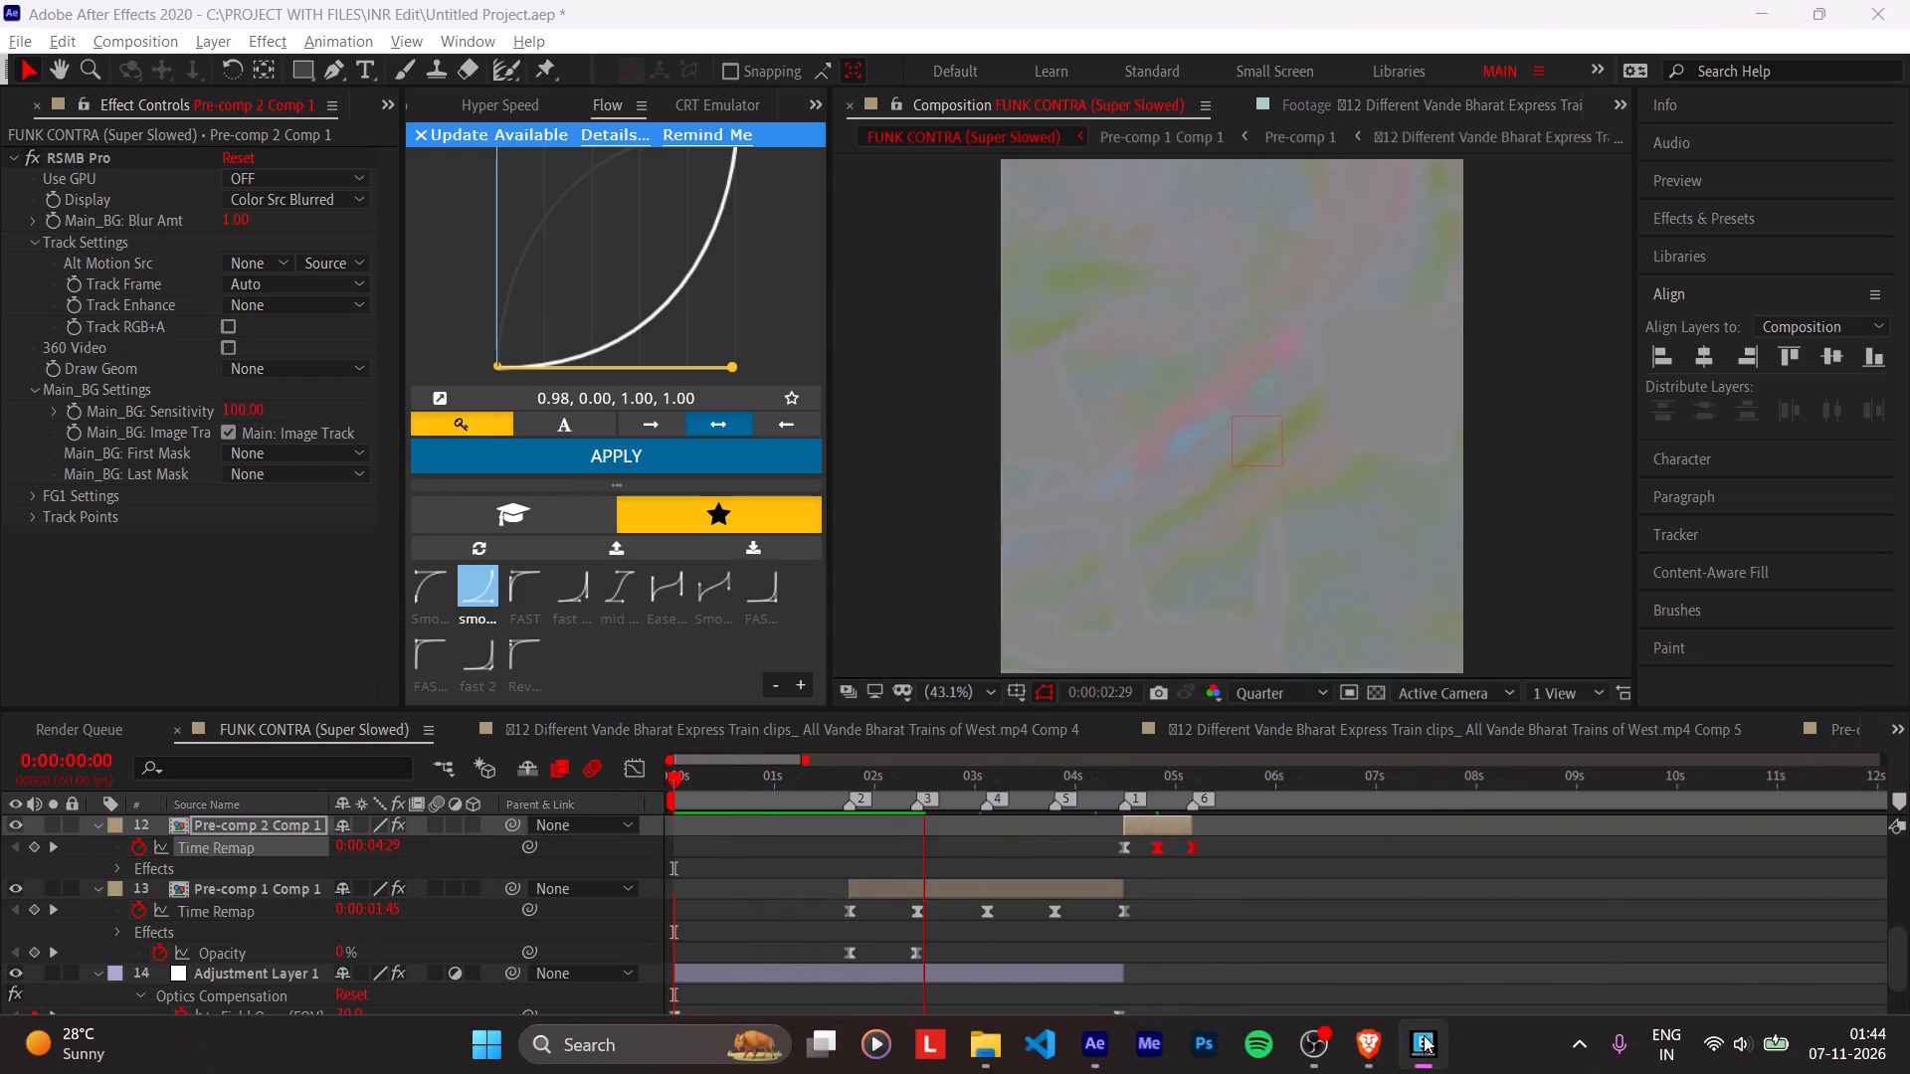
pyautogui.click(1425, 986)
pyautogui.click(1394, 1046)
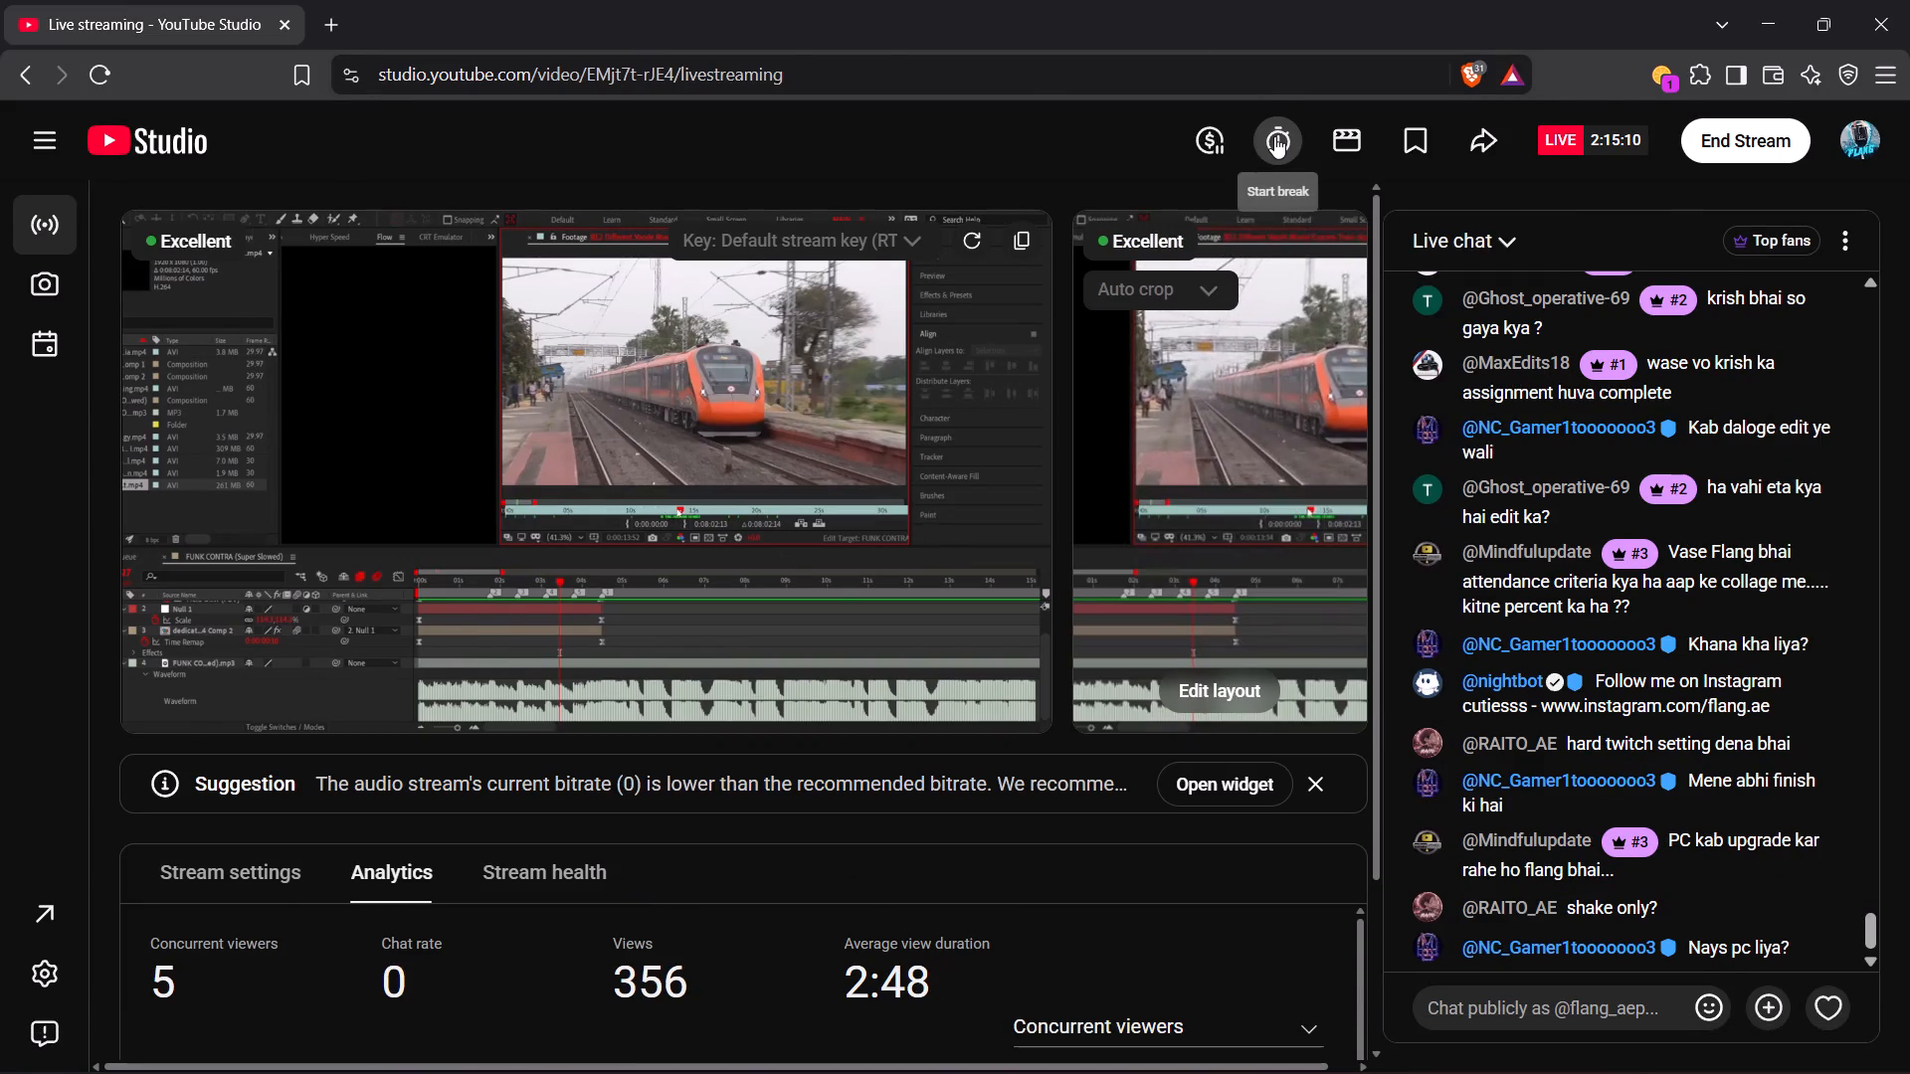
pyautogui.hotkey('alt', 'Tab')
# Replay the FUNK CONTRA (Super Slowed) composition from its start through the glass shatter to check the timing.
pyautogui.moveTo(758, 787); pyautogui.dragTo(532, 793)
pyautogui.press('space')
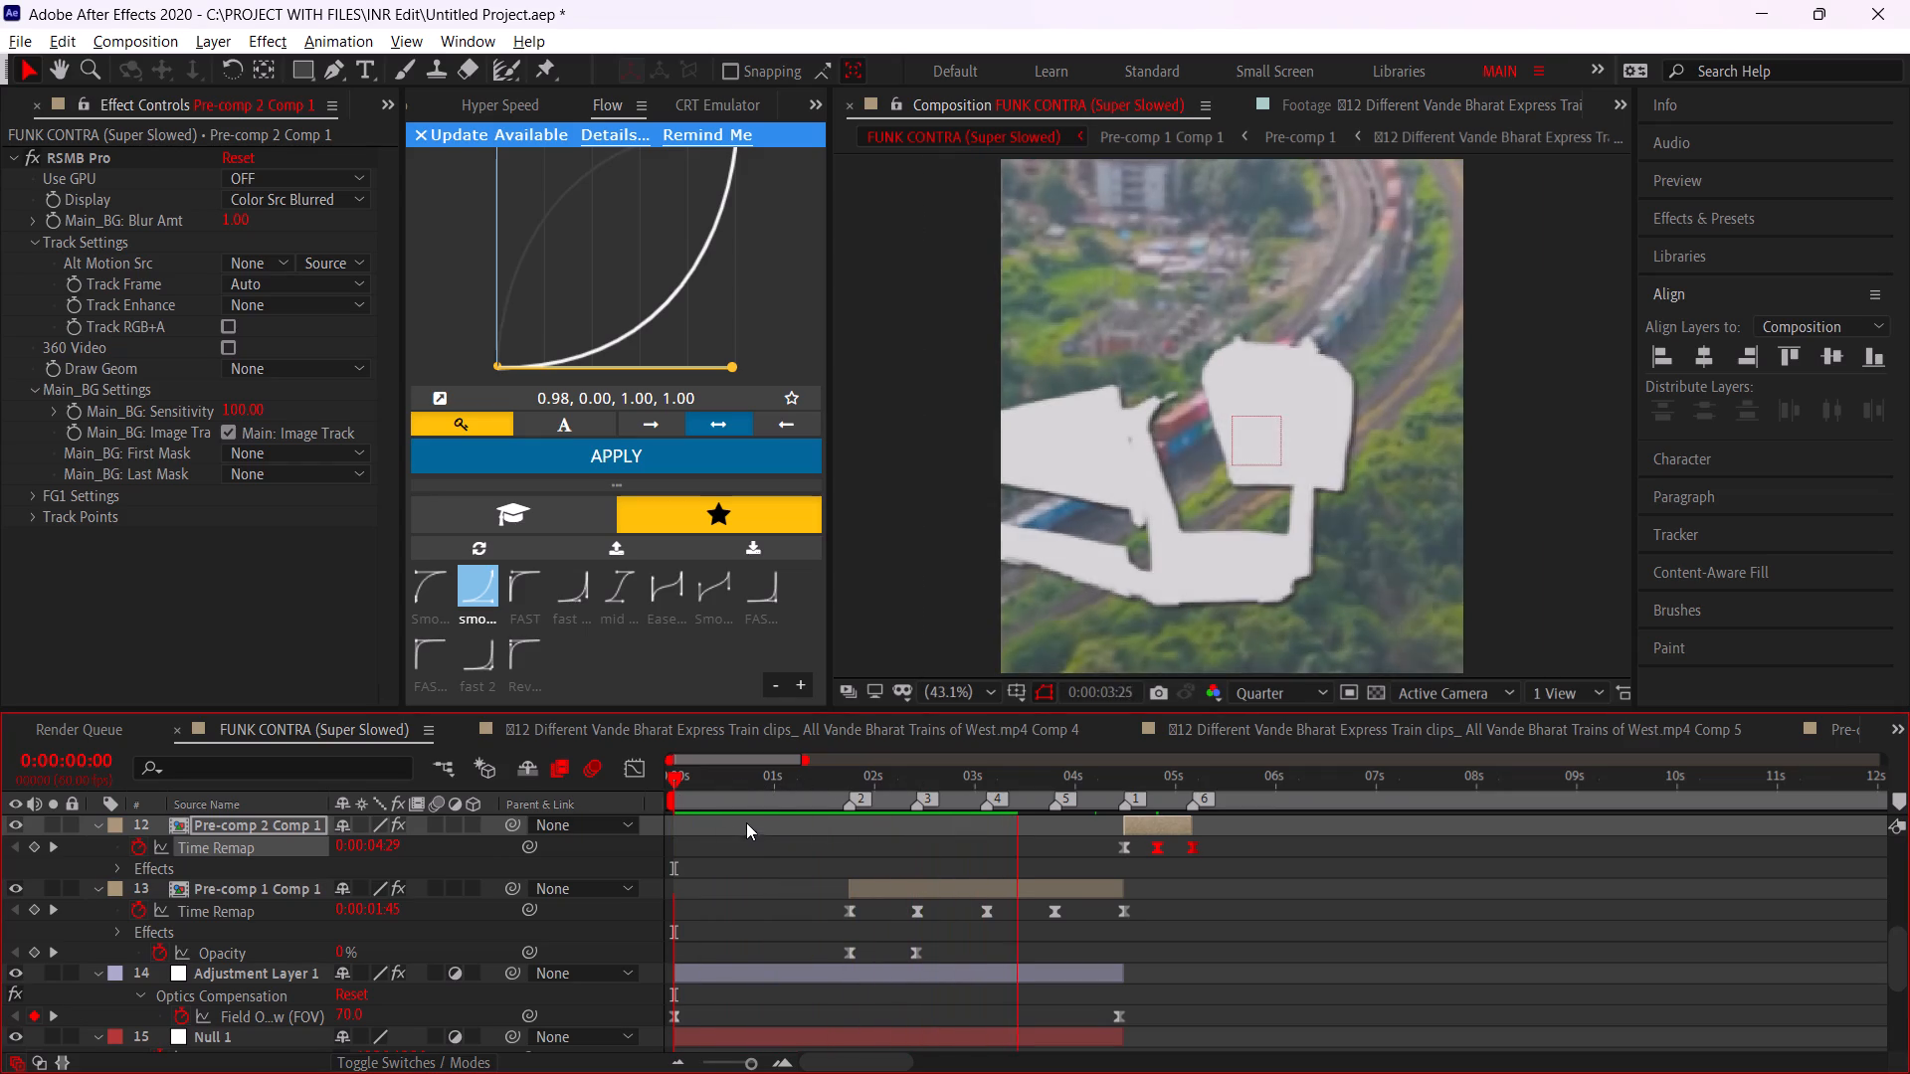
pyautogui.moveTo(767, 795); pyautogui.dragTo(664, 795)
pyautogui.press('space')
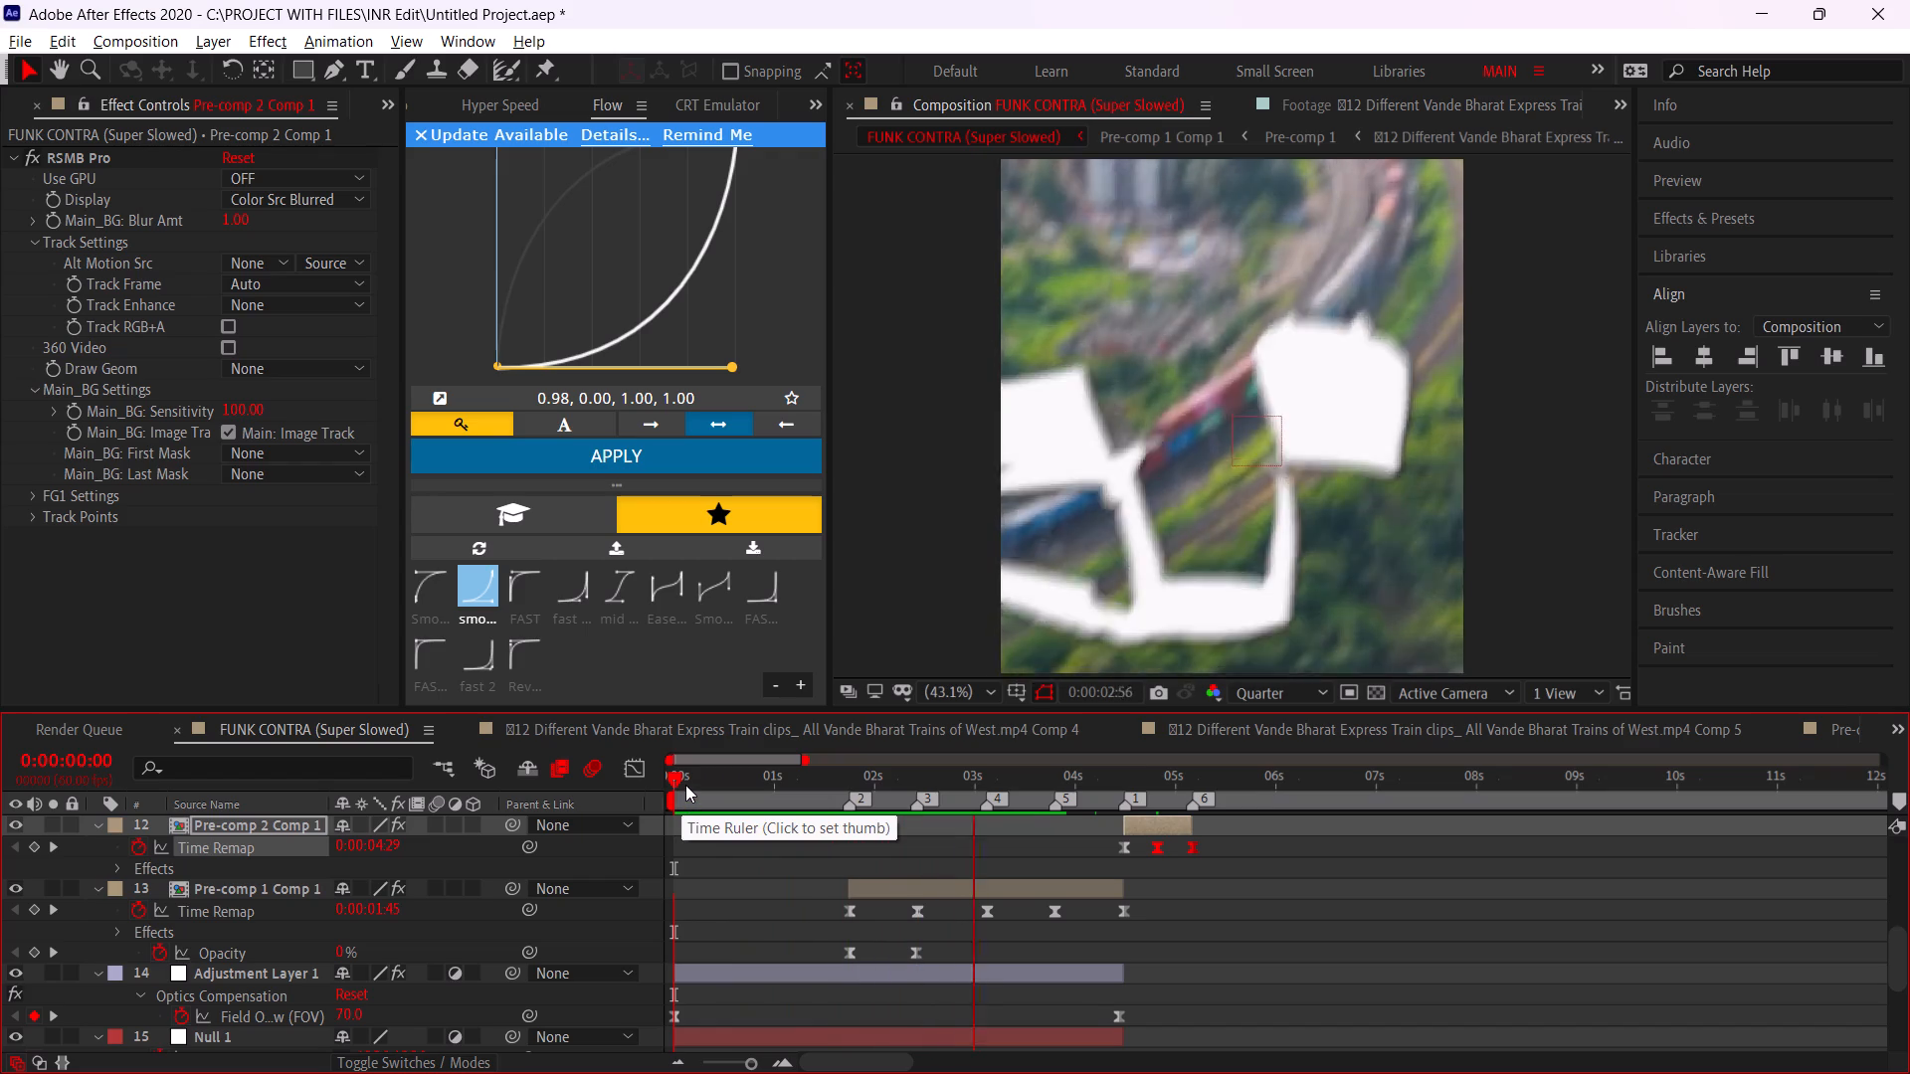
pyautogui.click(795, 757)
pyautogui.click(795, 780)
pyautogui.press('space')
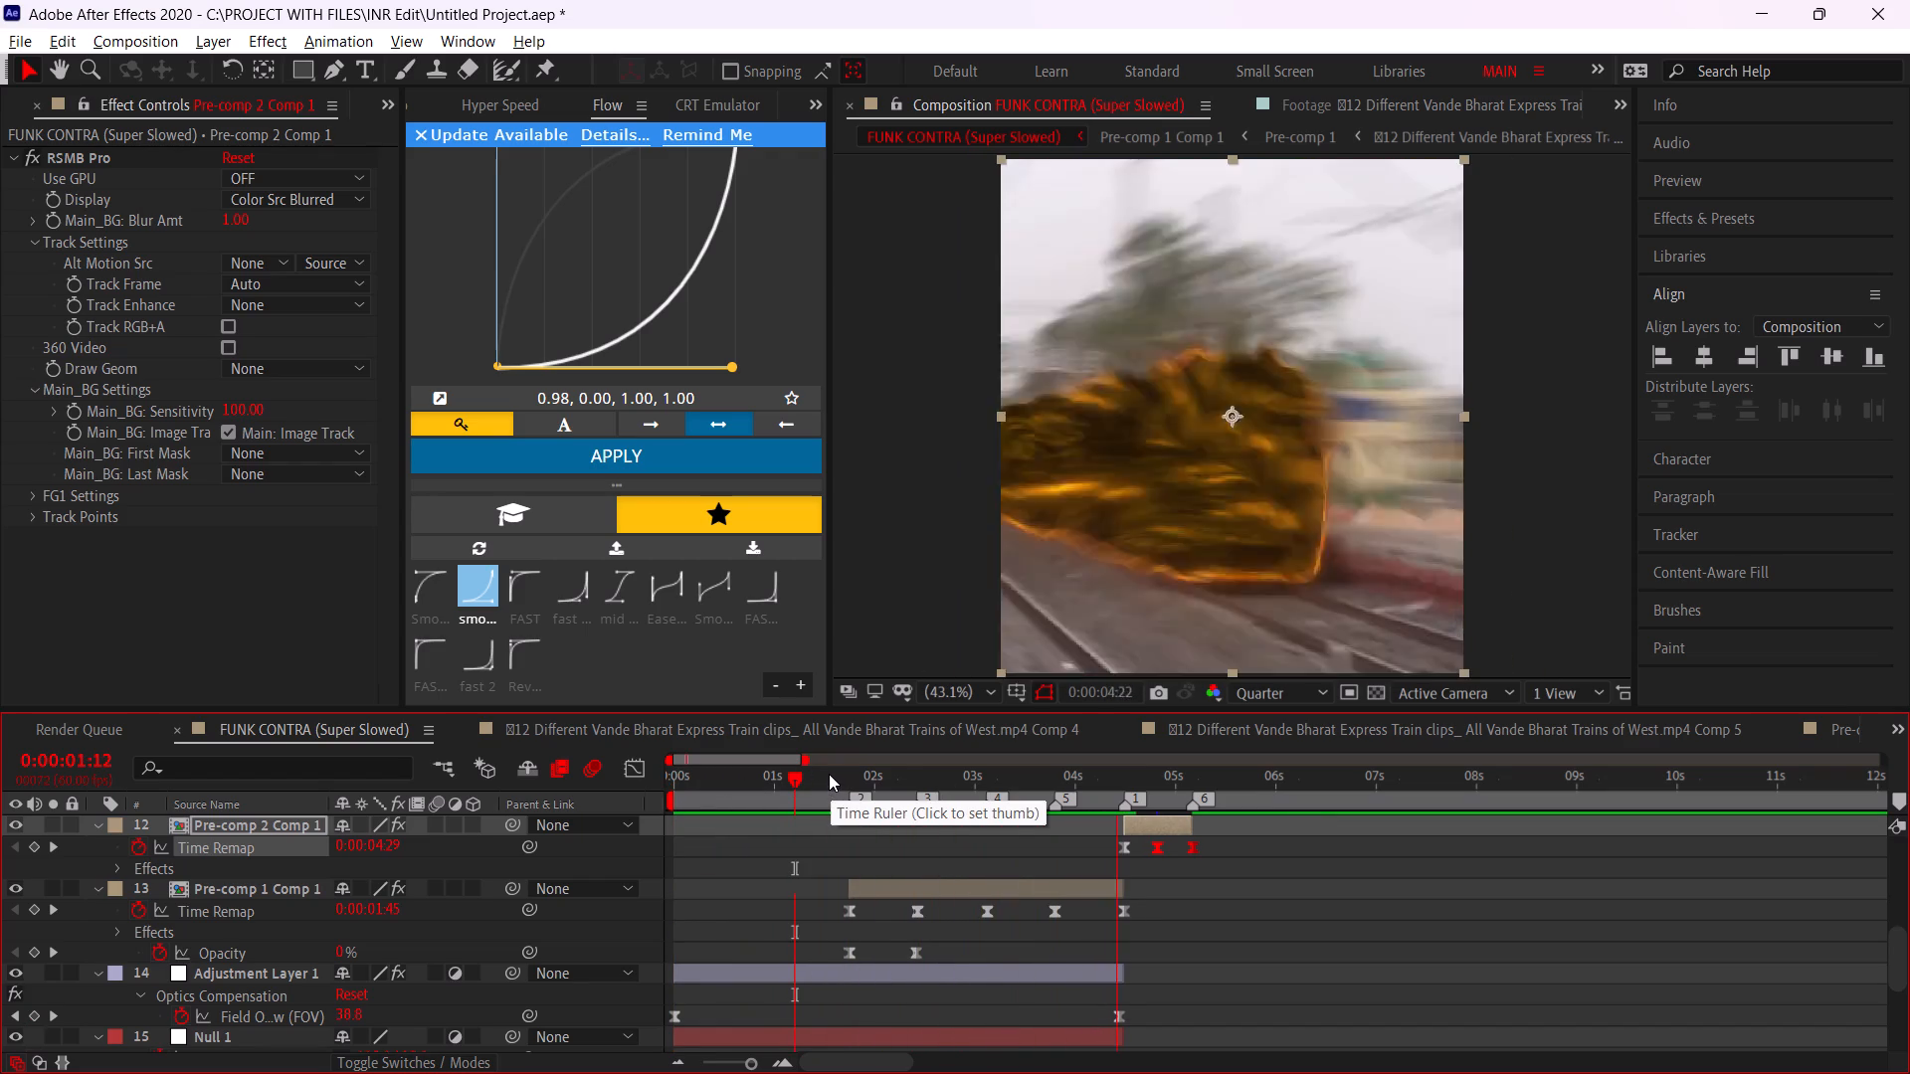
pyautogui.moveTo(816, 773); pyautogui.dragTo(592, 780)
pyautogui.press('space')
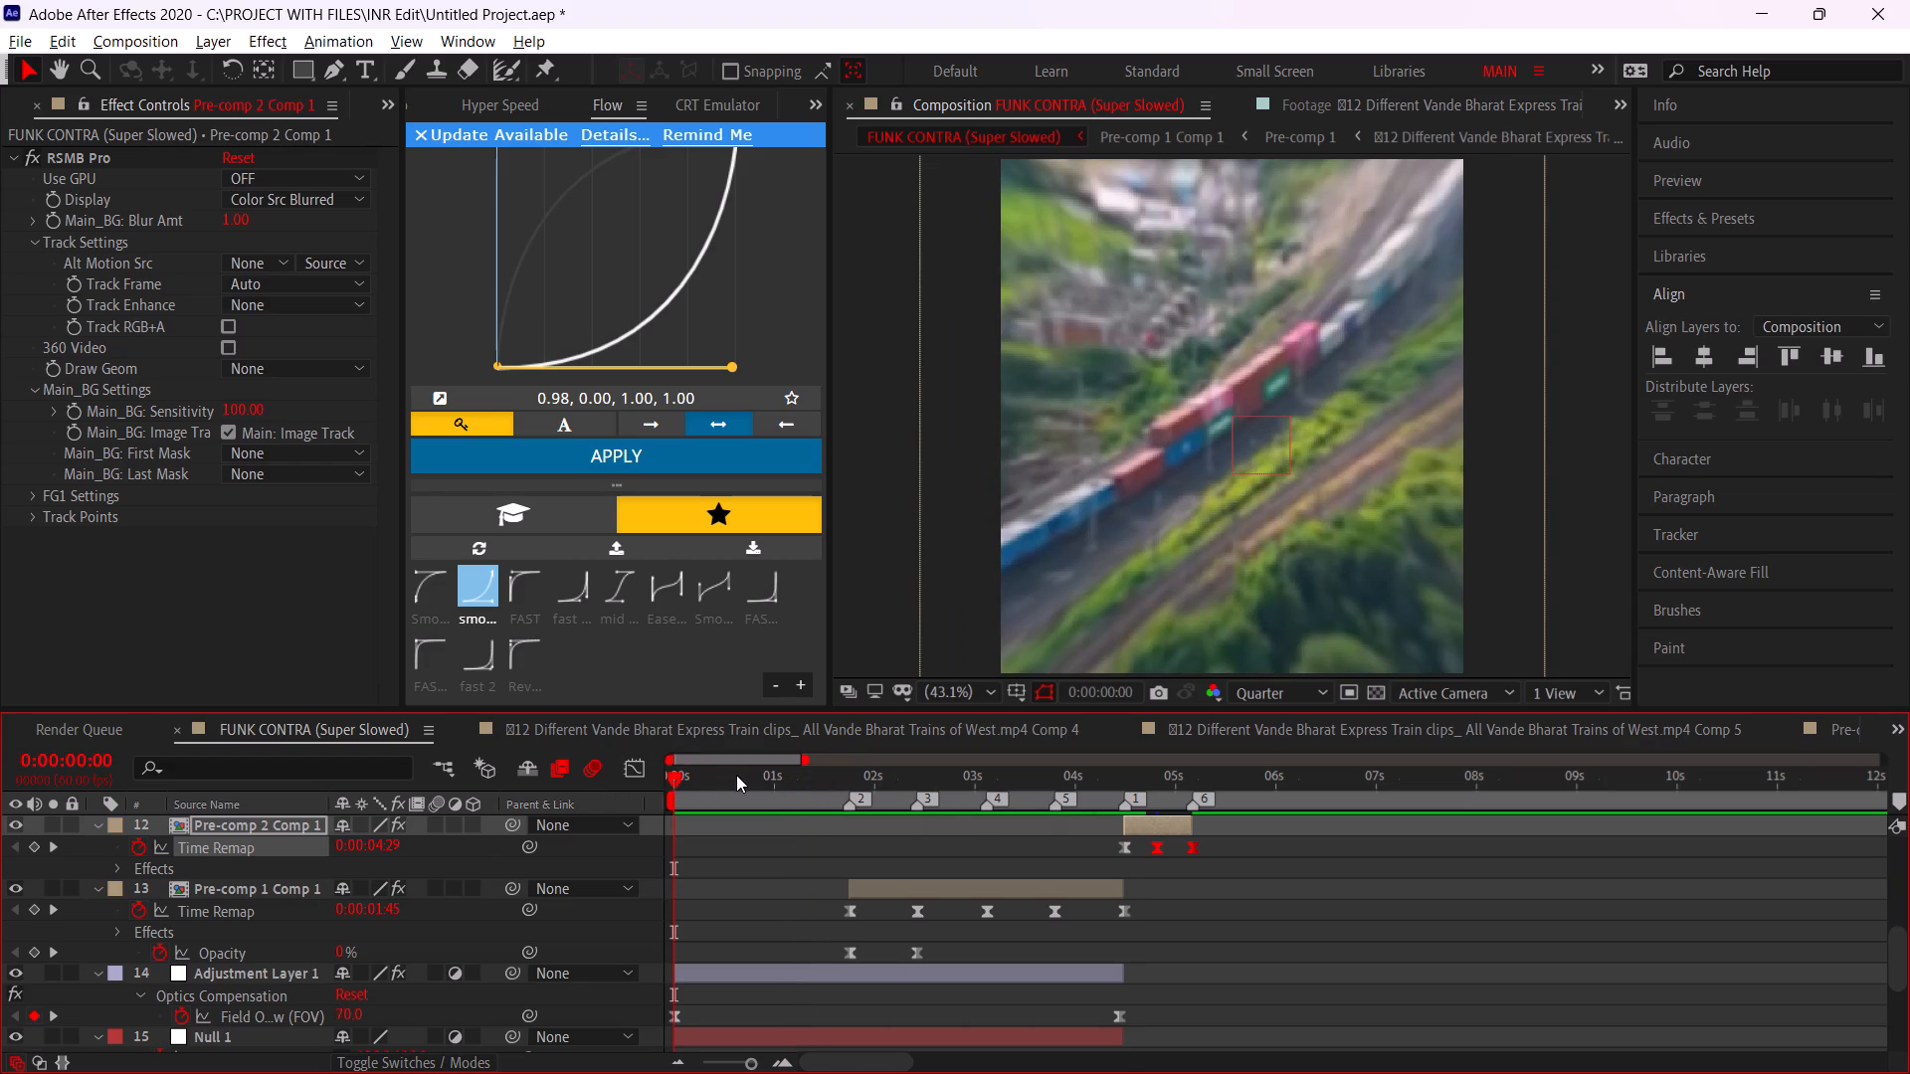
pyautogui.press('space')
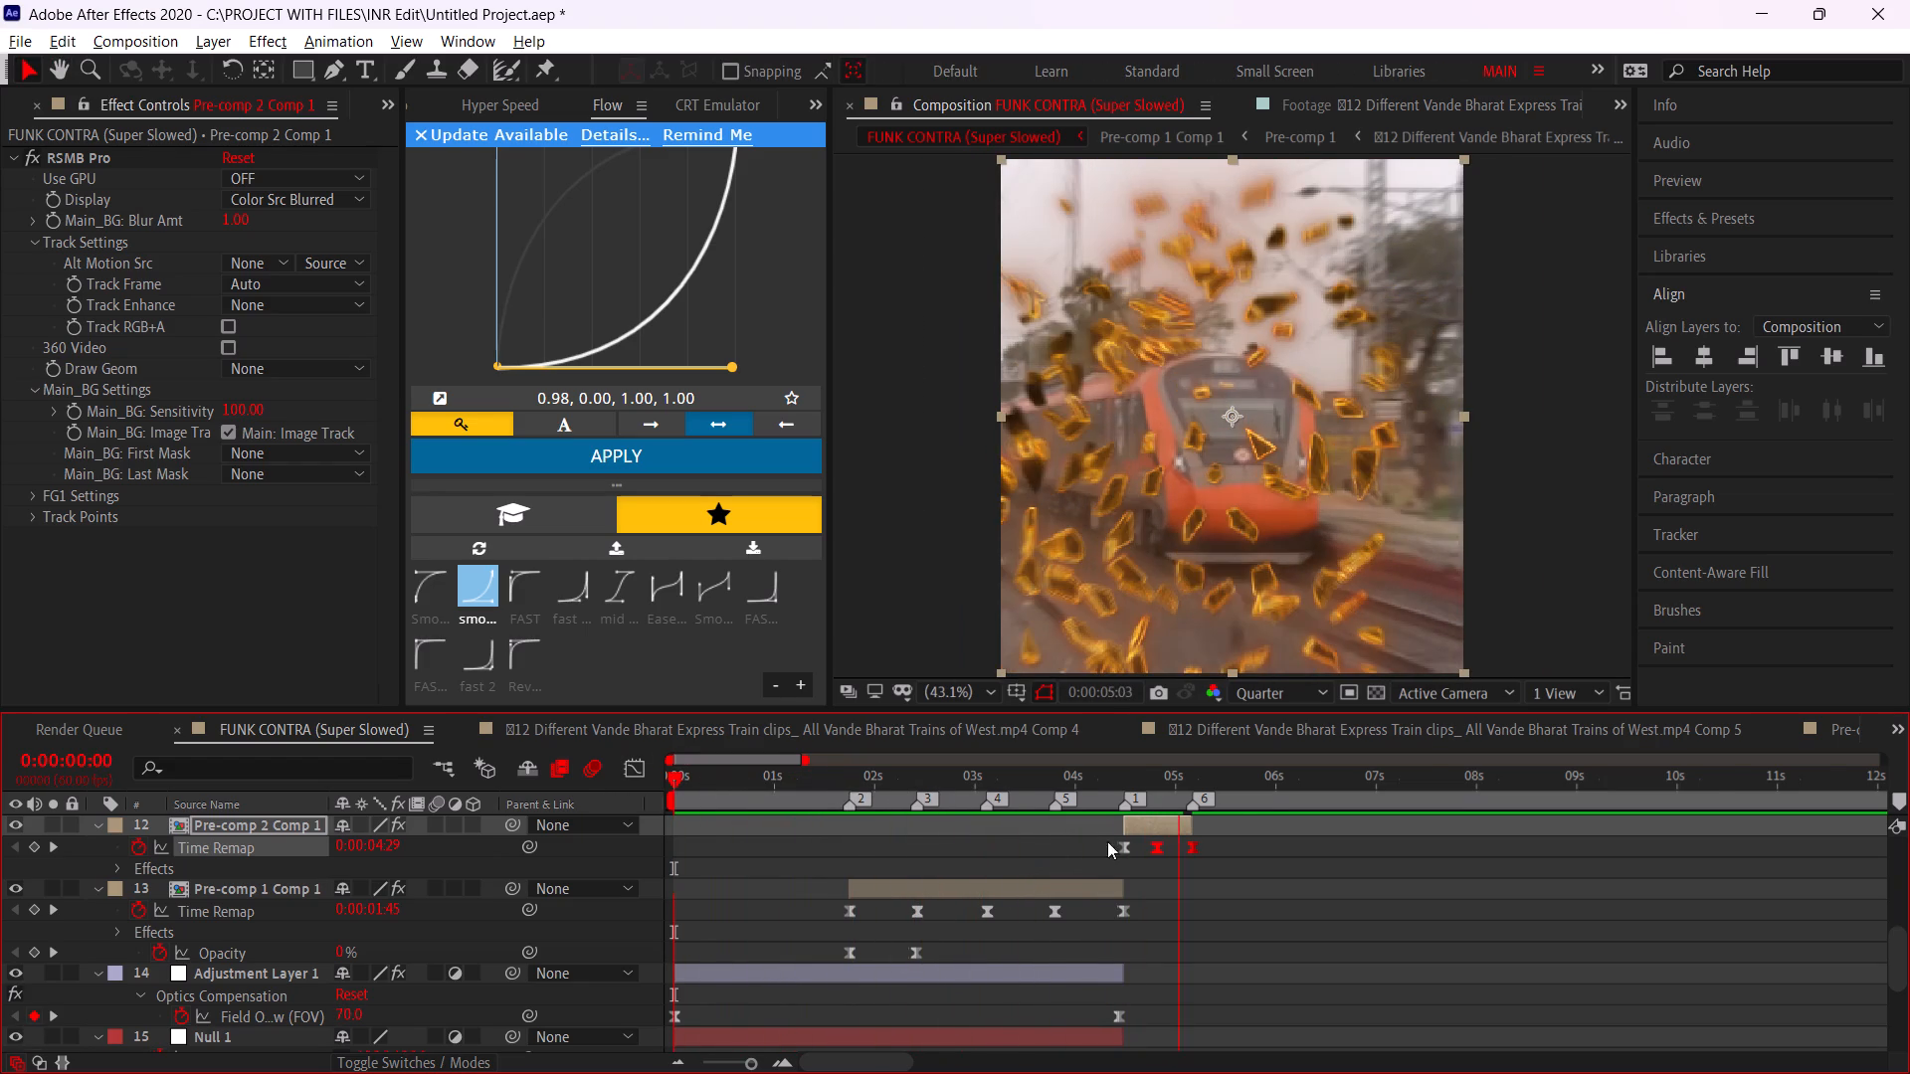
# Open Pre-comp 2 inside Pre-comp 2 Comp 1 and copy all the effects of its Pre-comp 1 Comp 2 layer.
pyautogui.keyDown('alt'); pyautogui.scroll(1, 1134, 802); pyautogui.keyUp('alt')
pyautogui.moveTo(1153, 787); pyautogui.dragTo(1152, 801)
pyautogui.doubleClick(1149, 827)
pyautogui.click(1059, 827)
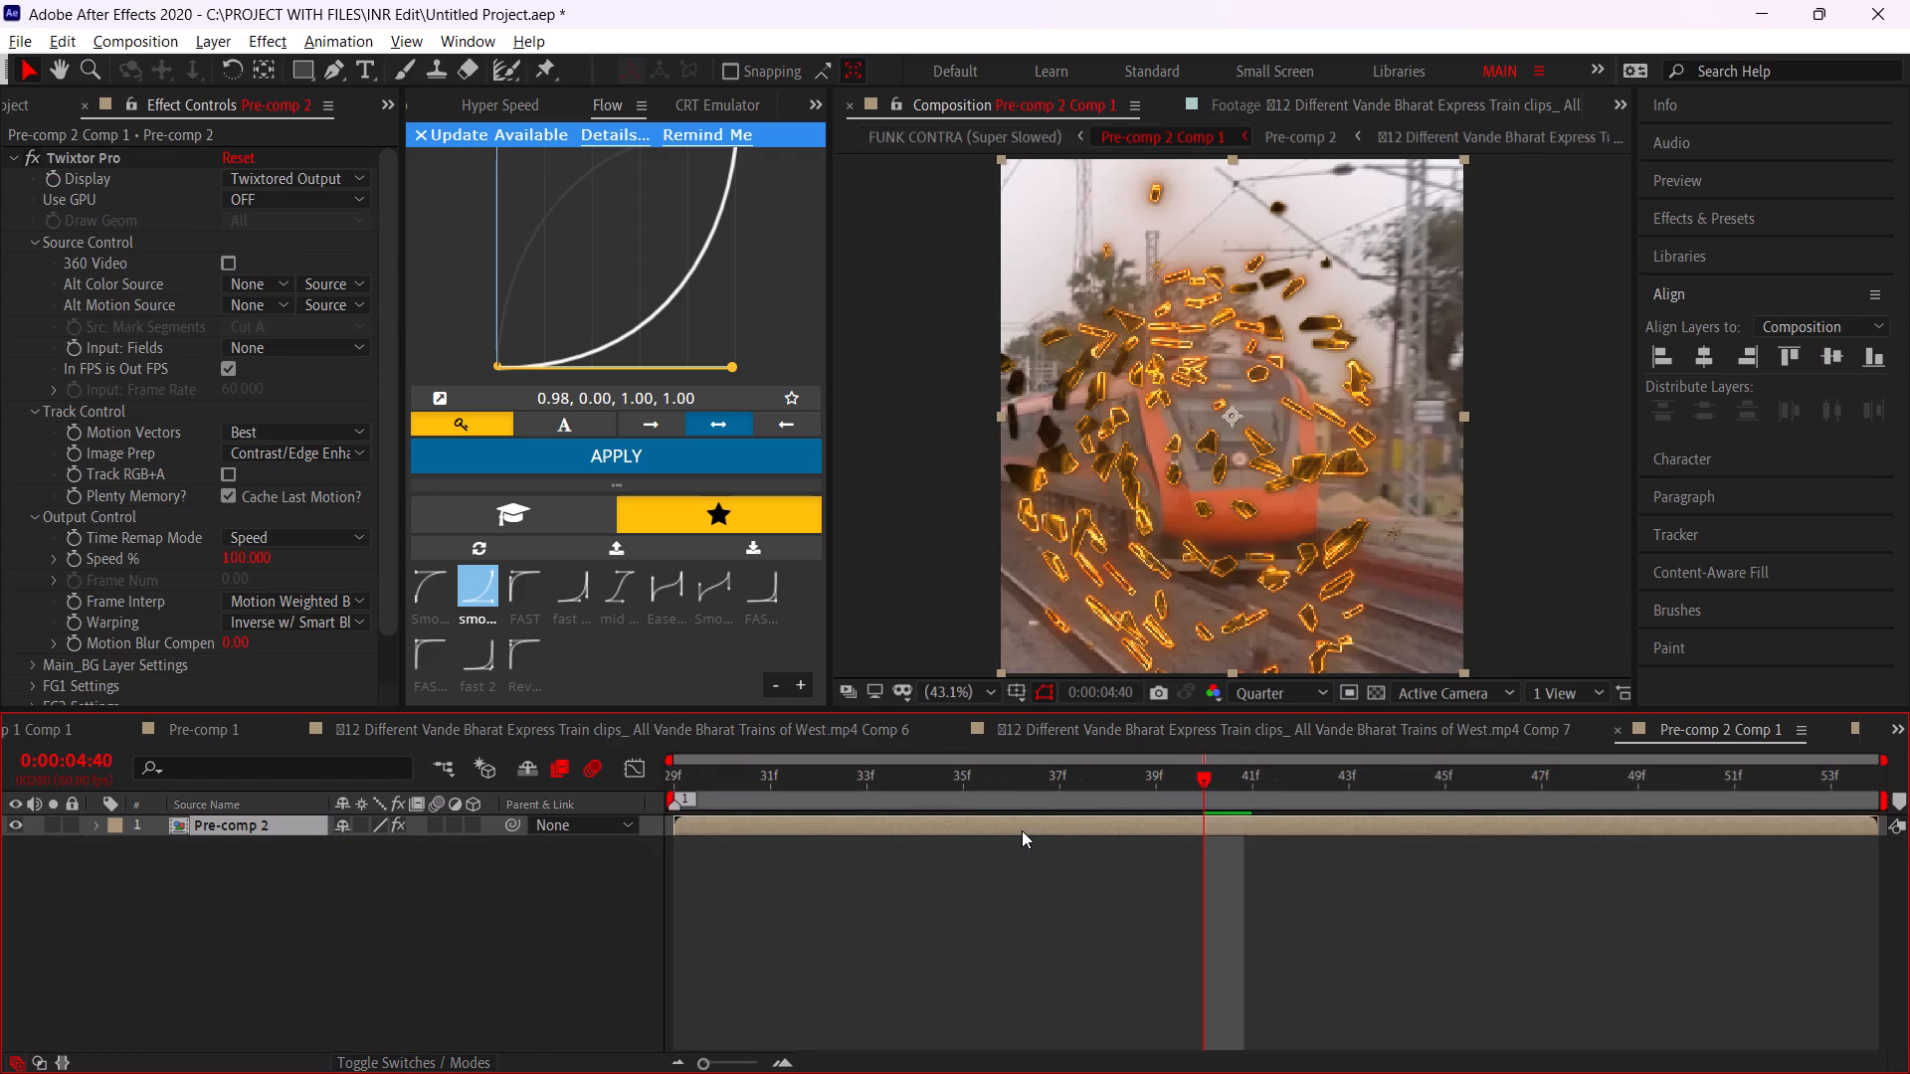
pyautogui.click(1022, 830)
pyautogui.click(952, 871)
pyautogui.click(915, 812)
pyautogui.doubleClick(900, 821)
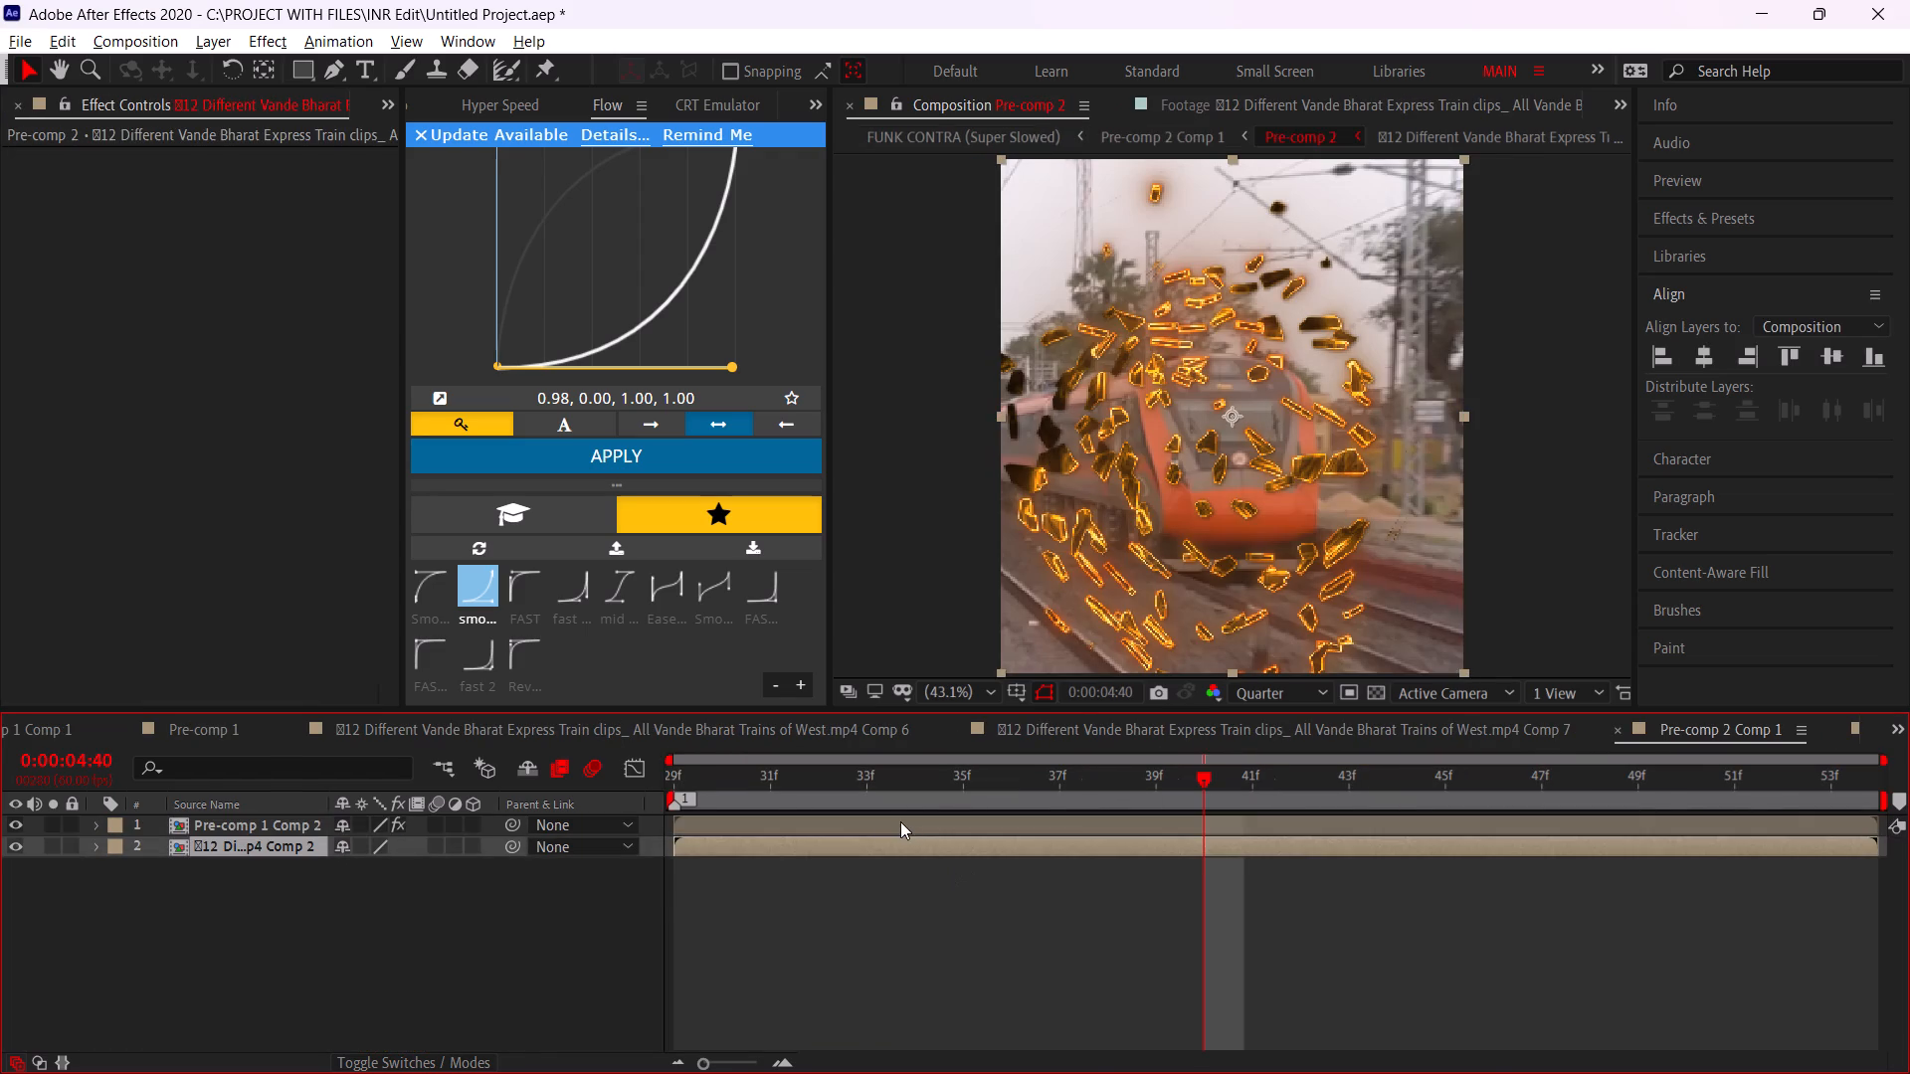
pyautogui.click(829, 827)
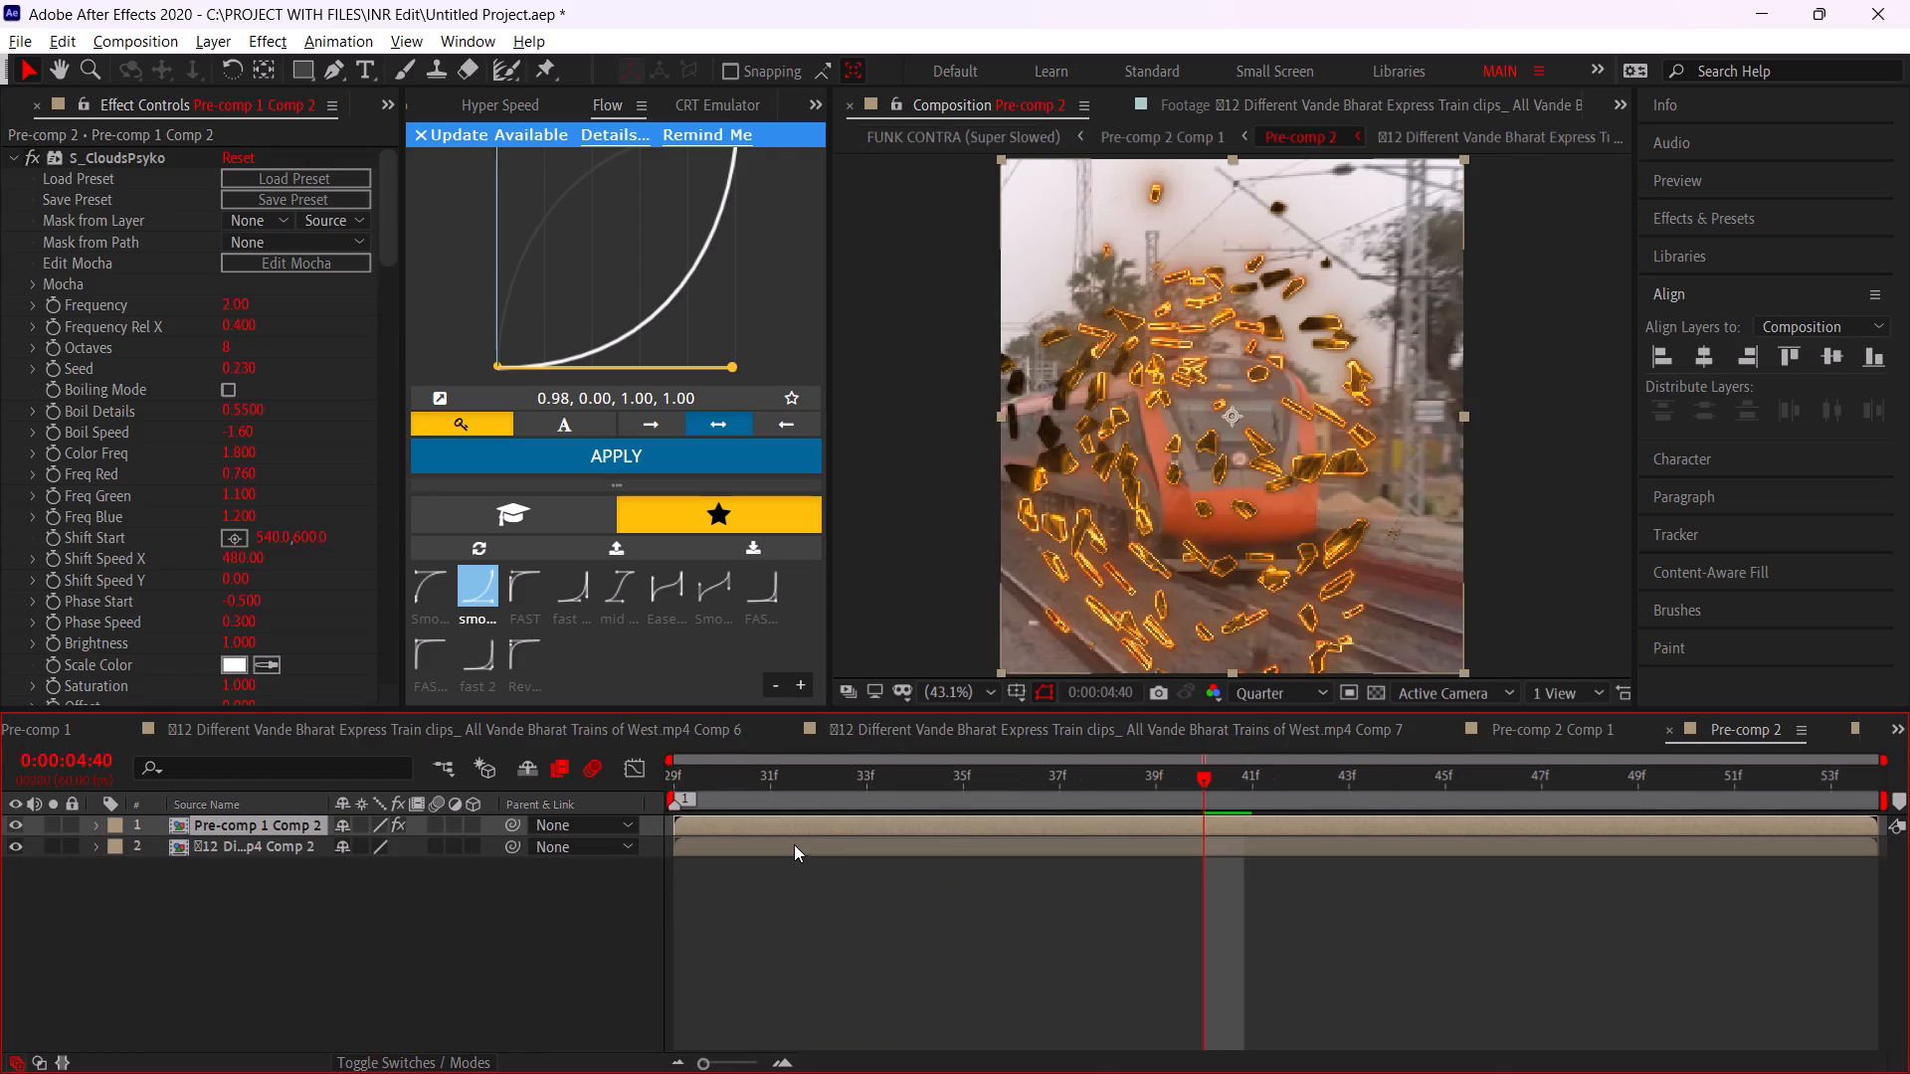
pyautogui.moveTo(824, 784); pyautogui.dragTo(623, 812)
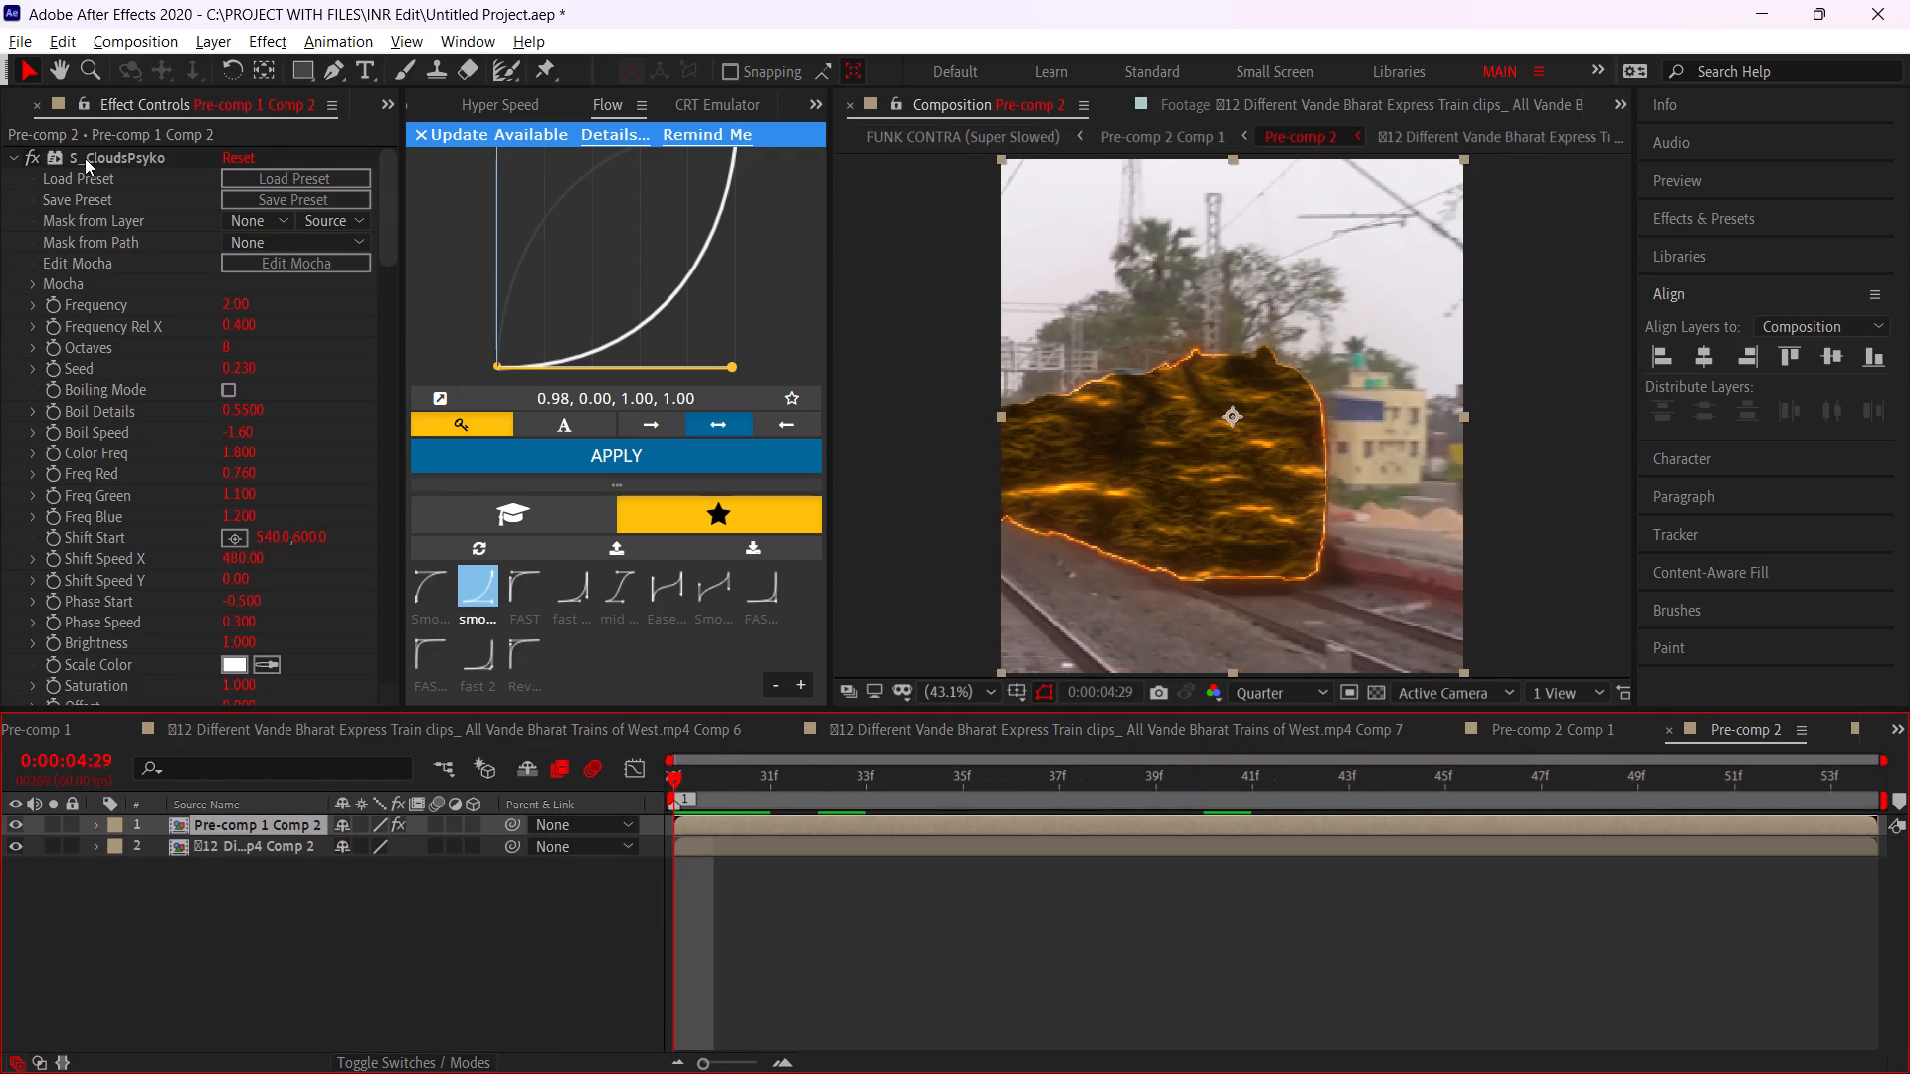
pyautogui.click(85, 158)
pyautogui.hotkey('ctrl', 'a')
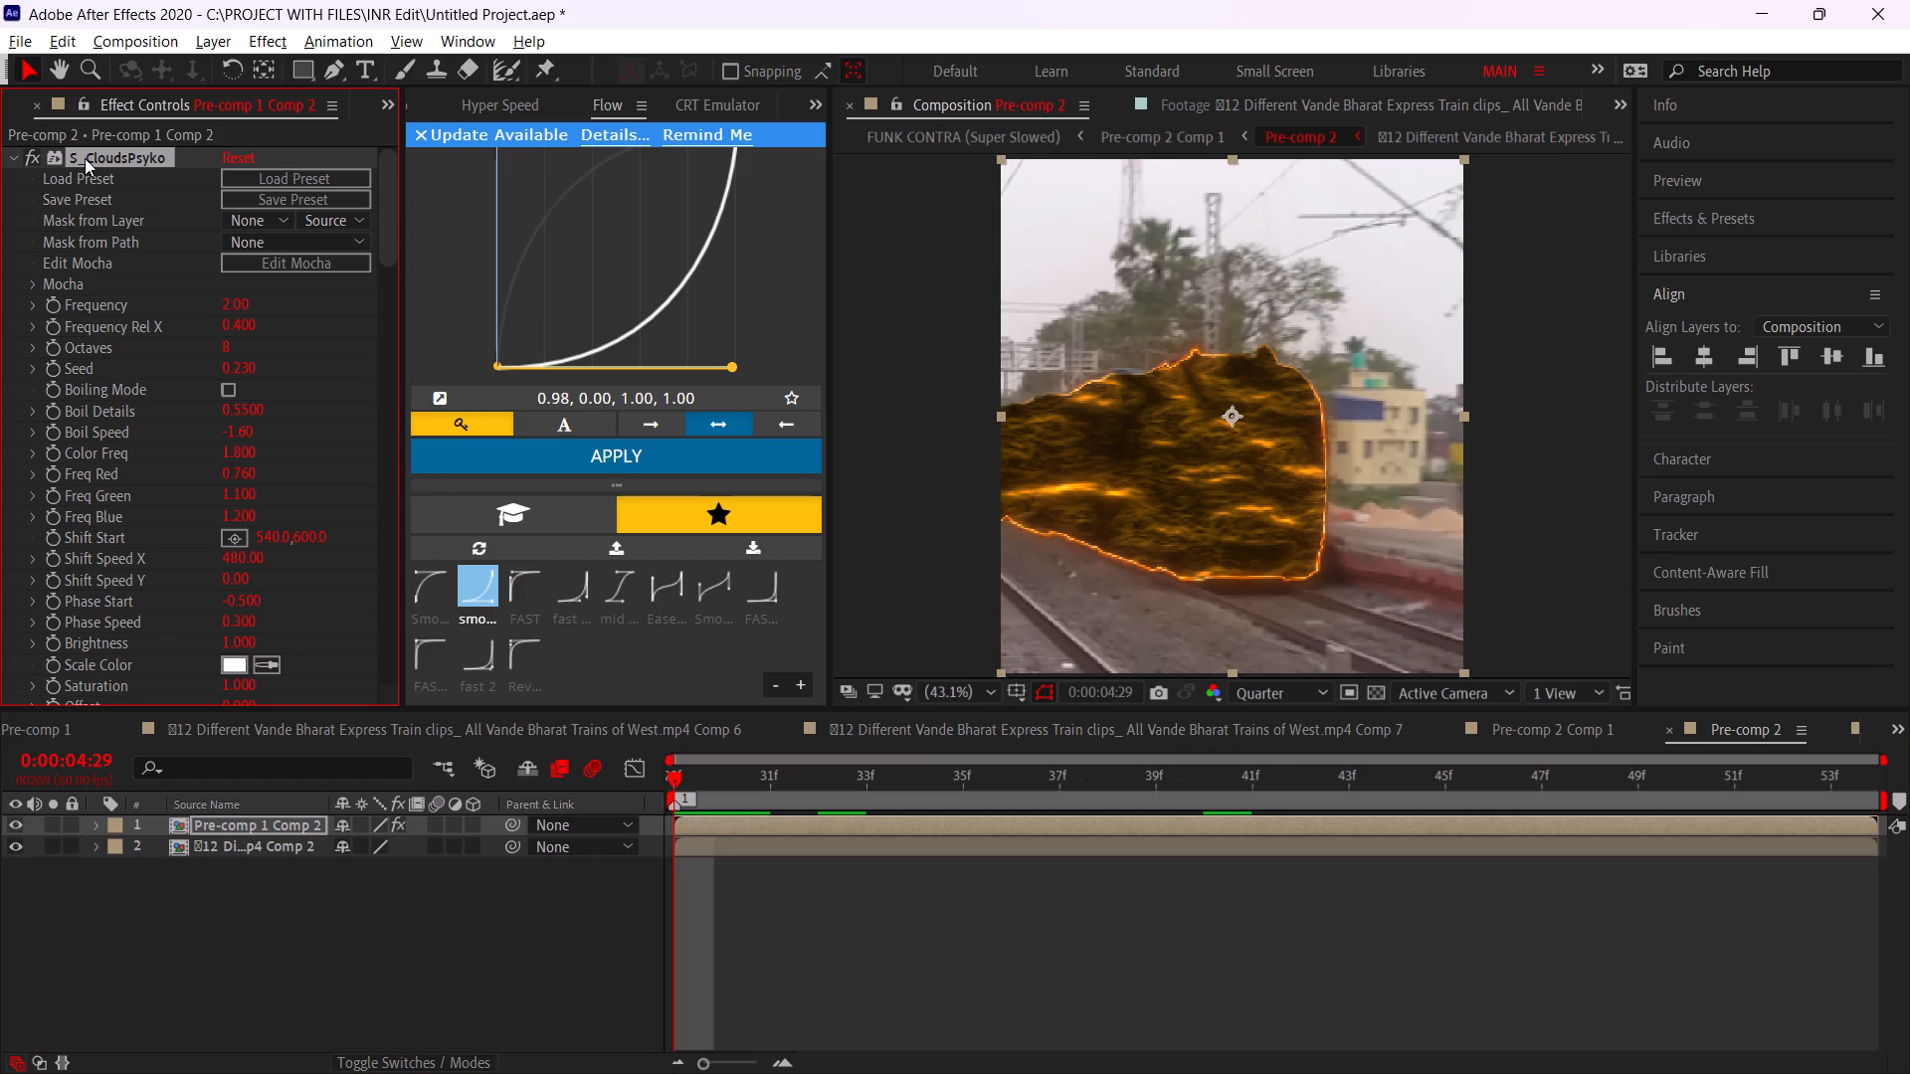
pyautogui.hotkey('ctrl', 'c')
pyautogui.scroll(-10, 177, 600)
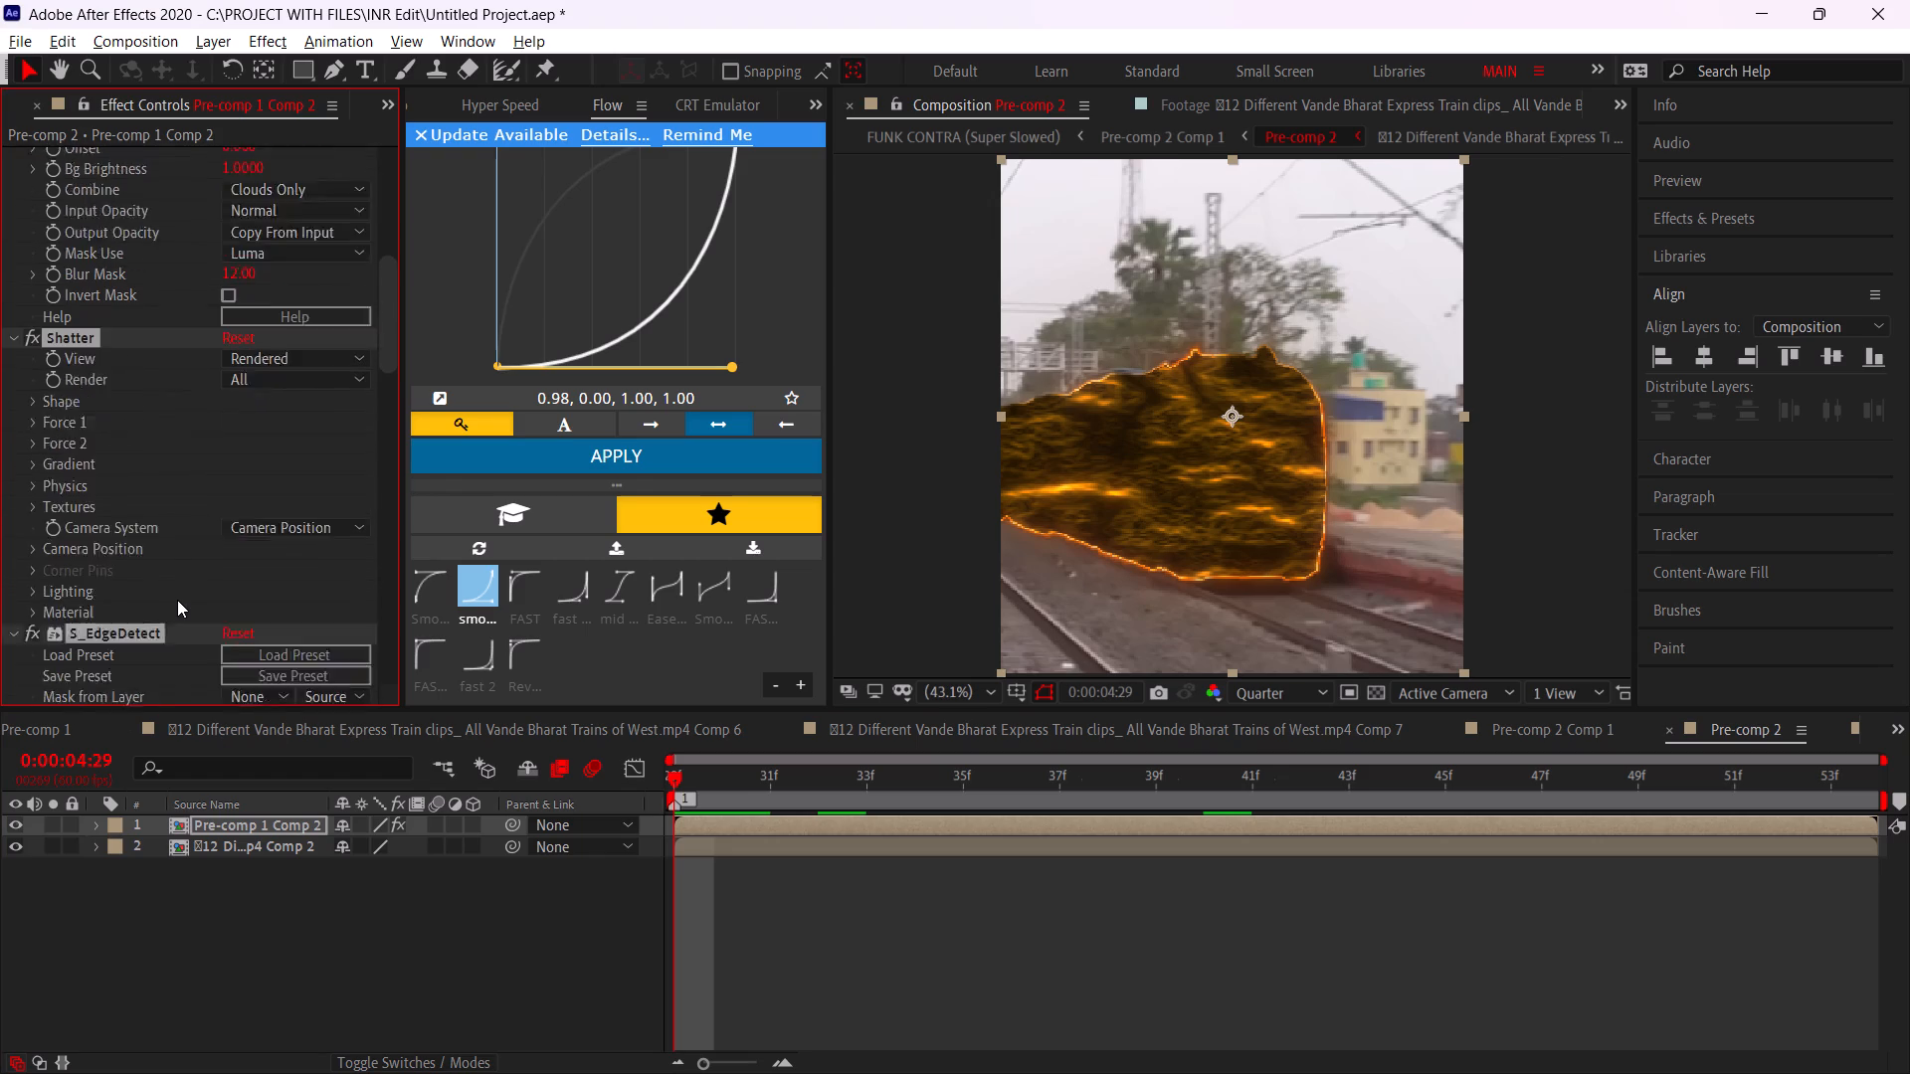
pyautogui.scroll(-2, 177, 600)
# Turn off Fill and Bevel Alpha on the Pre-comp 1 layer inside Pre-comp 1 Comp 1 and scrub through the train pieces.
pyautogui.scroll(16, 220, 738)
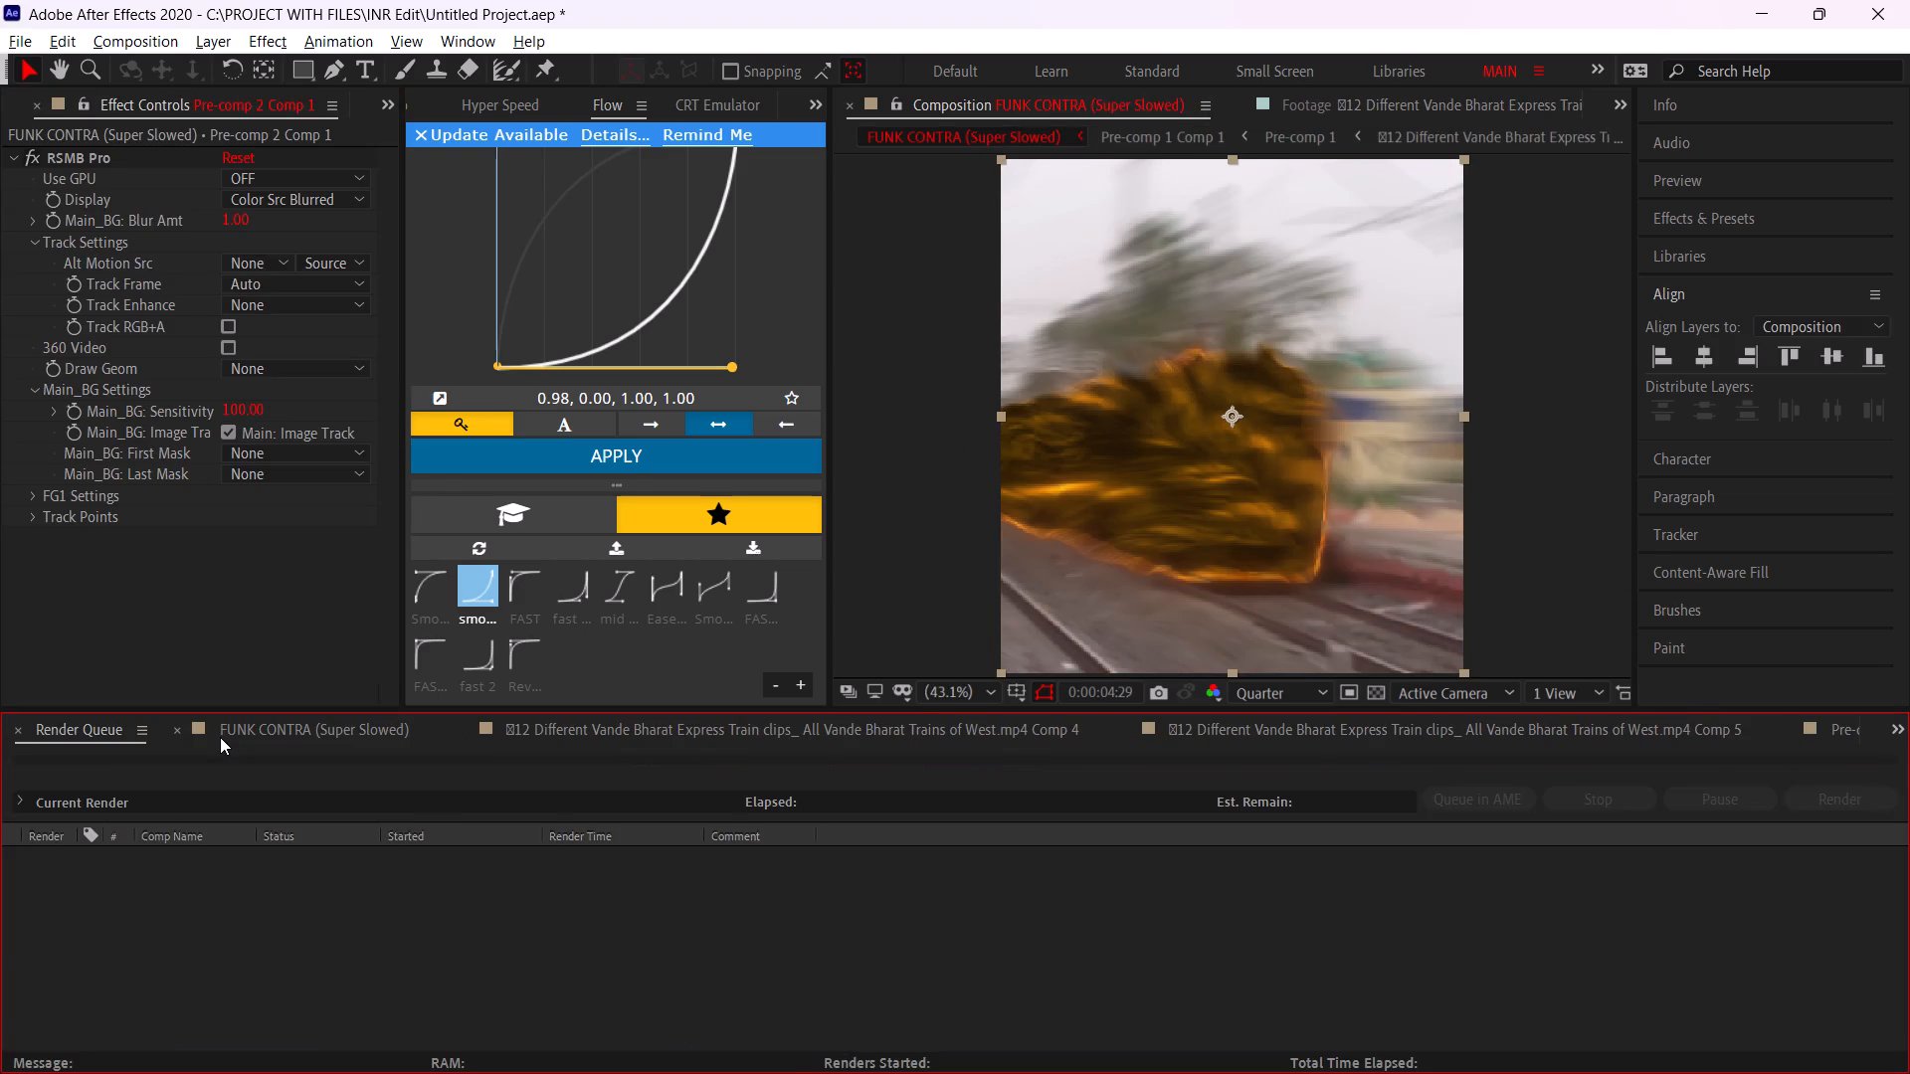
pyautogui.scroll(-1, 220, 737)
pyautogui.doubleClick(925, 892)
pyautogui.moveTo(854, 782); pyautogui.dragTo(764, 792)
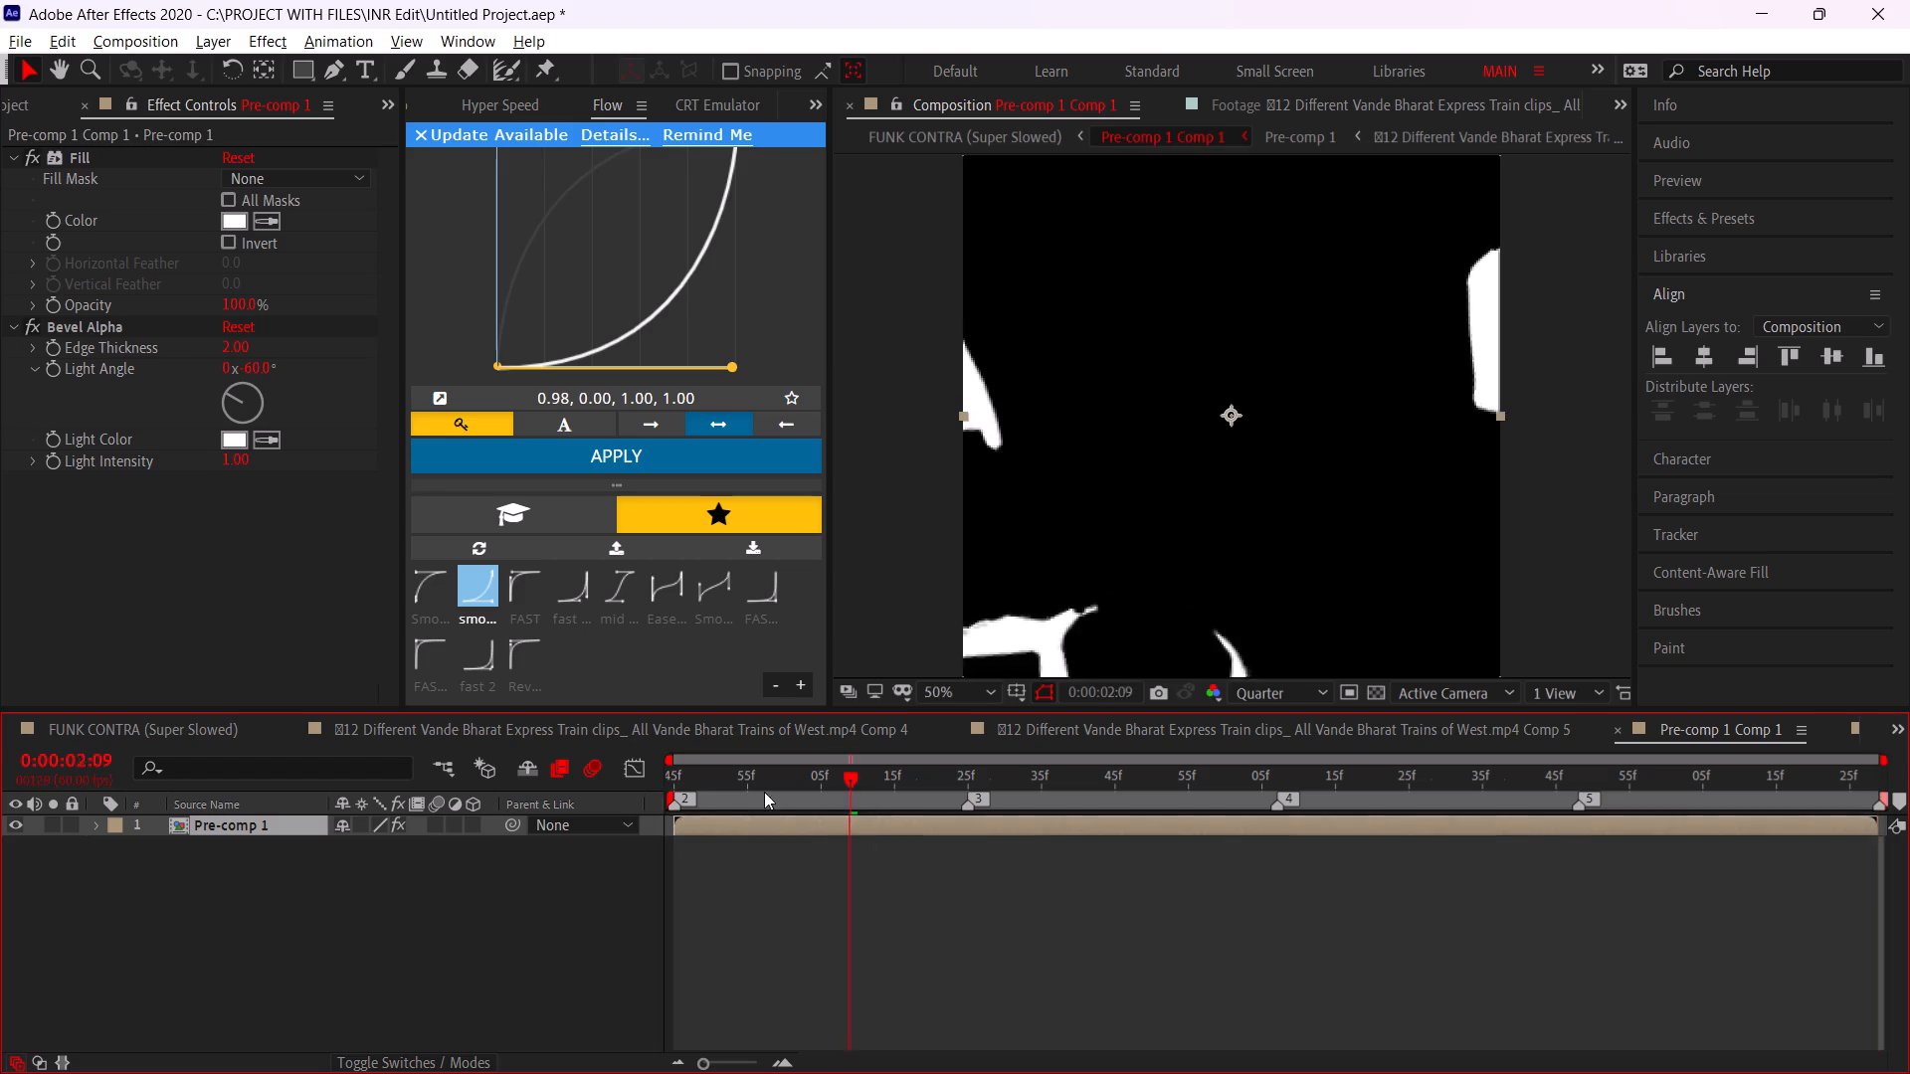
pyautogui.moveTo(764, 792); pyautogui.dragTo(623, 806)
pyautogui.click(35, 156)
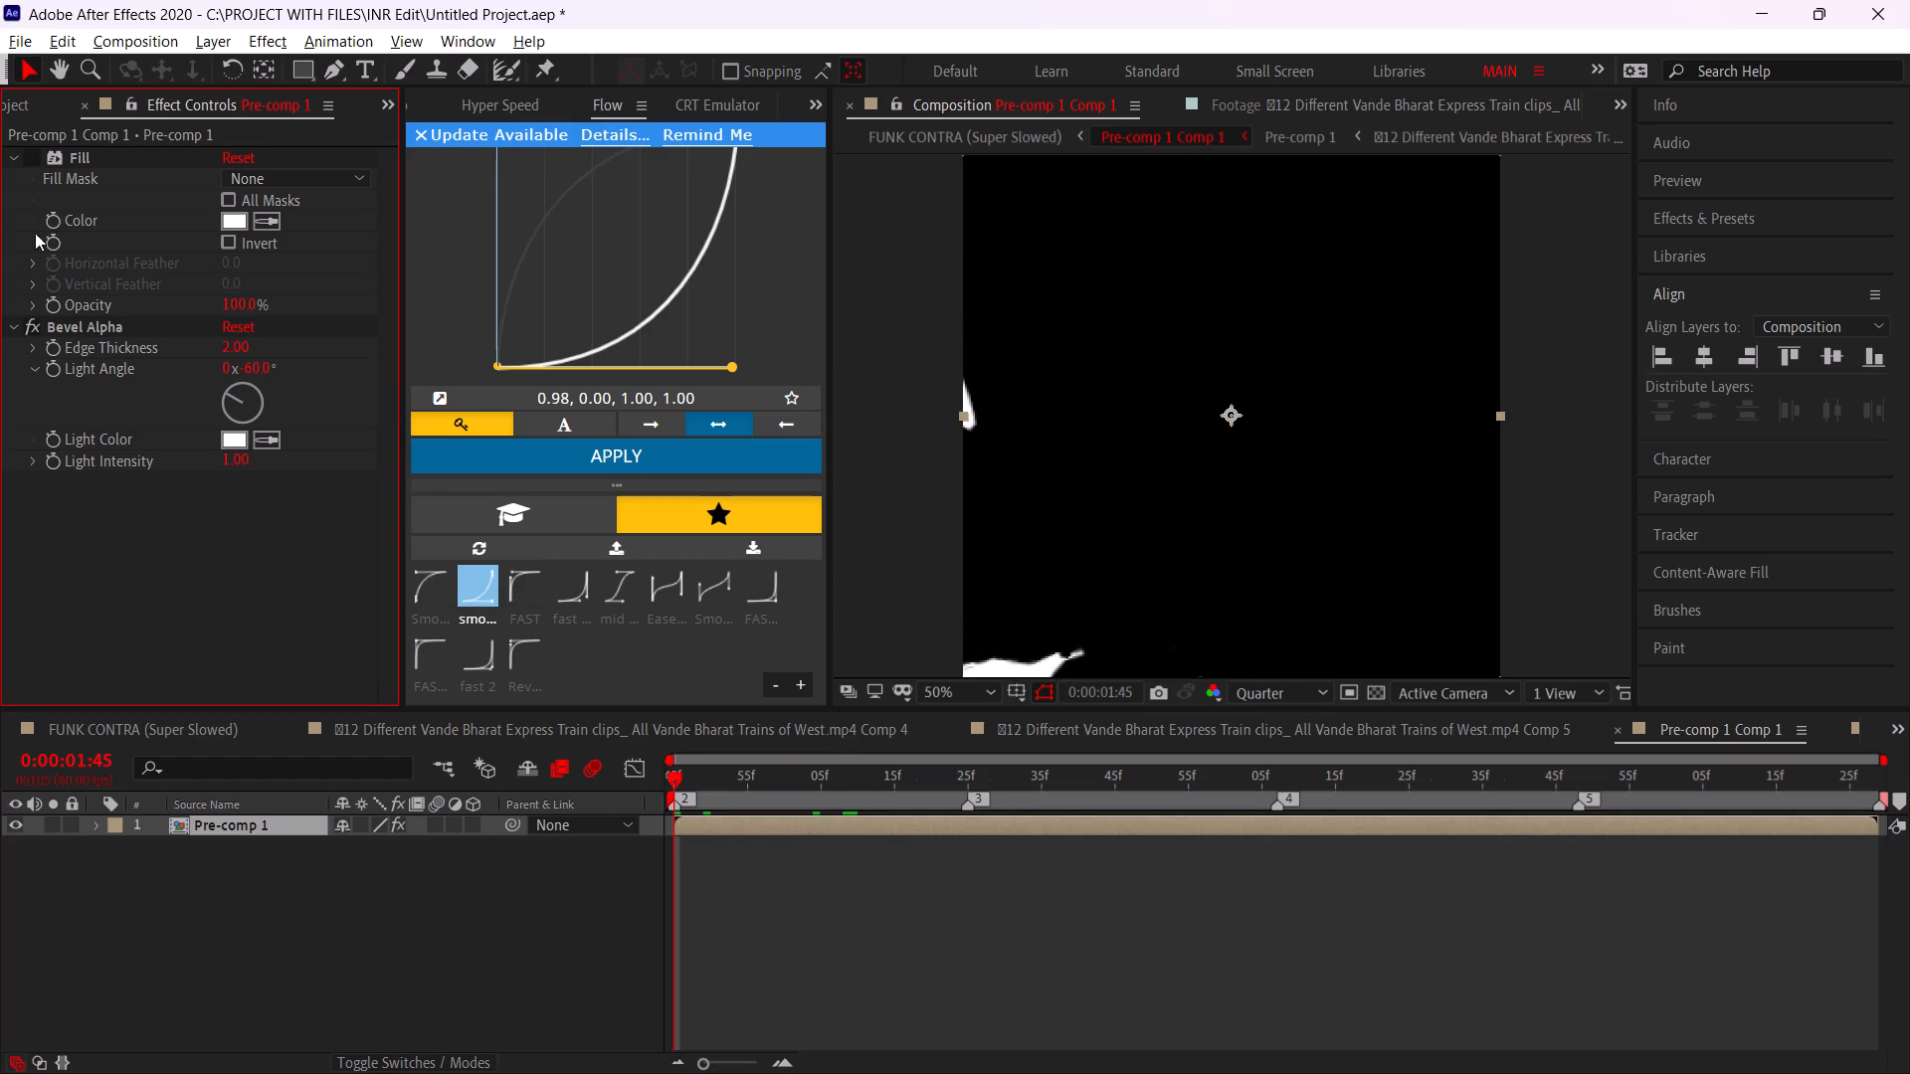
pyautogui.click(38, 320)
pyautogui.moveTo(831, 795); pyautogui.dragTo(1572, 837)
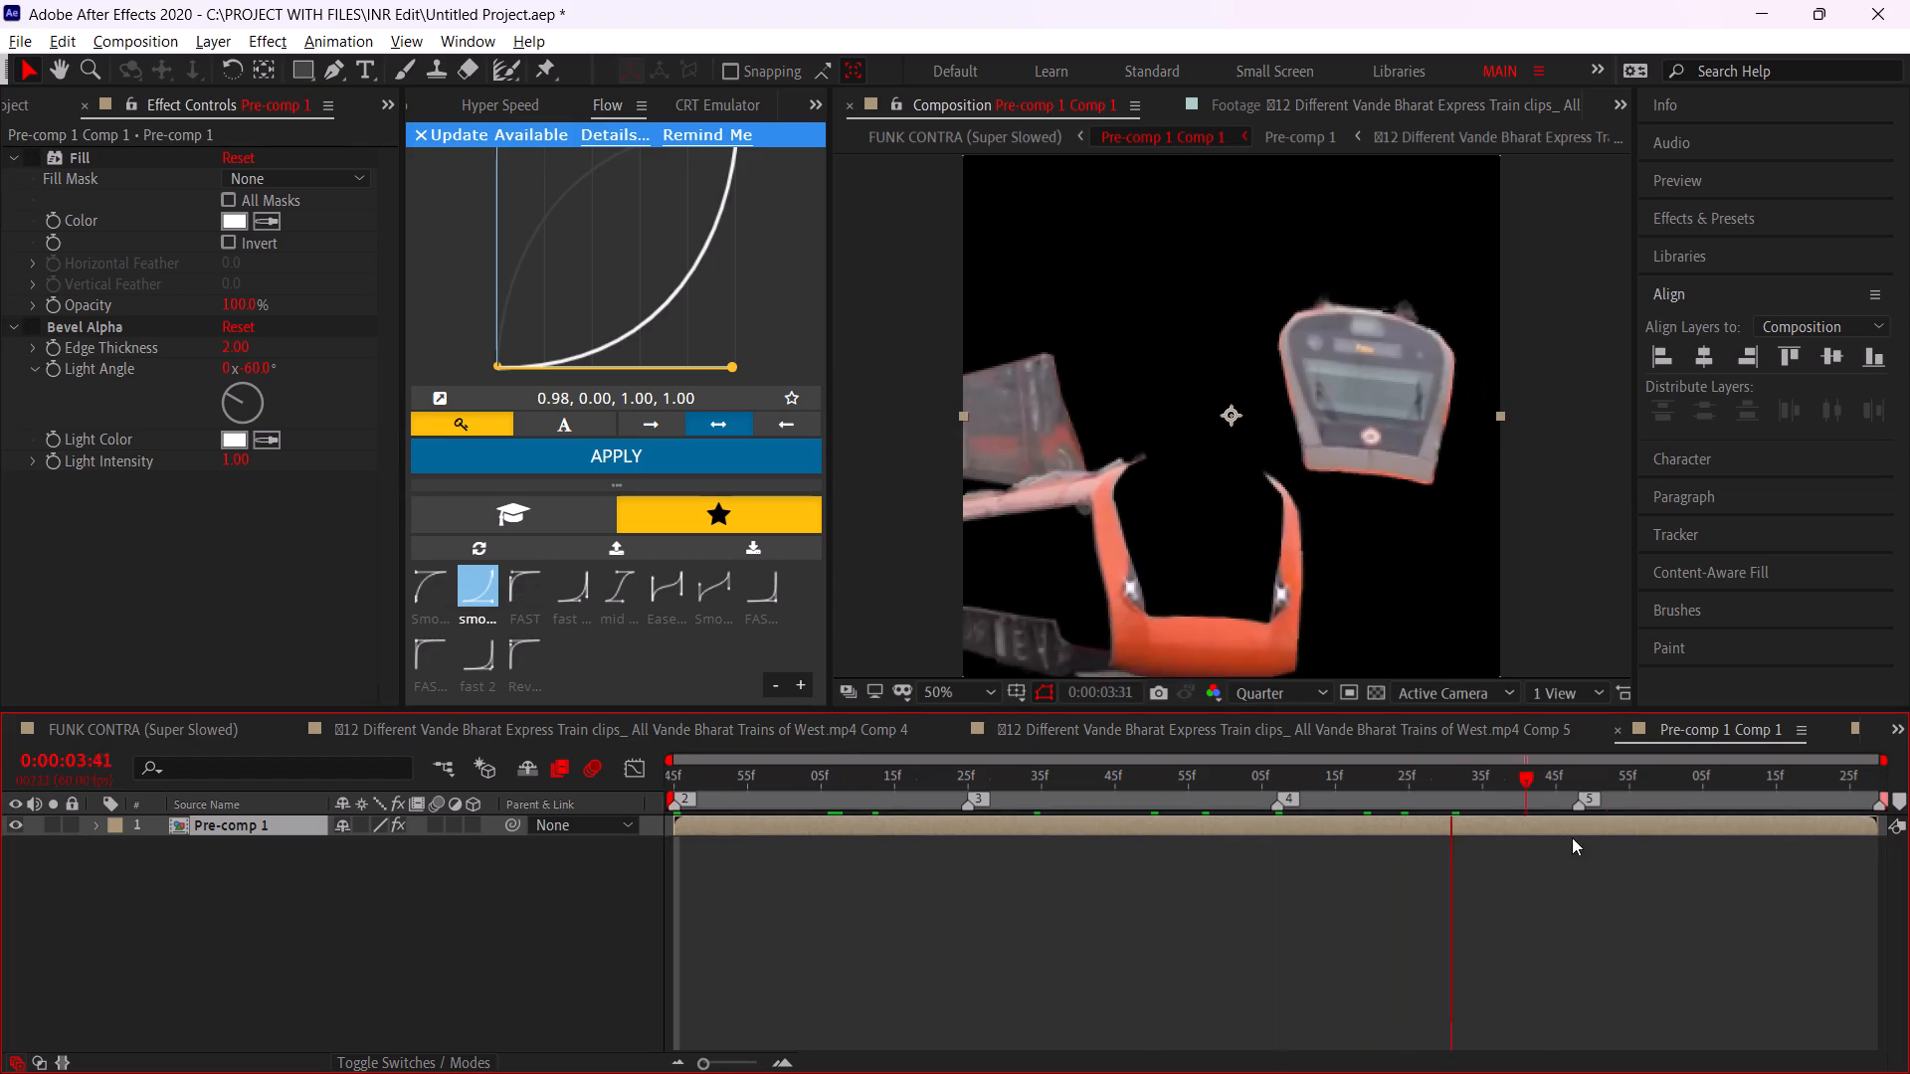
pyautogui.moveTo(1572, 837); pyautogui.dragTo(1724, 844)
# Look through the nested compositions from Pre-comp 1 through Comp 4 to Comp 3, and go back to Pre-comp 1 Comp 1.
pyautogui.doubleClick(1045, 819)
pyautogui.click(916, 835)
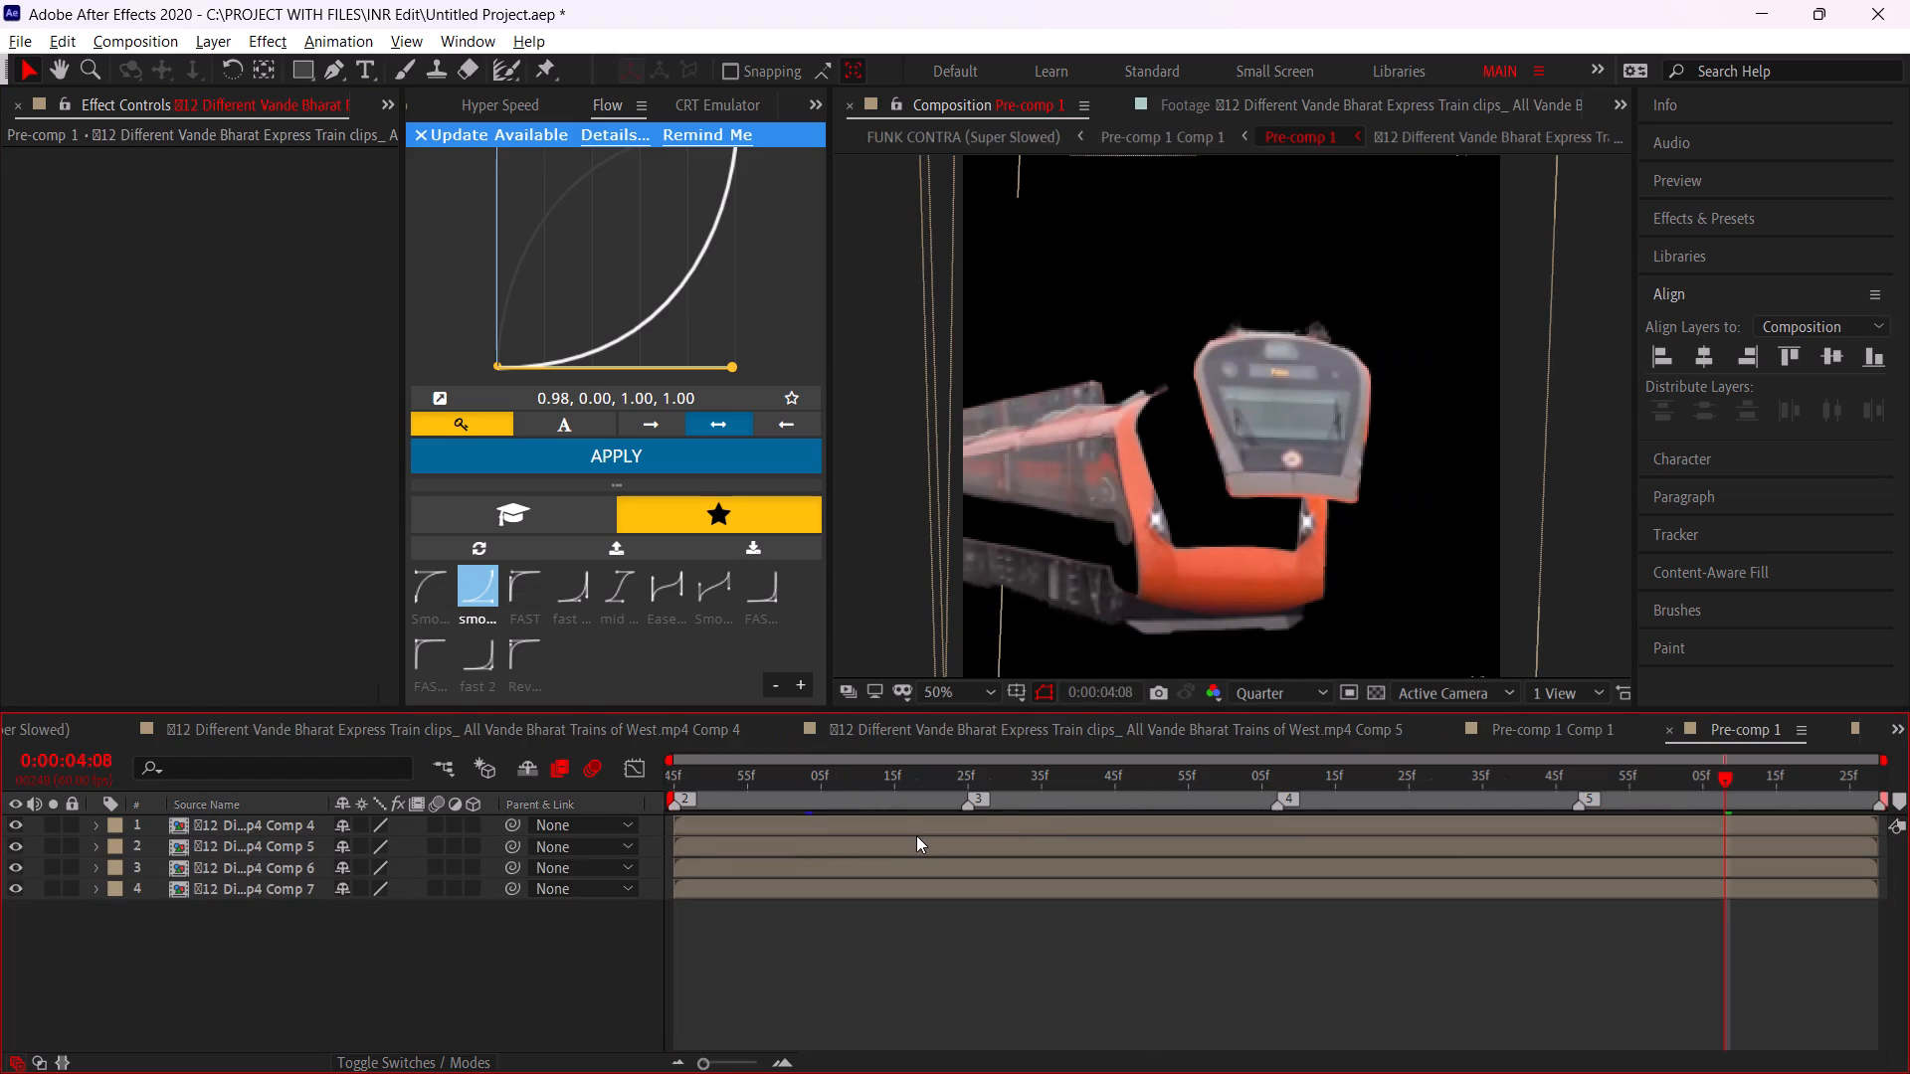
pyautogui.click(902, 818)
pyautogui.doubleClick(891, 826)
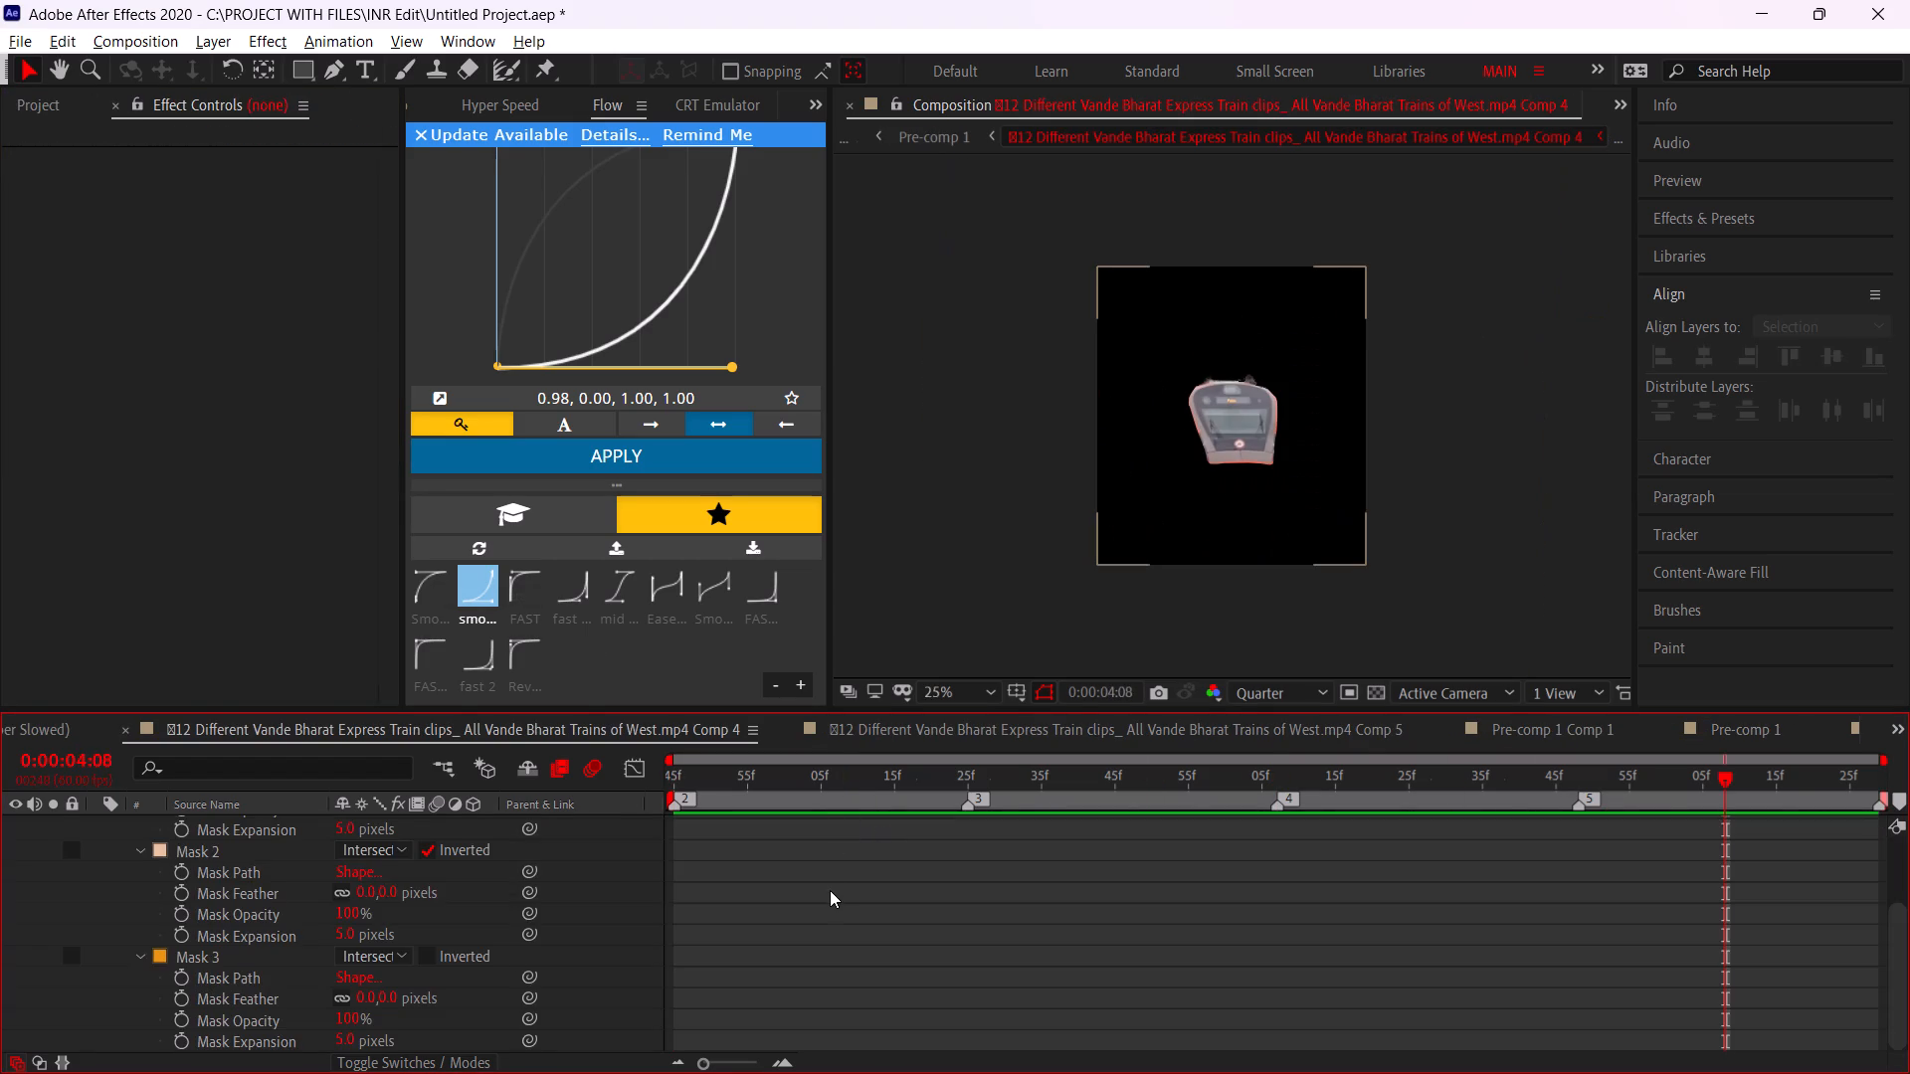
pyautogui.scroll(7, 830, 890)
pyautogui.click(845, 827)
pyautogui.doubleClick(845, 827)
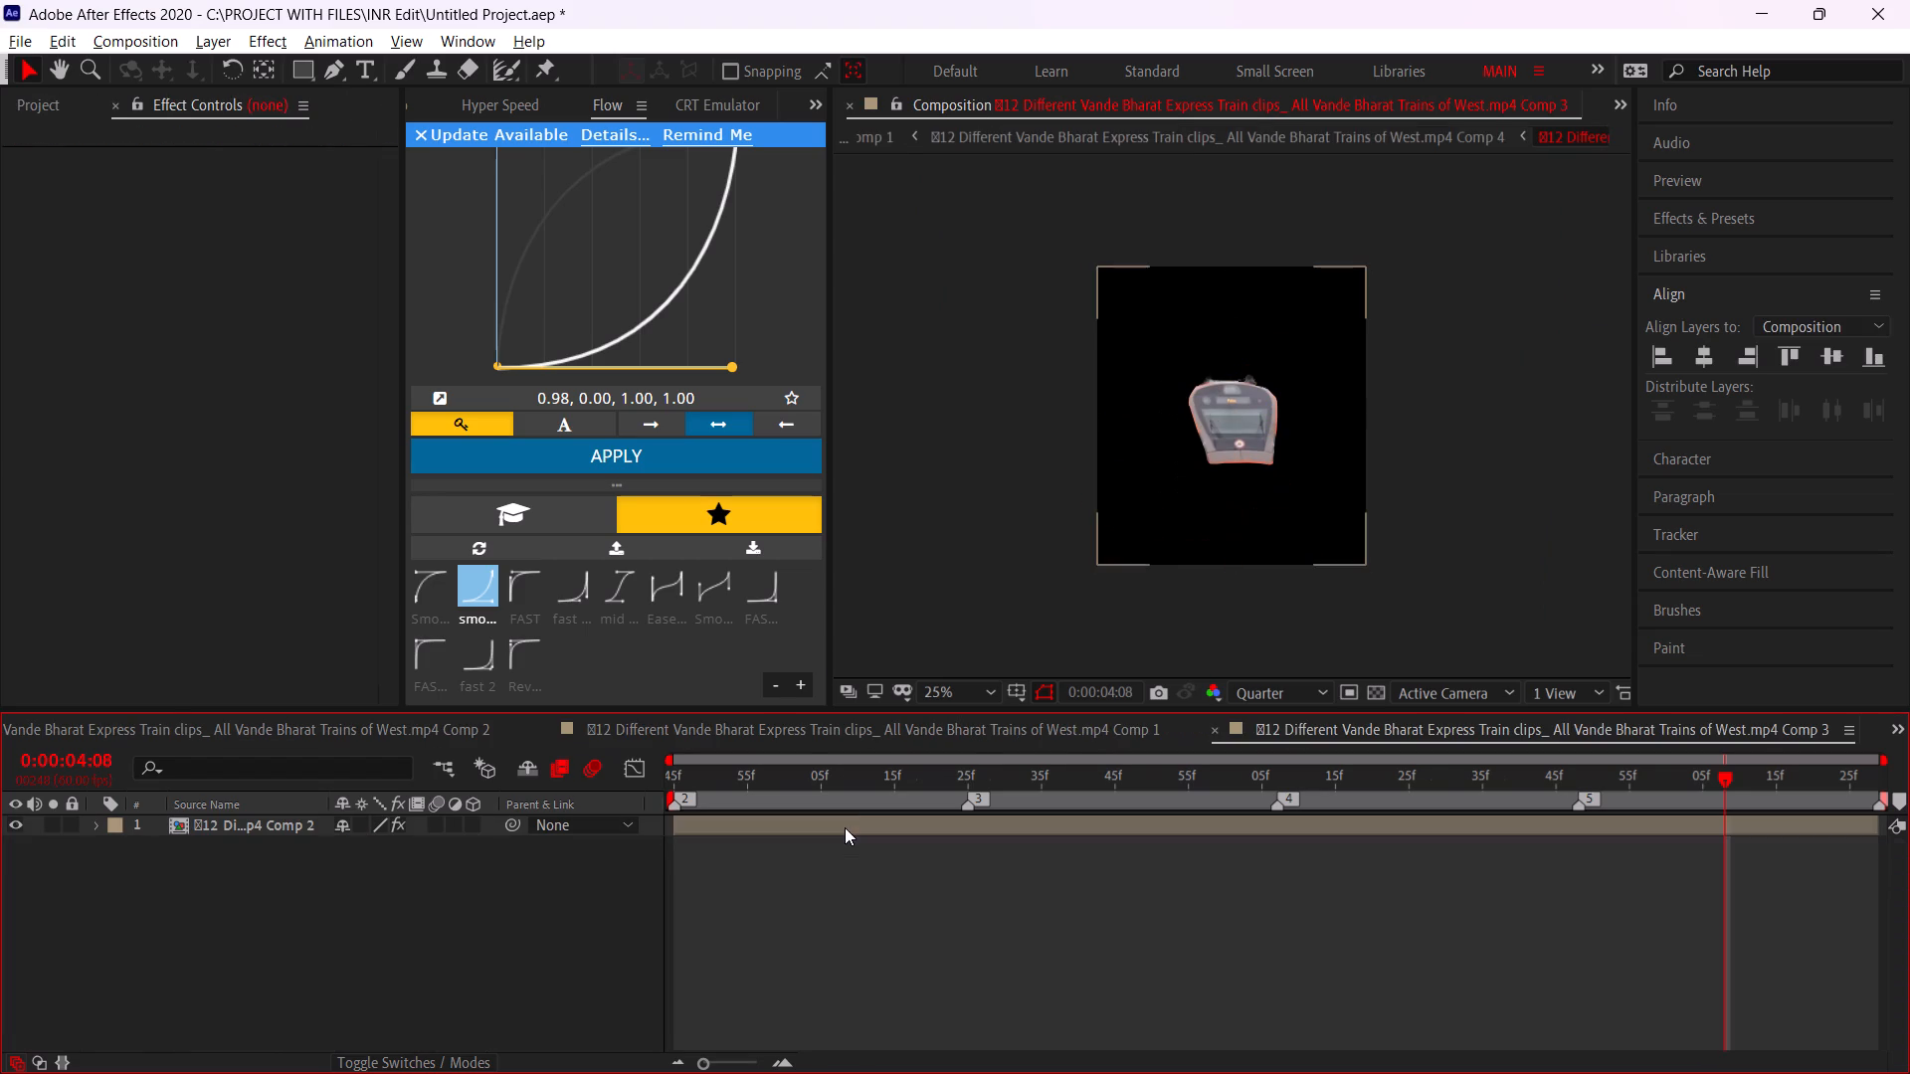
pyautogui.click(849, 820)
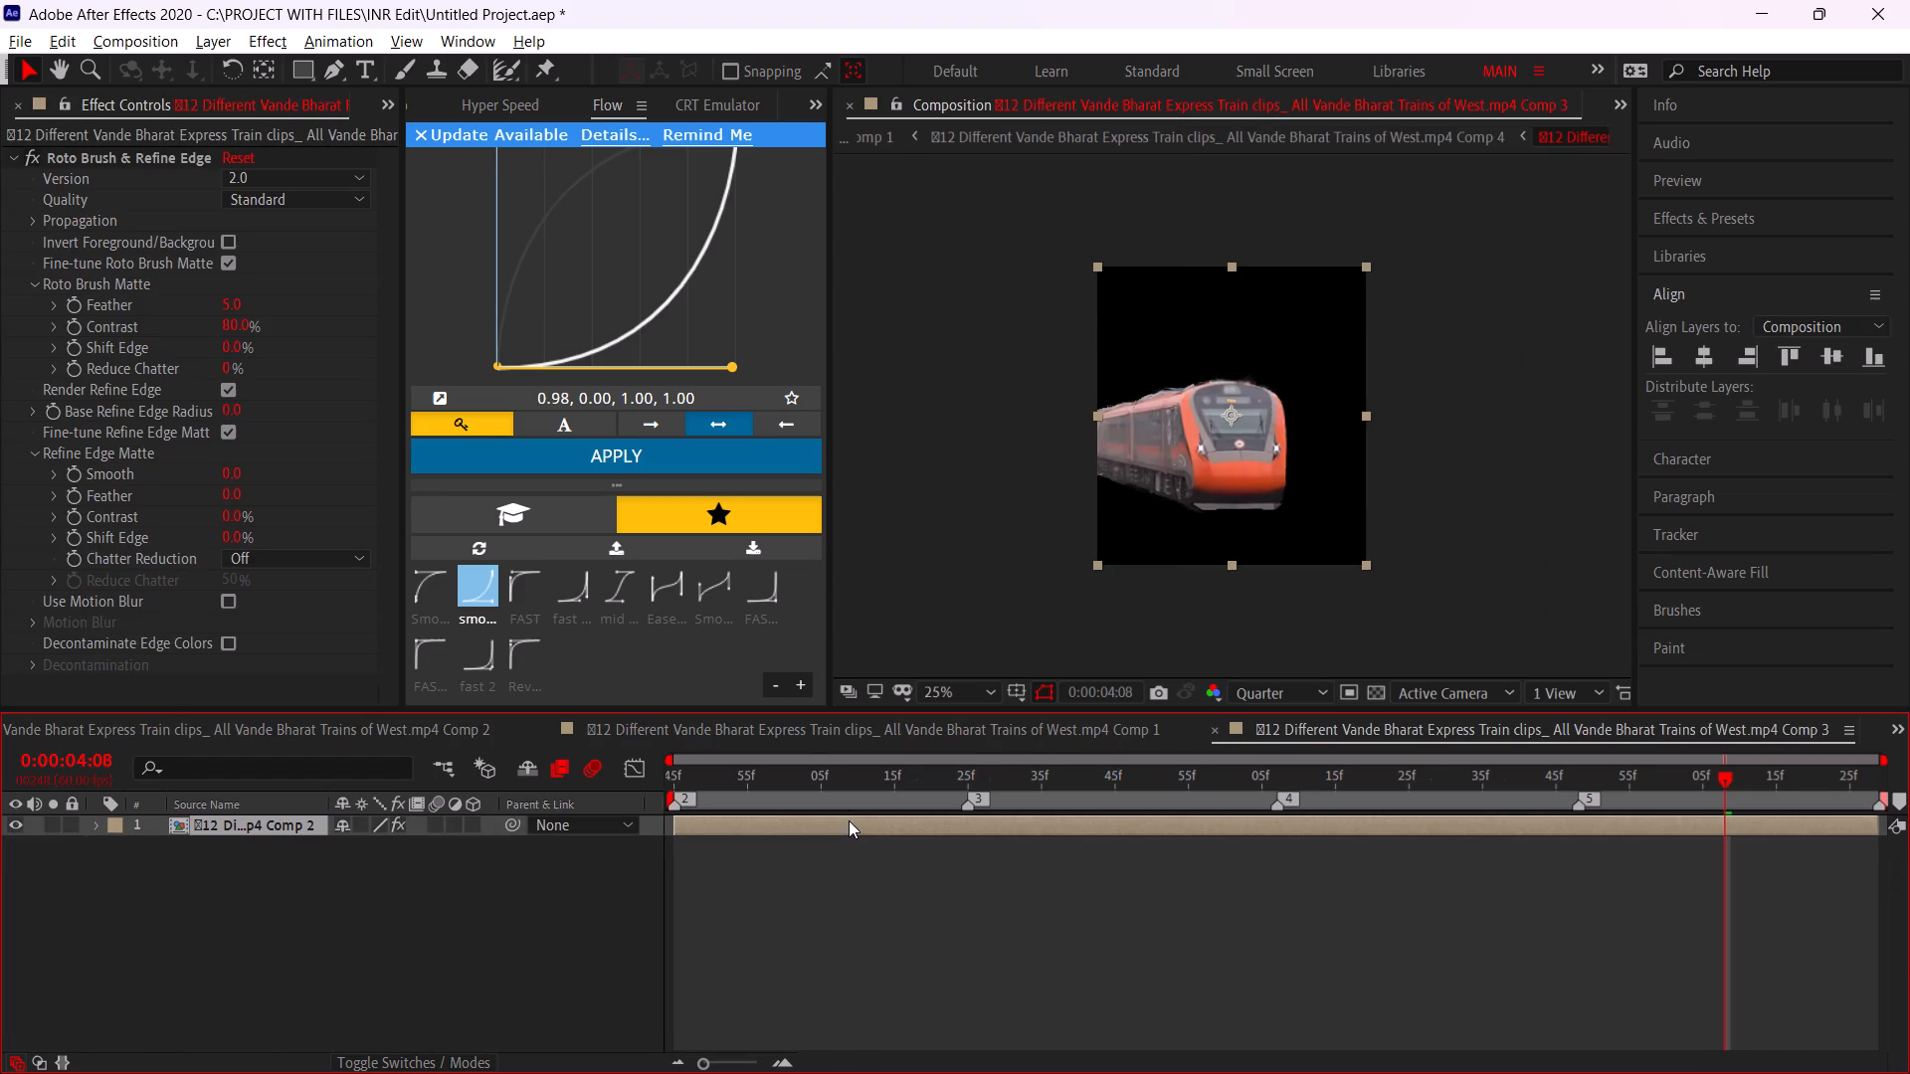
pyautogui.scroll(1, 860, 728)
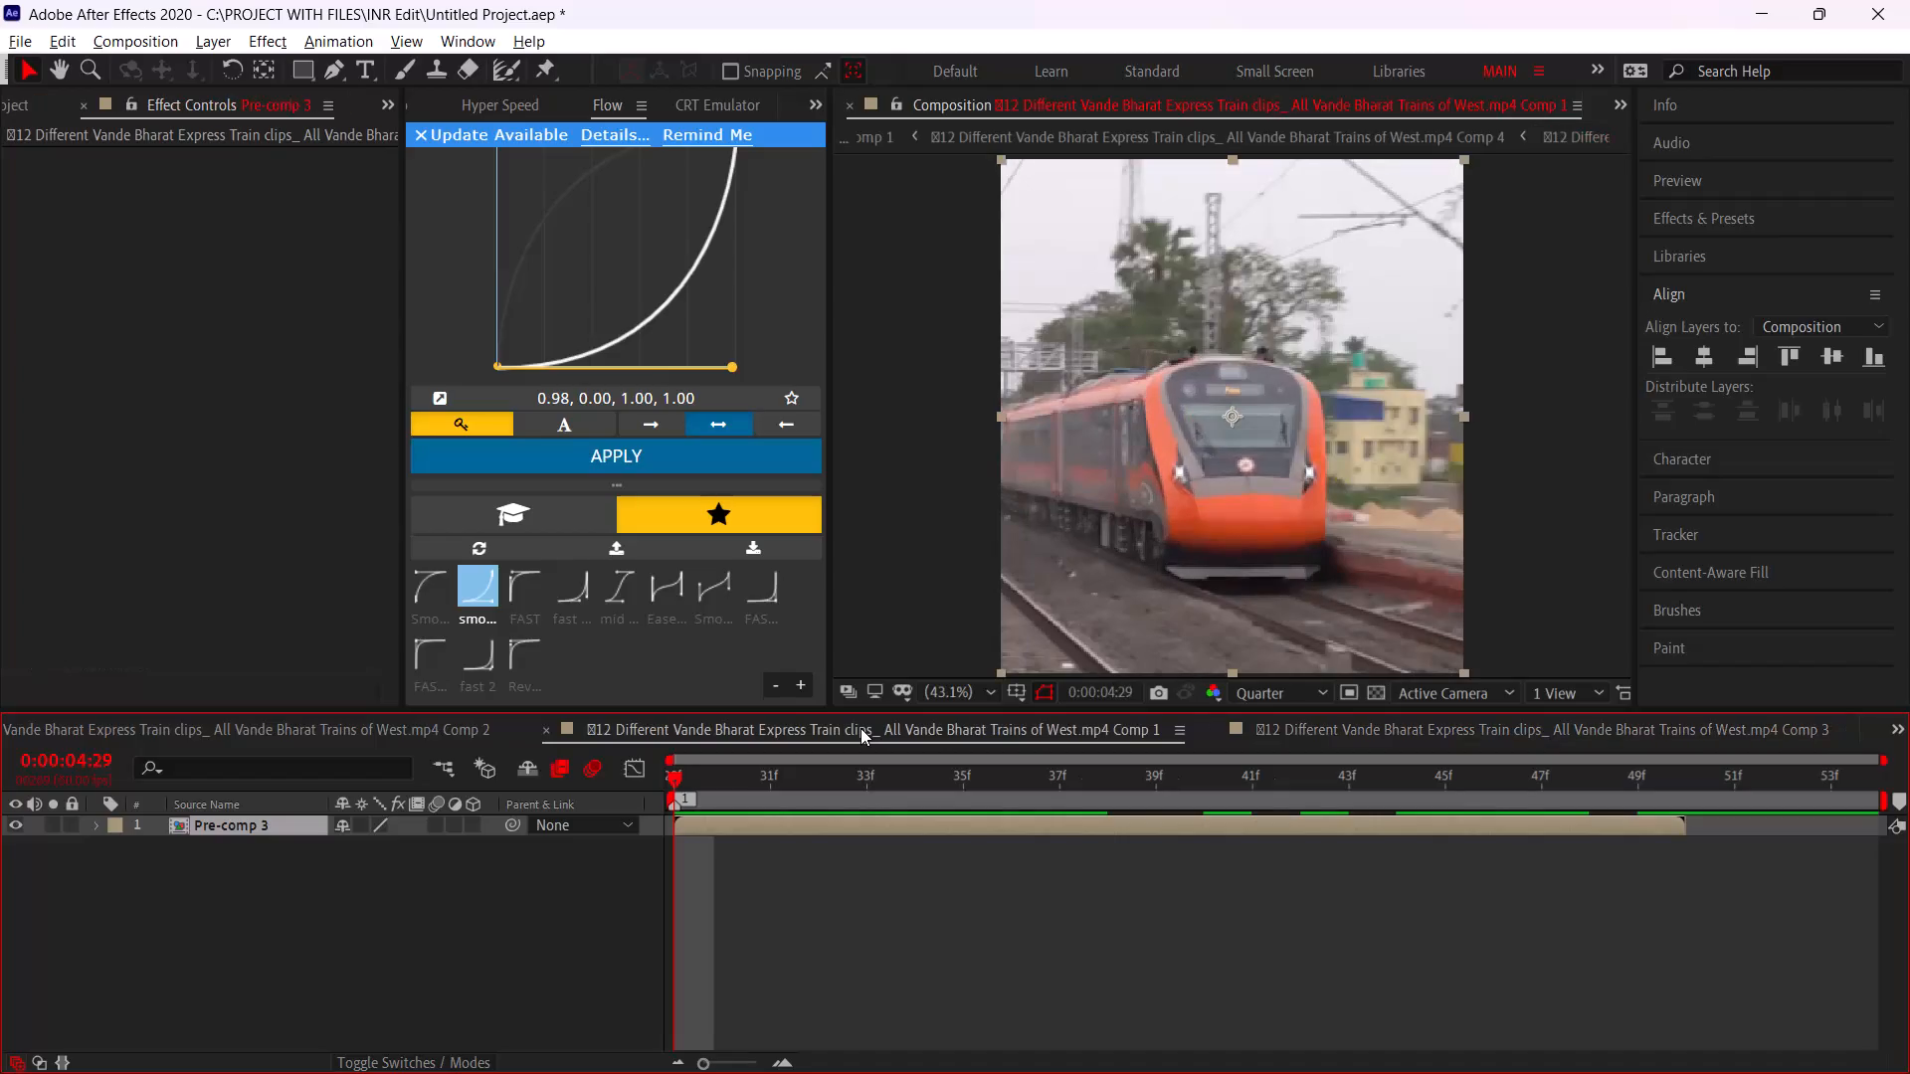
pyautogui.scroll(7, 859, 743)
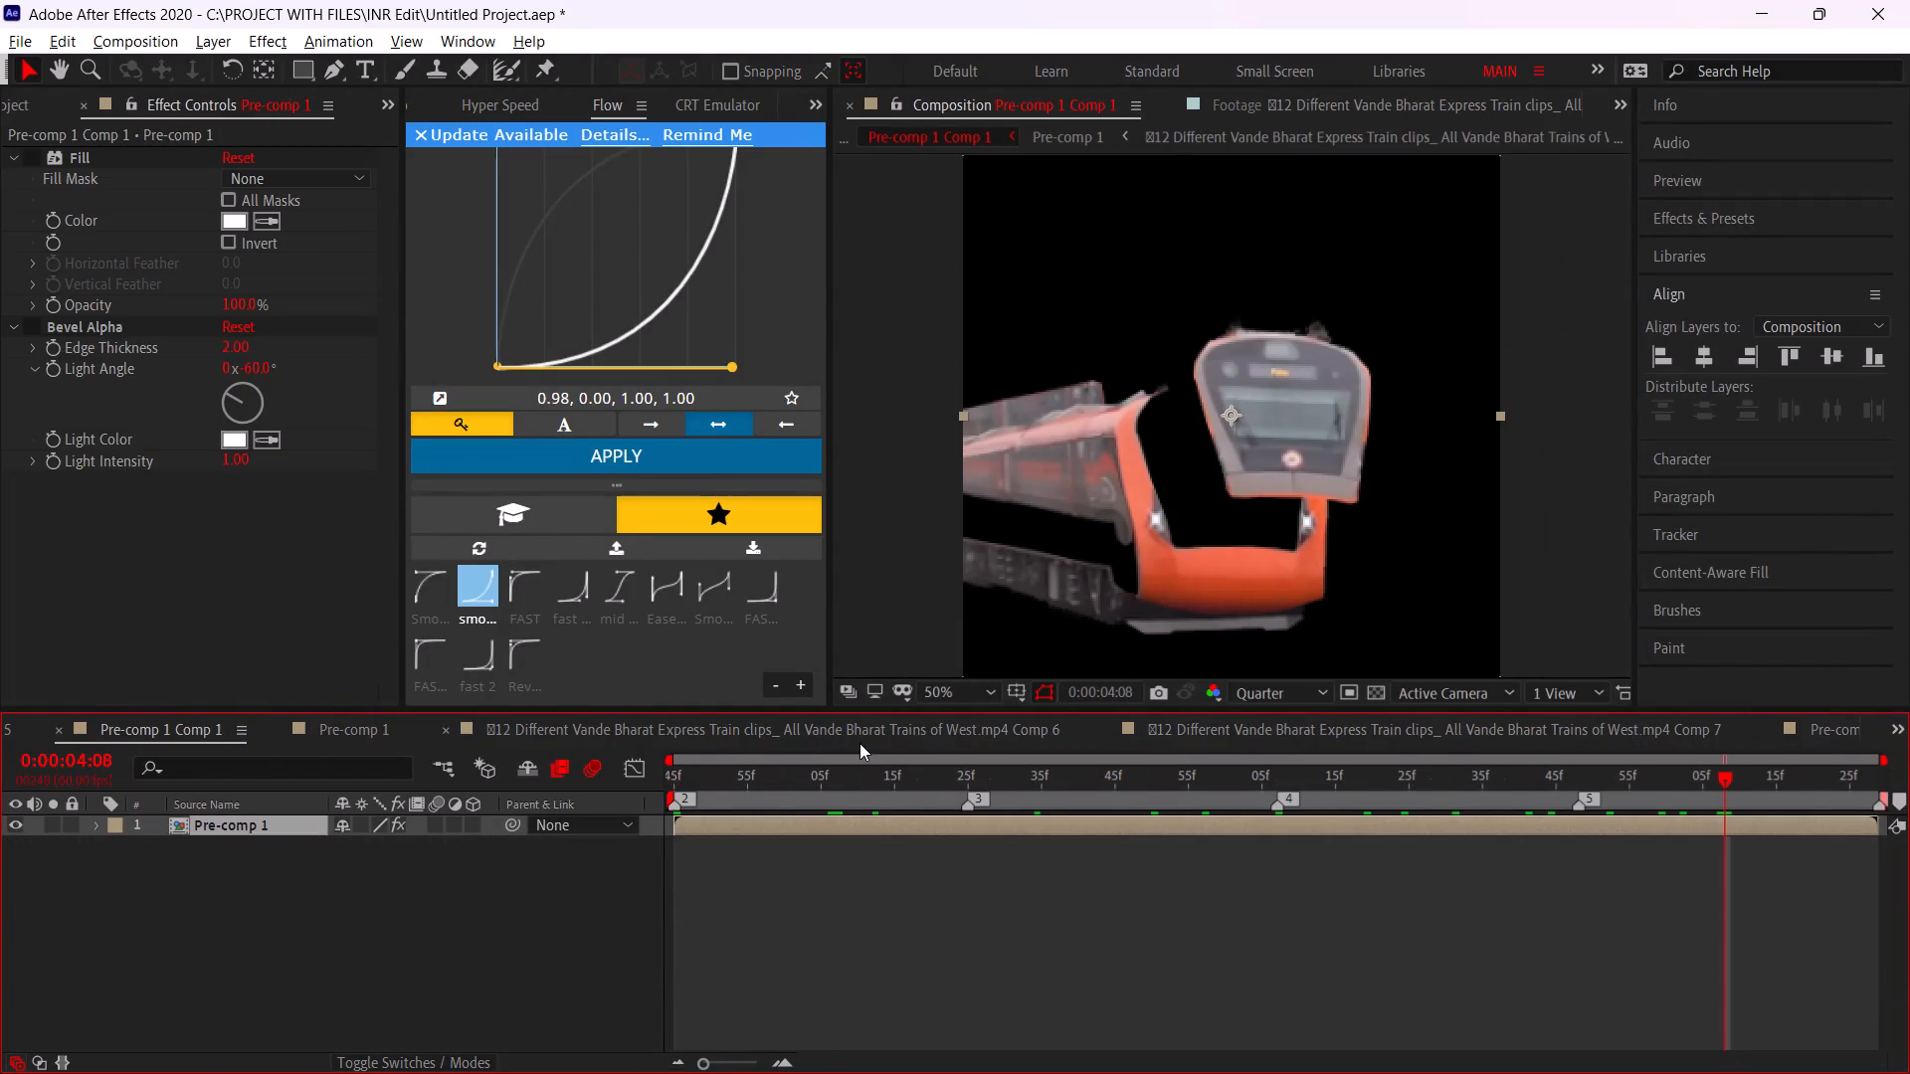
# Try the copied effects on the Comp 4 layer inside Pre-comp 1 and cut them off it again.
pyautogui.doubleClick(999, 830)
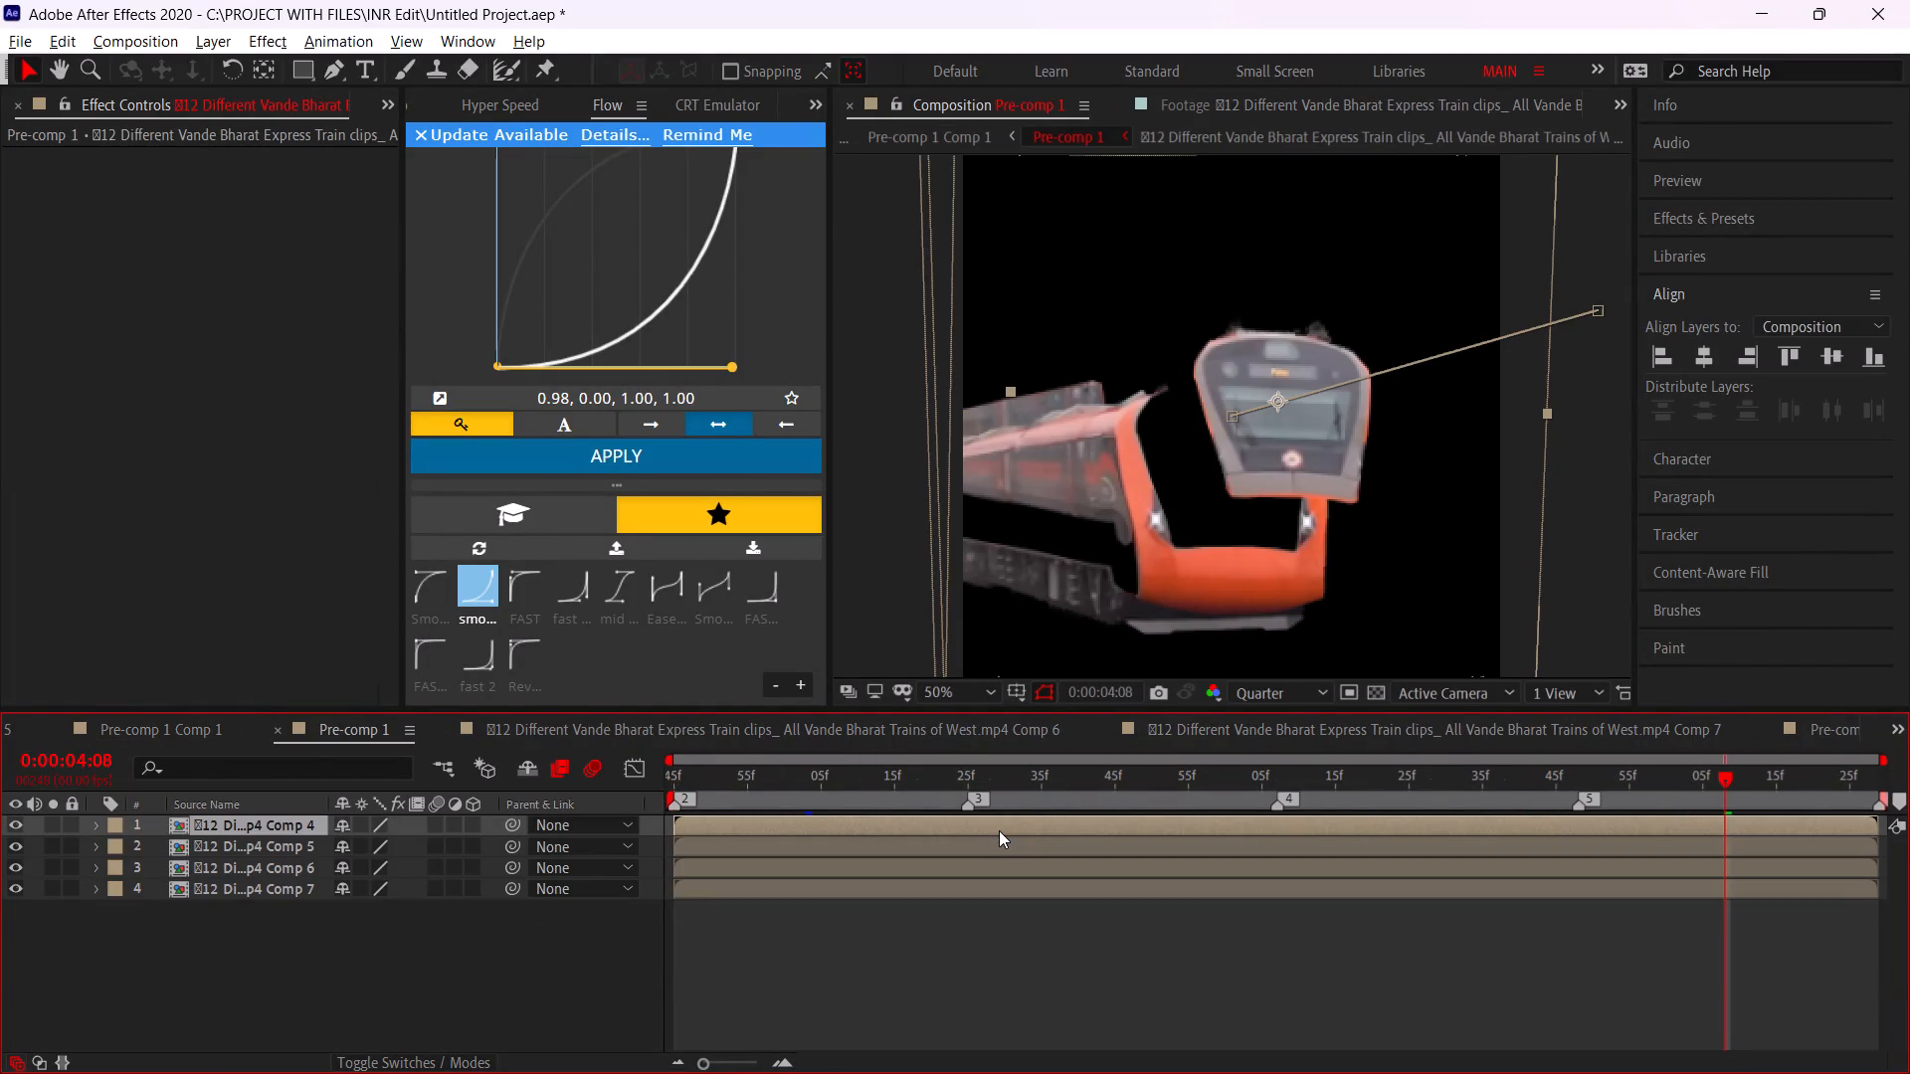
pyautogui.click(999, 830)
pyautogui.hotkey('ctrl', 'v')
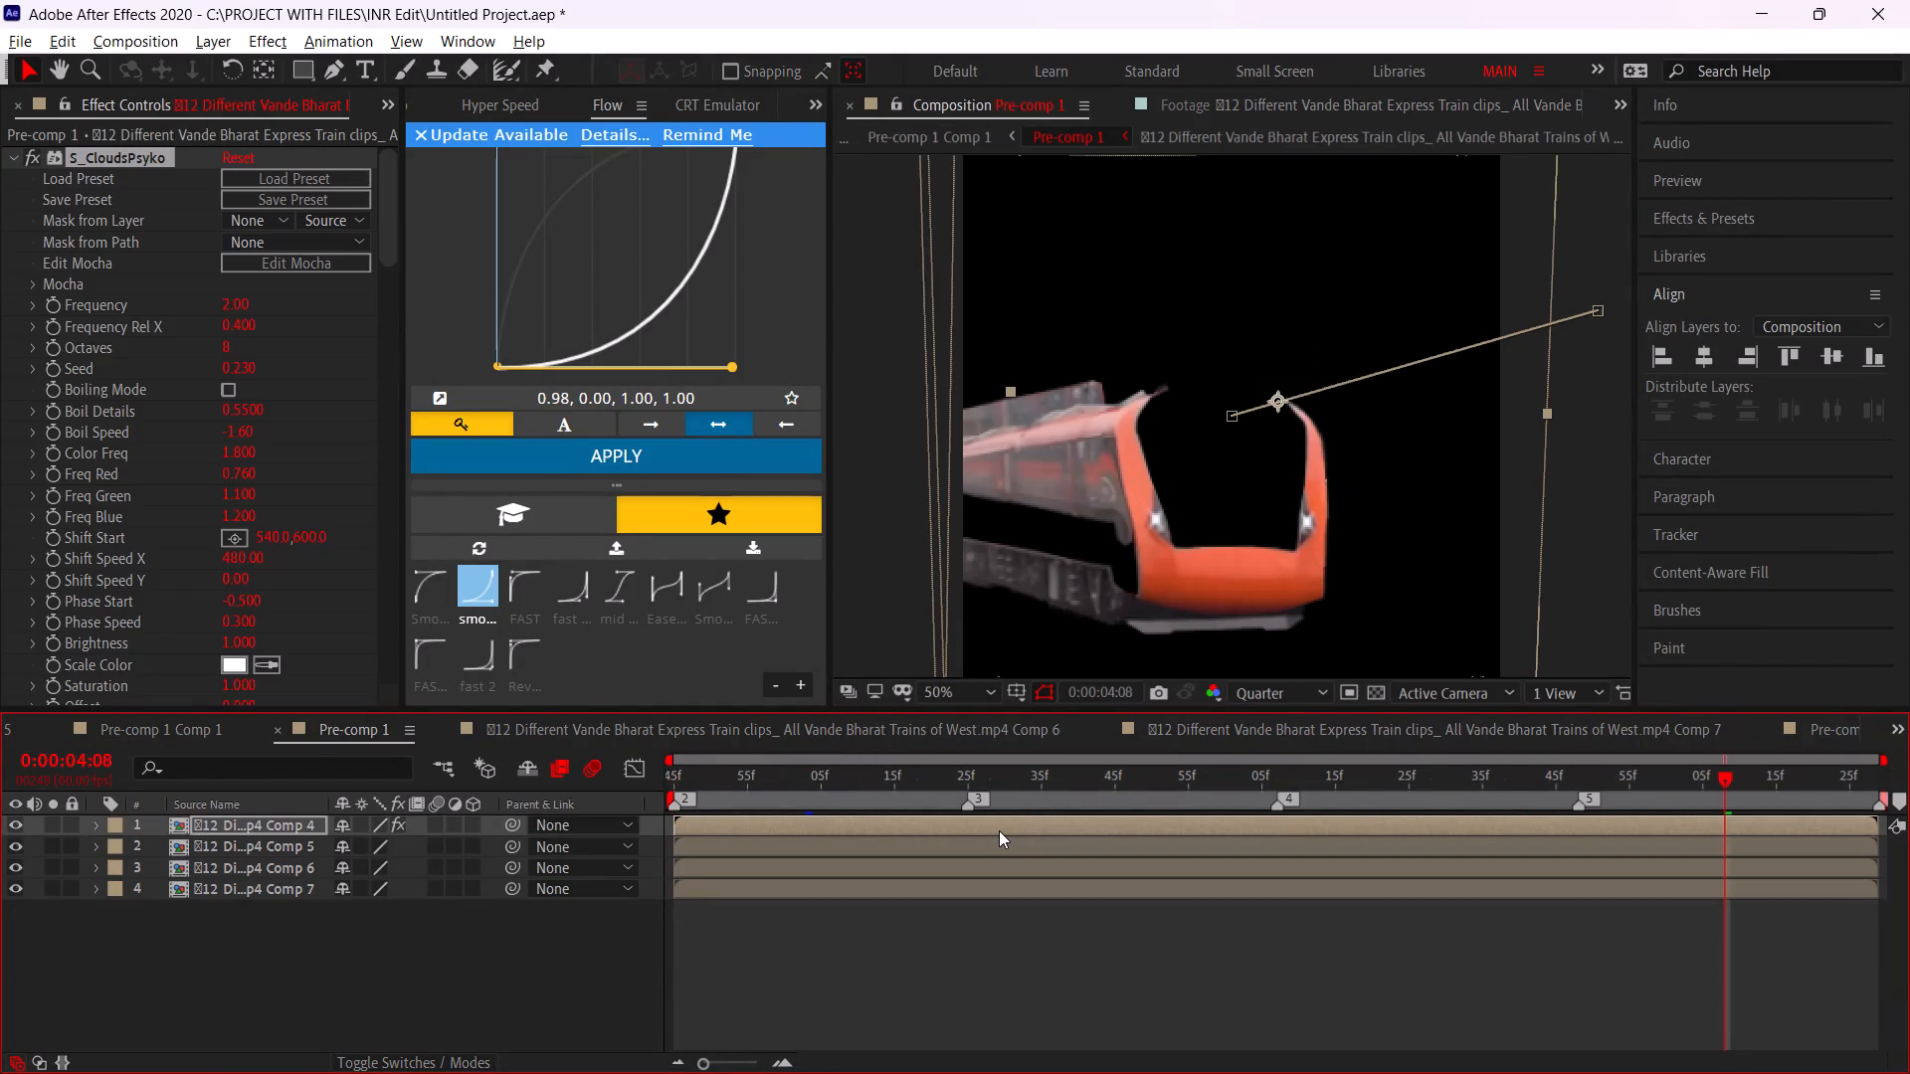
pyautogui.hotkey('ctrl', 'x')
# Inside Comp 4's nested Comp 3, pre-compose the roto-brushed train layer, moving all attributes into the new composition.
pyautogui.doubleClick(1271, 827)
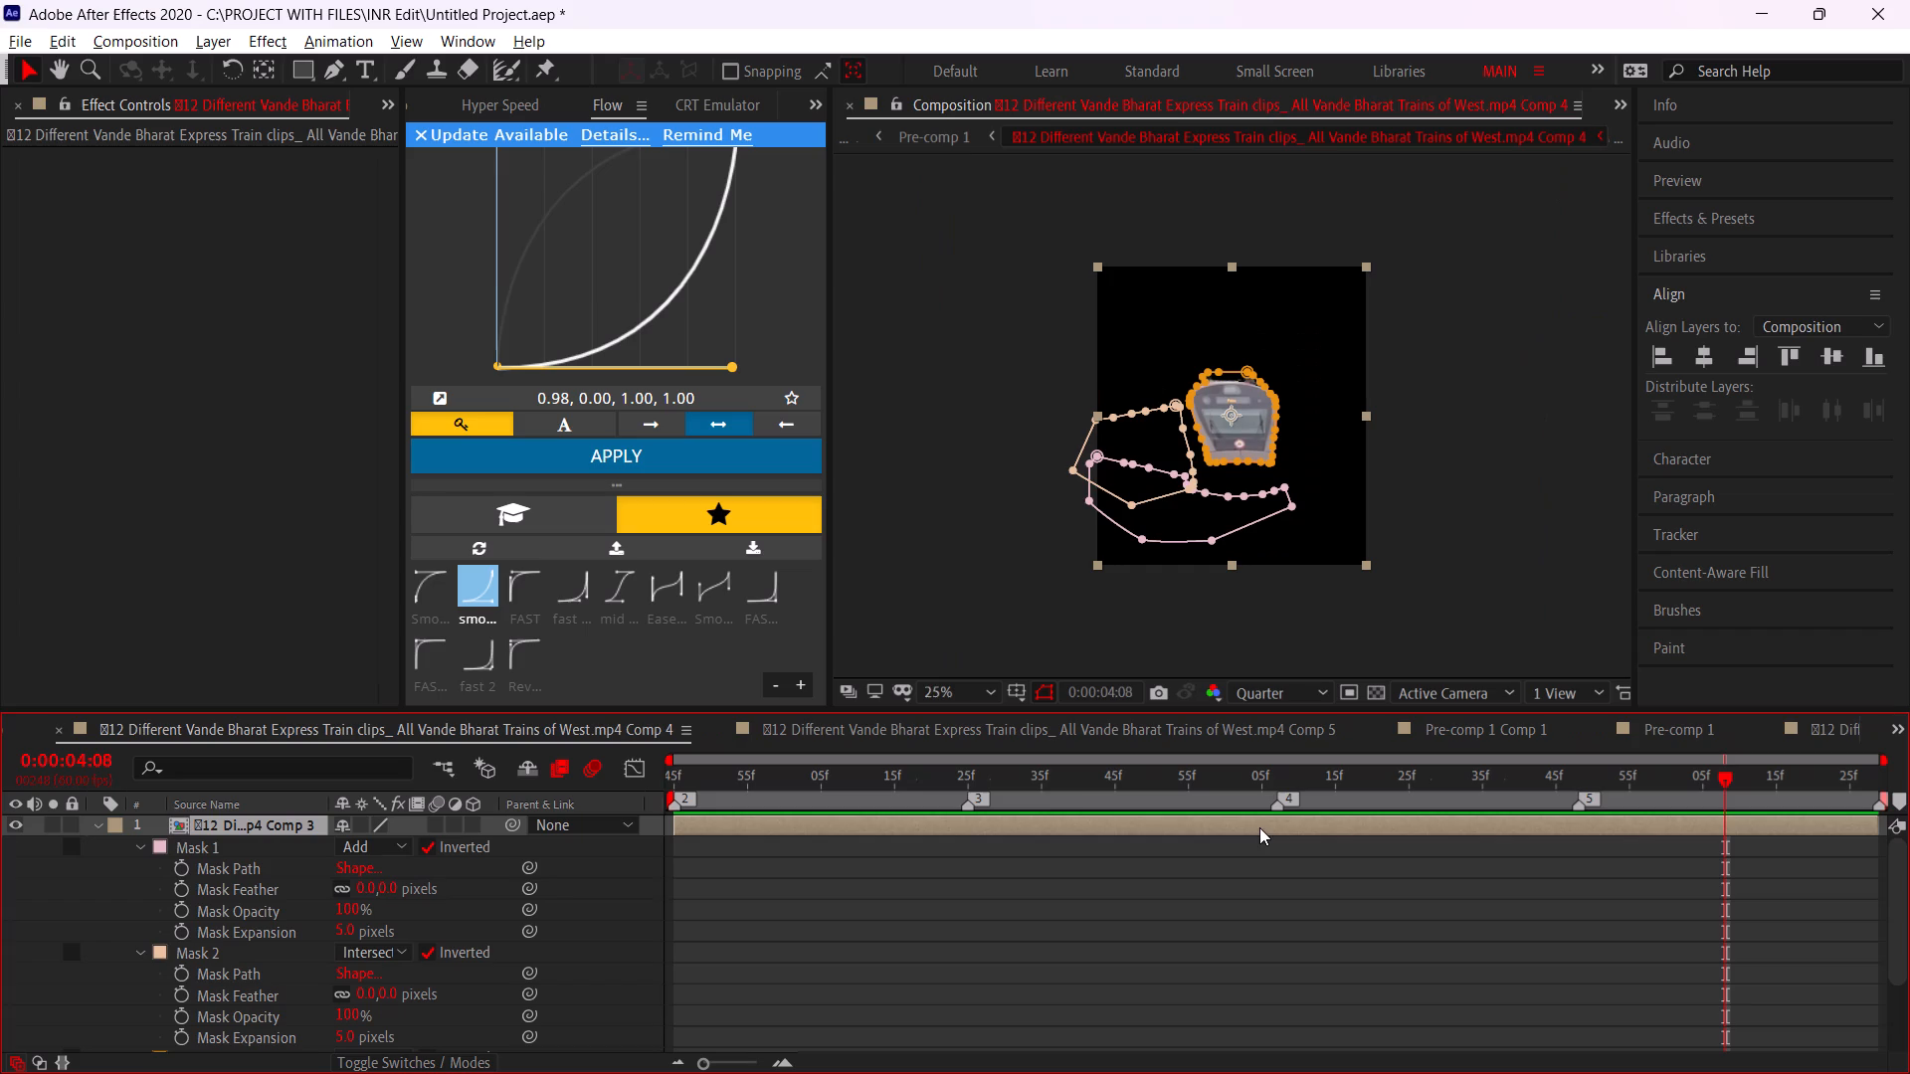
pyautogui.click(1259, 827)
pyautogui.moveTo(1069, 792); pyautogui.dragTo(598, 834)
pyautogui.click(797, 869)
pyautogui.press('u')
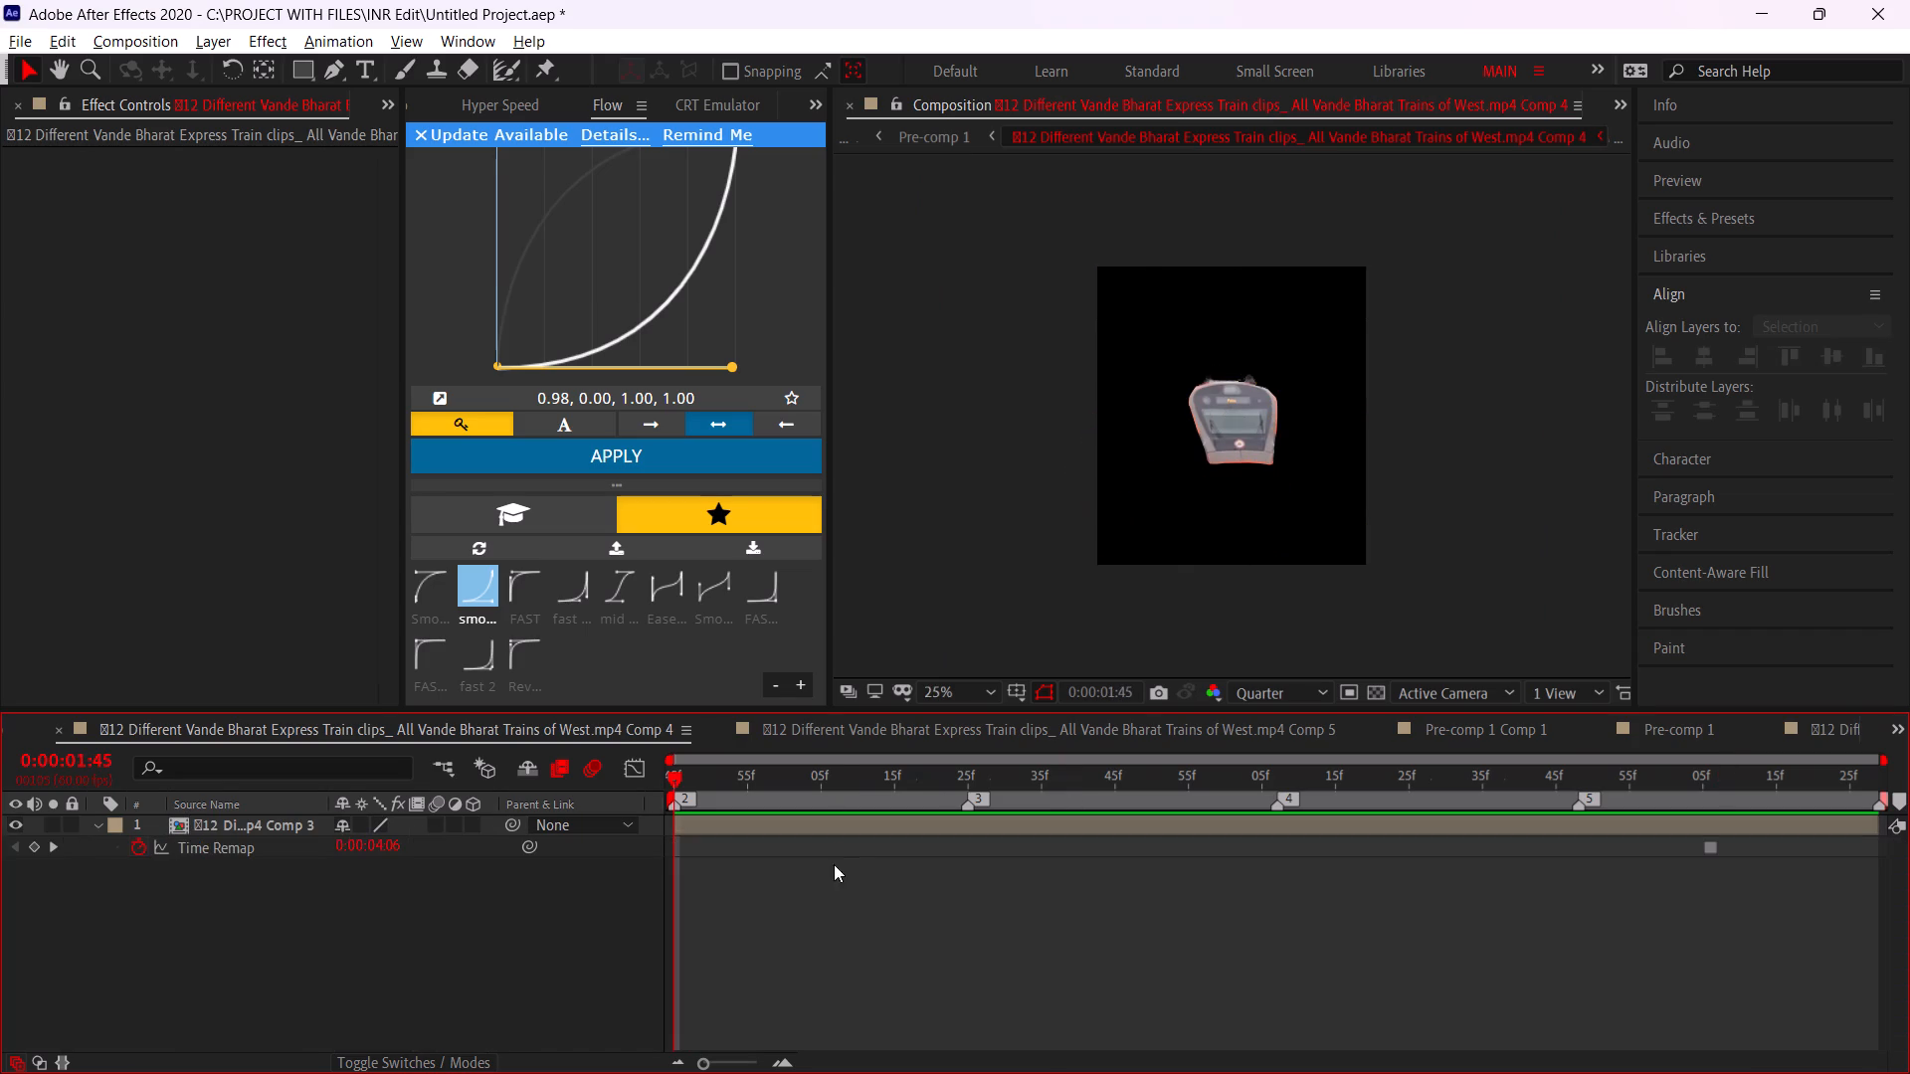
pyautogui.click(855, 831)
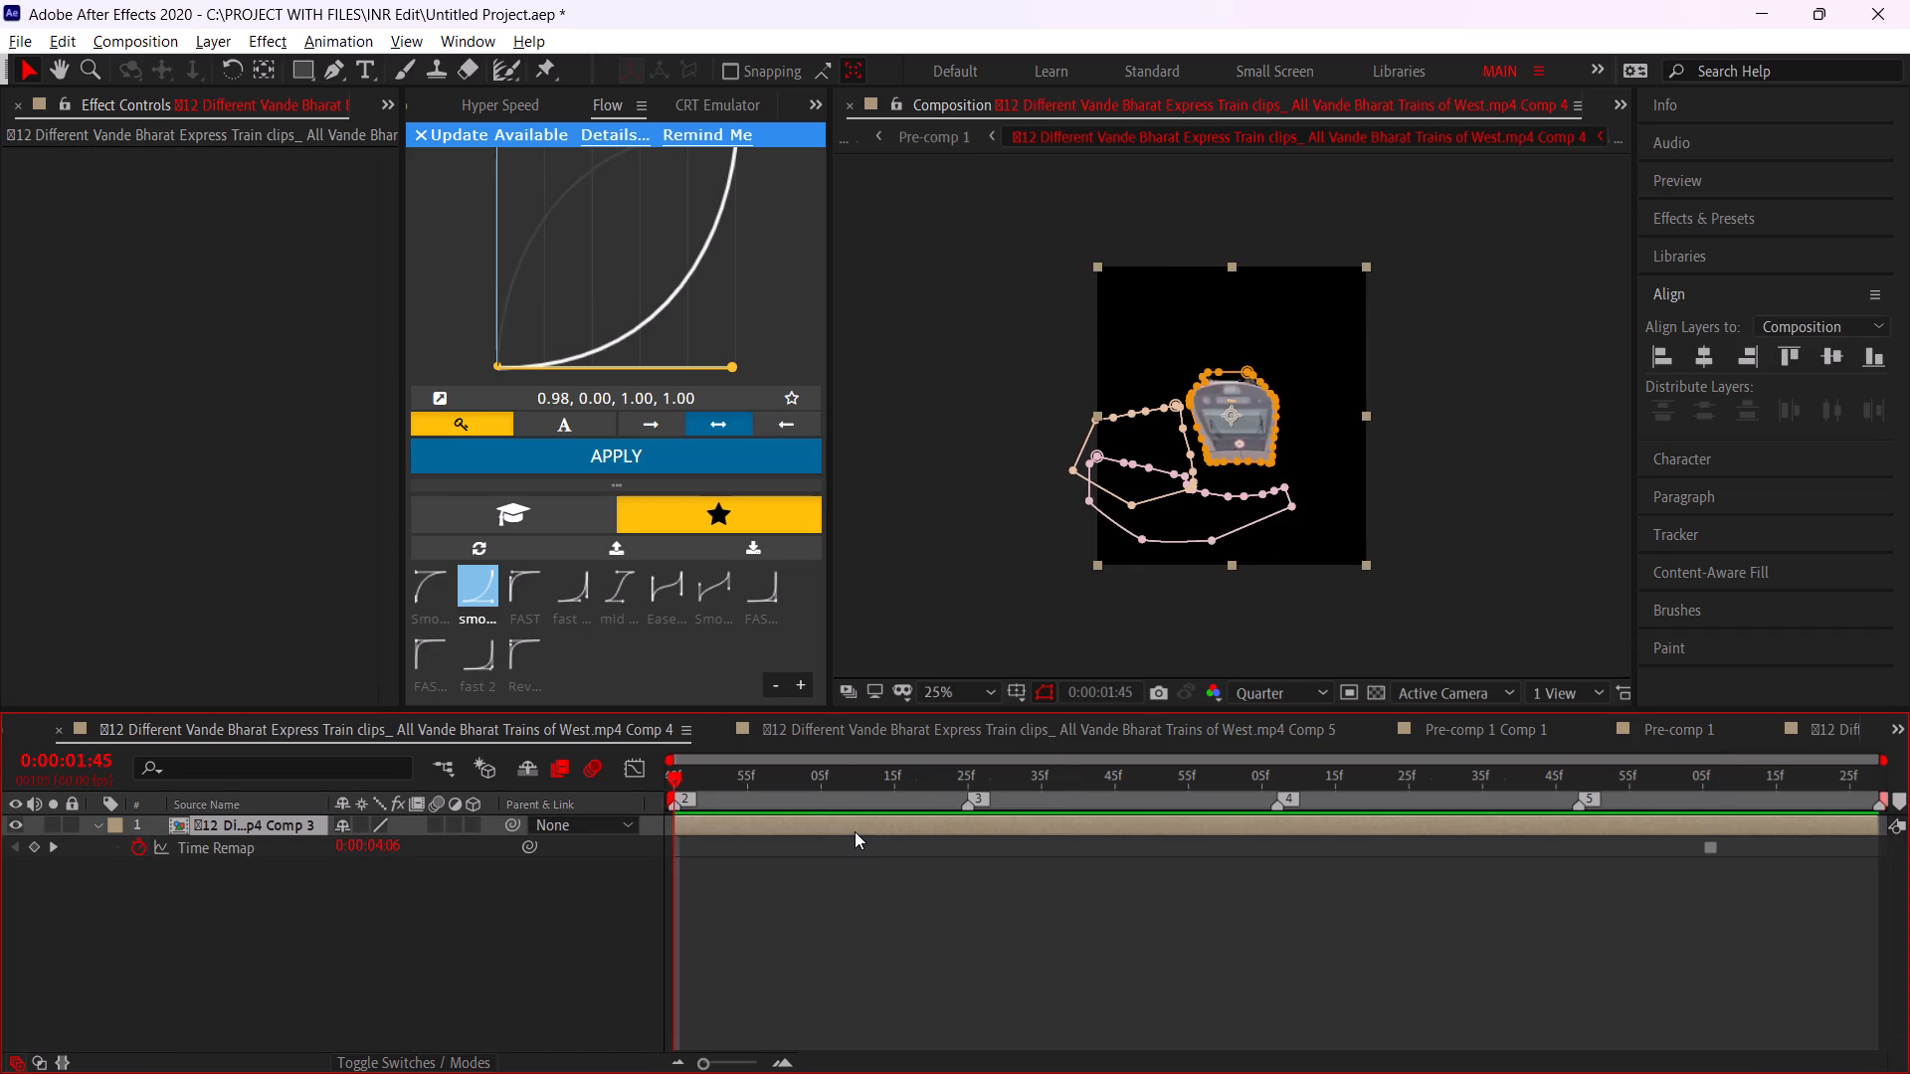
pyautogui.click(903, 823)
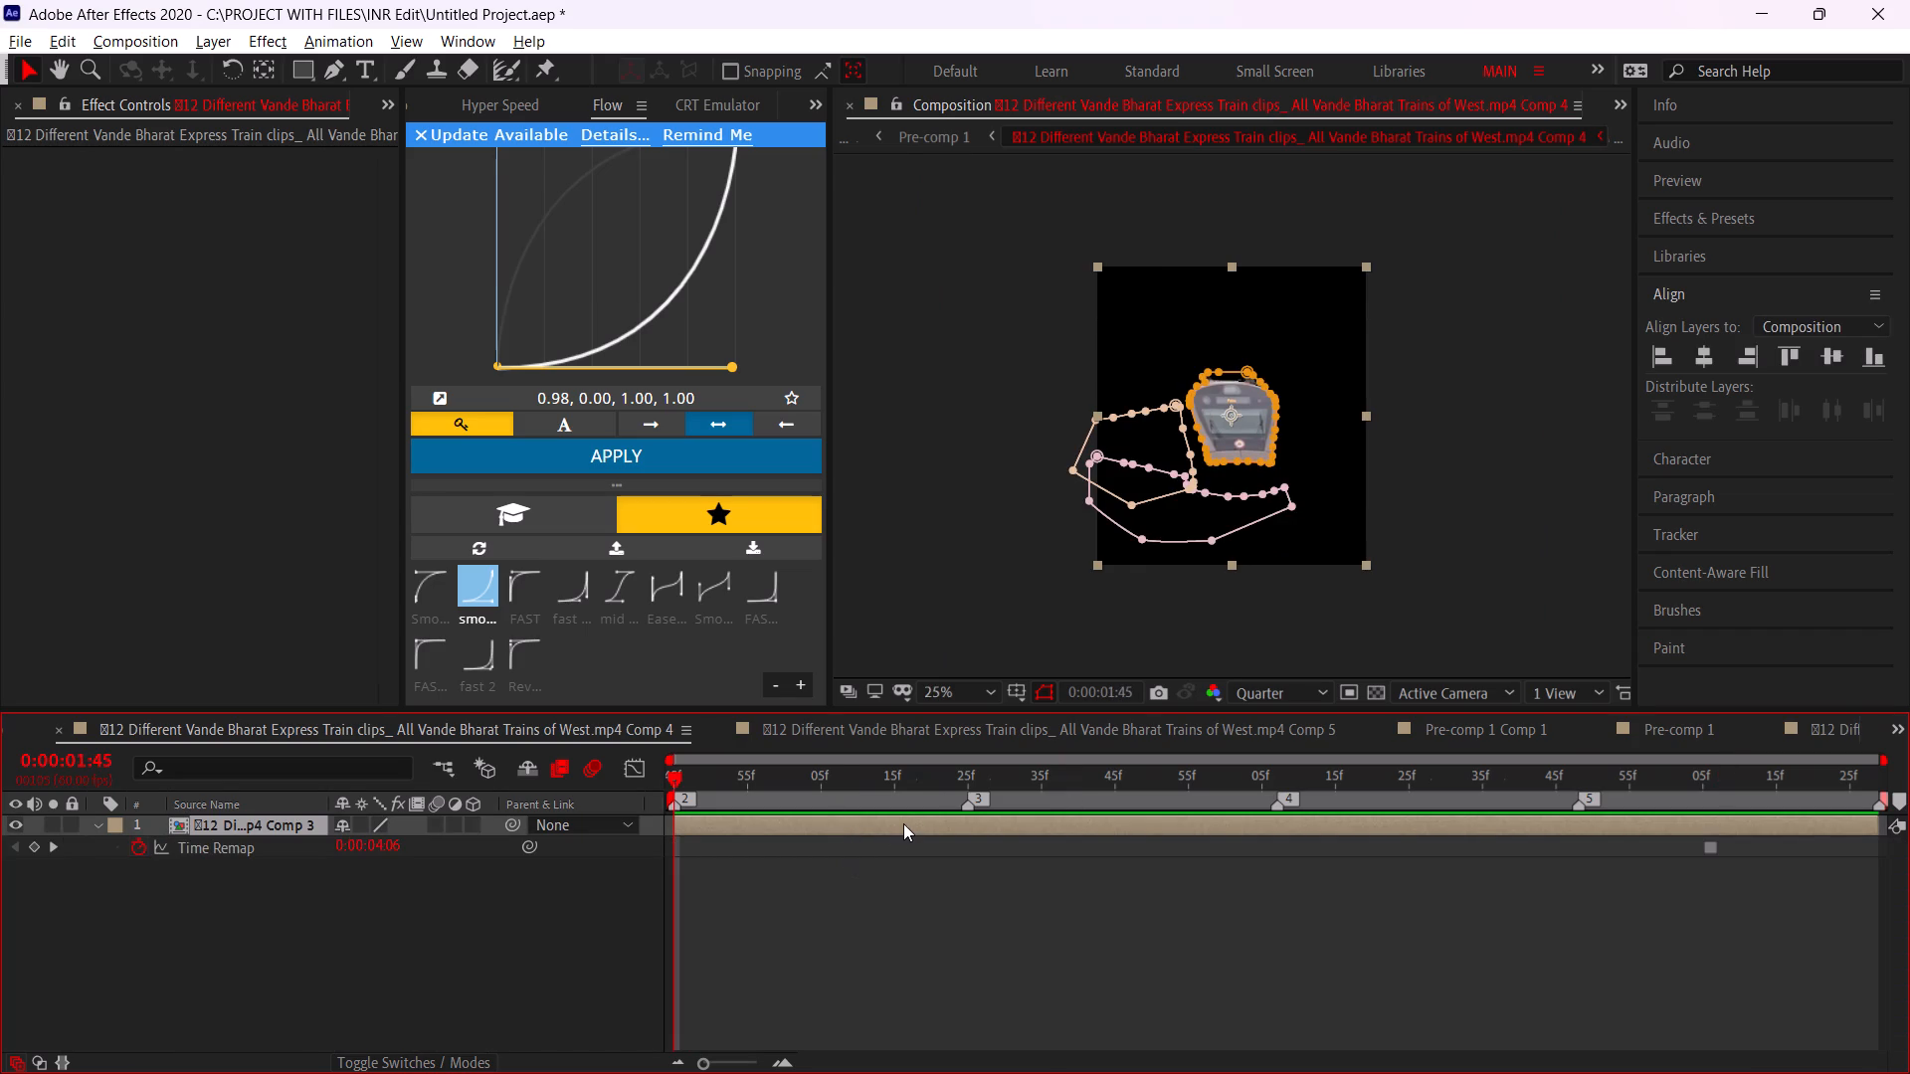
pyautogui.click(903, 823)
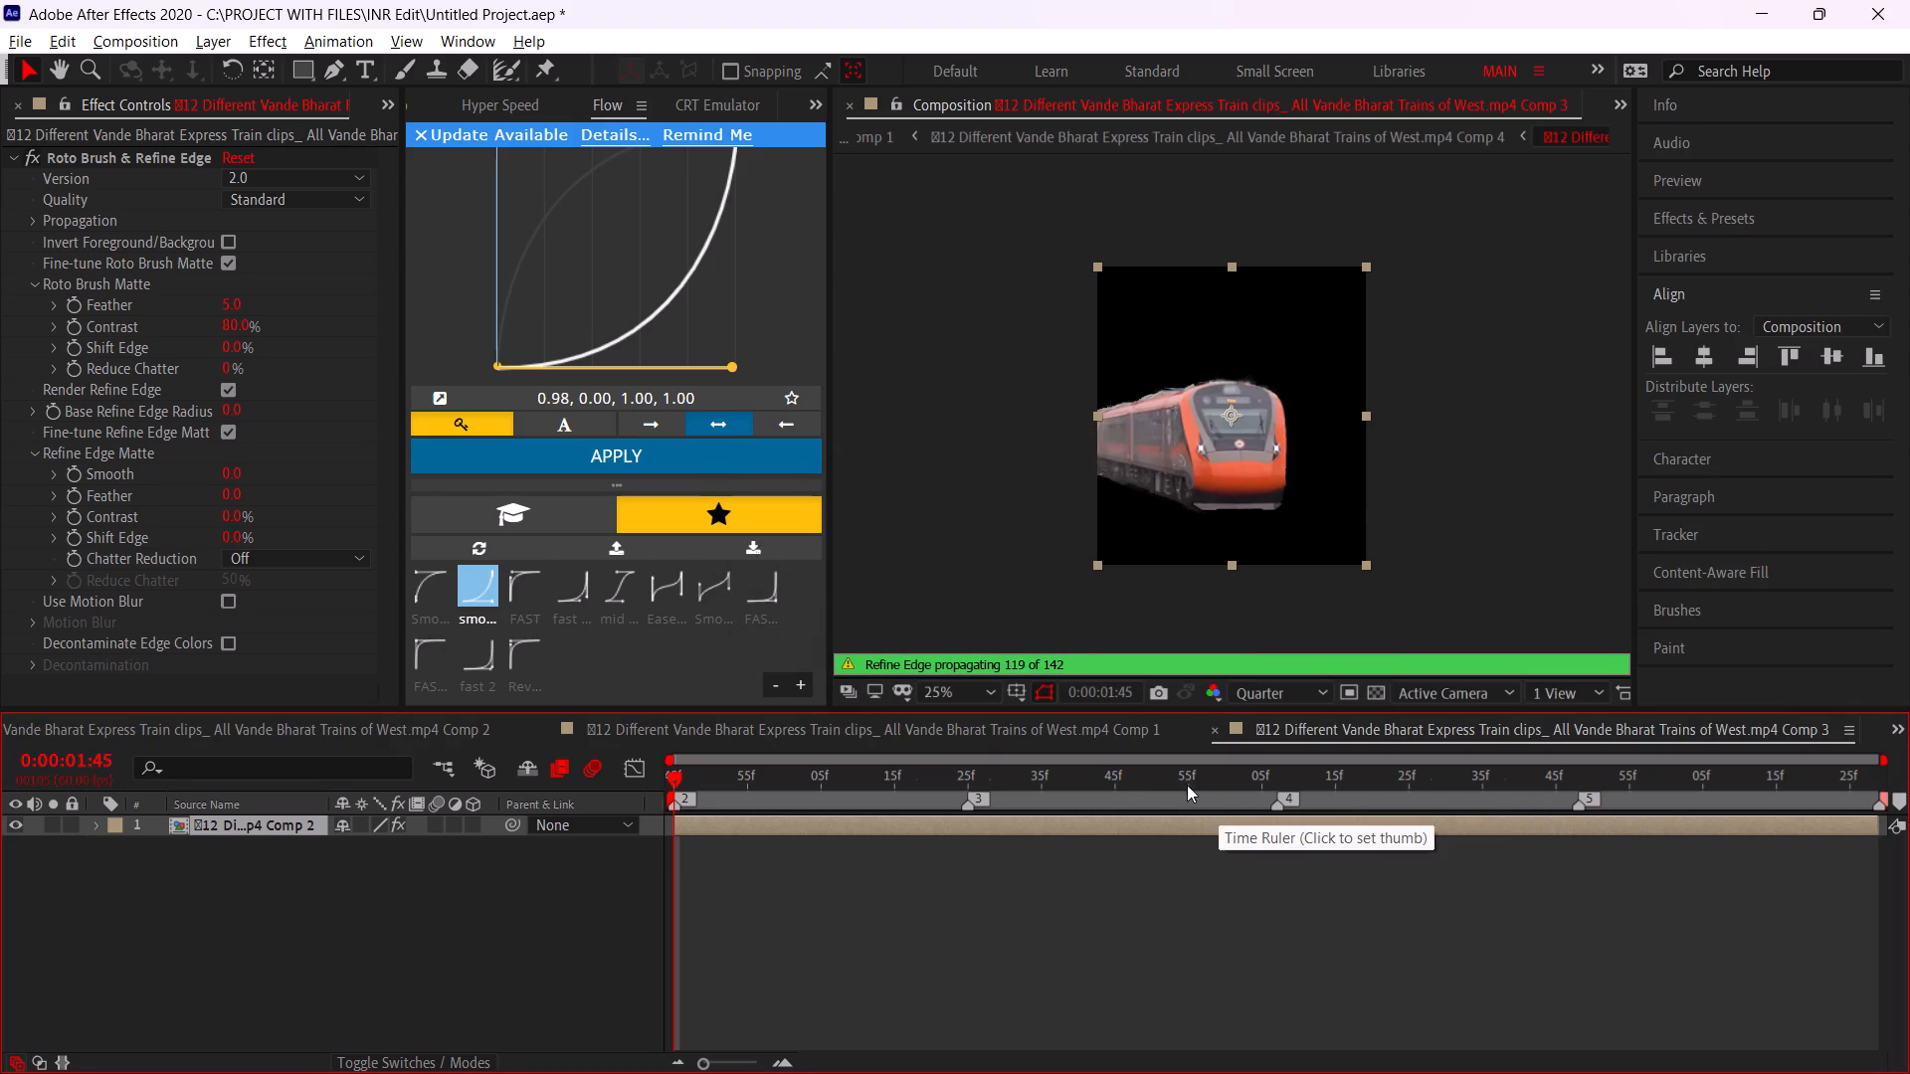
pyautogui.click(873, 837)
pyautogui.click(884, 818)
pyautogui.click(900, 778)
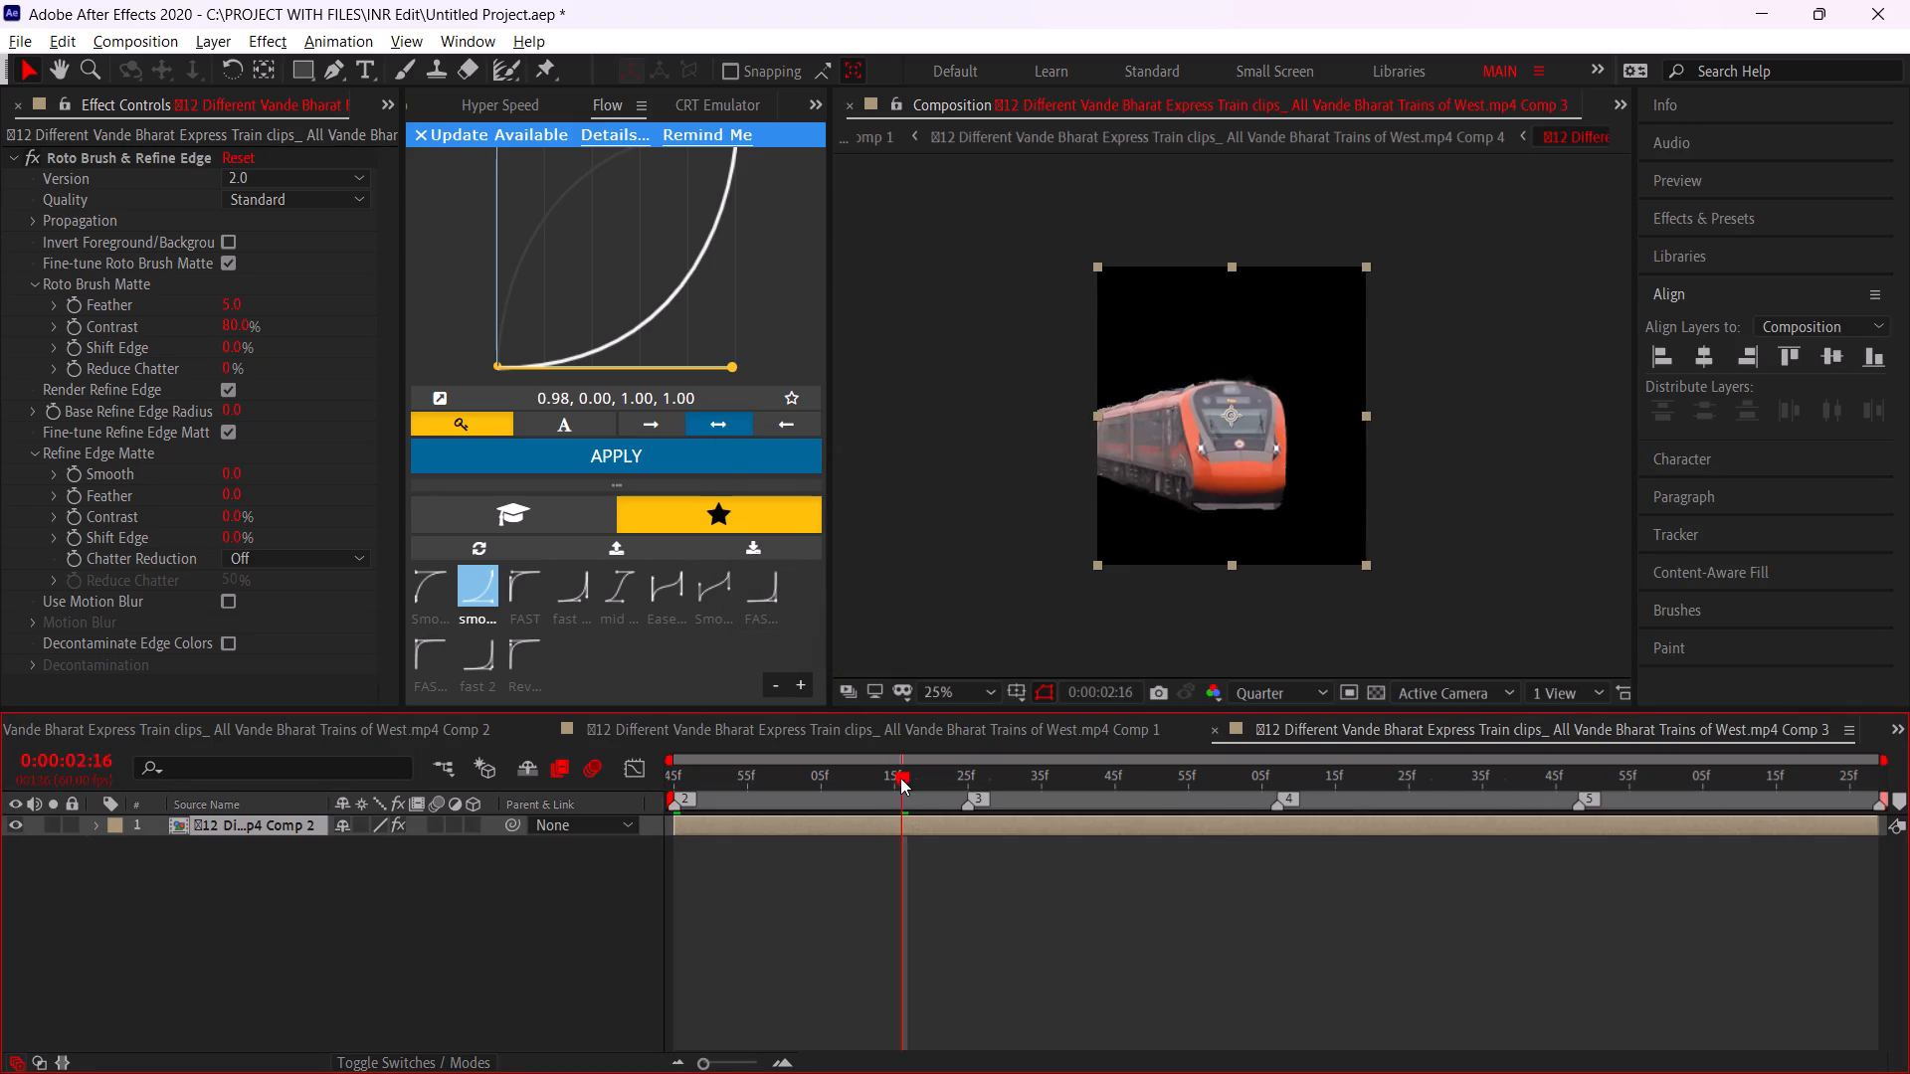
pyautogui.click(899, 816)
pyautogui.hotkey('ctrl', 'shift', 'c')
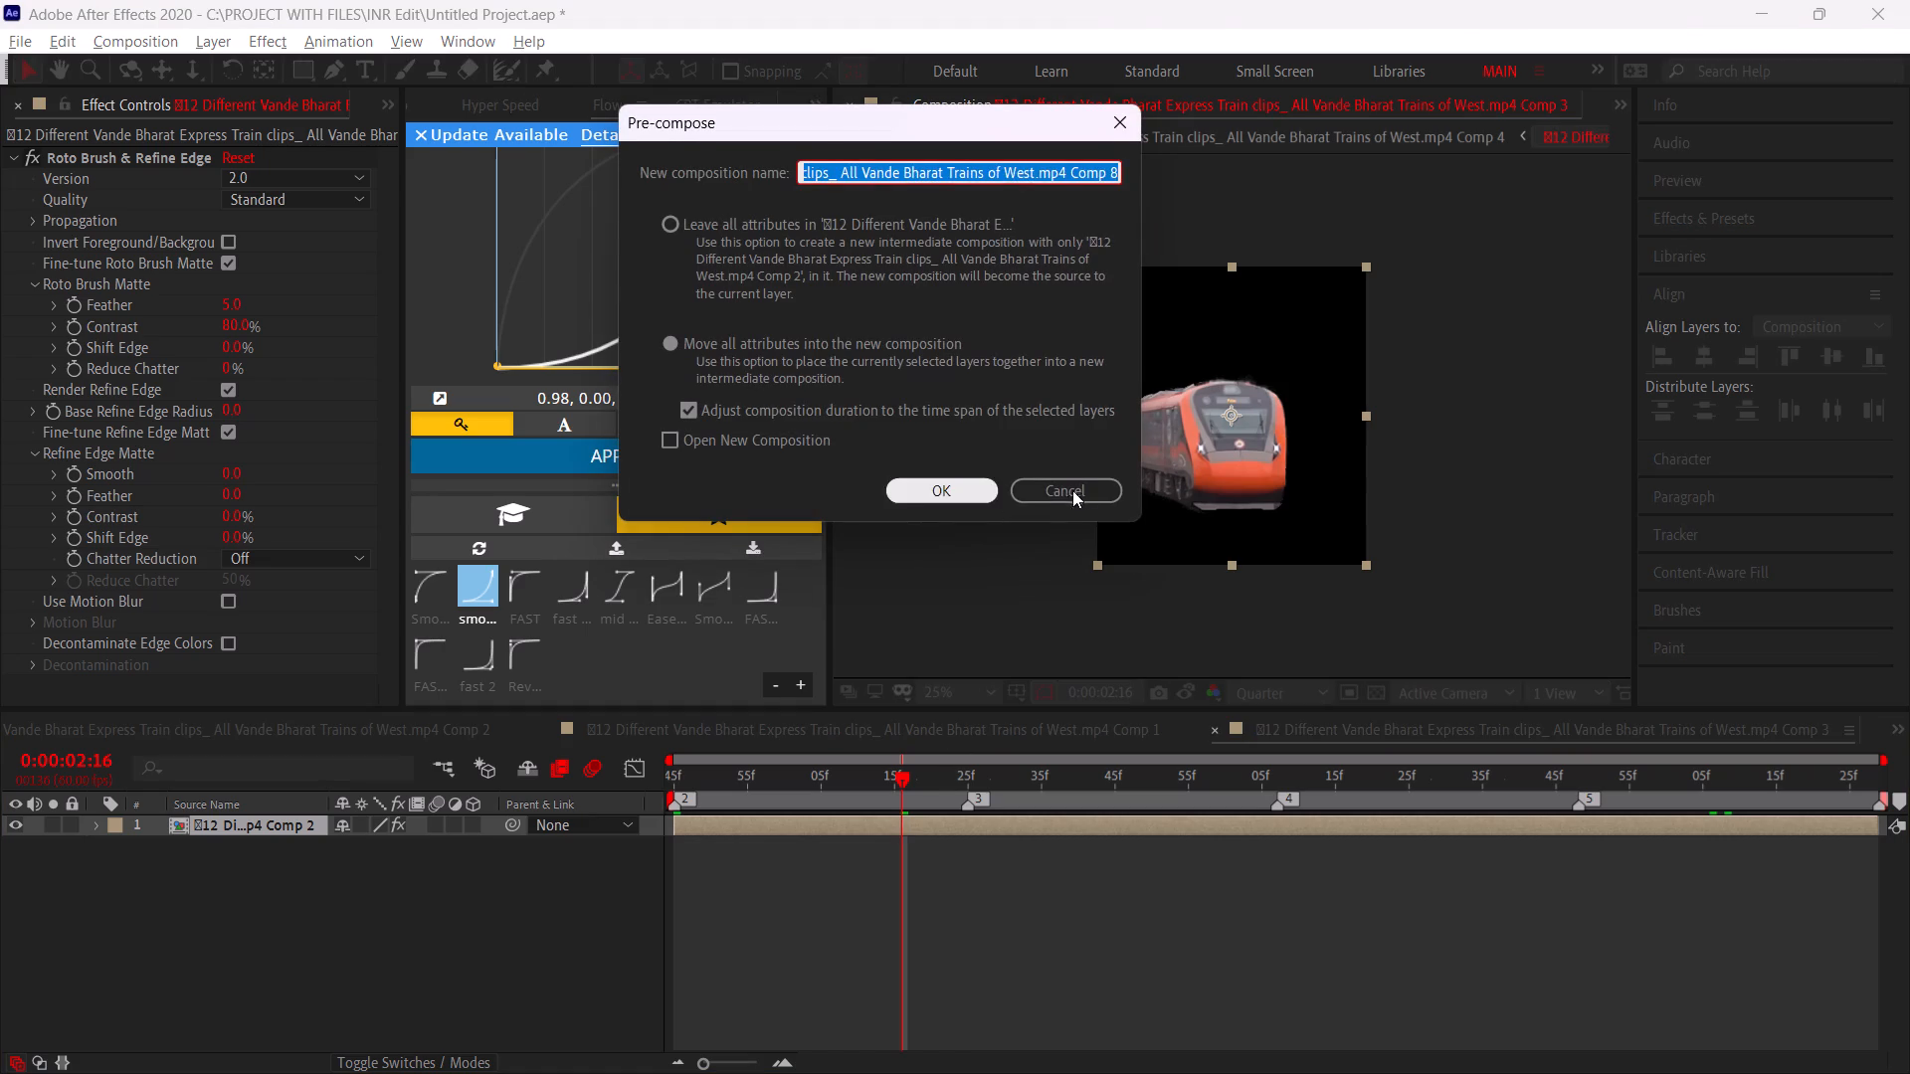
pyautogui.click(1079, 488)
pyautogui.hotkey('ctrl', 'shift', 'c')
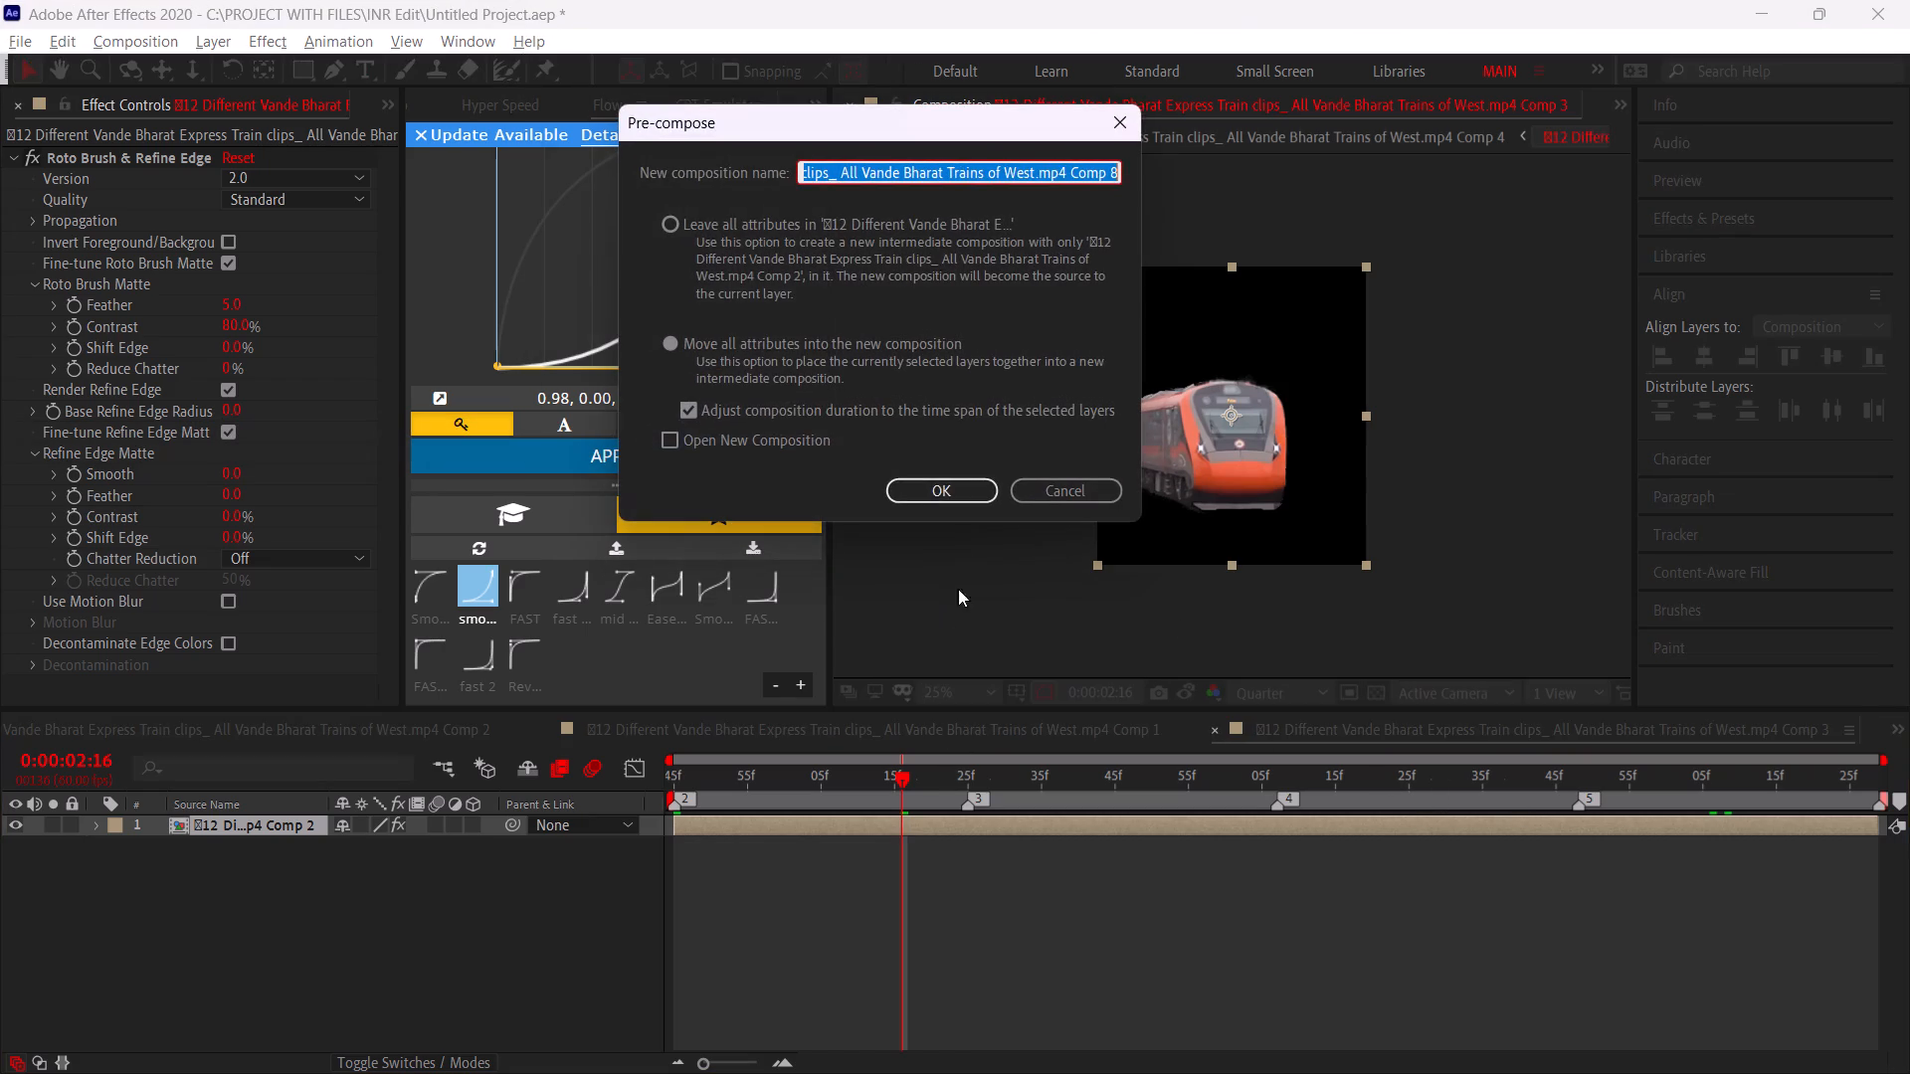
pyautogui.click(983, 495)
# Paste the copied glowing shatter effects onto the pre-composed train layer in Comp 3 and scrub back to the composition's start.
pyautogui.hotkey('ctrl', 'v')
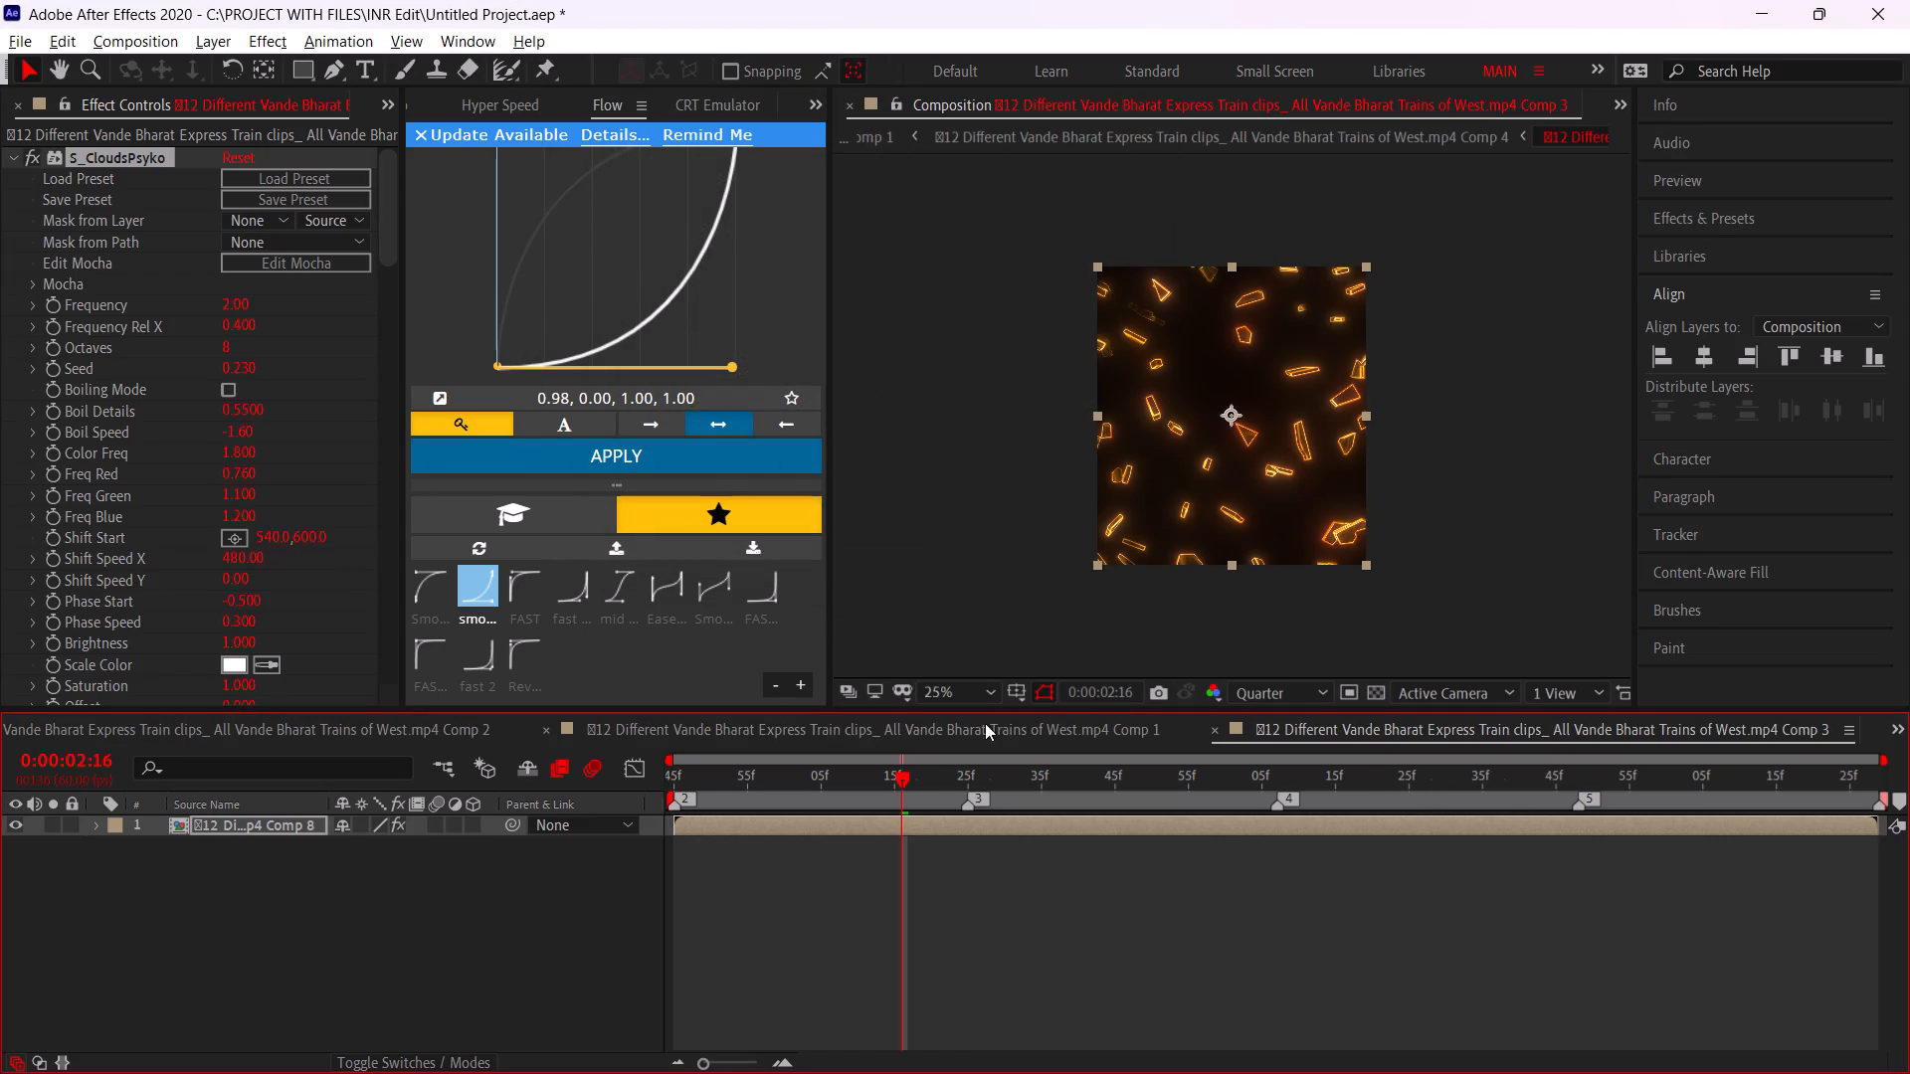
pyautogui.moveTo(898, 776); pyautogui.dragTo(538, 854)
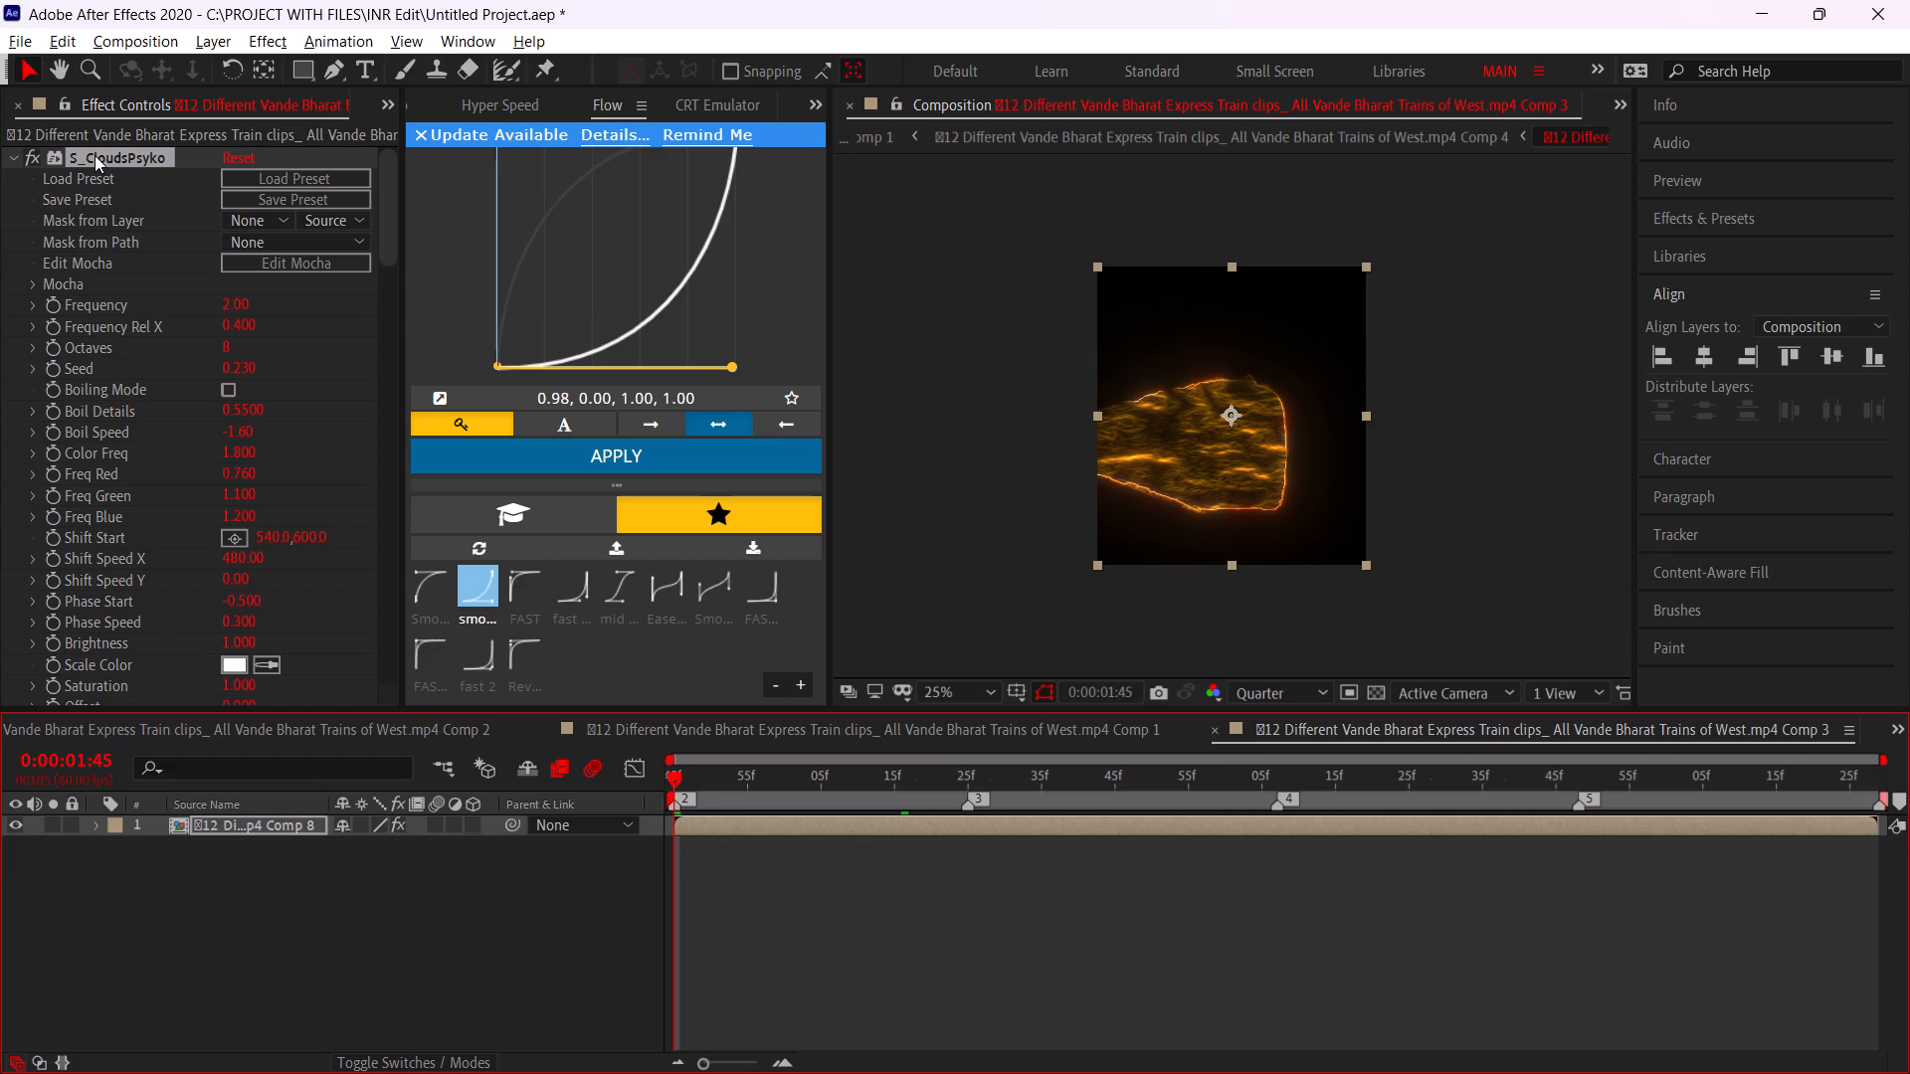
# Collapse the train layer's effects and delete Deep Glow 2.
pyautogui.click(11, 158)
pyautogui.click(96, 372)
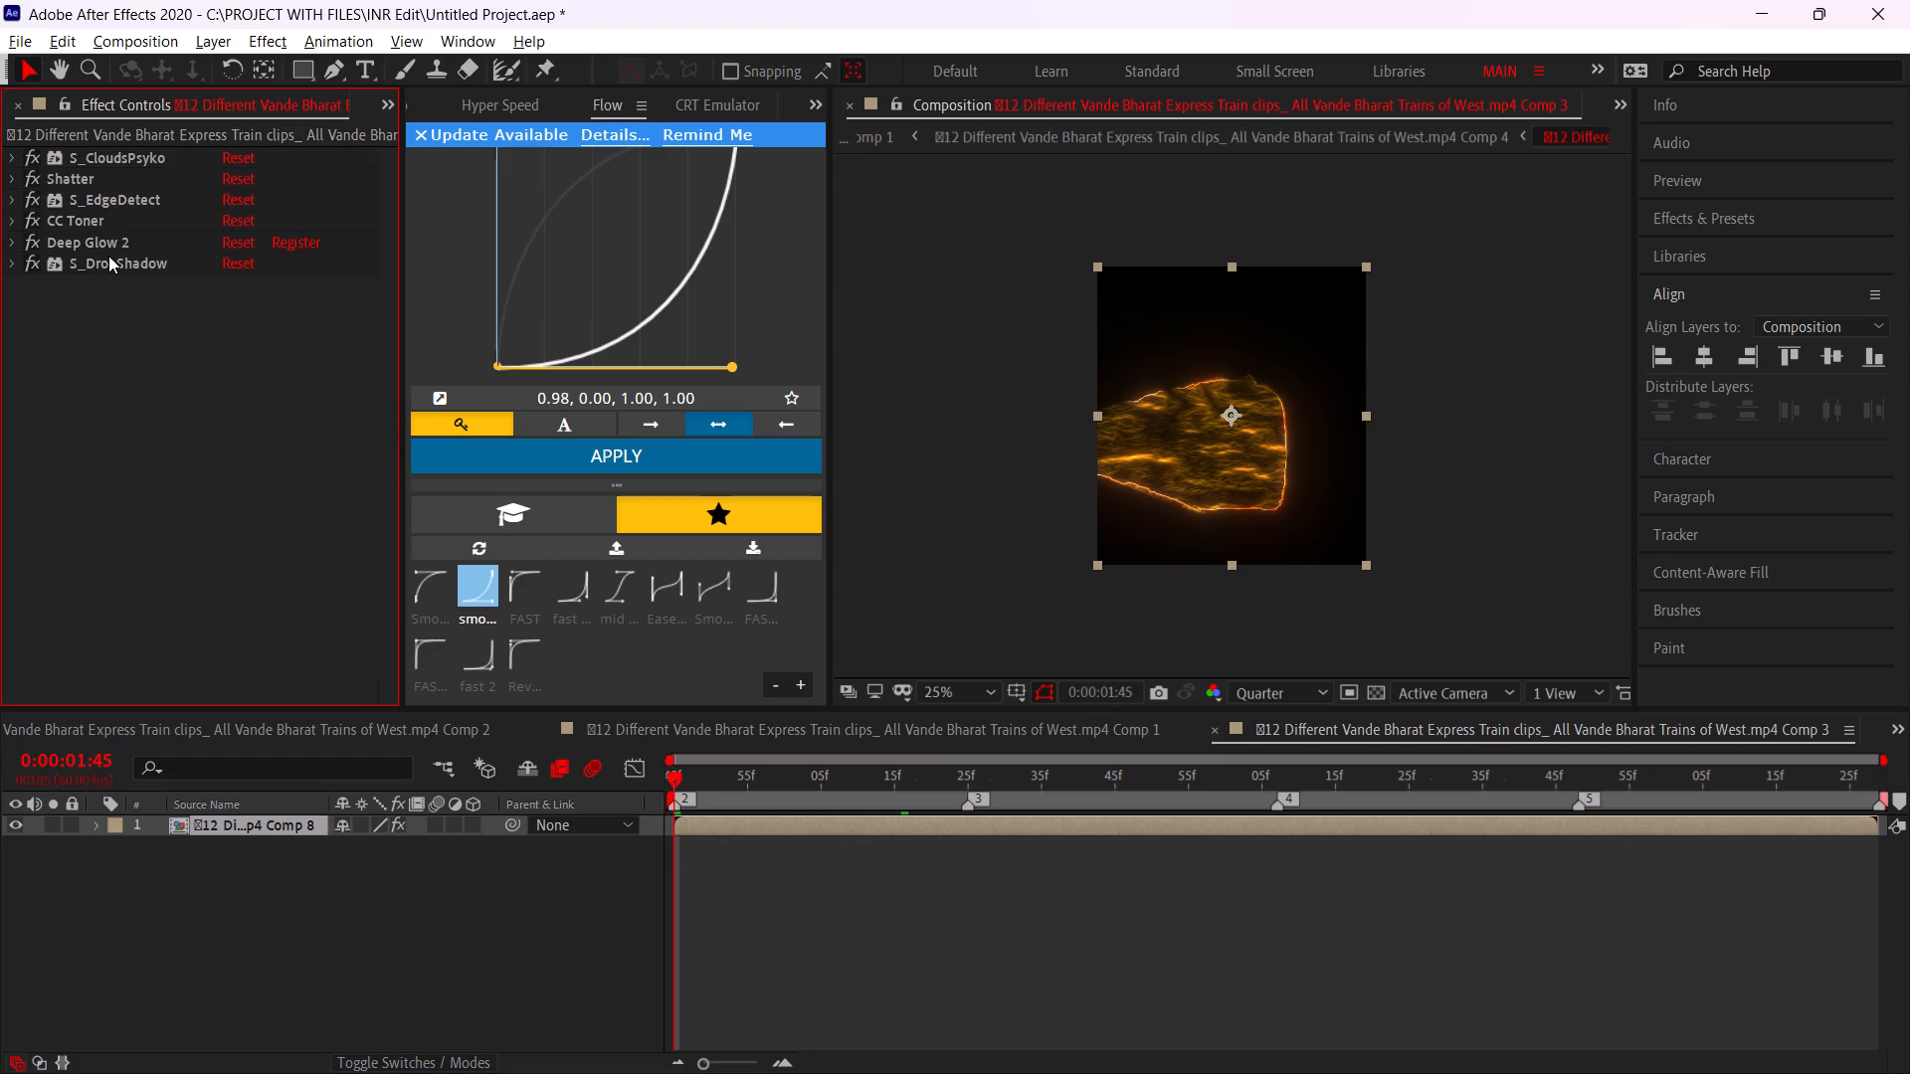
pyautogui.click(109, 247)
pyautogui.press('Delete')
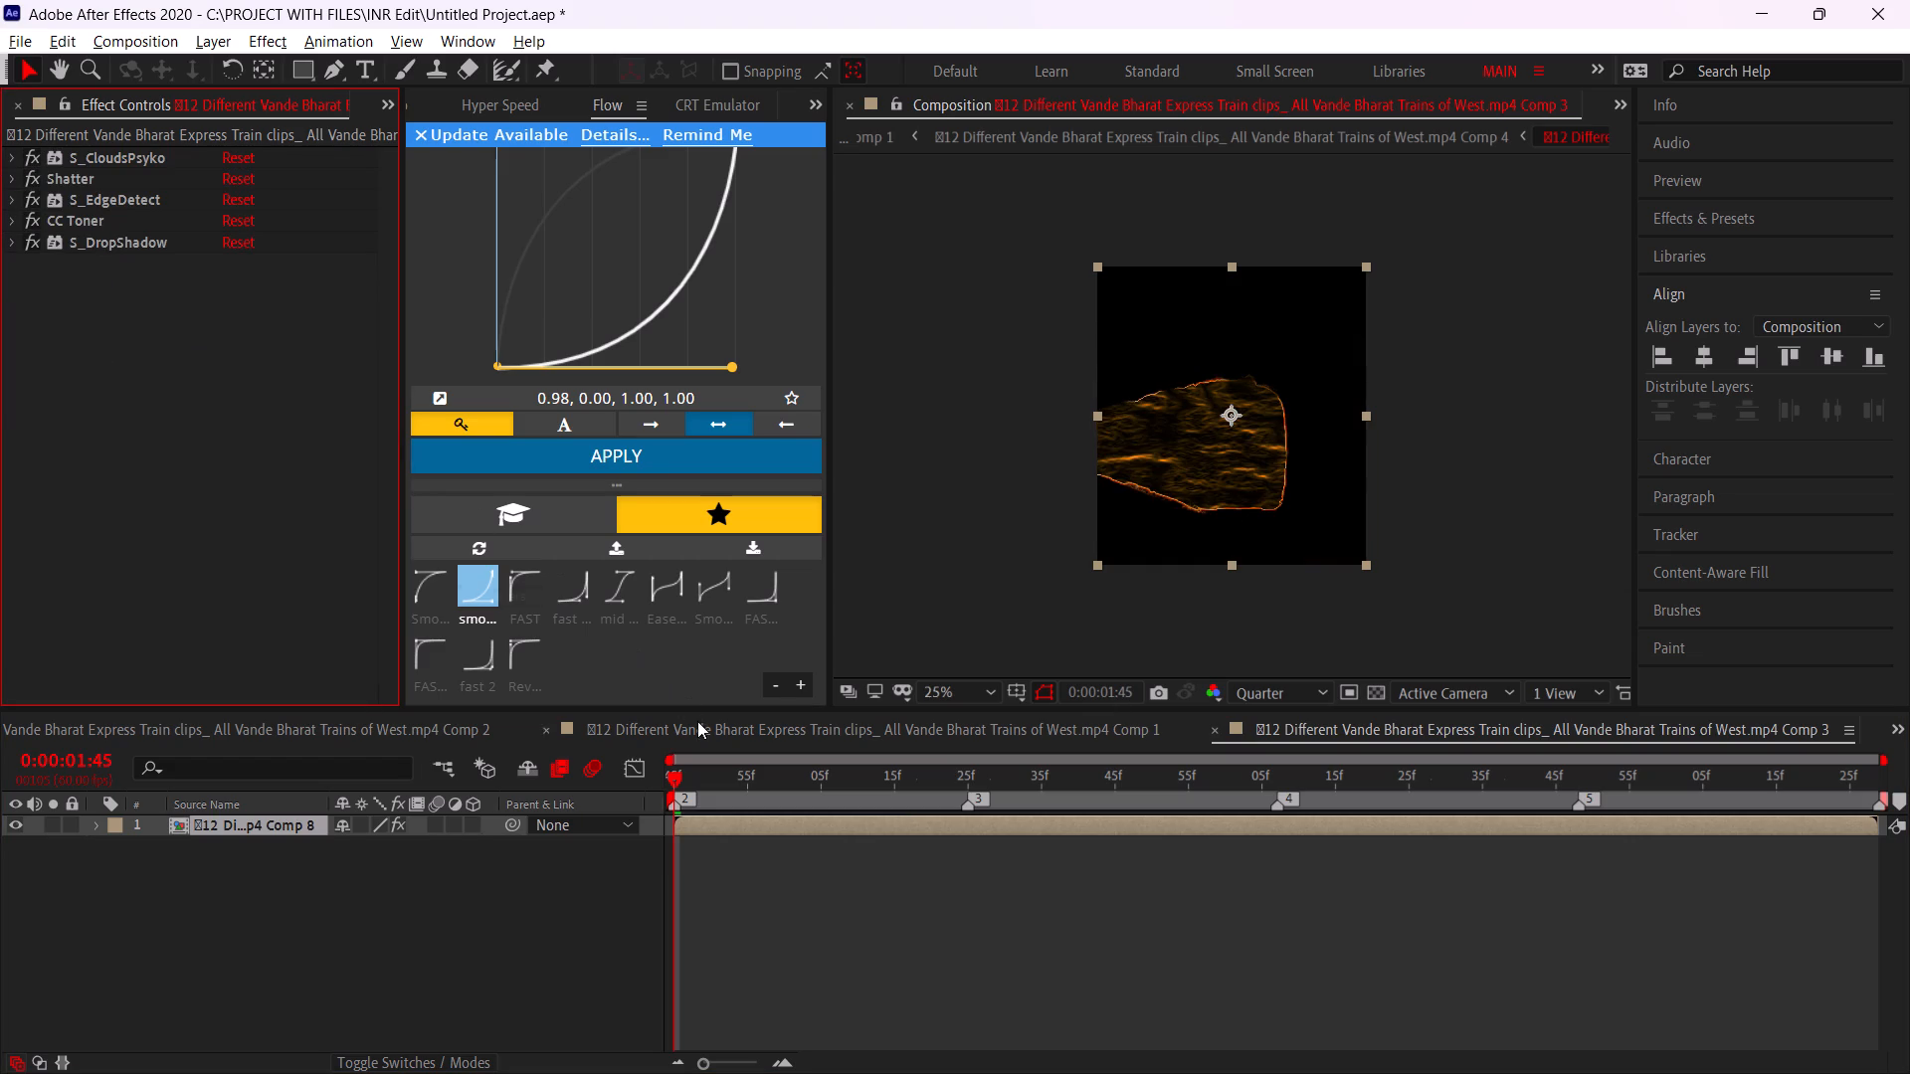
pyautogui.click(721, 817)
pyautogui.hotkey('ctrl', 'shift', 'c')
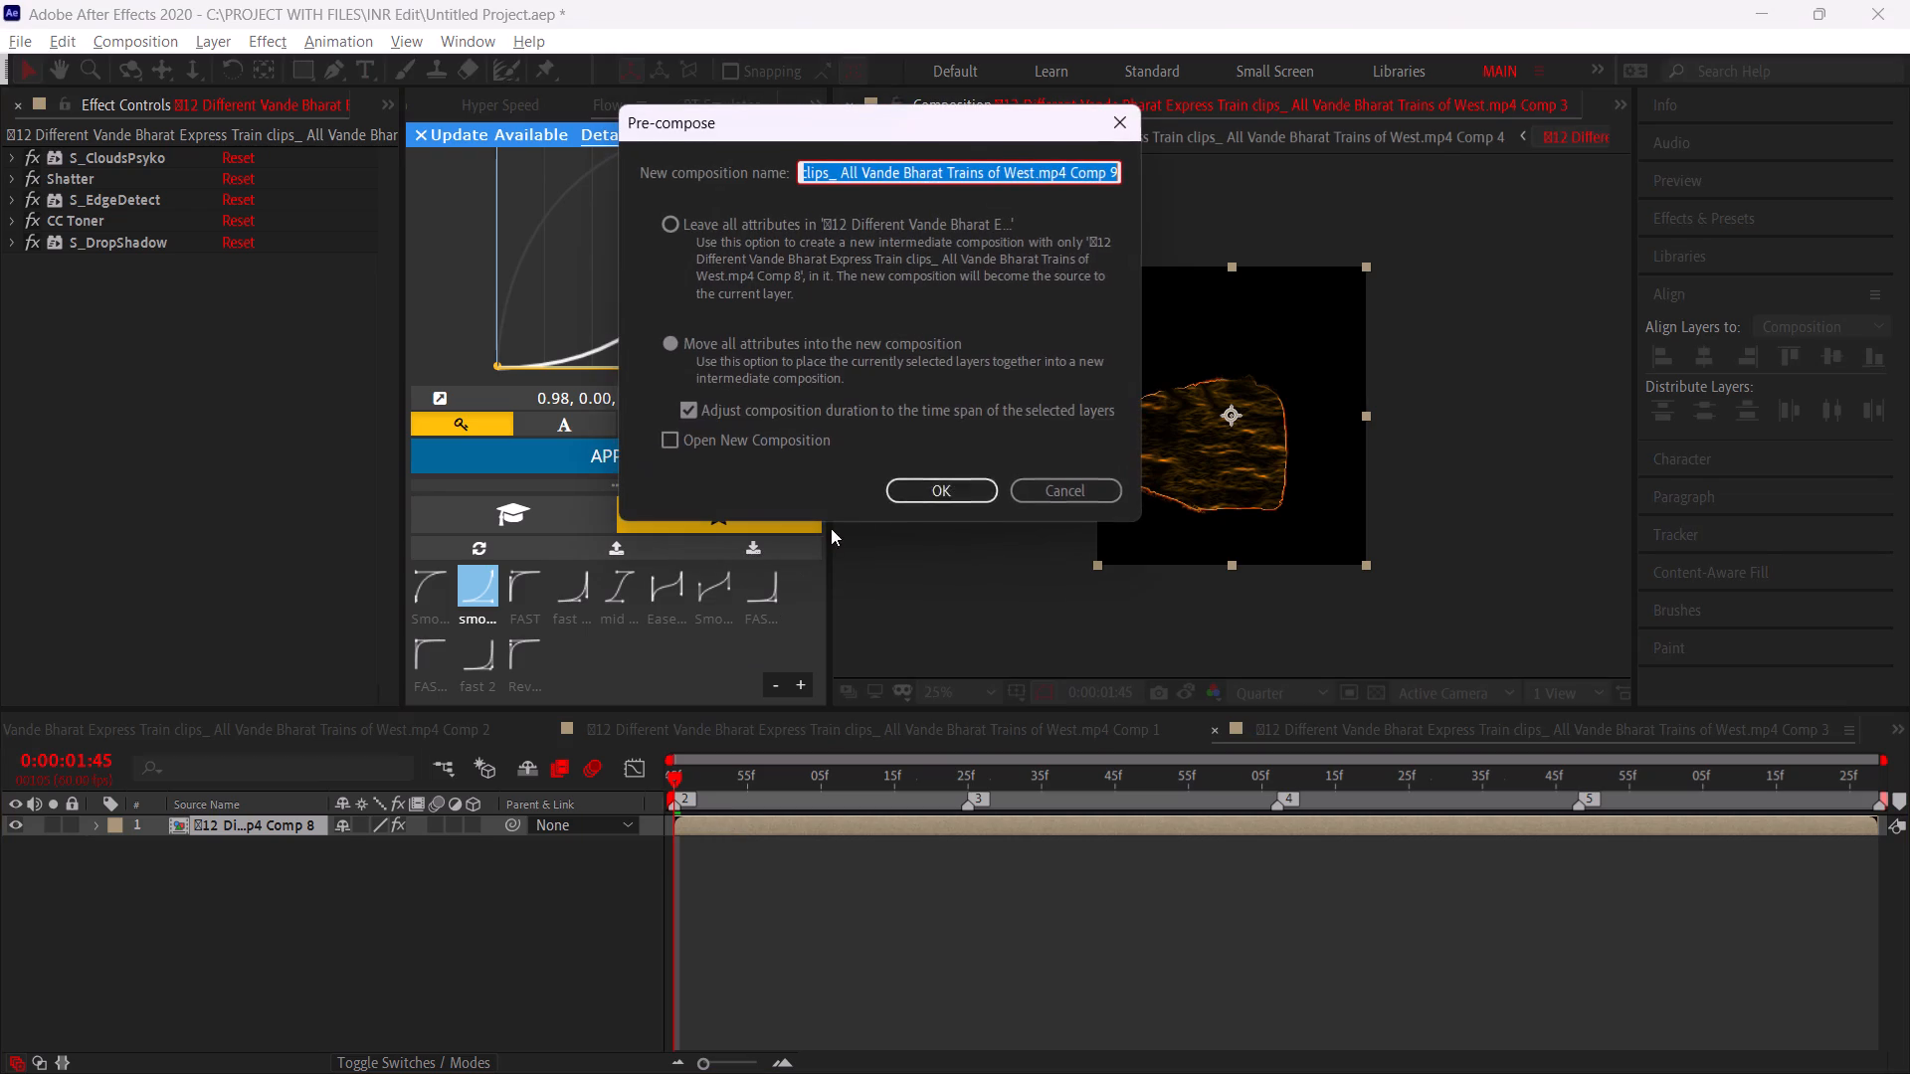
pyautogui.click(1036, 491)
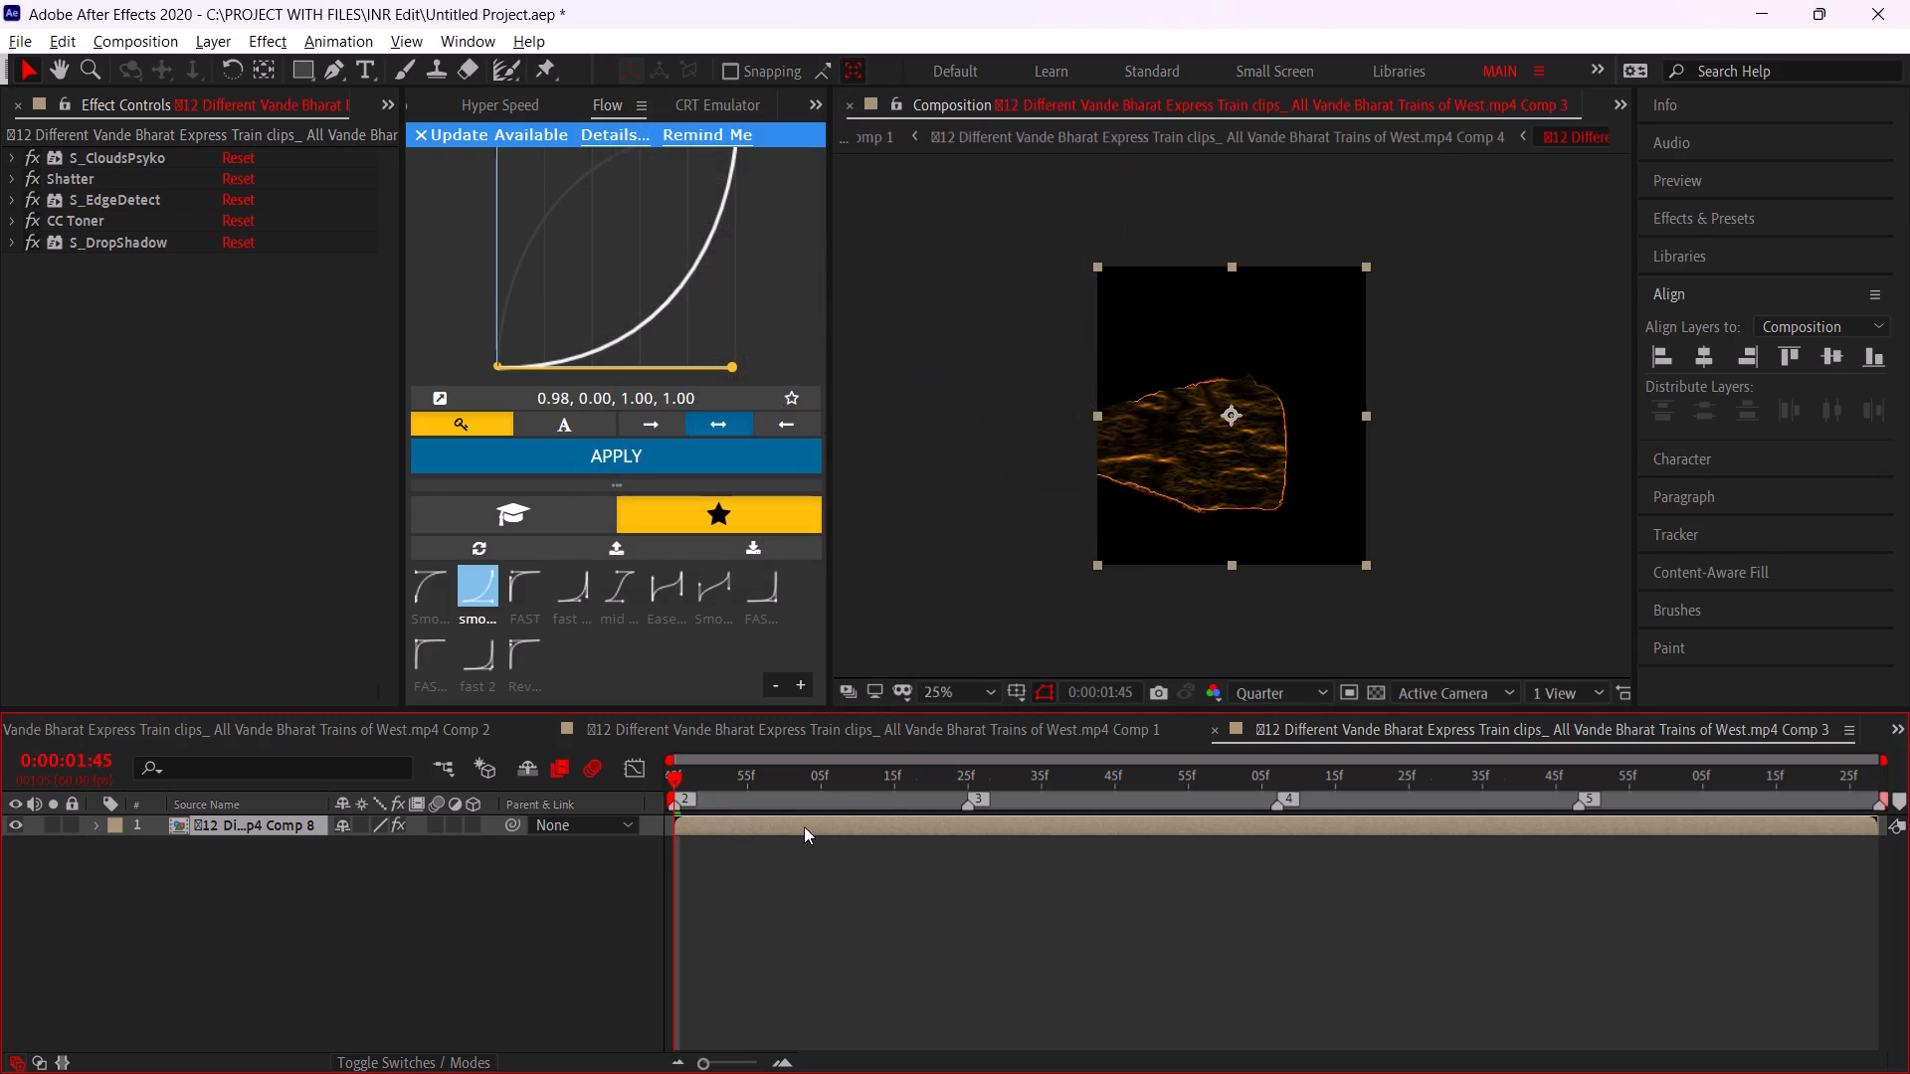
# Undo the Deep Glow 2 deletion and cut that effect from the train layer to the clipboard instead.
pyautogui.hotkey('ctrl', 'z')
pyautogui.hotkey('ctrl', 'x')
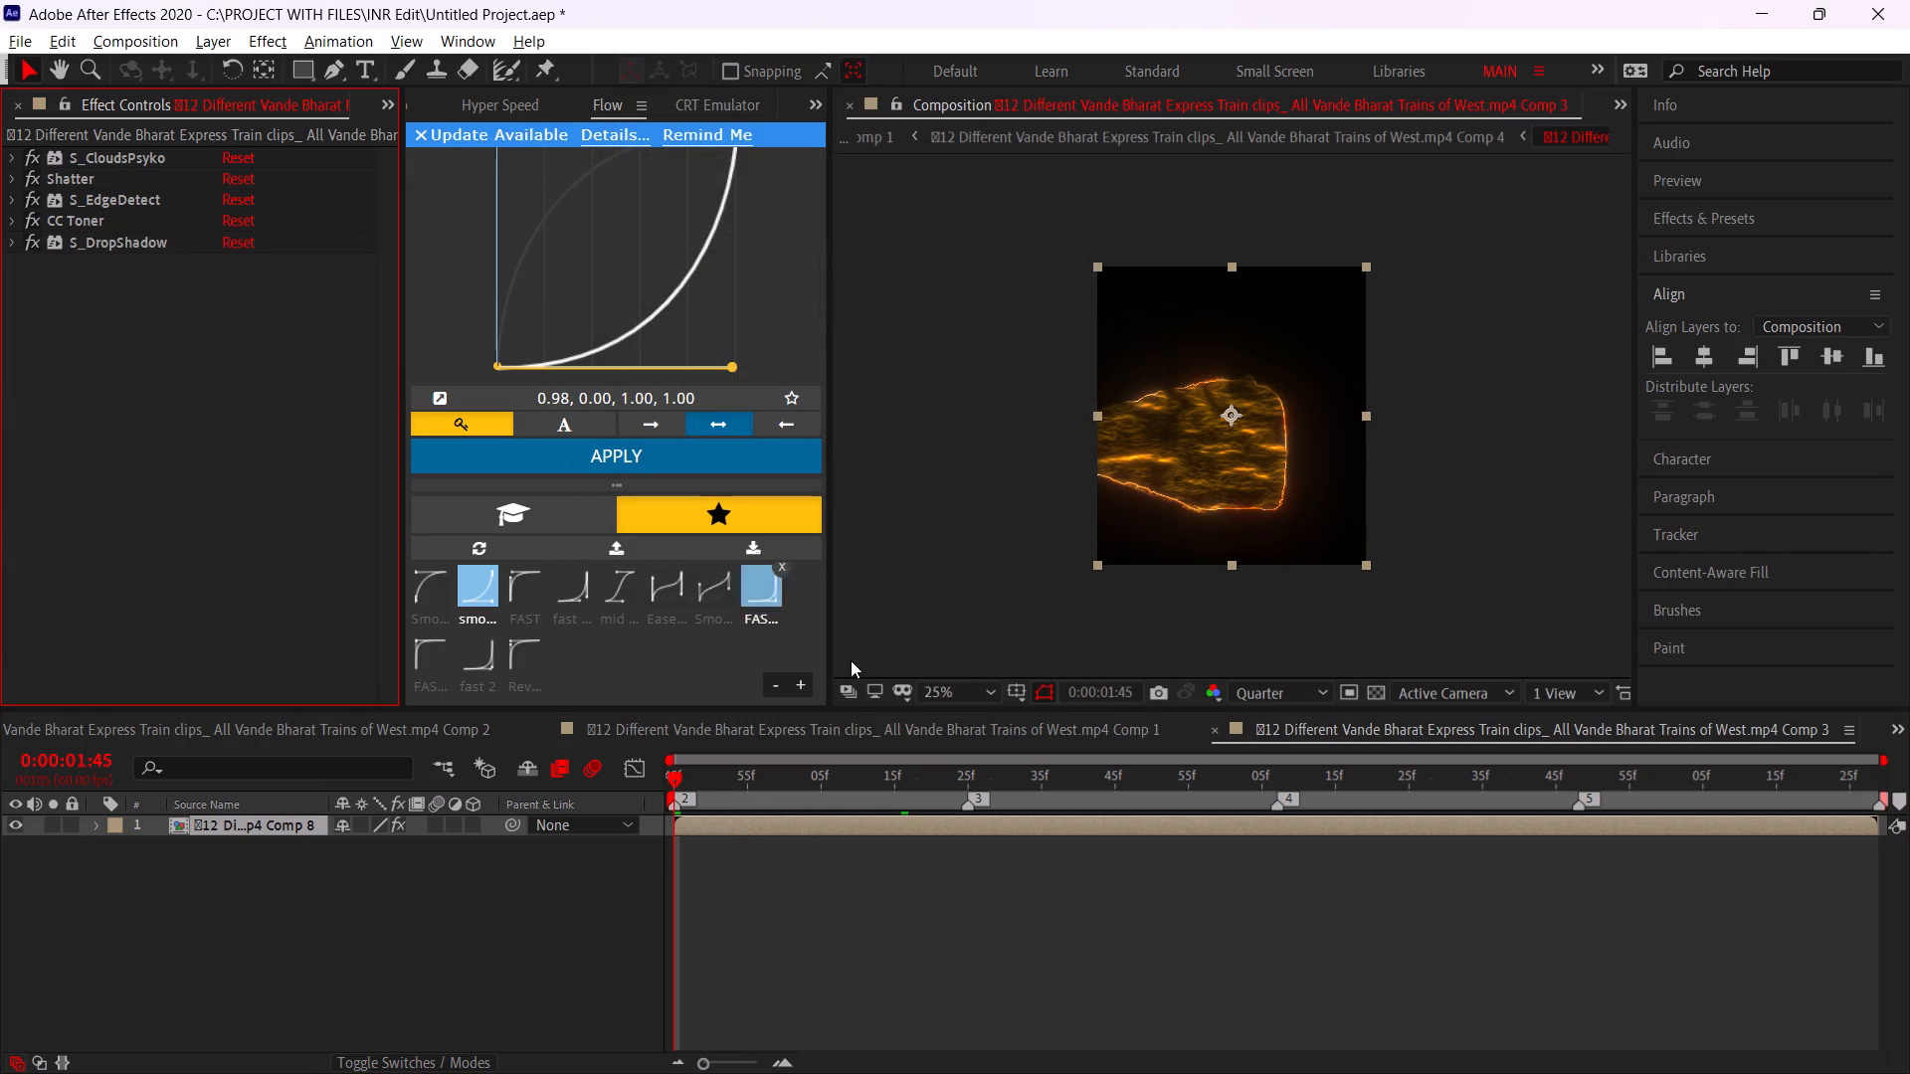
# Scrub through Comp 3 in both directions to examine the shatter's timing against the beat markers, undoing any marker shift.
pyautogui.click(798, 819)
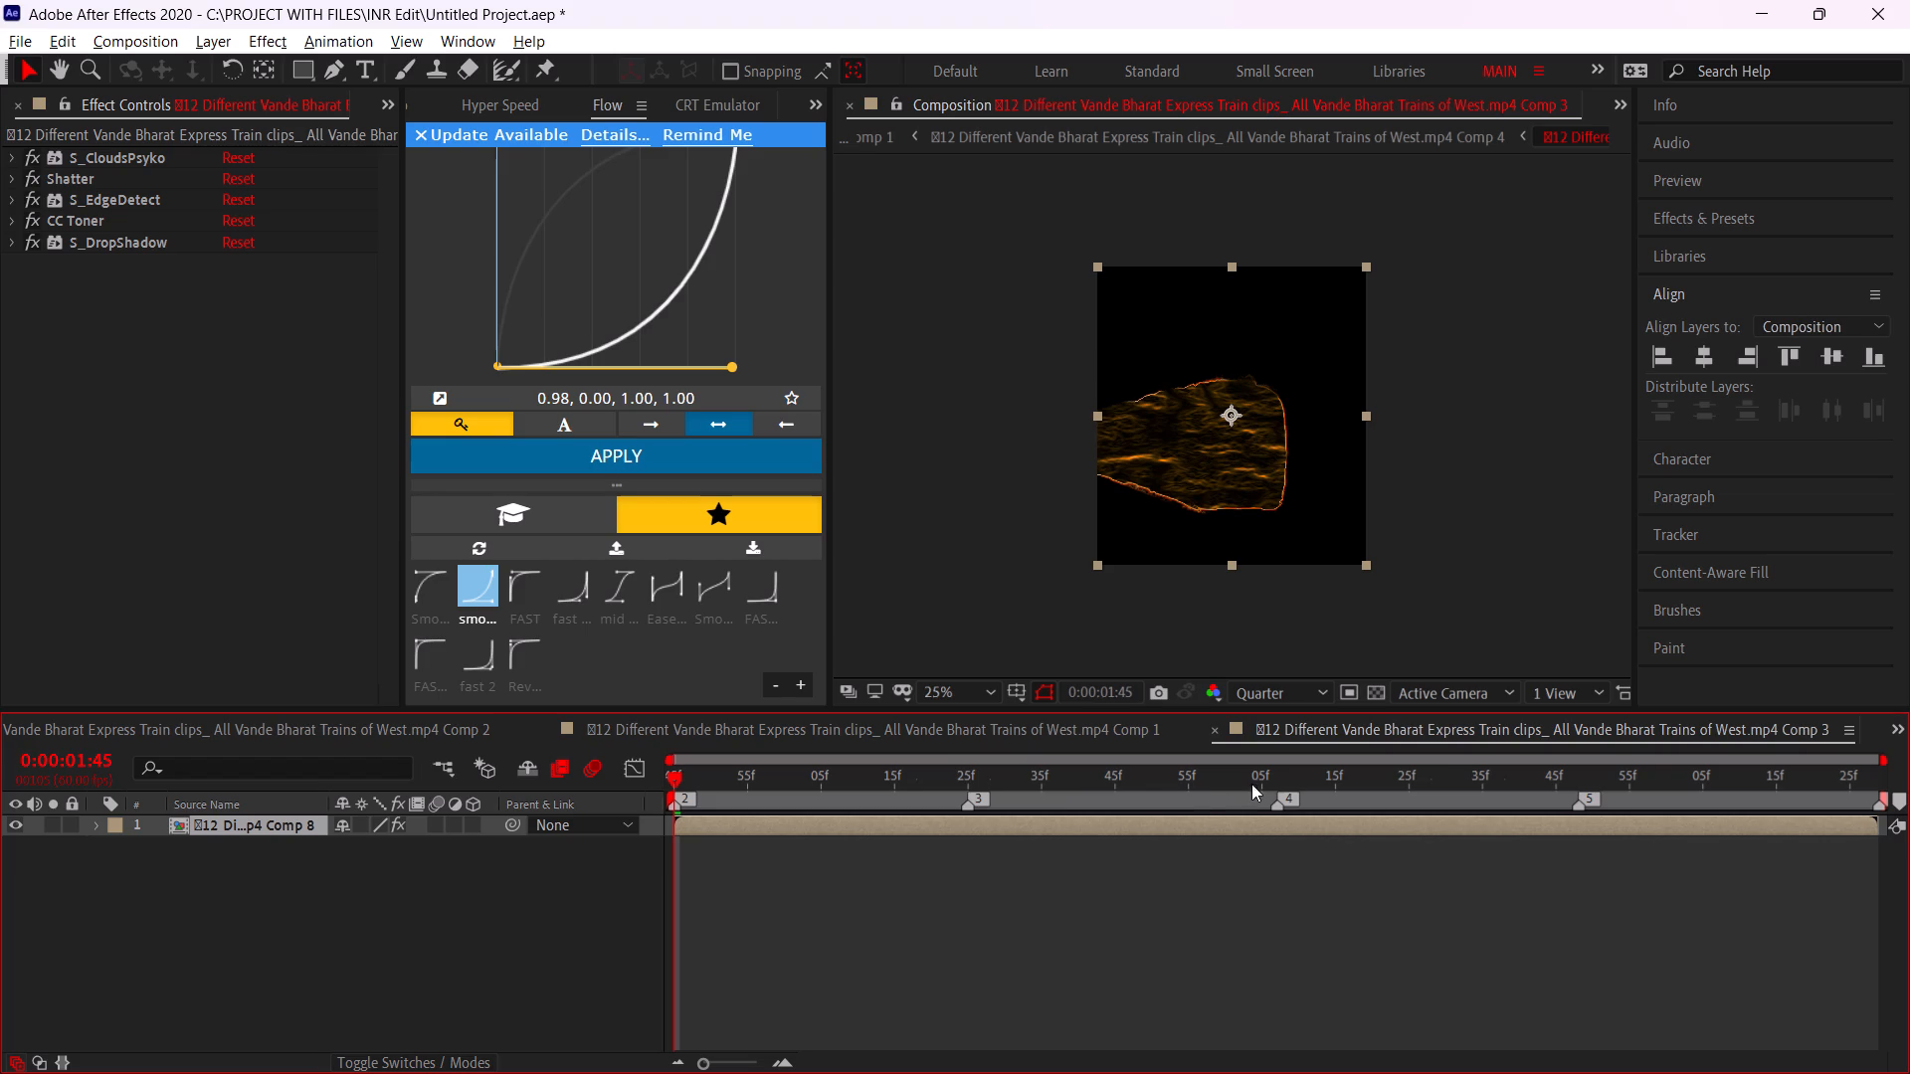
pyautogui.moveTo(1384, 785); pyautogui.dragTo(1490, 797)
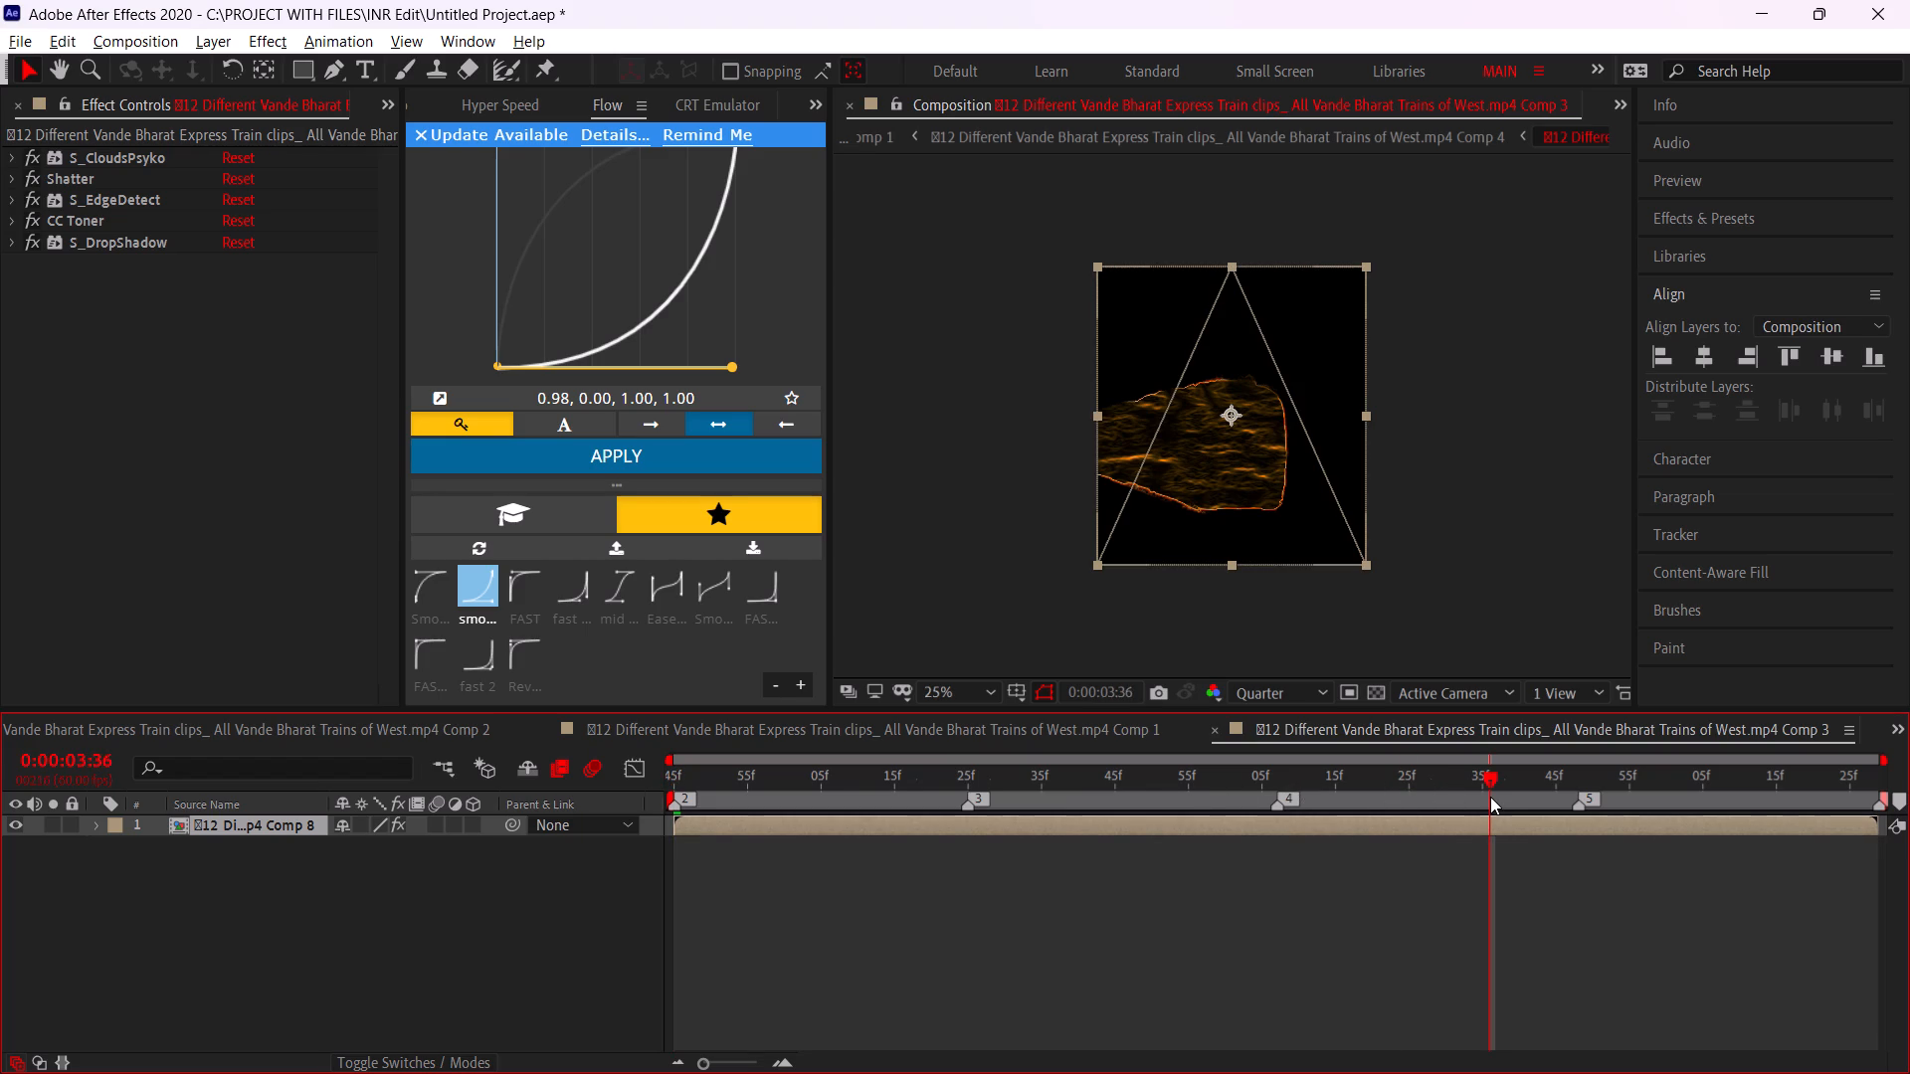
pyautogui.moveTo(1496, 795); pyautogui.dragTo(1565, 801)
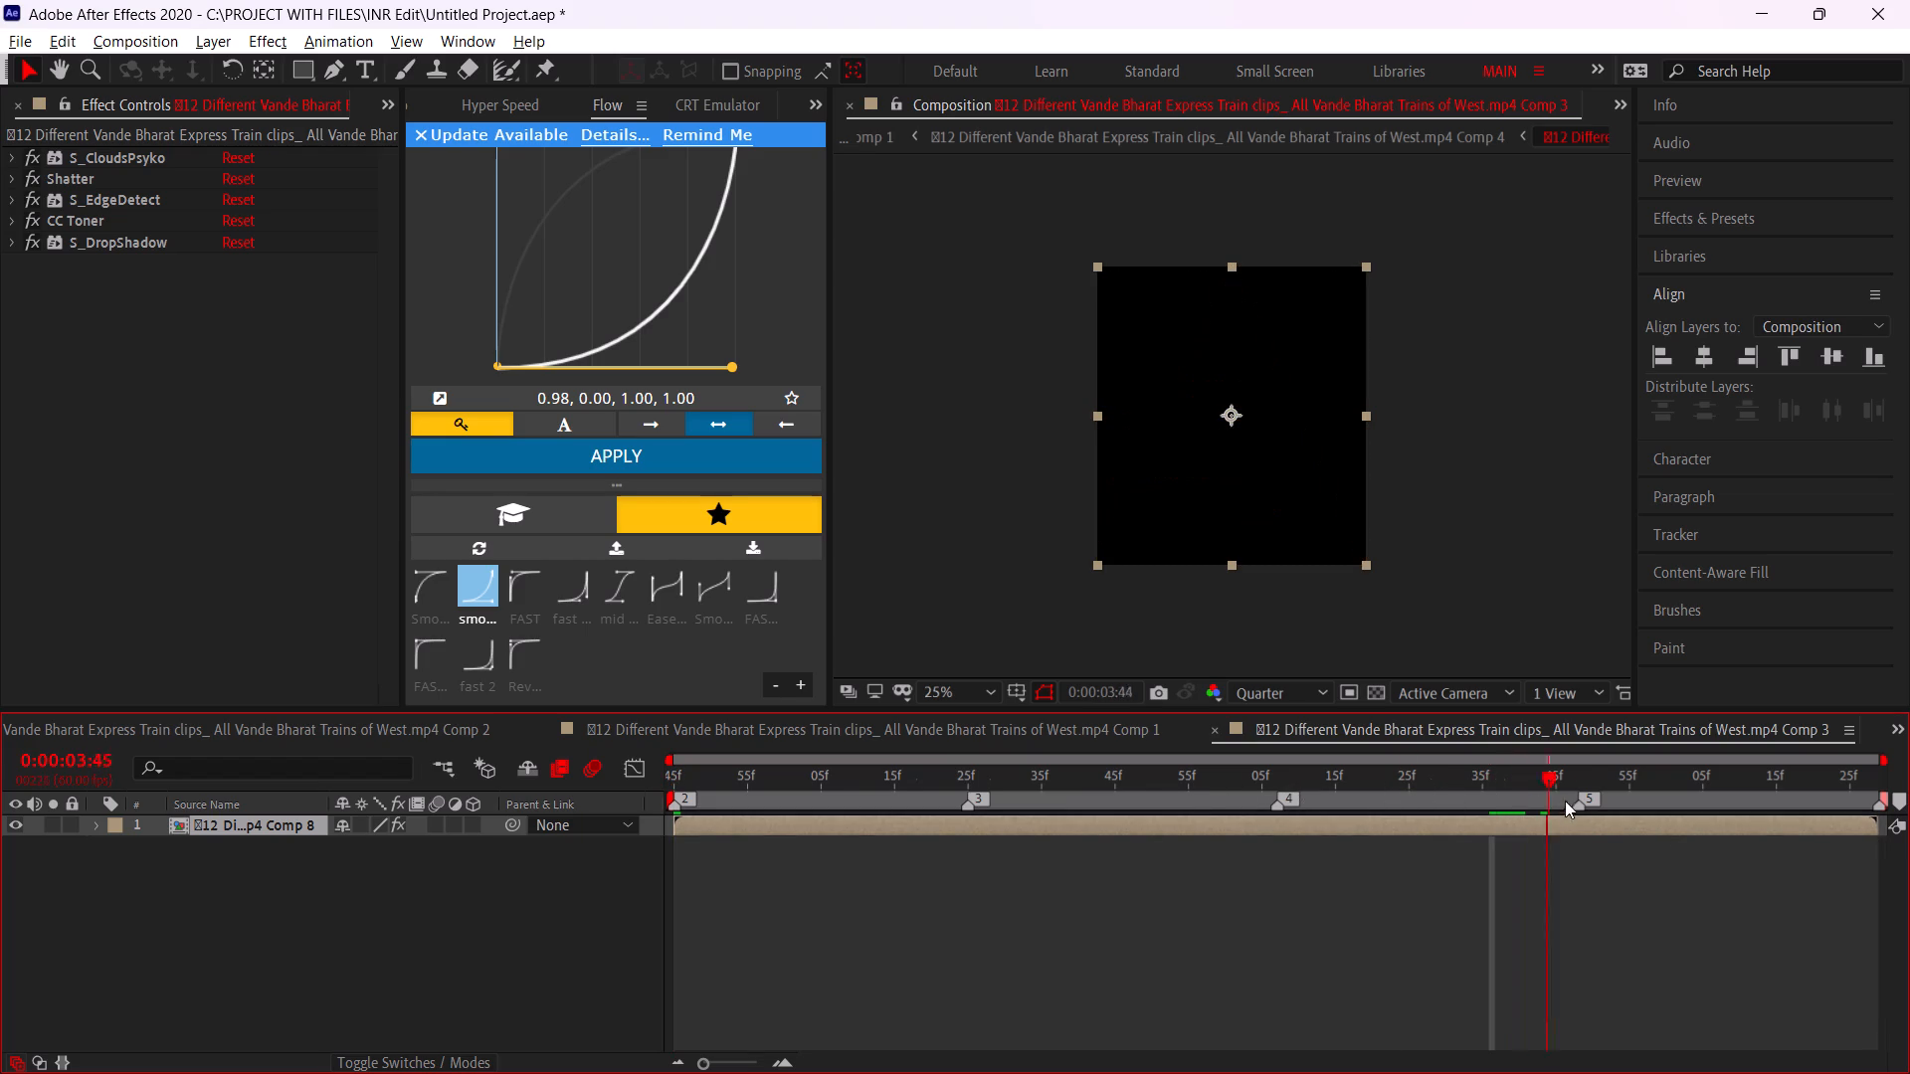
pyautogui.moveTo(1565, 801); pyautogui.dragTo(1583, 805)
pyautogui.moveTo(1582, 790); pyautogui.dragTo(1563, 789)
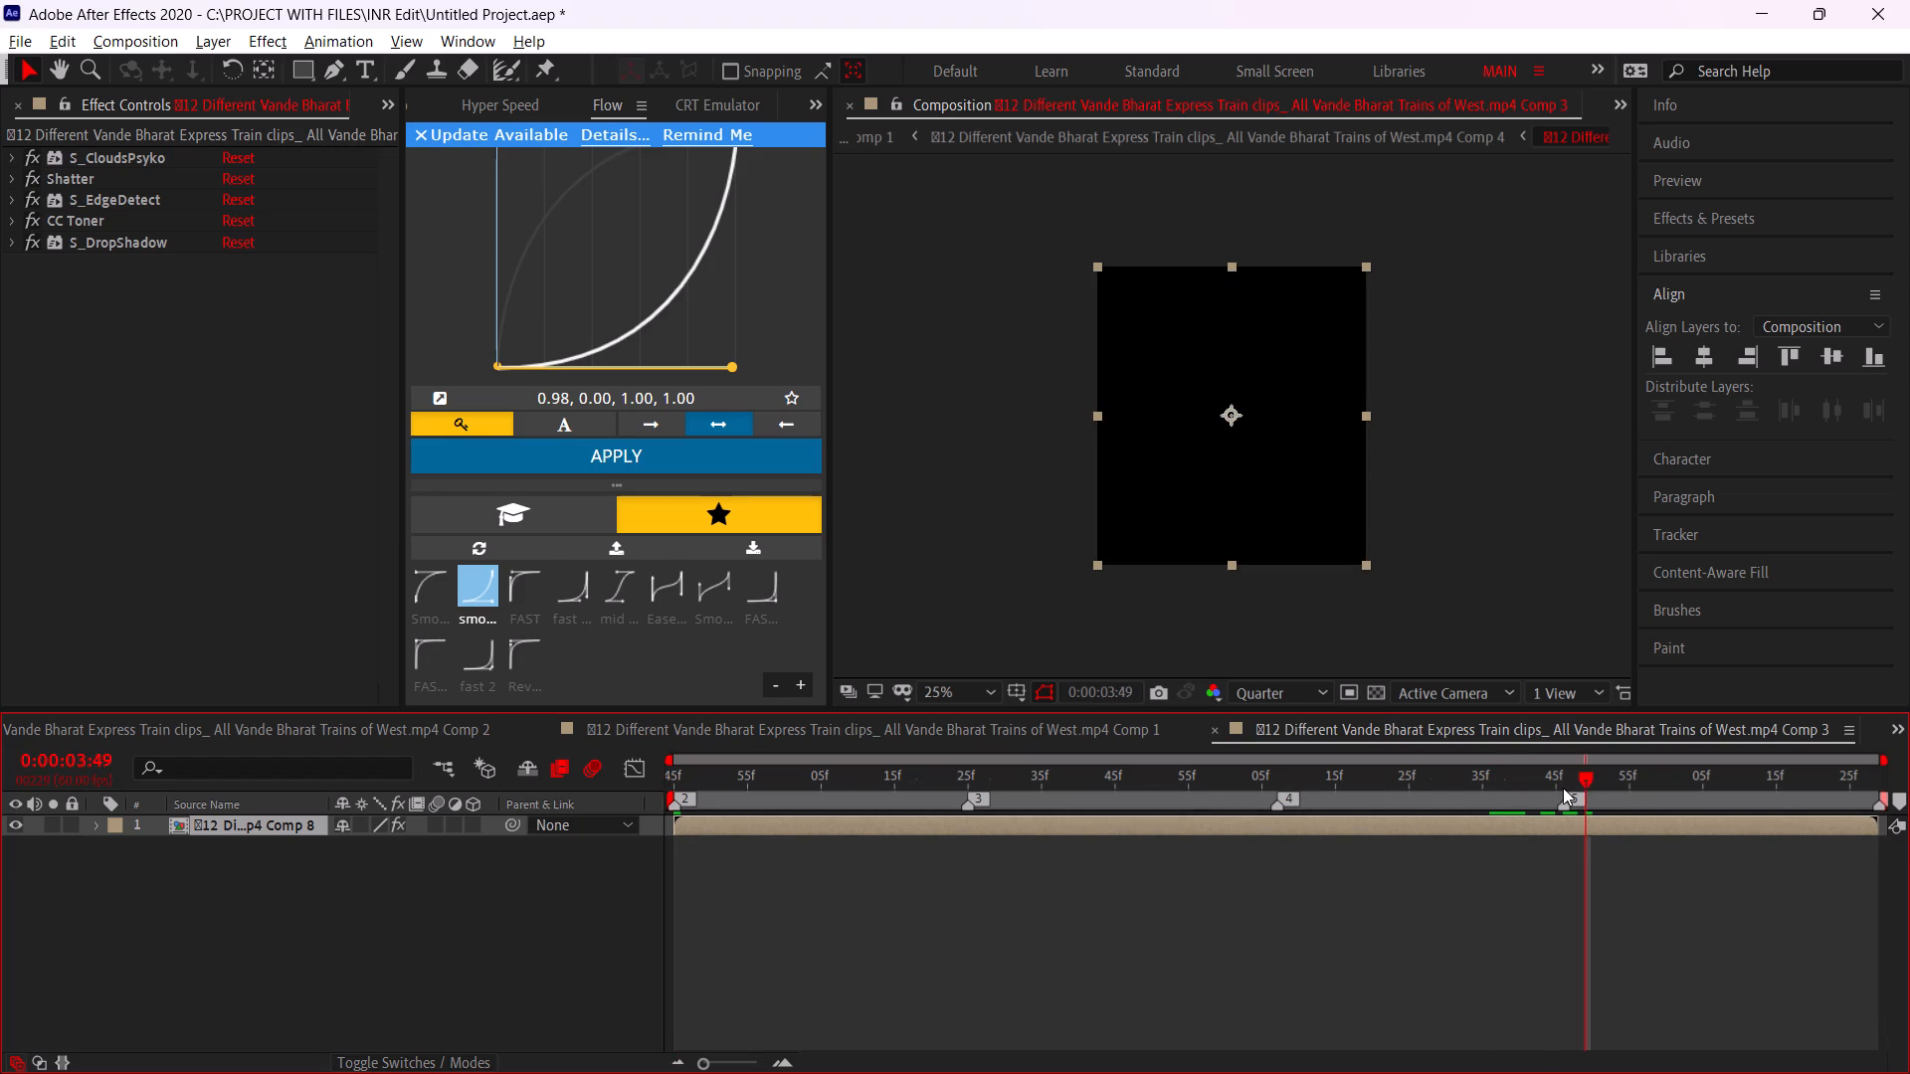
pyautogui.hotkey('ctrl', 'z')
pyautogui.moveTo(1558, 784); pyautogui.dragTo(1425, 787)
pyautogui.moveTo(1425, 787); pyautogui.dragTo(1234, 774)
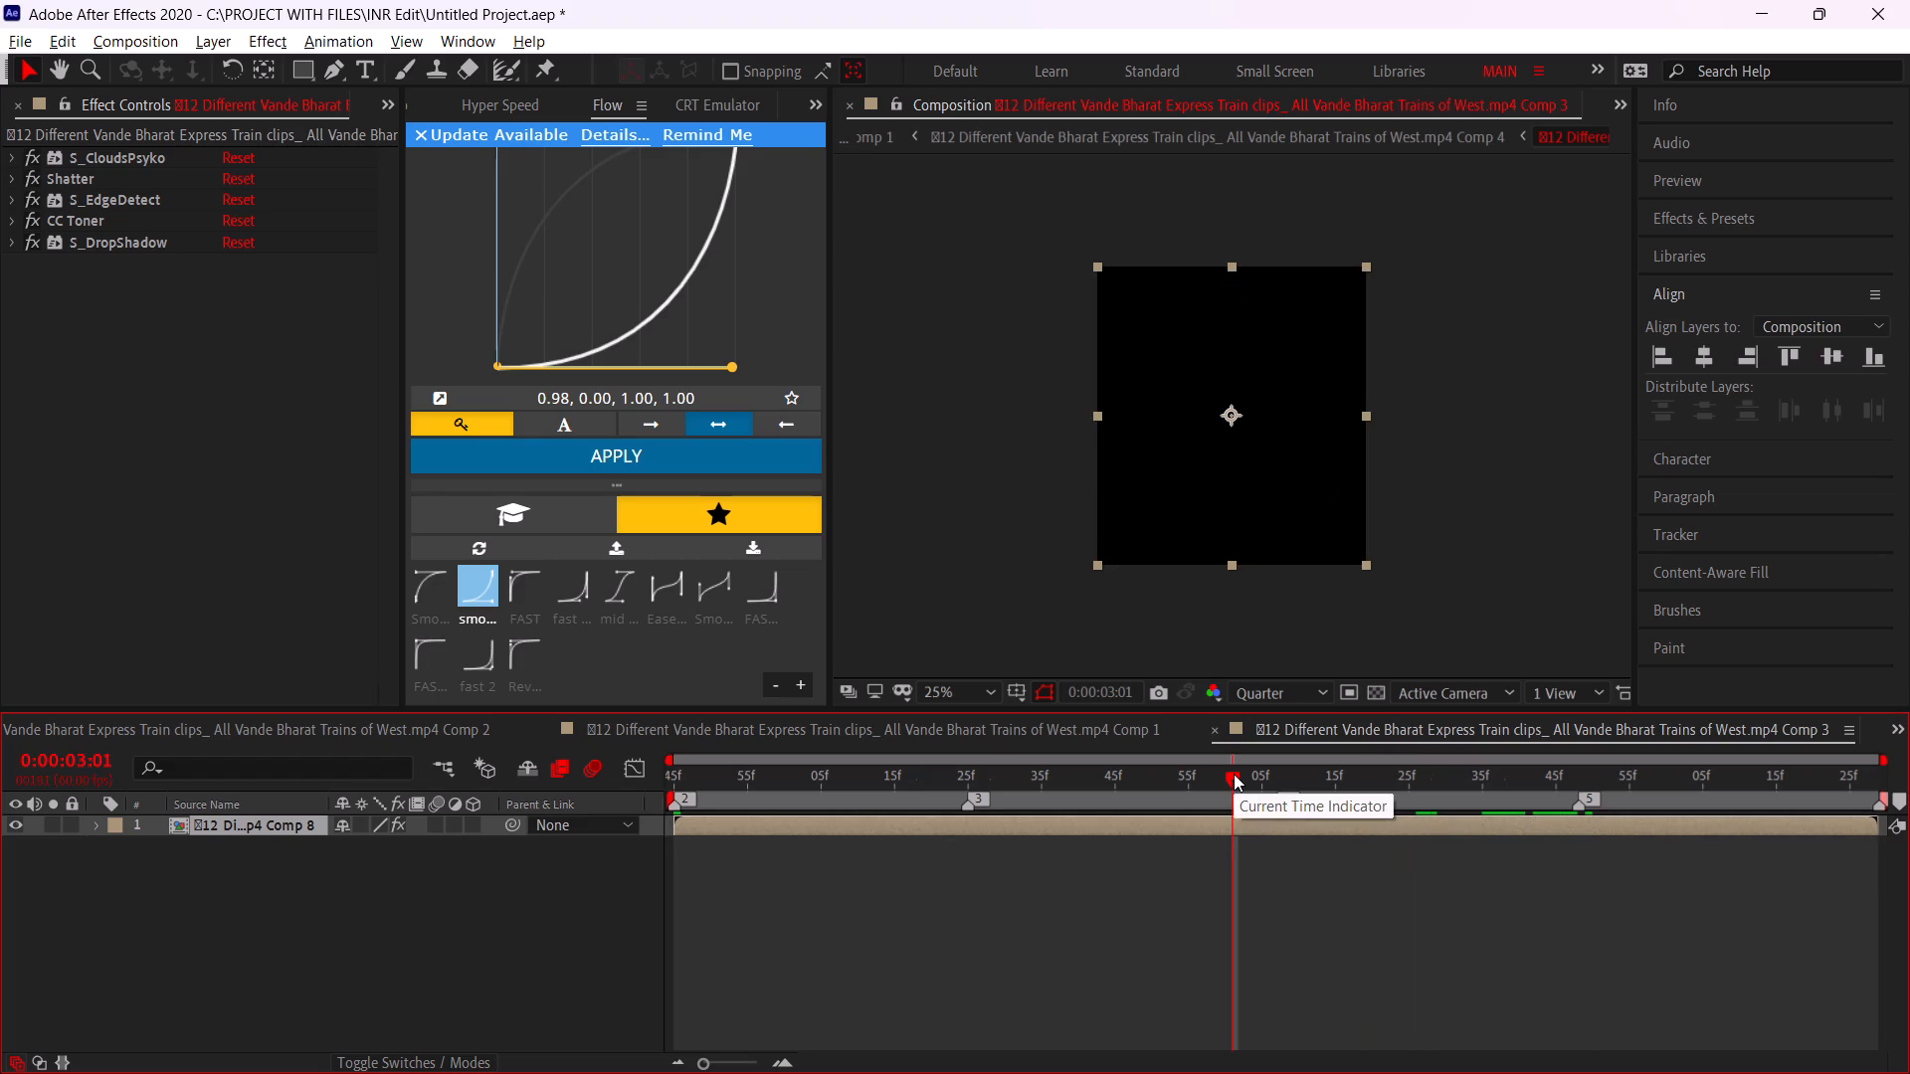
pyautogui.moveTo(1234, 774); pyautogui.dragTo(987, 778)
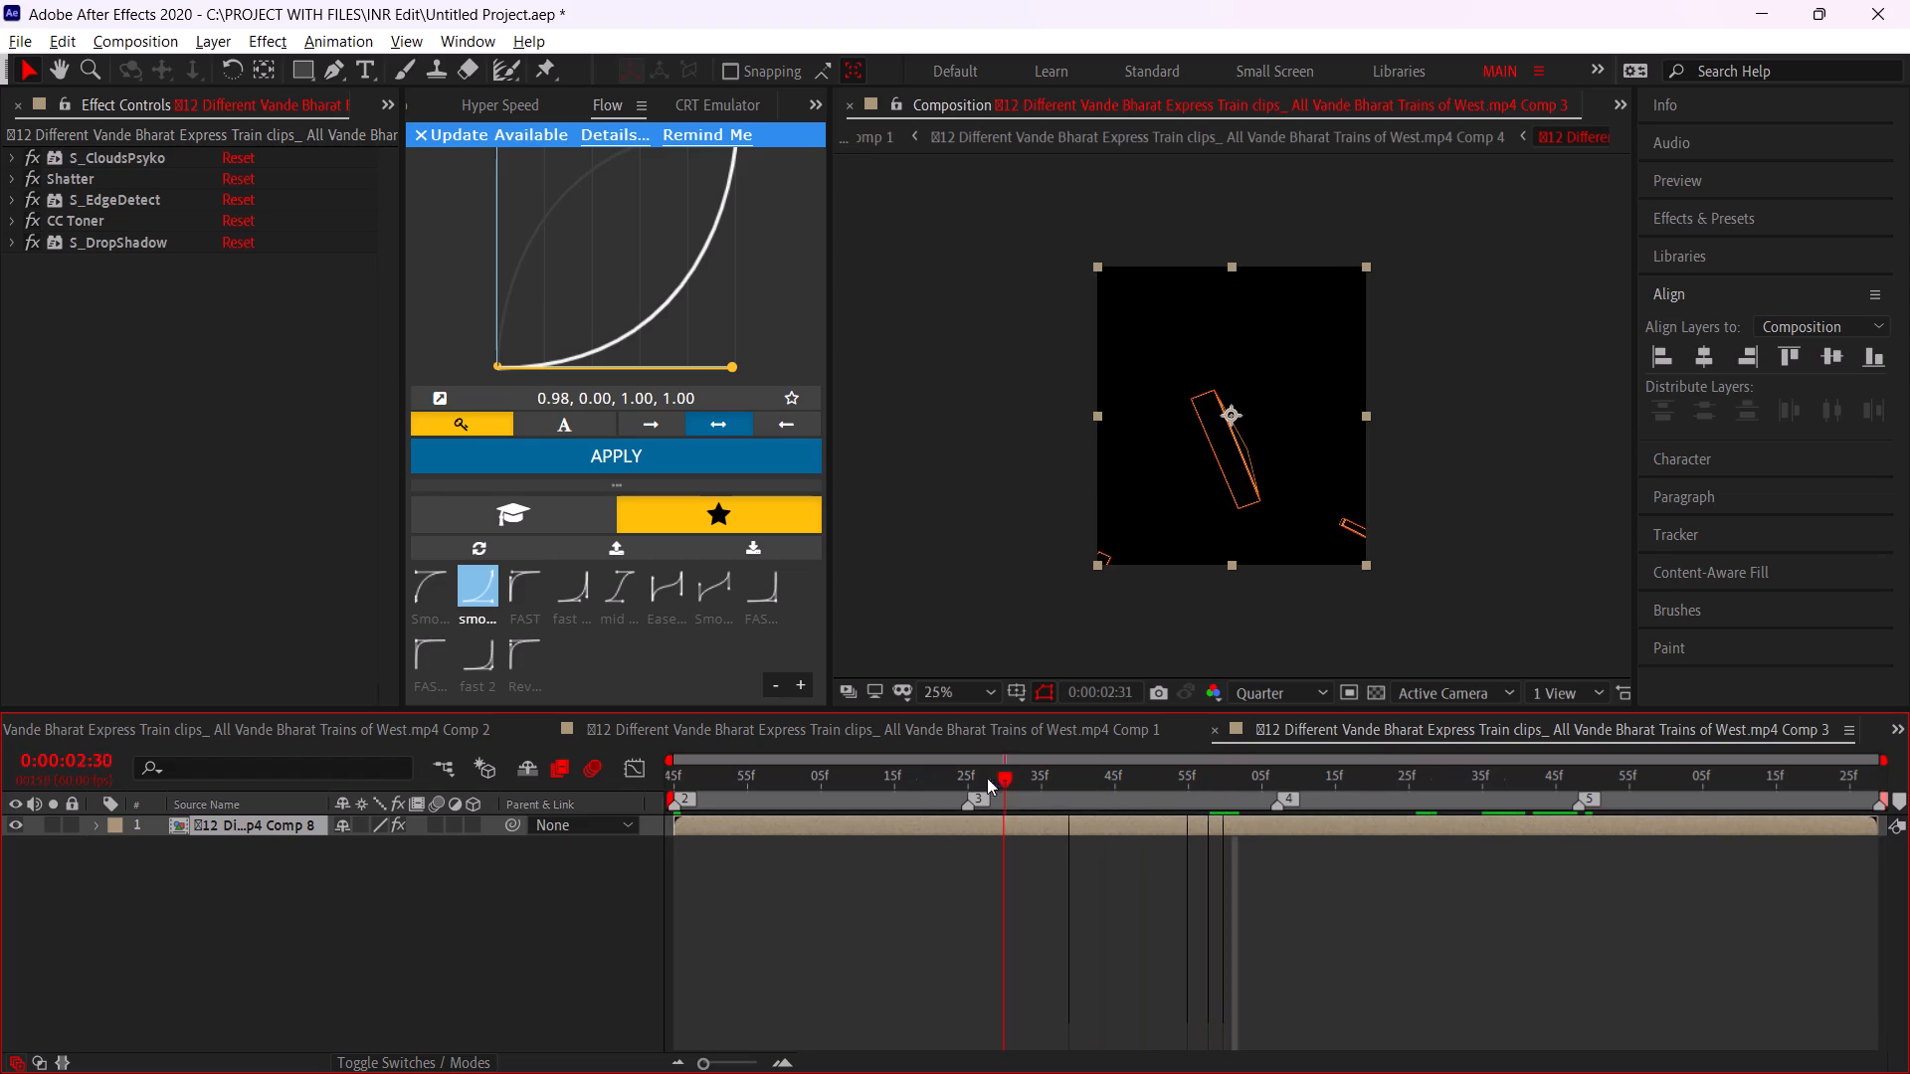
pyautogui.moveTo(987, 778); pyautogui.dragTo(348, 746)
# Enable time remapping on the pre-composed train layer in Comp 3.
pyautogui.rightClick(752, 822)
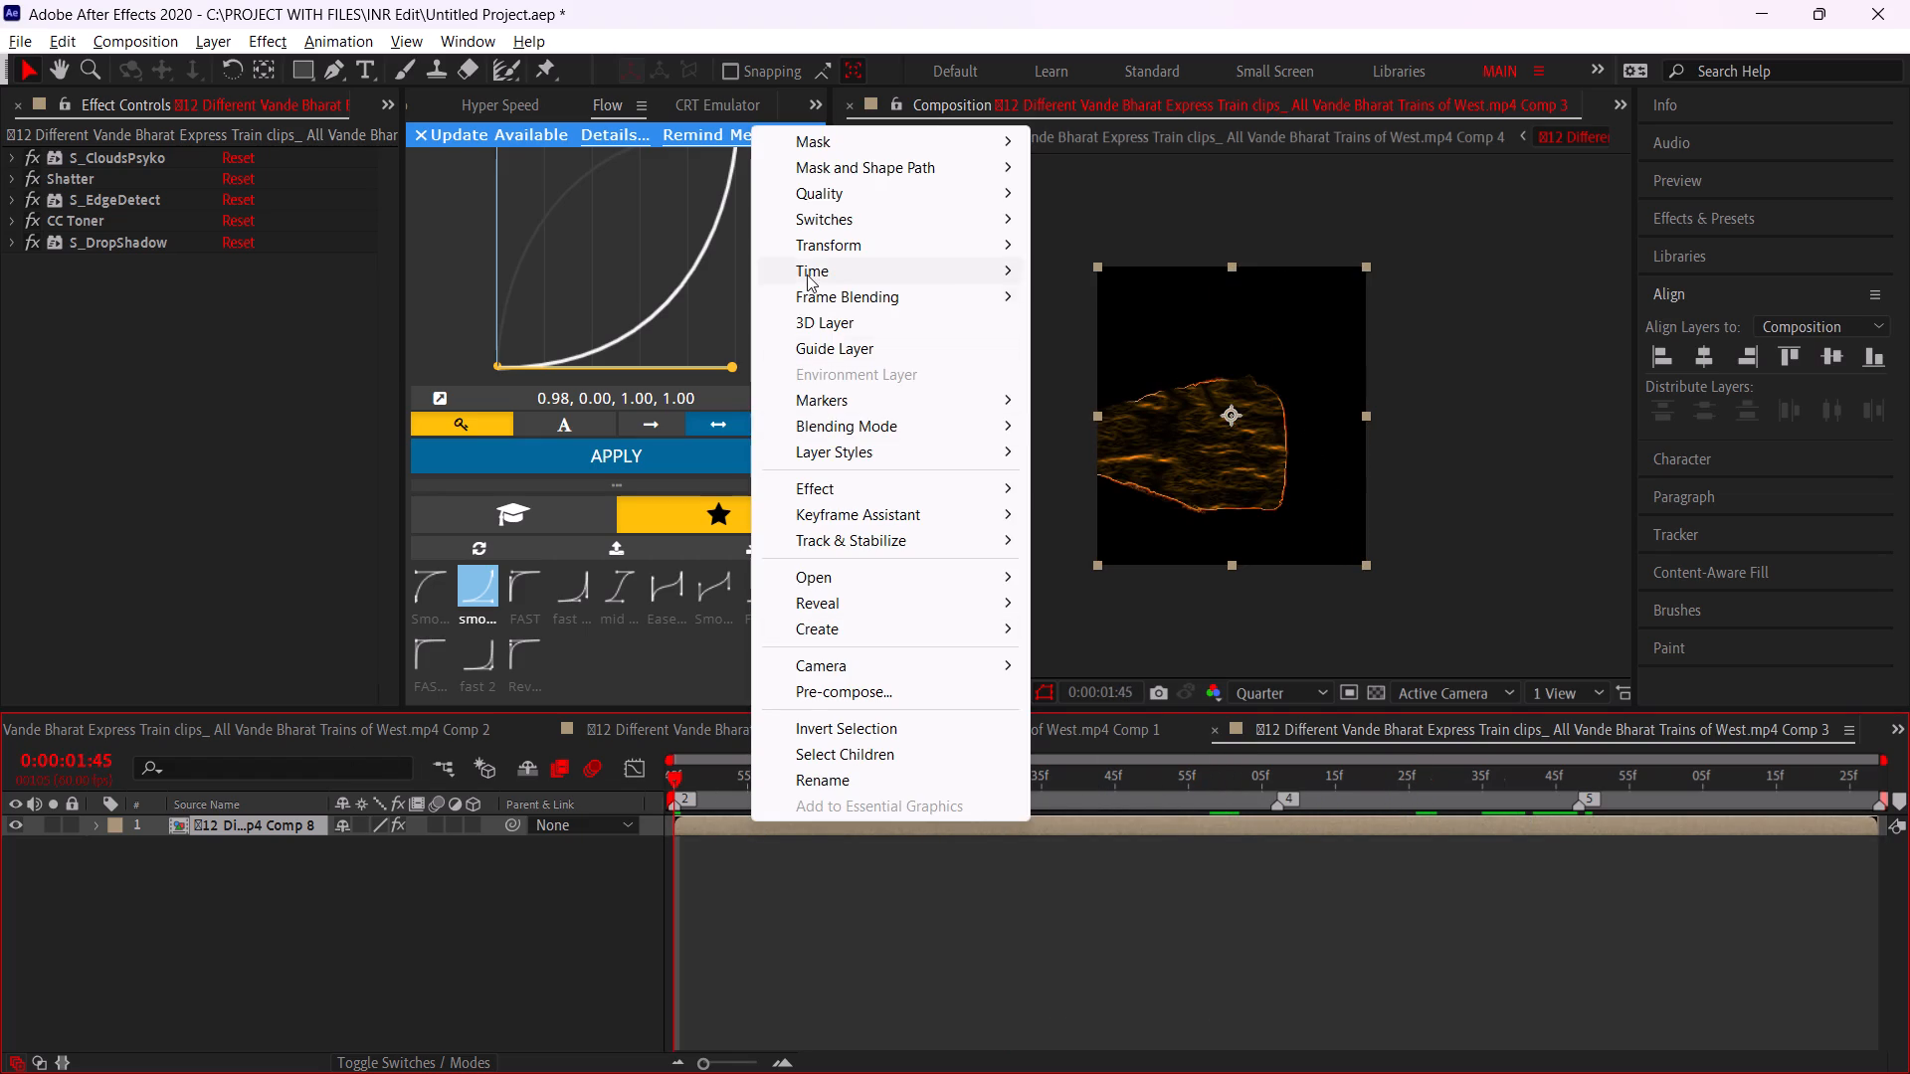
pyautogui.click(1162, 359)
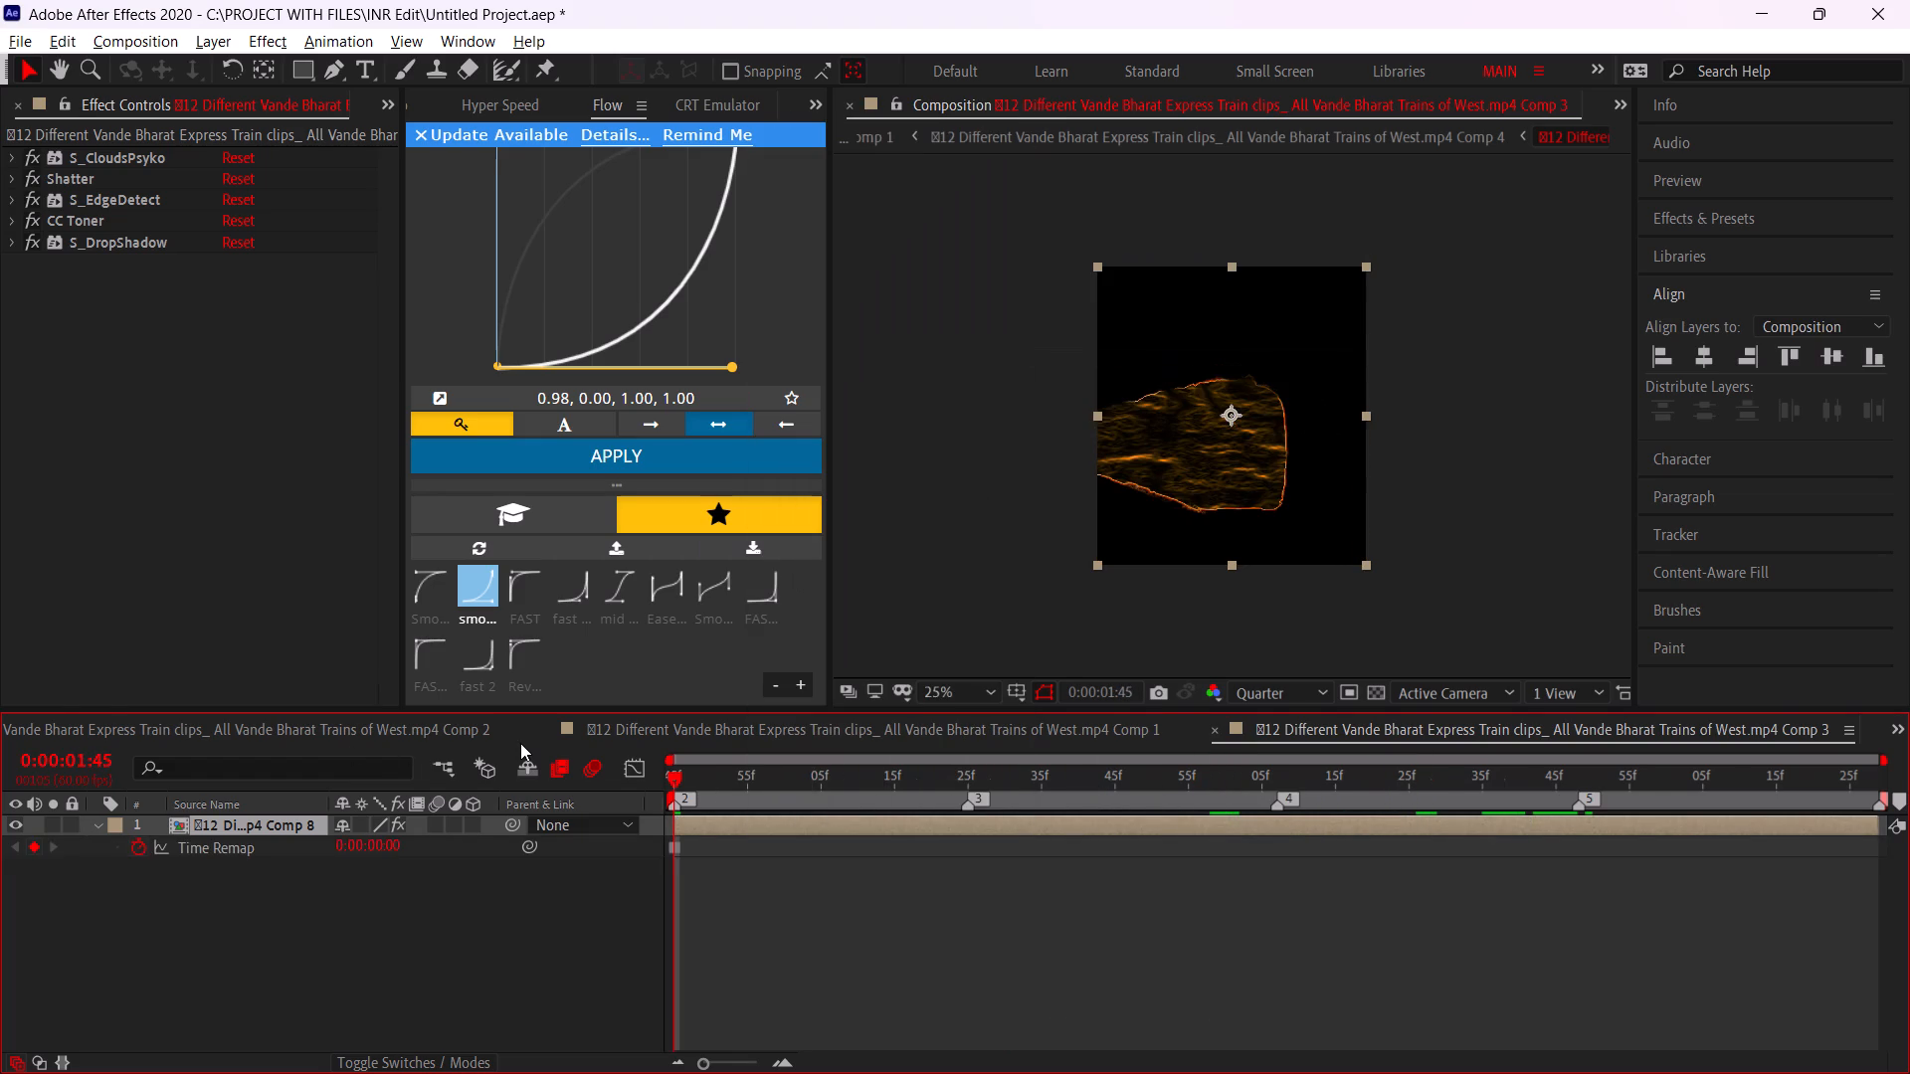
# Scrub the main FUNK CONTRA composition around markers 2 to 4 to examine how the train pieces appear over the background.
pyautogui.scroll(20, 520, 743)
pyautogui.scroll(1, 520, 743)
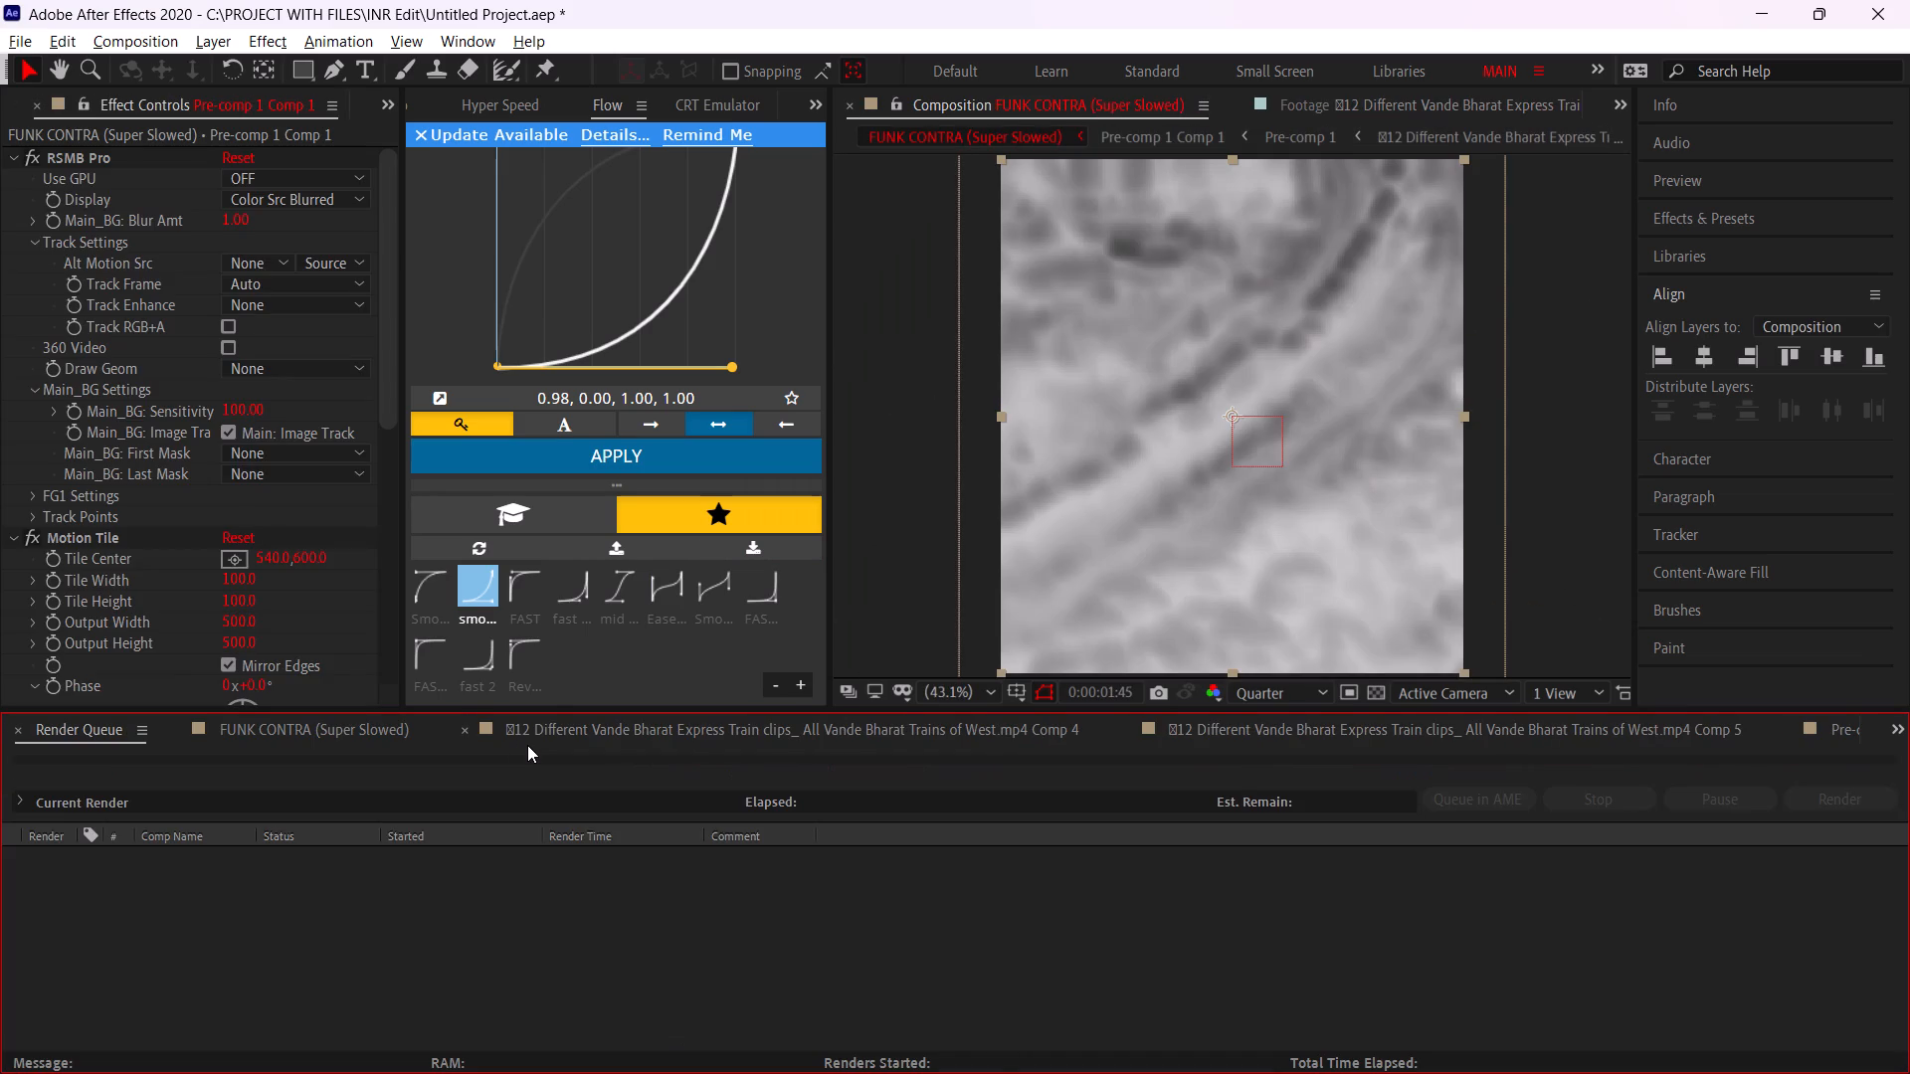
pyautogui.scroll(-1, 280, 727)
pyautogui.keyDown('alt'); pyautogui.scroll(-3, 910, 831); pyautogui.keyUp('alt')
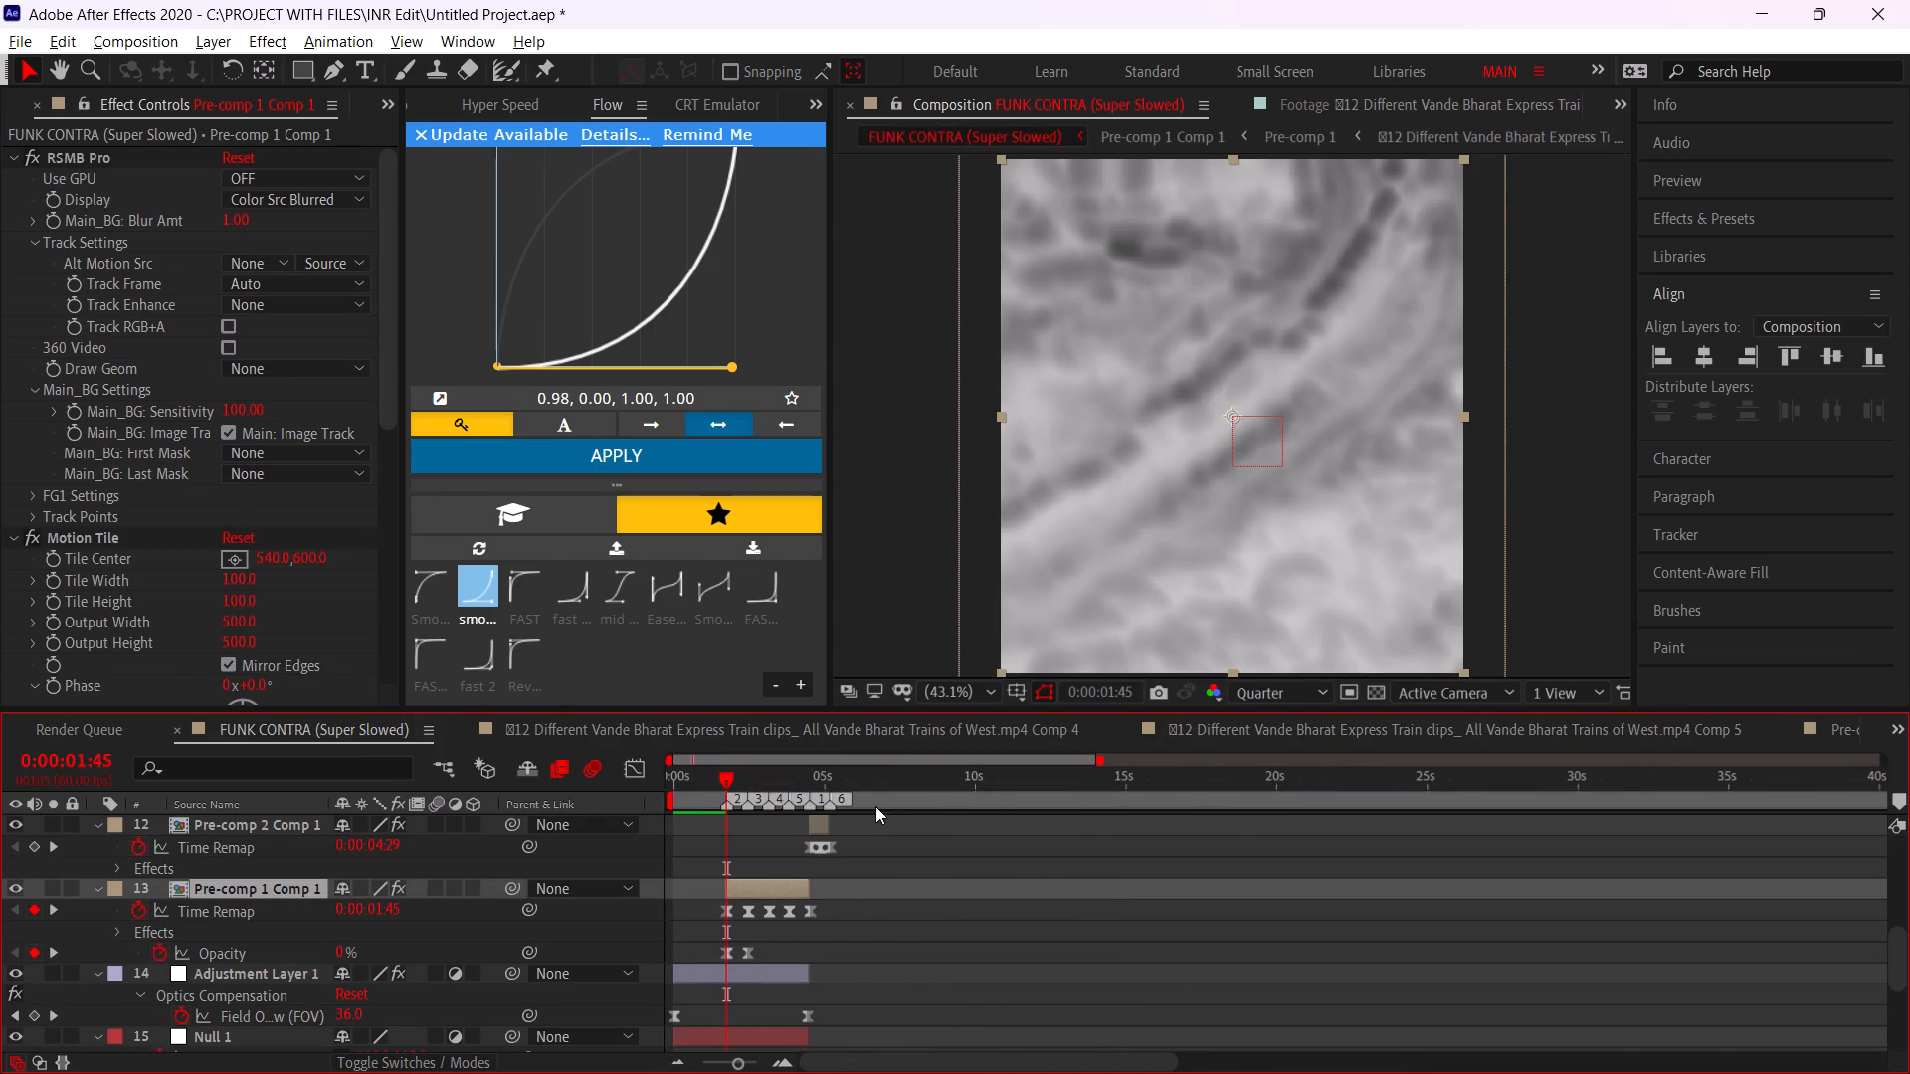
pyautogui.keyDown('alt'); pyautogui.scroll(2, 734, 805); pyautogui.keyUp('alt')
pyautogui.moveTo(716, 780); pyautogui.dragTo(750, 788)
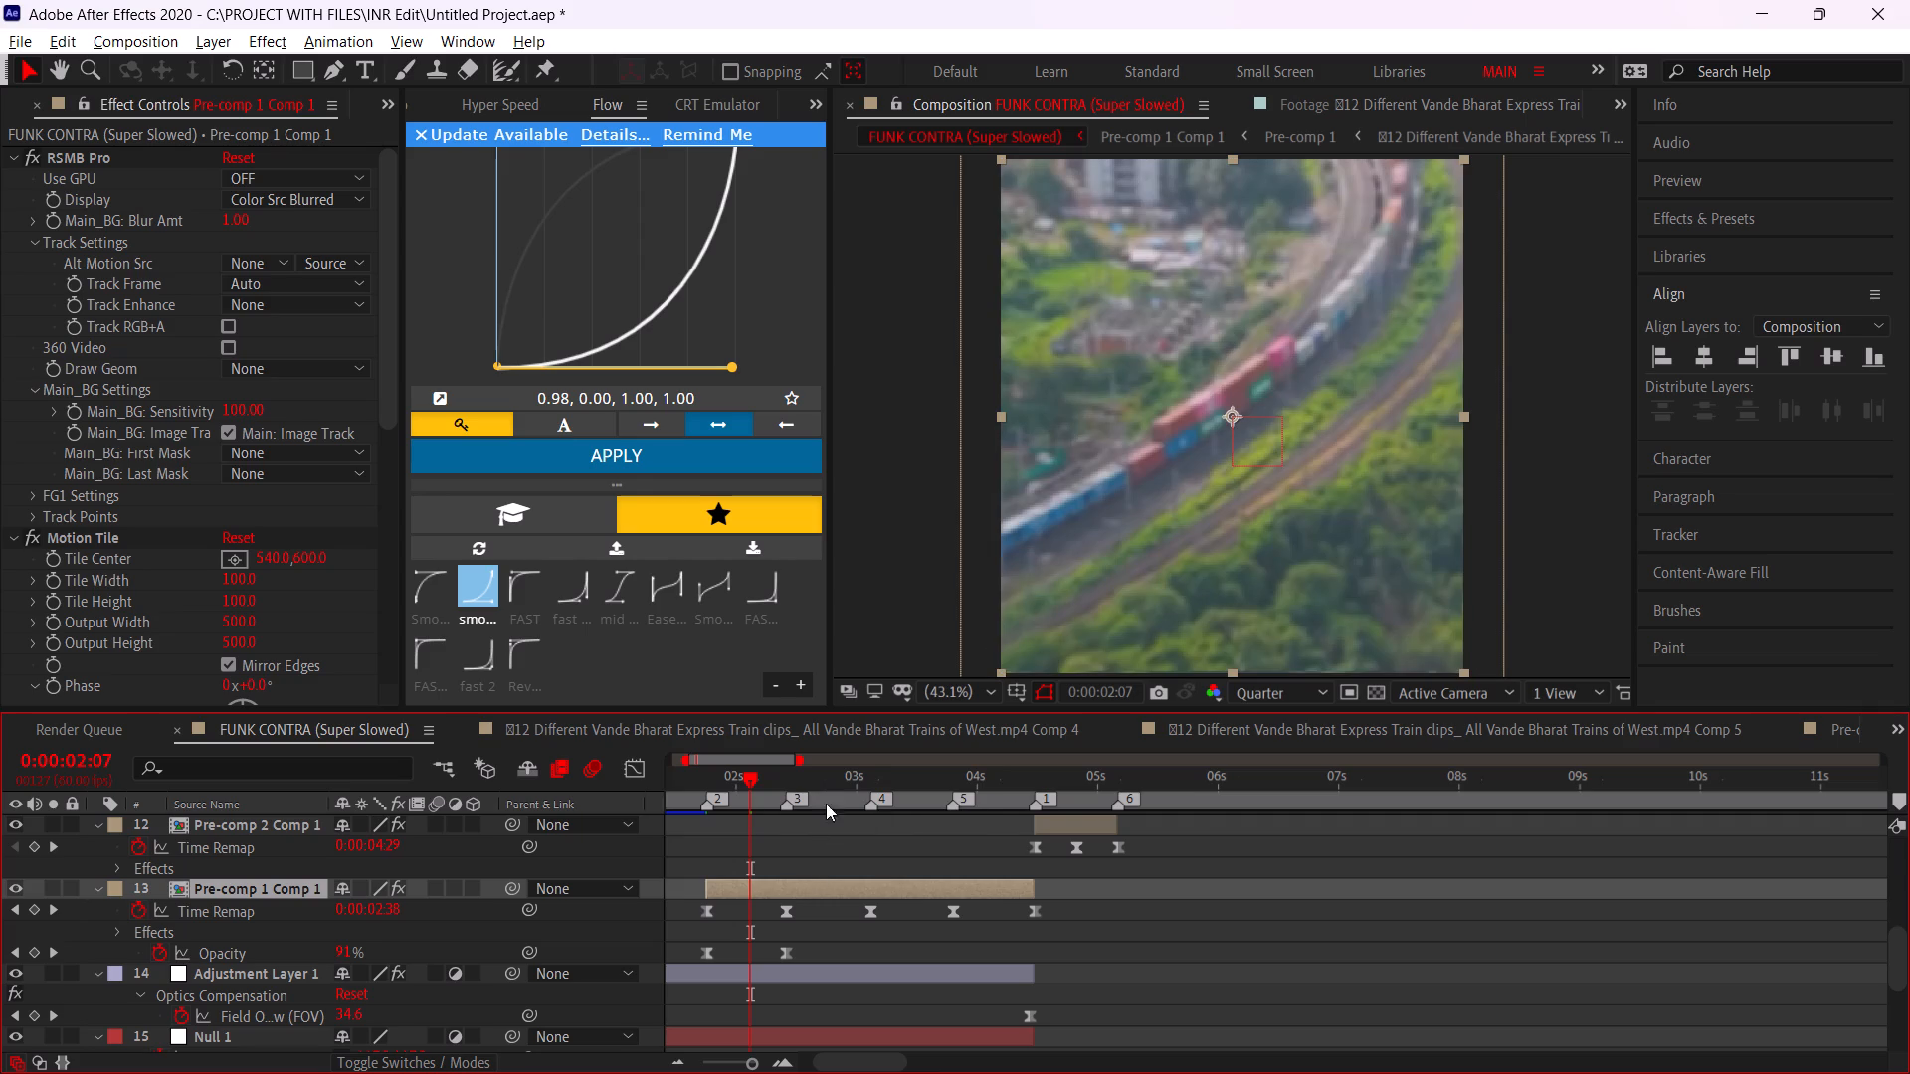
pyautogui.click(837, 792)
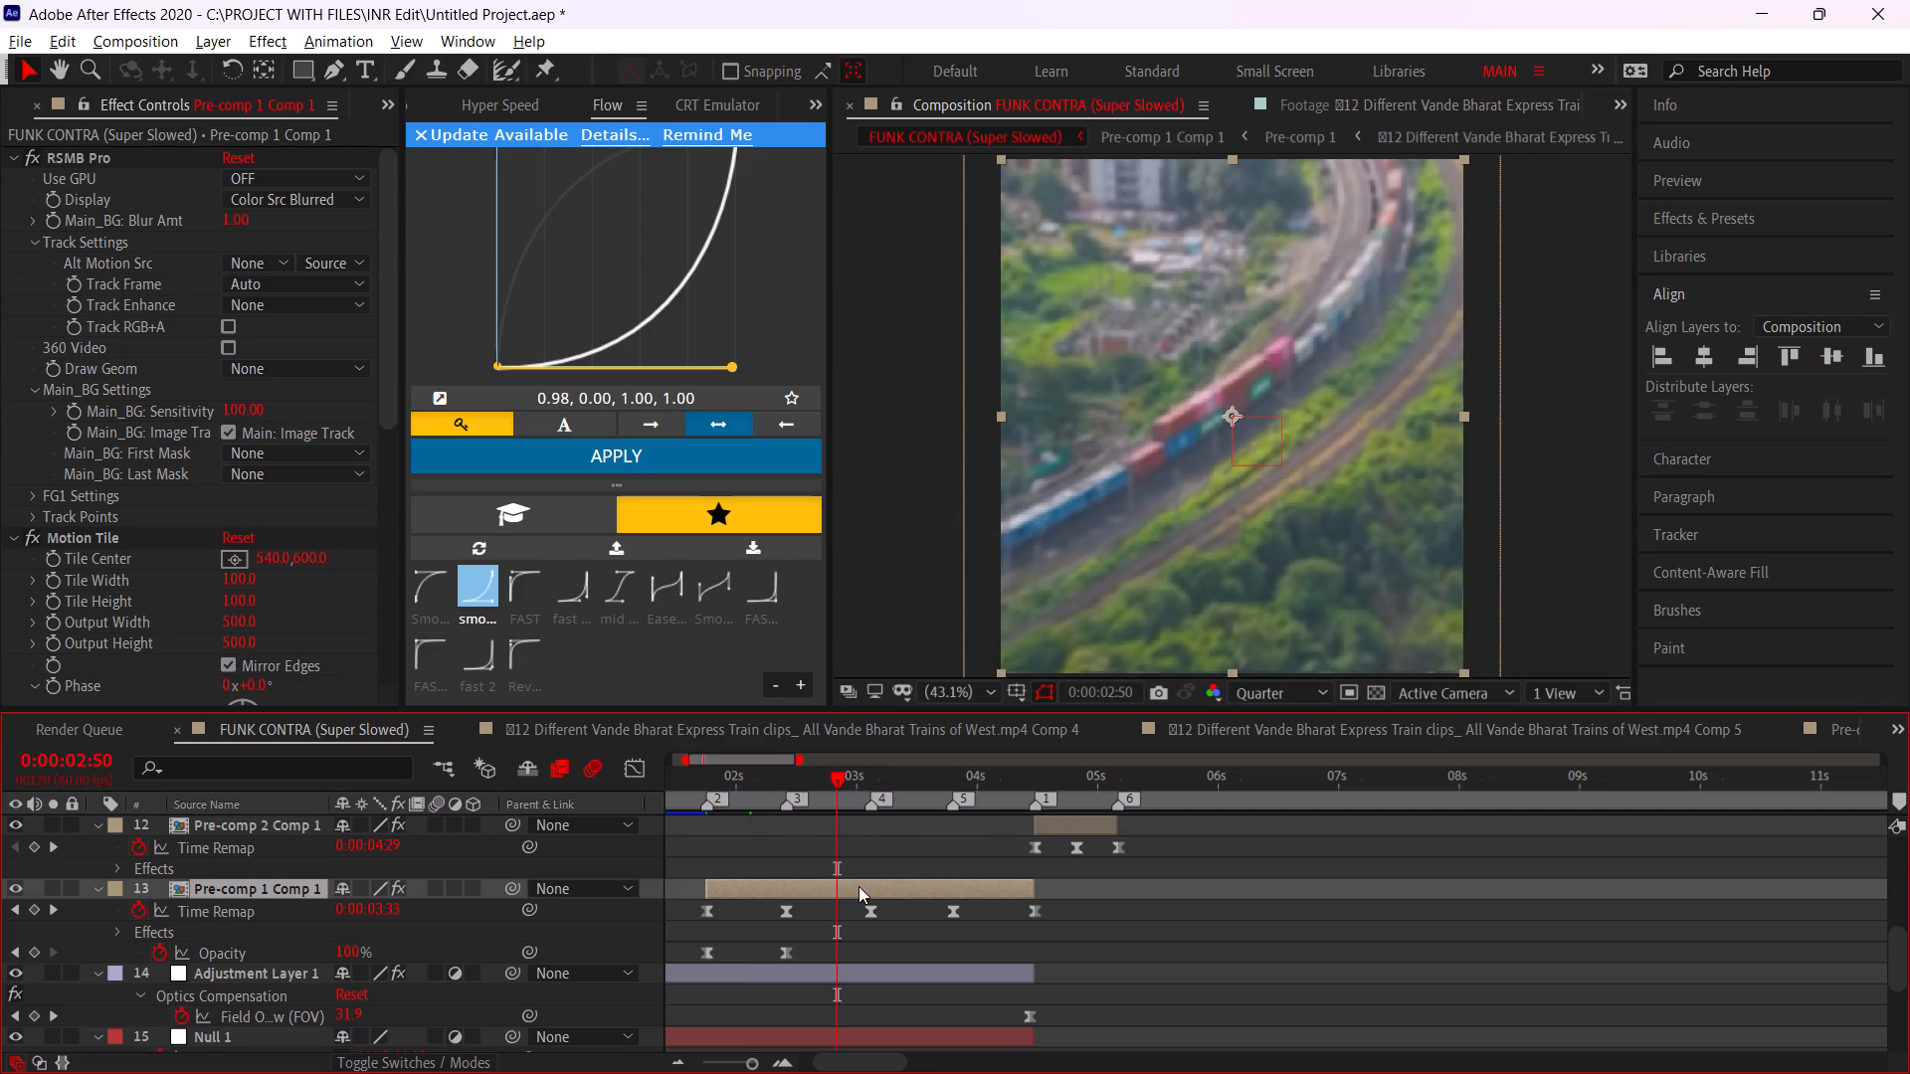
# In nested Comp 4, delete the Comp 3 layer's time remap keyframe and freeze that layer on its first frame at 0:00:01:45.
pyautogui.click(859, 886)
pyautogui.click(859, 886)
pyautogui.click(869, 828)
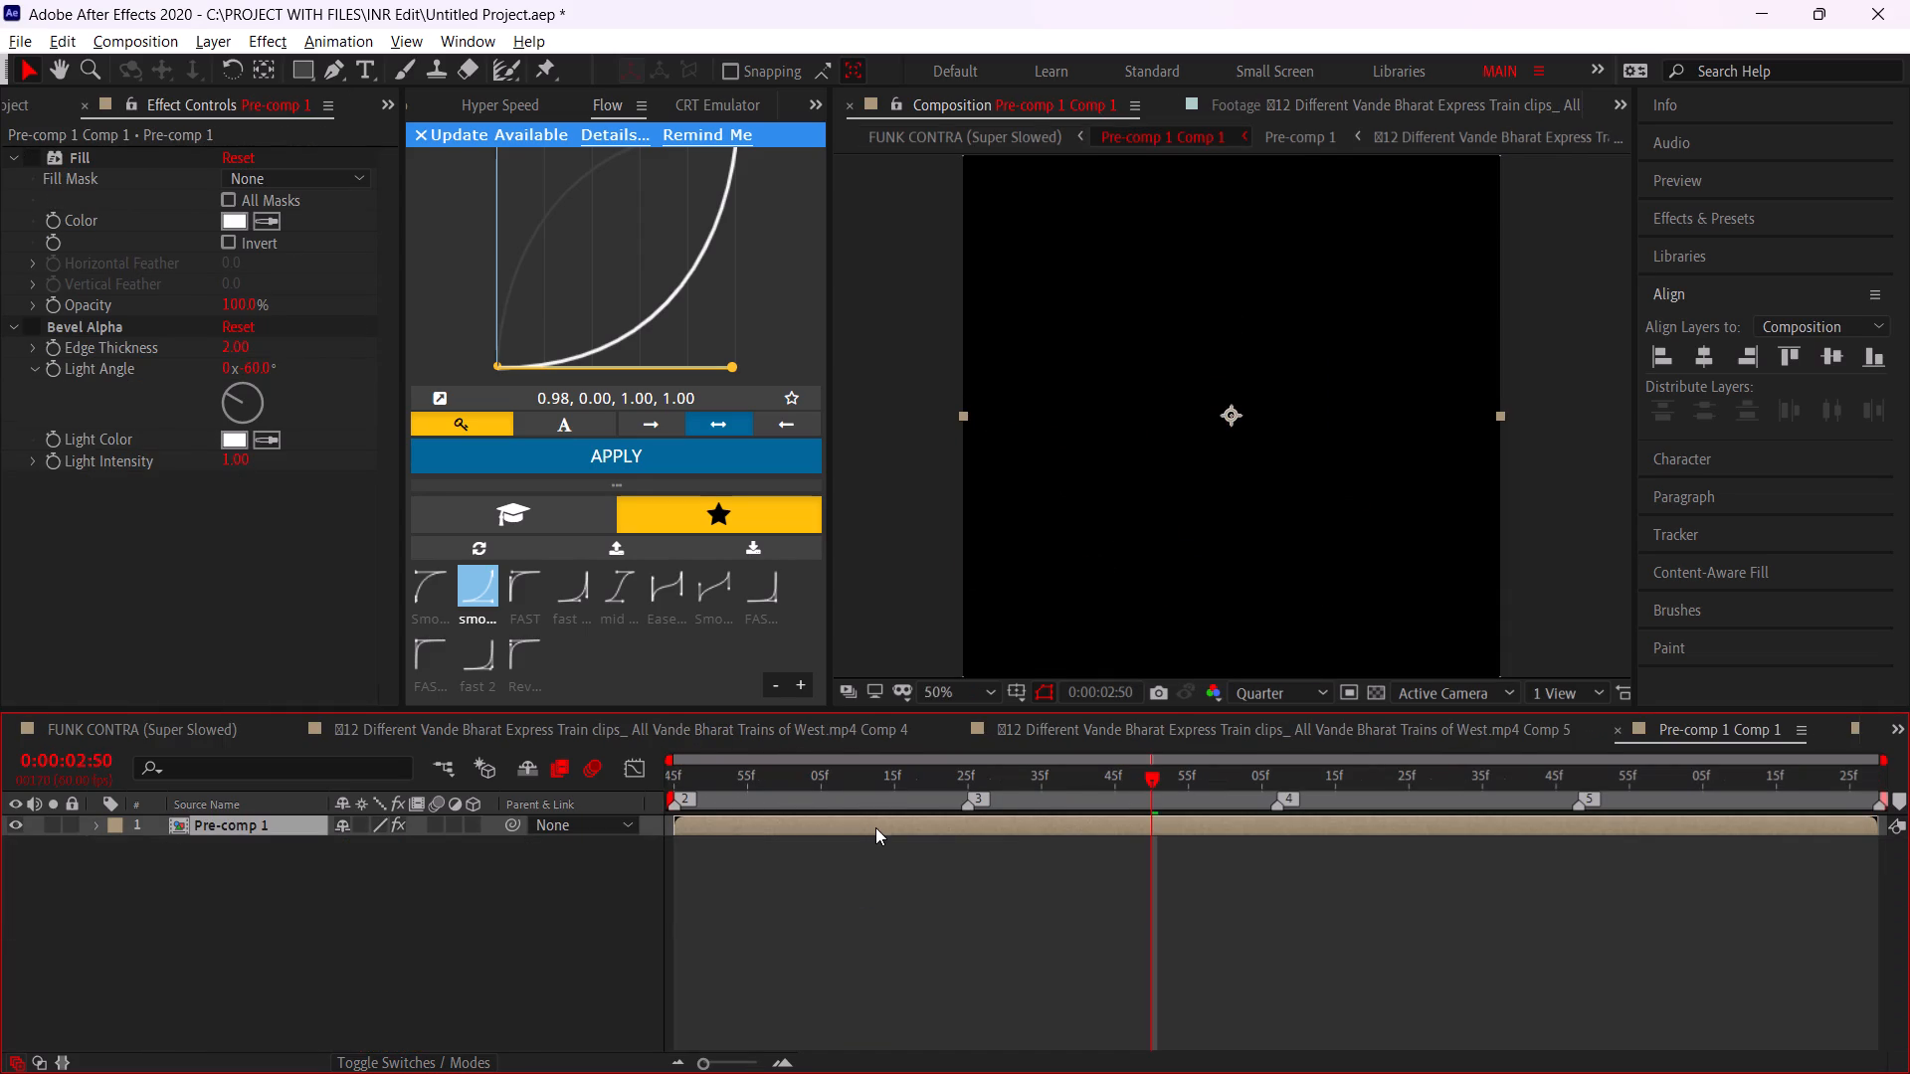
pyautogui.click(875, 826)
pyautogui.click(876, 826)
pyautogui.doubleClick(894, 826)
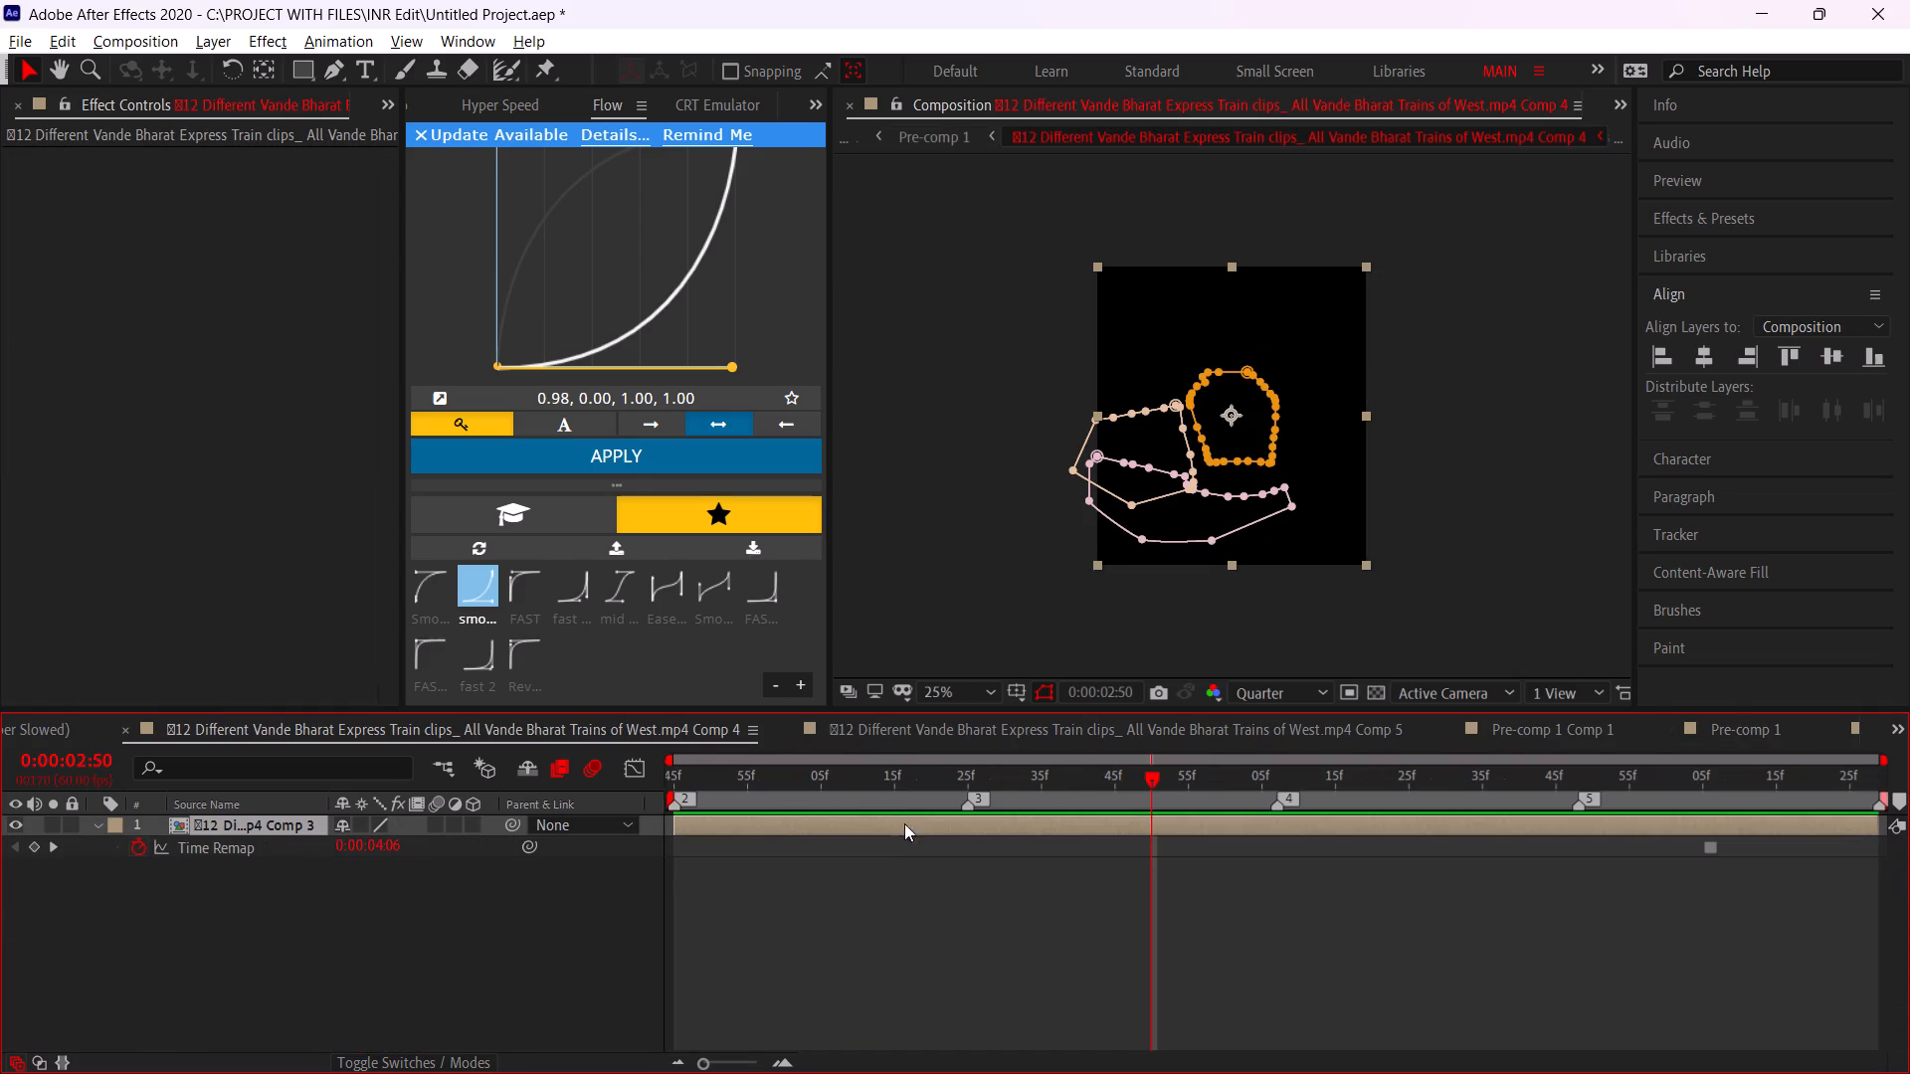
pyautogui.moveTo(934, 772); pyautogui.dragTo(649, 792)
pyautogui.click(786, 812)
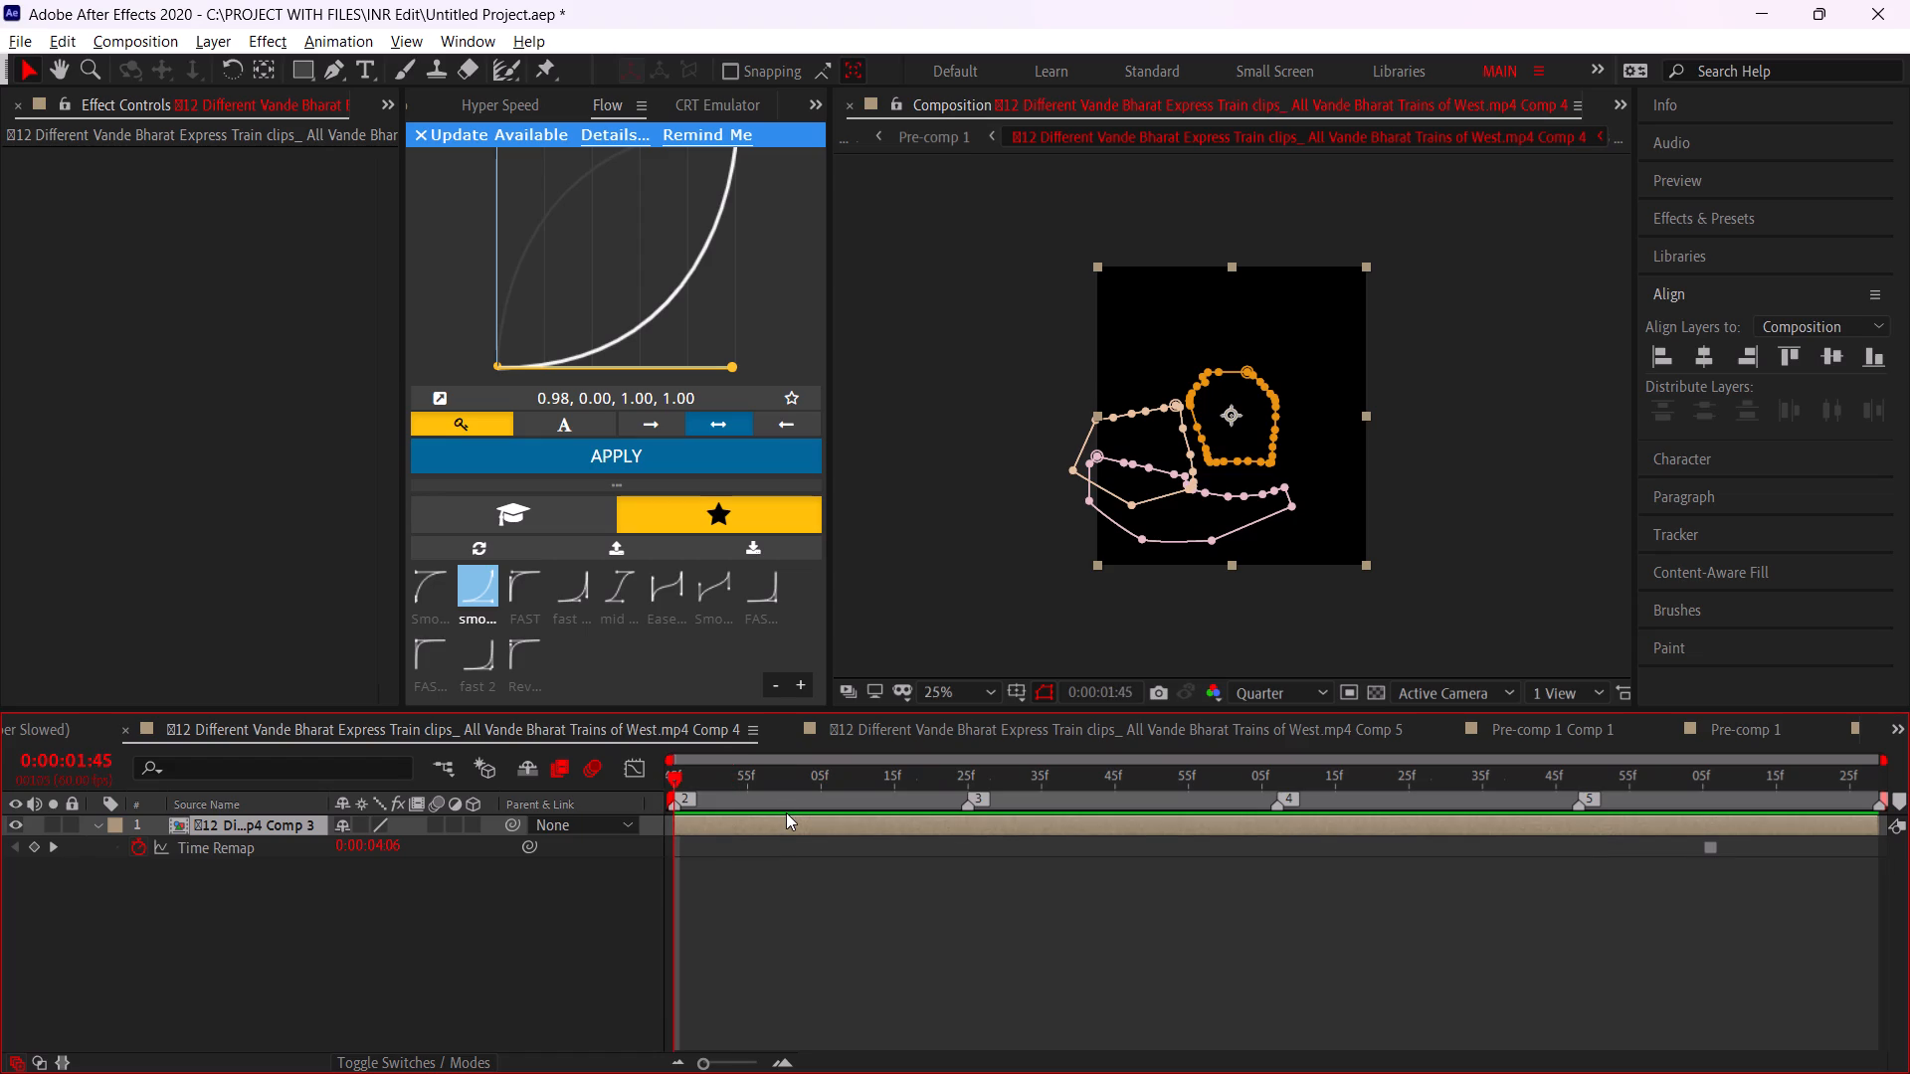
pyautogui.doubleClick(786, 814)
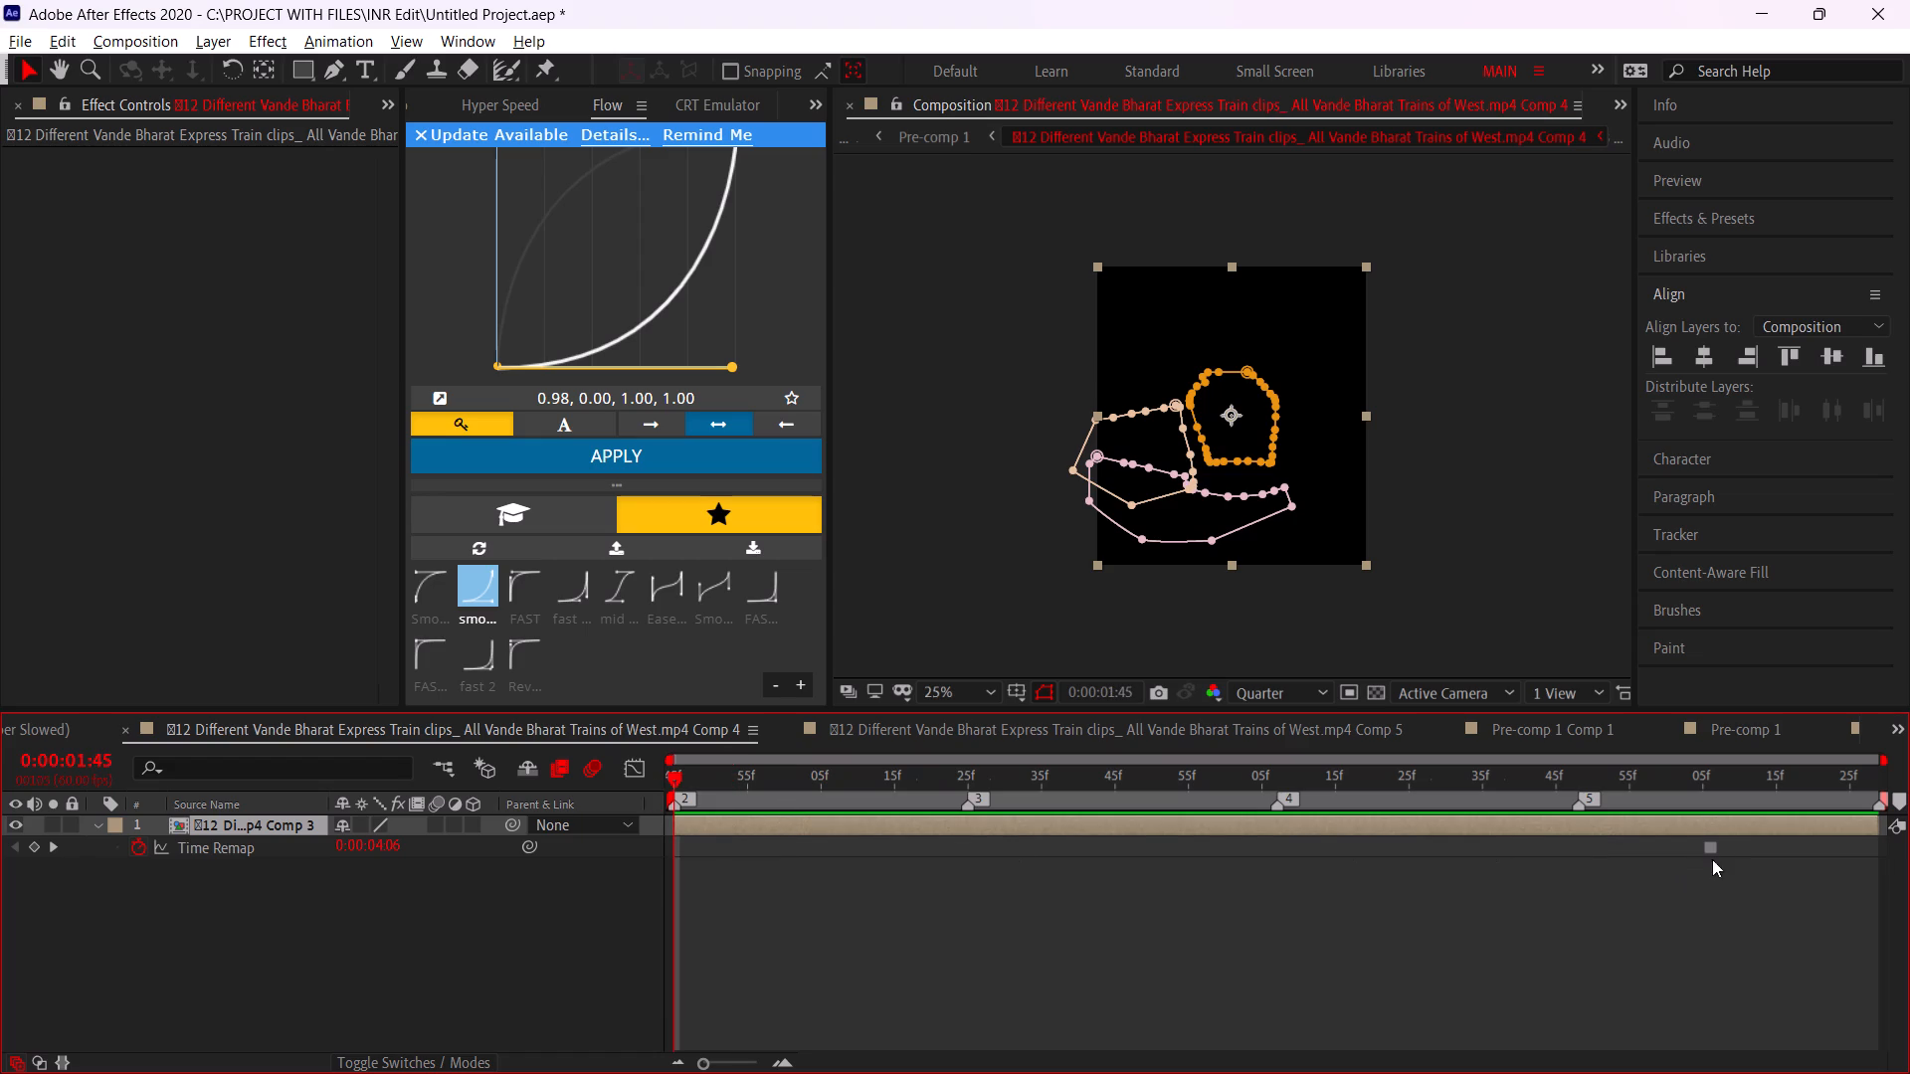
pyautogui.click(1713, 847)
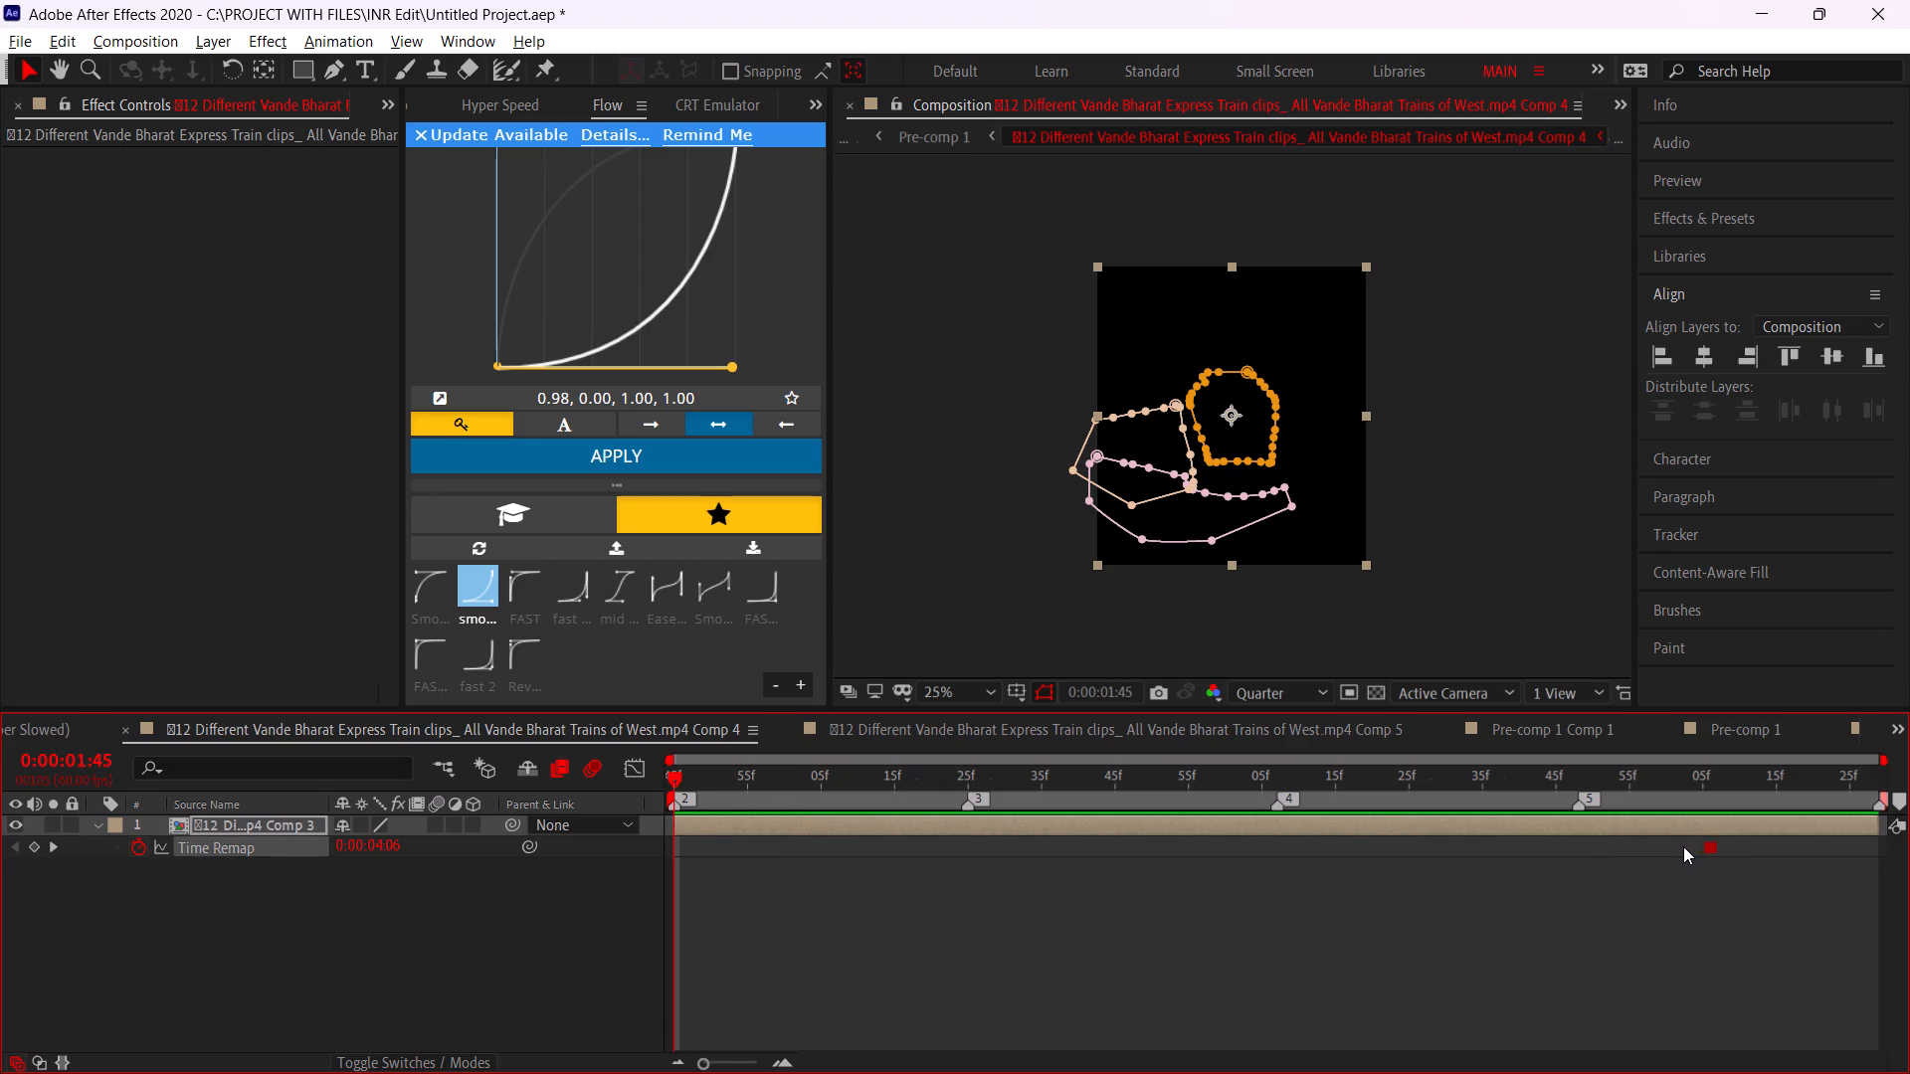
pyautogui.press('Delete')
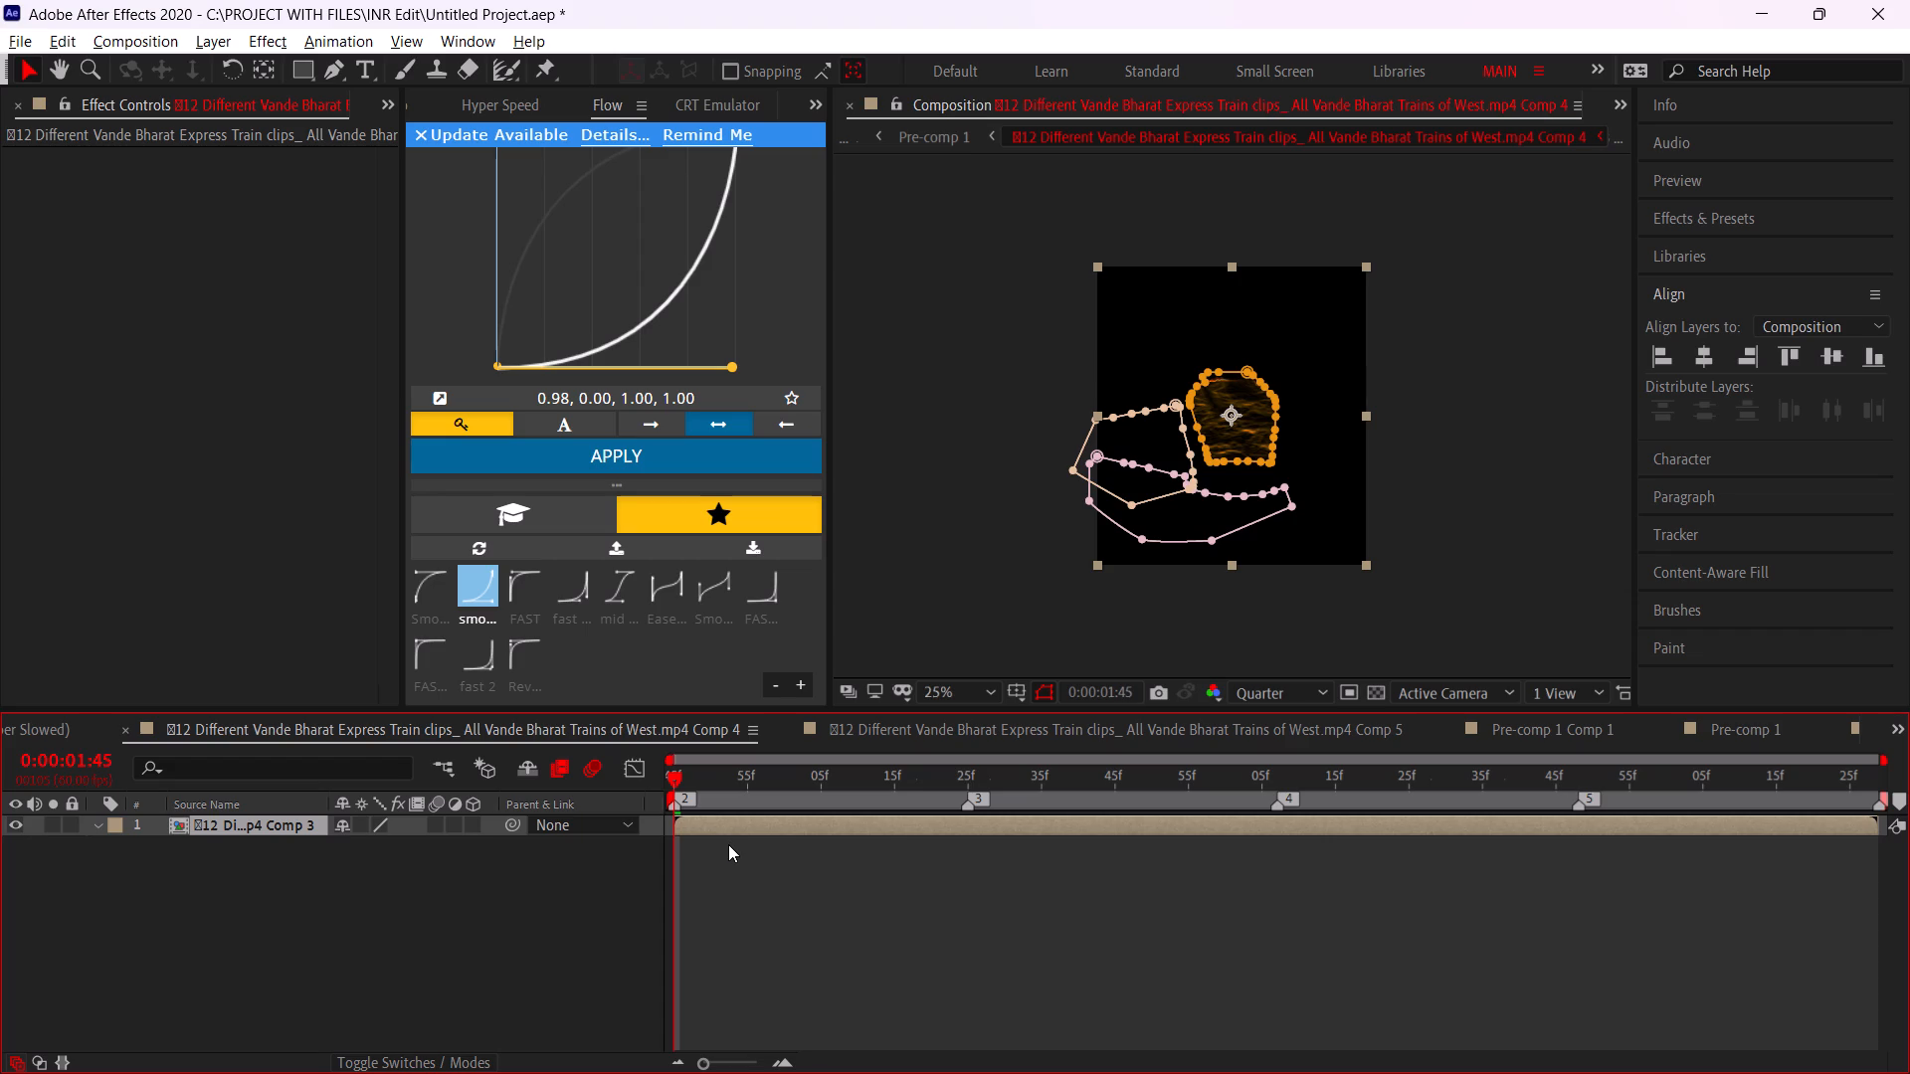
pyautogui.rightClick(719, 826)
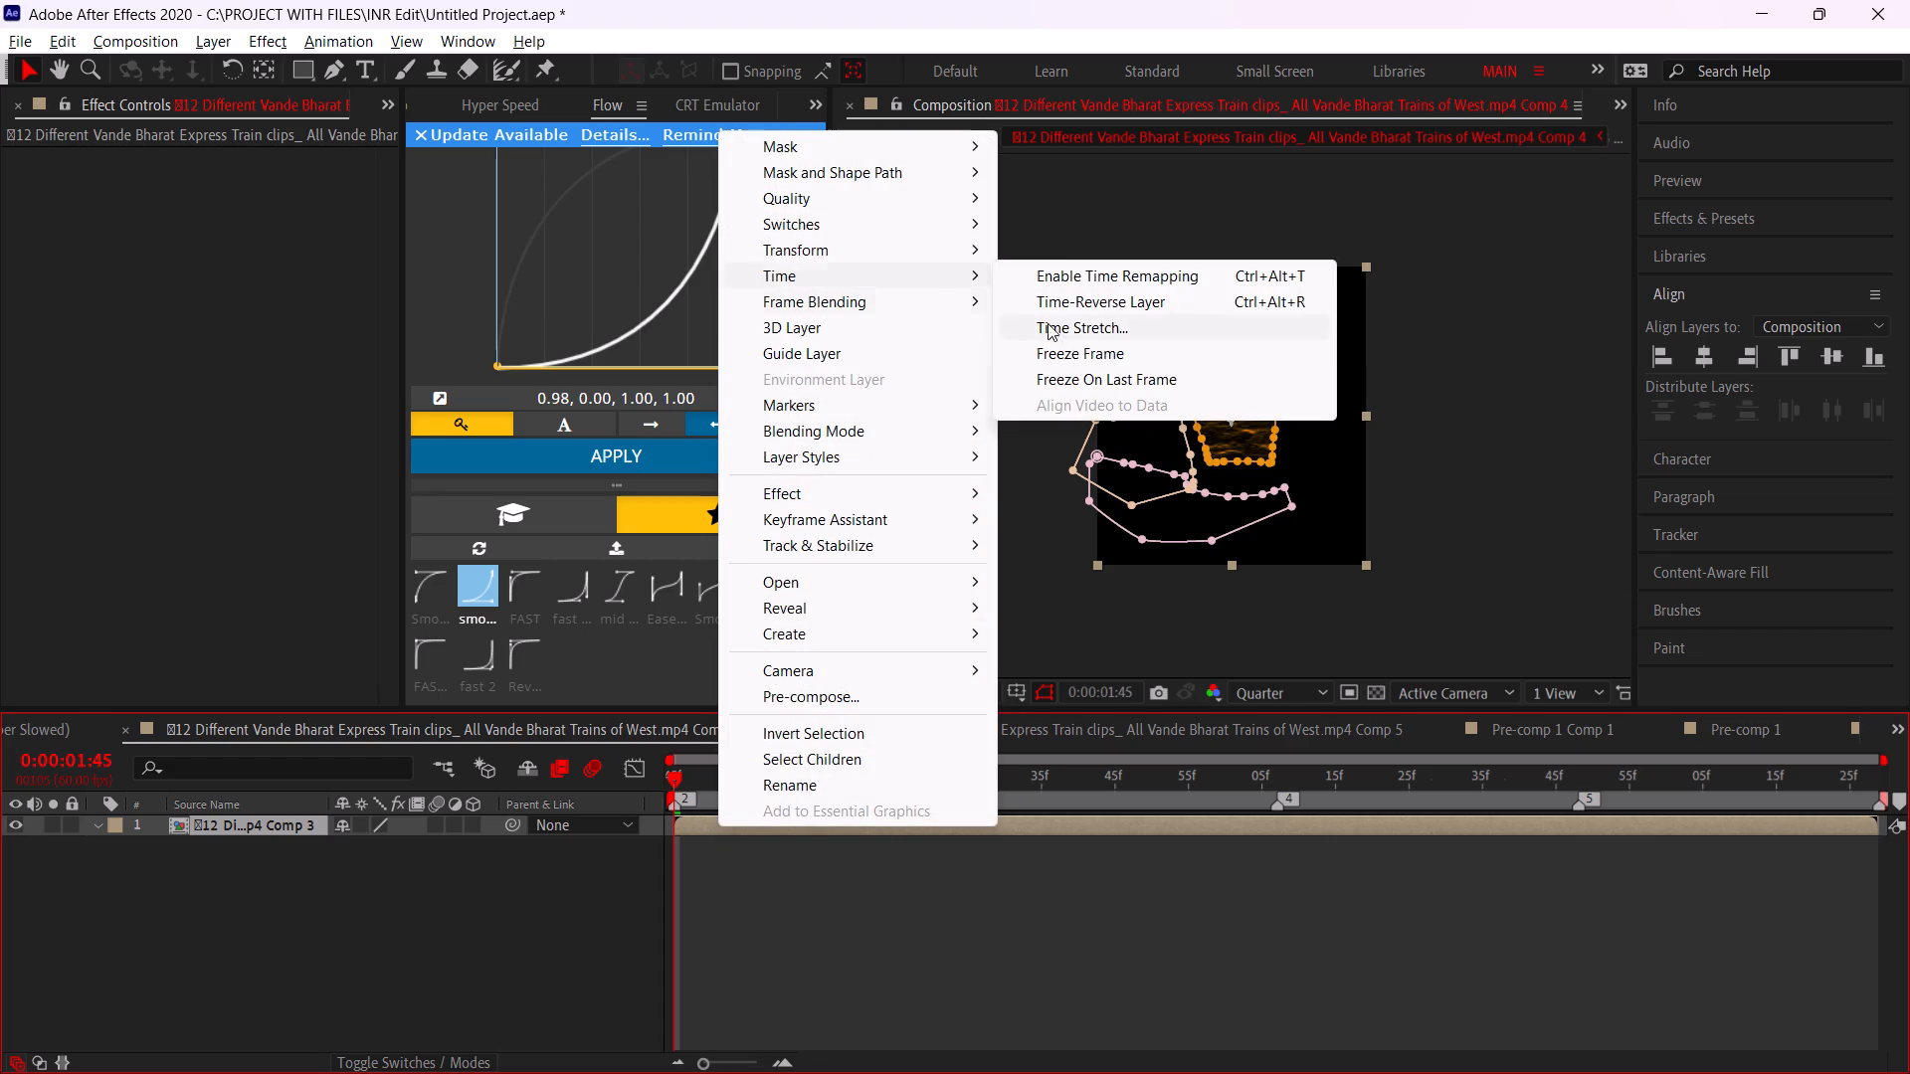
pyautogui.click(1083, 354)
# Scrub the main composition from 0:00:02:32 towards marker 1 to examine the frozen train piece over the background.
pyautogui.scroll(7, 448, 721)
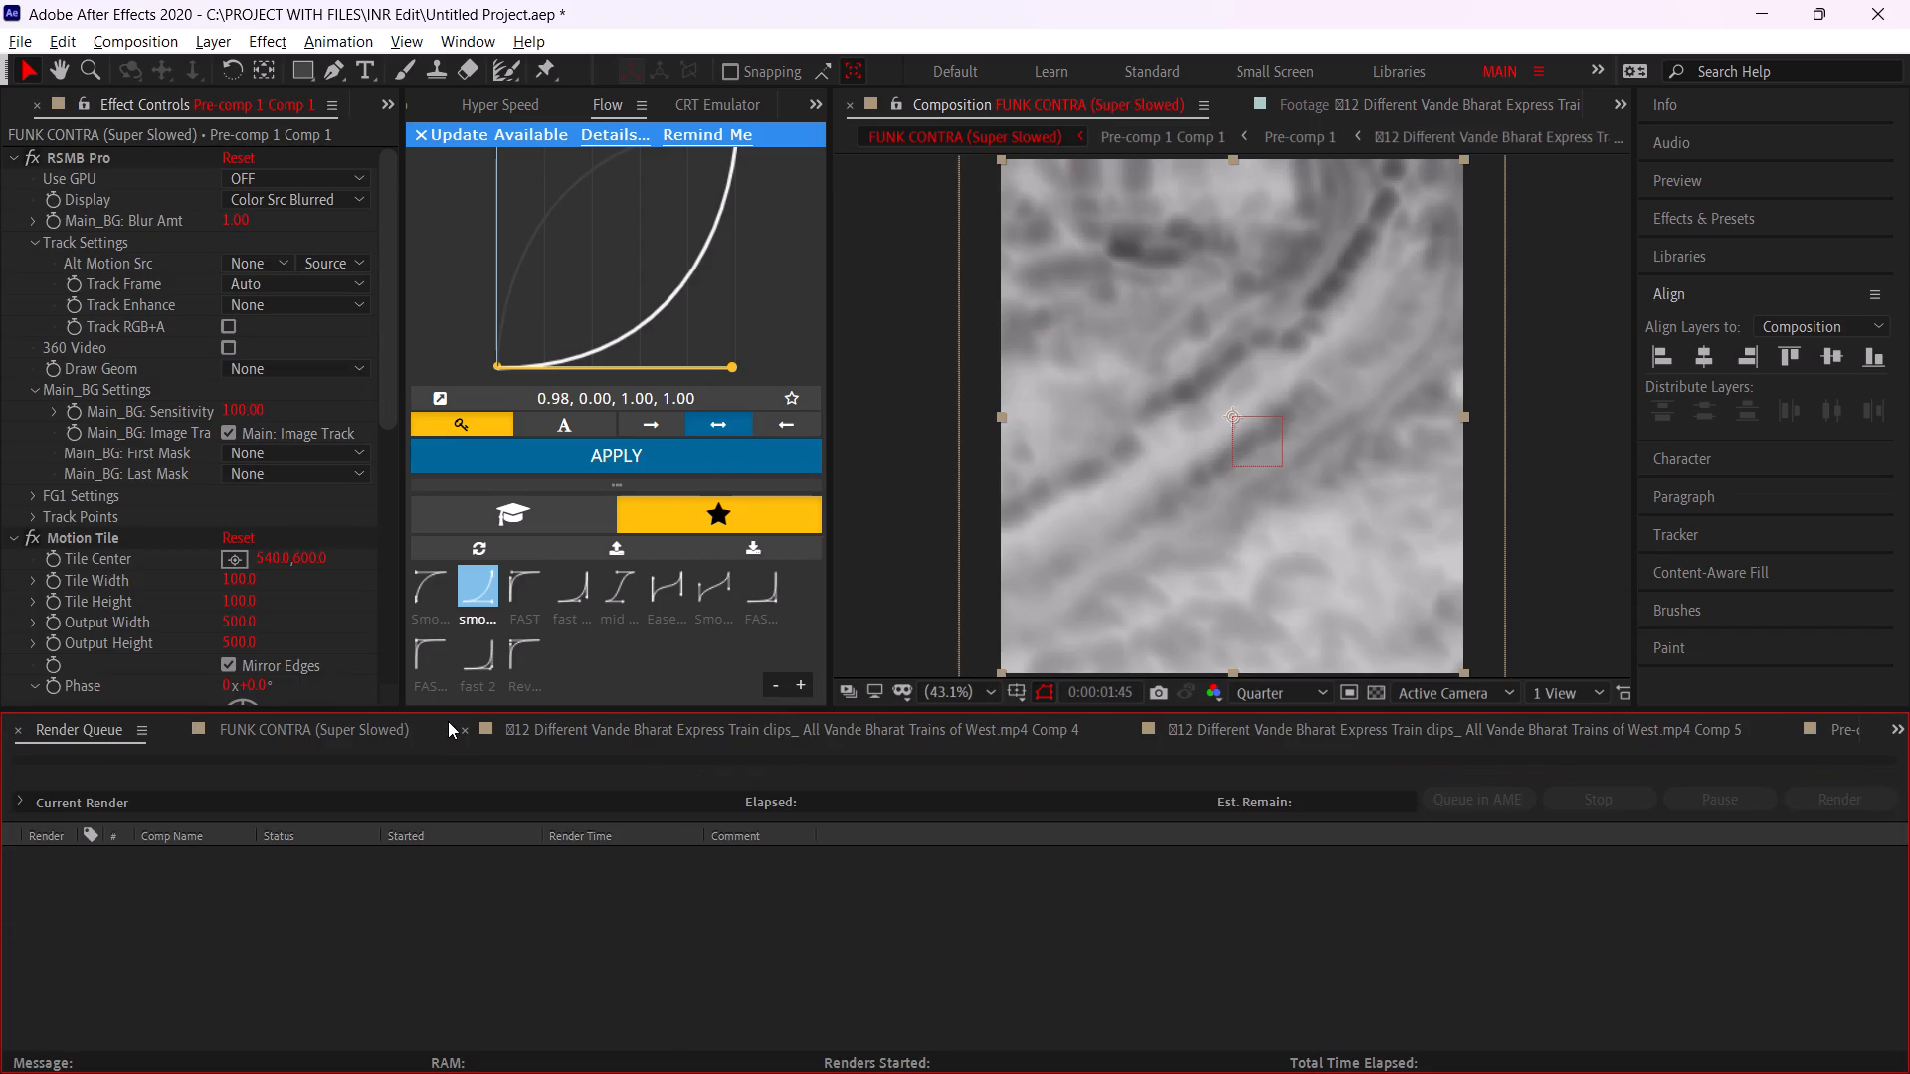
pyautogui.scroll(3, 448, 721)
pyautogui.scroll(-1, 448, 721)
pyautogui.keyDown('alt'); pyautogui.scroll(-1, 1010, 865); pyautogui.keyUp('alt')
pyautogui.click(837, 774)
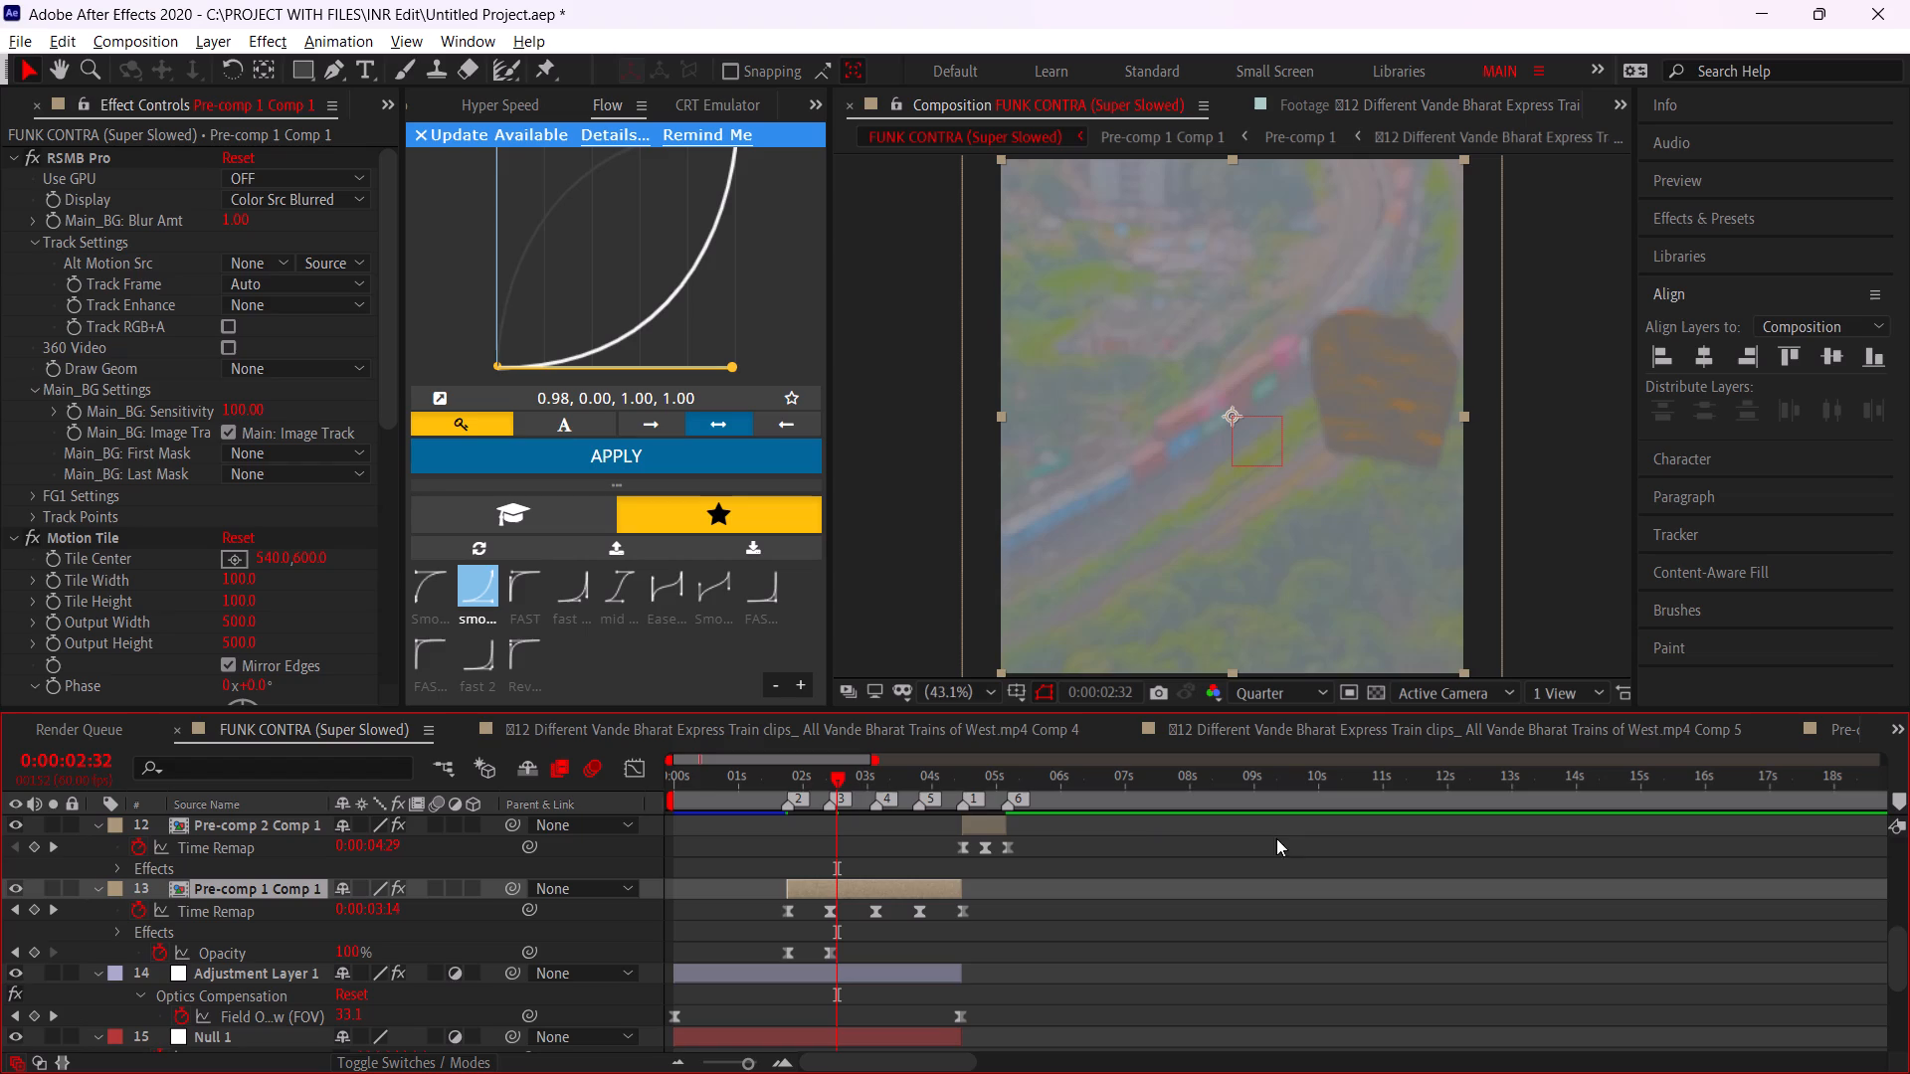
pyautogui.moveTo(860, 785); pyautogui.dragTo(900, 791)
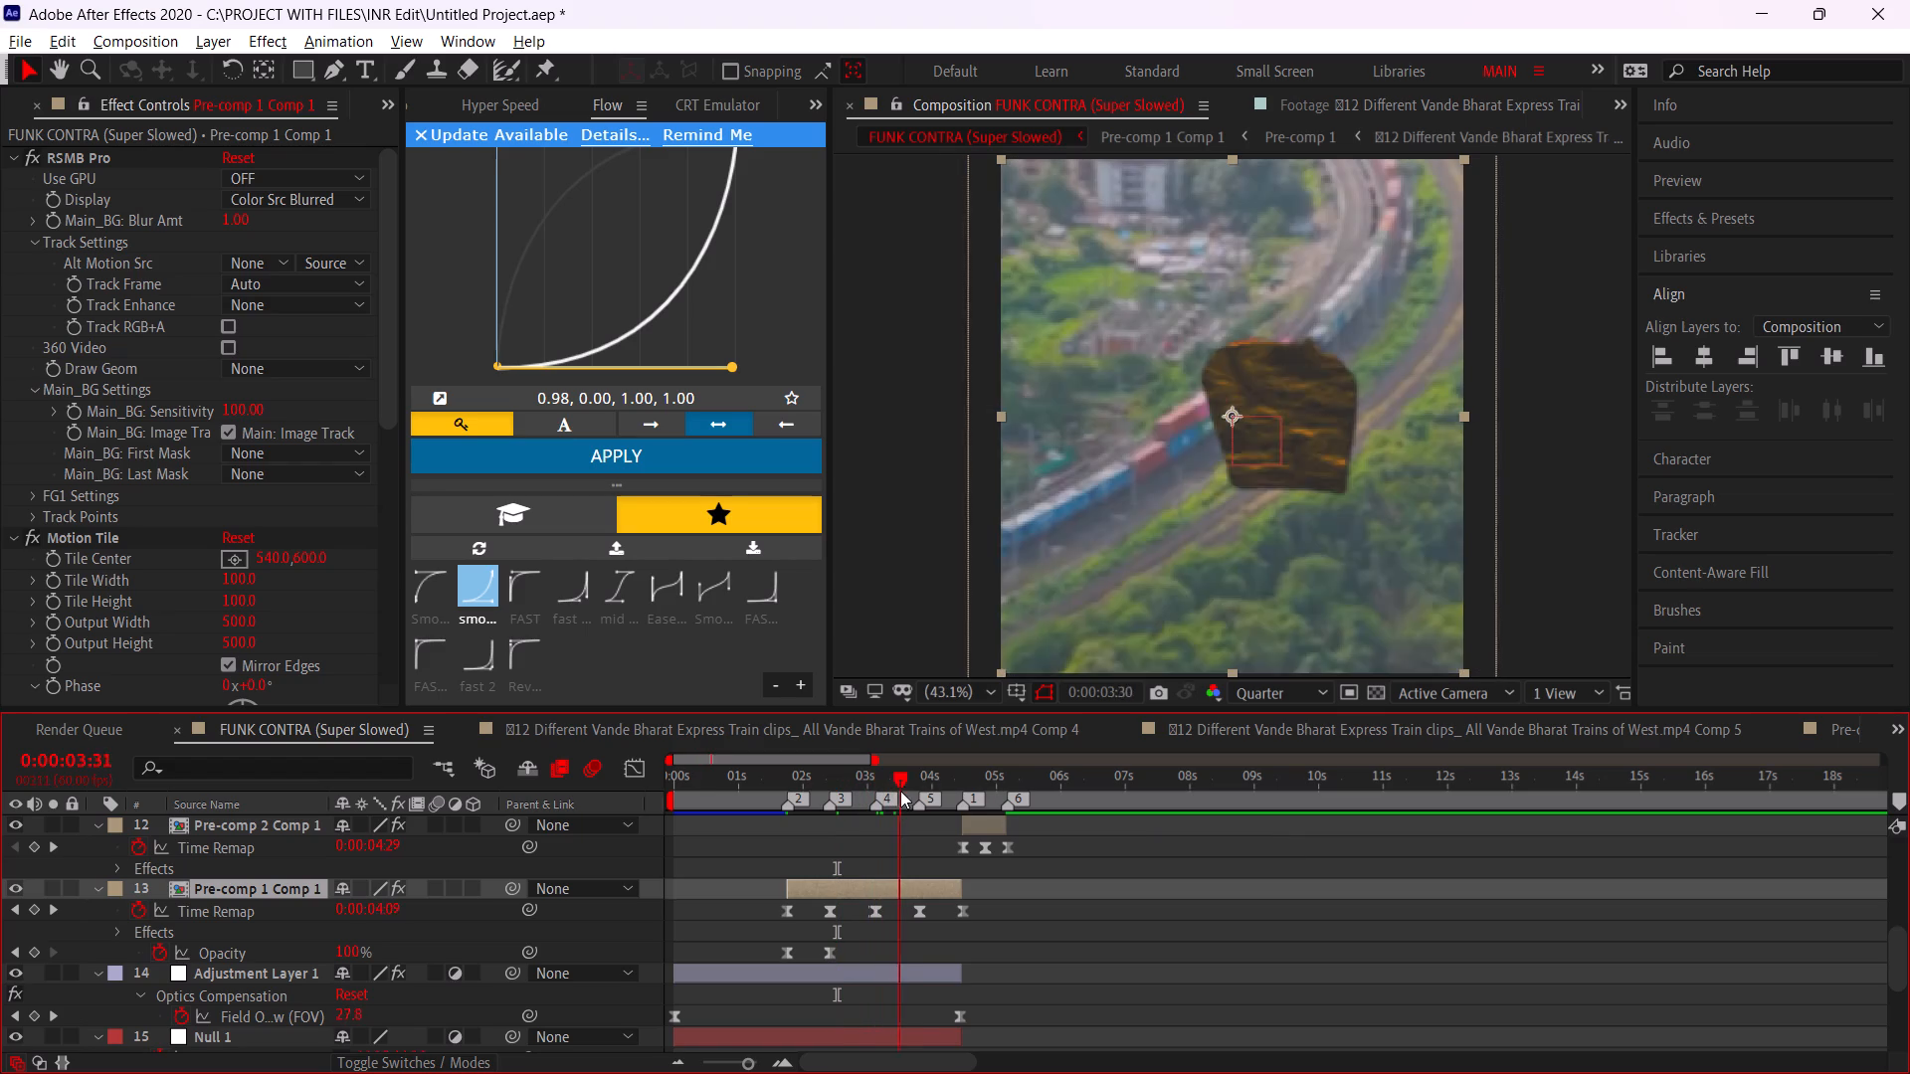
pyautogui.moveTo(900, 791); pyautogui.dragTo(958, 802)
# Open nested Comp 5, examine its masked Comp 3 layer at the first frame, and follow that layer into Comp 3.
pyautogui.doubleClick(891, 881)
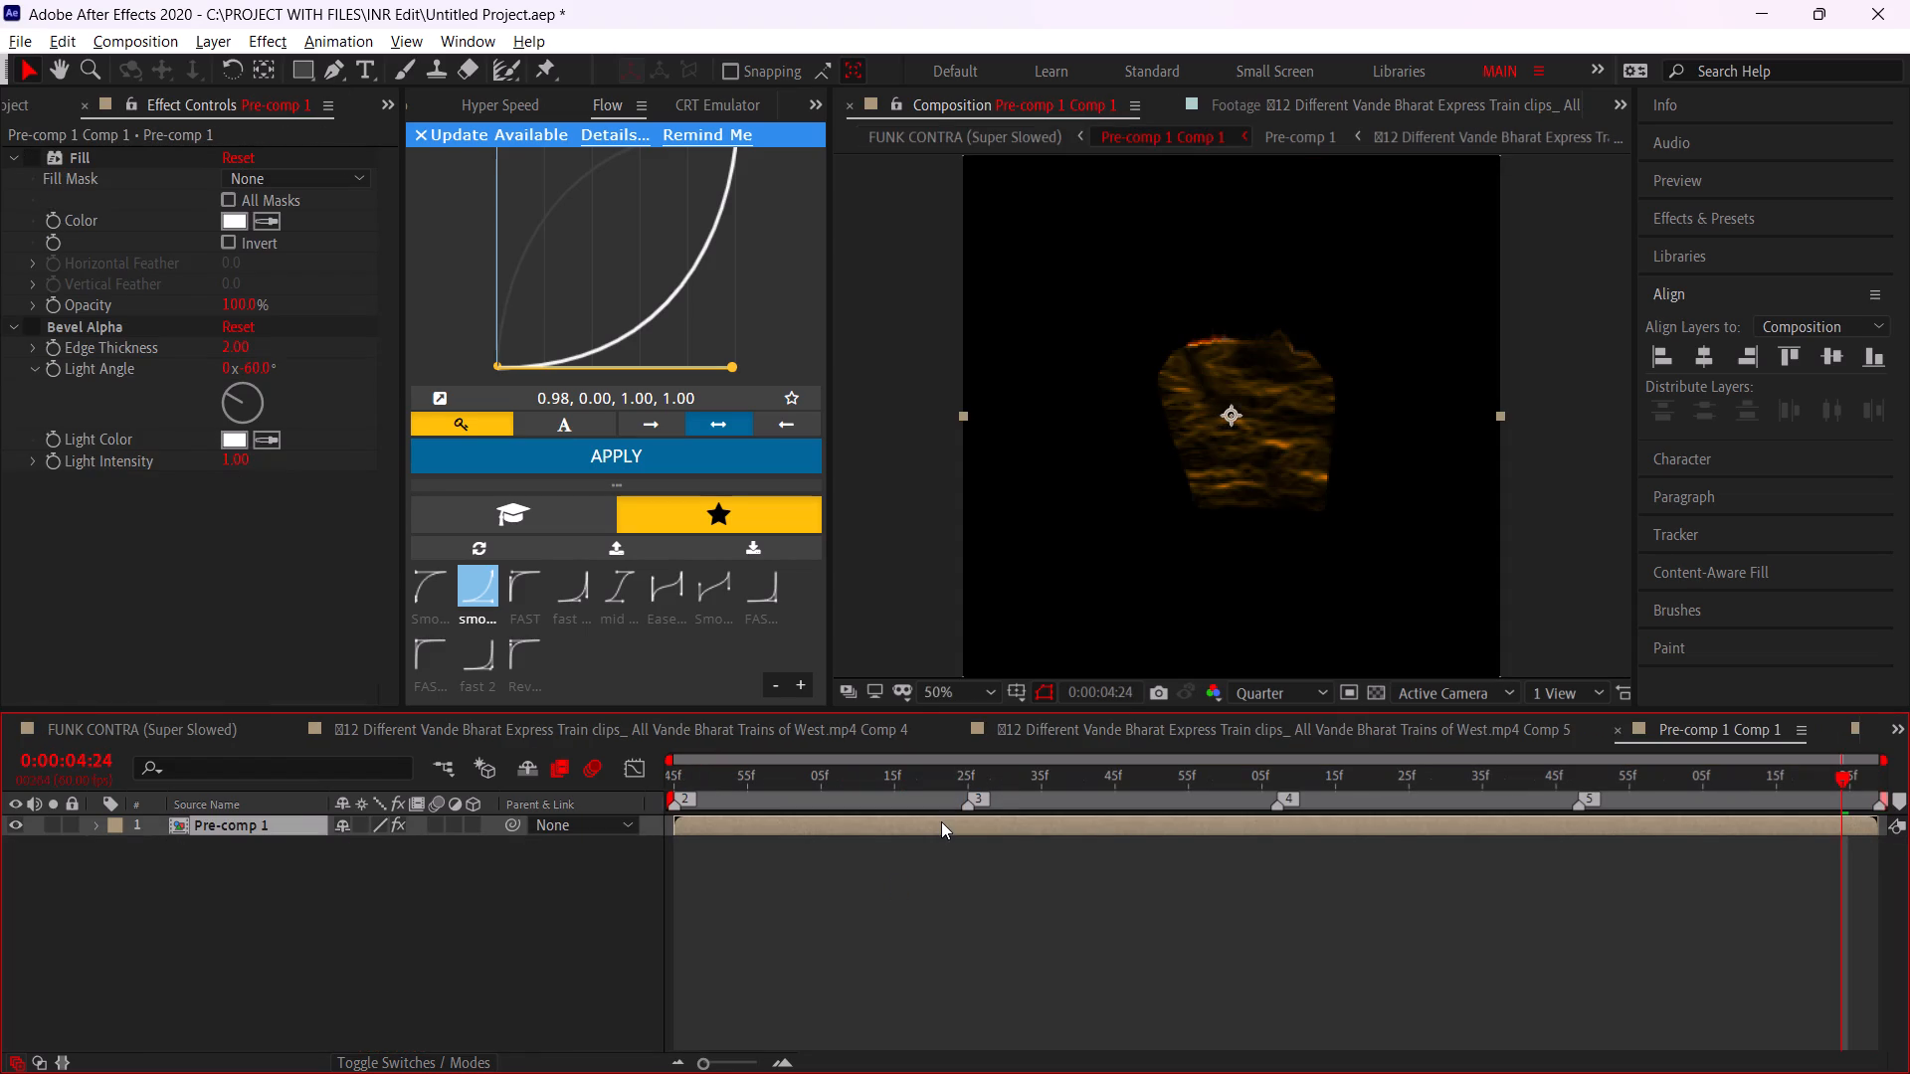
pyautogui.doubleClick(941, 821)
pyautogui.doubleClick(969, 850)
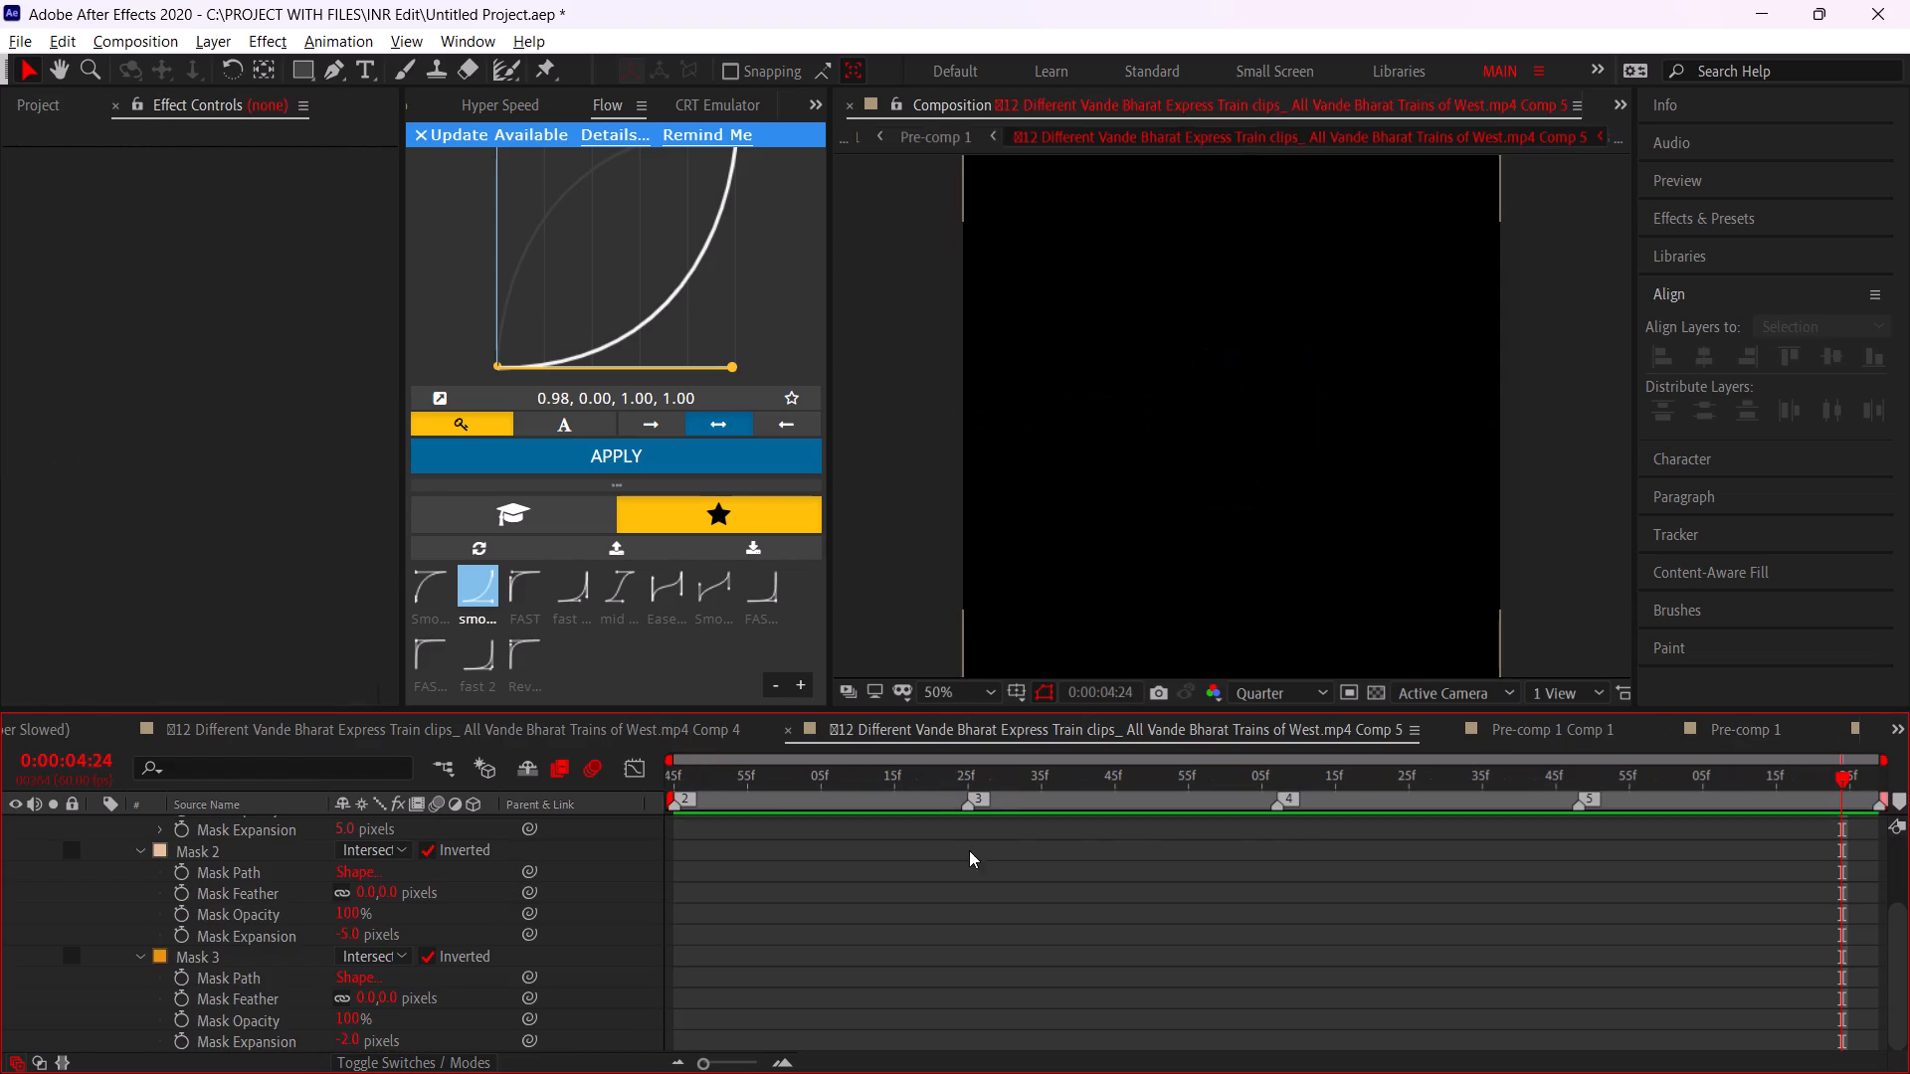
pyautogui.scroll(-1, 1281, 860)
pyautogui.scroll(7, 1280, 860)
pyautogui.moveTo(992, 778); pyautogui.dragTo(539, 822)
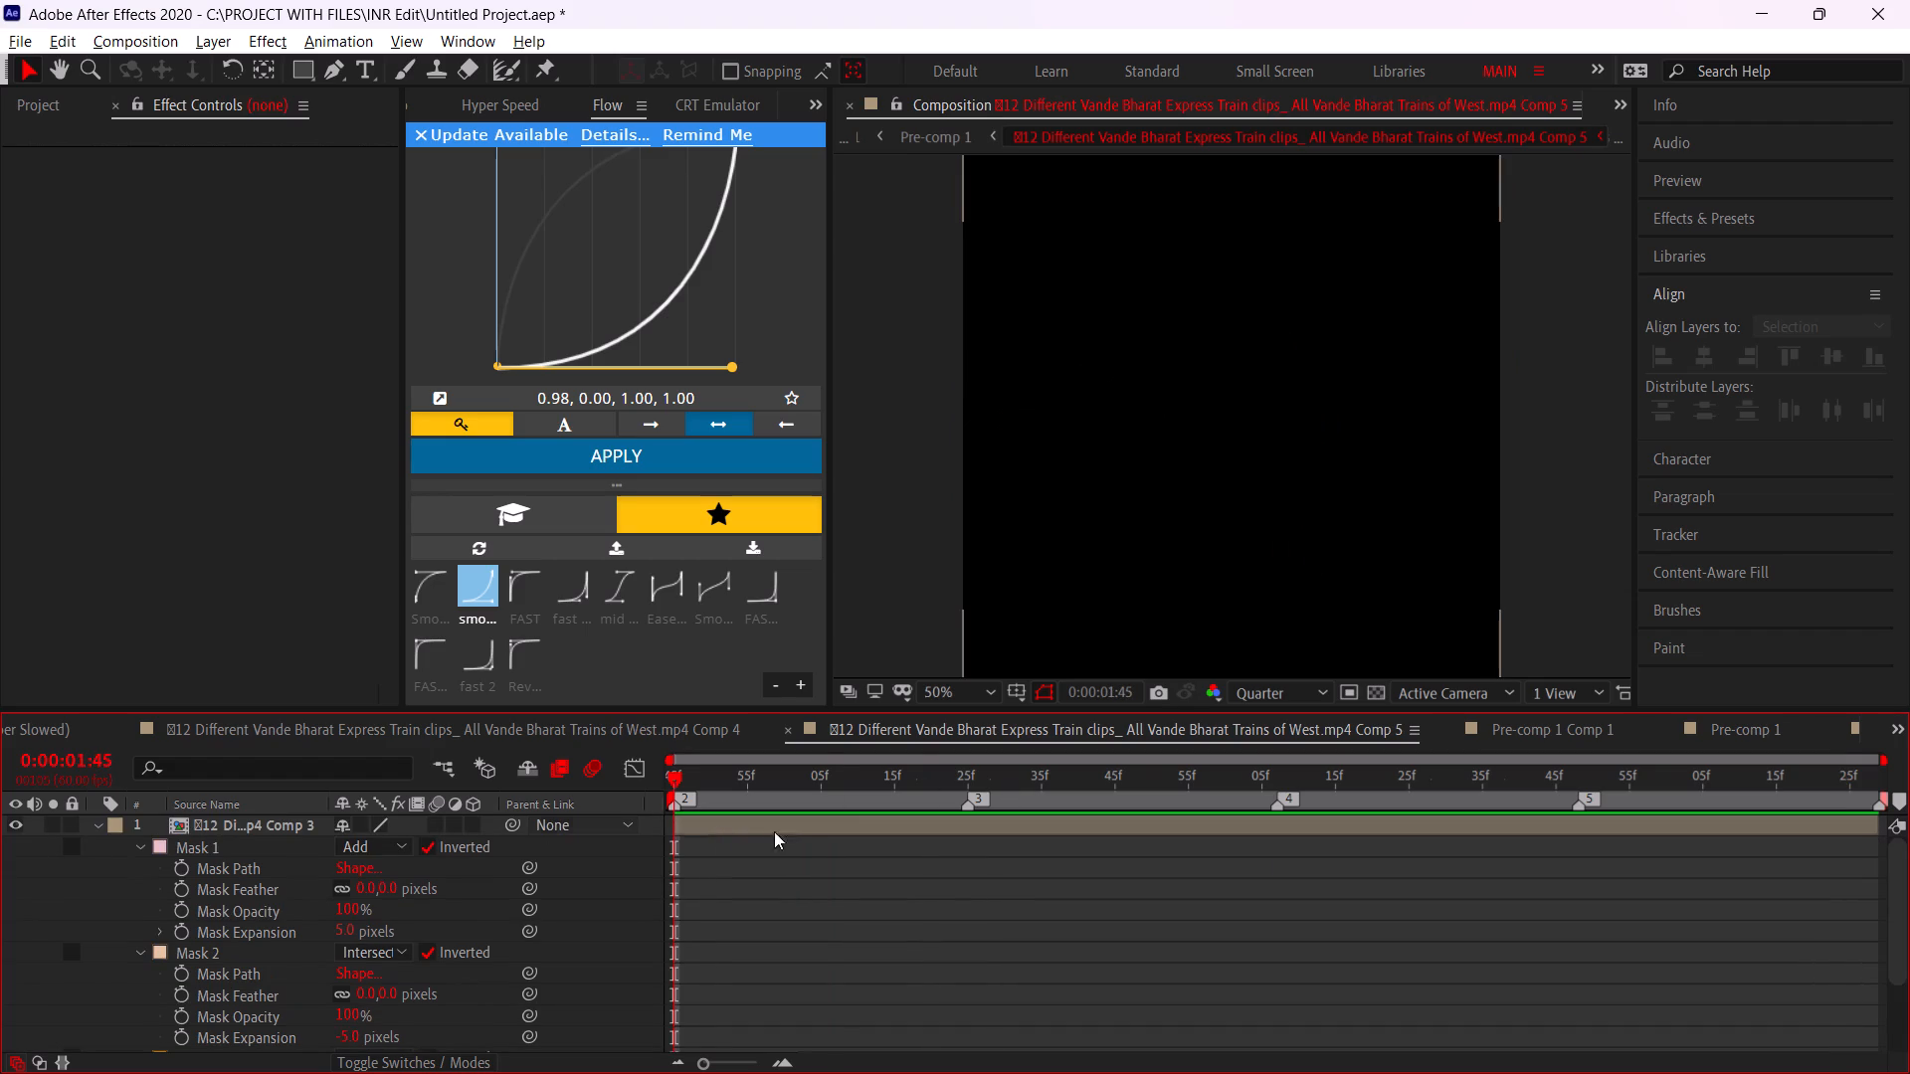
pyautogui.scroll(2, 821, 833)
pyautogui.doubleClick(856, 822)
pyautogui.click(824, 817)
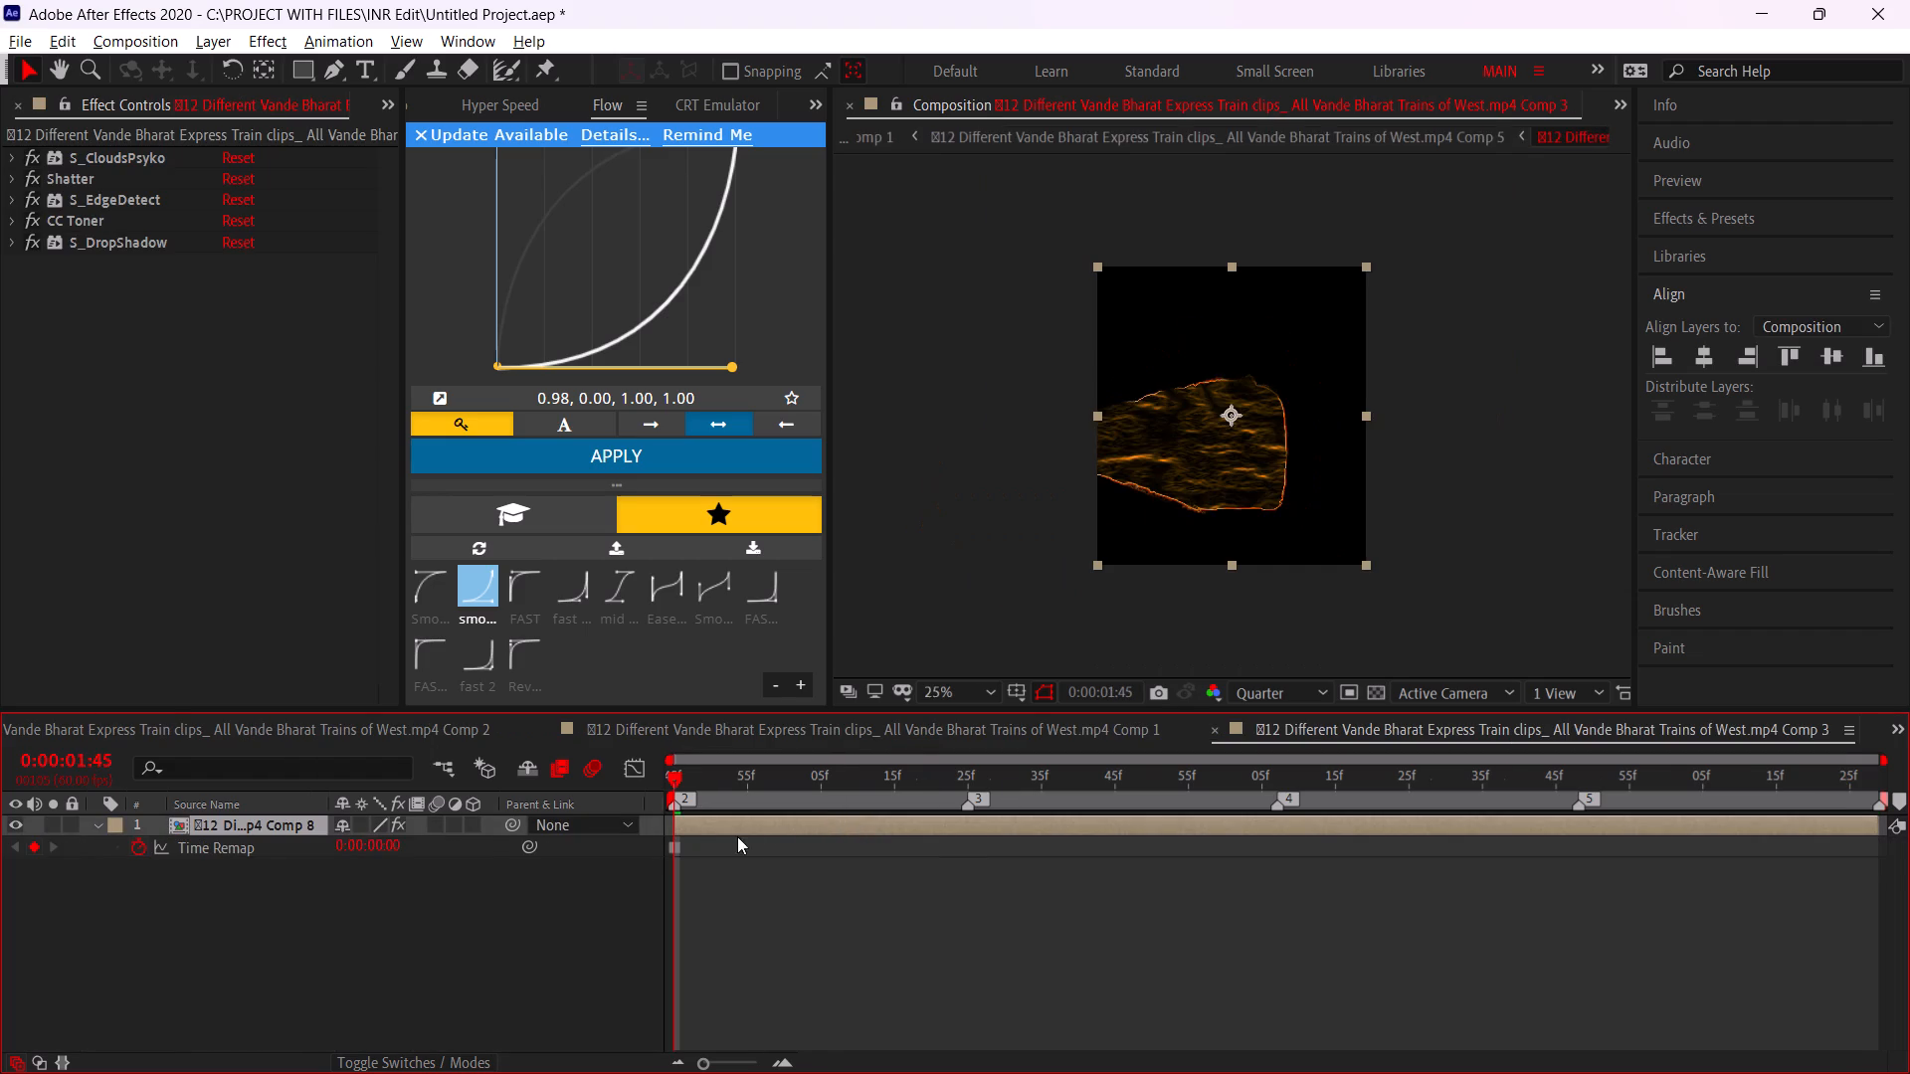
# Enter Comp 3 through Comp 6 and scrub between the first two beat markers to examine the shatter.
pyautogui.scroll(2, 633, 735)
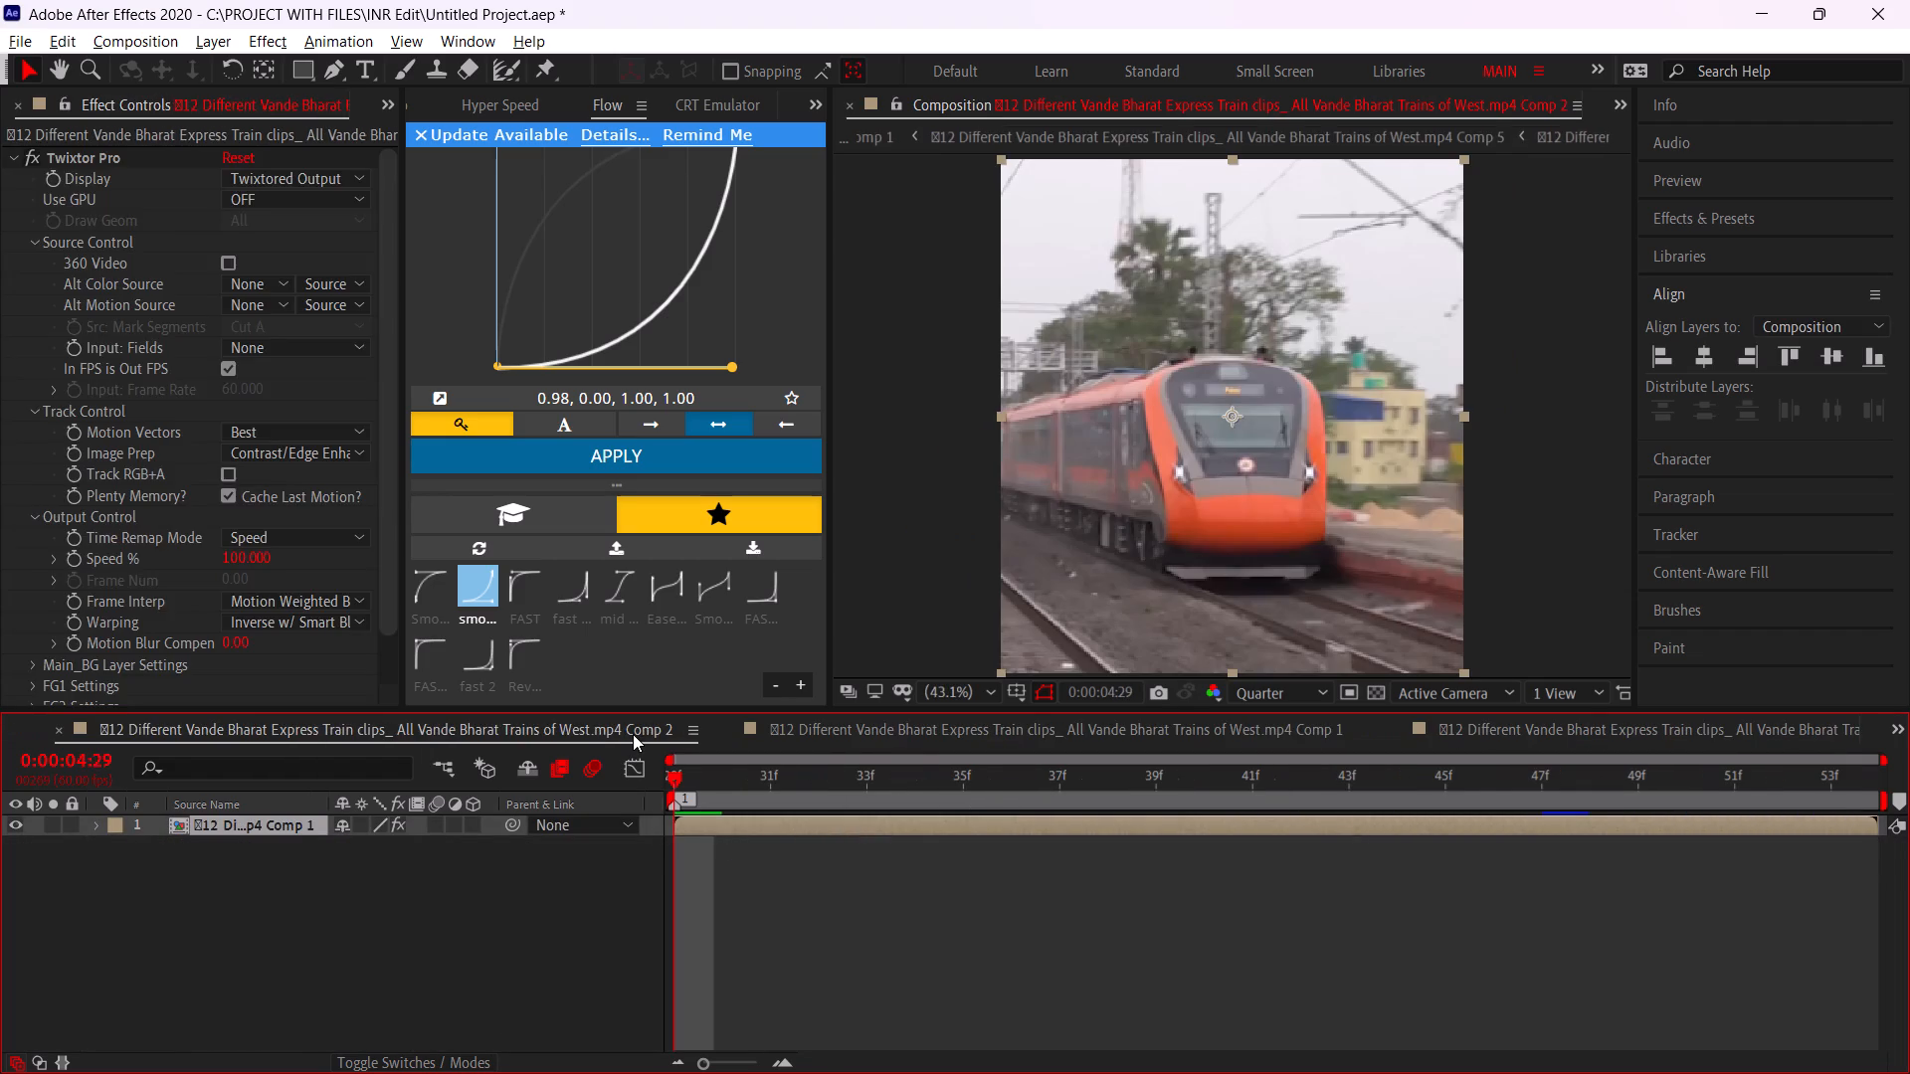
pyautogui.scroll(4, 633, 734)
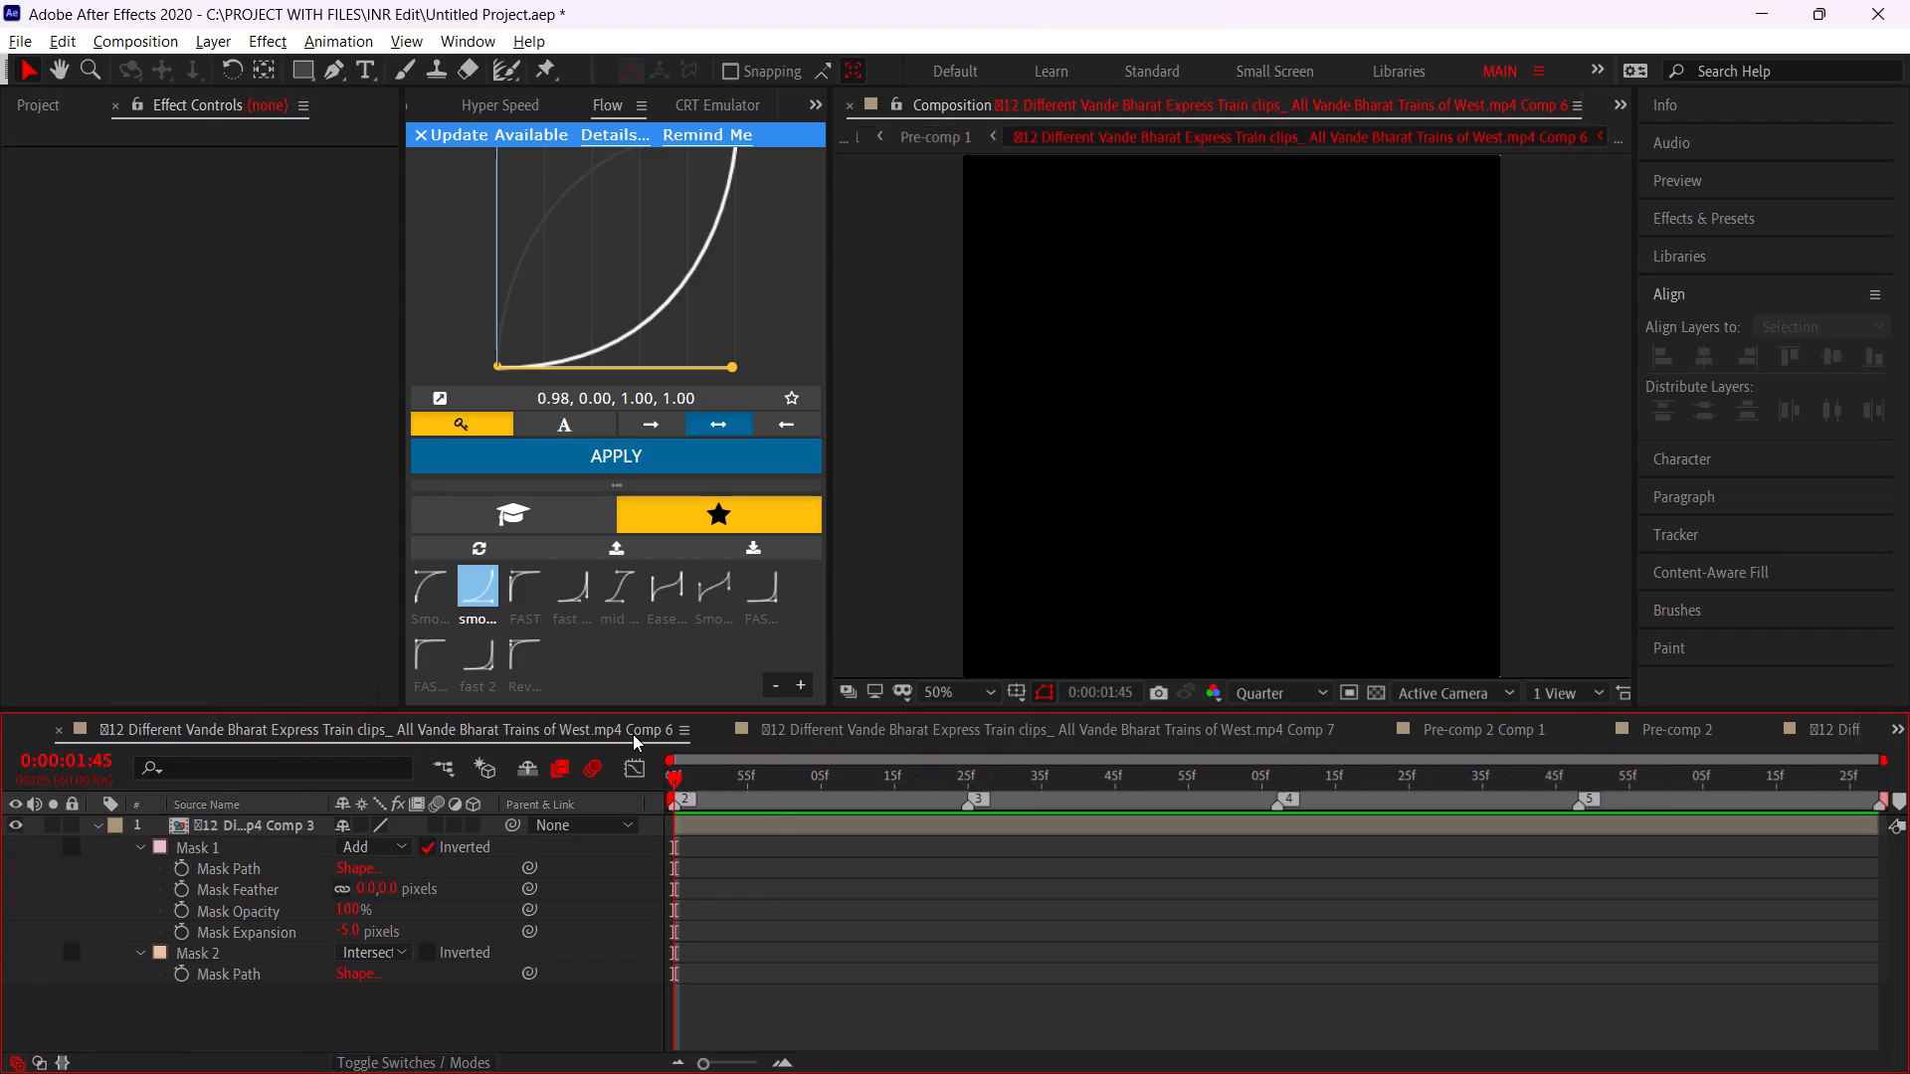
pyautogui.doubleClick(770, 817)
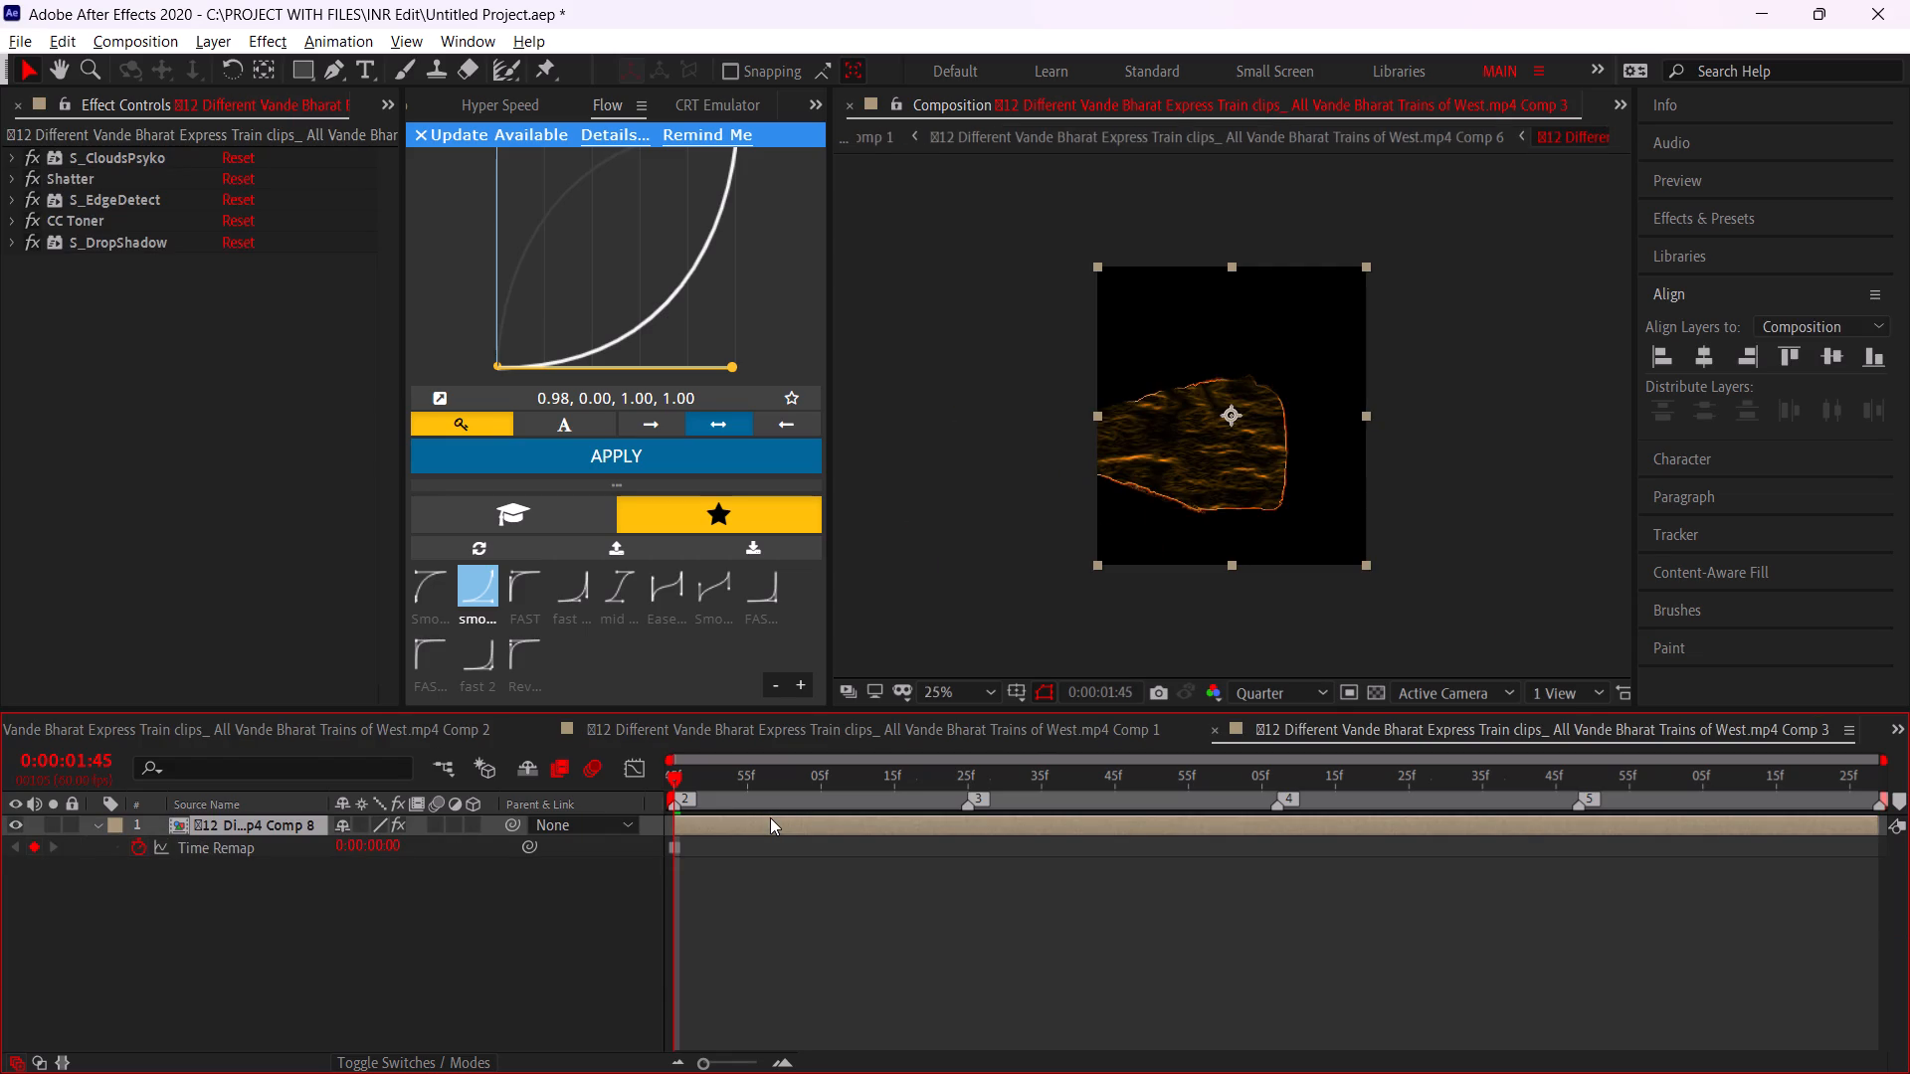
pyautogui.click(770, 817)
pyautogui.moveTo(734, 794); pyautogui.dragTo(963, 814)
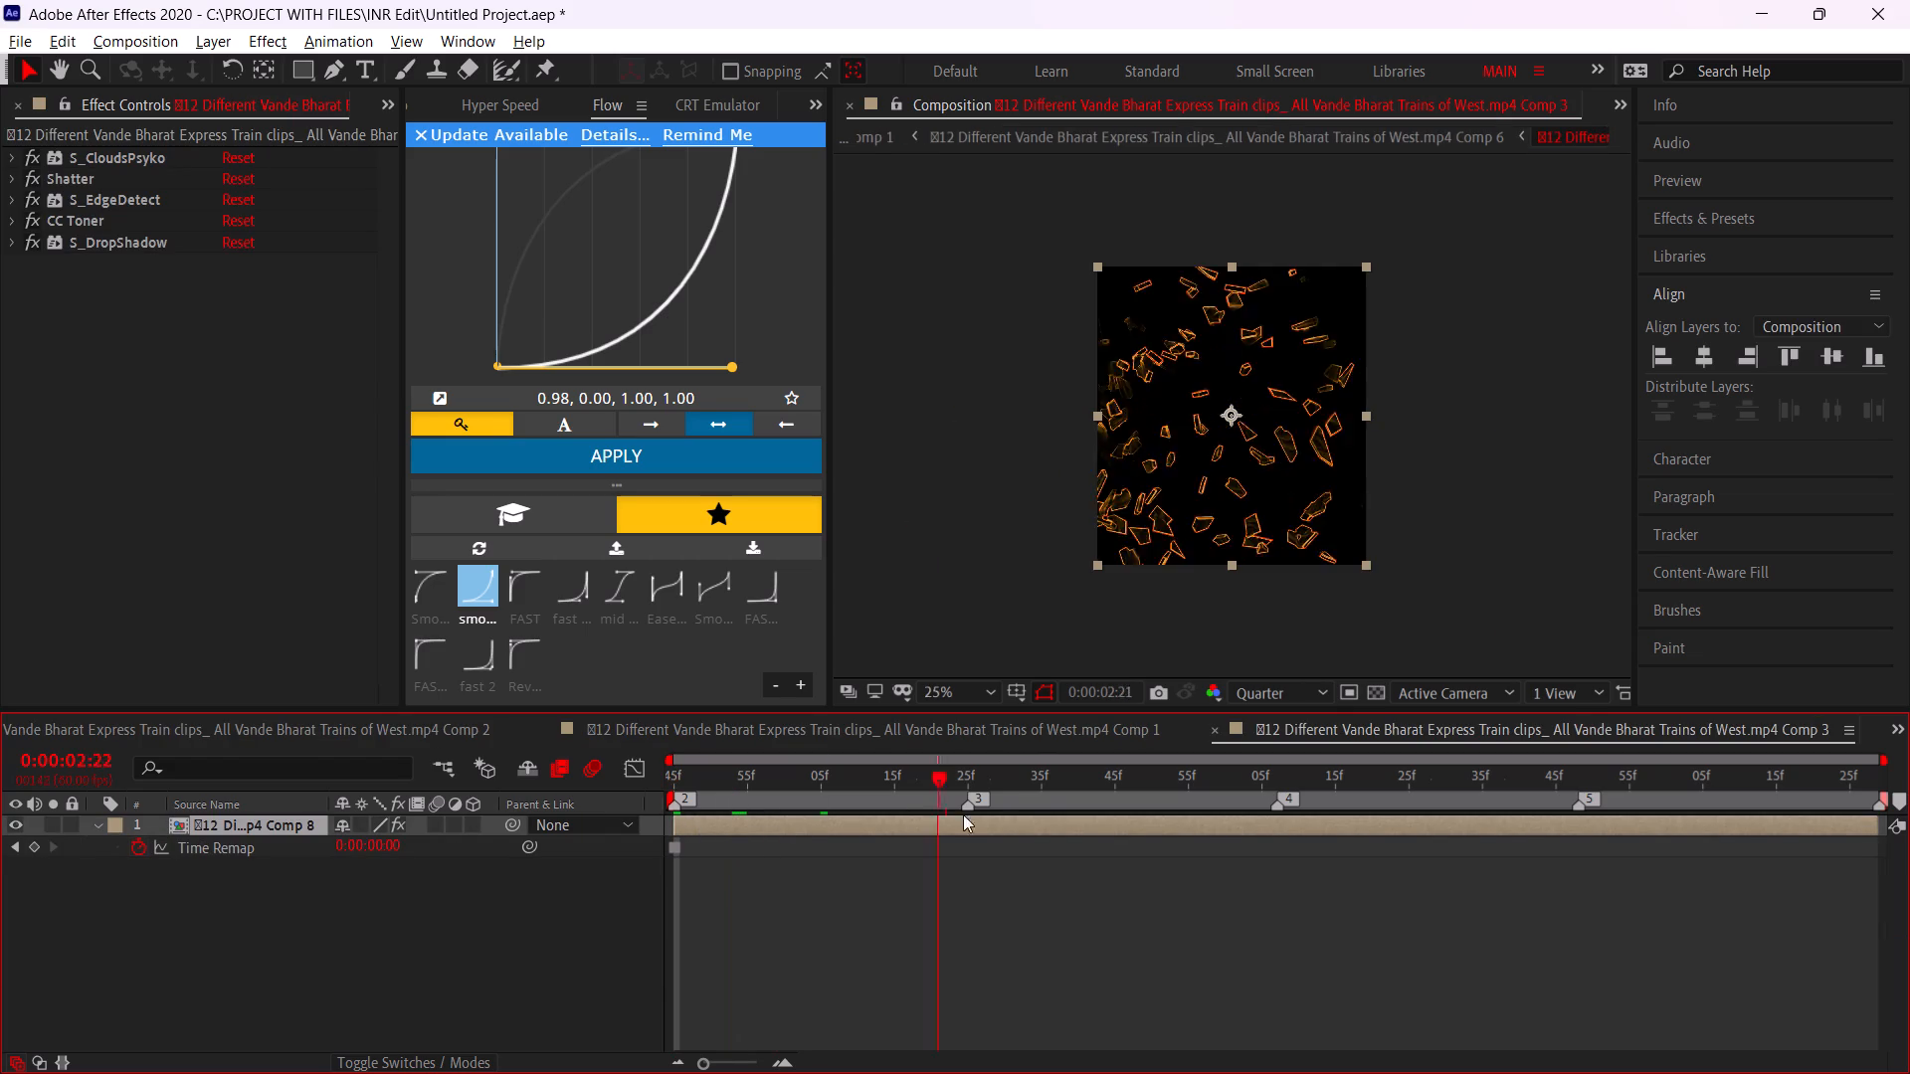
pyautogui.moveTo(963, 814); pyautogui.dragTo(668, 836)
# Pre-compose the Comp 8 layer in Comp 3 as Comp 9, moving all attributes, and freeze it on its first frame.
pyautogui.click(805, 831)
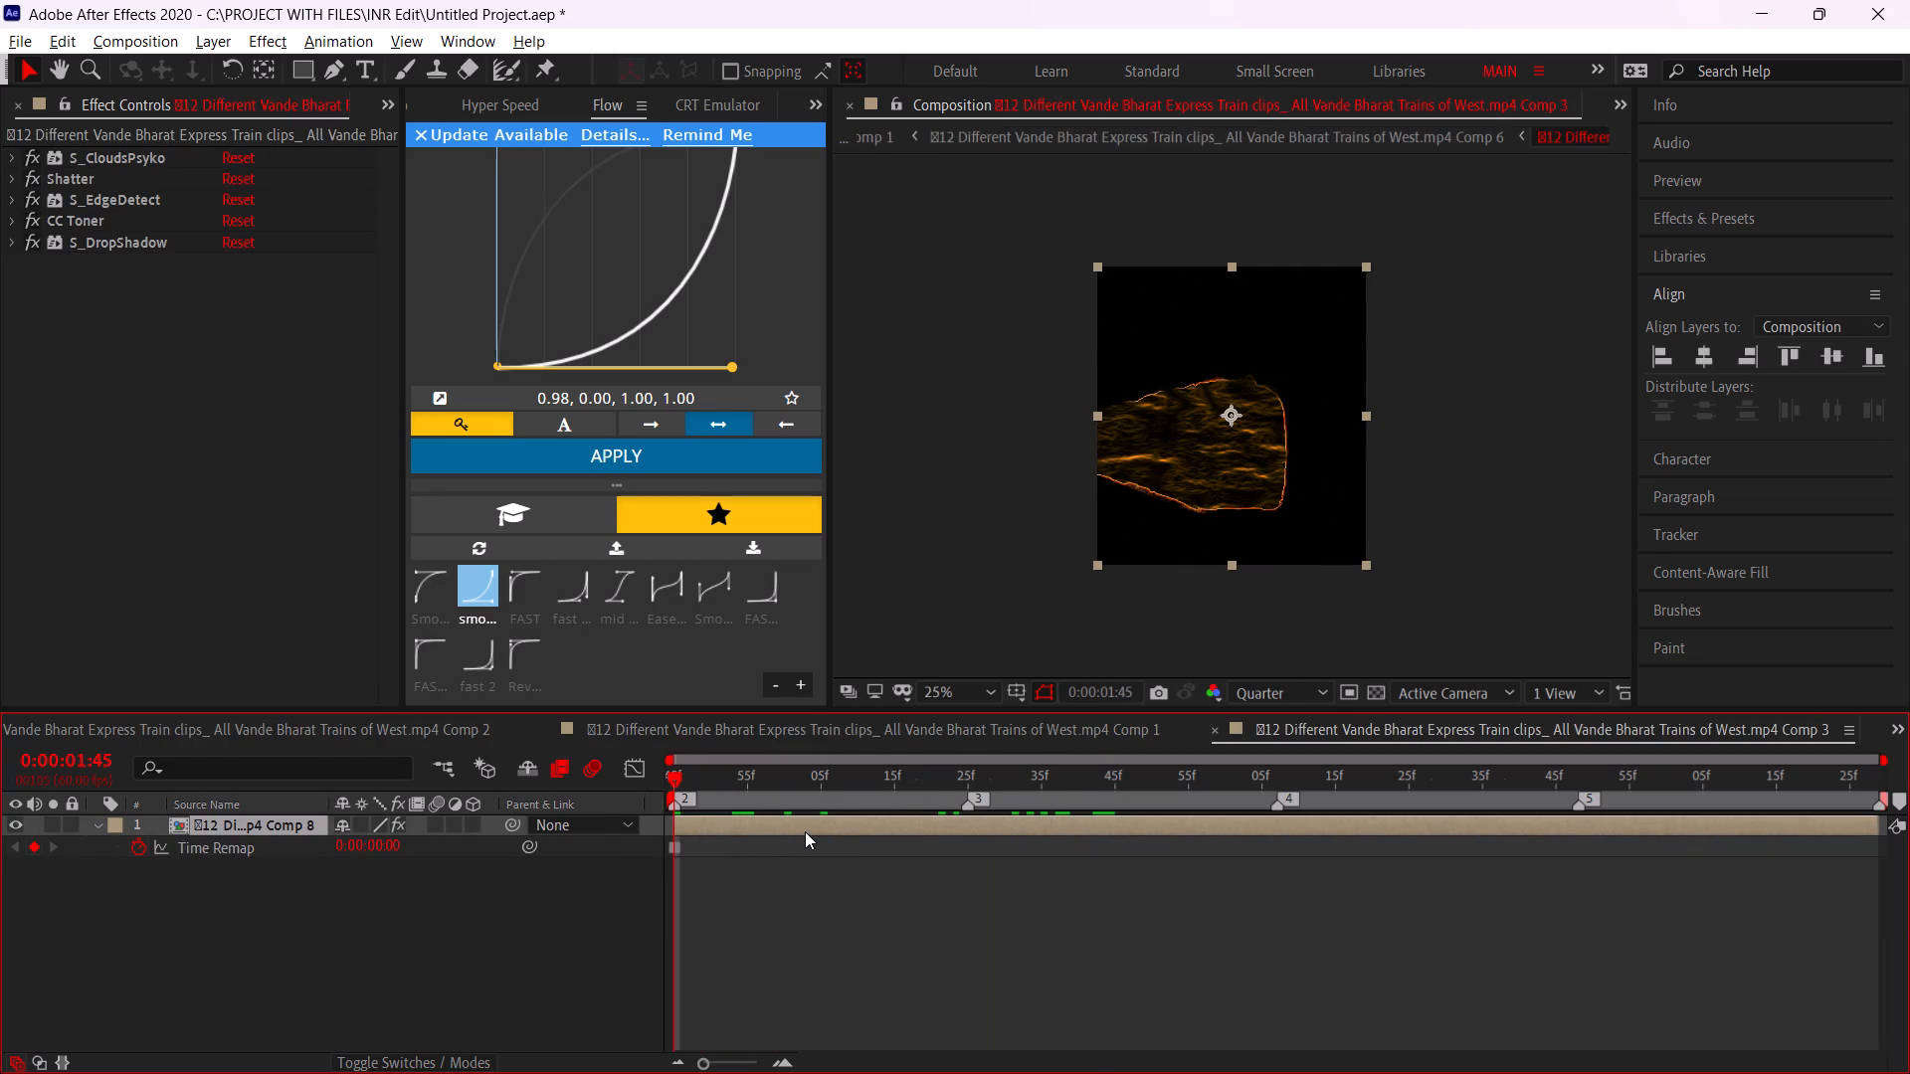
pyautogui.hotkey('ctrl', 'shift', 'c')
pyautogui.click(958, 490)
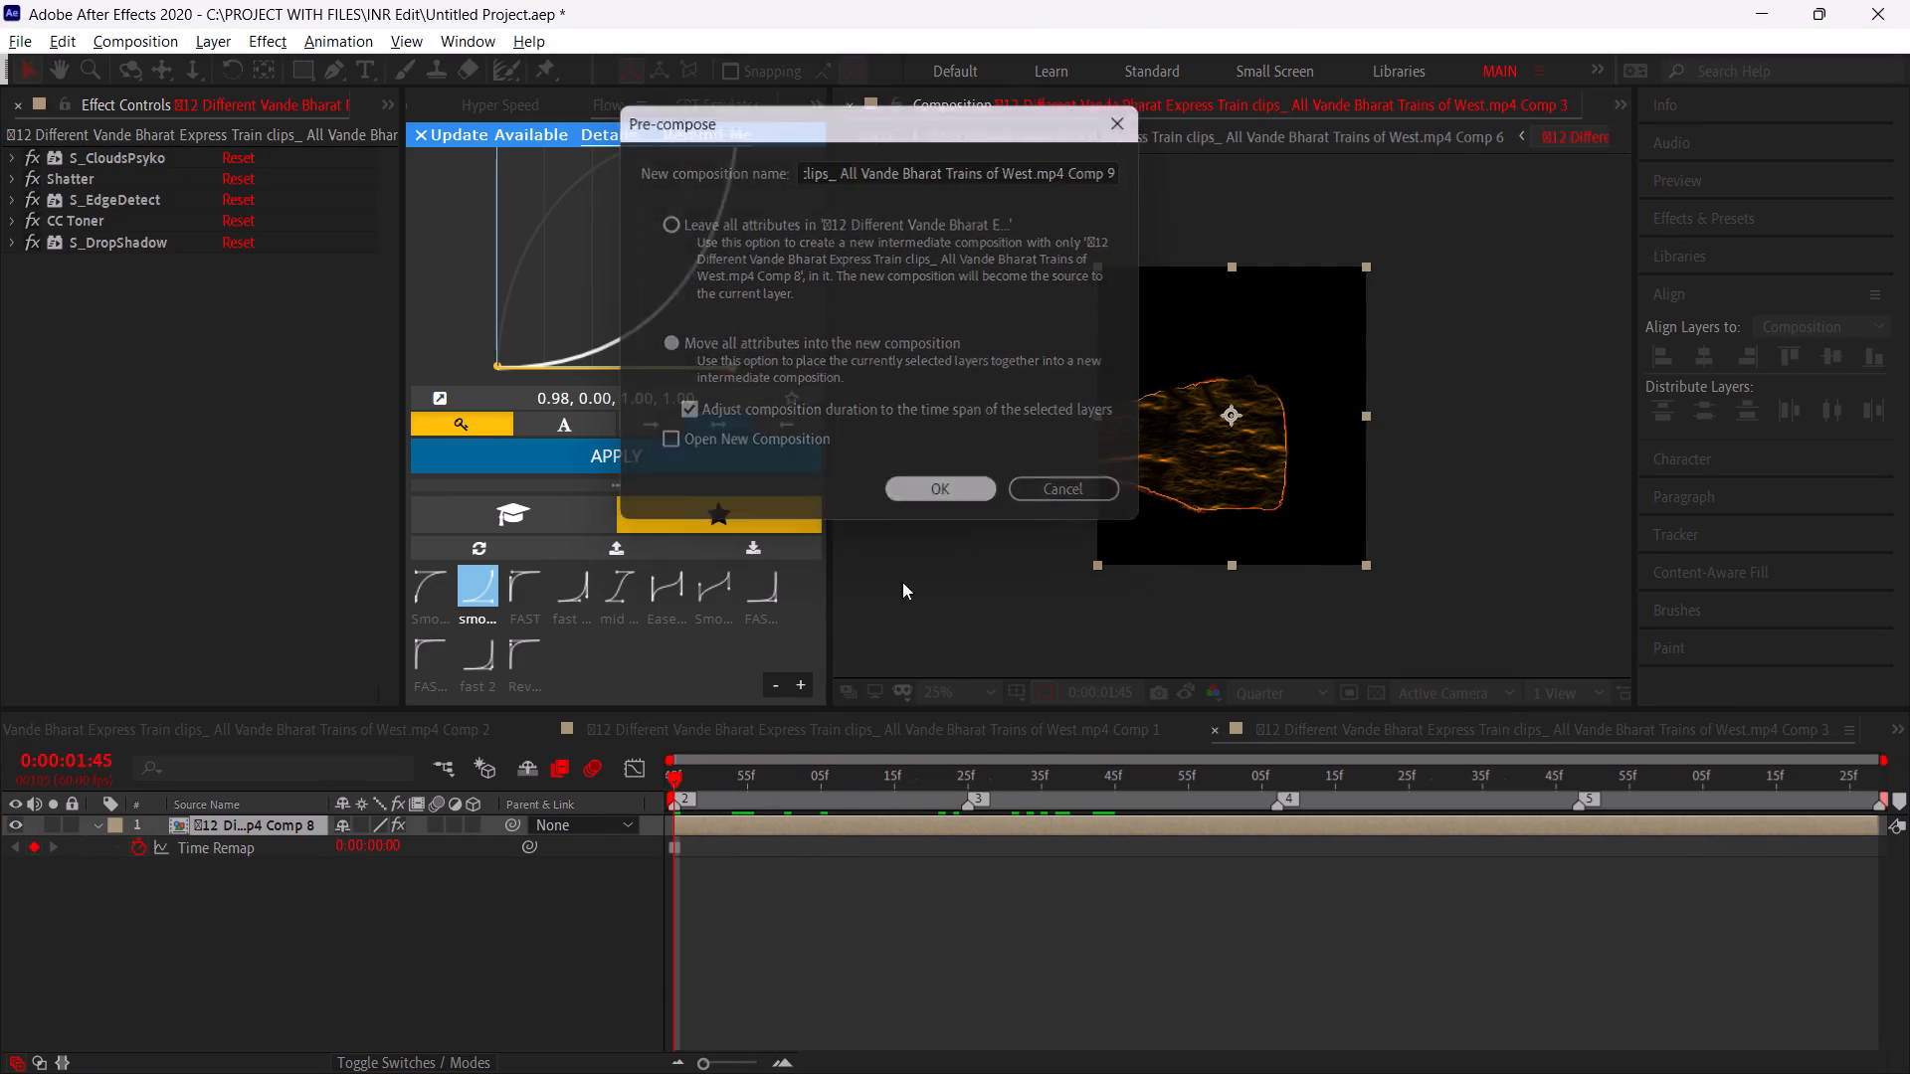
pyautogui.rightClick(715, 829)
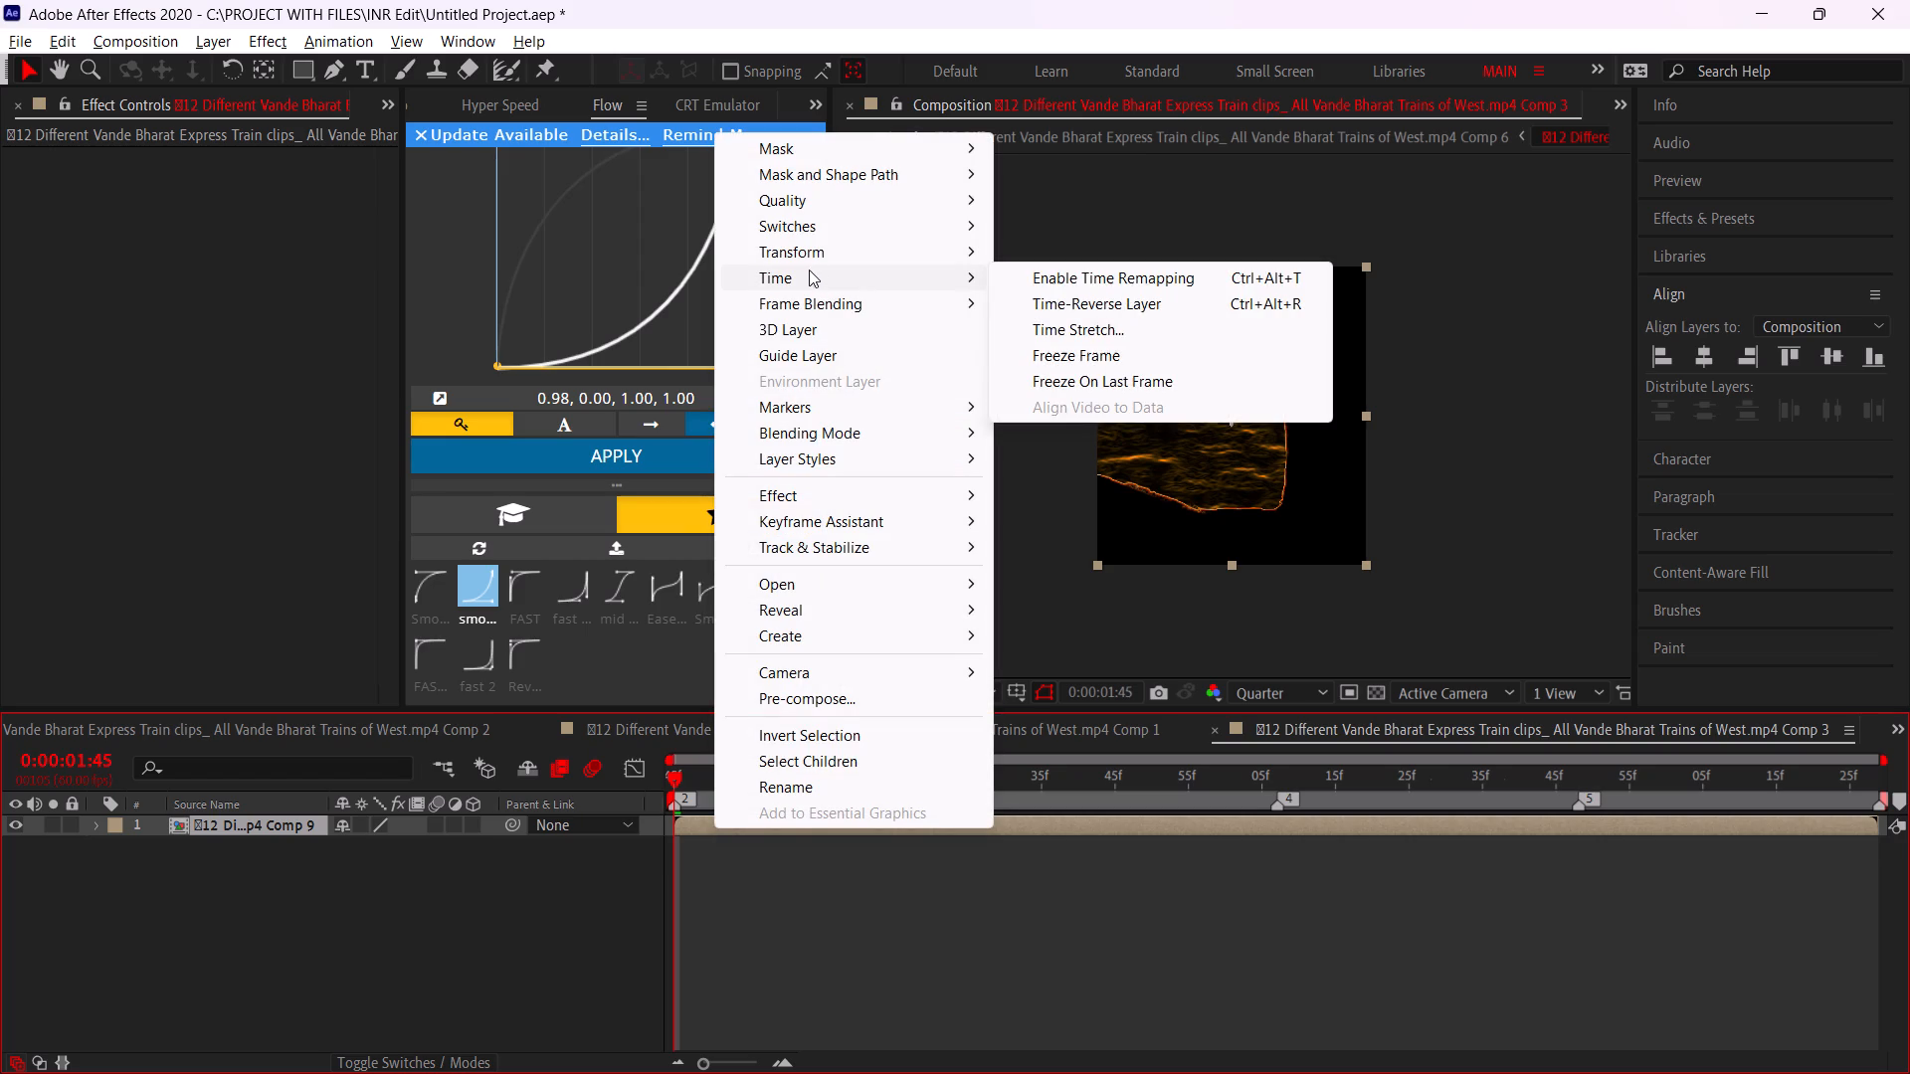
pyautogui.click(1090, 348)
# Scrub the main composition from 0:00:02:12 to 0:00:03:41 to examine the frozen train pieces.
pyautogui.scroll(2, 415, 720)
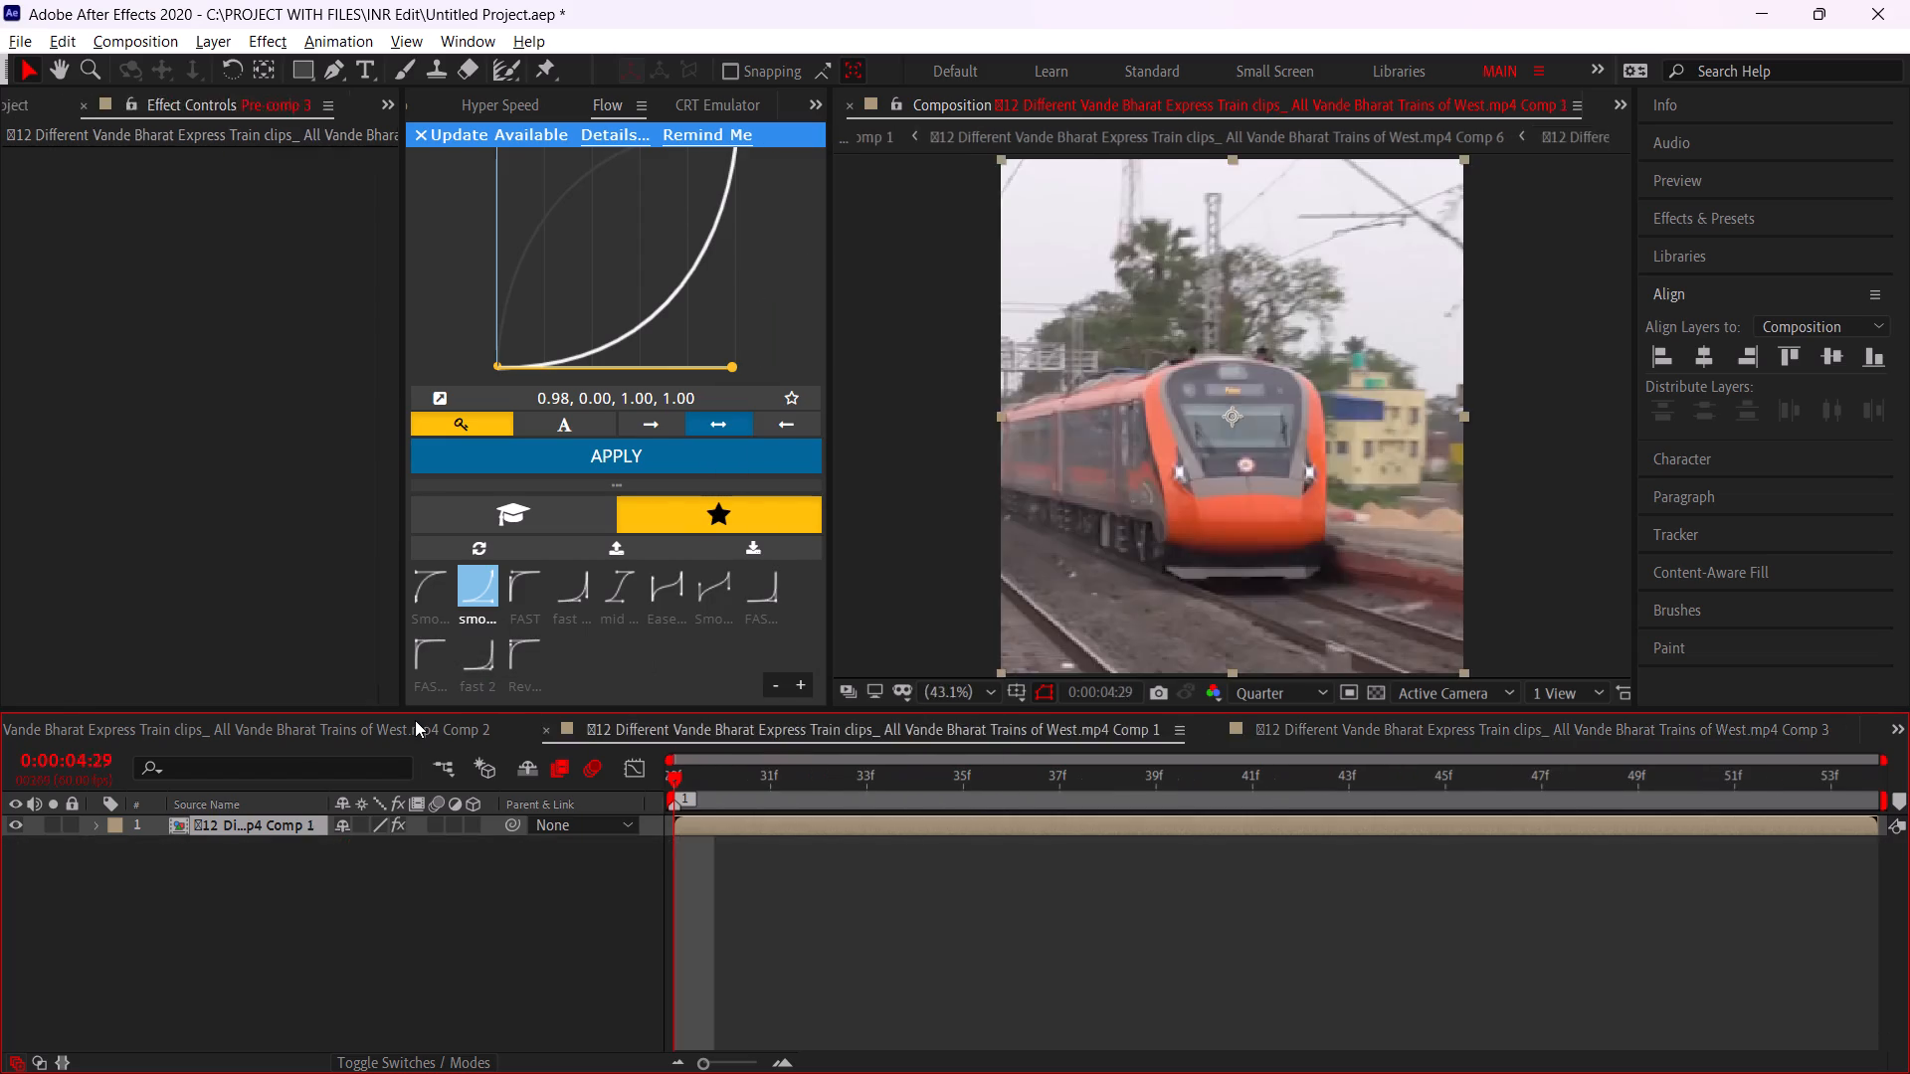
pyautogui.scroll(12, 415, 720)
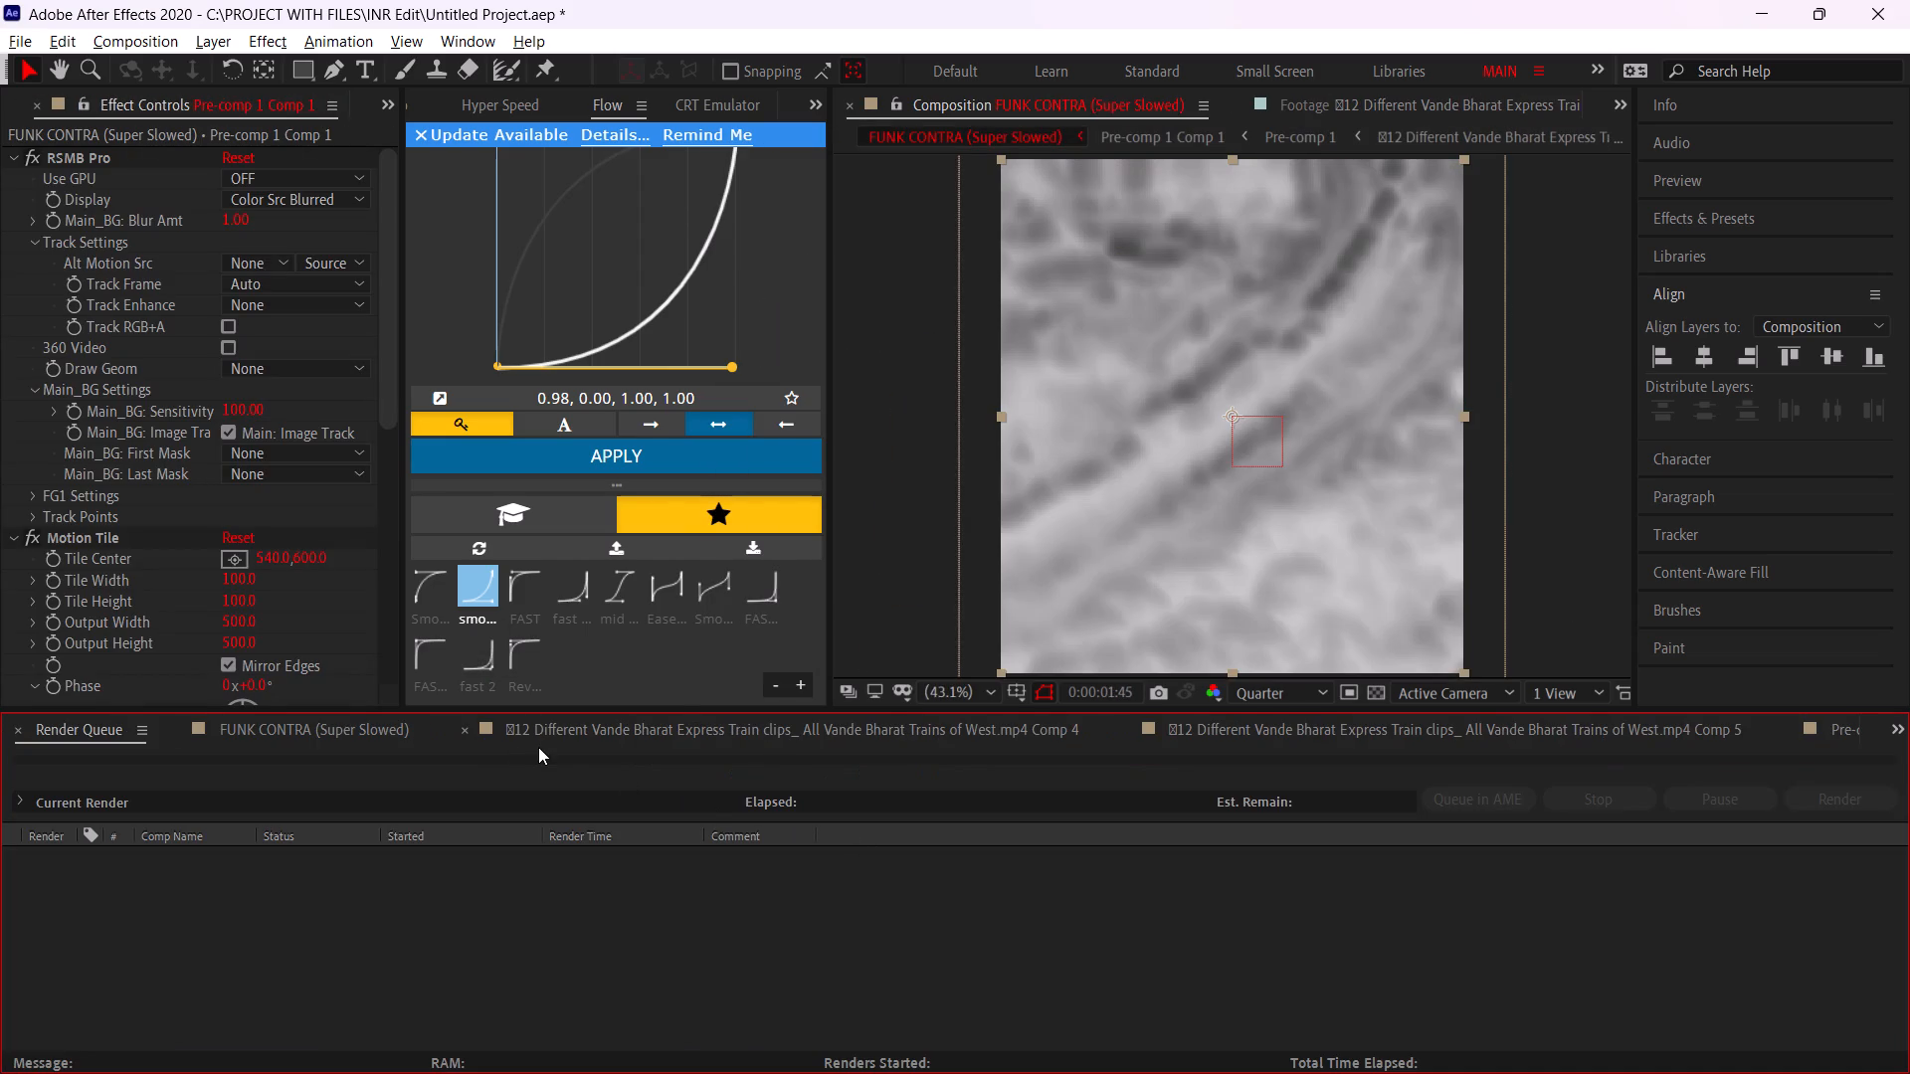
pyautogui.scroll(-2, 538, 747)
pyautogui.click(816, 772)
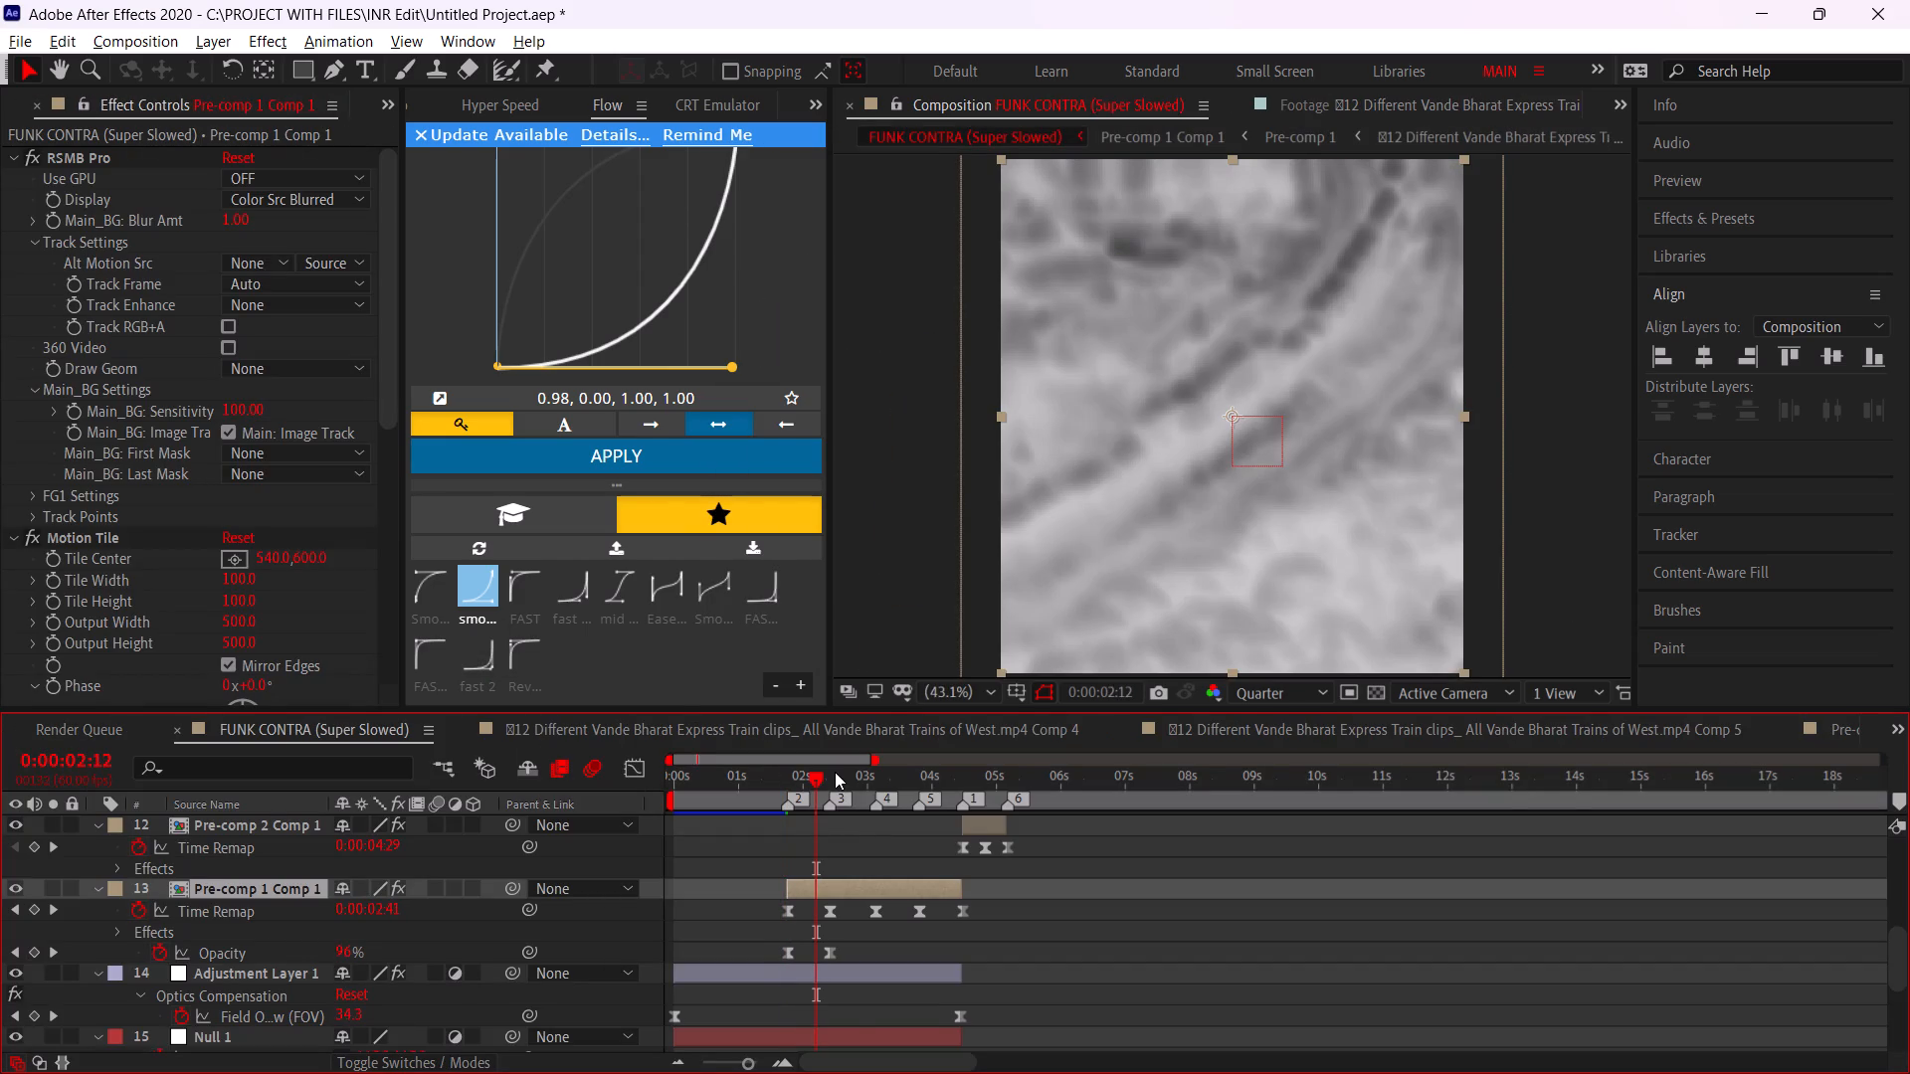
pyautogui.moveTo(835, 772); pyautogui.dragTo(911, 790)
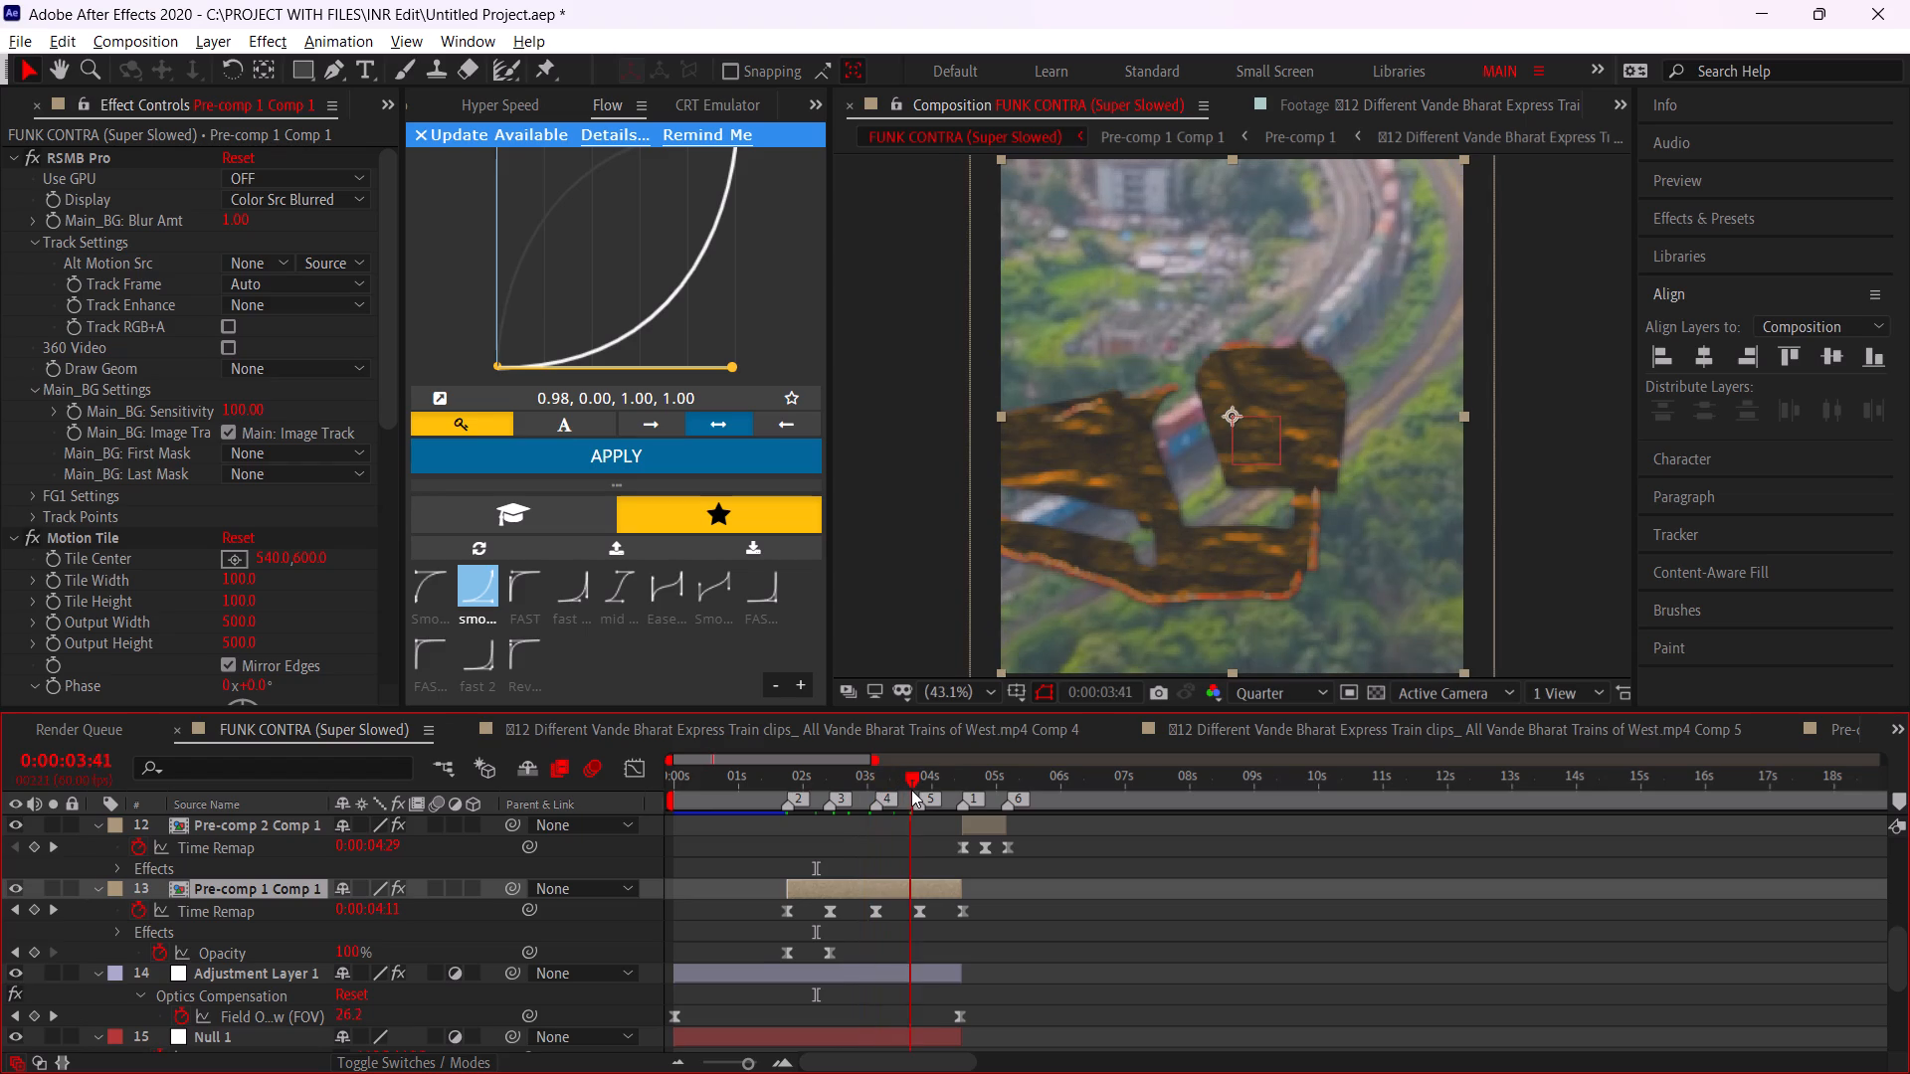
# Paste Deep Glow 2 onto the Pre-comp 1 Comp 1 layer and reorder it between Motion Tile and S_DropShadow.
pyautogui.hotkey('ctrl', 'v')
pyautogui.click(1284, 994)
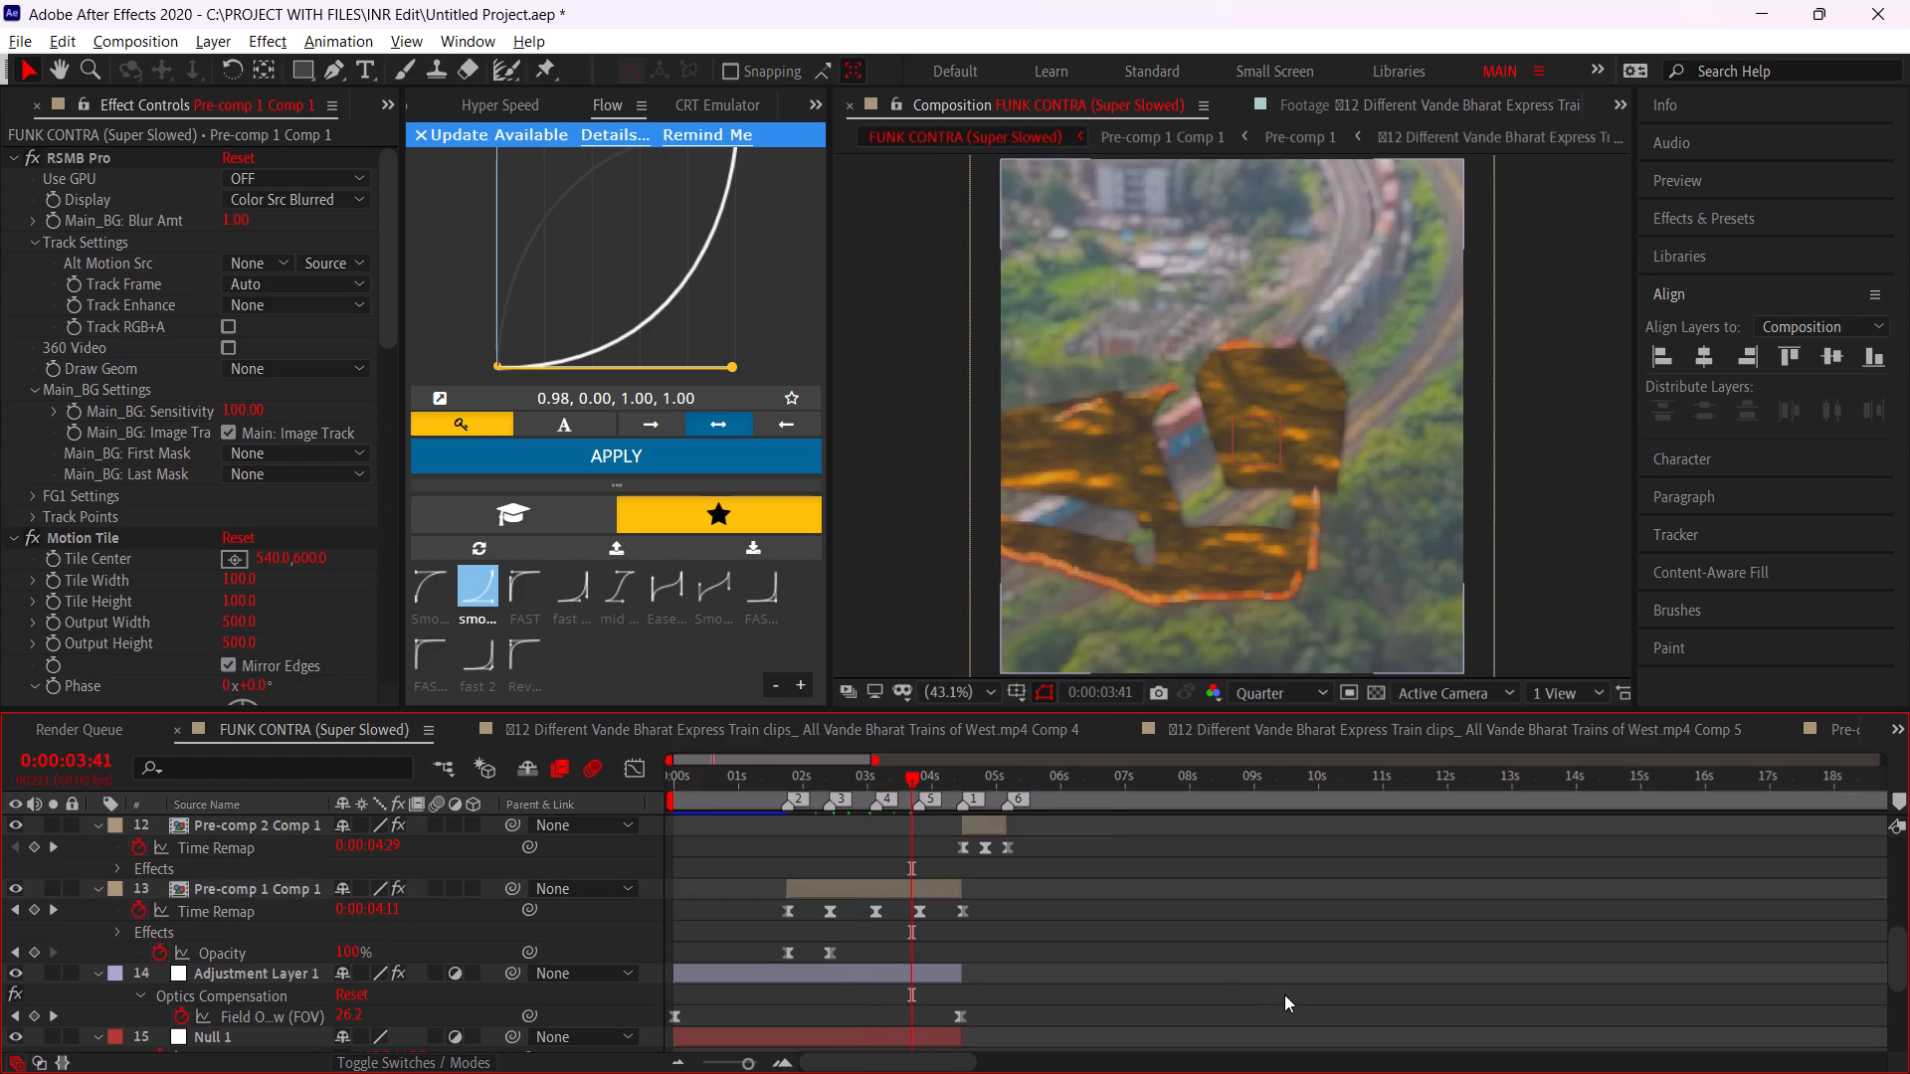
pyautogui.keyDown('alt'); pyautogui.scroll(-2, 1176, 951); pyautogui.keyUp('alt')
pyautogui.scroll(-3, 112, 541)
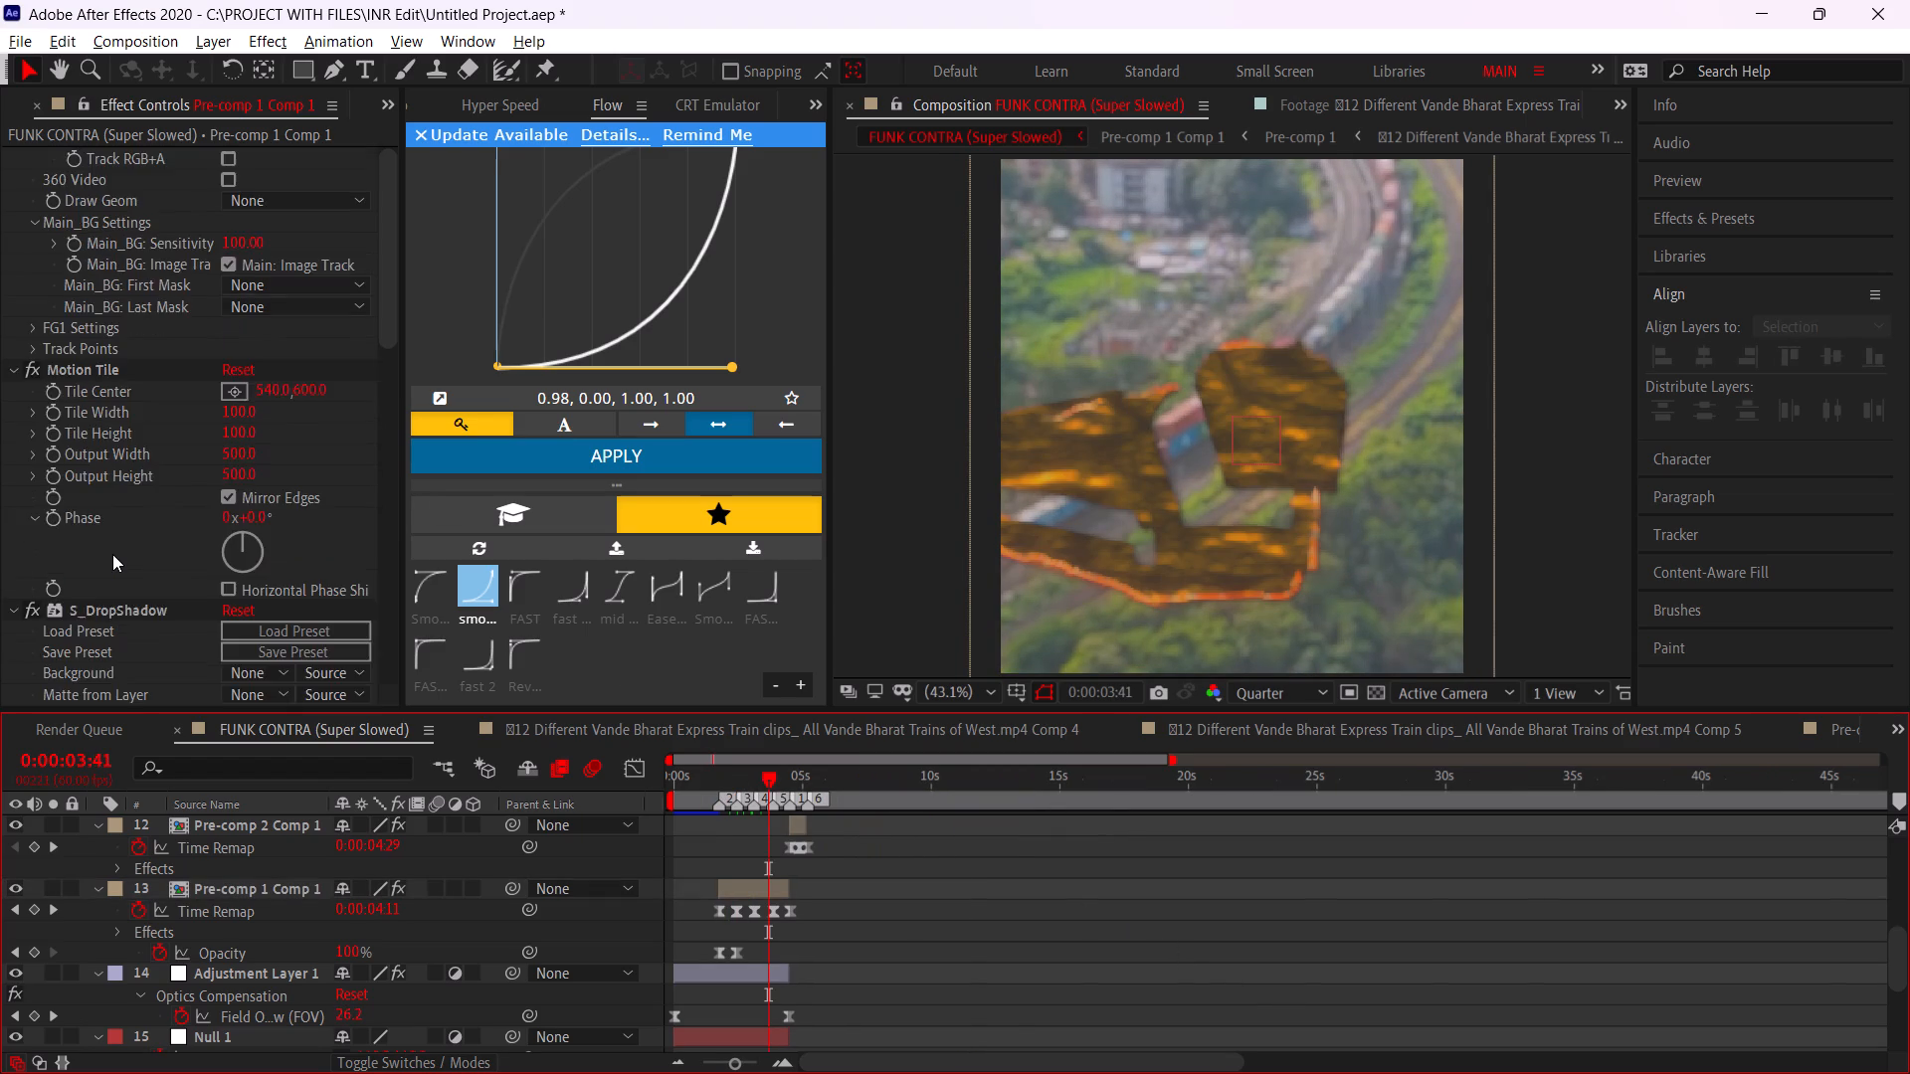
pyautogui.scroll(-8, 112, 554)
pyautogui.moveTo(119, 611); pyautogui.dragTo(124, 575)
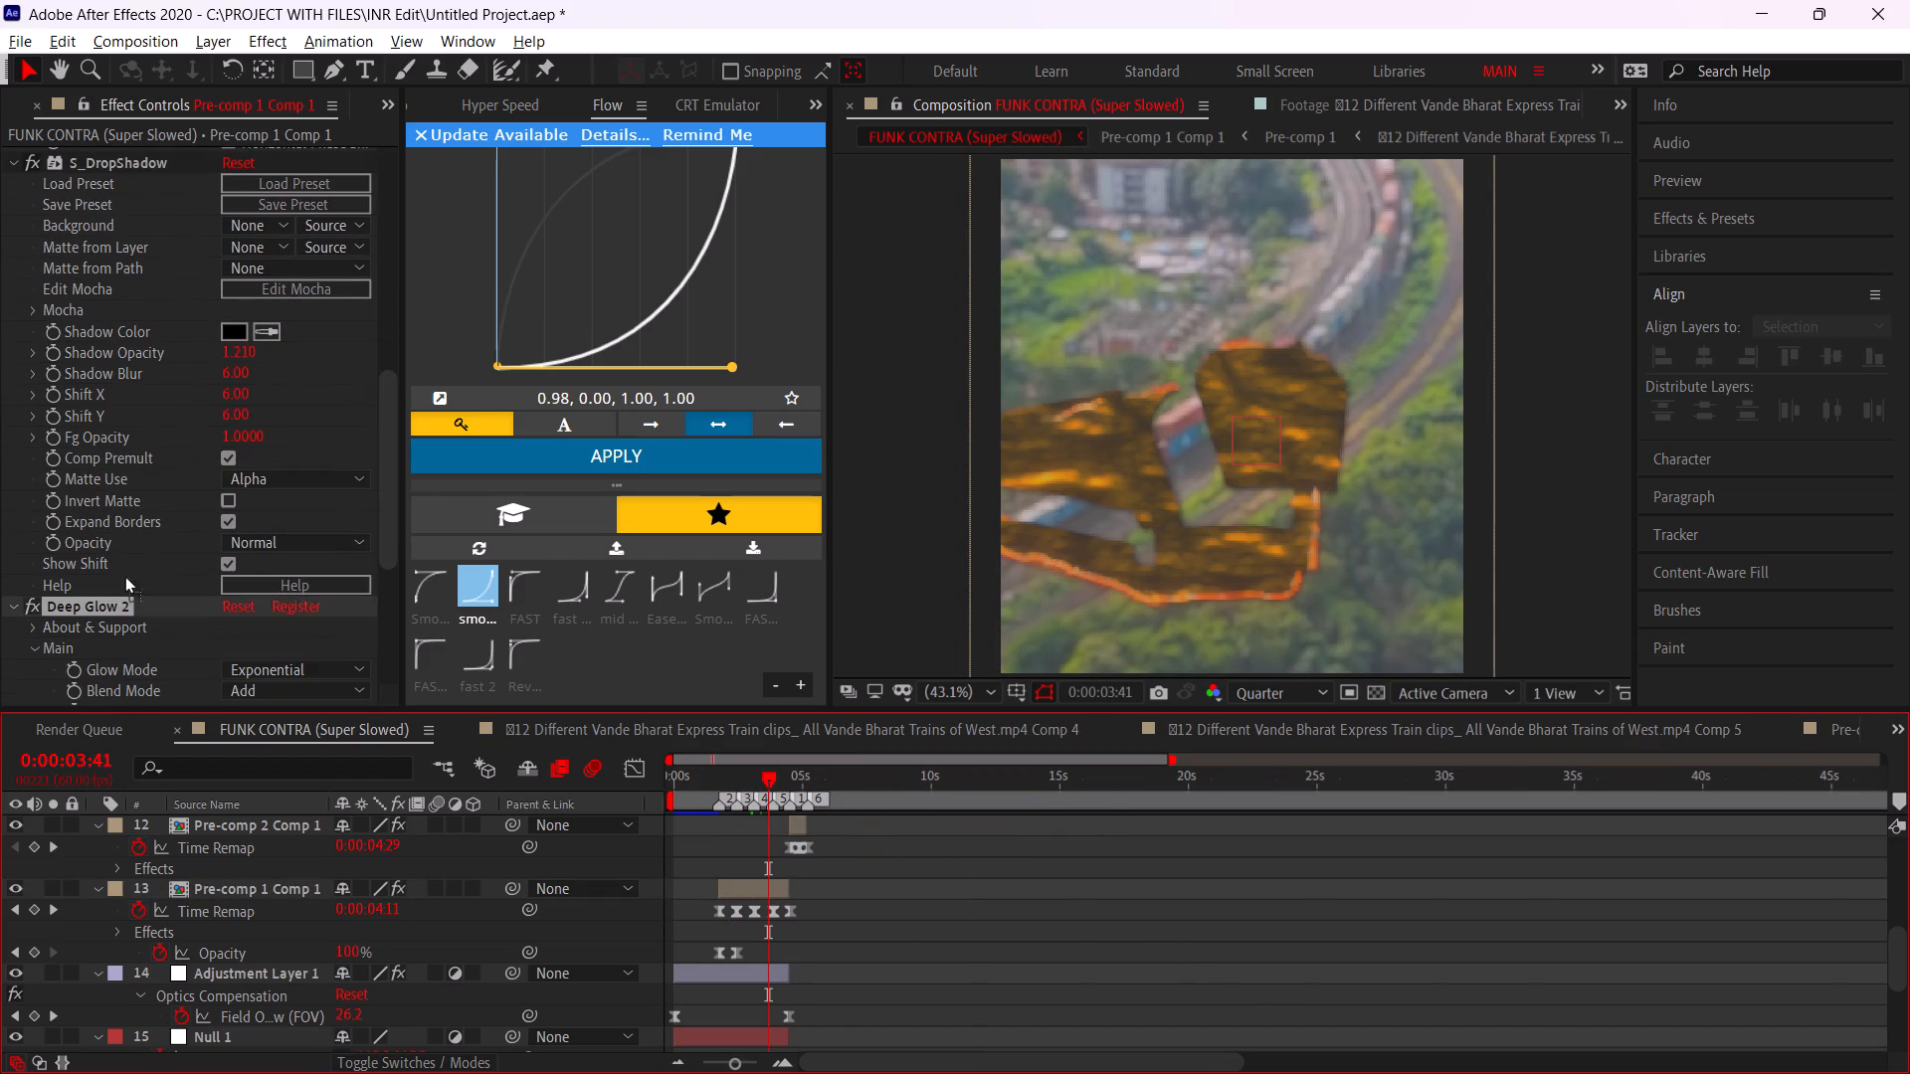
pyautogui.moveTo(124, 575); pyautogui.dragTo(70, 399)
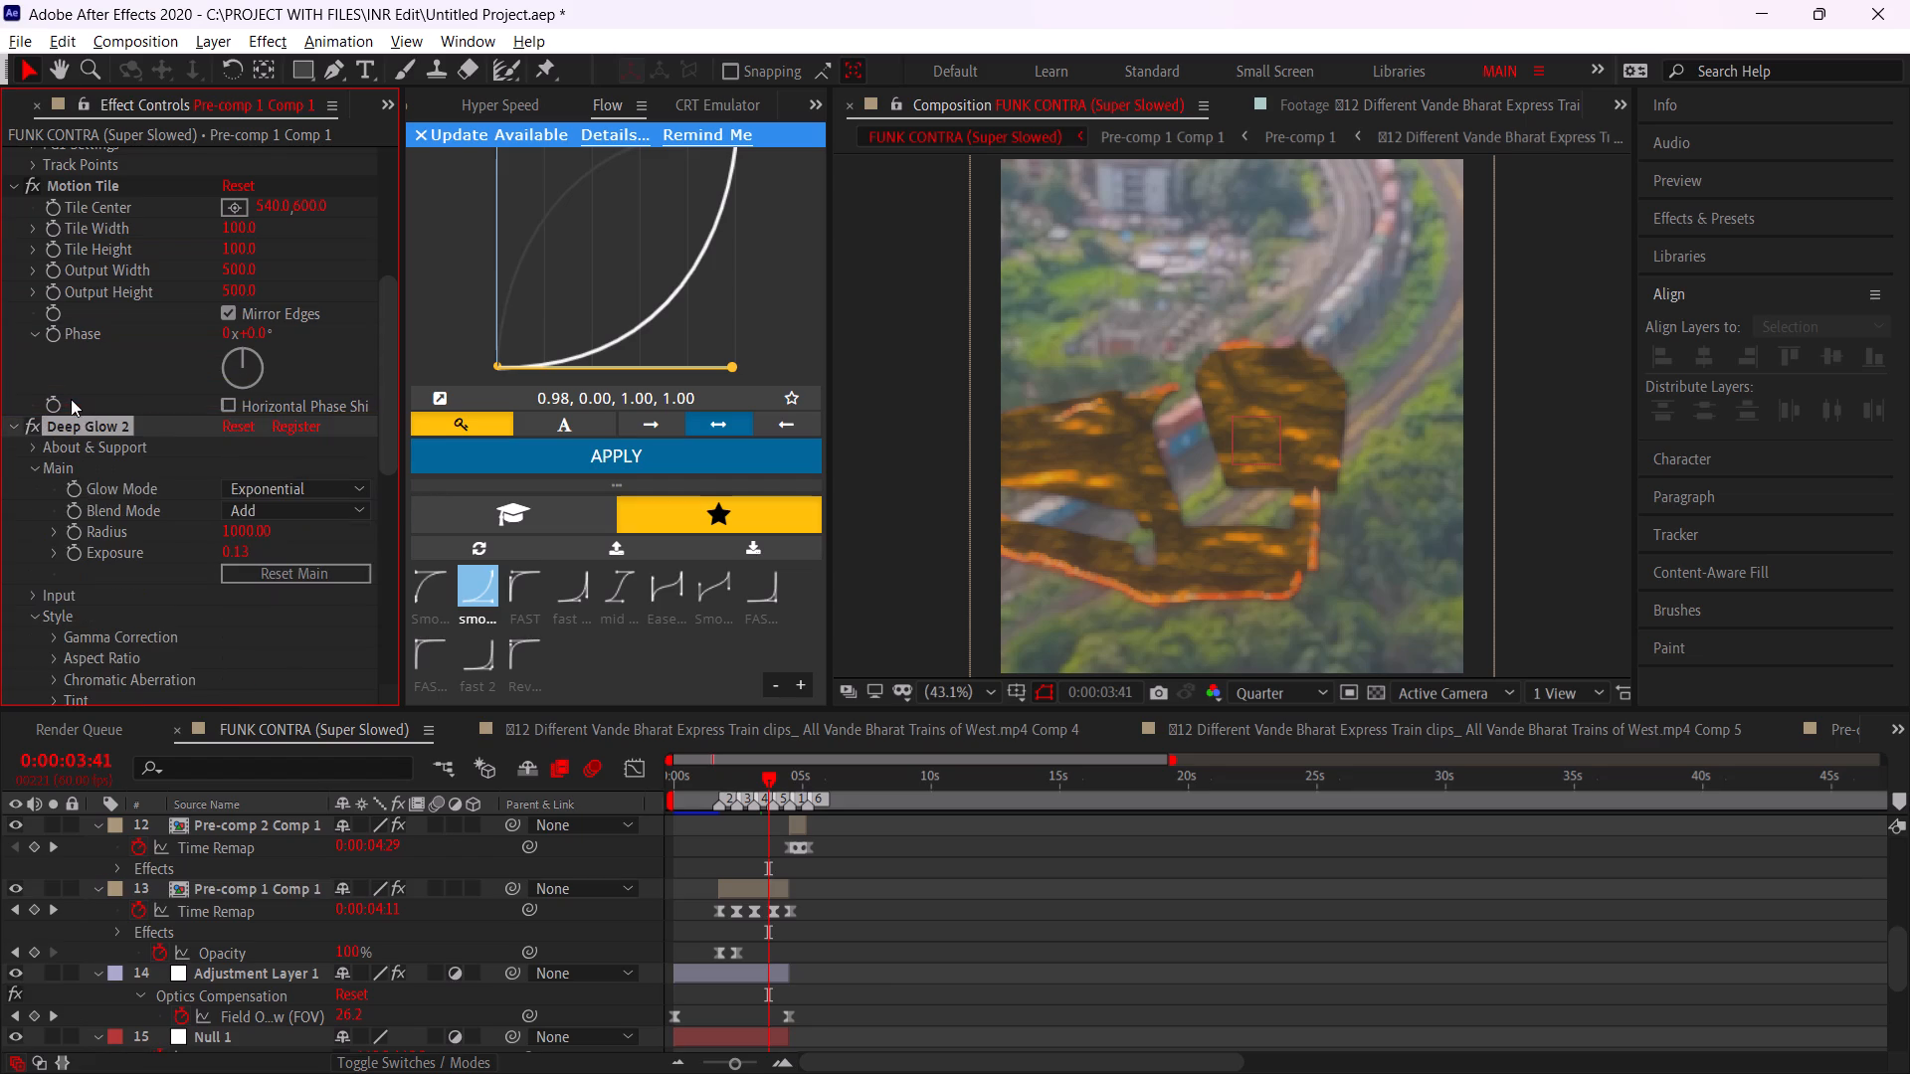
# Play a preview of the main composition from 0:00:16:25.
pyautogui.keyDown('alt'); pyautogui.scroll(-2, 863, 961); pyautogui.keyUp('alt')
pyautogui.click(847, 782)
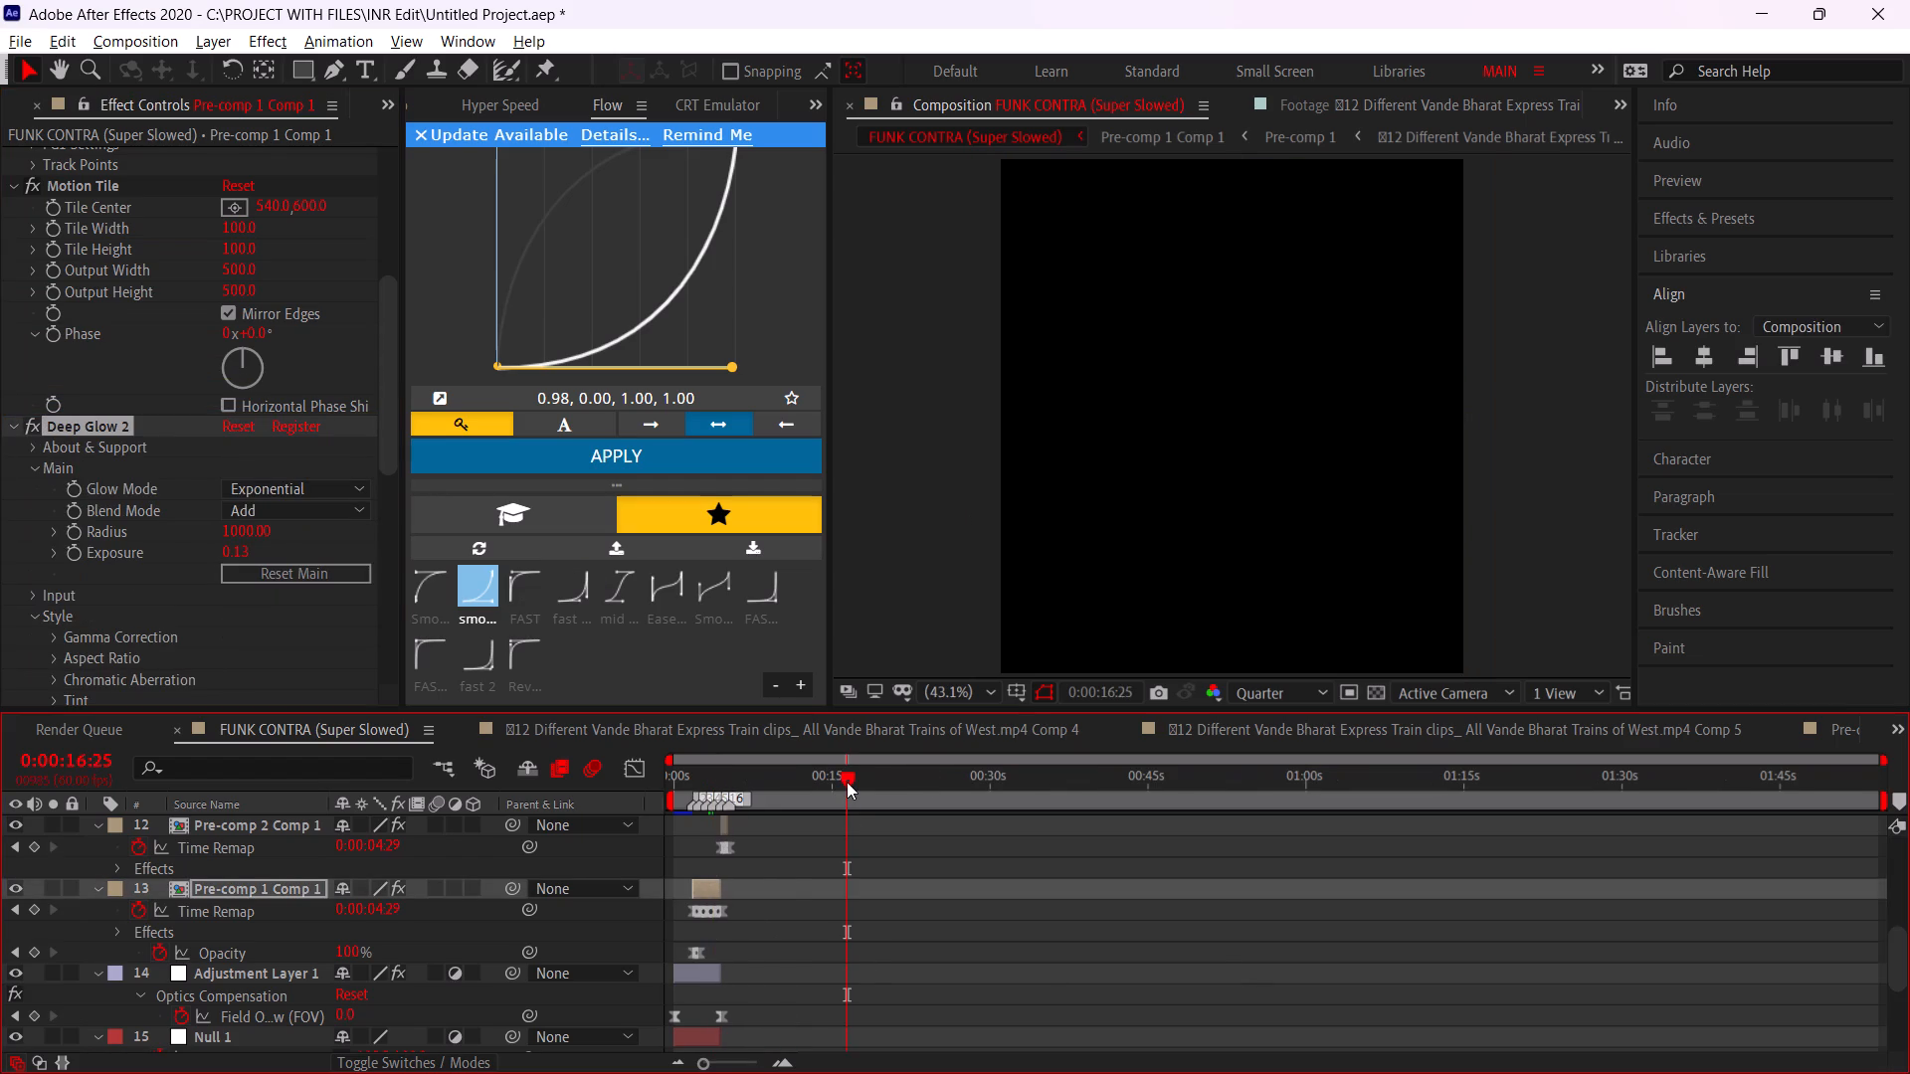
pyautogui.press('space')
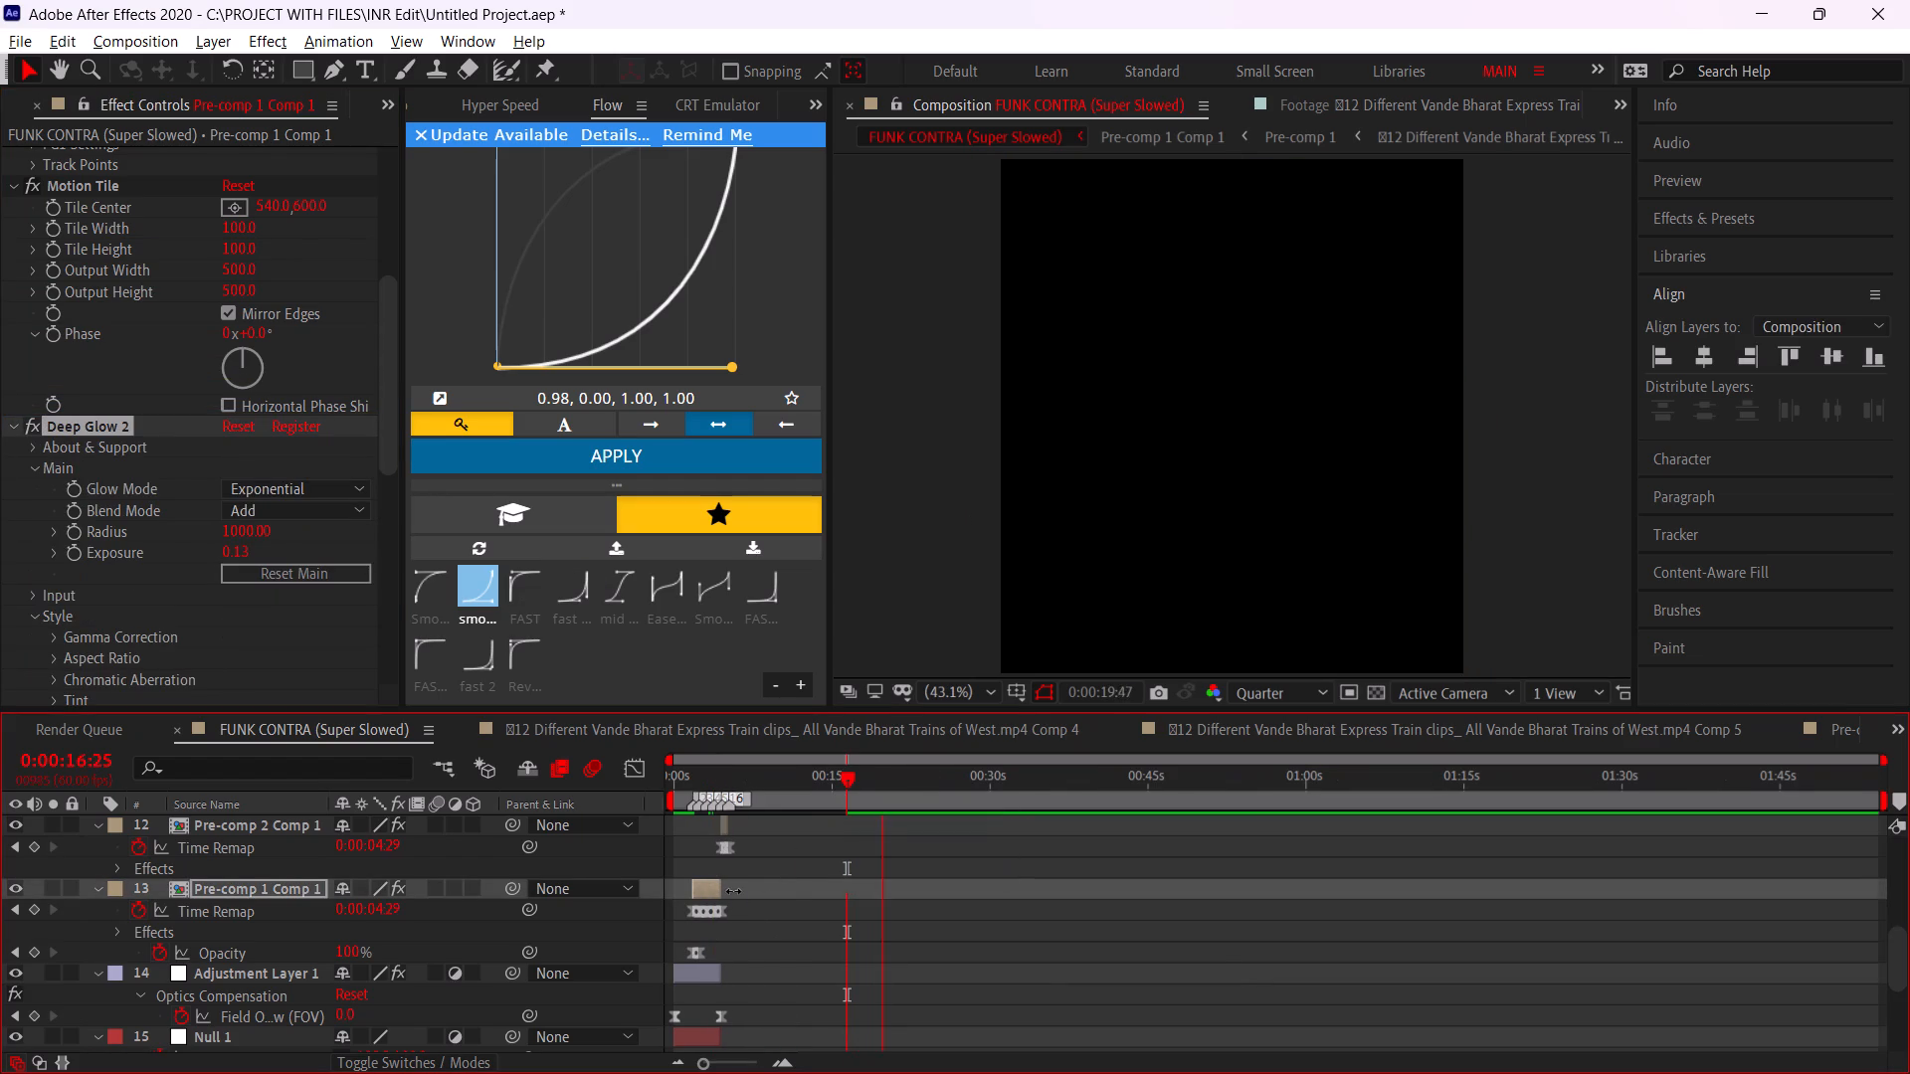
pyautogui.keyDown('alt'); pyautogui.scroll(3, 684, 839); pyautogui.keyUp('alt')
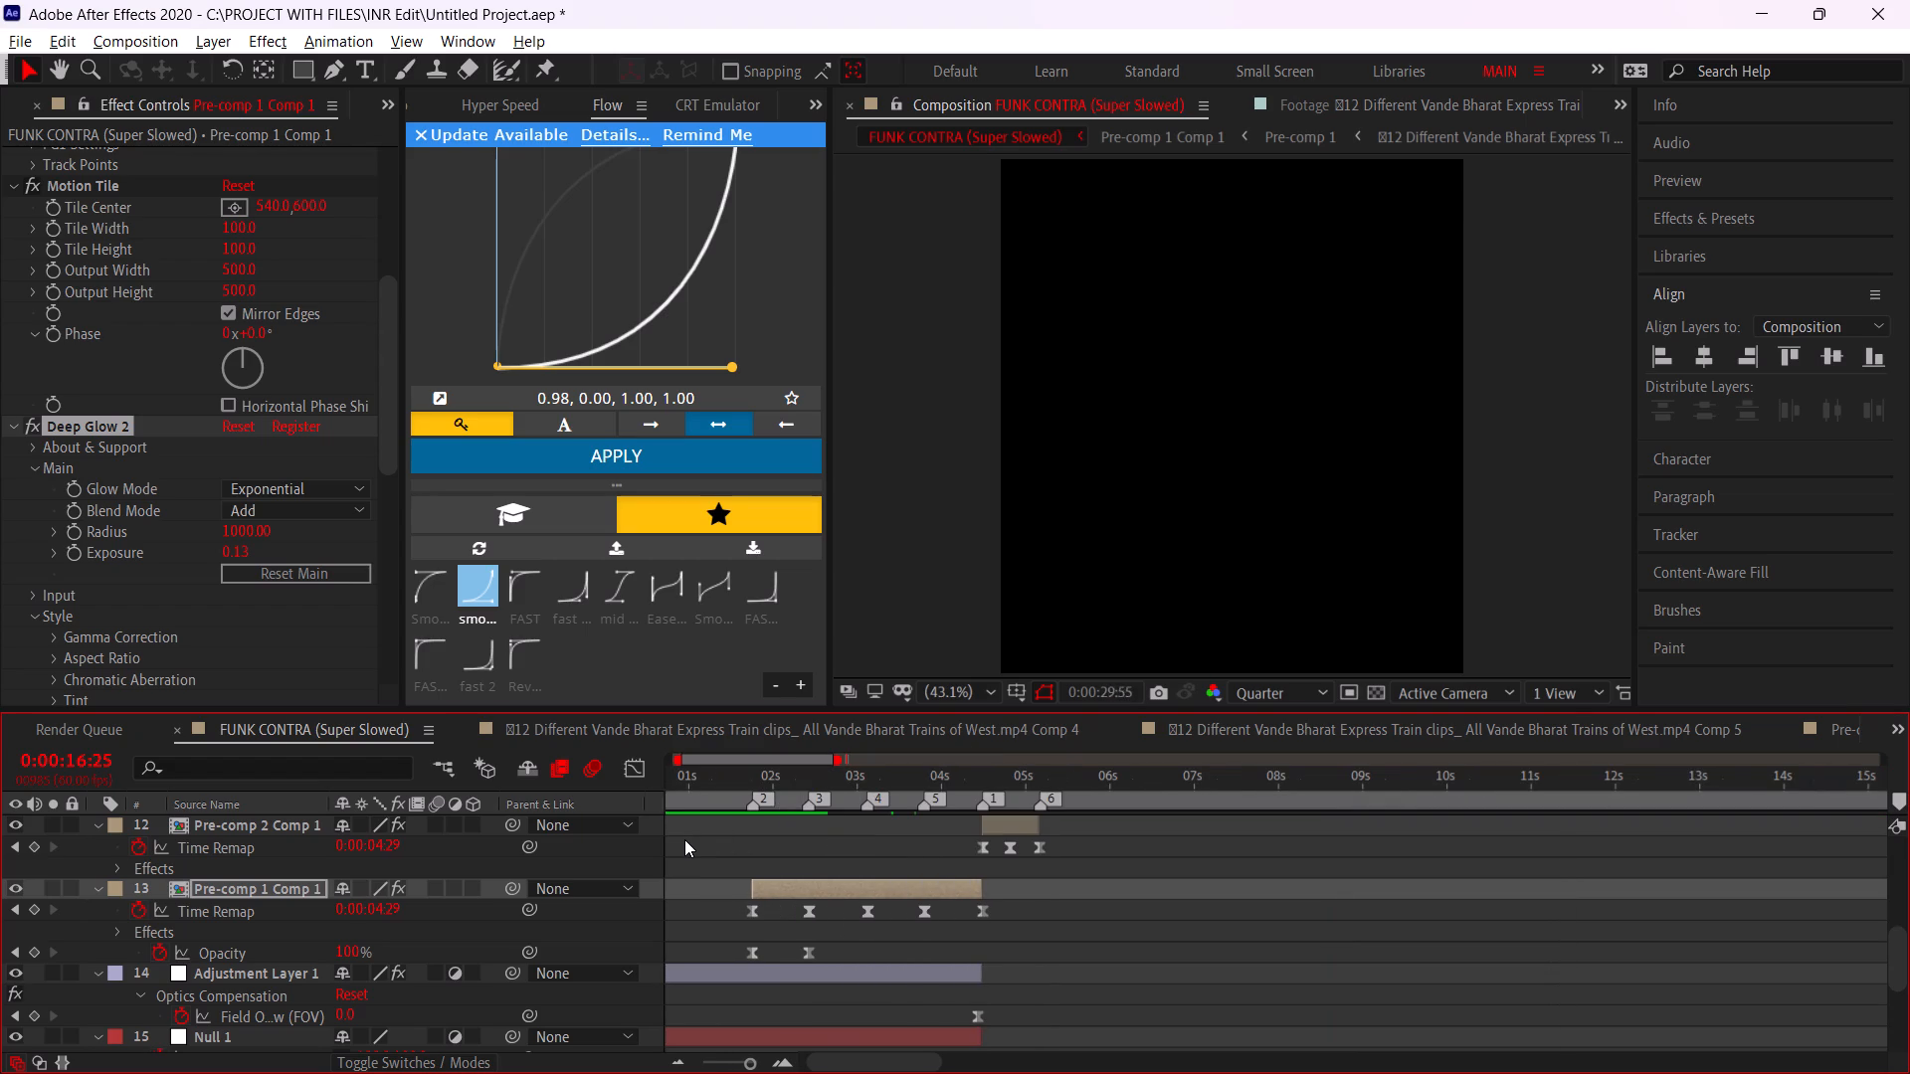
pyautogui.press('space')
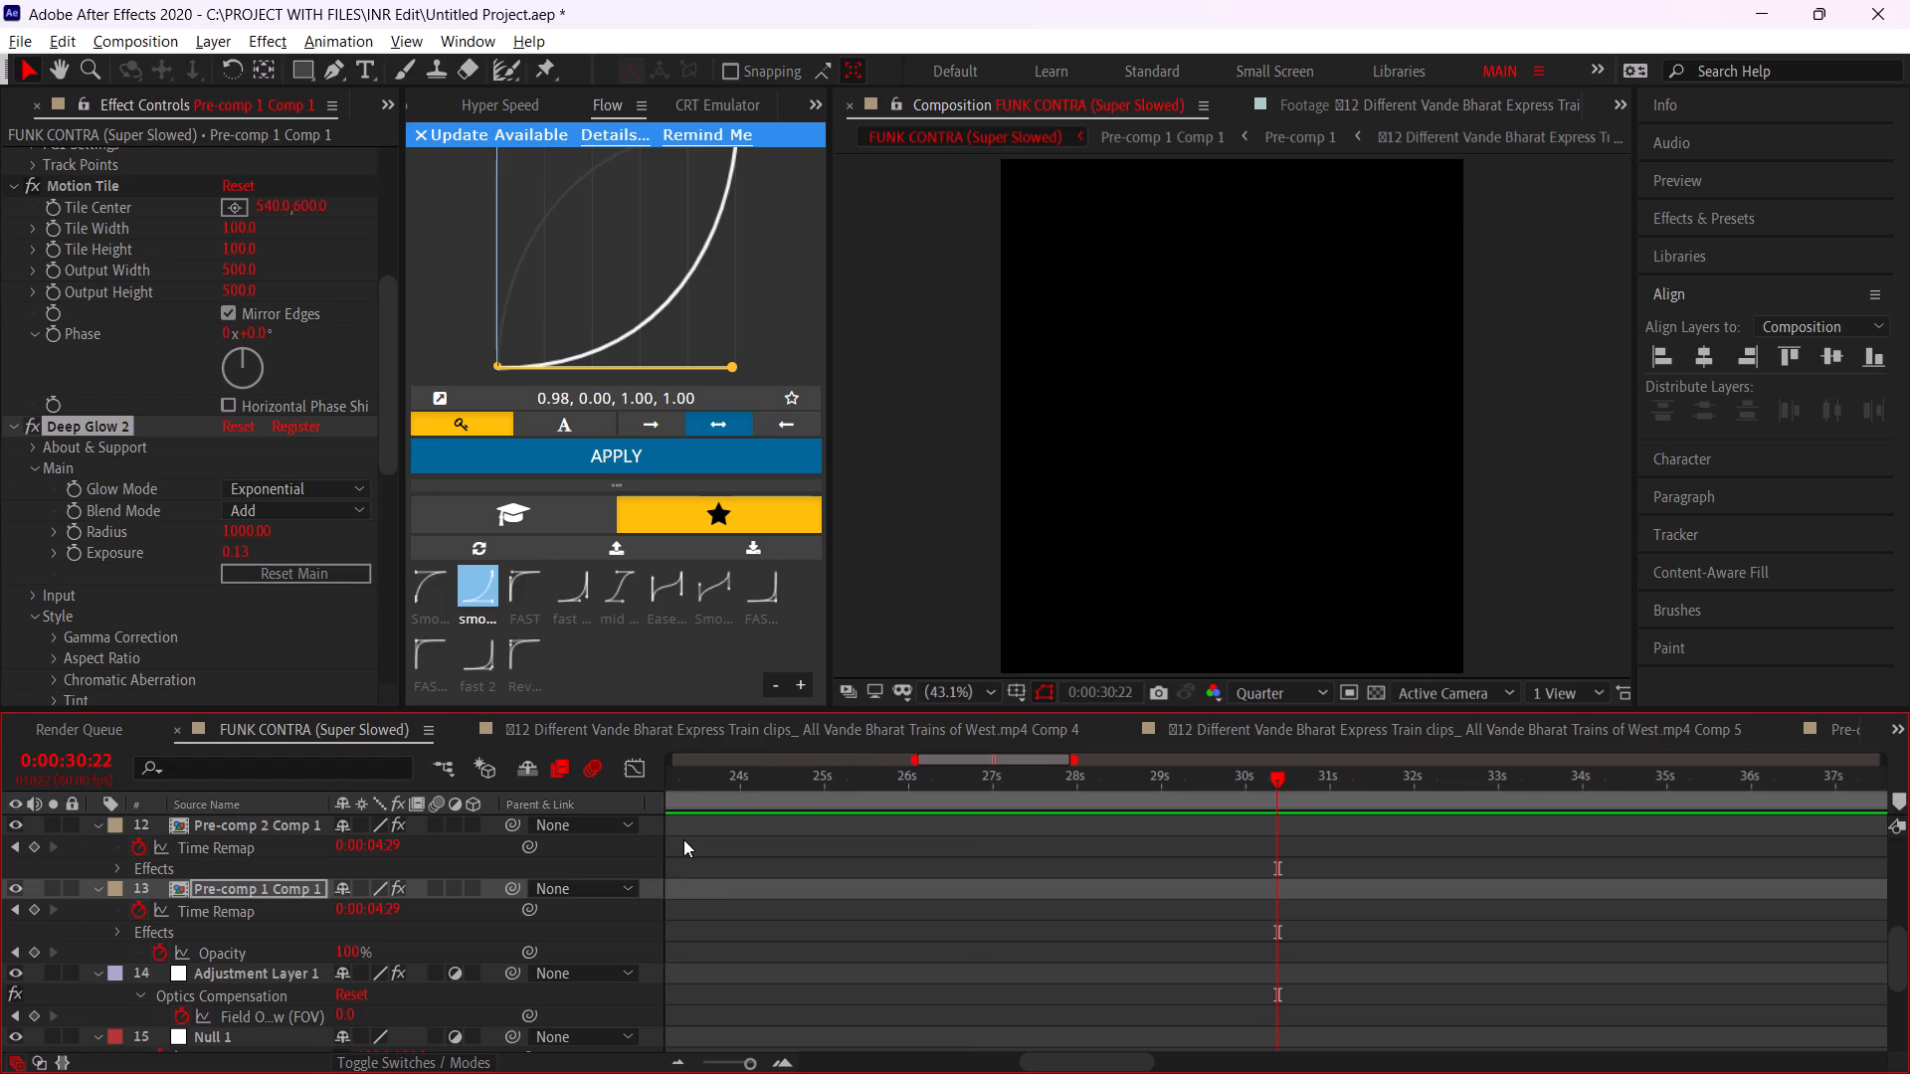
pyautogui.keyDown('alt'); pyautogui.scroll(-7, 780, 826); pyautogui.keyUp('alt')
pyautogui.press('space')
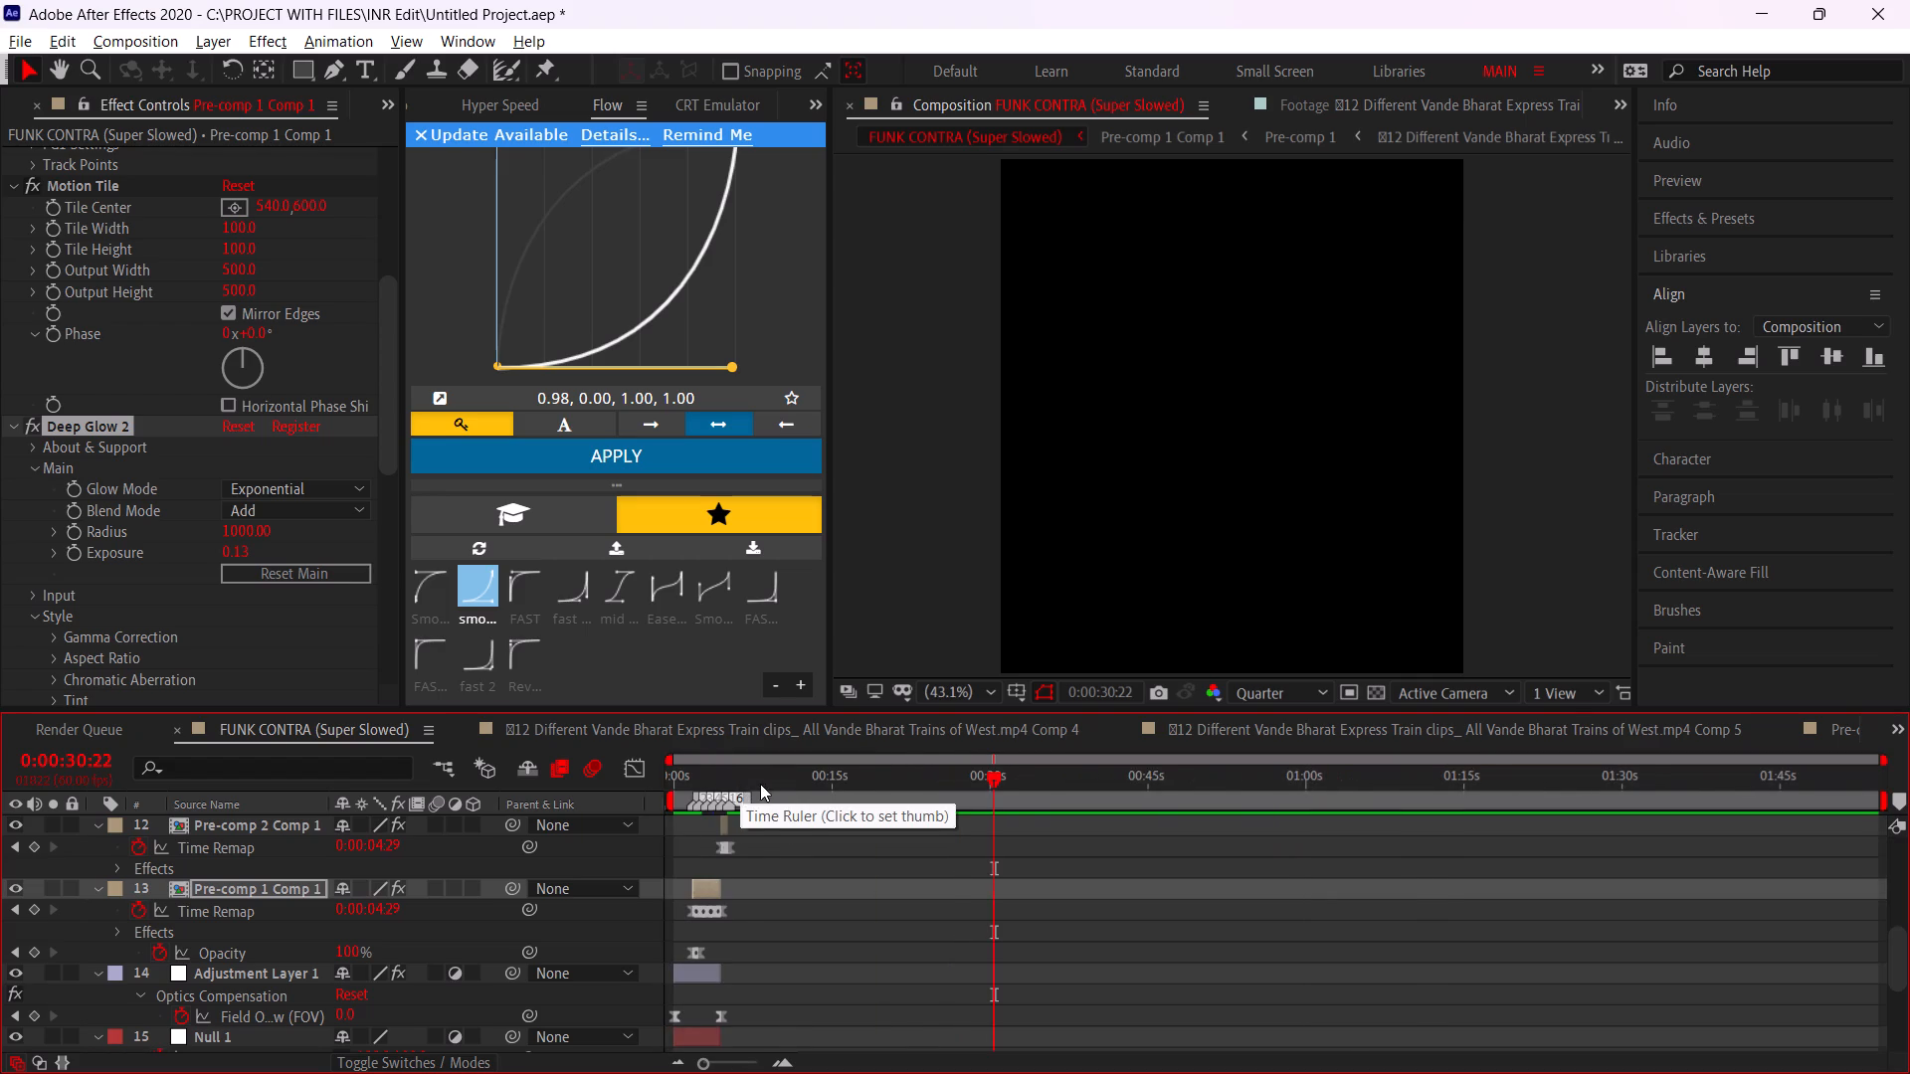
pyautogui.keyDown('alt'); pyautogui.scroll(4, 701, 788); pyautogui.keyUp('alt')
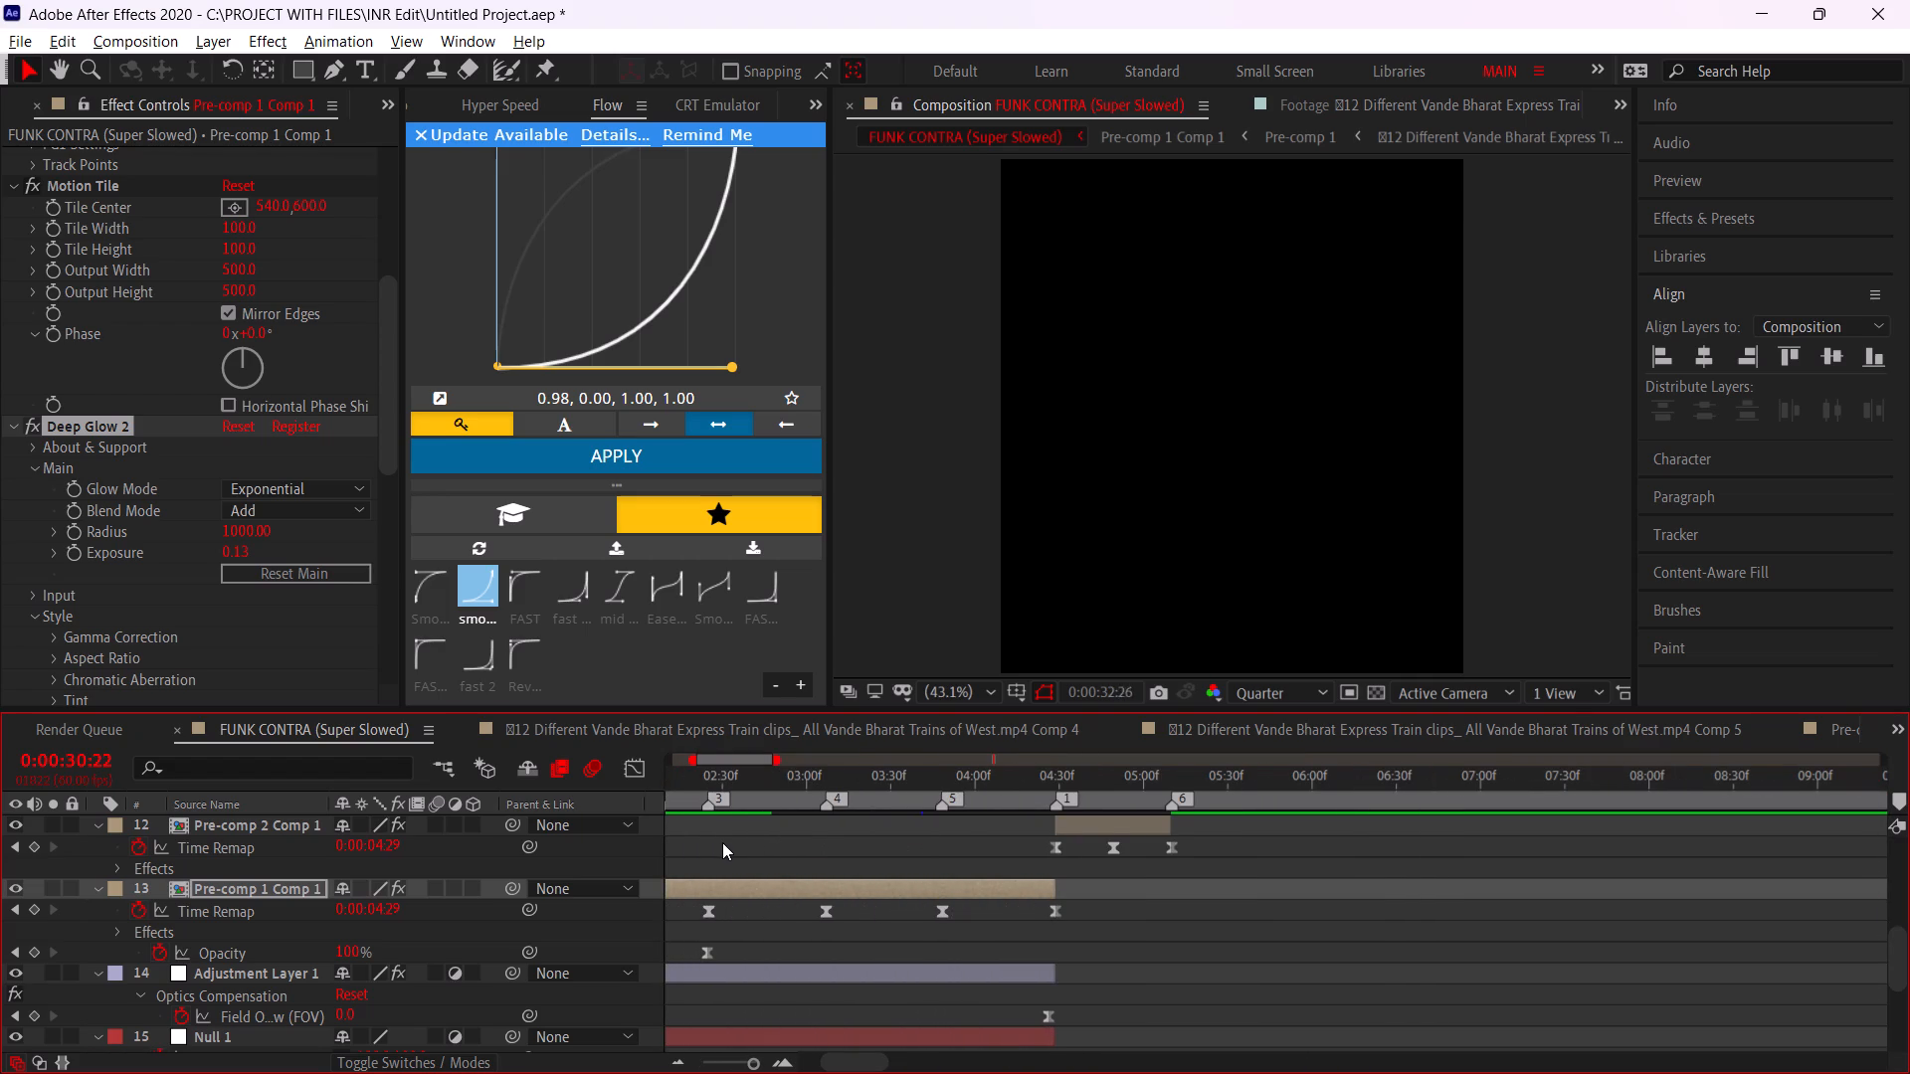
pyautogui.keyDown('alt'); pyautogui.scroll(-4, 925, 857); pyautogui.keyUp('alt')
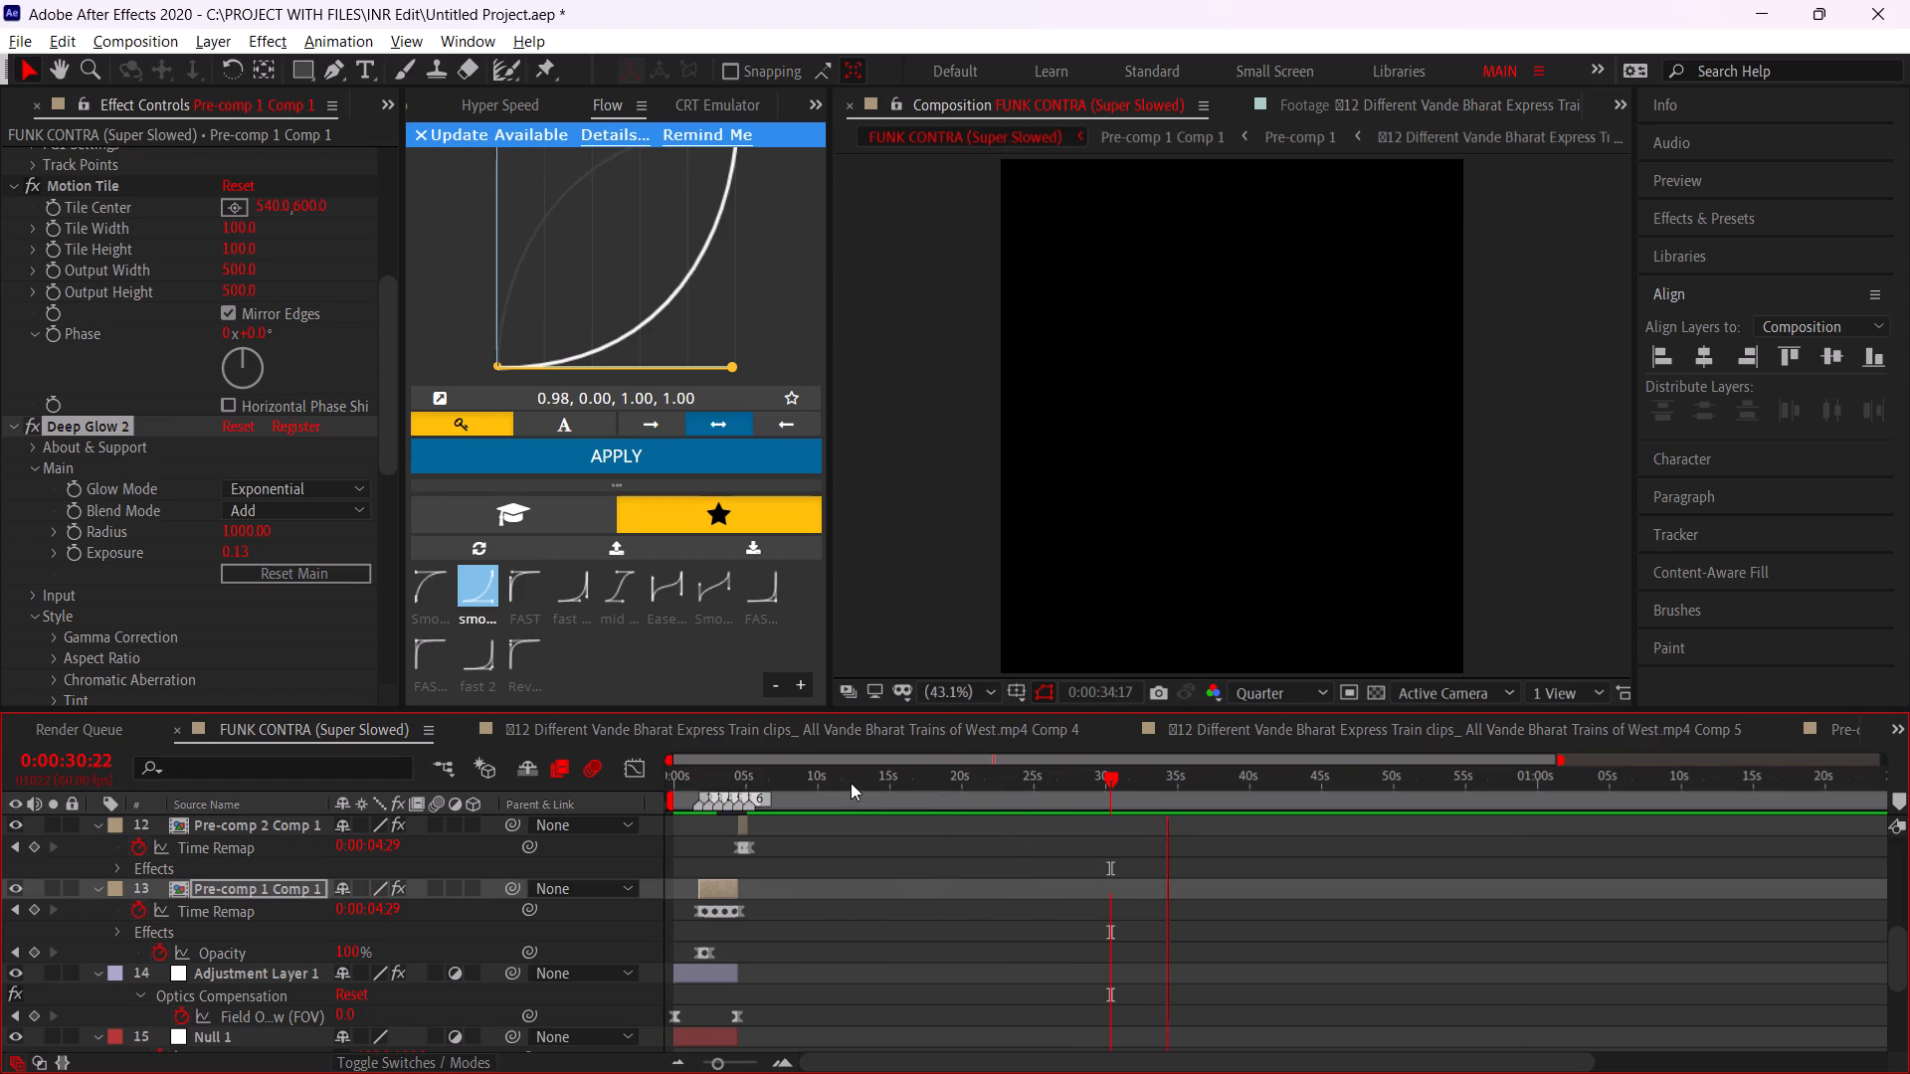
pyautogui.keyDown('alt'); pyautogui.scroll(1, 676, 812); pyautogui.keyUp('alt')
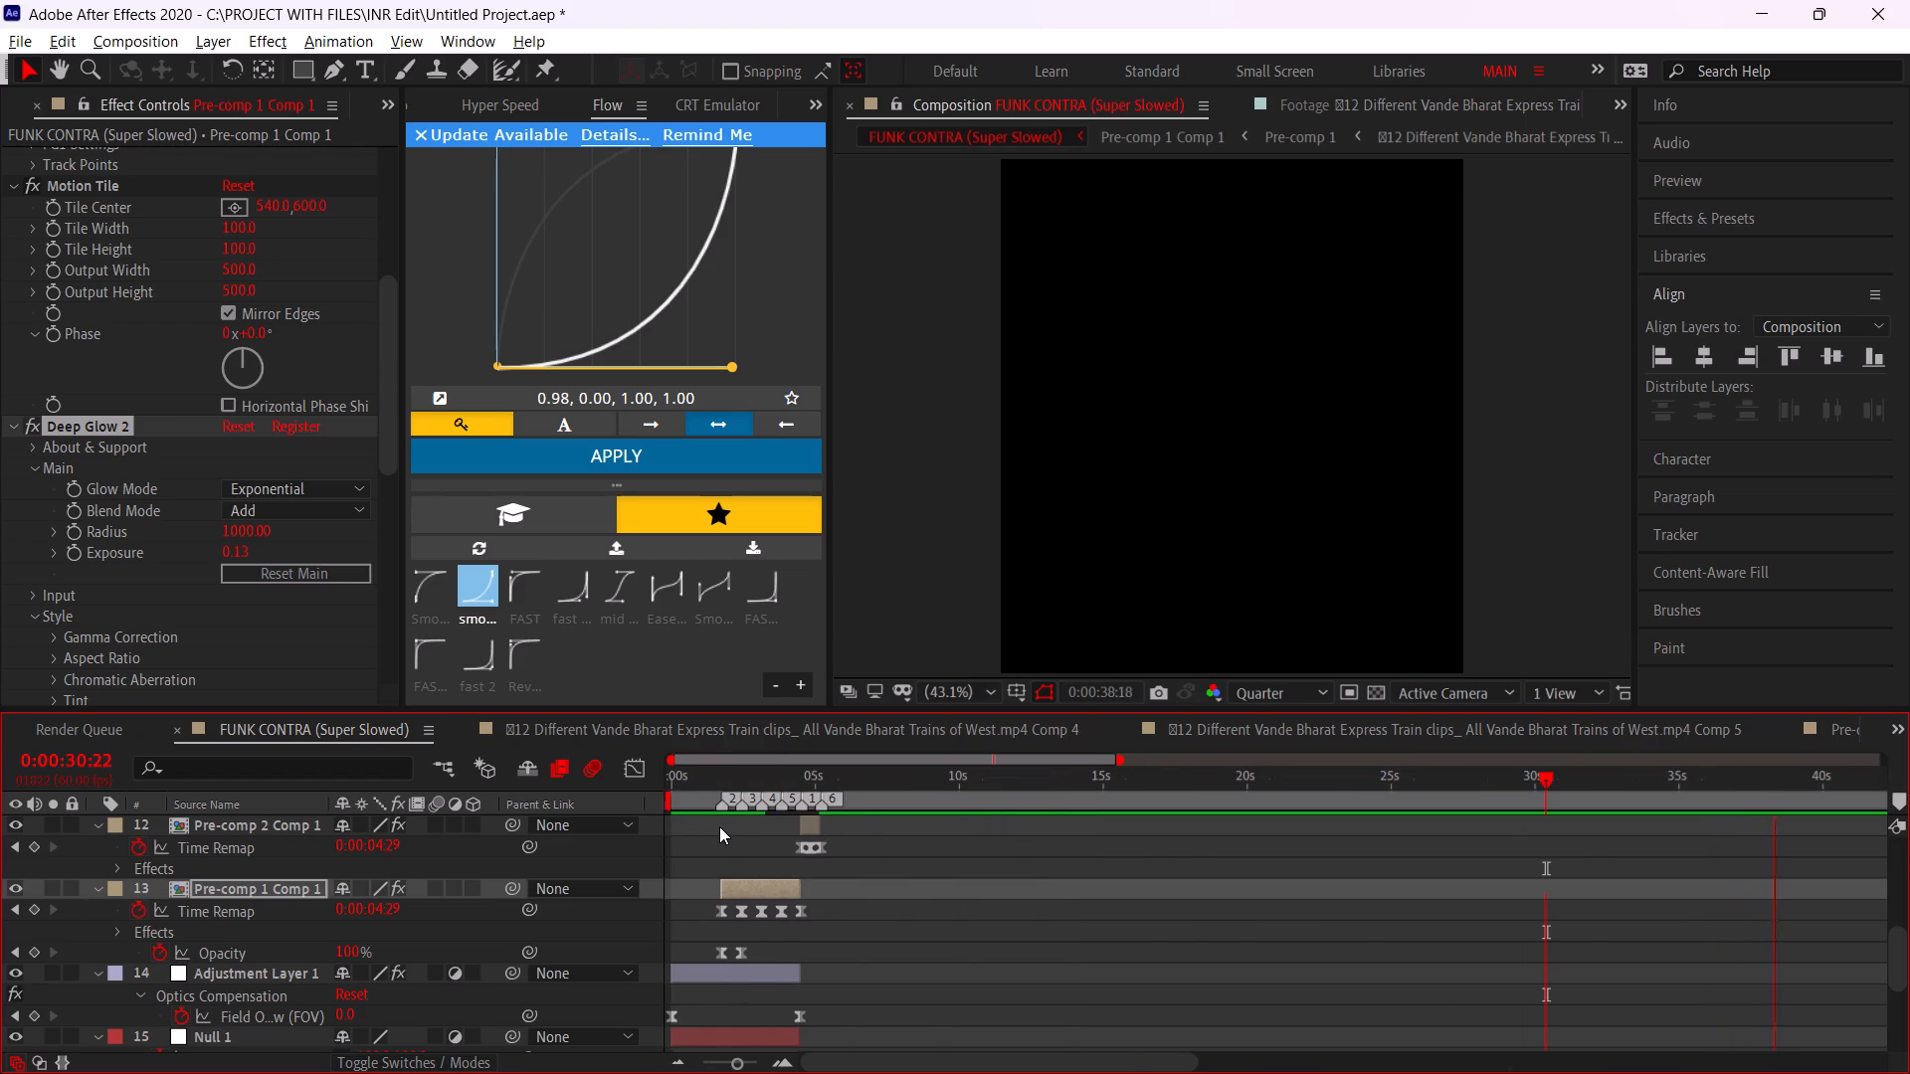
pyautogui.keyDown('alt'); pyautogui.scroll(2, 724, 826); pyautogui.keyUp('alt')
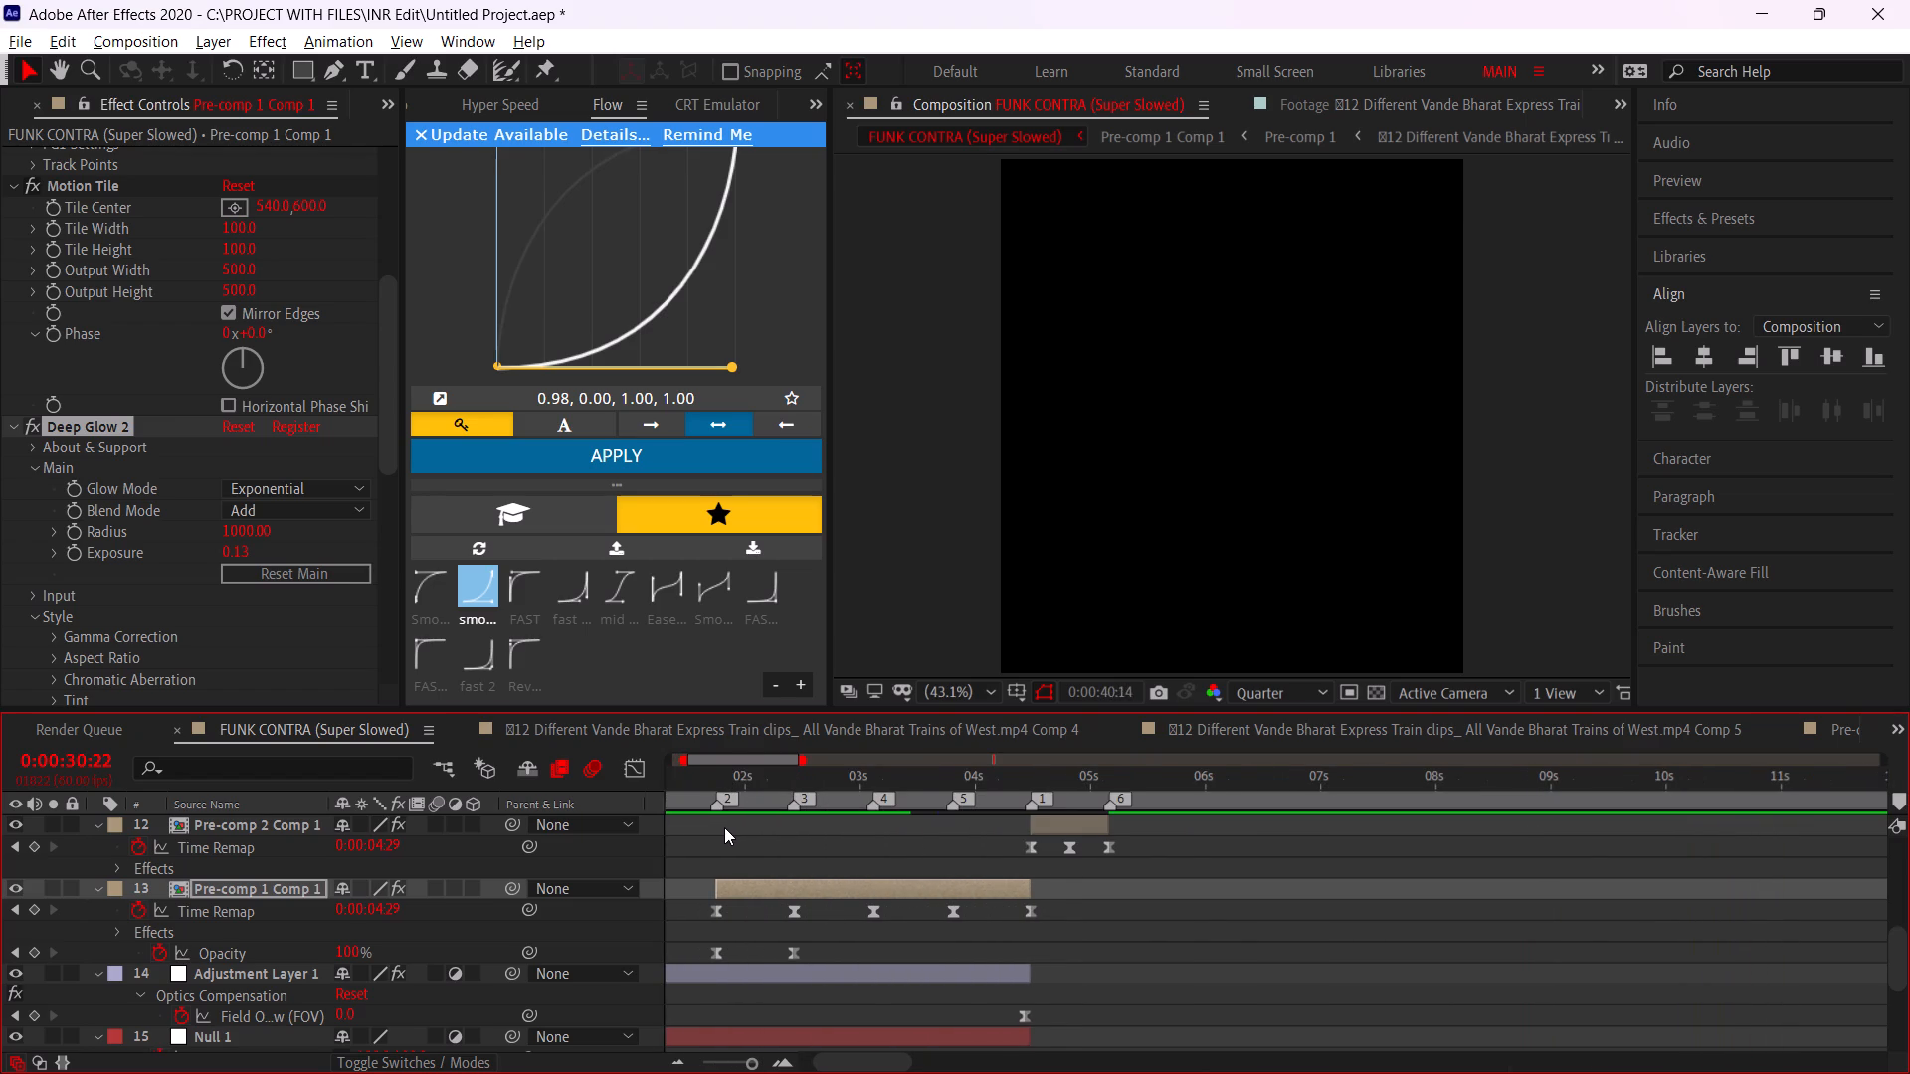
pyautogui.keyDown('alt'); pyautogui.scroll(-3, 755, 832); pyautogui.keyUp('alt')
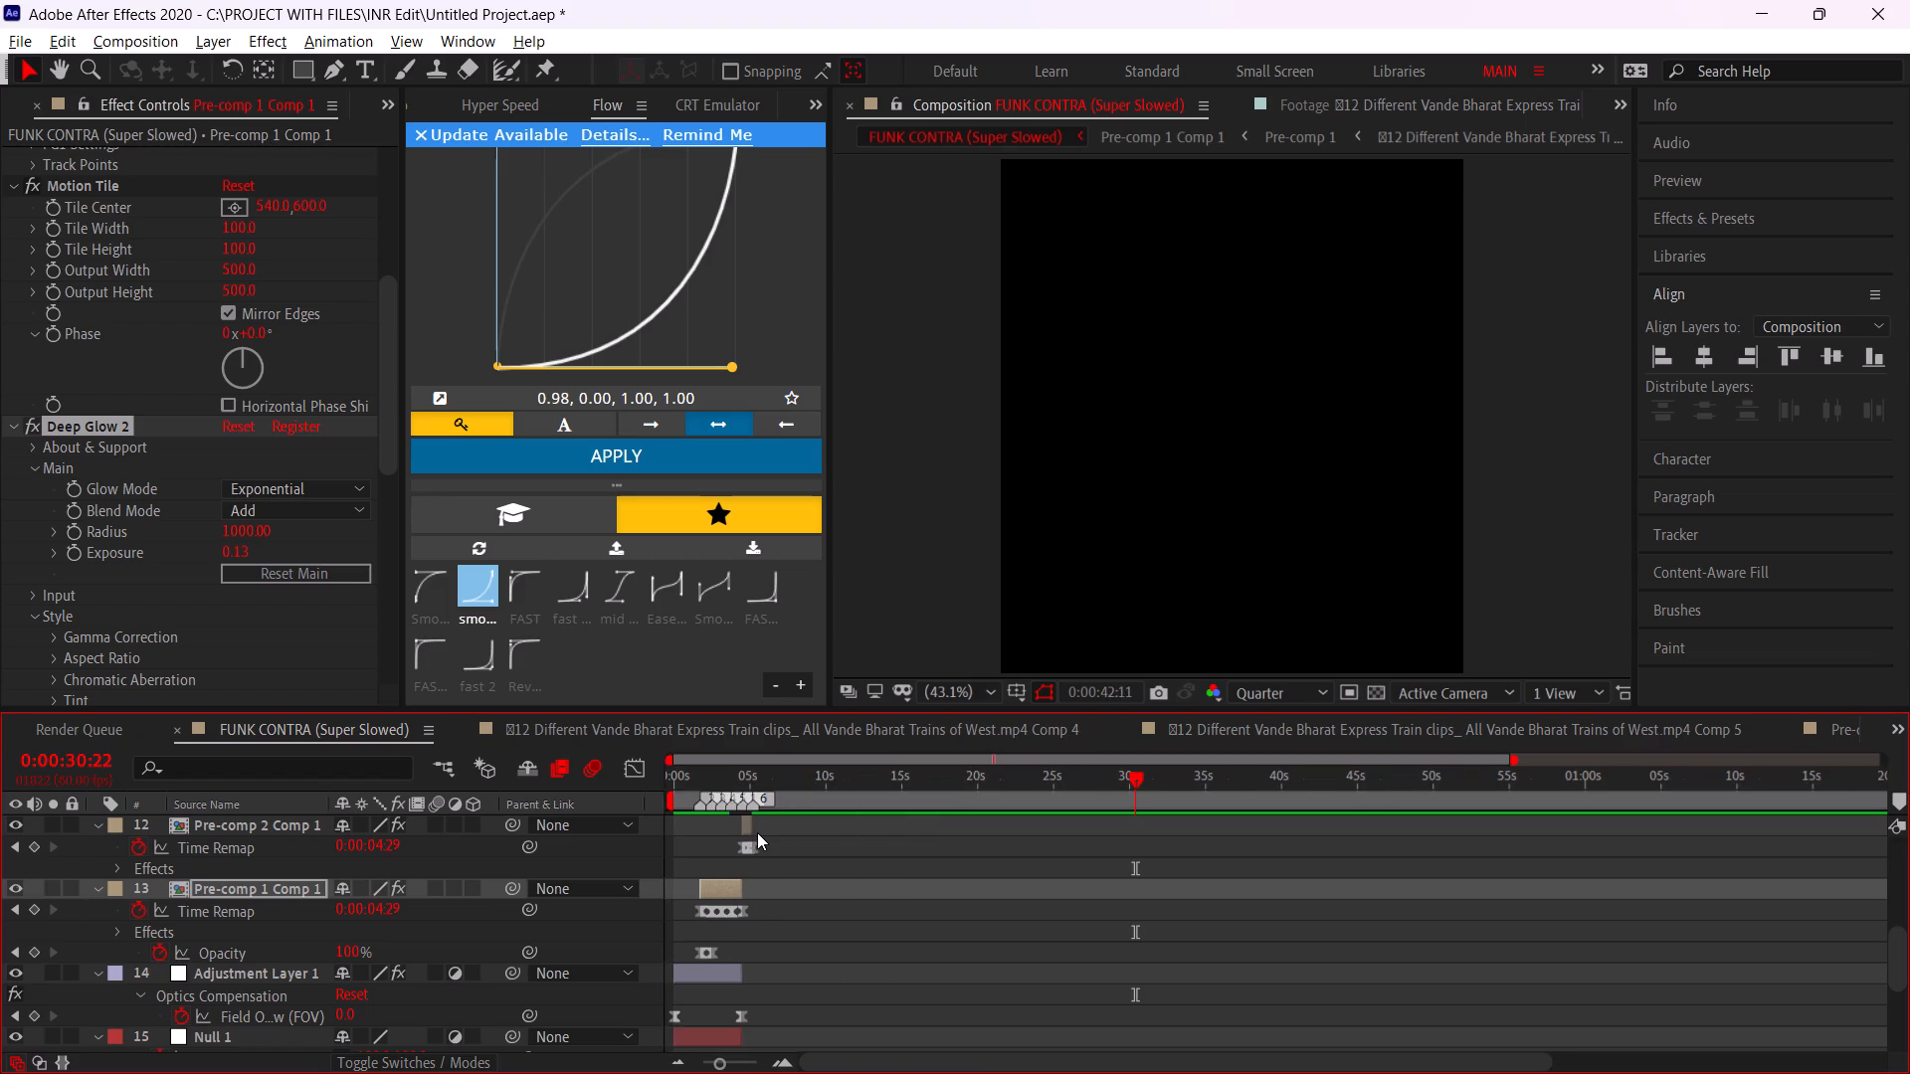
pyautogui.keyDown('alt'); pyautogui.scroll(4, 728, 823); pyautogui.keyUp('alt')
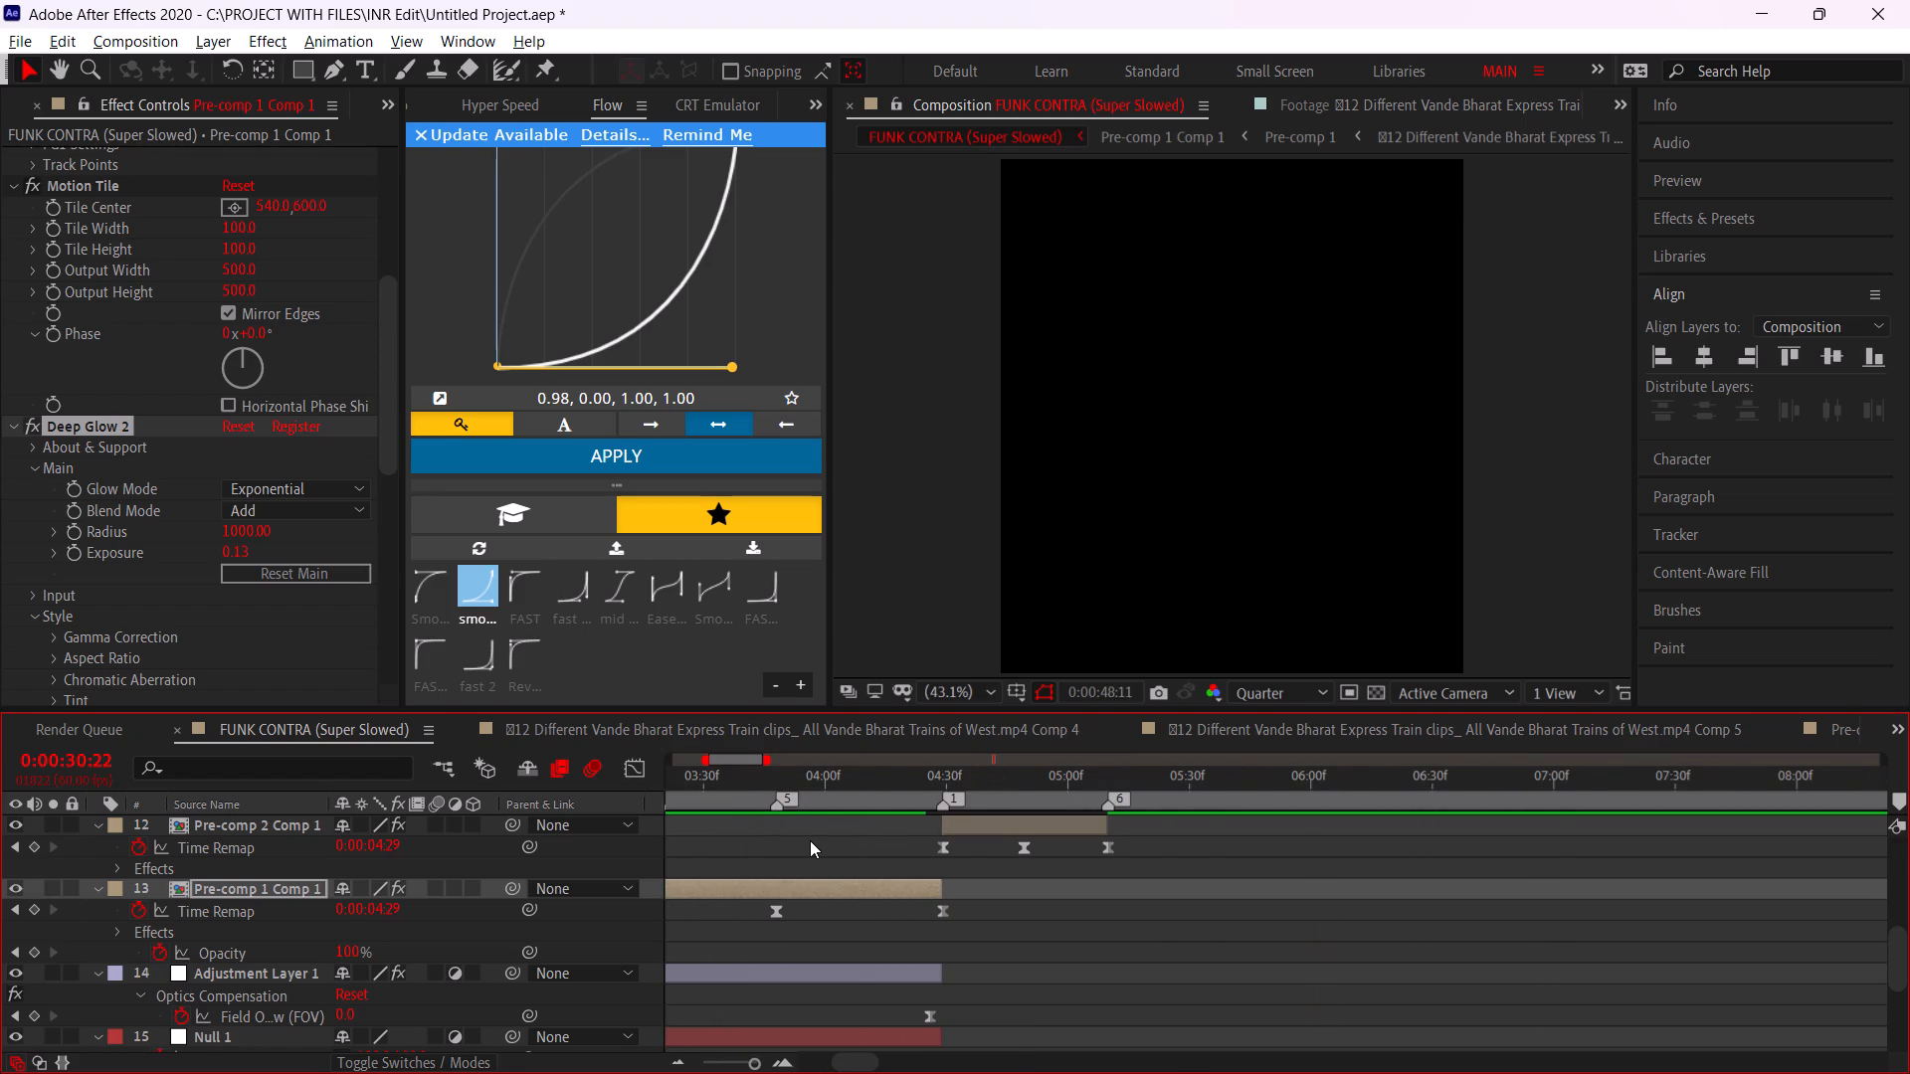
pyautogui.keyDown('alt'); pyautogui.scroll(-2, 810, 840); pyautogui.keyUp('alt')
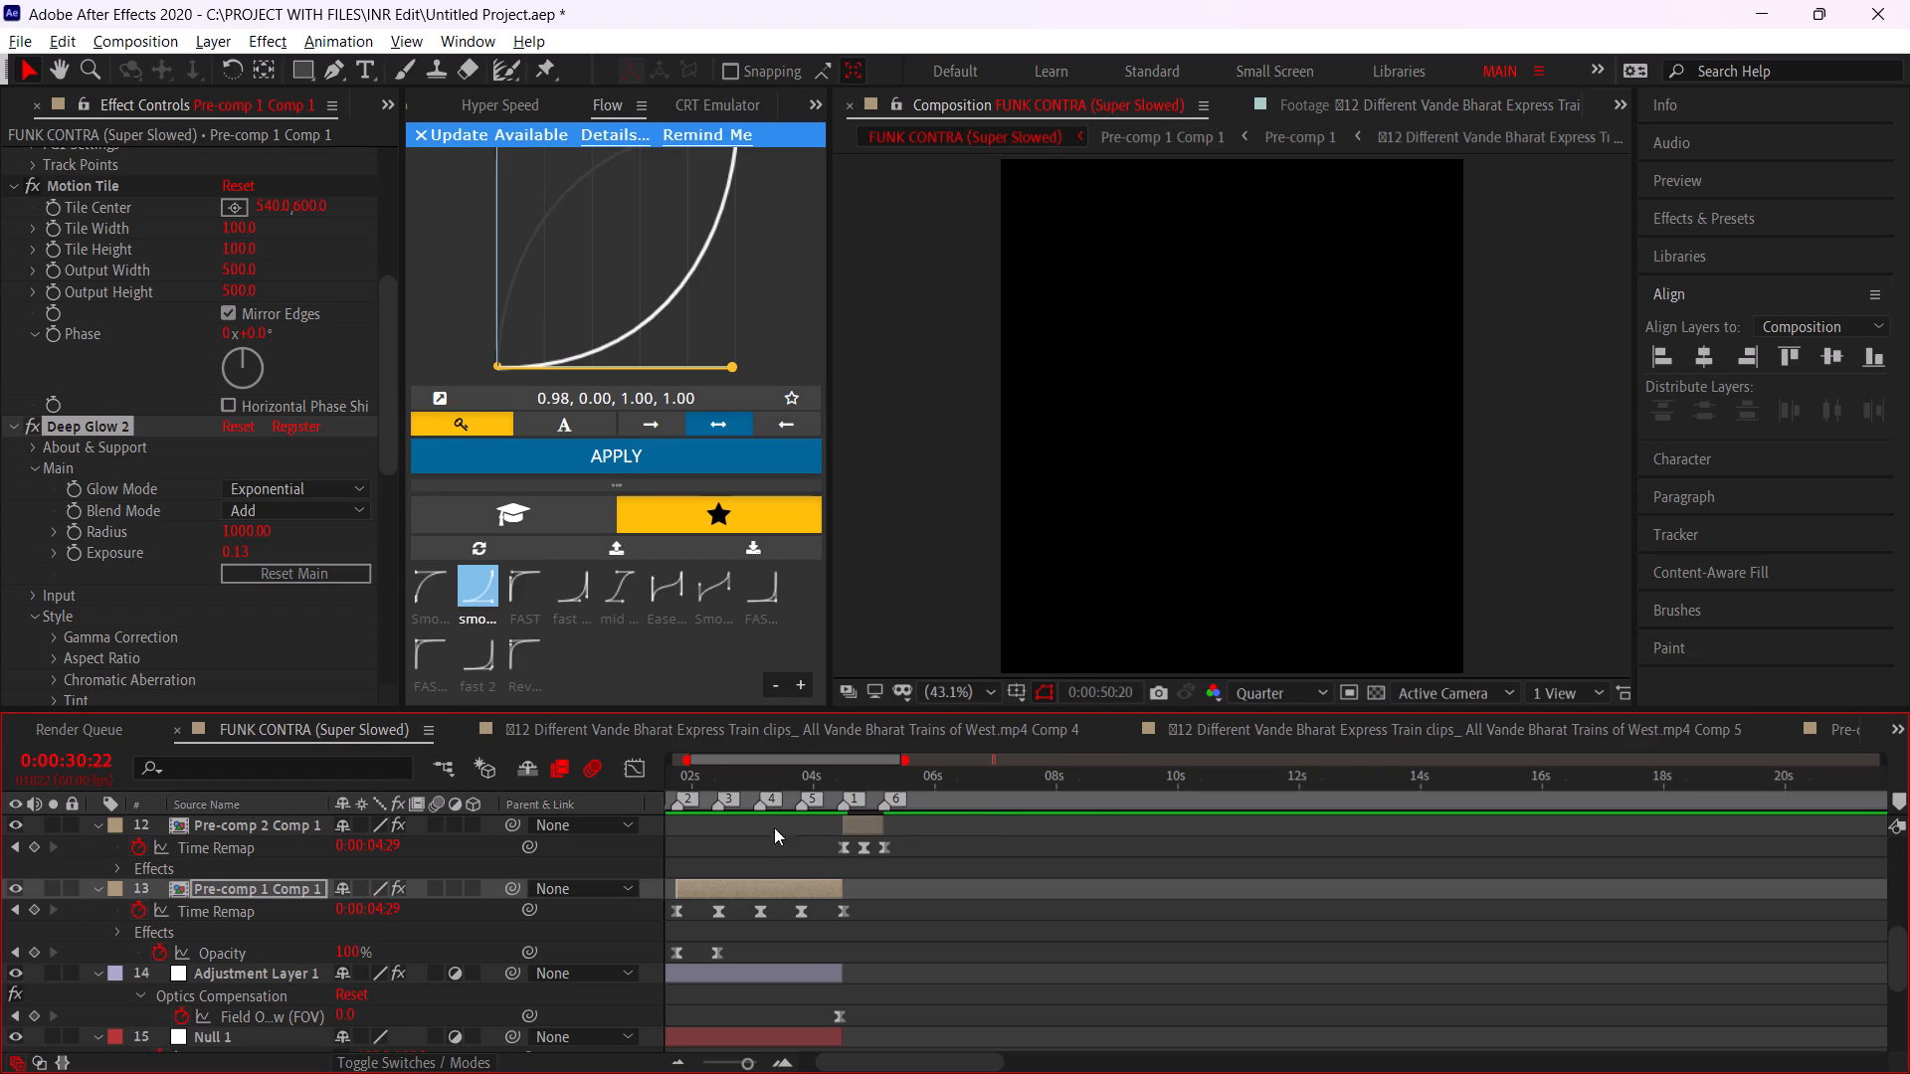
# Preview the main composition from its first frame, and again from 0:00:02:11.
pyautogui.moveTo(687, 780); pyautogui.dragTo(484, 819)
pyautogui.press('space')
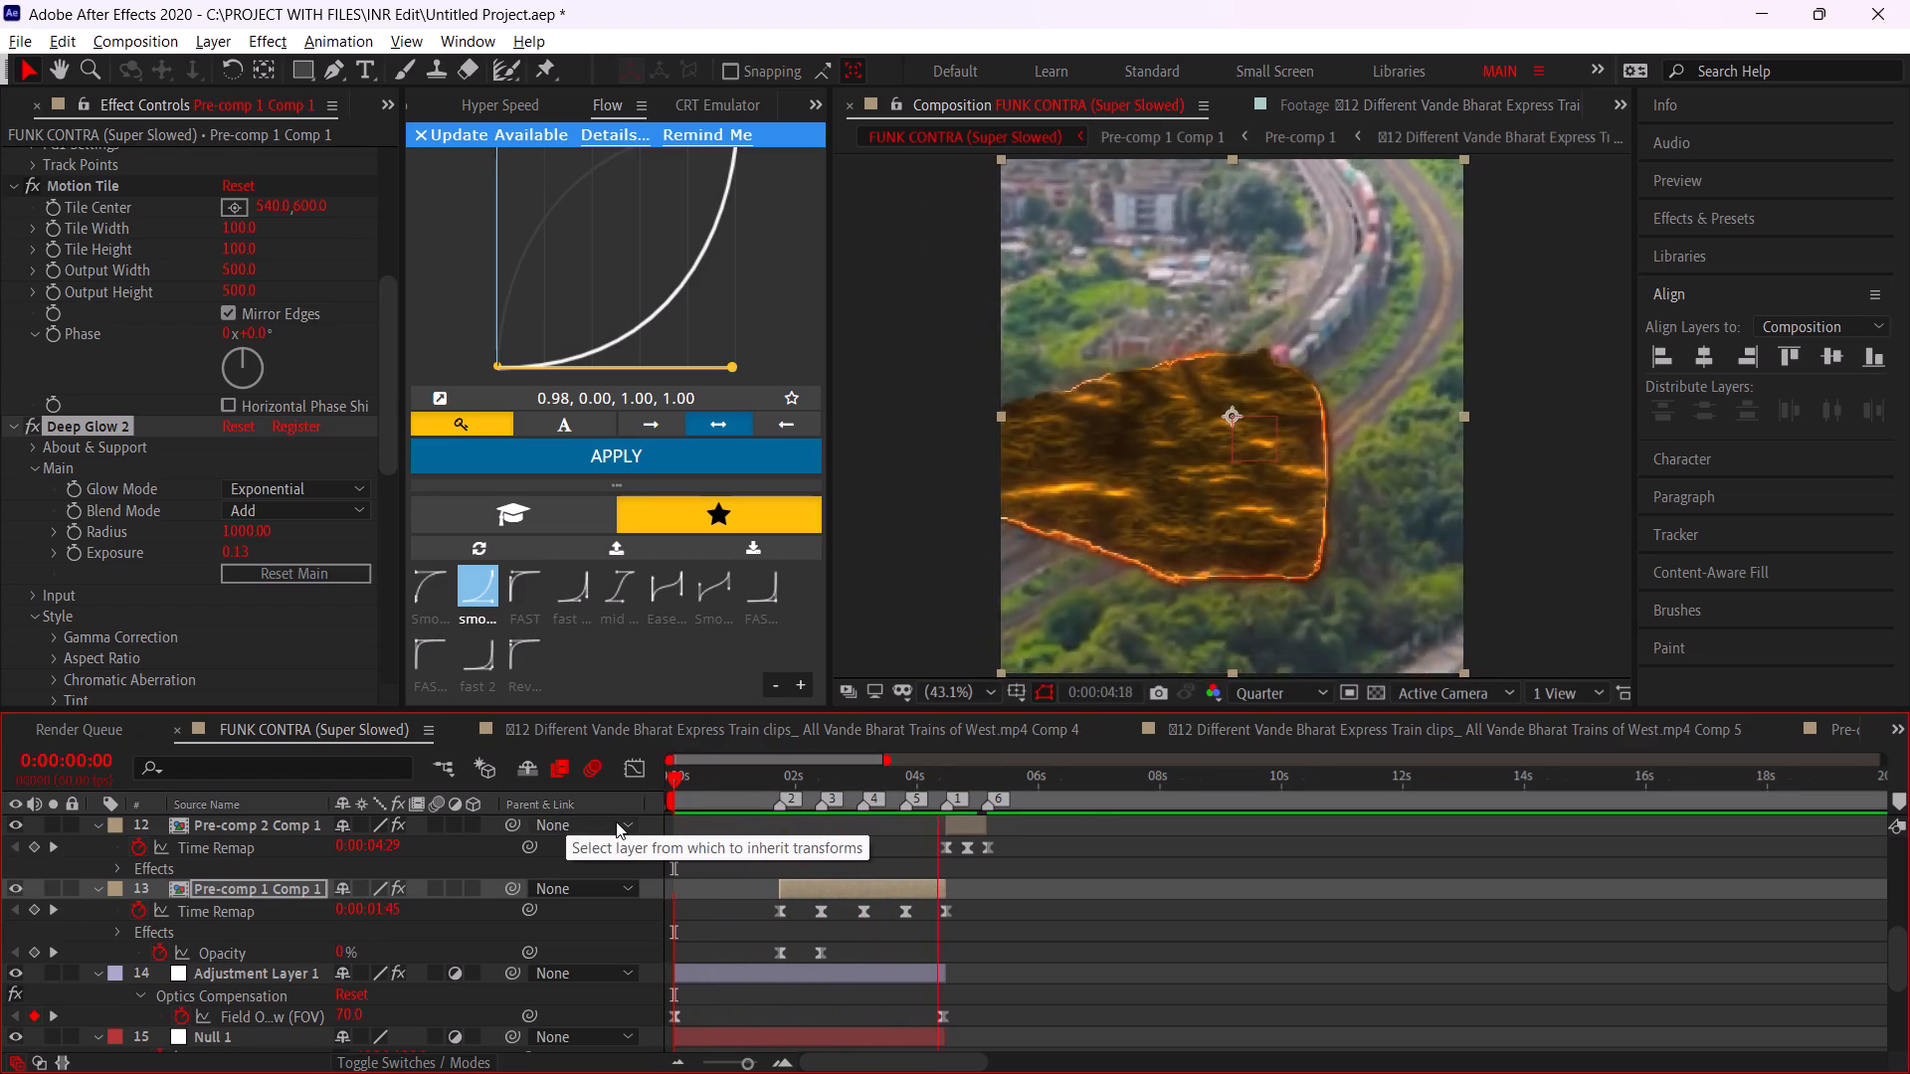
pyautogui.keyDown('alt'); pyautogui.scroll(1, 796, 832); pyautogui.keyUp('alt')
pyautogui.click(818, 787)
pyautogui.press('space')
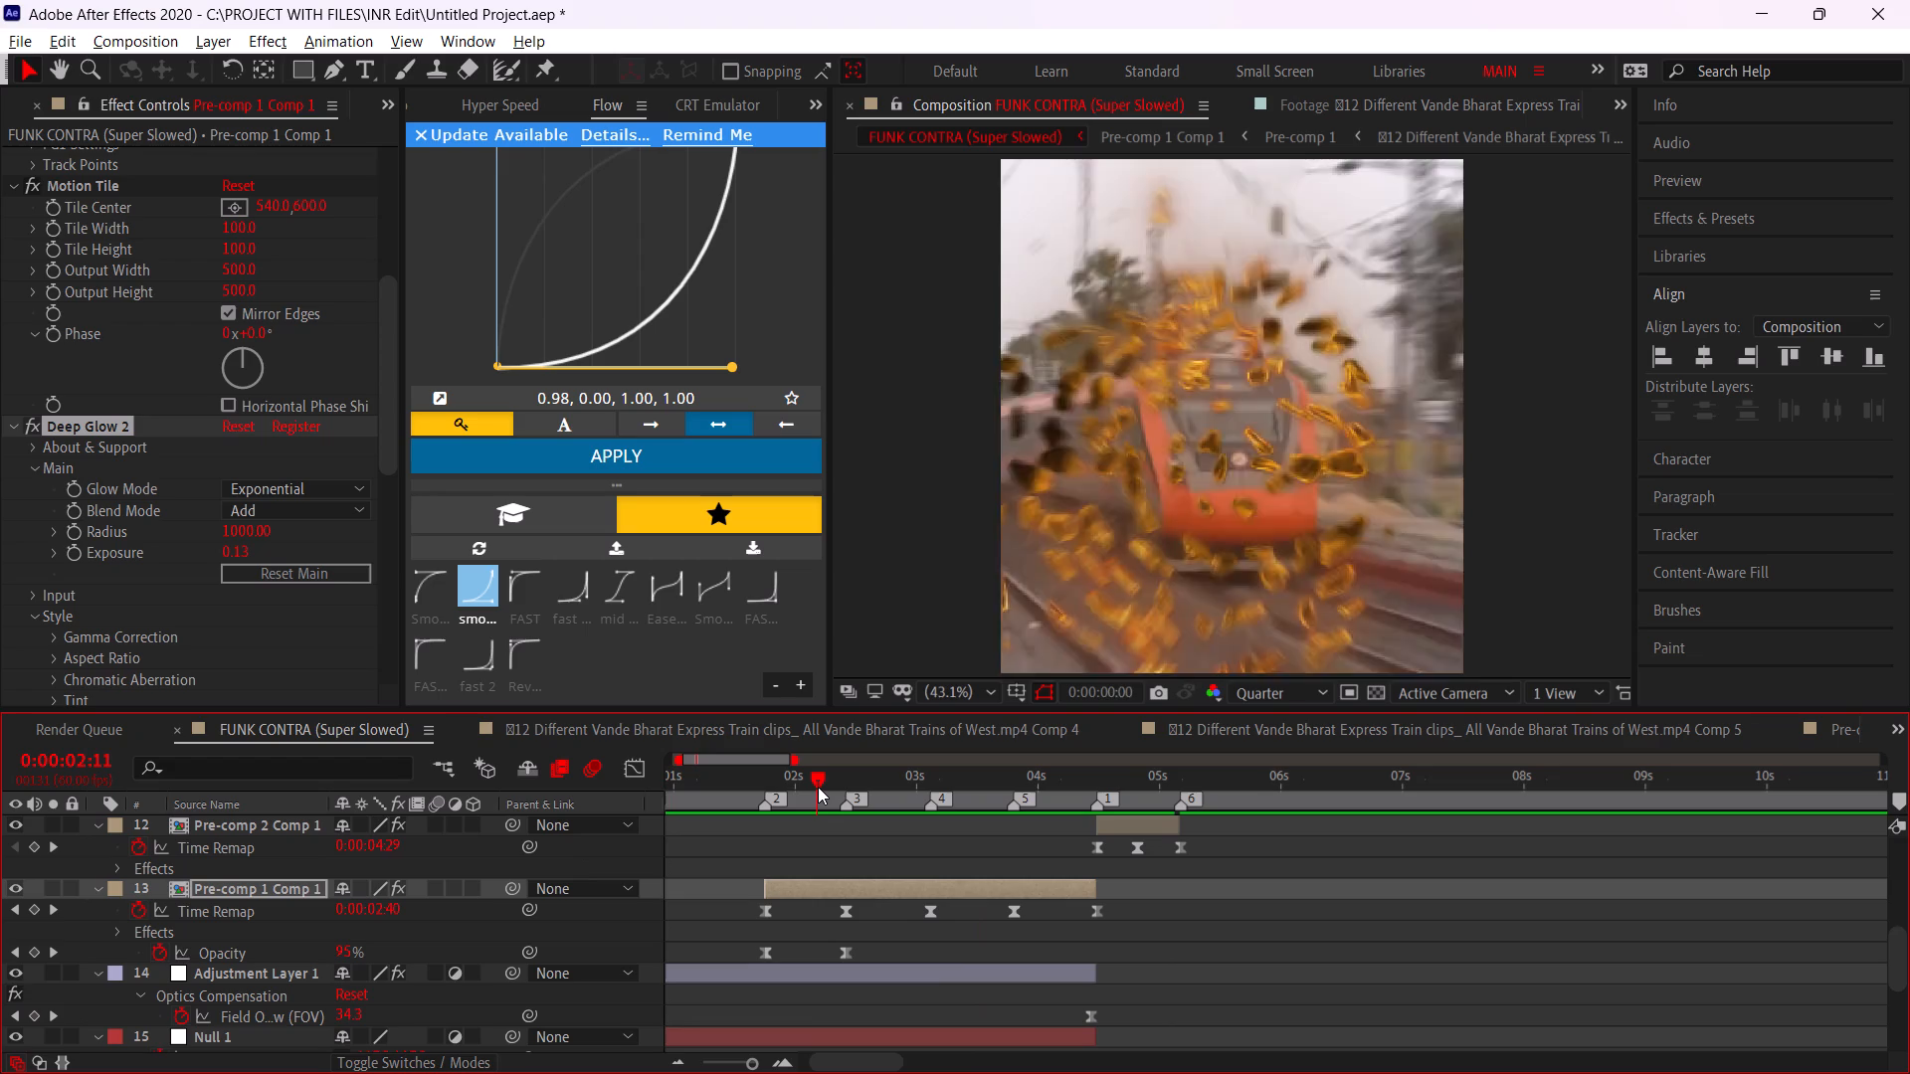
pyautogui.click(818, 787)
# Open Pre-comp 2 inside Pre-comp 2 Comp 1 and set the Shatter physics Rotation Speed on Pre-comp 1 Comp 2 to 0.02.
pyautogui.doubleClick(1145, 819)
pyautogui.moveTo(1106, 802); pyautogui.dragTo(1018, 807)
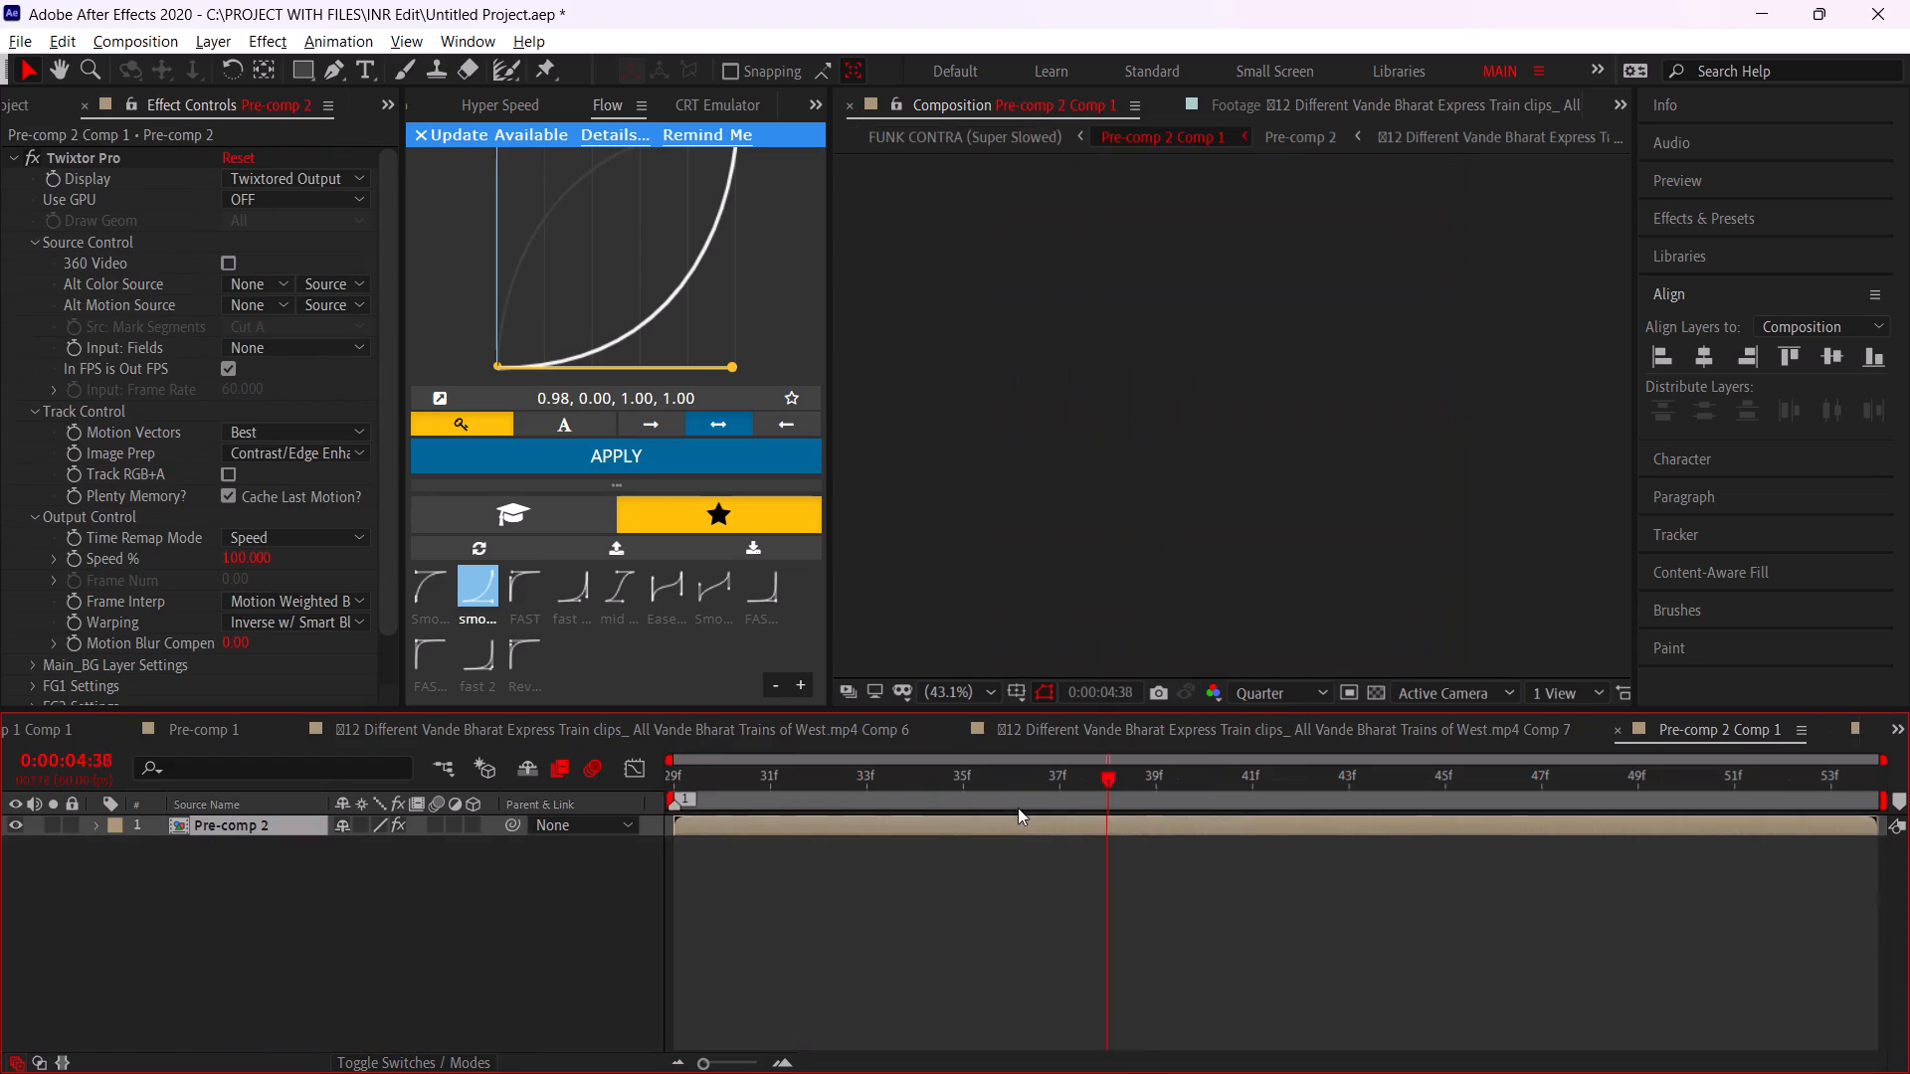
pyautogui.moveTo(1018, 807); pyautogui.dragTo(692, 826)
pyautogui.doubleClick(772, 822)
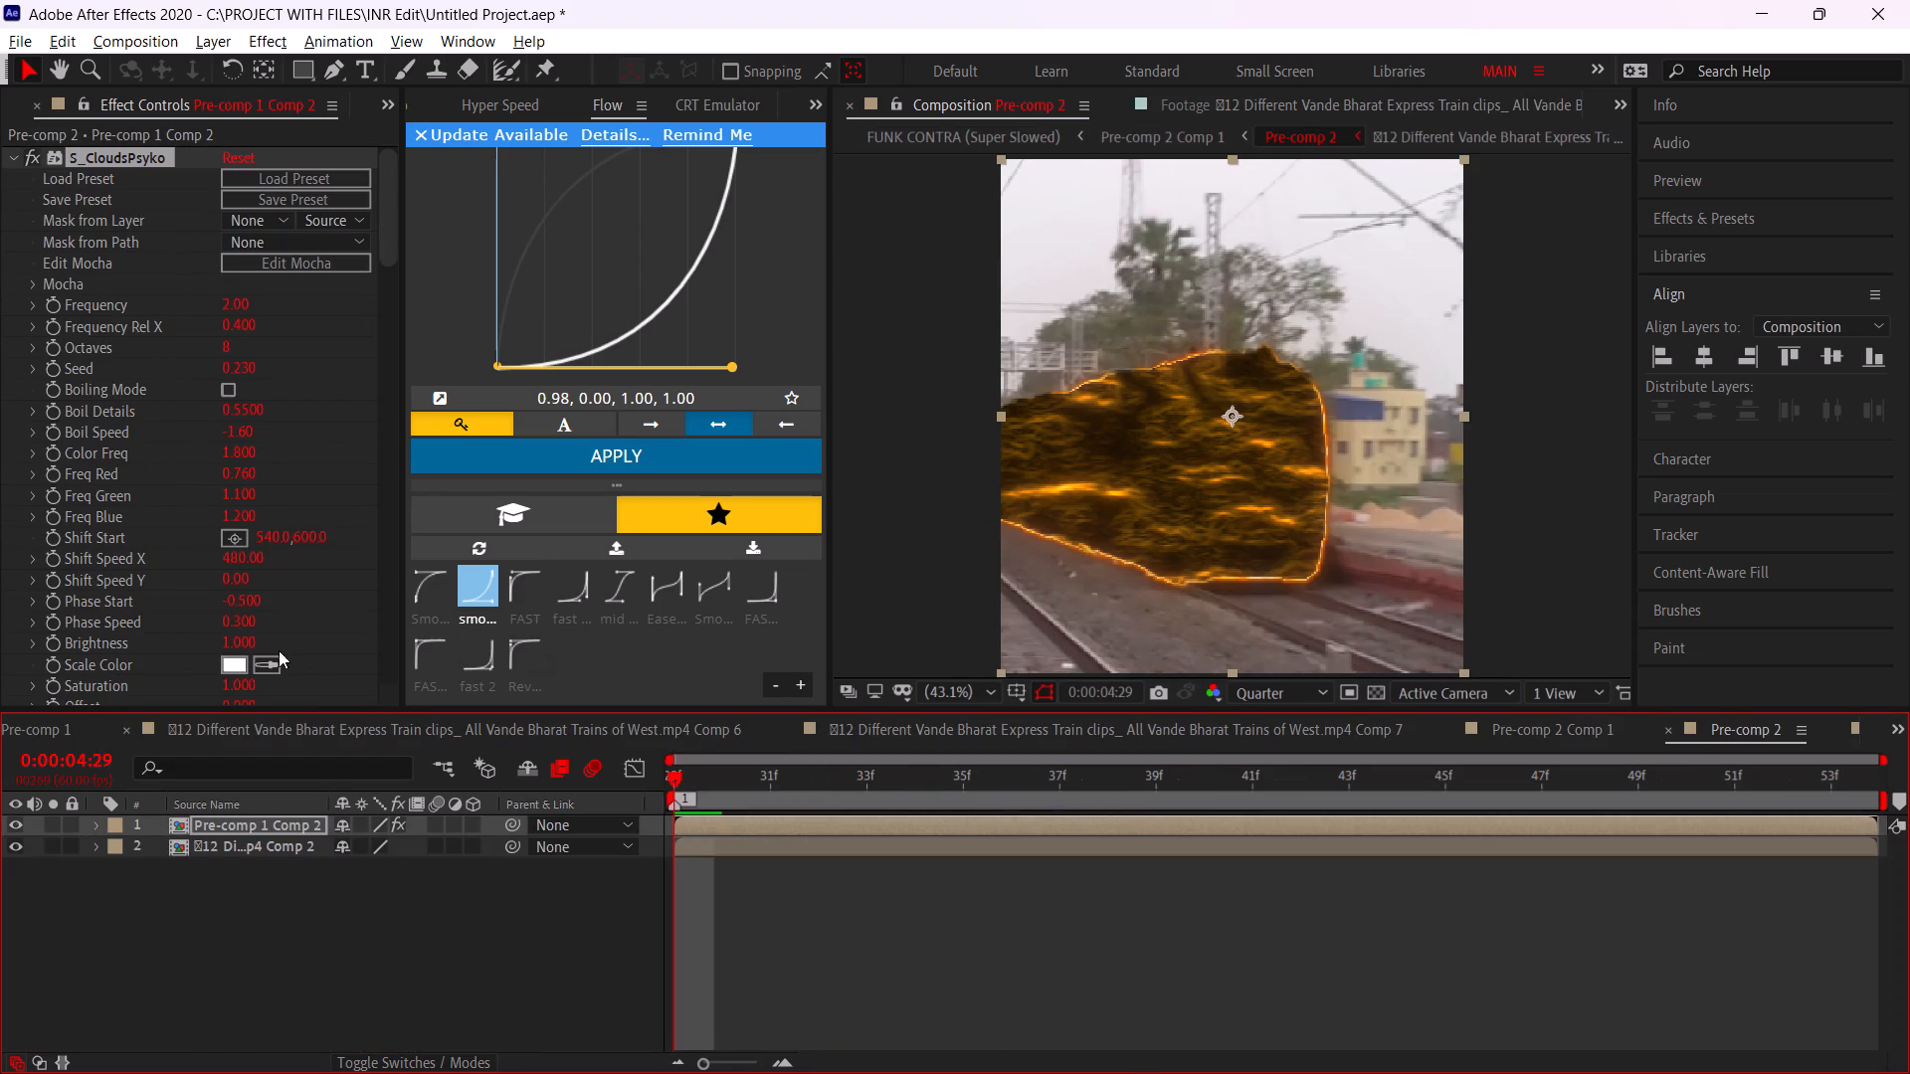
pyautogui.scroll(-4, 269, 648)
pyautogui.scroll(-6, 189, 629)
pyautogui.click(241, 454)
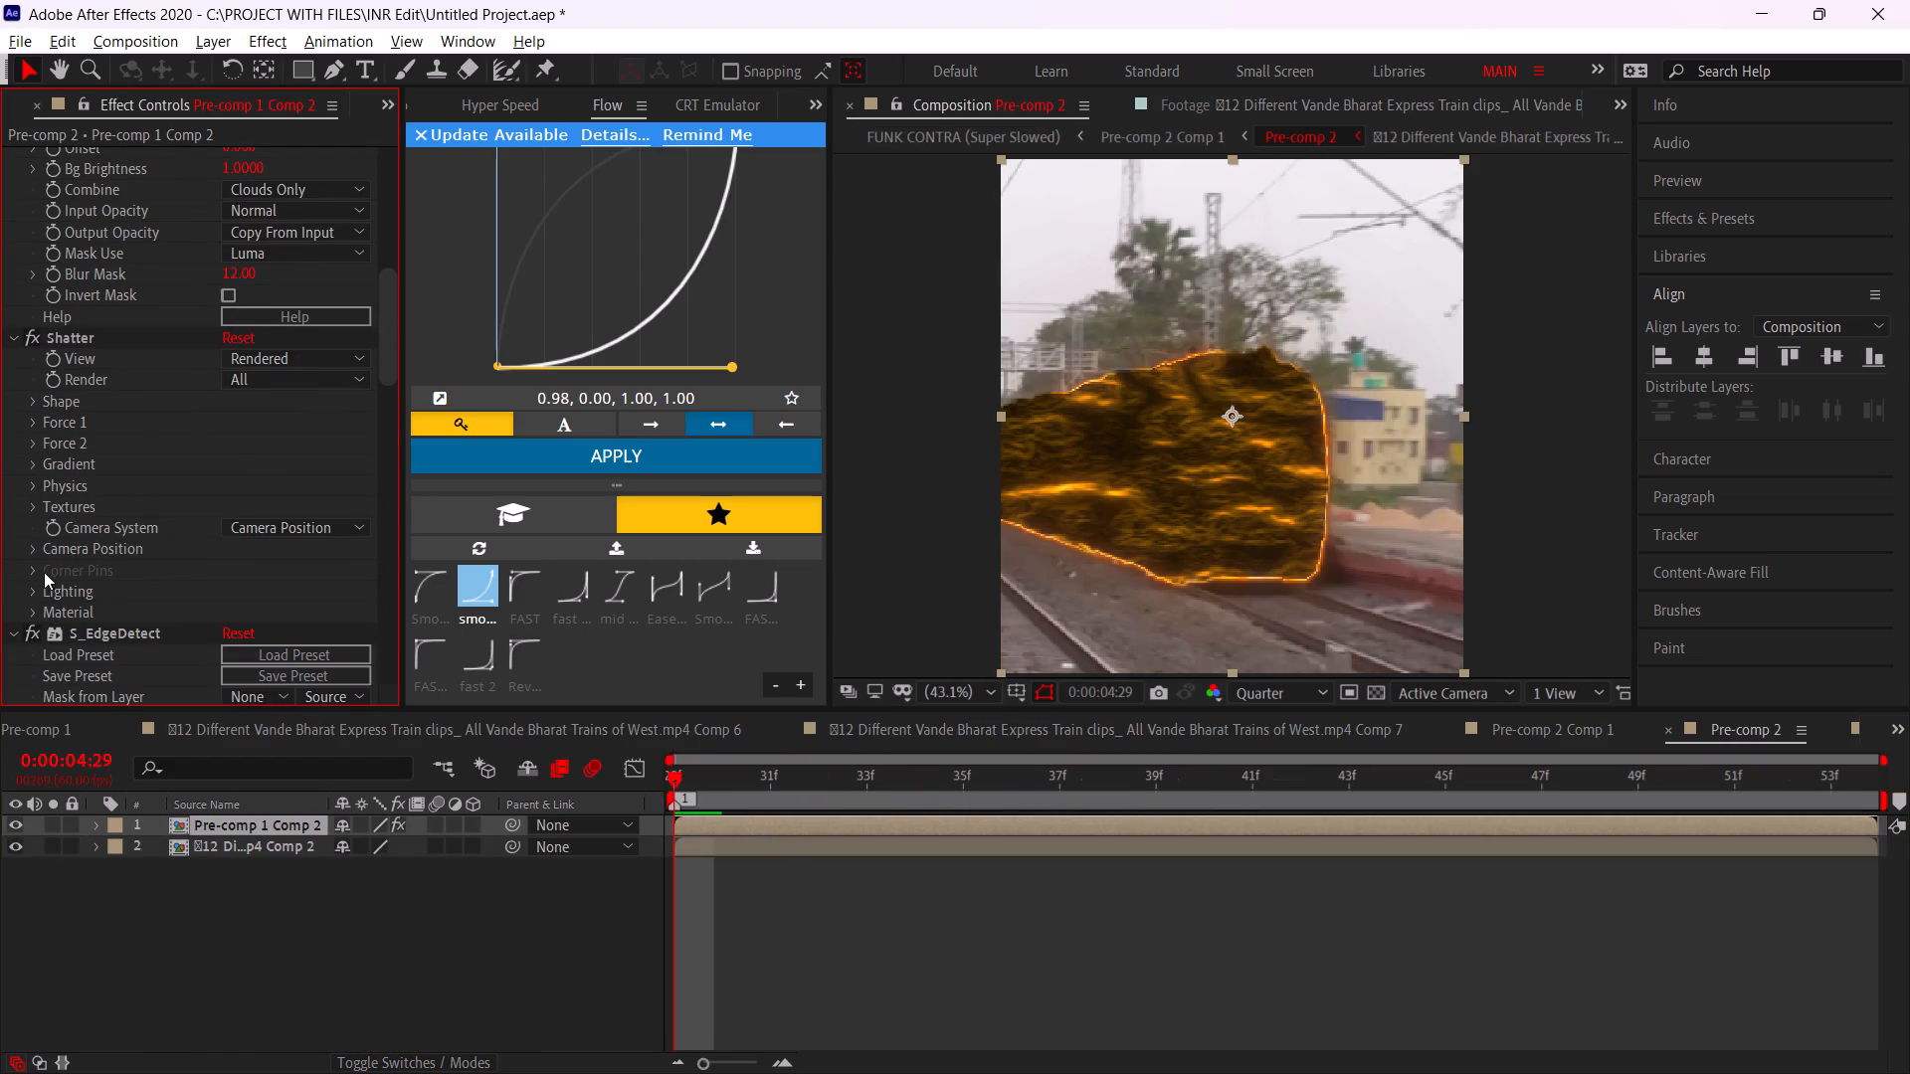
pyautogui.click(31, 484)
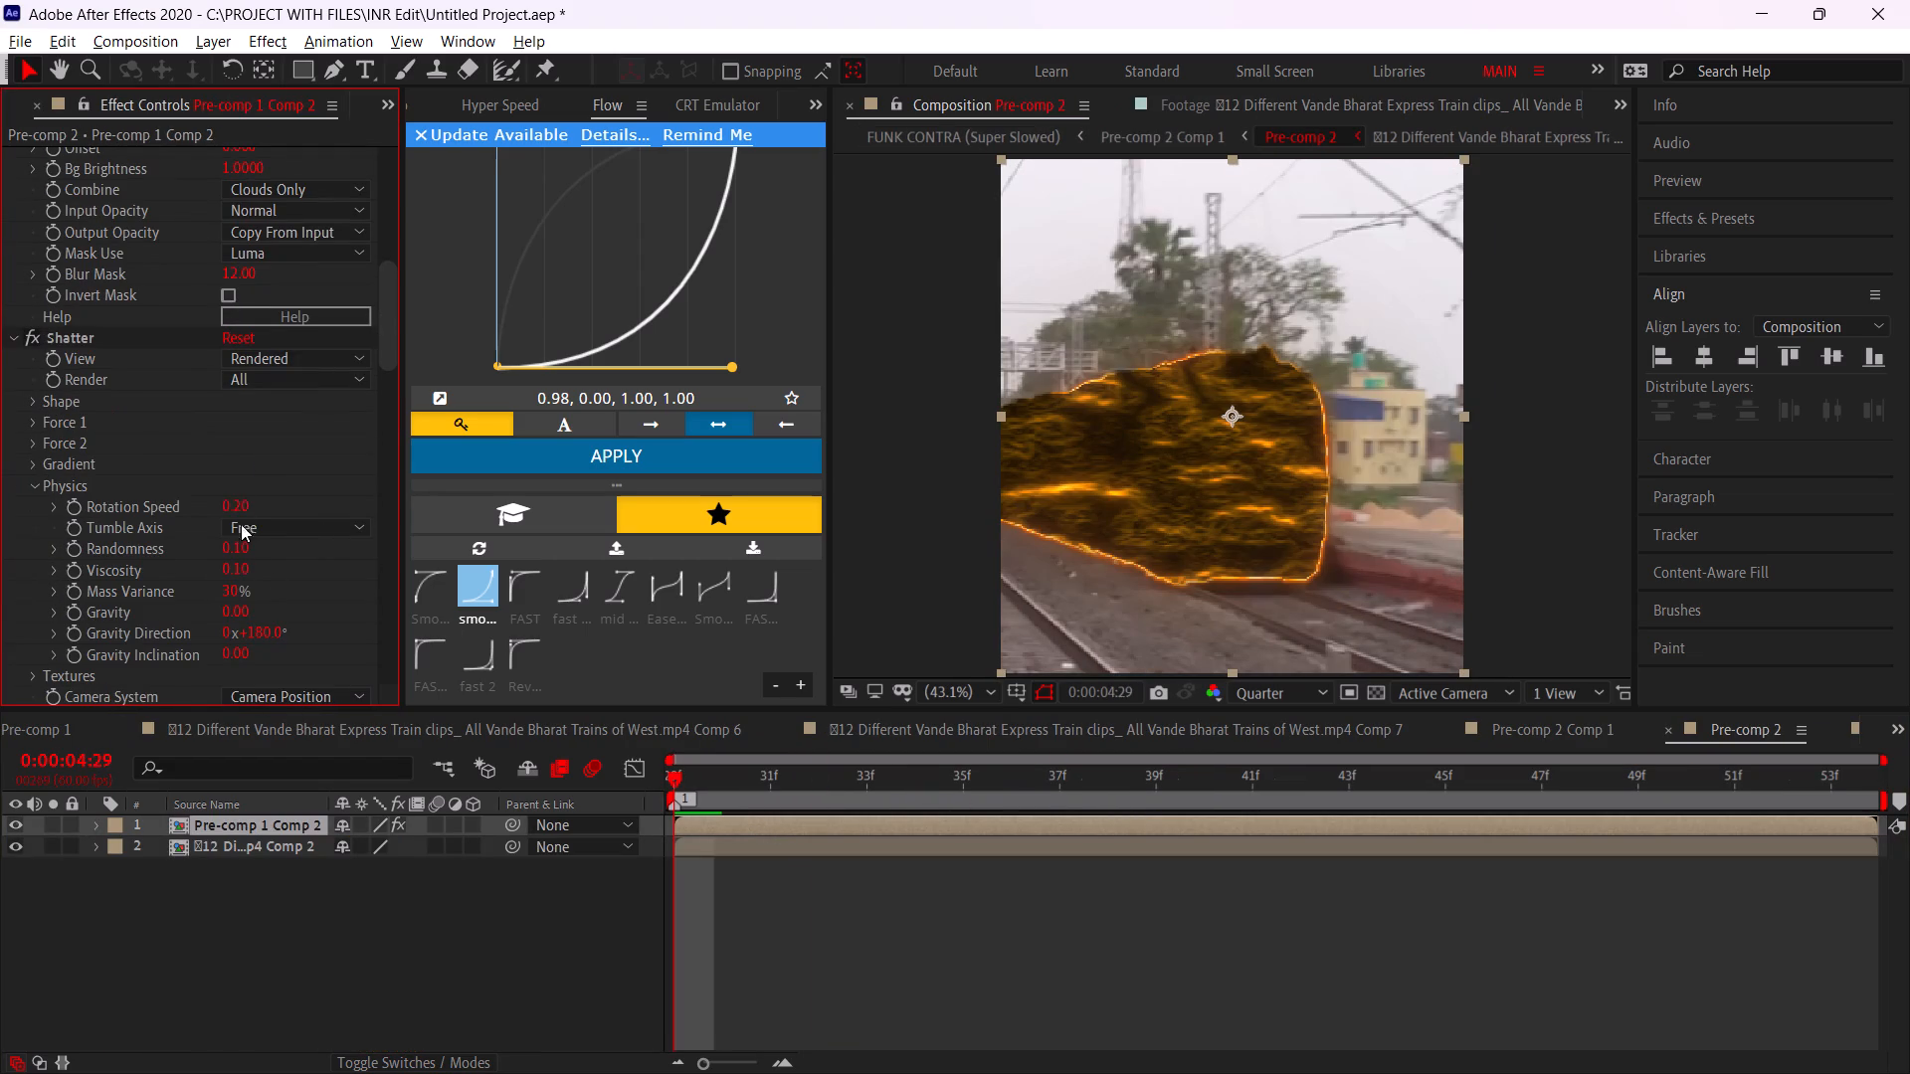
pyautogui.moveTo(234, 511); pyautogui.dragTo(212, 510)
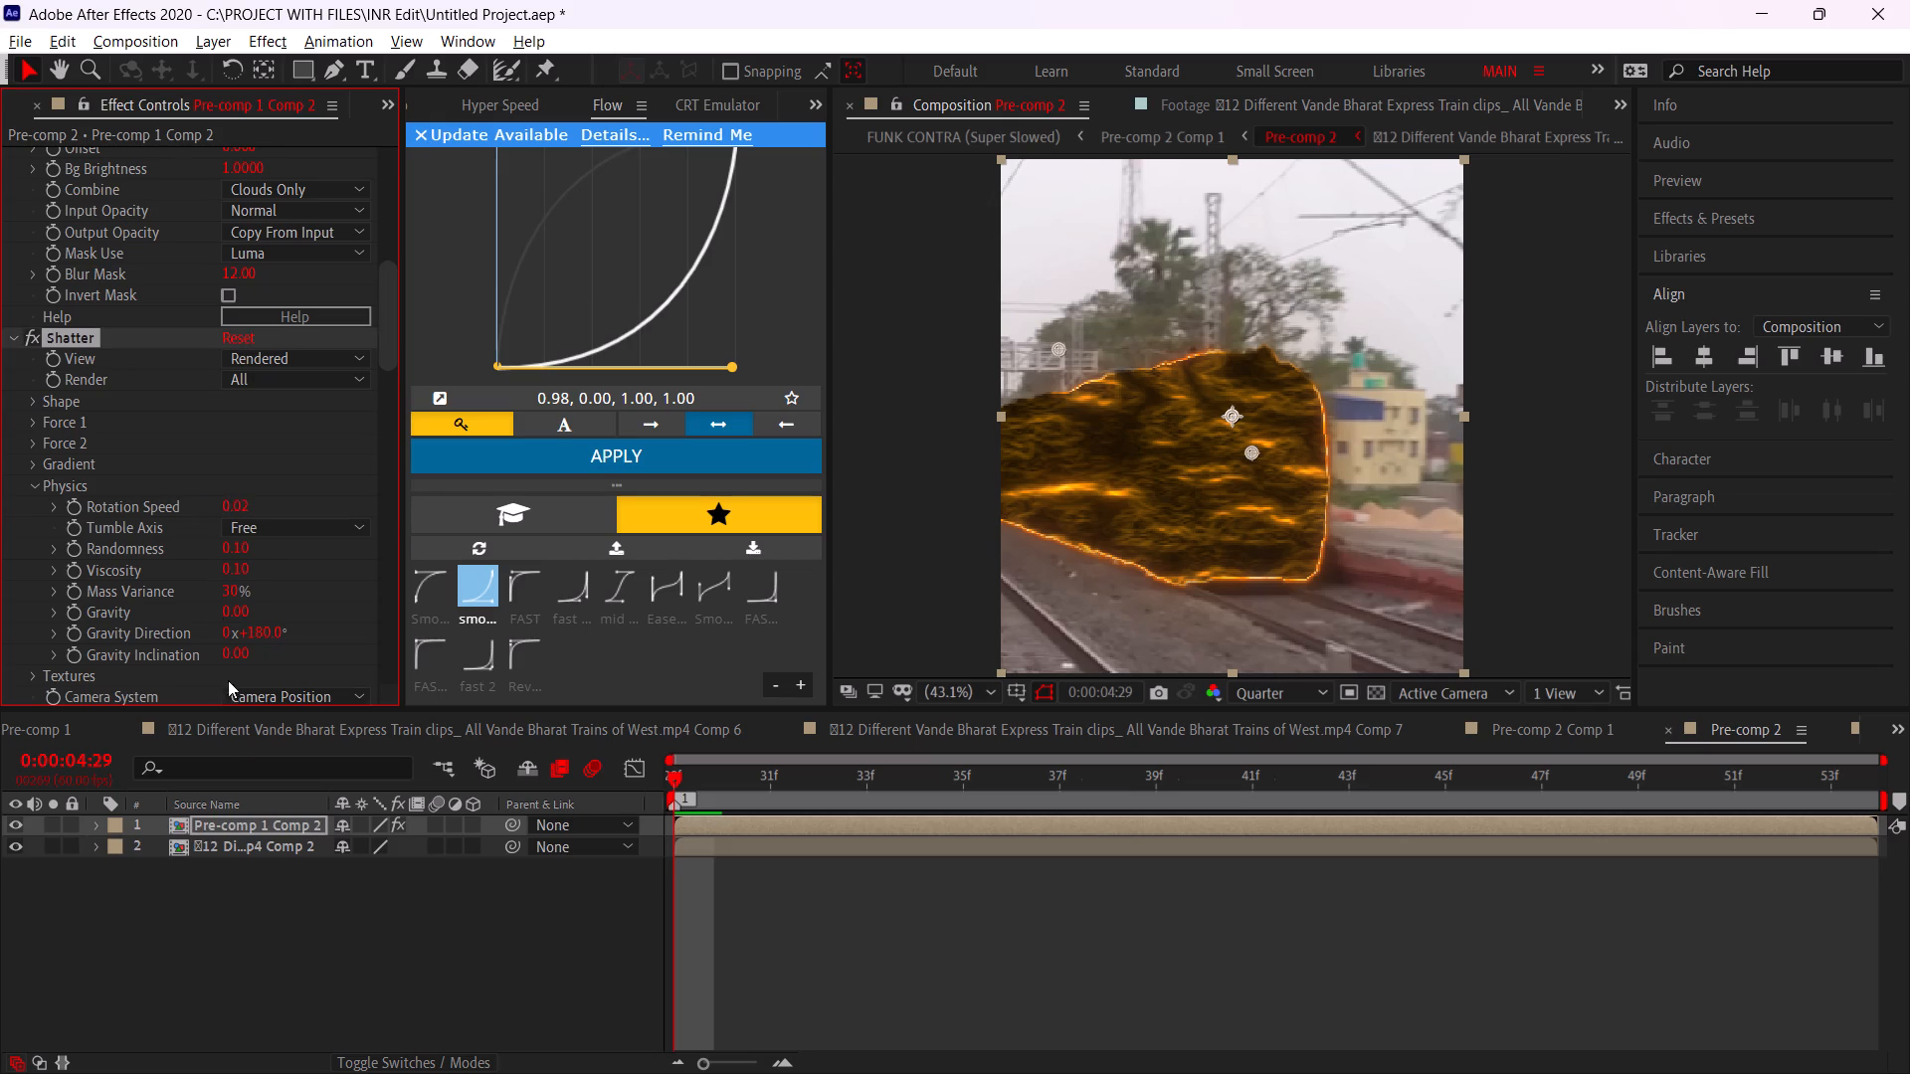
# Scrub Pre-comp 2 between its start and 0:00:04:51 to examine the shattering pieces and the train footage behind them.
pyautogui.moveTo(717, 790); pyautogui.dragTo(1812, 856)
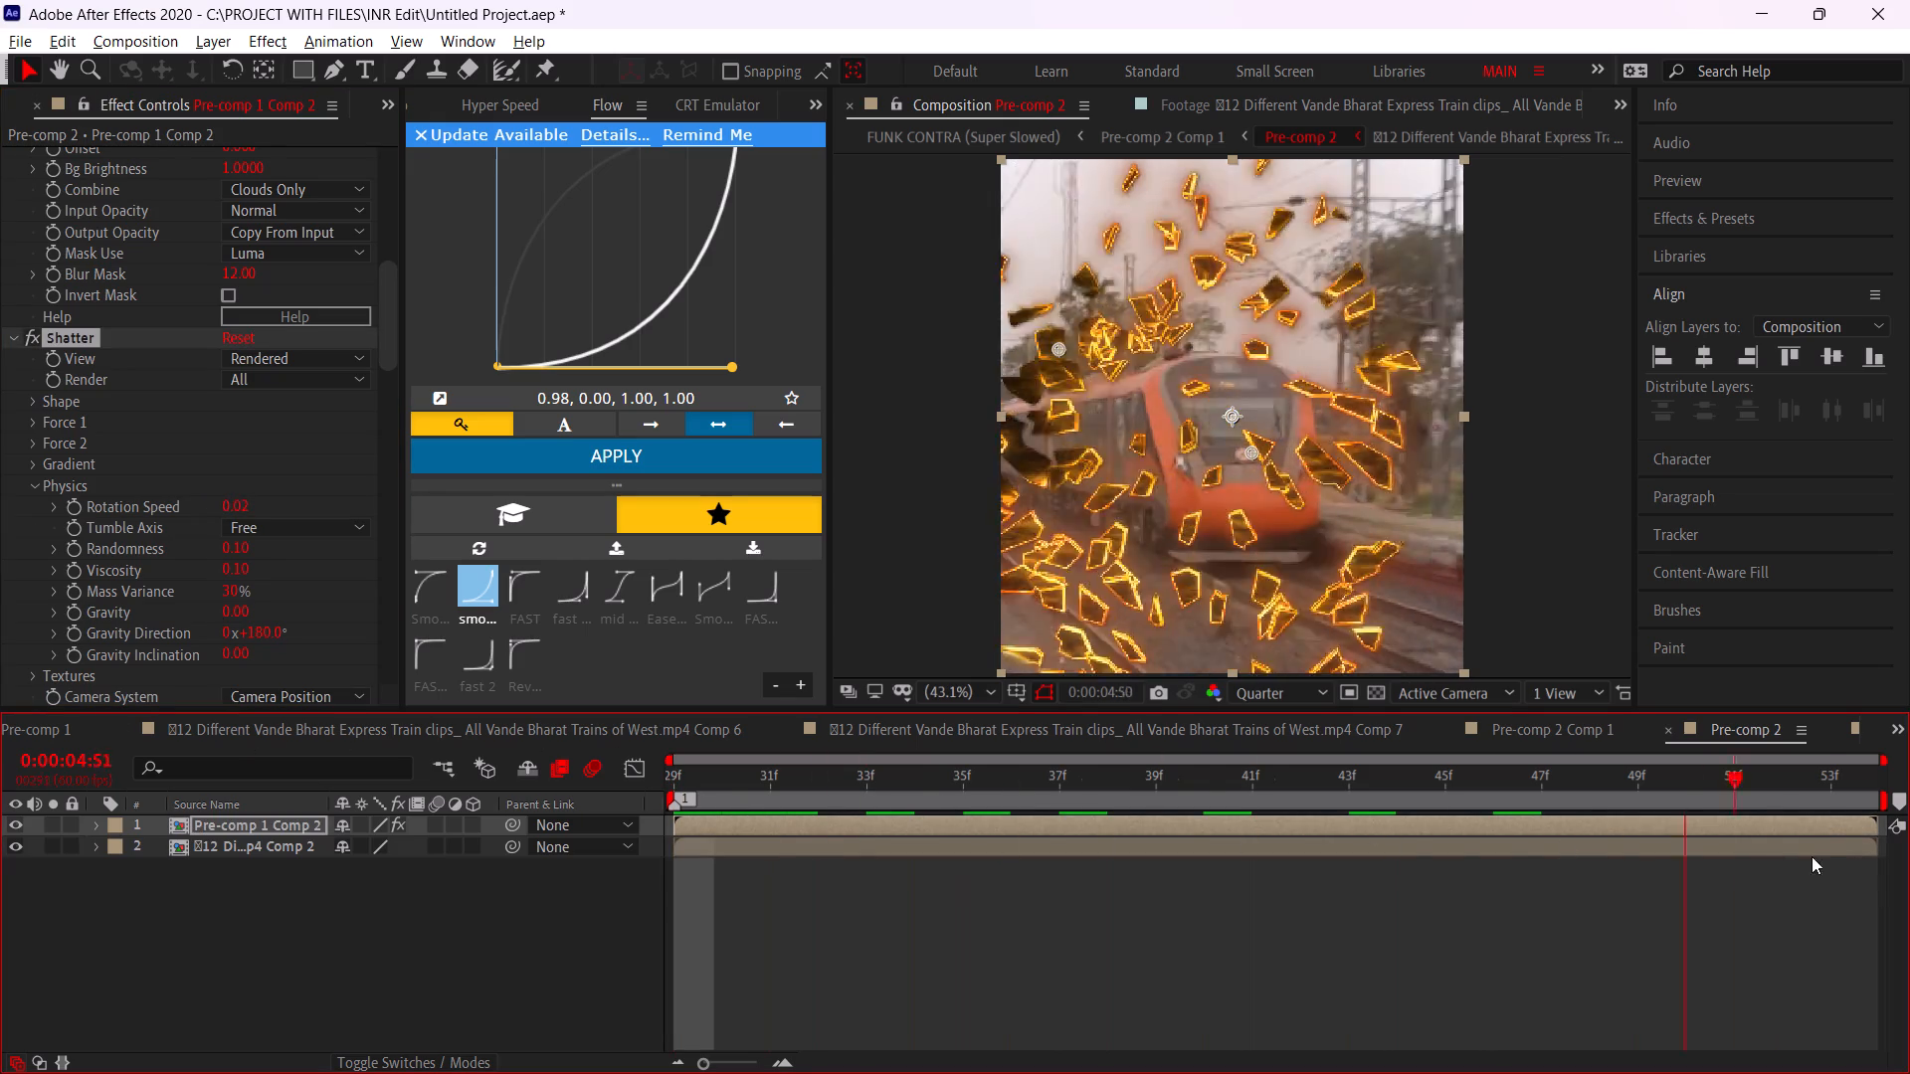
pyautogui.moveTo(1812, 856); pyautogui.dragTo(1759, 892)
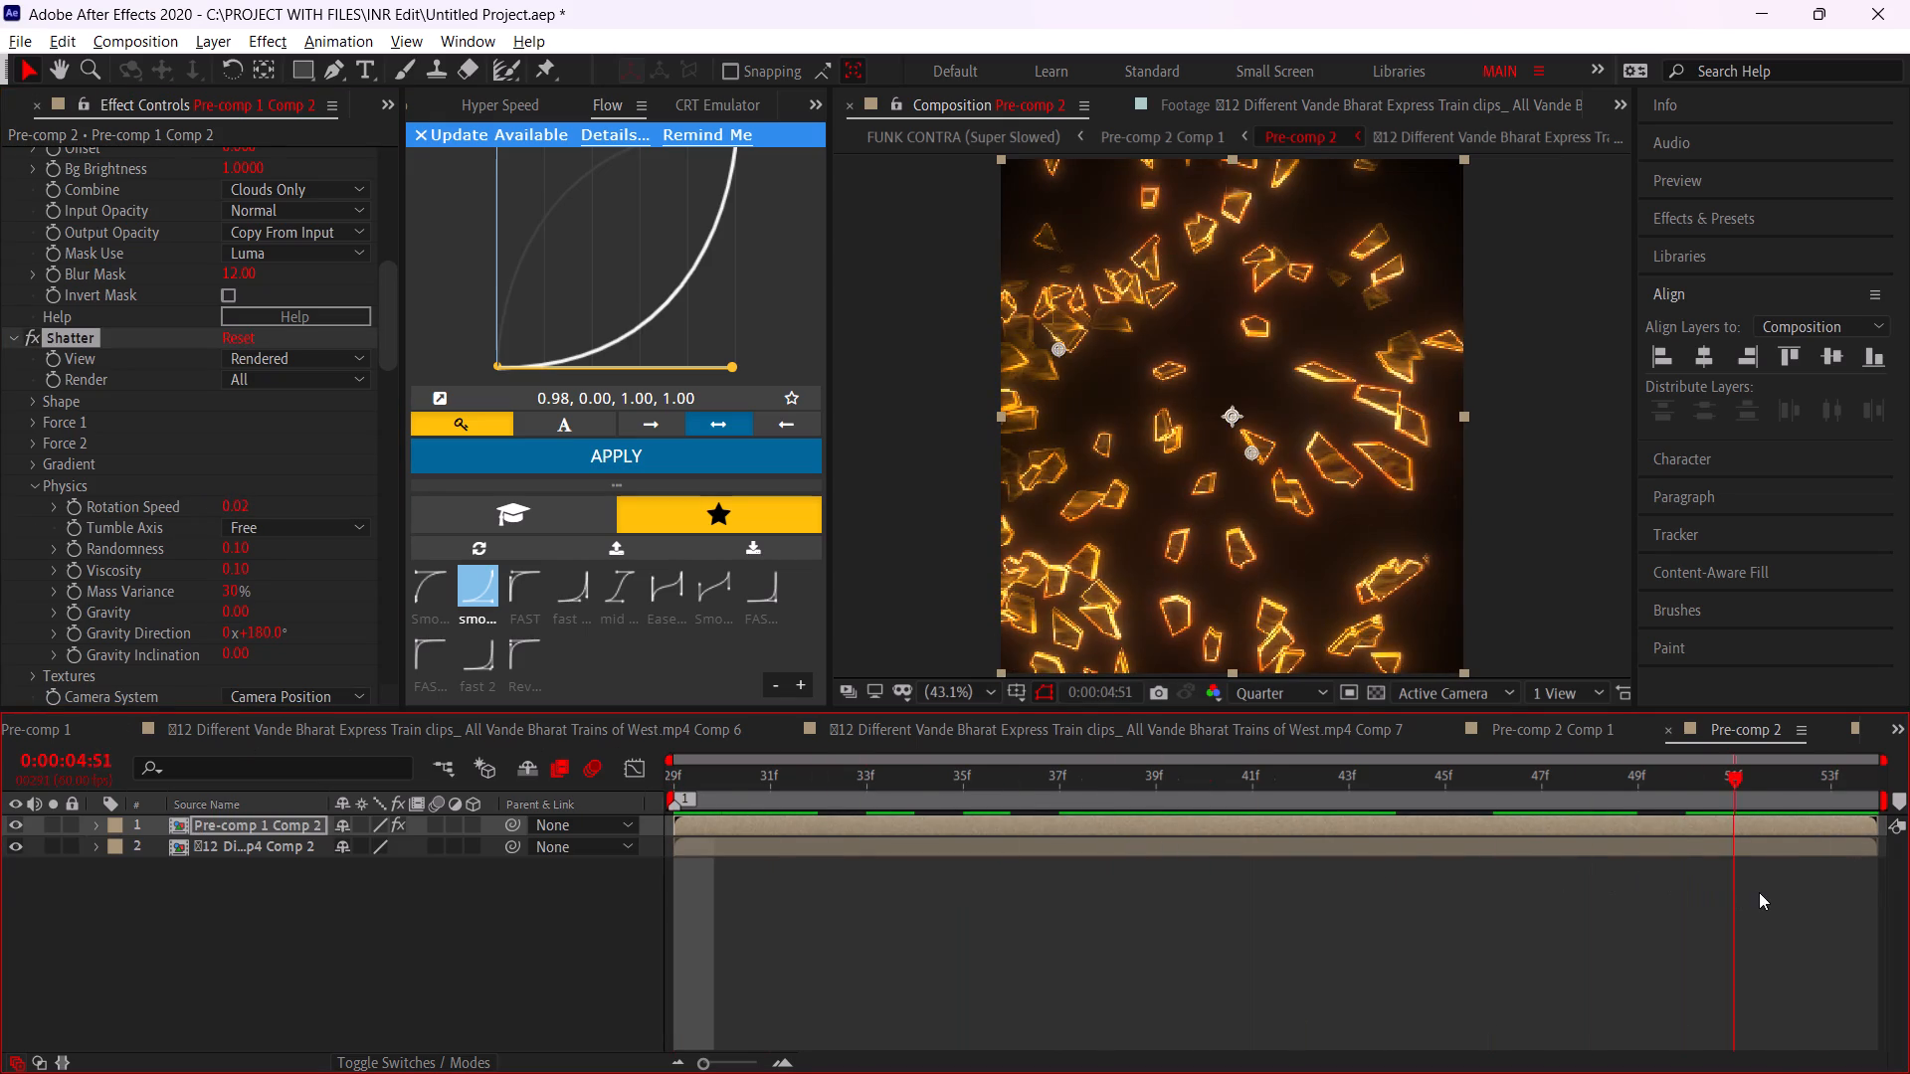
pyautogui.moveTo(1759, 892); pyautogui.dragTo(1661, 886)
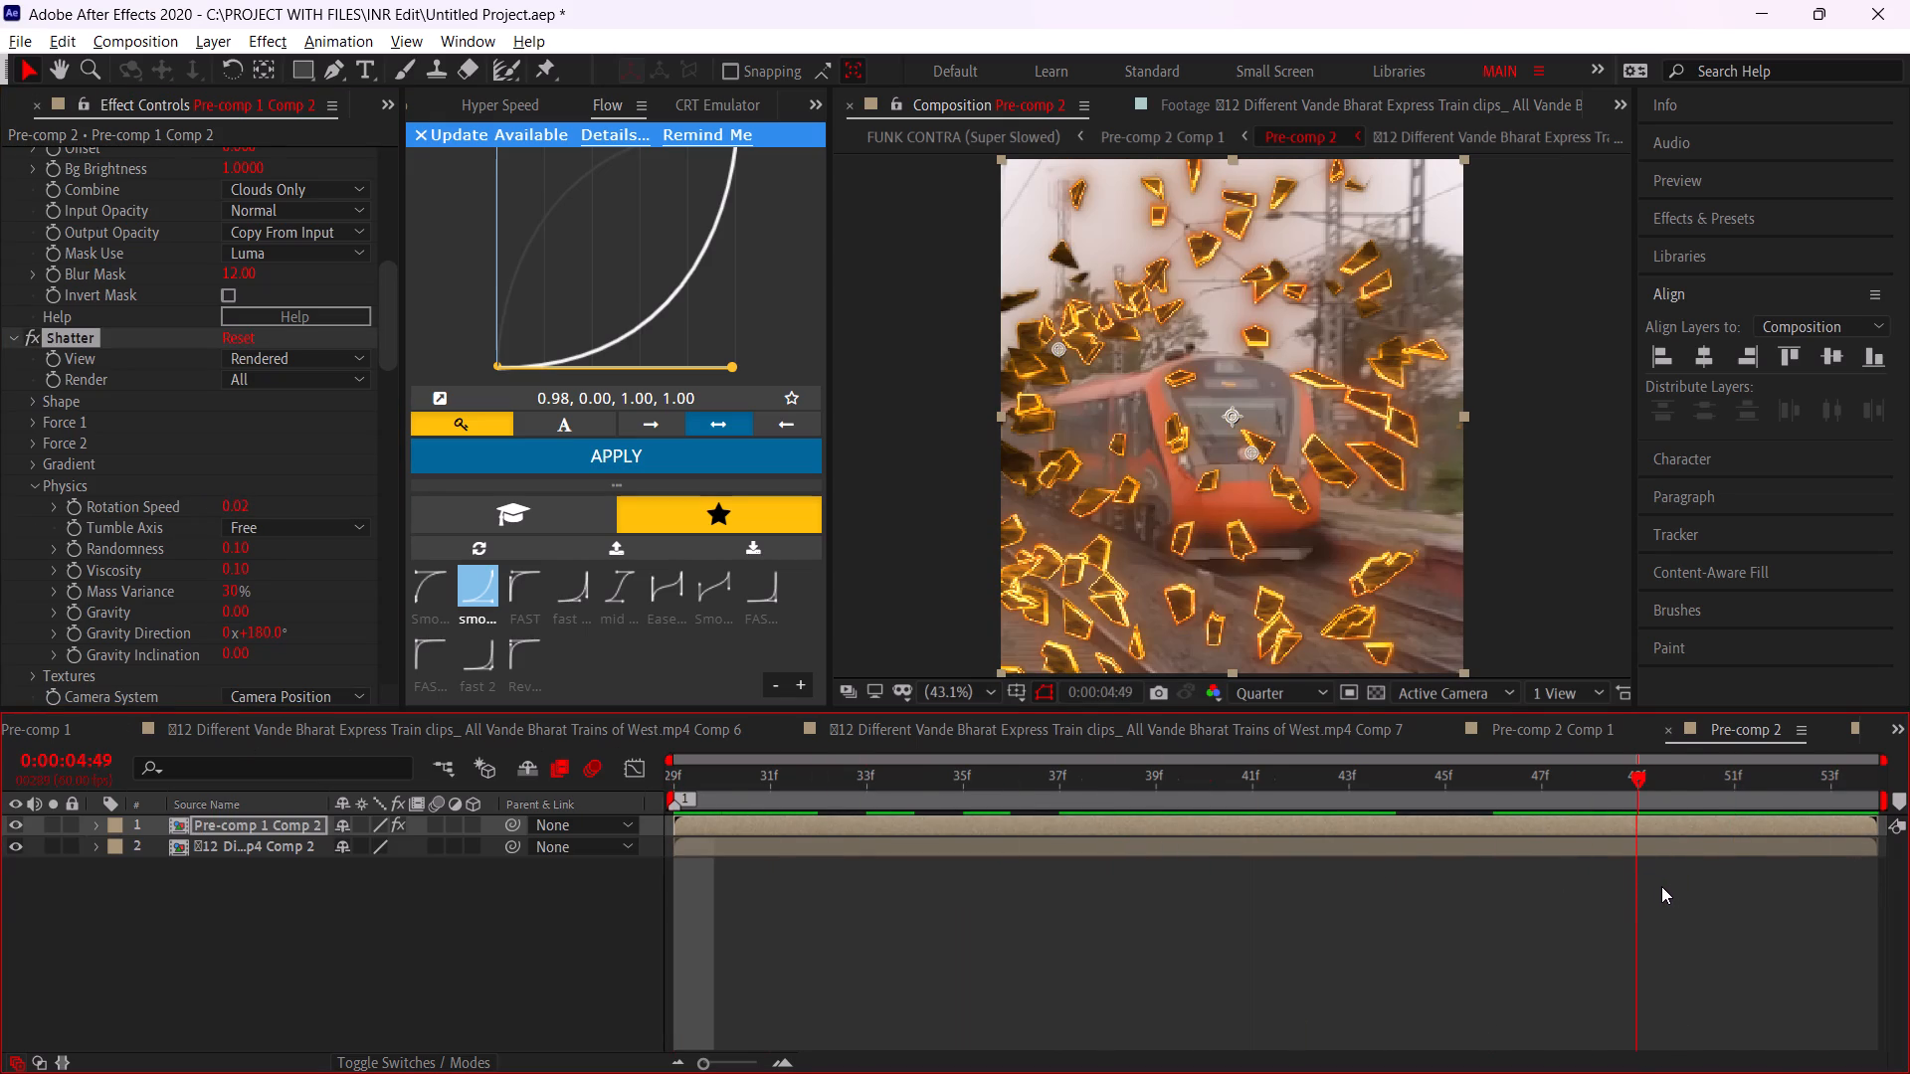
pyautogui.moveTo(1661, 886); pyautogui.dragTo(1657, 891)
# Enable time remapping on Pre-comp 3 in the nested train Comp 1 and move its last keyframe to the composition's end.
pyautogui.click(1635, 853)
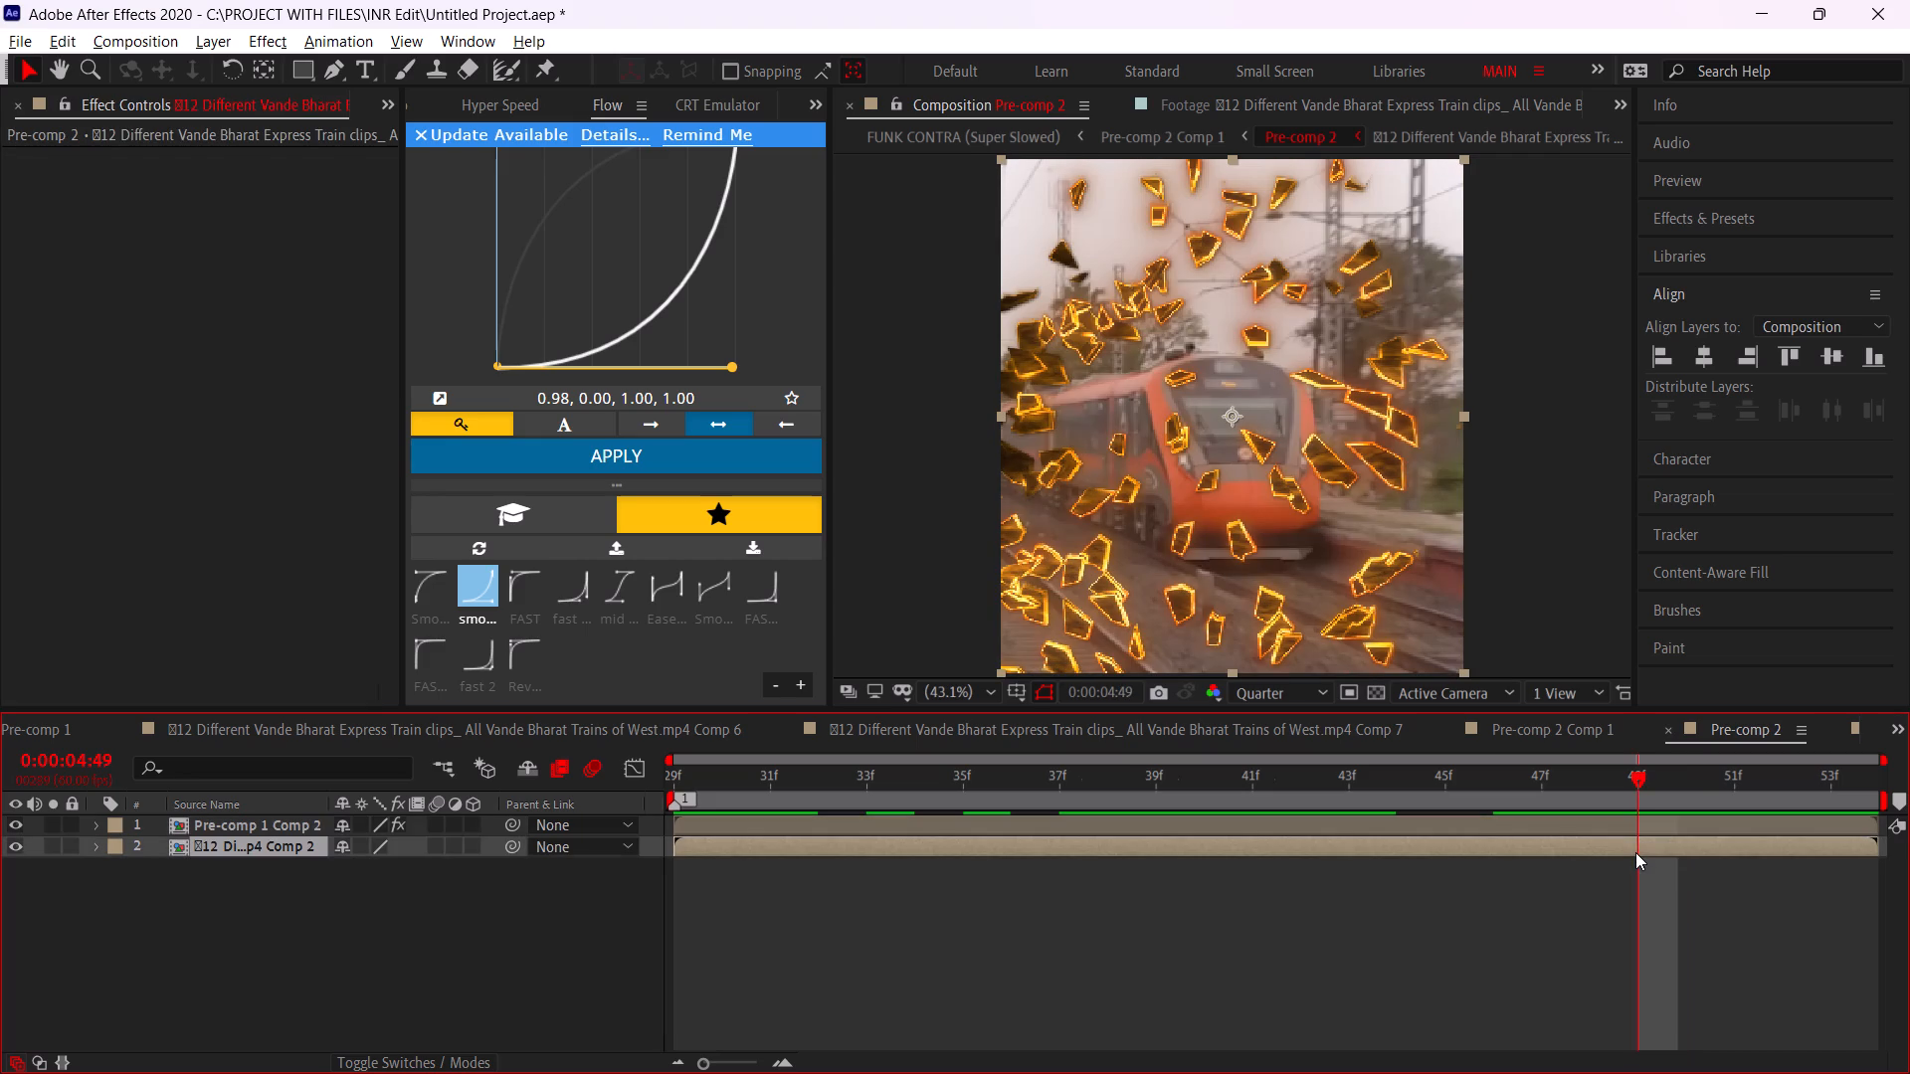
pyautogui.doubleClick(1635, 852)
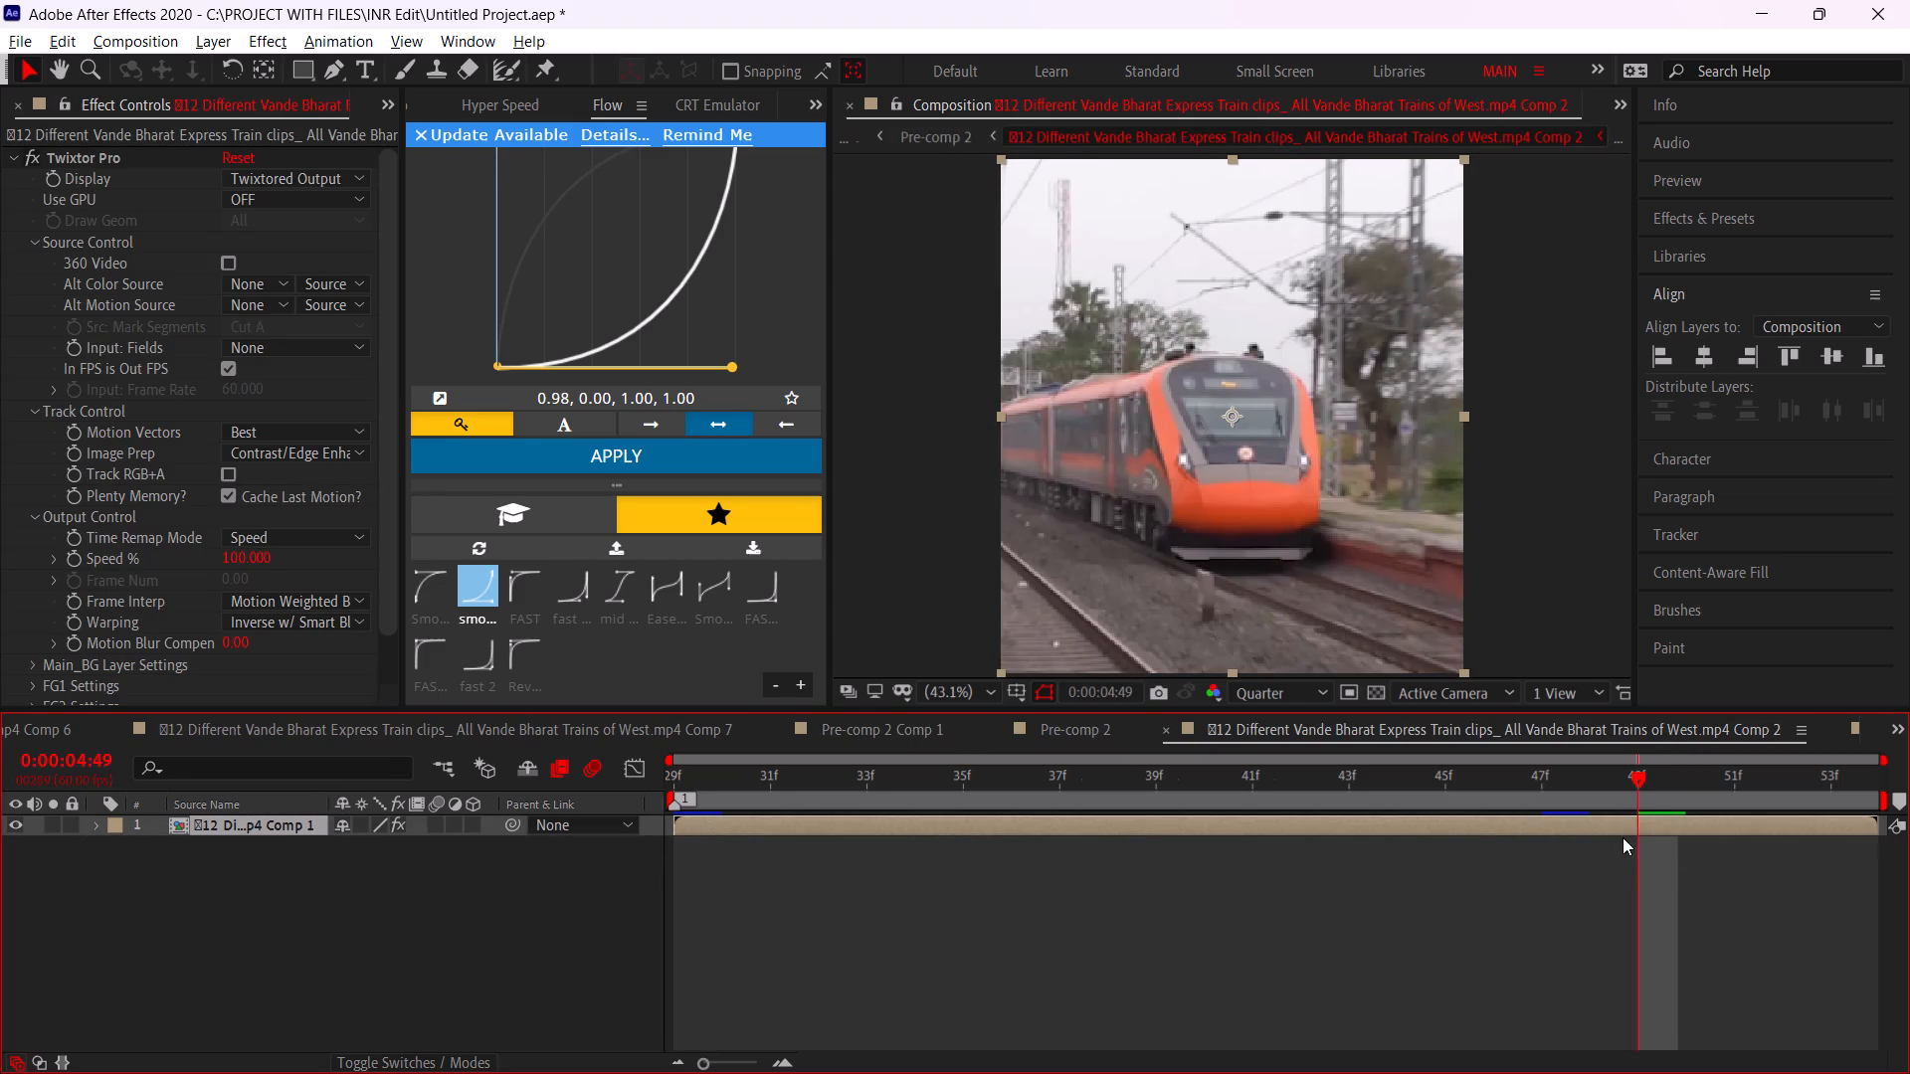
pyautogui.click(1618, 827)
pyautogui.doubleClick(1618, 827)
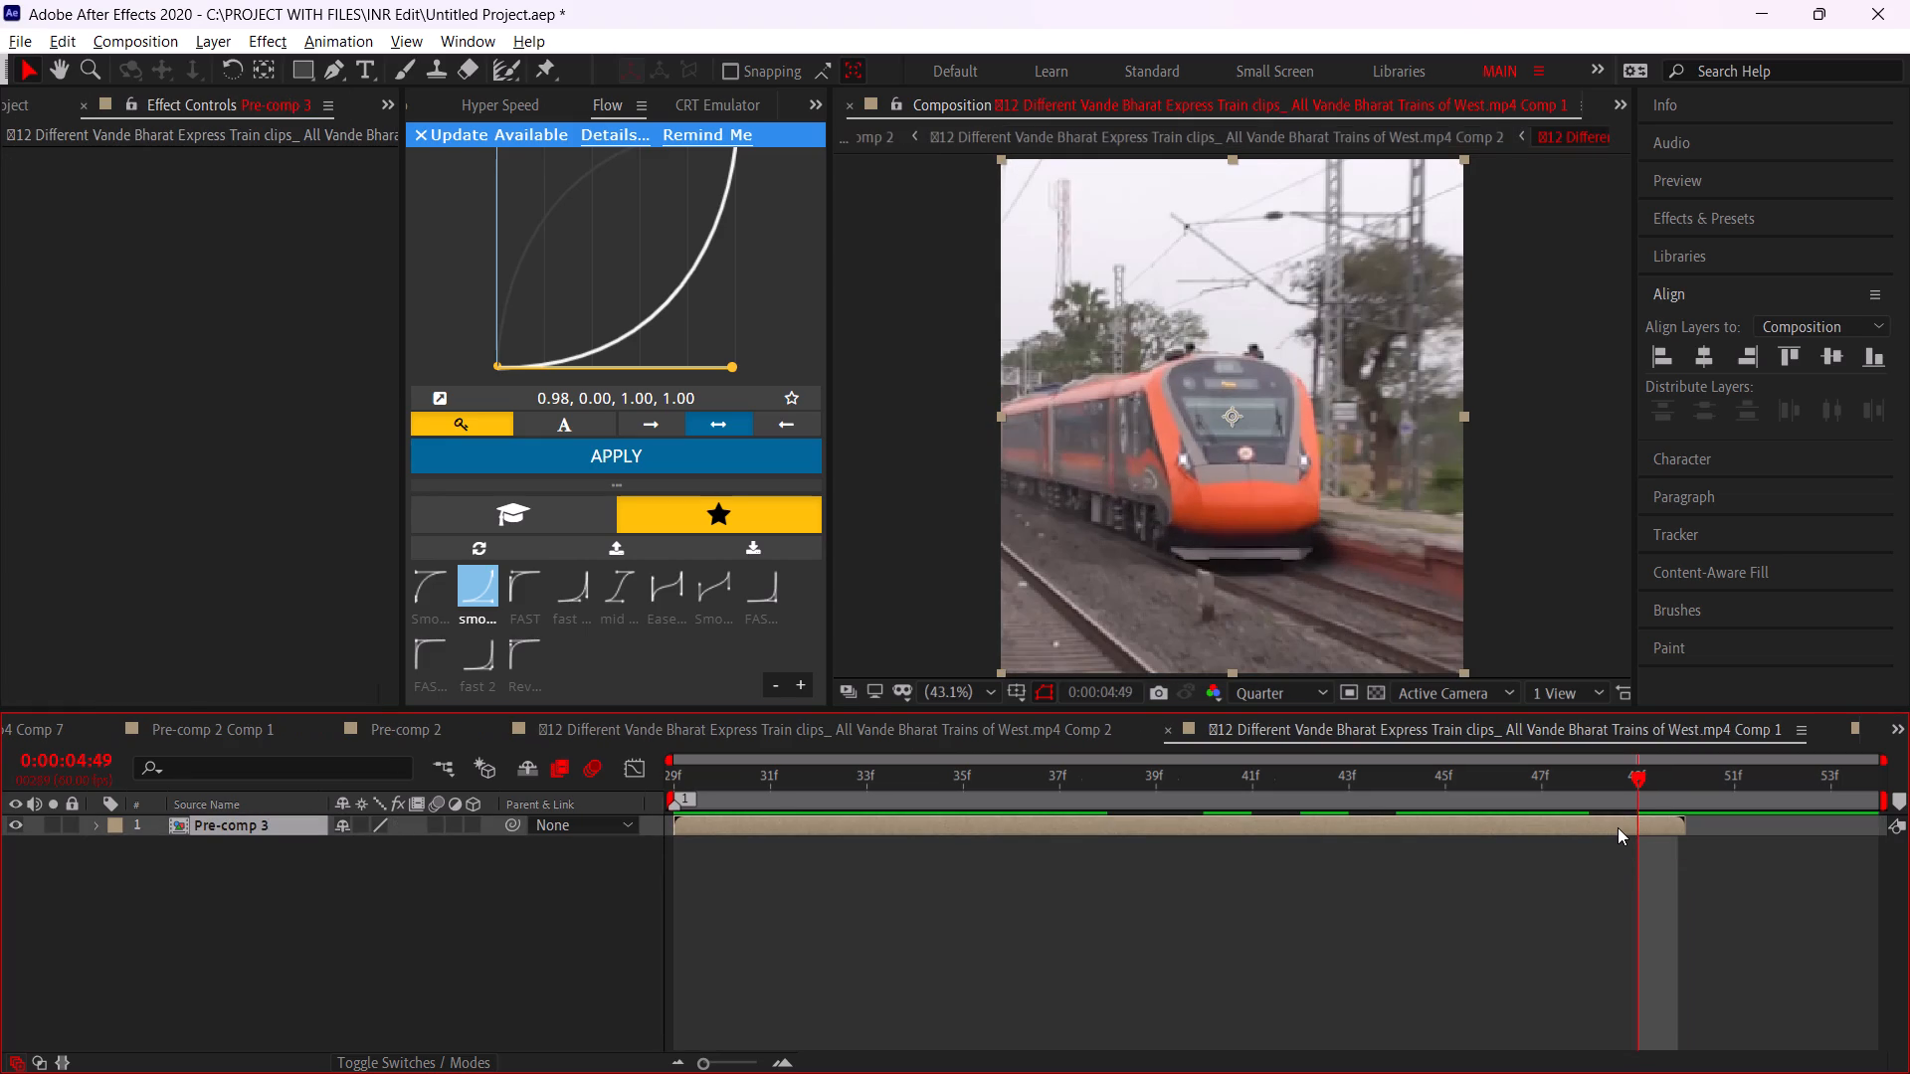
pyautogui.click(1618, 827)
pyautogui.hotkey('ctrl', 'alt', 't')
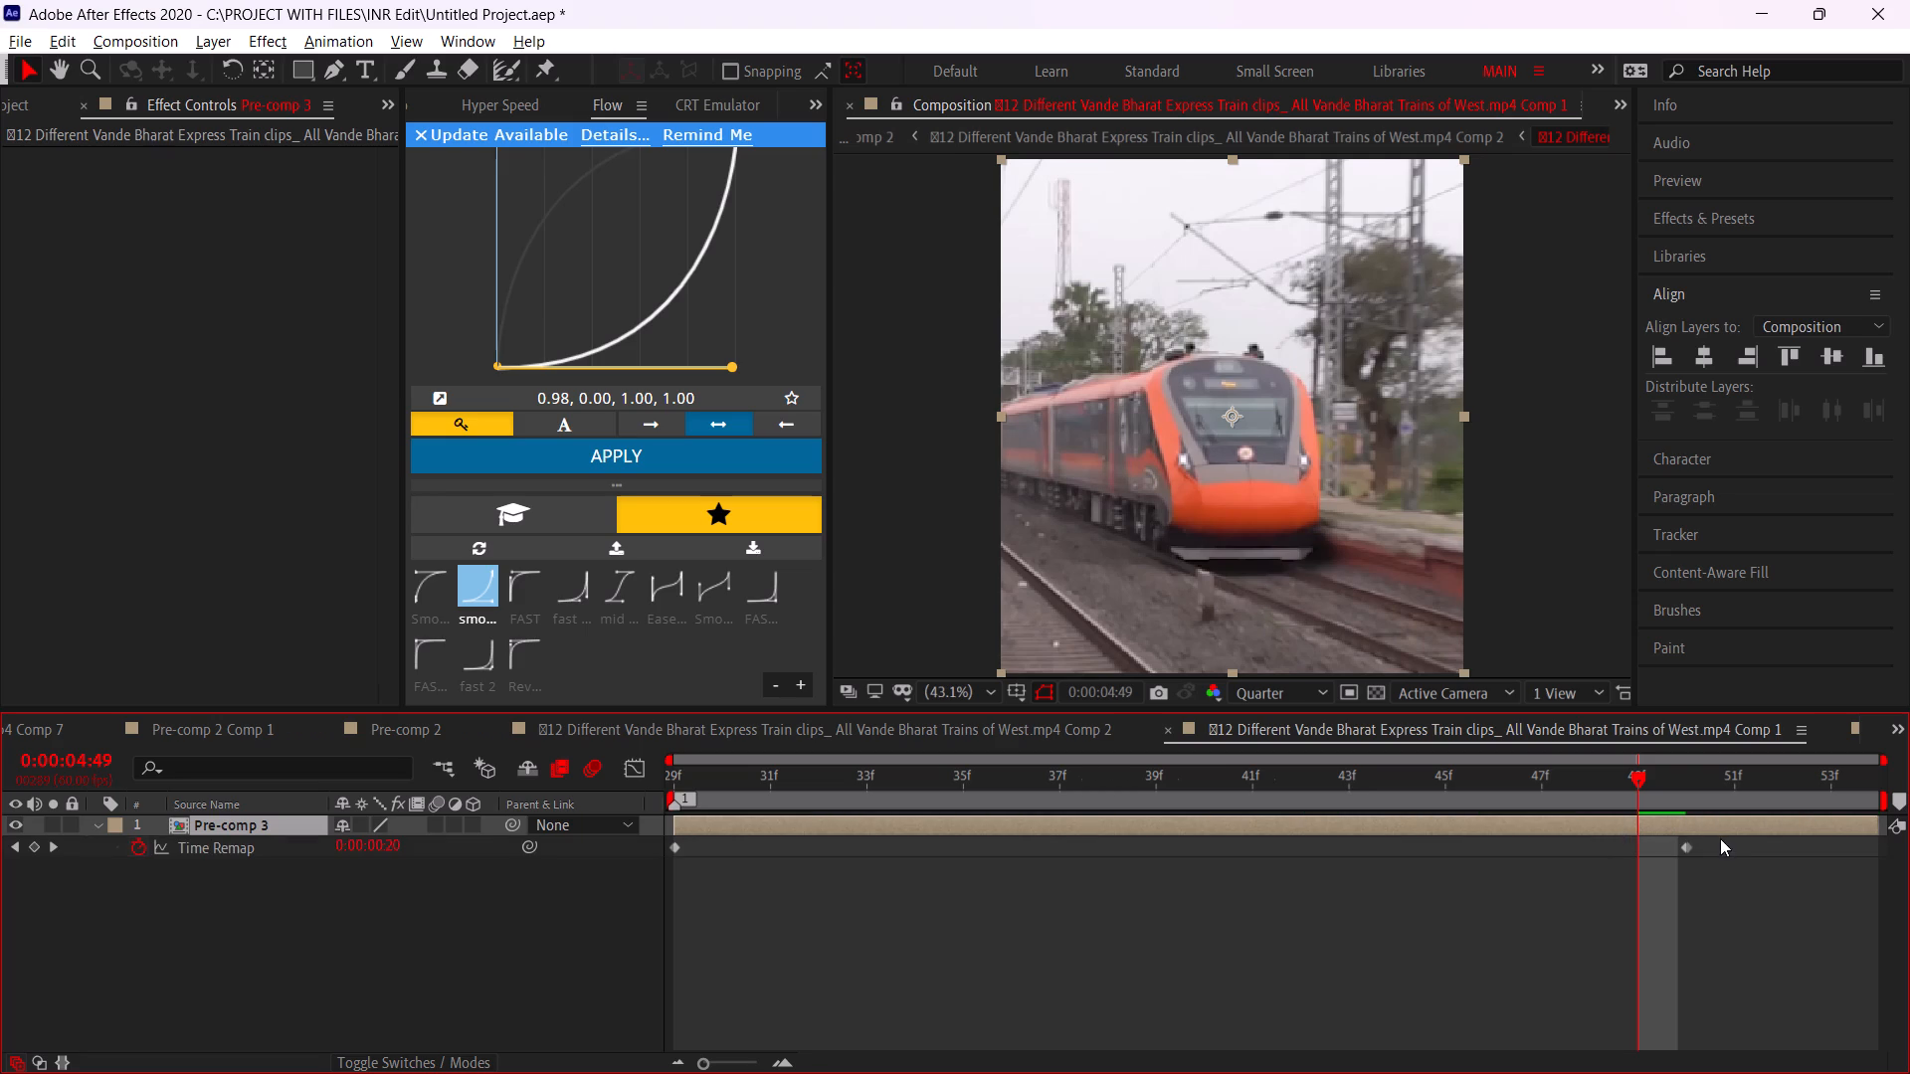
pyautogui.moveTo(1688, 844); pyautogui.dragTo(1877, 862)
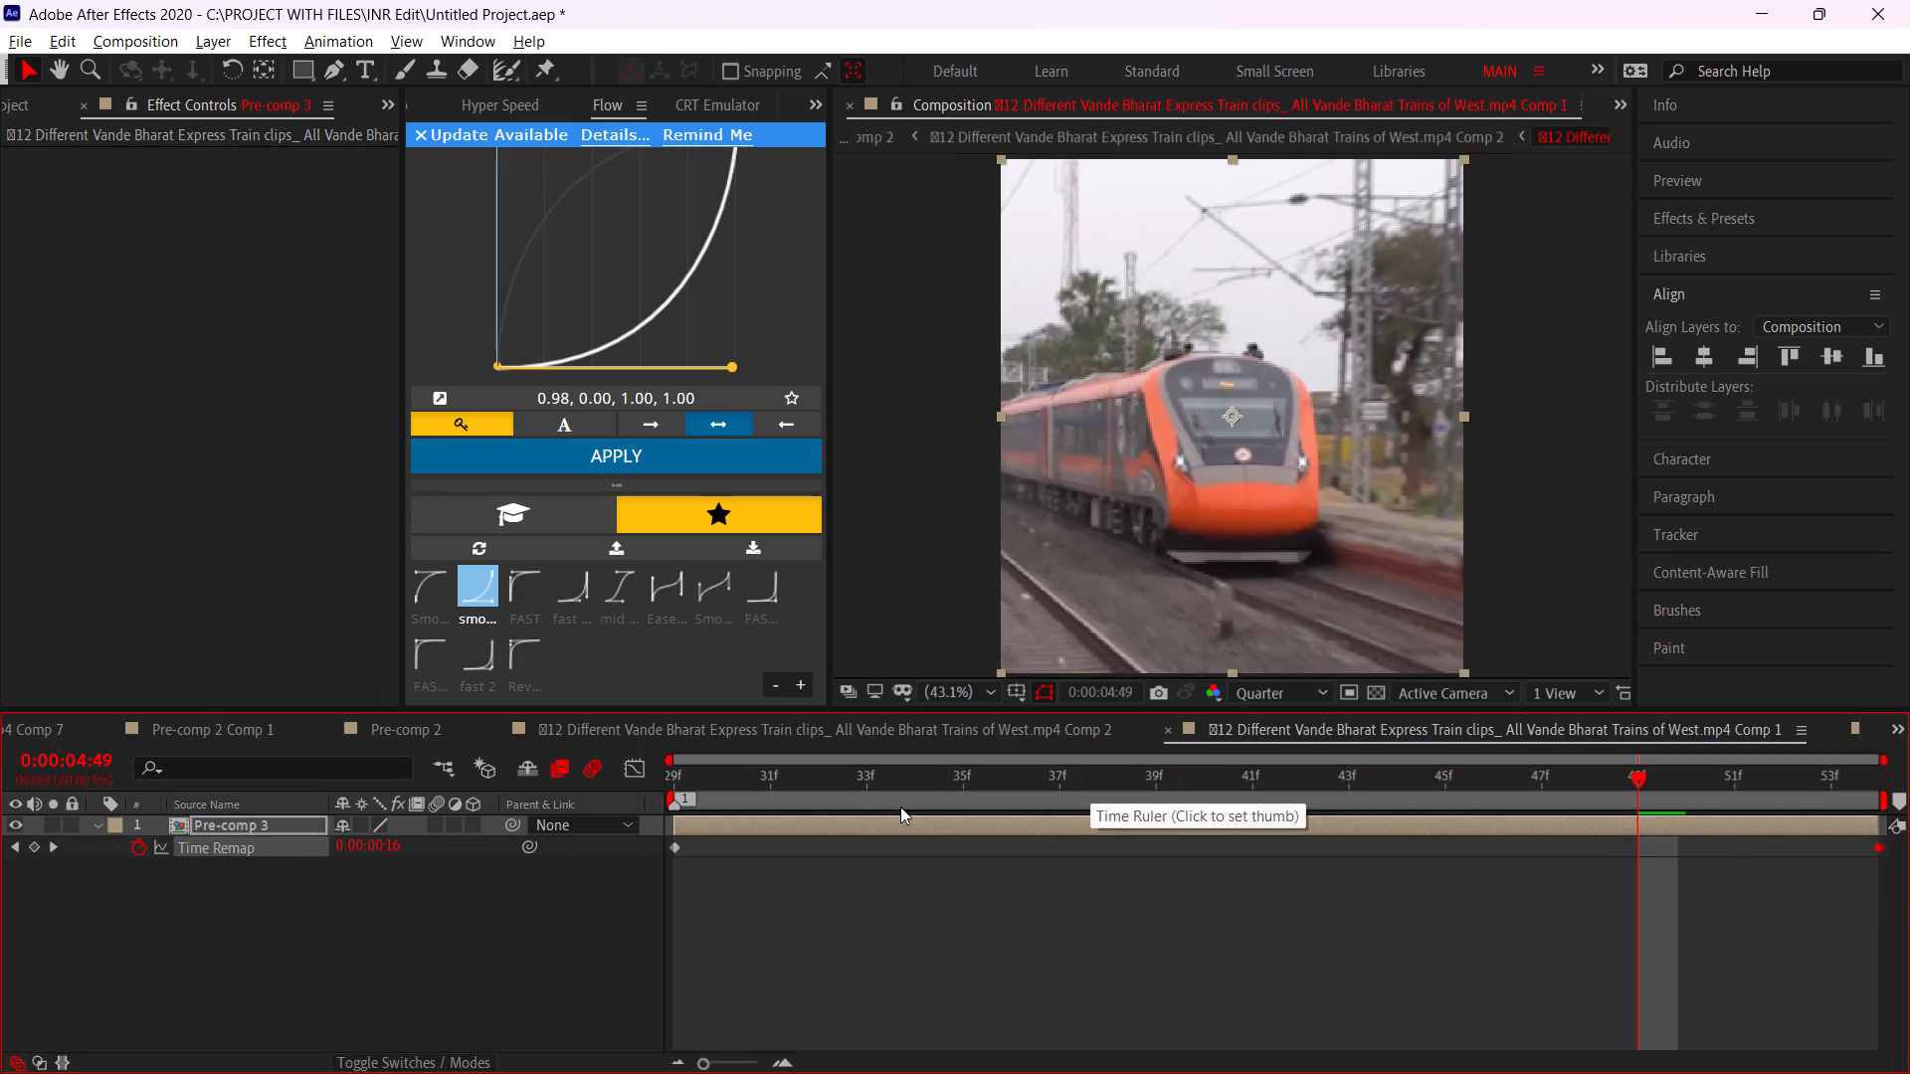
# Return to the FUNK CONTRA (Super Slowed) composition and close the Render Queue.
pyautogui.scroll(18, 745, 738)
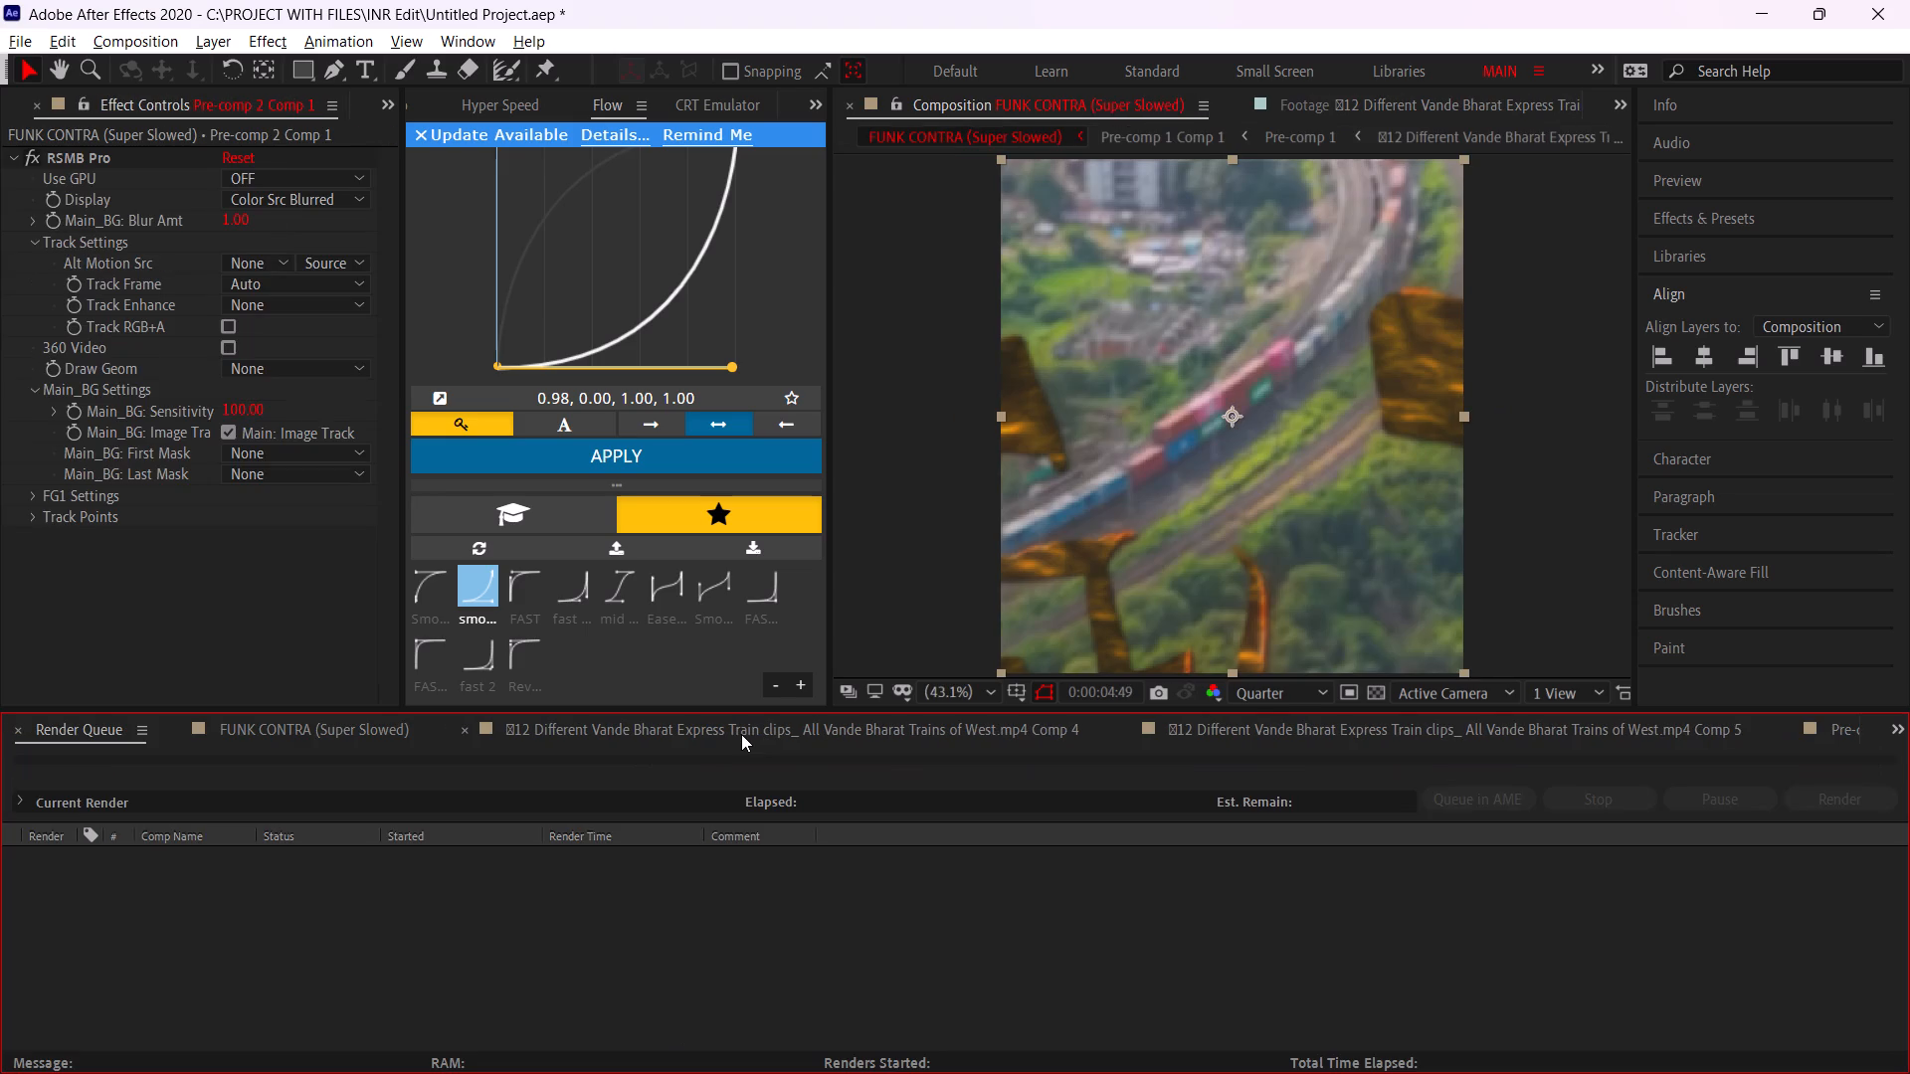
pyautogui.scroll(-1, 741, 734)
pyautogui.click(11, 726)
pyautogui.keyDown('alt'); pyautogui.scroll(1, 1033, 861); pyautogui.keyUp('alt')
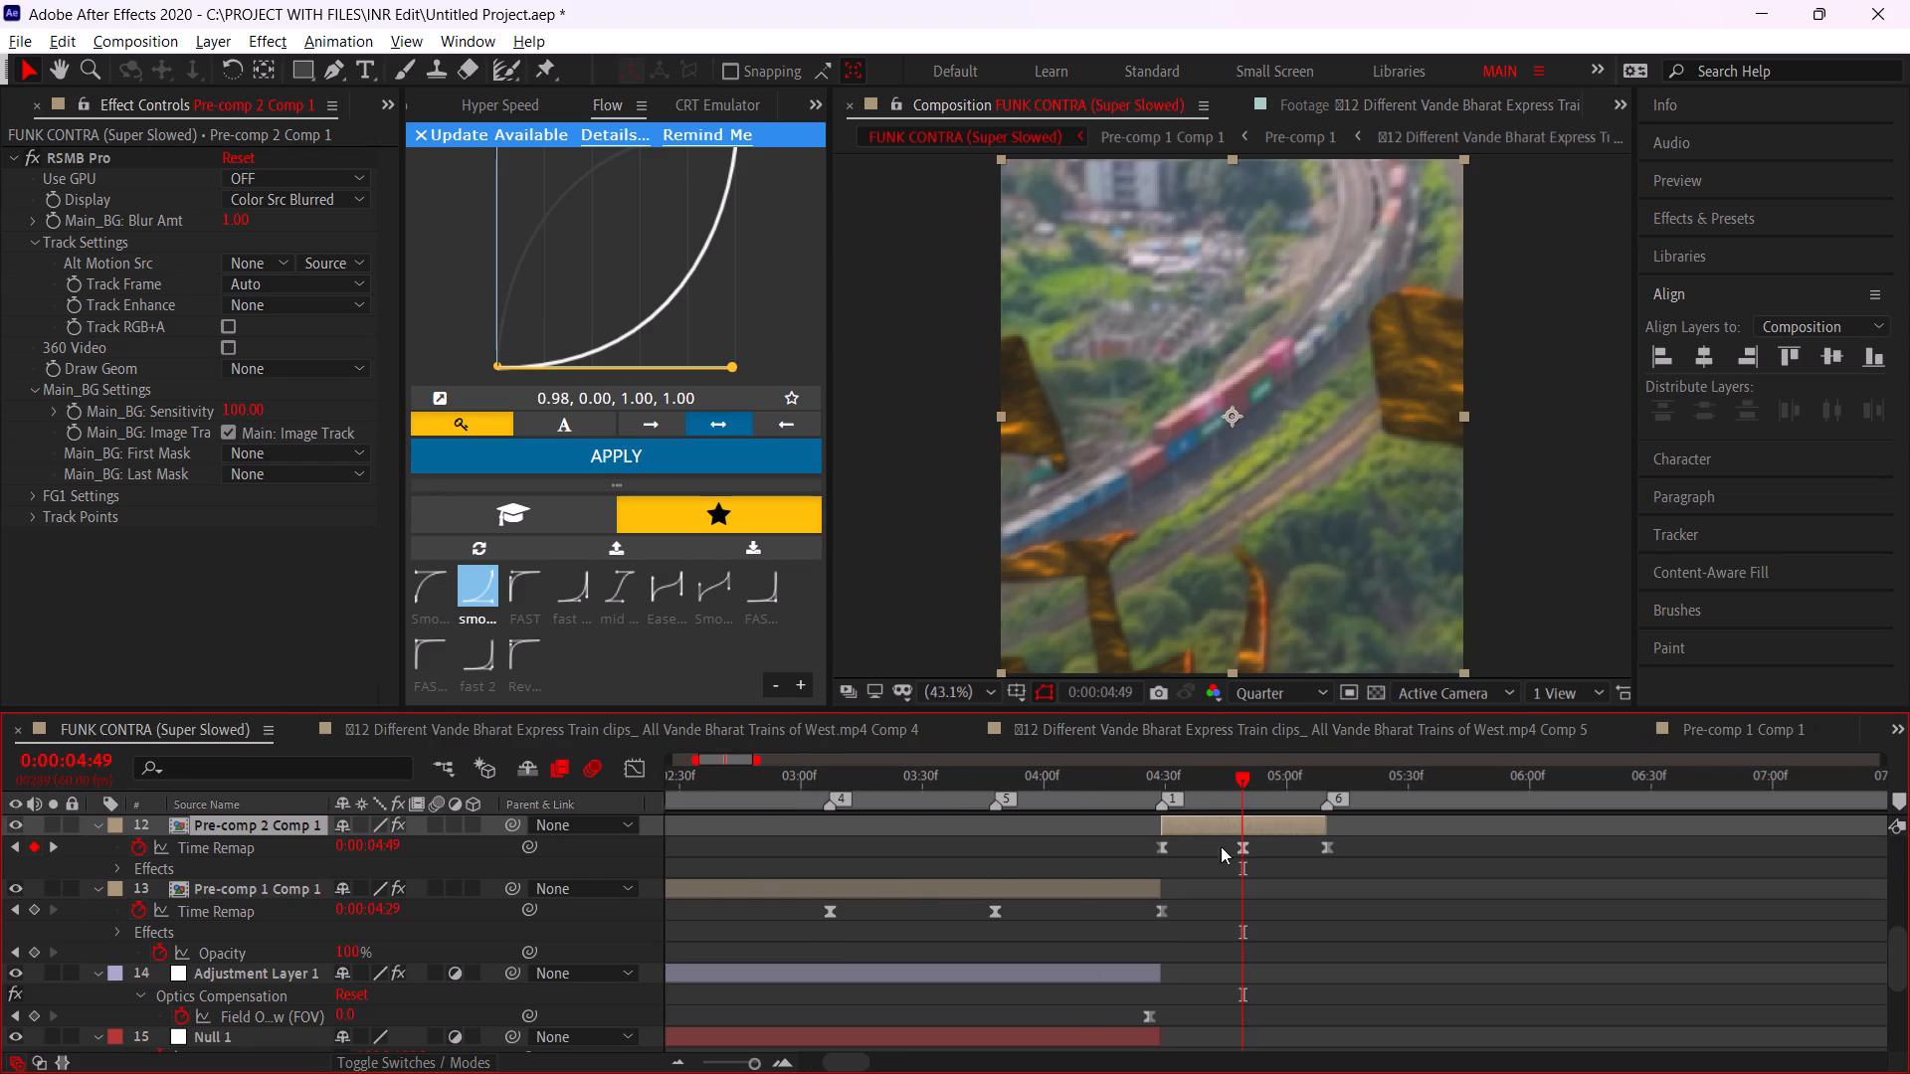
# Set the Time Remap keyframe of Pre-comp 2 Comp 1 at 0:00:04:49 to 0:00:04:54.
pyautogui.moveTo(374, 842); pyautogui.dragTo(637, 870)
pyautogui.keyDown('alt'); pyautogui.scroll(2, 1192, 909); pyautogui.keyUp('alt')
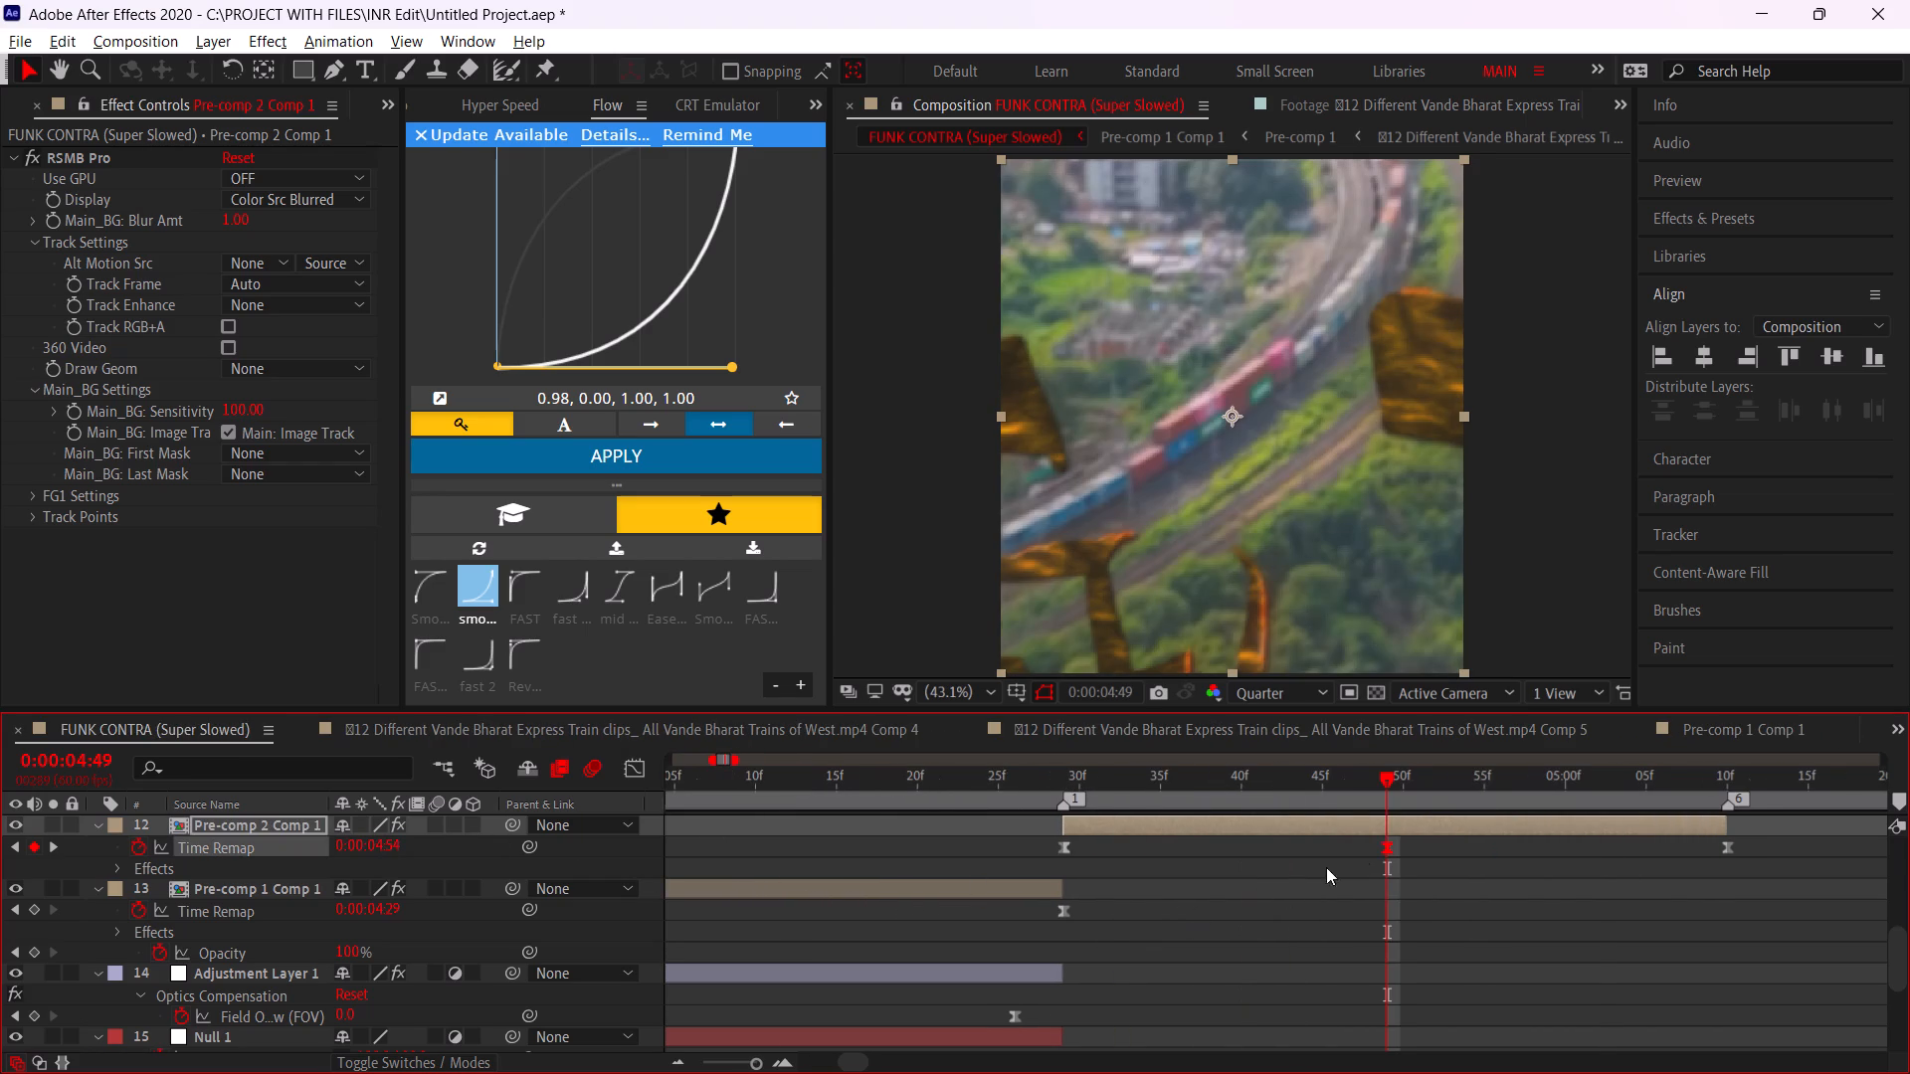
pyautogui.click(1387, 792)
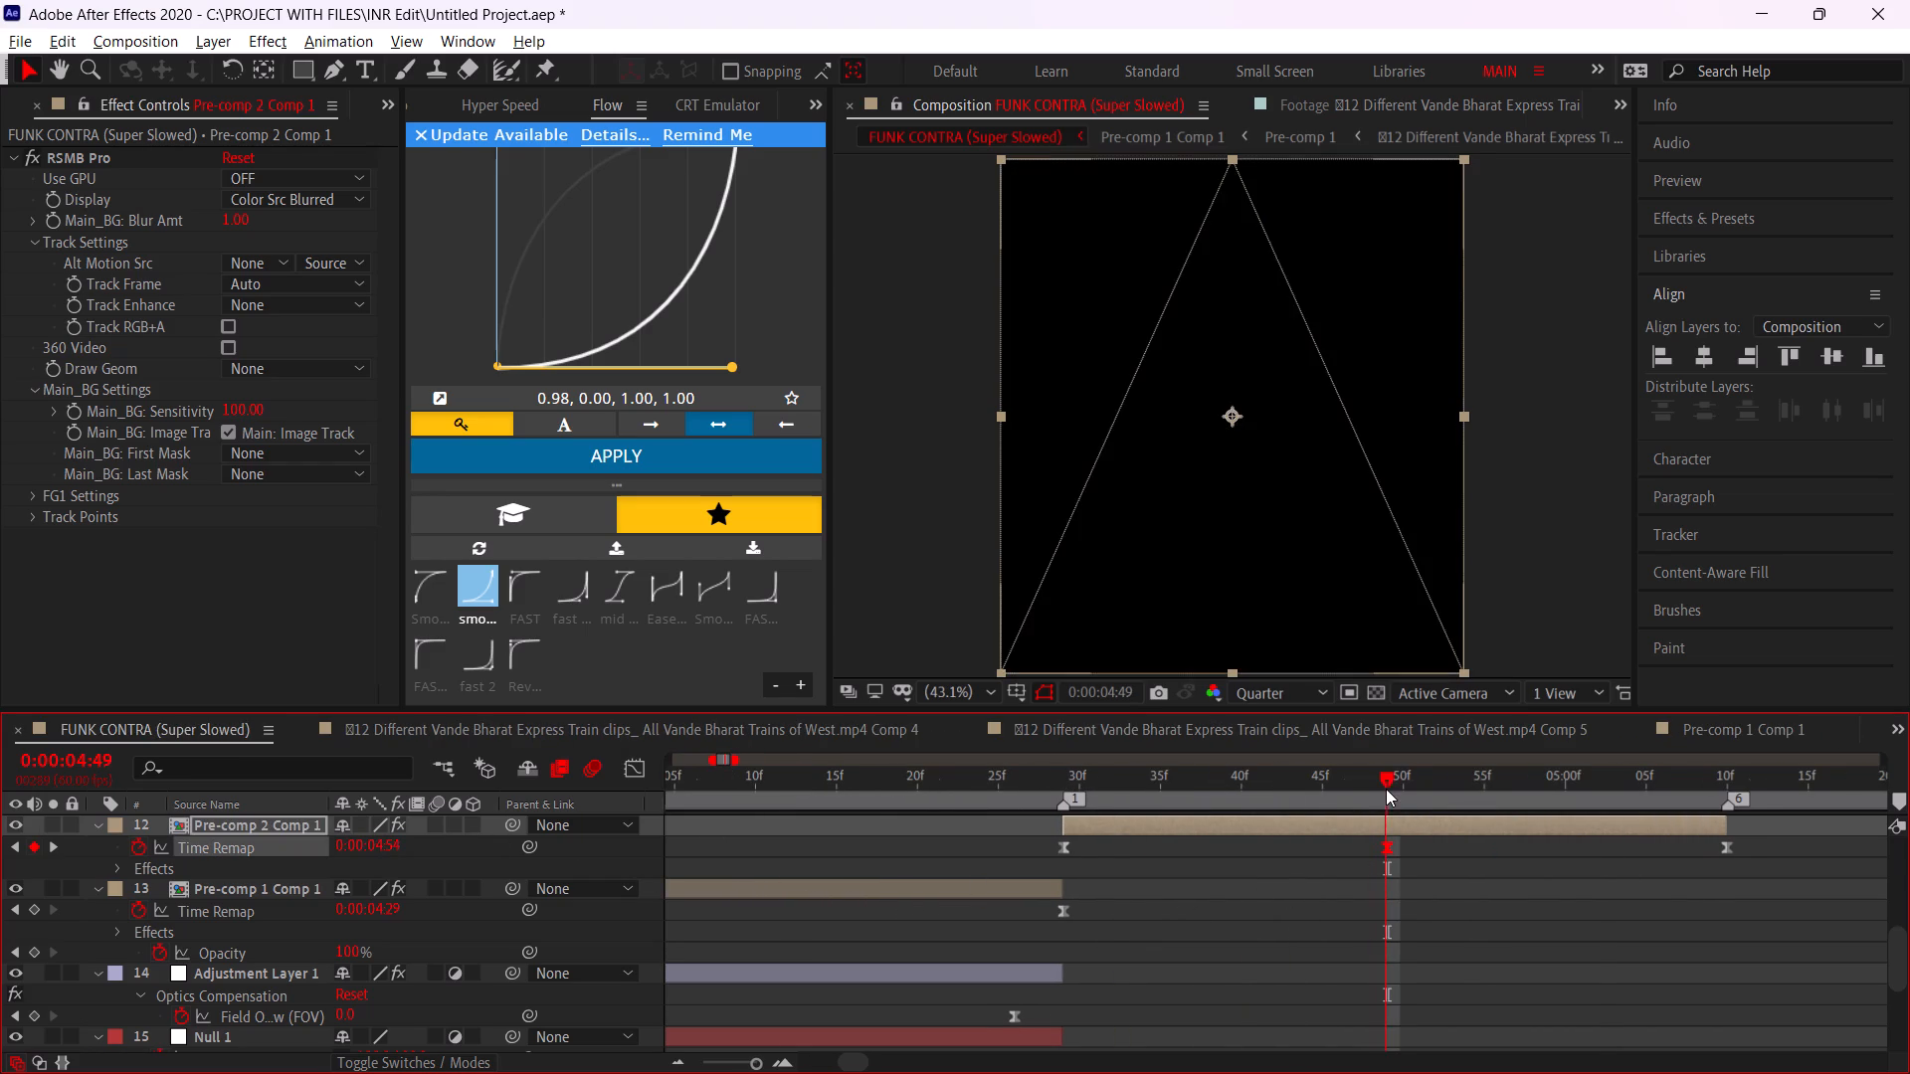
# Set the composition preview resolution to Full.
pyautogui.click(1265, 689)
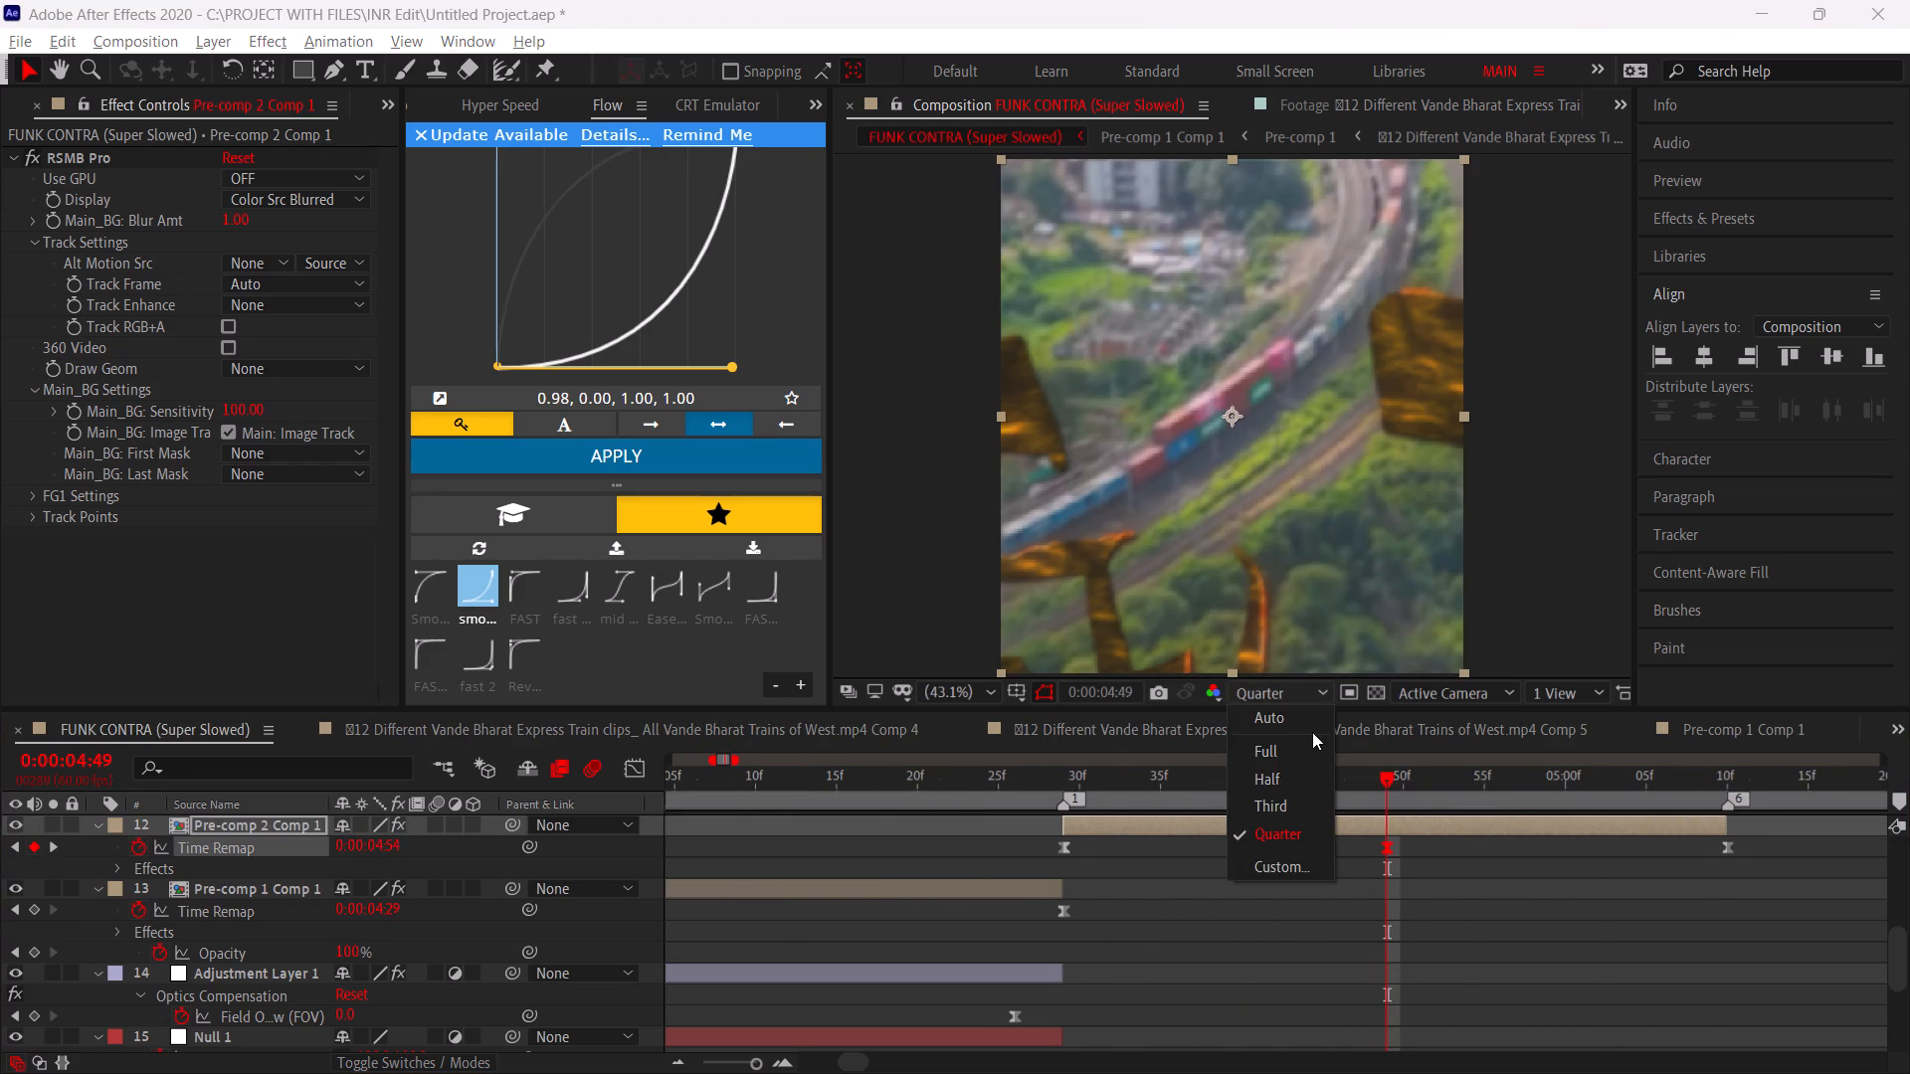
pyautogui.click(1303, 750)
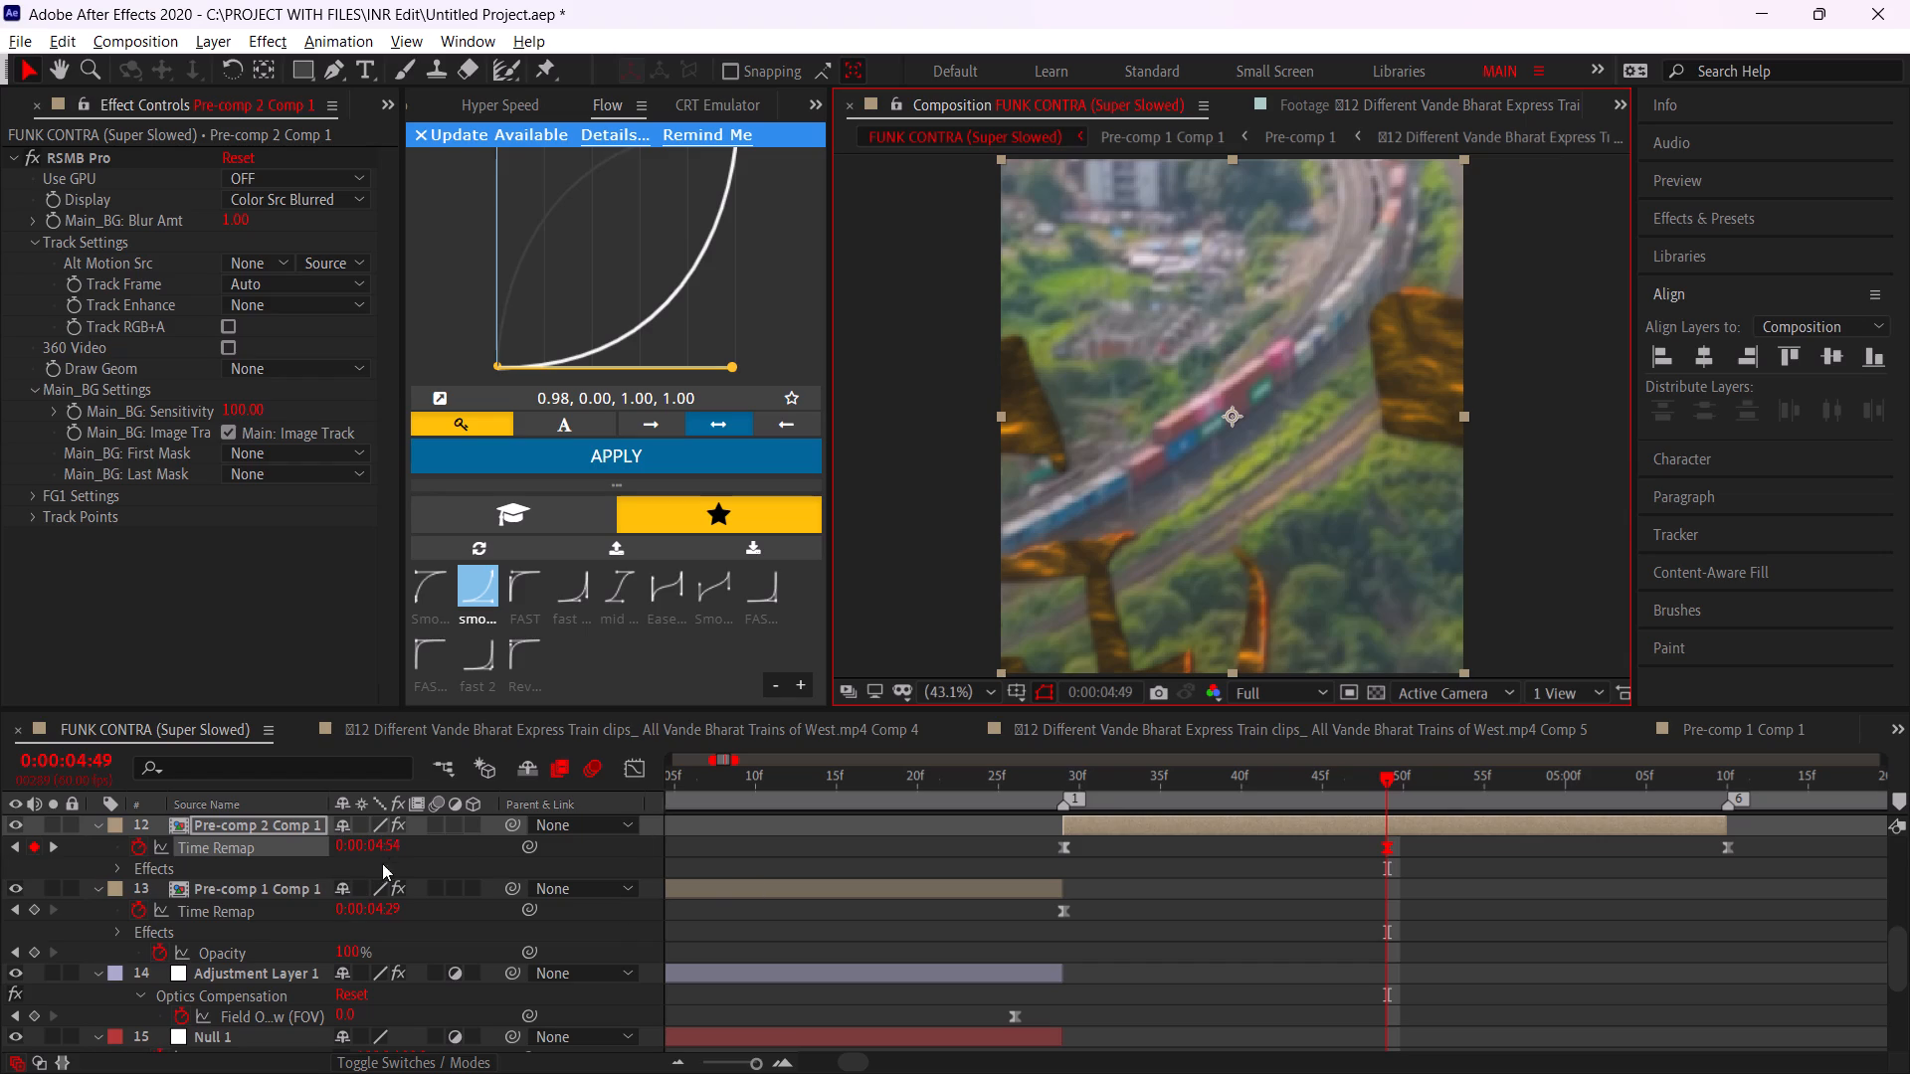
# Set the Time Remap keyframe of Pre-comp 2 Comp 1 at 0:00:04:49 to 0:00:04:50.
pyautogui.click(395, 838)
pyautogui.click(435, 855)
pyautogui.click(390, 853)
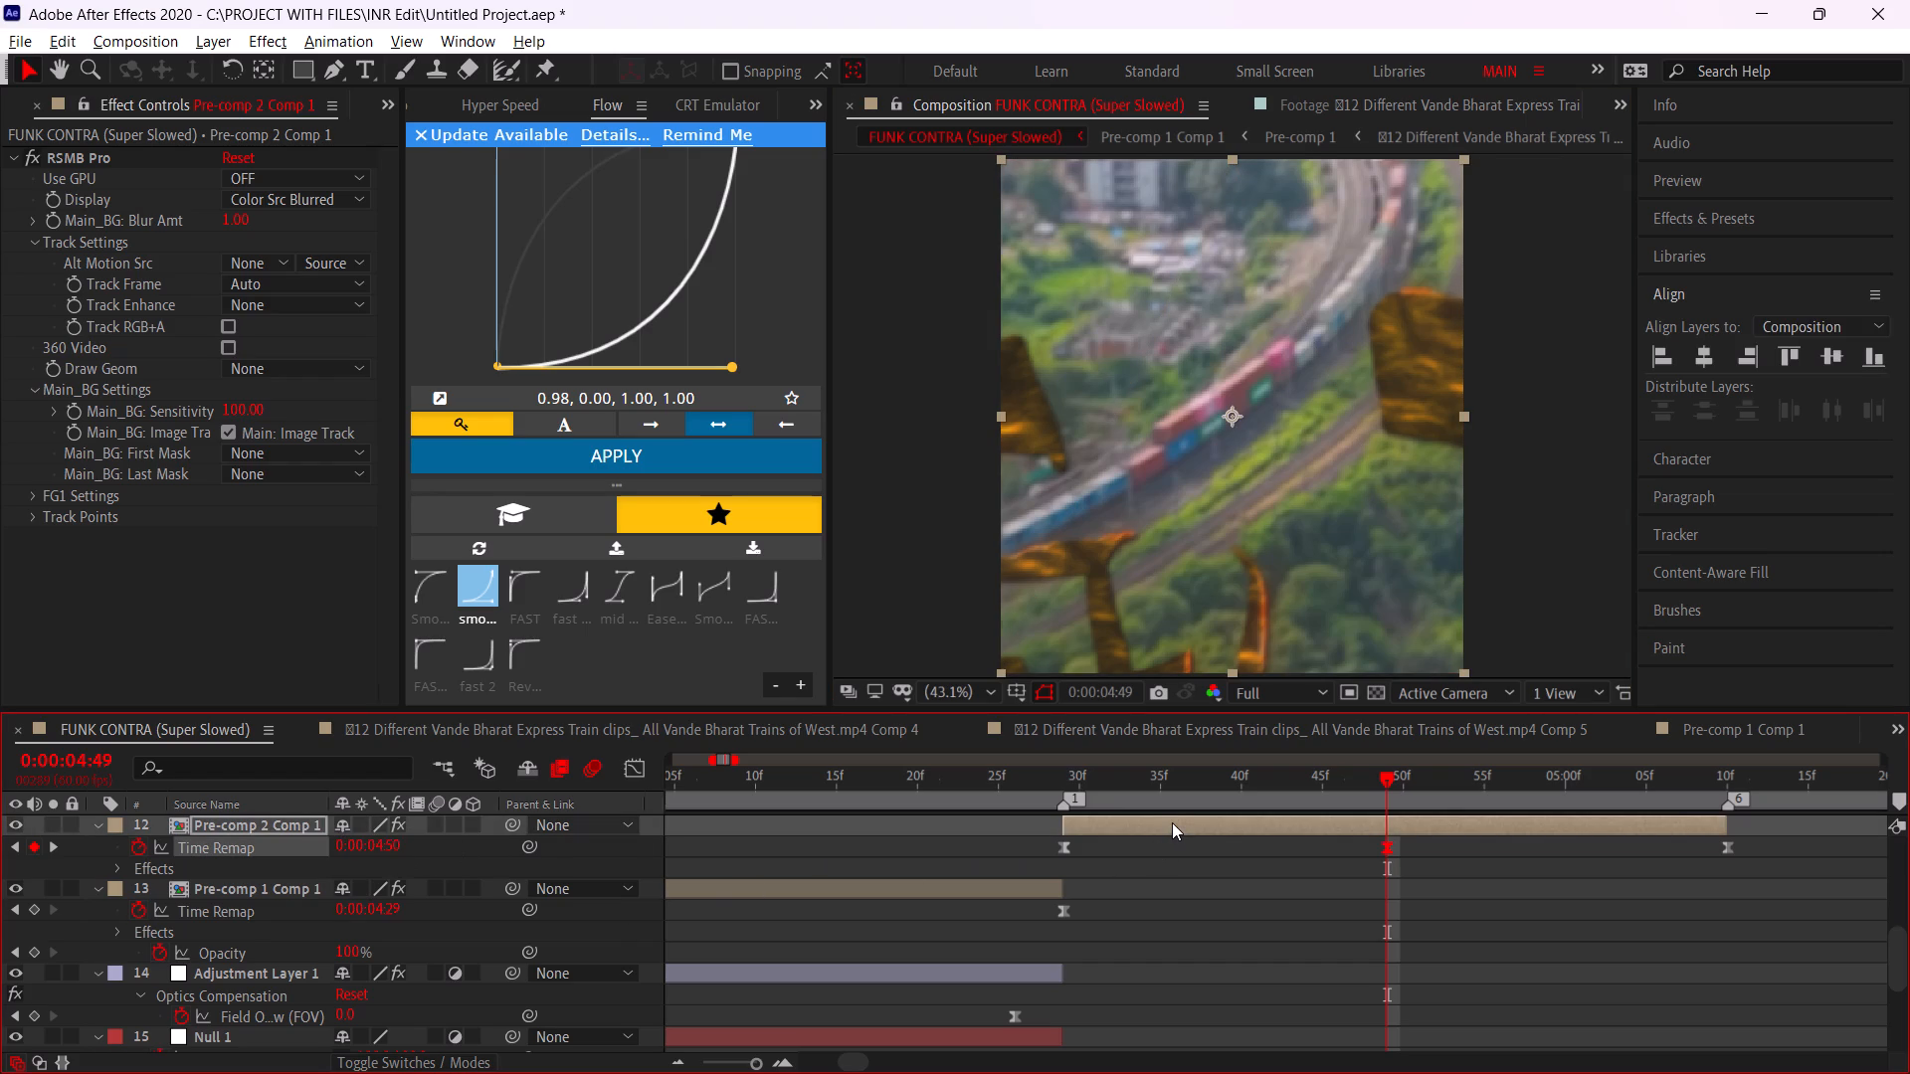
# Set the composition preview resolution to Quarter and play back the cut into Pre-comp 2 Comp 1 from 0:00:04:21.
pyautogui.click(1251, 792)
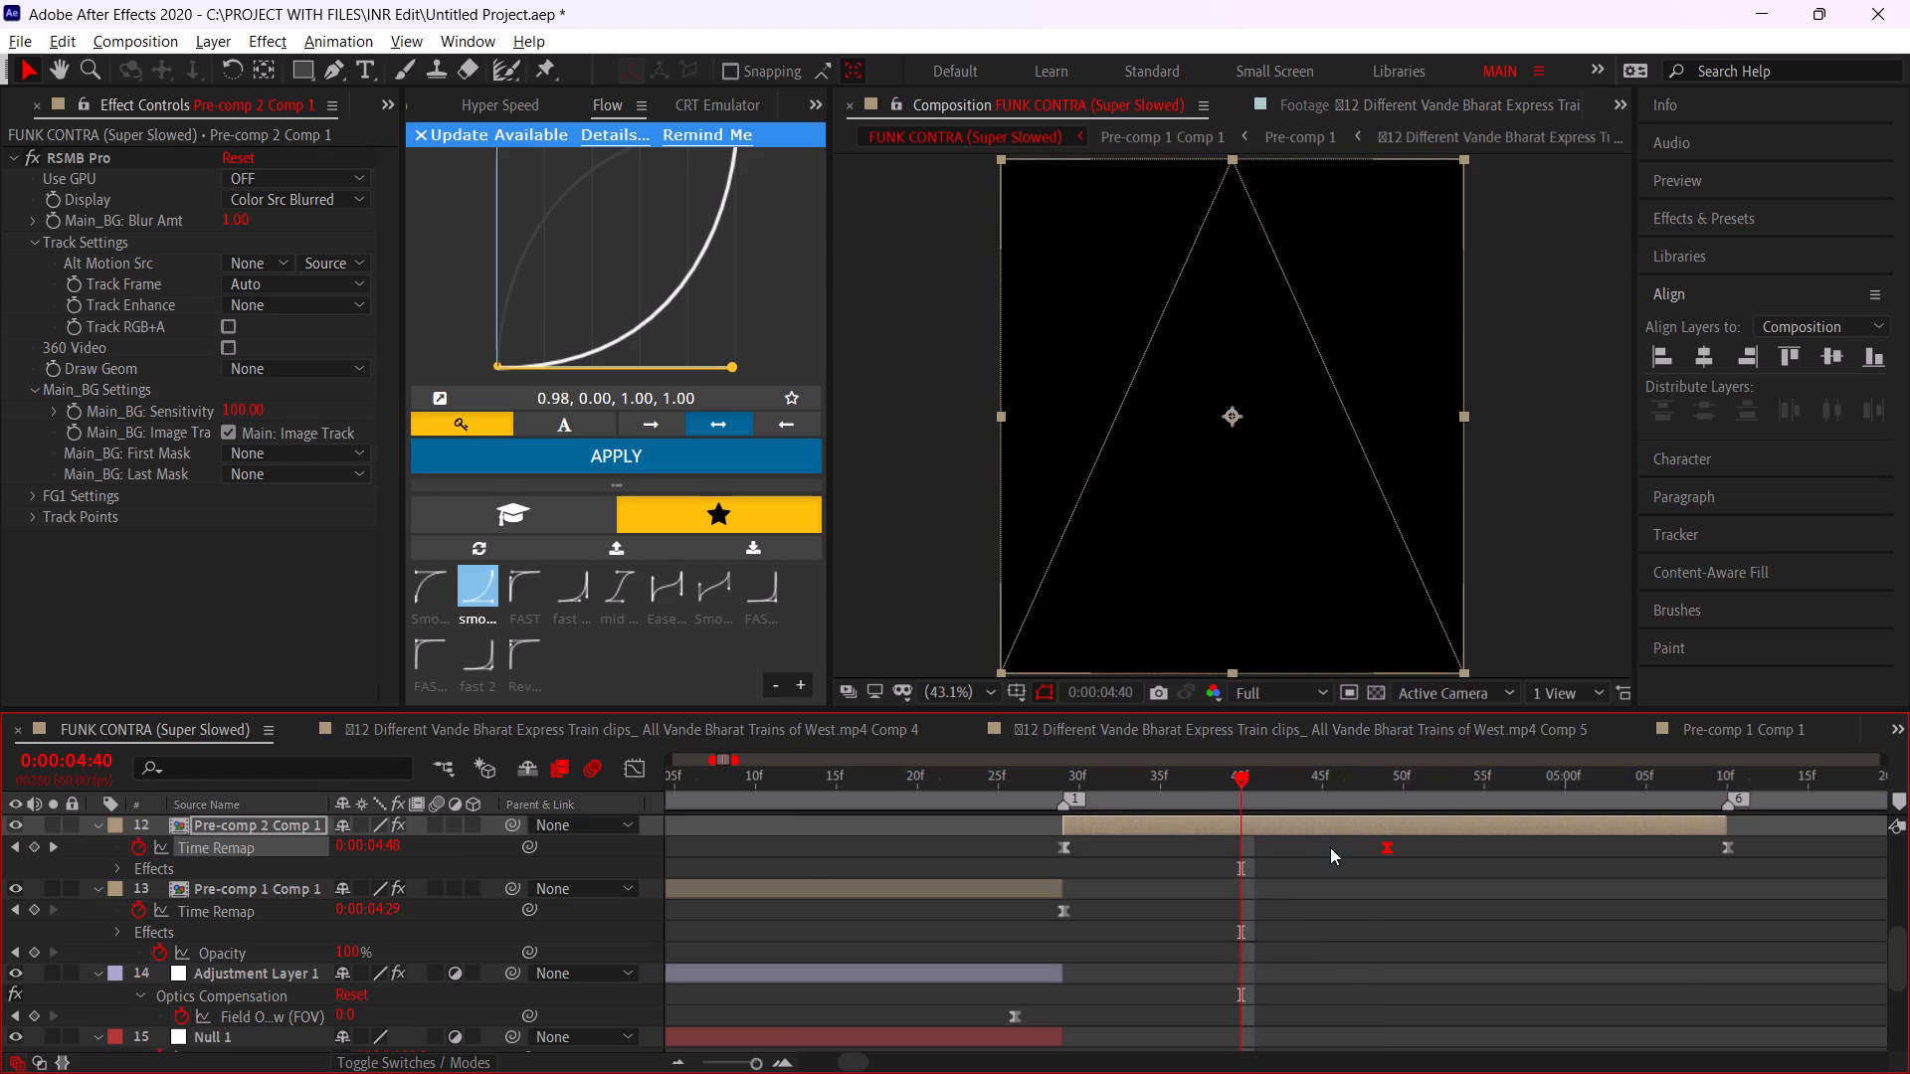
pyautogui.click(1292, 687)
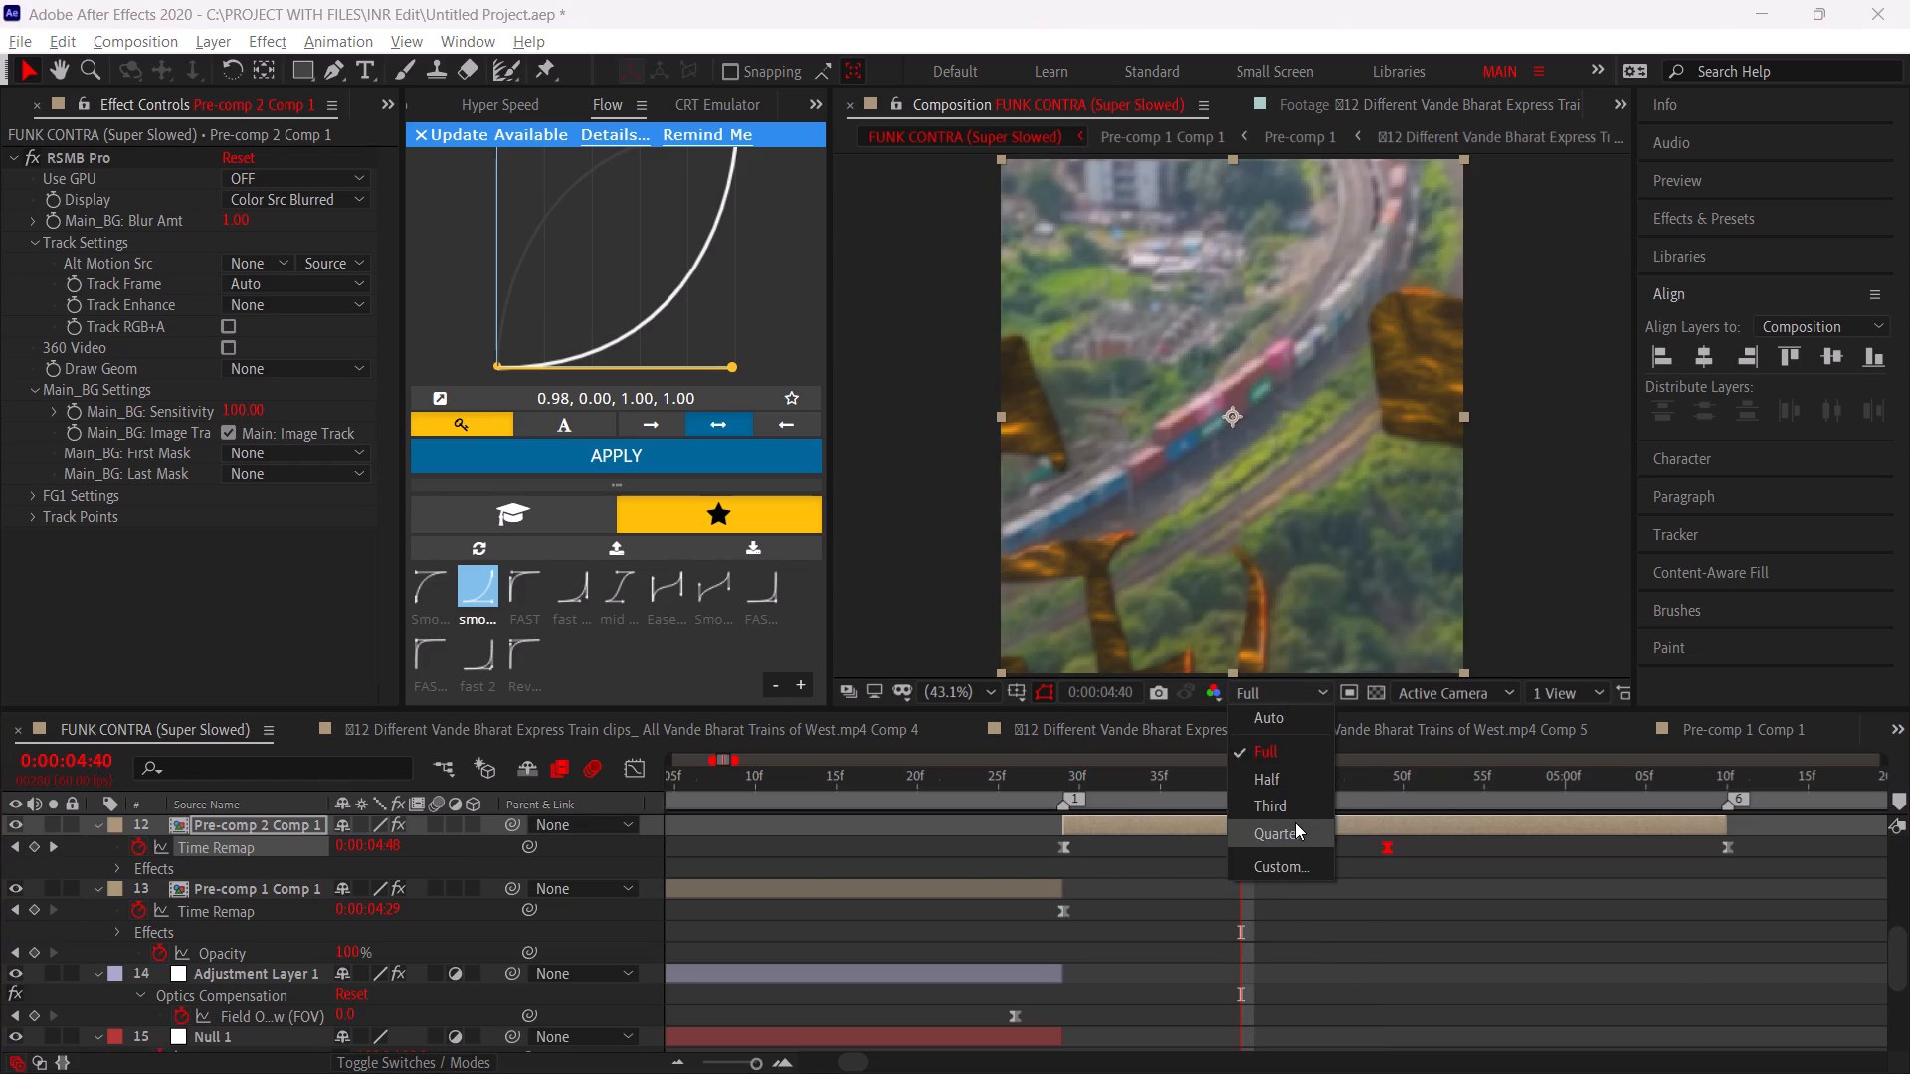
pyautogui.click(1295, 822)
pyautogui.click(939, 778)
pyautogui.press('space')
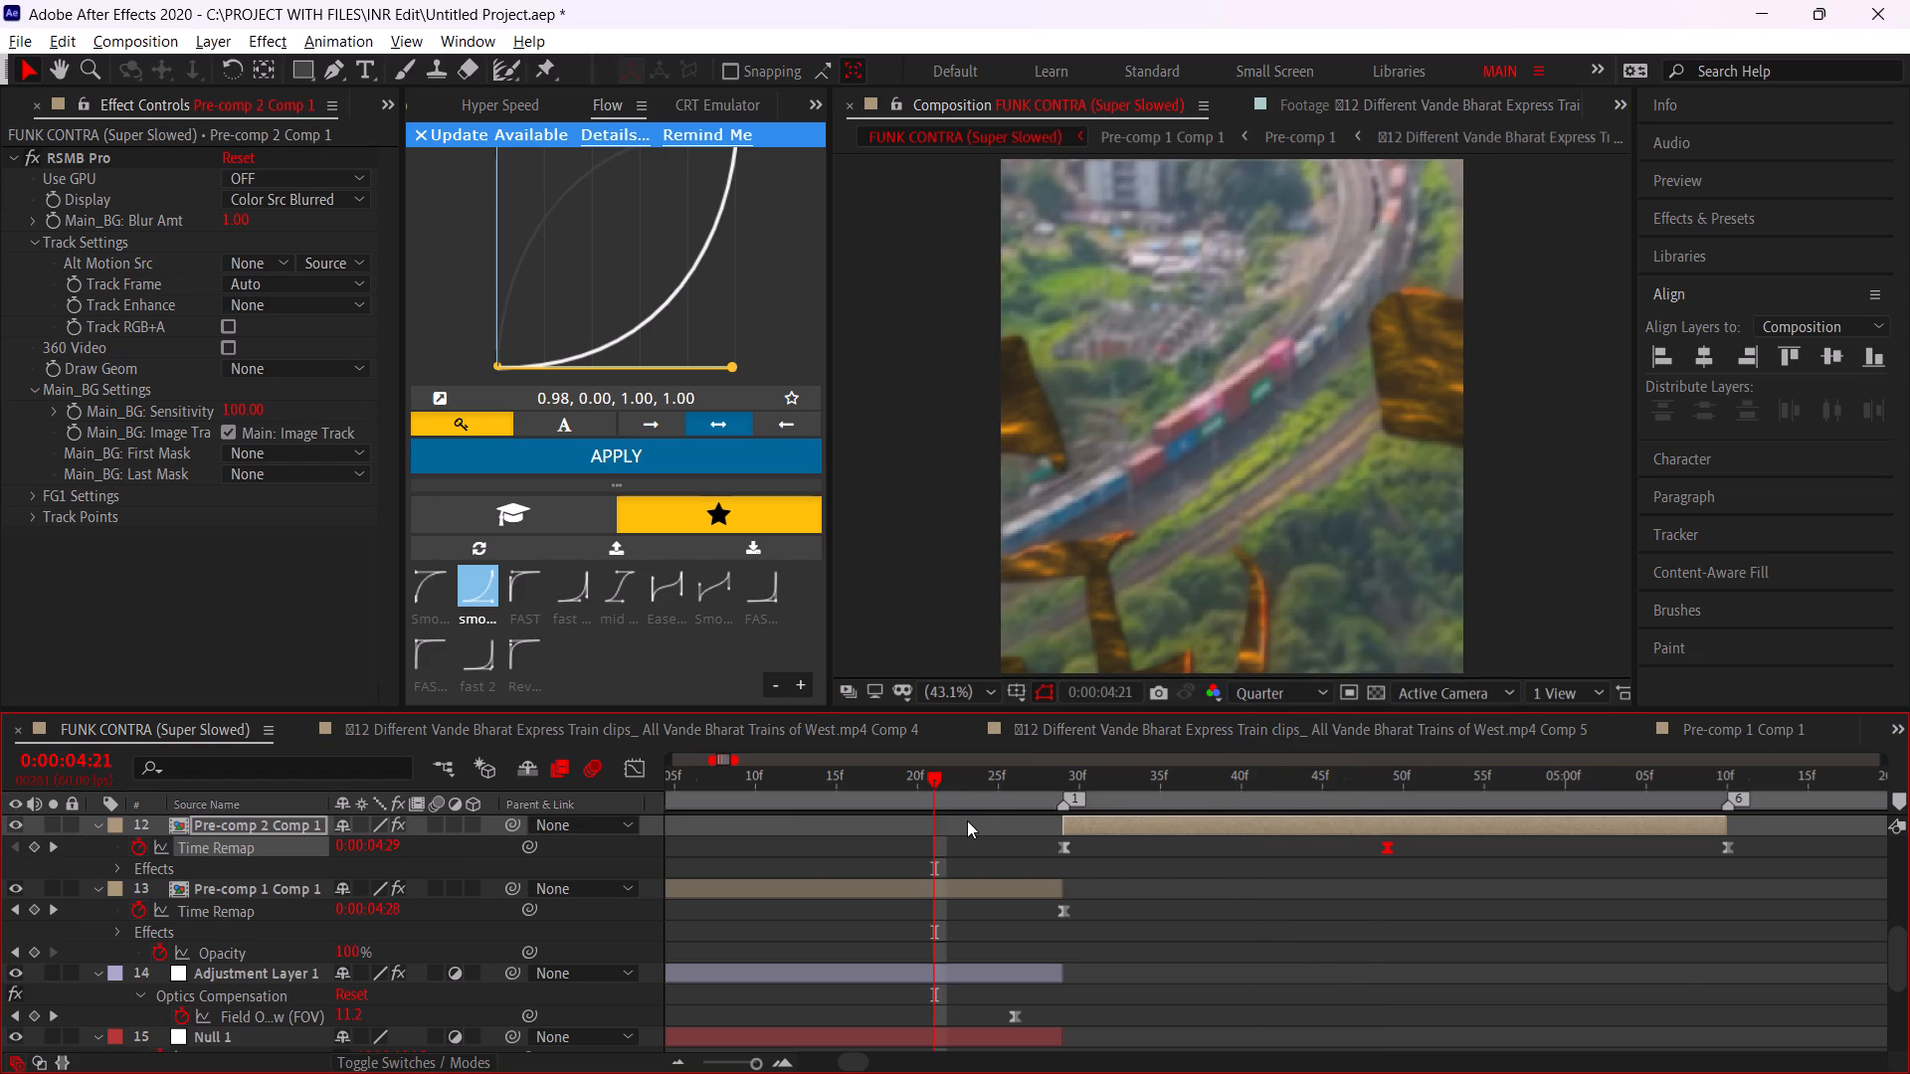
pyautogui.press('space')
pyautogui.click(993, 793)
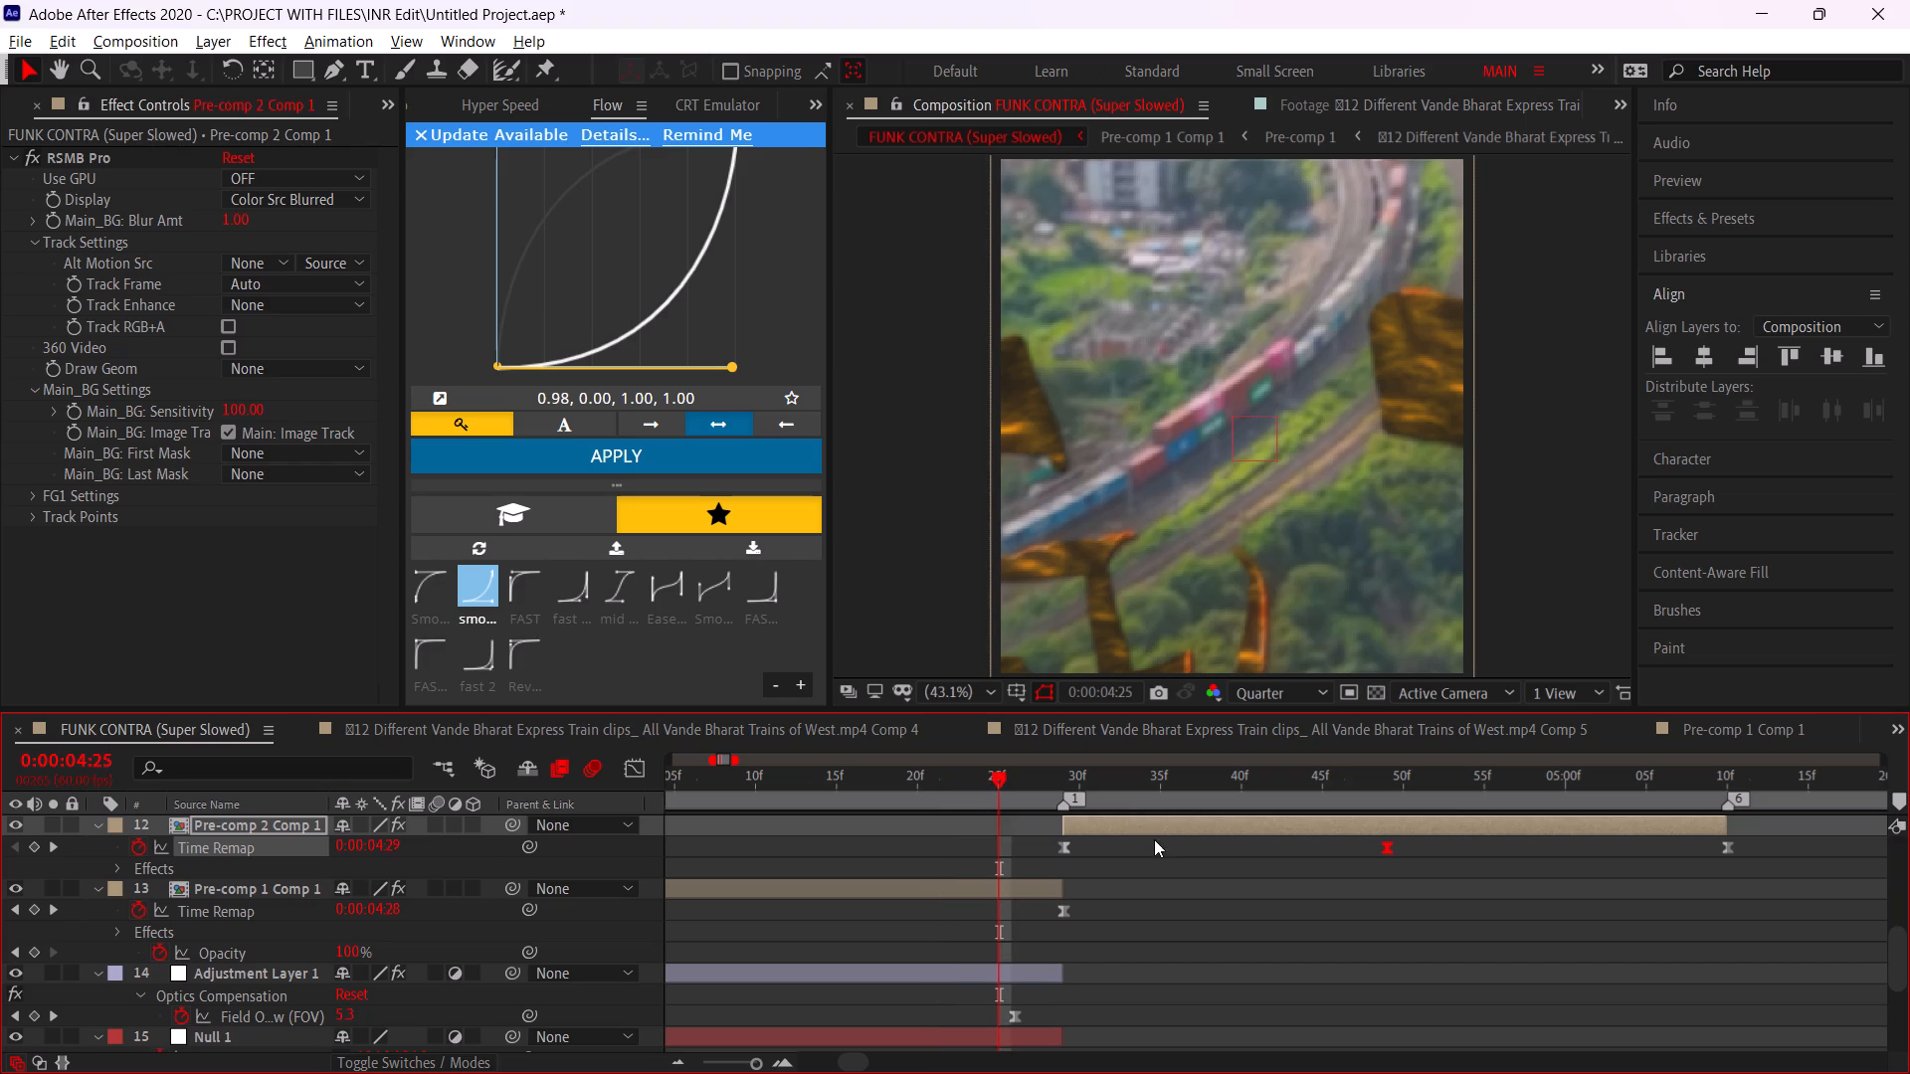
# Open the nested compositions of Pre-comp 2 Comp 1 down to the Vande Bharat train clip and check the footage at 0:00:04:38.
pyautogui.doubleClick(1163, 833)
pyautogui.click(1171, 821)
pyautogui.moveTo(915, 782); pyautogui.dragTo(616, 805)
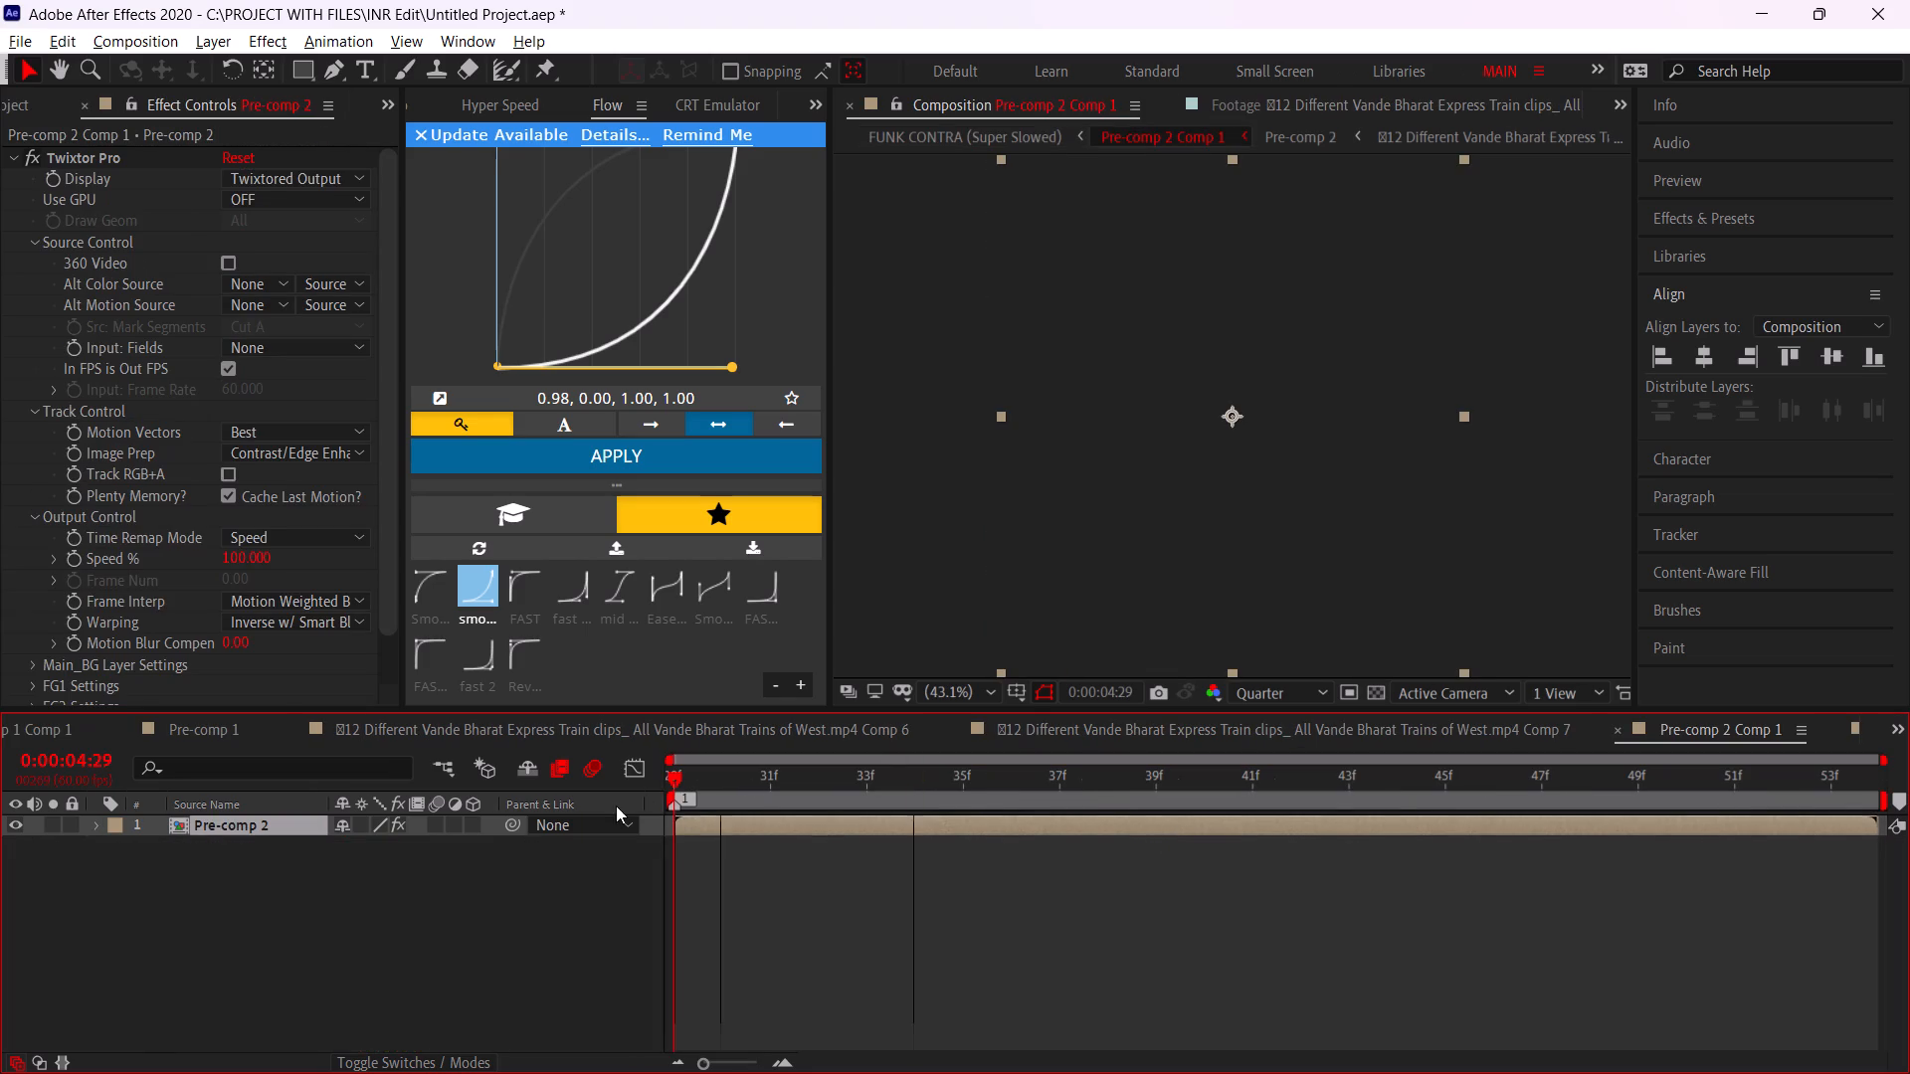
pyautogui.moveTo(909, 780); pyautogui.dragTo(1086, 786)
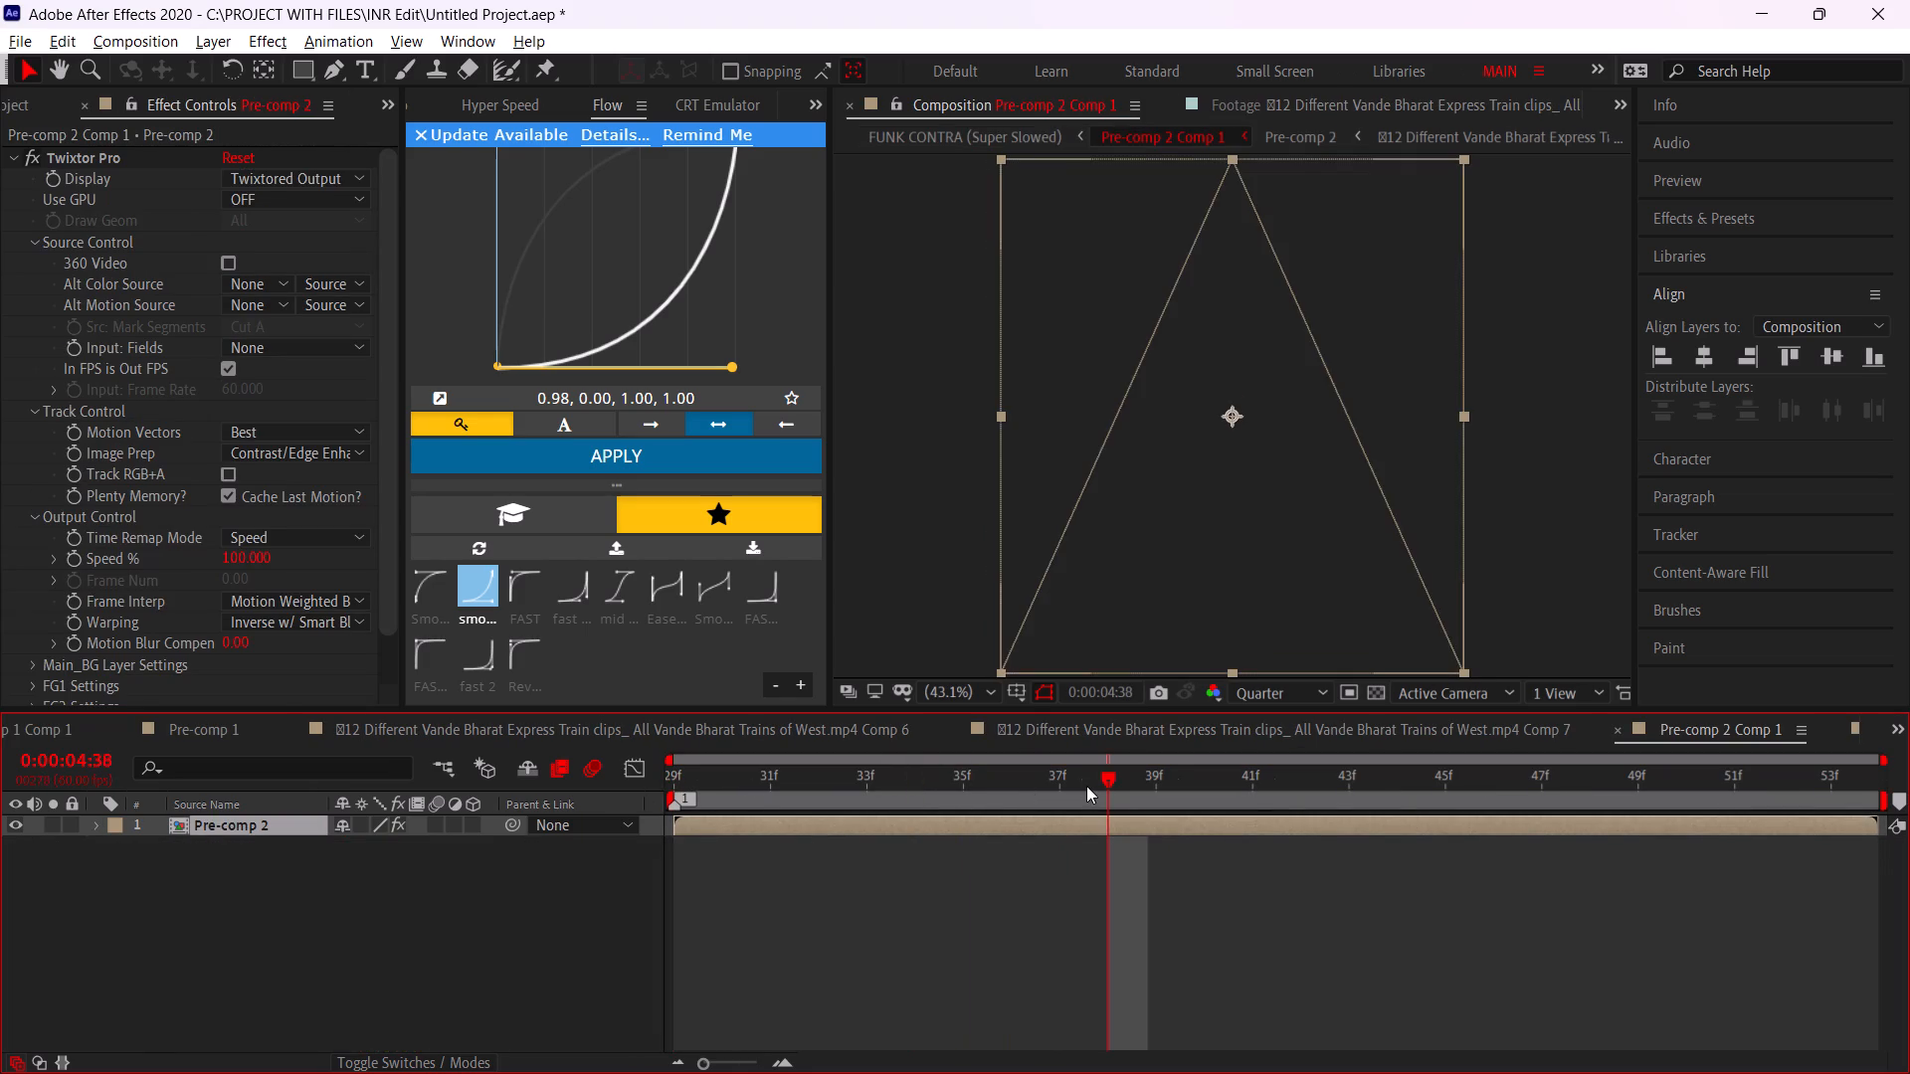
pyautogui.doubleClick(1098, 807)
pyautogui.doubleClick(1101, 817)
pyautogui.doubleClick(1134, 827)
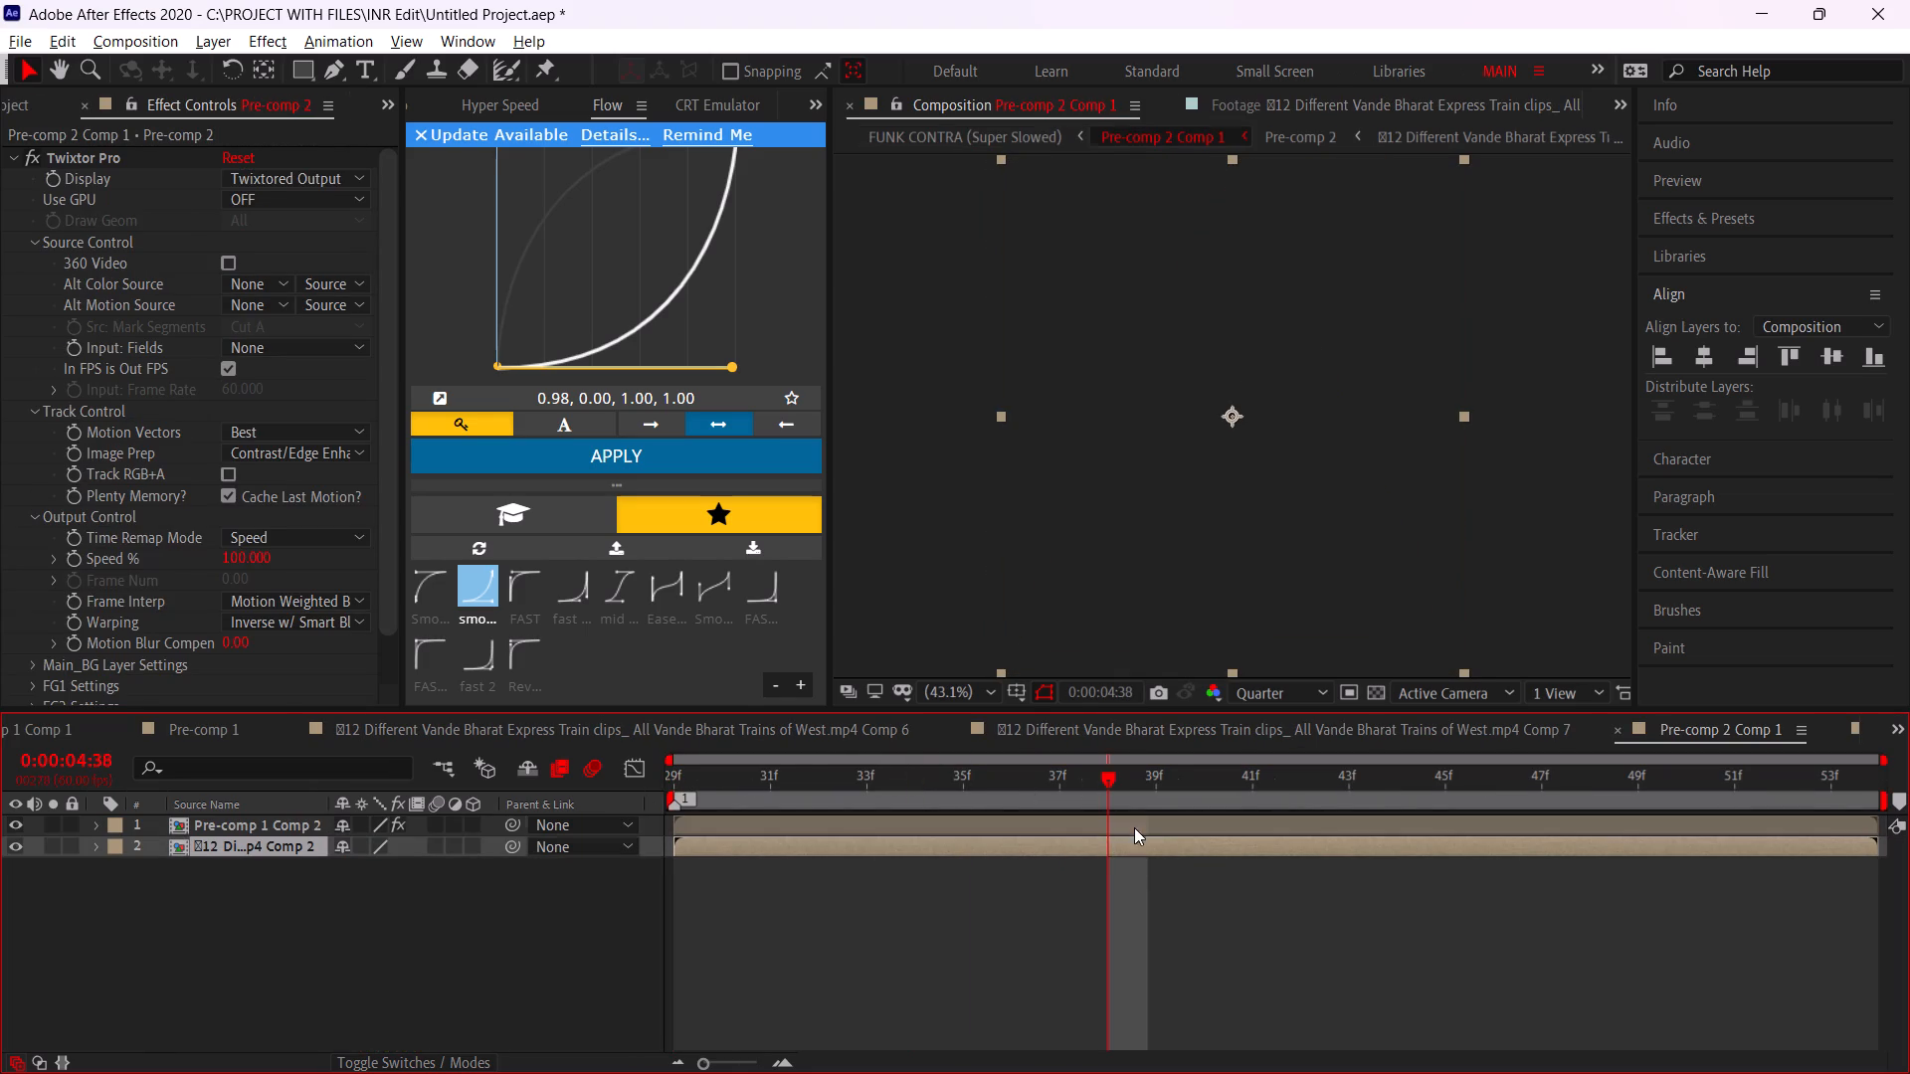
pyautogui.click(1204, 838)
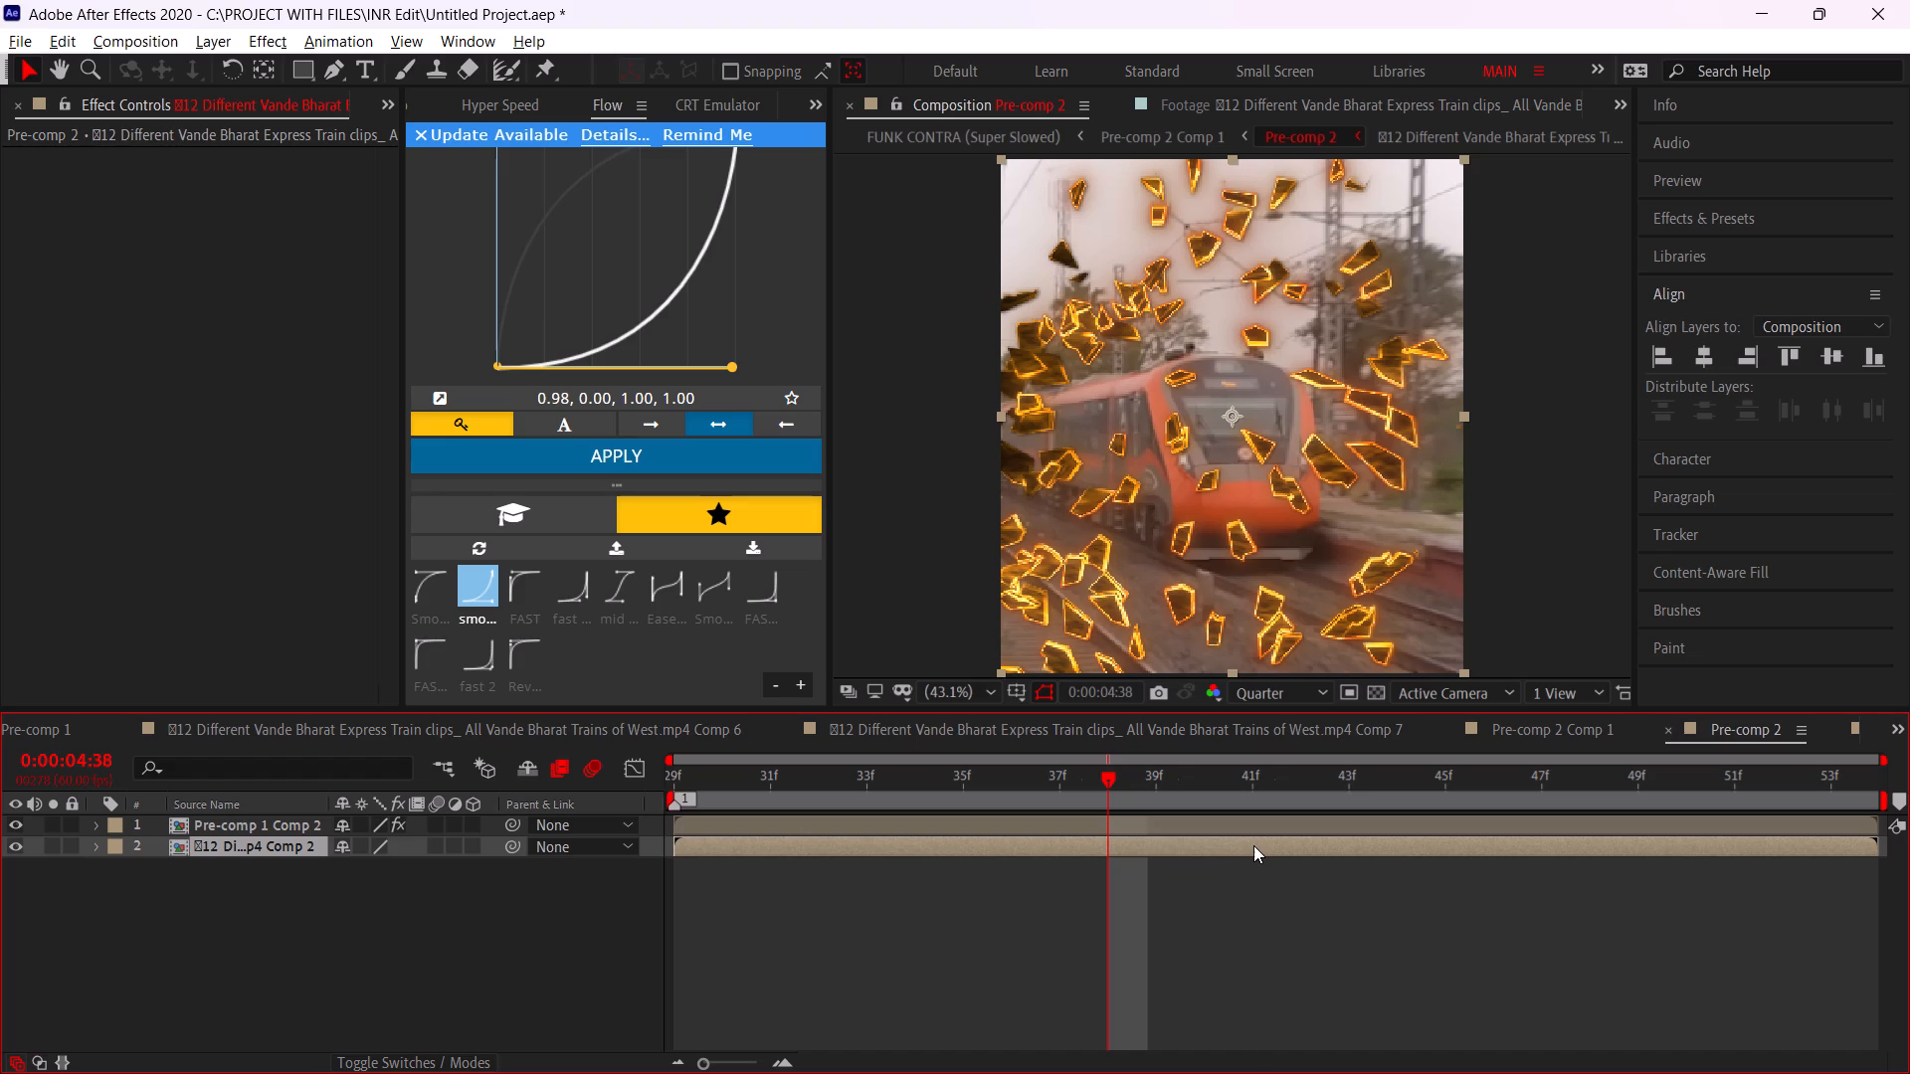
pyautogui.doubleClick(1253, 845)
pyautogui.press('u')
pyautogui.doubleClick(1253, 829)
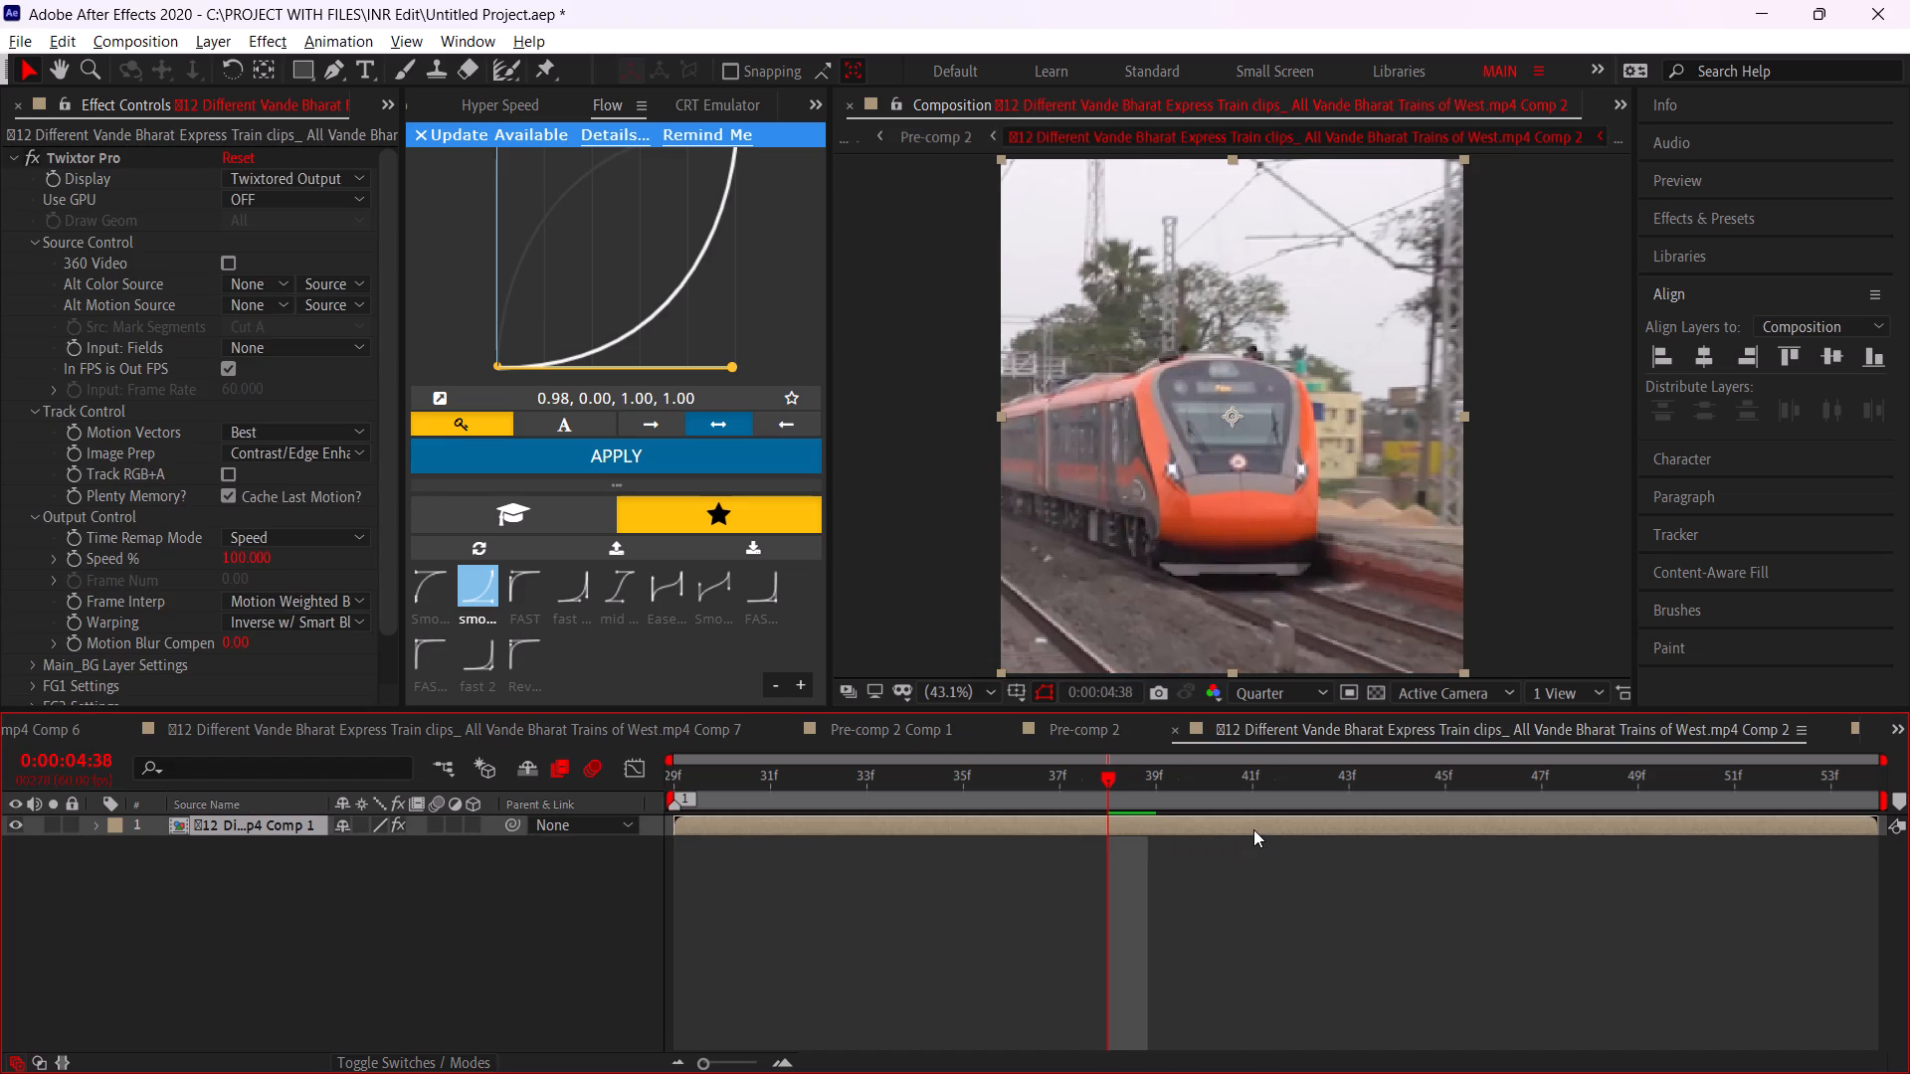
# Undo the recent Time Remap edits on Pre-comp 2 Comp 1 and on Pre-comp 3 in the nested train clip composition.
pyautogui.hotkey('ctrl', 'z')
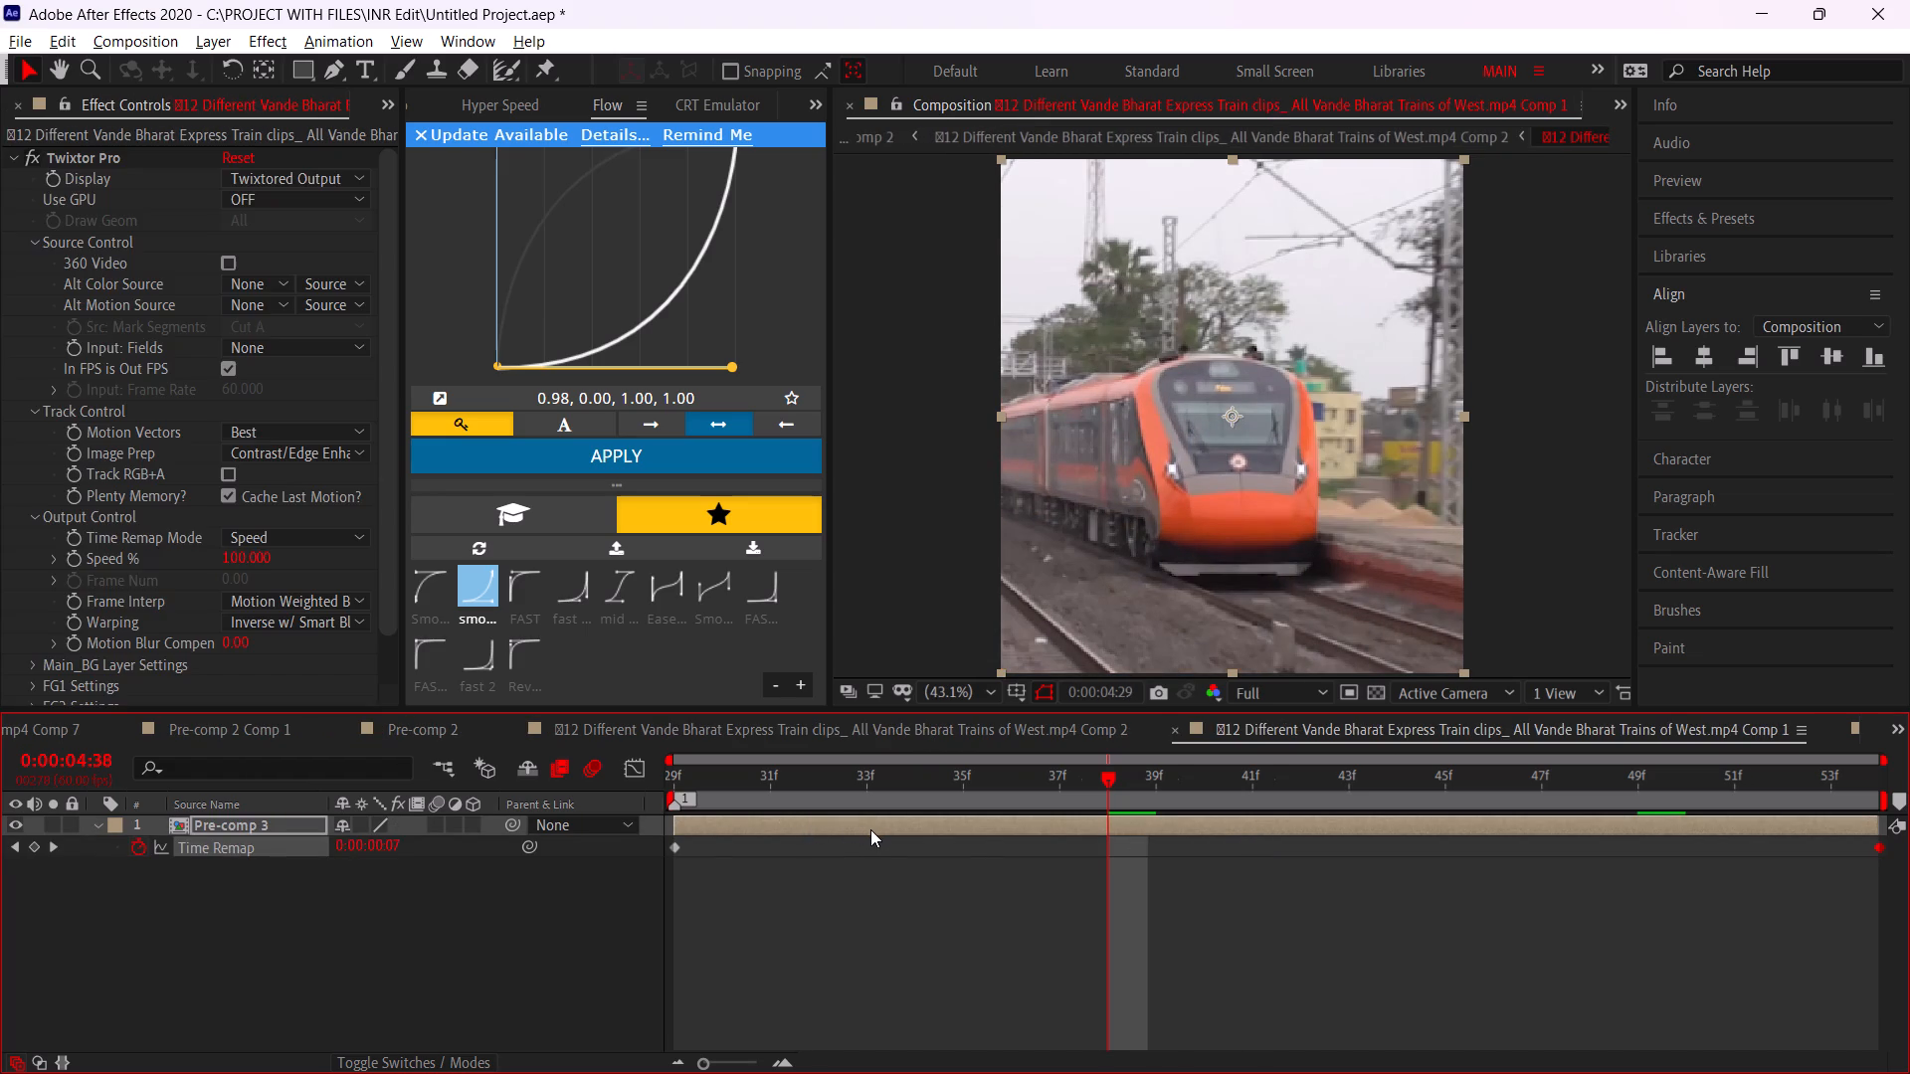
pyautogui.hotkey('ctrl', 'z')
pyautogui.hotkey('ctrl', 'z')
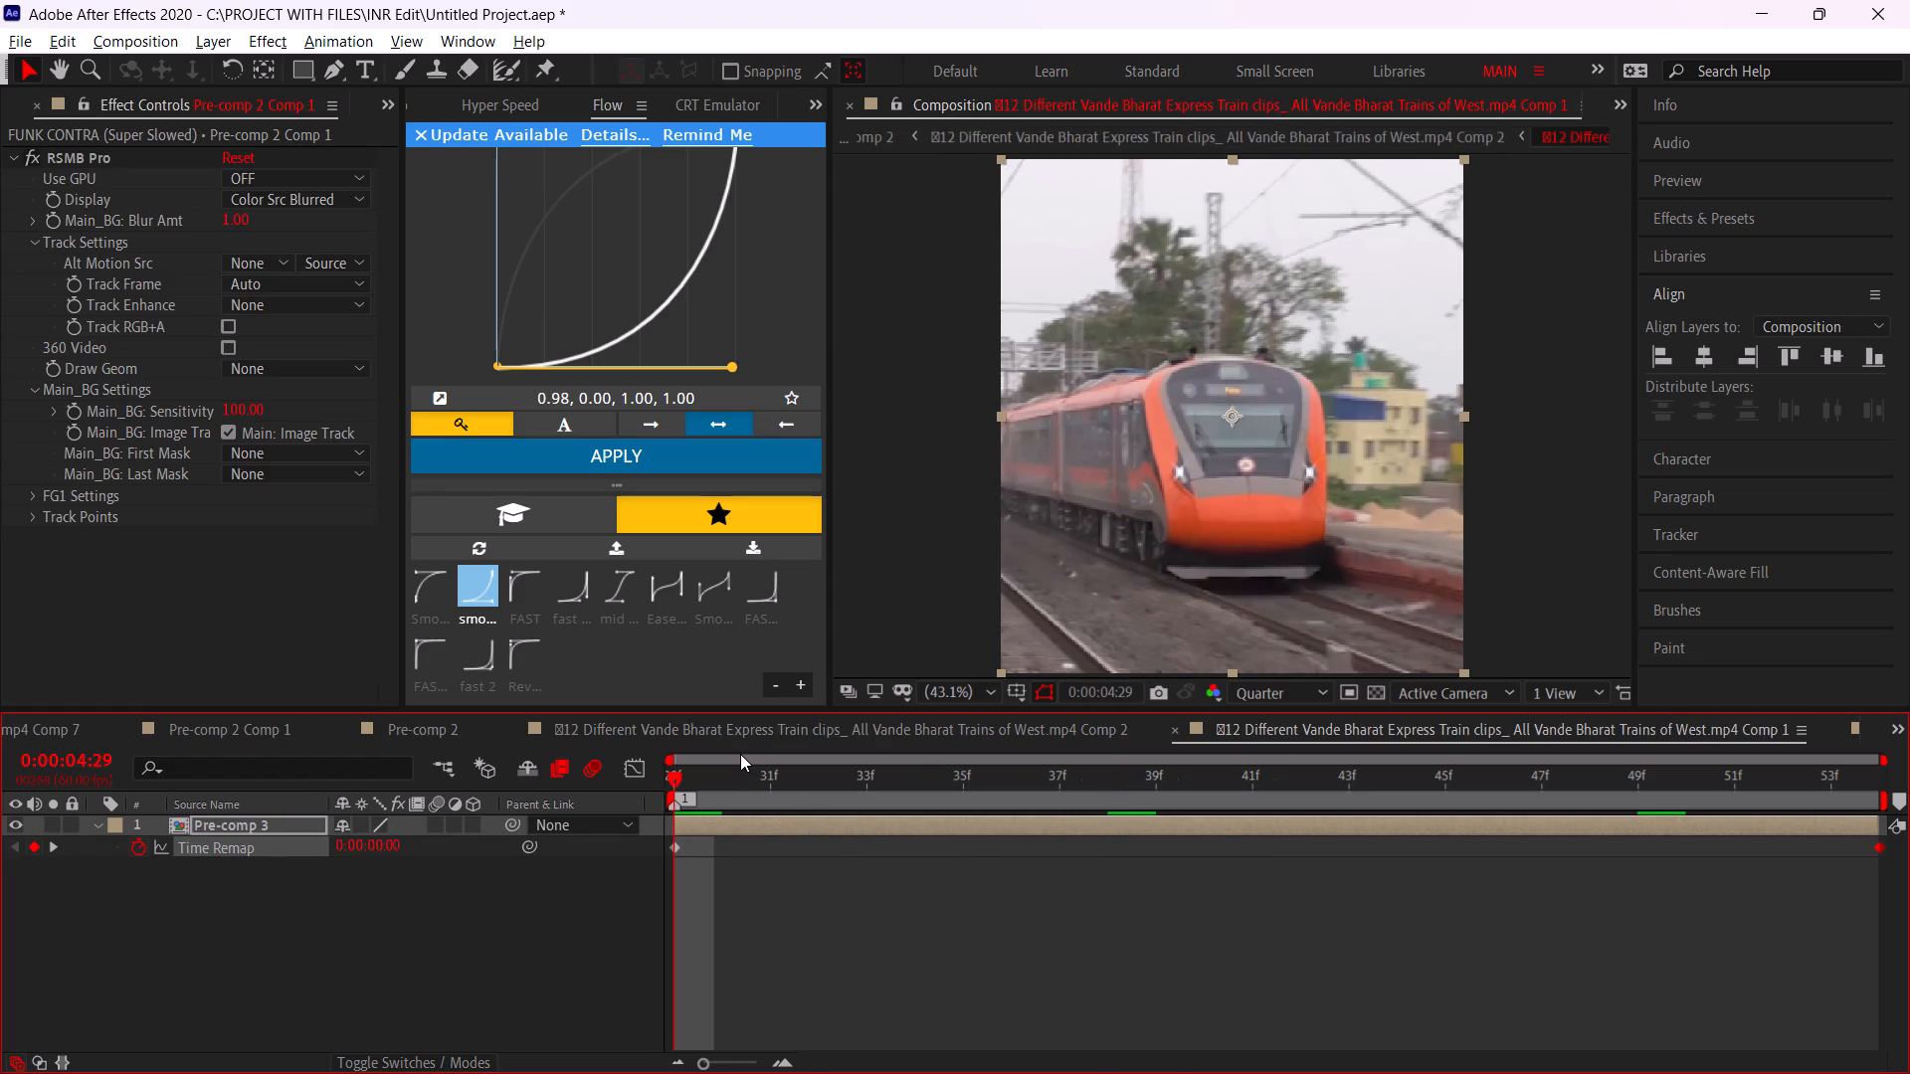
pyautogui.hotkey('ctrl', 'z')
pyautogui.hotkey('ctrl', 'z')
pyautogui.hotkey('ctrl', 'z')
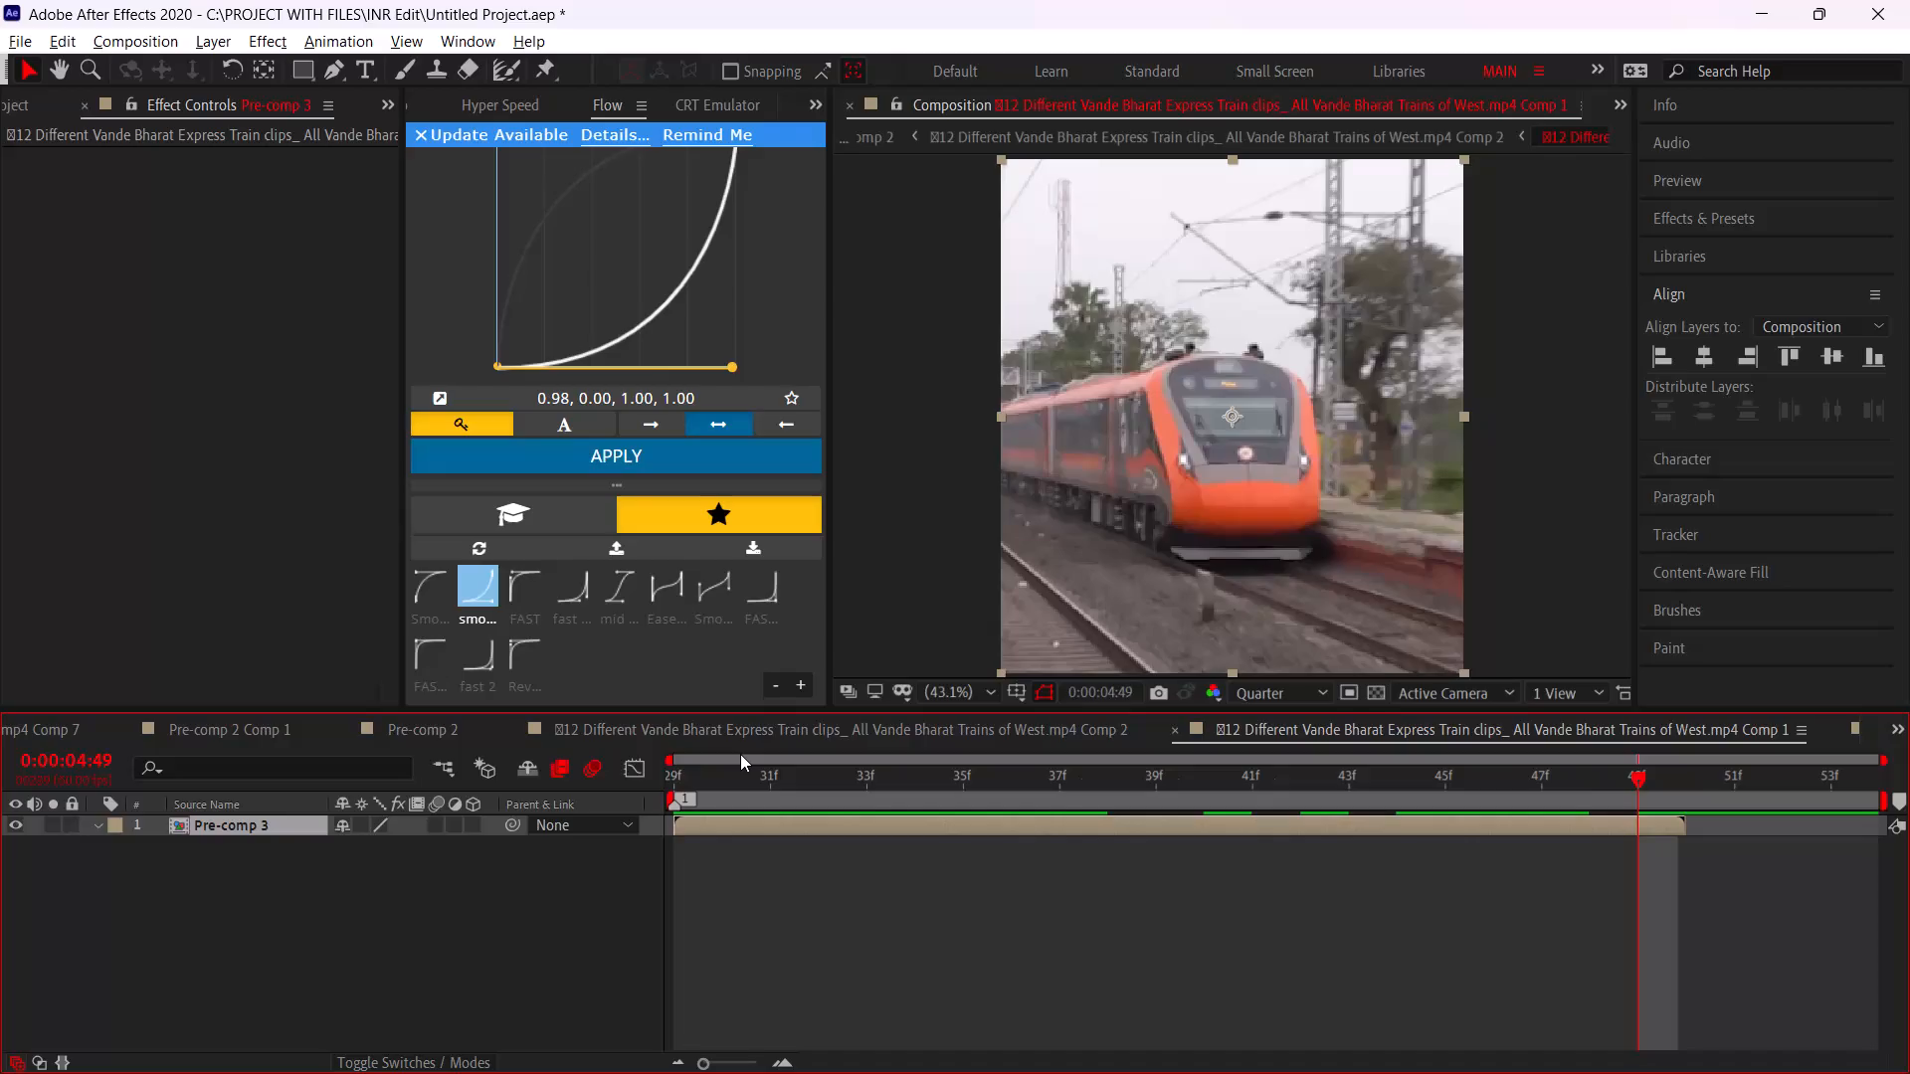
# Open the nested Pre-comp 2 composition through the Pre-comp 2 Comp 1 layer of FUNK CONTRA.
pyautogui.scroll(13, 740, 754)
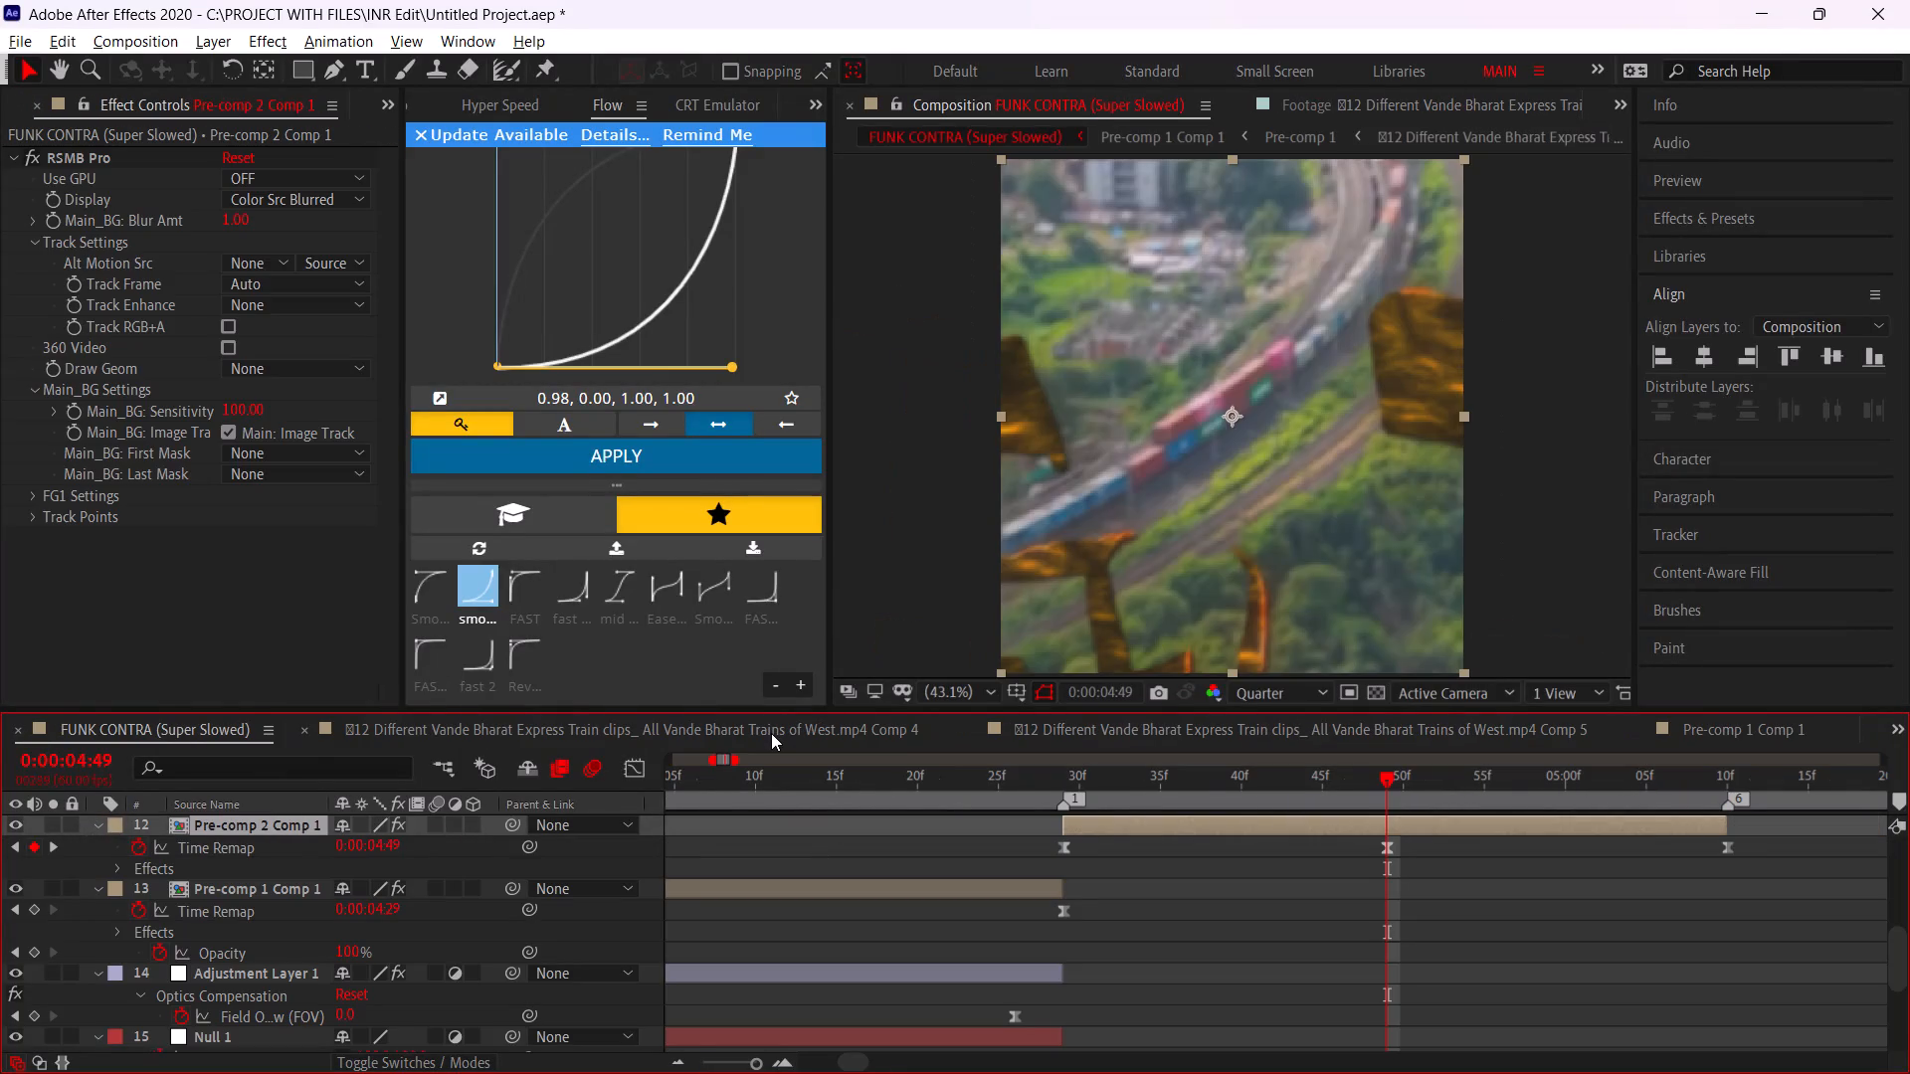
pyautogui.scroll(4, 771, 733)
pyautogui.keyDown('alt'); pyautogui.scroll(2, 1428, 853); pyautogui.keyUp('alt')
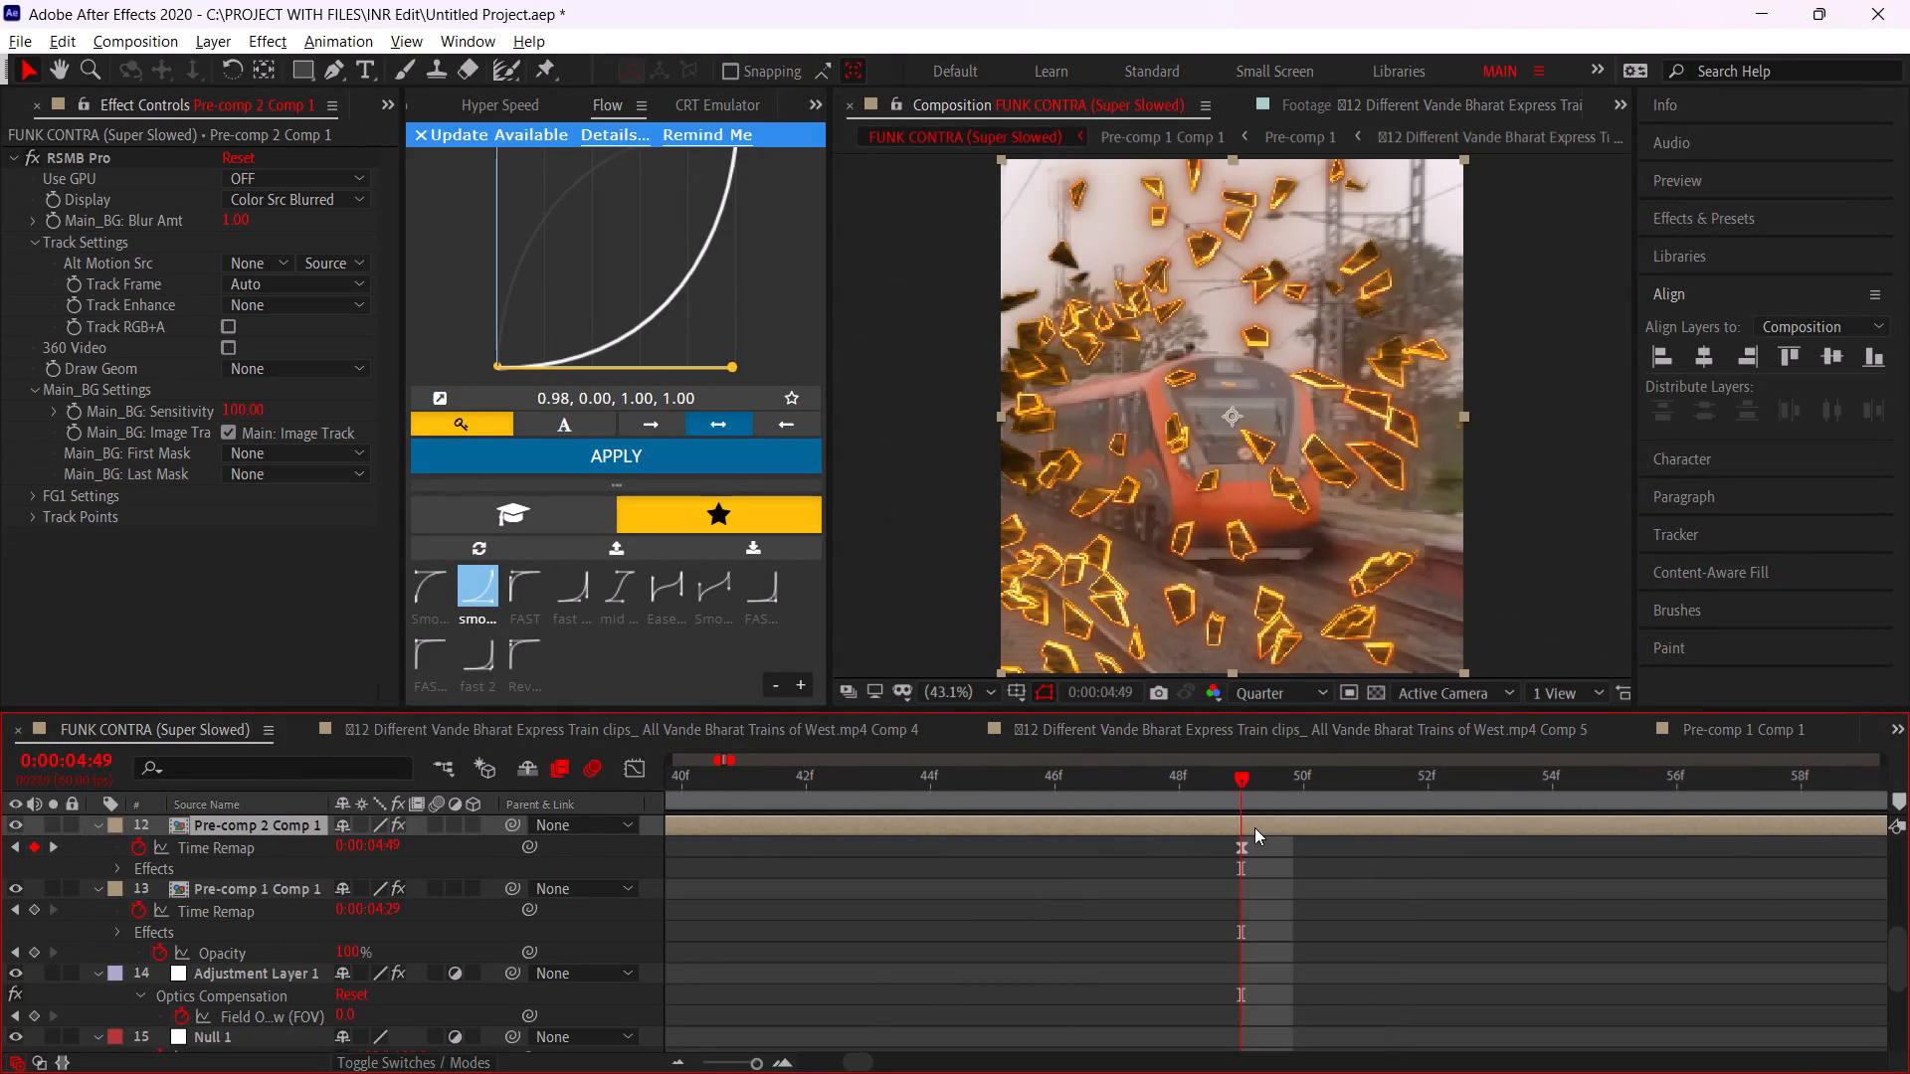
pyautogui.keyDown('alt'); pyautogui.scroll(-2, 1252, 827); pyautogui.keyUp('alt')
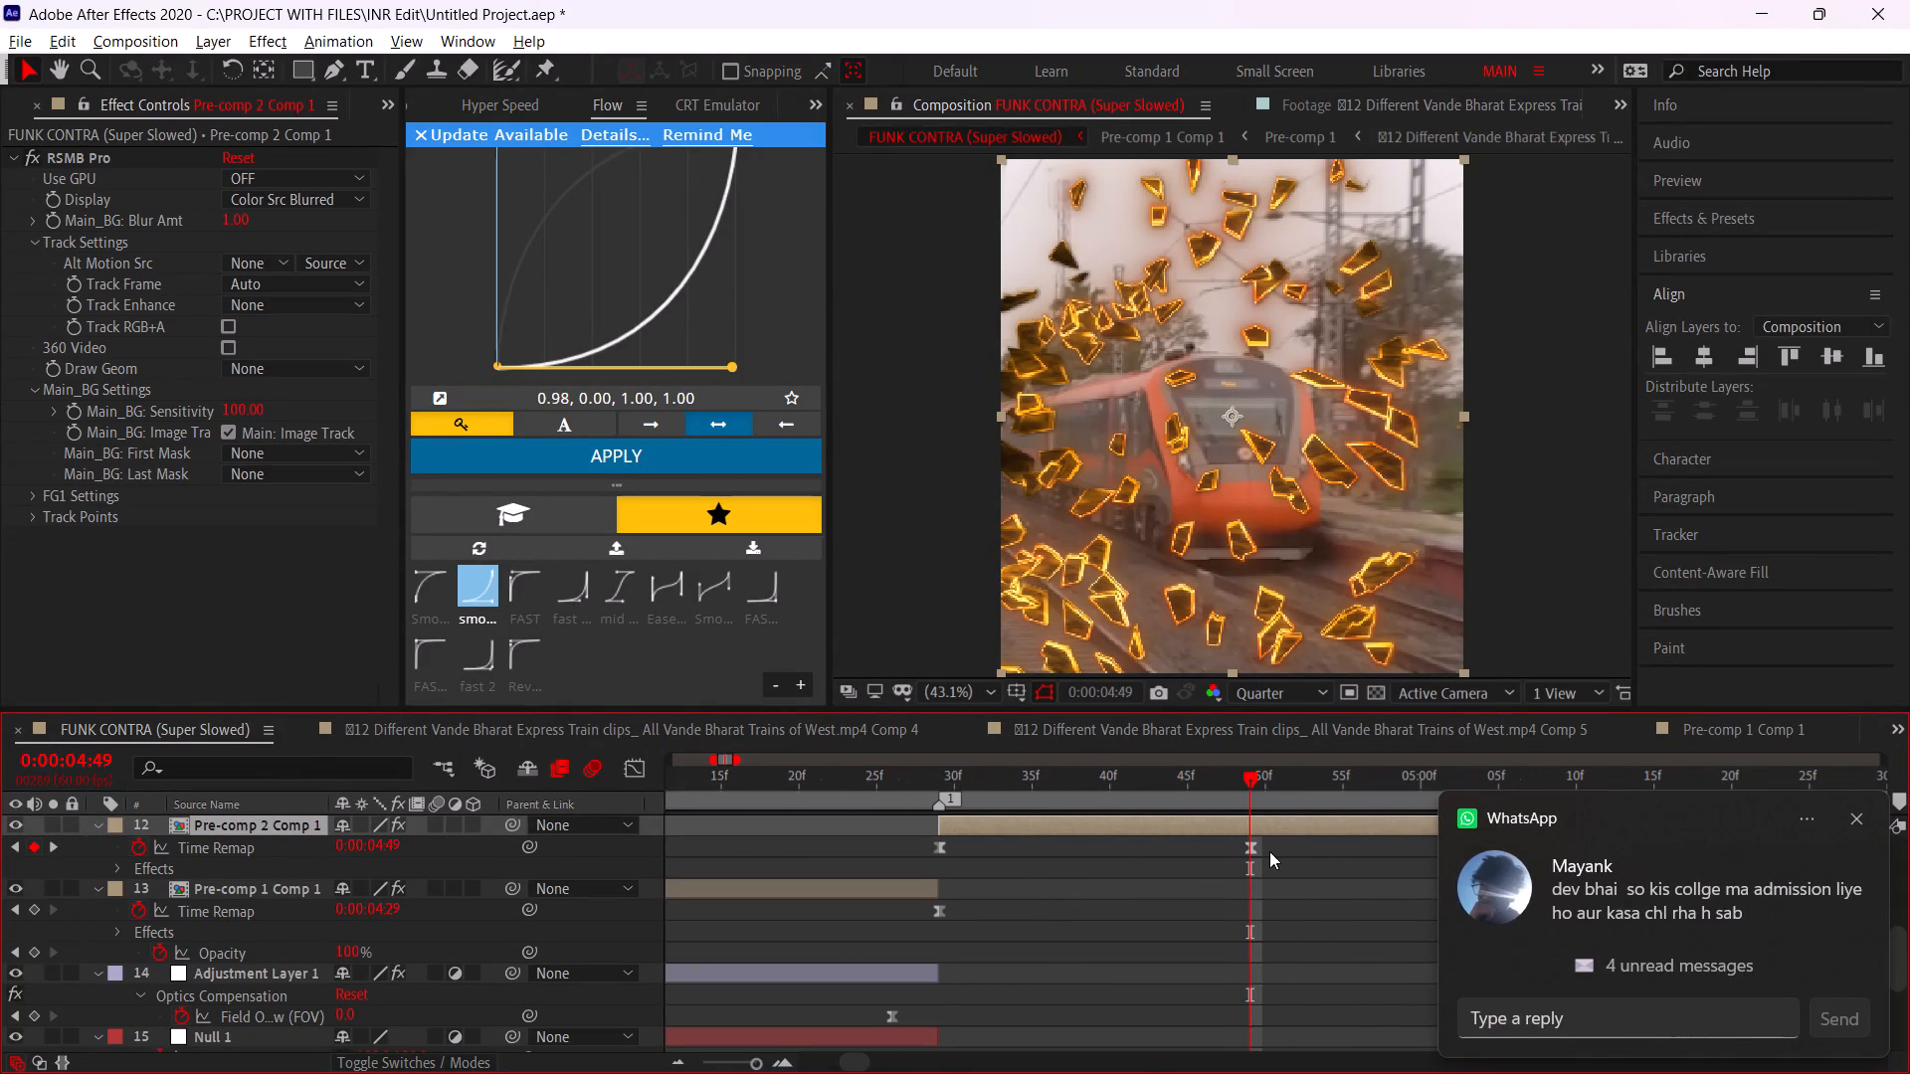
pyautogui.click(1105, 831)
pyautogui.keyDown('alt'); pyautogui.scroll(-1, 1047, 887); pyautogui.keyUp('alt')
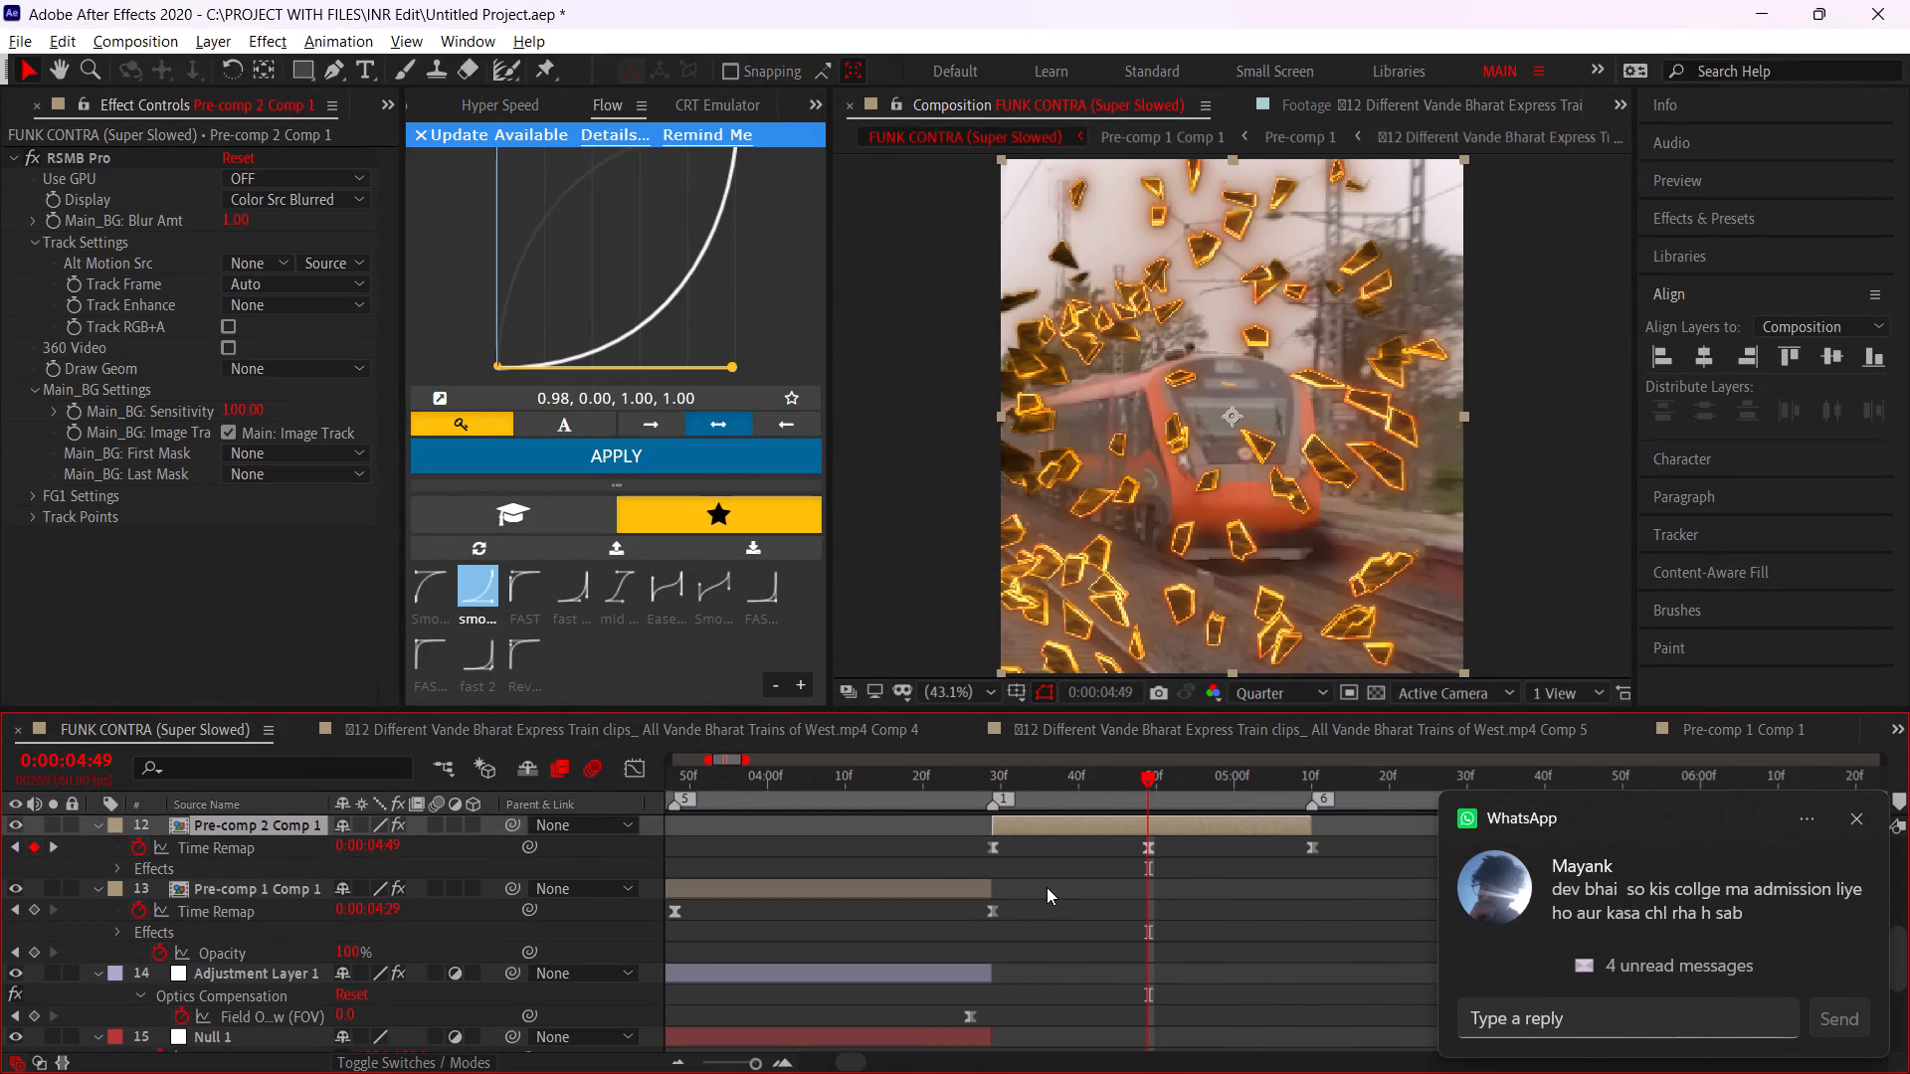
pyautogui.doubleClick(1186, 818)
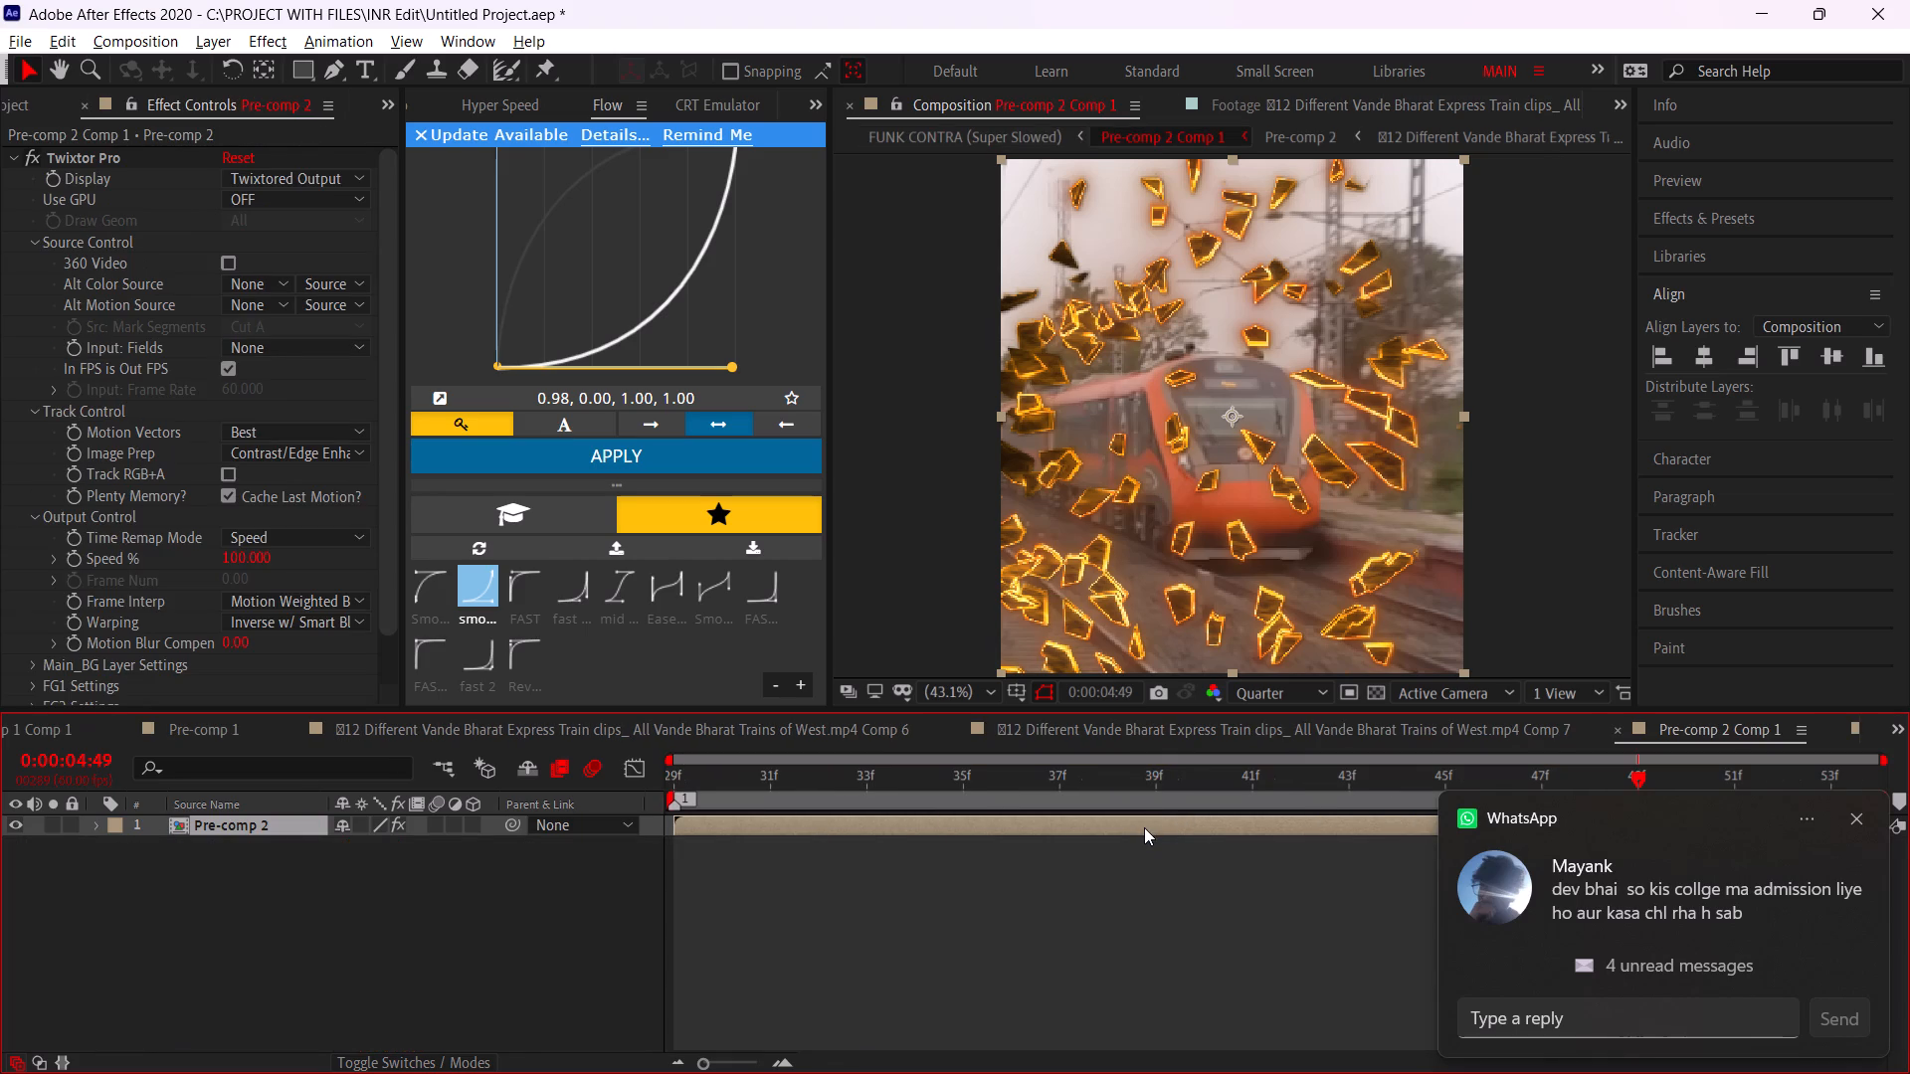
pyautogui.click(1144, 827)
pyautogui.click(1144, 827)
pyautogui.click(1144, 827)
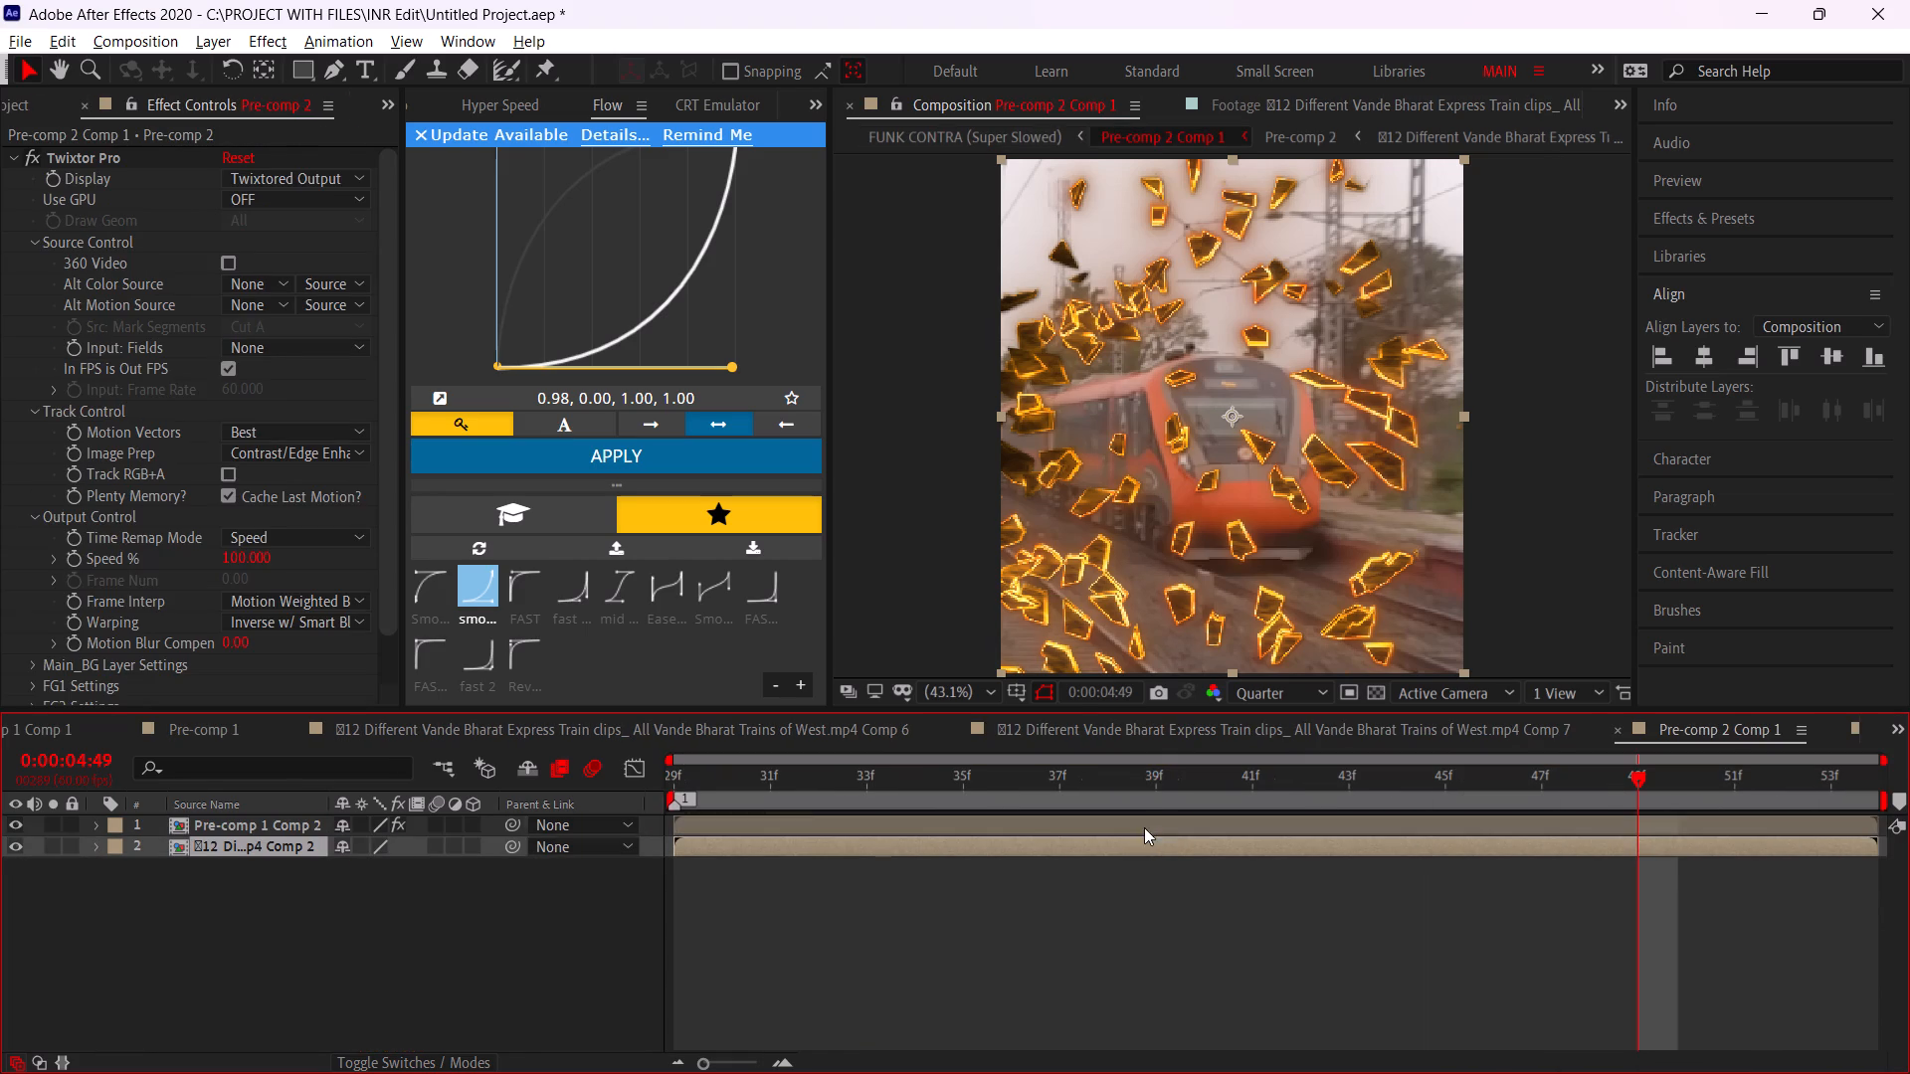
# Set the Mass Variance in the Shatter physics of the Pre-comp 1 Comp 2 layer to 0%.
pyautogui.click(1009, 828)
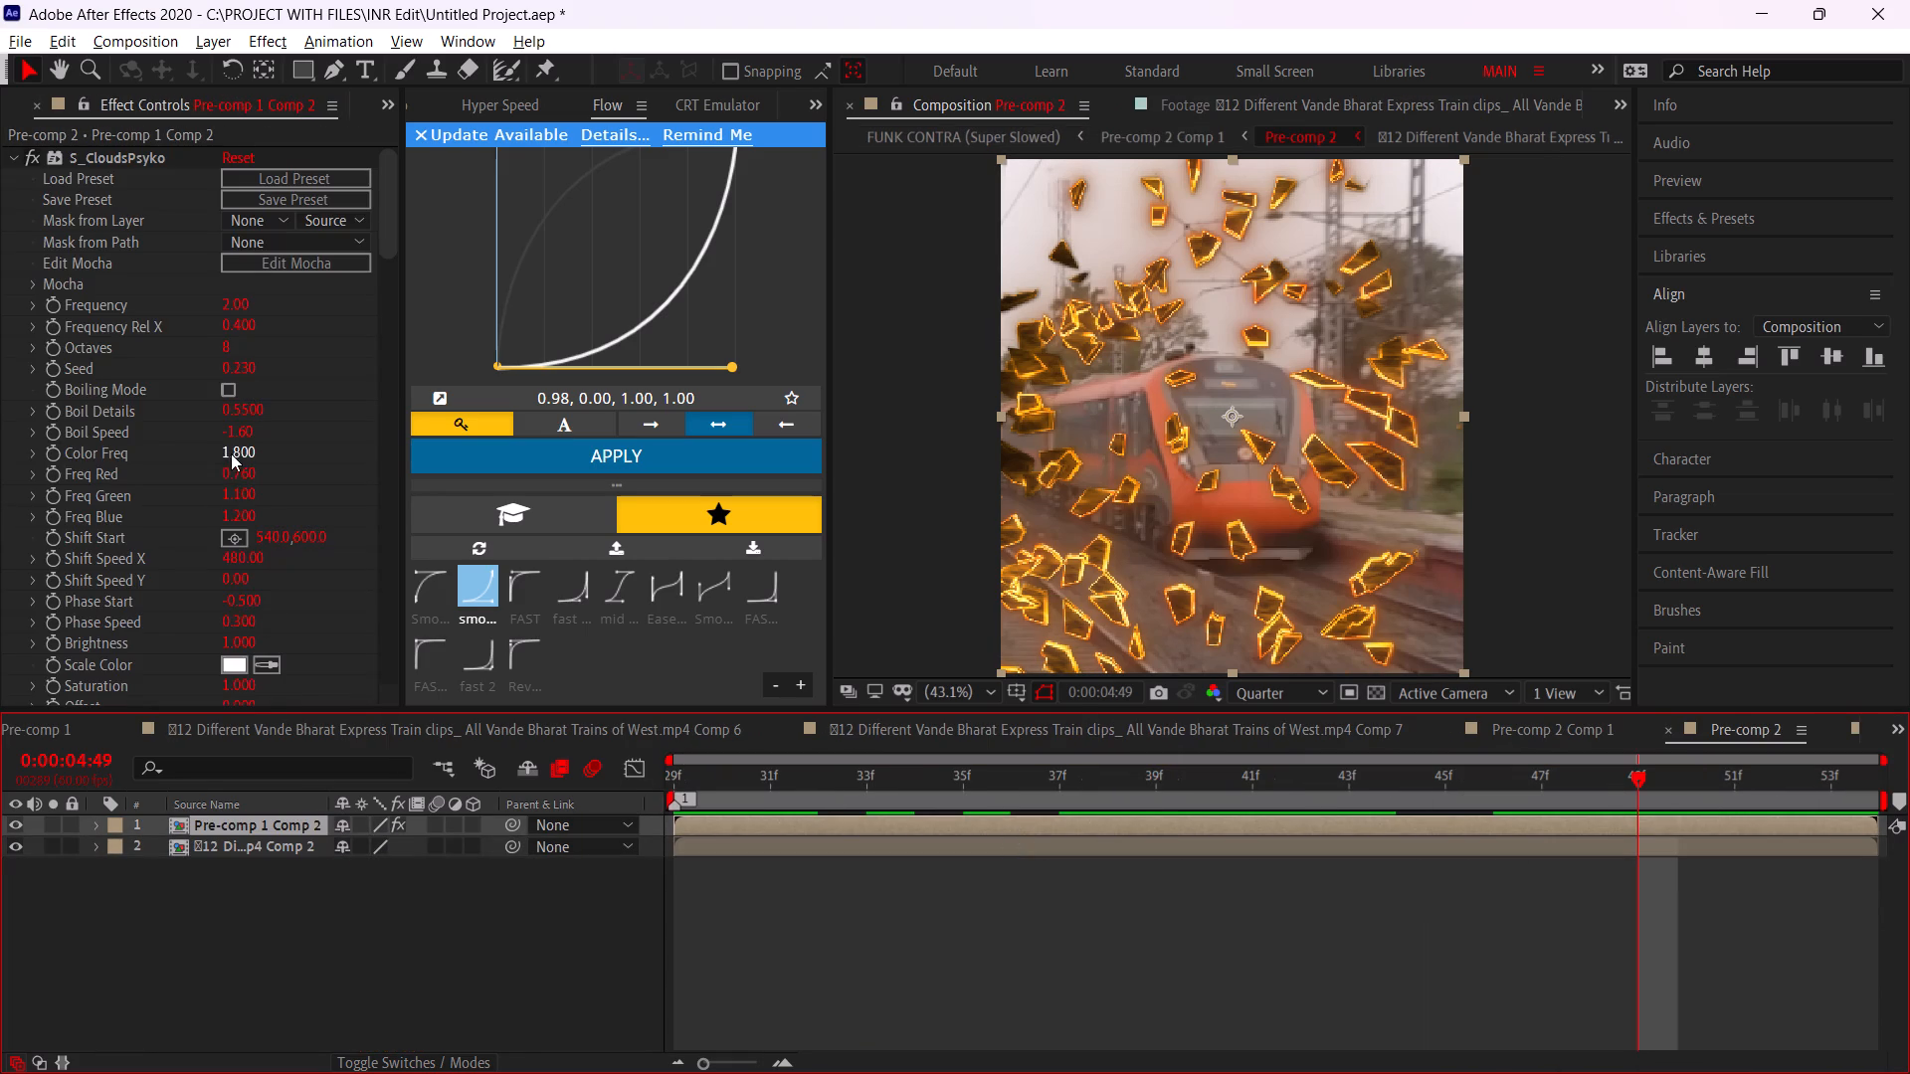
pyautogui.scroll(-4, 231, 453)
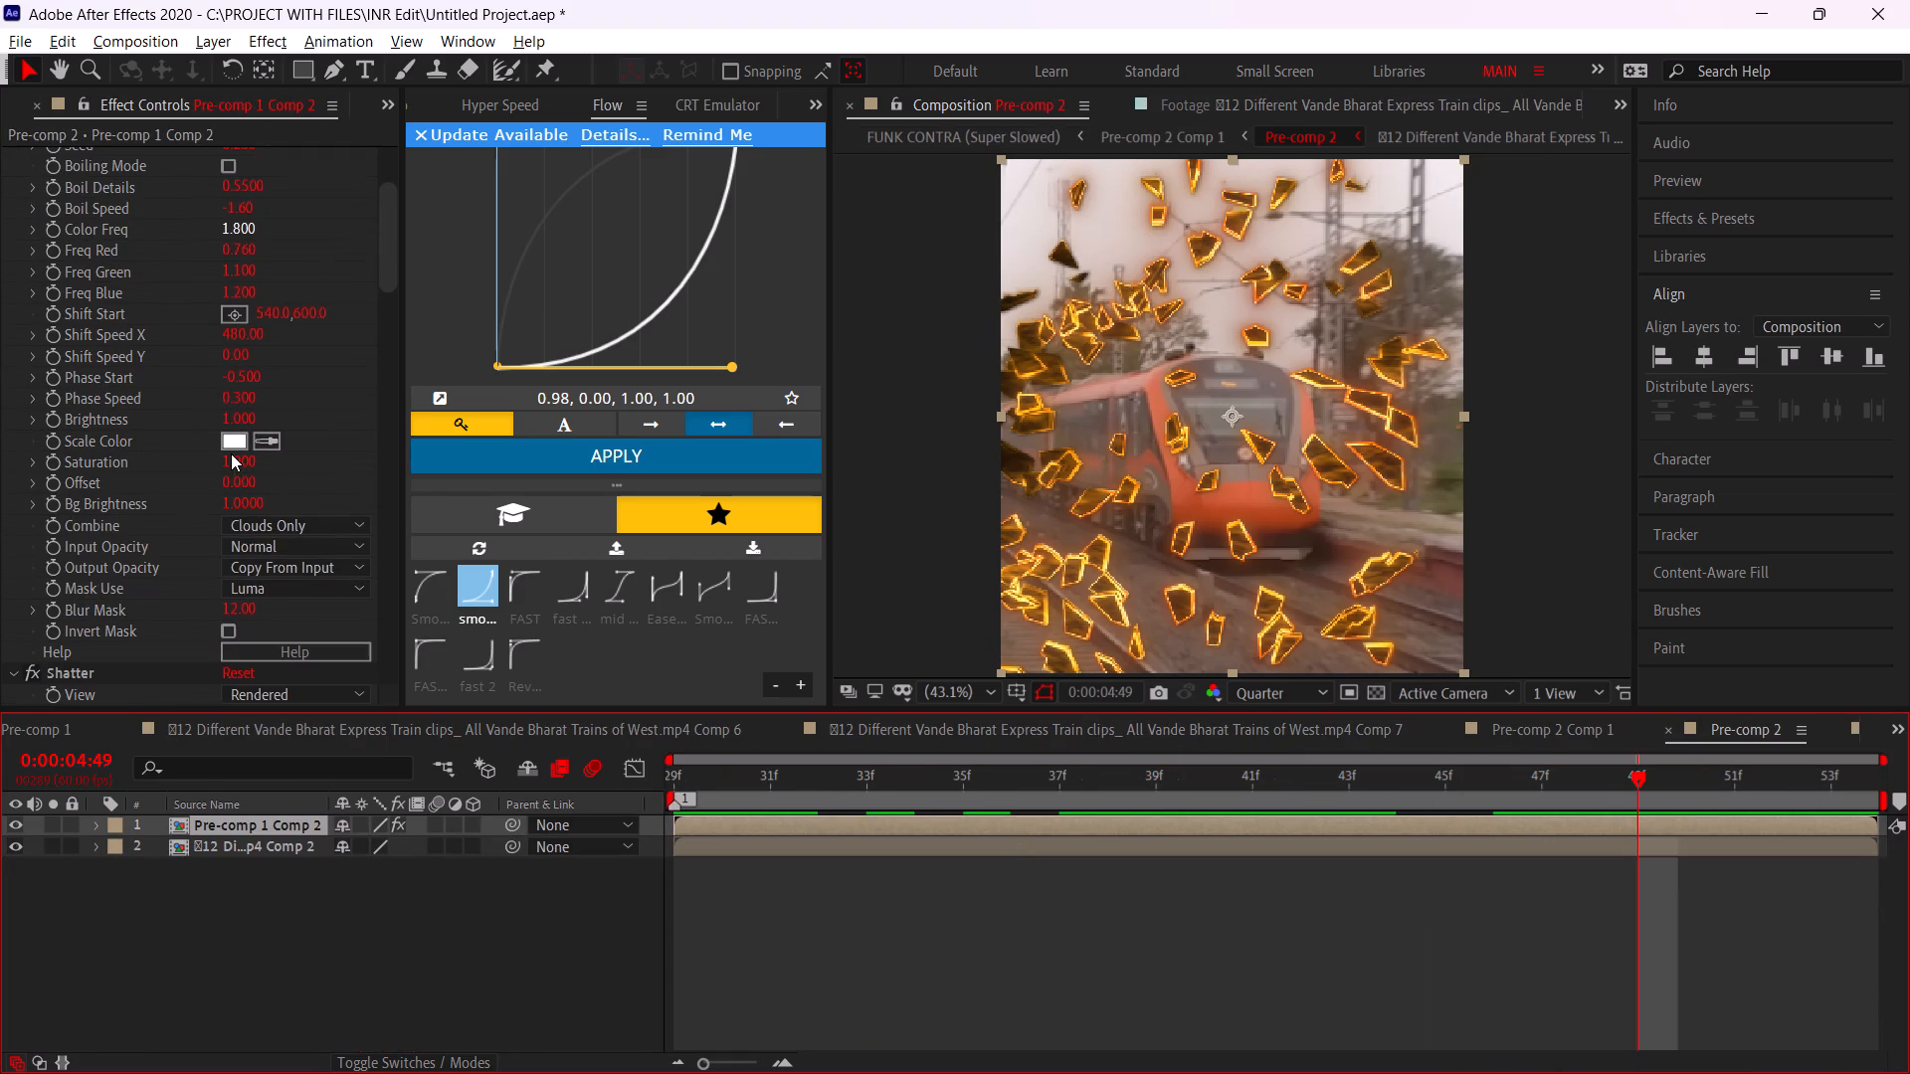
pyautogui.scroll(5, 231, 453)
pyautogui.scroll(-9, 231, 453)
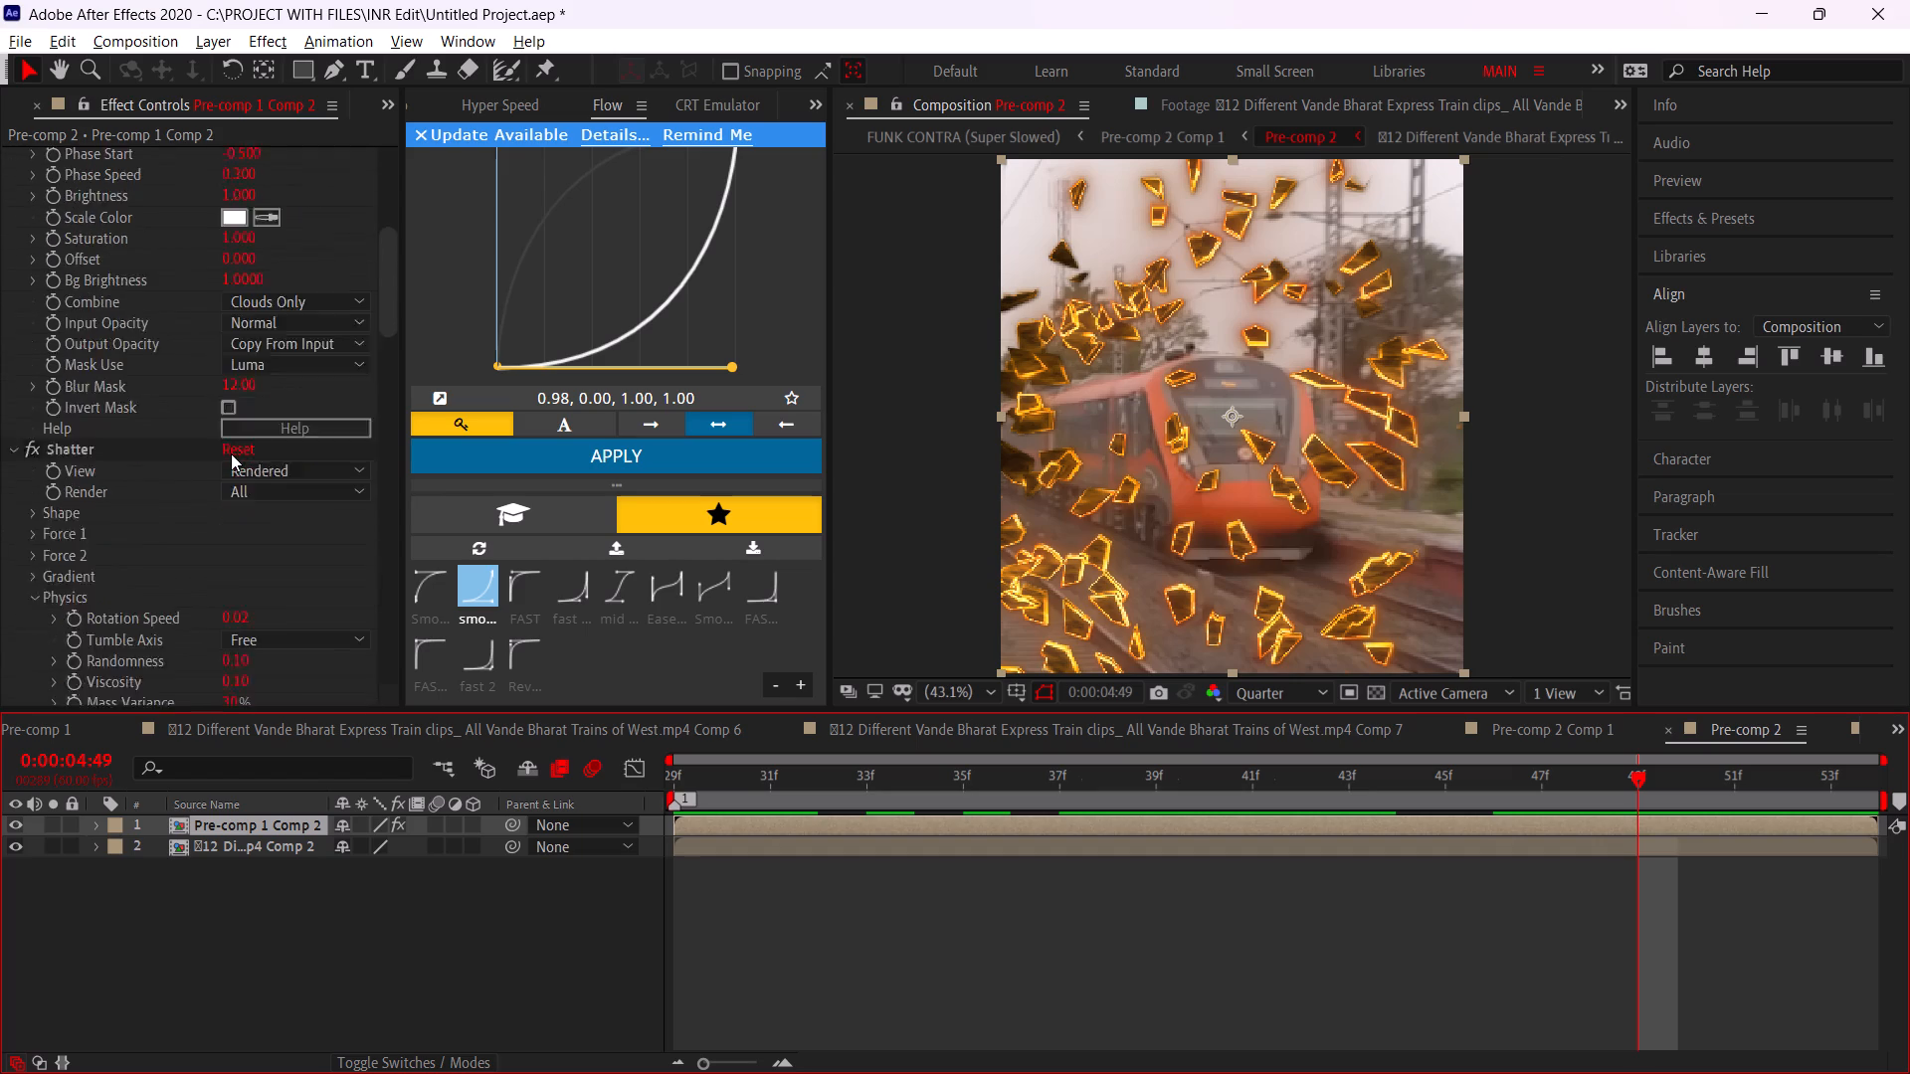
pyautogui.scroll(-2, 231, 453)
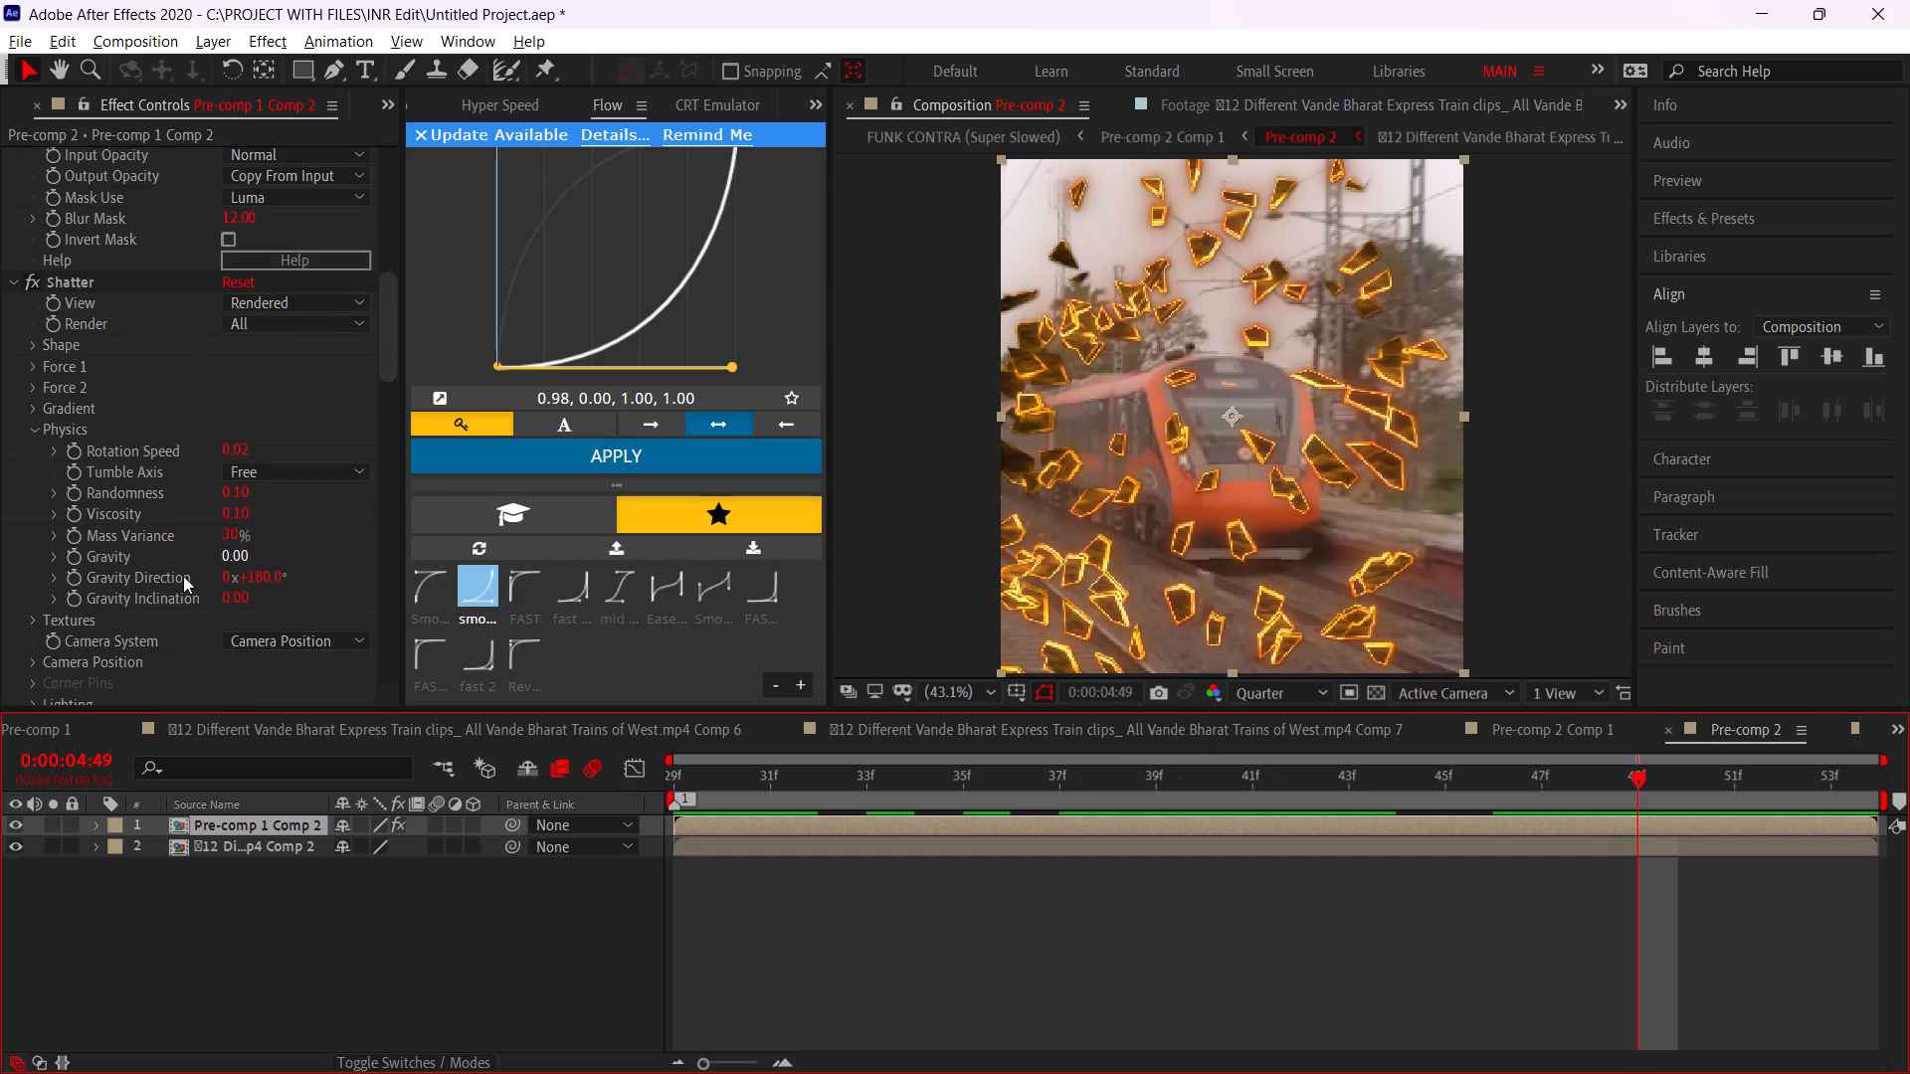
pyautogui.scroll(-3, 174, 581)
pyautogui.moveTo(233, 370); pyautogui.dragTo(277, 375)
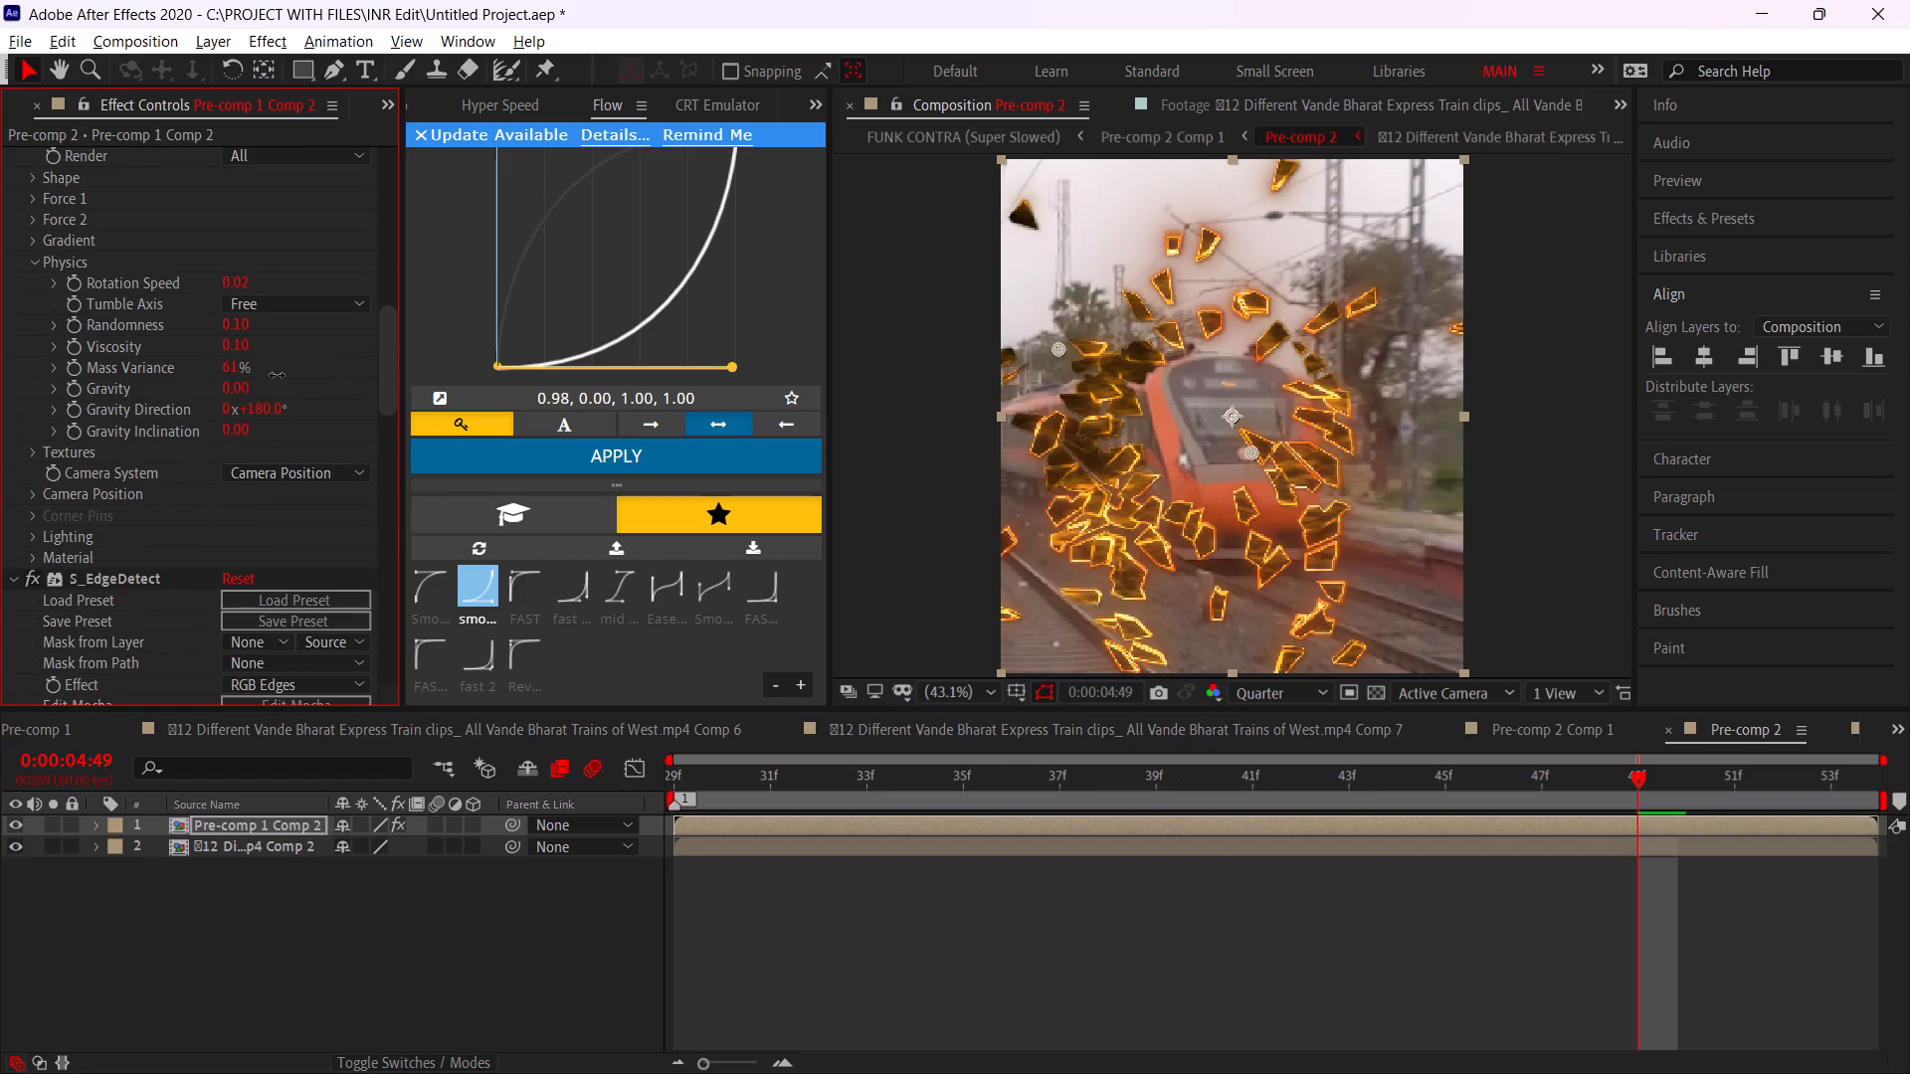
pyautogui.moveTo(277, 375); pyautogui.dragTo(280, 400)
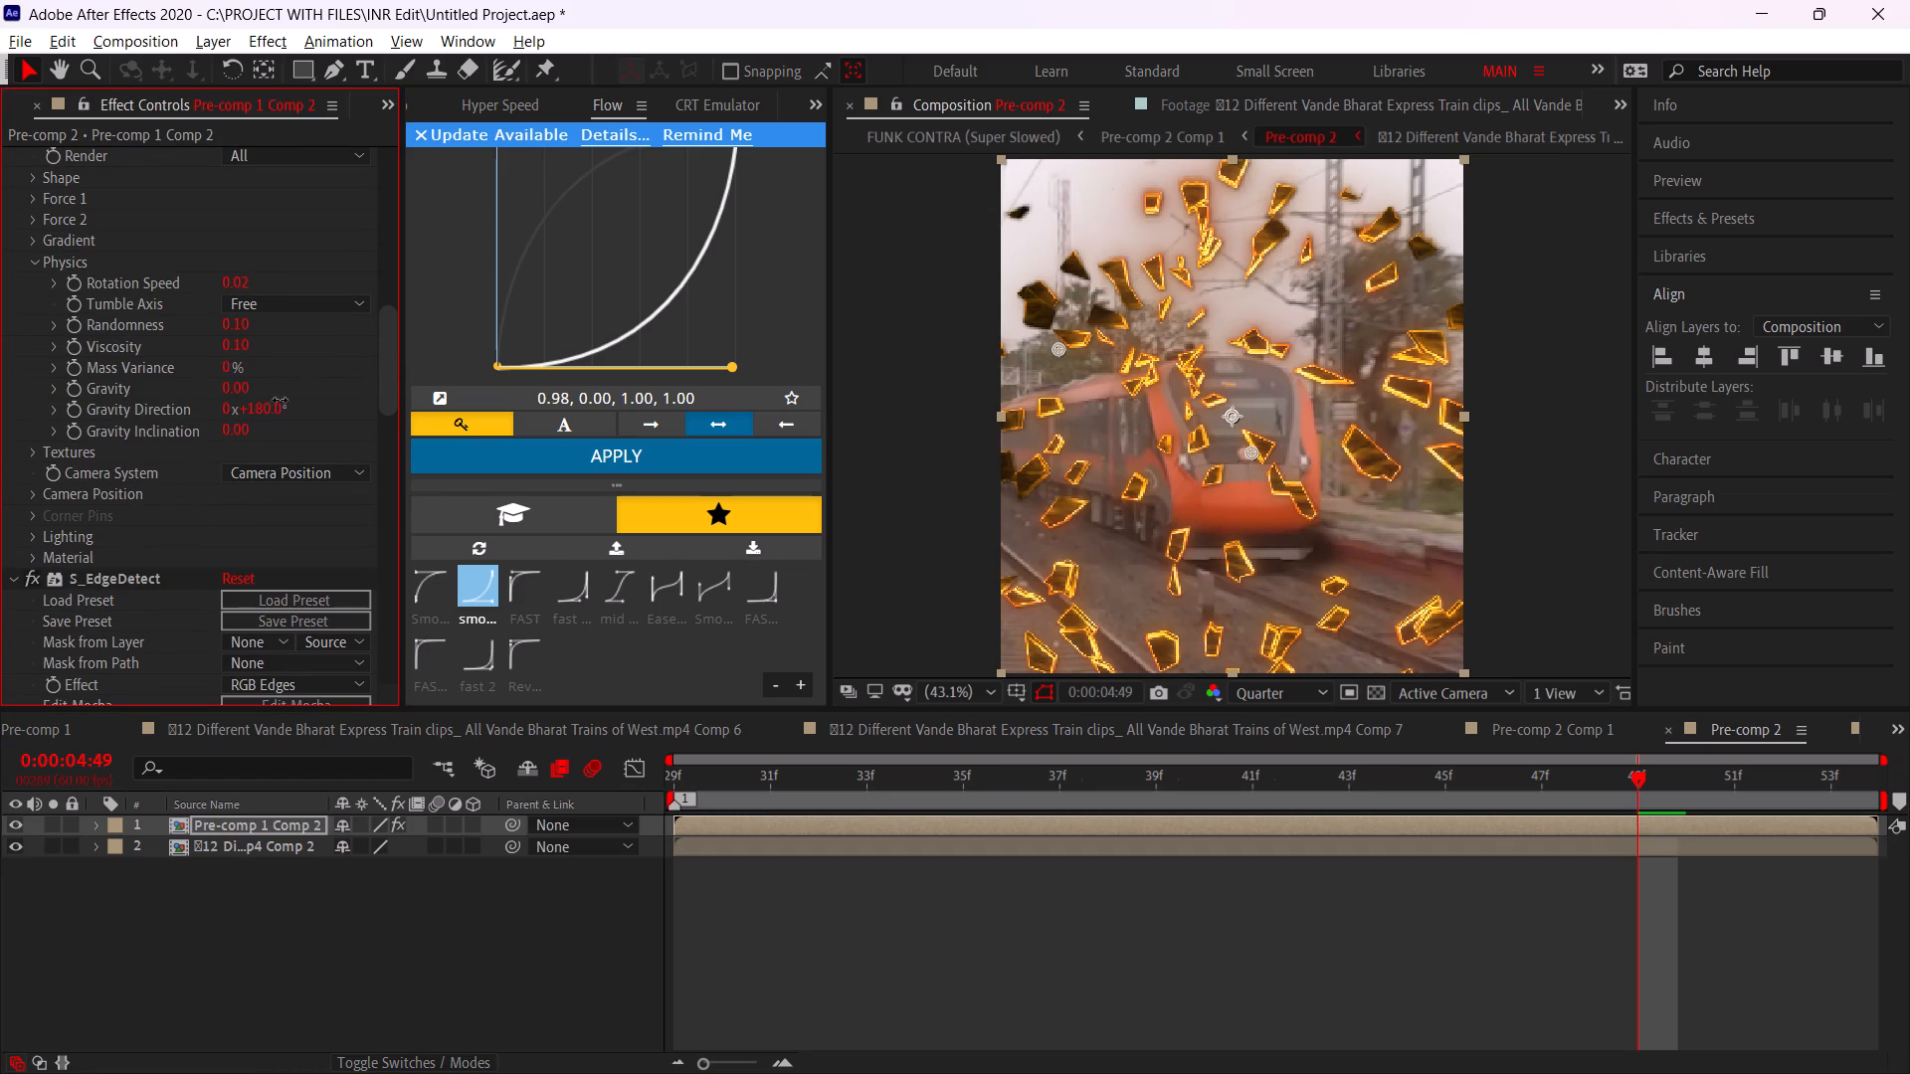
# Set the Gravity in the Shatter physics of Pre-comp 1 Comp 2 to 7.20.
pyautogui.moveTo(280, 400); pyautogui.dragTo(234, 405)
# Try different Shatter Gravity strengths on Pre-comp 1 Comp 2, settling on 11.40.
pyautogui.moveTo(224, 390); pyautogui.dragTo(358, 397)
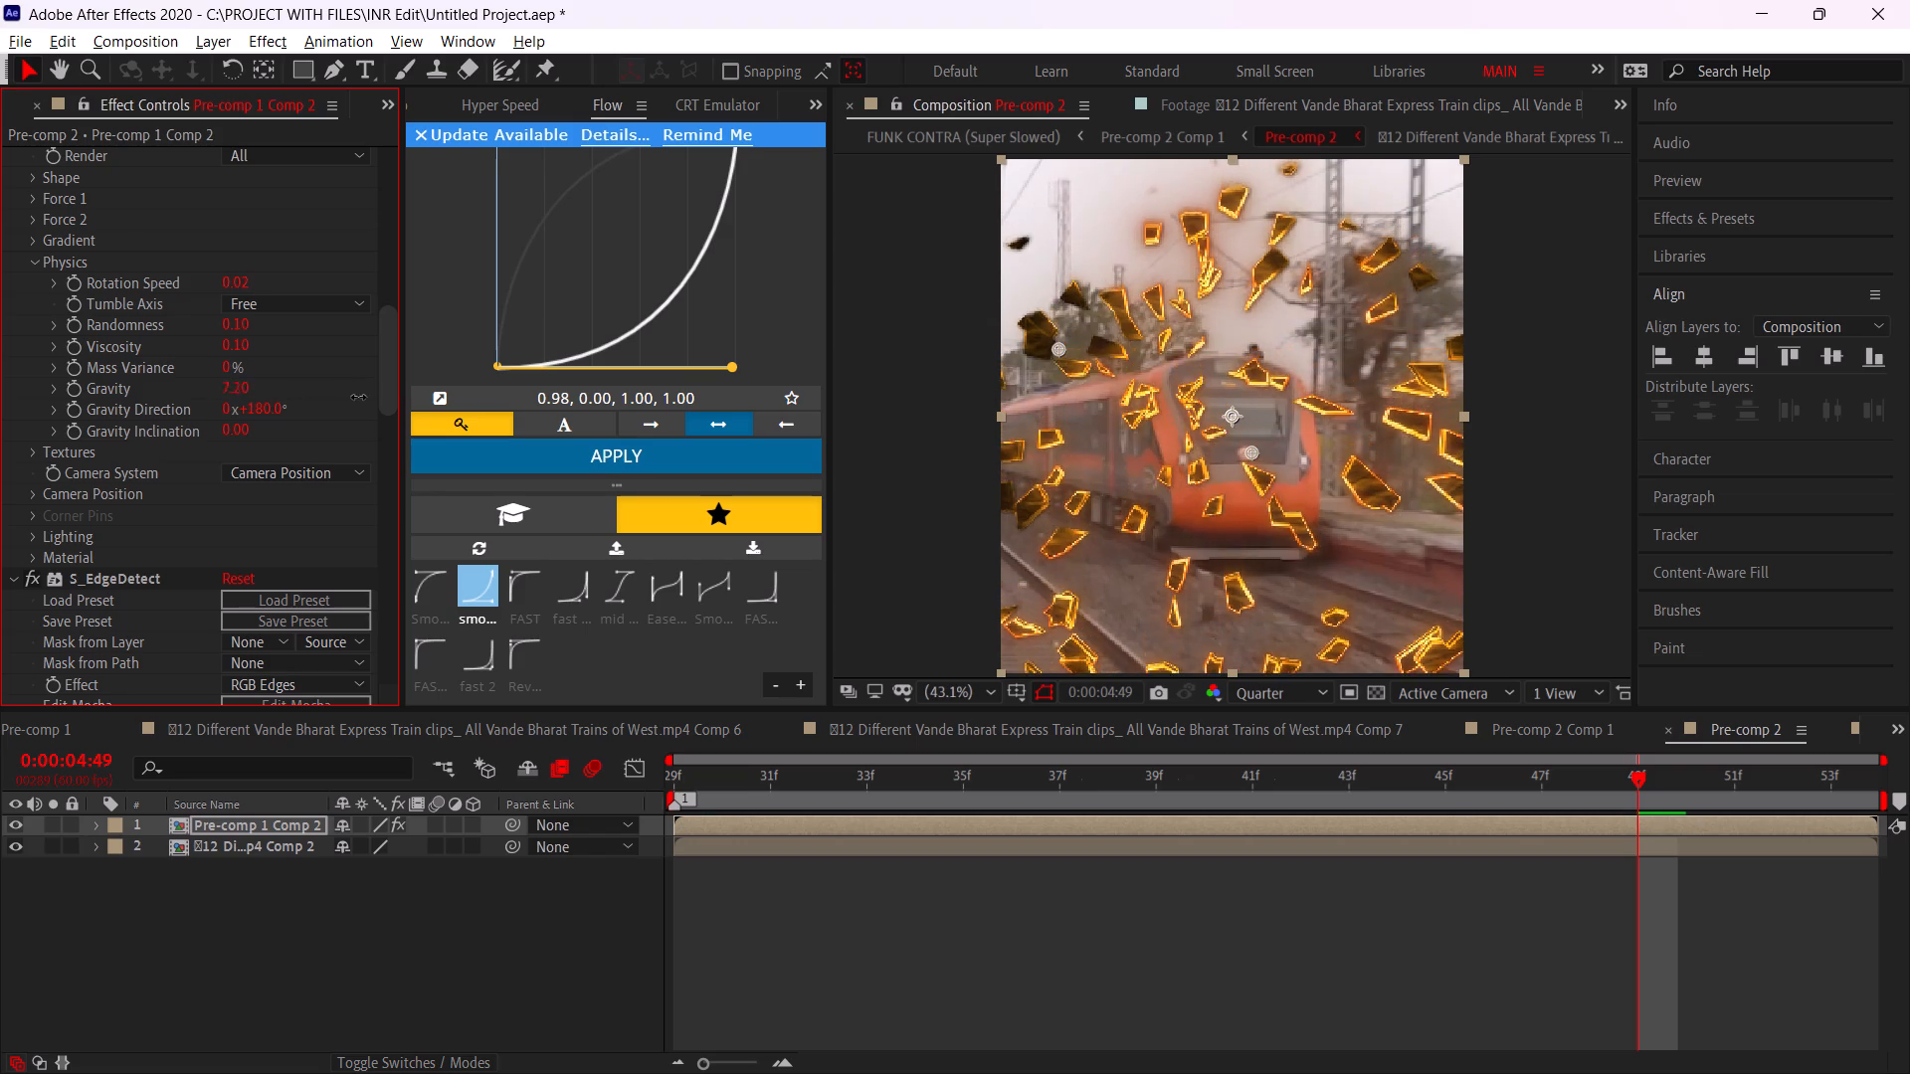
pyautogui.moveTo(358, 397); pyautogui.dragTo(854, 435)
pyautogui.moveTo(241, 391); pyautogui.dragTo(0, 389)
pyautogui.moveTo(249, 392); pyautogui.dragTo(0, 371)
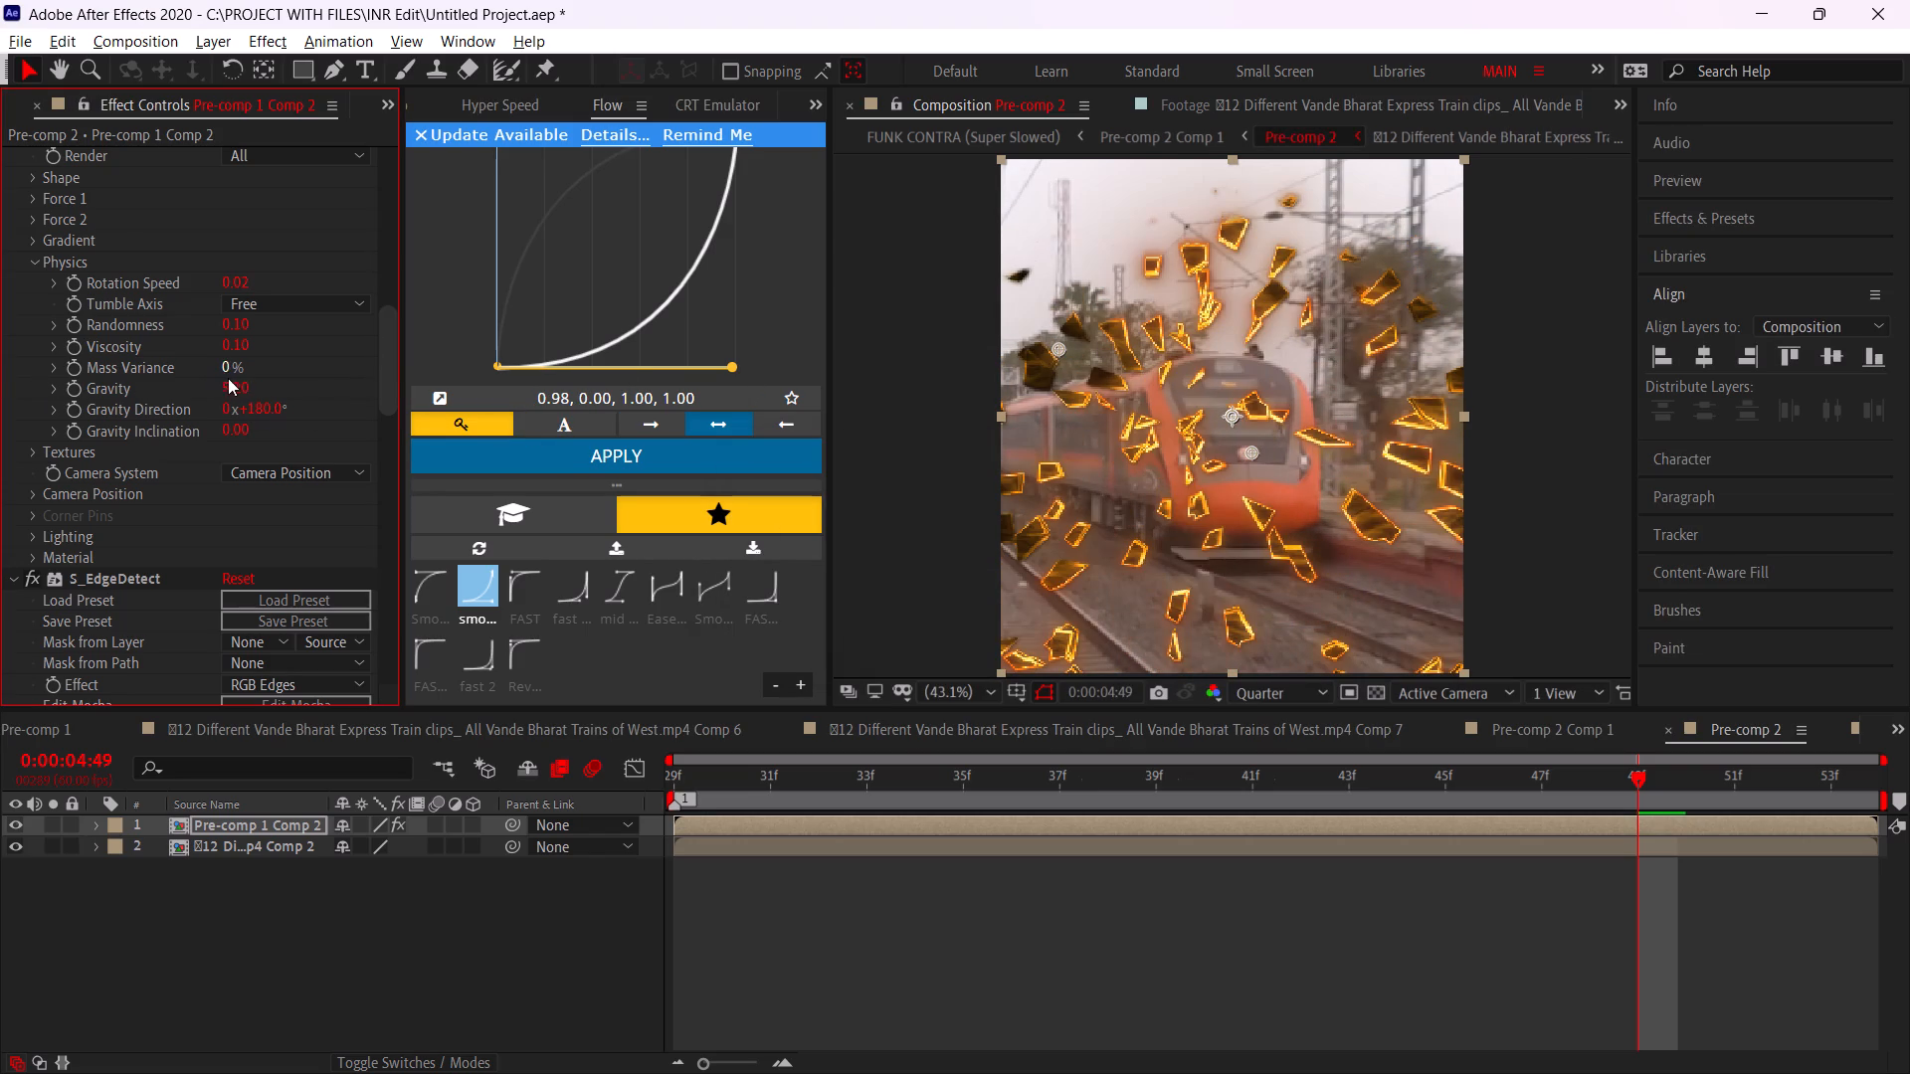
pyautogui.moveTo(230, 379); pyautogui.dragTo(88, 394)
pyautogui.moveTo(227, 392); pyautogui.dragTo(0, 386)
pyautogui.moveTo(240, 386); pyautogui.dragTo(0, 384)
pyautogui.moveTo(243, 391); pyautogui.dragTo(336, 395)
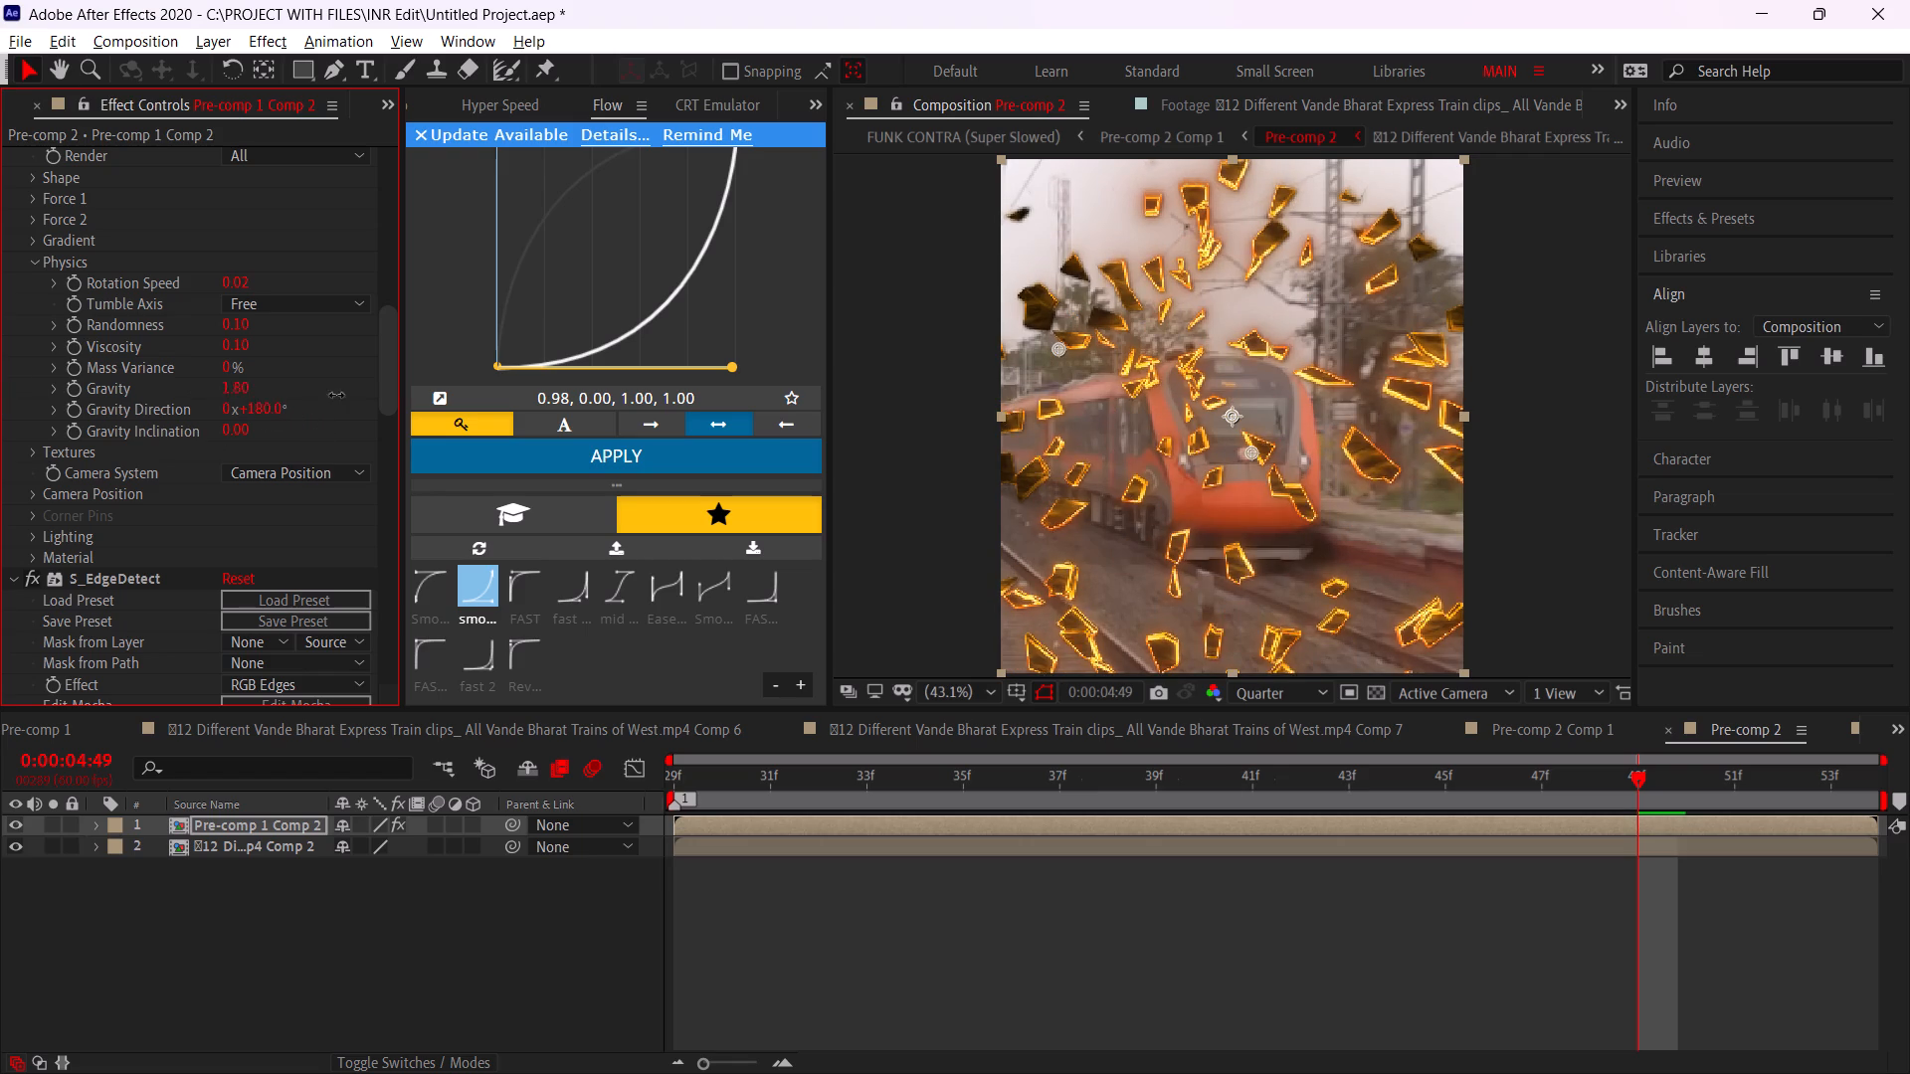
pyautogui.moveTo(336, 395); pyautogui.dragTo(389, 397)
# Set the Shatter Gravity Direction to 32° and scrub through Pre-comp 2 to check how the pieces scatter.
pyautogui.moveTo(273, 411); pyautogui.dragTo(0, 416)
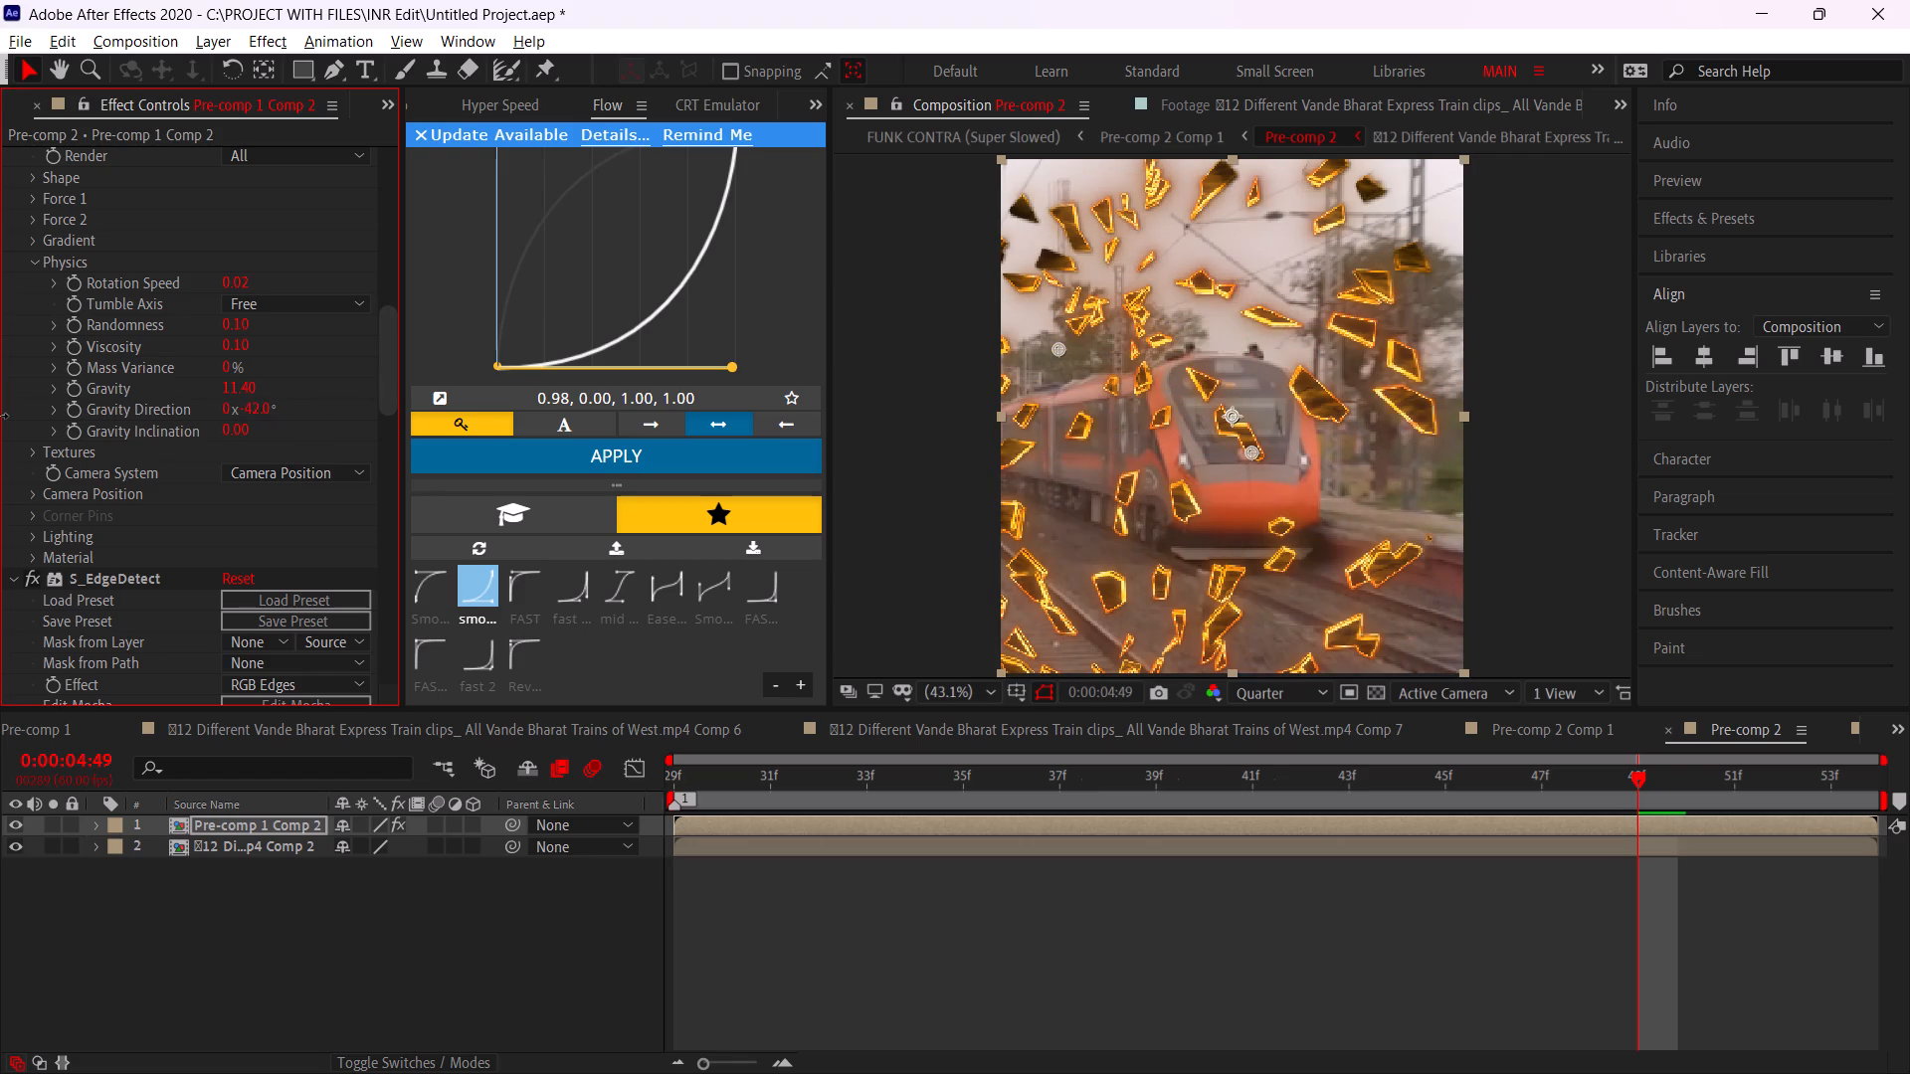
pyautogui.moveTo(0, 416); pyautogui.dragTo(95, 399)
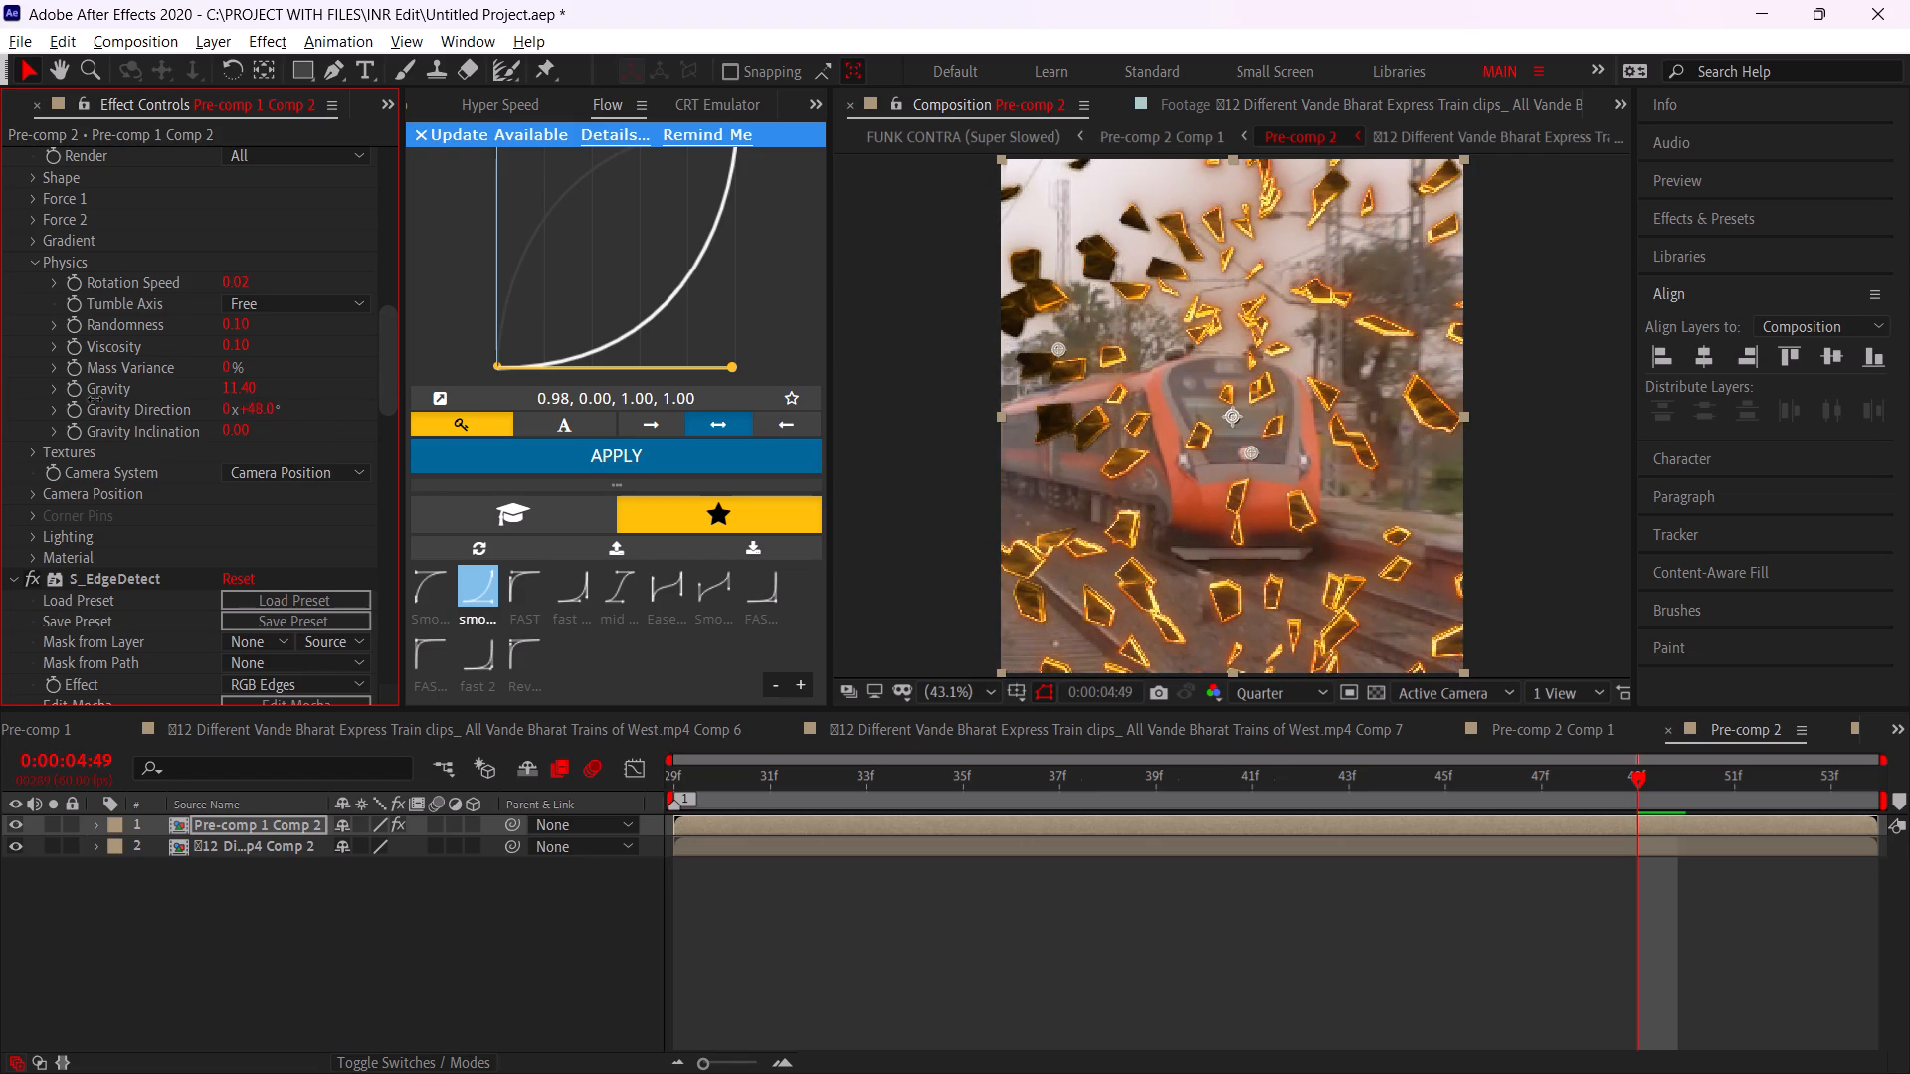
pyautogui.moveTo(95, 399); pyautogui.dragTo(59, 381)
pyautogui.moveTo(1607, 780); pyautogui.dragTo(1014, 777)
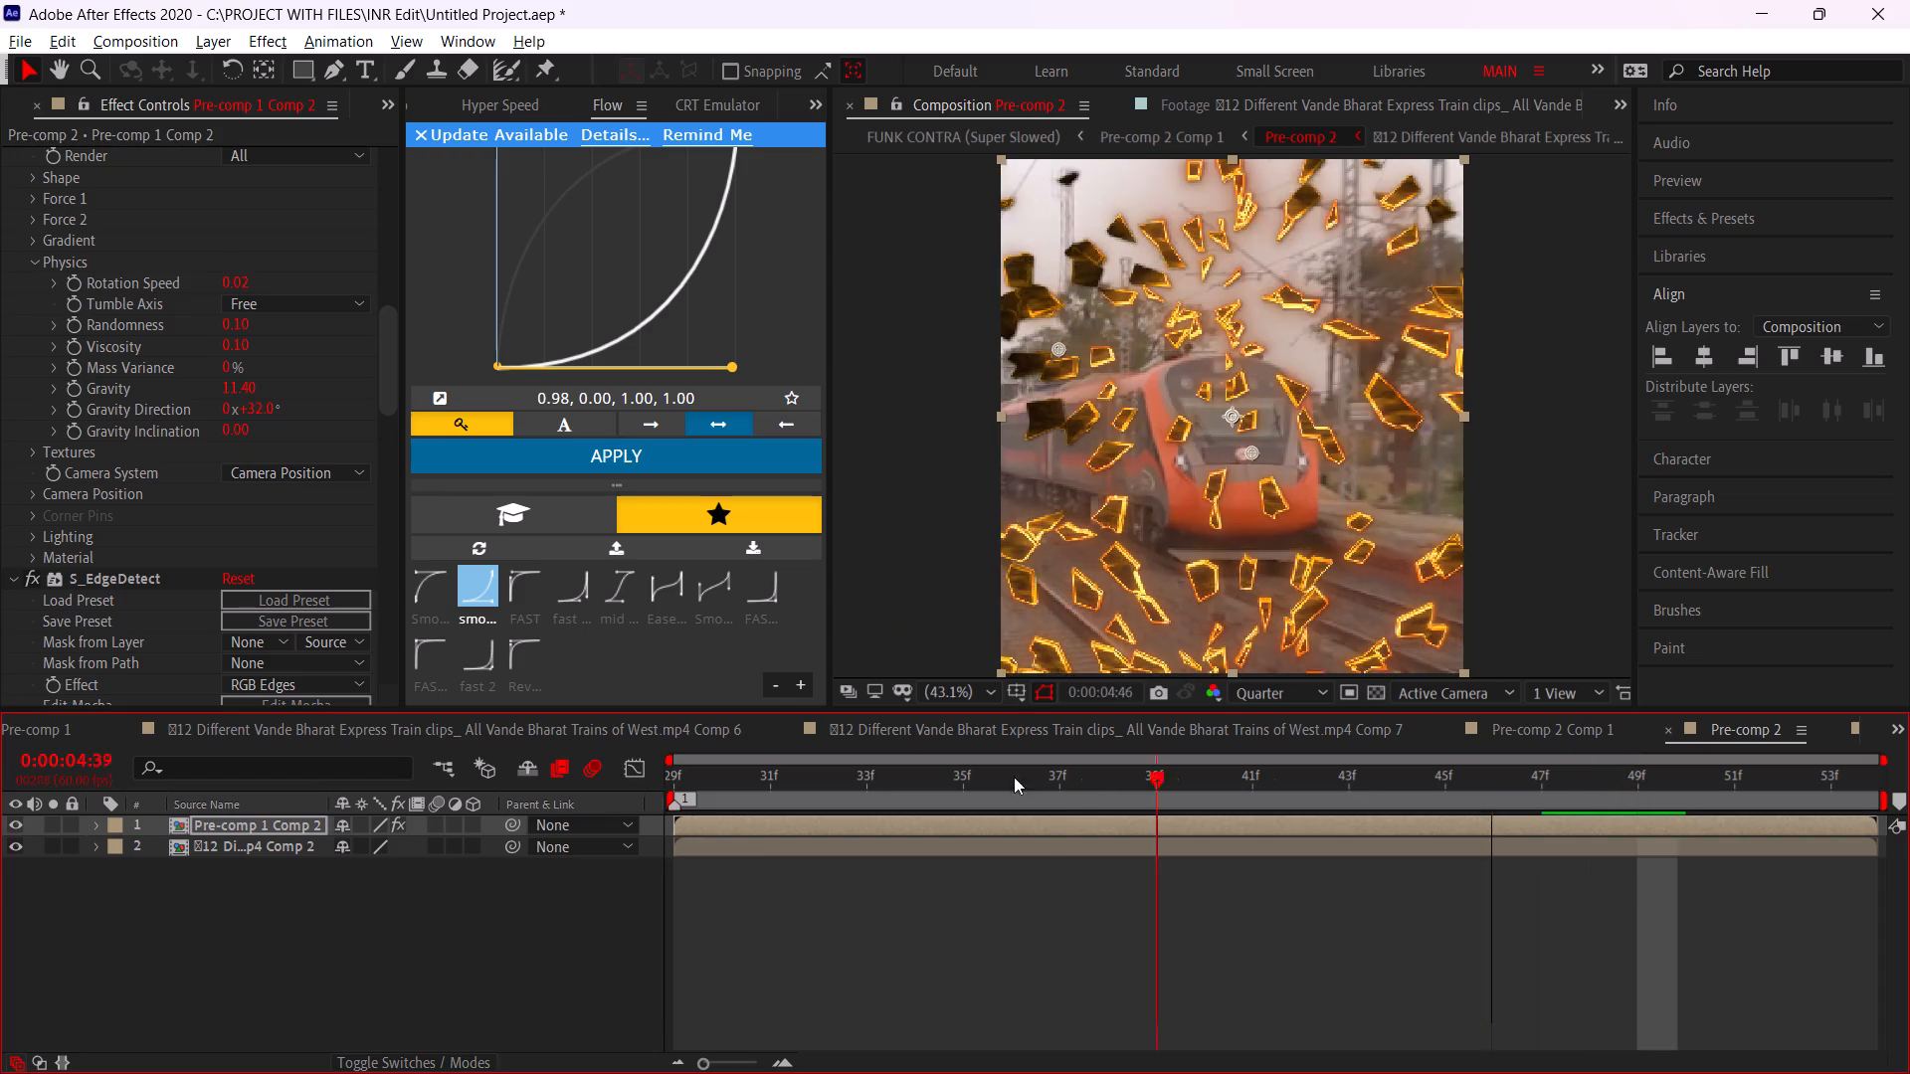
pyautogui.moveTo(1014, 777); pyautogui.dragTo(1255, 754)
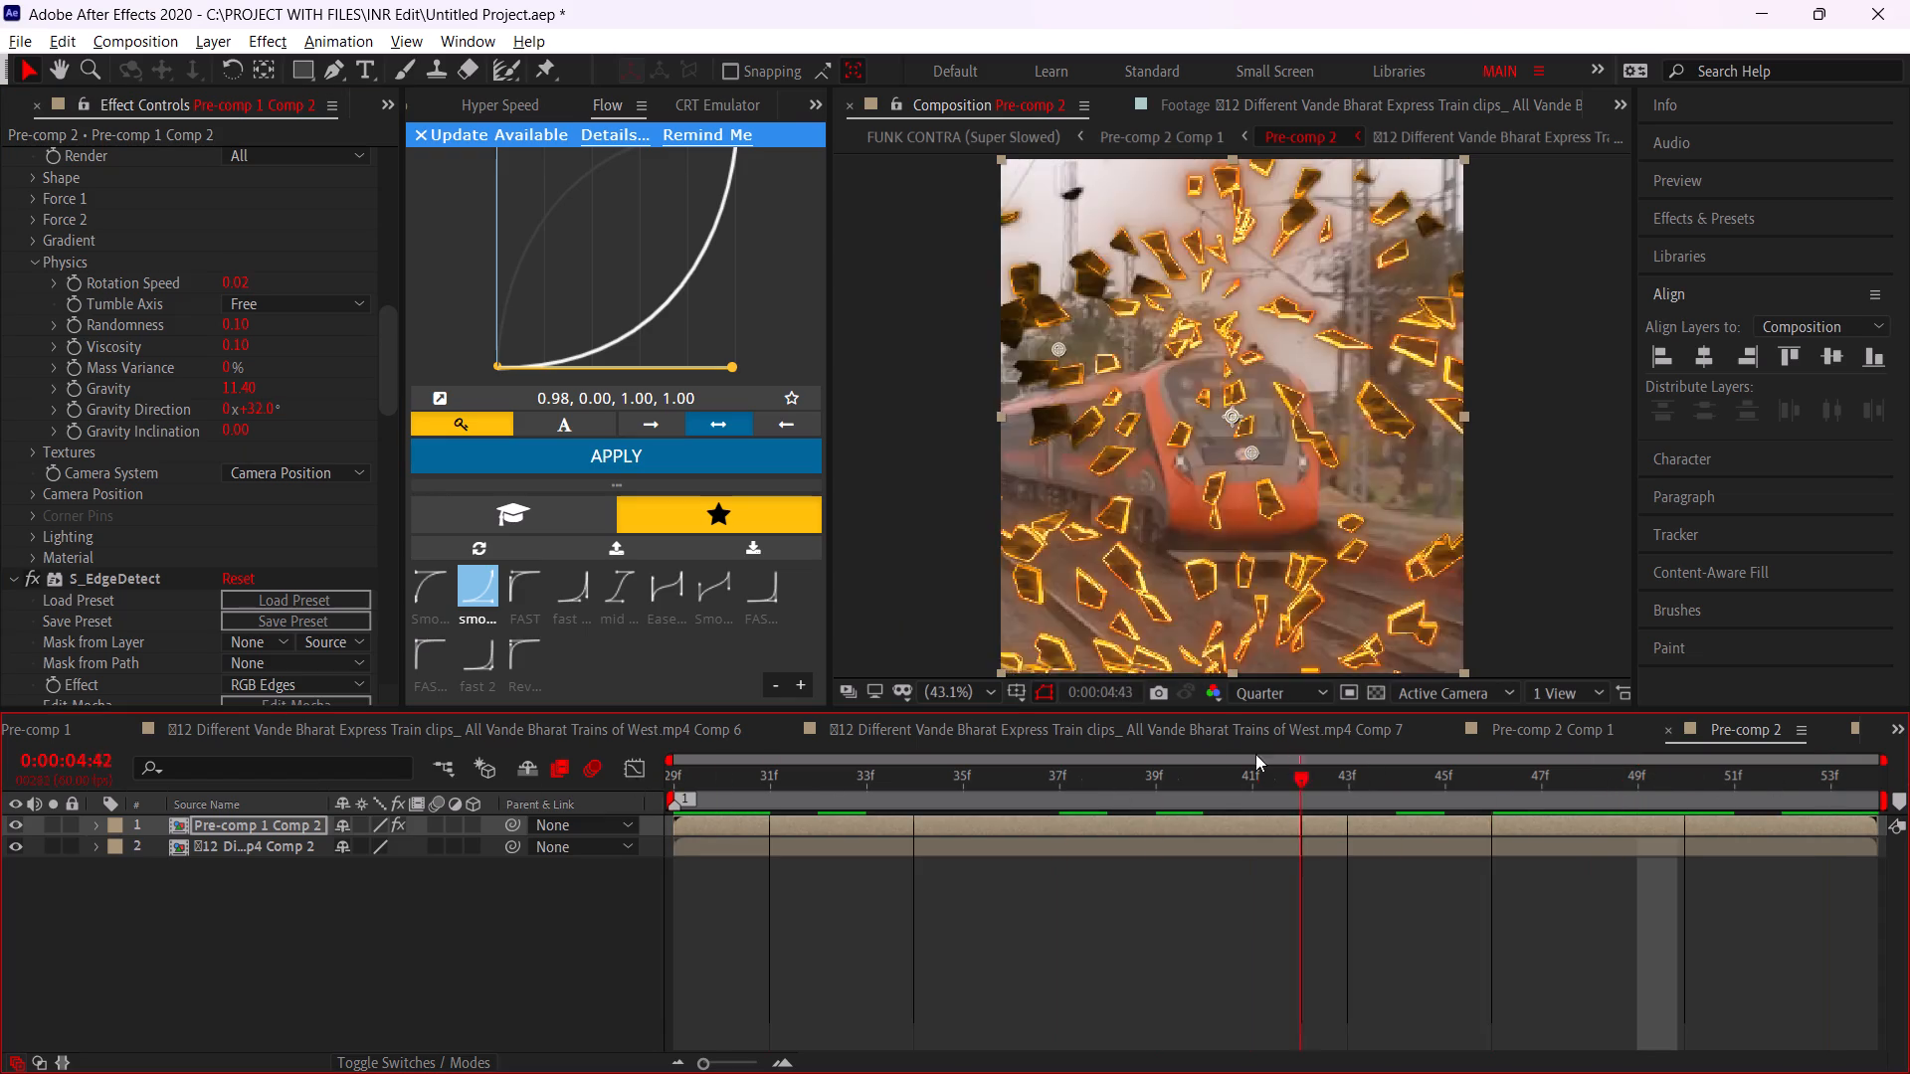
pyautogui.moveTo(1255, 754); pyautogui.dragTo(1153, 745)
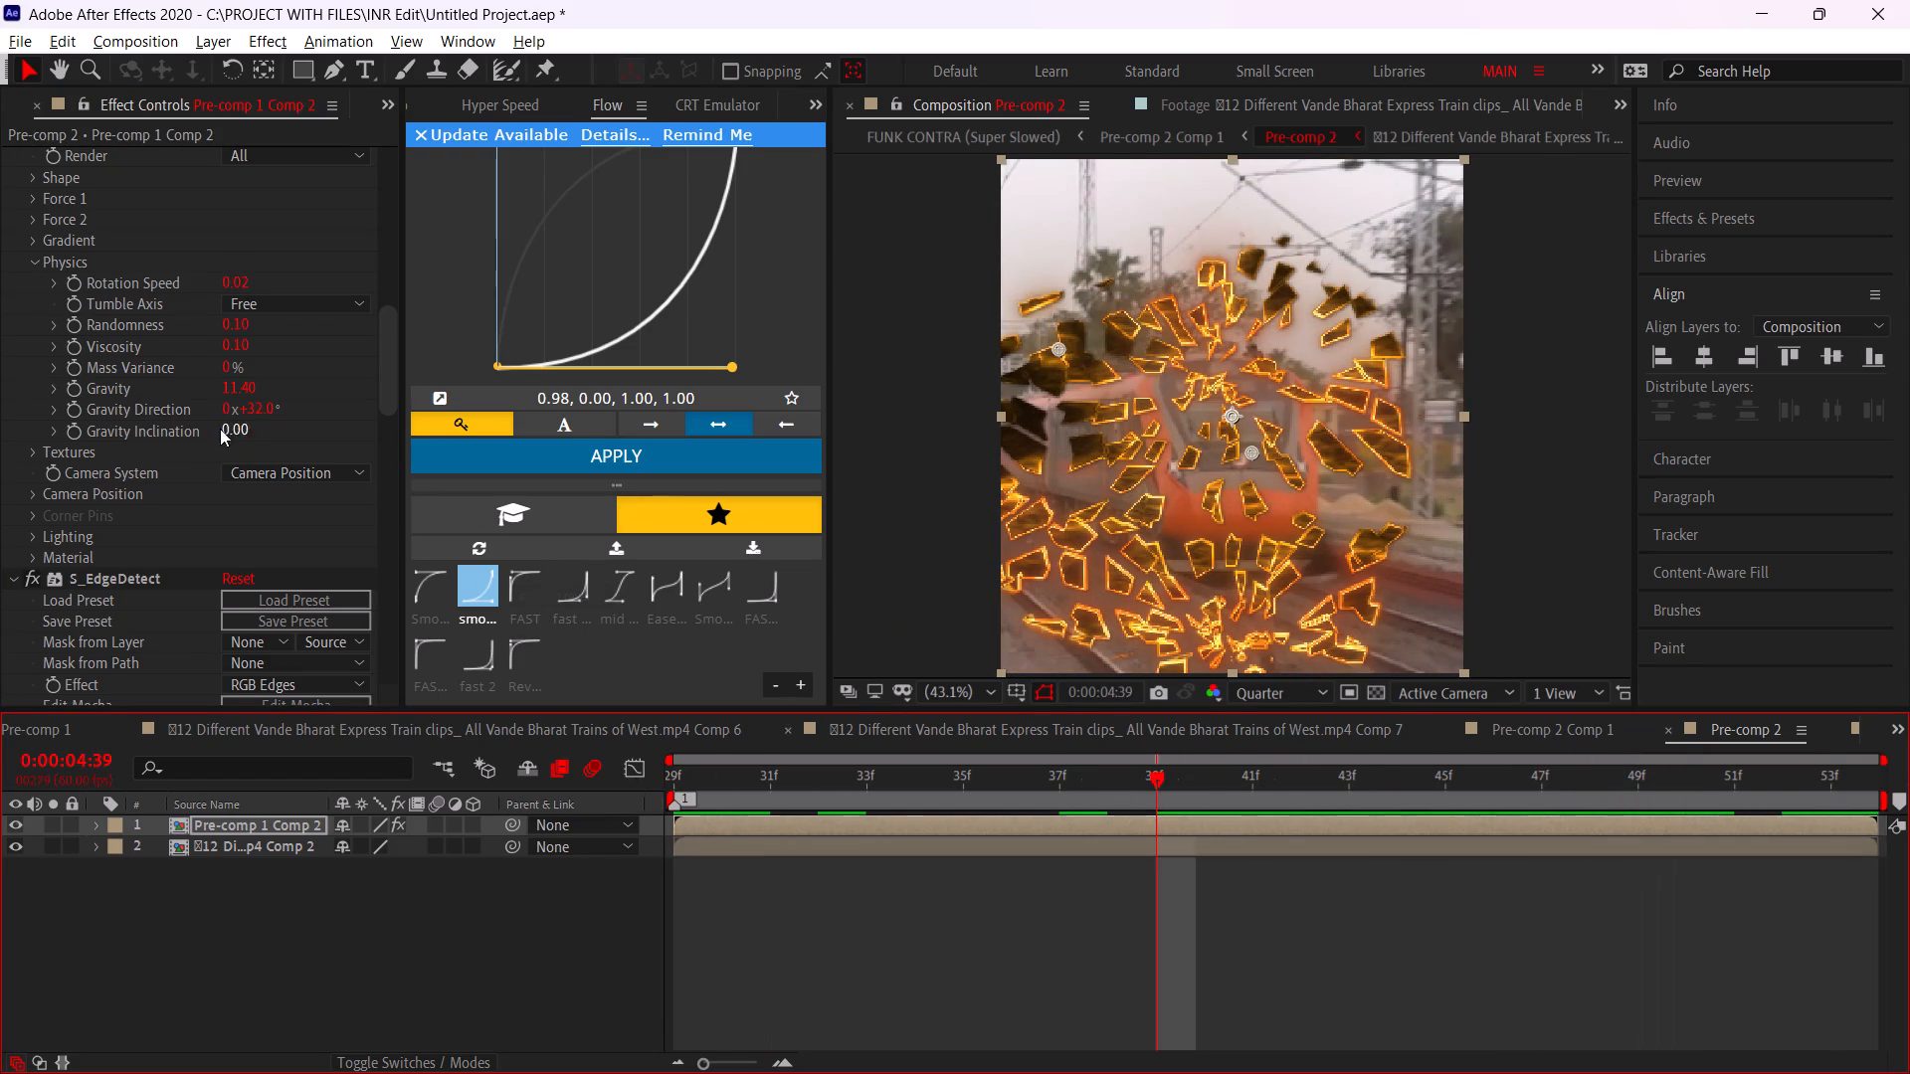
# Raise the Shatter Gravity to 100 and set the Gravity Direction to 14°.
pyautogui.moveTo(253, 384); pyautogui.dragTo(1768, 529)
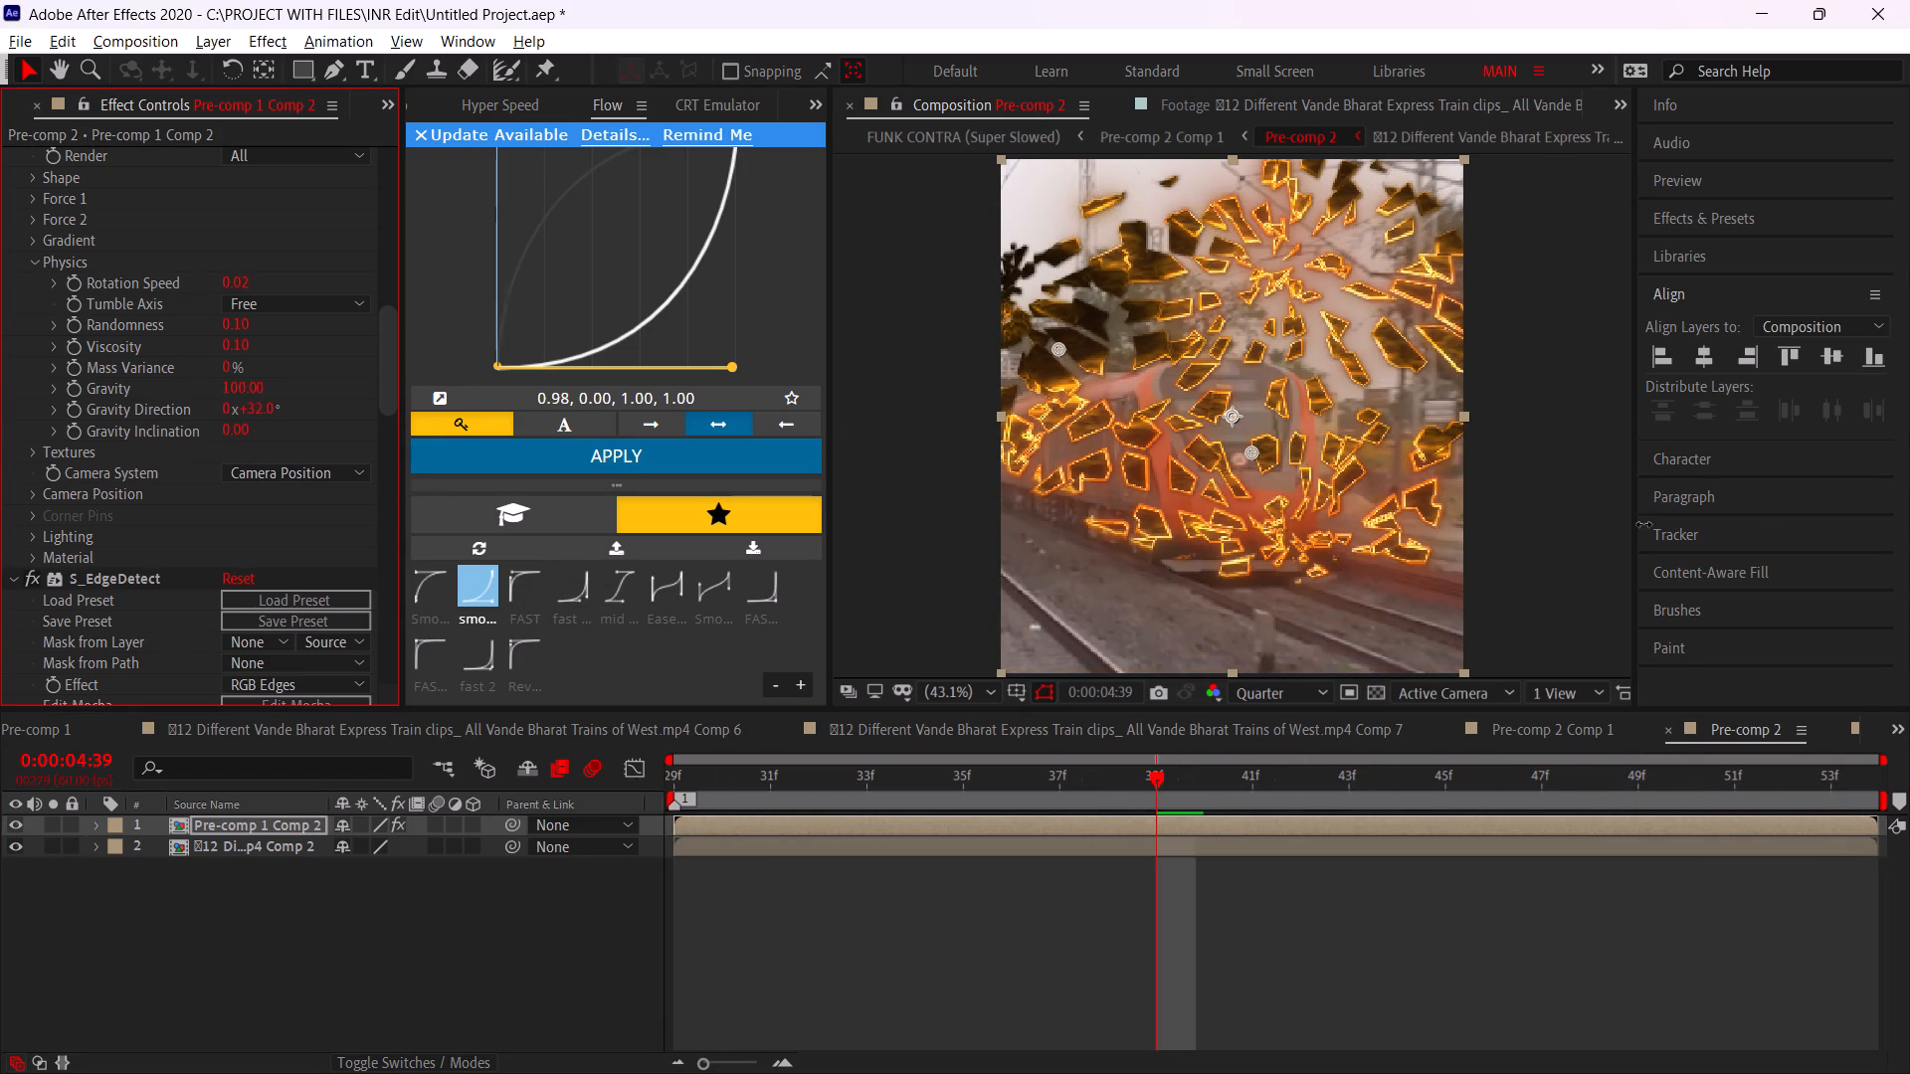
pyautogui.moveTo(260, 406); pyautogui.dragTo(233, 397)
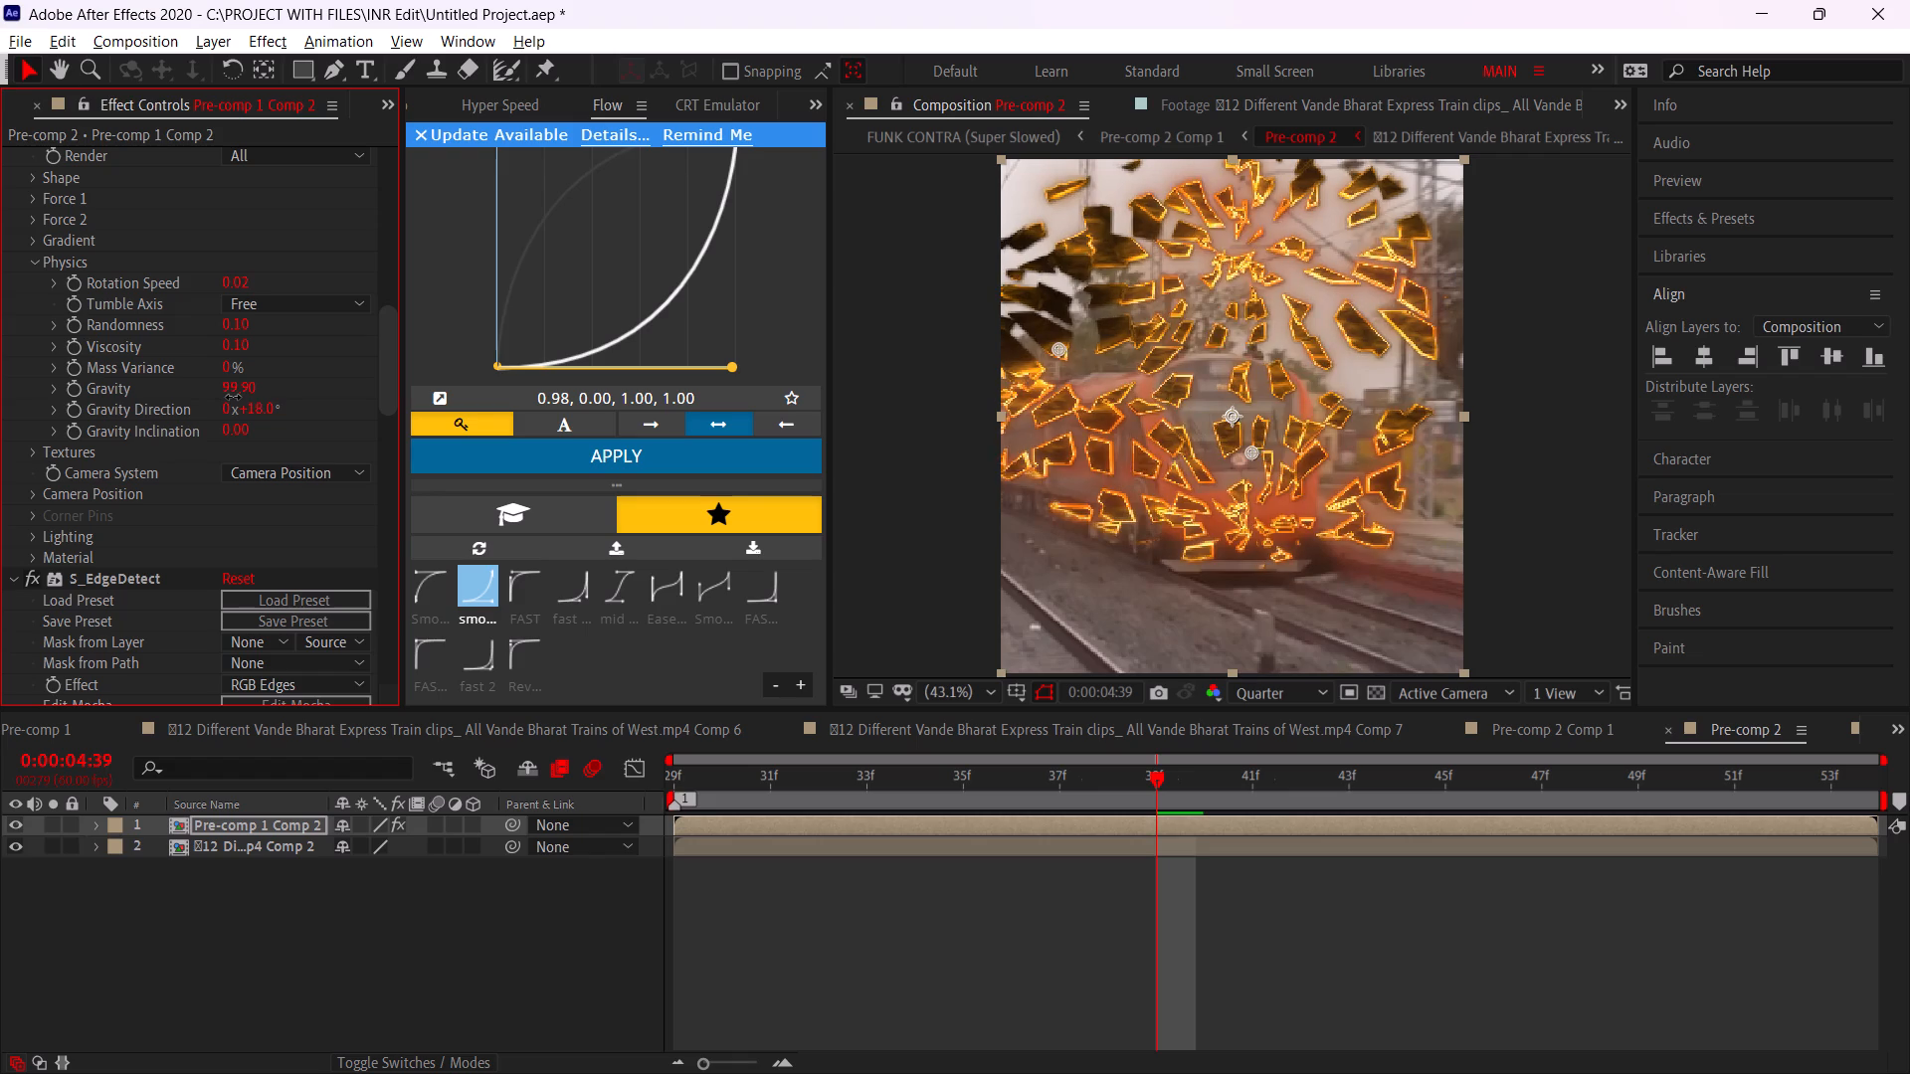
pyautogui.moveTo(233, 397); pyautogui.dragTo(226, 395)
# Lower the Shatter Gravity on Pre-comp 1 Comp 2 in stages to 9, checking the scatter at different frames.
pyautogui.moveTo(1167, 787); pyautogui.dragTo(1226, 841)
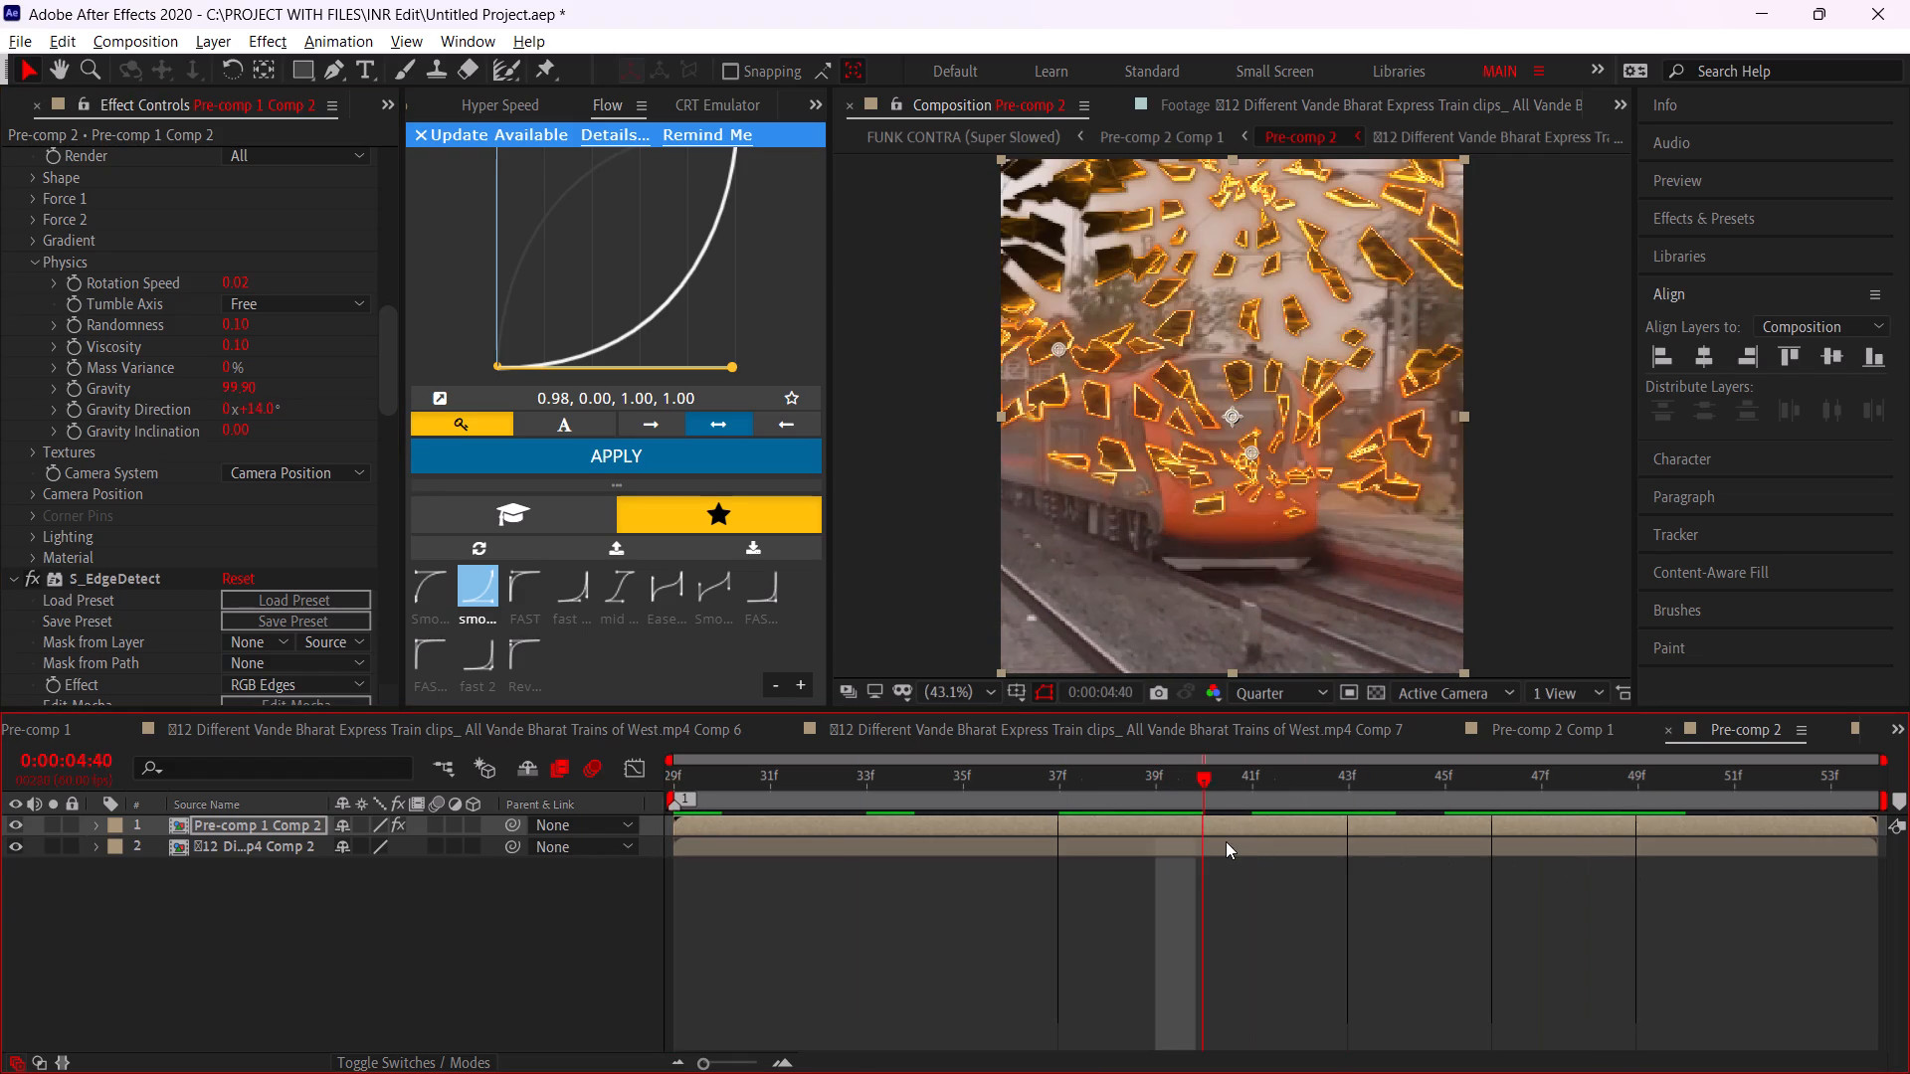
pyautogui.moveTo(1226, 841); pyautogui.dragTo(1225, 841)
pyautogui.moveTo(241, 397); pyautogui.dragTo(0, 355)
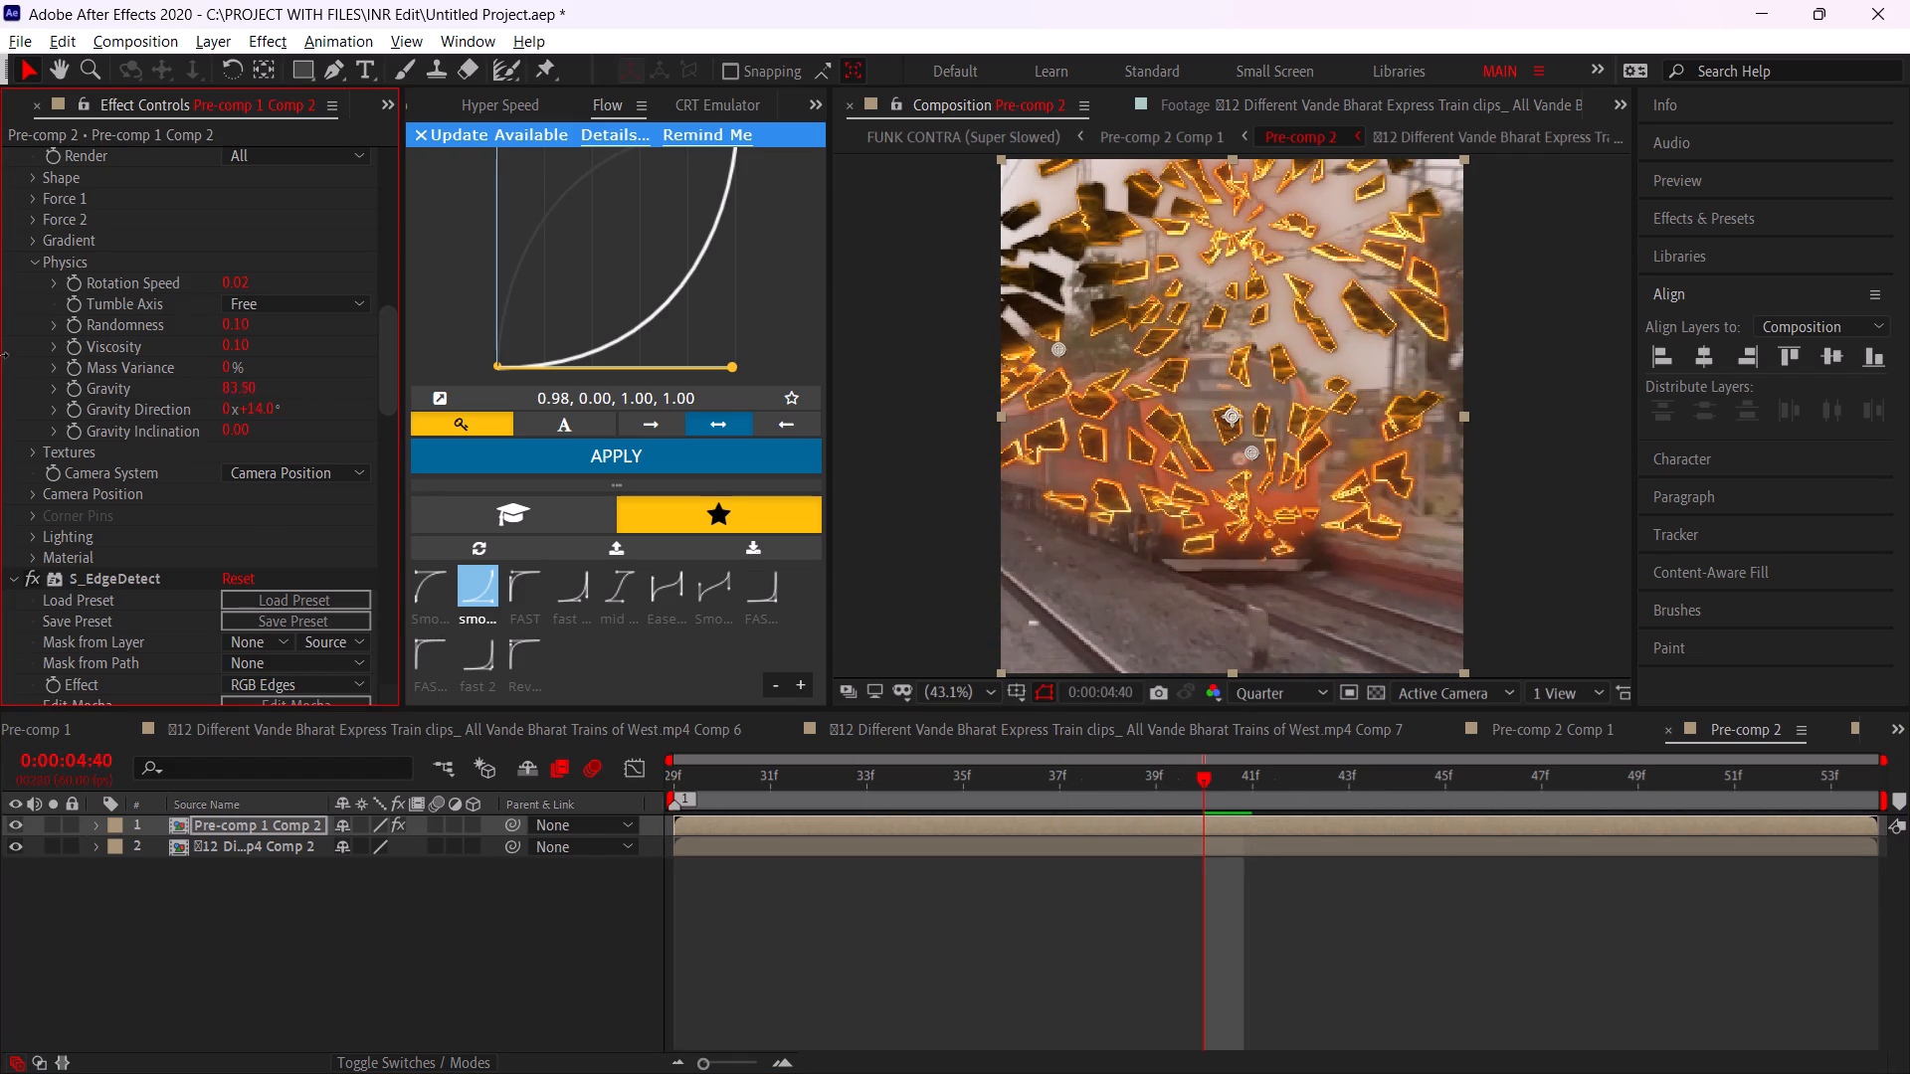
pyautogui.moveTo(0, 355); pyautogui.dragTo(0, 359)
pyautogui.moveTo(238, 399); pyautogui.dragTo(159, 404)
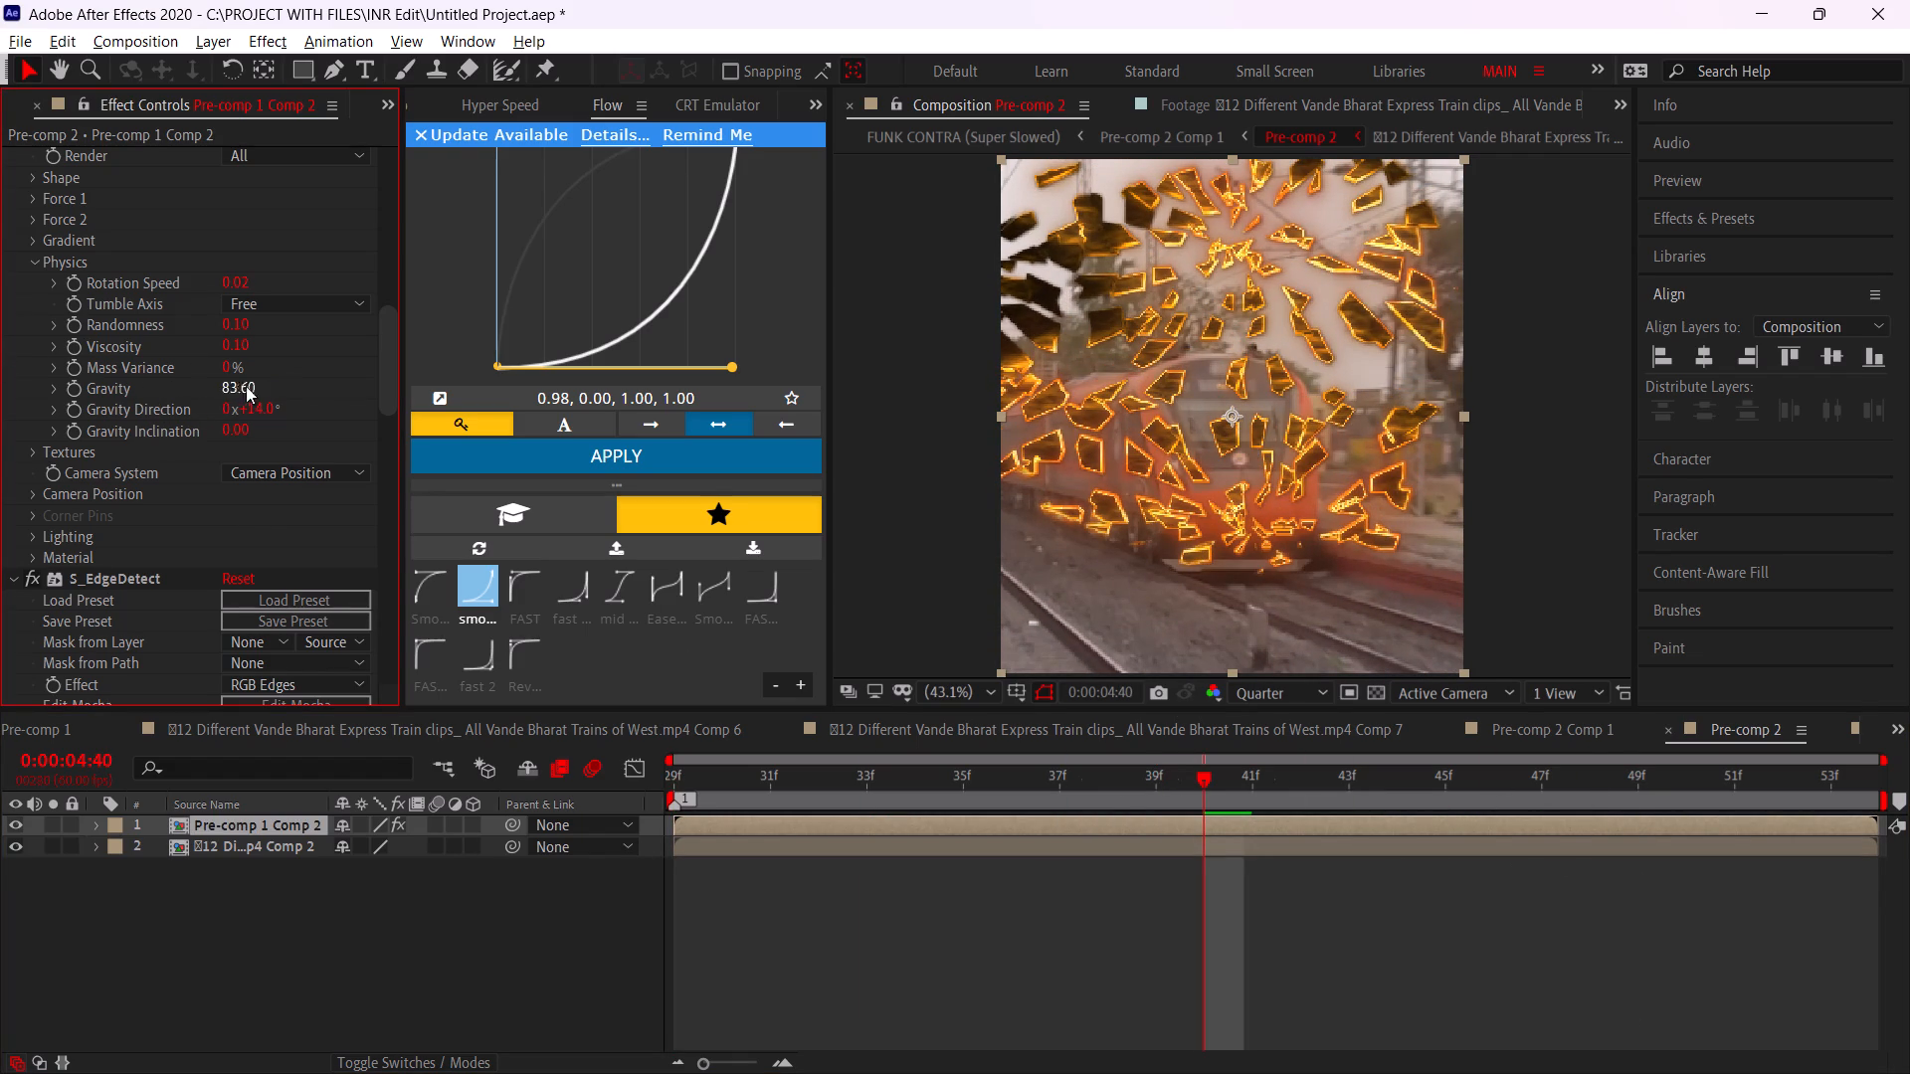
pyautogui.moveTo(246, 386); pyautogui.dragTo(0, 417)
pyautogui.moveTo(245, 391); pyautogui.dragTo(0, 407)
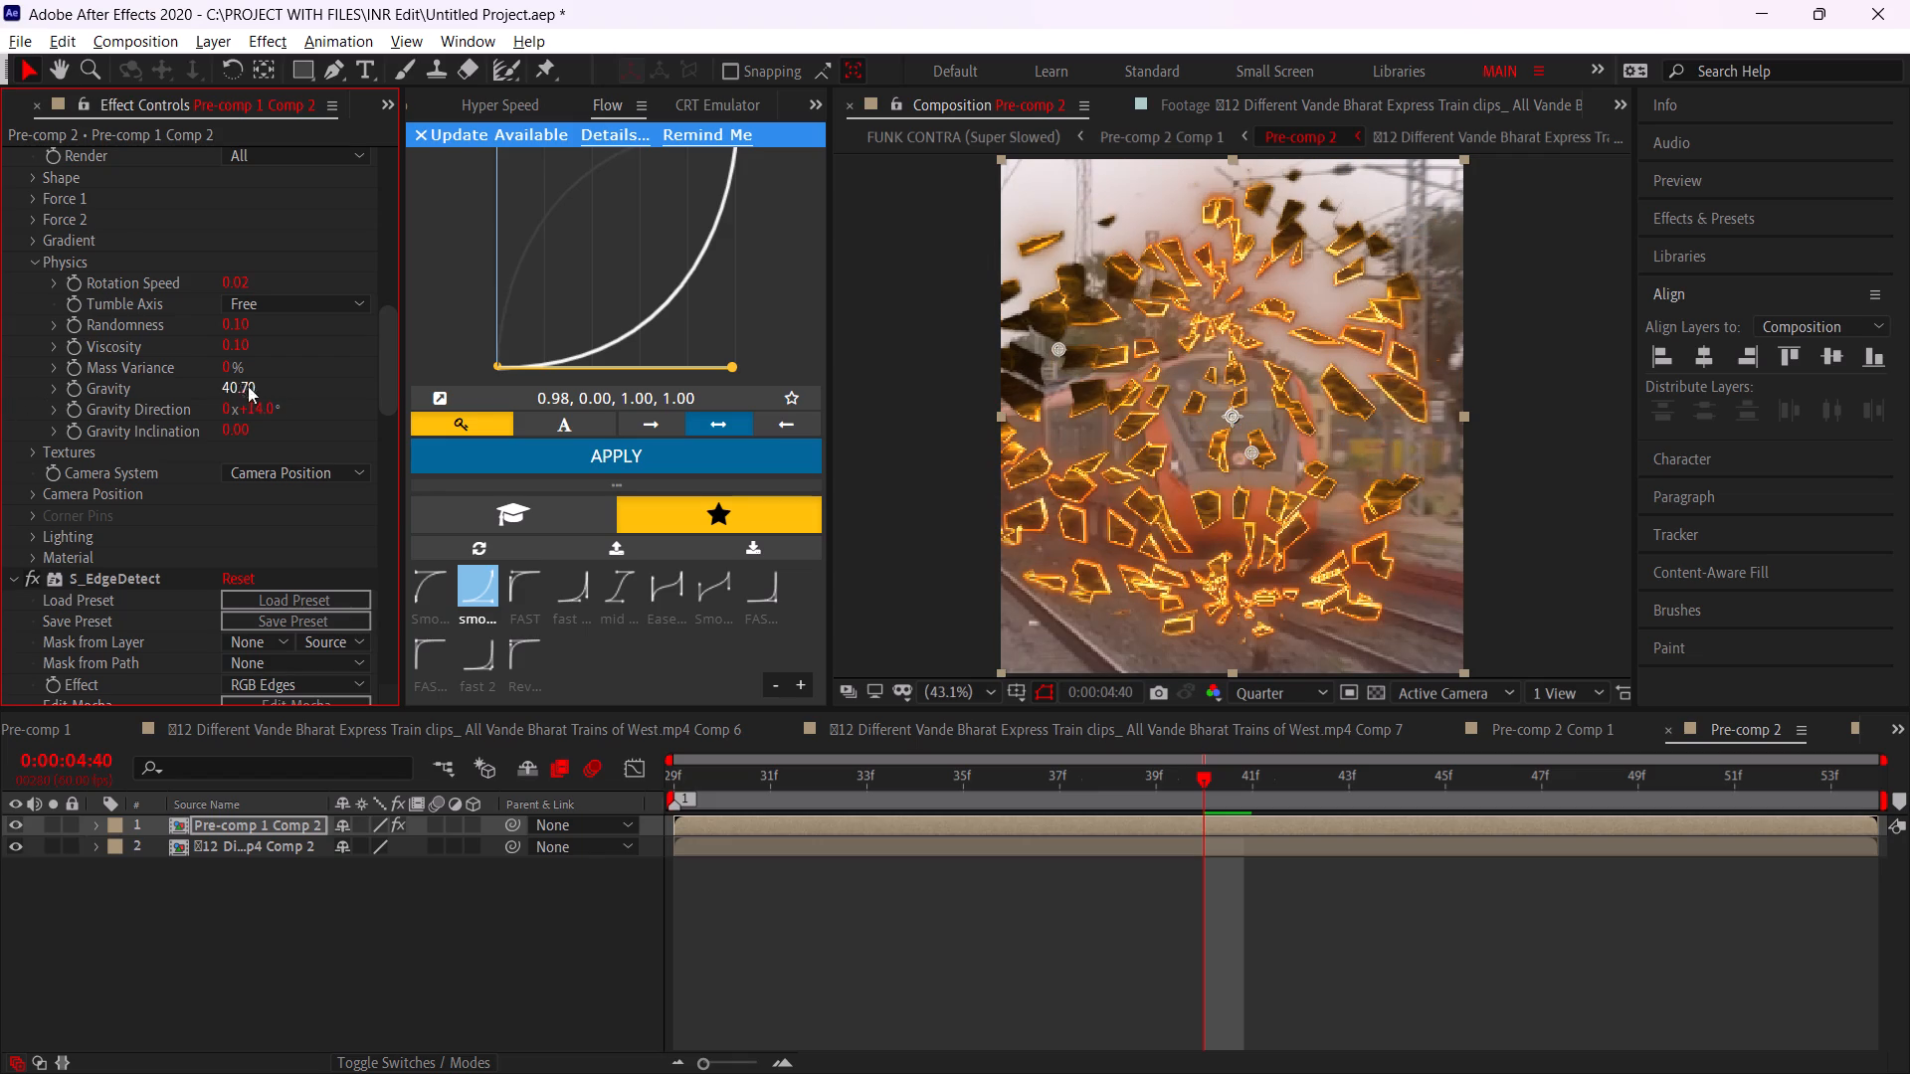
pyautogui.moveTo(248, 386); pyautogui.dragTo(108, 400)
pyautogui.moveTo(1241, 785); pyautogui.dragTo(1623, 808)
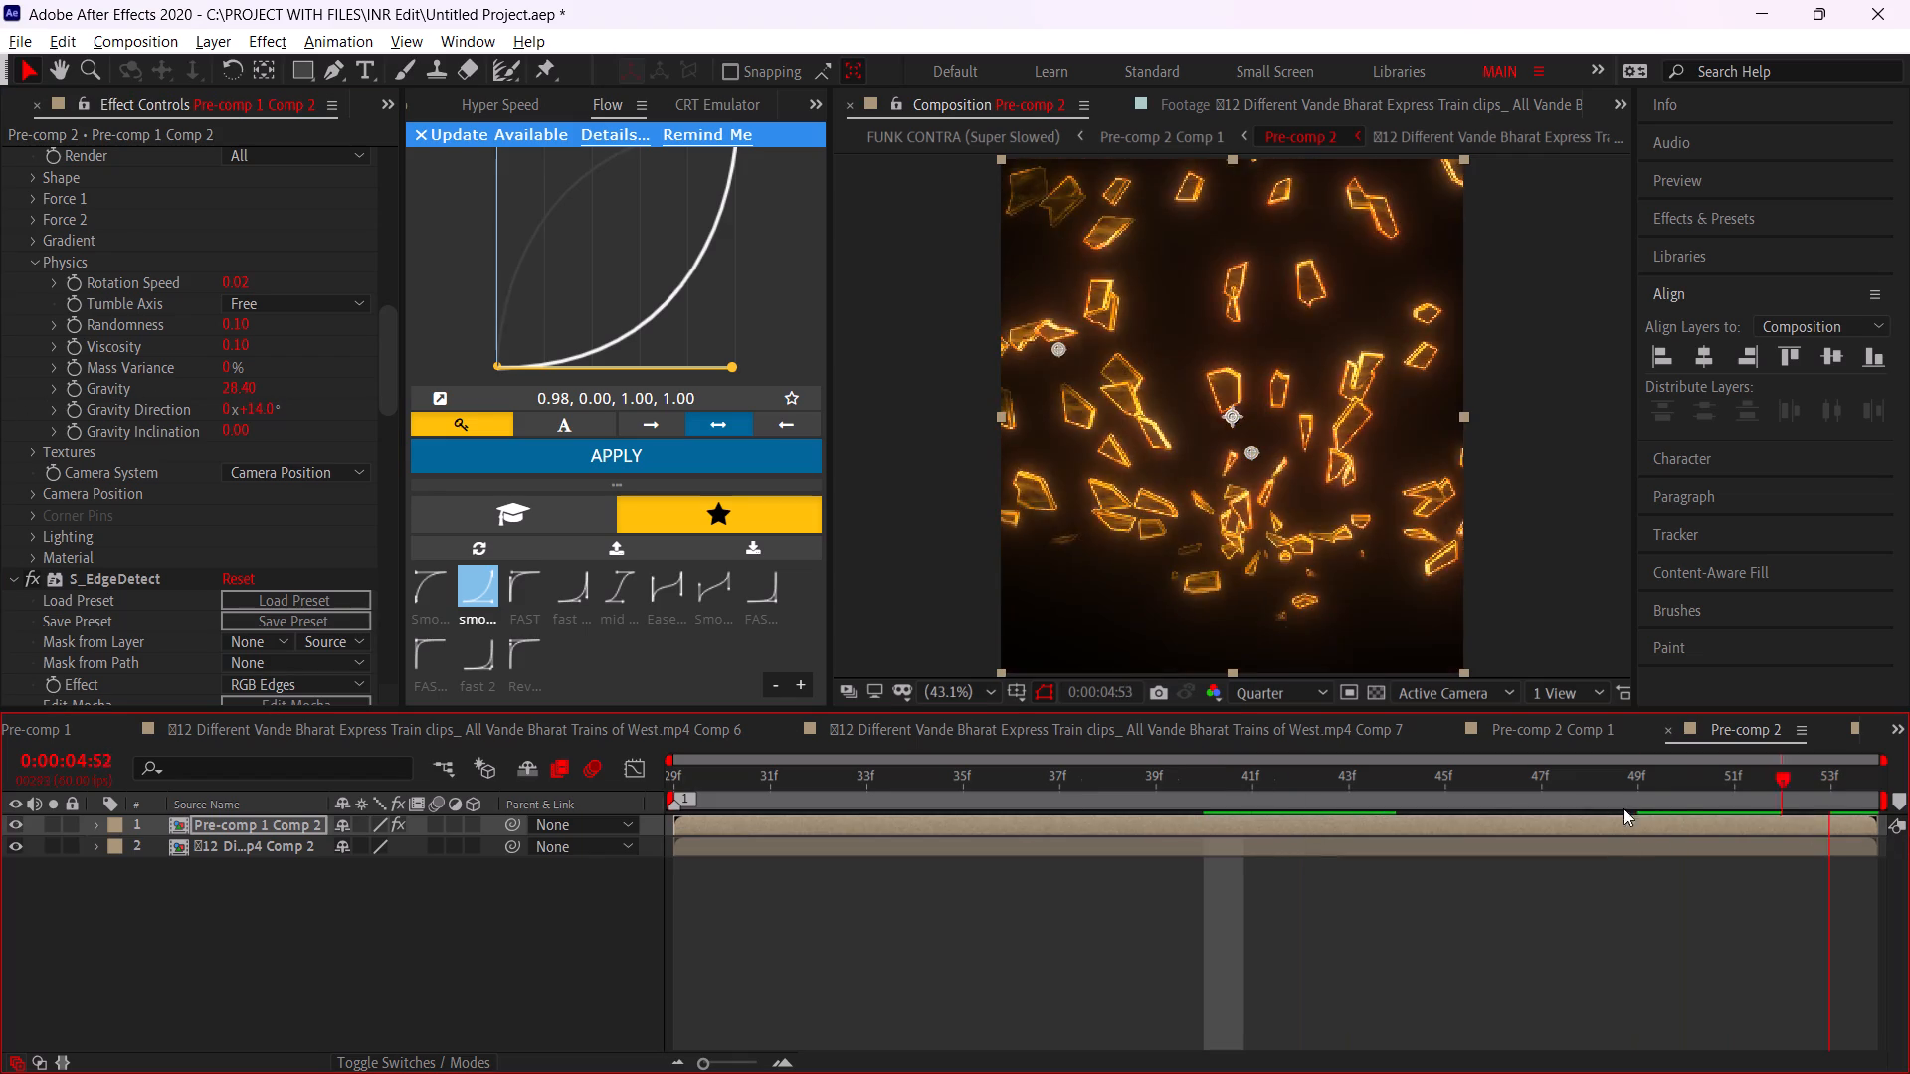
pyautogui.moveTo(1623, 808); pyautogui.dragTo(1321, 771)
pyautogui.moveTo(223, 385); pyautogui.dragTo(114, 405)
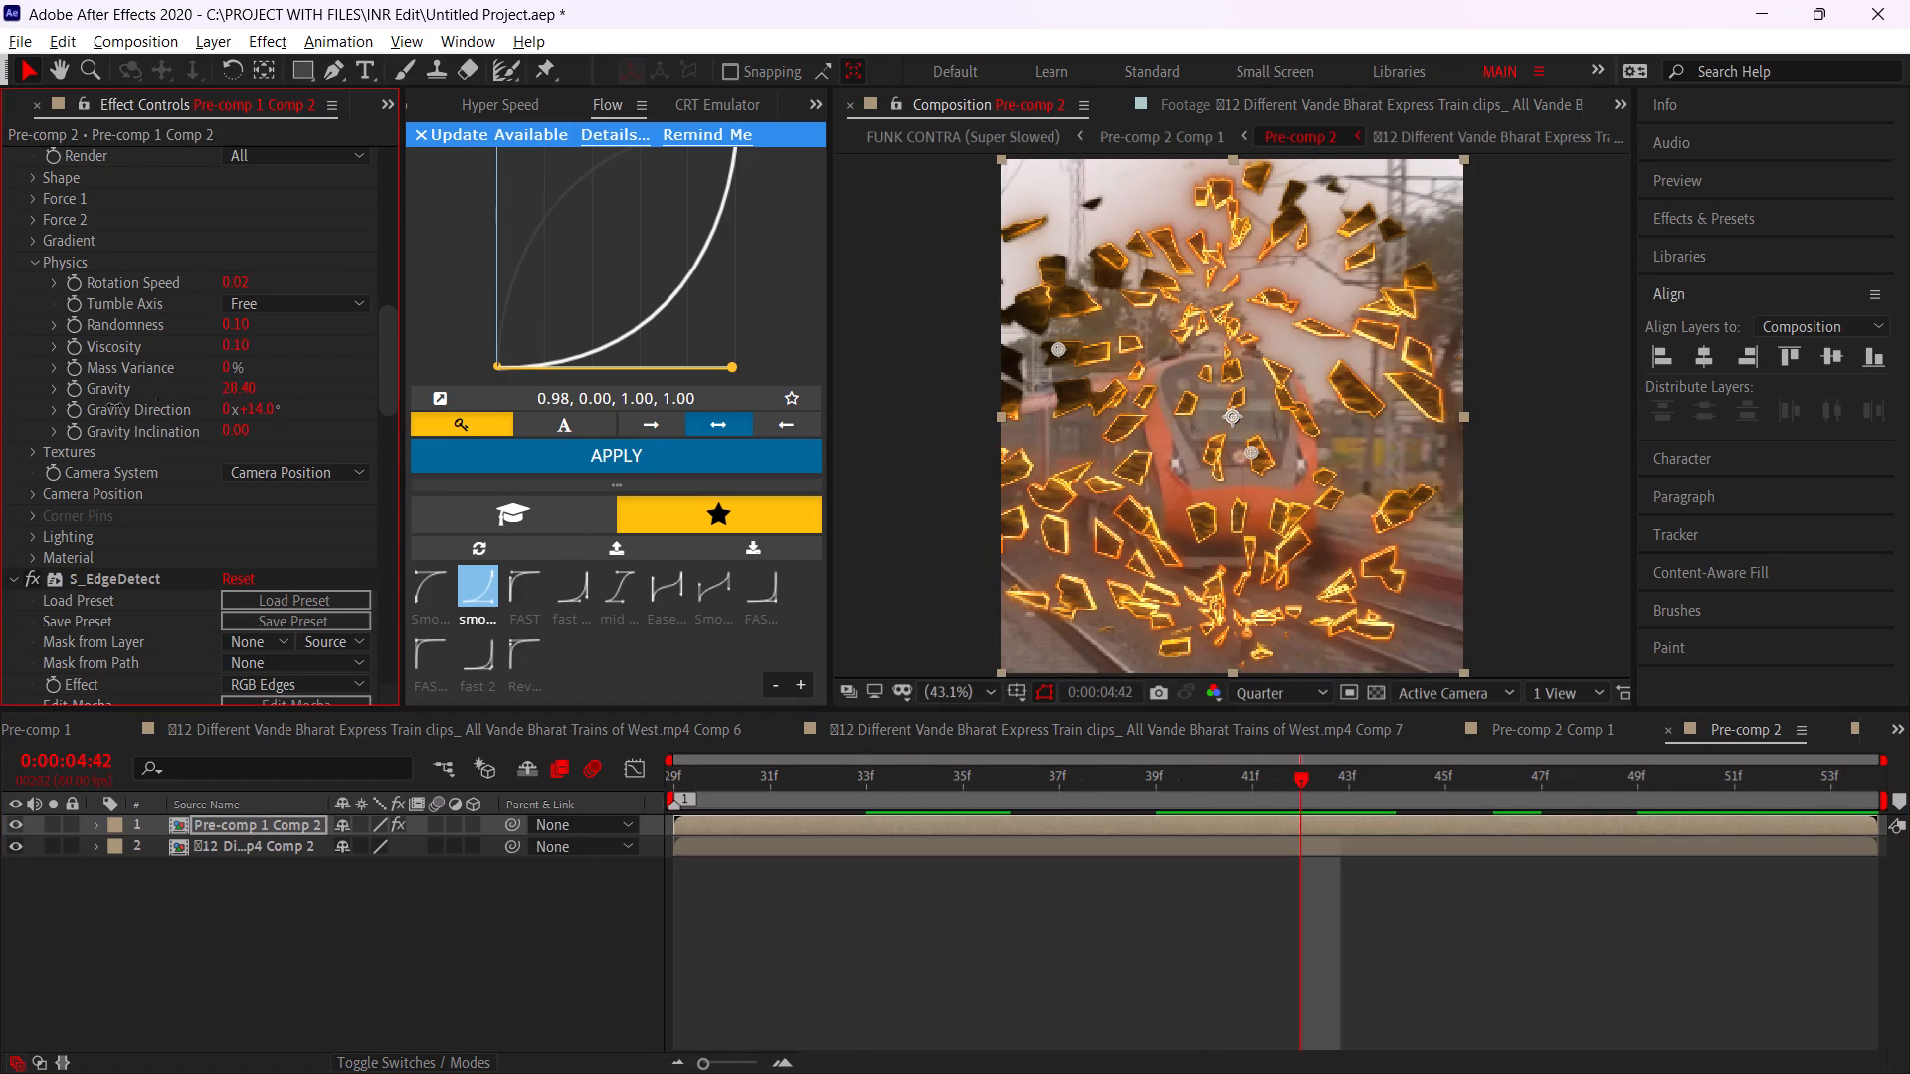
pyautogui.moveTo(114, 405); pyautogui.dragTo(0, 405)
# Scrub and play through Pre-comp 2 to examine how the shattered pieces scatter over the train clip.
pyautogui.moveTo(1283, 773); pyautogui.dragTo(551, 768)
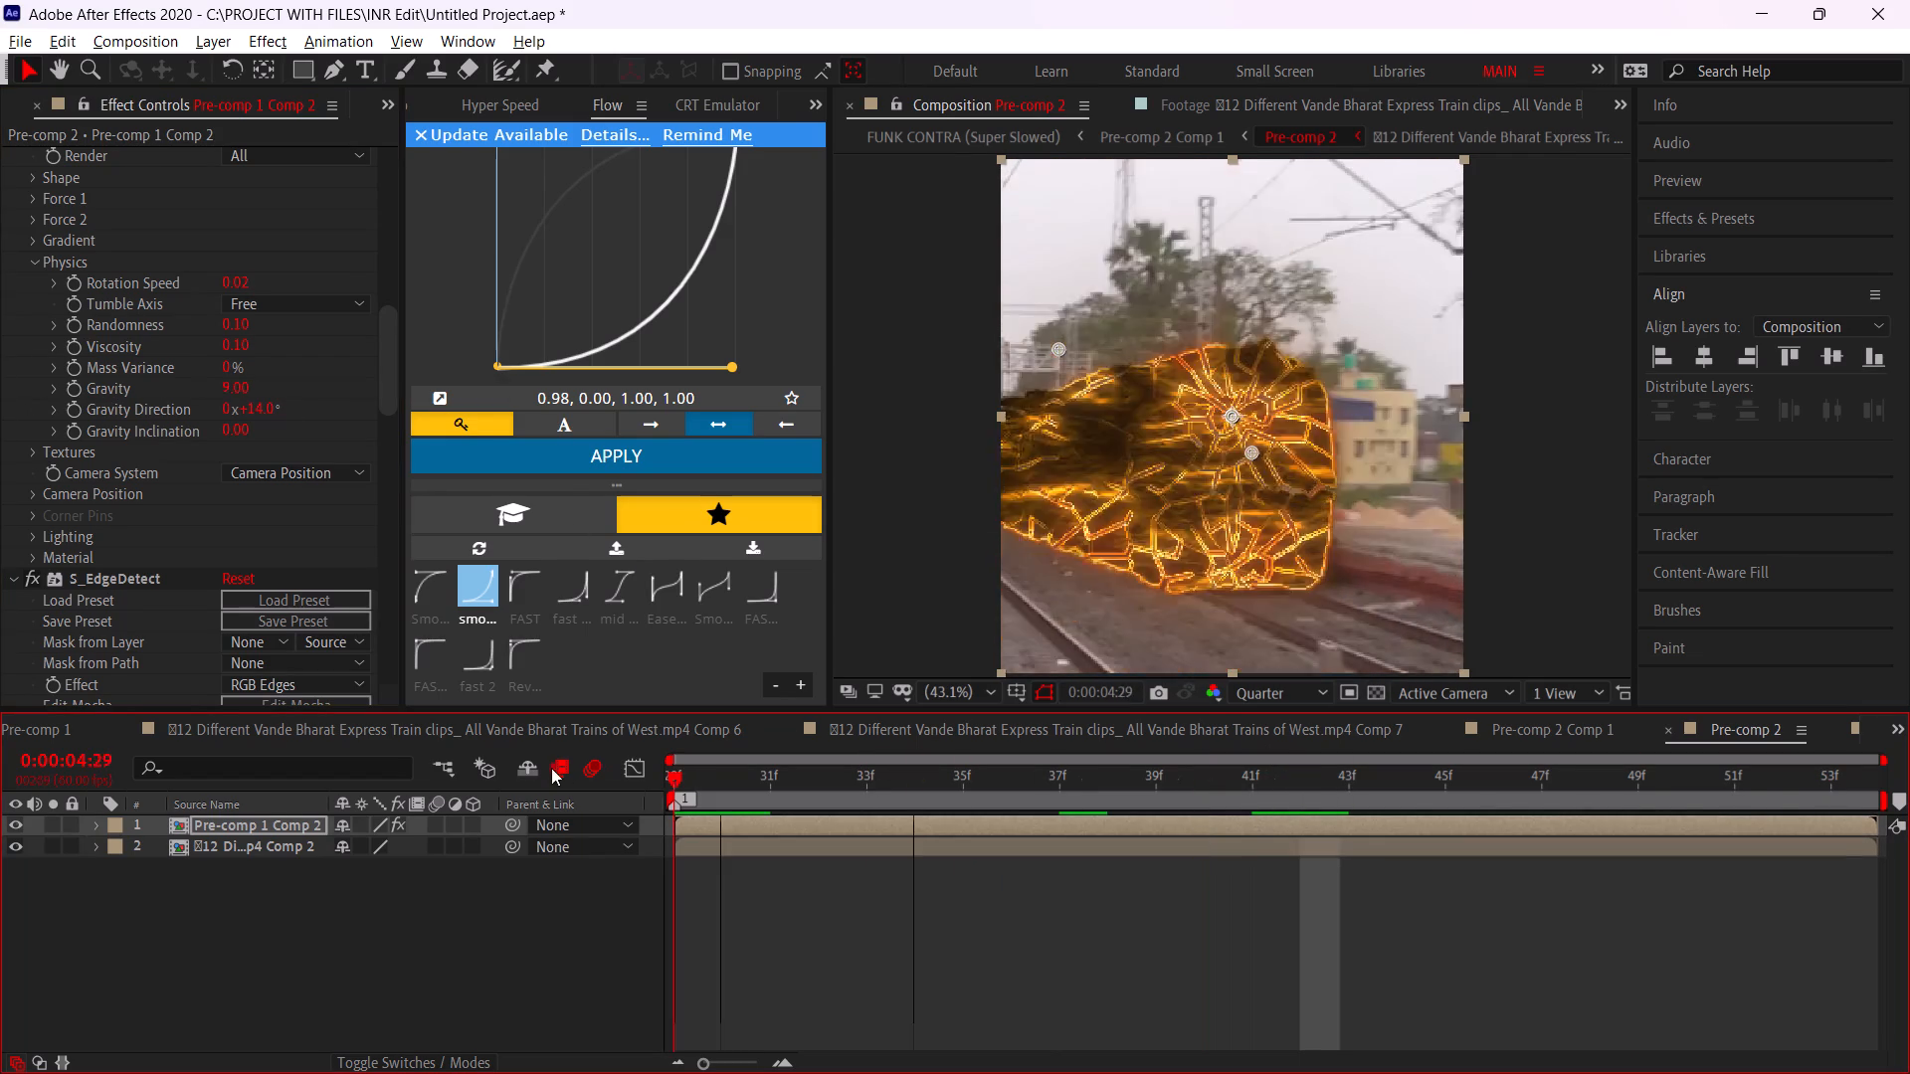
pyautogui.moveTo(551, 768); pyautogui.dragTo(426, 725)
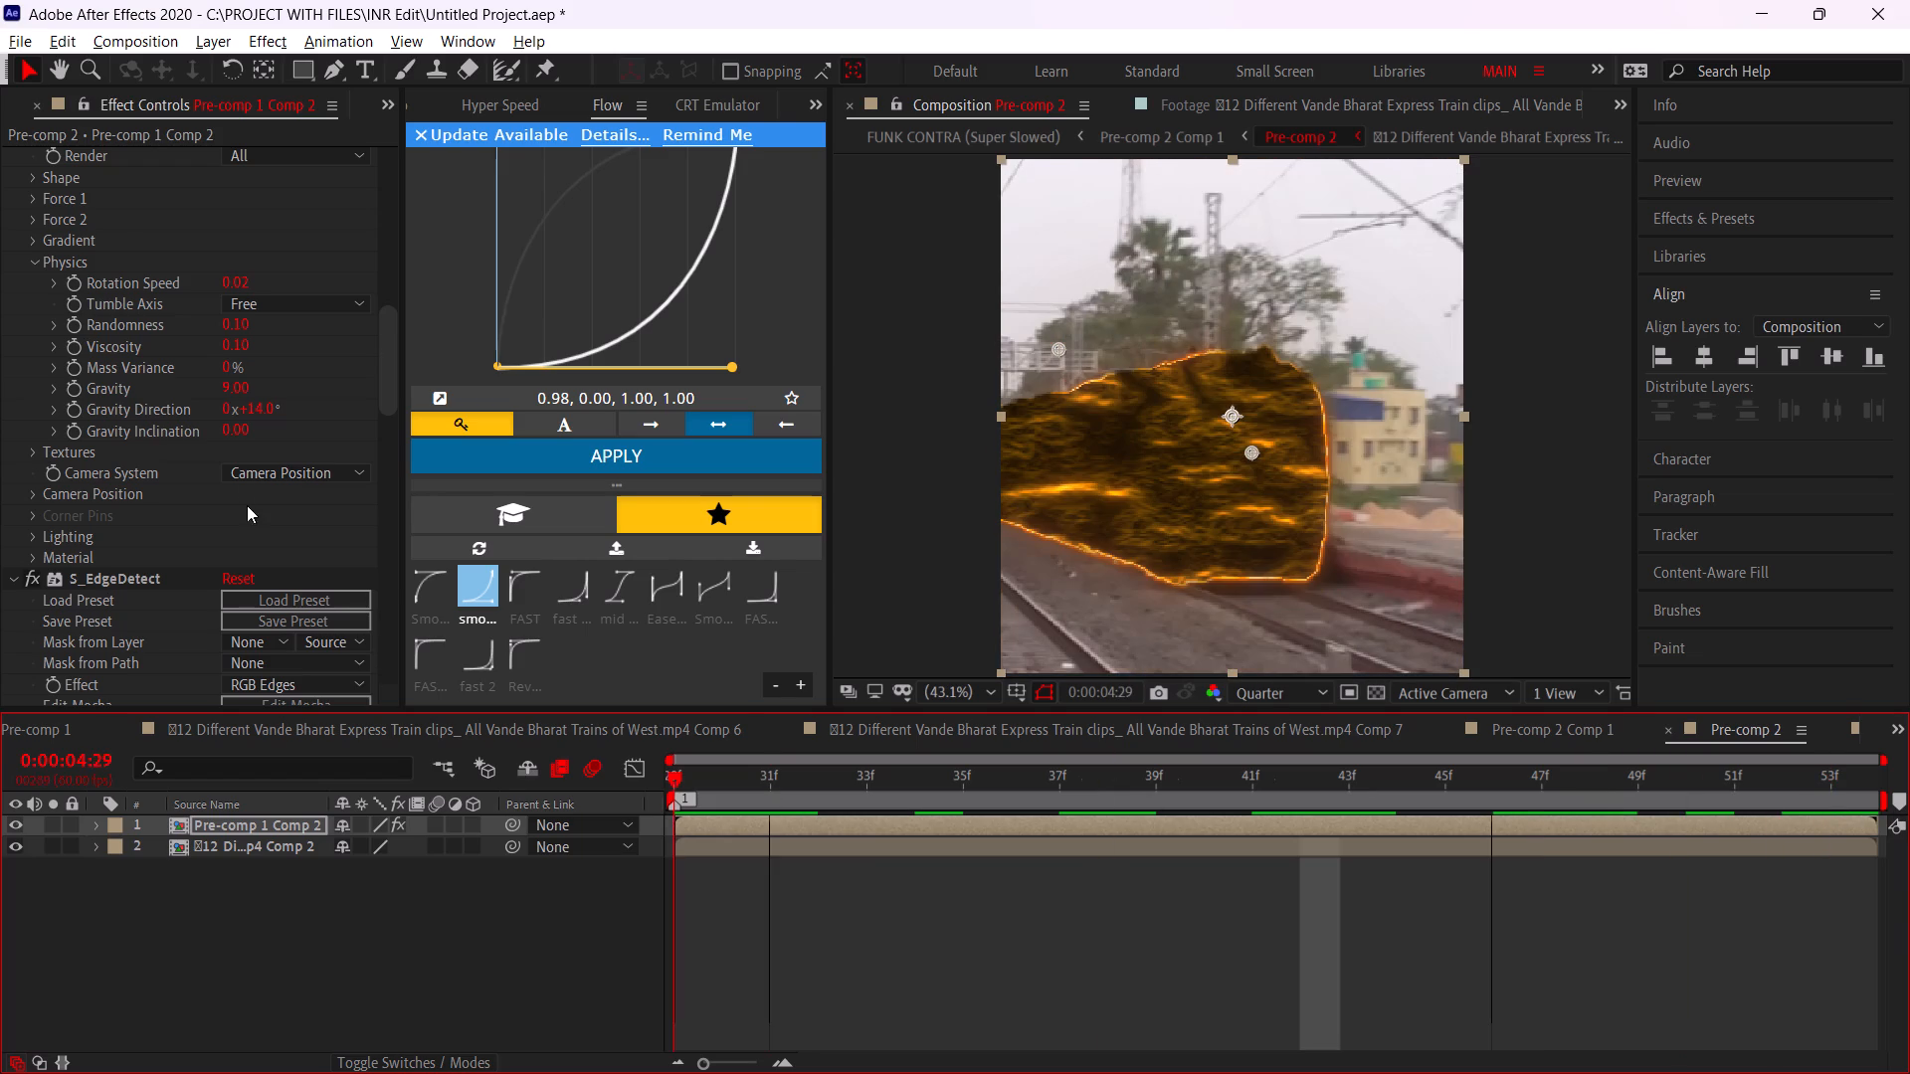
pyautogui.click(1055, 785)
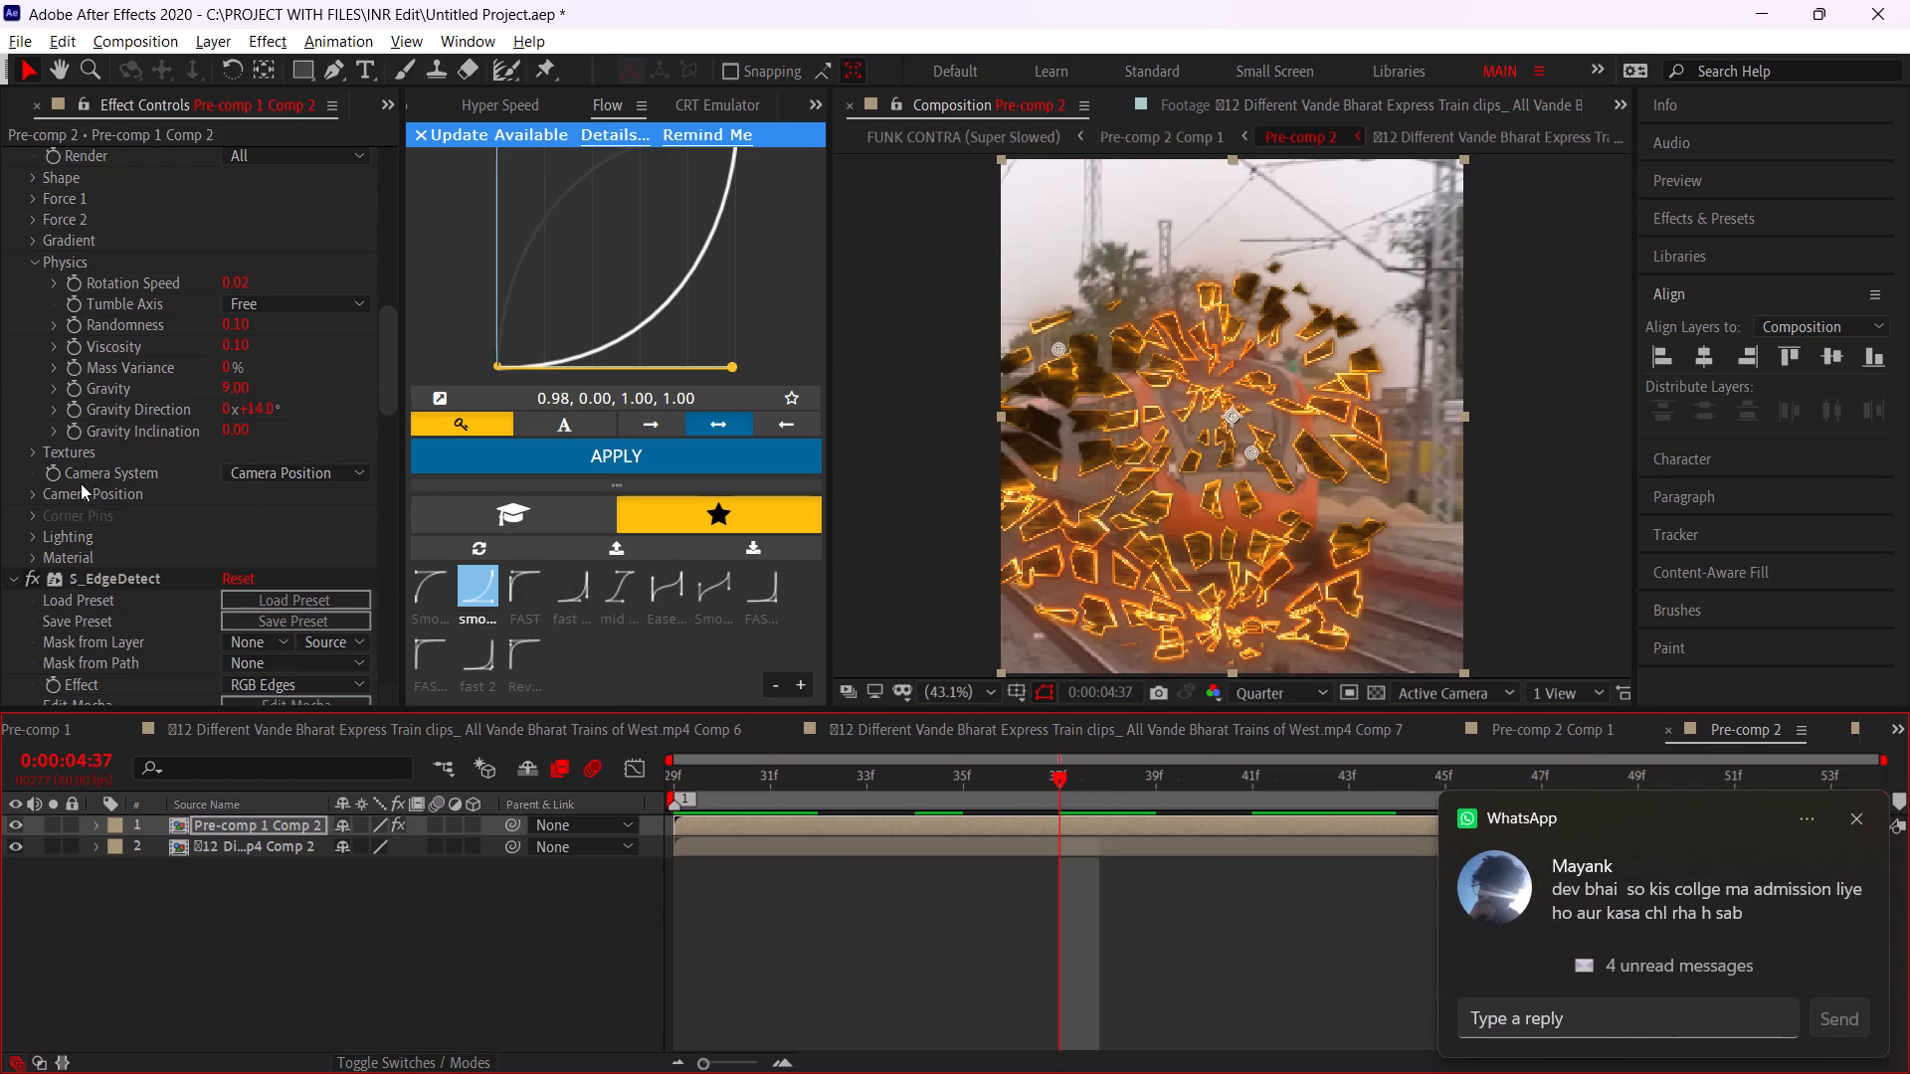
pyautogui.click(31, 494)
pyautogui.click(31, 494)
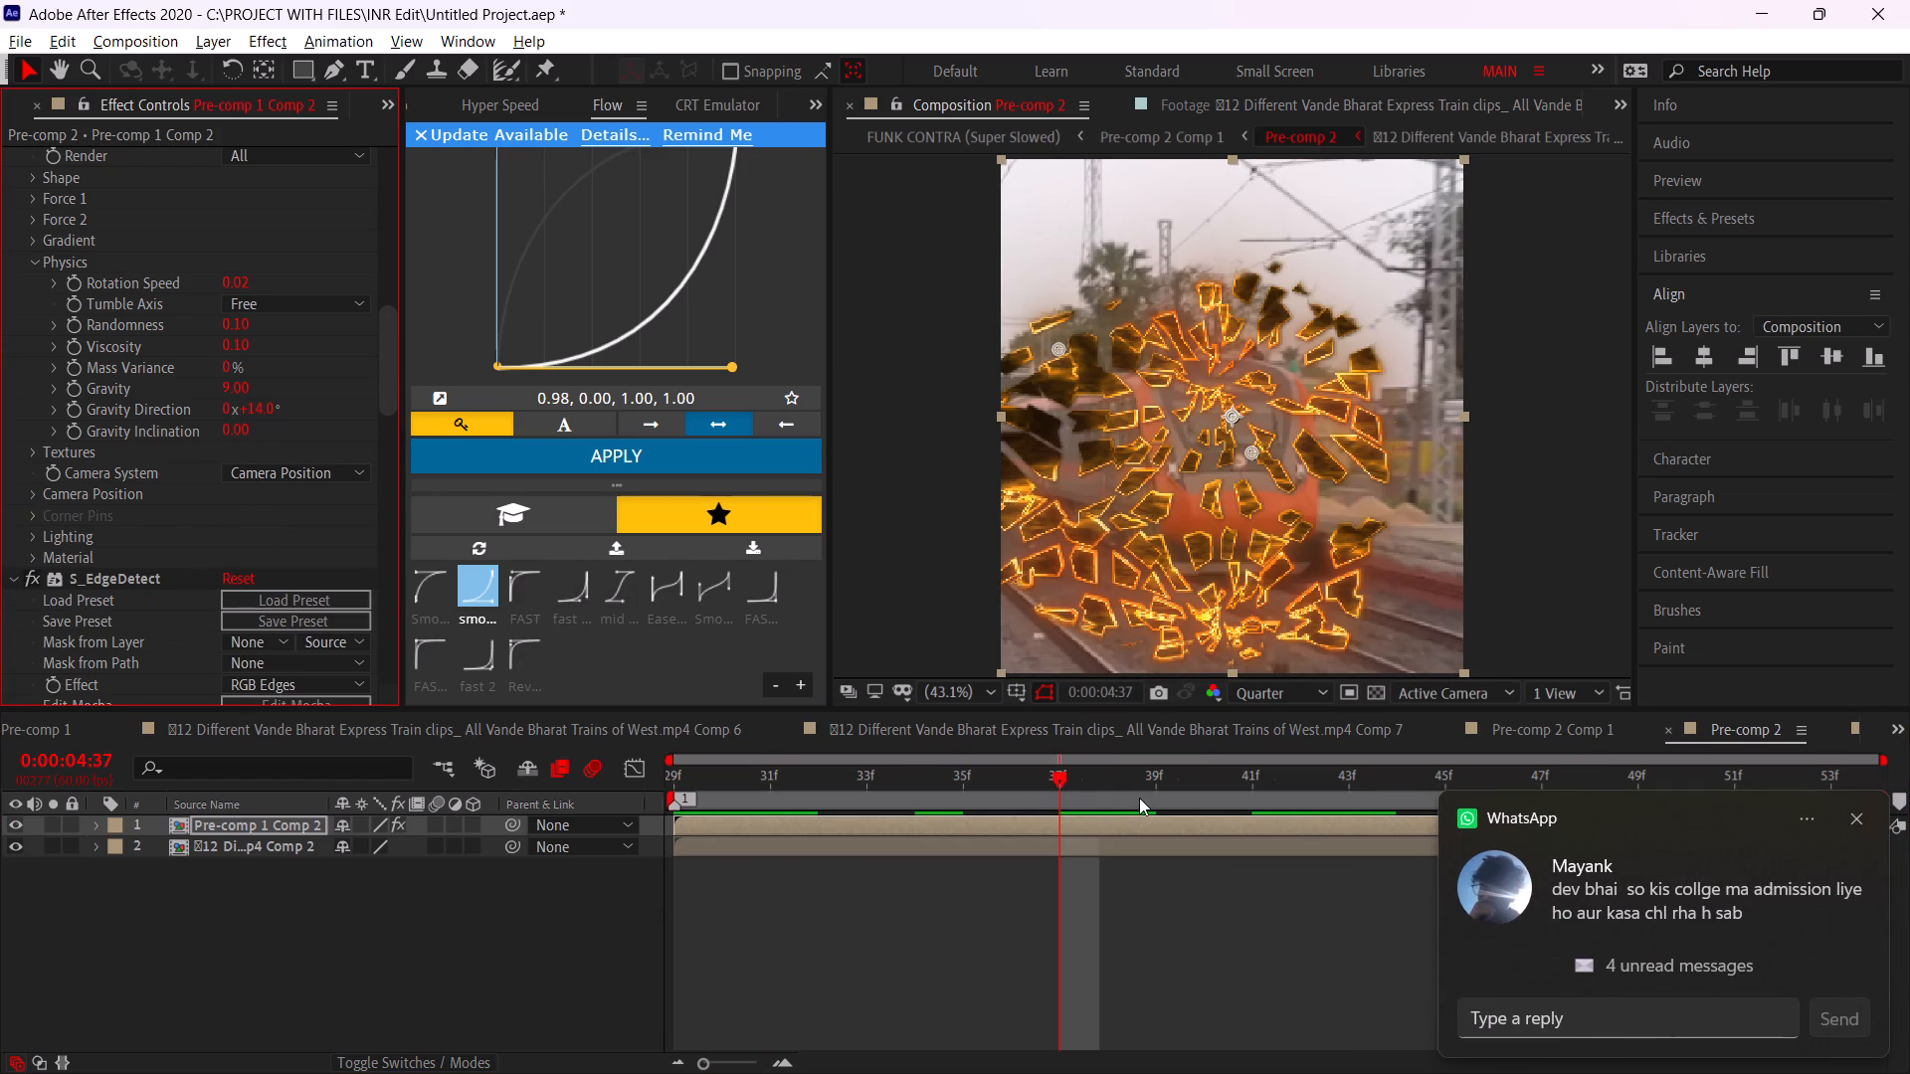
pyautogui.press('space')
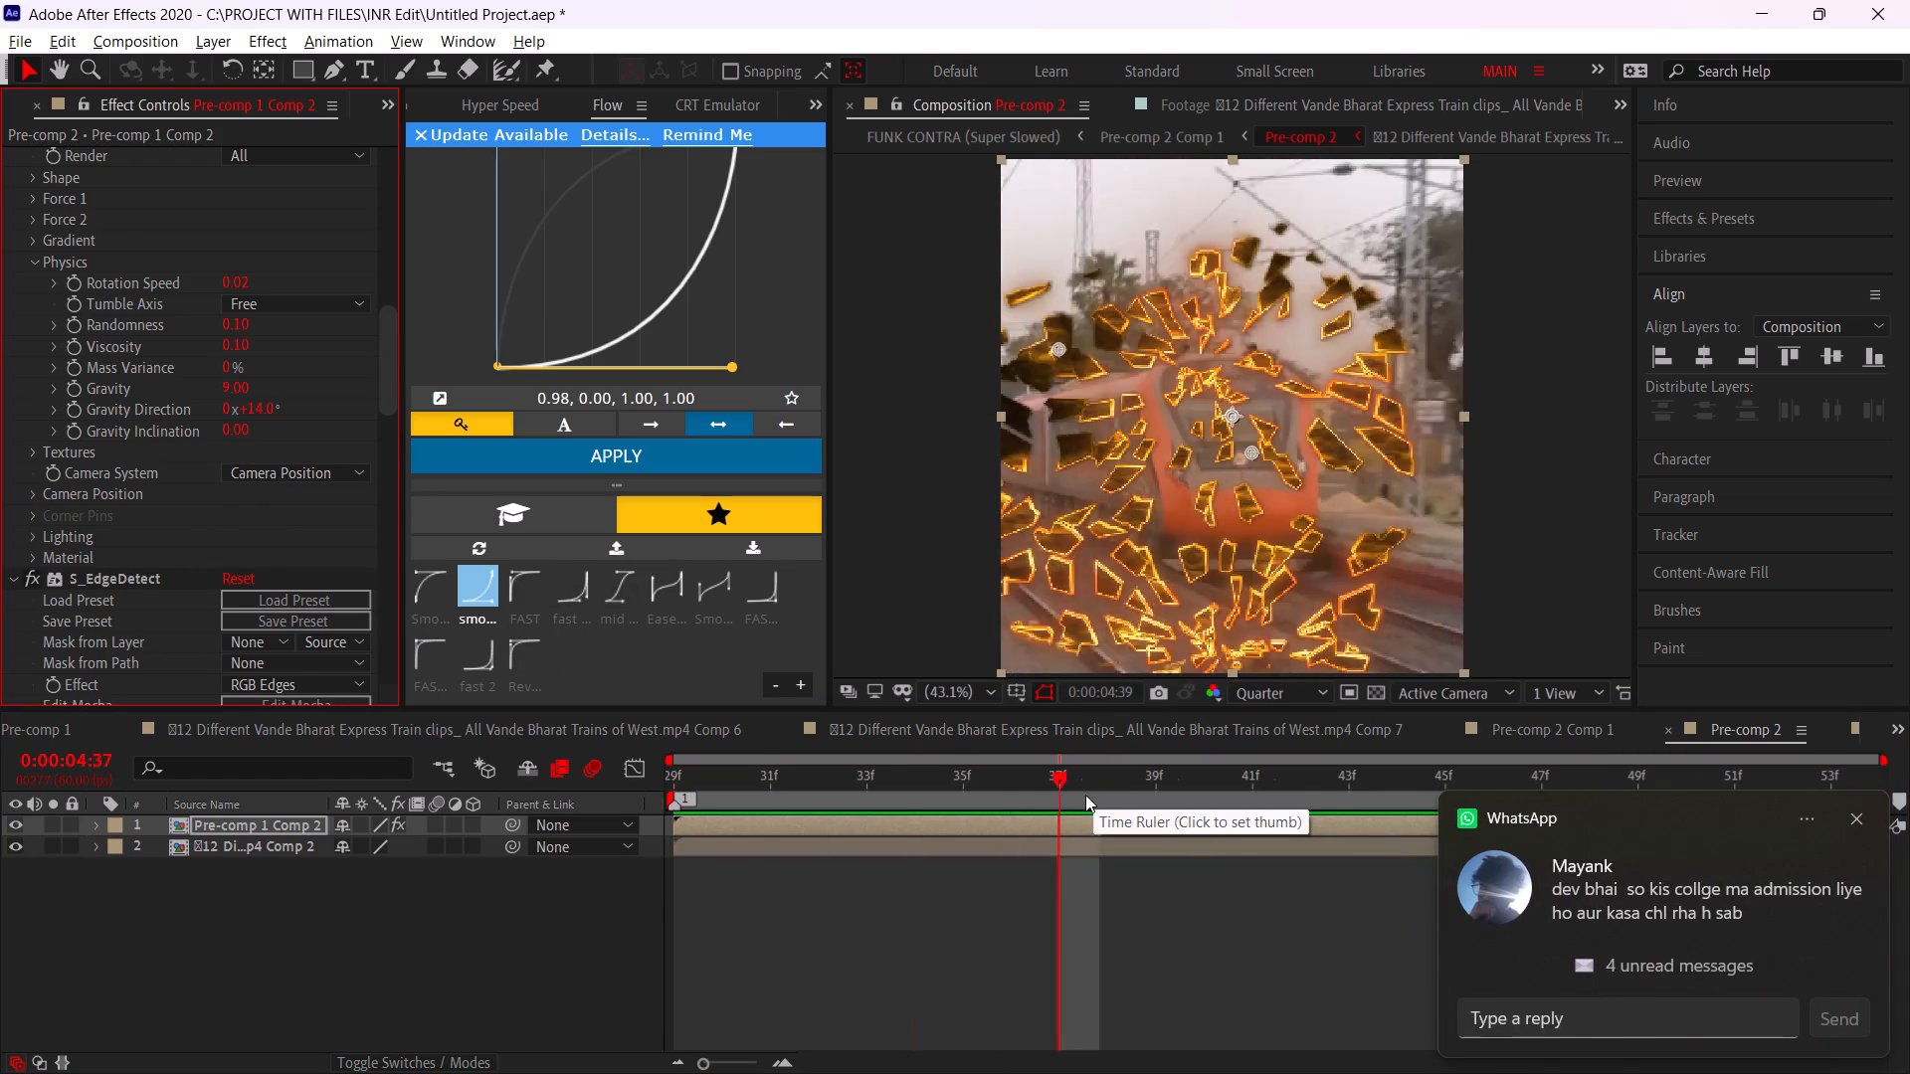
pyautogui.moveTo(1085, 795); pyautogui.dragTo(1684, 871)
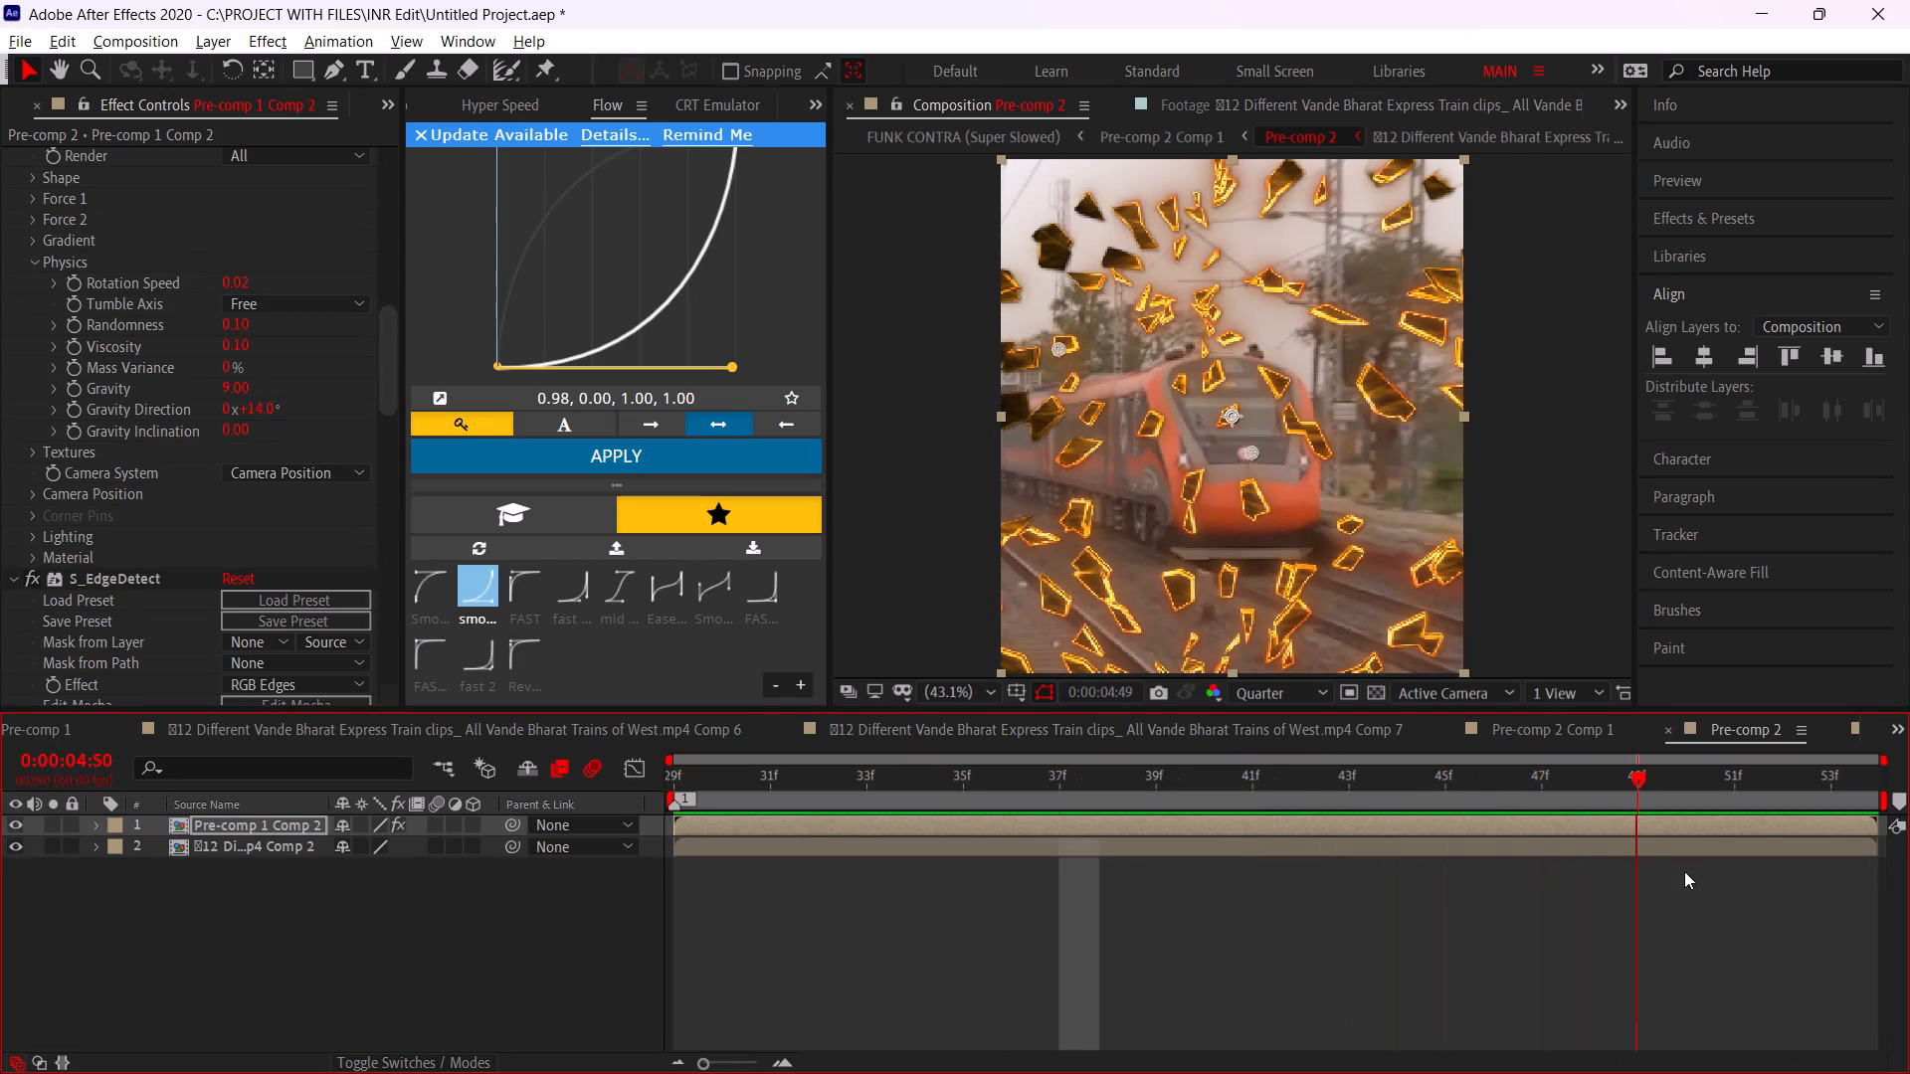
pyautogui.moveTo(1684, 871); pyautogui.dragTo(1667, 866)
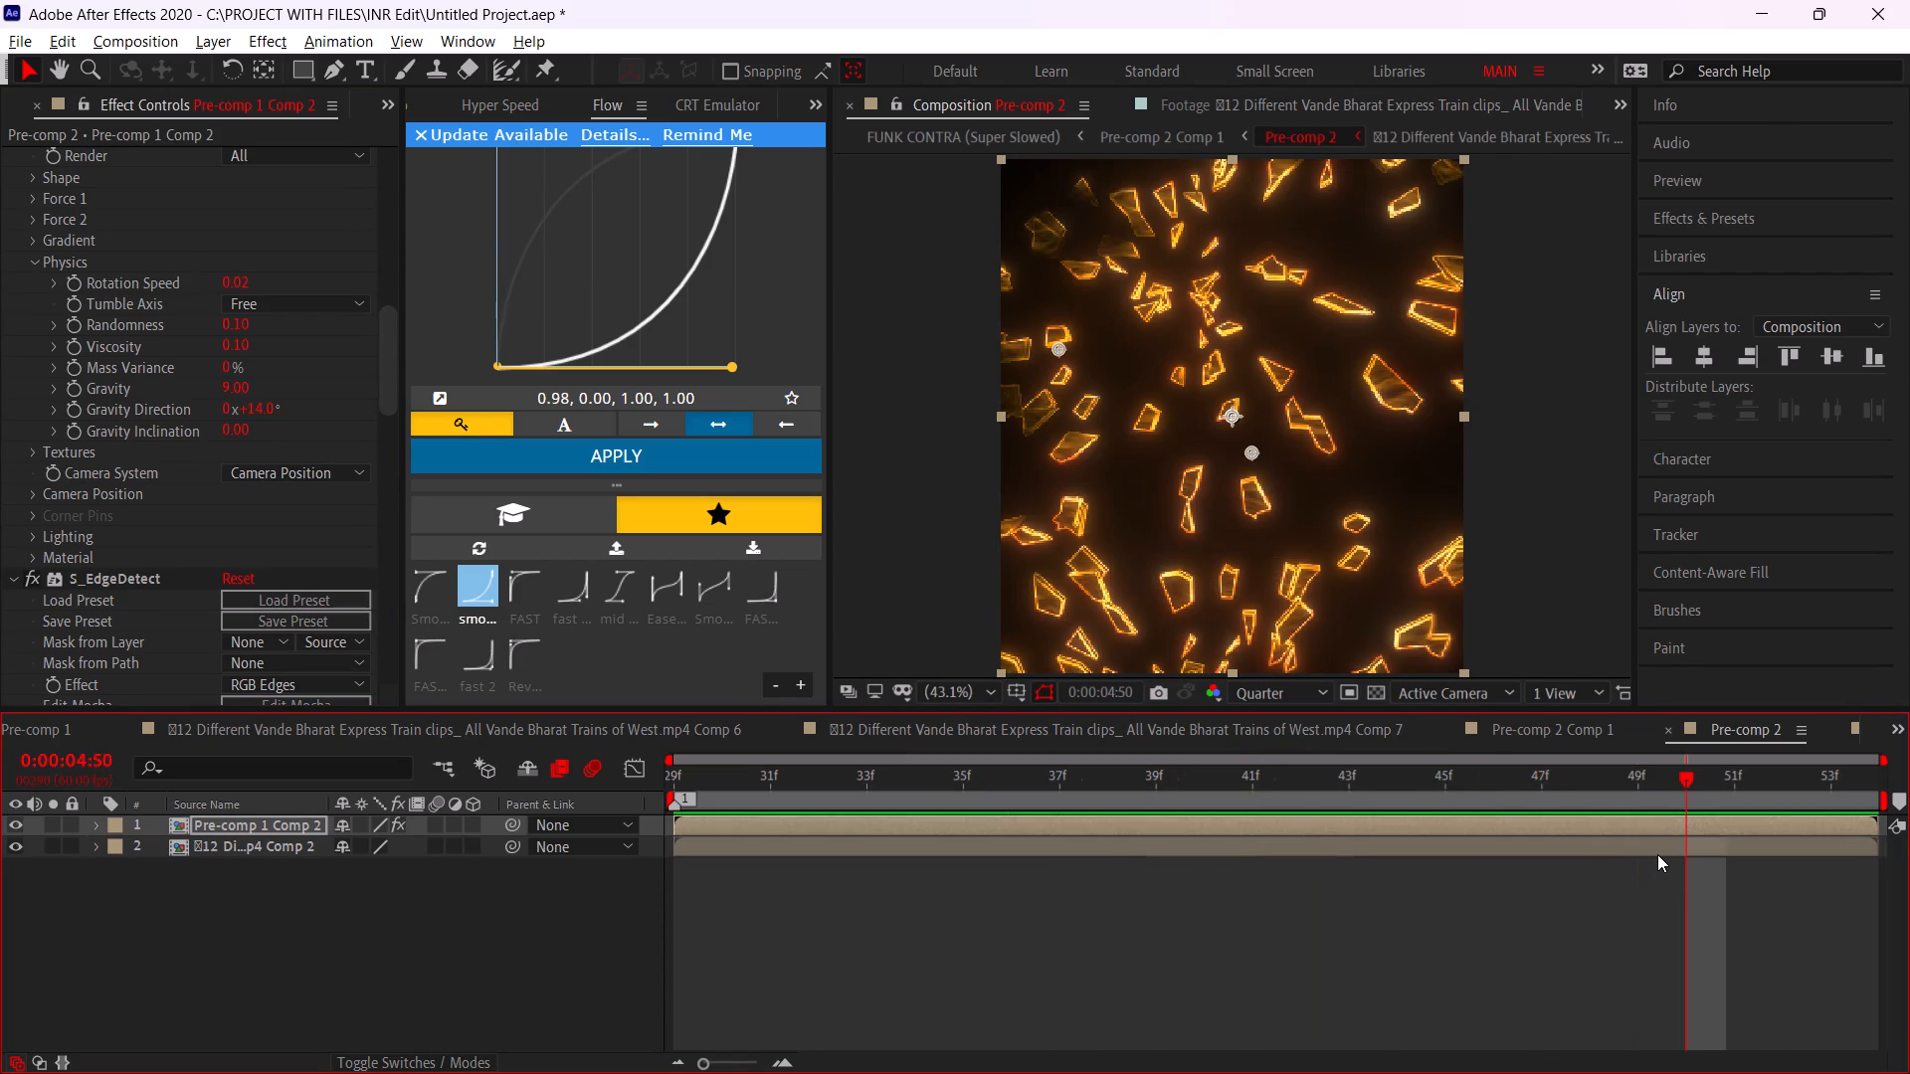
# Enable time remapping on the train clip beneath the shatter layer, key it at 0:00:04:49 and move that keyframe onto the final one.
pyautogui.click(1657, 854)
pyautogui.hotkey('ctrl', 'alt', 't')
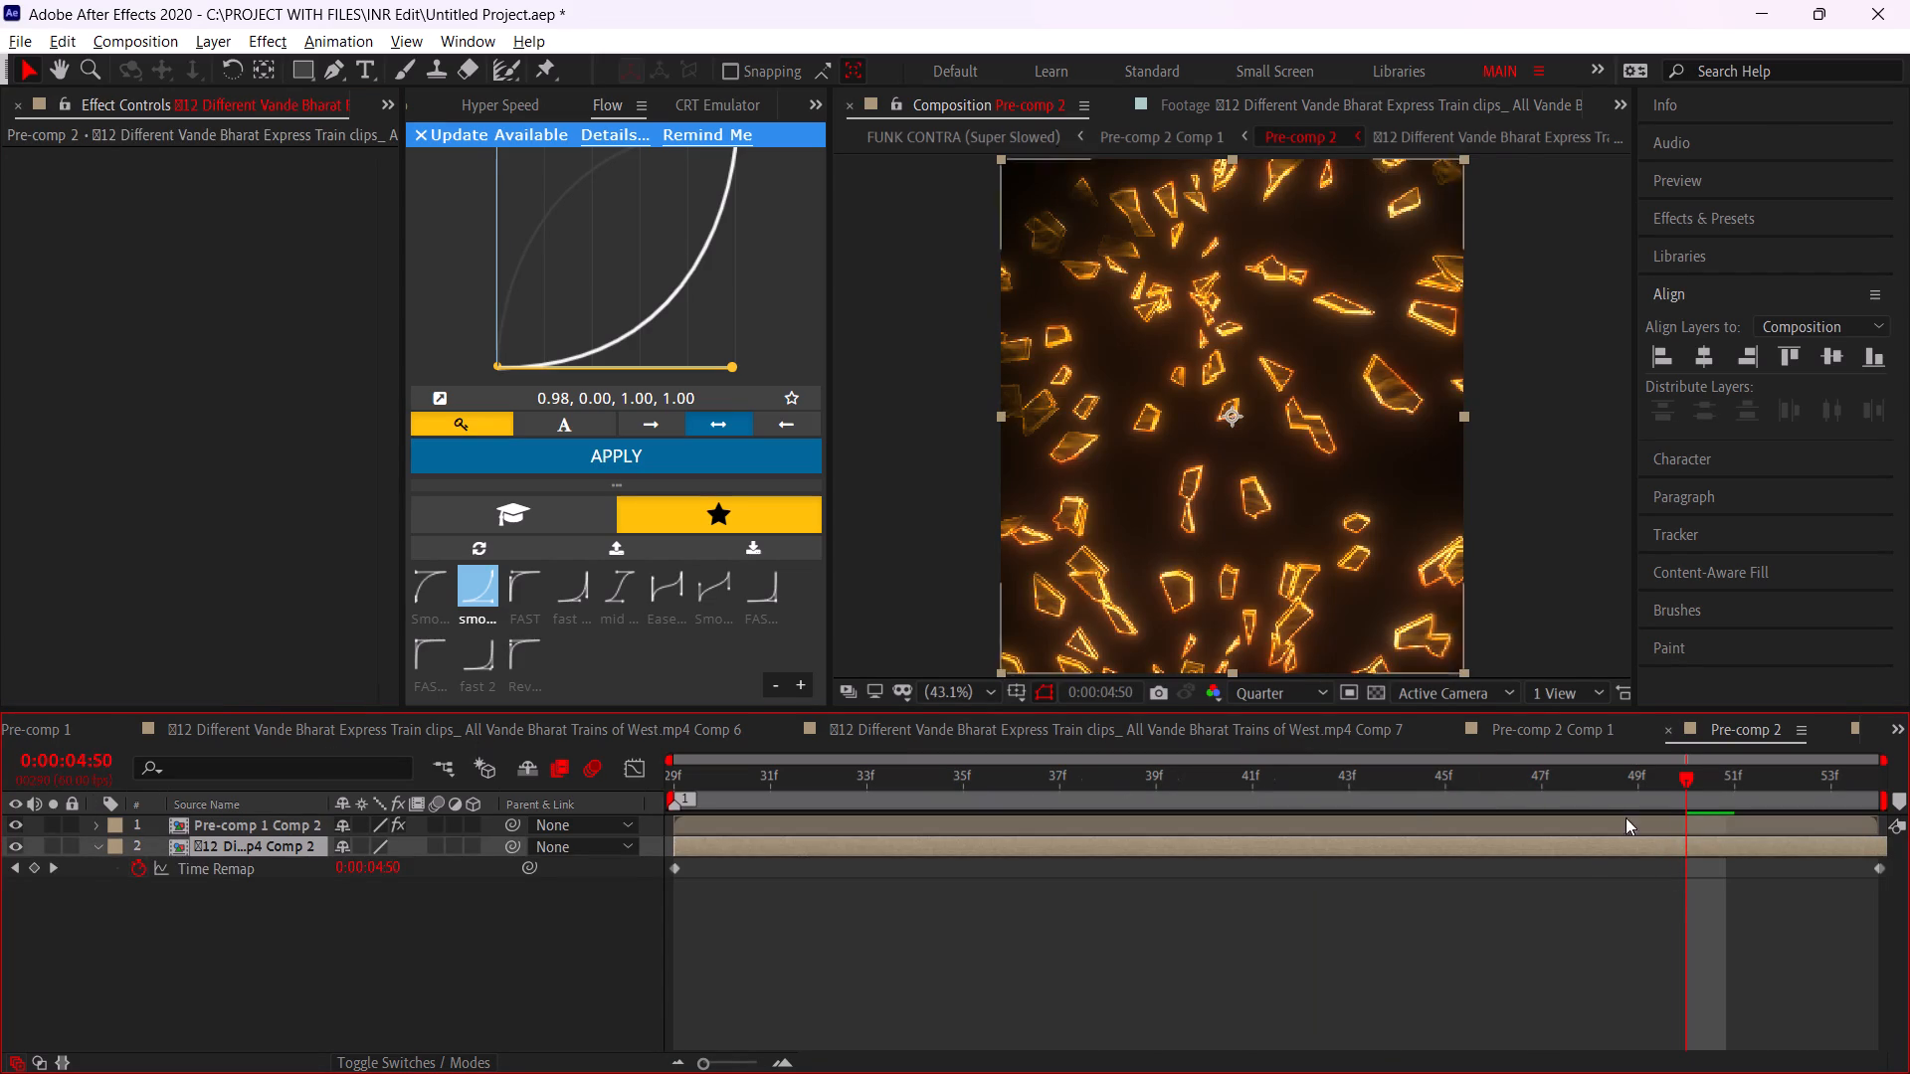
pyautogui.moveTo(1678, 787); pyautogui.dragTo(1628, 777)
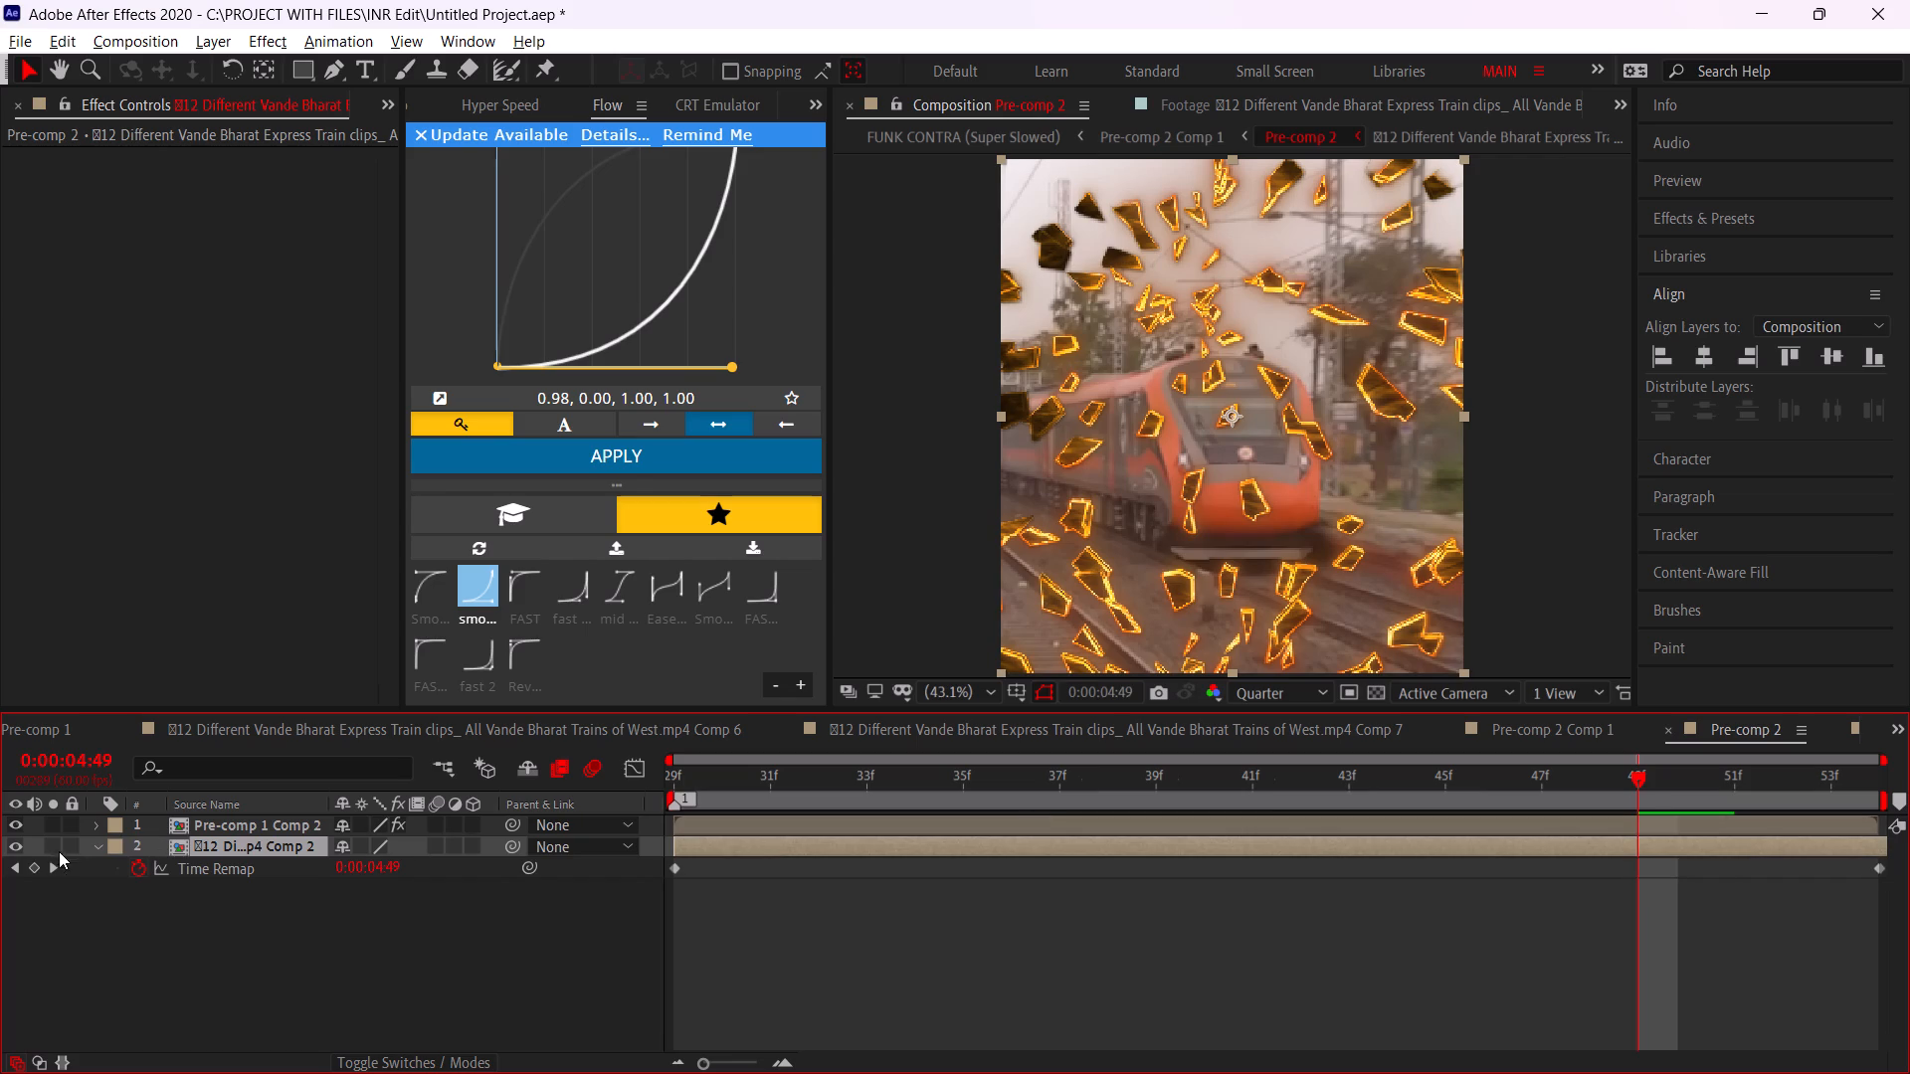
pyautogui.click(39, 869)
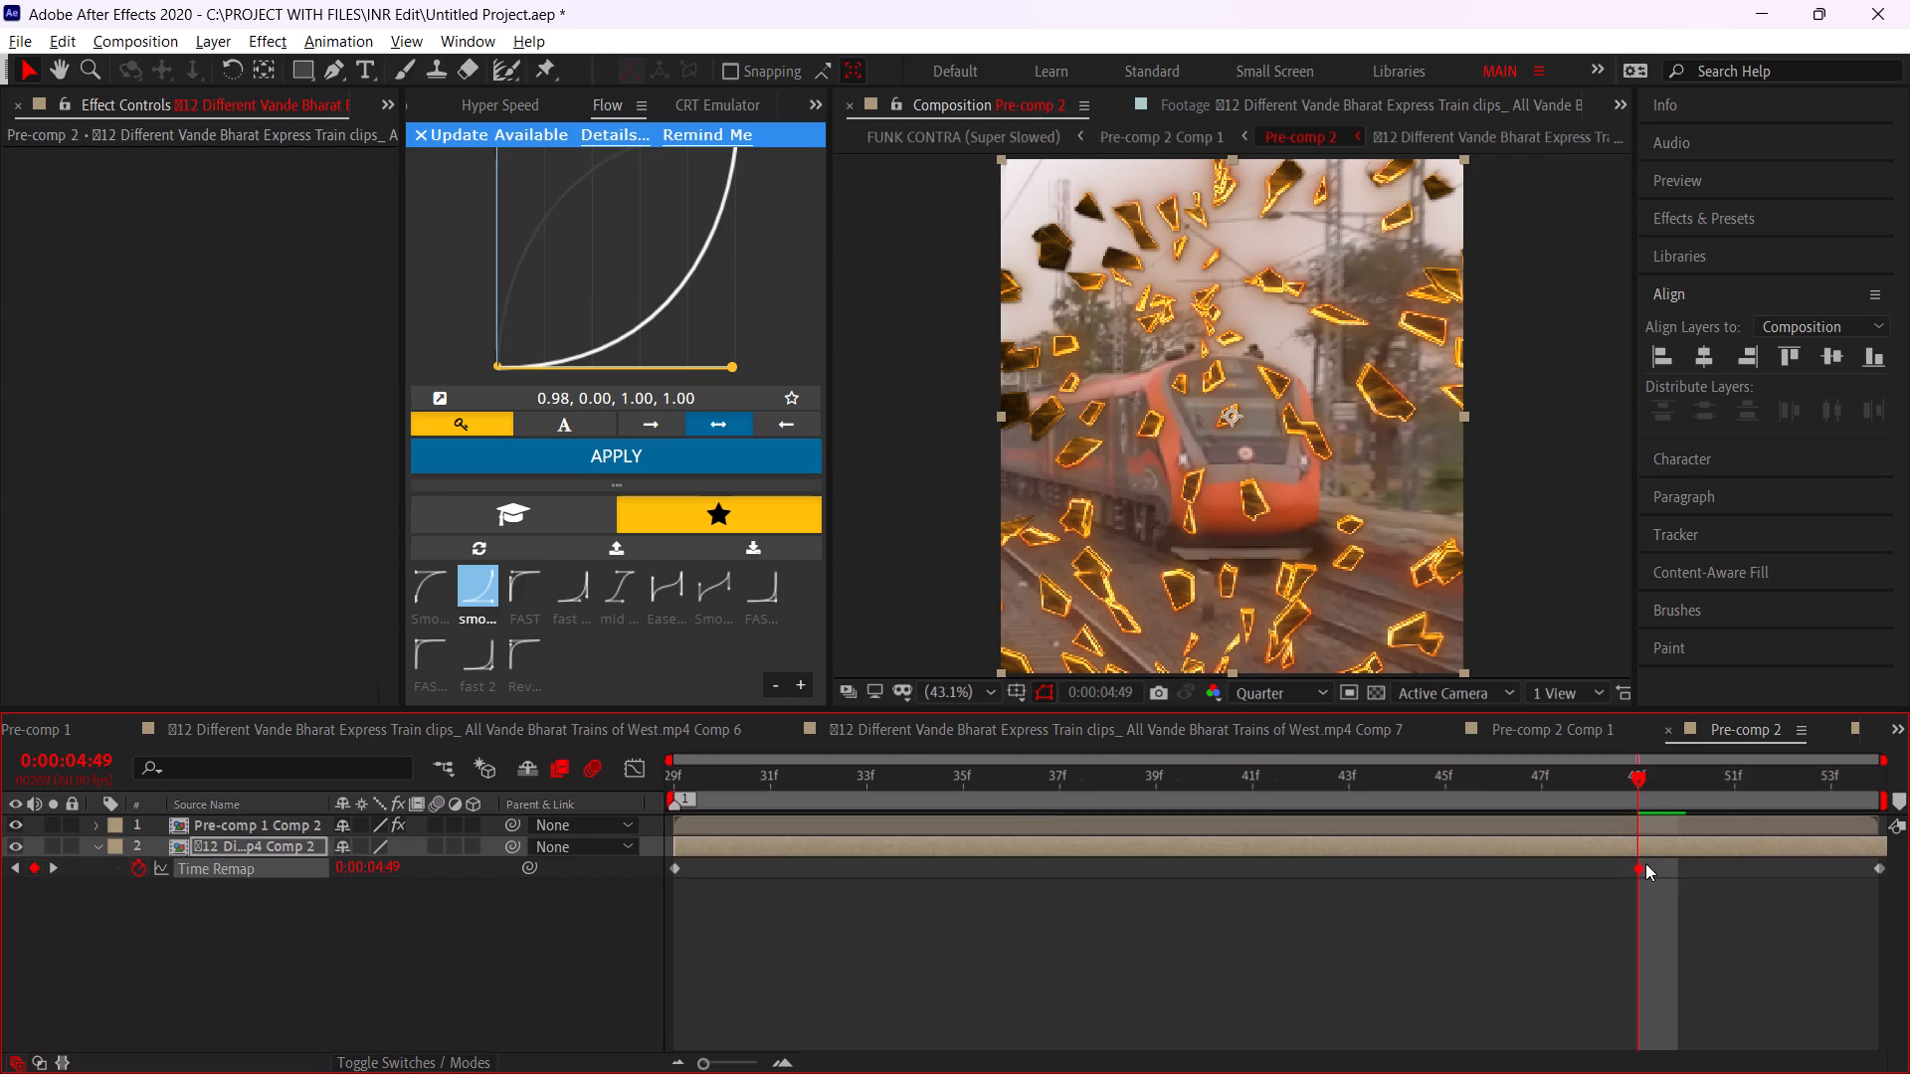
pyautogui.moveTo(1637, 864); pyautogui.dragTo(1869, 899)
pyautogui.moveTo(1568, 790); pyautogui.dragTo(1508, 788)
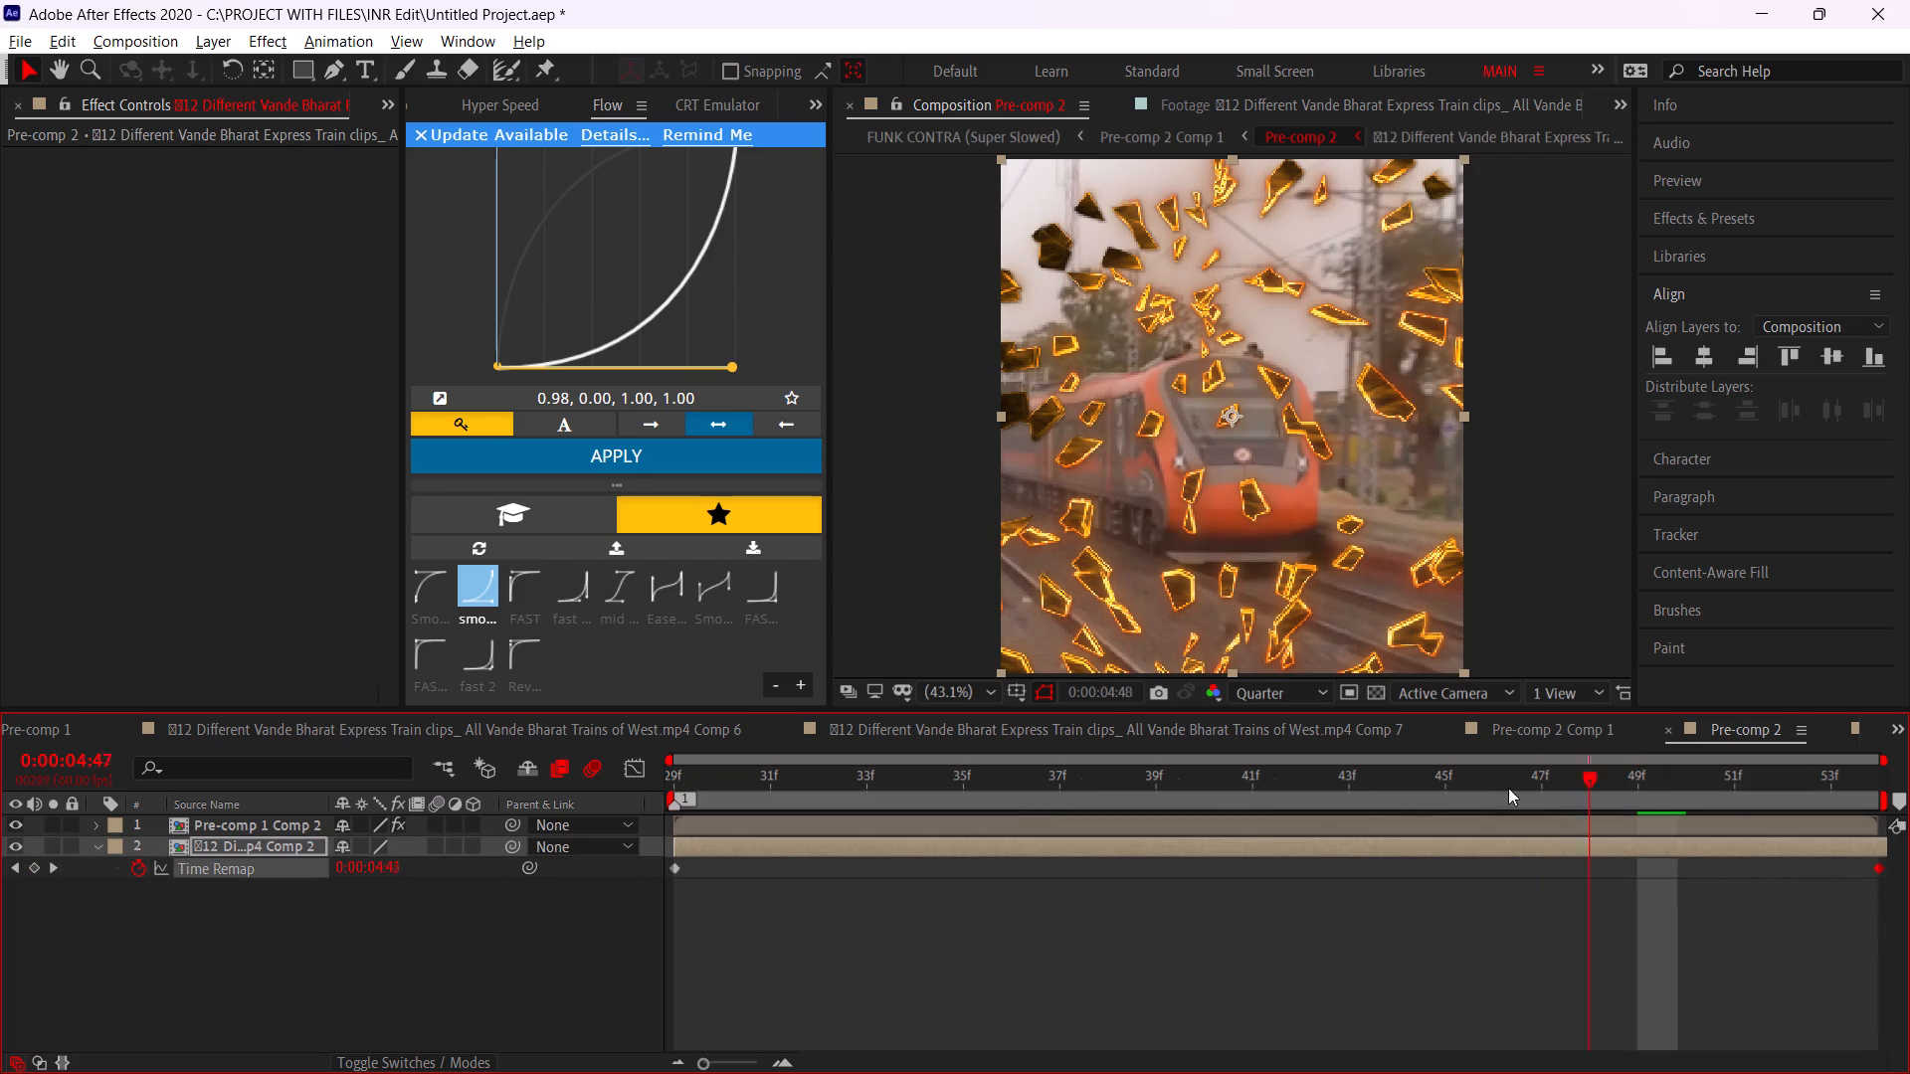
pyautogui.moveTo(1508, 788); pyautogui.dragTo(392, 773)
# Play back FUNK CONTRA (Super Slowed) from the start and again from 0:00:04:14 to review the shattering train clip.
pyautogui.scroll(9, 331, 720)
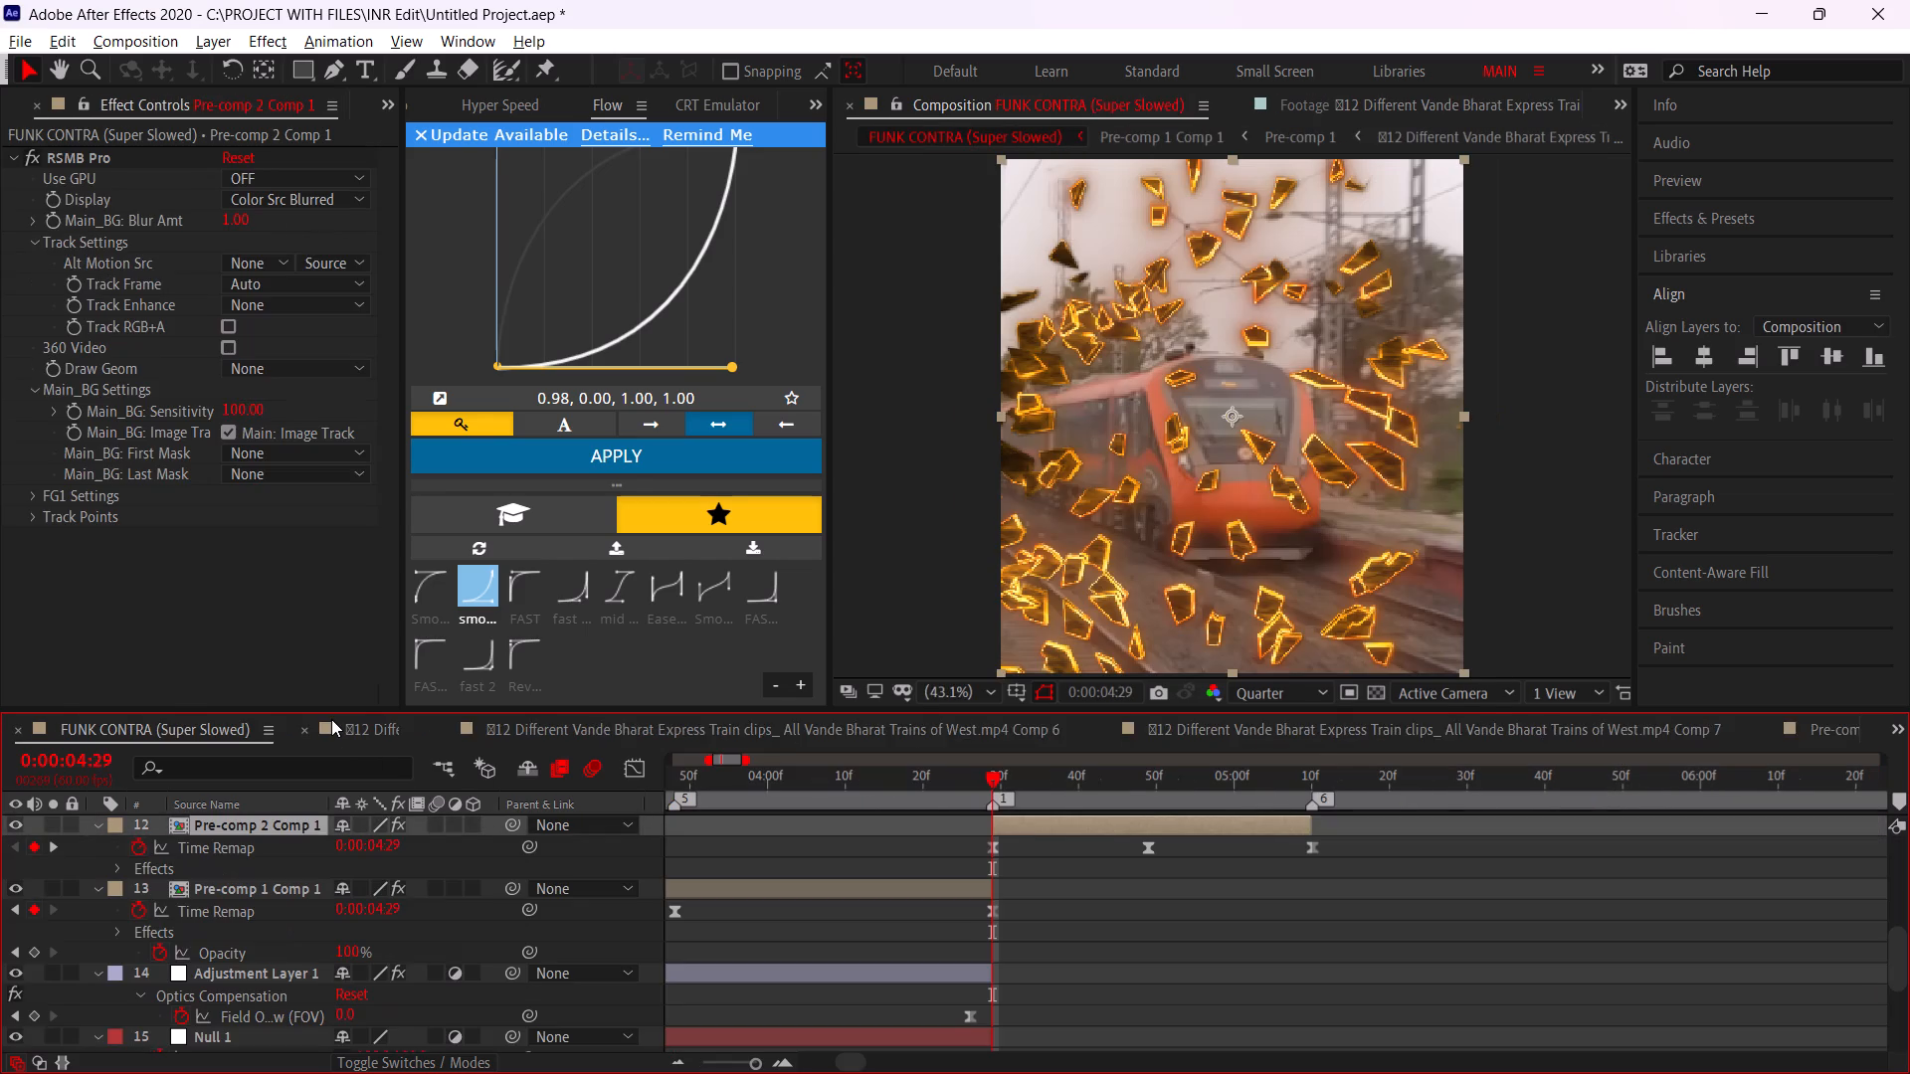
pyautogui.scroll(6, 331, 719)
pyautogui.keyDown('alt'); pyautogui.scroll(-3, 1297, 876); pyautogui.keyUp('alt')
pyautogui.moveTo(764, 795); pyautogui.dragTo(475, 832)
pyautogui.press('space')
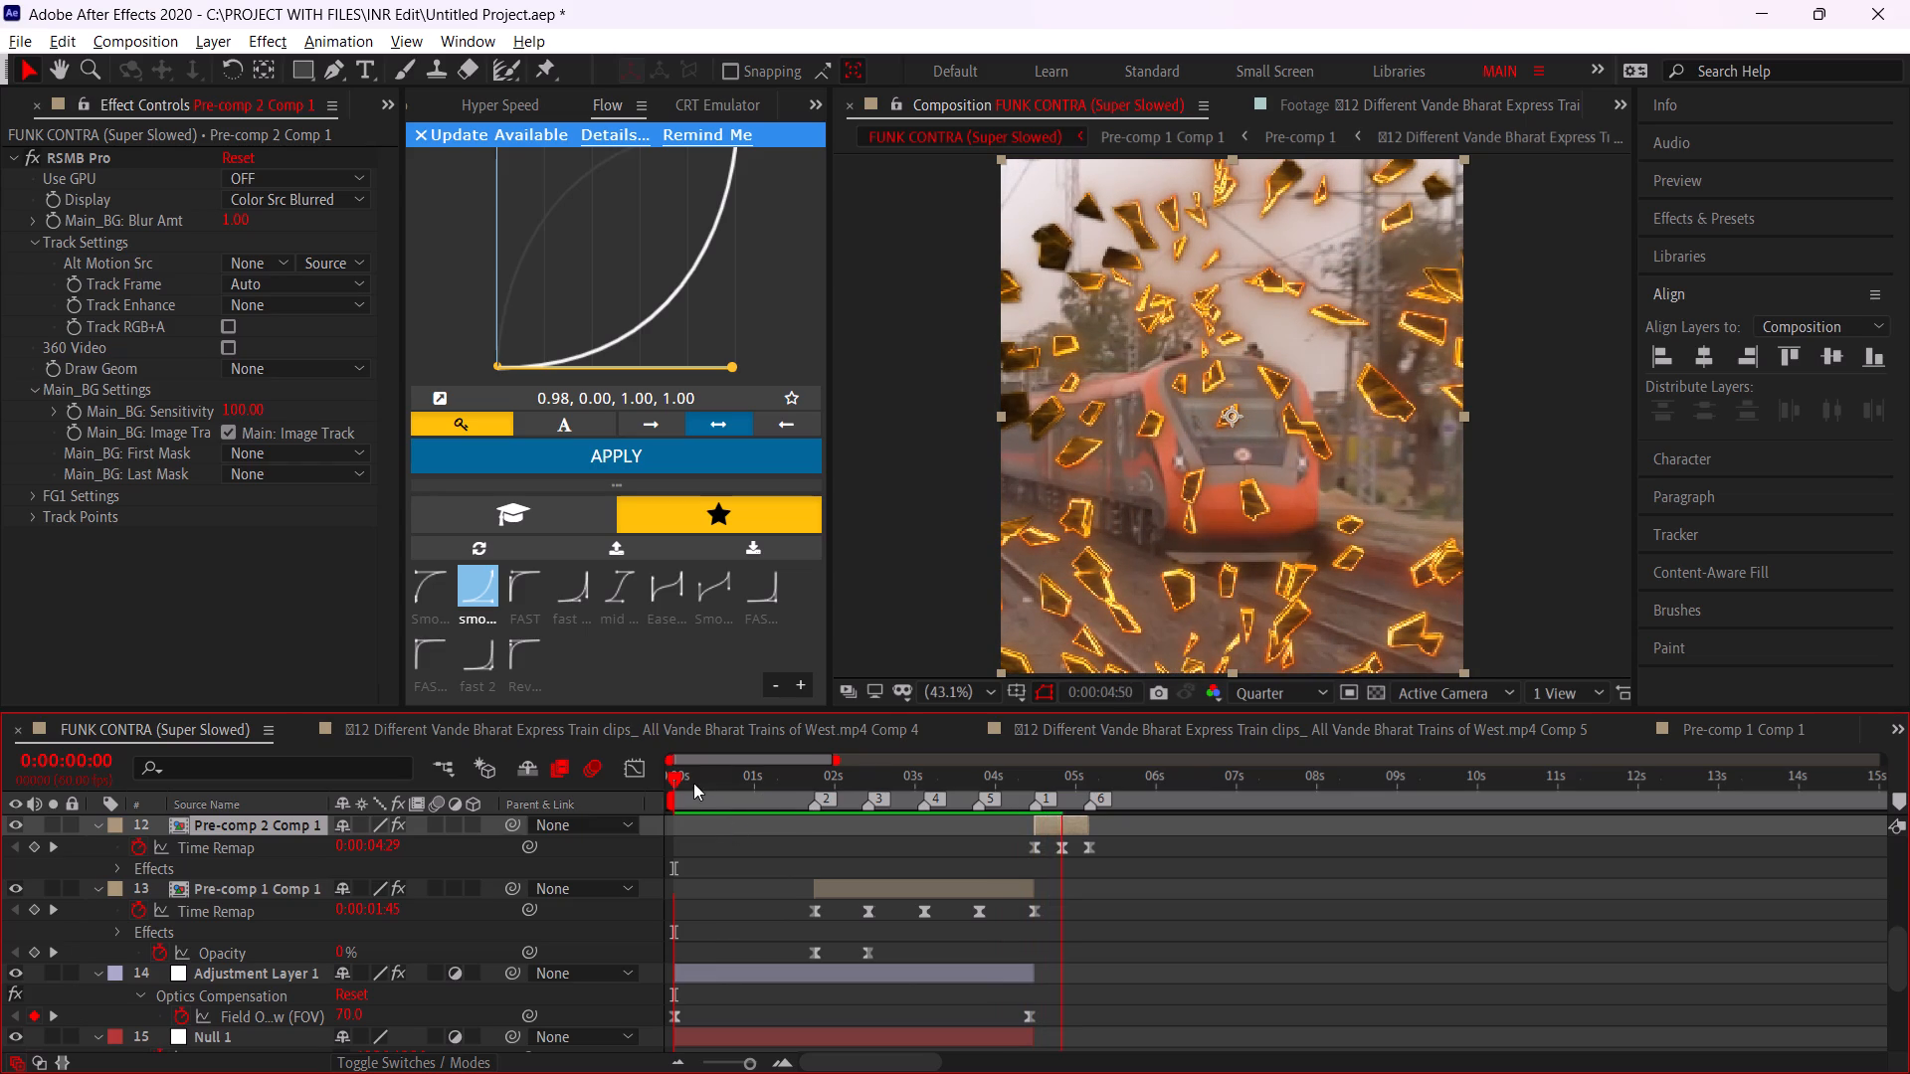
pyautogui.moveTo(693, 783); pyautogui.dragTo(465, 790)
pyautogui.press('space')
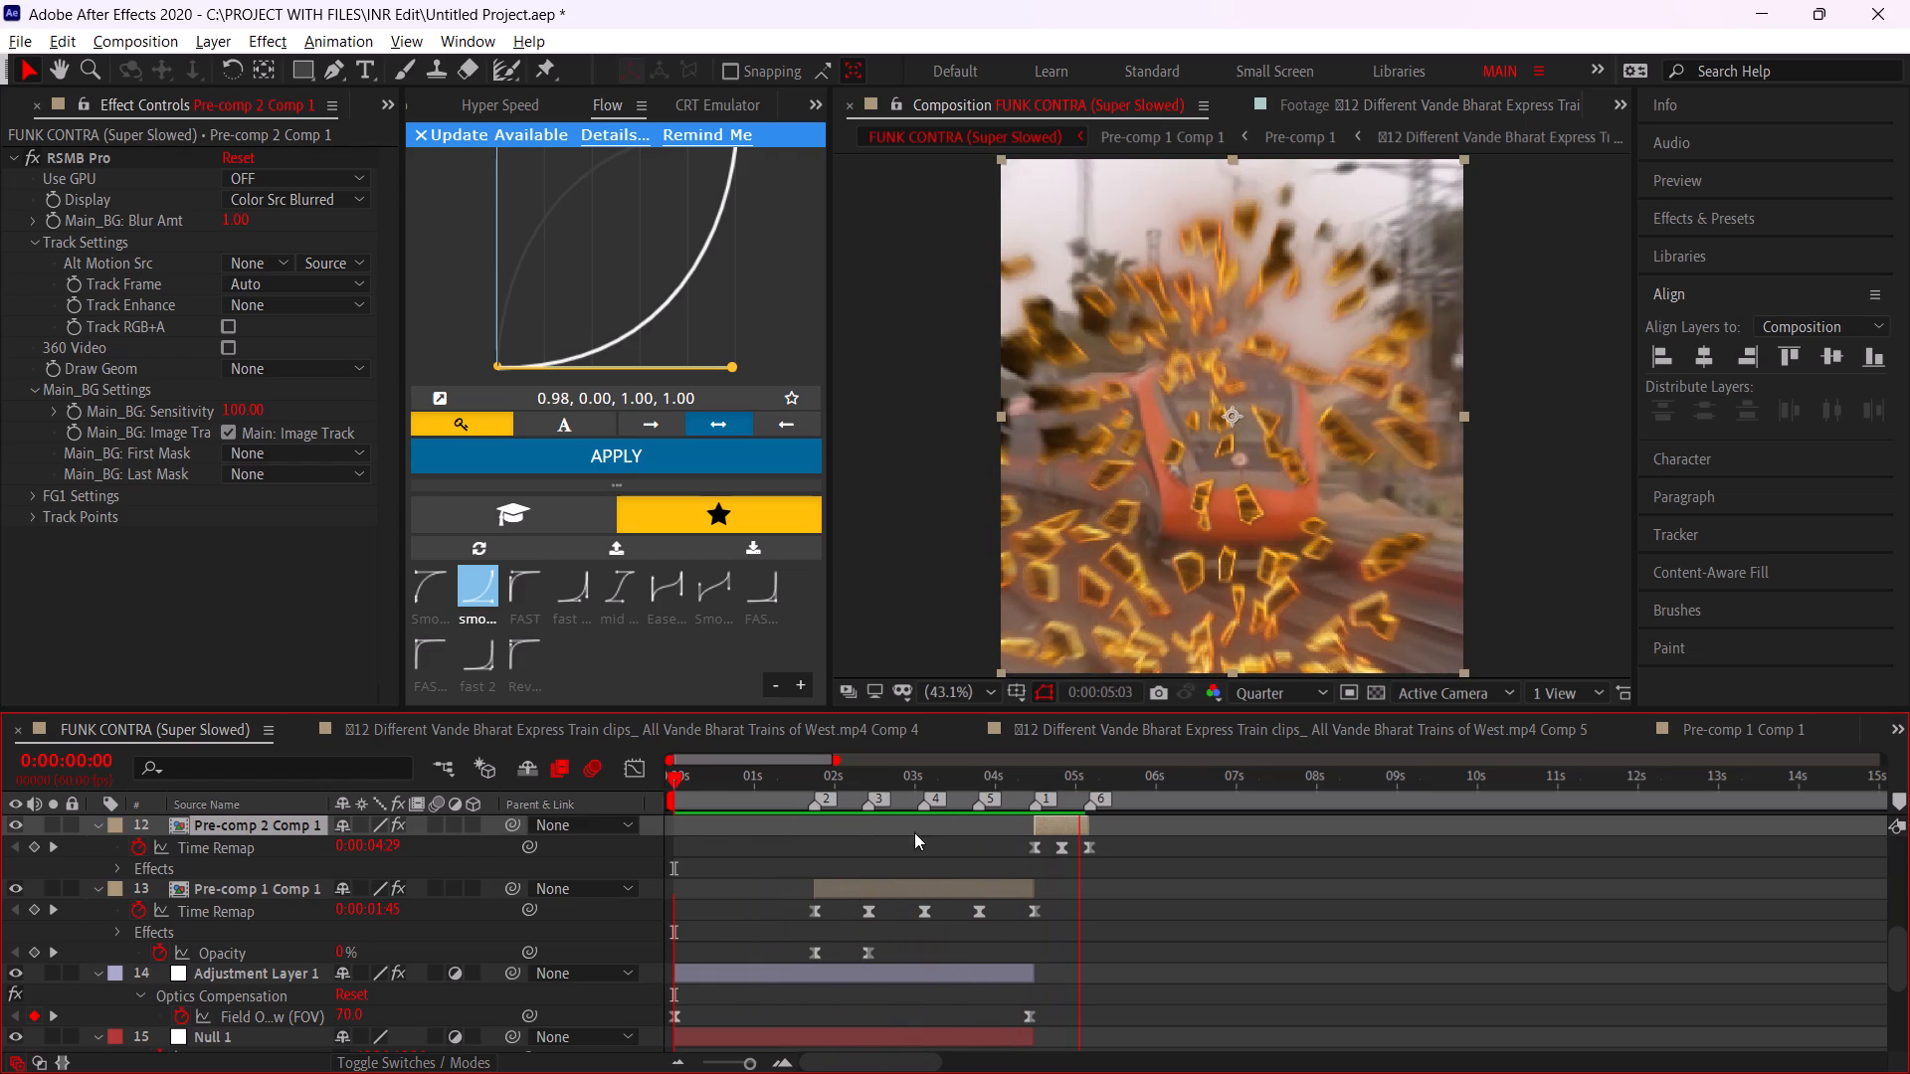
pyautogui.keyDown('alt'); pyautogui.scroll(1, 986, 794); pyautogui.keyUp('alt')
pyautogui.click(1041, 790)
pyautogui.press('space')
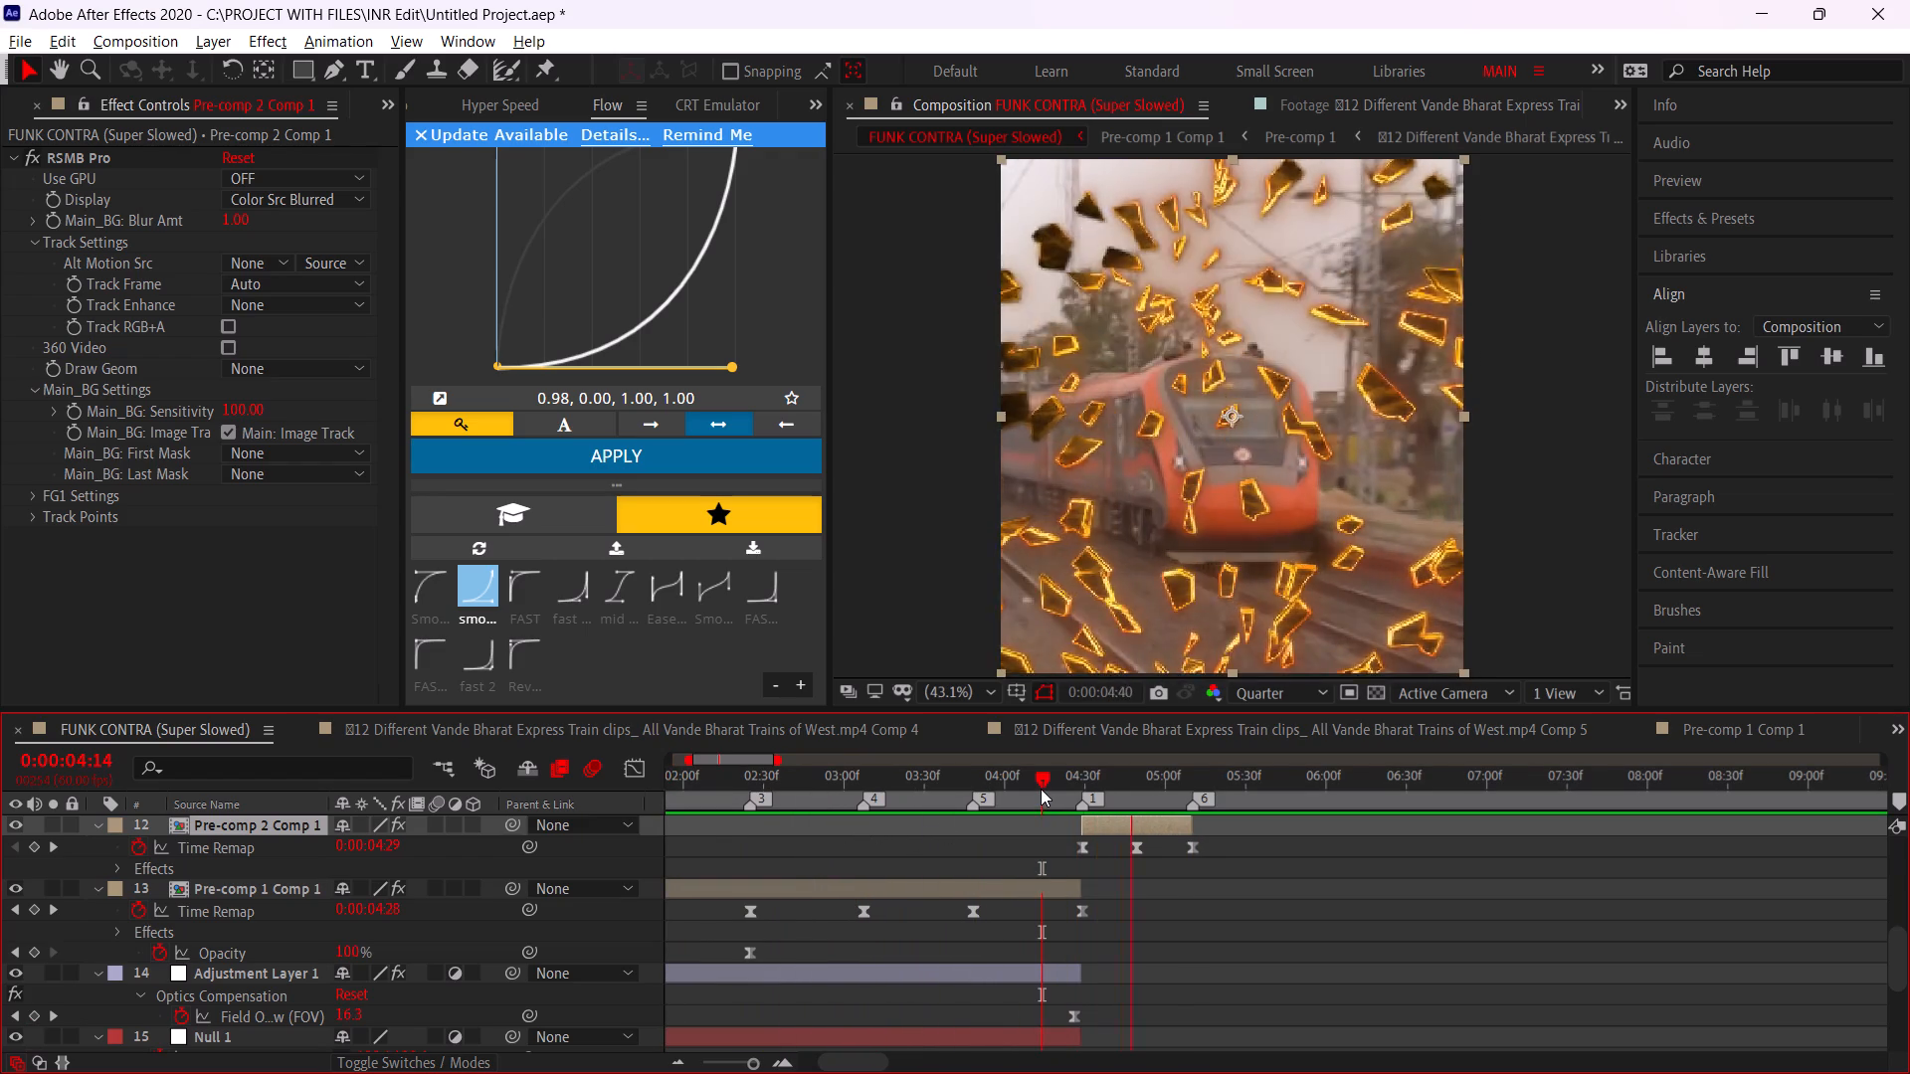
pyautogui.click(1041, 789)
# Examine the nested compositions behind the shattered train, from Pre-comp 2 Comp 1 down to the source footage, and return to Pre-comp 2.
pyautogui.doubleClick(1123, 826)
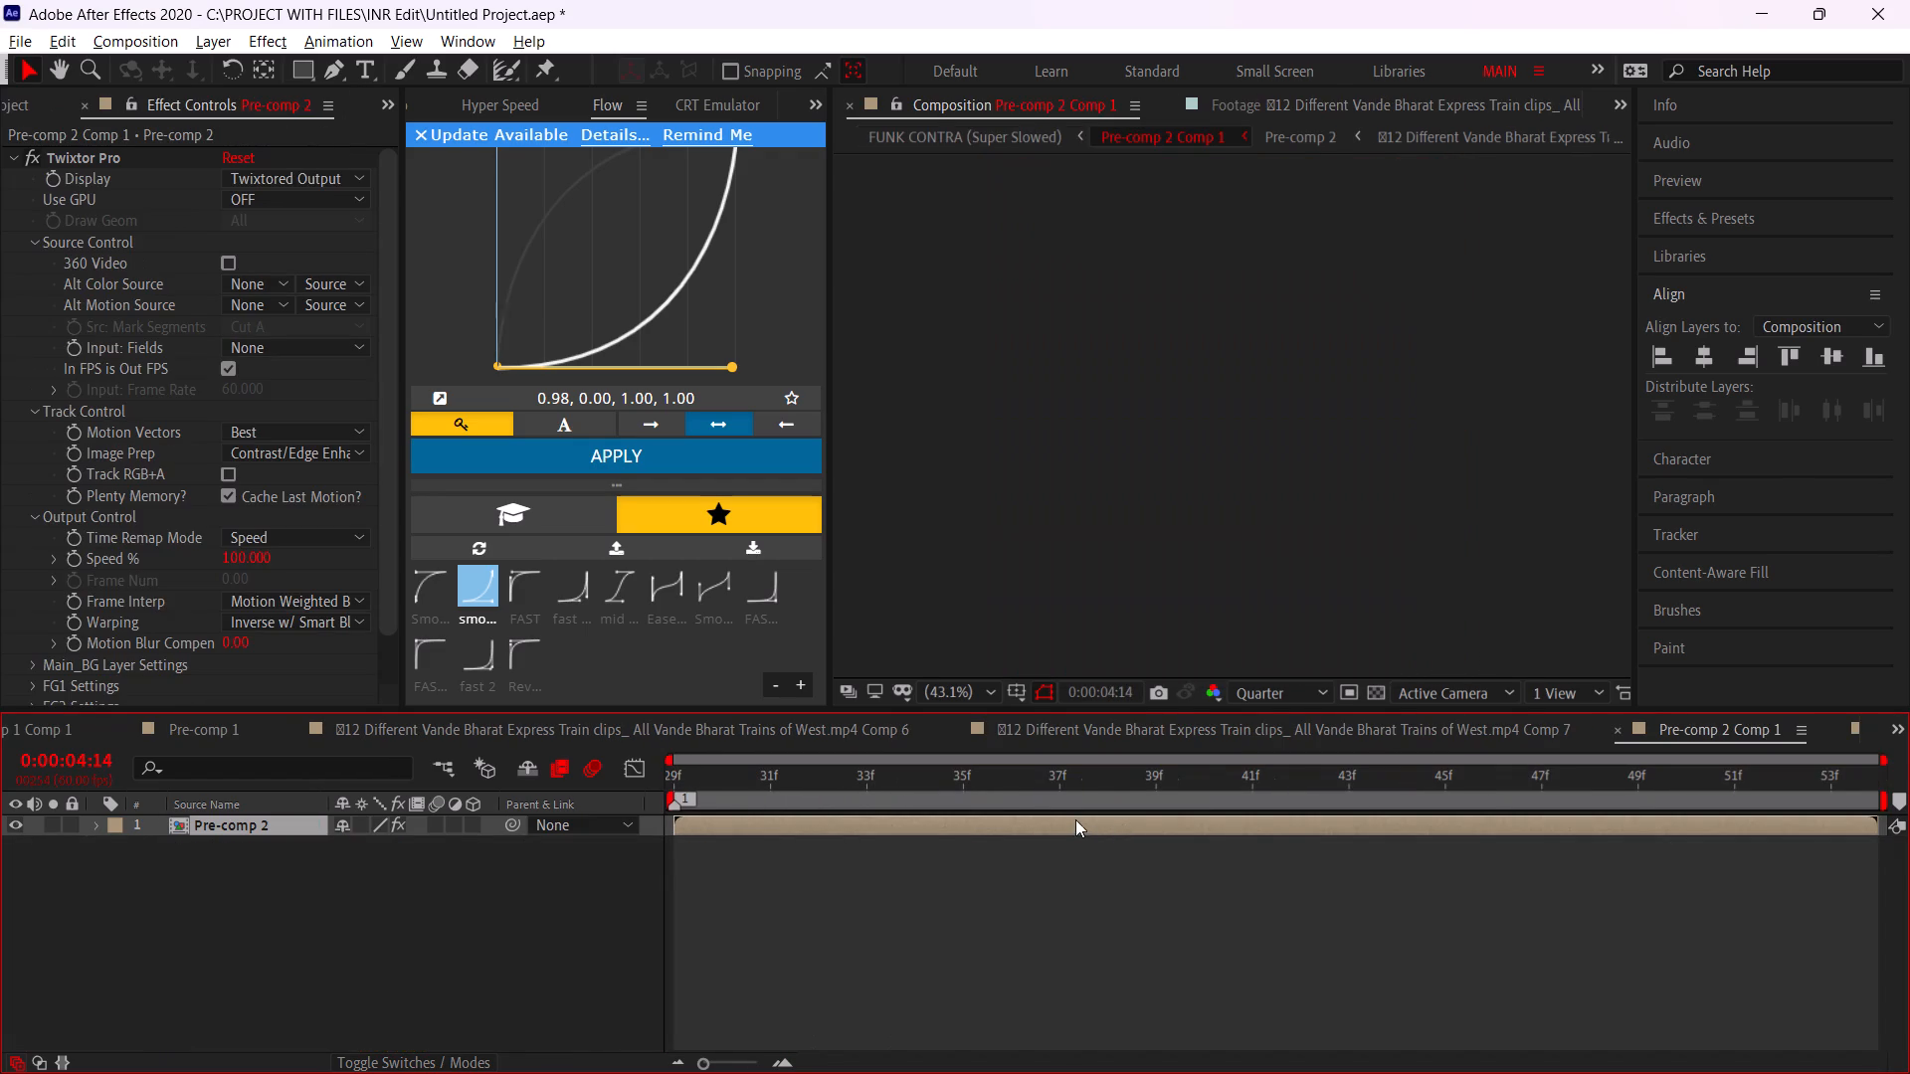
pyautogui.doubleClick(1068, 819)
pyautogui.moveTo(1052, 792); pyautogui.dragTo(674, 809)
pyautogui.click(787, 809)
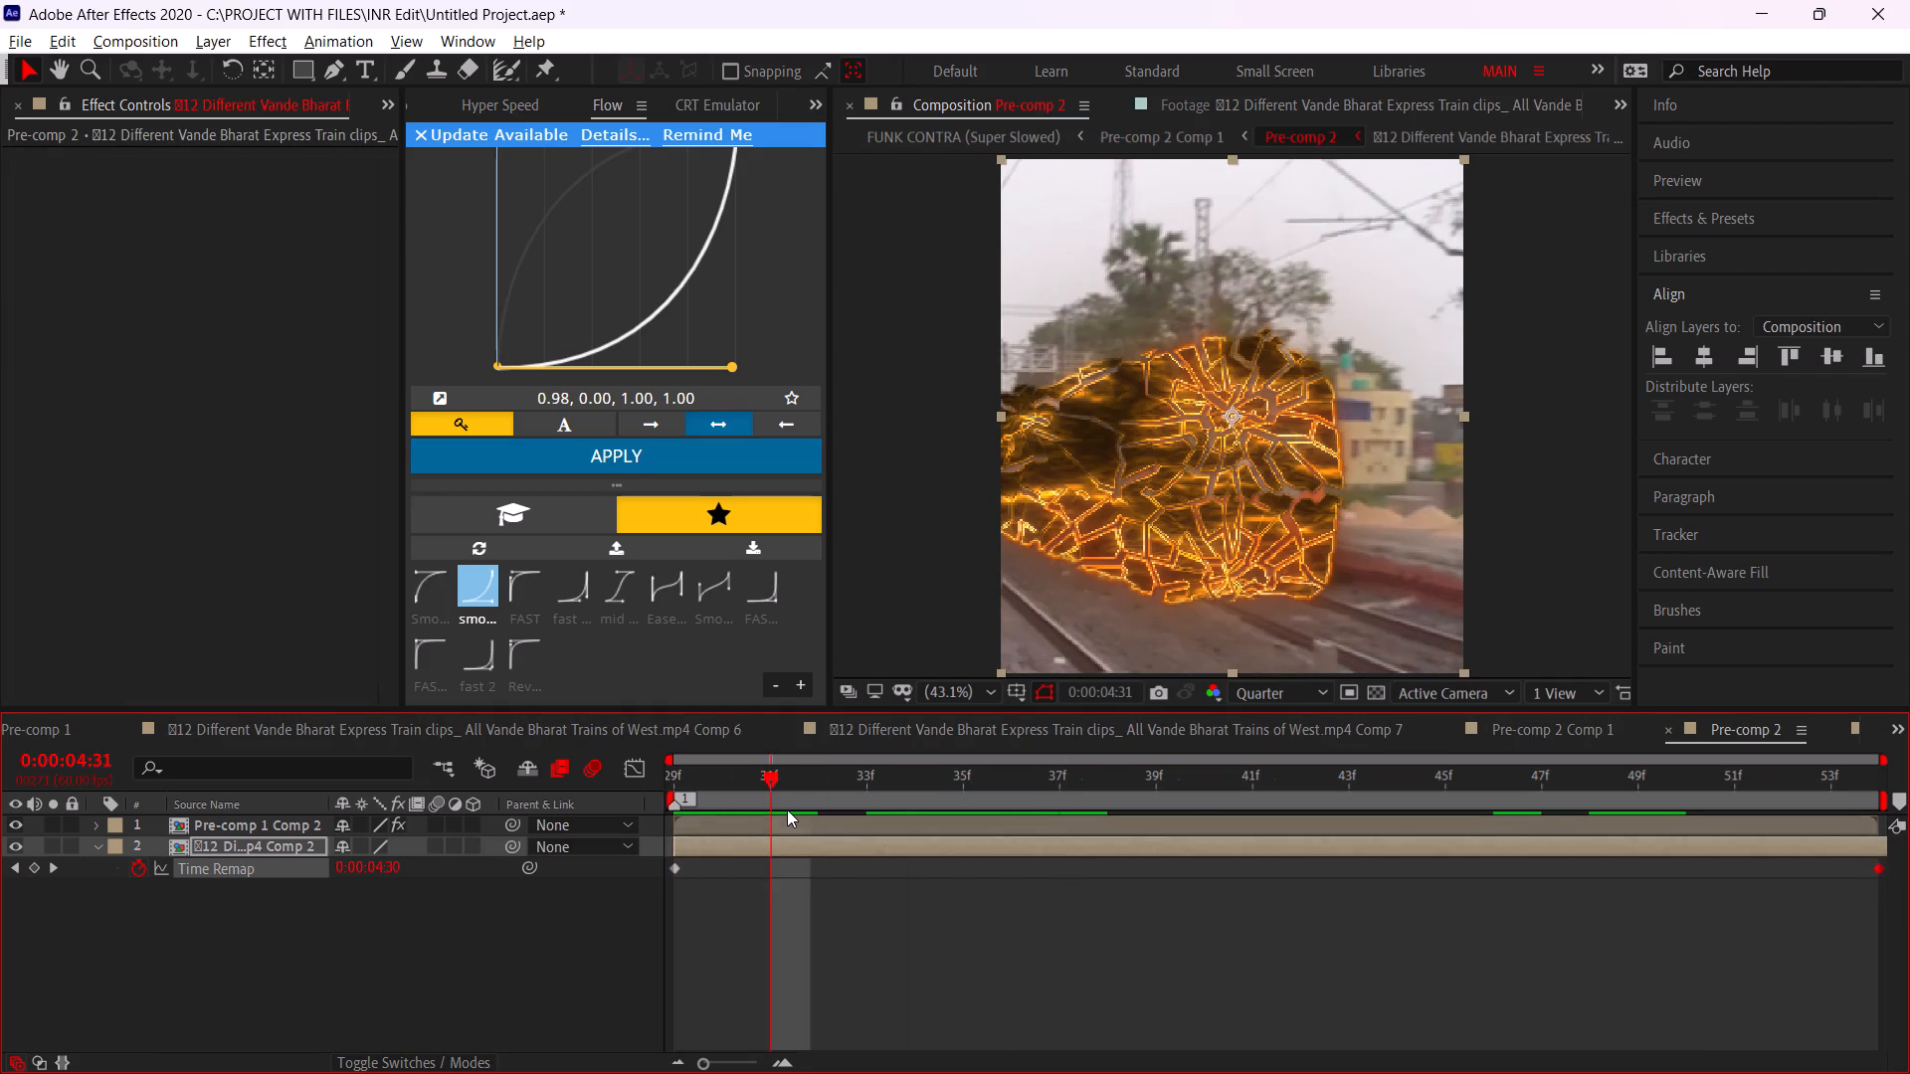
pyautogui.doubleClick(769, 825)
pyautogui.click(727, 816)
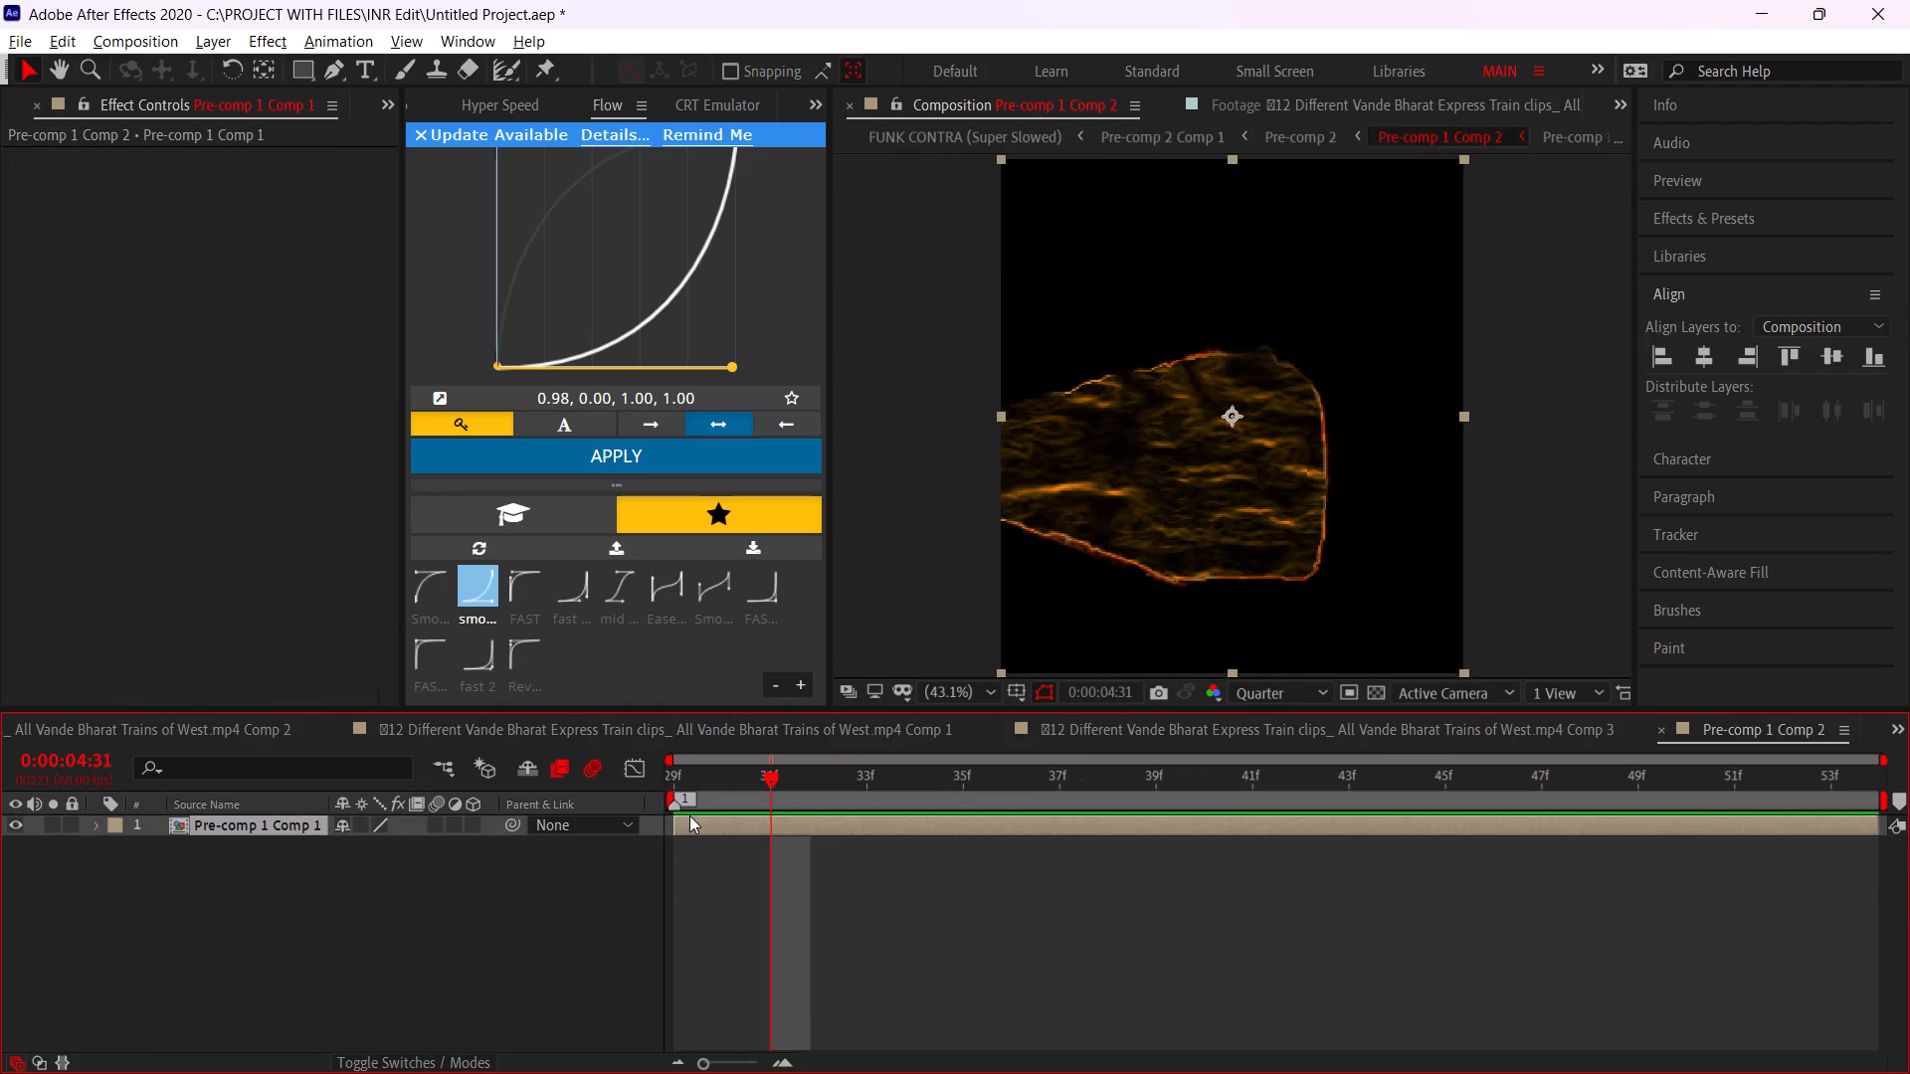
pyautogui.scroll(1, 777, 734)
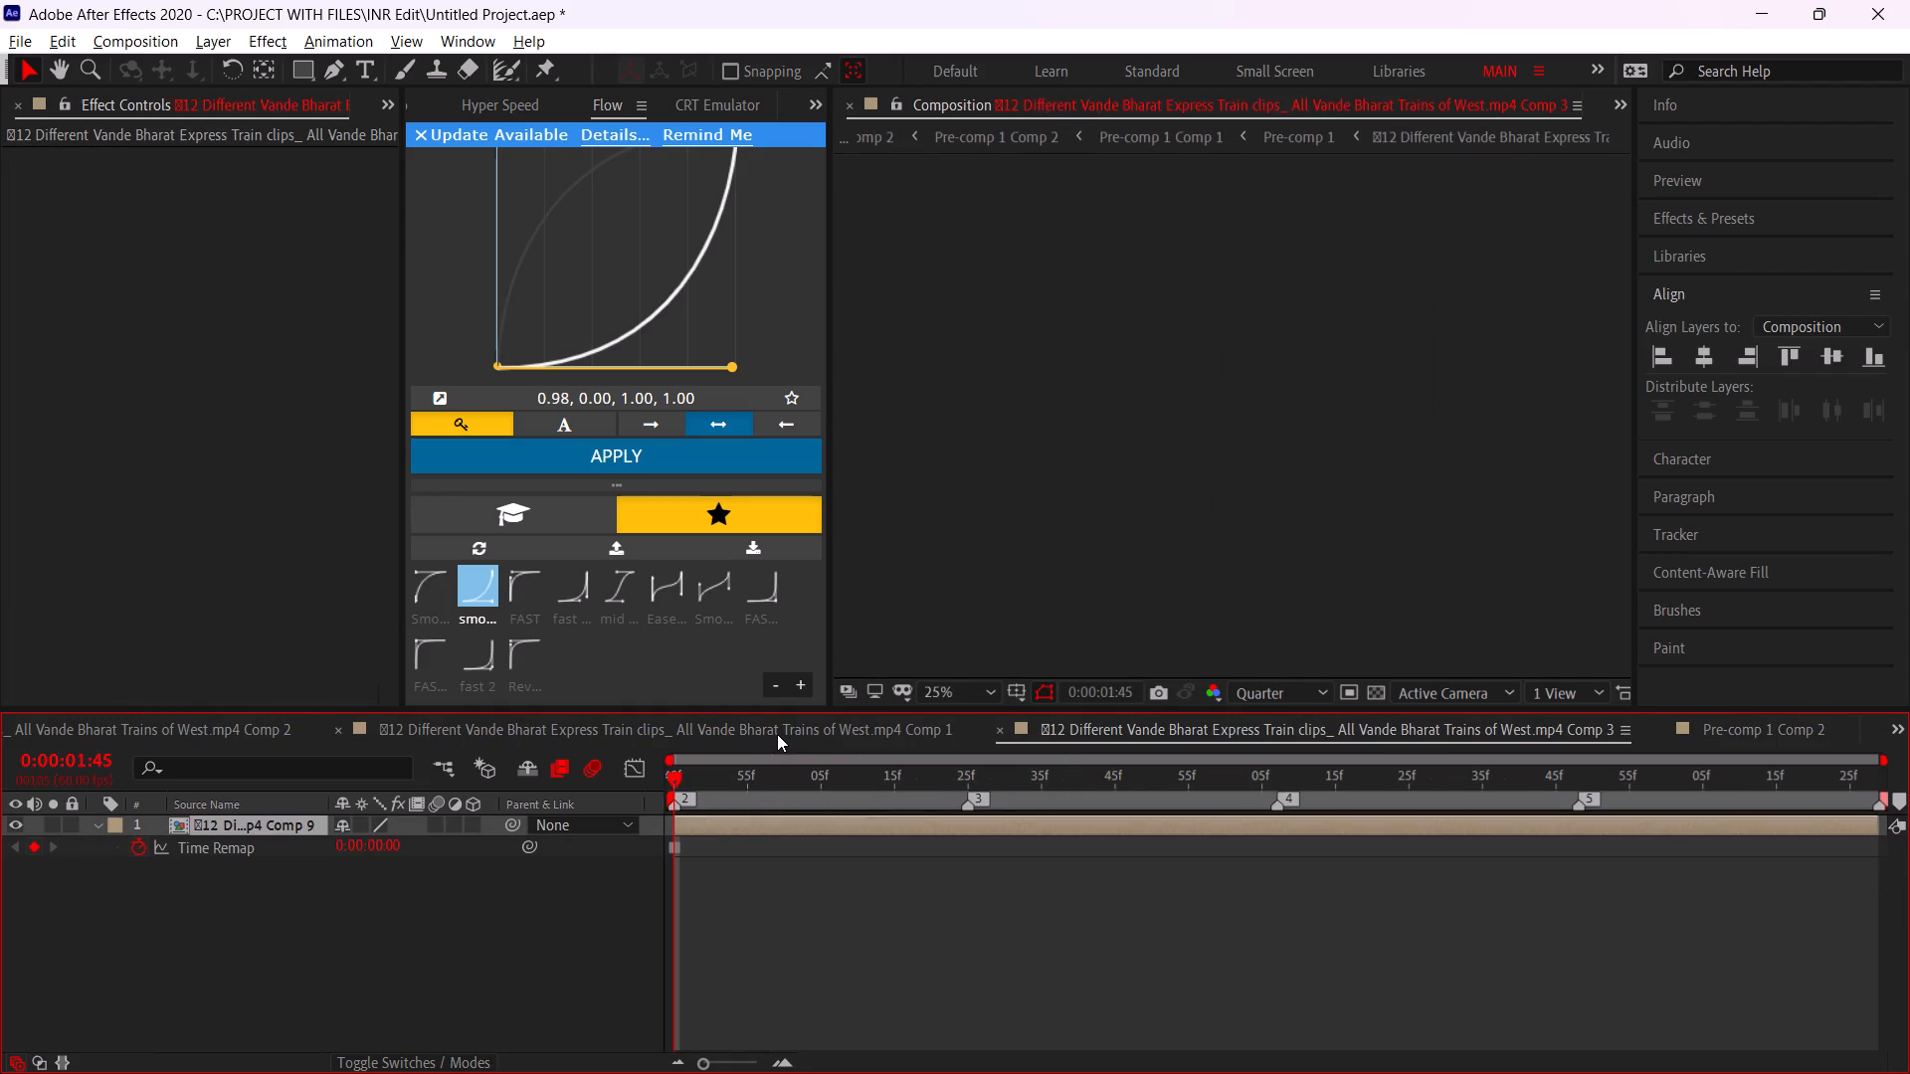
pyautogui.scroll(1, 777, 734)
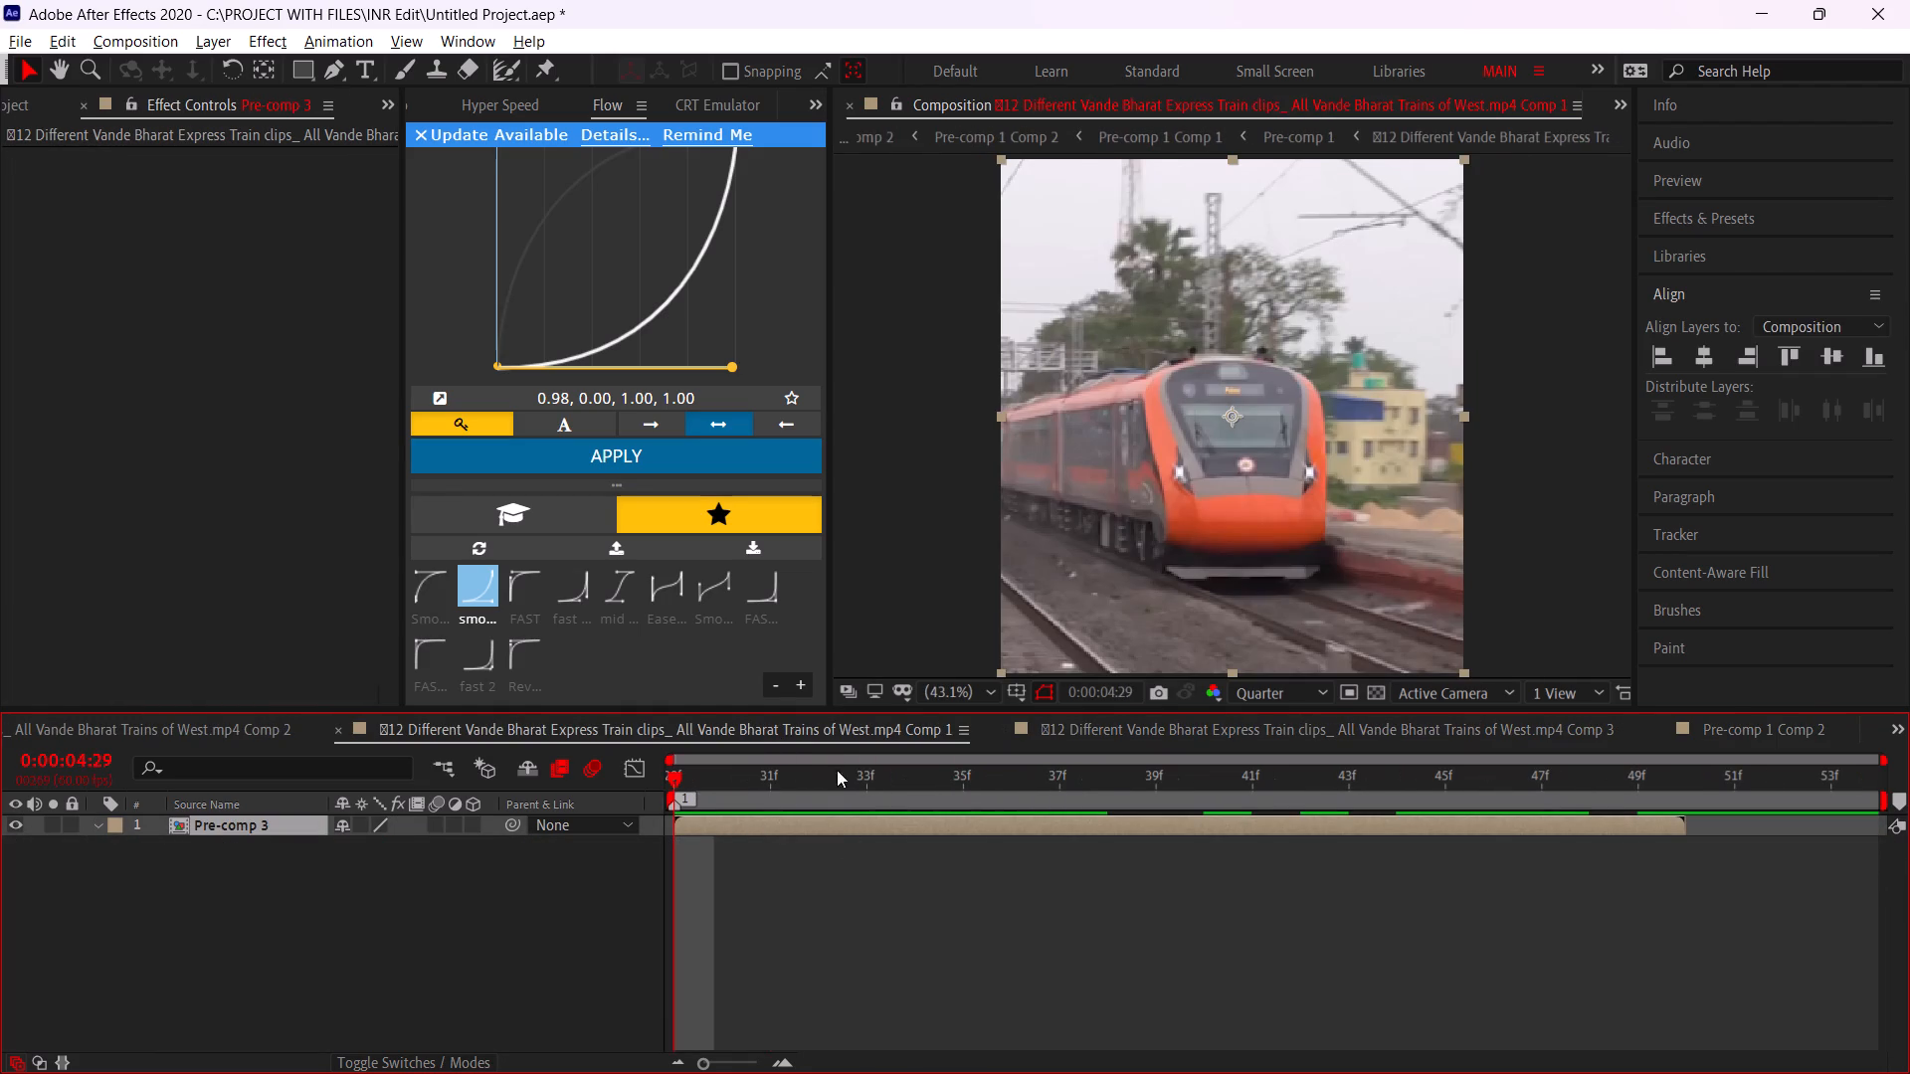
pyautogui.scroll(2, 829, 734)
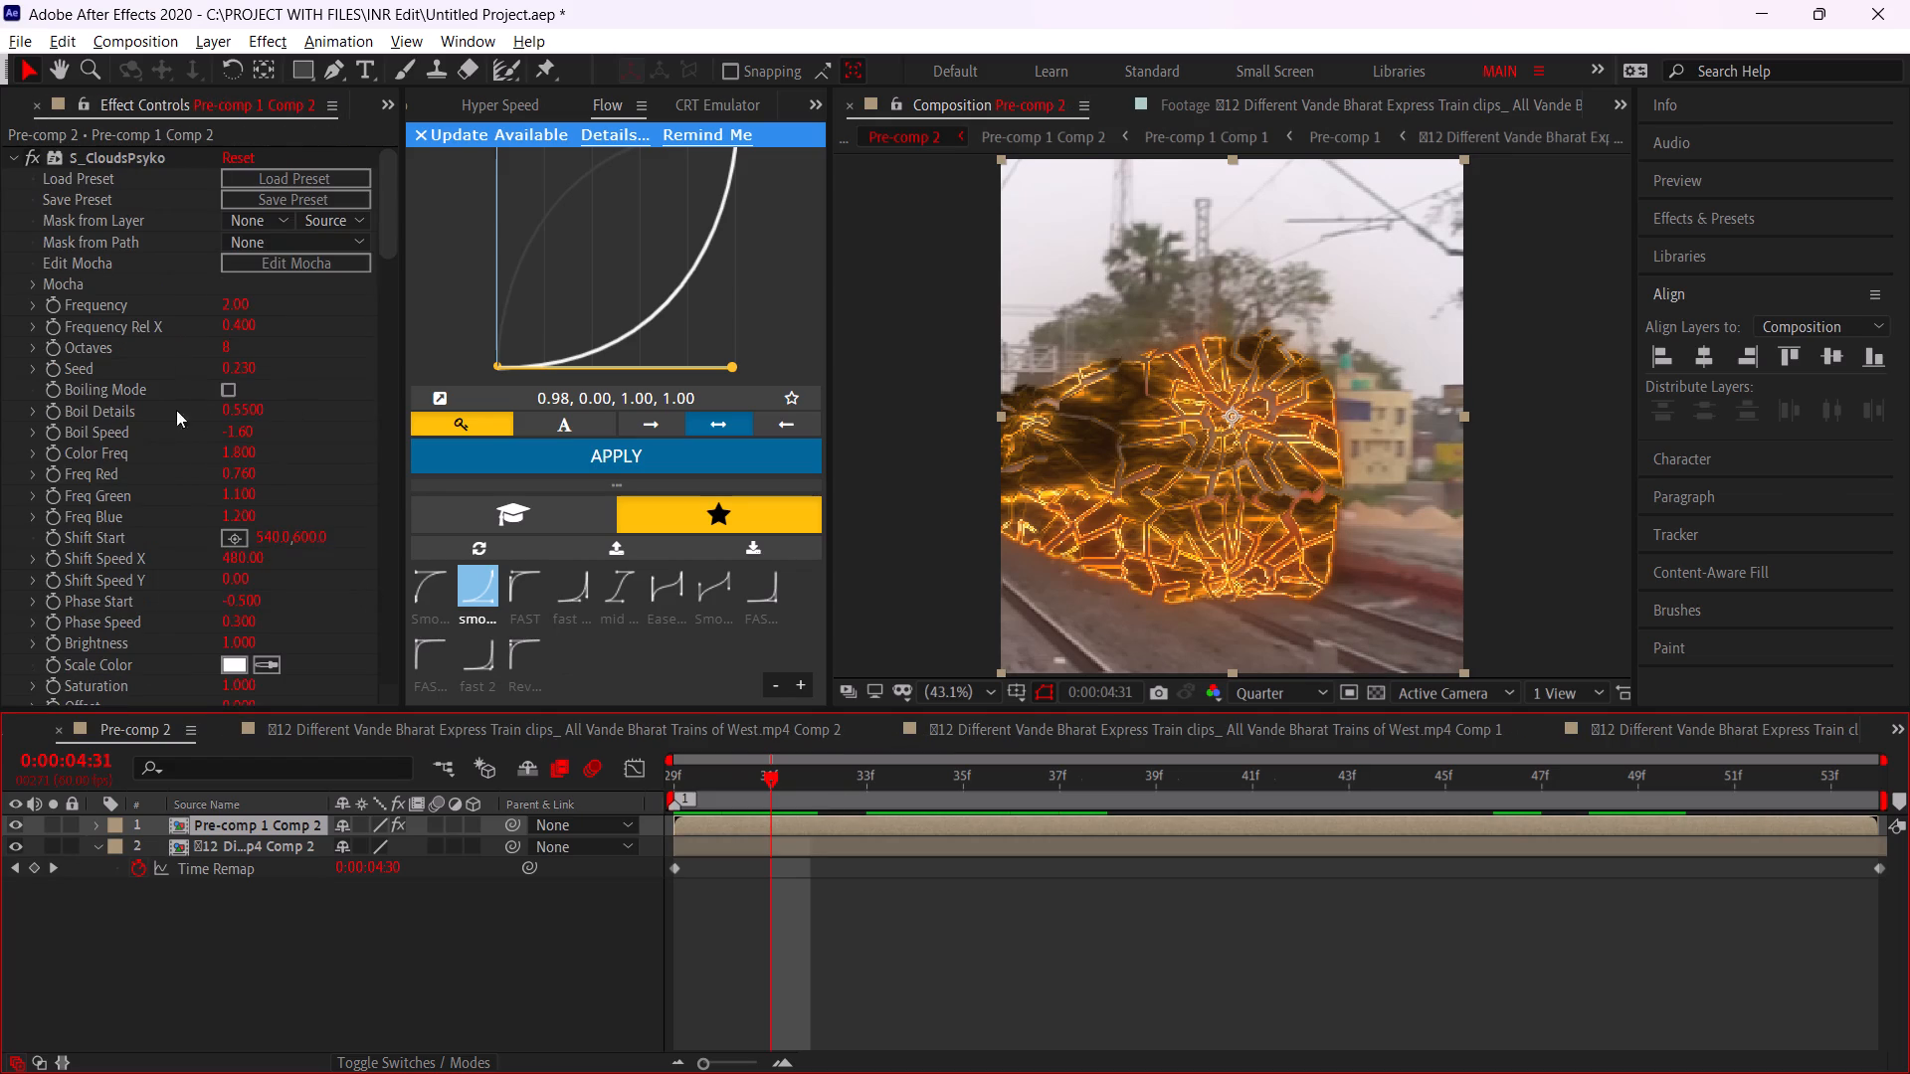
# Set the Shatter Gravity of the Pre-comp 1 Comp 2 layer to 0.
pyautogui.scroll(-14, 175, 410)
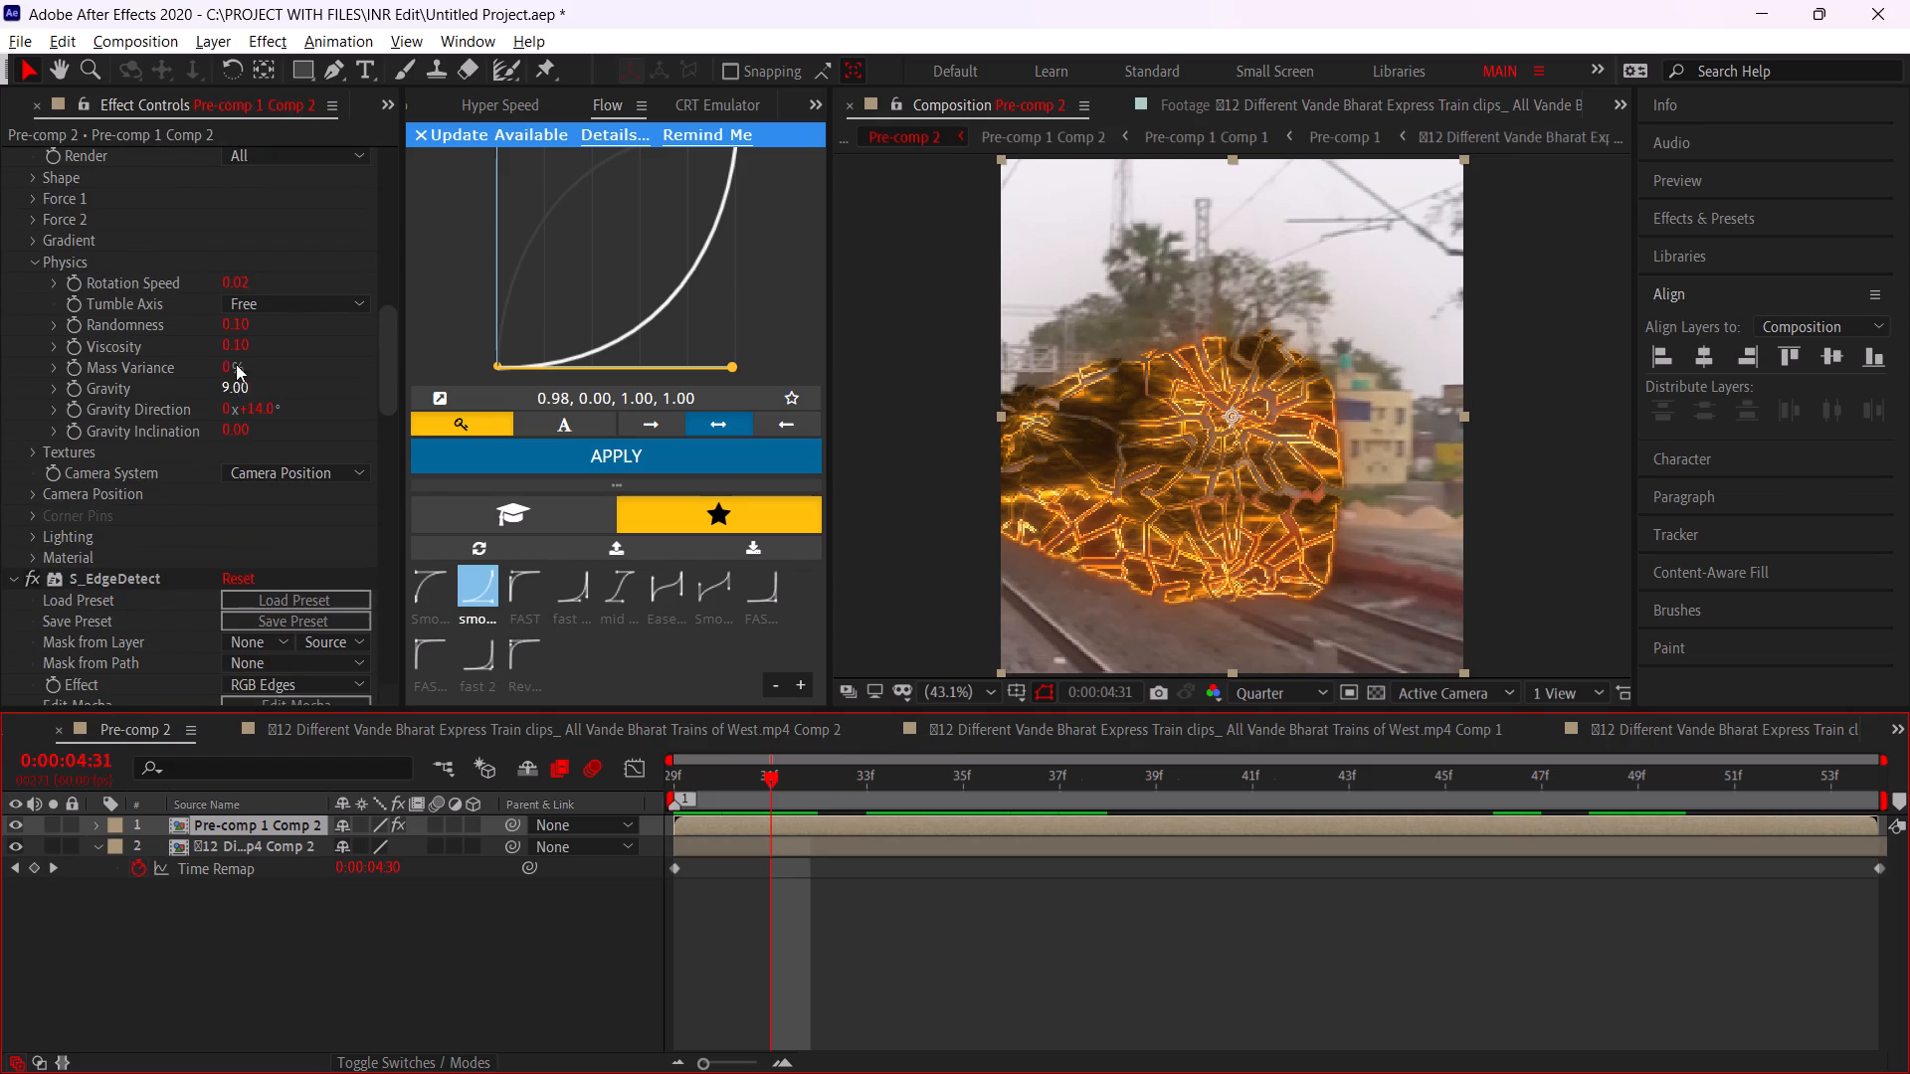
pyautogui.click(241, 386)
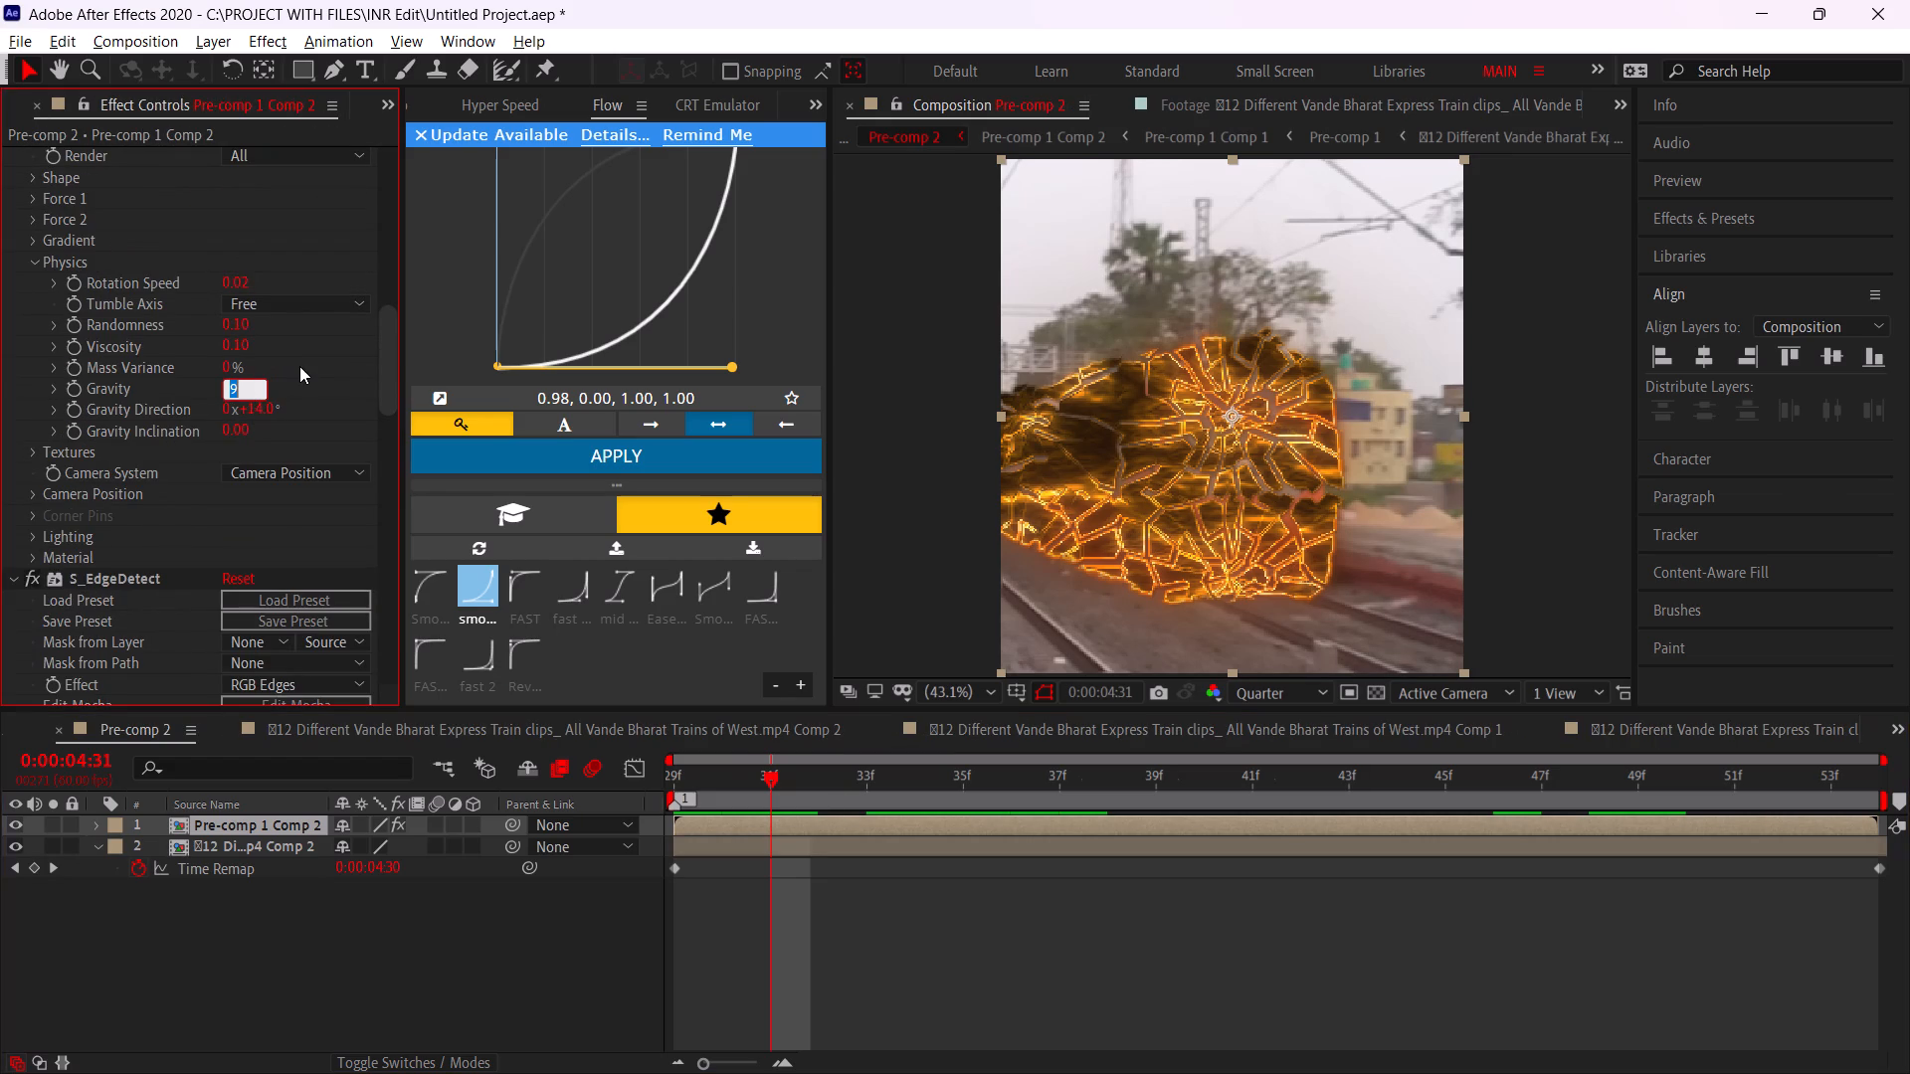
pyautogui.press('0')
pyautogui.click(303, 366)
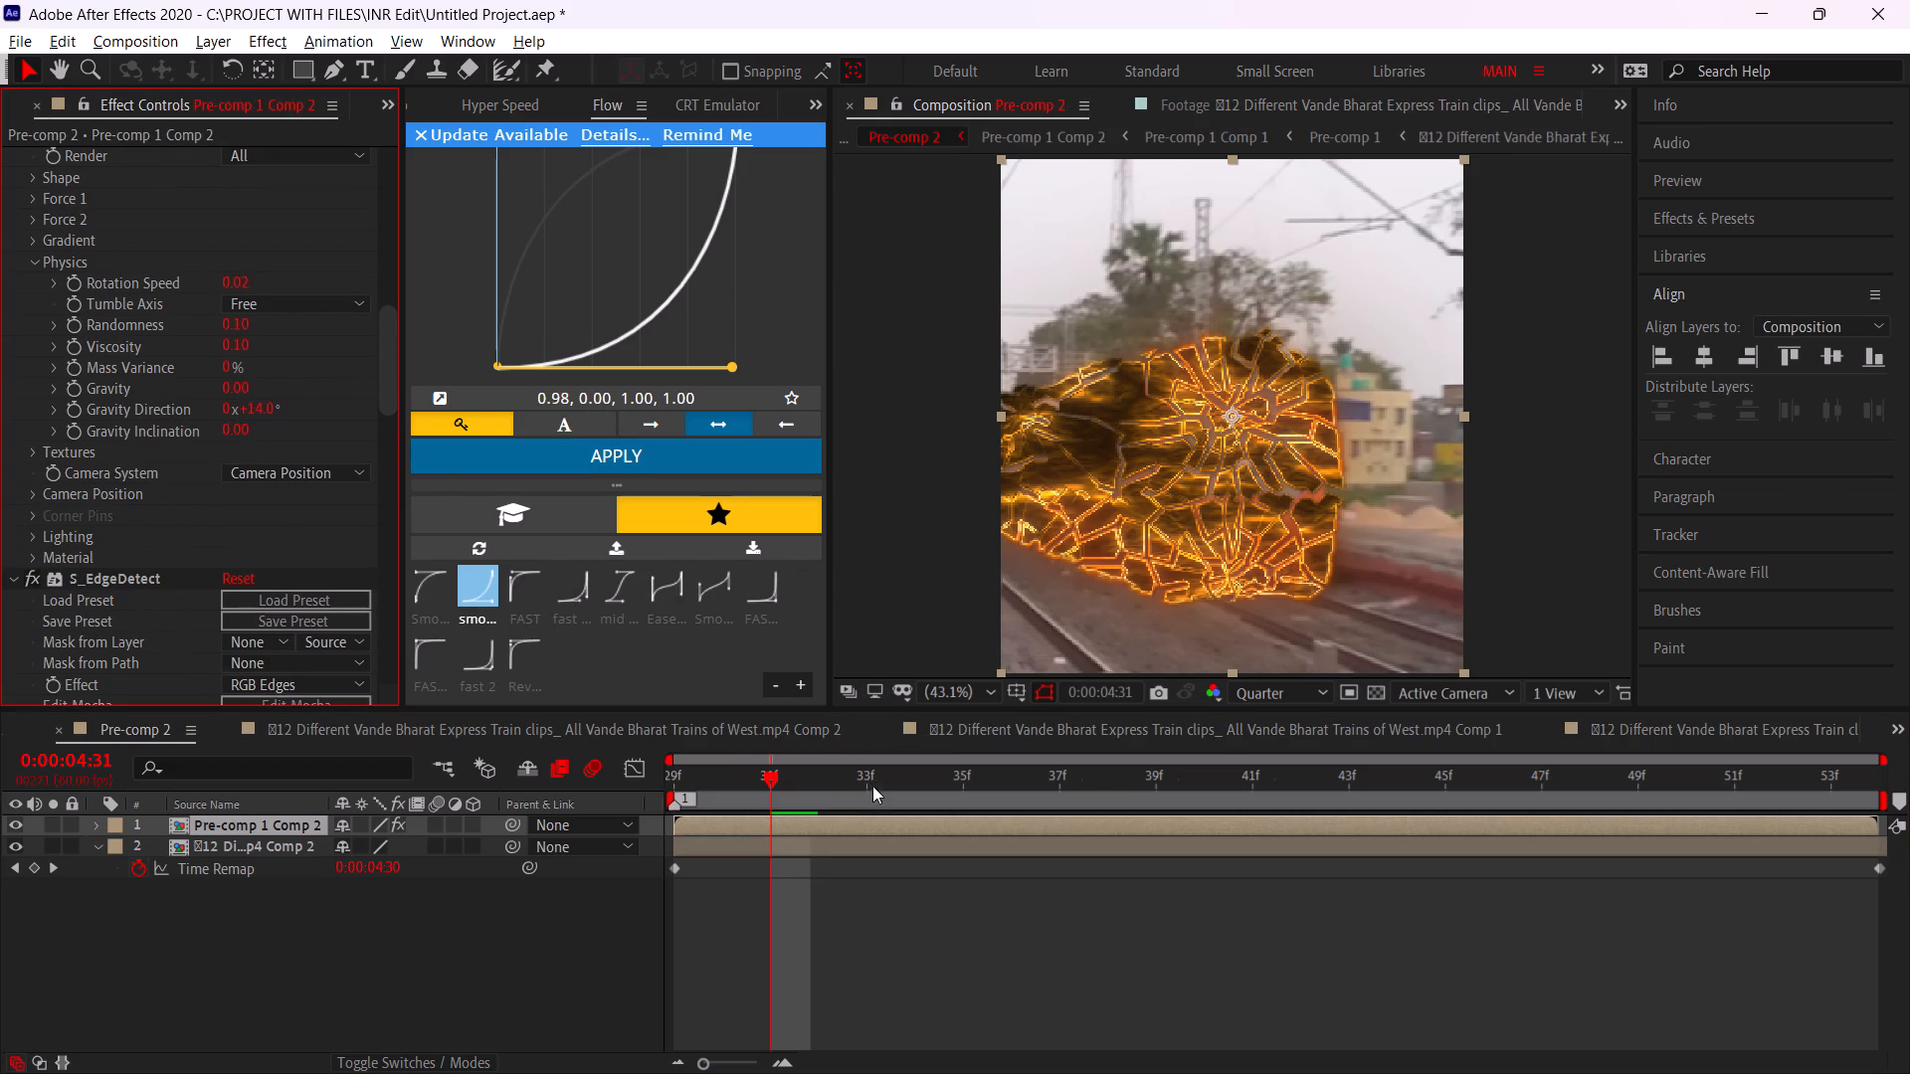
# Set the Shatter Extrusion Depth of the Pre-comp 1 Comp 2 layer to 0.40.
pyautogui.moveTo(872, 787); pyautogui.dragTo(1851, 879)
pyautogui.scroll(7, 140, 419)
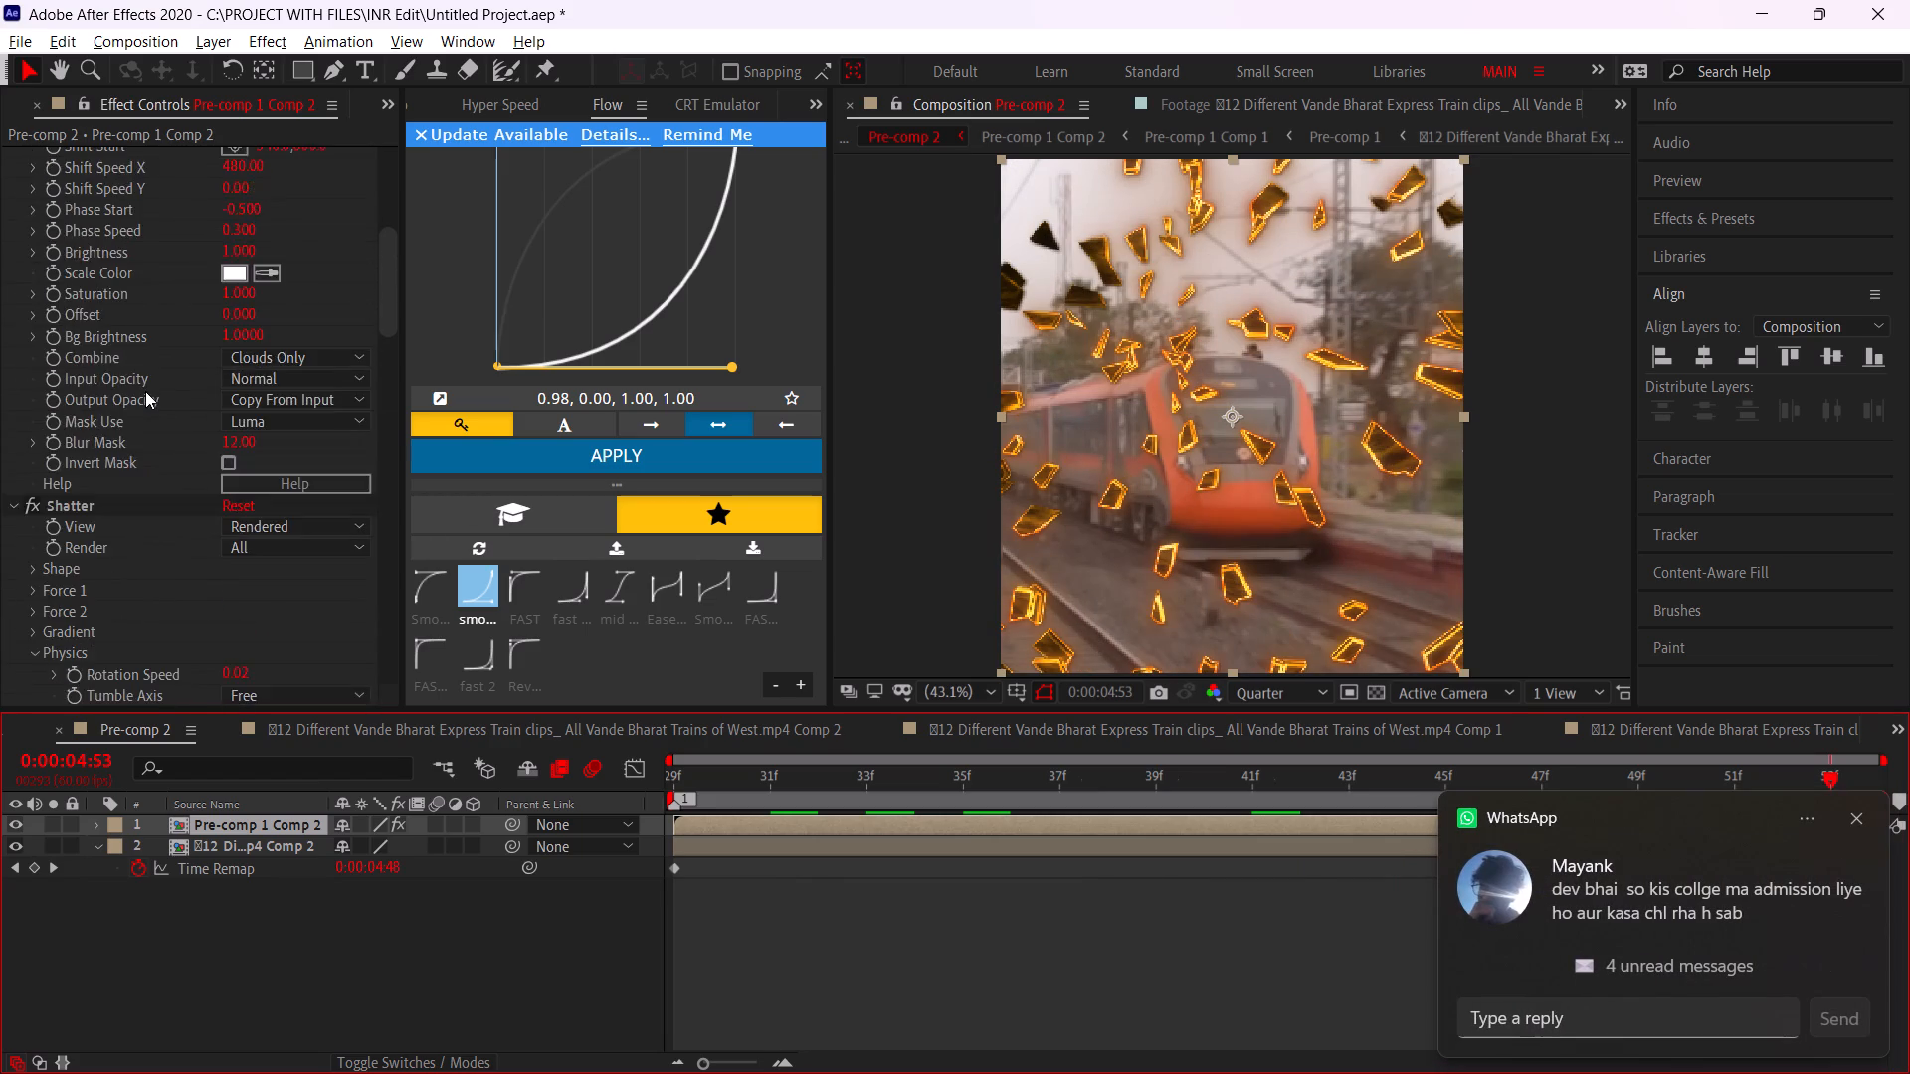
pyautogui.scroll(11, 145, 391)
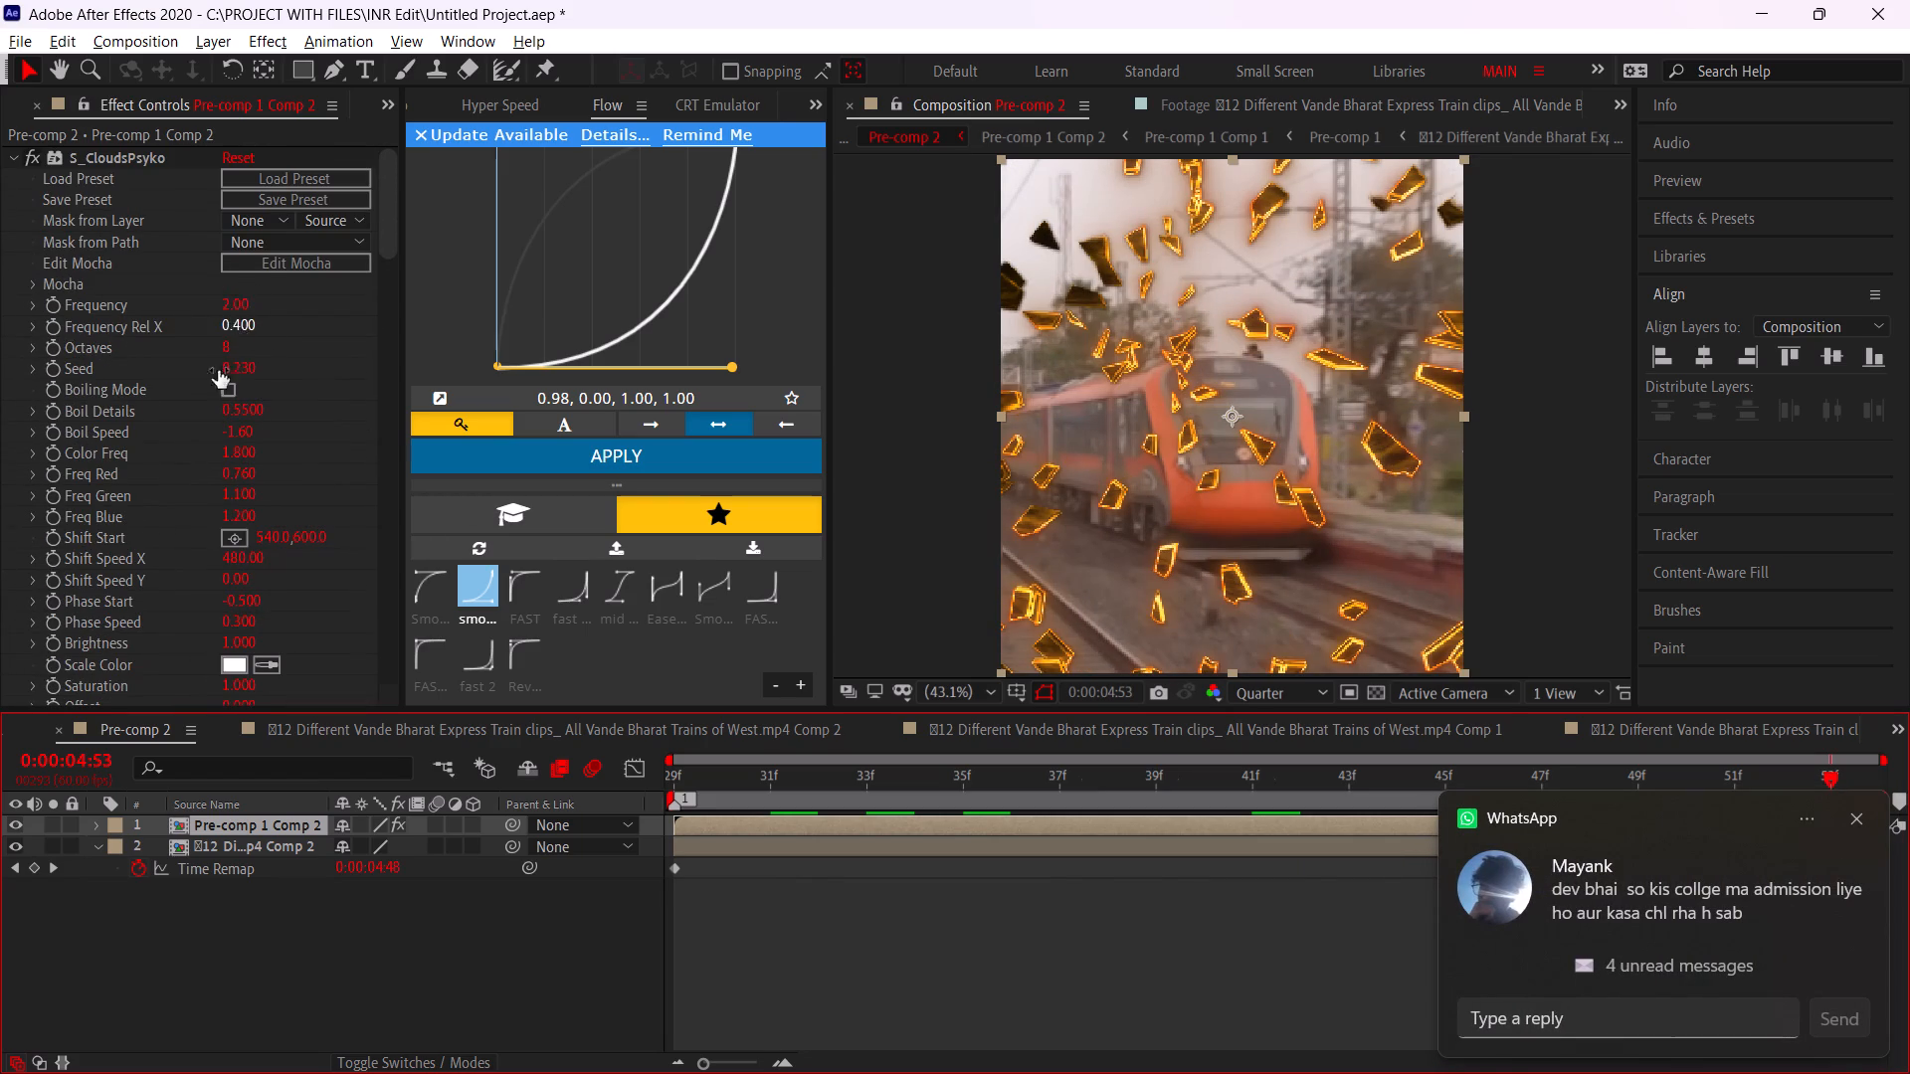
pyautogui.scroll(-9, 201, 410)
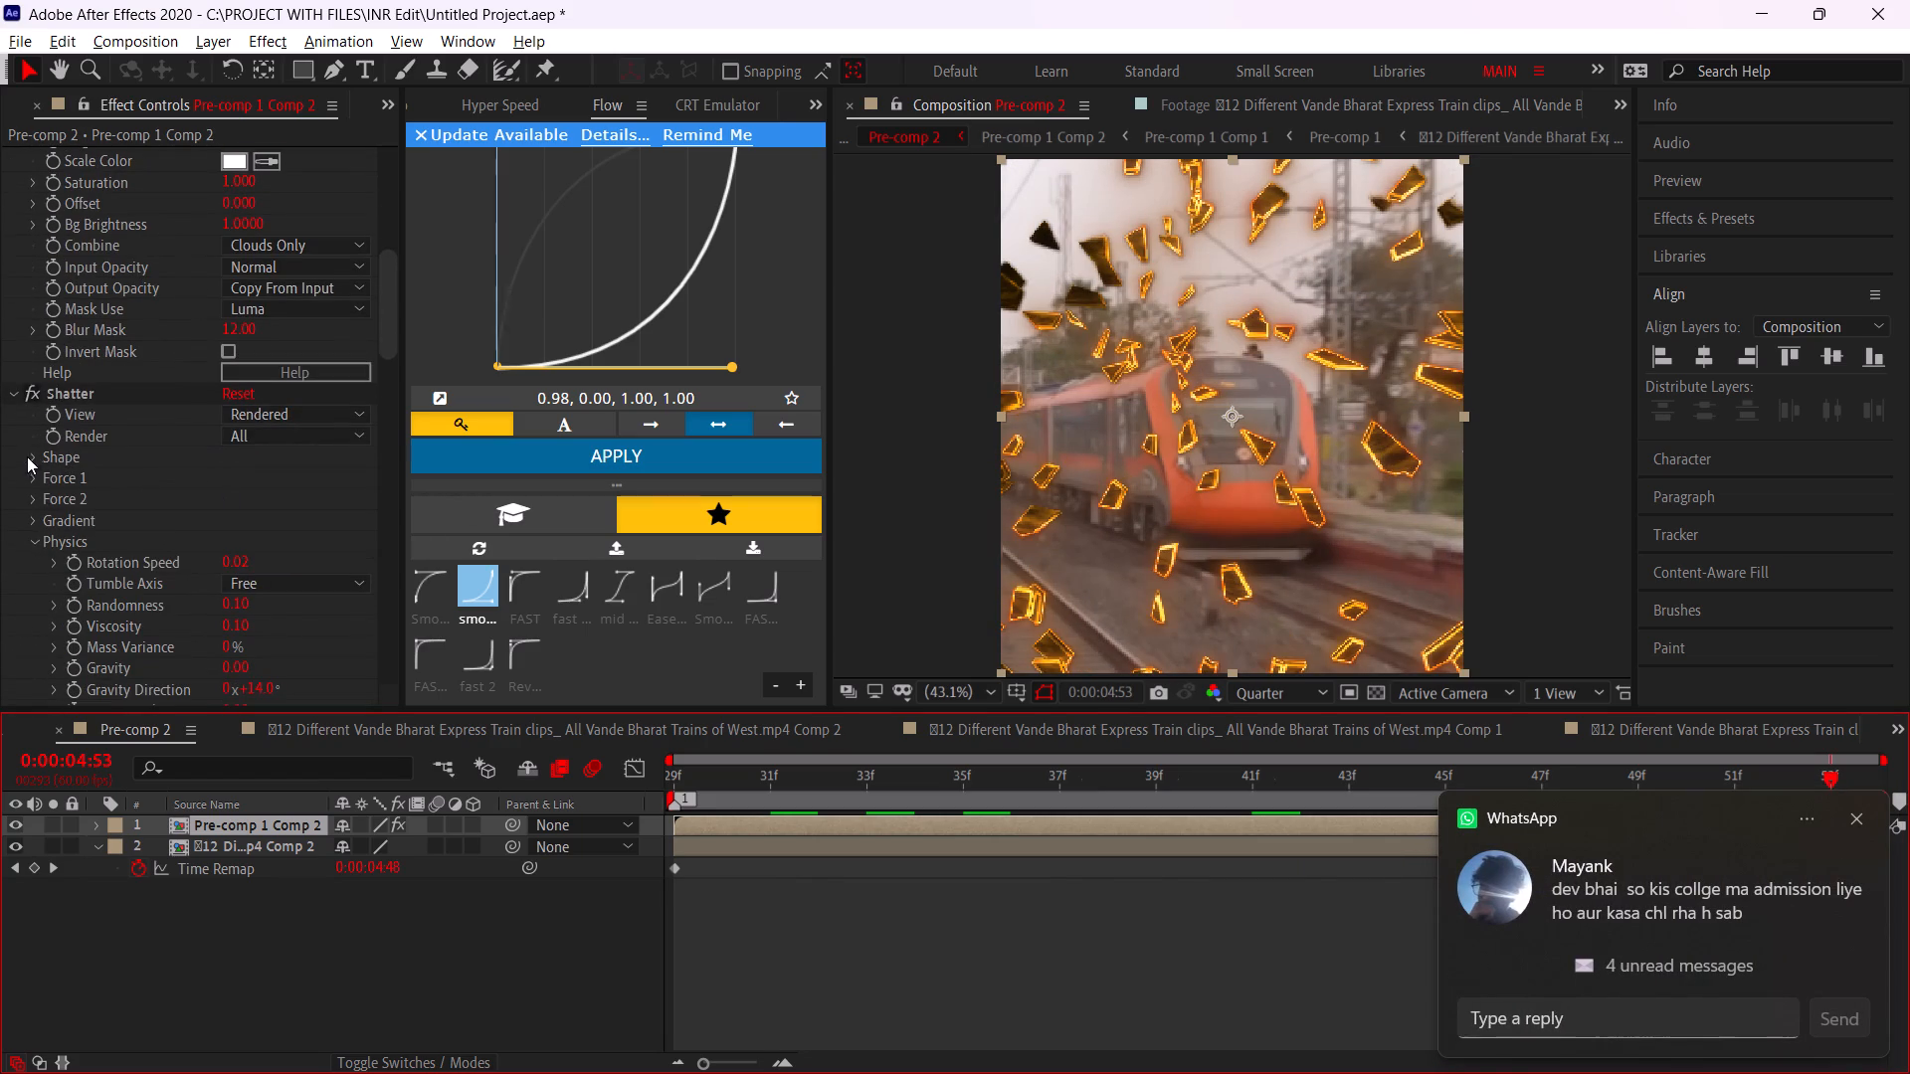
pyautogui.click(27, 457)
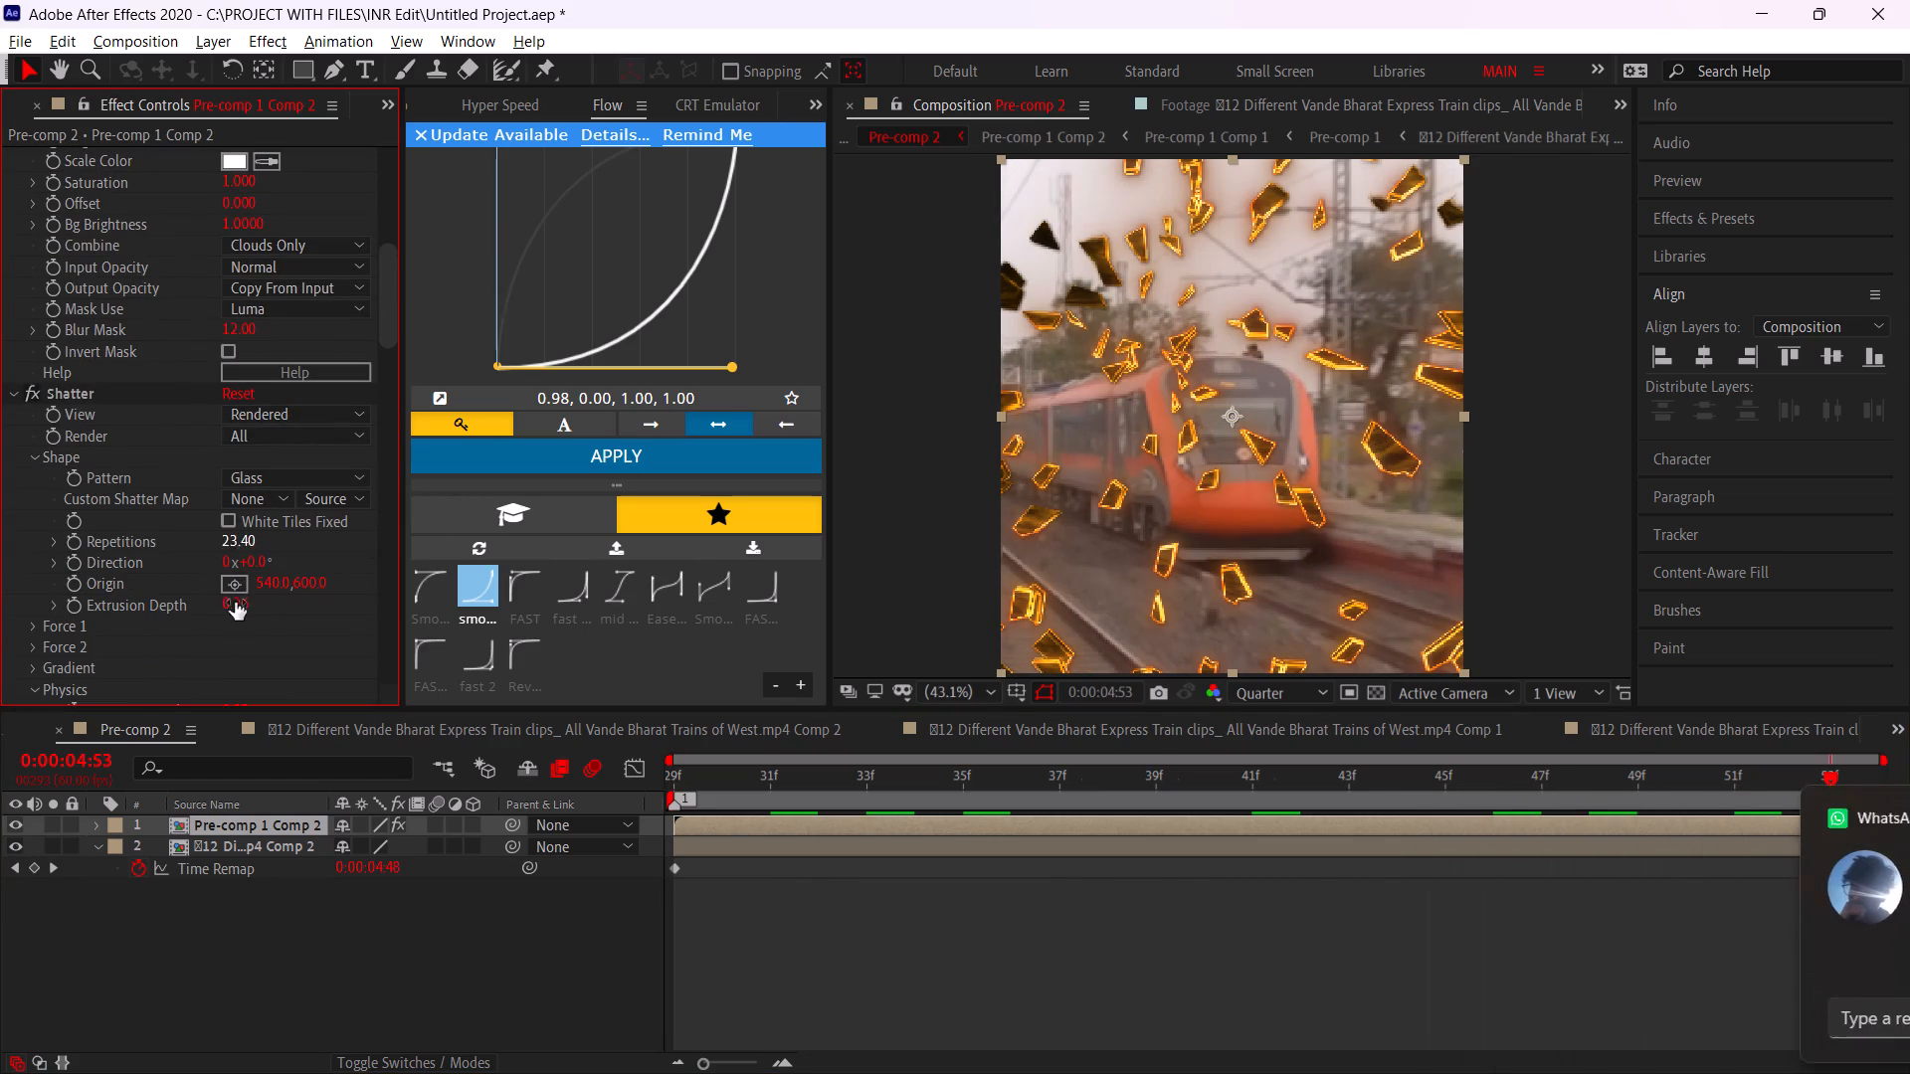
pyautogui.moveTo(240, 601); pyautogui.dragTo(258, 604)
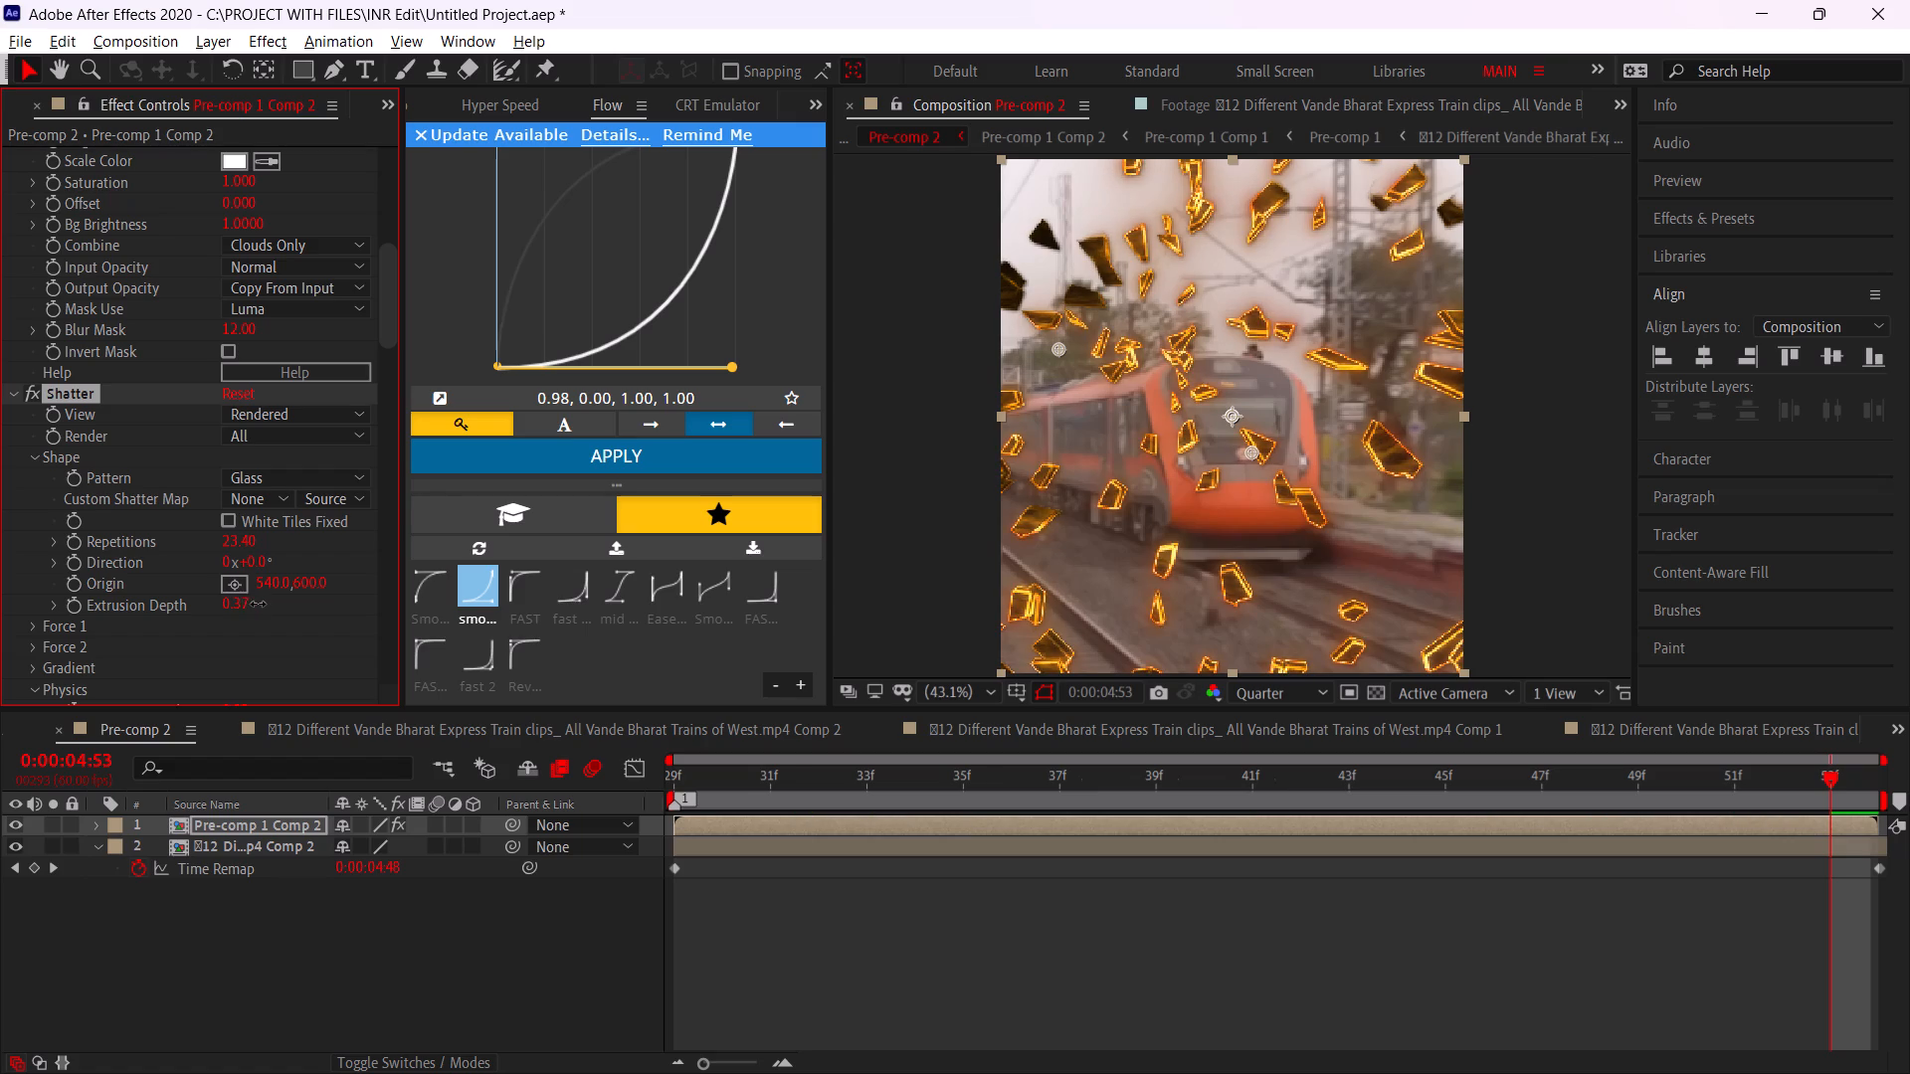
pyautogui.moveTo(258, 604); pyautogui.dragTo(636, 621)
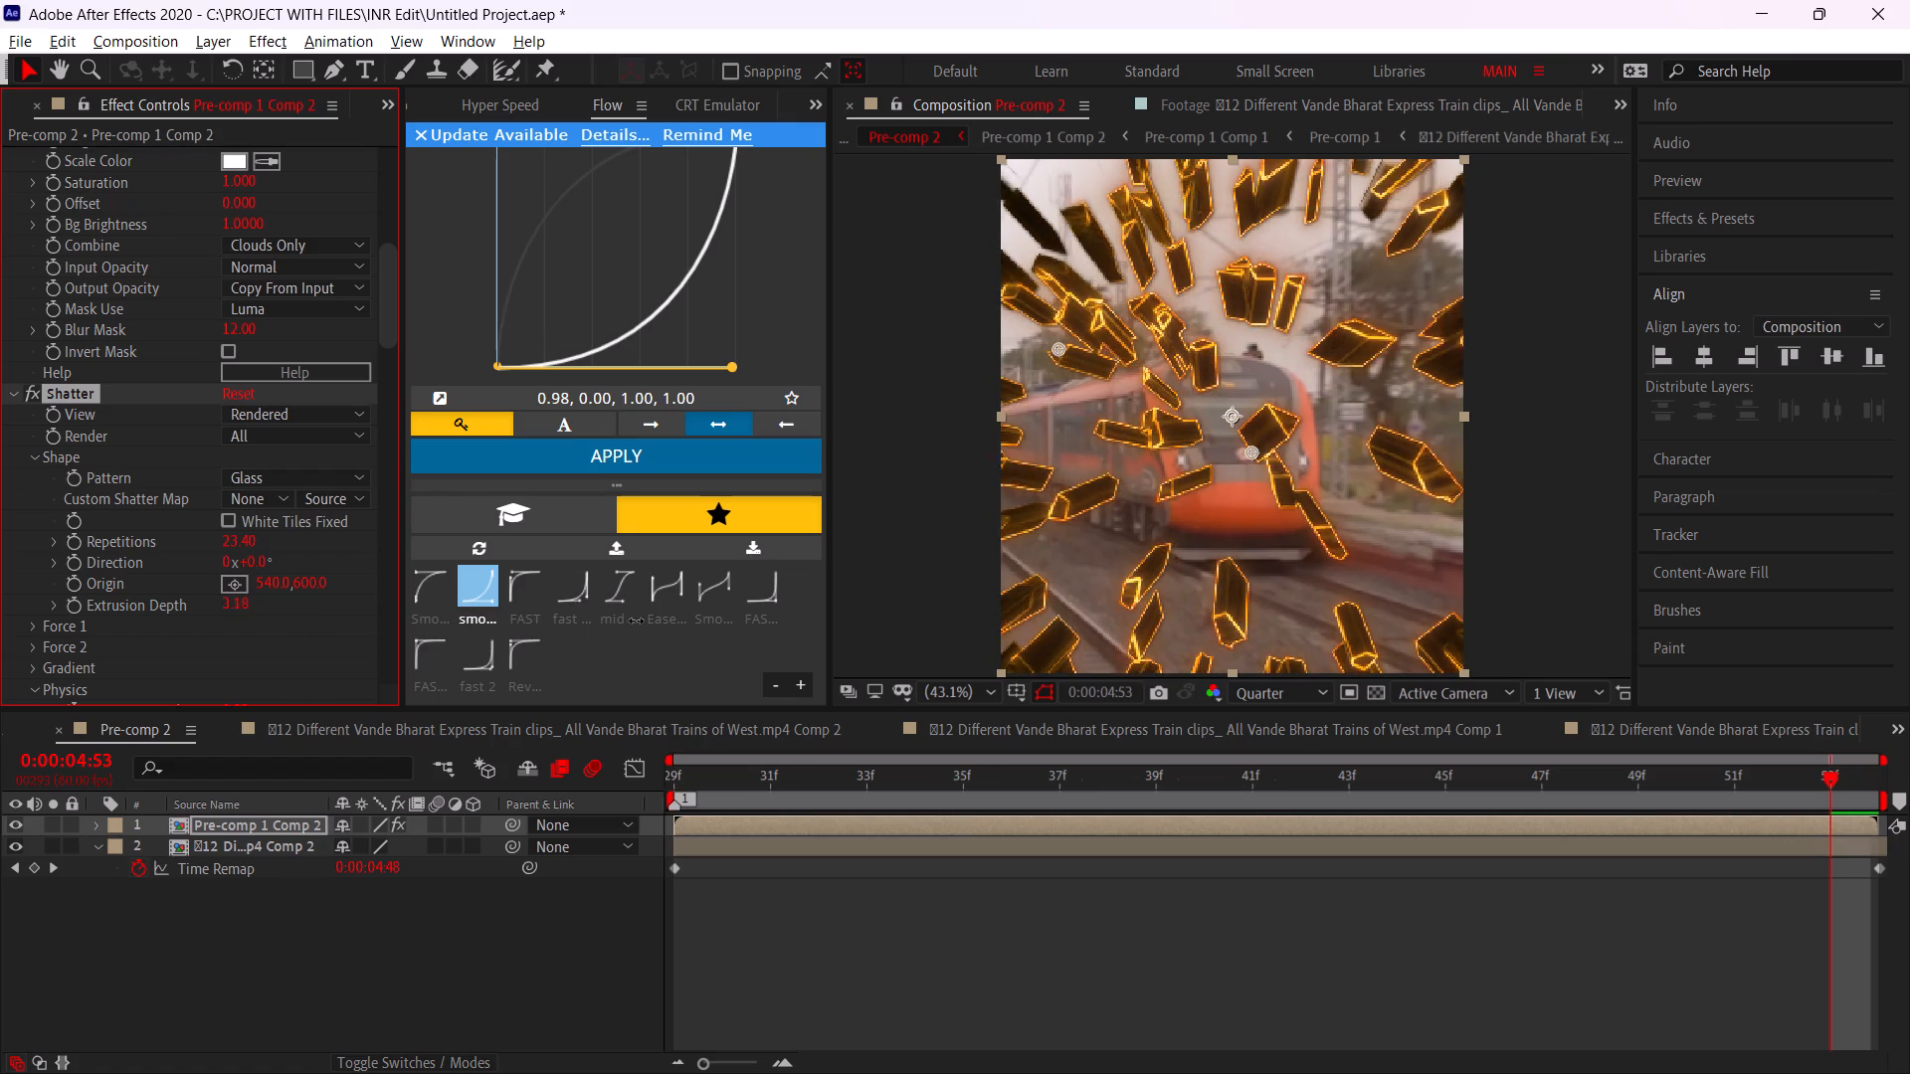
pyautogui.moveTo(636, 621); pyautogui.dragTo(273, 630)
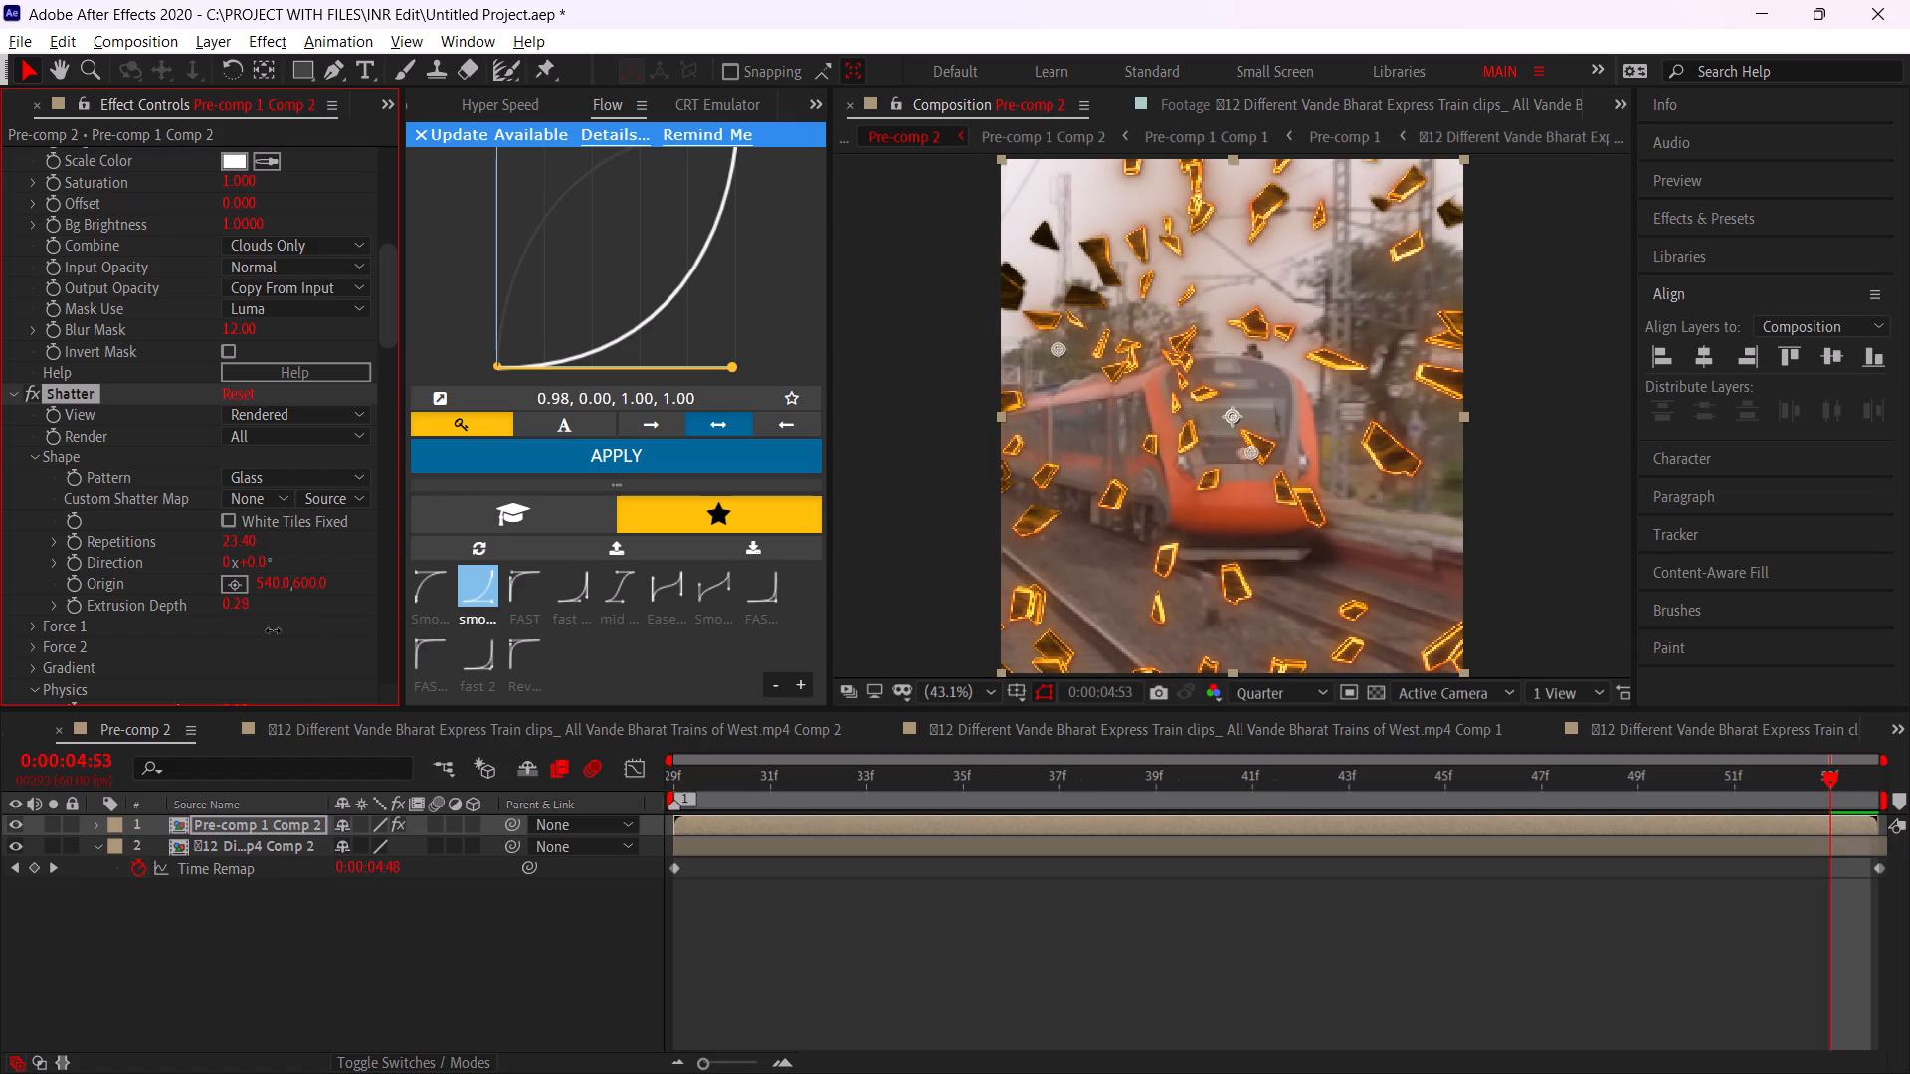
pyautogui.moveTo(273, 630); pyautogui.dragTo(274, 630)
pyautogui.click(243, 616)
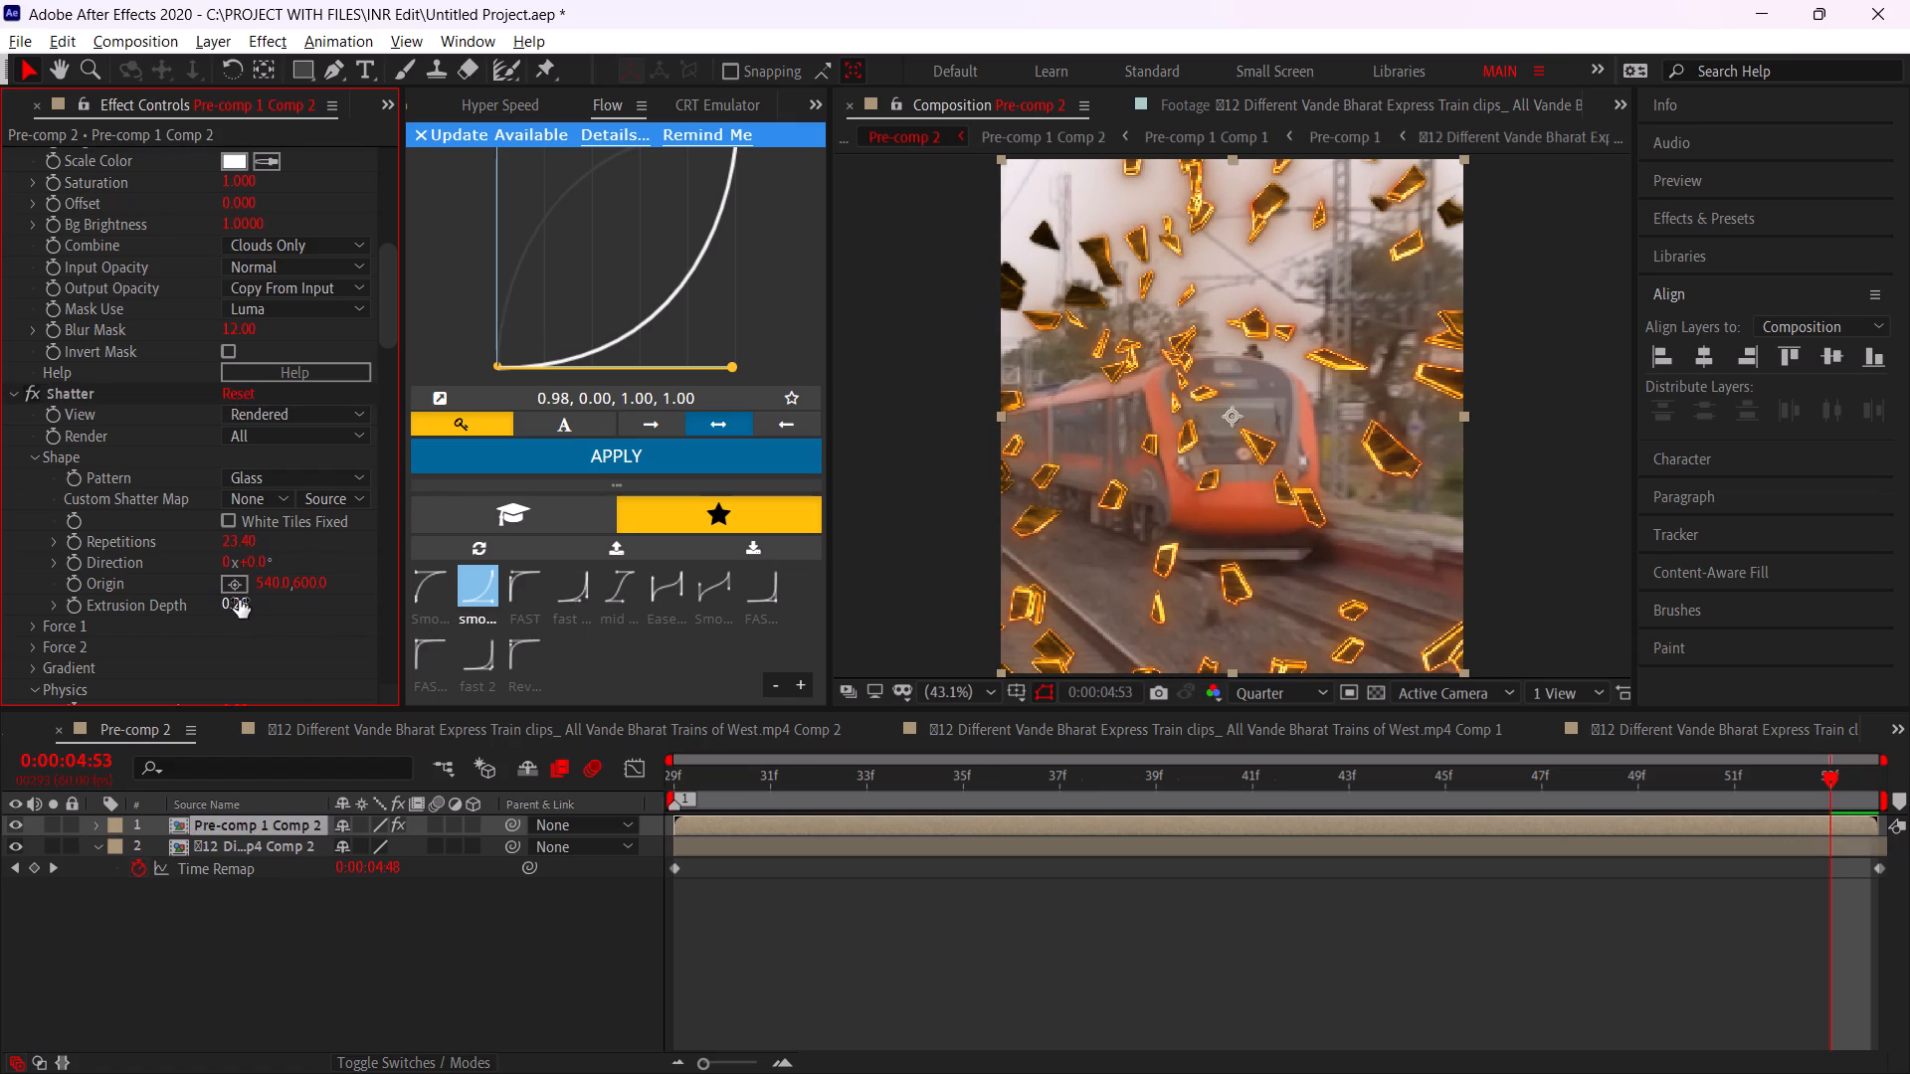
pyautogui.moveTo(239, 600); pyautogui.dragTo(253, 600)
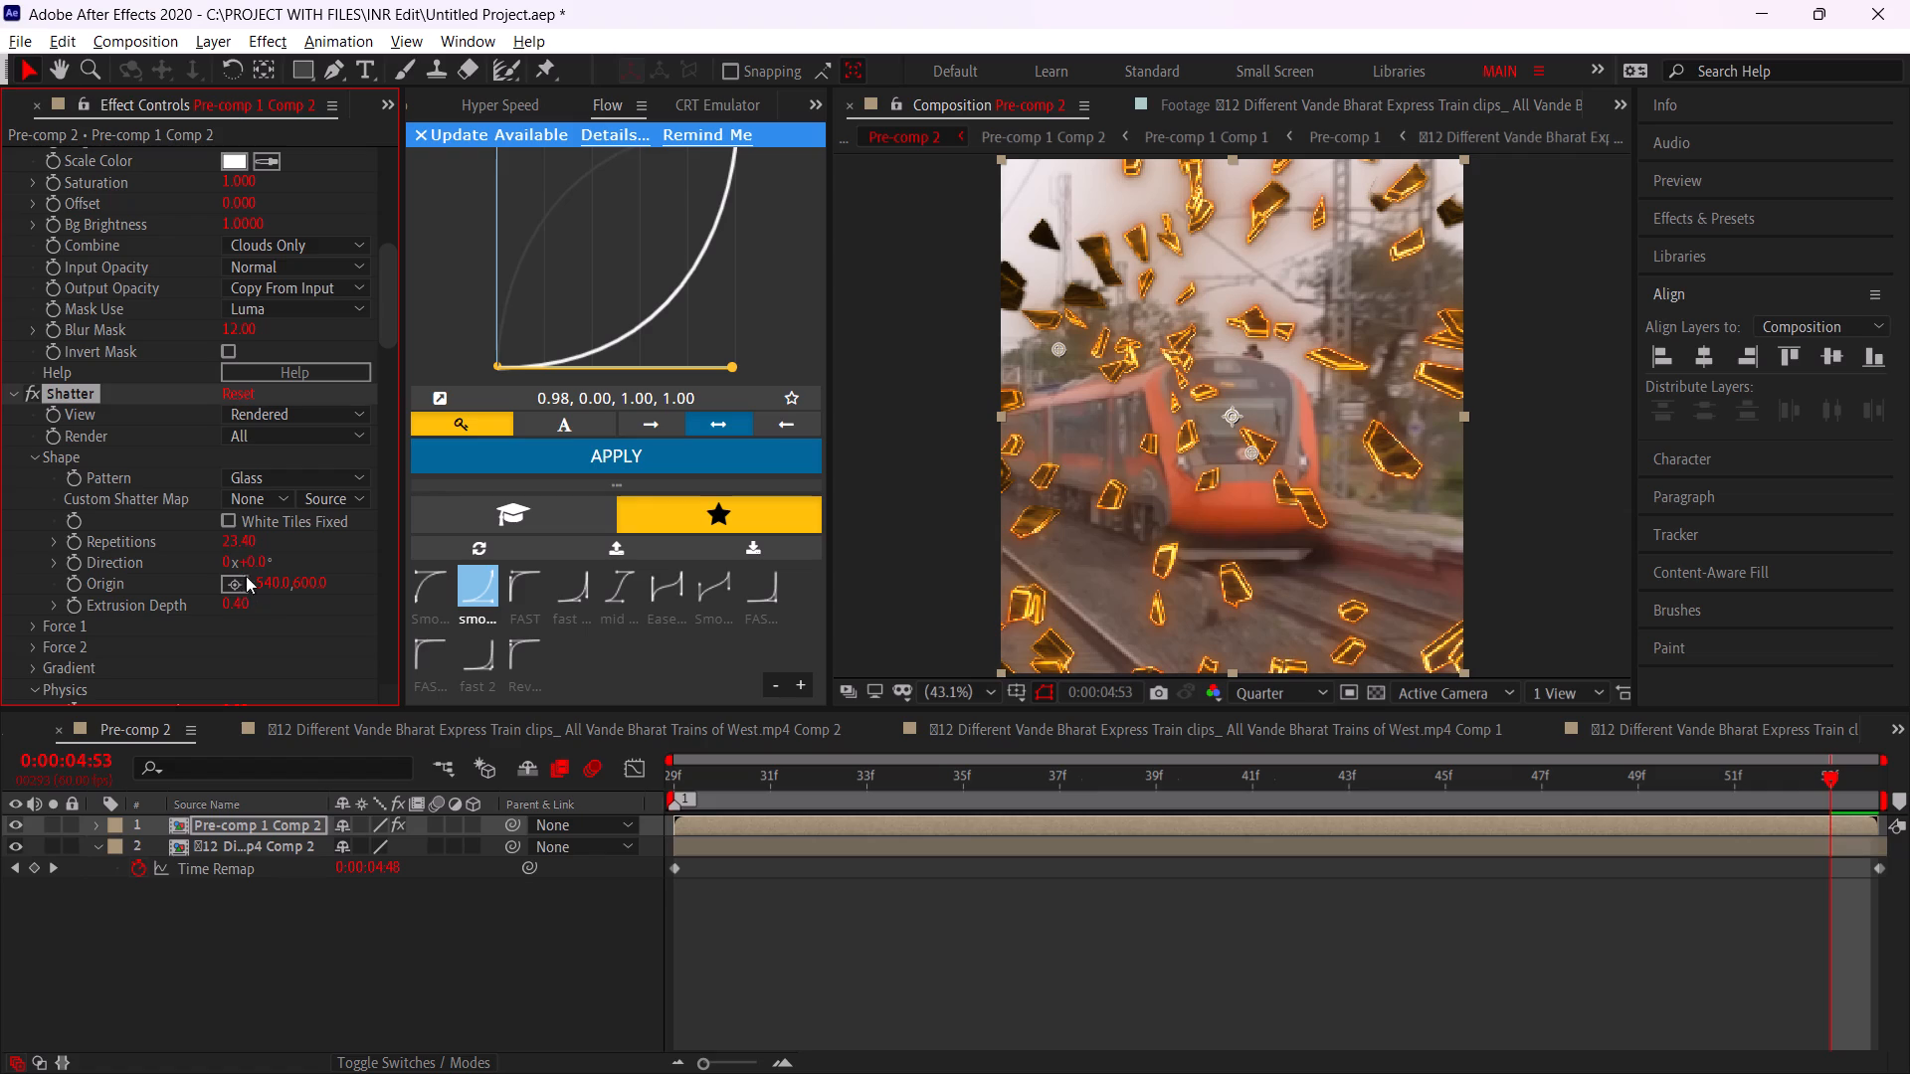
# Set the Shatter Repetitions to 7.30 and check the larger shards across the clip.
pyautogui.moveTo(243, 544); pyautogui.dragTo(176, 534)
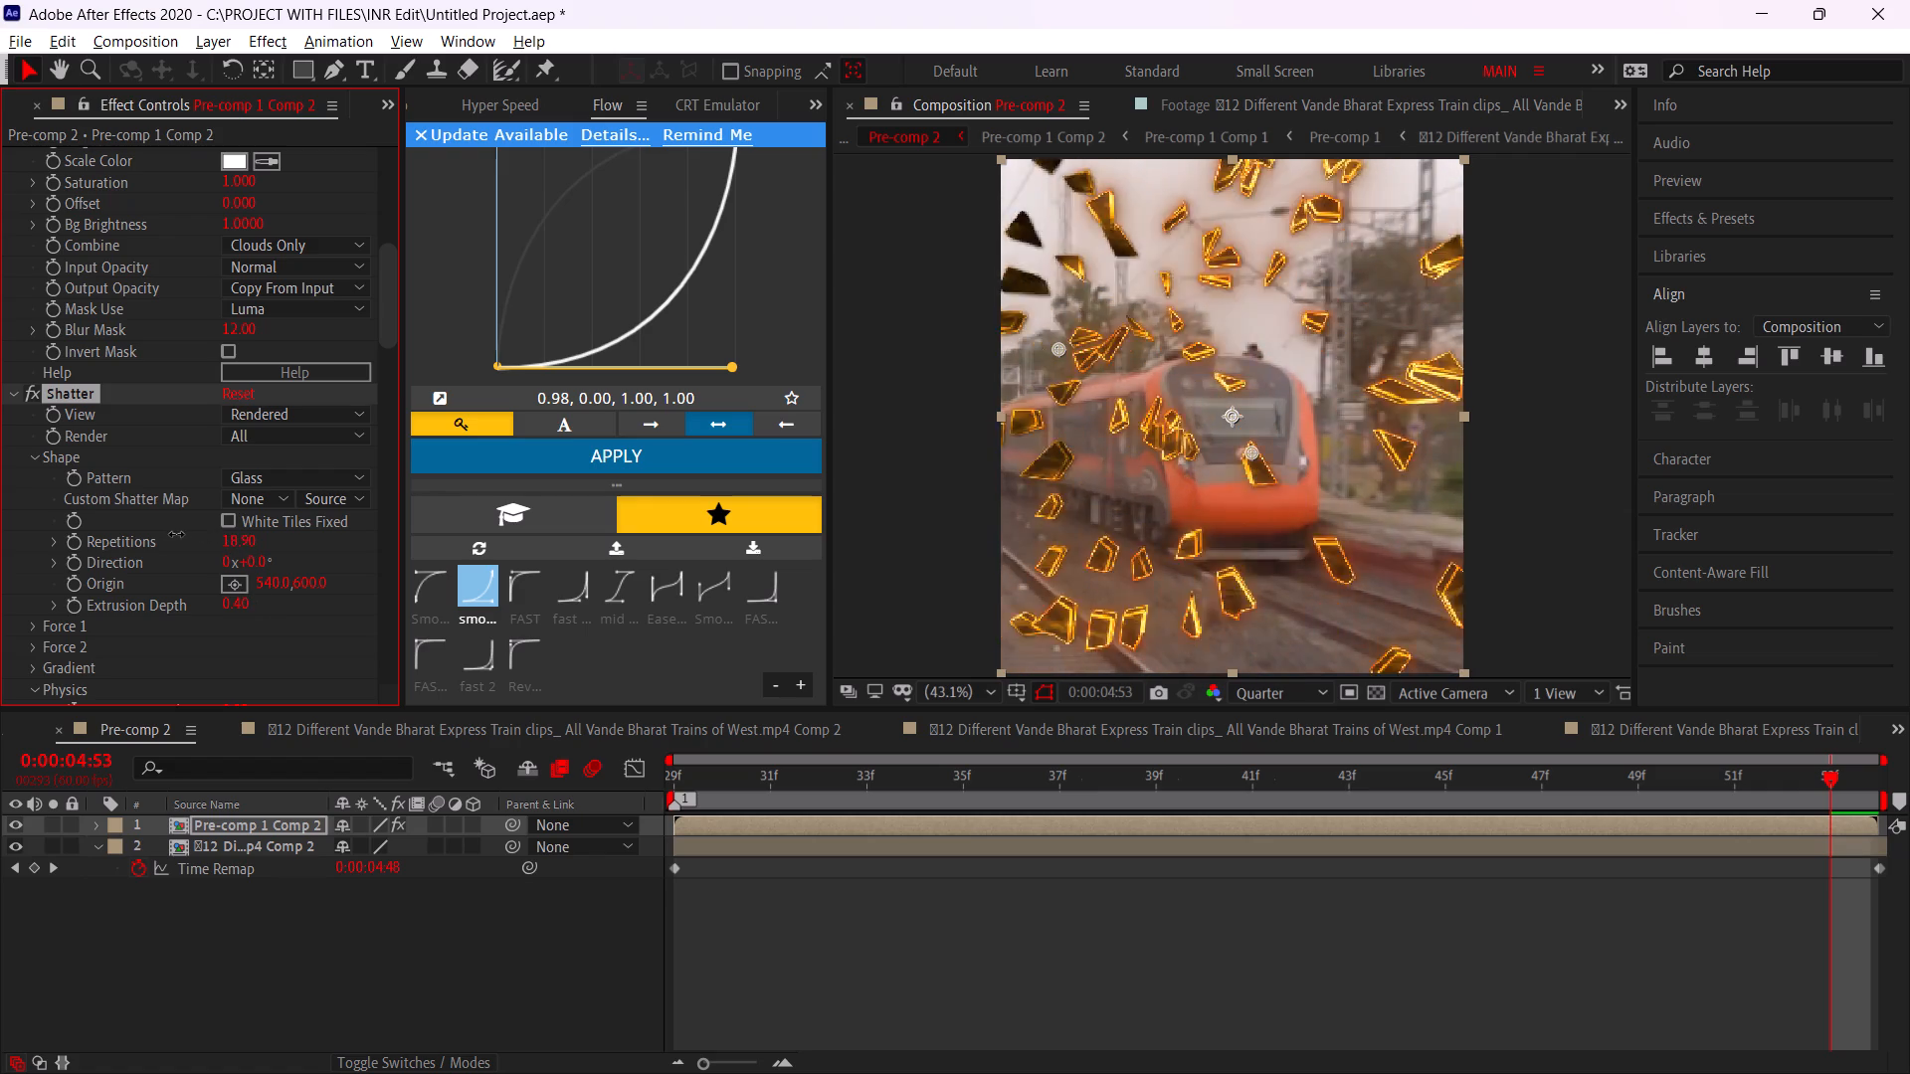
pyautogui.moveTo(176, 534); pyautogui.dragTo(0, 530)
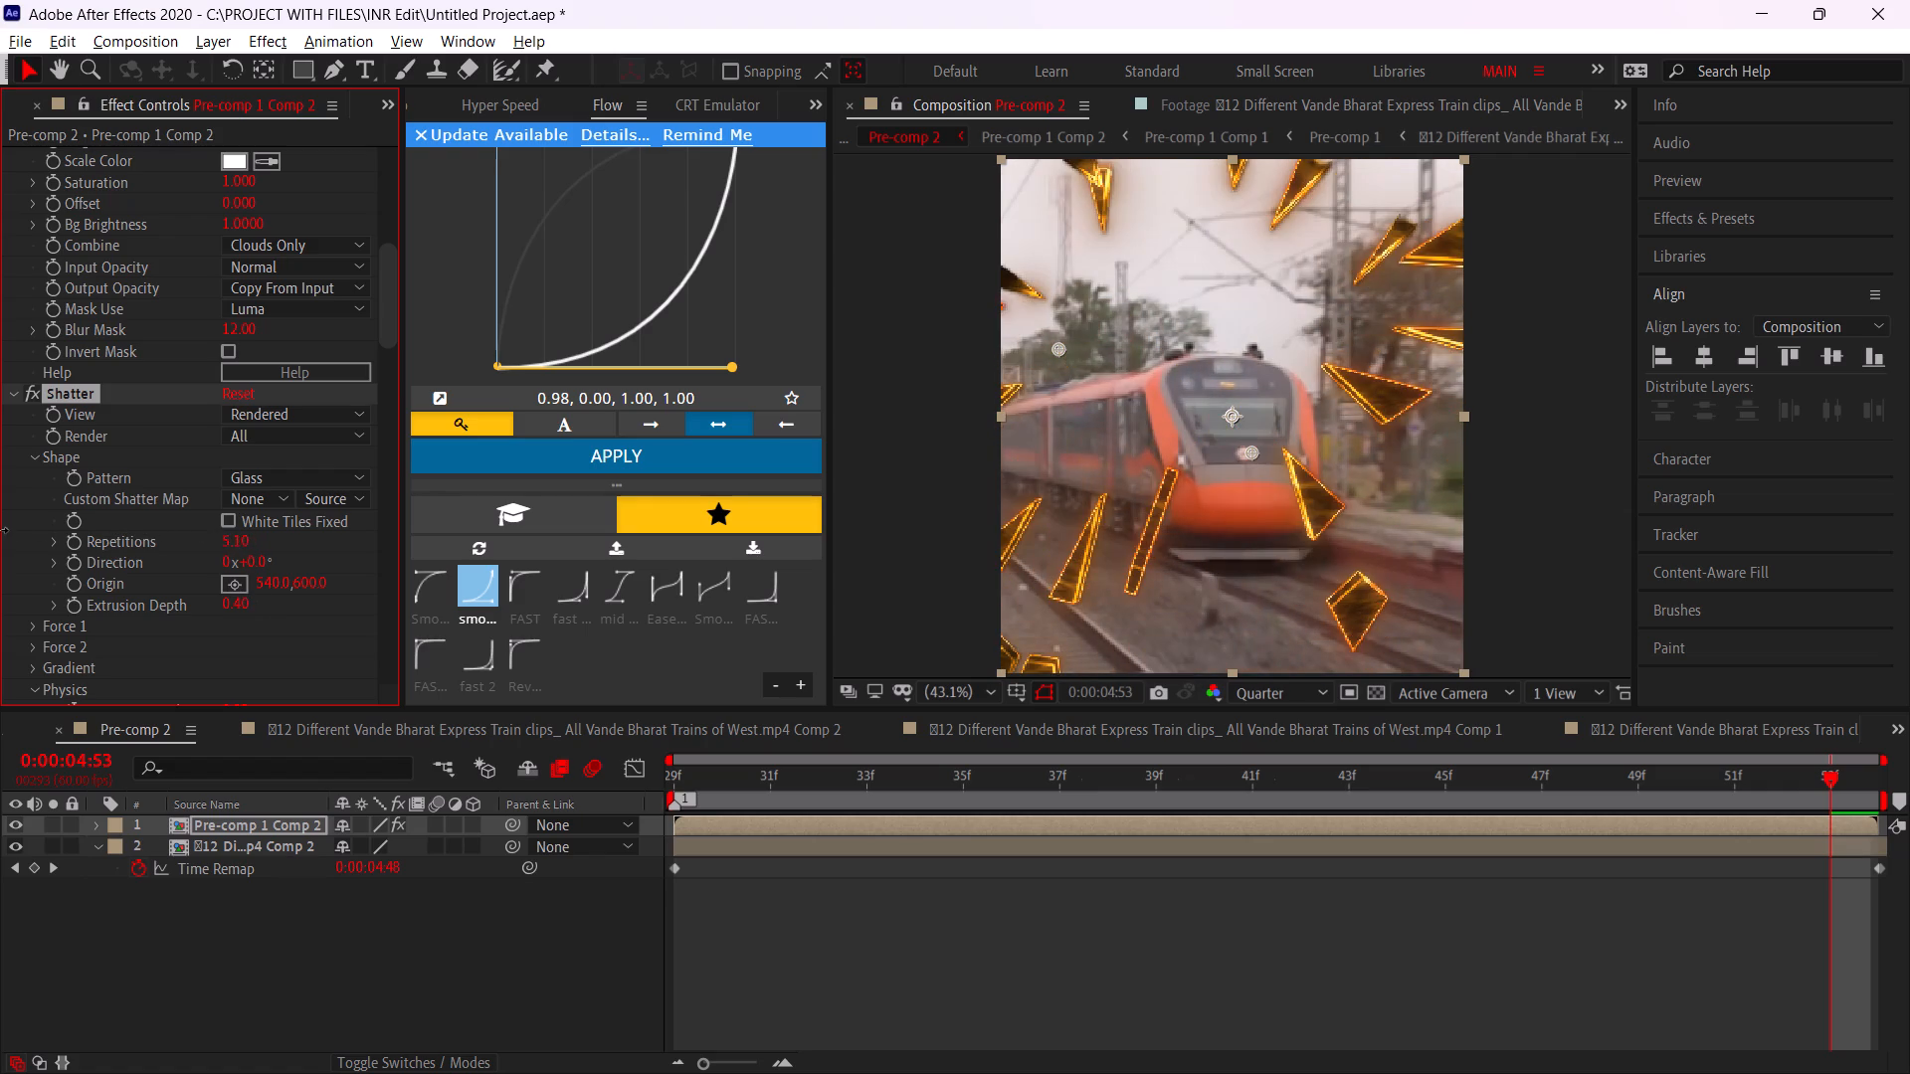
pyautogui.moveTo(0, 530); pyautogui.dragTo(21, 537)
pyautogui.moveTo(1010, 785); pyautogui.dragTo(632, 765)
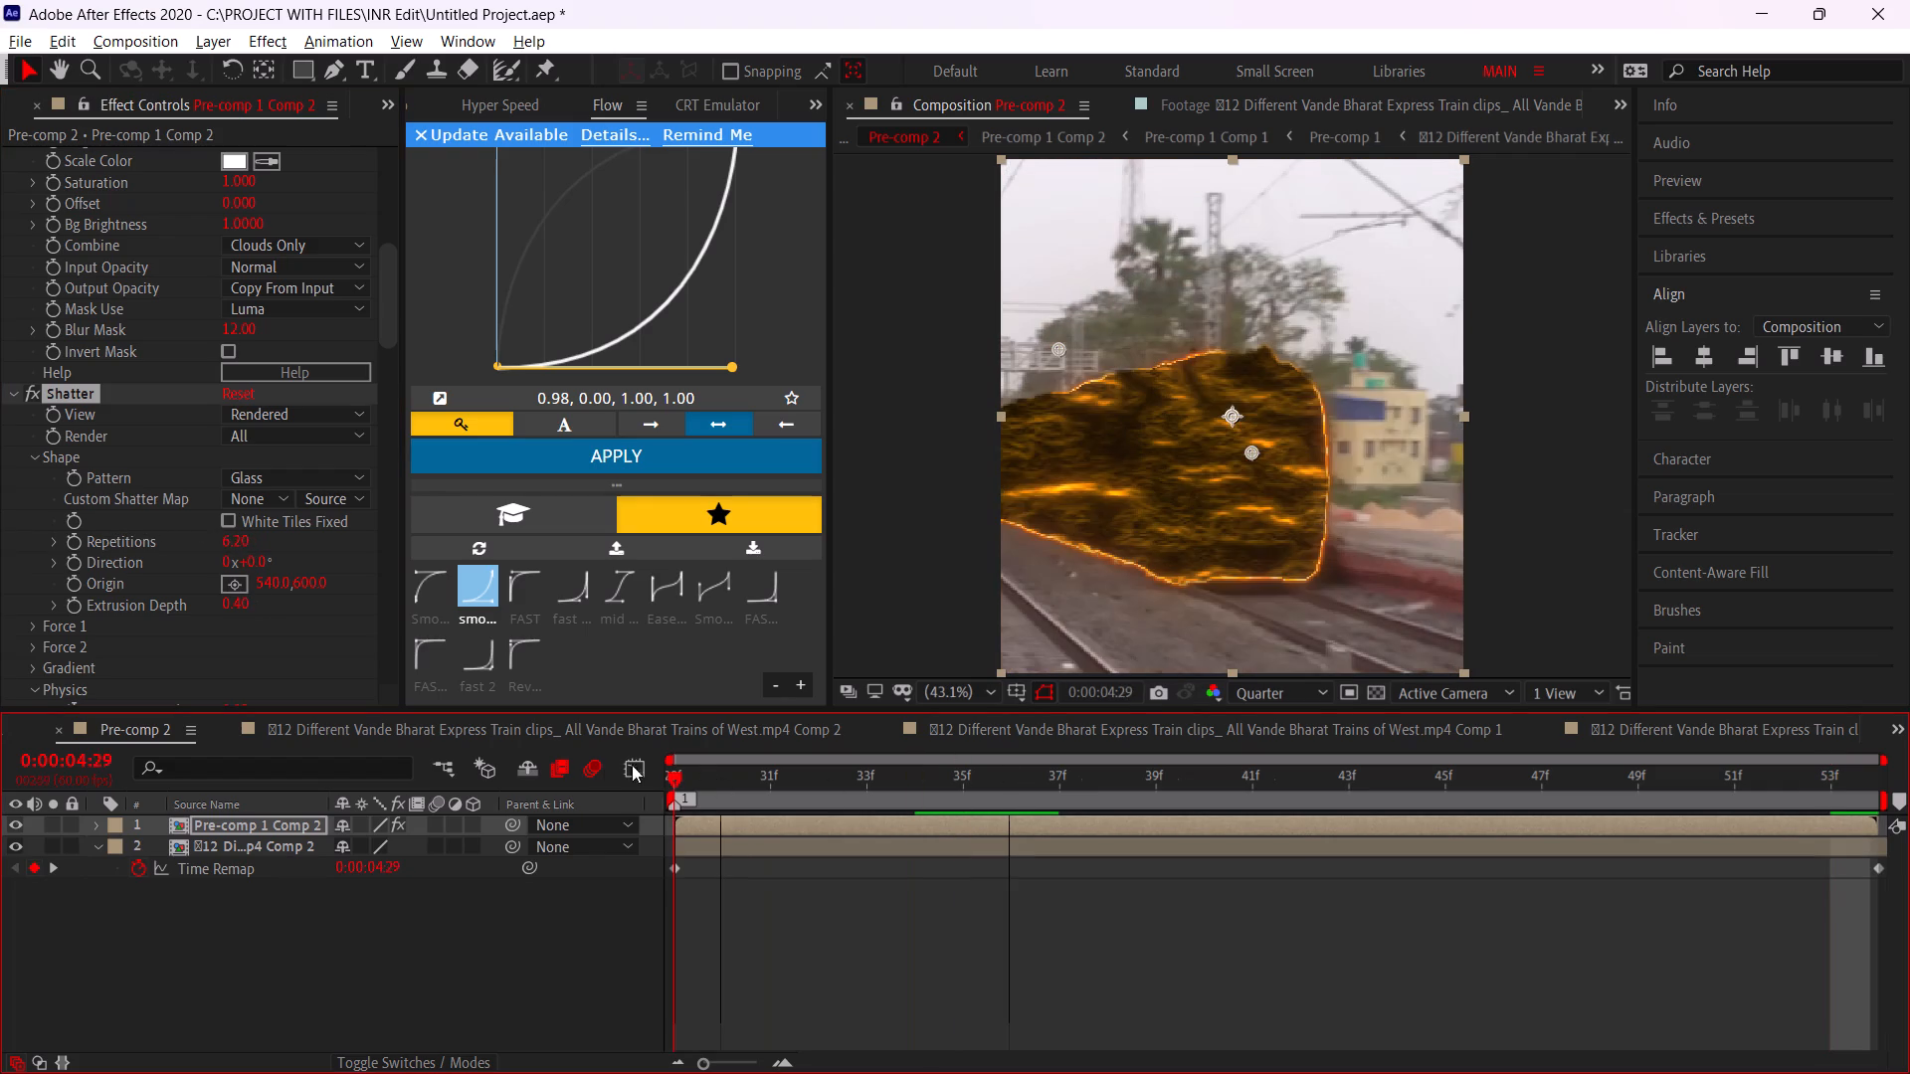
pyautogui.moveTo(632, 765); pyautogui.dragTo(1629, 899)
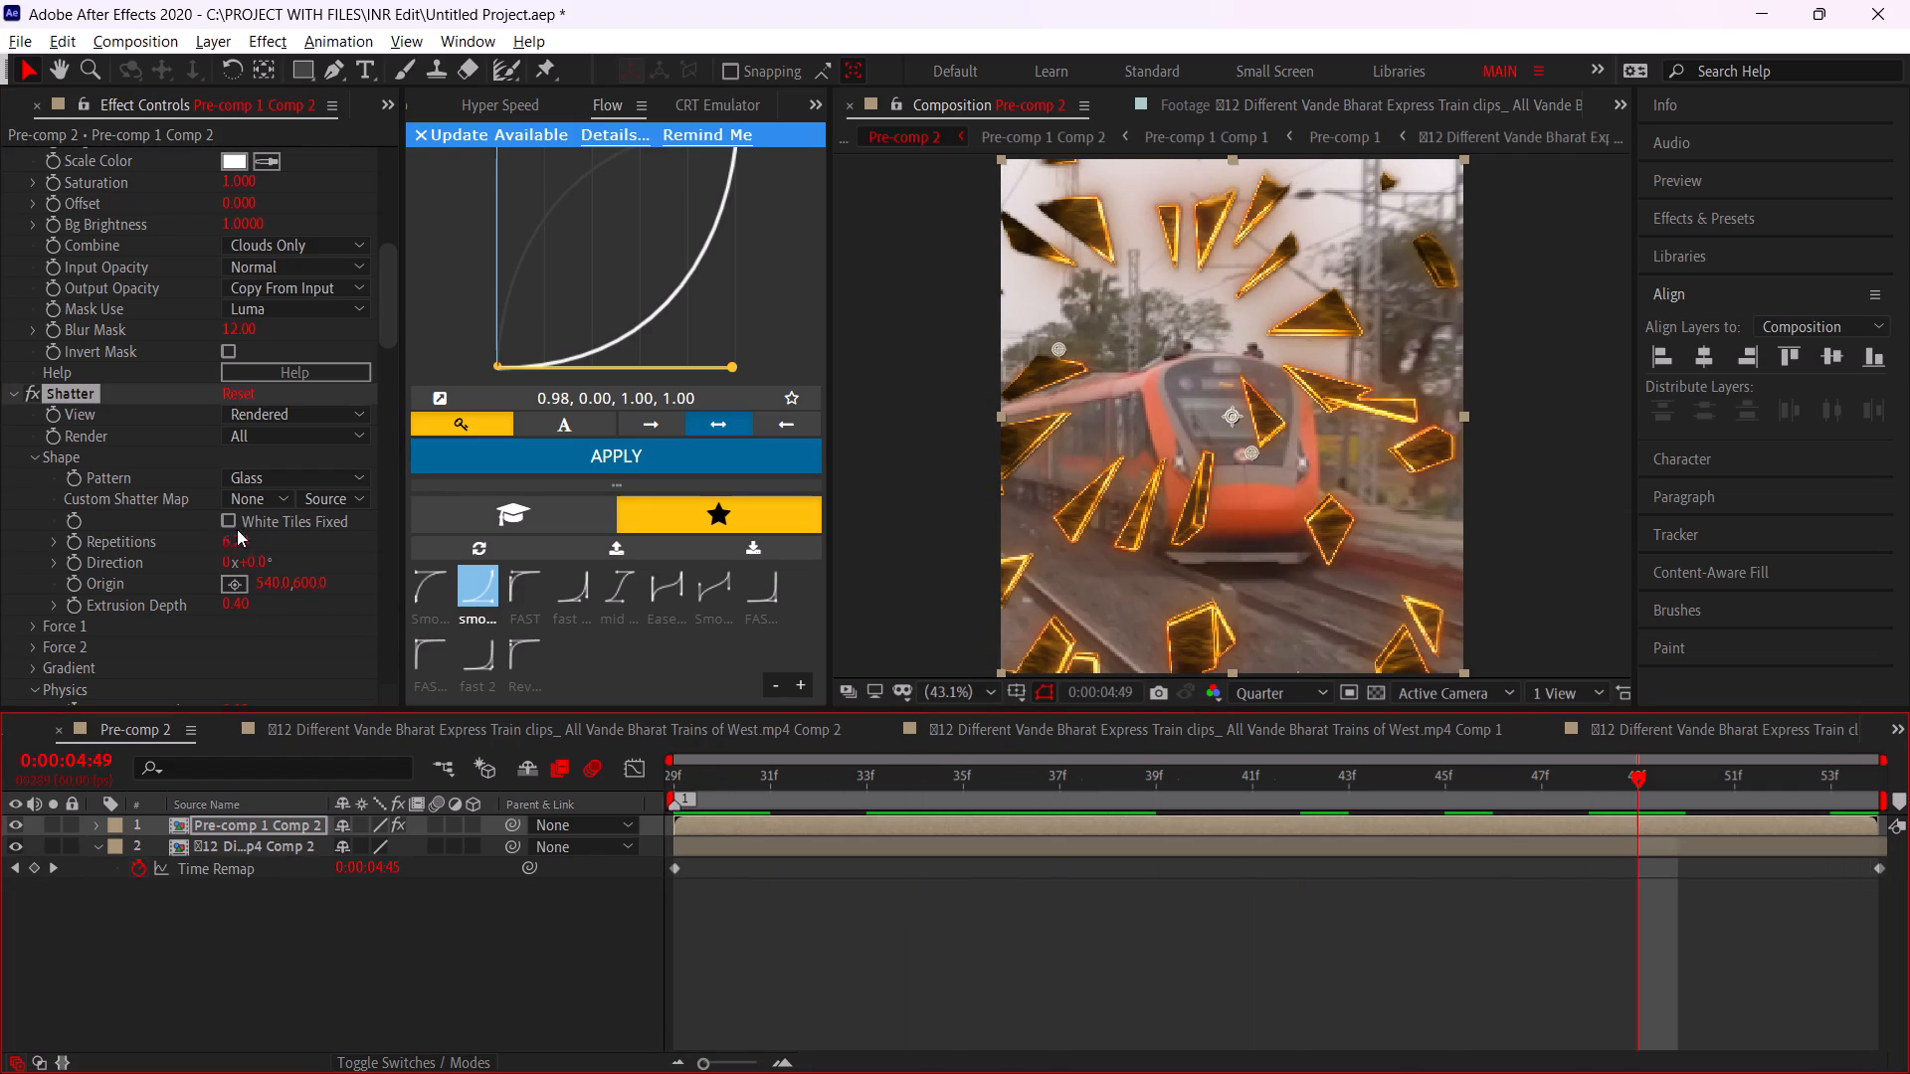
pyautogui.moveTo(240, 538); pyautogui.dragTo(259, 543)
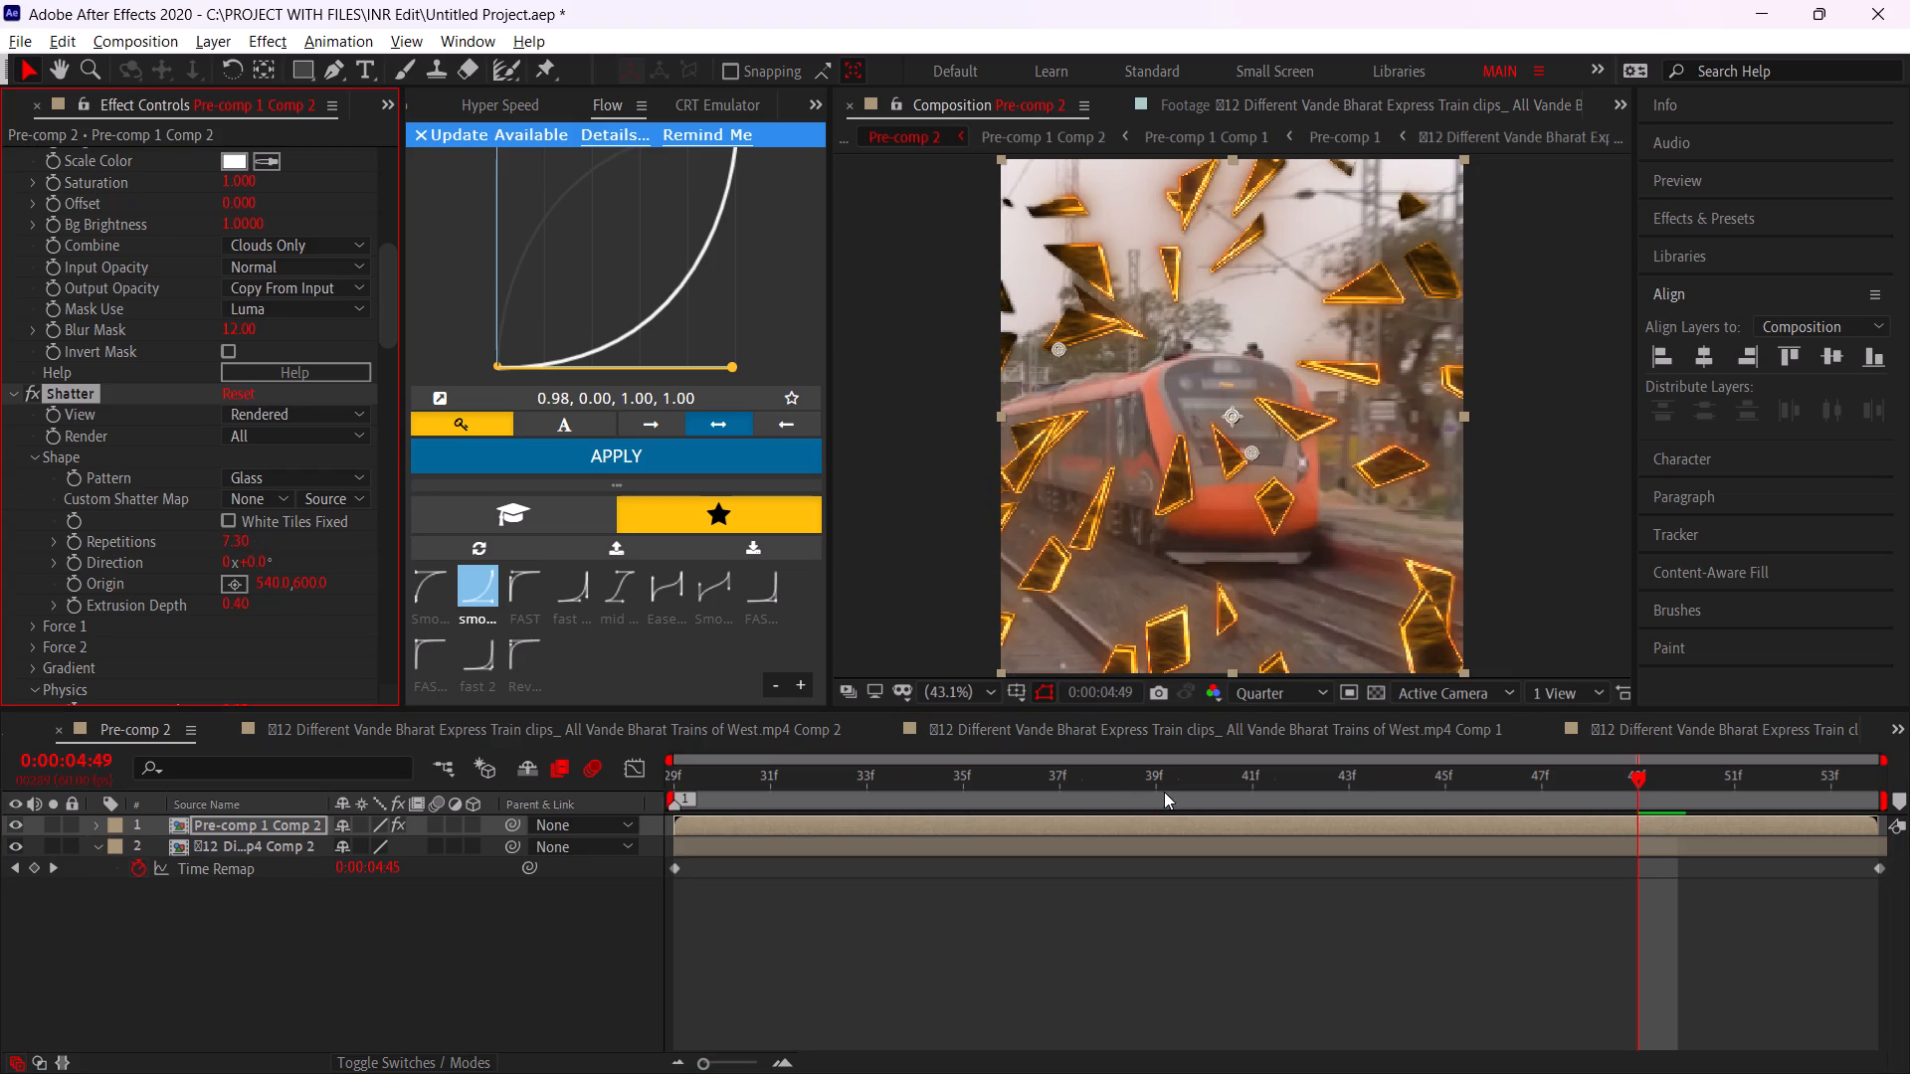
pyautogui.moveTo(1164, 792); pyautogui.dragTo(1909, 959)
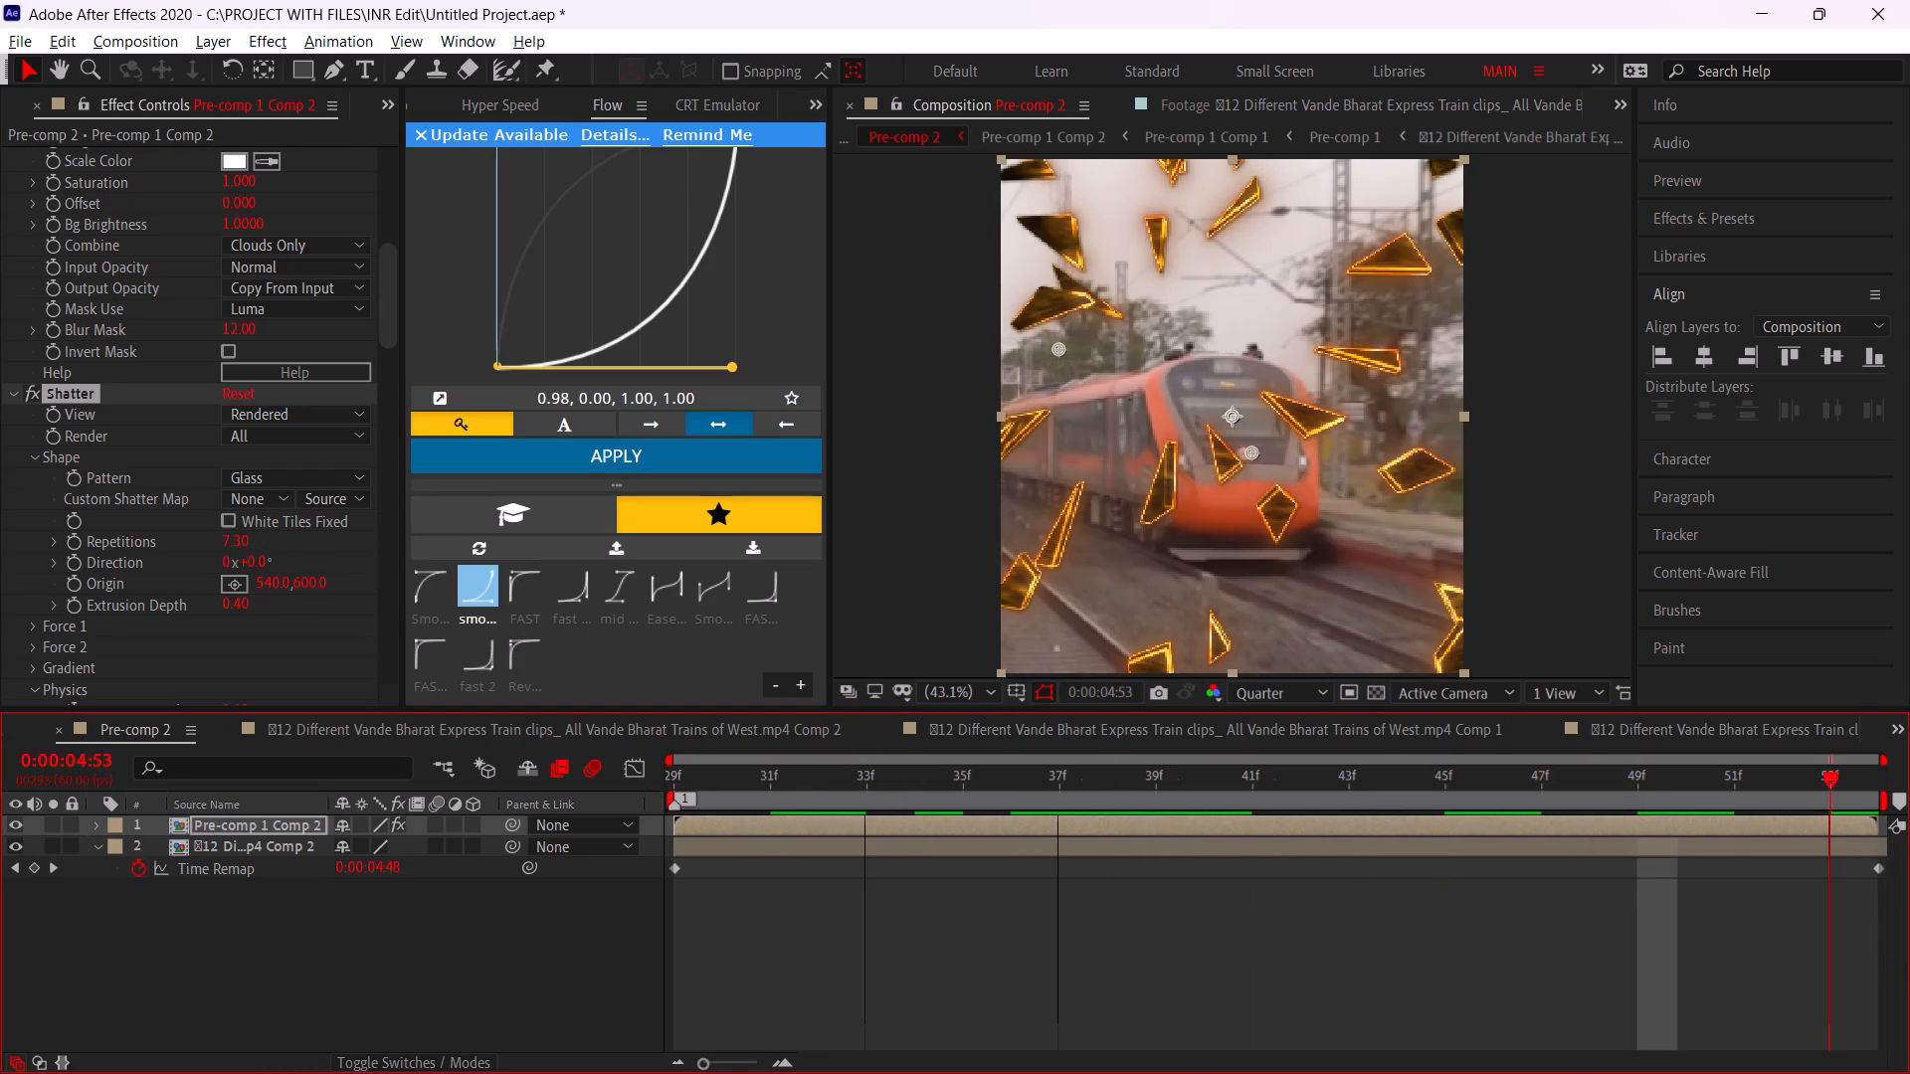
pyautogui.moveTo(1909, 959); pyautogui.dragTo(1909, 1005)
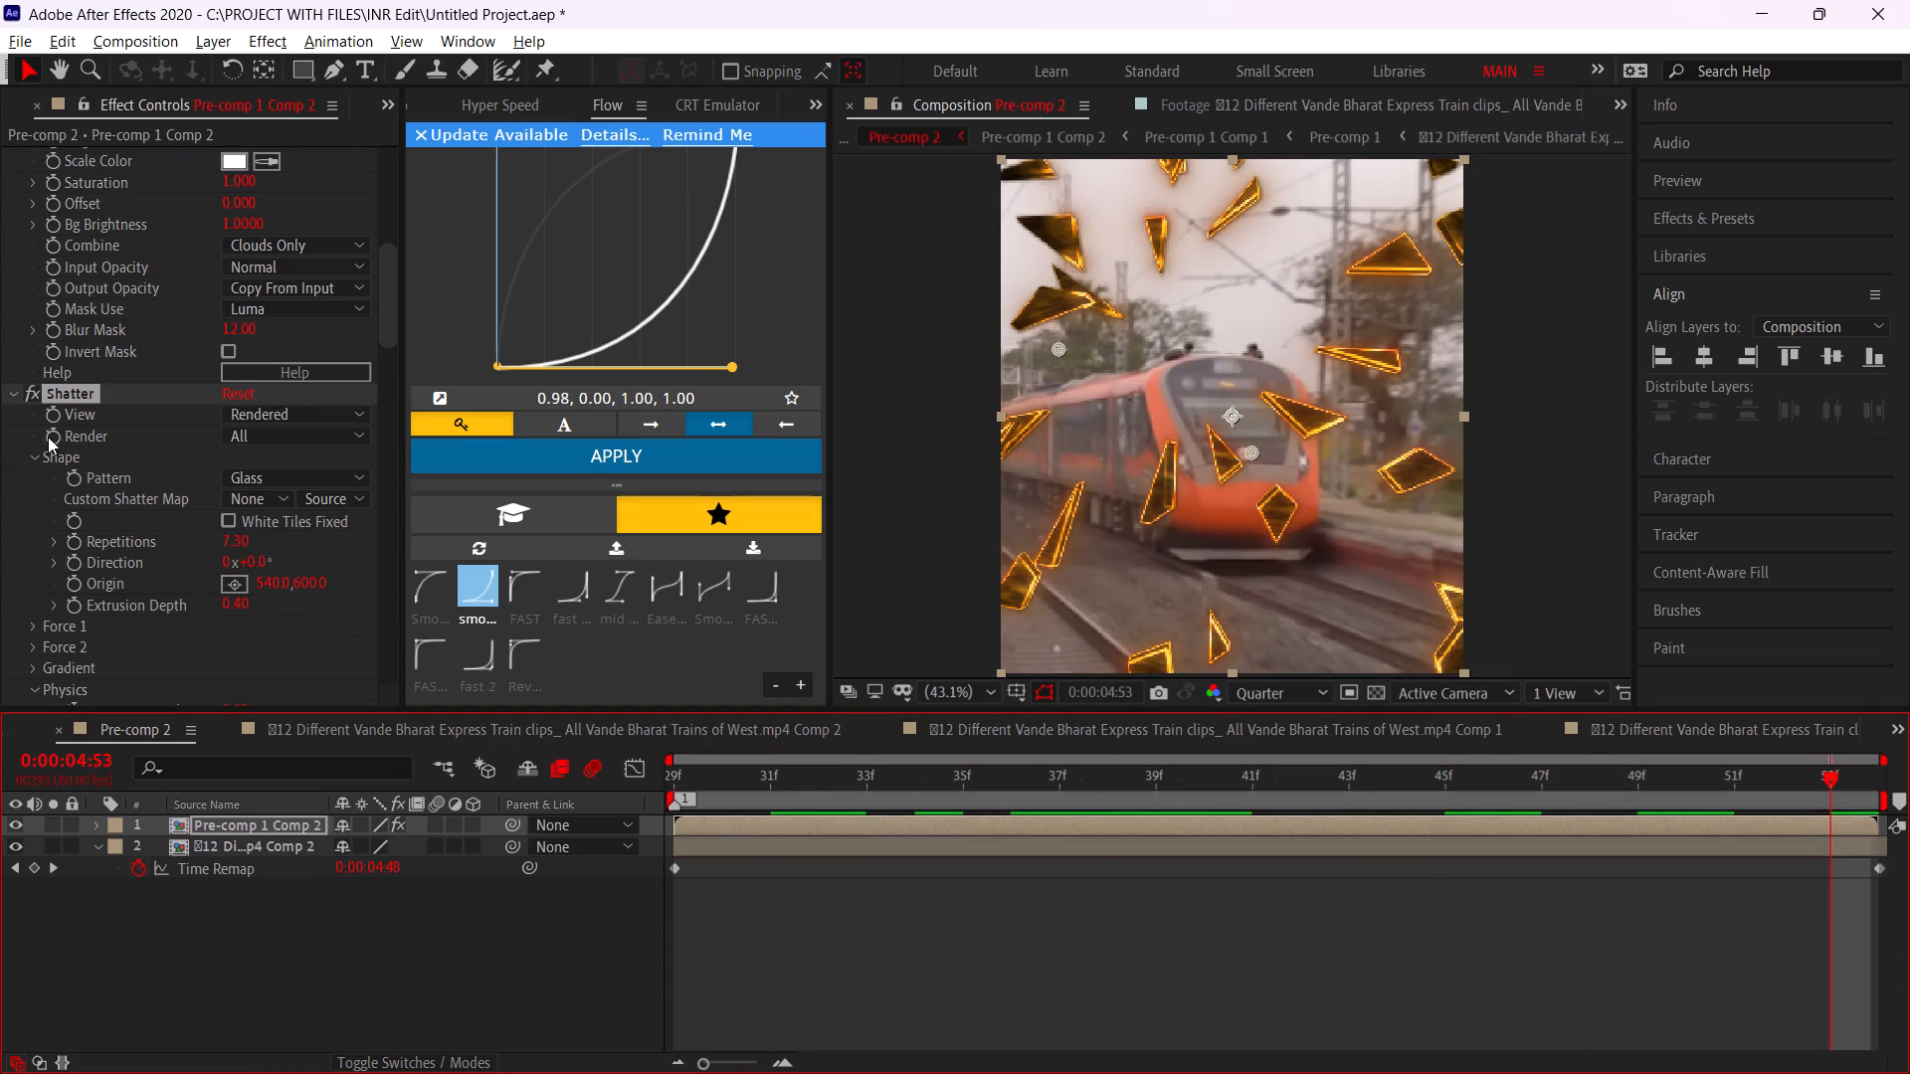
# Place the Shatter Force 1 position at about 526.9, 629.0 on the train's front and check the burst across the clip.
pyautogui.scroll(-2, 76, 591)
pyautogui.click(33, 519)
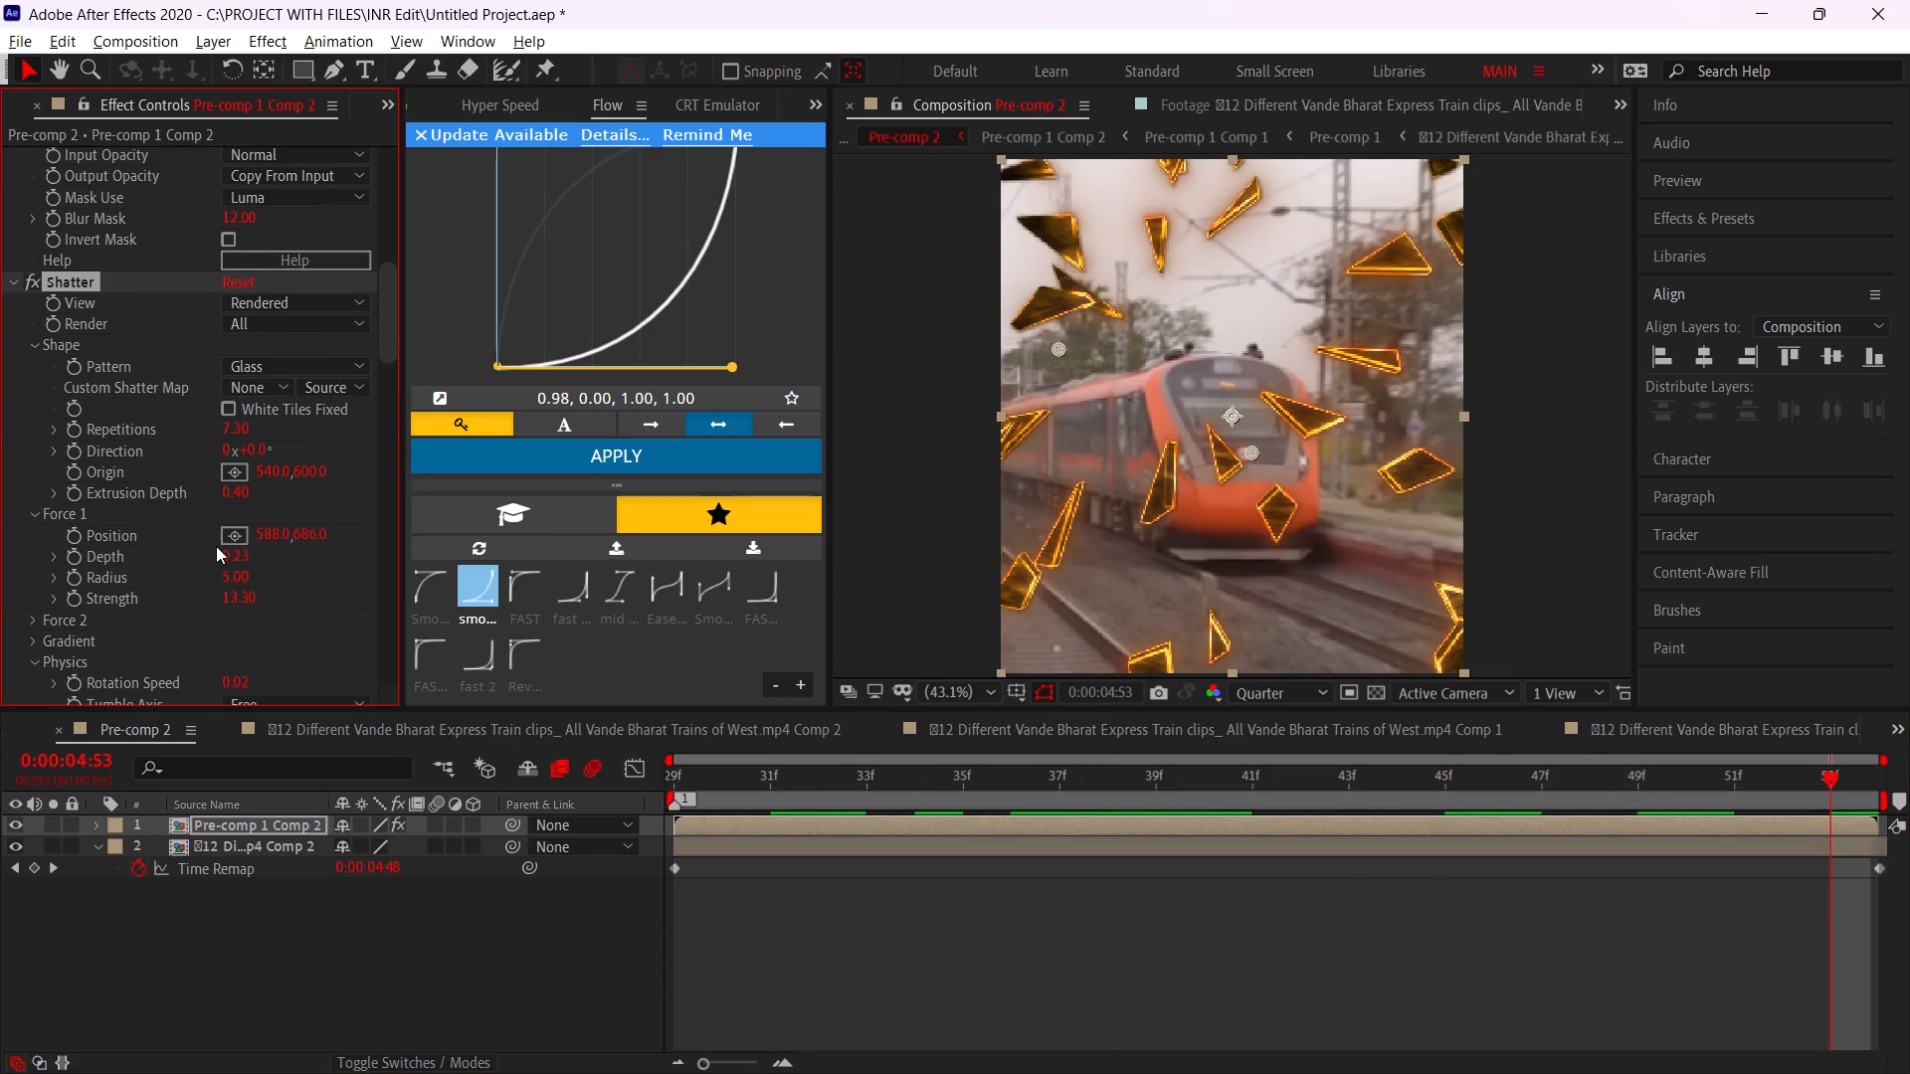
pyautogui.click(231, 540)
pyautogui.click(1211, 425)
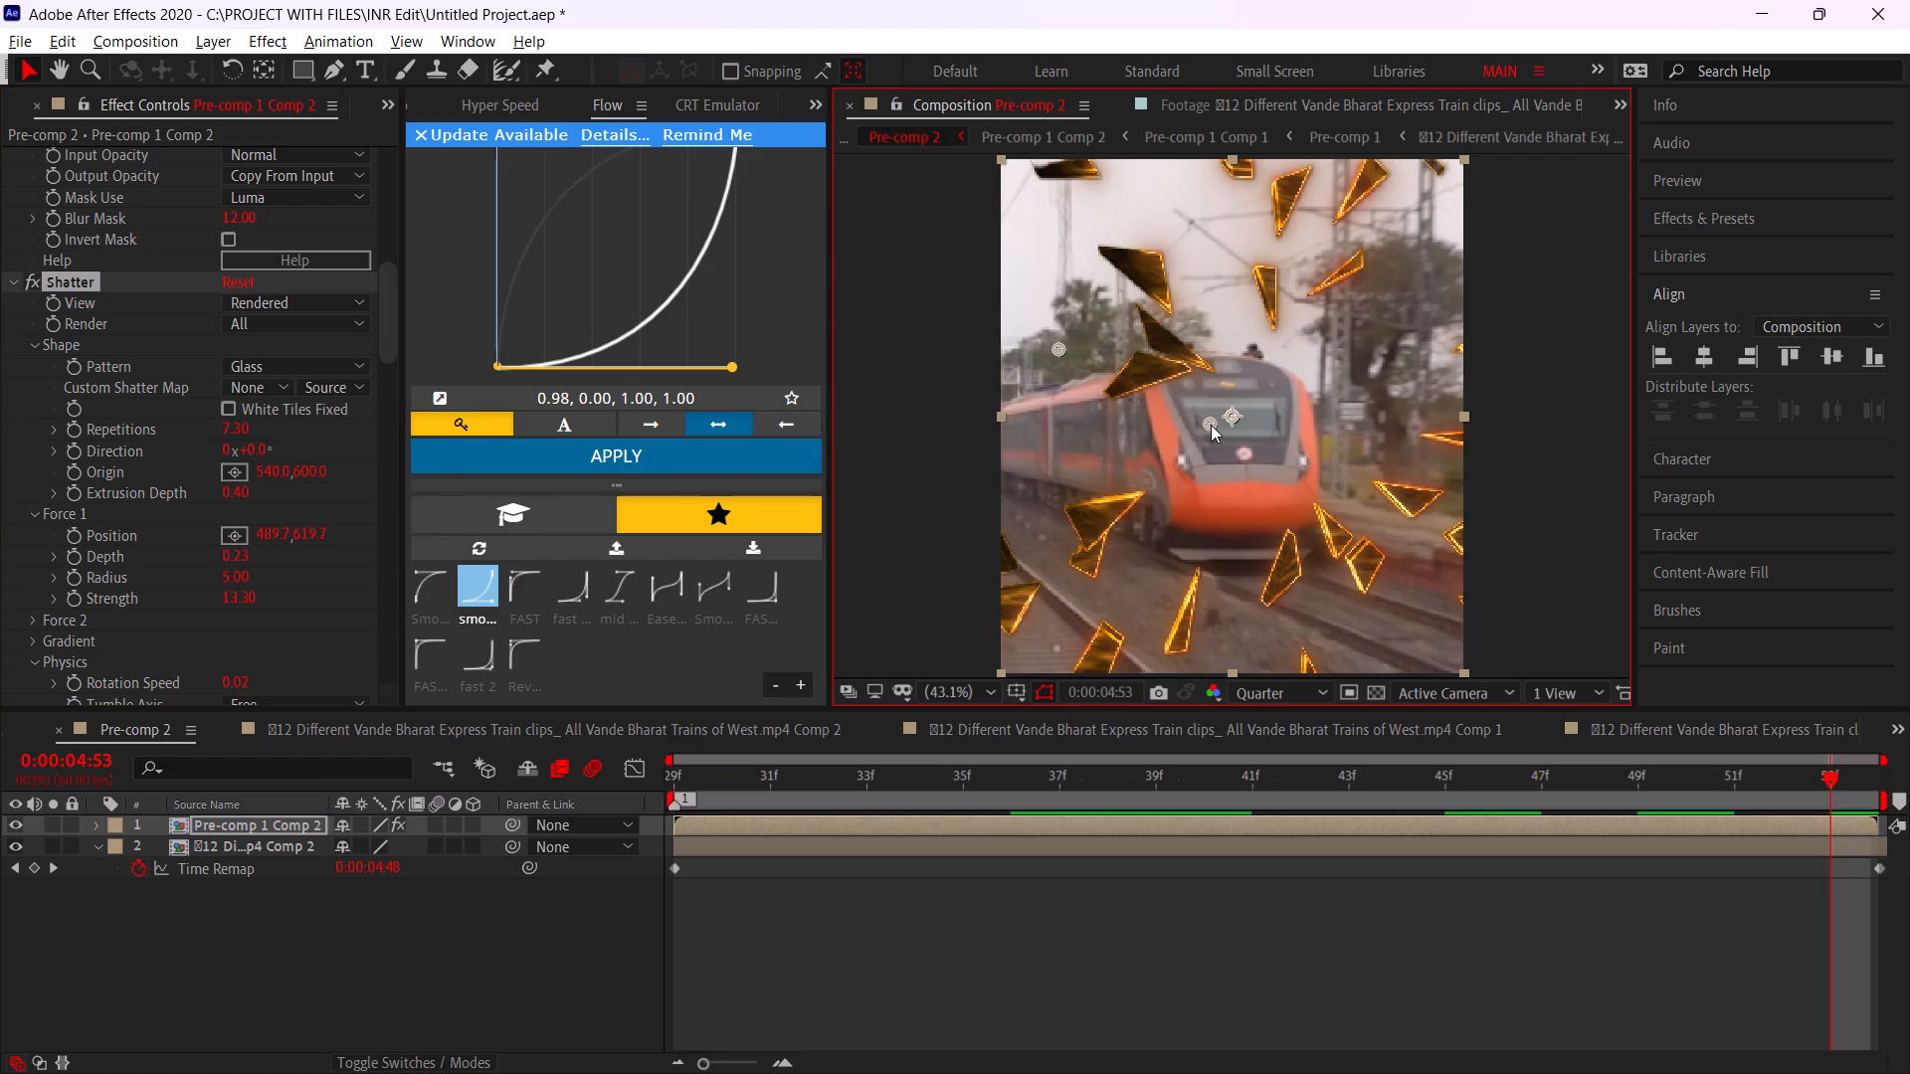
pyautogui.moveTo(1211, 425); pyautogui.dragTo(1227, 429)
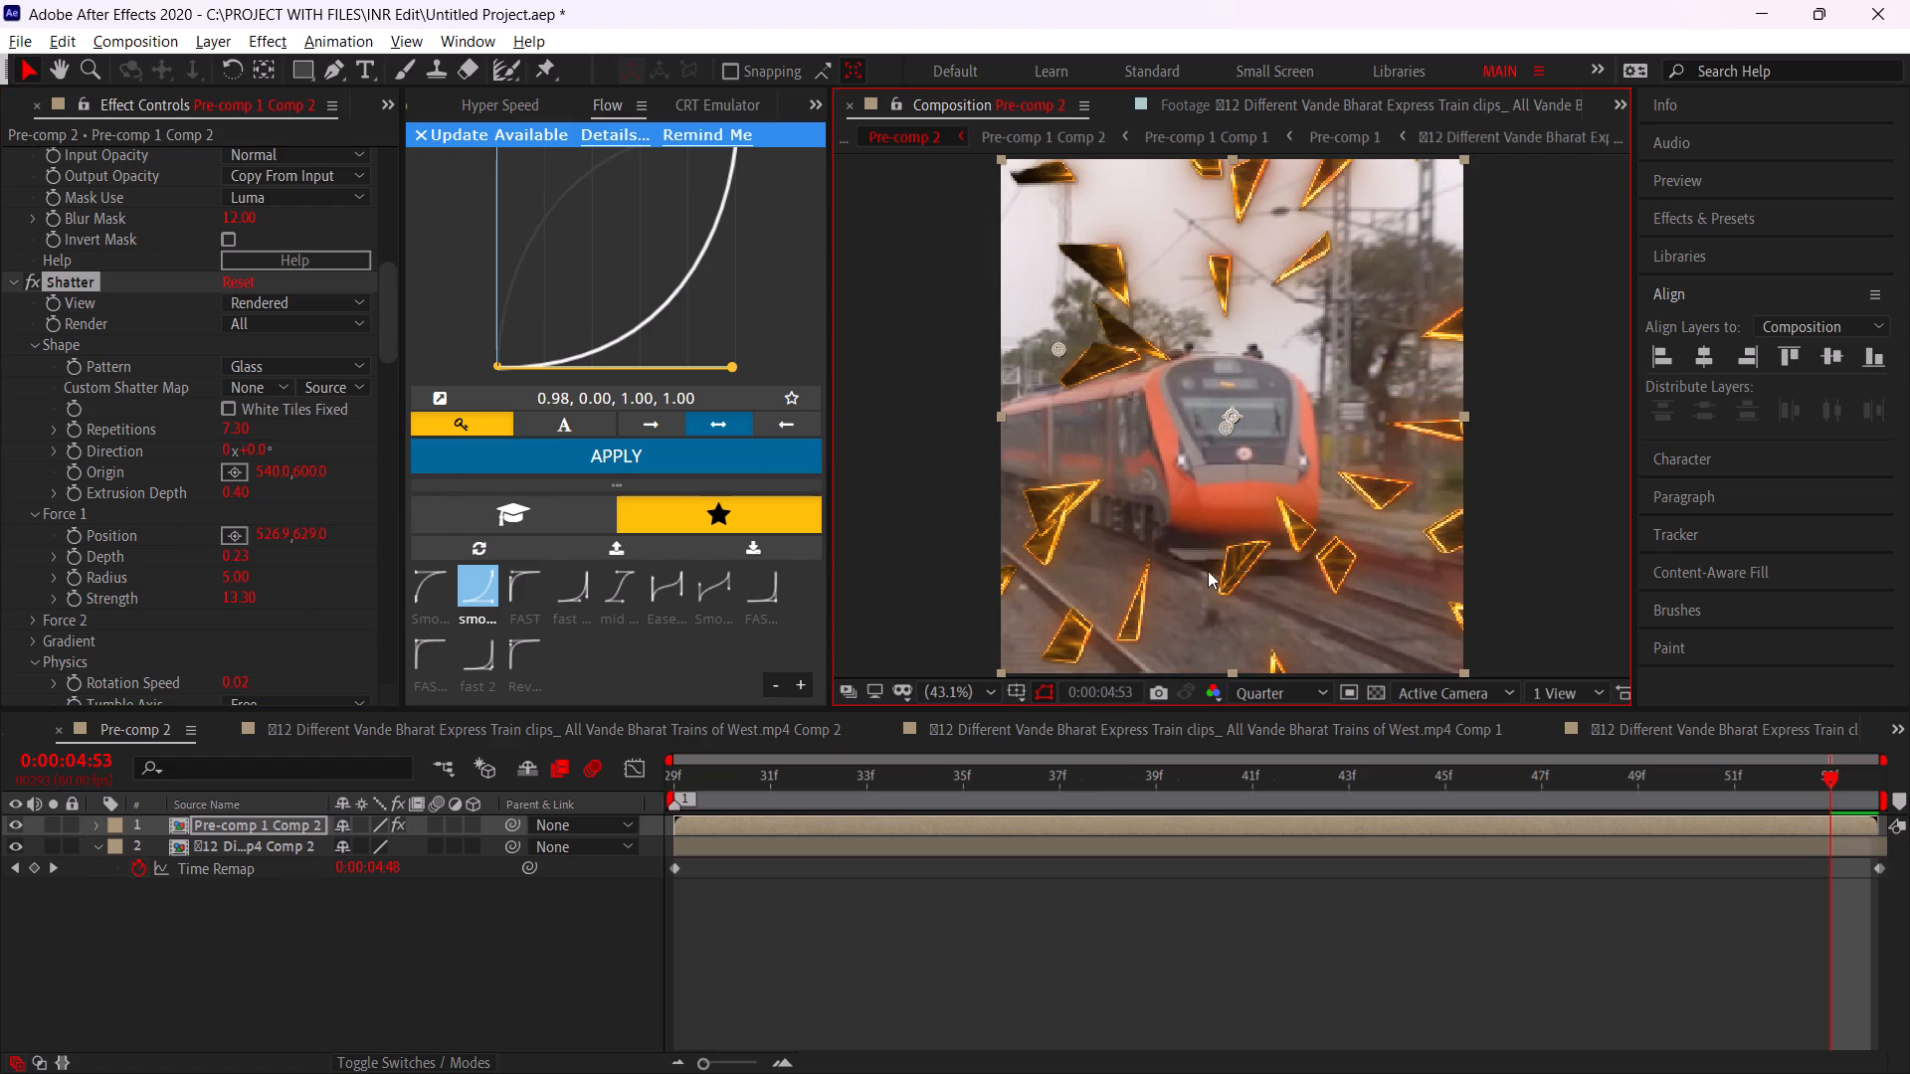
pyautogui.moveTo(1381, 798); pyautogui.dragTo(1821, 824)
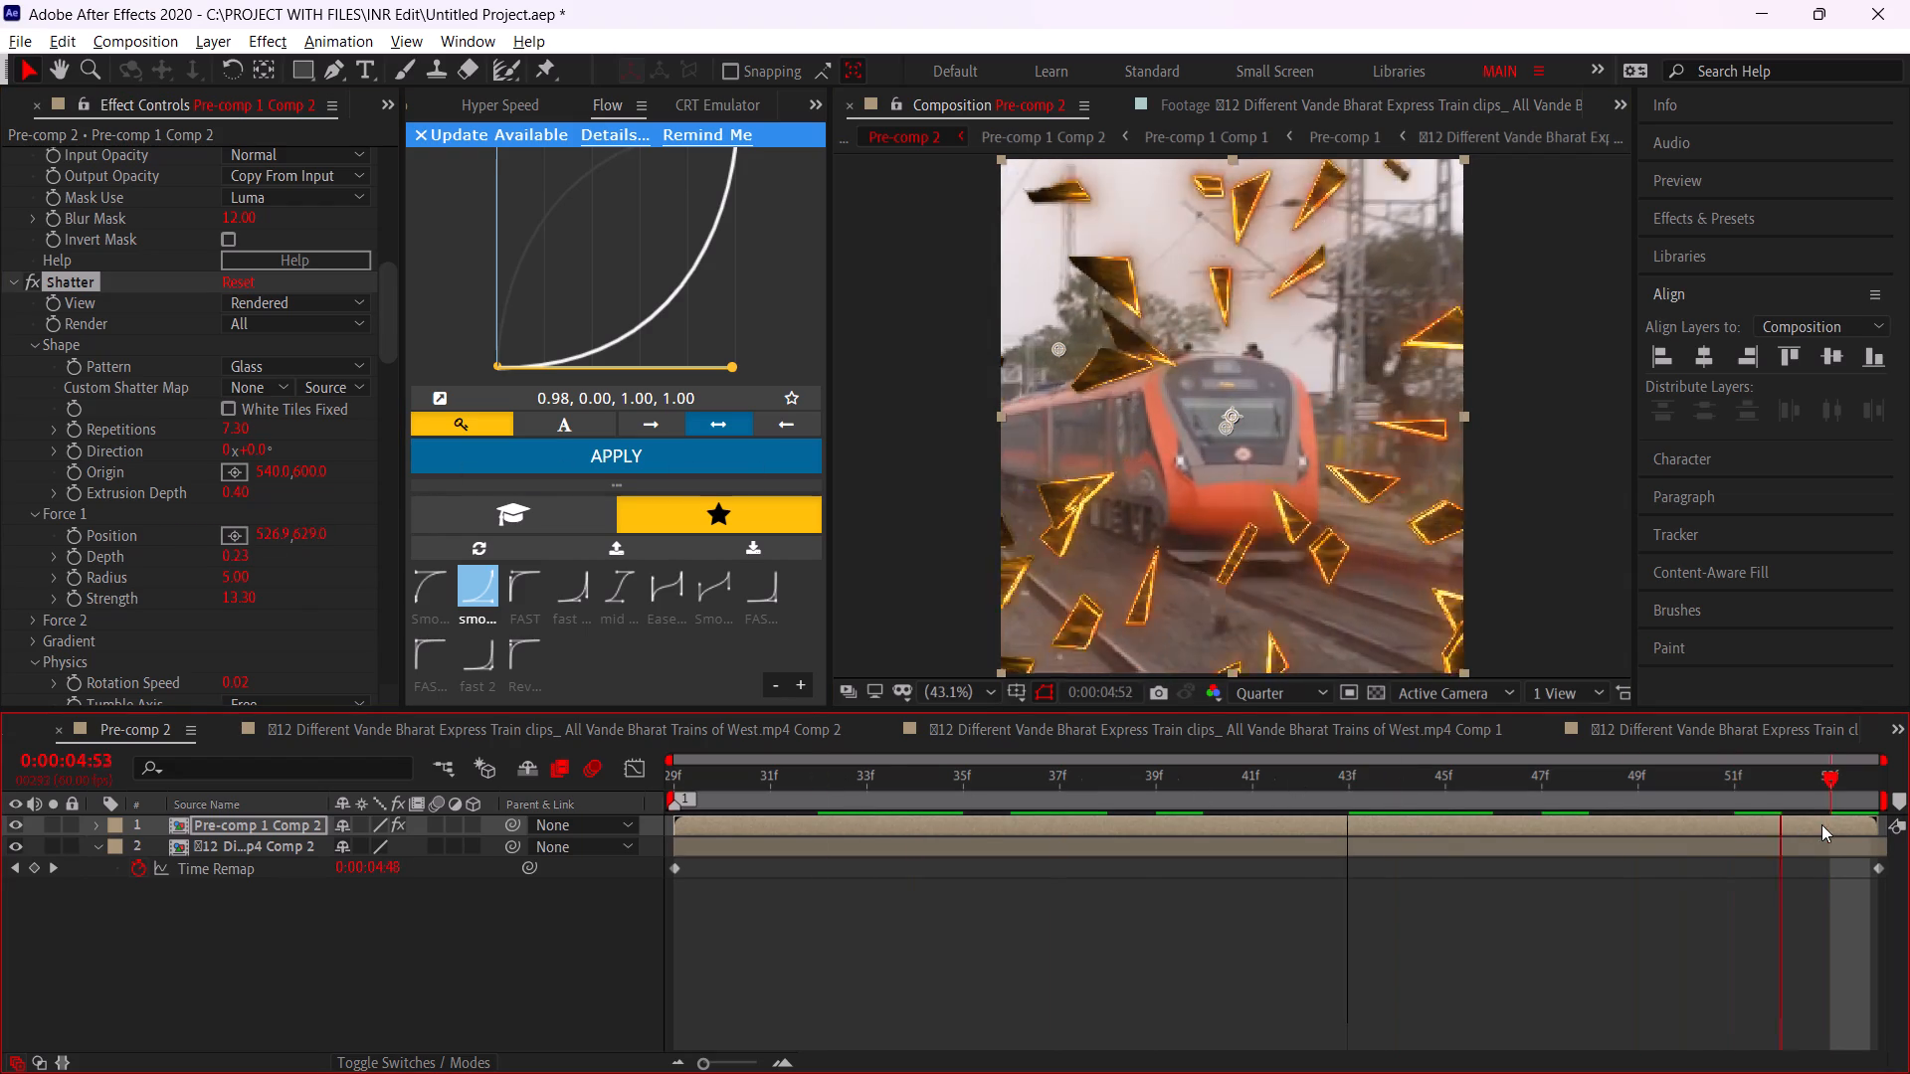
pyautogui.moveTo(1821, 824); pyautogui.dragTo(840, 773)
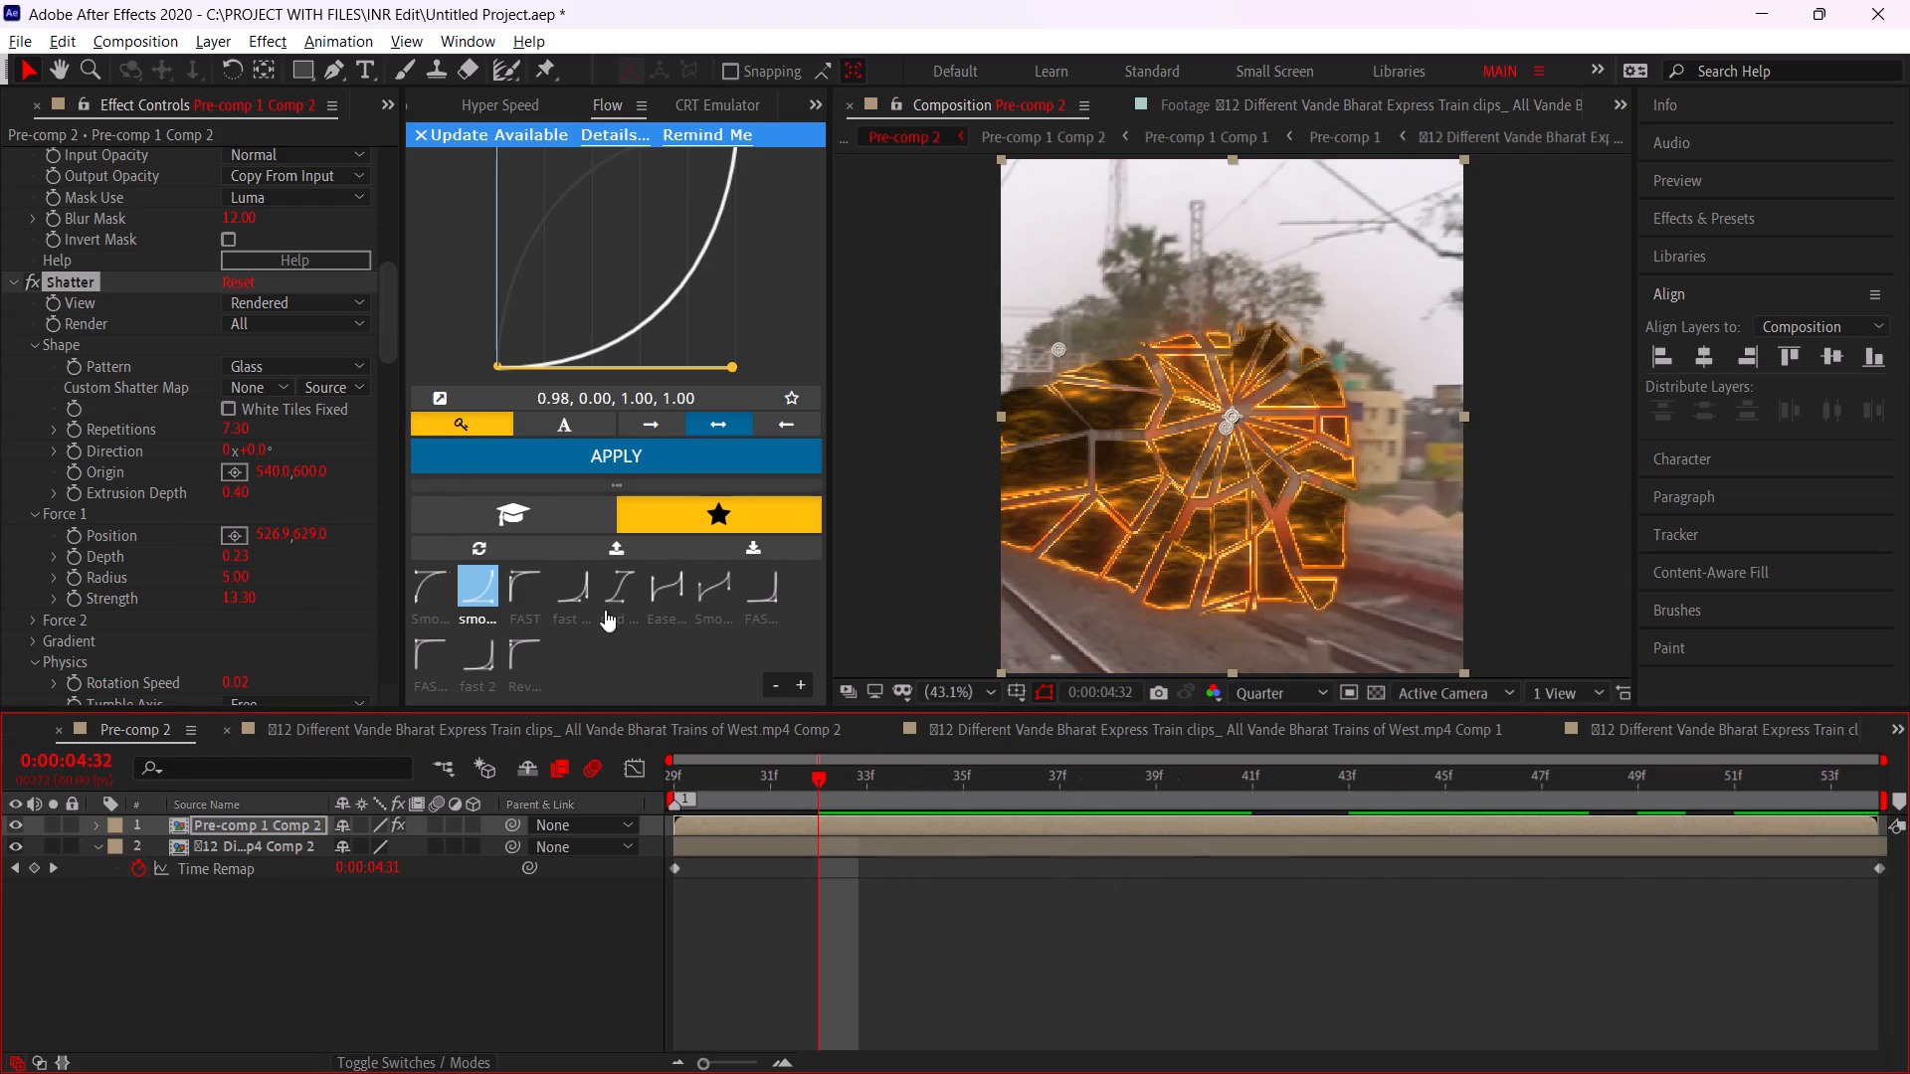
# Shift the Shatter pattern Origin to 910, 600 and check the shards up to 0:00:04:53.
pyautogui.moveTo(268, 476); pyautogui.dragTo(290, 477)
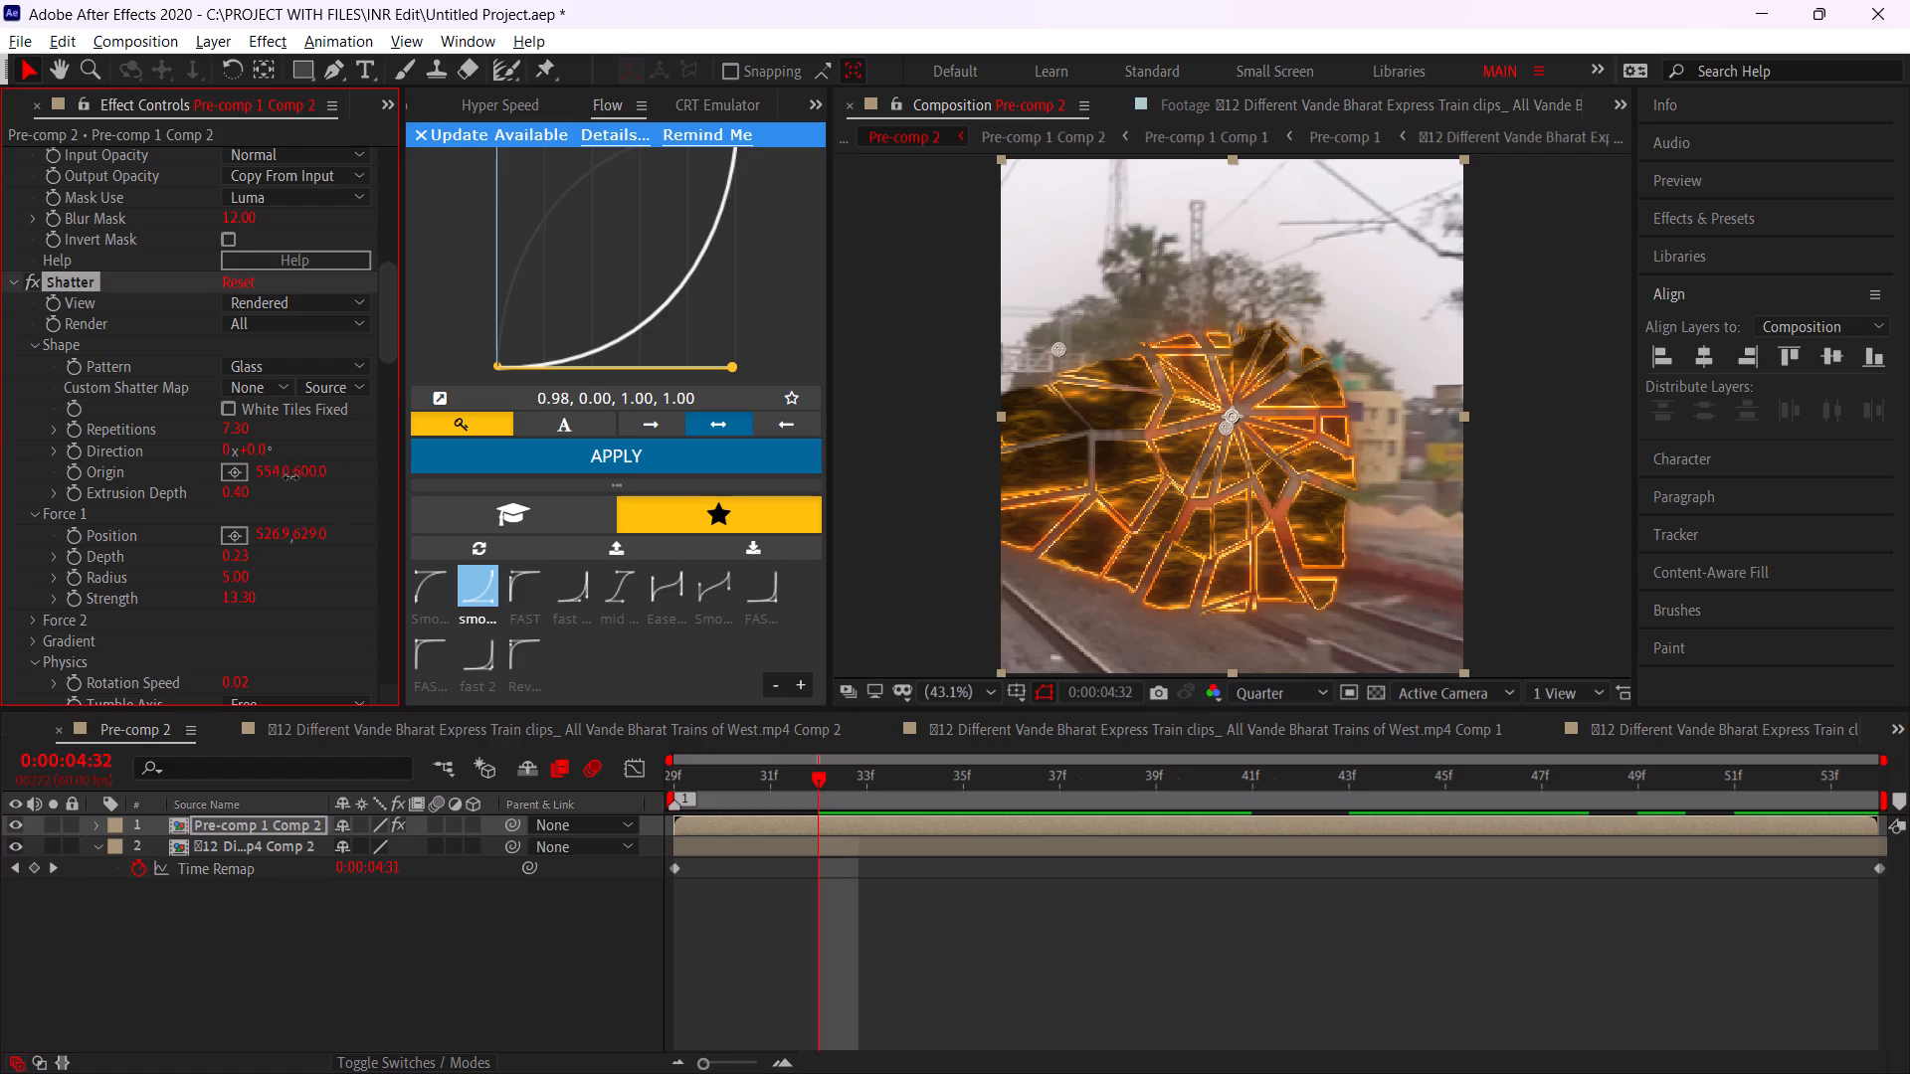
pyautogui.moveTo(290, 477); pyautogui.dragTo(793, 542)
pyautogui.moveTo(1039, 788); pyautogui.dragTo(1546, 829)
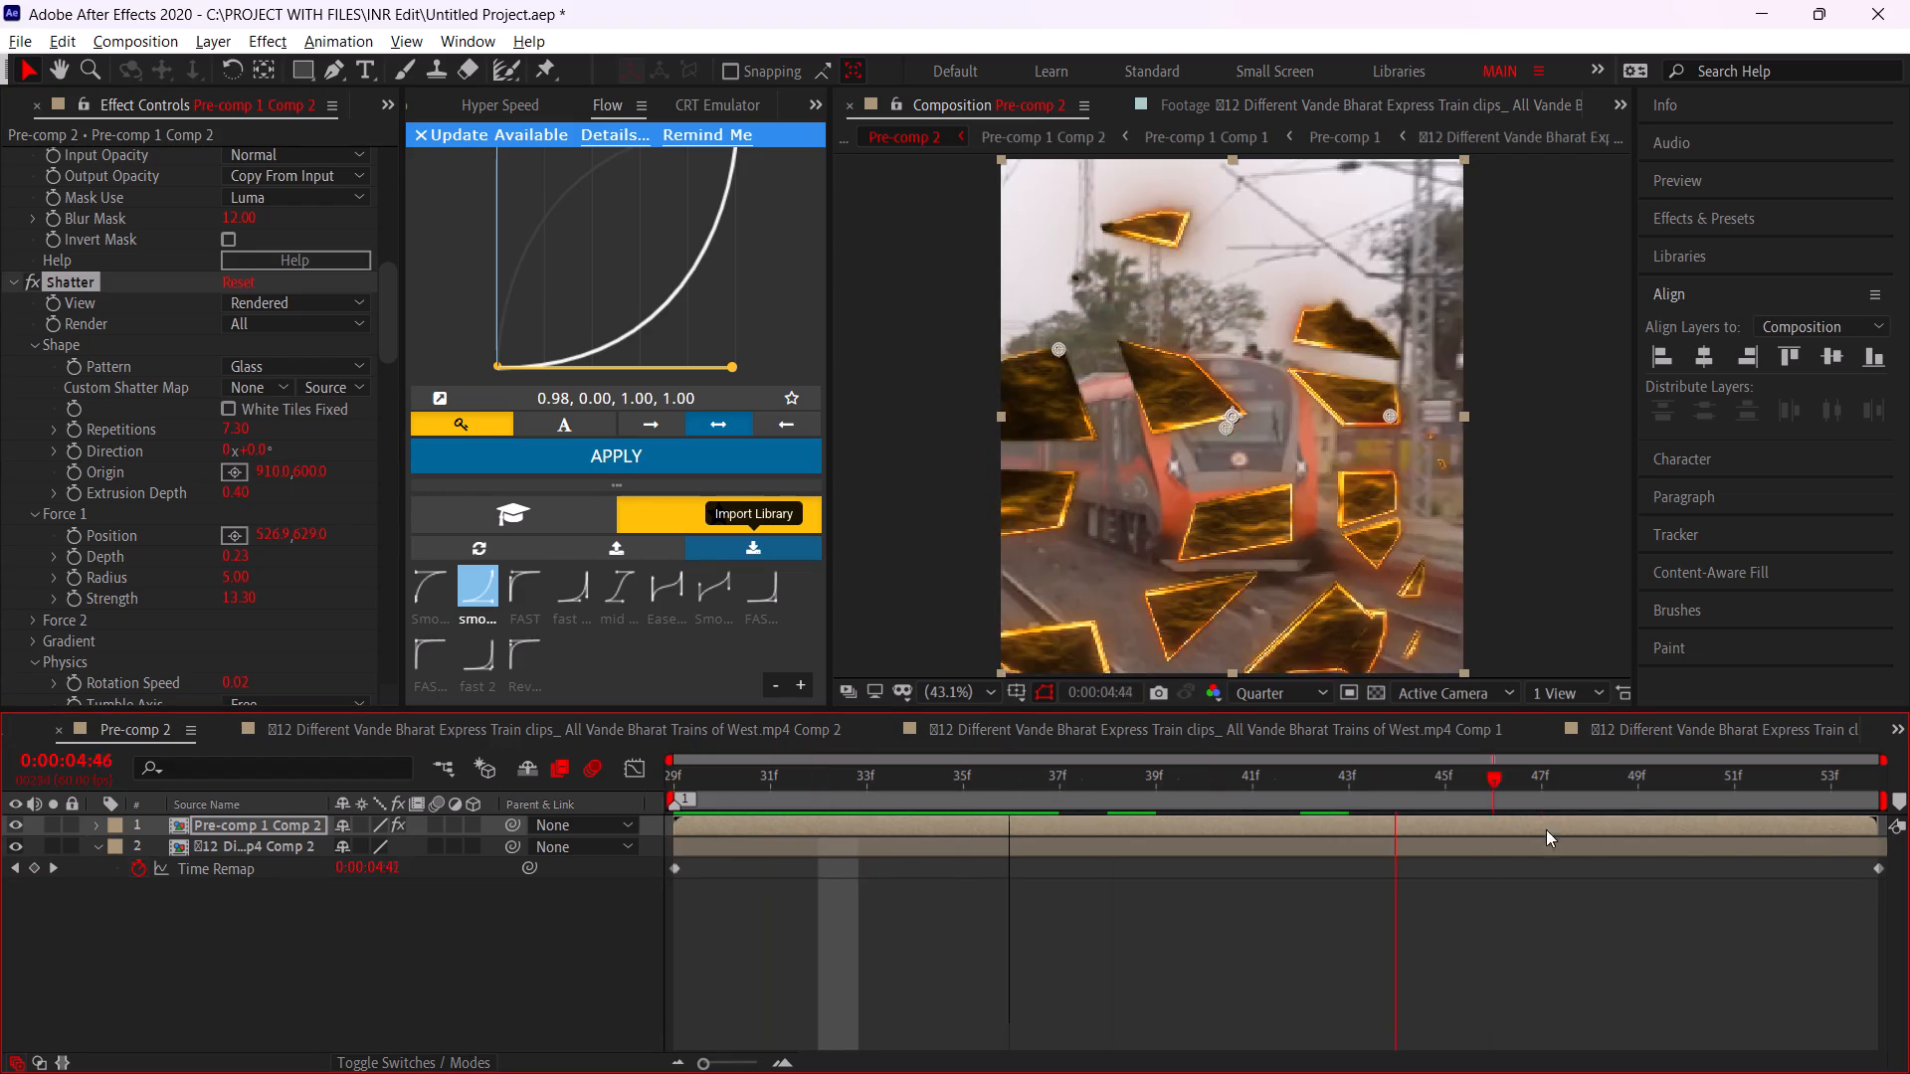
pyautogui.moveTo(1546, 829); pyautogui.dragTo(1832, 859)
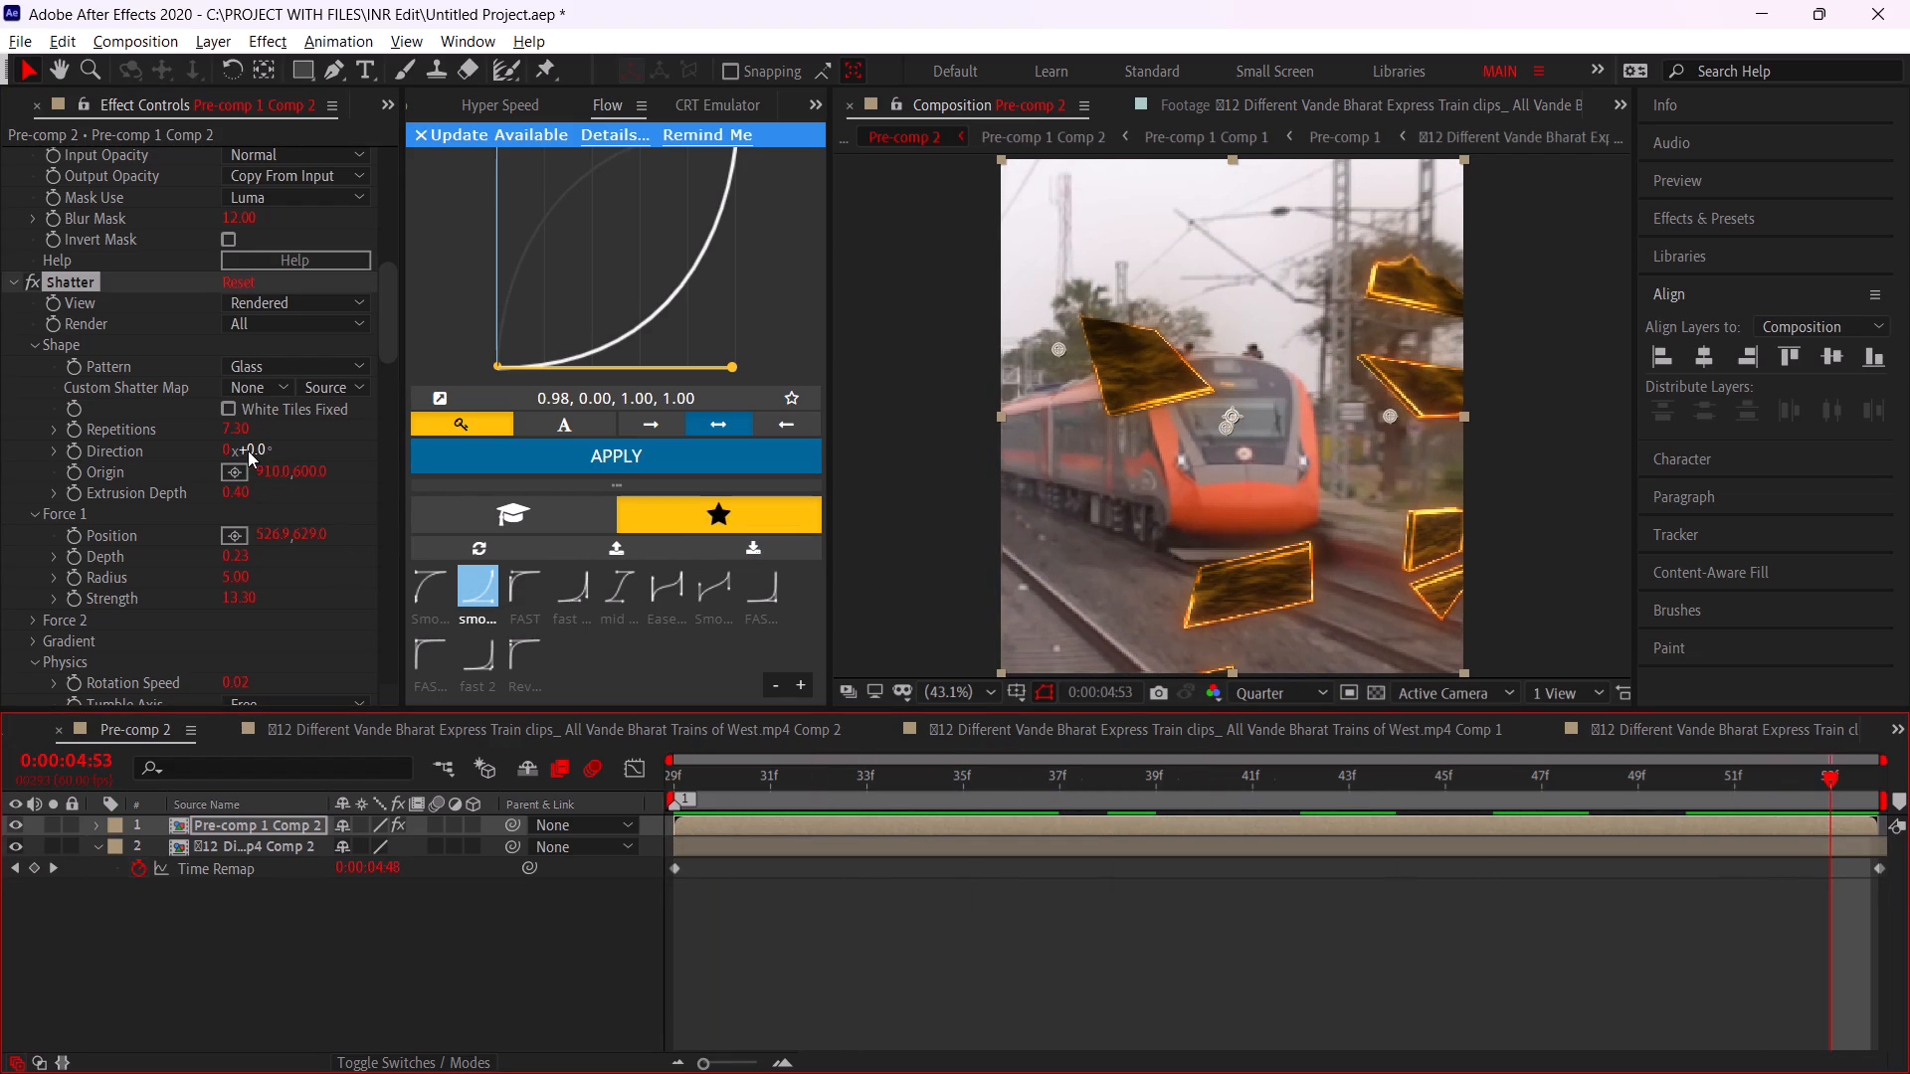
# Set the Shatter shape Direction to 9° and check the rotated shards.
pyautogui.moveTo(248, 450); pyautogui.dragTo(257, 446)
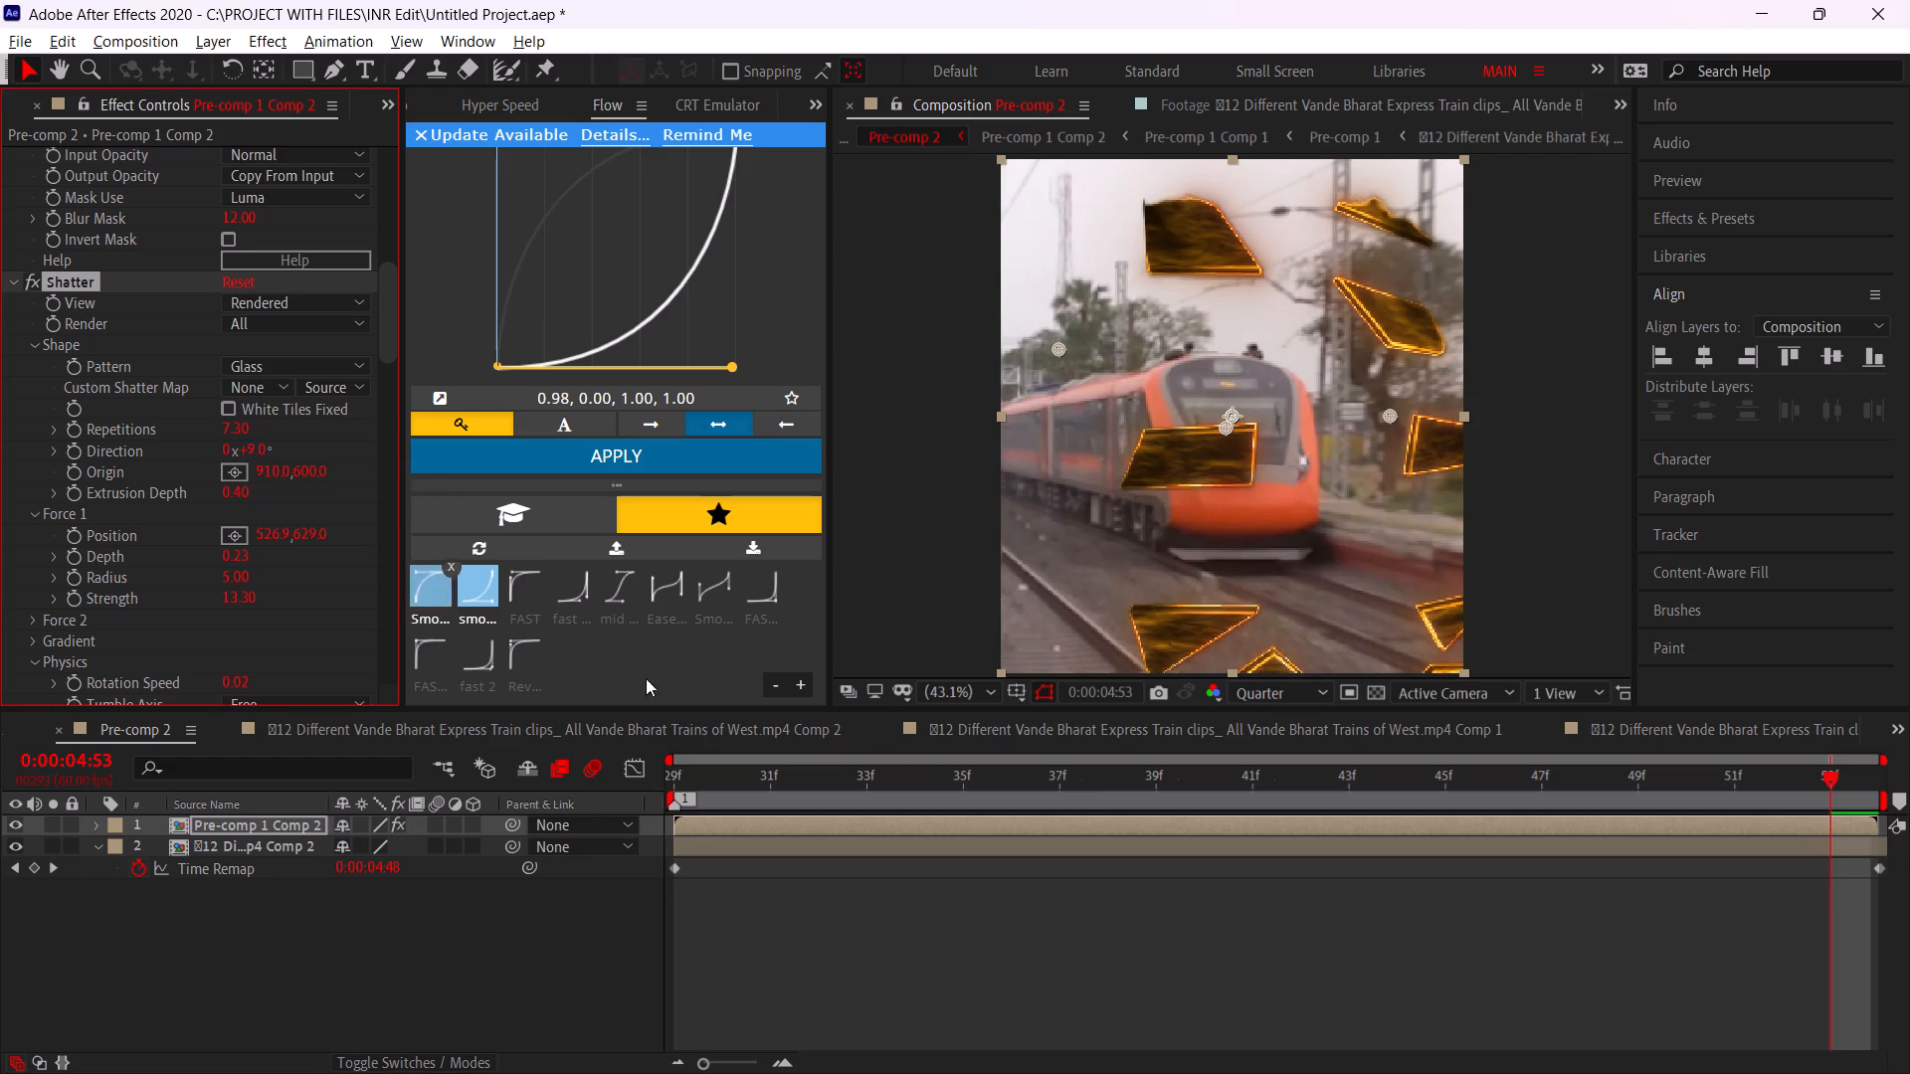
pyautogui.moveTo(987, 781); pyautogui.dragTo(1370, 815)
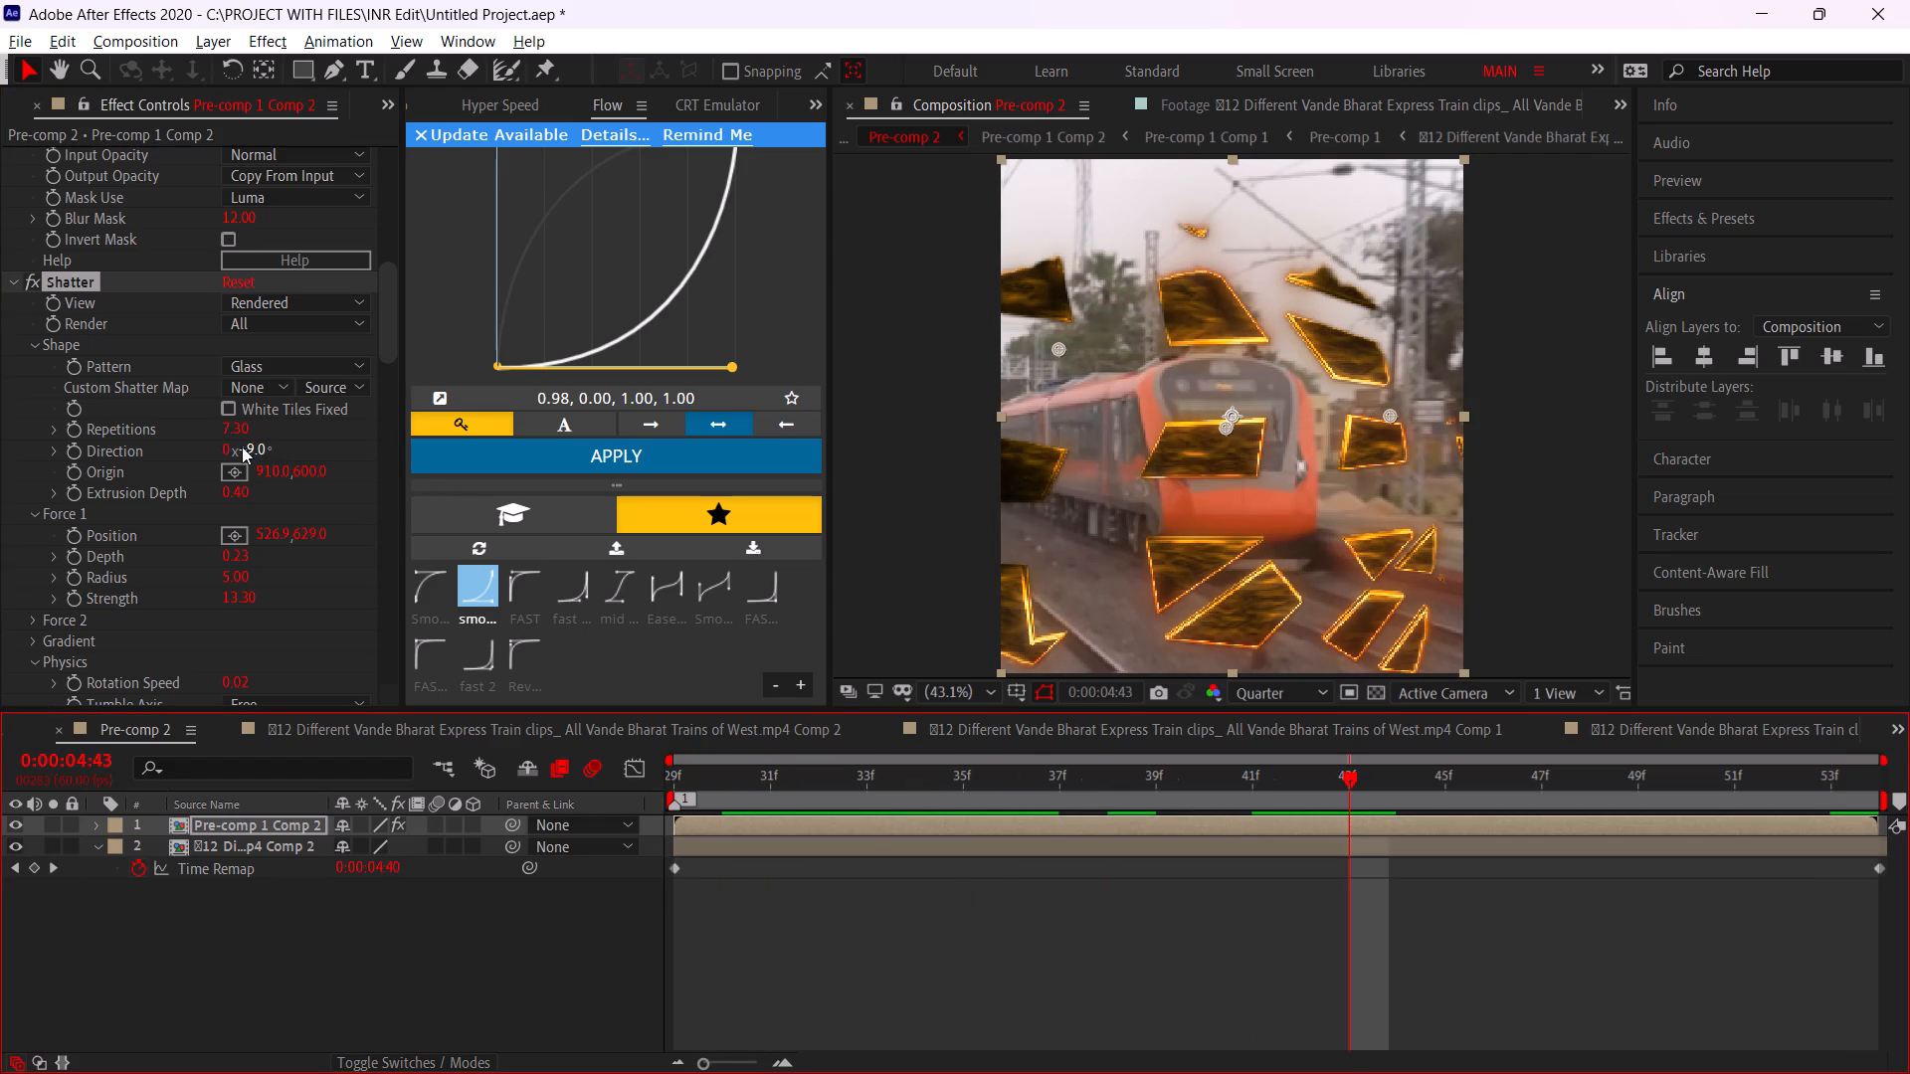
# Set the Shatter Repetitions to 16.60 and check the smaller shards through to 0:00:04:53.
pyautogui.moveTo(244, 429); pyautogui.dragTo(322, 442)
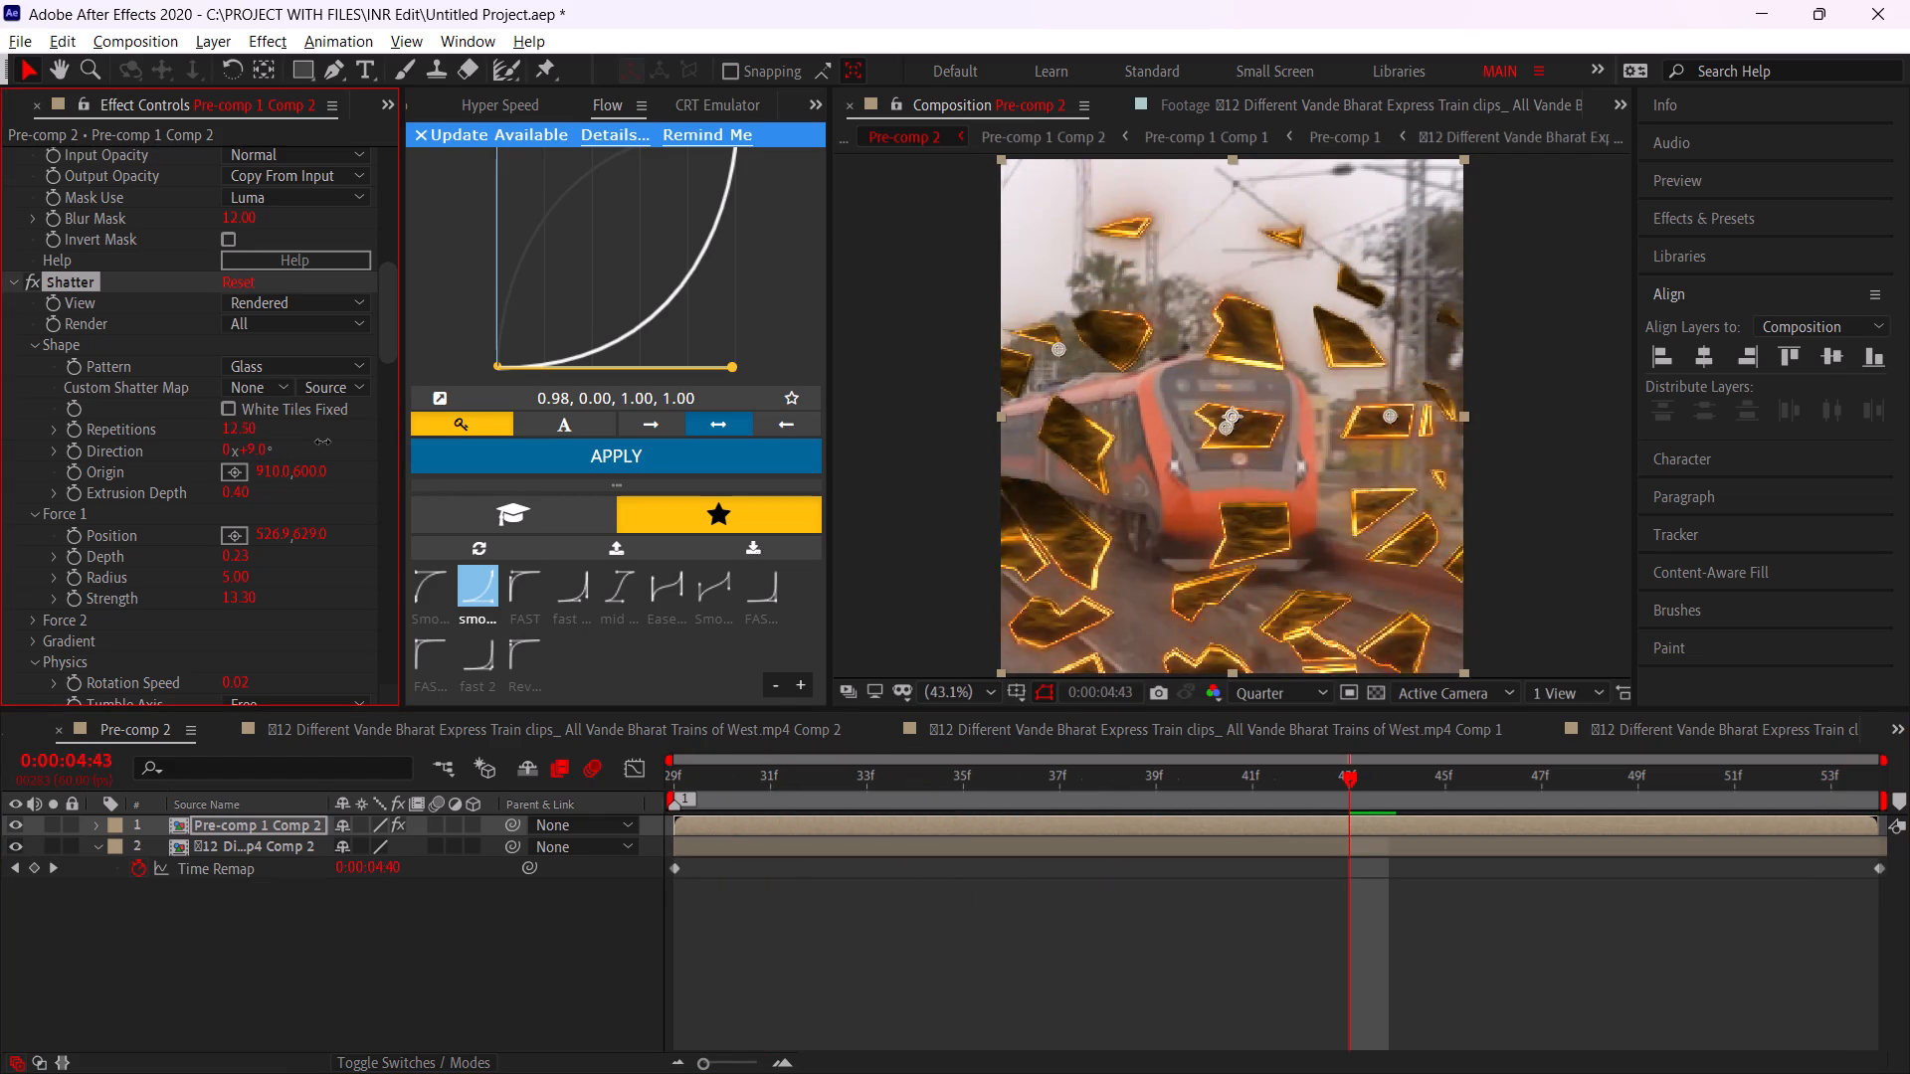
pyautogui.moveTo(322, 442); pyautogui.dragTo(334, 442)
pyautogui.moveTo(987, 783); pyautogui.dragTo(1304, 814)
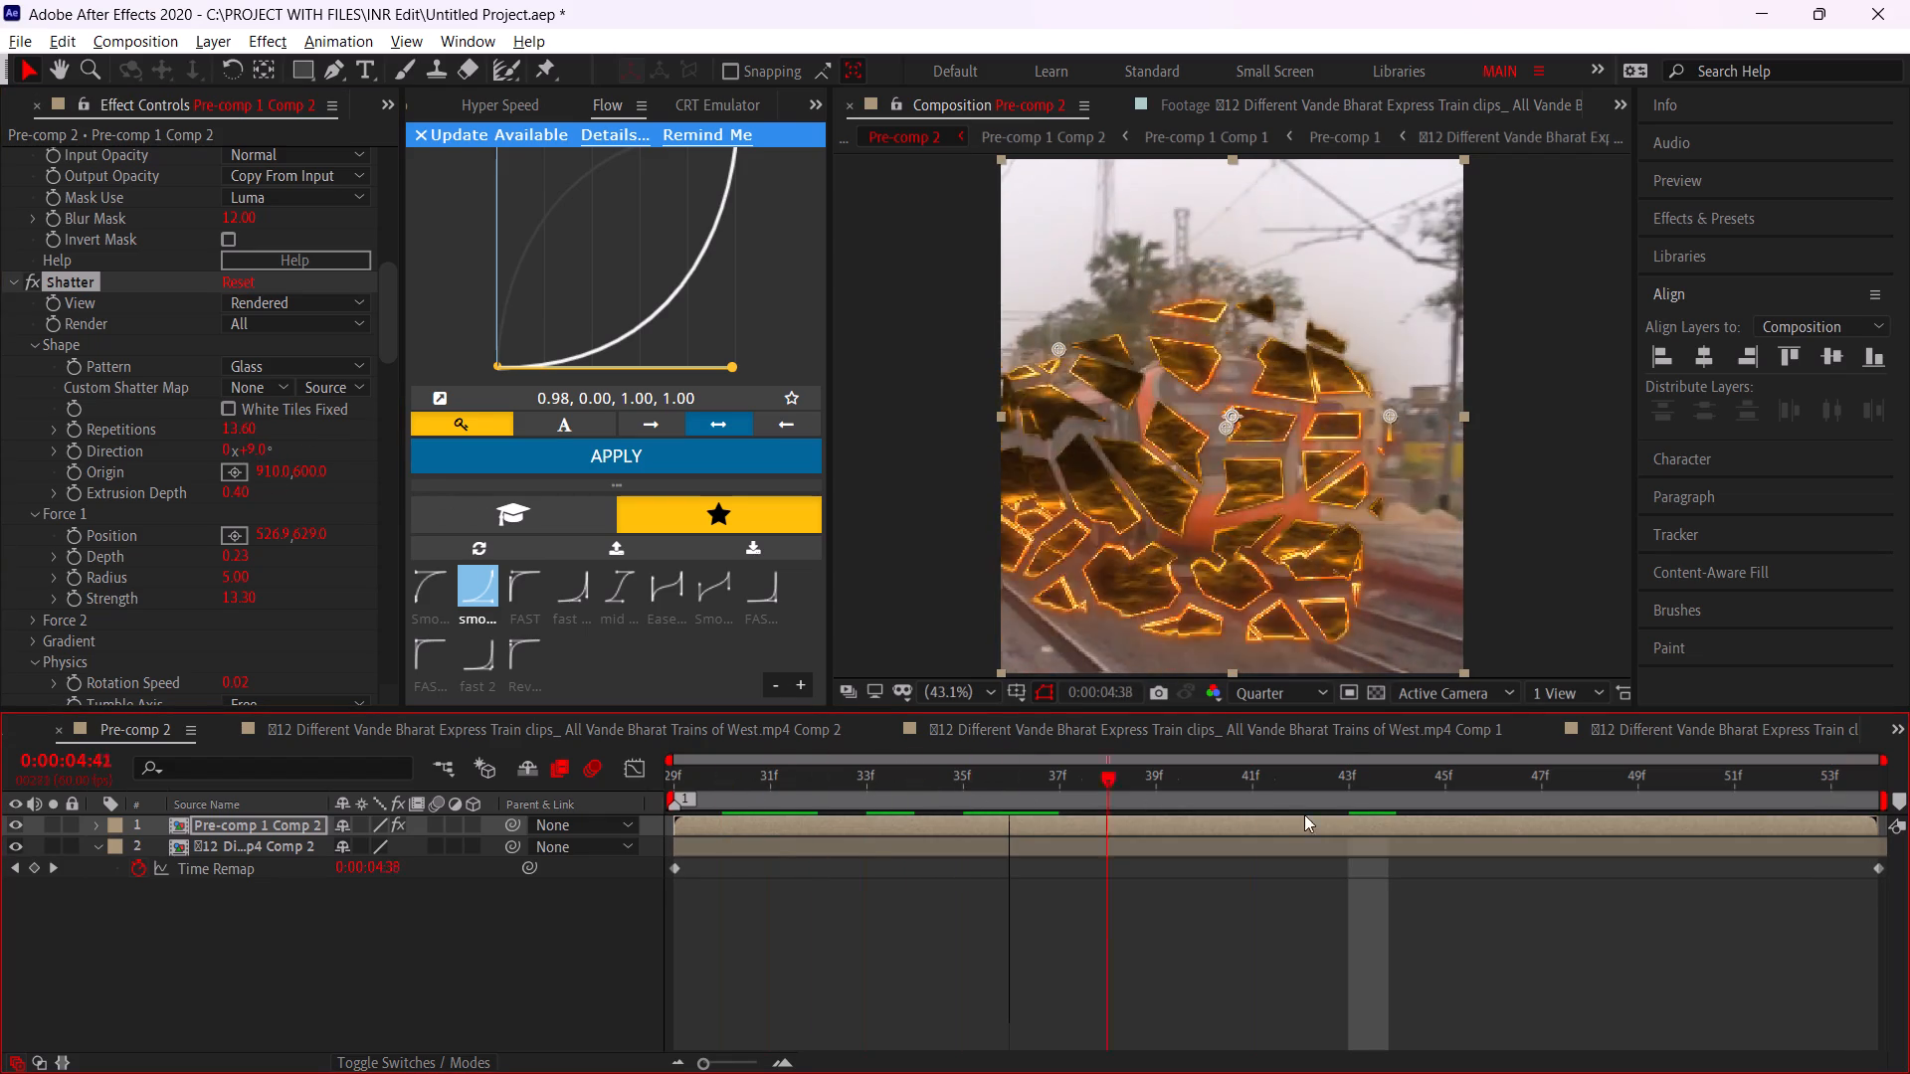
pyautogui.moveTo(1304, 814); pyautogui.dragTo(683, 805)
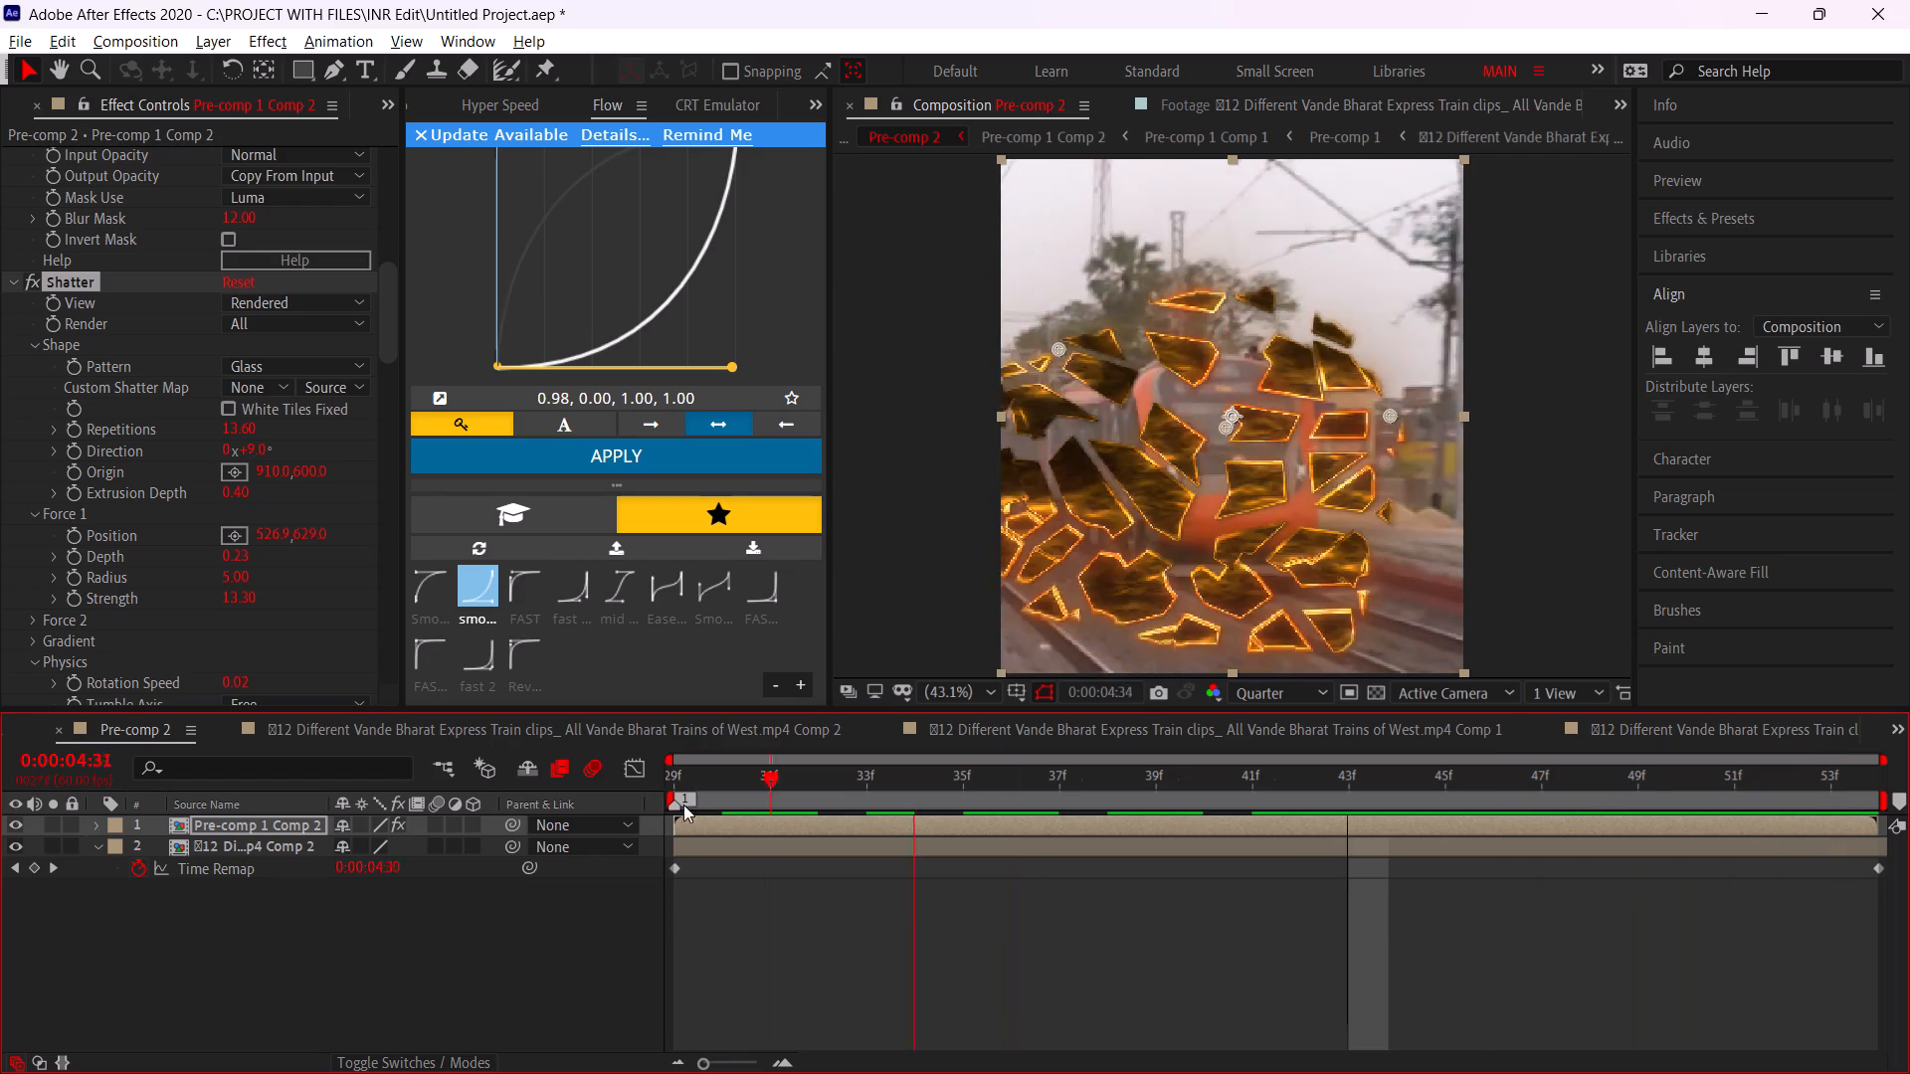
pyautogui.moveTo(683, 805); pyautogui.dragTo(1496, 869)
pyautogui.moveTo(229, 432); pyautogui.dragTo(275, 442)
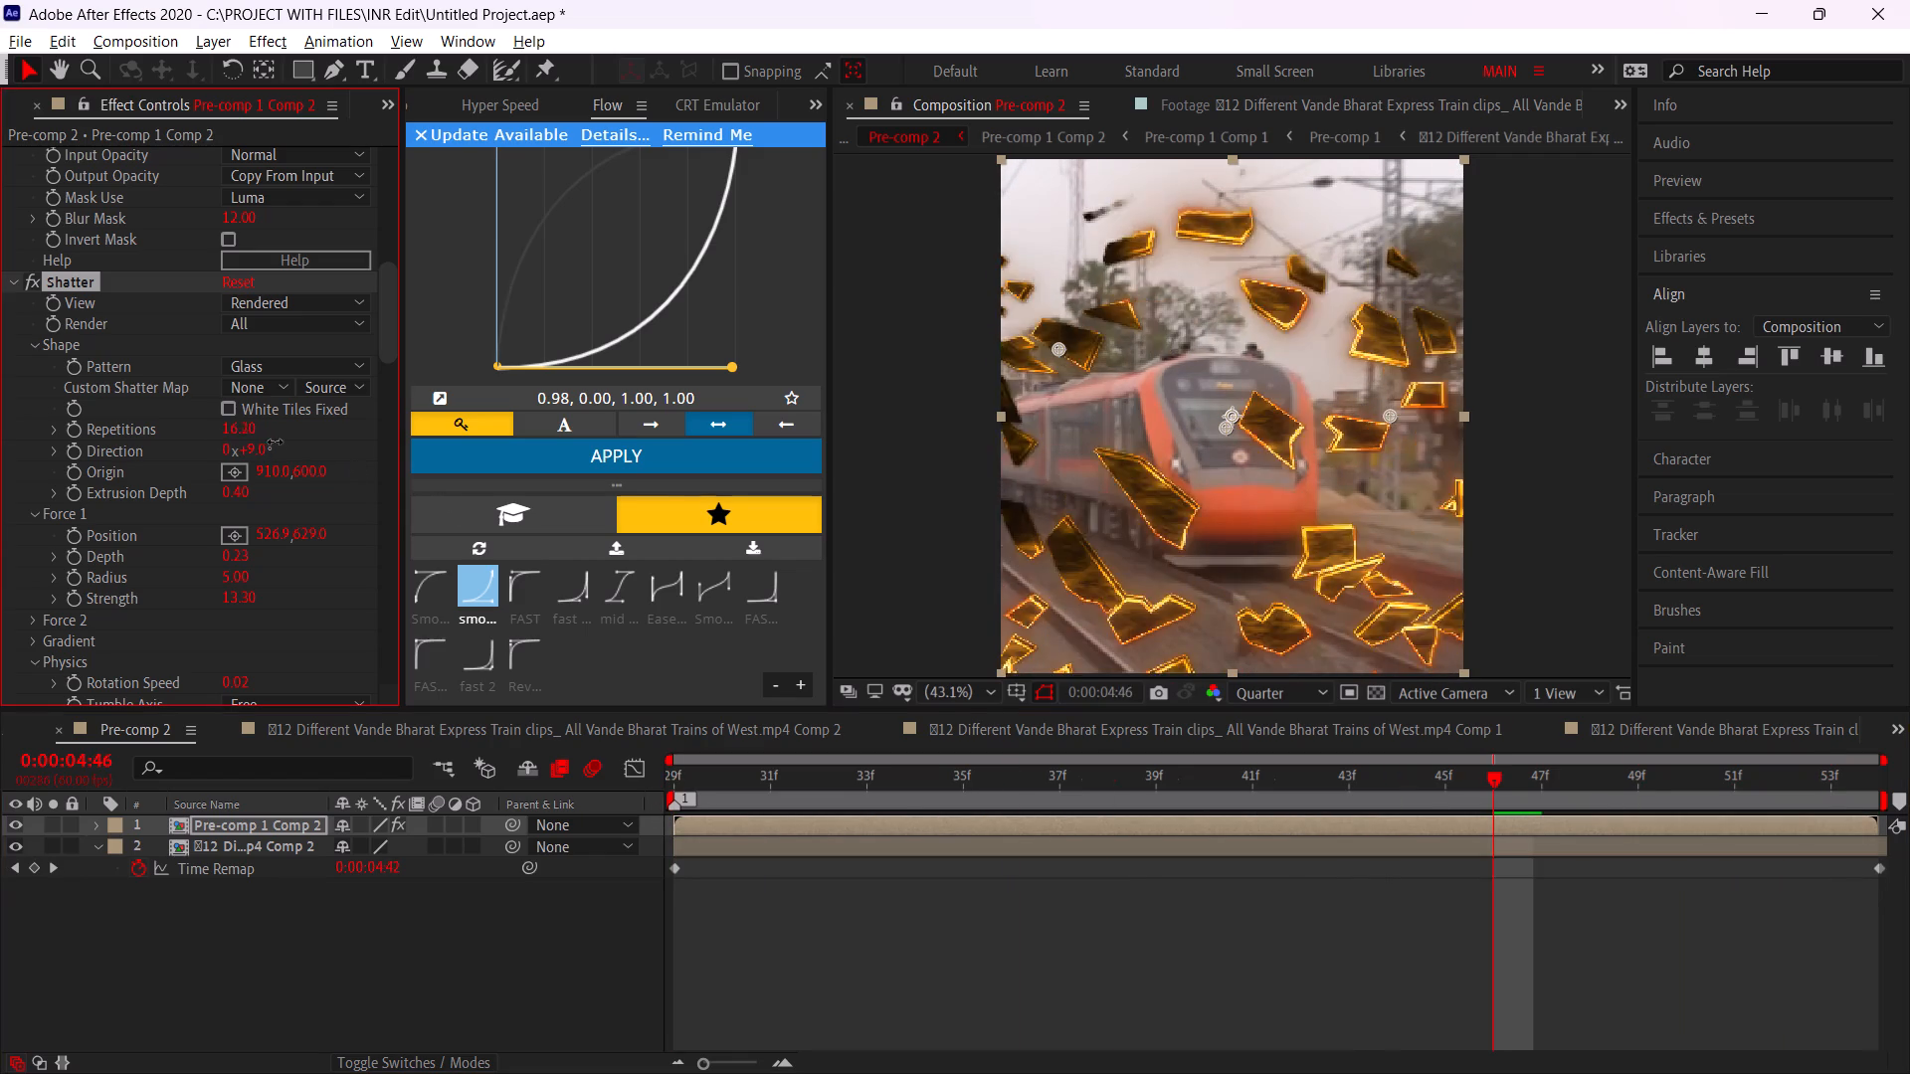
pyautogui.moveTo(275, 442); pyautogui.dragTo(280, 445)
pyautogui.moveTo(878, 786); pyautogui.dragTo(1212, 826)
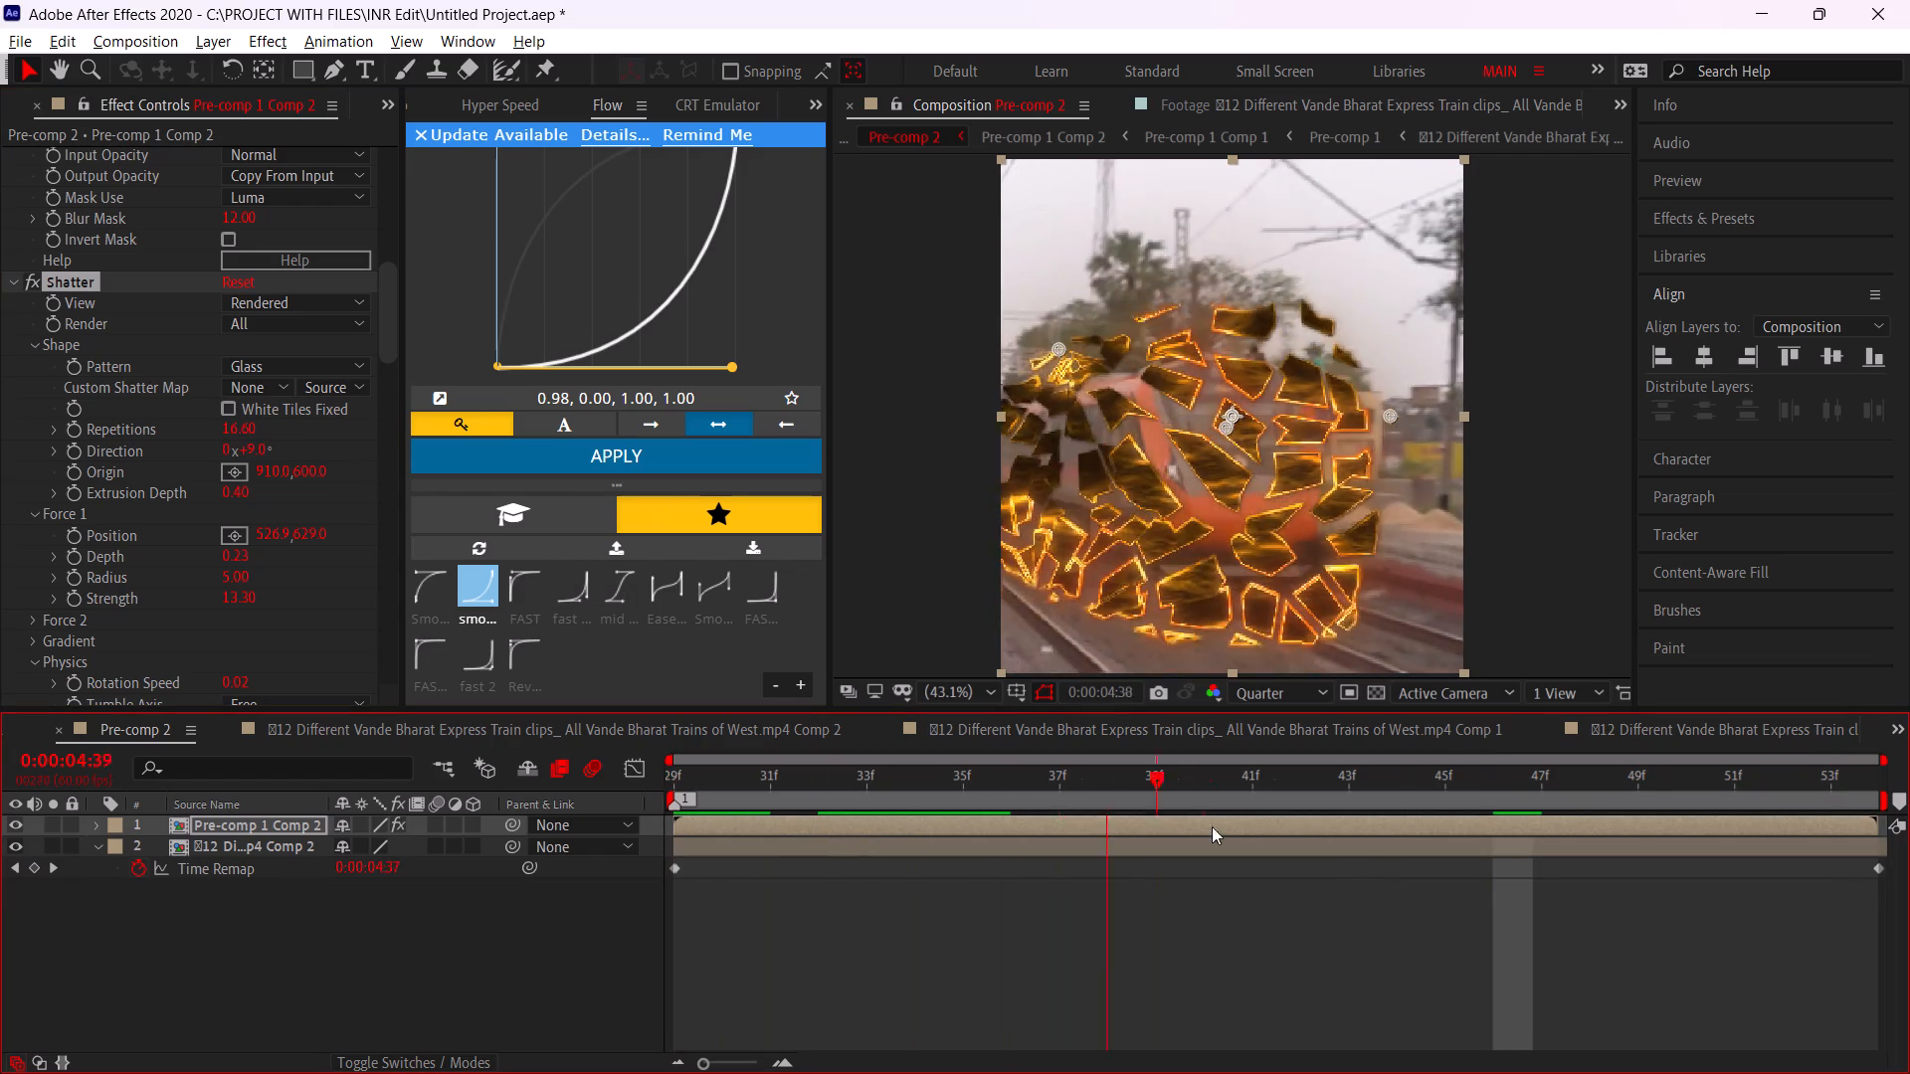
pyautogui.moveTo(1212, 826); pyautogui.dragTo(1909, 946)
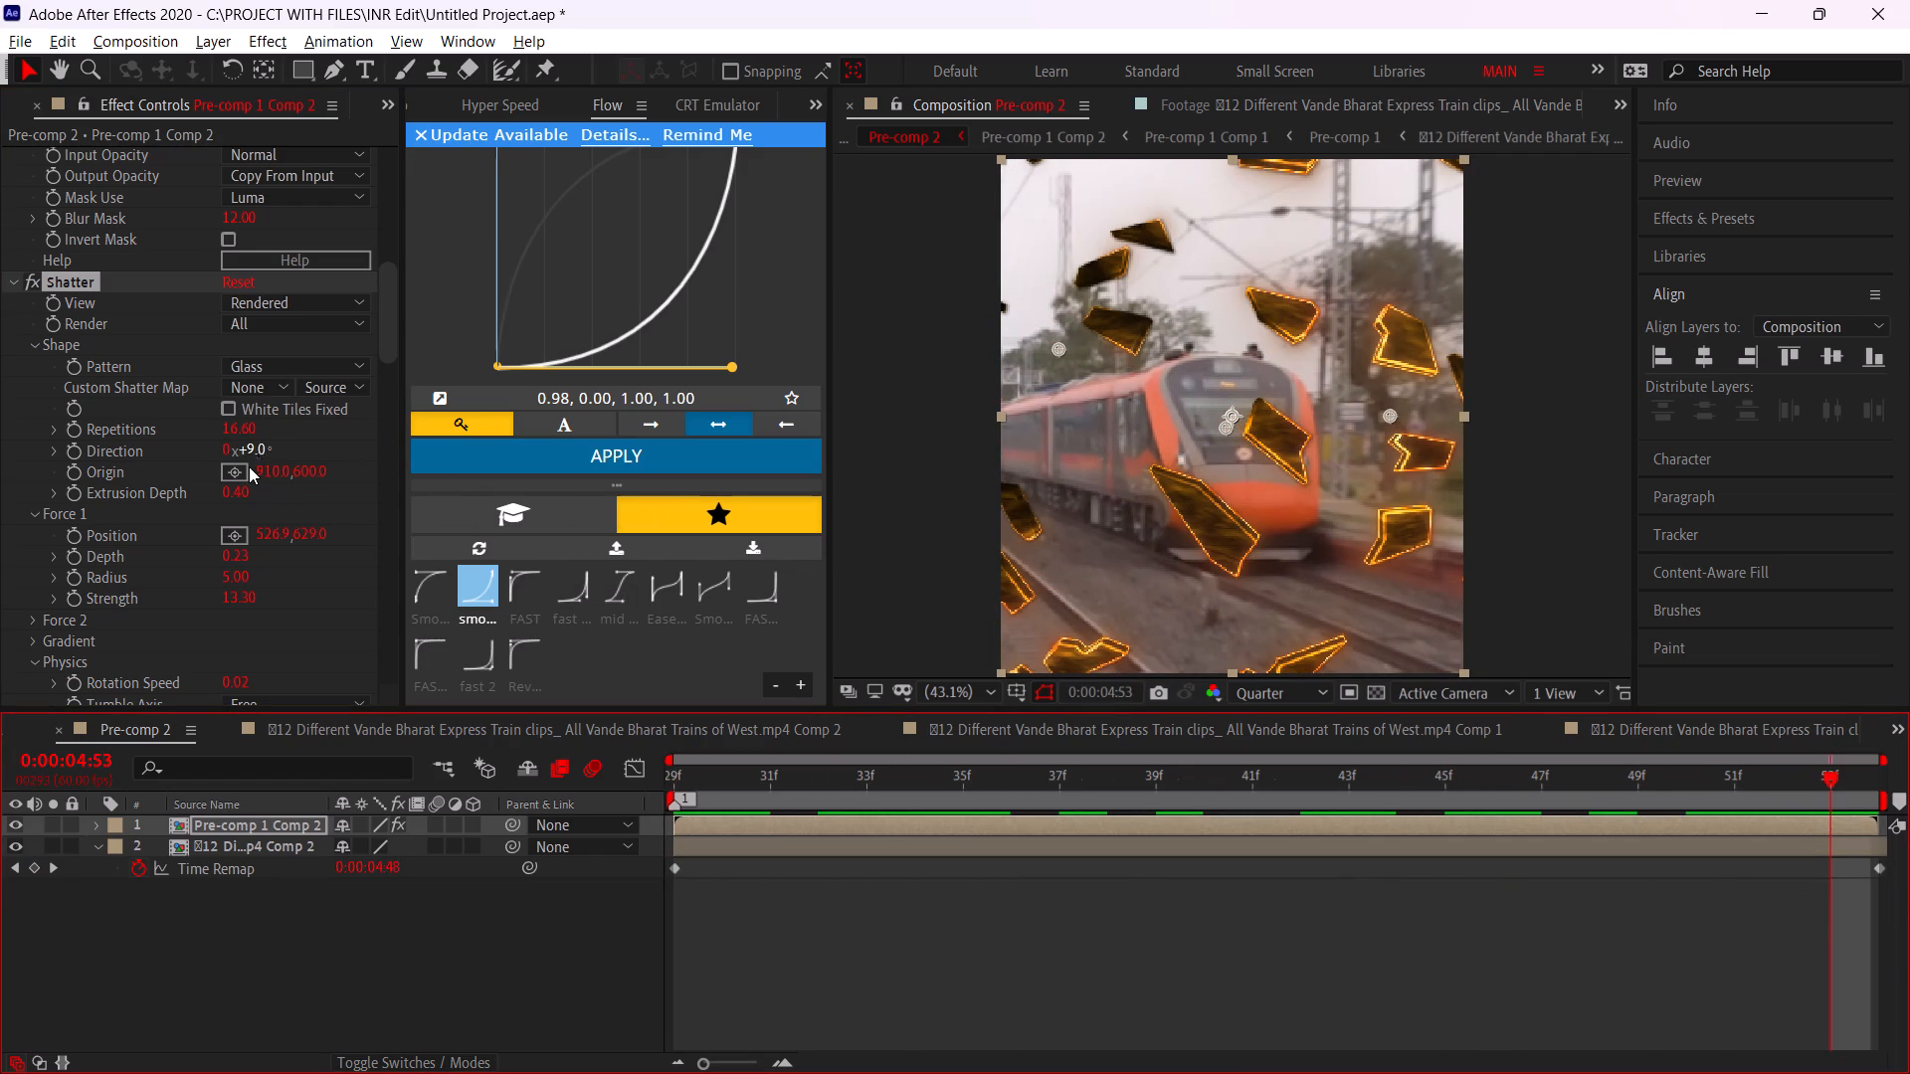
# Set the Shatter pattern Origin to 960, 600 and check the shards back through the clip.
pyautogui.click(240, 473)
pyautogui.click(290, 494)
pyautogui.moveTo(269, 473); pyautogui.dragTo(272, 473)
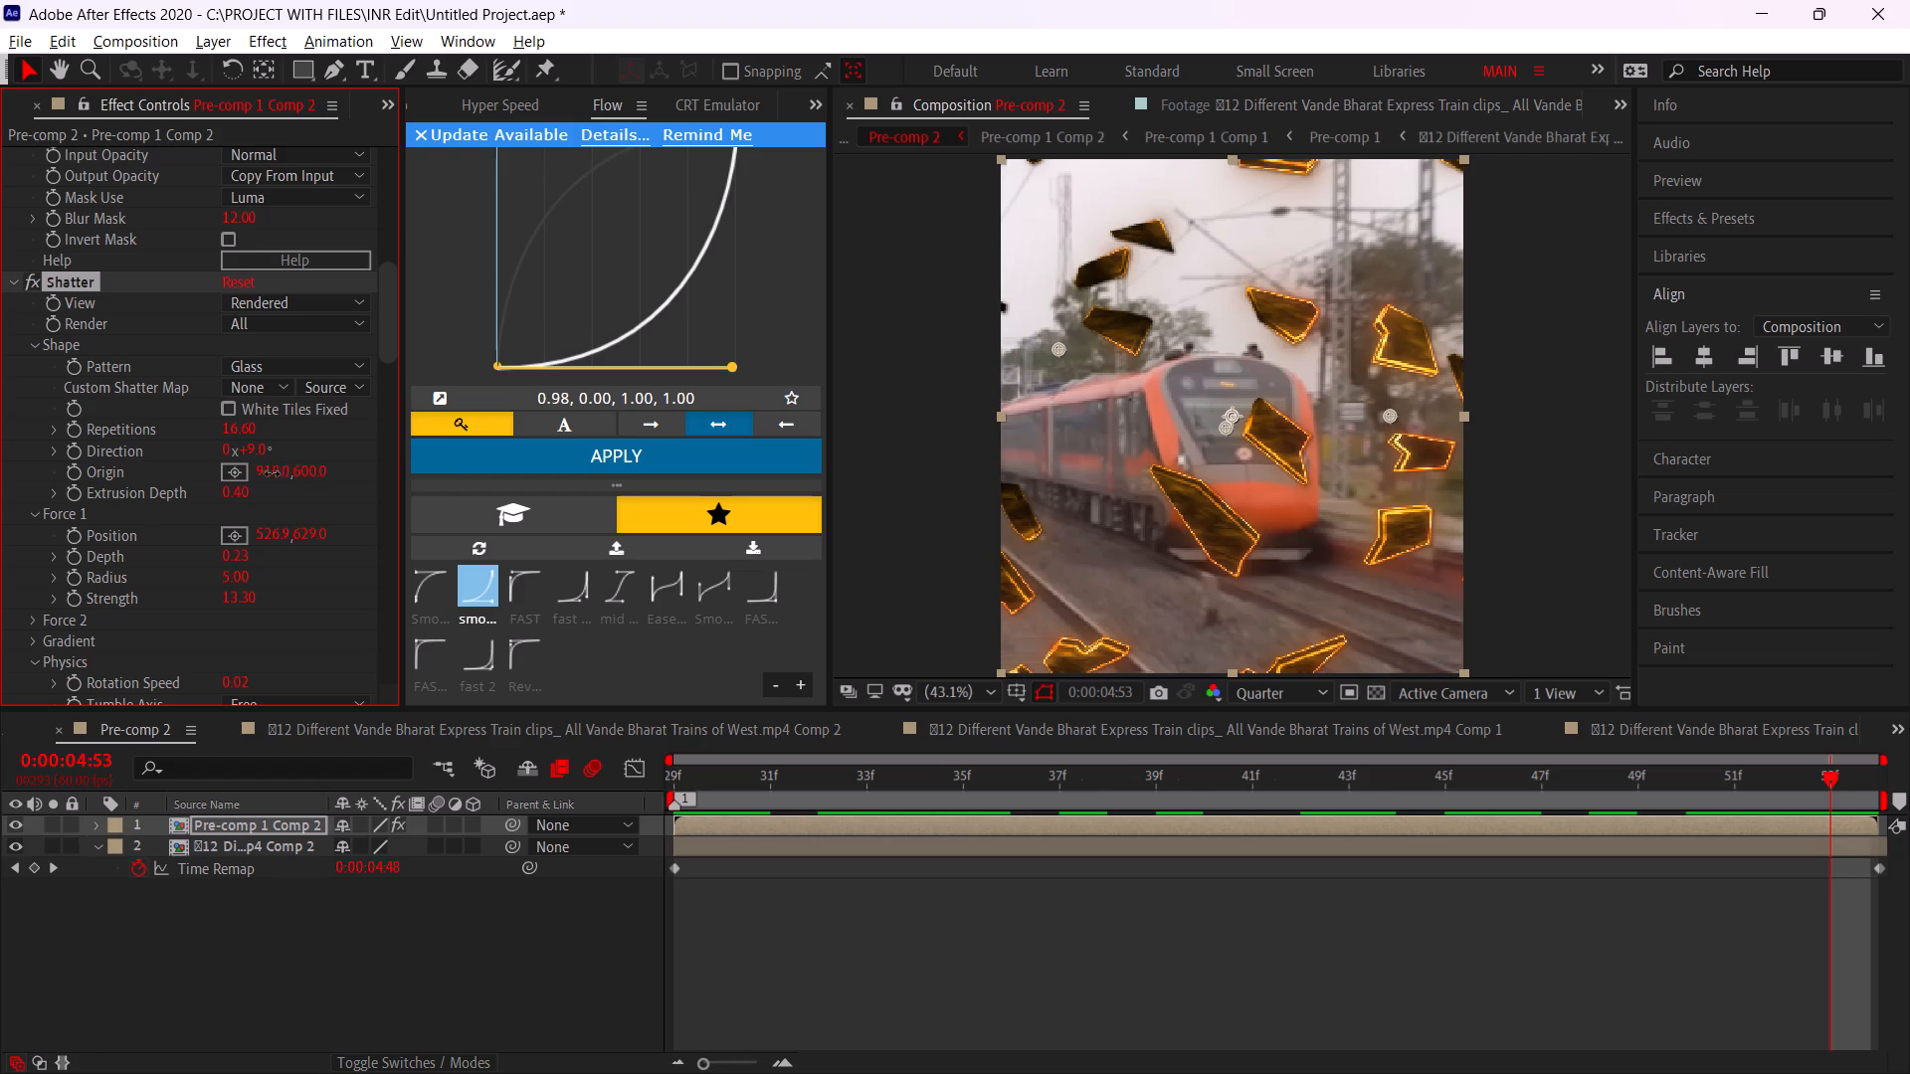
pyautogui.moveTo(272, 473); pyautogui.dragTo(338, 487)
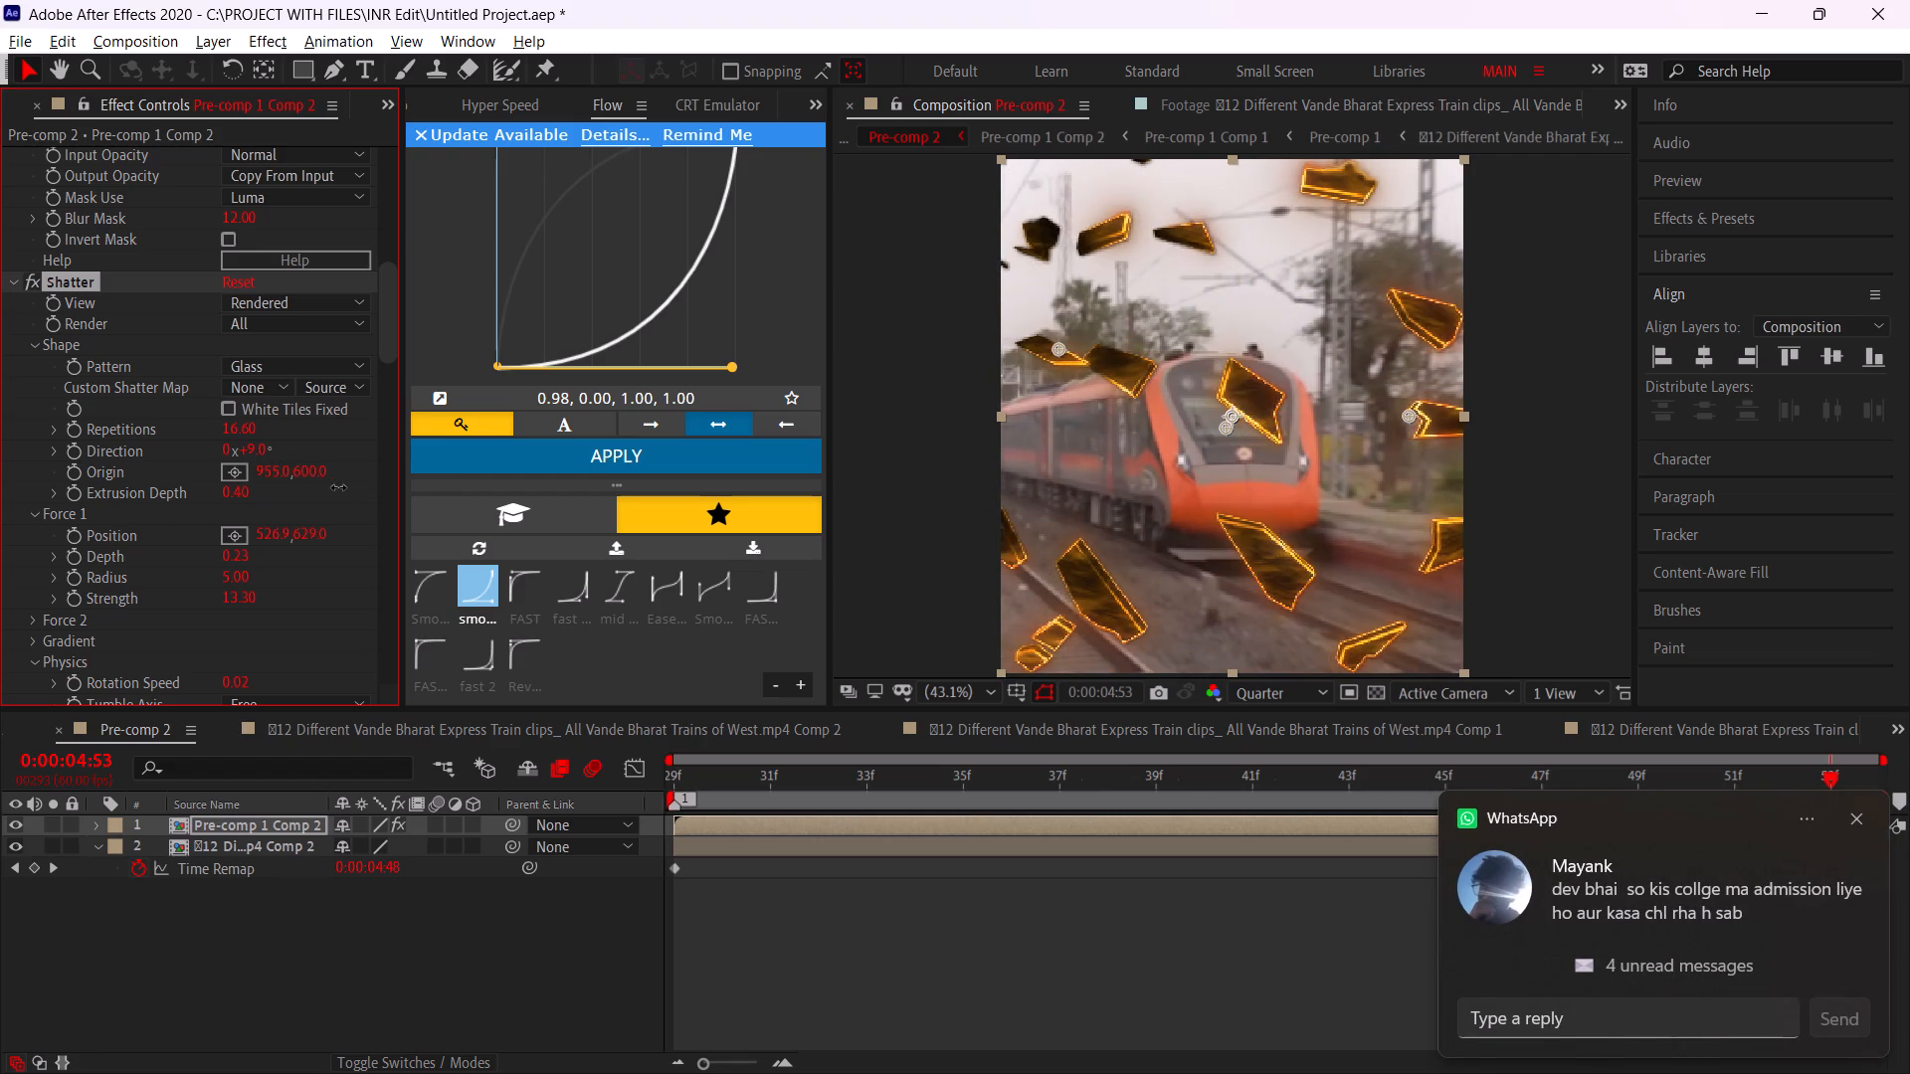
pyautogui.moveTo(338, 487); pyautogui.dragTo(346, 488)
pyautogui.moveTo(1336, 795); pyautogui.dragTo(838, 777)
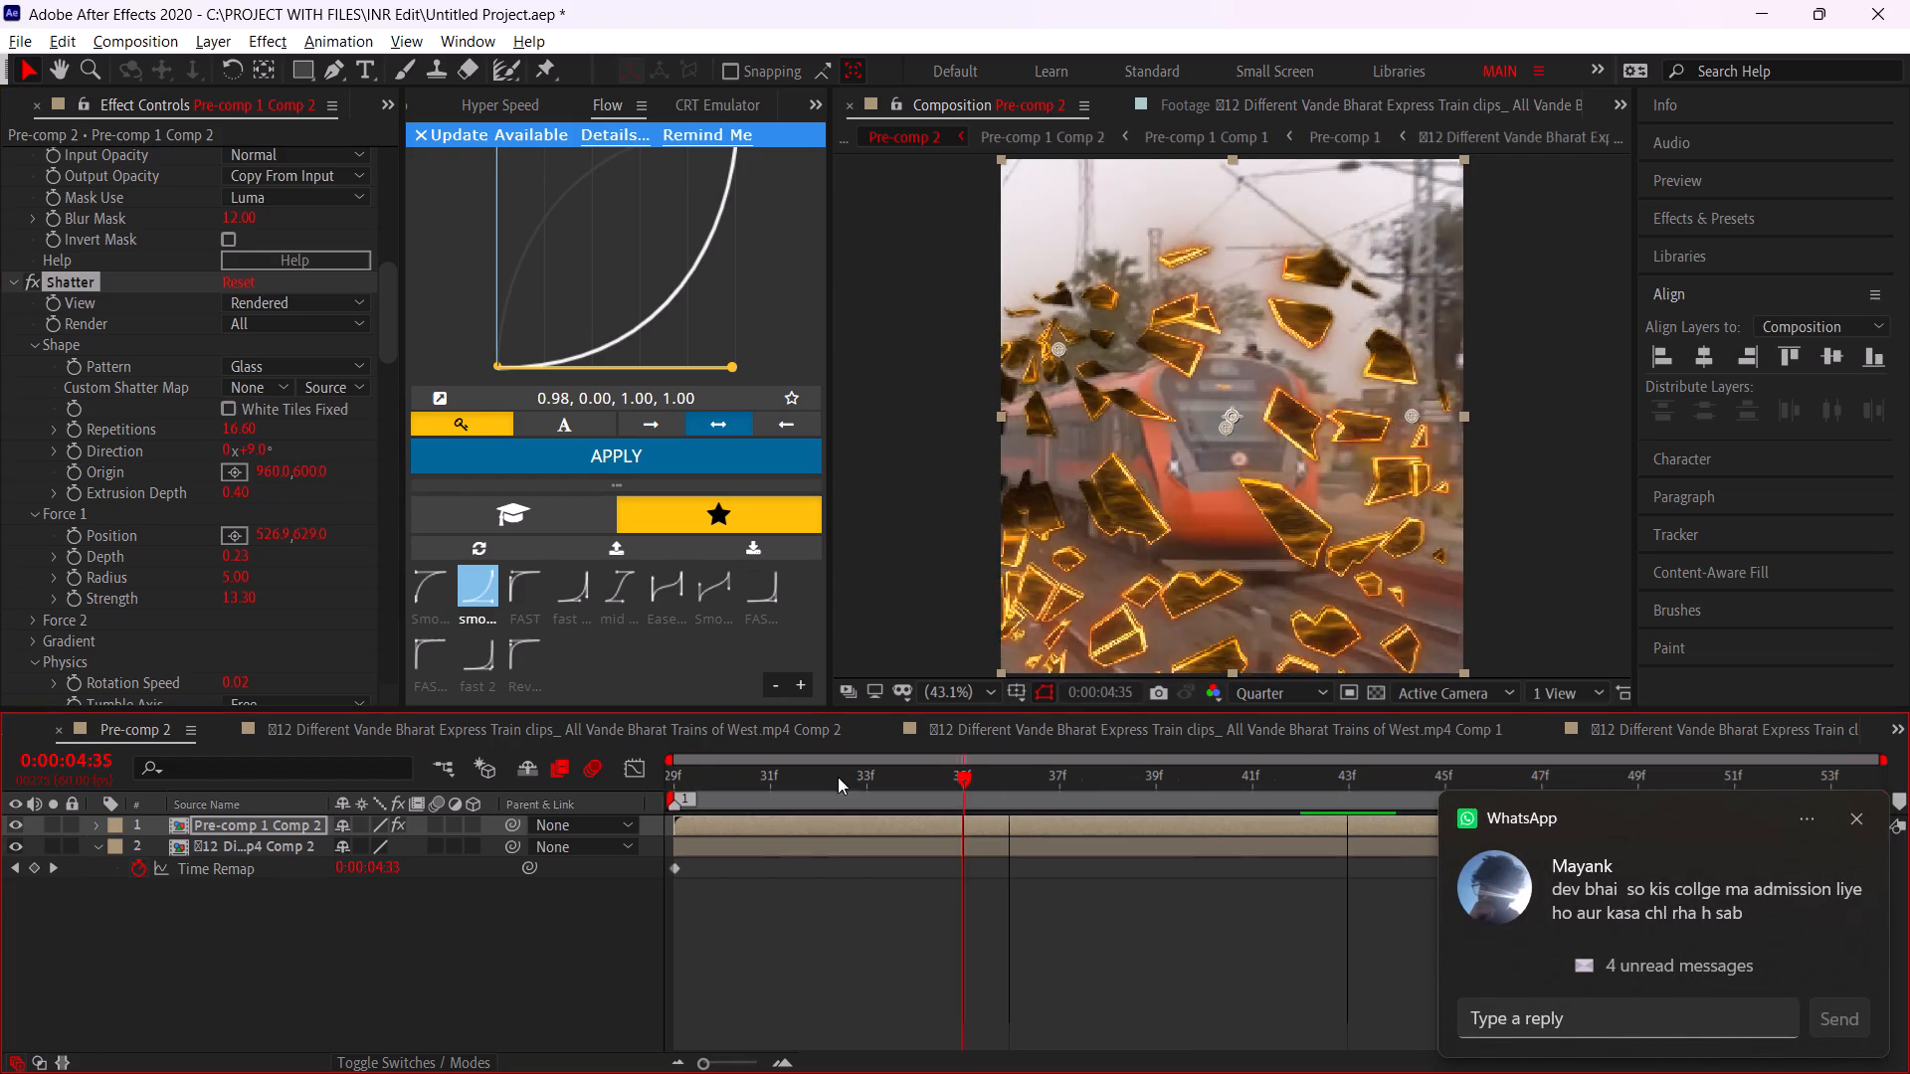
# Examine the glowing shards' motion in Pre-comp 2 between about 0:00:04:31 and 0:00:04:40.
pyautogui.moveTo(838, 777); pyautogui.dragTo(1095, 822)
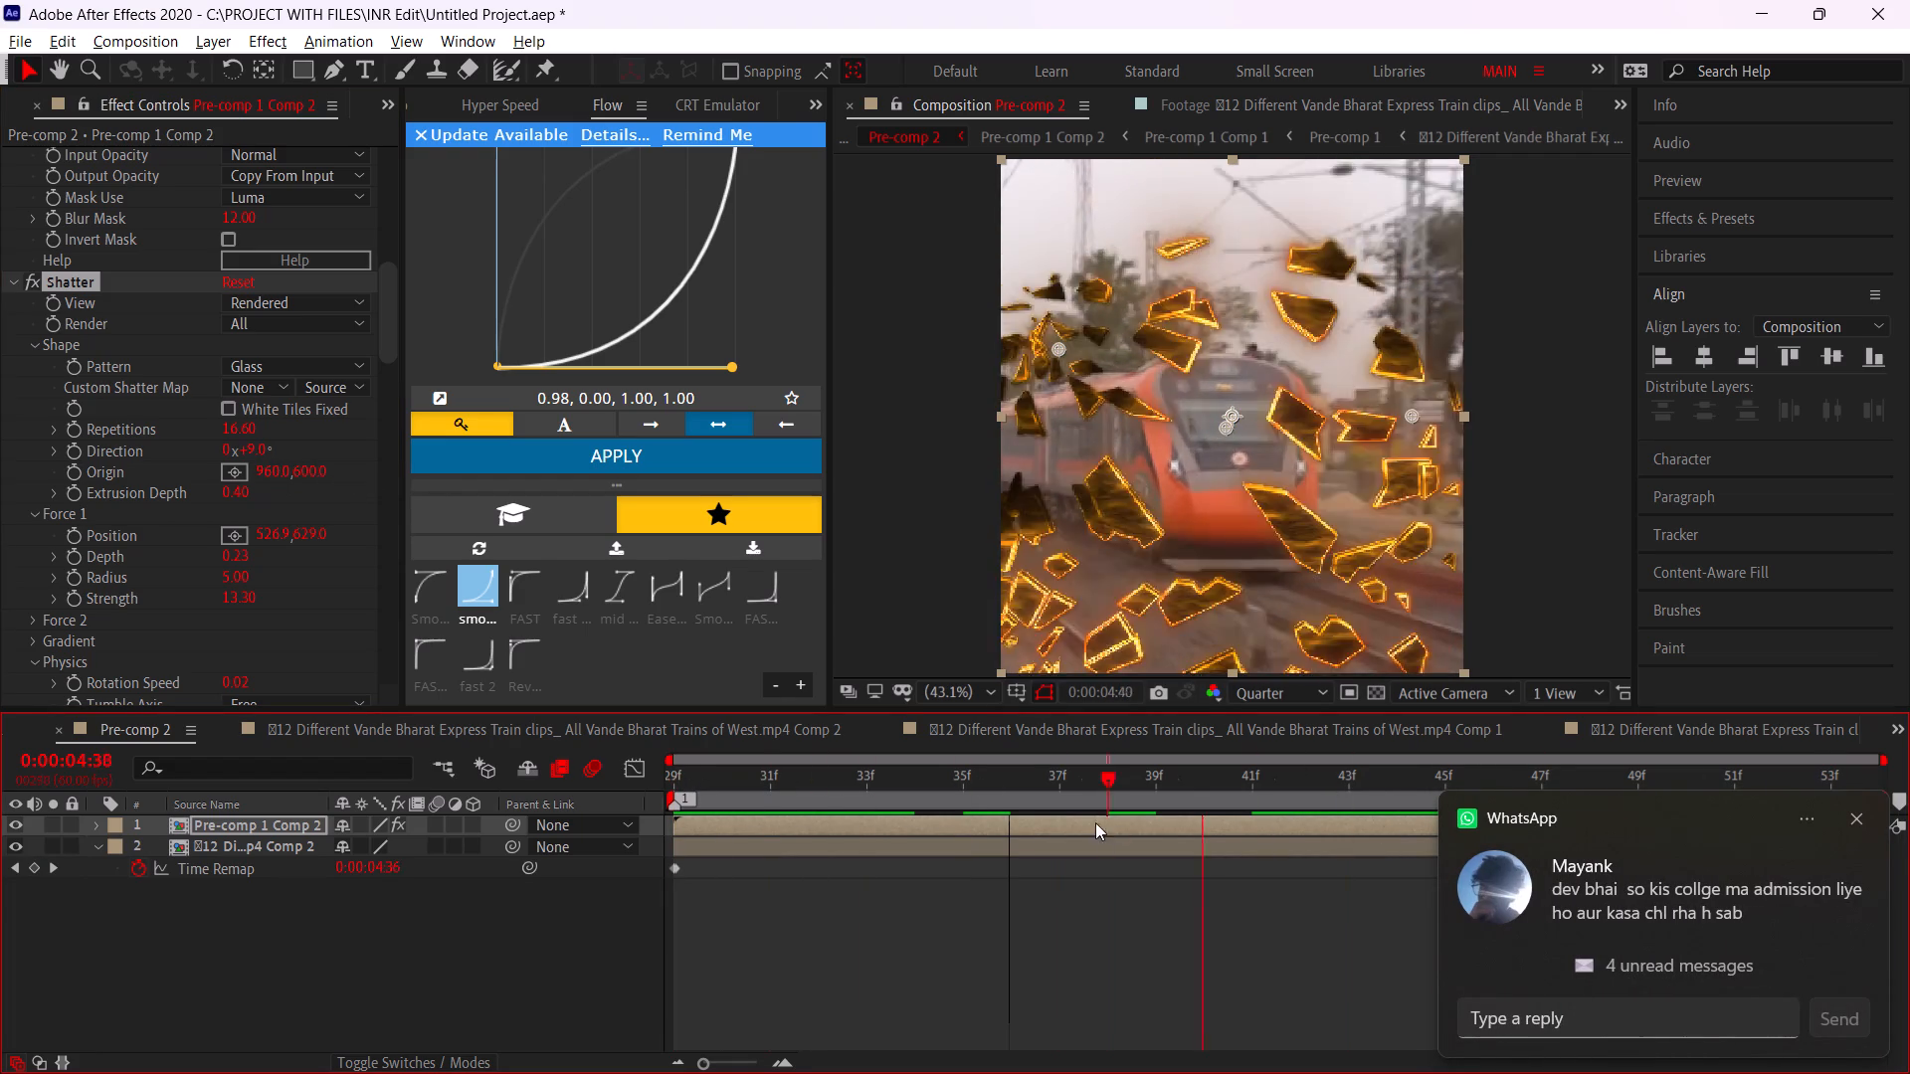
pyautogui.moveTo(1095, 822); pyautogui.dragTo(963, 809)
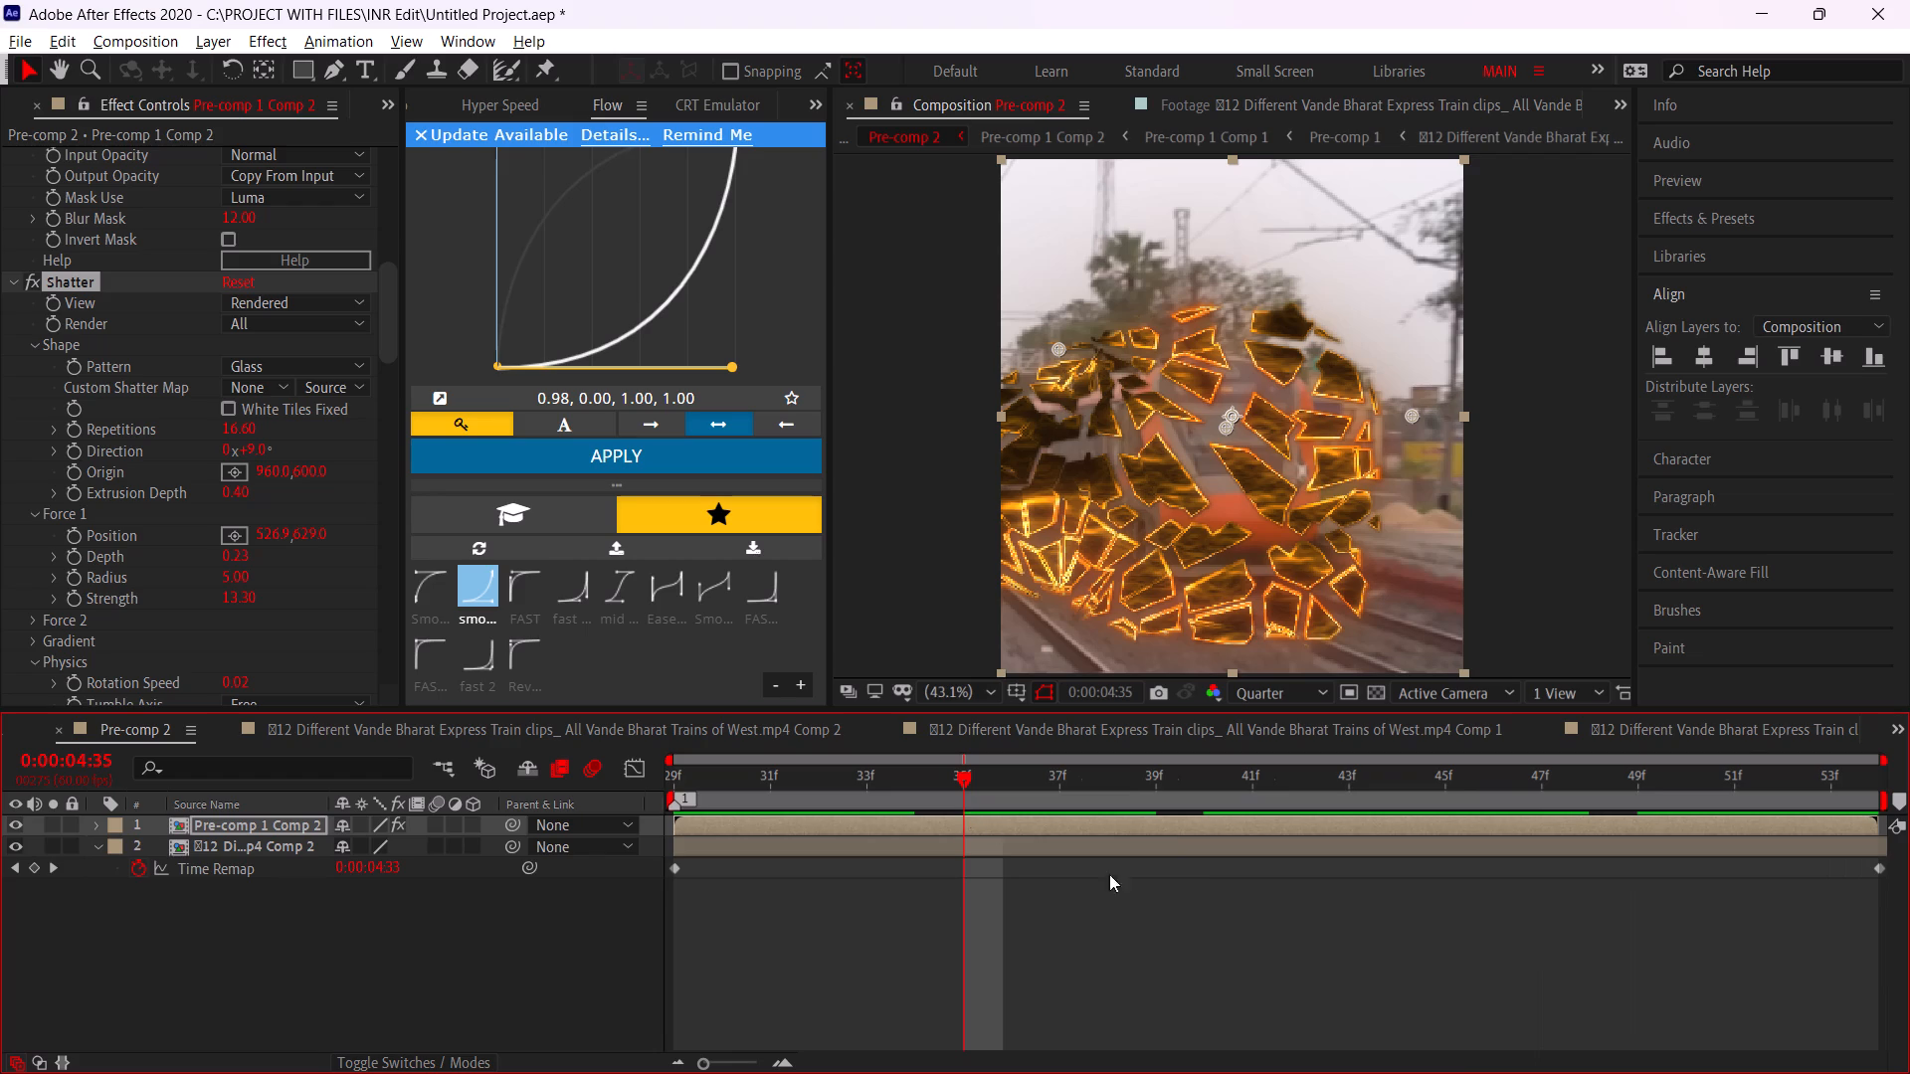
pyautogui.hotkey('alt', 'Tab')
pyautogui.hotkey('alt', 'Tab')
pyautogui.hotkey('alt', 'Tab')
pyautogui.hotkey('alt', 'Tab')
pyautogui.moveTo(855, 788); pyautogui.dragTo(461, 799)
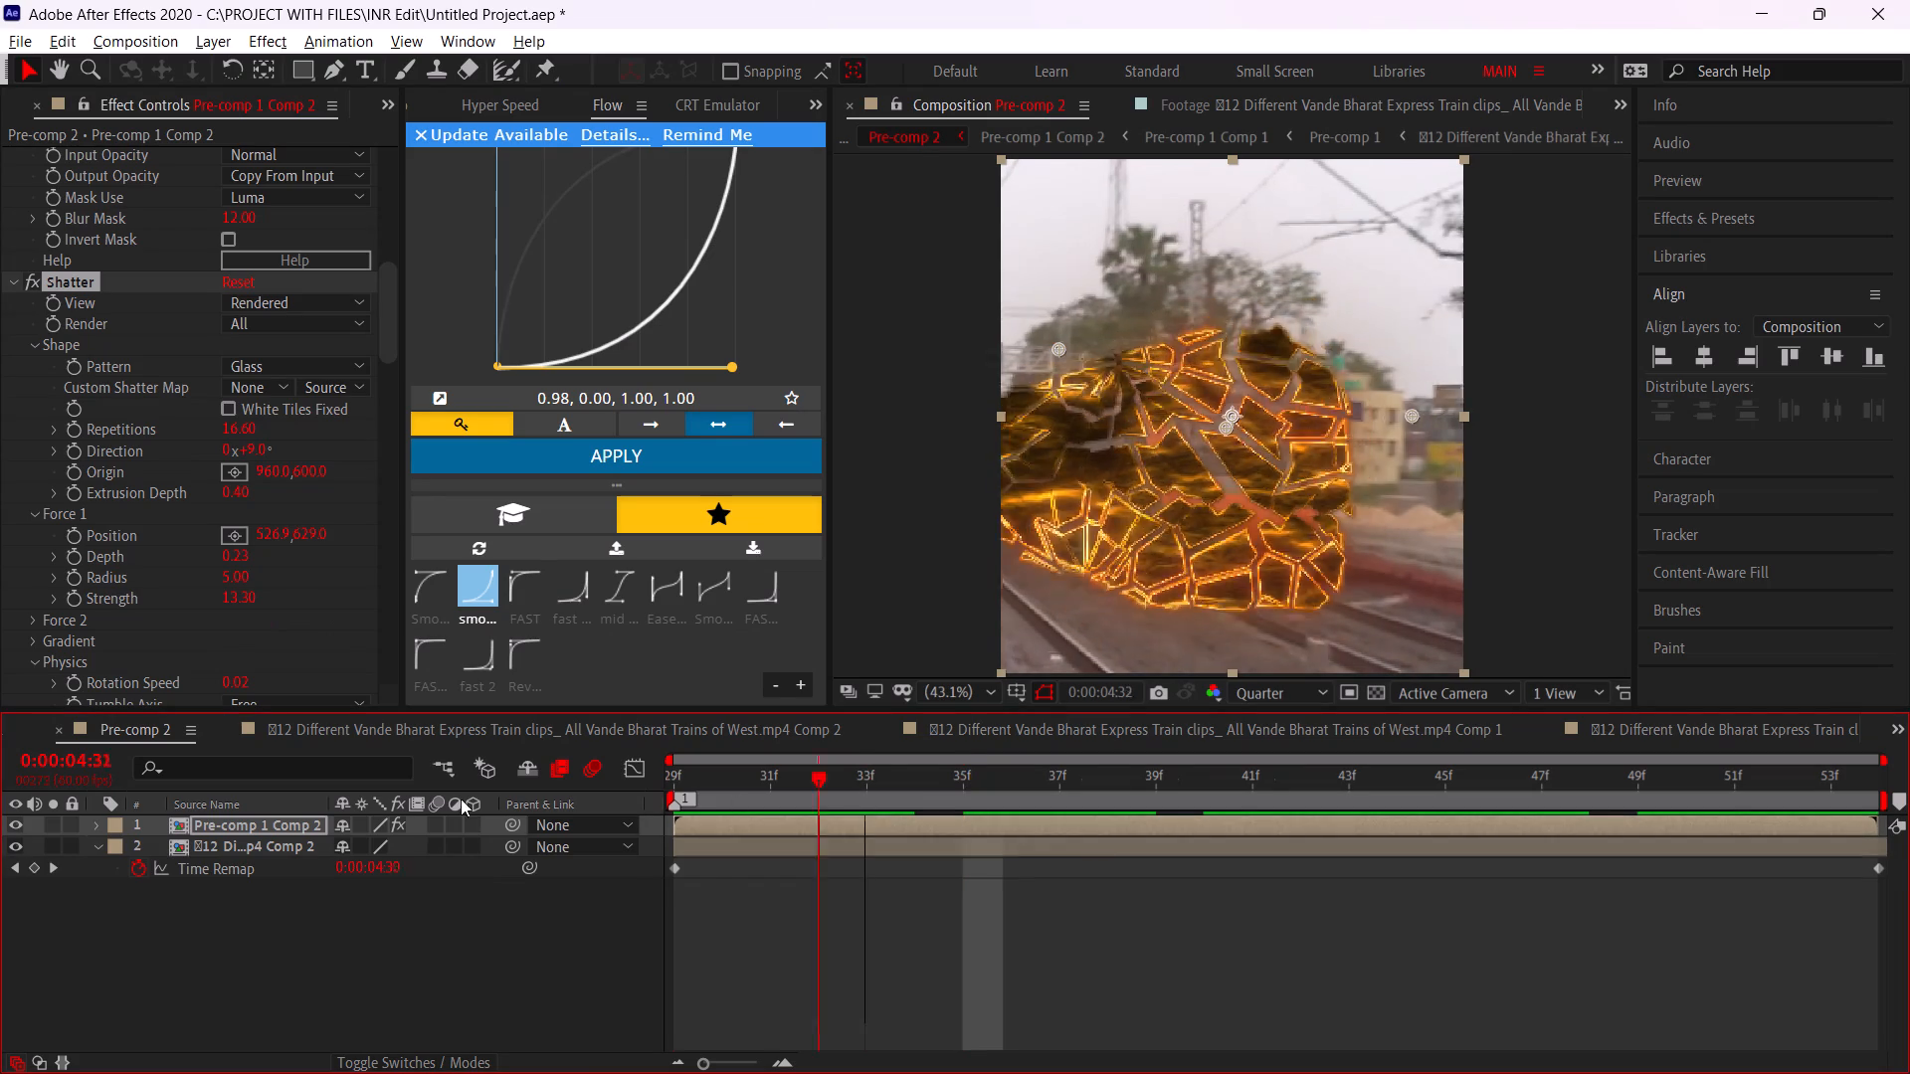
pyautogui.moveTo(461, 799); pyautogui.dragTo(384, 801)
# Return to the FUNK CONTRA (Super Slowed) composition and play the edit back from the start.
pyautogui.scroll(3, 431, 740)
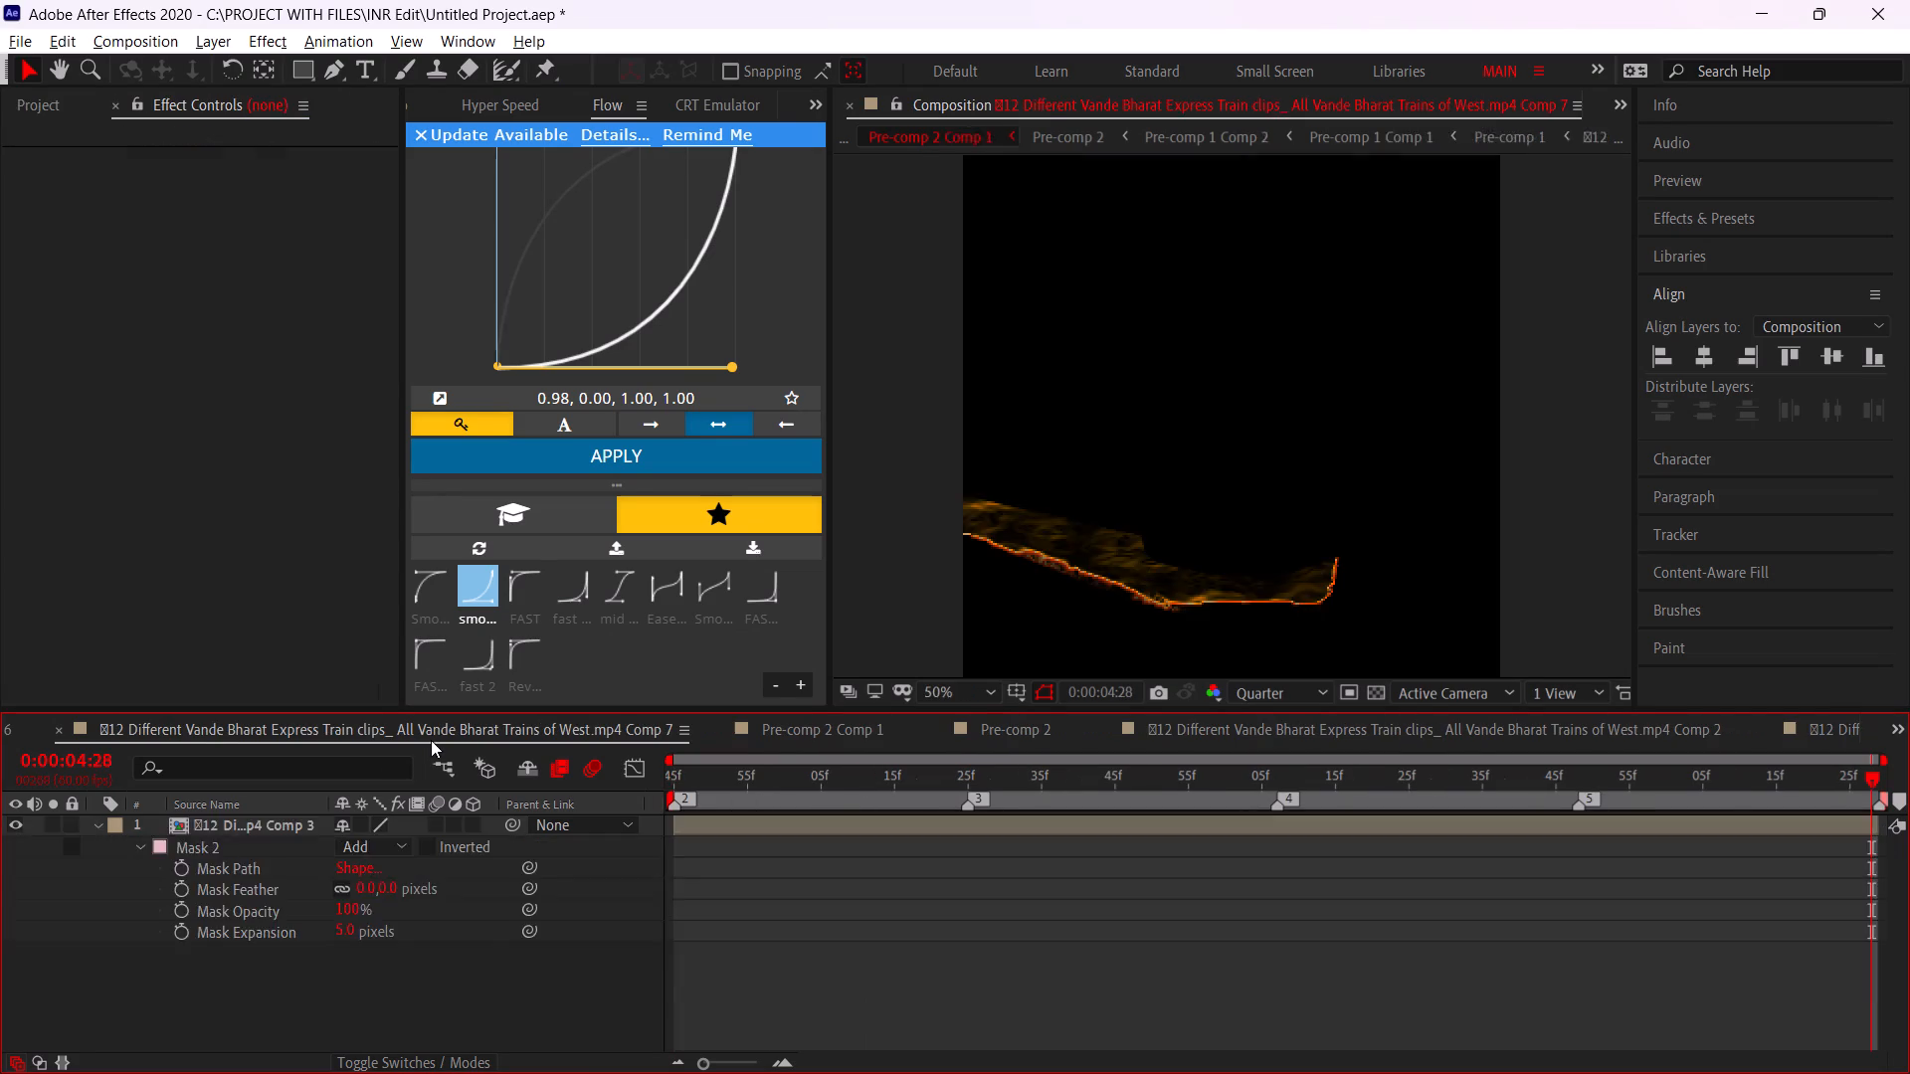
pyautogui.scroll(3, 431, 740)
pyautogui.scroll(12, 537, 740)
pyautogui.keyDown('alt'); pyautogui.scroll(-5, 1104, 926); pyautogui.keyUp('alt')
pyautogui.click(754, 773)
pyautogui.press('space')
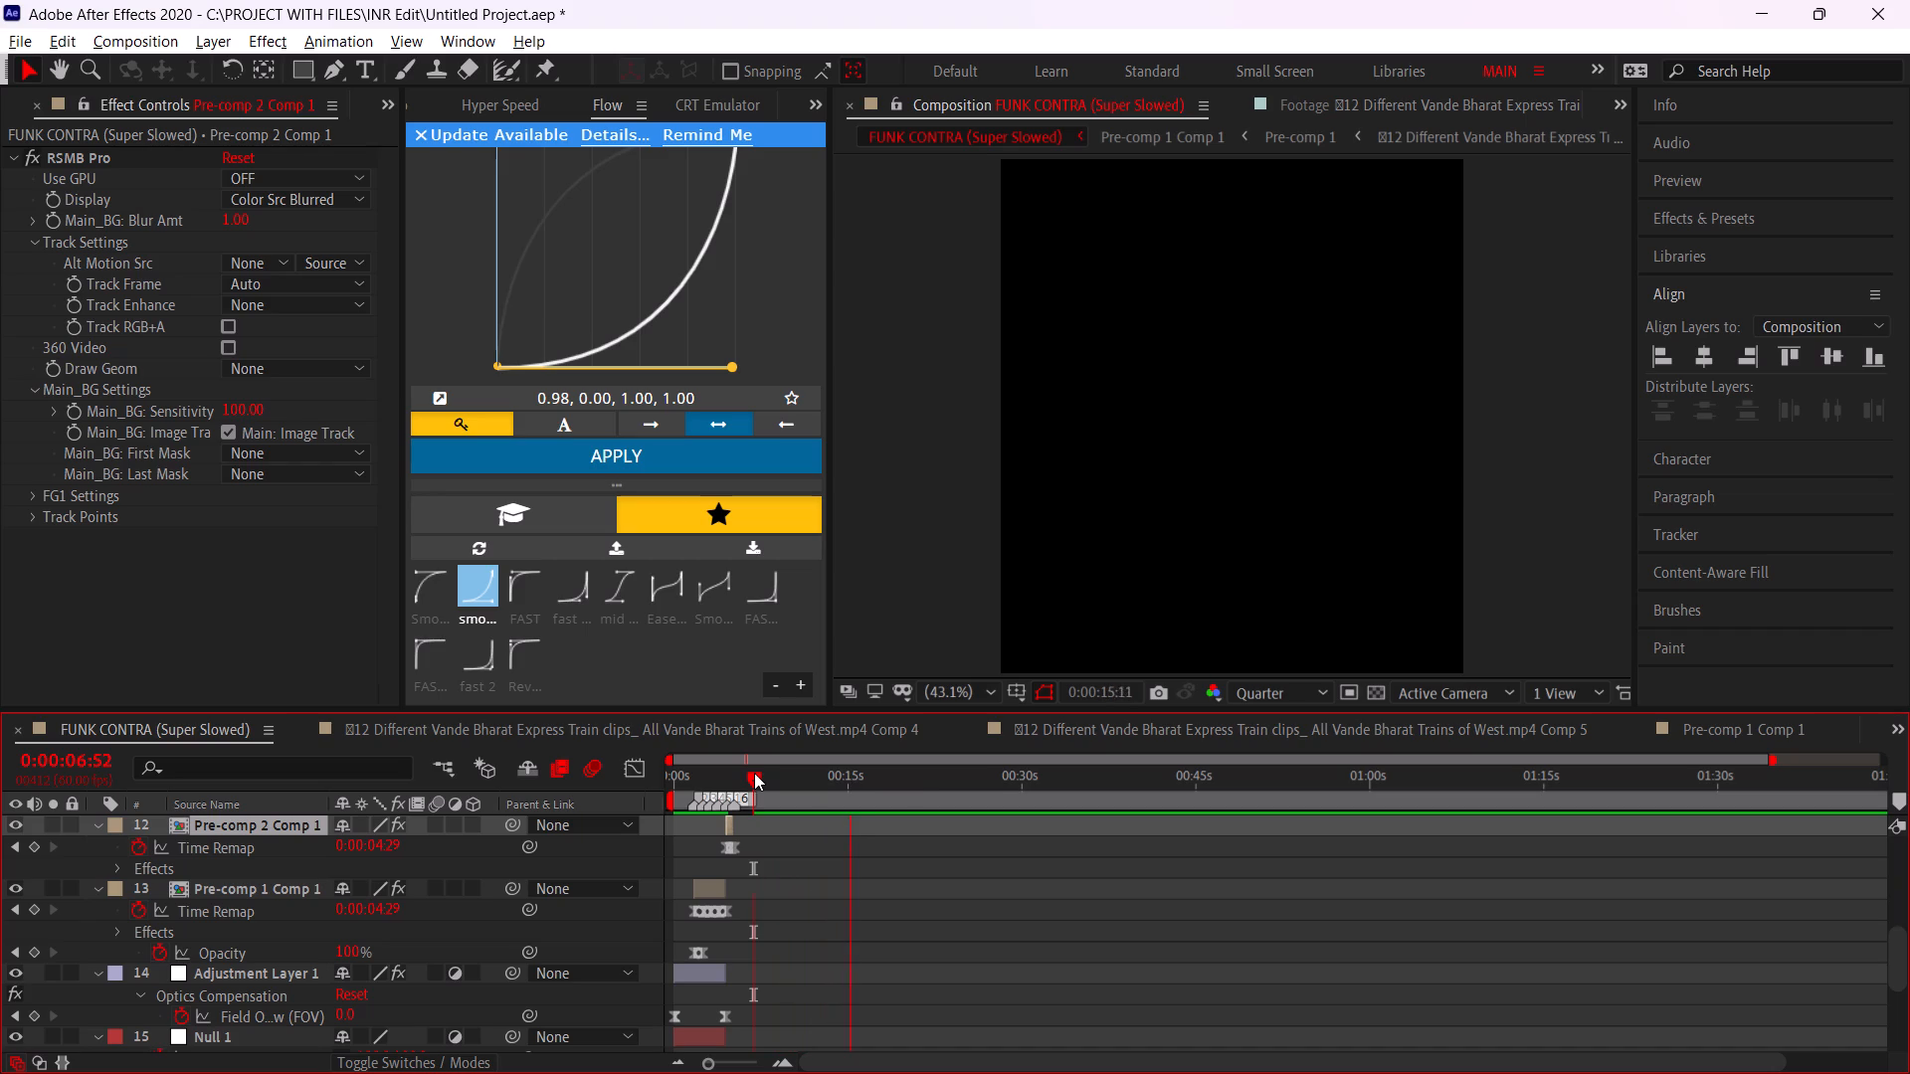
pyautogui.moveTo(754, 773); pyautogui.dragTo(104, 846)
pyautogui.press('space')
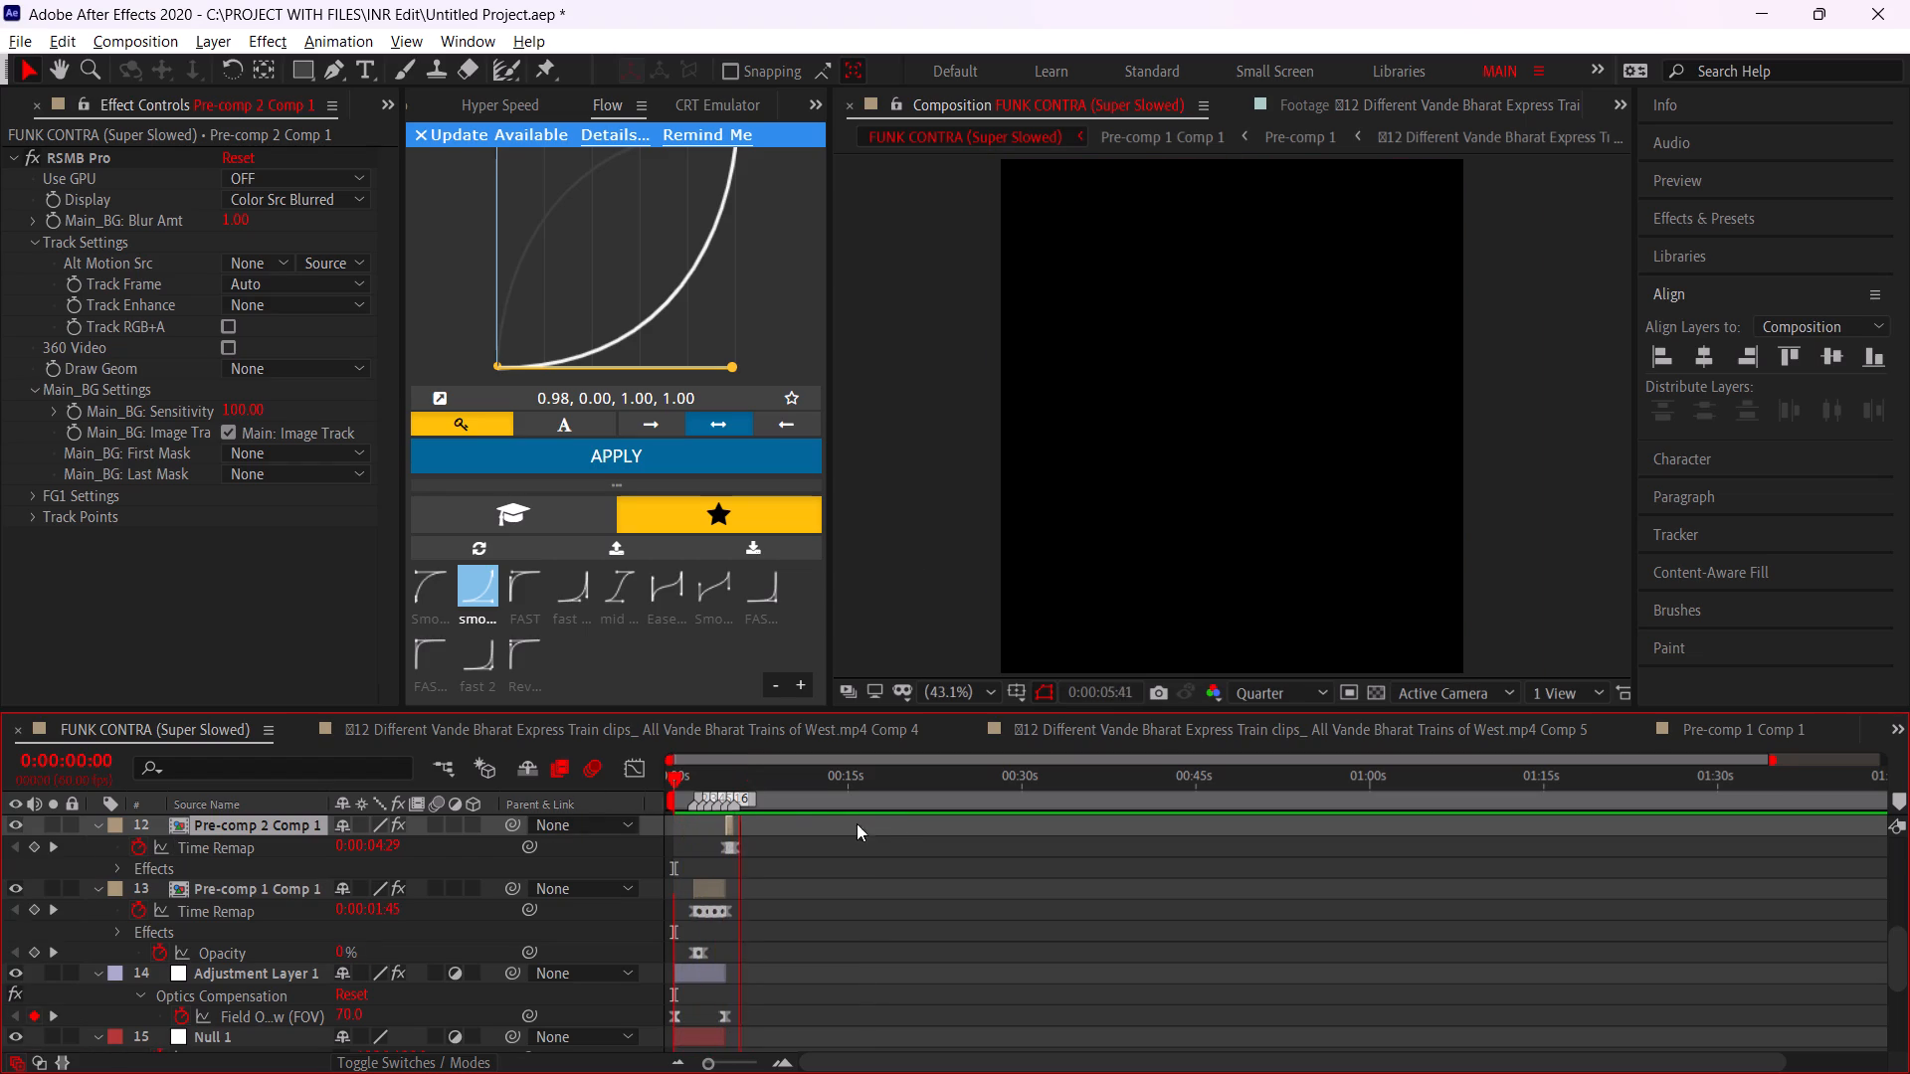
# Use Hyper Speed at 0:00:04:29 to add a null layer that Pre-comp 2 Comp 1 is parented to.
pyautogui.keyDown('alt'); pyautogui.scroll(2, 645, 808); pyautogui.keyUp('alt')
pyautogui.keyDown('alt'); pyautogui.scroll(1, 903, 868); pyautogui.keyUp('alt')
pyautogui.click(878, 788)
pyautogui.keyDown('alt'); pyautogui.scroll(1, 878, 788); pyautogui.keyUp('alt')
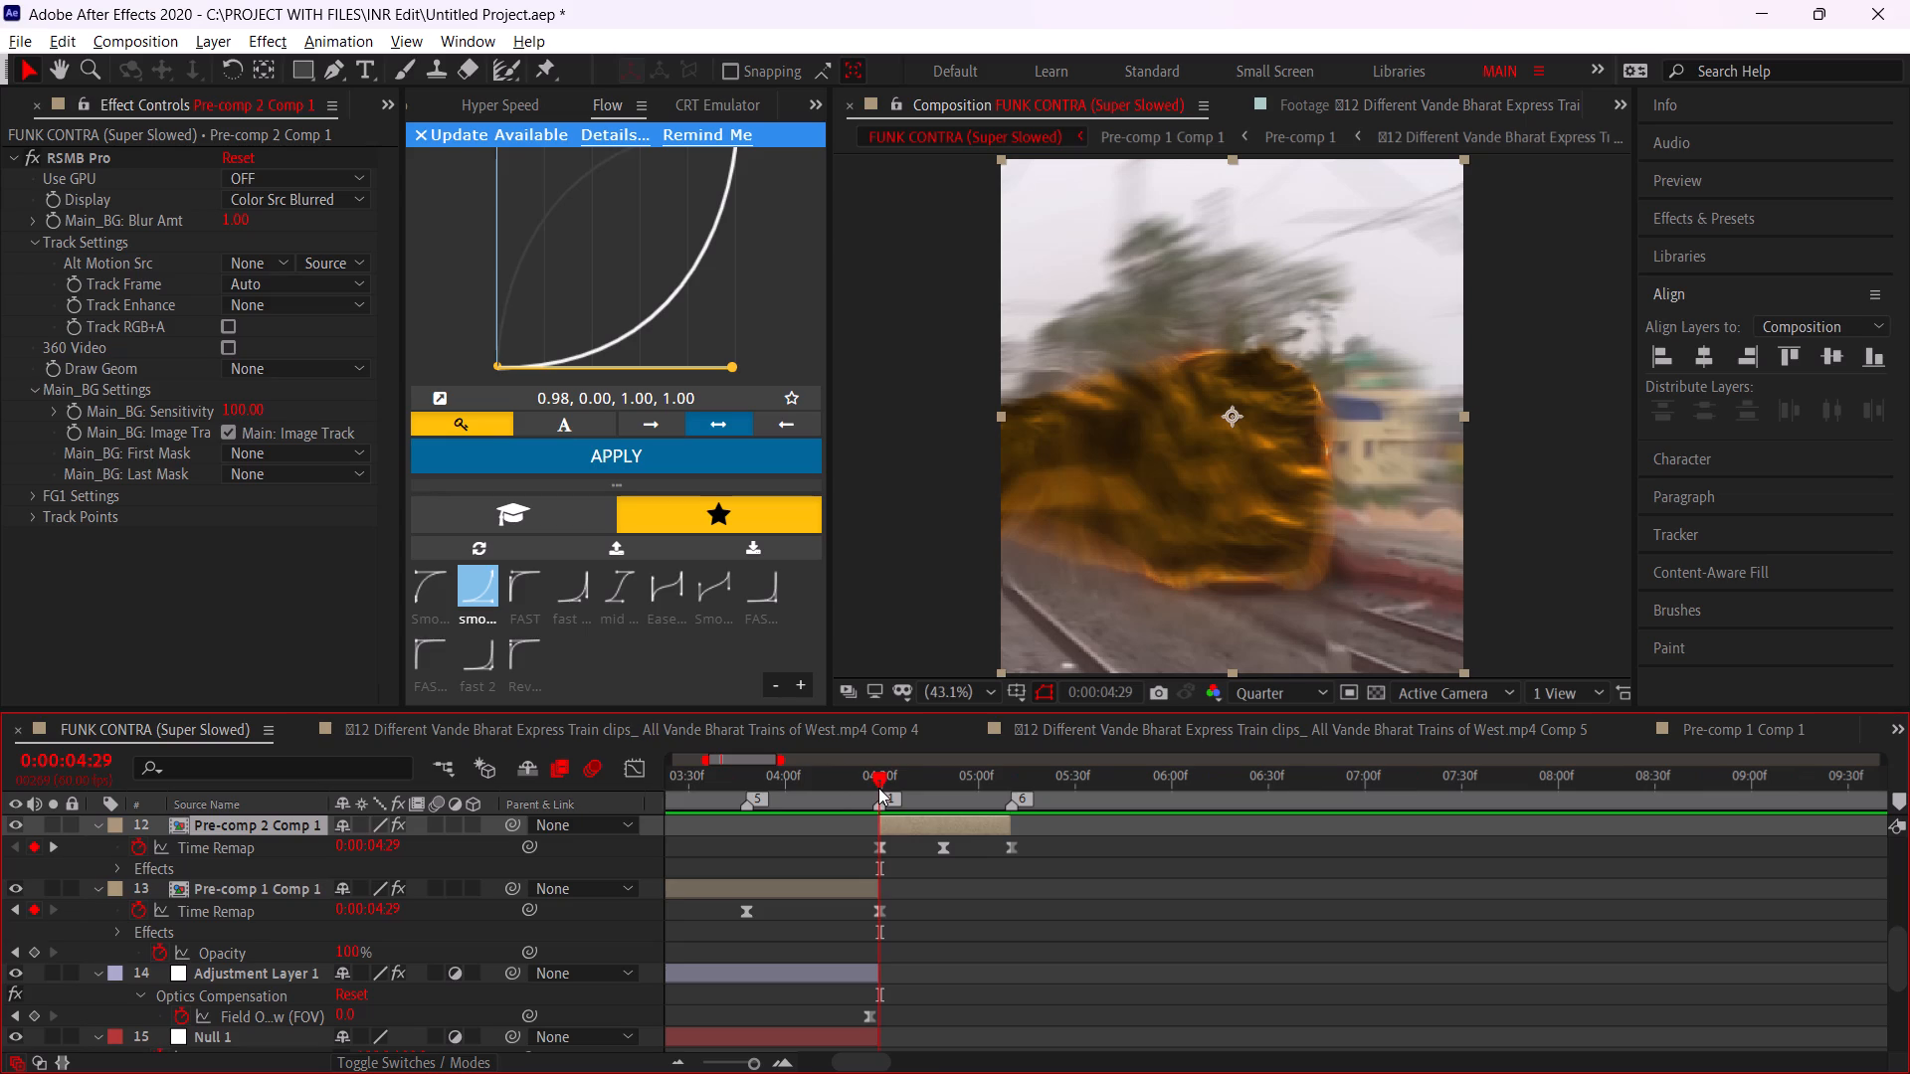
pyautogui.click(895, 825)
pyautogui.press('s')
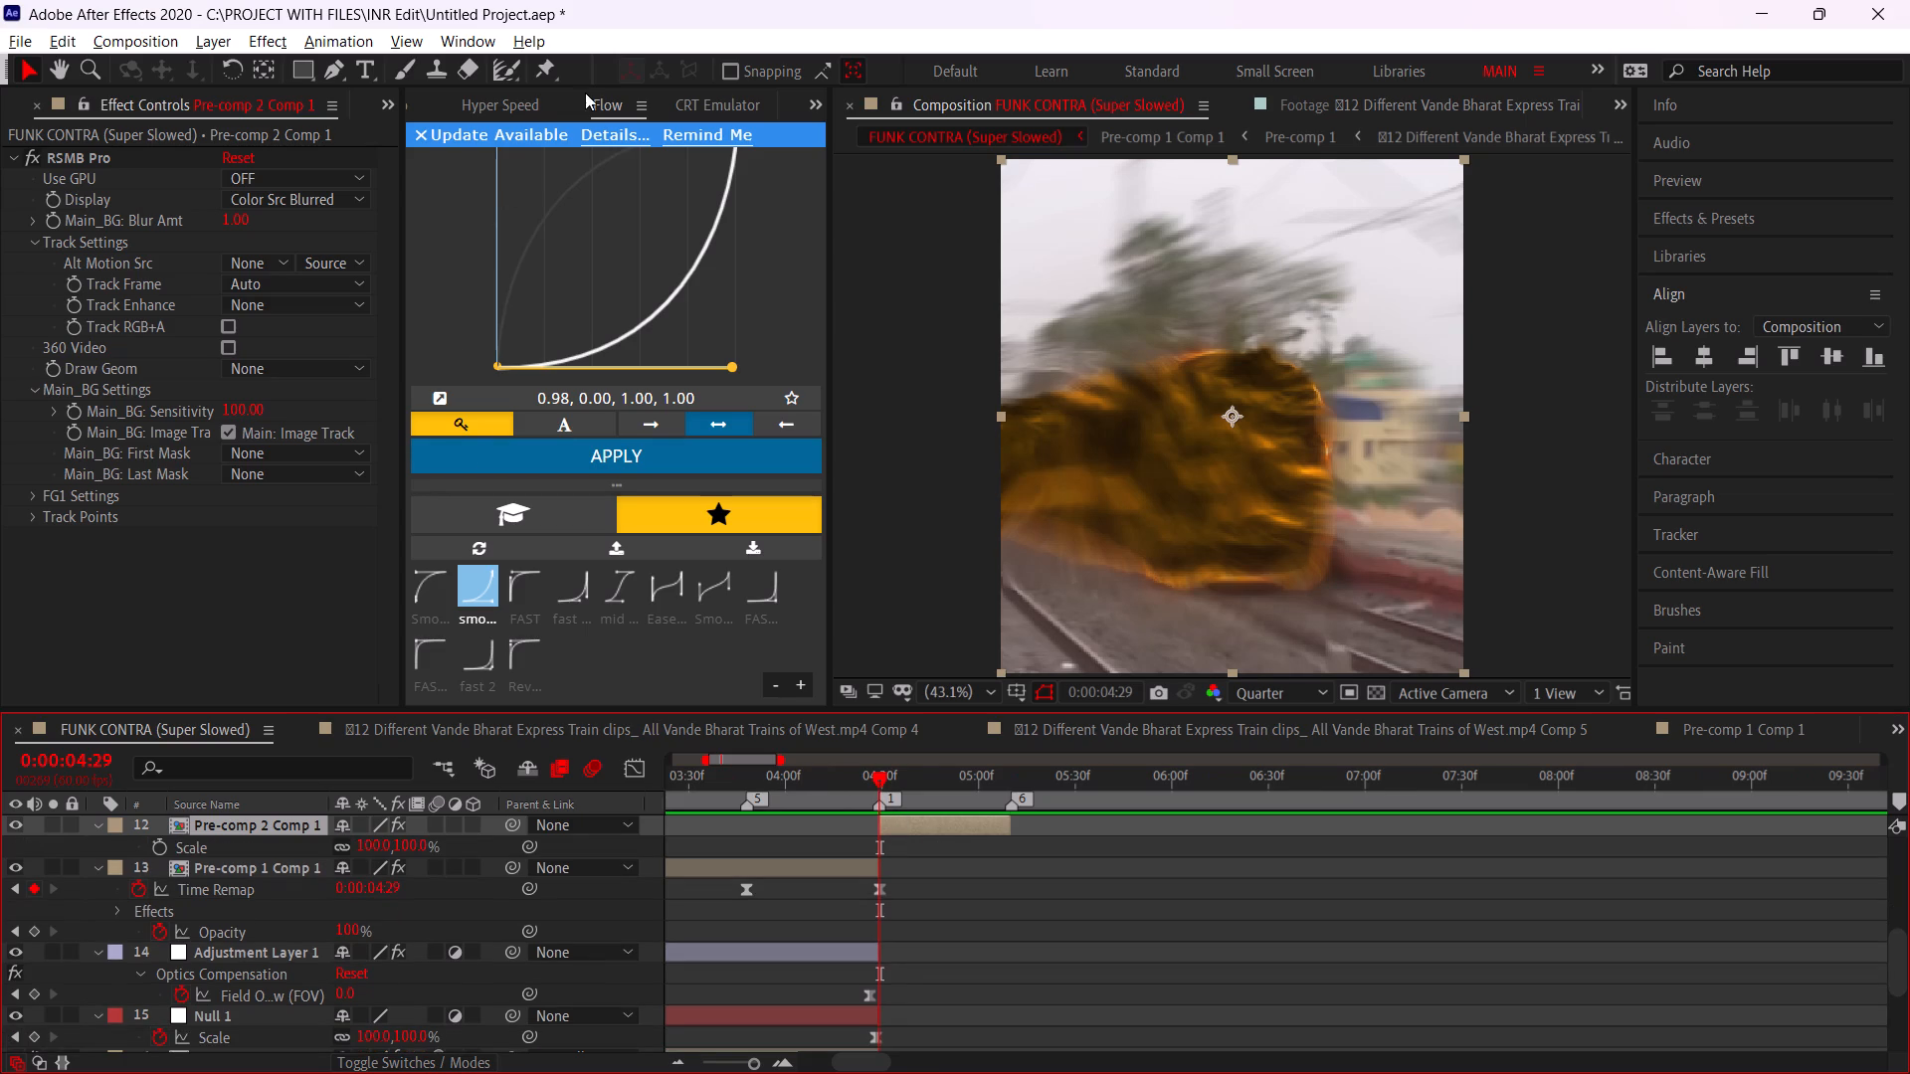
pyautogui.click(517, 99)
pyautogui.click(498, 549)
# Set a 100% Scale keyframe on the new null at 0:00:04:29.
pyautogui.keyDown('alt'); pyautogui.scroll(2, 873, 904); pyautogui.keyUp('alt')
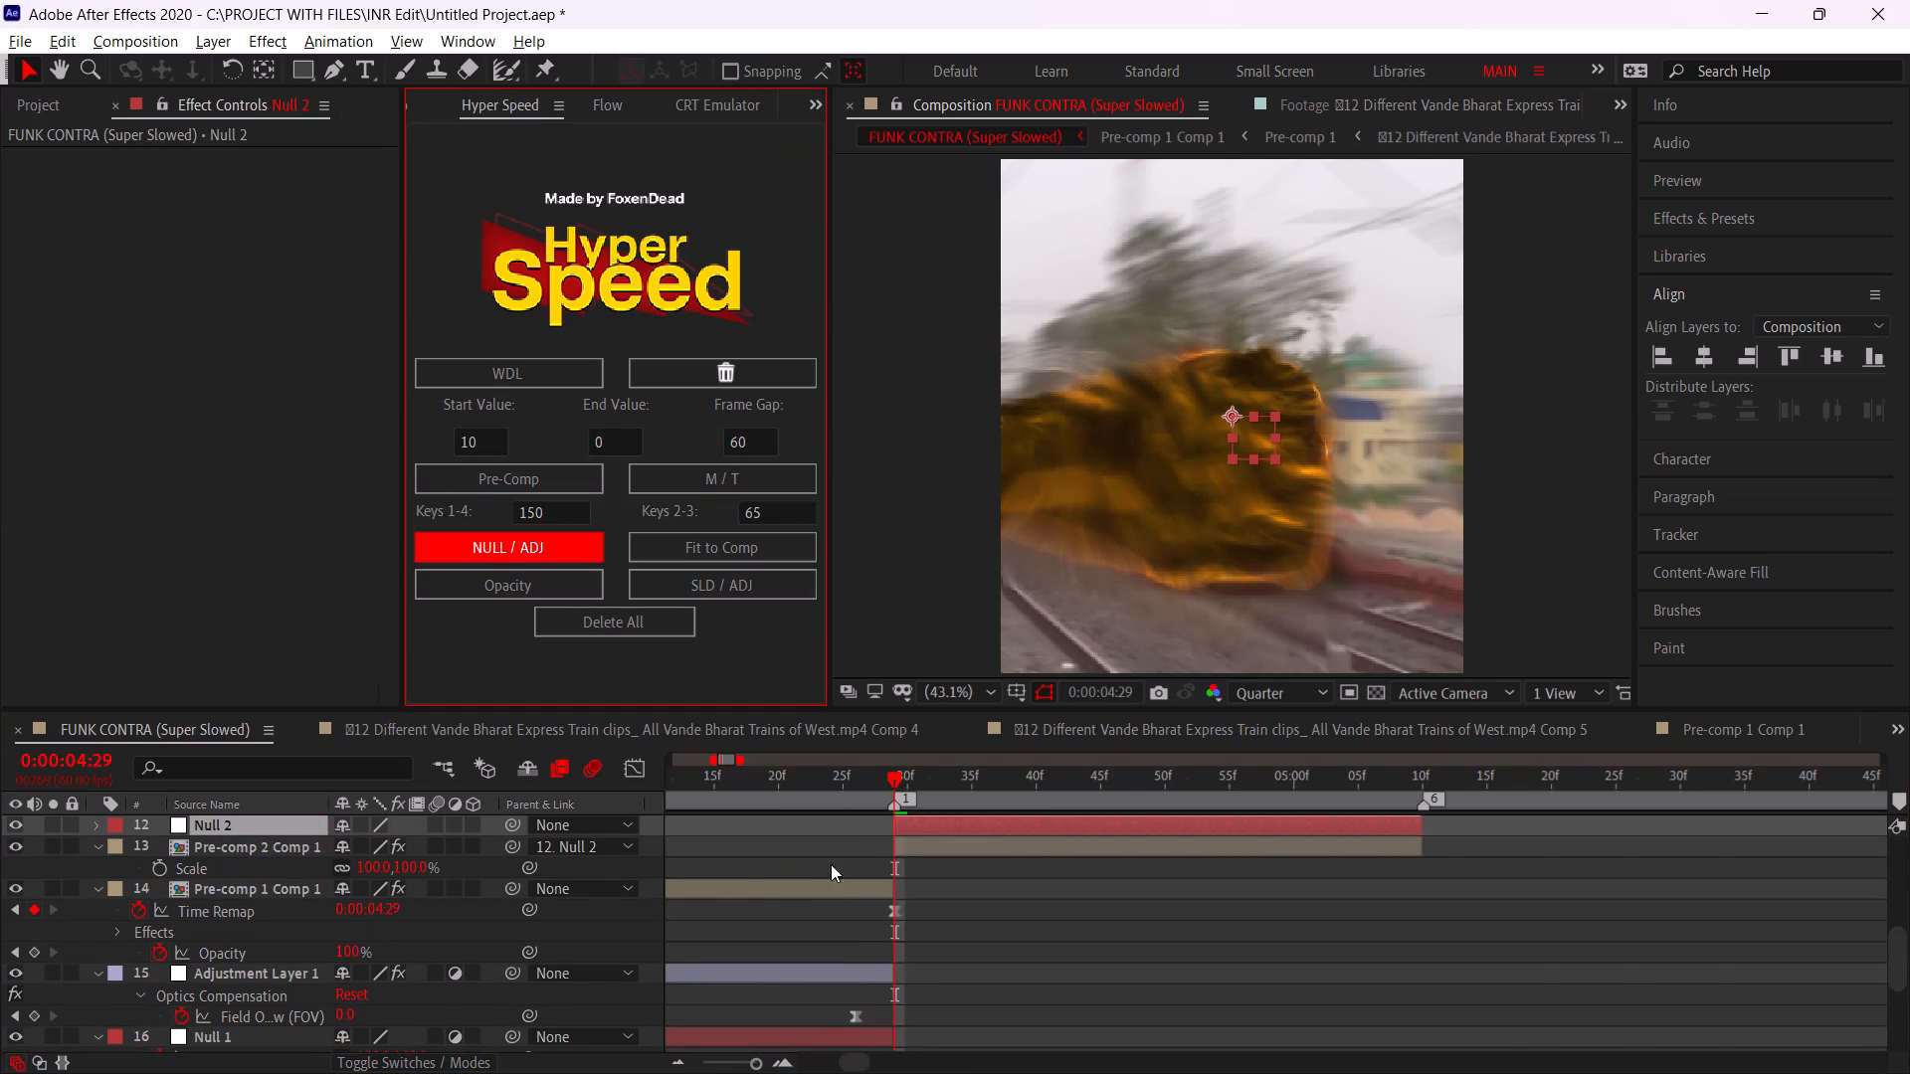
pyautogui.press('s')
pyautogui.click(152, 844)
# Change the new null's Scale at 0:00:04:49, in line with the middle Time Remap keyframe of Pre-comp 2 Comp 1.
pyautogui.keyDown('alt'); pyautogui.scroll(1, 979, 873); pyautogui.keyUp('alt')
pyautogui.moveTo(1159, 780); pyautogui.dragTo(1291, 791)
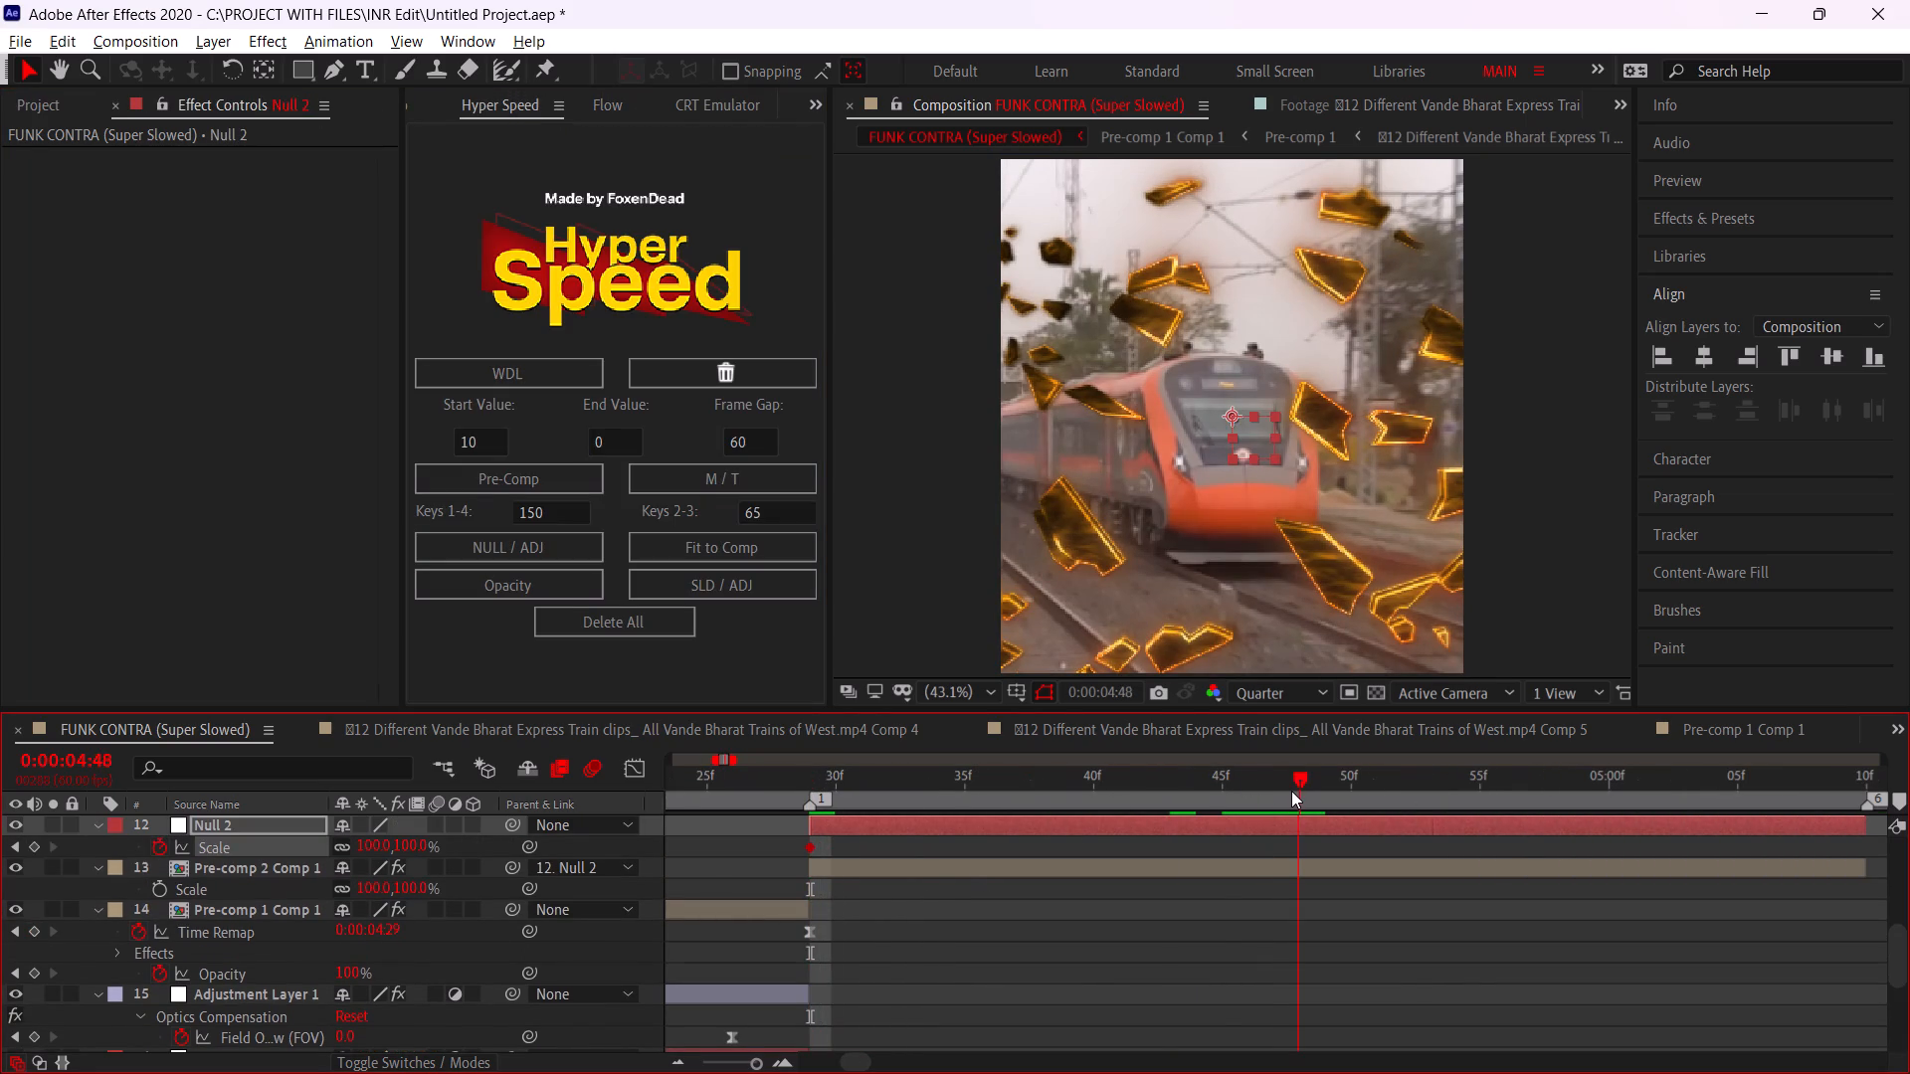
pyautogui.moveTo(1291, 791); pyautogui.dragTo(1285, 791)
pyautogui.click(1284, 861)
pyautogui.press('u')
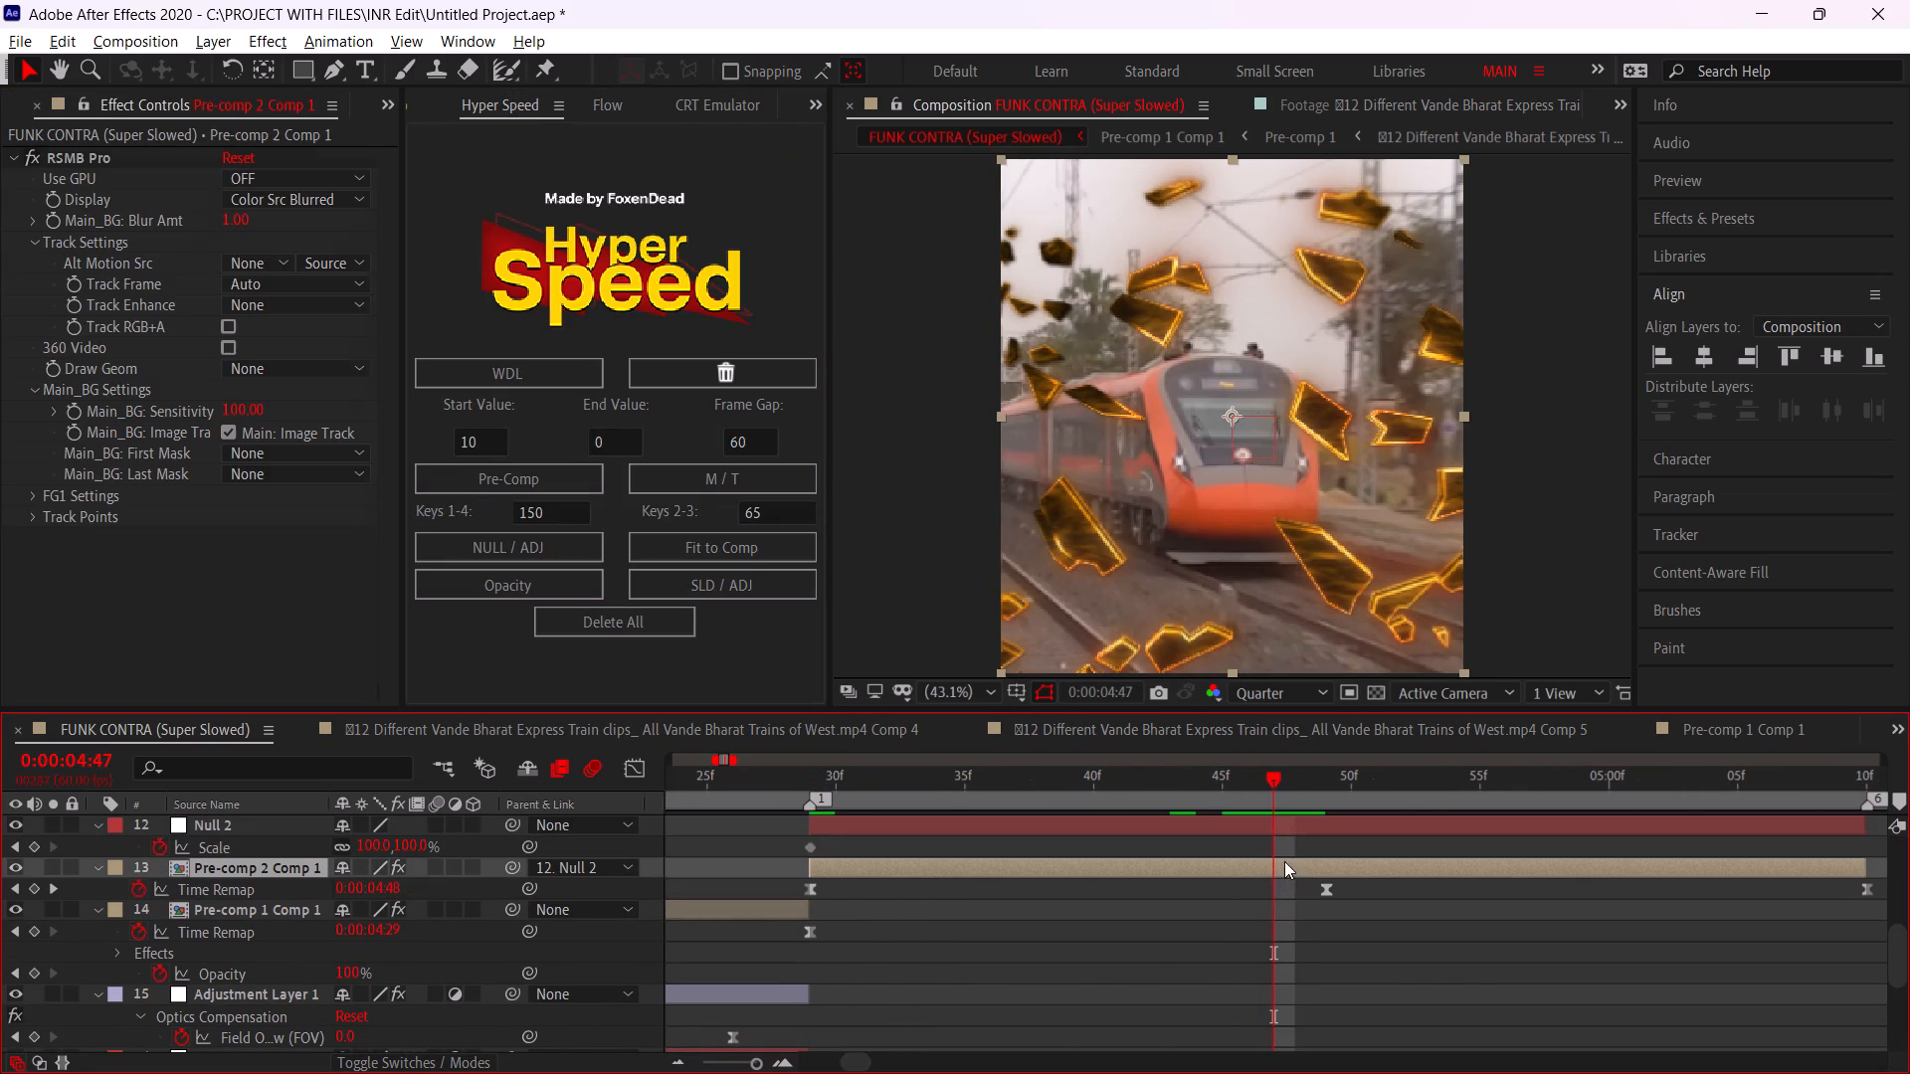
pyautogui.moveTo(1311, 803); pyautogui.dragTo(1331, 794)
pyautogui.moveTo(415, 843); pyautogui.dragTo(419, 843)
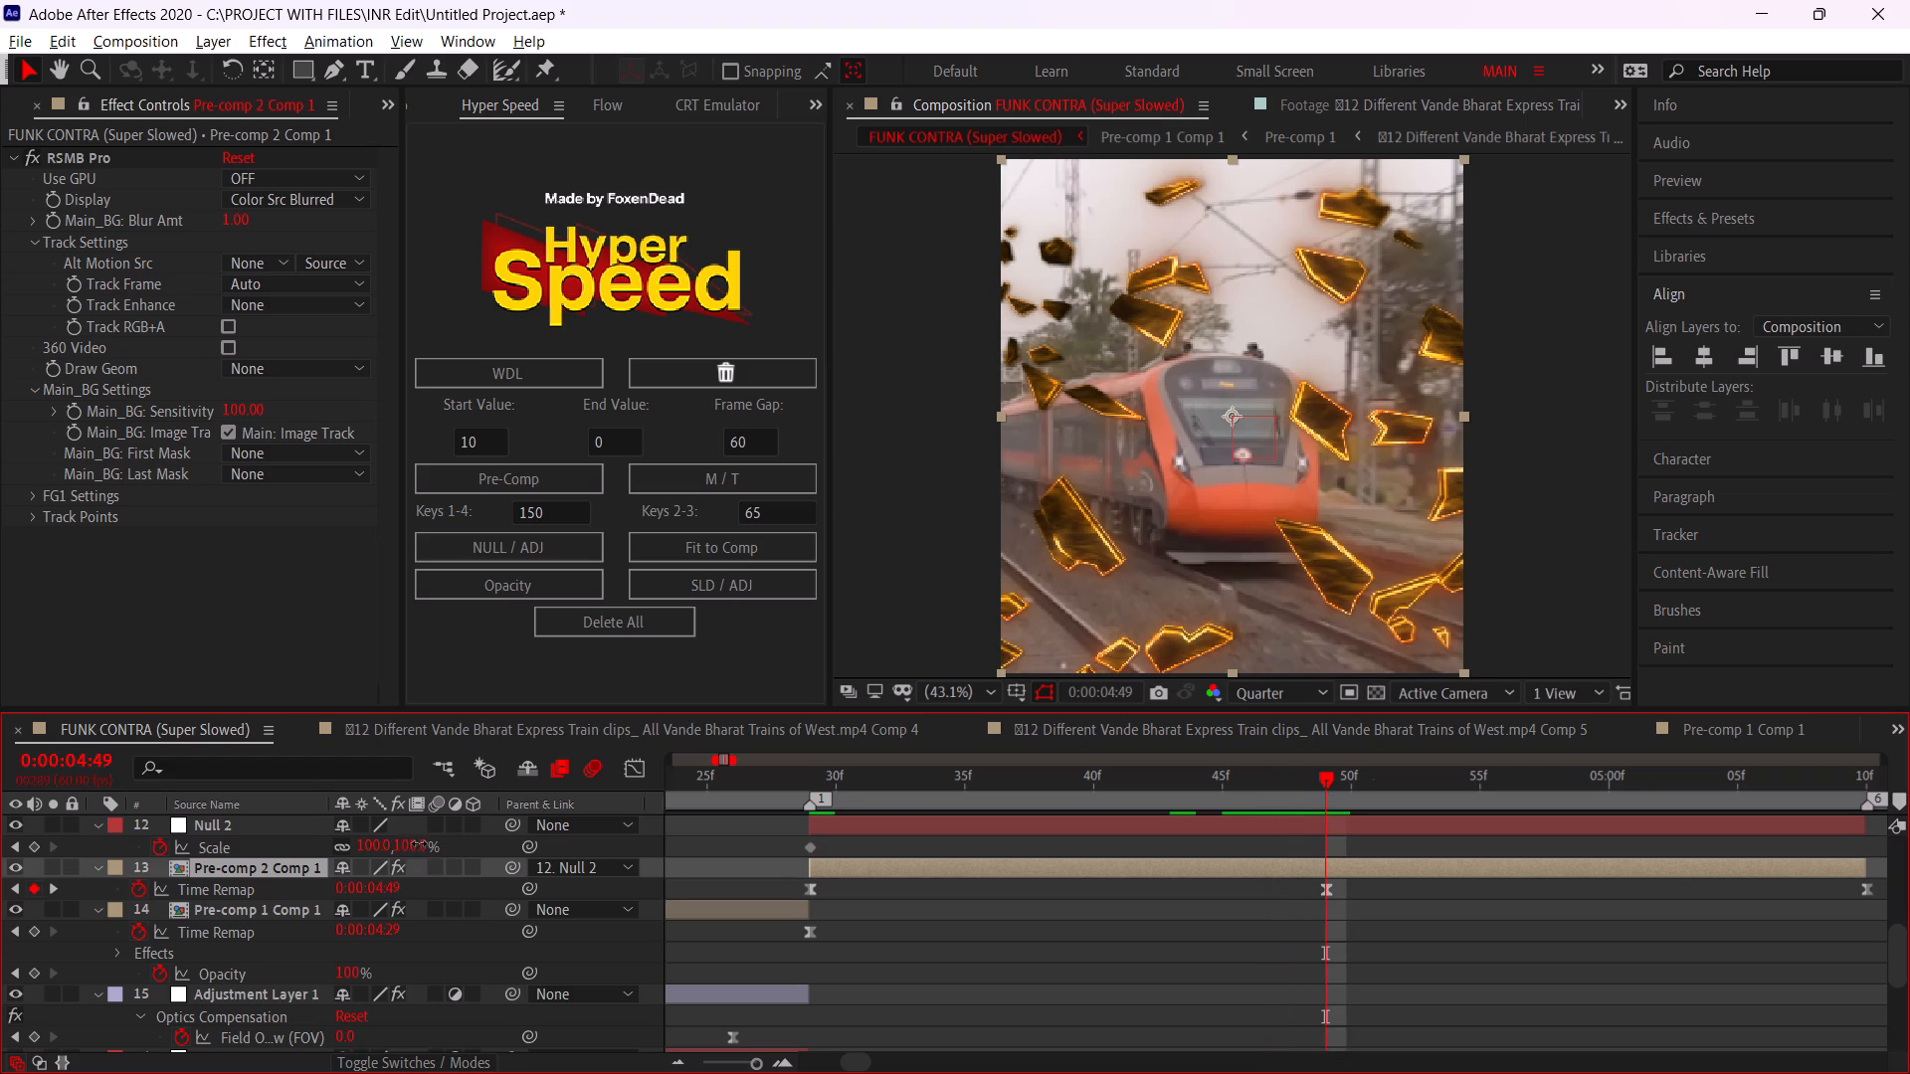
# Raise Null 2's Scale to 153% at 0:00:04:49 and reset it with a new keyframe at 0:00:05:09.
pyautogui.moveTo(419, 843); pyautogui.dragTo(477, 839)
pyautogui.keyDown('alt'); pyautogui.scroll(-2, 1268, 892); pyautogui.keyUp('alt')
pyautogui.click(1417, 764)
pyautogui.click(1413, 775)
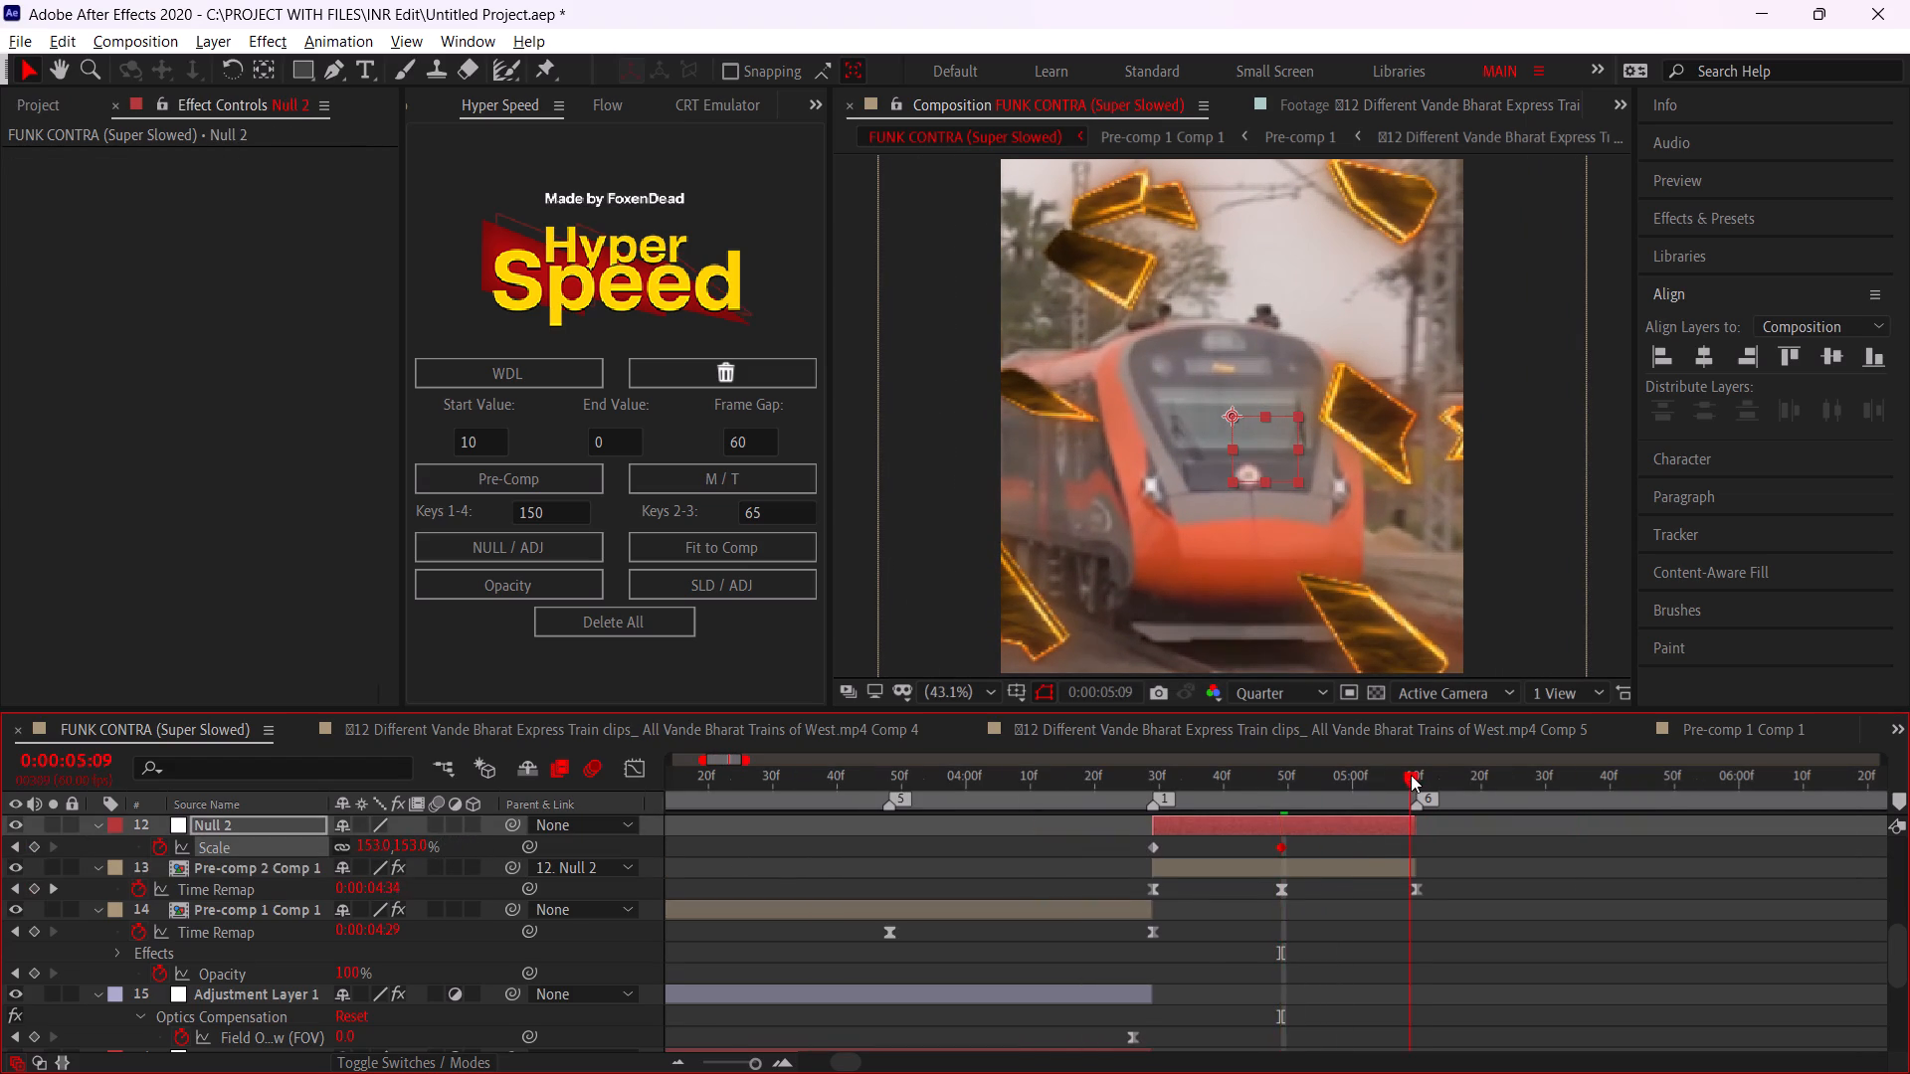
pyautogui.rightClick(218, 850)
pyautogui.click(292, 730)
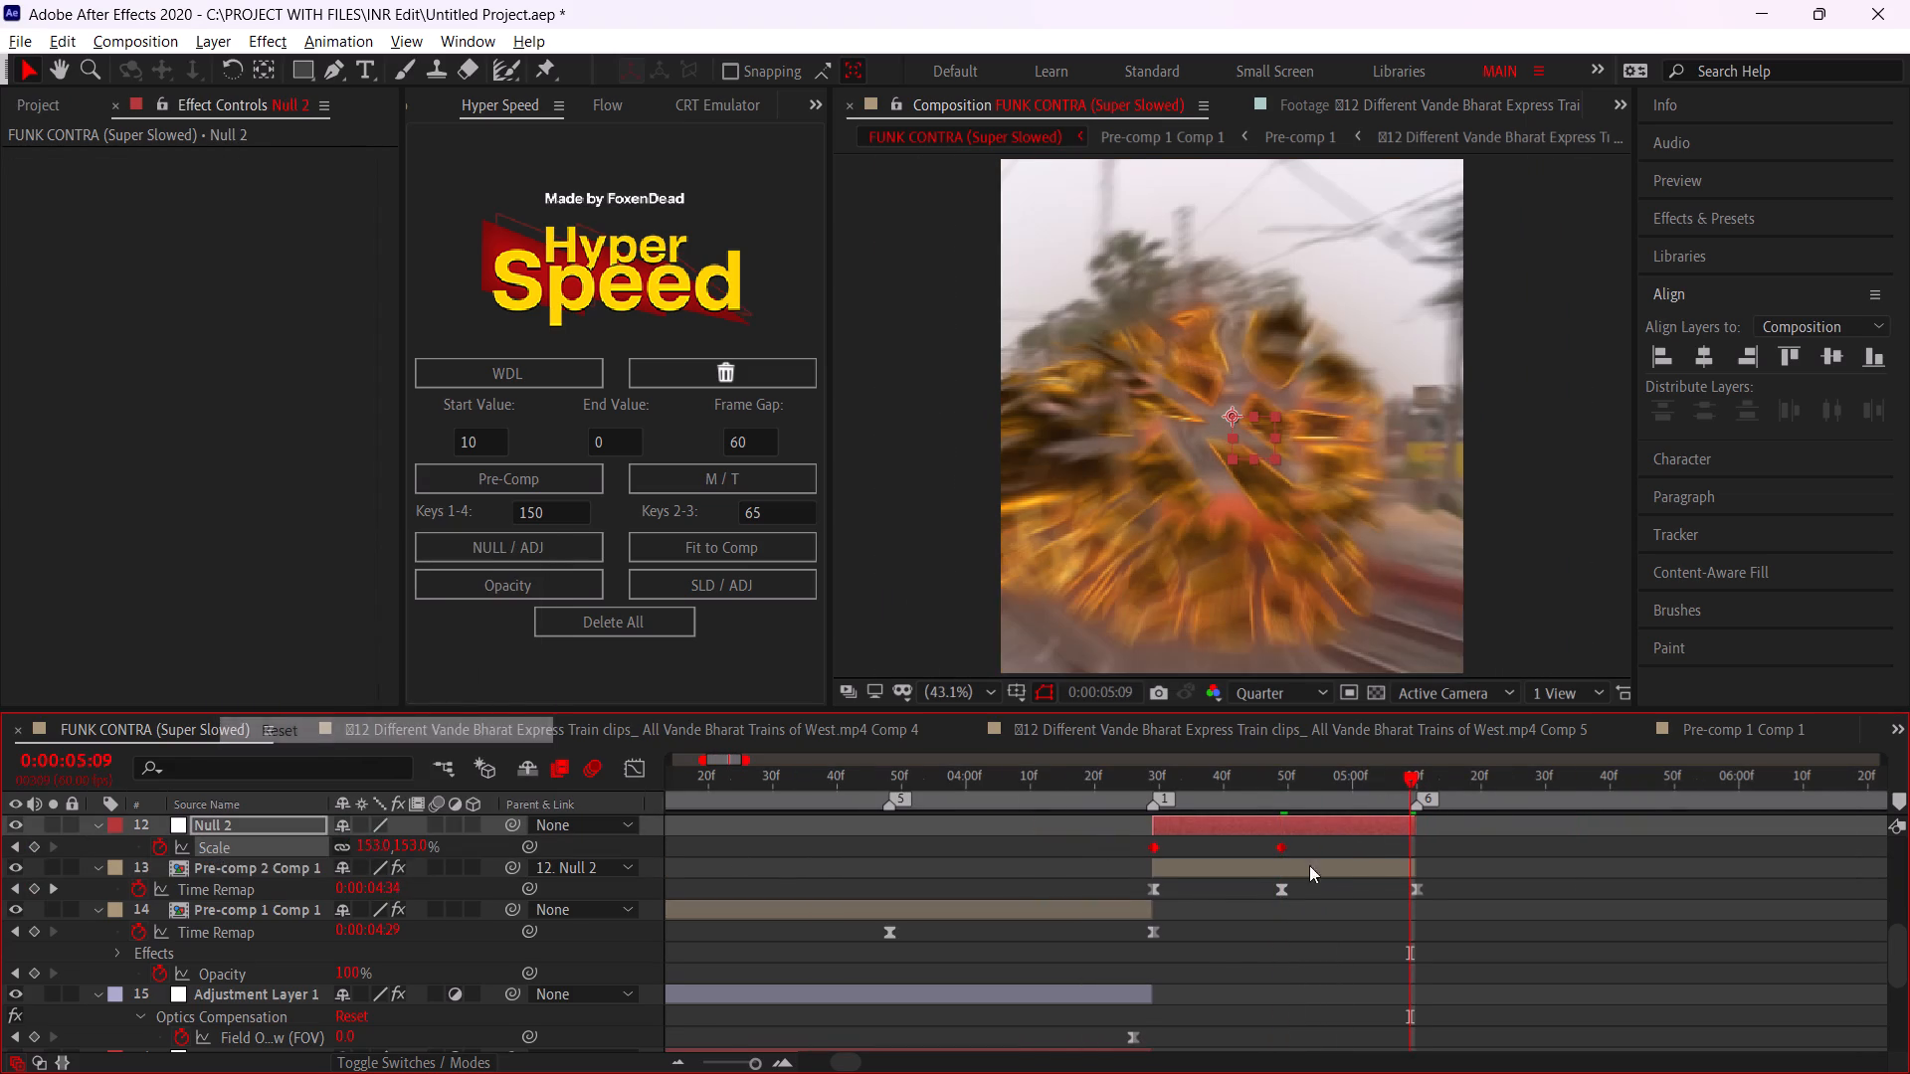
# Apply Easy Ease to all three of Null 2's Scale keyframes.
pyautogui.click(1407, 844)
pyautogui.moveTo(1478, 847); pyautogui.dragTo(1082, 839)
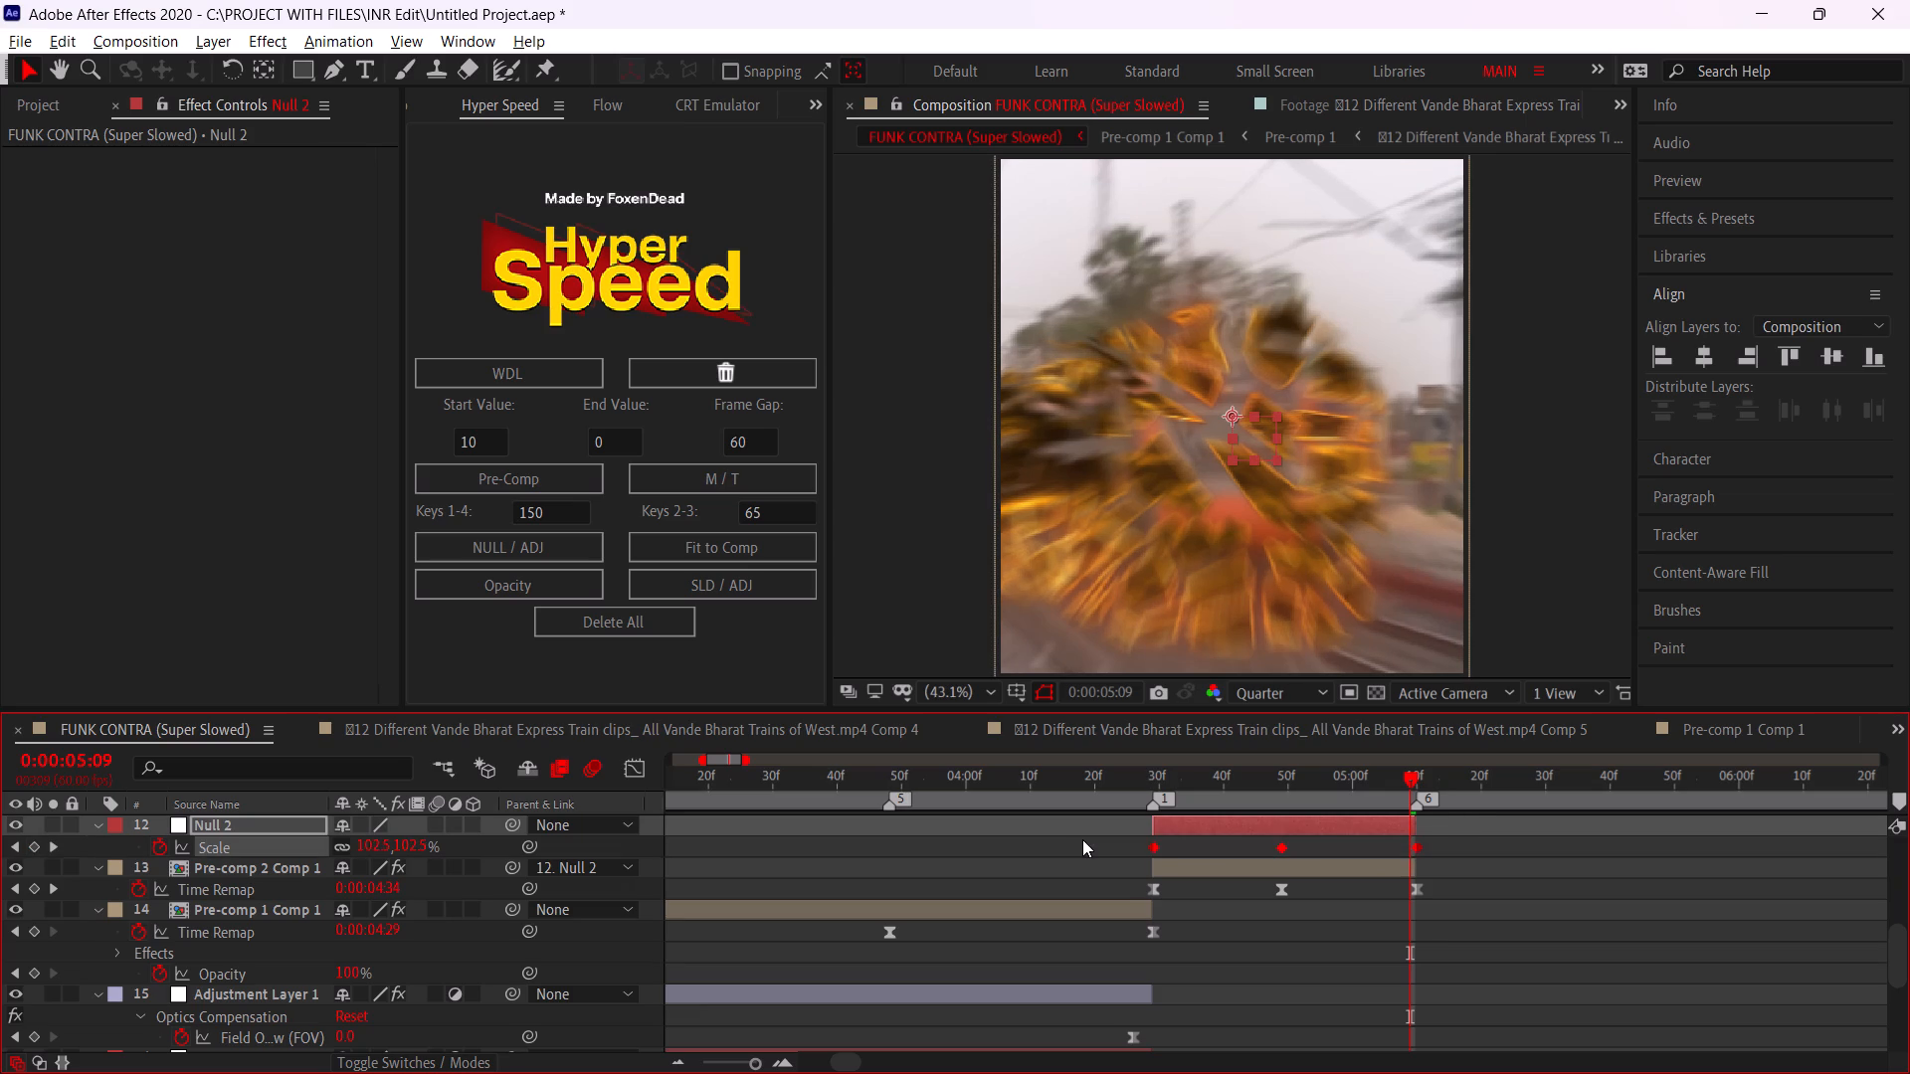
pyautogui.press('F9')
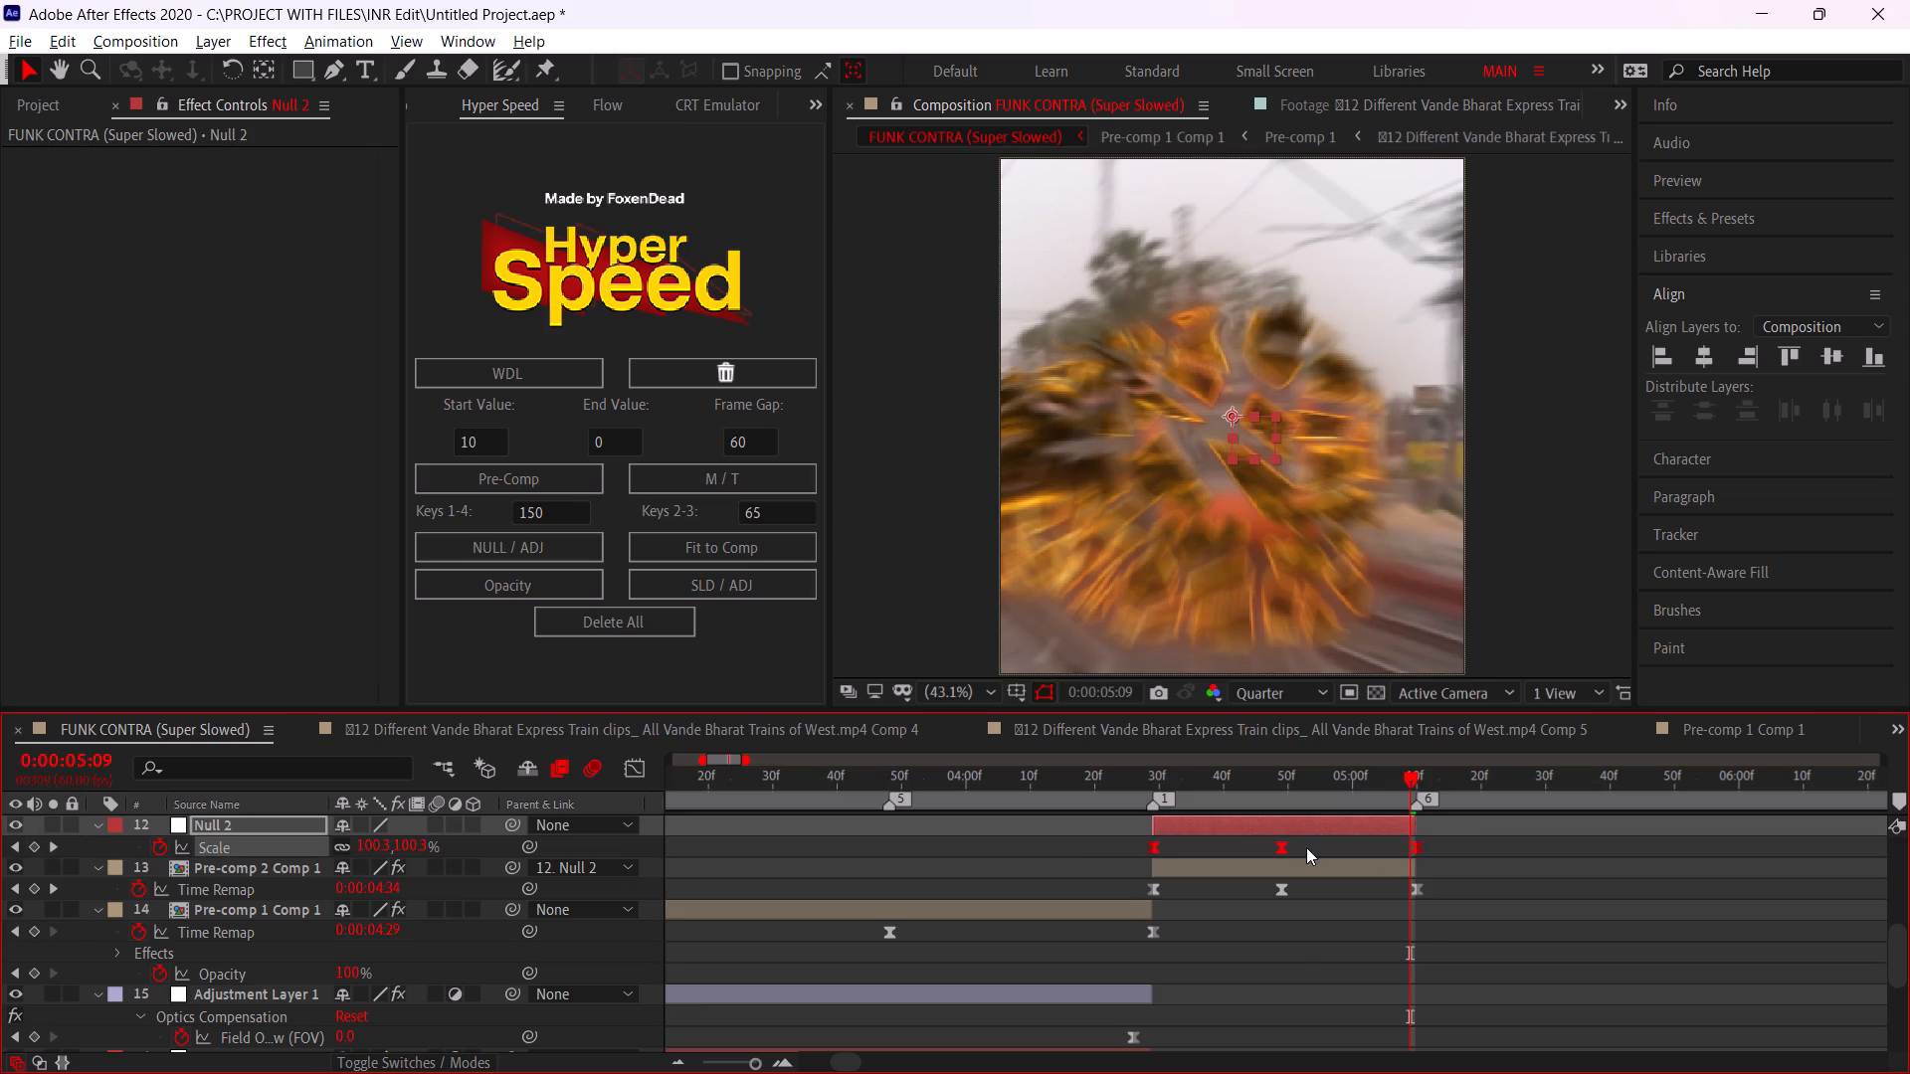
# With Flow, apply the Smooth curve to Null 2's first two Scale keyframes and the 0.98, 0.00, 1.00, 1.00 curve to the last two.
pyautogui.moveTo(1306, 847); pyautogui.dragTo(1050, 838)
pyautogui.click(606, 105)
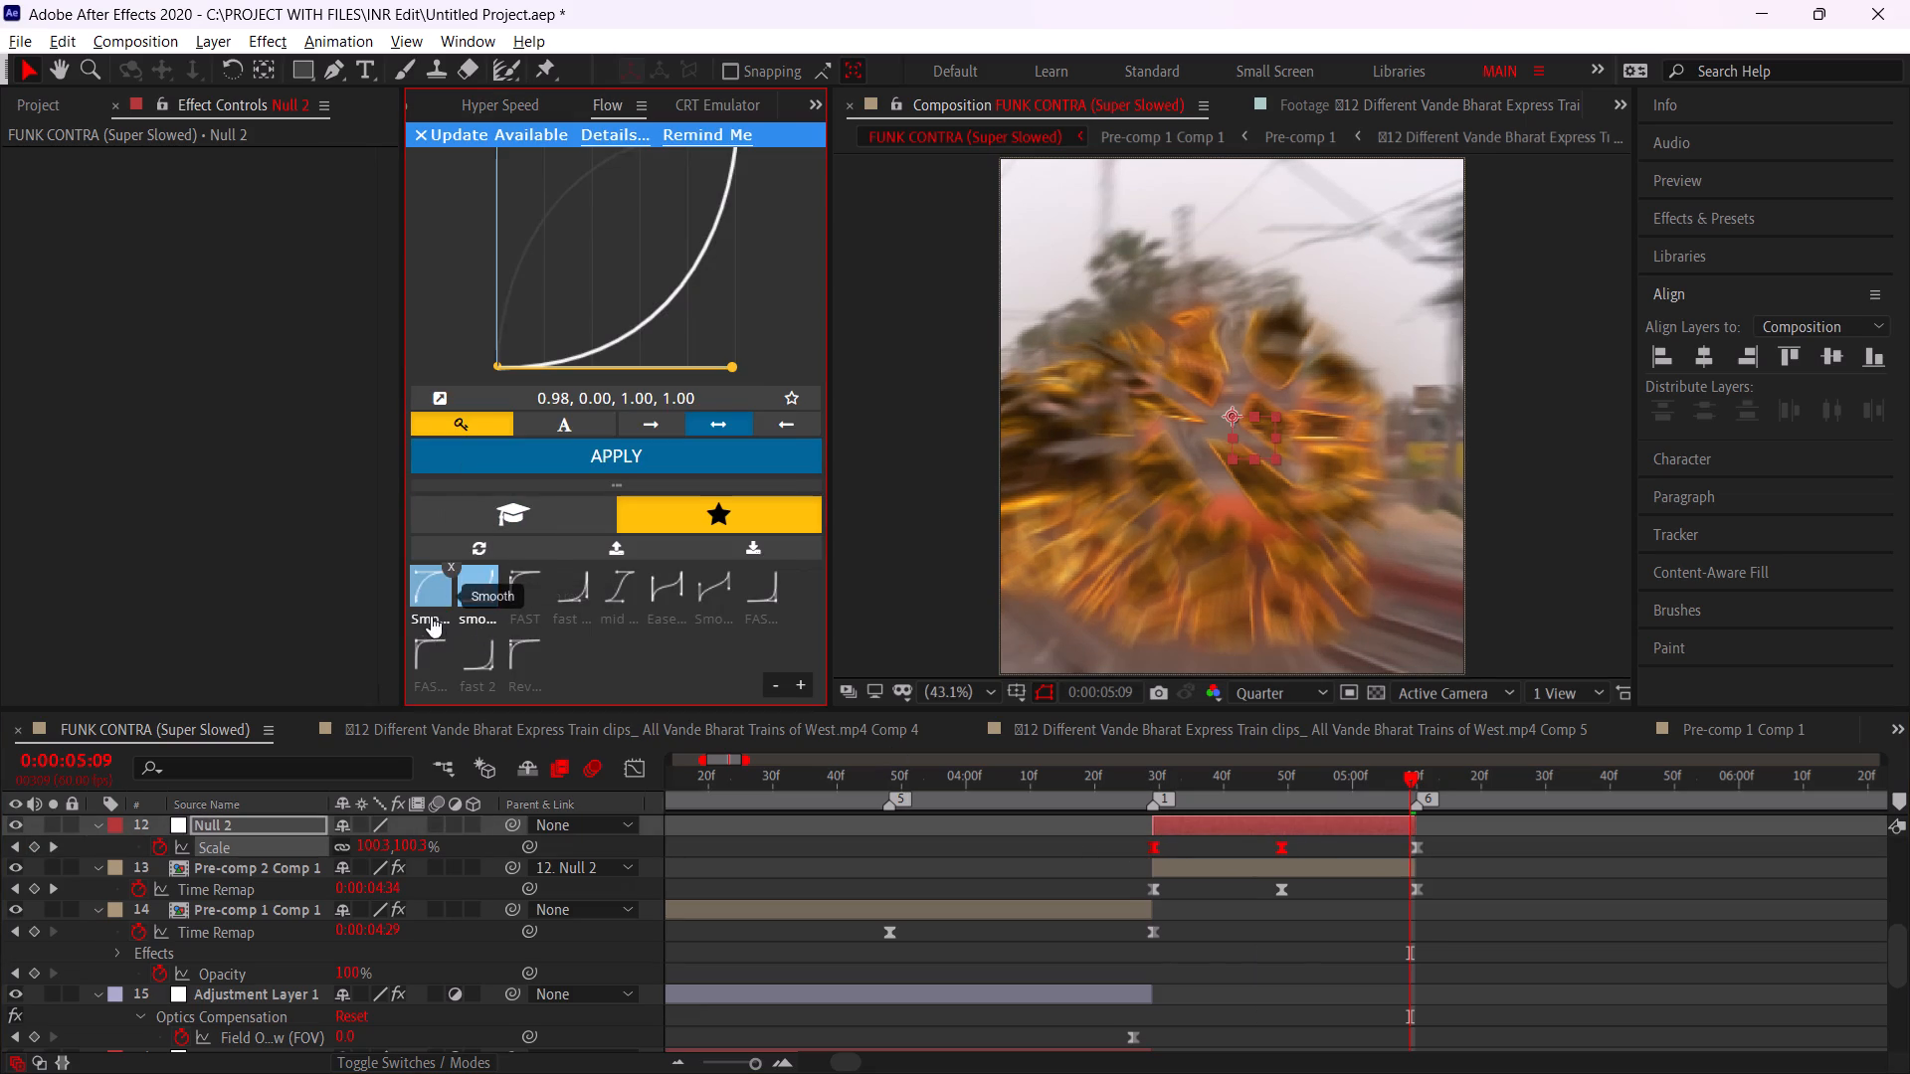
pyautogui.click(434, 591)
pyautogui.click(515, 461)
pyautogui.moveTo(1435, 842); pyautogui.dragTo(1230, 855)
pyautogui.click(490, 581)
pyautogui.click(513, 454)
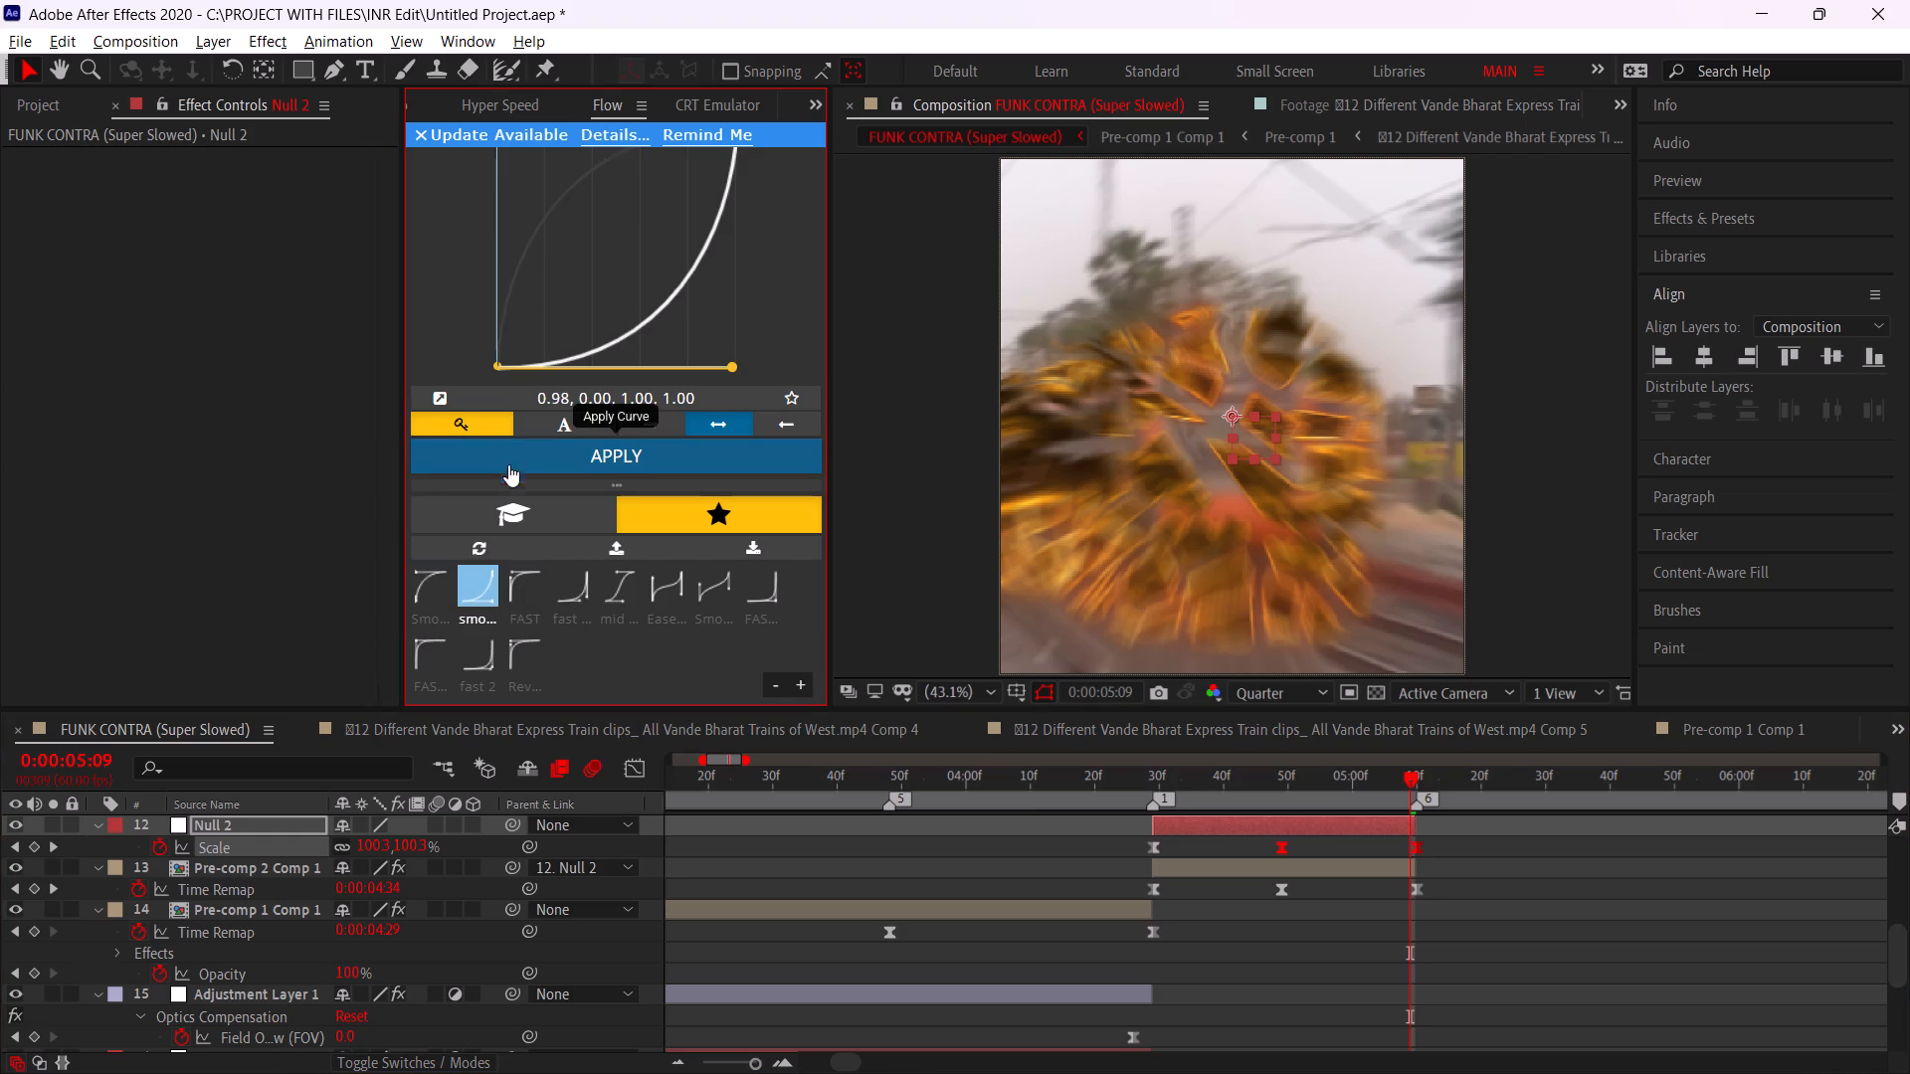
# Enable motion blur for the Pre-comp 2 Comp 1 layer.
pyautogui.click(439, 861)
# Play the FUNK CONTRA (Super Slowed) edit back from the start to review the new scale animation.
pyautogui.keyDown('alt'); pyautogui.scroll(-3, 1162, 882); pyautogui.keyUp('alt')
pyautogui.moveTo(941, 779); pyautogui.dragTo(749, 783)
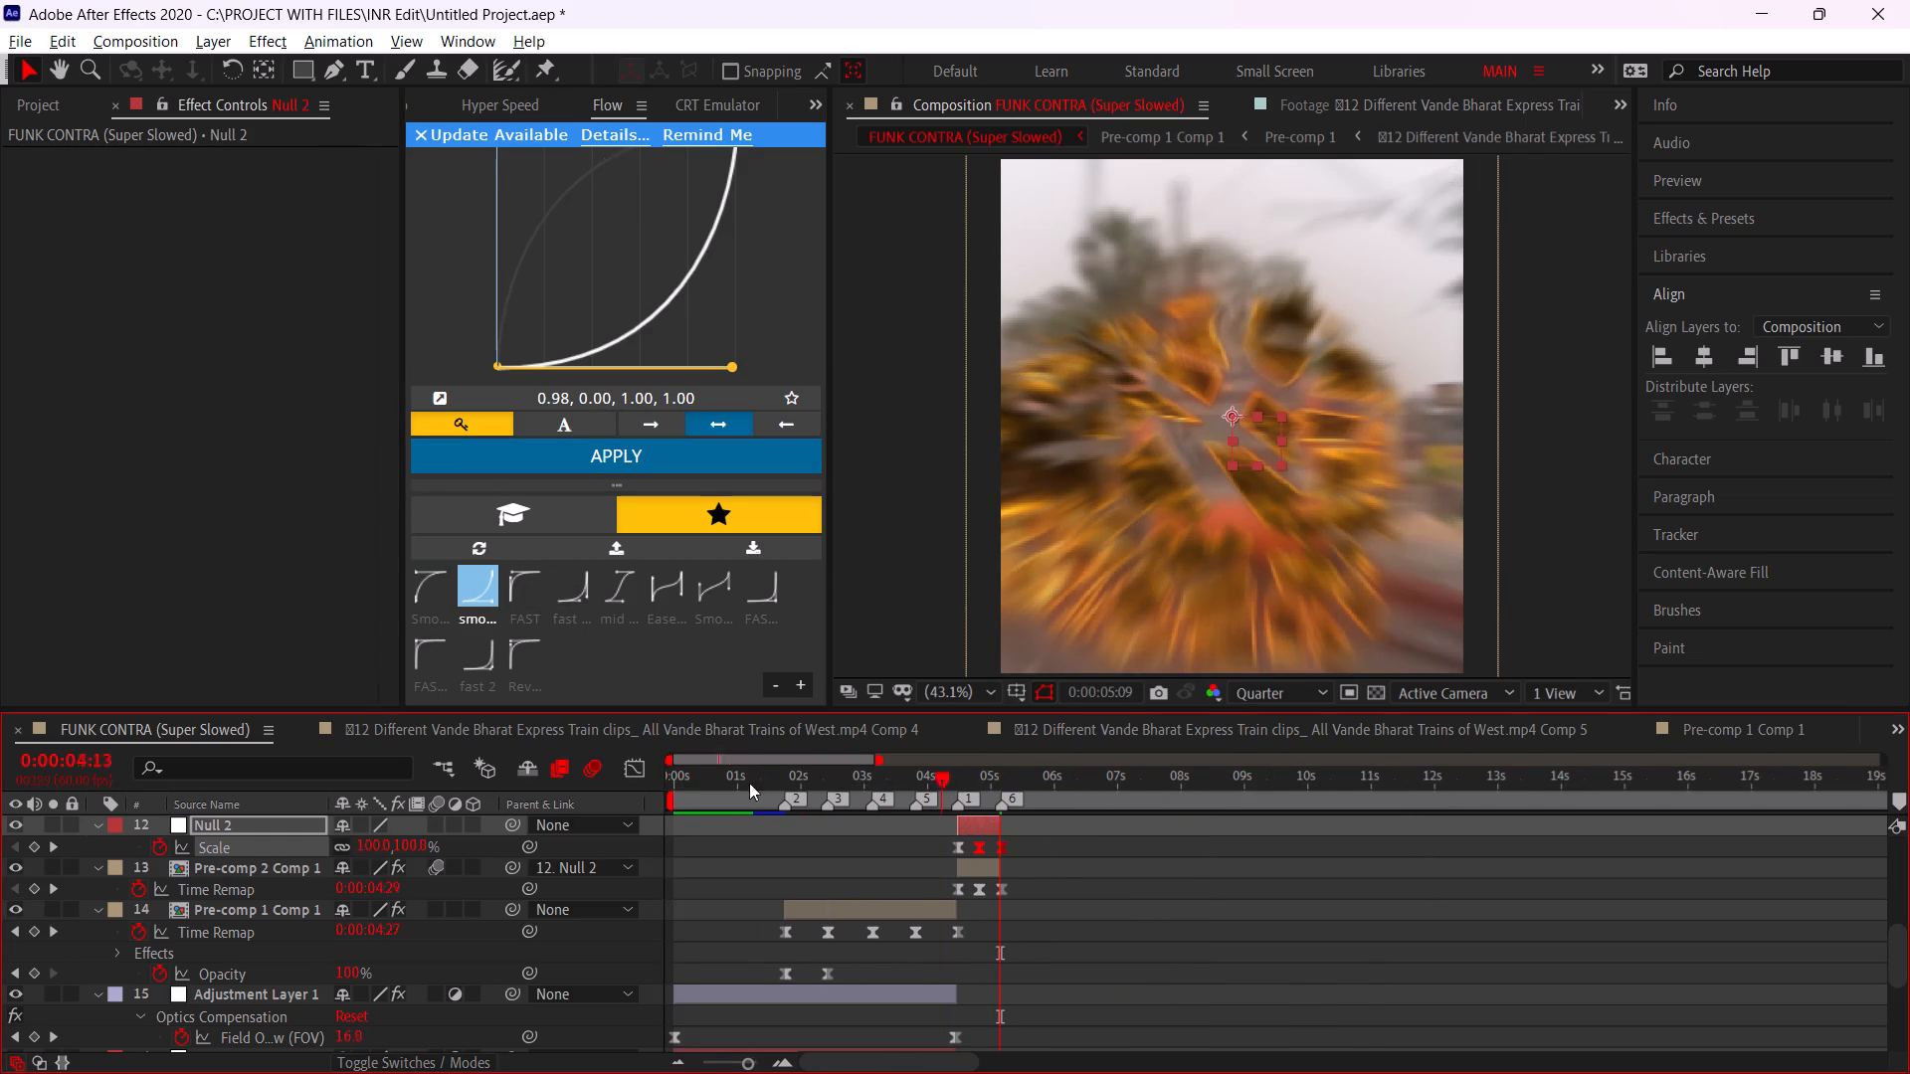
pyautogui.moveTo(749, 783); pyautogui.dragTo(530, 790)
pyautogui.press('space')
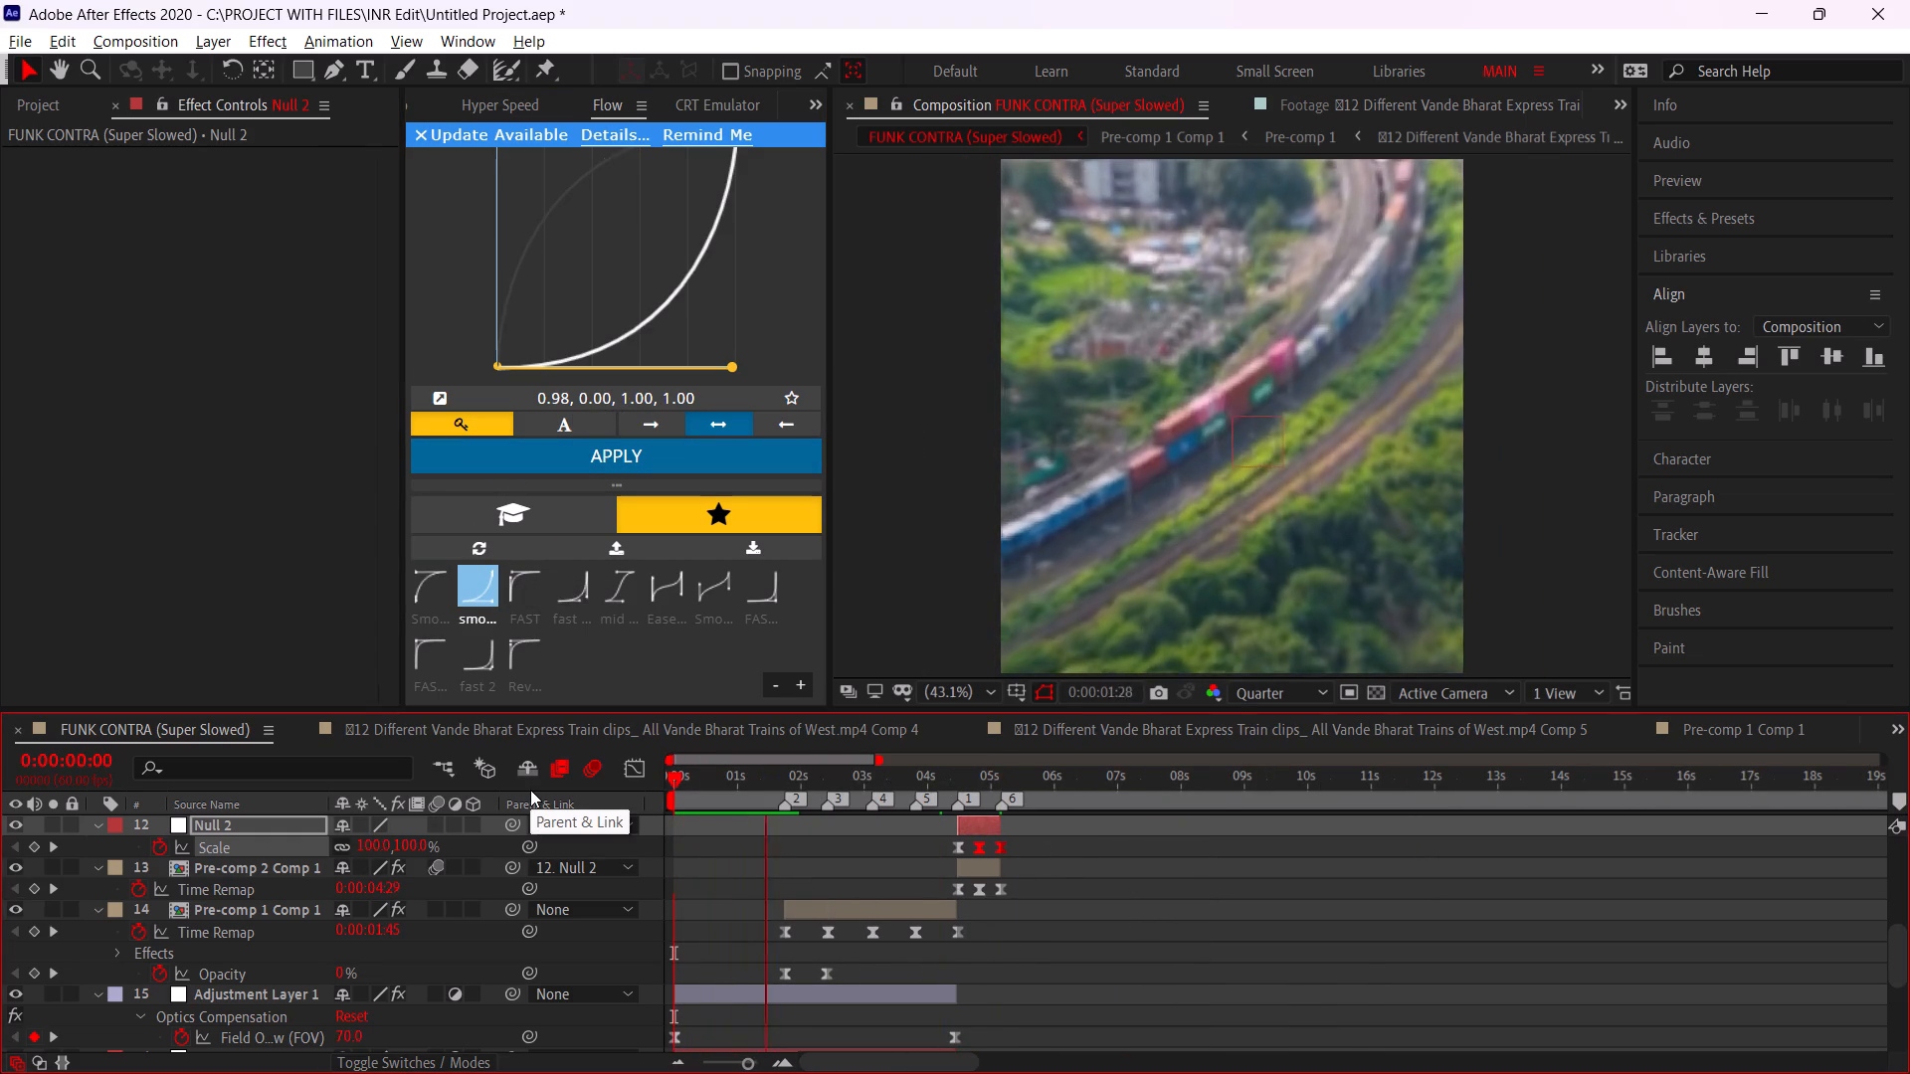
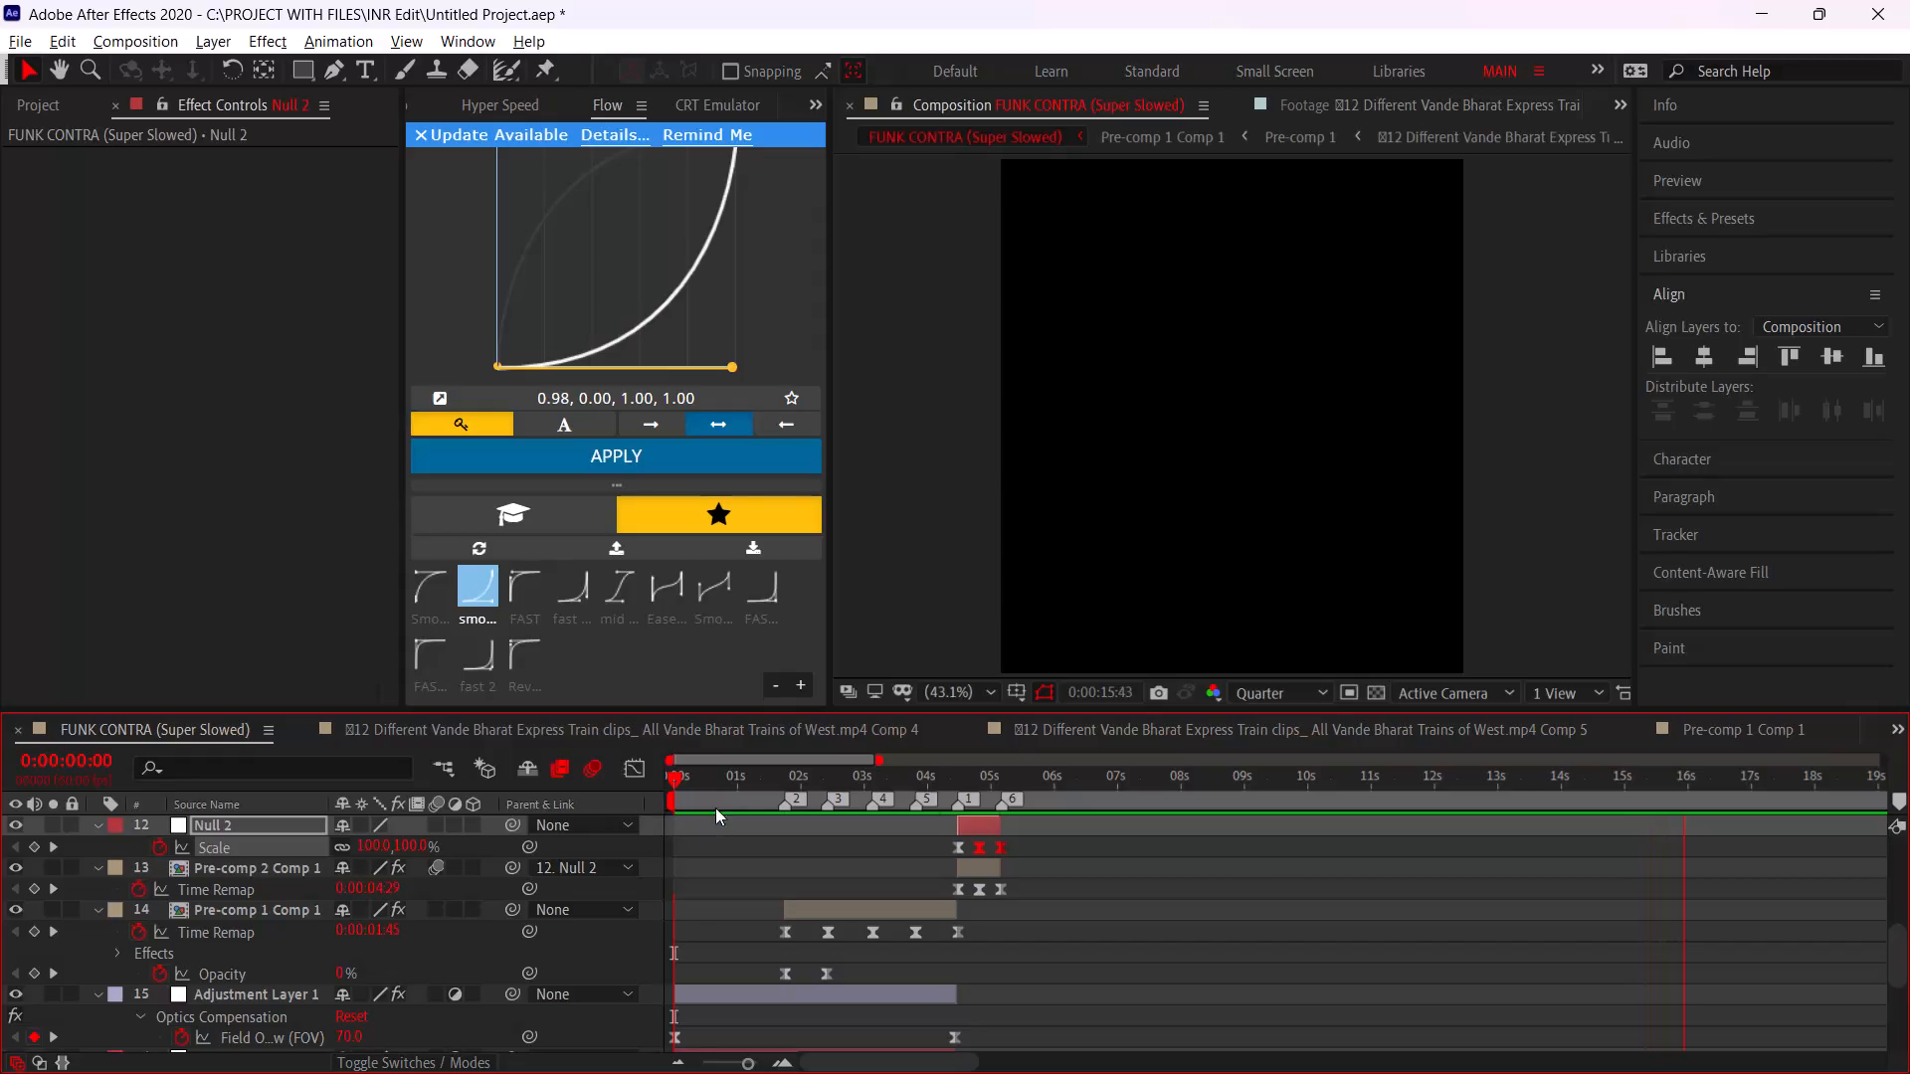
# Play the edit back from the start, and replay the shatter section from 0:00:04:12.
pyautogui.moveTo(712, 790); pyautogui.dragTo(468, 773)
pyautogui.press('space')
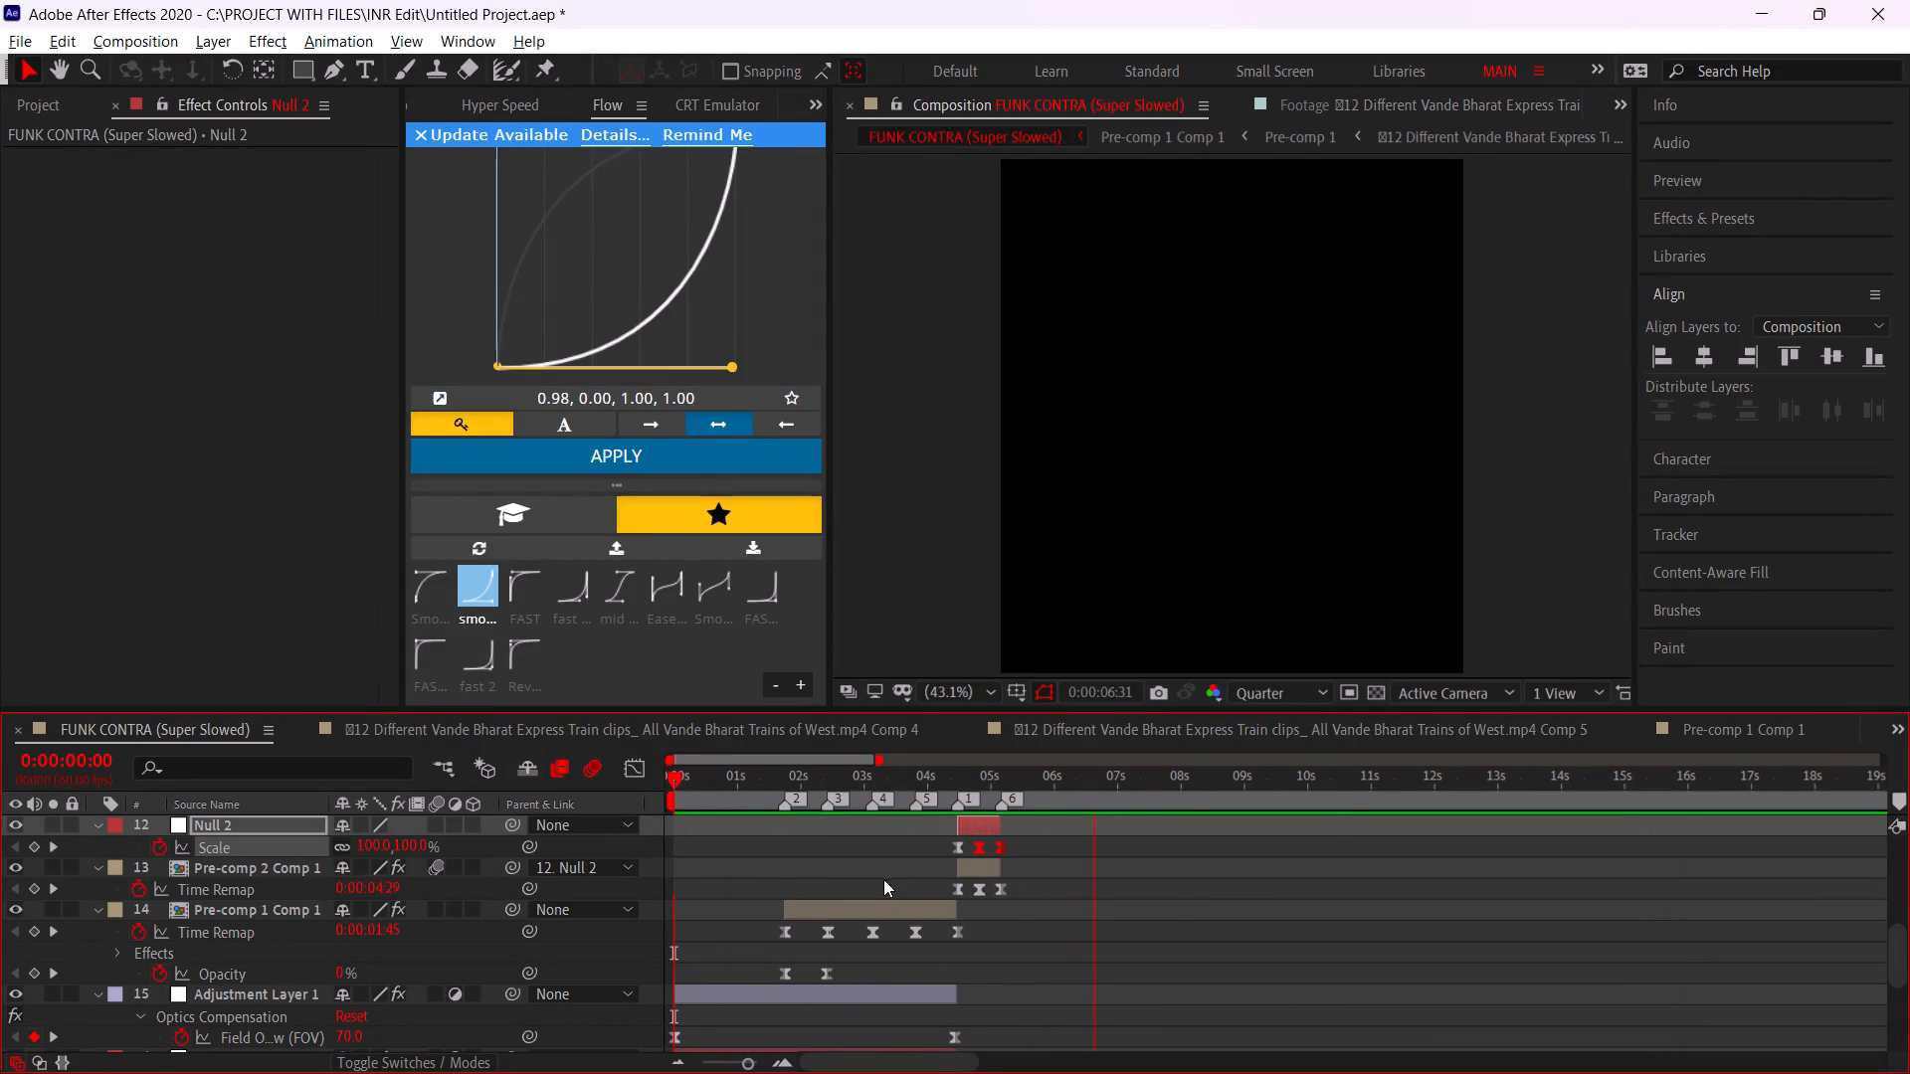
pyautogui.keyDown('alt'); pyautogui.scroll(2, 883, 878); pyautogui.keyUp('alt')
pyautogui.click(1094, 775)
pyautogui.press('space')
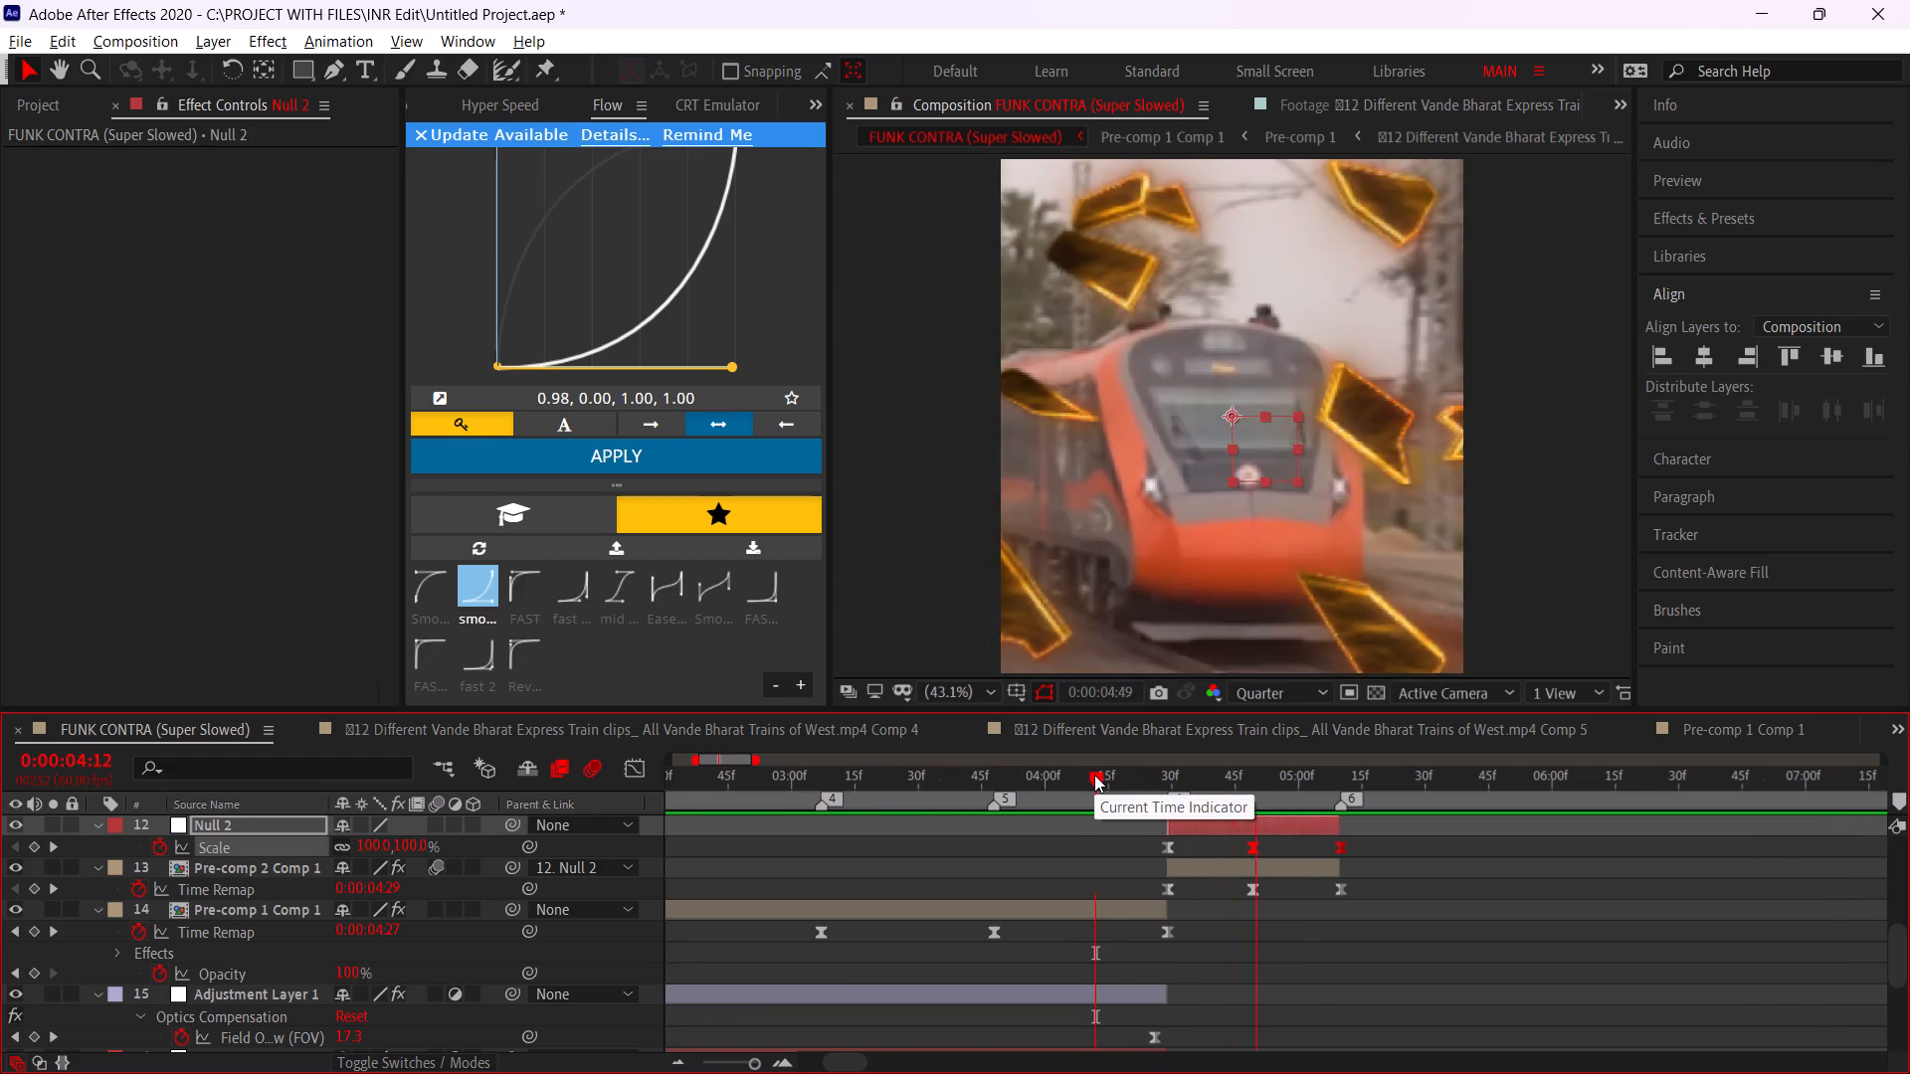
# Set Null 2's Scale to 125% at 0:00:04:49, on its middle keyframe.
pyautogui.moveTo(1097, 775); pyautogui.dragTo(1252, 797)
pyautogui.click(1040, 894)
pyautogui.click(401, 844)
pyautogui.write('12')
pyautogui.press('5')
pyautogui.click(504, 846)
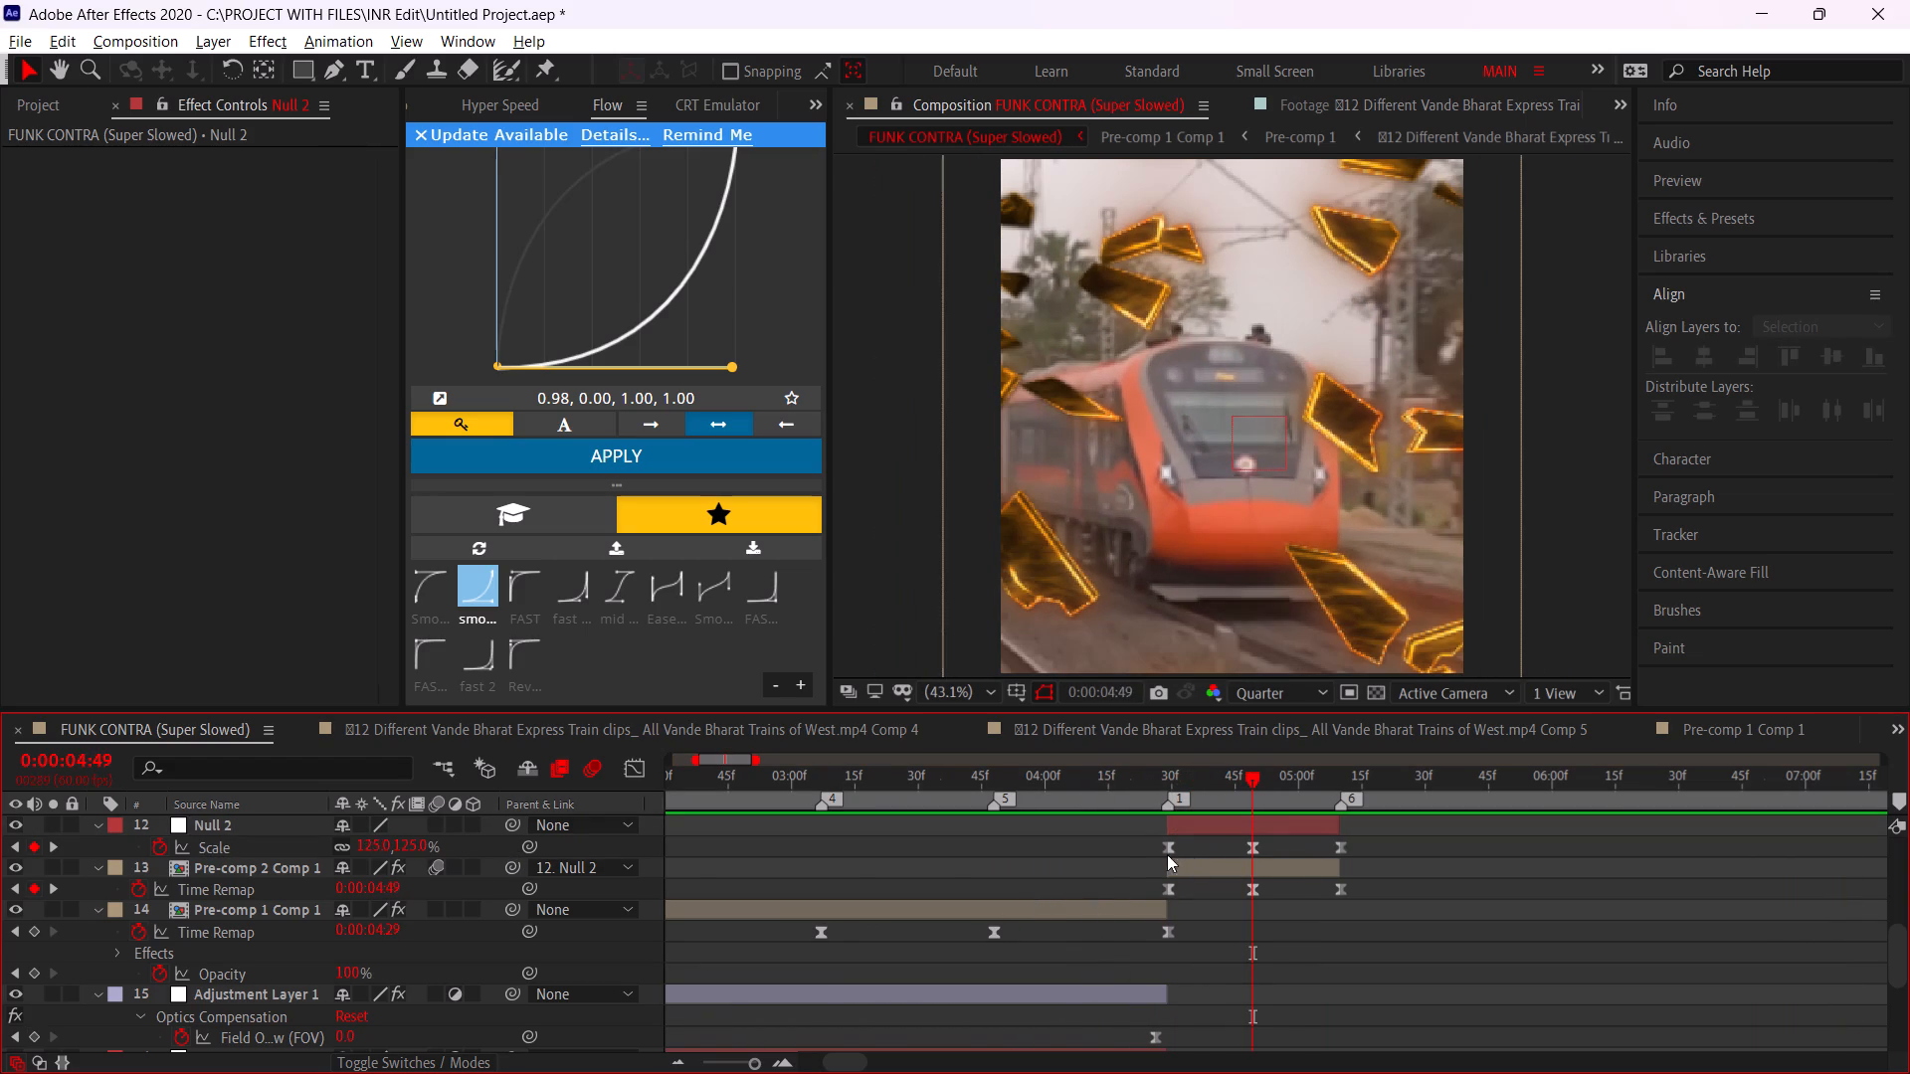
# Ease Null 2's first two Scale keyframes with the saved Flow curve 0.00, 0.02, 0.00, 0.99.
pyautogui.moveTo(1130, 847); pyautogui.dragTo(1281, 846)
pyautogui.moveTo(1281, 846); pyautogui.dragTo(1106, 833)
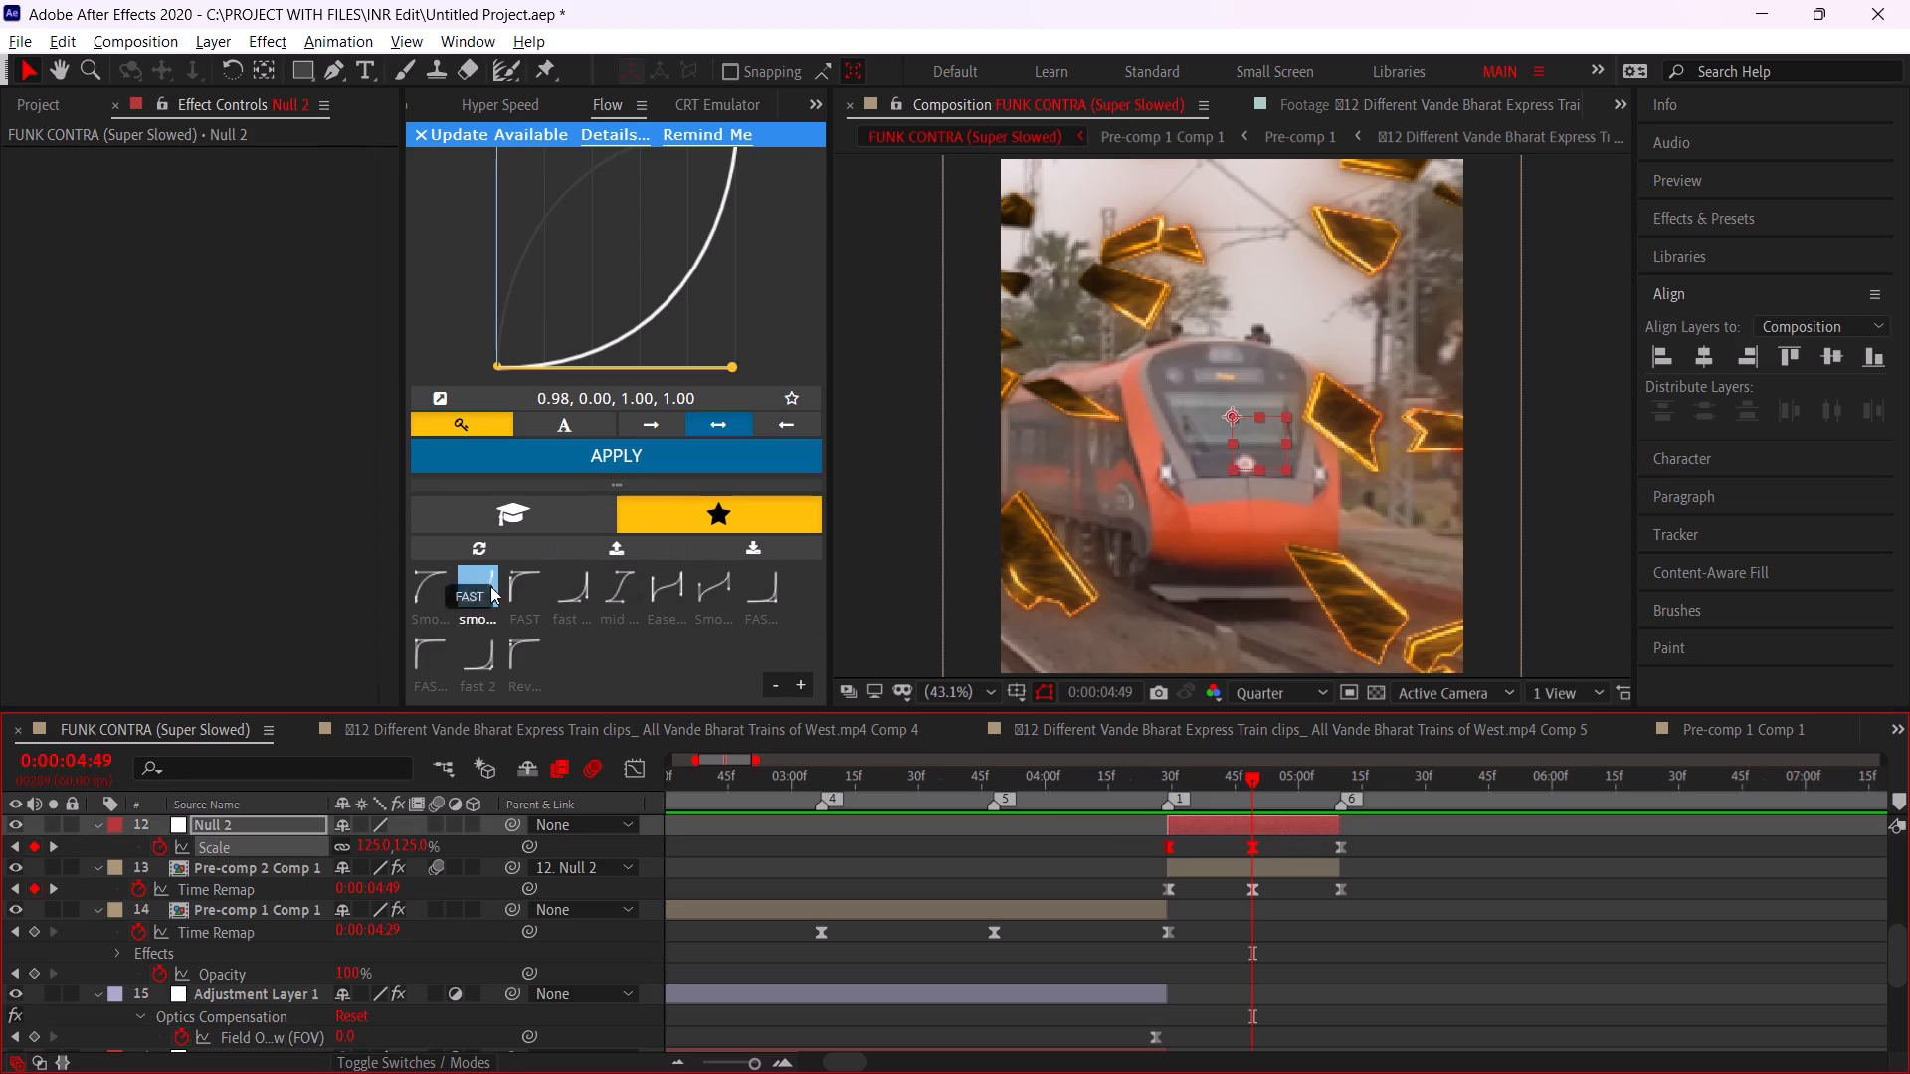
pyautogui.click(431, 592)
pyautogui.click(480, 458)
# Ease Null 2's last two Scale keyframes with the saved Flow curve 0.98, 0.00, 1.00, 1.00.
pyautogui.moveTo(1390, 854); pyautogui.dragTo(1215, 818)
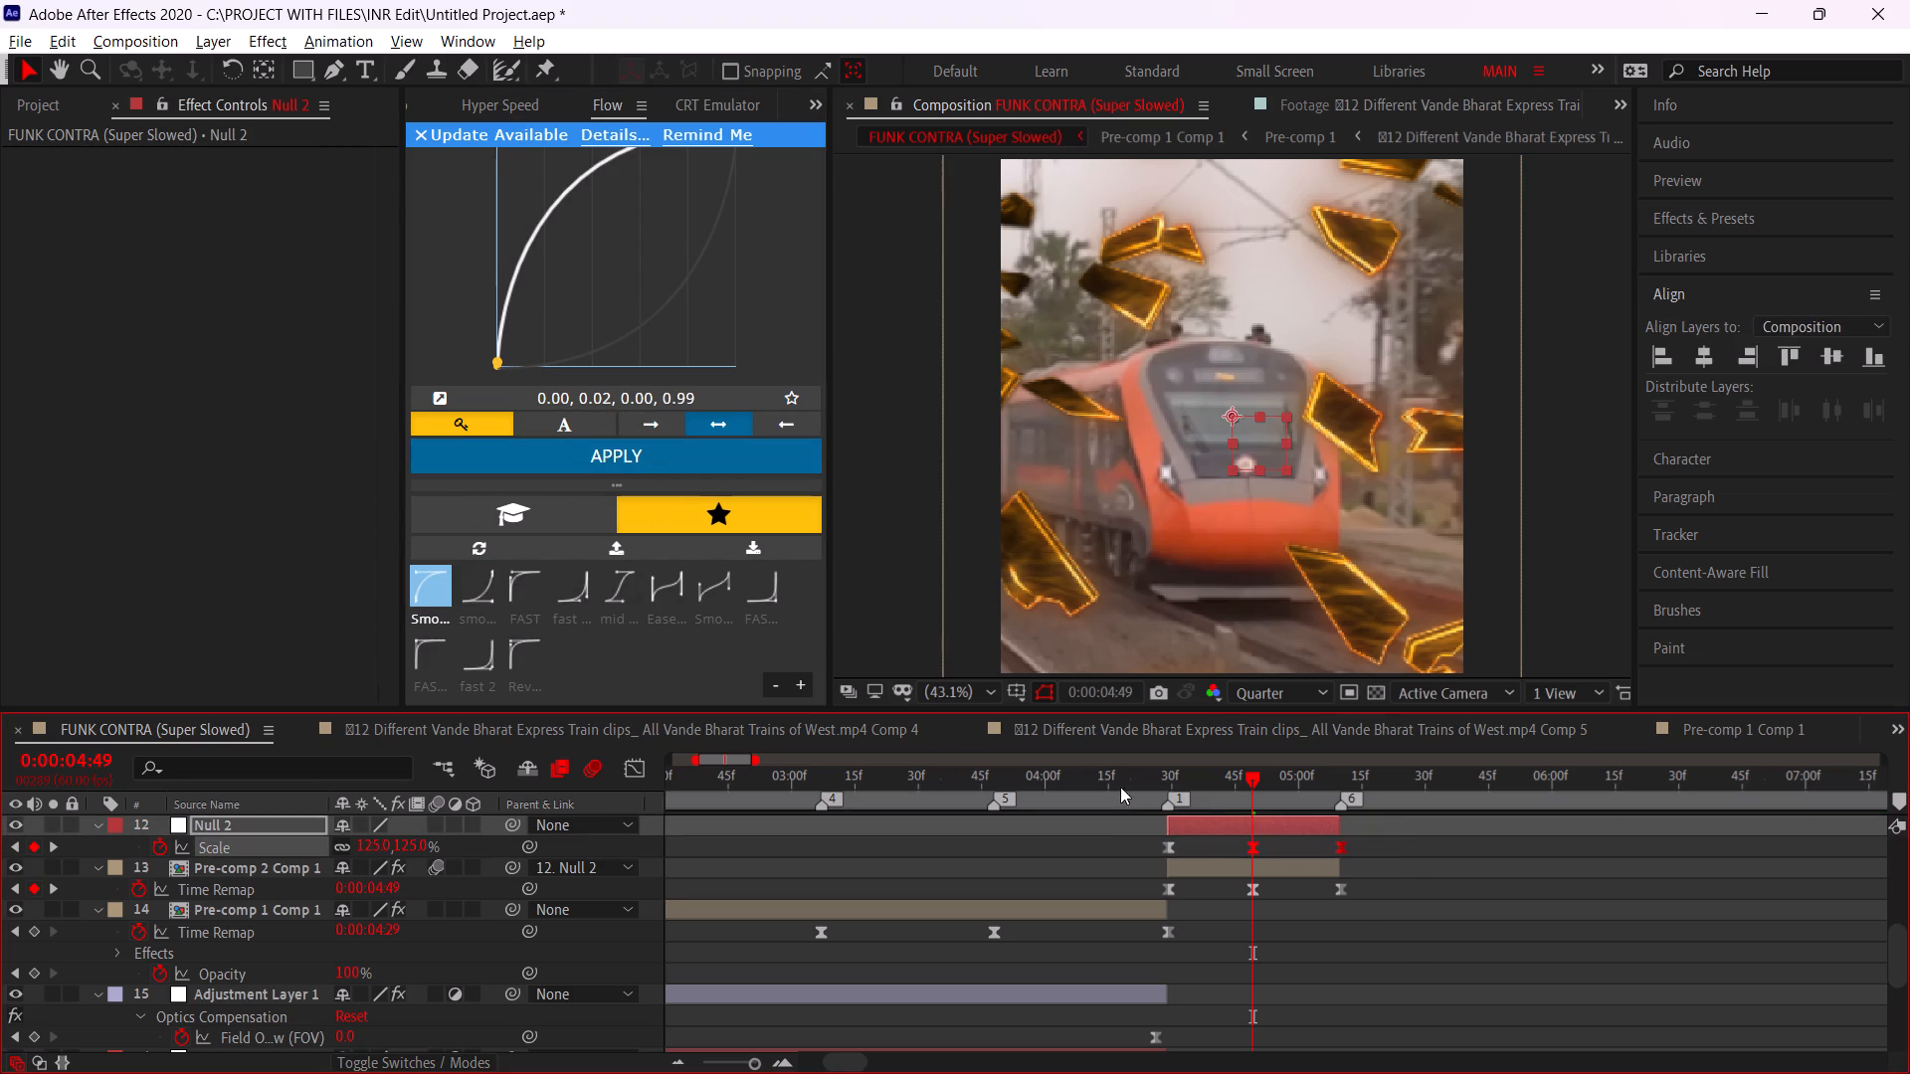
pyautogui.click(469, 576)
pyautogui.click(520, 458)
# Play back the run-up into the shatter clip's eased zoom from 0:00:03:16, and replay it from 0:00:03:25.
pyautogui.keyDown('alt'); pyautogui.scroll(-1, 1174, 841); pyautogui.keyUp('alt')
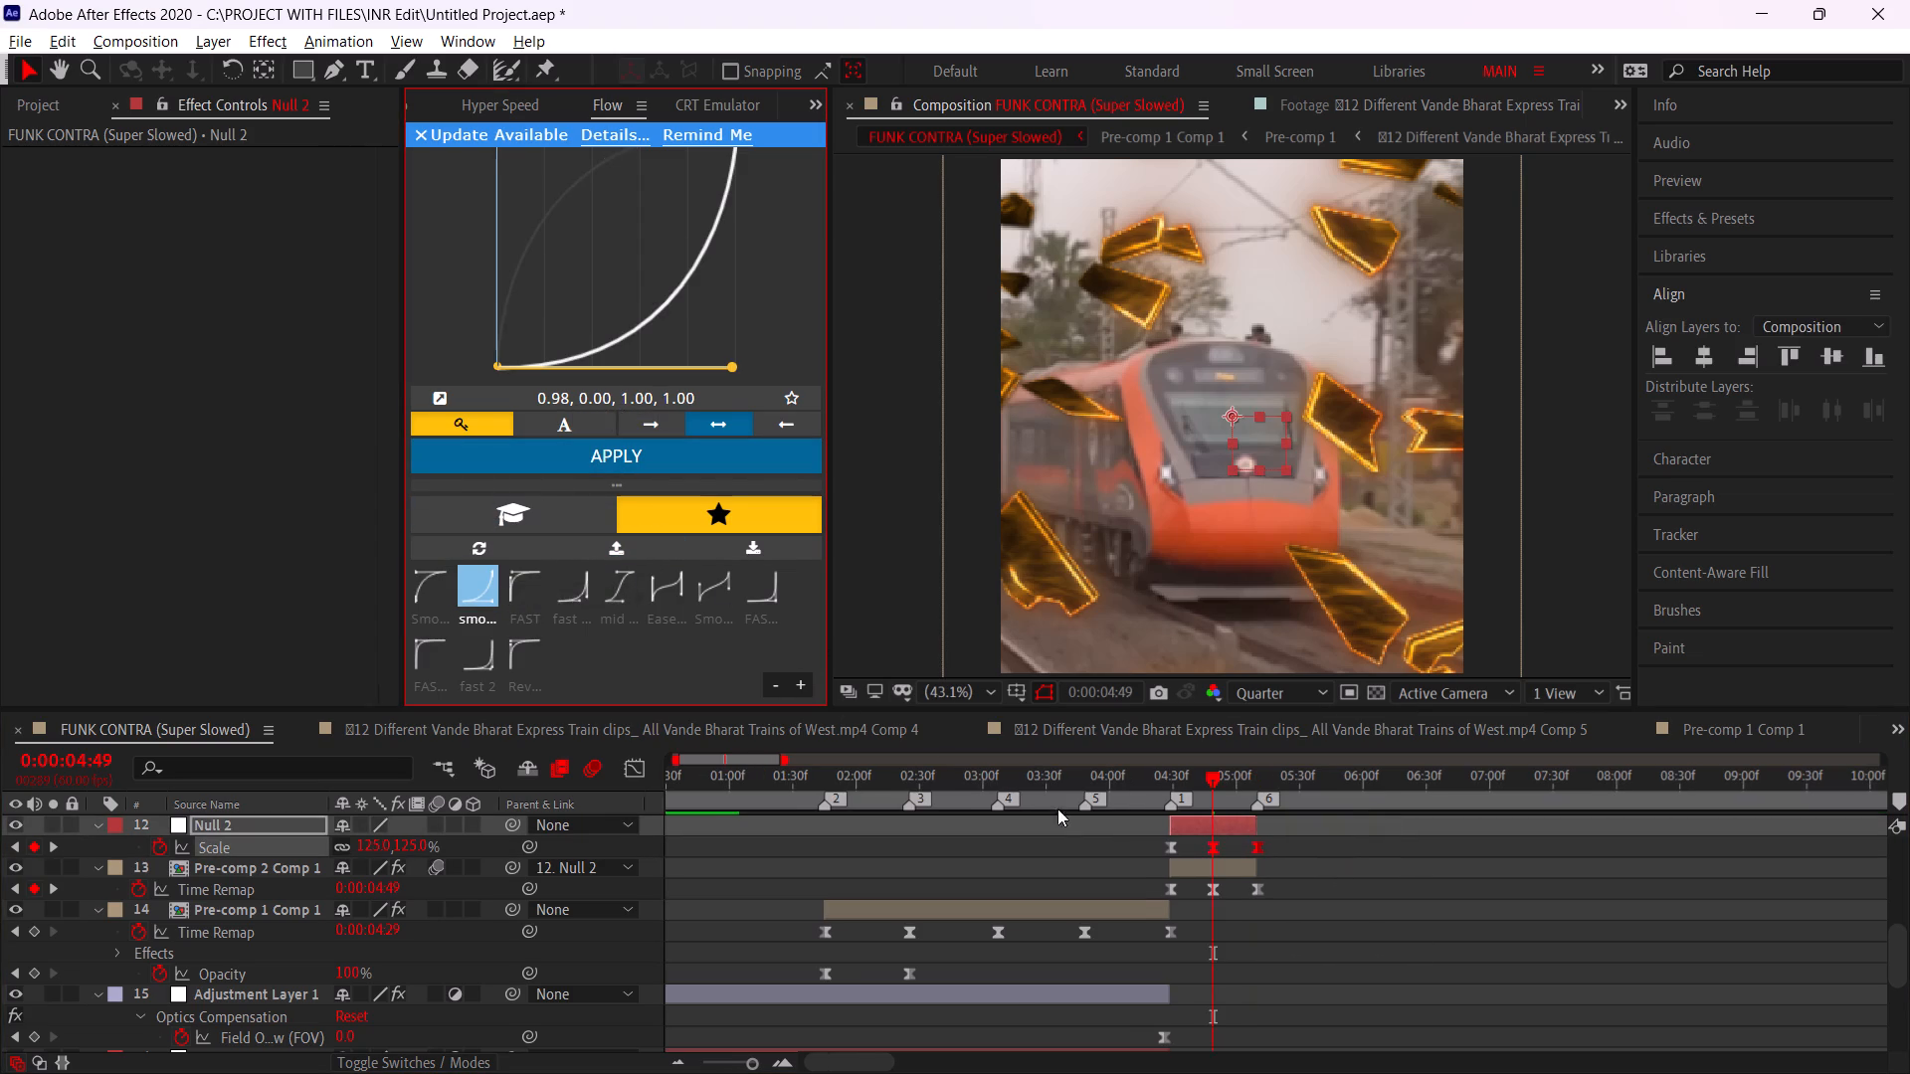
pyautogui.click(1017, 784)
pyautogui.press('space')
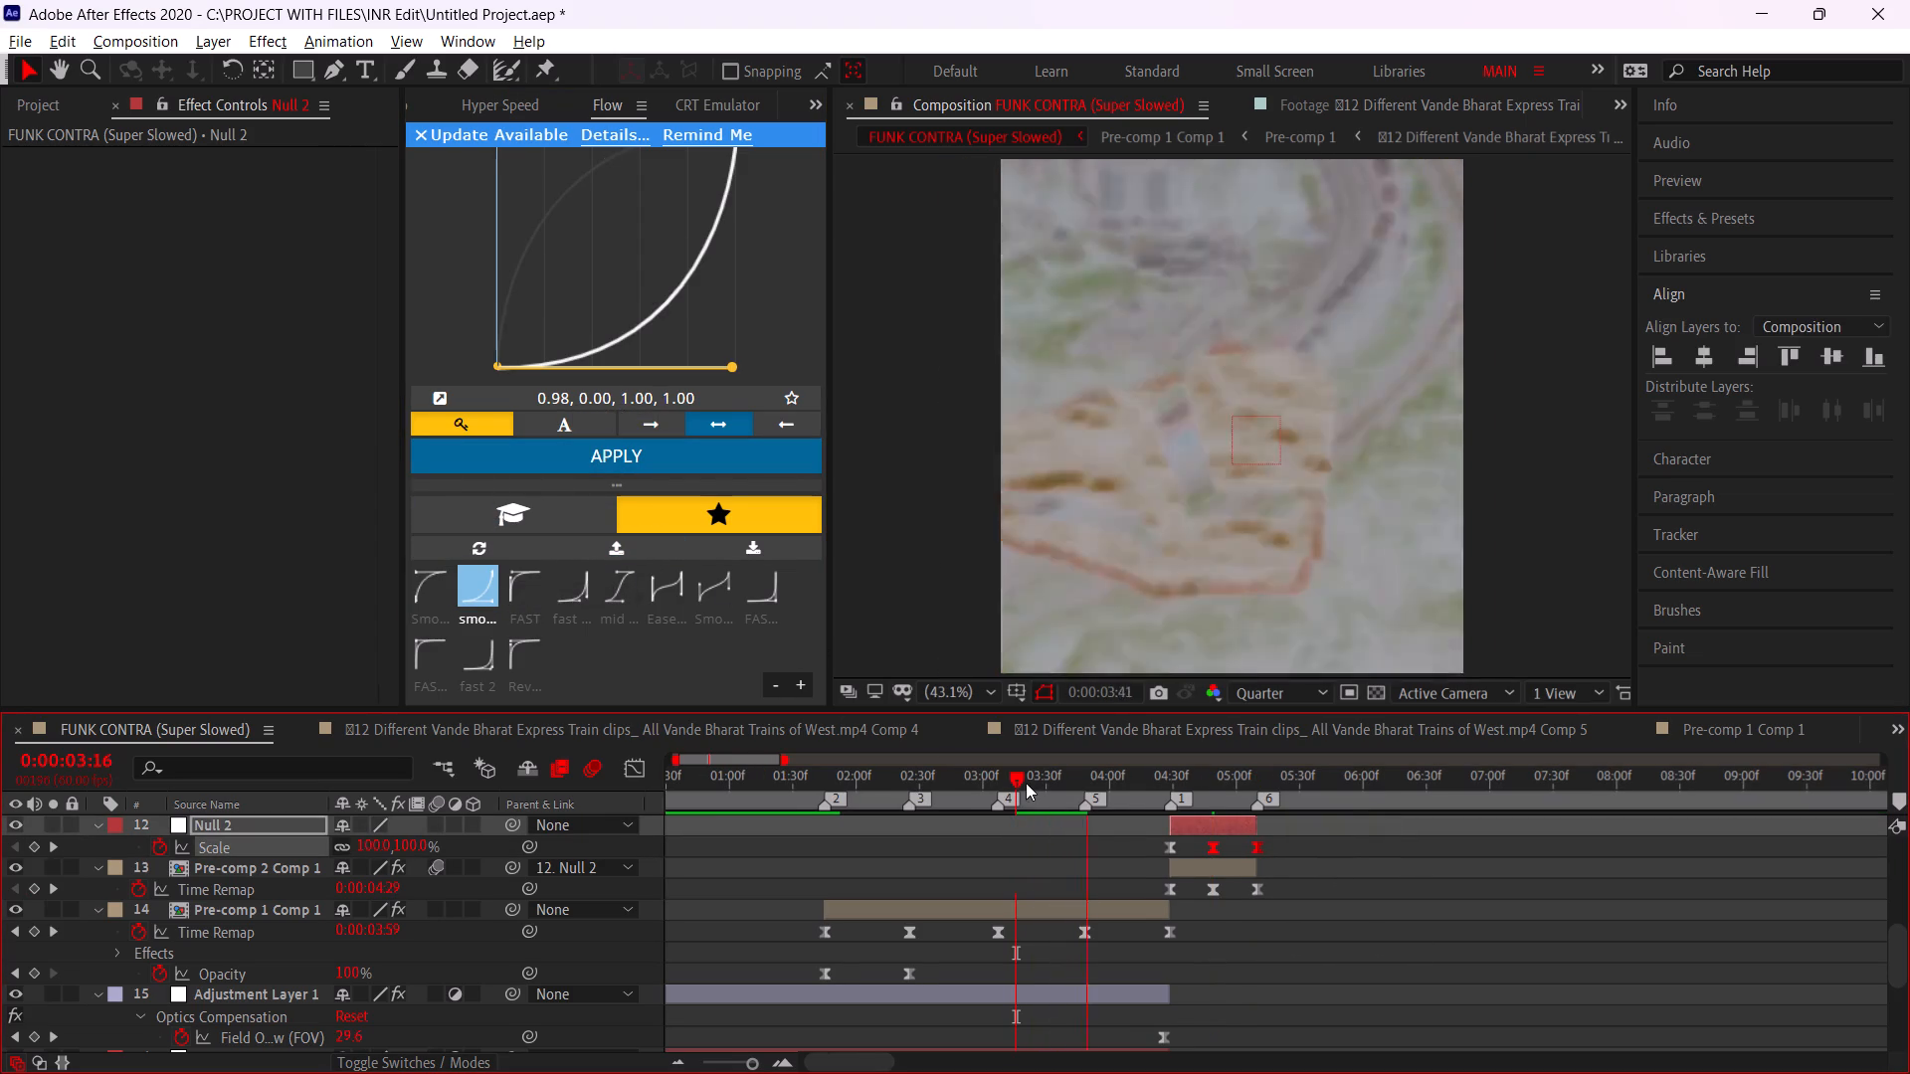
pyautogui.click(1036, 782)
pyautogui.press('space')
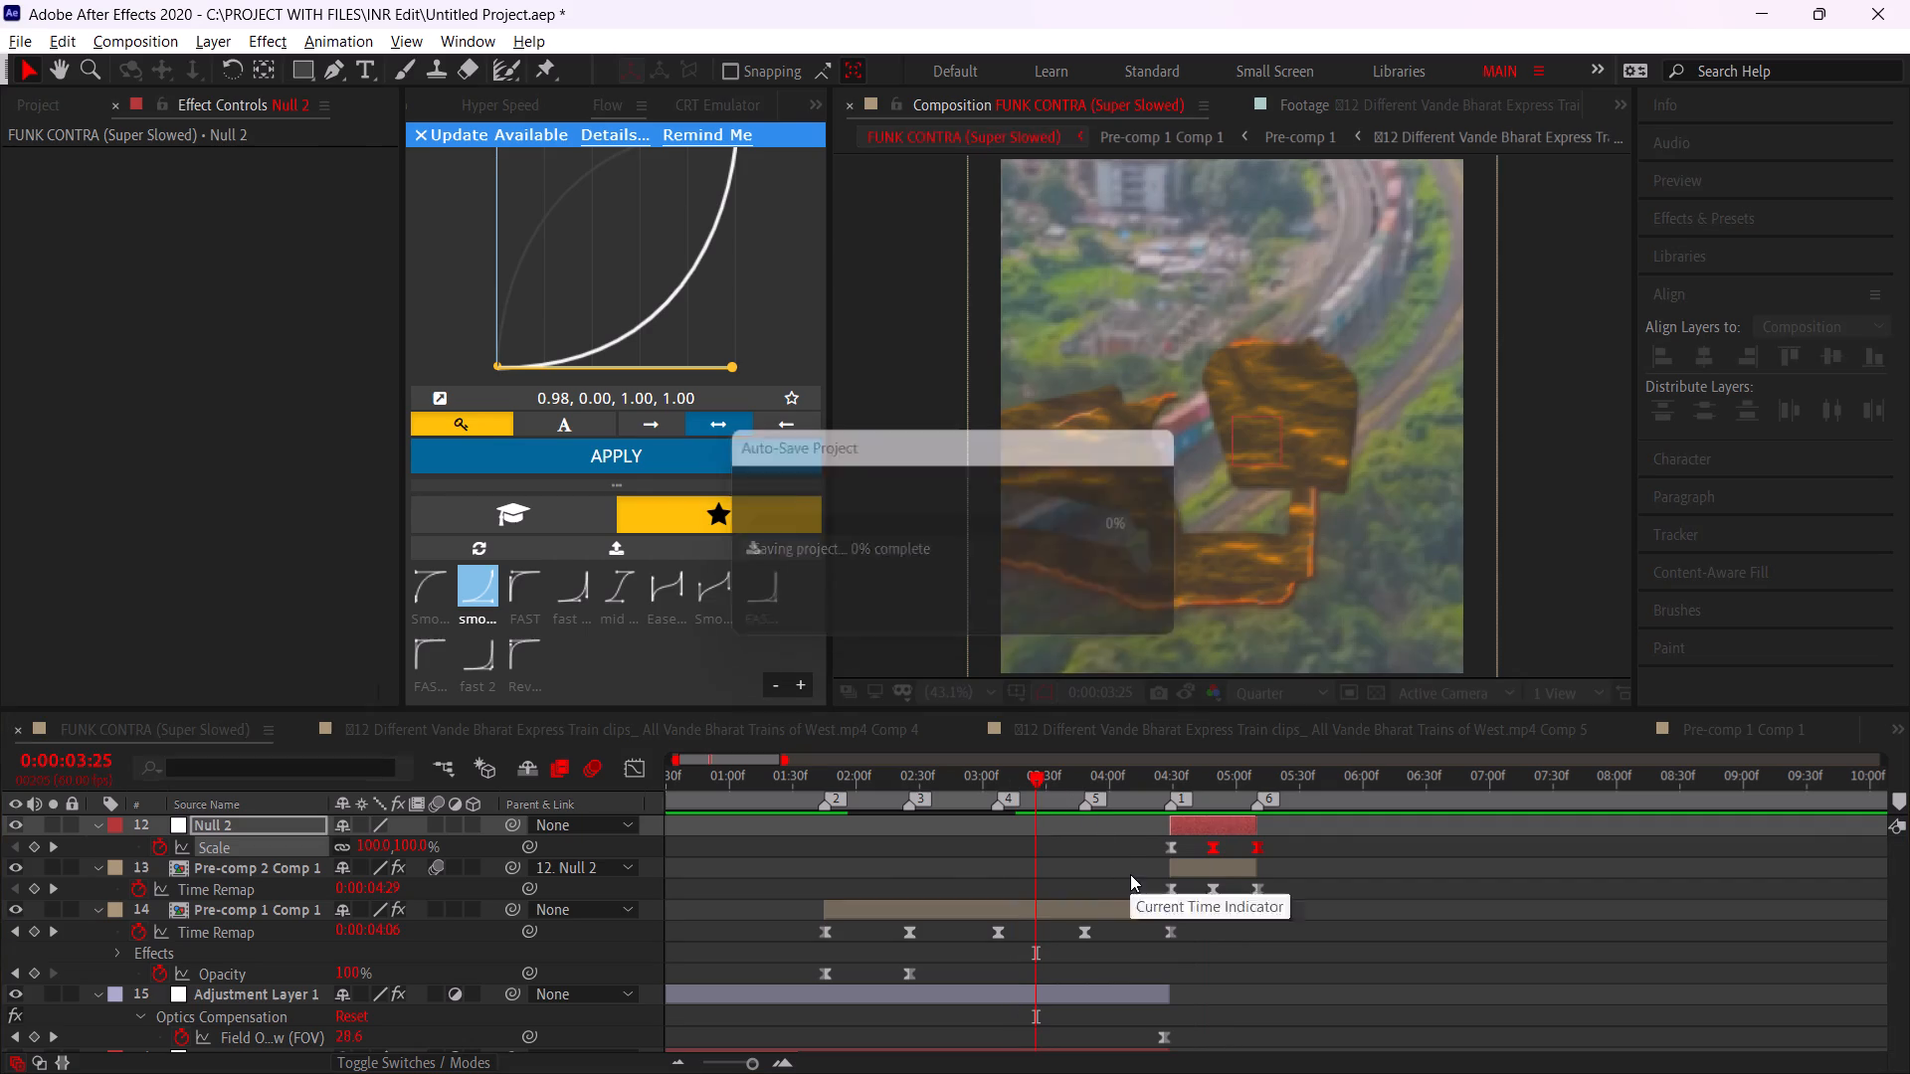
pyautogui.click(1130, 874)
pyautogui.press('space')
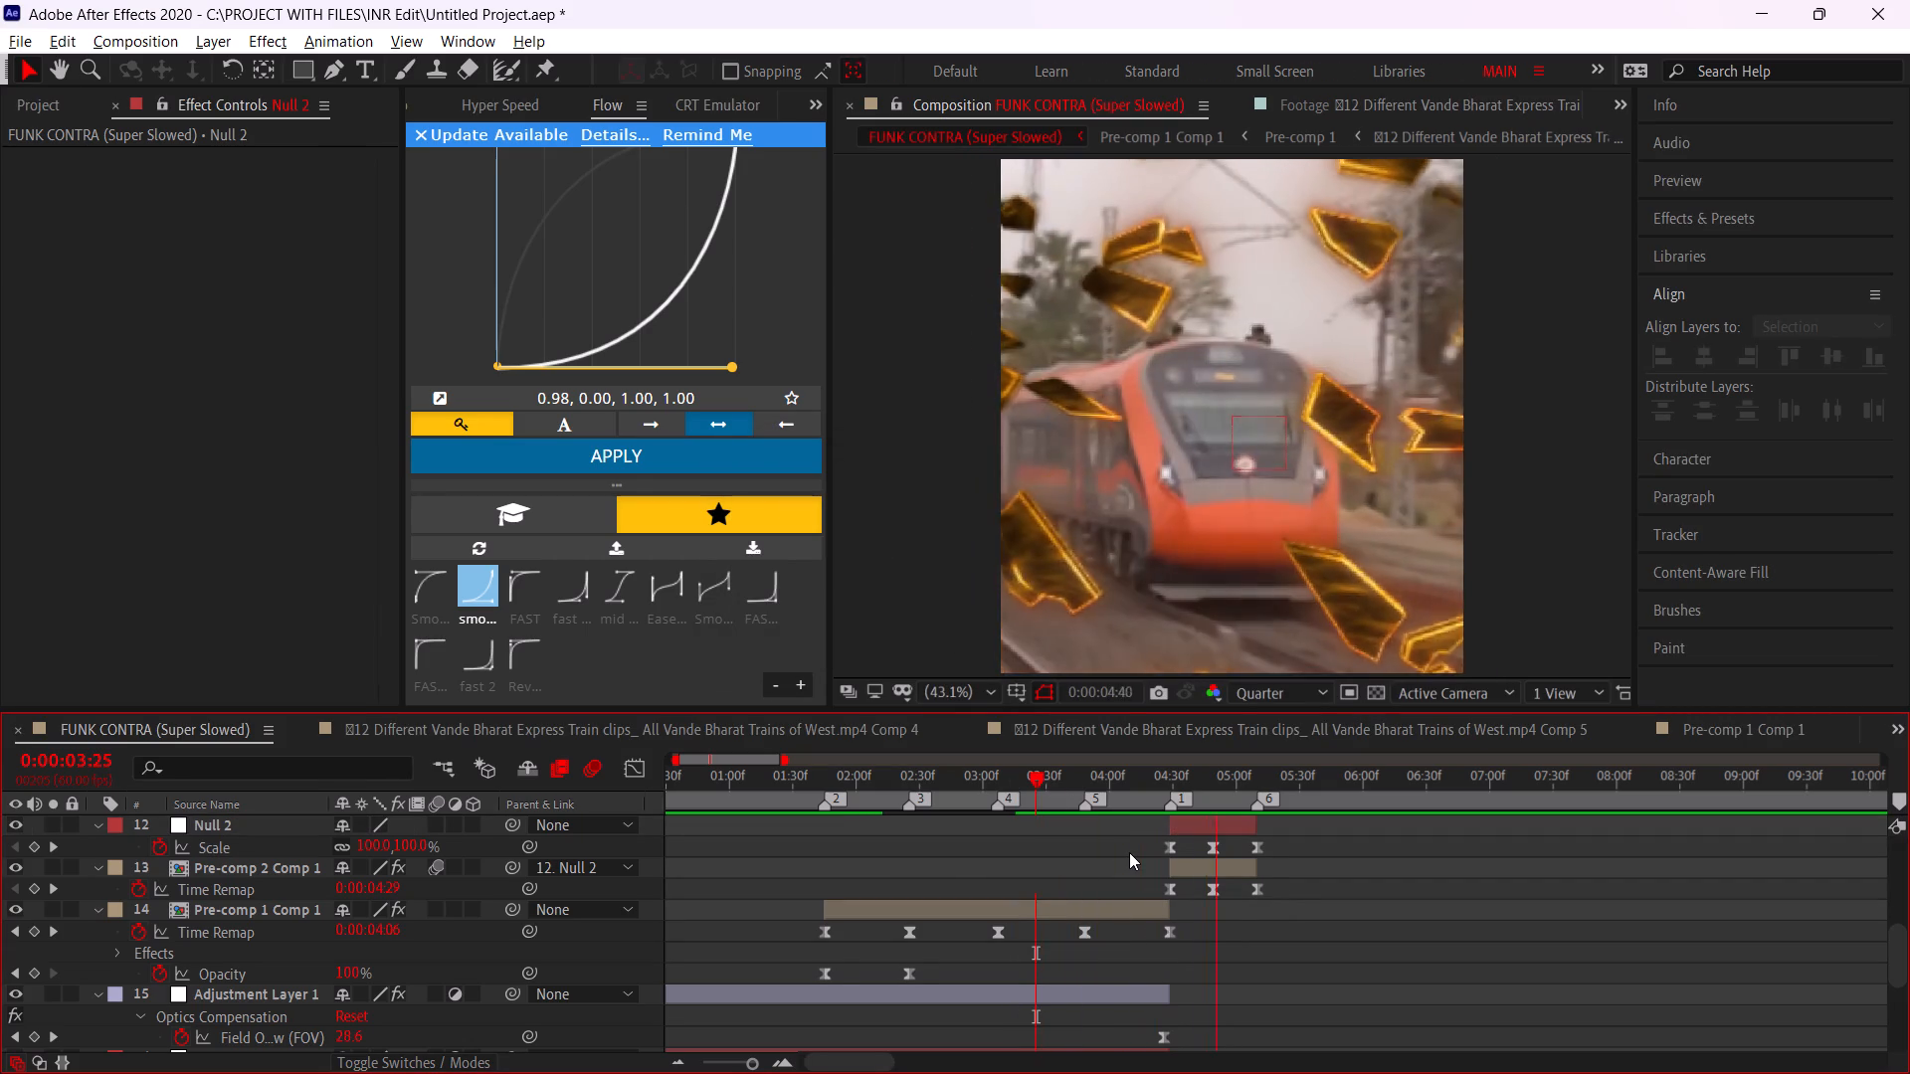
# Scrub through the shatter zoom between 0:00:04:28 and 0:00:04:48, and replay it from 0:00:04:25.
pyautogui.moveTo(1105, 788); pyautogui.dragTo(1179, 794)
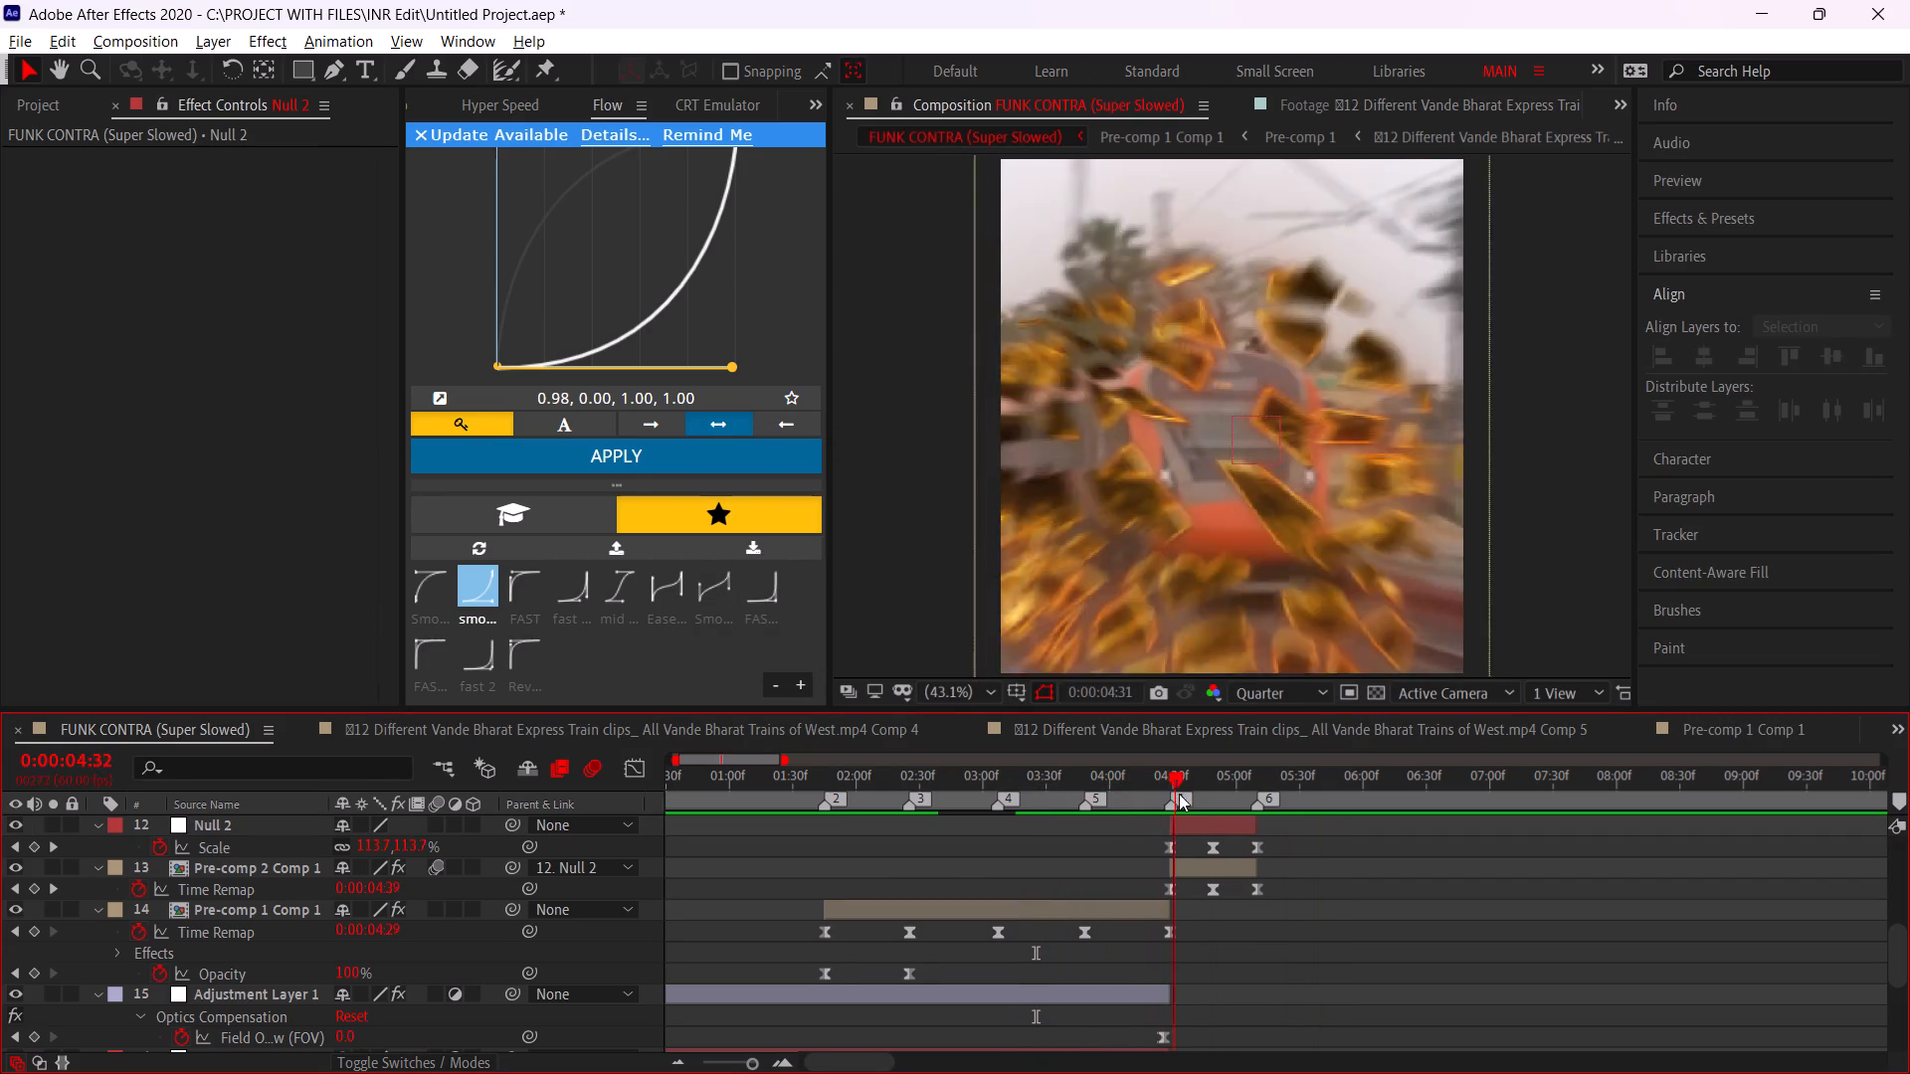
pyautogui.moveTo(1179, 794); pyautogui.dragTo(1166, 789)
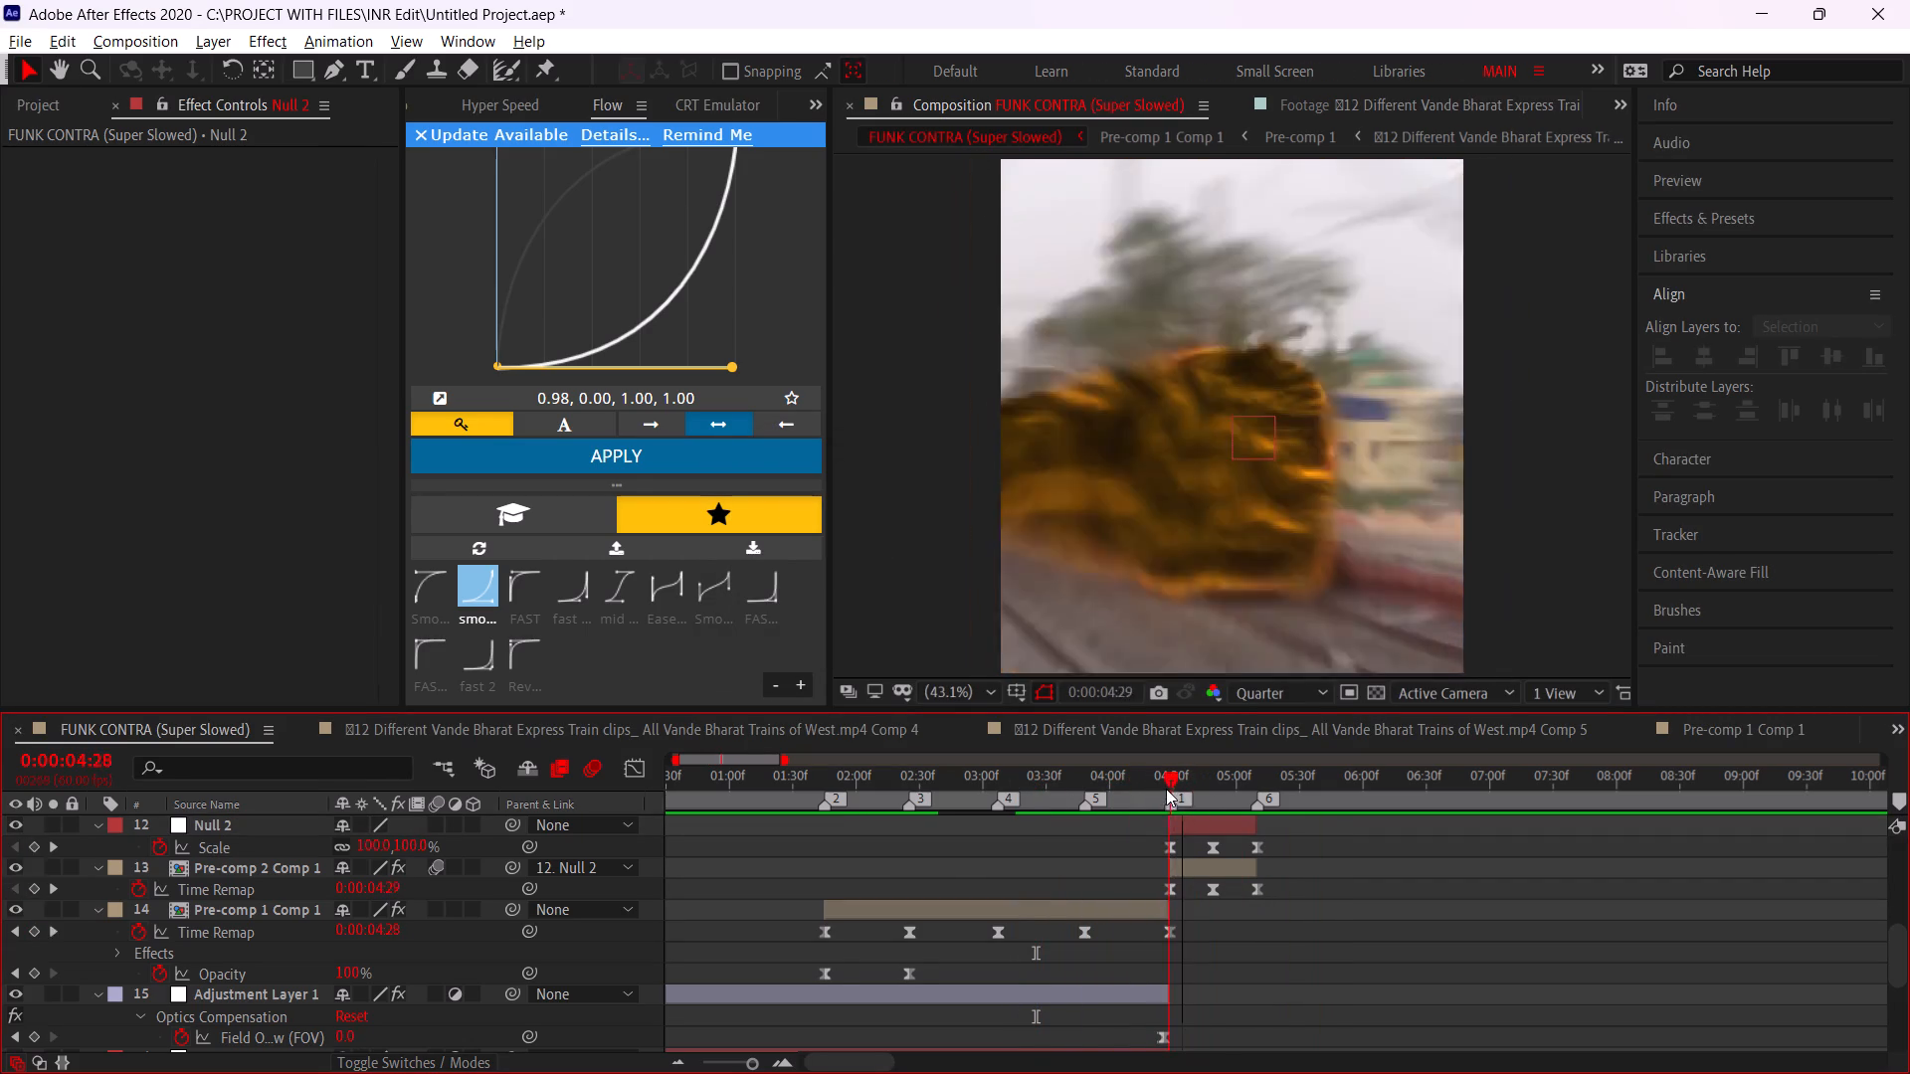
pyautogui.moveTo(1166, 789); pyautogui.dragTo(1199, 795)
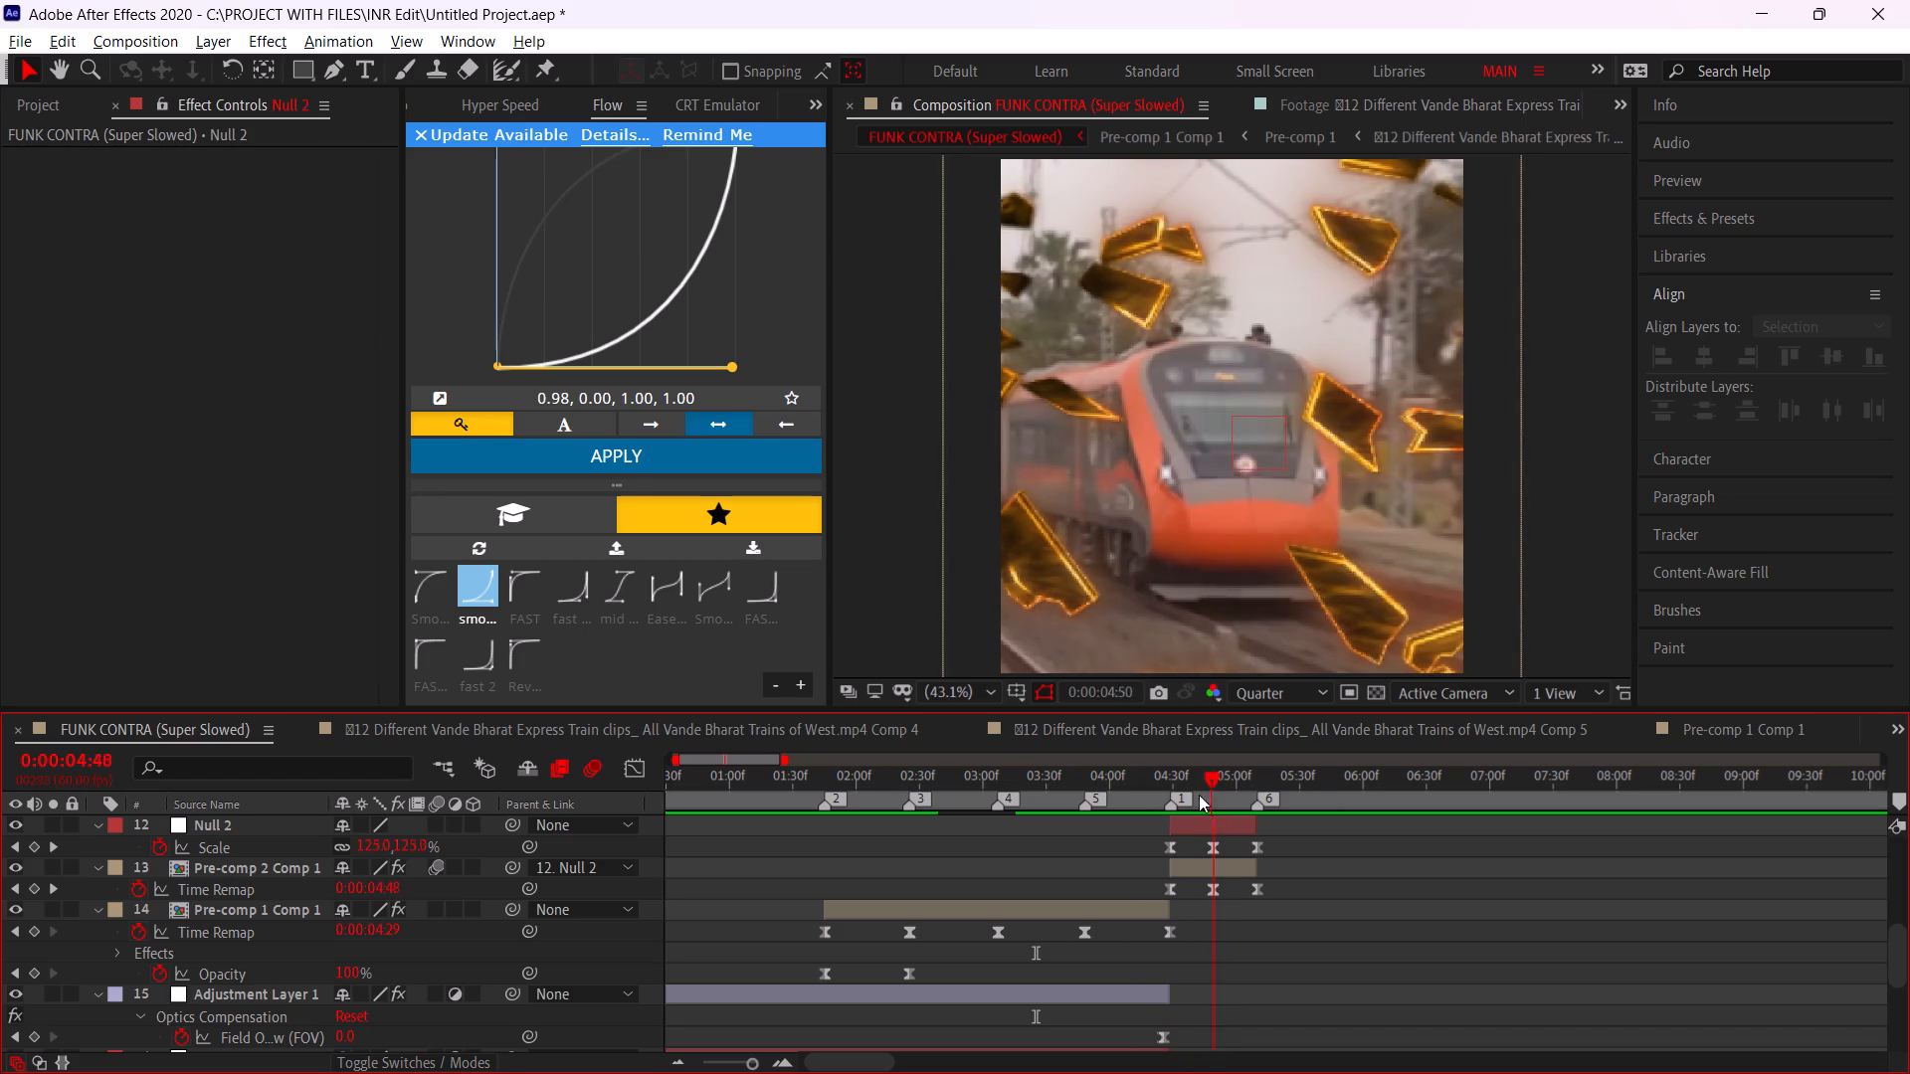
pyautogui.moveTo(1199, 795); pyautogui.dragTo(1161, 790)
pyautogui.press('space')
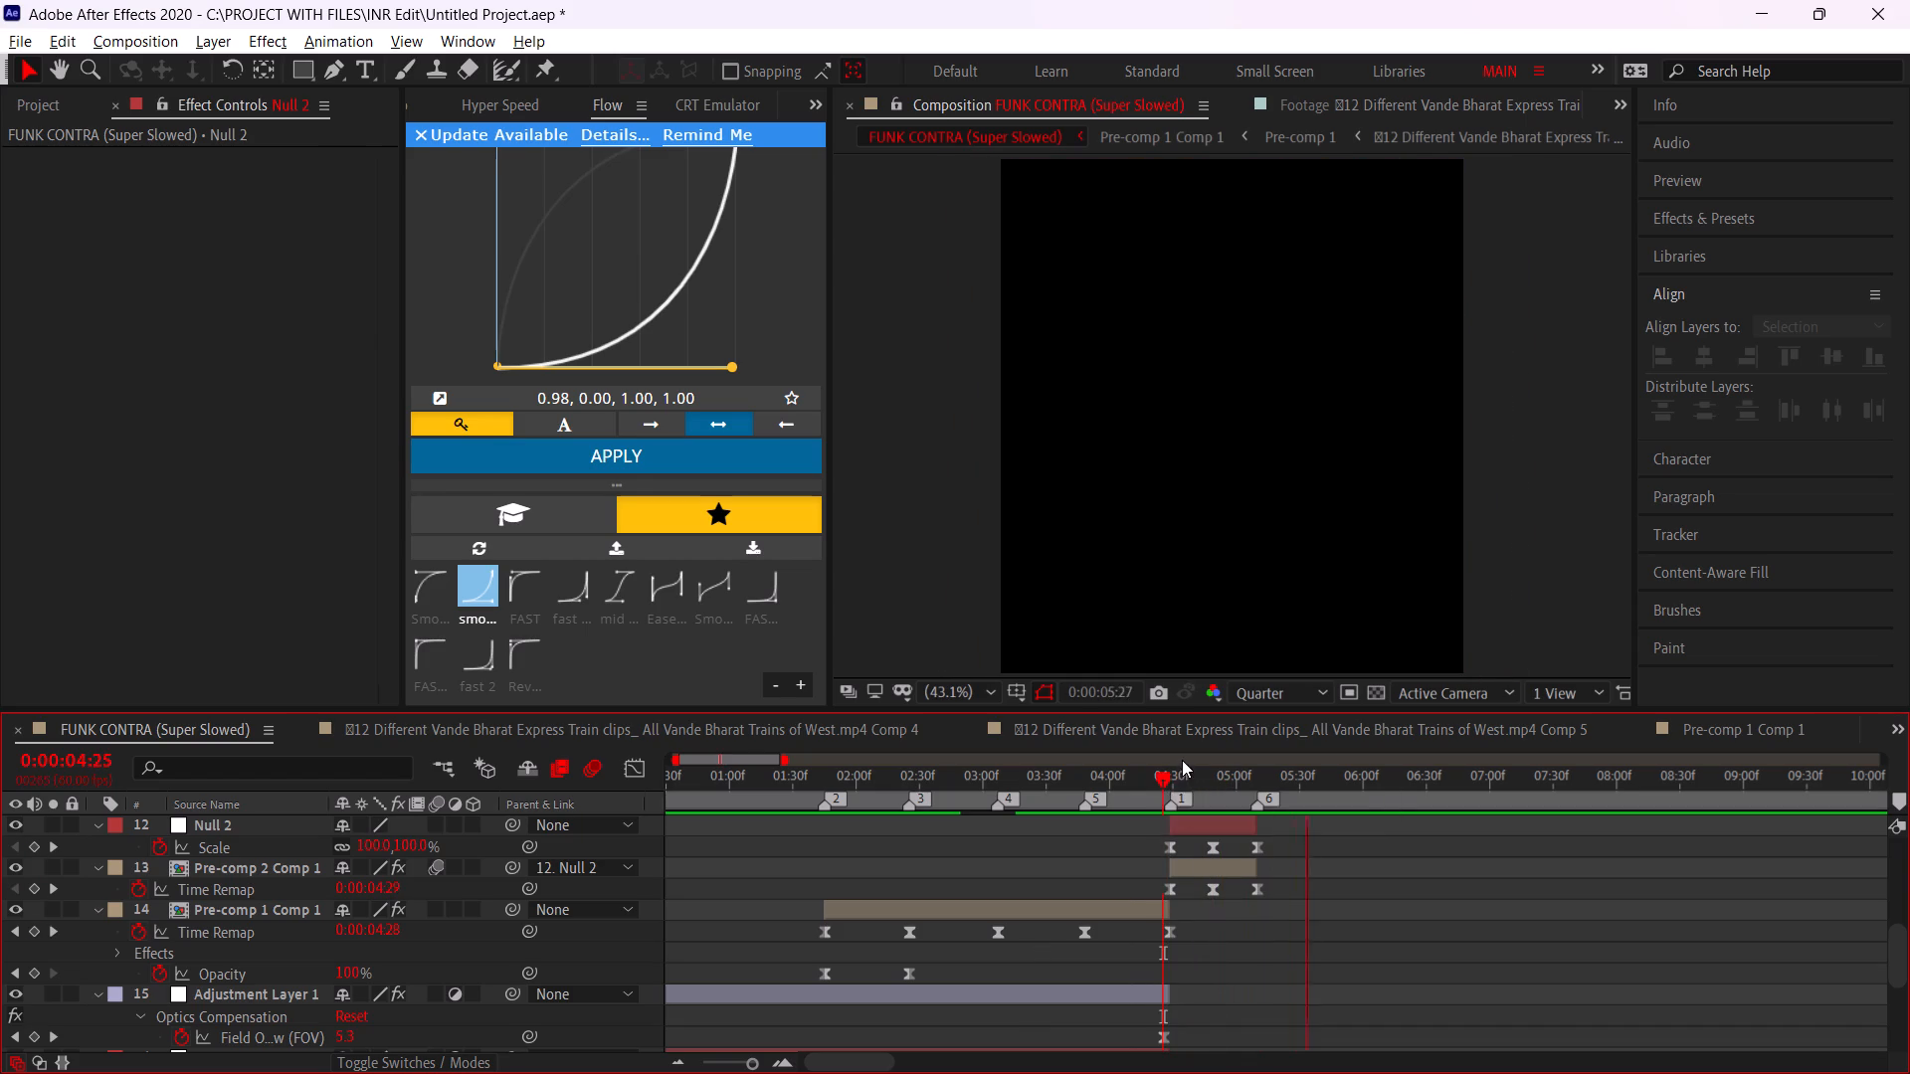
pyautogui.click(1168, 787)
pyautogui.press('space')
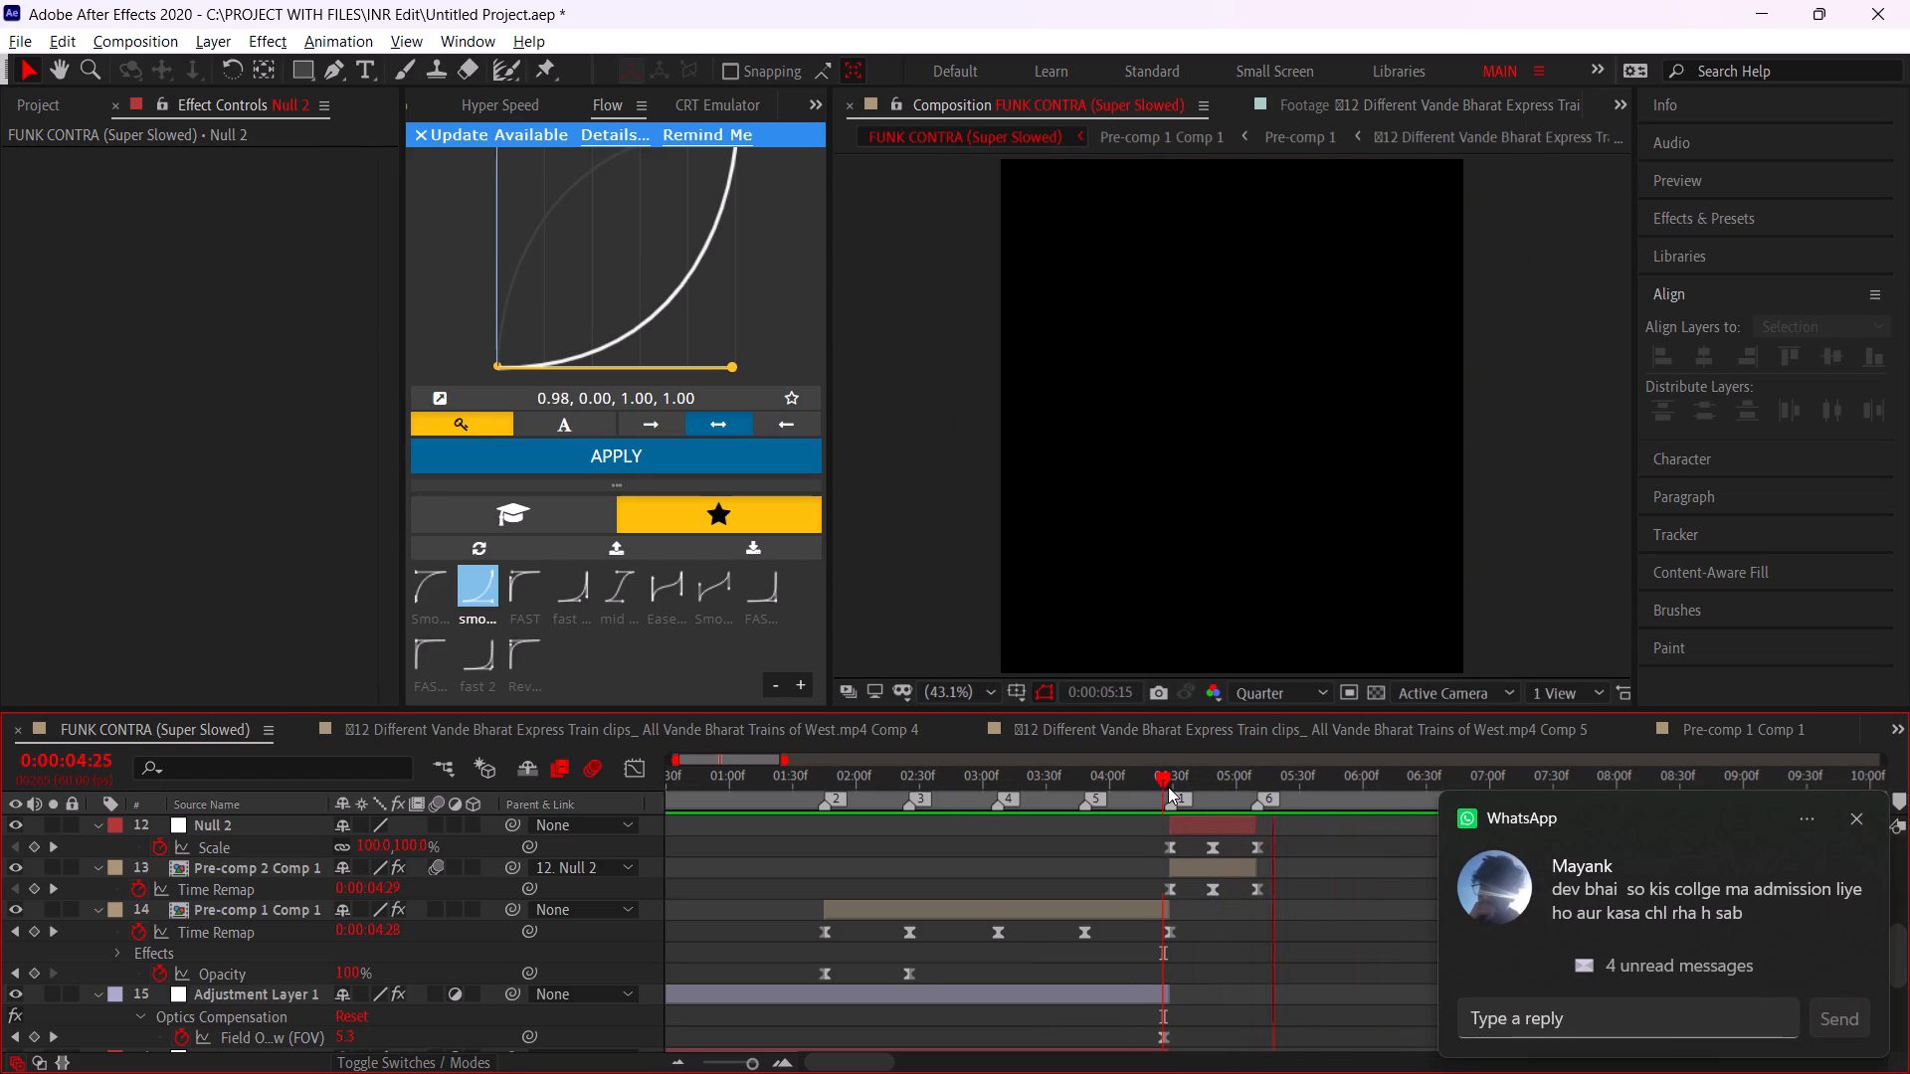
pyautogui.click(1168, 787)
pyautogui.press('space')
pyautogui.click(1180, 784)
# Check Pre-comp 2 Comp 1's Time Remap graph and ease its first two keyframes with the saved Flow curve FAST (0.00, 0.81, 0.05, 1.00).
pyautogui.click(1162, 893)
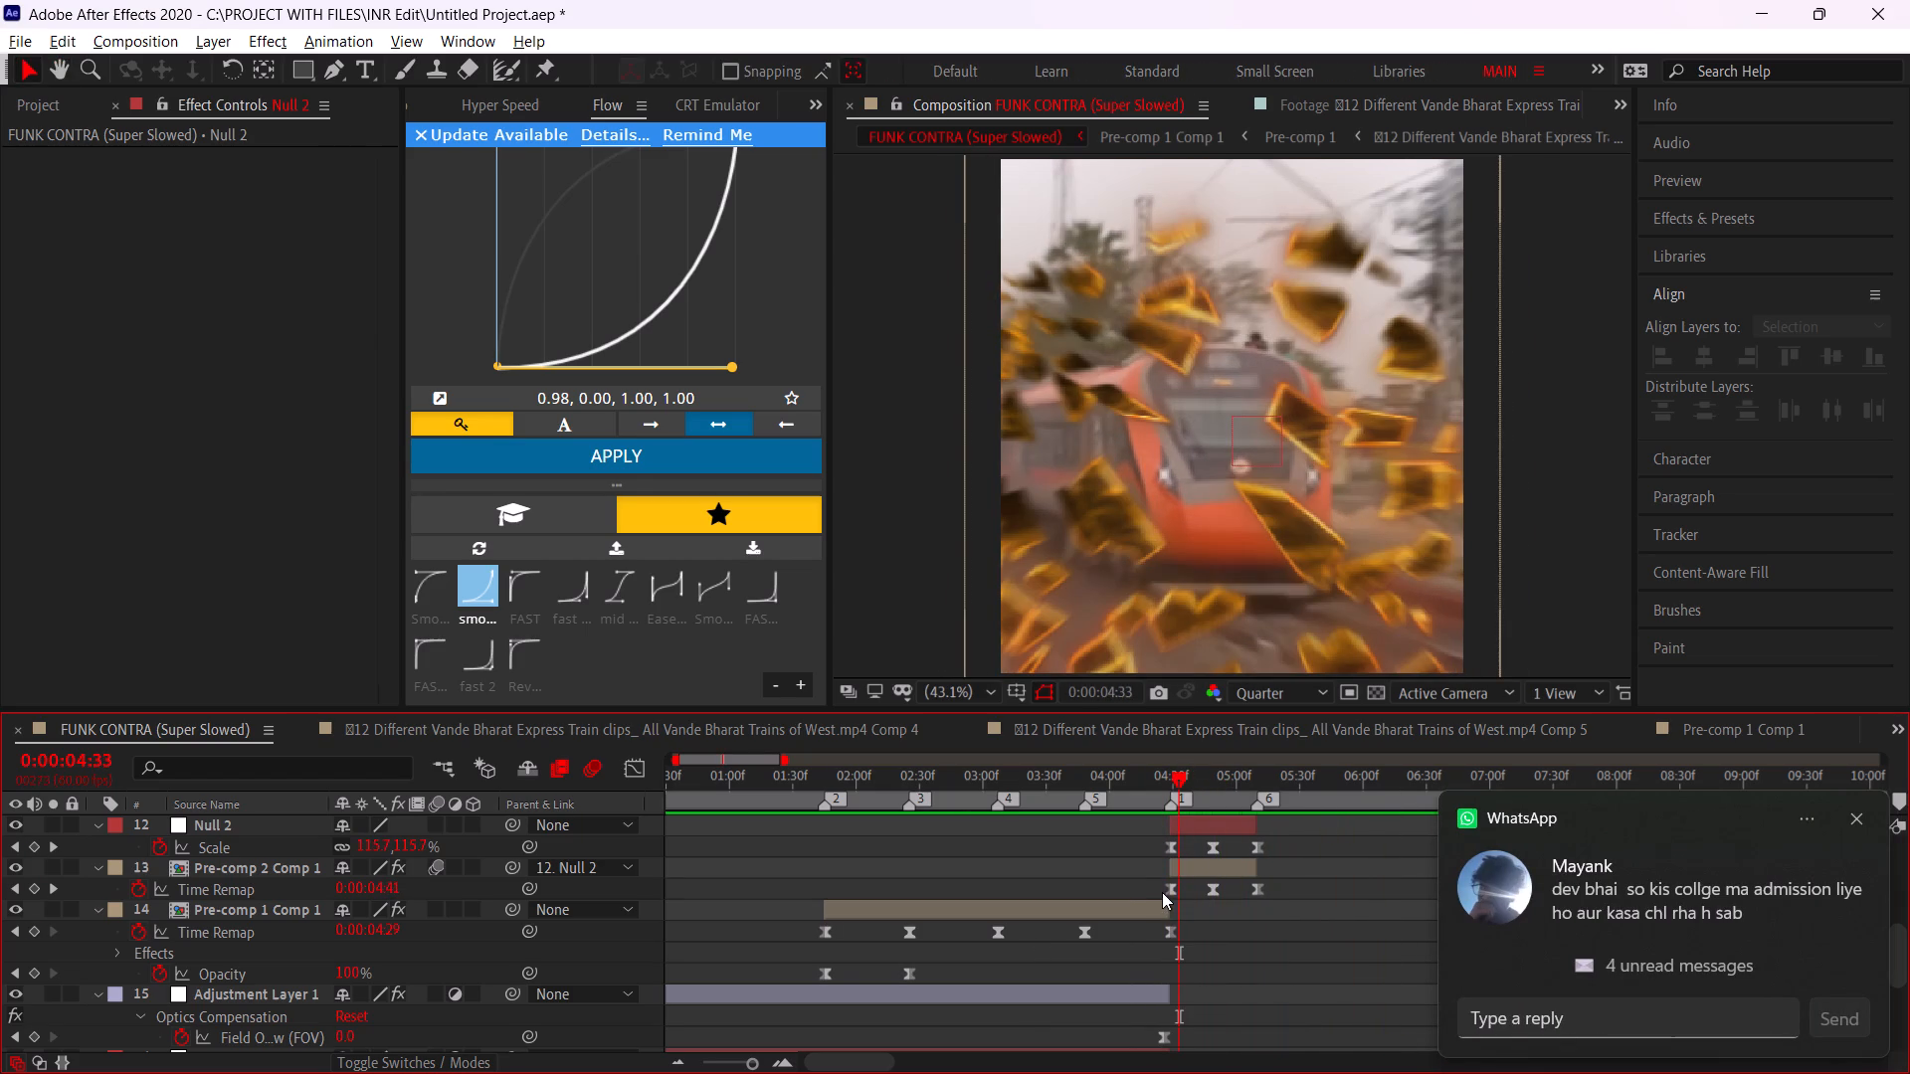
pyautogui.click(1169, 892)
pyautogui.click(645, 774)
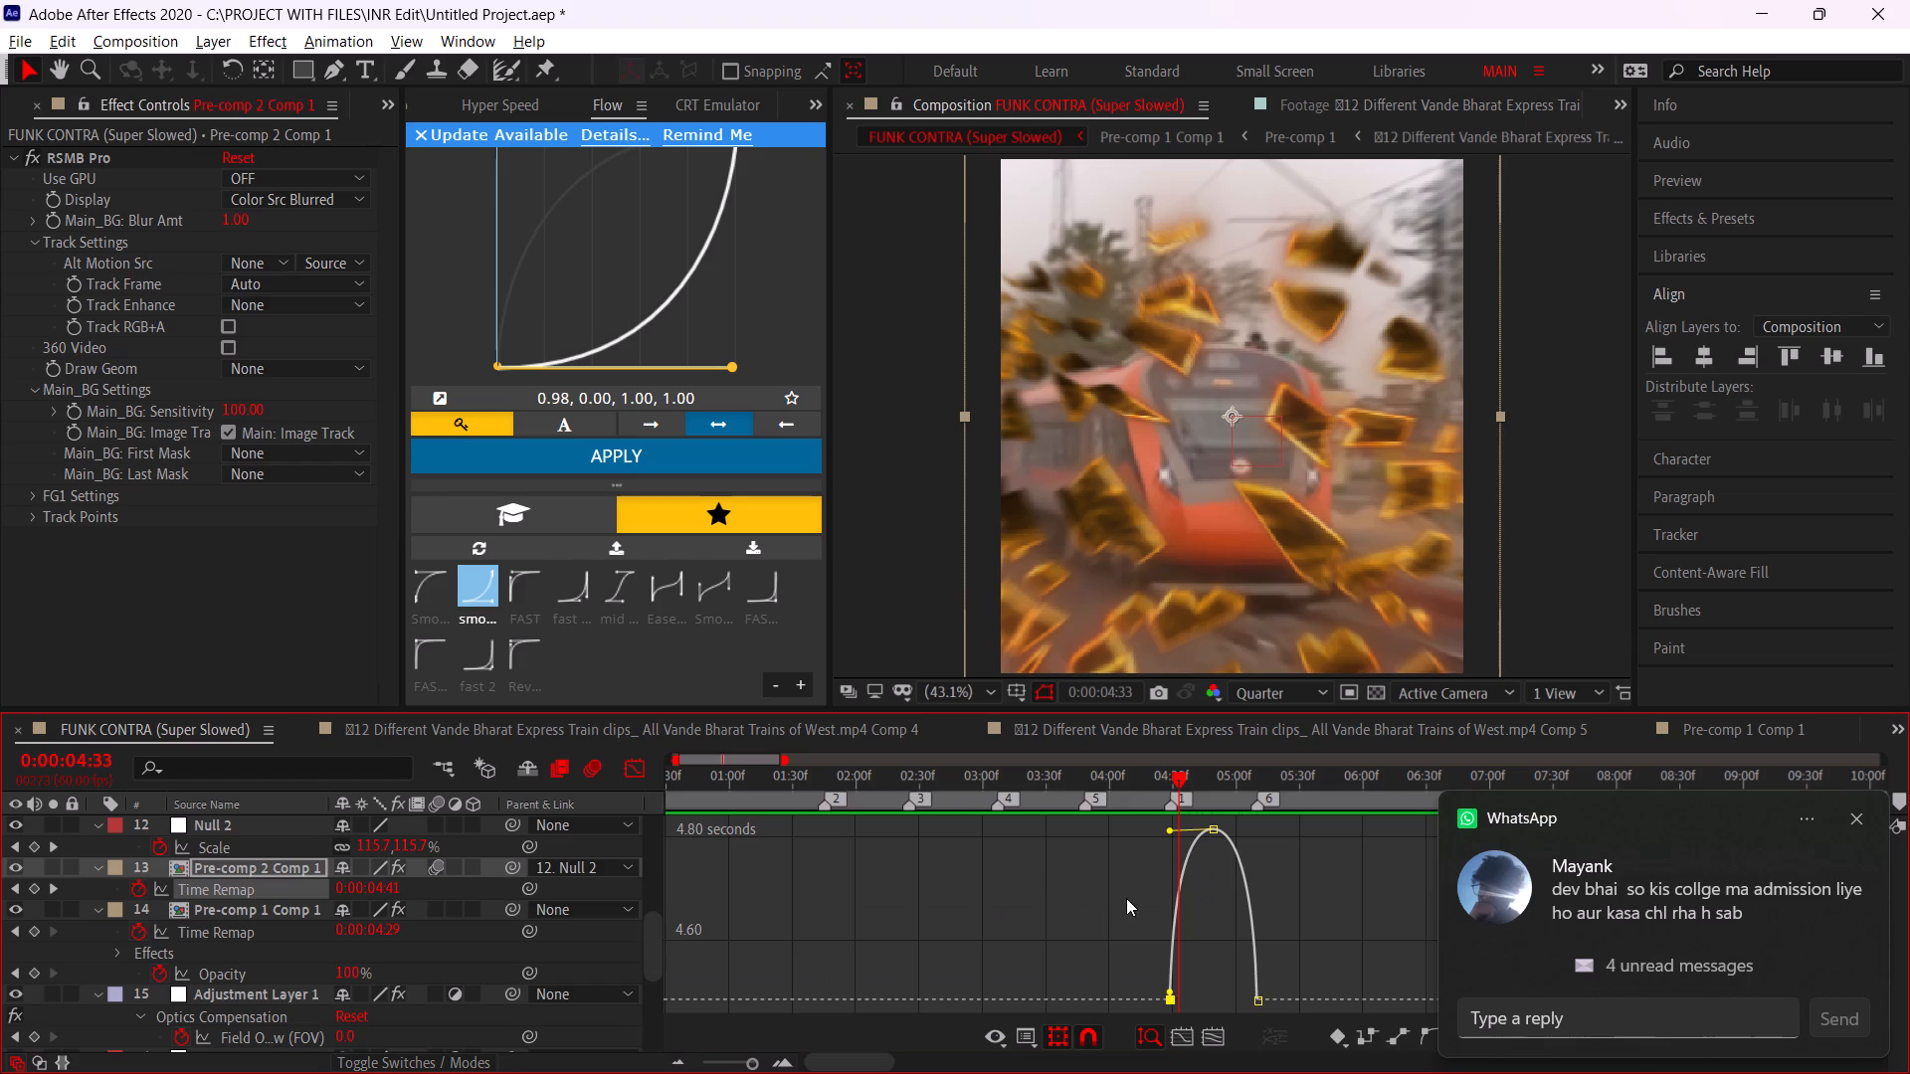
pyautogui.click(1125, 897)
pyautogui.keyDown('alt'); pyautogui.scroll(1, 1219, 929); pyautogui.keyUp('alt')
pyautogui.keyDown('alt'); pyautogui.scroll(1, 1136, 937); pyautogui.keyUp('alt')
pyautogui.moveTo(1011, 929); pyautogui.dragTo(1246, 1011)
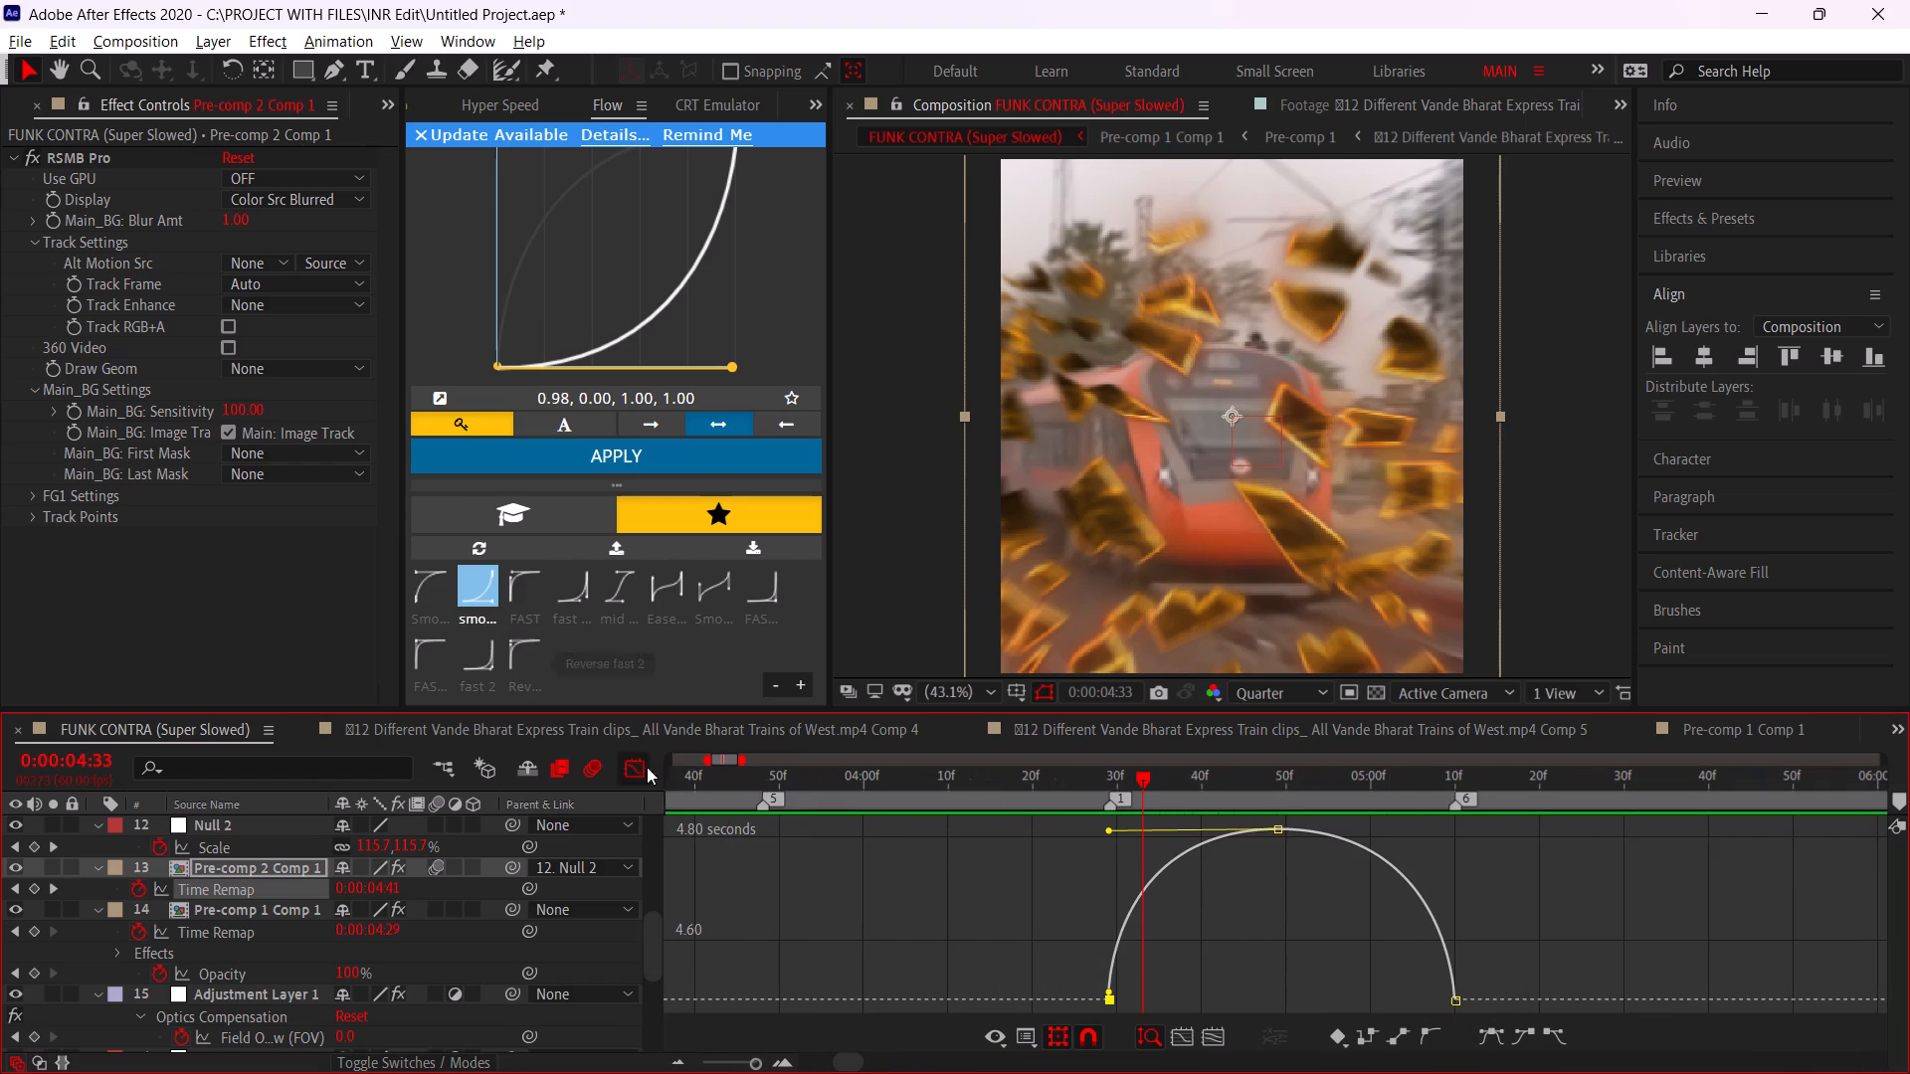
pyautogui.click(647, 778)
pyautogui.moveTo(1065, 892); pyautogui.dragTo(1331, 909)
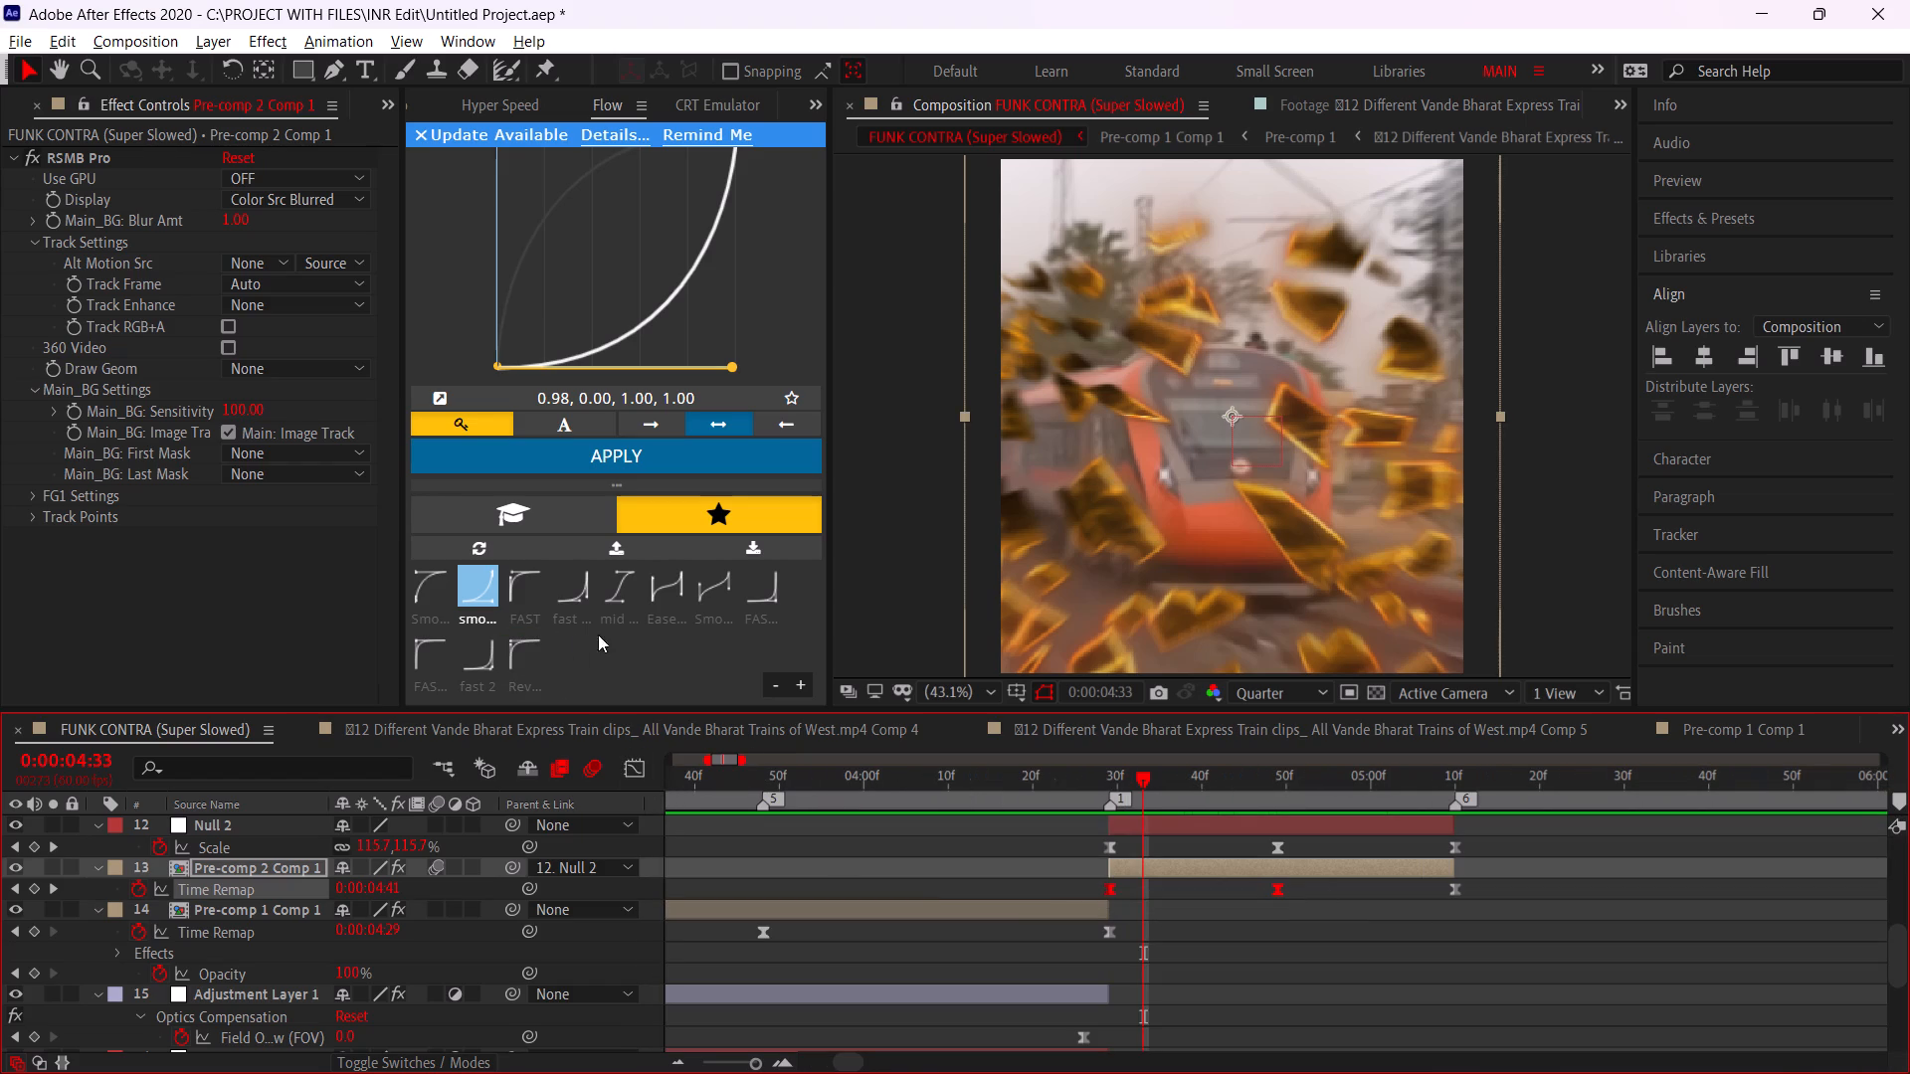
pyautogui.click(538, 589)
pyautogui.click(533, 458)
# Play back the shatter section from 0:00:04:08, and replay it from 0:00:04:16.
pyautogui.keyDown('alt'); pyautogui.scroll(-1, 1258, 906); pyautogui.keyUp('alt')
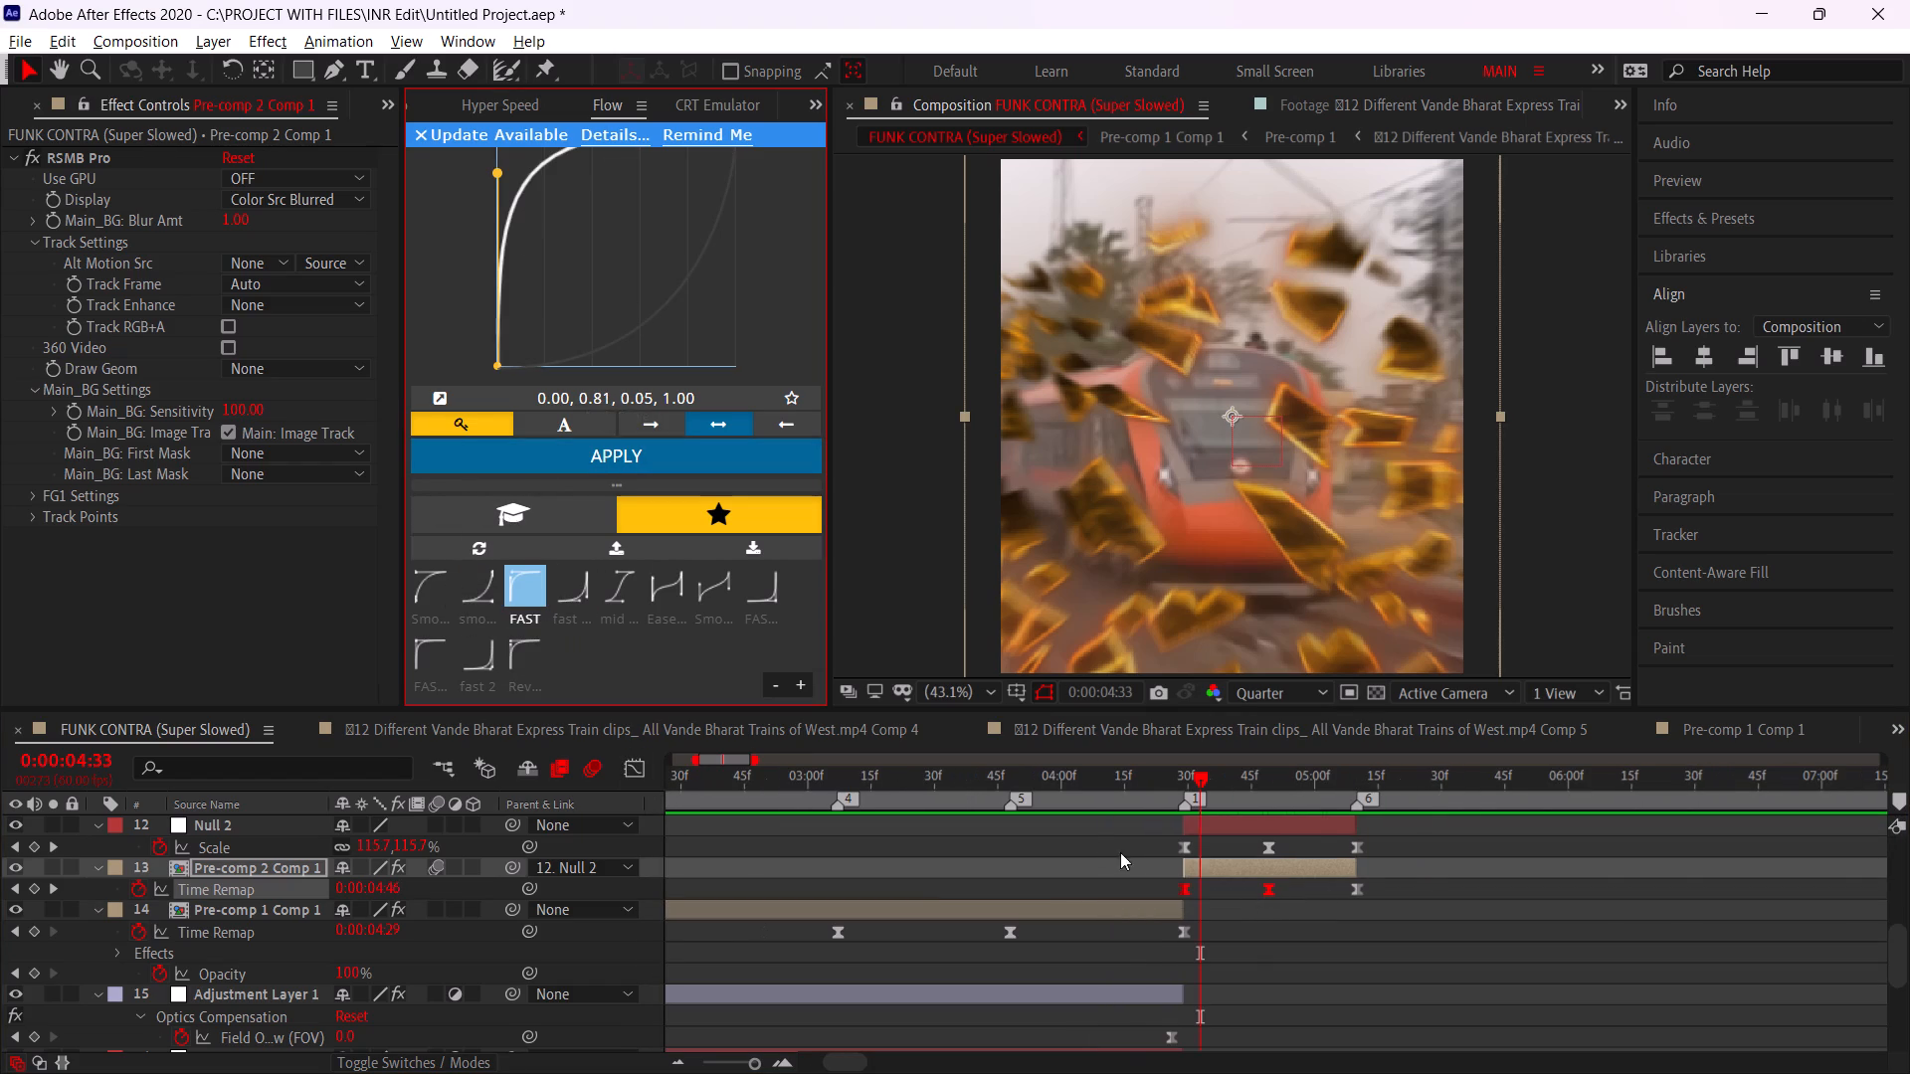
pyautogui.click(1097, 782)
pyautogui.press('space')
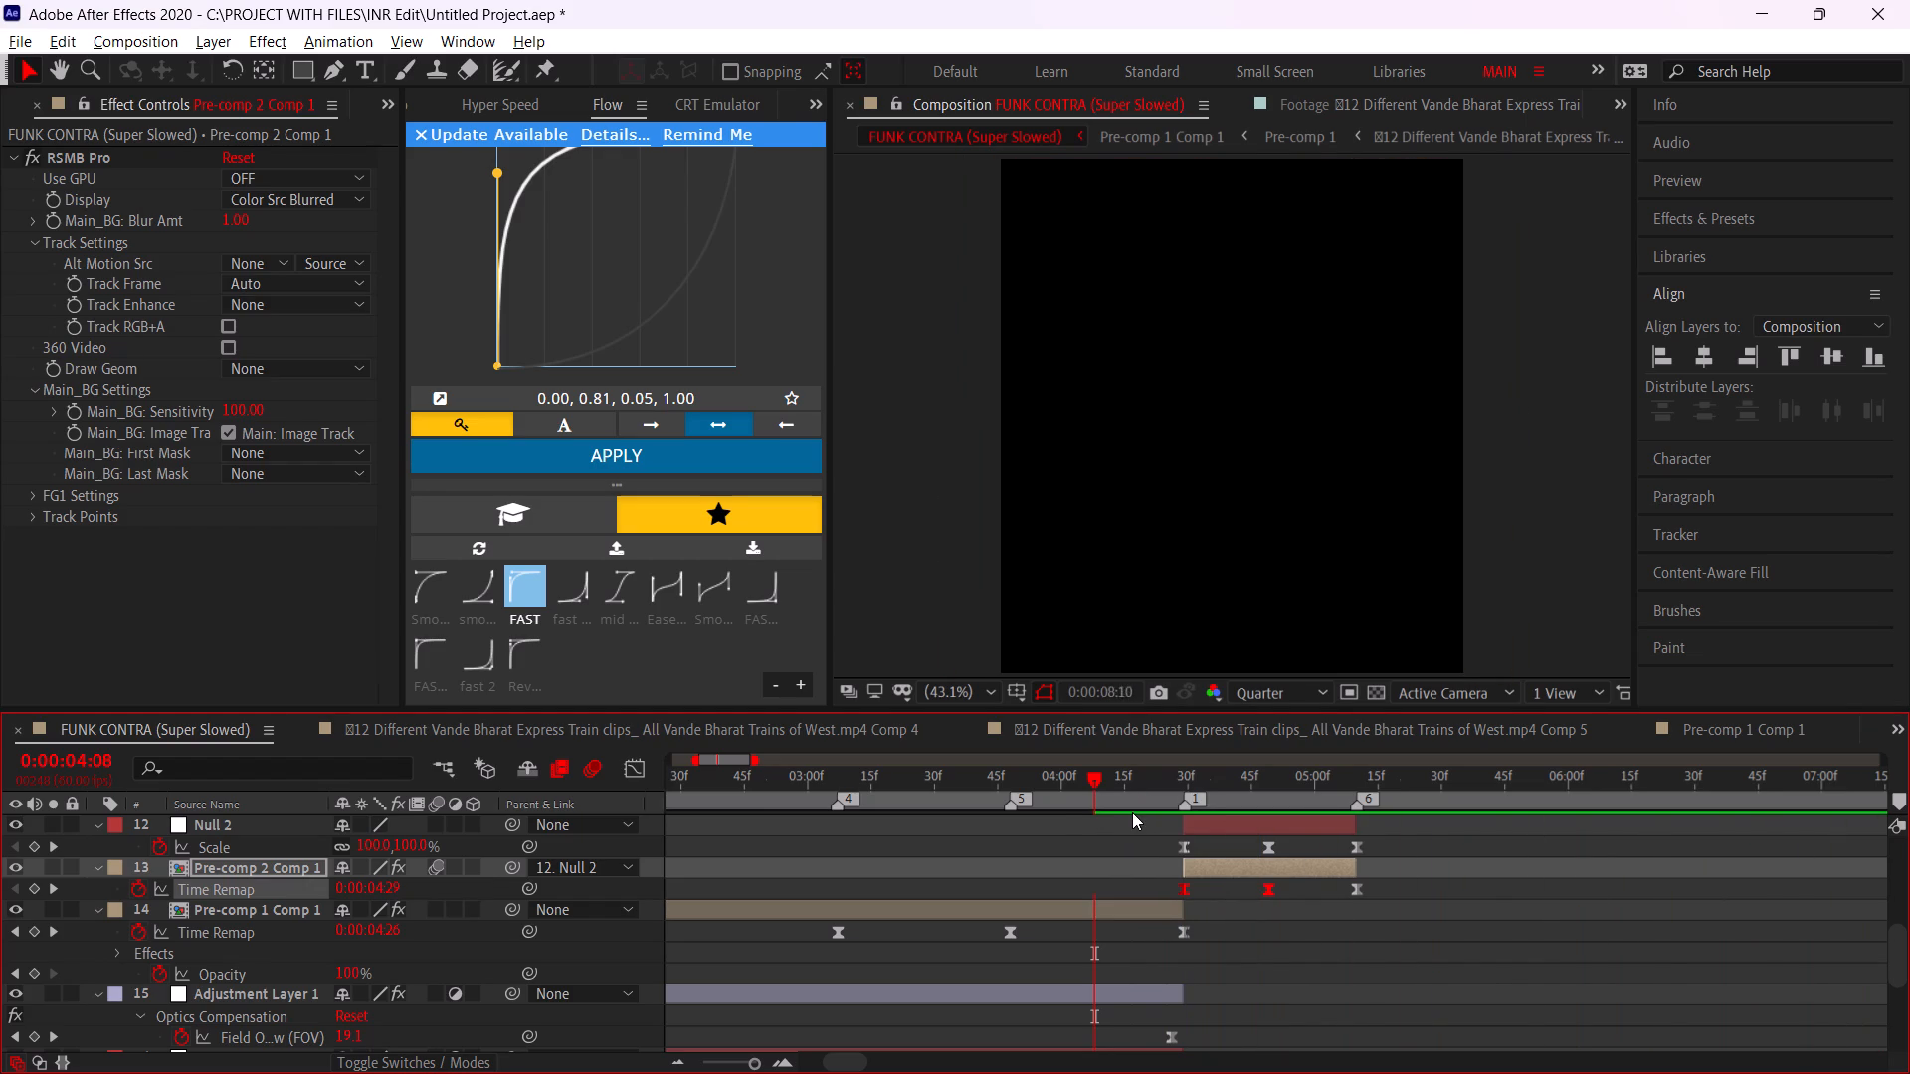
pyautogui.click(1127, 795)
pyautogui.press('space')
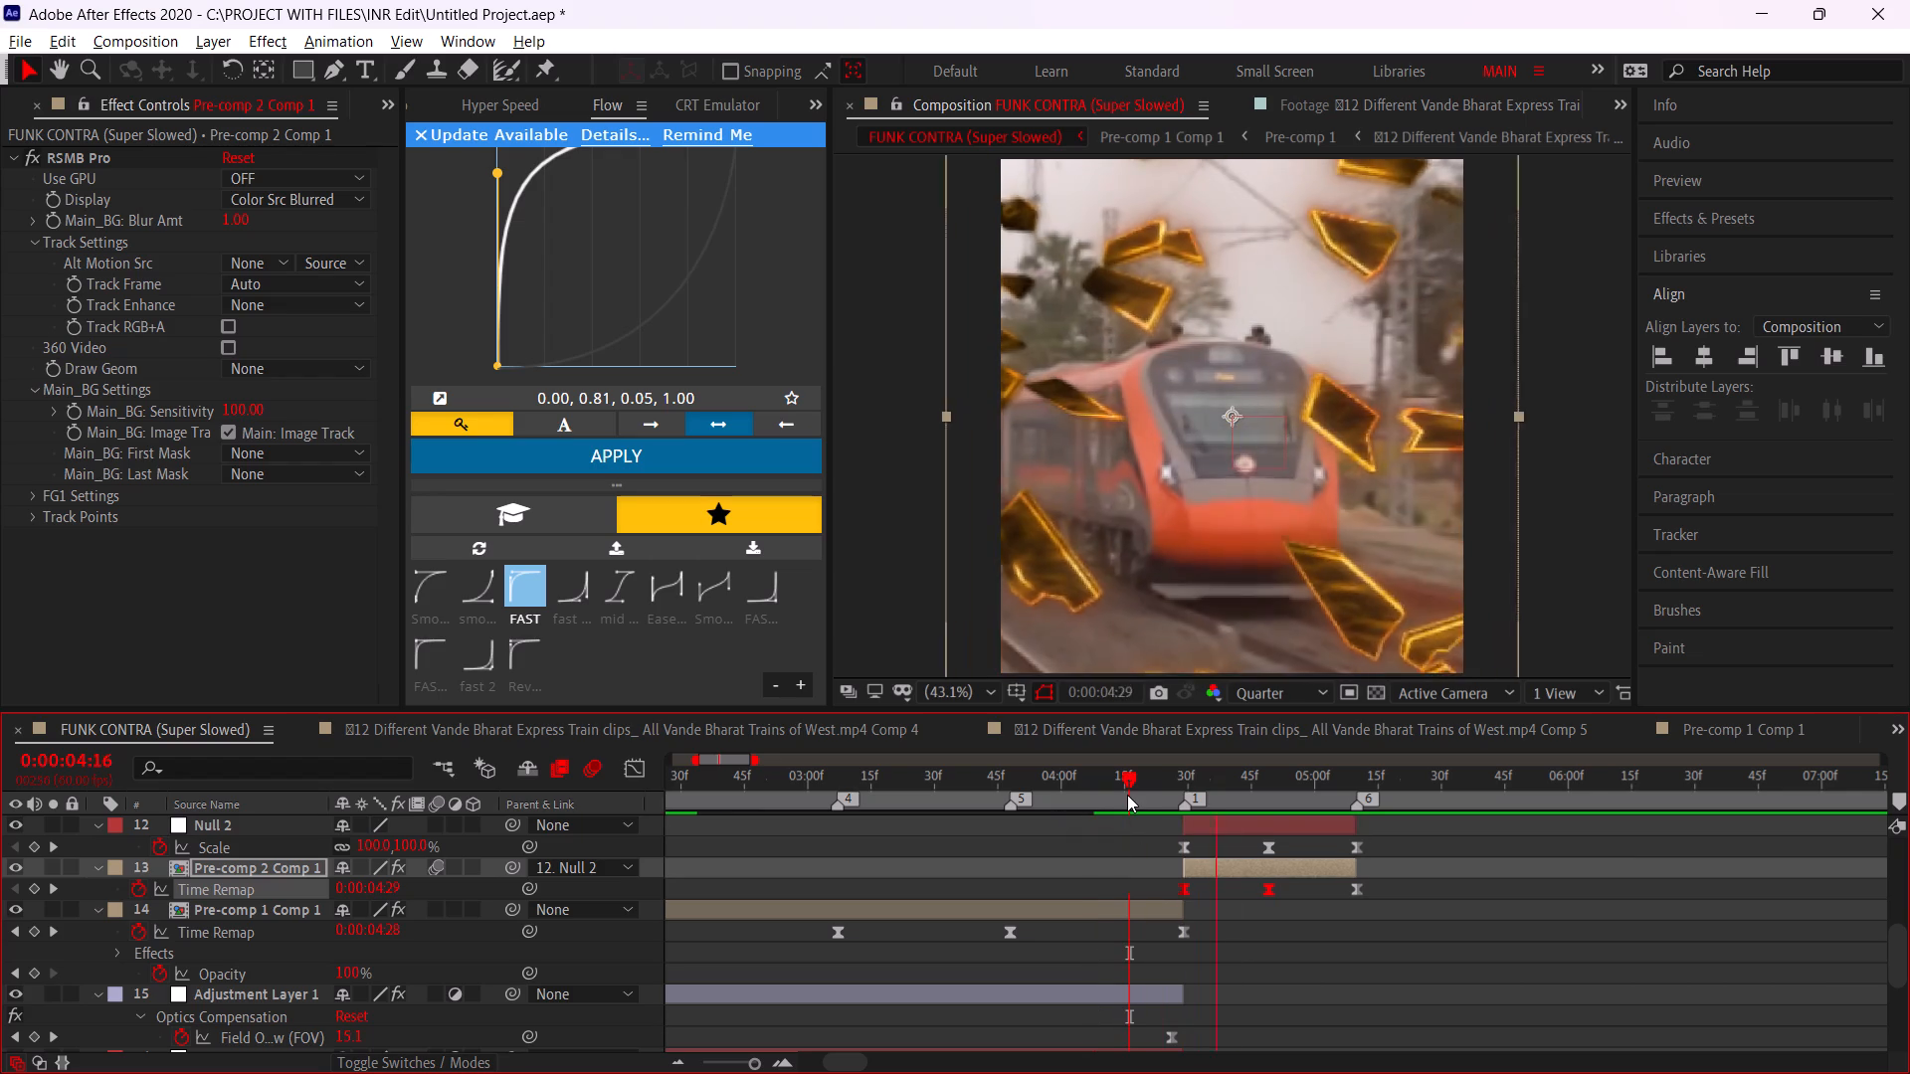
pyautogui.click(1127, 795)
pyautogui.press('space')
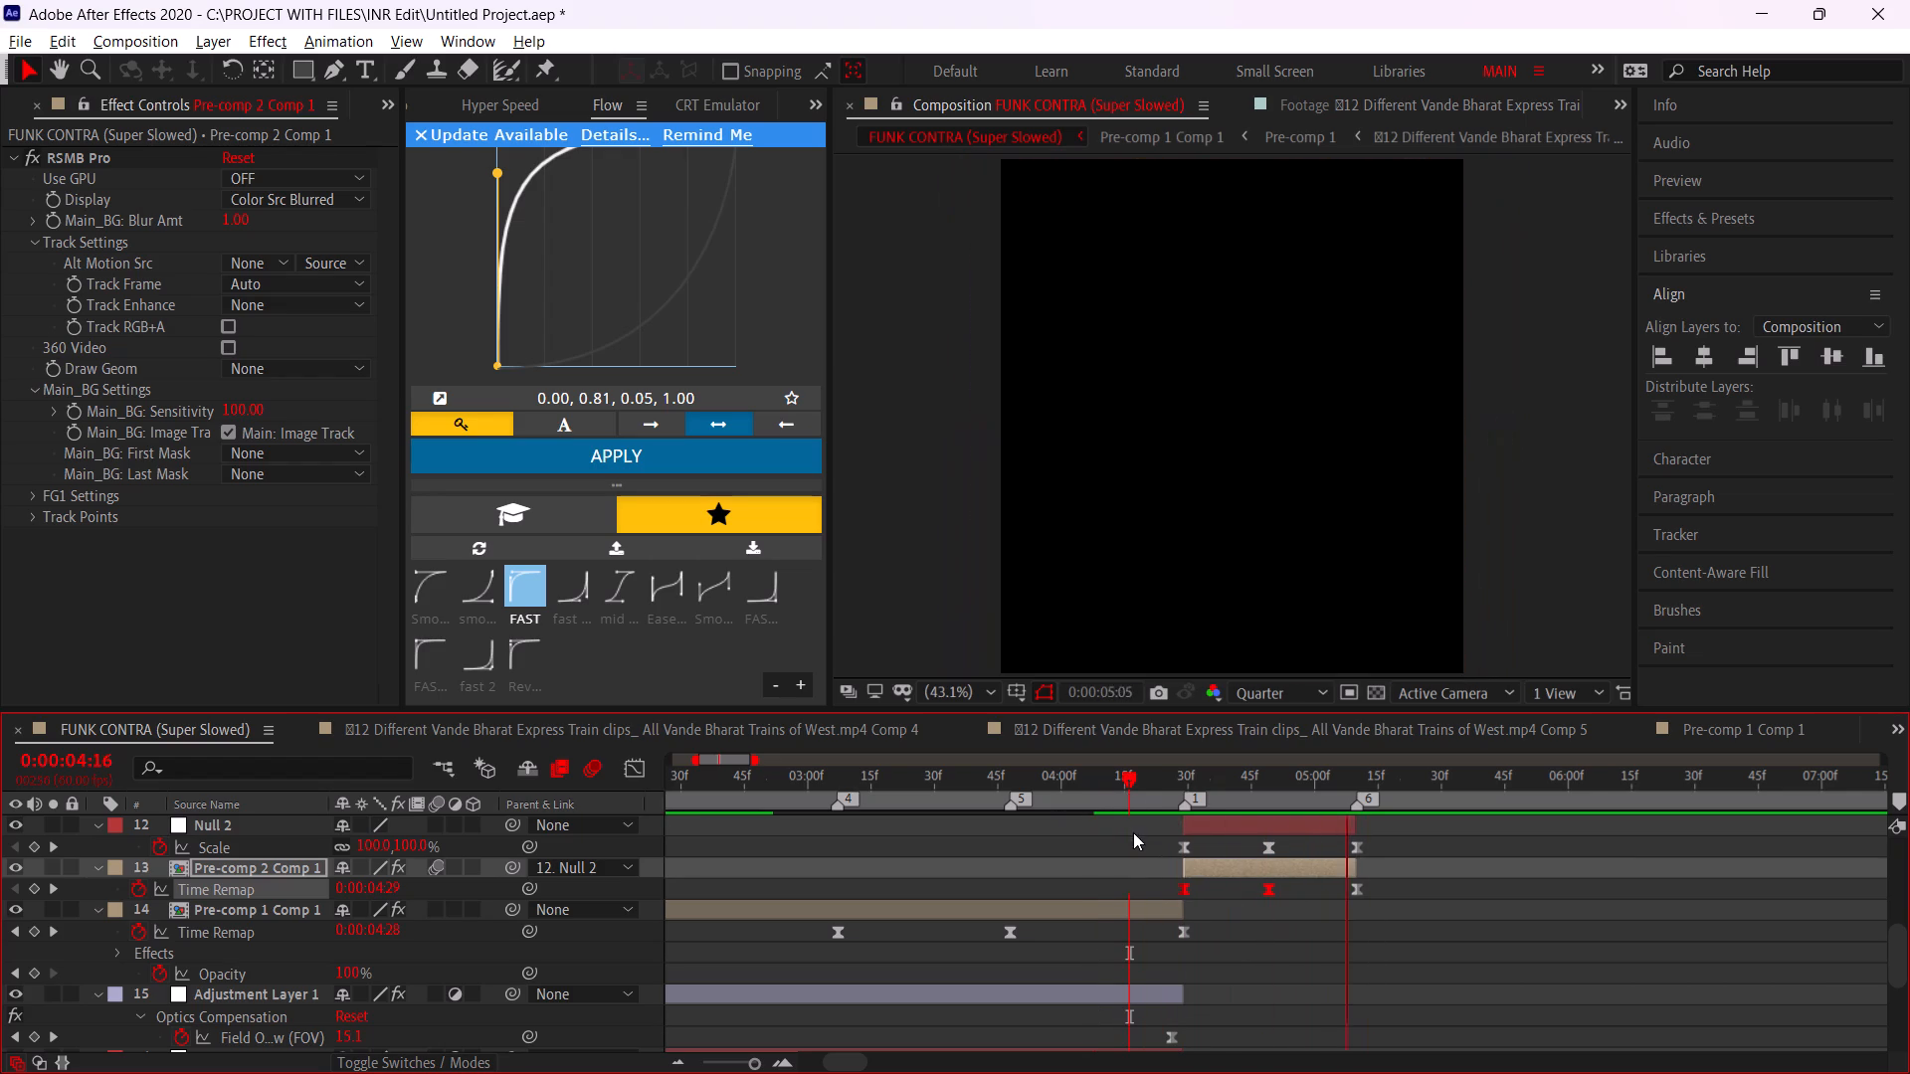
# Apply the saved Flow curve 0.00, 0.02, 0.00, 0.99 to the first two Time Remap keyframes of Pre-comp 2 Comp 1.
pyautogui.click(1133, 832)
pyautogui.click(429, 582)
pyautogui.click(474, 456)
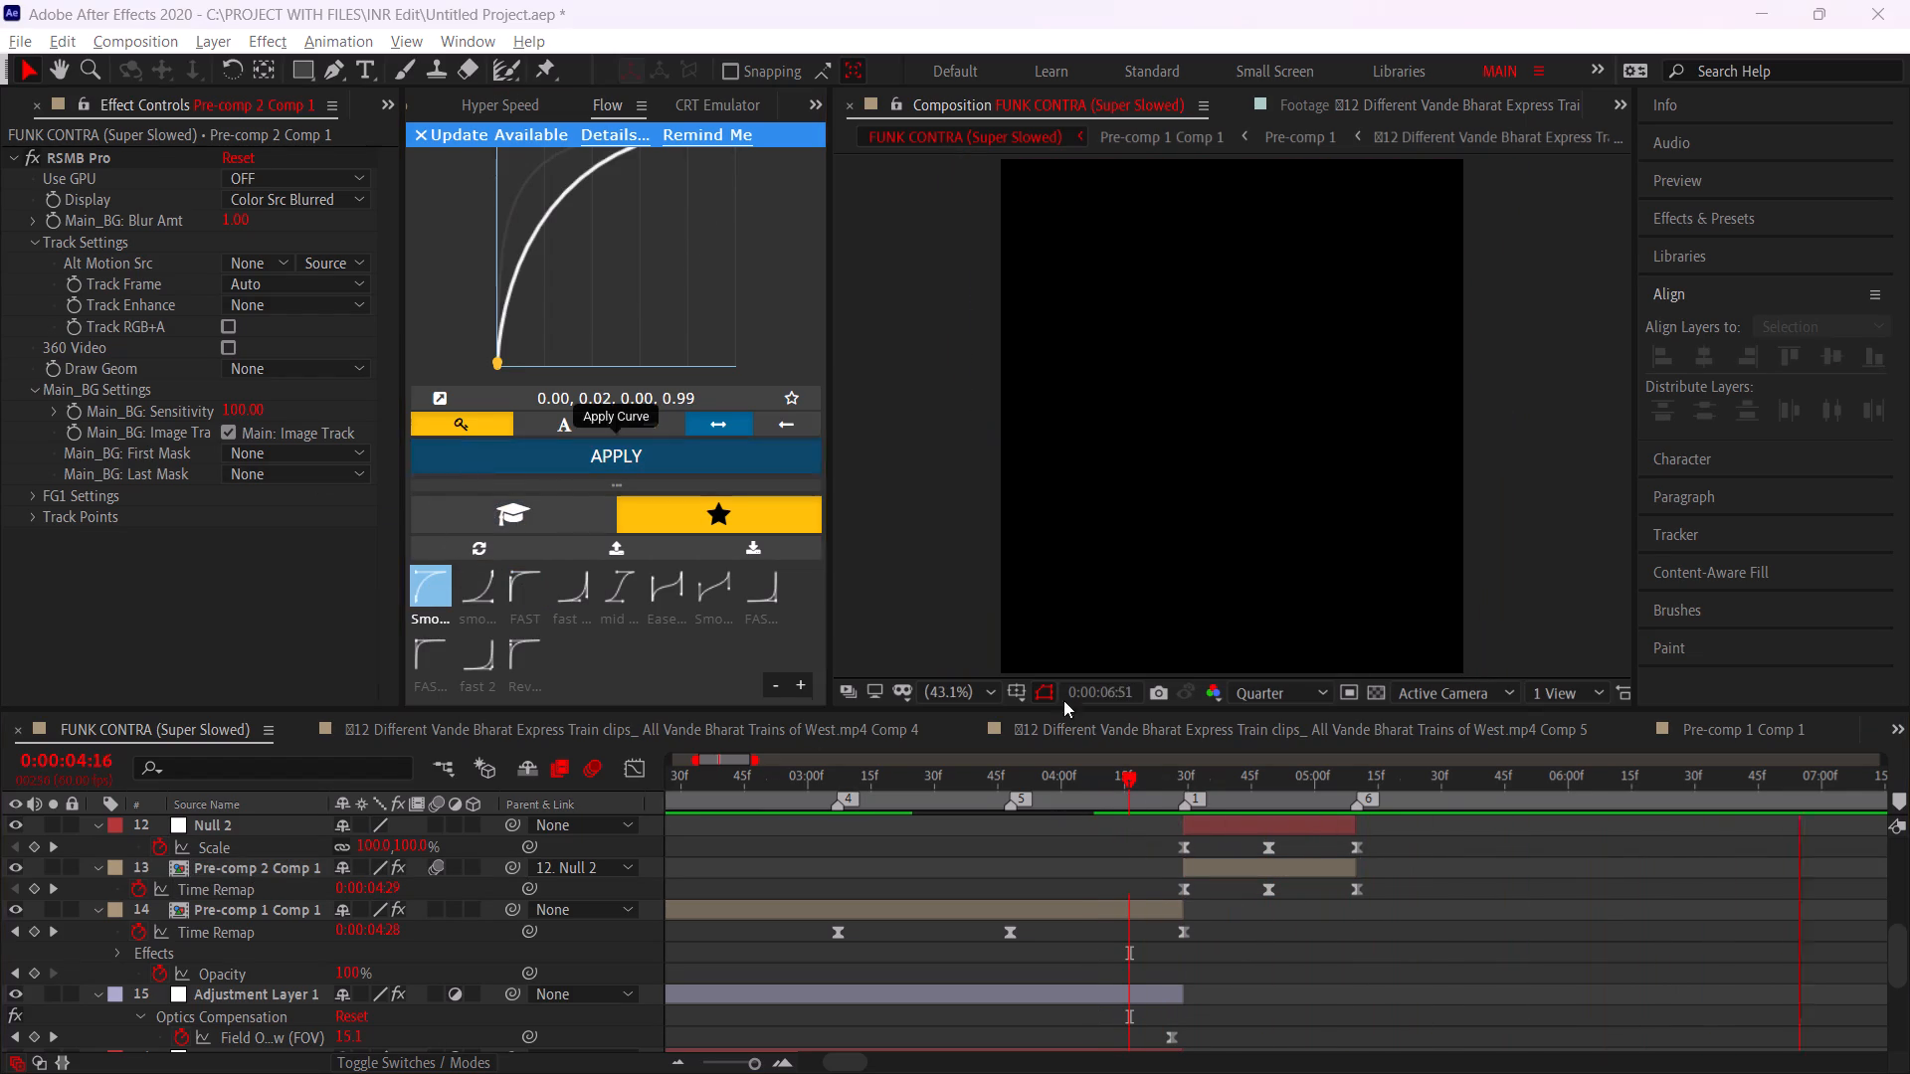
pyautogui.click(1136, 773)
pyautogui.click(1025, 643)
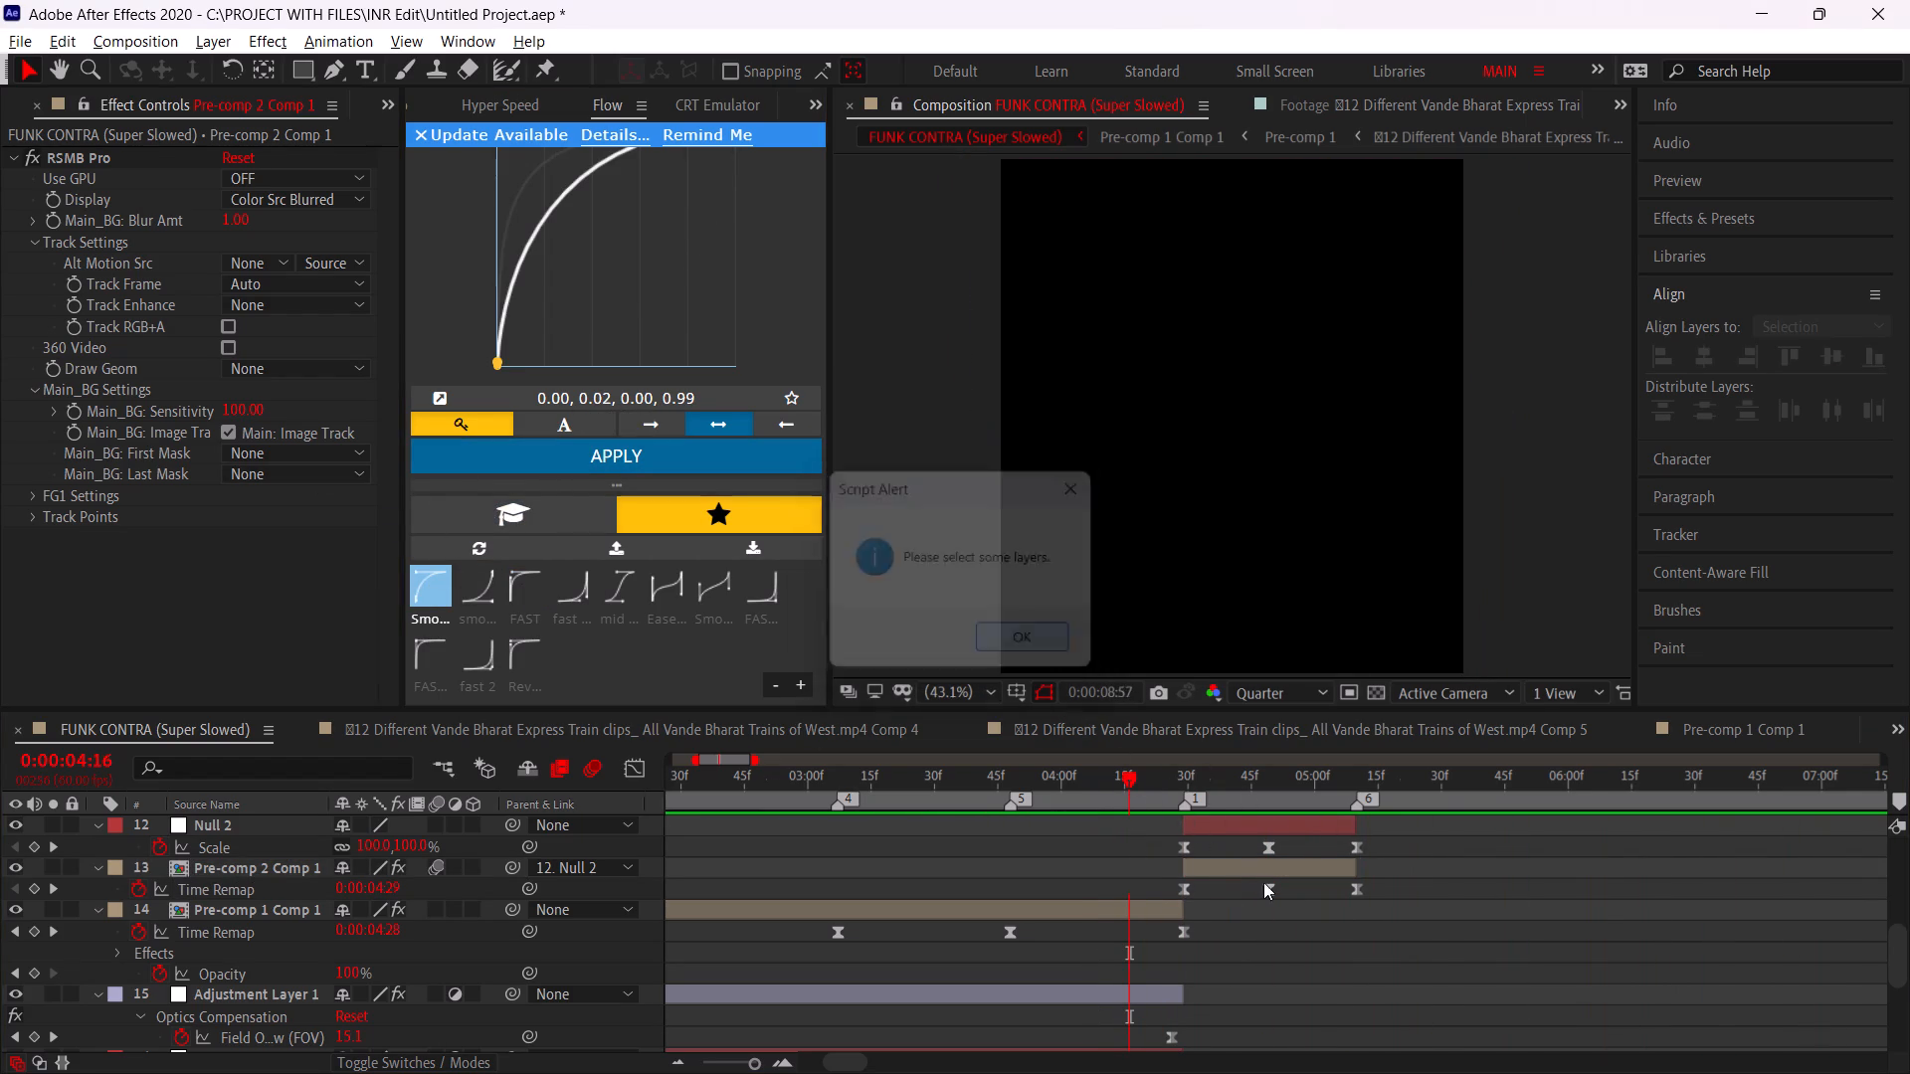
pyautogui.moveTo(1292, 887); pyautogui.dragTo(1130, 890)
pyautogui.click(523, 454)
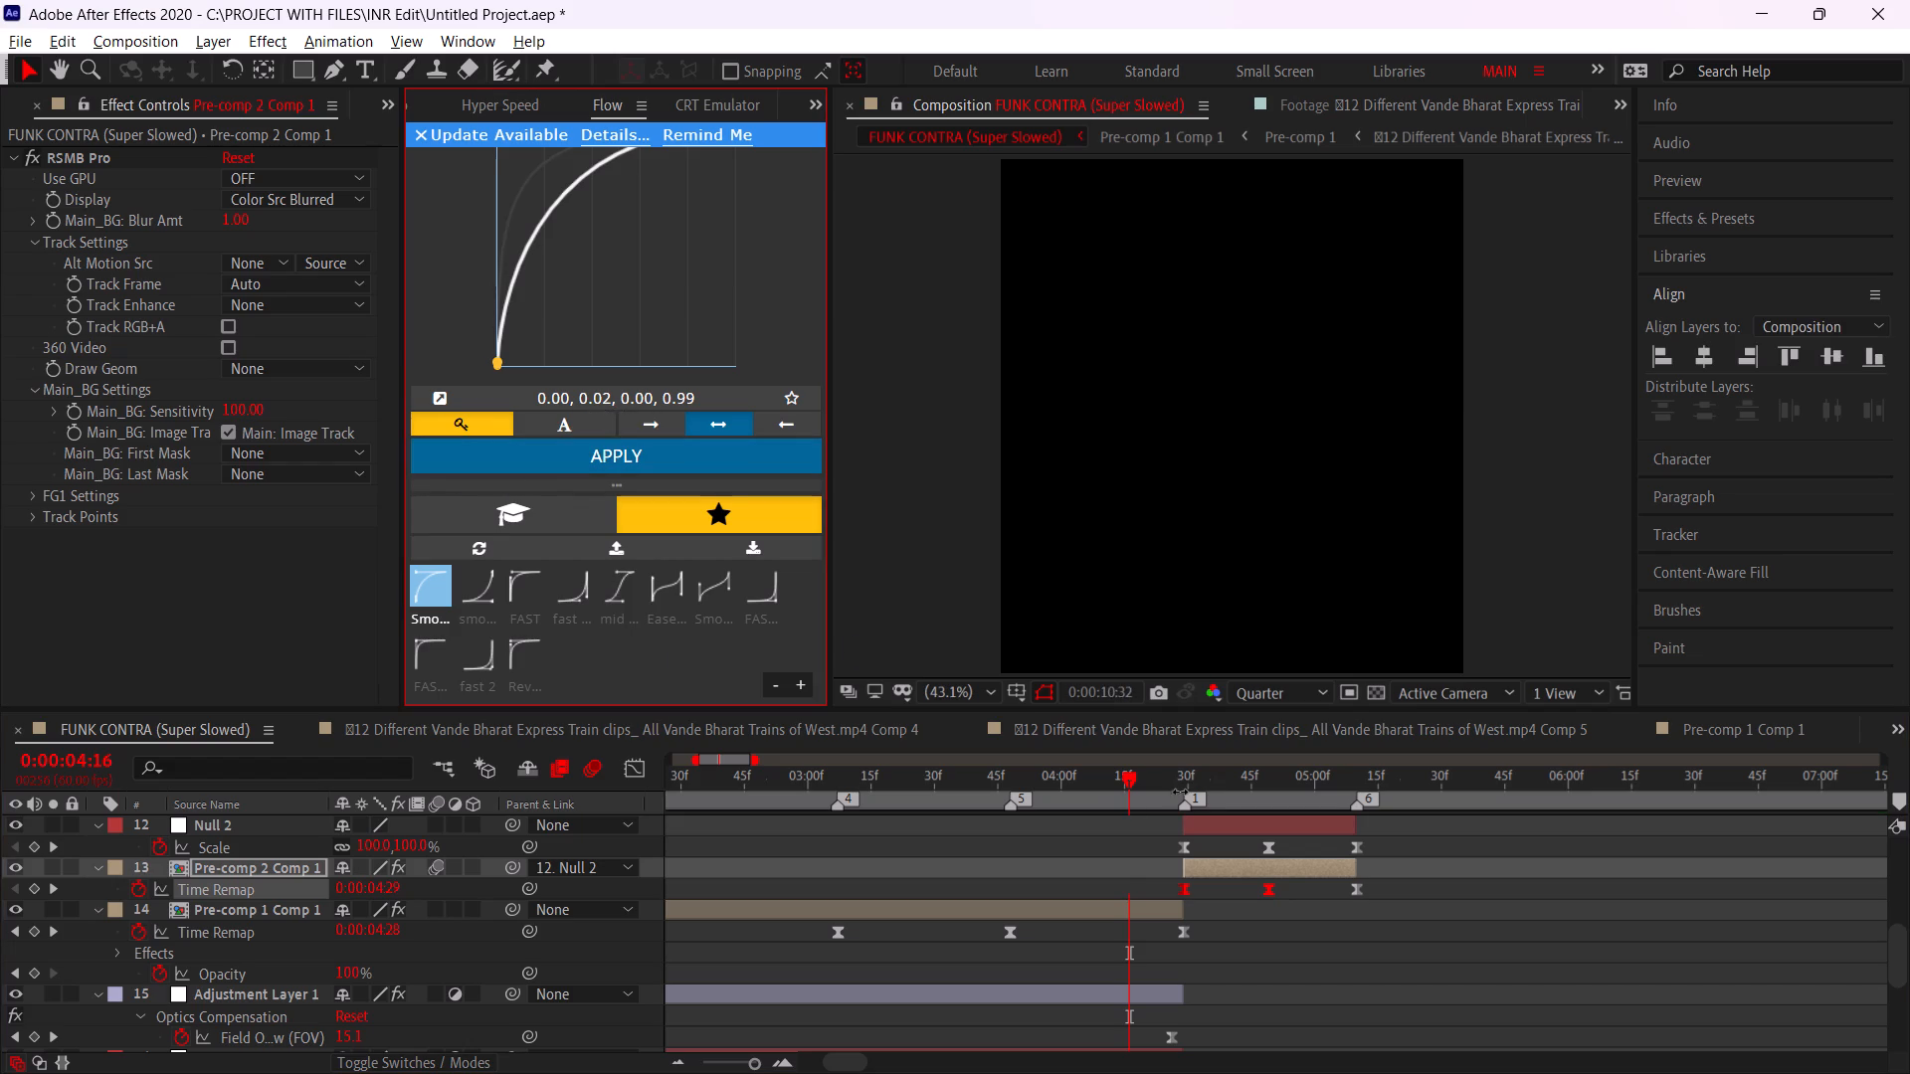
# Preview the new easing and add Hyper Speed's Motion Tile to Pre-comp 2 Comp 1 at 0:00:04:29.
pyautogui.click(1179, 790)
pyautogui.press('space')
pyautogui.keyDown('alt'); pyautogui.scroll(-4, 1303, 850); pyautogui.keyUp('alt')
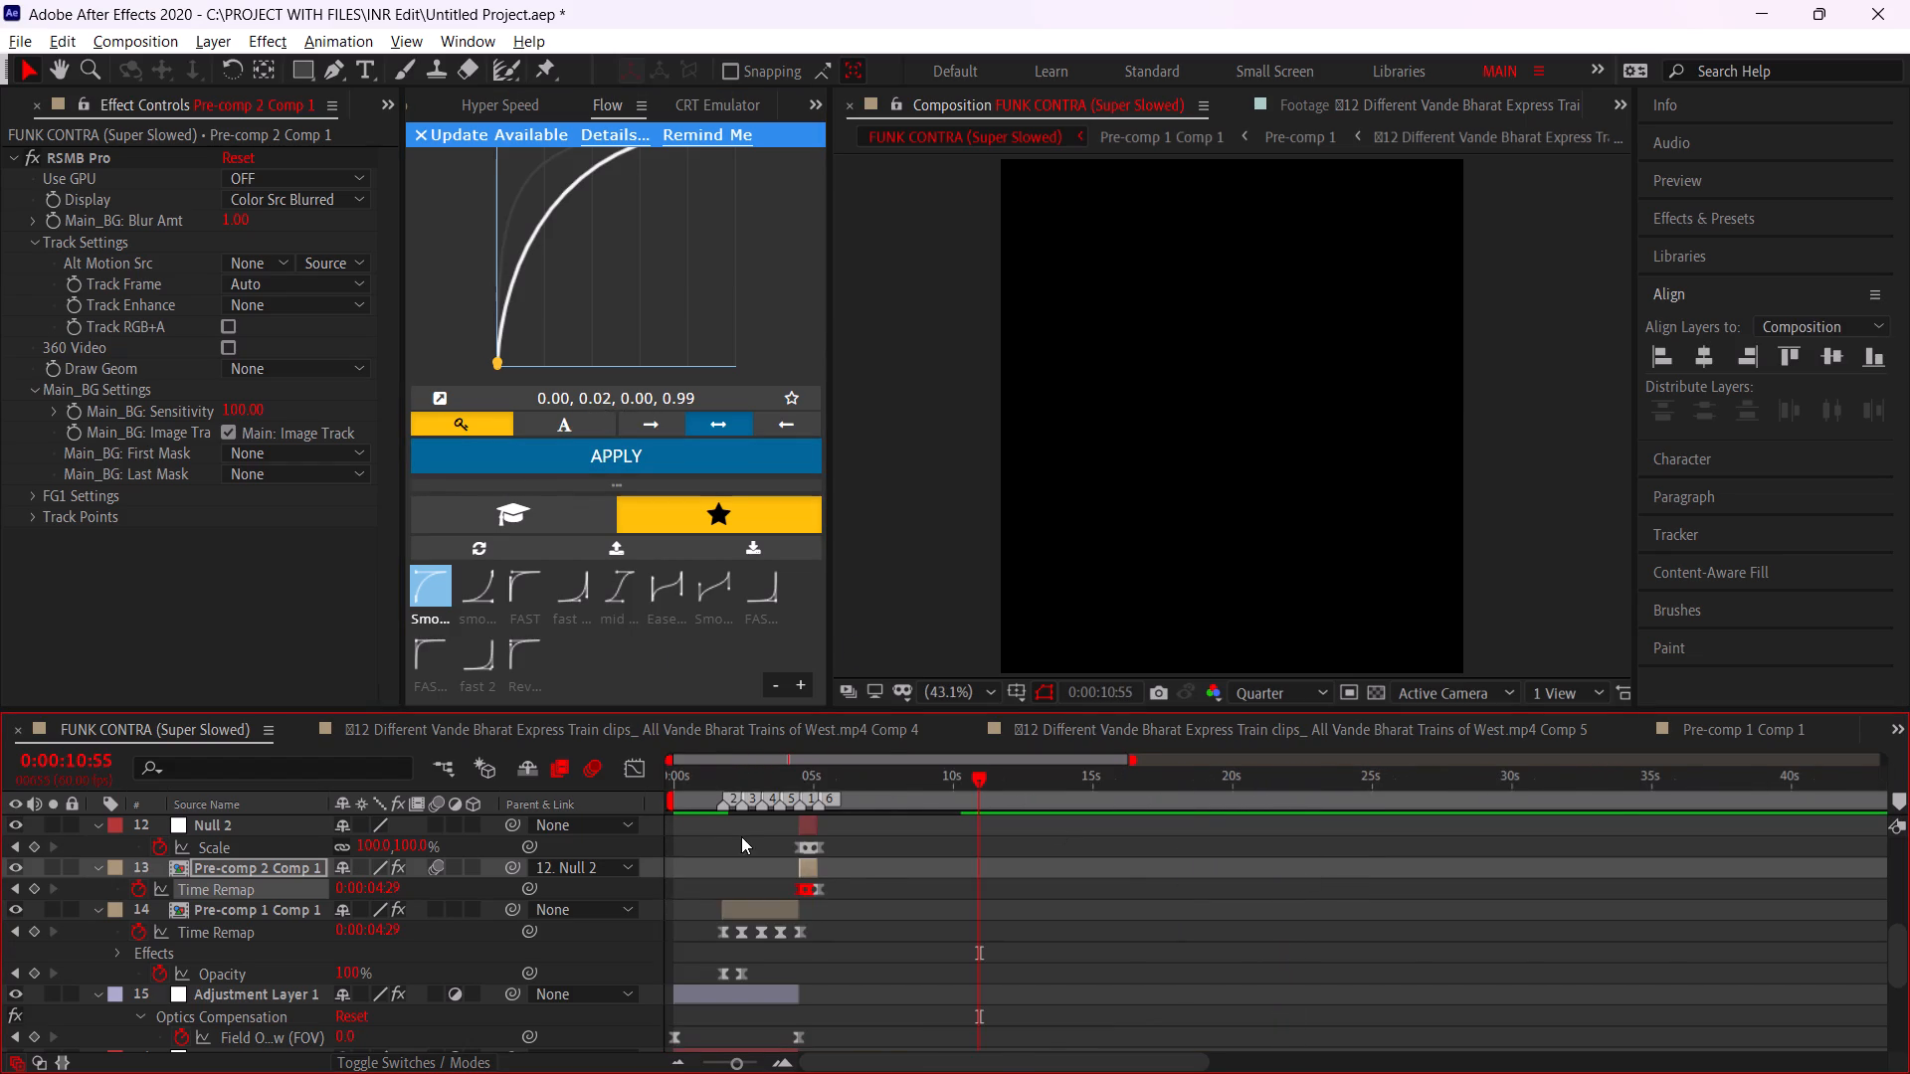
pyautogui.keyDown('alt'); pyautogui.scroll(4, 741, 836); pyautogui.keyUp('alt')
pyautogui.moveTo(1114, 793); pyautogui.dragTo(1175, 797)
pyautogui.click(1266, 871)
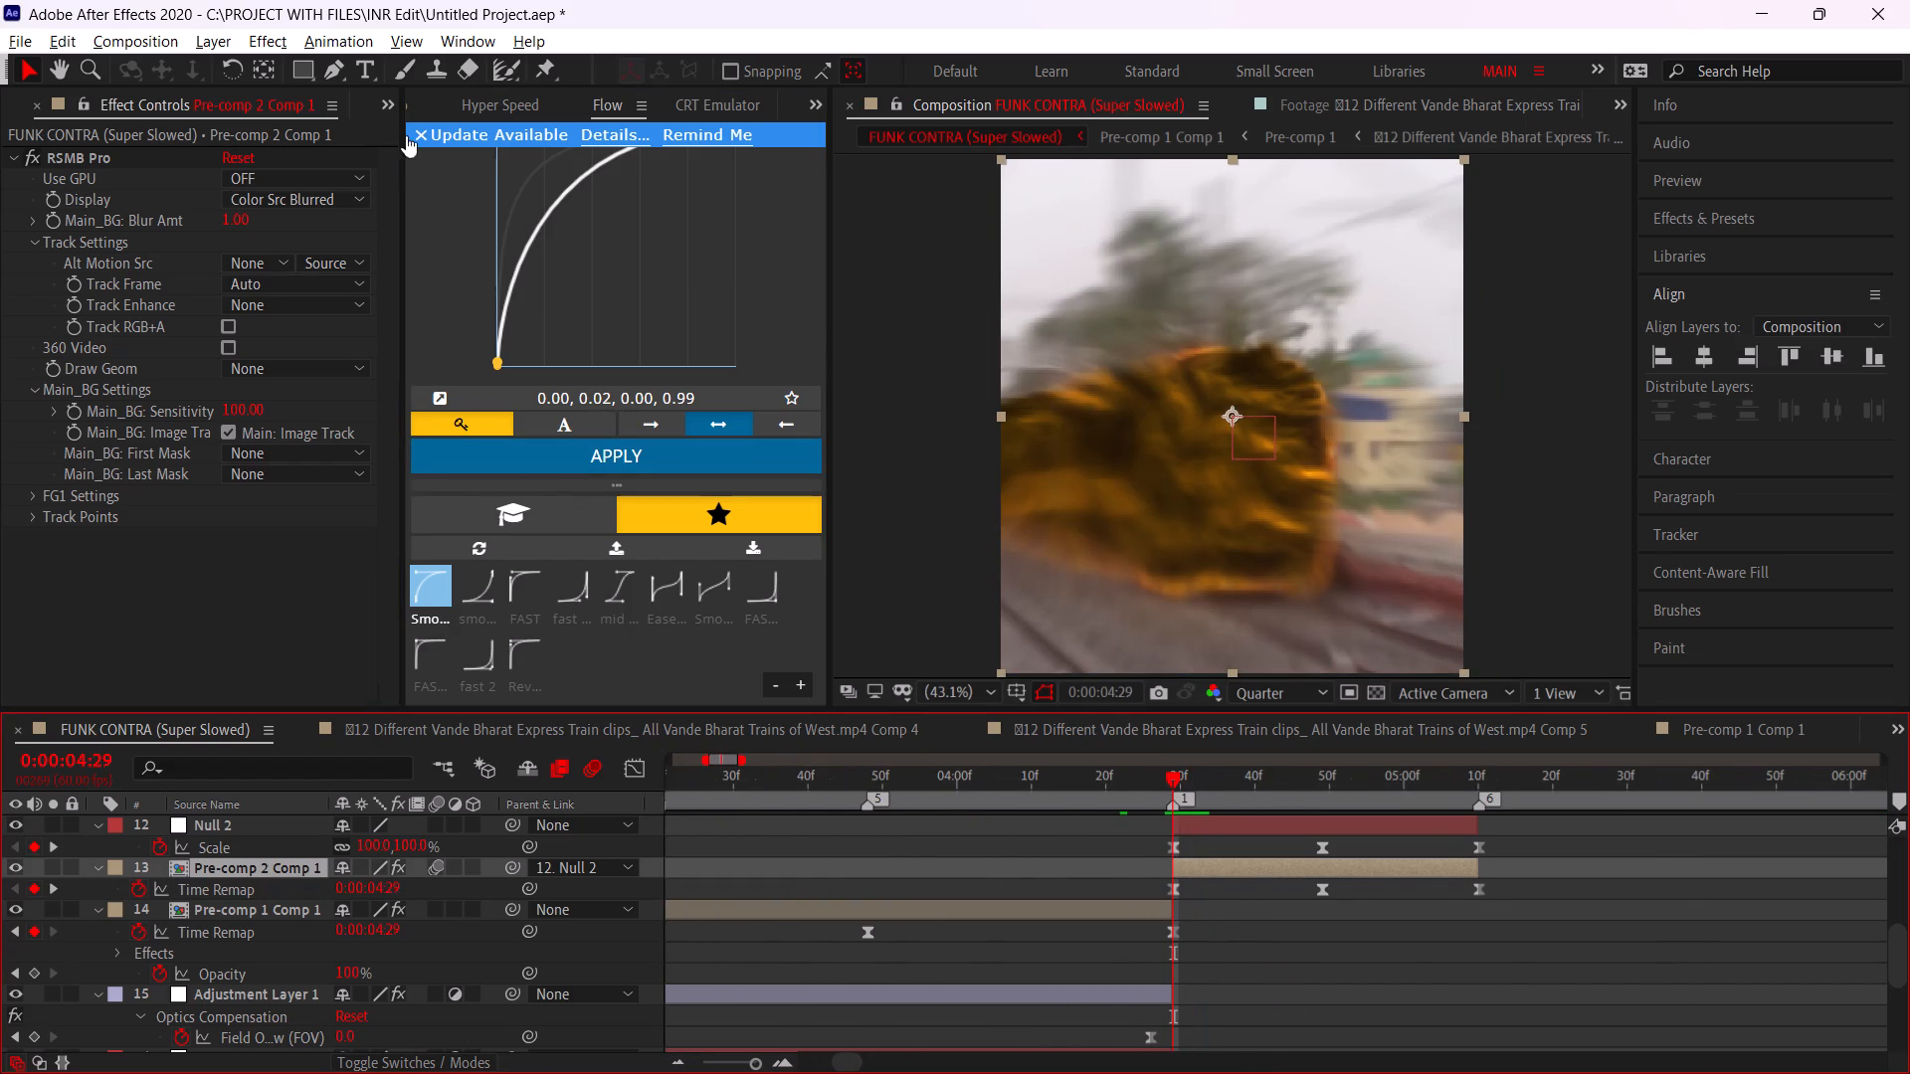
pyautogui.click(528, 96)
pyautogui.click(776, 479)
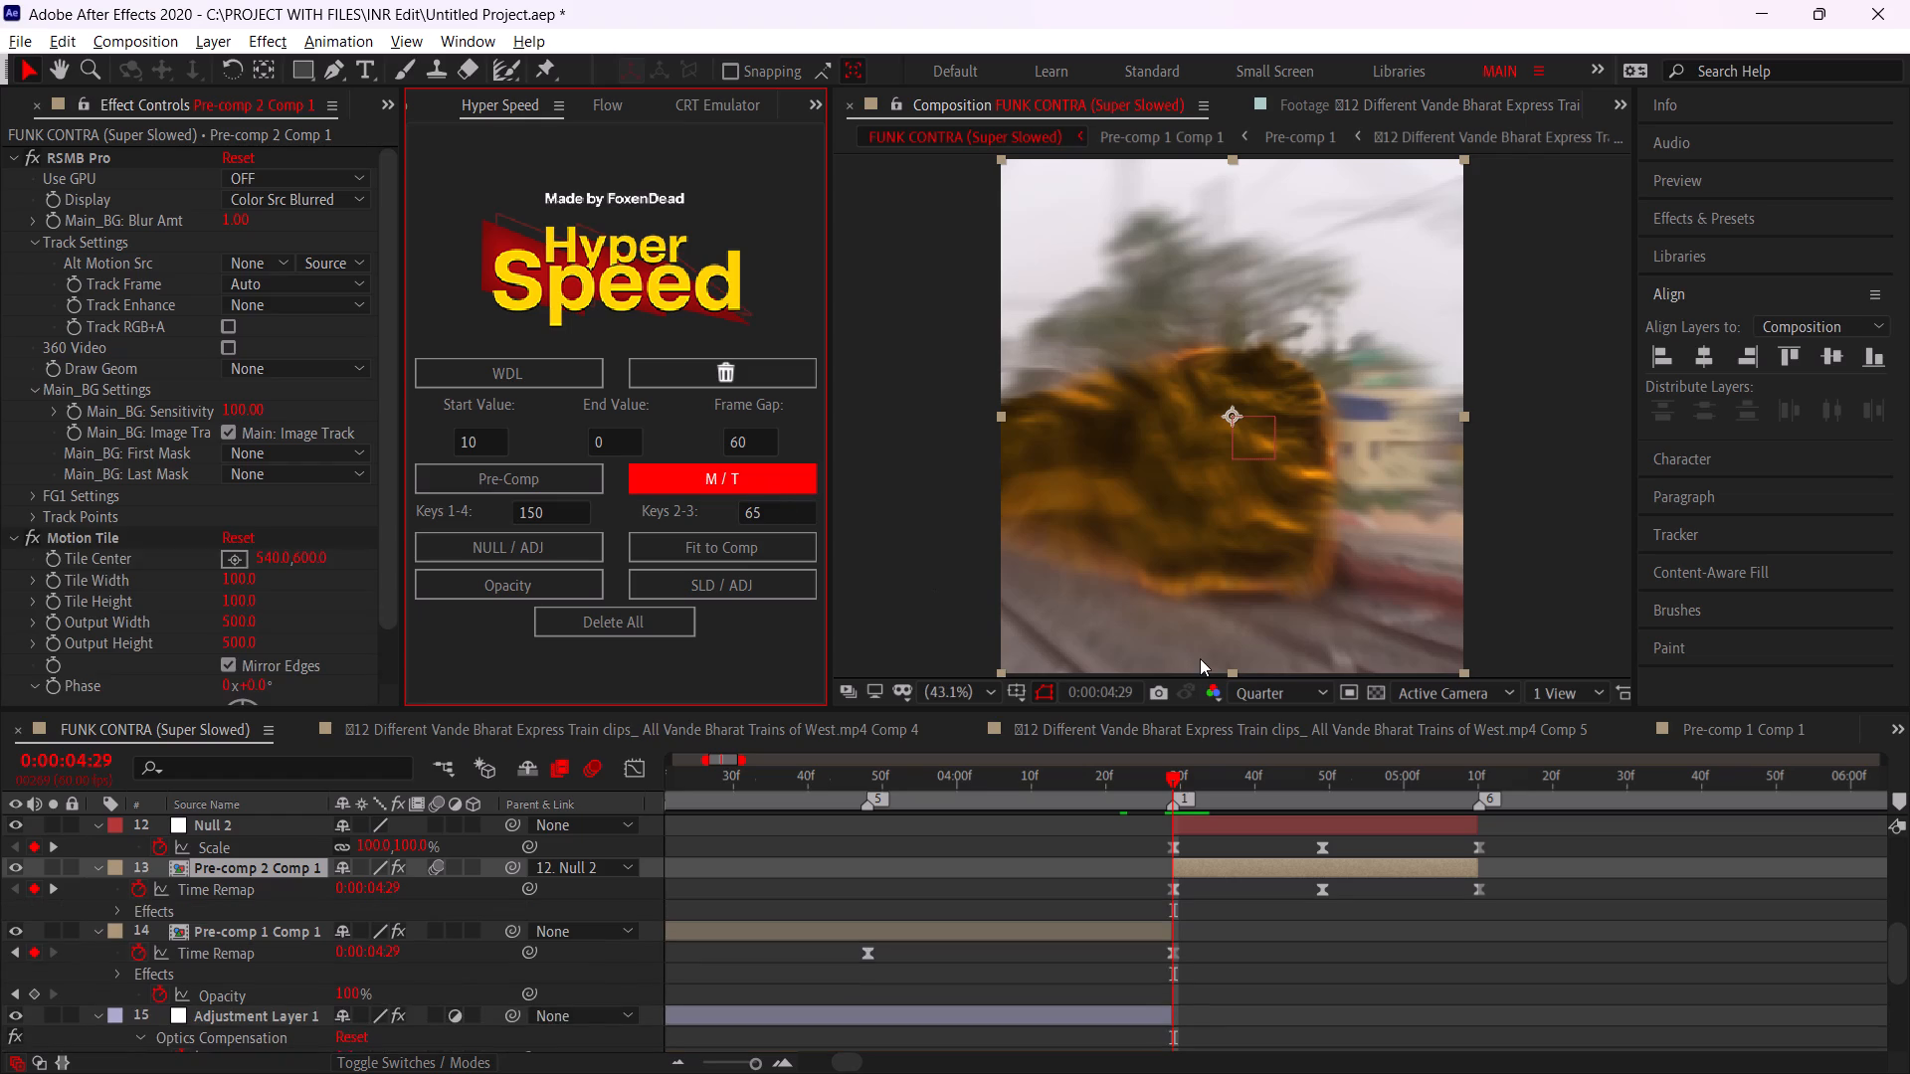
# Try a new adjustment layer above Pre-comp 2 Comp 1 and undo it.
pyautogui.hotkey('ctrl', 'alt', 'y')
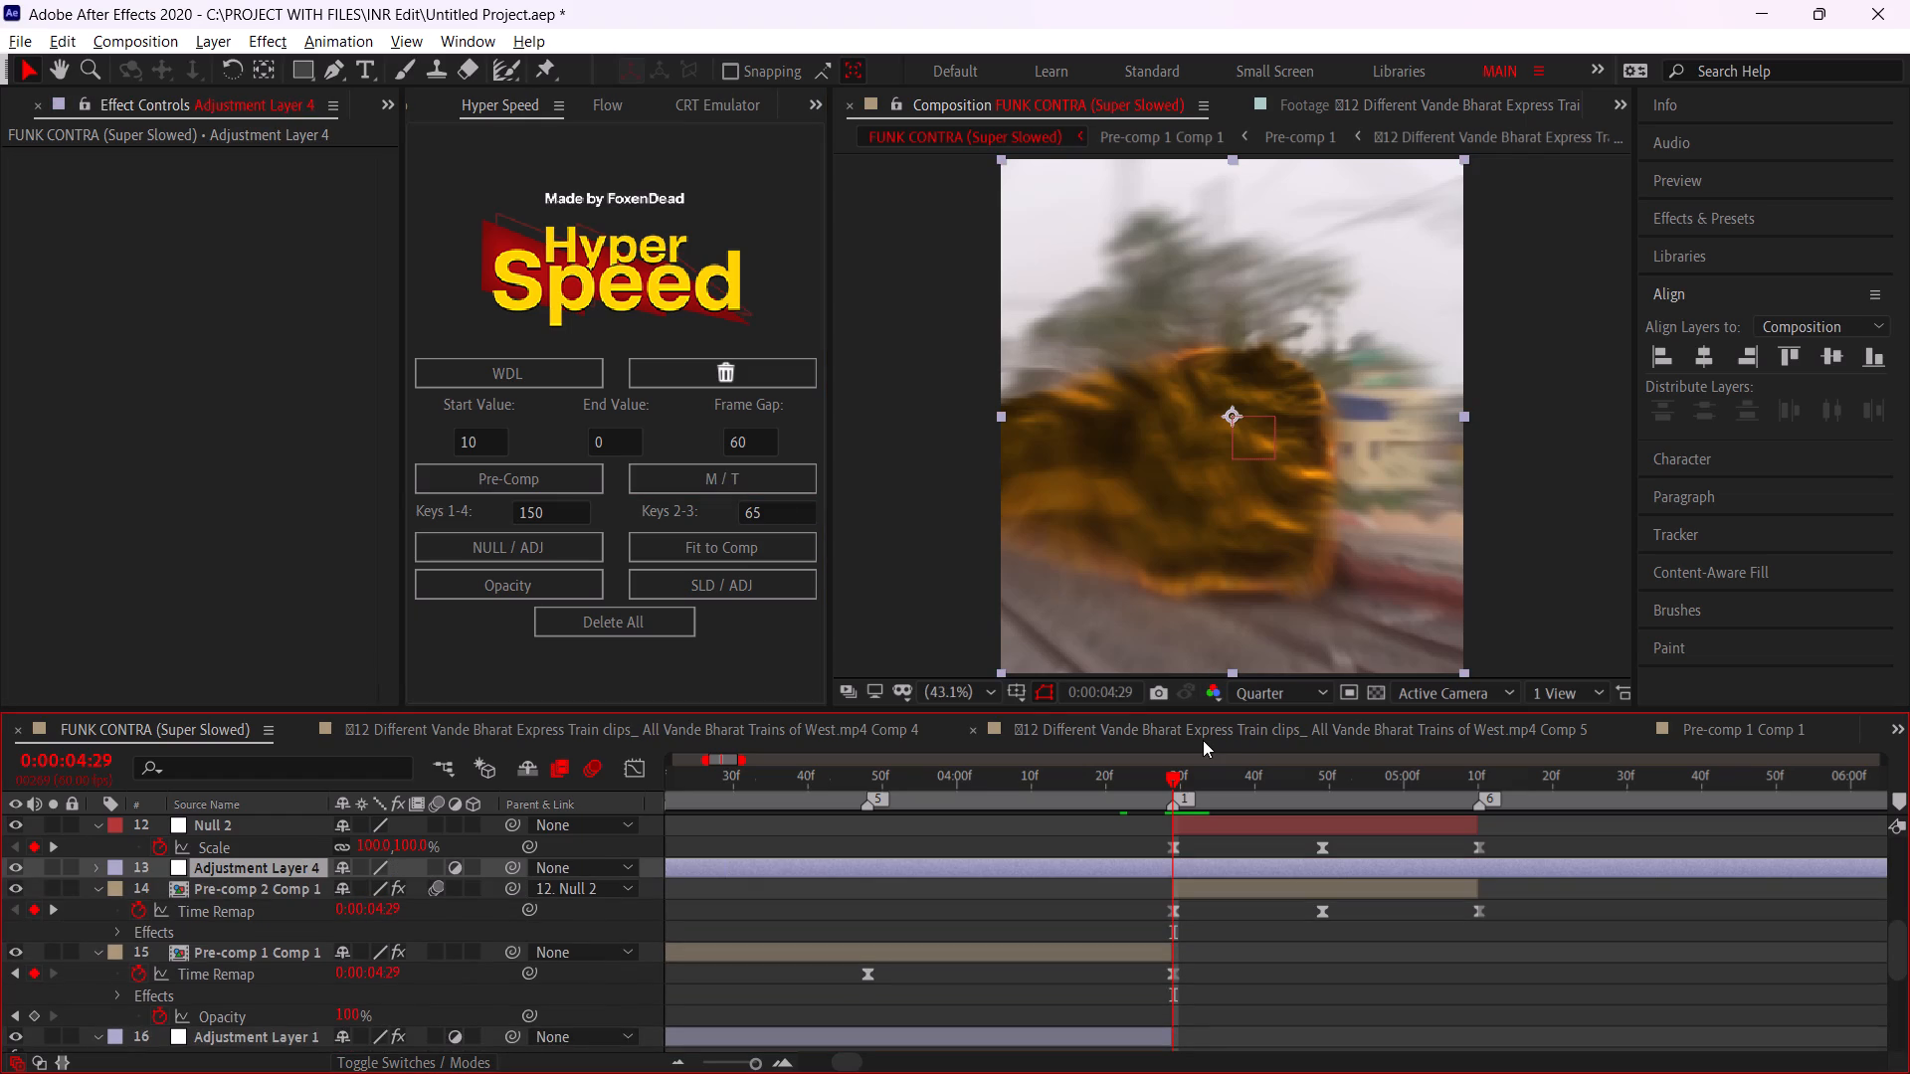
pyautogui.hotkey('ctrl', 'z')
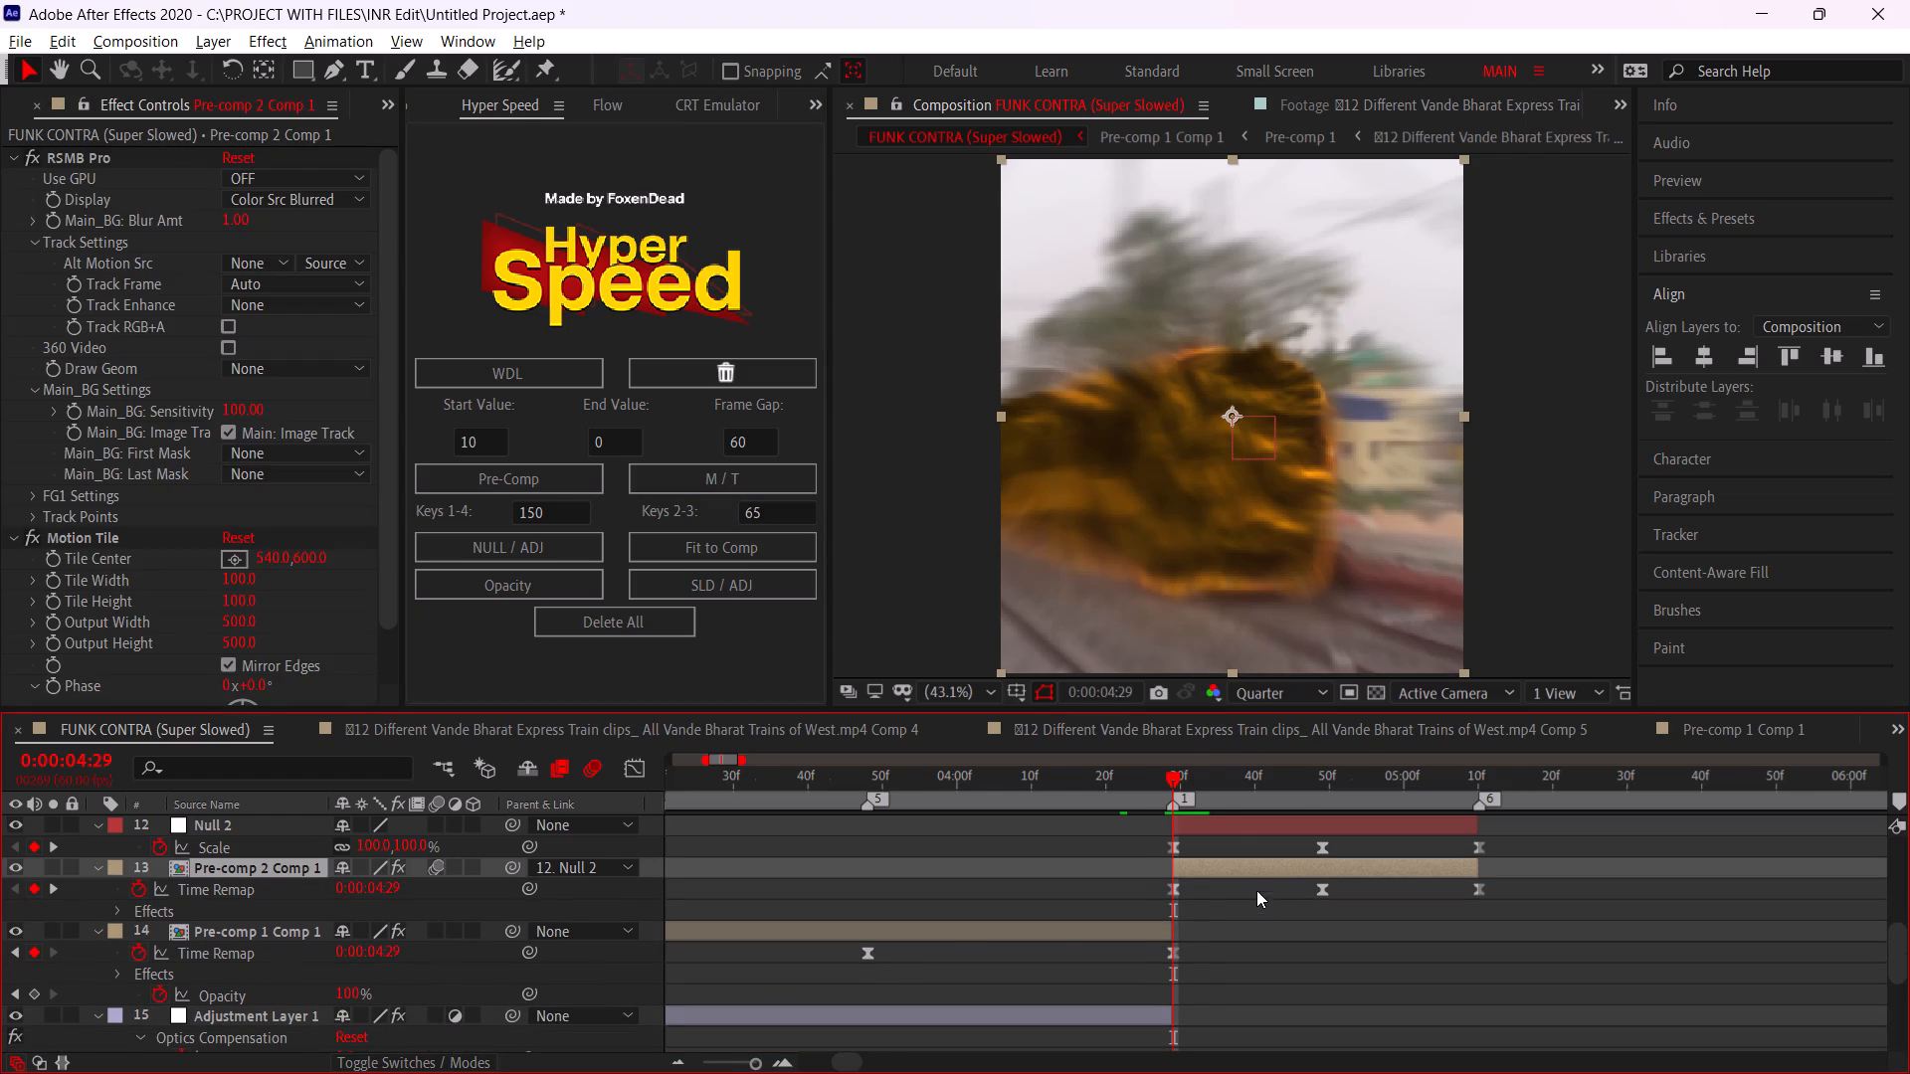
# Duplicate the two Adjustment Layer 2 layers at marker 2 and align the copies' own markers with 0:00:04:29.
pyautogui.keyDown('alt'); pyautogui.scroll(-3, 1253, 896); pyautogui.keyUp('alt')
pyautogui.scroll(-4, 932, 940)
pyautogui.scroll(5, 932, 940)
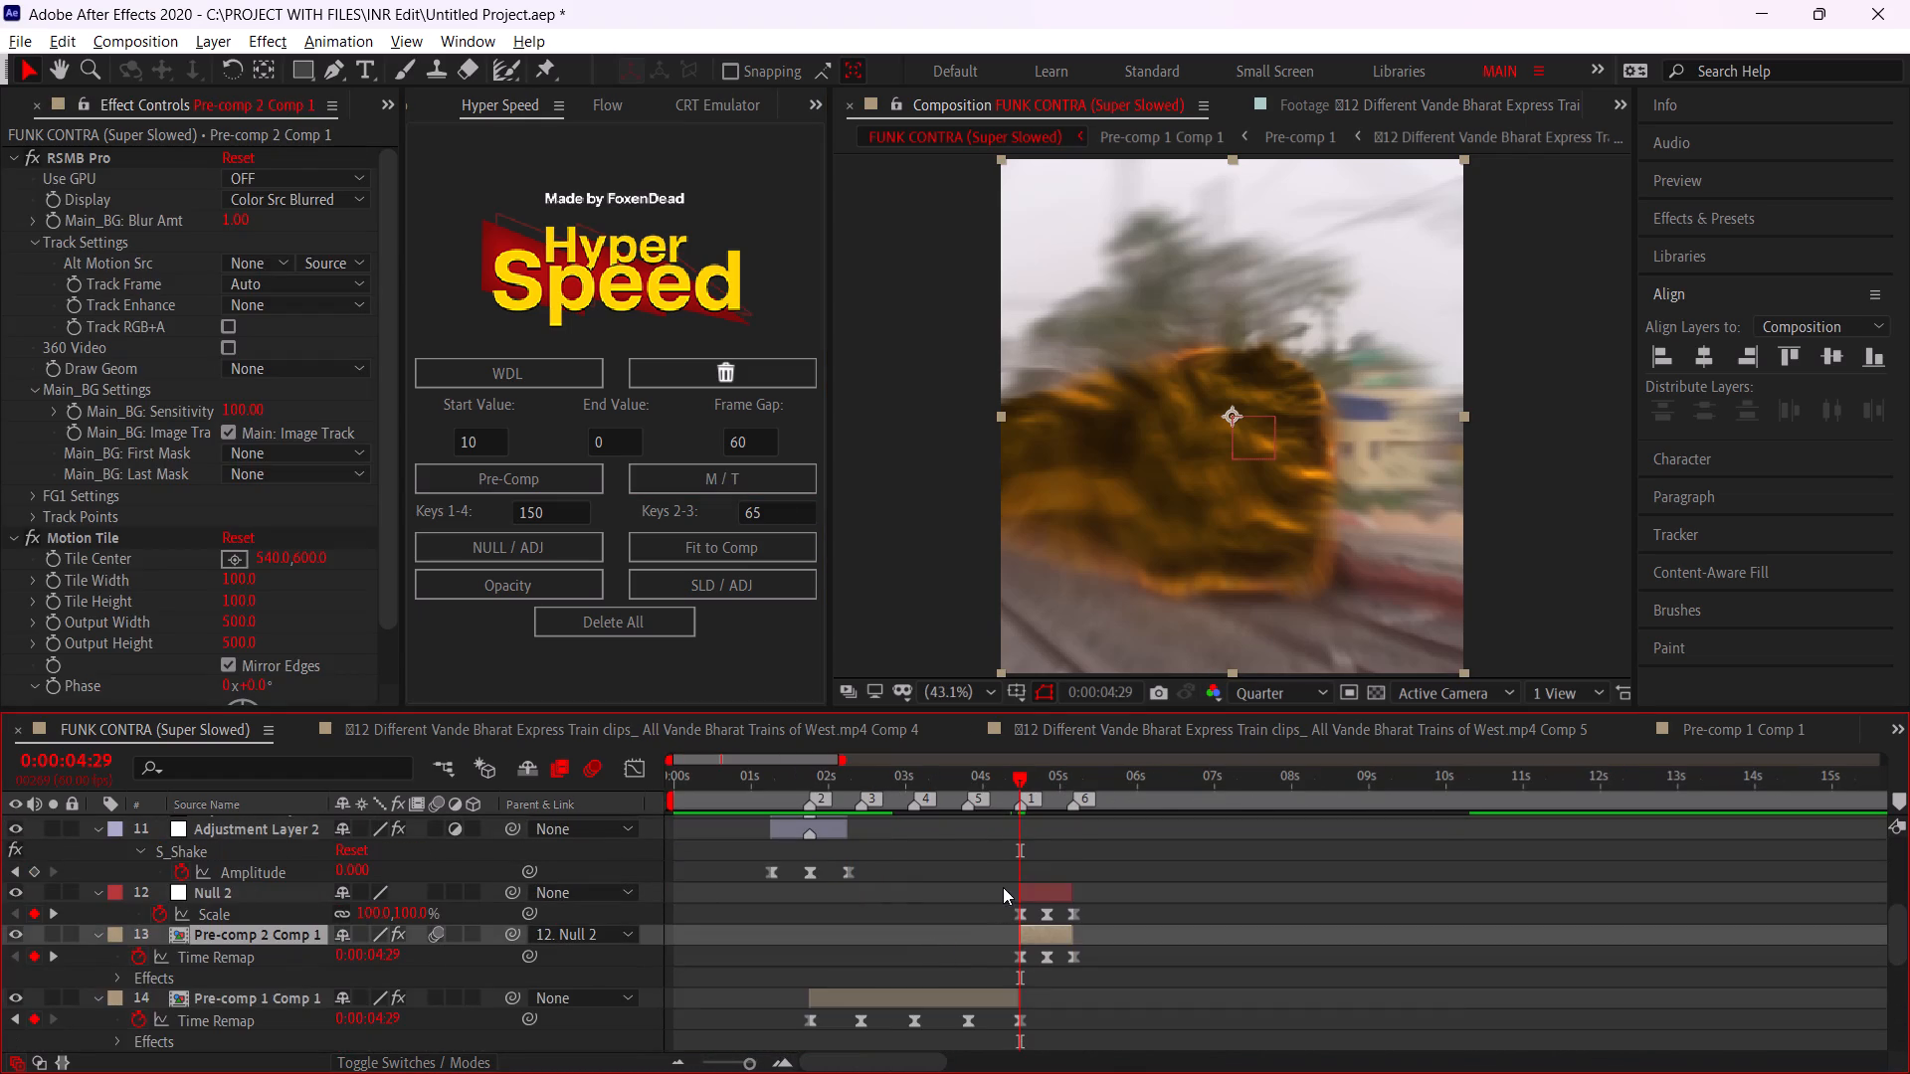
pyautogui.click(1029, 887)
pyautogui.scroll(2, 1029, 887)
pyautogui.click(833, 950)
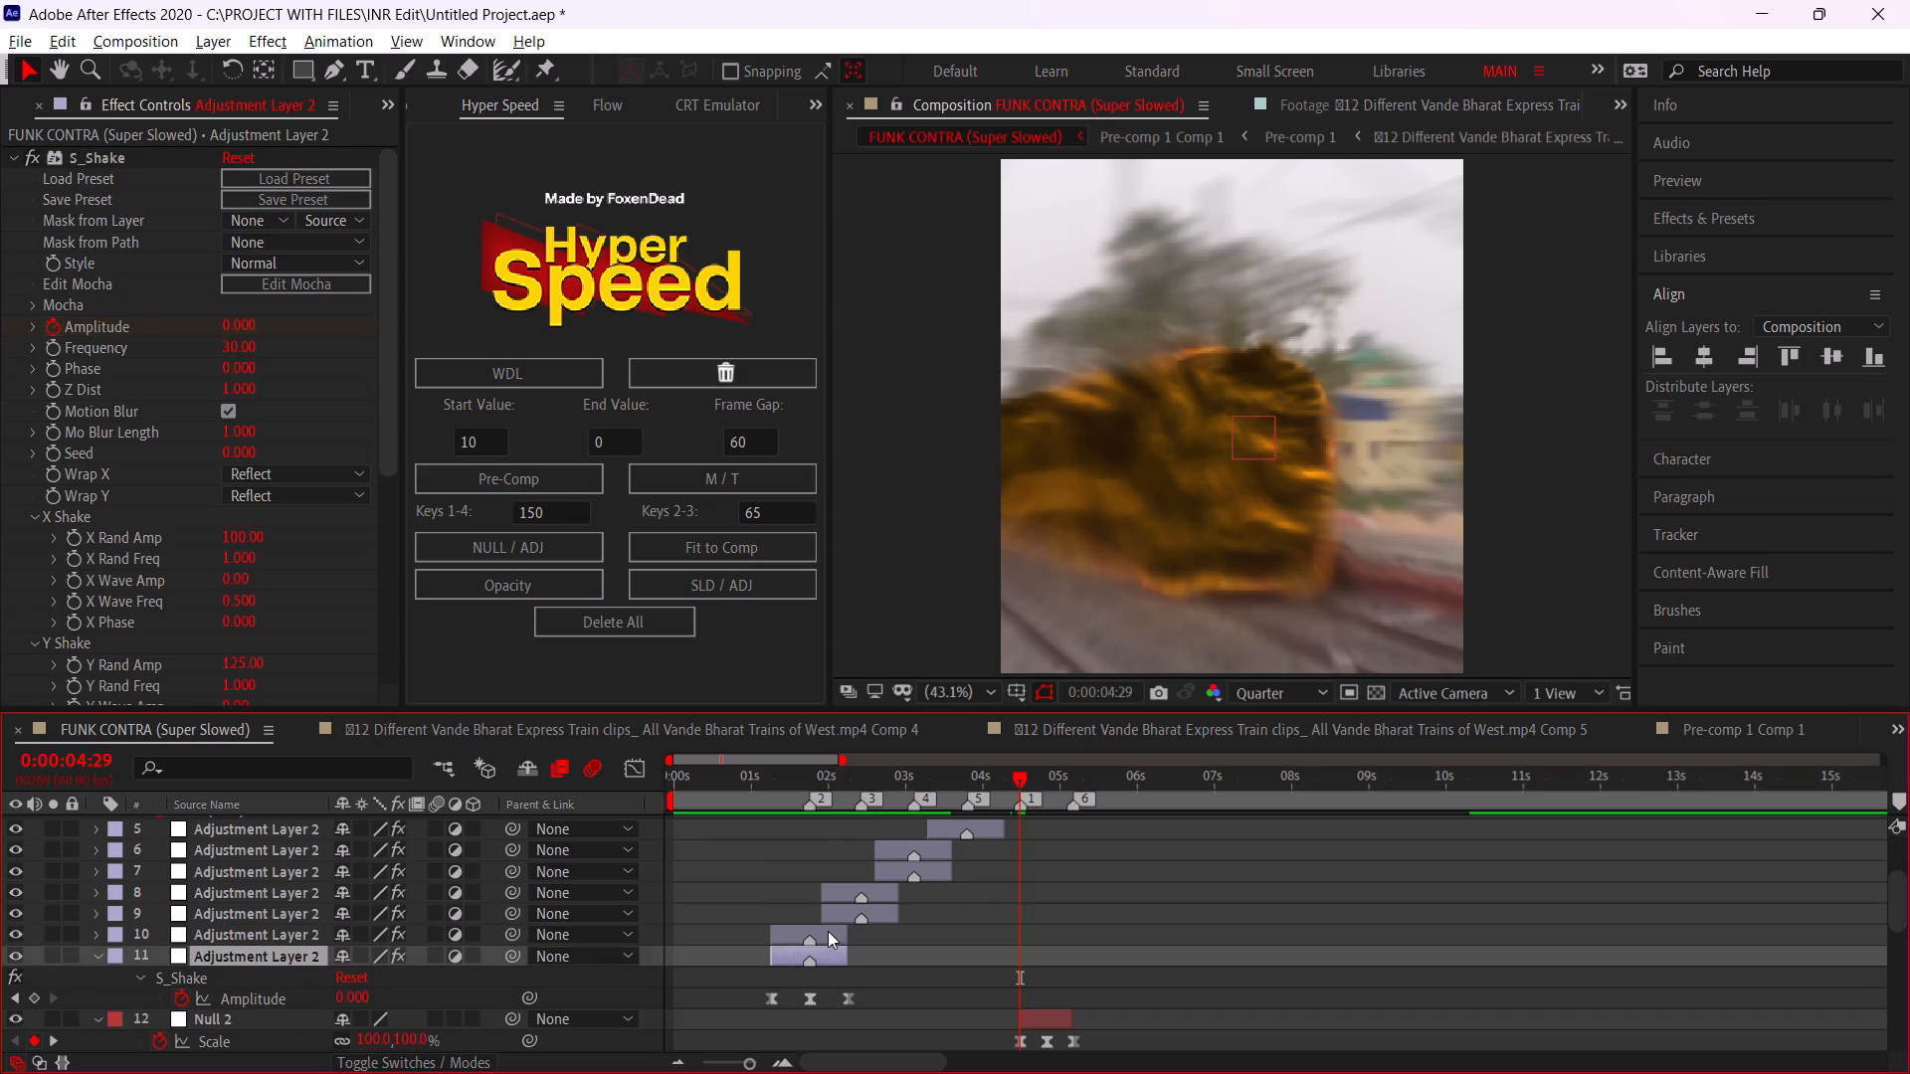
pyautogui.keyDown('ctrl'); pyautogui.click(830, 929); pyautogui.keyUp('ctrl')
pyautogui.hotkey('ctrl', 'd')
pyautogui.moveTo(831, 976); pyautogui.dragTo(1045, 994)
pyautogui.keyDown('alt'); pyautogui.scroll(2, 1045, 994); pyautogui.keyUp('alt')
pyautogui.moveTo(1015, 981); pyautogui.dragTo(1004, 977)
# Move the two duplicated Adjustment Layer 2 layers to the top of the layer stack.
pyautogui.click(1074, 868)
pyautogui.click(965, 939)
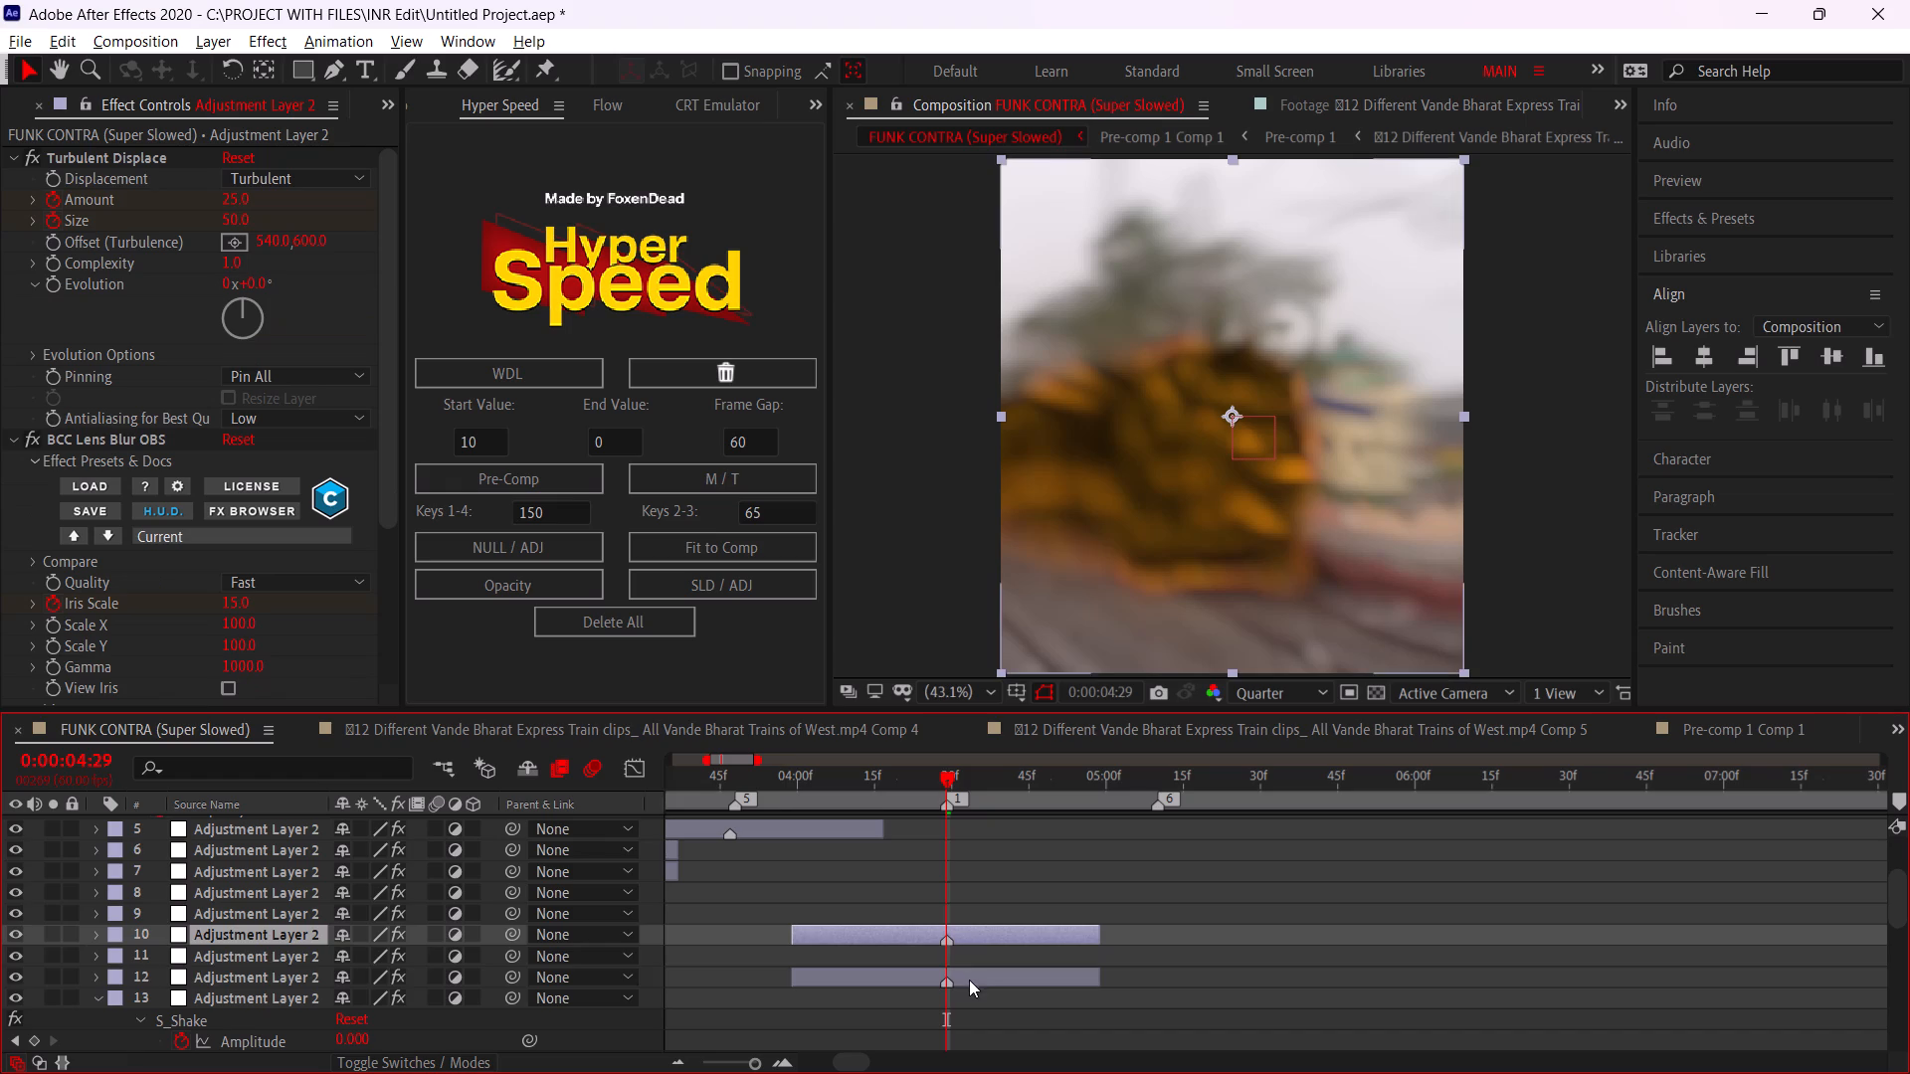
pyautogui.keyDown('ctrl'); pyautogui.click(969, 980); pyautogui.keyUp('ctrl')
pyautogui.moveTo(246, 927); pyautogui.dragTo(241, 814)
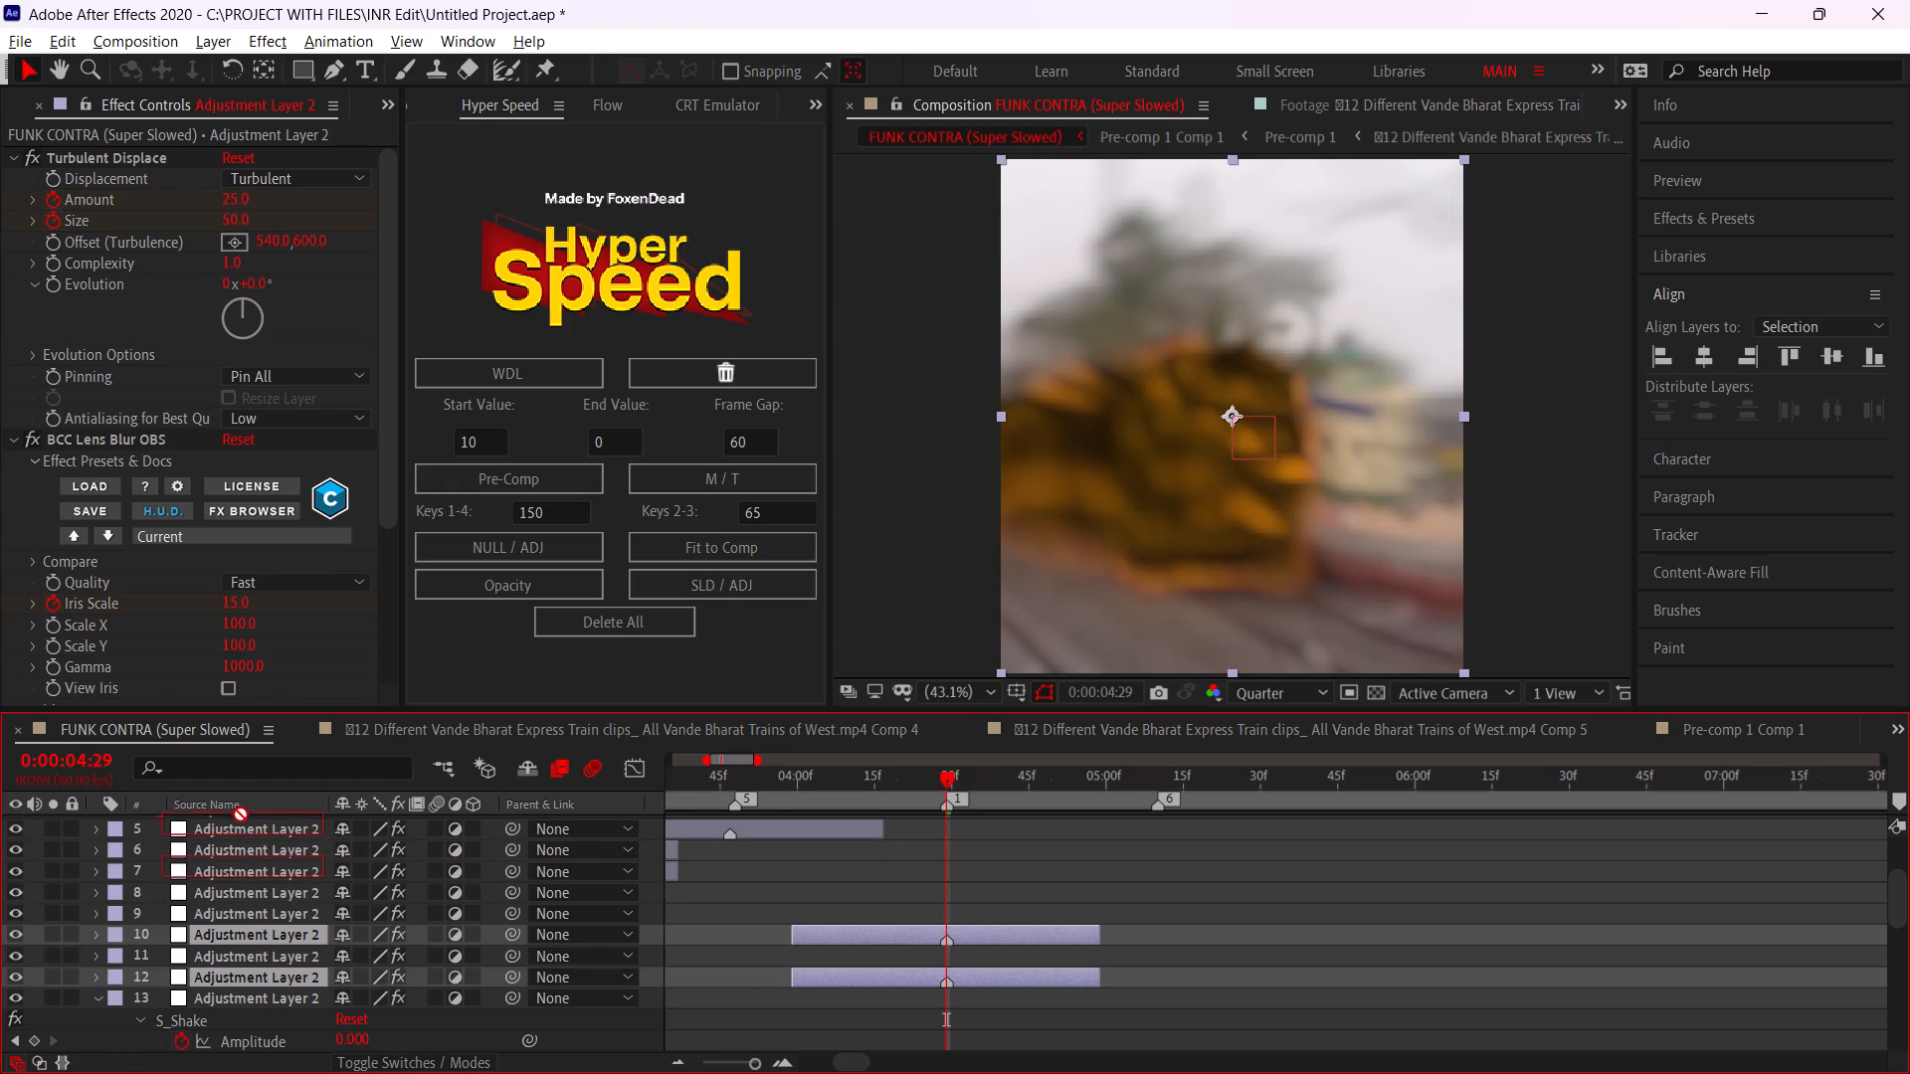
pyautogui.moveTo(241, 814); pyautogui.dragTo(241, 815)
pyautogui.moveTo(1238, 910); pyautogui.dragTo(1222, 908)
# Remove the Turbulent Displace effect from the topmost Adjustment Layer 2.
pyautogui.click(963, 823)
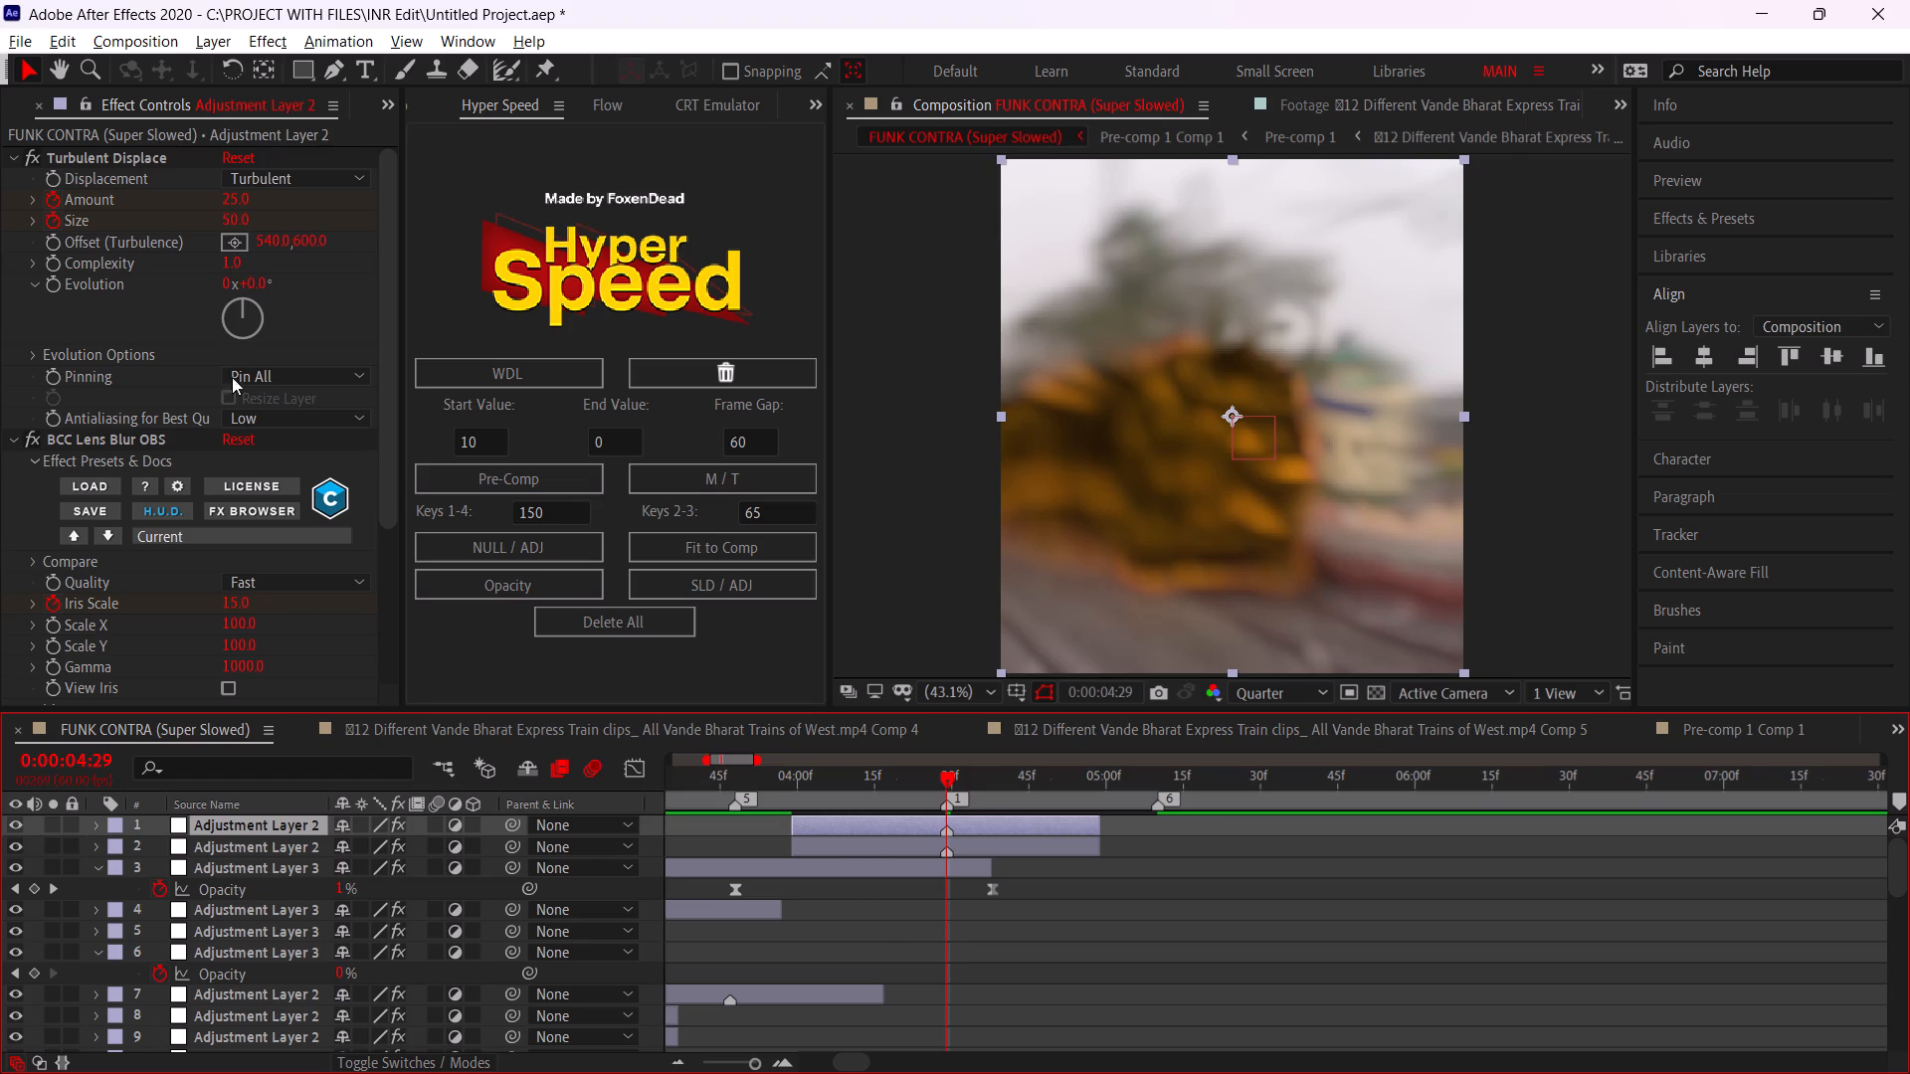
pyautogui.scroll(2, 239, 111)
pyautogui.scroll(-1, 239, 111)
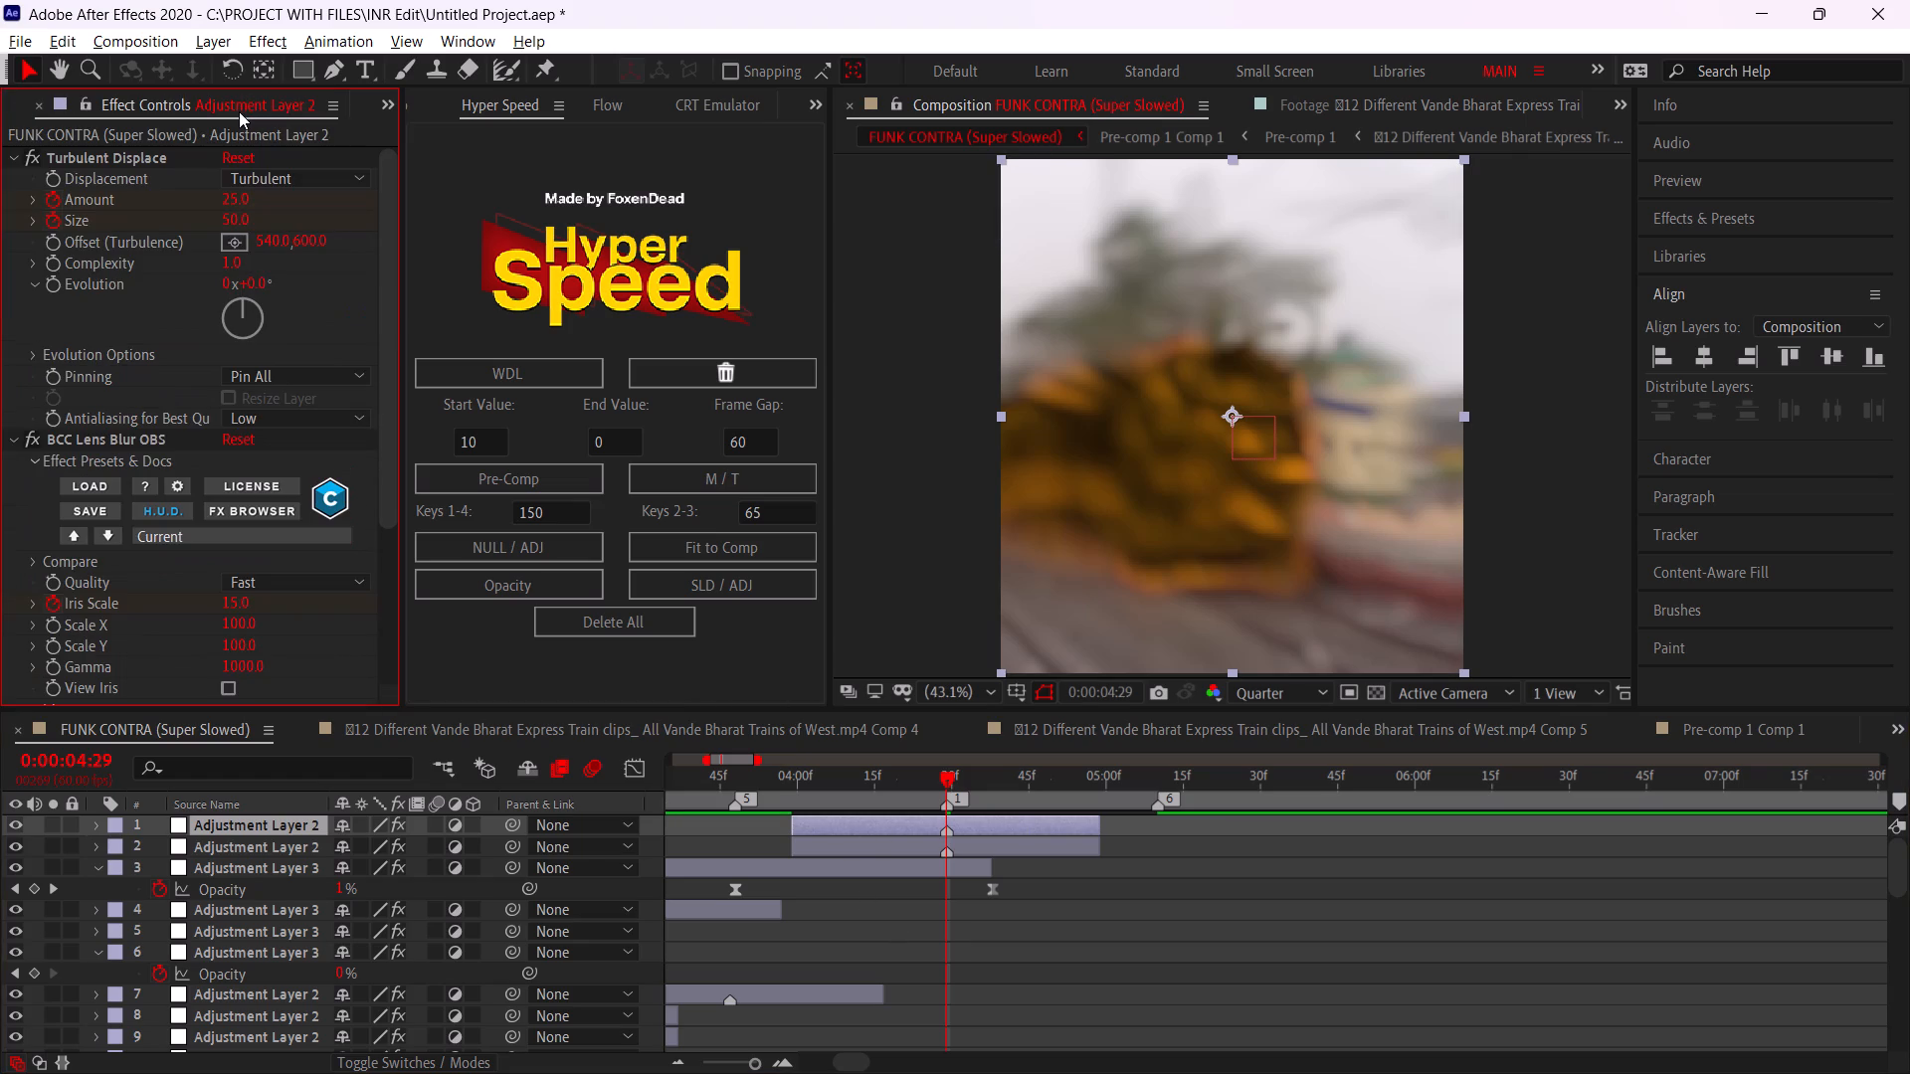
pyautogui.click(141, 167)
pyautogui.click(157, 161)
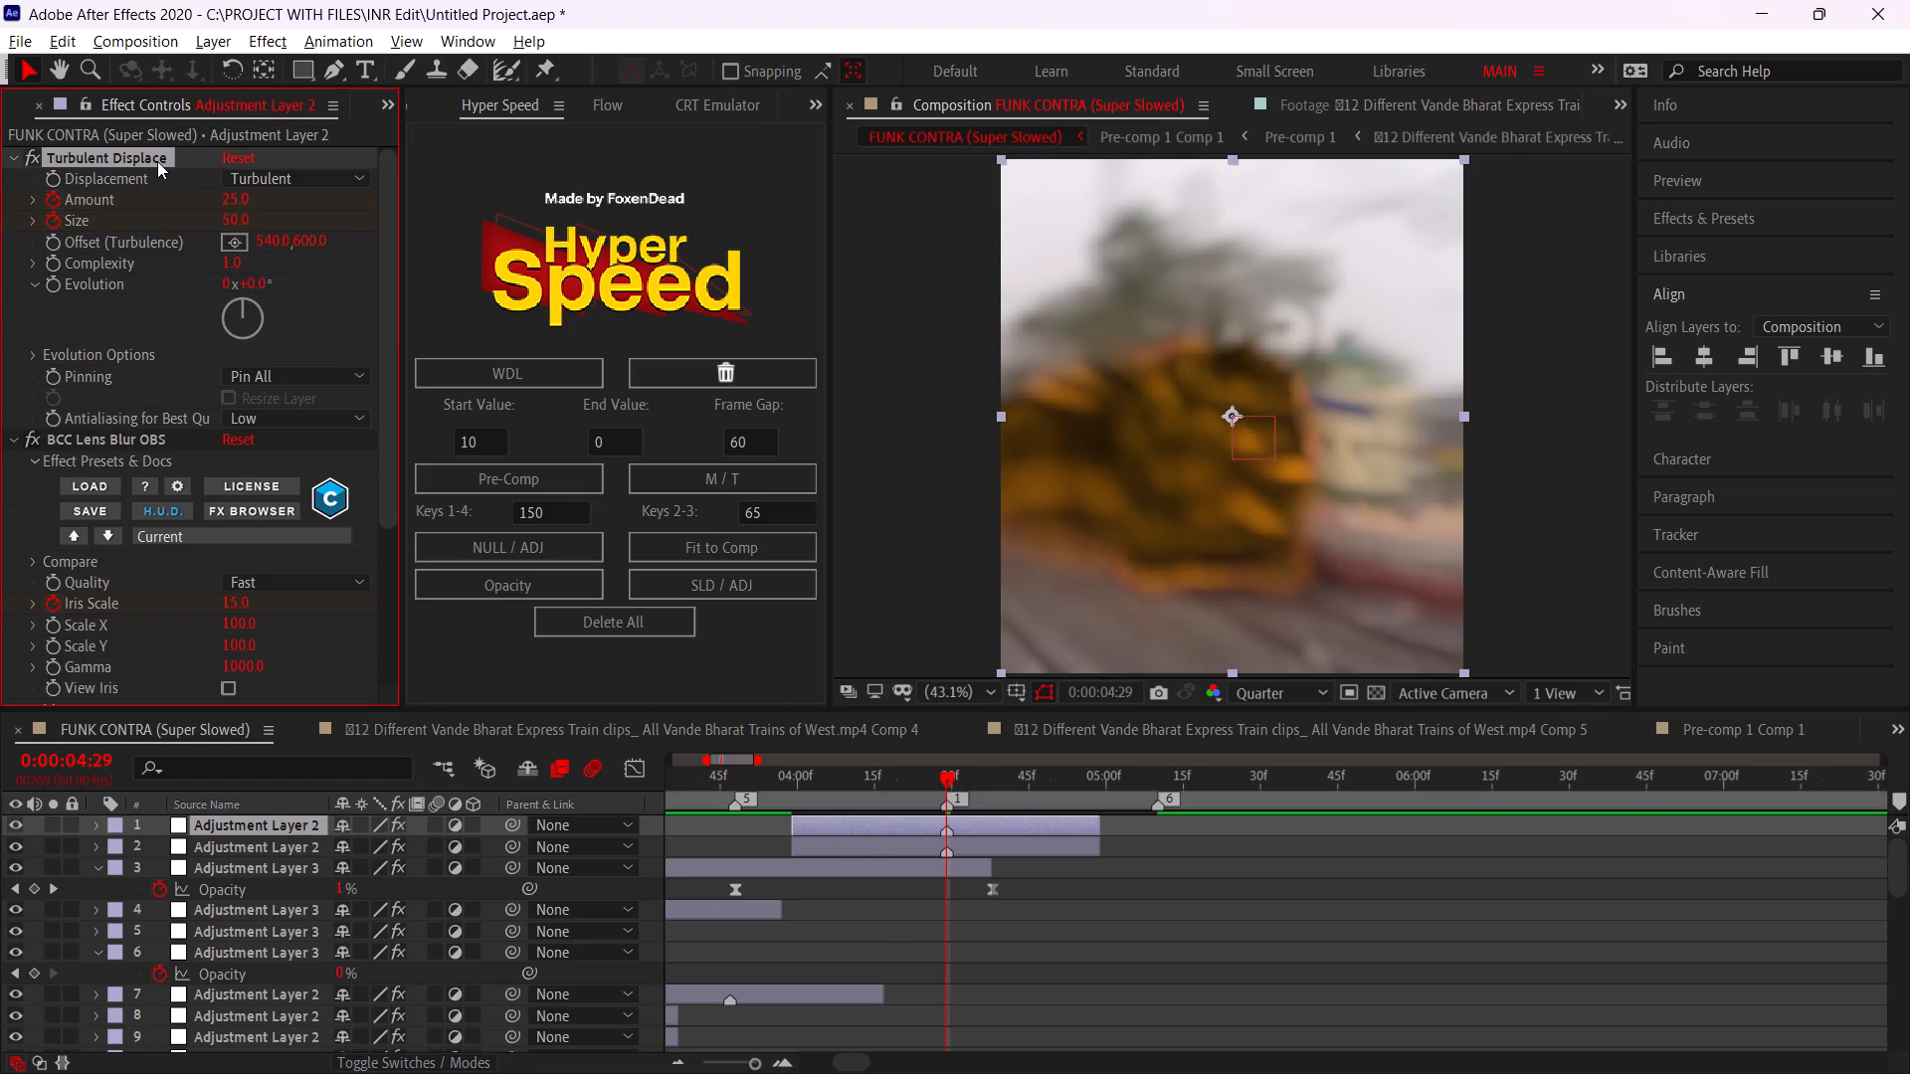
pyautogui.press('Insert')
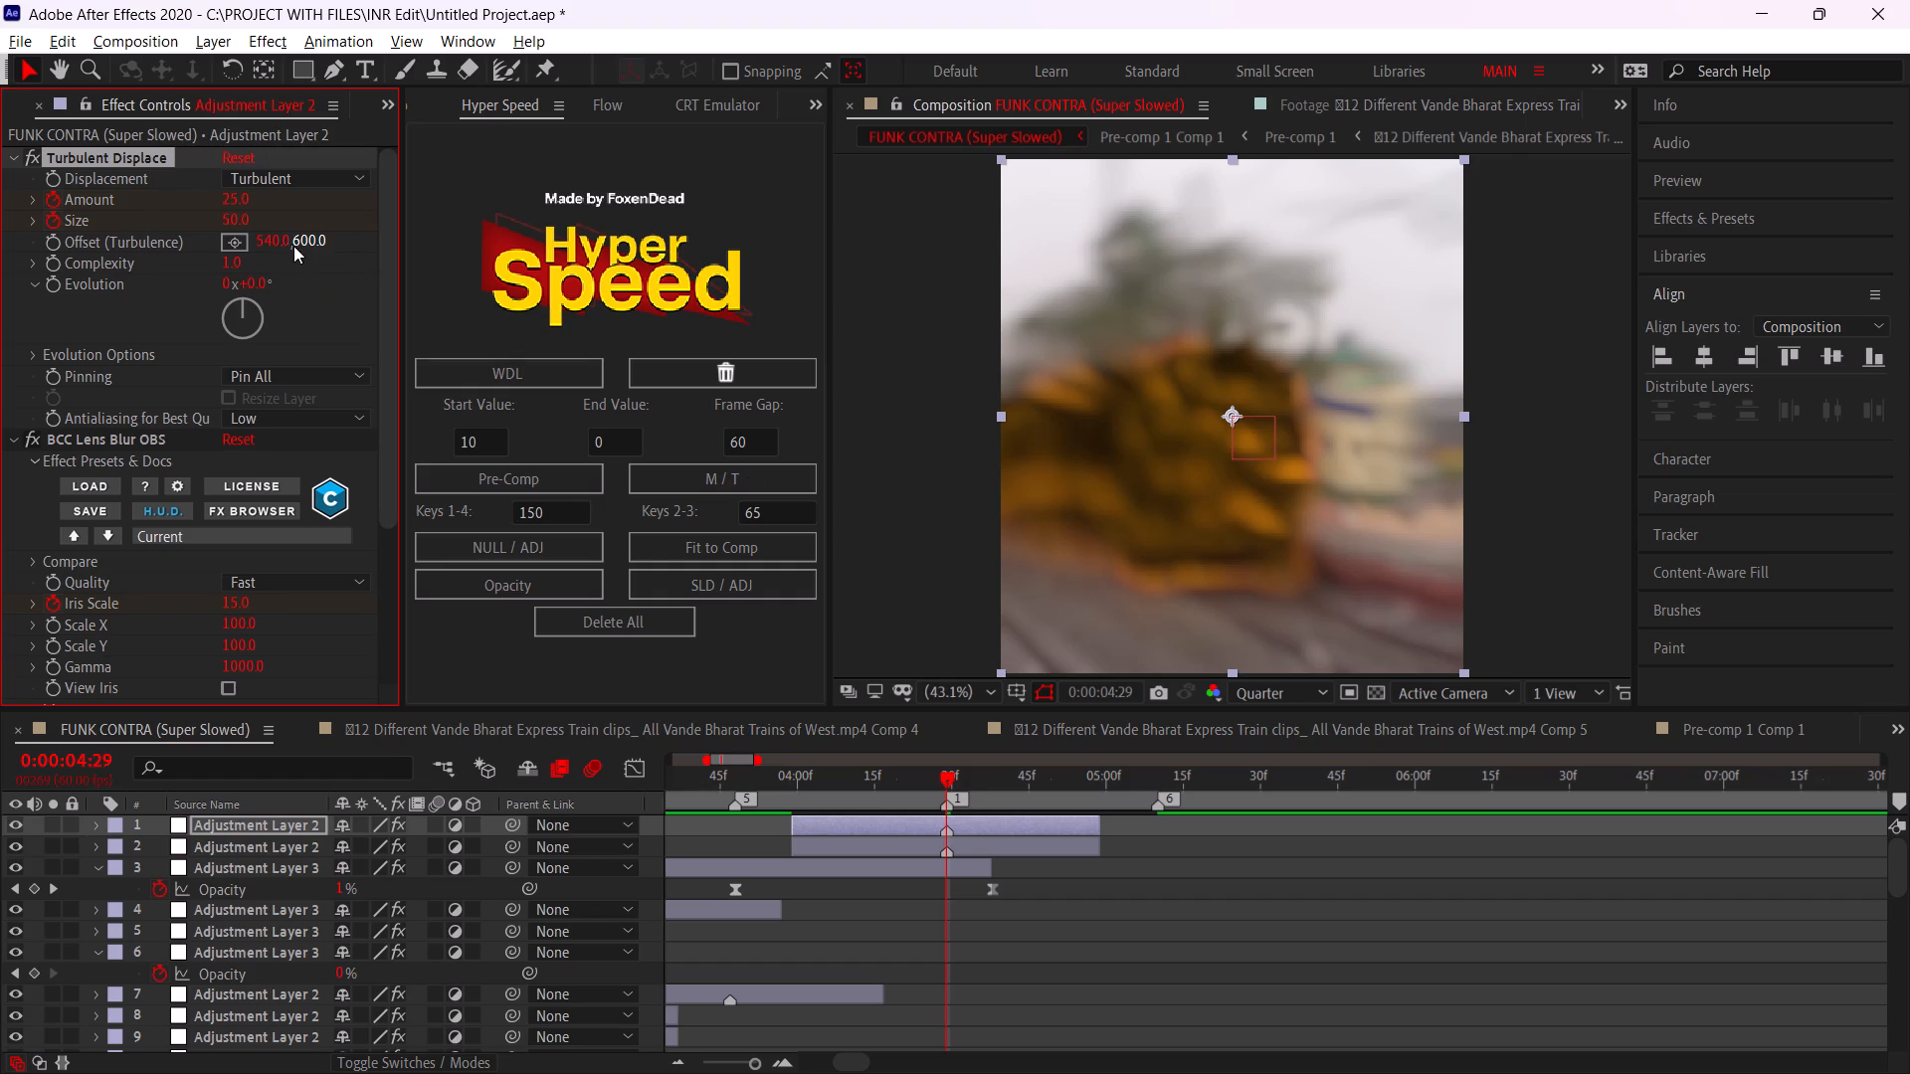
pyautogui.press('Delete')
# Duplicate the topmost Adjustment Layer 2 and remove BCC Lens Blur OBS from the copy.
pyautogui.click(1016, 836)
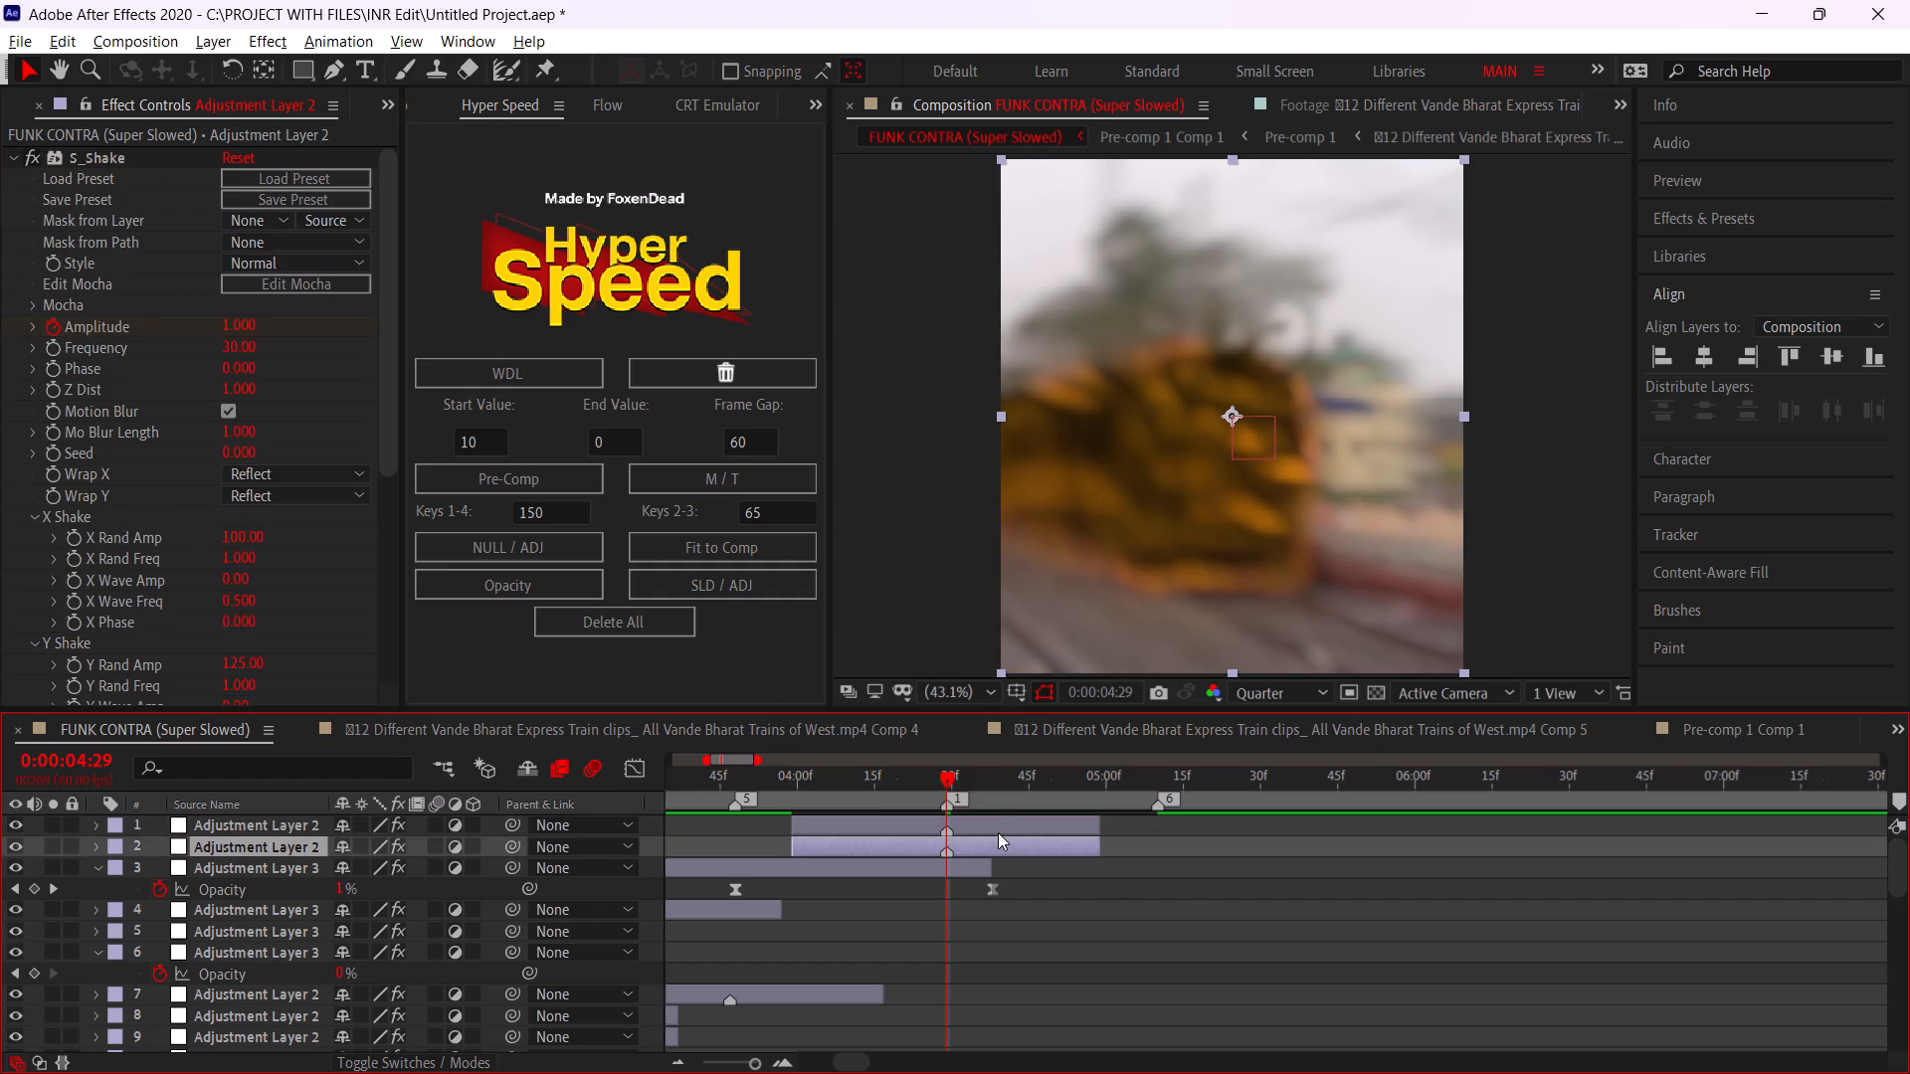
pyautogui.click(998, 832)
pyautogui.hotkey('ctrl', 'd')
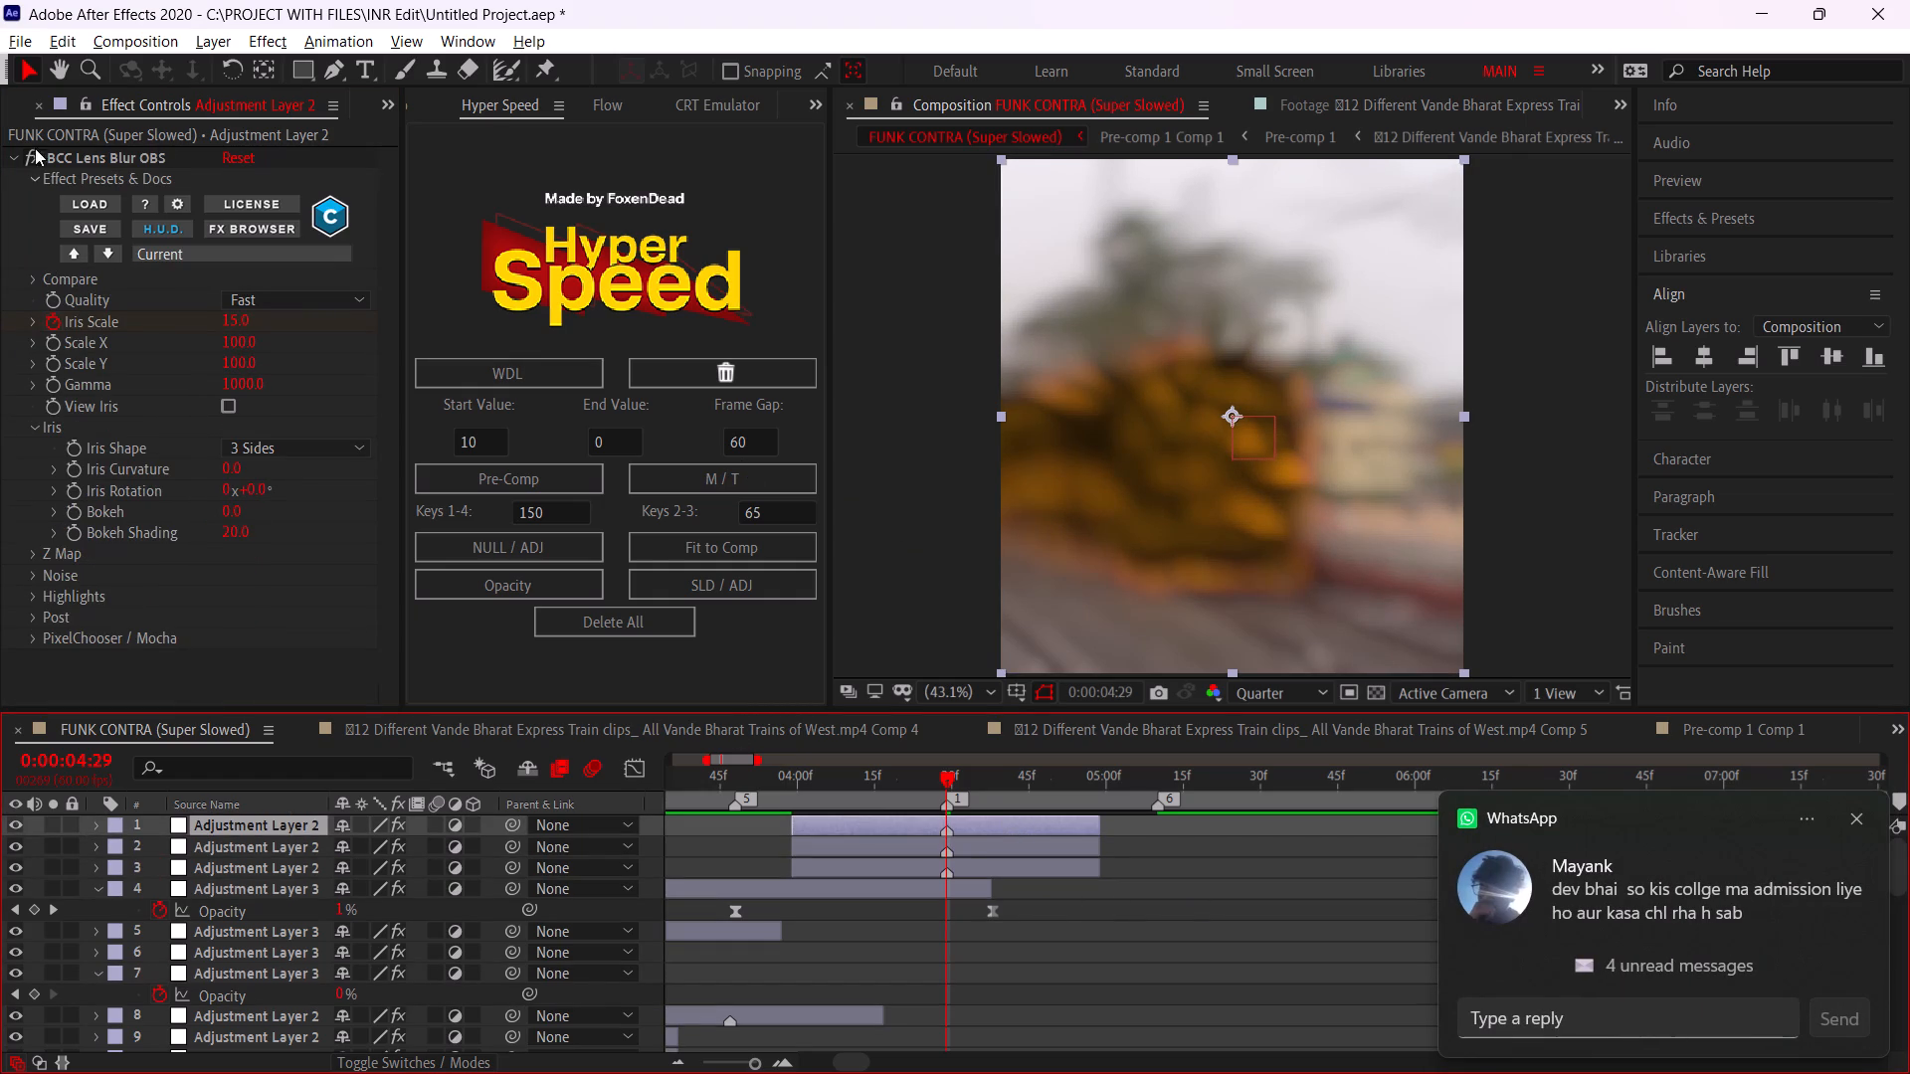
pyautogui.click(149, 160)
pyautogui.press('Delete')
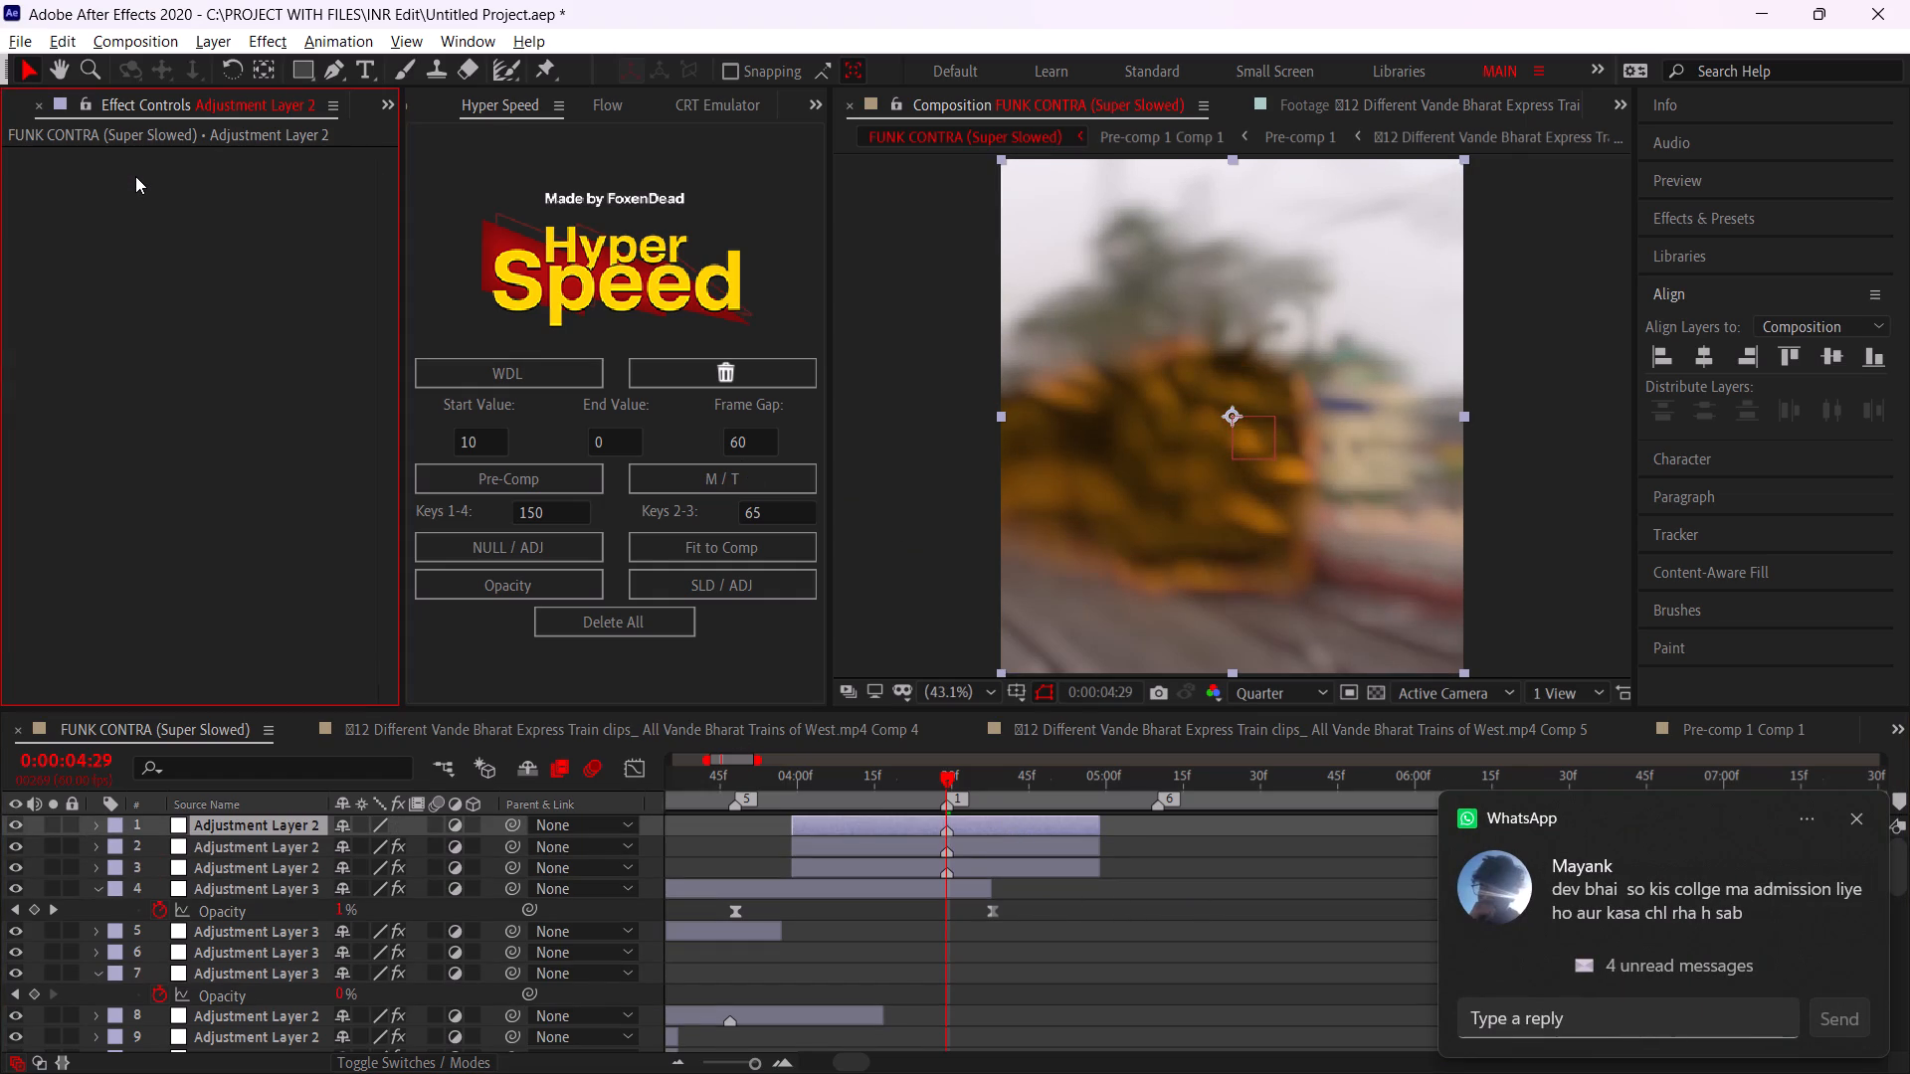
# Apply BCC Ripple Dissolve to the effect-free Adjustment Layer 2 and set its Animation to Pct. Done.
pyautogui.hotkey('ctrl', 'space')
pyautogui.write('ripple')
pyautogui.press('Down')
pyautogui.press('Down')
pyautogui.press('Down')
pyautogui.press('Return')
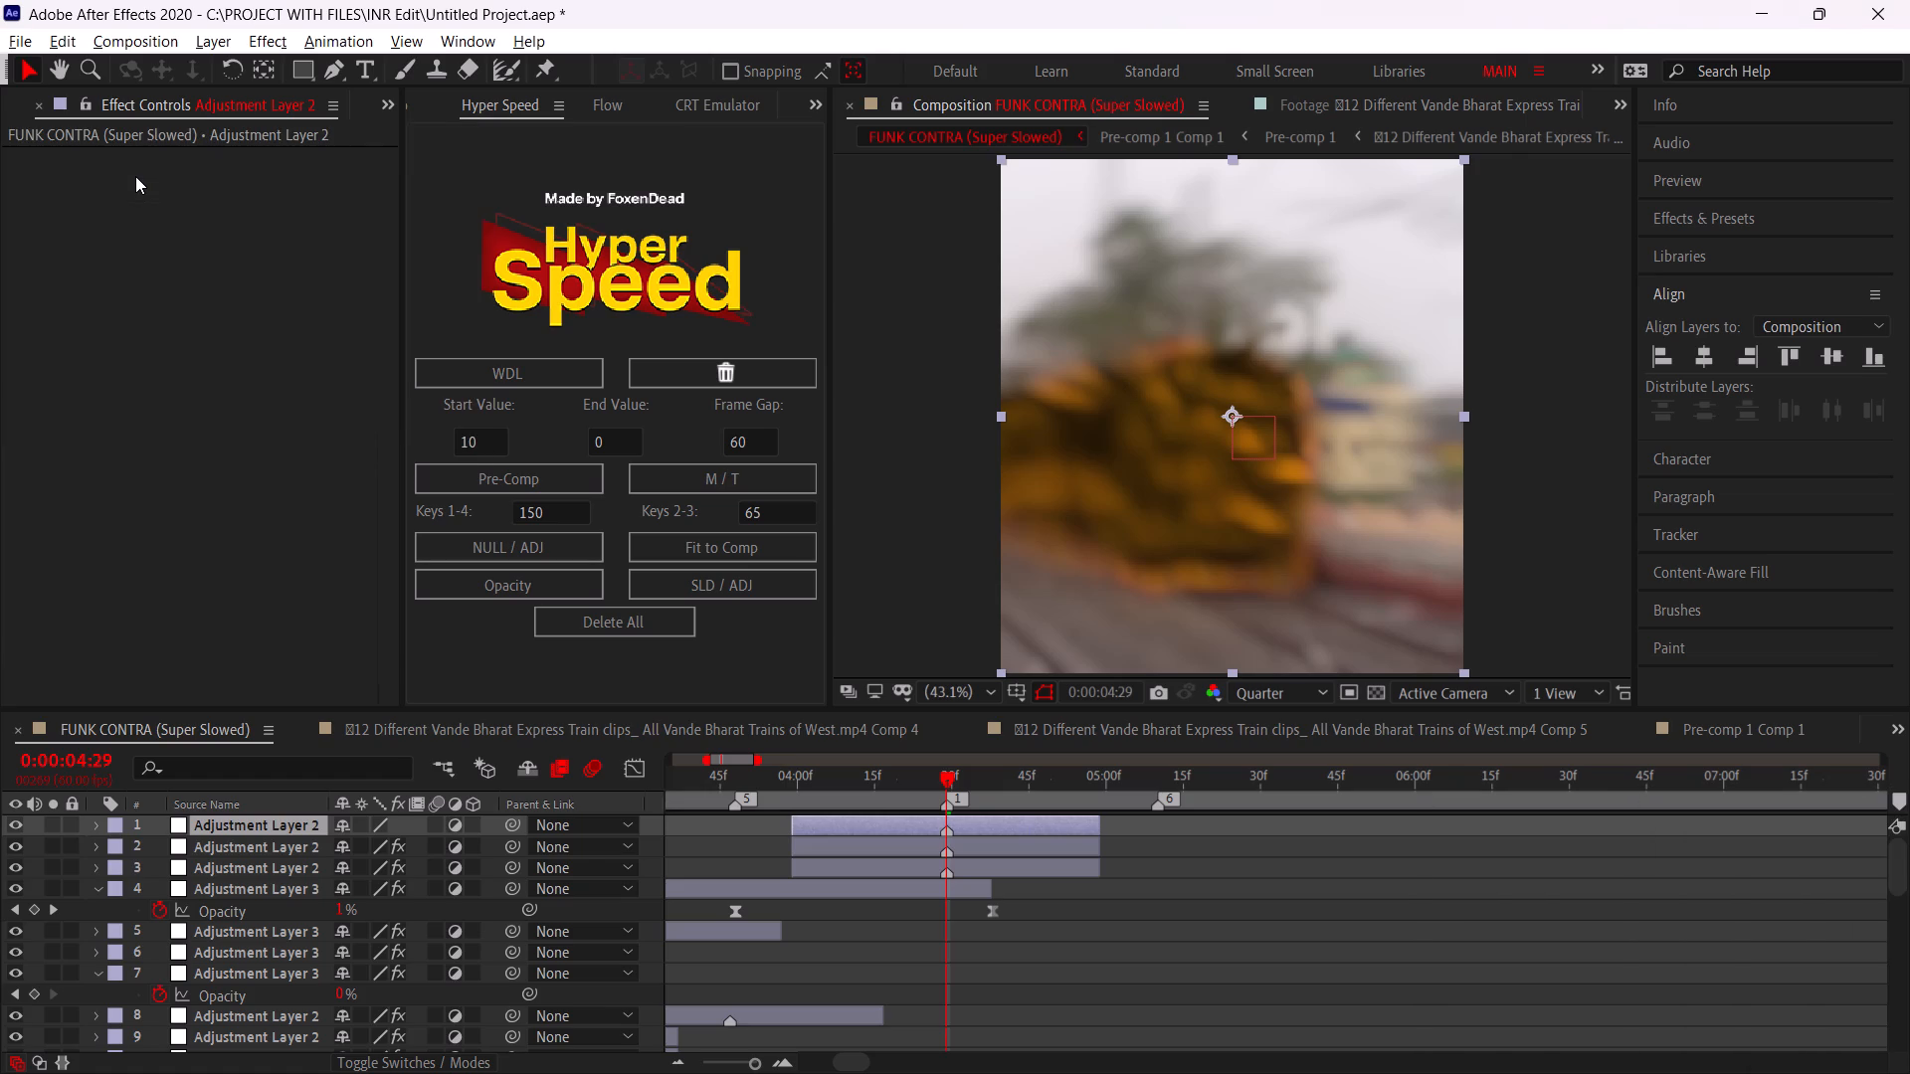
pyautogui.click(230, 286)
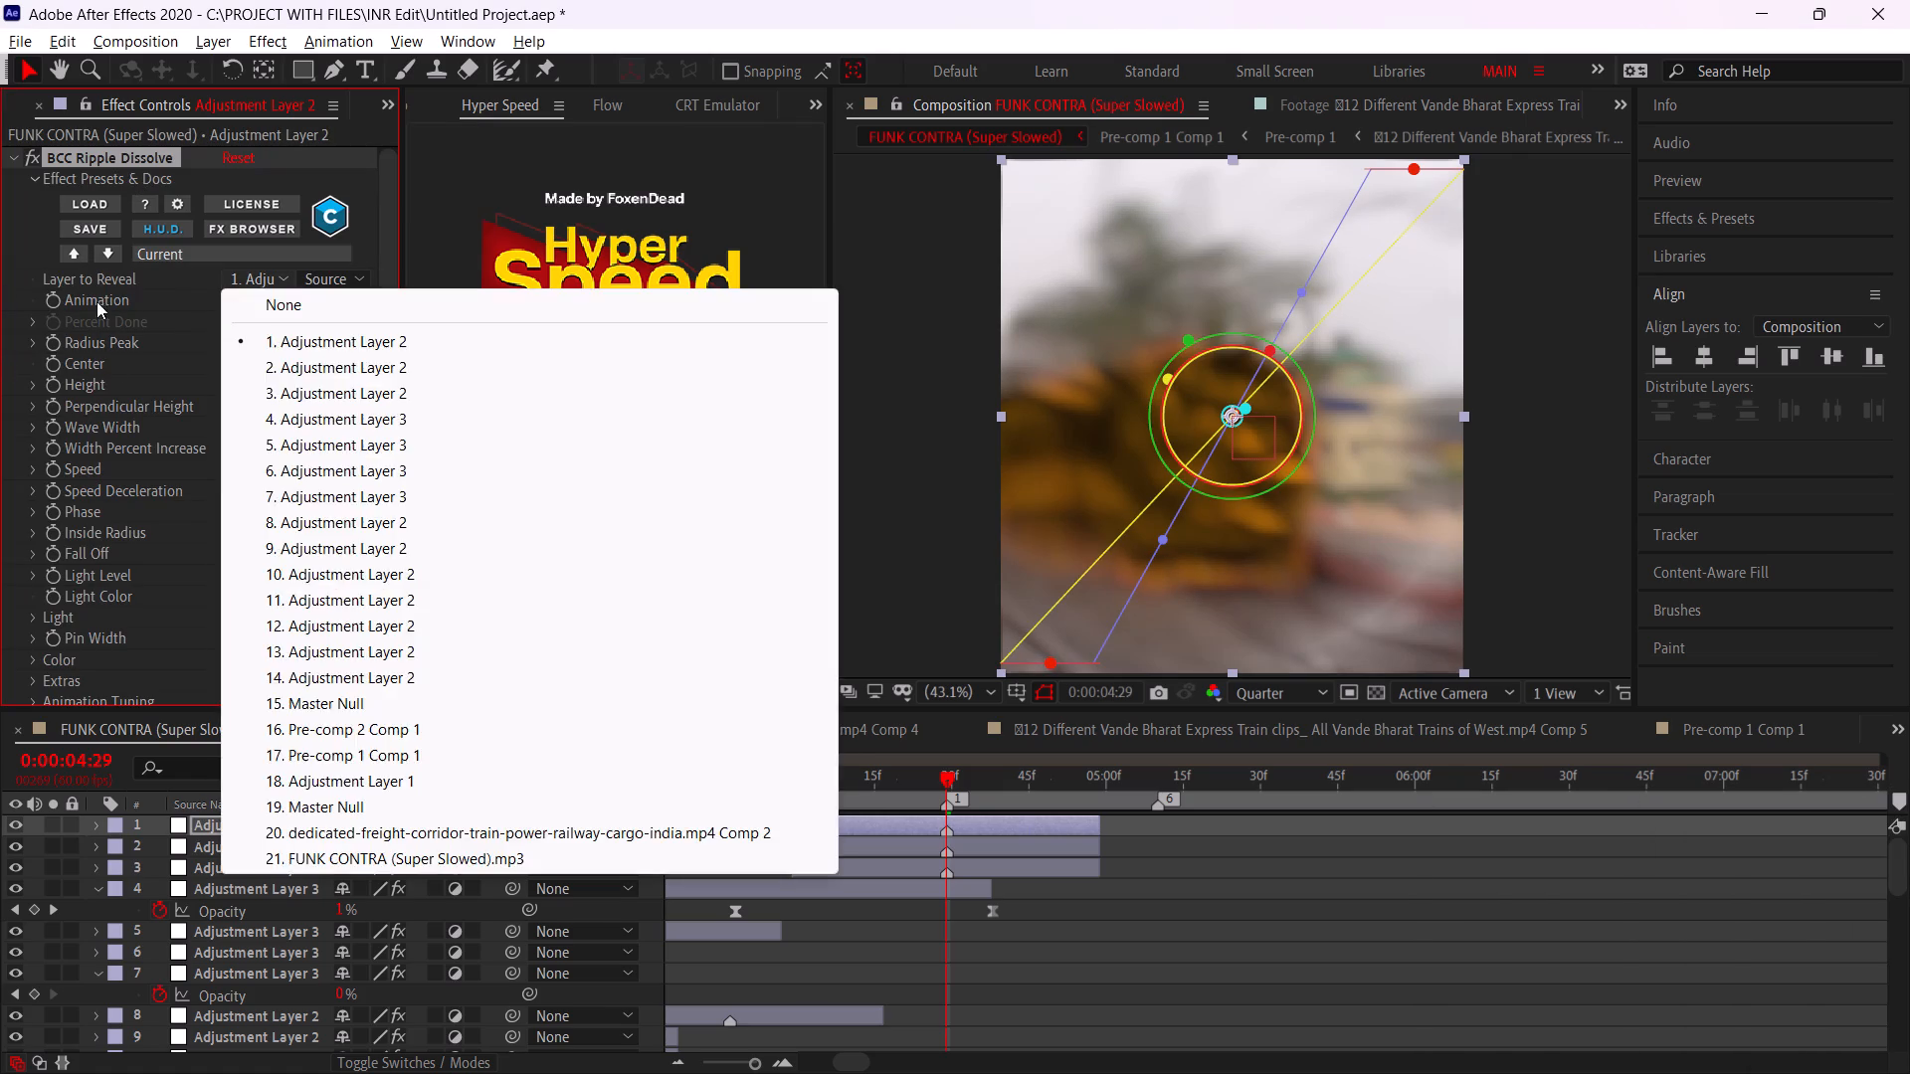
pyautogui.moveTo(96, 301); pyautogui.dragTo(112, 300)
pyautogui.click(244, 297)
pyautogui.click(286, 356)
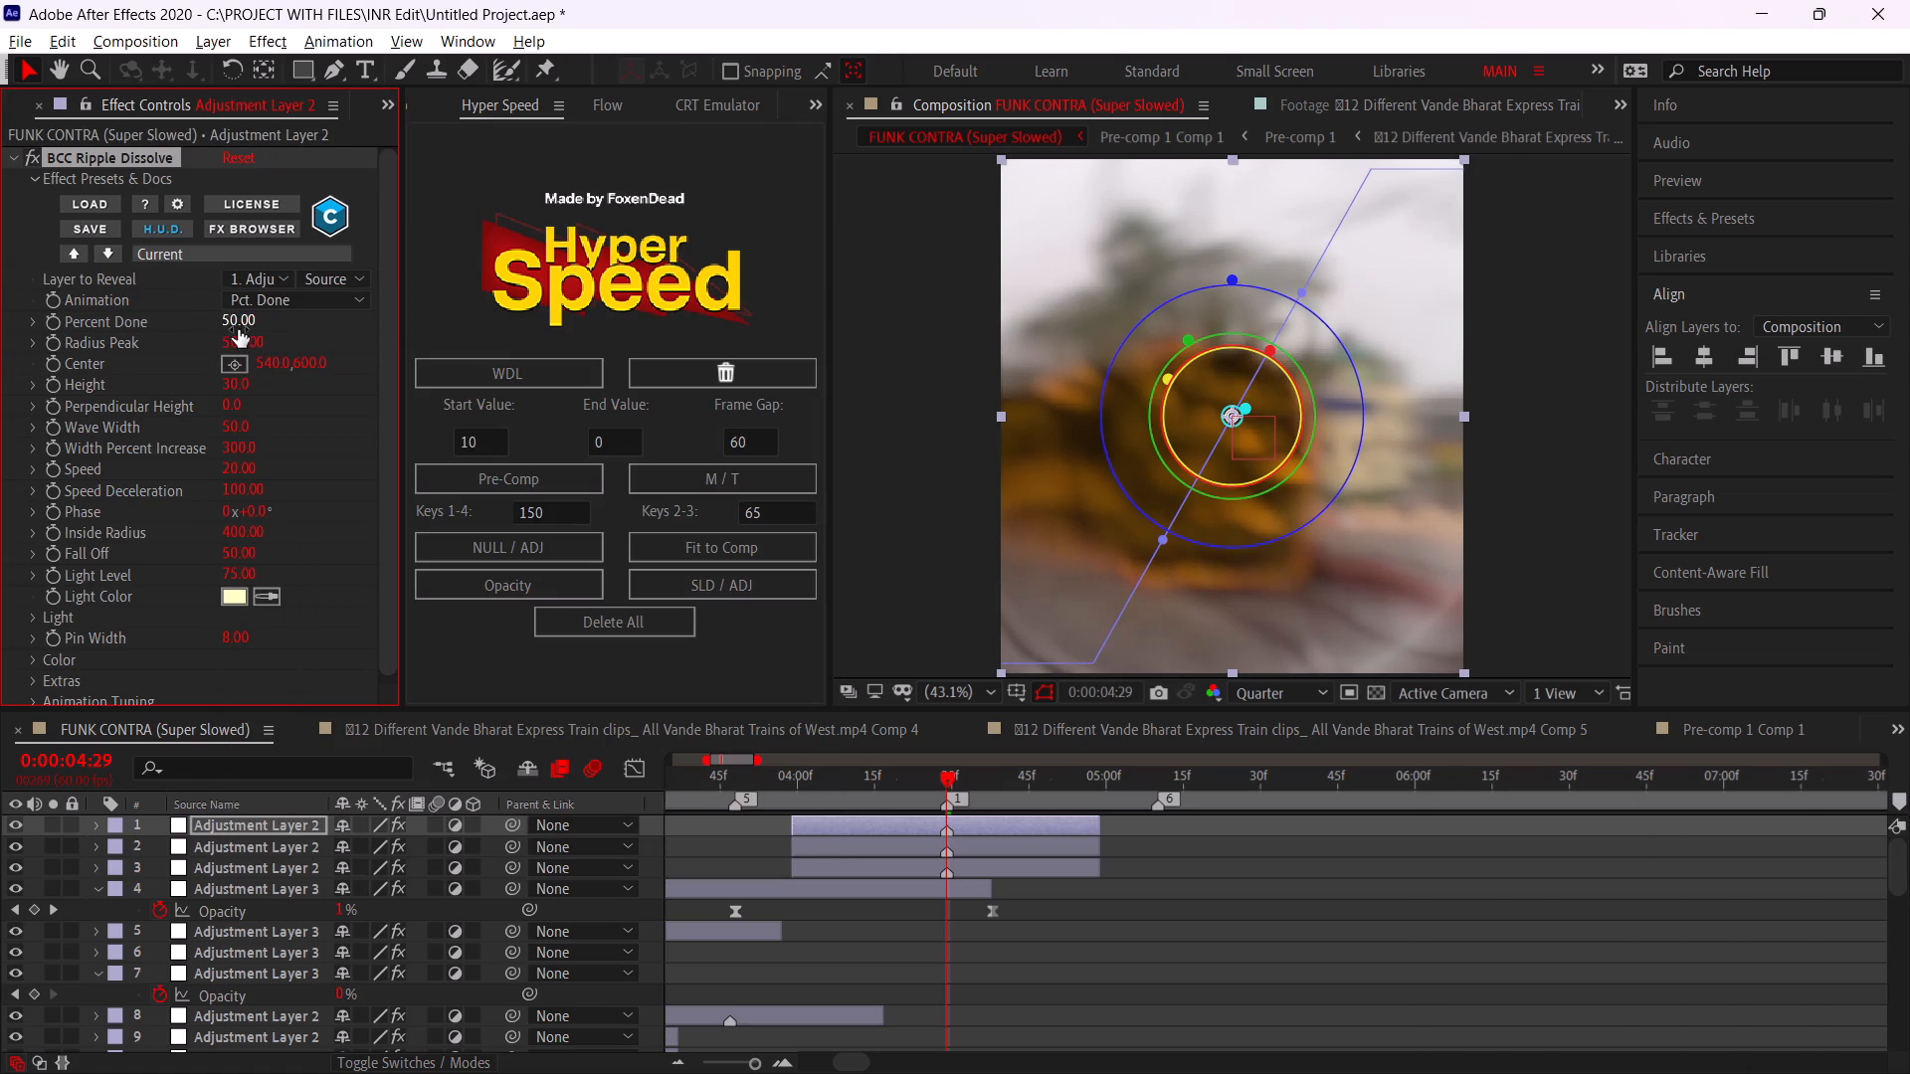
# Set Ripple Dissolve's Percent Done to 23 and keyframe it at 0:00:04:29.
pyautogui.click(238, 329)
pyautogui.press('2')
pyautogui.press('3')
pyautogui.click(325, 331)
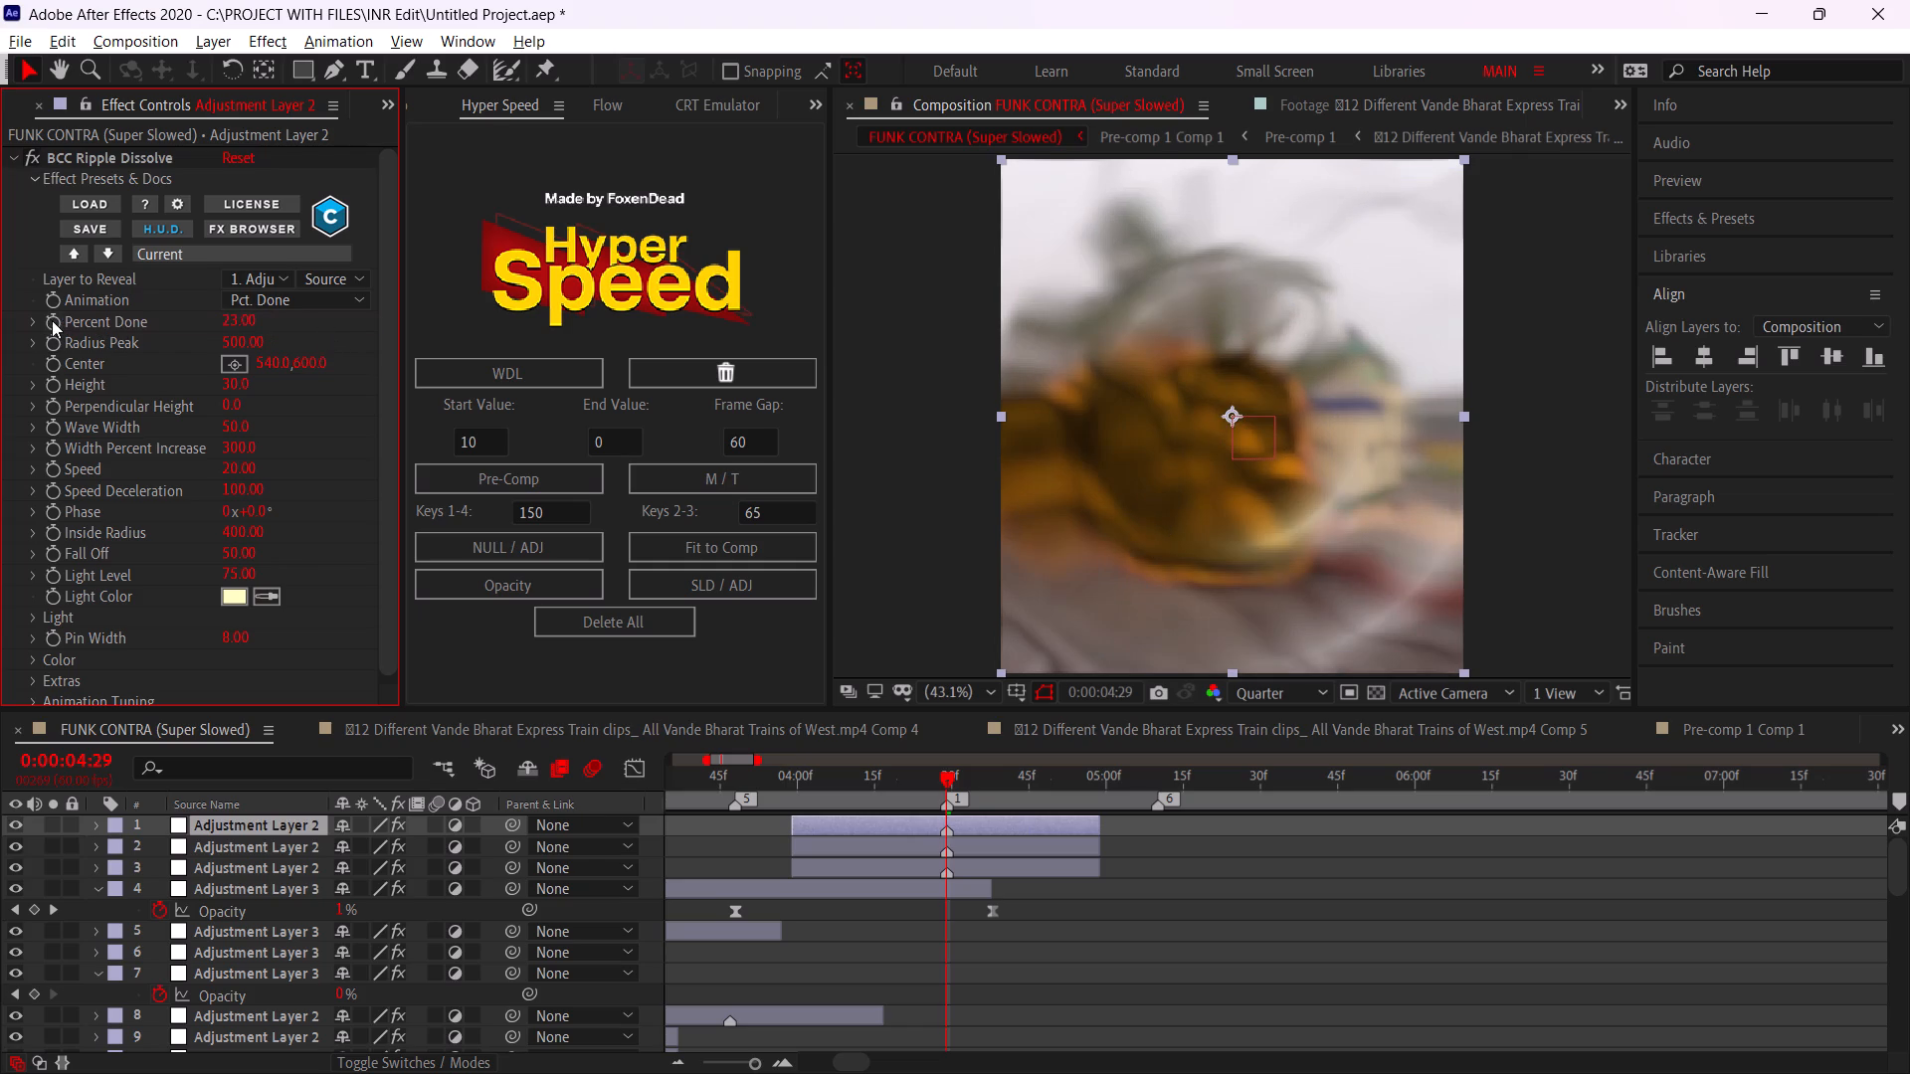
pyautogui.click(52, 320)
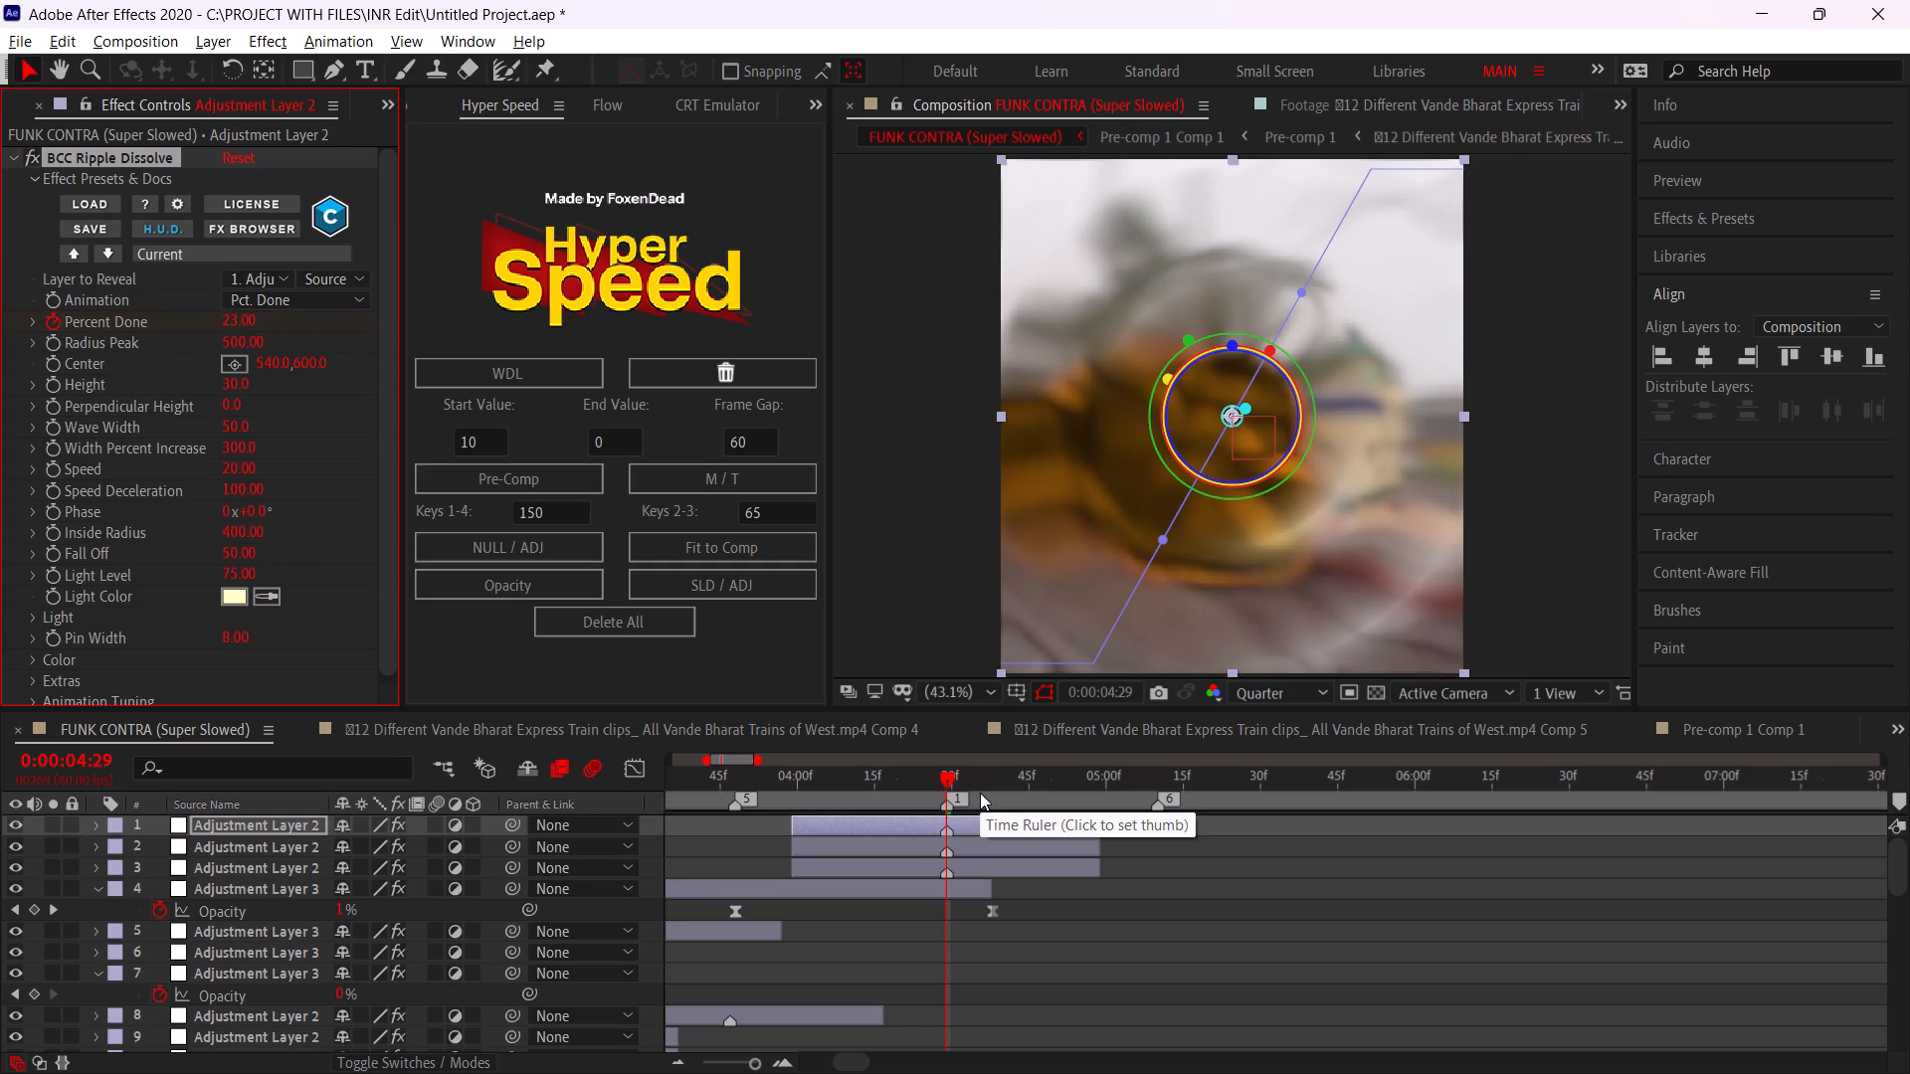
# Add a second Percent Done keyframe of 75 at 0:00:04:57, near the end of the ripple layer.
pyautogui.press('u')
pyautogui.moveTo(1072, 788); pyautogui.dragTo(1091, 787)
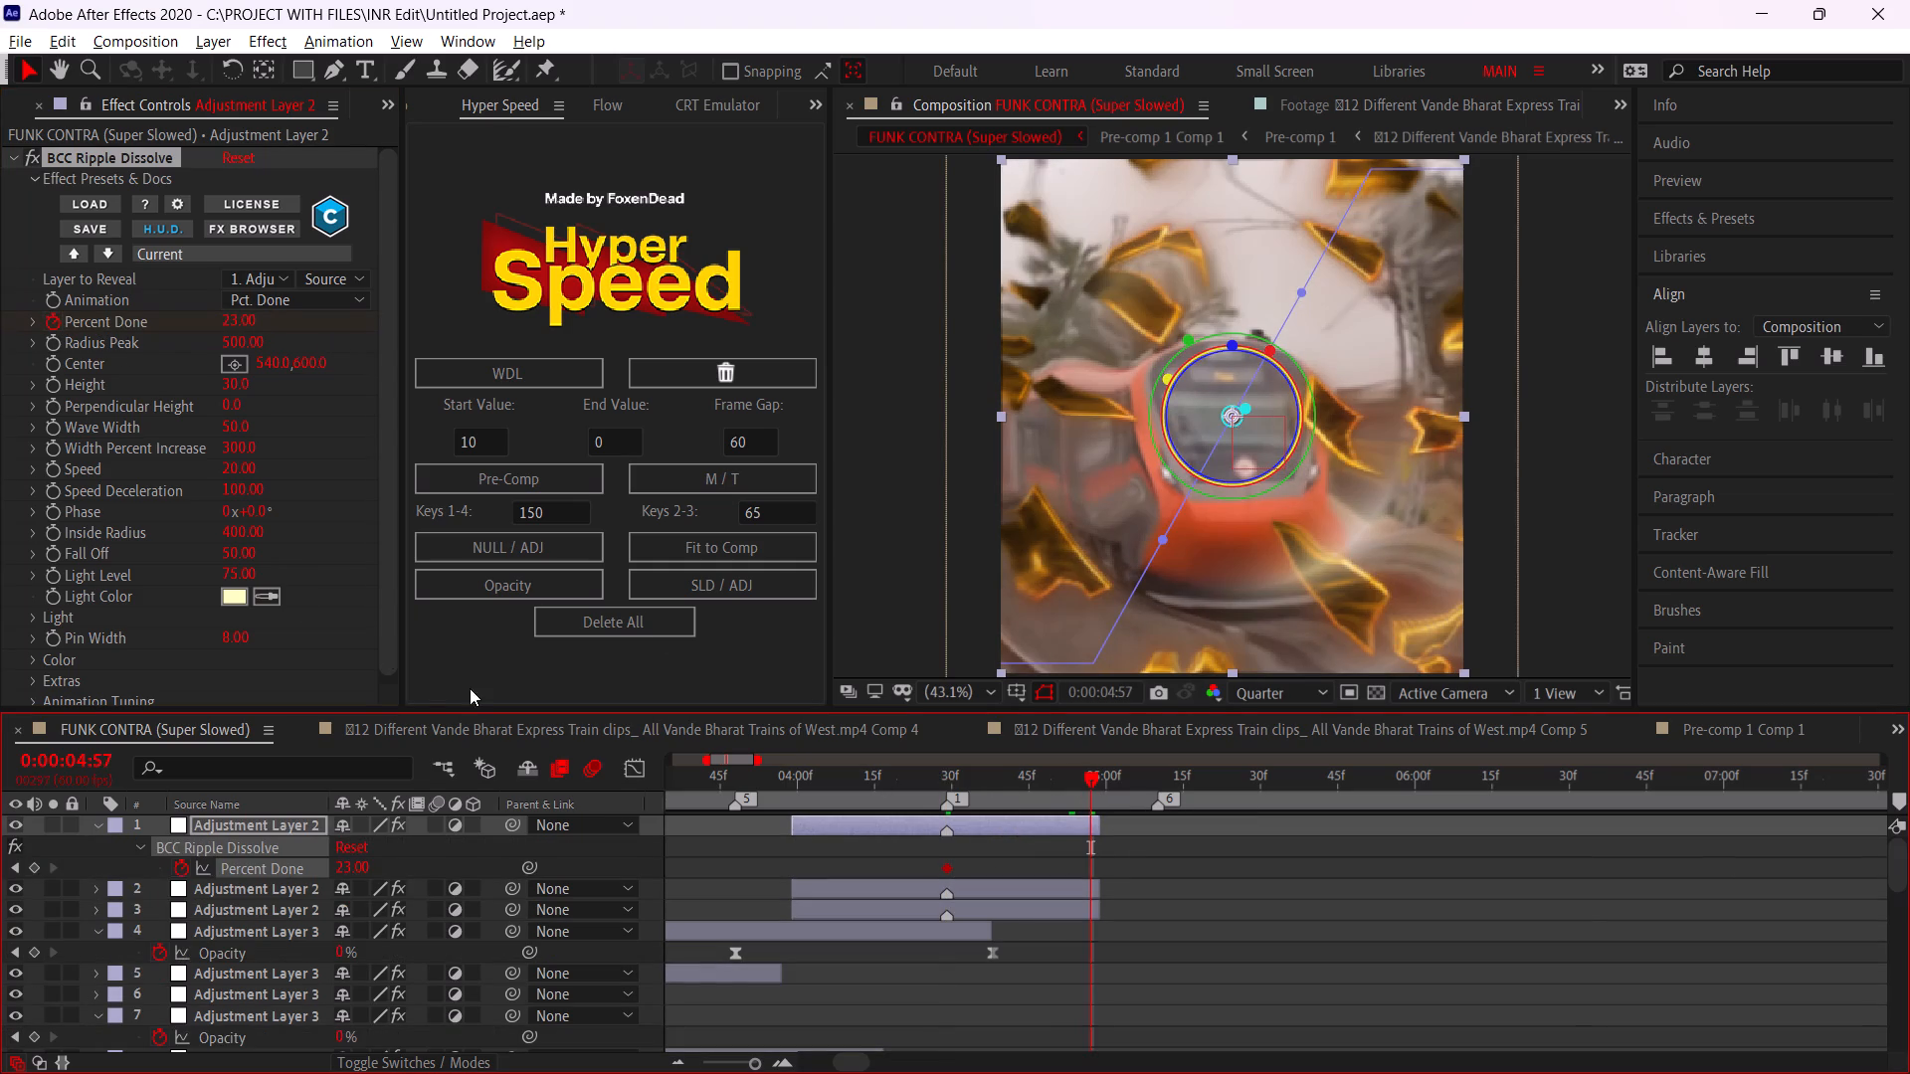
pyautogui.moveTo(239, 322); pyautogui.dragTo(325, 319)
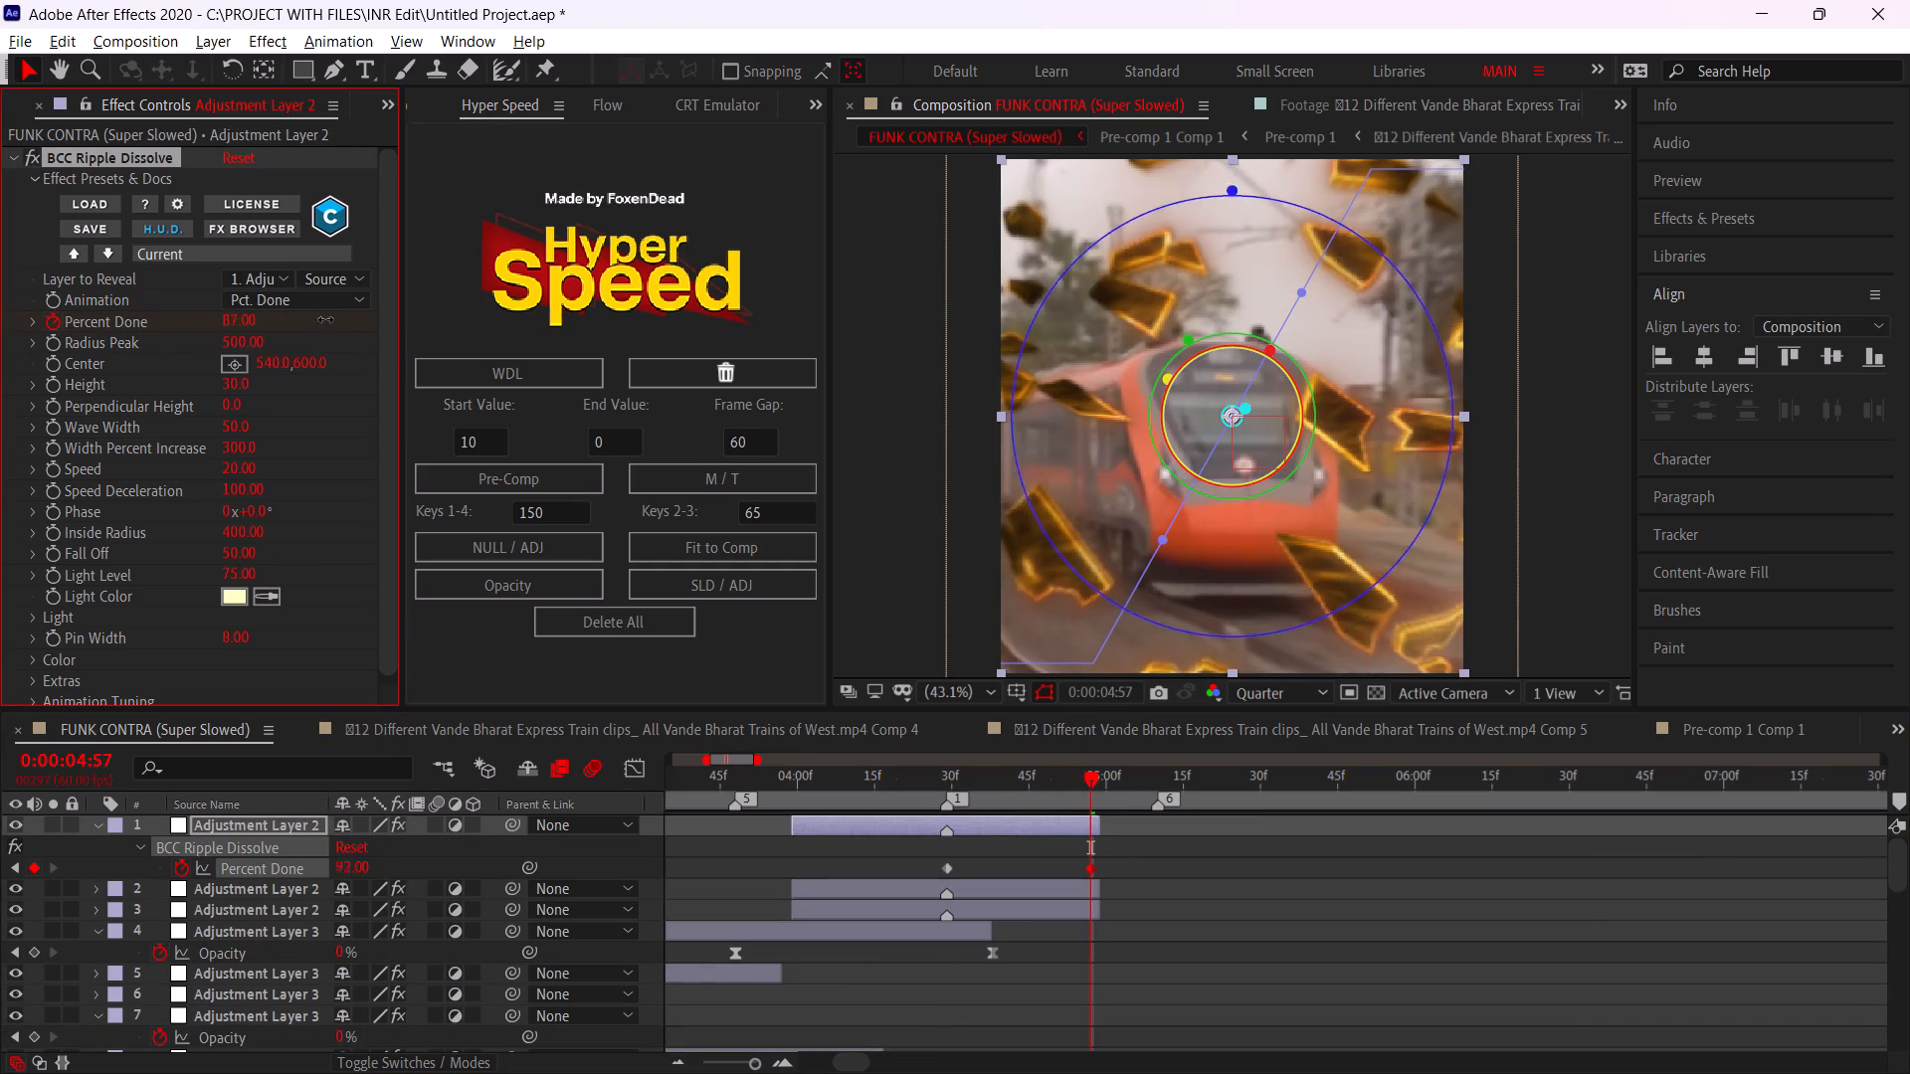
pyautogui.moveTo(325, 319); pyautogui.dragTo(380, 330)
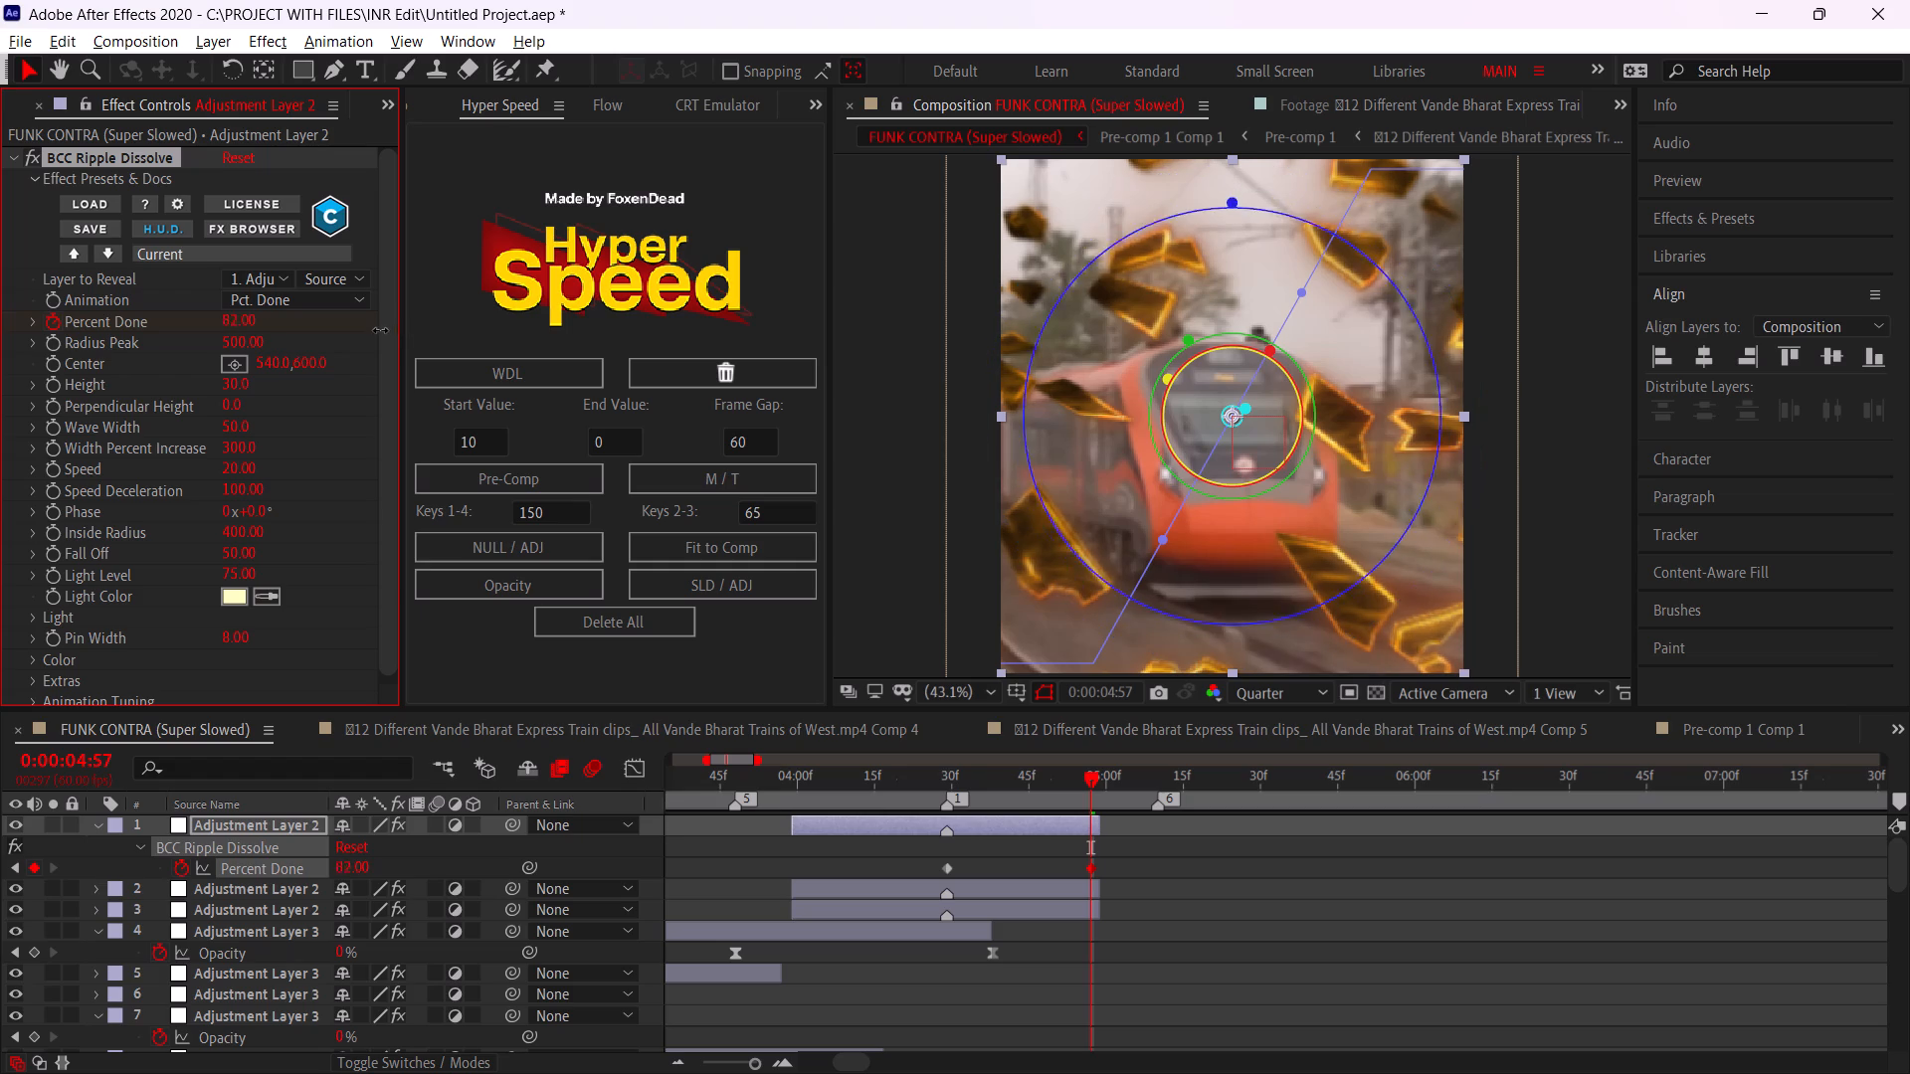
pyautogui.moveTo(380, 330); pyautogui.dragTo(373, 329)
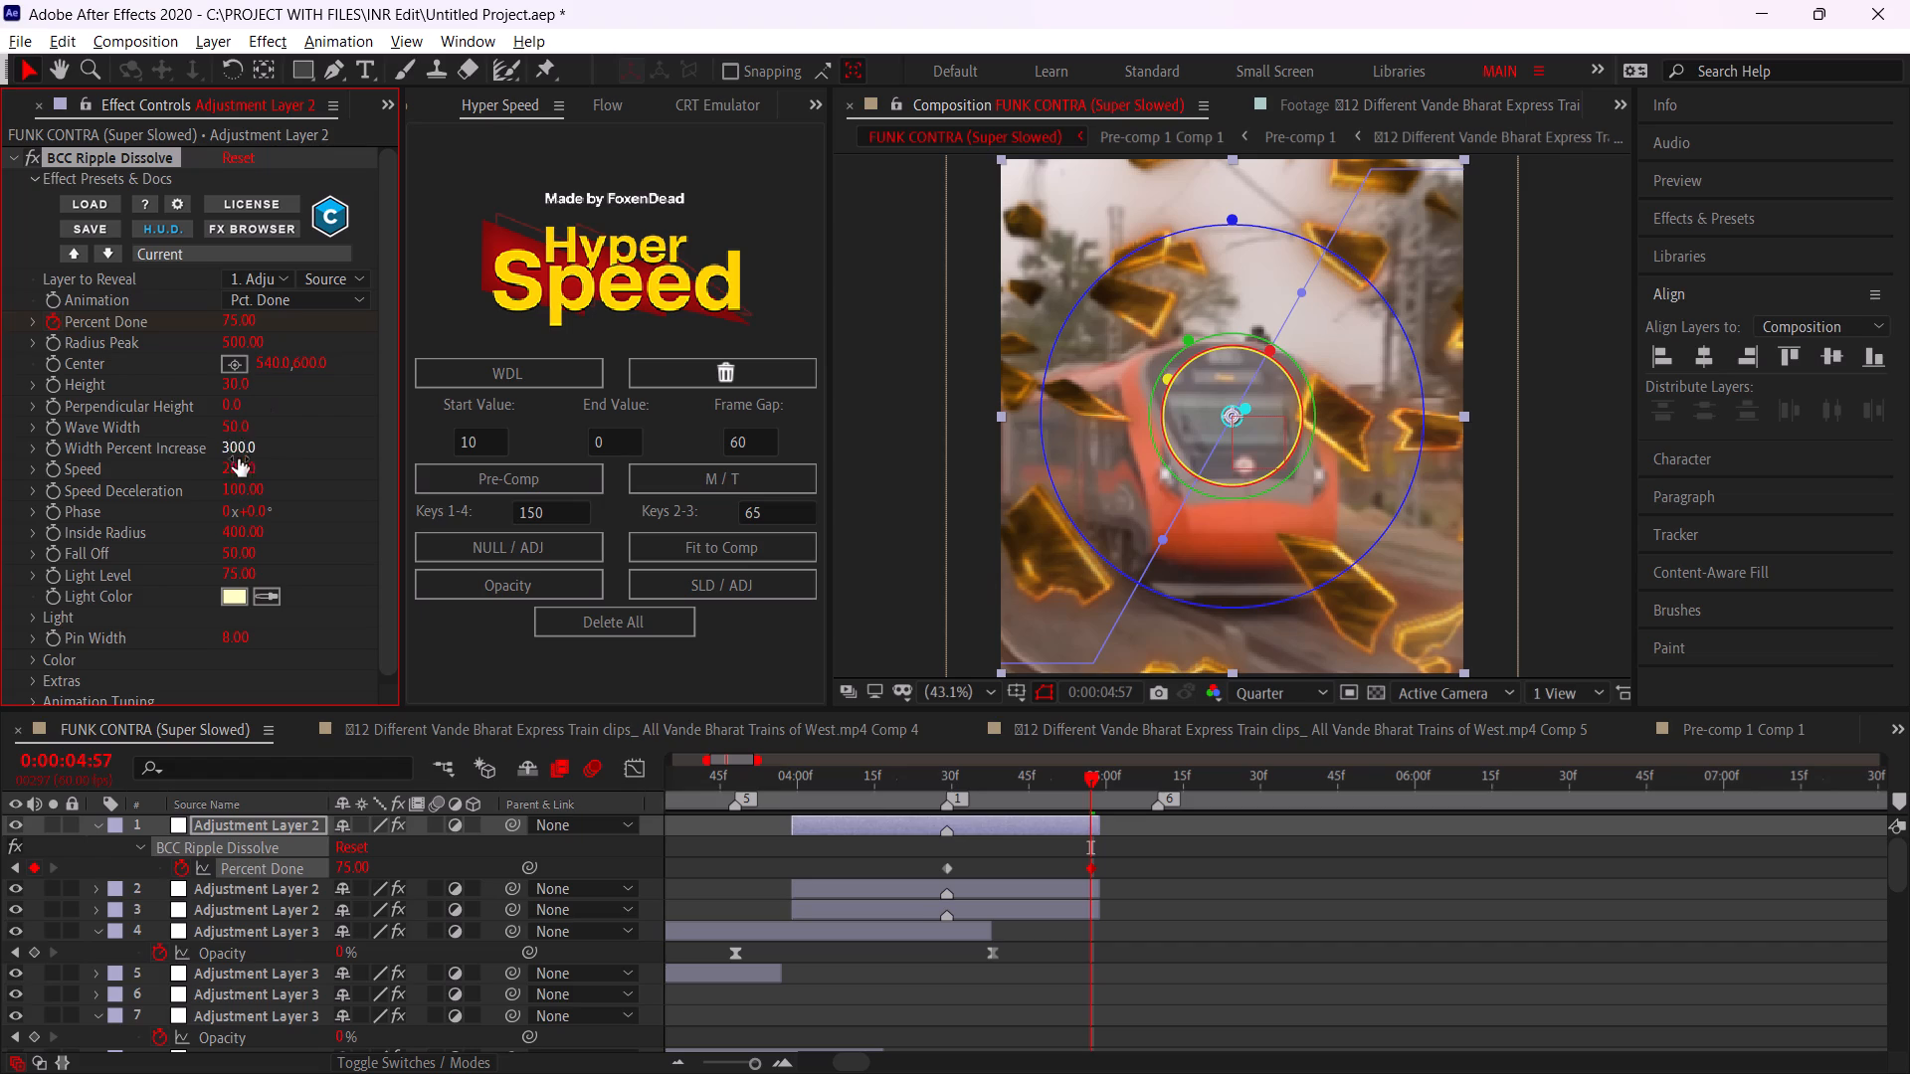
# Set the BCC Ripple Dissolve's Light Level to 21.
pyautogui.moveTo(250, 569); pyautogui.dragTo(186, 573)
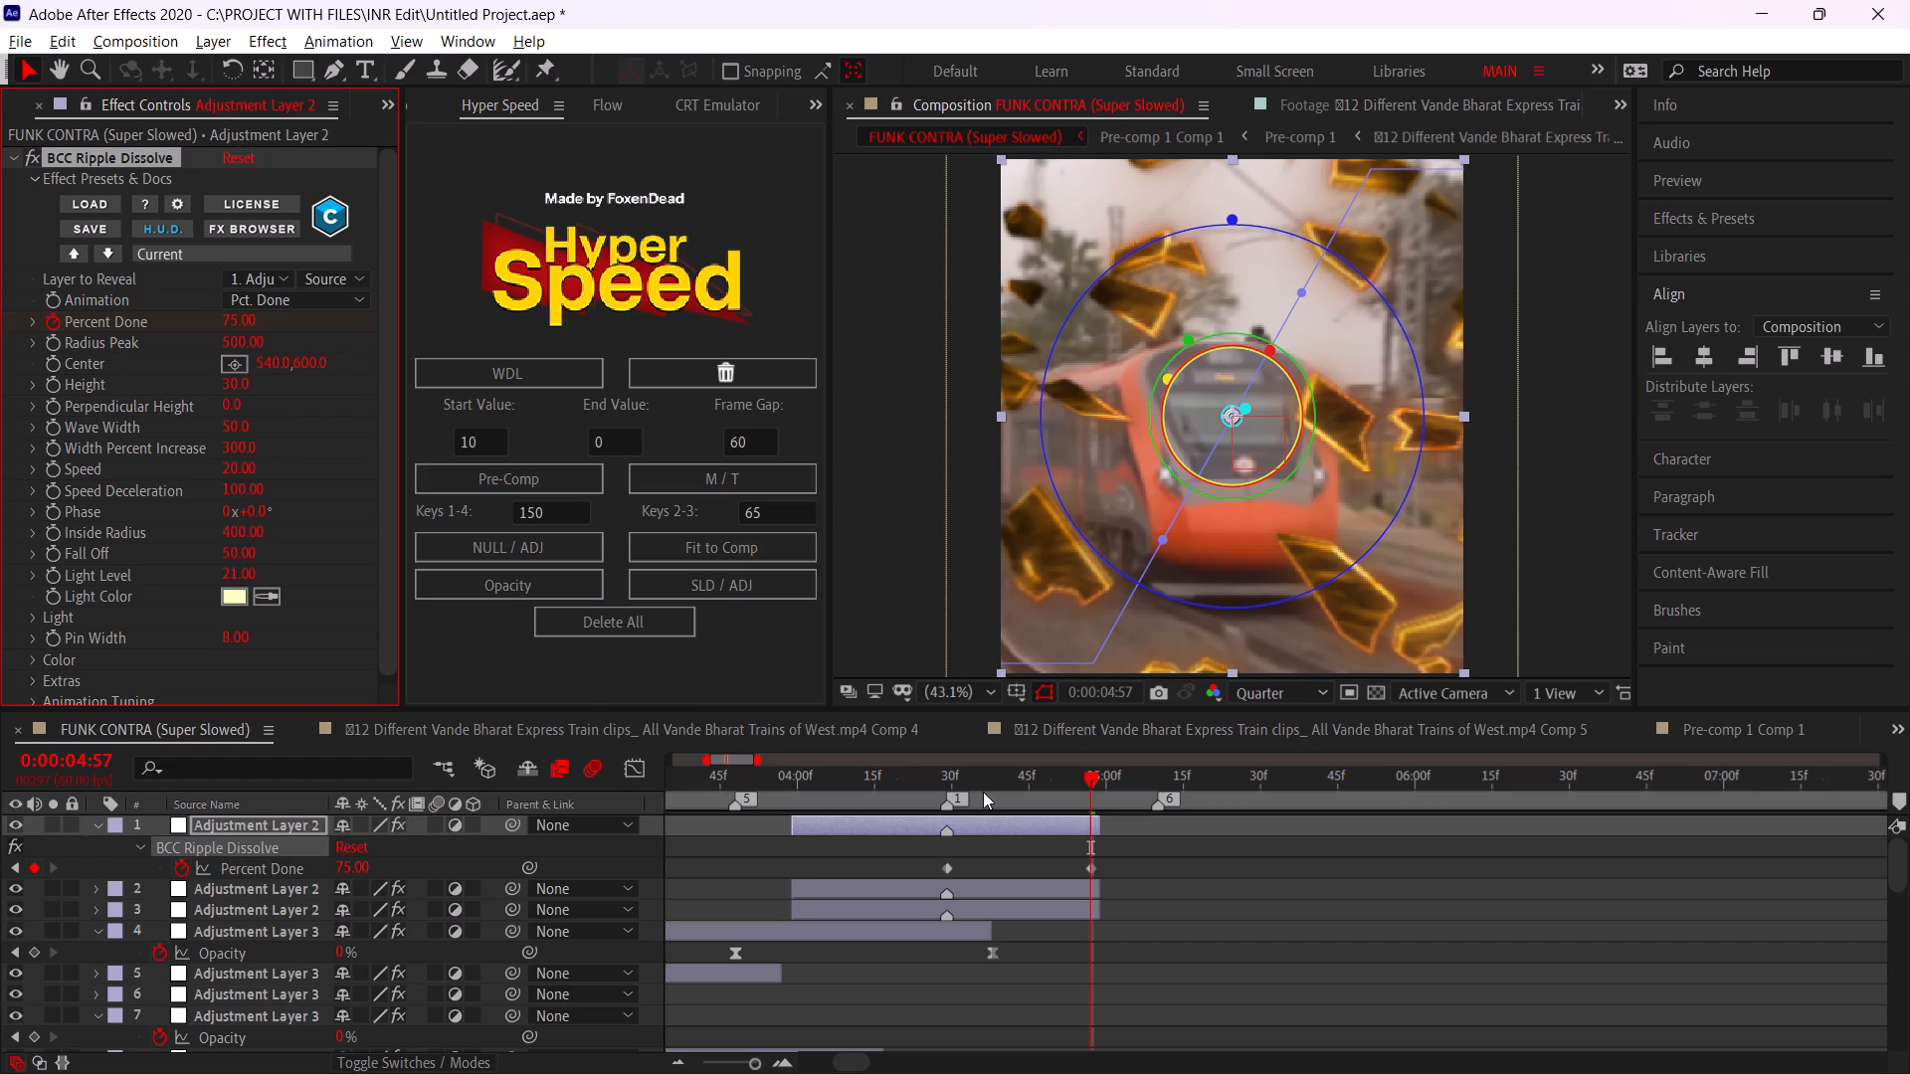
# Shift the last Percent Done keyframe to the layer's end and ease both keyframes with Flow curve 0.00, 0.02, 0.00, 0.99.
pyautogui.moveTo(1089, 870); pyautogui.dragTo(1098, 871)
pyautogui.moveTo(1146, 858); pyautogui.dragTo(1010, 869)
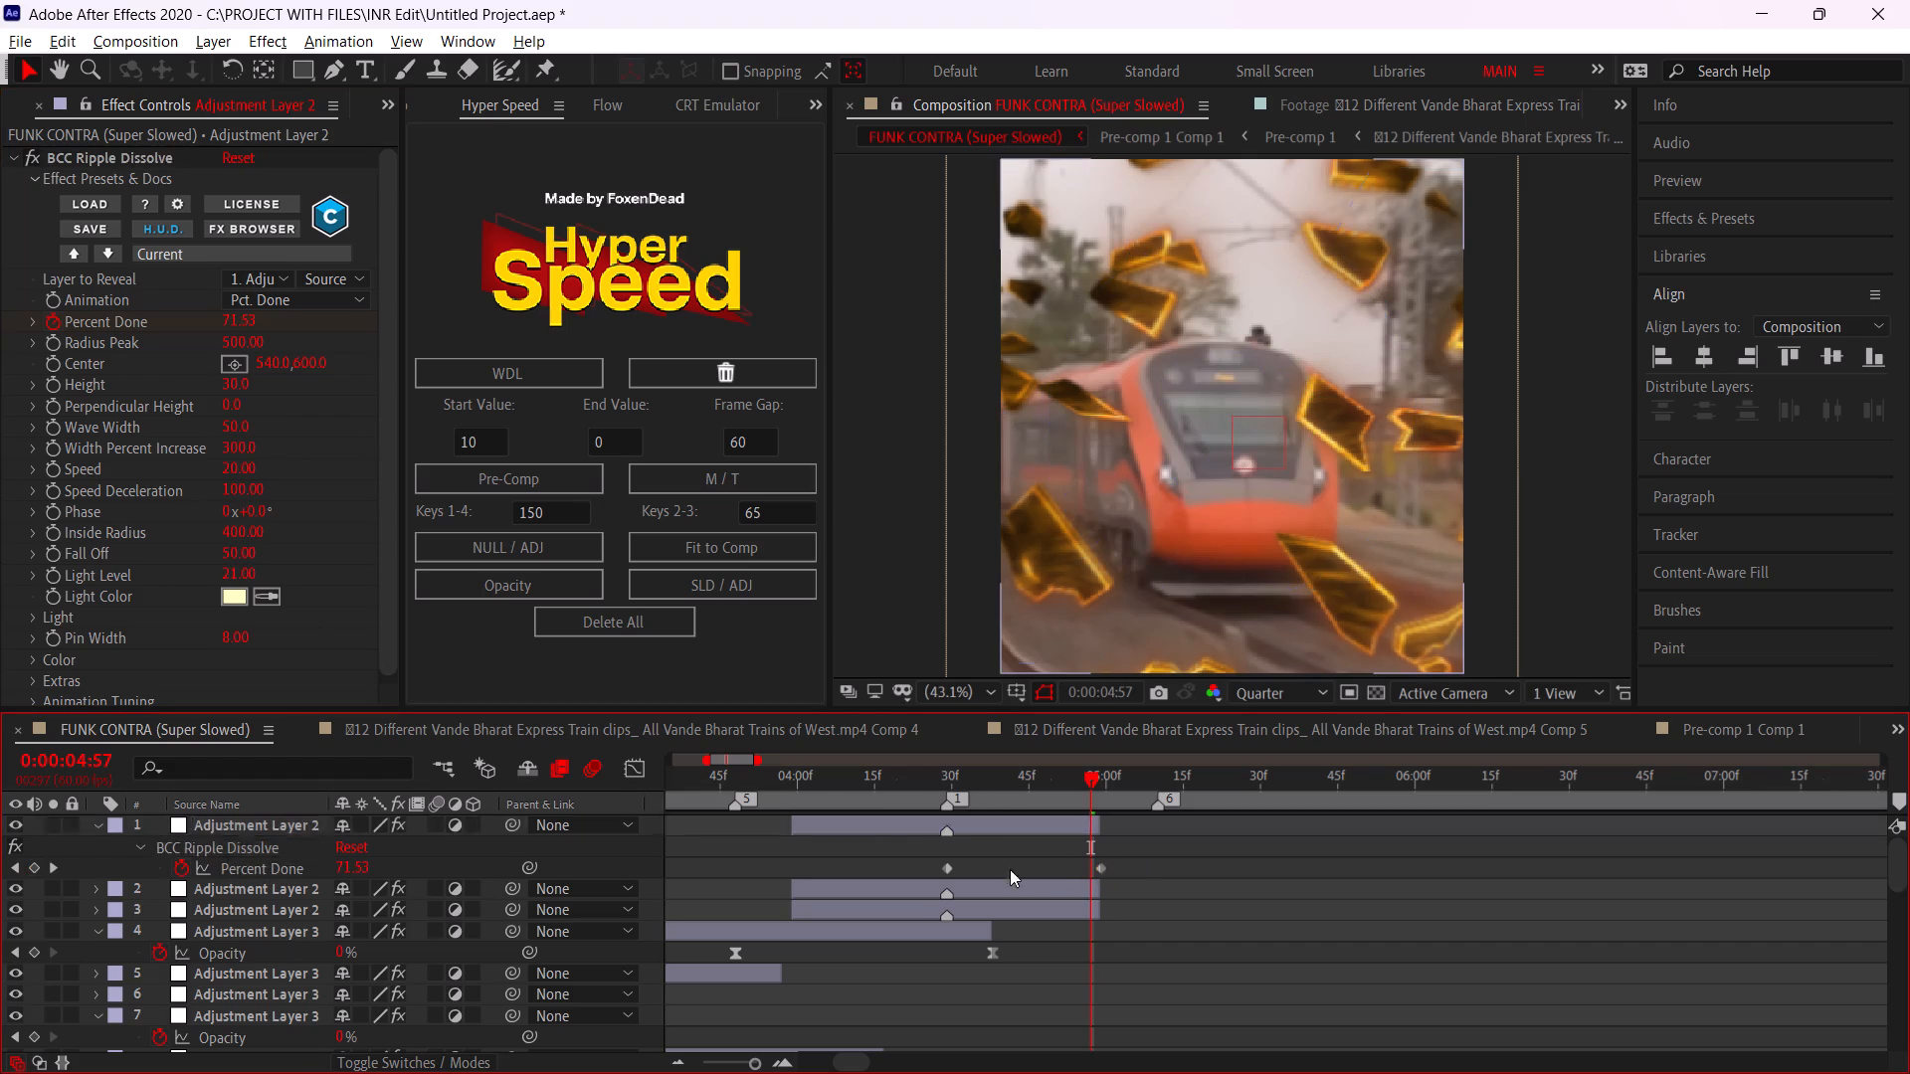
pyautogui.moveTo(1010, 869); pyautogui.dragTo(924, 871)
pyautogui.click(635, 117)
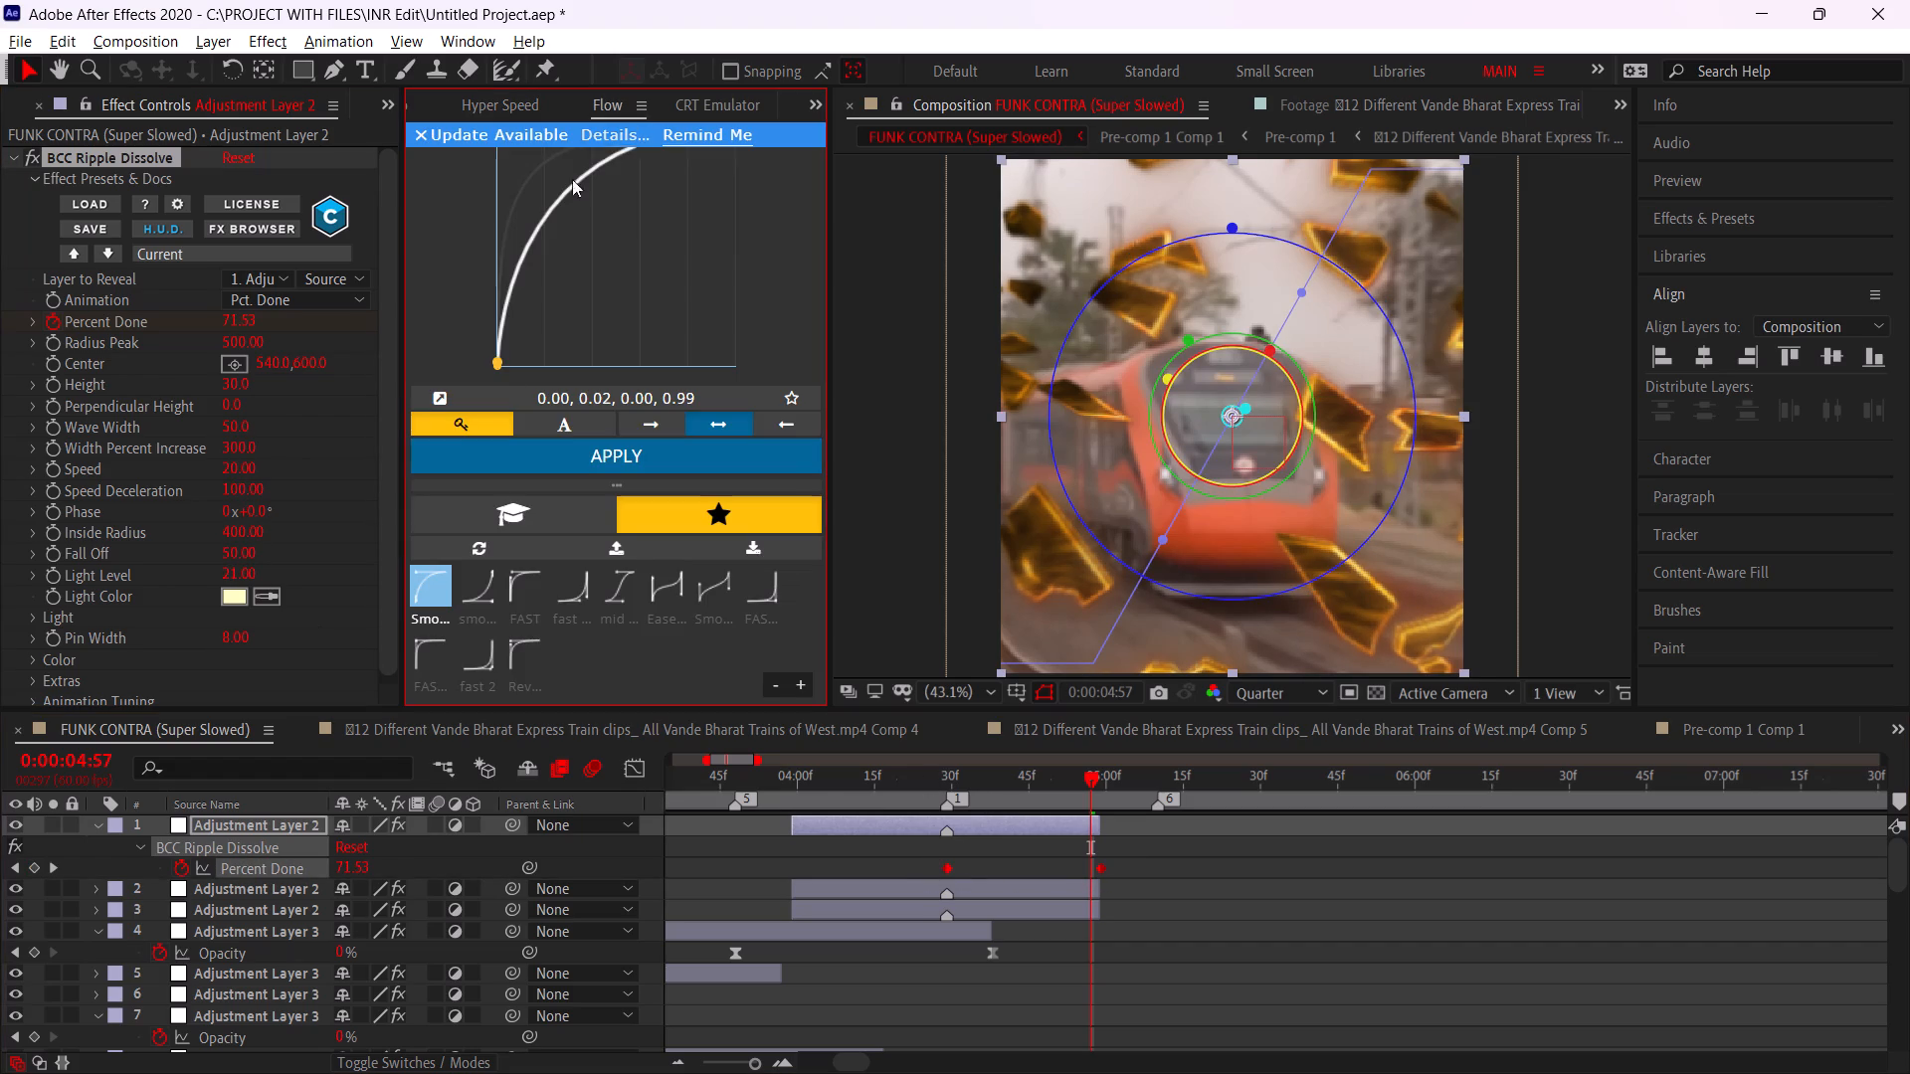
pyautogui.click(531, 461)
# Add a Percent Done keyframe of 100 at the top adjustment layer's start, 0:00:03:59.
pyautogui.keyDown('alt'); pyautogui.scroll(-2, 1033, 836); pyautogui.keyUp('alt')
pyautogui.keyDown('alt'); pyautogui.scroll(2, 964, 820); pyautogui.keyUp('alt')
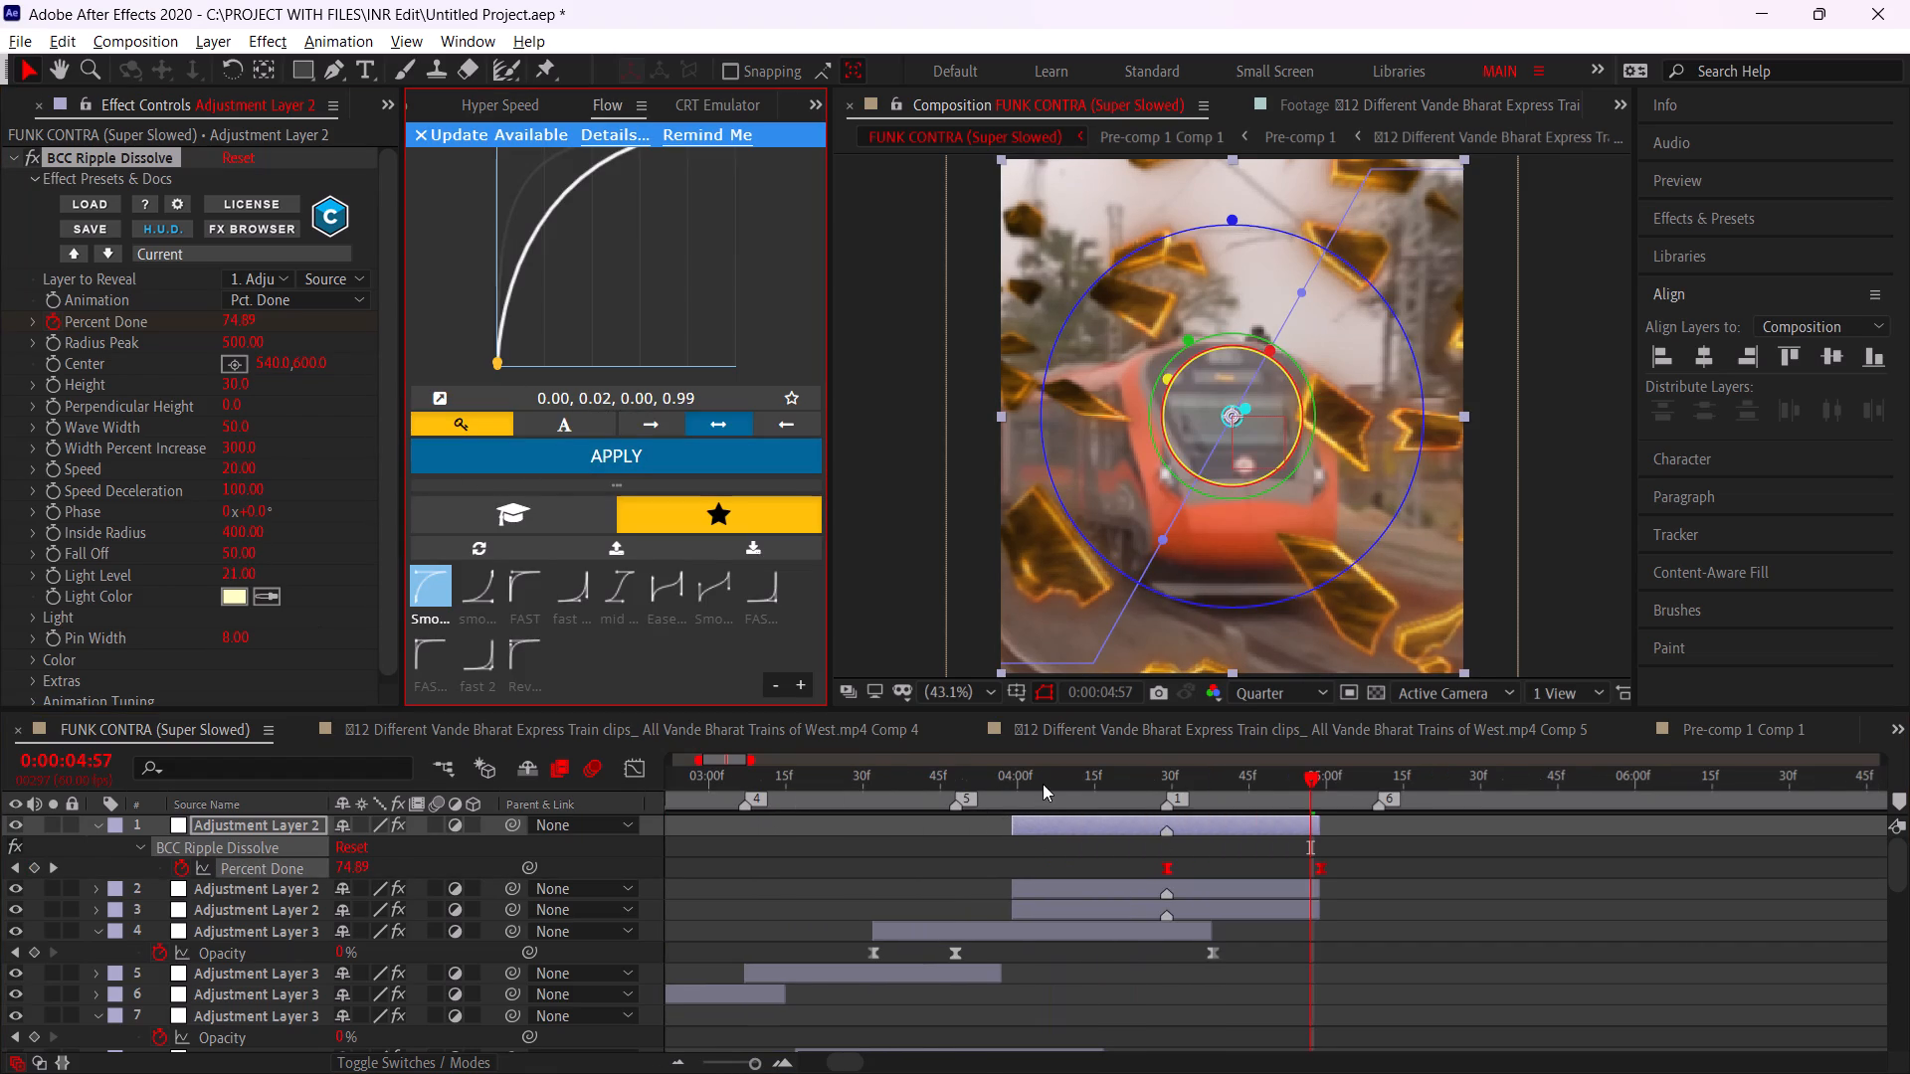
pyautogui.moveTo(1043, 784); pyautogui.dragTo(1012, 782)
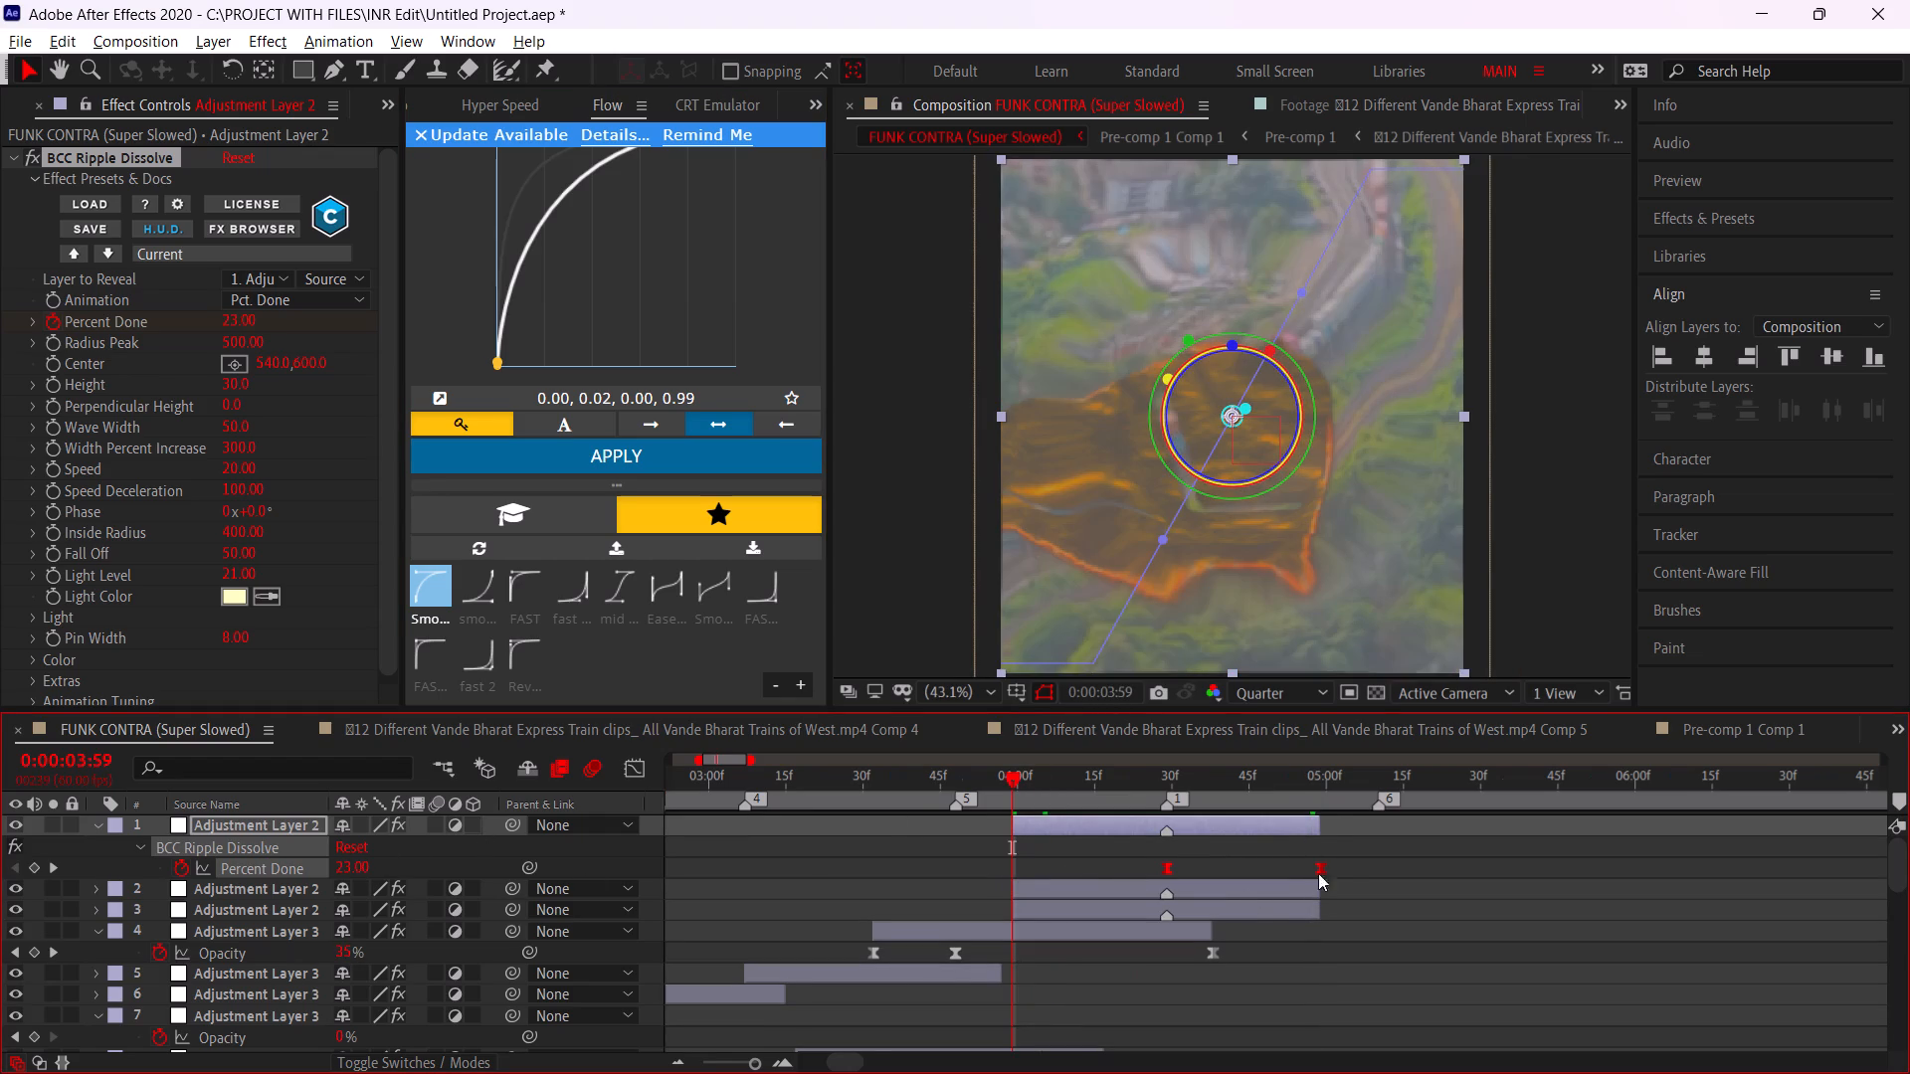
pyautogui.click(1327, 844)
pyautogui.moveTo(365, 865); pyautogui.dragTo(401, 867)
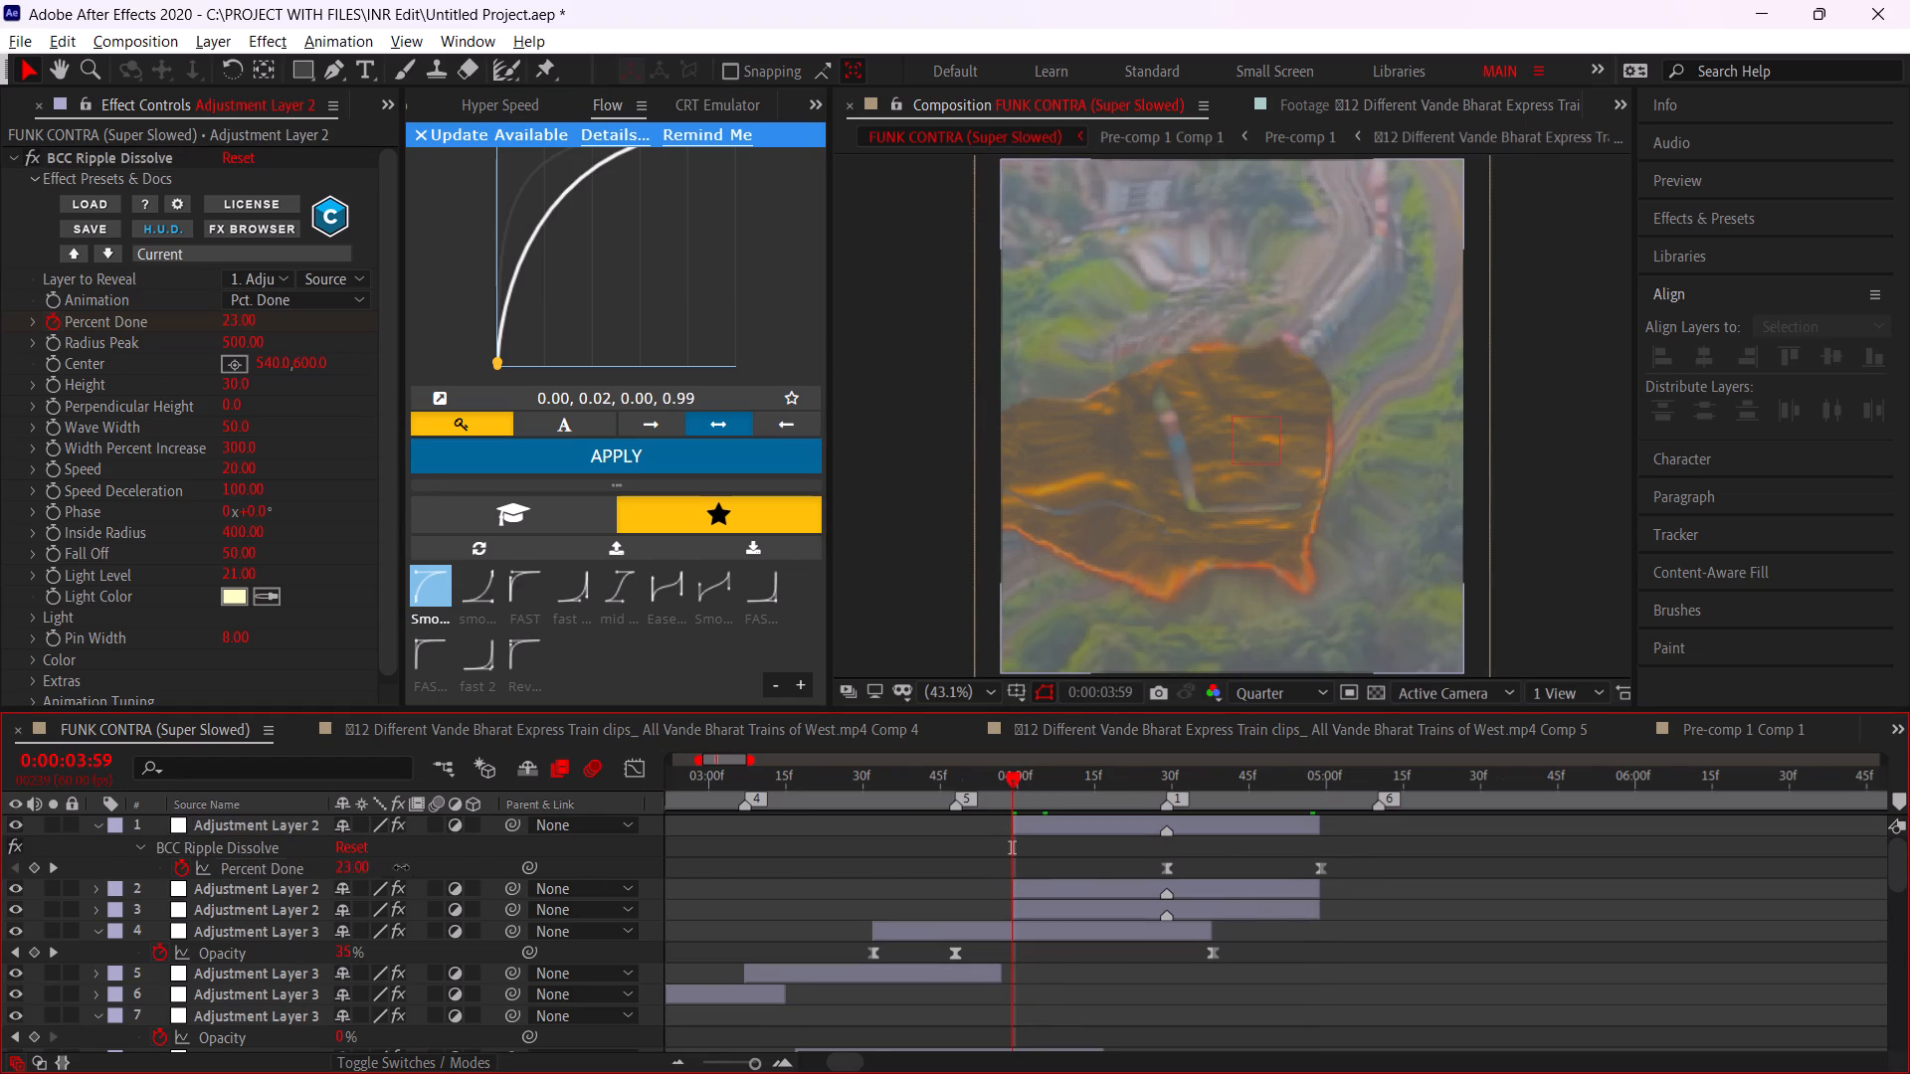
pyautogui.moveTo(401, 867); pyautogui.dragTo(748, 882)
# Ease the first two Percent Done keyframes with the saved Flow curve 0.98, 0.00, 1.00, 1.00.
pyautogui.moveTo(984, 854); pyautogui.dragTo(1199, 872)
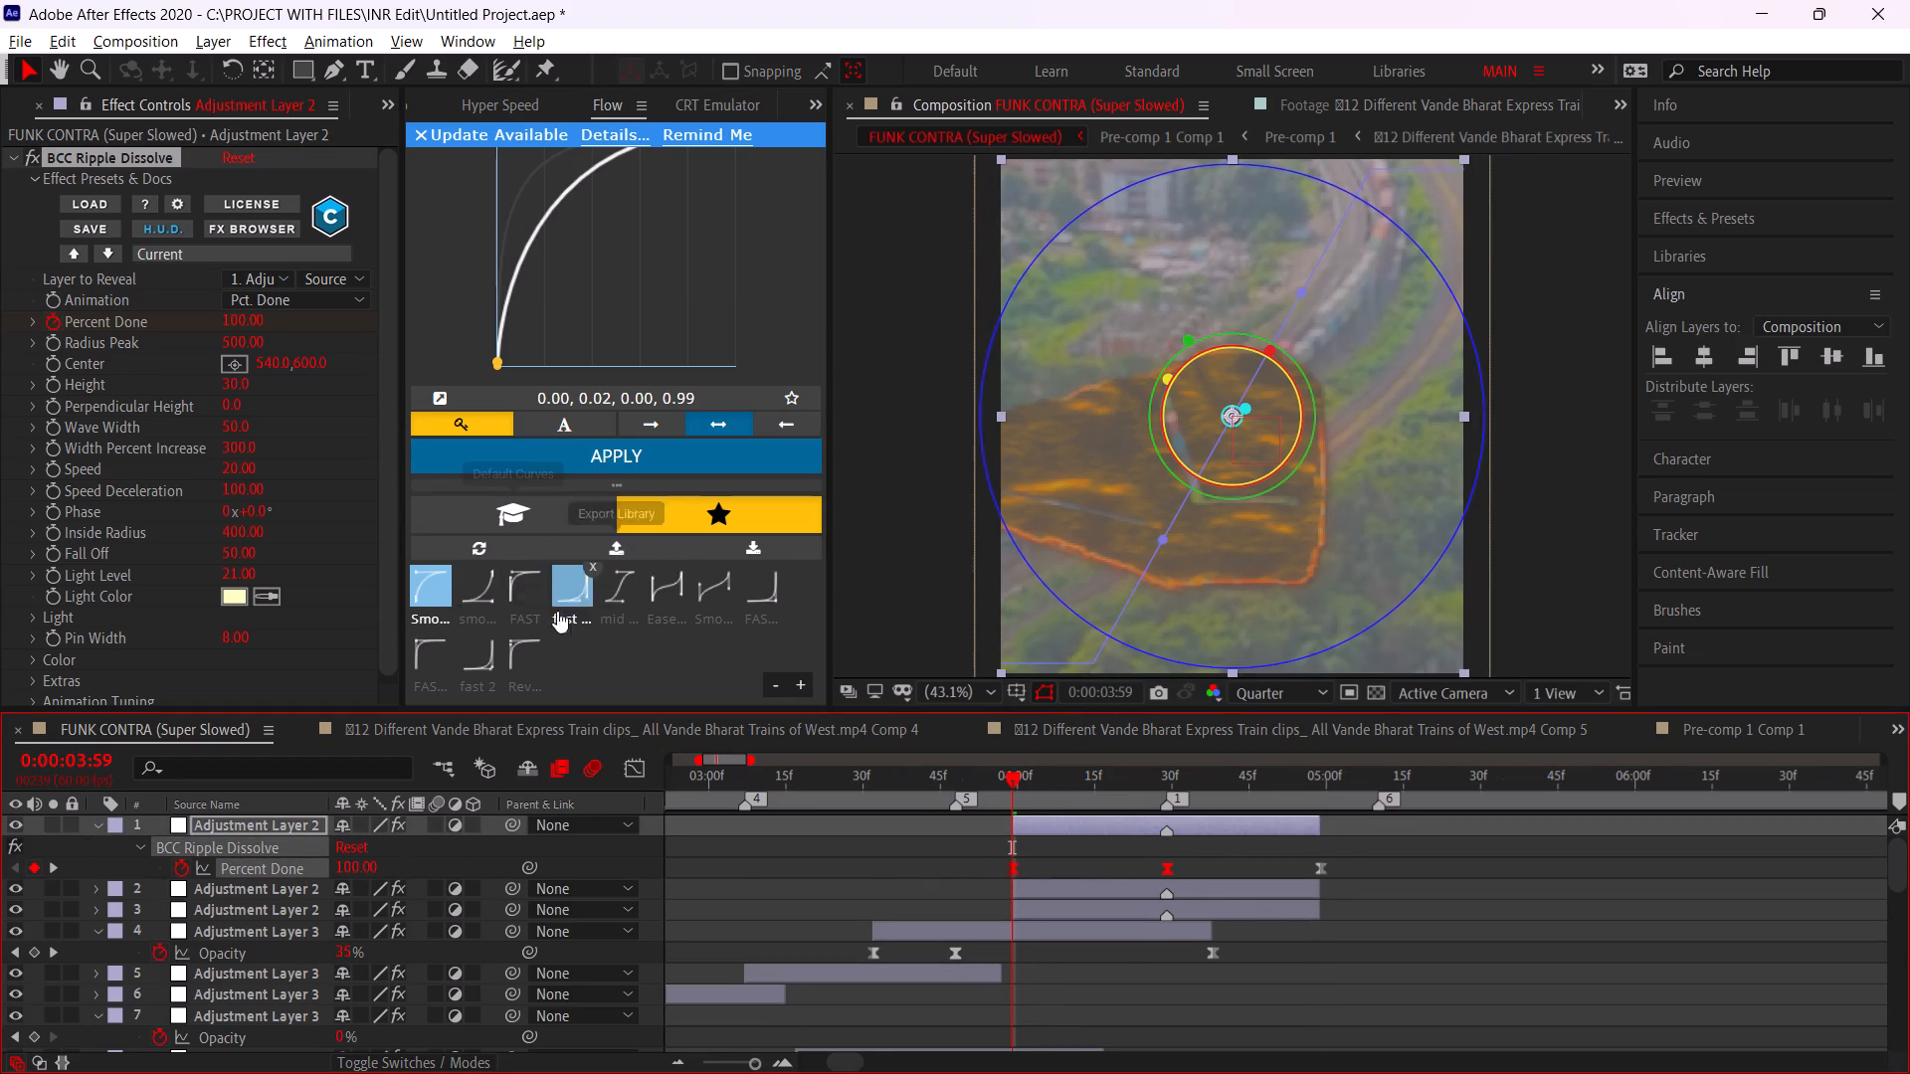
pyautogui.click(468, 596)
pyautogui.click(509, 445)
# Play the edit back from the start to review the ripple transition.
pyautogui.keyDown('alt'); pyautogui.scroll(-3, 1132, 909); pyautogui.keyUp('alt')
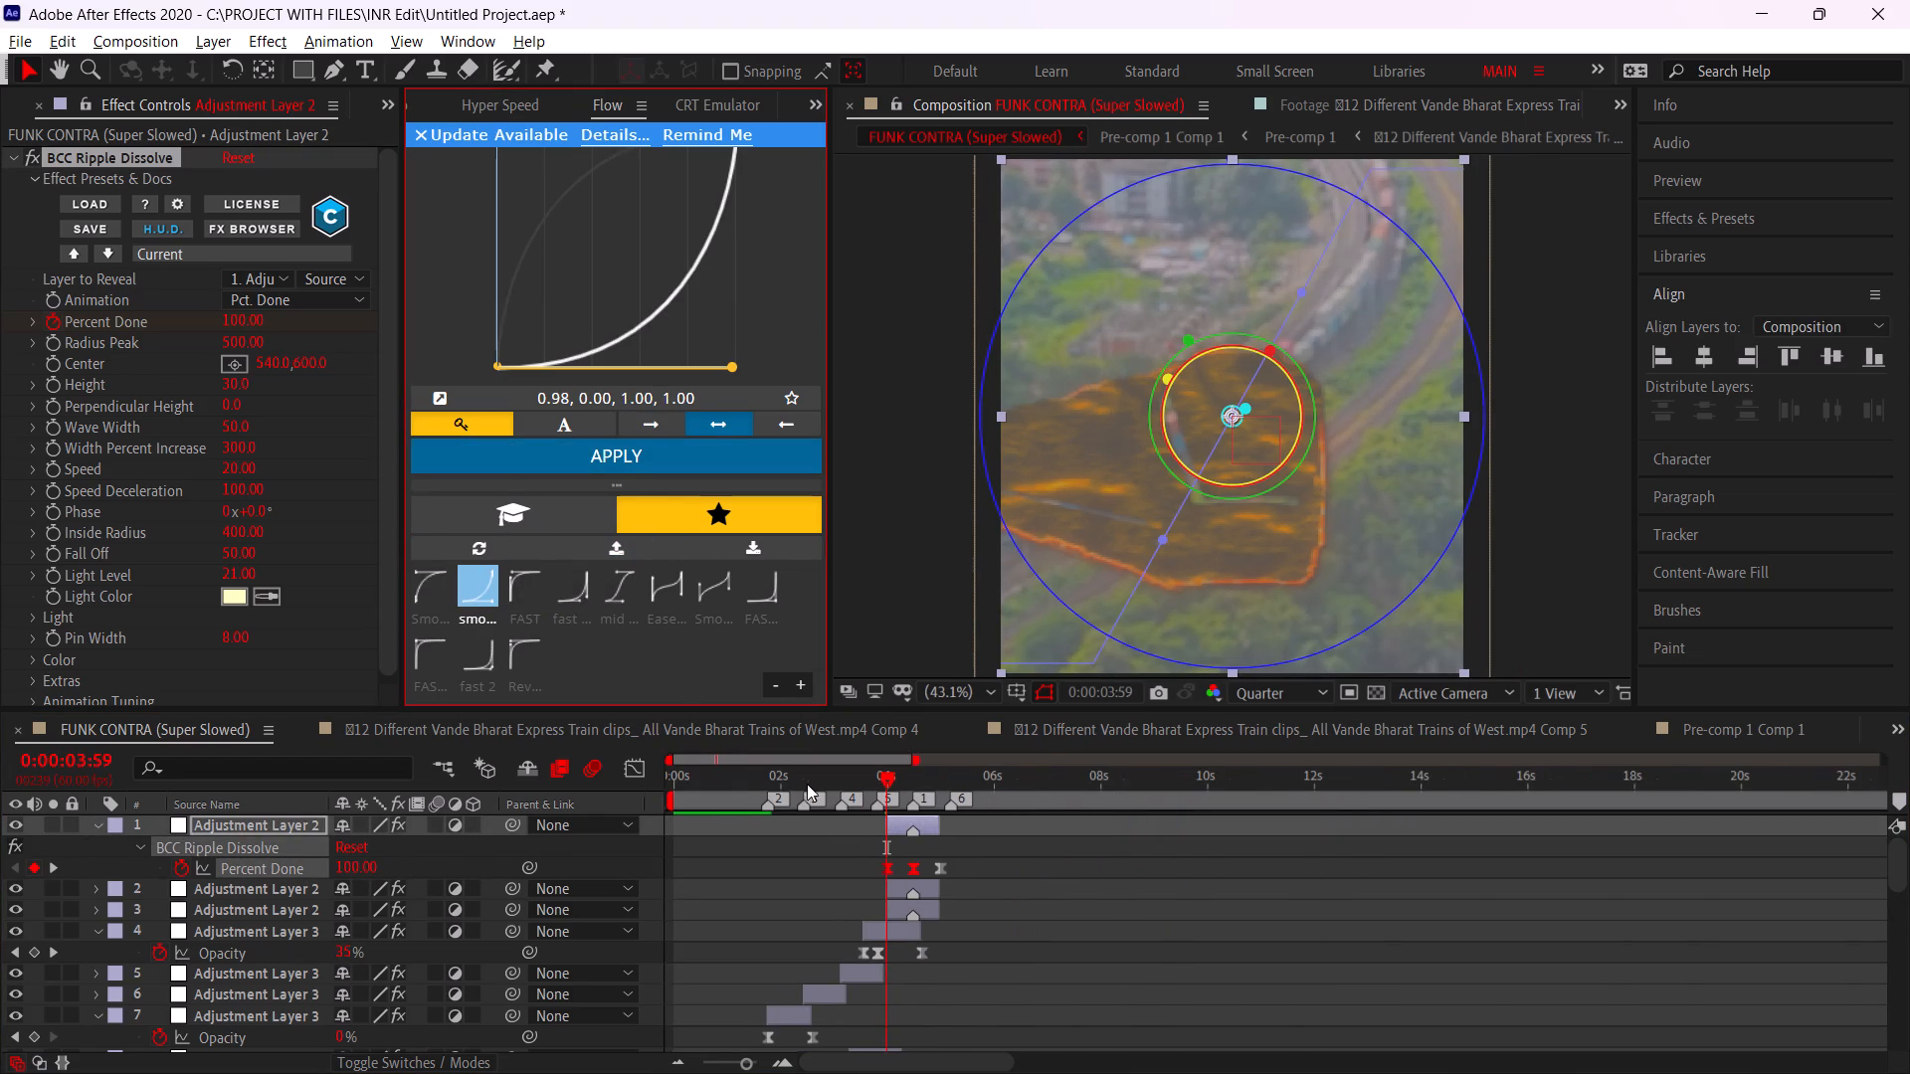
pyautogui.moveTo(800, 780); pyautogui.dragTo(523, 798)
pyautogui.press('space')
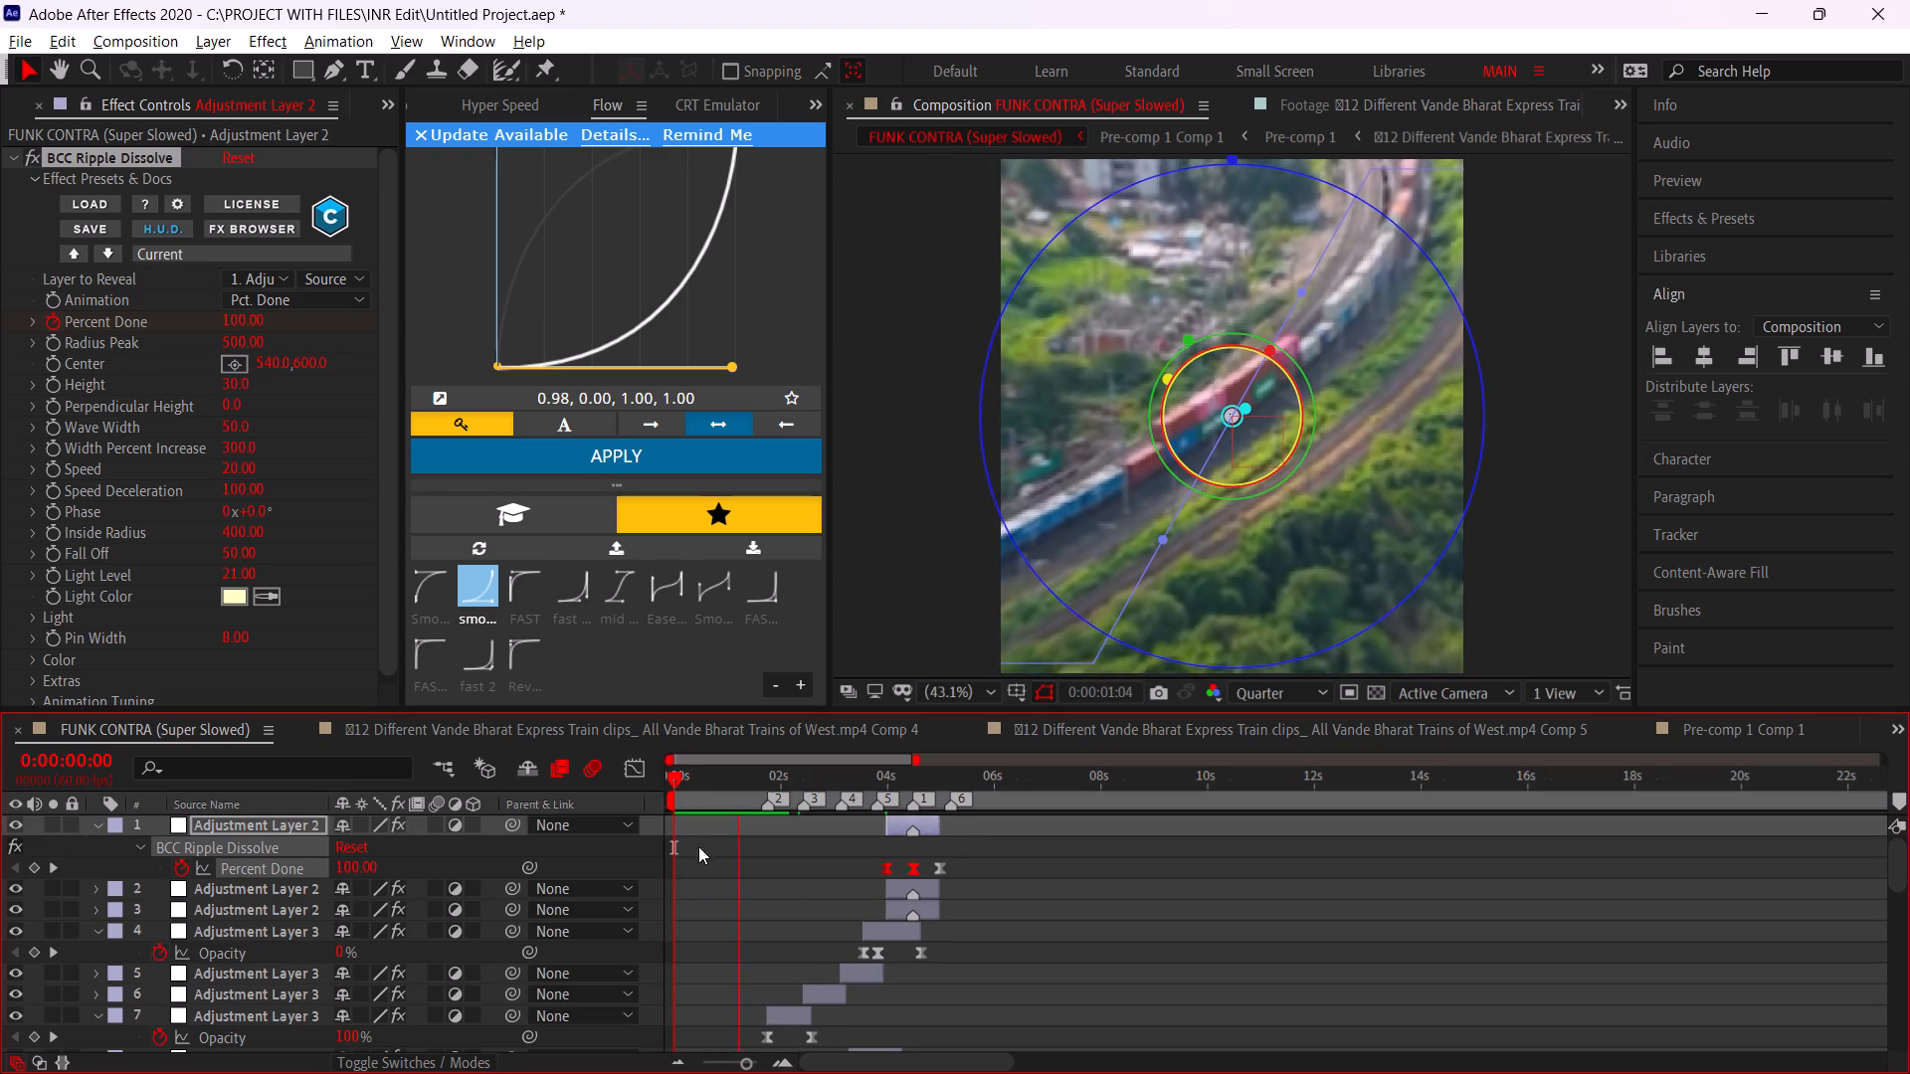
pyautogui.moveTo(739, 795); pyautogui.dragTo(598, 822)
pyautogui.press('space')
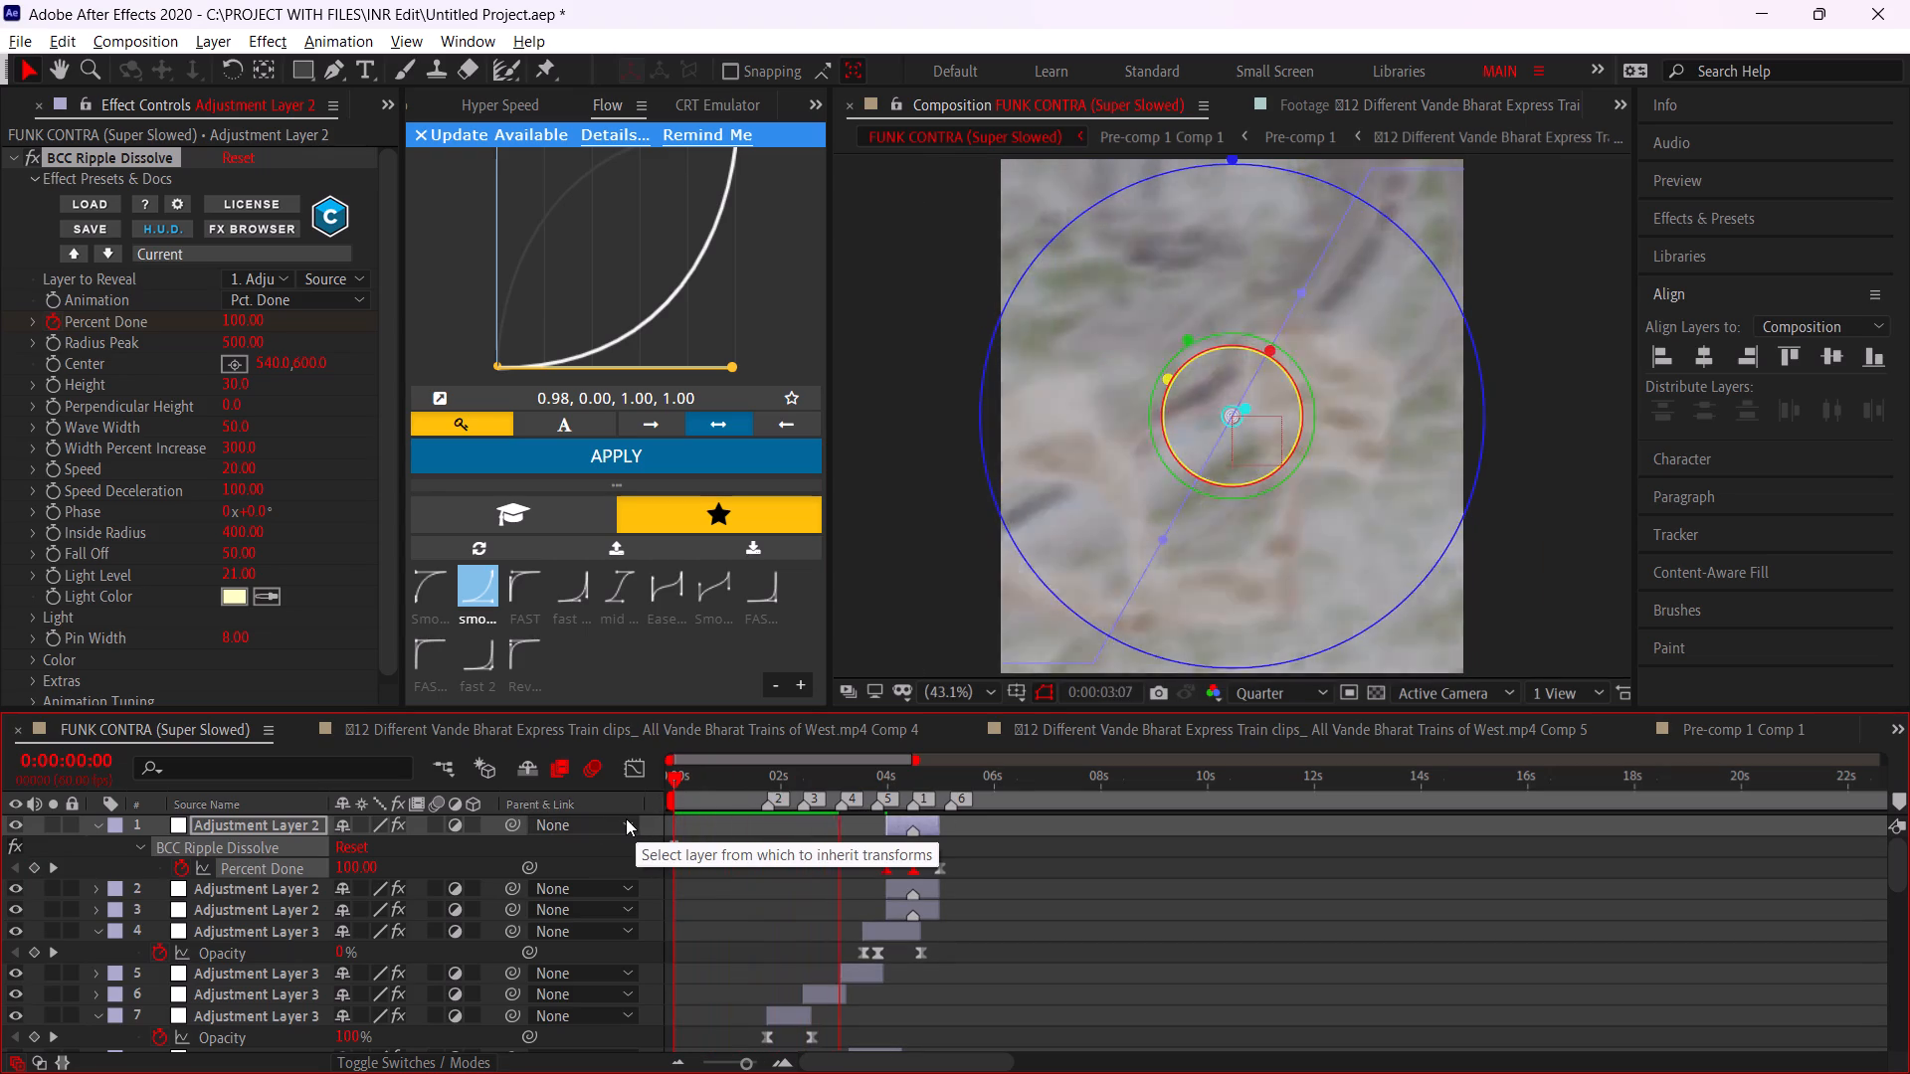
# Play the edit back from the start several times to review the ripple transition.
pyautogui.moveTo(709, 784); pyautogui.dragTo(507, 780)
pyautogui.press('space')
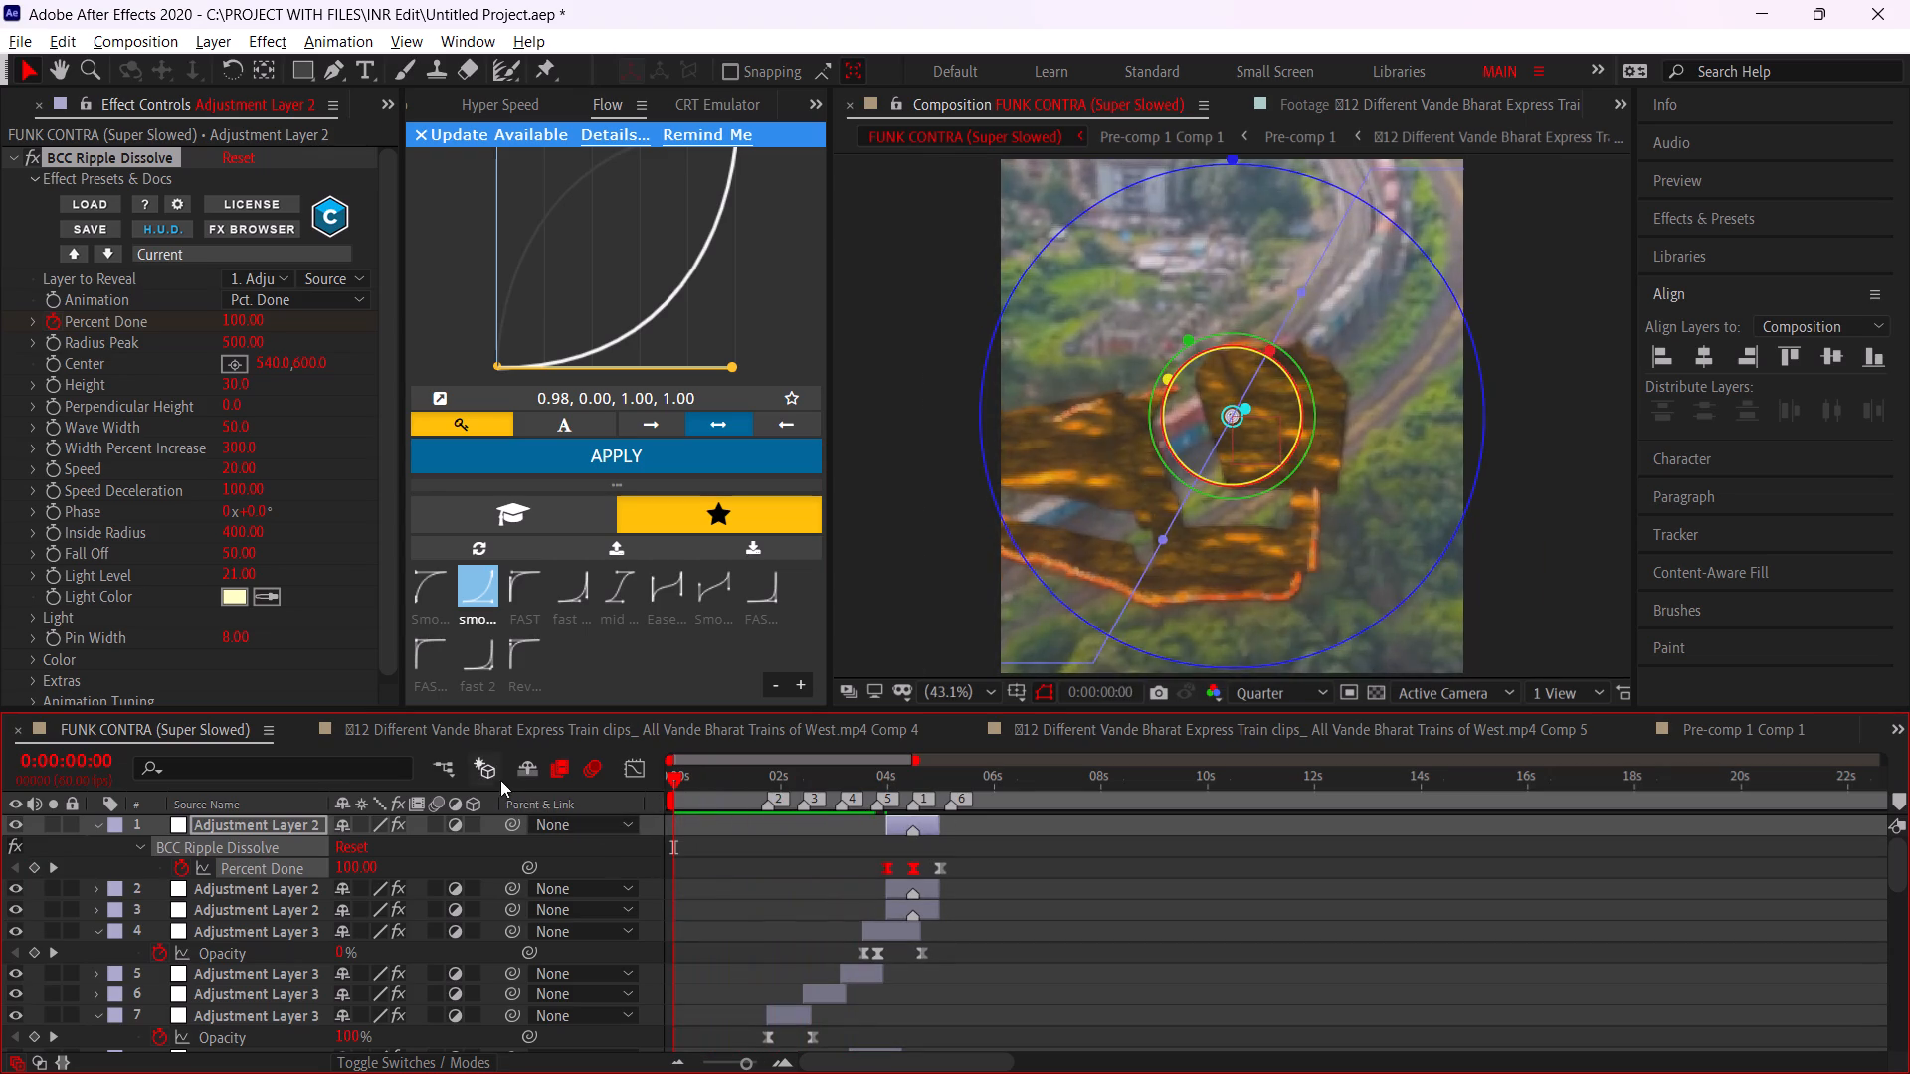
pyautogui.click(746, 896)
pyautogui.press('space')
pyautogui.press('space')
pyautogui.moveTo(702, 788); pyautogui.dragTo(593, 792)
pyautogui.press('space')
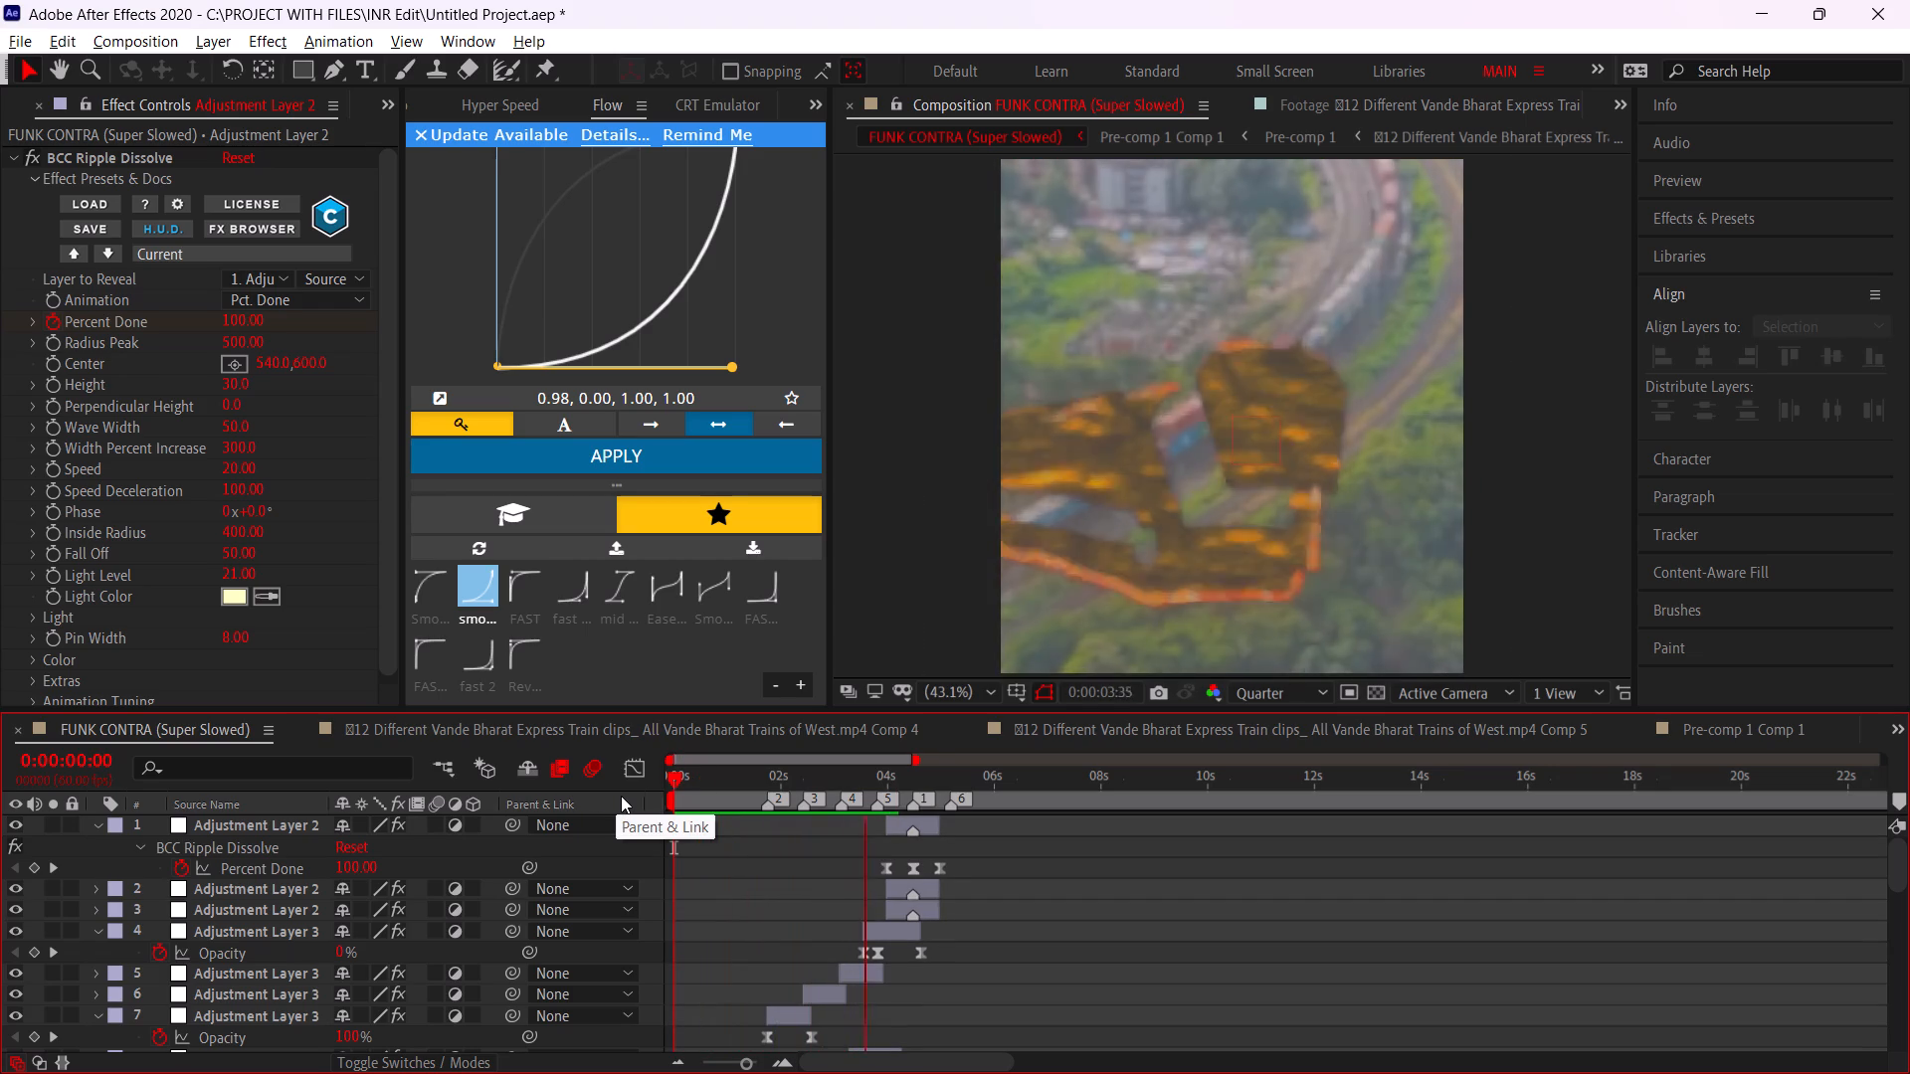
# Play the edit back from the start and scrub through the shatter transition to examine the ripple.
pyautogui.moveTo(791, 777); pyautogui.dragTo(574, 780)
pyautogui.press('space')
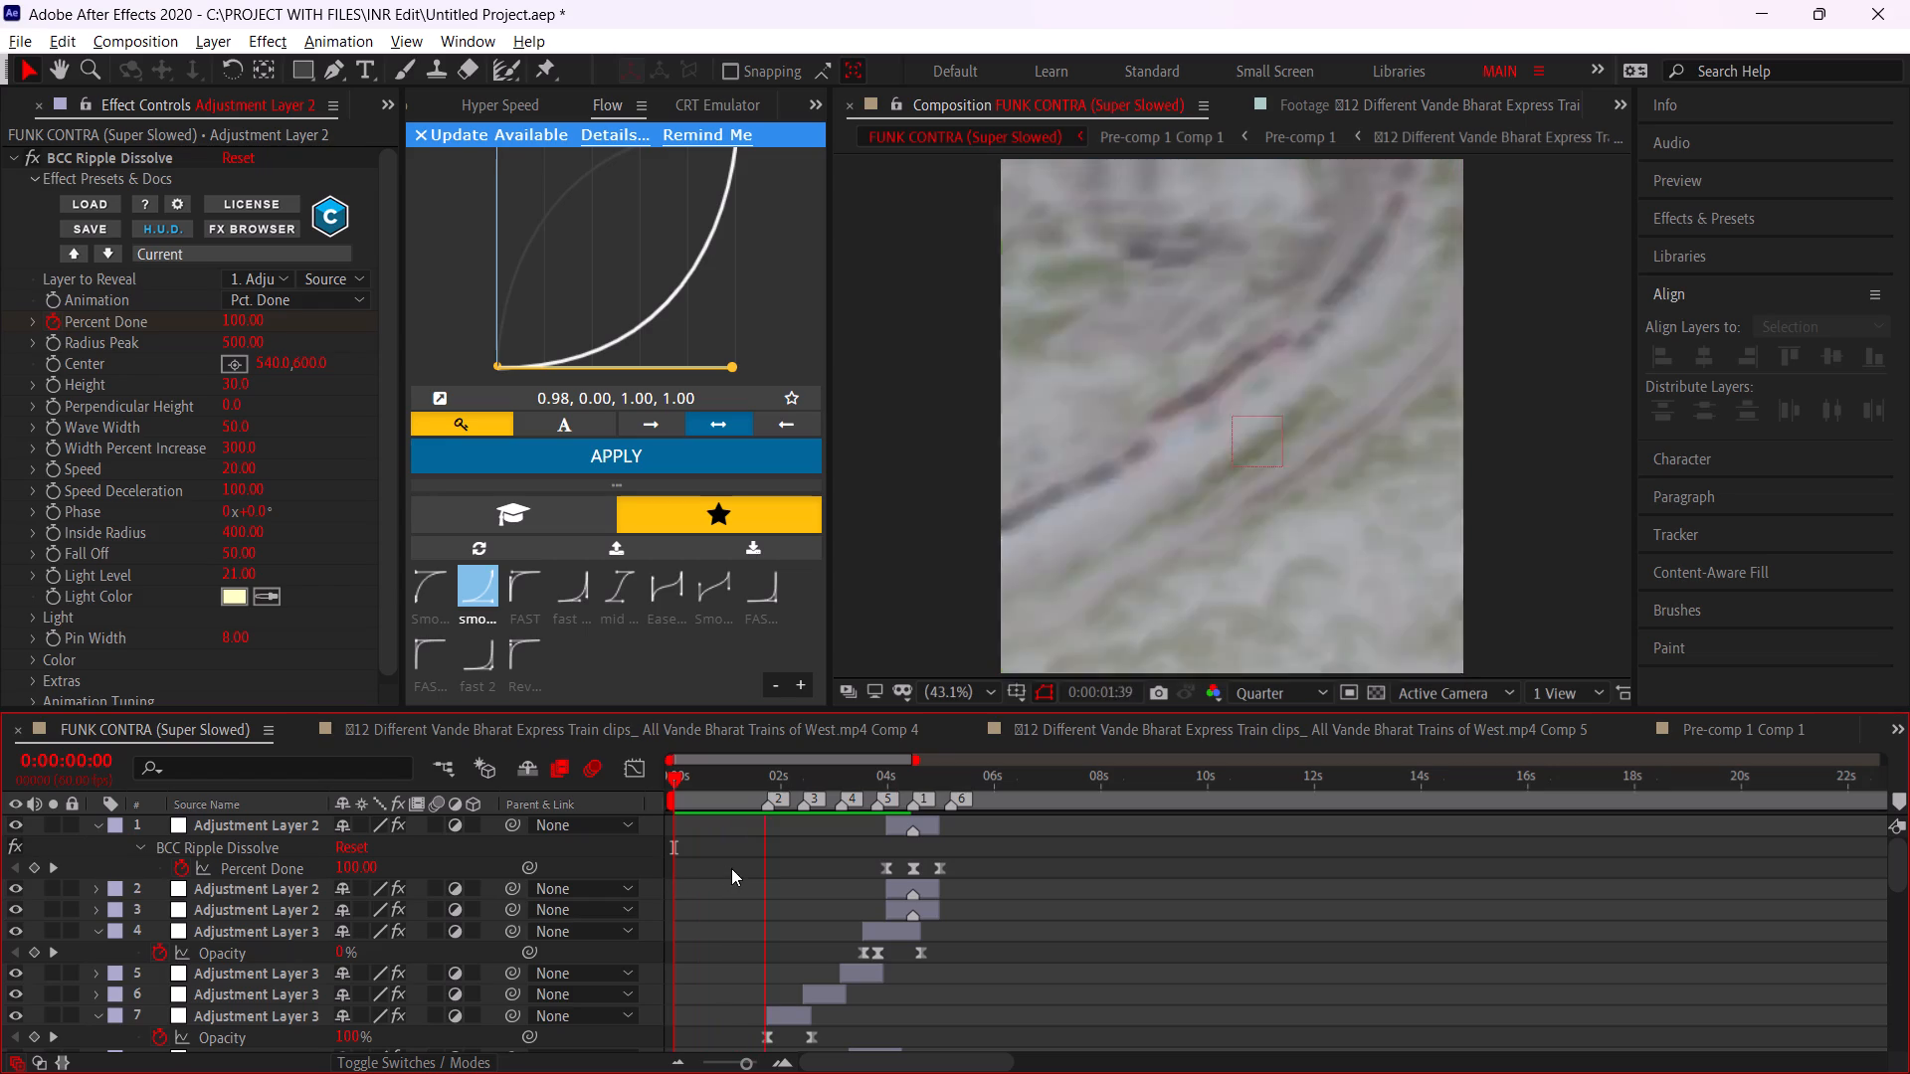
pyautogui.moveTo(706, 804); pyautogui.dragTo(551, 805)
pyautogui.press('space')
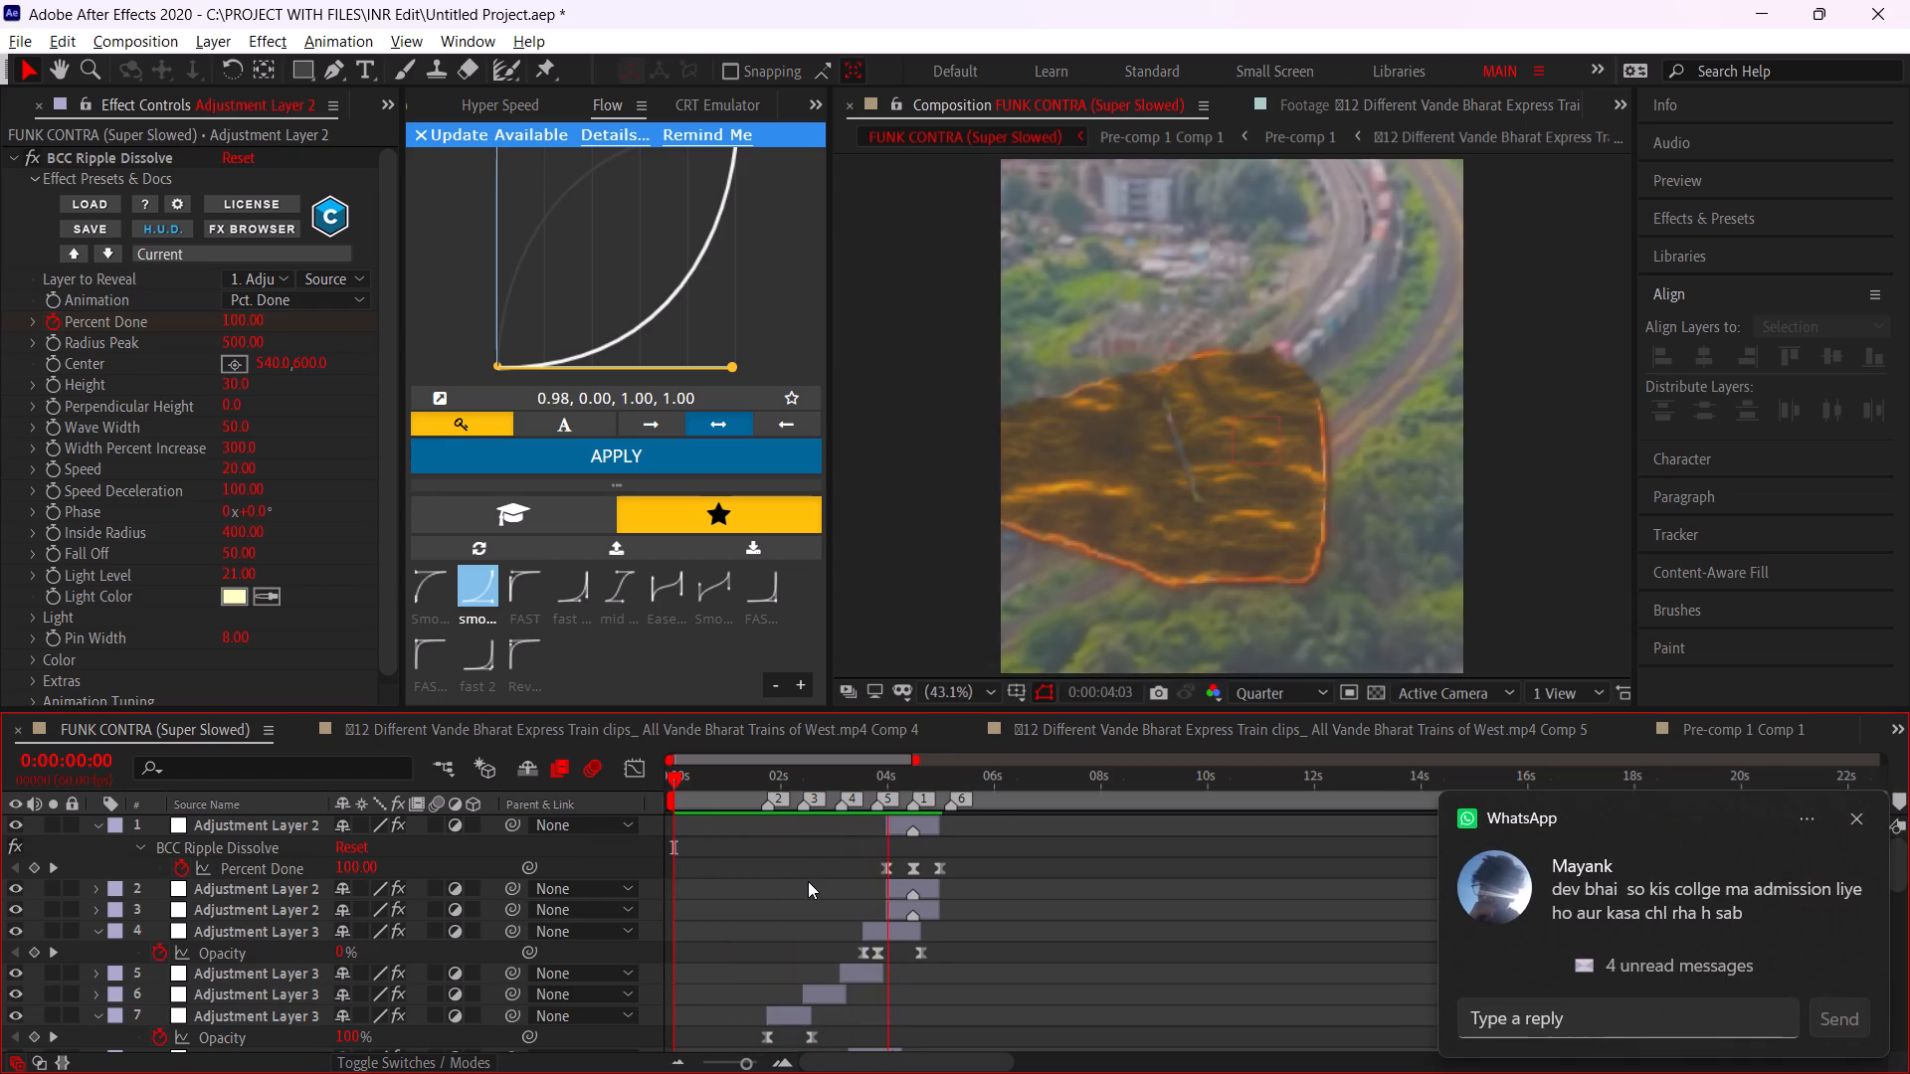
pyautogui.click(858, 836)
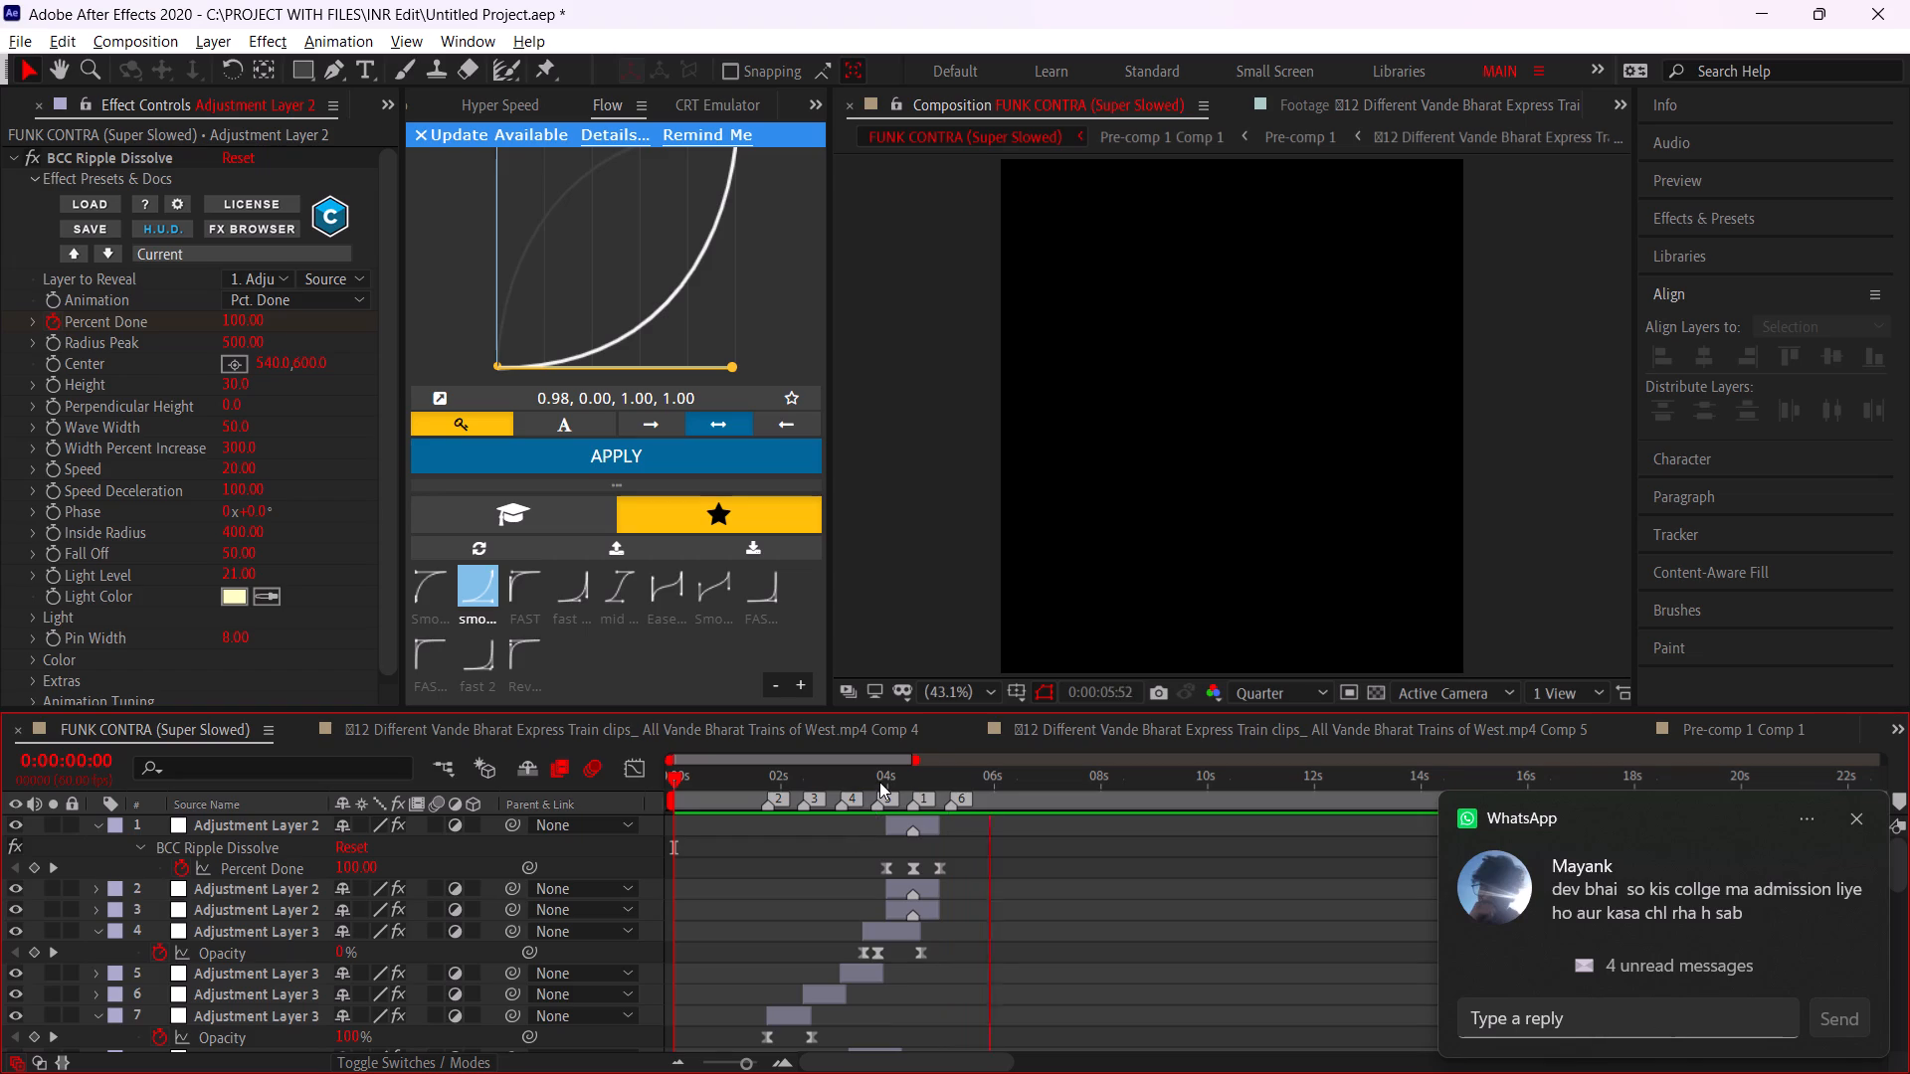
pyautogui.click(879, 782)
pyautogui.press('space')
pyautogui.keyDown('alt'); pyautogui.scroll(2, 886, 841); pyautogui.keyUp('alt')
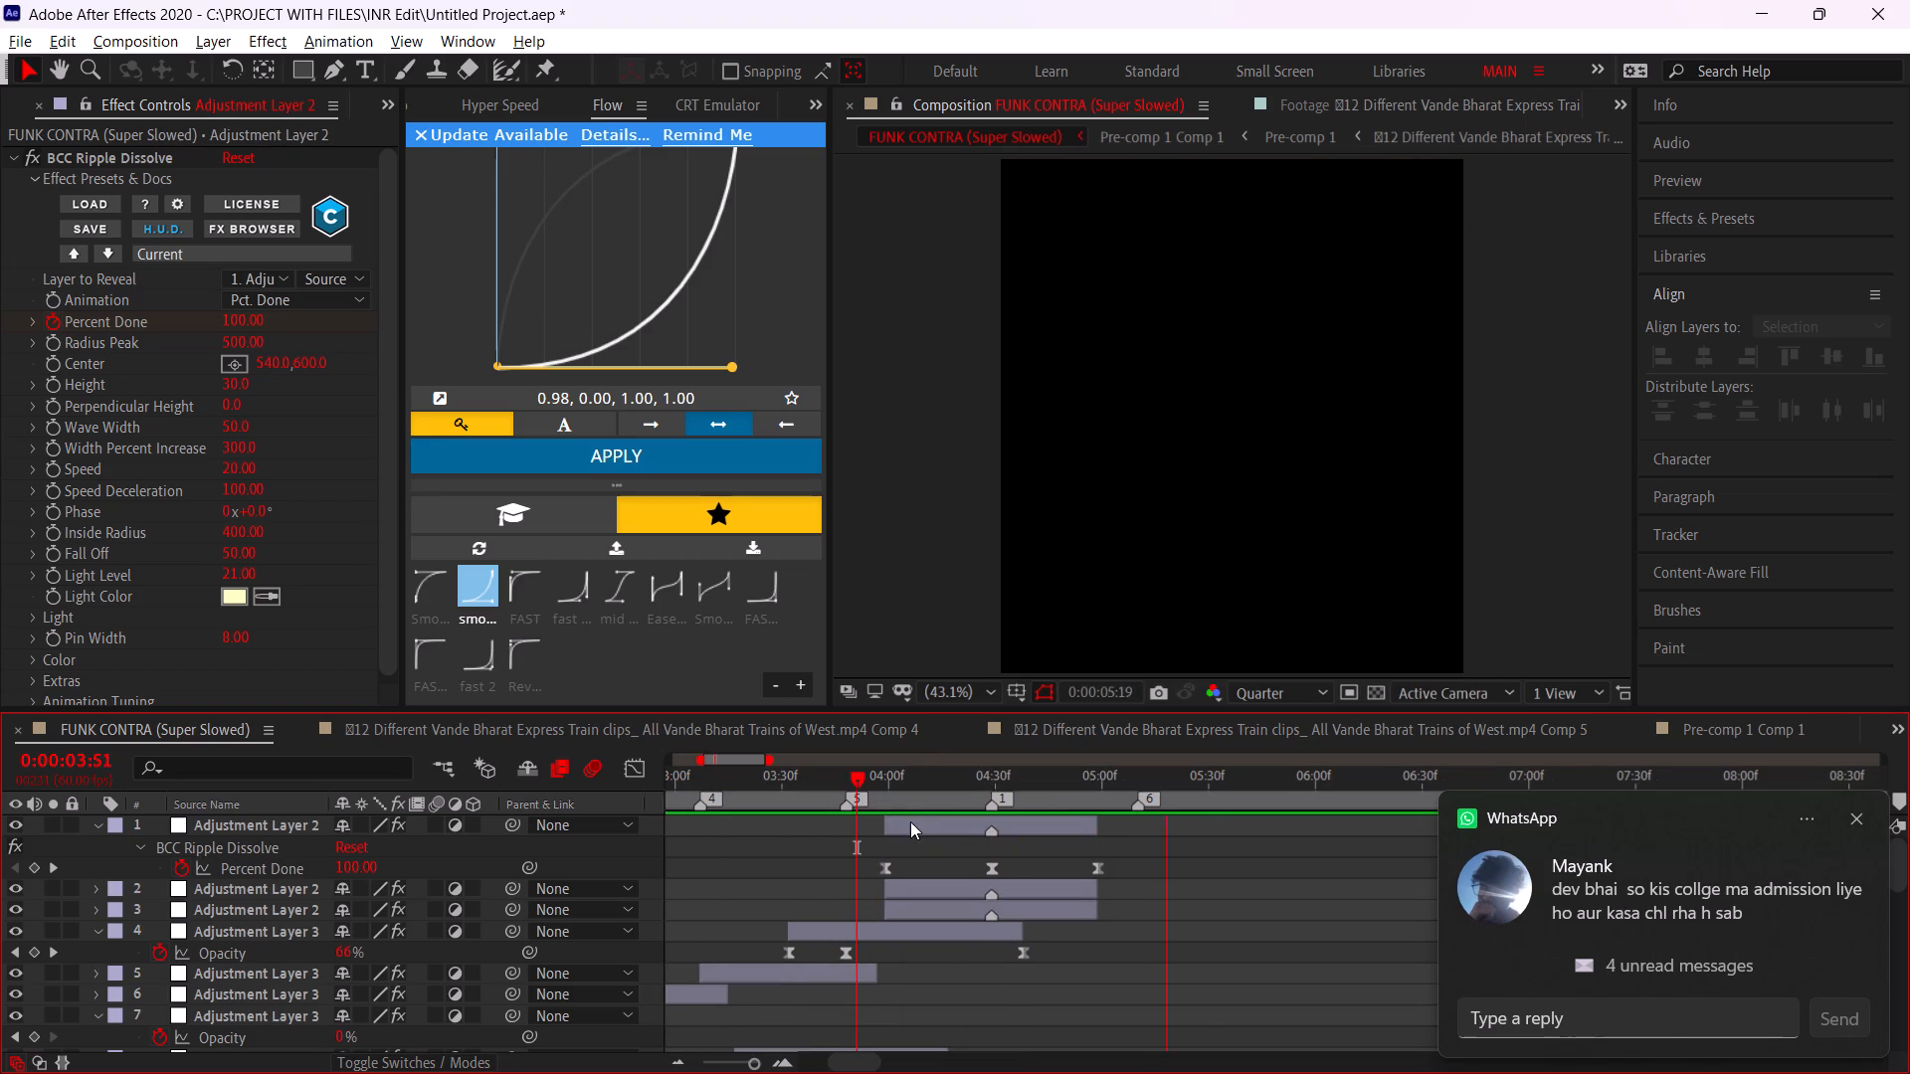
pyautogui.moveTo(915, 793); pyautogui.dragTo(1001, 799)
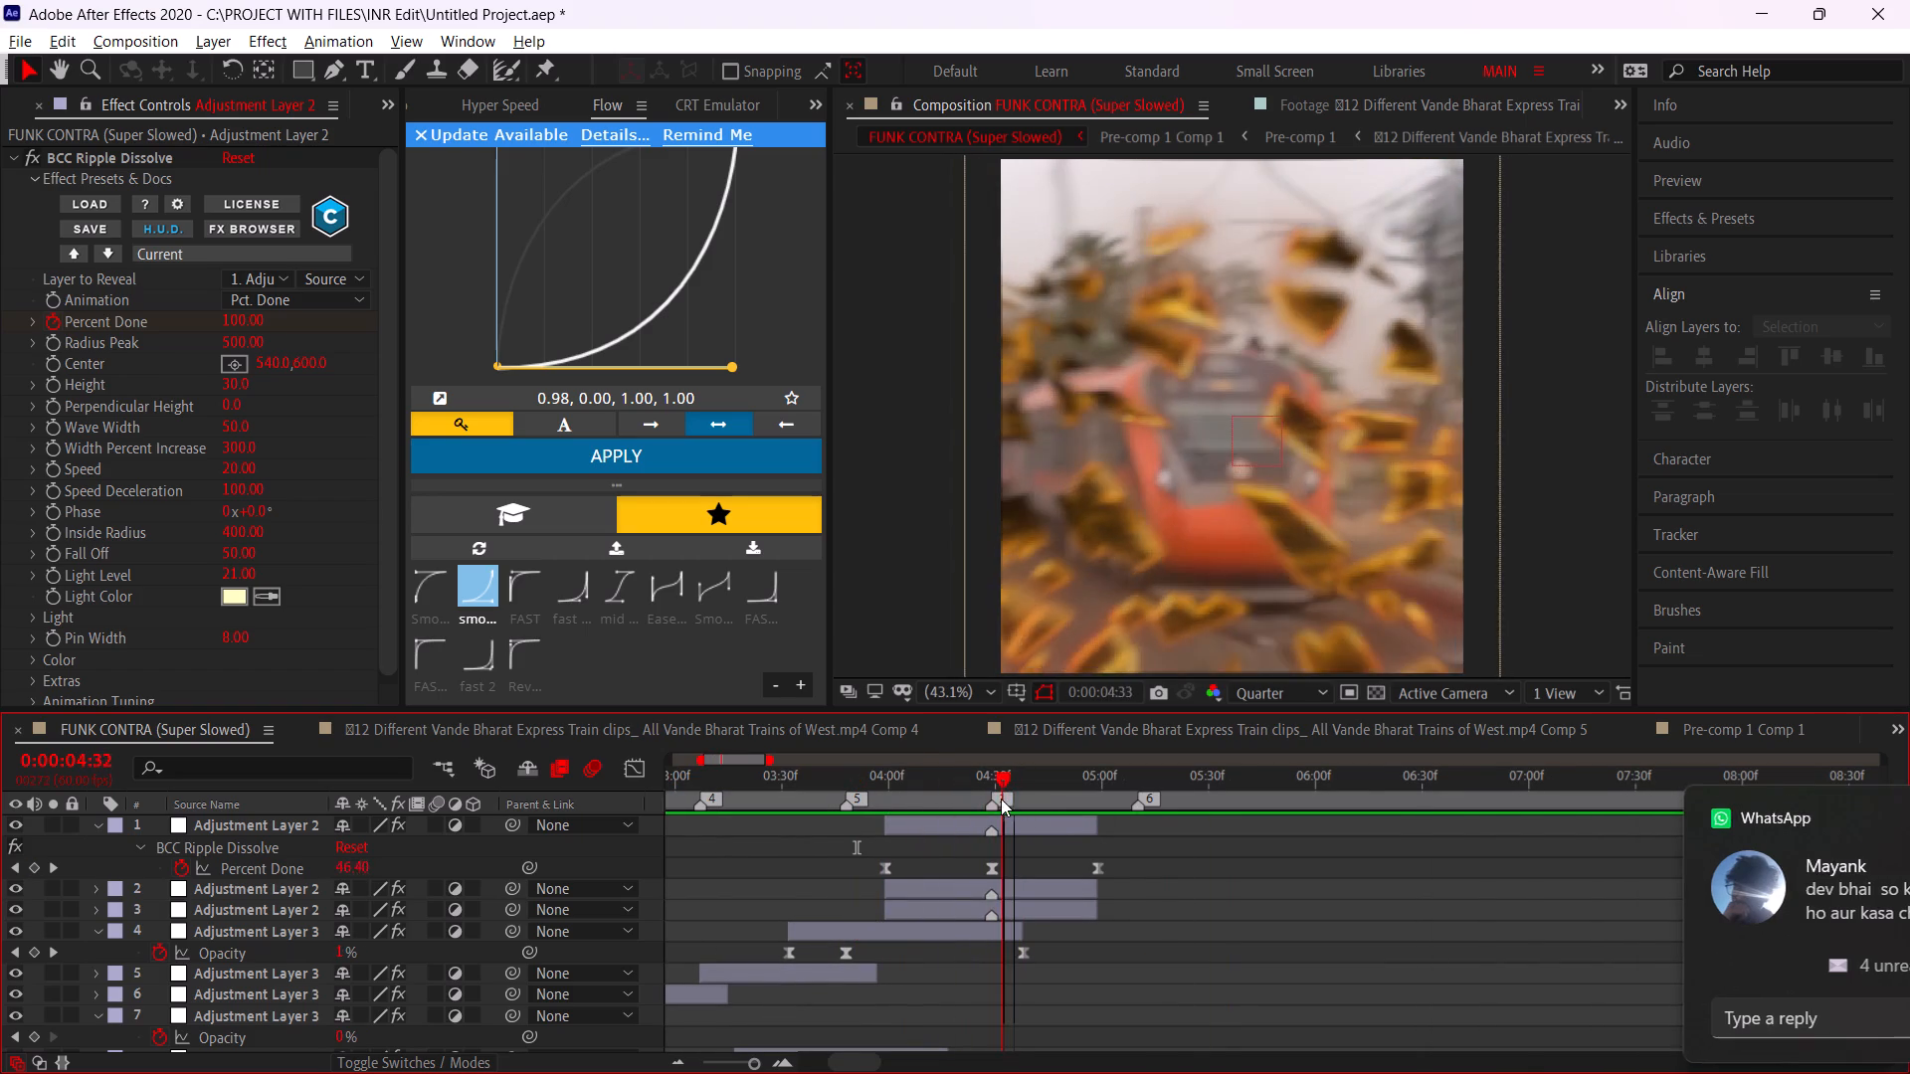
pyautogui.moveTo(1001, 799); pyautogui.dragTo(1064, 812)
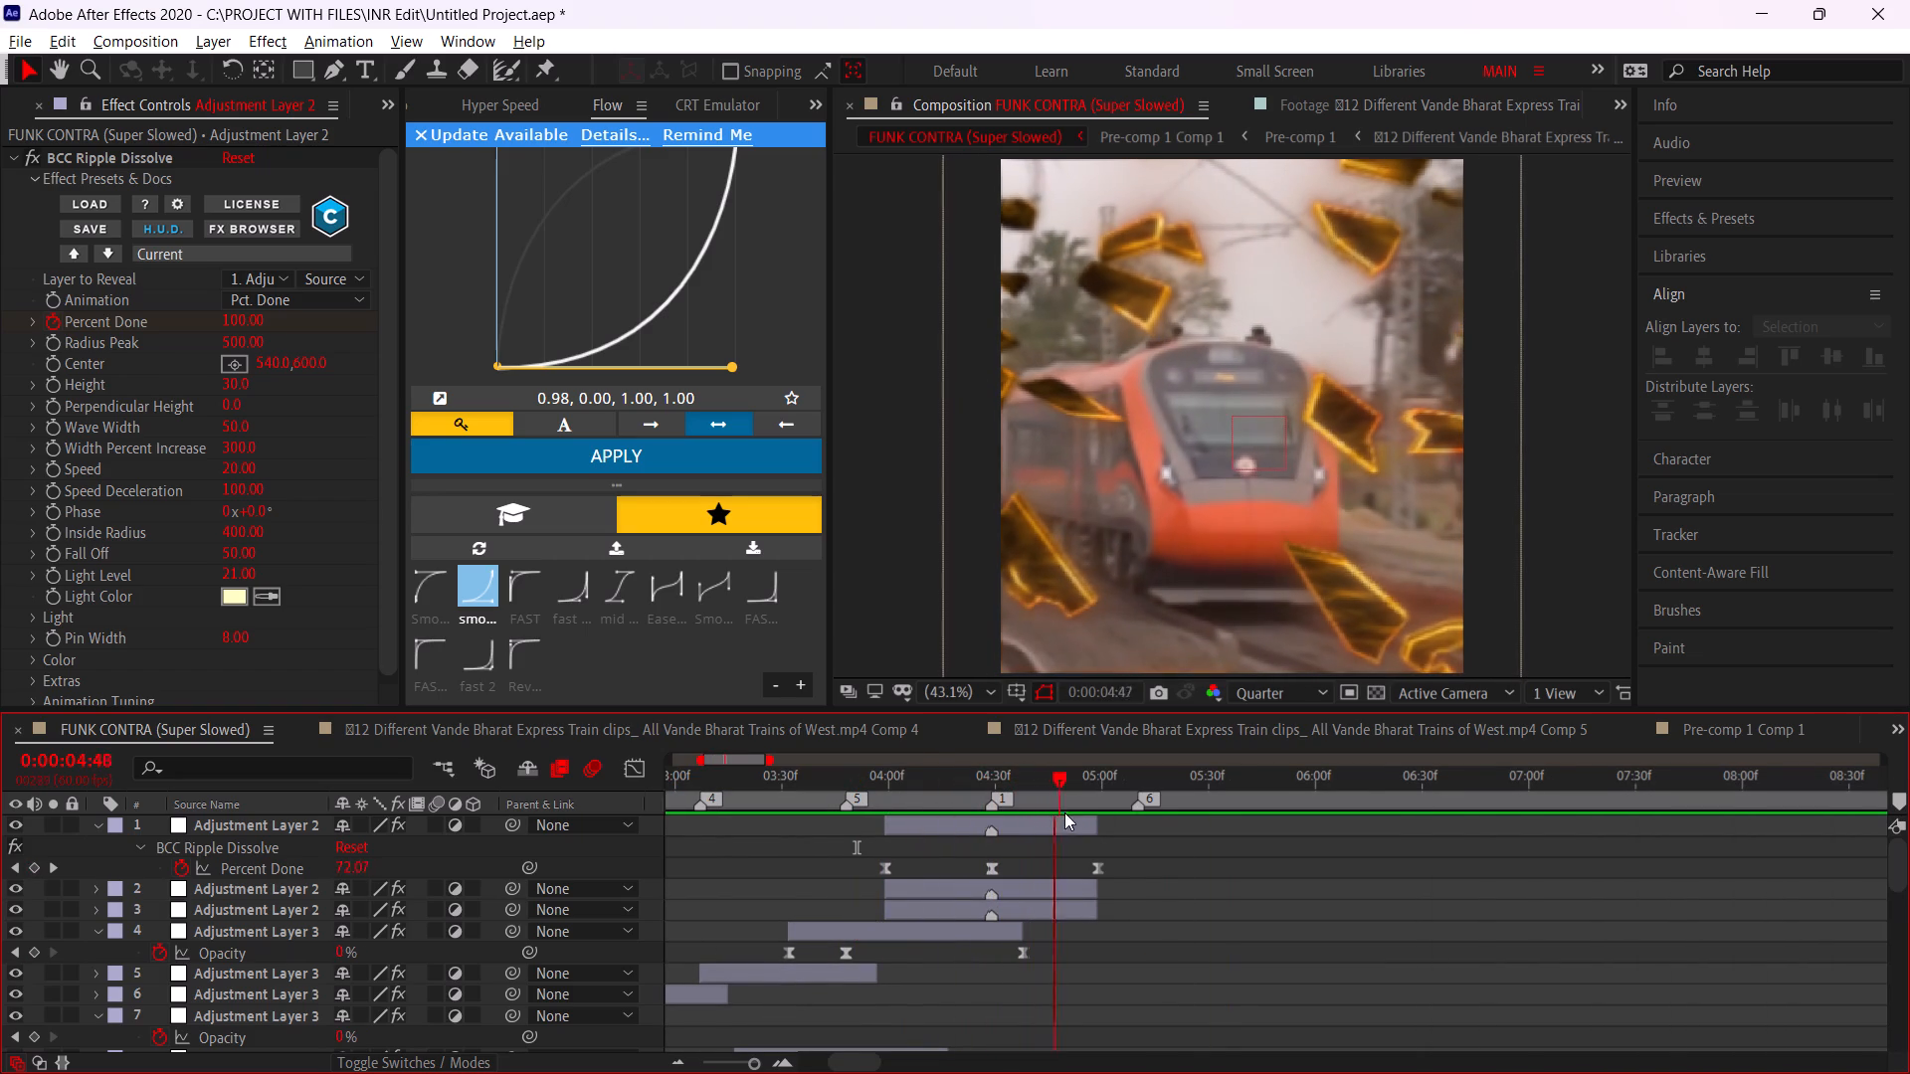
pyautogui.moveTo(1064, 812); pyautogui.dragTo(1094, 824)
# Move the top adjustment layer's last Percent Done keyframe to marker 6, about 0:00:05:10, and extend the layer's end to match.
pyautogui.moveTo(1152, 856); pyautogui.dragTo(982, 866)
pyautogui.keyDown('alt'); pyautogui.scroll(1, 1102, 886); pyautogui.keyUp('alt')
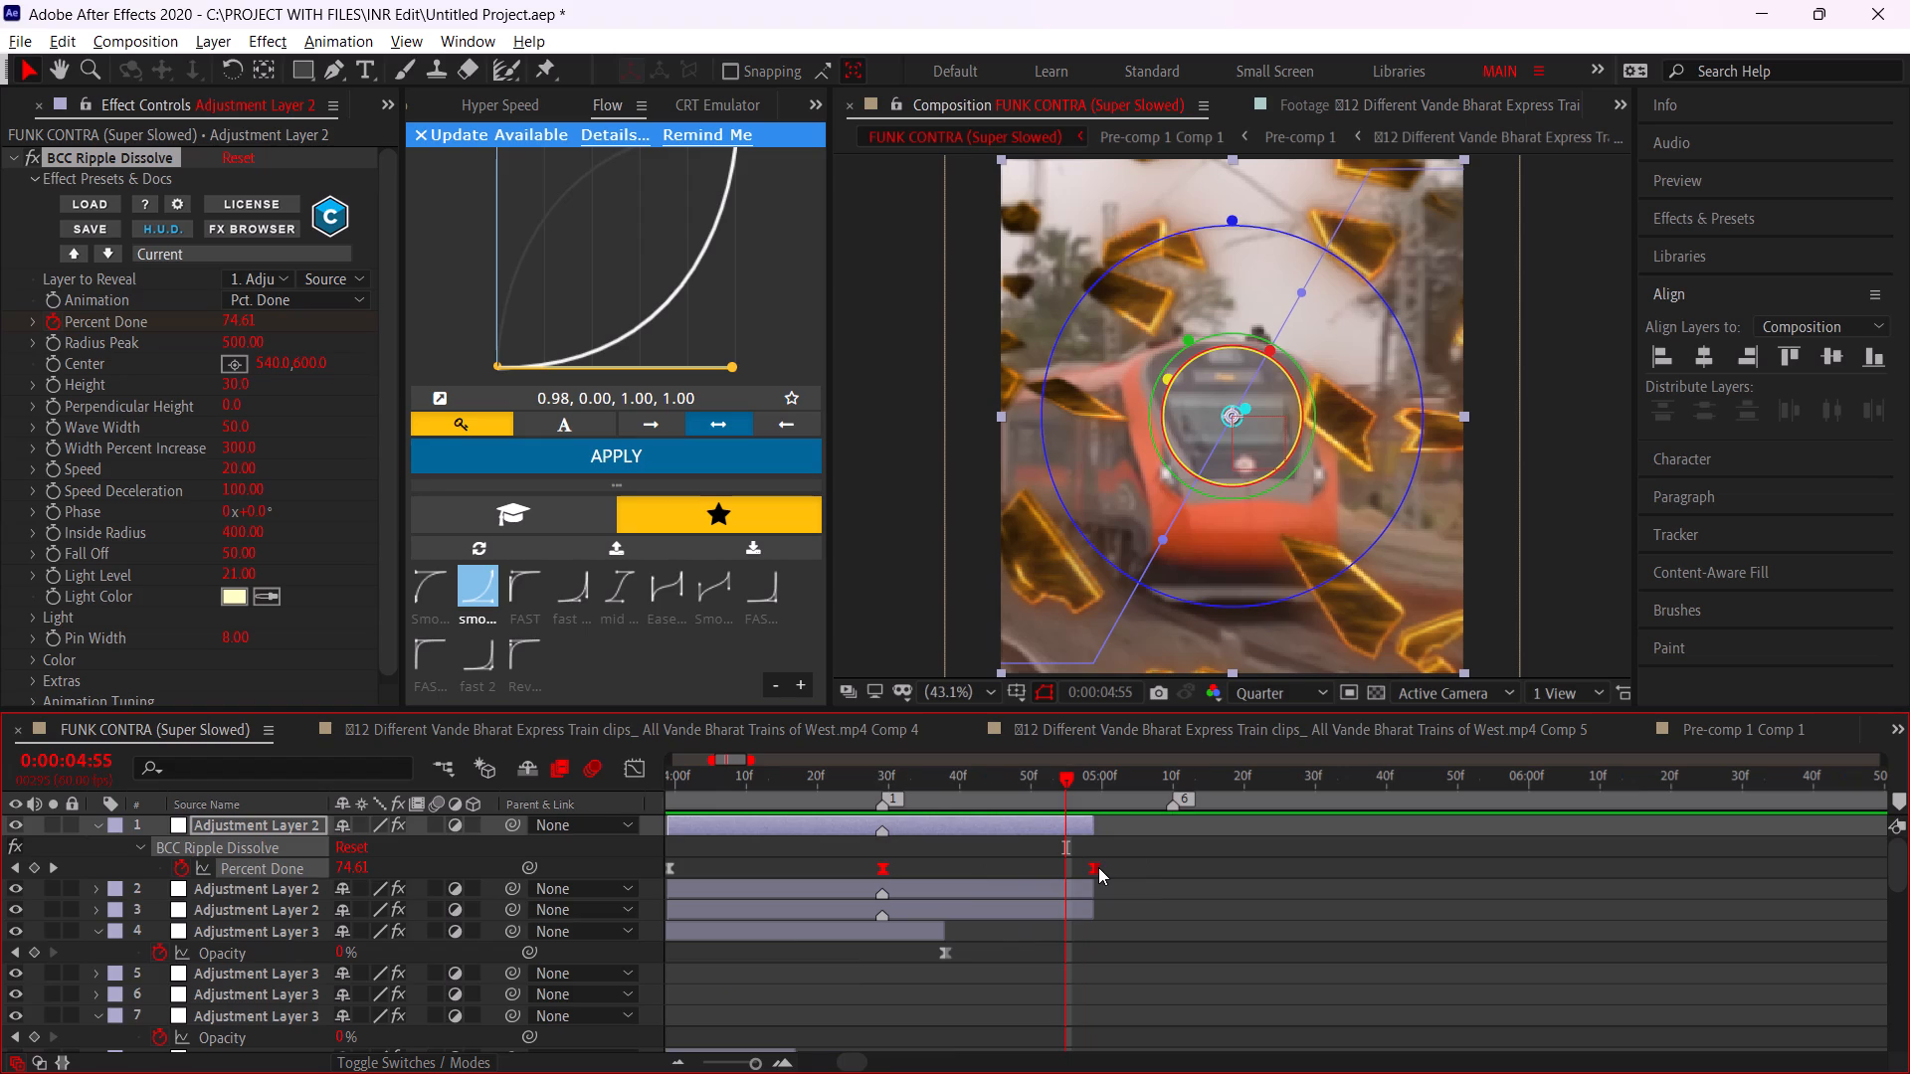
pyautogui.keyDown('alt'); pyautogui.moveTo(1098, 867); pyautogui.dragTo(1178, 887); pyautogui.keyUp('alt')
pyautogui.moveTo(1099, 826); pyautogui.dragTo(1176, 843)
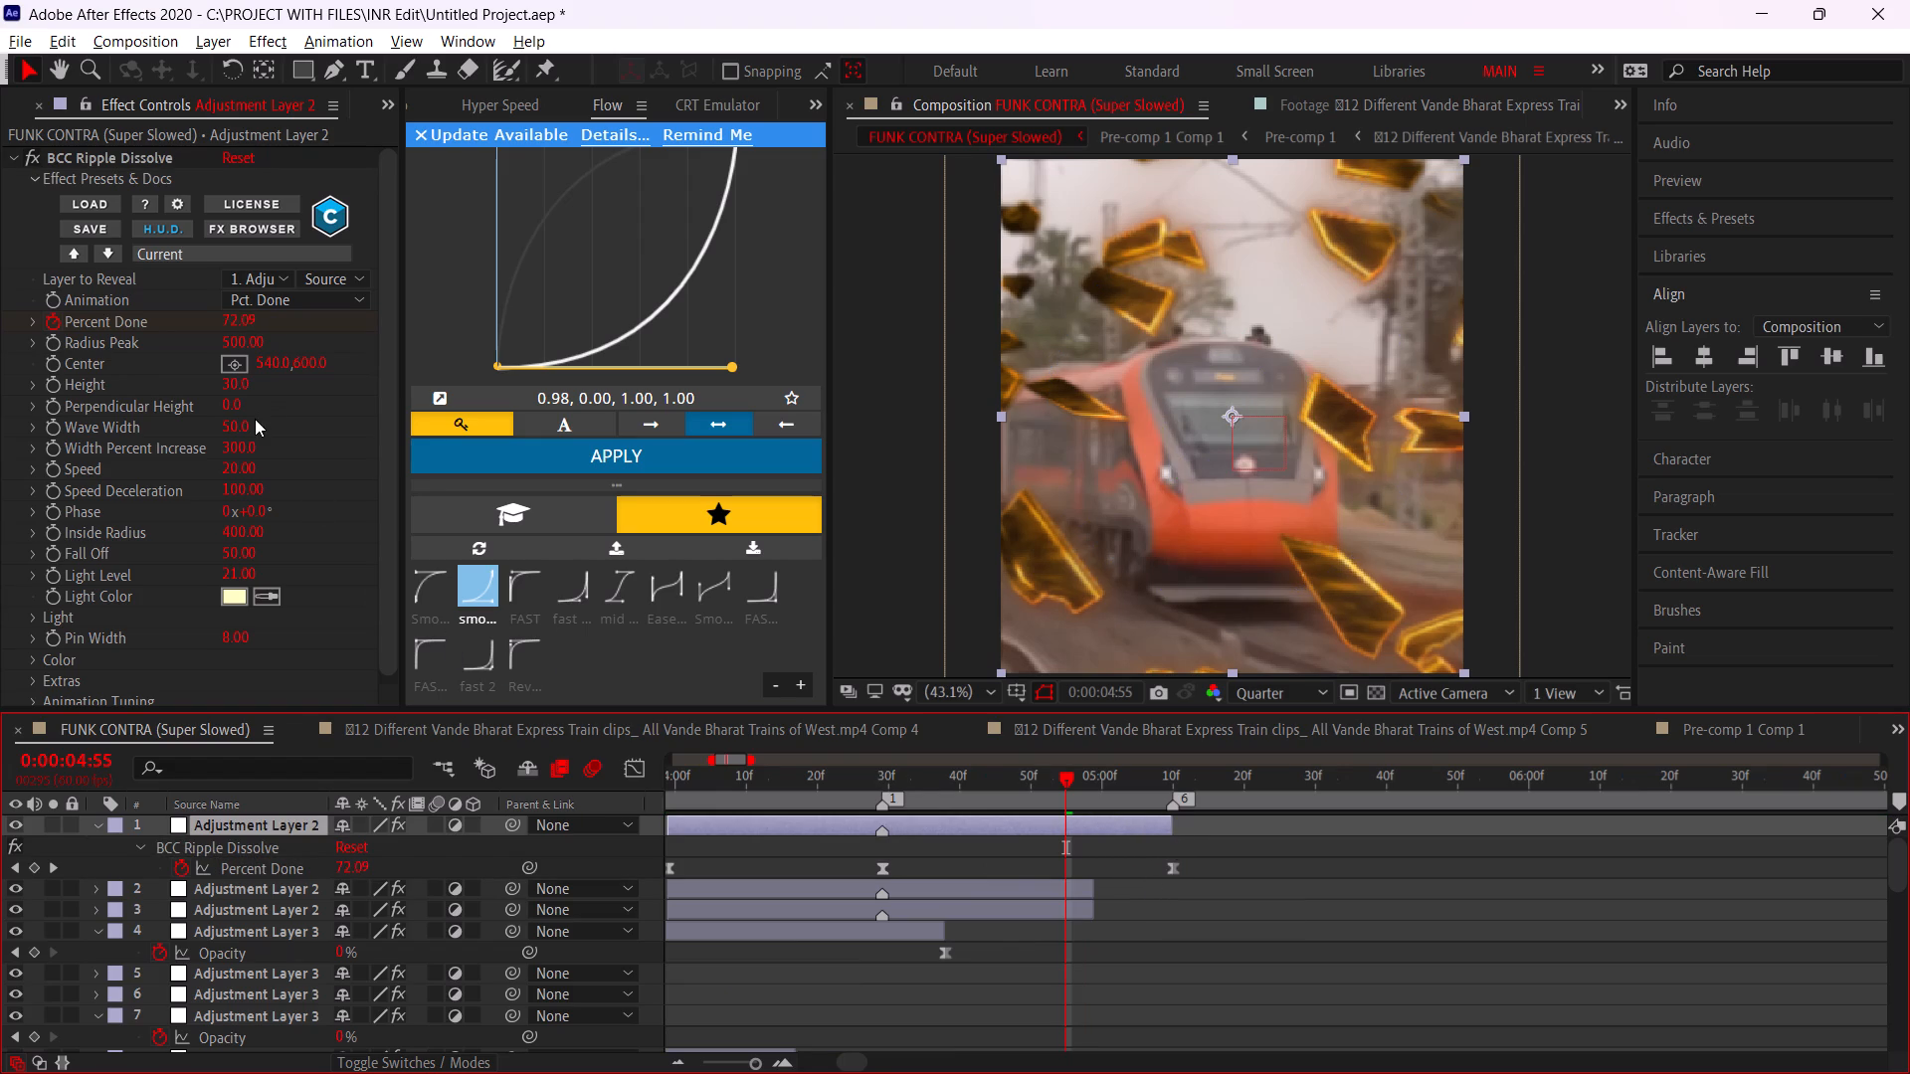
# Set the BCC Ripple Dissolve Height to 90 and Light Level to 123.
pyautogui.moveTo(238, 390); pyautogui.dragTo(269, 392)
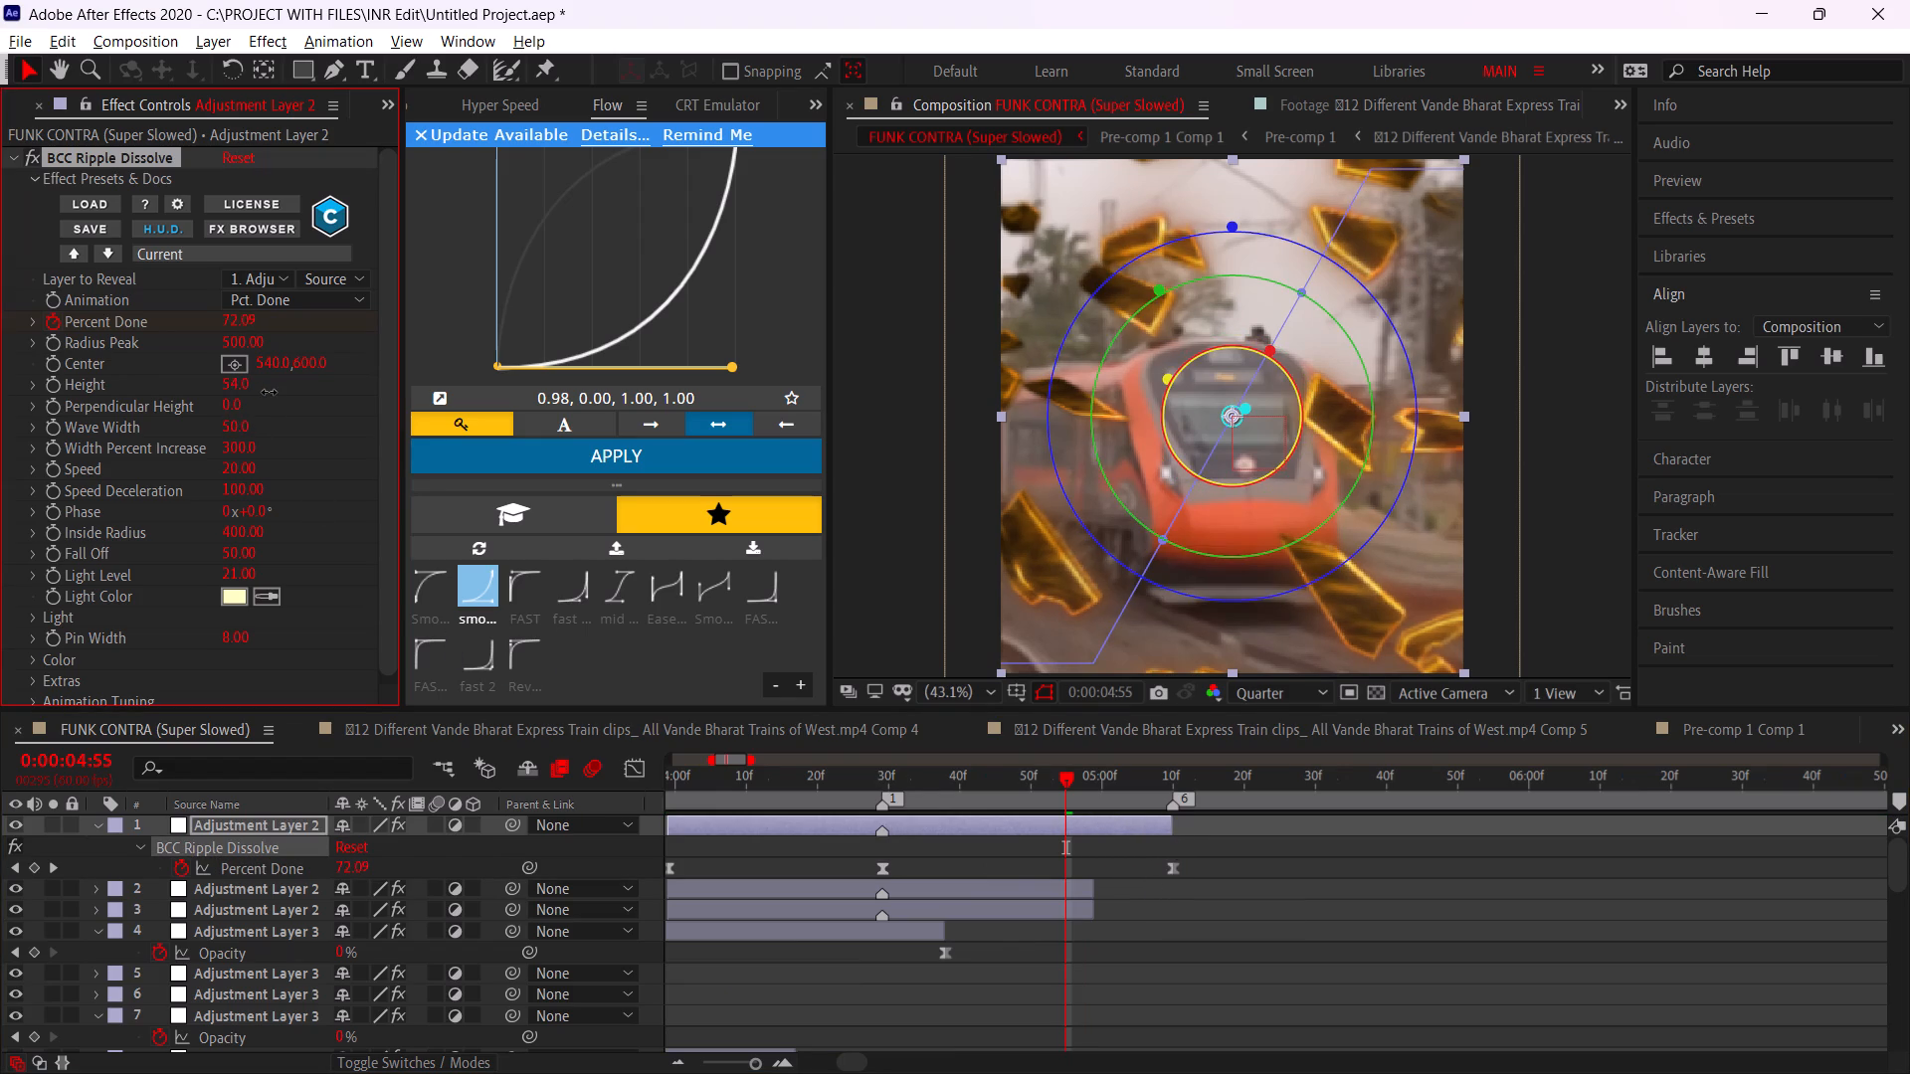
pyautogui.moveTo(269, 392); pyautogui.dragTo(317, 395)
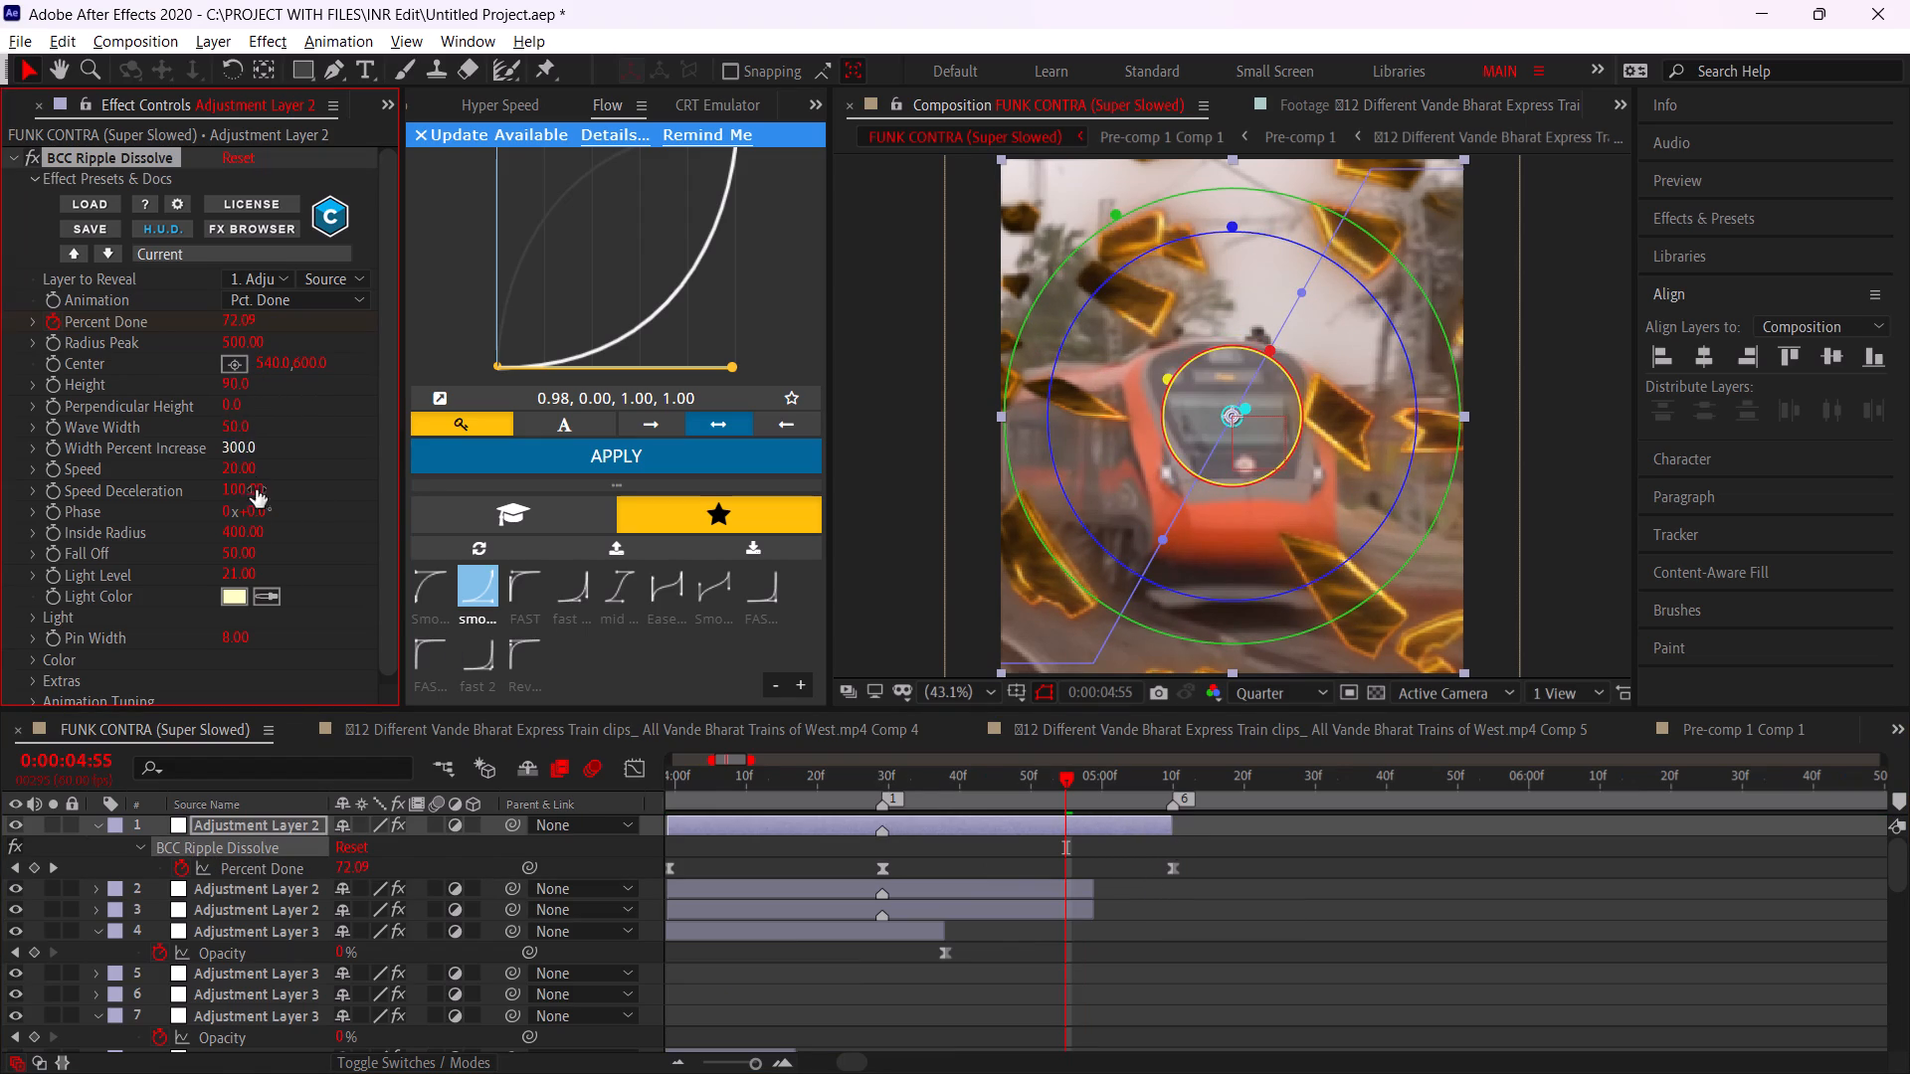
pyautogui.moveTo(243, 574); pyautogui.dragTo(371, 576)
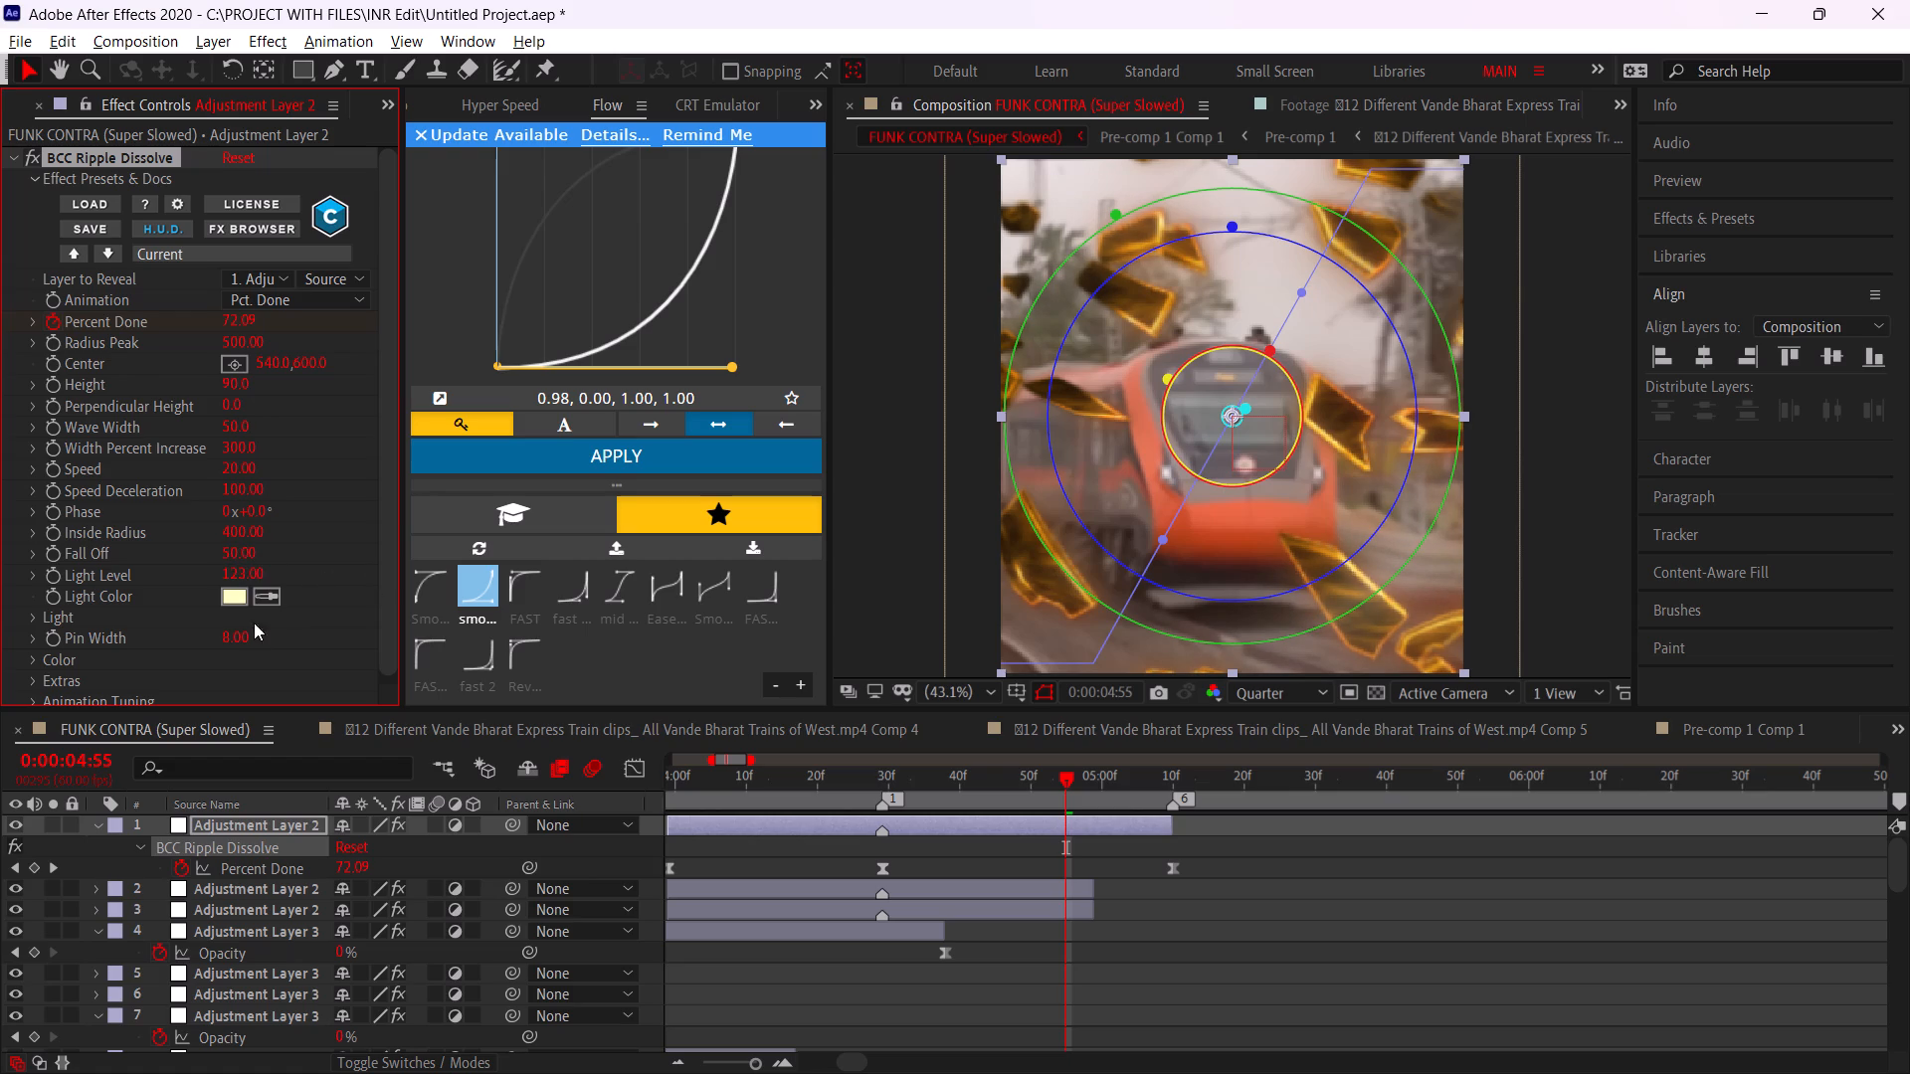
# Change the ripple's Light Color to white, FFFFFF.
pyautogui.click(234, 601)
pyautogui.moveTo(483, 173); pyautogui.dragTo(243, 0)
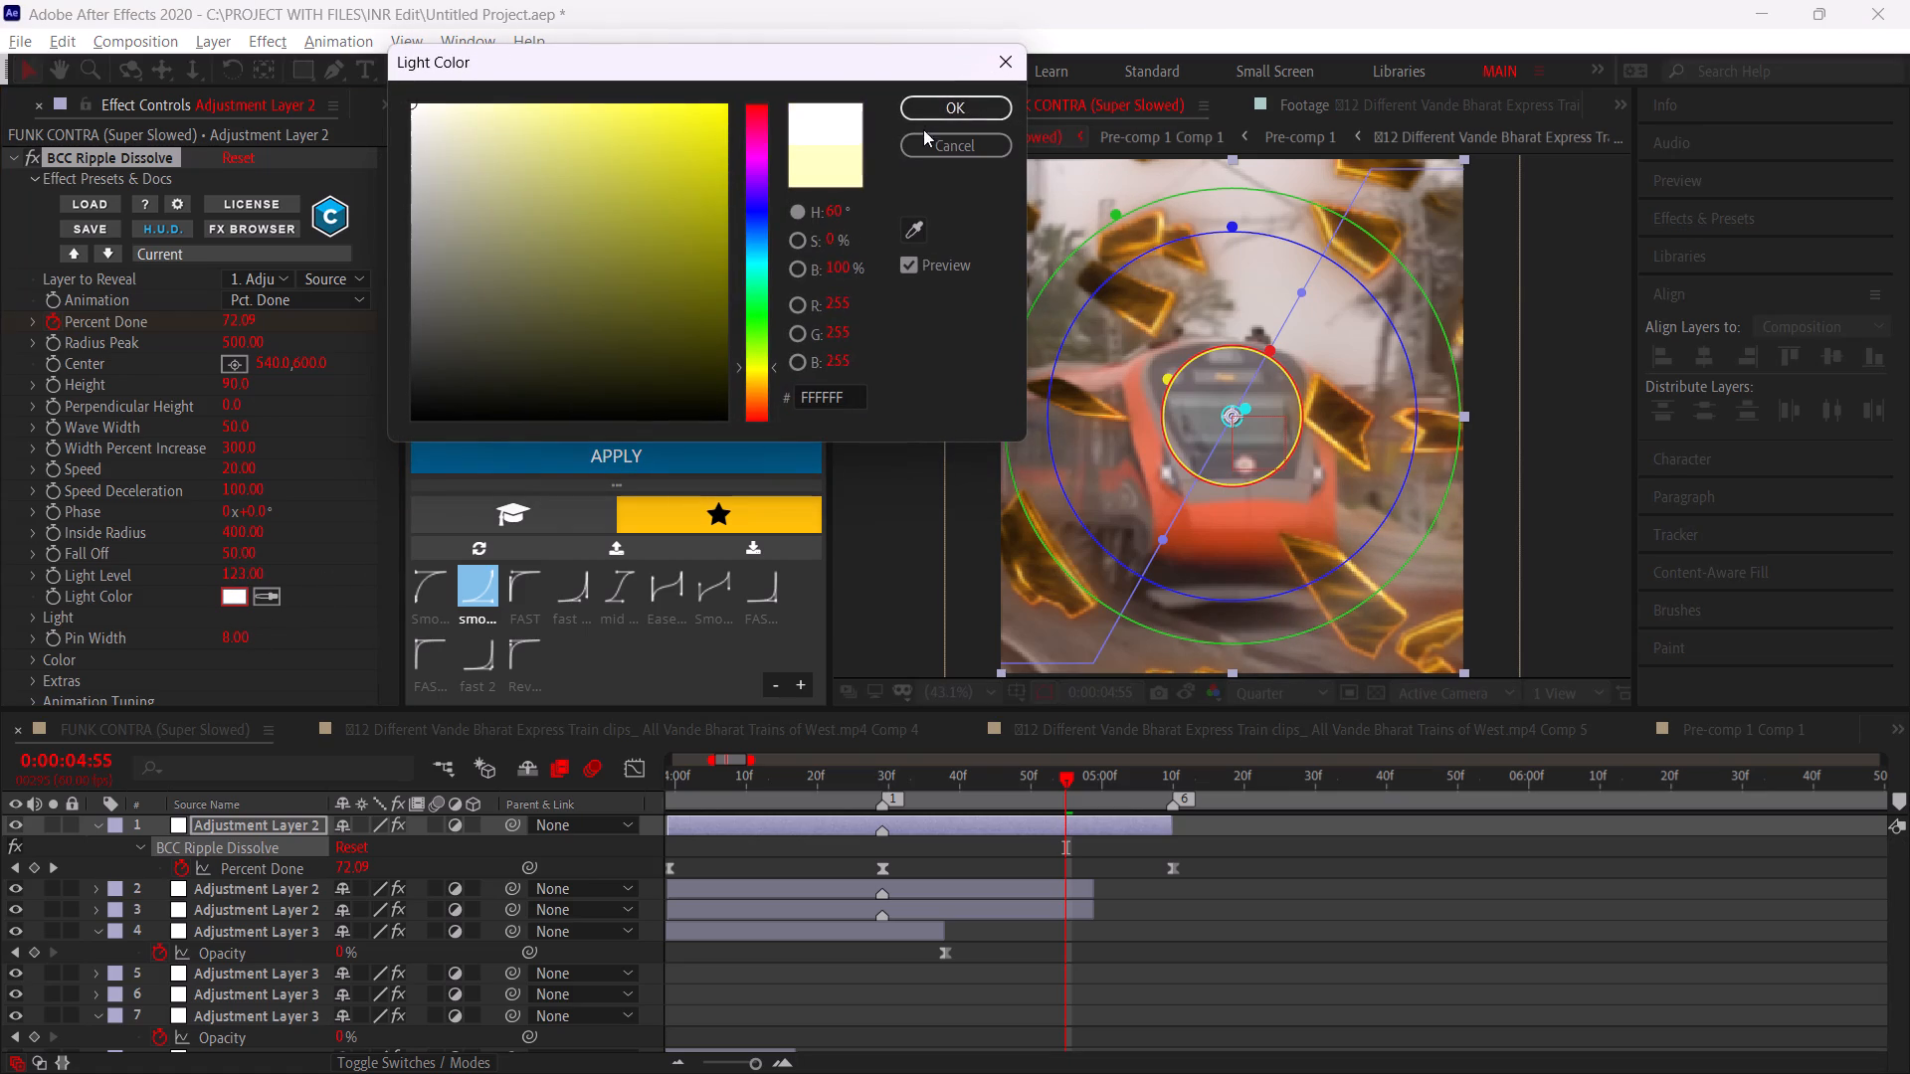
# Set the BCC Ripple Dissolve light color to white, FFFFFF.
pyautogui.click(928, 119)
# Play the edit from the start and from 0:00:03:42 to review the ripple with its white light.
pyautogui.keyDown('alt'); pyautogui.scroll(-2, 1231, 930); pyautogui.keyUp('alt')
pyautogui.moveTo(876, 779); pyautogui.dragTo(274, 812)
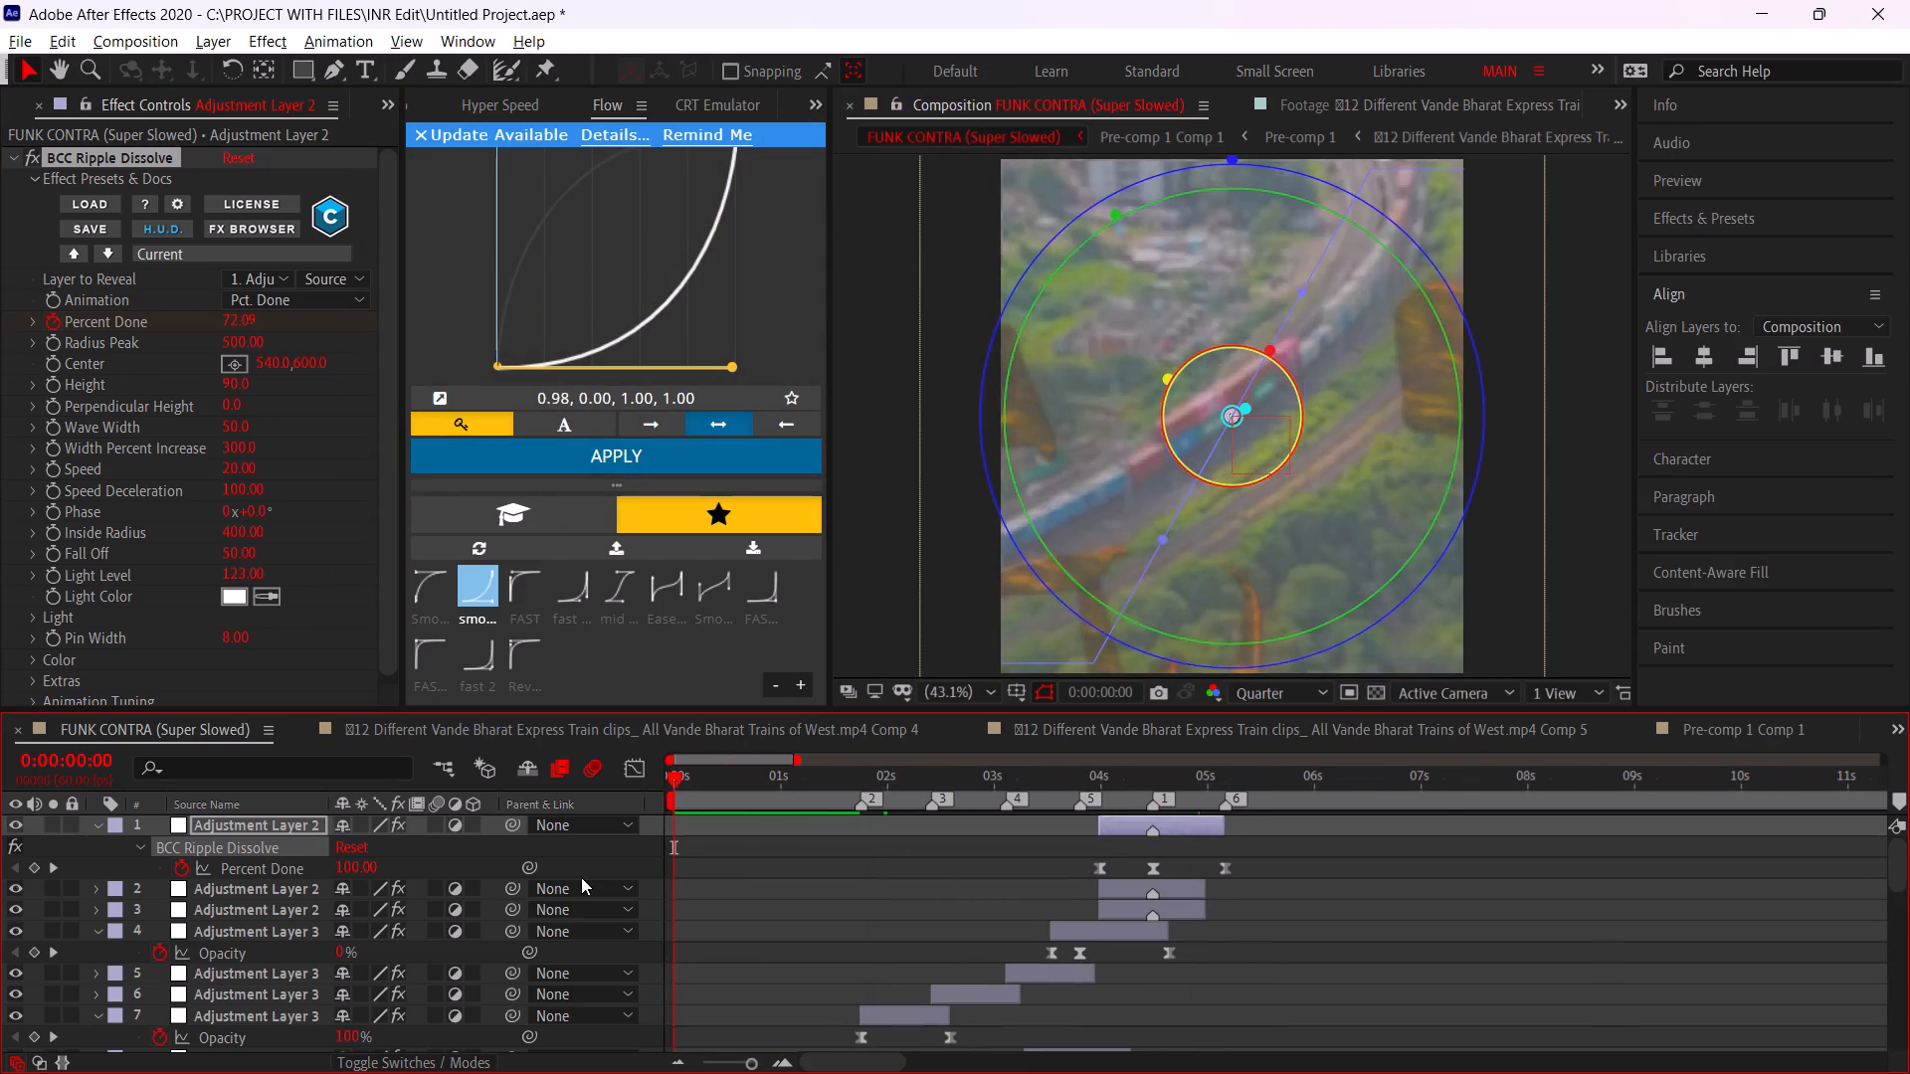
pyautogui.press('space')
pyautogui.click(726, 889)
pyautogui.click(1253, 784)
pyautogui.press('space')
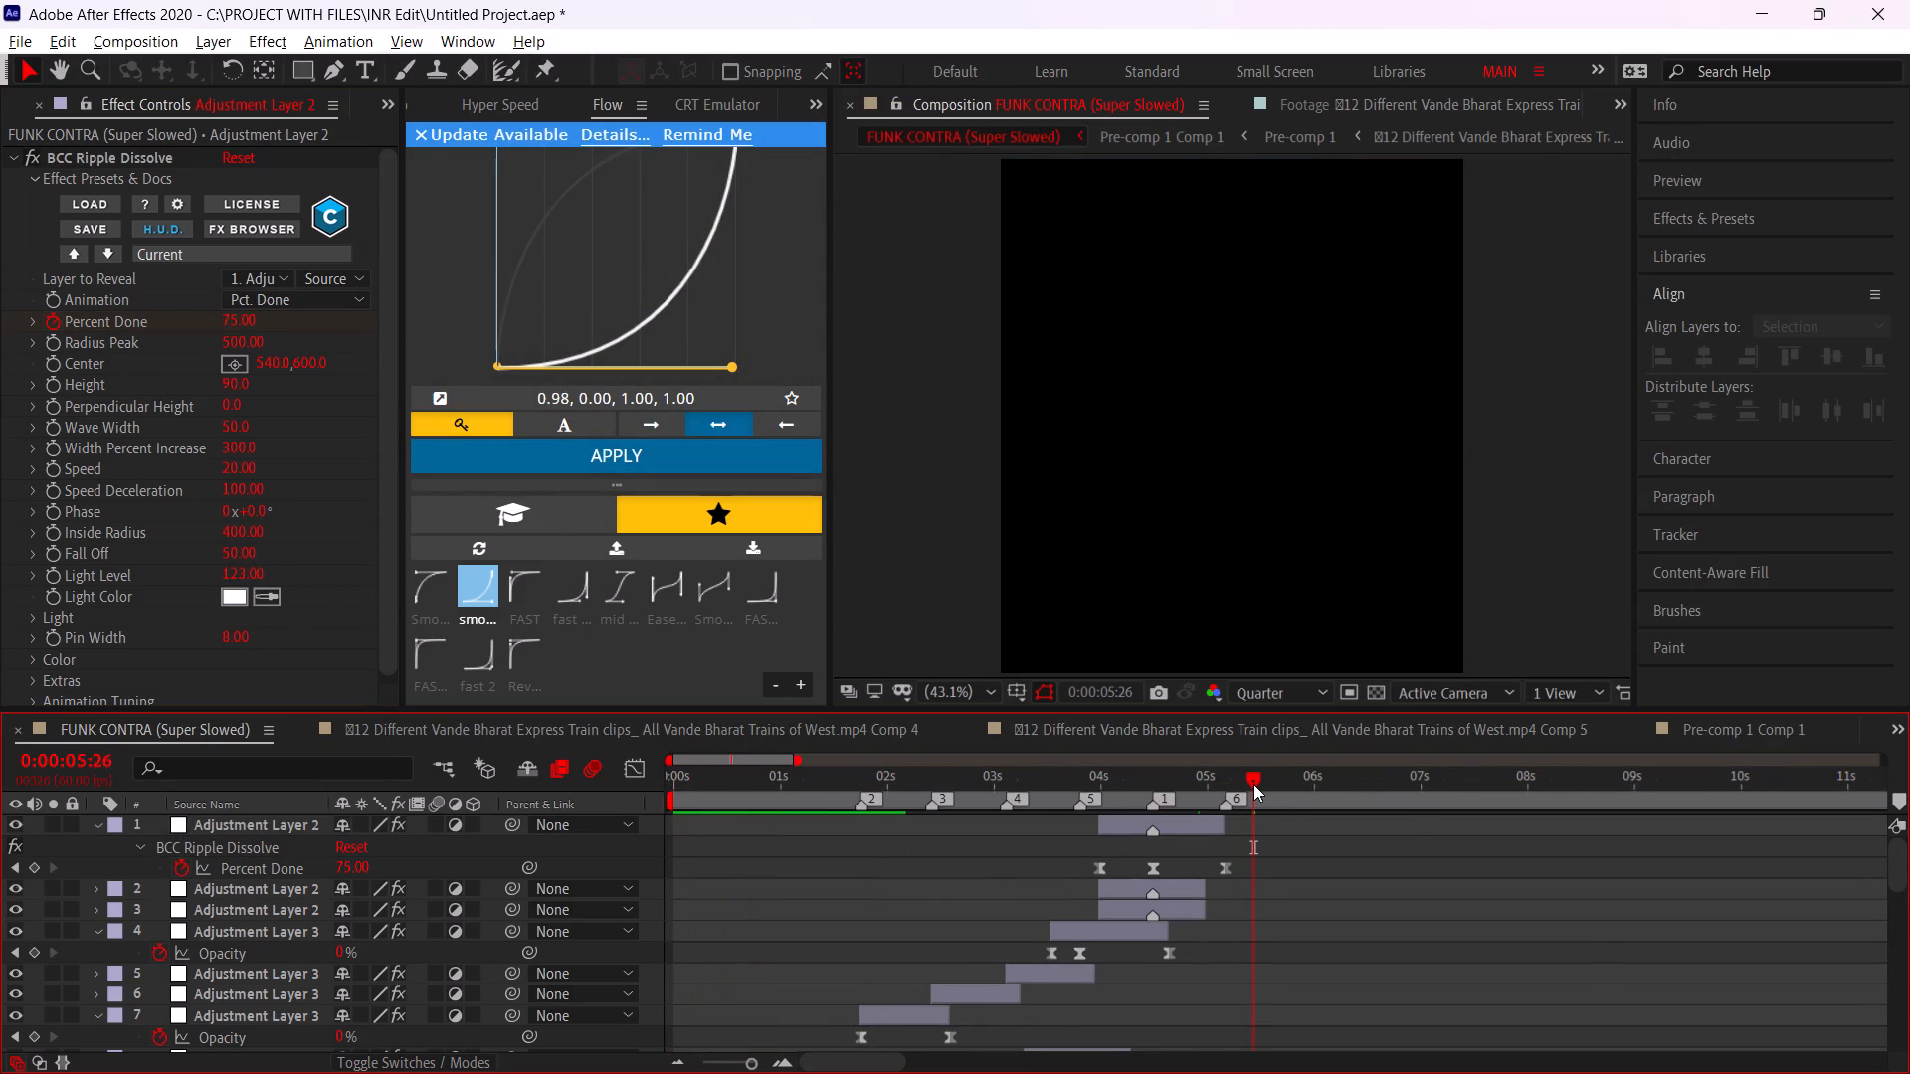
pyautogui.press('space')
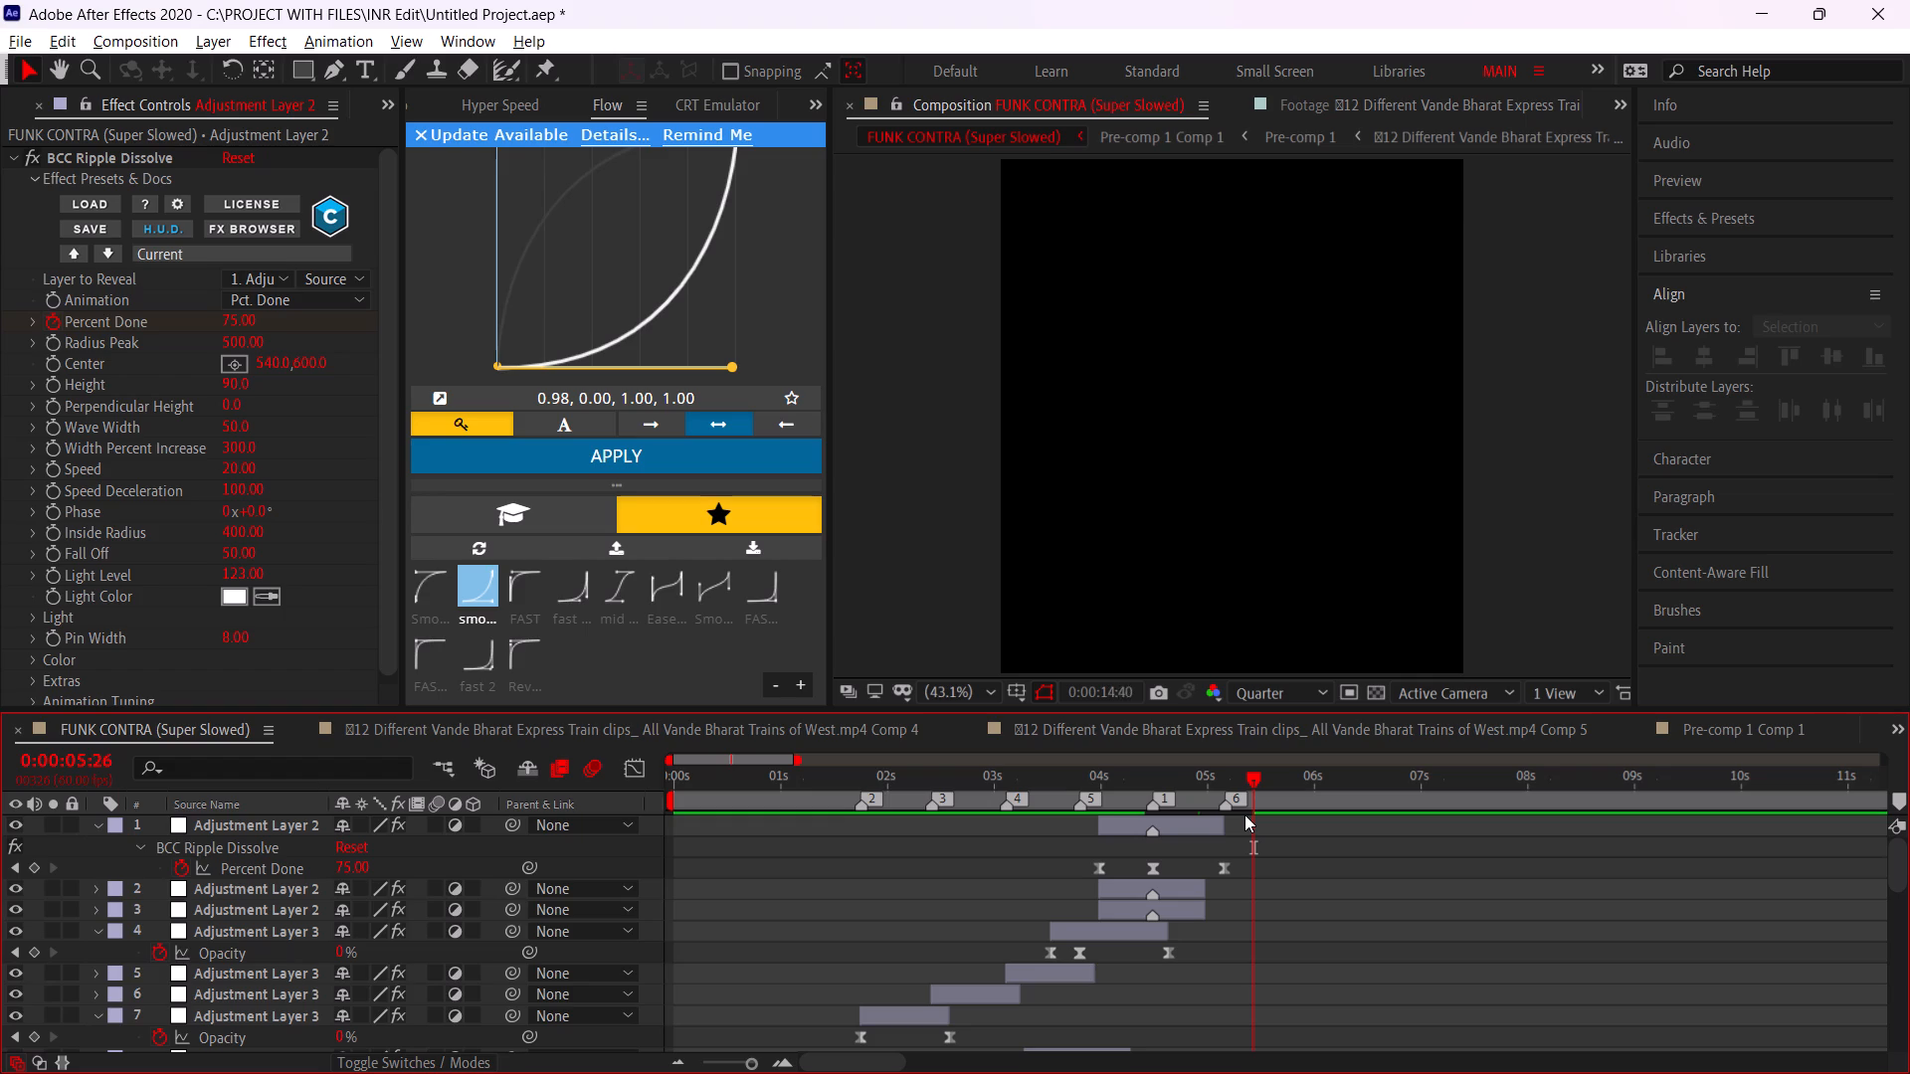
pyautogui.moveTo(837, 784); pyautogui.dragTo(483, 793)
pyautogui.press('space')
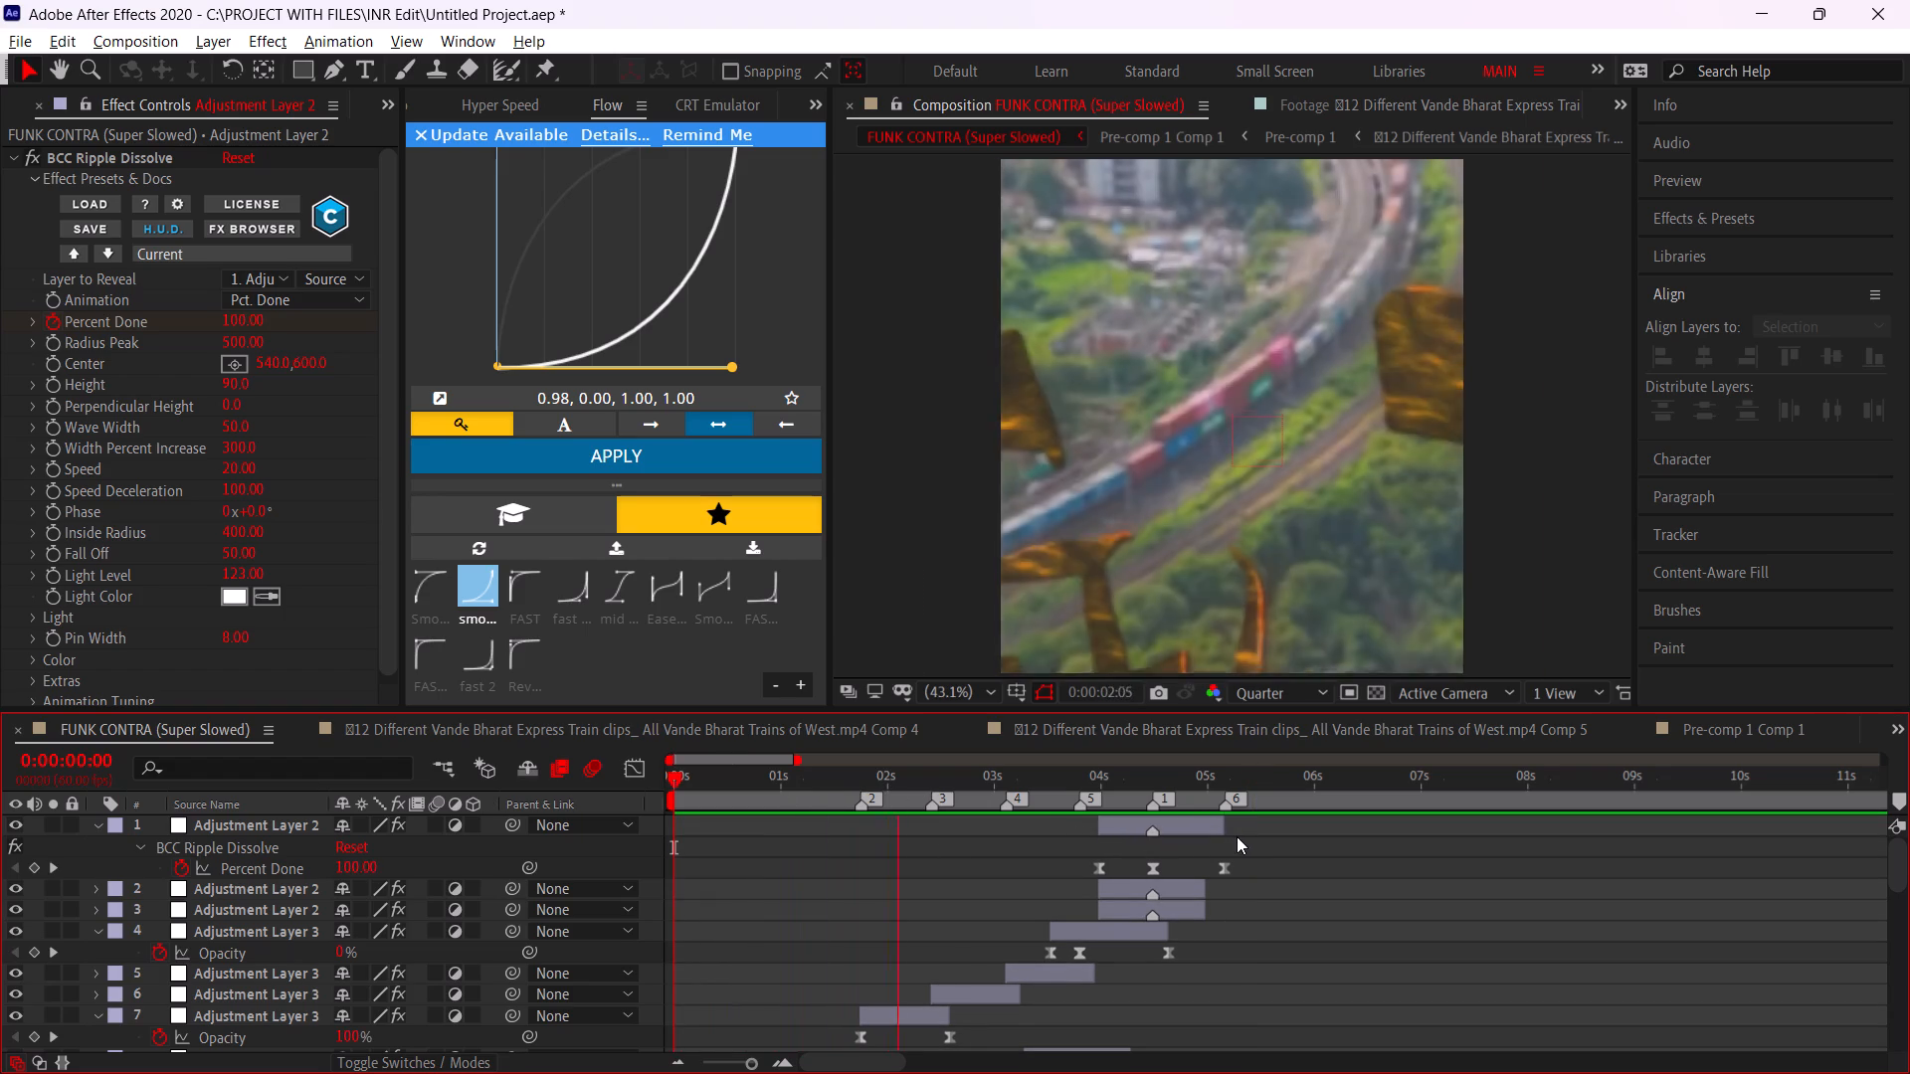
pyautogui.click(1300, 862)
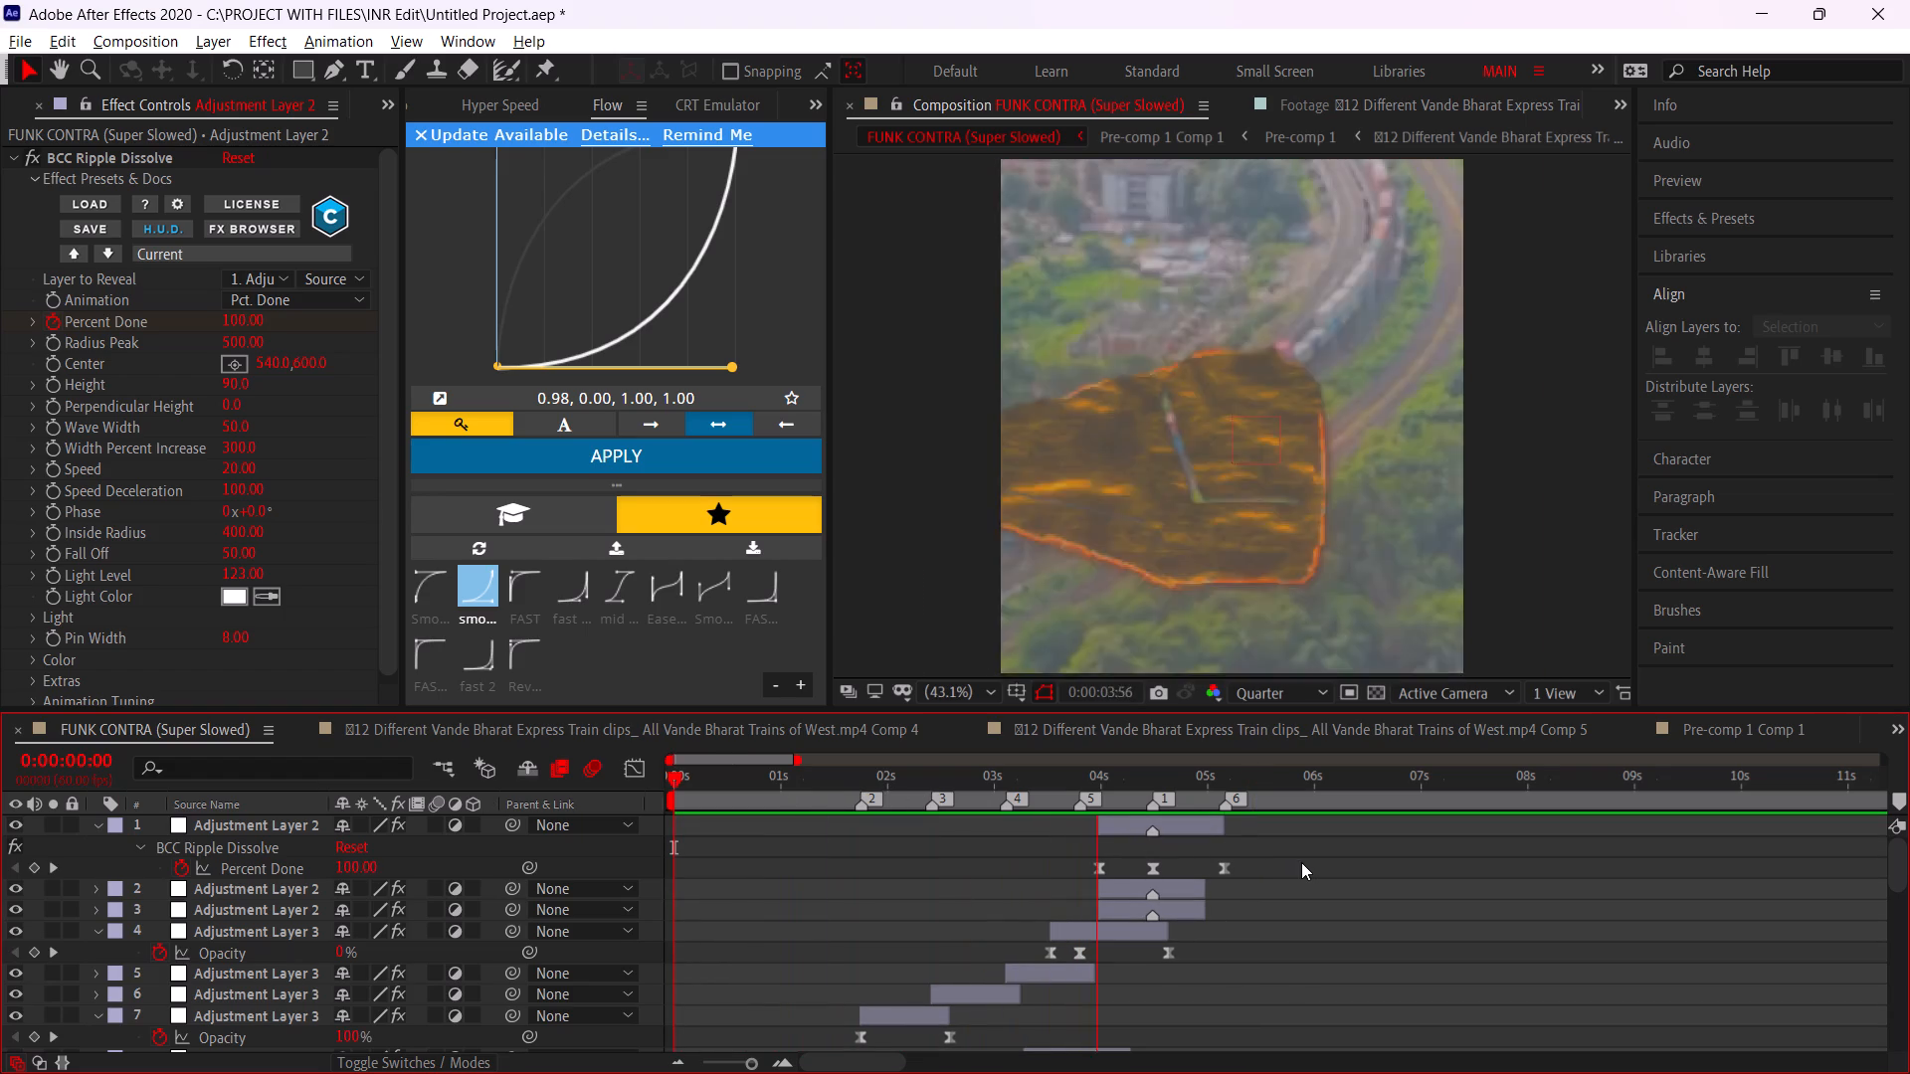
pyautogui.click(1068, 776)
pyautogui.press('space')
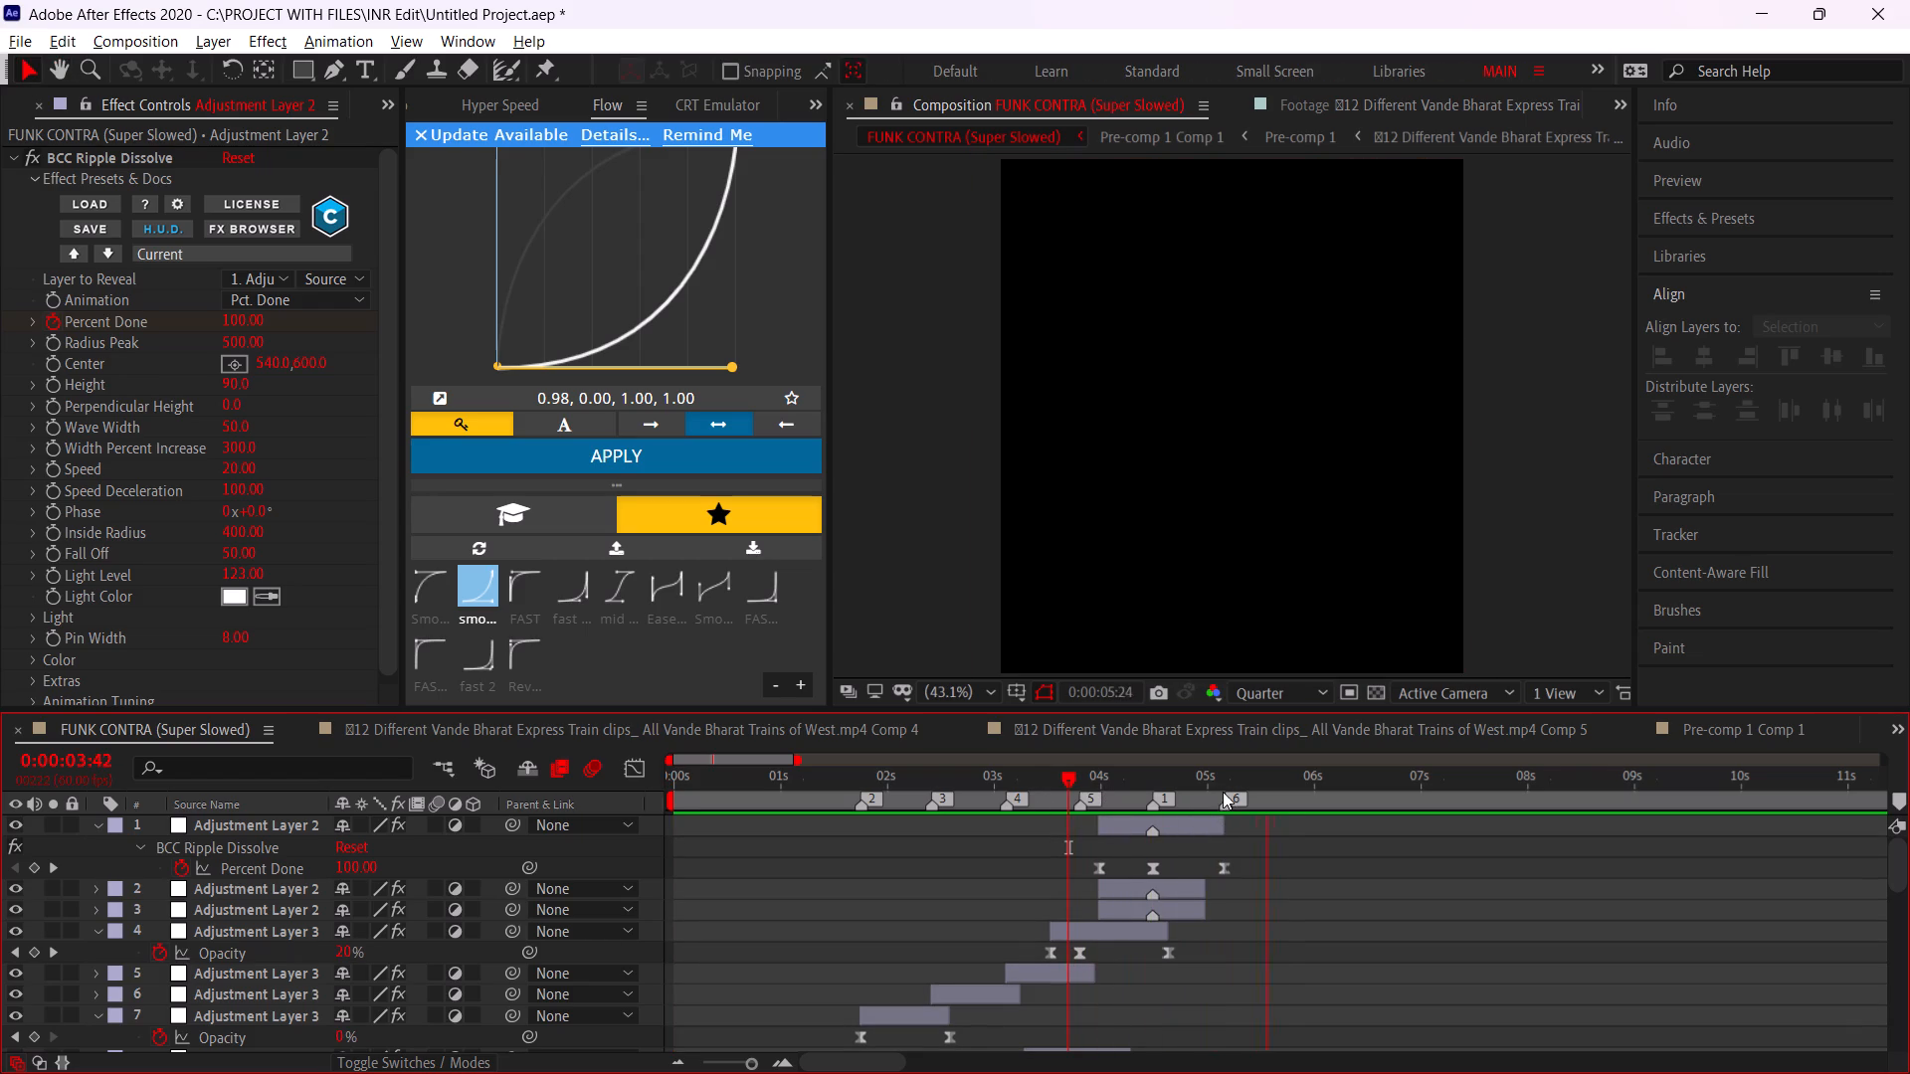
# Ease the ripple layer's last two Percent Done keyframes with the saved Flow curve 0.00, 0.02, 0.00, 0.99.
pyautogui.click(1188, 792)
pyautogui.moveTo(1247, 857); pyautogui.dragTo(1084, 869)
pyautogui.moveTo(1277, 865); pyautogui.dragTo(1135, 868)
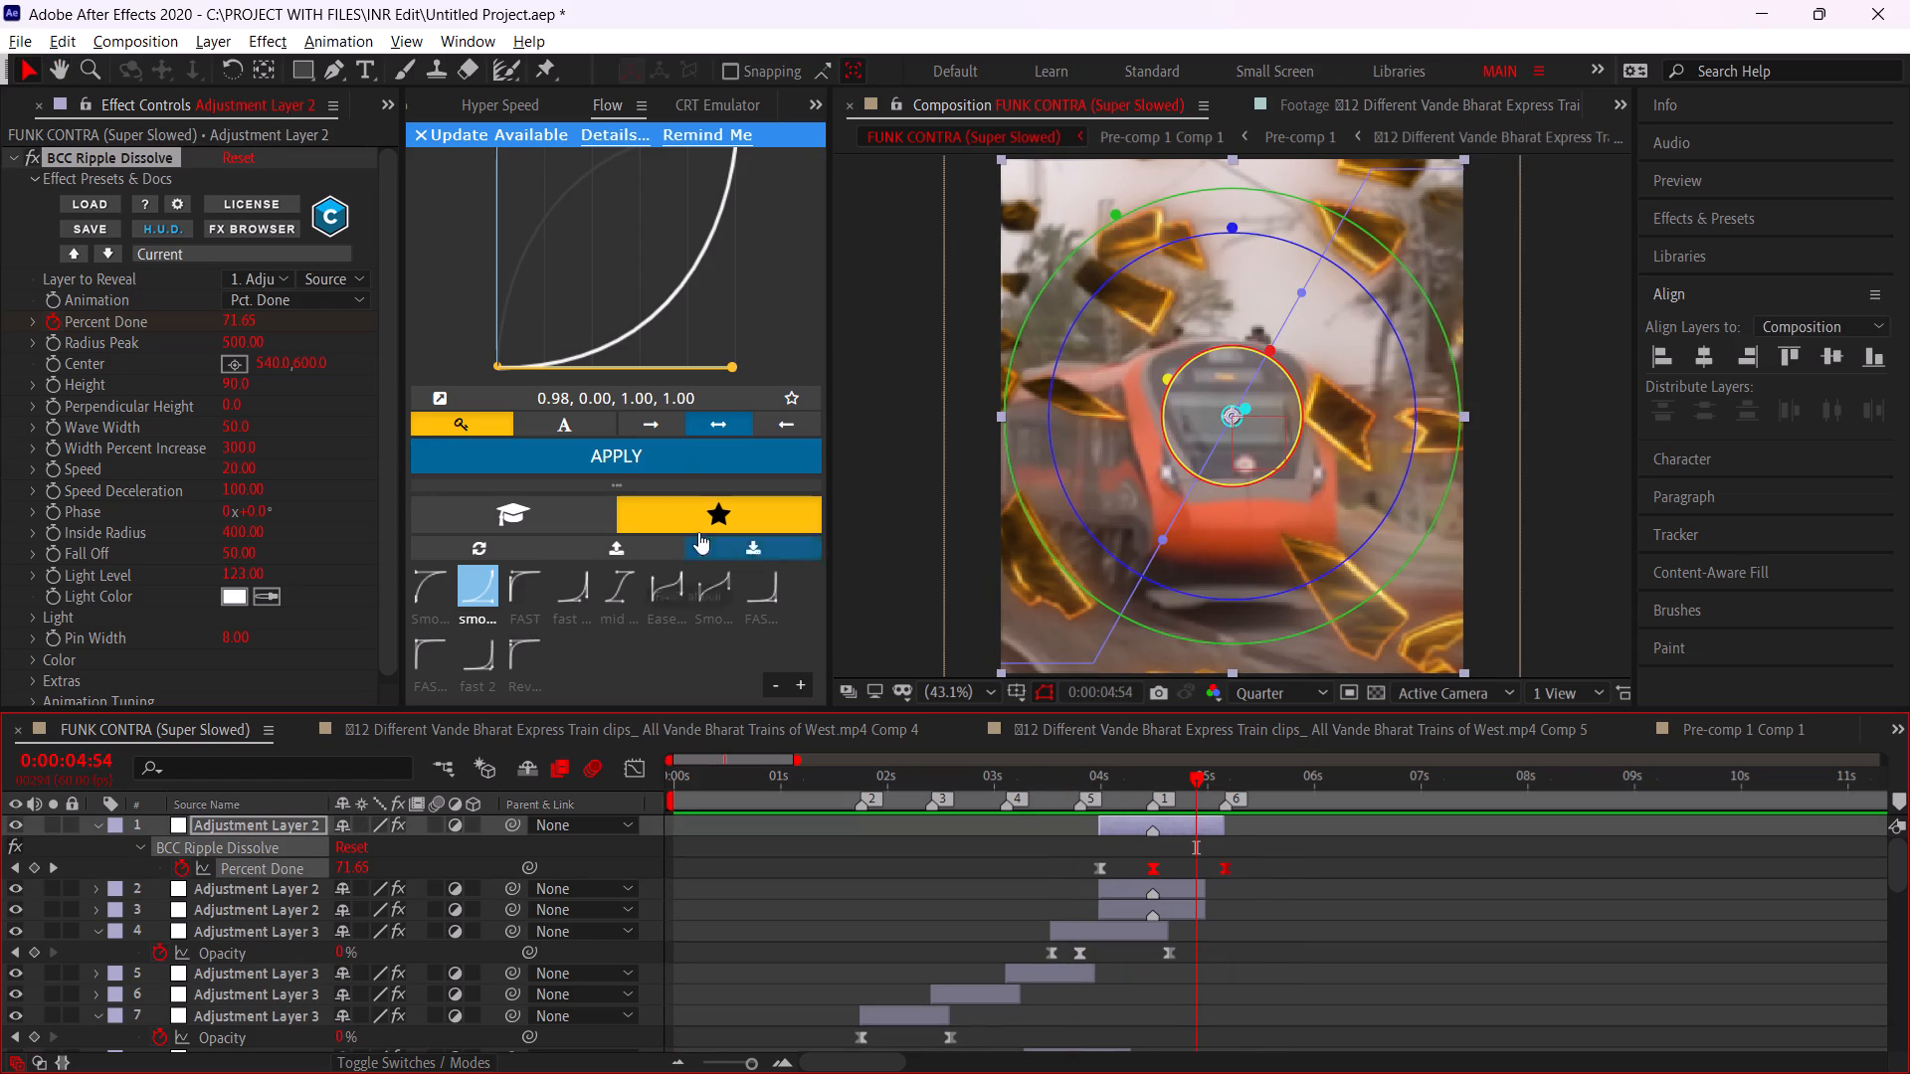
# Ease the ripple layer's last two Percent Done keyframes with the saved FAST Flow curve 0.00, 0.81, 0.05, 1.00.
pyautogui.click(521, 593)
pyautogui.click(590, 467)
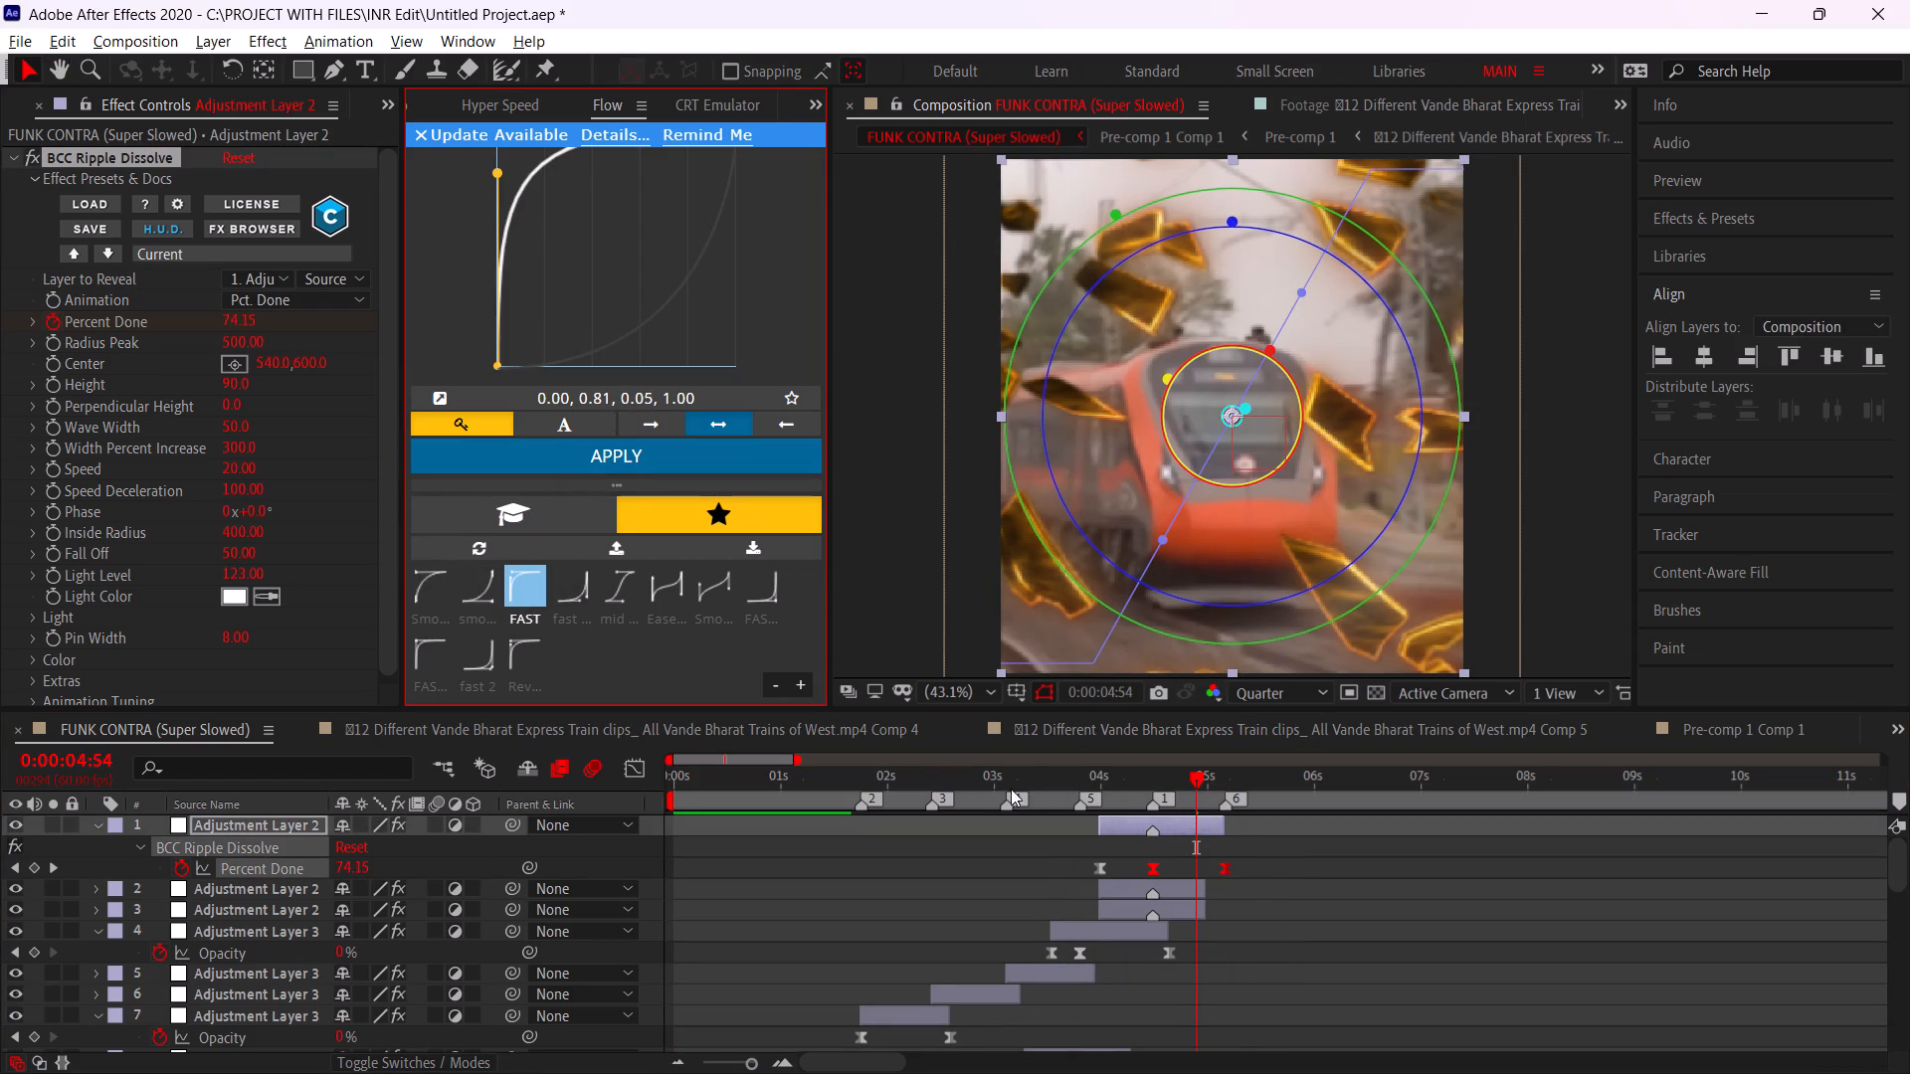
# Play the edit back from the start to review the ripple with the FAST easing.
pyautogui.click(946, 777)
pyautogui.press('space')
pyautogui.moveTo(949, 777); pyautogui.dragTo(671, 799)
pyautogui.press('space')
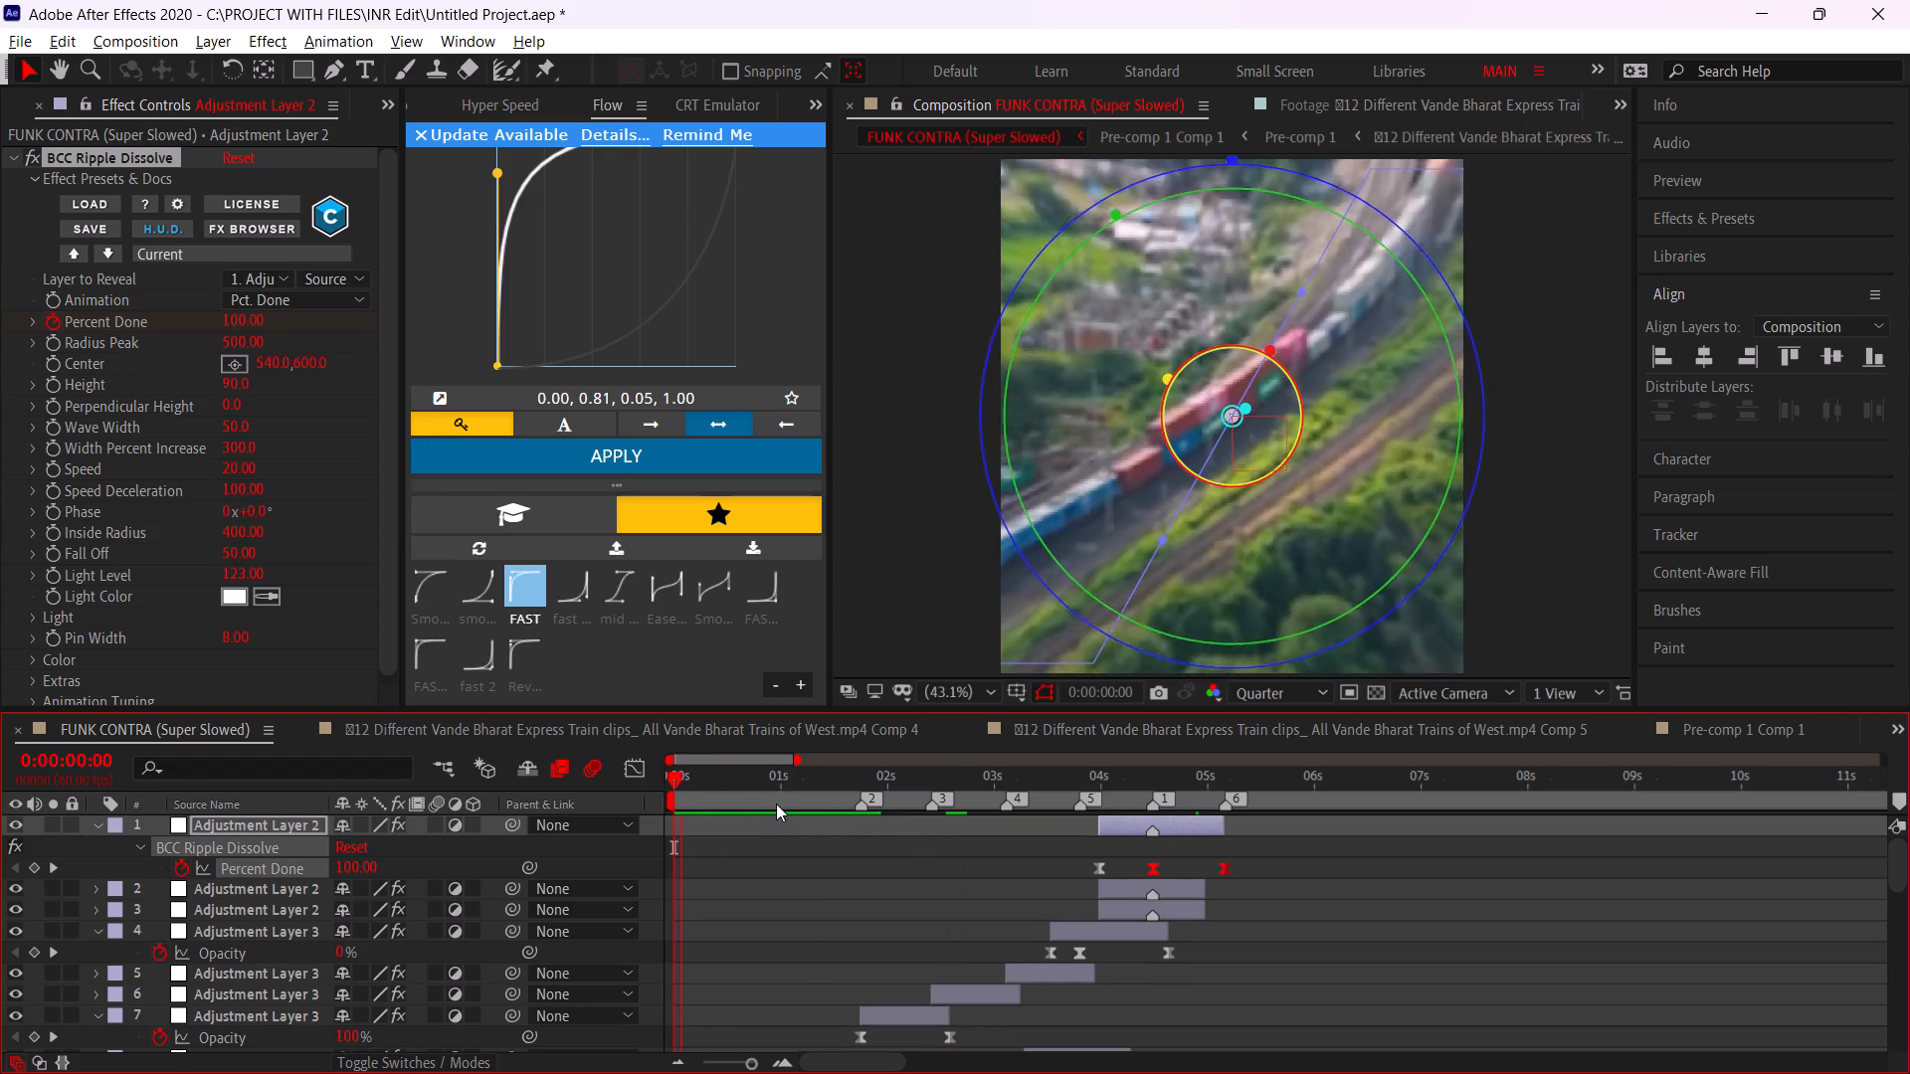
pyautogui.moveTo(790, 784); pyautogui.dragTo(601, 789)
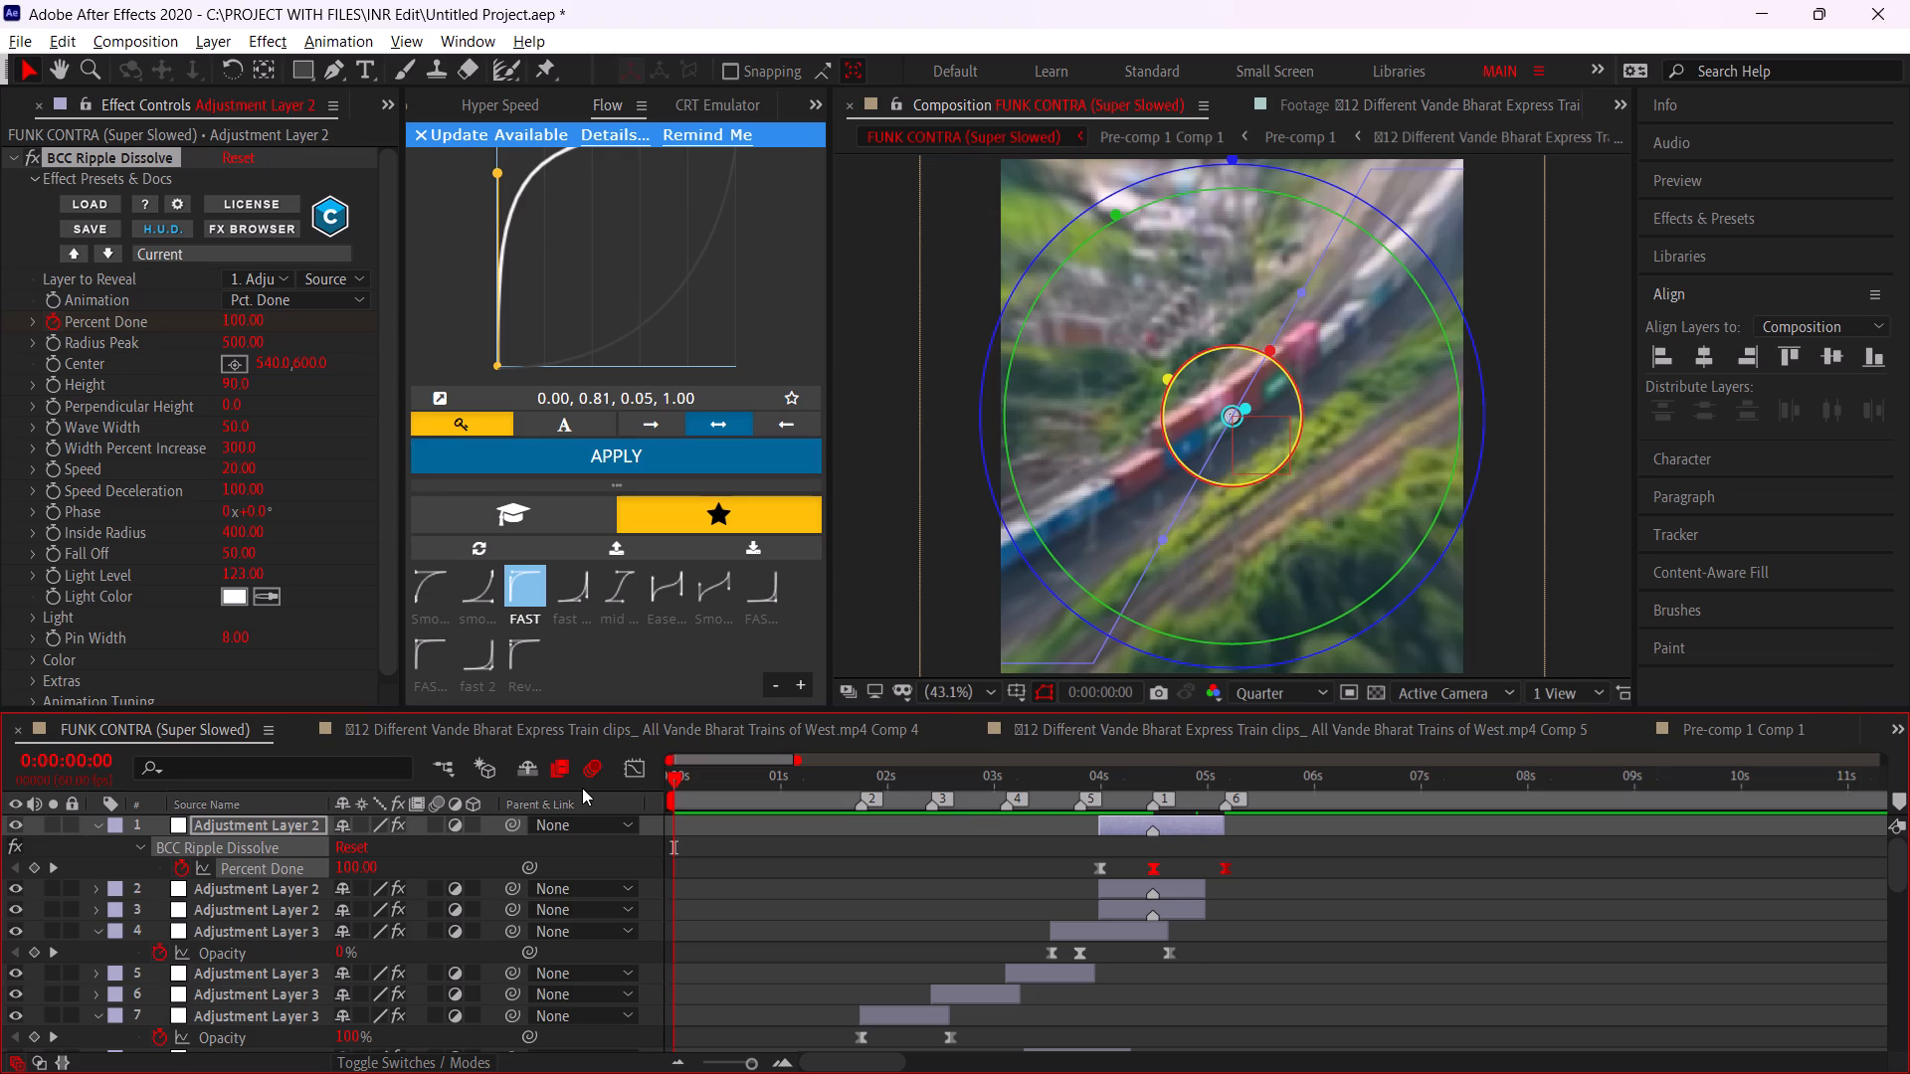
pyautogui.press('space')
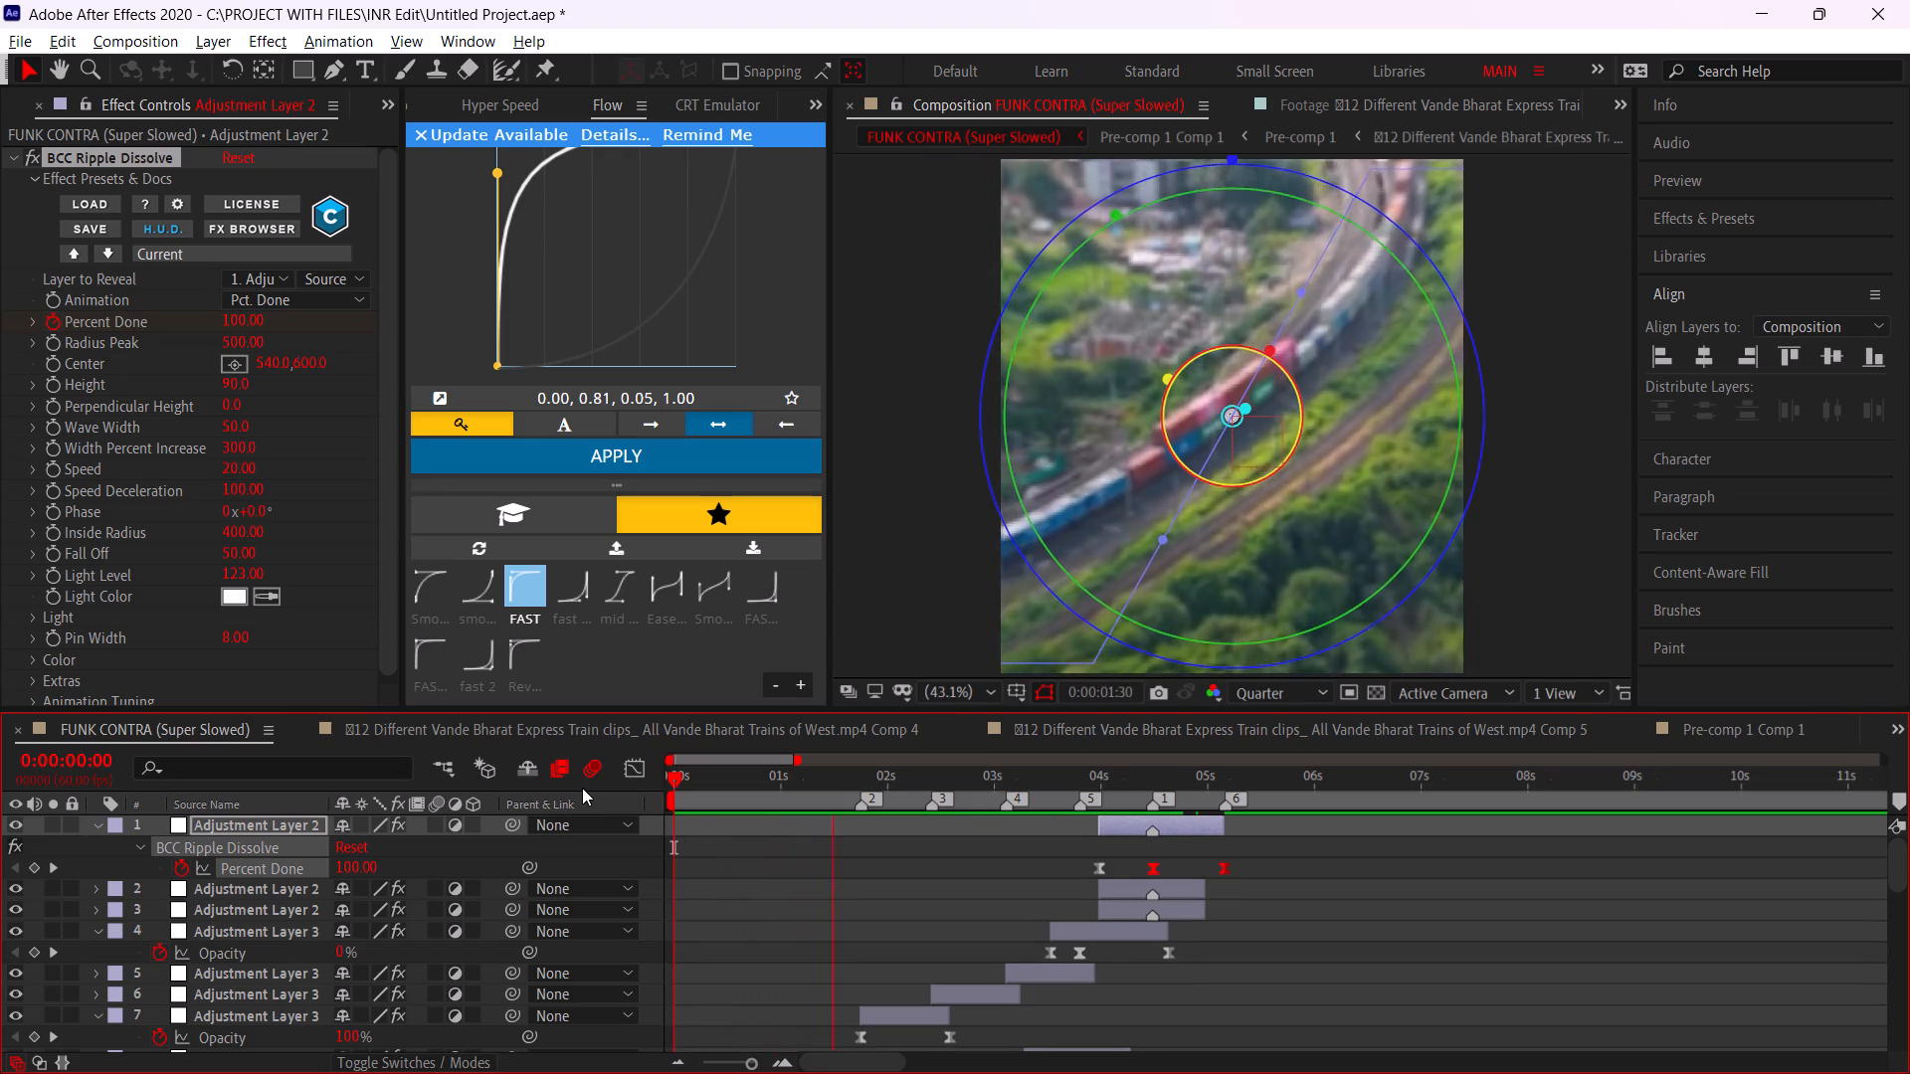
pyautogui.click(920, 839)
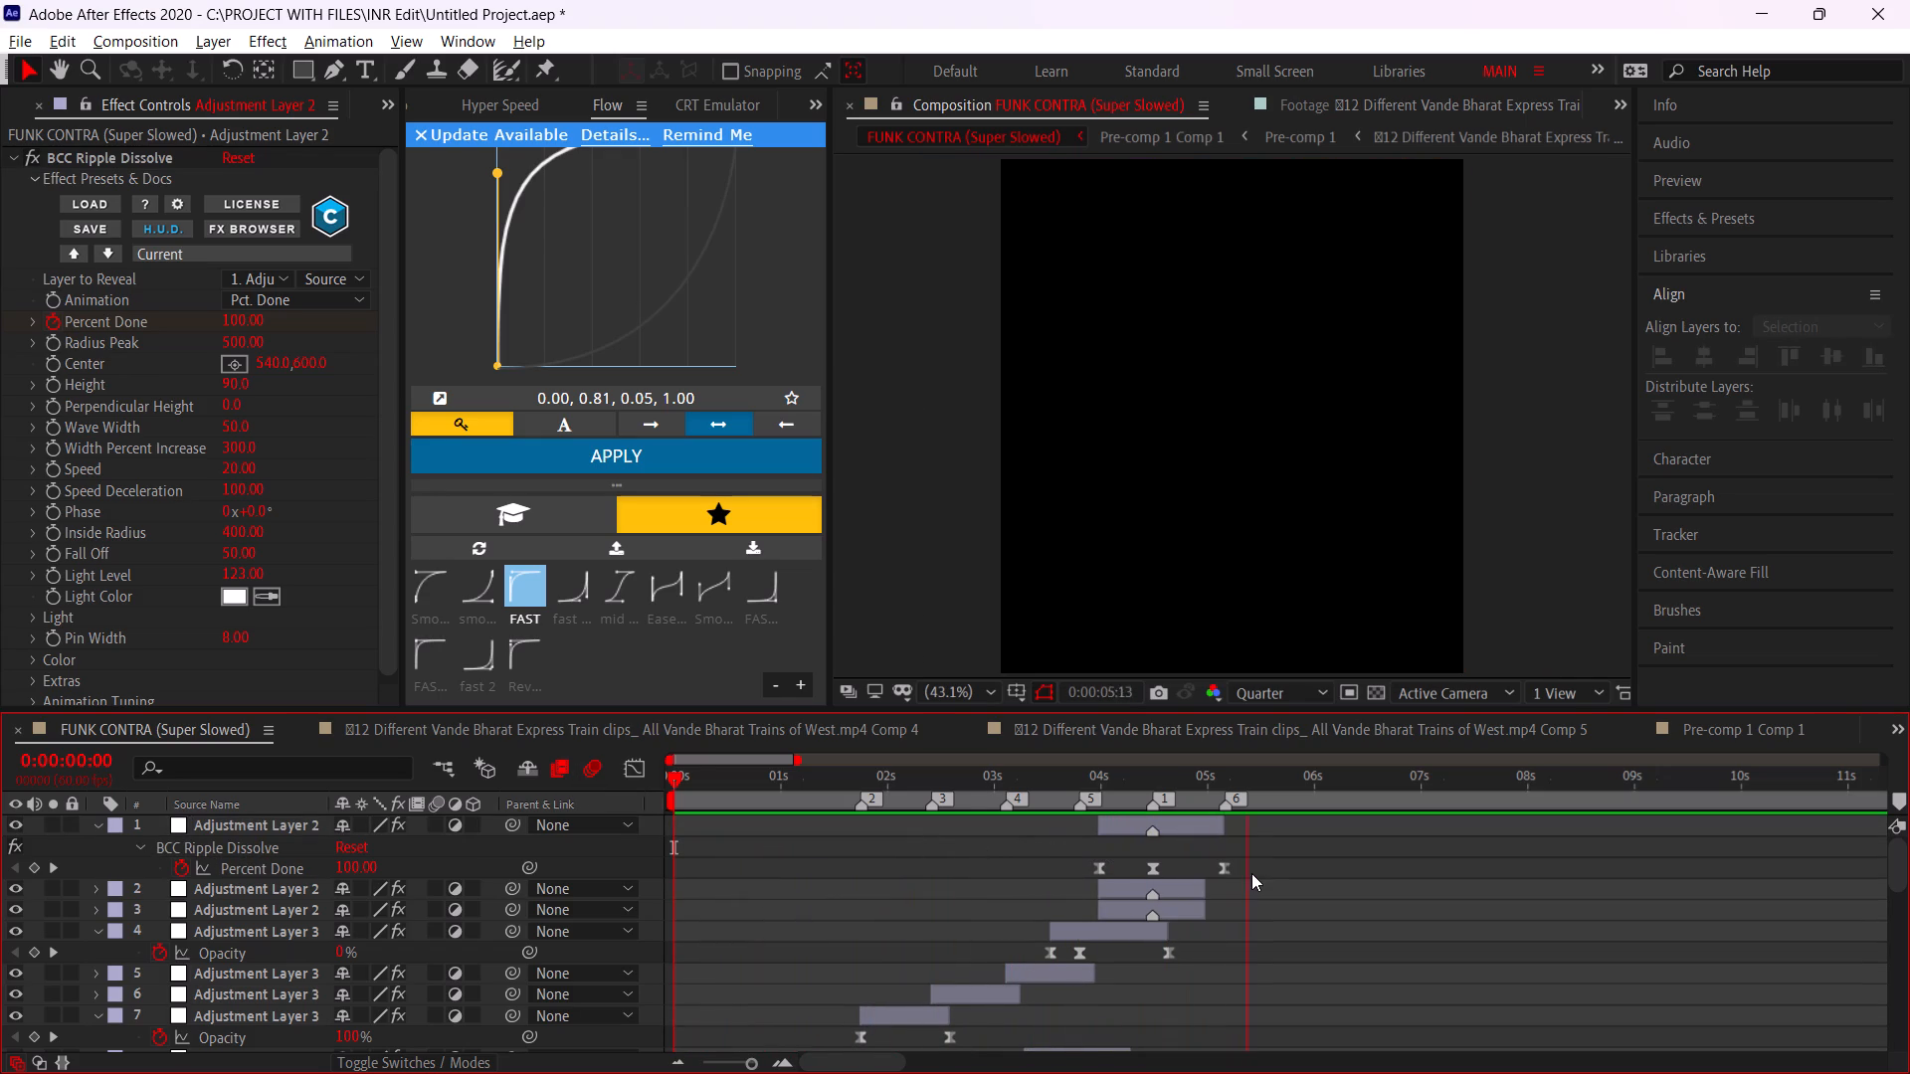
# Key the ripple's Percent Done at 100 at 0:00:05:03 and move that keyframe onto the last one at the layer's end.
pyautogui.click(1204, 789)
pyautogui.keyDown('alt'); pyautogui.scroll(2, 1204, 789); pyautogui.keyUp('alt')
pyautogui.moveTo(1204, 789); pyautogui.dragTo(1236, 790)
pyautogui.moveTo(363, 861); pyautogui.dragTo(378, 862)
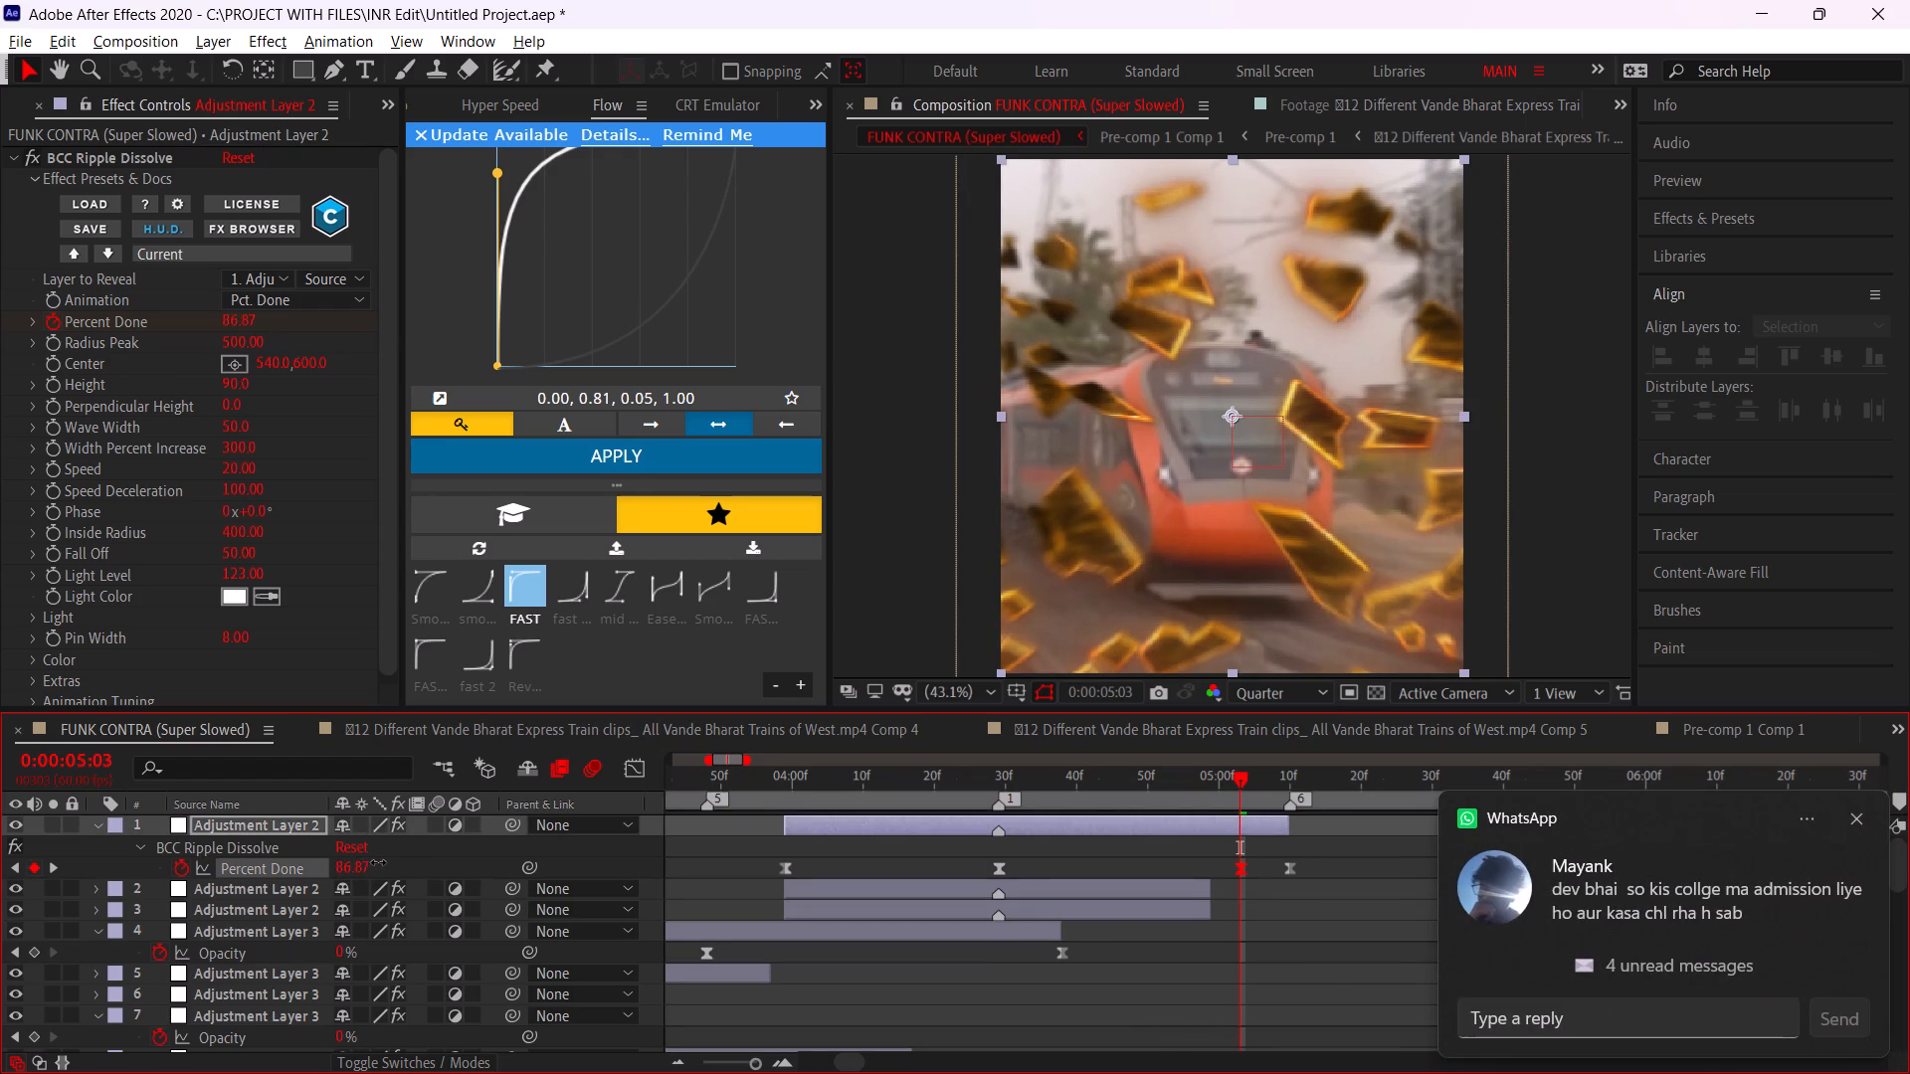
pyautogui.moveTo(378, 862); pyautogui.dragTo(486, 862)
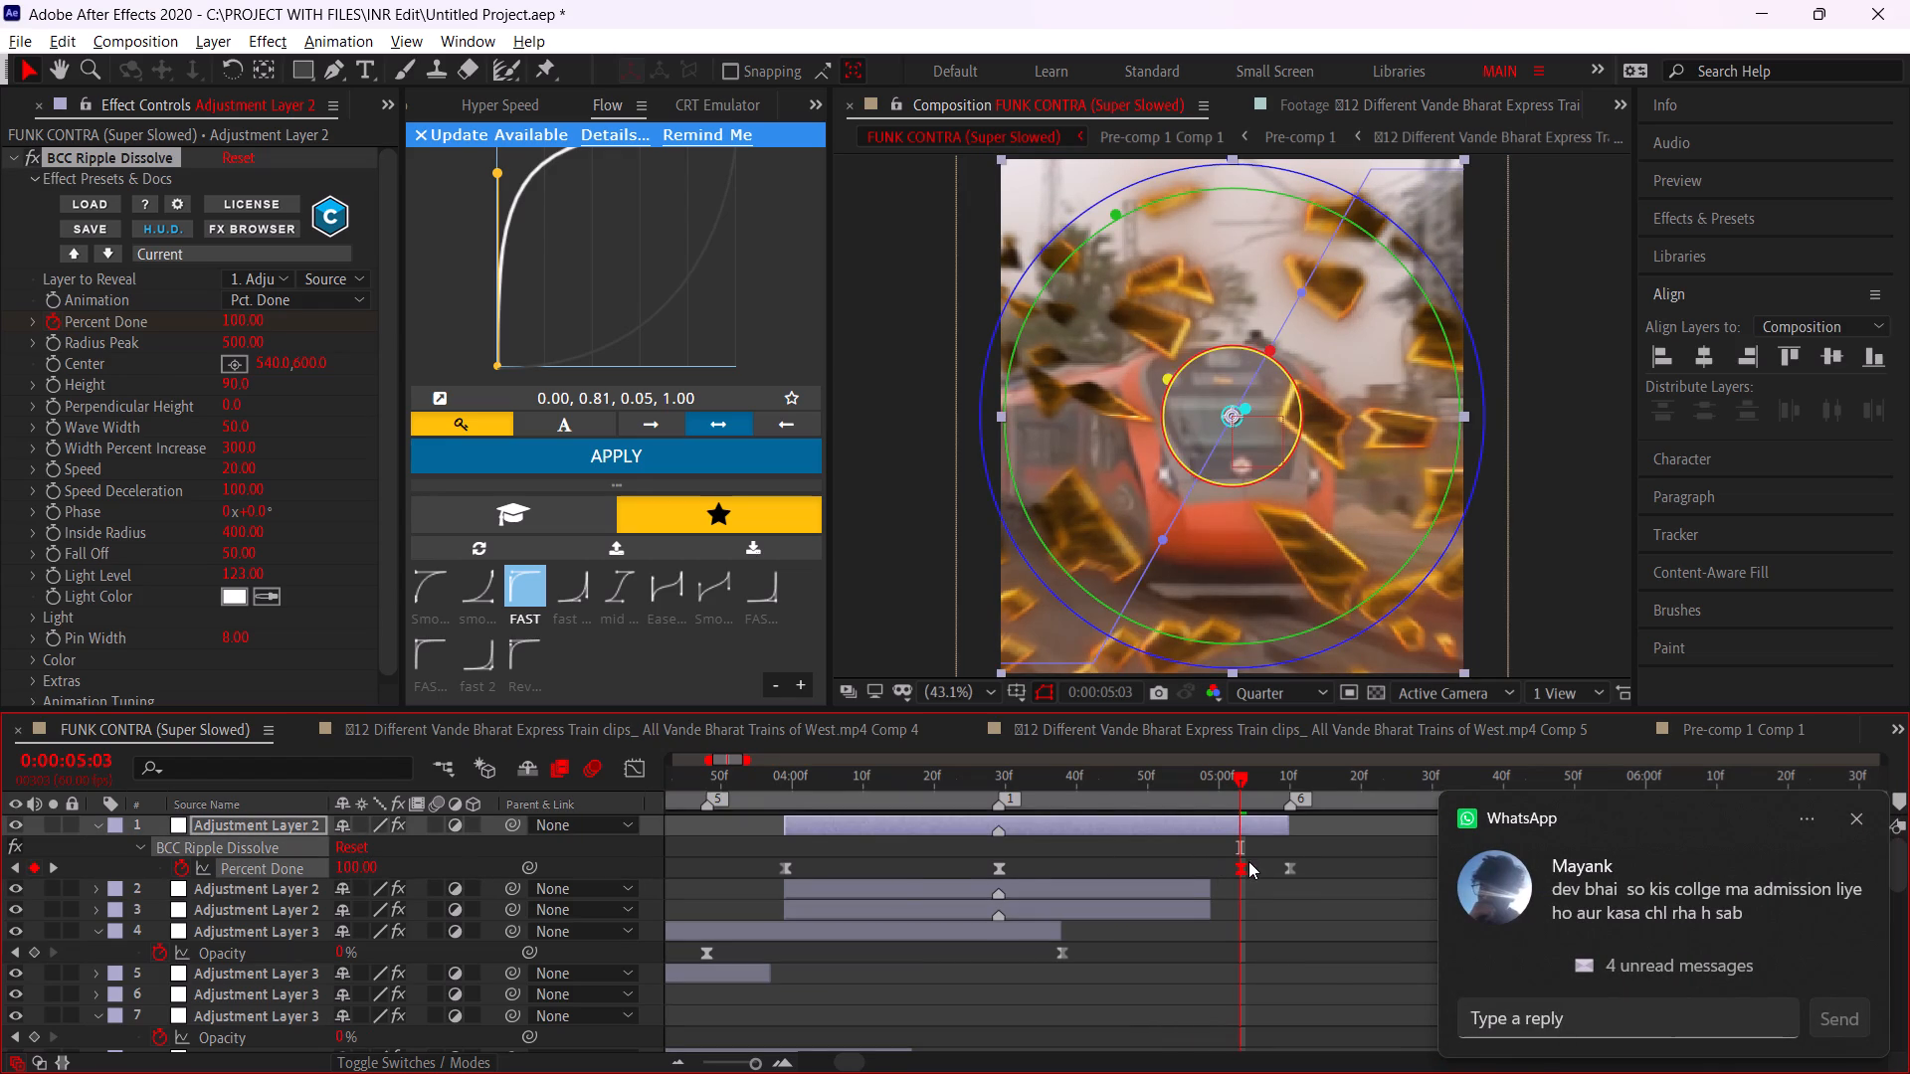
pyautogui.moveTo(1242, 867); pyautogui.dragTo(1292, 874)
# Ease the ripple layer's last two Percent Done keyframes with the saved Flow curve 0.00, 0.02, 0.00, 0.99.
pyautogui.moveTo(1336, 864); pyautogui.dragTo(957, 878)
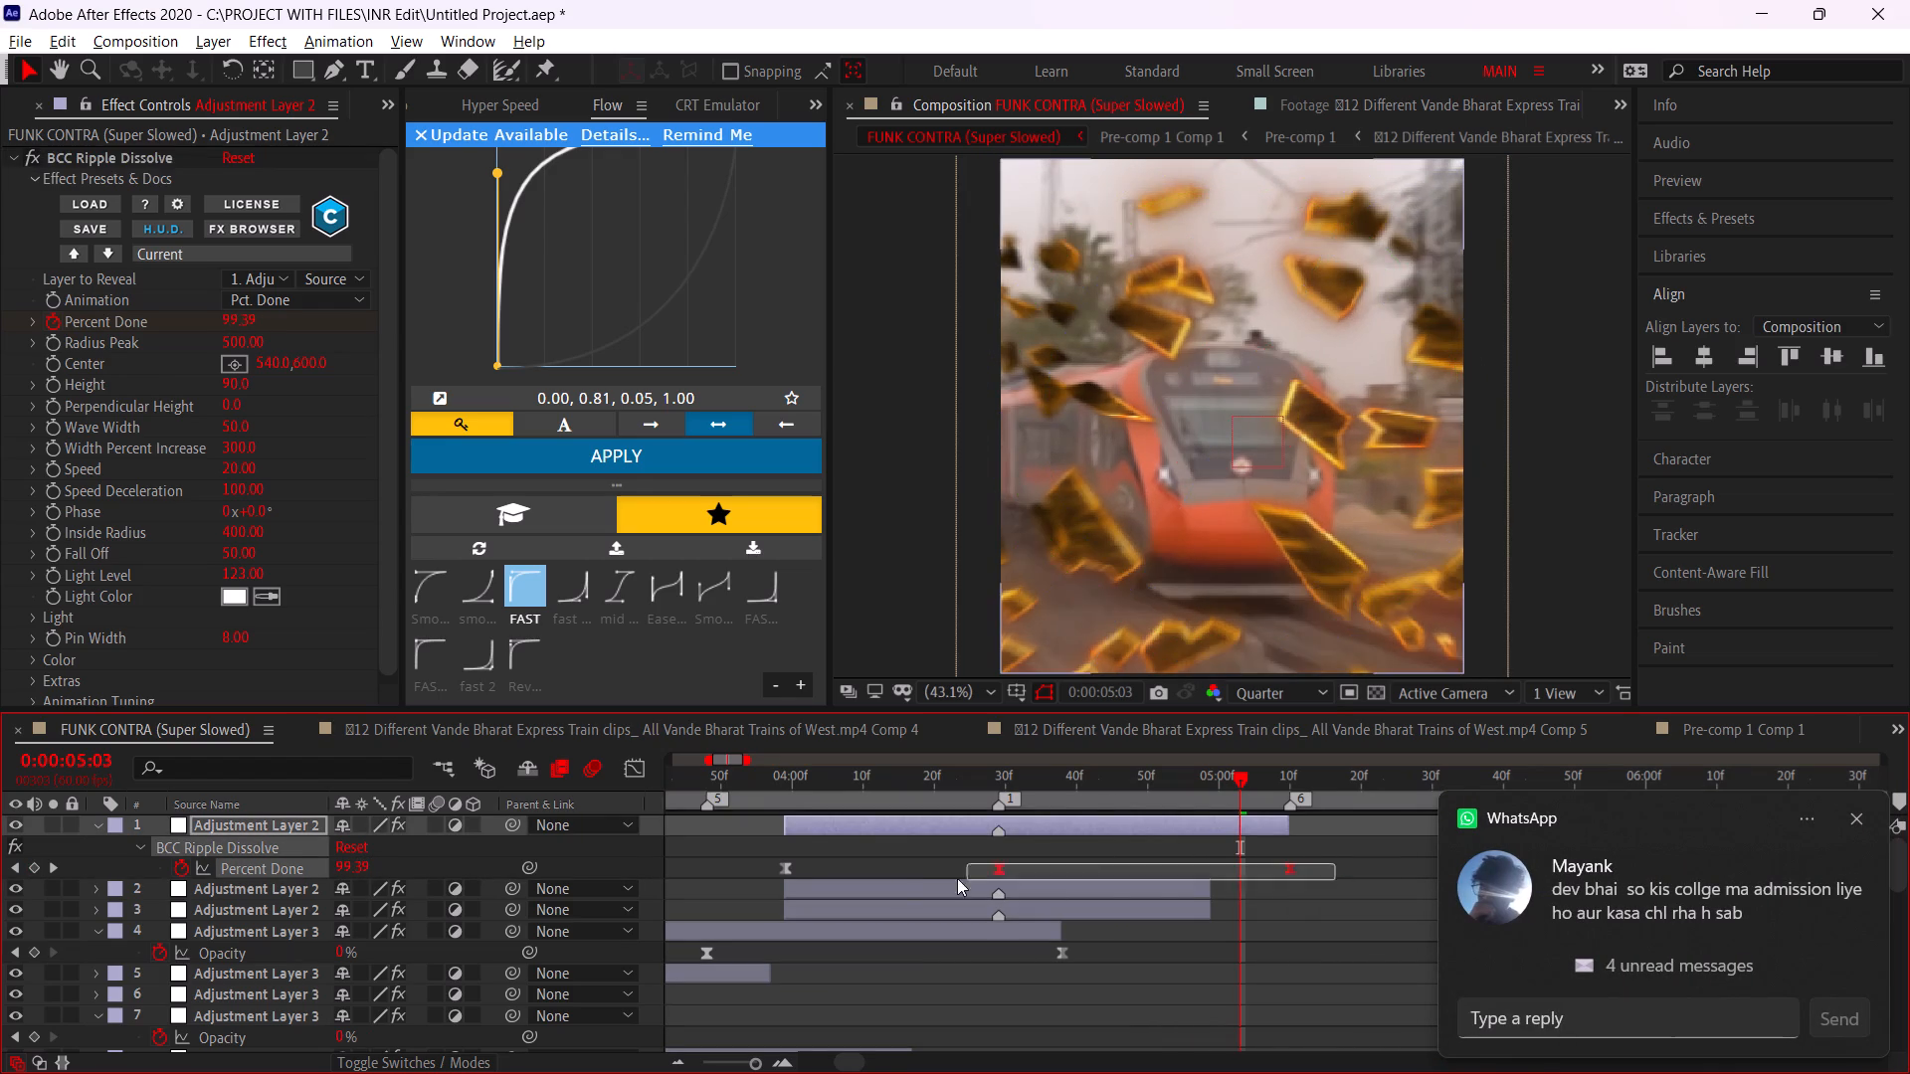
pyautogui.moveTo(957, 878); pyautogui.dragTo(950, 875)
pyautogui.click(442, 597)
pyautogui.click(614, 461)
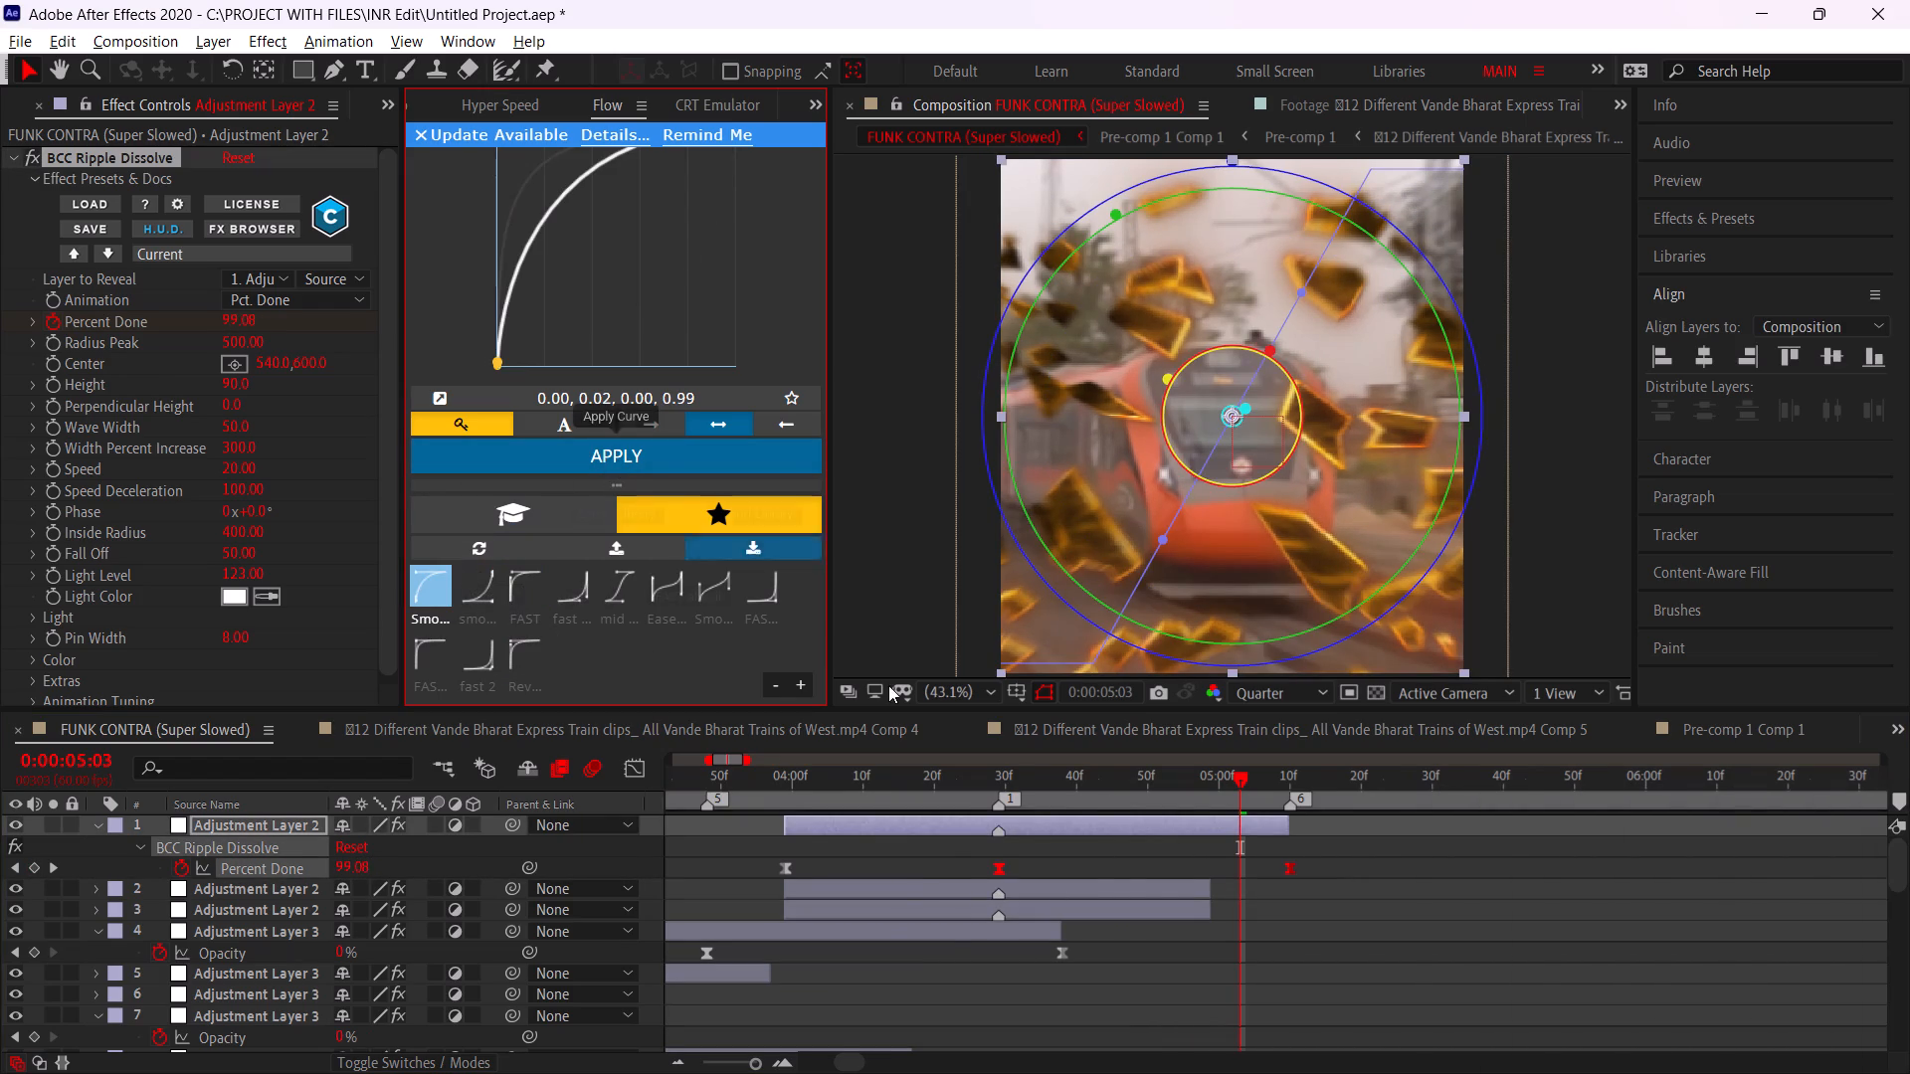
# Play the edit back to review the re-eased ripple transition.
pyautogui.keyDown('alt'); pyautogui.scroll(-4, 1191, 769); pyautogui.keyUp('alt')
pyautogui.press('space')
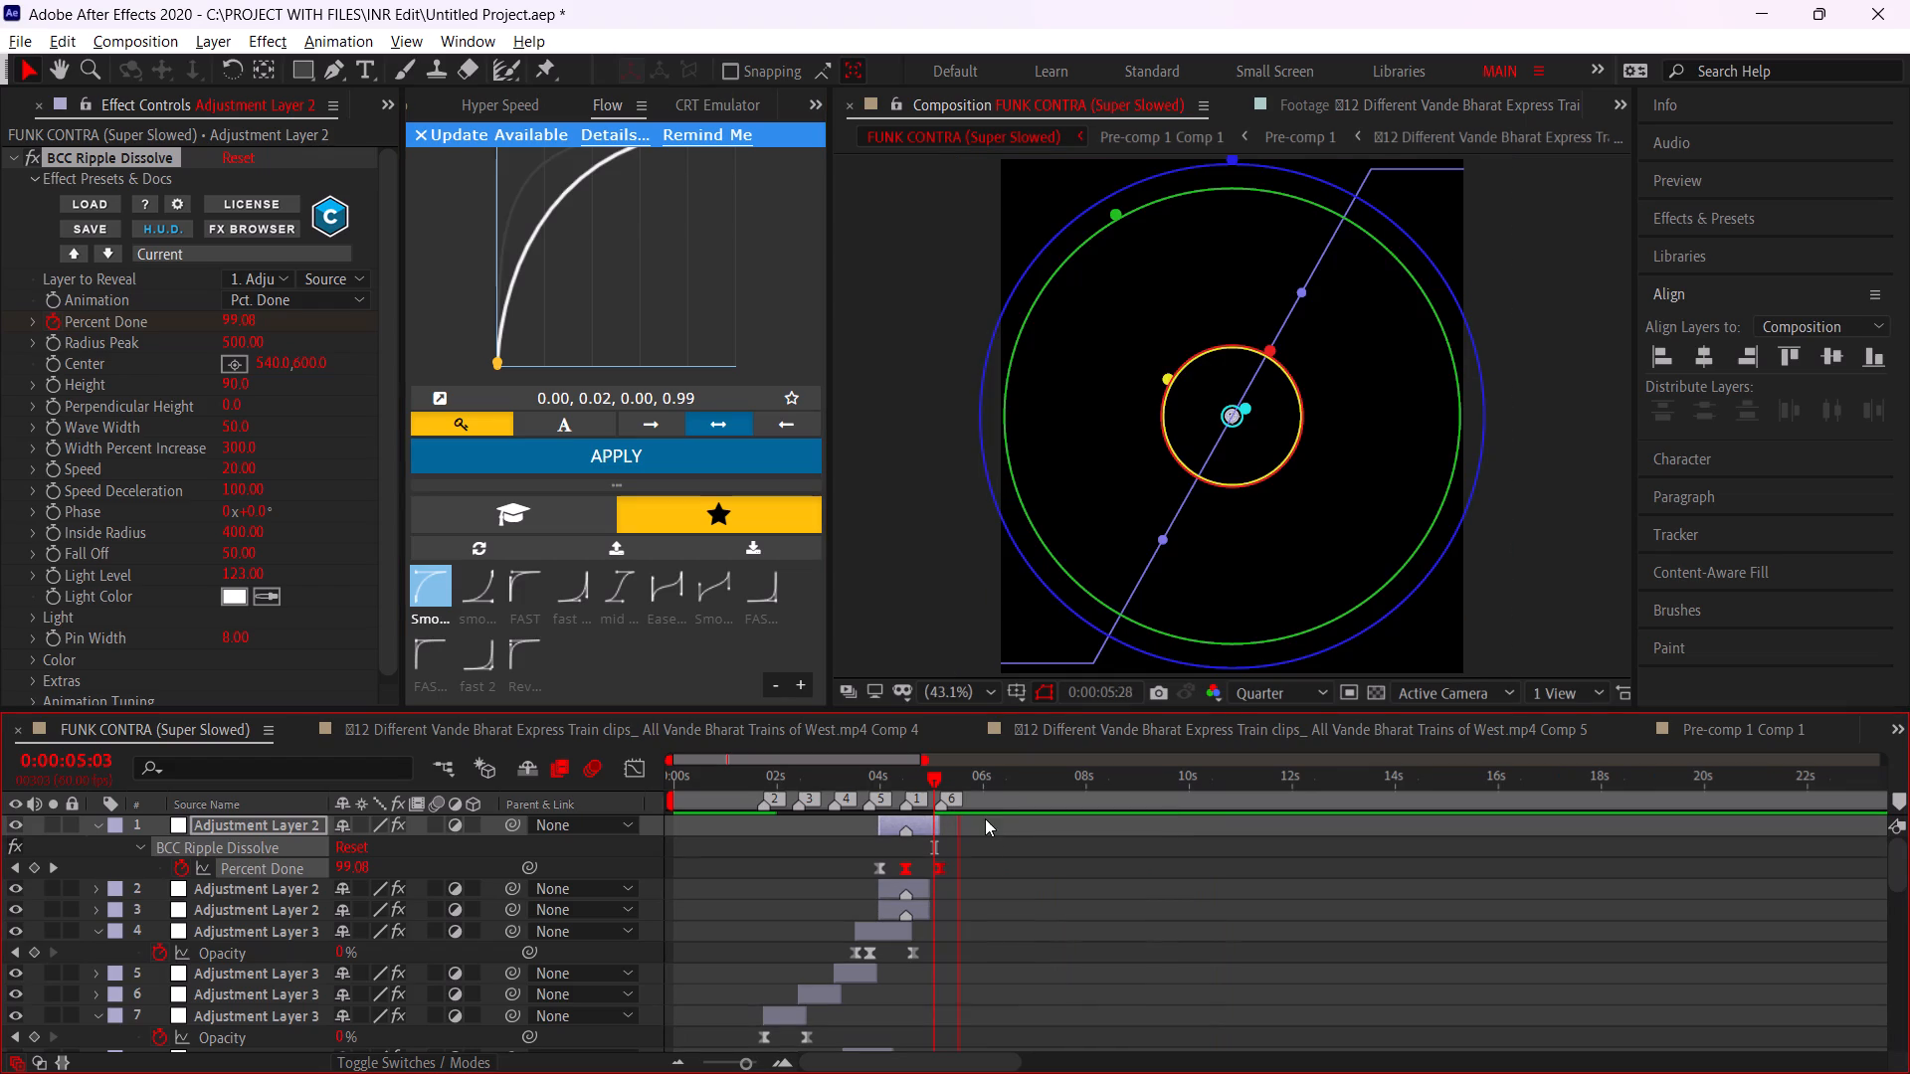
pyautogui.click(807, 842)
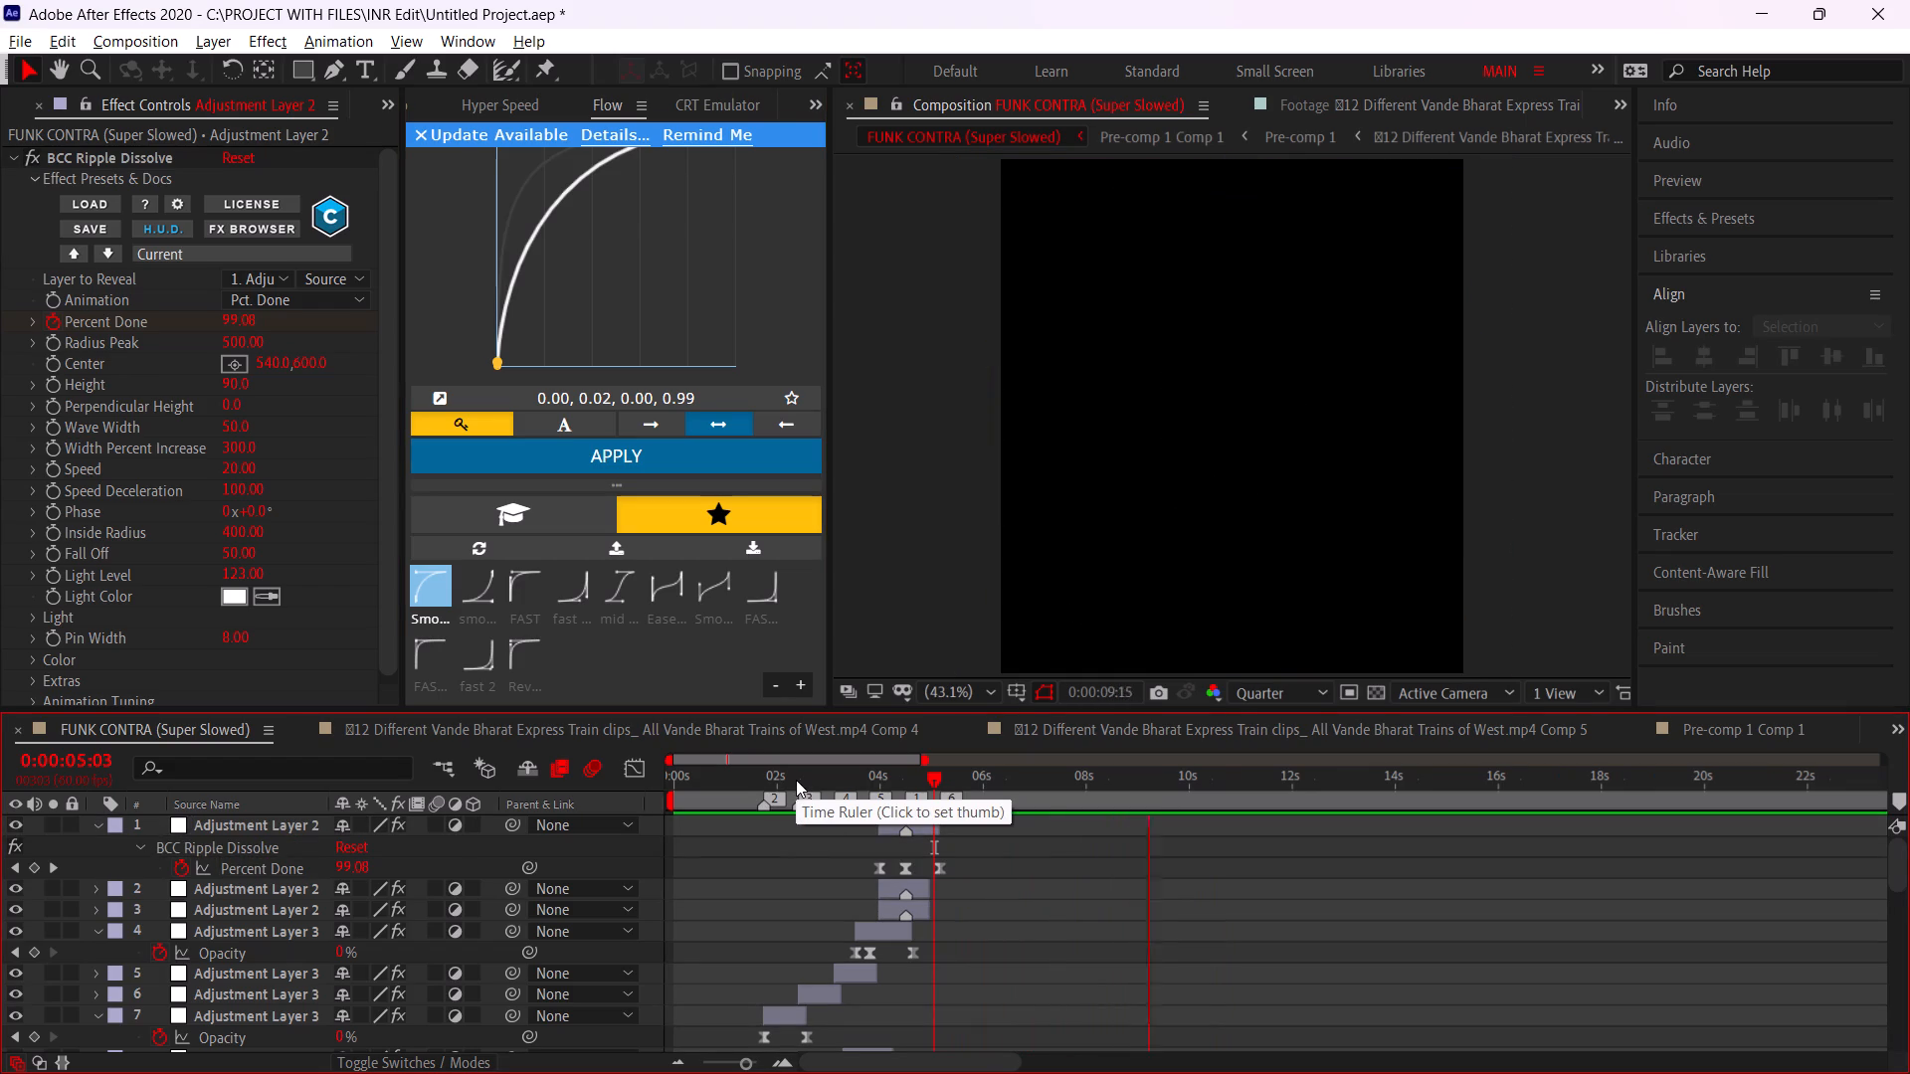
# Play the edit from the start and from 0:00:03:21 to review the re-eased ripple.
pyautogui.moveTo(758, 779); pyautogui.dragTo(548, 769)
pyautogui.press('space')
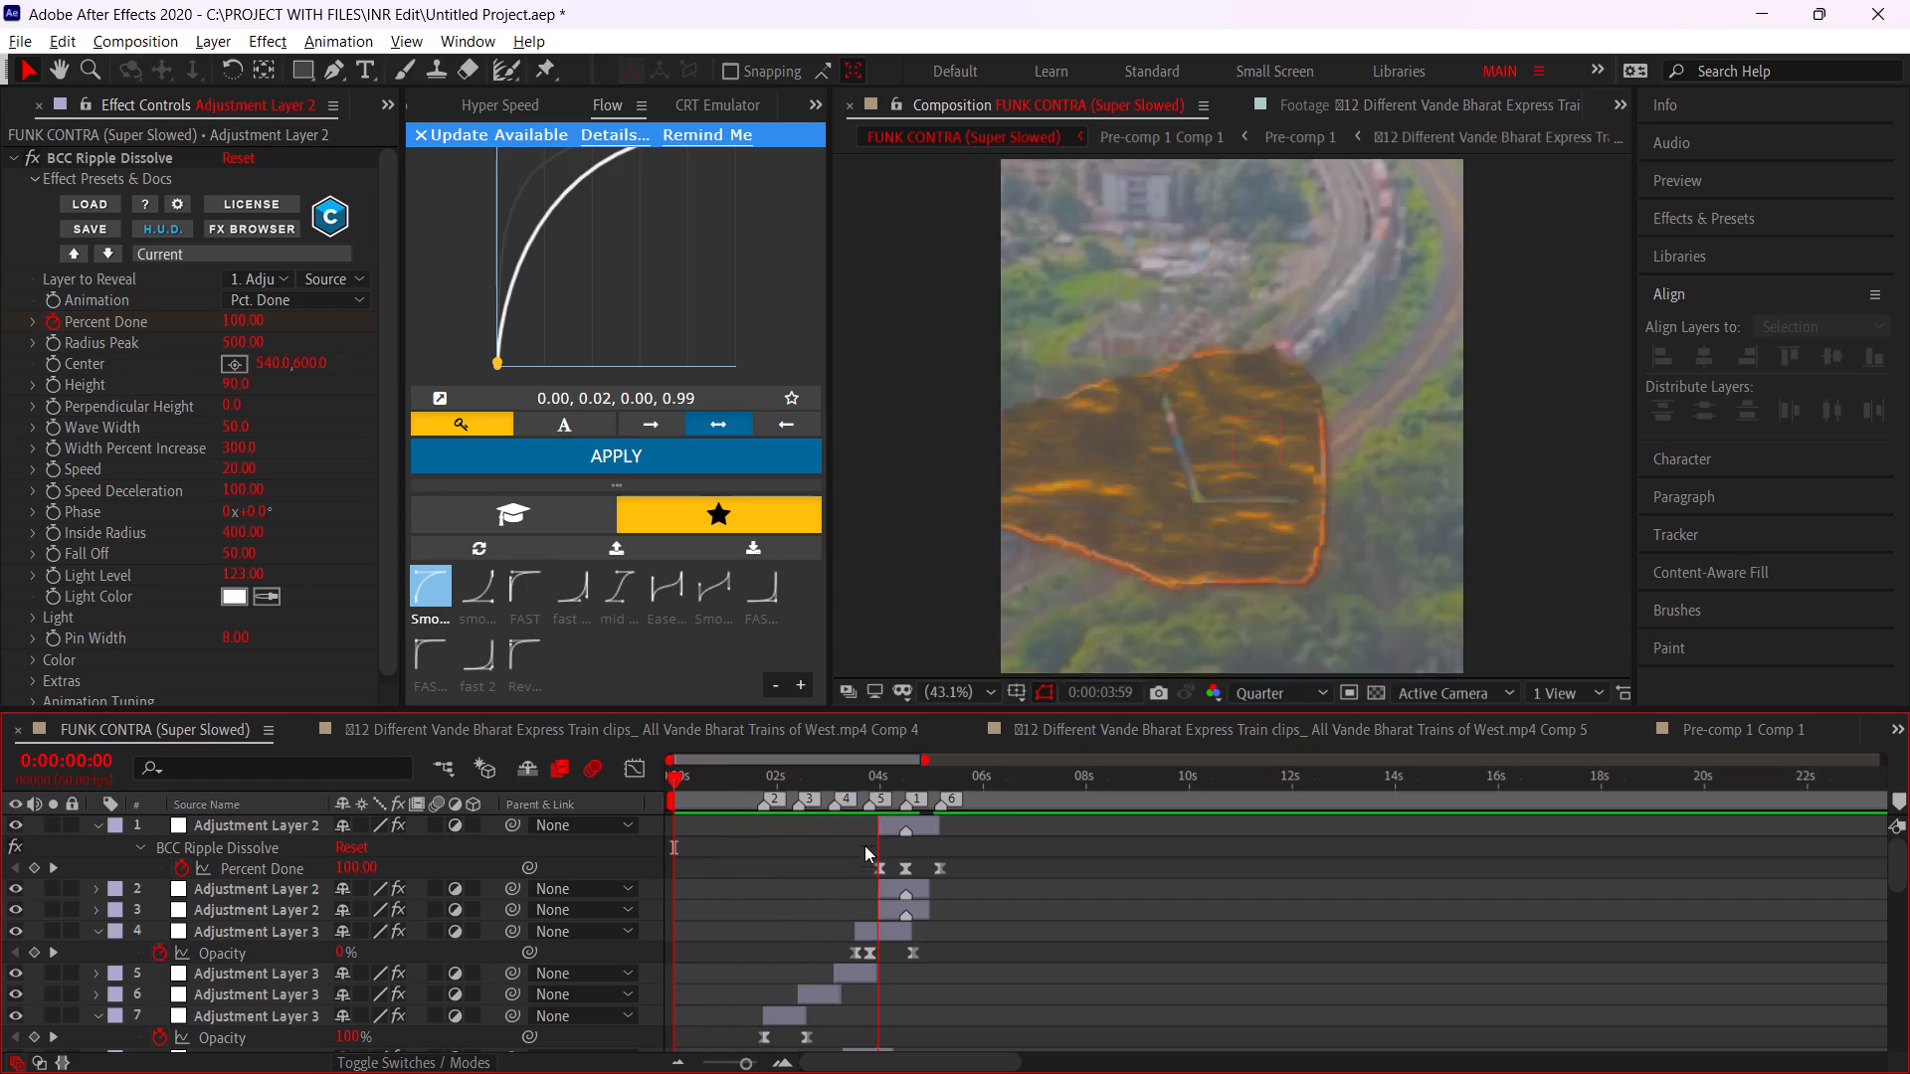
pyautogui.click(847, 780)
pyautogui.press('space')
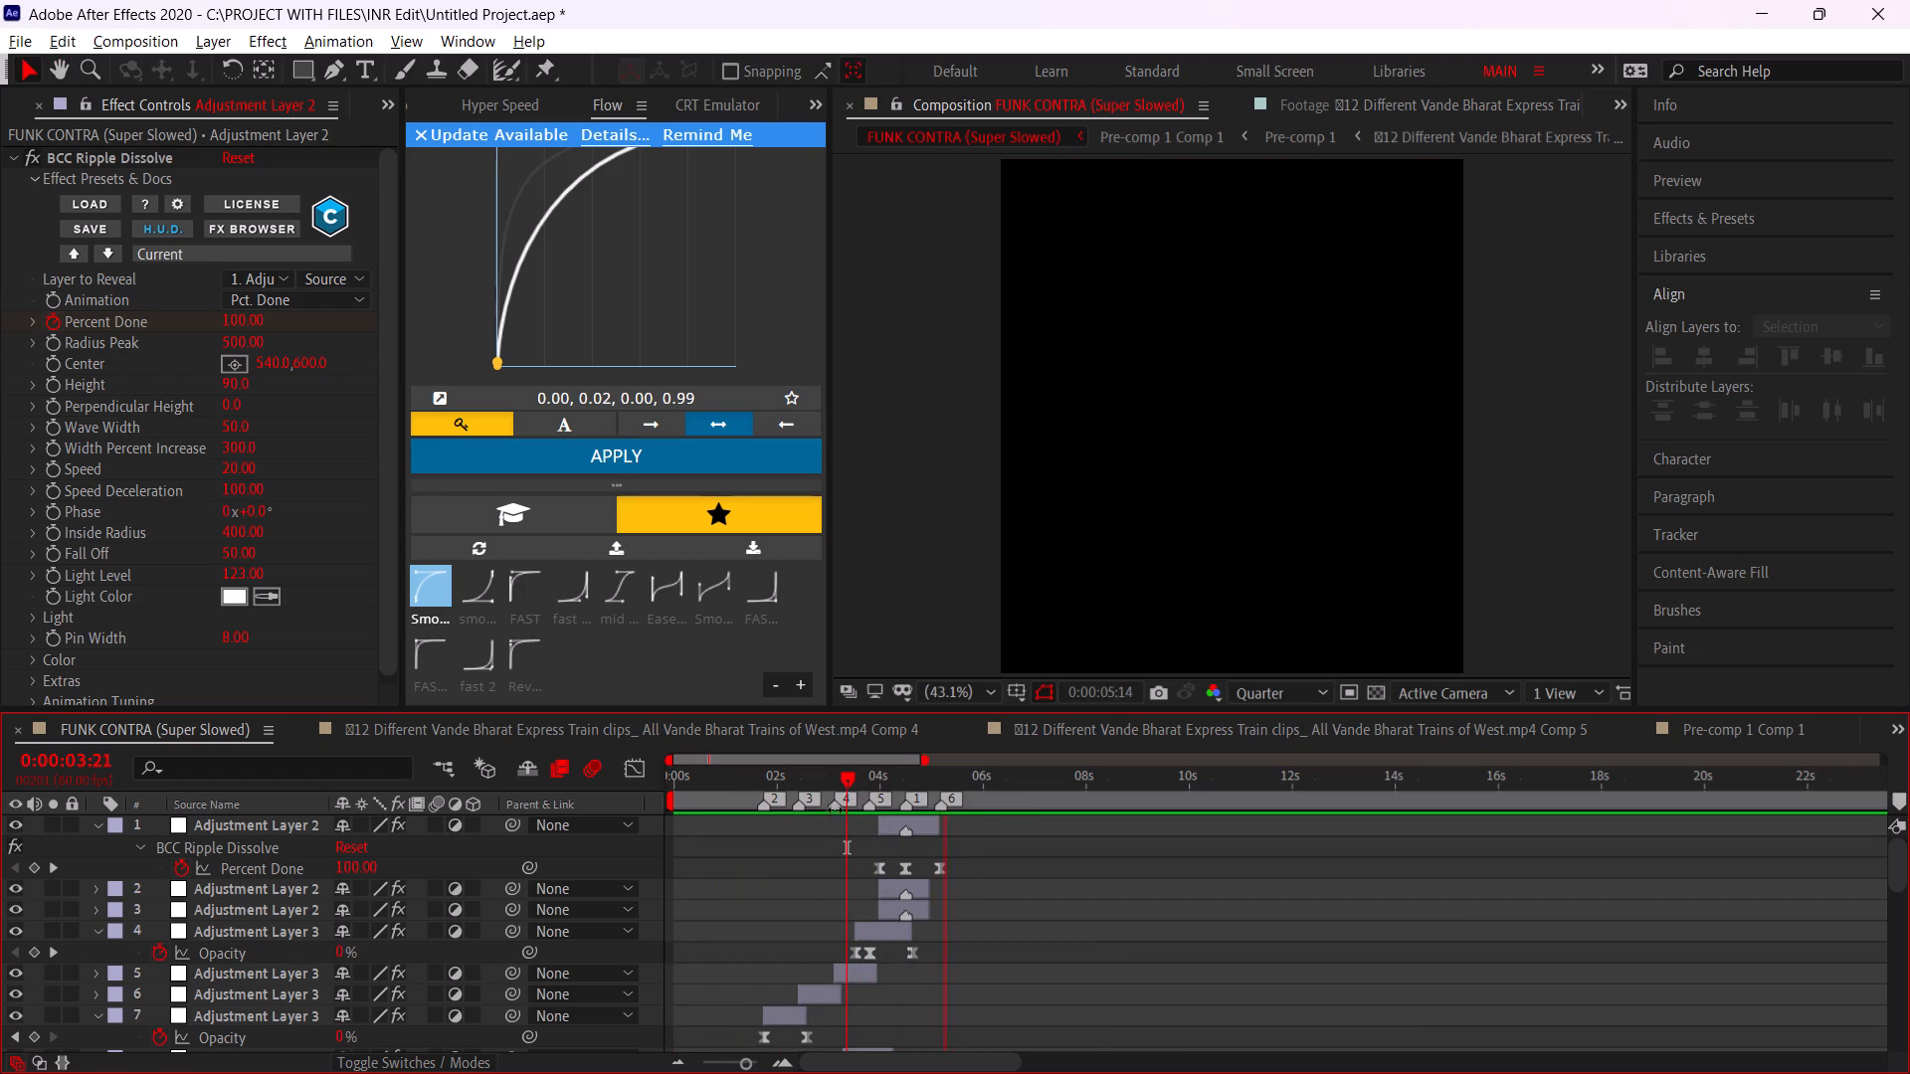
pyautogui.click(863, 842)
pyautogui.click(847, 784)
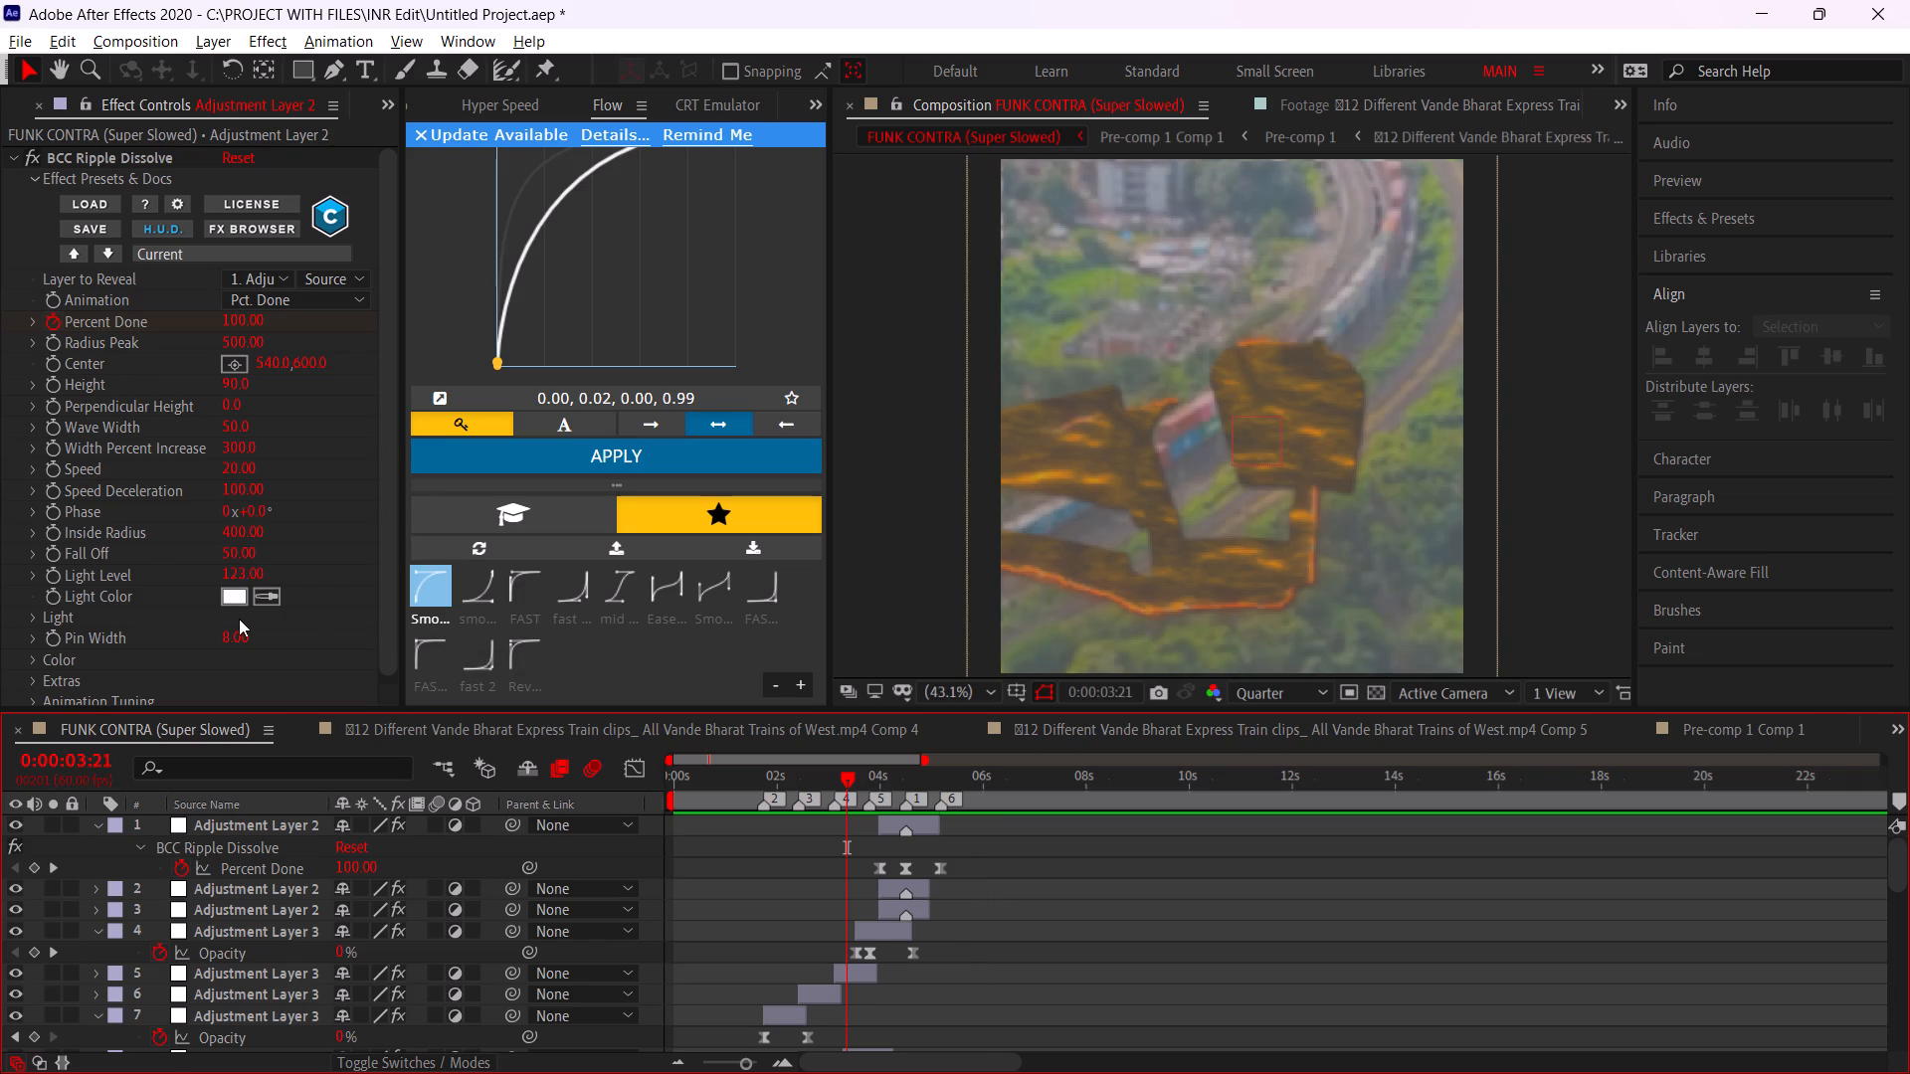
# Lower the BCC Ripple Dissolve Light Level to 46.
pyautogui.moveTo(232, 577); pyautogui.dragTo(145, 578)
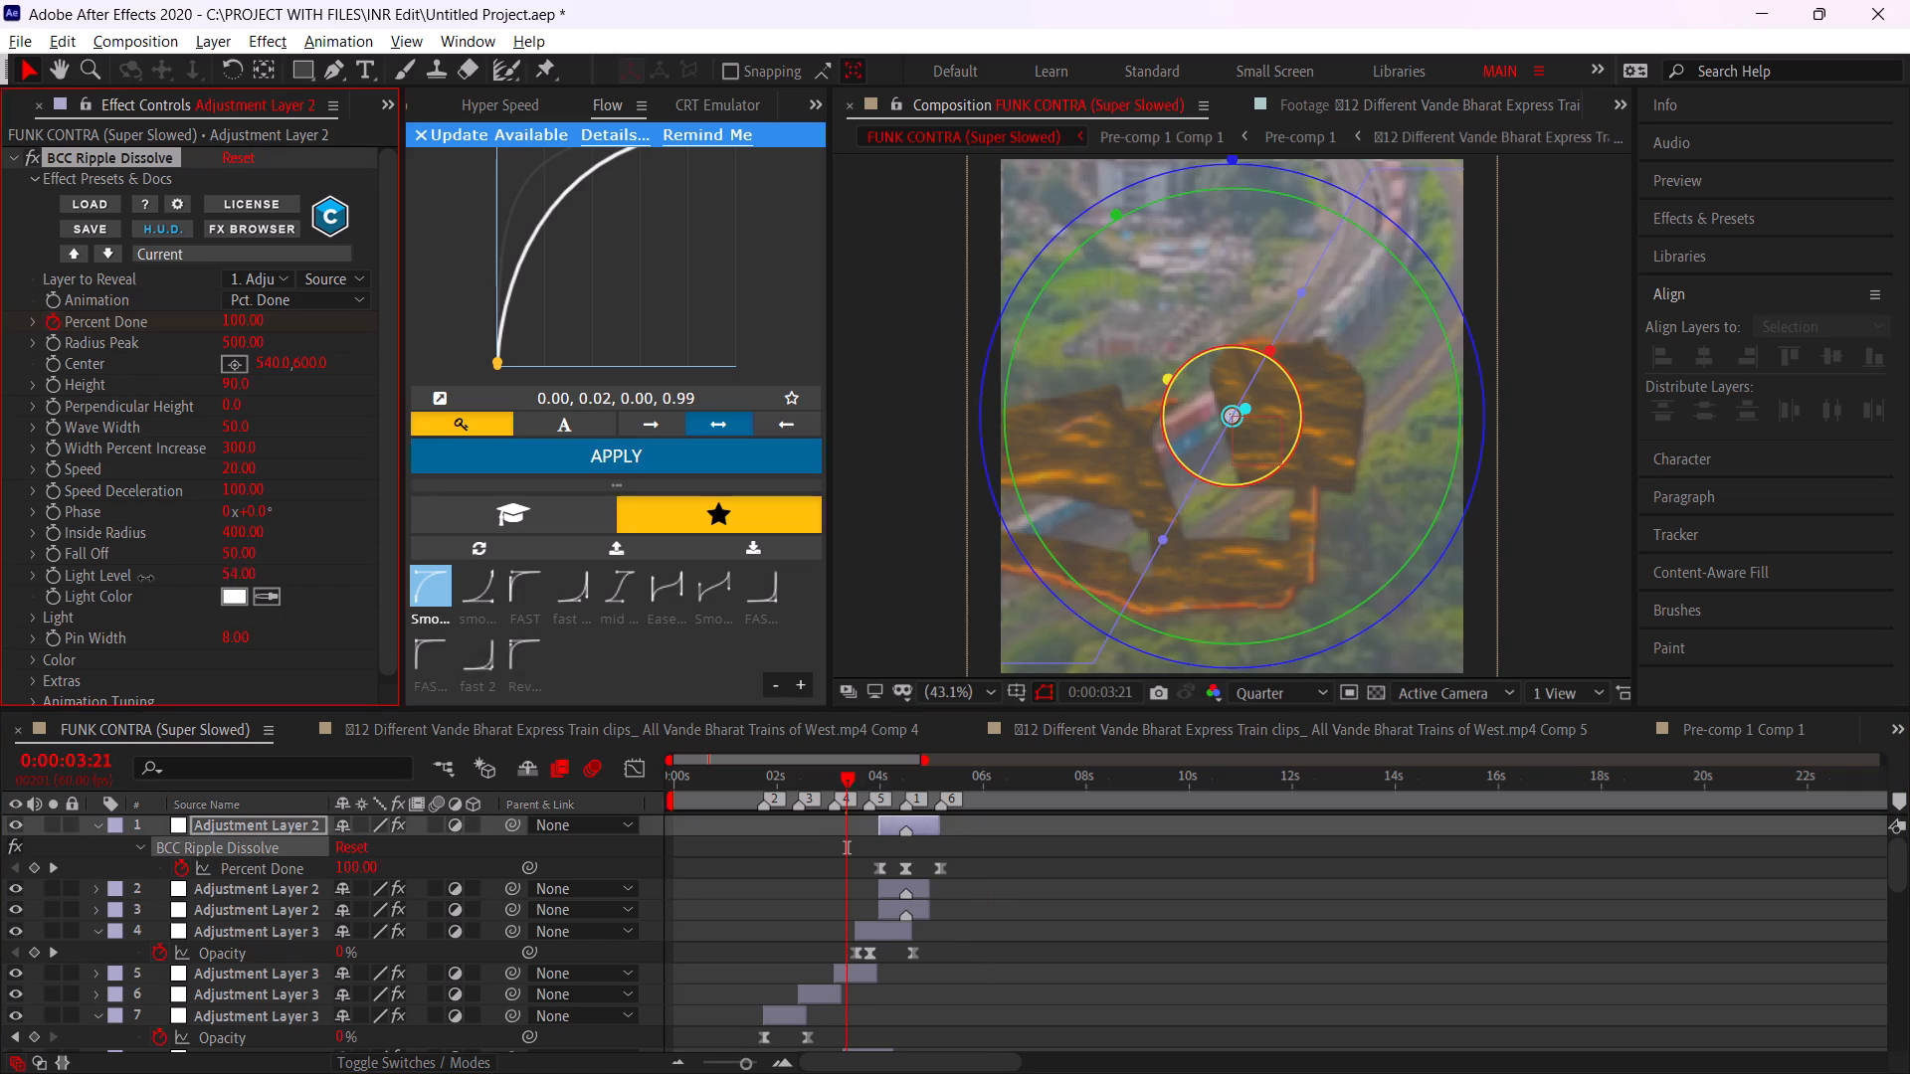
pyautogui.moveTo(145, 578); pyautogui.dragTo(136, 578)
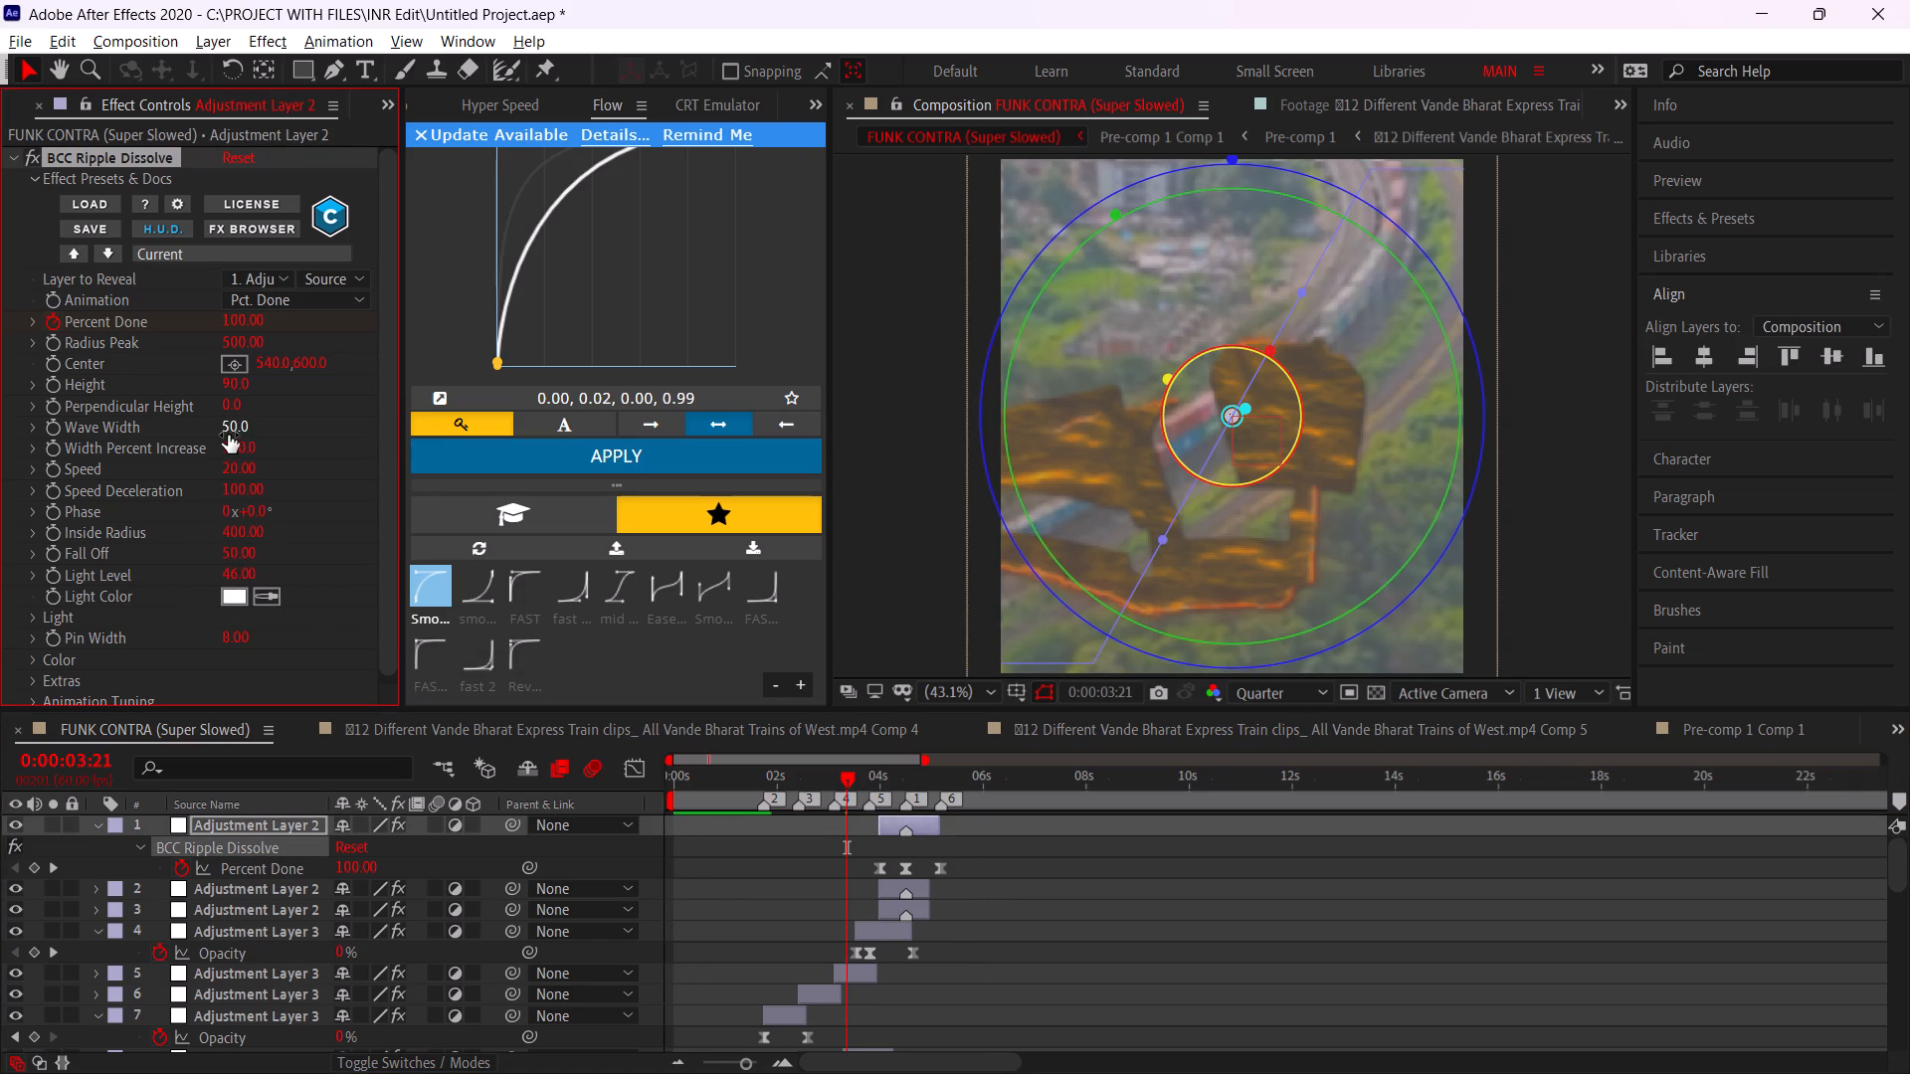
# Set the BCC Ripple Dissolve Wave Width to 51, checking the distortion near music marker 1.
pyautogui.moveTo(234, 436); pyautogui.dragTo(267, 433)
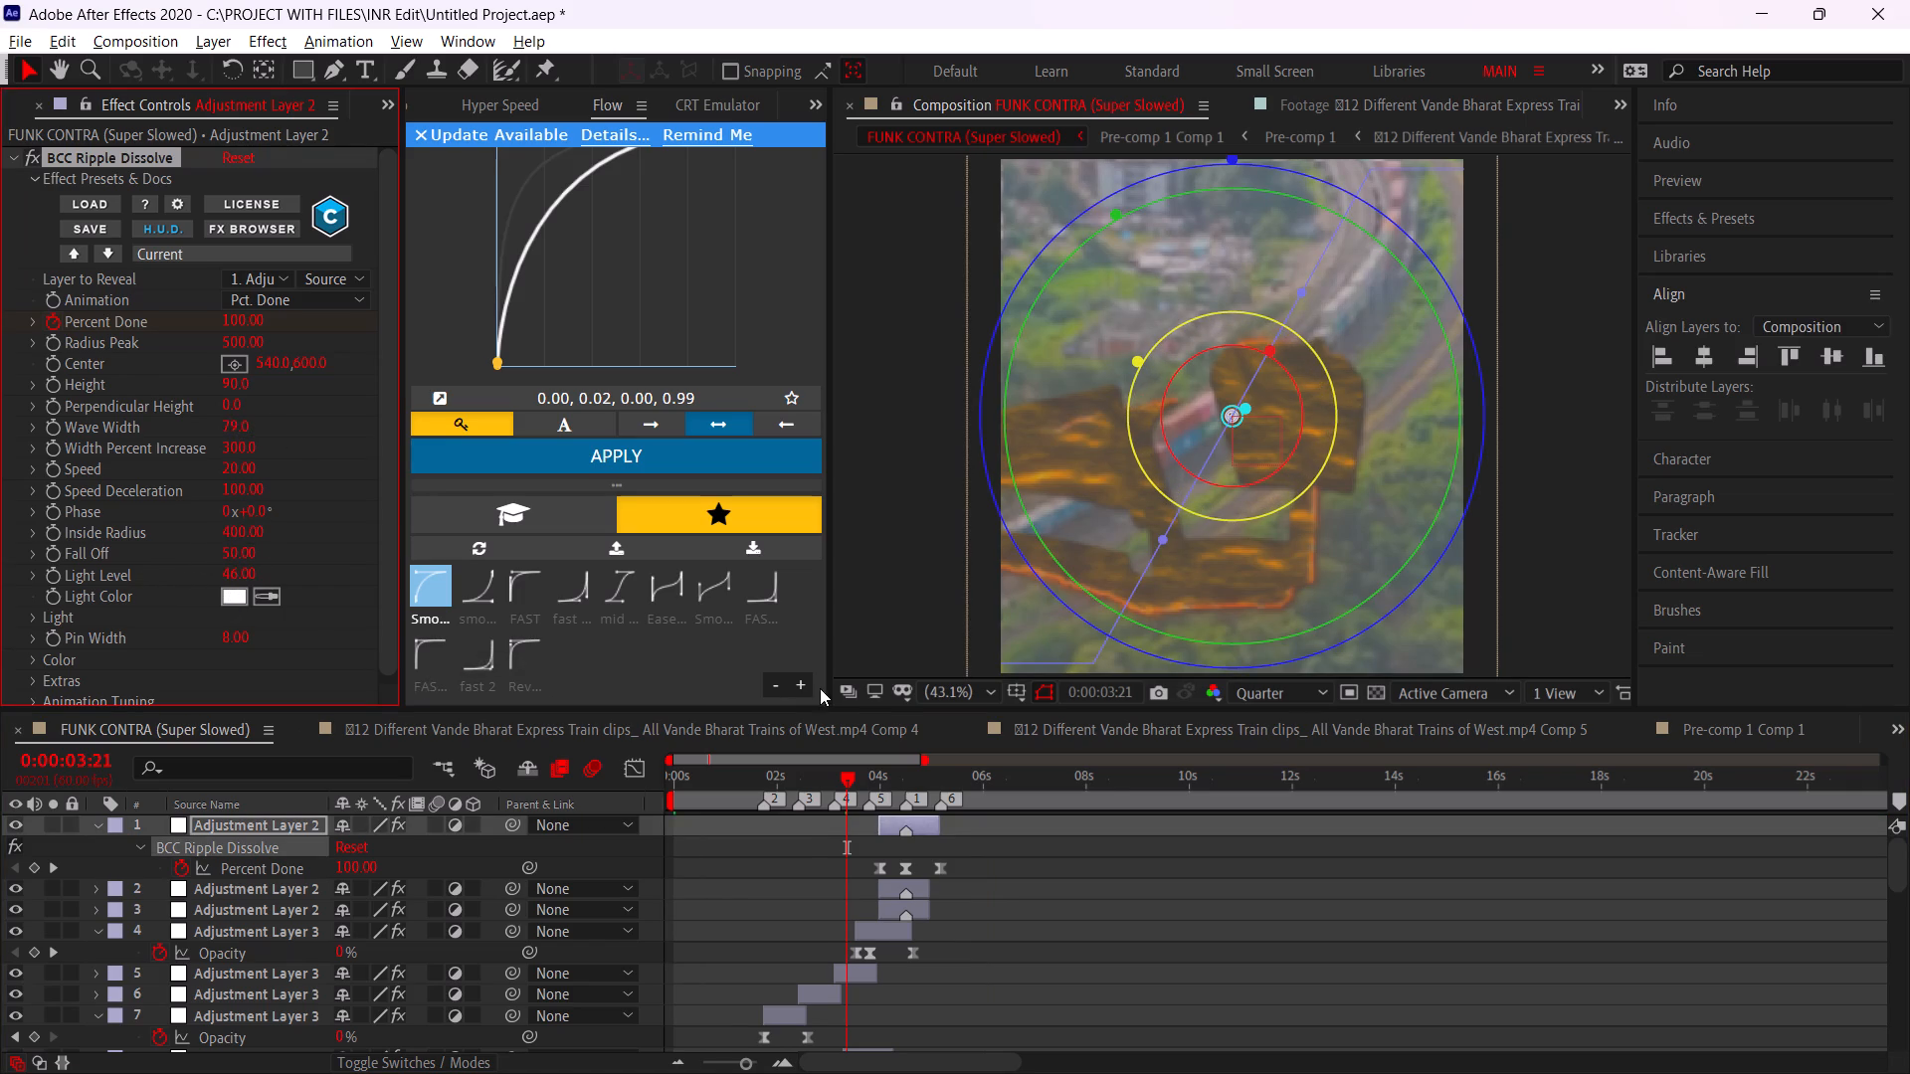
pyautogui.keyDown('alt'); pyautogui.scroll(2, 888, 788); pyautogui.keyUp('alt')
pyautogui.moveTo(907, 789); pyautogui.dragTo(951, 792)
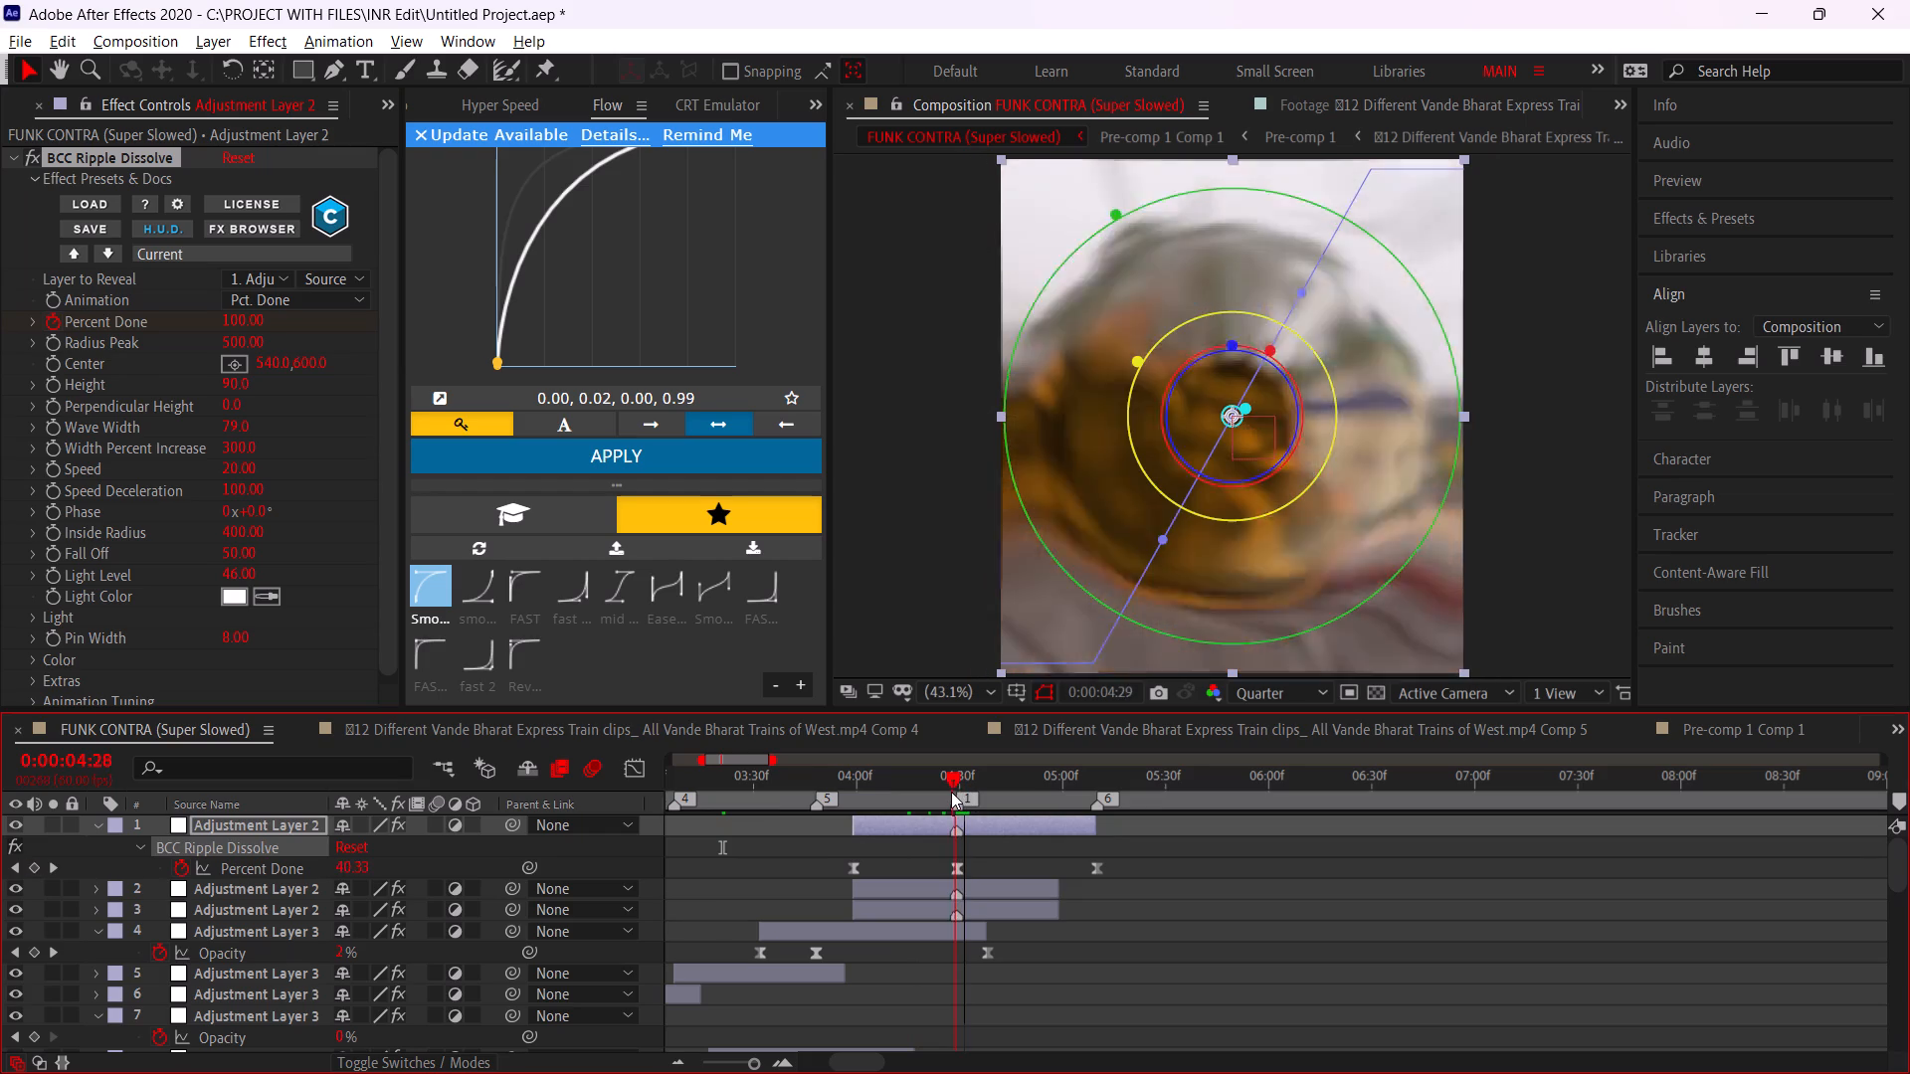
pyautogui.moveTo(951, 792); pyautogui.dragTo(951, 791)
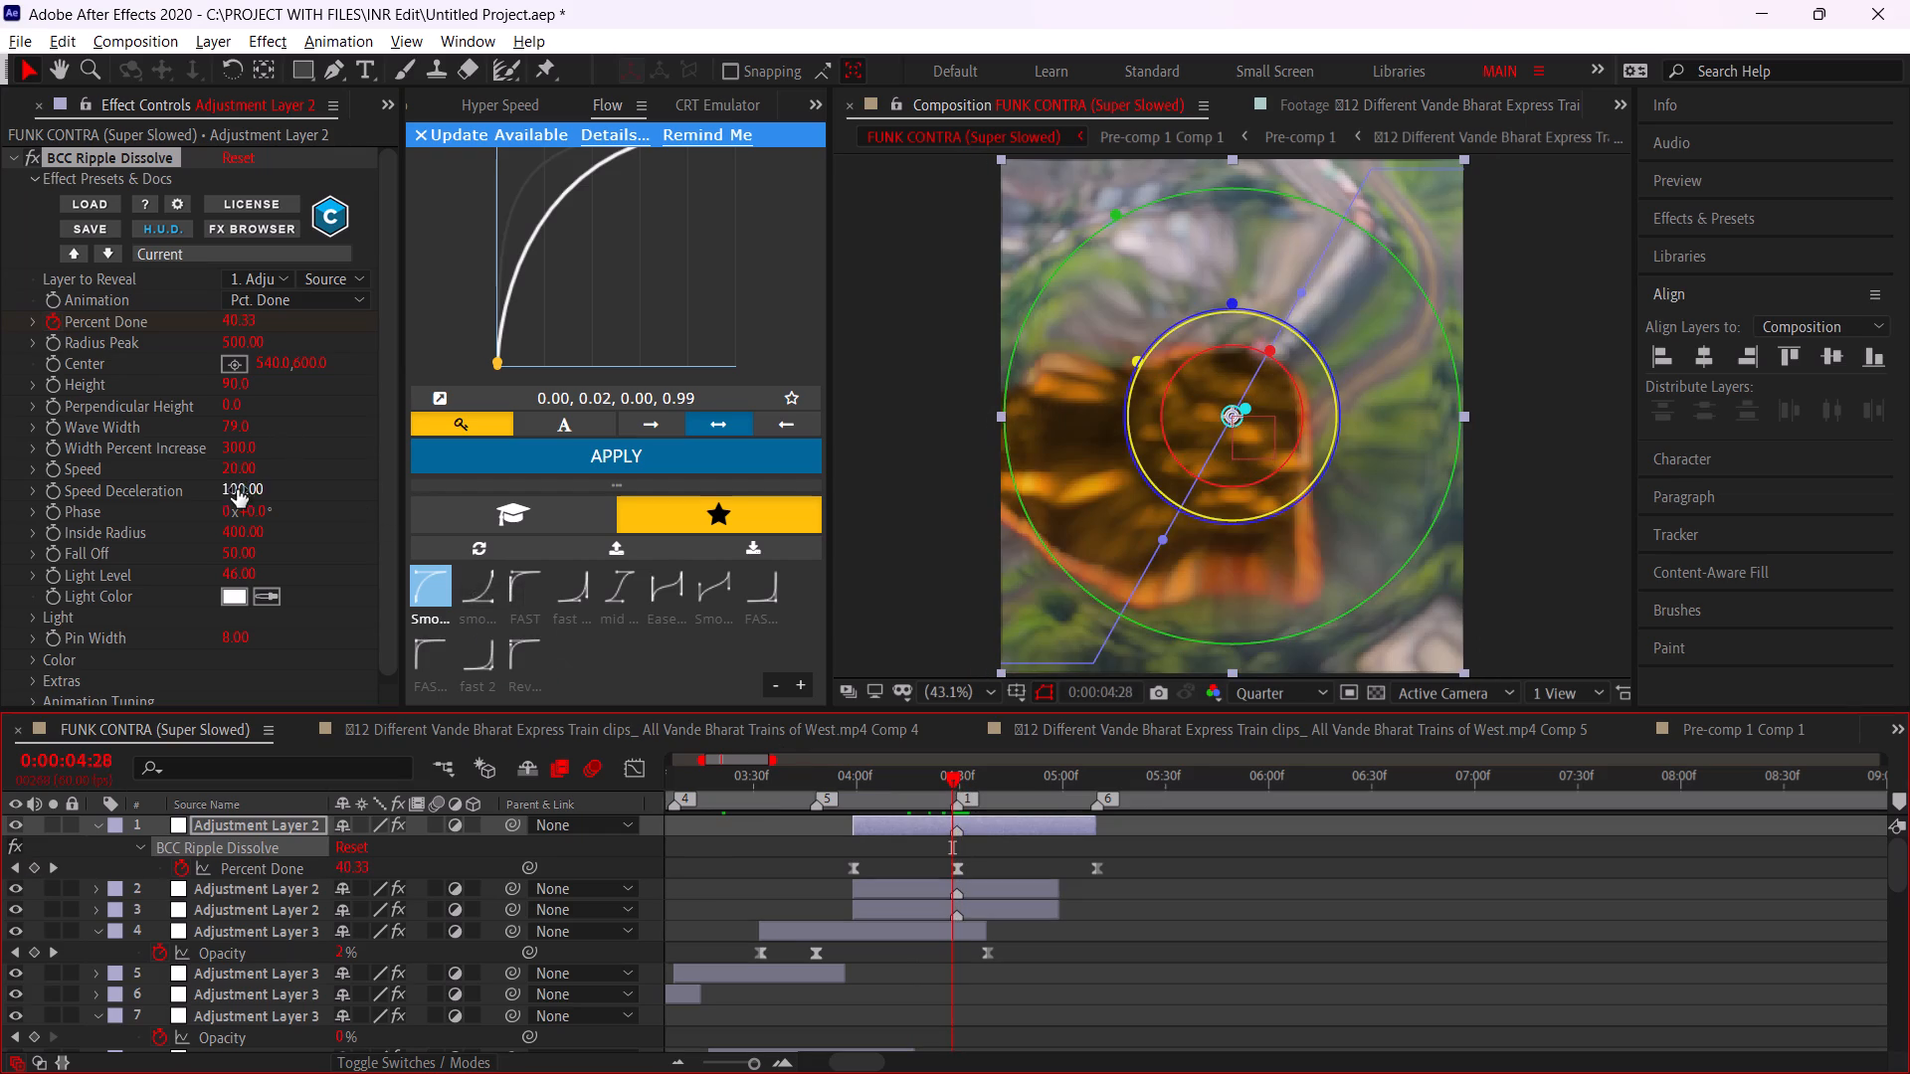
pyautogui.moveTo(235, 433); pyautogui.dragTo(189, 421)
# Play the edit back to review the adjusted ripple light and wave width.
pyautogui.keyDown('alt'); pyautogui.scroll(-2, 1051, 904); pyautogui.keyUp('alt')
pyautogui.click(996, 784)
pyautogui.press('space')
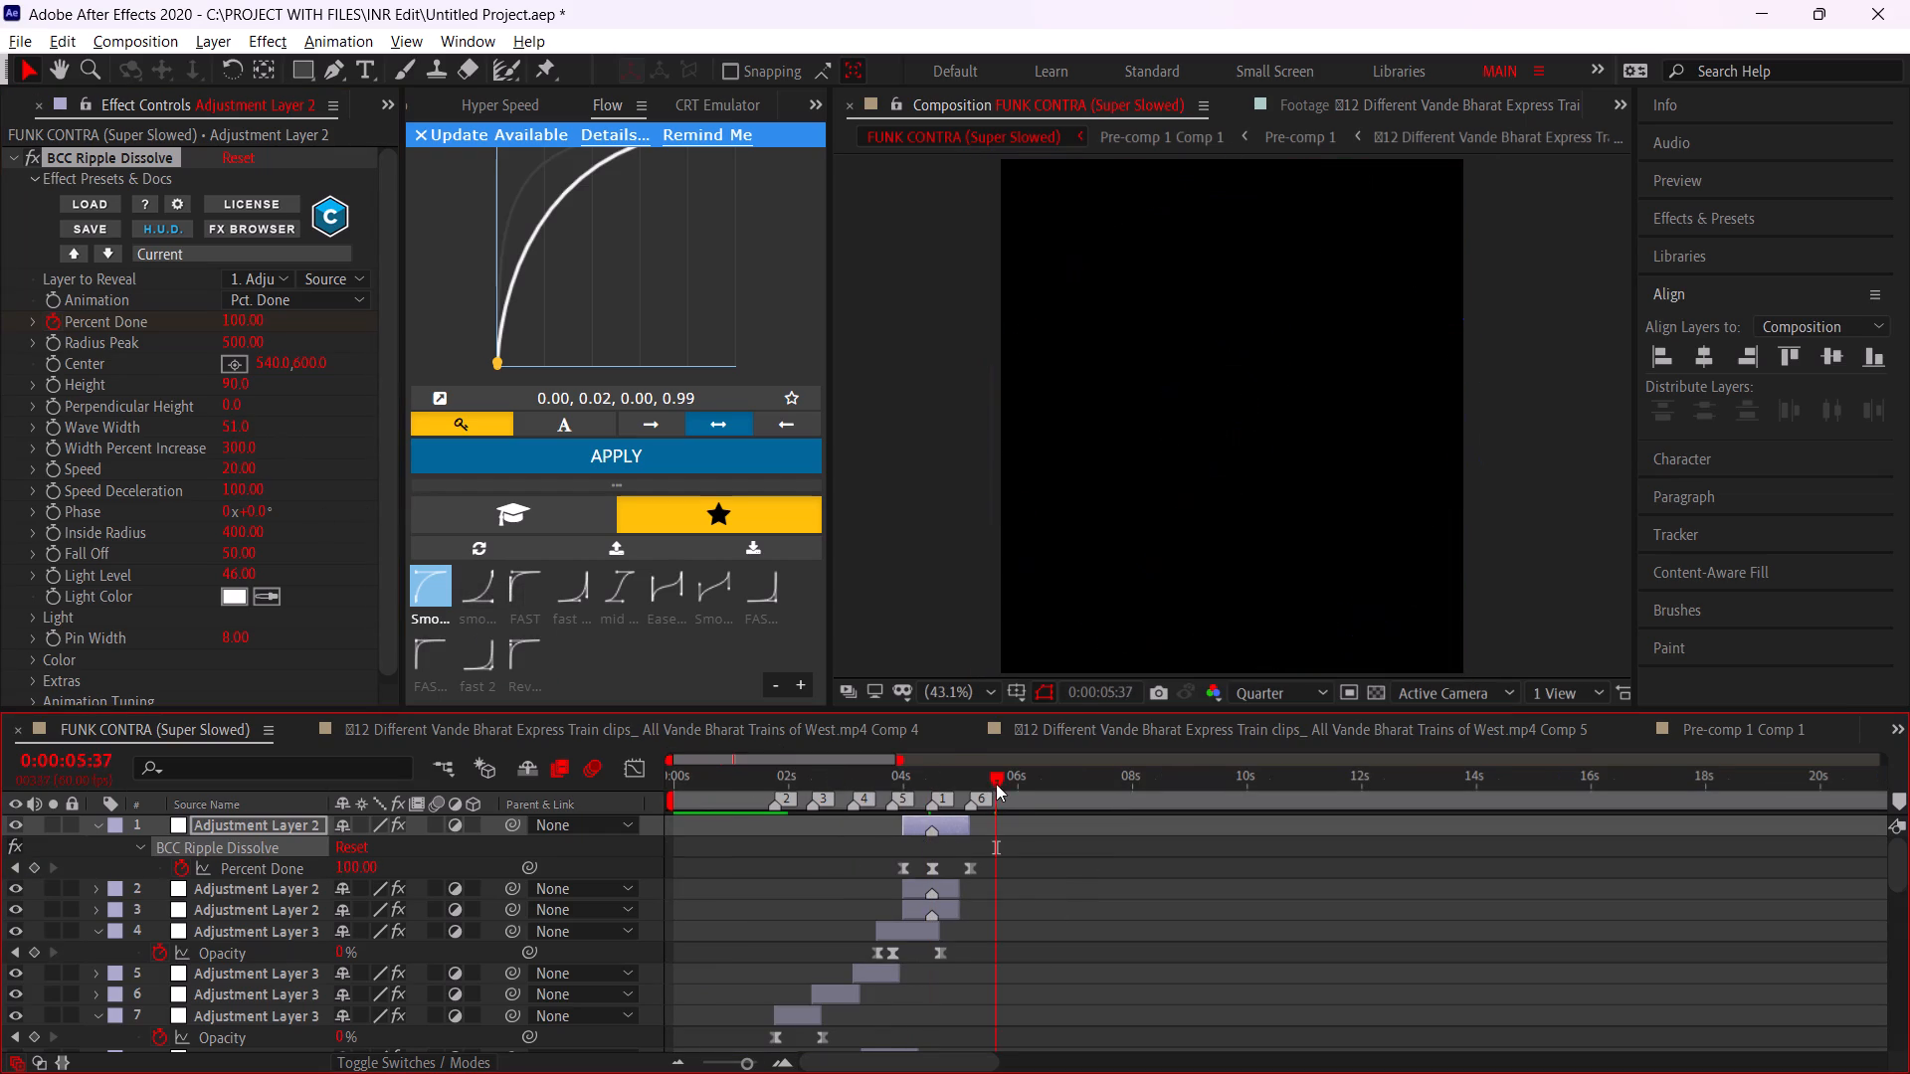
pyautogui.click(1063, 903)
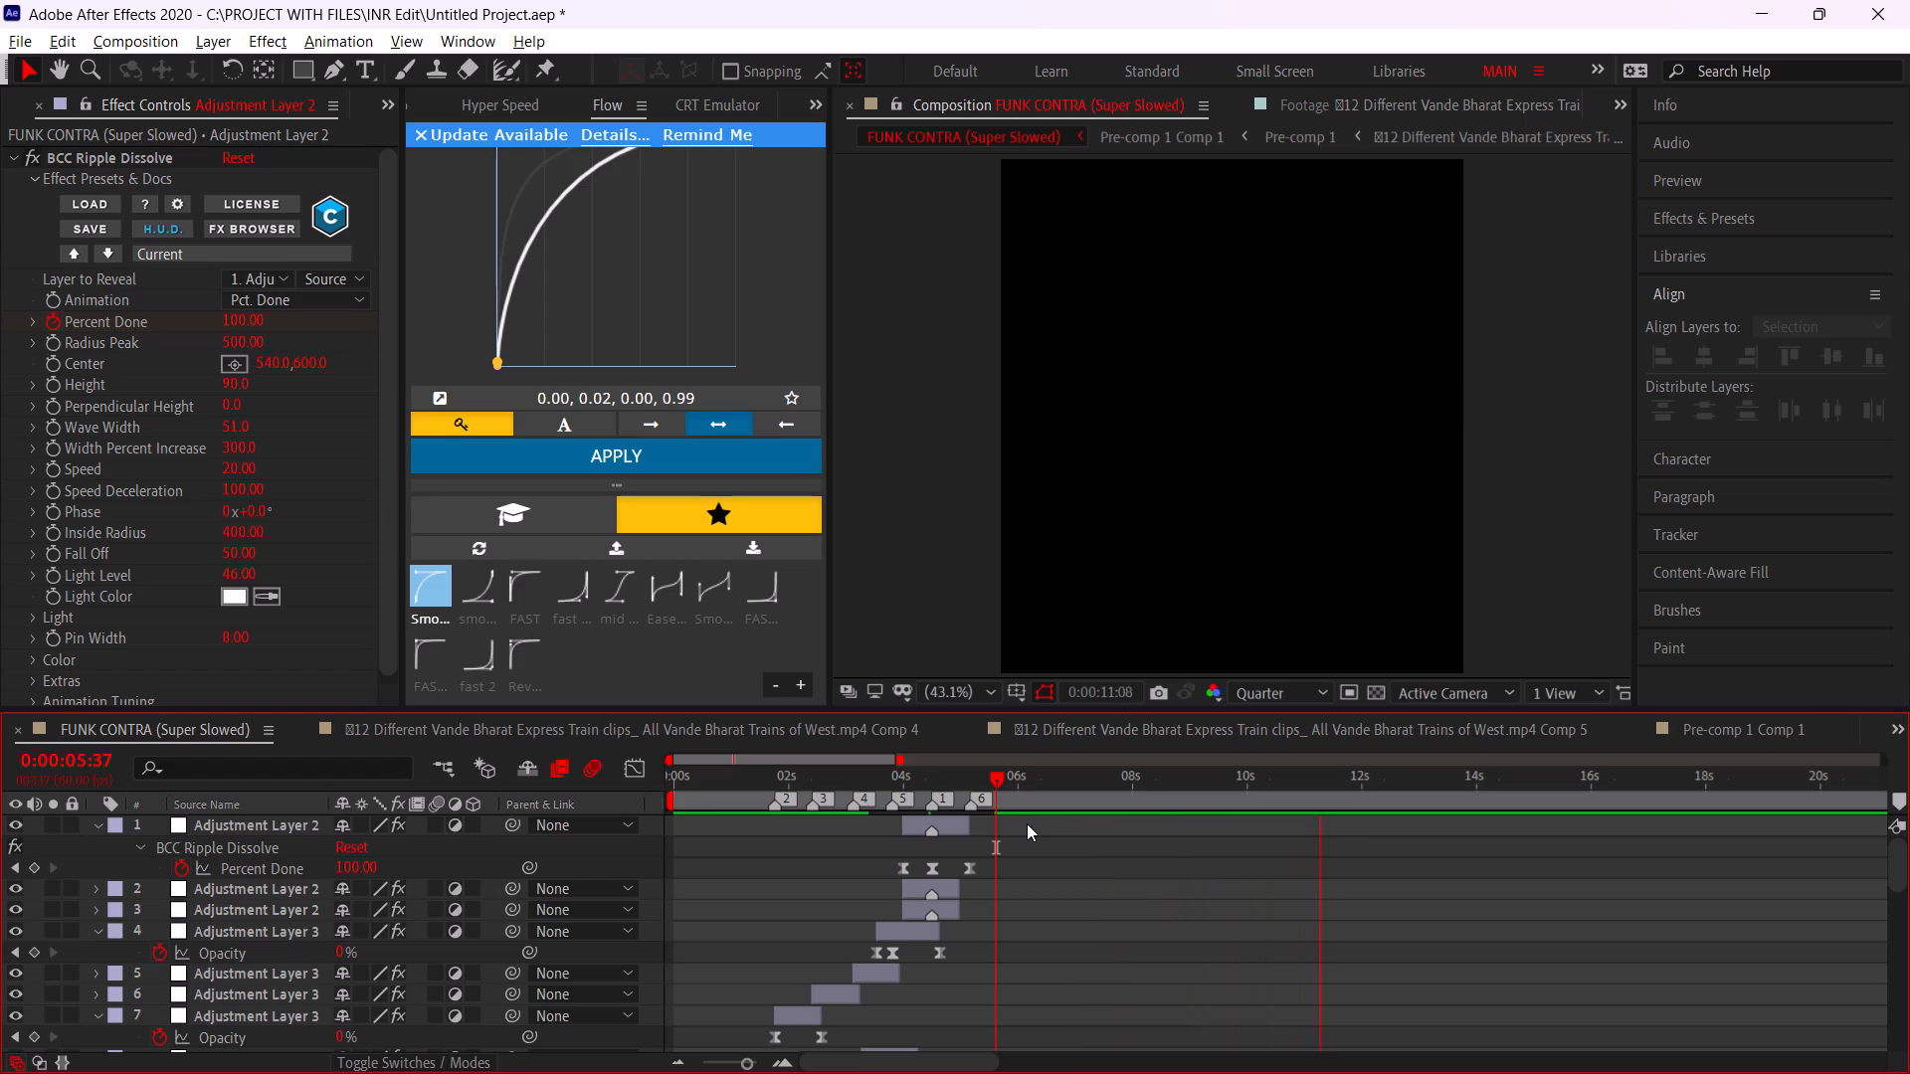
# Switch to YouTube Studio to check the live stream's settings, and return to After Effects.
pyautogui.hotkey('alt', 'Tab')
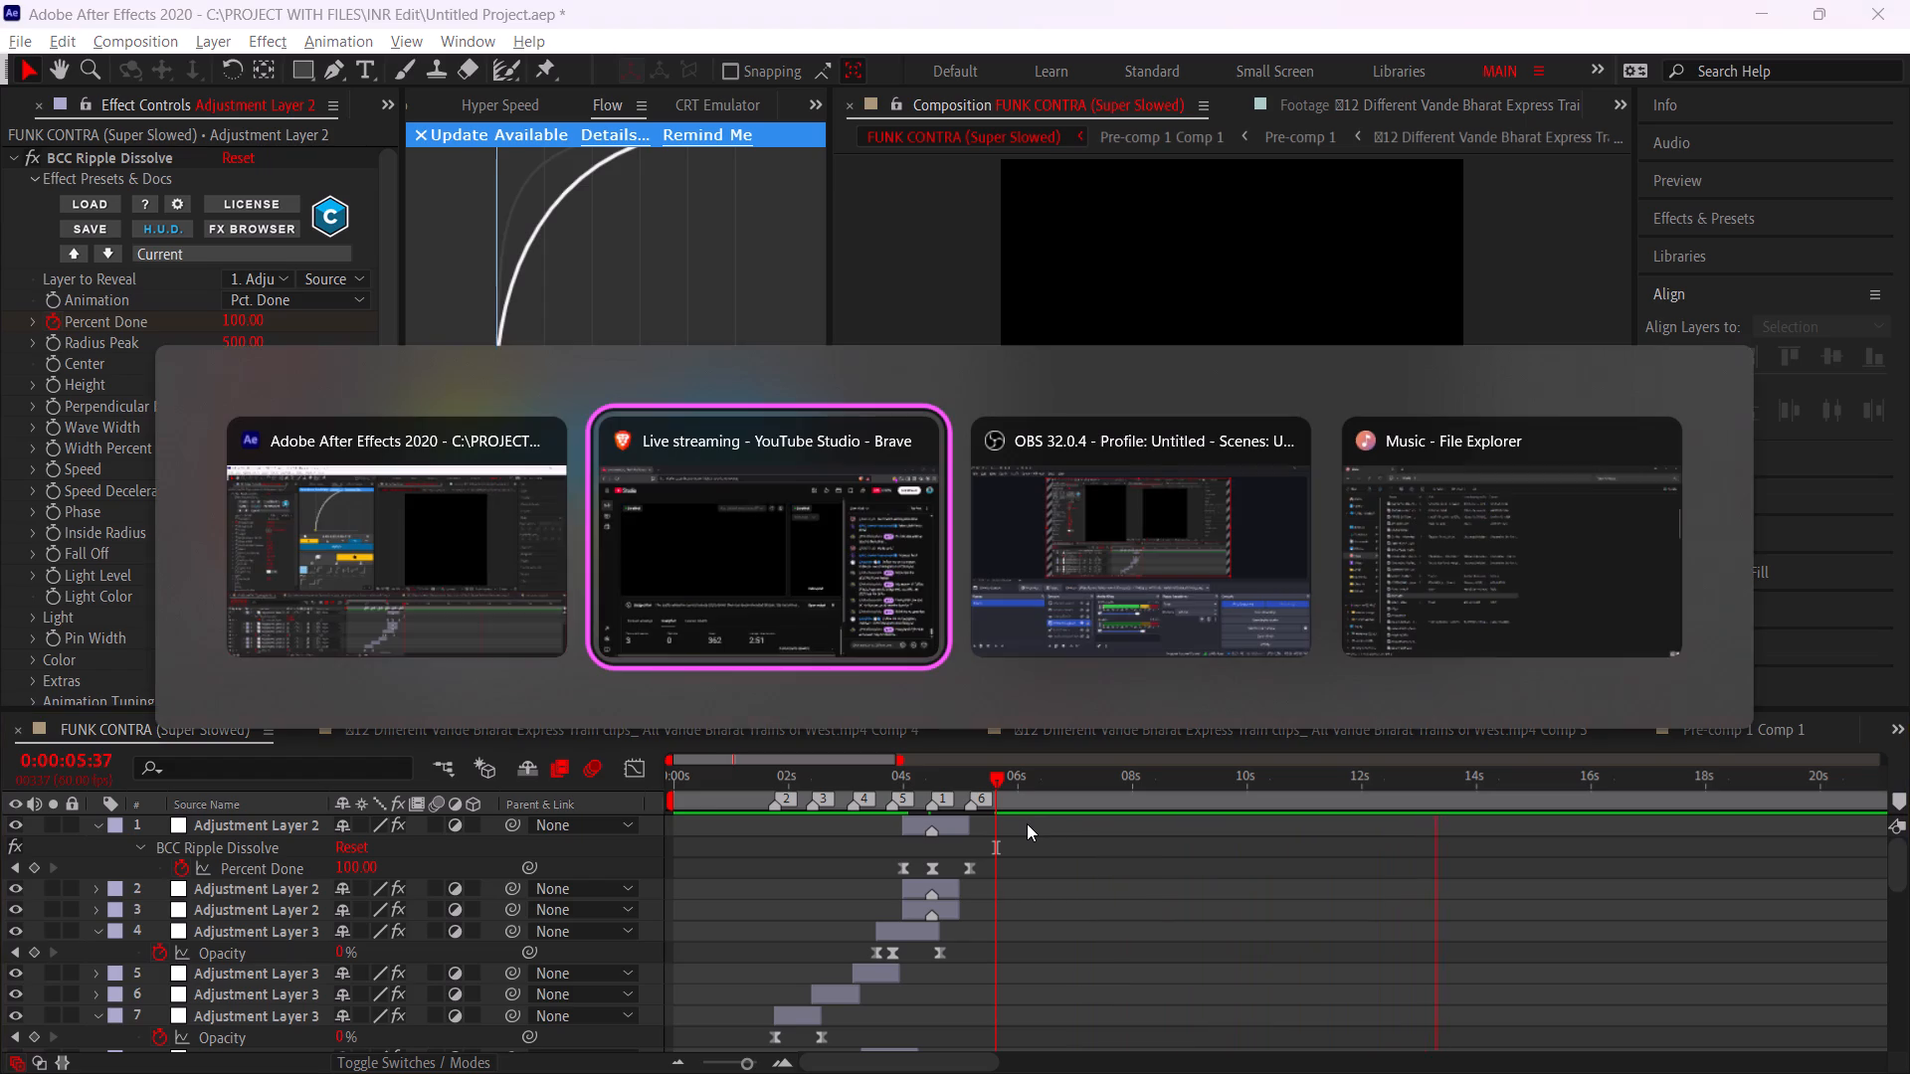
pyautogui.hotkey('alt', 'Tab')
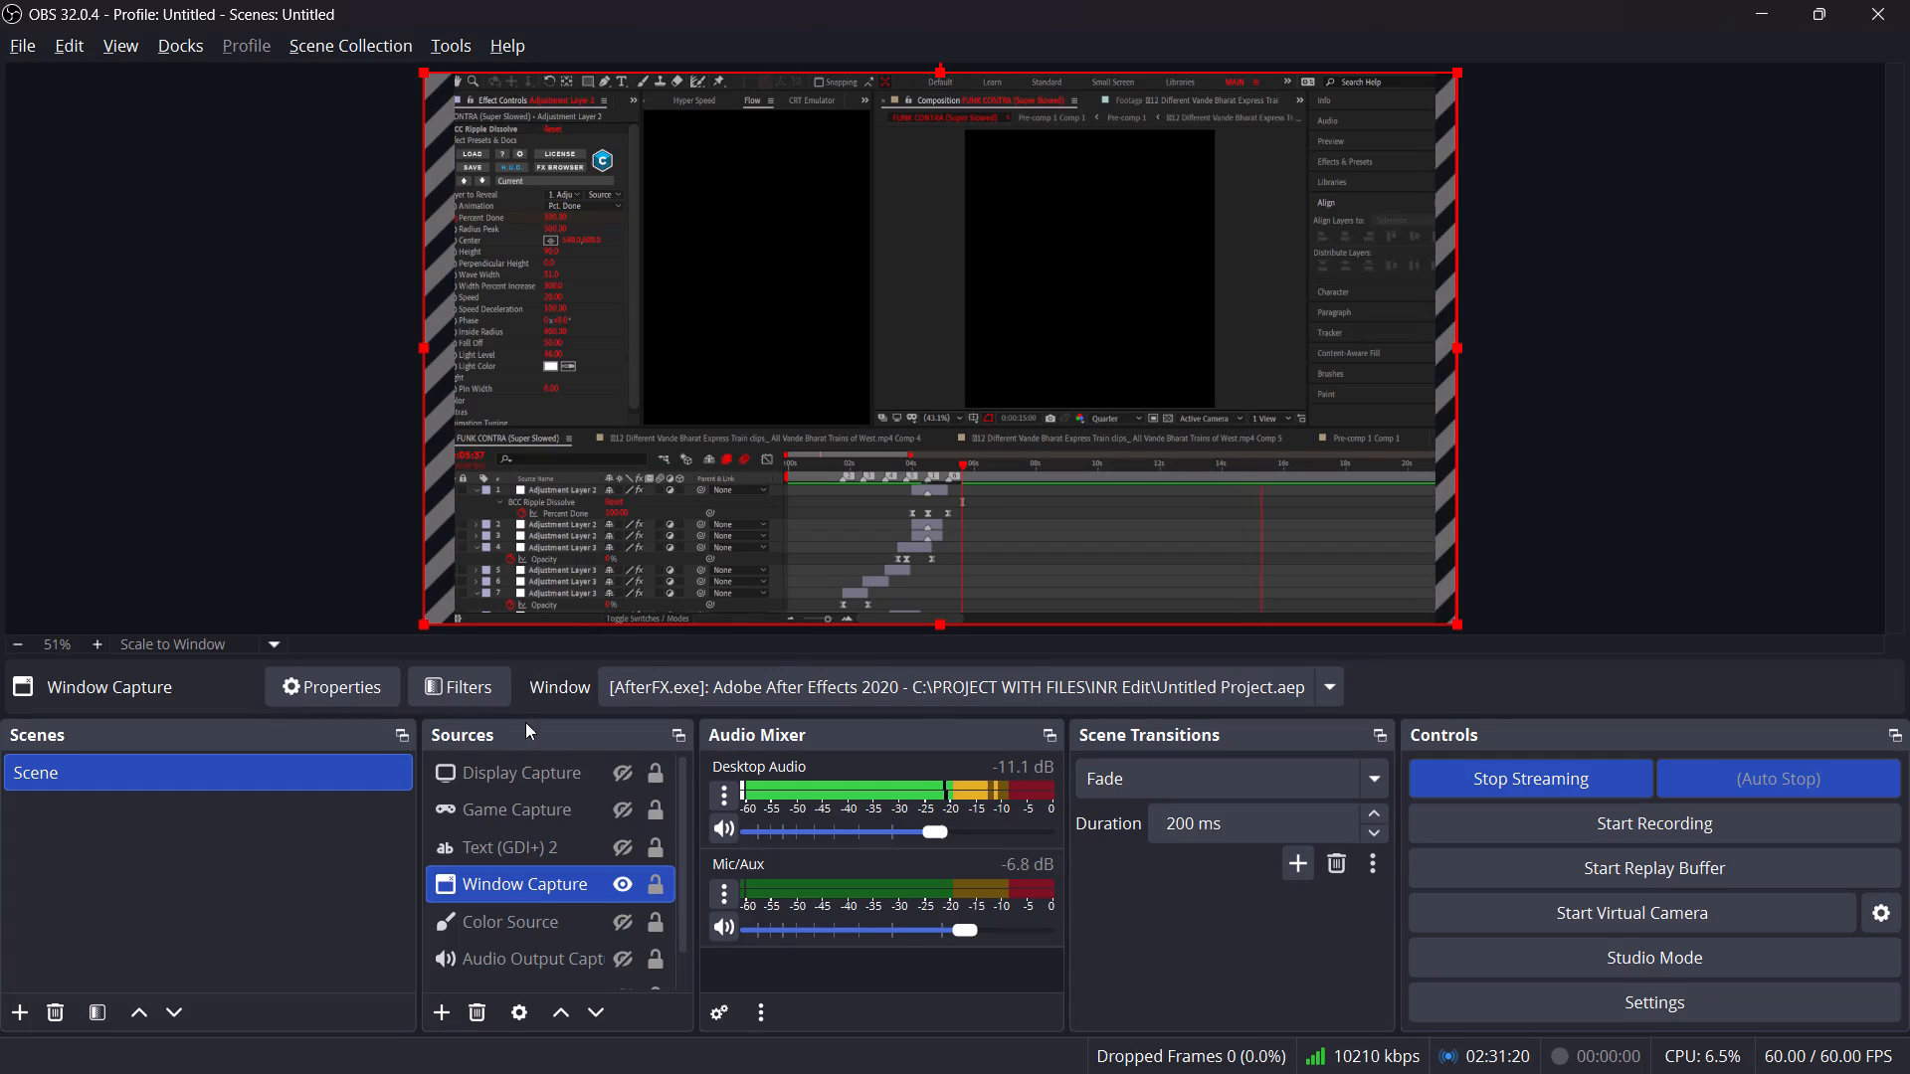
pyautogui.hotkey('alt', 'Tab')
pyautogui.hotkey('alt', 'Tab')
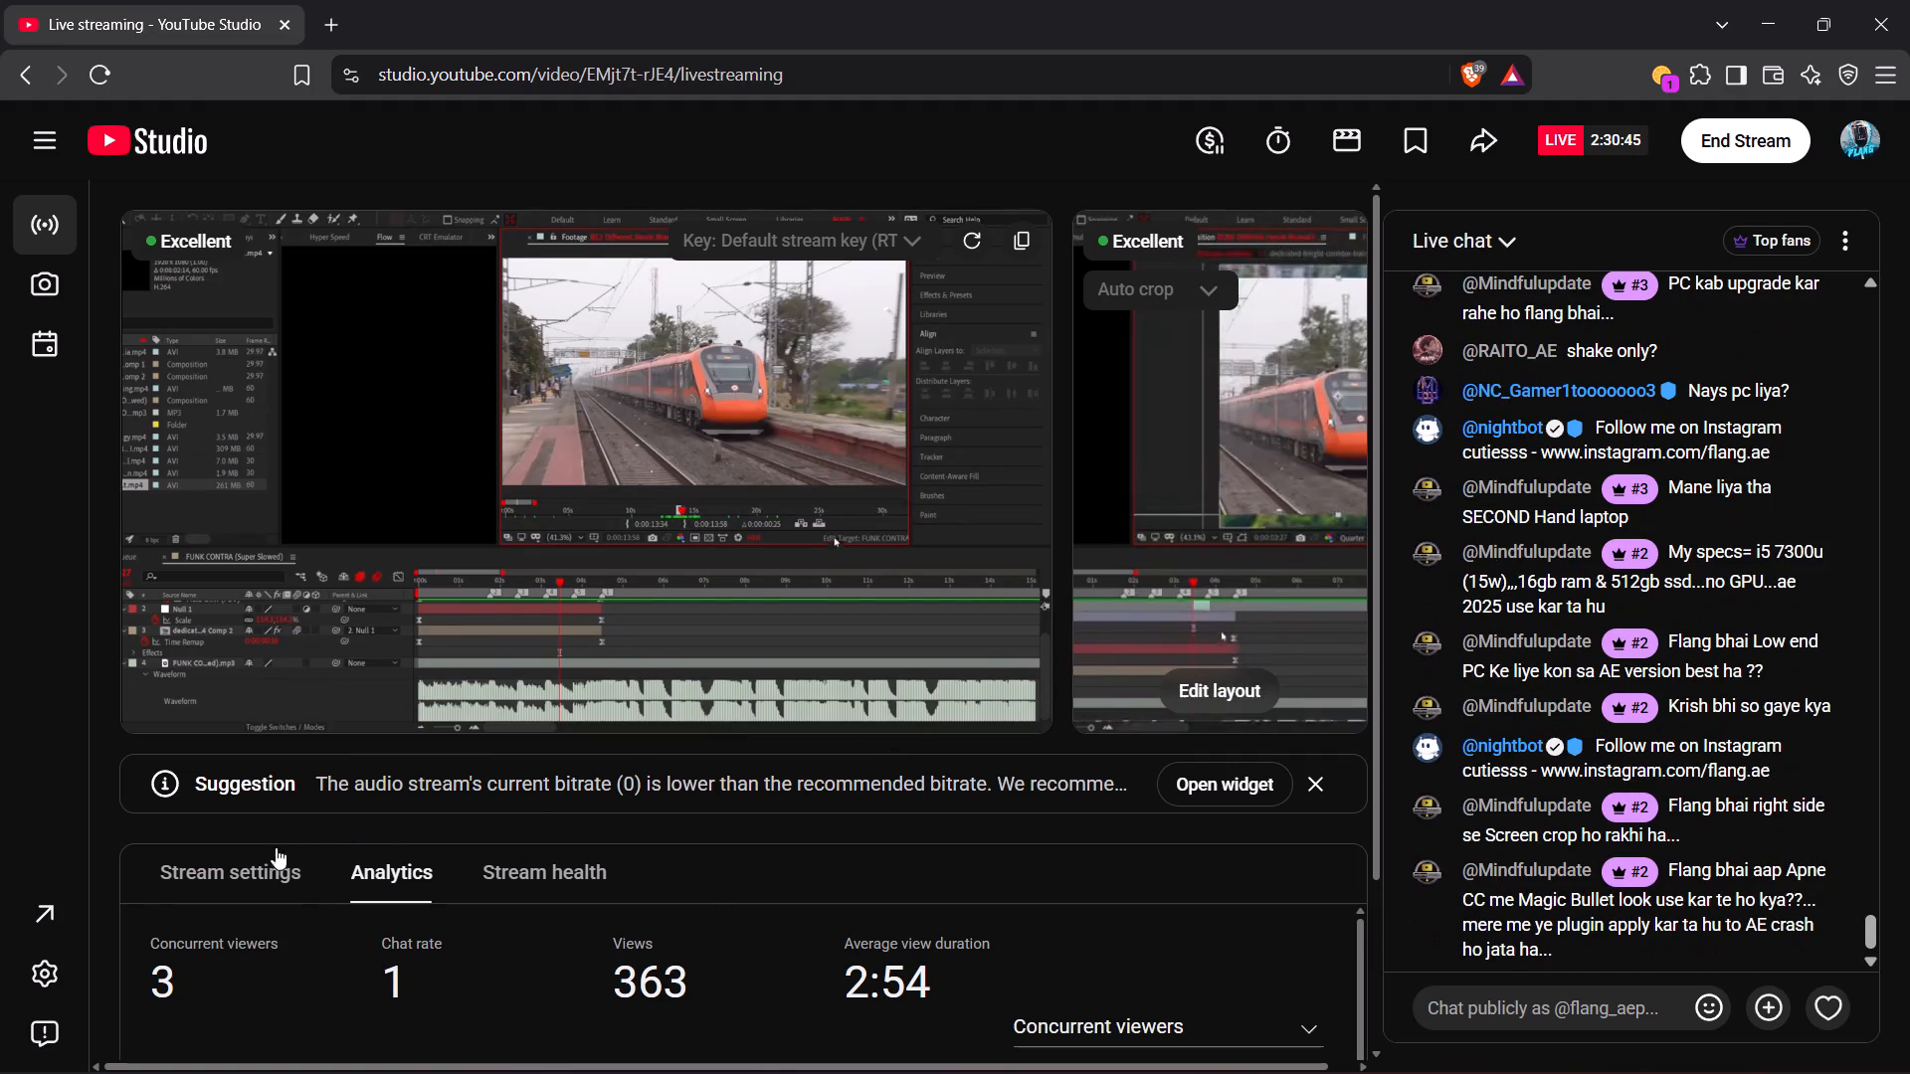
pyautogui.click(249, 868)
pyautogui.scroll(-1, 740, 913)
pyautogui.scroll(-1, 865, 961)
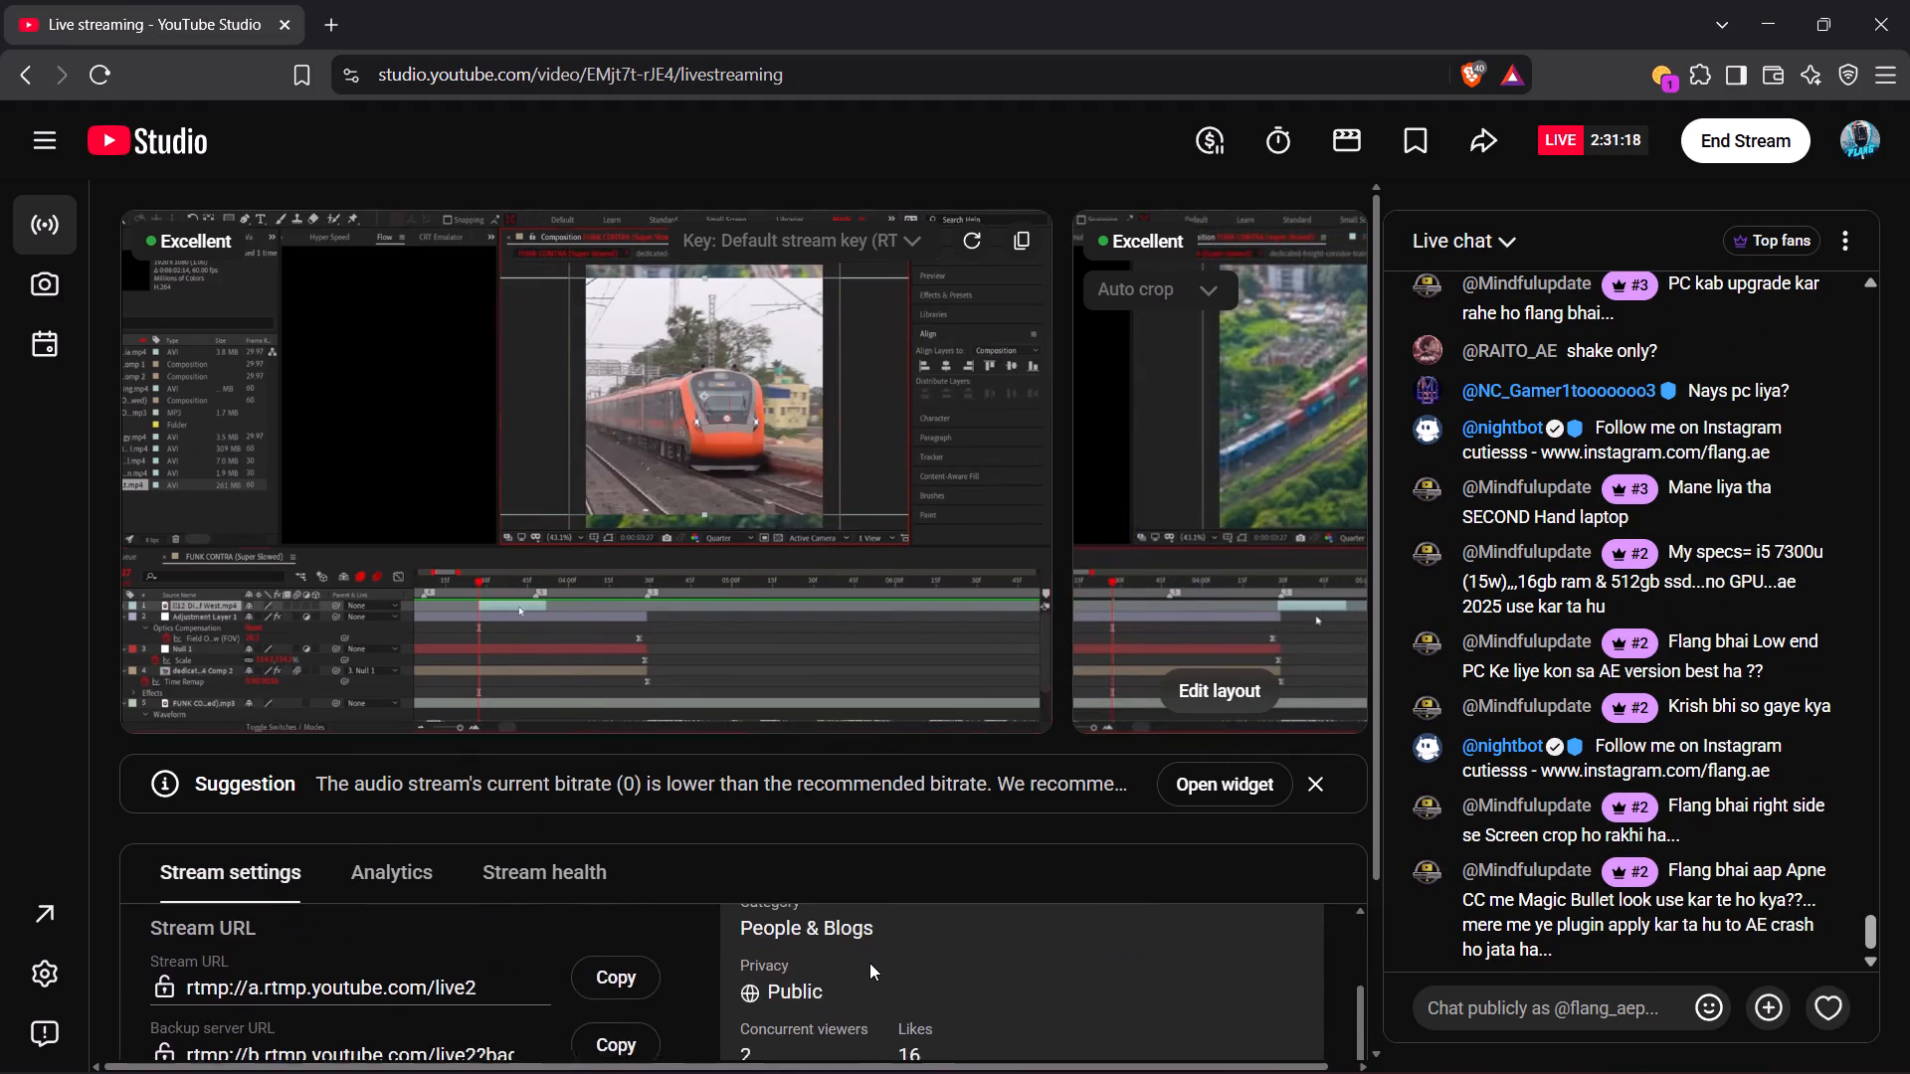
pyautogui.hotkey('alt', 'Tab')
pyautogui.hotkey('alt', 'Tab')
pyautogui.hotkey('alt', 'Tab')
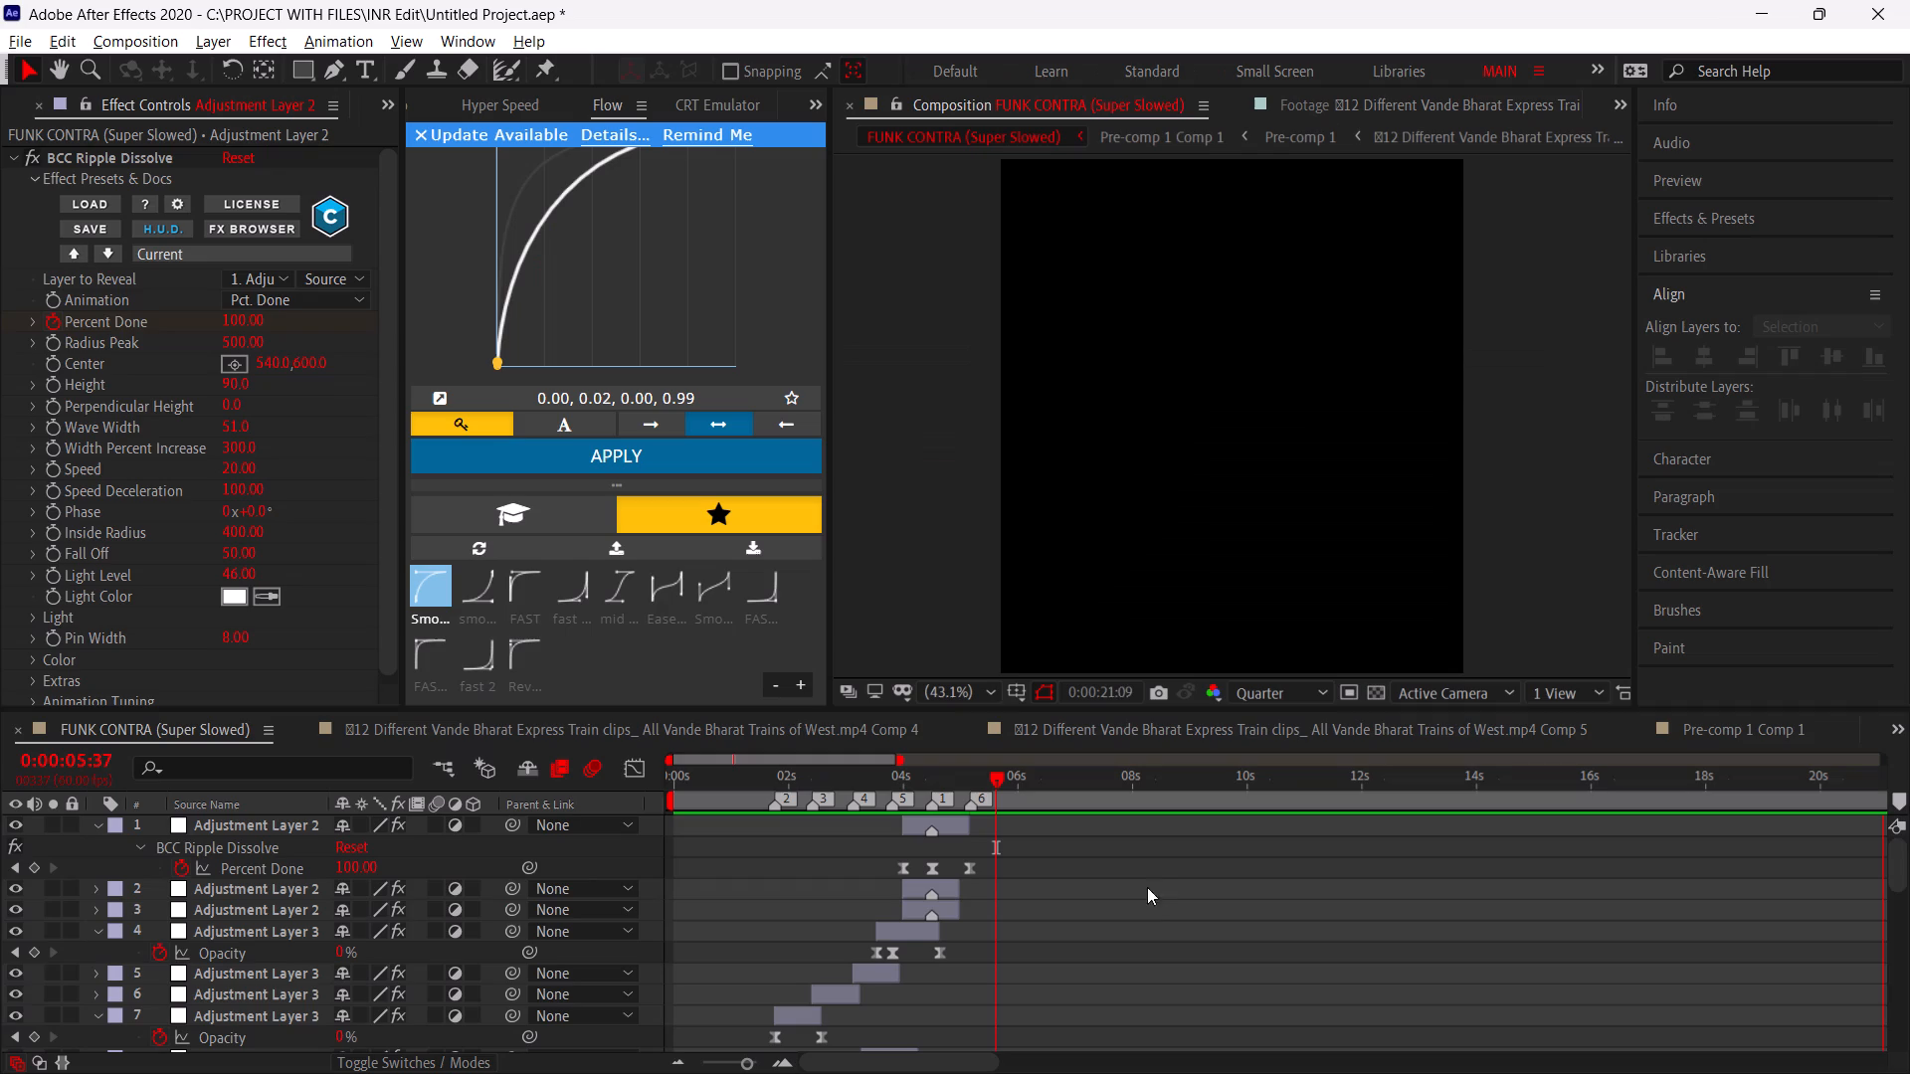
# Play the edit back from the start and again from just before the shatter transition to review the ripple.
pyautogui.moveTo(955, 780); pyautogui.dragTo(413, 767)
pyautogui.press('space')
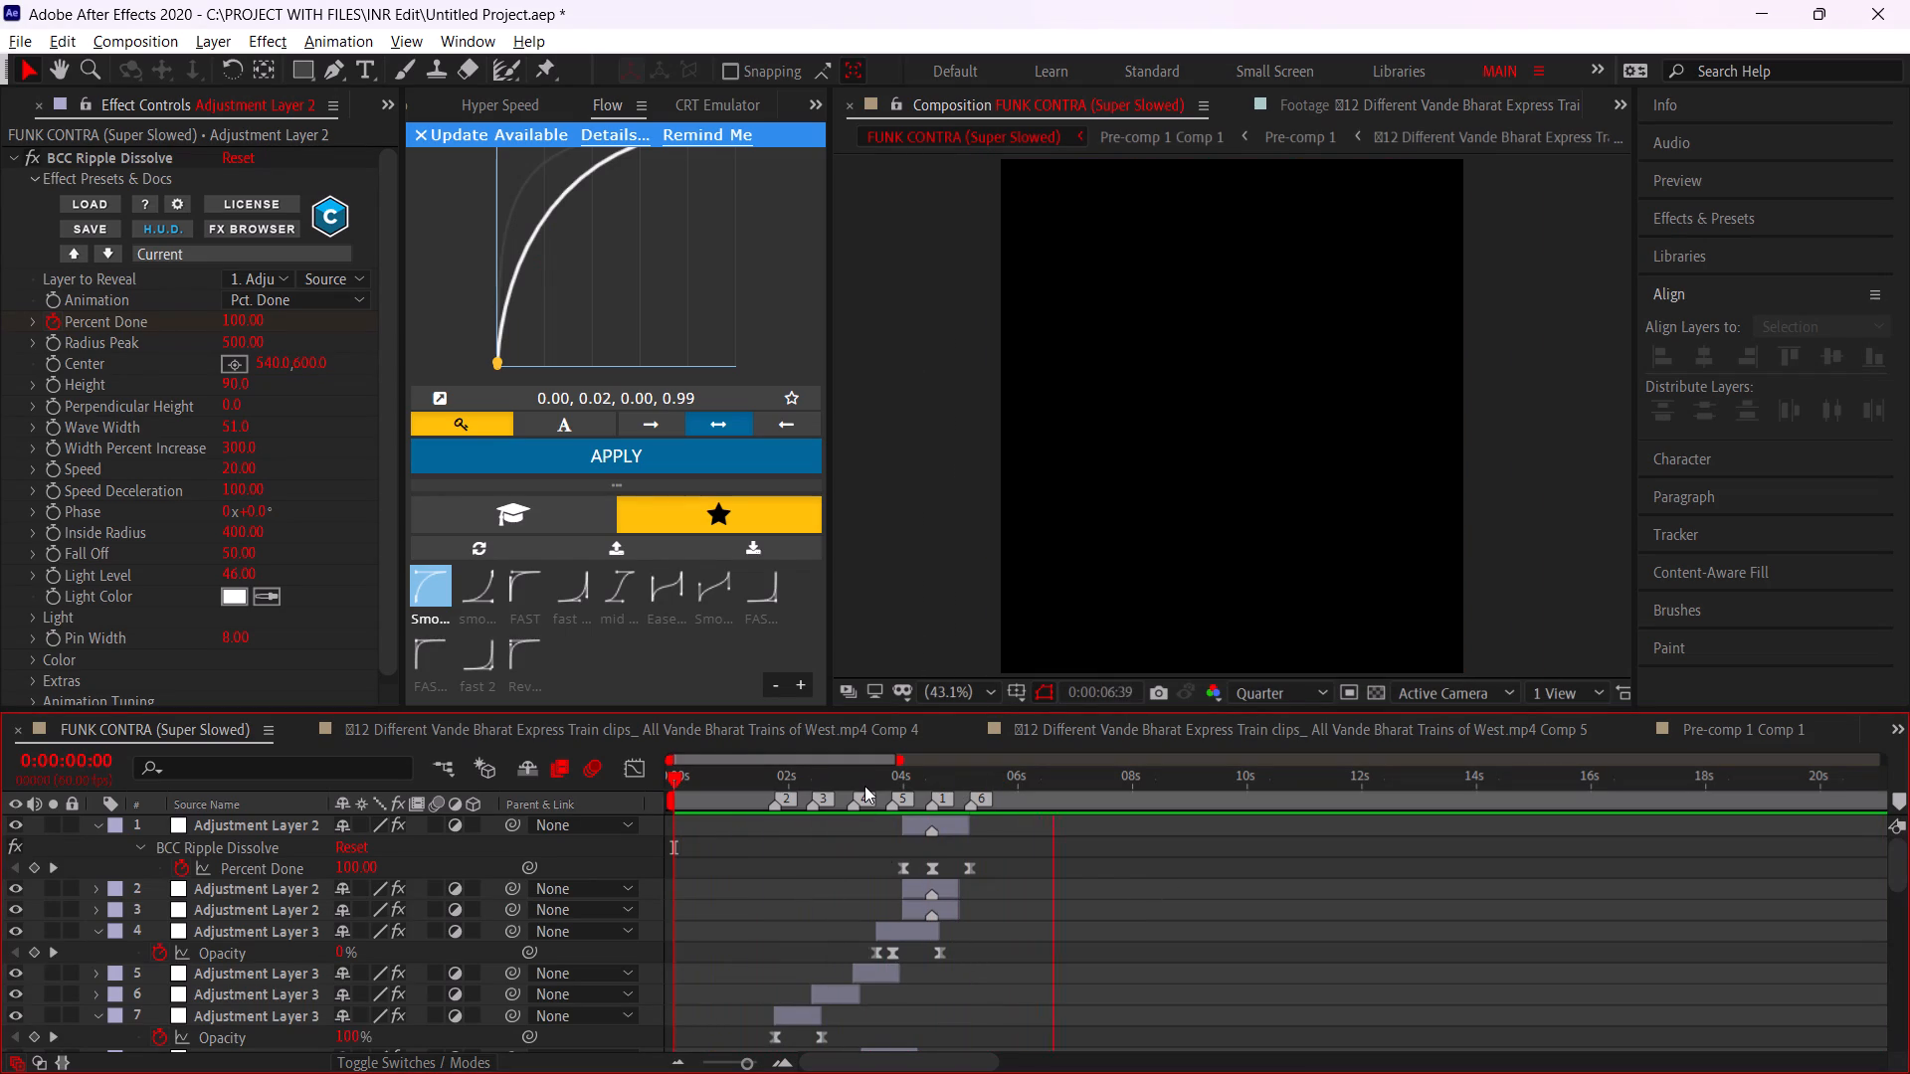
pyautogui.click(864, 785)
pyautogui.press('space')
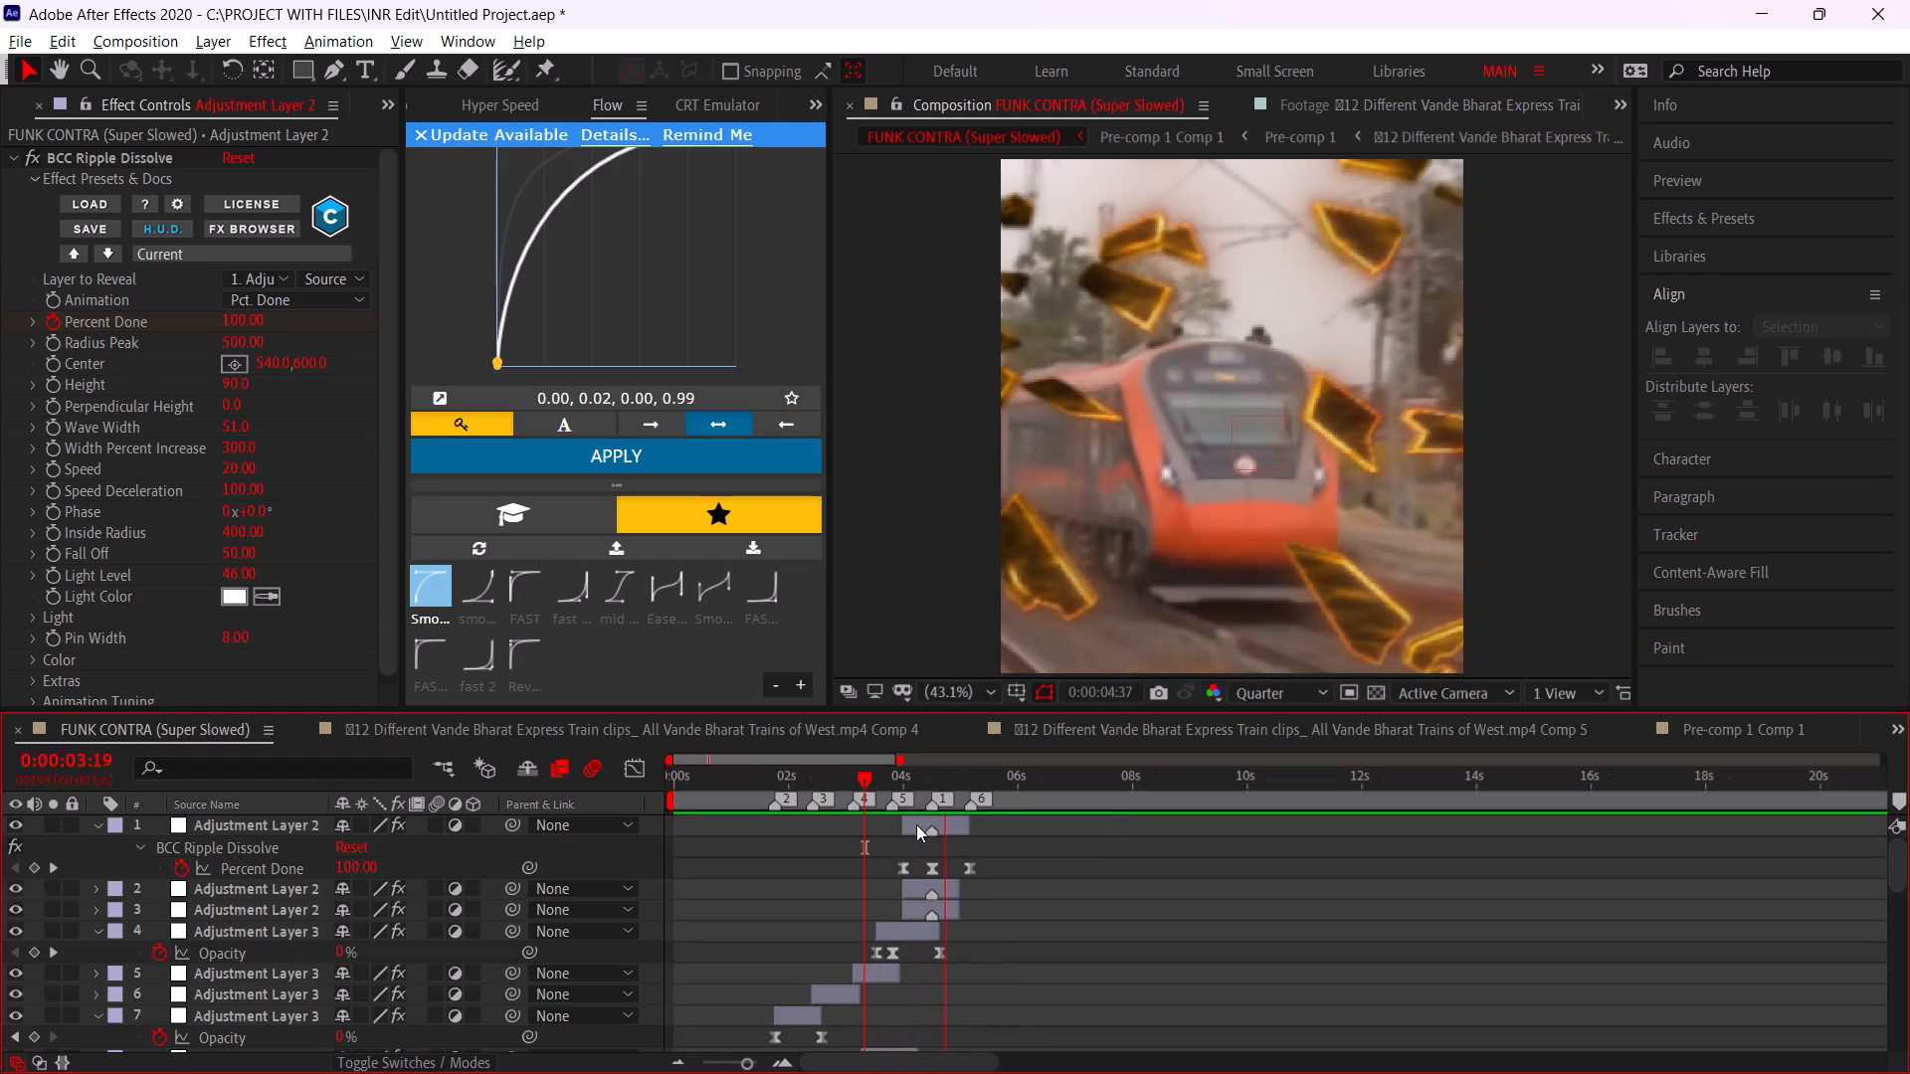
# Move the last S_Shake Amplitude keyframe on the third layer, an Adjustment Layer 2, to just past music marker 6.
pyautogui.keyDown('alt'); pyautogui.scroll(2, 919, 831); pyautogui.keyUp('alt')
pyautogui.click(979, 777)
pyautogui.click(1014, 878)
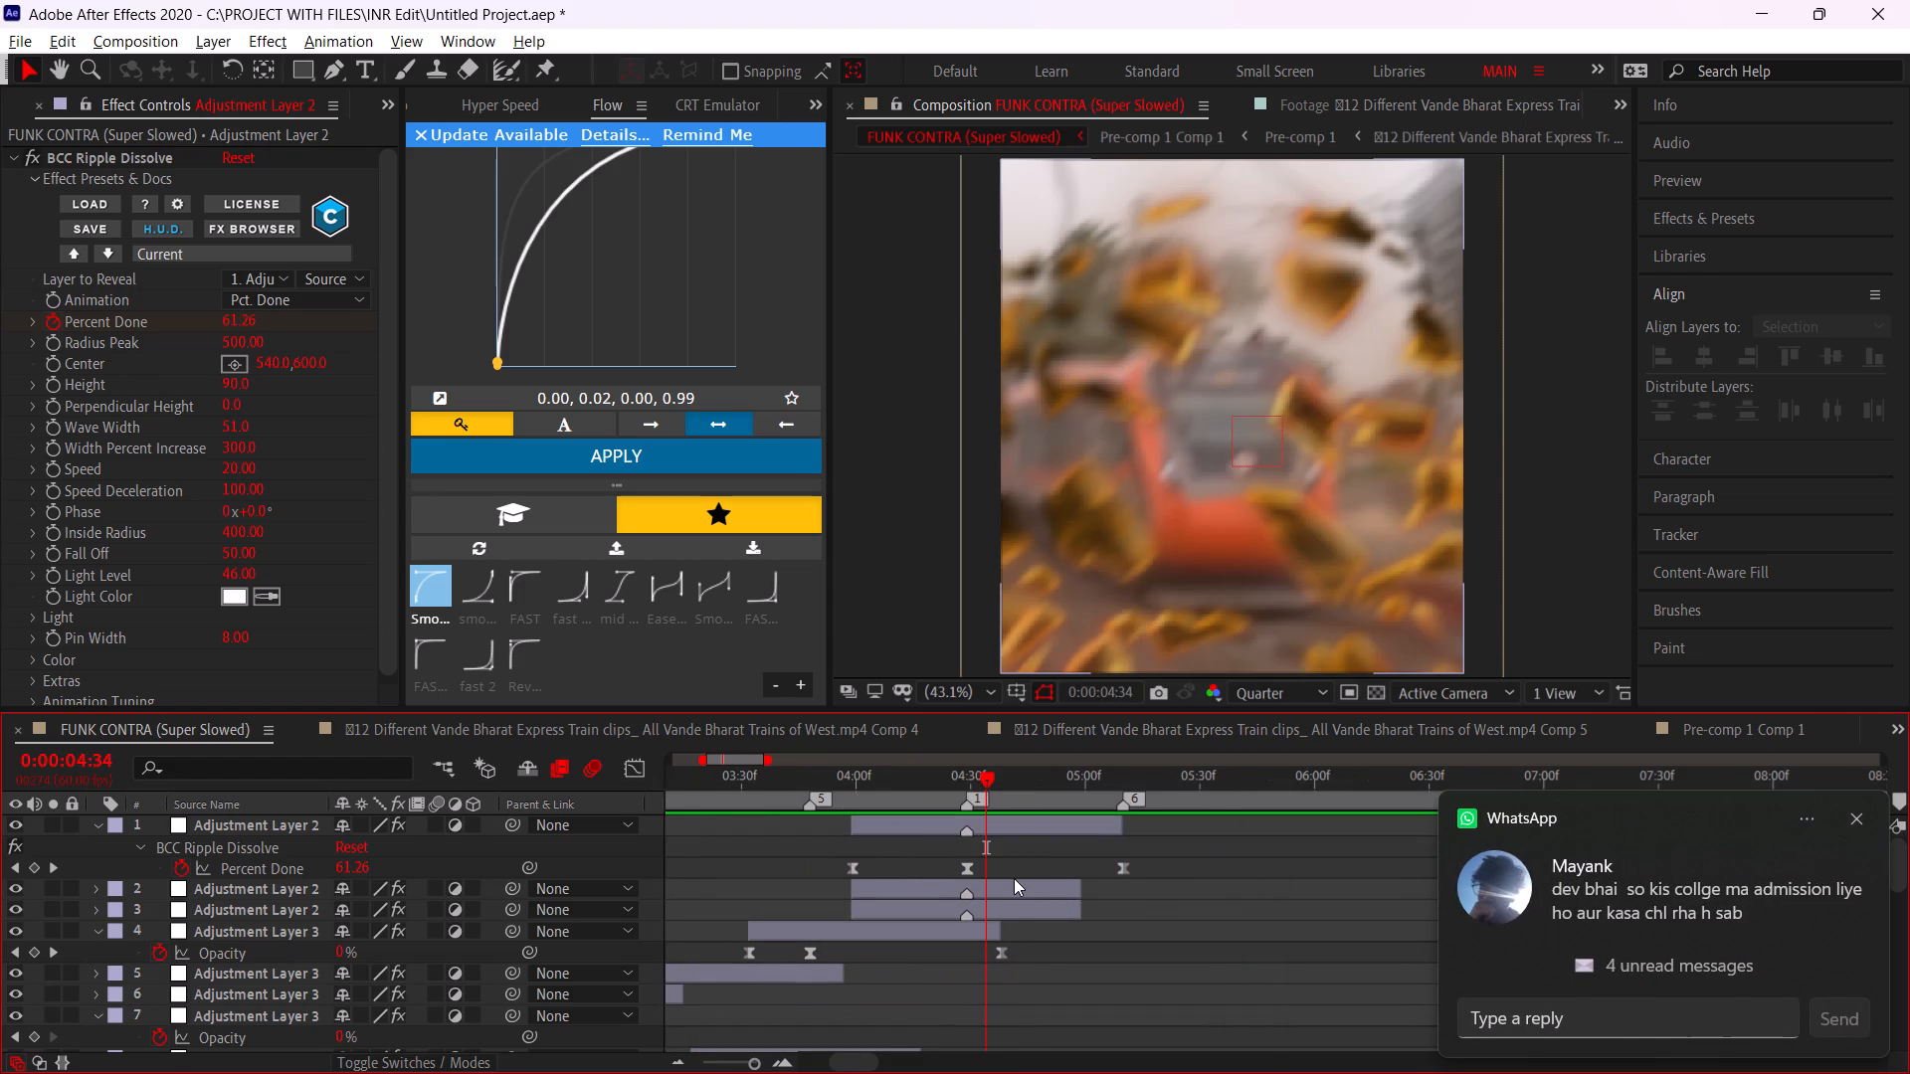
pyautogui.click(1009, 896)
pyautogui.click(1013, 909)
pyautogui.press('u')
pyautogui.moveTo(1124, 942); pyautogui.dragTo(945, 951)
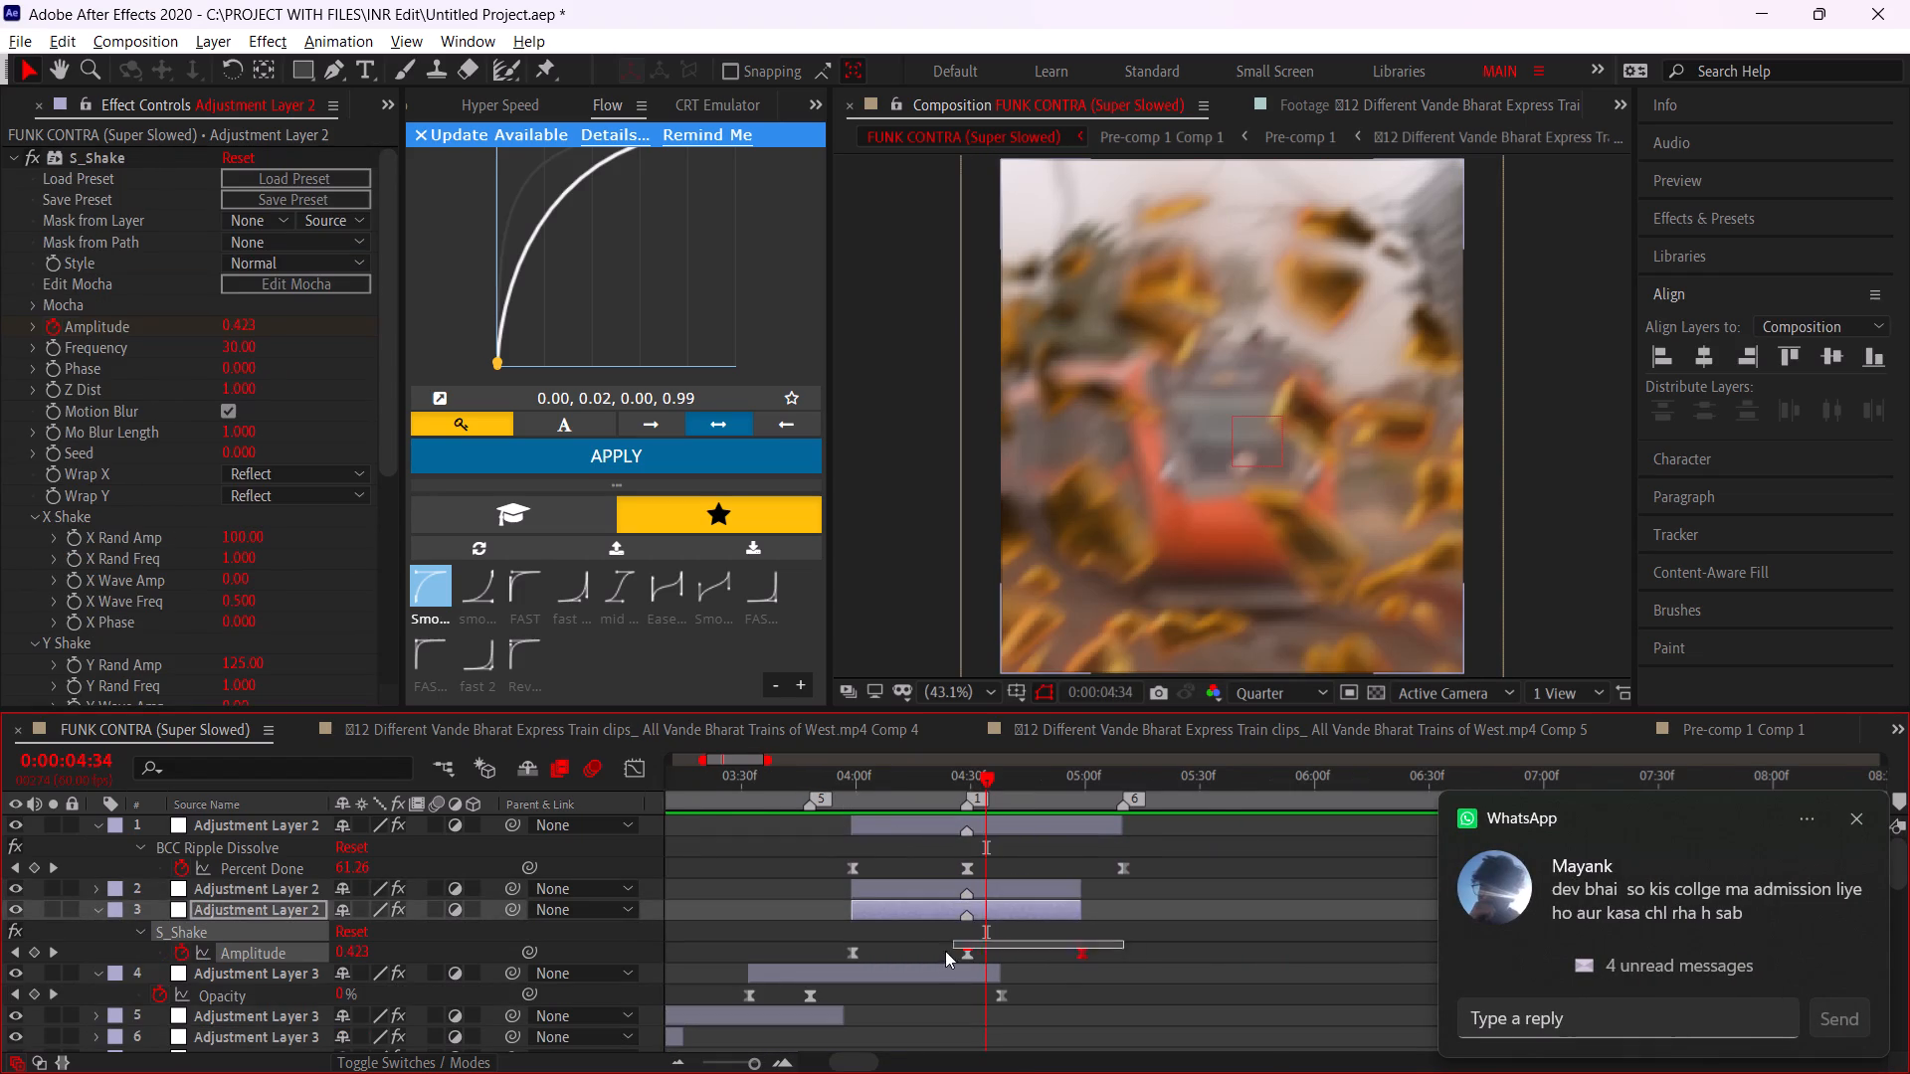
pyautogui.moveTo(945, 951); pyautogui.dragTo(930, 953)
pyautogui.keyDown('alt'); pyautogui.scroll(2, 1058, 976); pyautogui.keyUp('alt')
pyautogui.keyDown('alt'); pyautogui.click(1148, 951); pyautogui.keyUp('alt')
pyautogui.moveTo(1216, 952); pyautogui.dragTo(1019, 953)
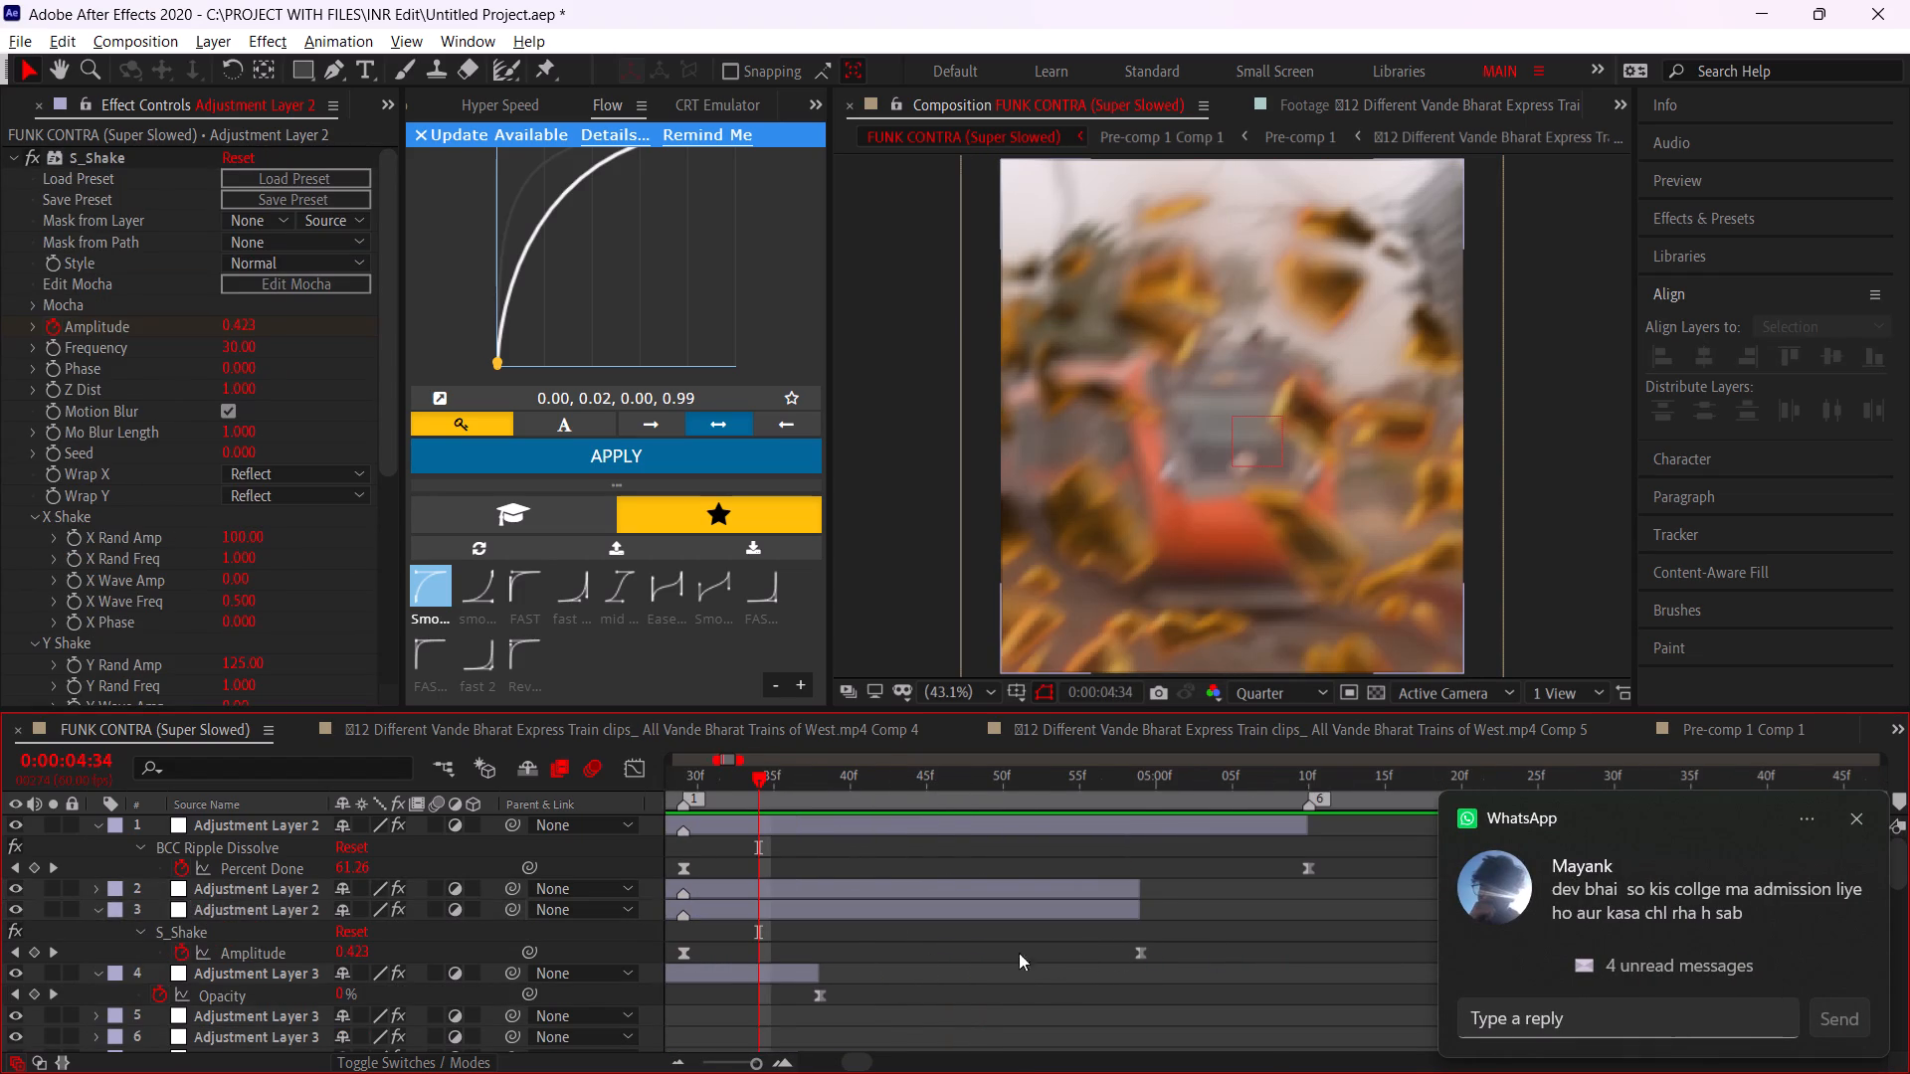
pyautogui.moveTo(1019, 953); pyautogui.dragTo(676, 959)
pyautogui.keyDown('alt'); pyautogui.moveTo(1141, 953); pyautogui.dragTo(1312, 971); pyautogui.keyUp('alt')
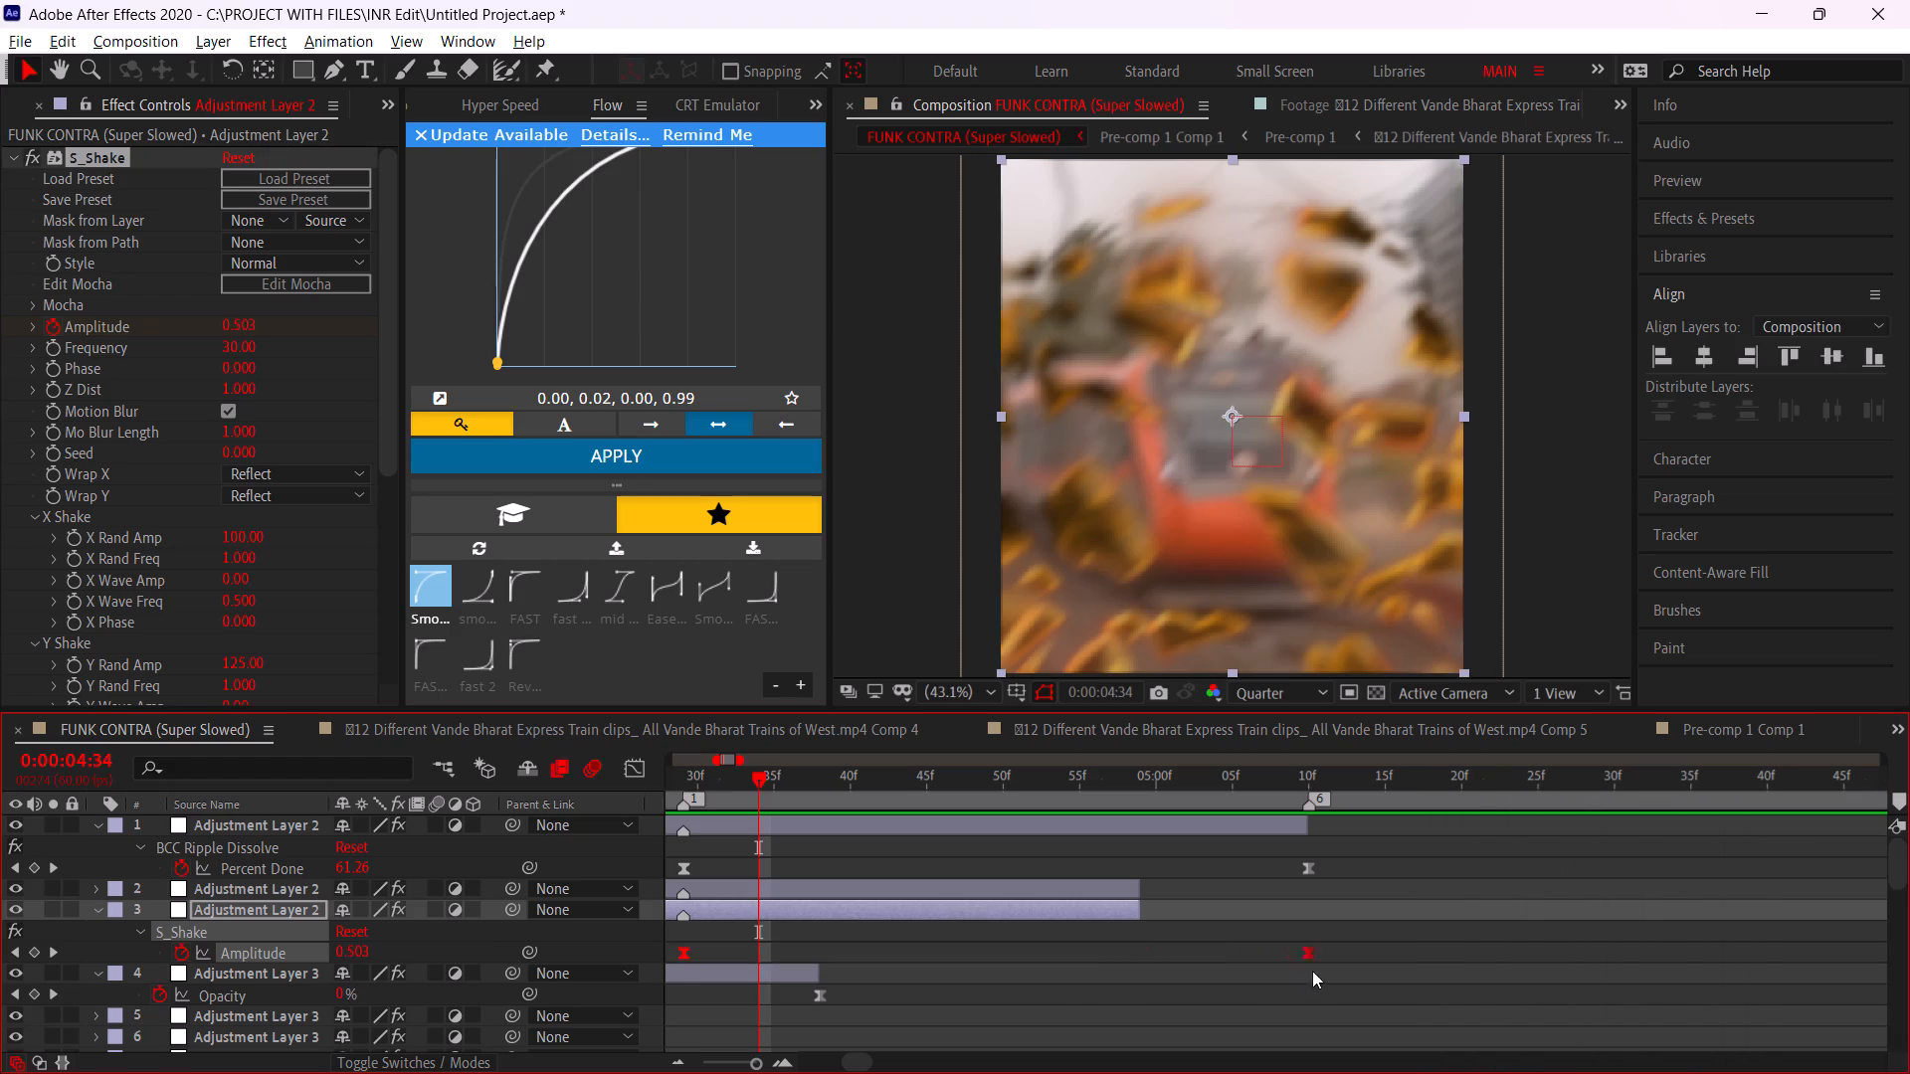
pyautogui.keyDown('alt'); pyautogui.moveTo(1312, 971); pyautogui.dragTo(1327, 970); pyautogui.keyUp('alt')
# Extend the S_Shake adjustment layer's end to its last Amplitude keyframe, just past music marker 6.
pyautogui.moveTo(1149, 910); pyautogui.dragTo(1319, 919)
pyautogui.moveTo(1312, 918); pyautogui.dragTo(1323, 919)
# Set the S_Shake X Rand Amp to 200 and try to set the Y Rand Amp to 250.
pyautogui.click(305, 341)
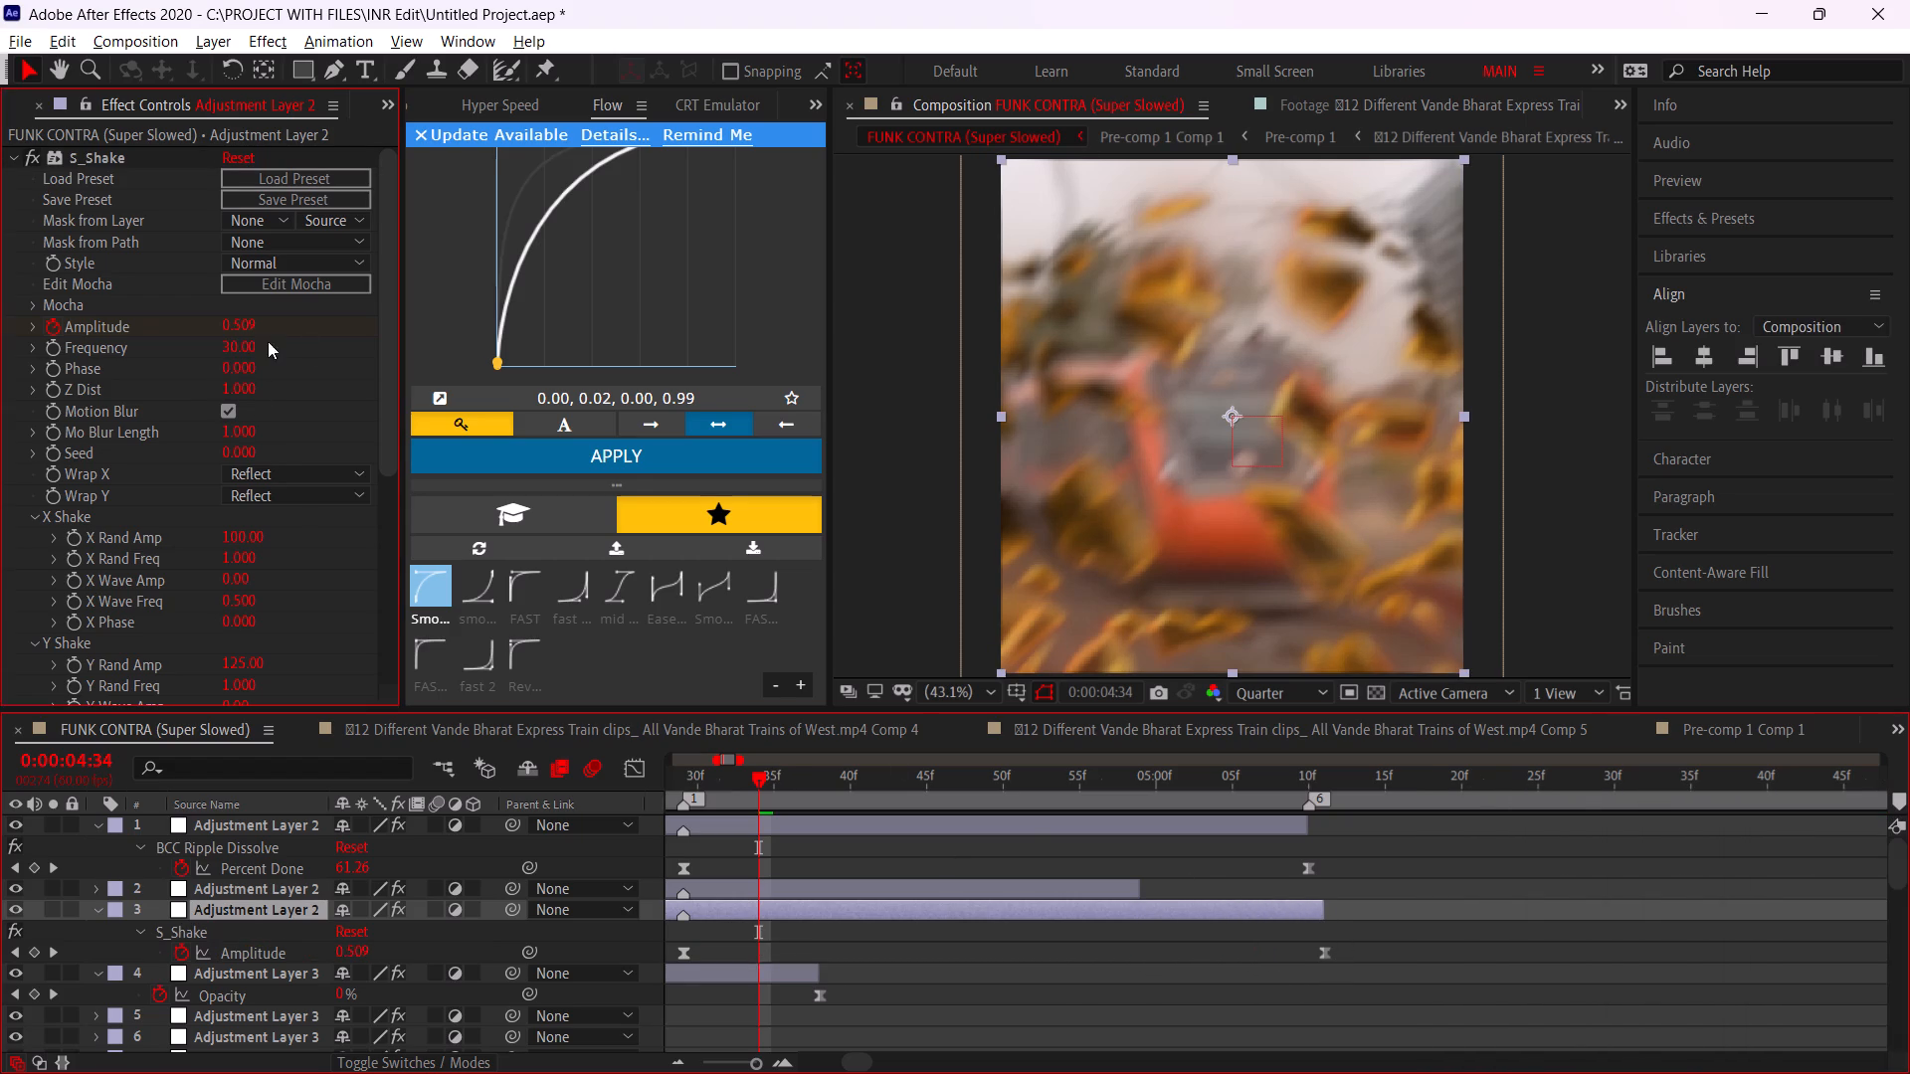
pyautogui.click(245, 543)
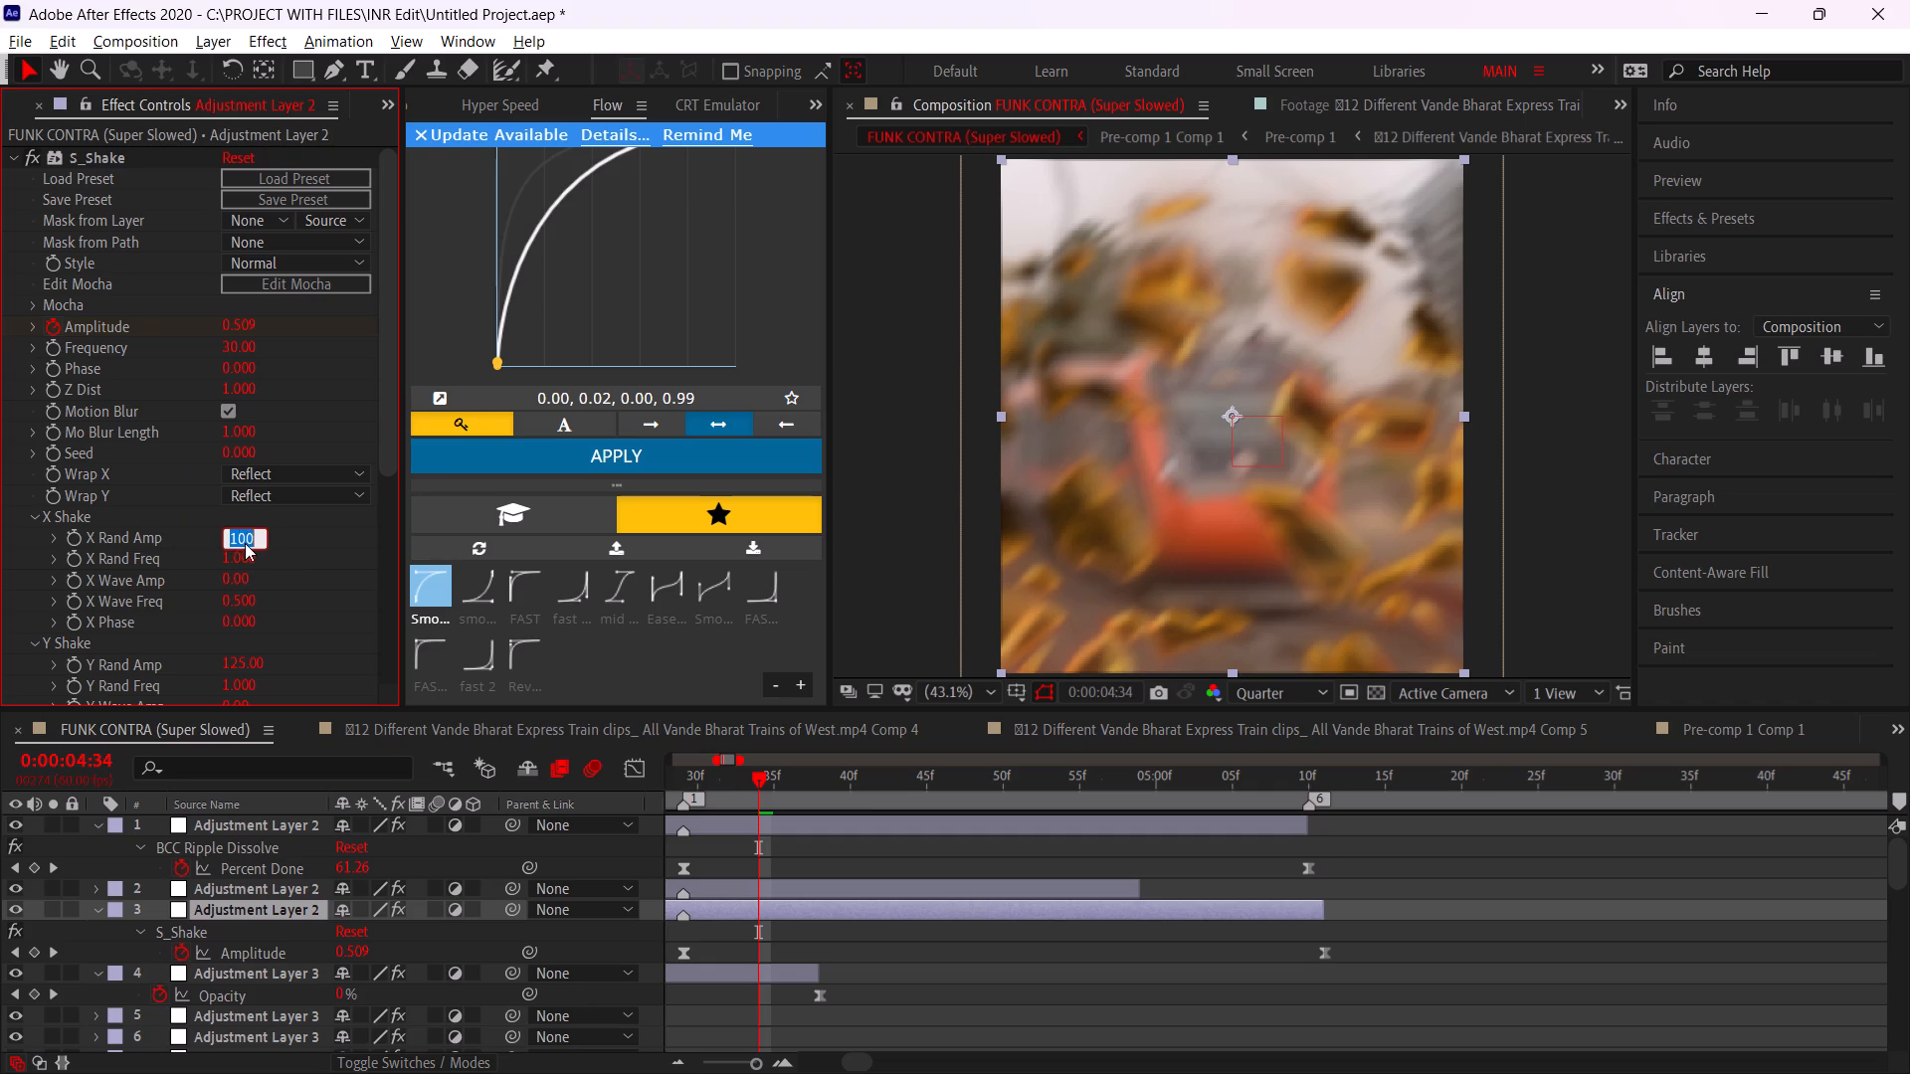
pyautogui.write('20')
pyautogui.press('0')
pyautogui.click(243, 655)
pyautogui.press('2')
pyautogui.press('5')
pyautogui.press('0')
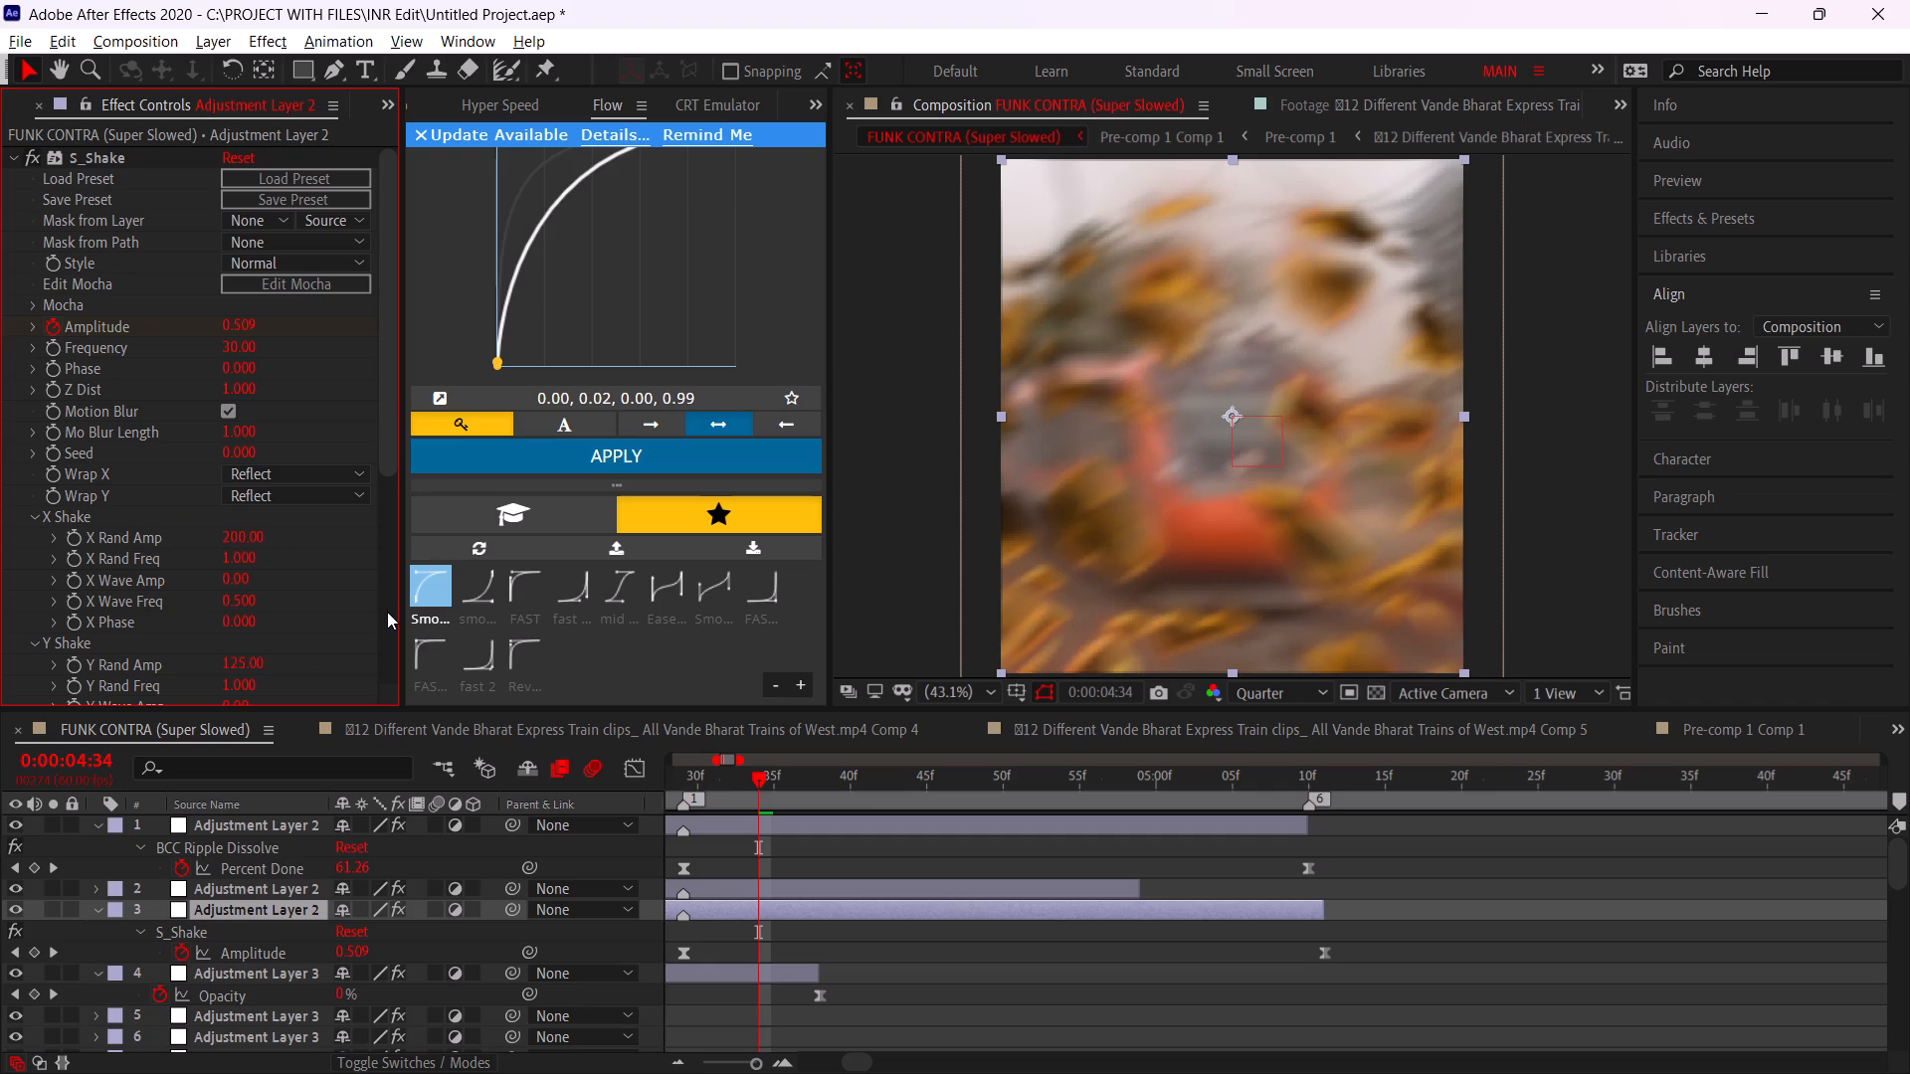
# On the third layer's S_Shake effect, set Y Rand Amp to 250, Y Rand Freq to 2 and X Rand Freq to 1.5.
pyautogui.click(248, 666)
pyautogui.write('25')
pyautogui.press('0')
pyautogui.moveTo(335, 627); pyautogui.dragTo(325, 622)
pyautogui.click(237, 566)
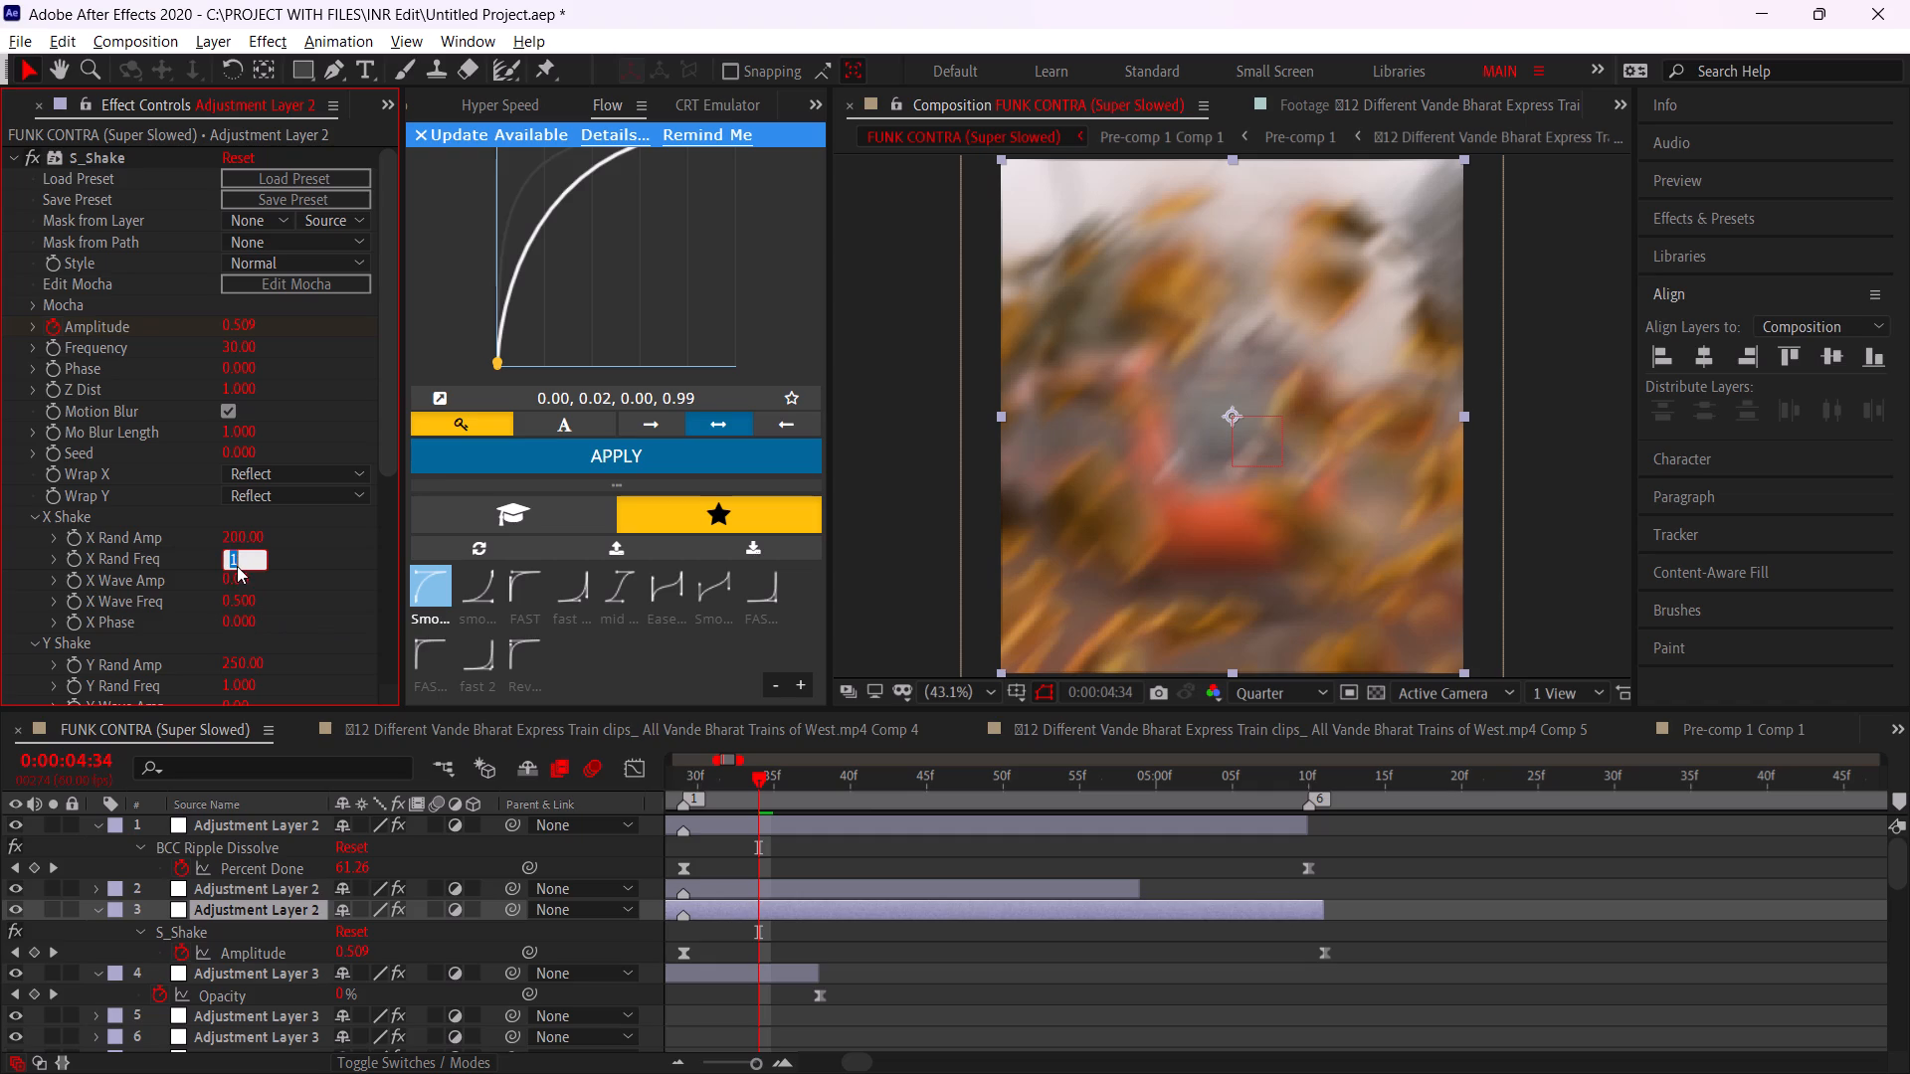
pyautogui.click(244, 684)
pyautogui.press('2')
pyautogui.click(284, 617)
pyautogui.click(247, 556)
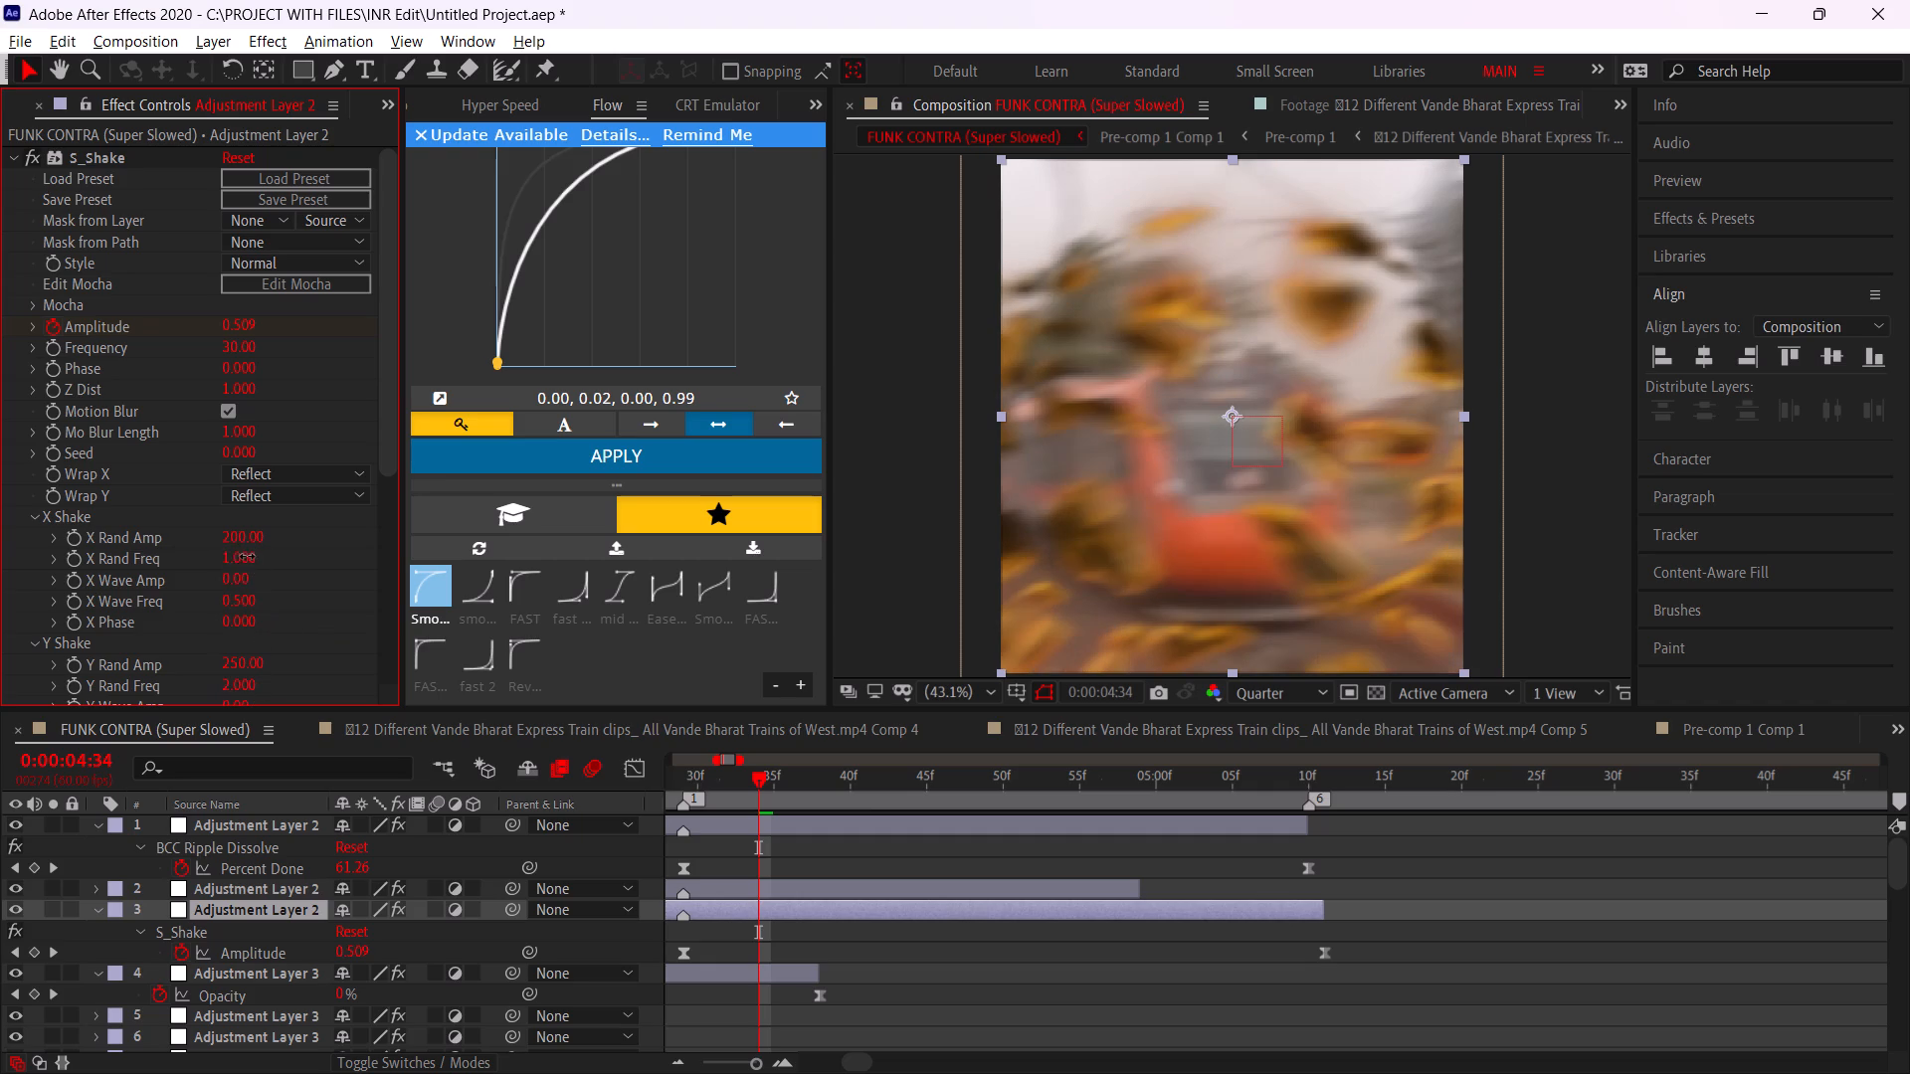
pyautogui.press('2')
pyautogui.press('BackSpace')
pyautogui.write('1.5')
pyautogui.click(297, 600)
# Play the edit from the start to review the adjusted shake.
pyautogui.keyDown('alt'); pyautogui.scroll(-4, 1248, 893); pyautogui.keyUp('alt')
pyautogui.keyDown('alt'); pyautogui.scroll(-3, 1148, 853); pyautogui.keyUp('alt')
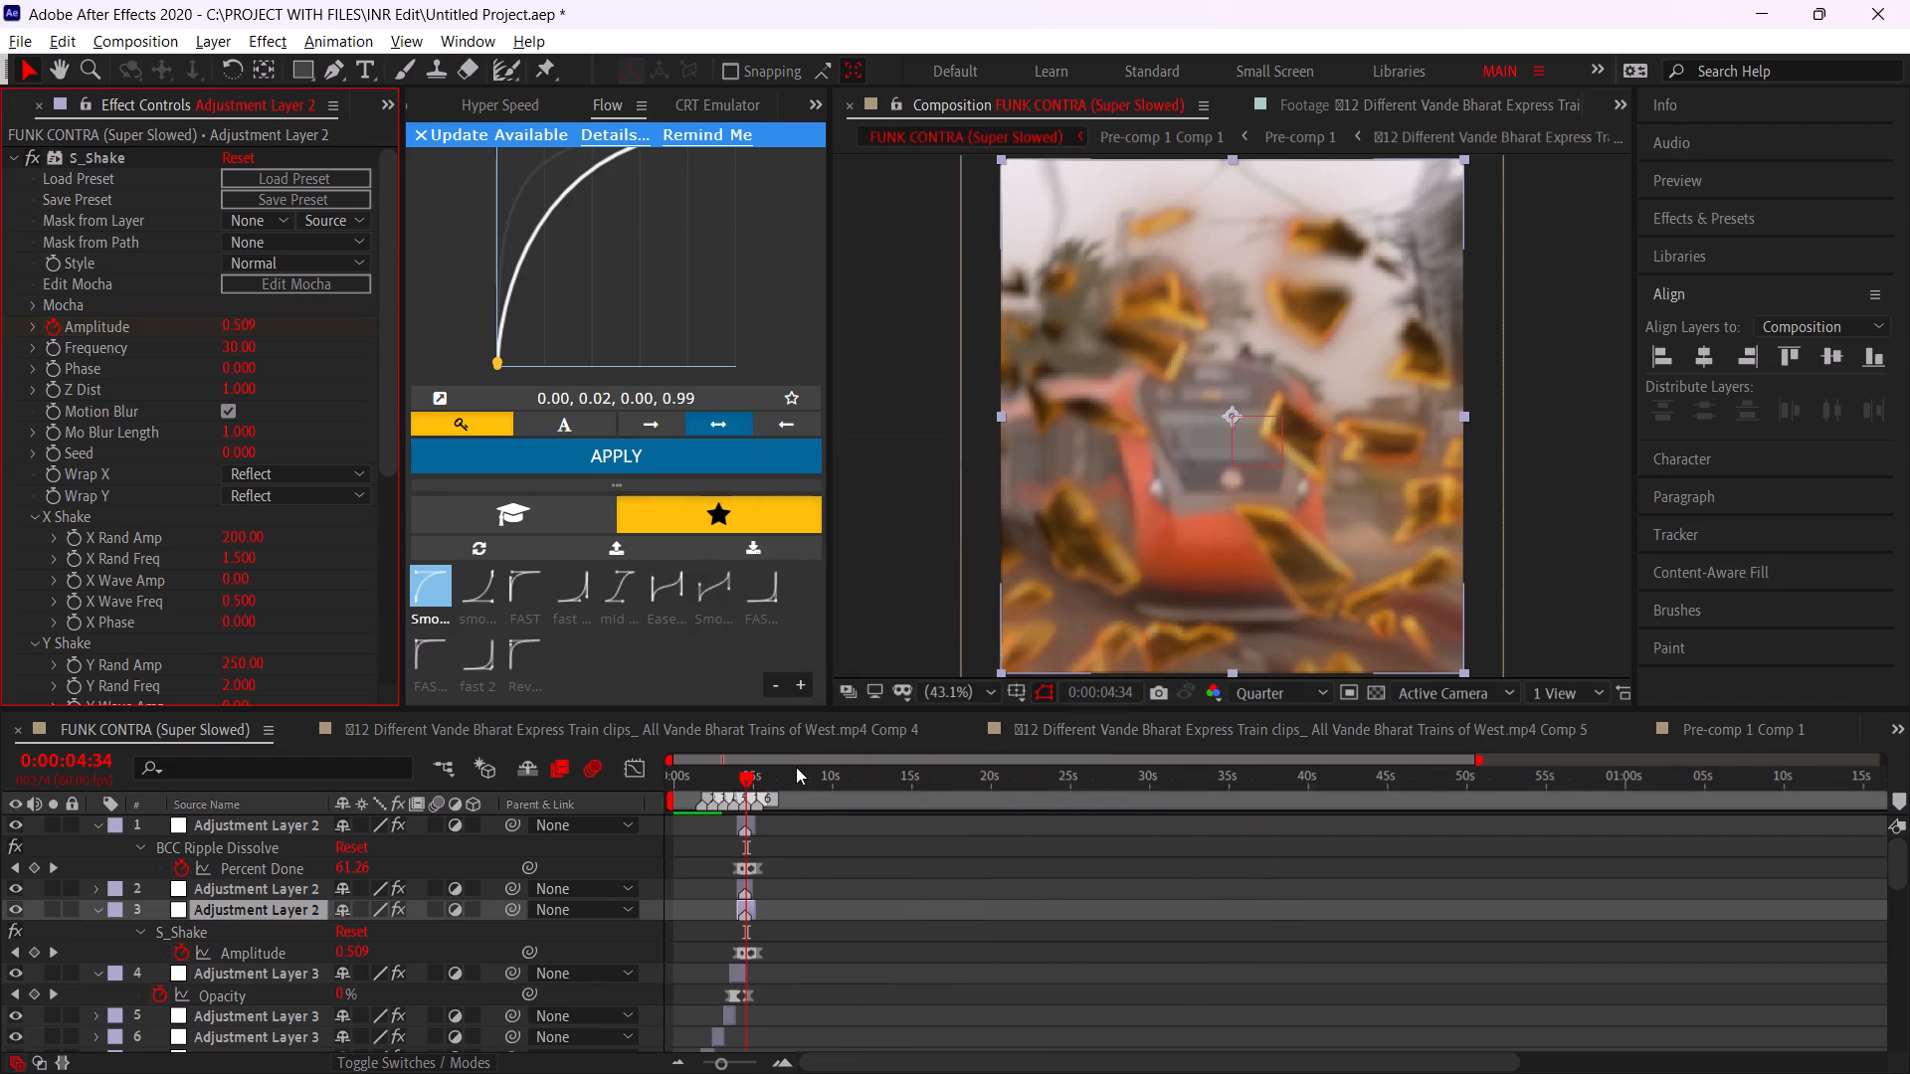
pyautogui.moveTo(735, 775); pyautogui.dragTo(479, 762)
pyautogui.press('space')
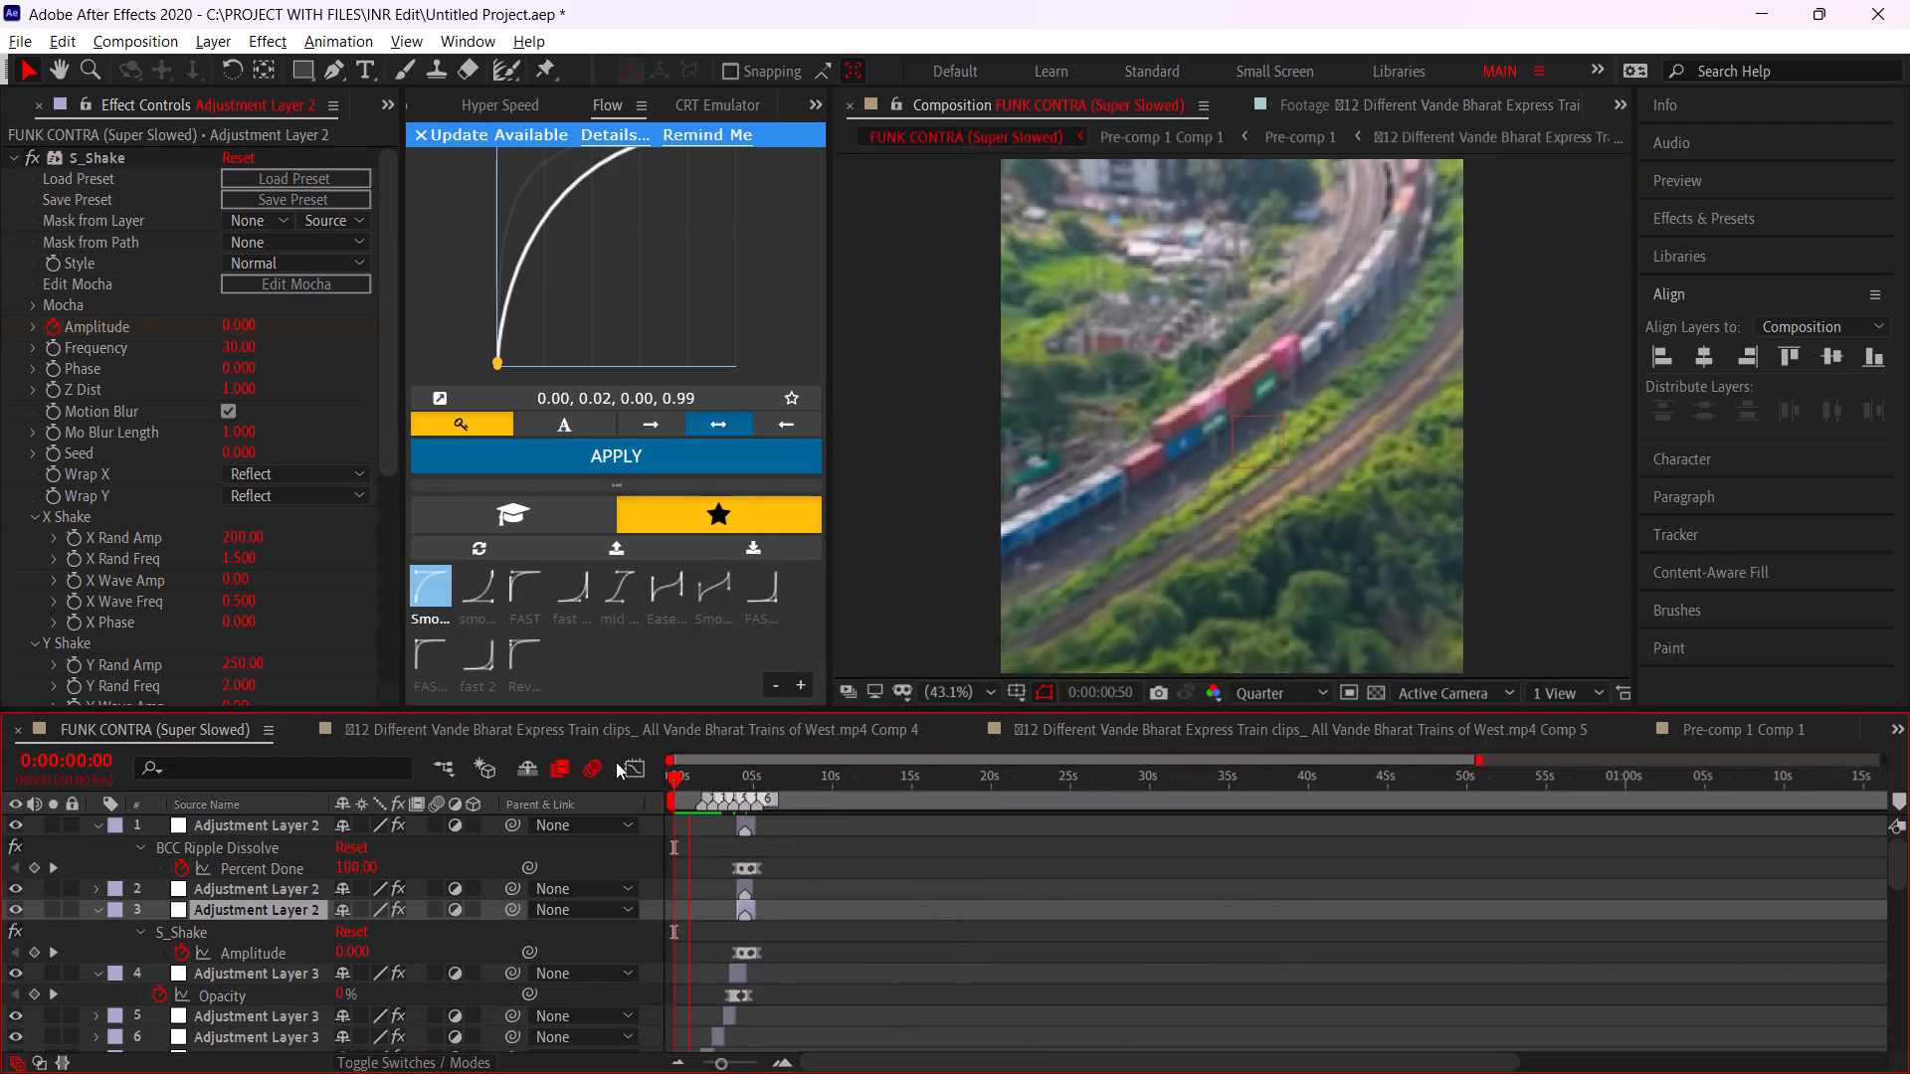
pyautogui.click(683, 767)
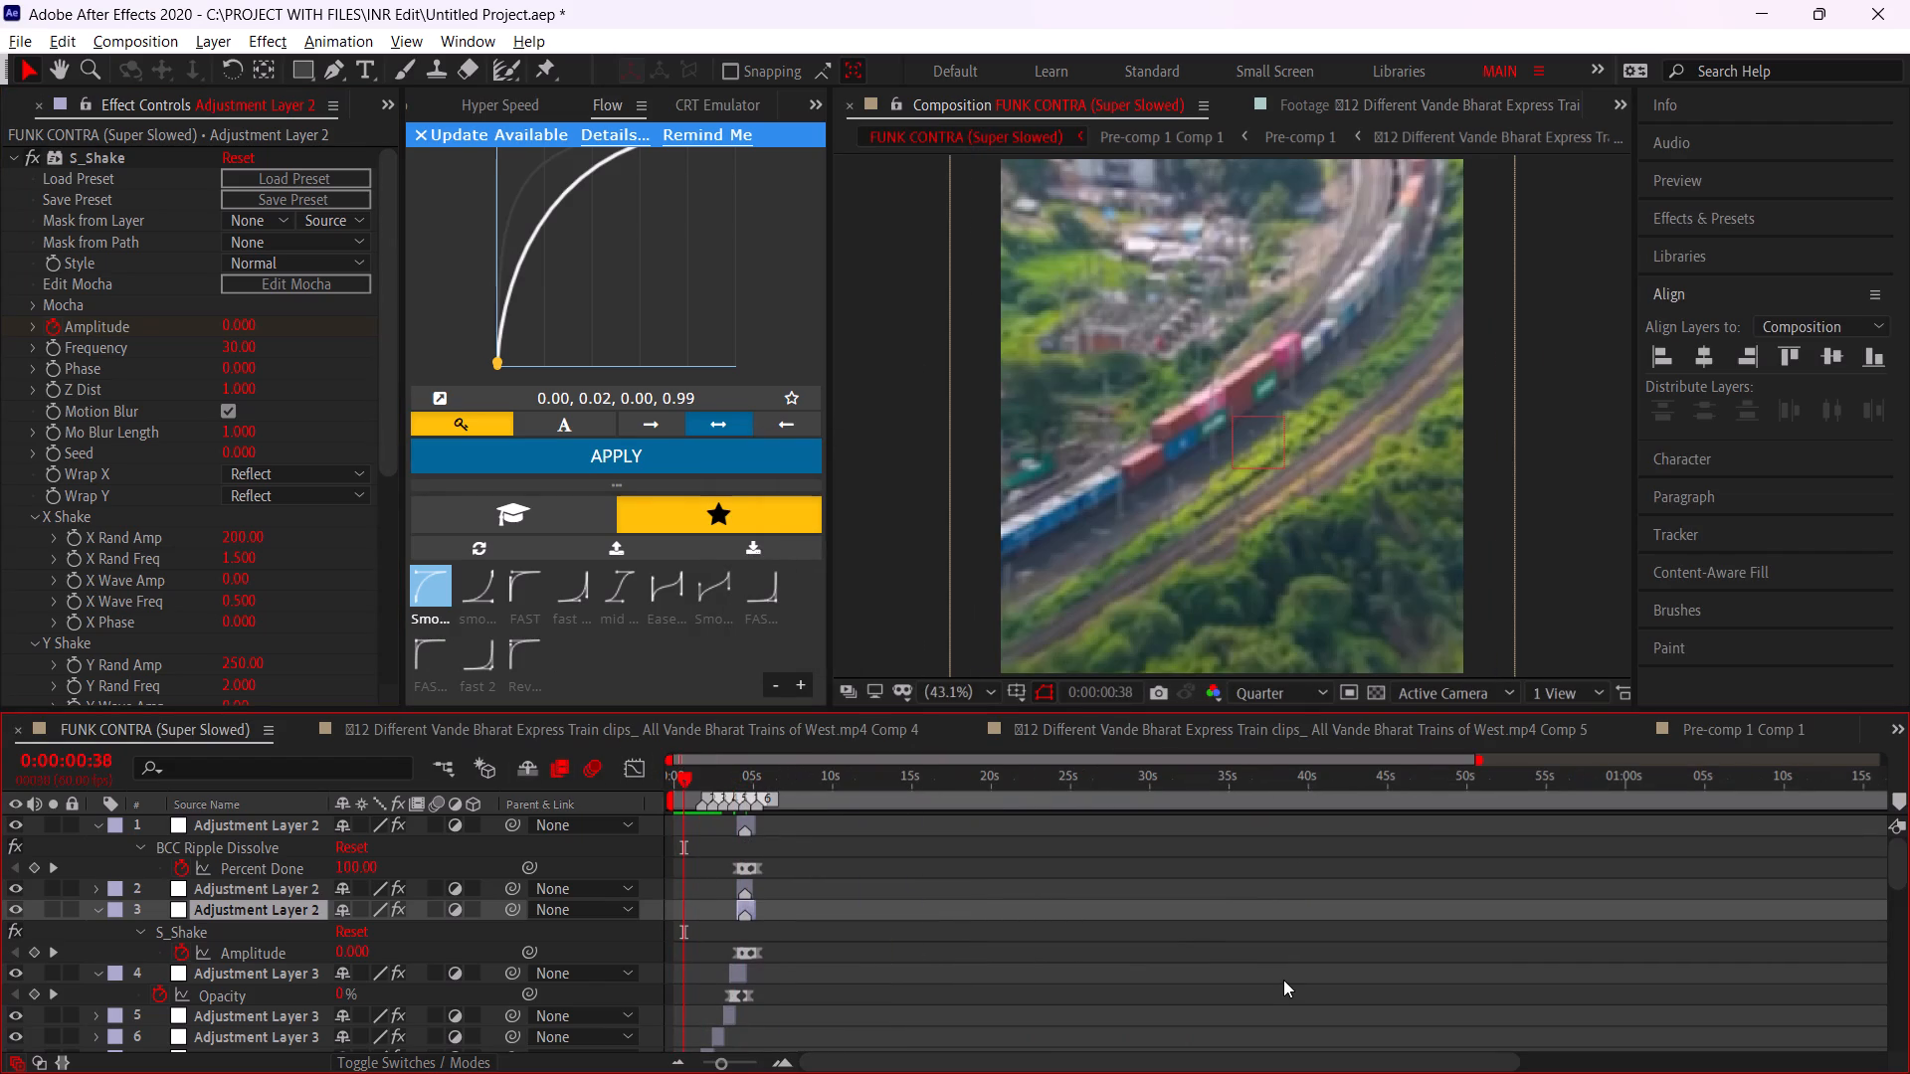
# Switch to YouTube Studio and end the live stream.
pyautogui.hotkey('alt', 'Tab')
pyautogui.hotkey('alt', 'Tab')
pyautogui.hotkey('alt', 'Tab')
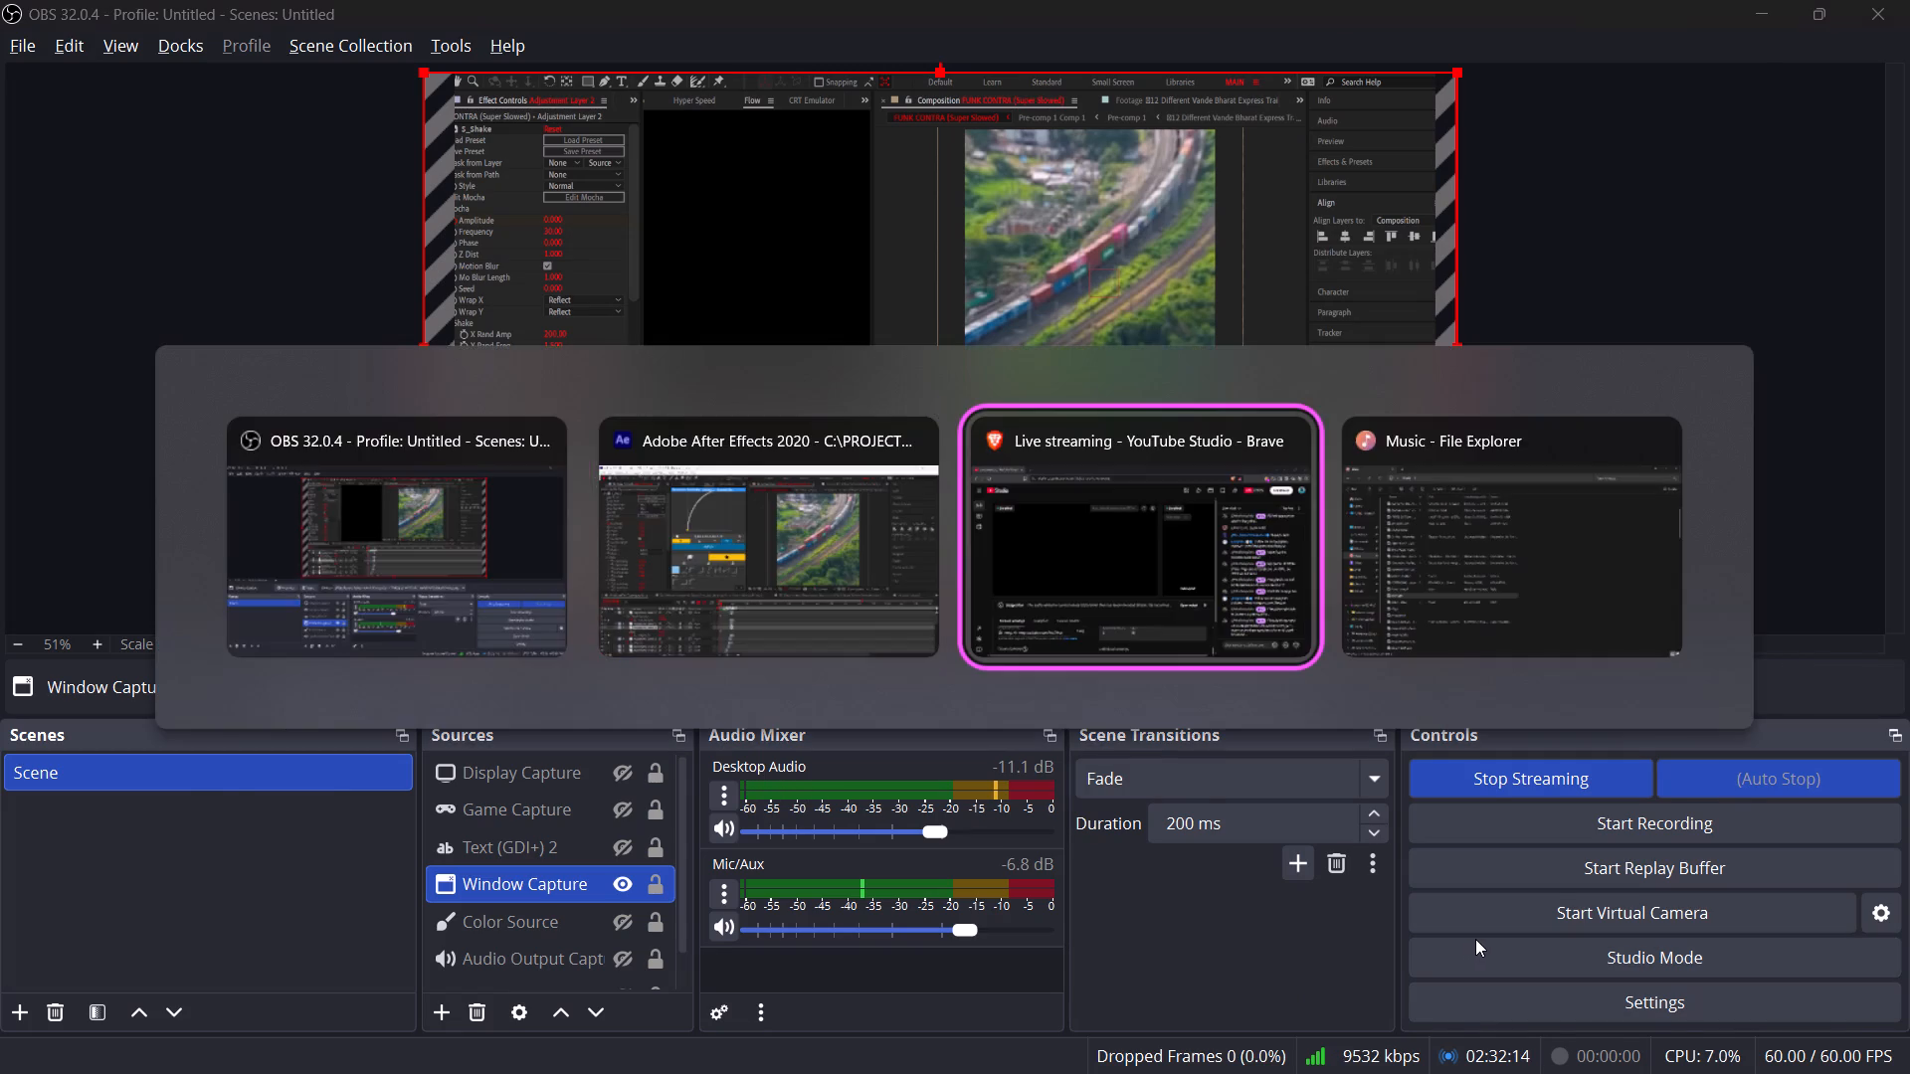
pyautogui.scroll(-1, 1580, 899)
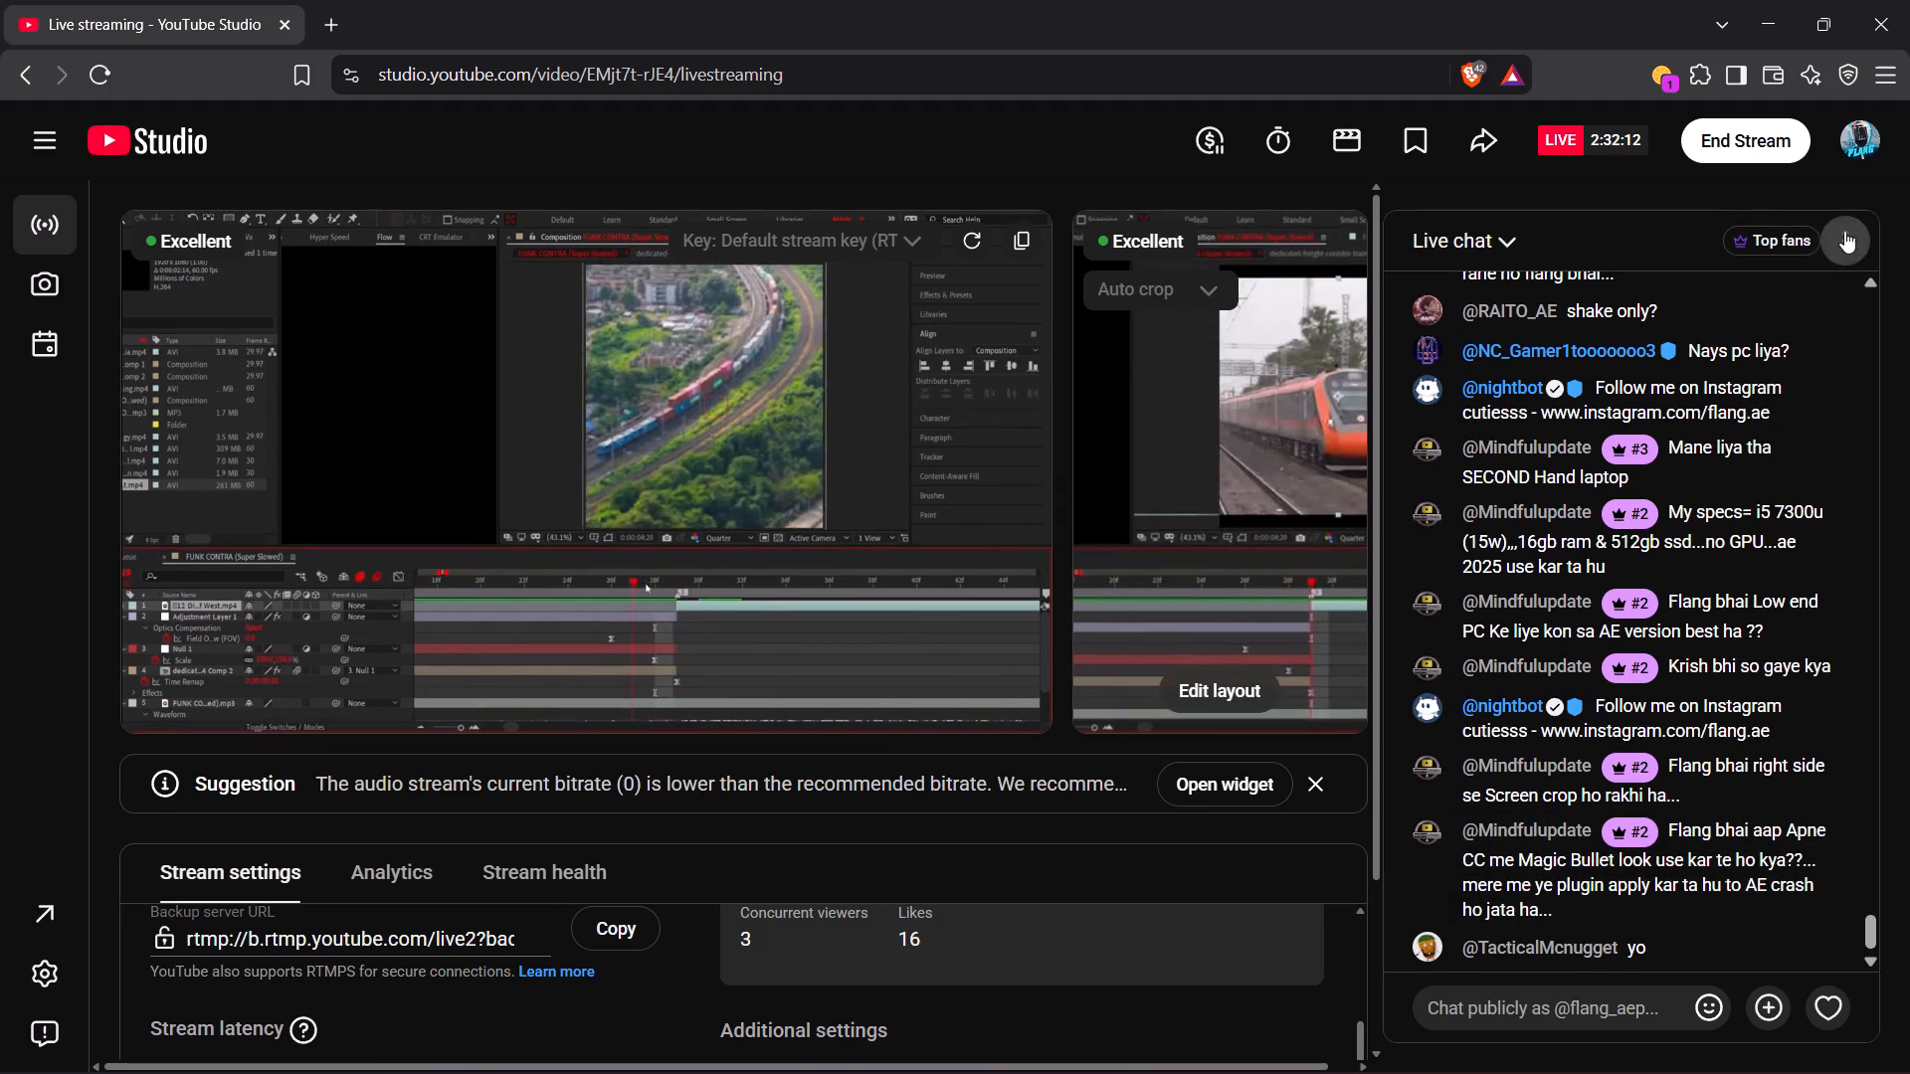
pyautogui.click(1787, 142)
pyautogui.click(1164, 695)
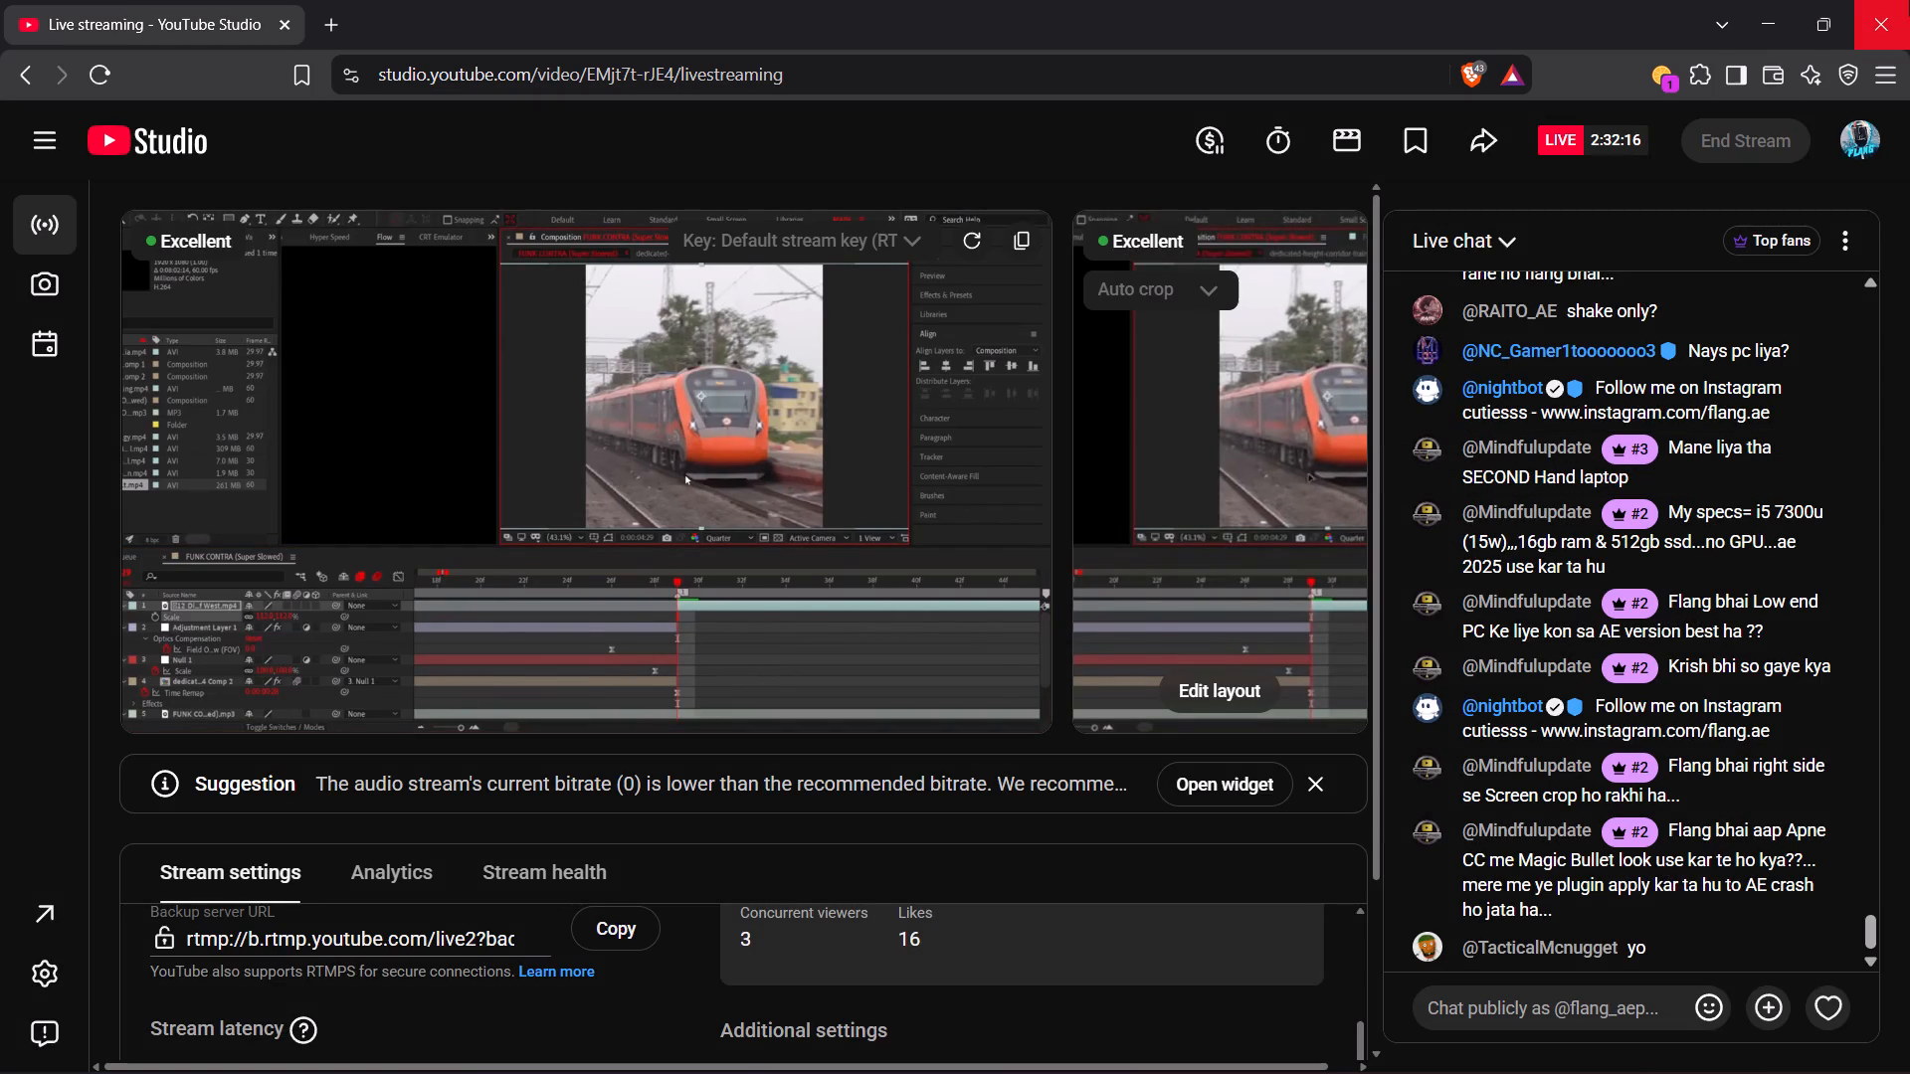
pyautogui.click(1909, 0)
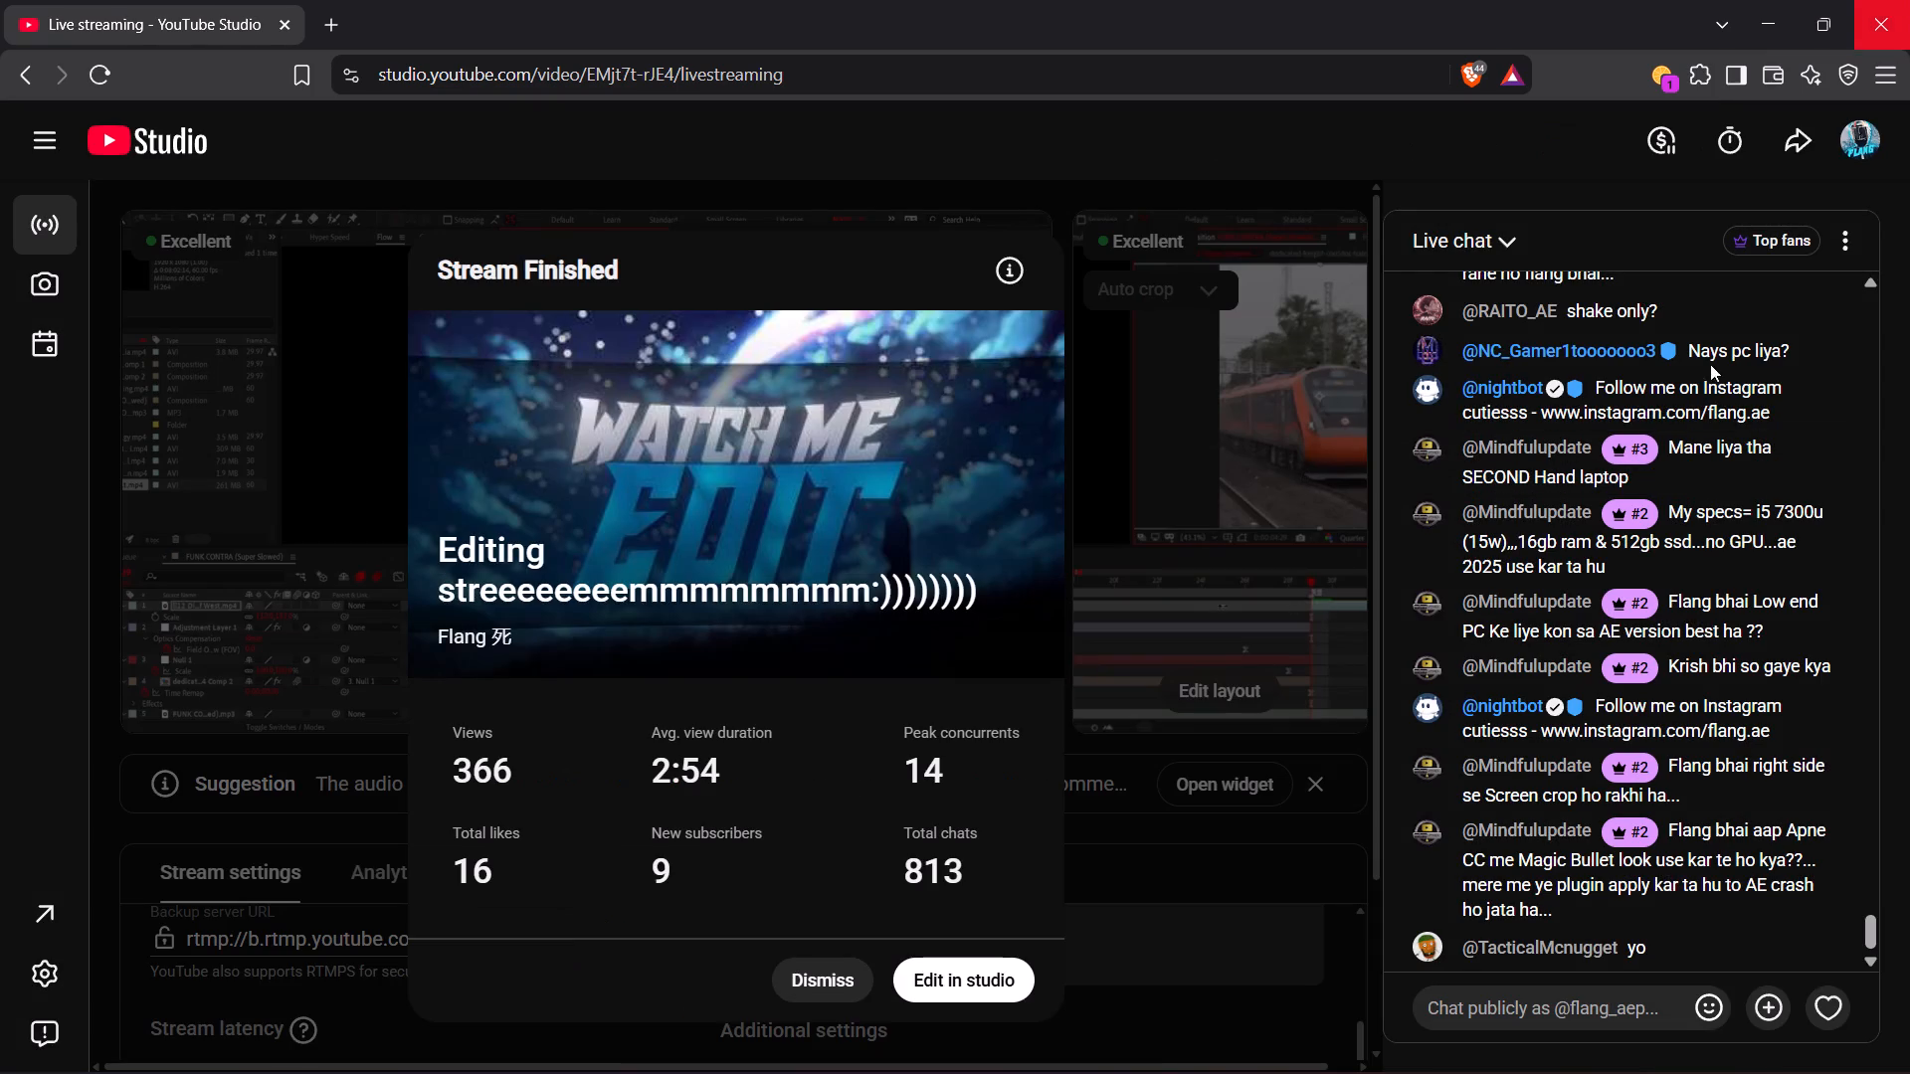
# In OBS Studio, stop streaming, confirm the stop, and close OBS to return to After Effects.
pyautogui.click(1553, 785)
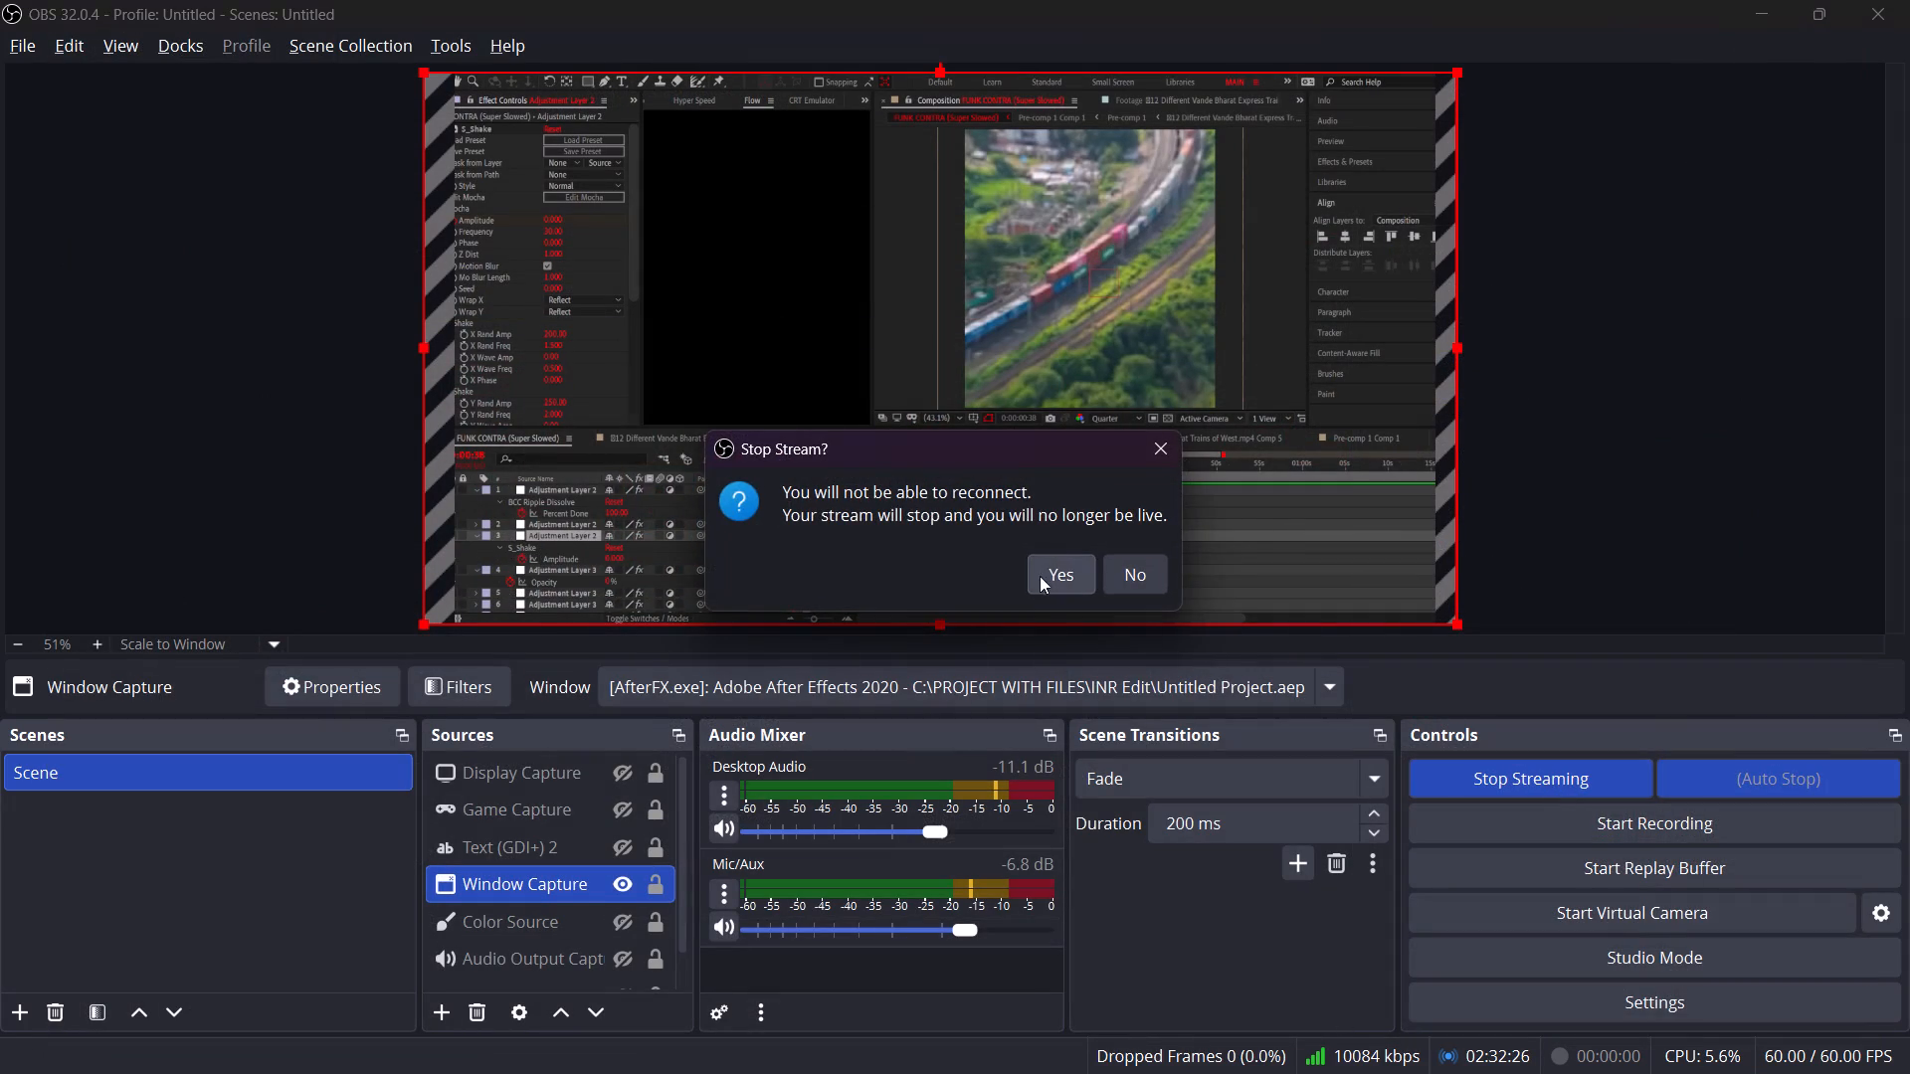
pyautogui.click(1040, 574)
pyautogui.click(1909, 0)
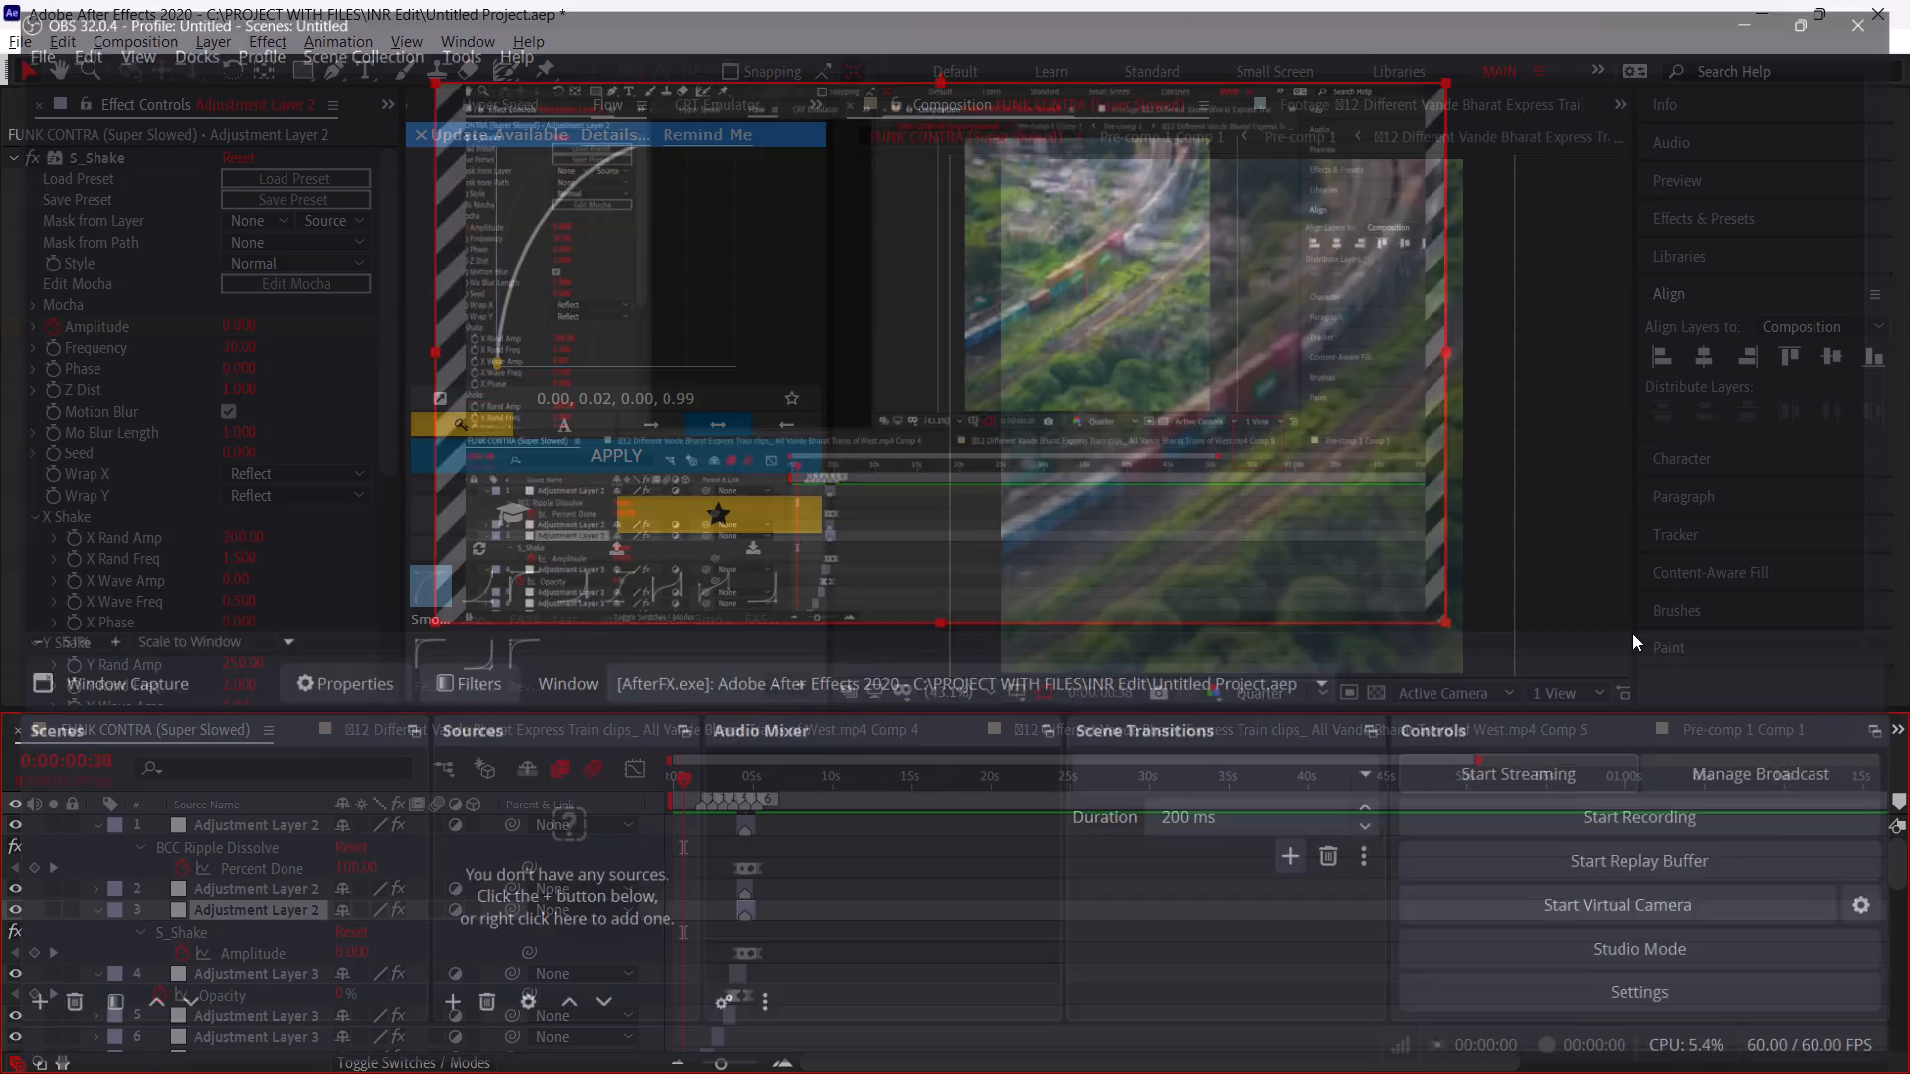
# Play the FUNK CONTRA composition from the start to check the edit.
pyautogui.press('space')
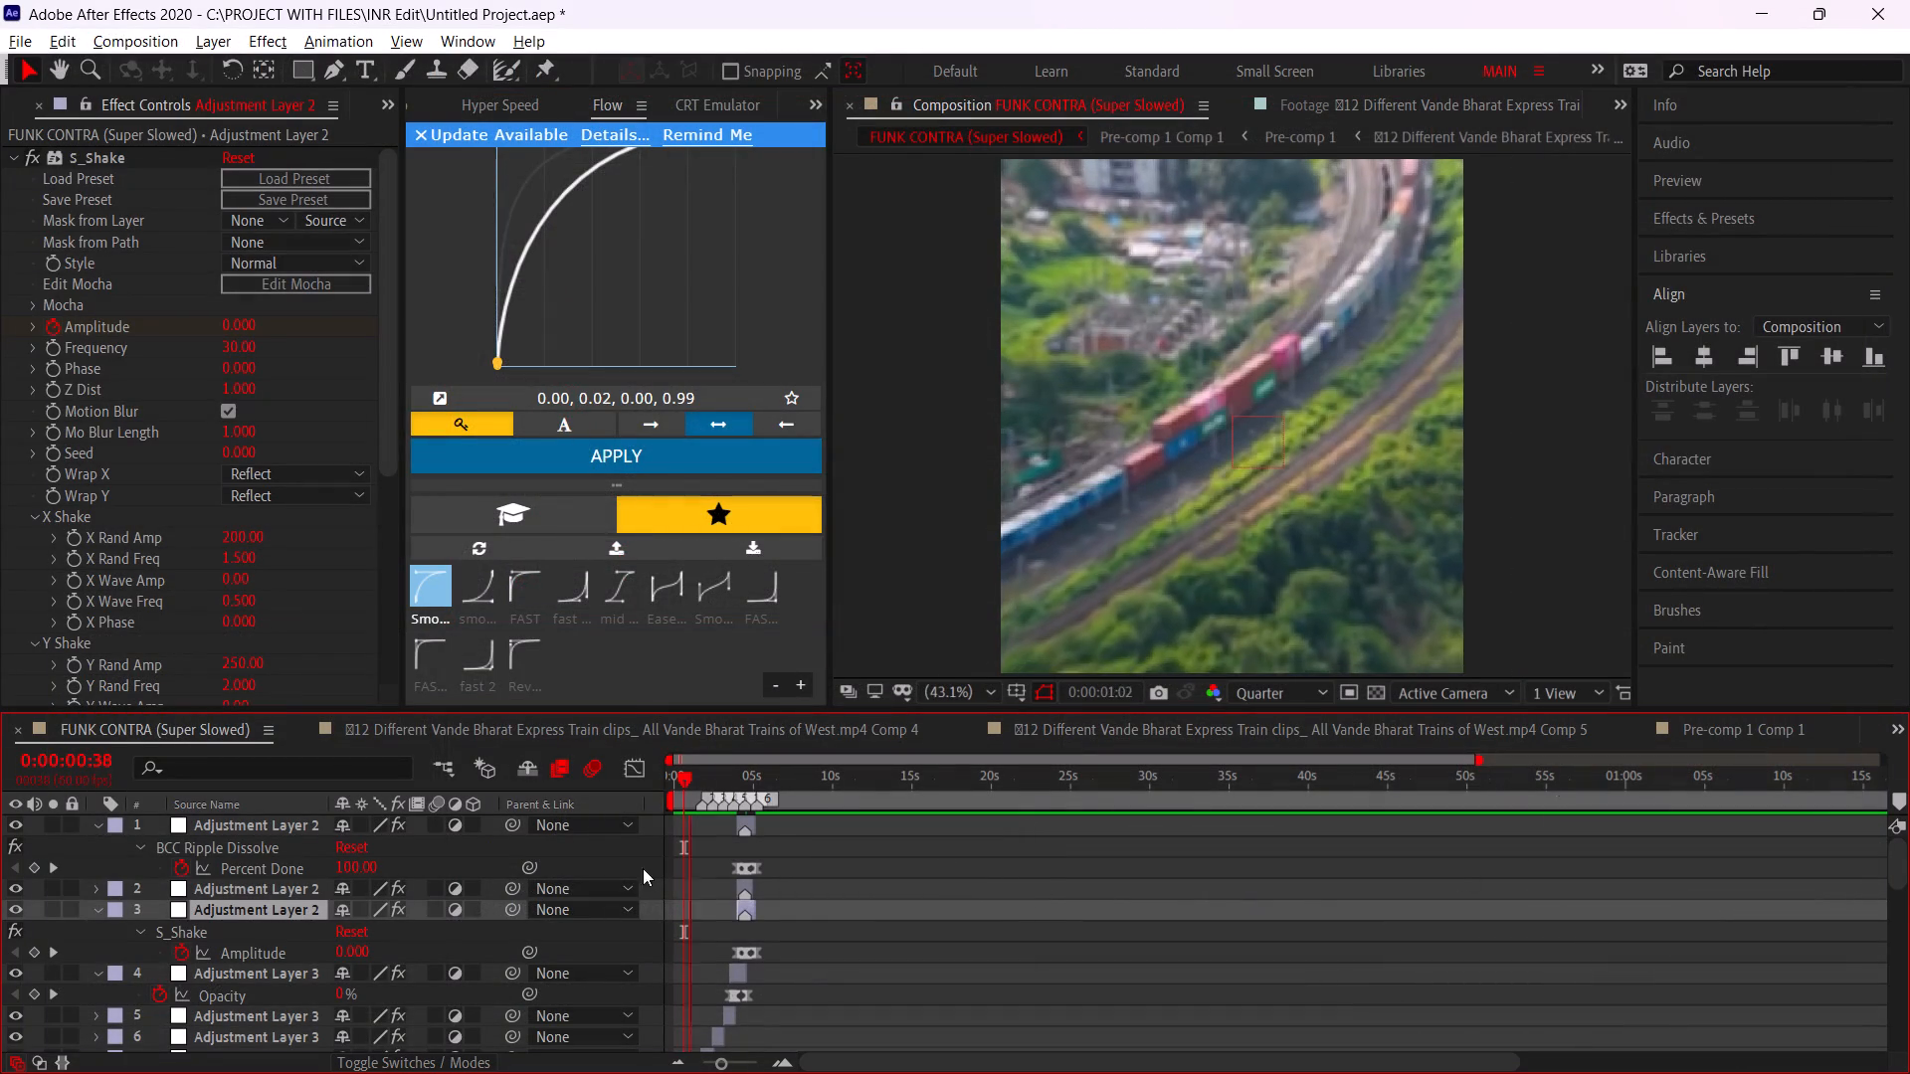
pyautogui.moveTo(684, 780); pyautogui.dragTo(548, 785)
pyautogui.press('space')
pyautogui.keyDown('alt'); pyautogui.scroll(2, 673, 817); pyautogui.keyUp('alt')
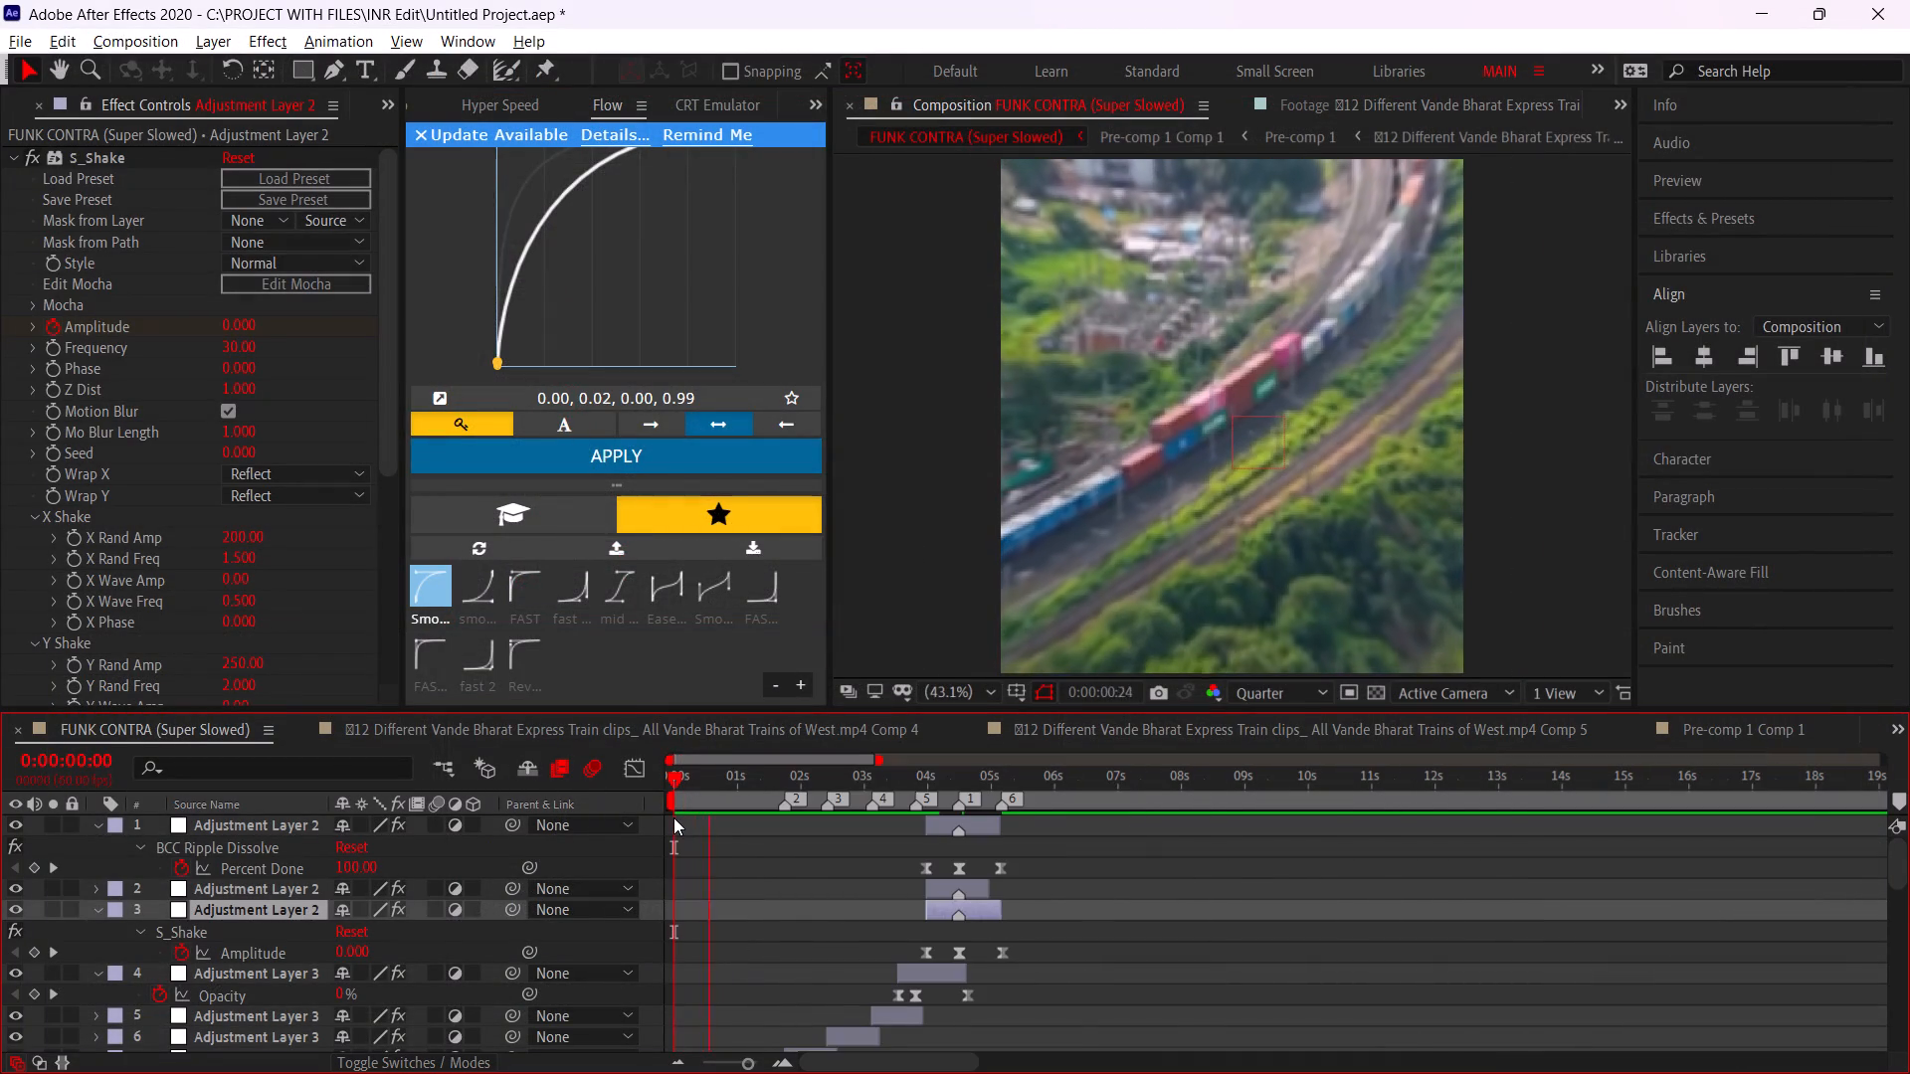
# Save the After Effects project.
pyautogui.hotkey('ctrl', 's')
# Replay the edit from the start and again from music marker 5 to review the ripple and shake transition.
pyautogui.moveTo(746, 784); pyautogui.dragTo(470, 807)
pyautogui.press('space')
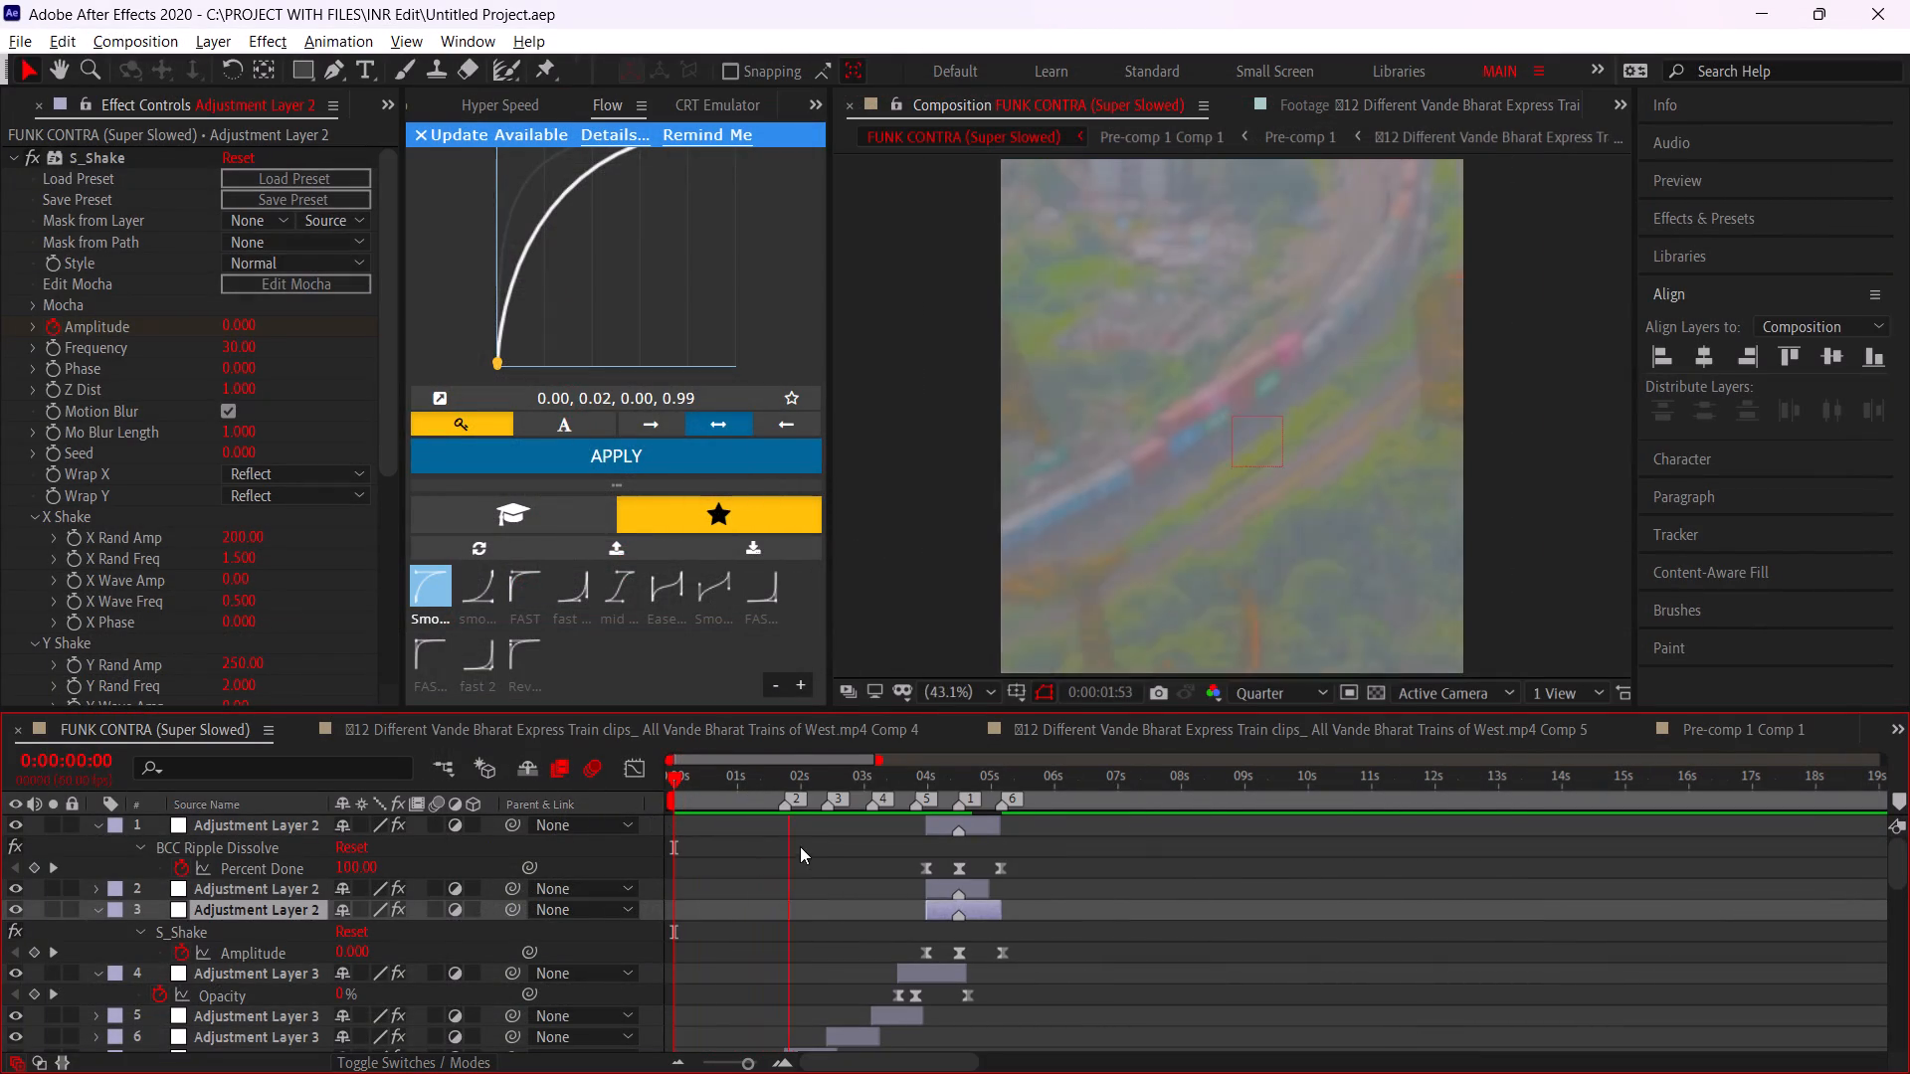
pyautogui.click(858, 863)
pyautogui.click(915, 781)
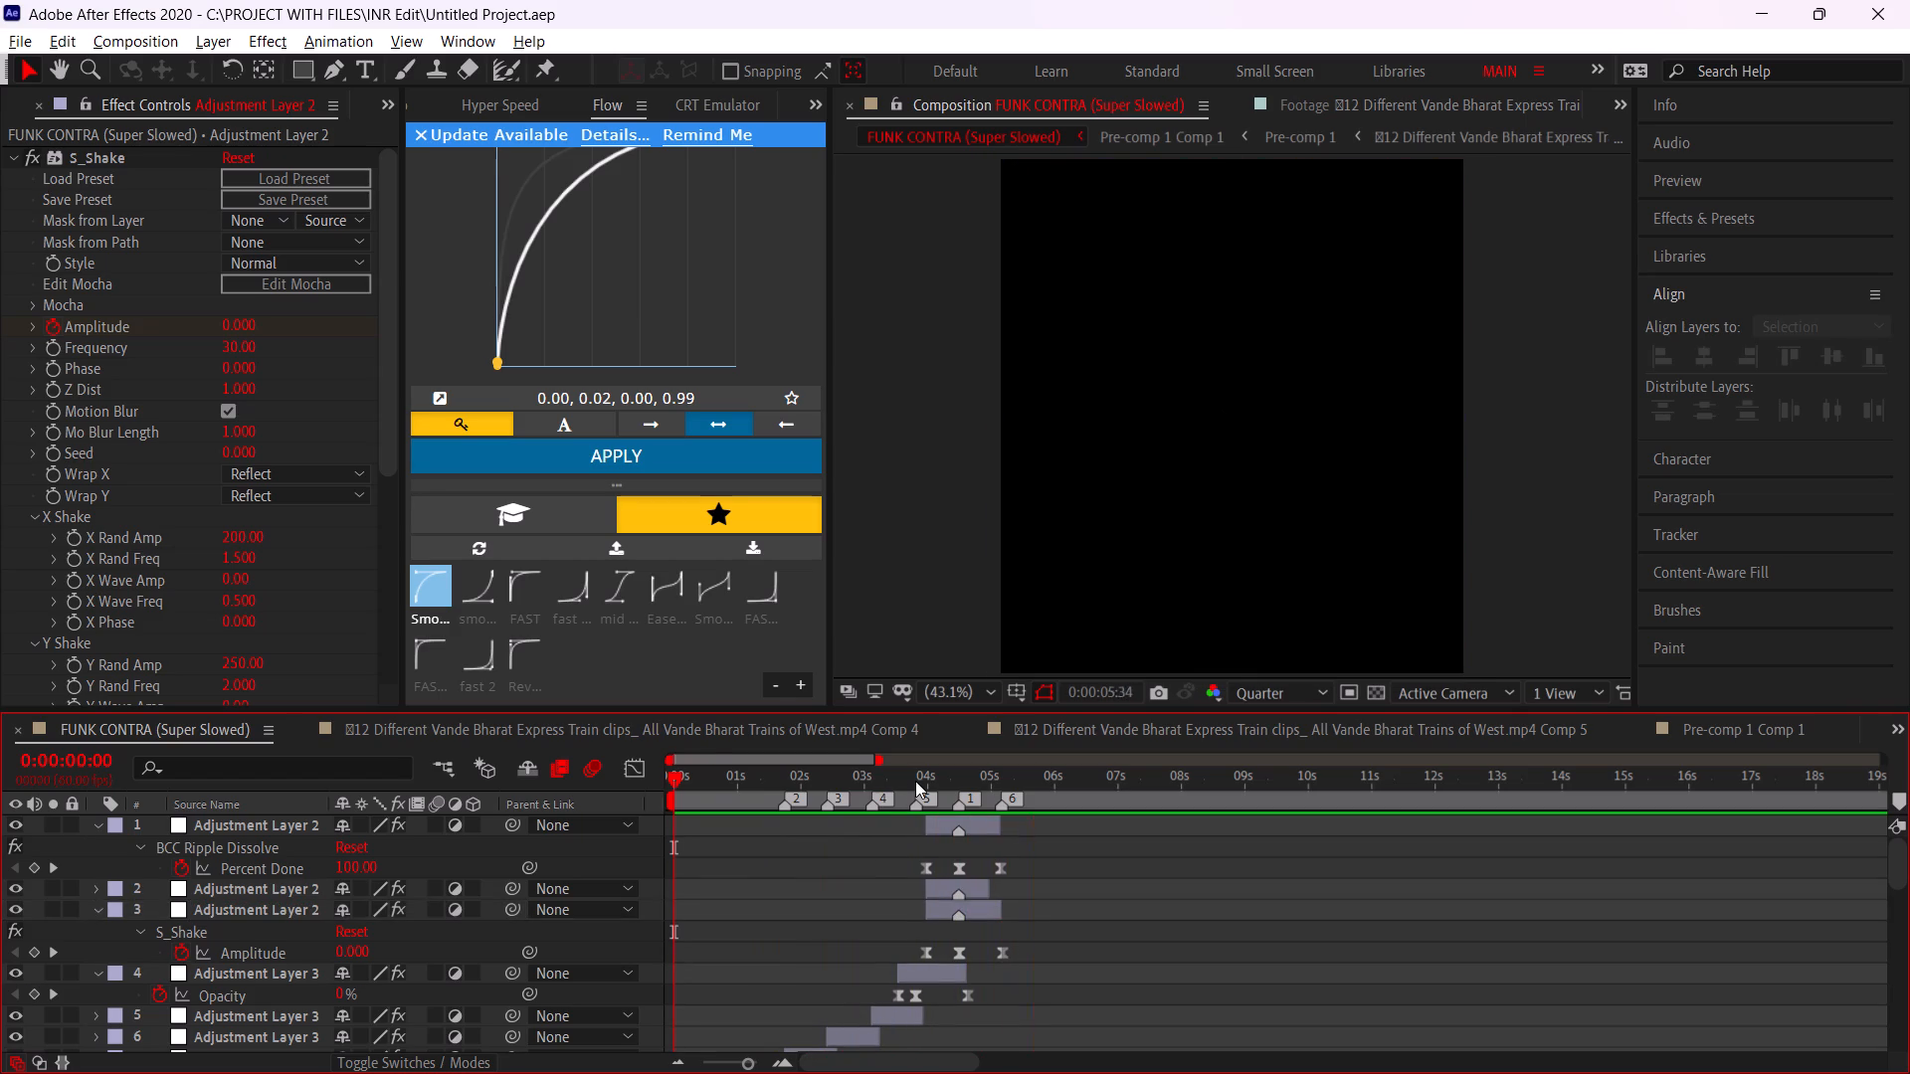
pyautogui.press('space')
pyautogui.keyDown('alt'); pyautogui.scroll(1, 940, 862); pyautogui.keyUp('alt')
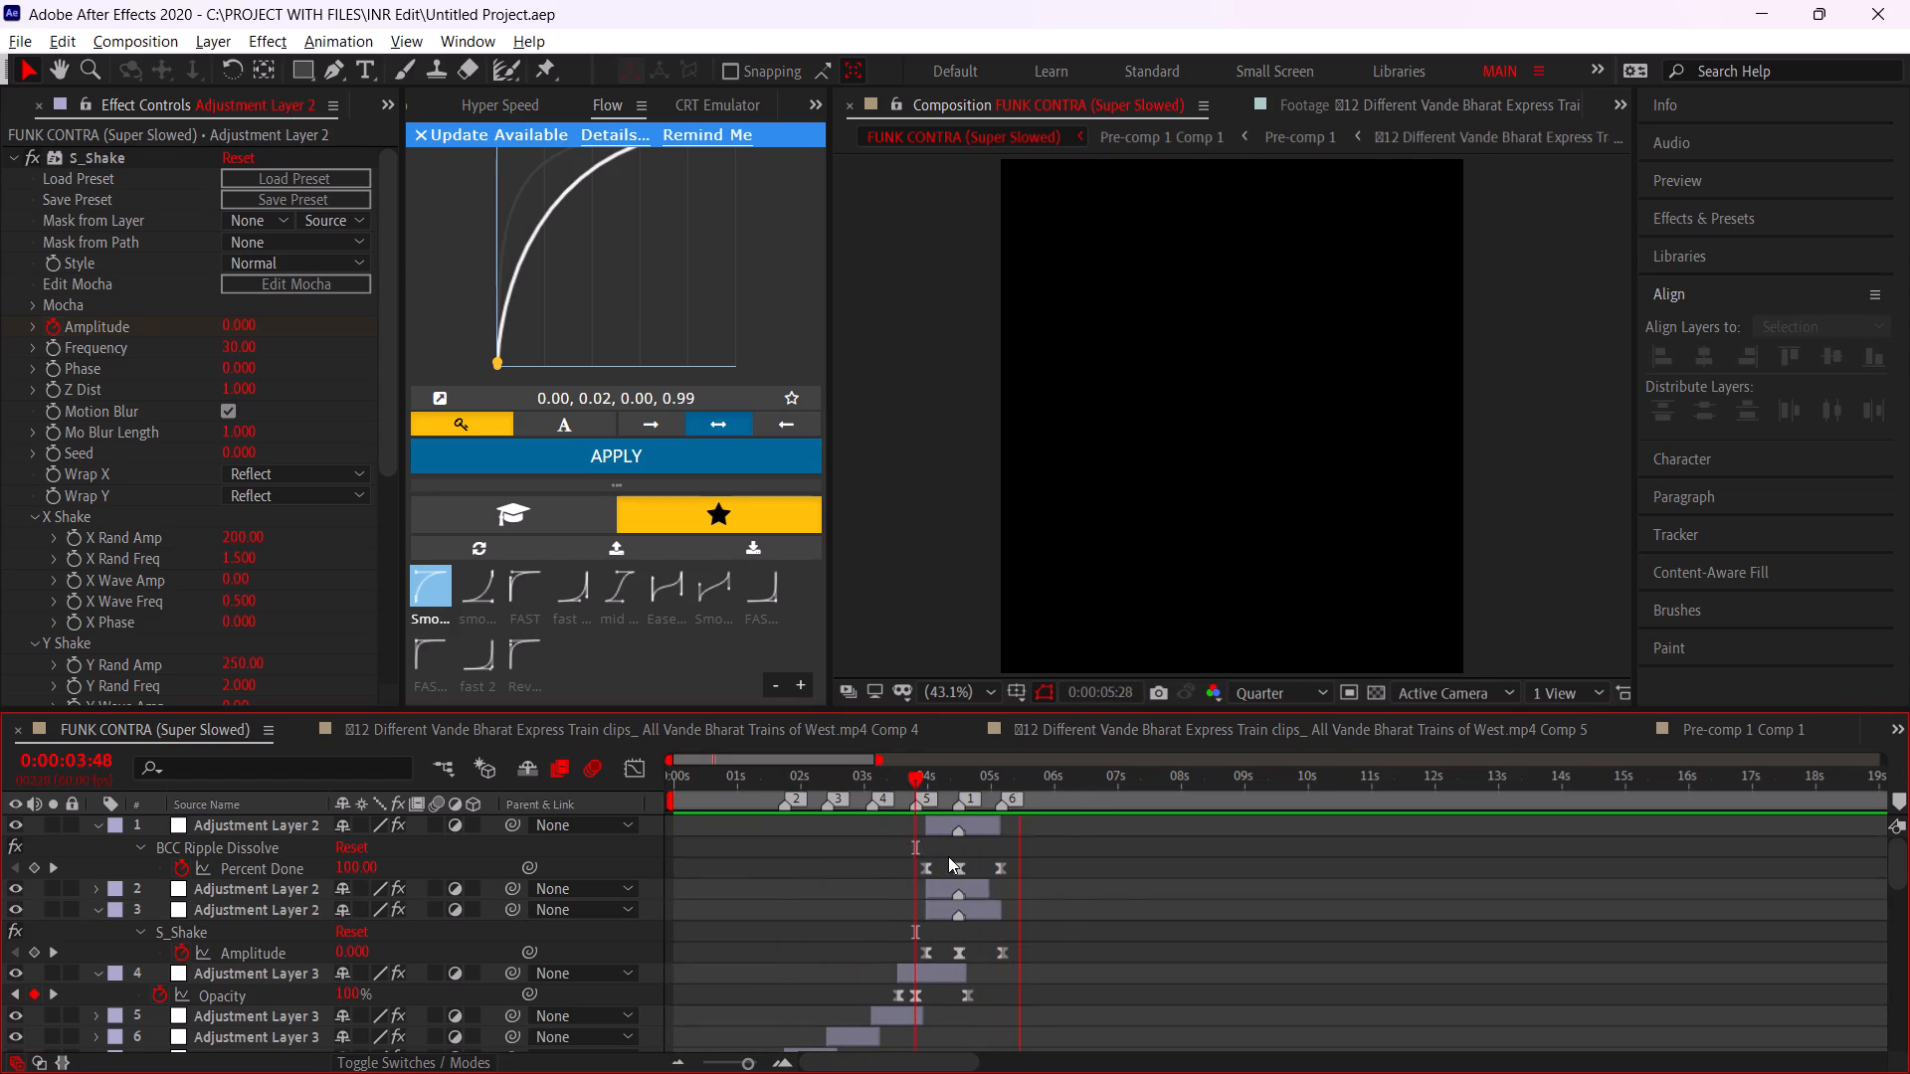
pyautogui.click(1039, 780)
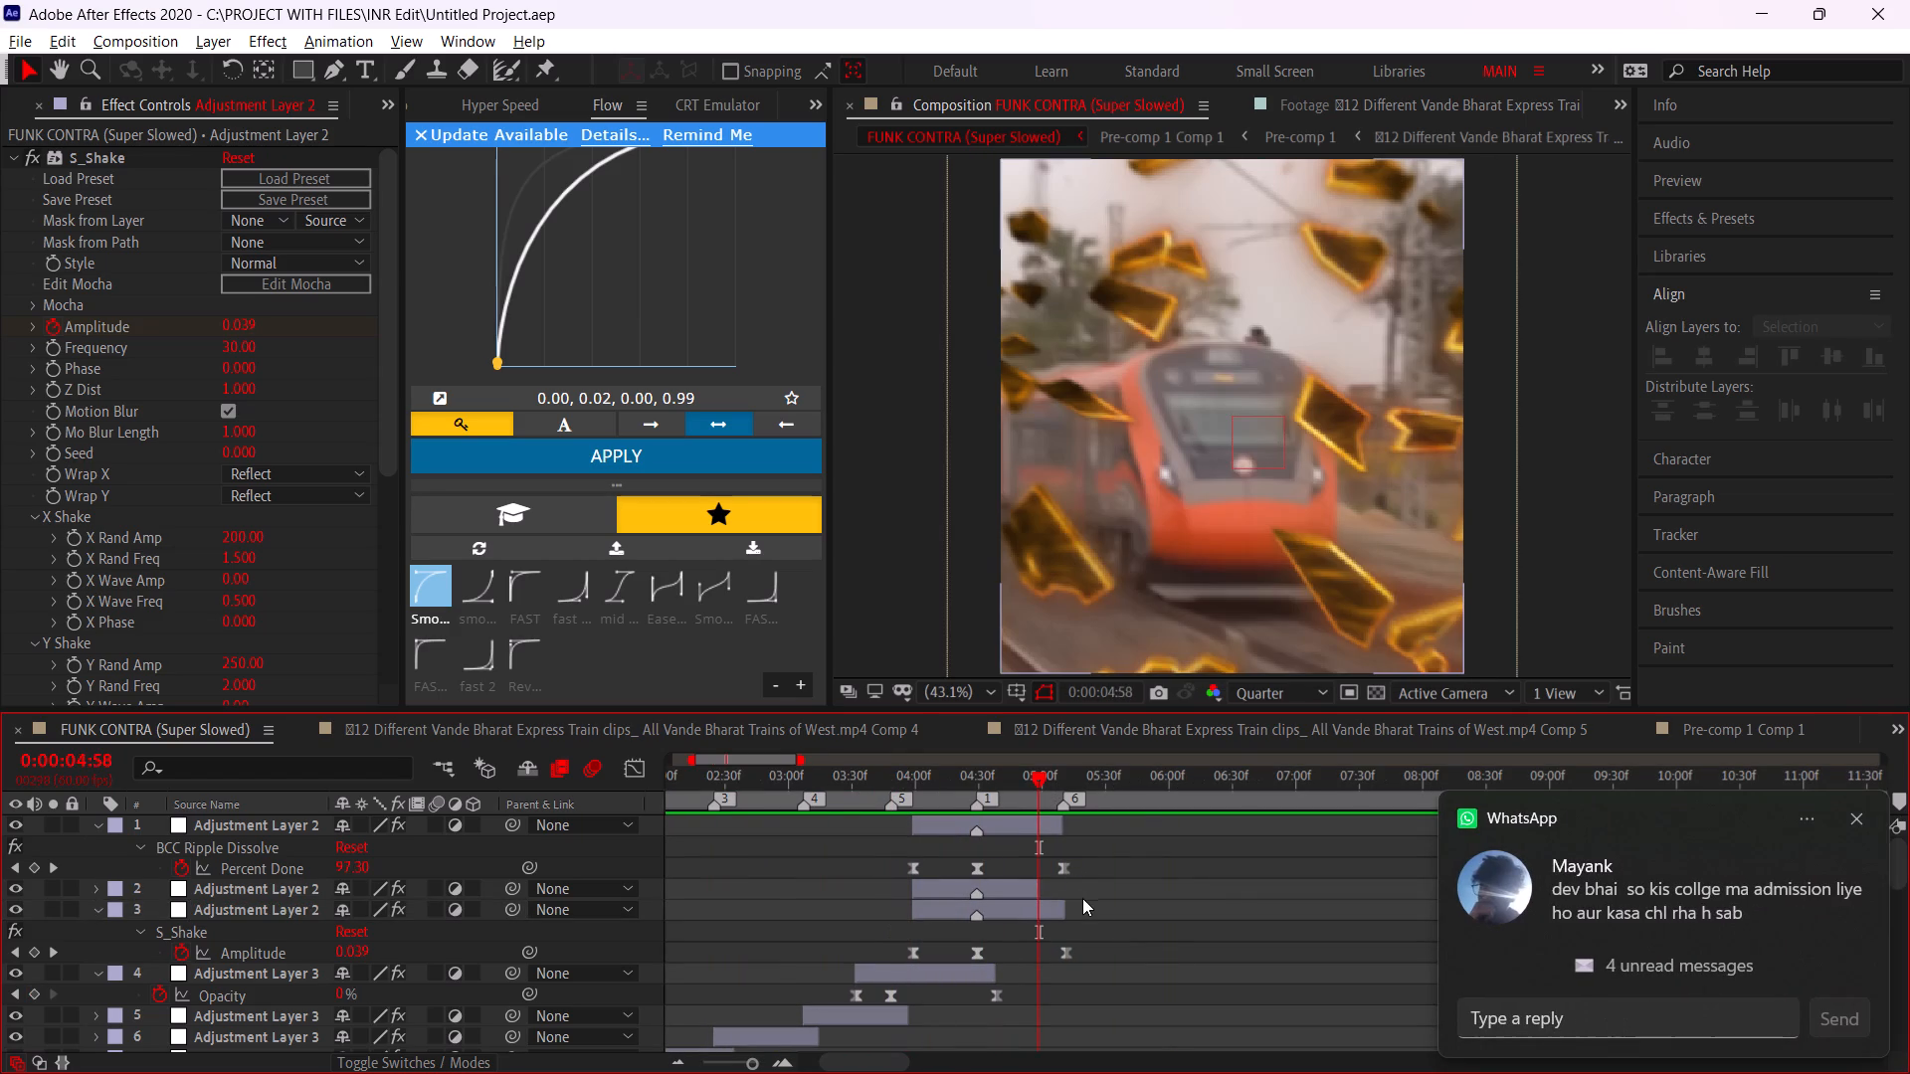
# Ease the third layer's last two S_Shake Amplitude keyframes with the FAST curve adjusted to 0.00, 0.58, 0.05, 1.00.
pyautogui.moveTo(1086, 856); pyautogui.dragTo(925, 871)
pyautogui.keyDown('alt'); pyautogui.scroll(1, 1041, 954); pyautogui.keyUp('alt')
pyautogui.moveTo(1192, 956); pyautogui.dragTo(950, 946)
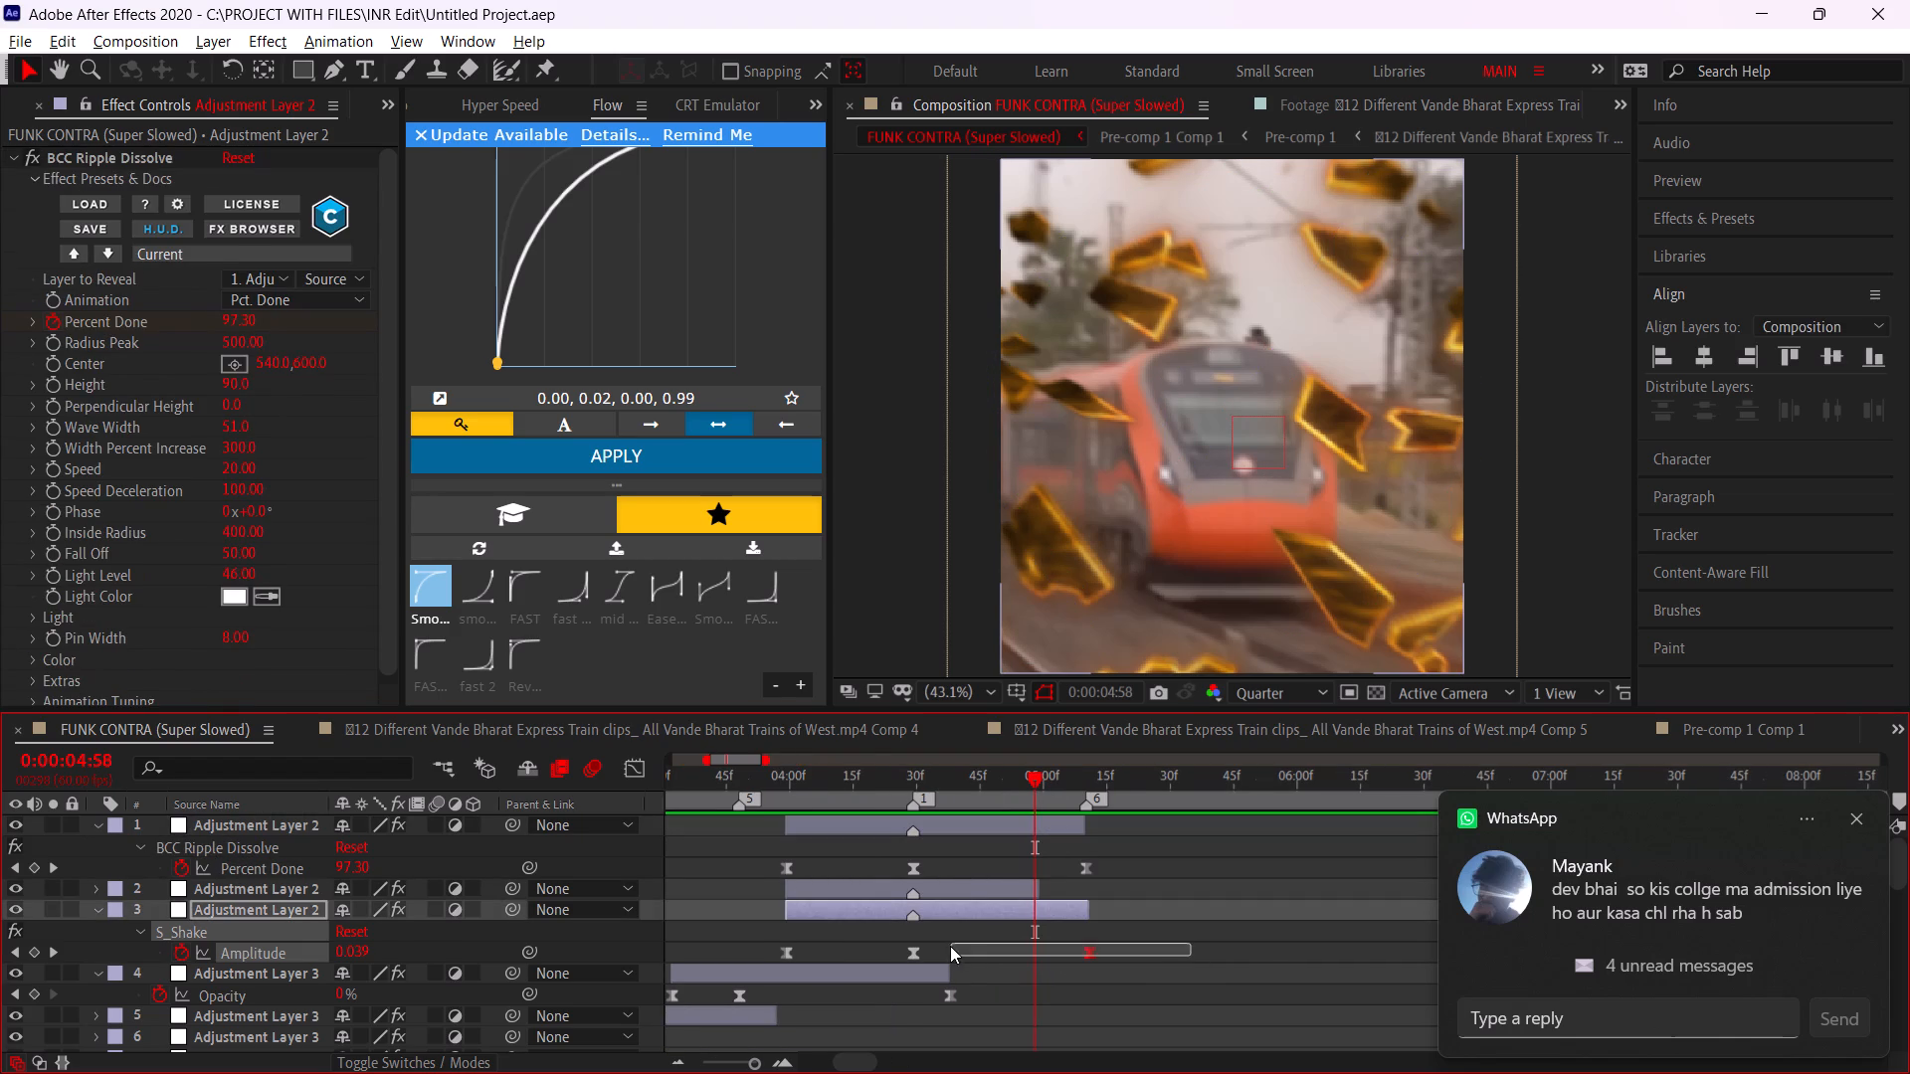
pyautogui.moveTo(950, 946); pyautogui.dragTo(899, 948)
pyautogui.click(517, 606)
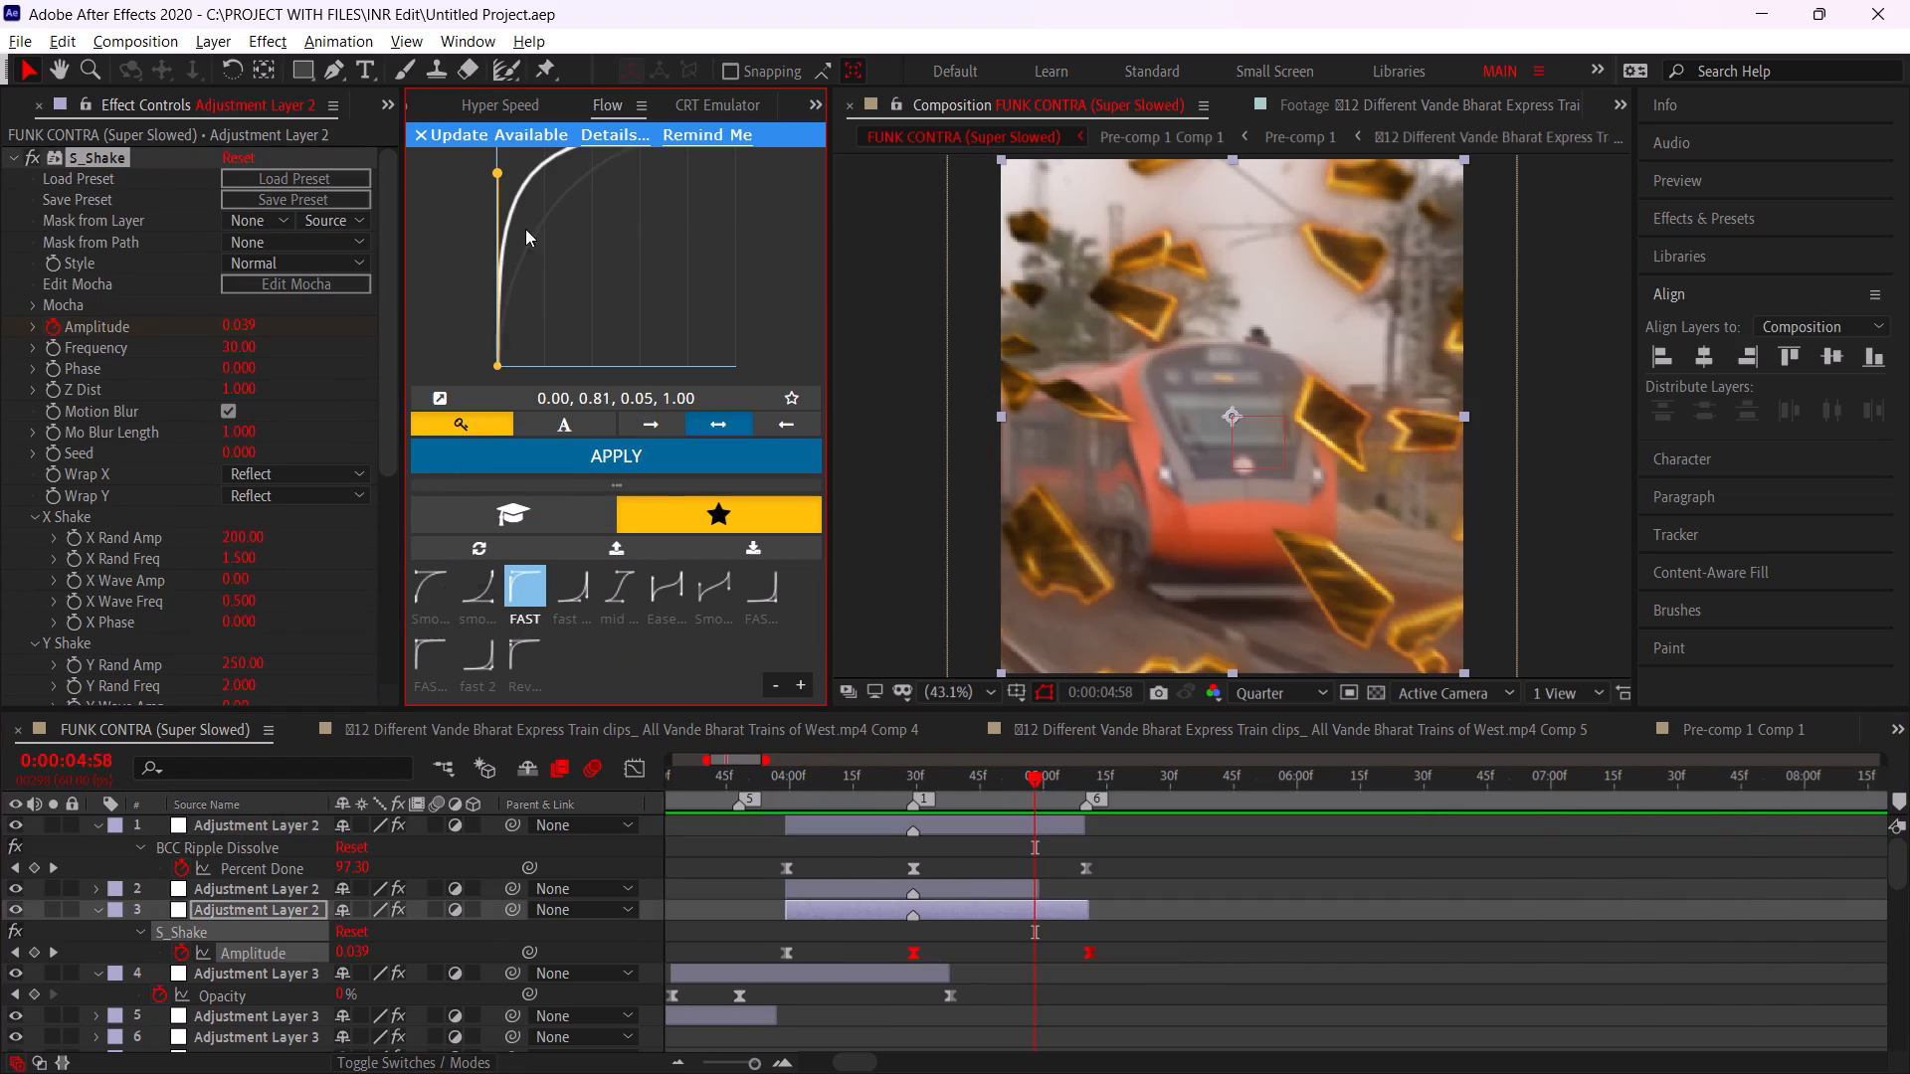
pyautogui.moveTo(493, 166); pyautogui.dragTo(490, 214)
pyautogui.moveTo(494, 173); pyautogui.dragTo(470, 228)
pyautogui.click(586, 467)
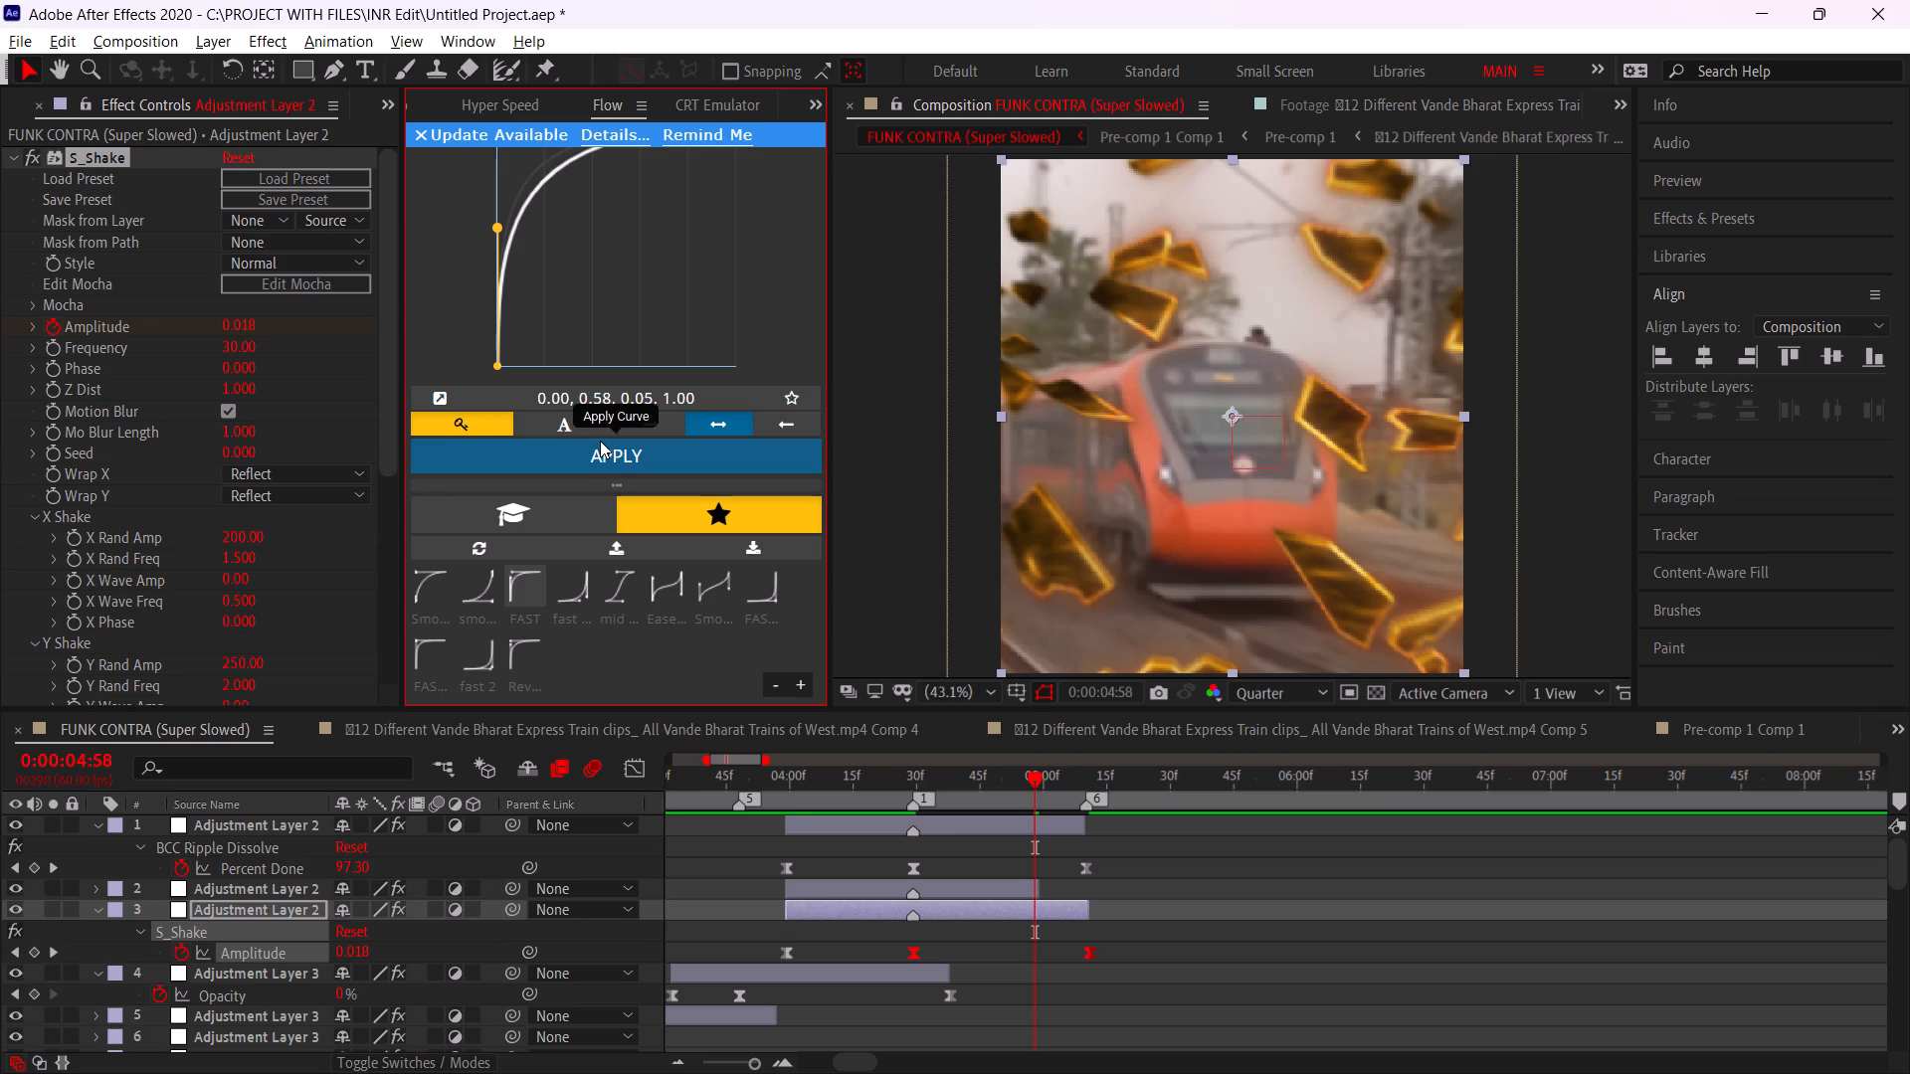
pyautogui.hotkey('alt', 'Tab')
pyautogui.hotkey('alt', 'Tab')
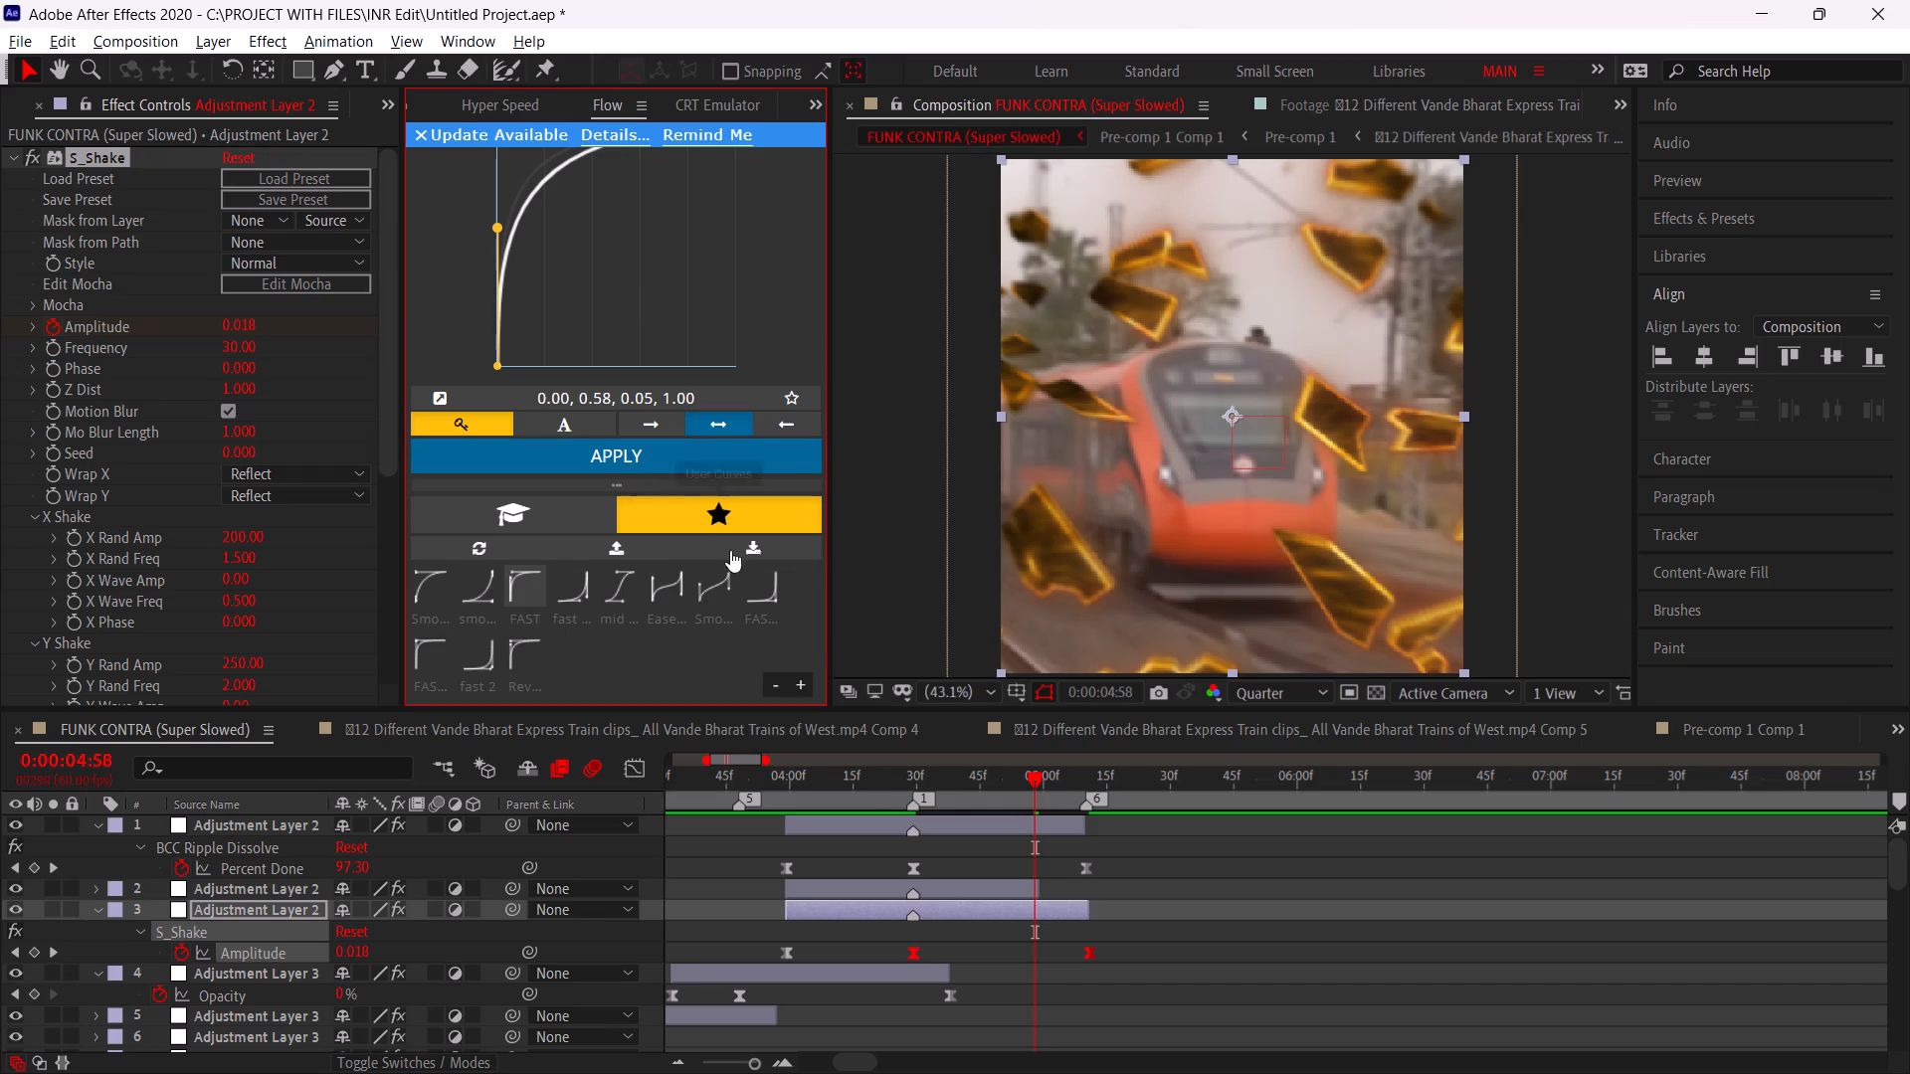
# Play the edit from the start, and repeatedly from 0:00:04:11, to review the newly eased shake transition.
pyautogui.moveTo(955, 782); pyautogui.dragTo(164, 798)
pyautogui.press('space')
pyautogui.keyDown('alt'); pyautogui.scroll(-2, 865, 822); pyautogui.keyUp('alt')
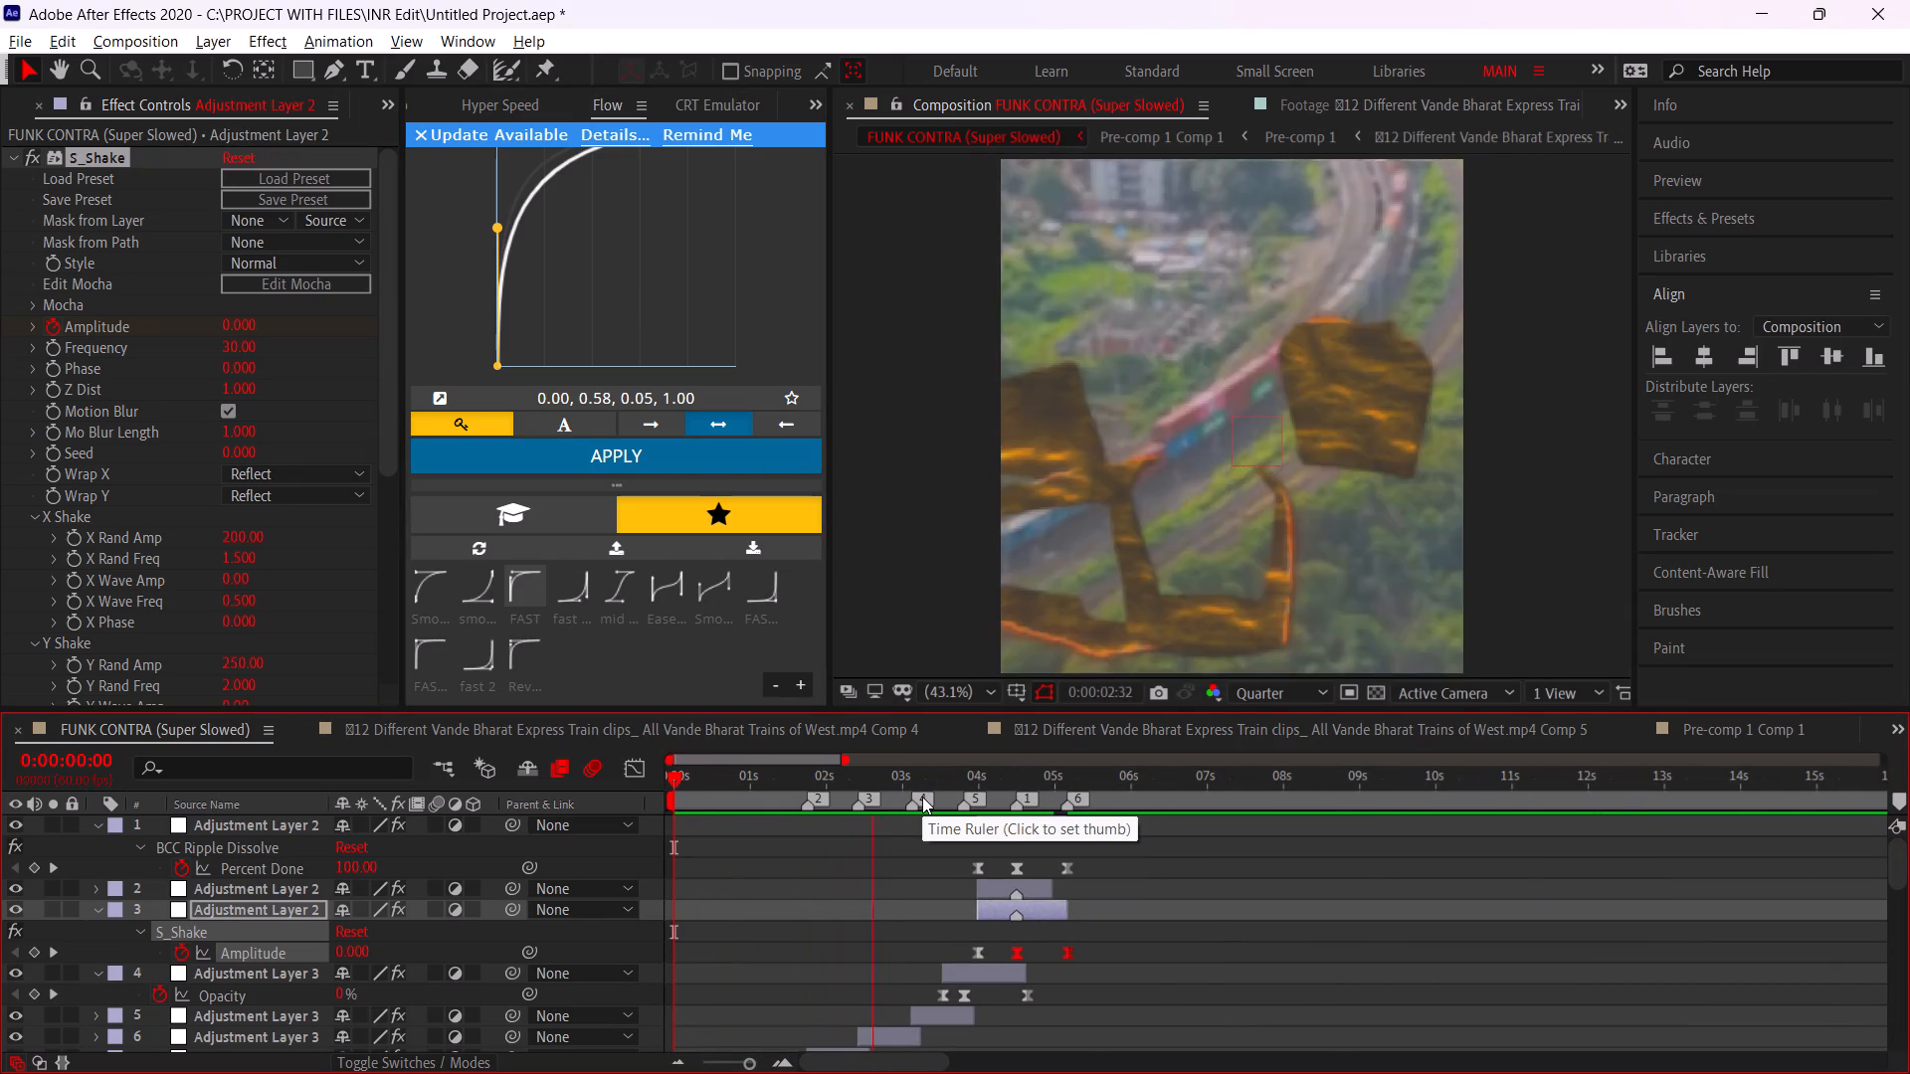
pyautogui.click(1223, 875)
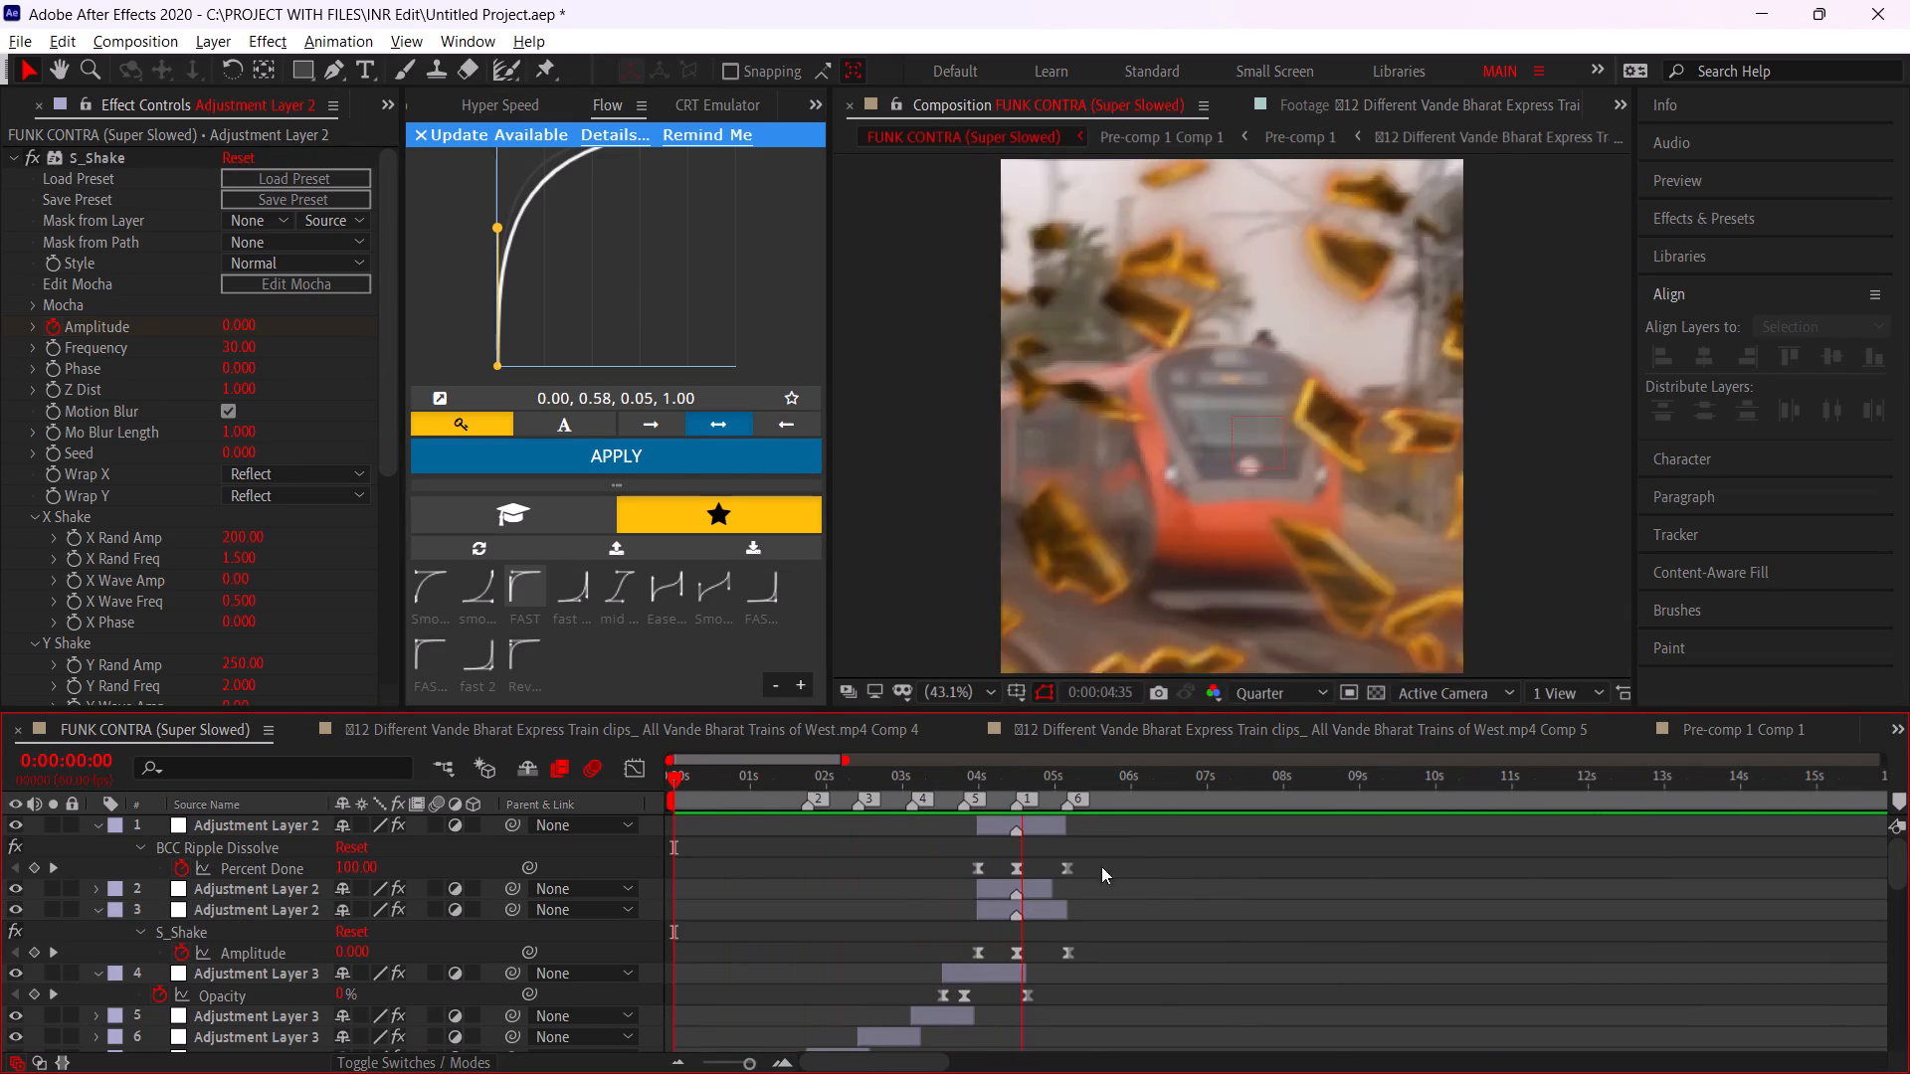
pyautogui.click(992, 780)
pyautogui.press('space')
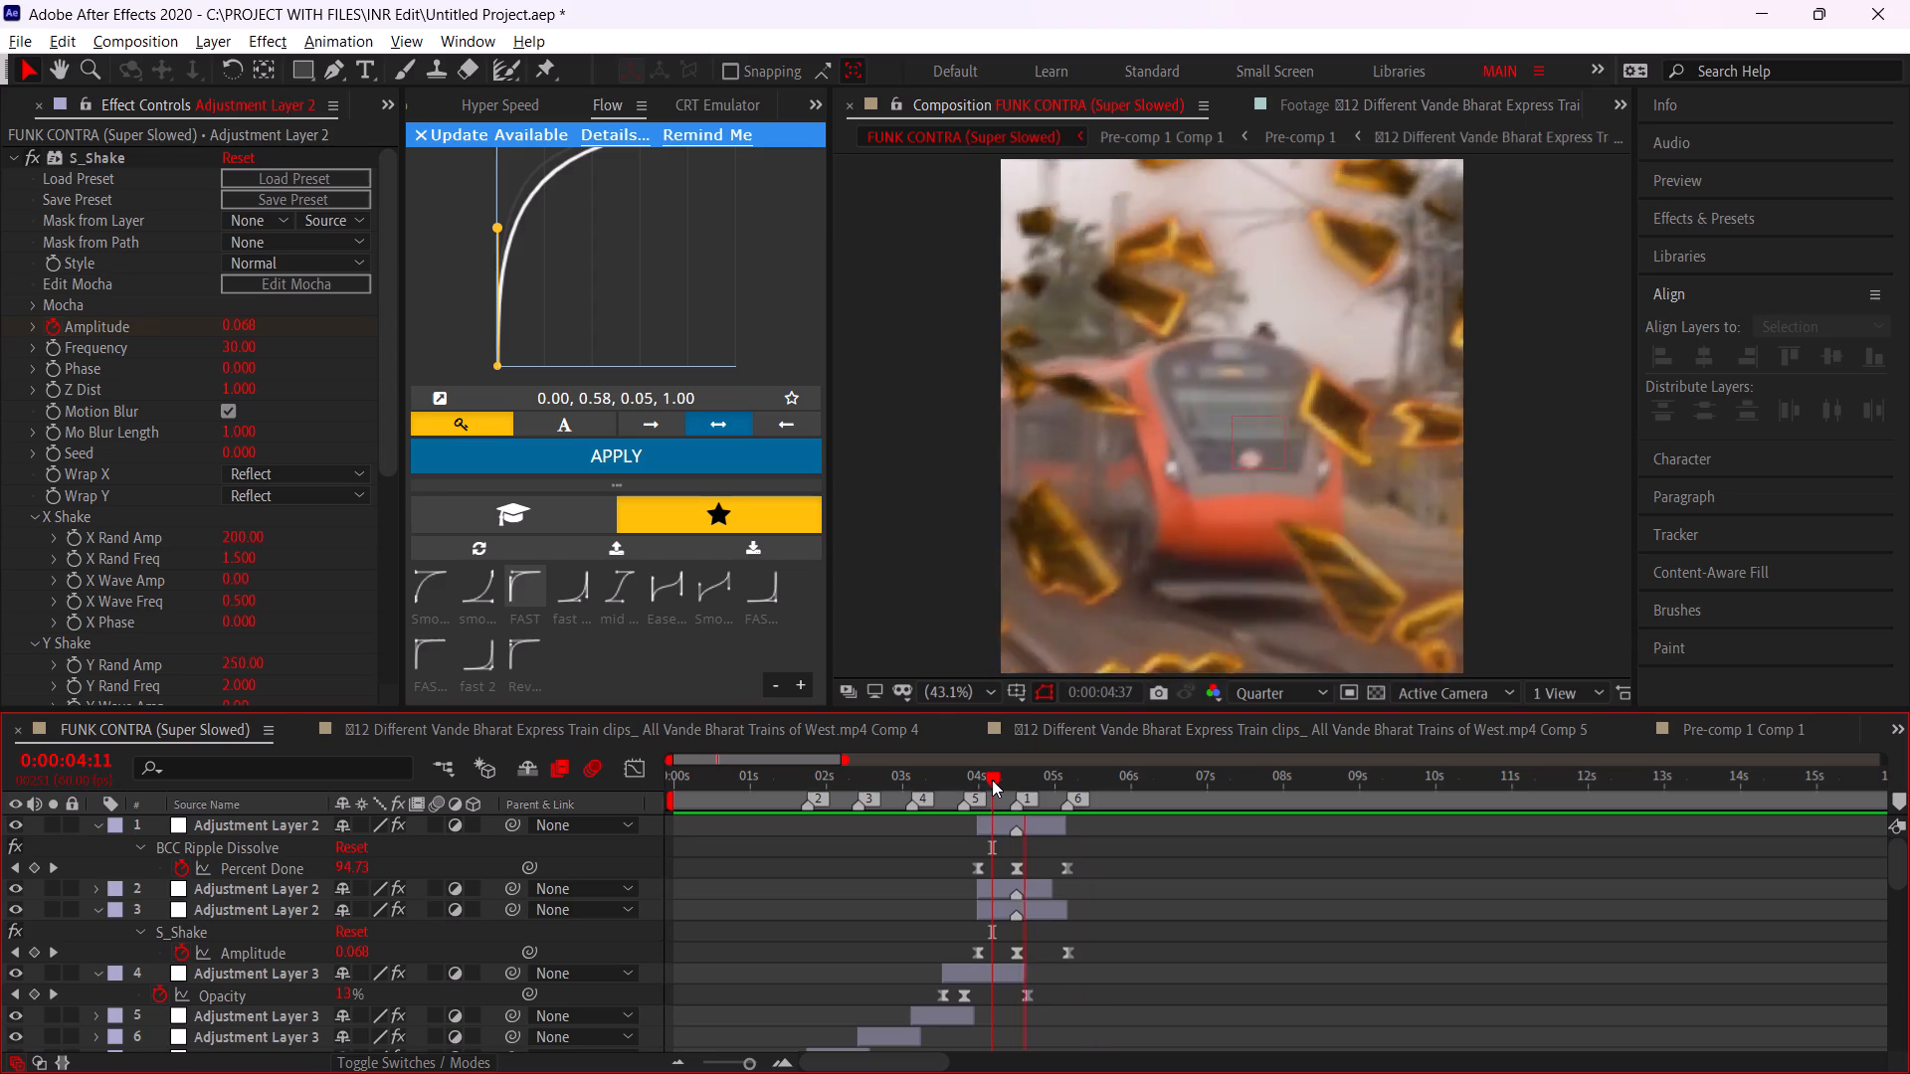
pyautogui.click(992, 780)
pyautogui.press('space')
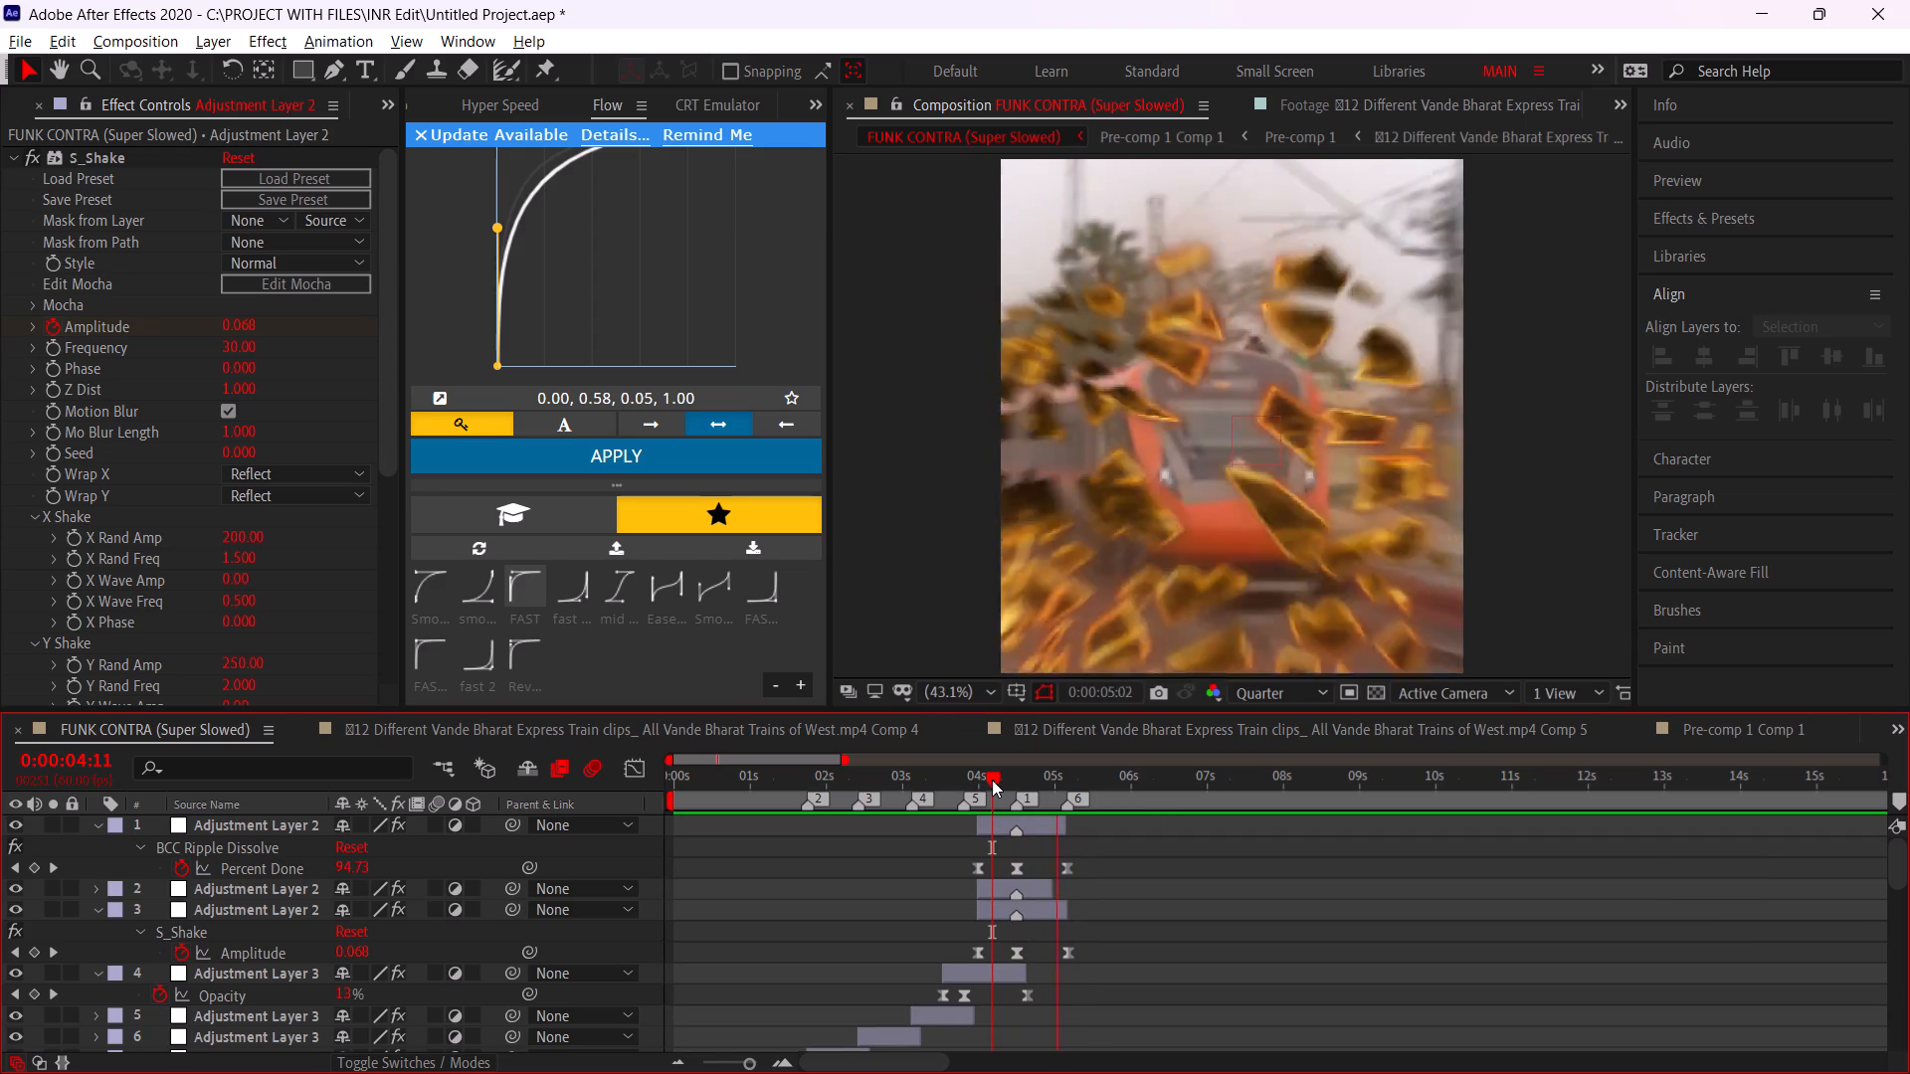
pyautogui.click(992, 780)
pyautogui.press('space')
pyautogui.click(992, 780)
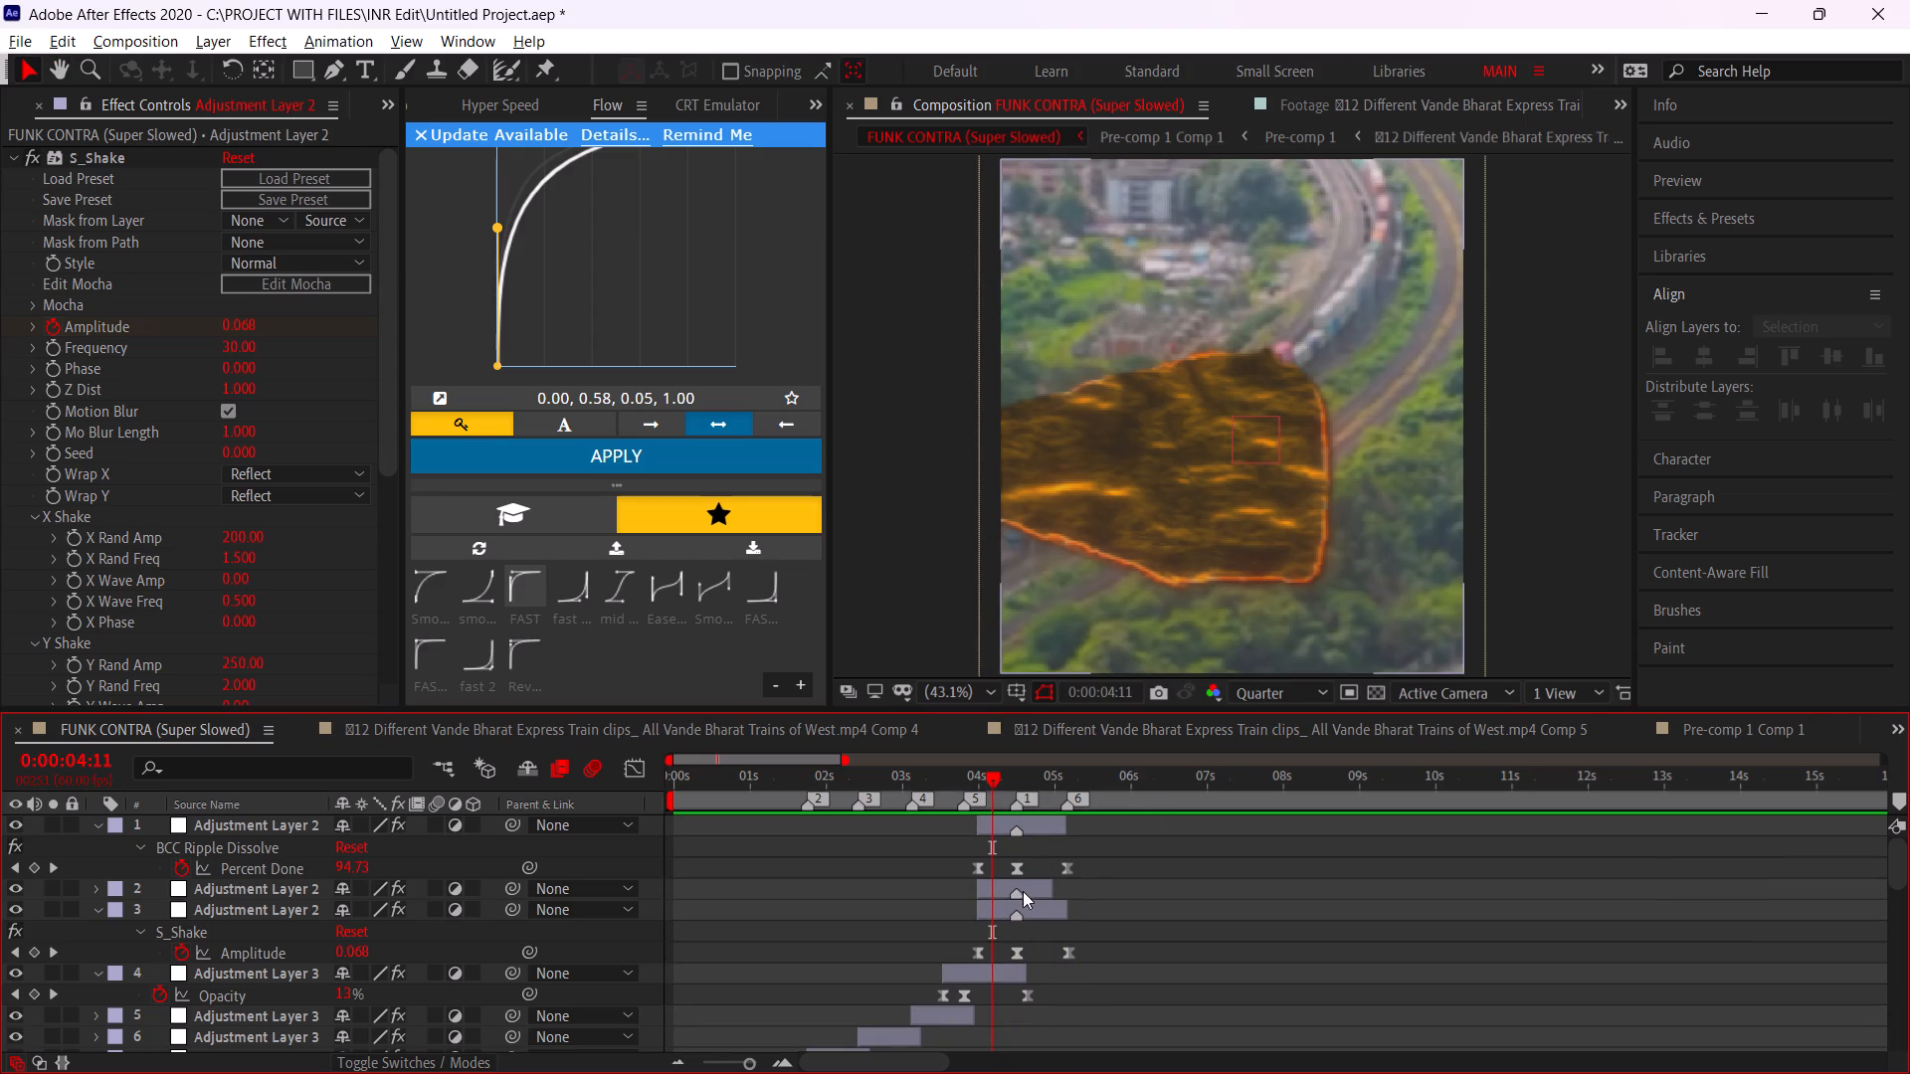
# Set Tilt Rand Amp to 5 in the third layer's S_Shake effect.
pyautogui.click(1025, 916)
pyautogui.scroll(-2, 93, 593)
pyautogui.scroll(-1, 254, 678)
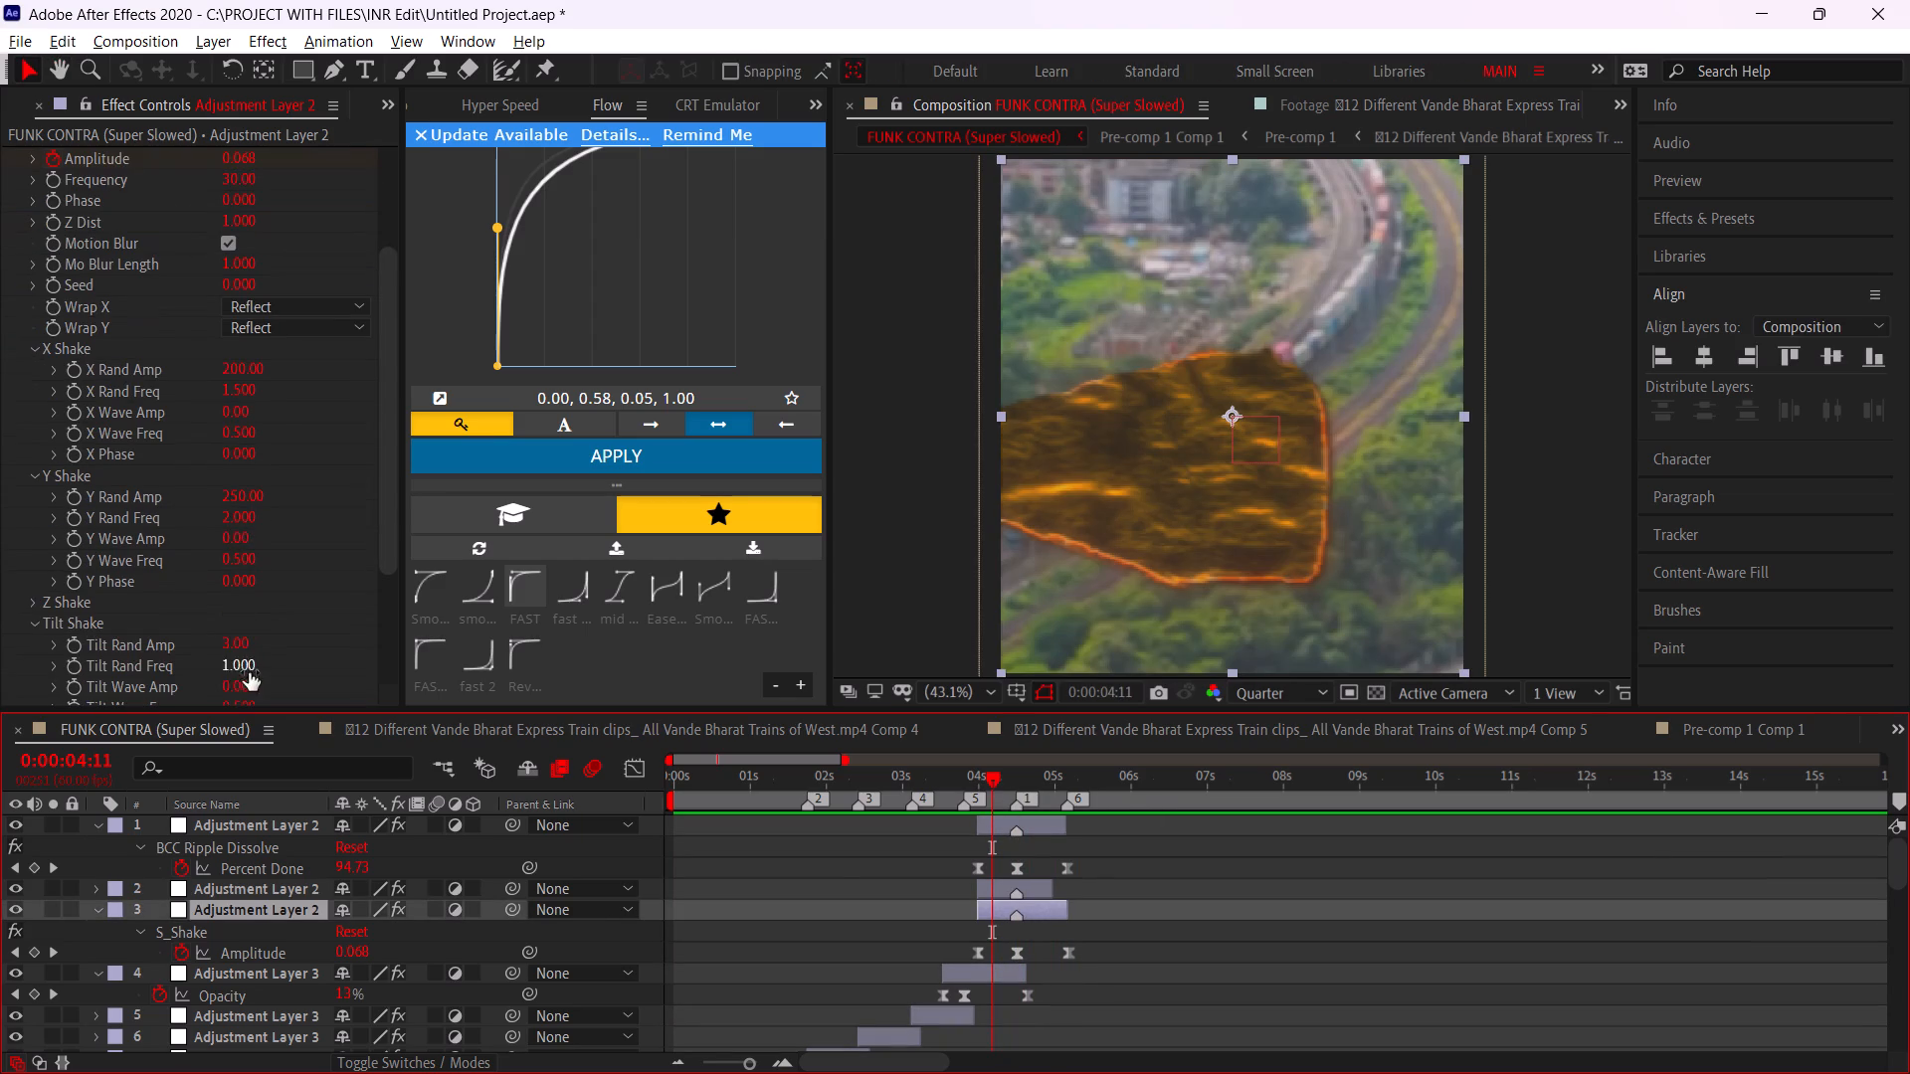
pyautogui.click(240, 641)
pyautogui.press('5')
pyautogui.click(316, 611)
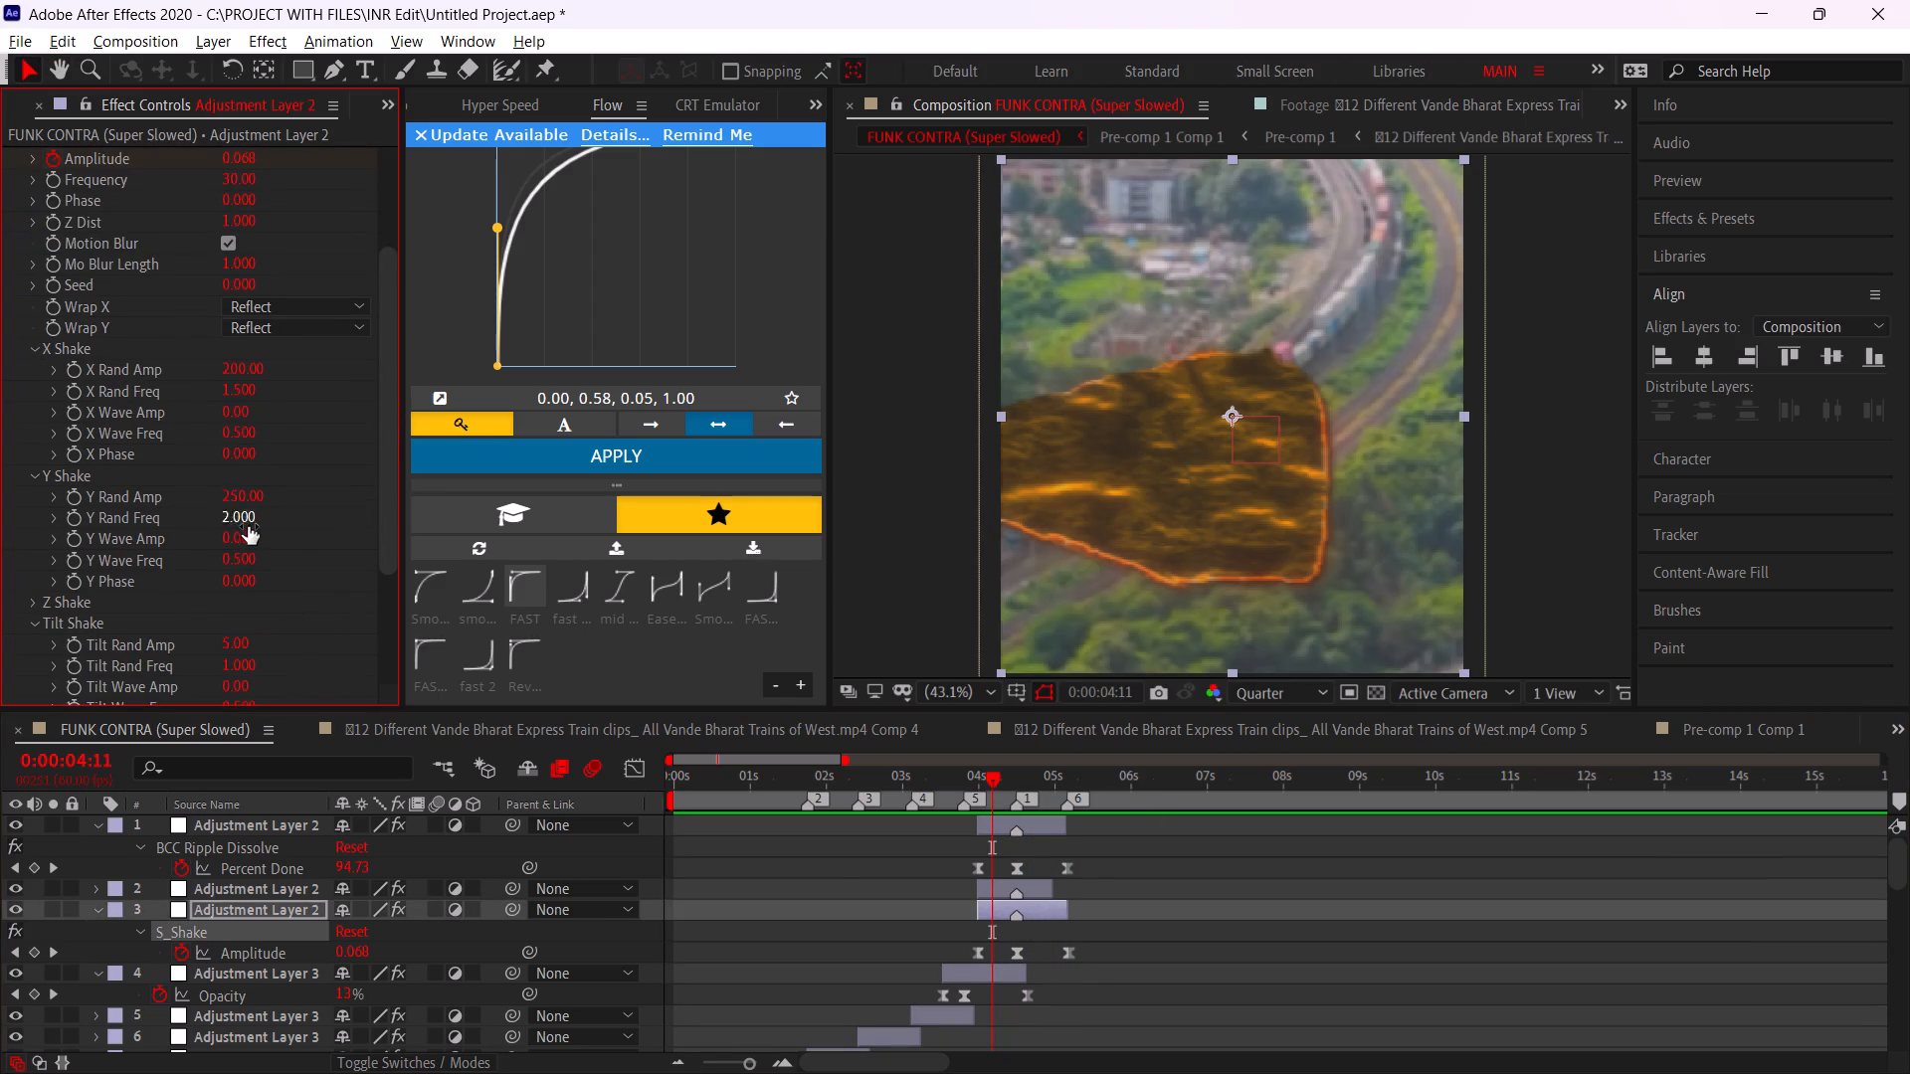
# Set the third layer's S_Shake Amplitude to 1.25 at its middle keyframe, at 0:00:04:29 on music marker 1.
pyautogui.scroll(2, 301, 518)
pyautogui.keyDown('alt'); pyautogui.scroll(2, 962, 799); pyautogui.keyUp('alt')
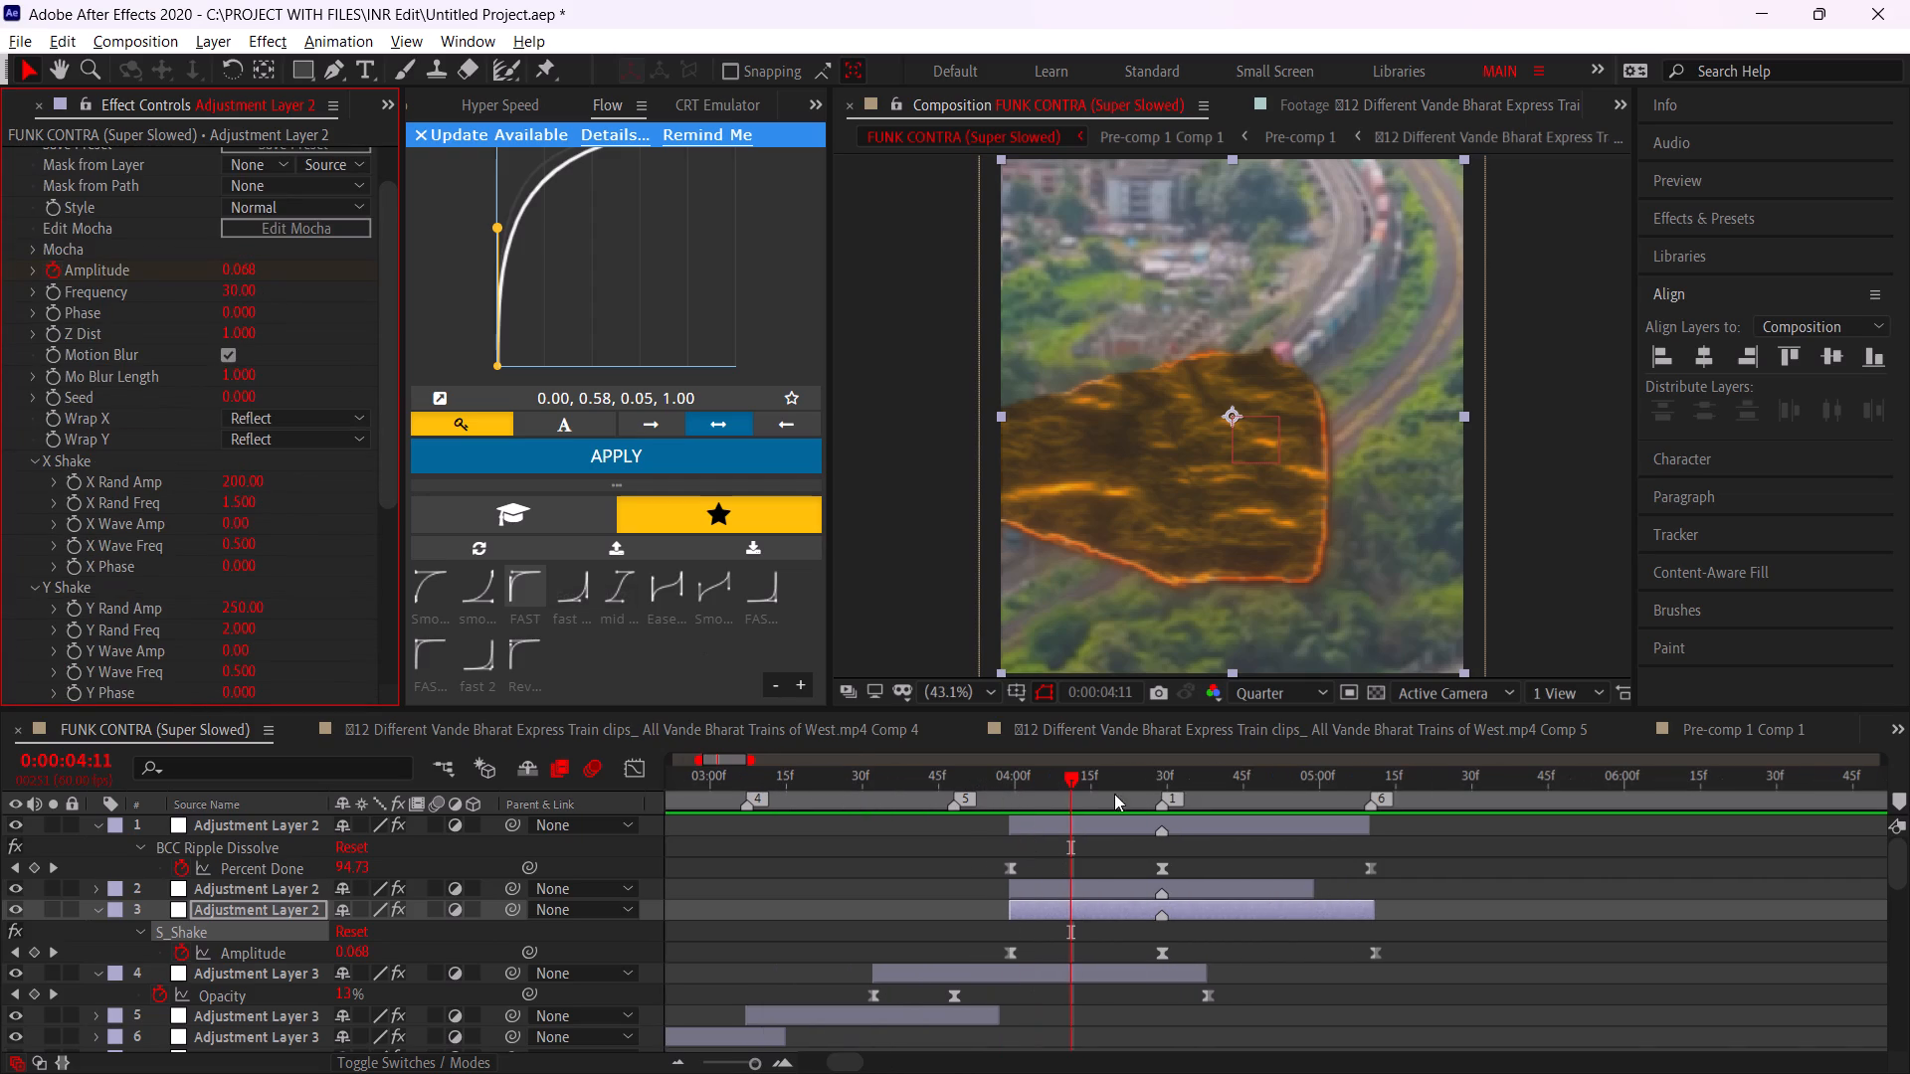
pyautogui.moveTo(1153, 775); pyautogui.dragTo(1159, 776)
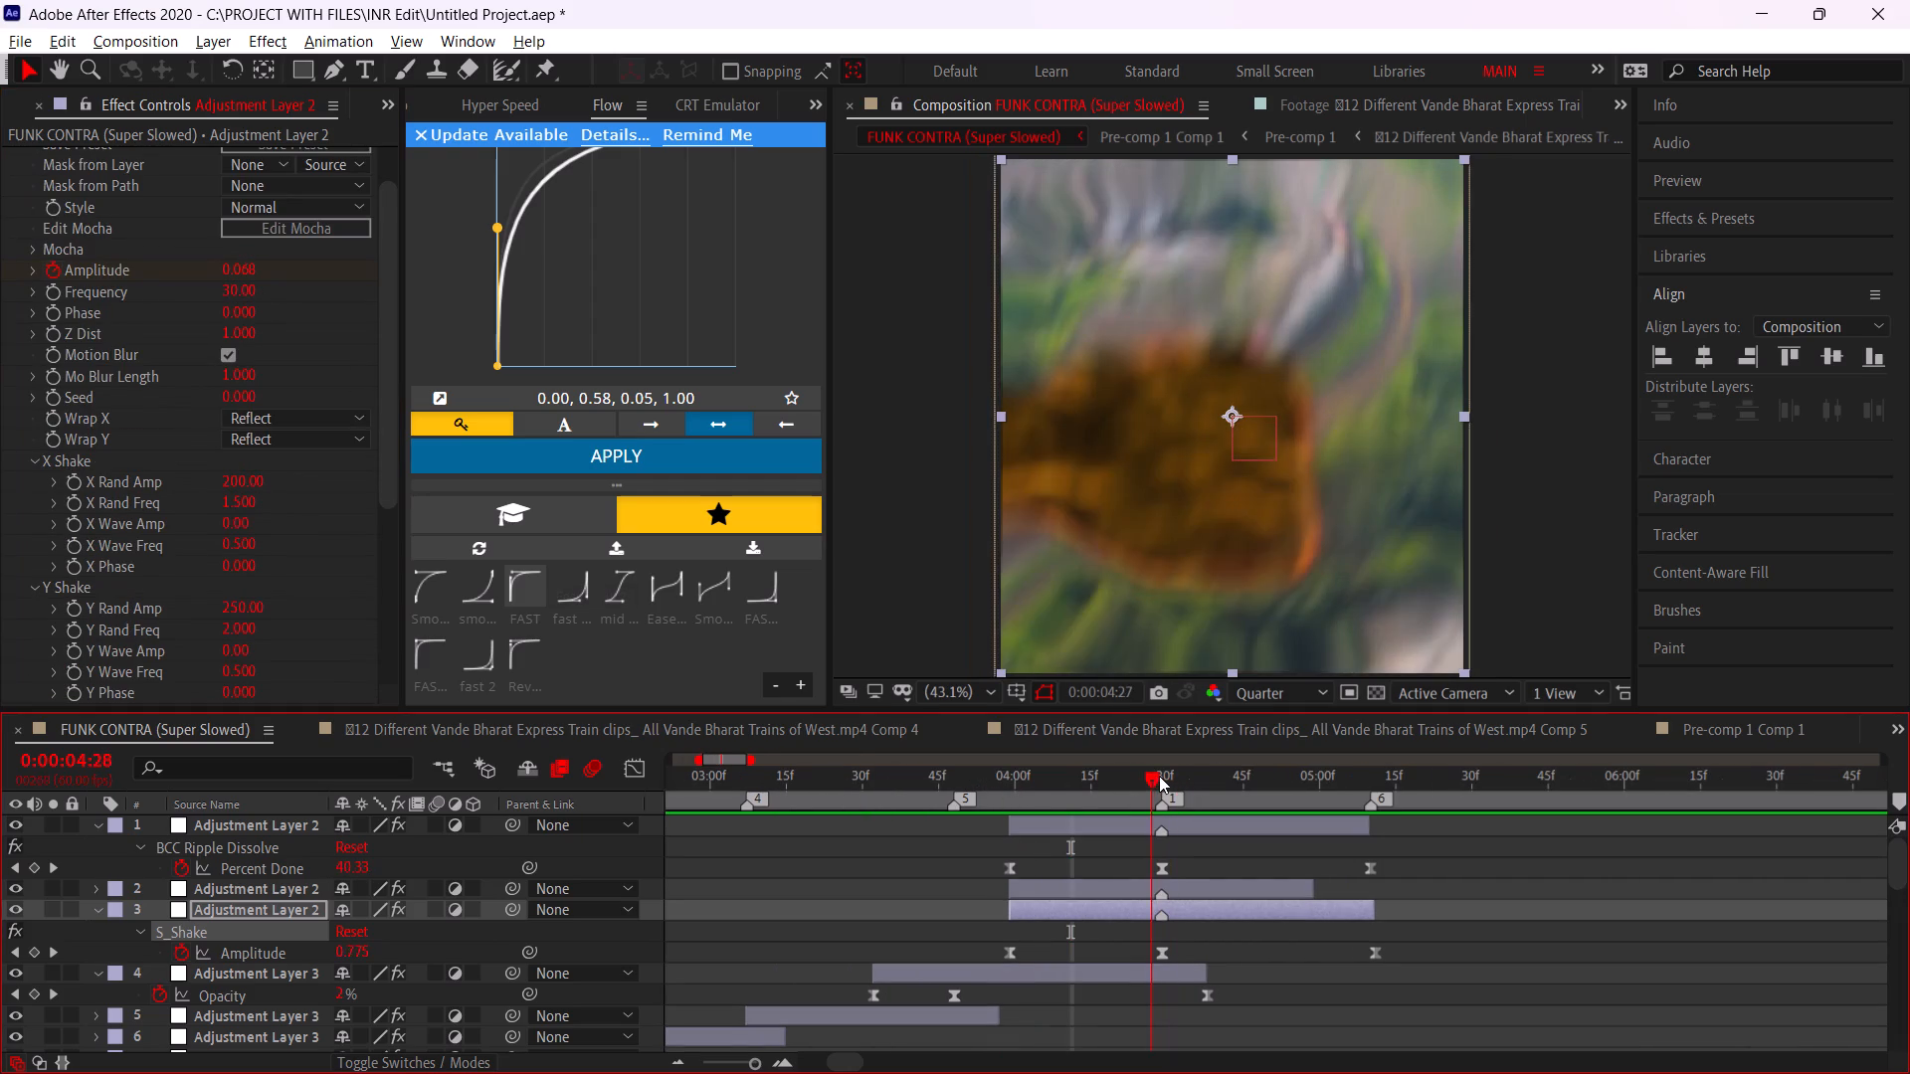
pyautogui.moveTo(1159, 776); pyautogui.dragTo(1163, 776)
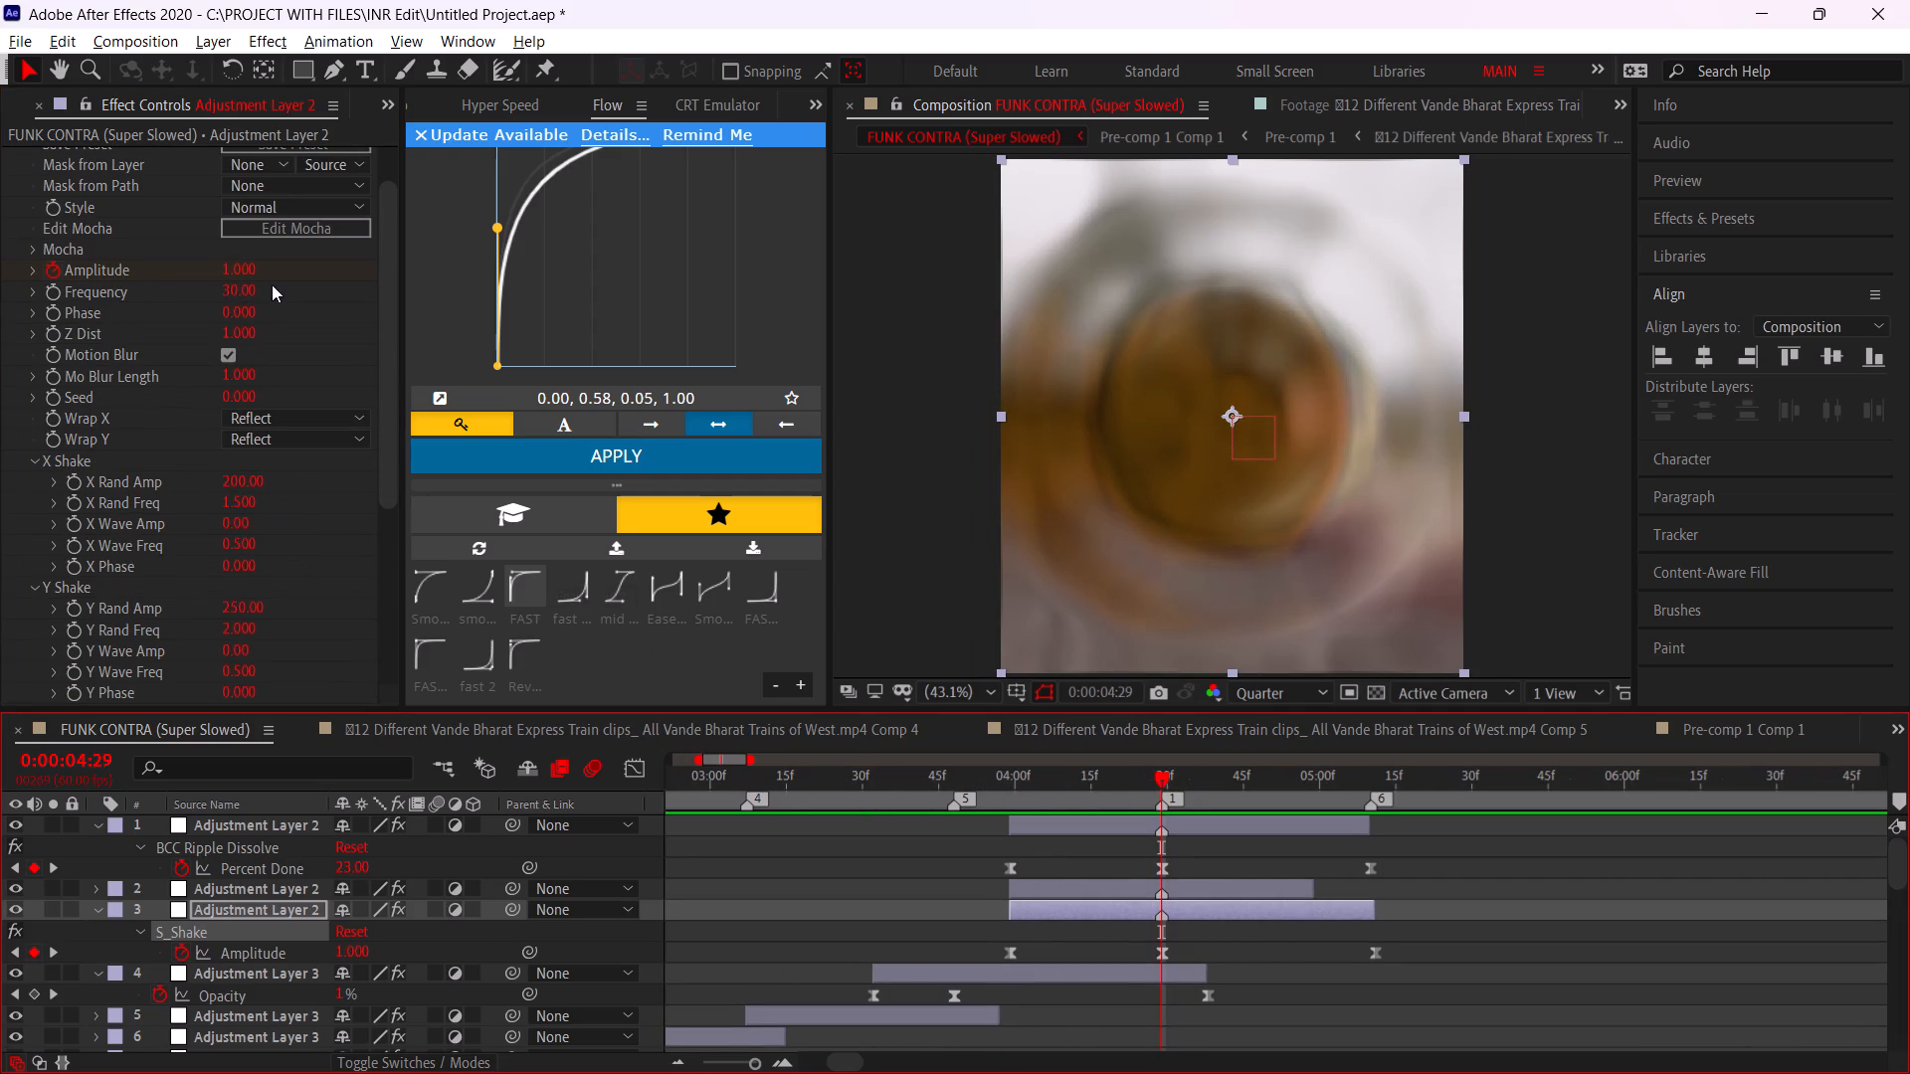
pyautogui.click(259, 277)
pyautogui.click(245, 272)
pyautogui.write('1.')
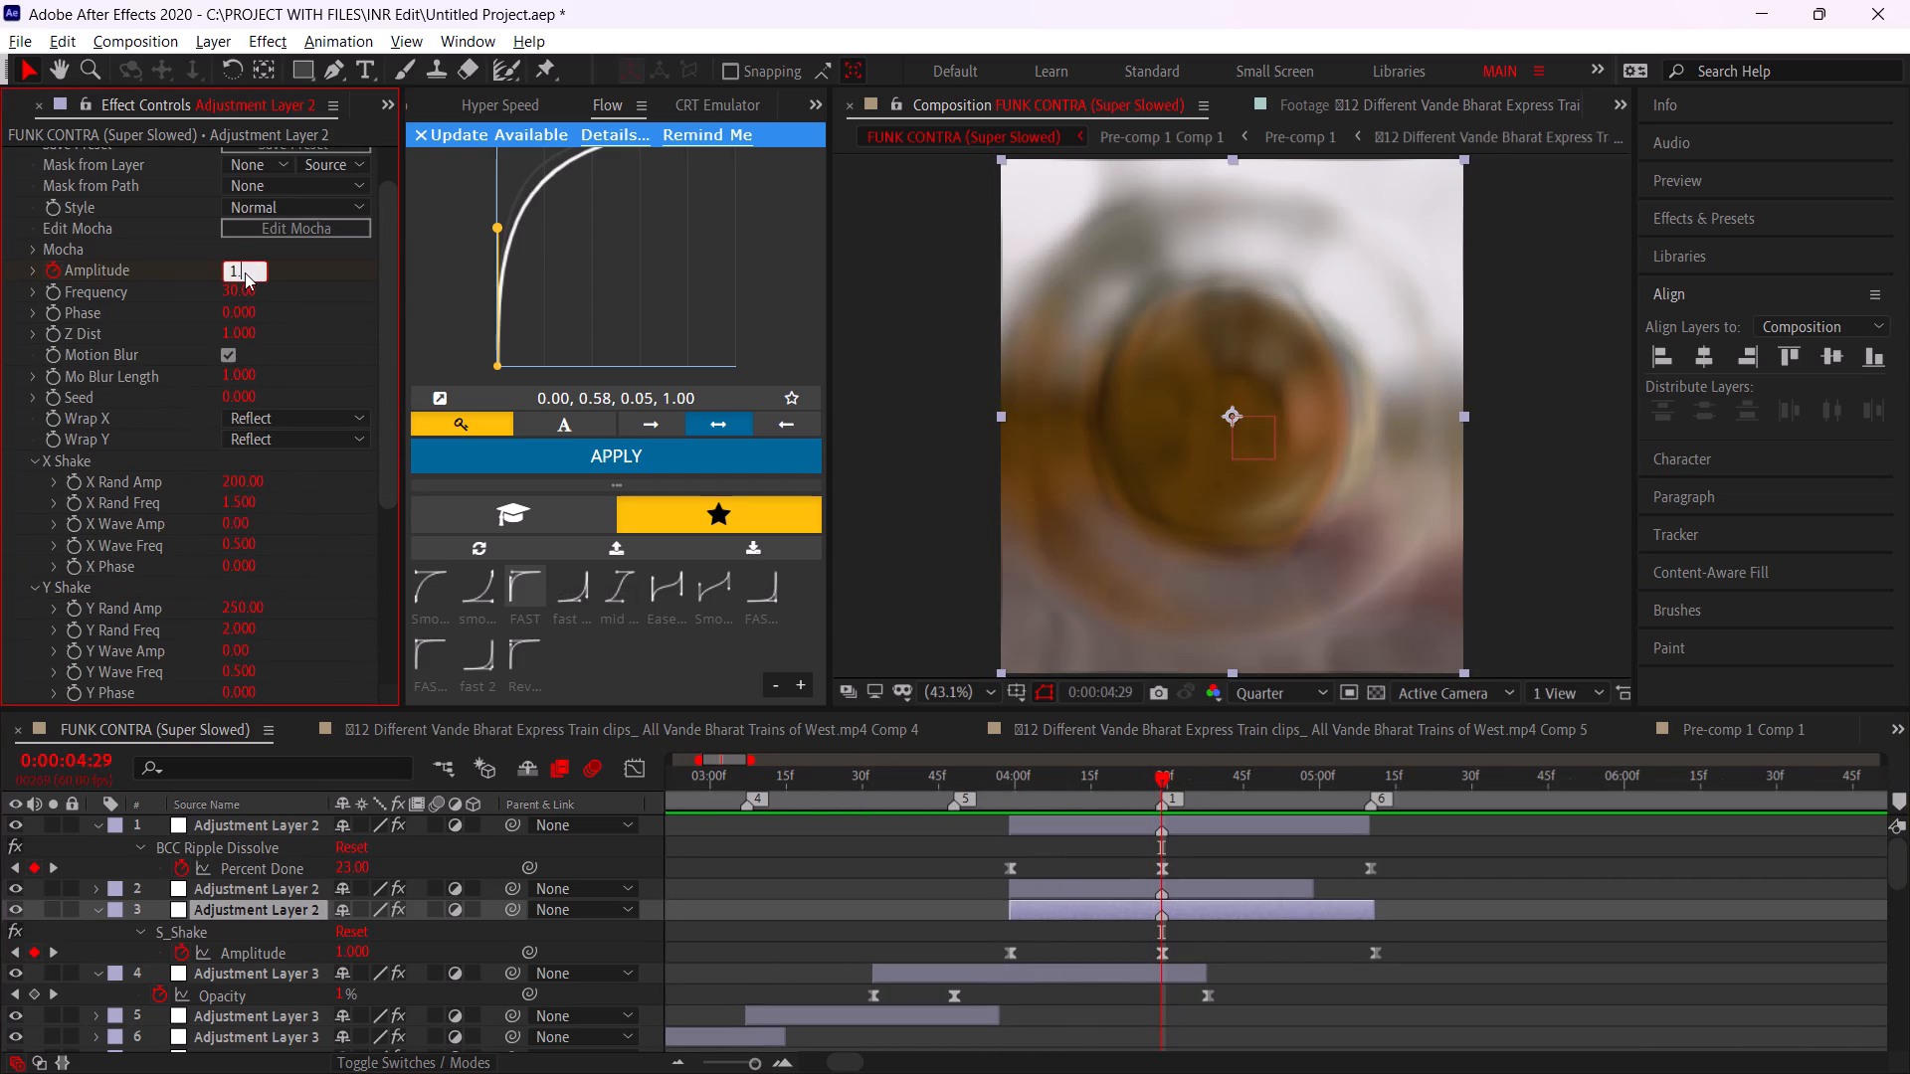
pyautogui.press('2')
pyautogui.press('5')
pyautogui.click(300, 290)
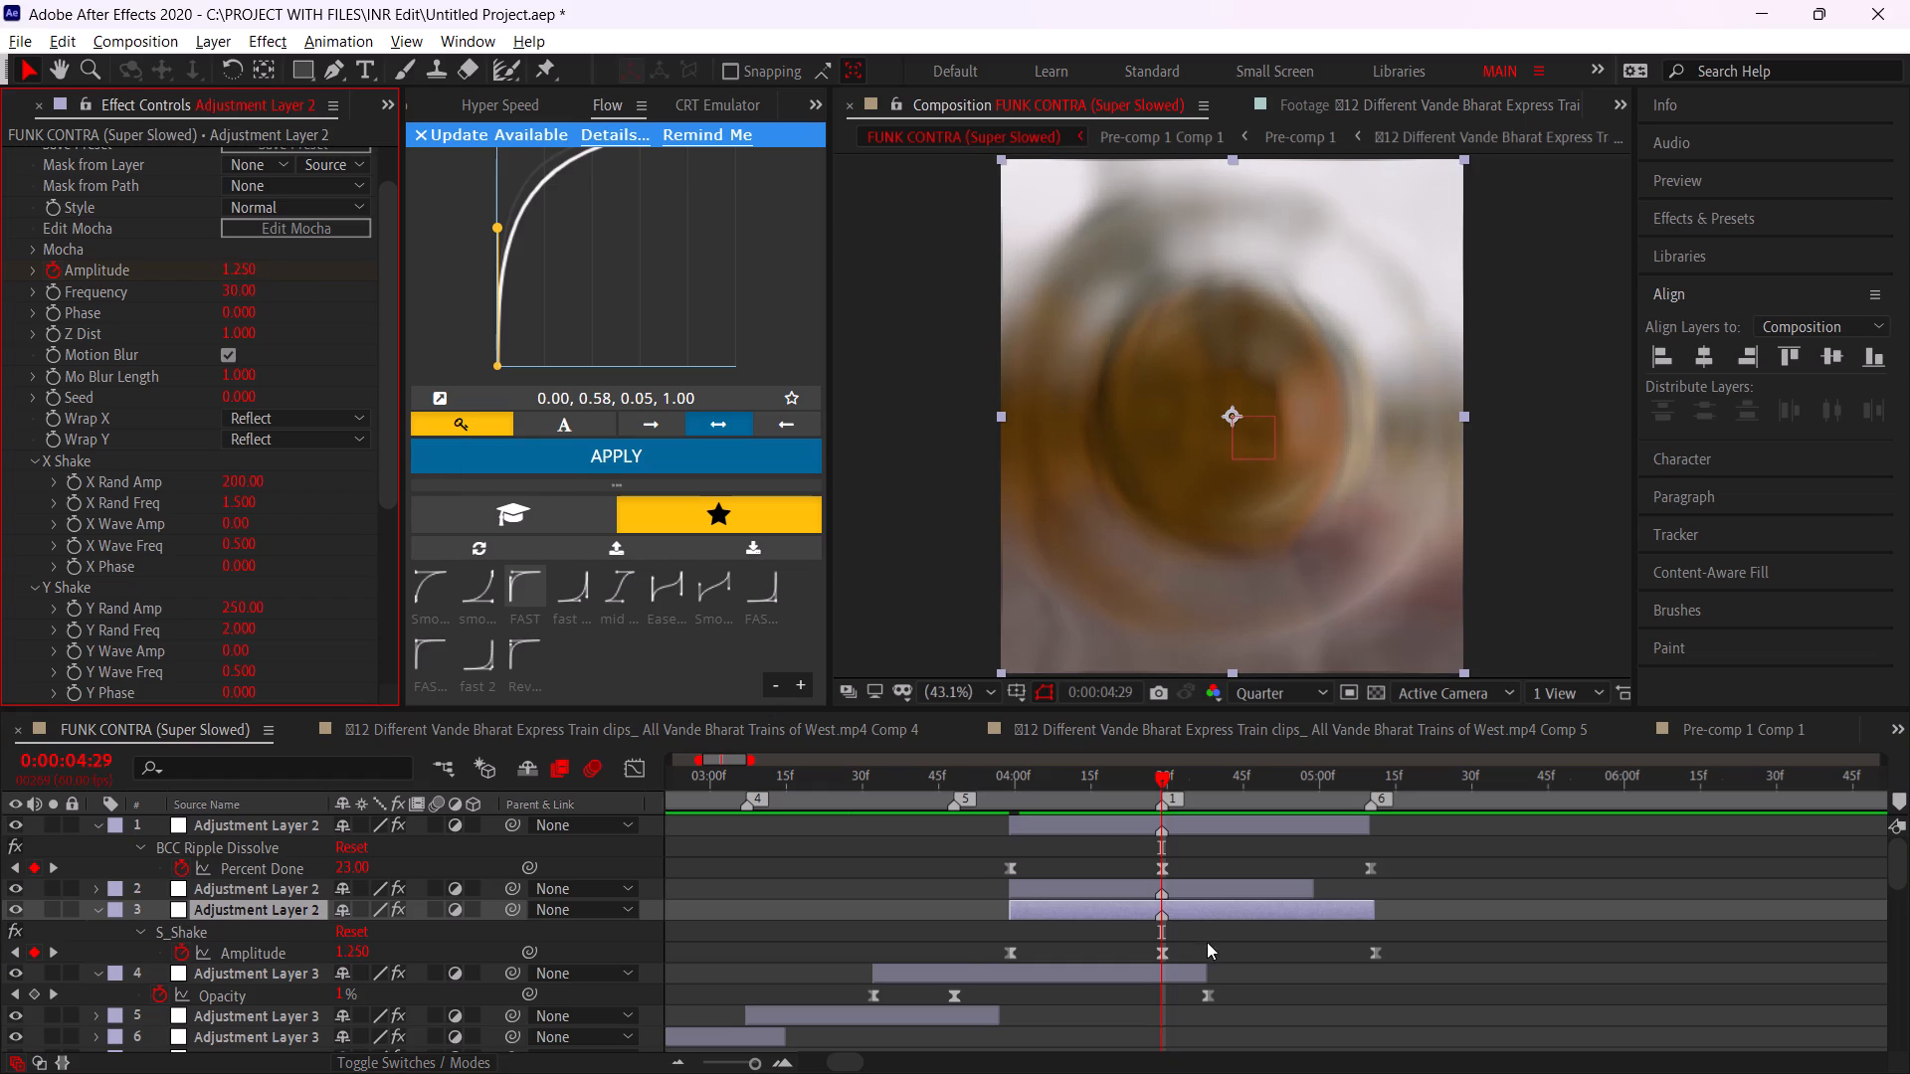
# Apply the smooth reverse easing curve to the third layer's first two S_Shake Amplitude keyframes.
pyautogui.moveTo(1207, 942); pyautogui.dragTo(957, 947)
pyautogui.click(473, 600)
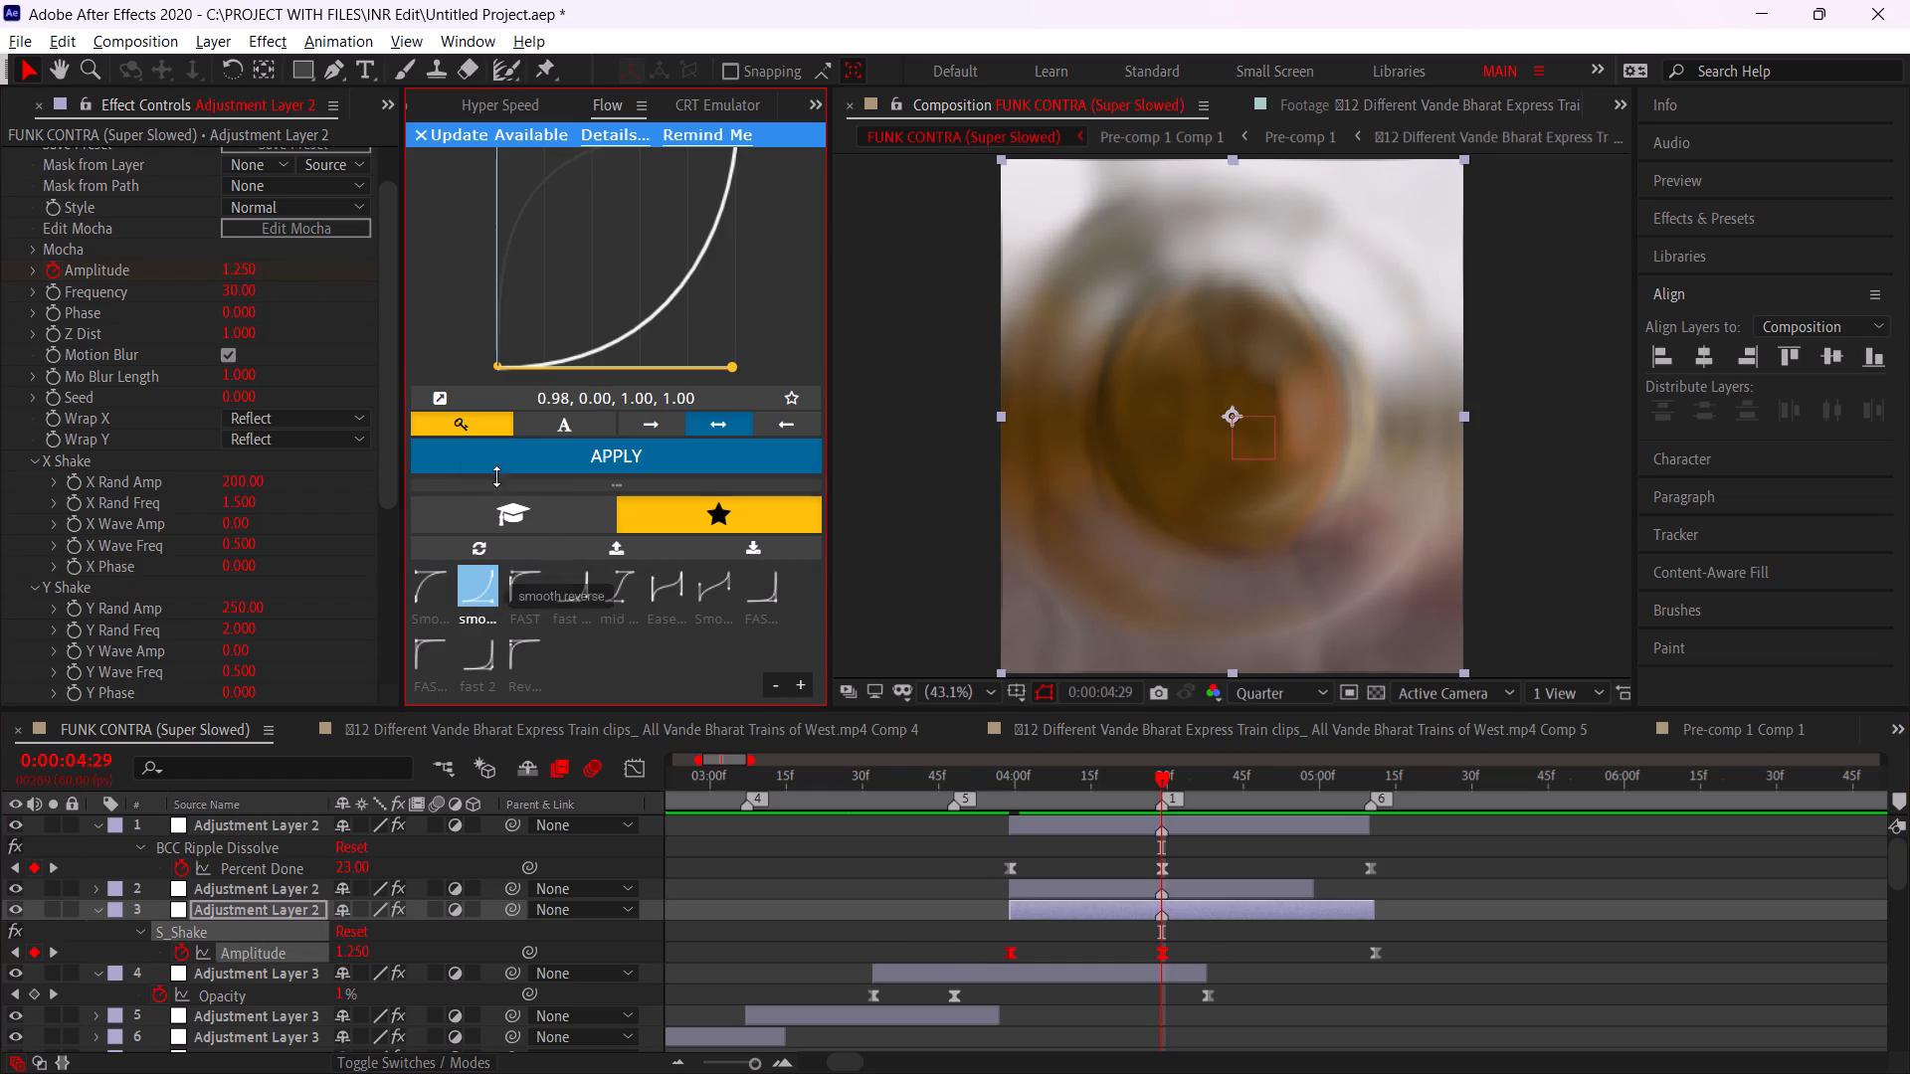
pyautogui.click(505, 460)
# Apply the FAST easing curve to the third layer's last two S_Shake Amplitude keyframes.
pyautogui.moveTo(1457, 951); pyautogui.dragTo(1106, 943)
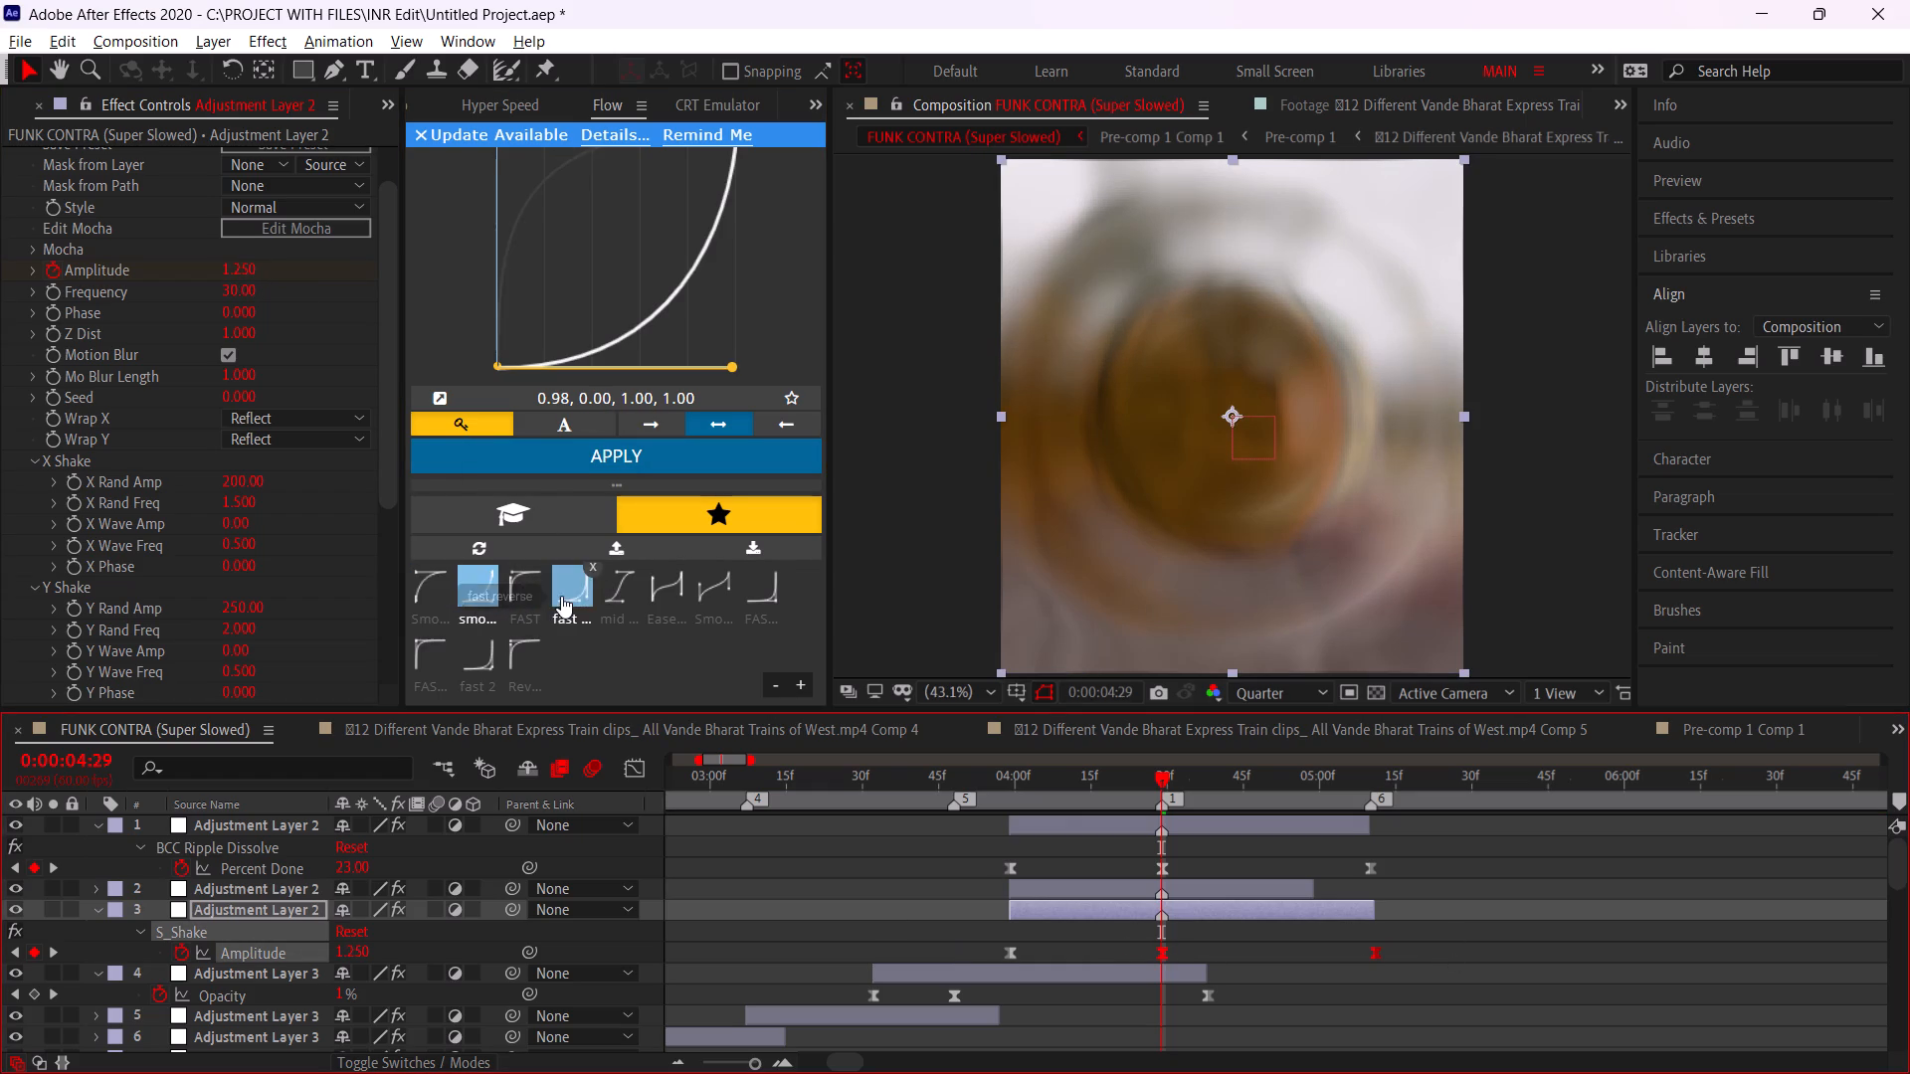
# Apply the FAST easing curve to the third layer's last two S_Shake Amplitude keyframes.
pyautogui.click(523, 583)
pyautogui.click(549, 457)
# Play the FUNK CONTRA edit from its beginning to review the transitions in sequence with the music.
pyautogui.keyDown('alt'); pyautogui.scroll(-2, 1370, 948); pyautogui.keyUp('alt')
pyautogui.moveTo(928, 785); pyautogui.dragTo(659, 806)
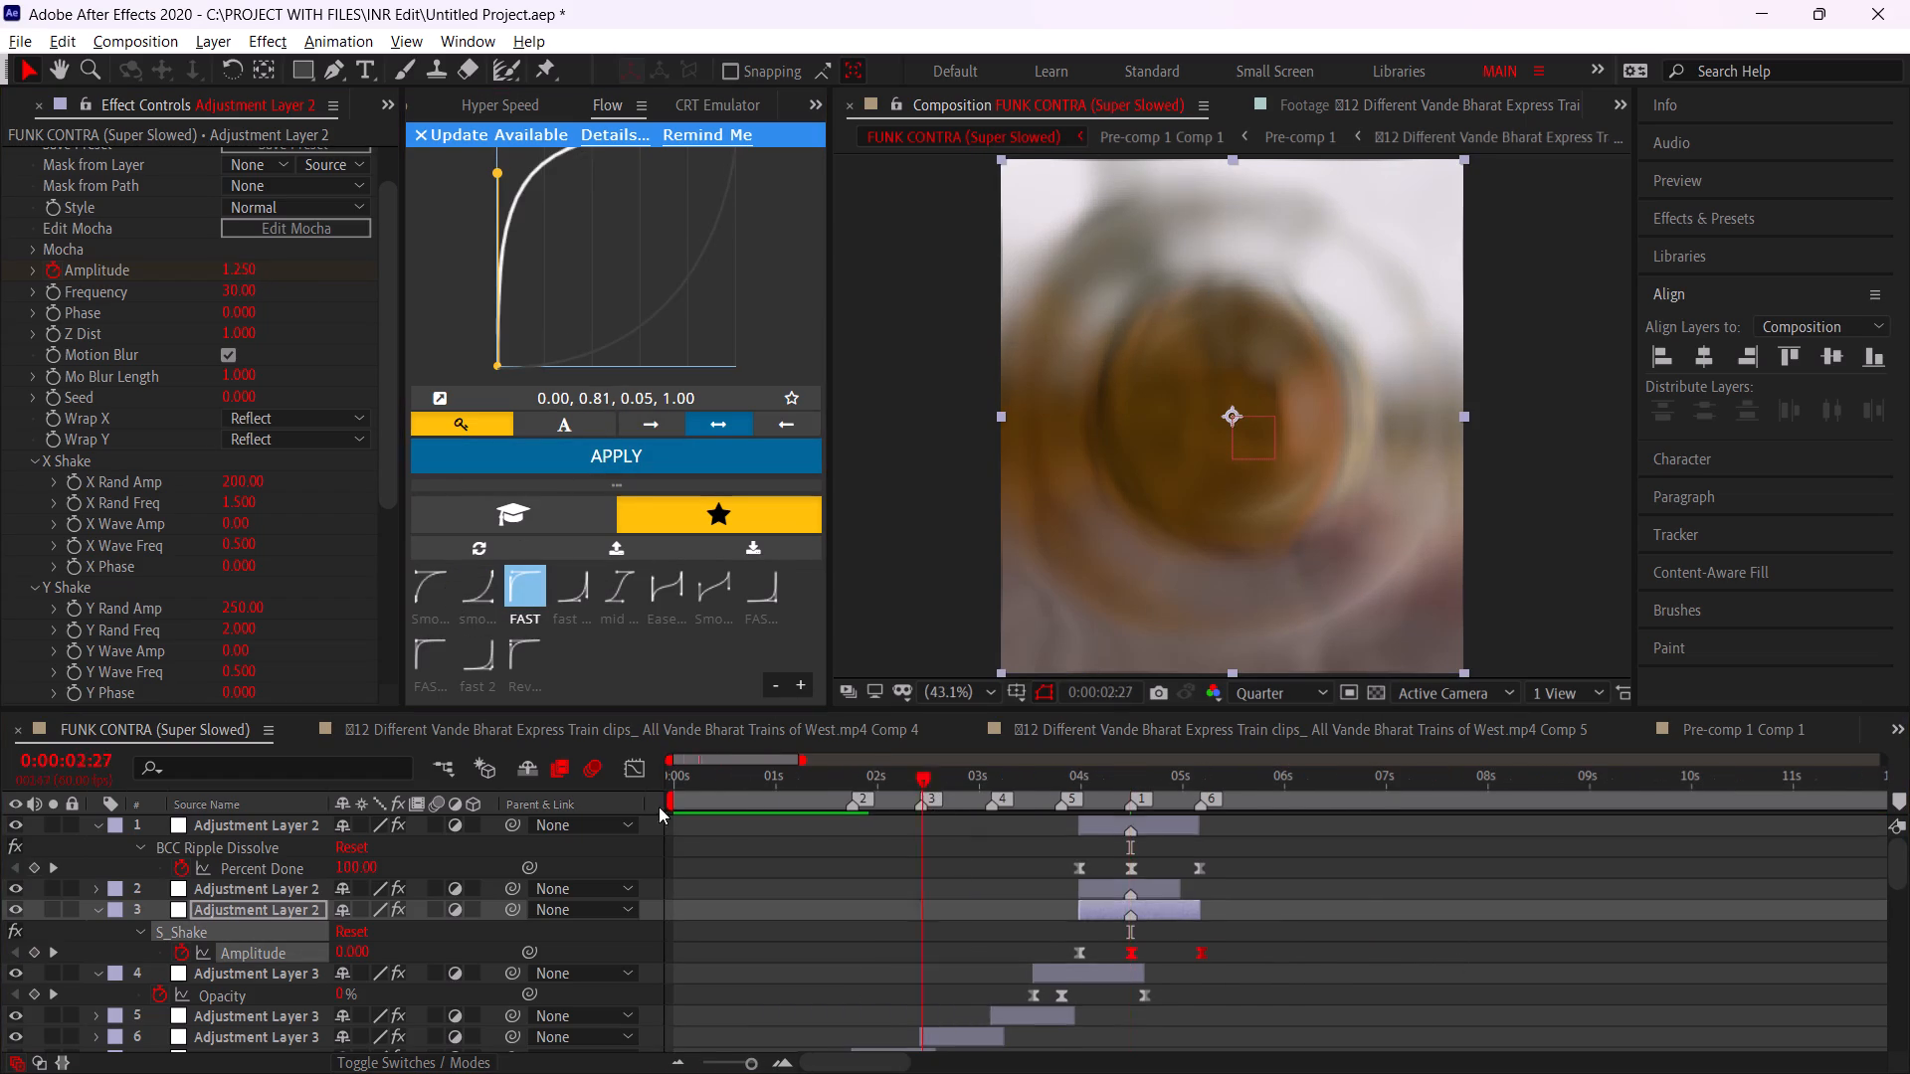
pyautogui.moveTo(659, 806); pyautogui.dragTo(410, 804)
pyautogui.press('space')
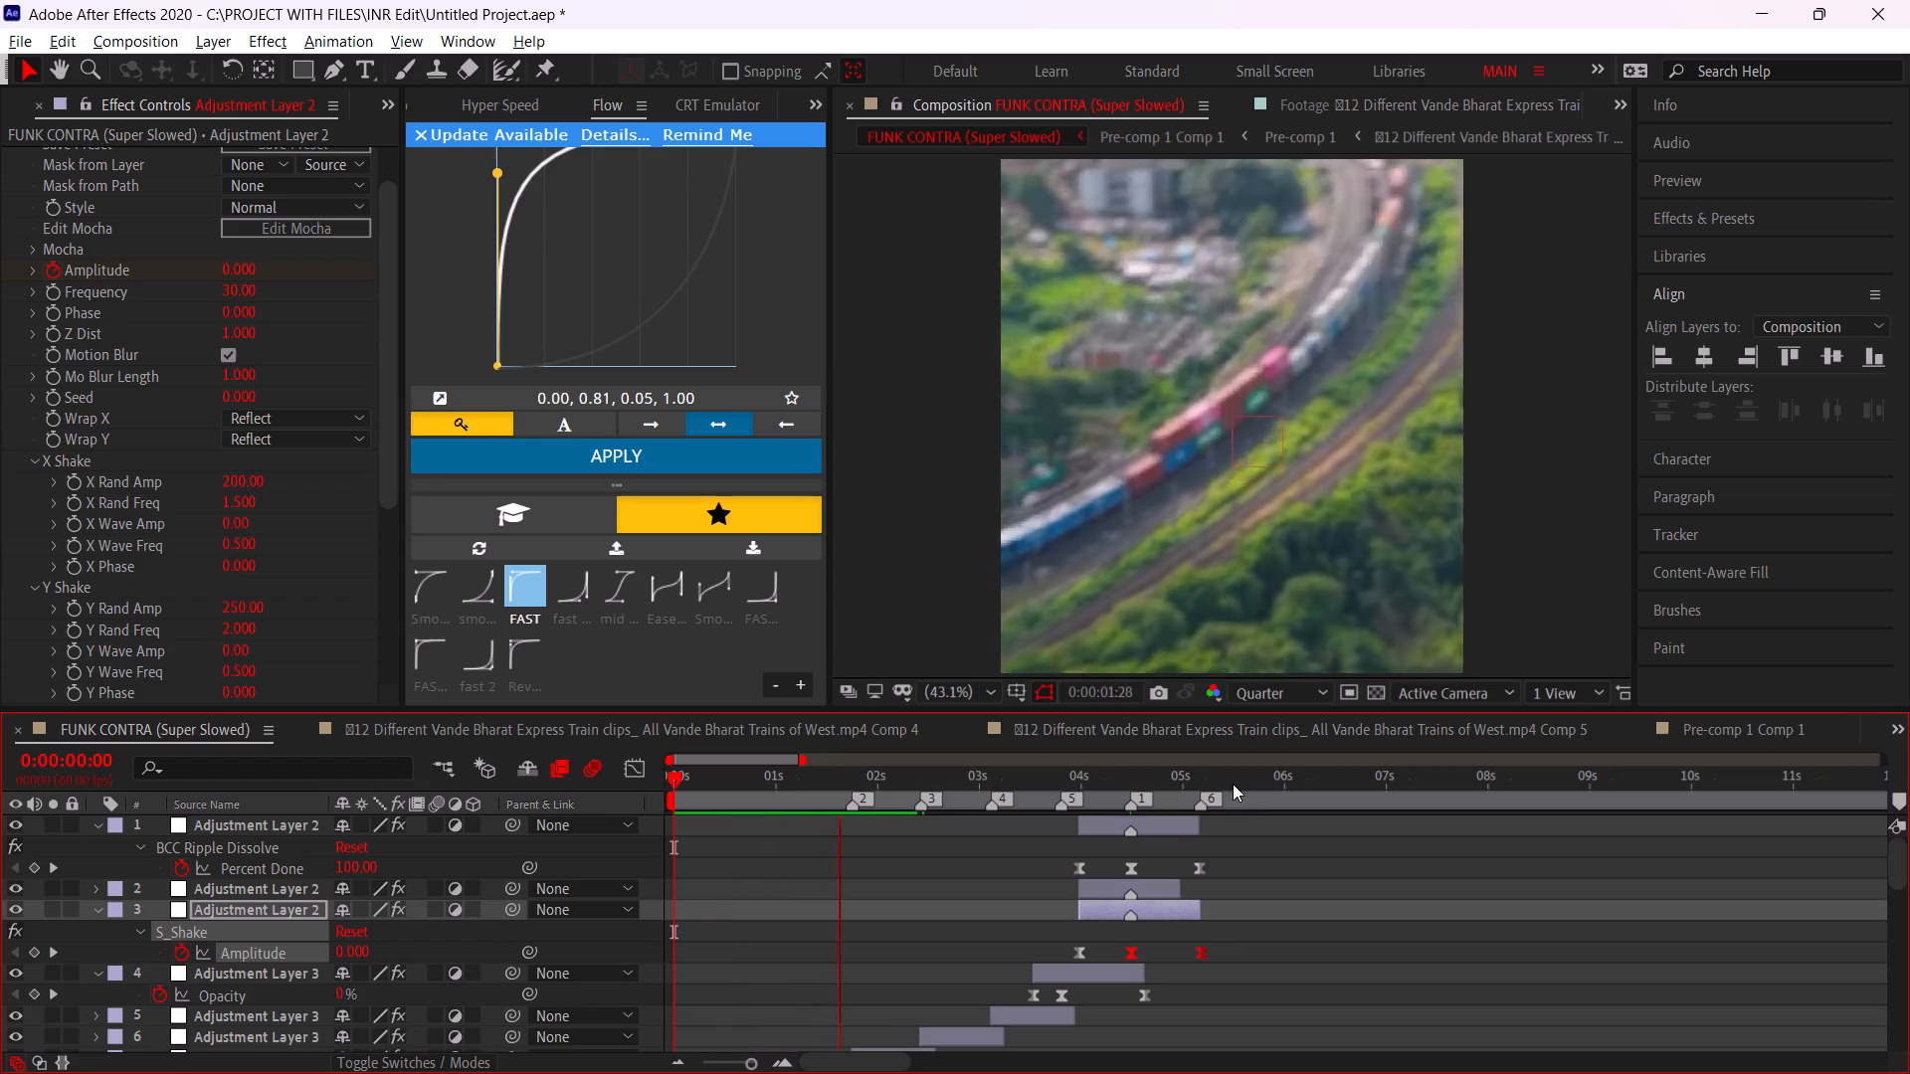
pyautogui.moveTo(777, 774); pyautogui.dragTo(574, 798)
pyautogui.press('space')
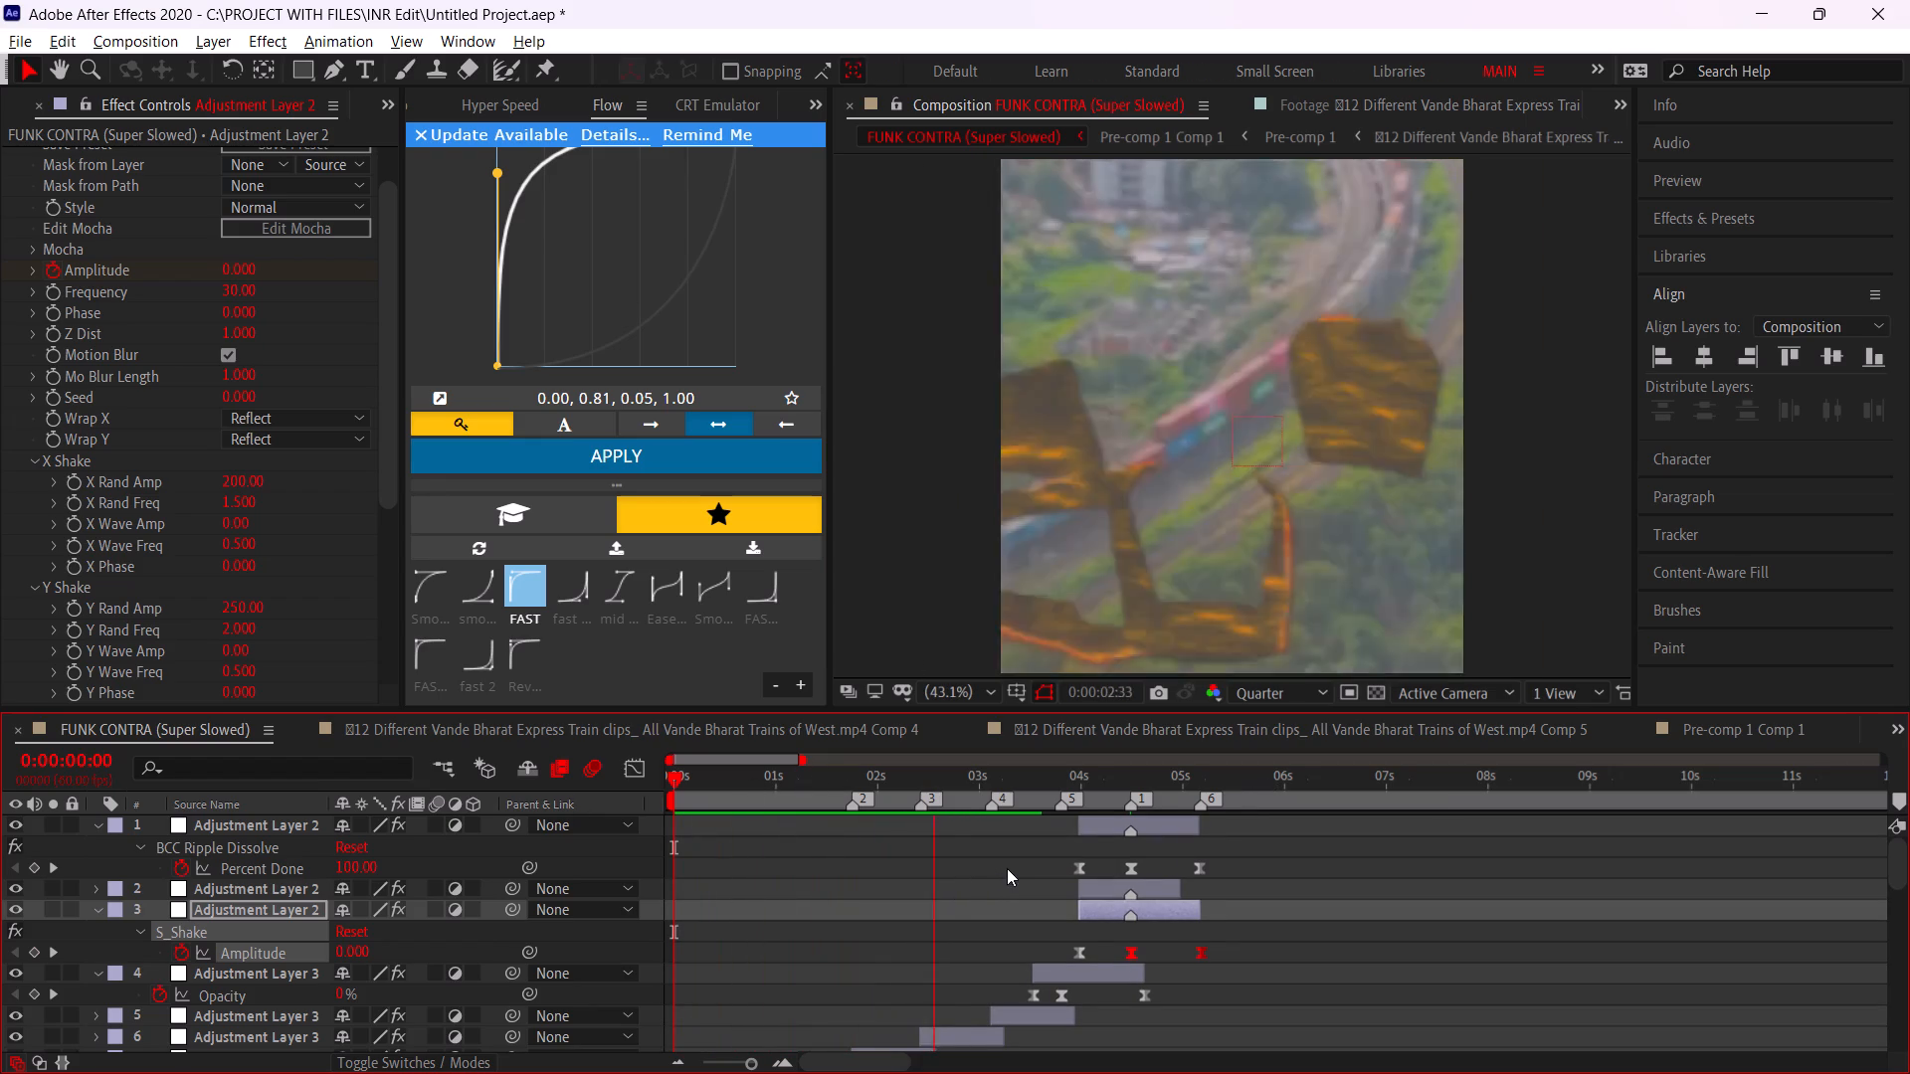
pyautogui.moveTo(1027, 789); pyautogui.dragTo(643, 832)
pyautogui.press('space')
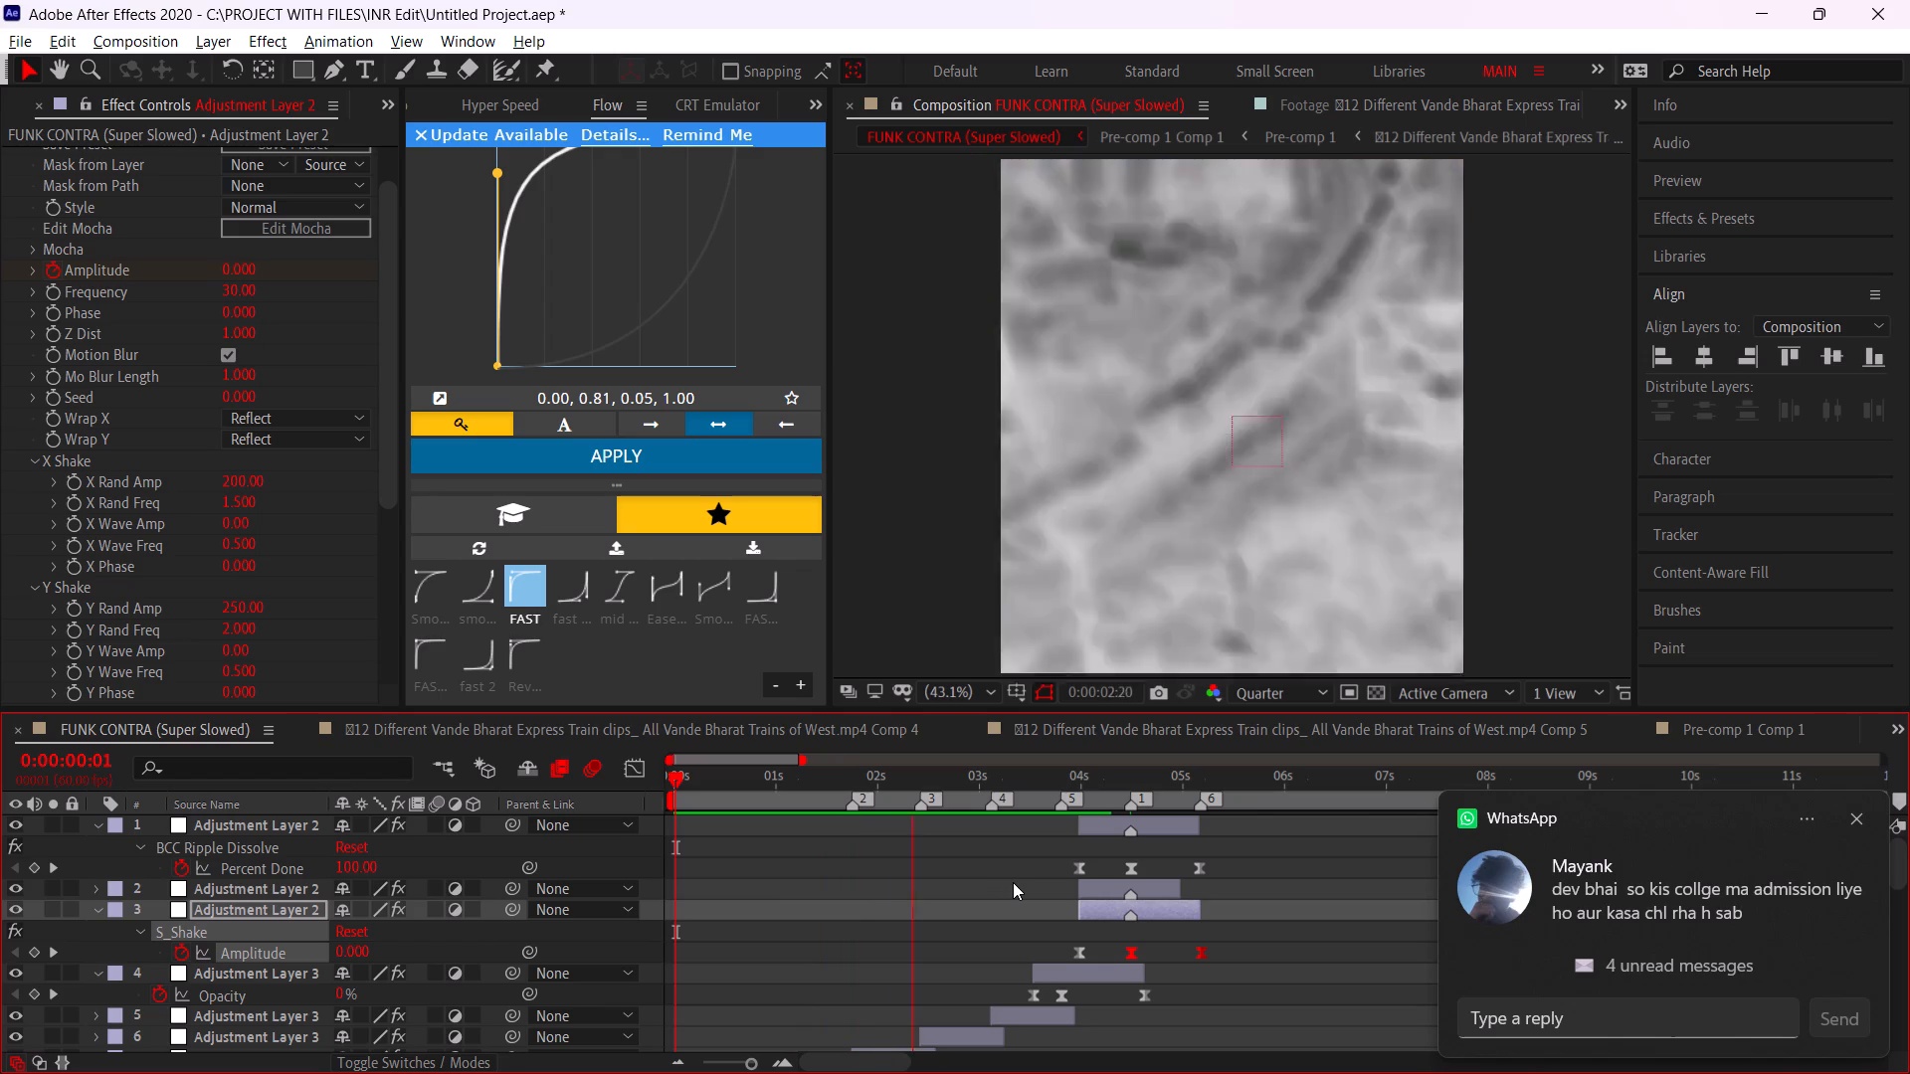
pyautogui.moveTo(1032, 769); pyautogui.dragTo(668, 811)
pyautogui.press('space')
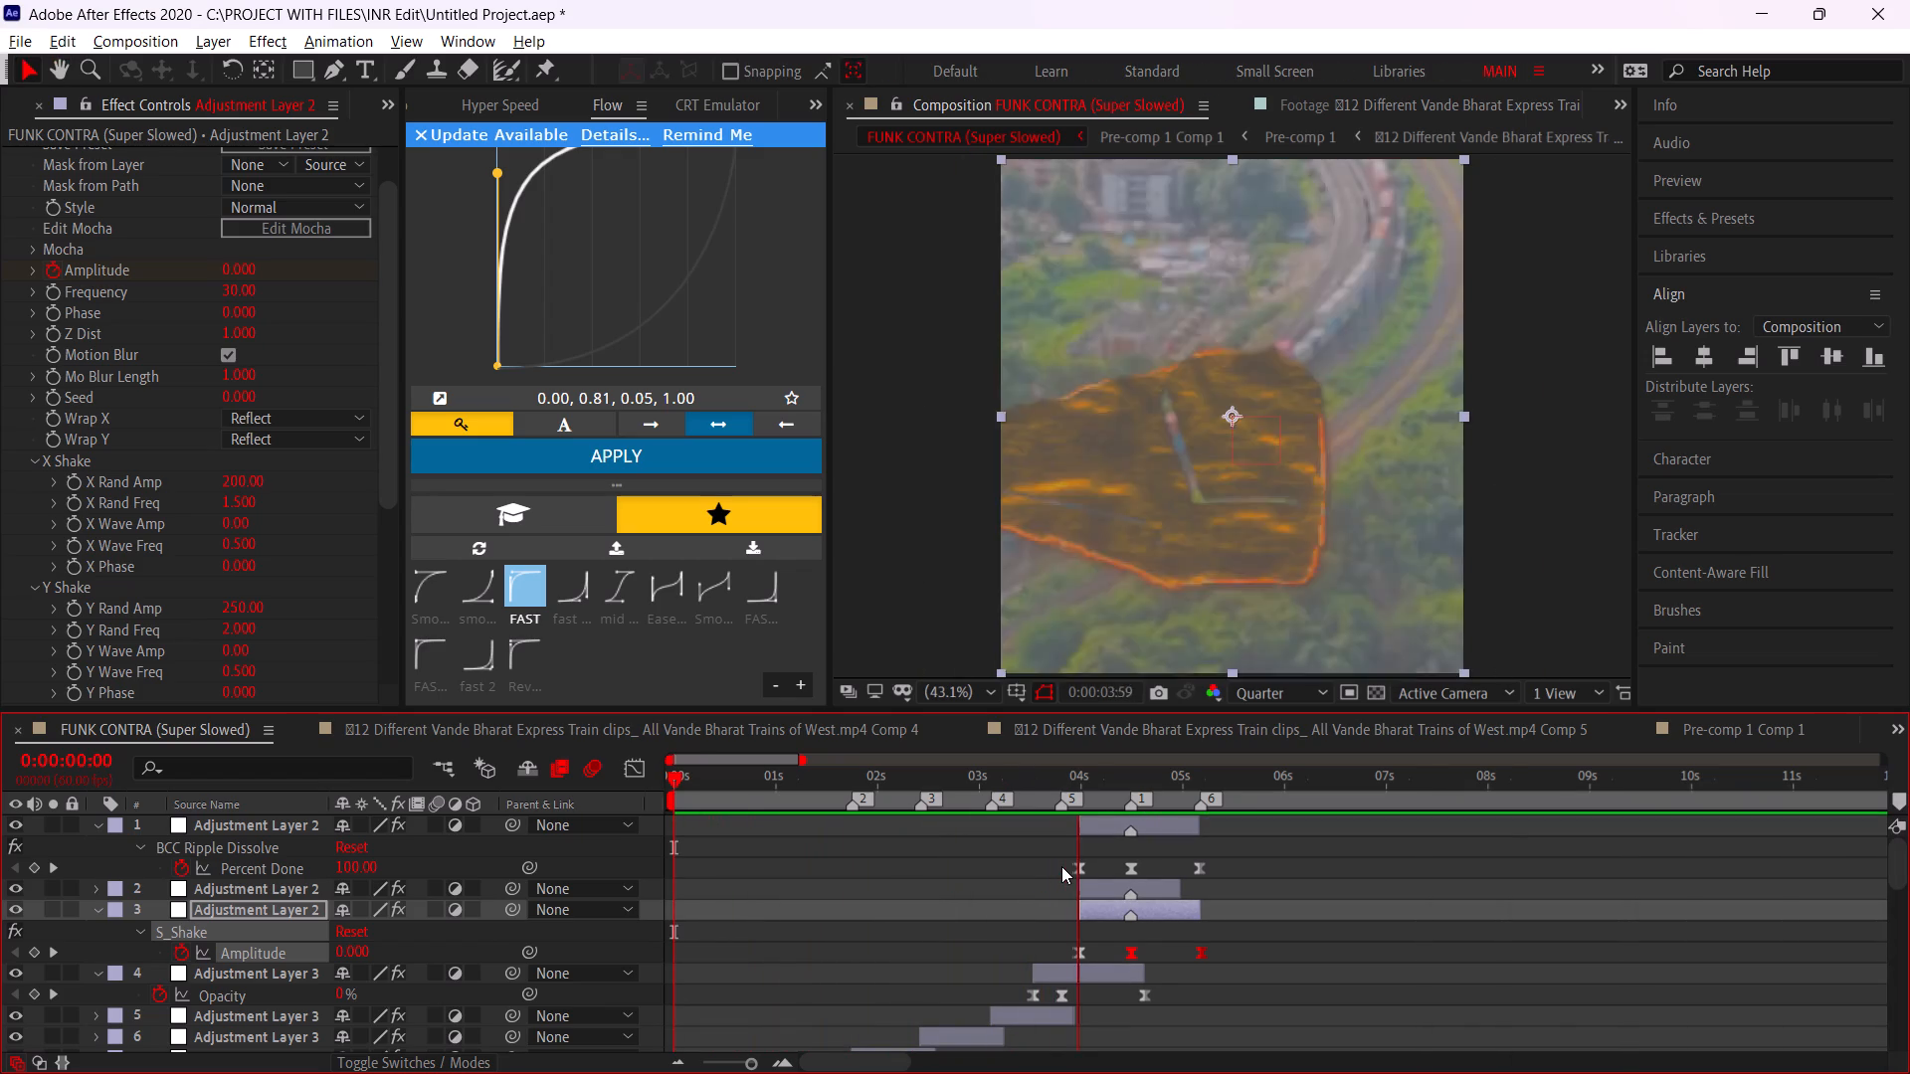
# Examine the shatter transition and its shake frame by frame around music marker 1, between about 0:00:04:07 and 0:00:04:48.
pyautogui.click(1288, 870)
pyautogui.click(1093, 770)
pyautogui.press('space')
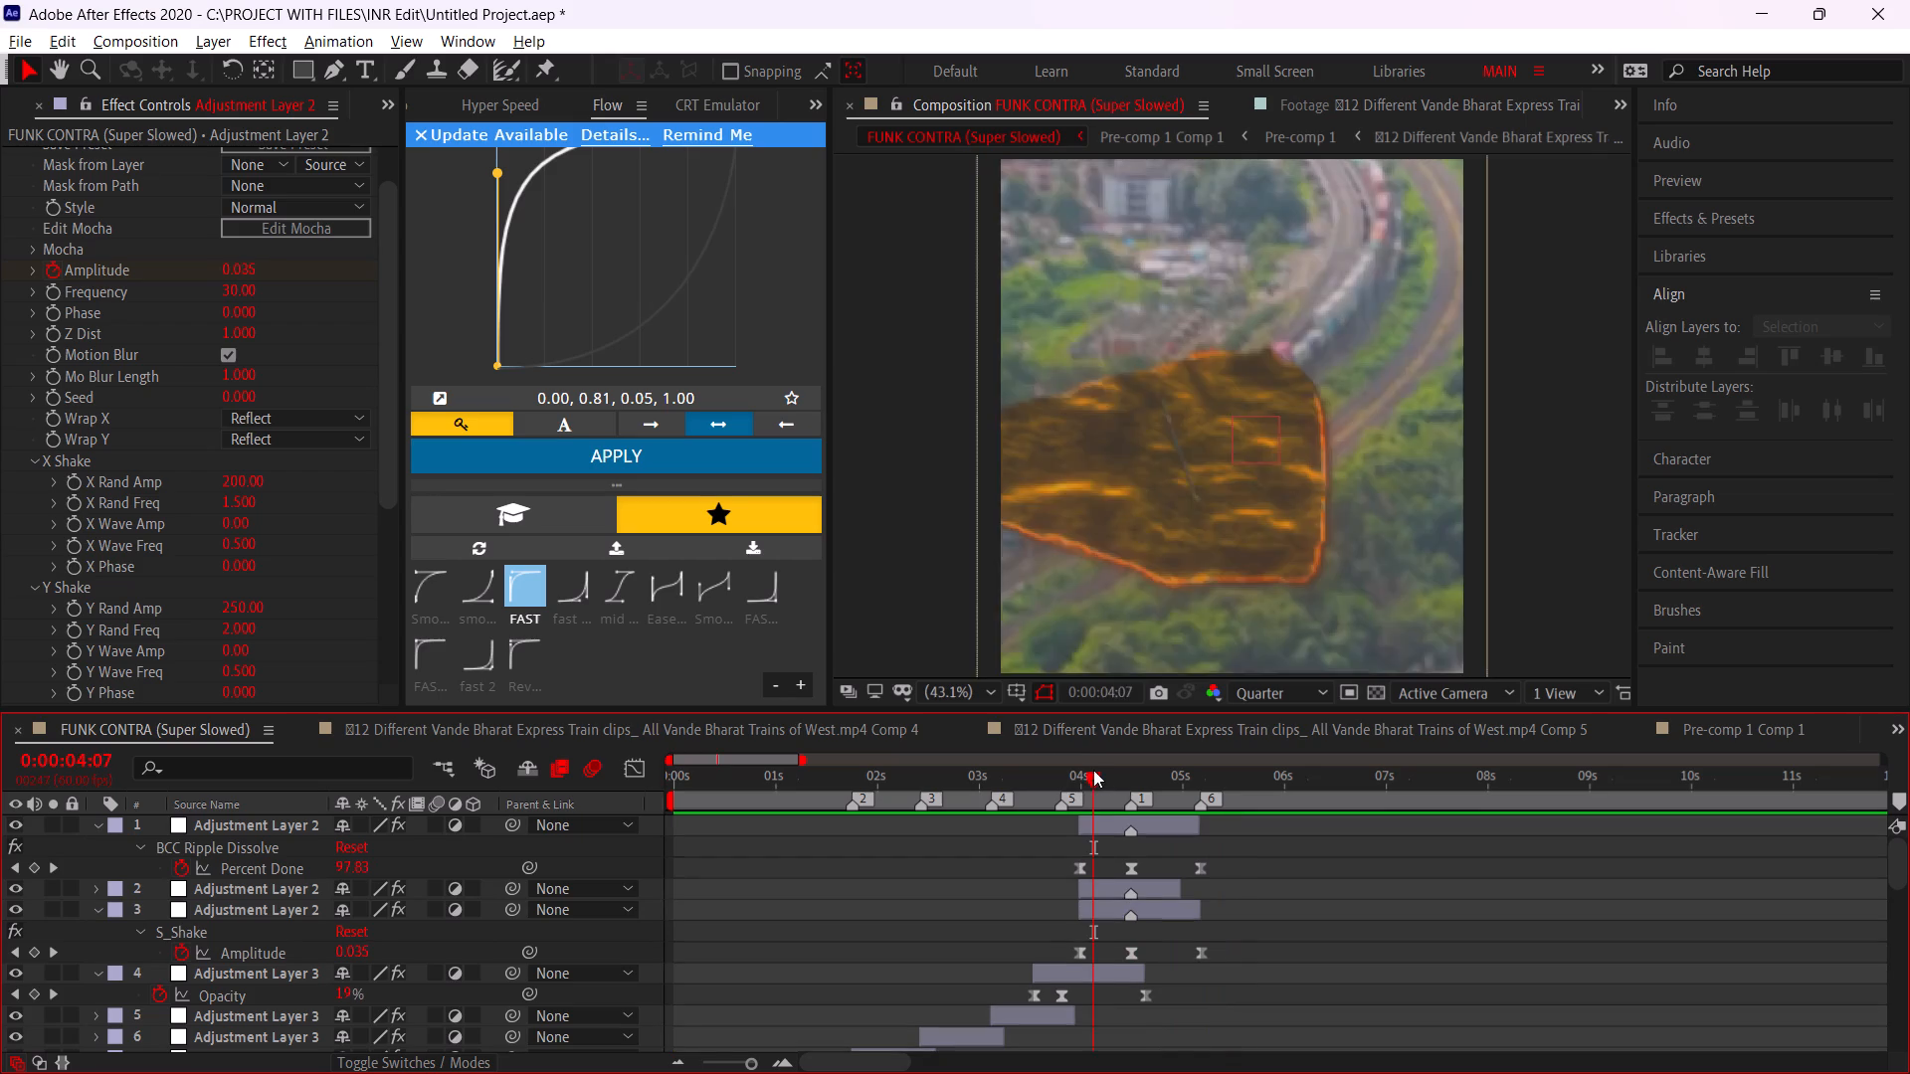
pyautogui.click(1132, 808)
pyautogui.keyDown('alt'); pyautogui.scroll(2, 1119, 885); pyautogui.keyUp('alt')
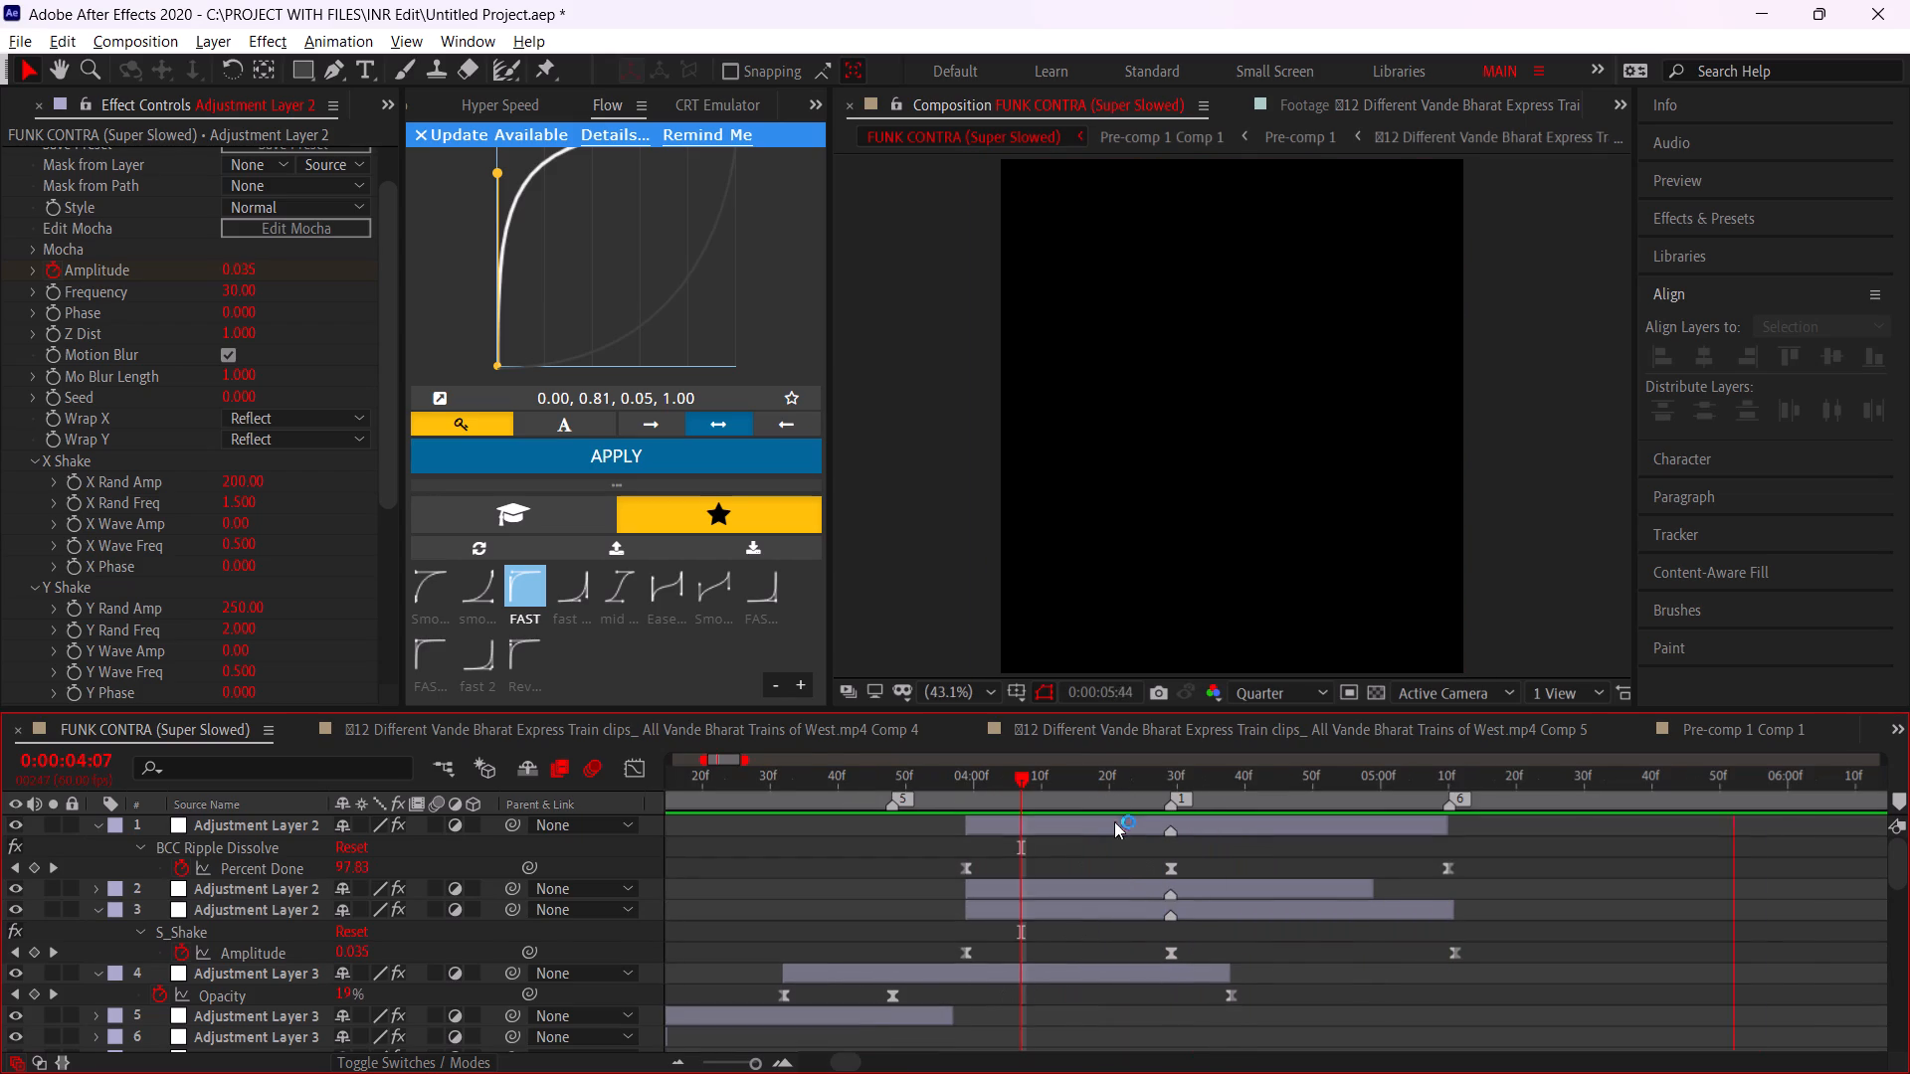
pyautogui.moveTo(1127, 790); pyautogui.dragTo(1248, 827)
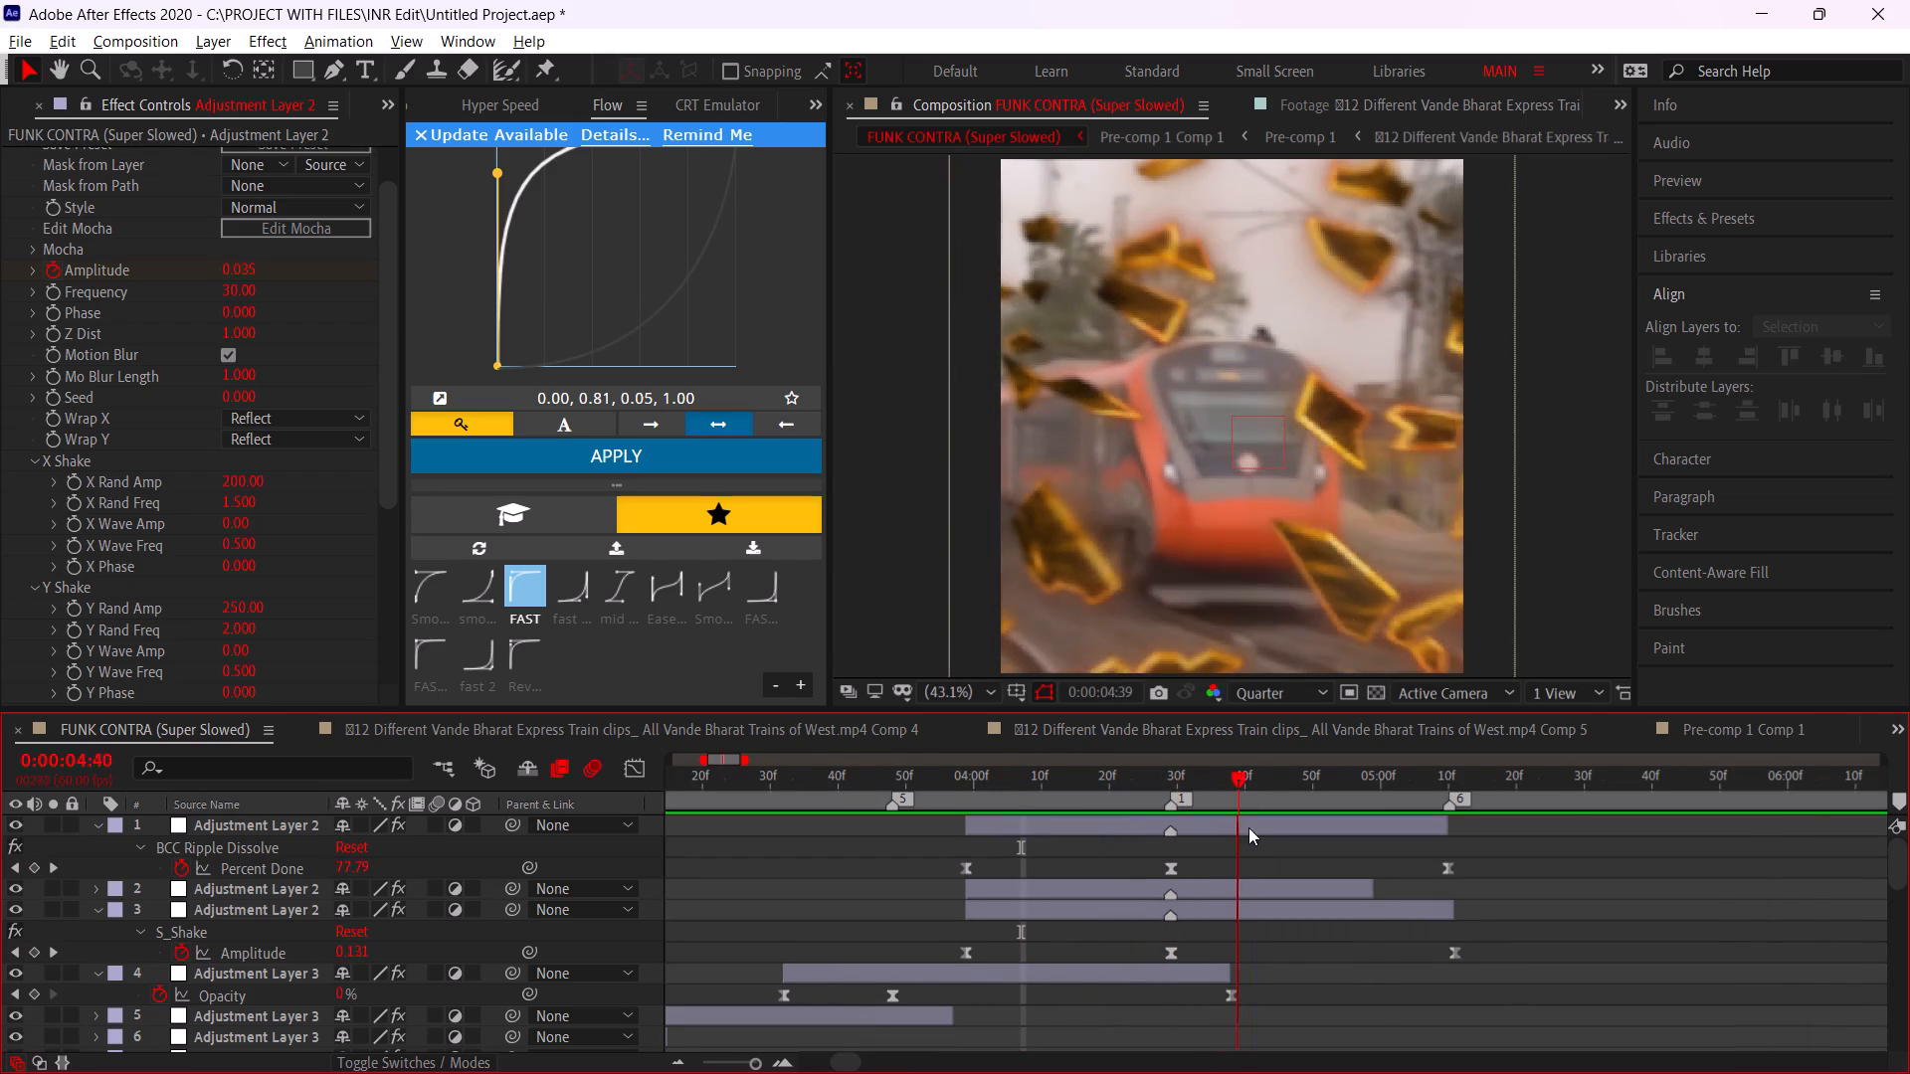
pyautogui.moveTo(1248, 827); pyautogui.dragTo(1222, 831)
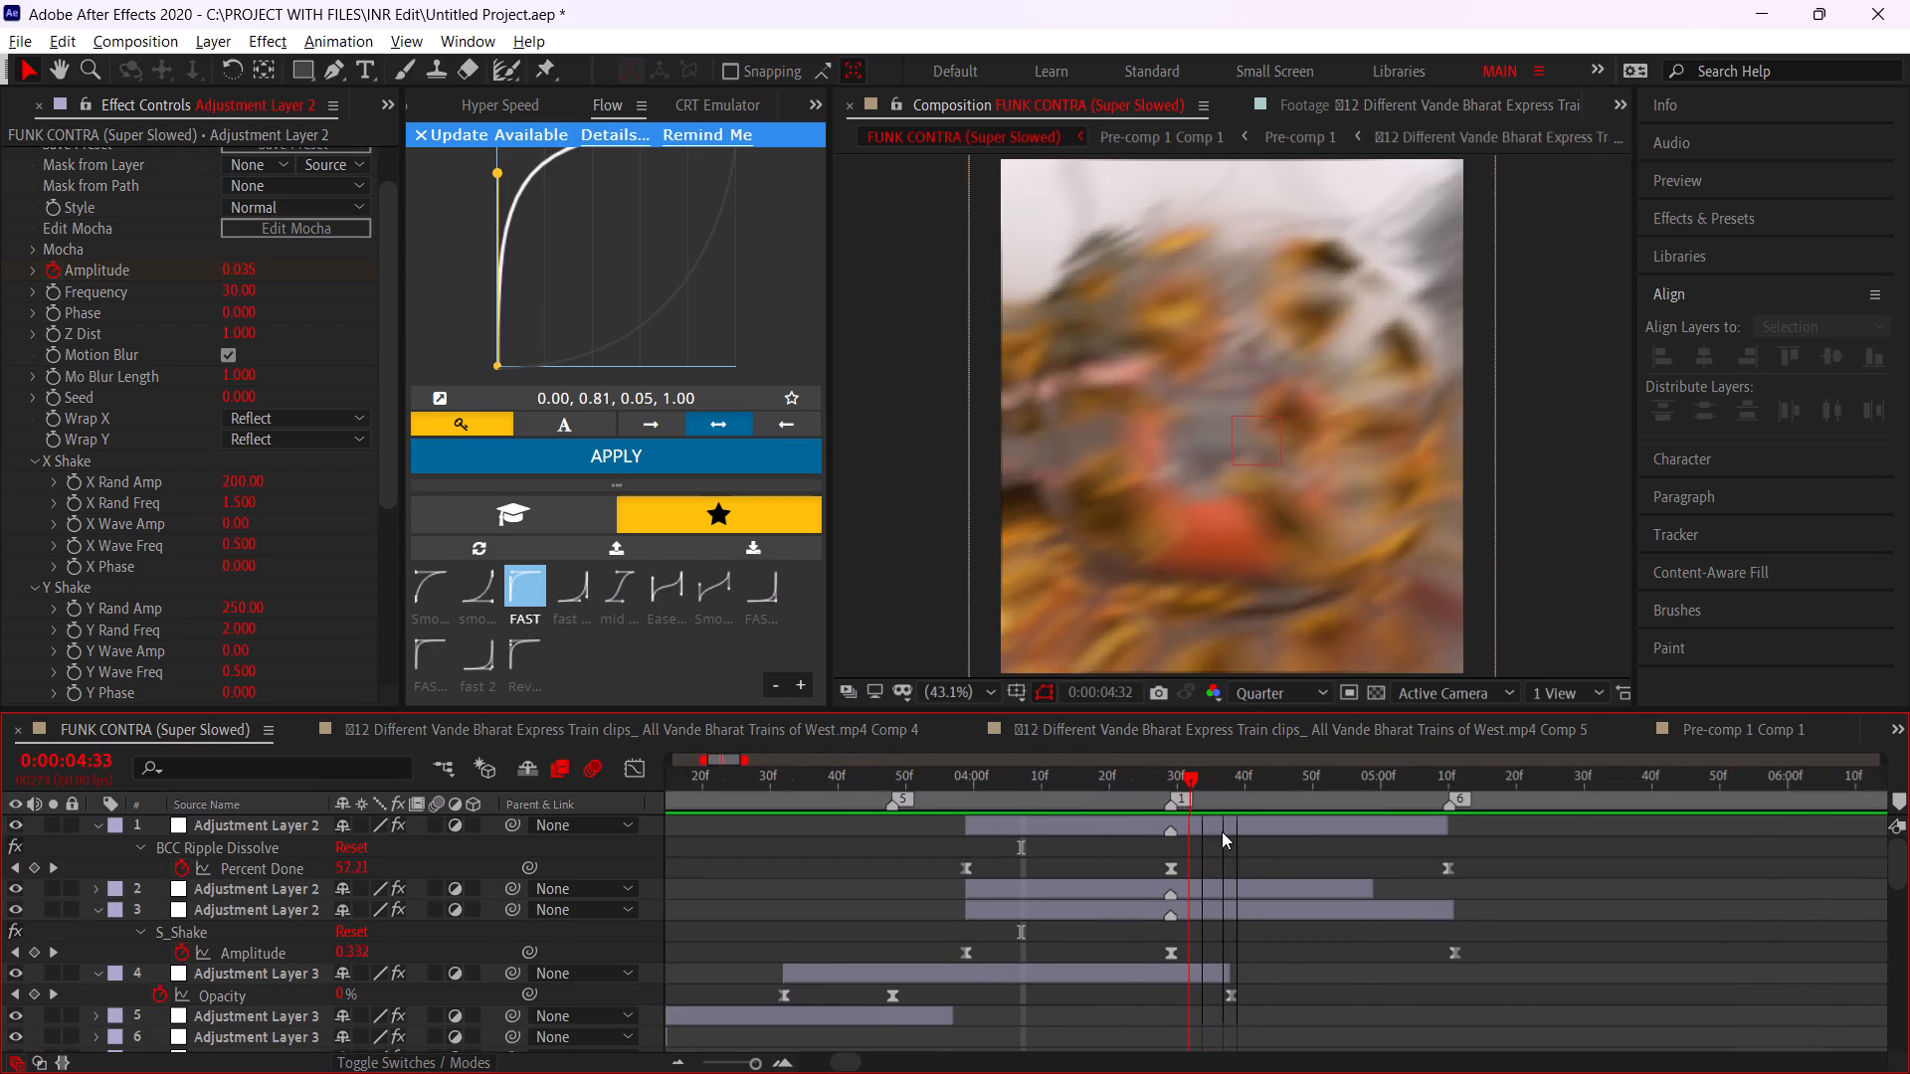
pyautogui.moveTo(1222, 831); pyautogui.dragTo(1295, 832)
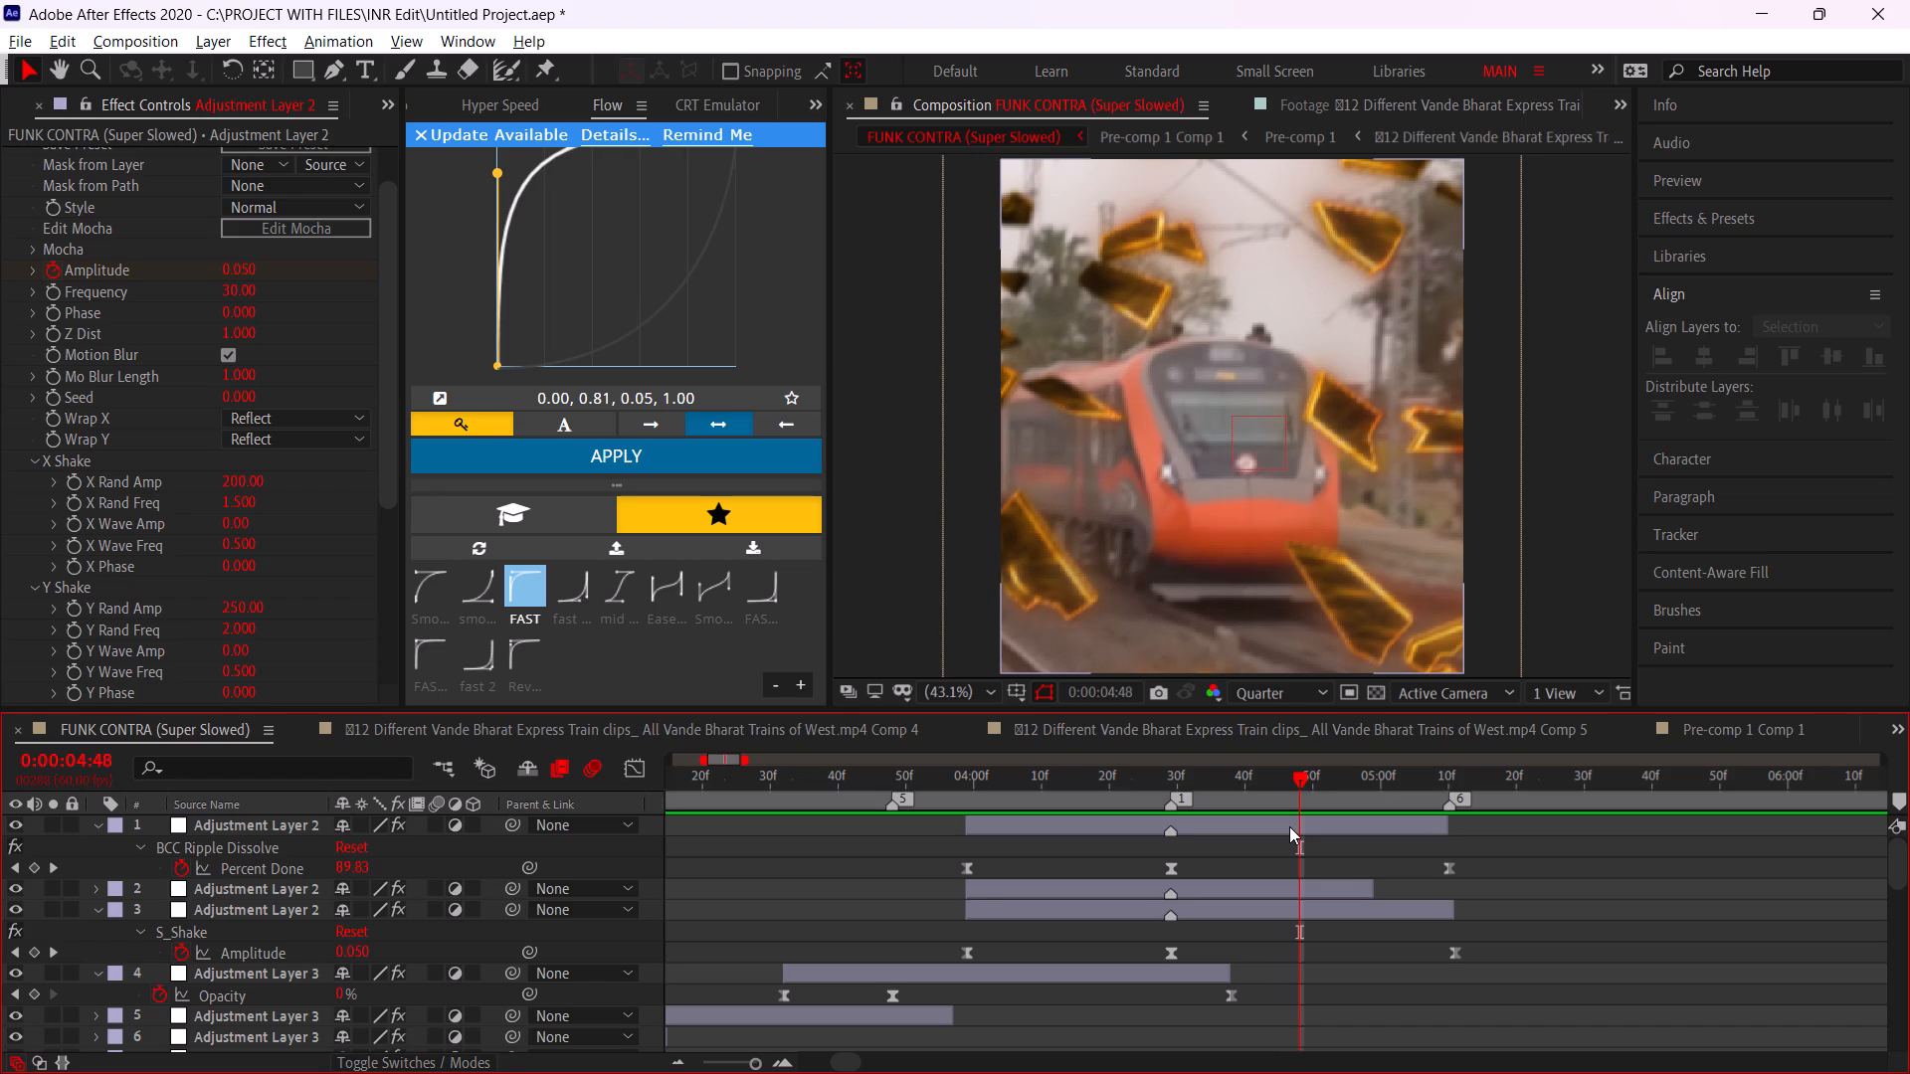
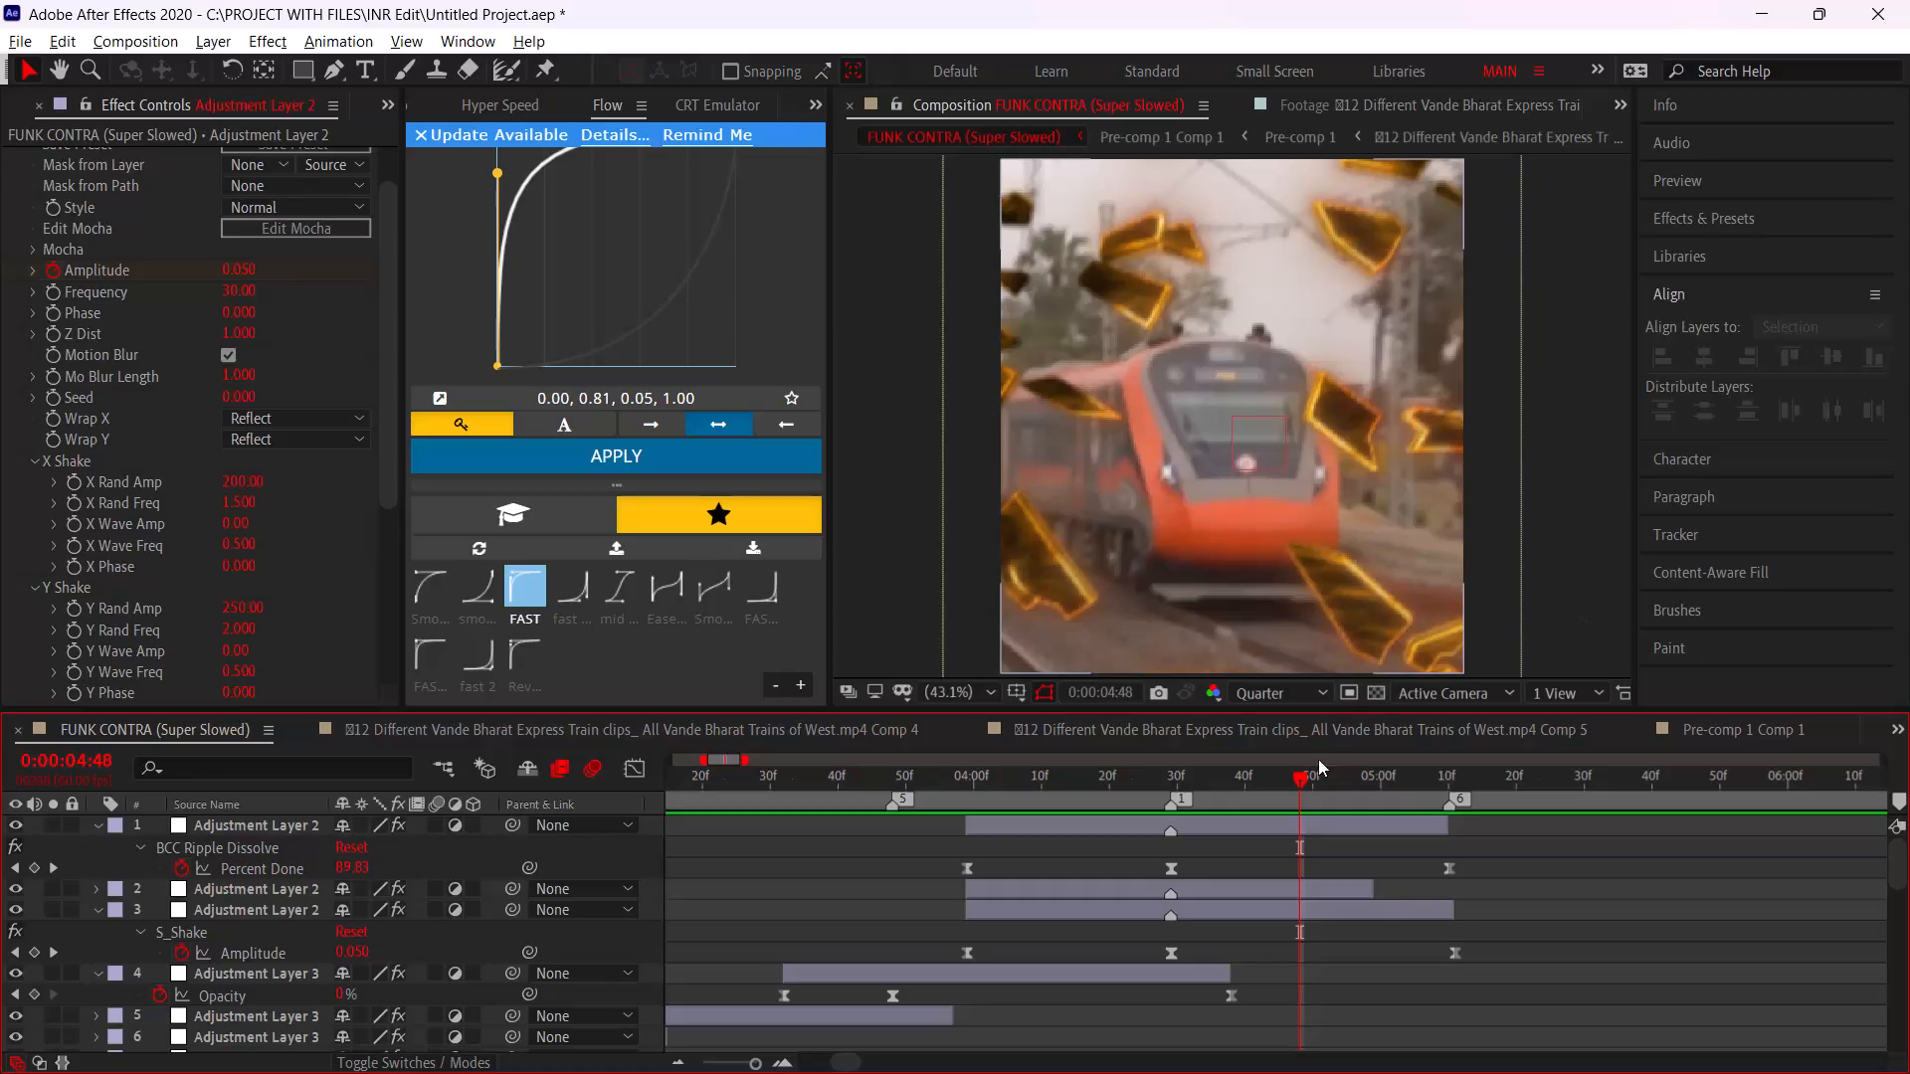
# Set Width Percent Increase to 217 in the BCC Ripple Dissolve effect on the topmost Adjustment Layer 2.
pyautogui.click(1315, 907)
pyautogui.click(1275, 881)
pyautogui.click(1269, 830)
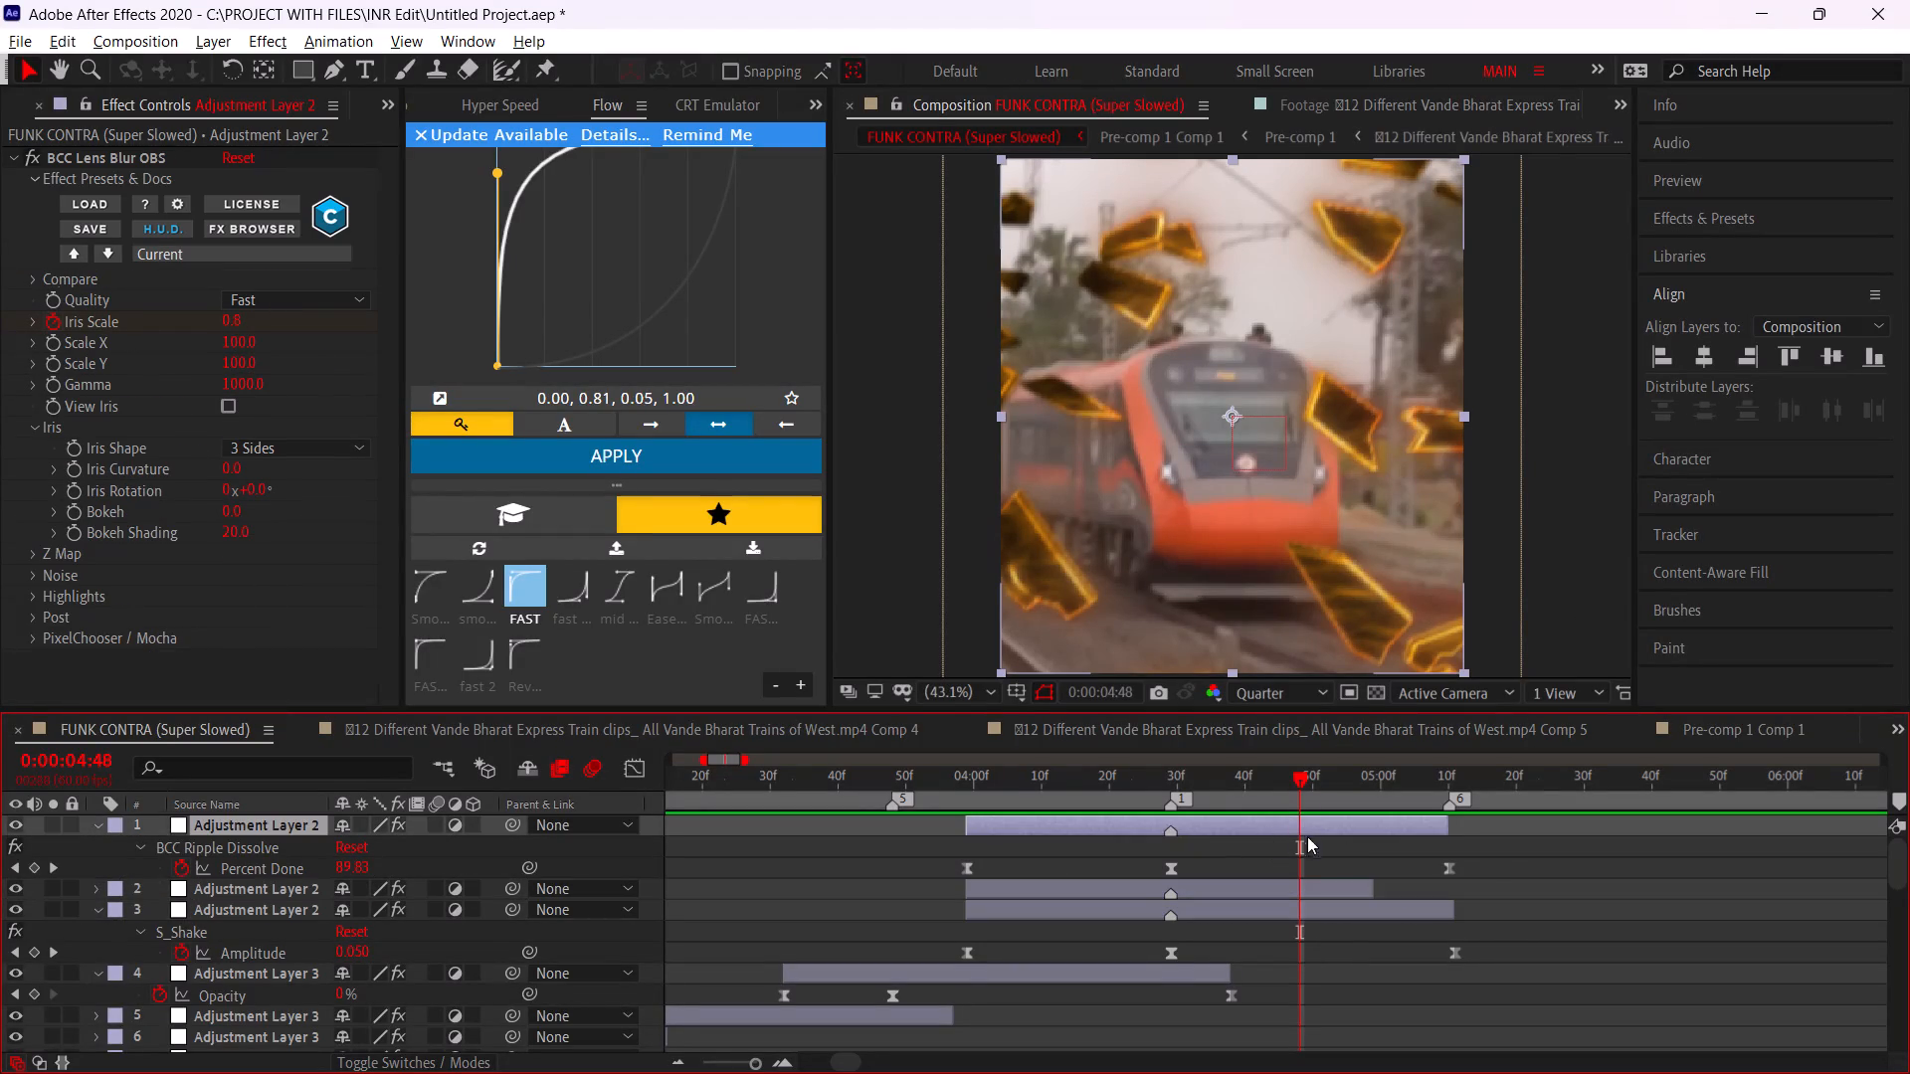
pyautogui.moveTo(1497, 853); pyautogui.dragTo(1158, 880)
pyautogui.click(1282, 843)
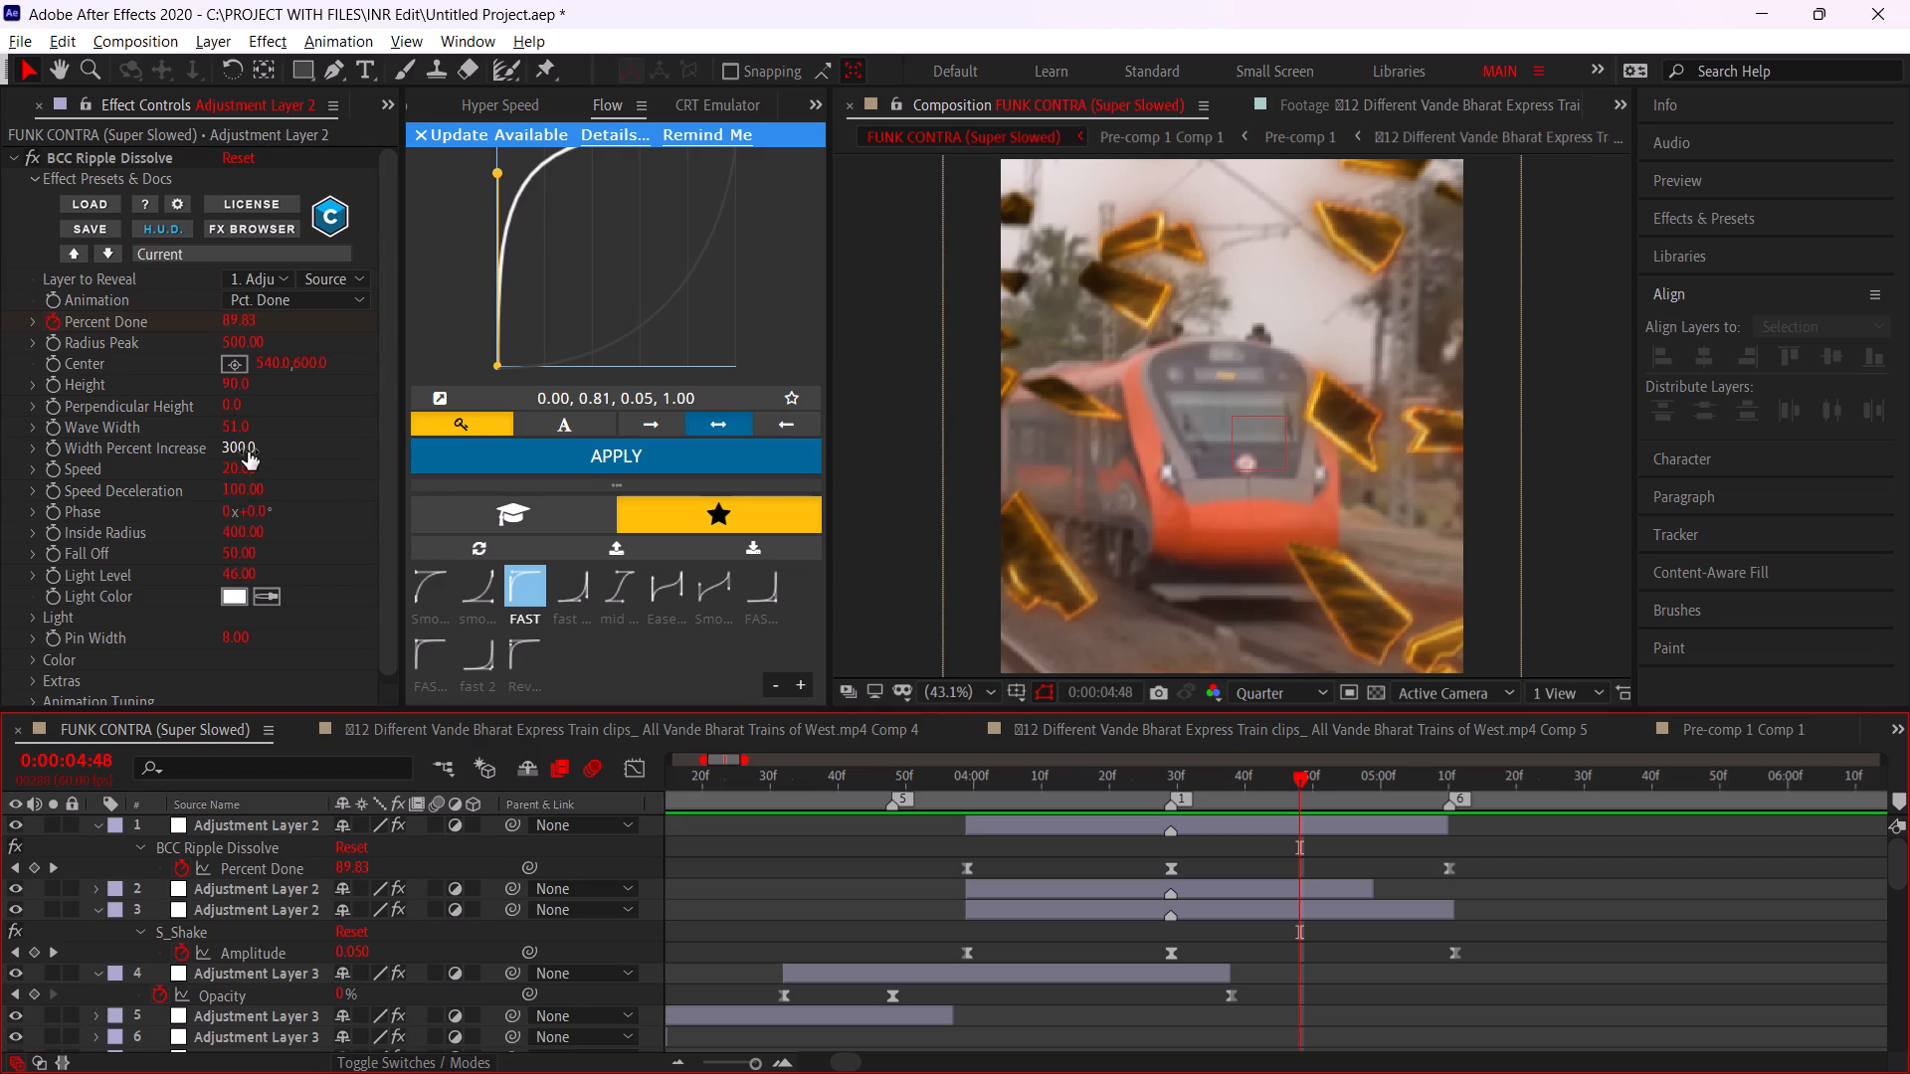
pyautogui.moveTo(236, 451); pyautogui.dragTo(141, 434)
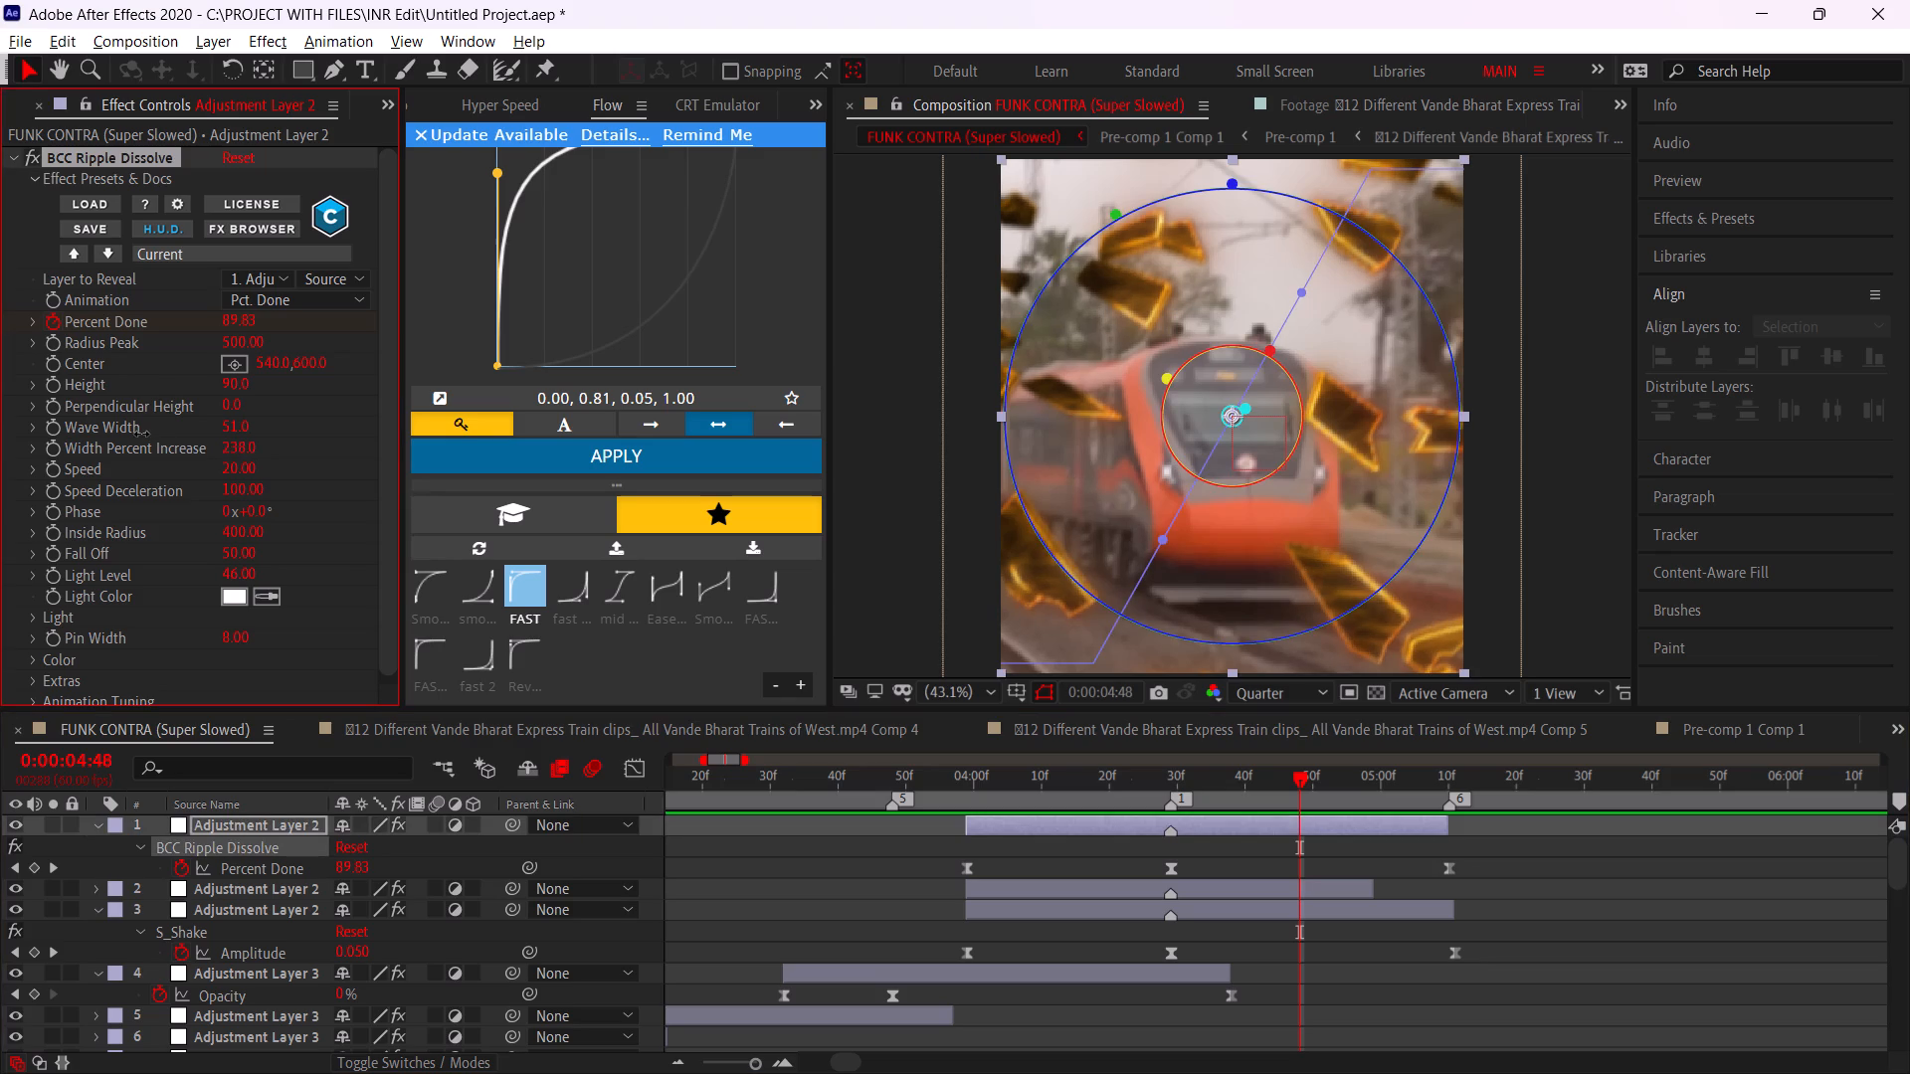
pyautogui.moveTo(141, 434); pyautogui.dragTo(116, 435)
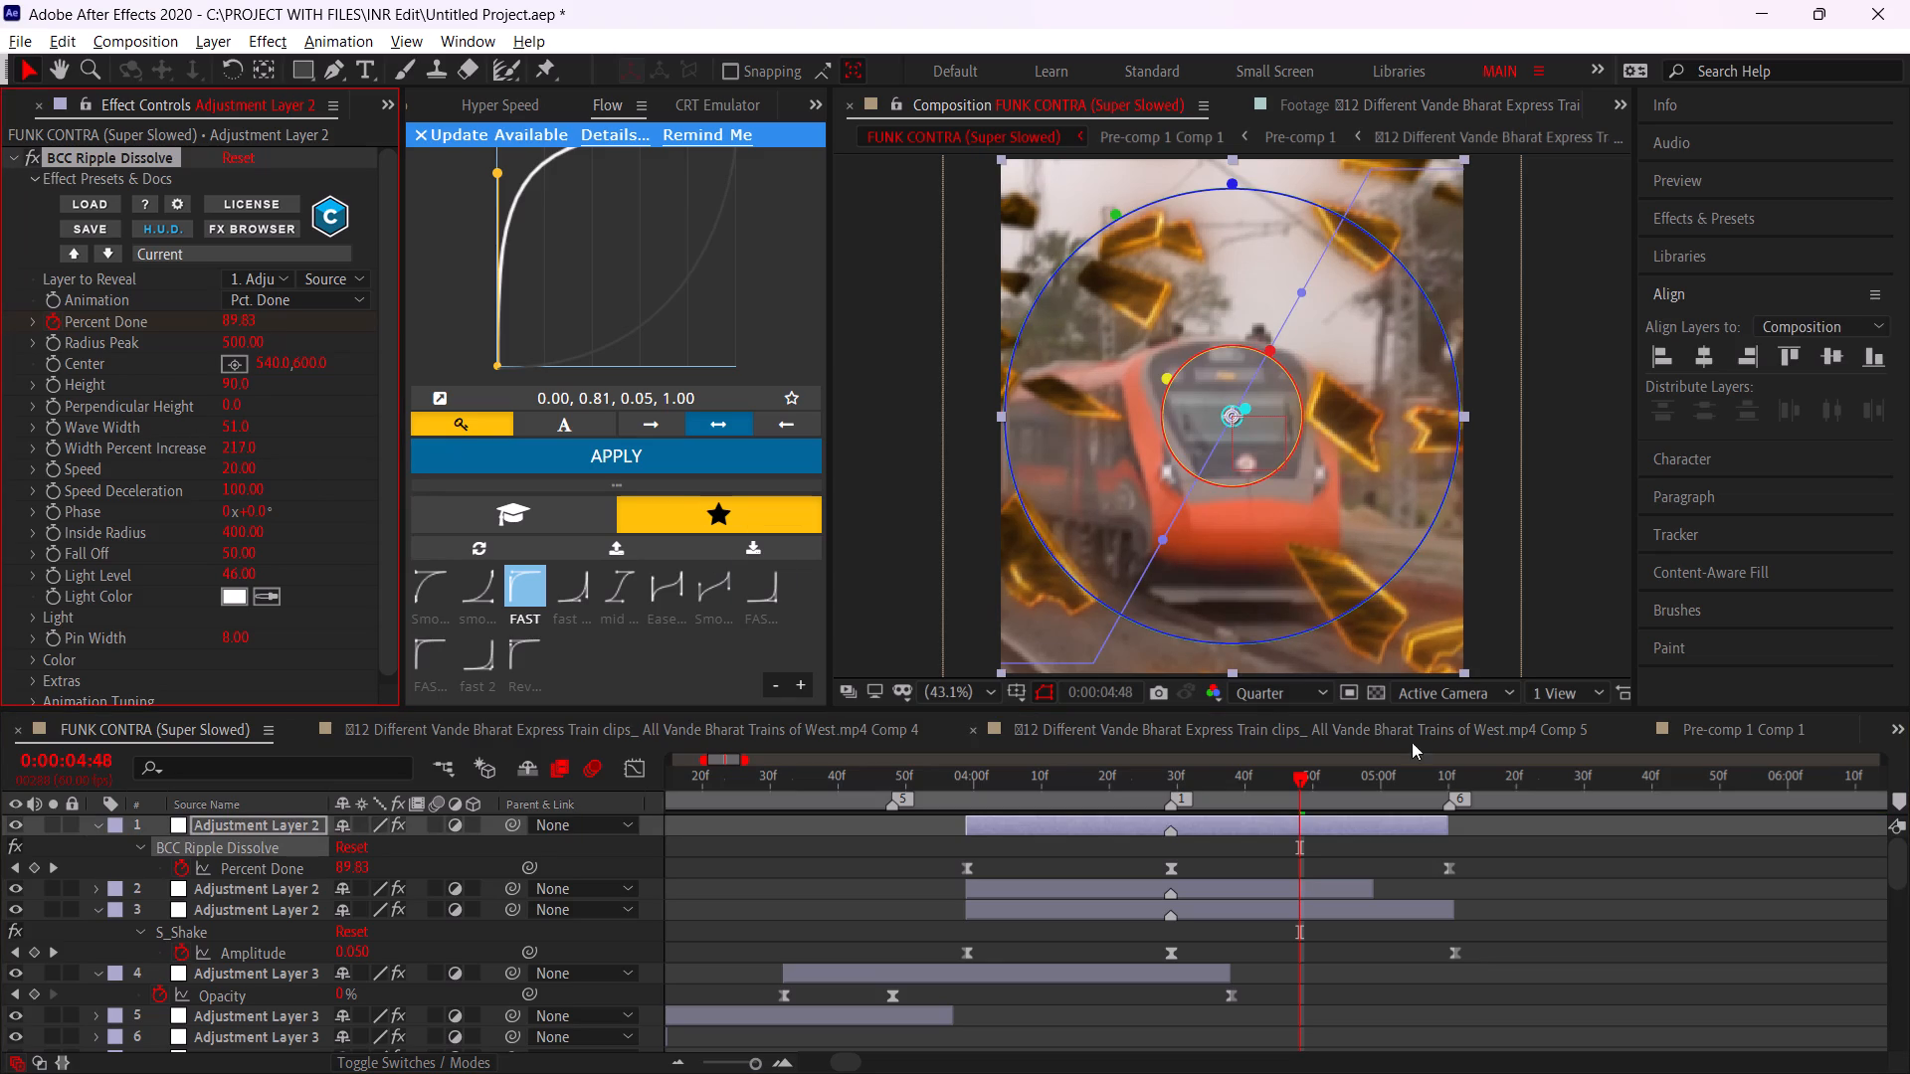
# Apply Easy Ease to the last two Percent Done keyframes of the ripple dissolve and play back the transition.
pyautogui.moveTo(1304, 780); pyautogui.dragTo(1252, 788)
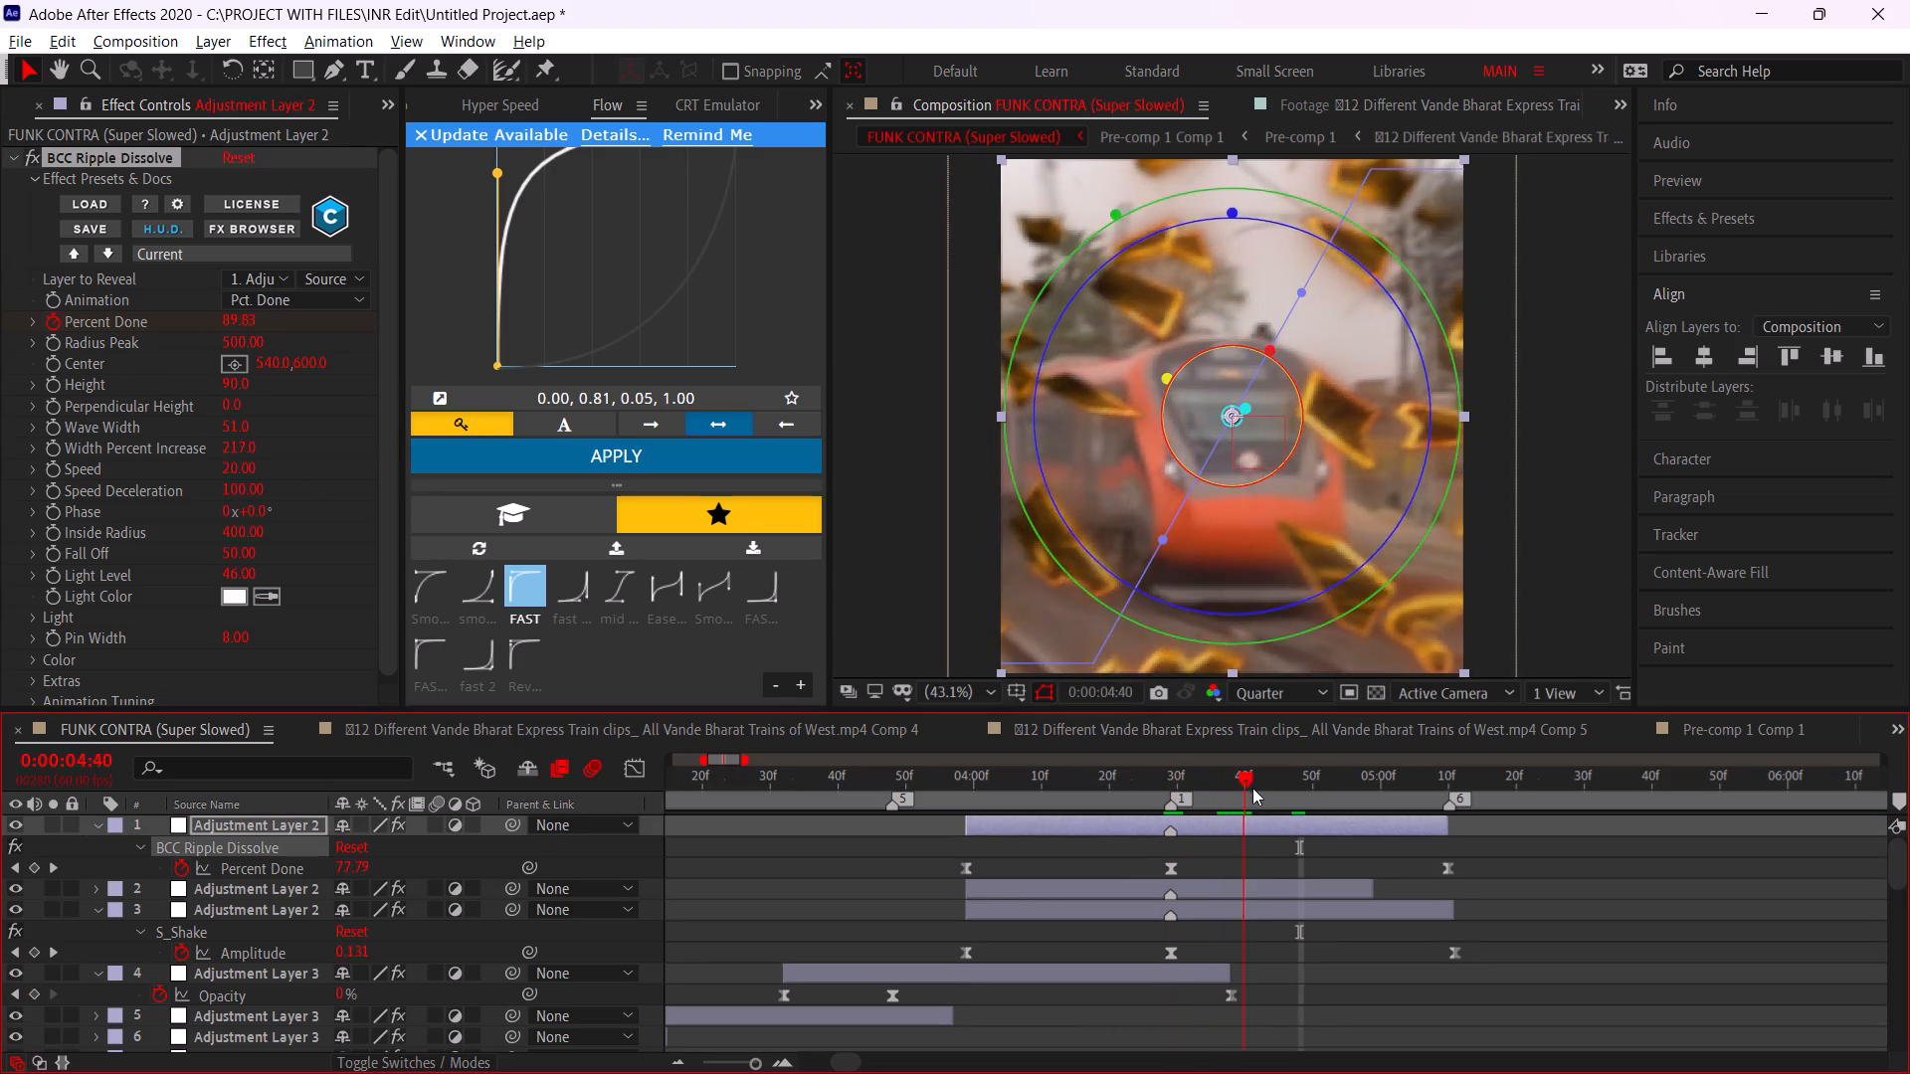
pyautogui.moveTo(1252, 788); pyautogui.dragTo(1218, 784)
pyautogui.moveTo(1502, 837); pyautogui.dragTo(1128, 863)
pyautogui.press('F9')
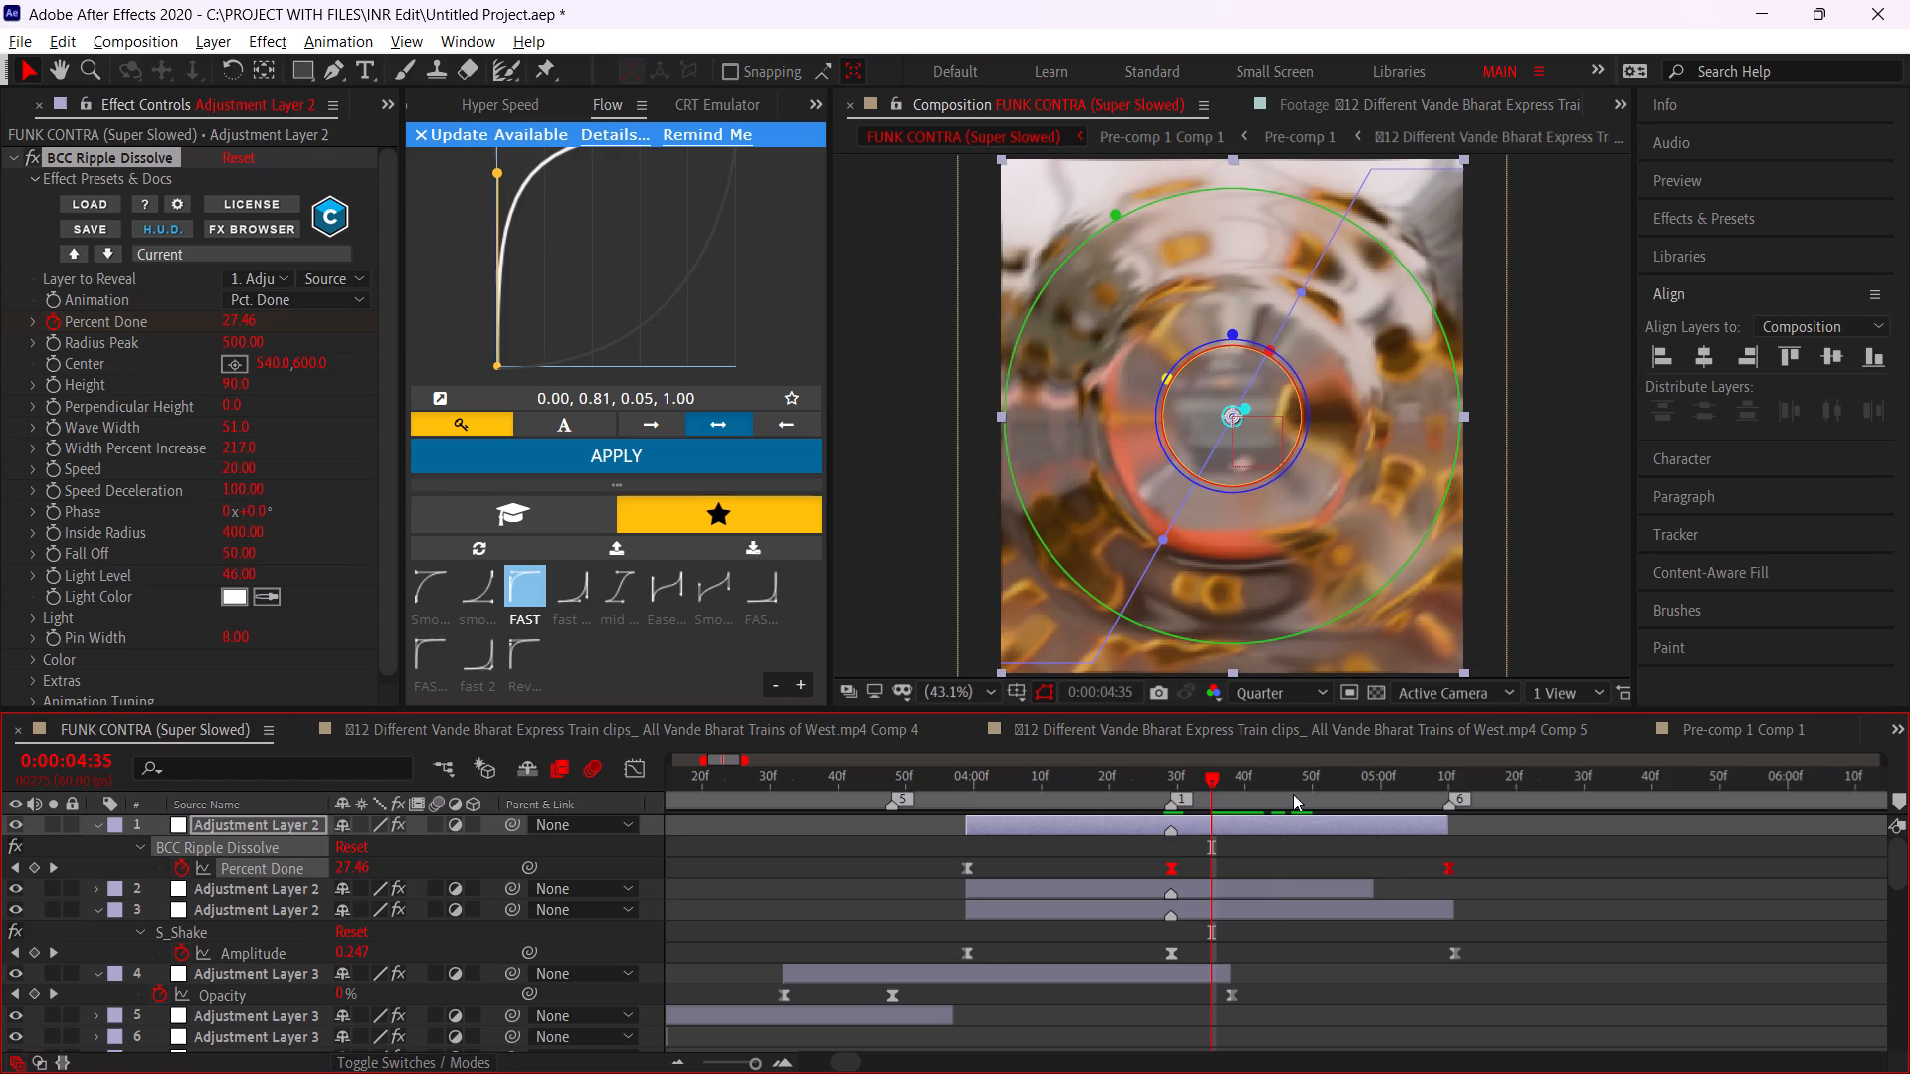
pyautogui.moveTo(1283, 790); pyautogui.dragTo(887, 799)
pyautogui.press('space')
# With the playhead at 0:00:04:37 in mid-transition, set the ripple dissolve's Wave Width to 126.
pyautogui.moveTo(1182, 777); pyautogui.dragTo(1226, 779)
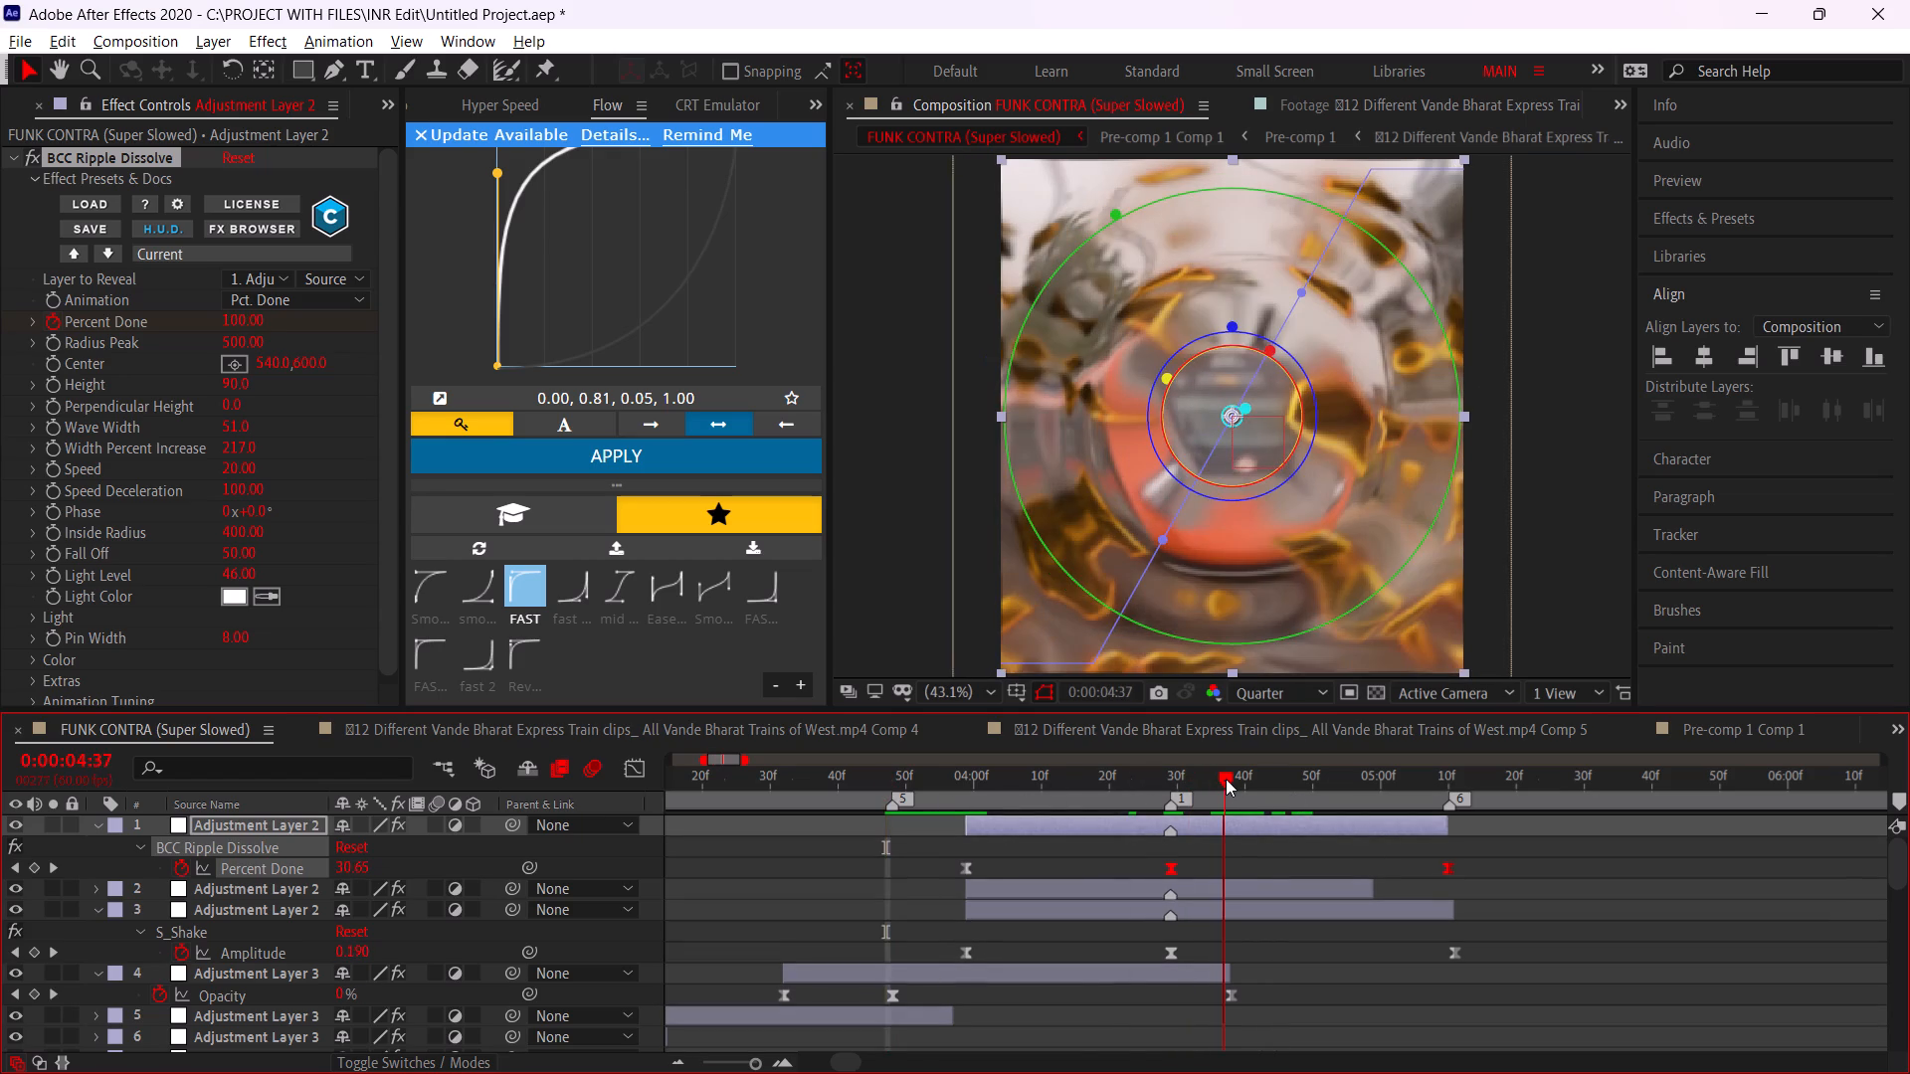
pyautogui.moveTo(1226, 779); pyautogui.dragTo(1227, 779)
pyautogui.moveTo(233, 429); pyautogui.dragTo(466, 440)
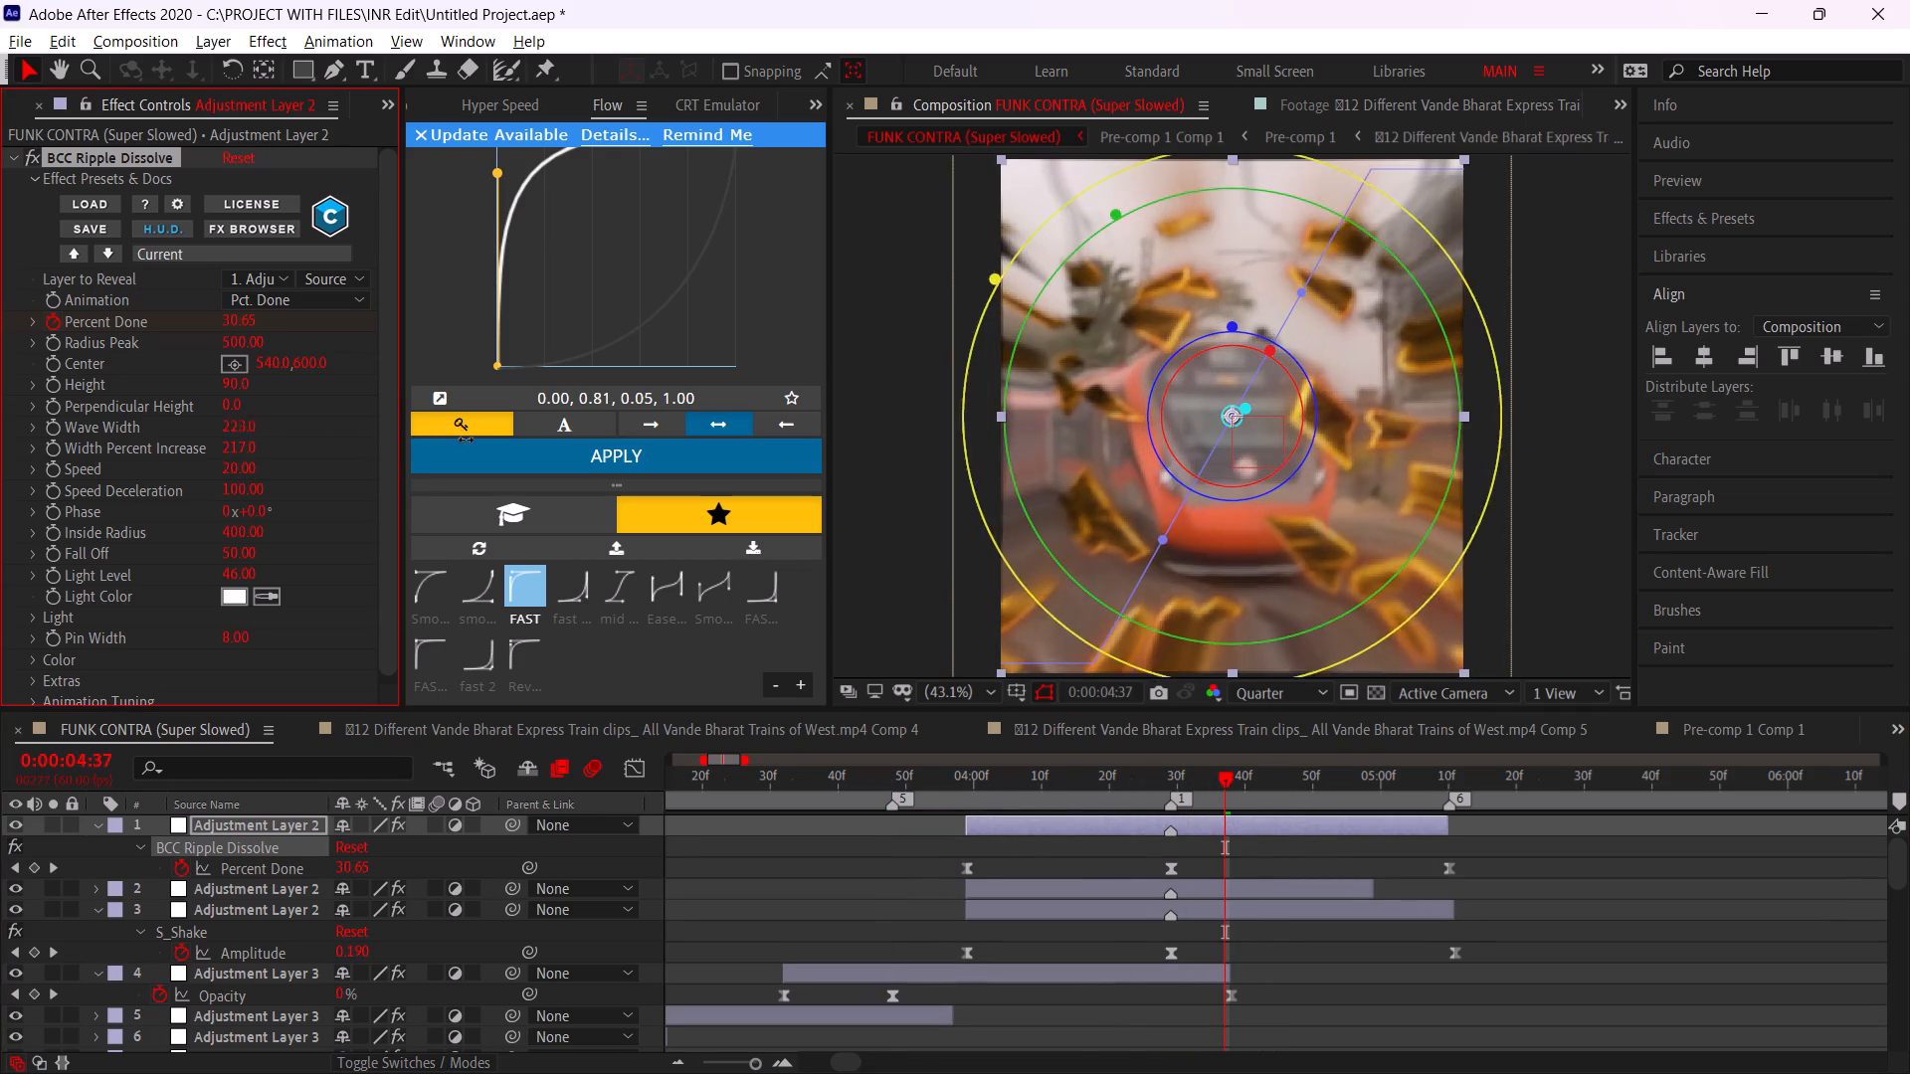
pyautogui.moveTo(466, 440); pyautogui.dragTo(255, 458)
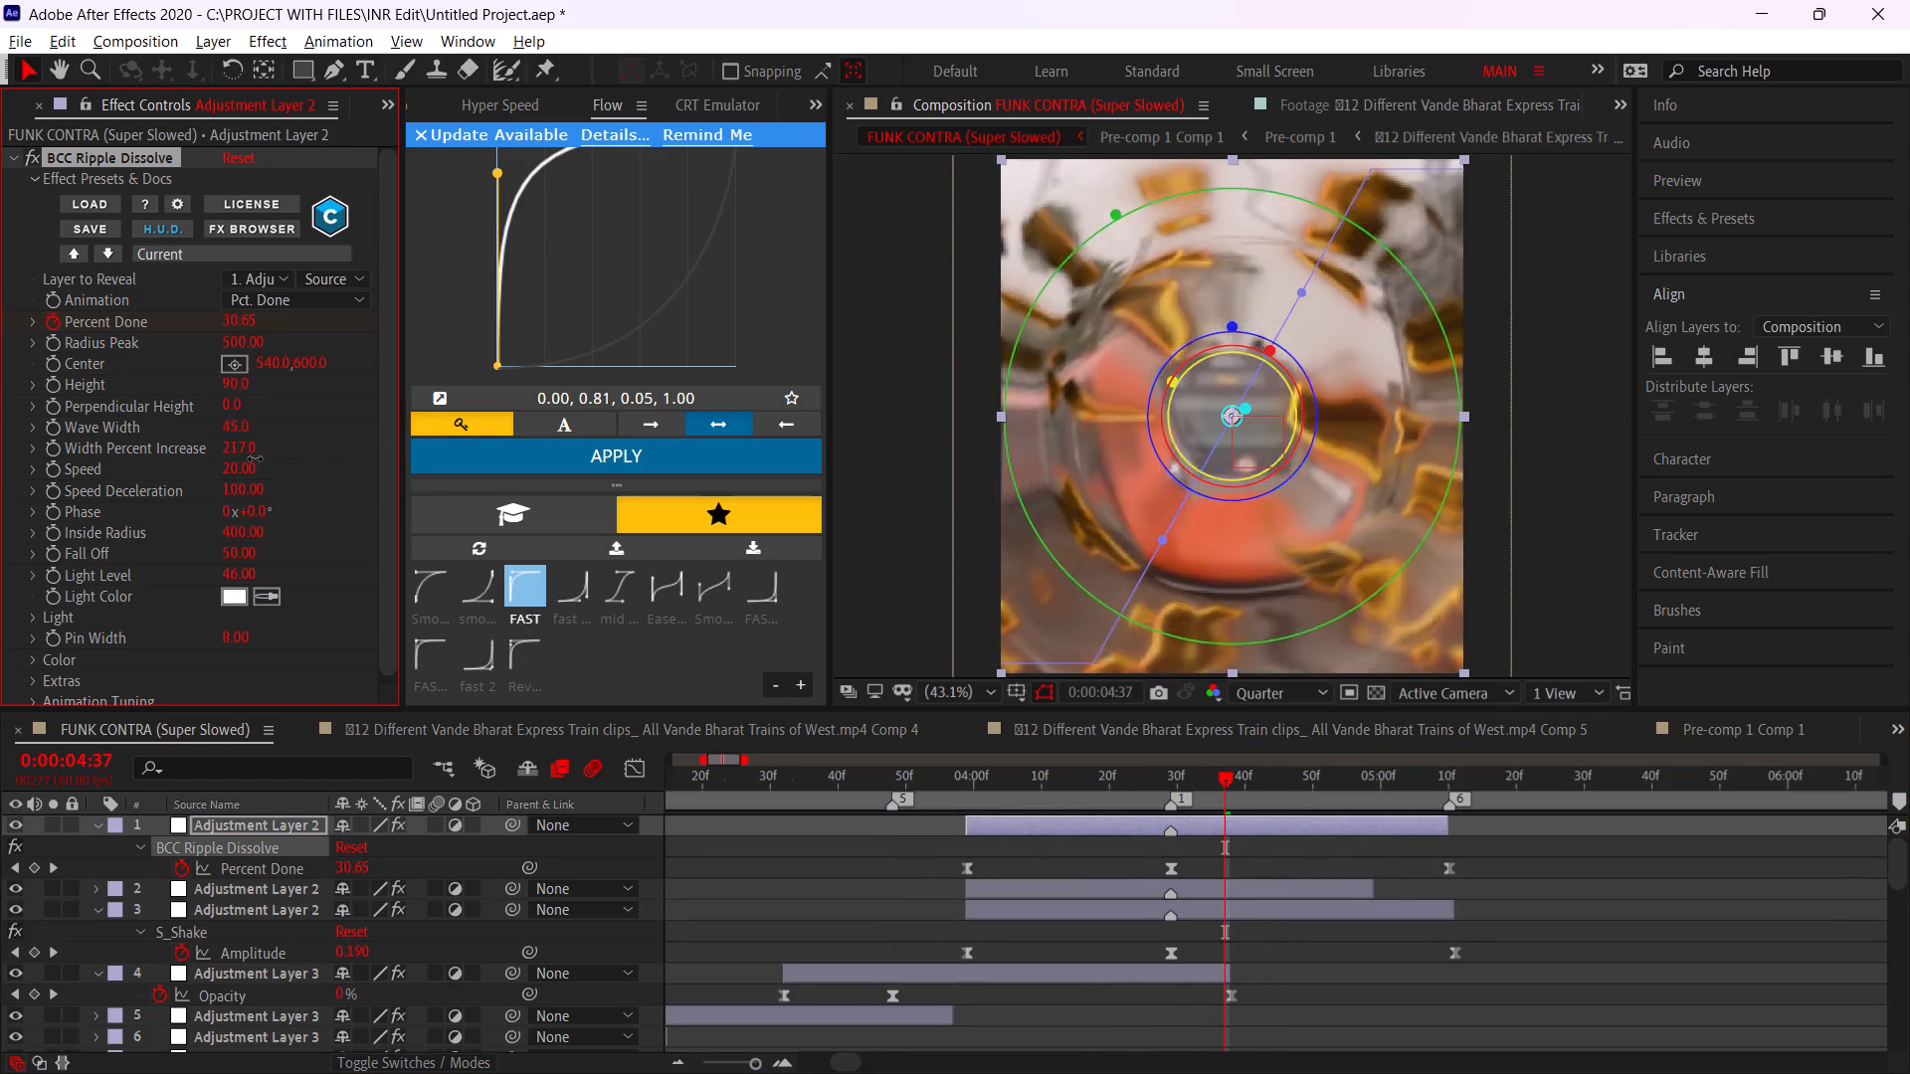
pyautogui.moveTo(255, 458); pyautogui.dragTo(253, 433)
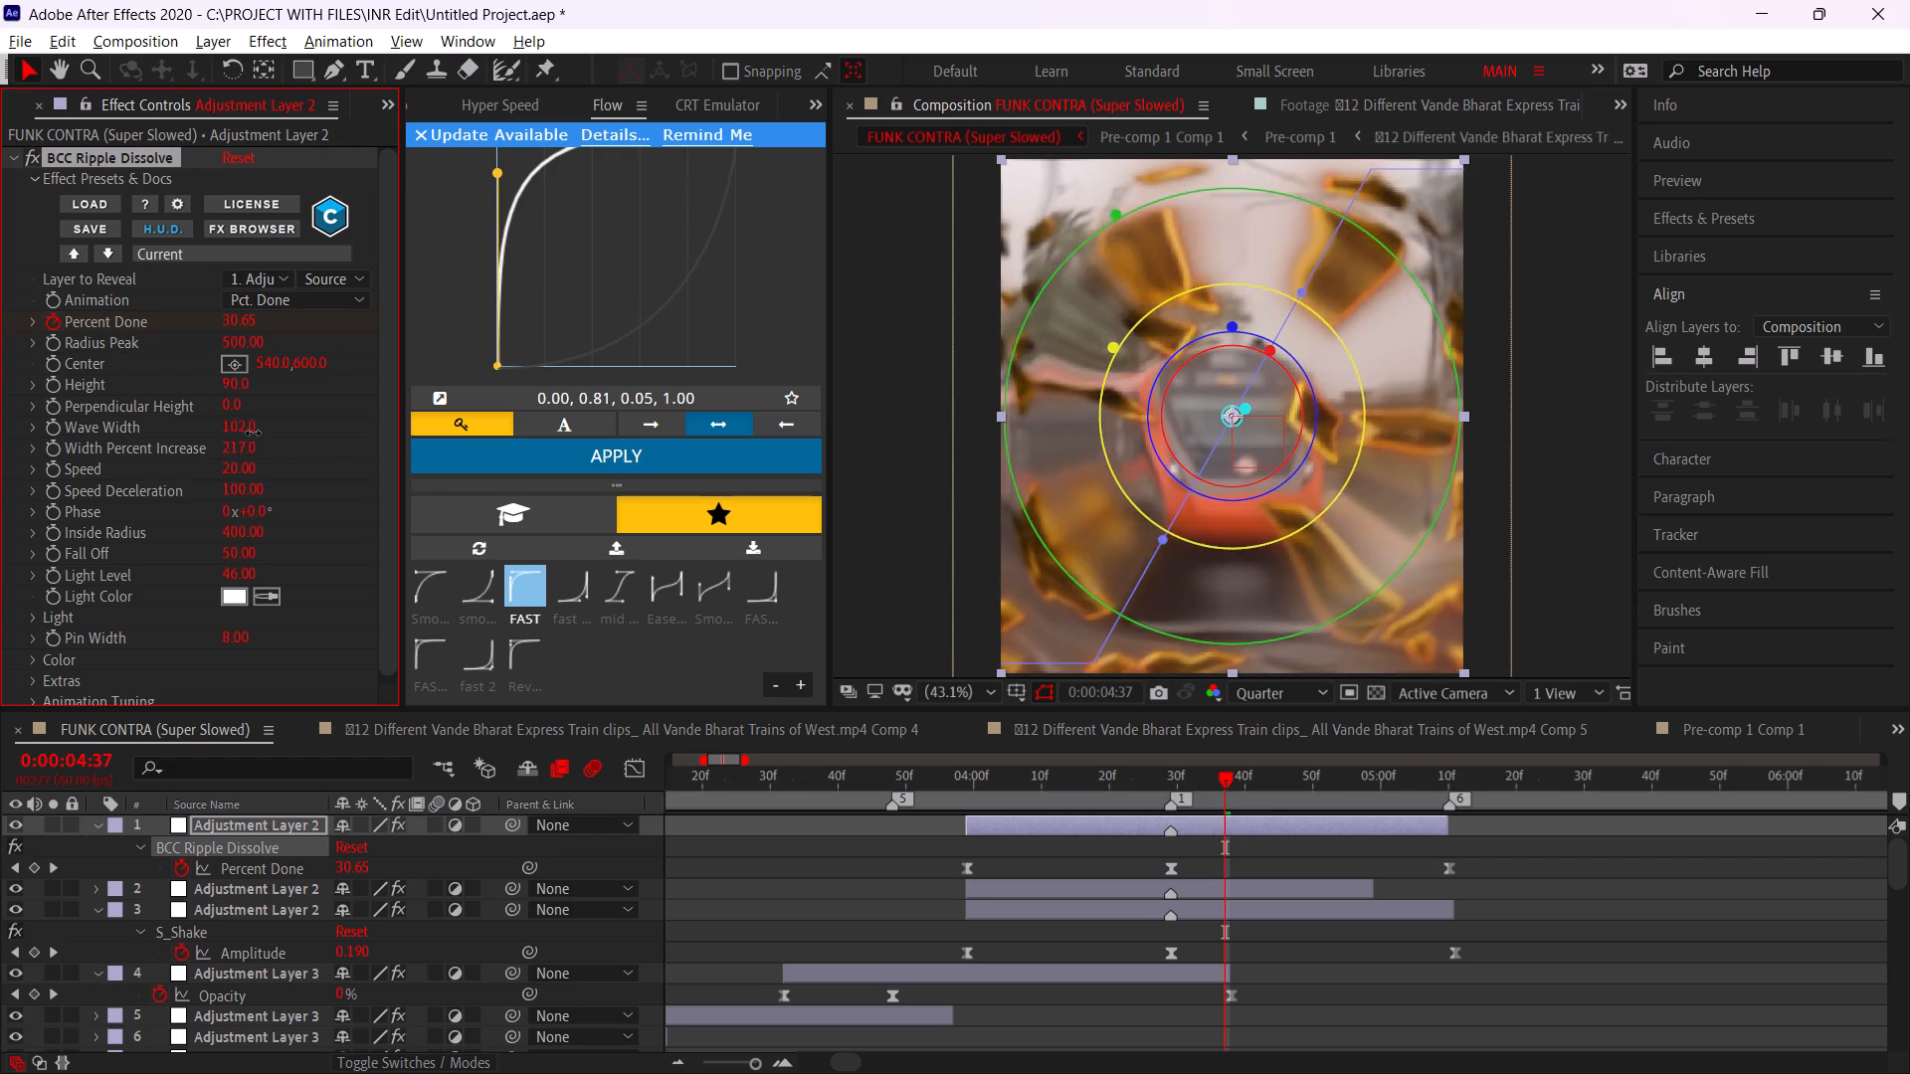
pyautogui.moveTo(253, 433); pyautogui.dragTo(279, 429)
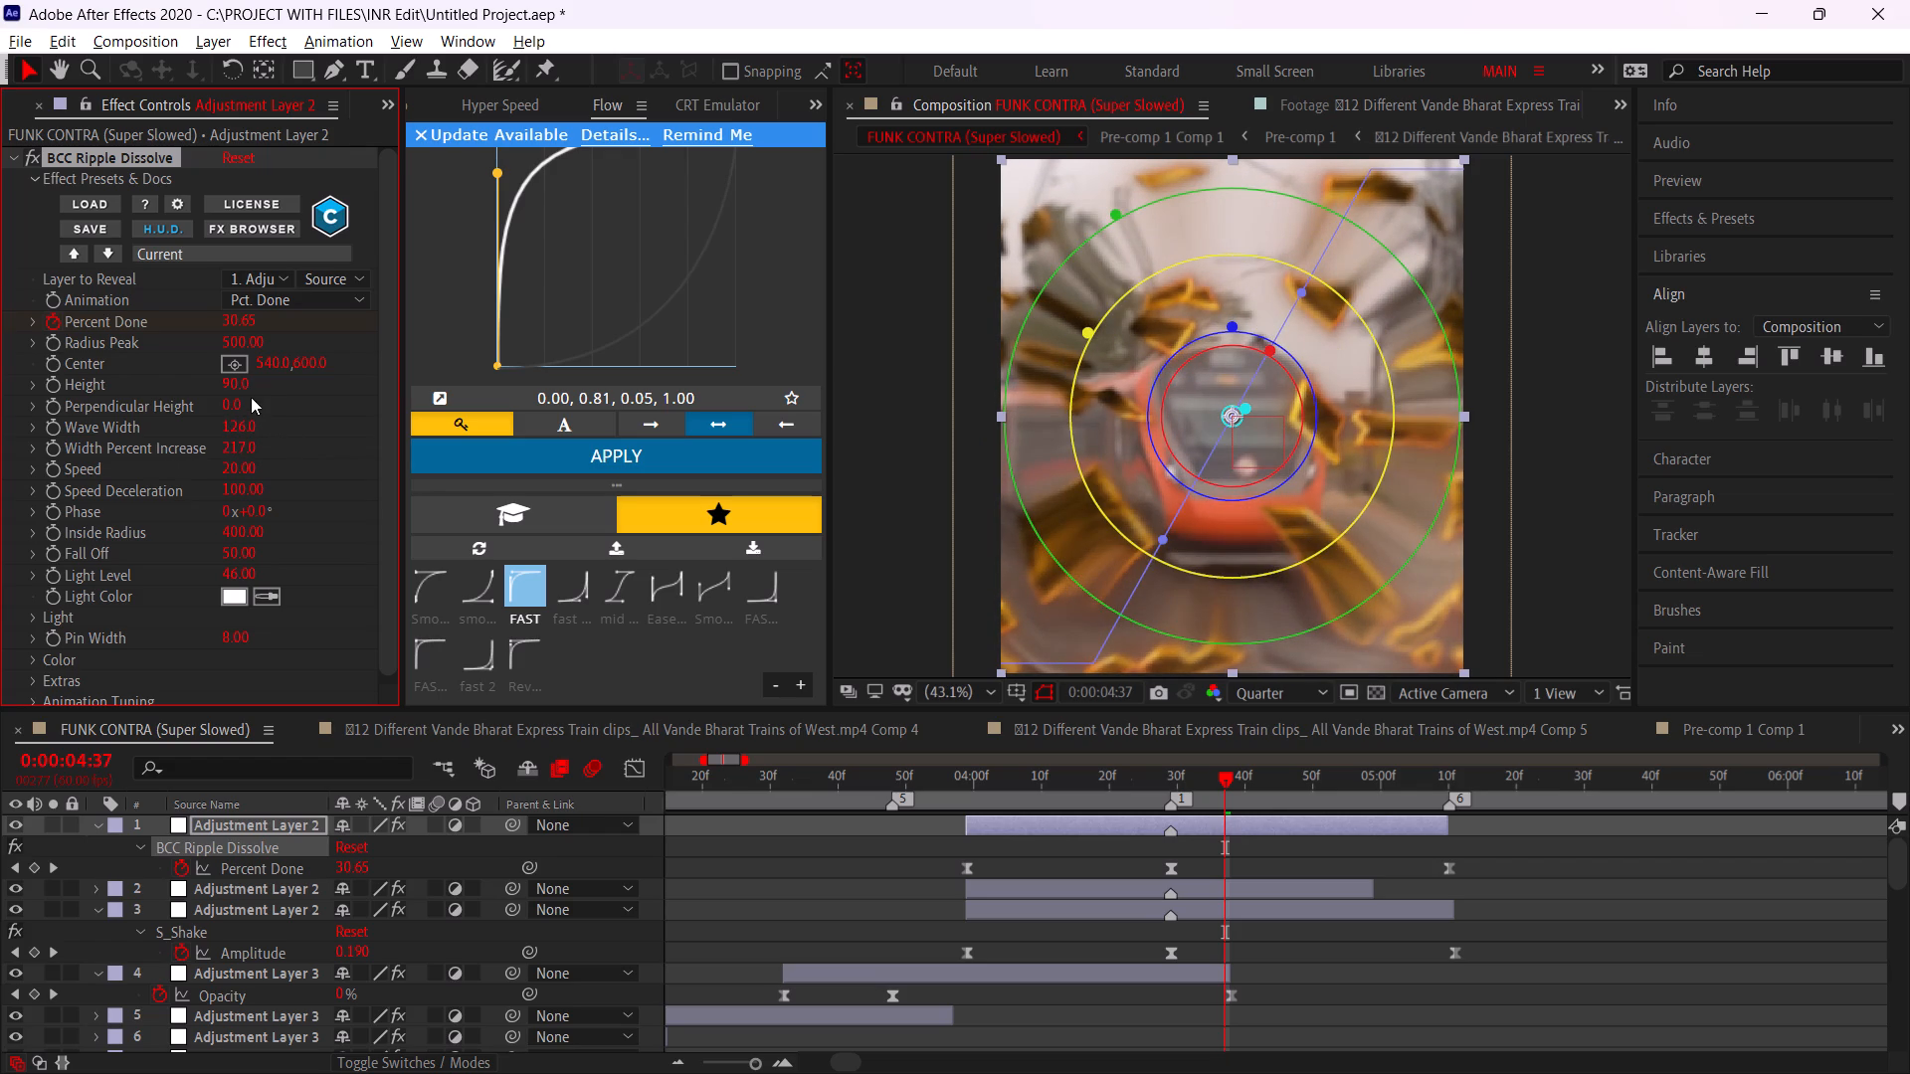
# Set the ripple dissolve's Height to 77 and its Perpendicular Height to 28.
pyautogui.moveTo(245, 387); pyautogui.dragTo(226, 384)
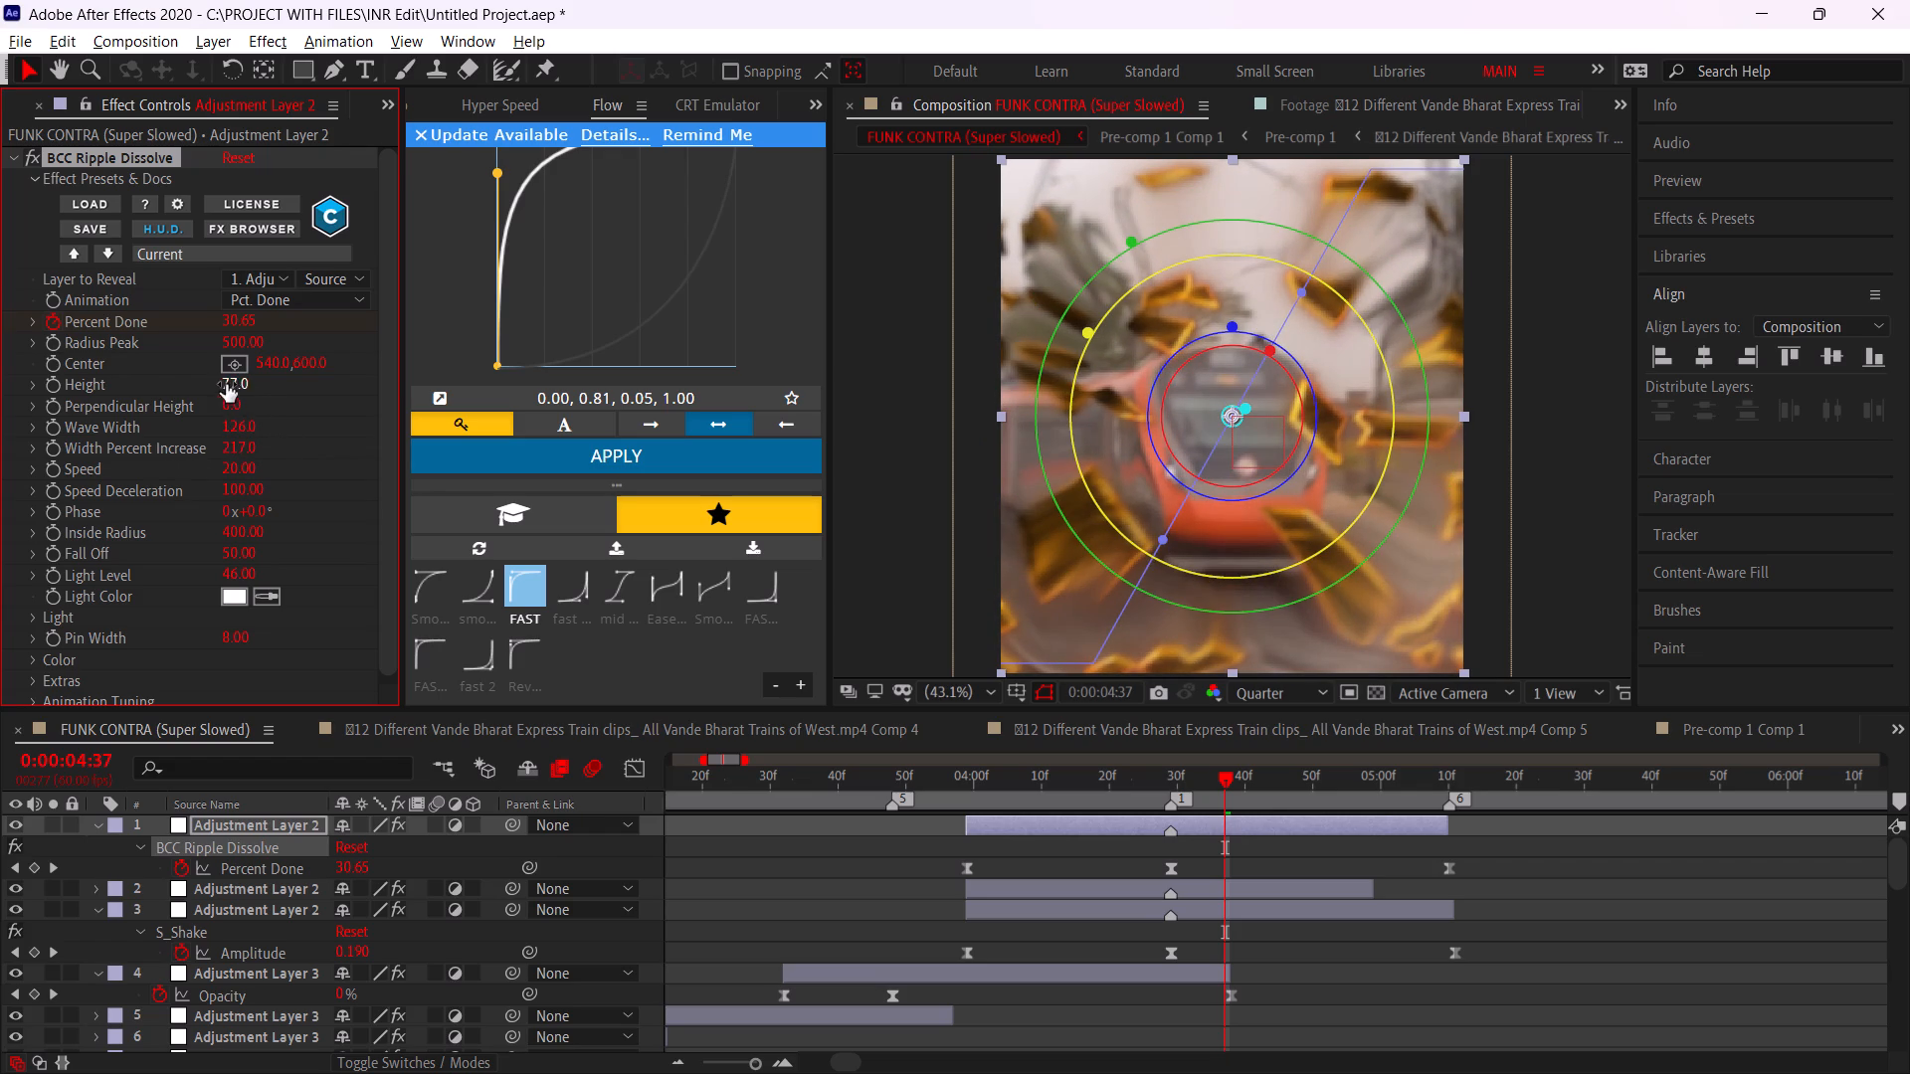
pyautogui.moveTo(238, 402); pyautogui.dragTo(304, 422)
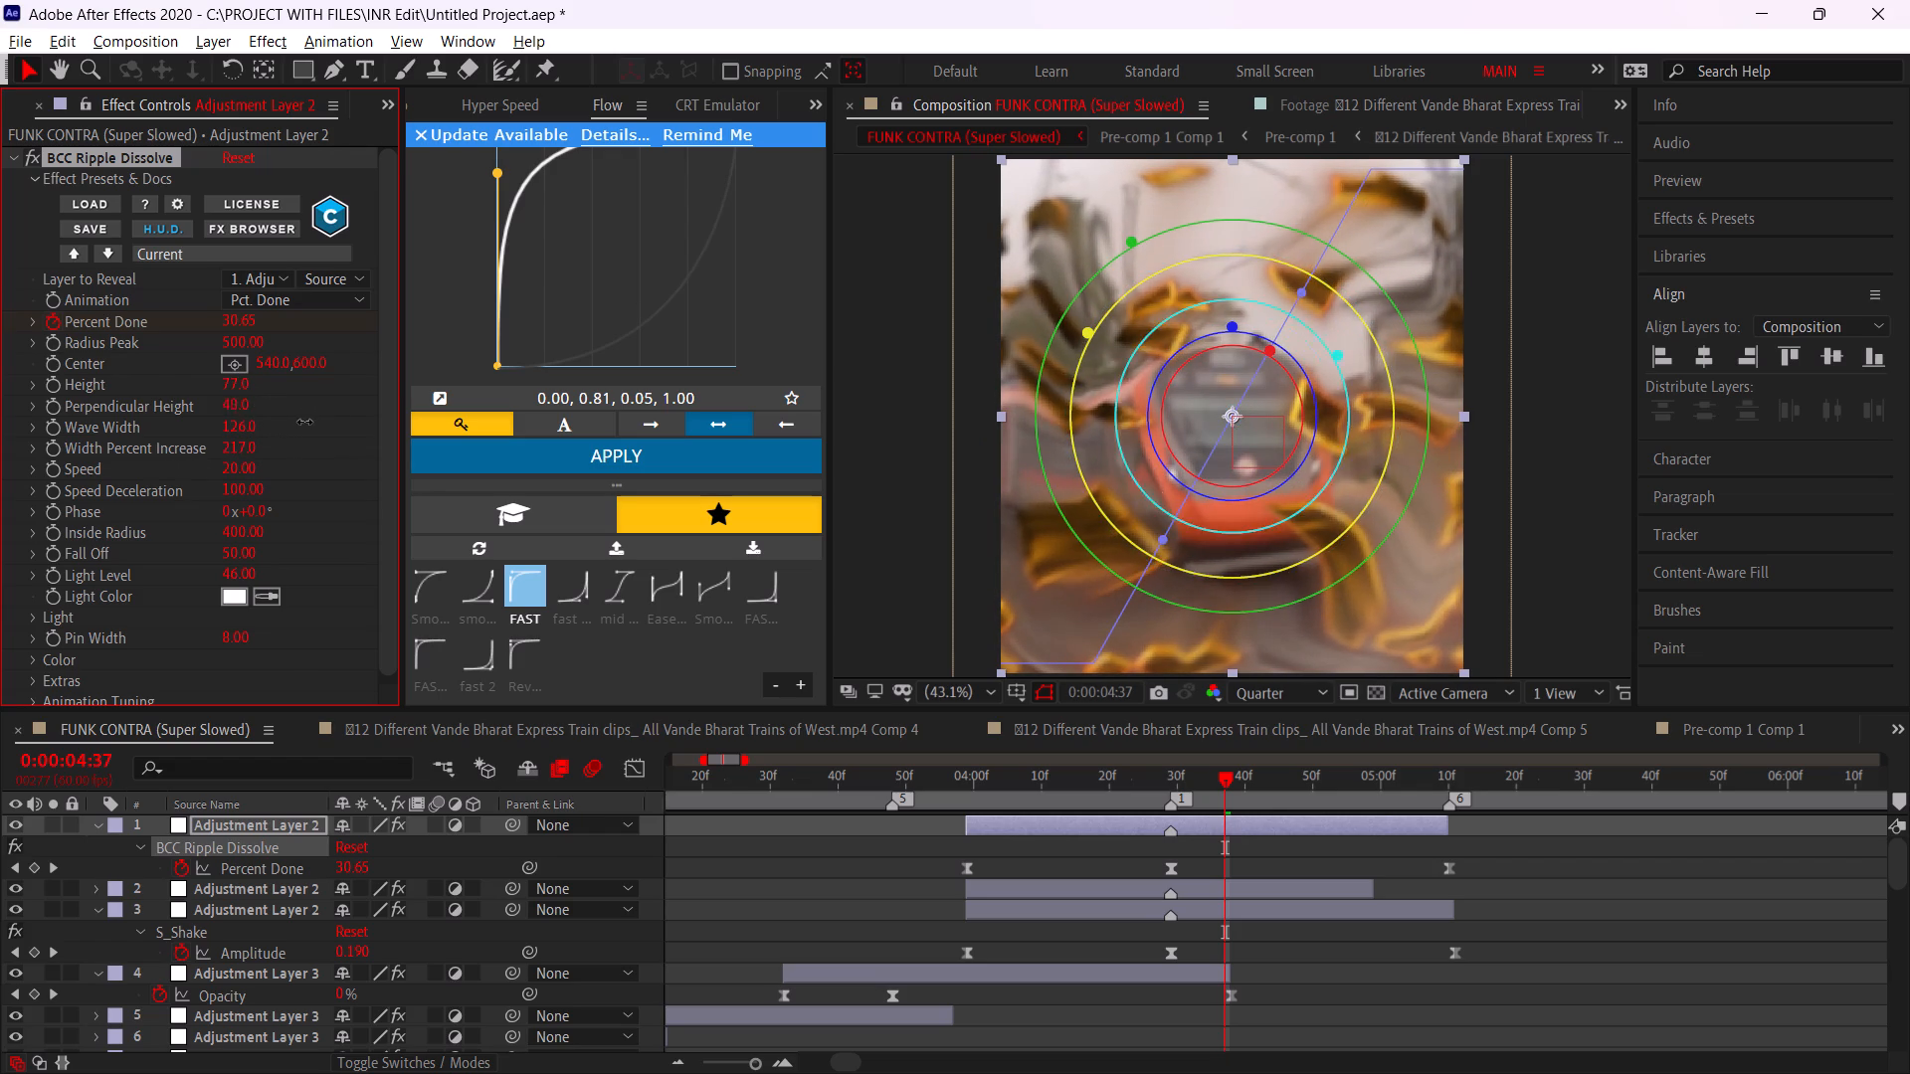
pyautogui.moveTo(304, 422); pyautogui.dragTo(292, 422)
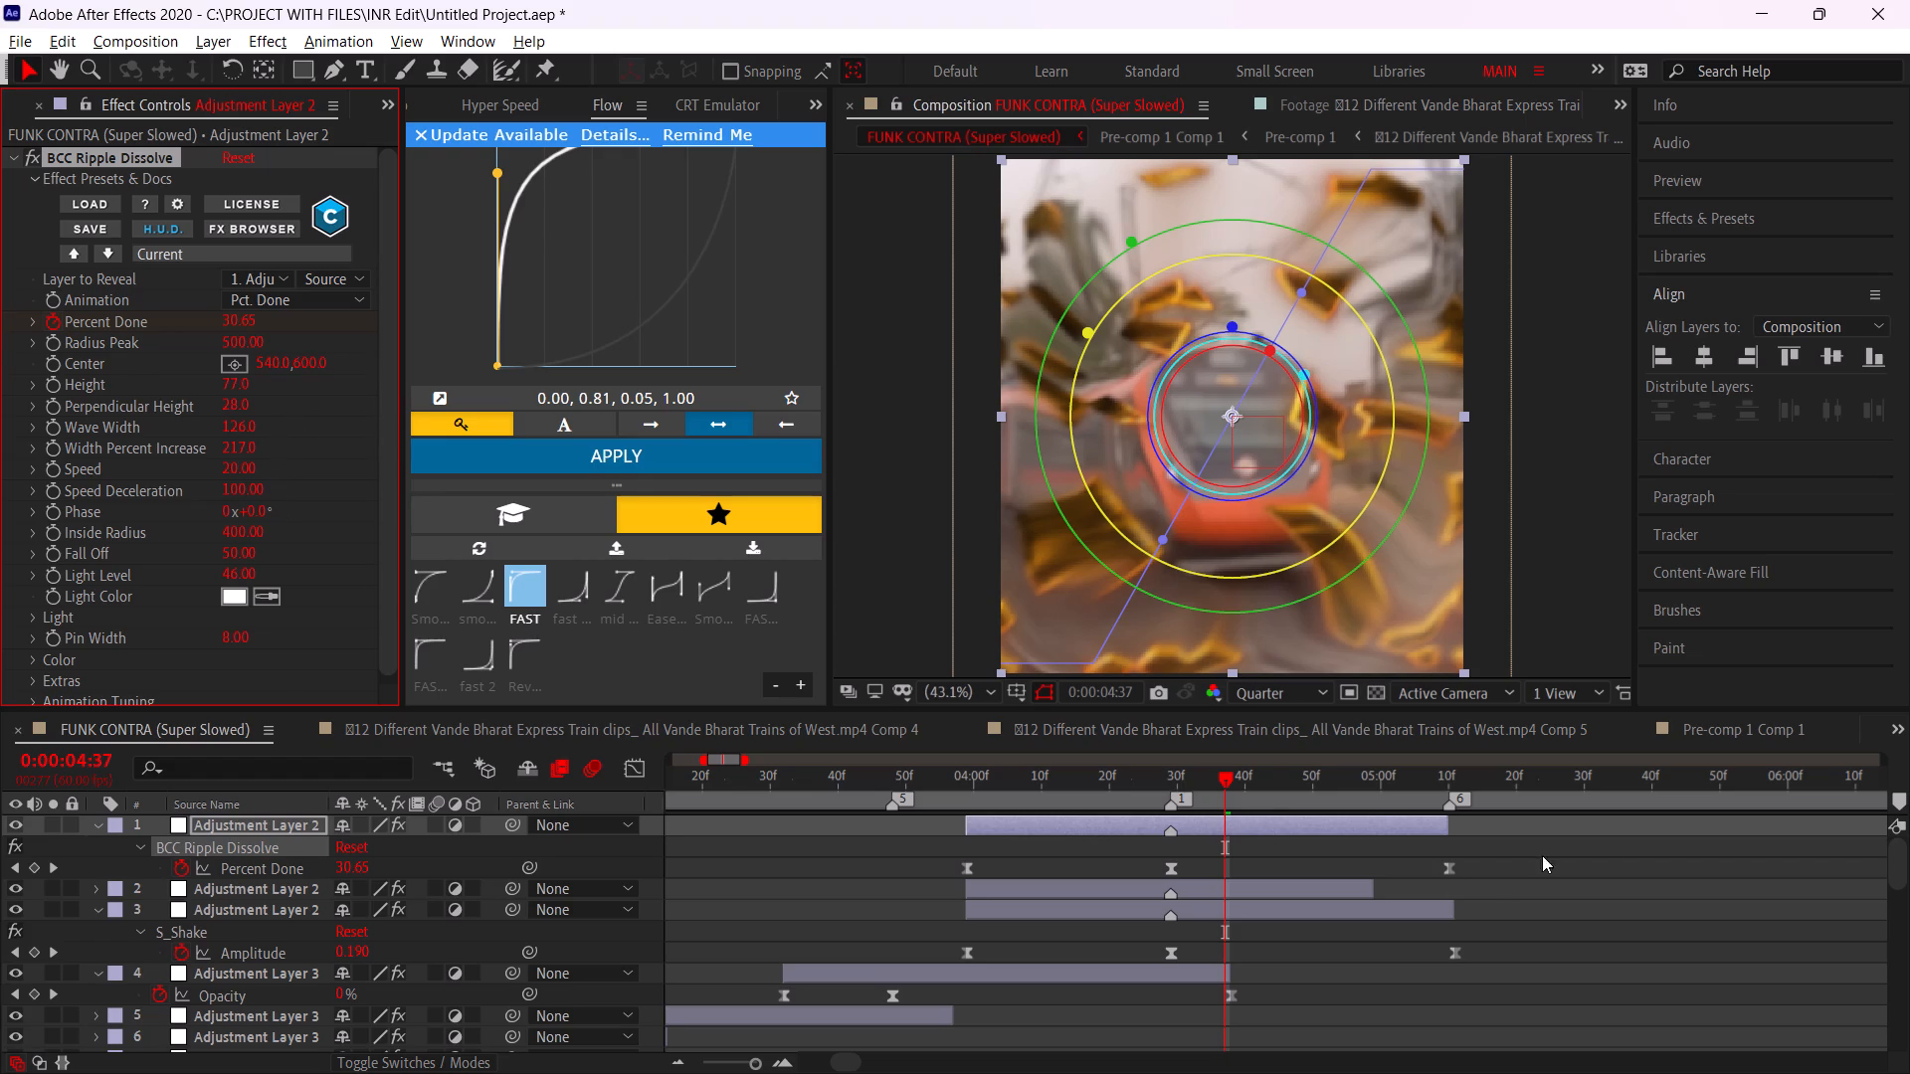
# Select the last two Percent Done keyframes of the ripple dissolve for a Flow easing curve.
pyautogui.moveTo(1542, 854); pyautogui.dragTo(1148, 858)
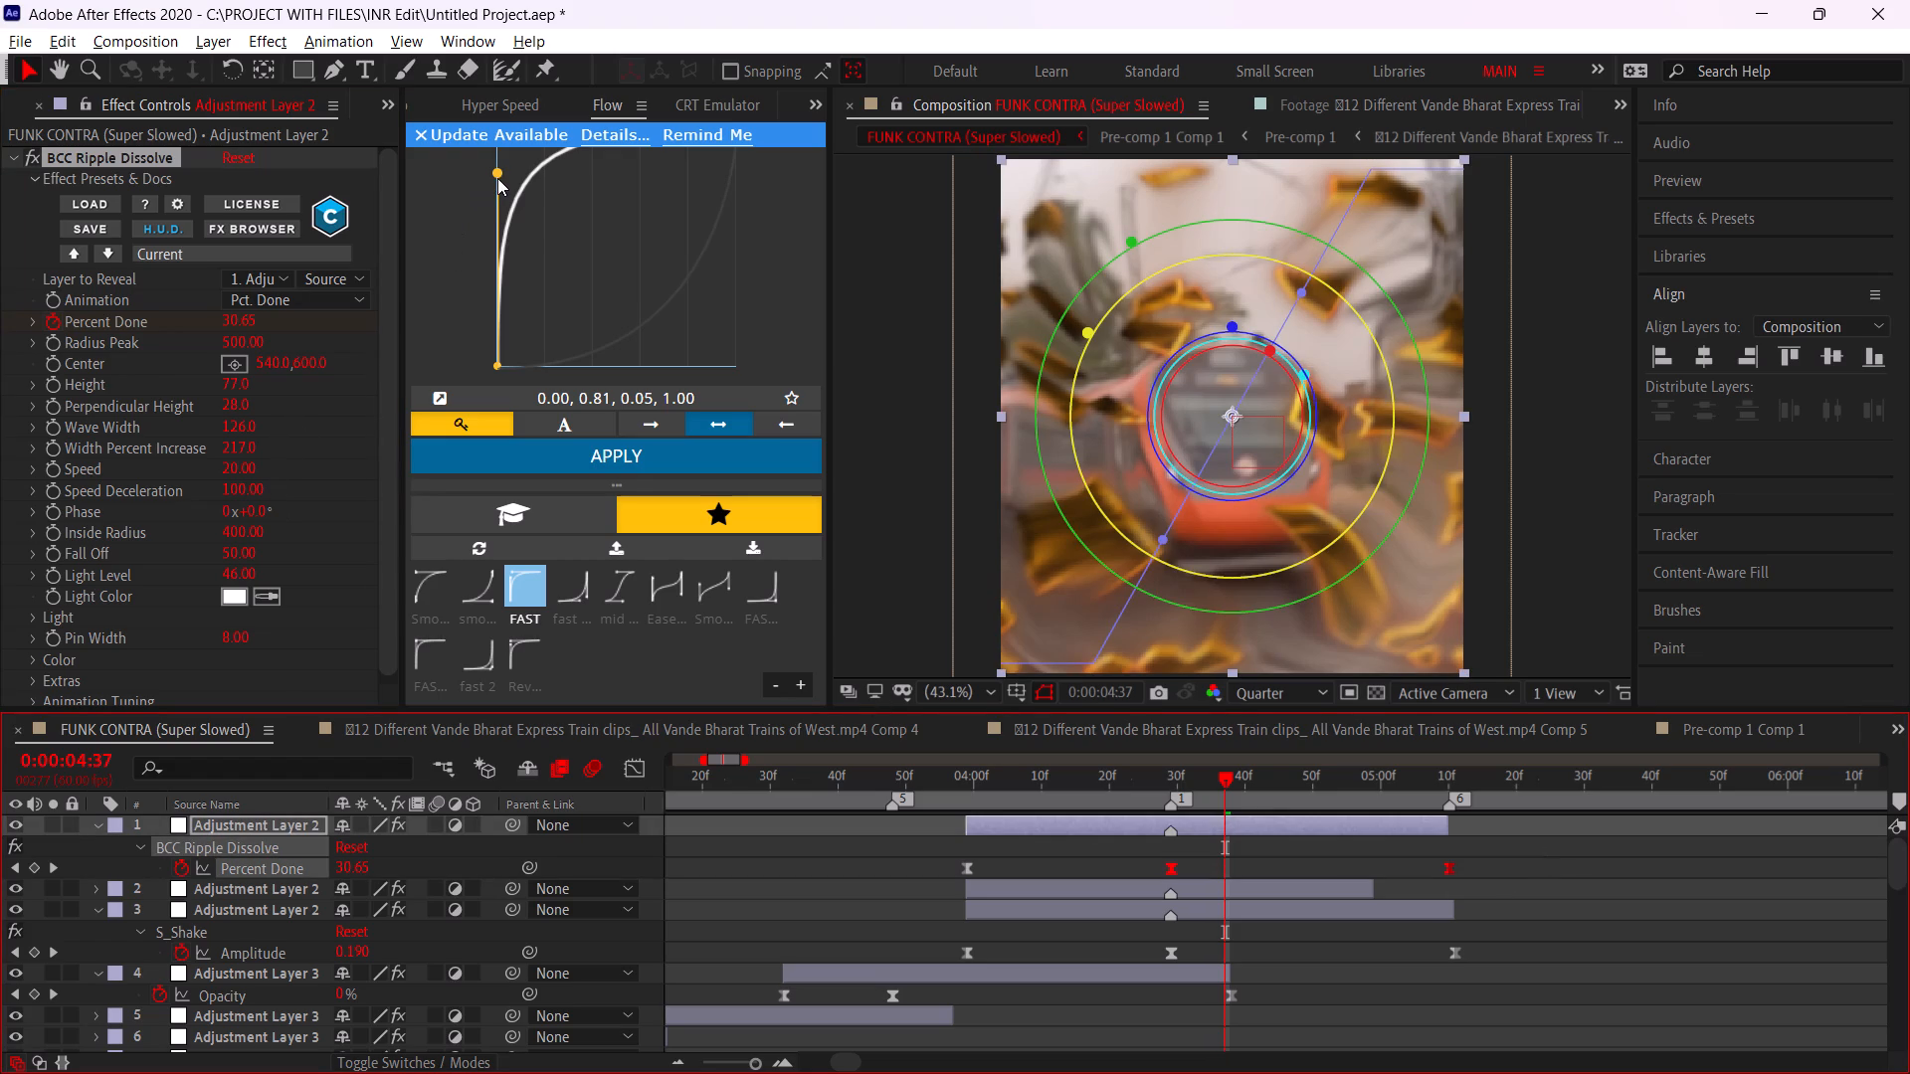
# Reshape the Flow curve to 0.00, -0.04, 0.05, 1.00, apply it to the selected Percent Done keyframes, and scrub through the ripple.
pyautogui.moveTo(494, 175); pyautogui.dragTo(452, 377)
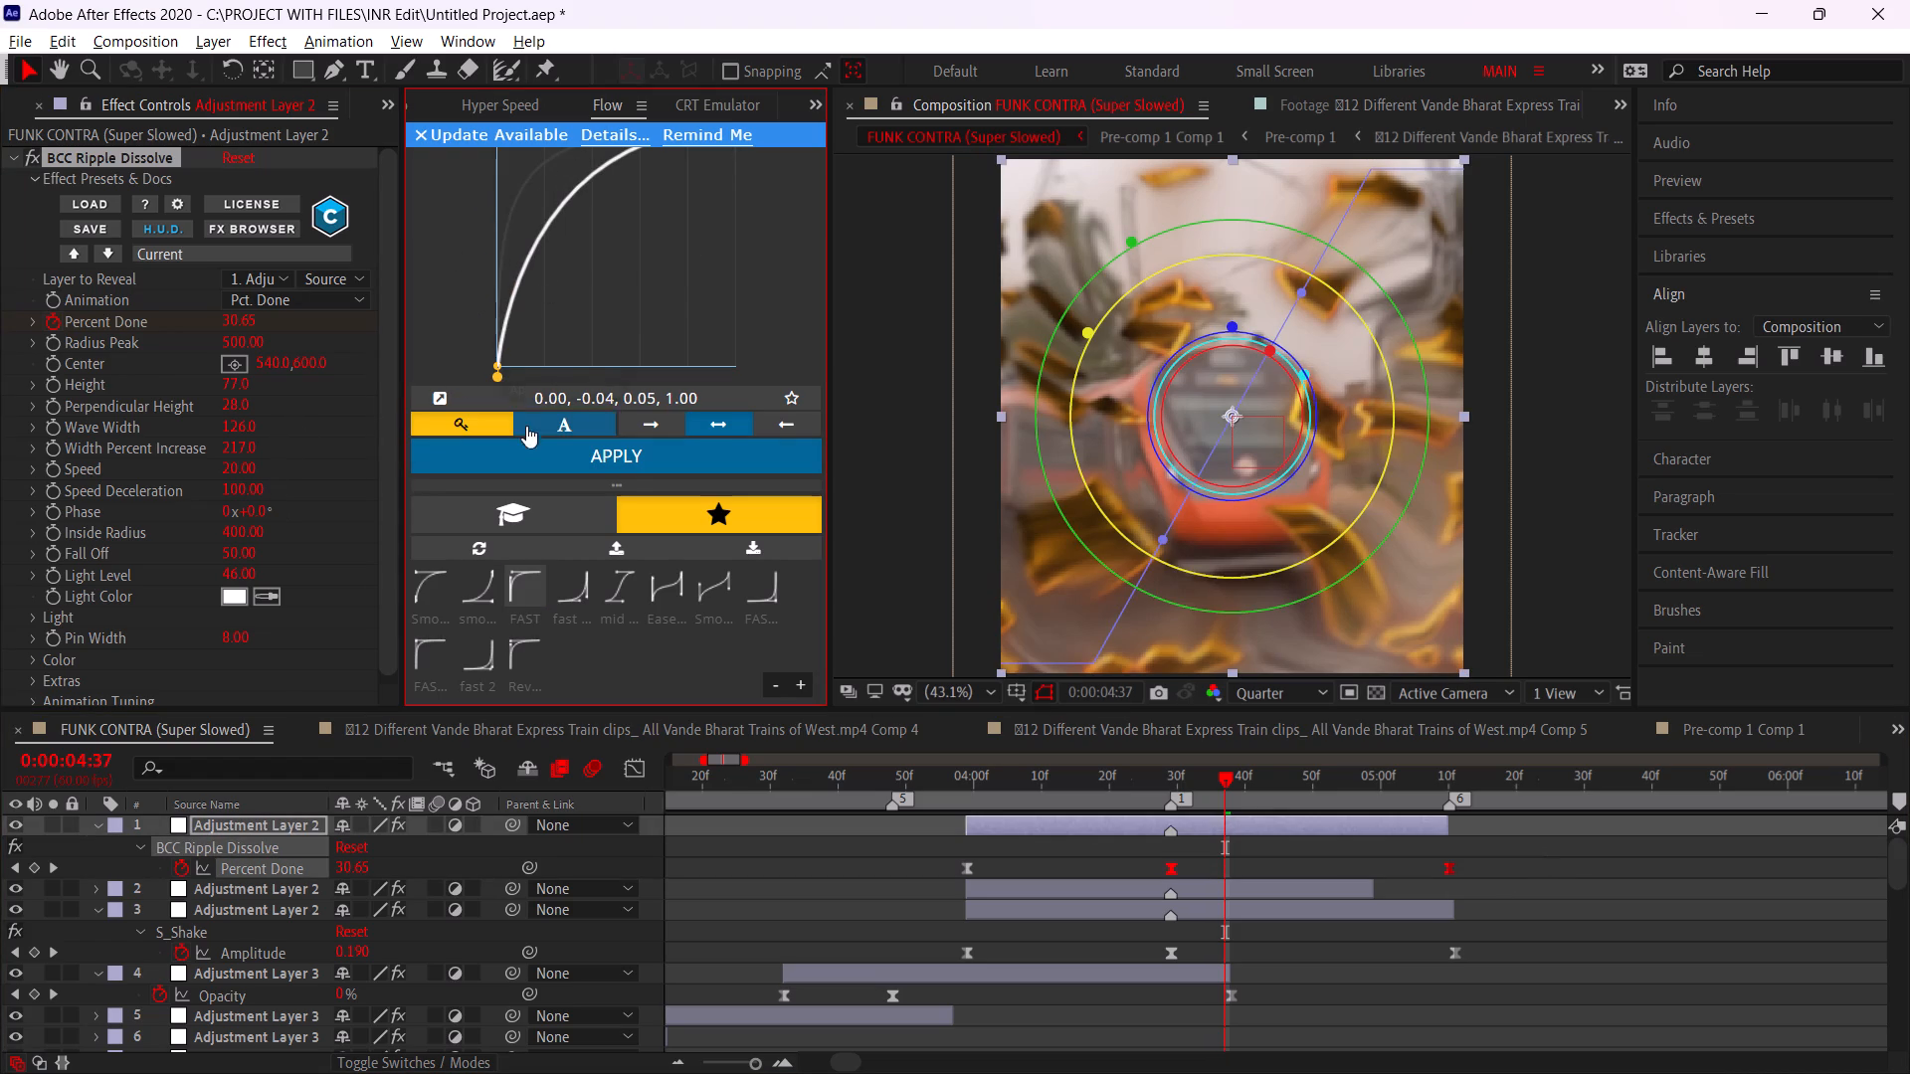
pyautogui.click(534, 460)
pyautogui.moveTo(1230, 775); pyautogui.dragTo(1295, 792)
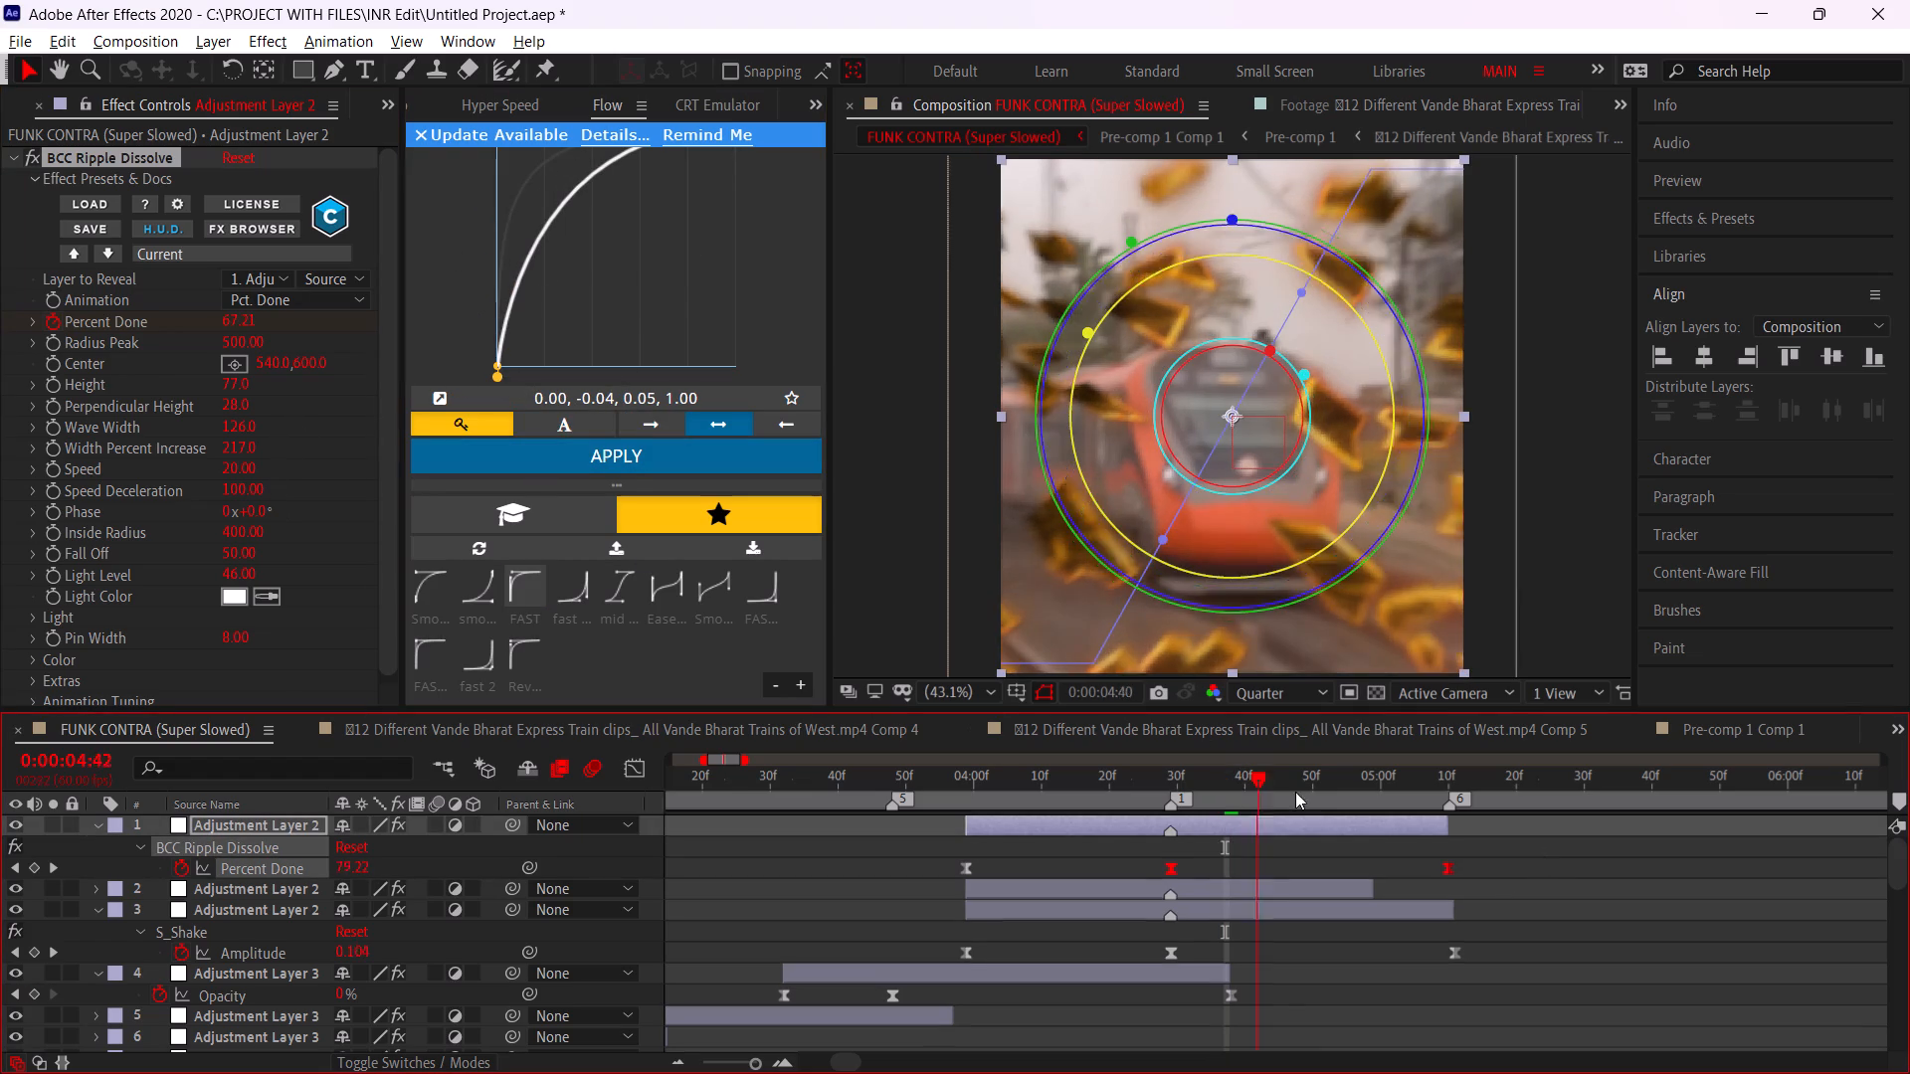
pyautogui.moveTo(1295, 792); pyautogui.dragTo(1280, 816)
pyautogui.click(1300, 851)
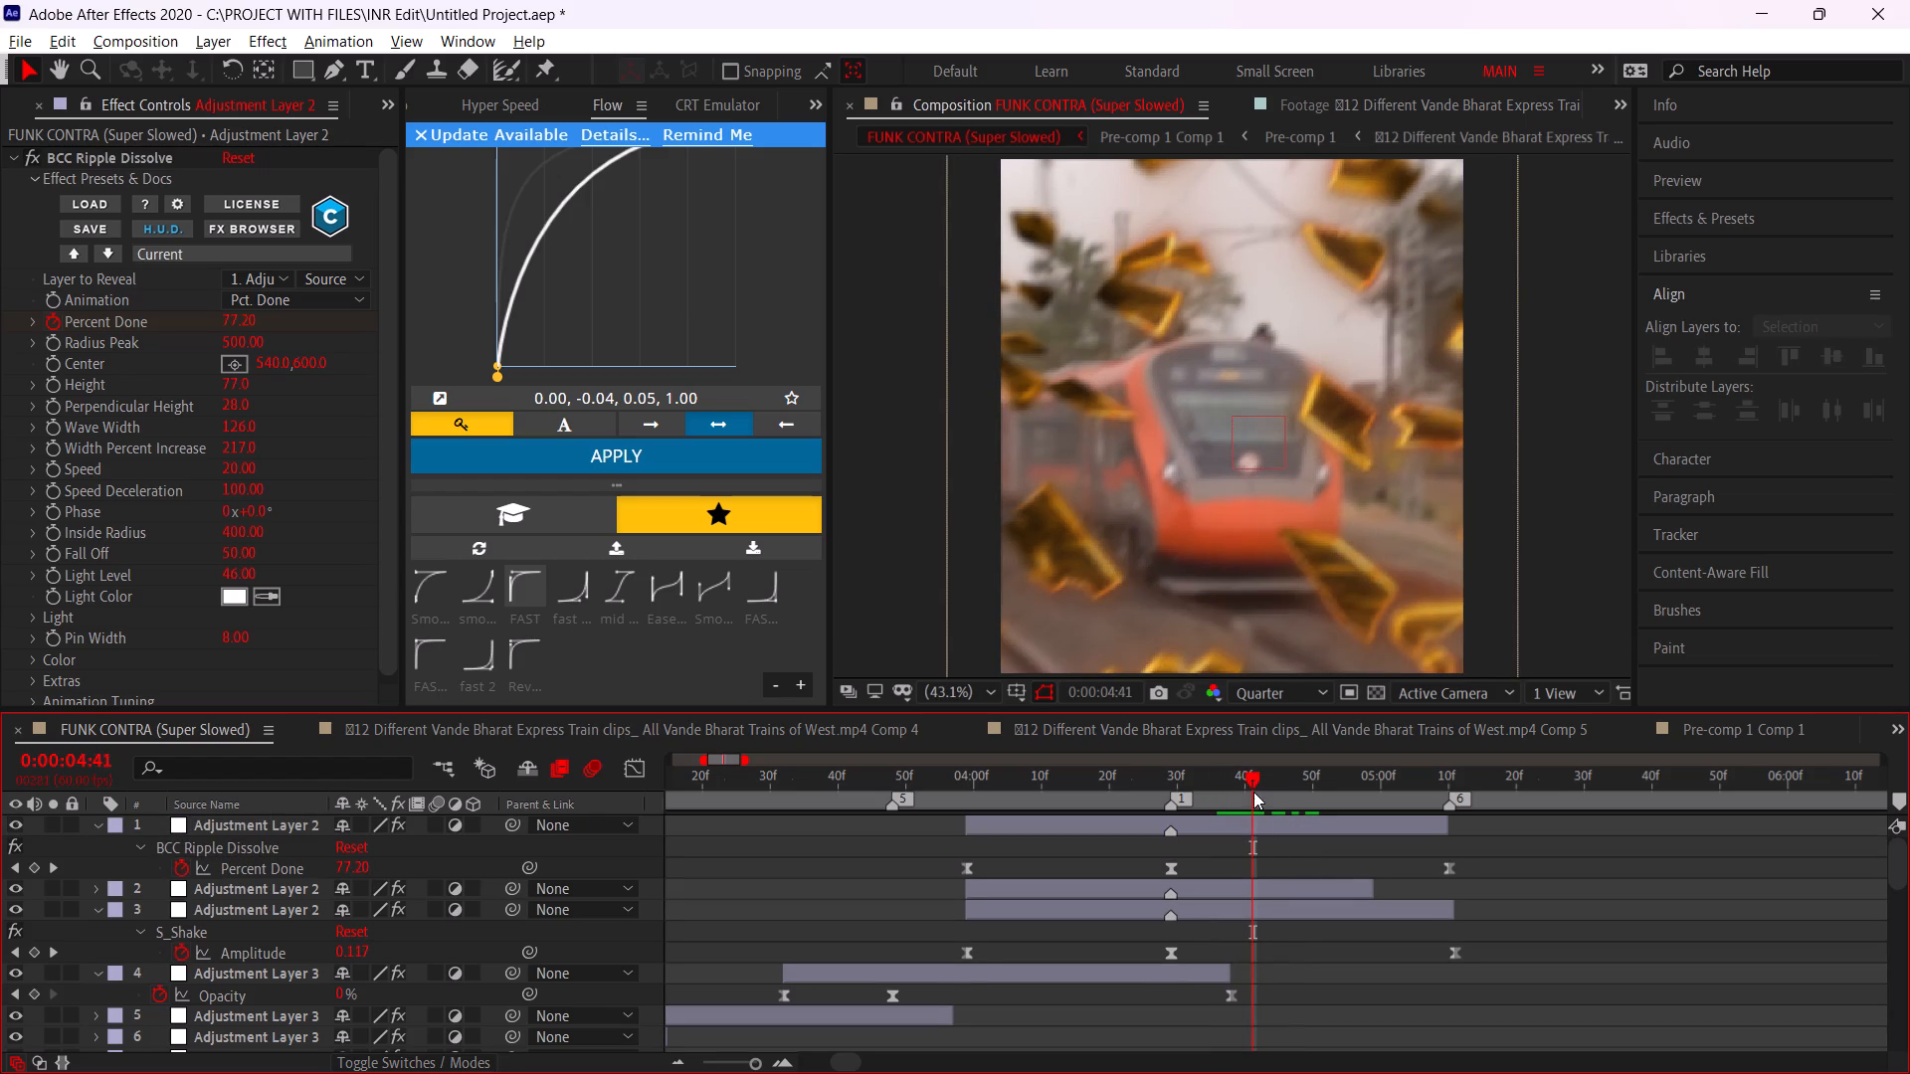
# At 0:00:05:07, set the ripple dissolve's Percent Done to 61.84 and move that keyframe onto the last one, replacing it.
pyautogui.moveTo(1253, 791); pyautogui.dragTo(1426, 789)
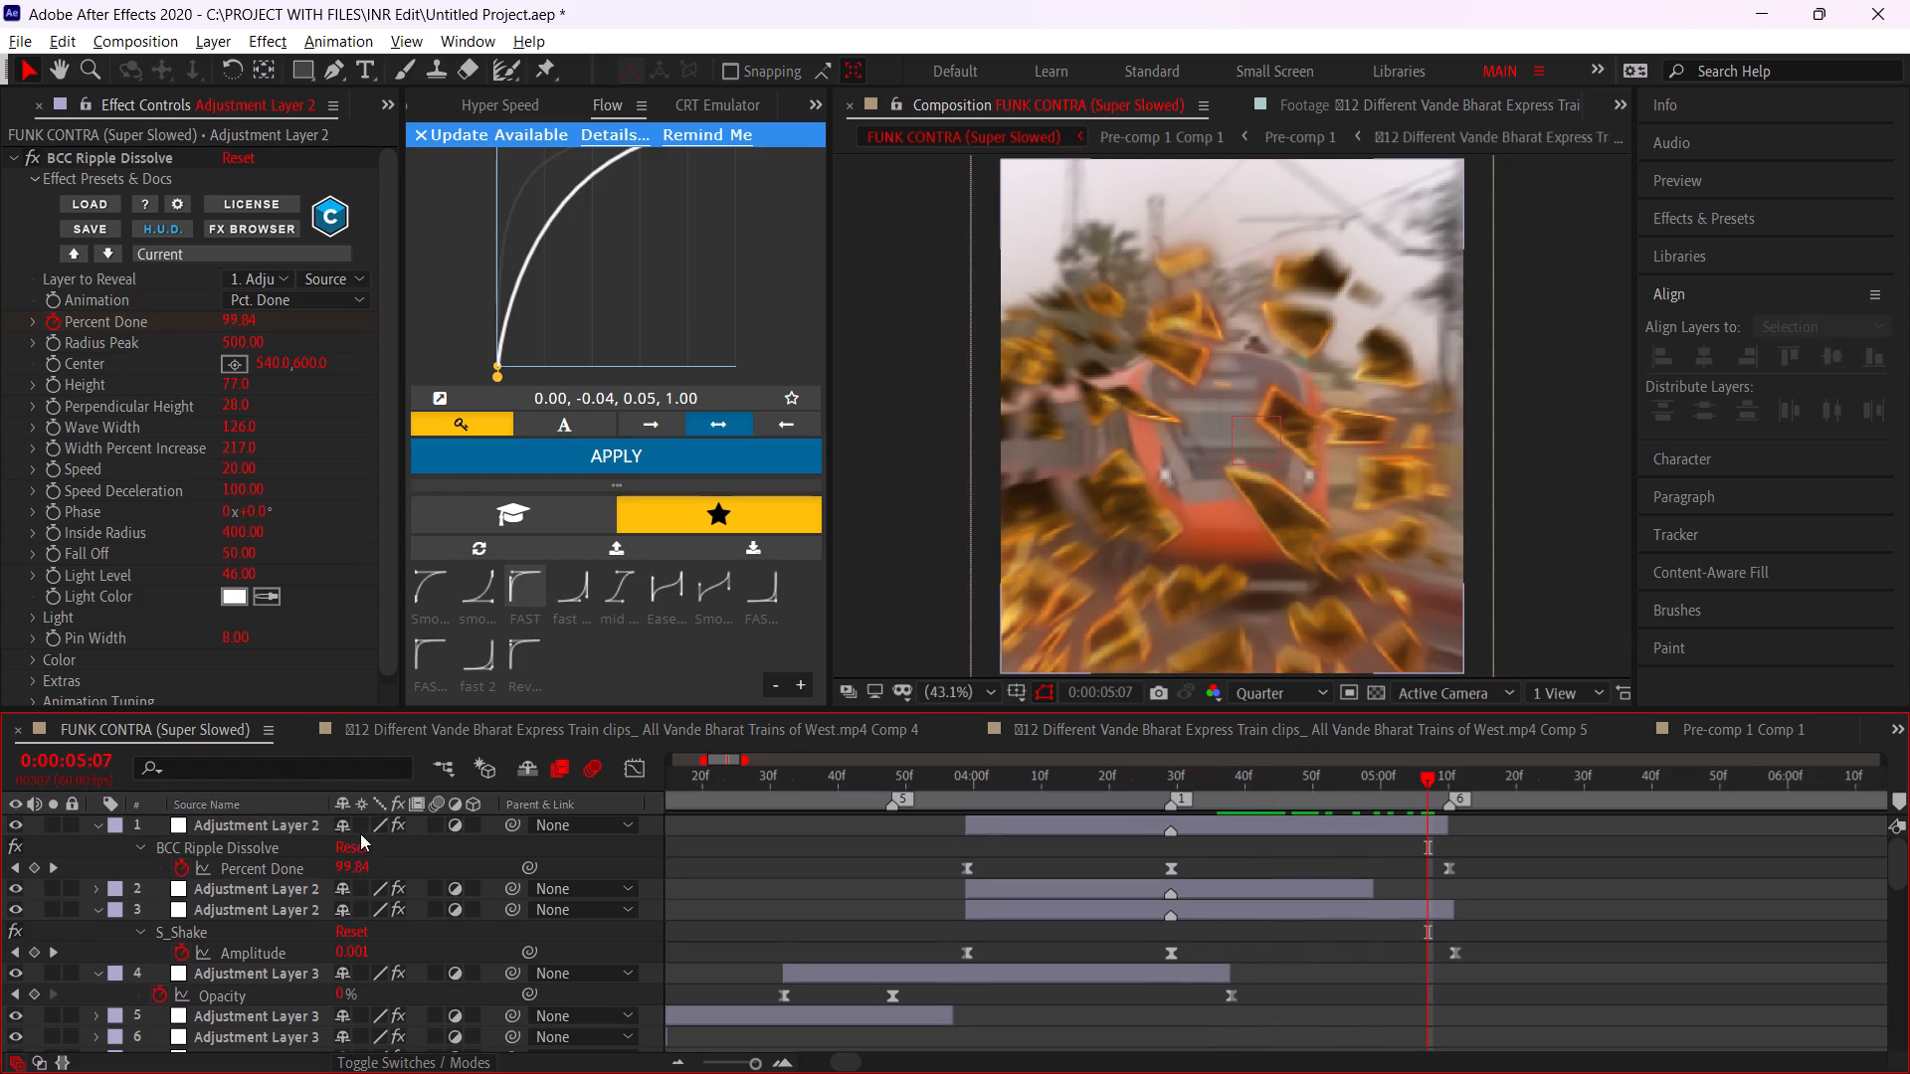
pyautogui.moveTo(359, 866); pyautogui.dragTo(313, 856)
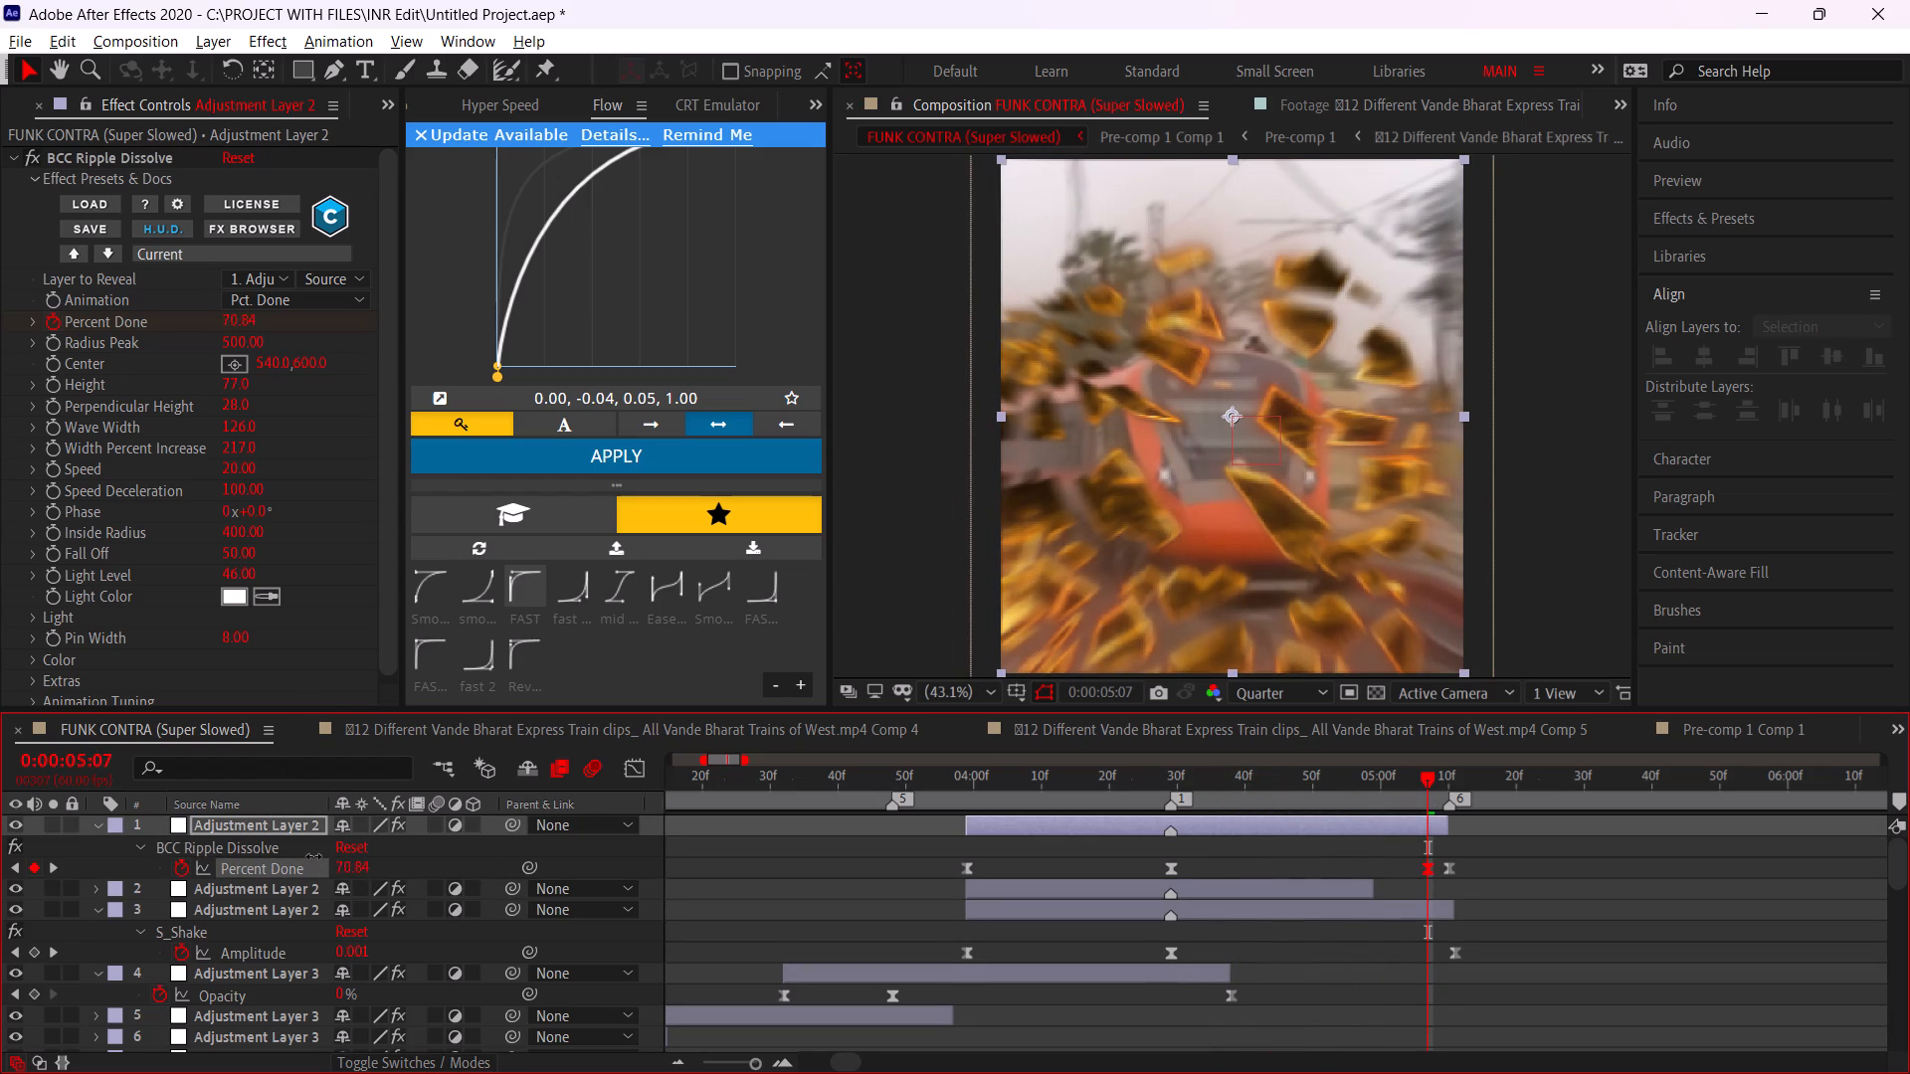
pyautogui.moveTo(313, 856); pyautogui.dragTo(322, 876)
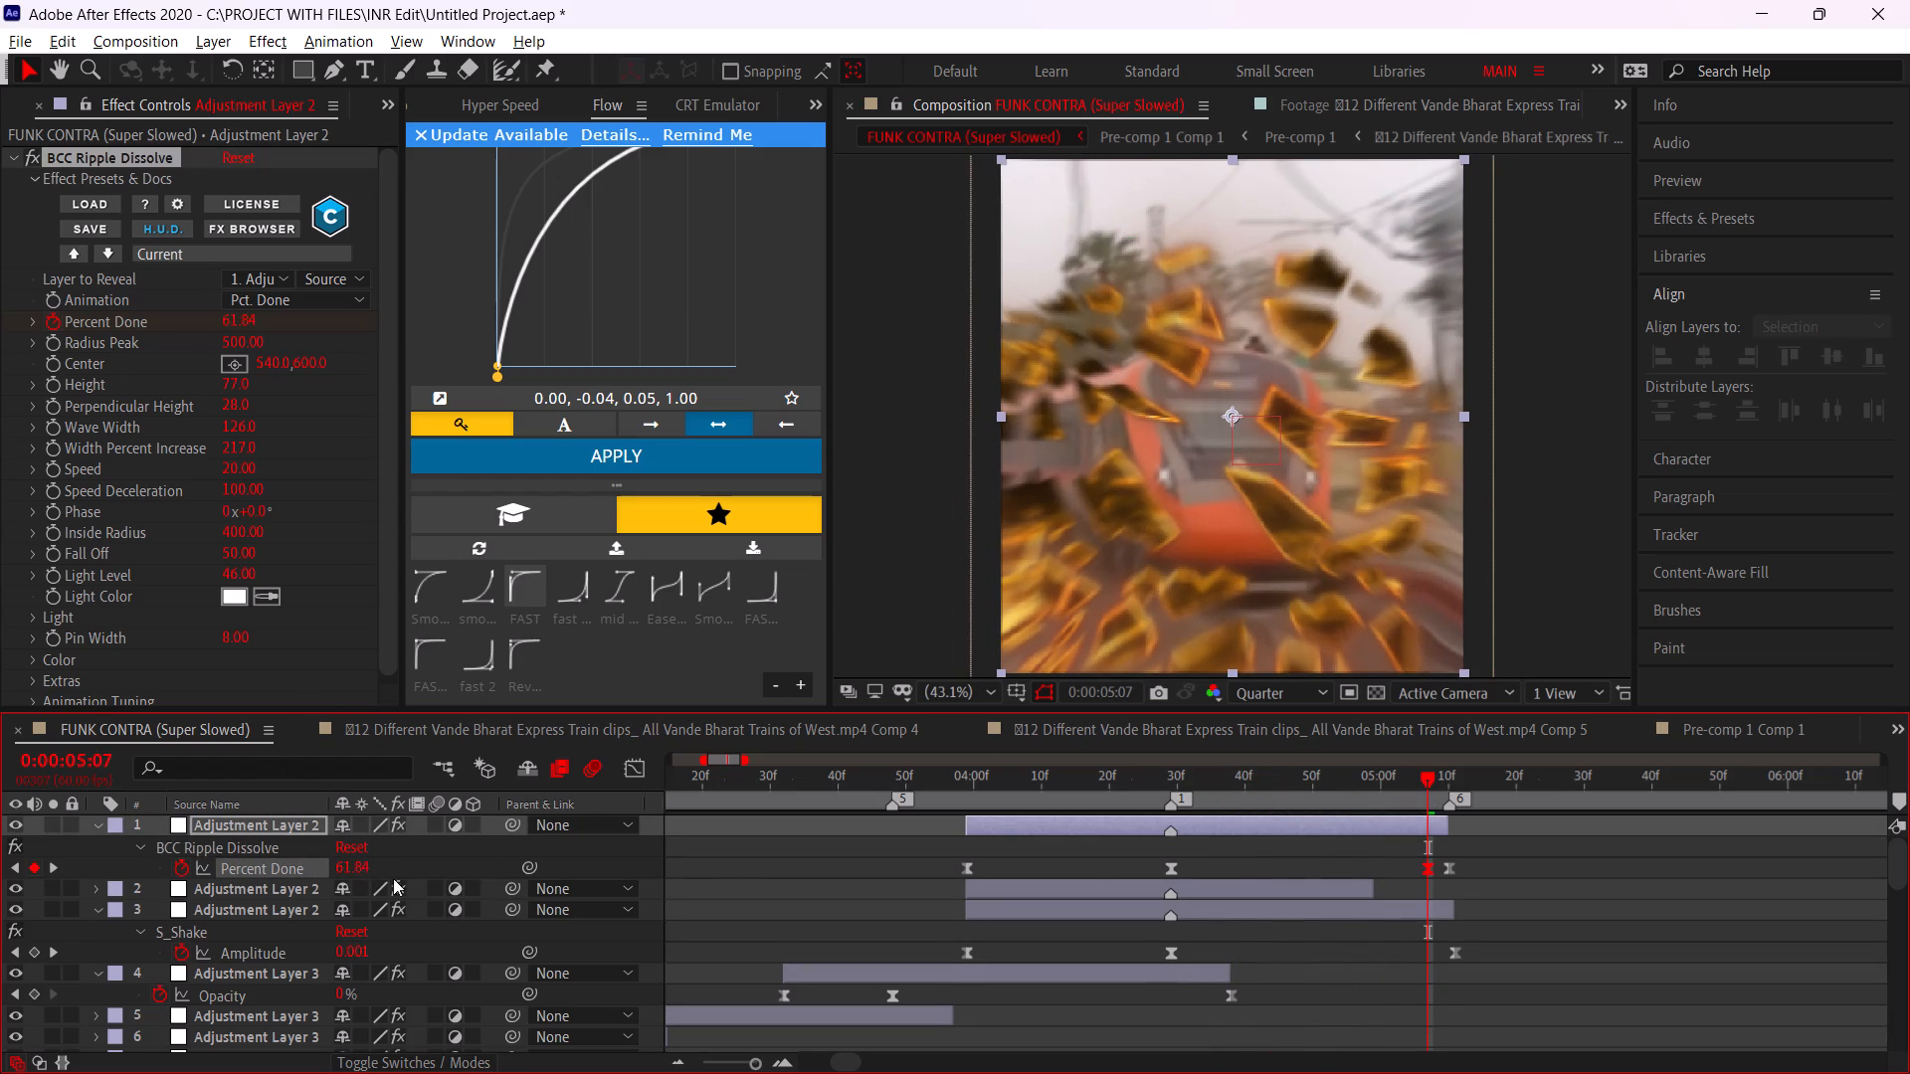
pyautogui.moveTo(1430, 867); pyautogui.dragTo(1450, 873)
# Reapply the 0.00, -0.04, 0.05, 1.00 Flow curve to the ripple dissolve's last two Percent Done keyframes.
pyautogui.moveTo(1505, 854); pyautogui.dragTo(1499, 854)
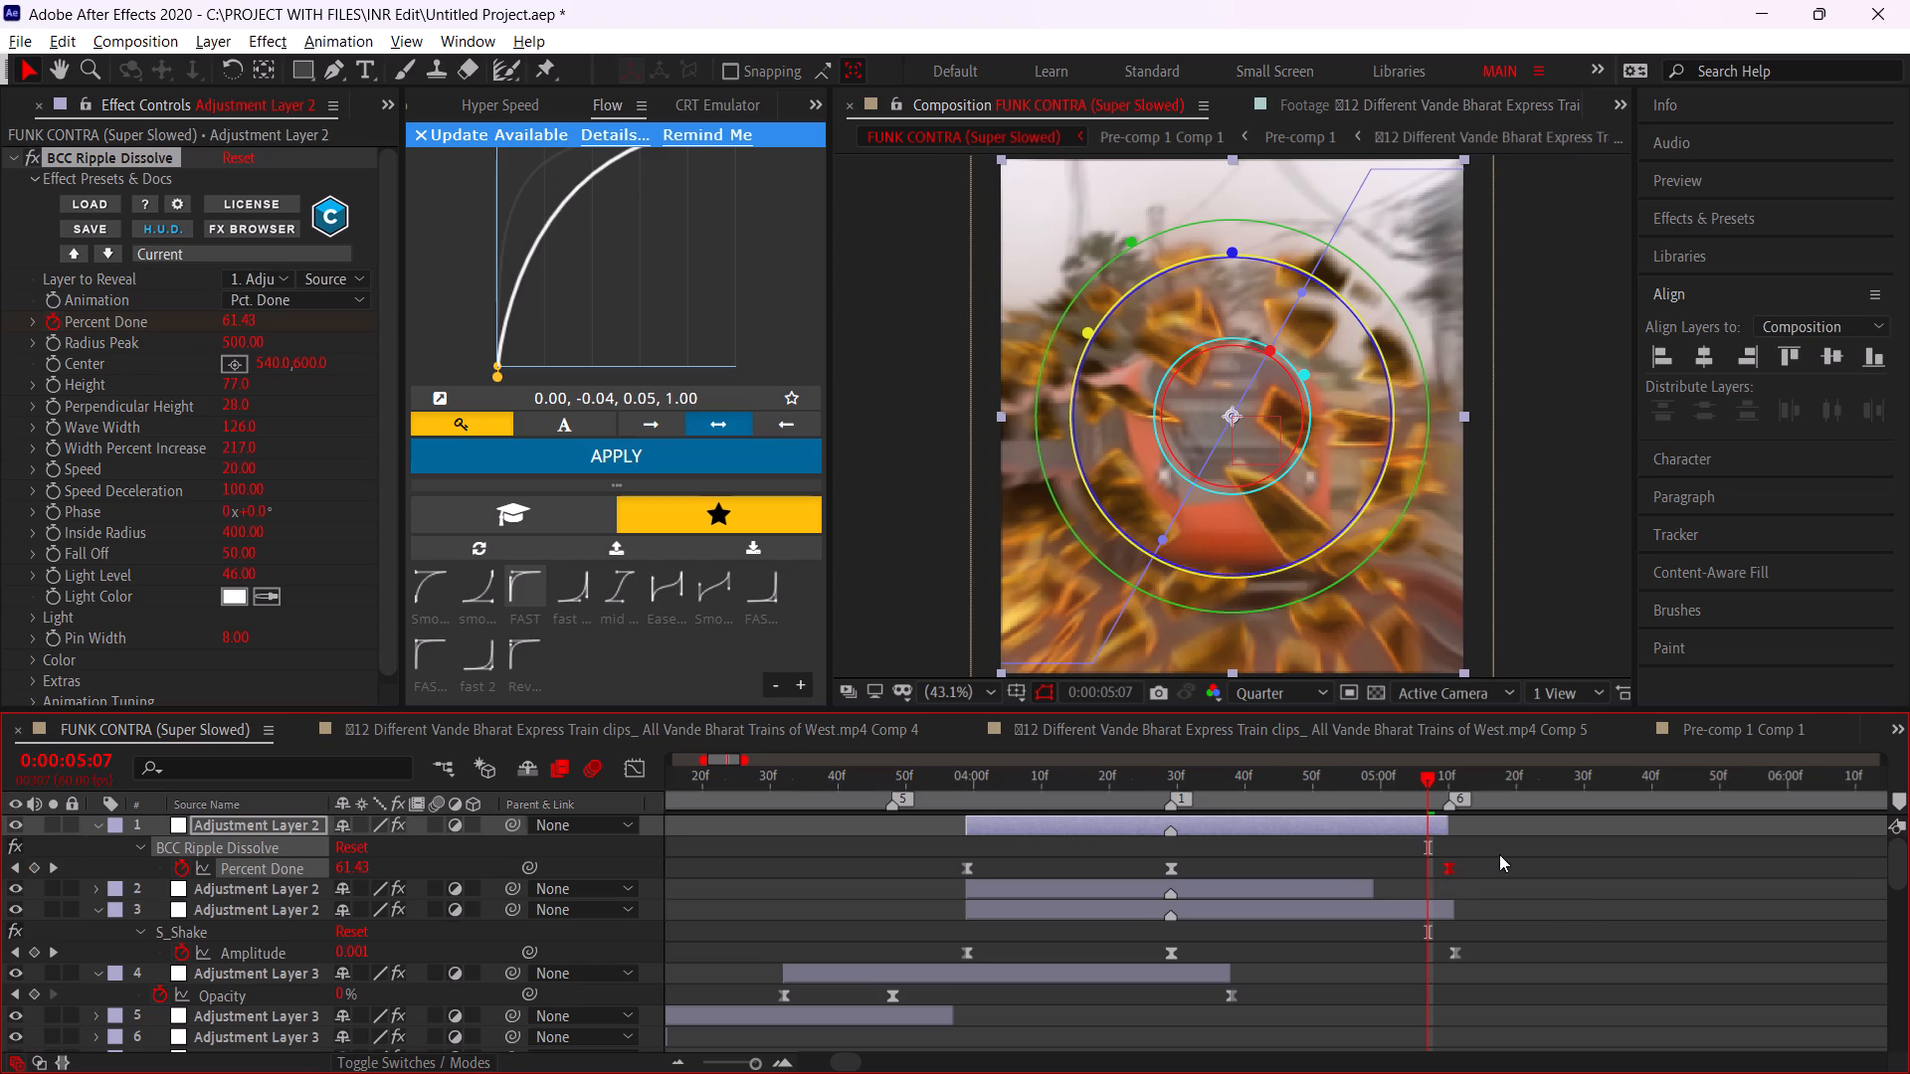
pyautogui.moveTo(1499, 854); pyautogui.dragTo(1059, 866)
pyautogui.click(561, 453)
# Preview the ripple transition with the new easing and move the playhead to 0:00:05:47.
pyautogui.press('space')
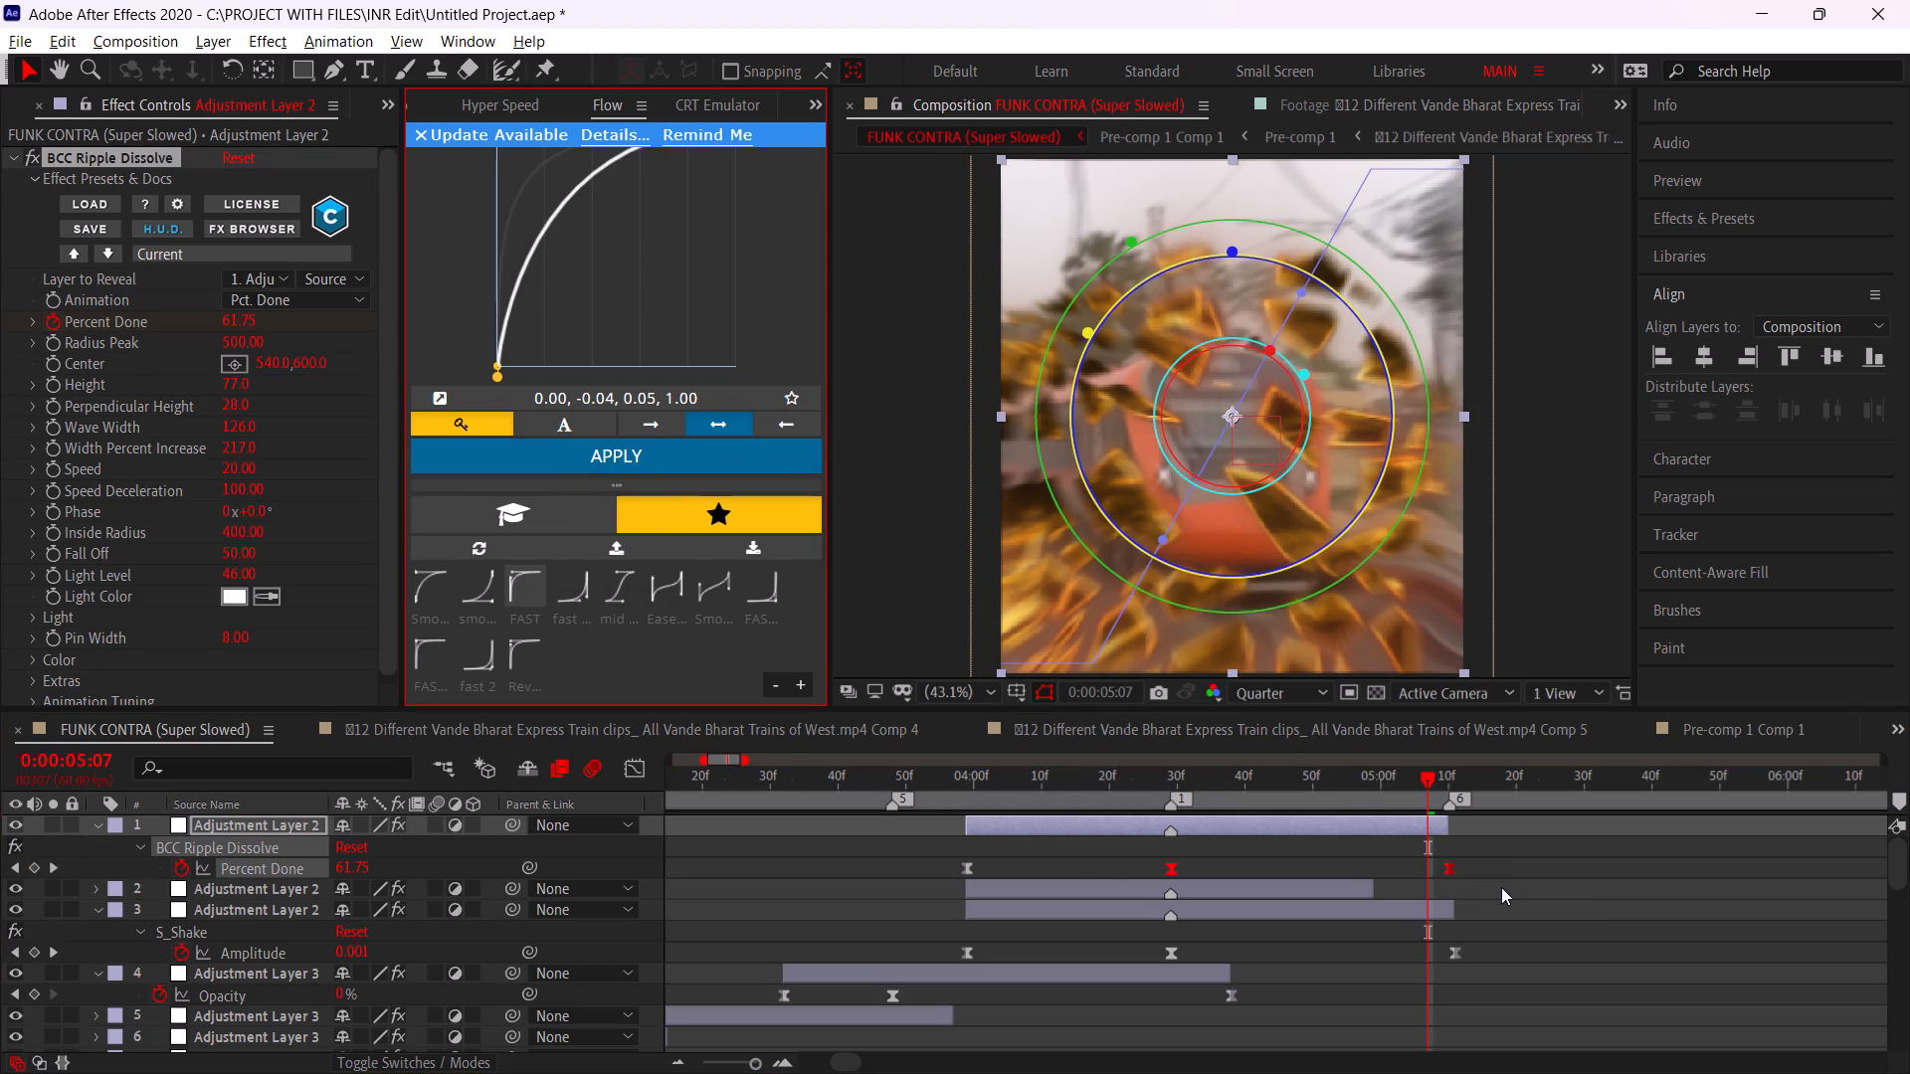
pyautogui.keyDown('alt'); pyautogui.scroll(-3, 1492, 881); pyautogui.keyUp('alt')
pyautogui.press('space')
pyautogui.click(1255, 790)
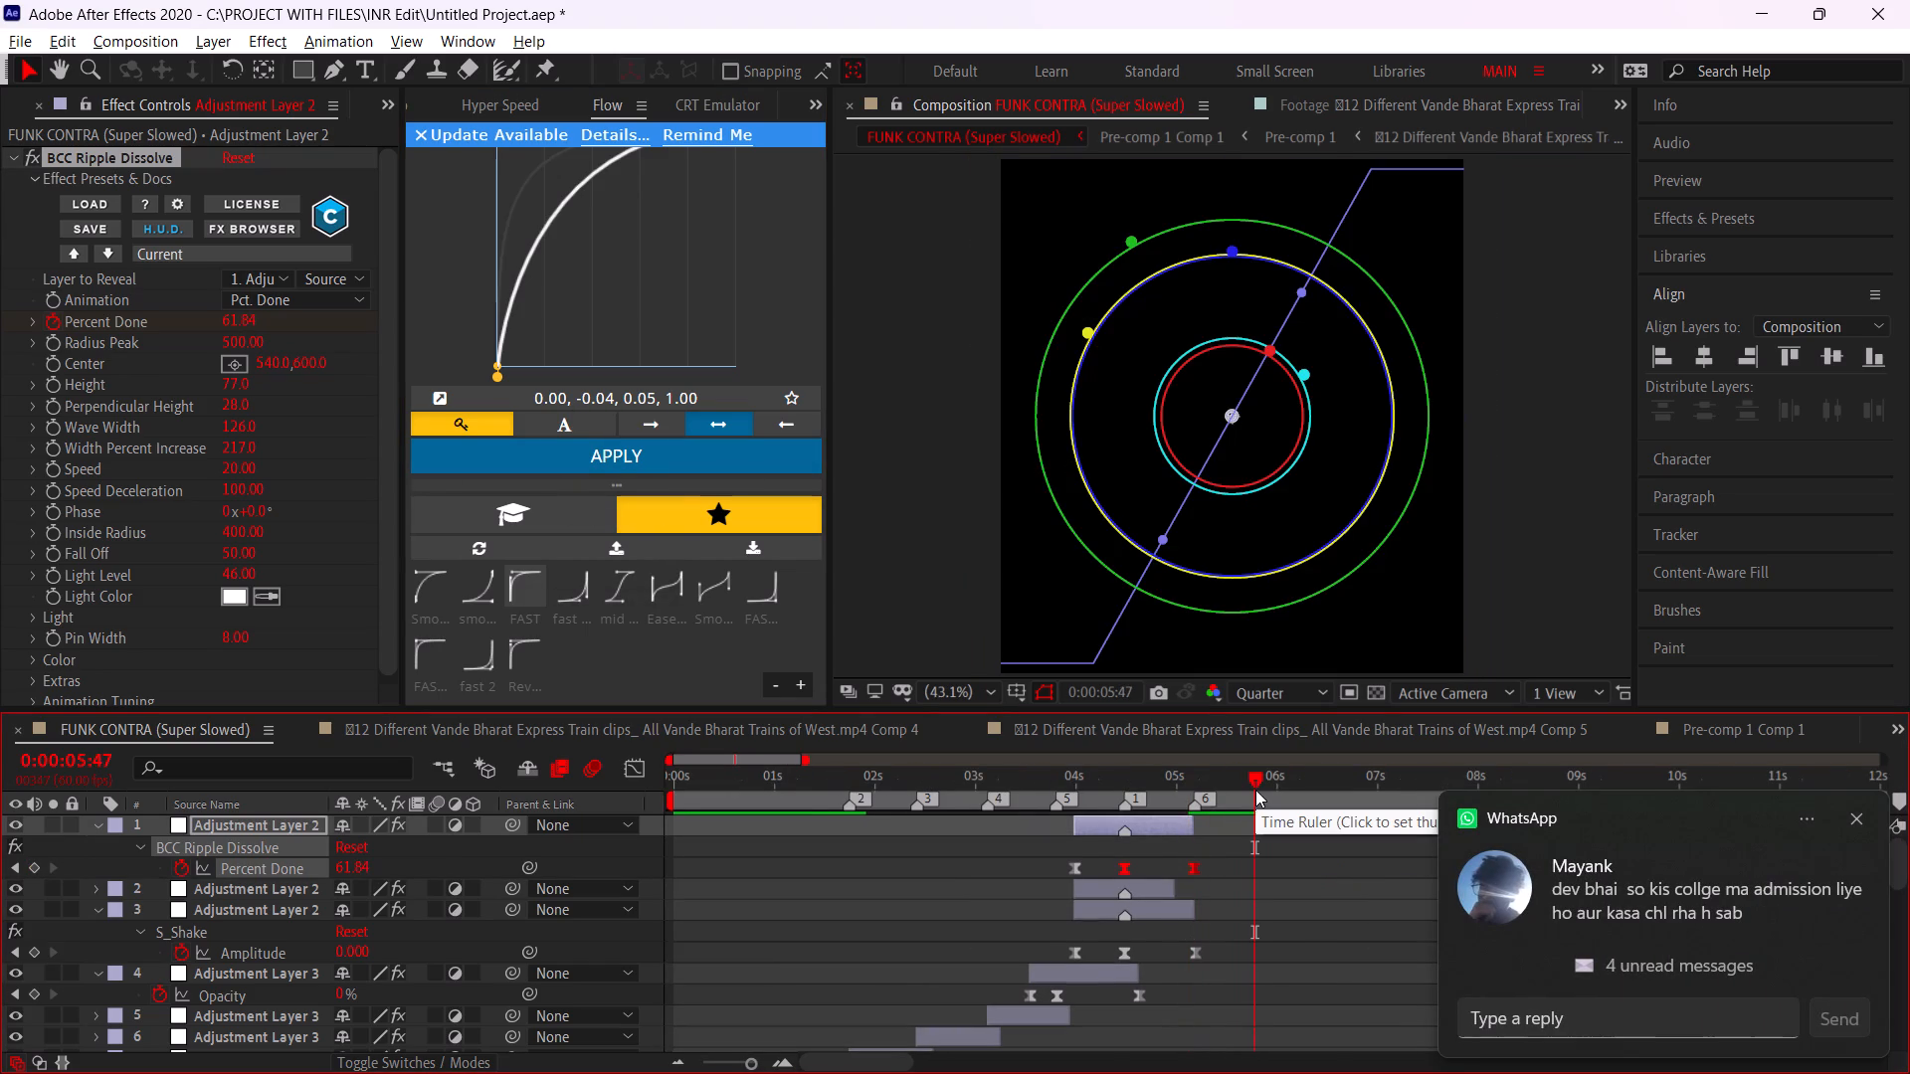
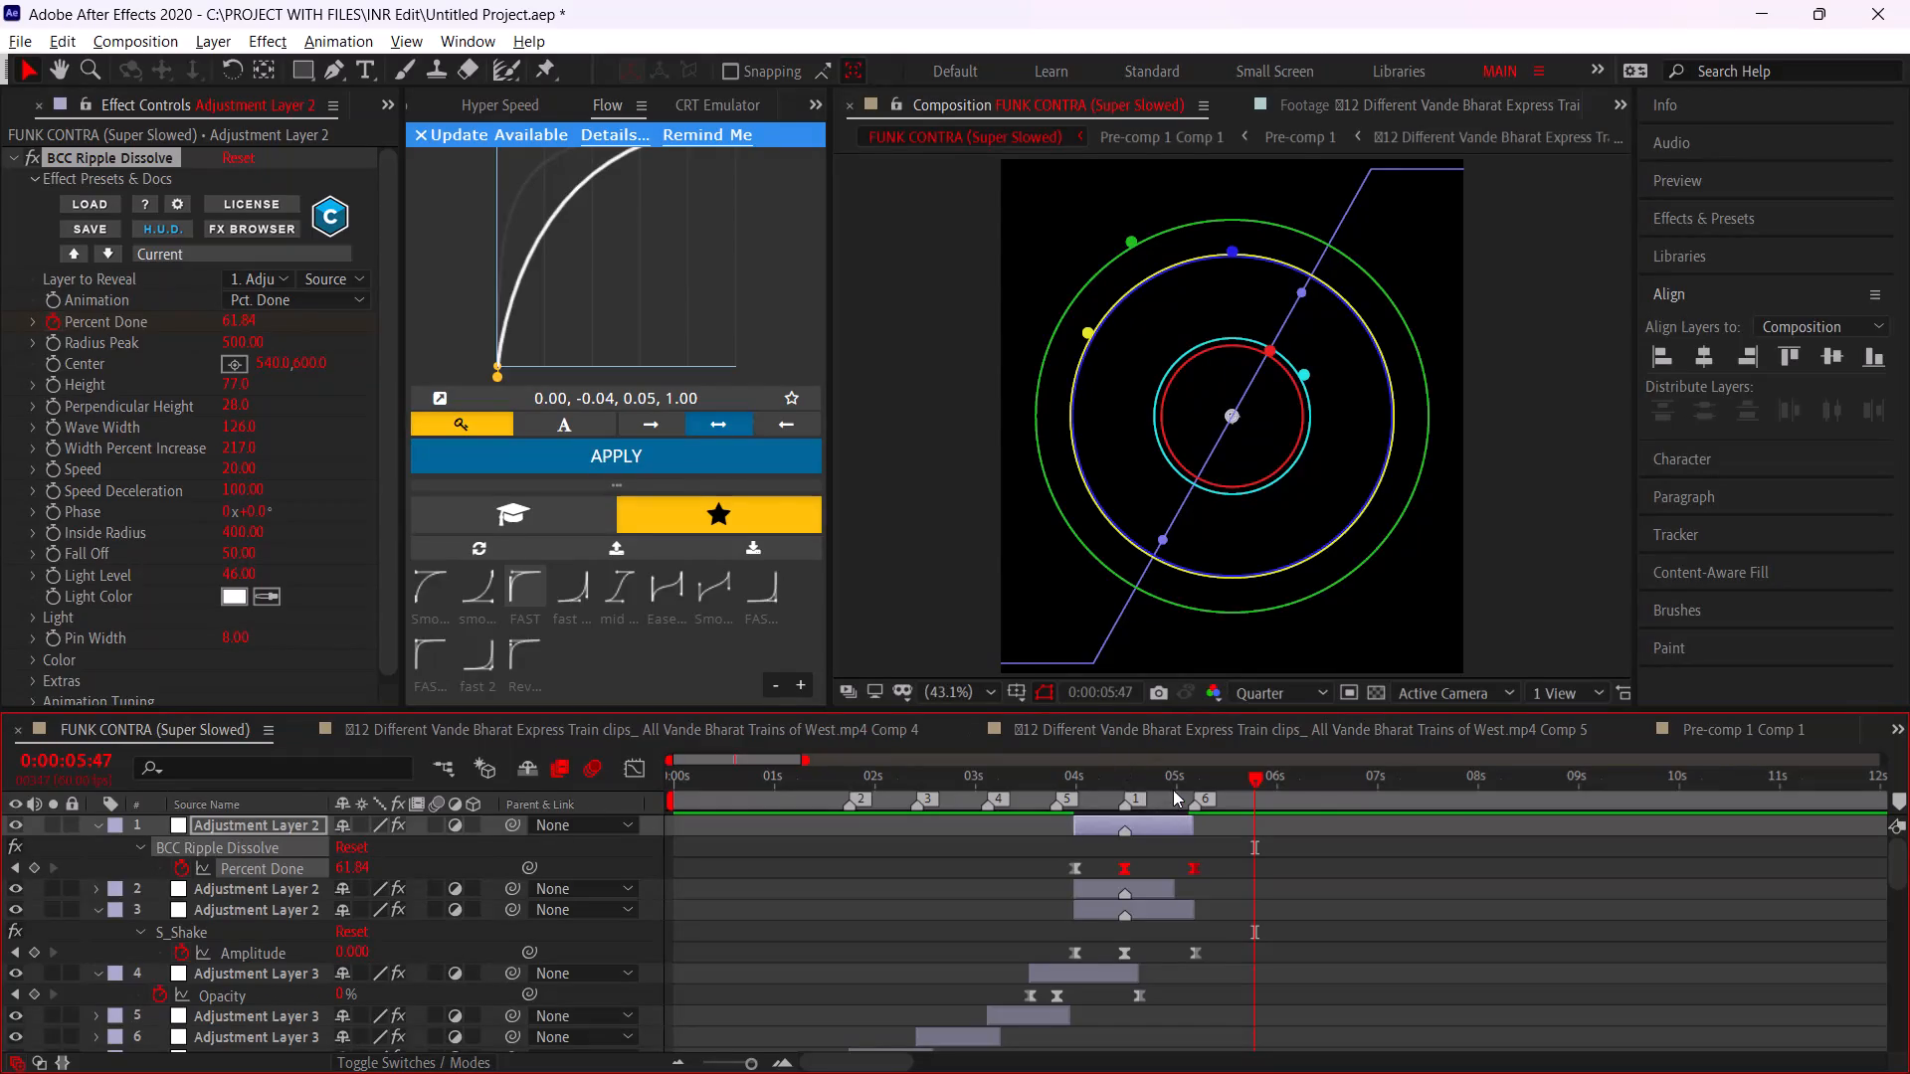
# Apply the smooth reverse Flow easing curve to the first two Percent Done keyframes of the ripple dissolve.
pyautogui.moveTo(1173, 790); pyautogui.dragTo(1121, 787)
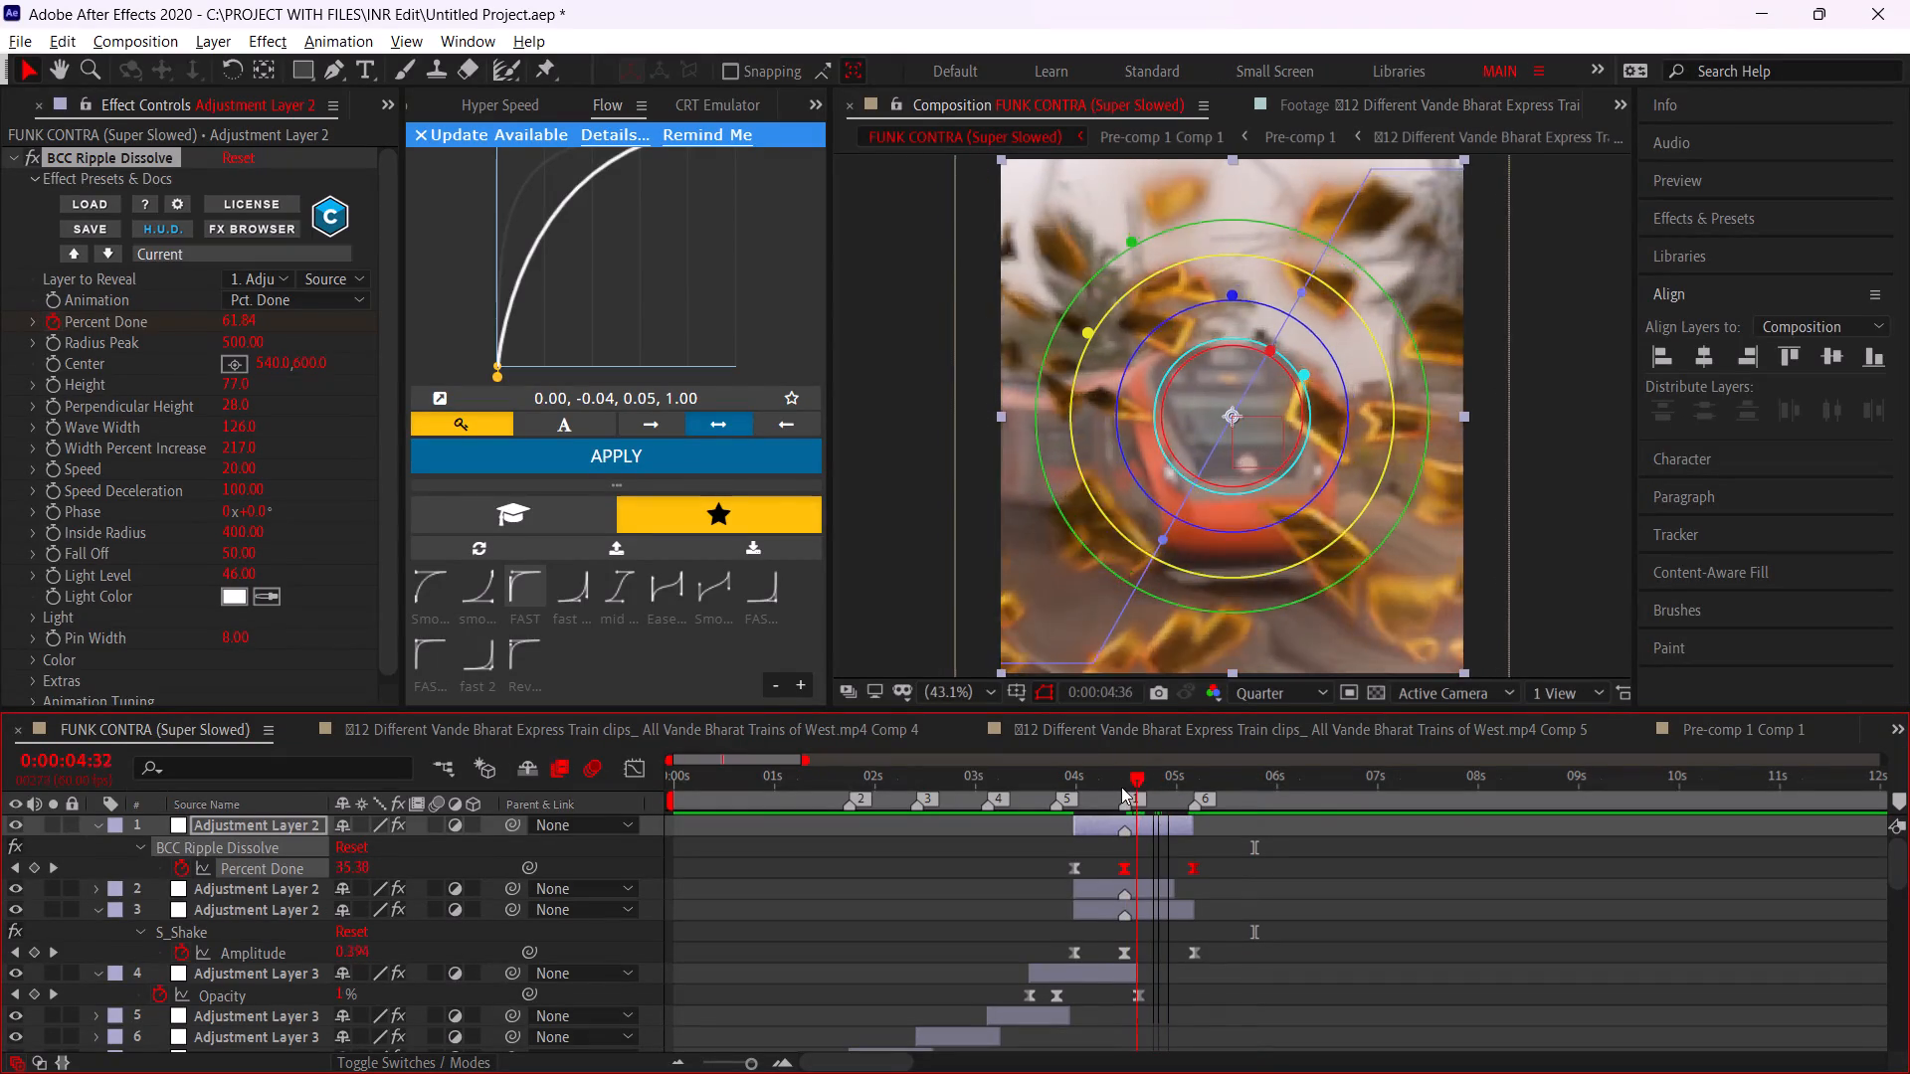
pyautogui.moveTo(1121, 787); pyautogui.dragTo(927, 803)
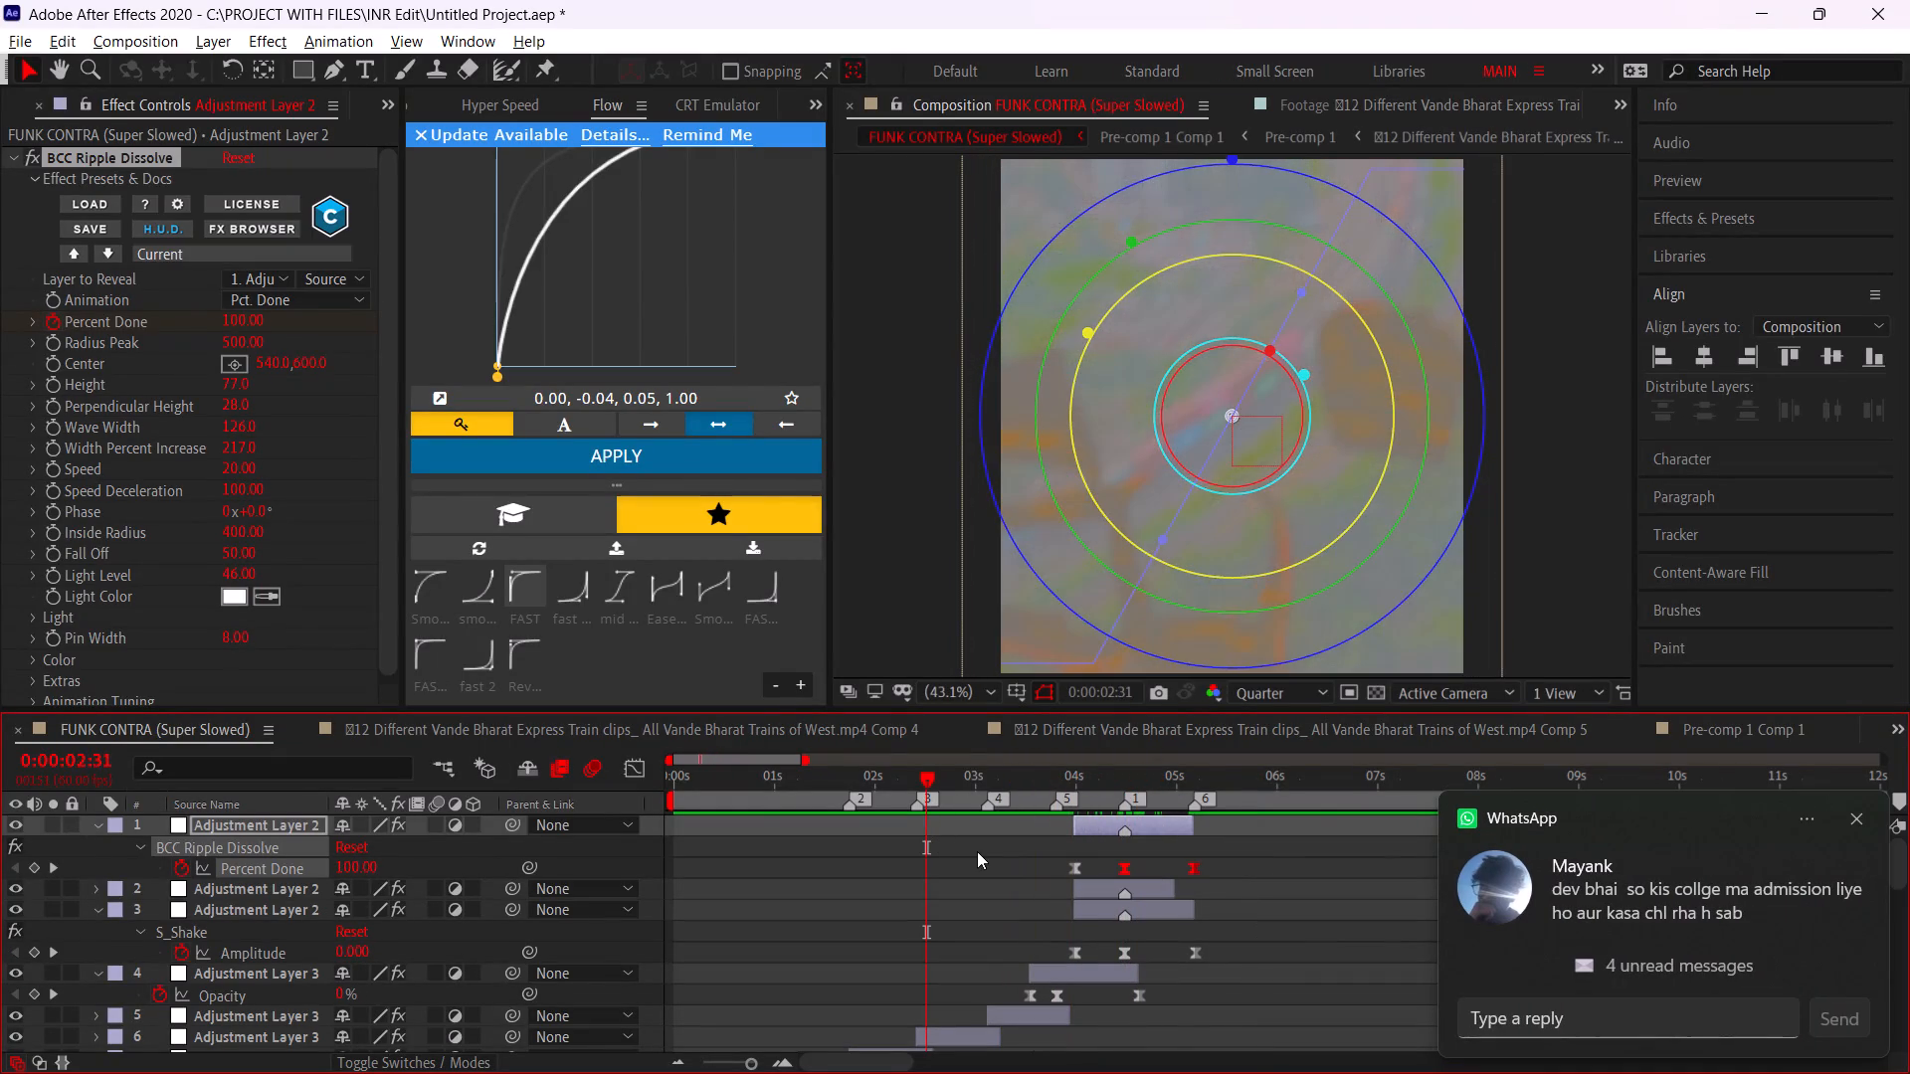
pyautogui.moveTo(977, 851); pyautogui.dragTo(988, 857)
pyautogui.moveTo(1047, 874); pyautogui.dragTo(1171, 840)
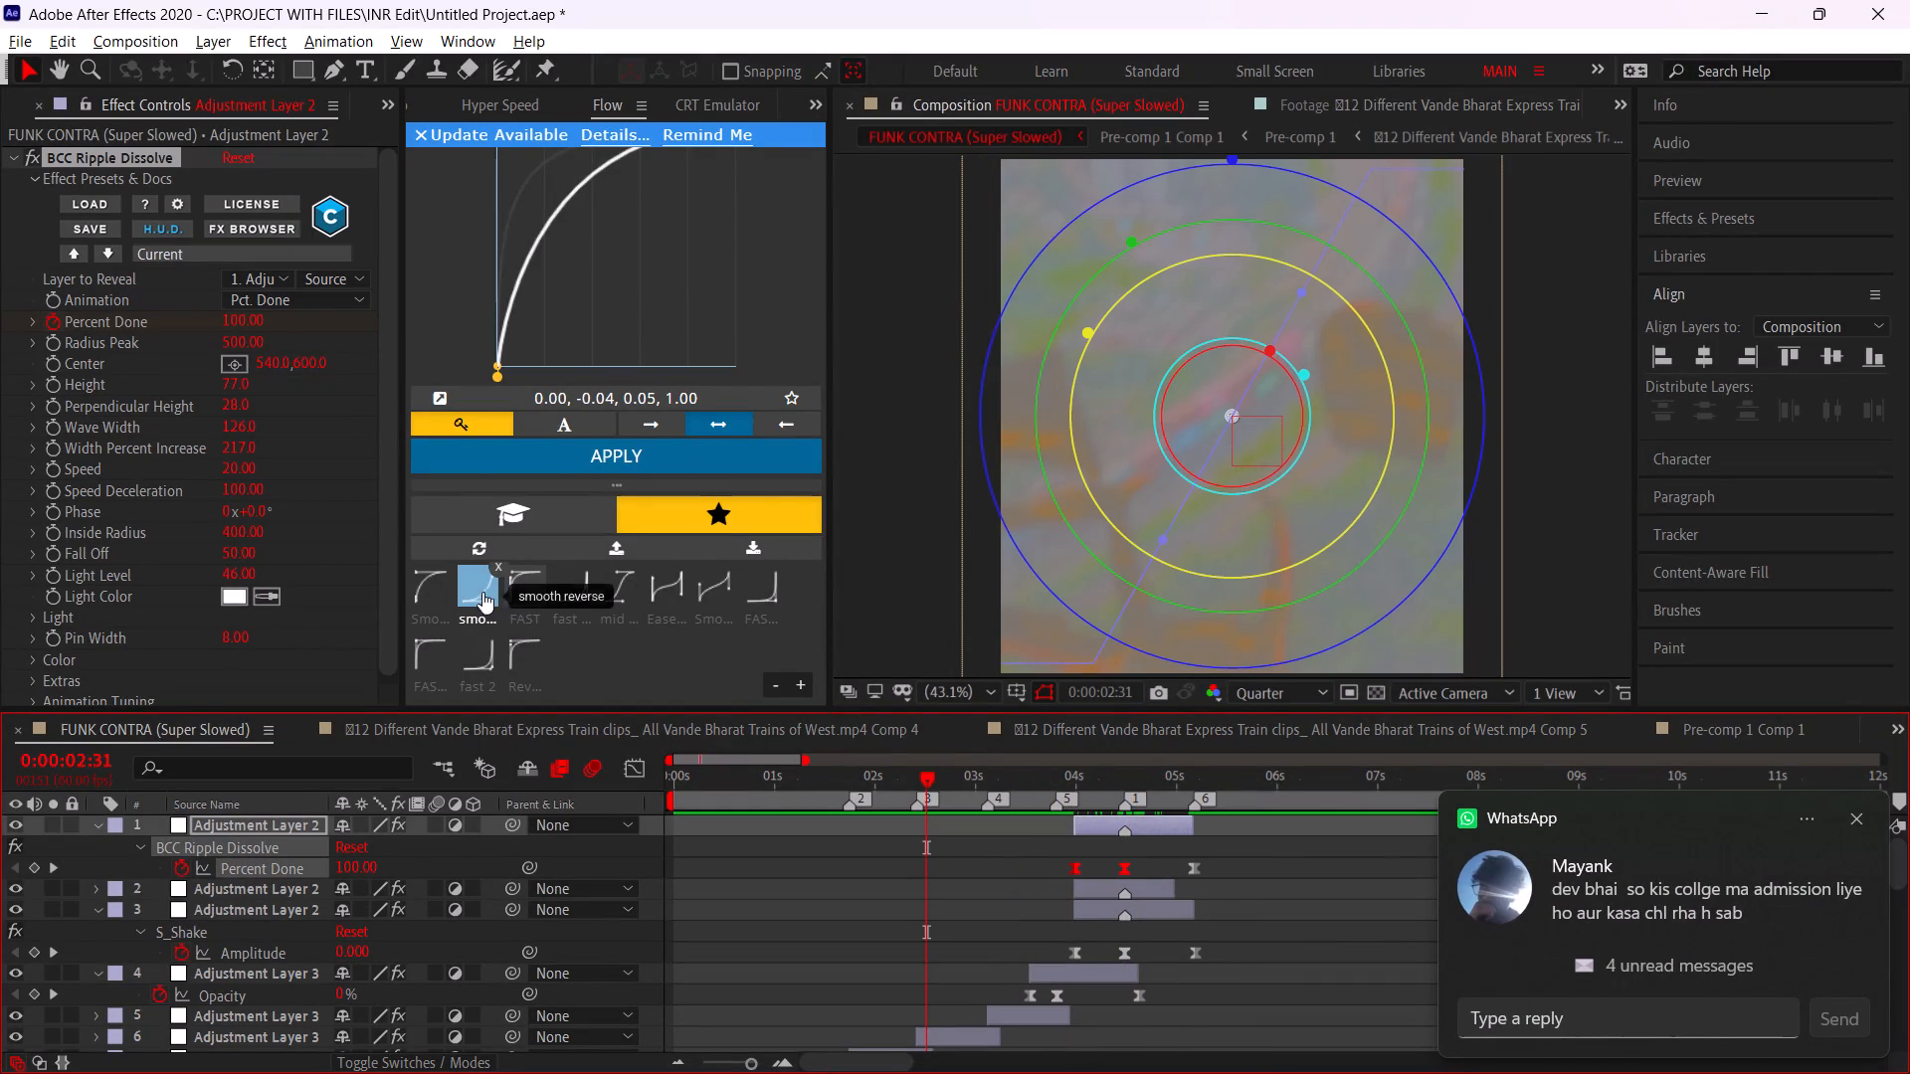
pyautogui.click(482, 592)
pyautogui.click(556, 451)
# Play back the edit from the start to review the ripple dissolve's easing, and inspect the transition frames around 0:00:04:06.
pyautogui.keyDown('alt'); pyautogui.scroll(-3, 980, 834); pyautogui.keyUp('alt')
pyautogui.moveTo(746, 771); pyautogui.dragTo(546, 775)
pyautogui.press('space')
pyautogui.click(738, 844)
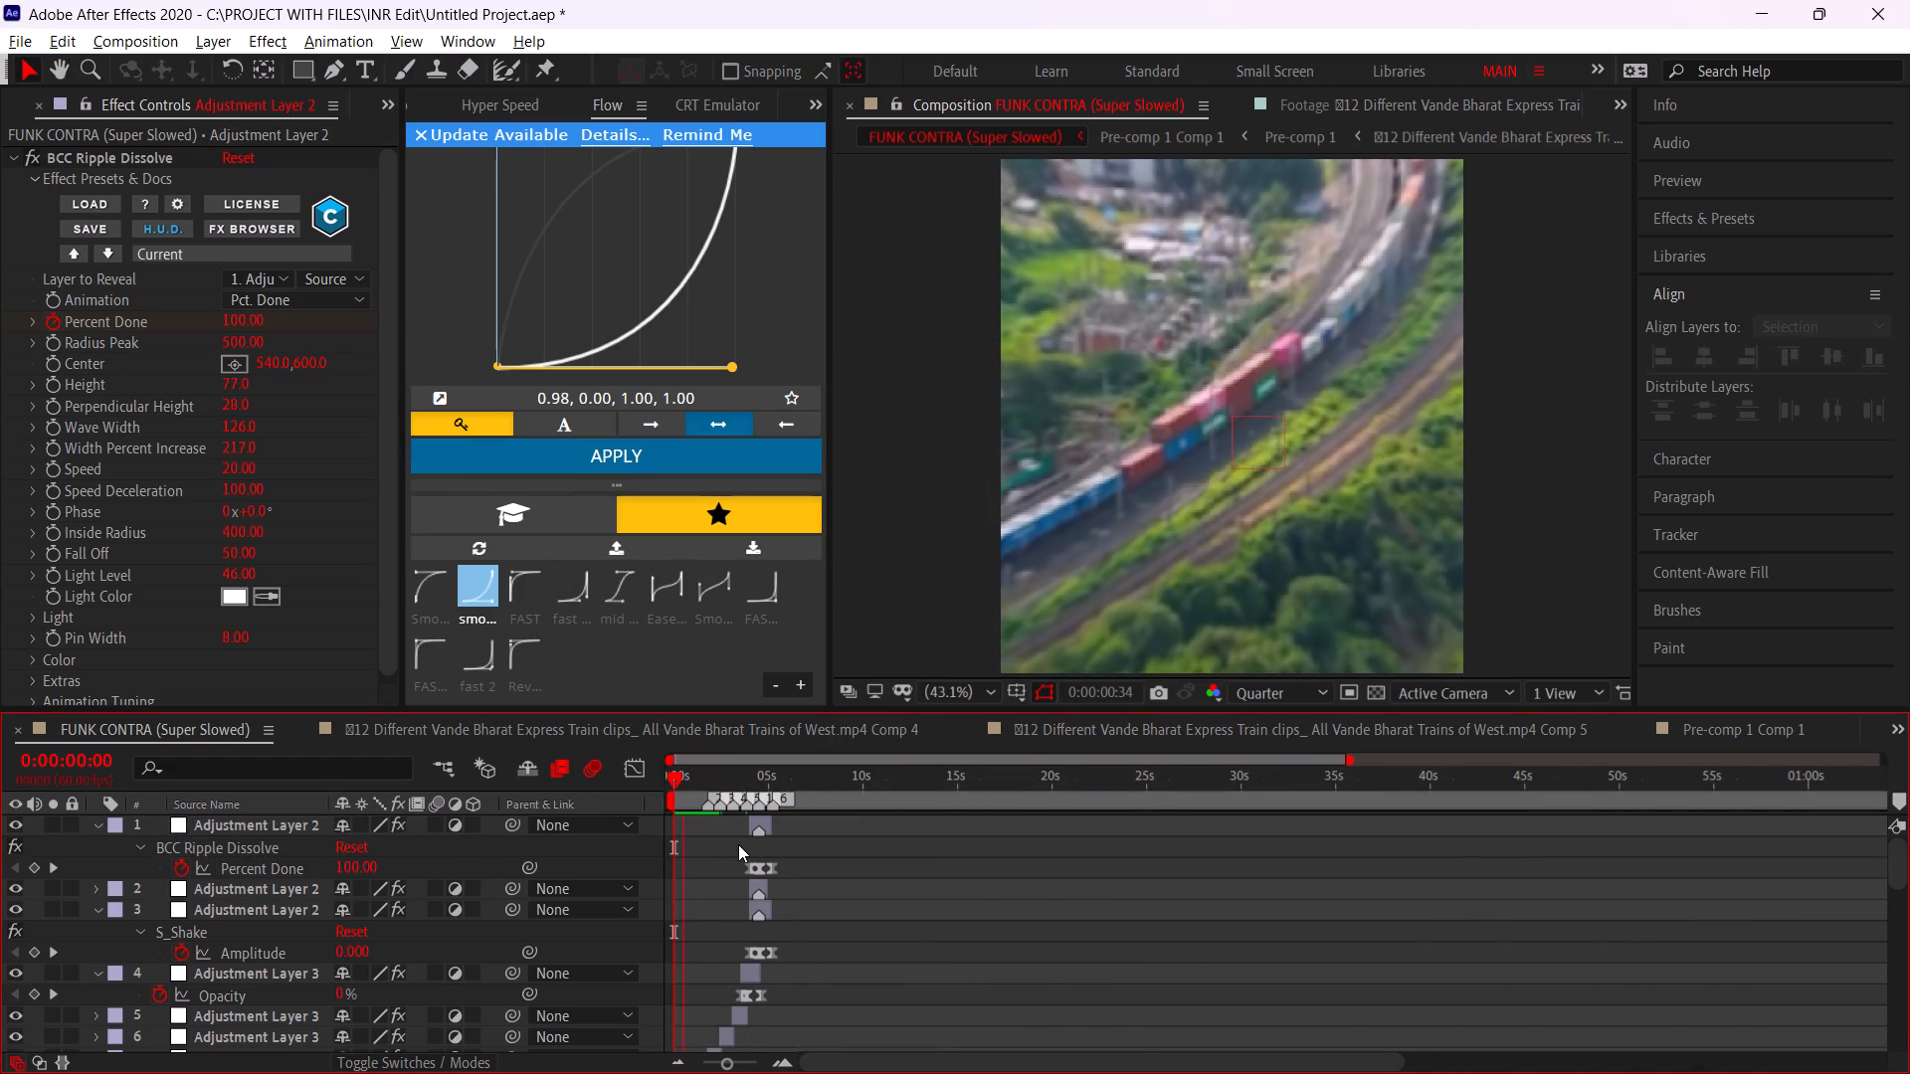
pyautogui.moveTo(681, 787); pyautogui.dragTo(638, 802)
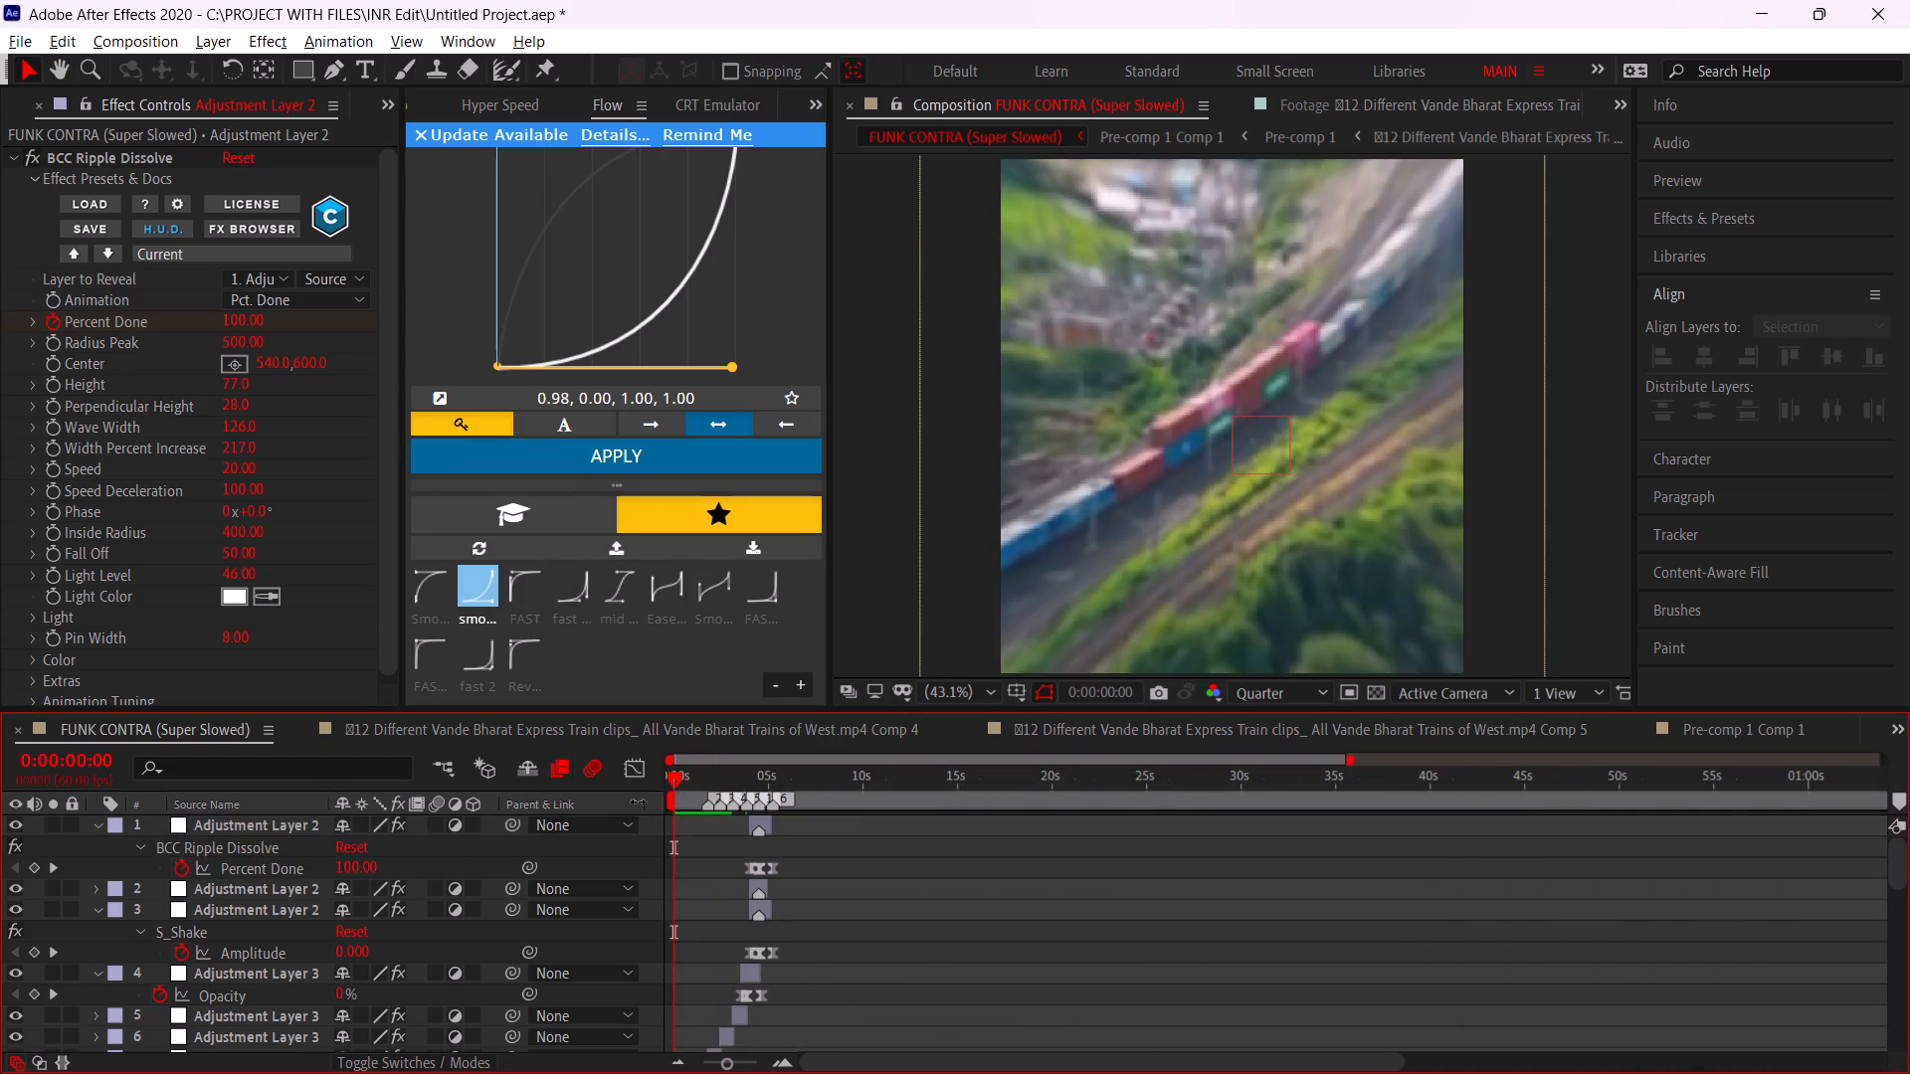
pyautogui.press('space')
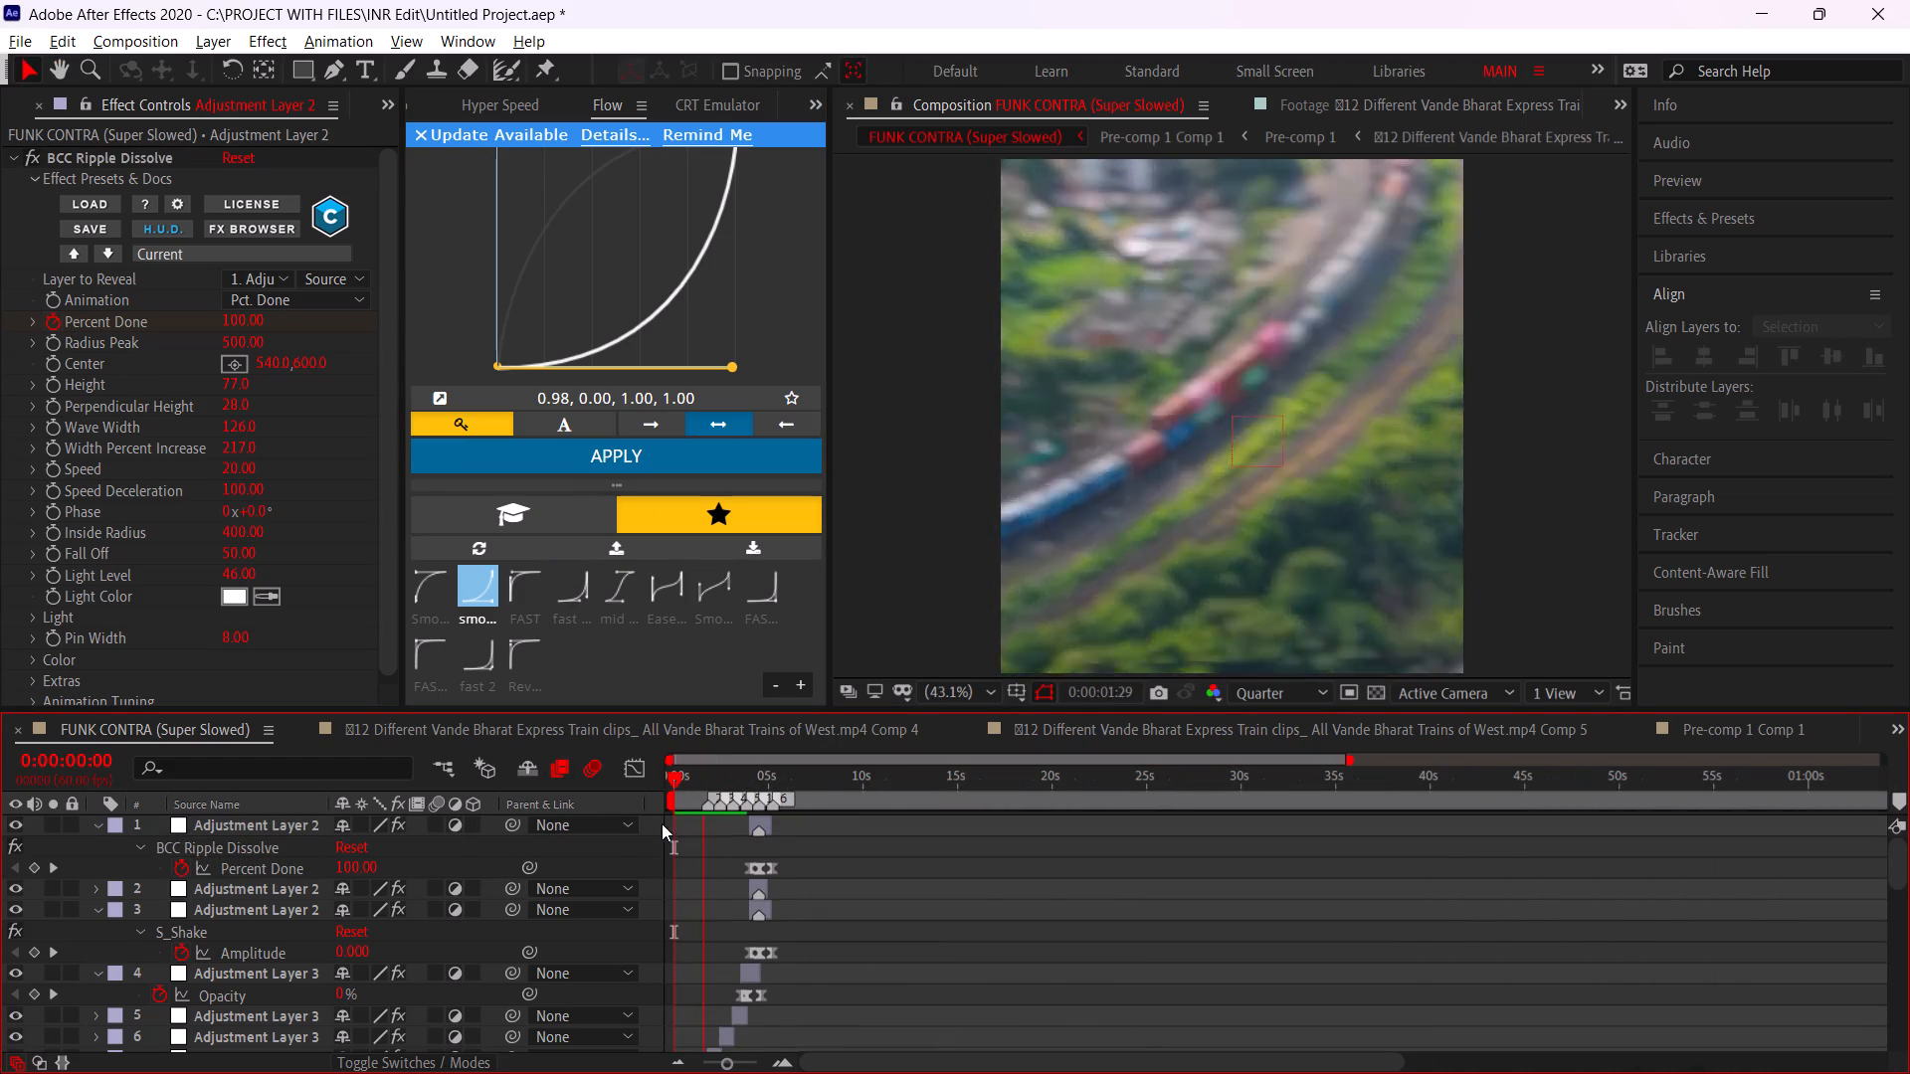
pyautogui.moveTo(679, 787); pyautogui.dragTo(628, 799)
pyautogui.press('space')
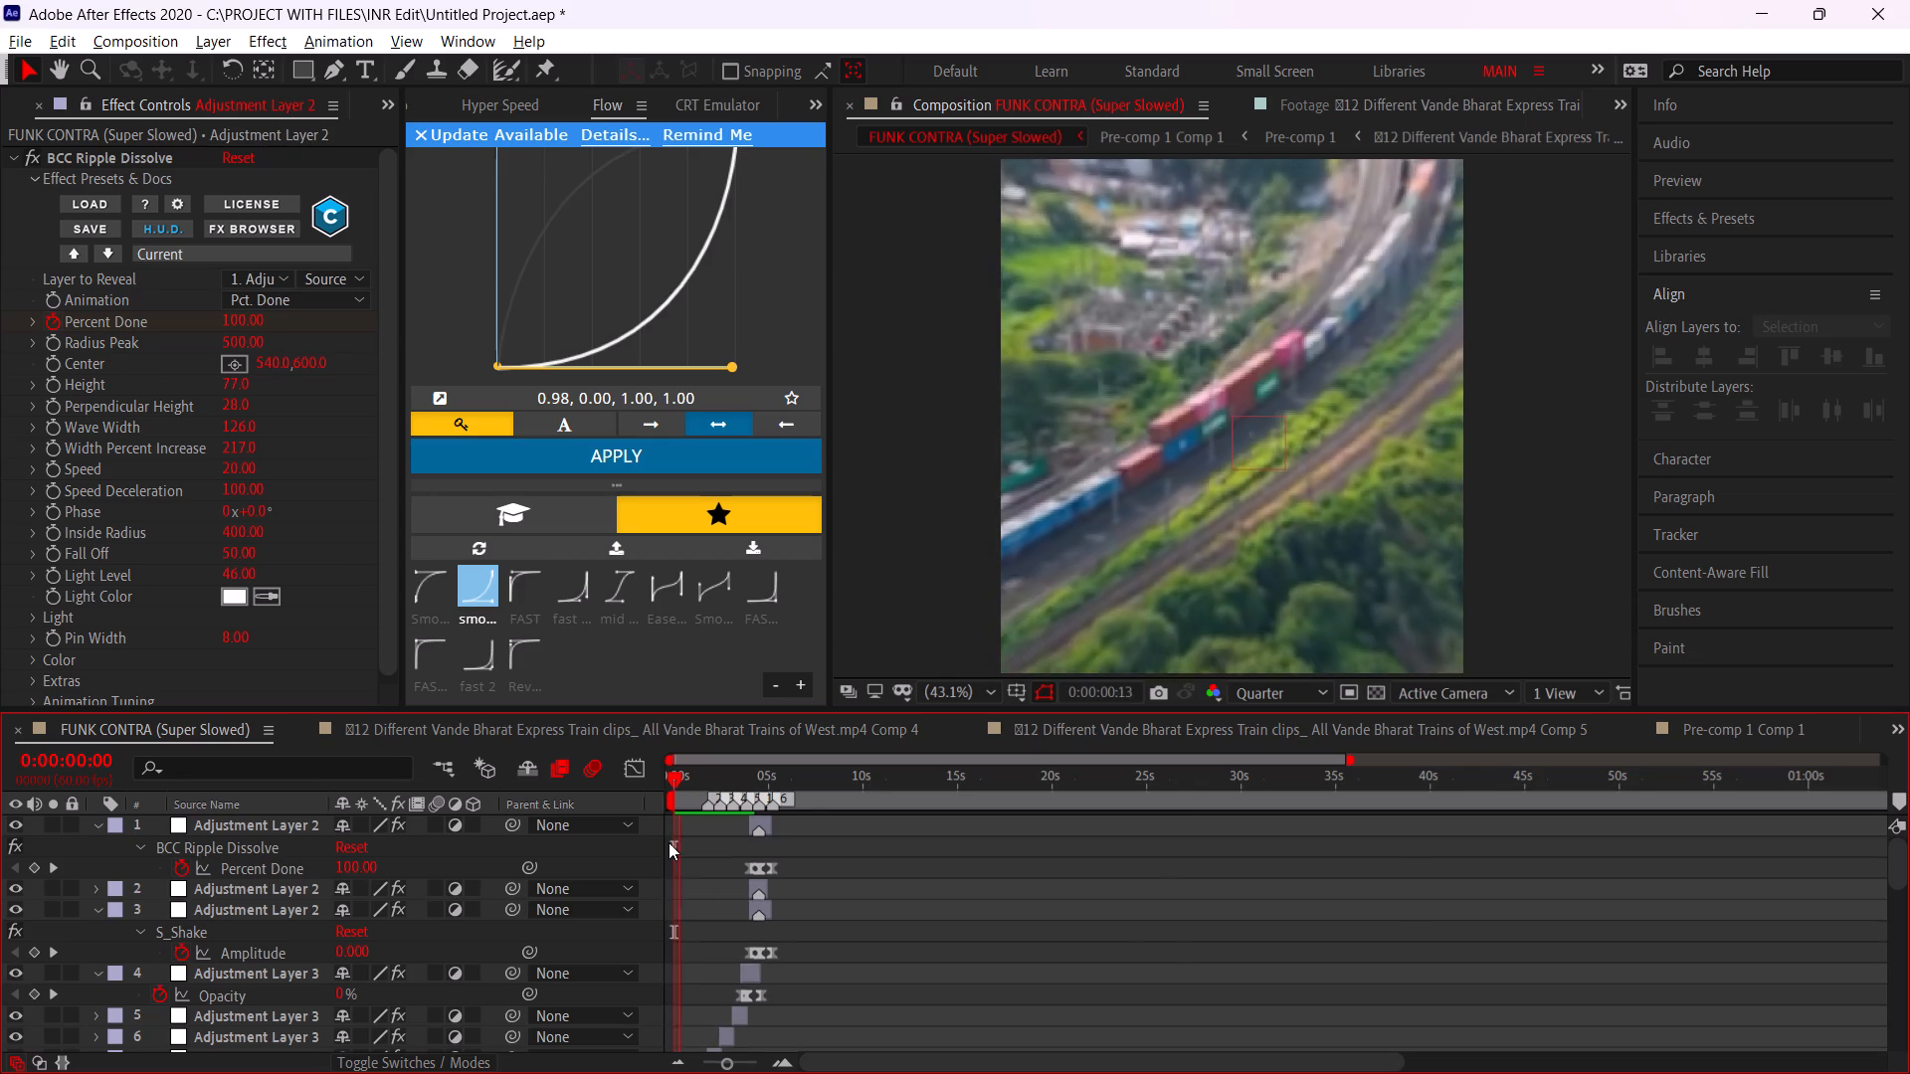
pyautogui.keyDown('alt'); pyautogui.scroll(2, 674, 840); pyautogui.keyUp('alt')
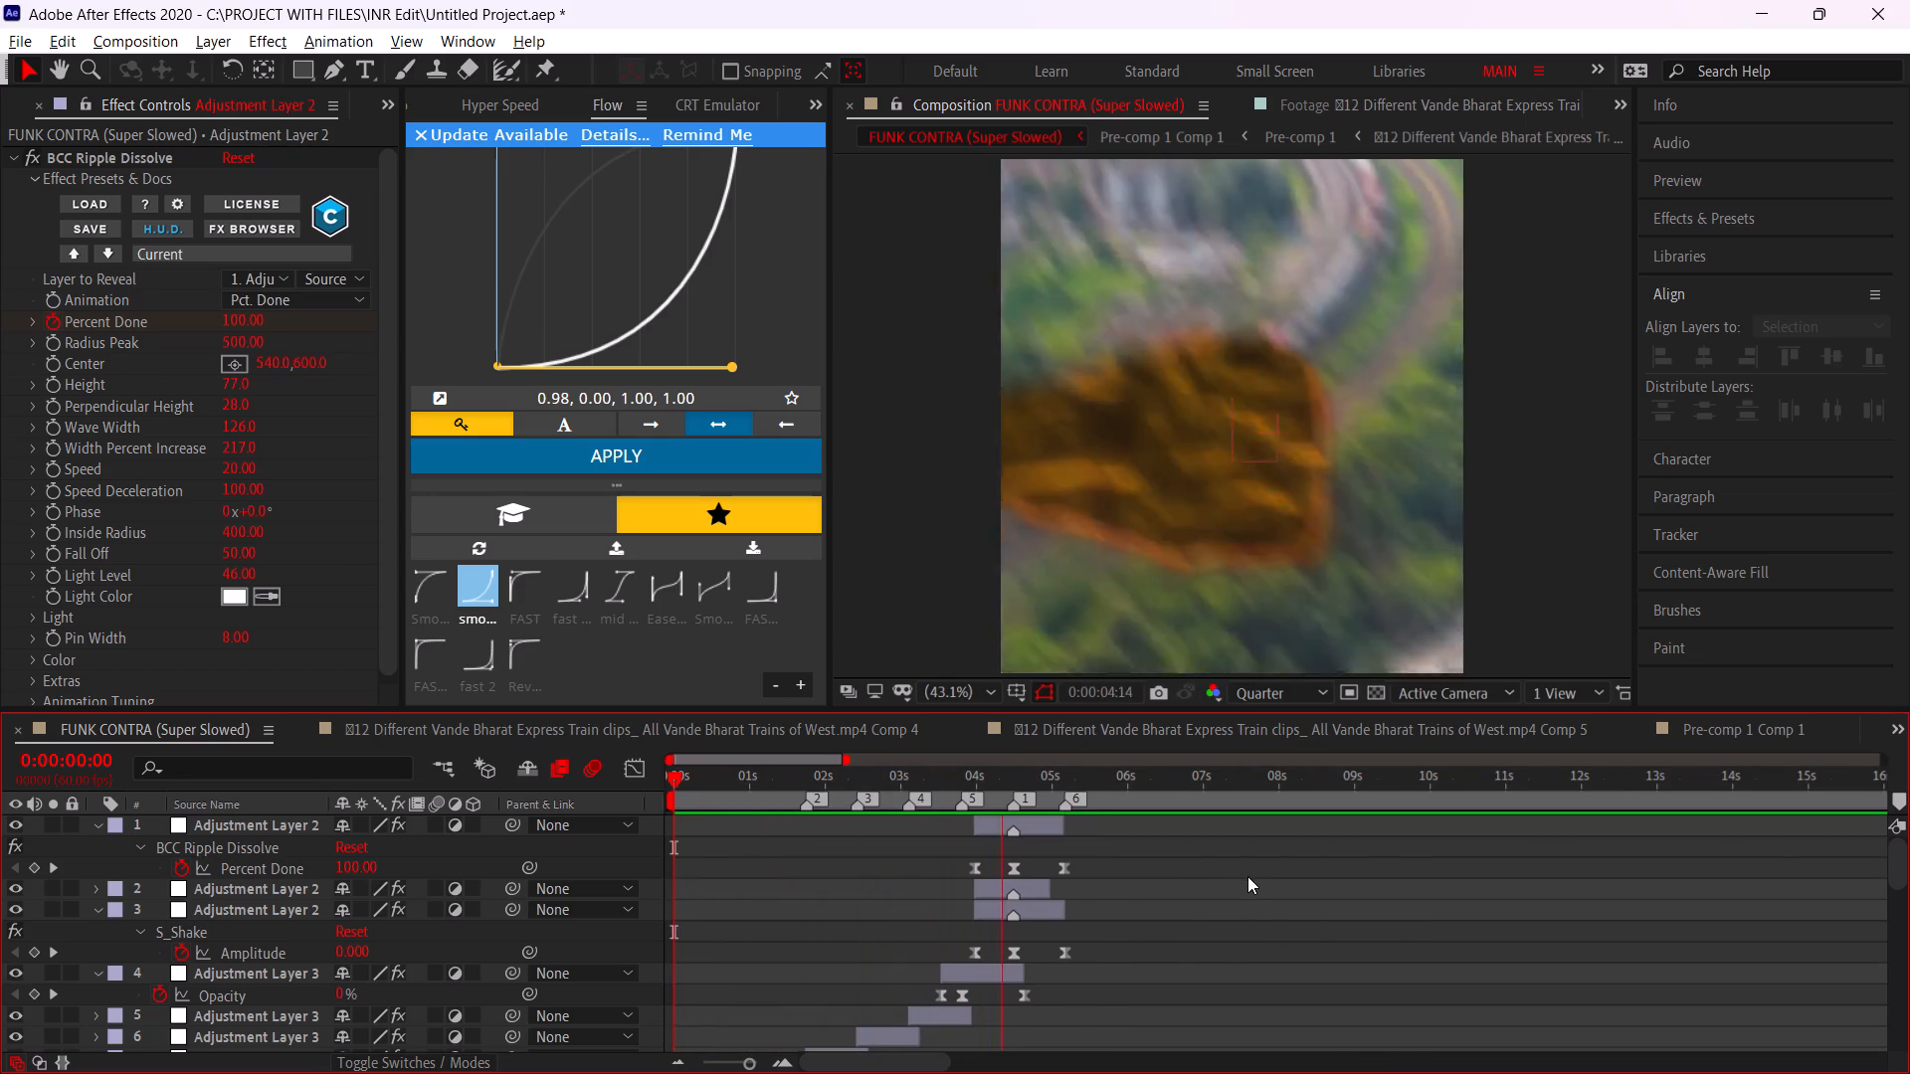
pyautogui.keyDown('alt'); pyautogui.scroll(1, 1020, 886); pyautogui.keyUp('alt')
pyautogui.moveTo(965, 796); pyautogui.dragTo(949, 792)
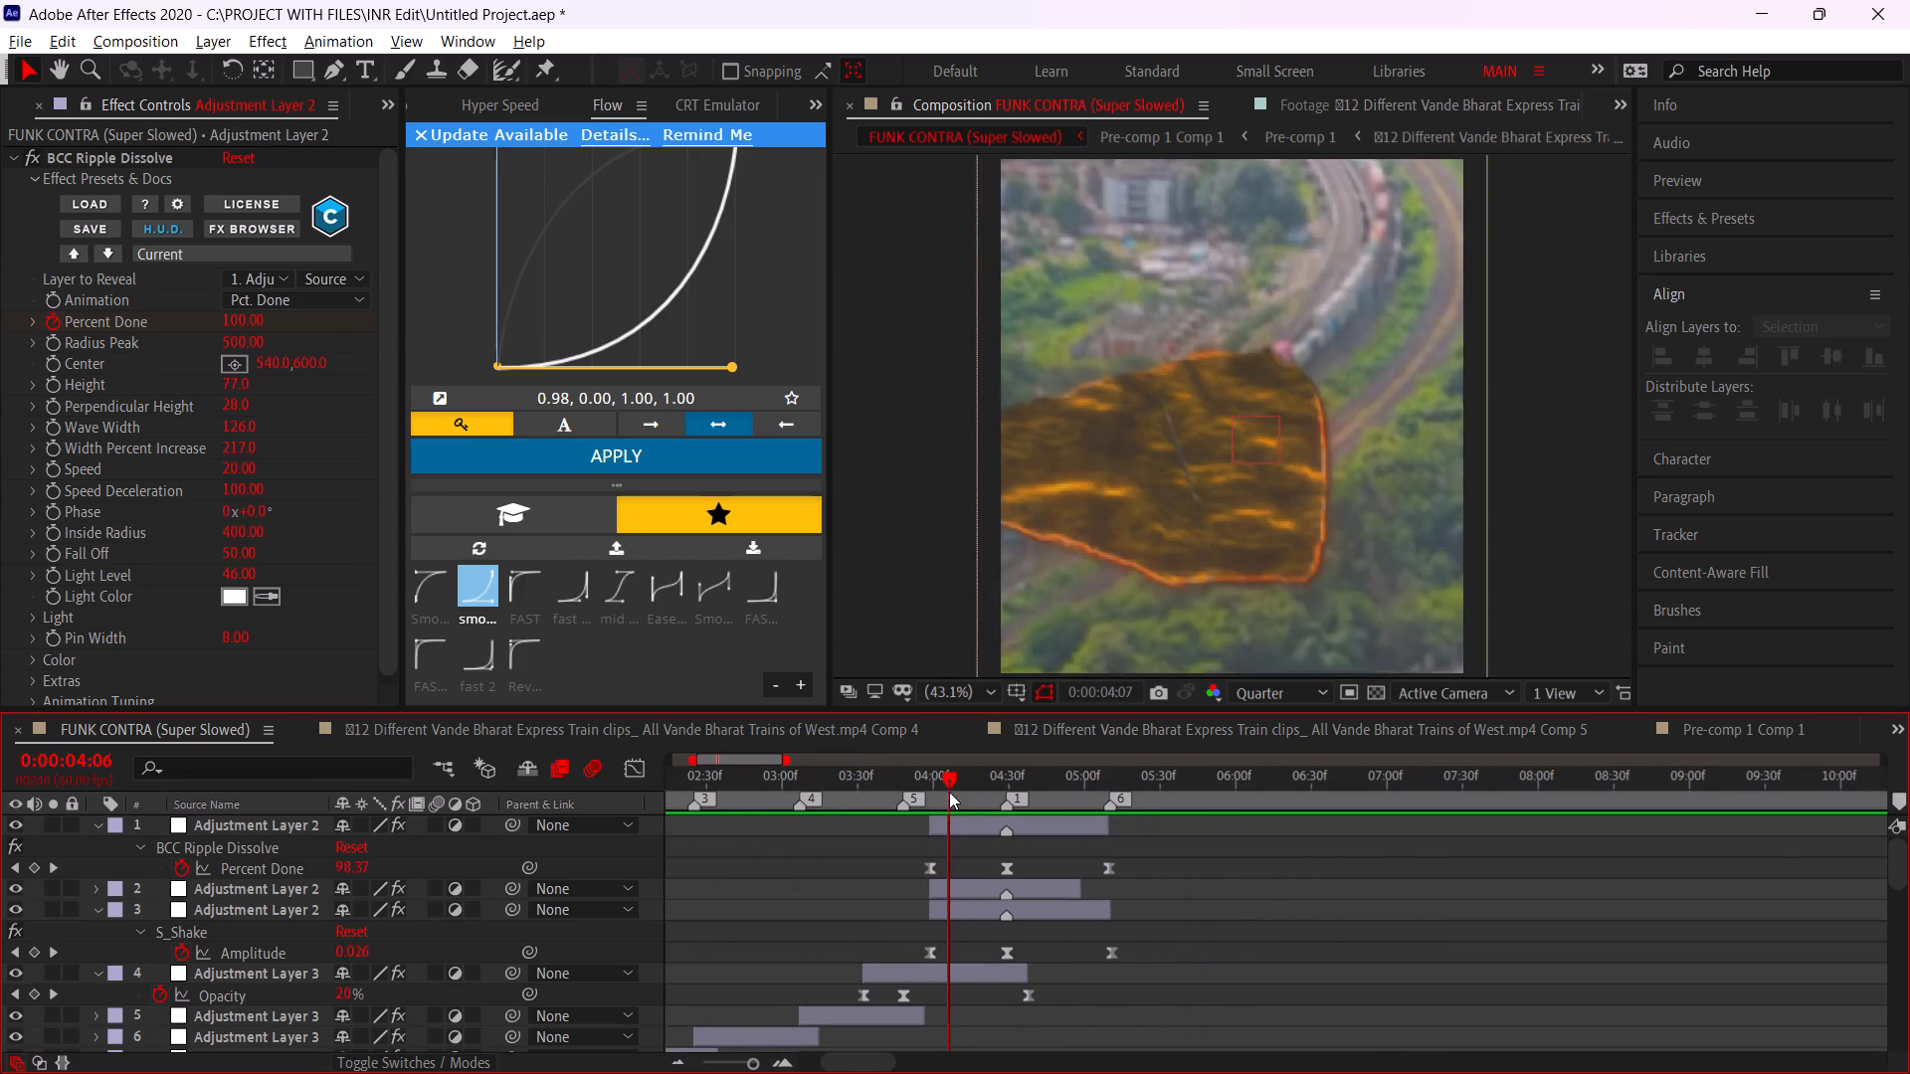
# With the playhead at 0:00:04:46 in mid-transition, set the ripple dissolve's Wave Width to 95 and scrub through the result.
pyautogui.moveTo(949, 792); pyautogui.dragTo(1027, 804)
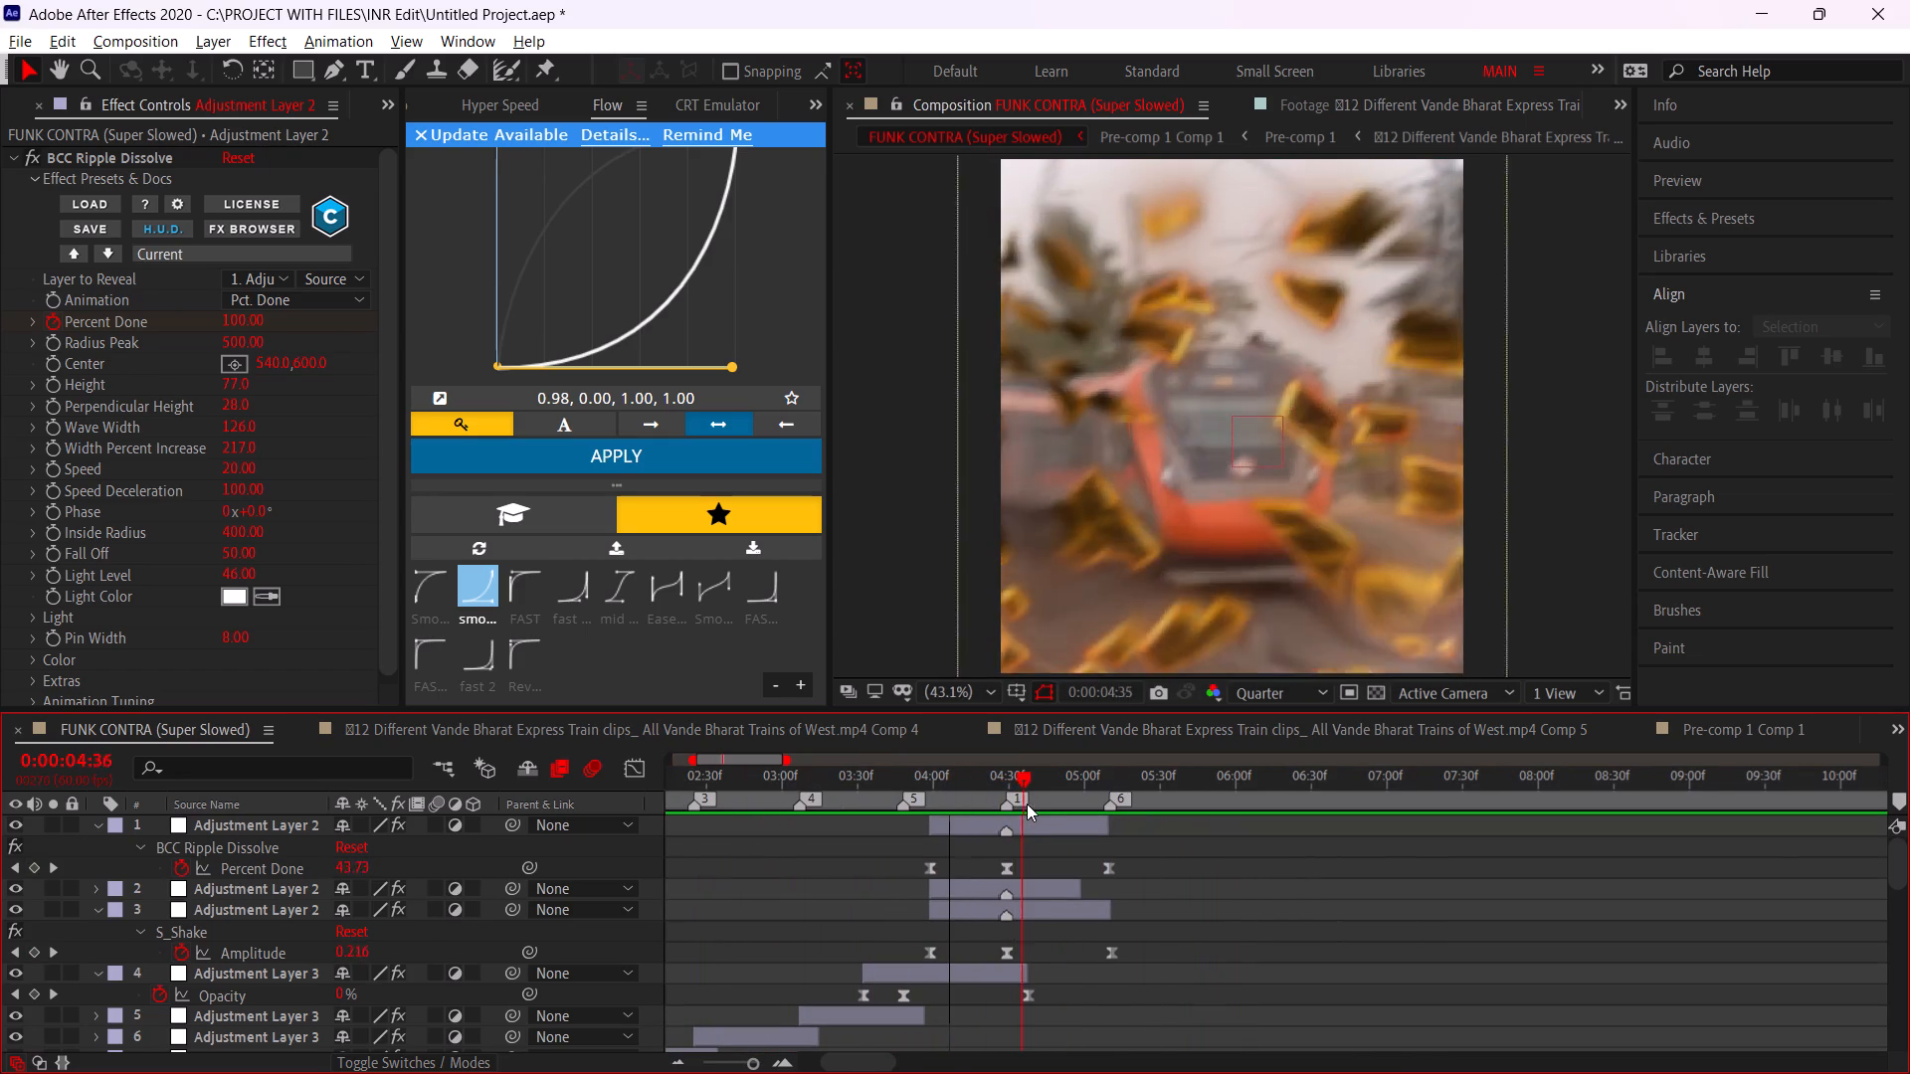
pyautogui.moveTo(1027, 804); pyautogui.dragTo(1049, 800)
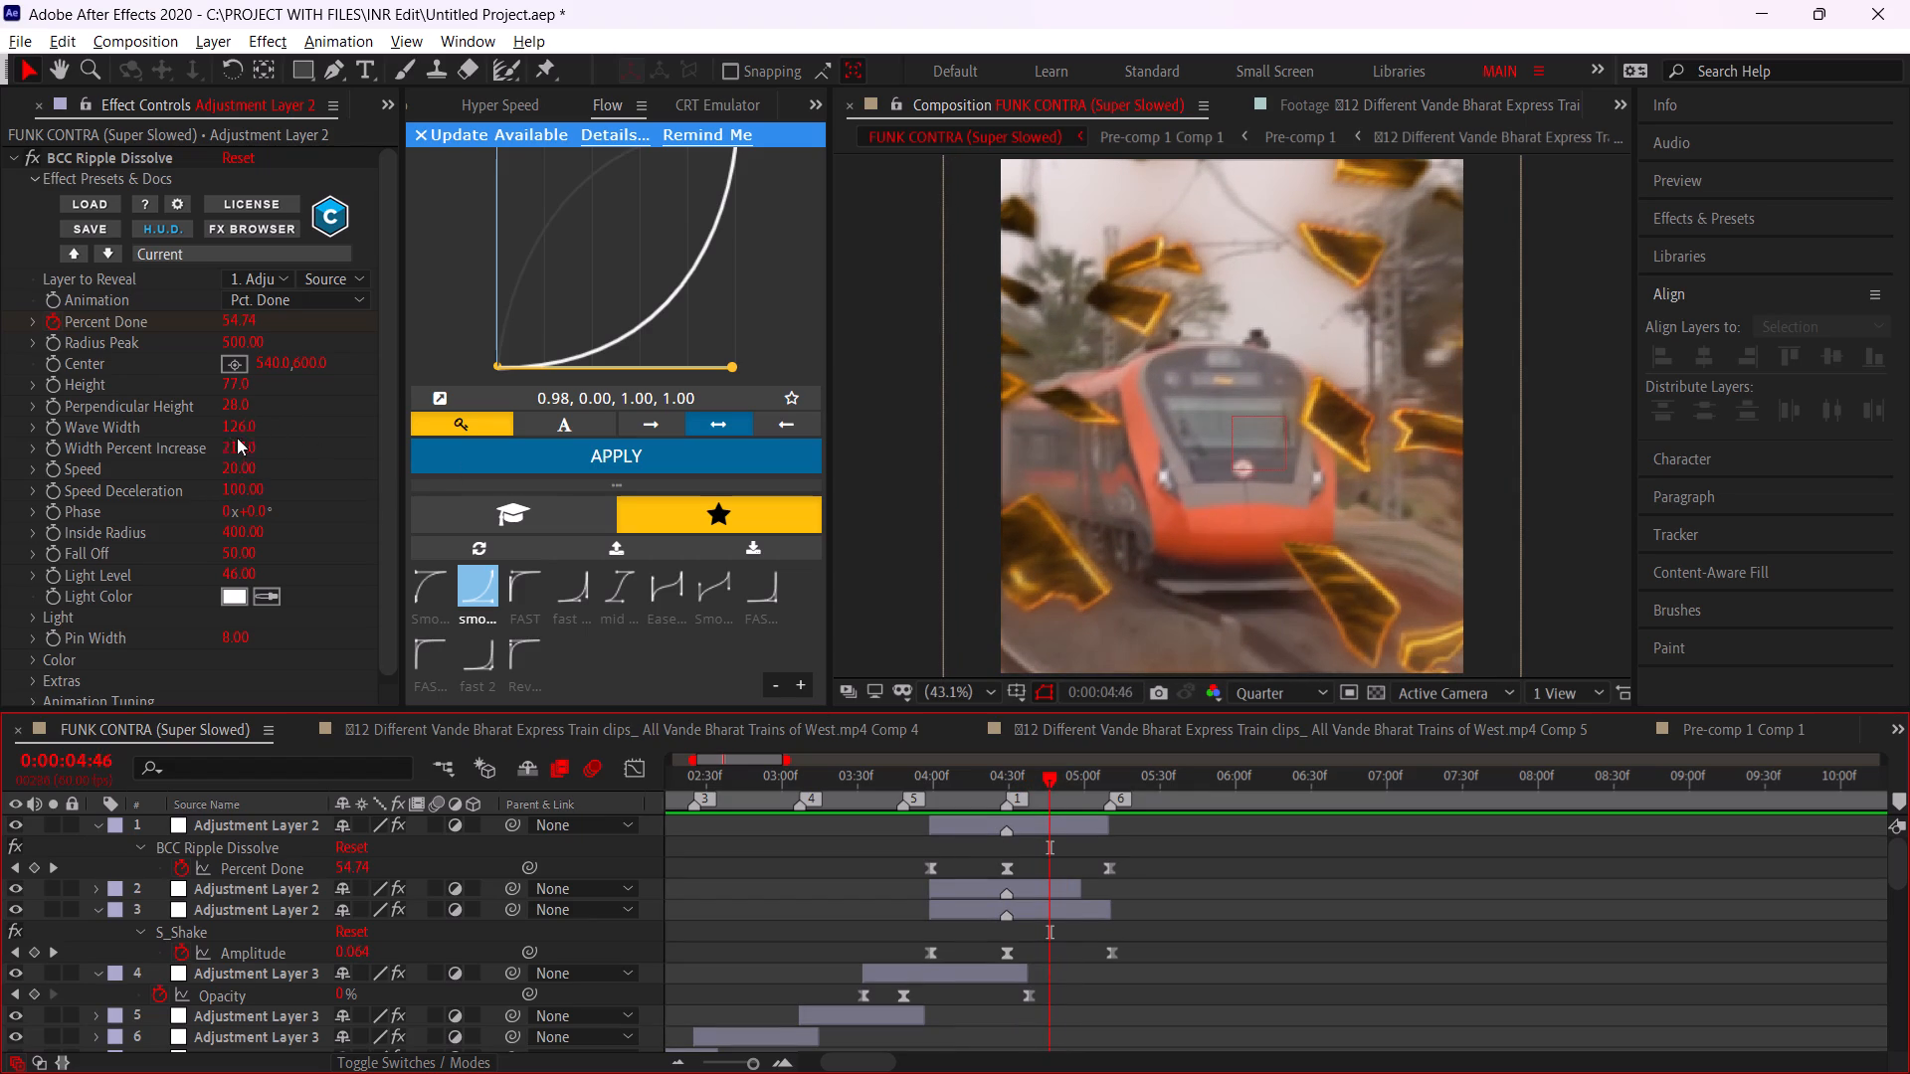
pyautogui.moveTo(238, 437); pyautogui.dragTo(201, 439)
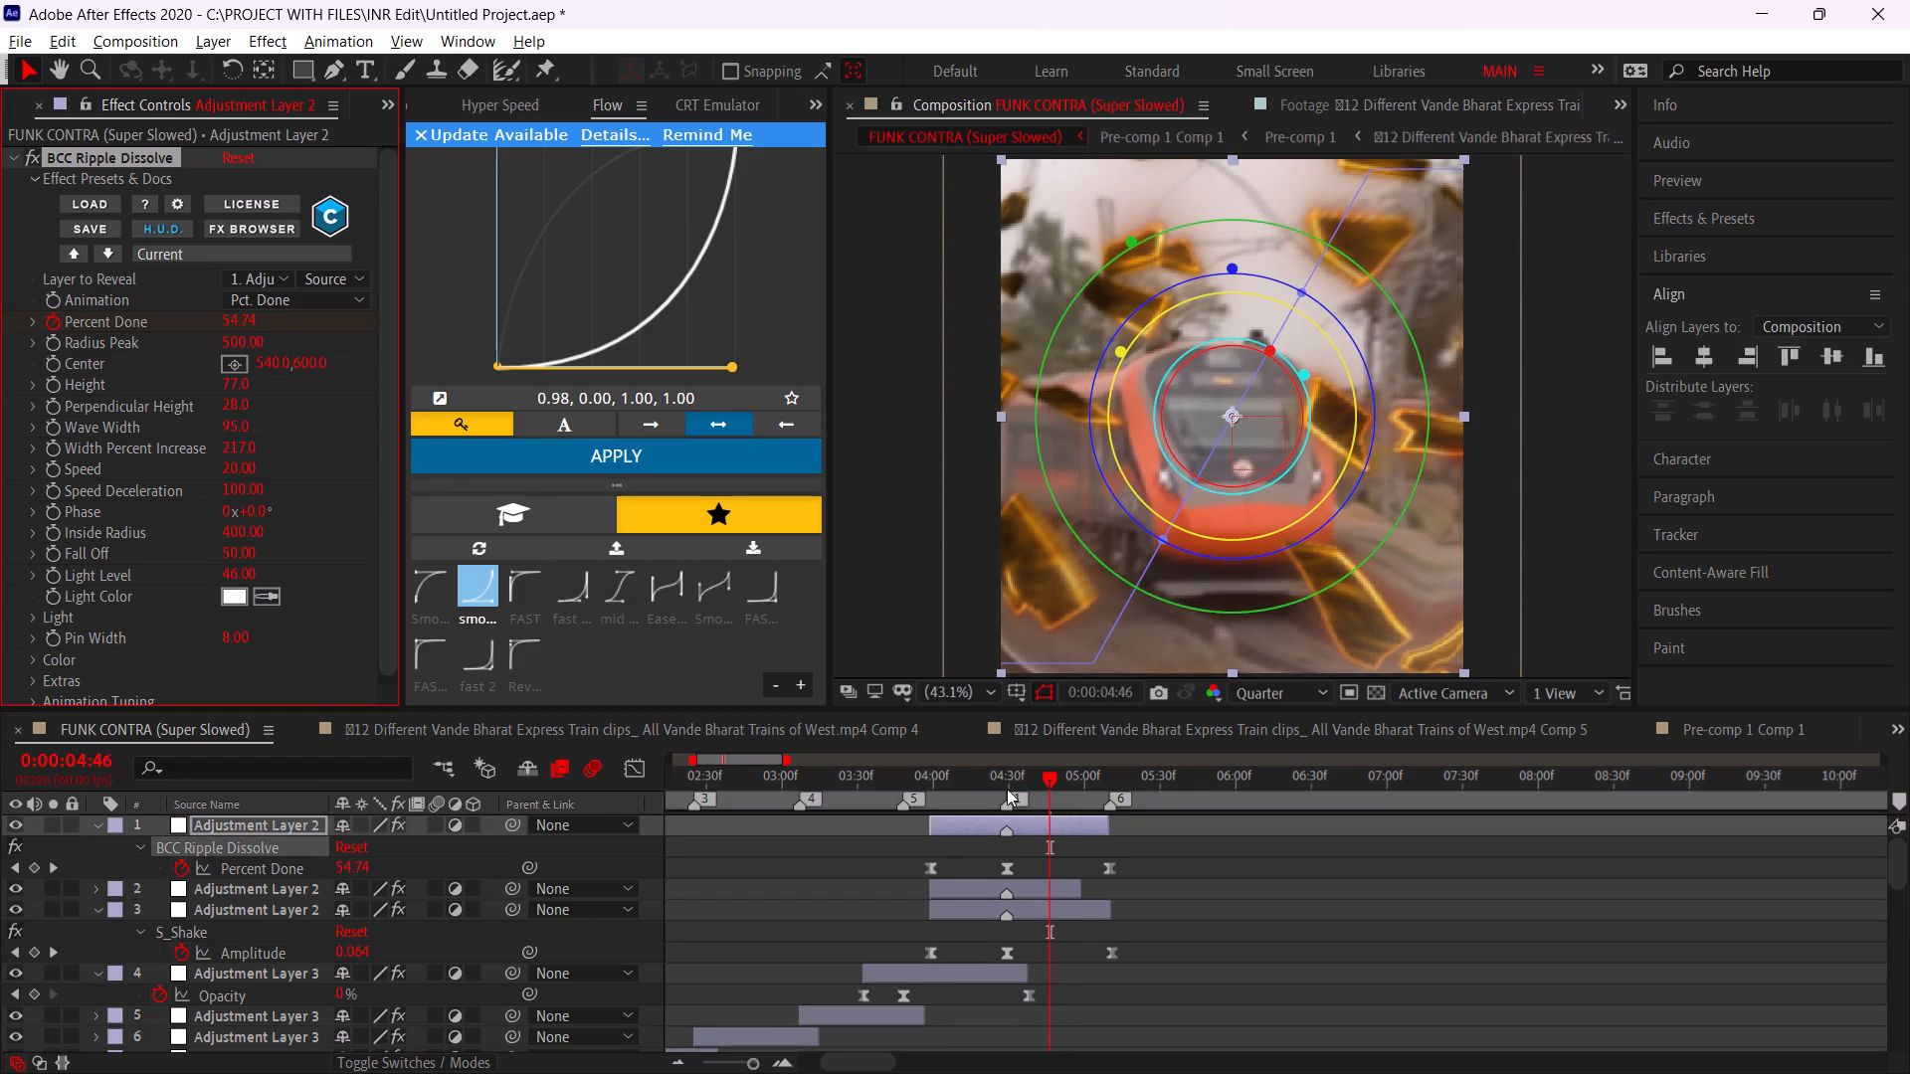
pyautogui.moveTo(1035, 785); pyautogui.dragTo(1034, 774)
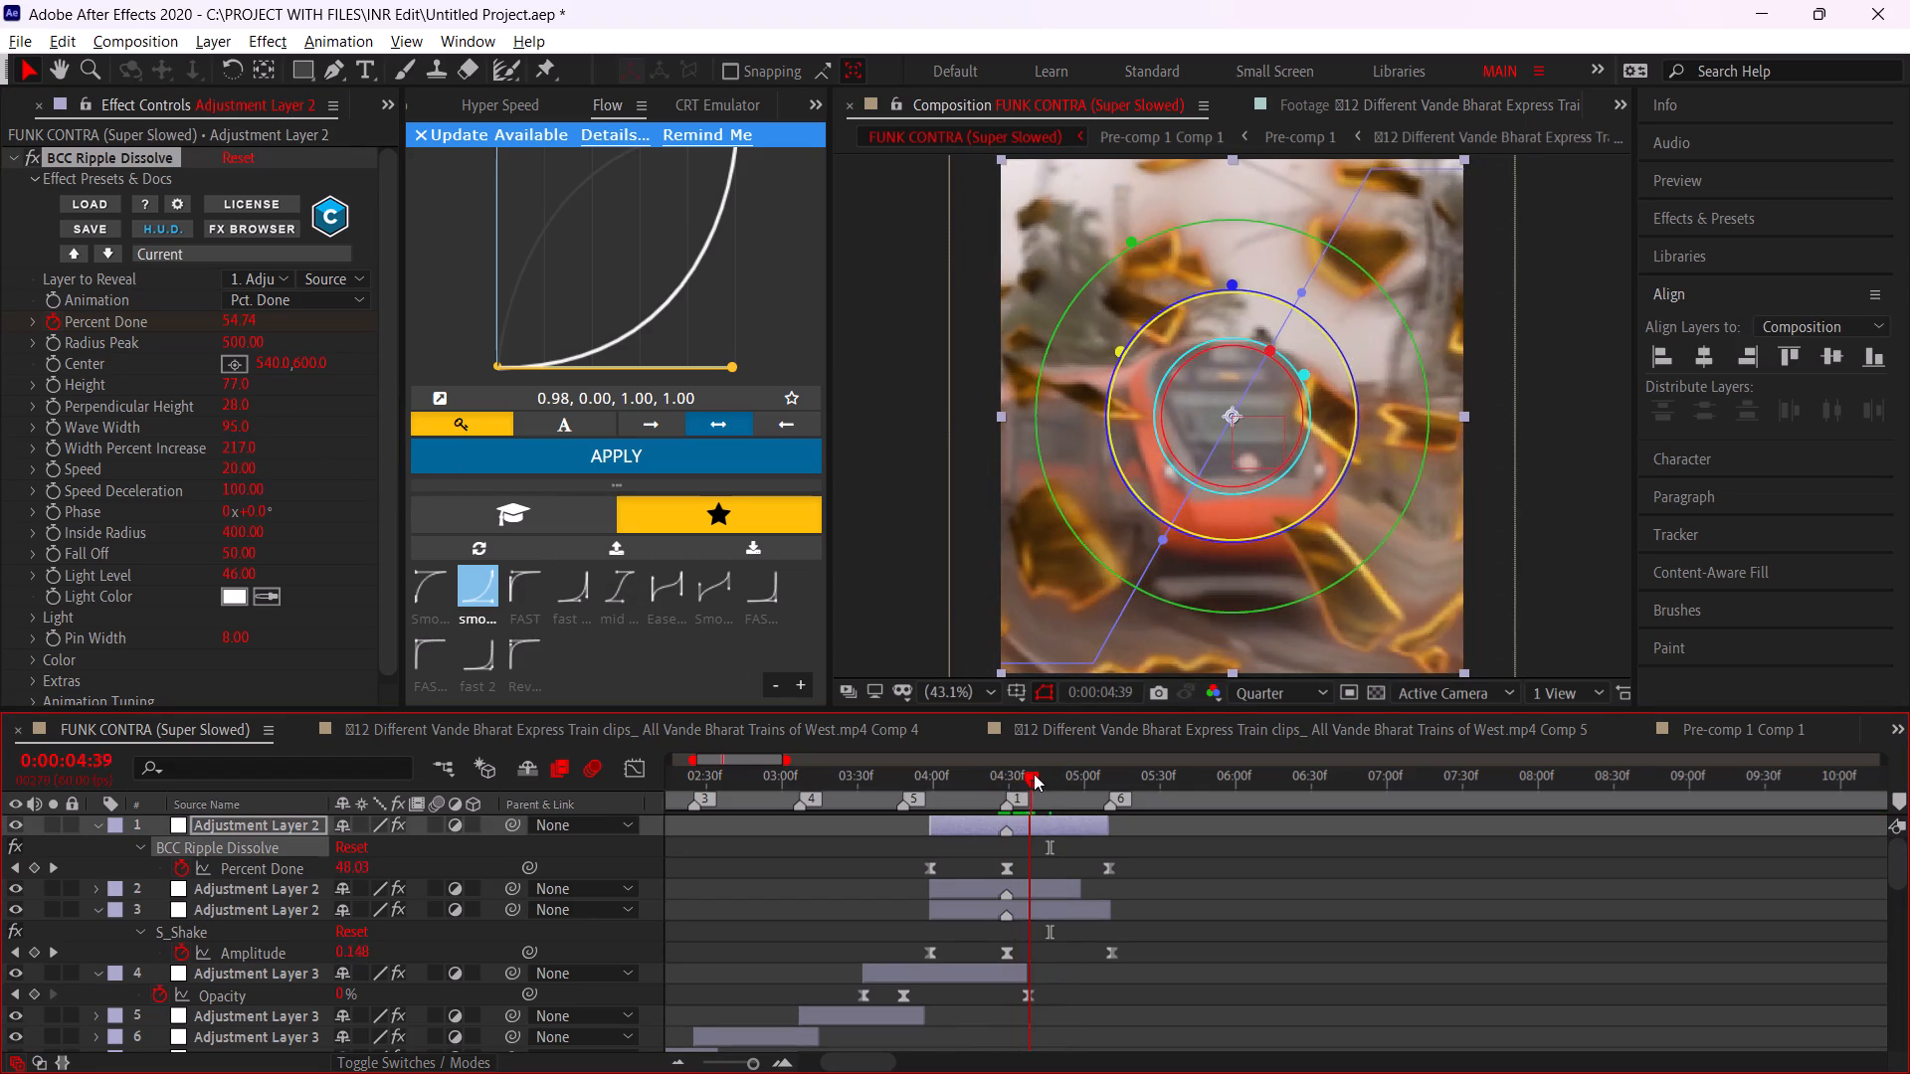
pyautogui.moveTo(1034, 774); pyautogui.dragTo(1129, 779)
# Apply the Smooth Flow curve (0.00, 0.02, 0.00, 0.99) to the last two Percent Done keyframes of the ripple dissolve.
pyautogui.moveTo(1165, 839); pyautogui.dragTo(982, 876)
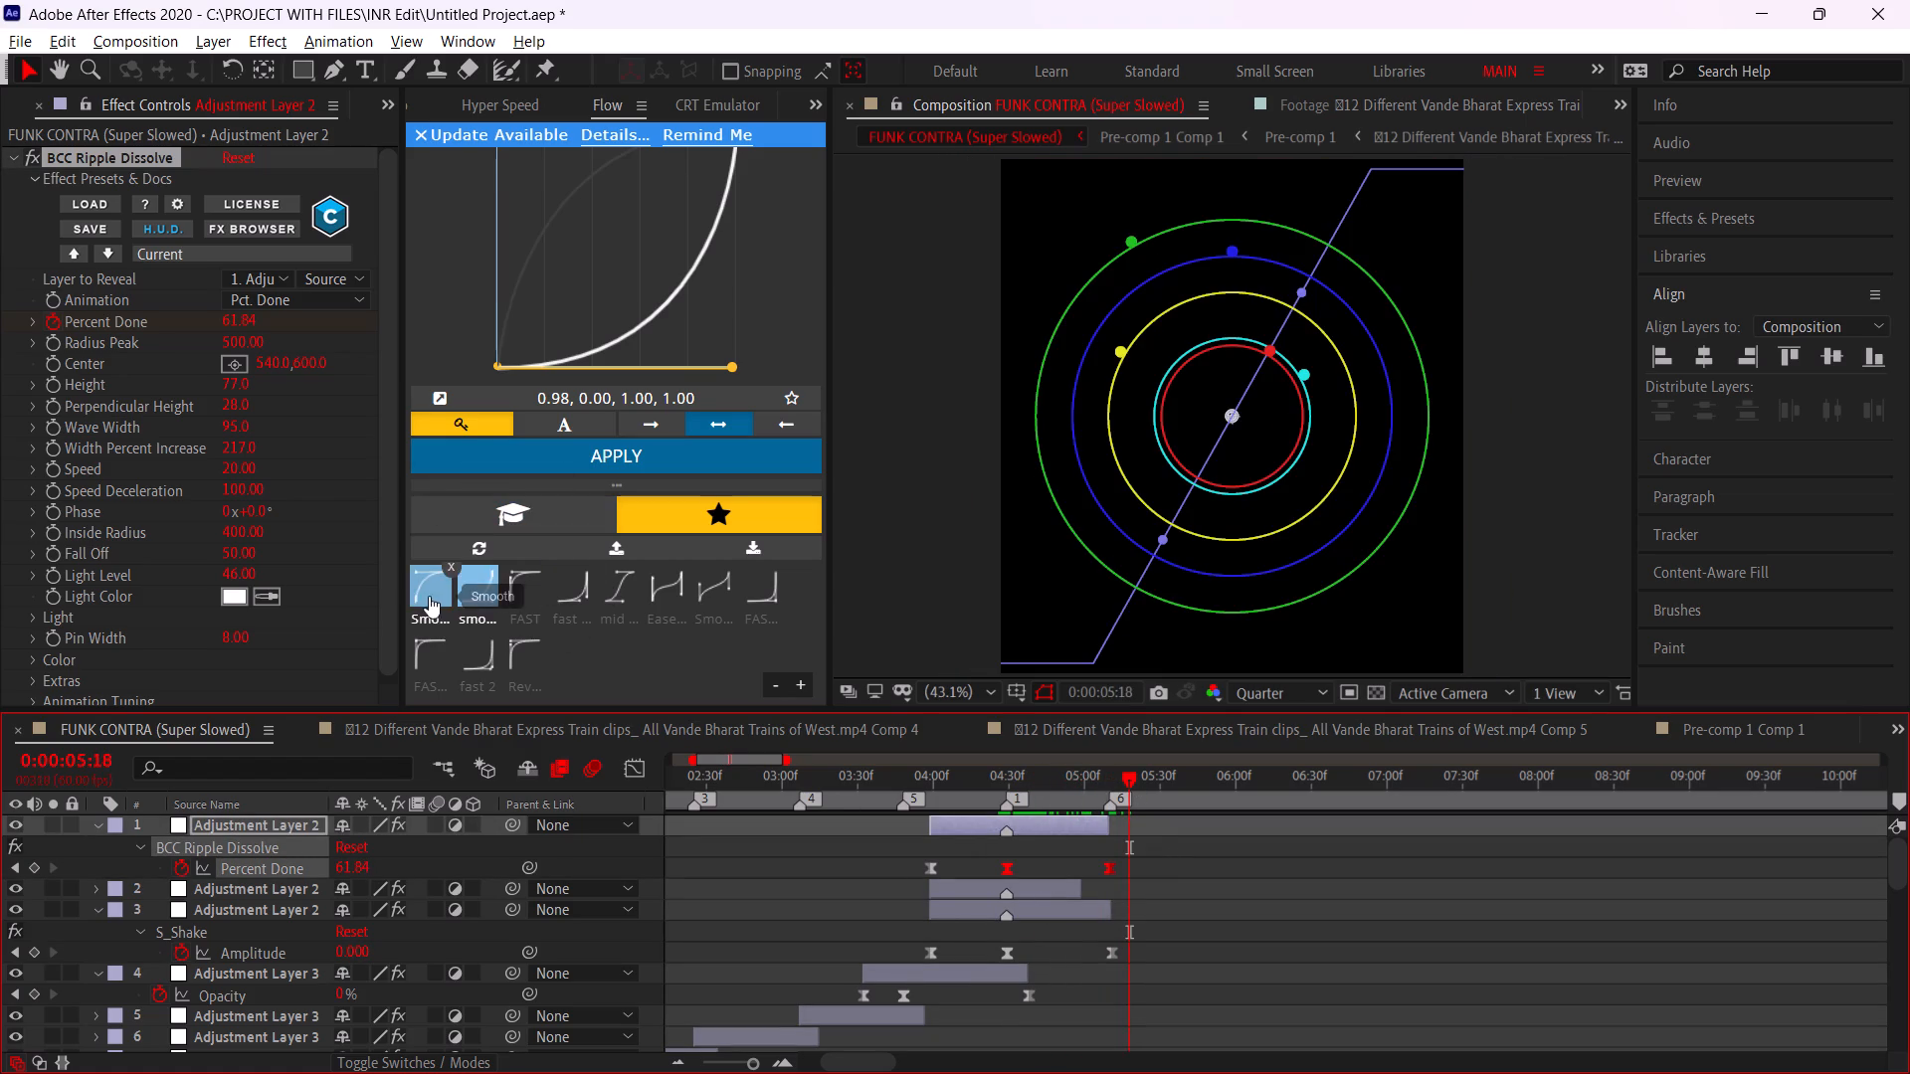
pyautogui.click(429, 596)
pyautogui.click(501, 451)
# Apply the smooth reverse Flow curve (0.98, 0.00, 1.00, 1.00) to the first two Percent Done keyframes of the ripple dissolve.
pyautogui.moveTo(969, 790); pyautogui.dragTo(922, 811)
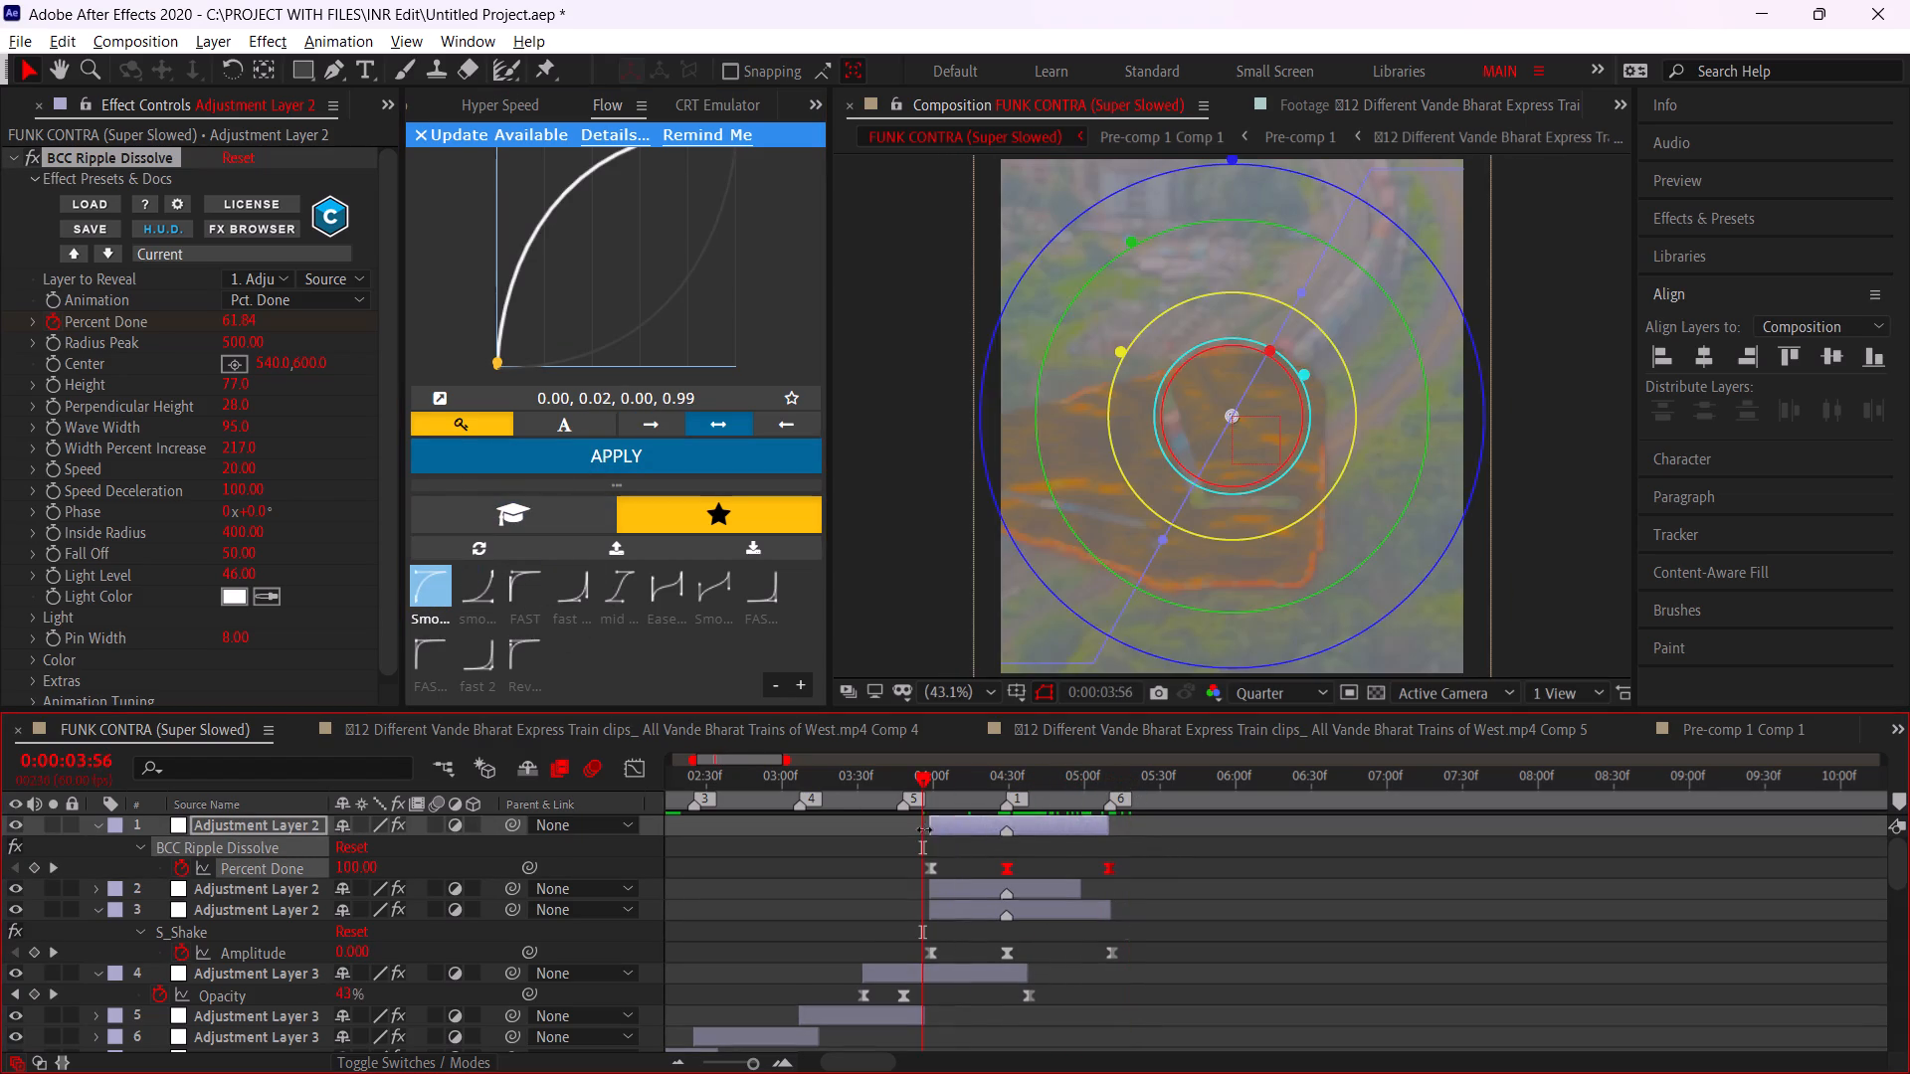
pyautogui.moveTo(920, 838); pyautogui.dragTo(1054, 893)
pyautogui.click(479, 588)
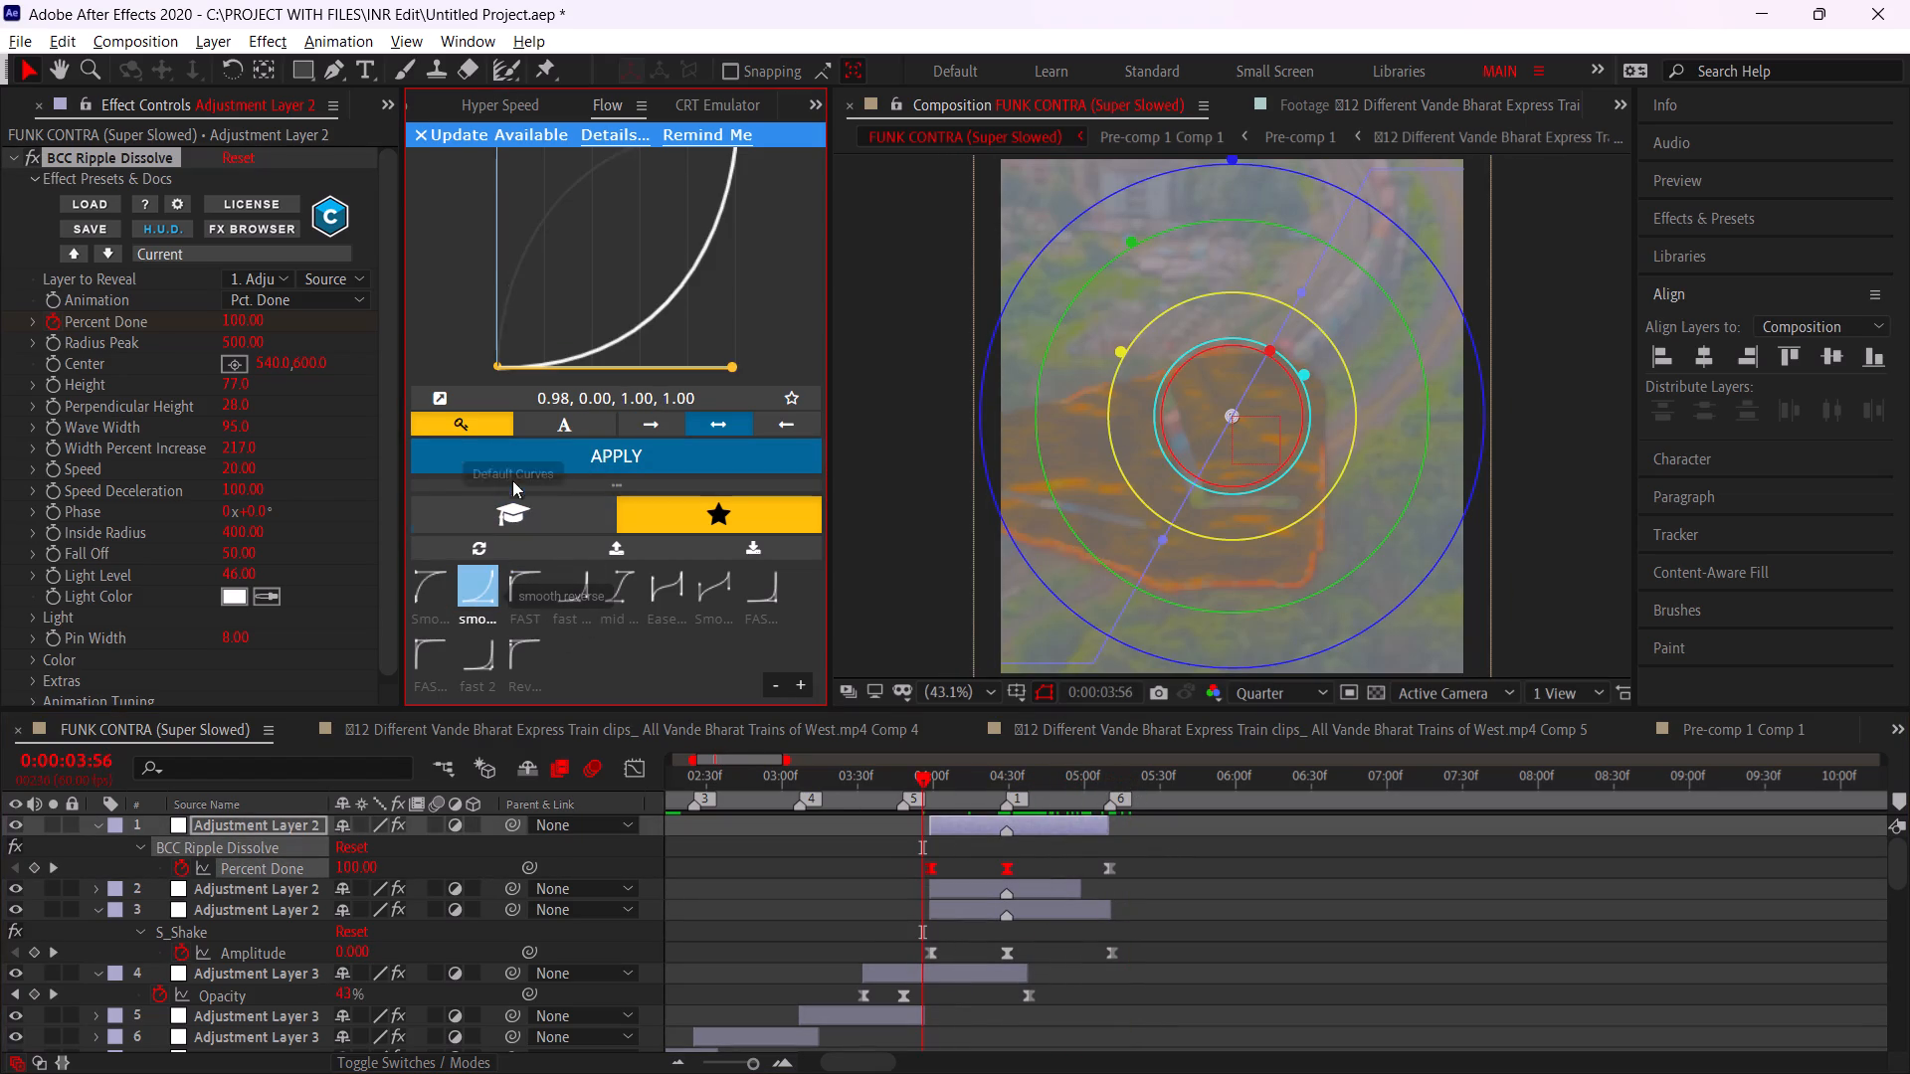
pyautogui.click(516, 468)
# Play back the FUNK CONTRA composition from 0:00:06:31, past the ripple dissolve transition.
pyautogui.keyDown('alt'); pyautogui.scroll(-3, 1098, 913); pyautogui.keyUp('alt')
pyautogui.click(862, 775)
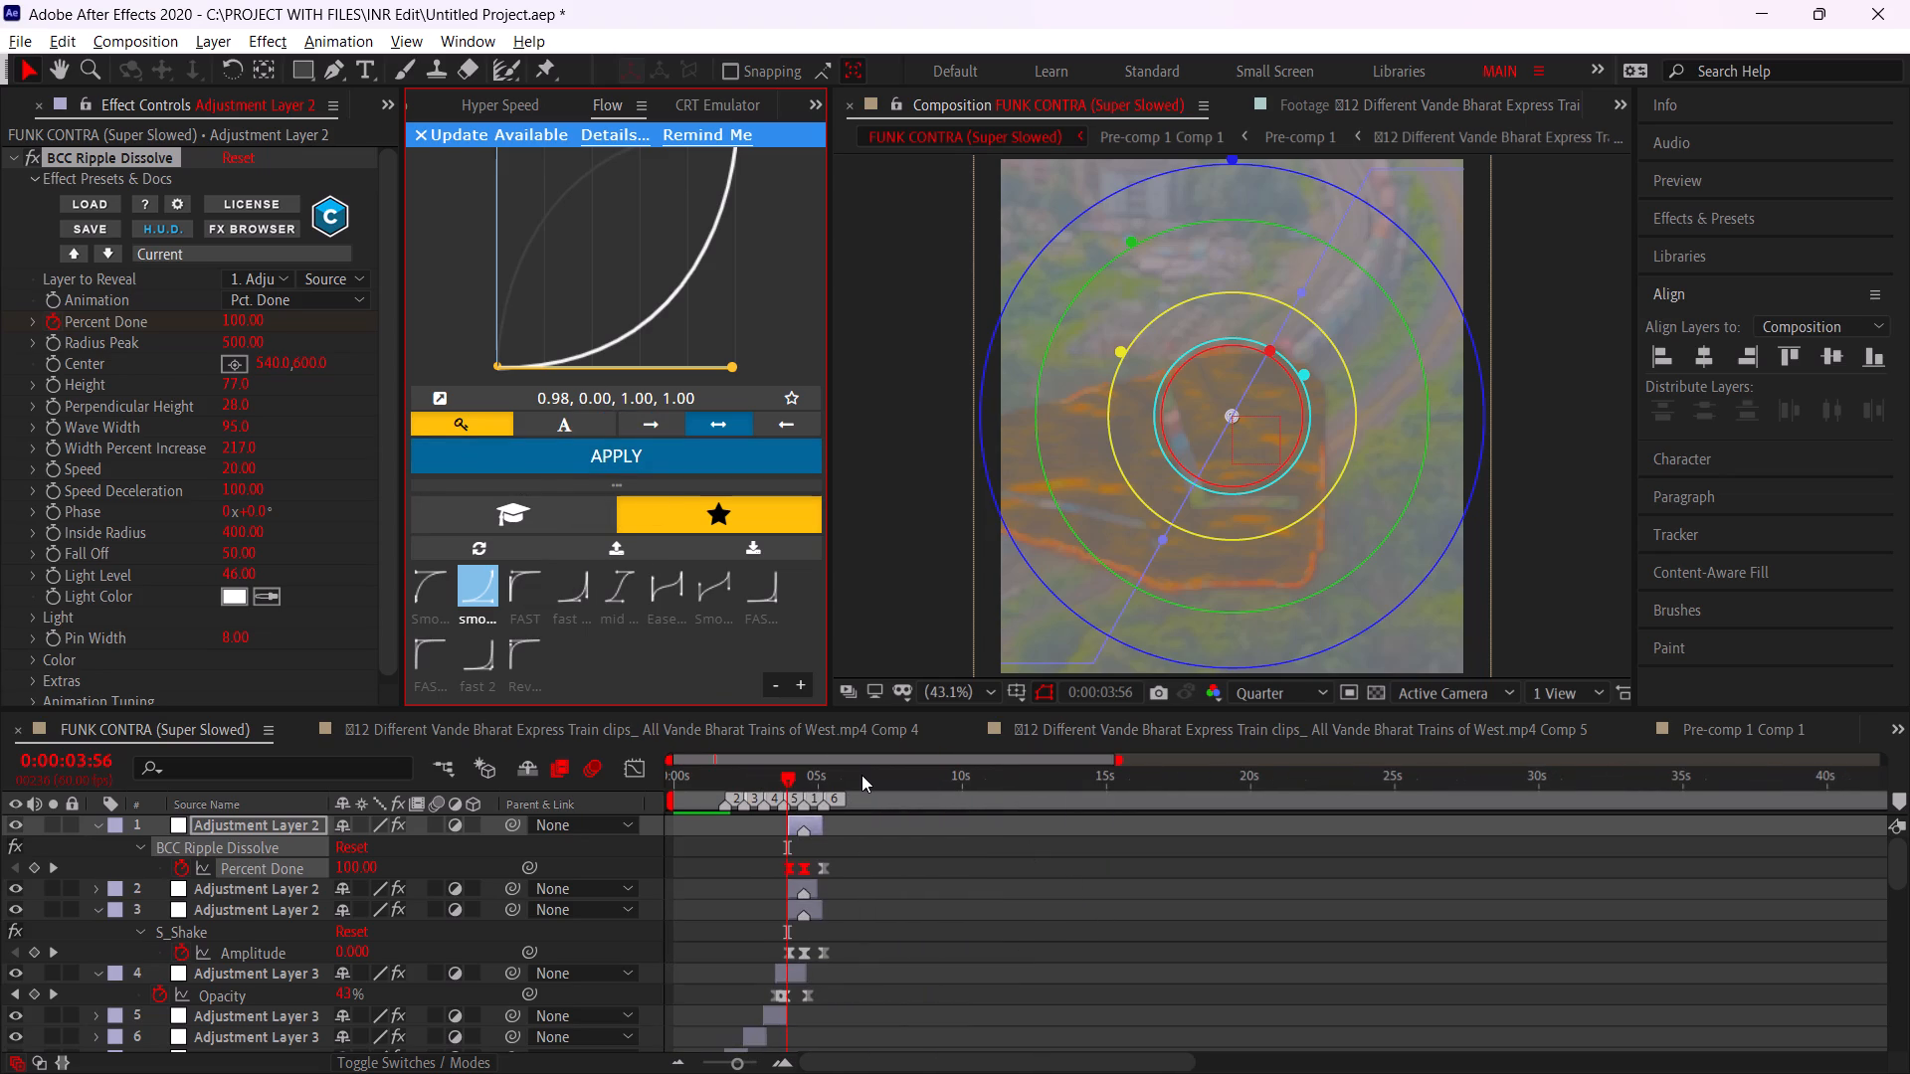
pyautogui.press('space')
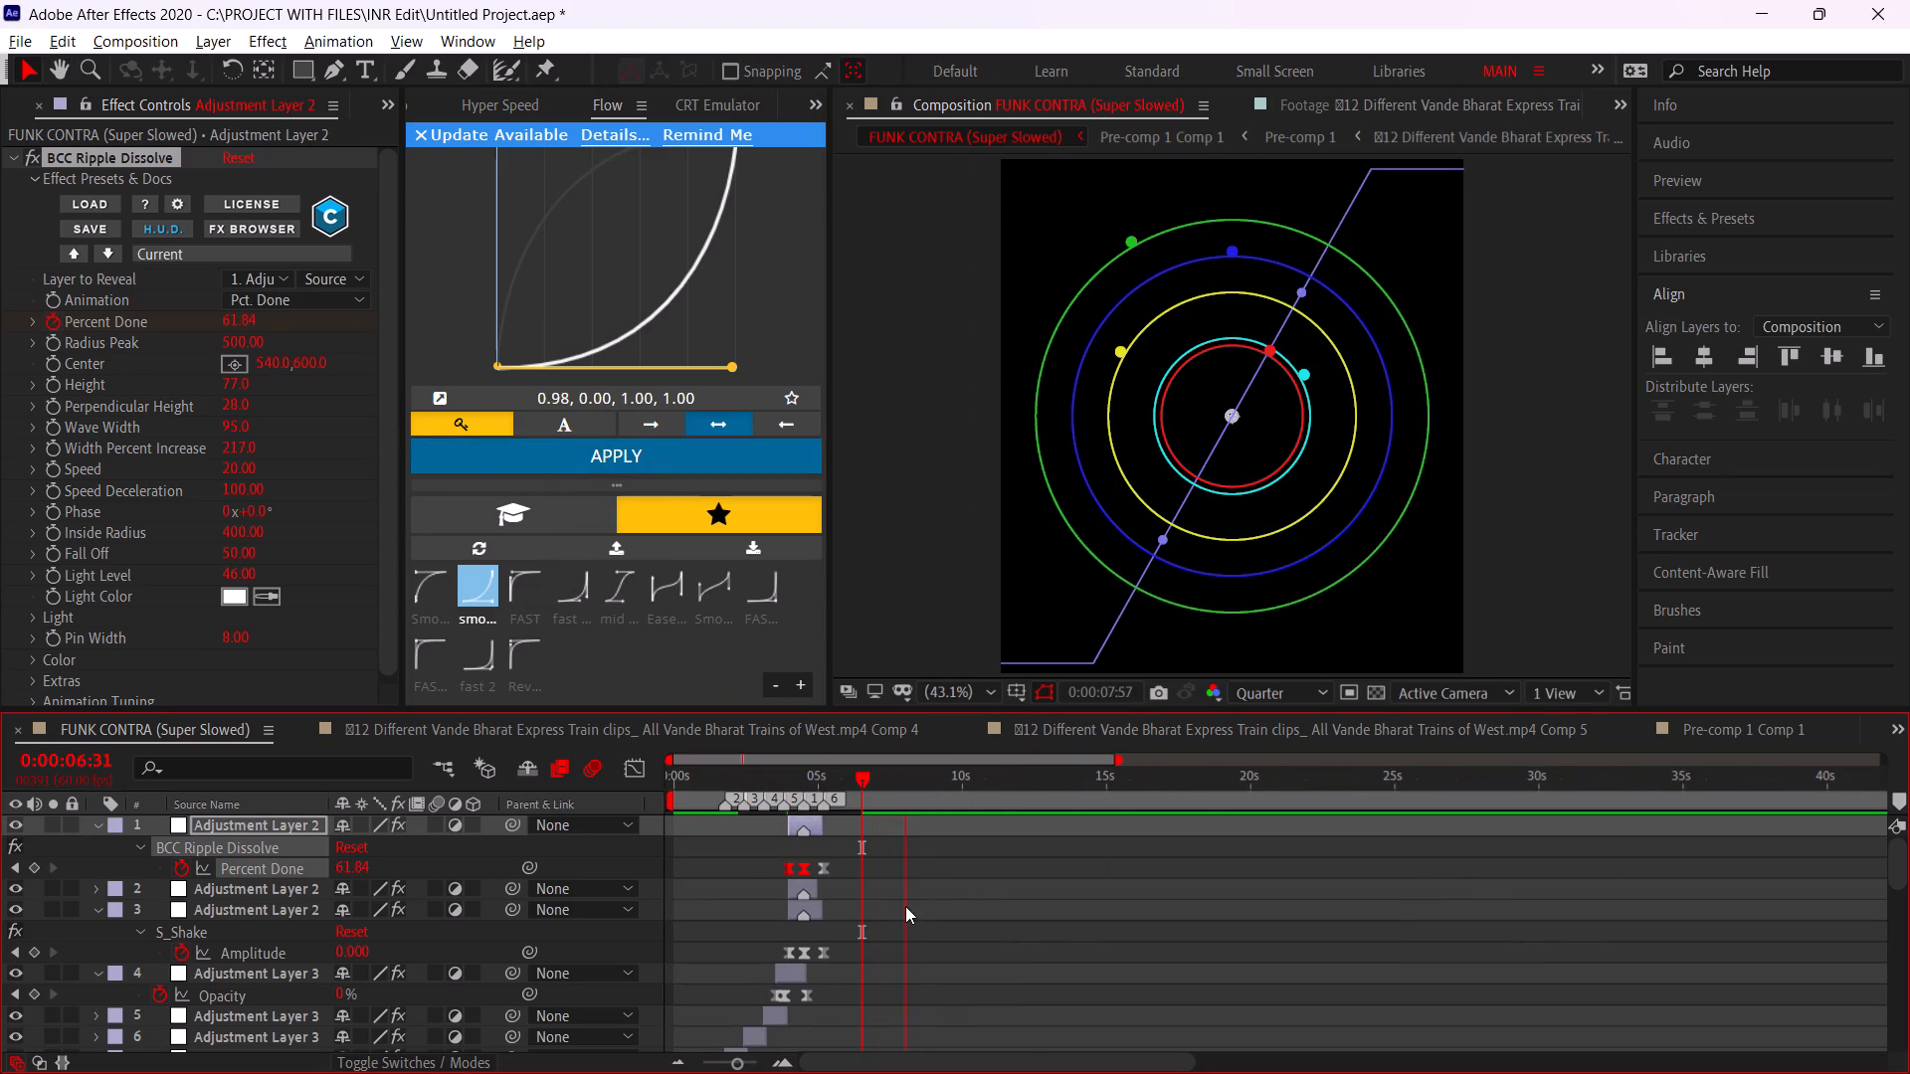
pyautogui.click(950, 884)
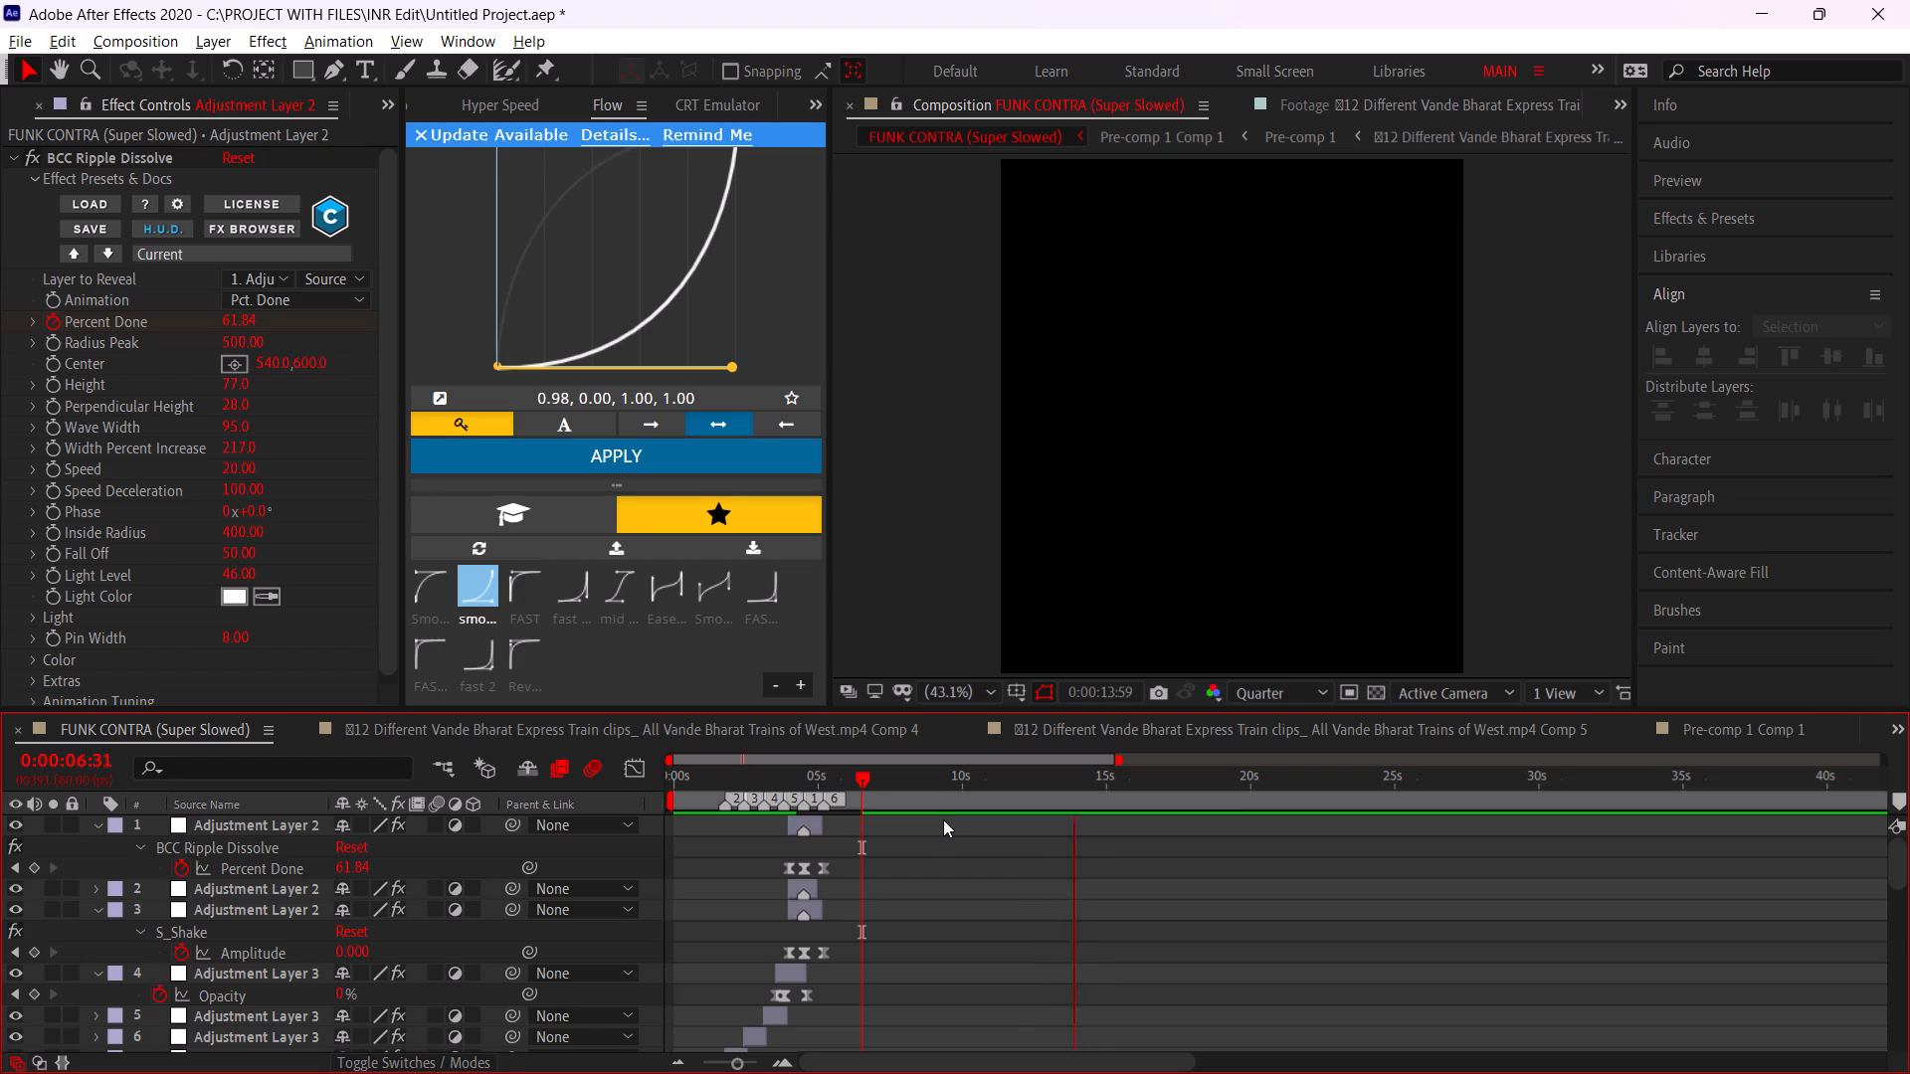
pyautogui.click(934, 782)
# Switch from After Effects to the Music folder in File Explorer.
pyautogui.hotkey('alt', 'Tab')
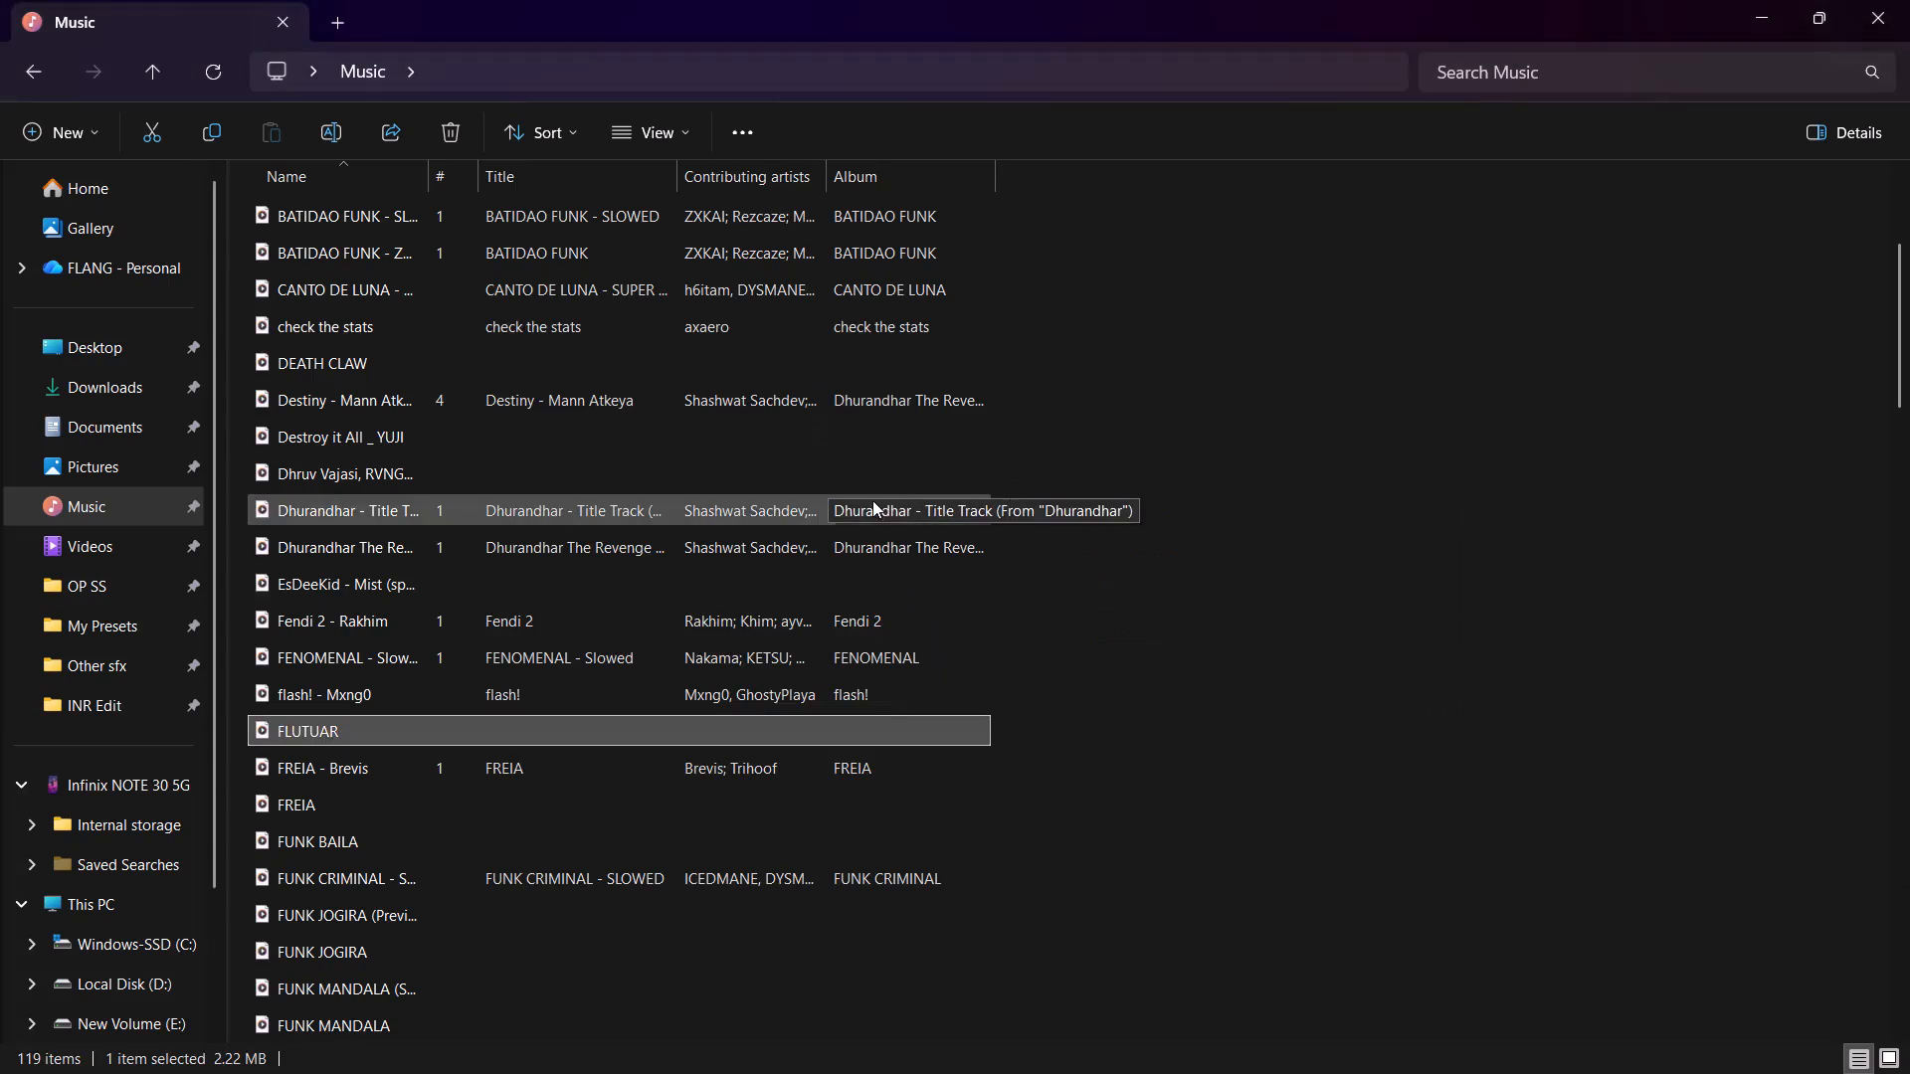
pyautogui.hotkey('alt', 'Tab')
pyautogui.hotkey('alt', 'Tab')
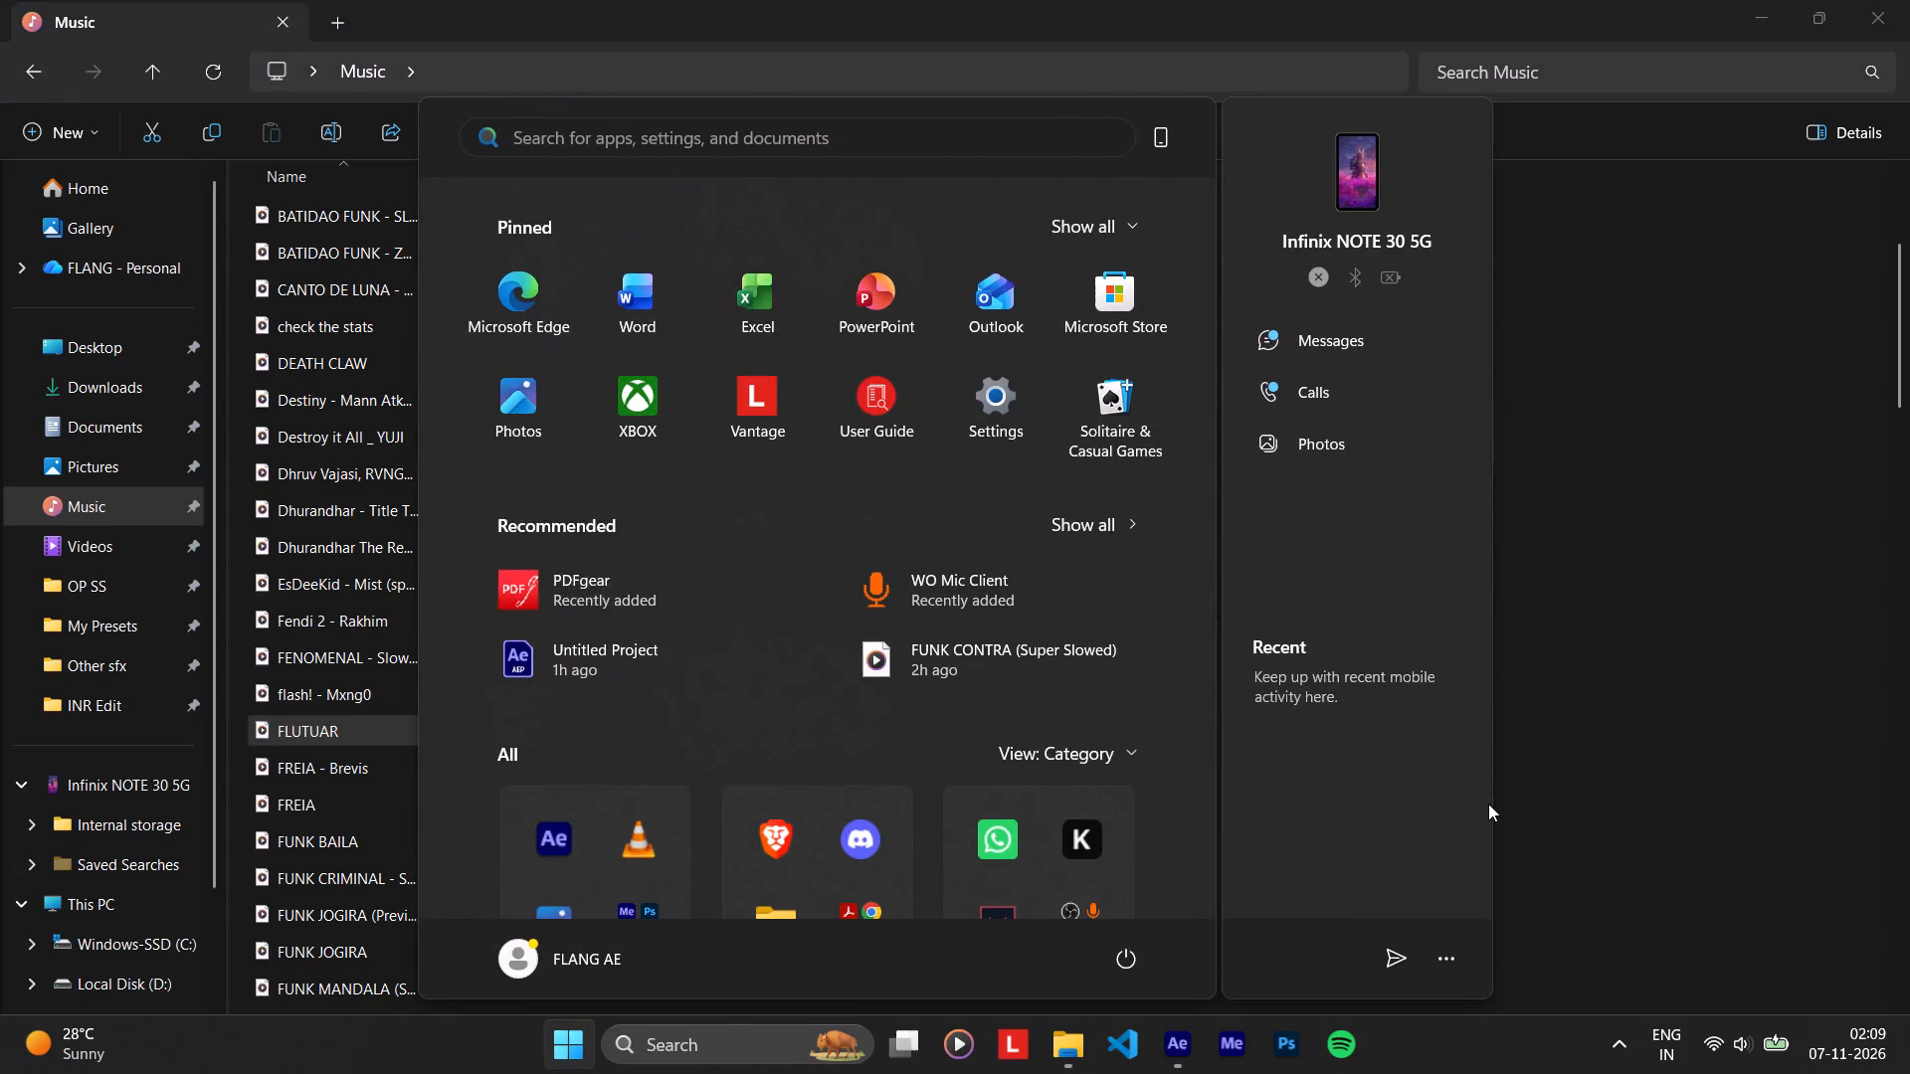
# Launch the Brave browser and open YouTube in a new tab, closing the YouTube Creator Studio tab.
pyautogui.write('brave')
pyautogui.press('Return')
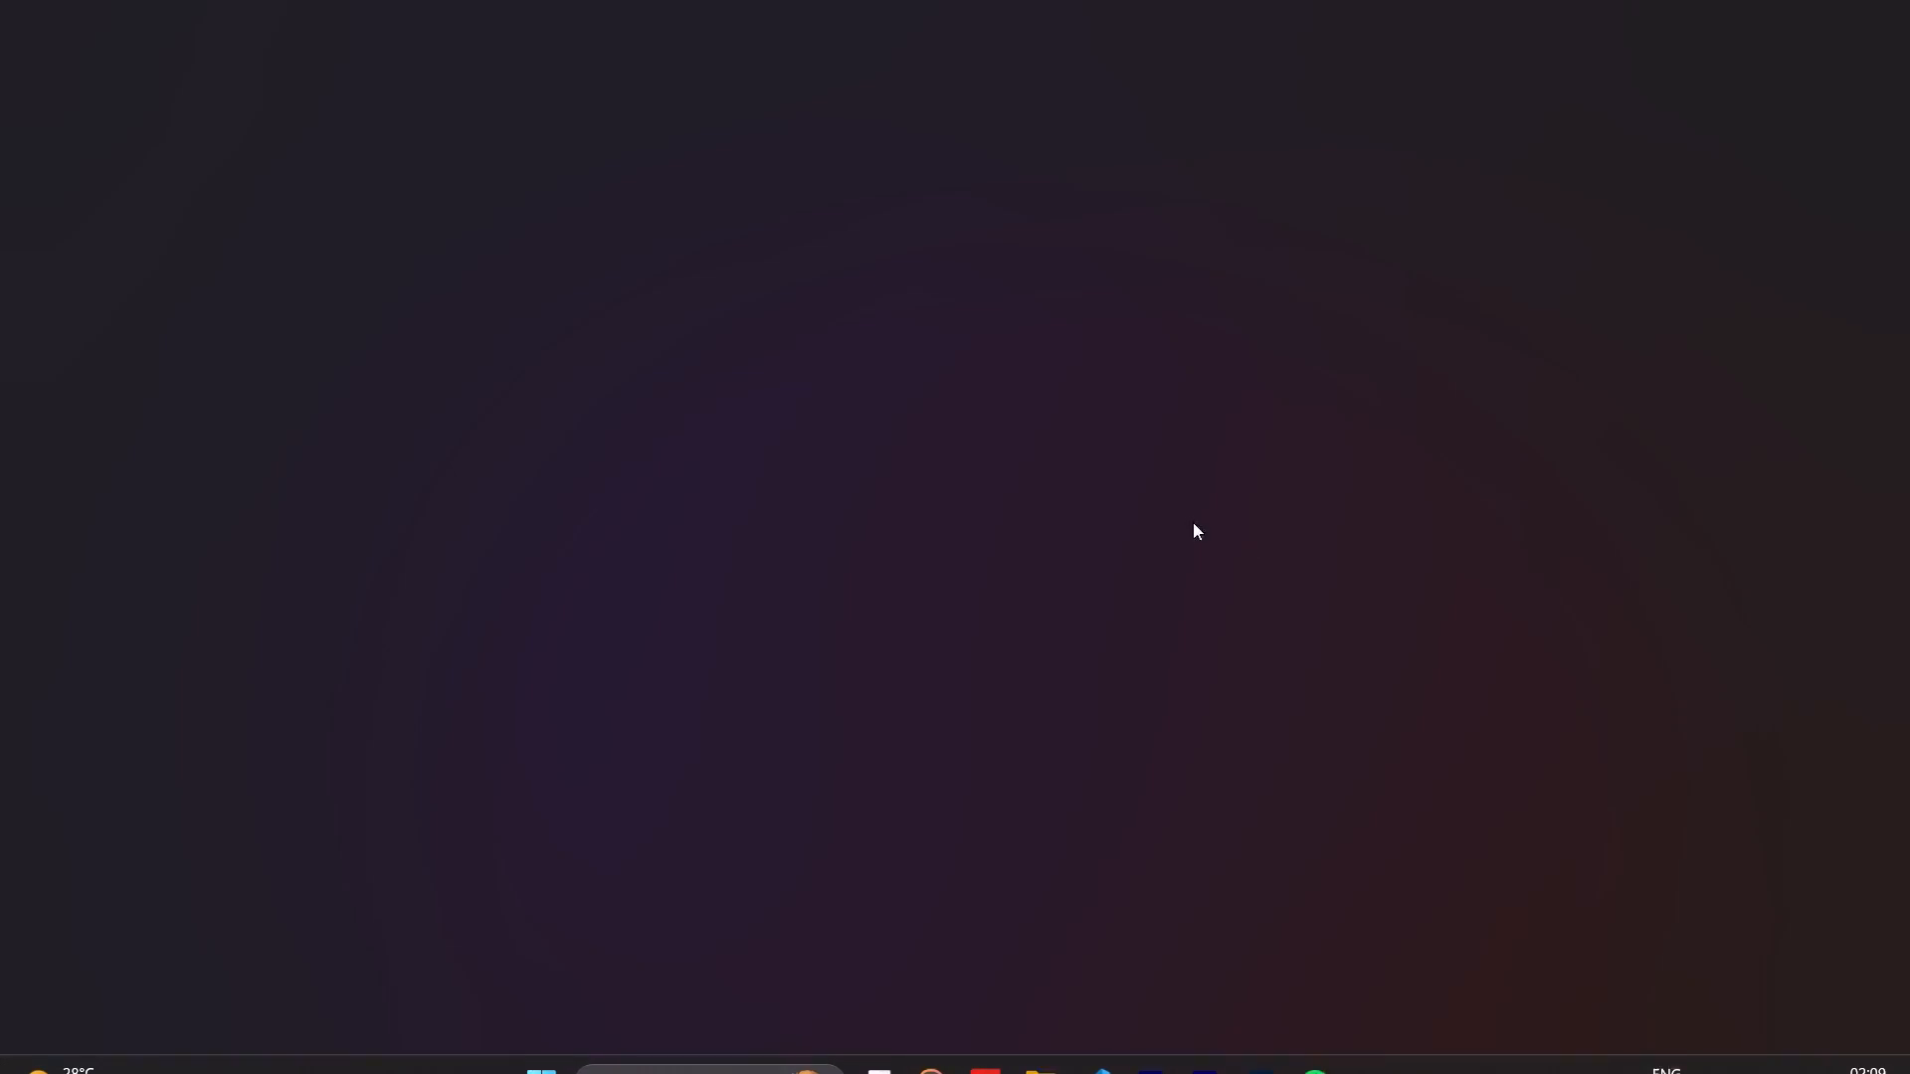
pyautogui.click(338, 16)
pyautogui.click(289, 25)
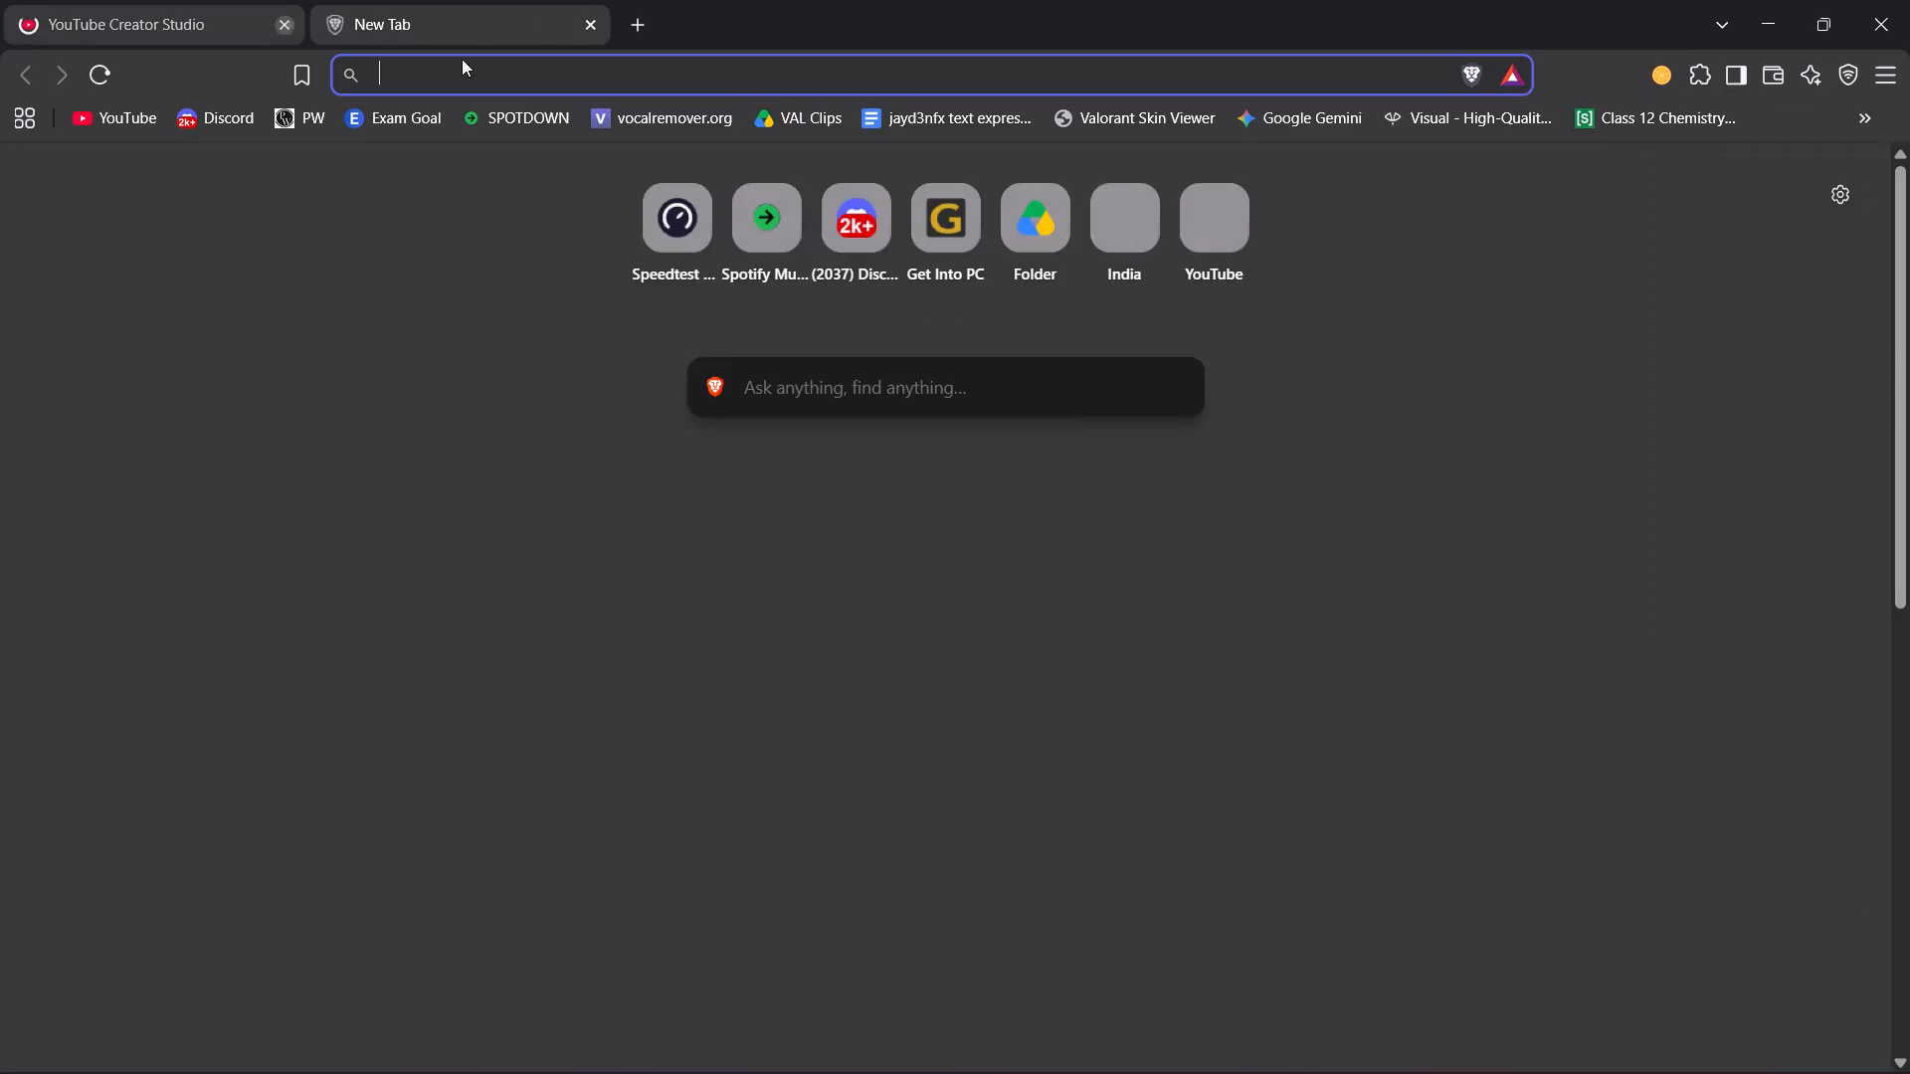
pyautogui.click(1206, 222)
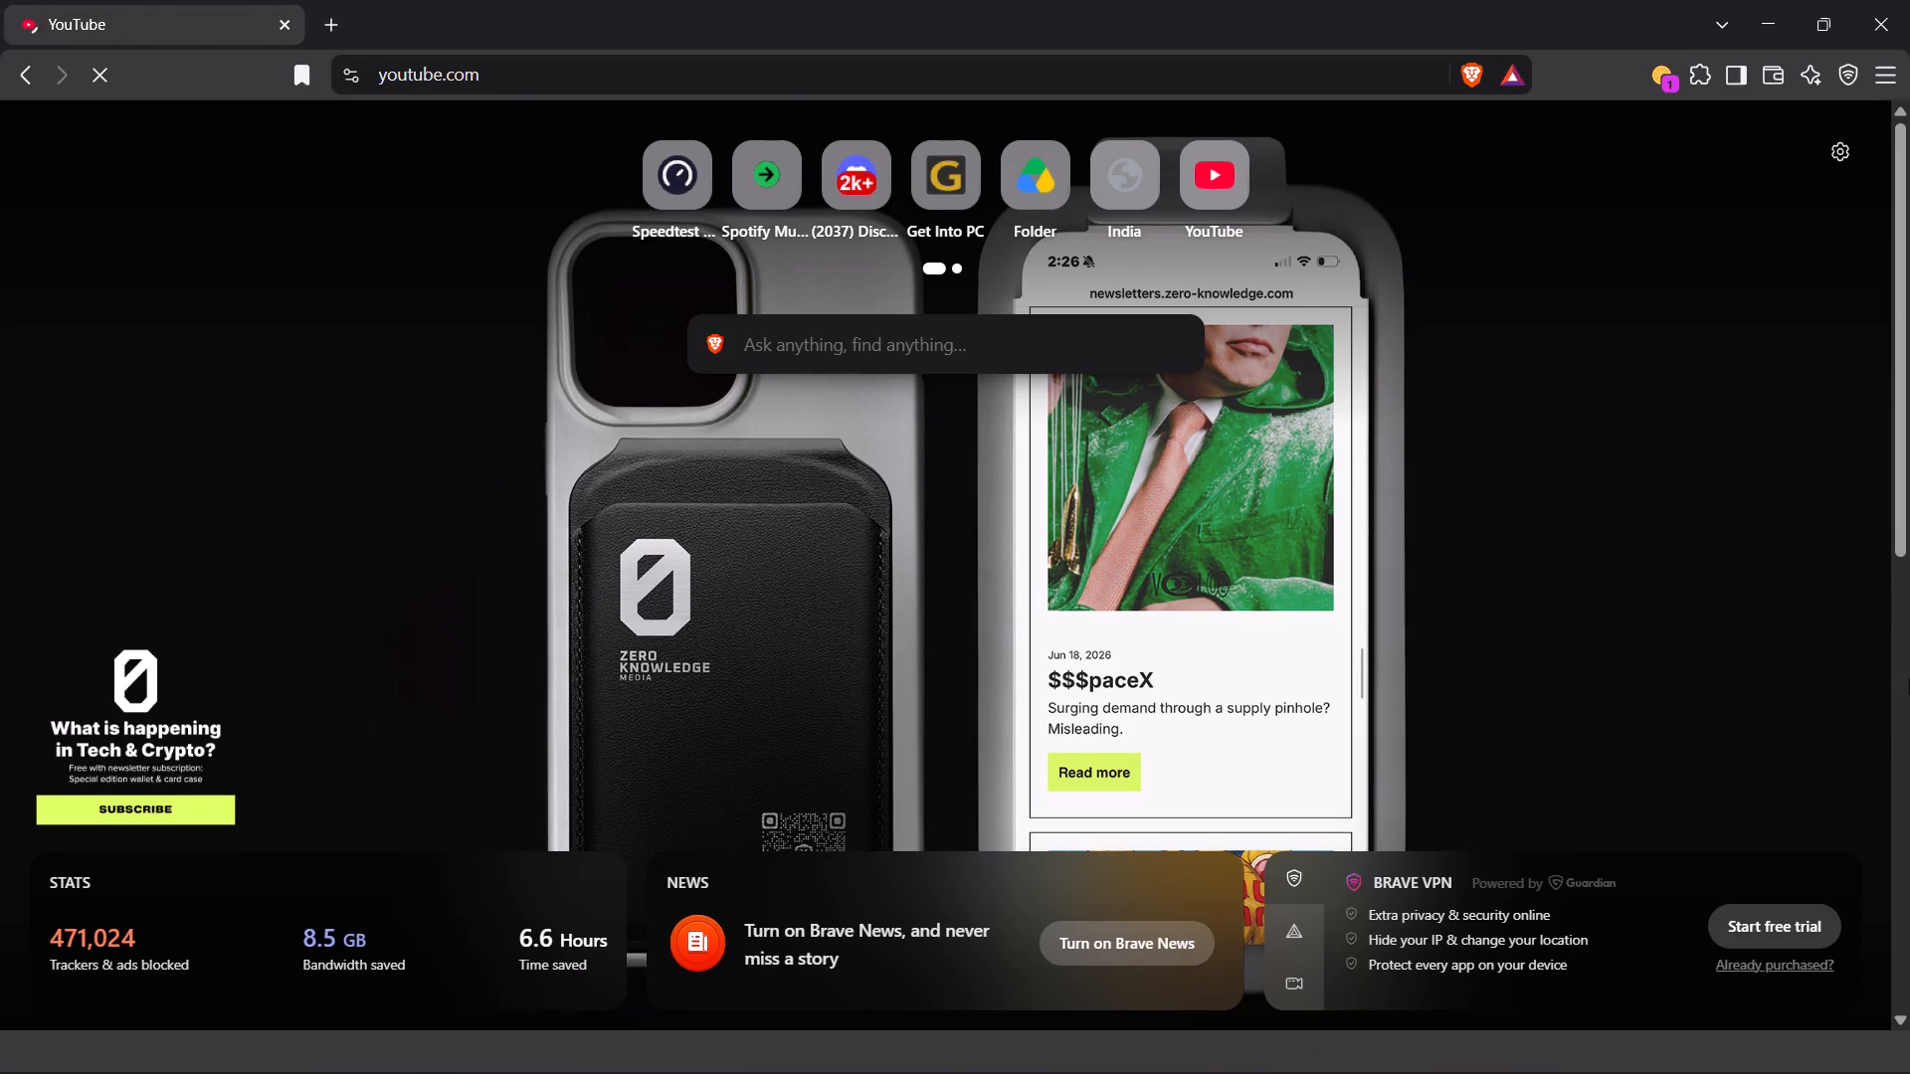
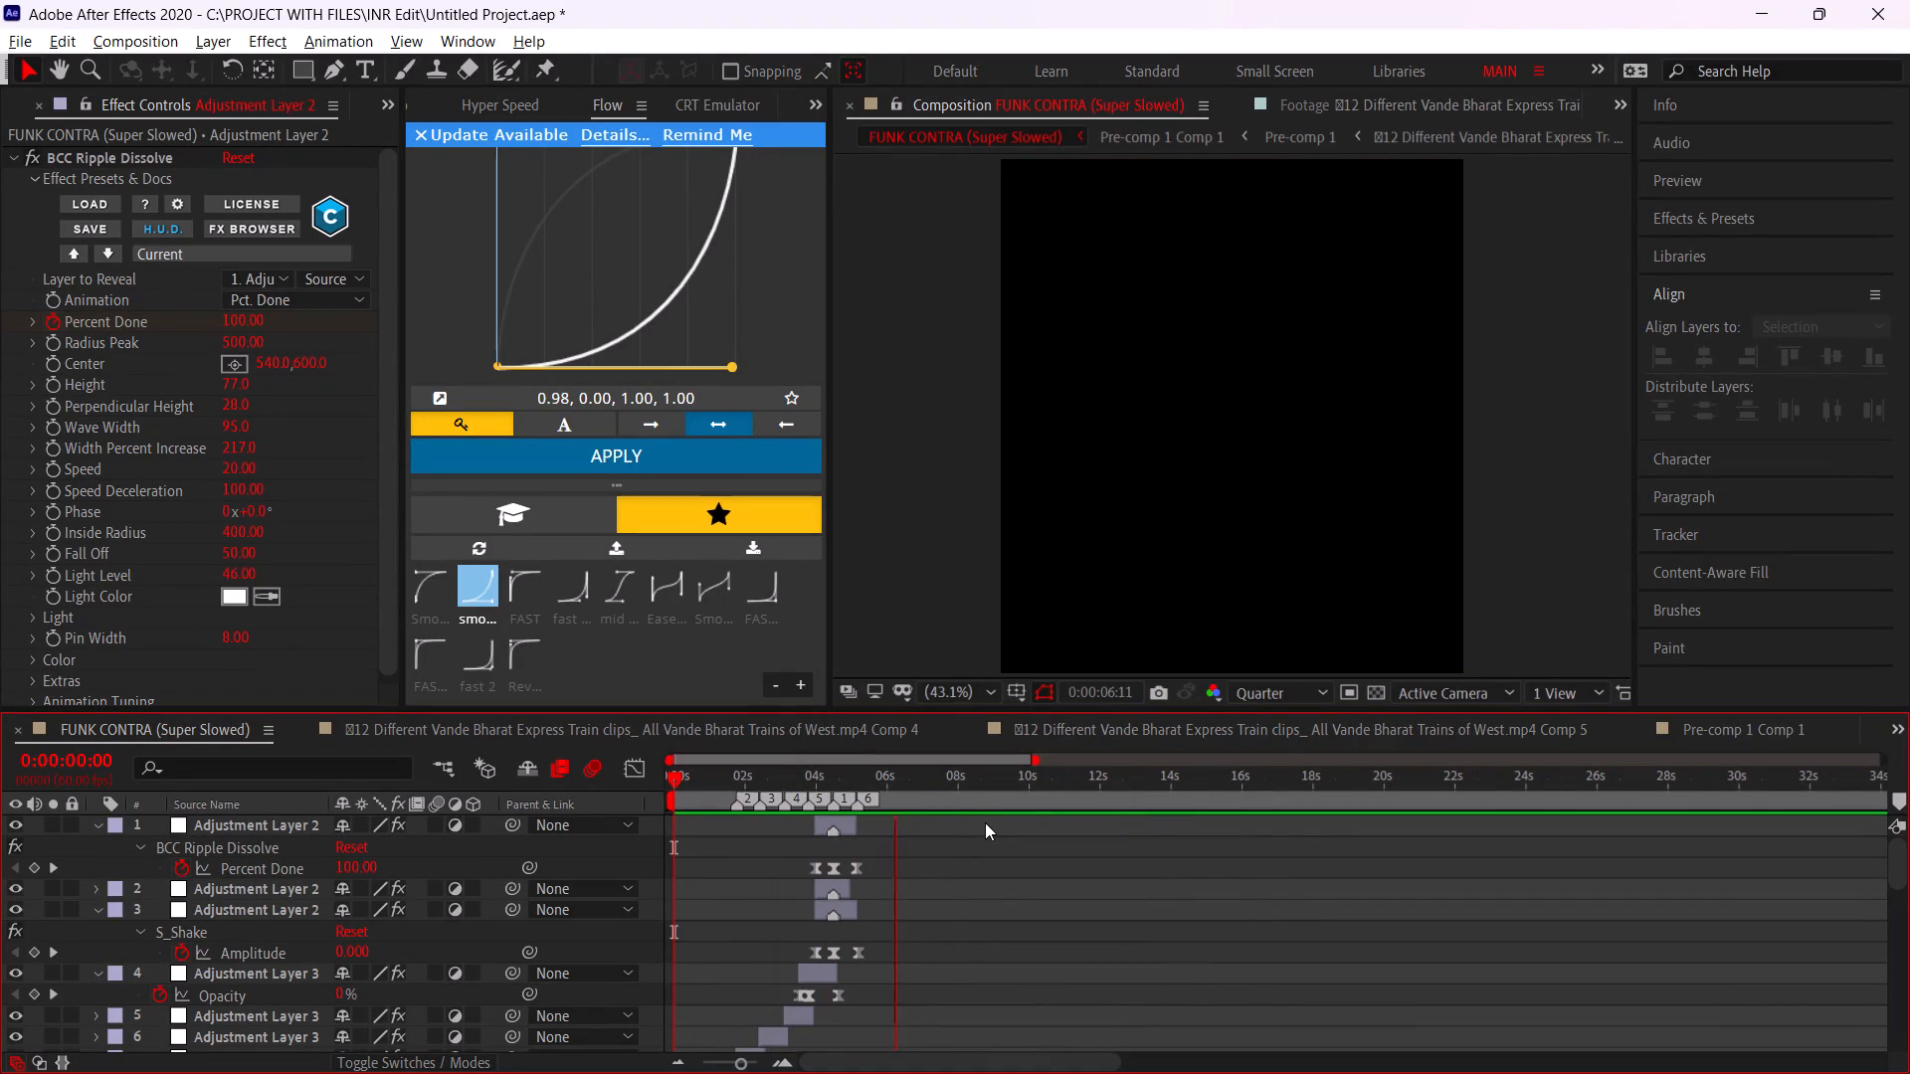
# Play back the ripple dissolve transition in the FUNK CONTRA composition repeatedly from 0:00:03:55.
pyautogui.click(813, 785)
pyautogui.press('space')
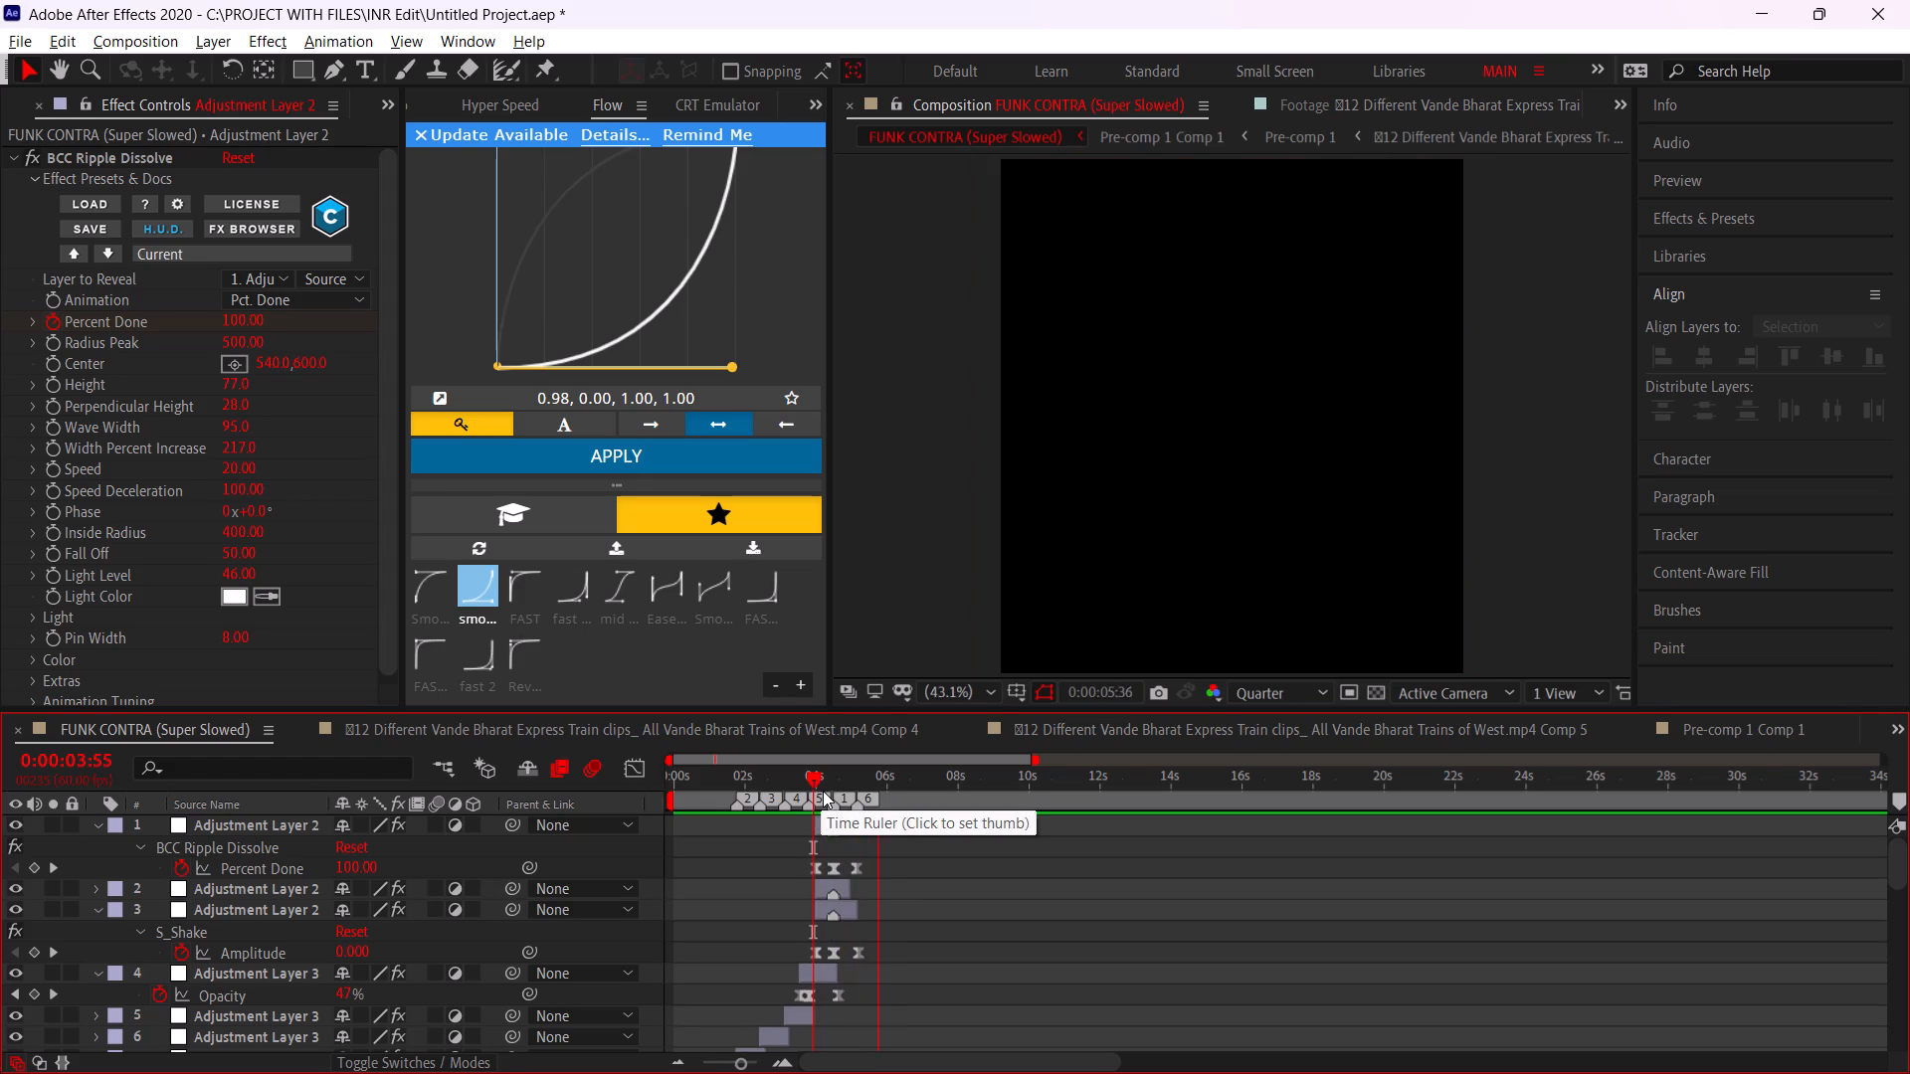
pyautogui.click(814, 770)
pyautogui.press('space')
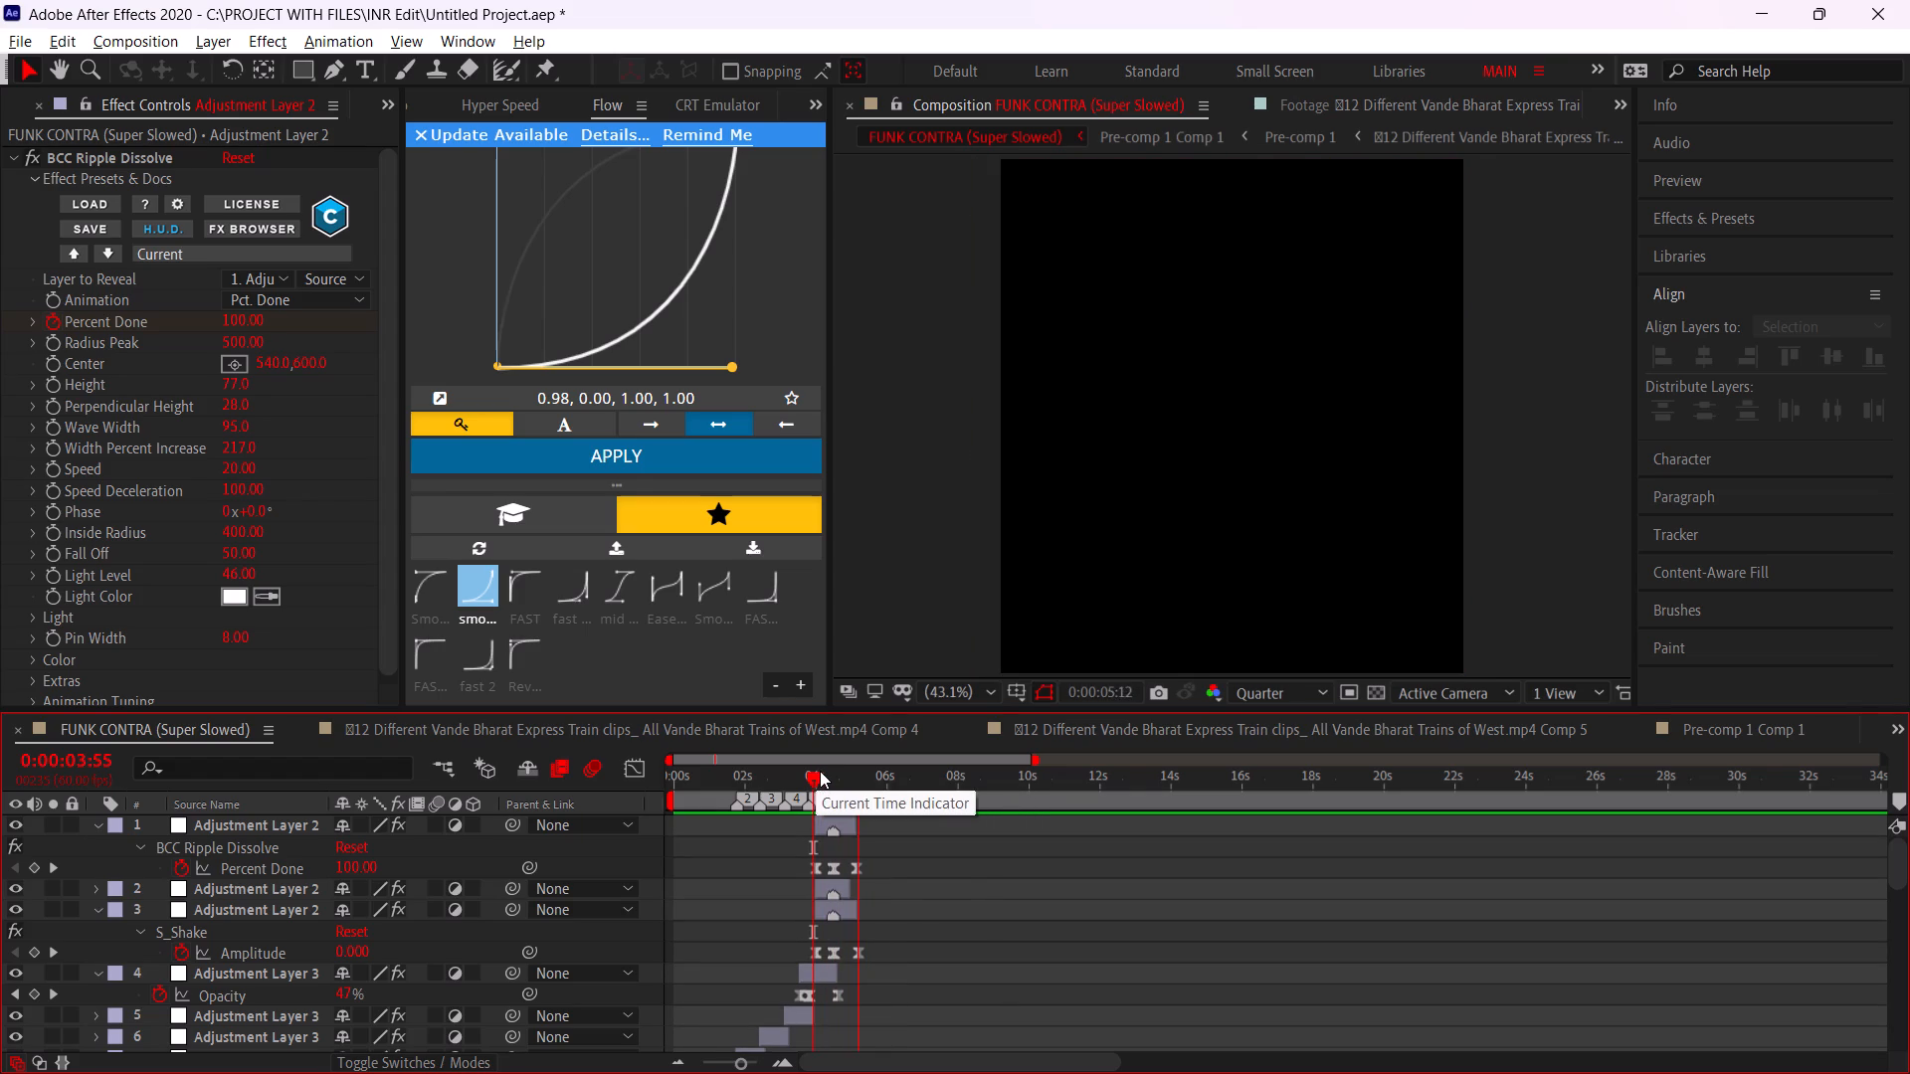
pyautogui.click(820, 771)
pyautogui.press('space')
pyautogui.click(820, 771)
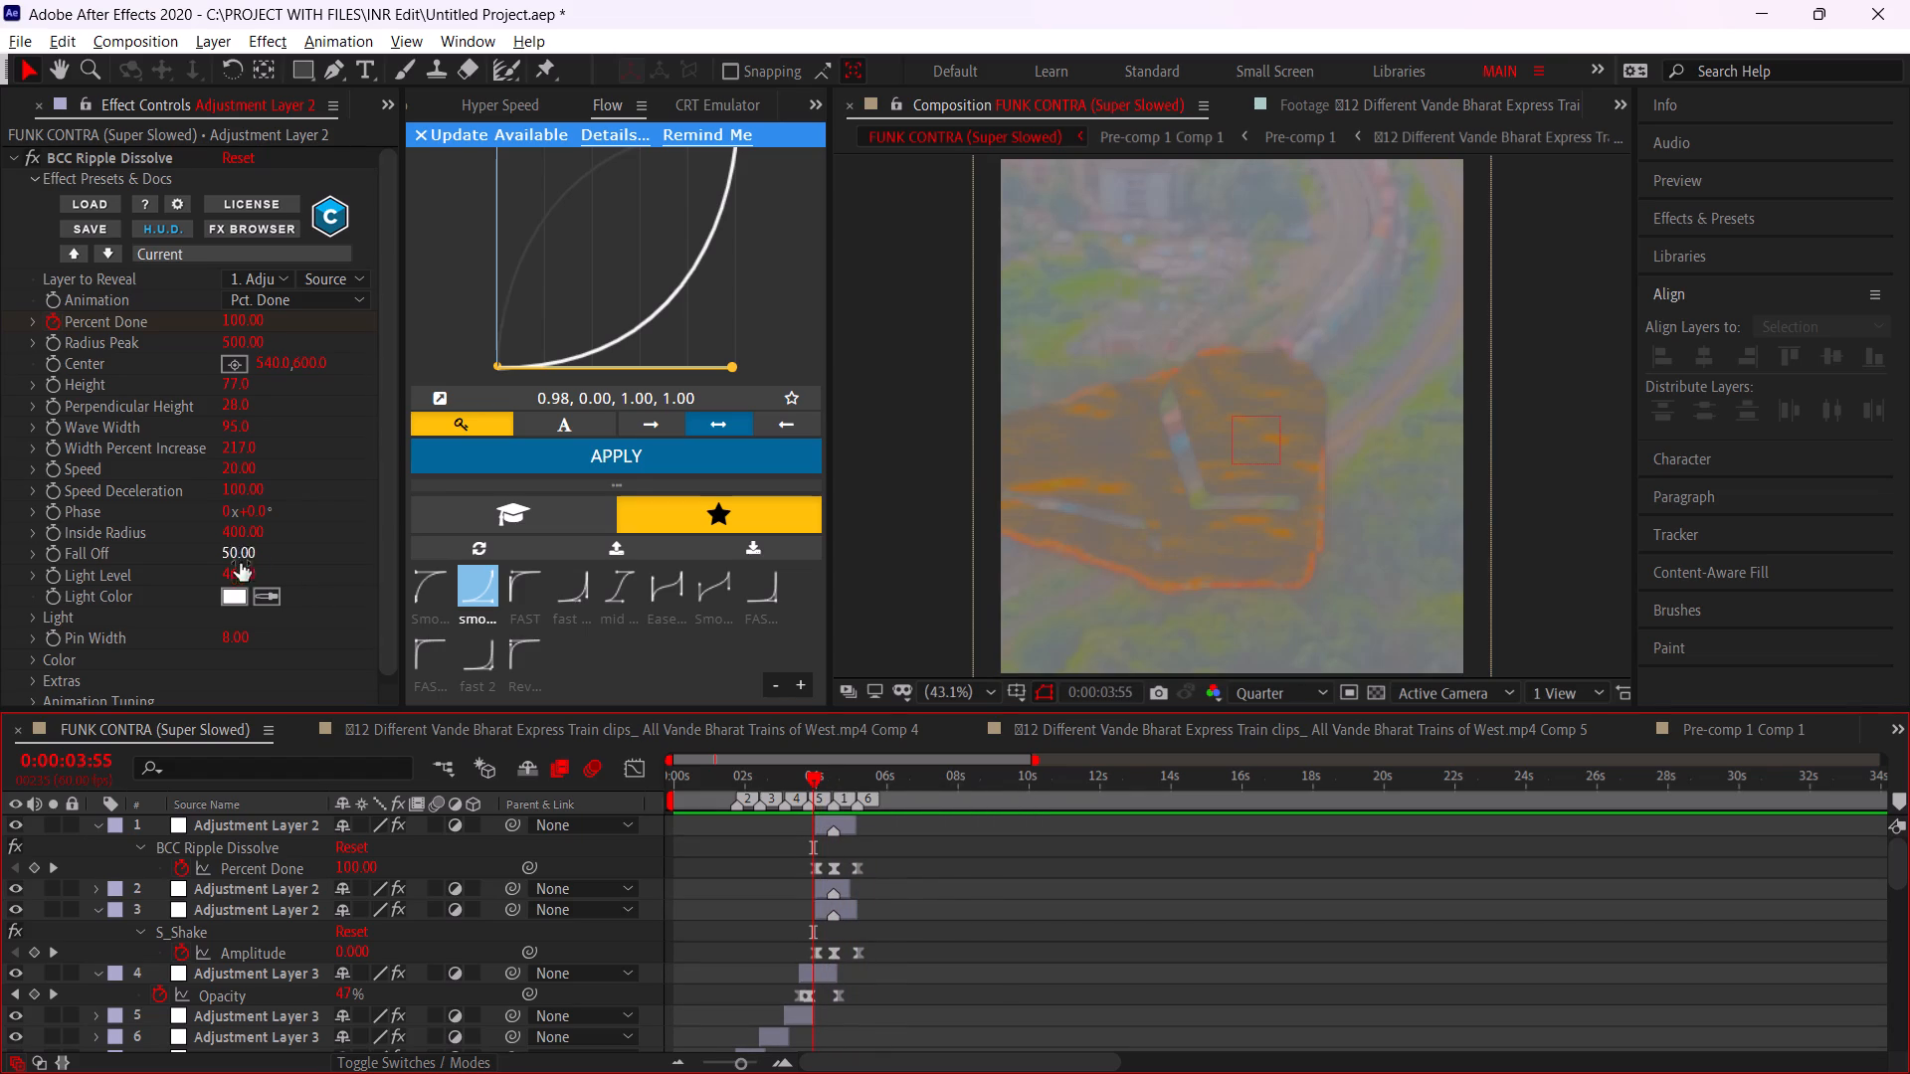
# Set the Light Level of the BCC Ripple Dissolve on the top adjustment layer to 31.
pyautogui.moveTo(235, 567); pyautogui.dragTo(217, 567)
# Review the ripple dissolve transition and the clips leading into it, playing from several start points between 0:00:02:13 and 0:00:04:10.
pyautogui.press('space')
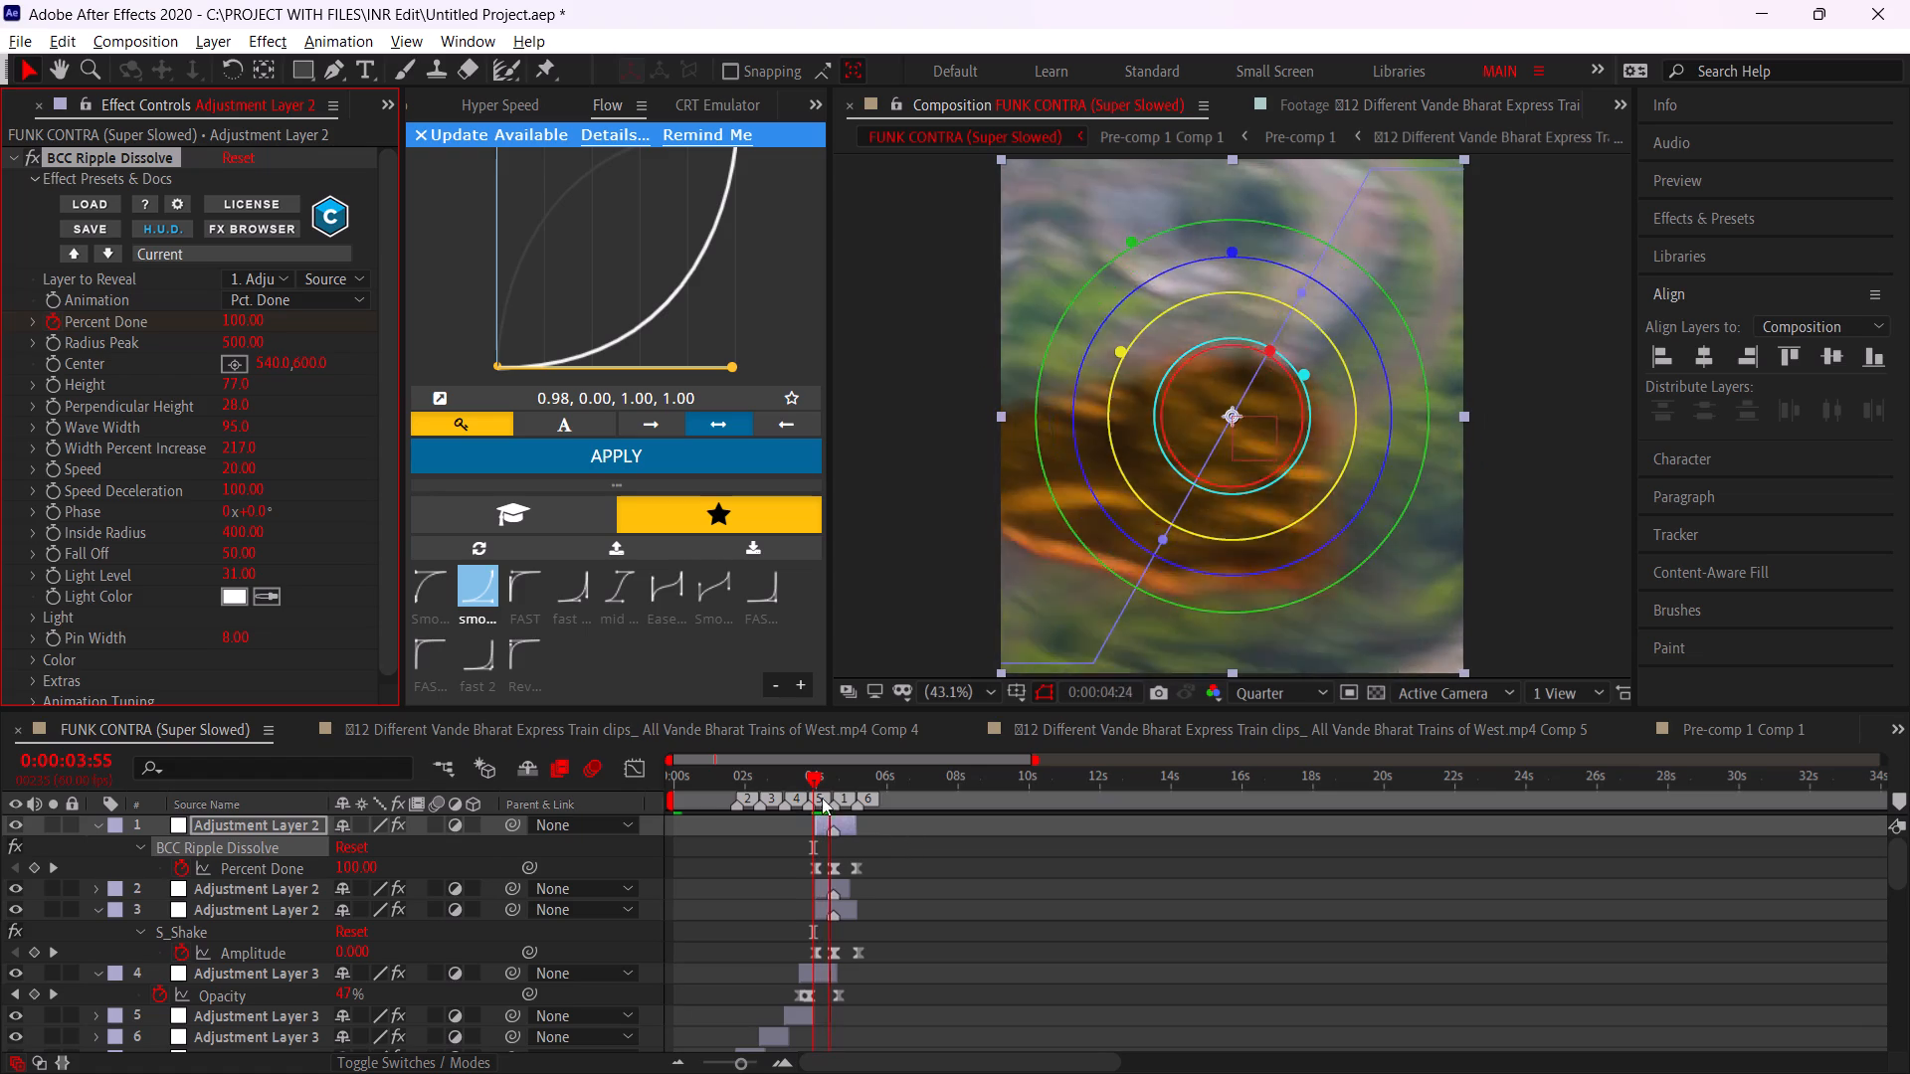
pyautogui.click(986, 868)
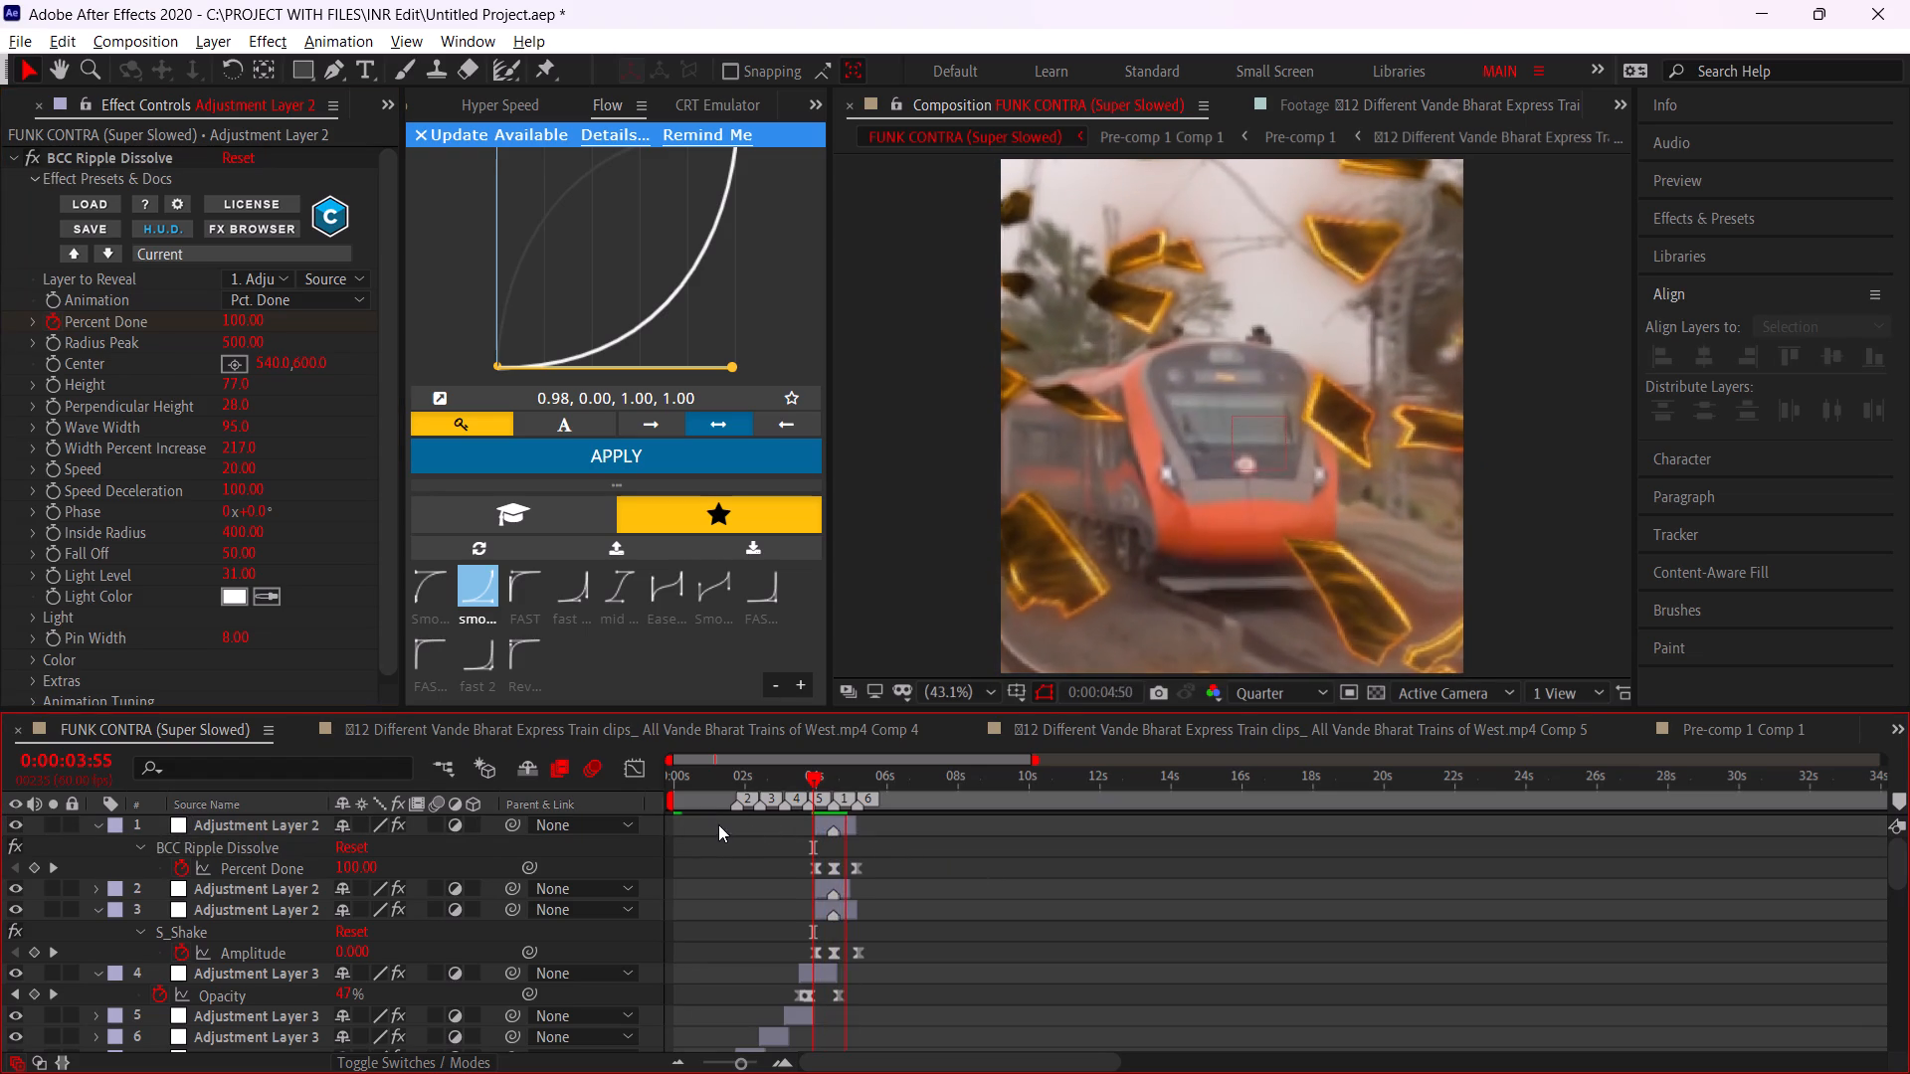
pyautogui.click(808, 776)
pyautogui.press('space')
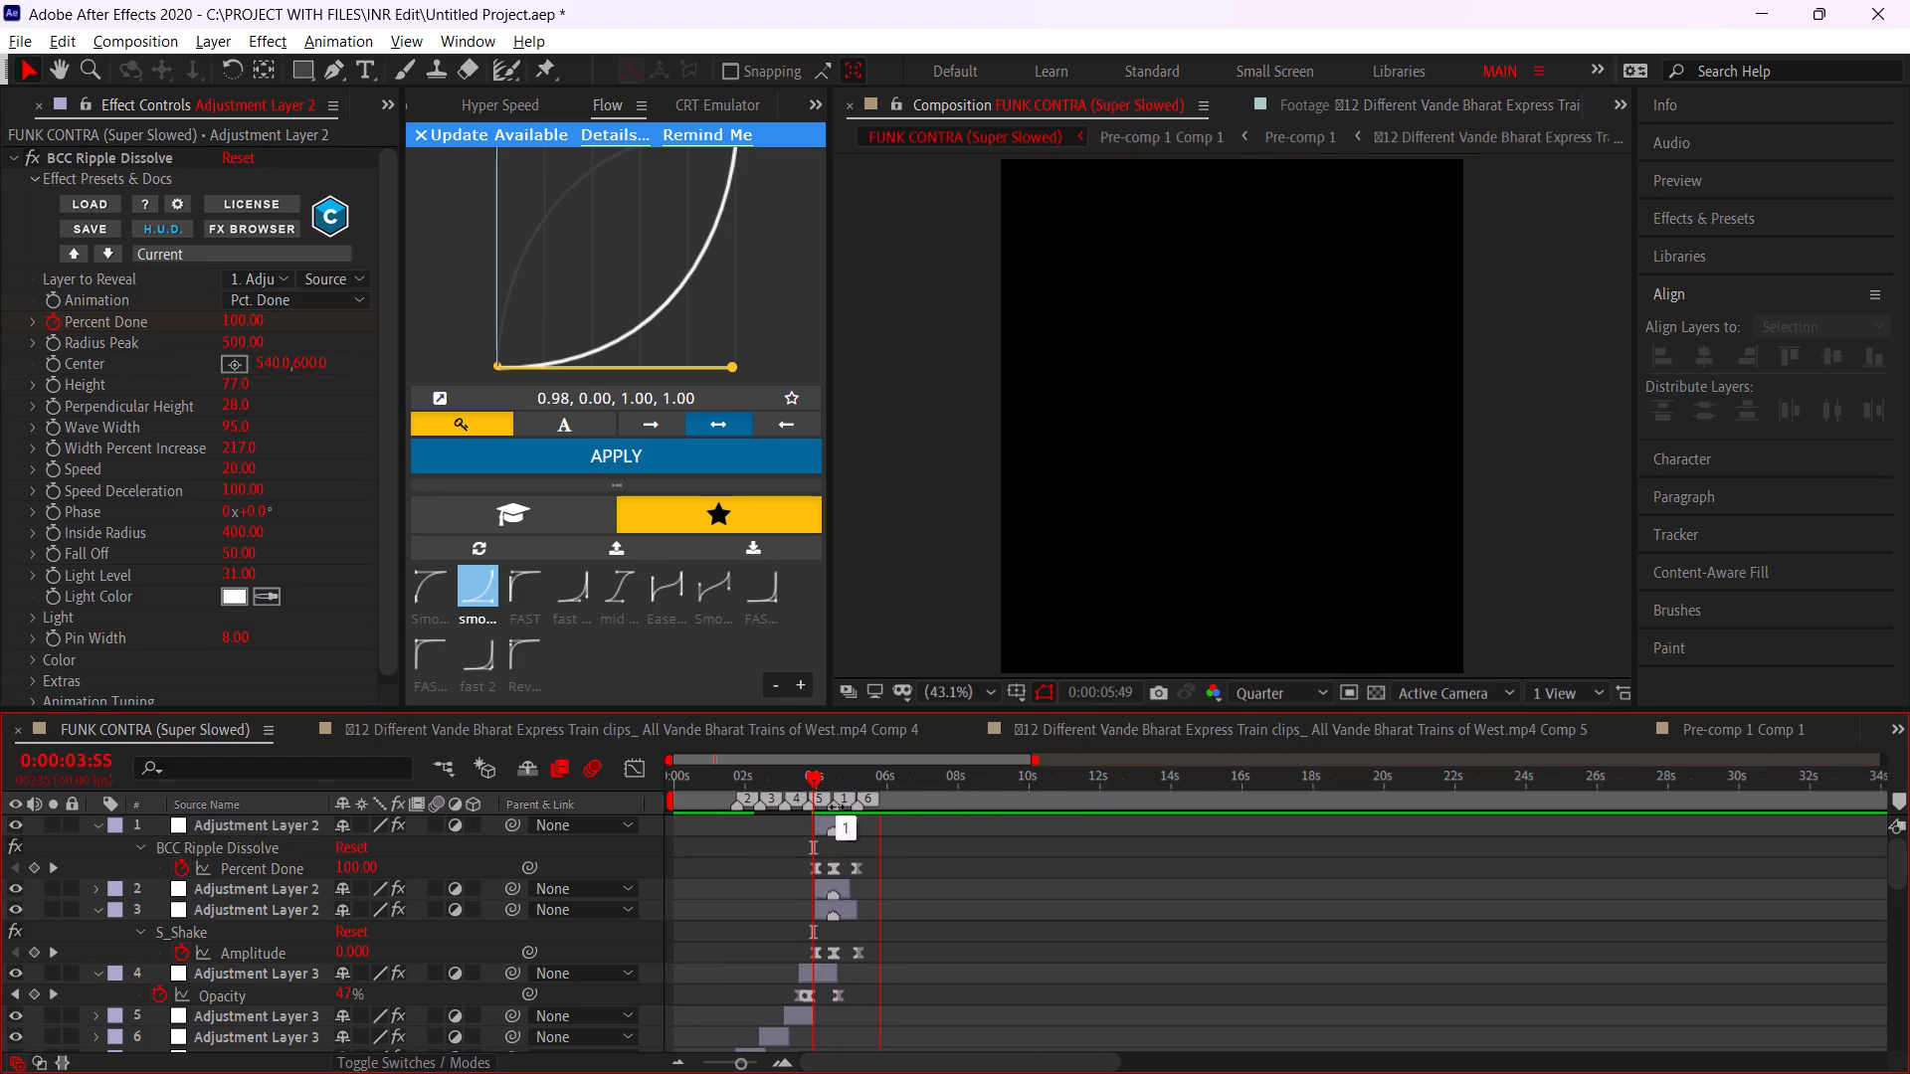
pyautogui.click(815, 770)
pyautogui.keyDown('alt'); pyautogui.scroll(2, 813, 832); pyautogui.keyUp('alt')
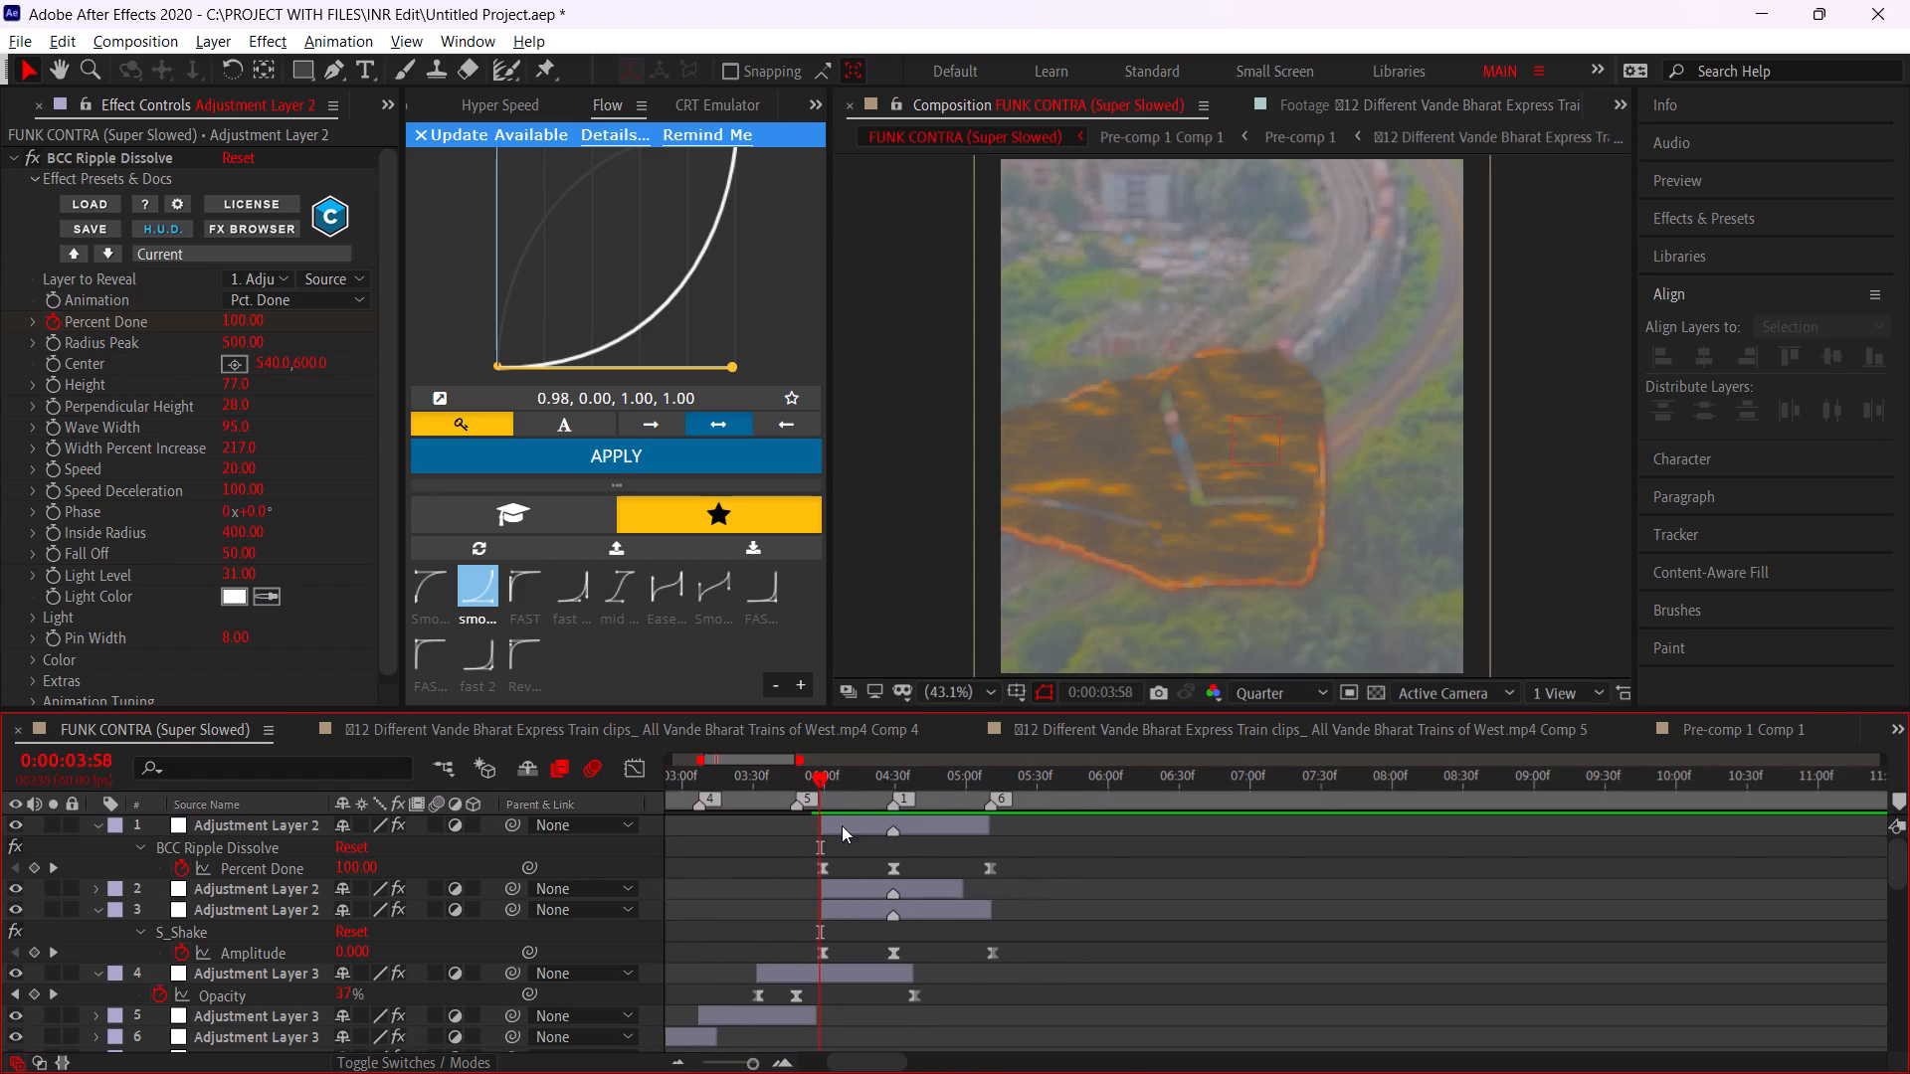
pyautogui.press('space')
pyautogui.moveTo(849, 783); pyautogui.dragTo(827, 783)
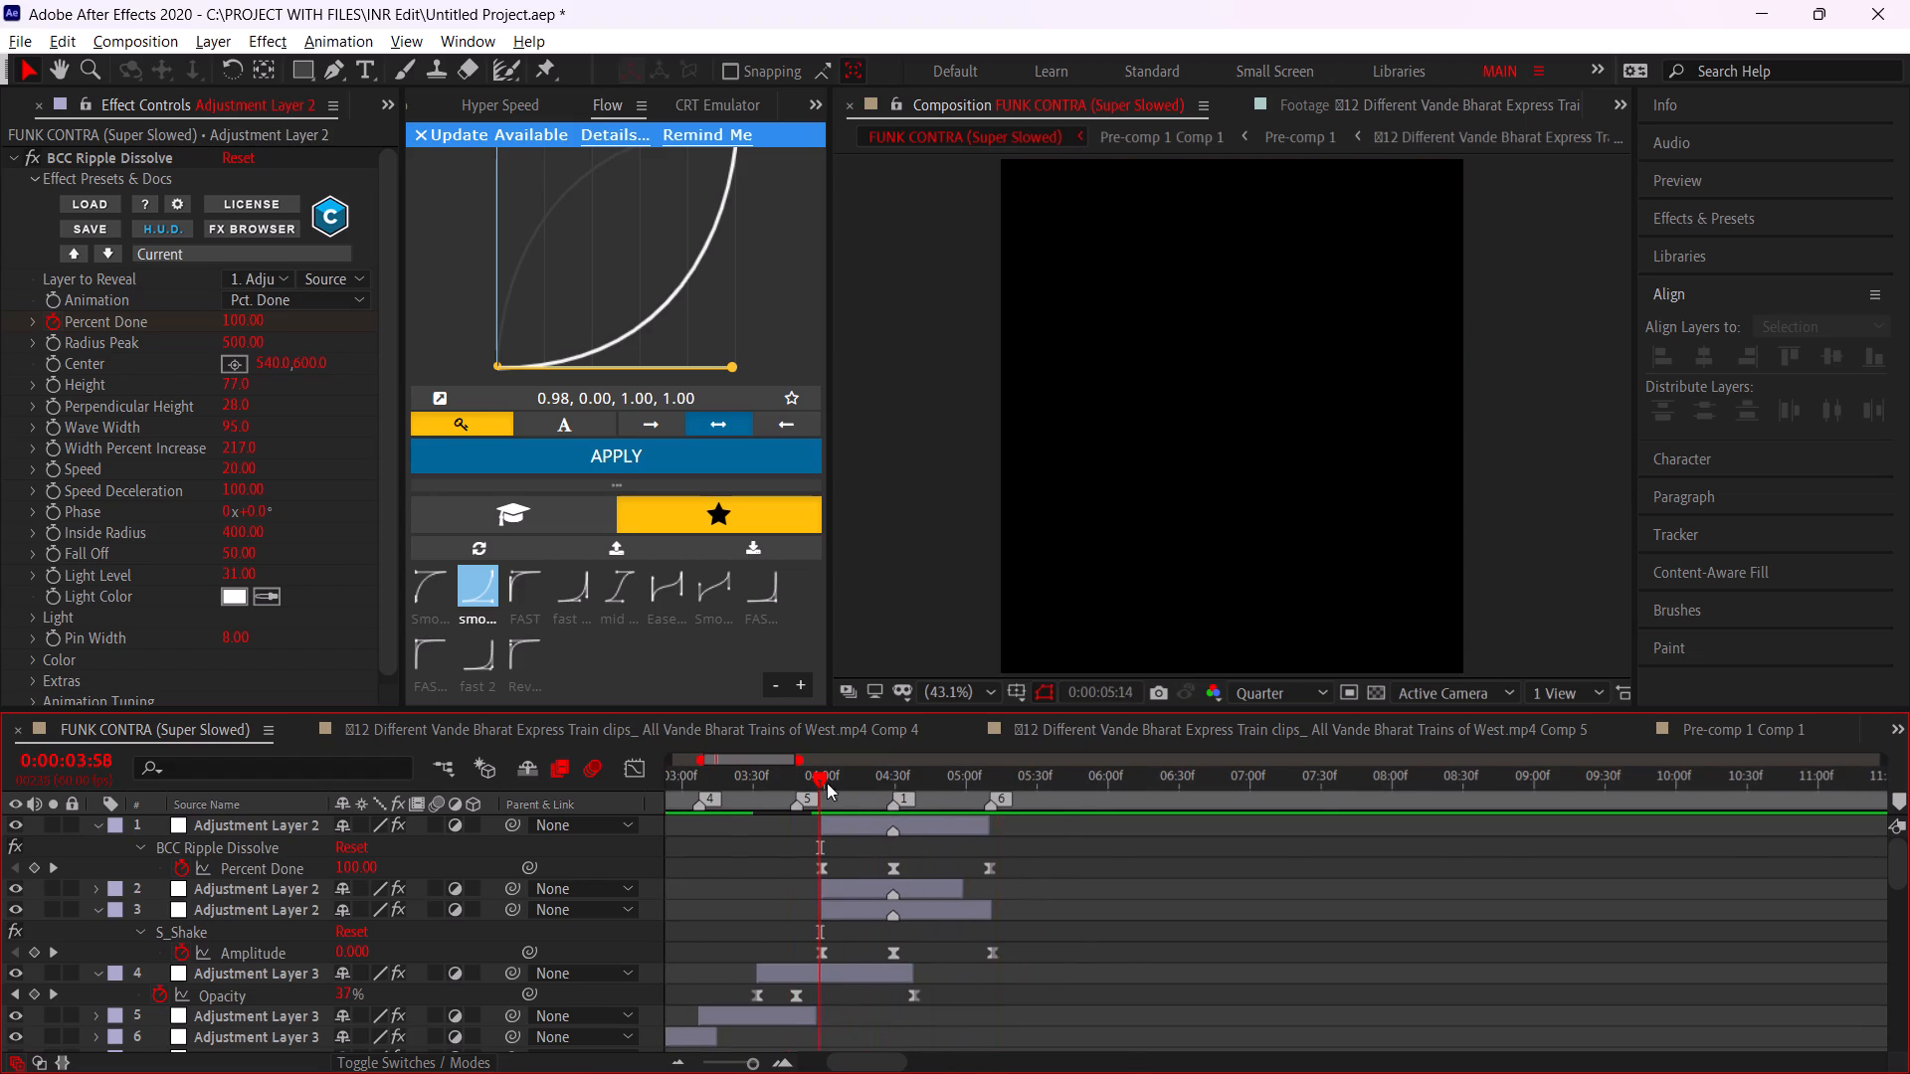
pyautogui.moveTo(827, 783); pyautogui.dragTo(654, 797)
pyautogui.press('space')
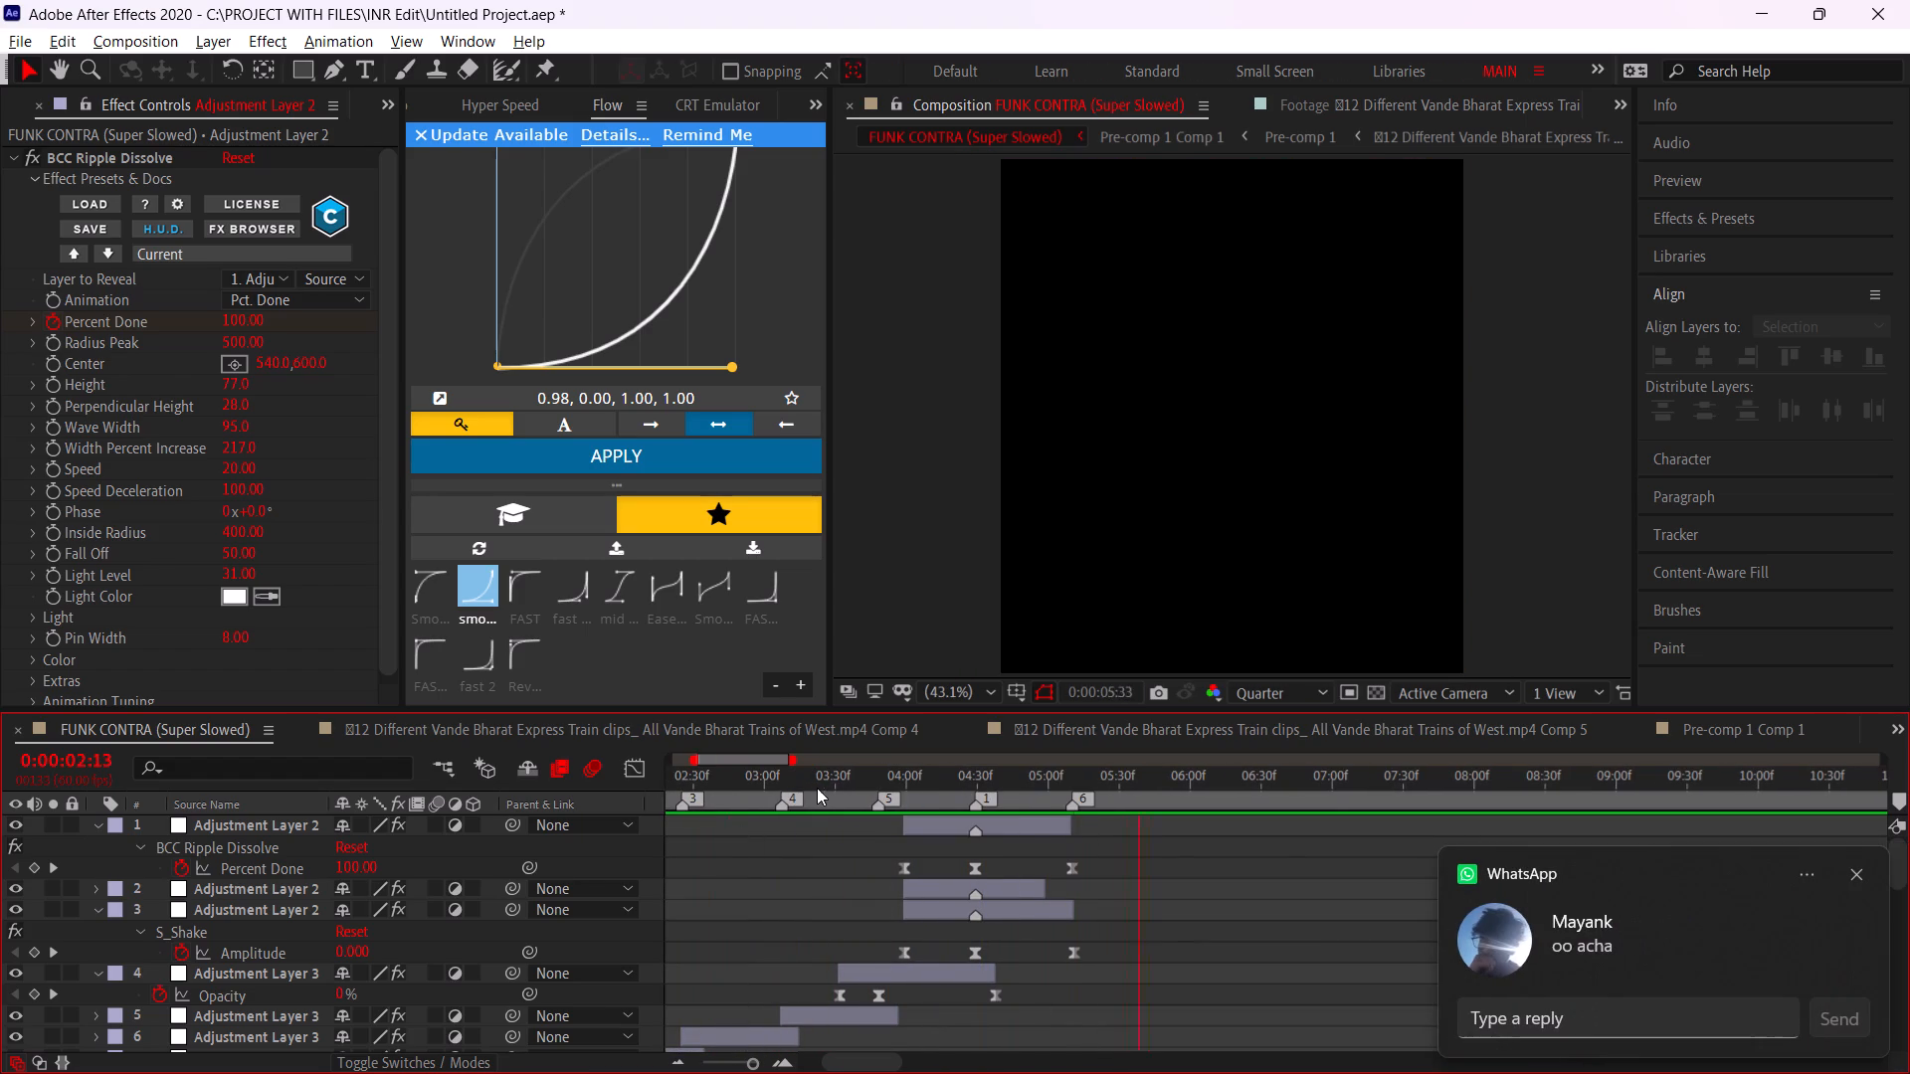
pyautogui.click(832, 788)
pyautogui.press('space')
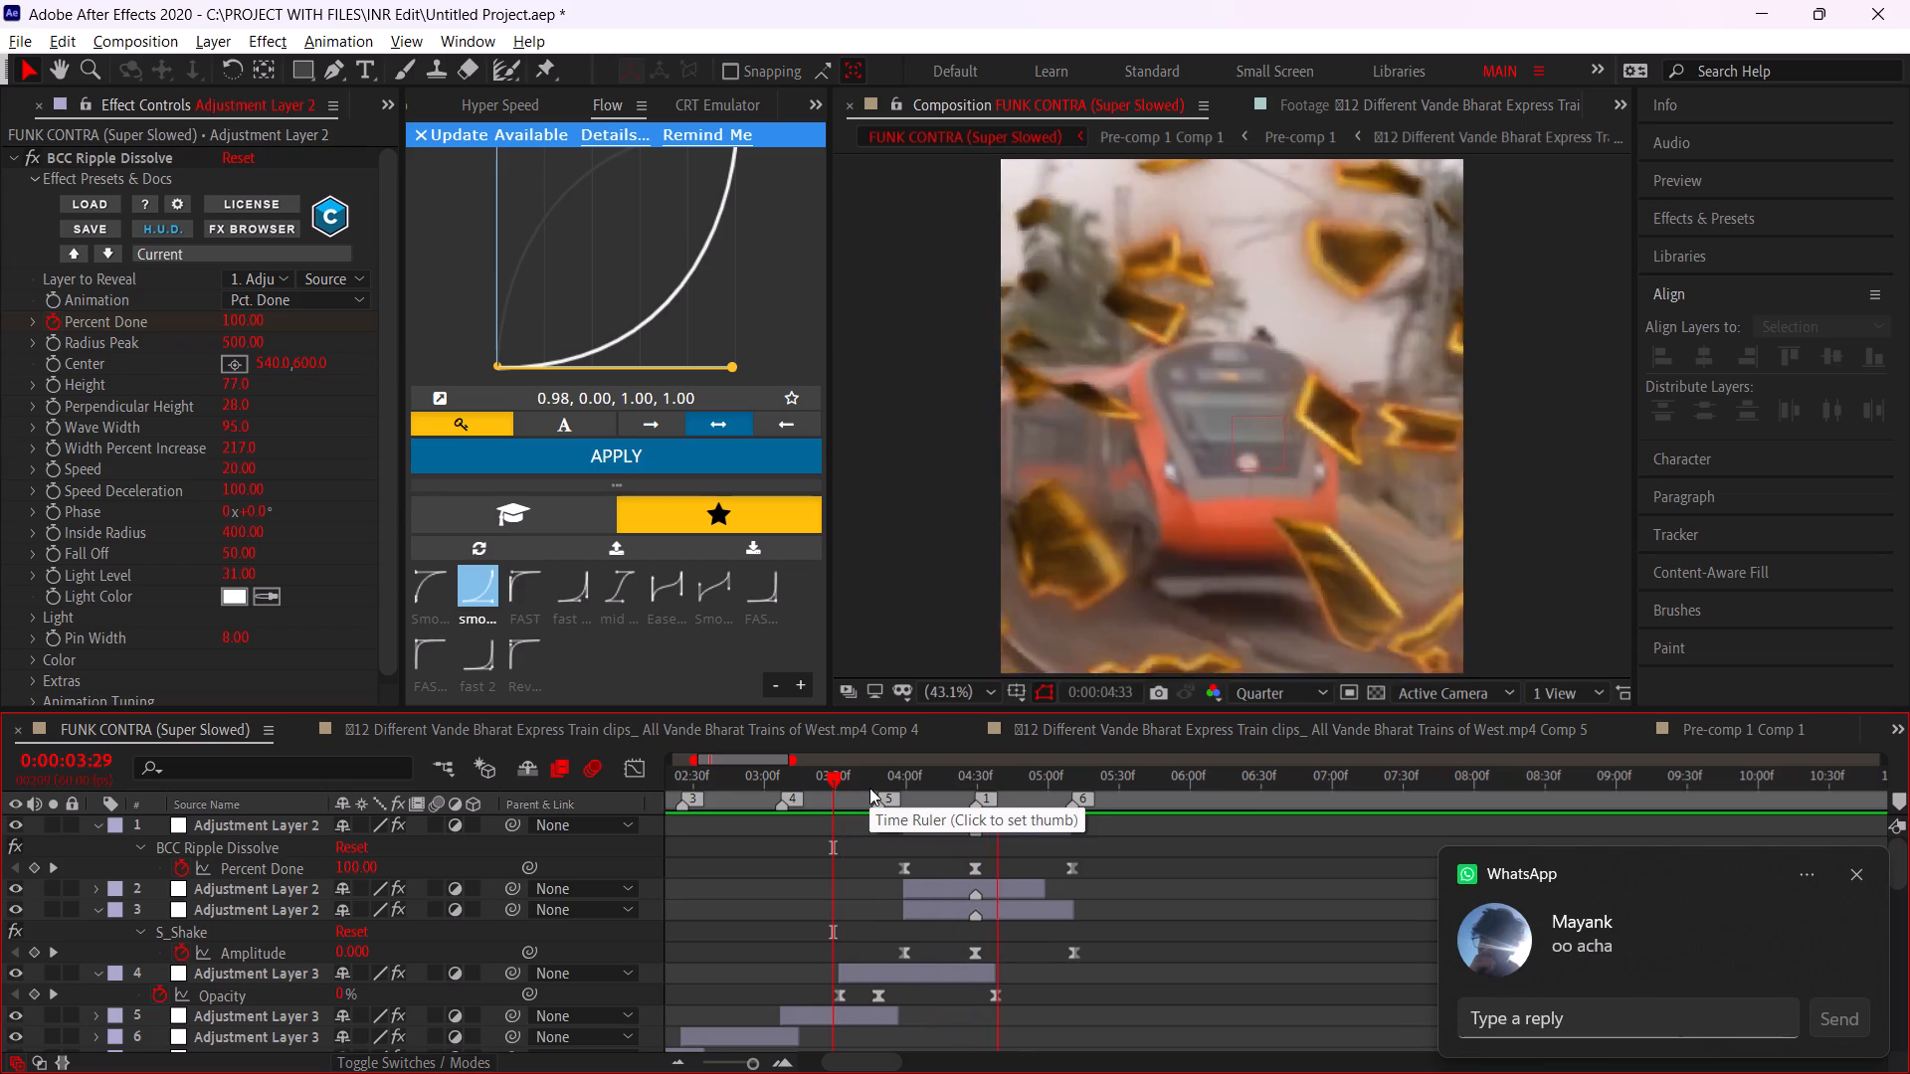
pyautogui.click(930, 781)
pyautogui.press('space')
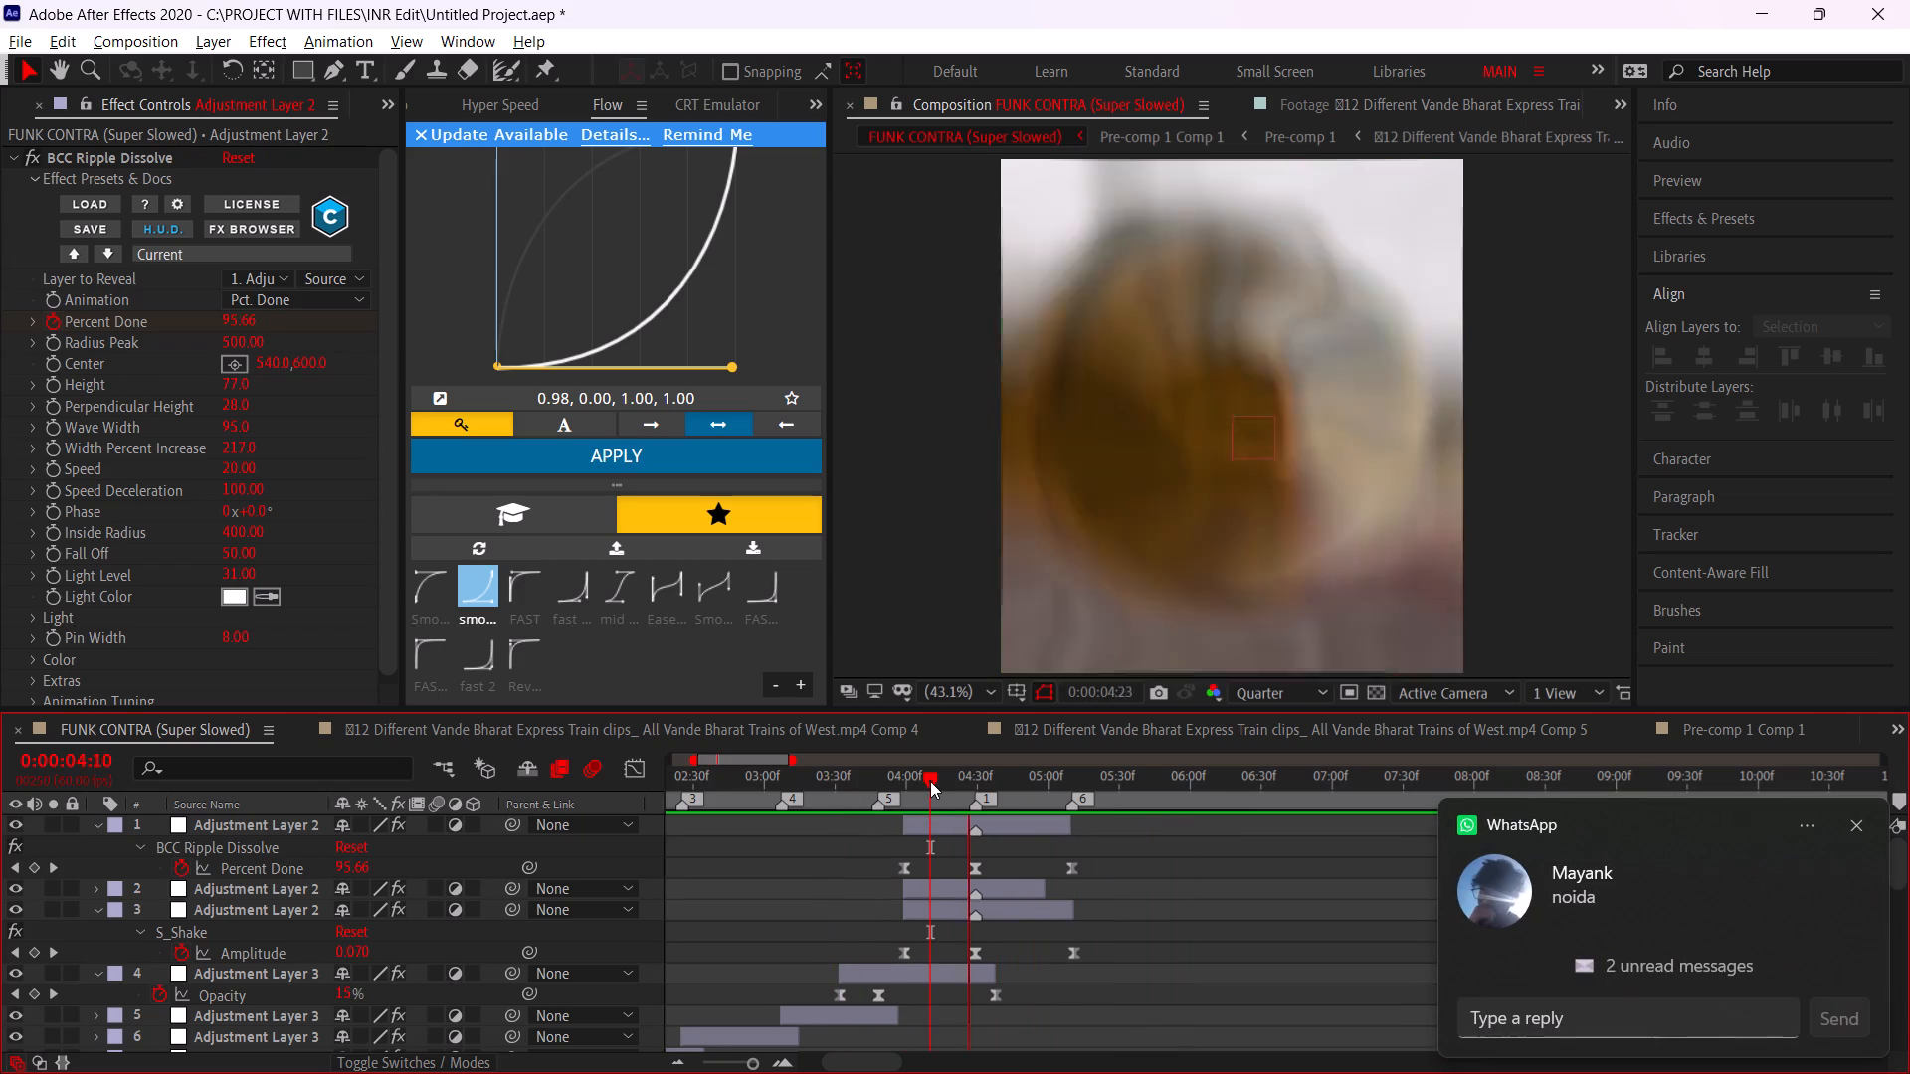
pyautogui.click(930, 781)
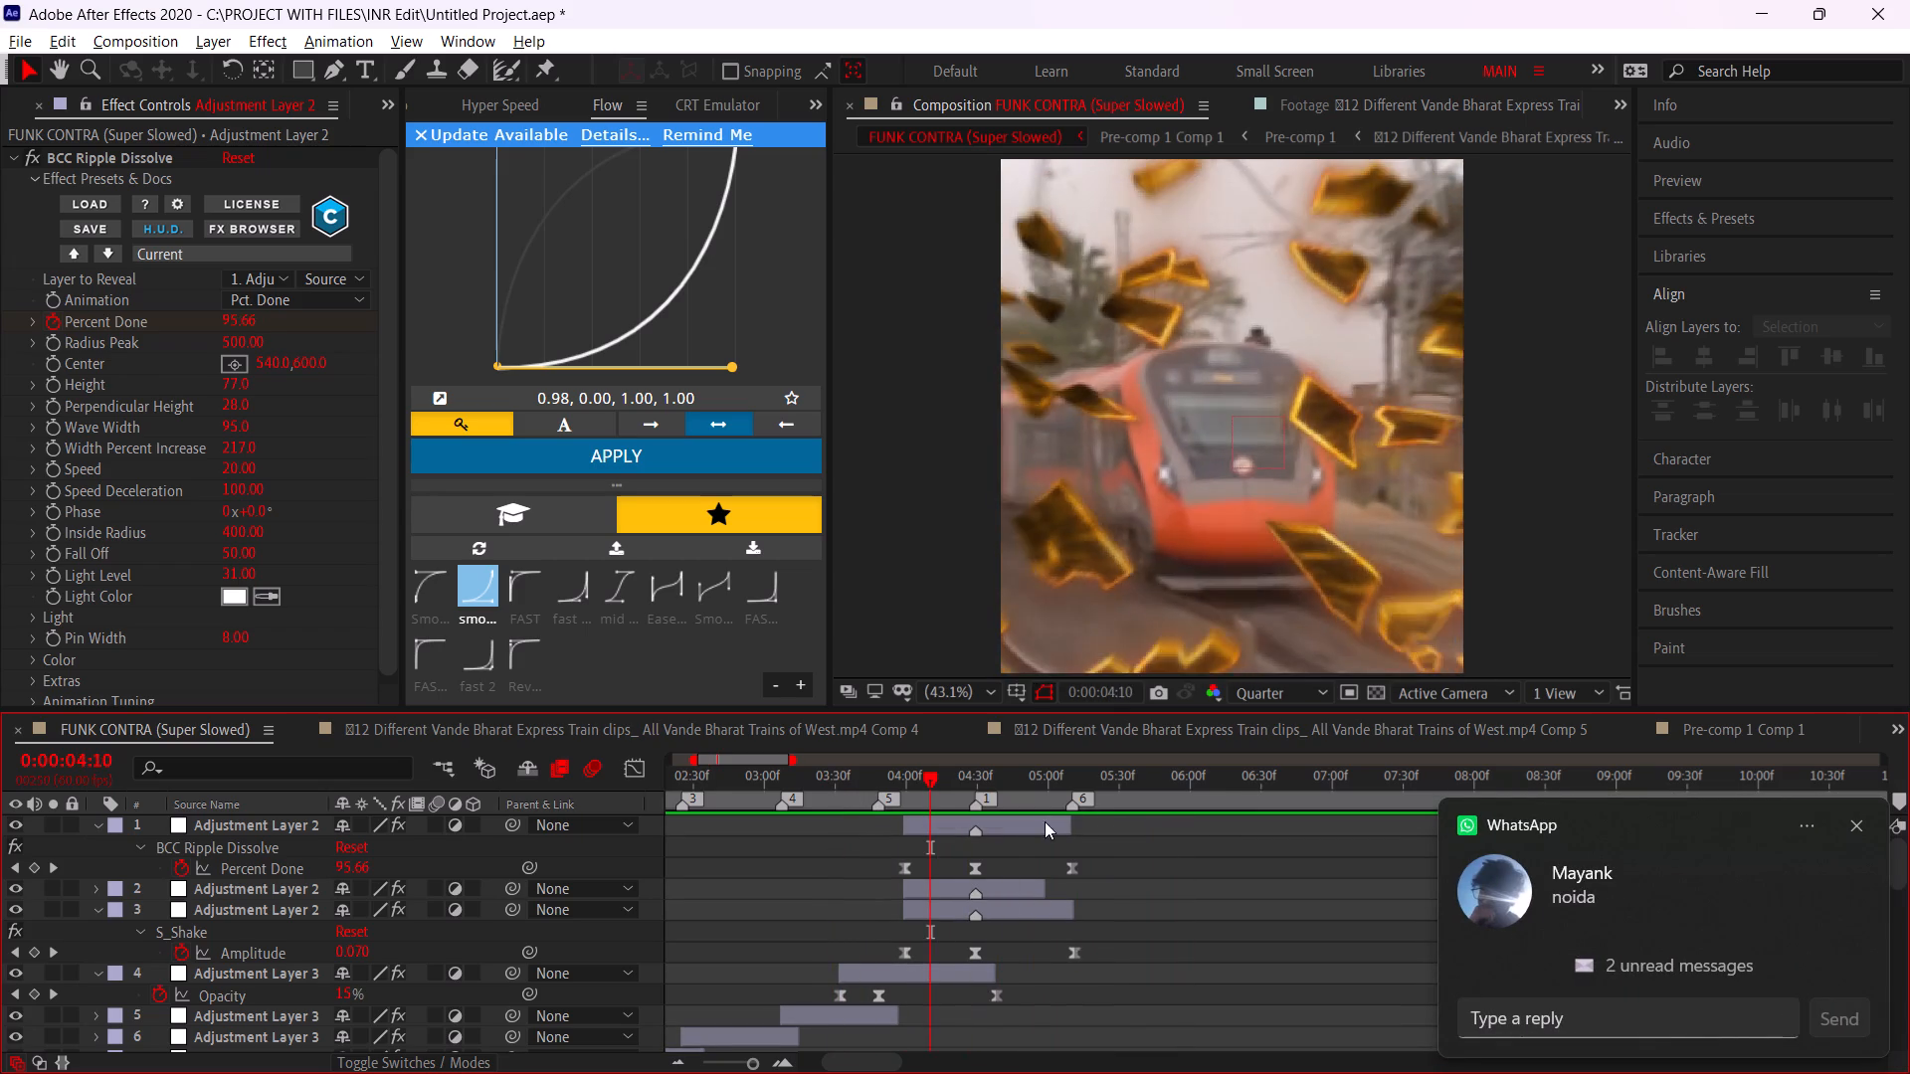
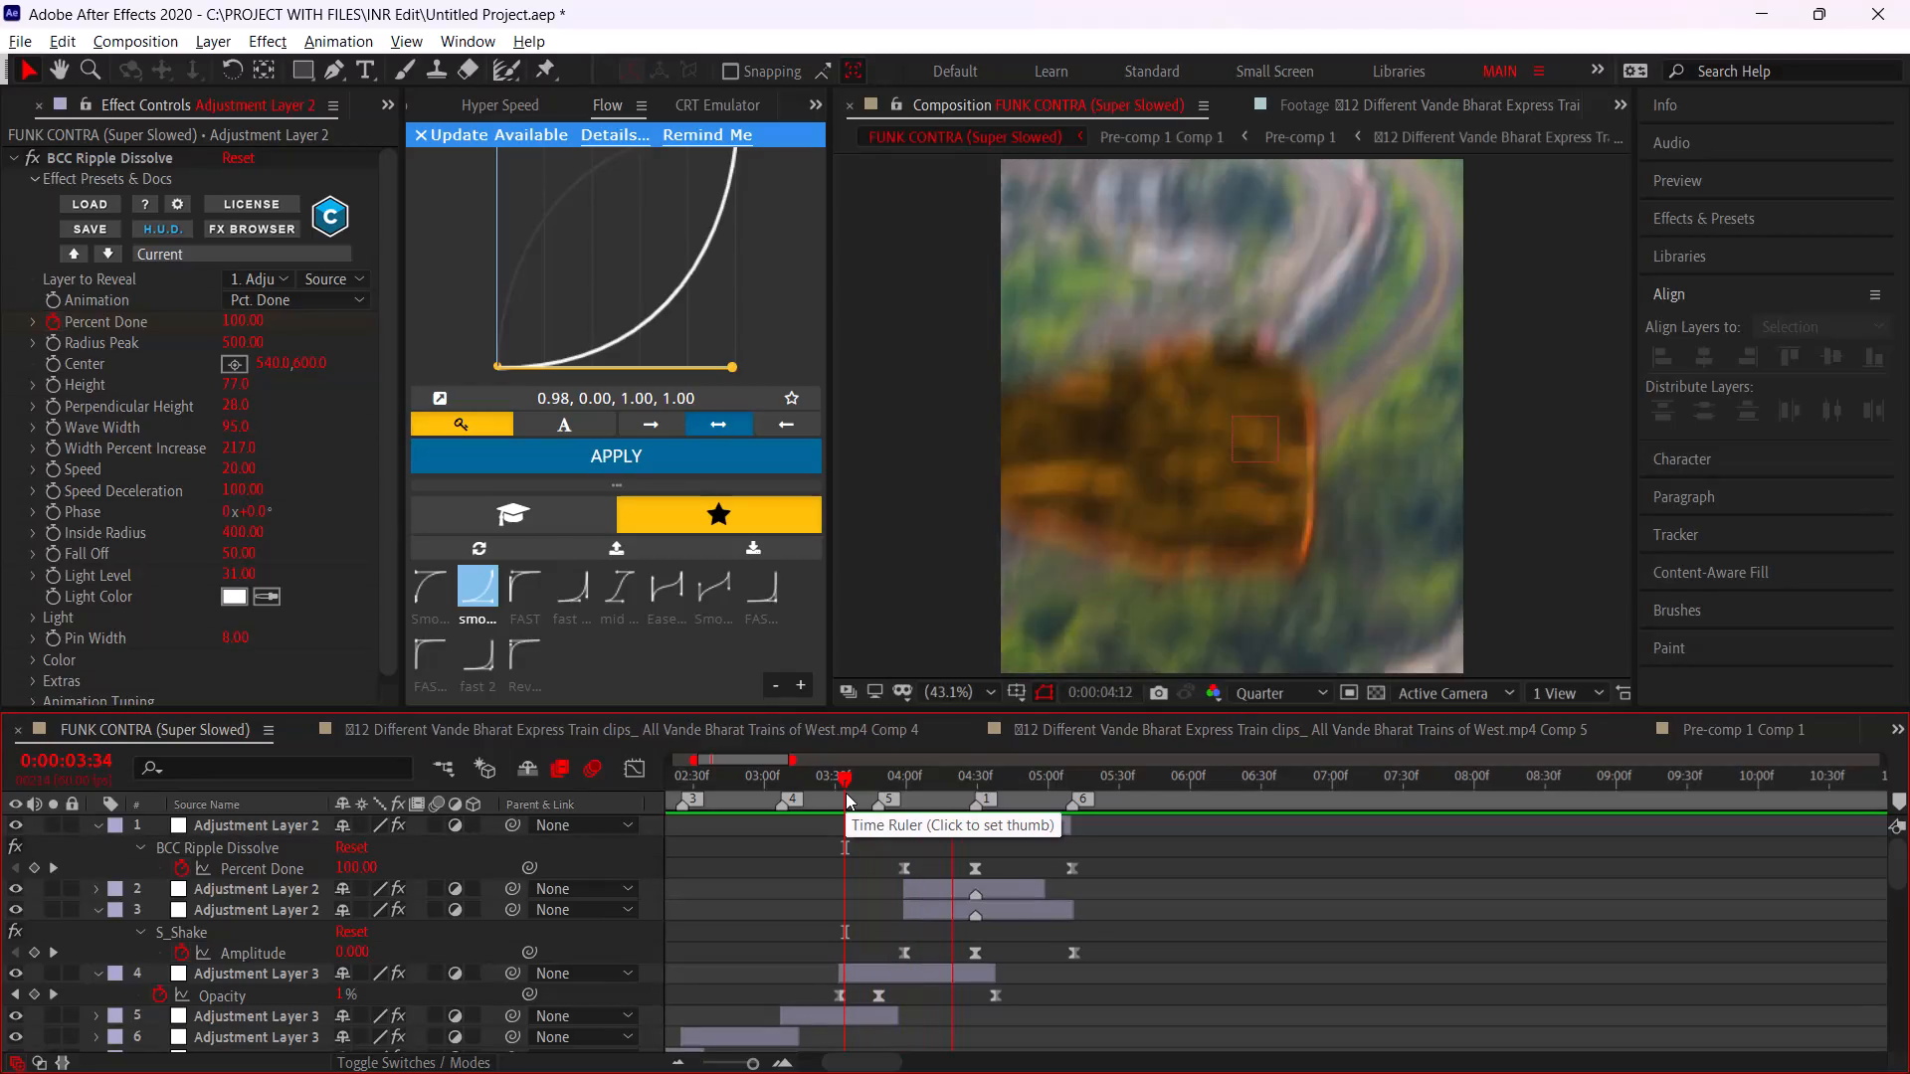
# Preview the ripple dissolve transition from 0:00:03:34, and check it again from 0:00:04:49.
pyautogui.click(846, 793)
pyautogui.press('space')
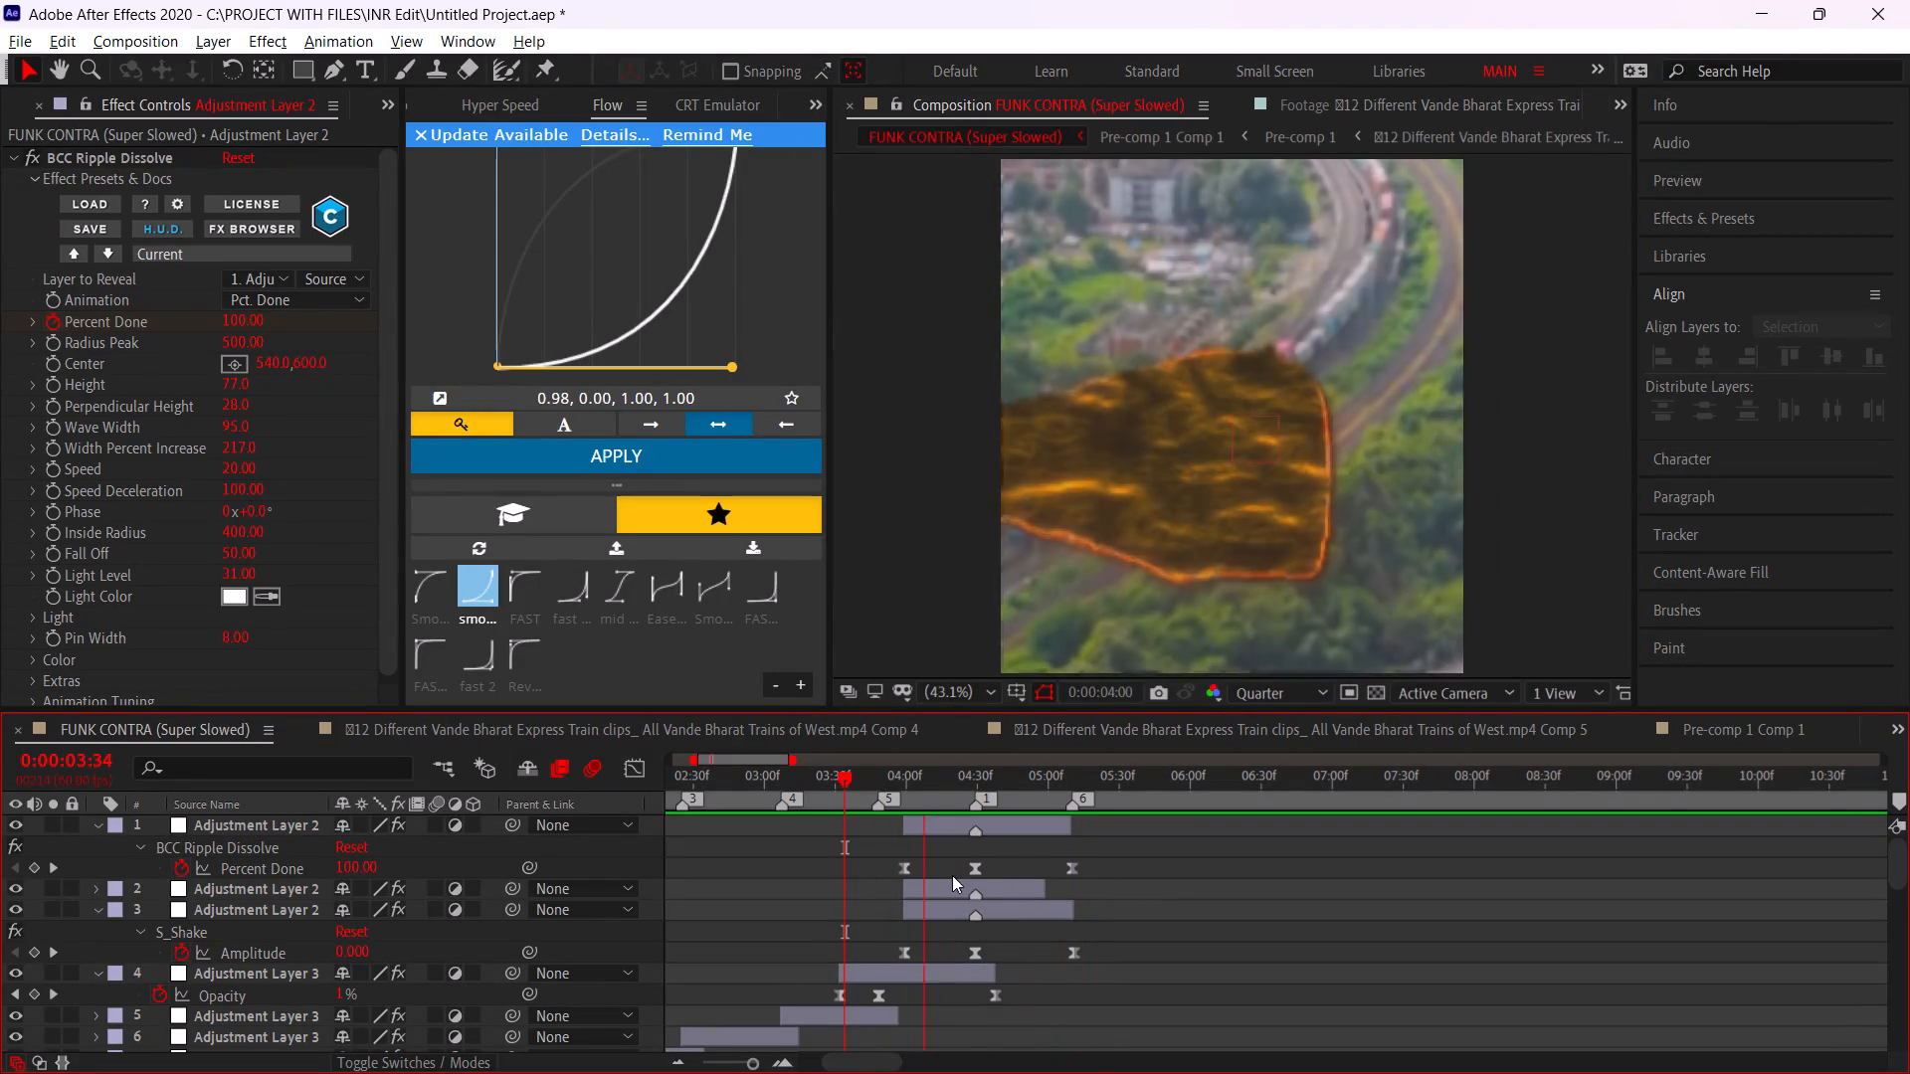
pyautogui.click(1021, 800)
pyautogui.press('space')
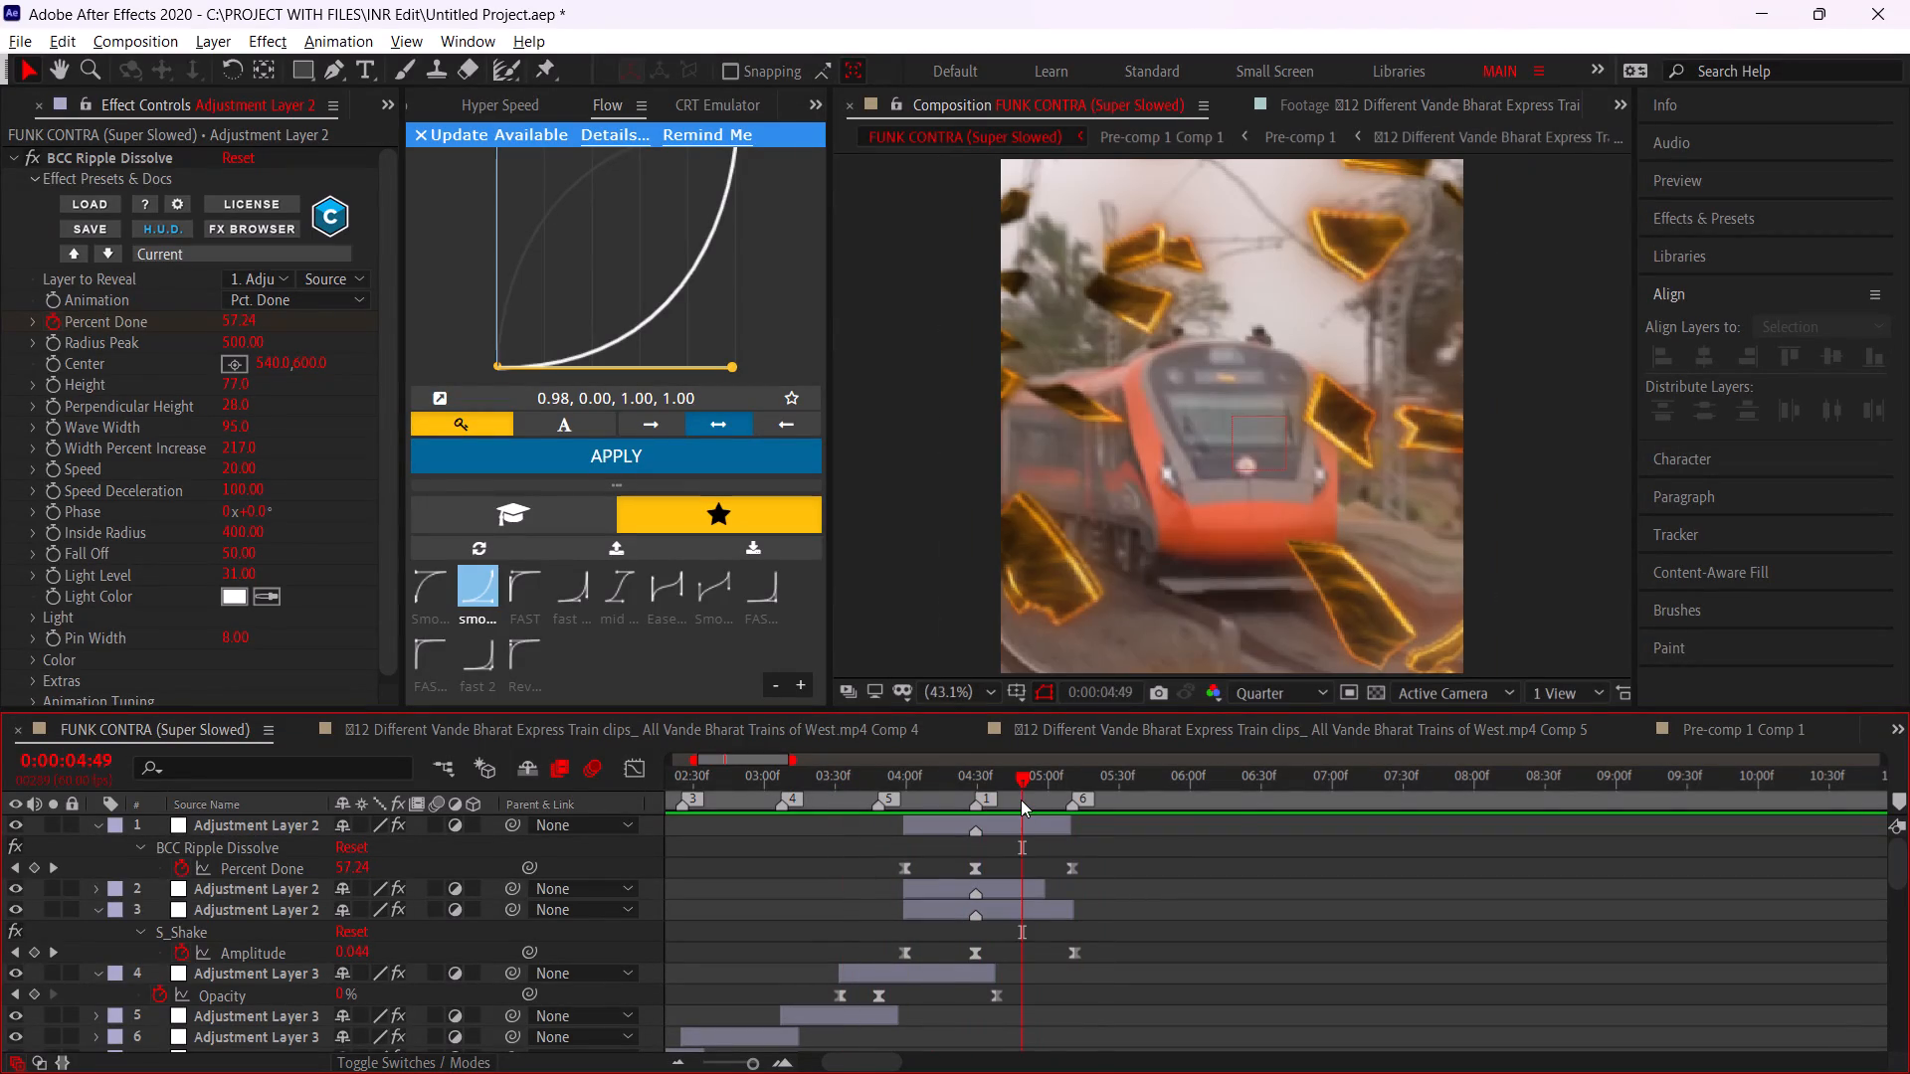
# Play back the FUNK CONTRA composition from its start at 0:00:00:00.
pyautogui.keyDown('alt'); pyautogui.scroll(-3, 1021, 800); pyautogui.keyUp('alt')
pyautogui.moveTo(754, 771); pyautogui.dragTo(618, 804)
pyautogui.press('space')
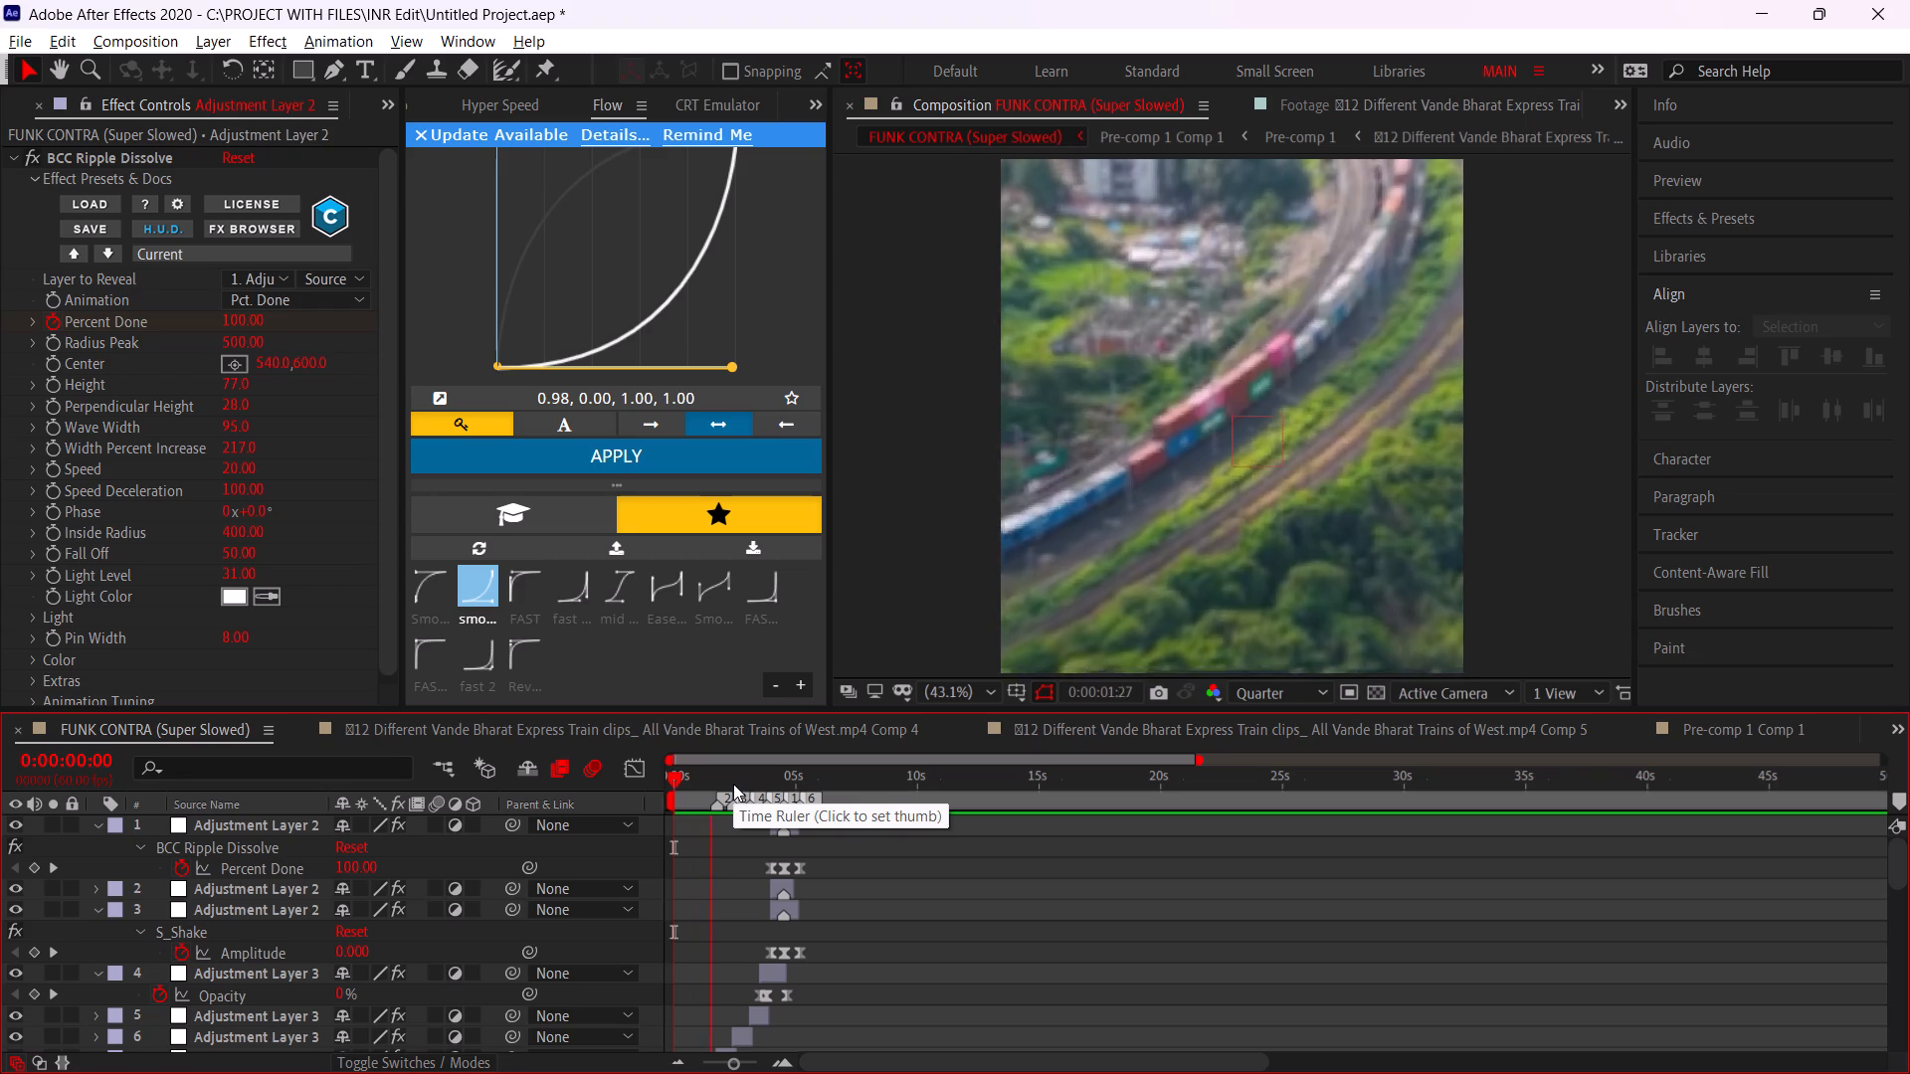
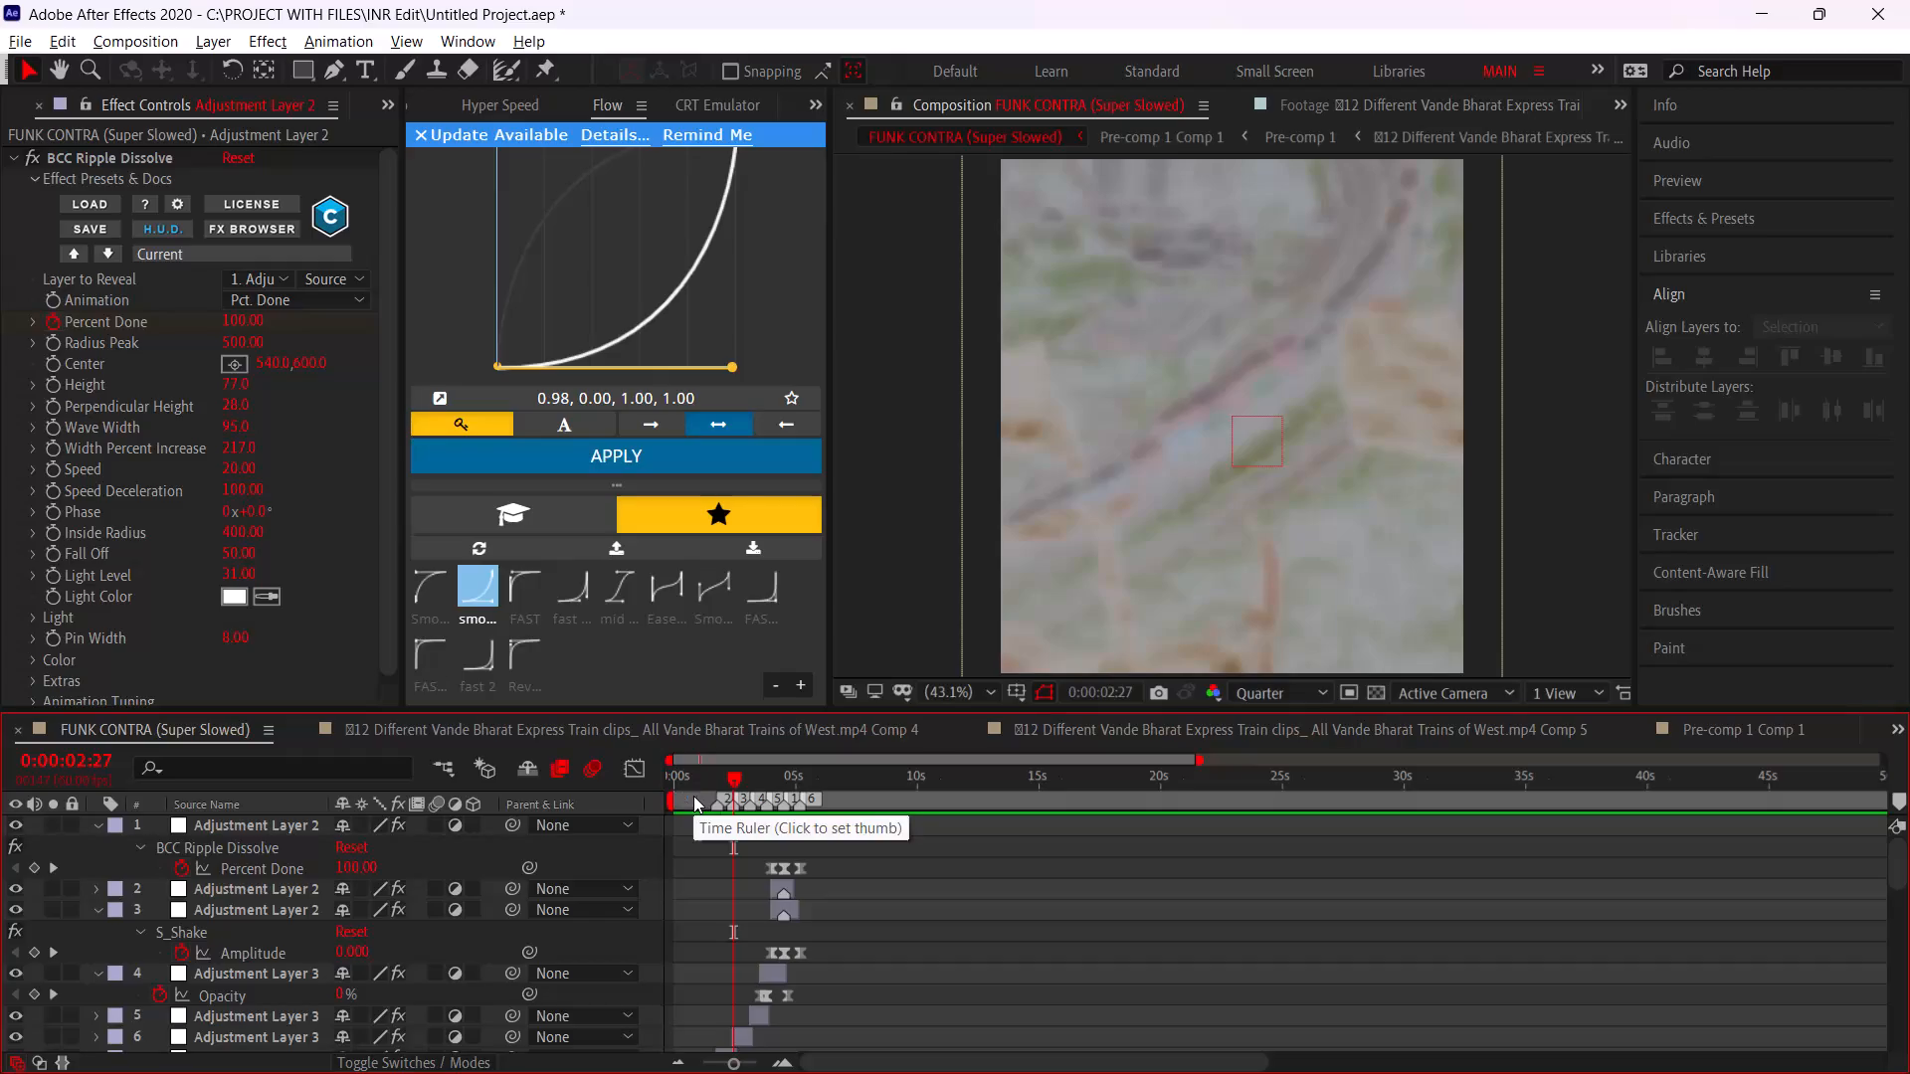
# Preview the FUNK CONTRA composition from 0:00:00:00.
pyautogui.moveTo(684, 789); pyautogui.dragTo(650, 797)
pyautogui.press('space')
pyautogui.press('space')
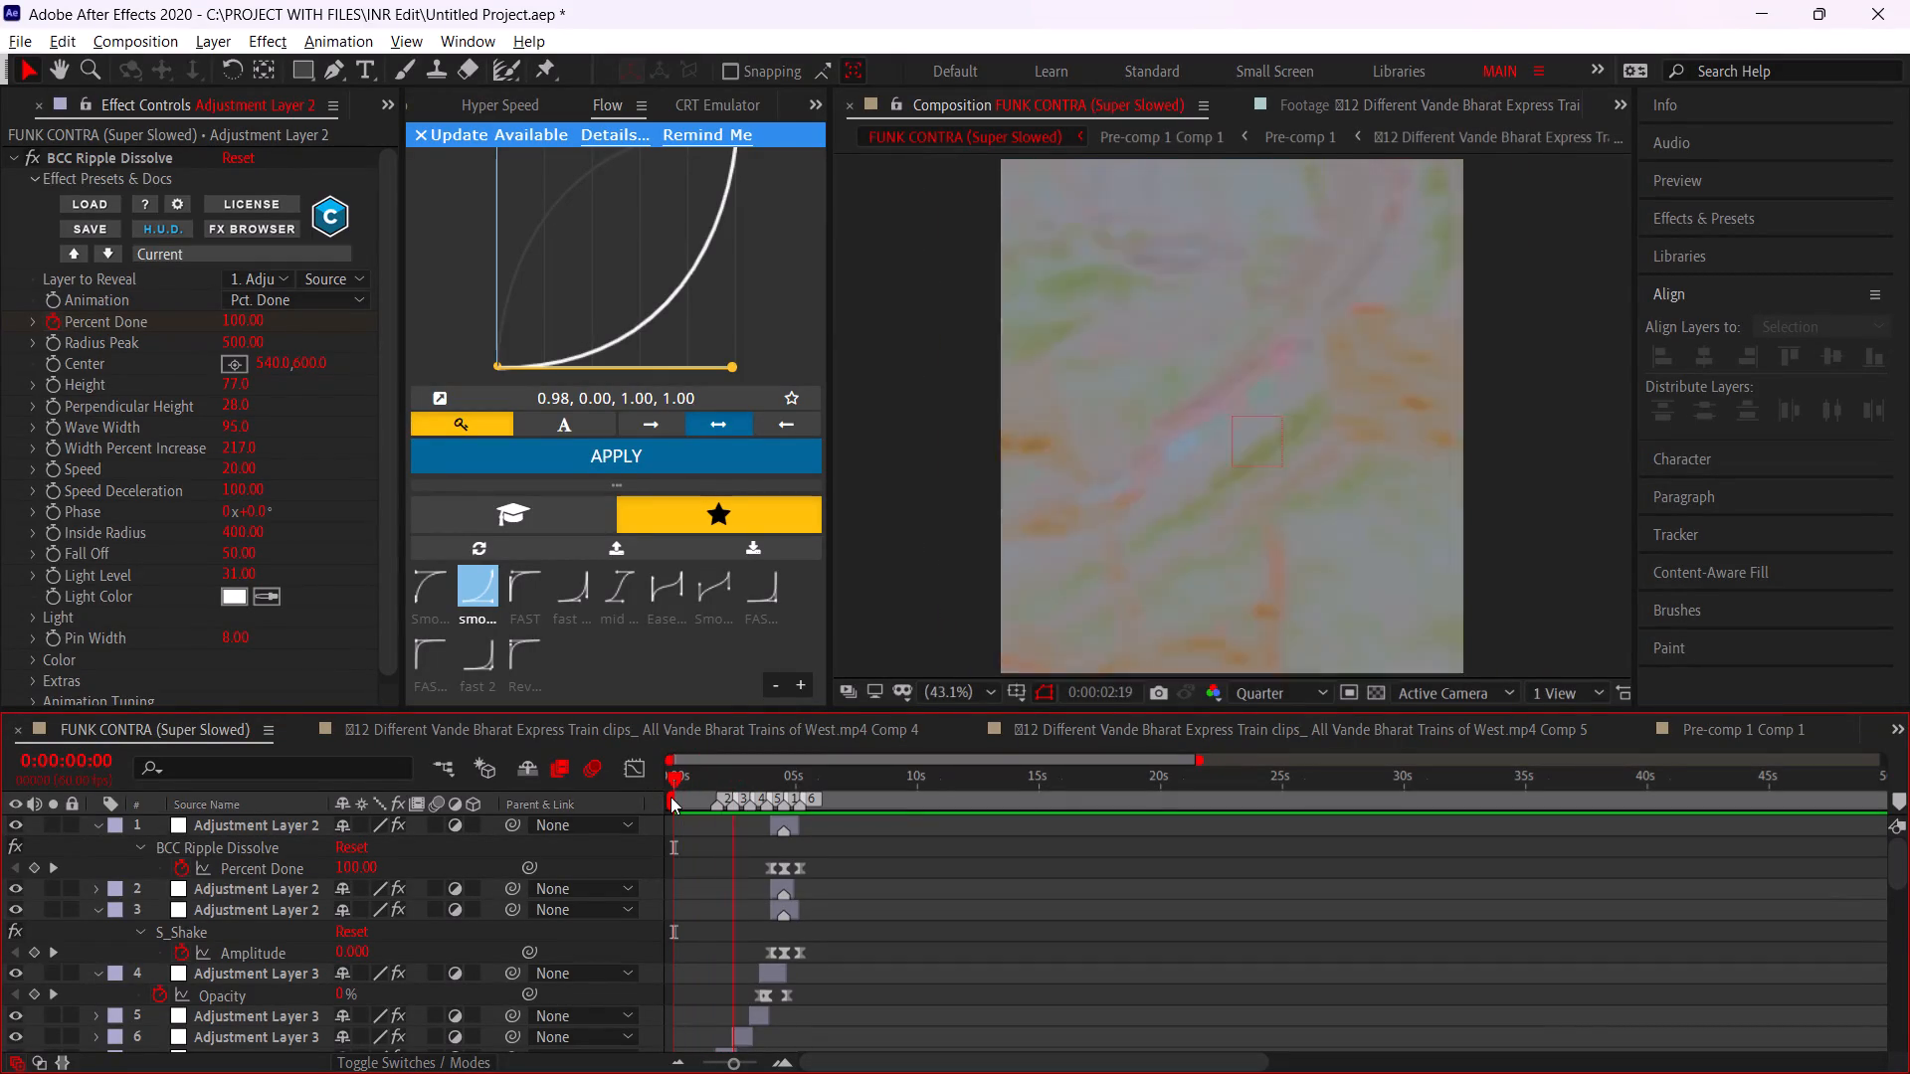
# Add a Scale keyframe at 100% to the dedicated-freight Comp 2 layer at 0:00:01:45, on marker 2.
pyautogui.keyDown('alt'); pyautogui.scroll(2, 668, 788); pyautogui.keyUp('alt')
pyautogui.click(690, 786)
pyautogui.scroll(-4, 683, 816)
pyautogui.scroll(-6, 736, 885)
pyautogui.keyDown('alt'); pyautogui.scroll(1, 805, 903); pyautogui.keyUp('alt')
pyautogui.click(862, 961)
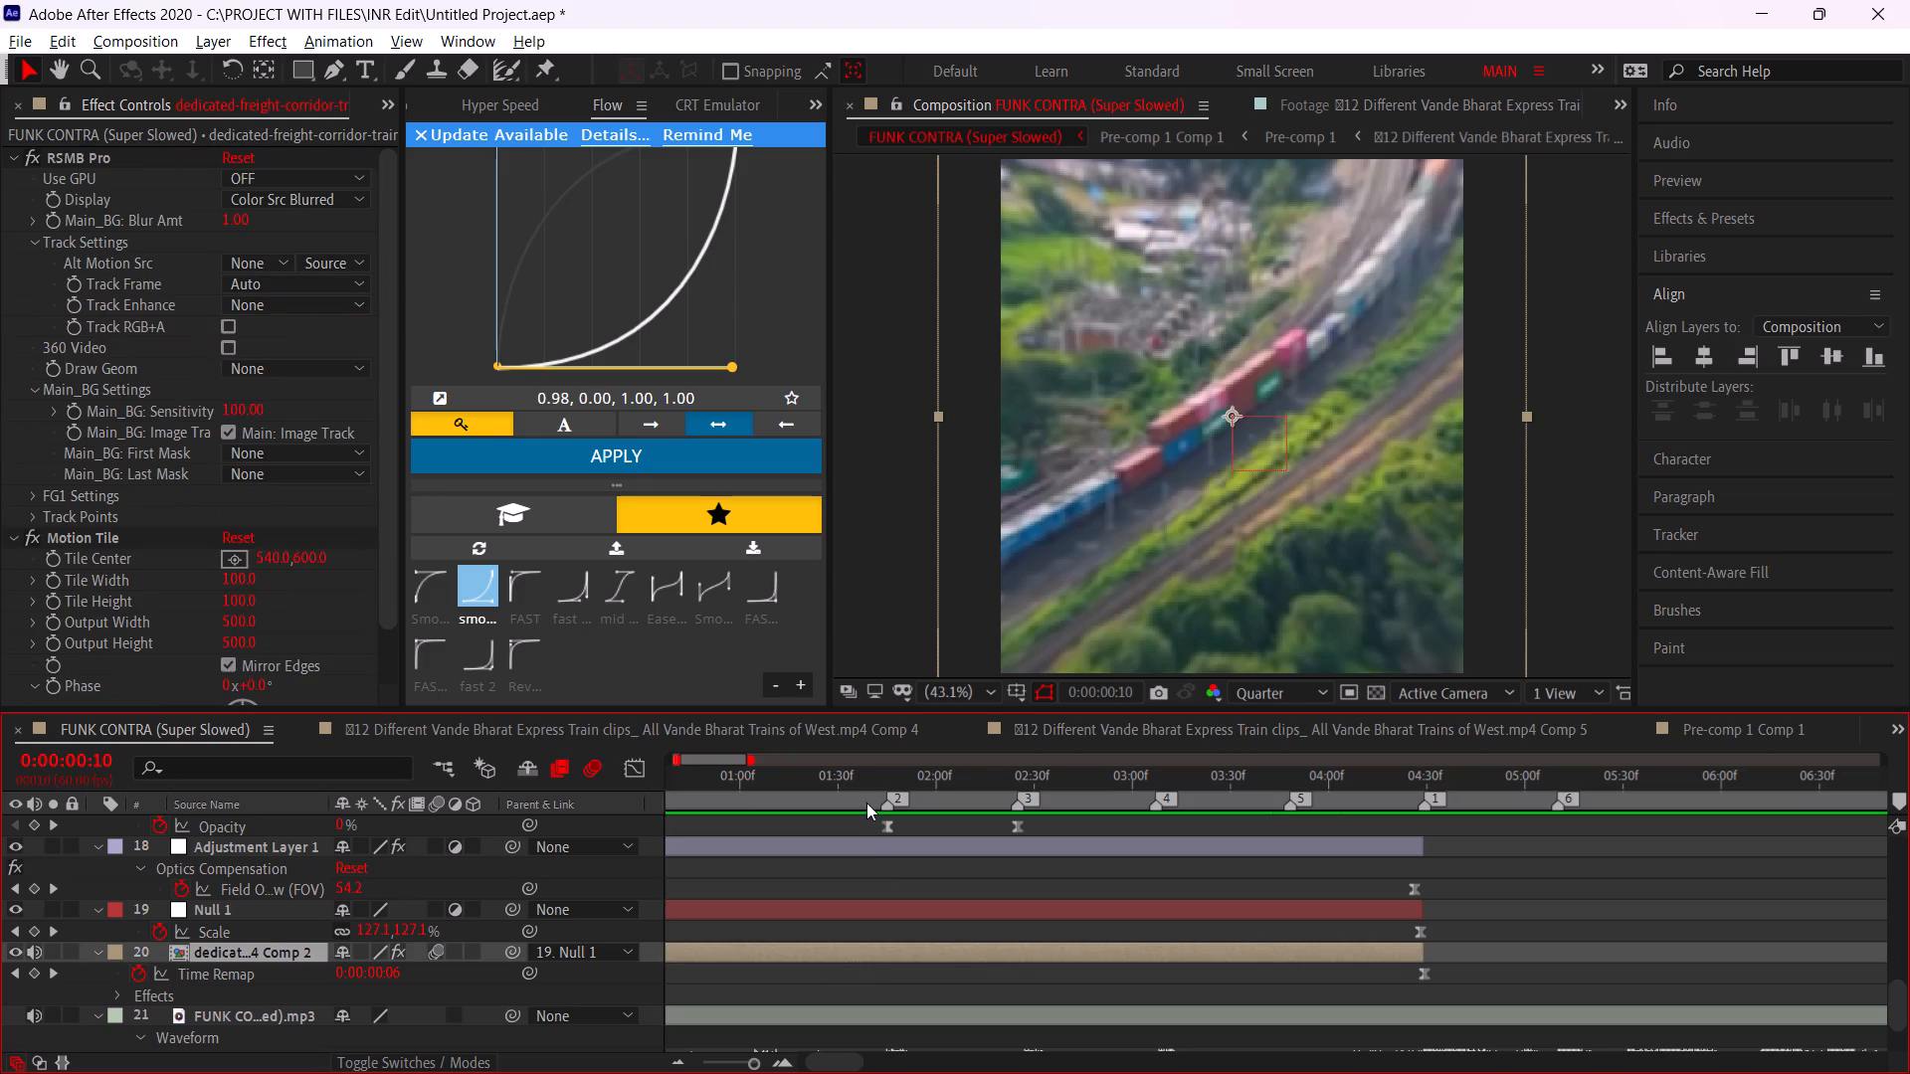
pyautogui.moveTo(861, 763); pyautogui.dragTo(885, 776)
pyautogui.click(885, 776)
pyautogui.press('s')
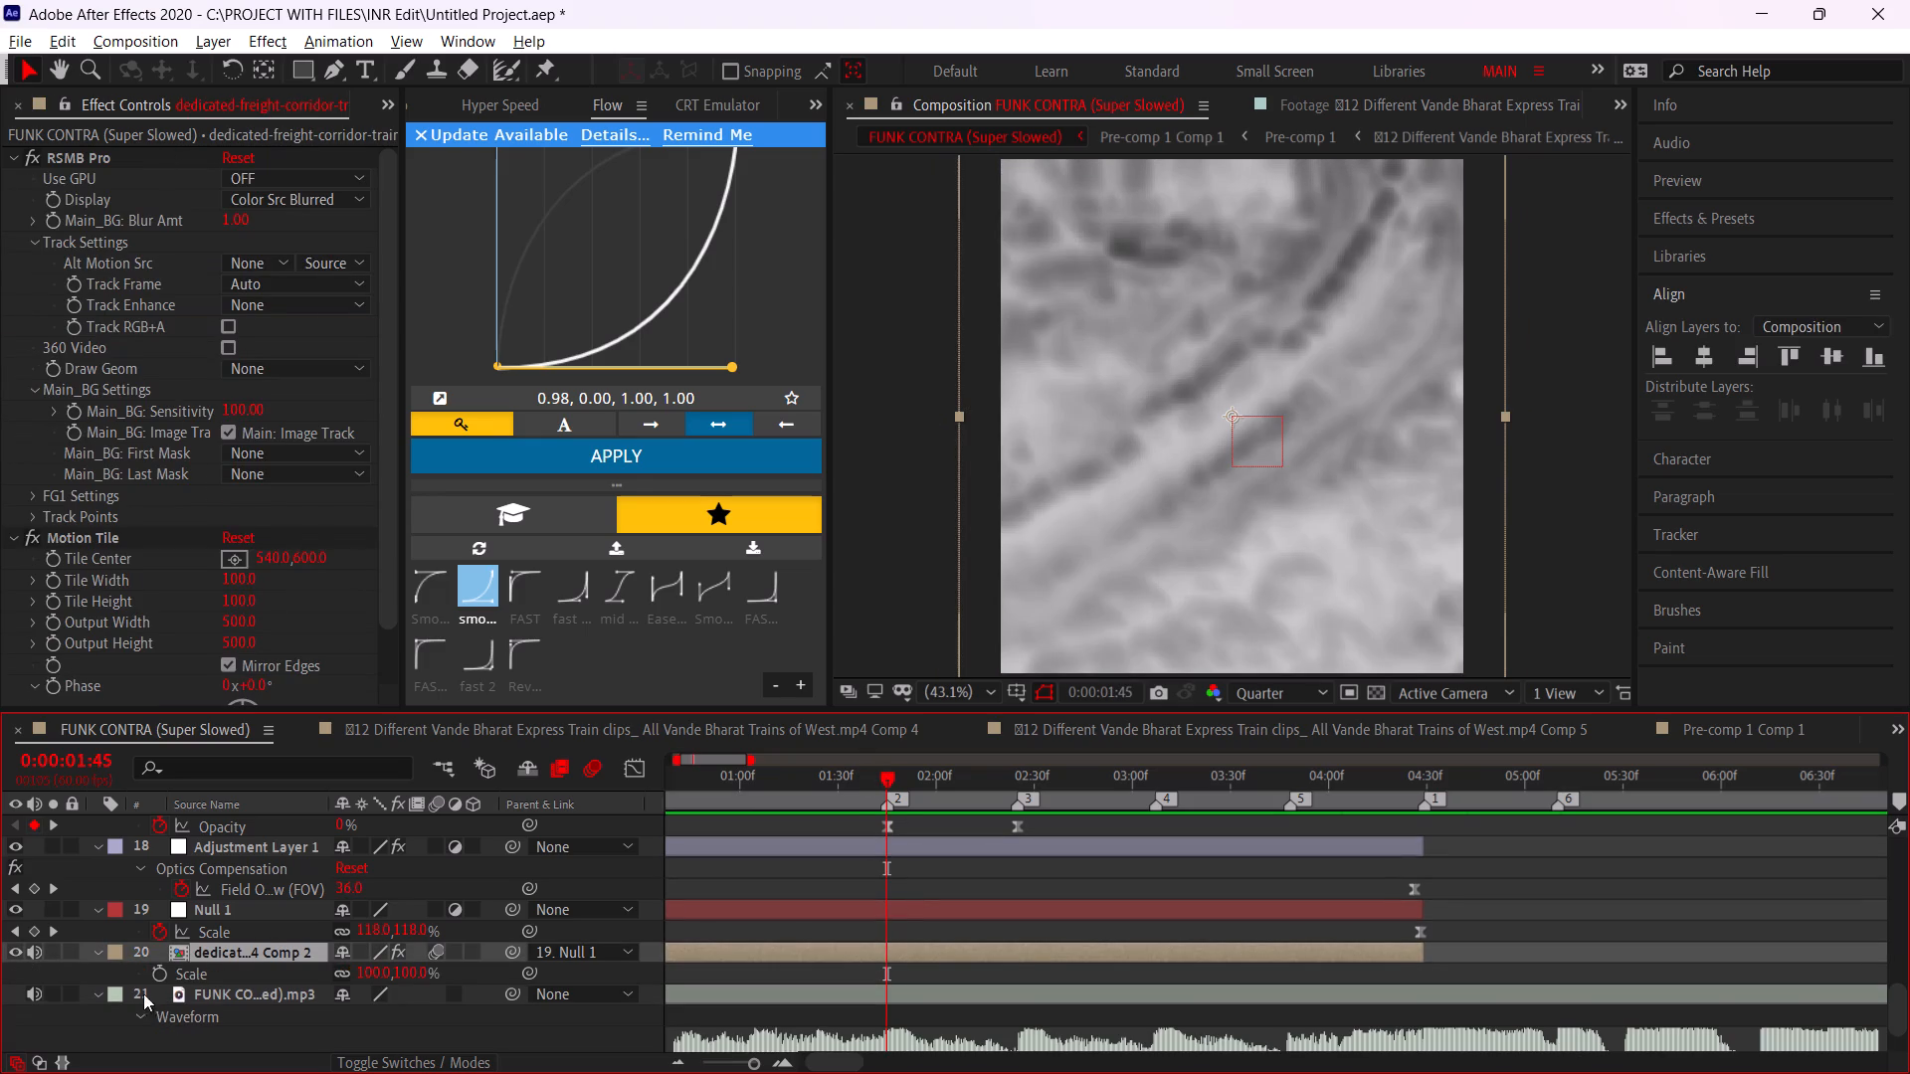
pyautogui.click(158, 968)
# Set the dedicated-freight Comp 2 layer's Scale to 125% at 0:00:02:25, on marker 3.
pyautogui.moveTo(995, 770); pyautogui.dragTo(1017, 774)
pyautogui.click(378, 965)
pyautogui.write('12')
pyautogui.press('5')
pyautogui.click(491, 977)
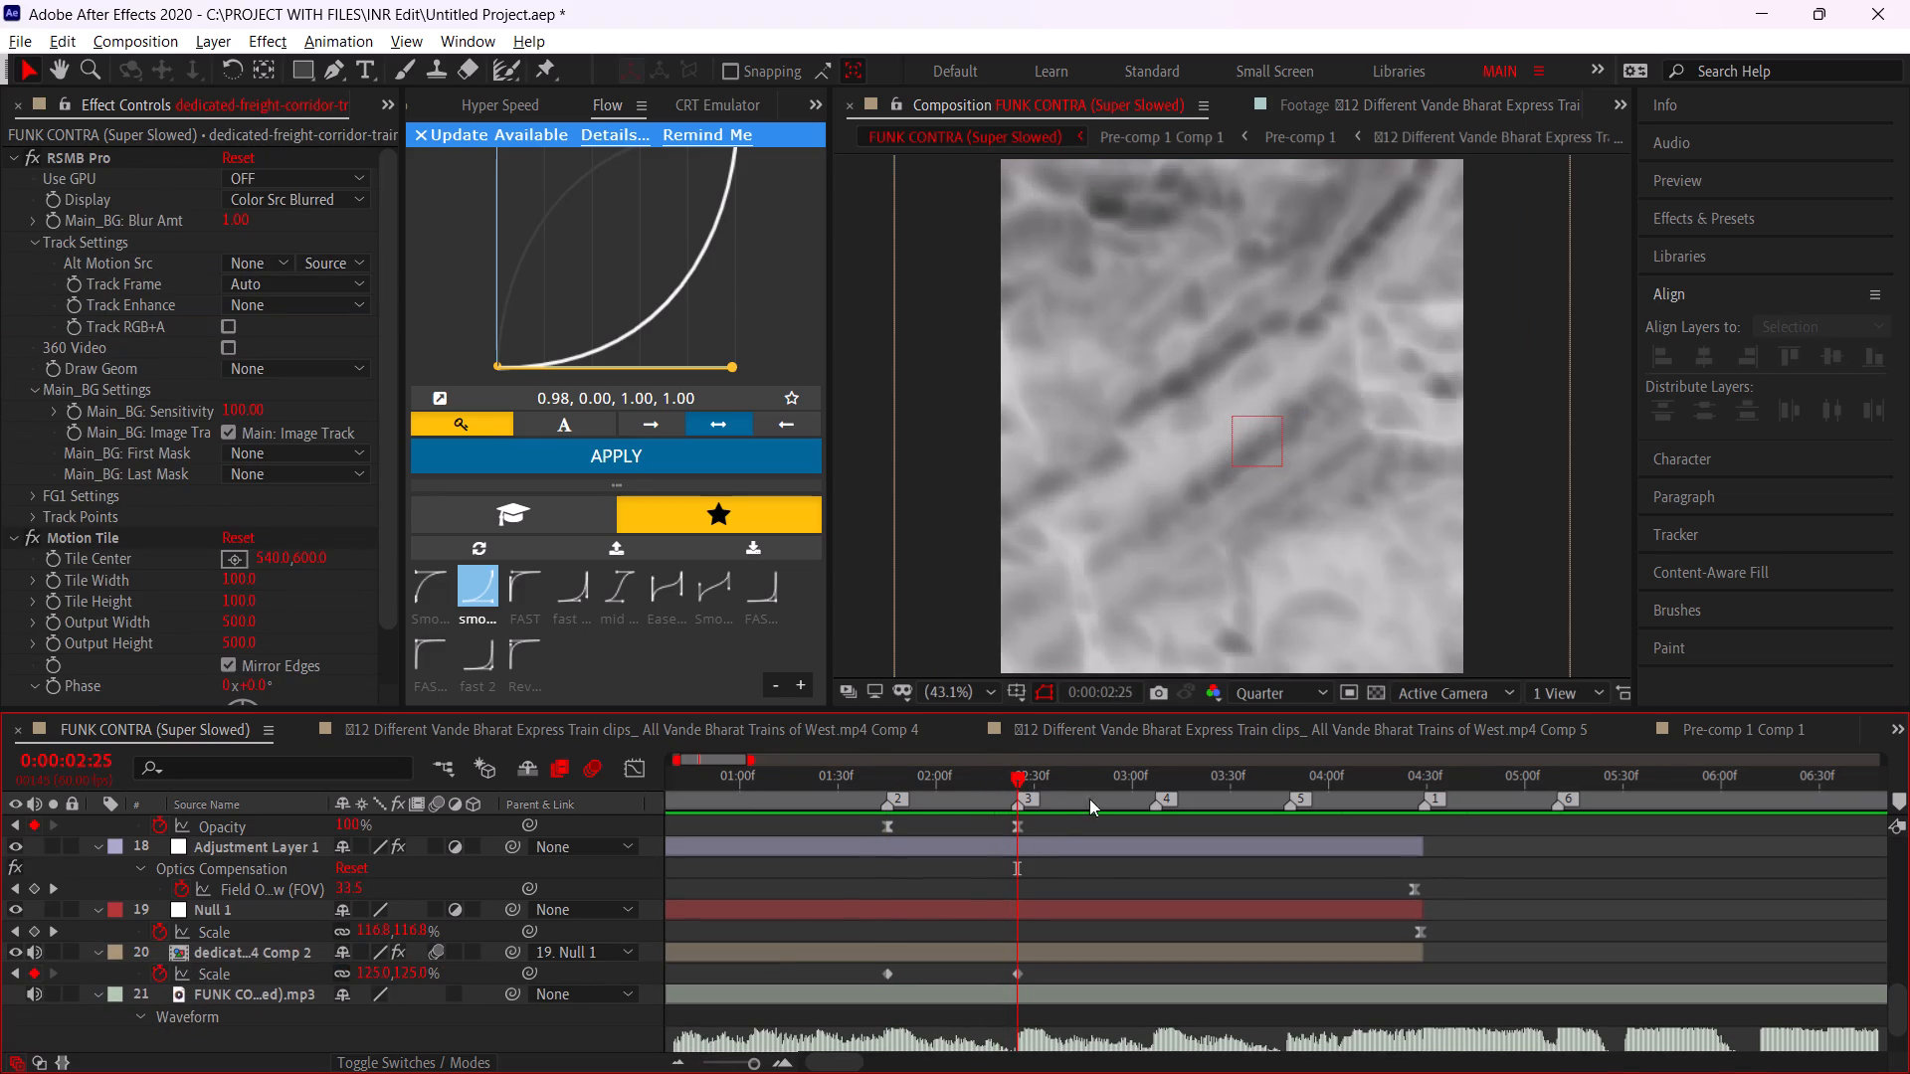
# Open the dedicated-freight Comp 2 layer's Scale value for editing at 0:00:03:07, on marker 4.
pyautogui.moveTo(1105, 779); pyautogui.dragTo(1156, 804)
pyautogui.click(383, 975)
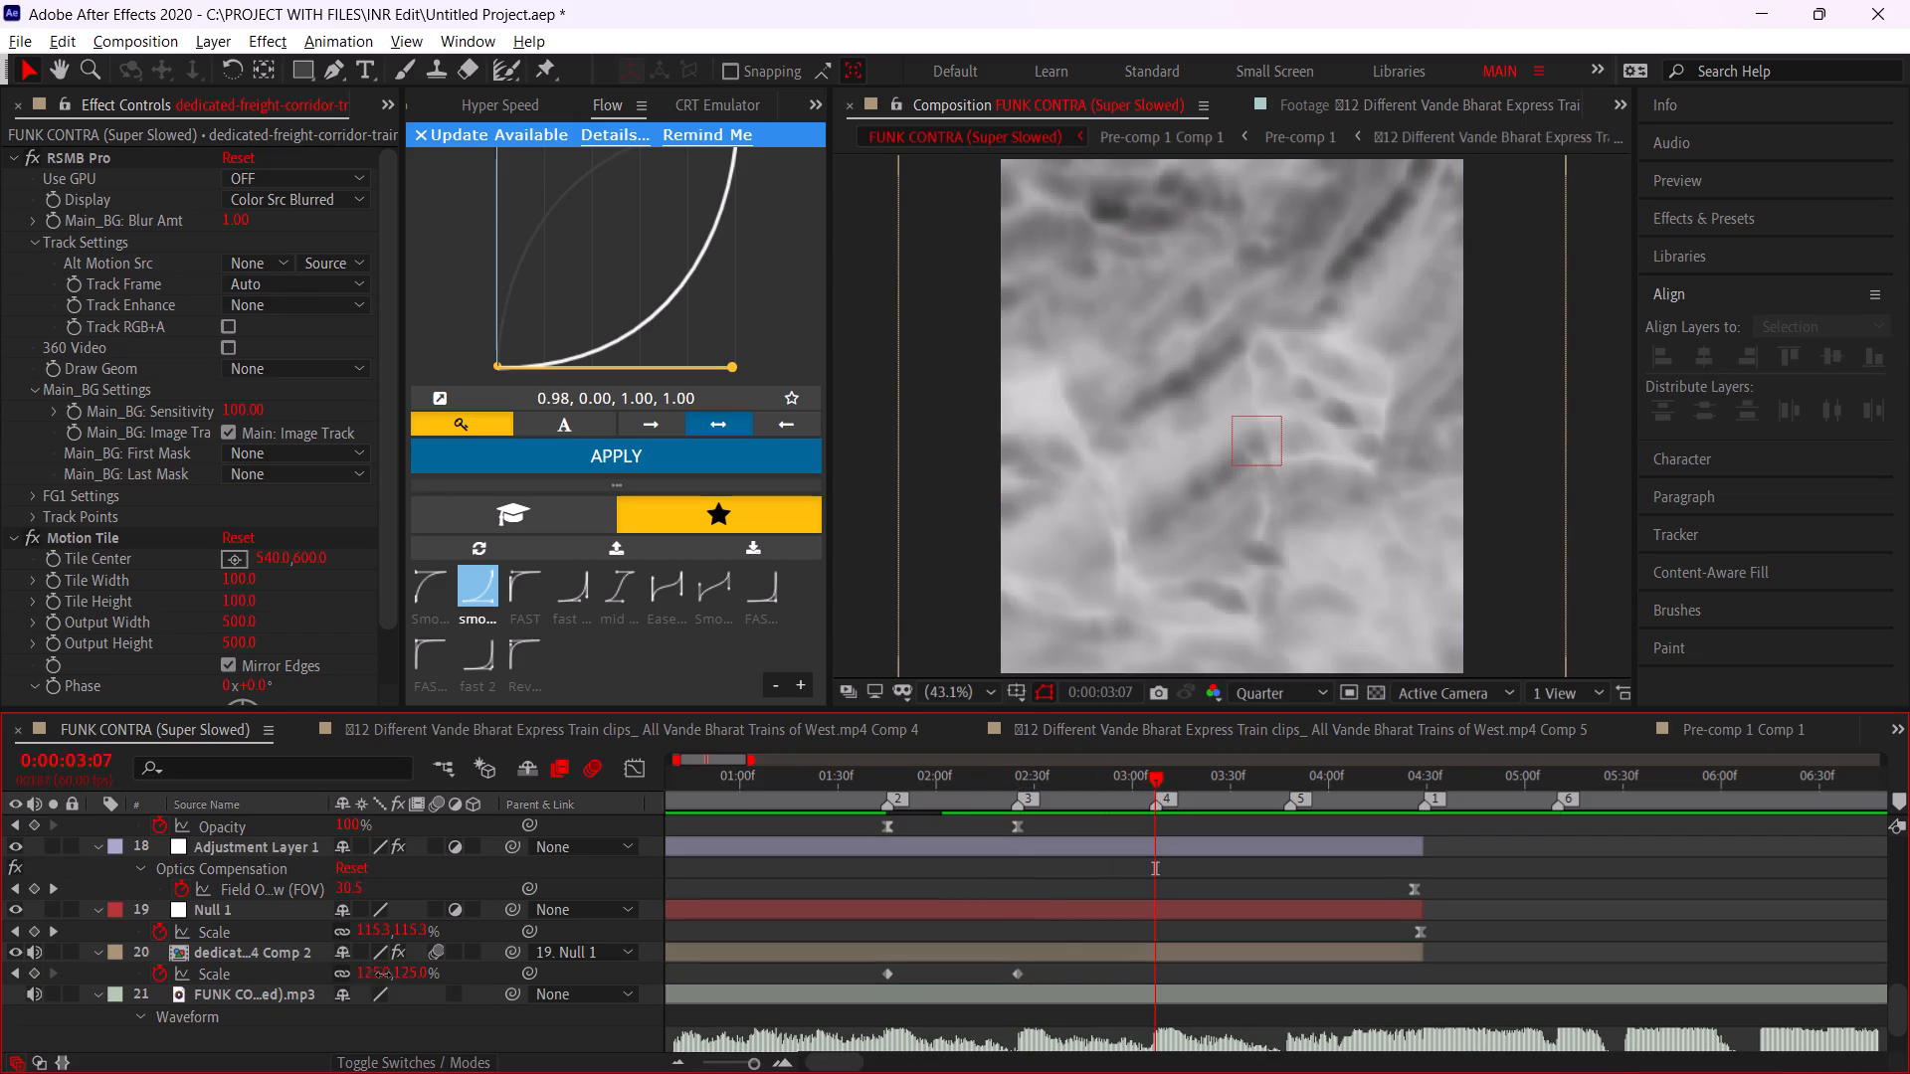
# Set the dedicated-freight Comp 2 layer's Scale to 150% at 0:00:03:07, on marker 4.
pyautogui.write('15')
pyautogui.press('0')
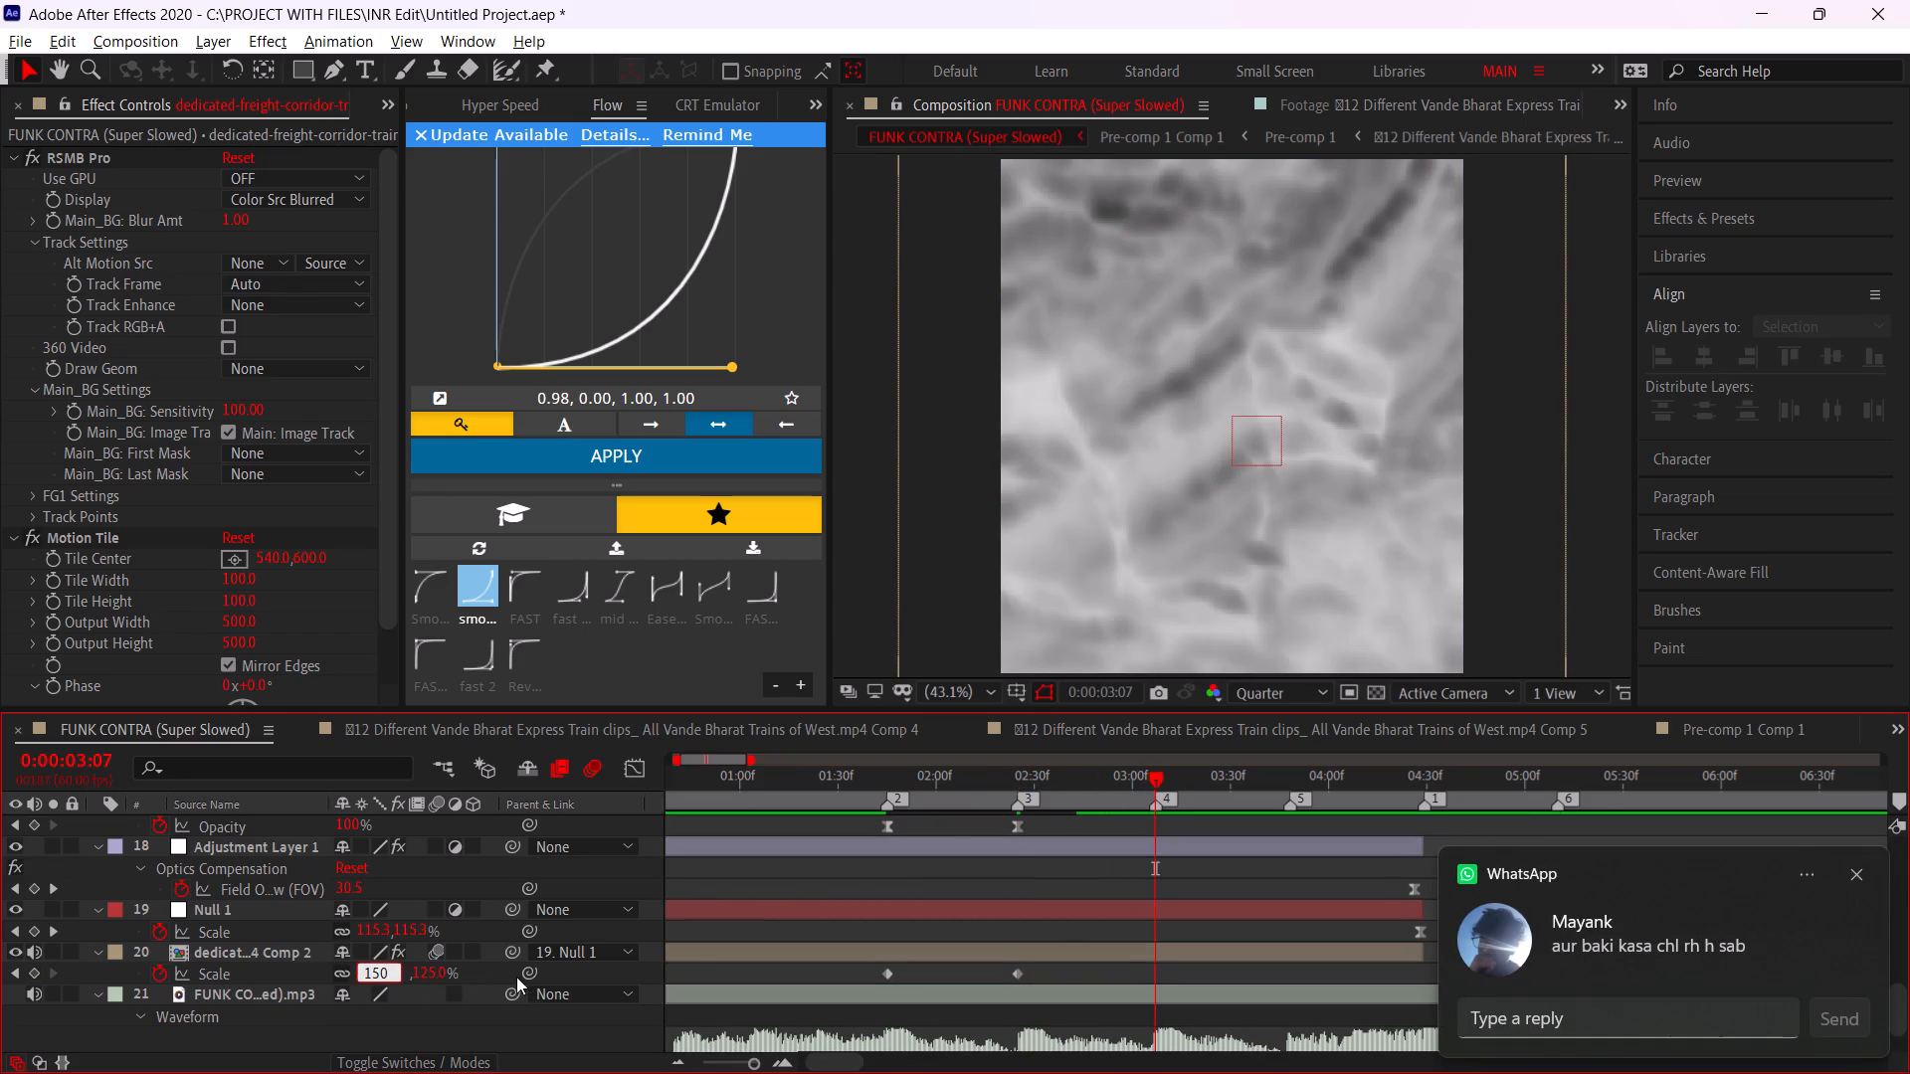
pyautogui.click(509, 974)
# Set the dedicated-freight Comp 2 layer's Scale to 125% at 0:00:03:48, on marker 5.
pyautogui.moveTo(1190, 788); pyautogui.dragTo(1300, 810)
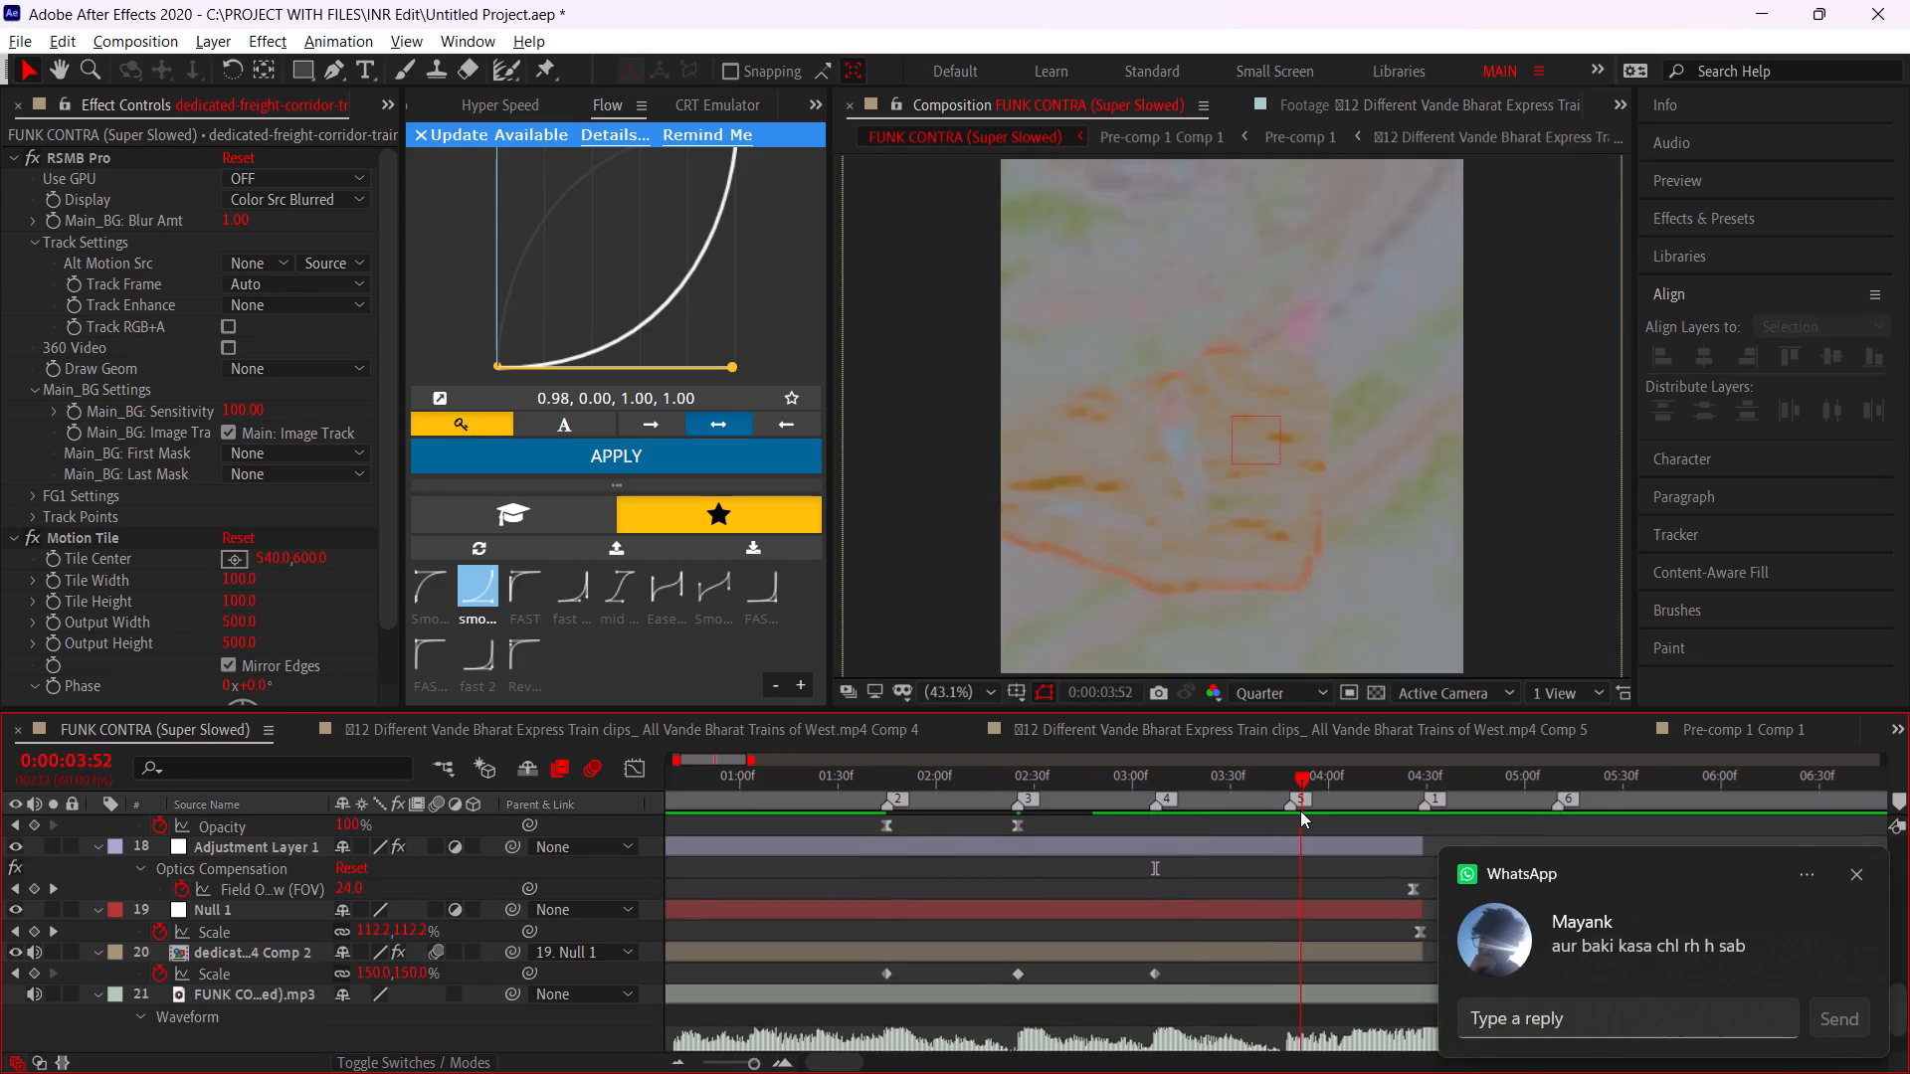
pyautogui.moveTo(1300, 810); pyautogui.dragTo(1290, 809)
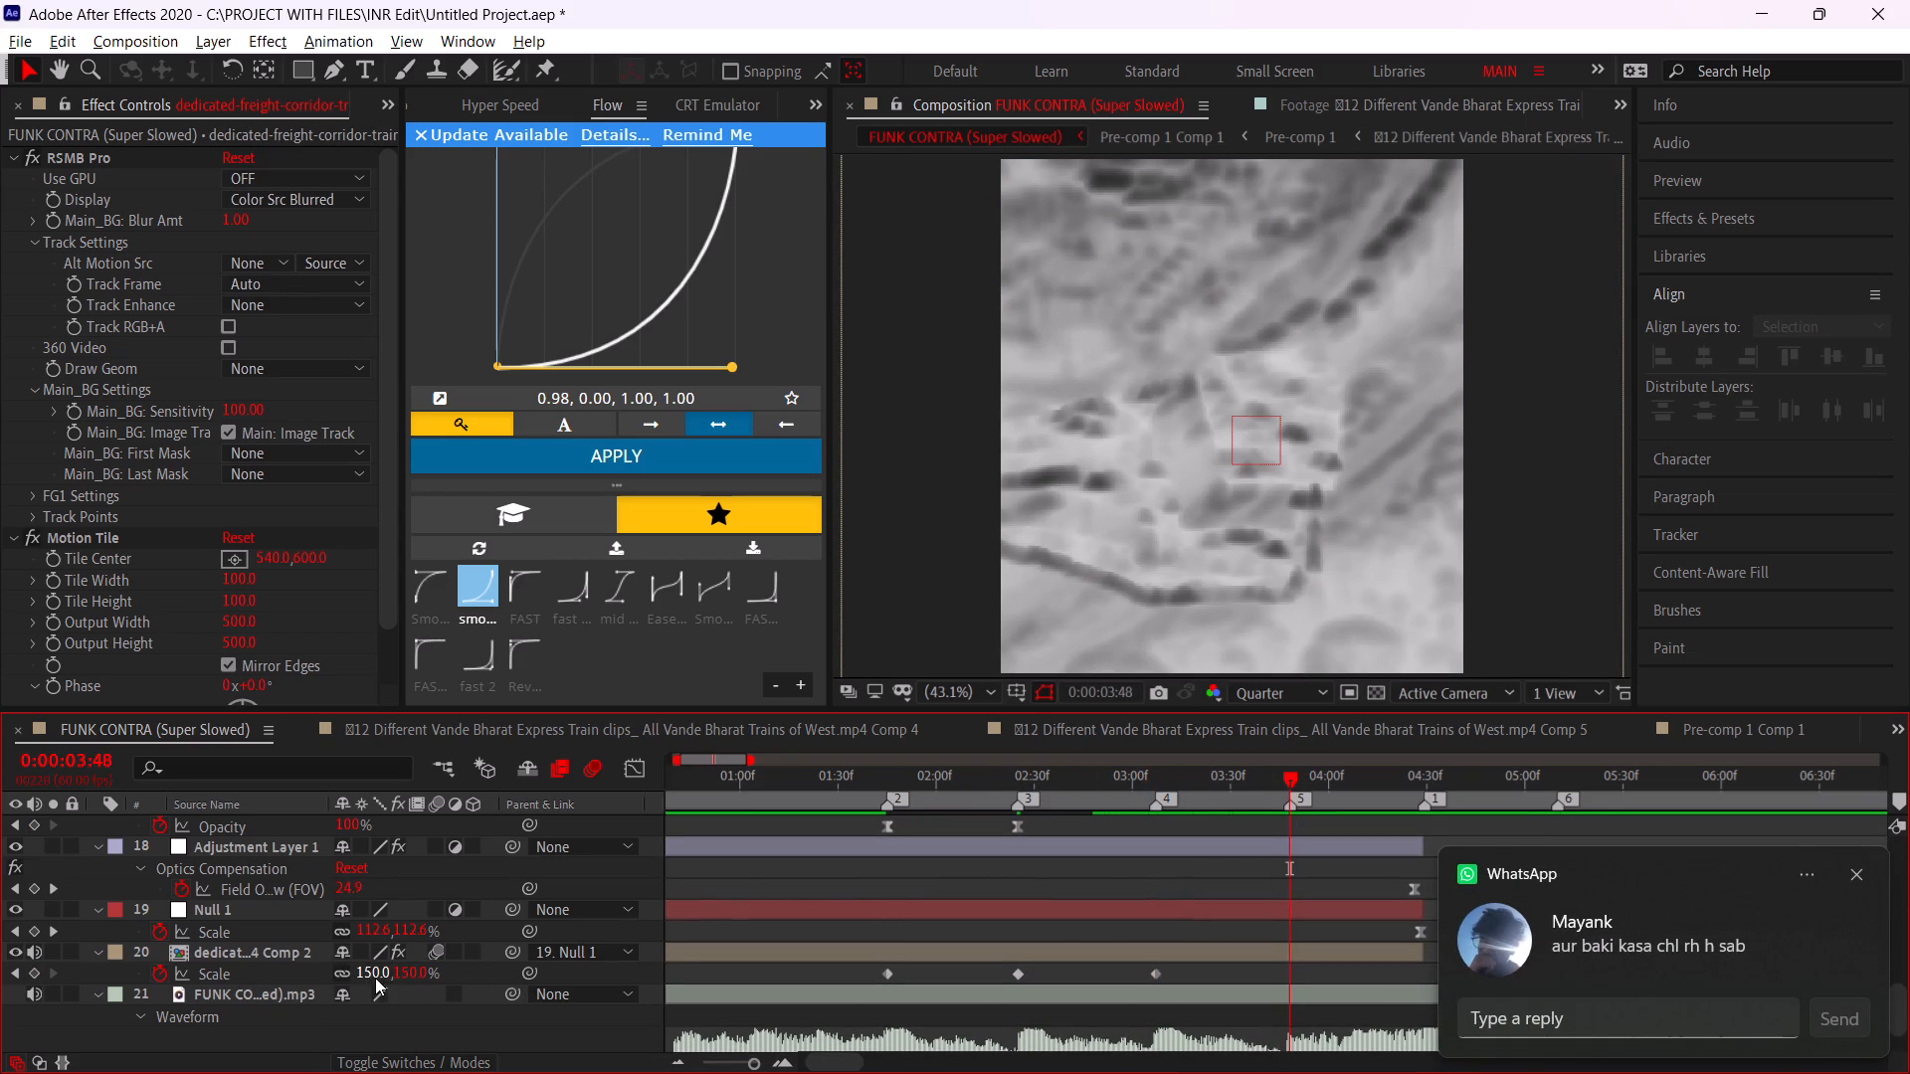
pyautogui.click(375, 978)
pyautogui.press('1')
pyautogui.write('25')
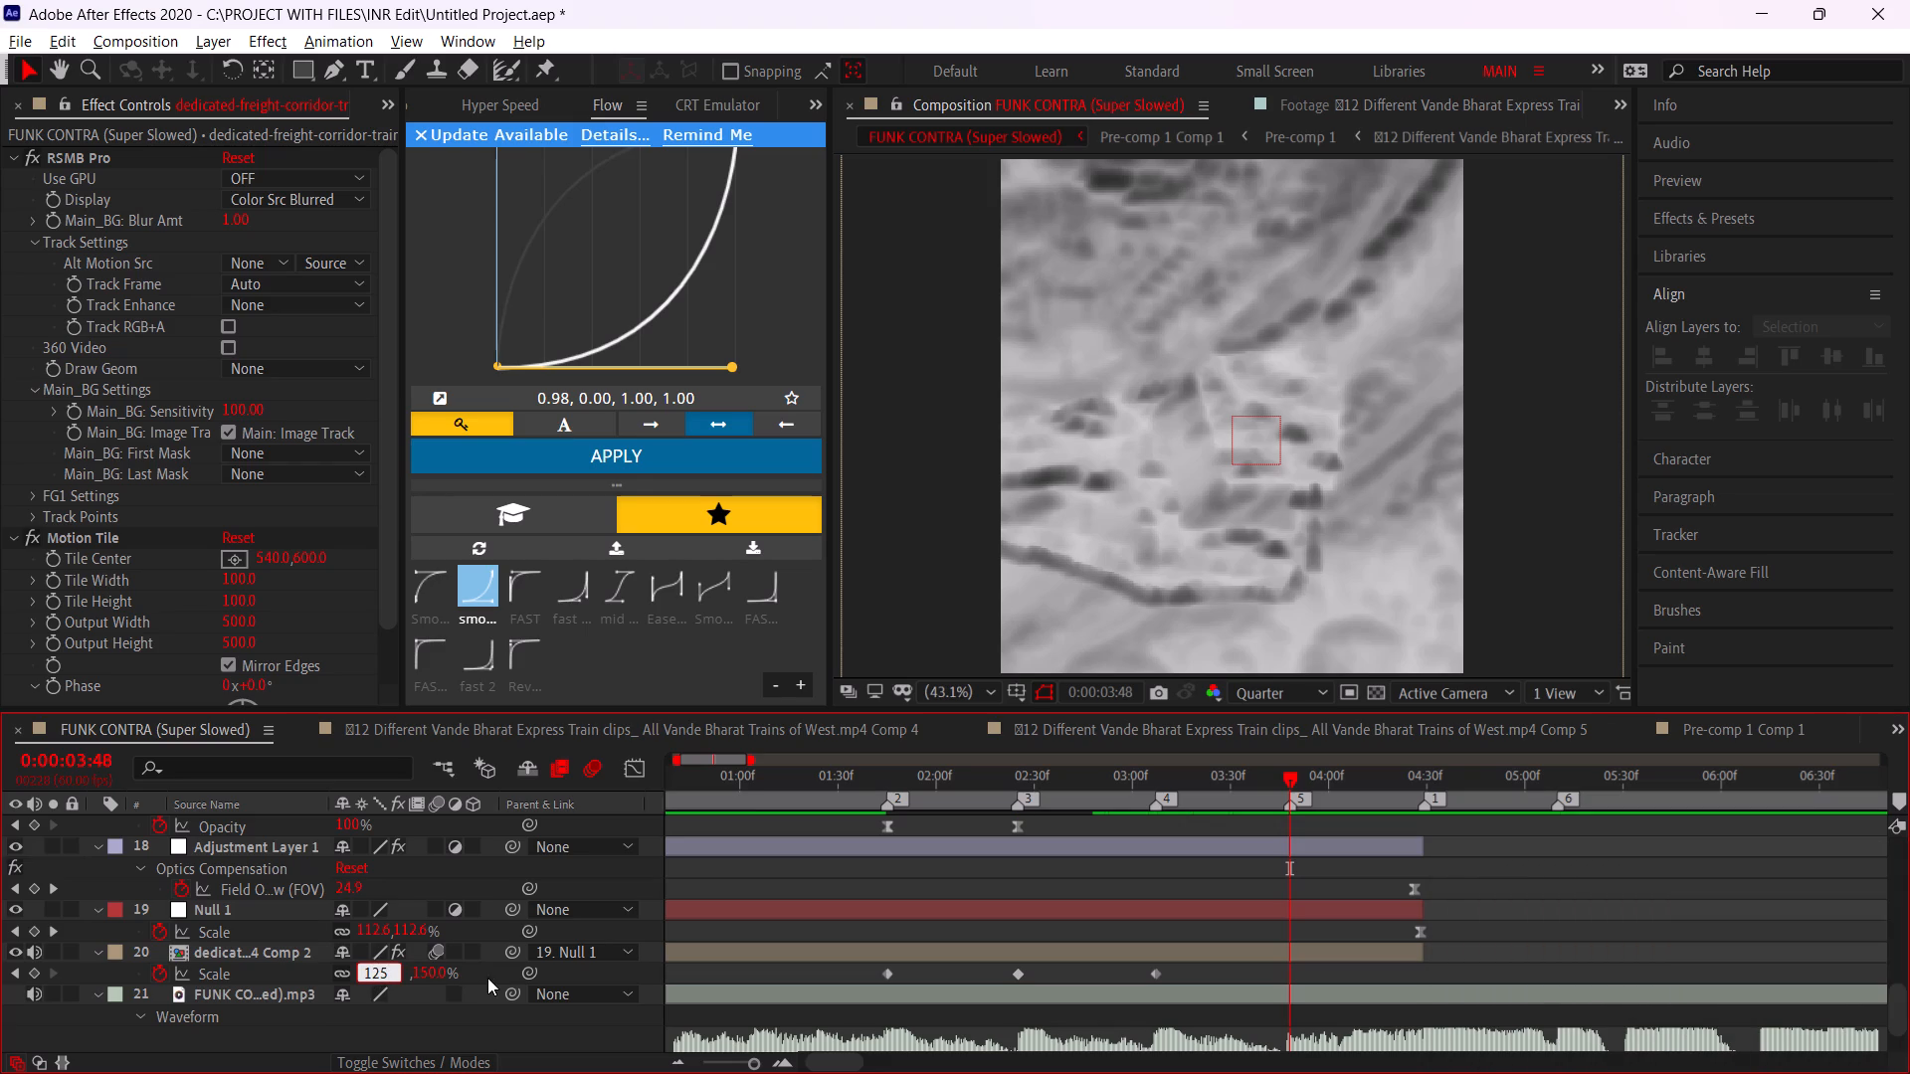
pyautogui.click(489, 975)
# Set the dedicated-freight Comp 2 layer's Scale to 100% at 0:00:04:29, on marker 1 at the layer's end.
pyautogui.moveTo(1398, 783); pyautogui.dragTo(1429, 791)
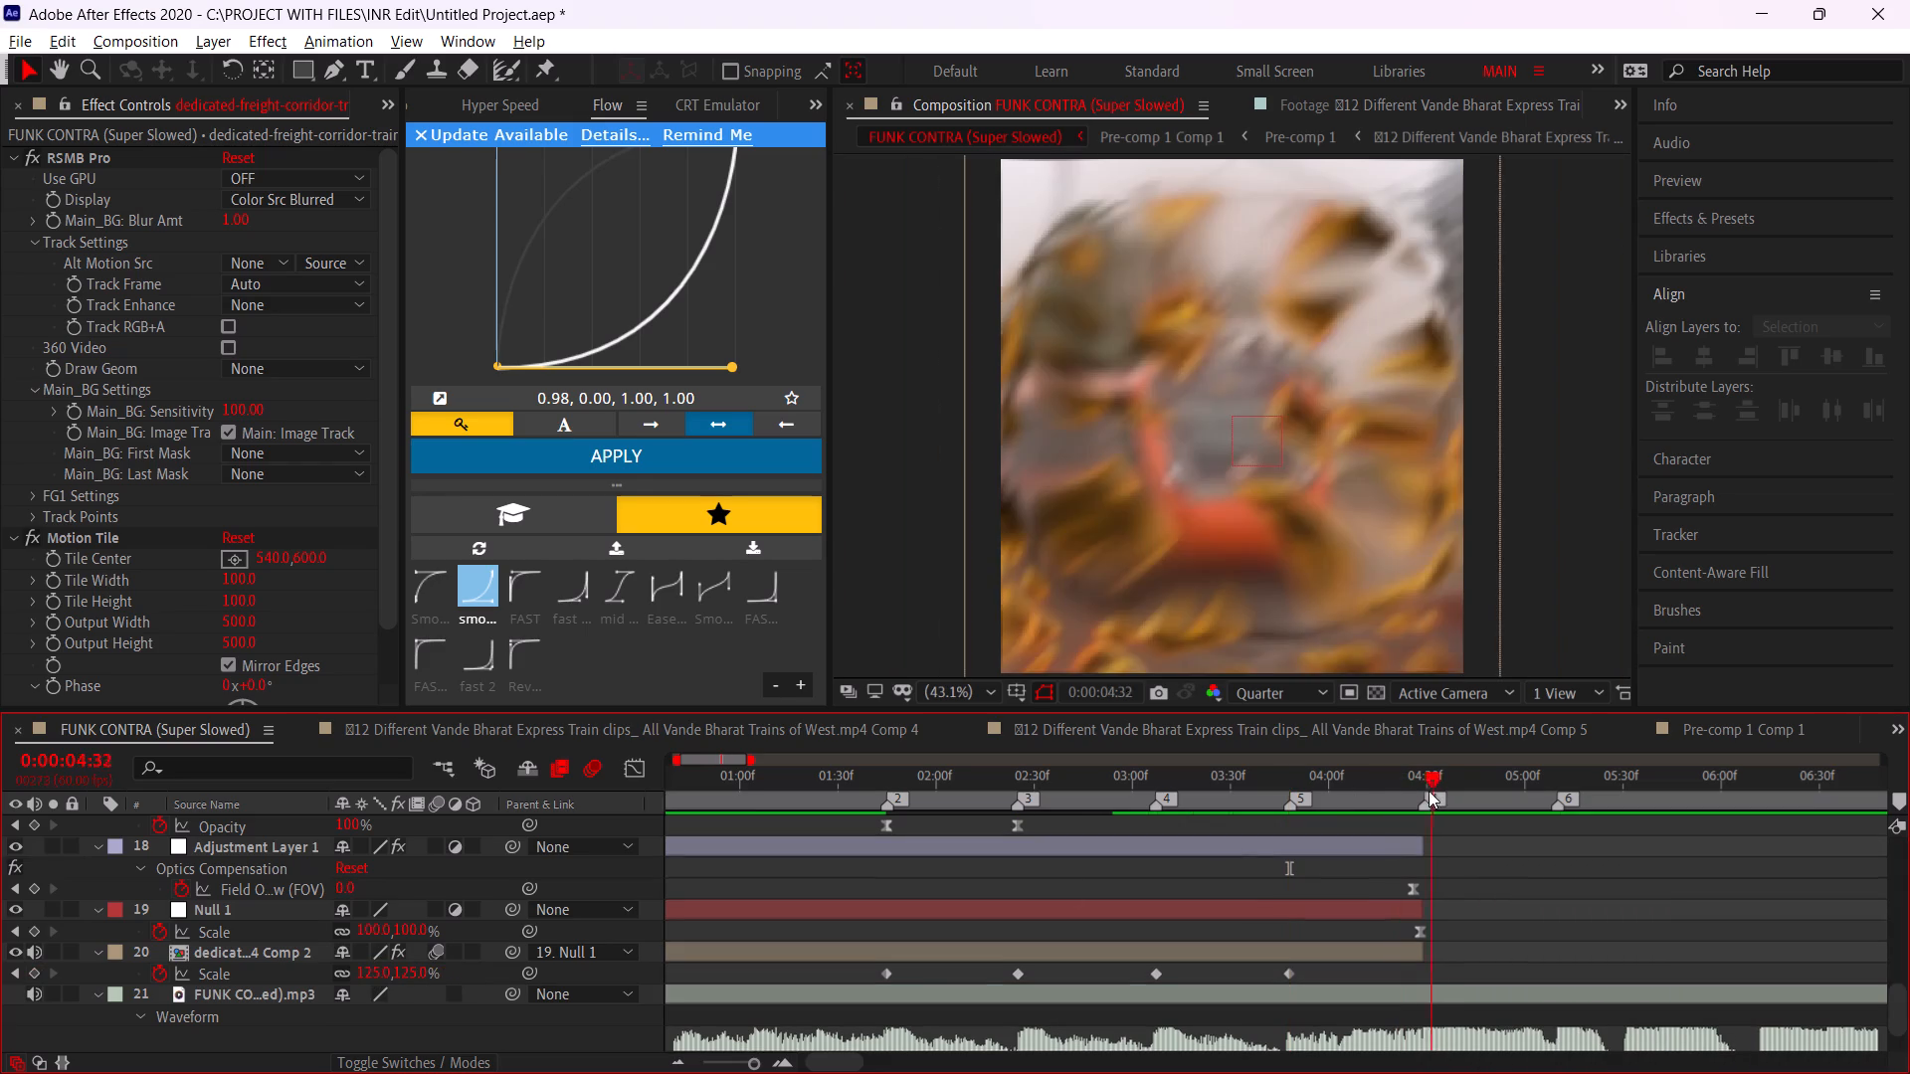
pyautogui.moveTo(1429, 791); pyautogui.dragTo(1424, 791)
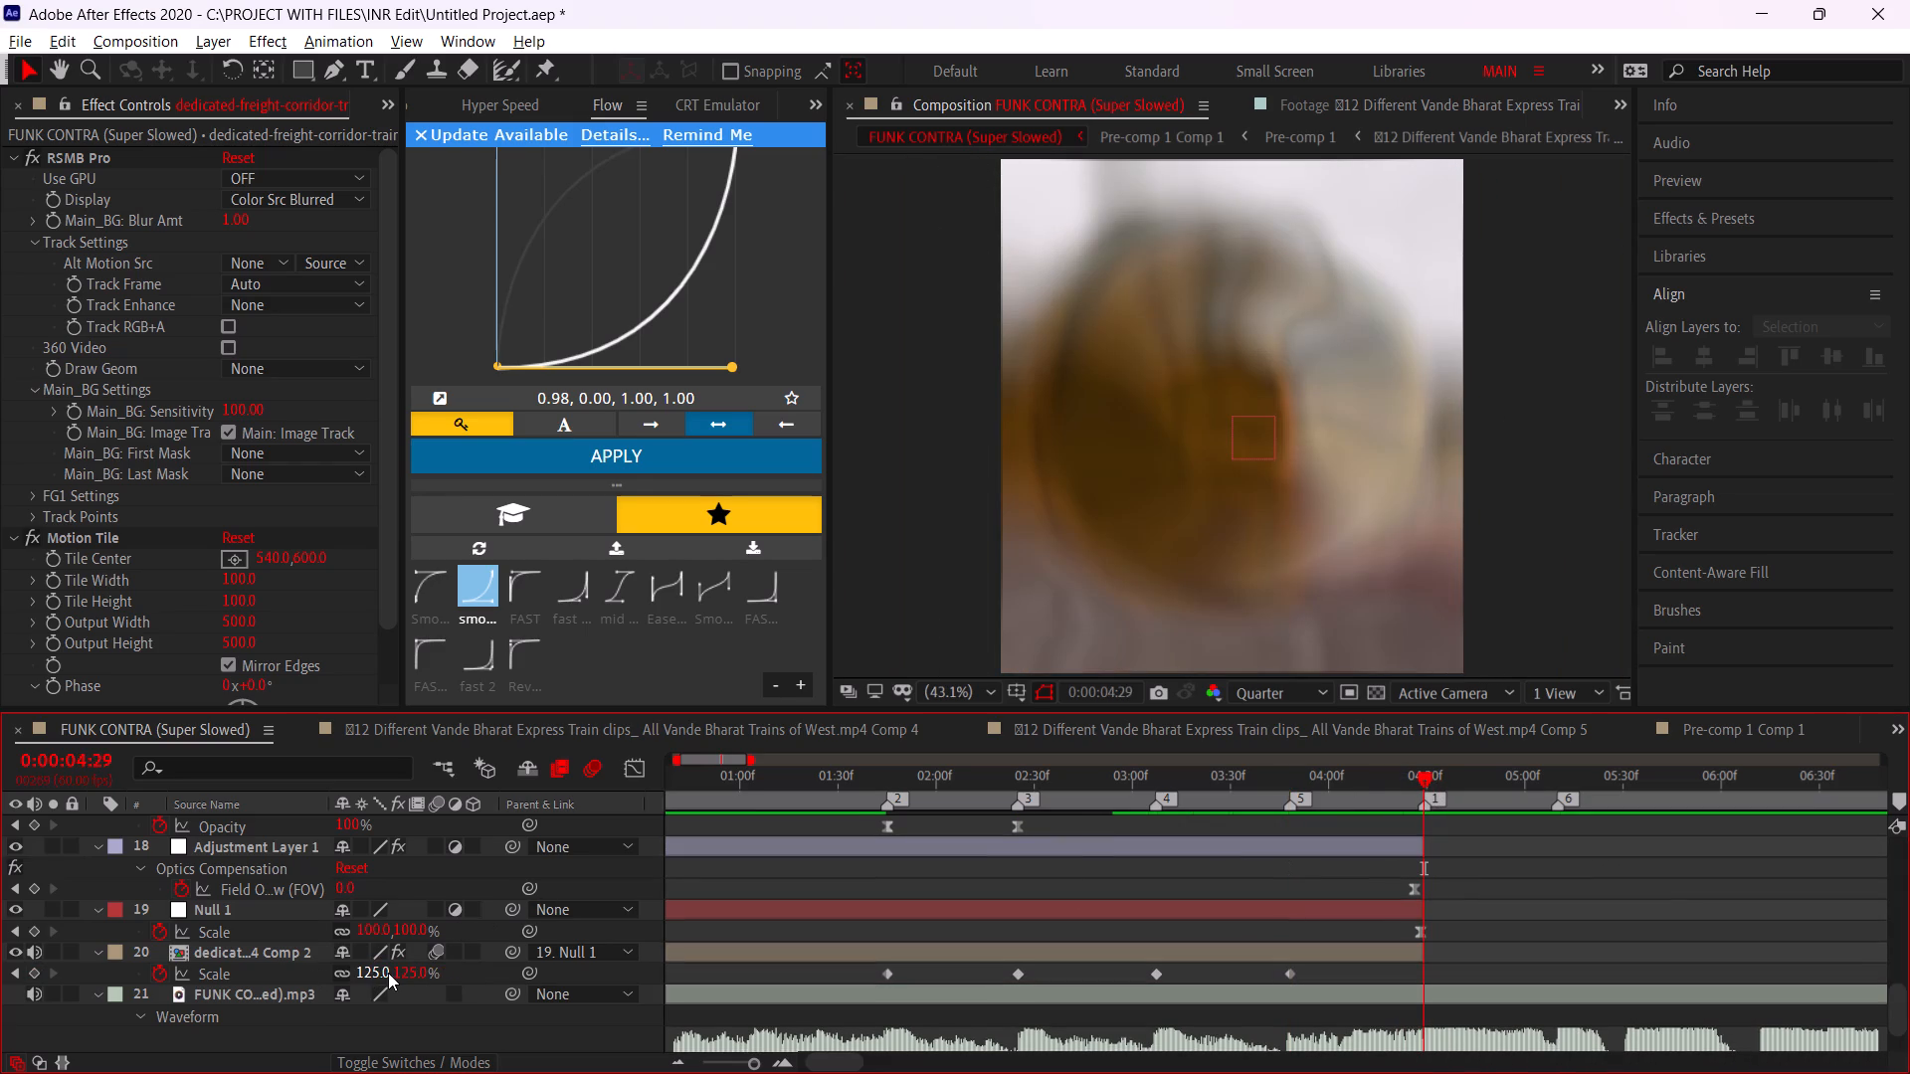
pyautogui.click(381, 973)
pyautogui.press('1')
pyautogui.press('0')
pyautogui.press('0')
pyautogui.click(472, 973)
# Select all the dedicated-freight Comp 2 layer's Scale keyframes and load the saved Flow curve 0.00, 0.02, 0.00, 0.99.
pyautogui.moveTo(1474, 968); pyautogui.dragTo(830, 972)
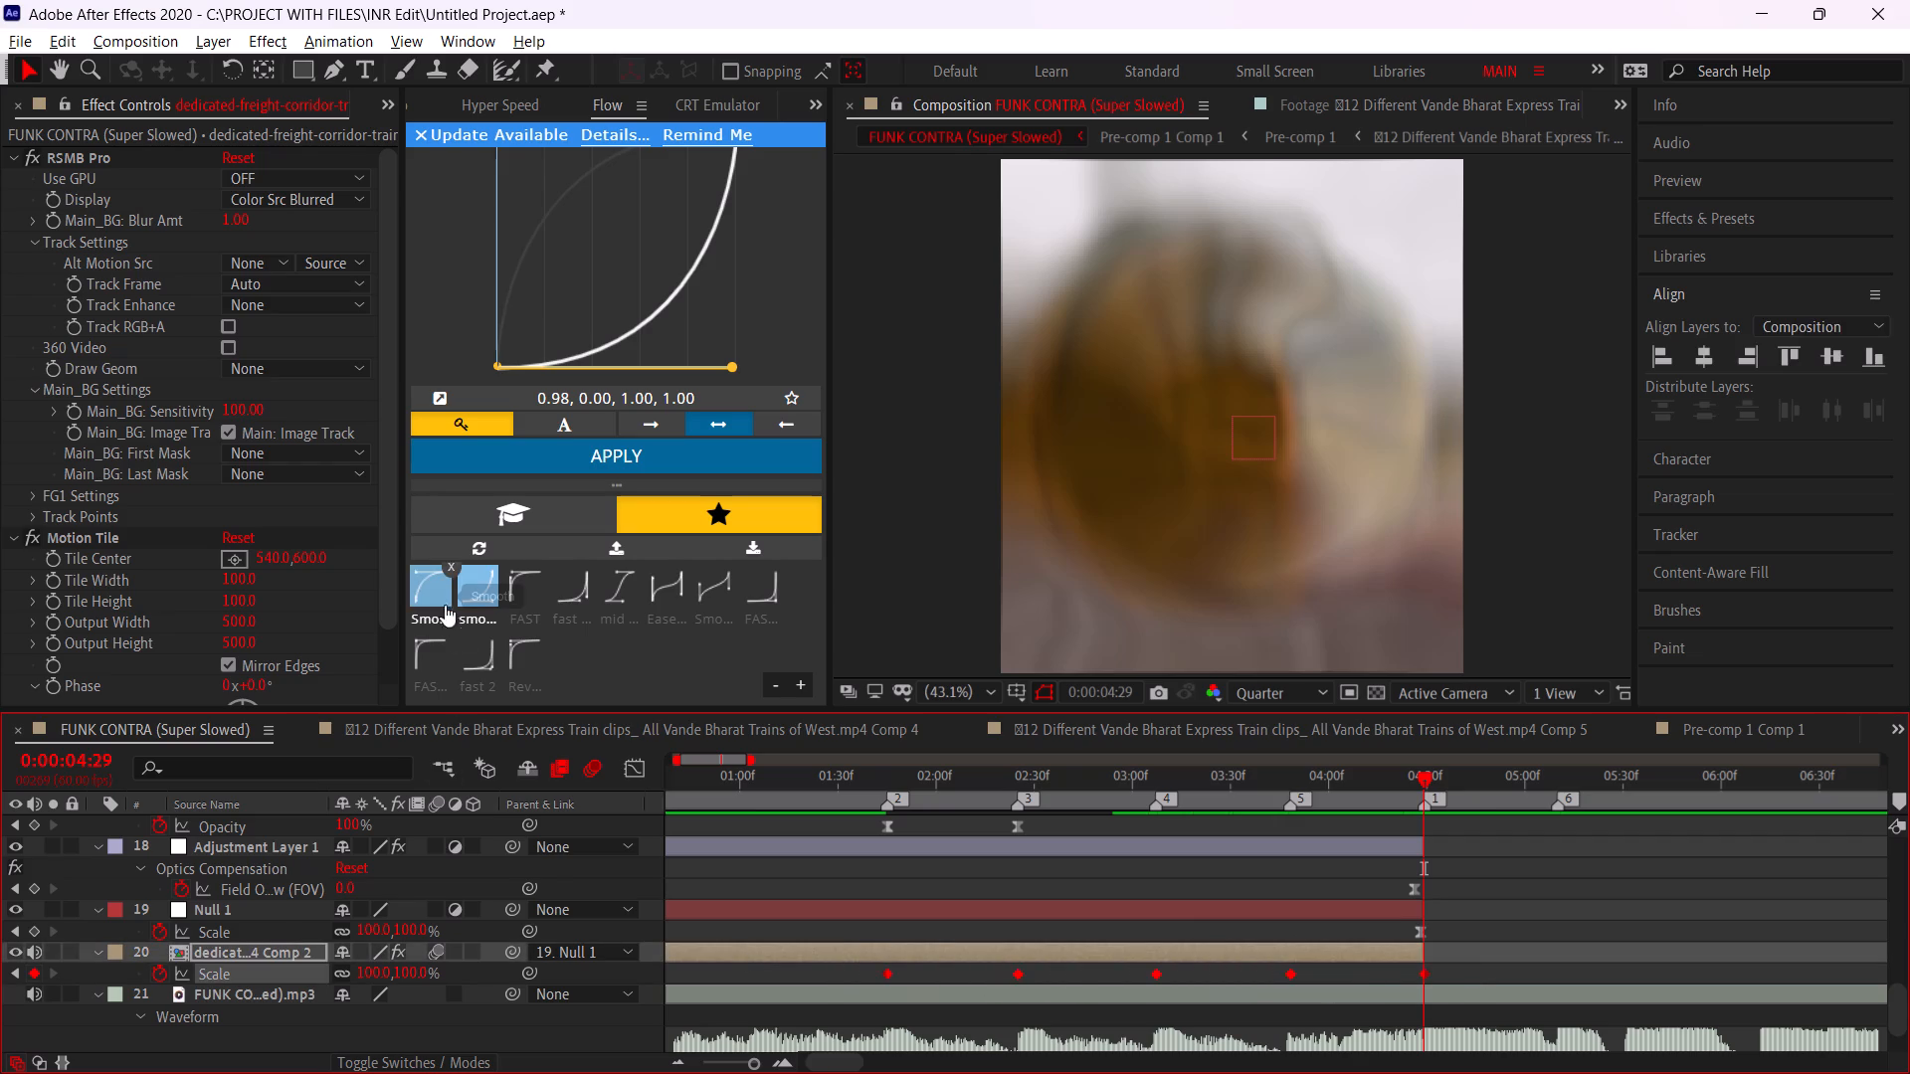
pyautogui.click(437, 589)
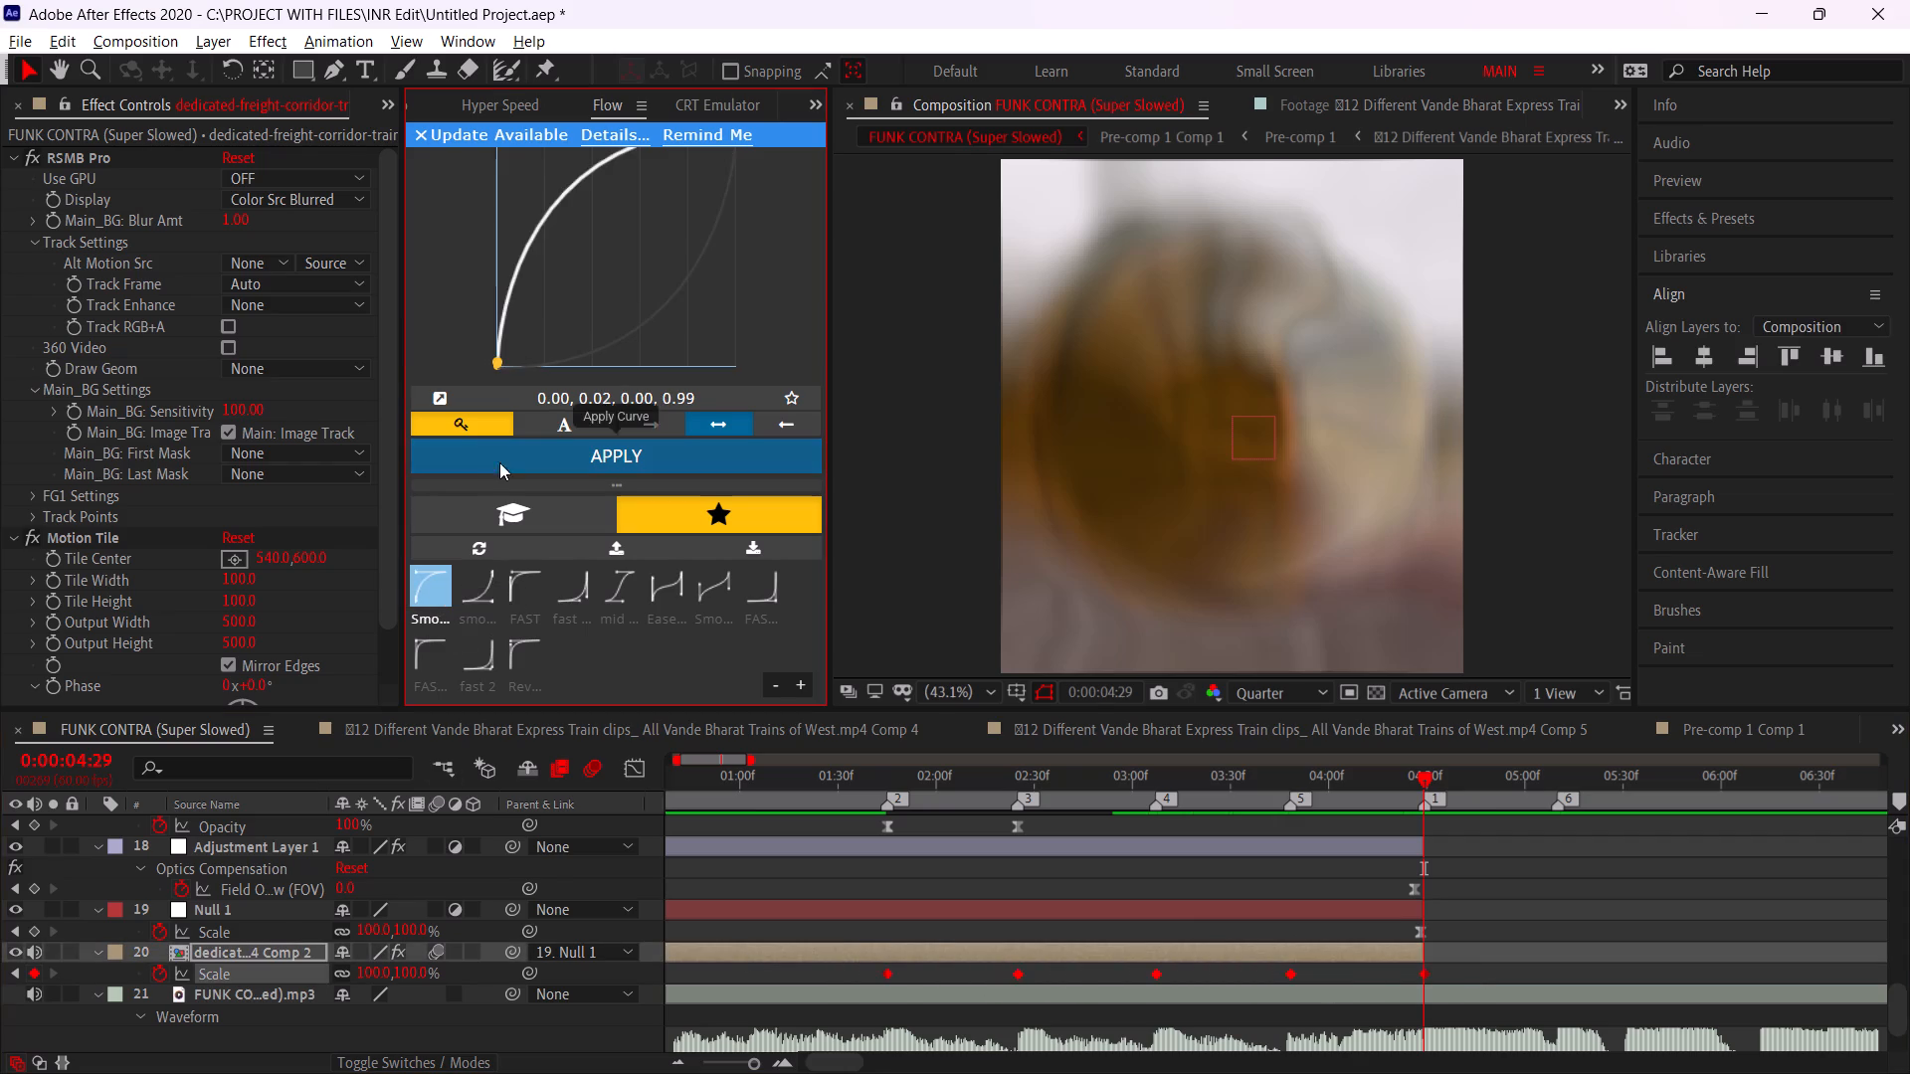
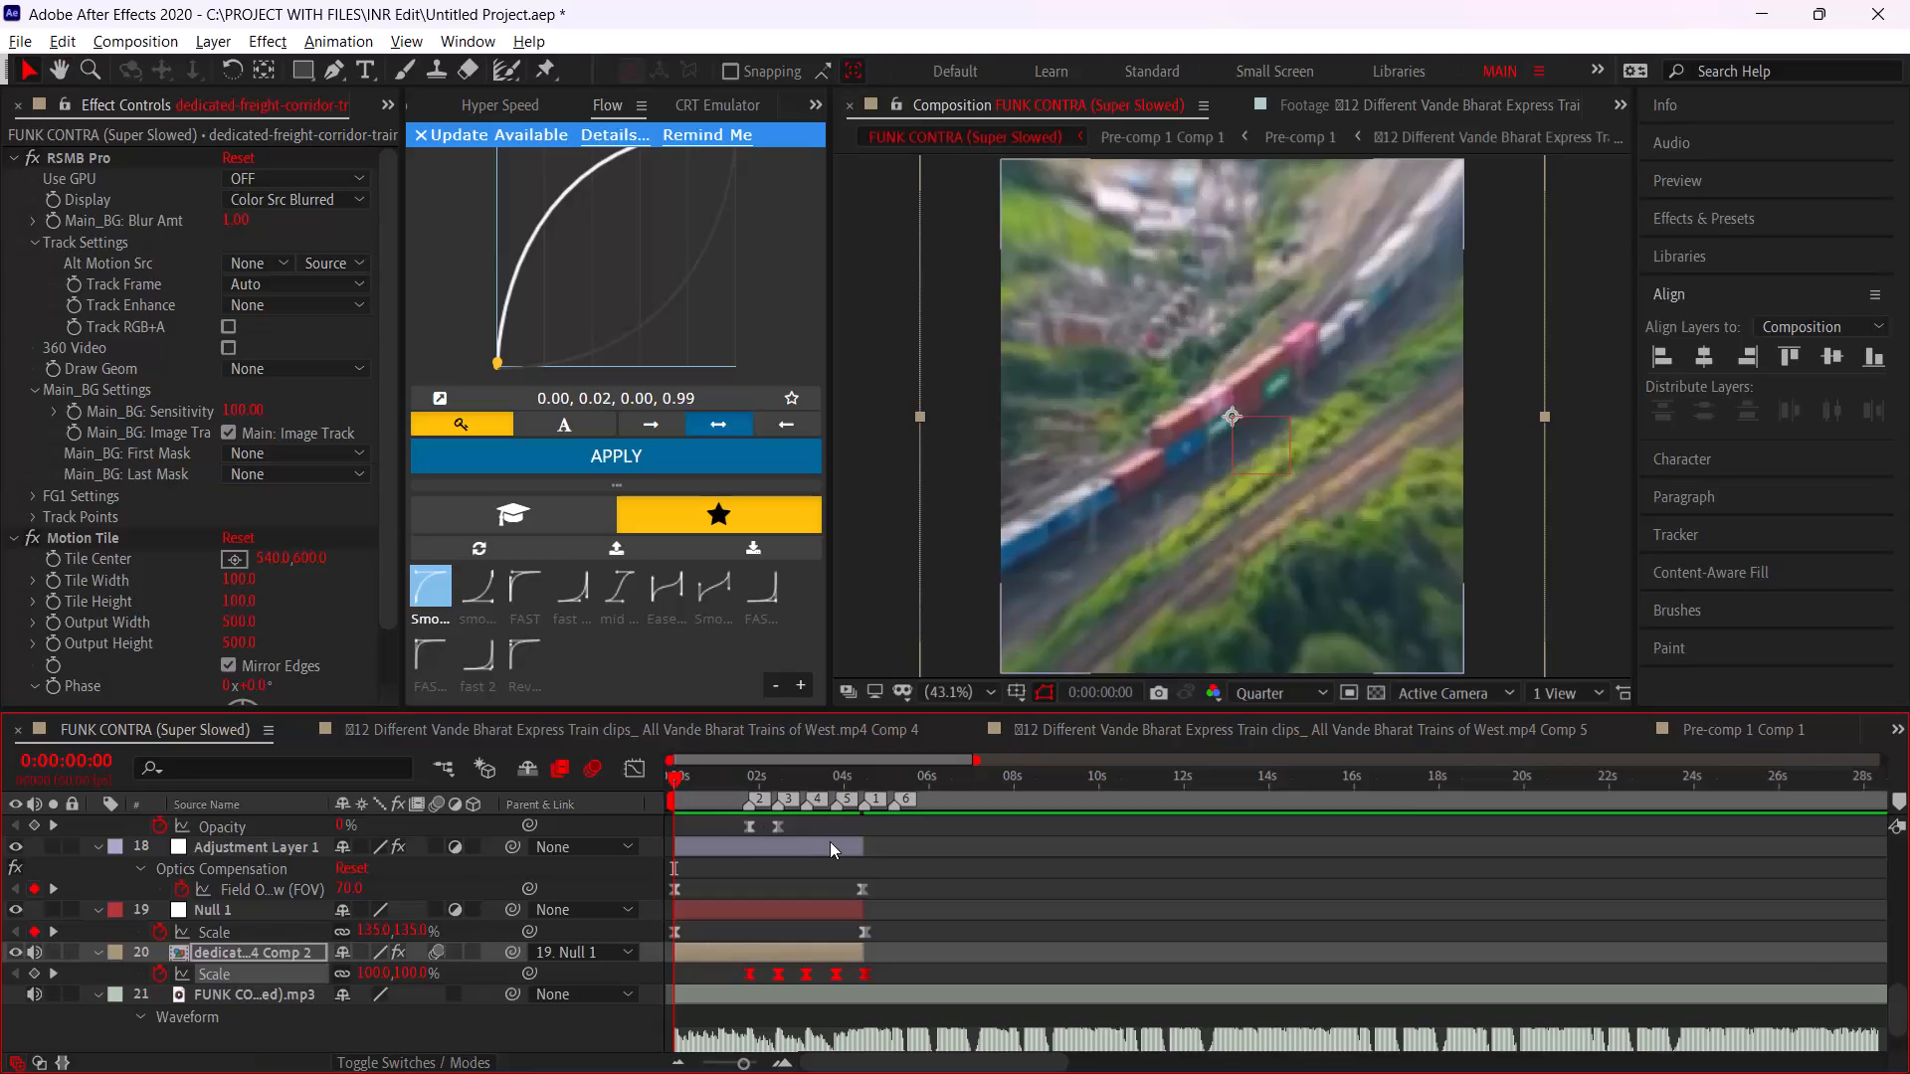
# Preview the freight clip's Scale animation from 0:00:00:00, and again from 0:00:01:24, just before marker 2.
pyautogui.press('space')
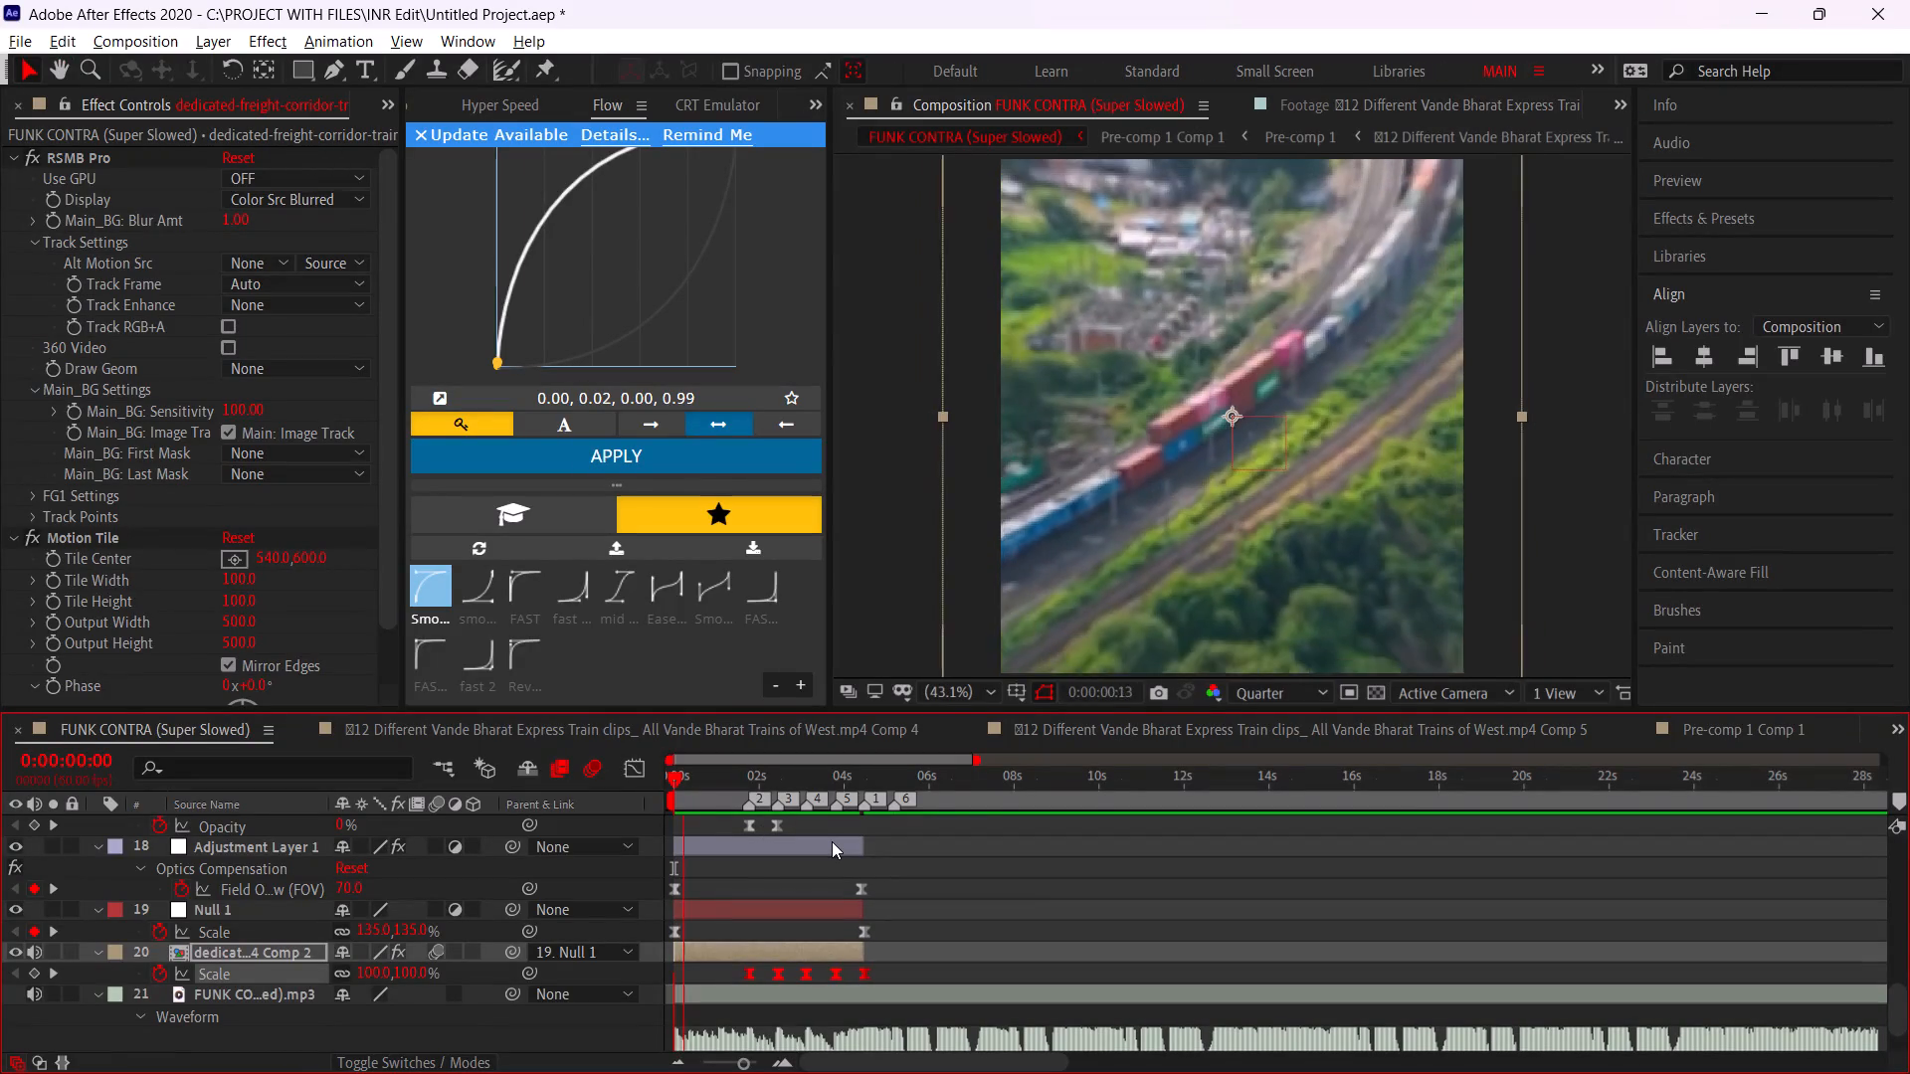
pyautogui.click(1026, 885)
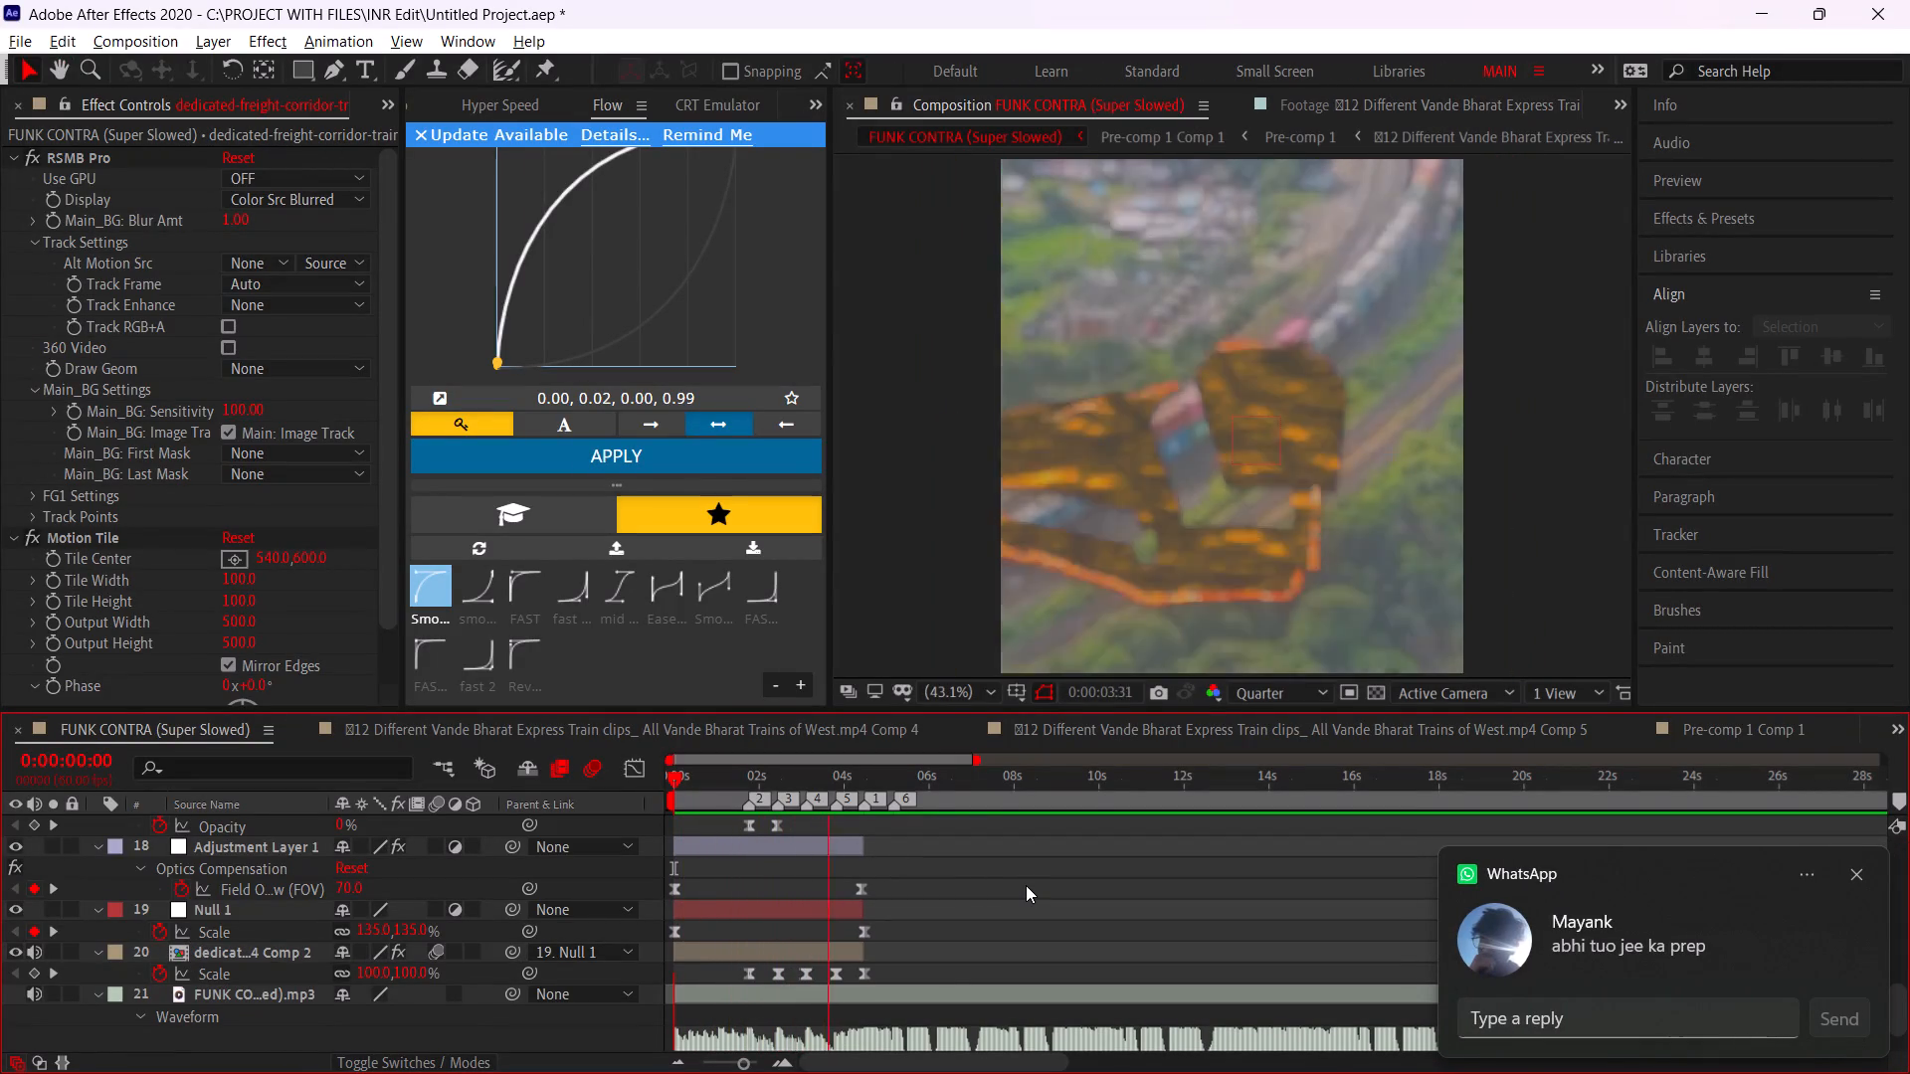
pyautogui.click(1026, 885)
pyautogui.click(735, 778)
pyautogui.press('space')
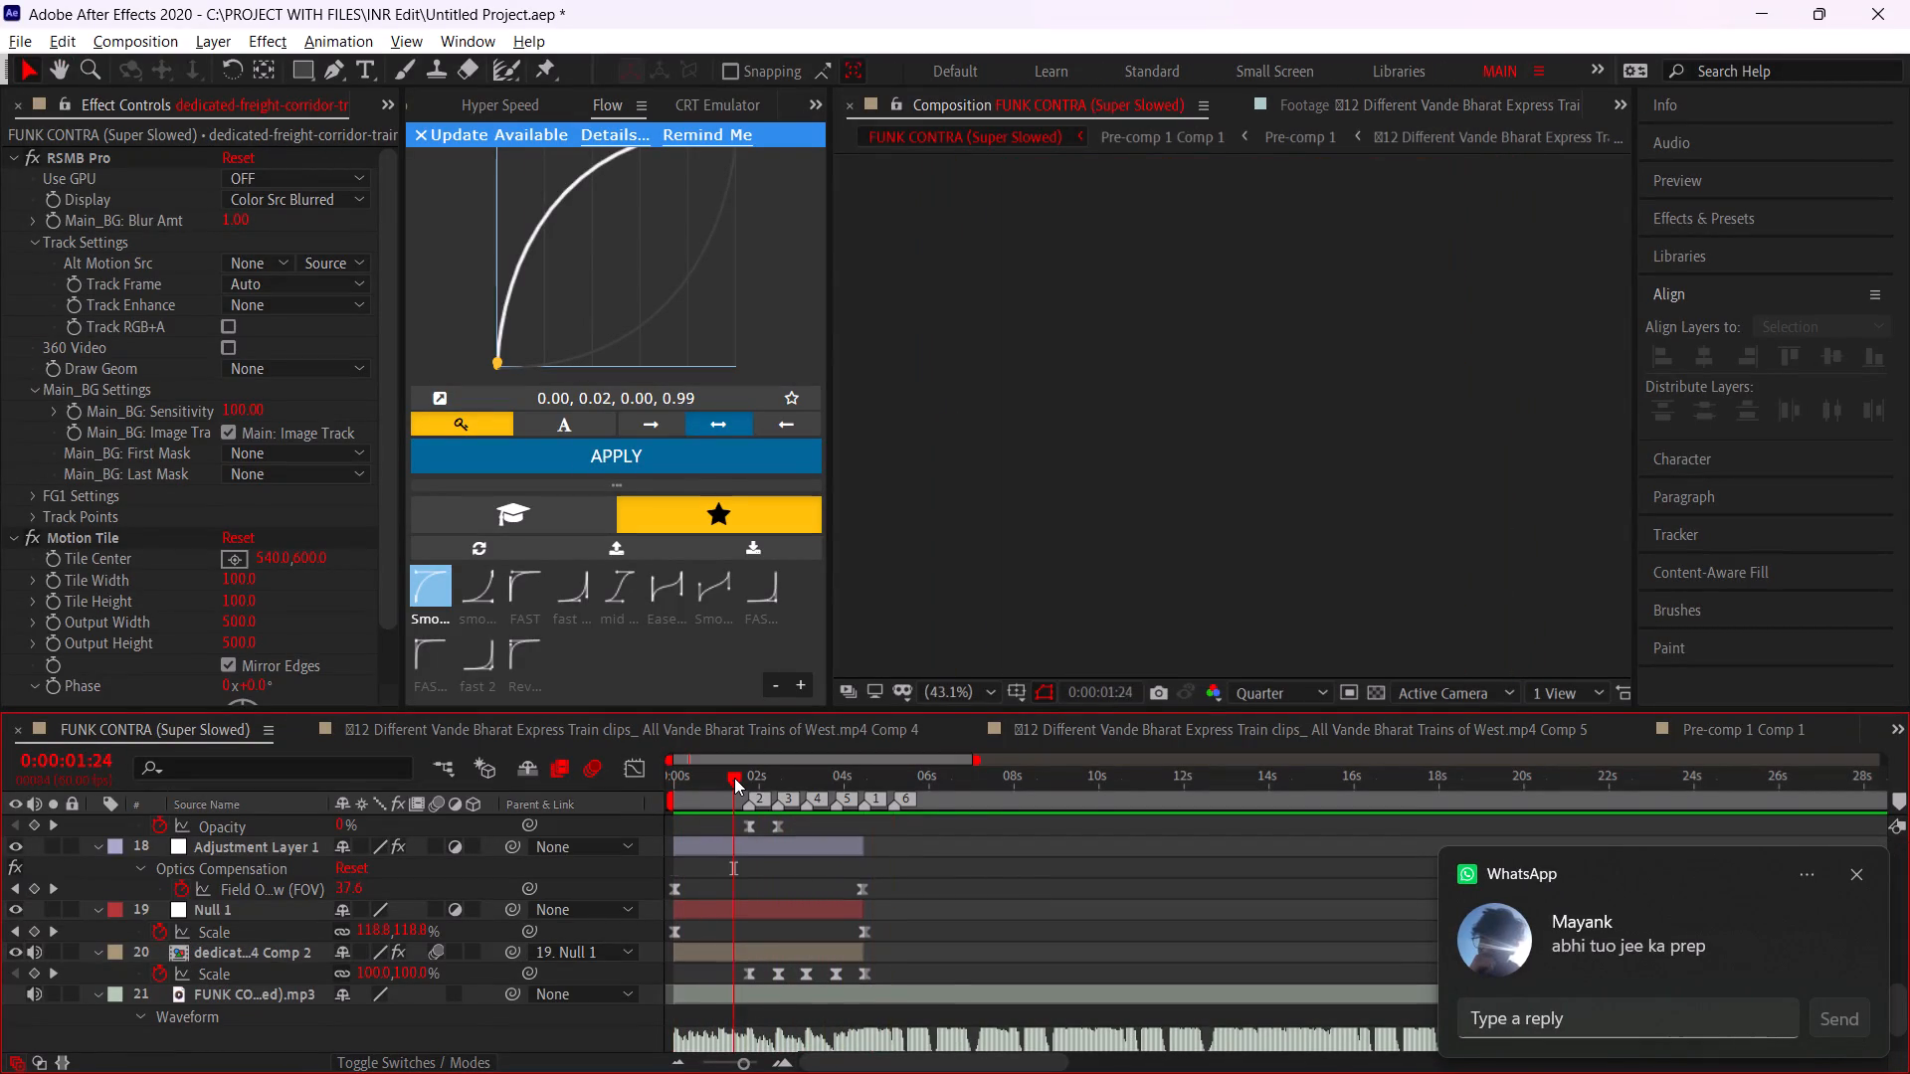
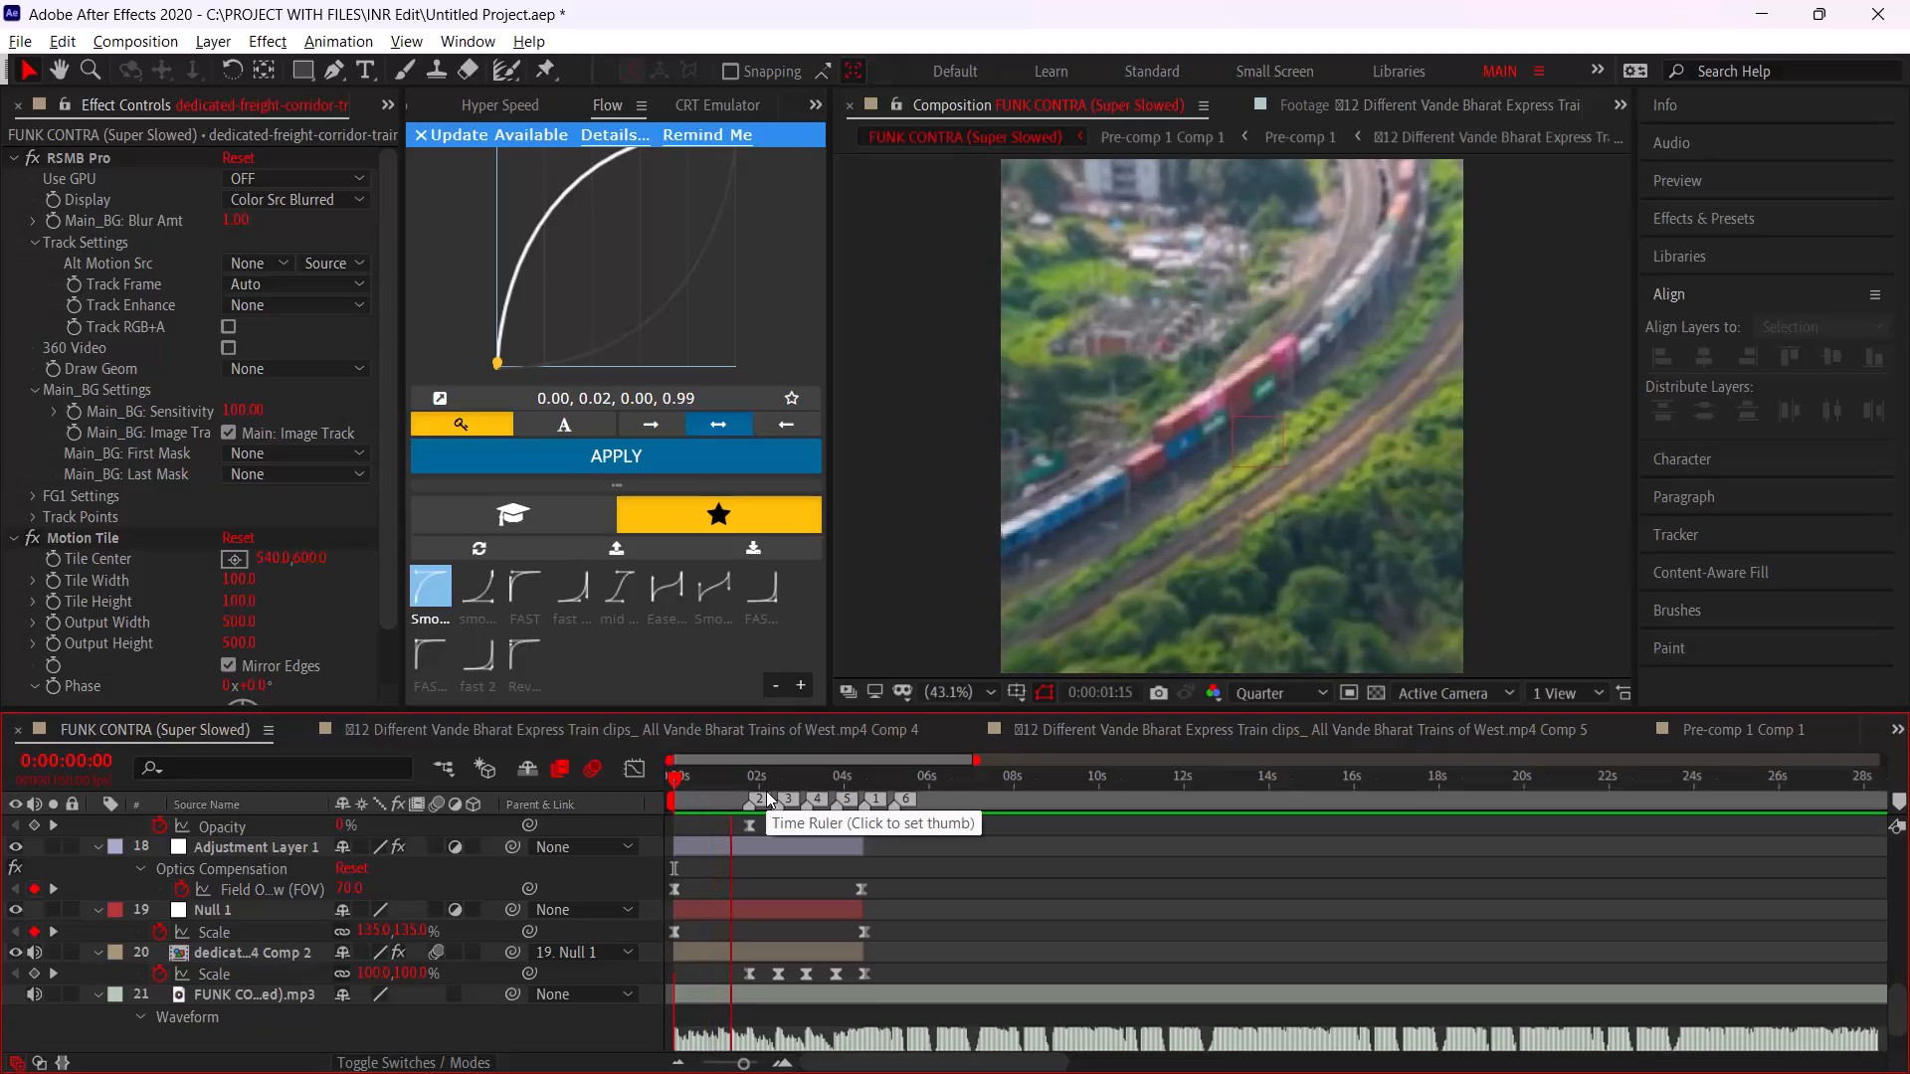
# Stop the FUNK CONTRA preview at about 0:00:02:20, just before marker 3.
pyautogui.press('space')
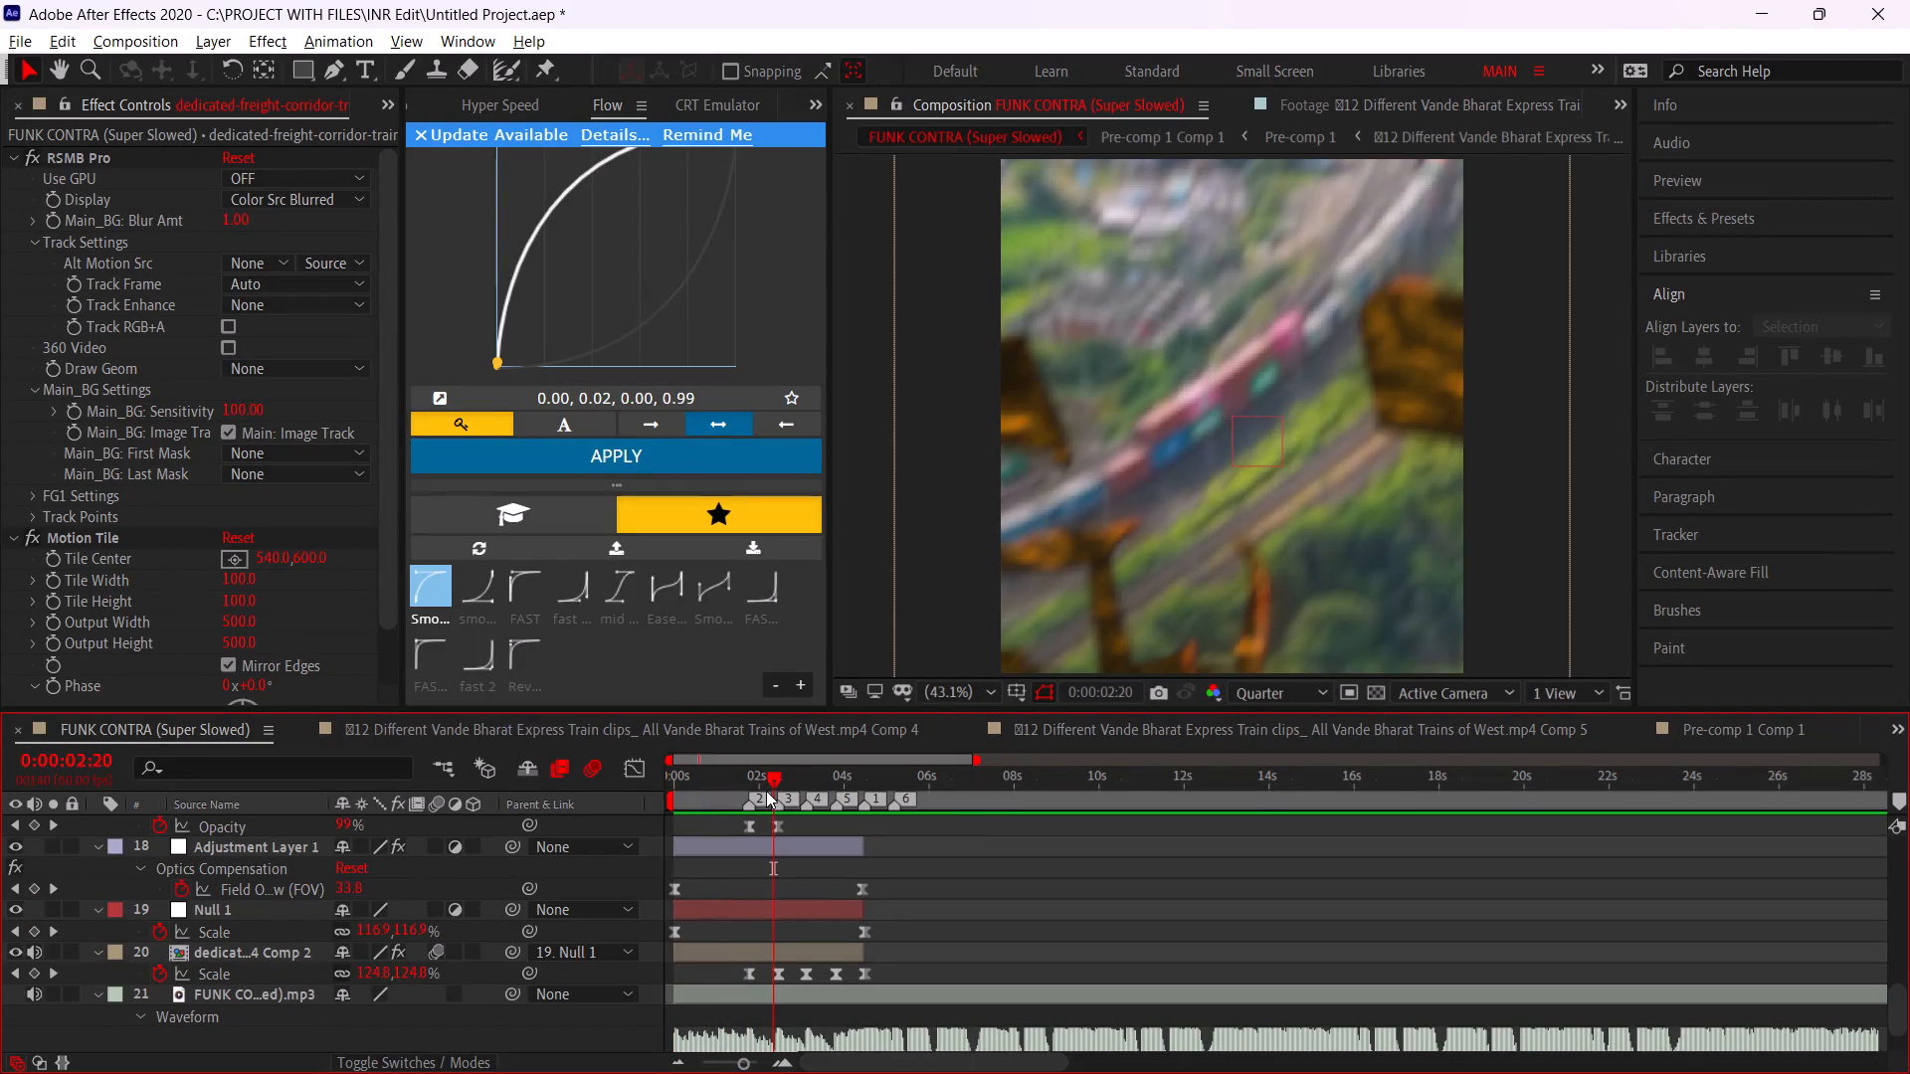
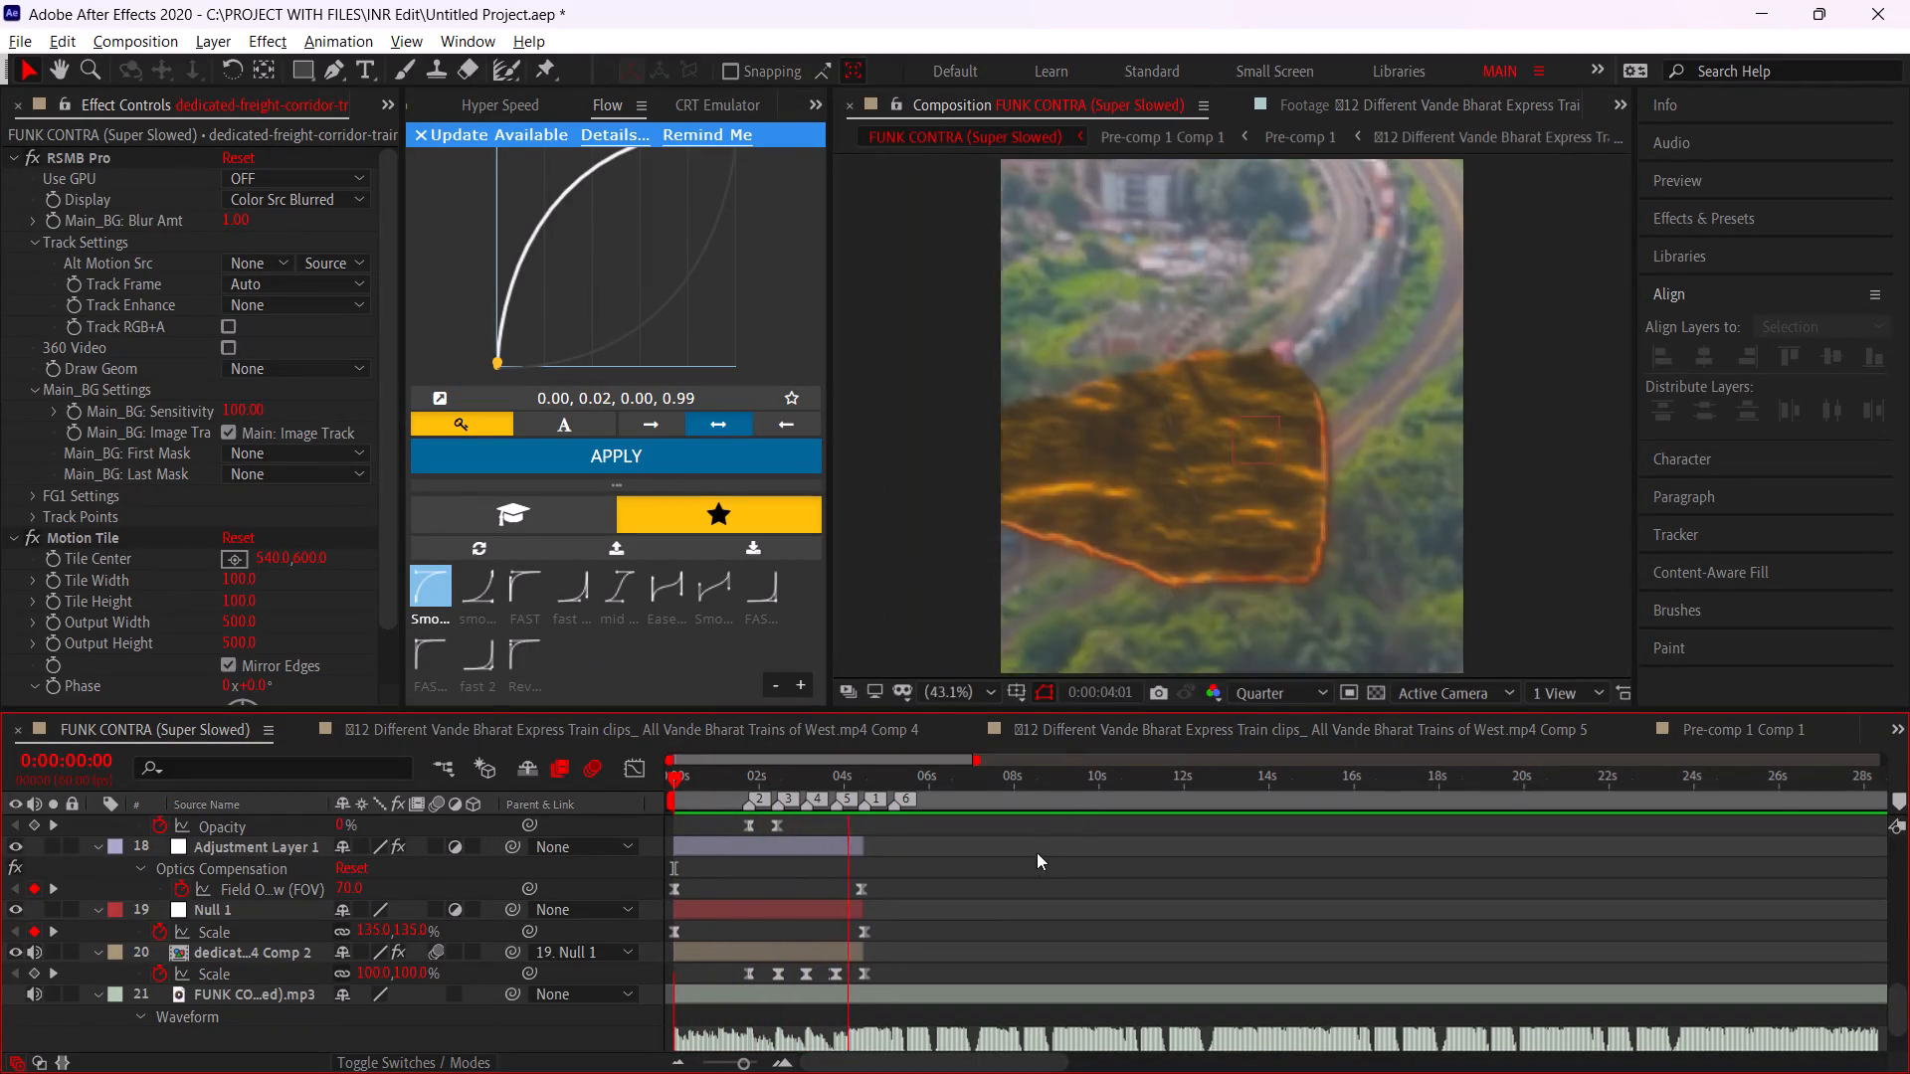
# Preview the FUNK CONTRA composition from 0:00:03:34 through the end of the opening freight train clip.
pyautogui.keyDown('alt'); pyautogui.scroll(2, 820, 827); pyautogui.keyUp('alt')
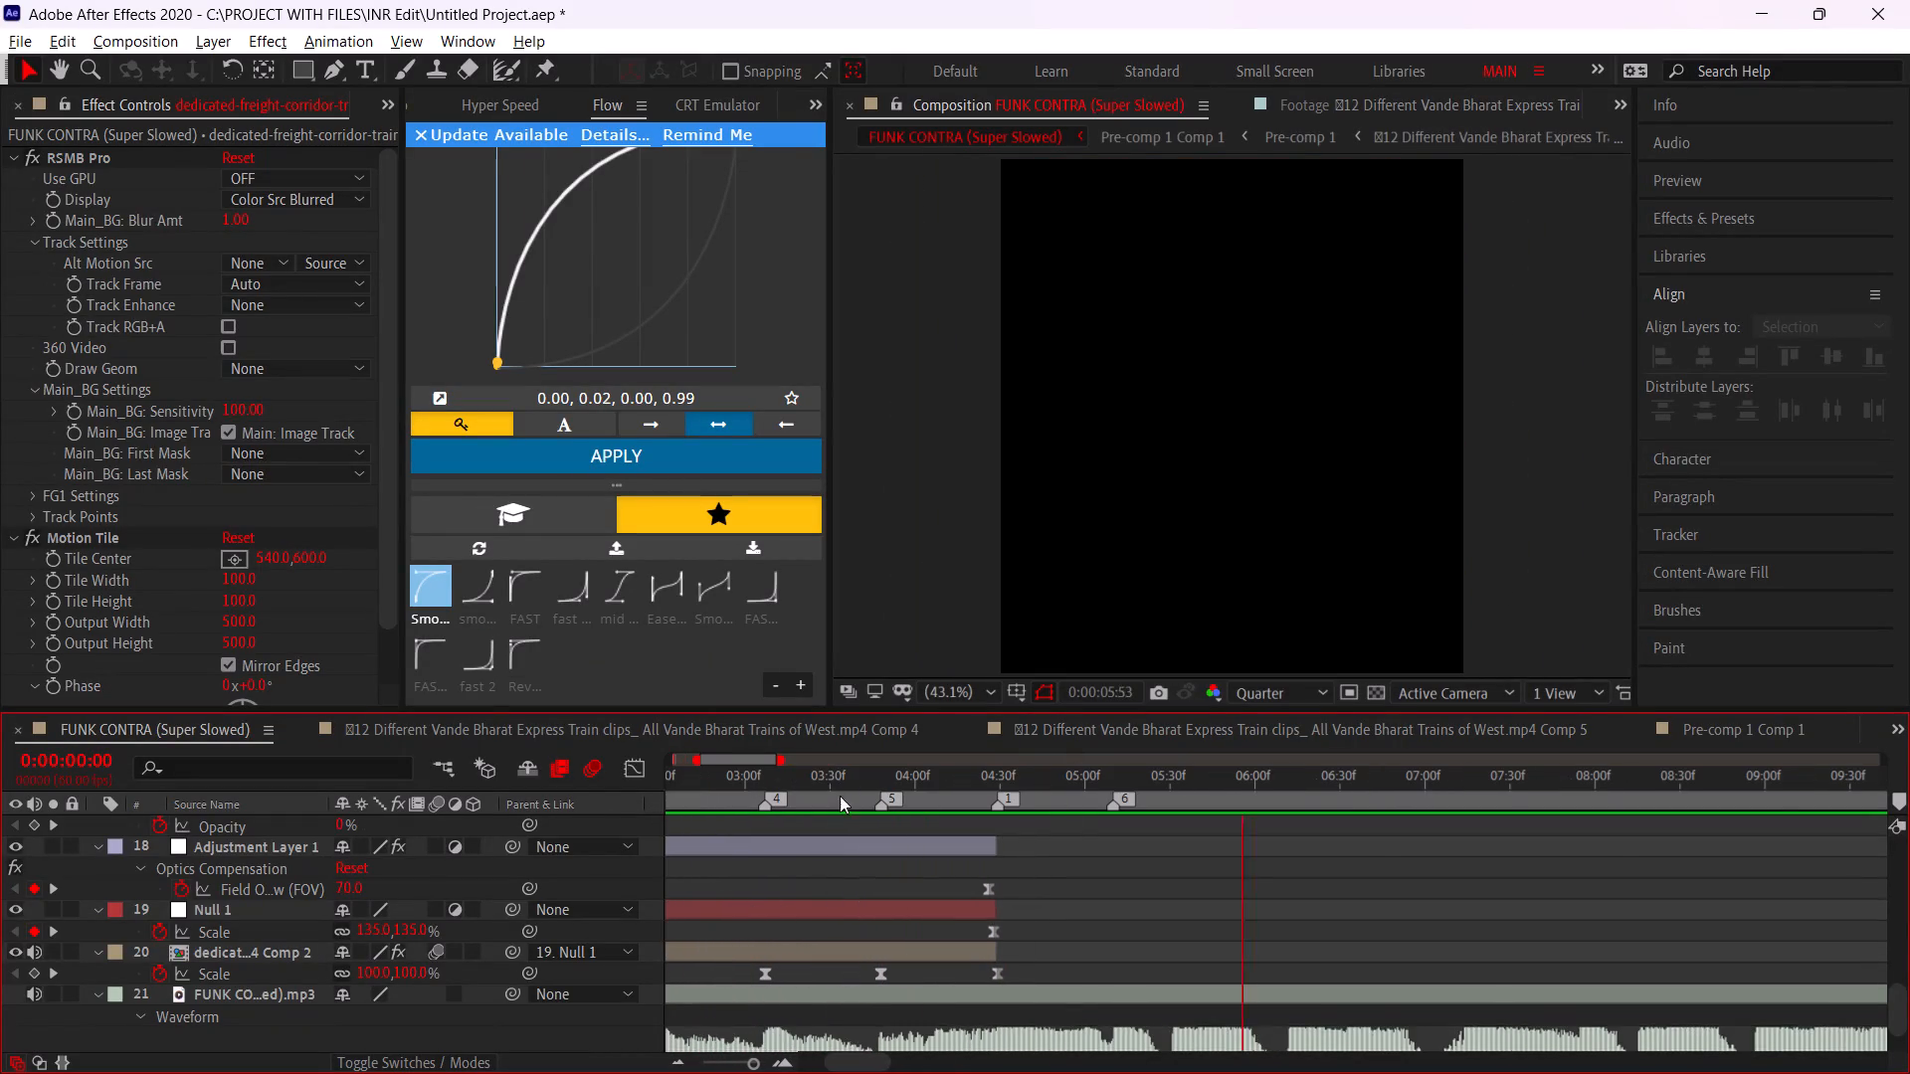
pyautogui.click(842, 786)
pyautogui.press('space')
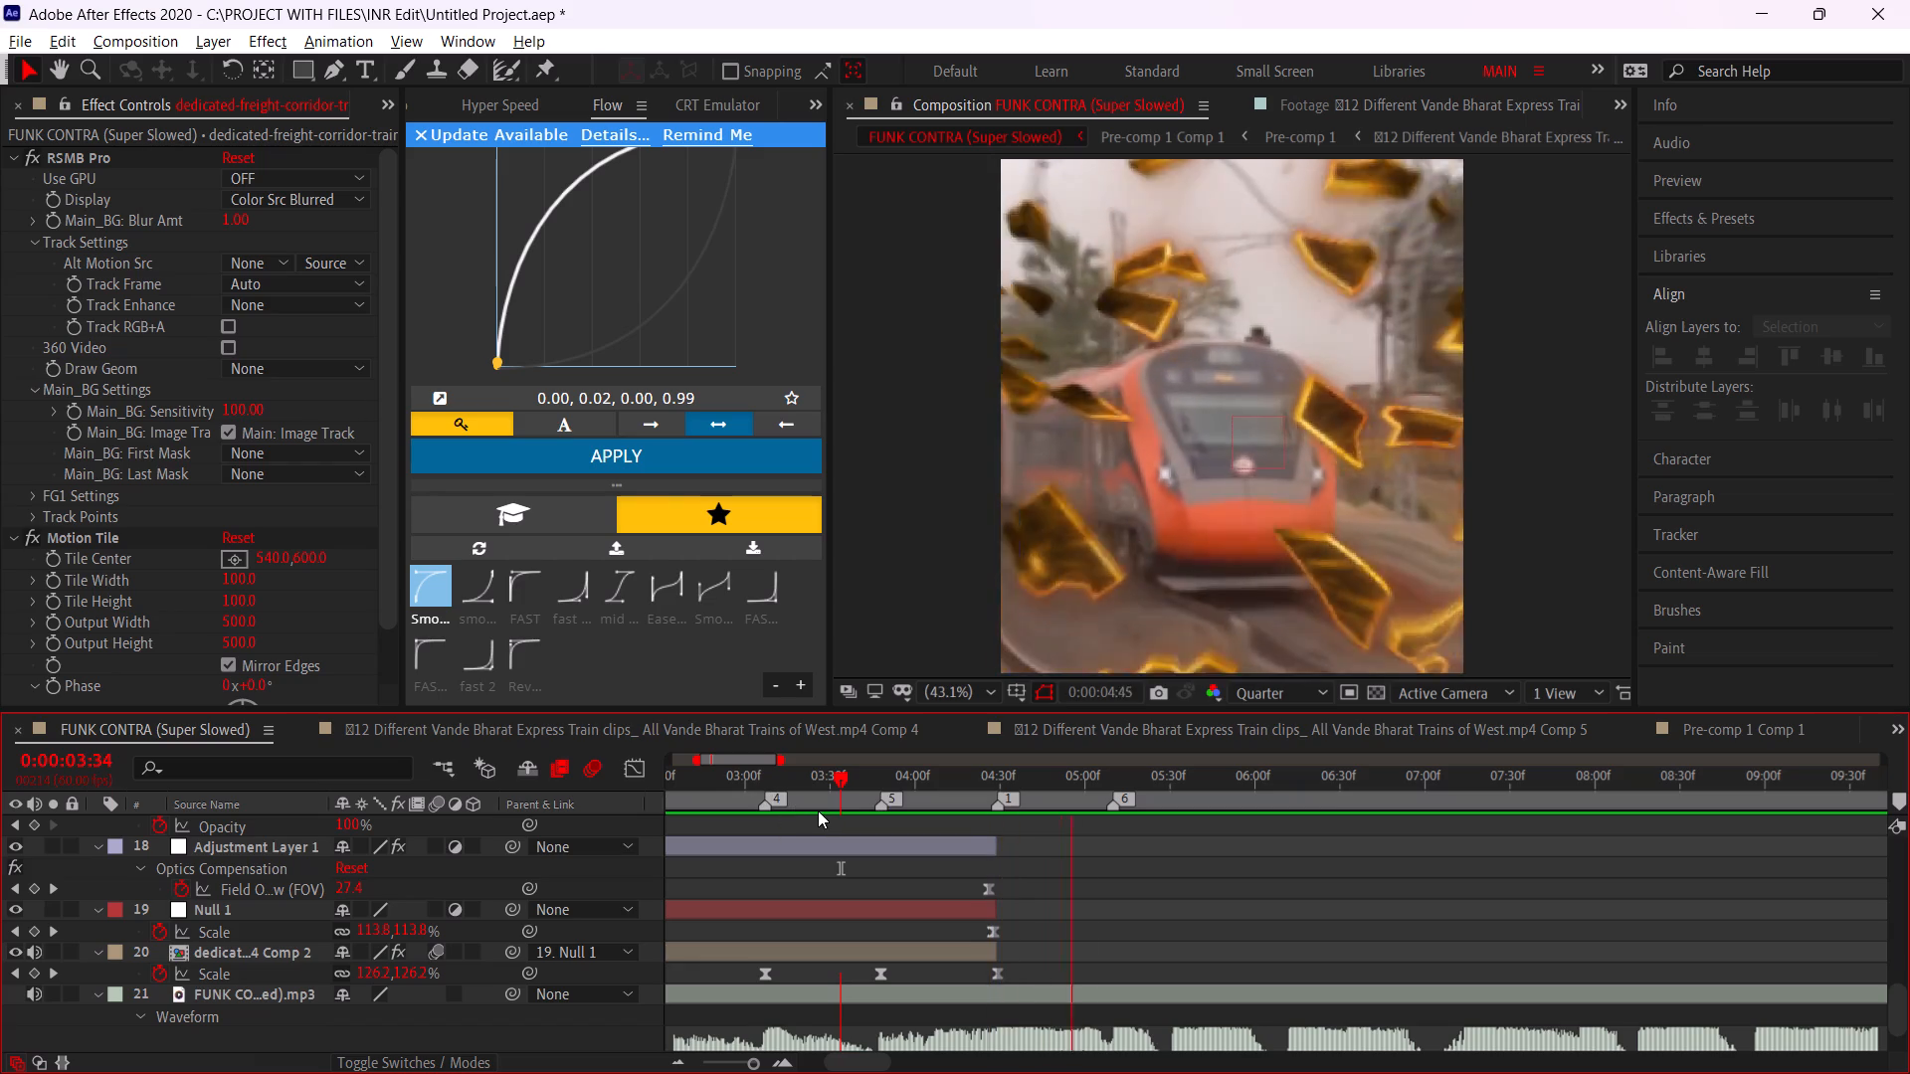
pyautogui.keyDown('alt'); pyautogui.scroll(1, 952, 827); pyautogui.keyUp('alt')
pyautogui.keyDown('alt'); pyautogui.scroll(-2, 1006, 794); pyautogui.keyUp('alt')
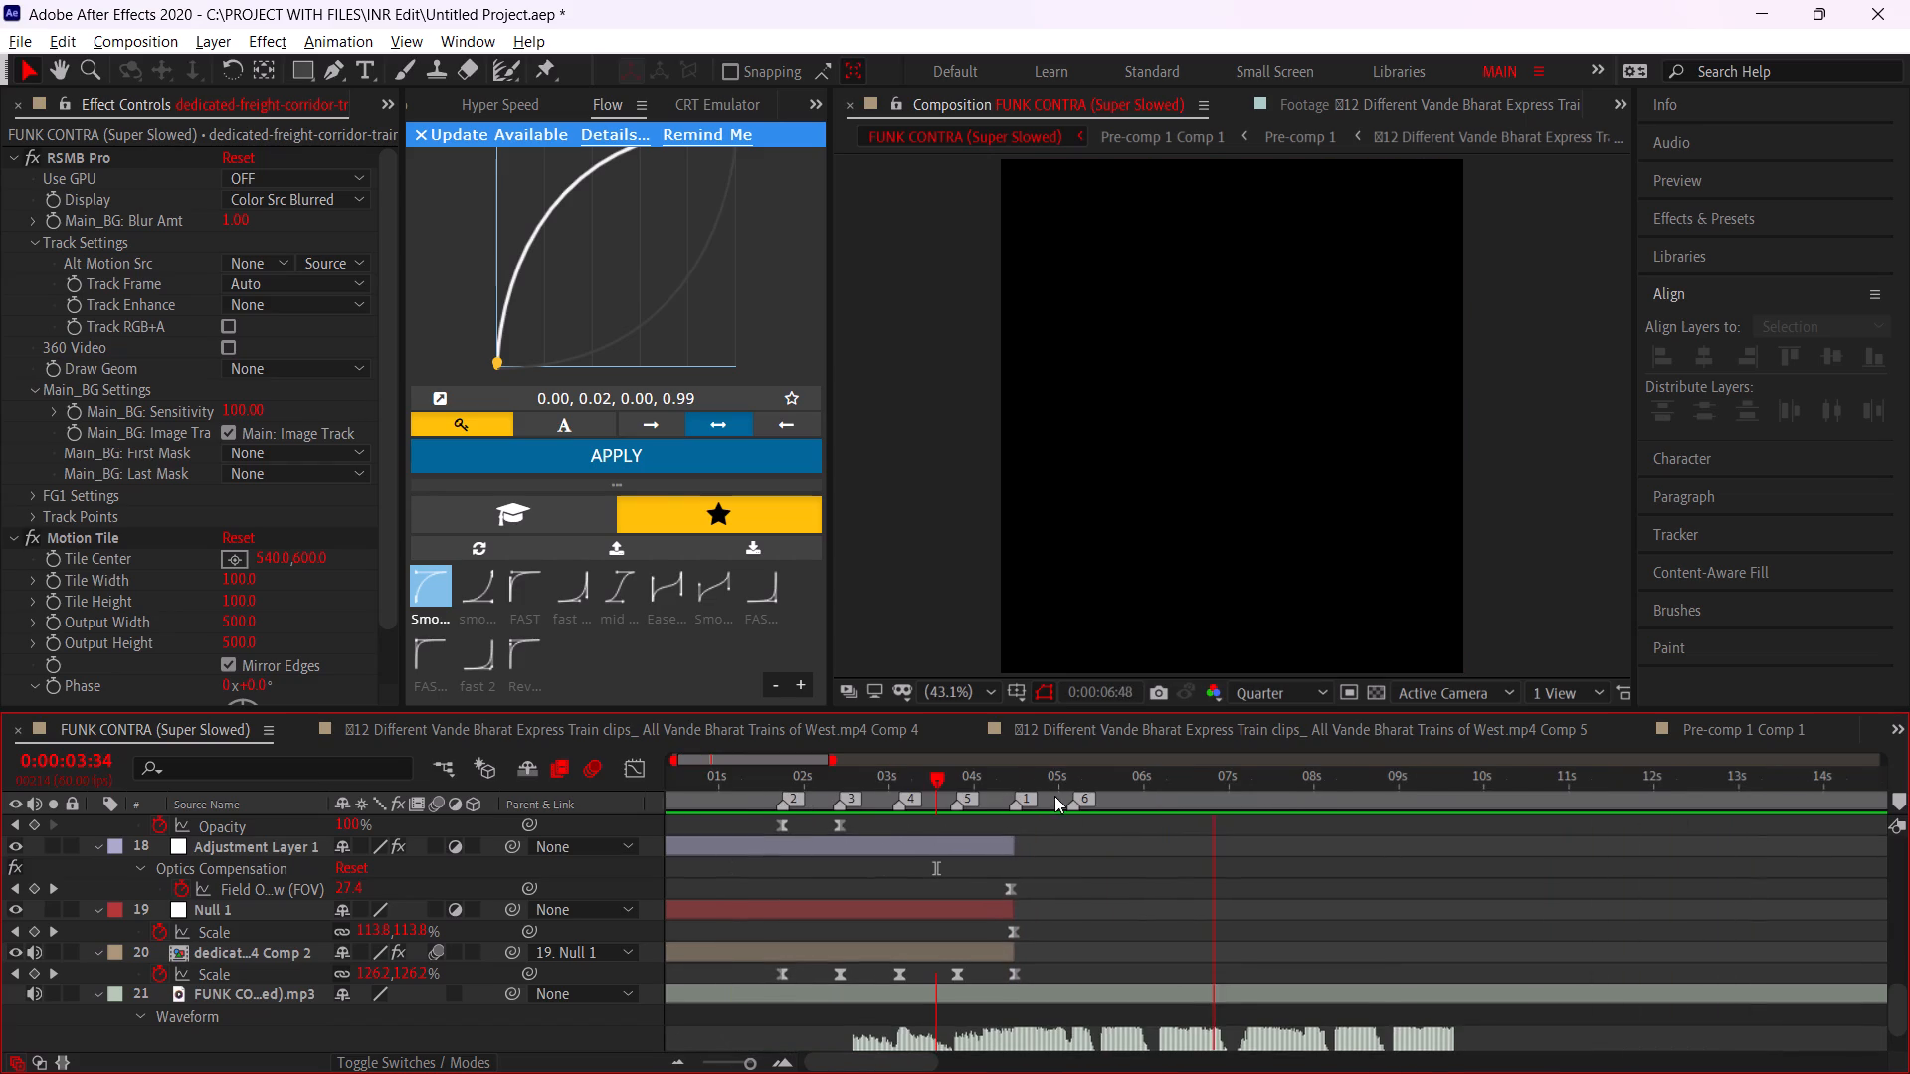
# Preview the music from 0:00:05:03 and add a composition marker on the beat at 0:00:05:31.
pyautogui.keyDown('alt'); pyautogui.scroll(2, 1080, 839); pyautogui.keyUp('alt')
pyautogui.click(1011, 780)
pyautogui.press('space')
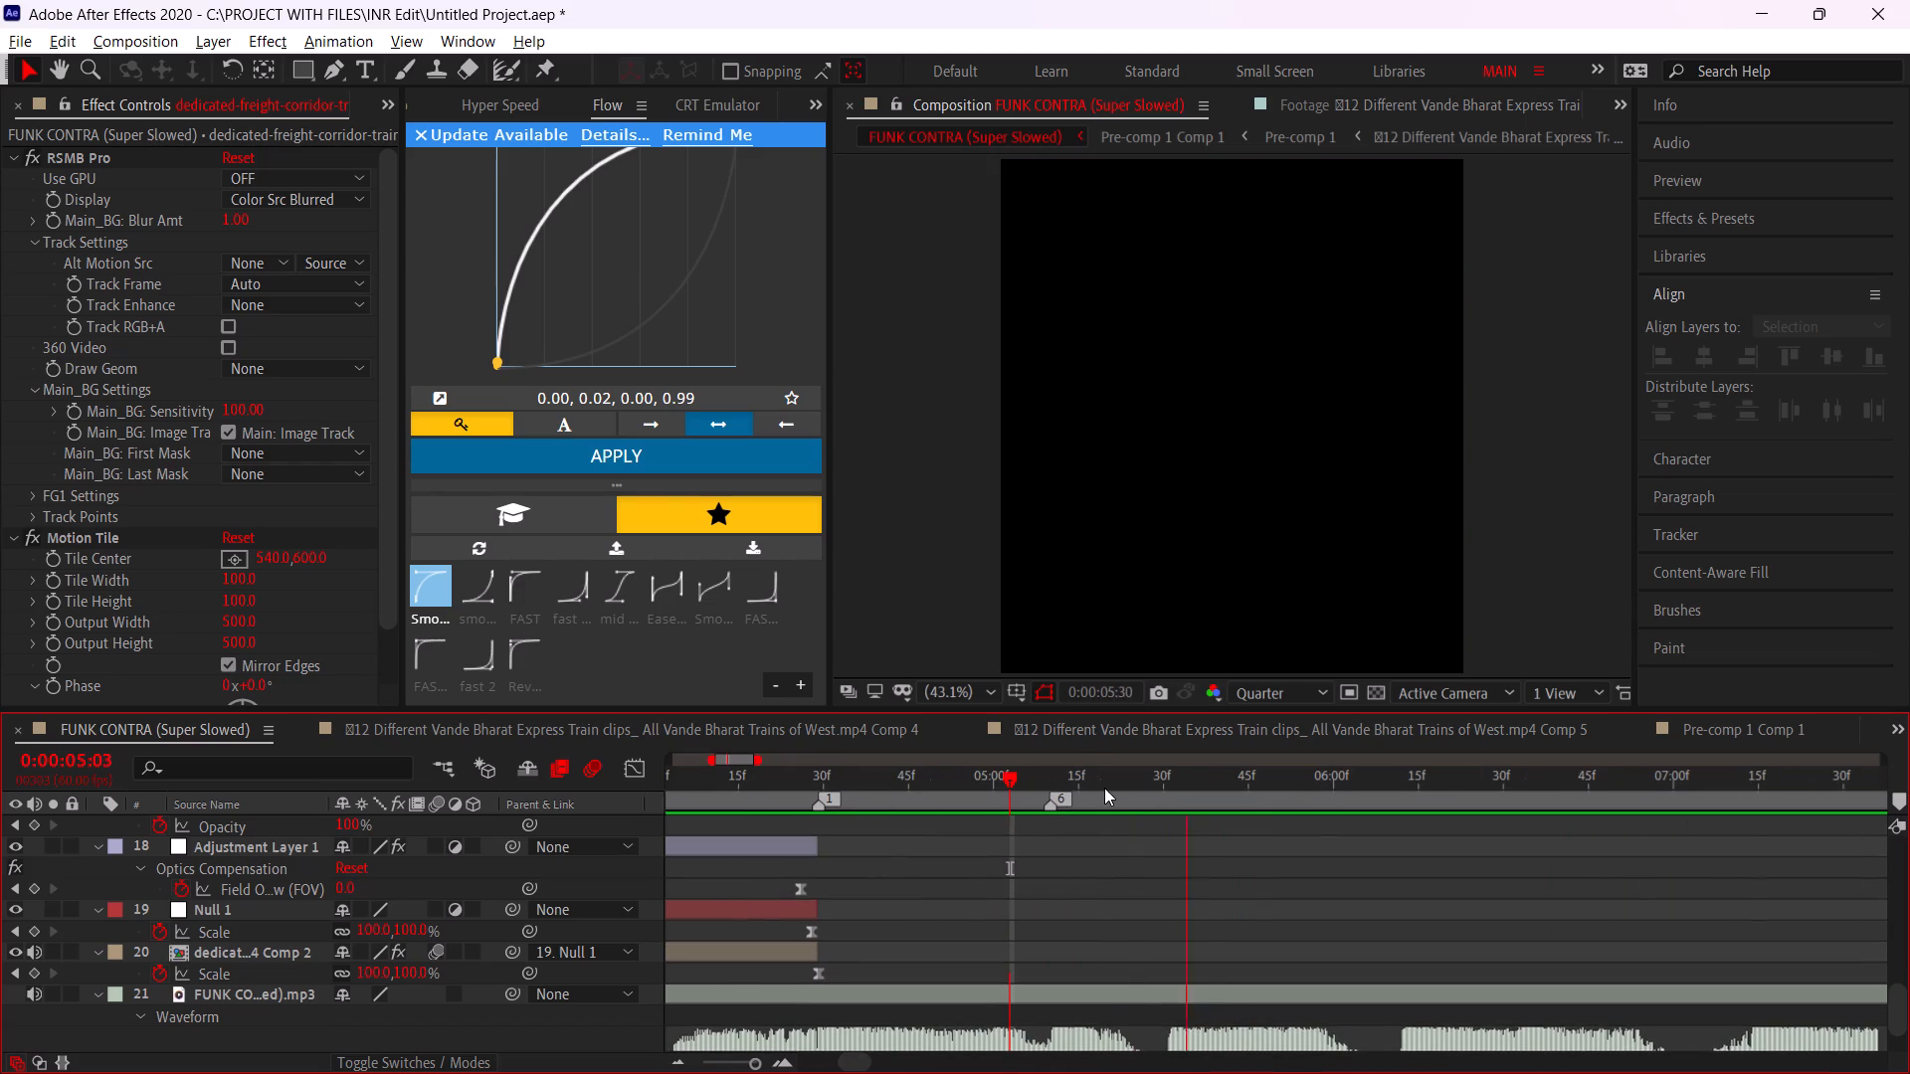
pyautogui.moveTo(1119, 789); pyautogui.dragTo(1166, 807)
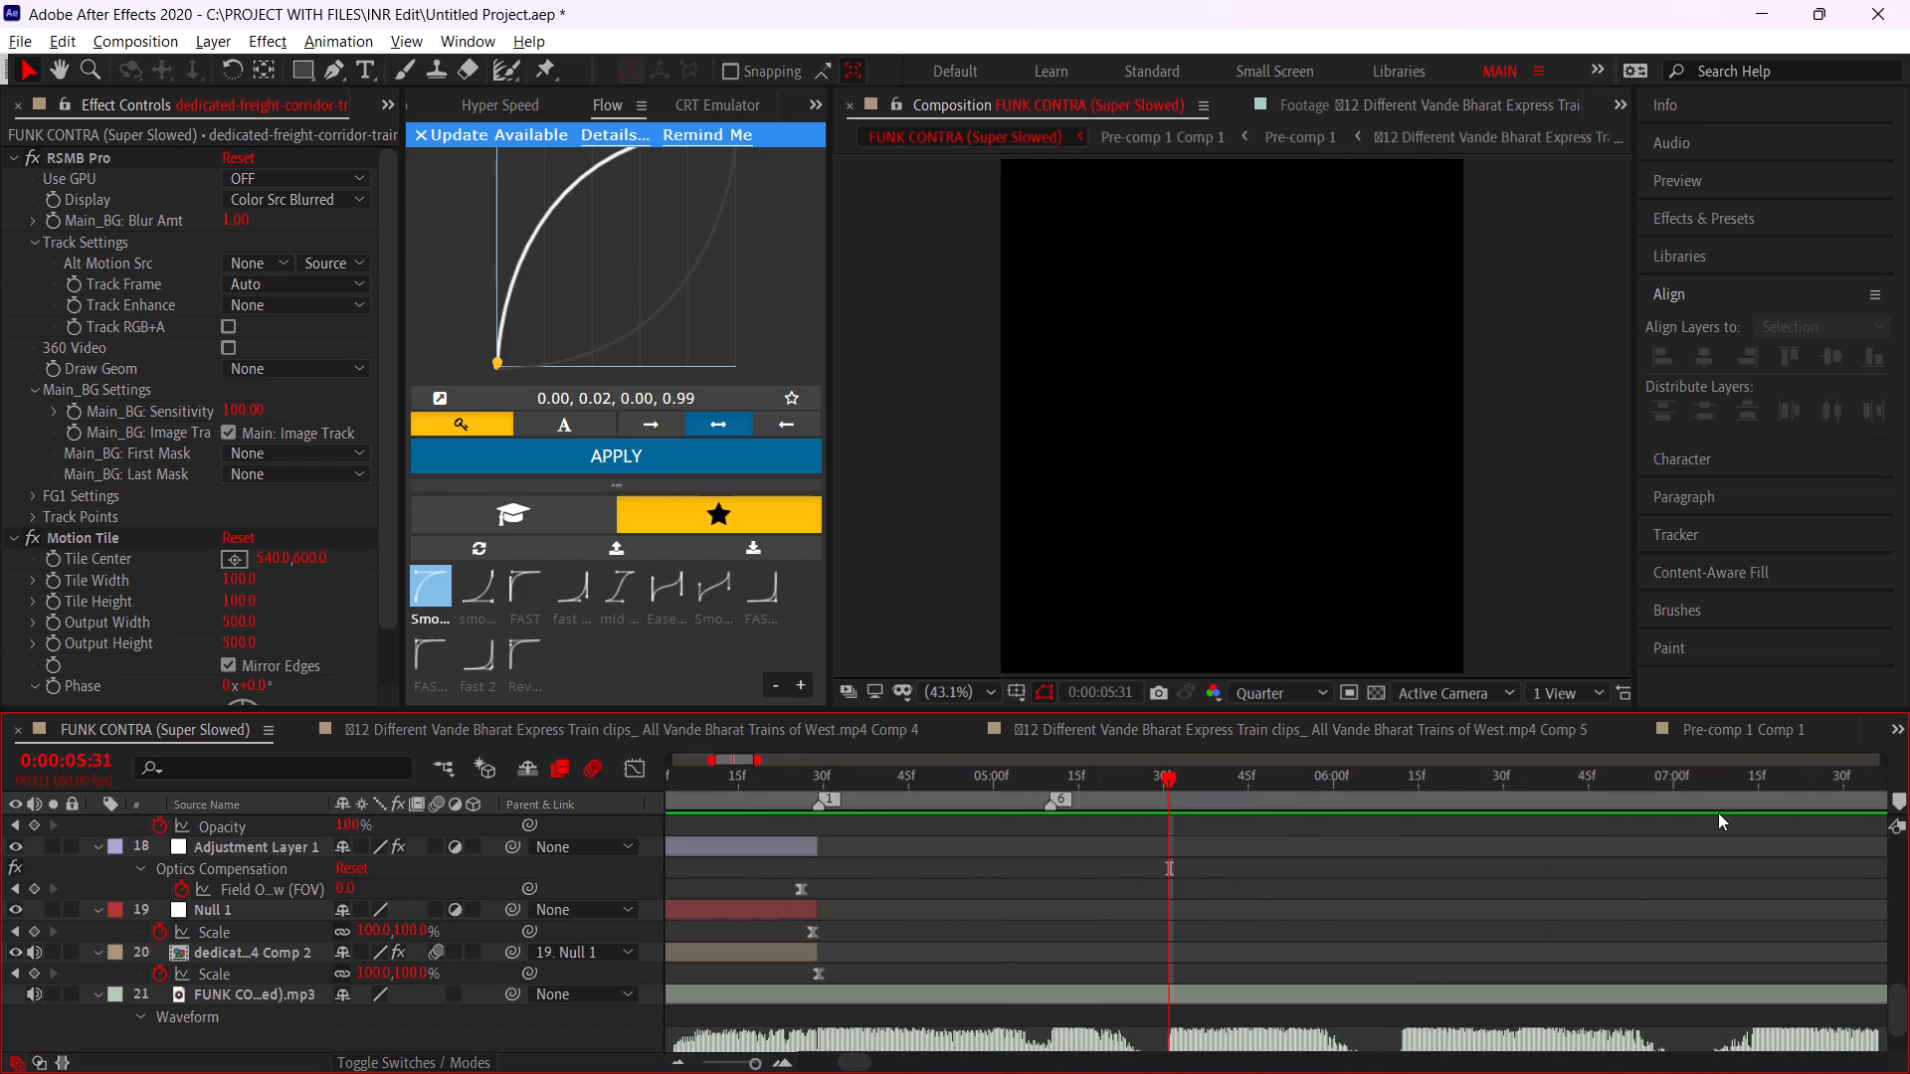
pyautogui.click(1897, 800)
# Continue the music preview and add a composition marker on the following beat, at about 0:00:05:41.
pyautogui.press('space')
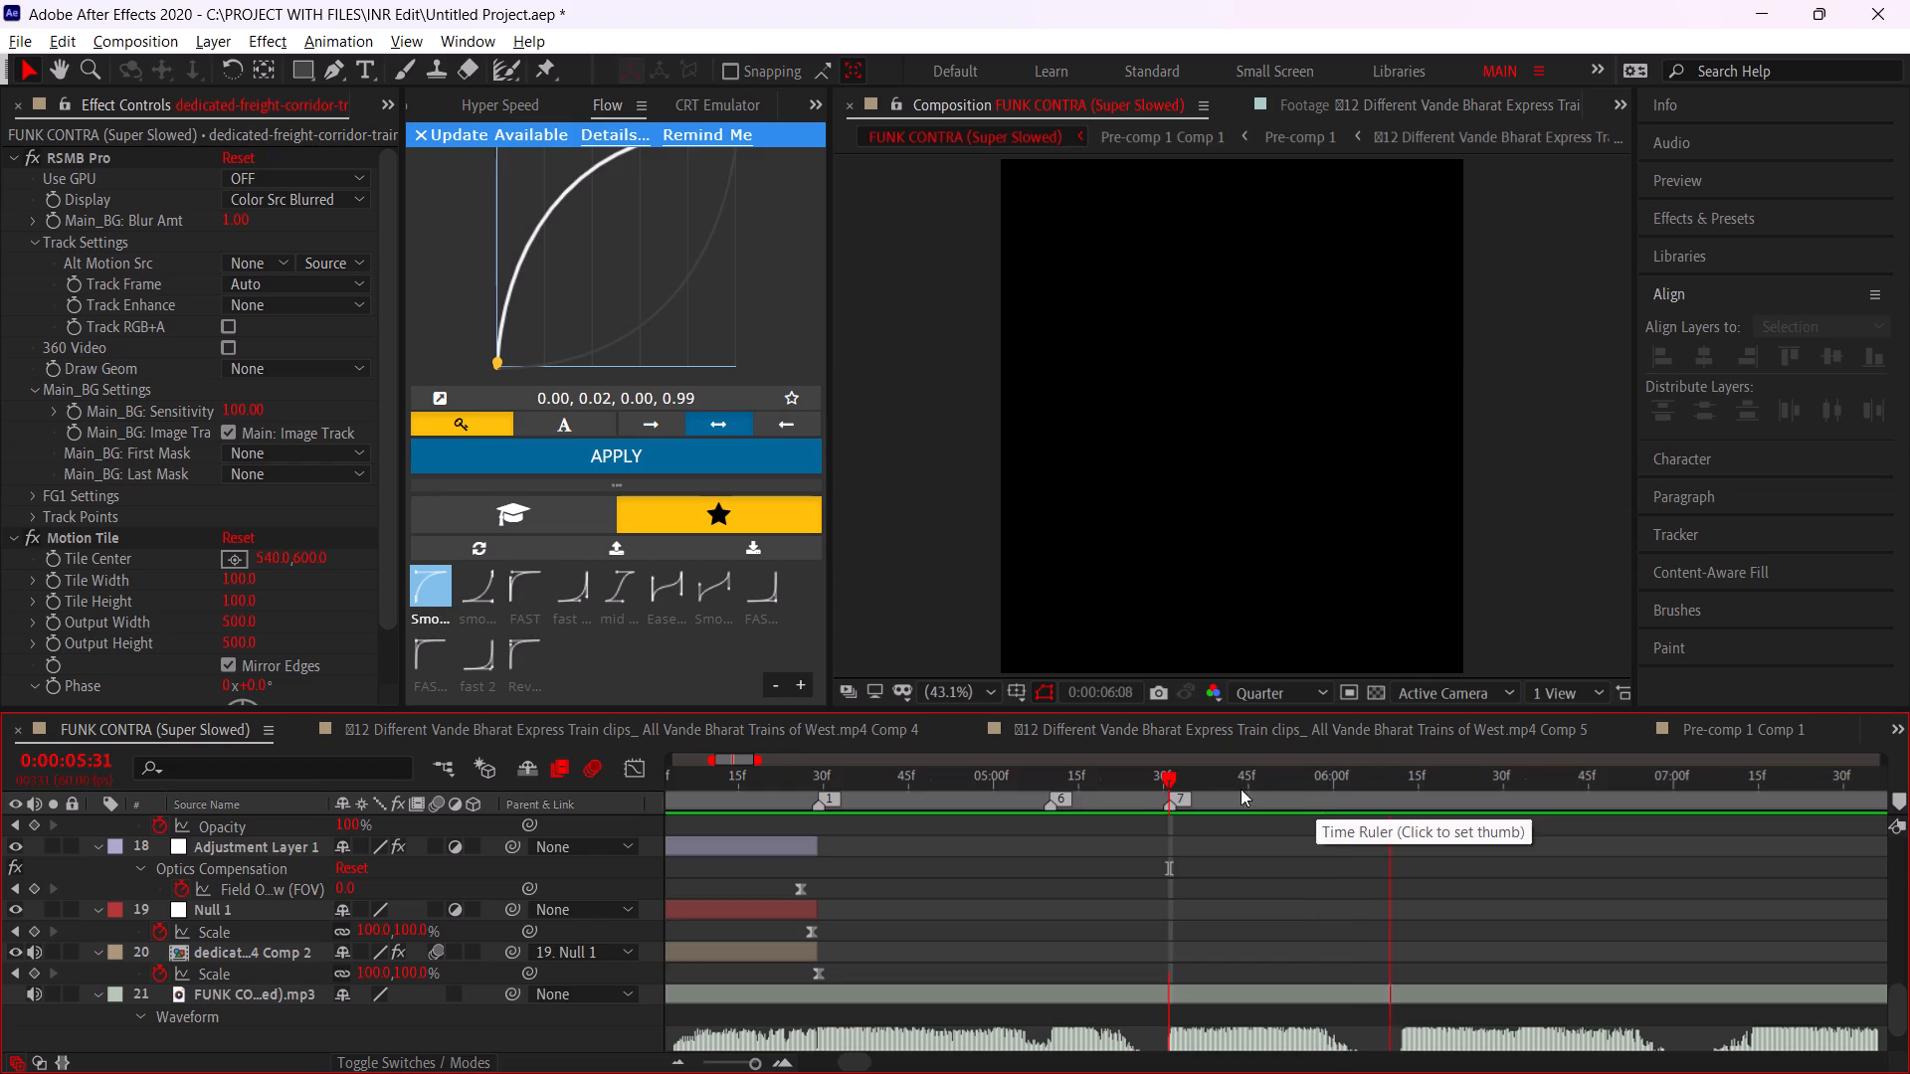
pyautogui.click(1235, 789)
pyautogui.keyDown('alt'); pyautogui.scroll(2, 1183, 852); pyautogui.keyUp('alt')
pyautogui.keyDown('ctrl'); pyautogui.moveTo(1117, 778); pyautogui.dragTo(1335, 847); pyautogui.keyUp('ctrl')
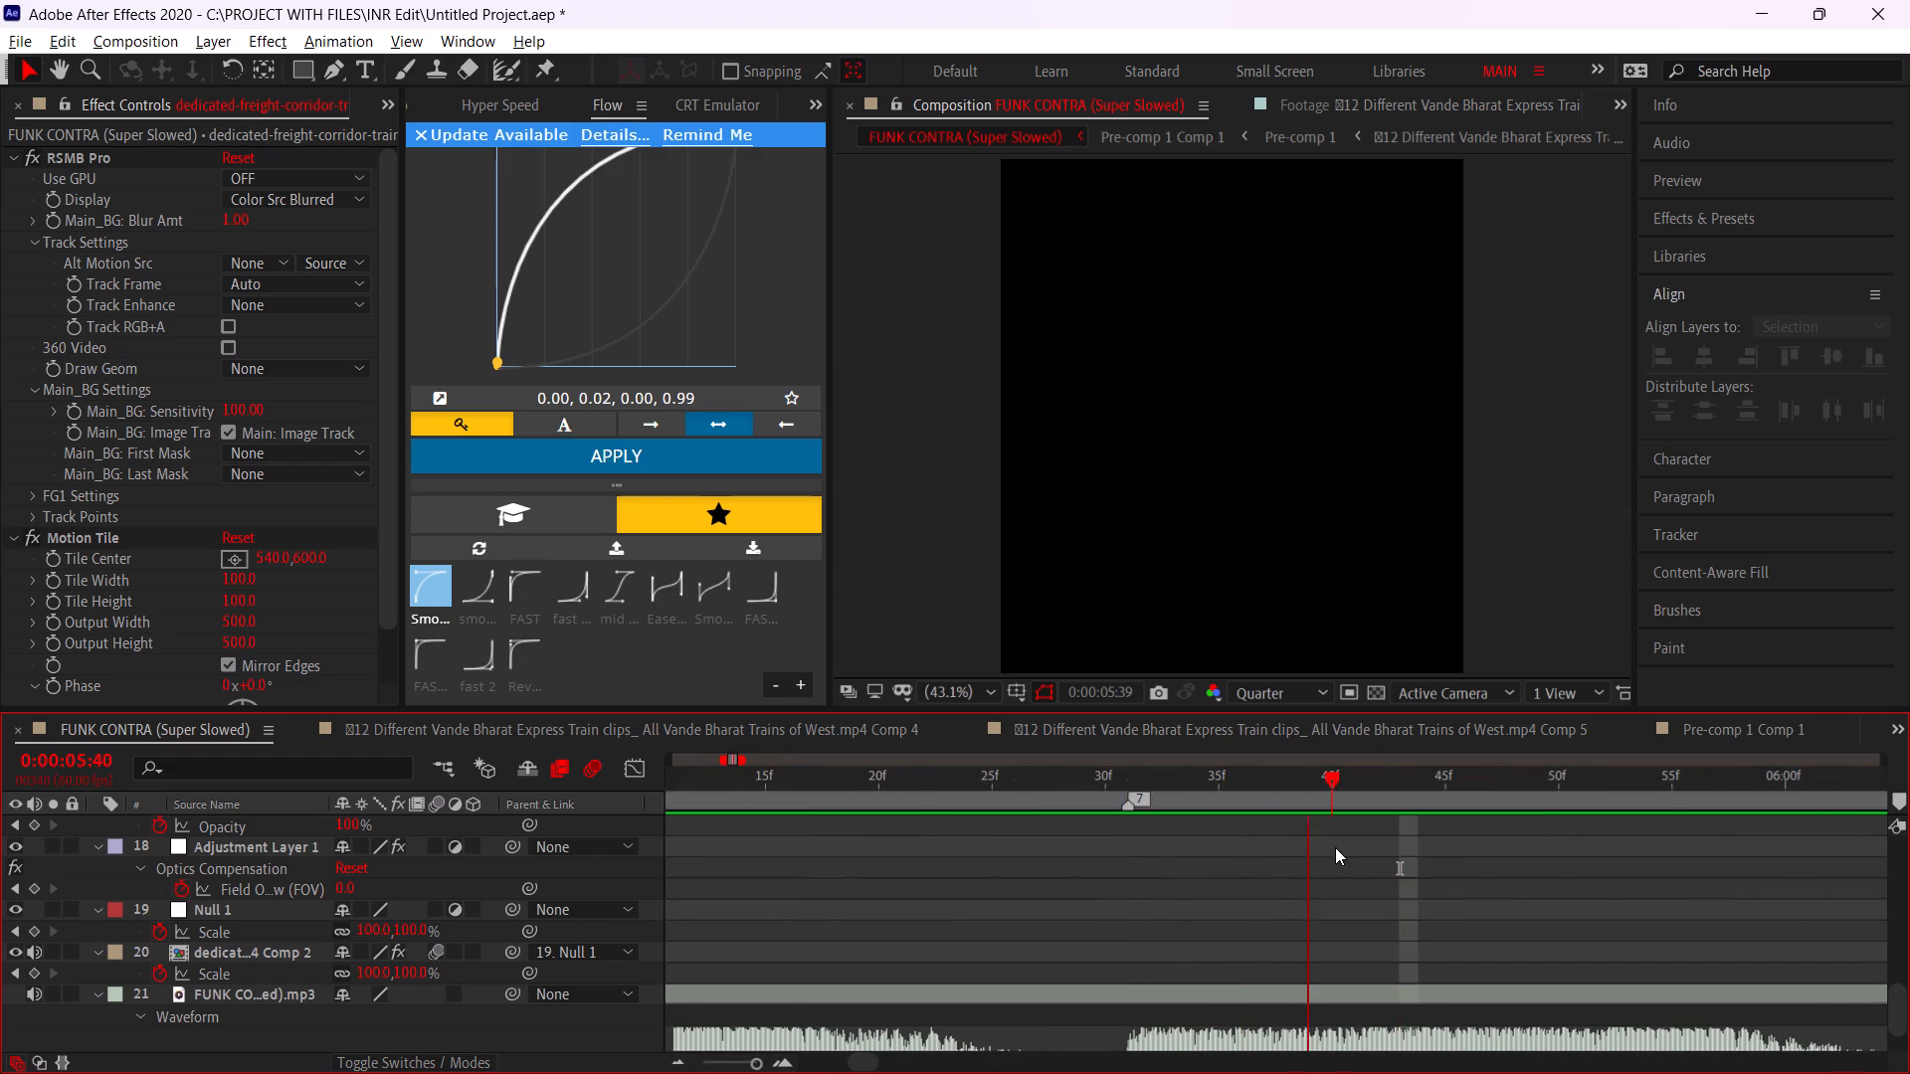
pyautogui.keyDown('ctrl'); pyautogui.moveTo(1335, 847); pyautogui.dragTo(1355, 852); pyautogui.keyUp('ctrl')
pyautogui.click(1907, 812)
# Replay the beats from around 0:00:05:28 and add a composition marker at about 0:00:05:52.
pyautogui.click(1059, 789)
pyautogui.press('space')
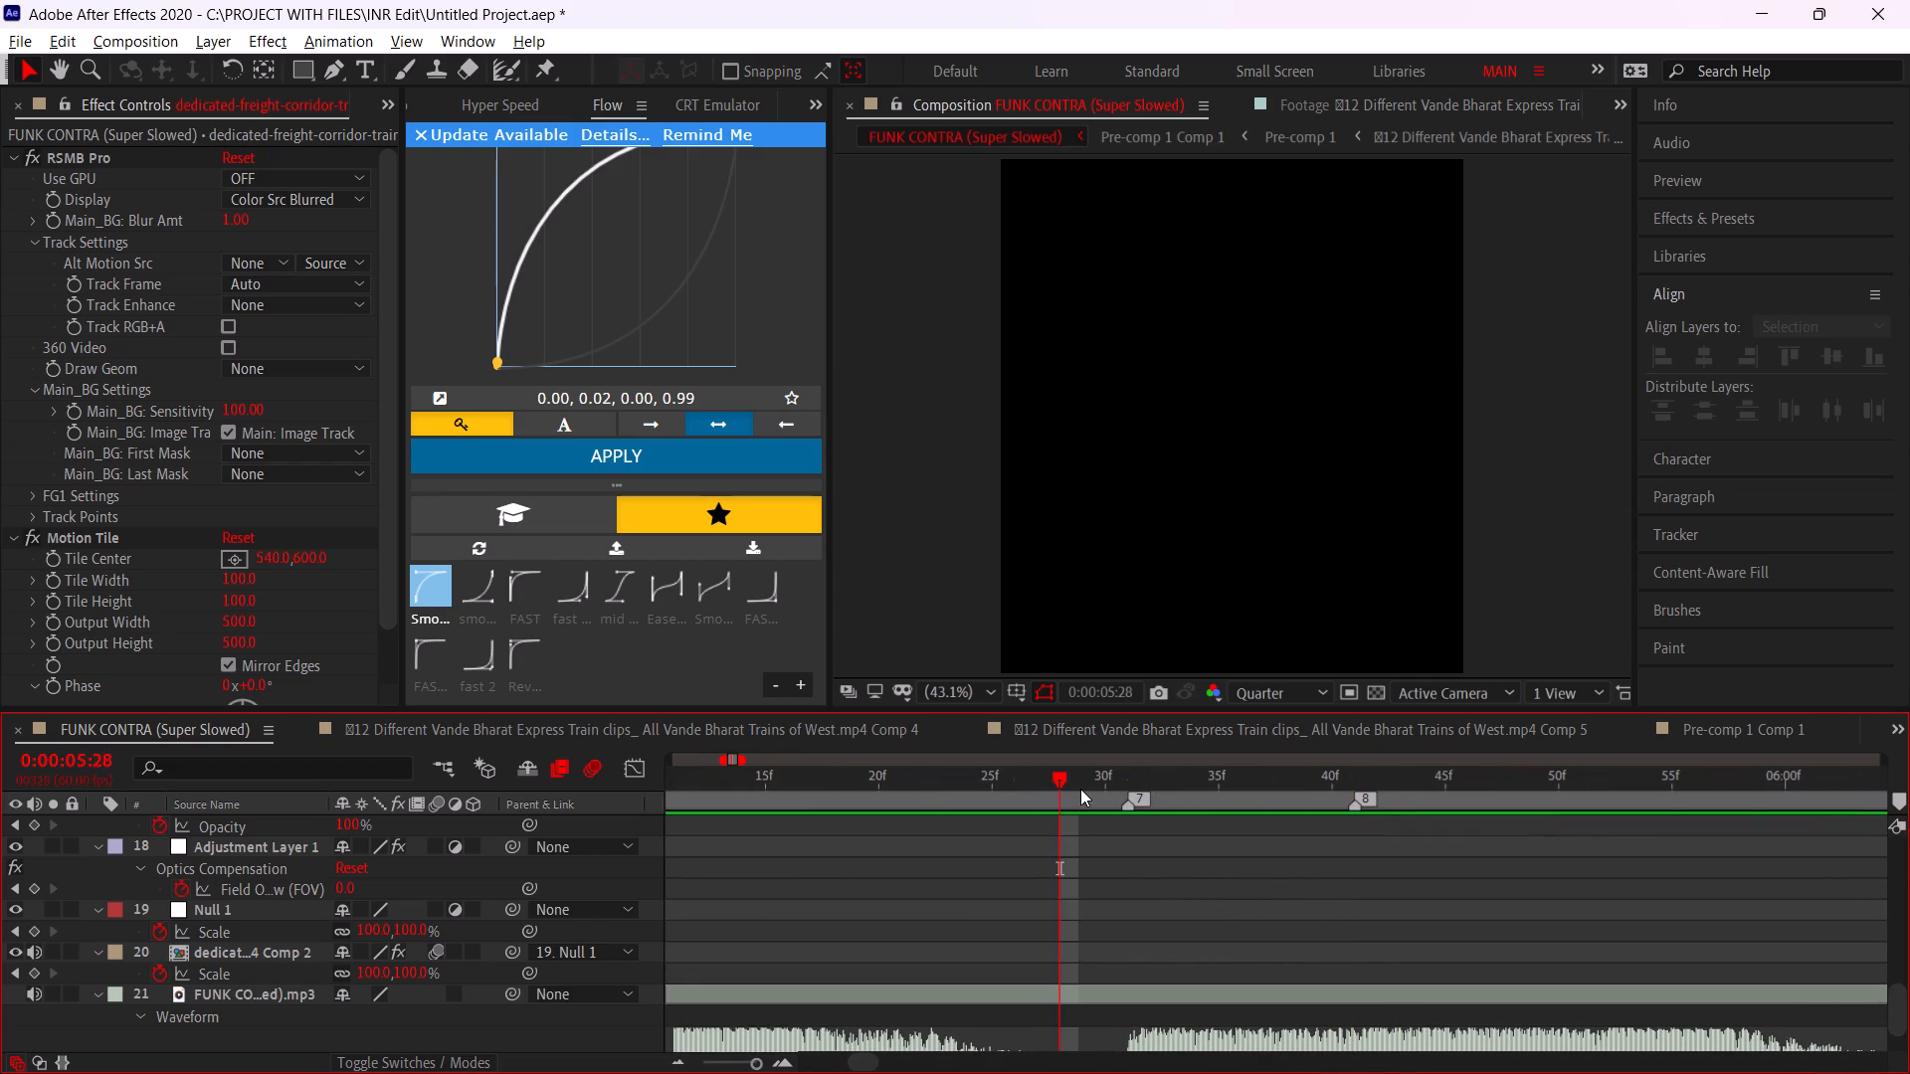
pyautogui.press('space')
pyautogui.click(1080, 789)
pyautogui.press('space')
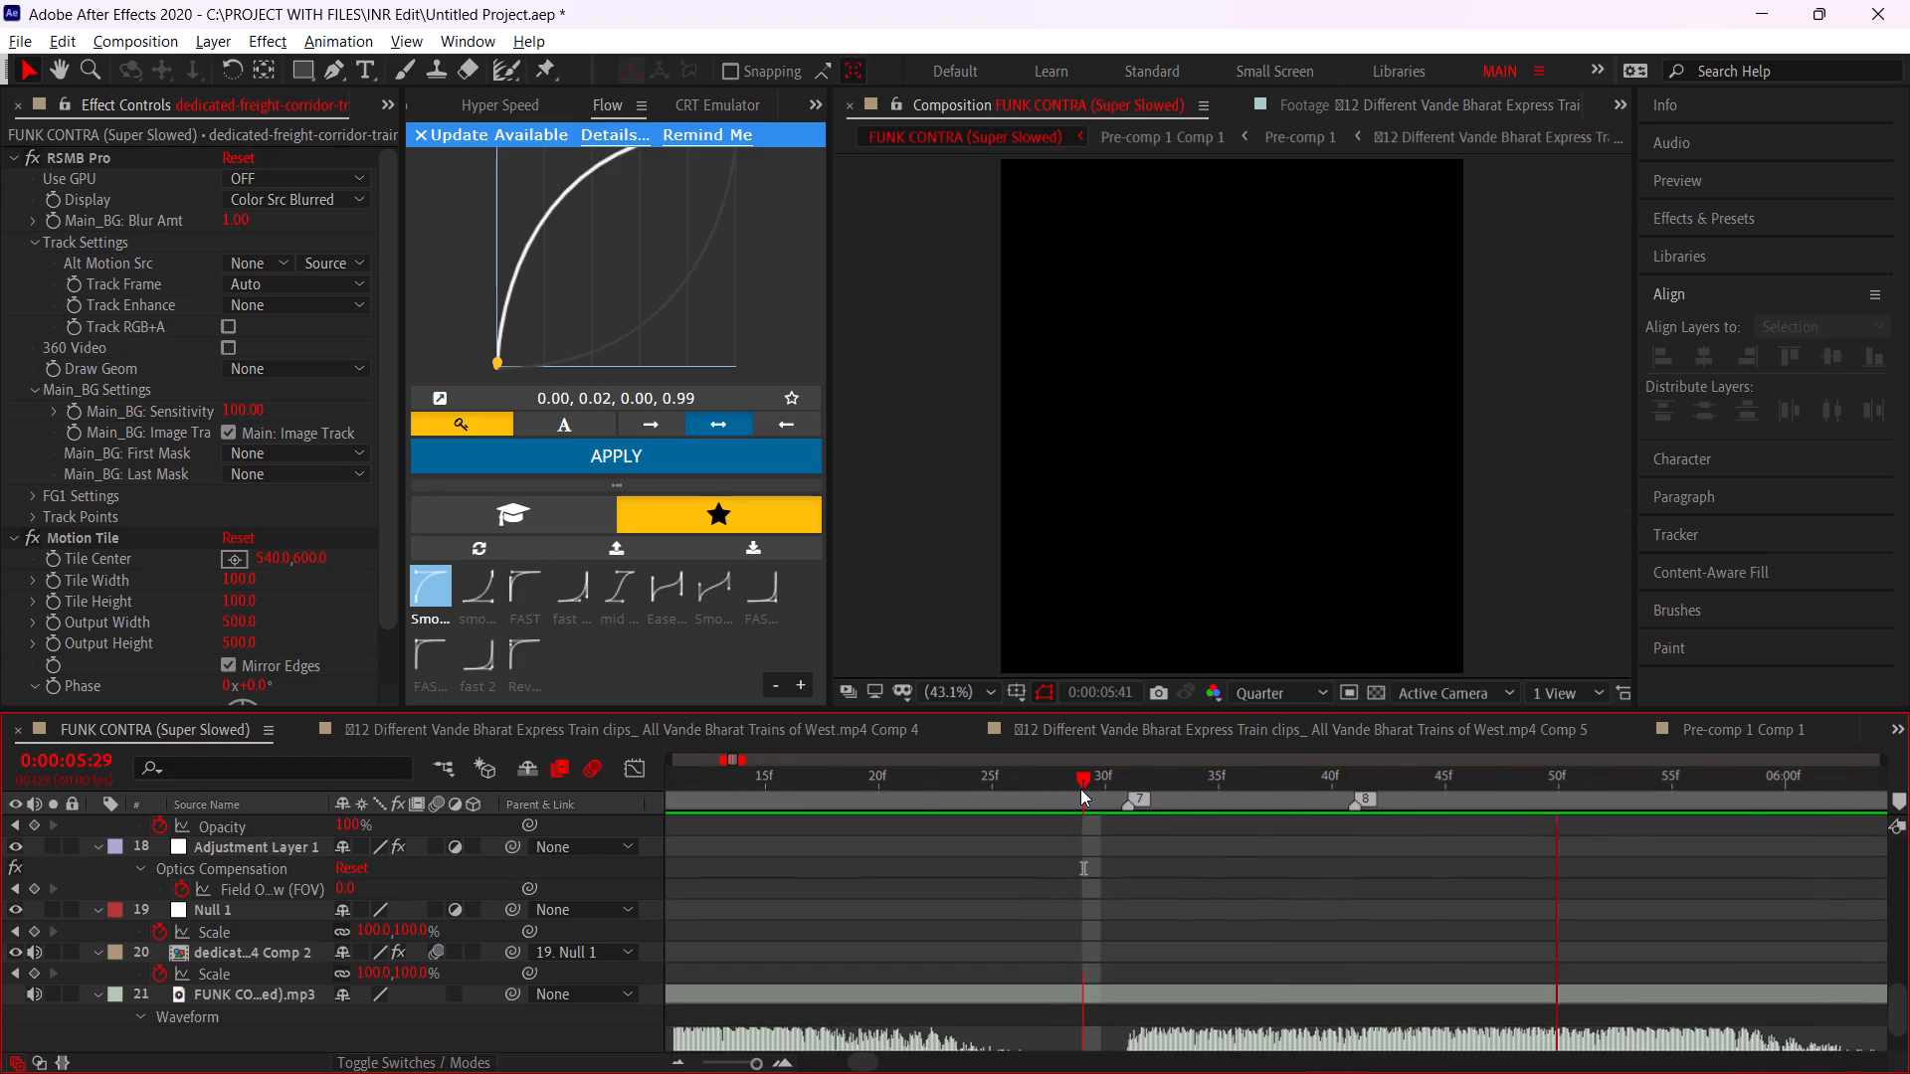
pyautogui.click(1080, 789)
pyautogui.keyDown('ctrl'); pyautogui.moveTo(1398, 785); pyautogui.dragTo(1604, 852); pyautogui.keyUp('ctrl')
pyautogui.click(1894, 801)
# Replay the music from 0:00:05:26 and add a composition marker at 0:00:06:12, where the waveform picks up again.
pyautogui.keyDown('alt'); pyautogui.scroll(-2, 1501, 847); pyautogui.keyUp('alt')
pyautogui.click(1373, 788)
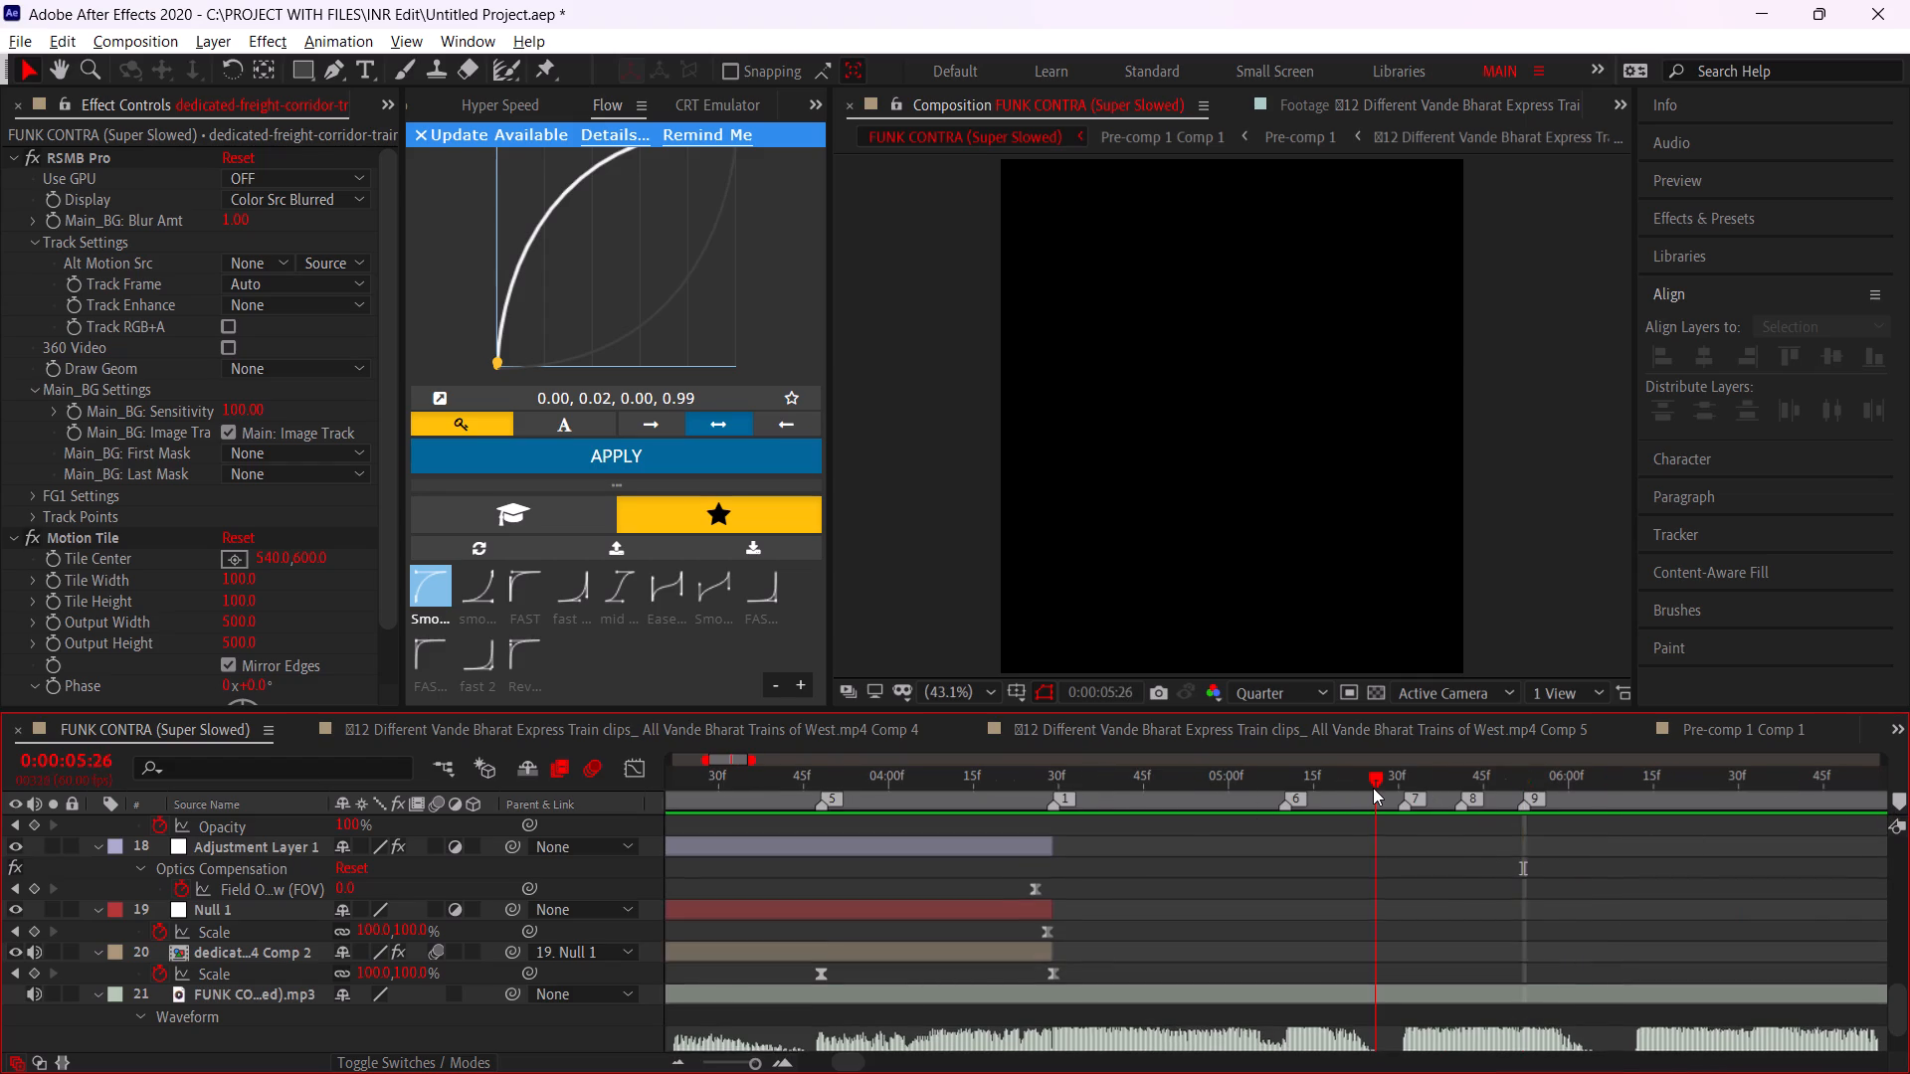
pyautogui.press('space')
pyautogui.click(1373, 788)
pyautogui.press('space')
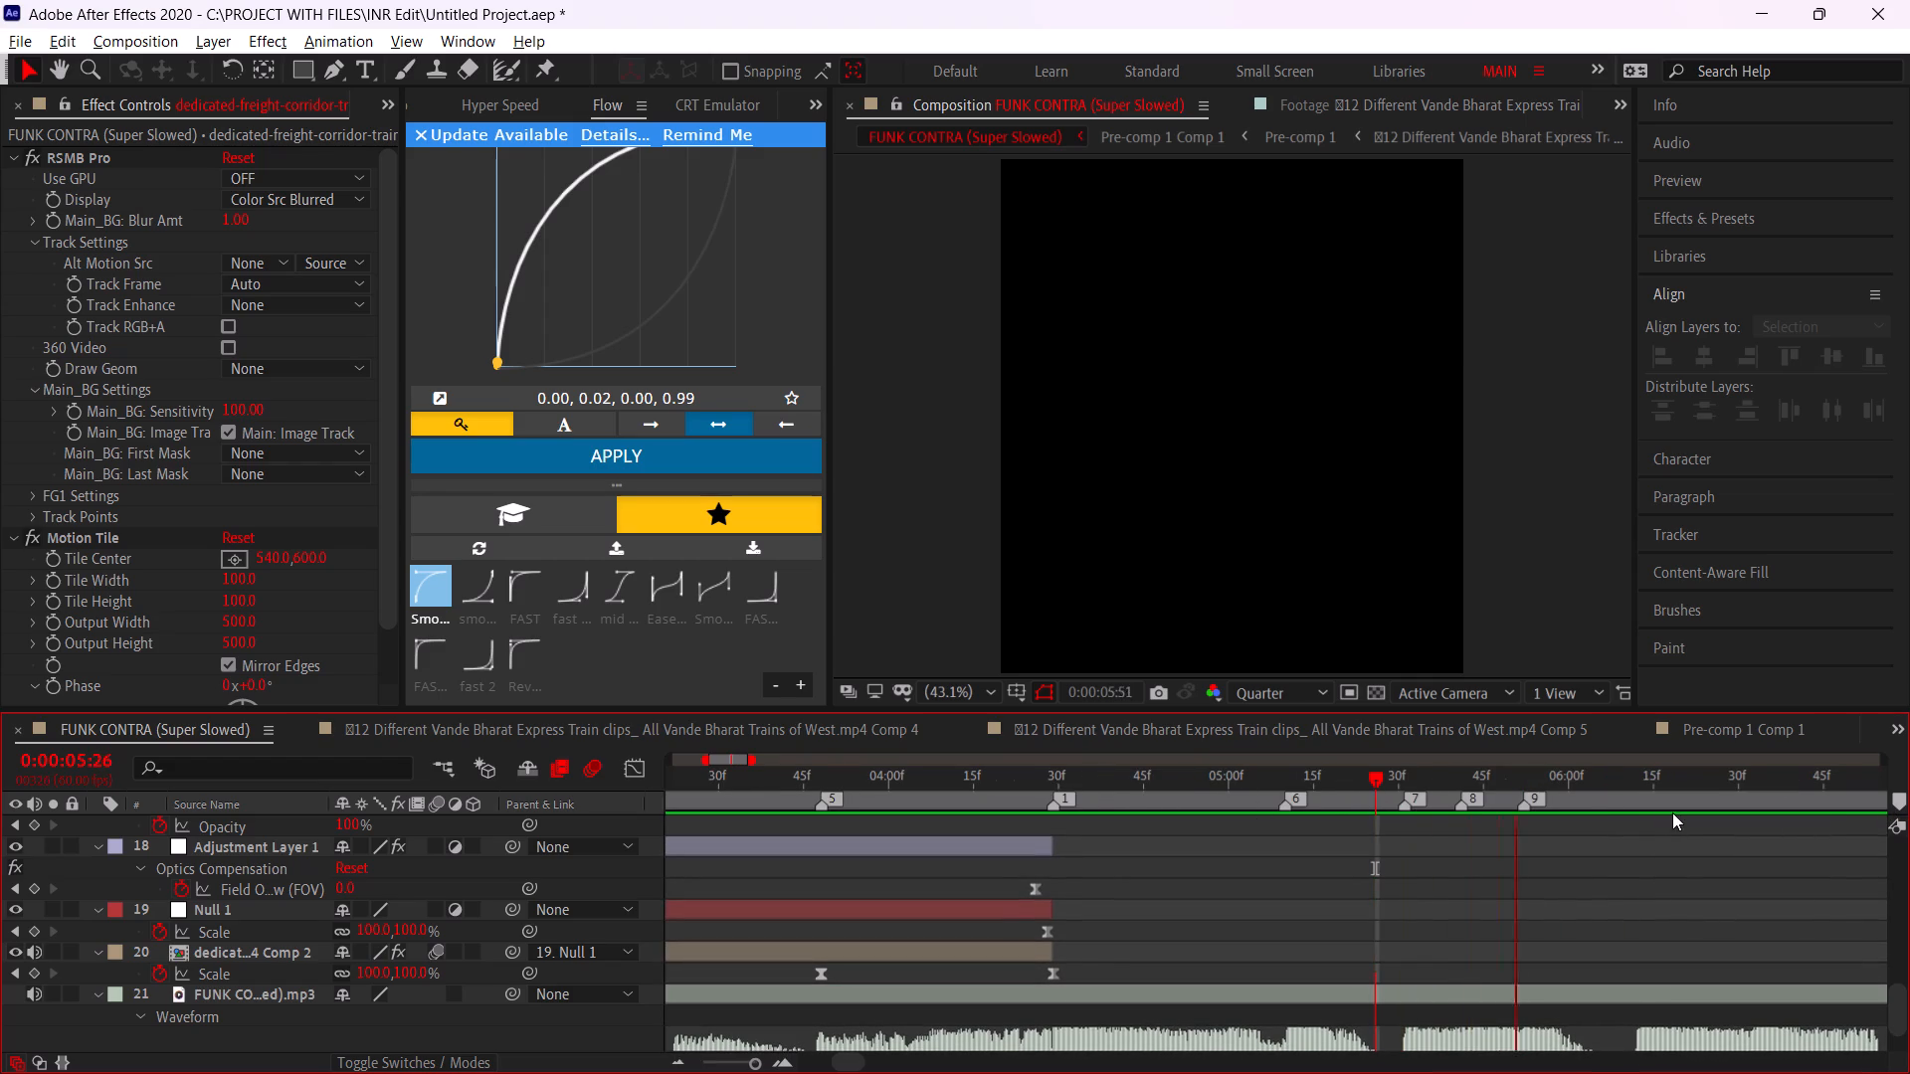
pyautogui.click(1637, 794)
pyautogui.keyDown('alt'); pyautogui.scroll(2, 1637, 794); pyautogui.keyUp('alt')
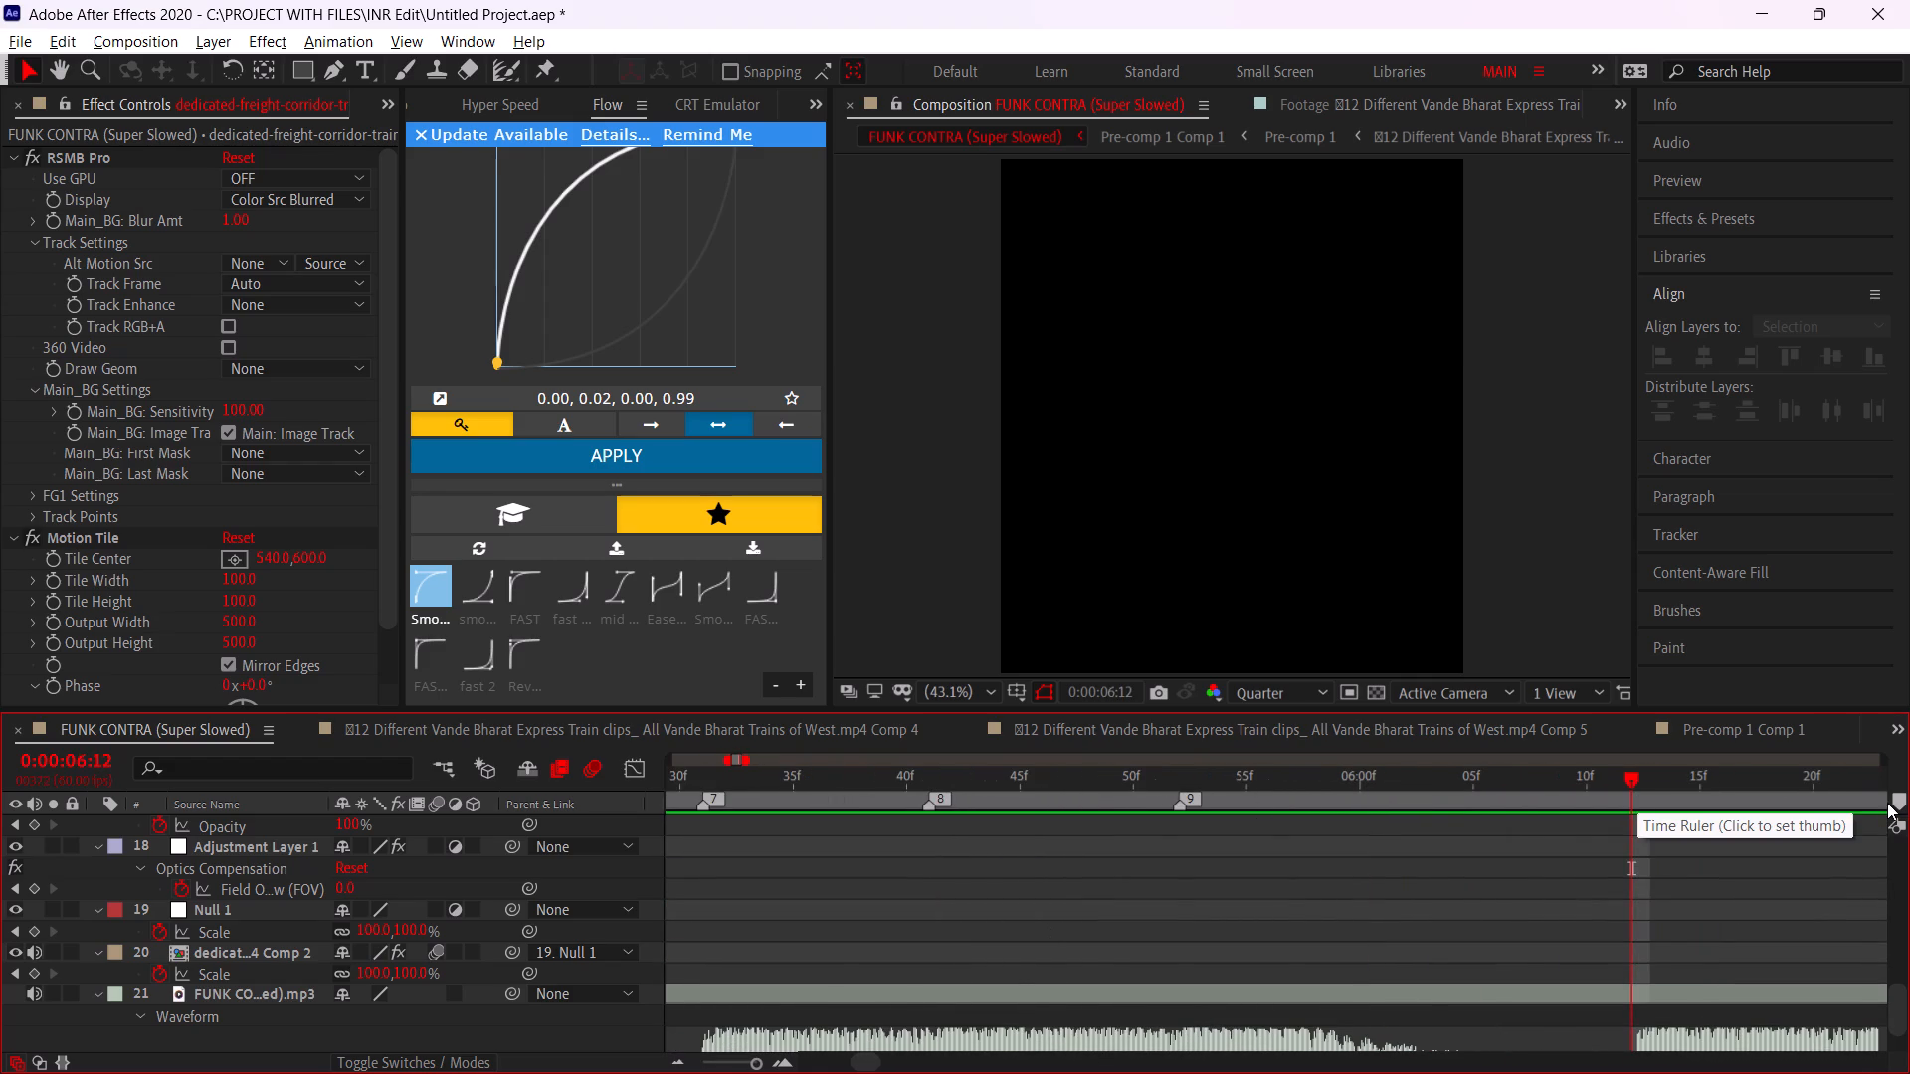
pyautogui.click(1892, 803)
# Preview the music from 0:00:06:12 and add a composition marker on the beat at 0:00:06:32.
pyautogui.keyDown('alt'); pyautogui.scroll(-2, 1555, 857); pyautogui.keyUp('alt')
pyautogui.keyDown('alt'); pyautogui.moveTo(1550, 857); pyautogui.dragTo(1246, 832, button='middle'); pyautogui.keyUp('alt')
pyautogui.press('space')
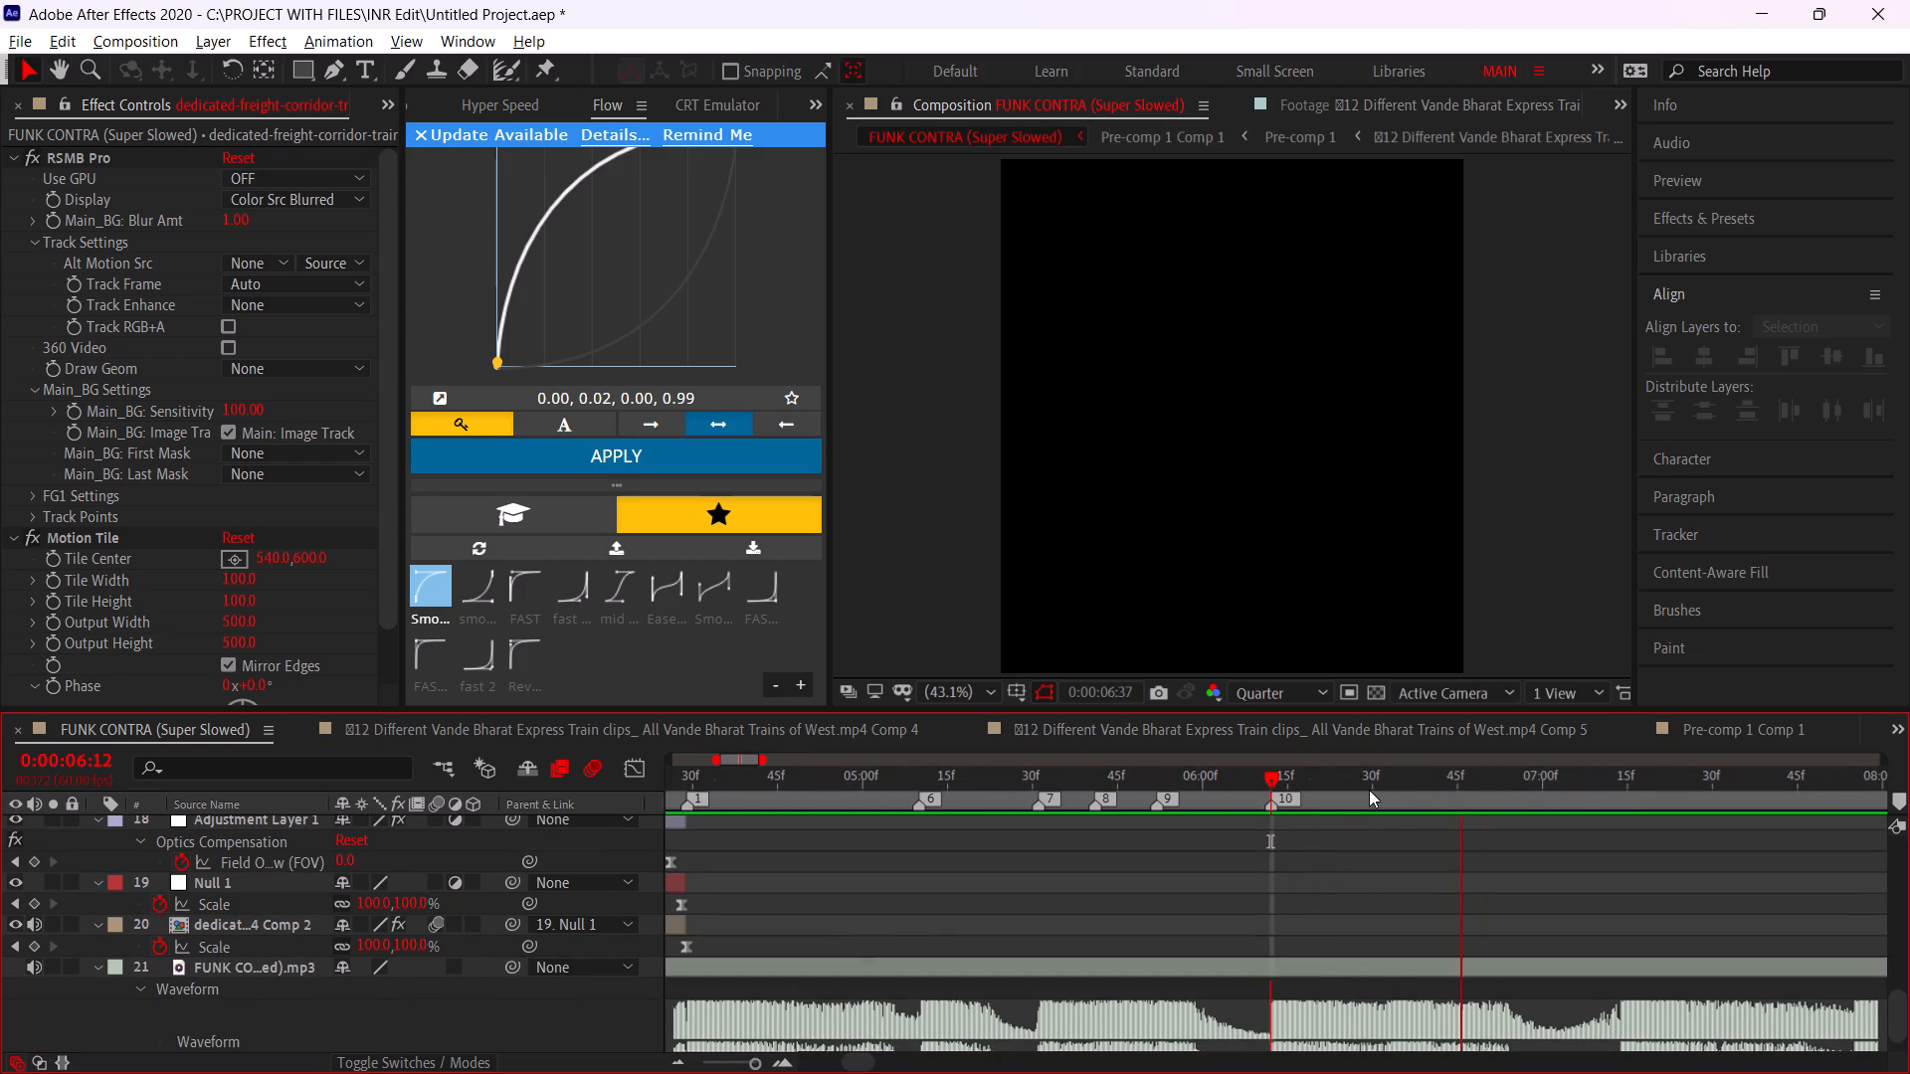
pyautogui.click(1369, 790)
pyautogui.keyDown('alt'); pyautogui.scroll(2, 1372, 812); pyautogui.keyUp('alt')
pyautogui.moveTo(1392, 793); pyautogui.dragTo(1420, 803)
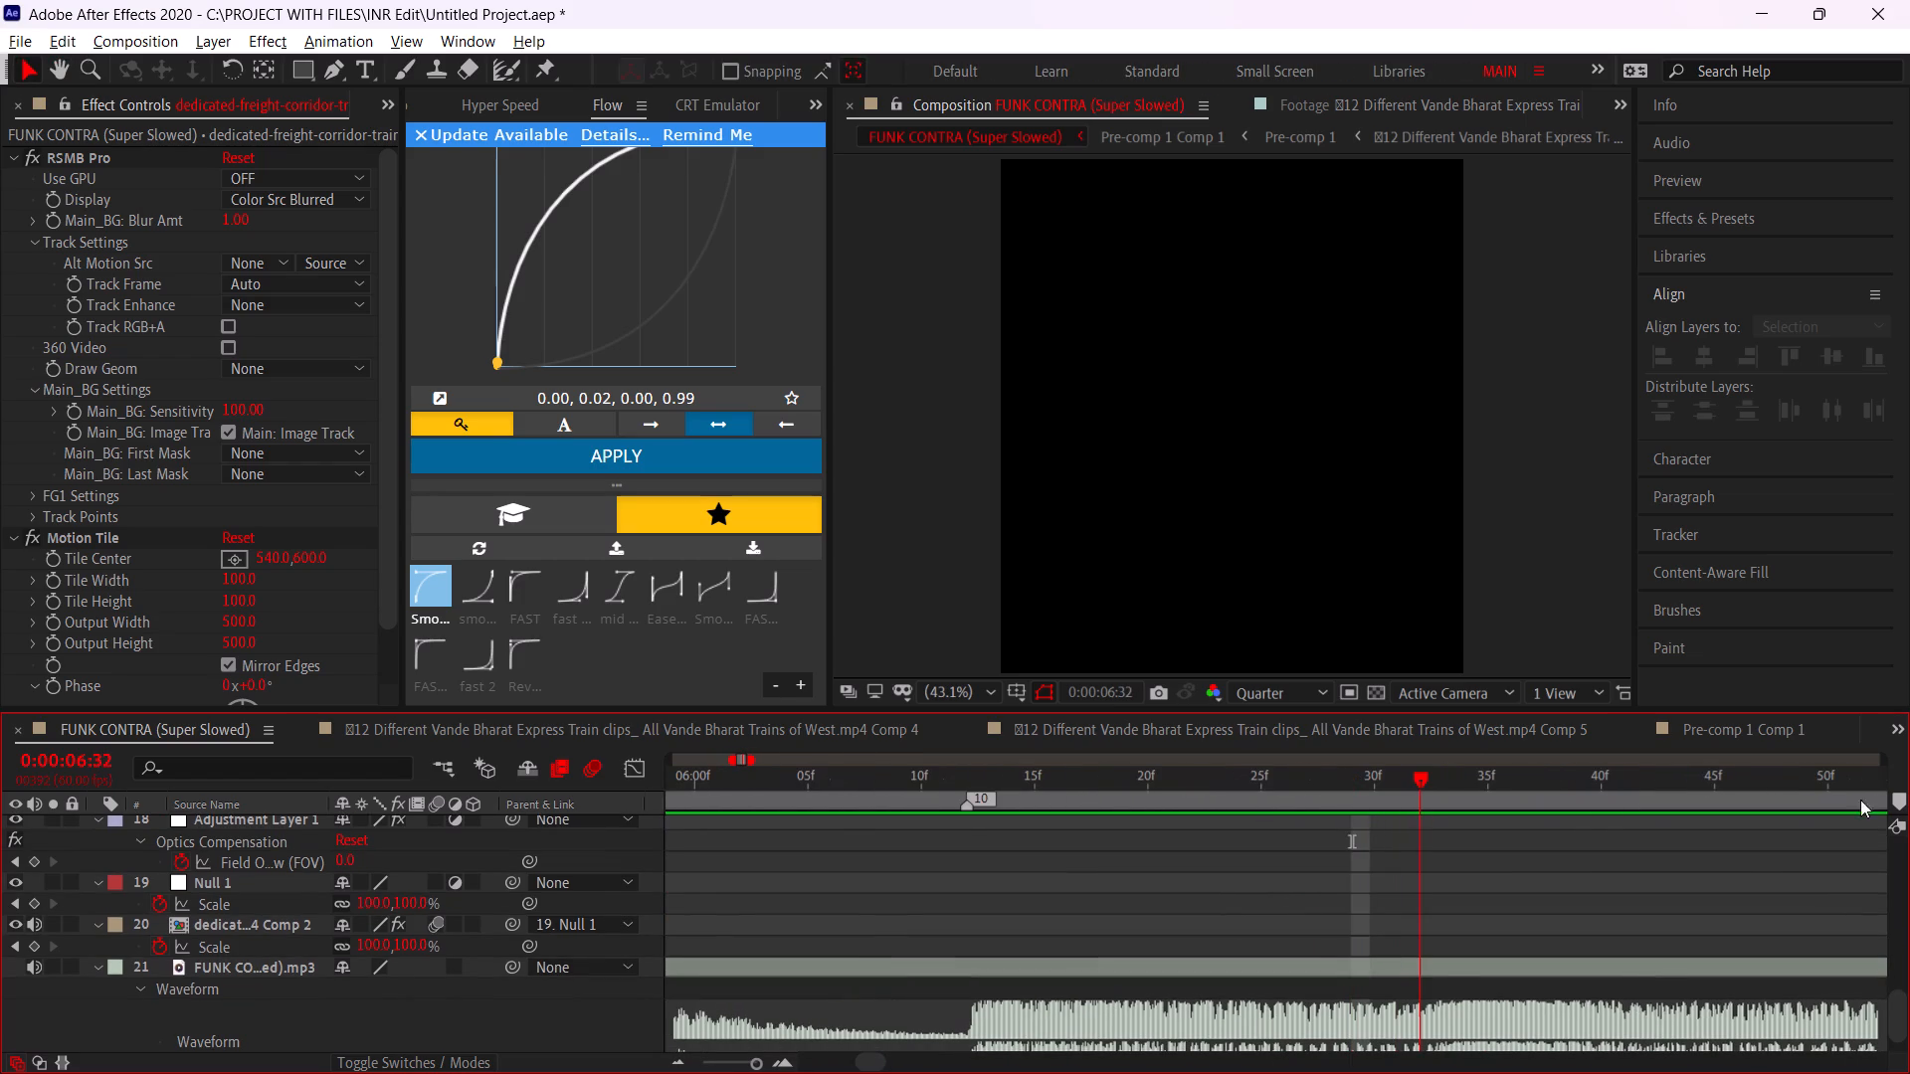
pyautogui.click(1896, 808)
# Preview the rest of the music from 0:00:06:32 to check the beats, and move the current time to 0:00:09:32.
pyautogui.keyDown('alt'); pyautogui.scroll(-3, 1485, 856); pyautogui.keyUp('alt')
pyautogui.press('space')
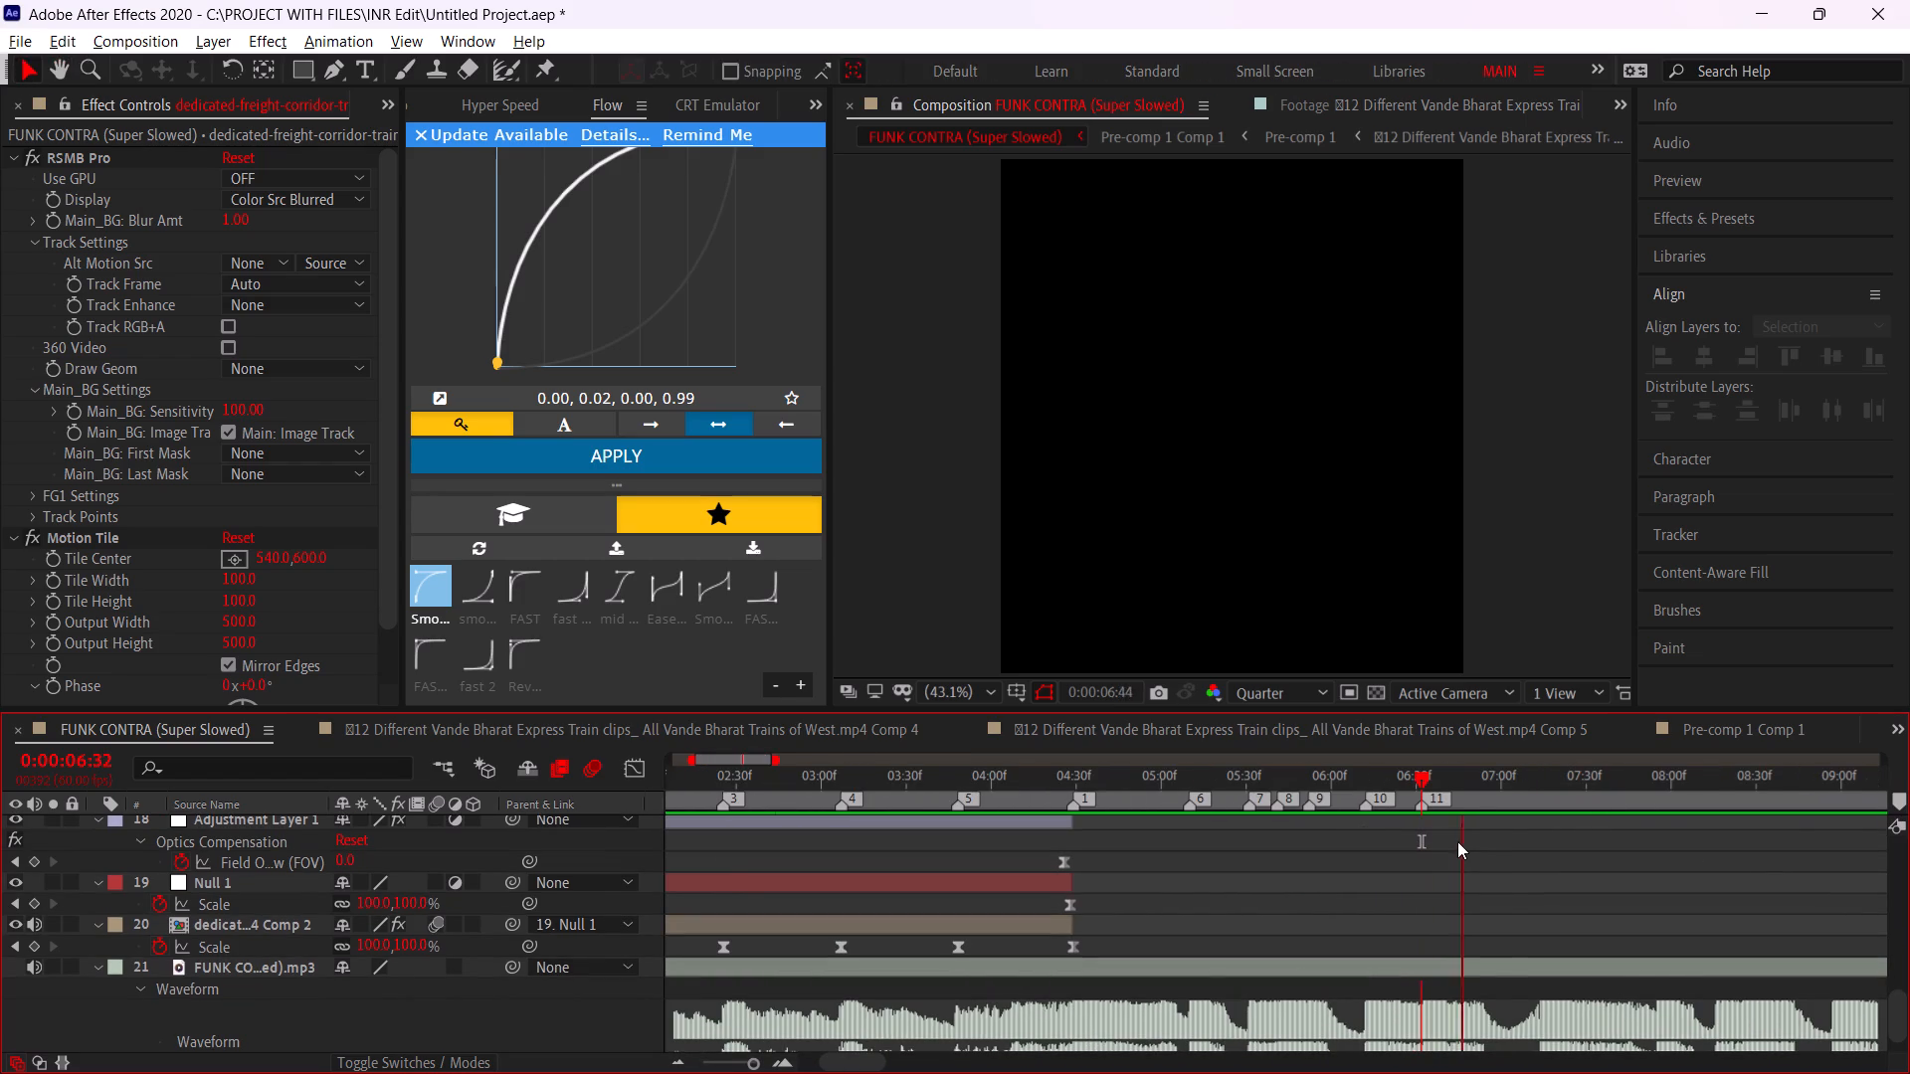
pyautogui.keyDown('alt'); pyautogui.scroll(-2, 1485, 812); pyautogui.keyUp('alt')
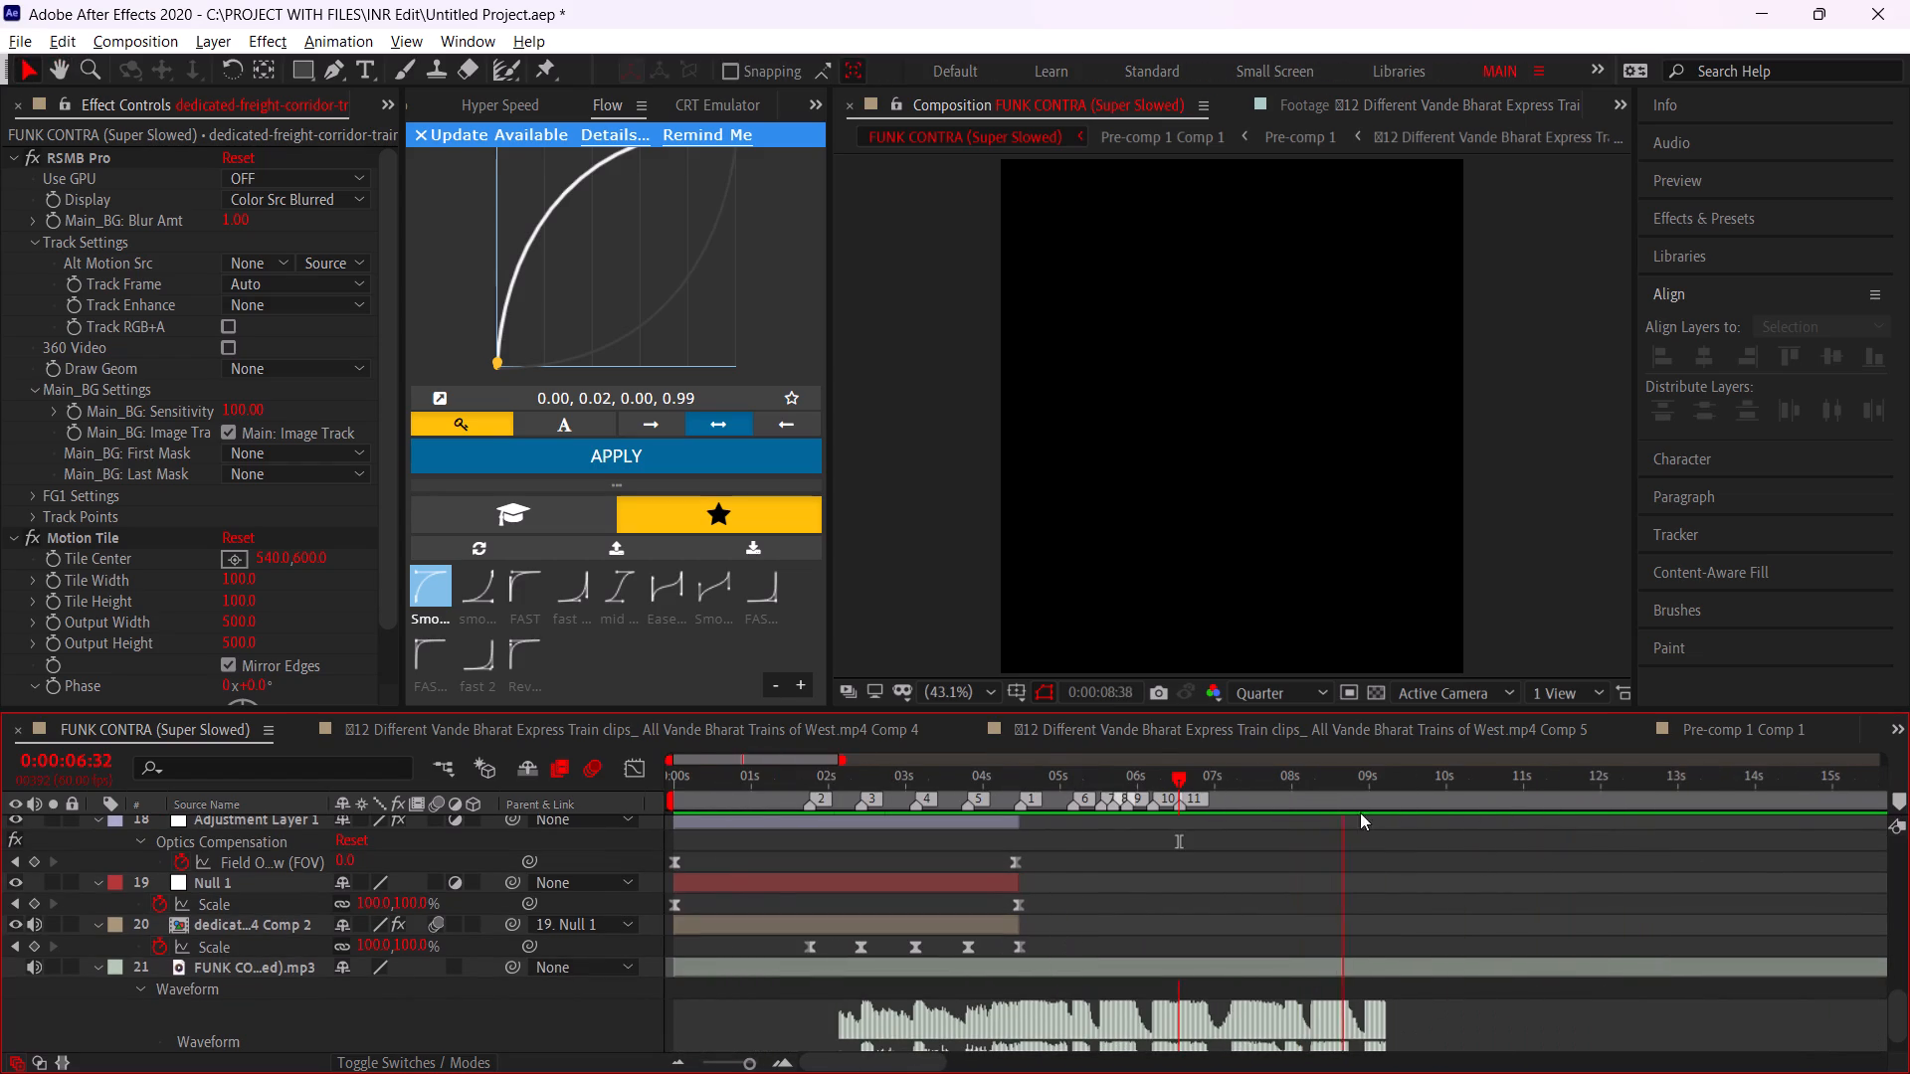
pyautogui.keyDown('alt'); pyautogui.scroll(2, 1309, 815); pyautogui.keyUp('alt')
pyautogui.keyDown('alt'); pyautogui.scroll(-2, 1171, 883); pyautogui.keyUp('alt')
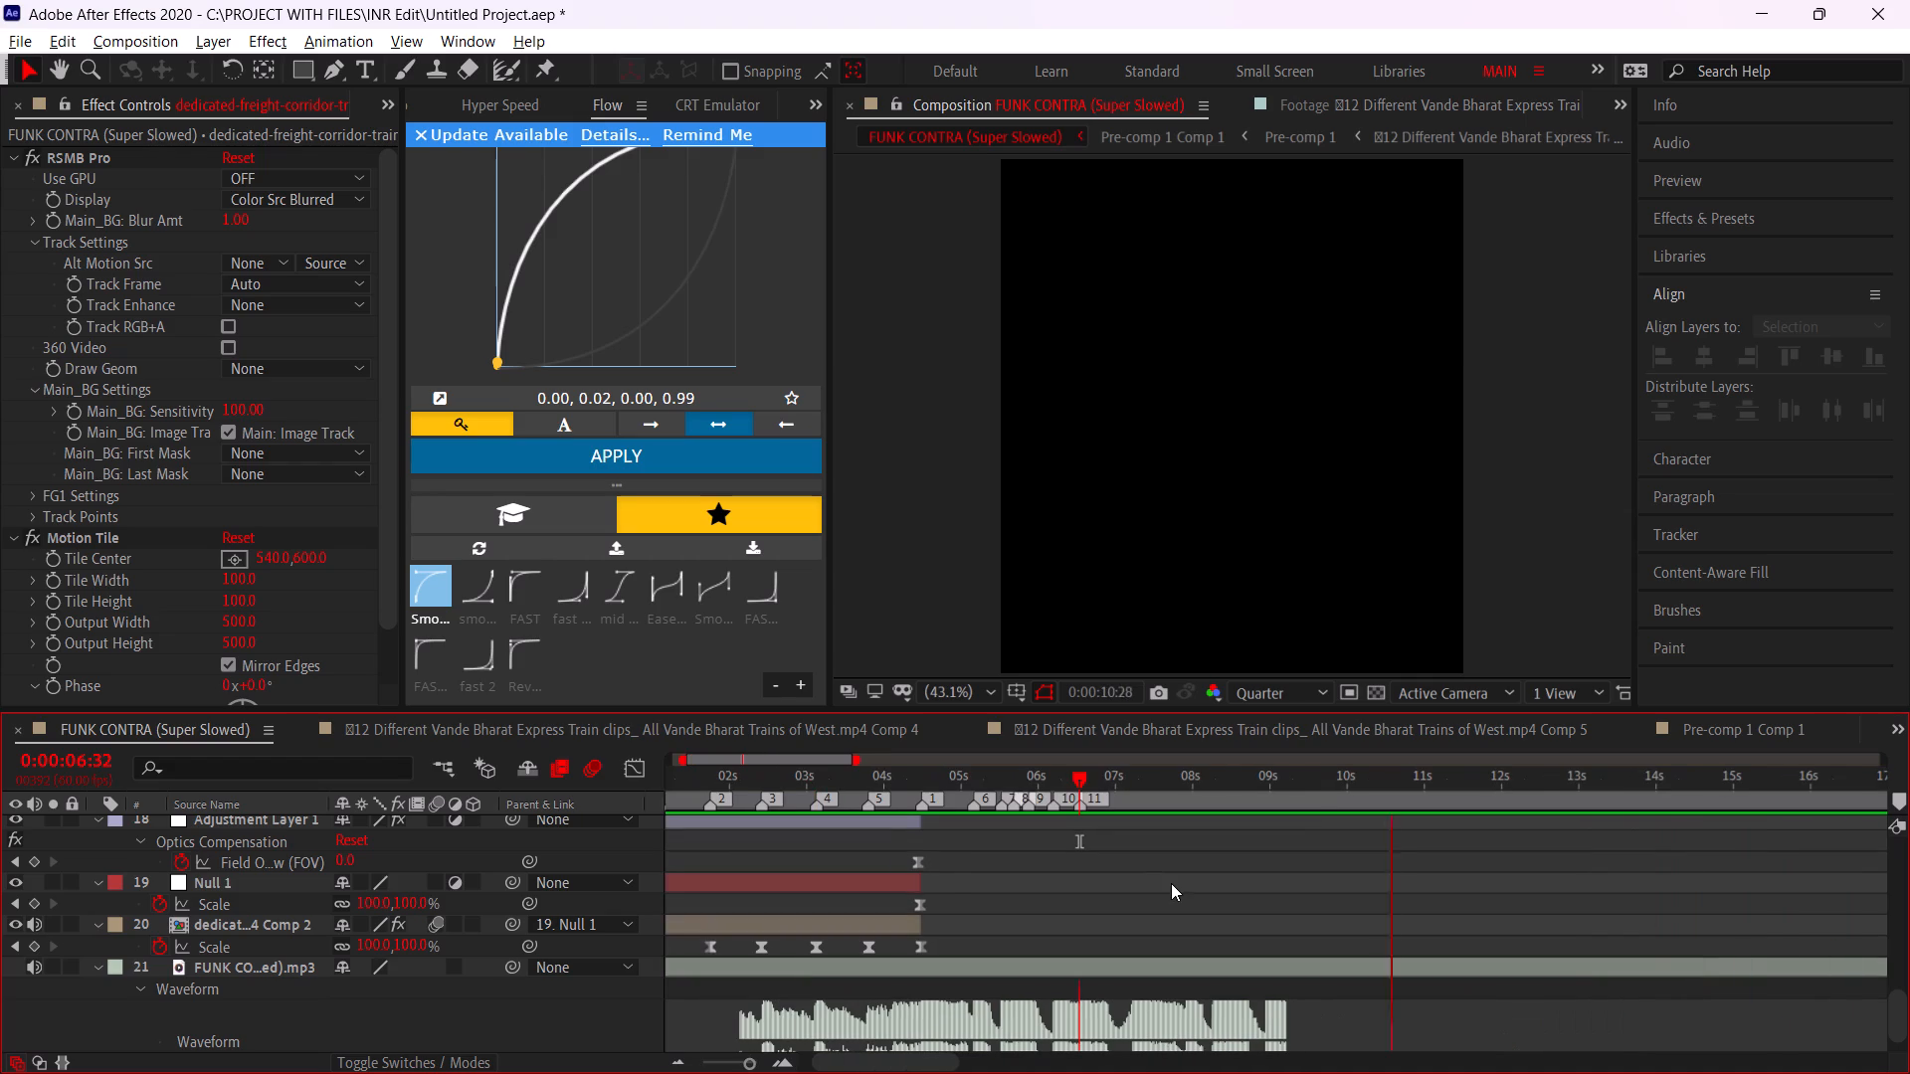
pyautogui.keyDown('alt'); pyautogui.scroll(-1, 1203, 880); pyautogui.keyUp('alt')
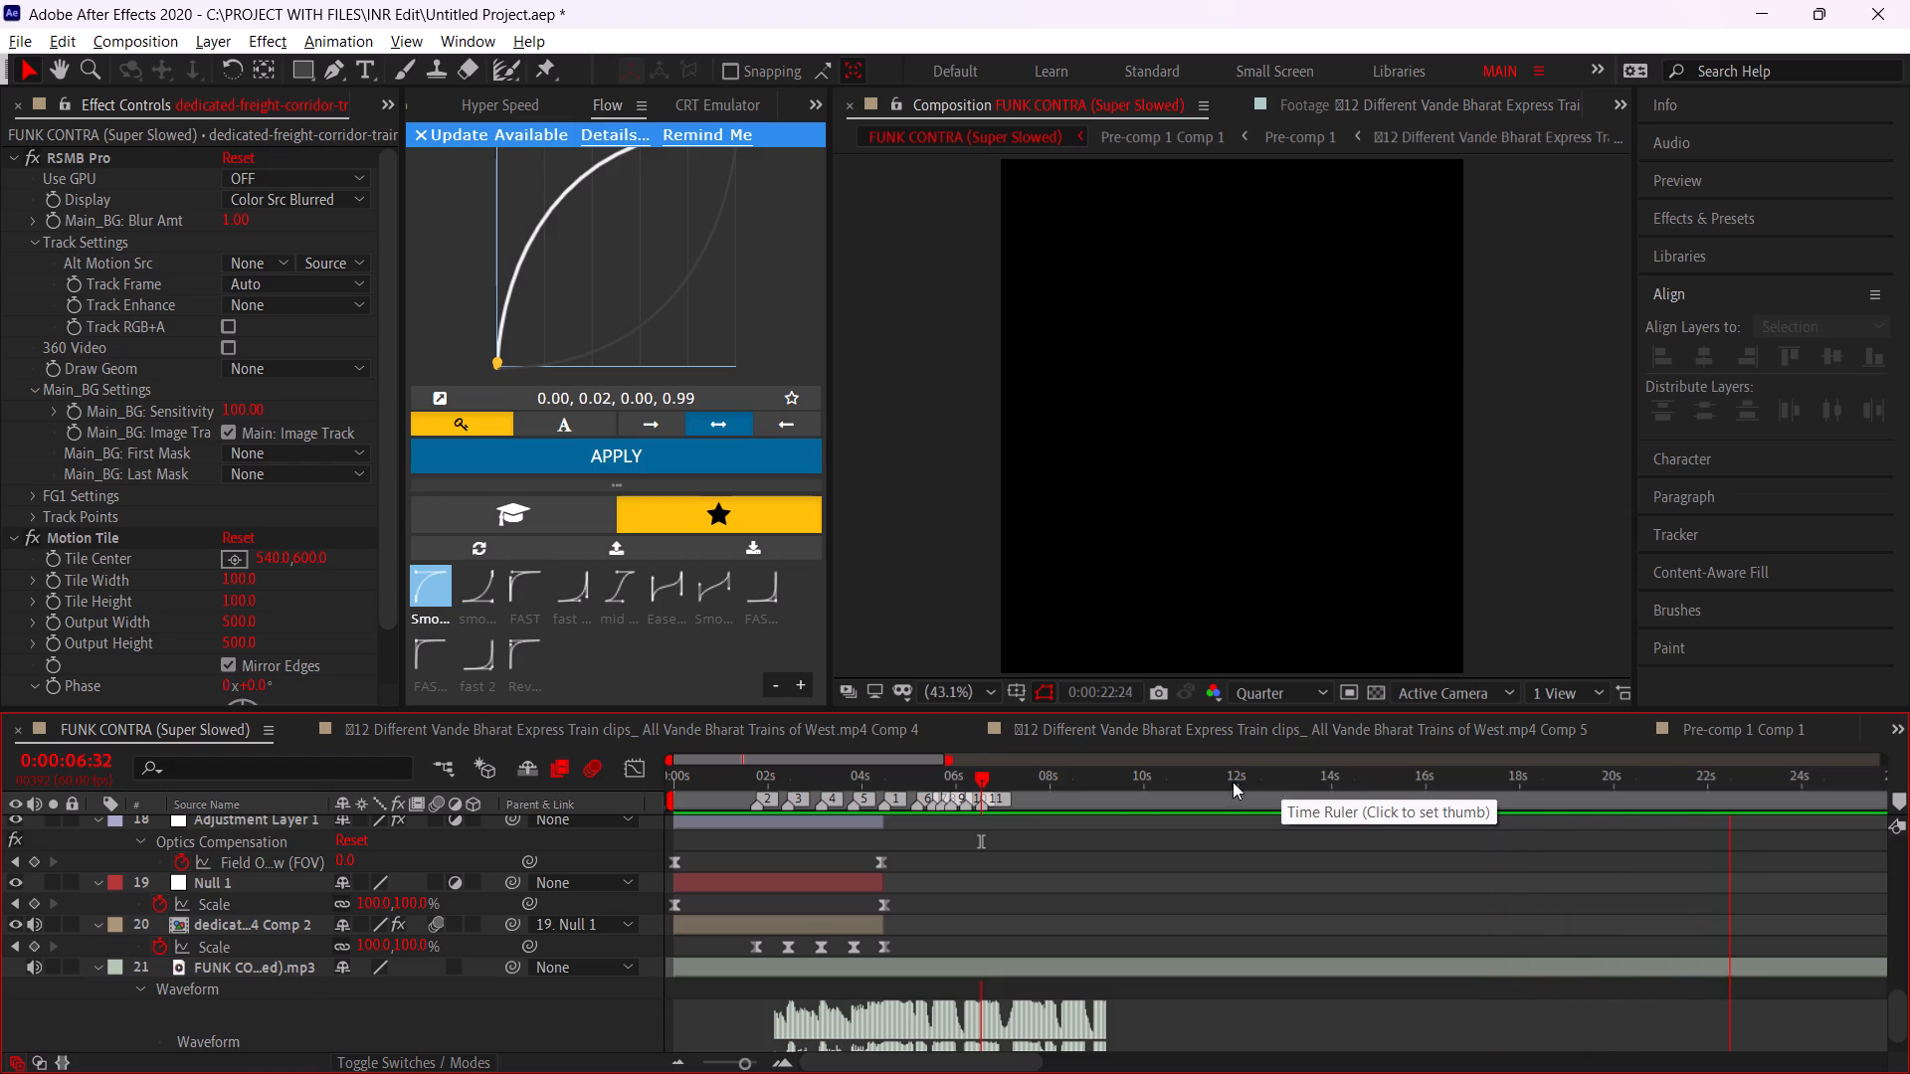
pyautogui.click(1121, 789)
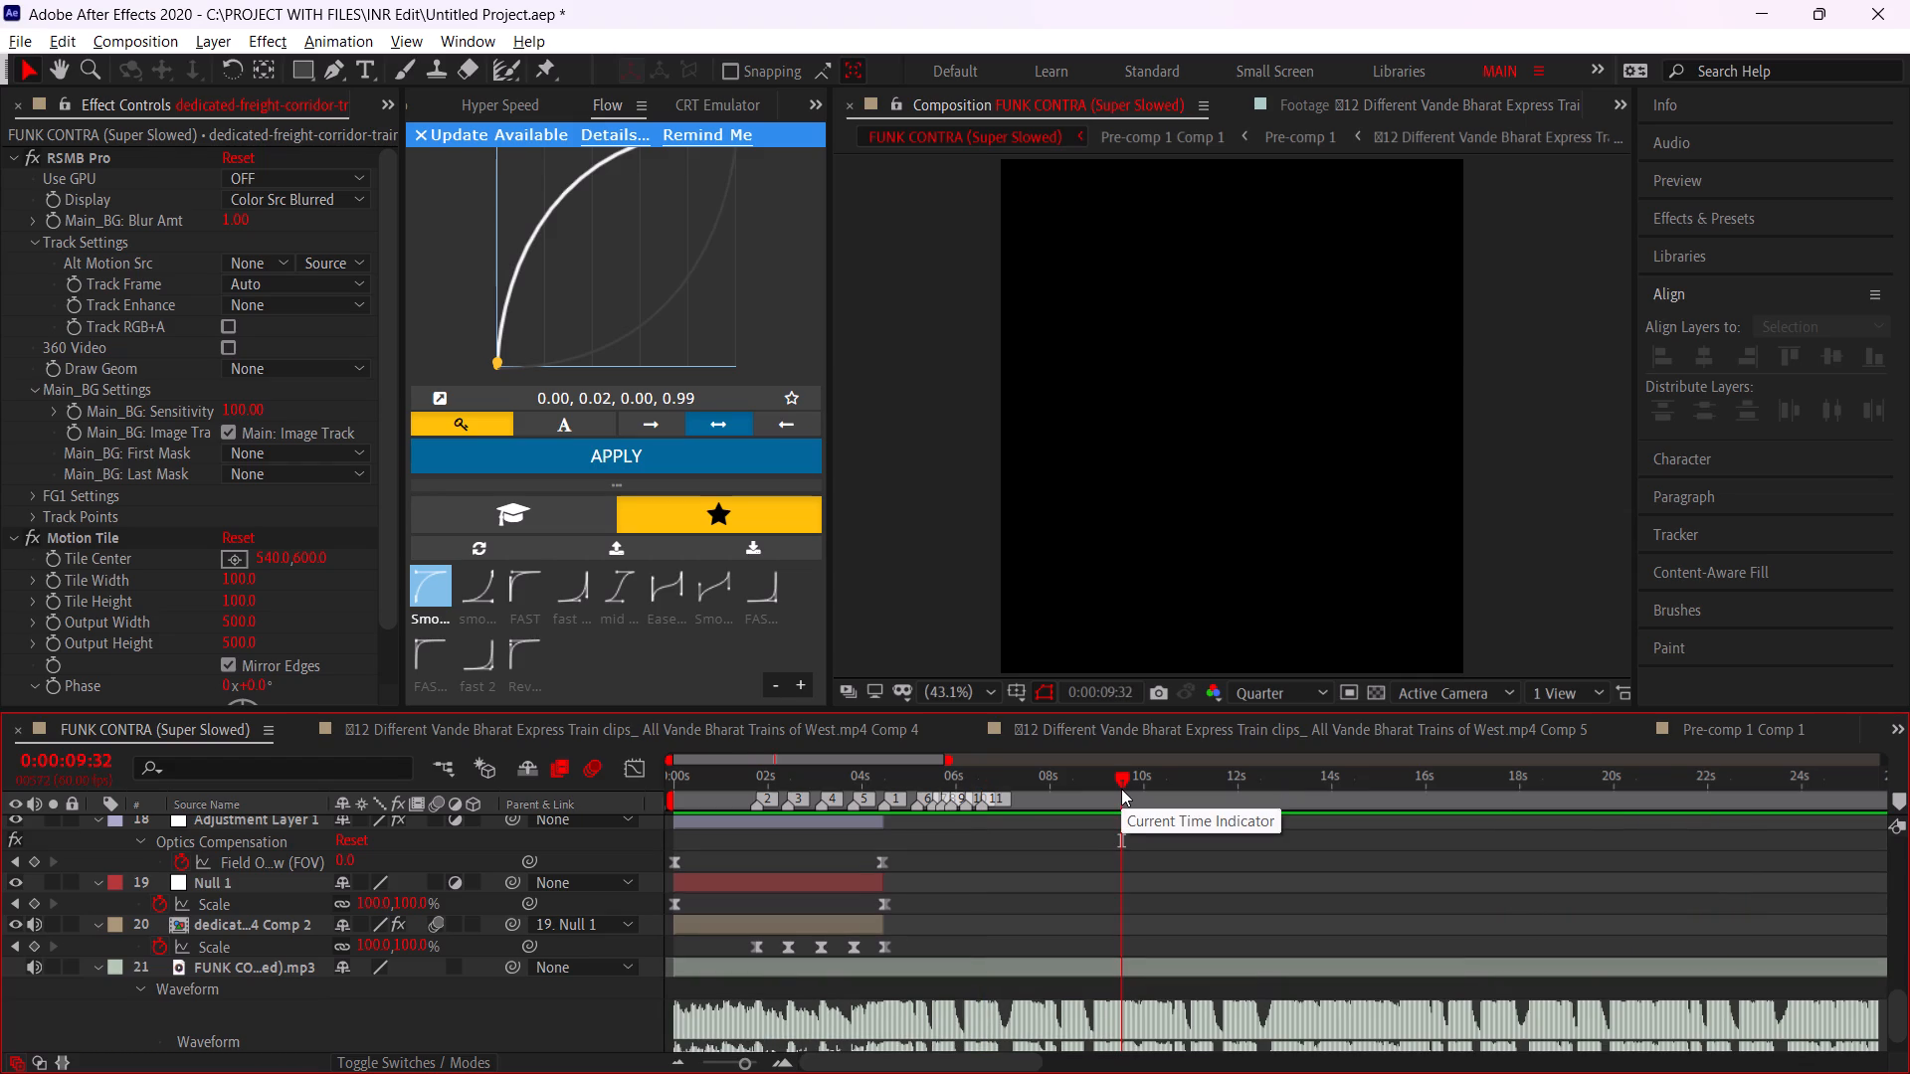
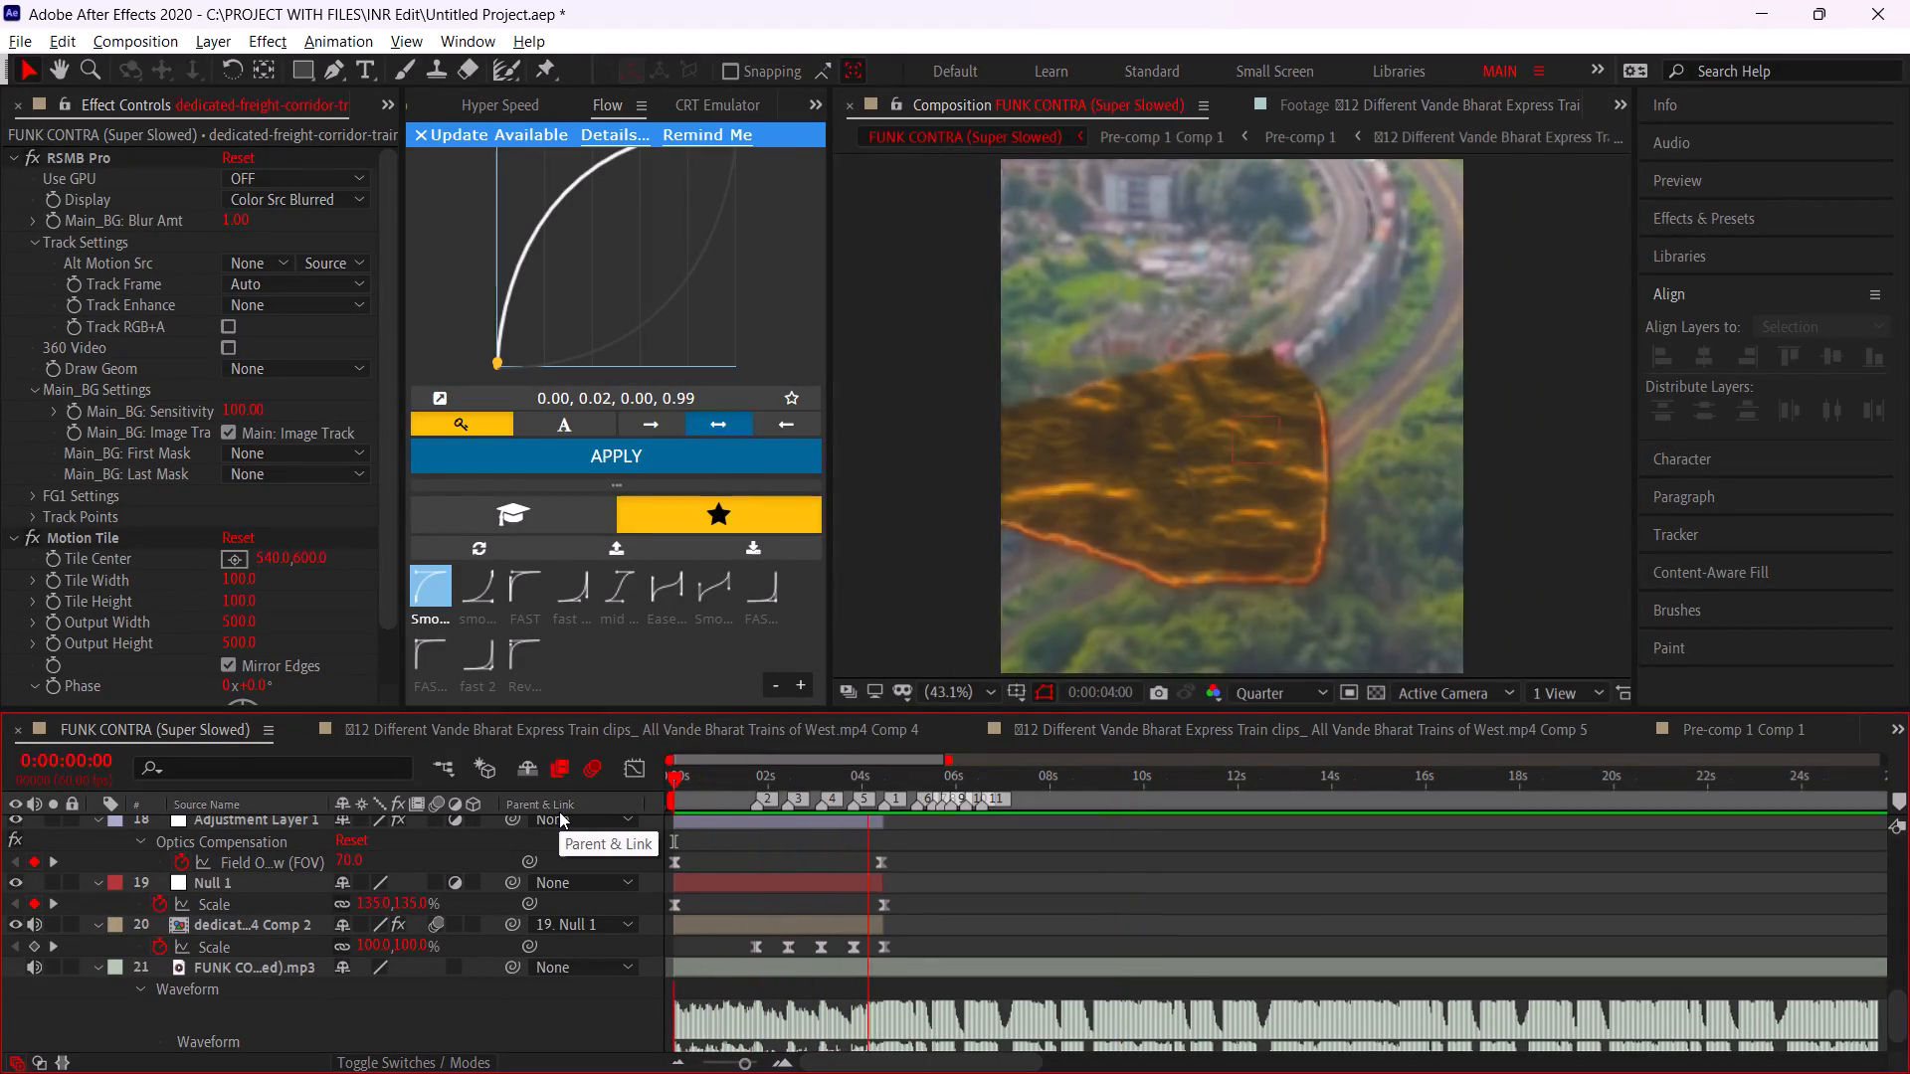
# Preview the train transition from 0:00:03:04 and again from 0:00:03:15.
pyautogui.click(818, 770)
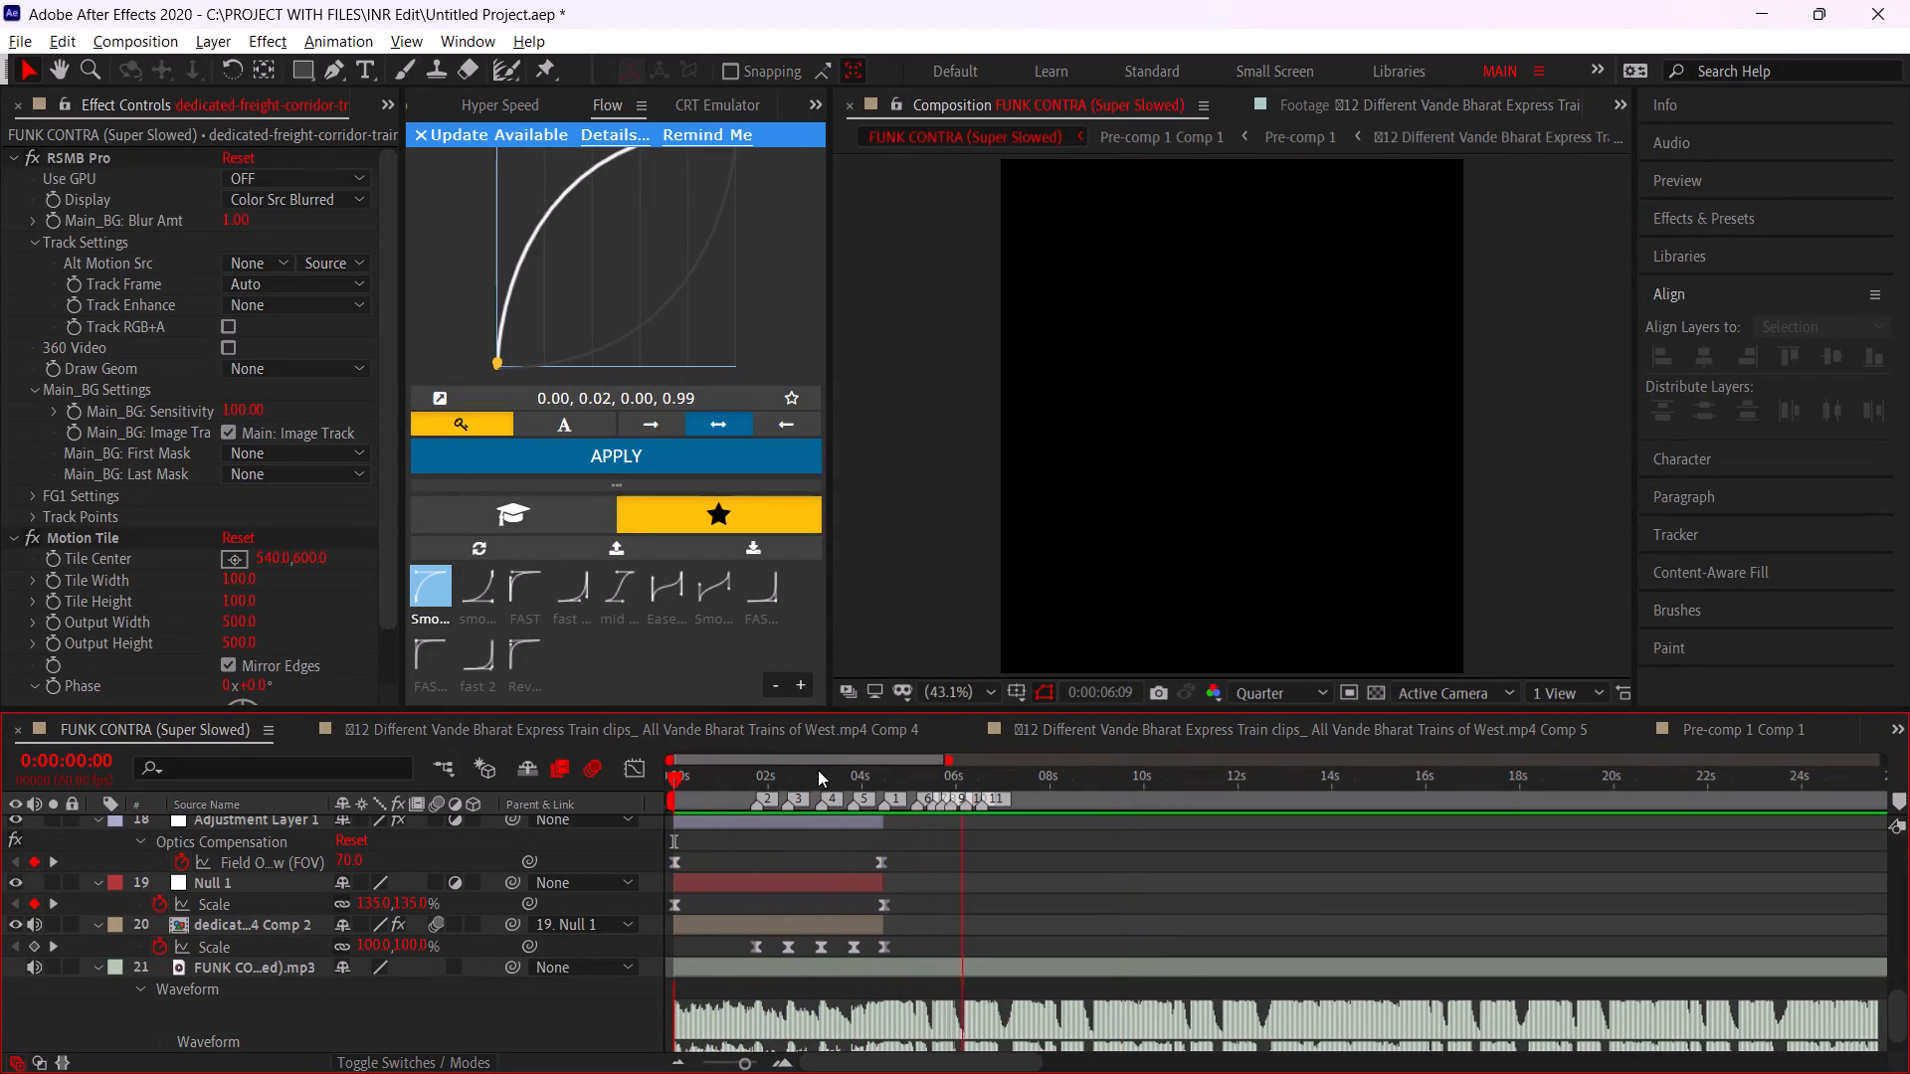
pyautogui.press('space')
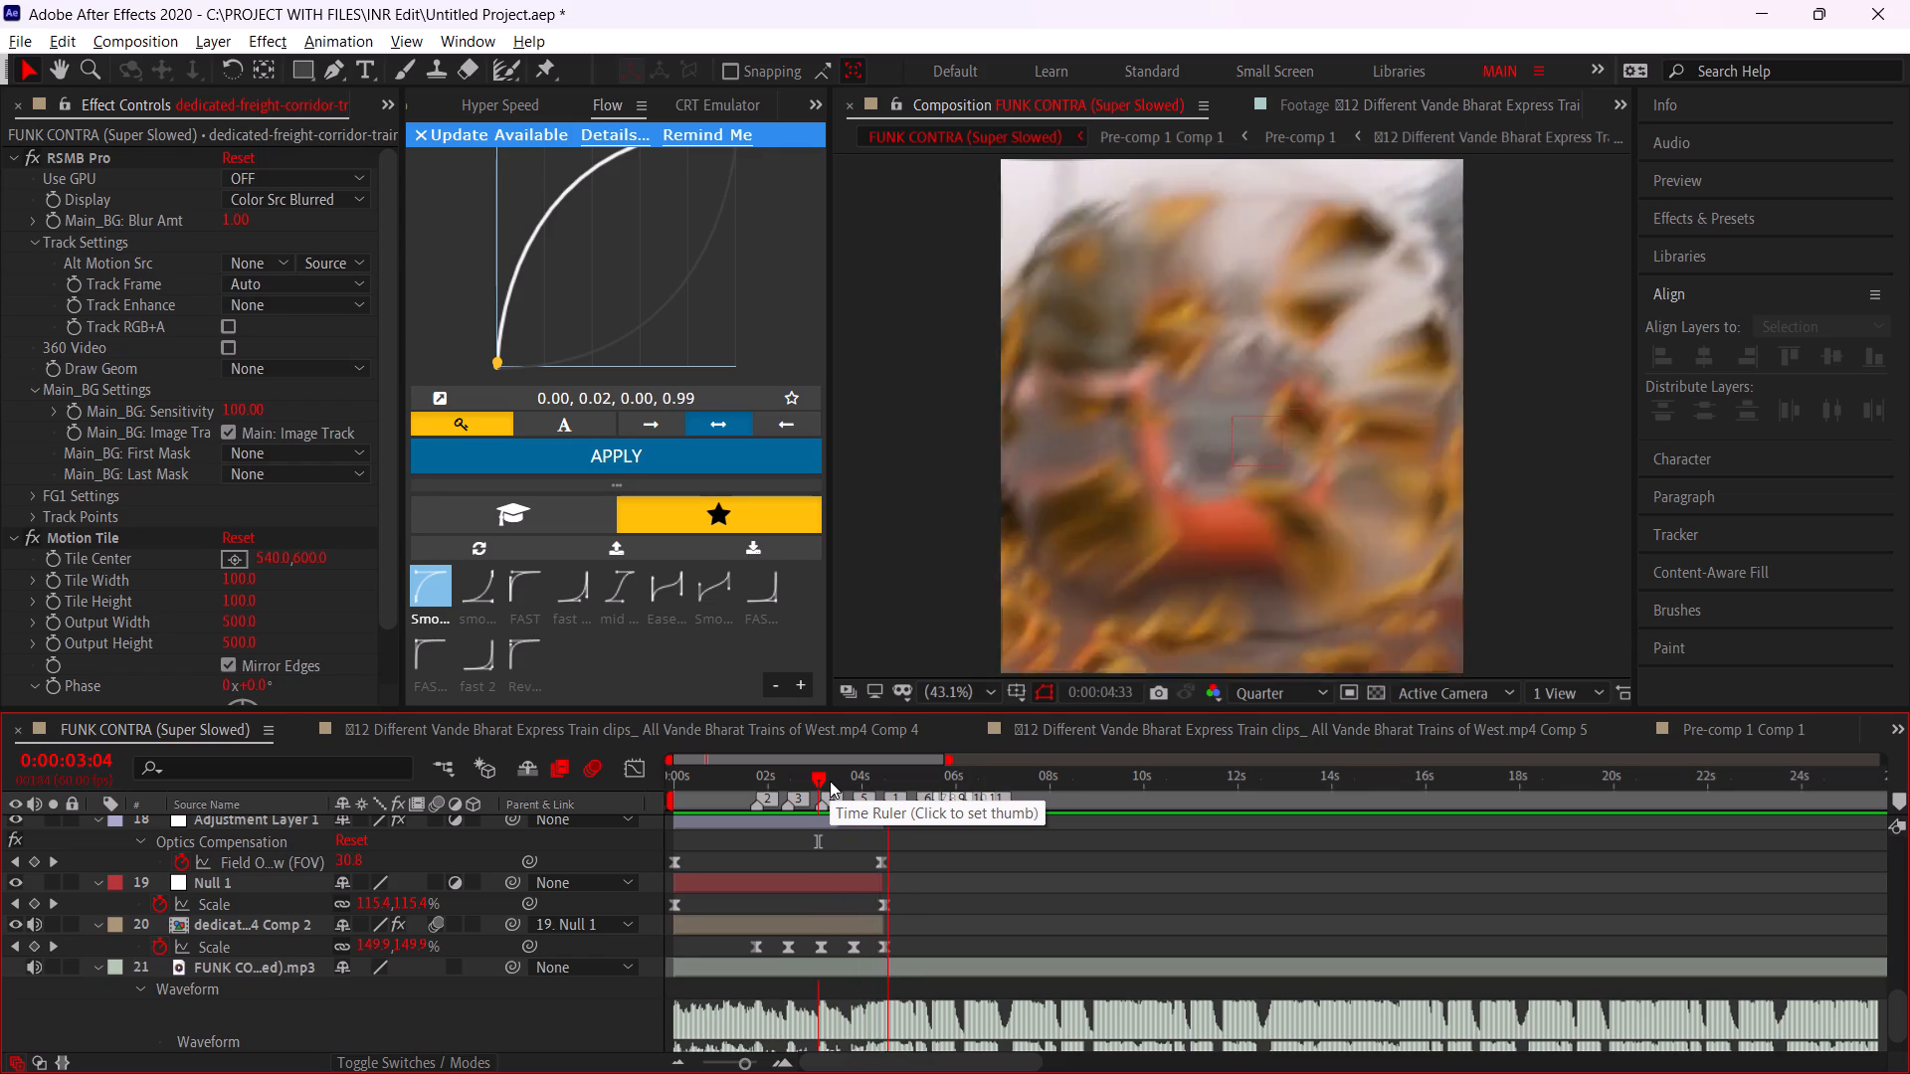
pyautogui.click(827, 780)
pyautogui.press('space')
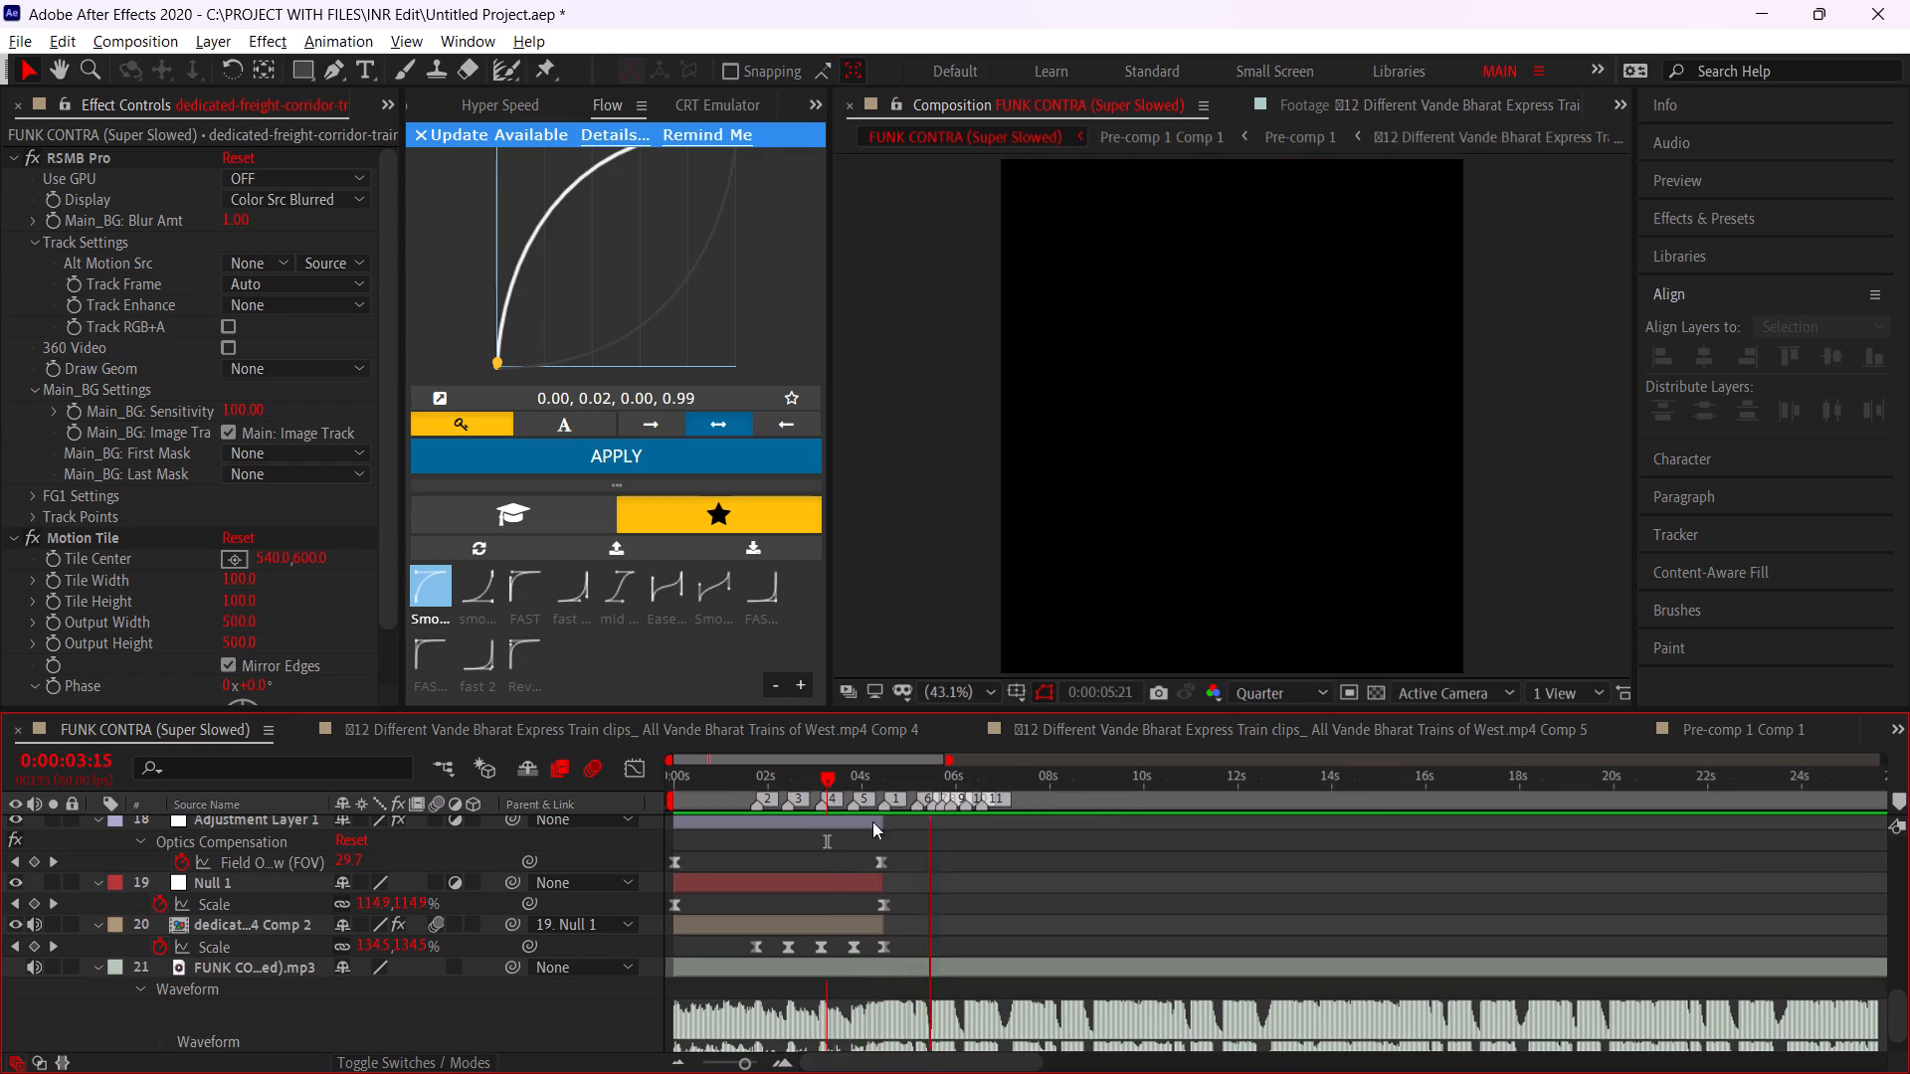
# Move the first BCC Ripple Dissolve Percent Done keyframe back to about 0:00:03:25 and extend the start of top Adjustment Layer 2 to match.
pyautogui.keyDown('alt'); pyautogui.scroll(2, 855, 826); pyautogui.keyUp('alt')
pyautogui.click(882, 786)
pyautogui.scroll(14, 892, 850)
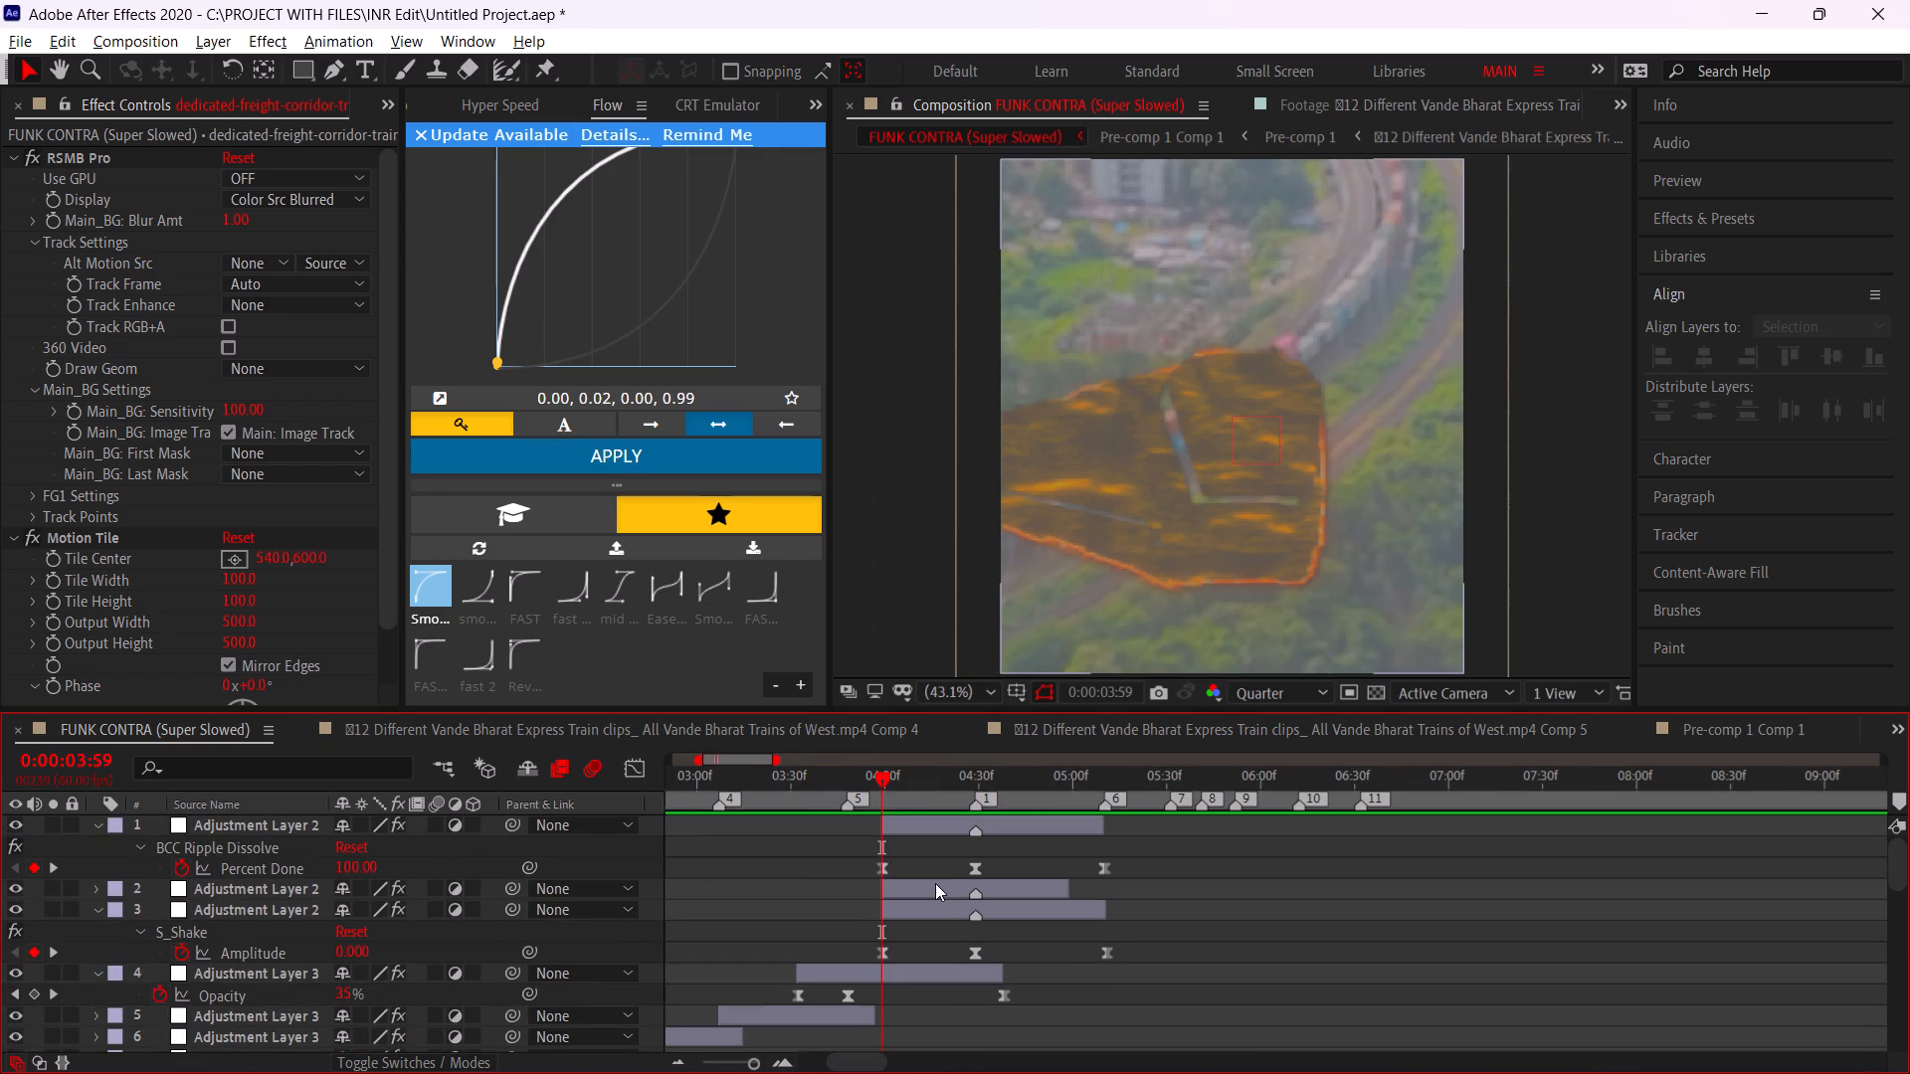
pyautogui.moveTo(874, 870); pyautogui.dragTo(1009, 867)
pyautogui.moveTo(886, 882); pyautogui.dragTo(997, 893, button='middle')
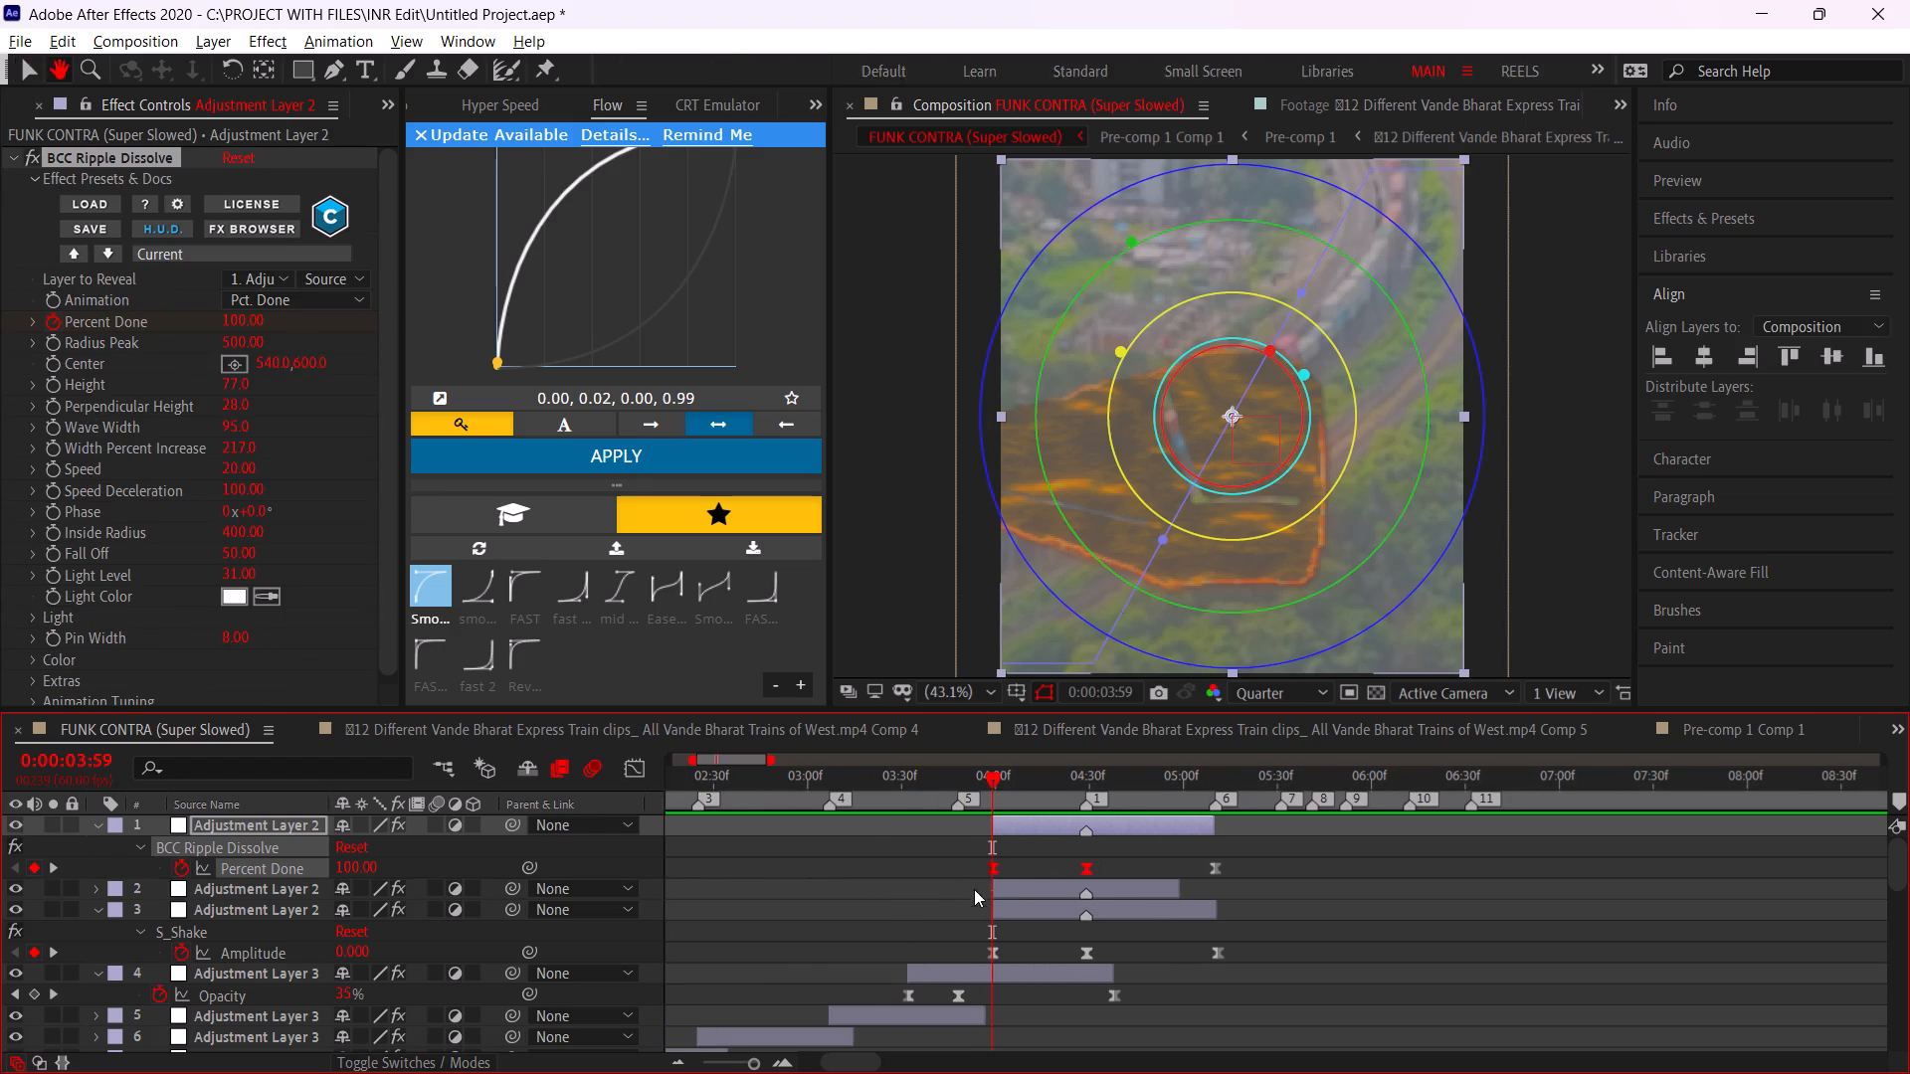
pyautogui.keyDown('alt'); pyautogui.moveTo(994, 868); pyautogui.dragTo(887, 873); pyautogui.keyUp('alt')
pyautogui.moveTo(989, 828); pyautogui.dragTo(931, 841)
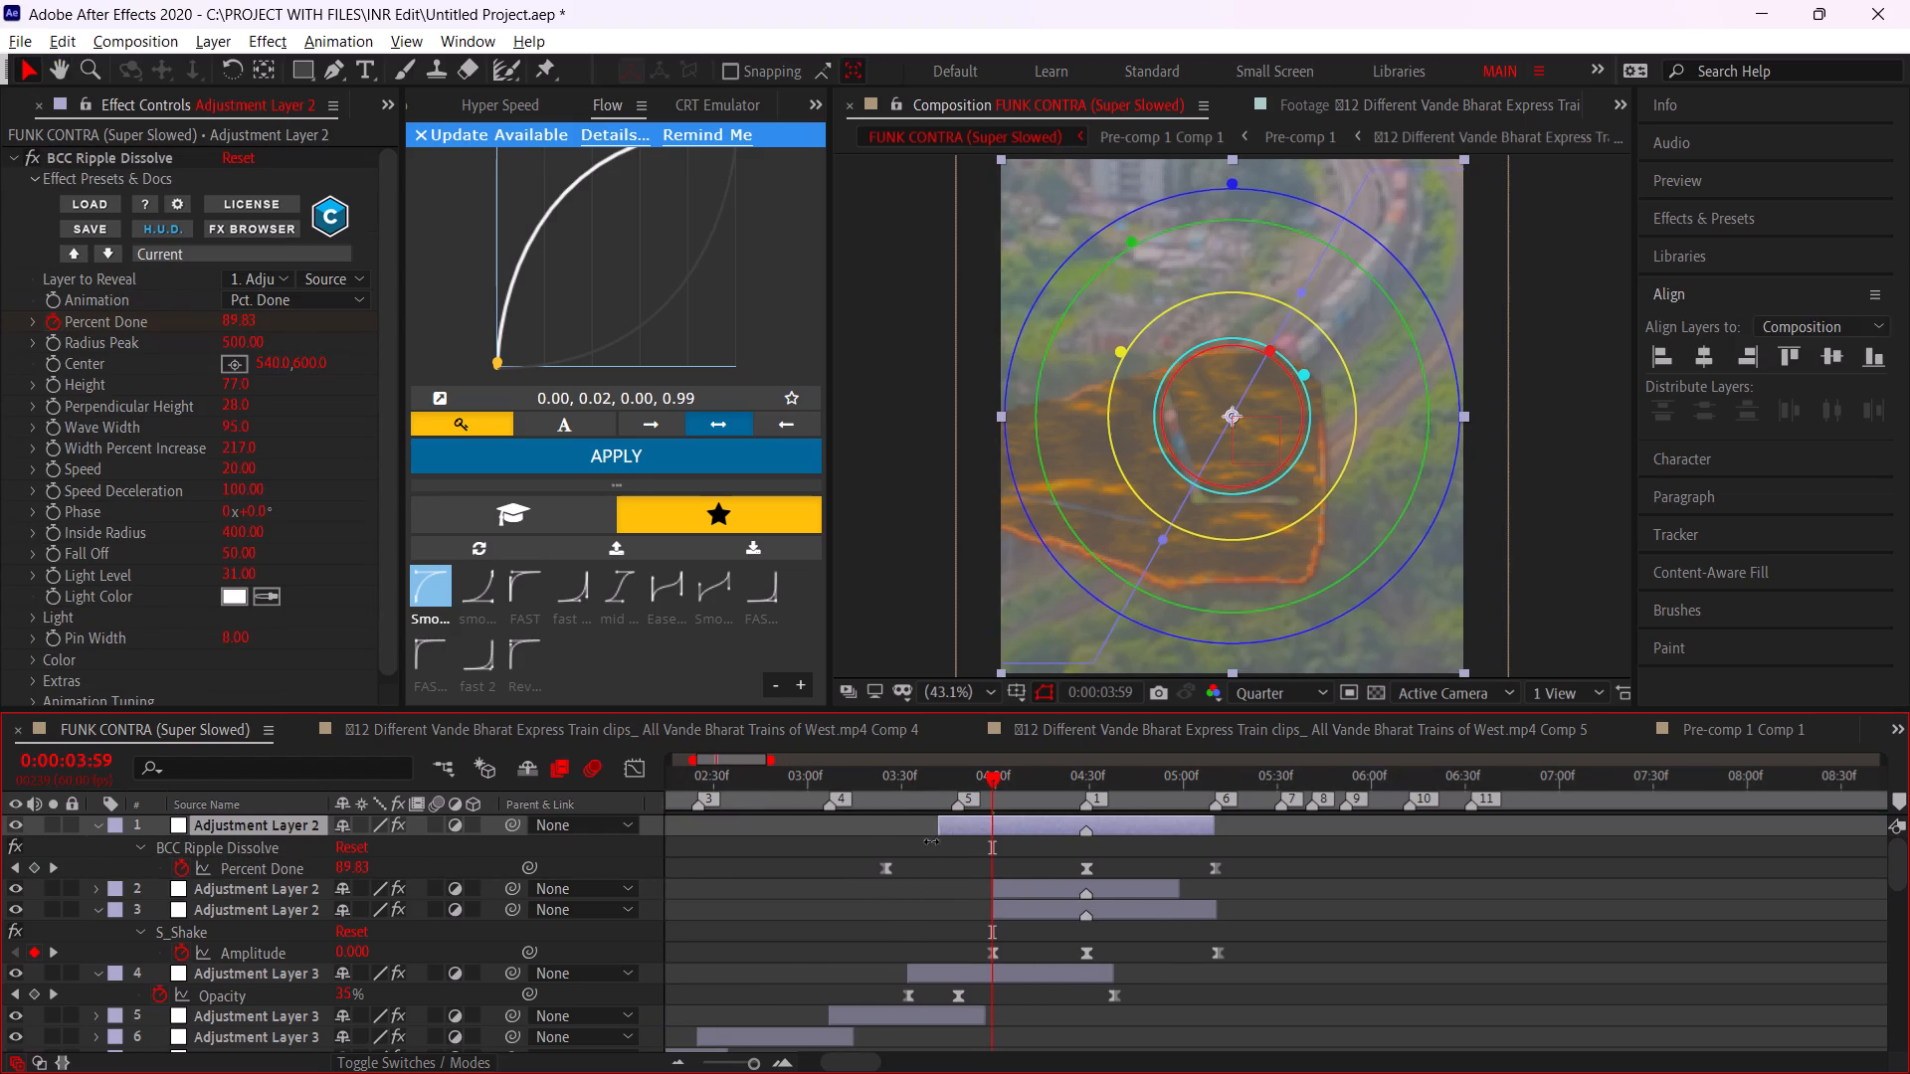
pyautogui.moveTo(931, 841); pyautogui.dragTo(882, 847)
# Preview the music from 0:00:07:53 onward.
pyautogui.keyDown('alt'); pyautogui.scroll(-4, 951, 865); pyautogui.keyUp('alt')
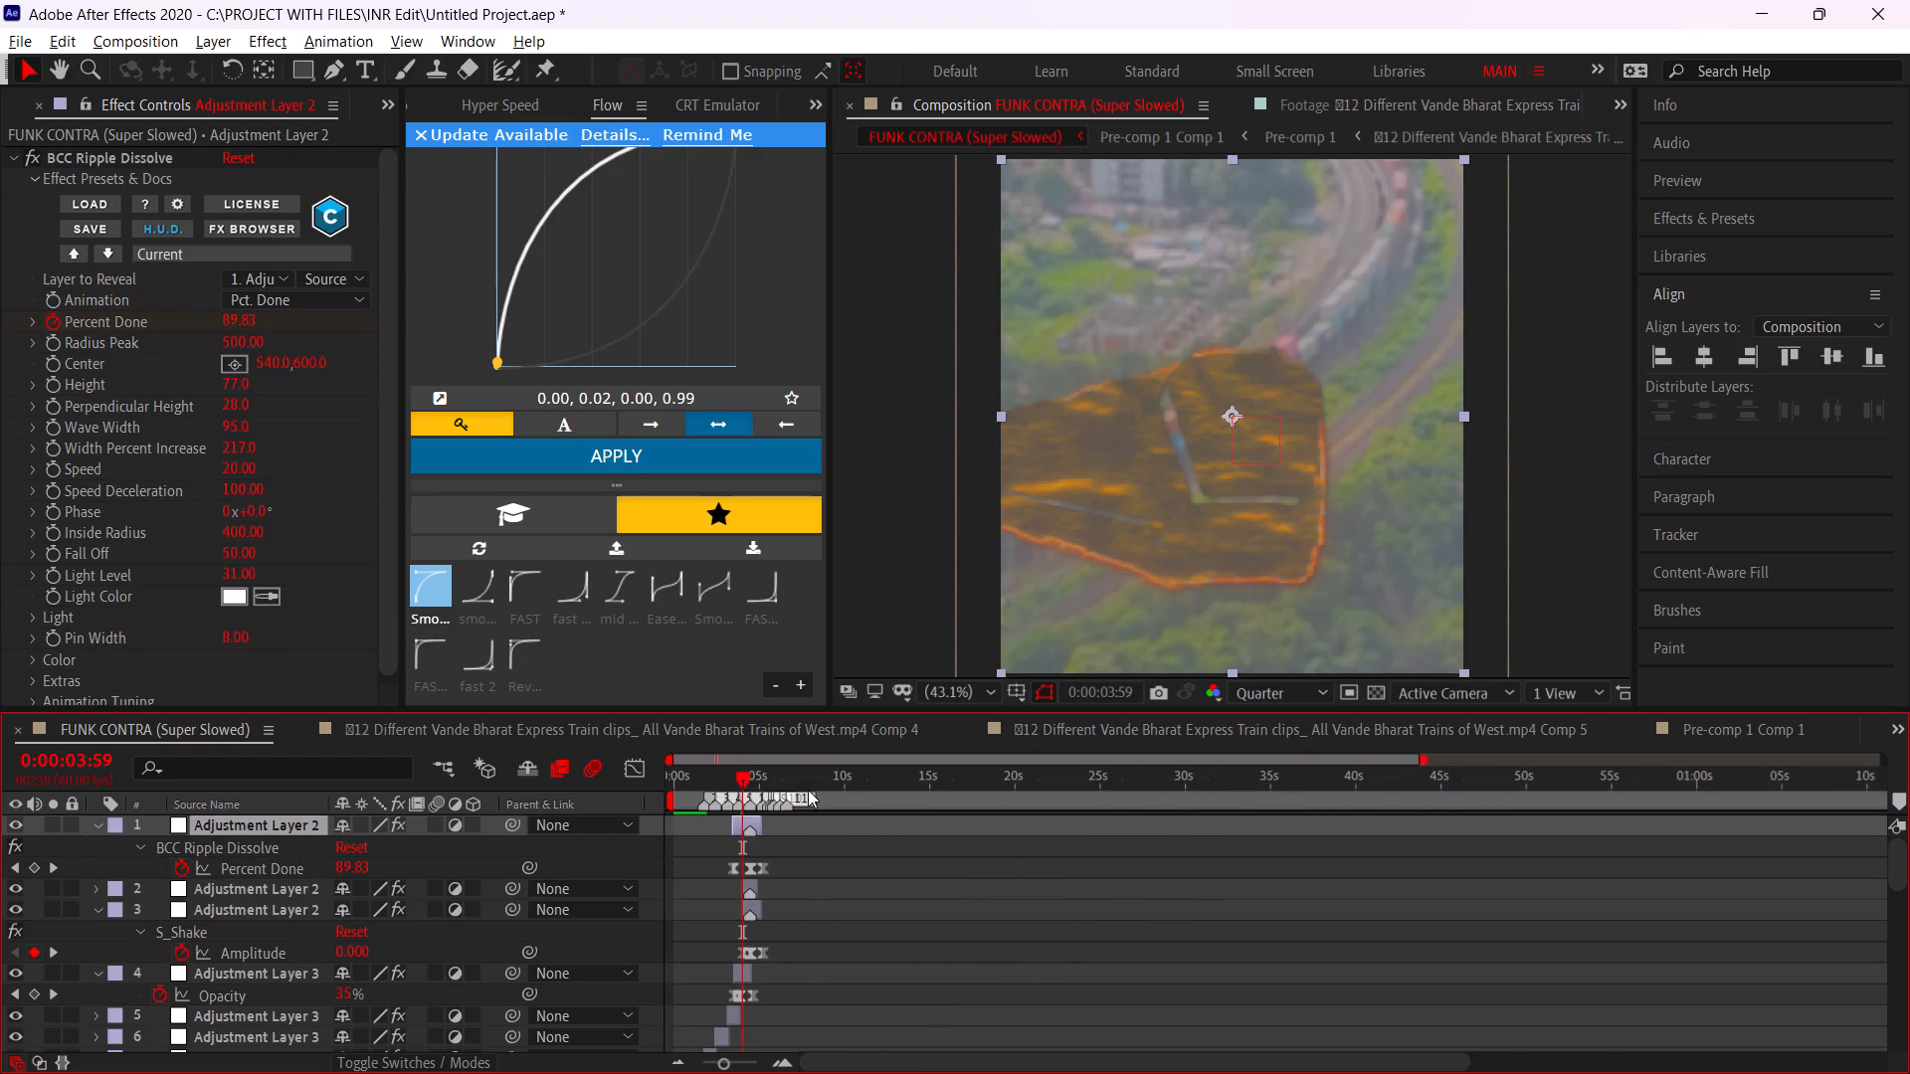
pyautogui.click(808, 790)
pyautogui.press('space')
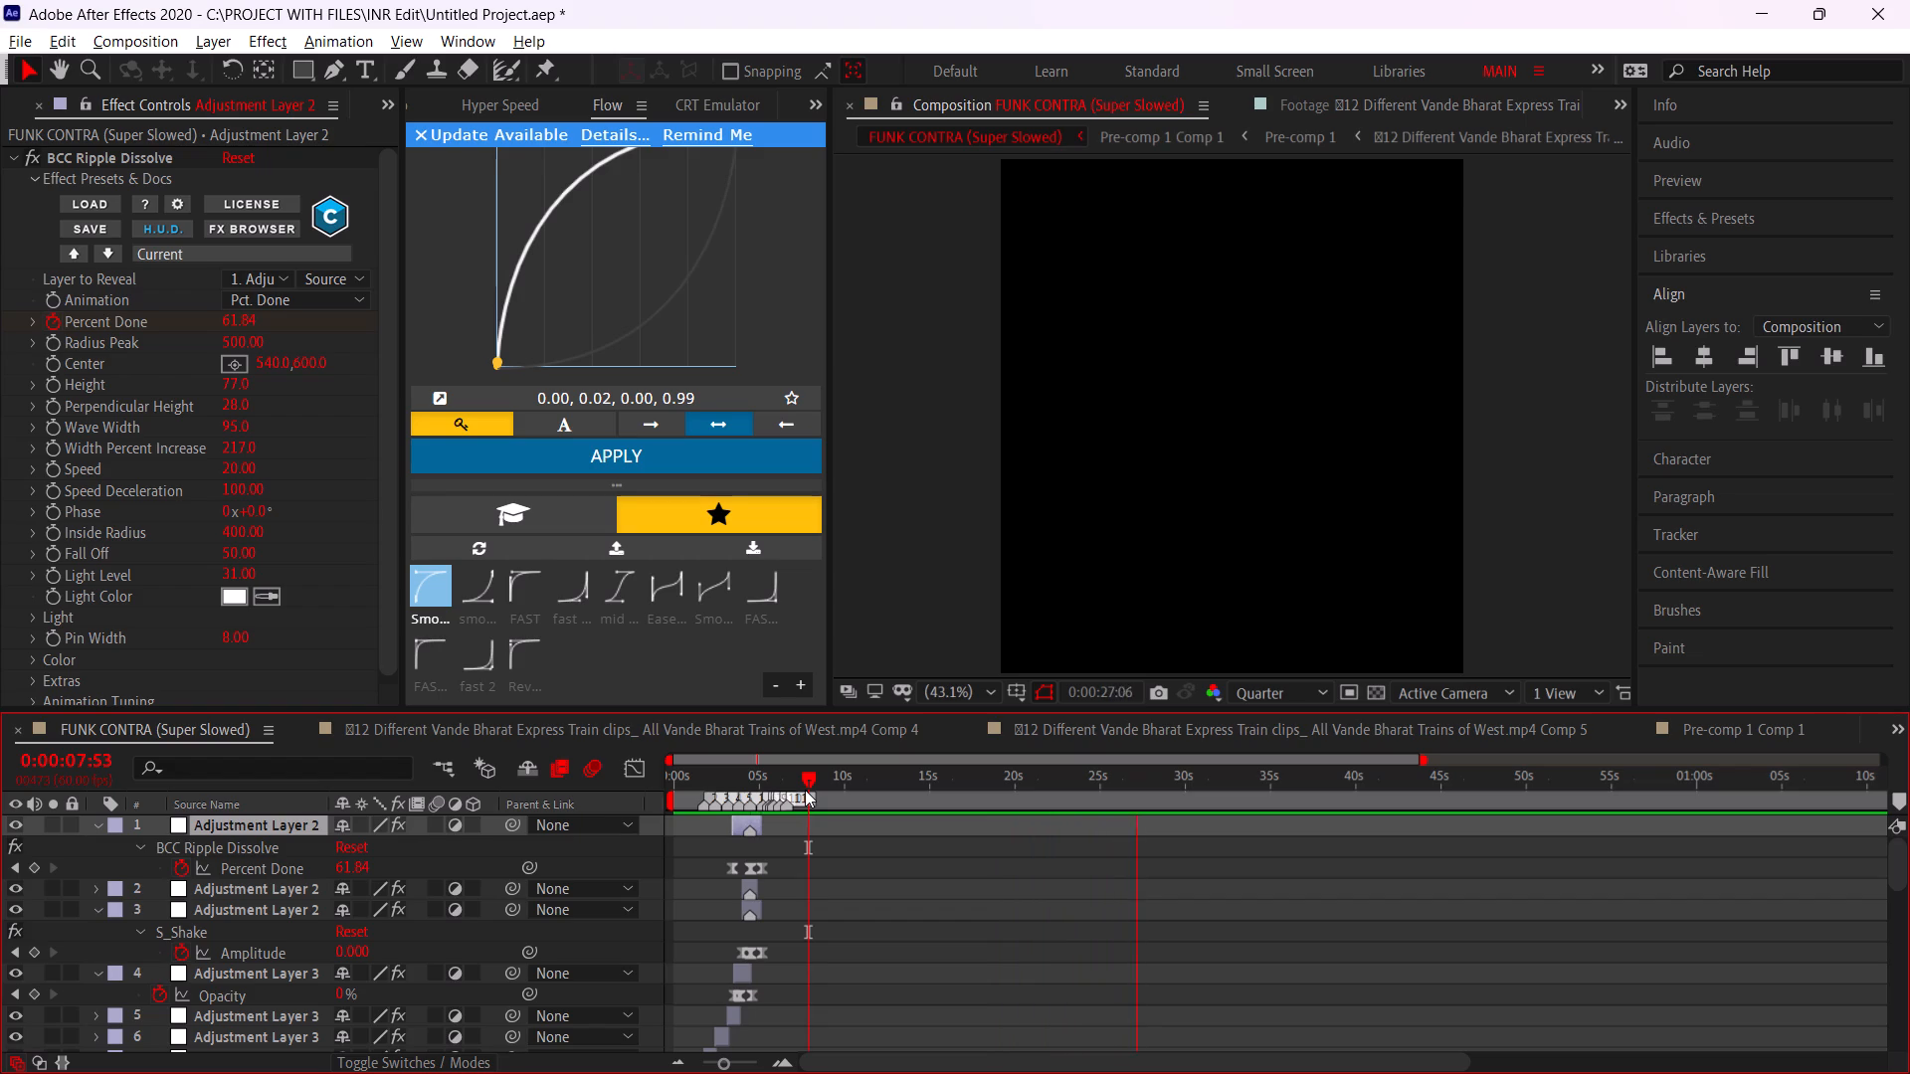
# Set the work area to run from 0:00:00:00 to 0:01:23:03.
pyautogui.write('nb')
pyautogui.press('space')
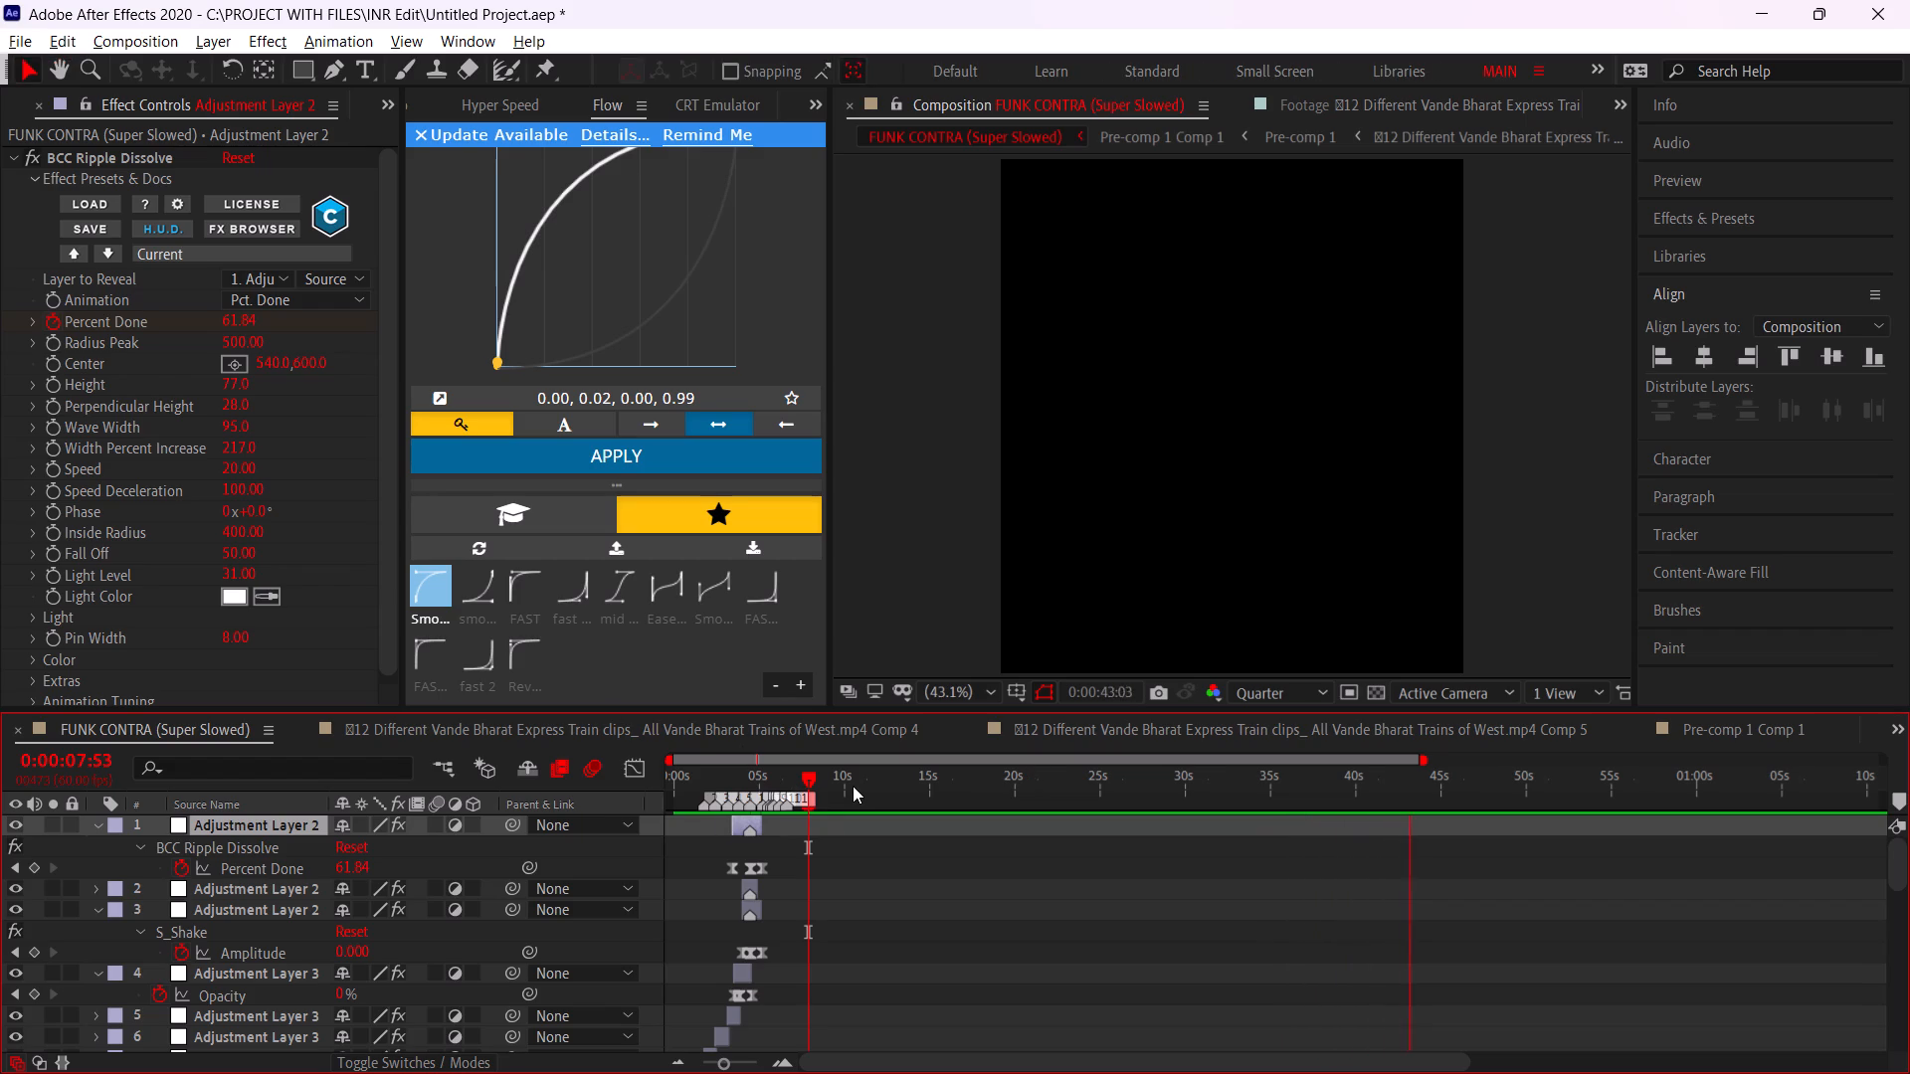
pyautogui.moveTo(853, 786); pyautogui.dragTo(156, 772)
pyautogui.press('b')
pyautogui.moveTo(1014, 779); pyautogui.dragTo(1592, 796)
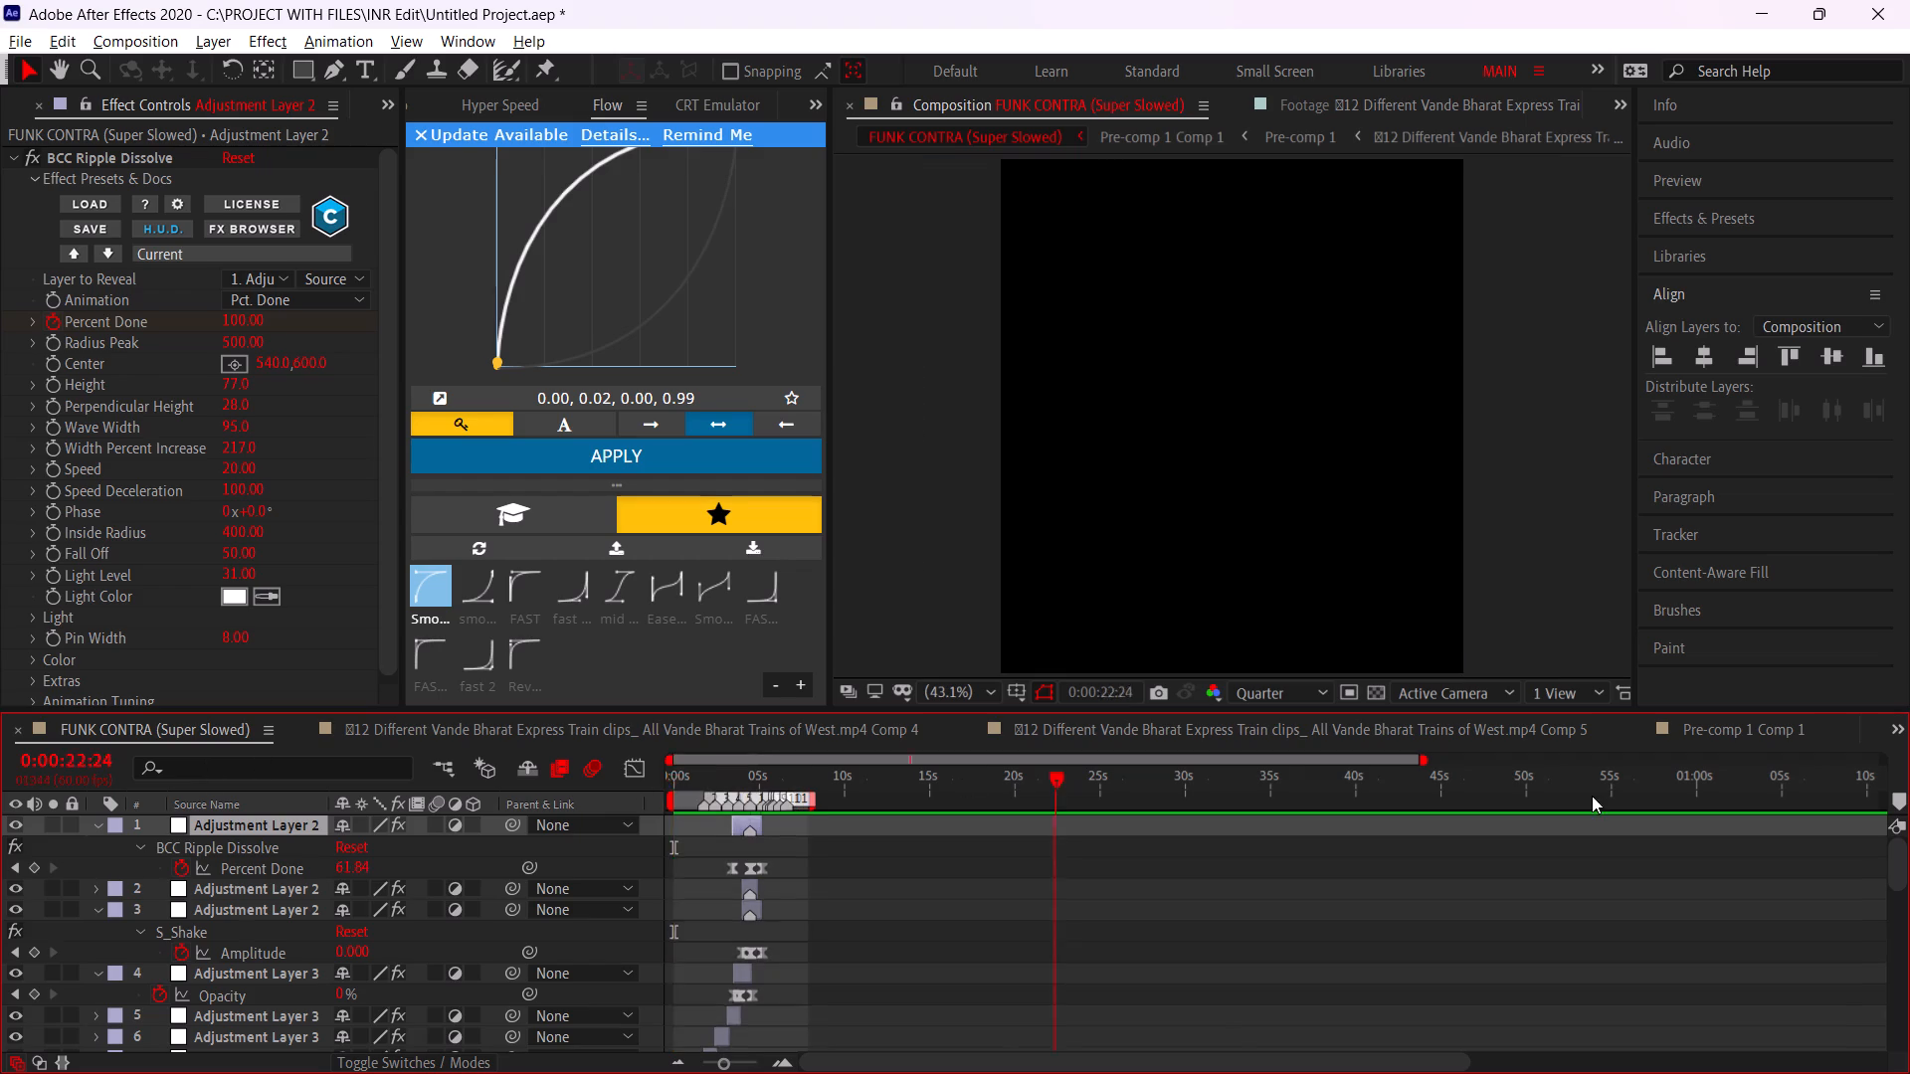
pyautogui.moveTo(1592, 796); pyautogui.dragTo(1909, 751)
pyautogui.press('n')
# Preview the edit from the beginning and replay the ripple transition from 0:00:03:14 and 0:00:04:30 to check its timing.
pyautogui.keyDown('alt'); pyautogui.scroll(-6, 1257, 880); pyautogui.keyUp('alt')
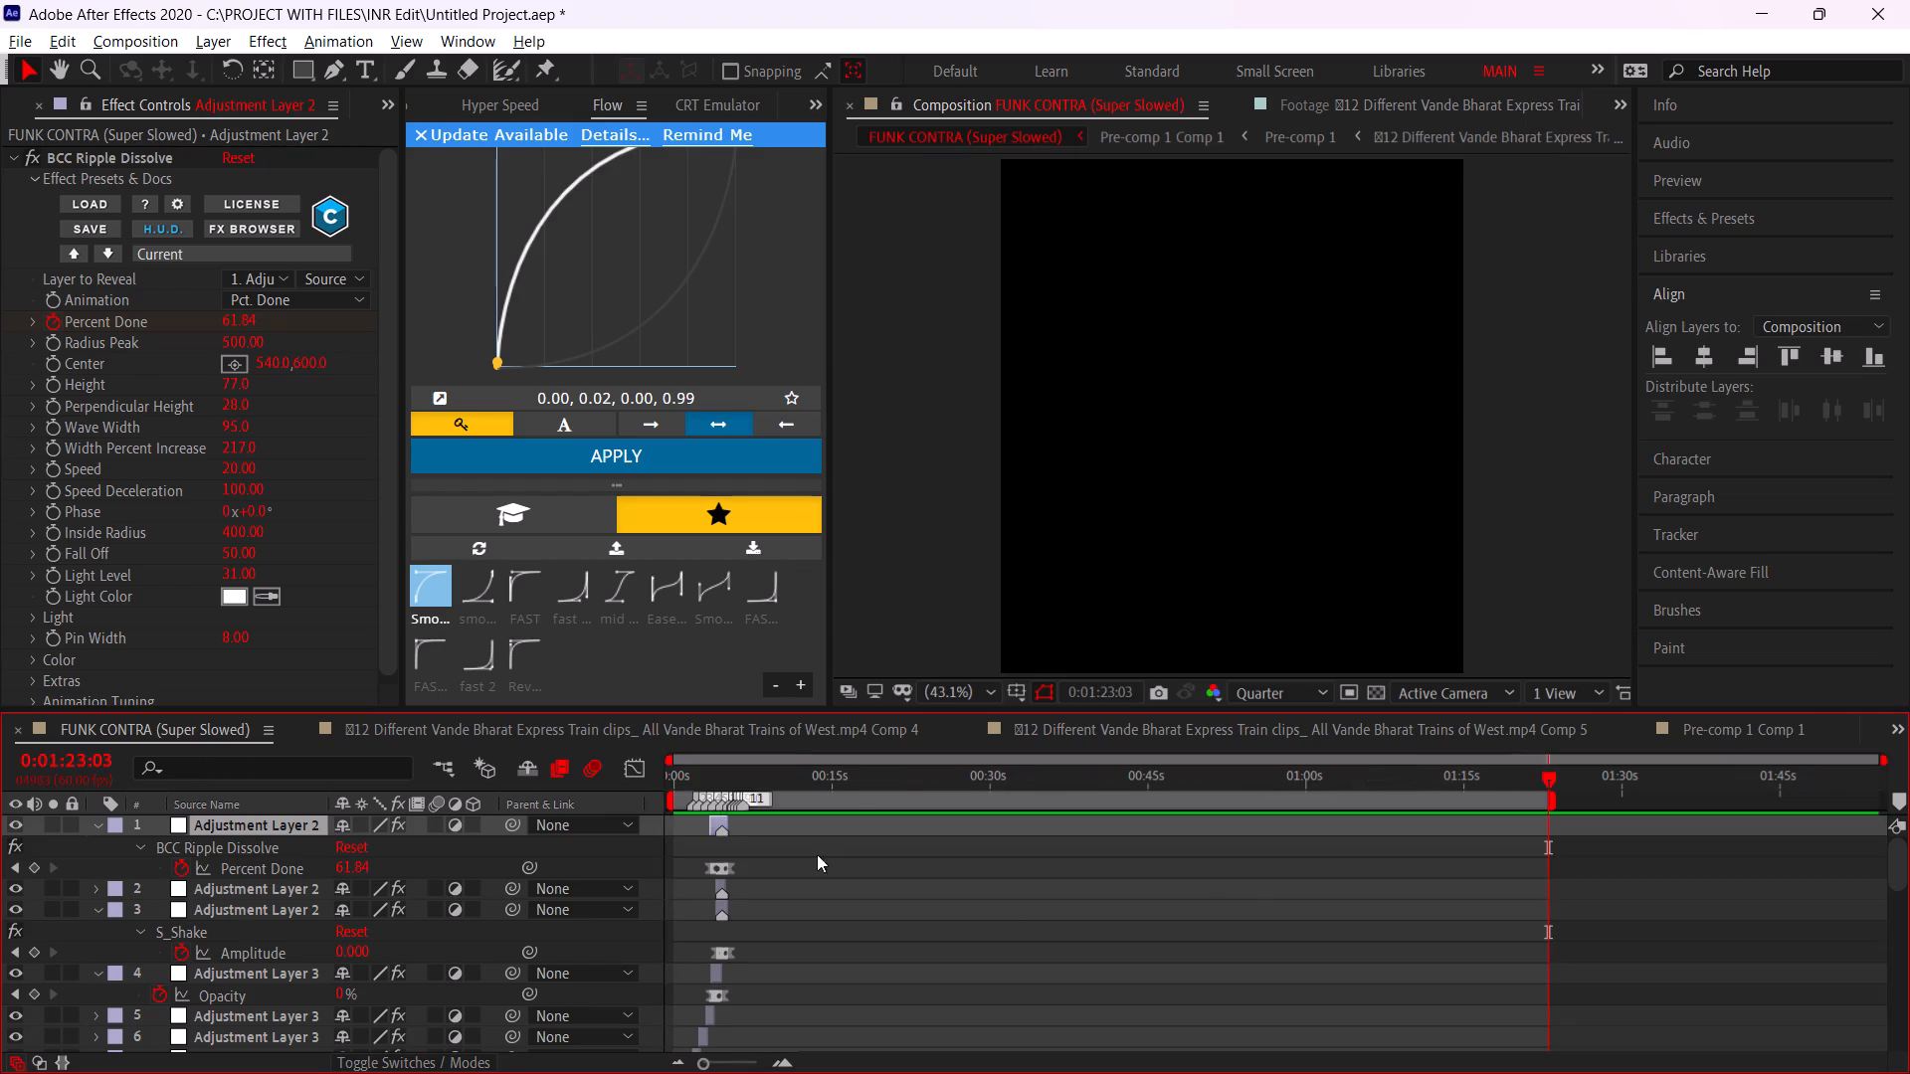
pyautogui.moveTo(858, 781); pyautogui.dragTo(280, 817)
pyautogui.press('space')
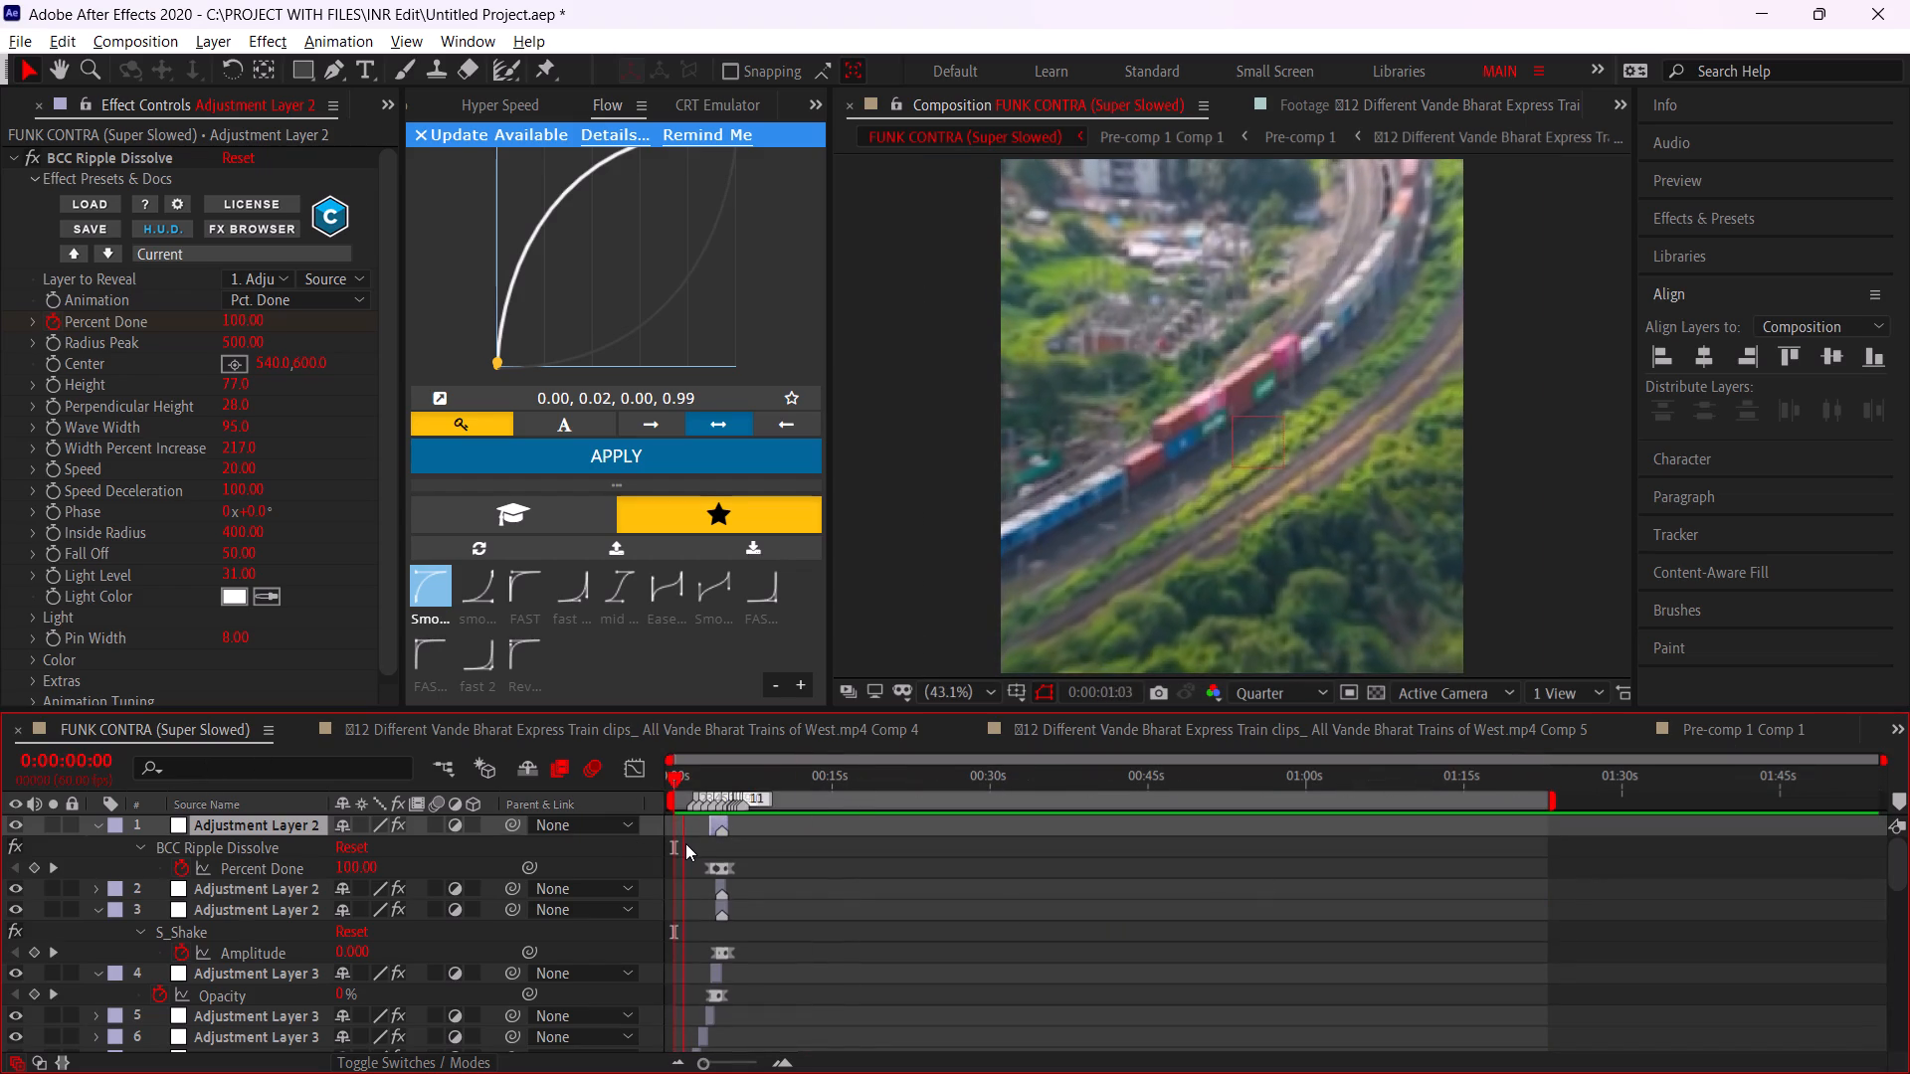
pyautogui.keyDown('alt'); pyautogui.scroll(3, 657, 845); pyautogui.keyUp('alt')
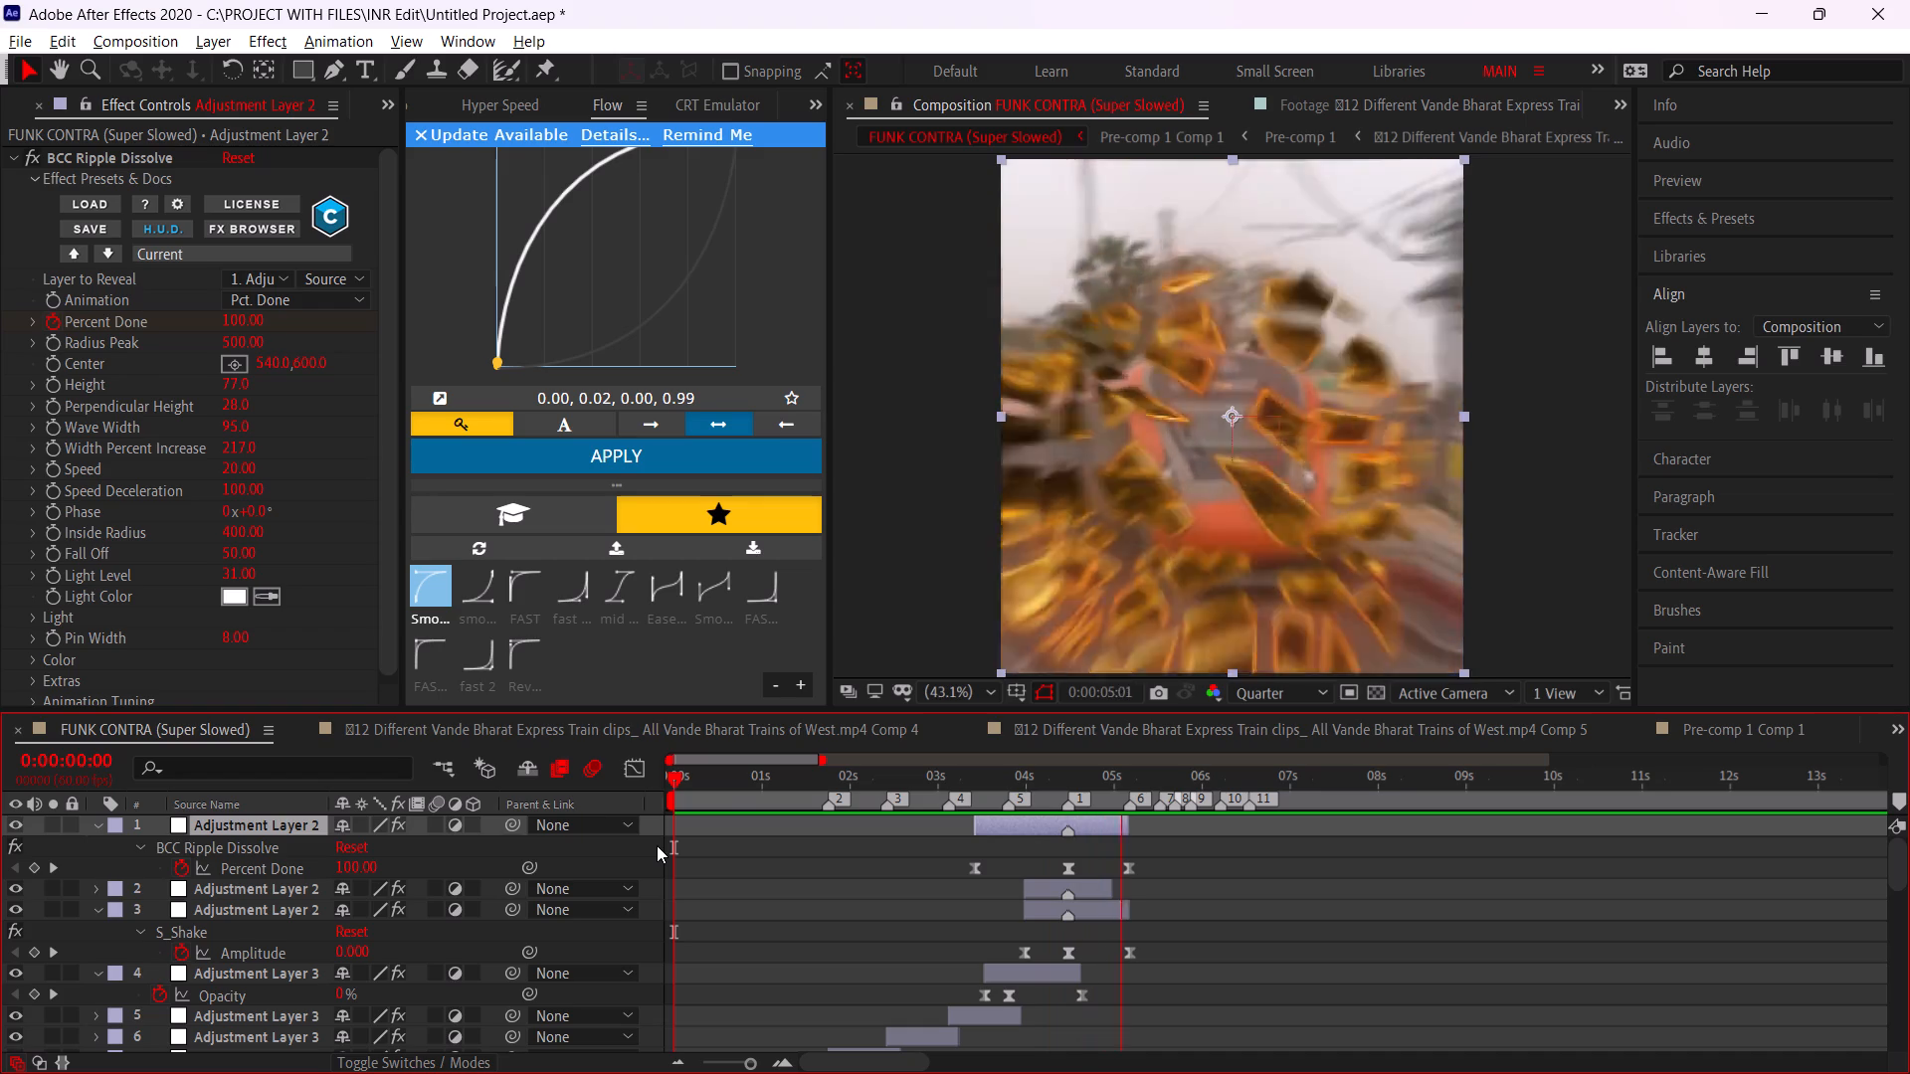
pyautogui.click(959, 782)
pyautogui.press('space')
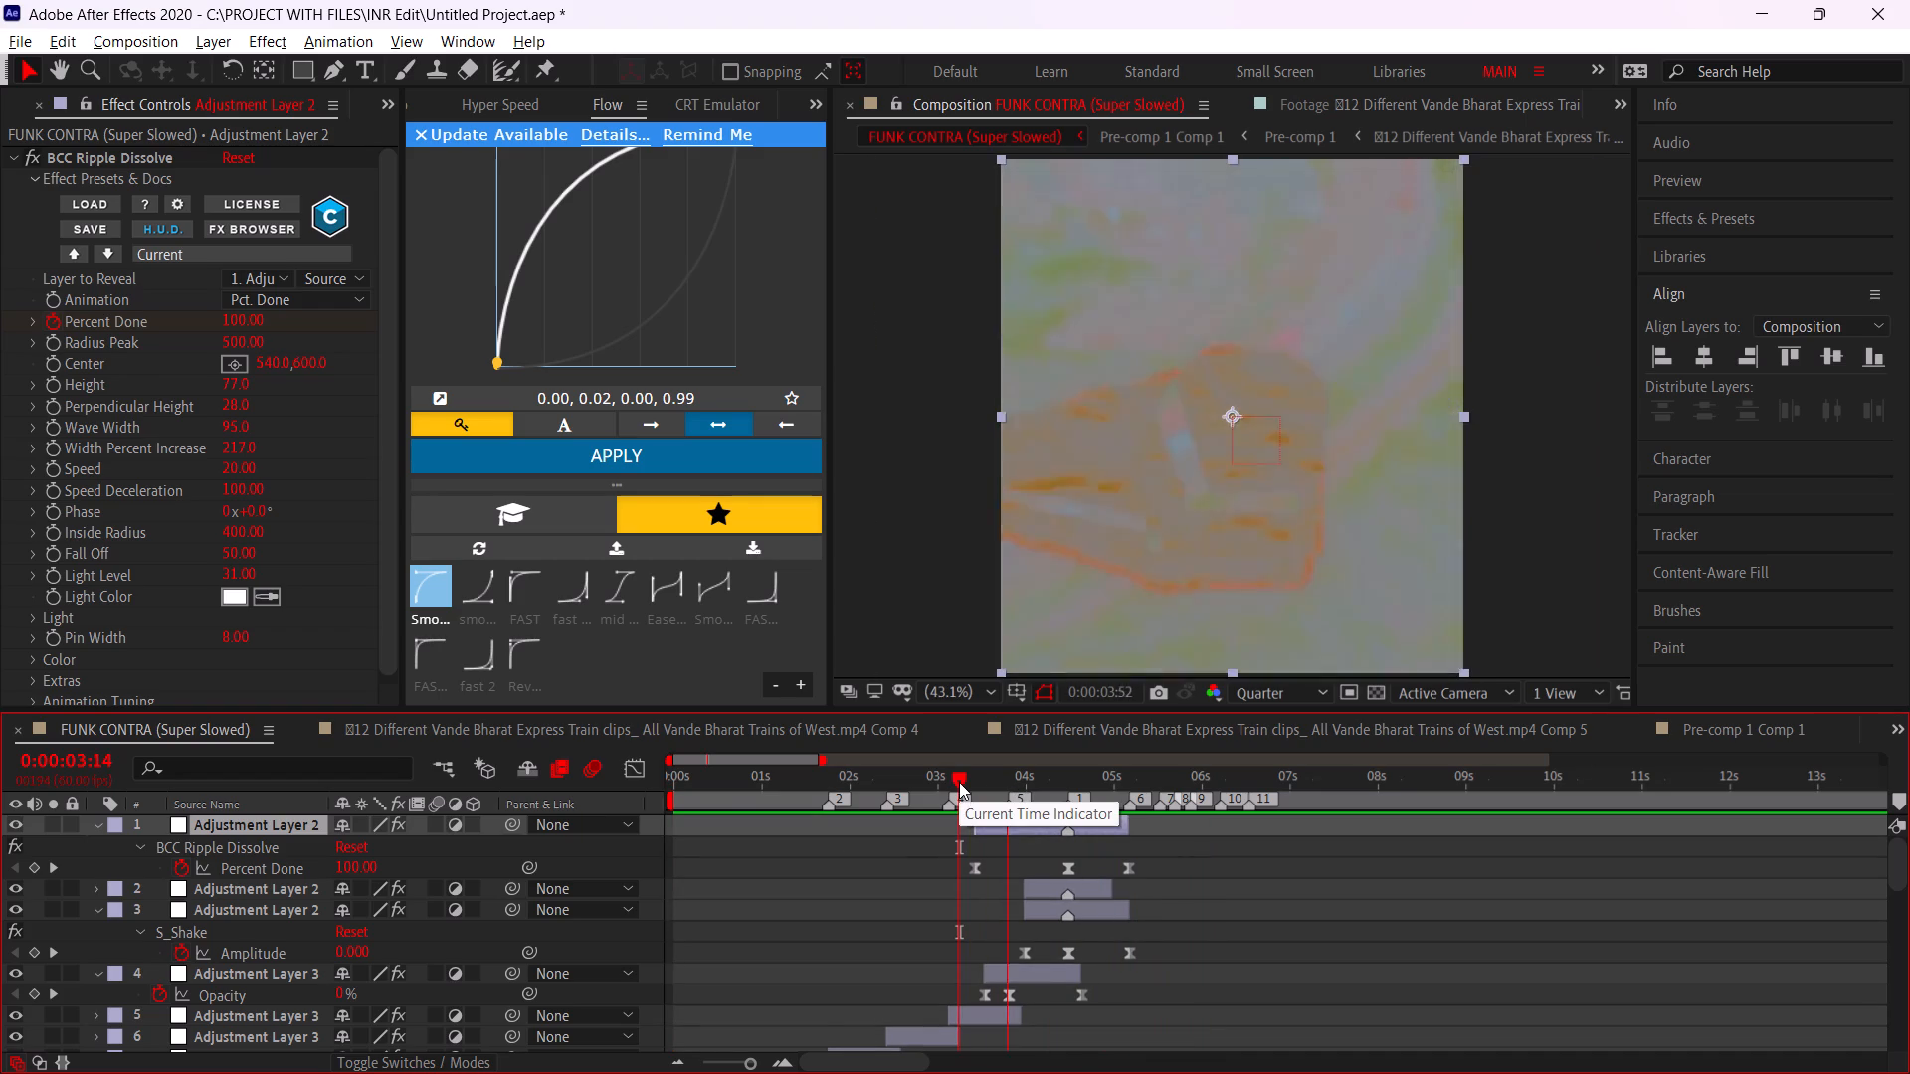
pyautogui.click(959, 782)
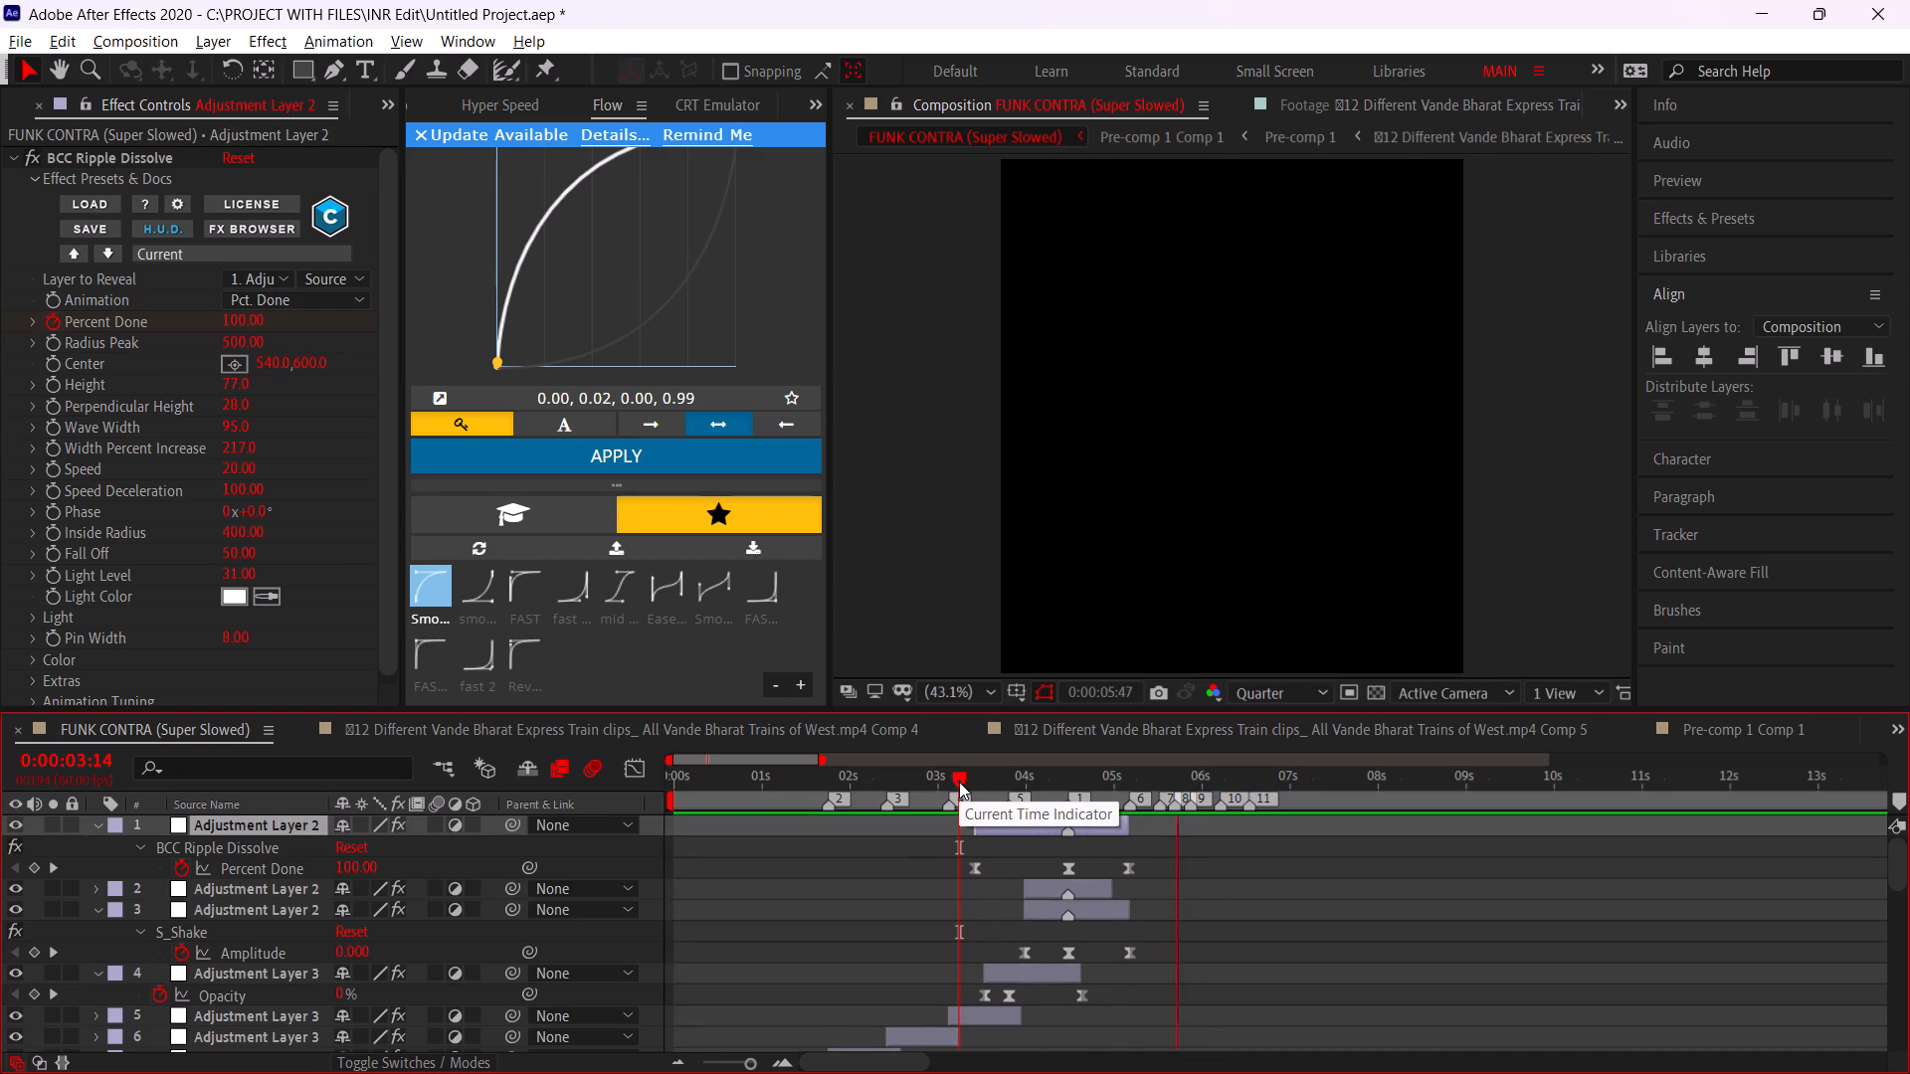
pyautogui.press('space')
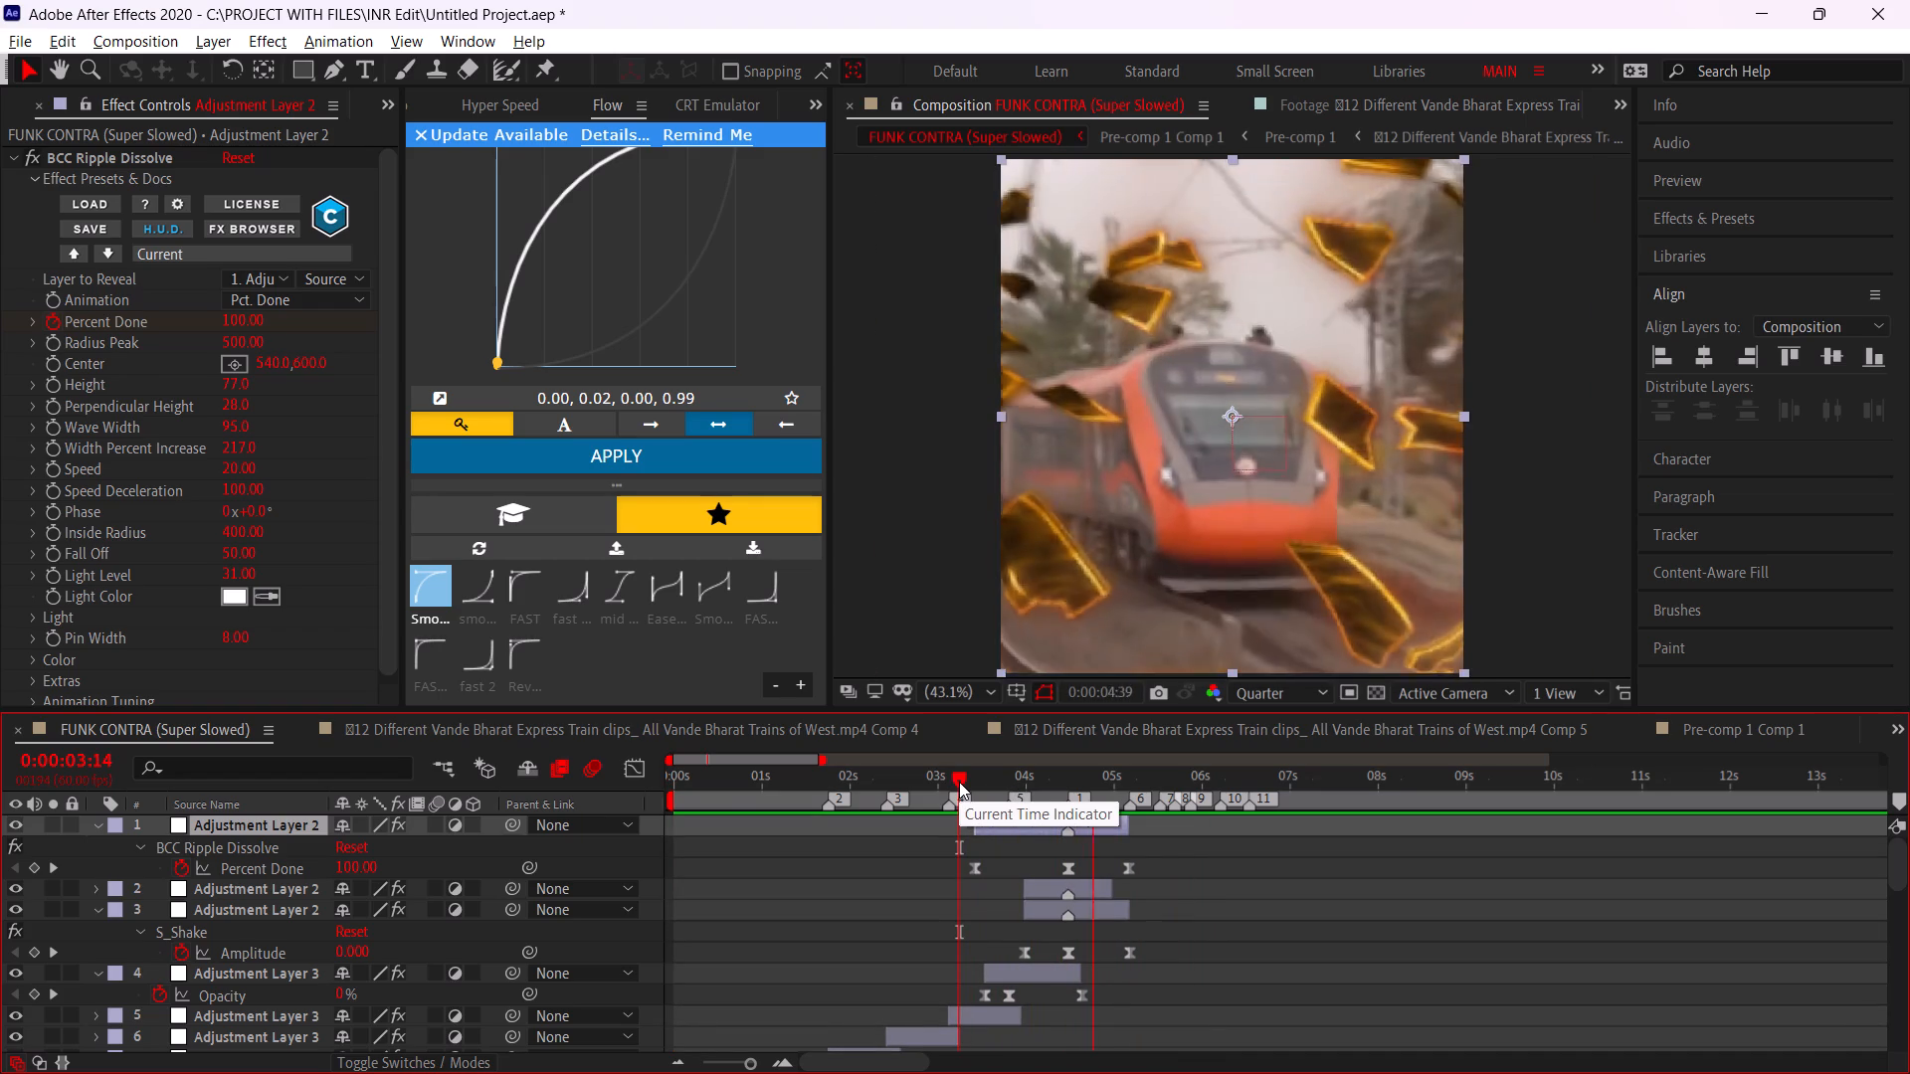
pyautogui.click(959, 782)
pyautogui.press('space')
pyautogui.moveTo(959, 782); pyautogui.dragTo(612, 787)
pyautogui.press('space')
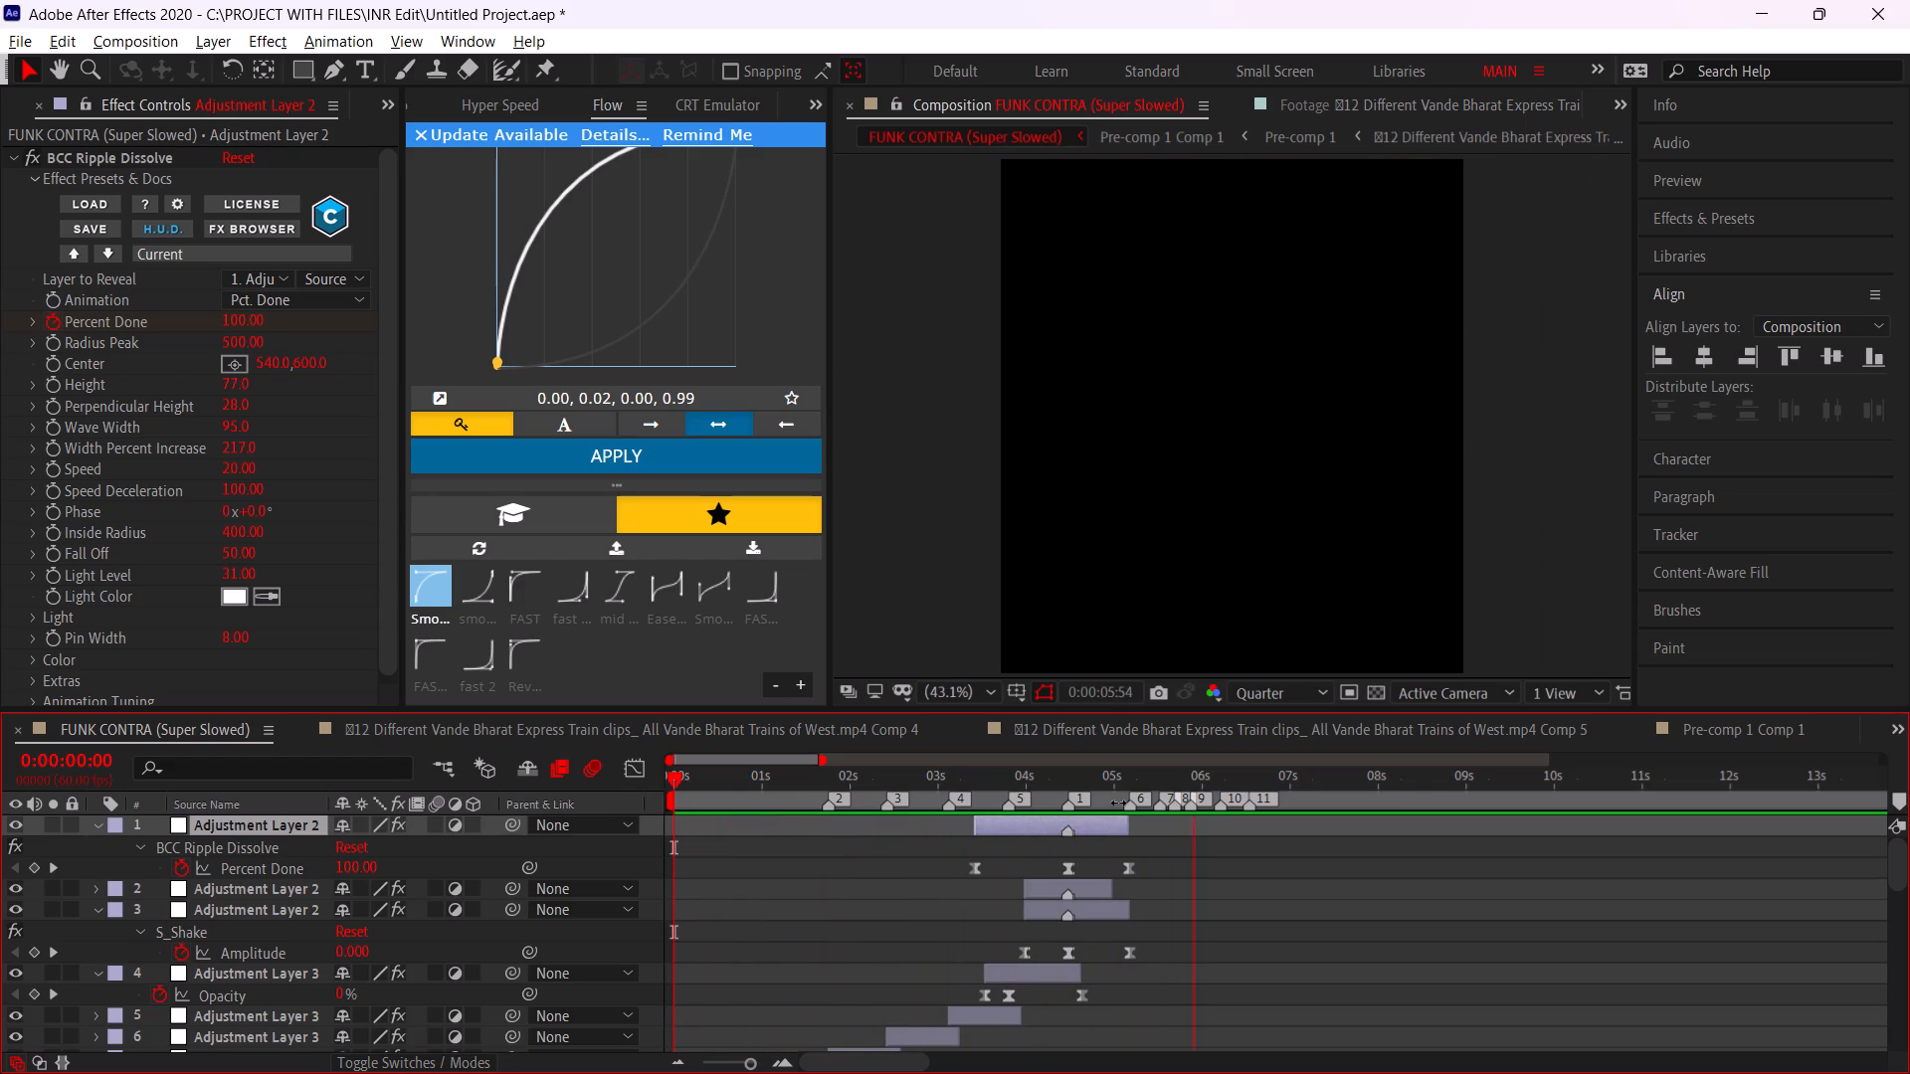
pyautogui.click(1114, 793)
pyautogui.moveTo(1107, 786); pyautogui.dragTo(1070, 794)
pyautogui.press('space')
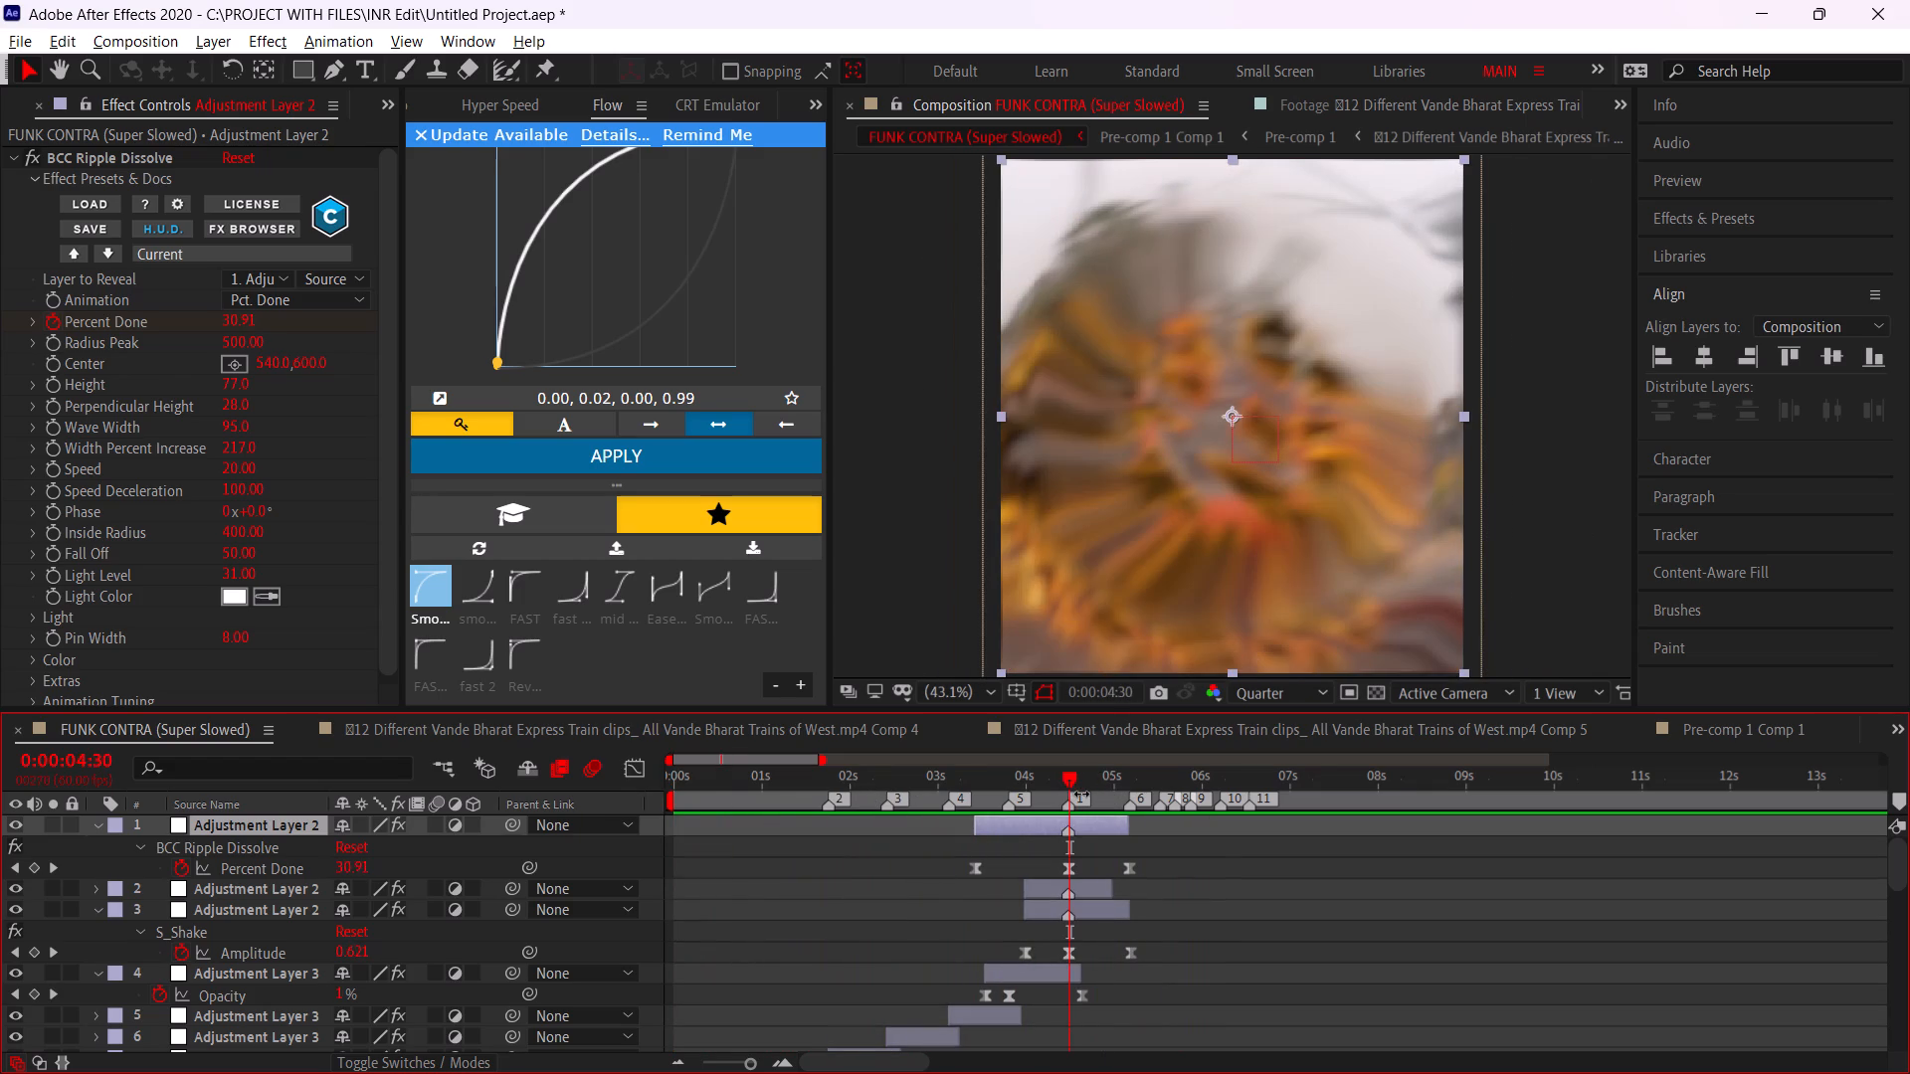
pyautogui.press('space')
# At 0:00:04:59, set the BCC Ripple Dissolve Wave Width on top Adjustment Layer 2 to 35.
pyautogui.keyDown('alt'); pyautogui.scroll(2, 1074, 837); pyautogui.keyUp('alt')
pyautogui.moveTo(1147, 795); pyautogui.dragTo(1185, 794)
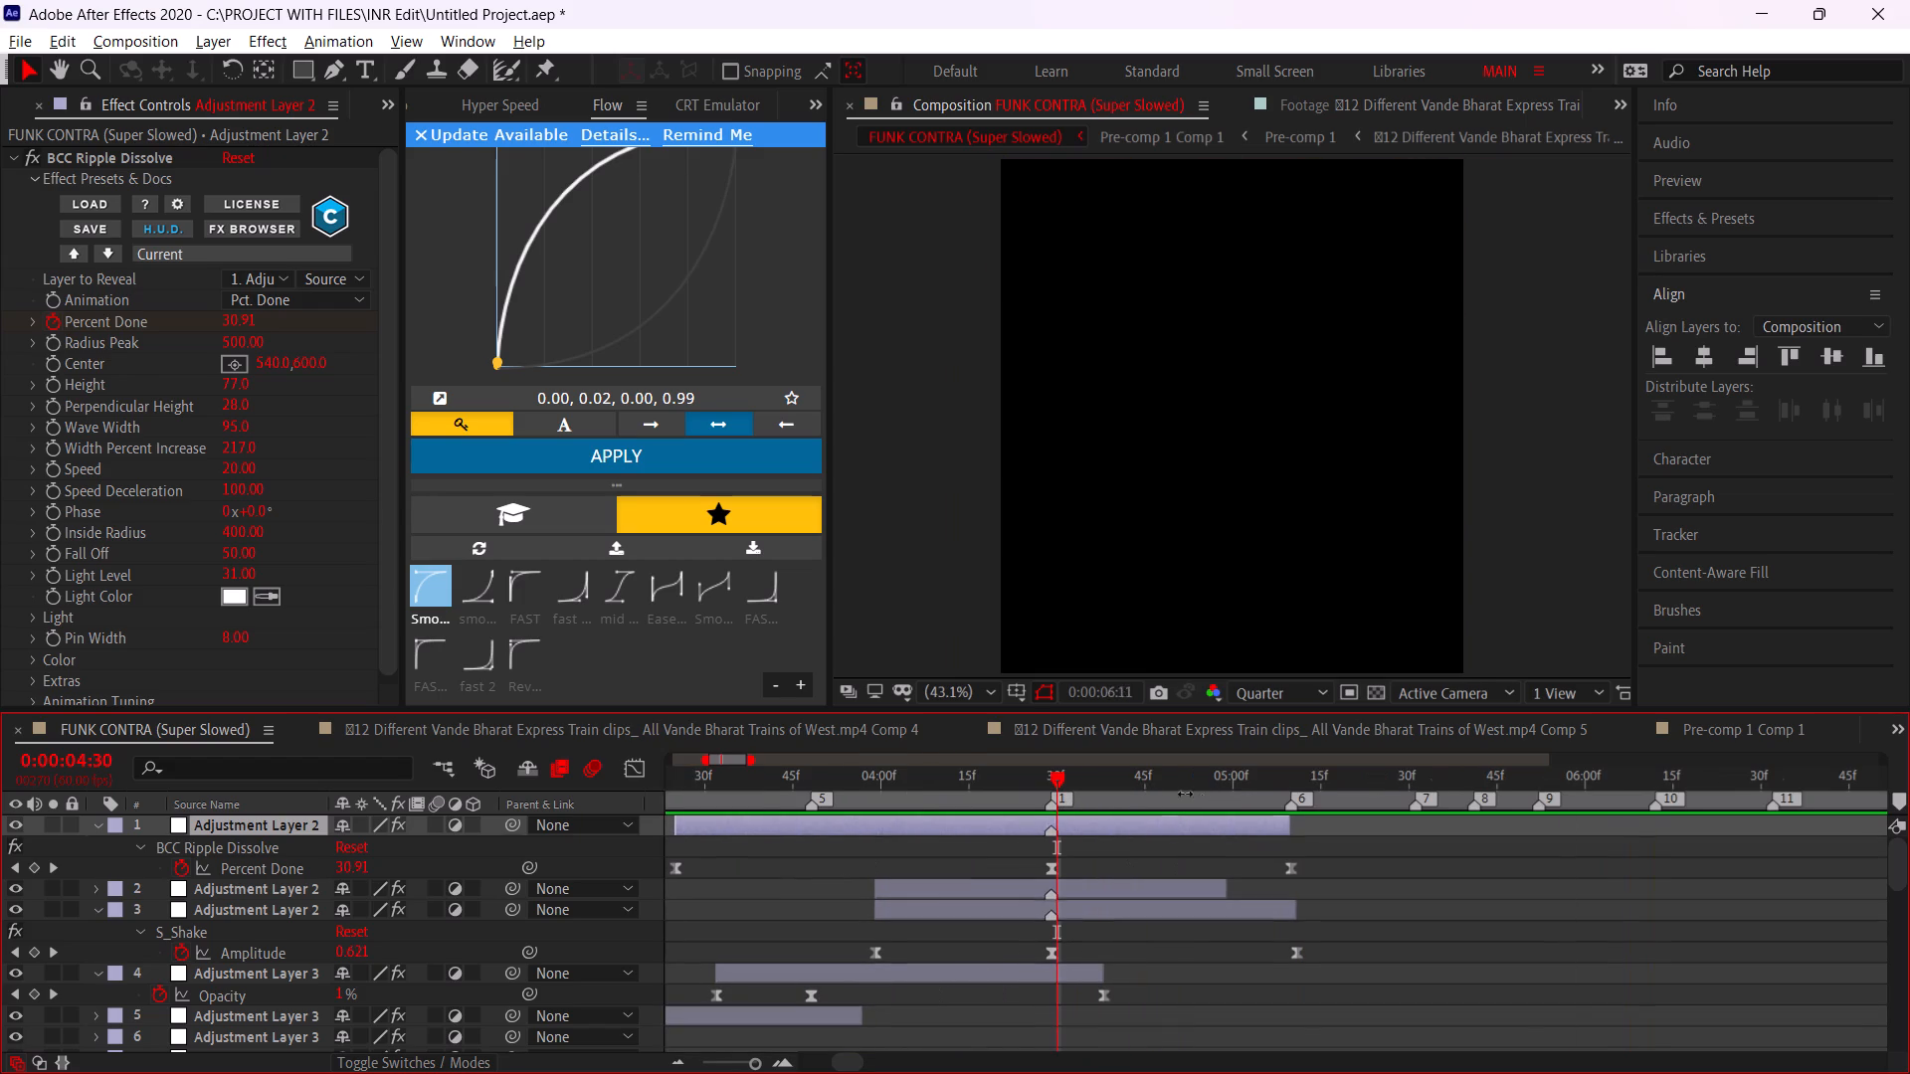
pyautogui.moveTo(1185, 794); pyautogui.dragTo(1208, 798)
pyautogui.moveTo(1203, 789); pyautogui.dragTo(1360, 785)
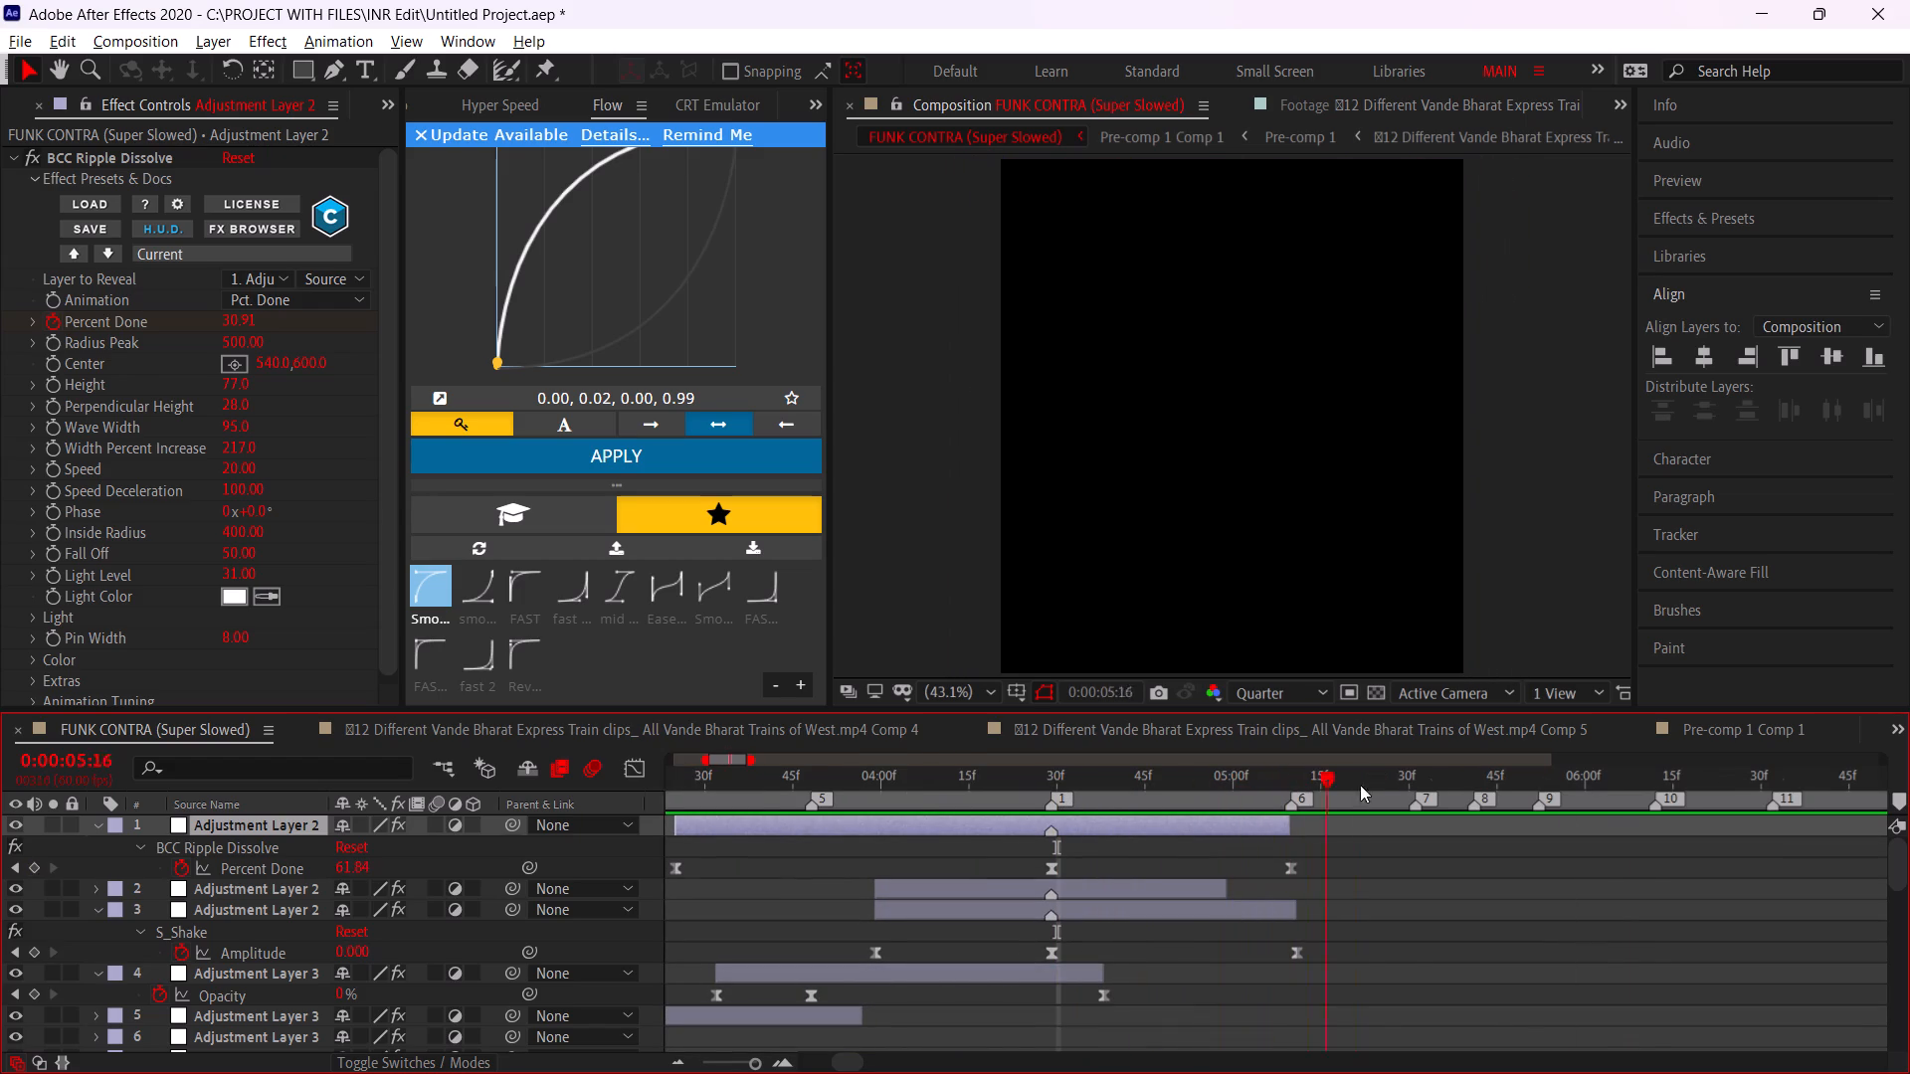
pyautogui.moveTo(1360, 785); pyautogui.dragTo(1228, 791)
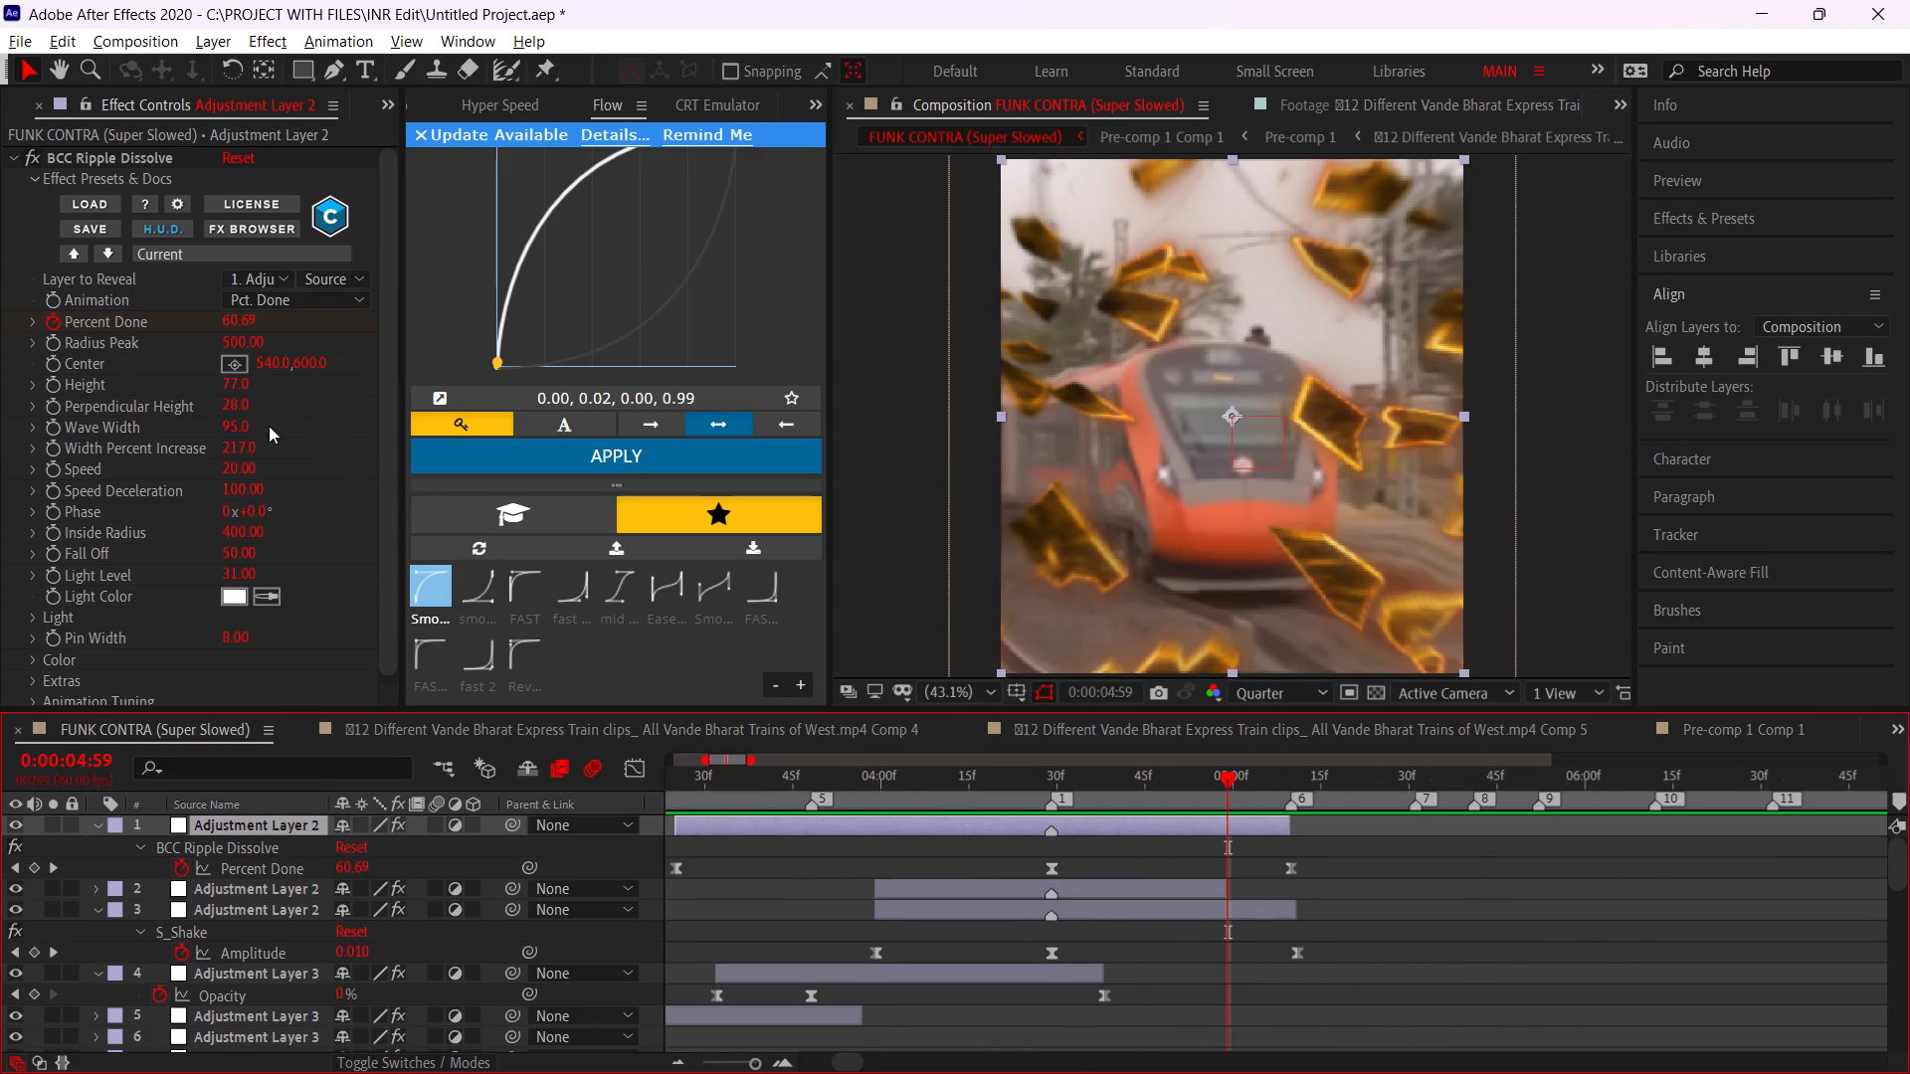
pyautogui.moveTo(247, 429); pyautogui.dragTo(258, 430)
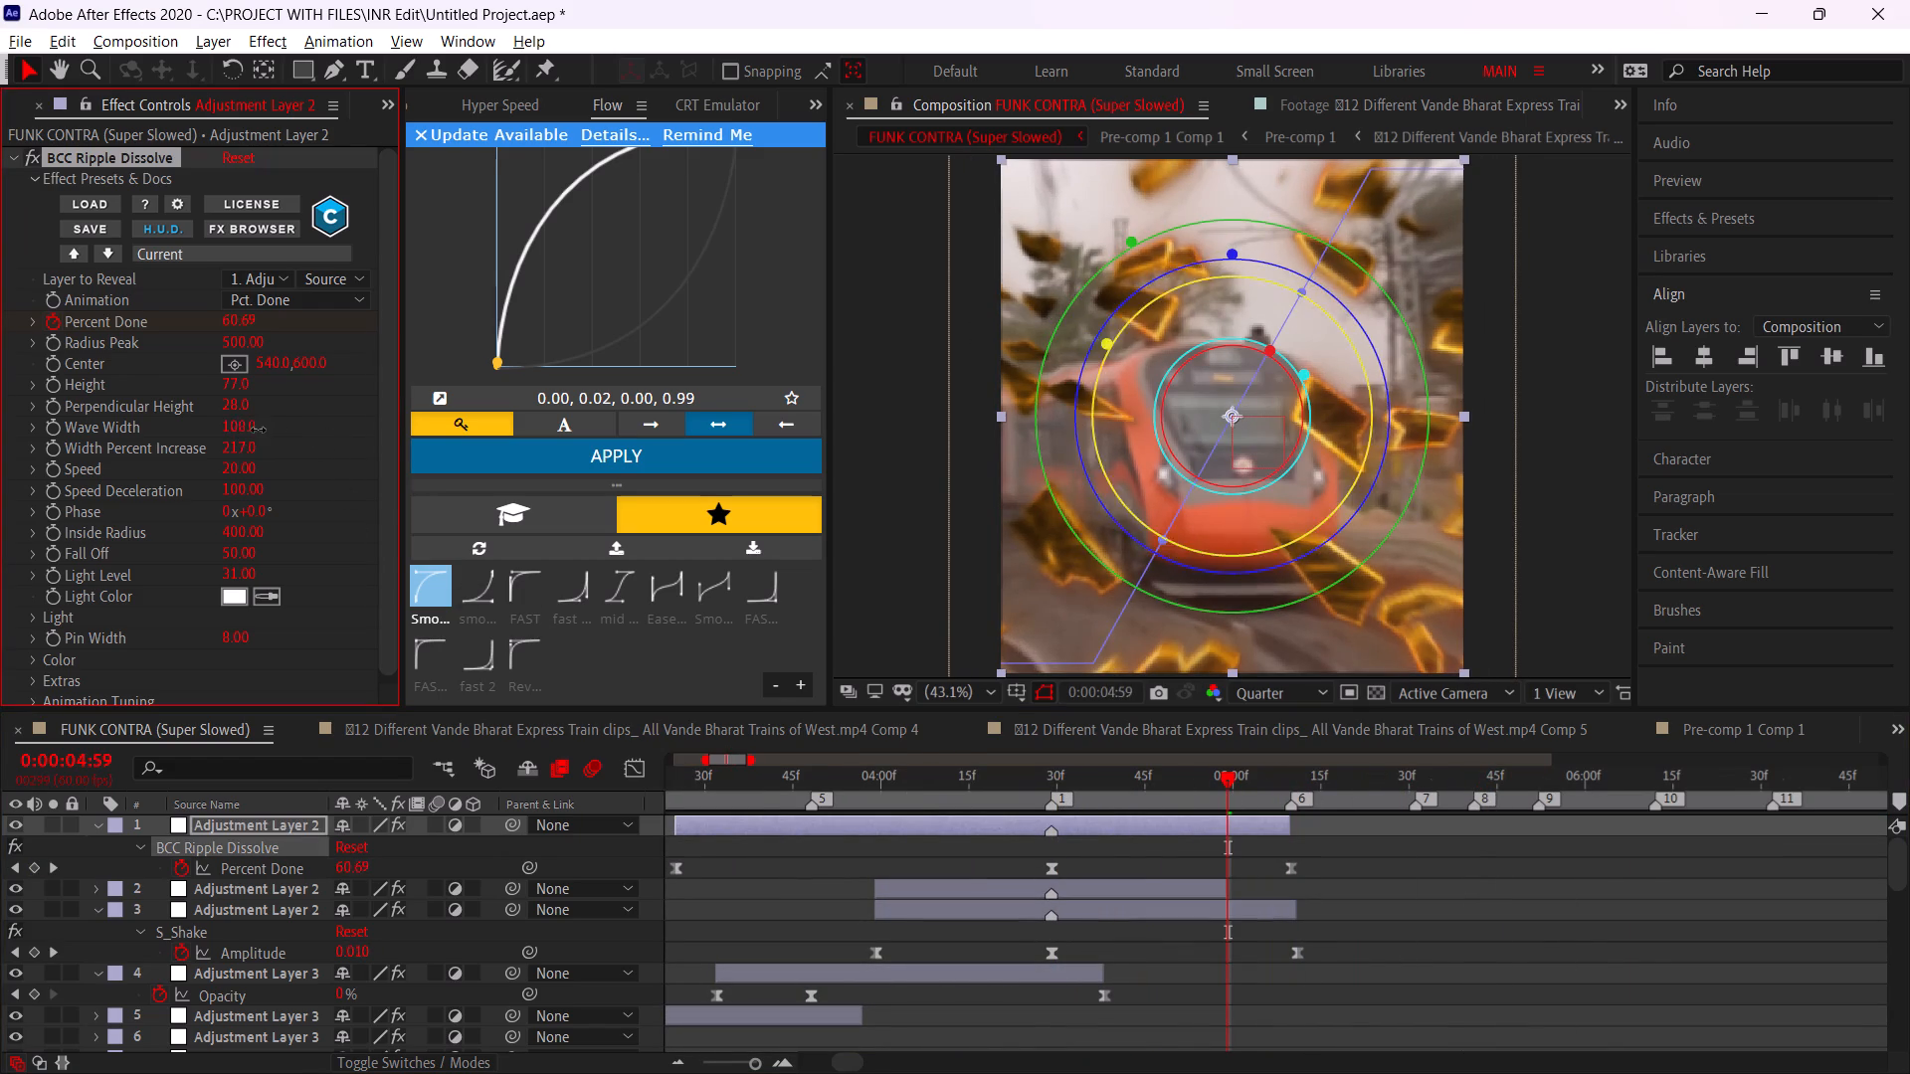
pyautogui.moveTo(258, 430); pyautogui.dragTo(164, 422)
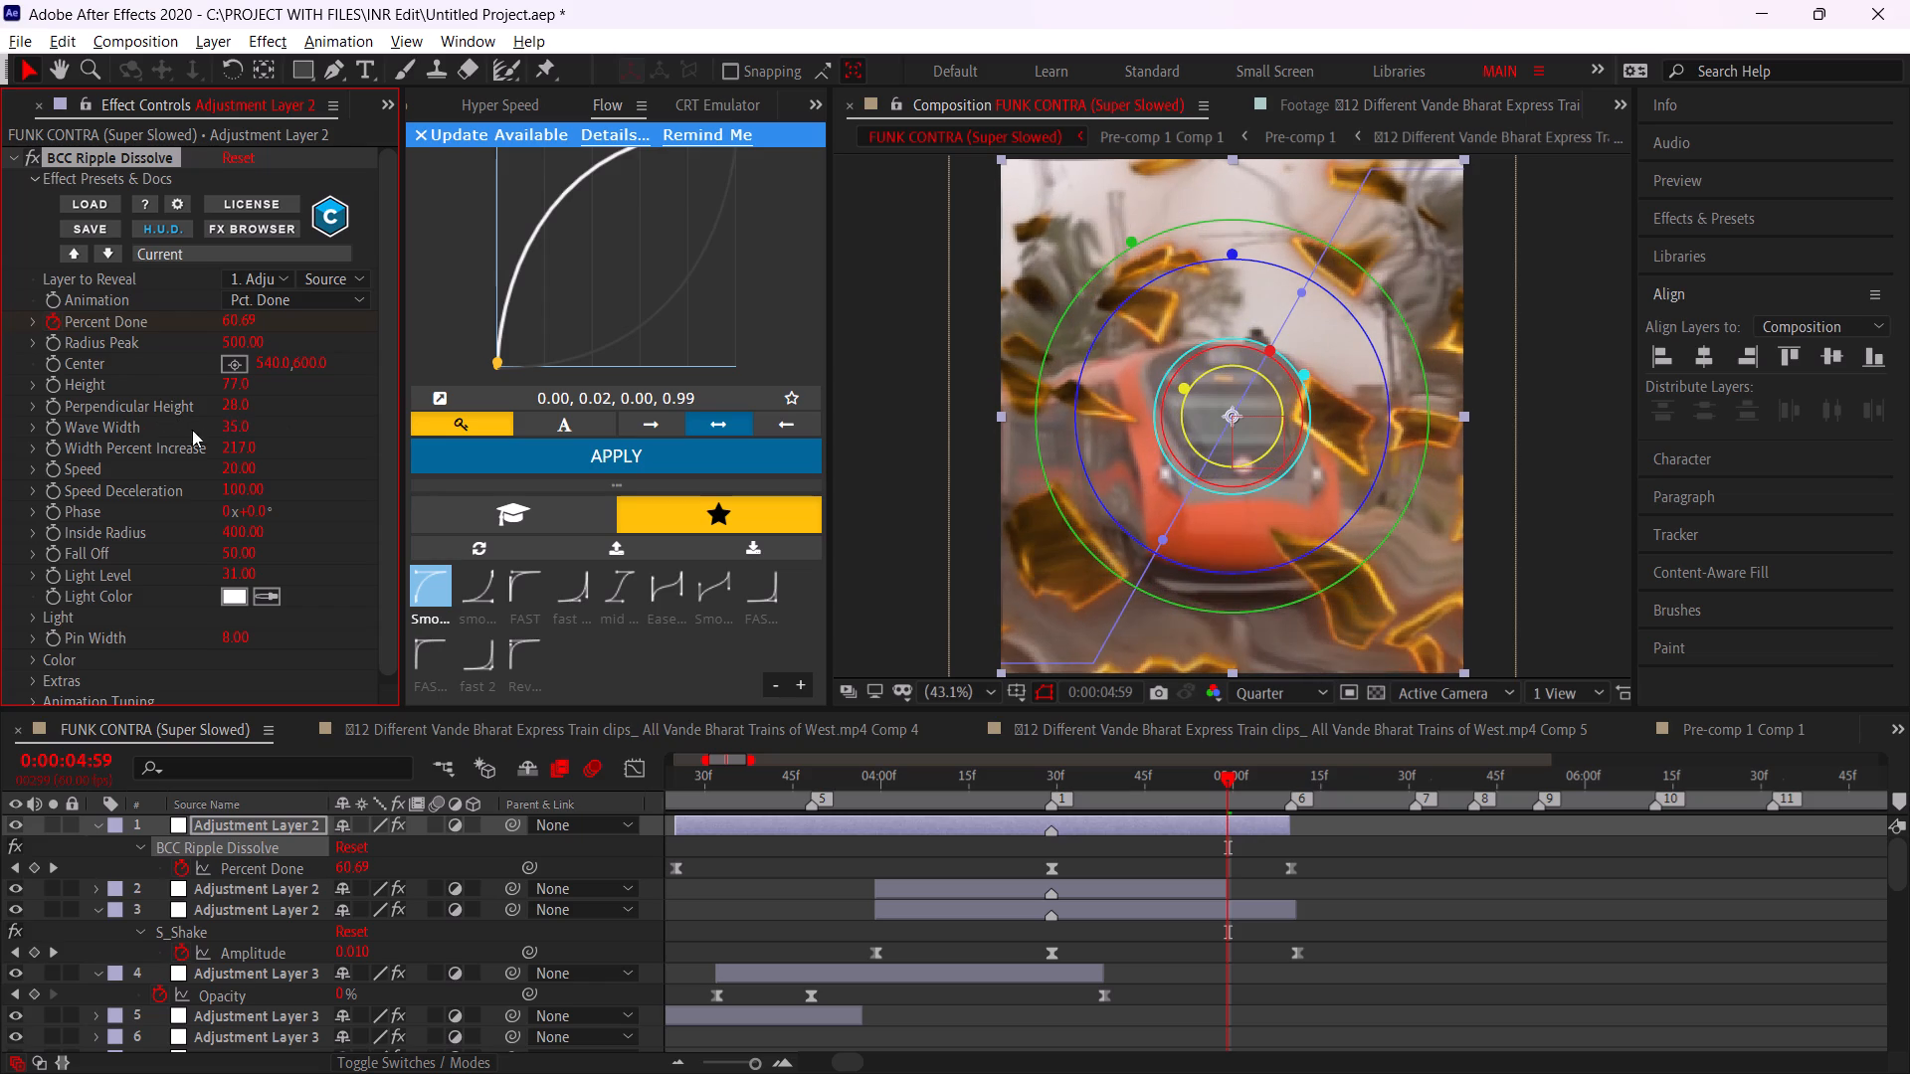
pyautogui.moveTo(1388, 860); pyautogui.dragTo(973, 860)
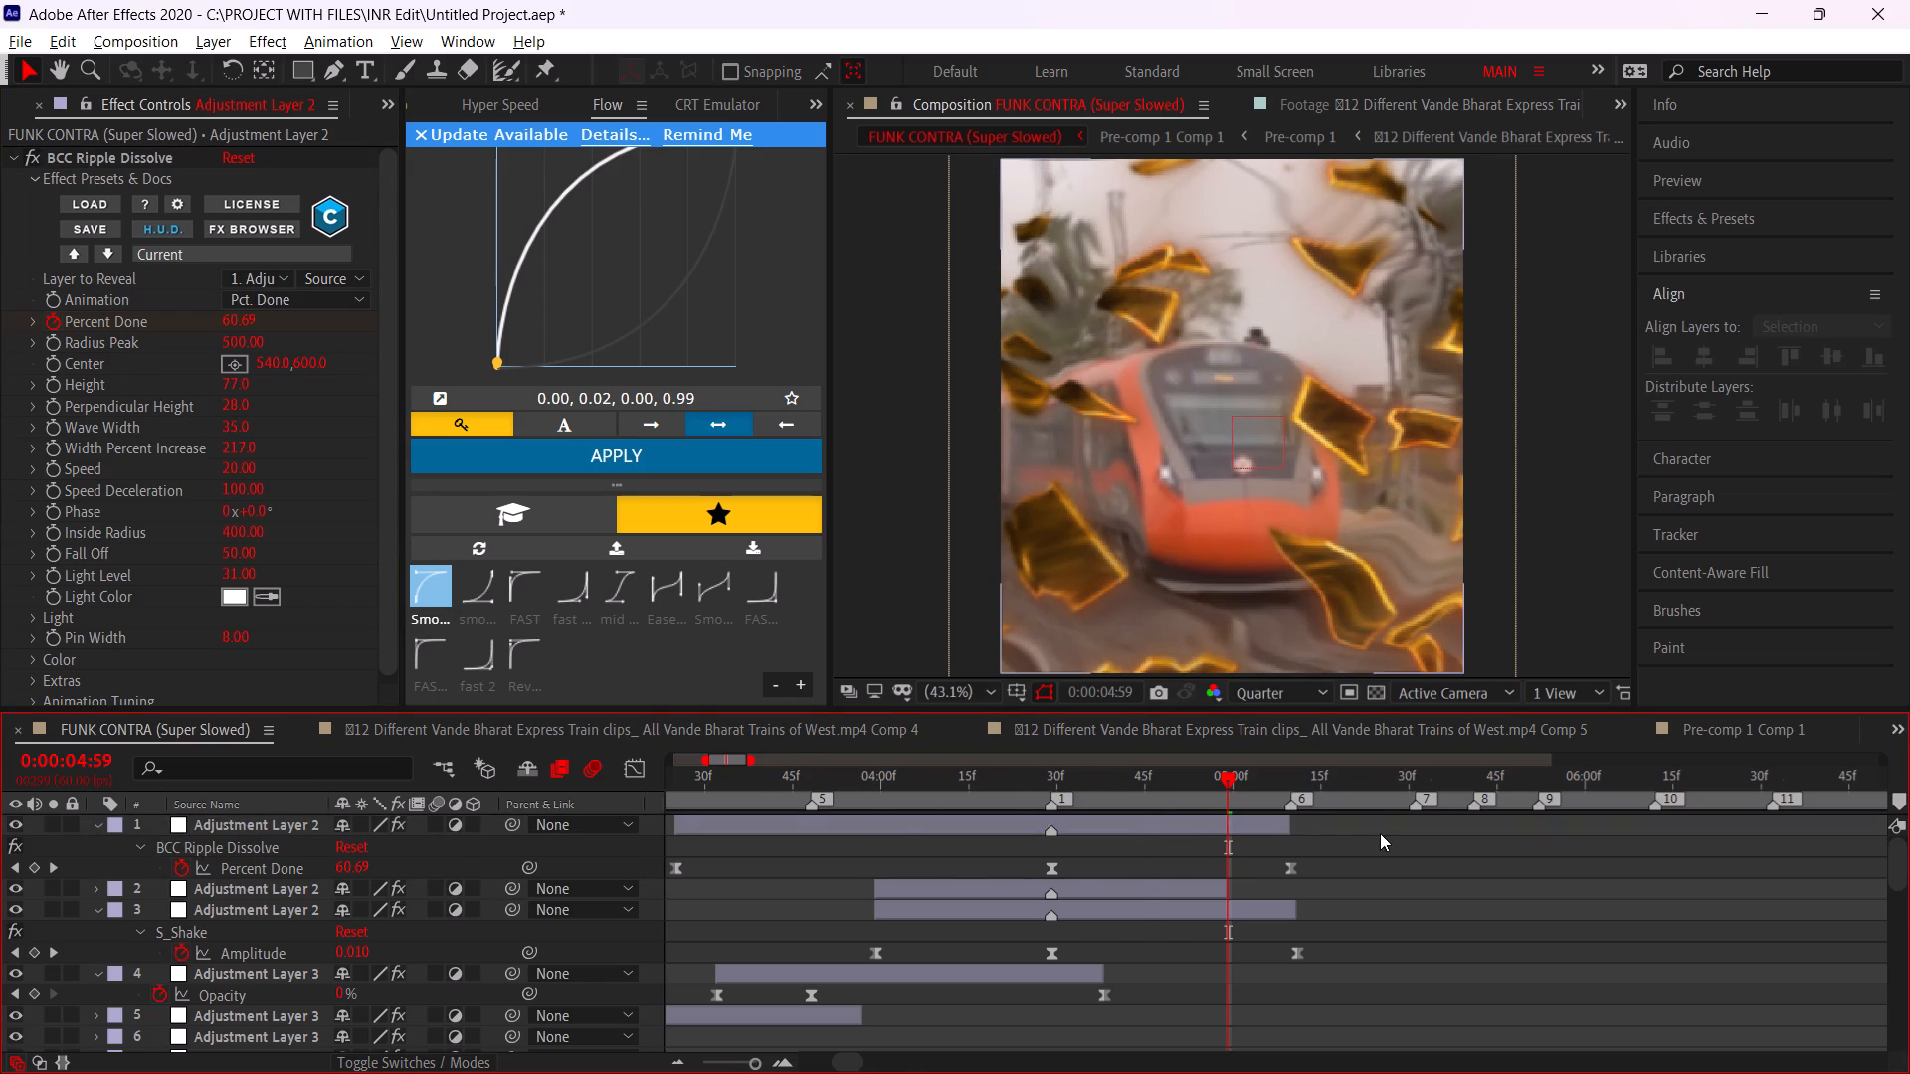
# Move the work area start back to the beginning of the composition at 0:00:00:00.
pyautogui.keyDown('alt'); pyautogui.scroll(-2, 1343, 845); pyautogui.keyUp('alt')
pyautogui.moveTo(933, 779); pyautogui.dragTo(552, 791)
pyautogui.press('space')
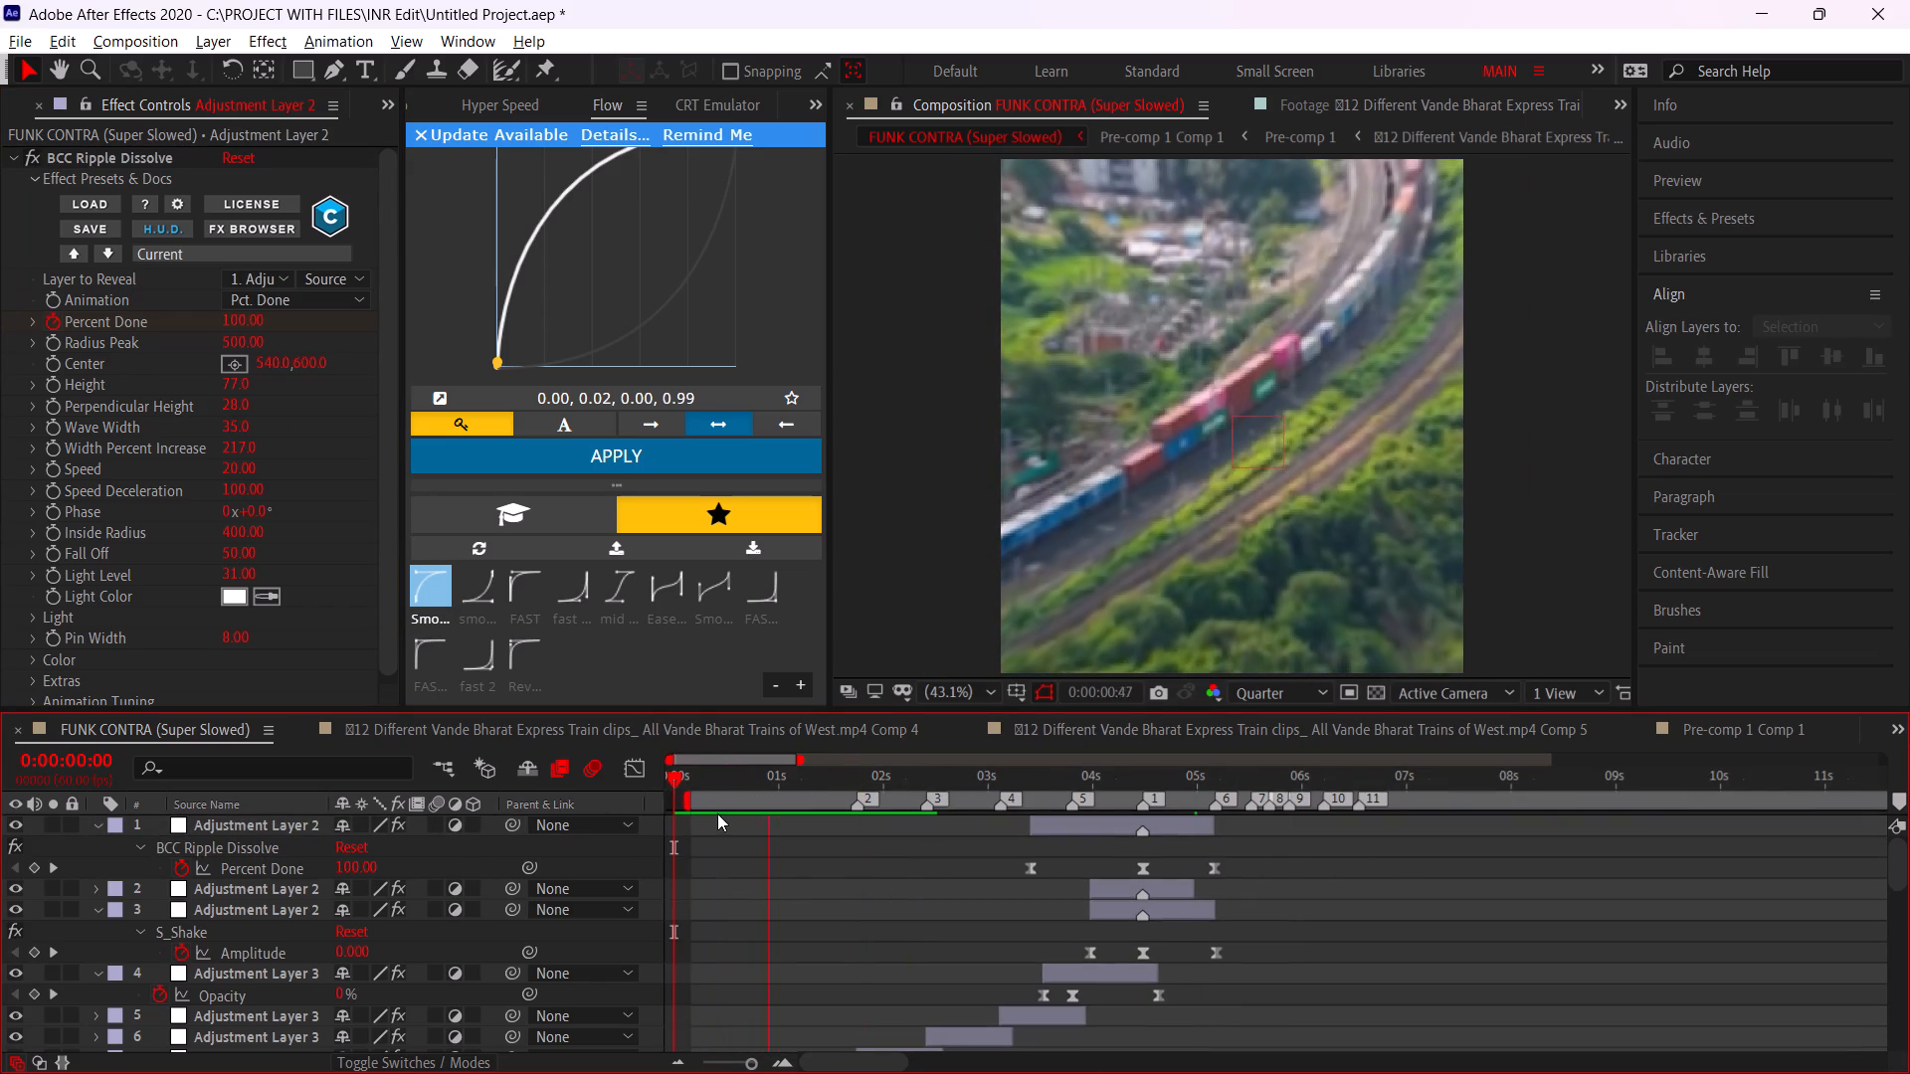
pyautogui.moveTo(687, 808); pyautogui.dragTo(598, 805)
# Preview the edit from the beginning through the ripple transition to check the ripple effect.
pyautogui.moveTo(700, 793); pyautogui.dragTo(597, 801)
pyautogui.press('space')
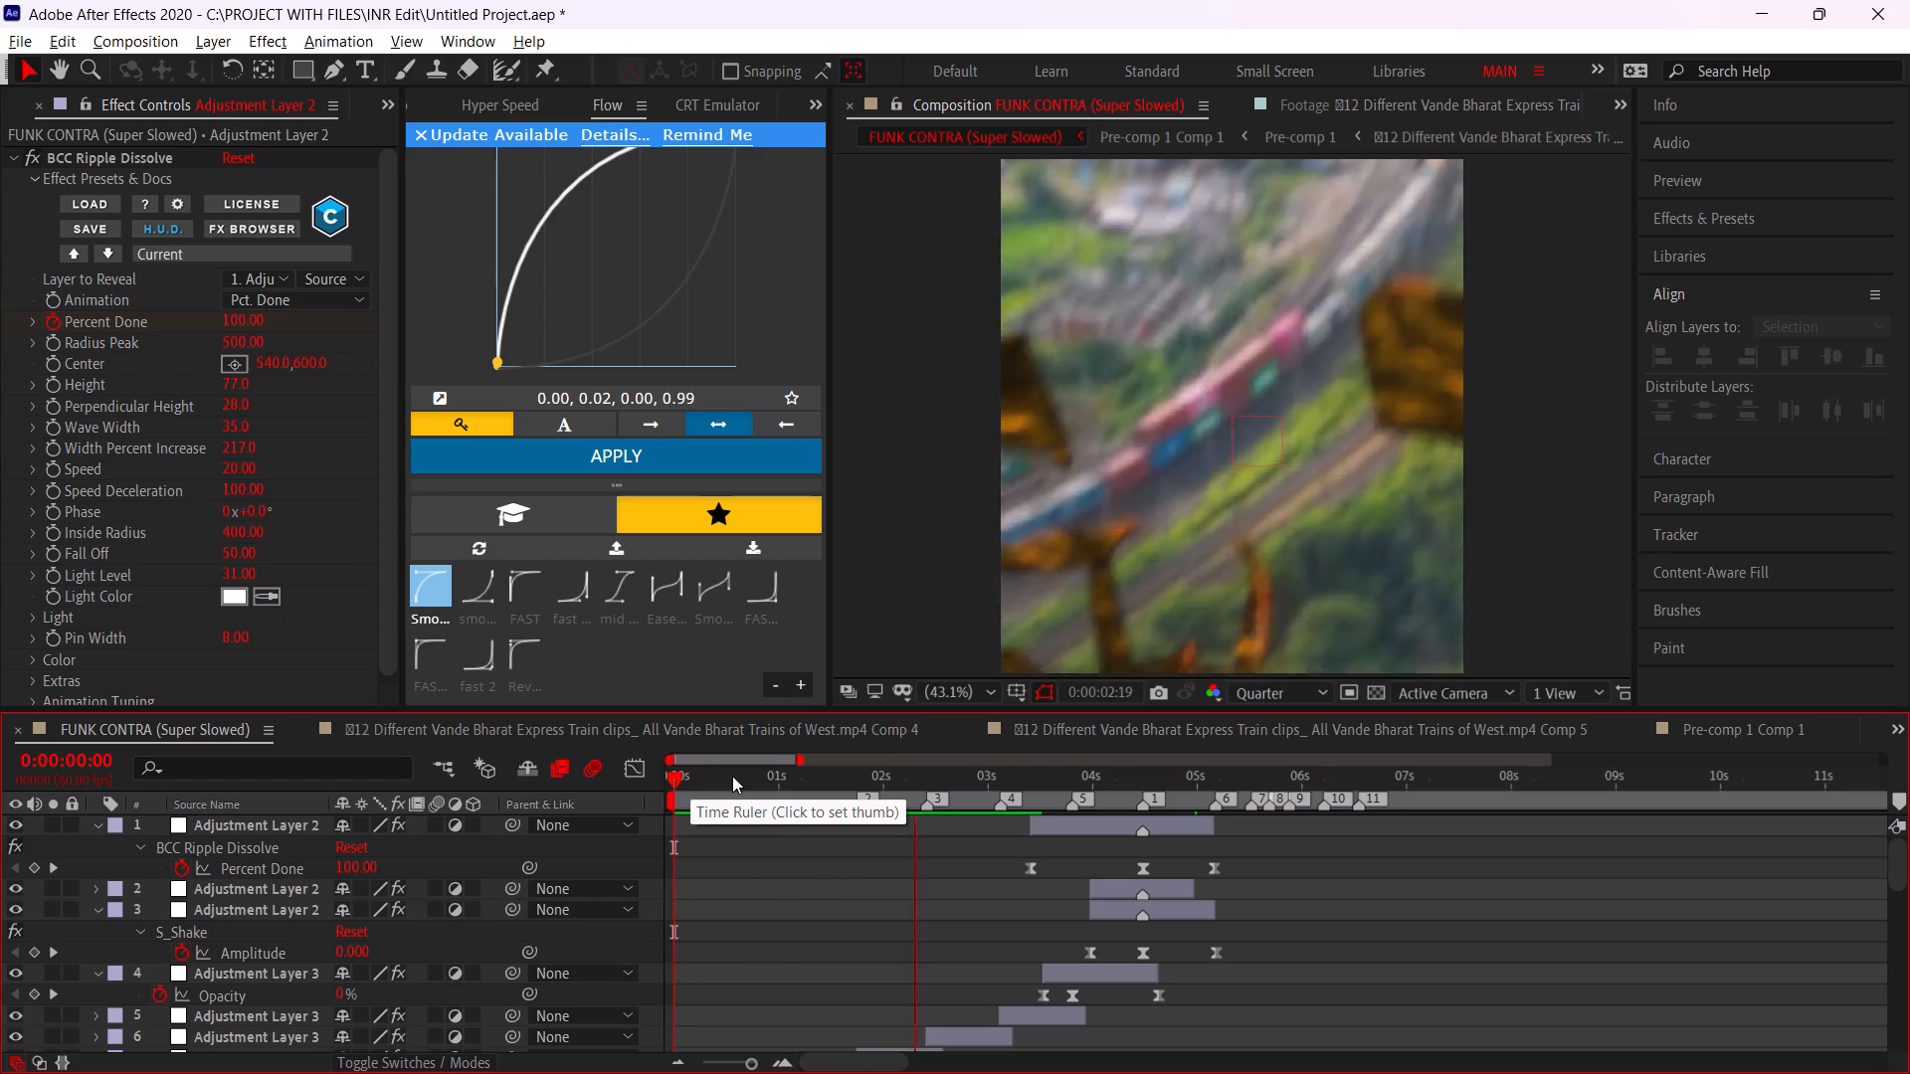
pyautogui.moveTo(732, 776); pyautogui.dragTo(572, 793)
pyautogui.press('space')
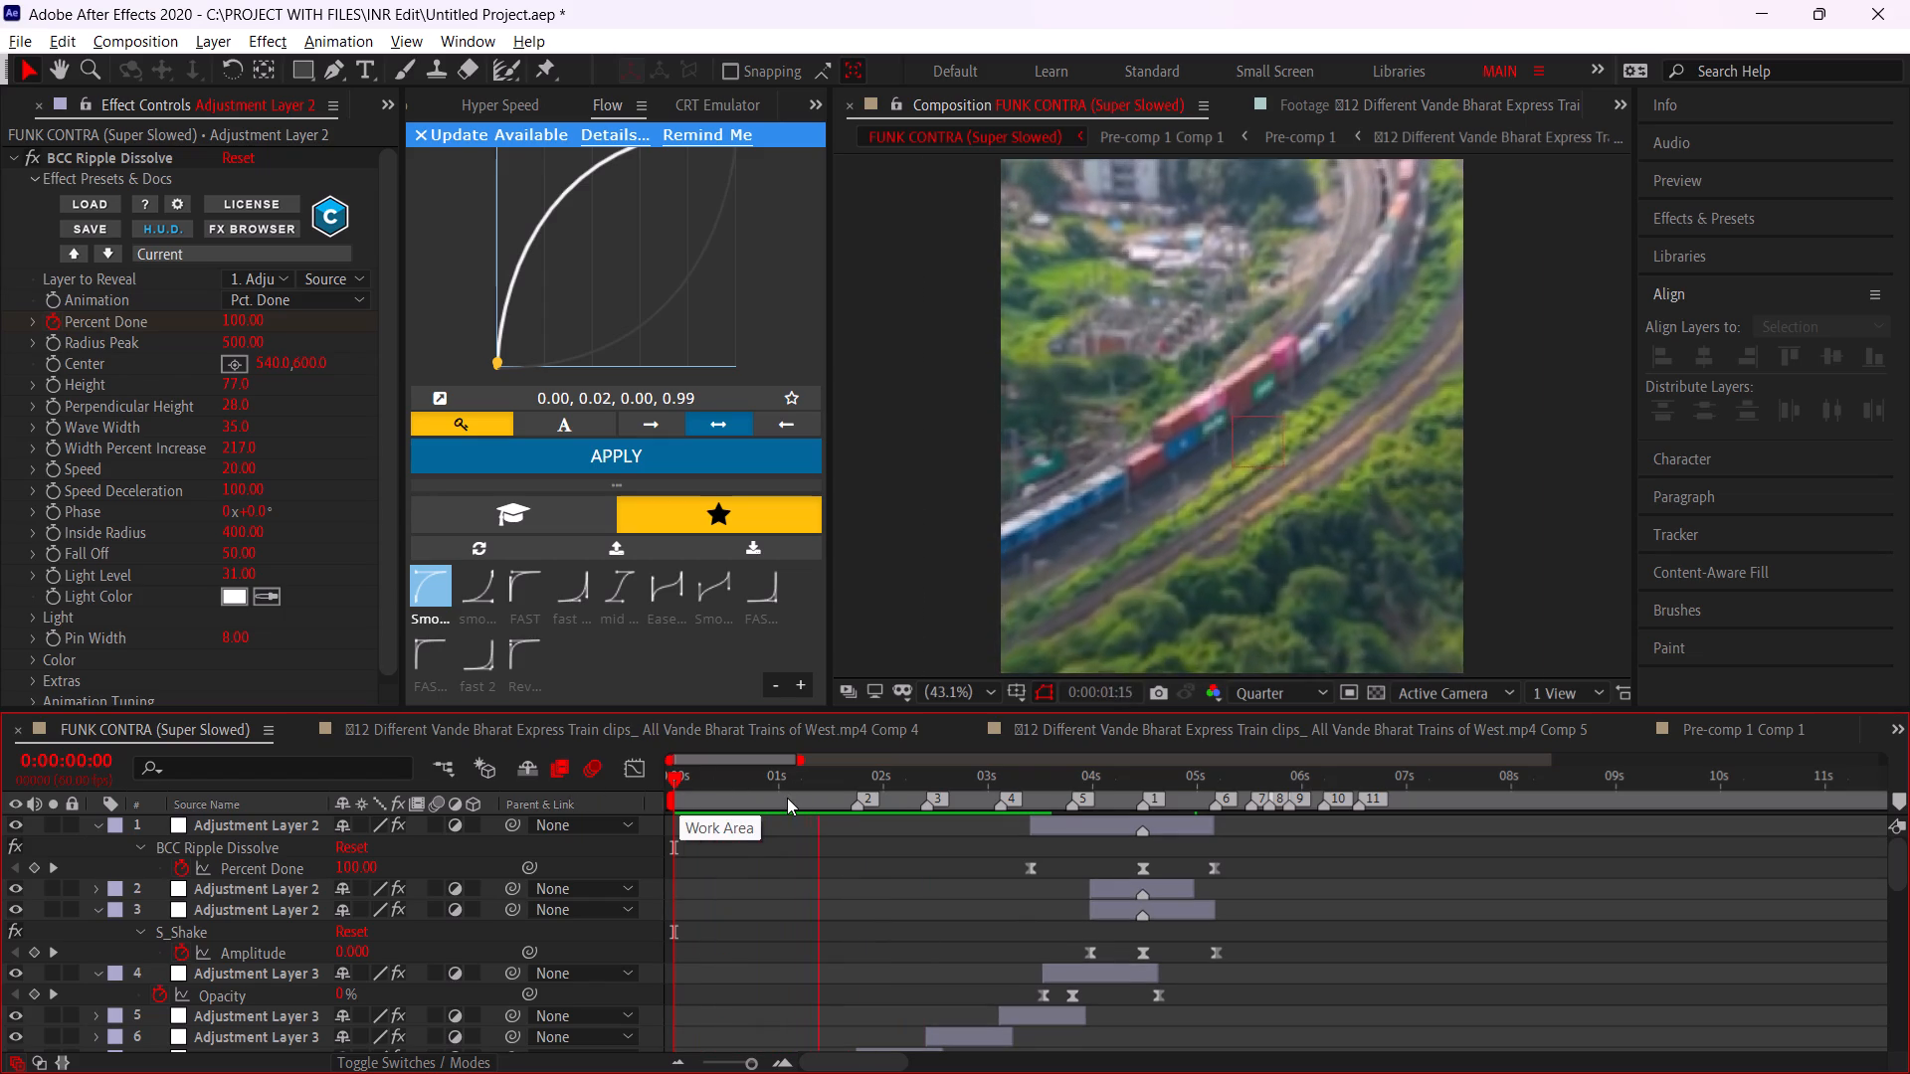
pyautogui.moveTo(787, 786); pyautogui.dragTo(545, 776)
pyautogui.press('space')
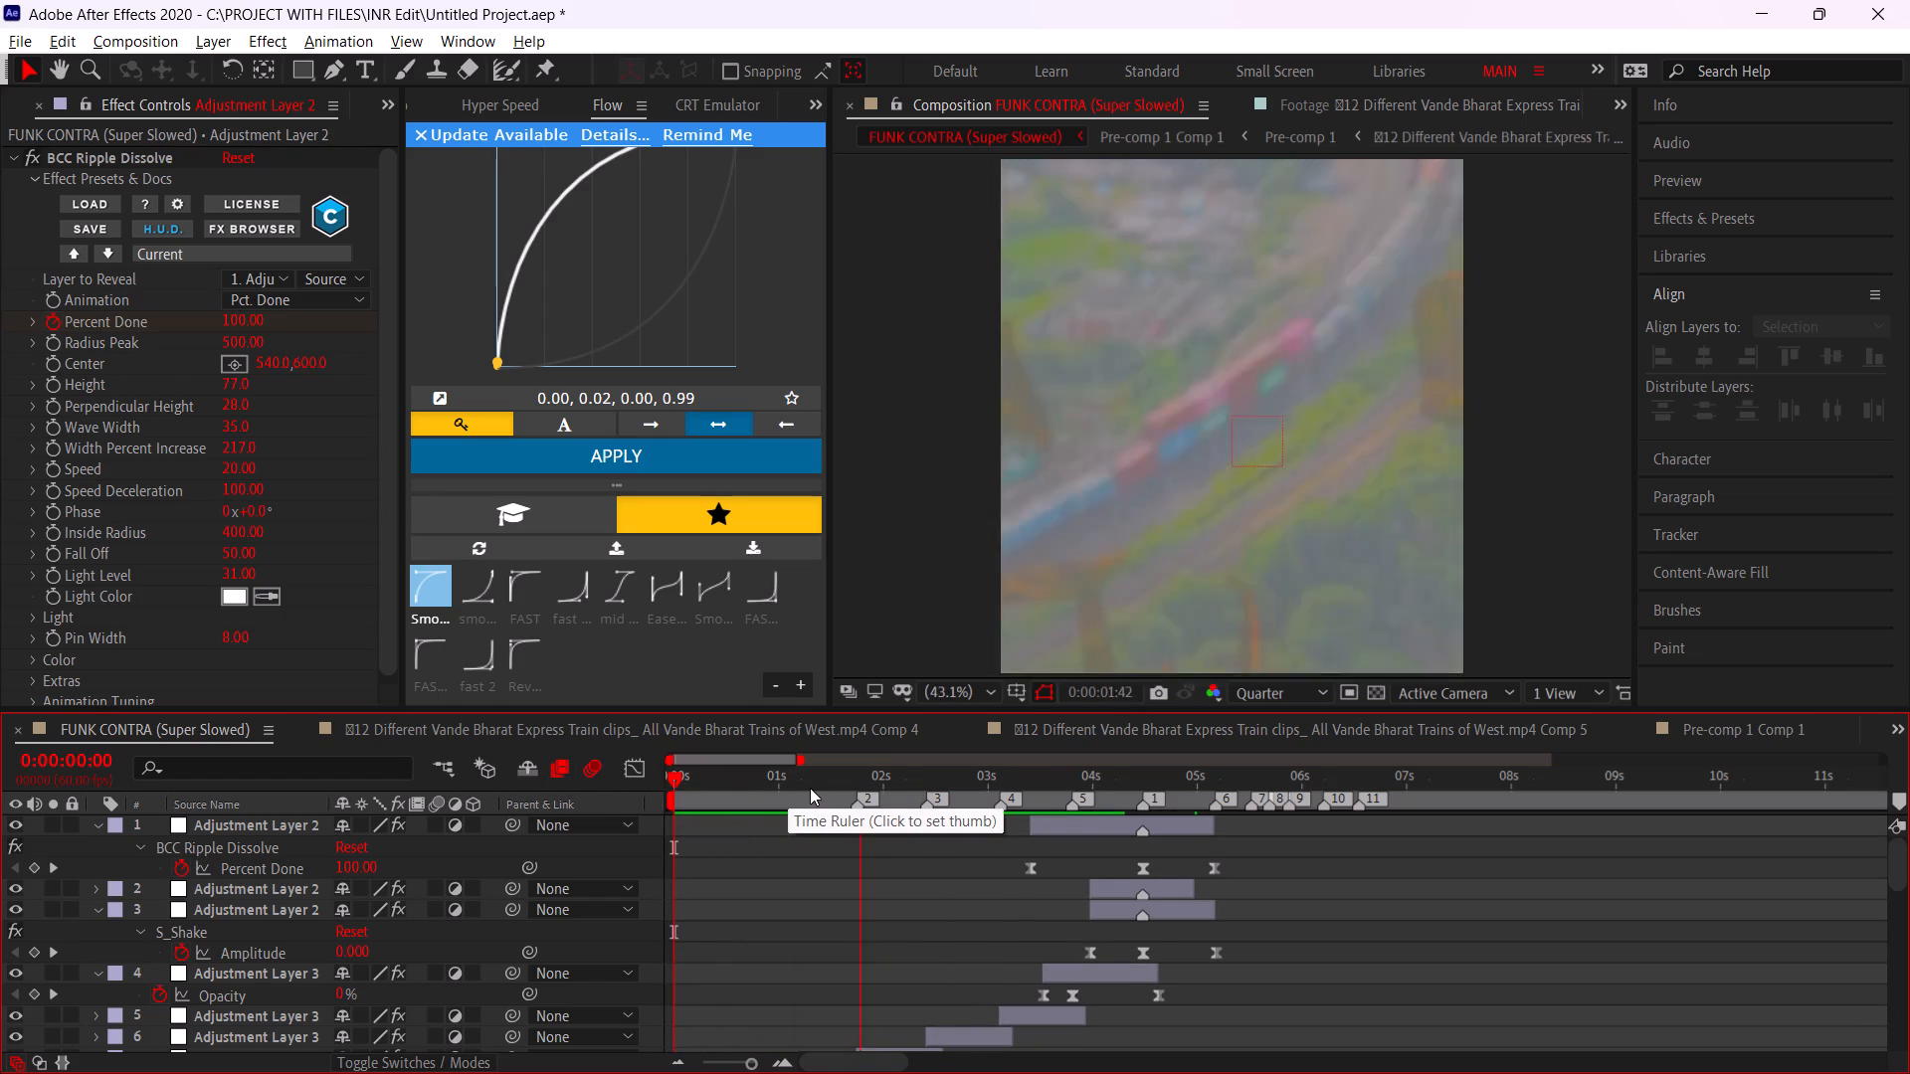
pyautogui.moveTo(767, 775); pyautogui.dragTo(507, 773)
pyautogui.press('space')
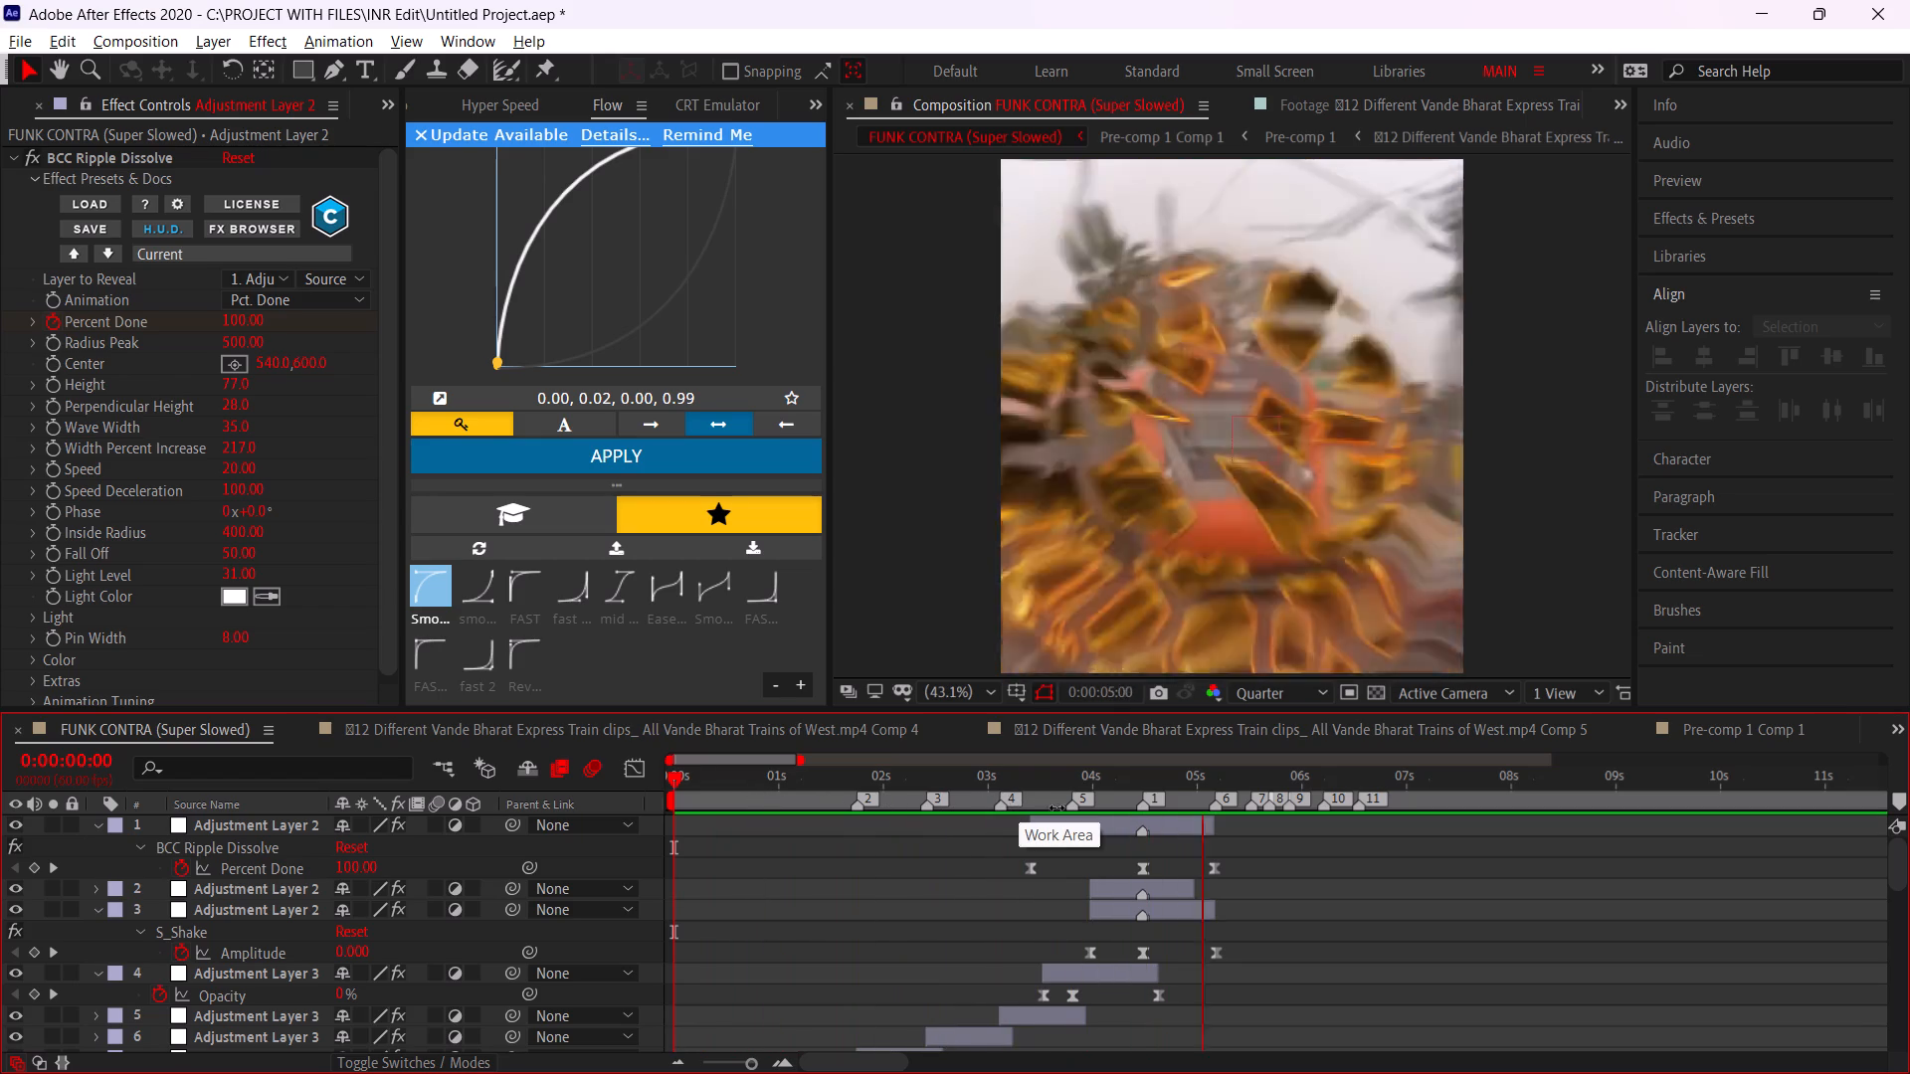
# Set BCC Ripple Dissolve Percent Done to 100 at the end of top Adjustment Layer 2, at about 0:00:05:09.
pyautogui.keyDown('alt'); pyautogui.scroll(2, 1197, 821); pyautogui.keyUp('alt')
pyautogui.click(1231, 790)
pyautogui.moveTo(1251, 778); pyautogui.dragTo(1270, 776)
pyautogui.click(1270, 776)
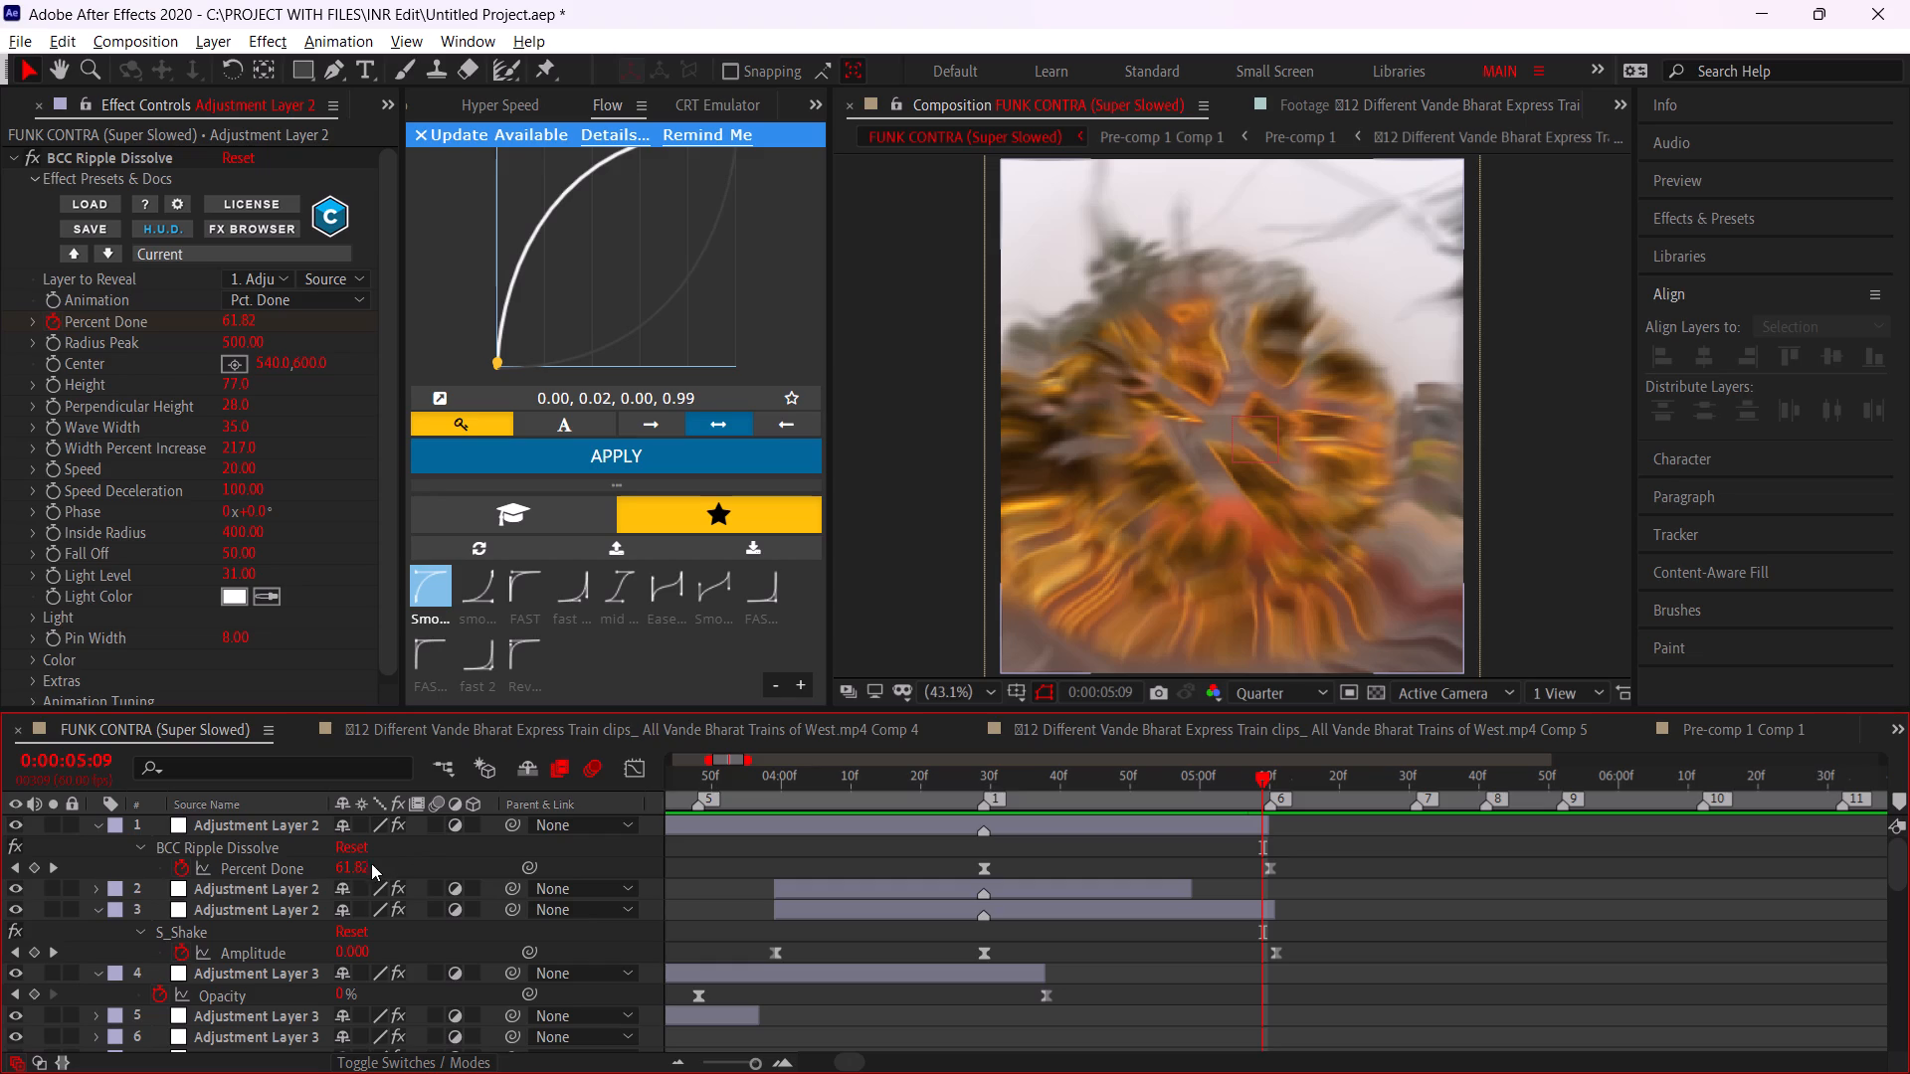
pyautogui.moveTo(366, 870); pyautogui.dragTo(437, 870)
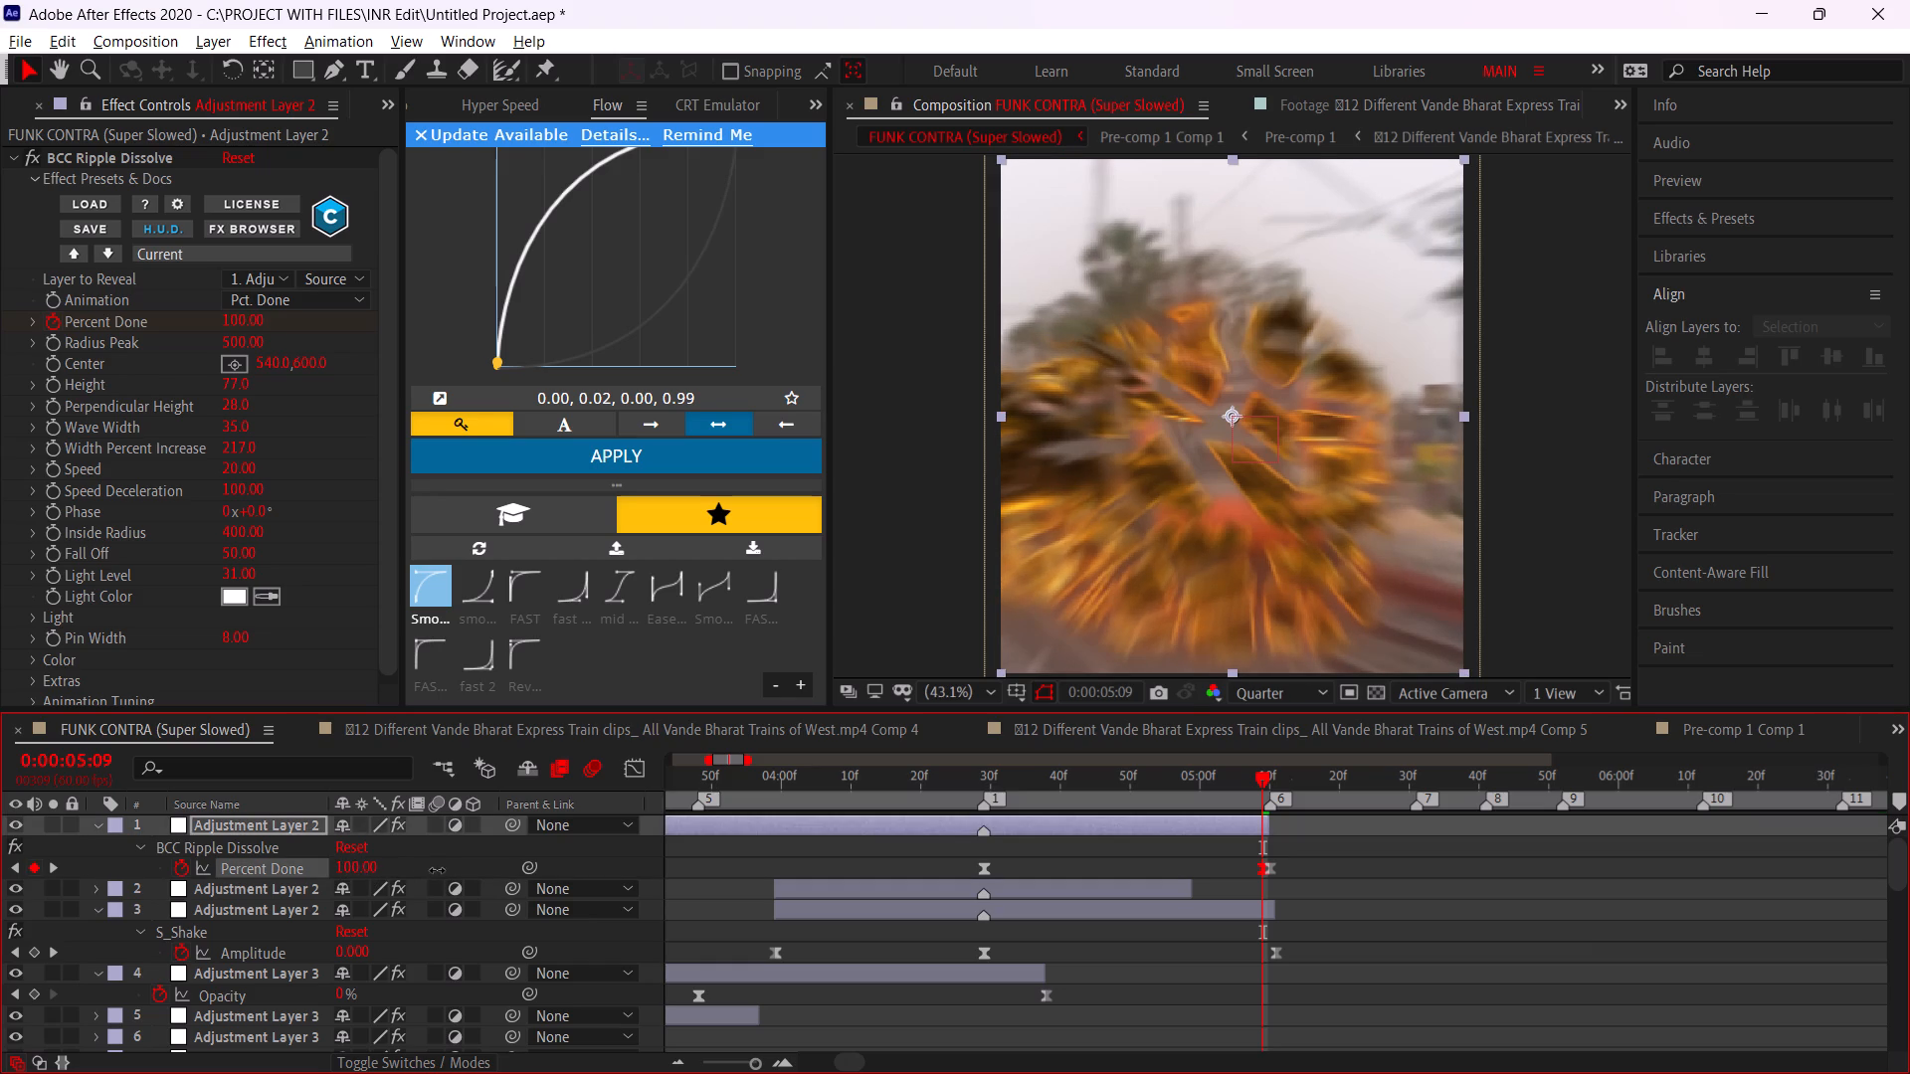
pyautogui.moveTo(437, 870); pyautogui.dragTo(483, 869)
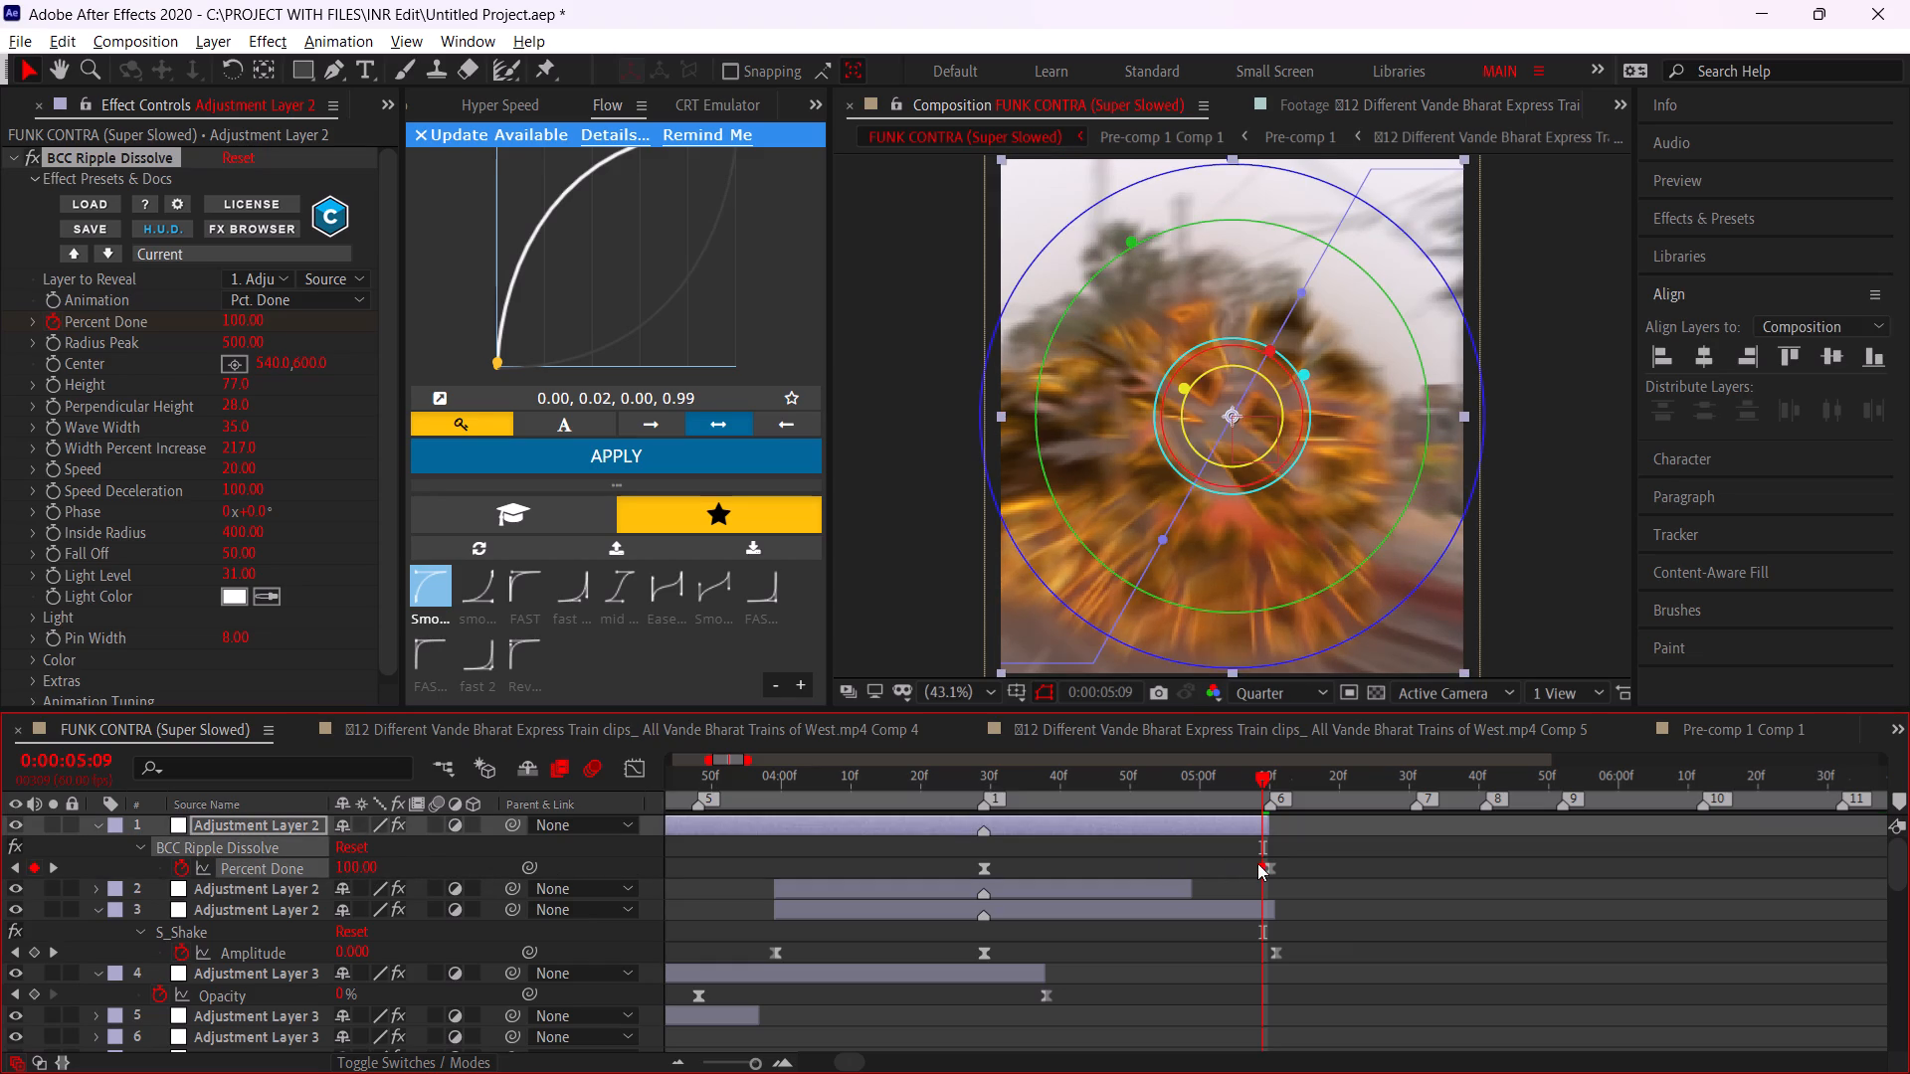
pyautogui.click(1265, 863)
# Apply the 0.00, 0.02, 0.00, 0.99 Flow curve to the last two Percent Done keyframes.
pyautogui.moveTo(1312, 864); pyautogui.dragTo(891, 877)
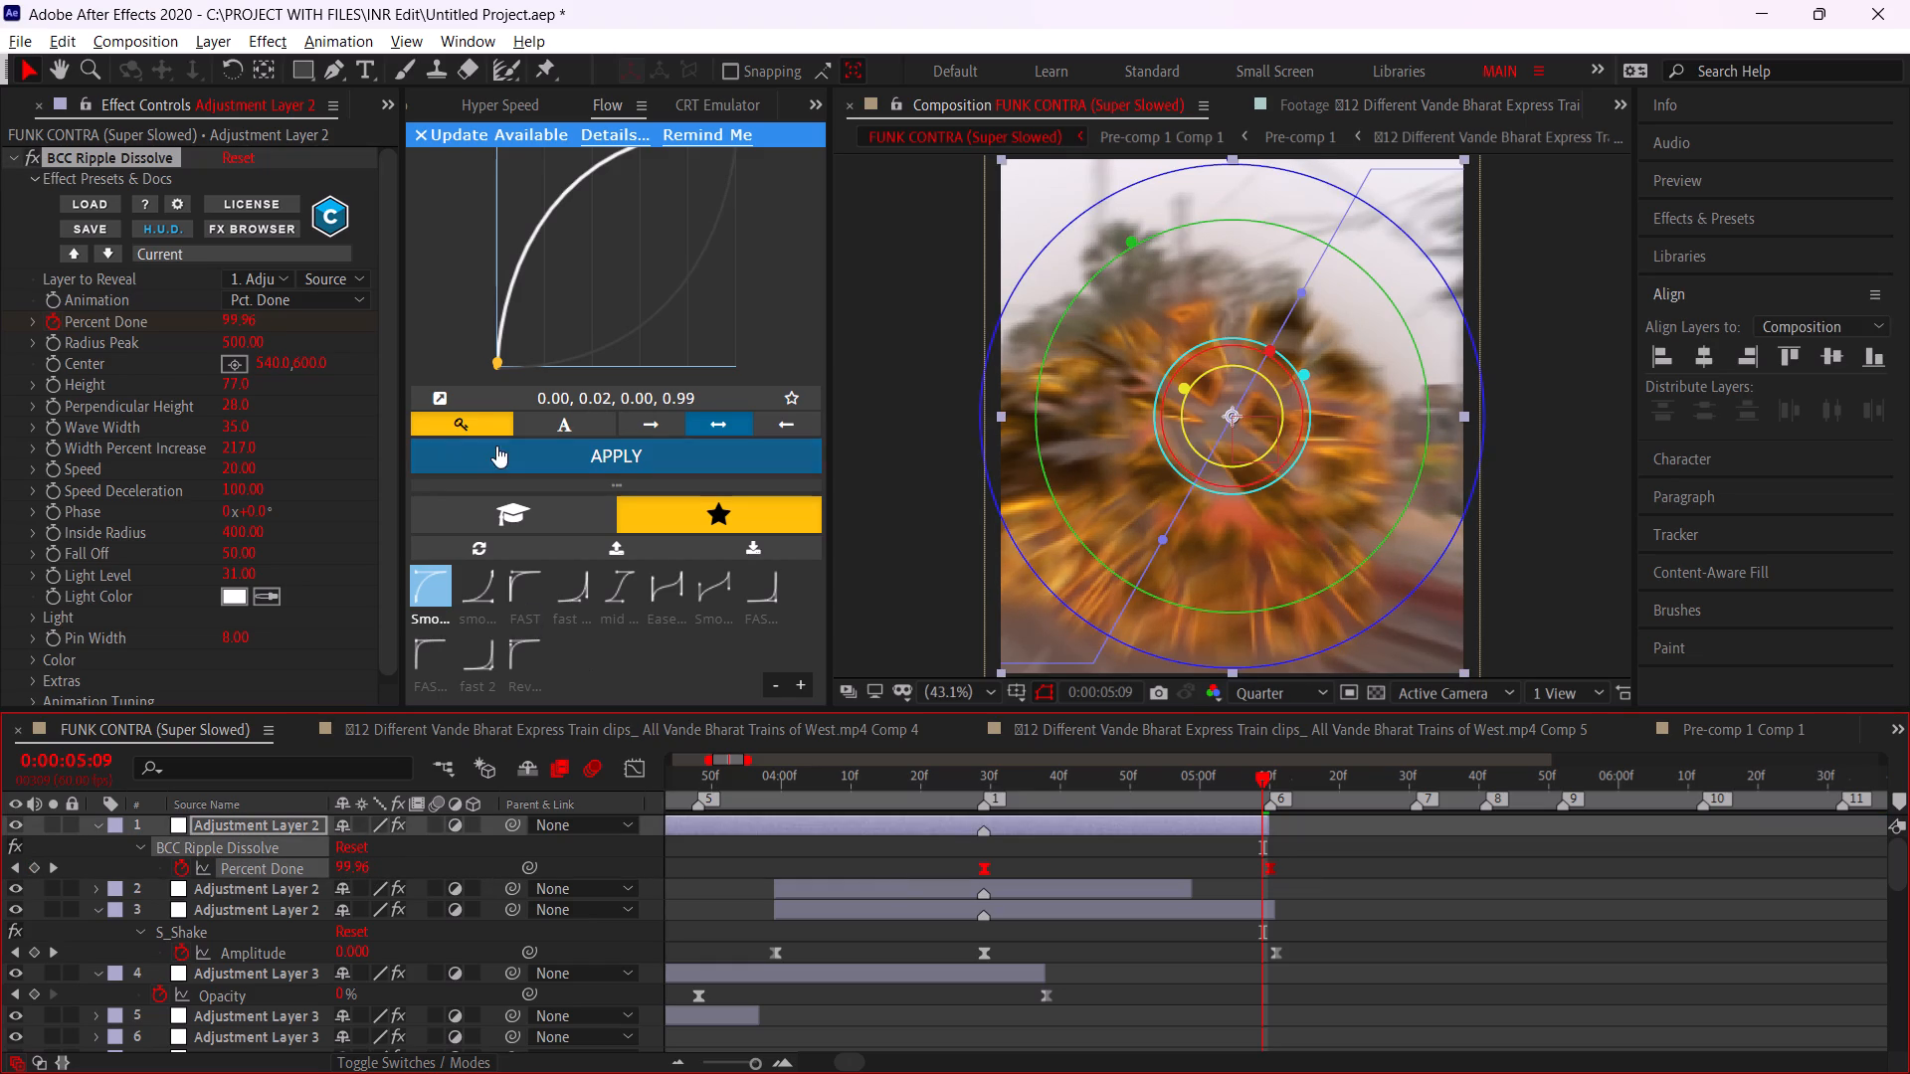
pyautogui.click(496, 446)
# Preview the edit from the beginning to check the revised ripple easing.
pyautogui.keyDown('alt'); pyautogui.scroll(-3, 1264, 838); pyautogui.keyUp('alt')
pyautogui.moveTo(969, 778); pyautogui.dragTo(351, 788)
pyautogui.press('space')
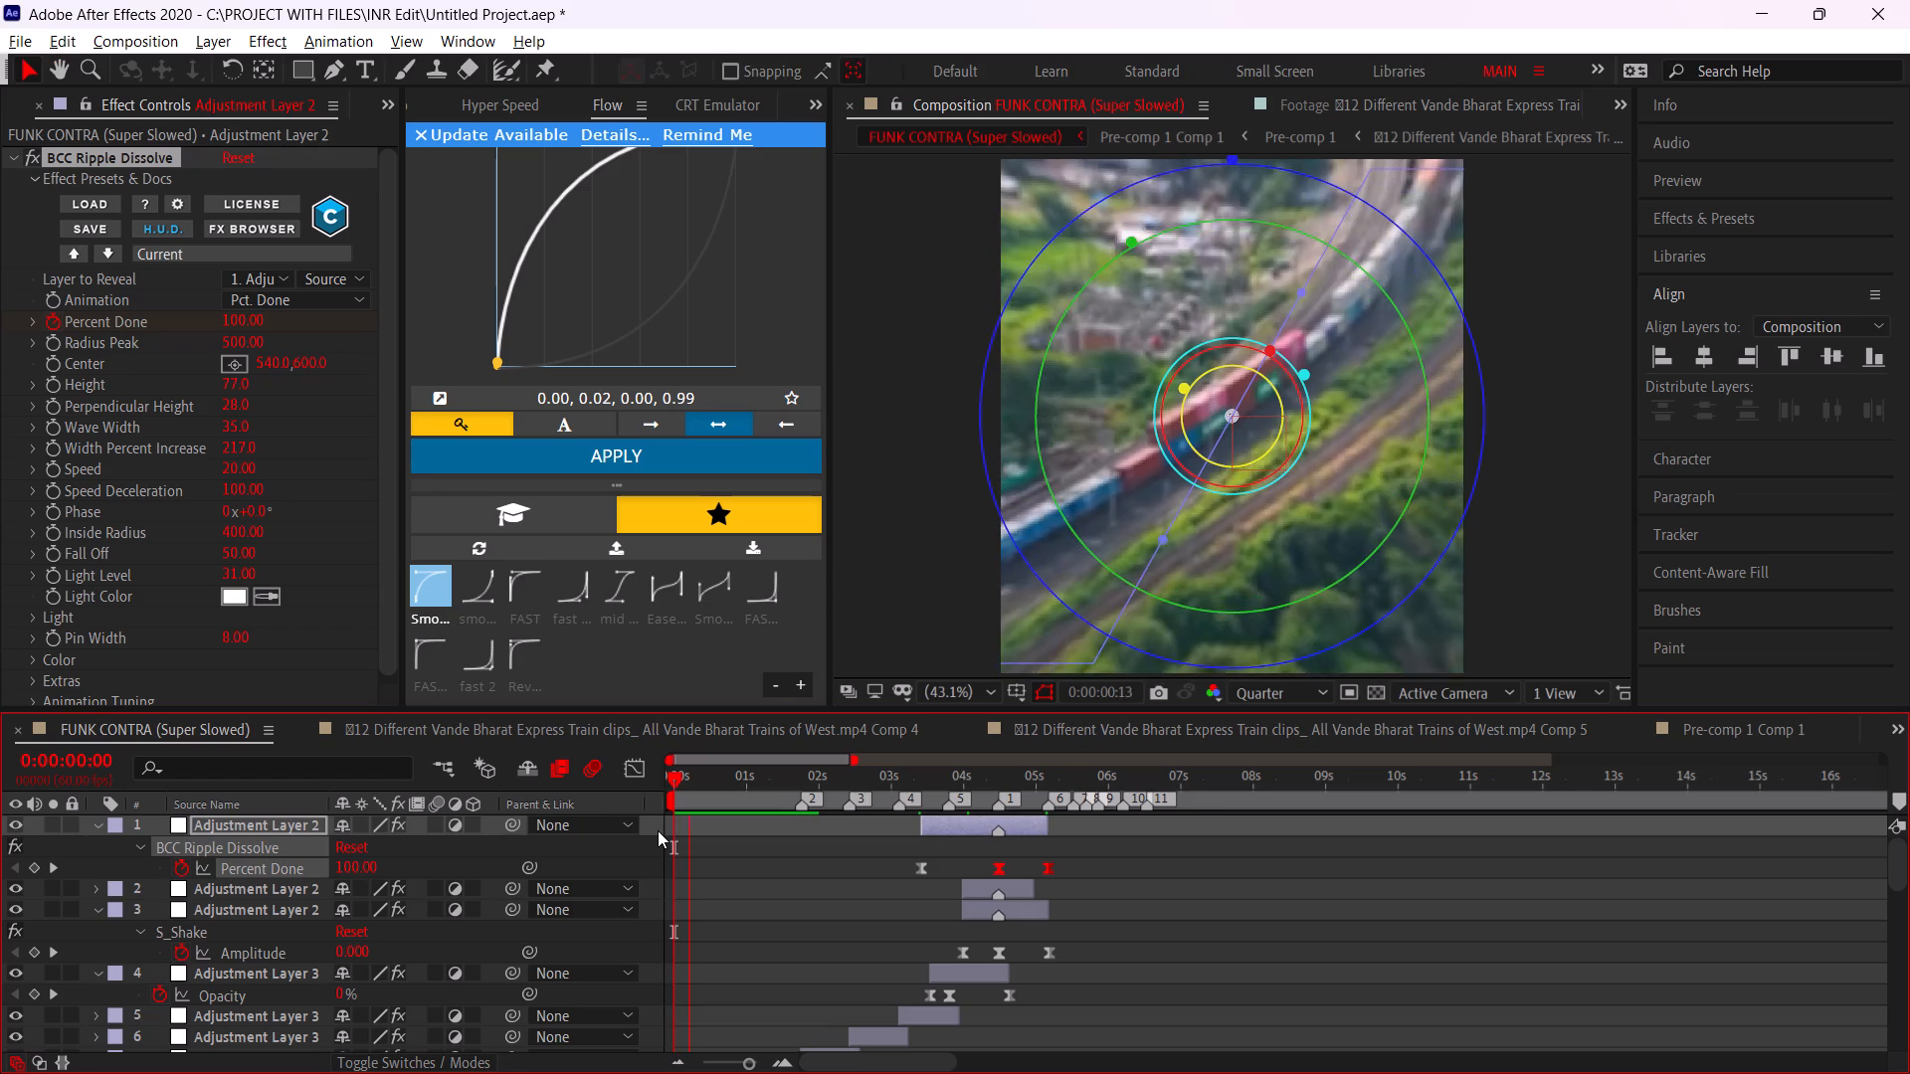
pyautogui.click(752, 856)
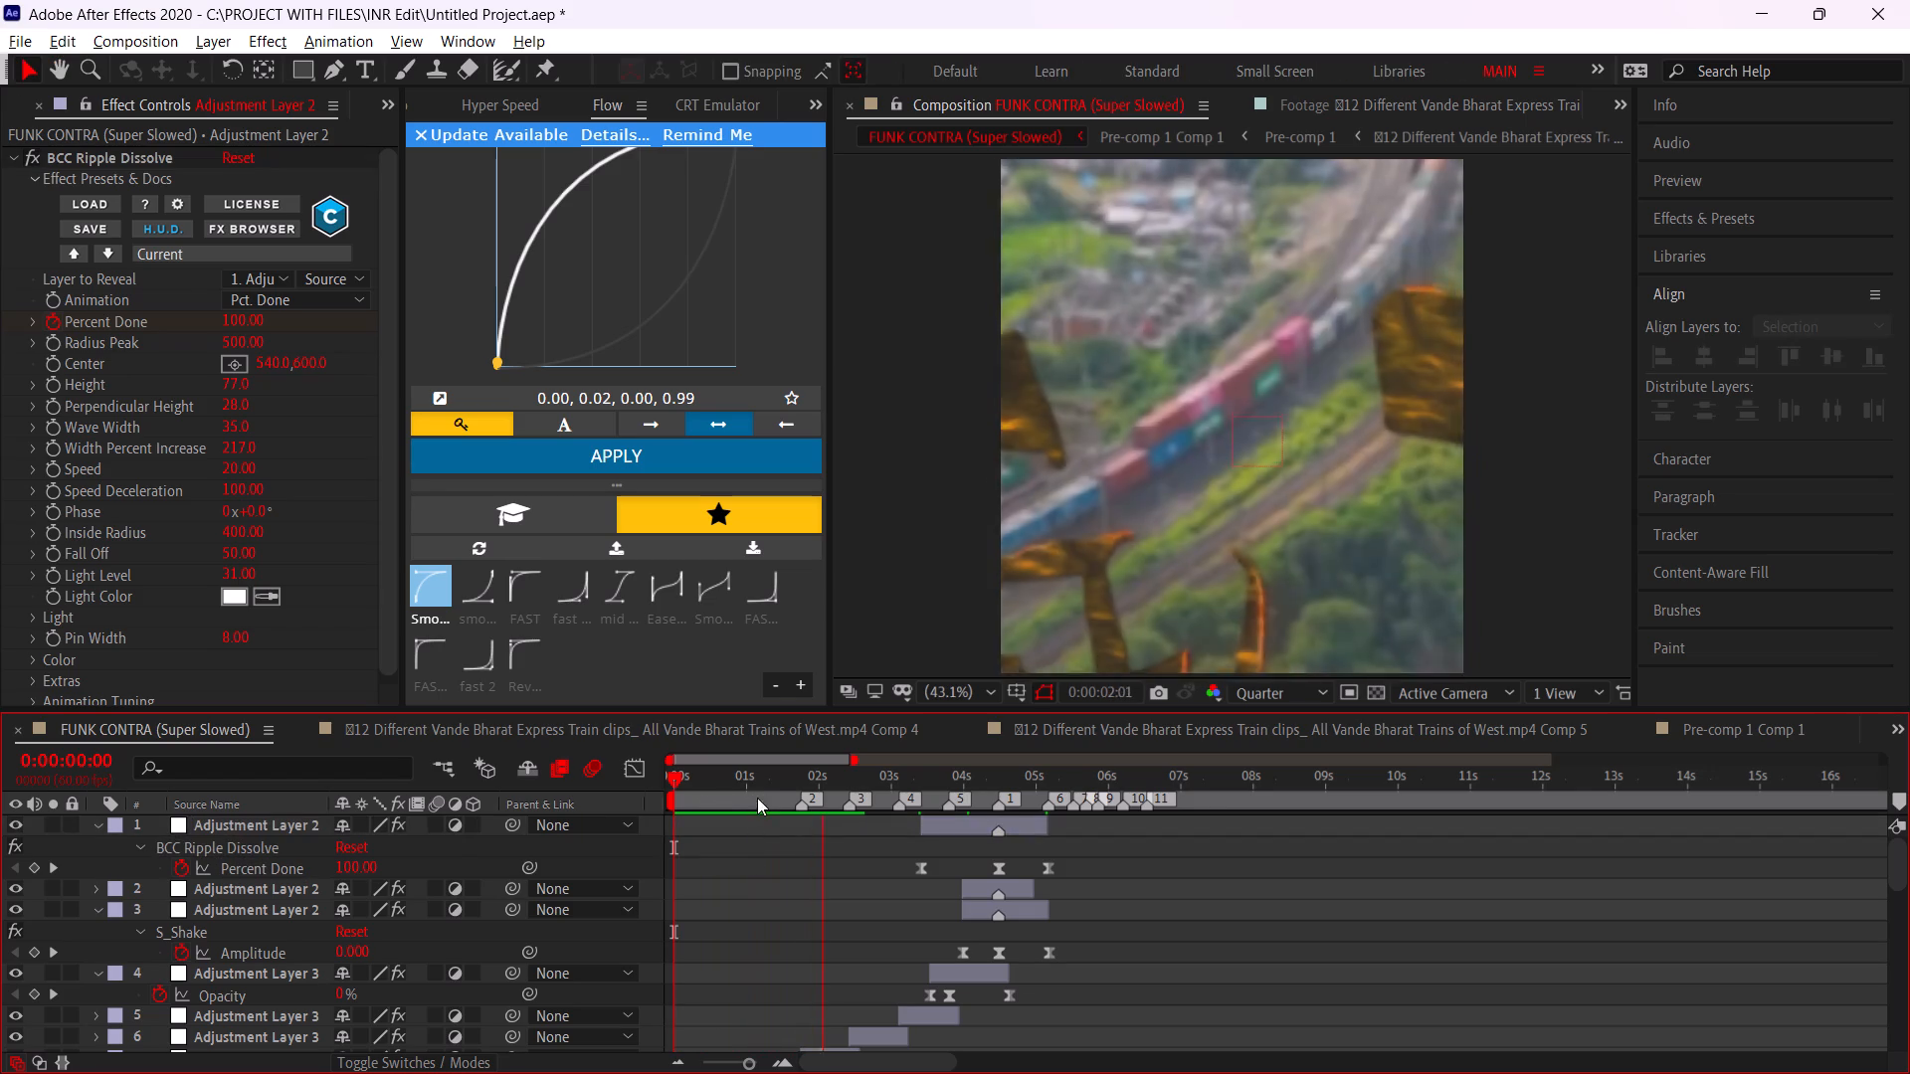
# Preview the edit from the beginning through the ripple transition to check the revised easing.
pyautogui.moveTo(757, 795); pyautogui.dragTo(595, 818)
pyautogui.press('space')
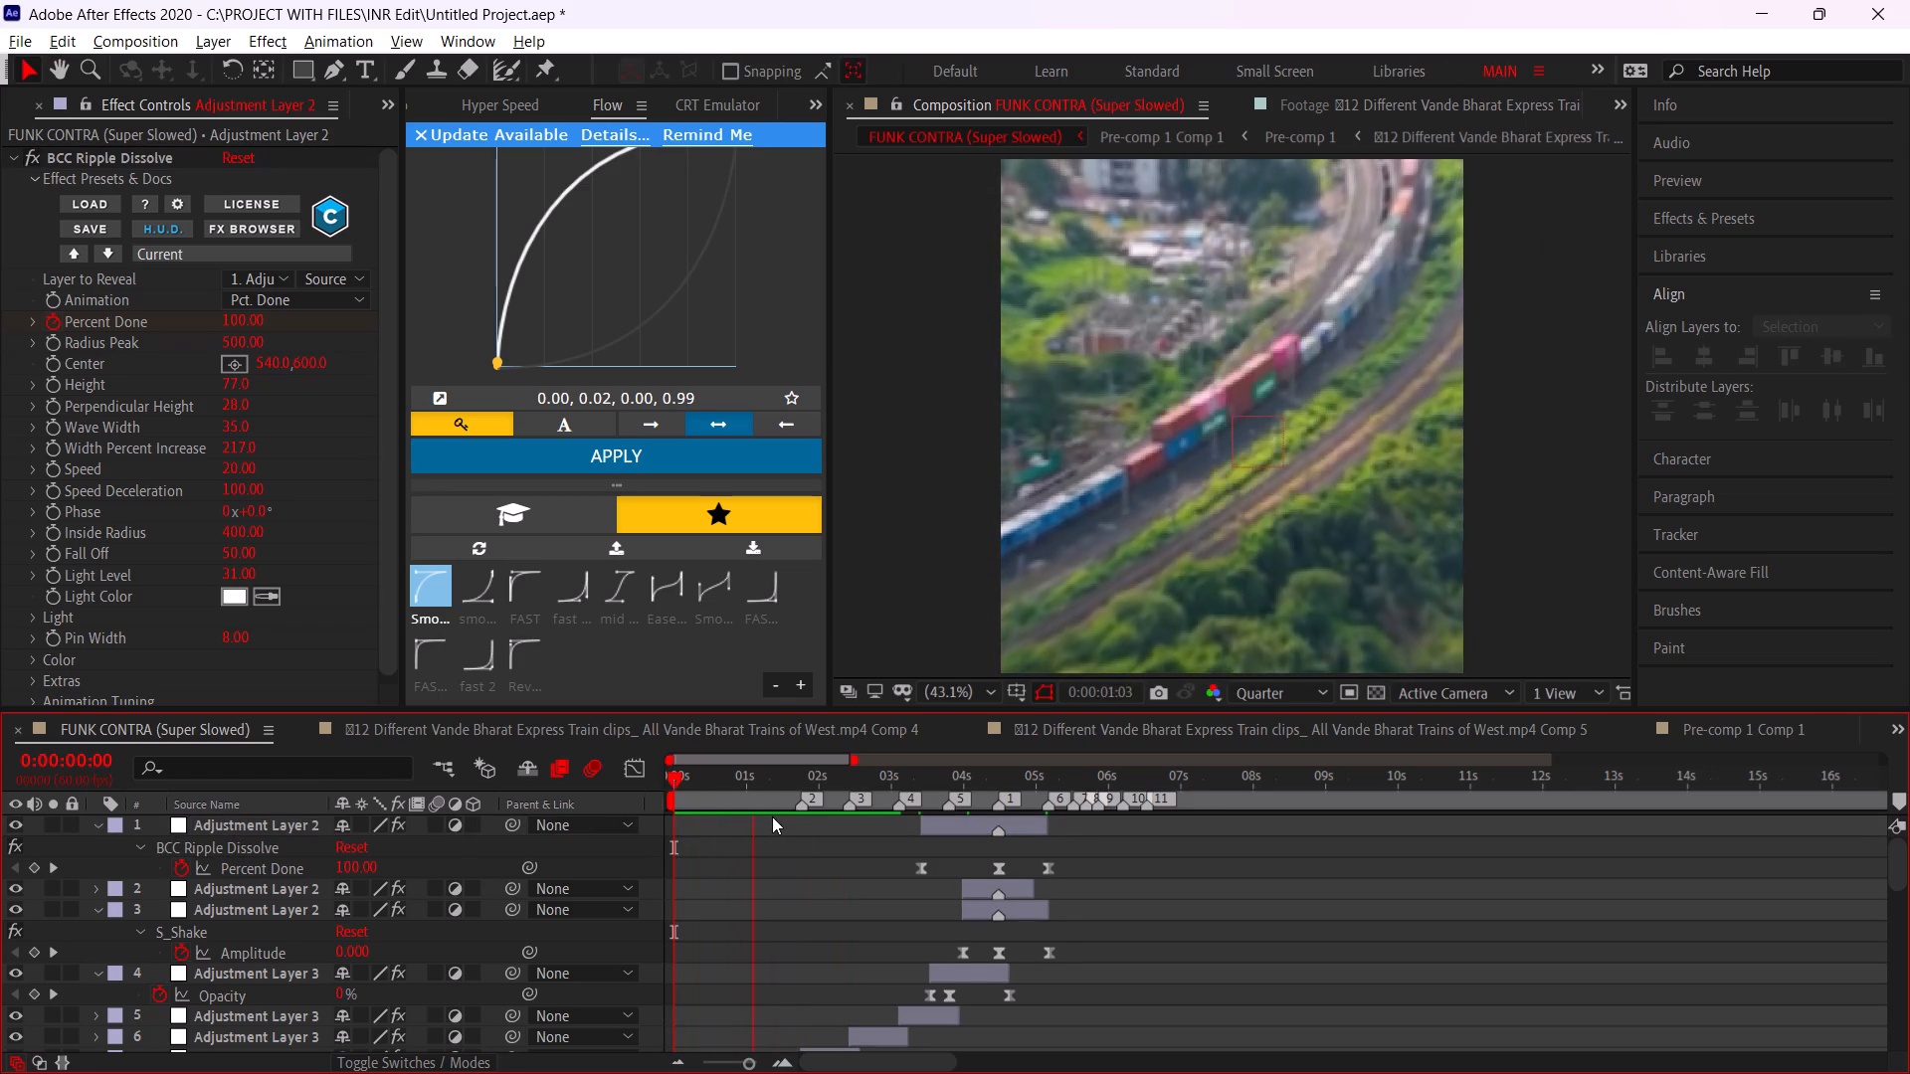
pyautogui.moveTo(740, 790); pyautogui.dragTo(610, 817)
pyautogui.press('space')
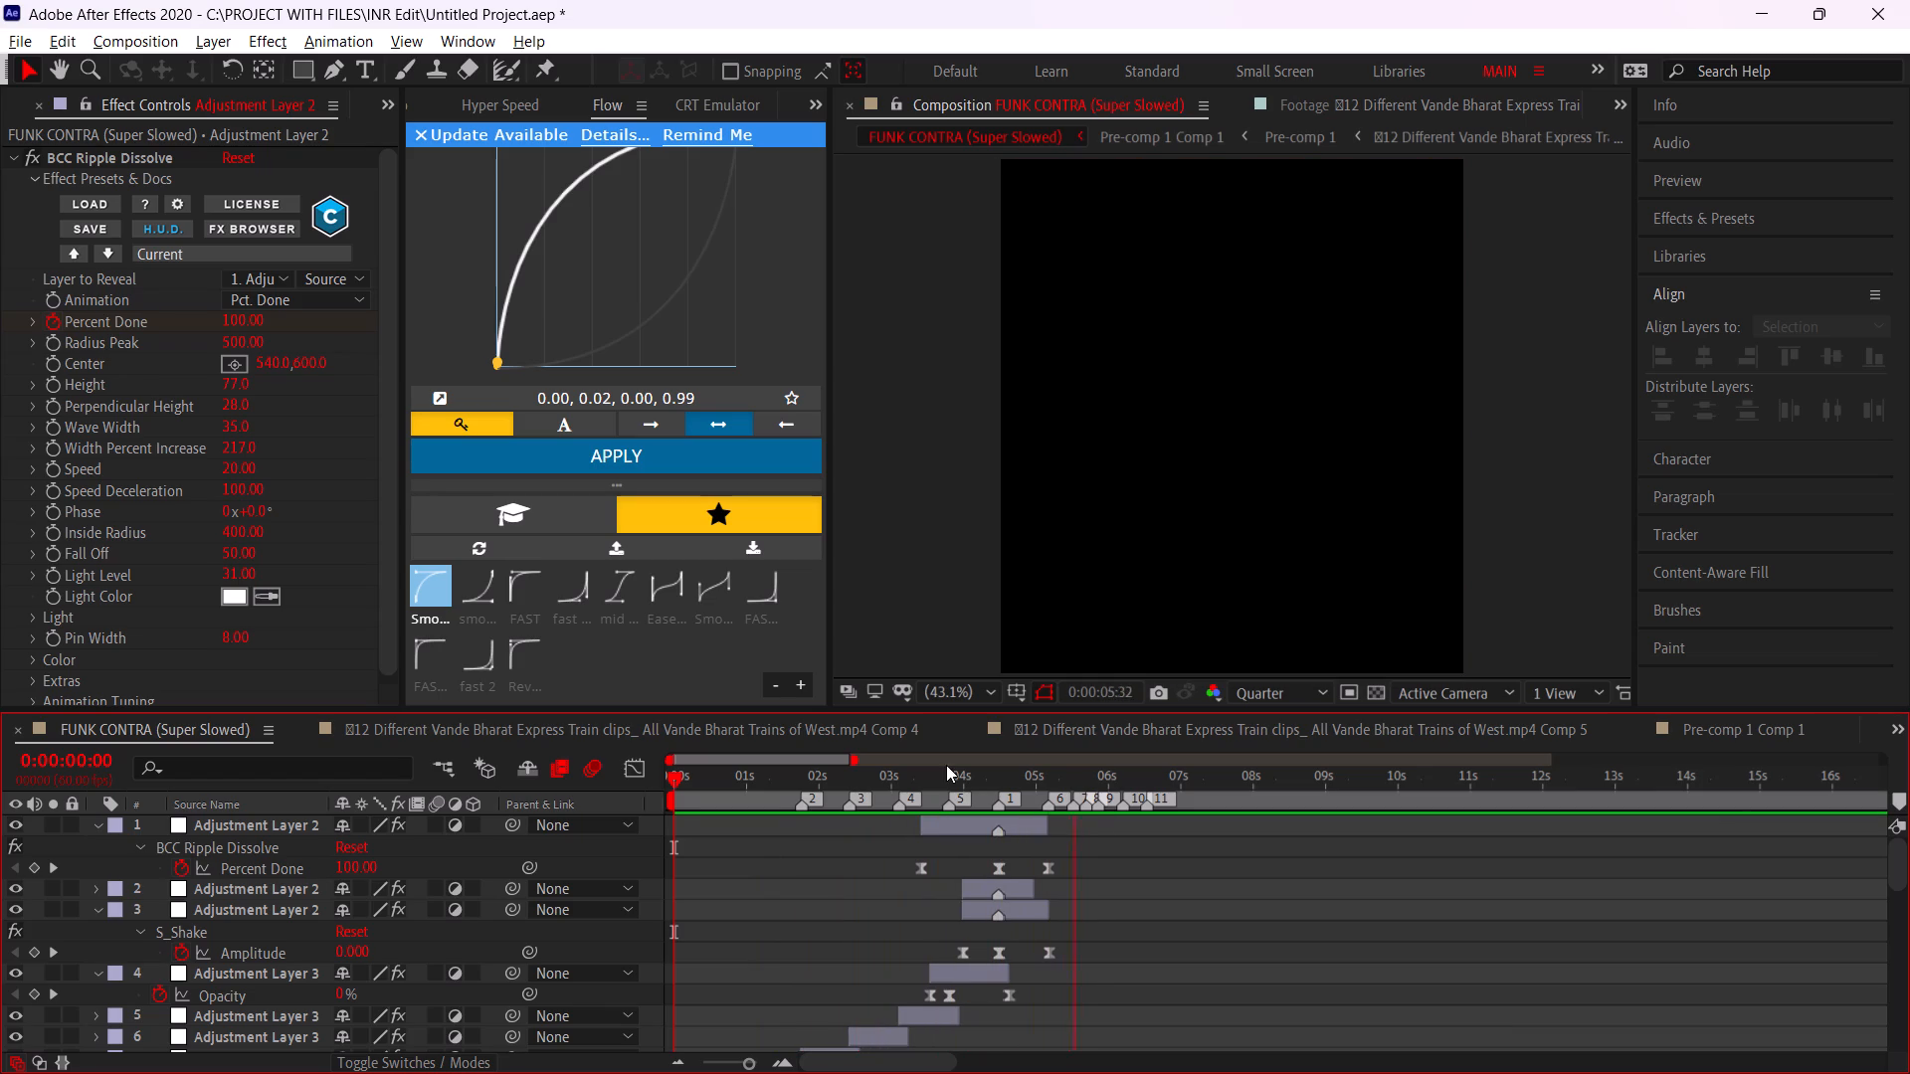
pyautogui.click(961, 777)
pyautogui.press('space')
# Around 0:00:04:19, set the BCC Ripple Dissolve's Perpendicular Height to 0.0 and Height to 299.0.
pyautogui.keyDown('alt'); pyautogui.scroll(2, 961, 818); pyautogui.keyUp('alt')
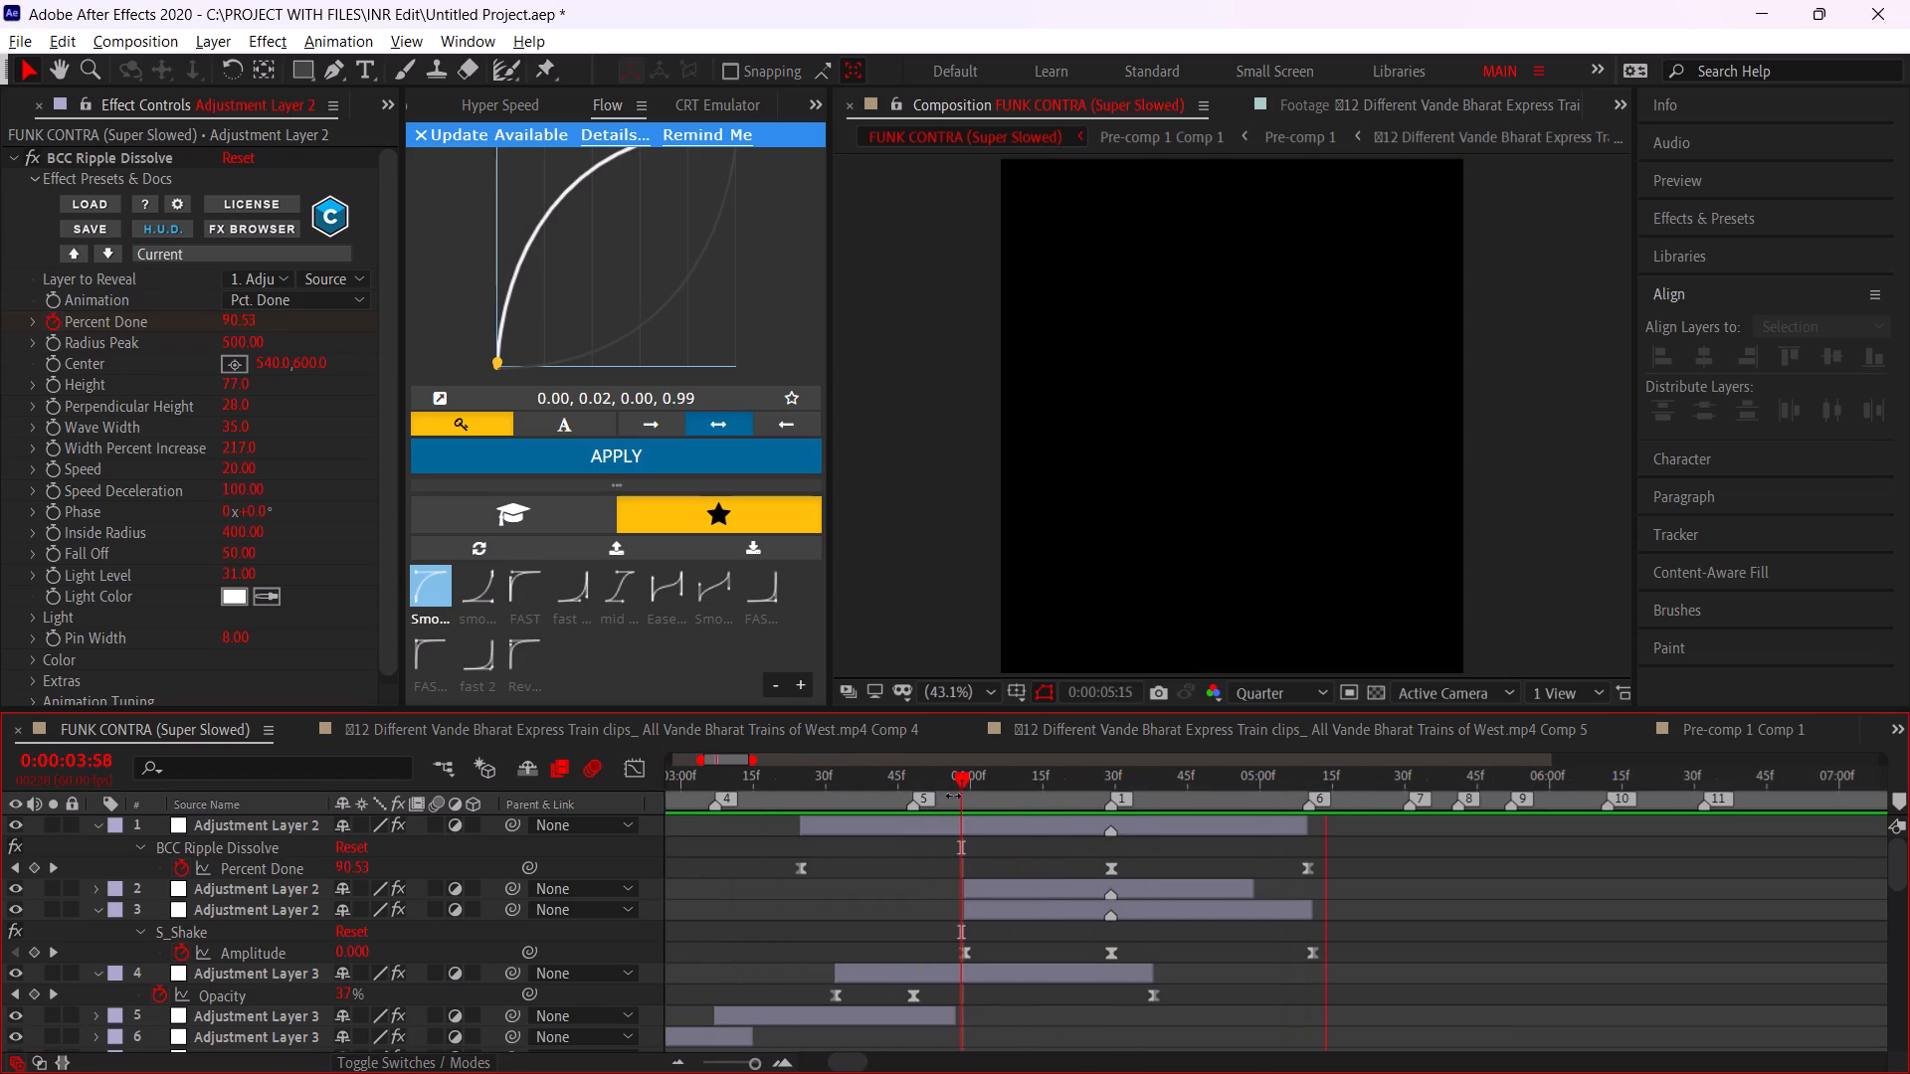
pyautogui.click(968, 790)
pyautogui.moveTo(976, 776); pyautogui.dragTo(1072, 802)
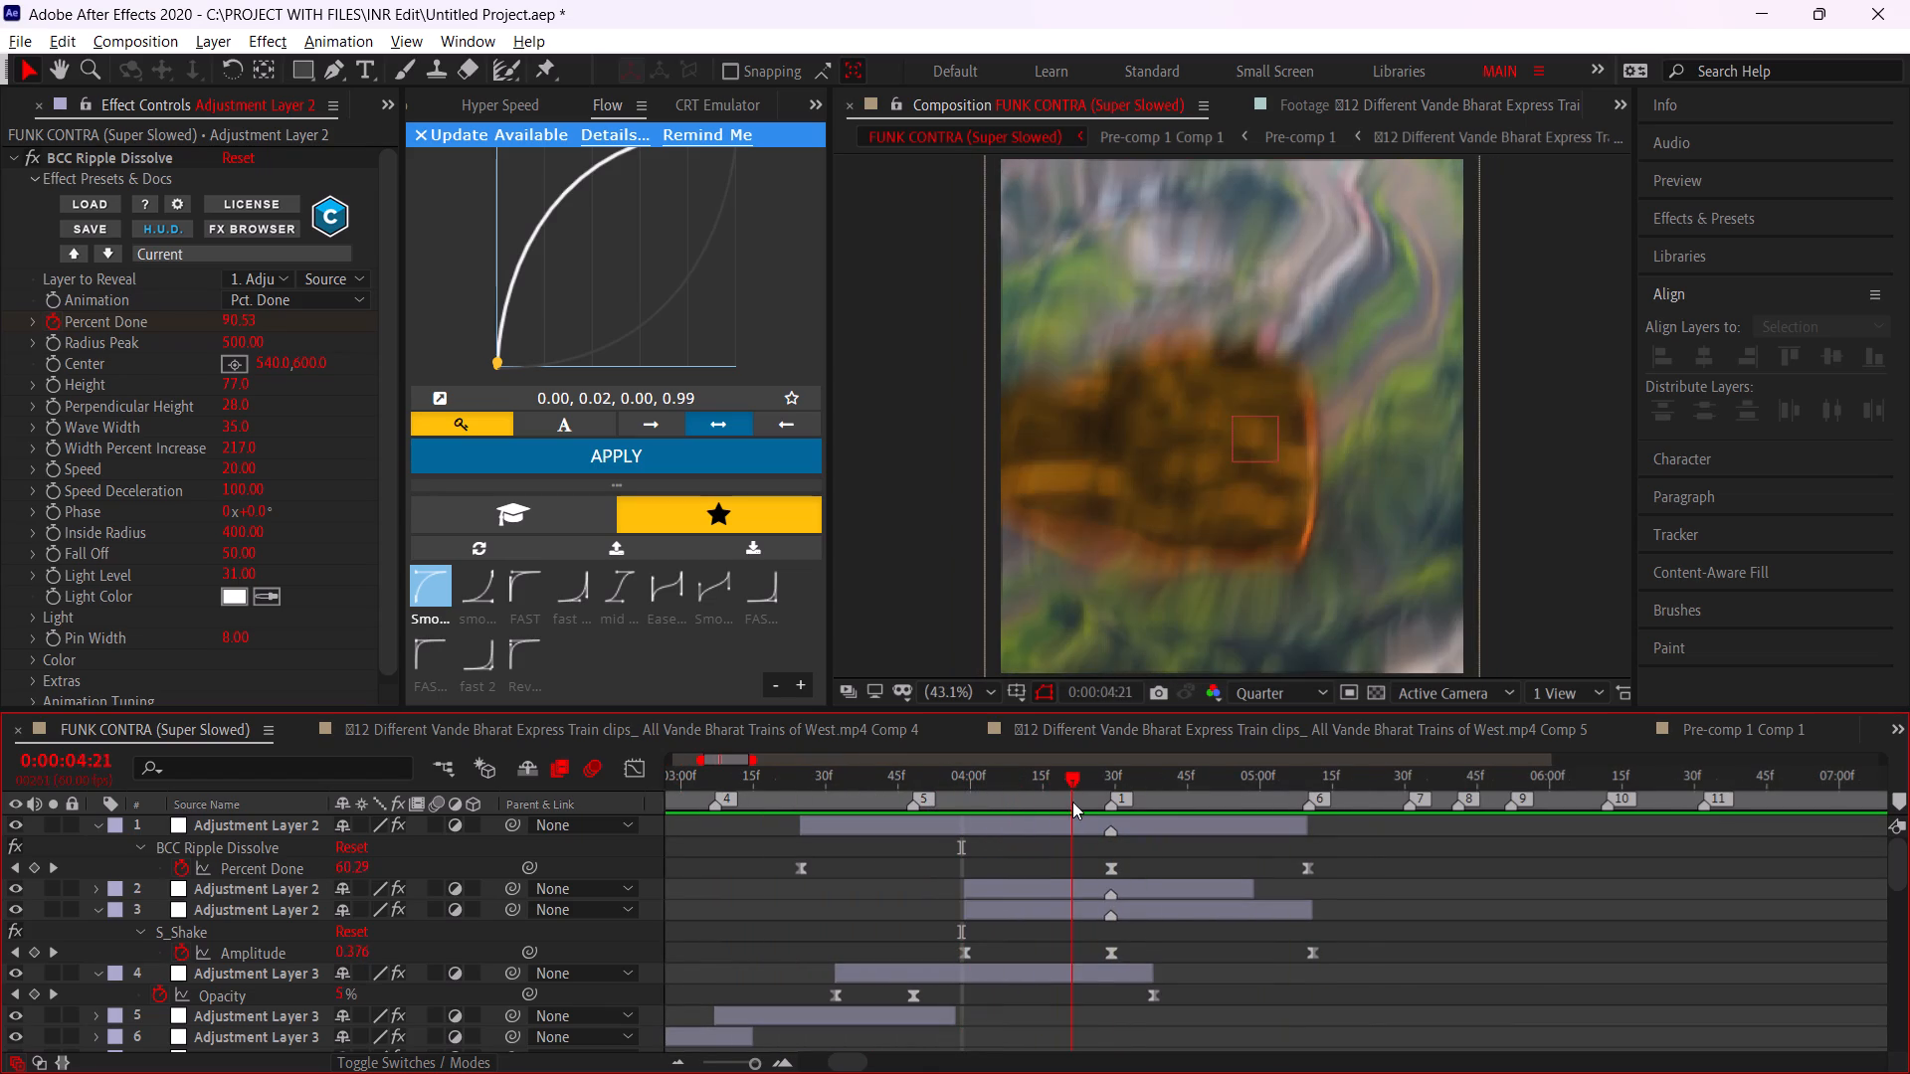
pyautogui.moveTo(1072, 802); pyautogui.dragTo(1063, 801)
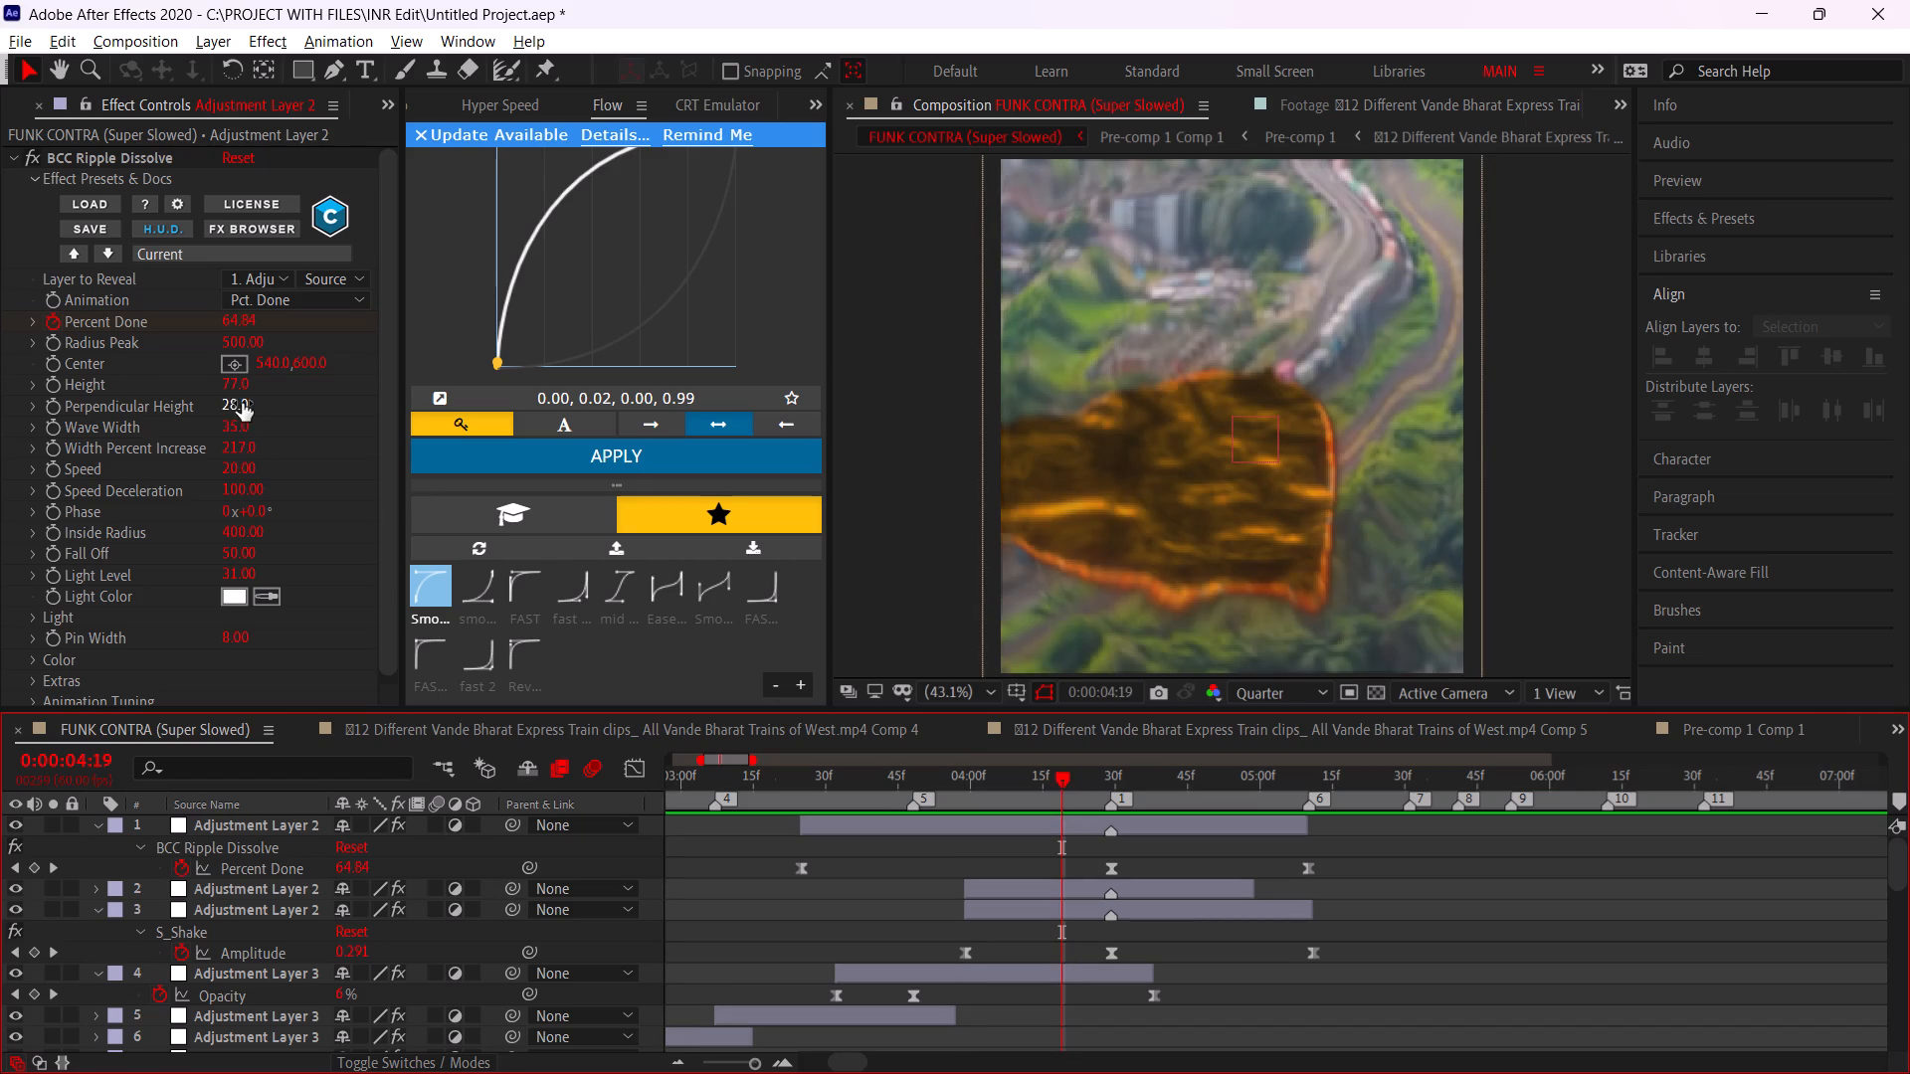
pyautogui.moveTo(233, 410); pyautogui.dragTo(207, 411)
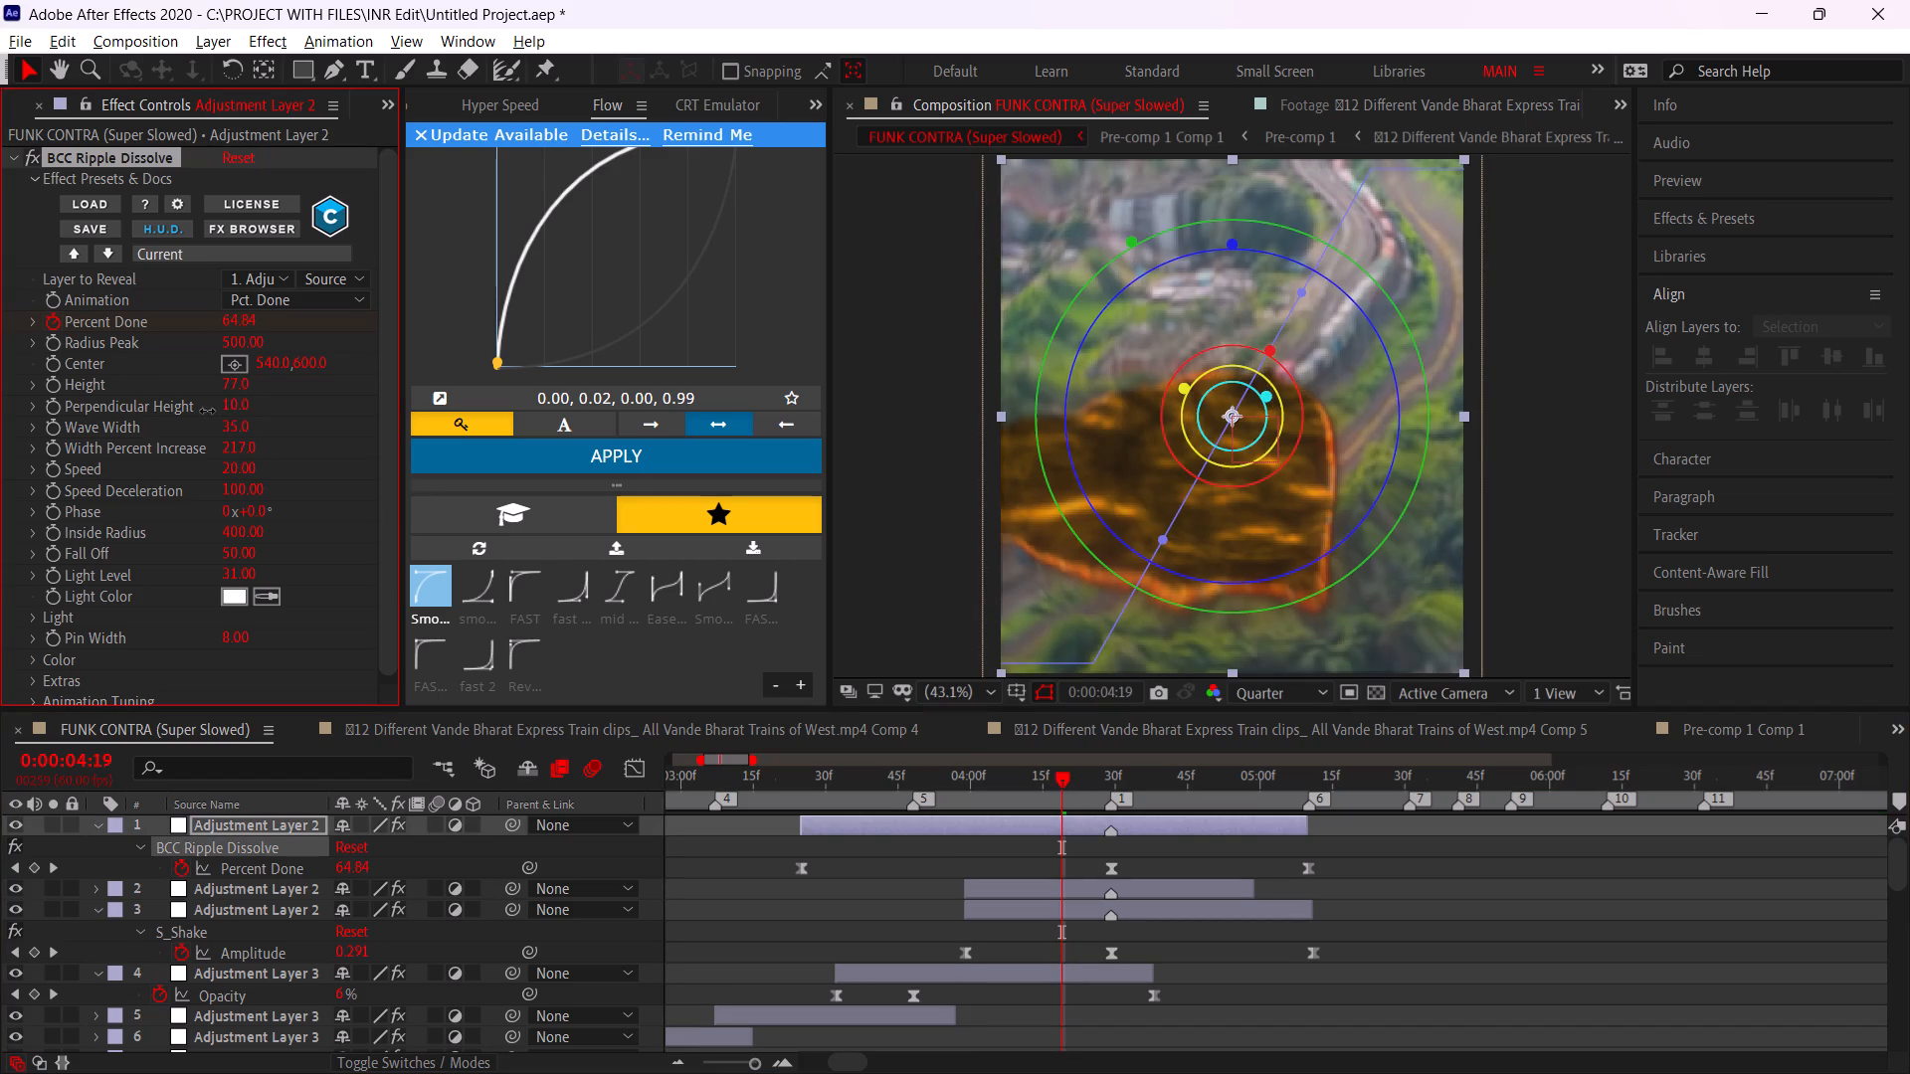
pyautogui.moveTo(207, 411); pyautogui.dragTo(180, 416)
pyautogui.moveTo(255, 386); pyautogui.dragTo(347, 396)
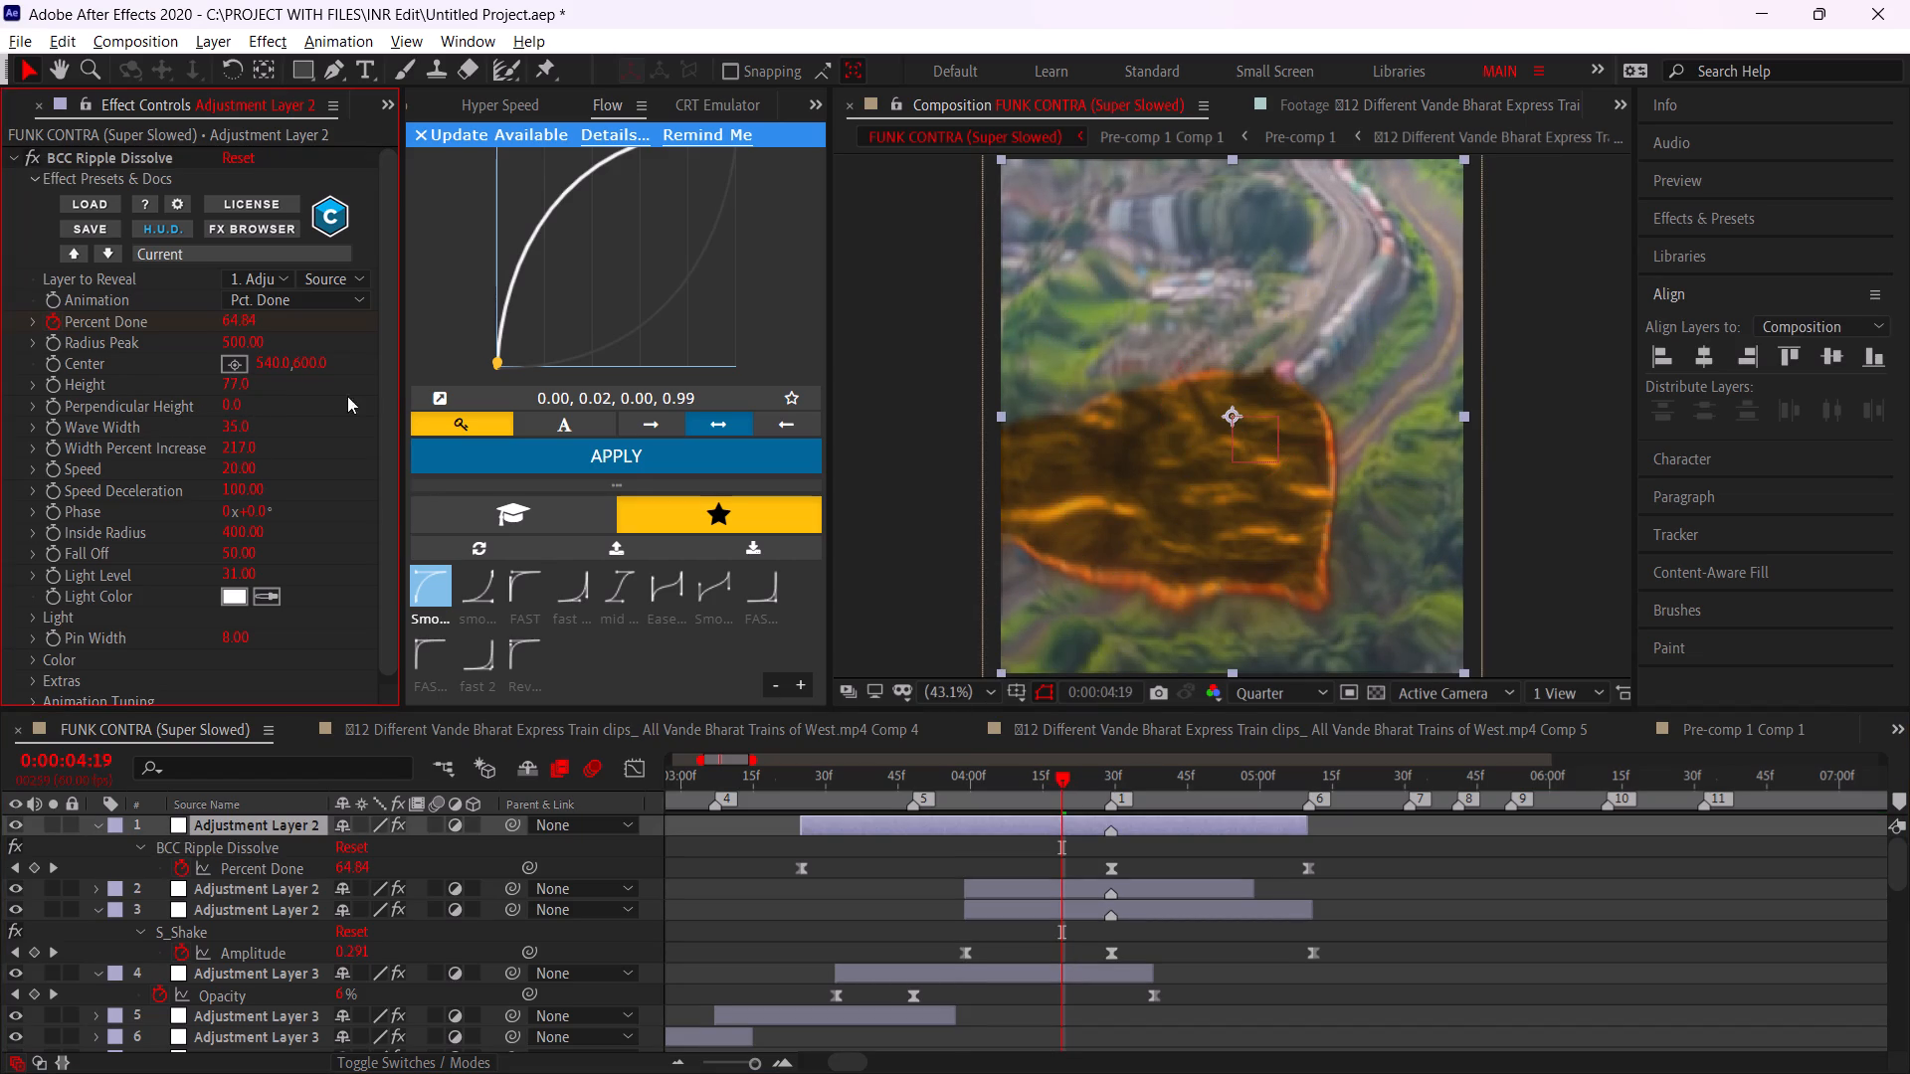
pyautogui.moveTo(347, 396); pyautogui.dragTo(376, 396)
pyautogui.moveTo(243, 394); pyautogui.dragTo(614, 431)
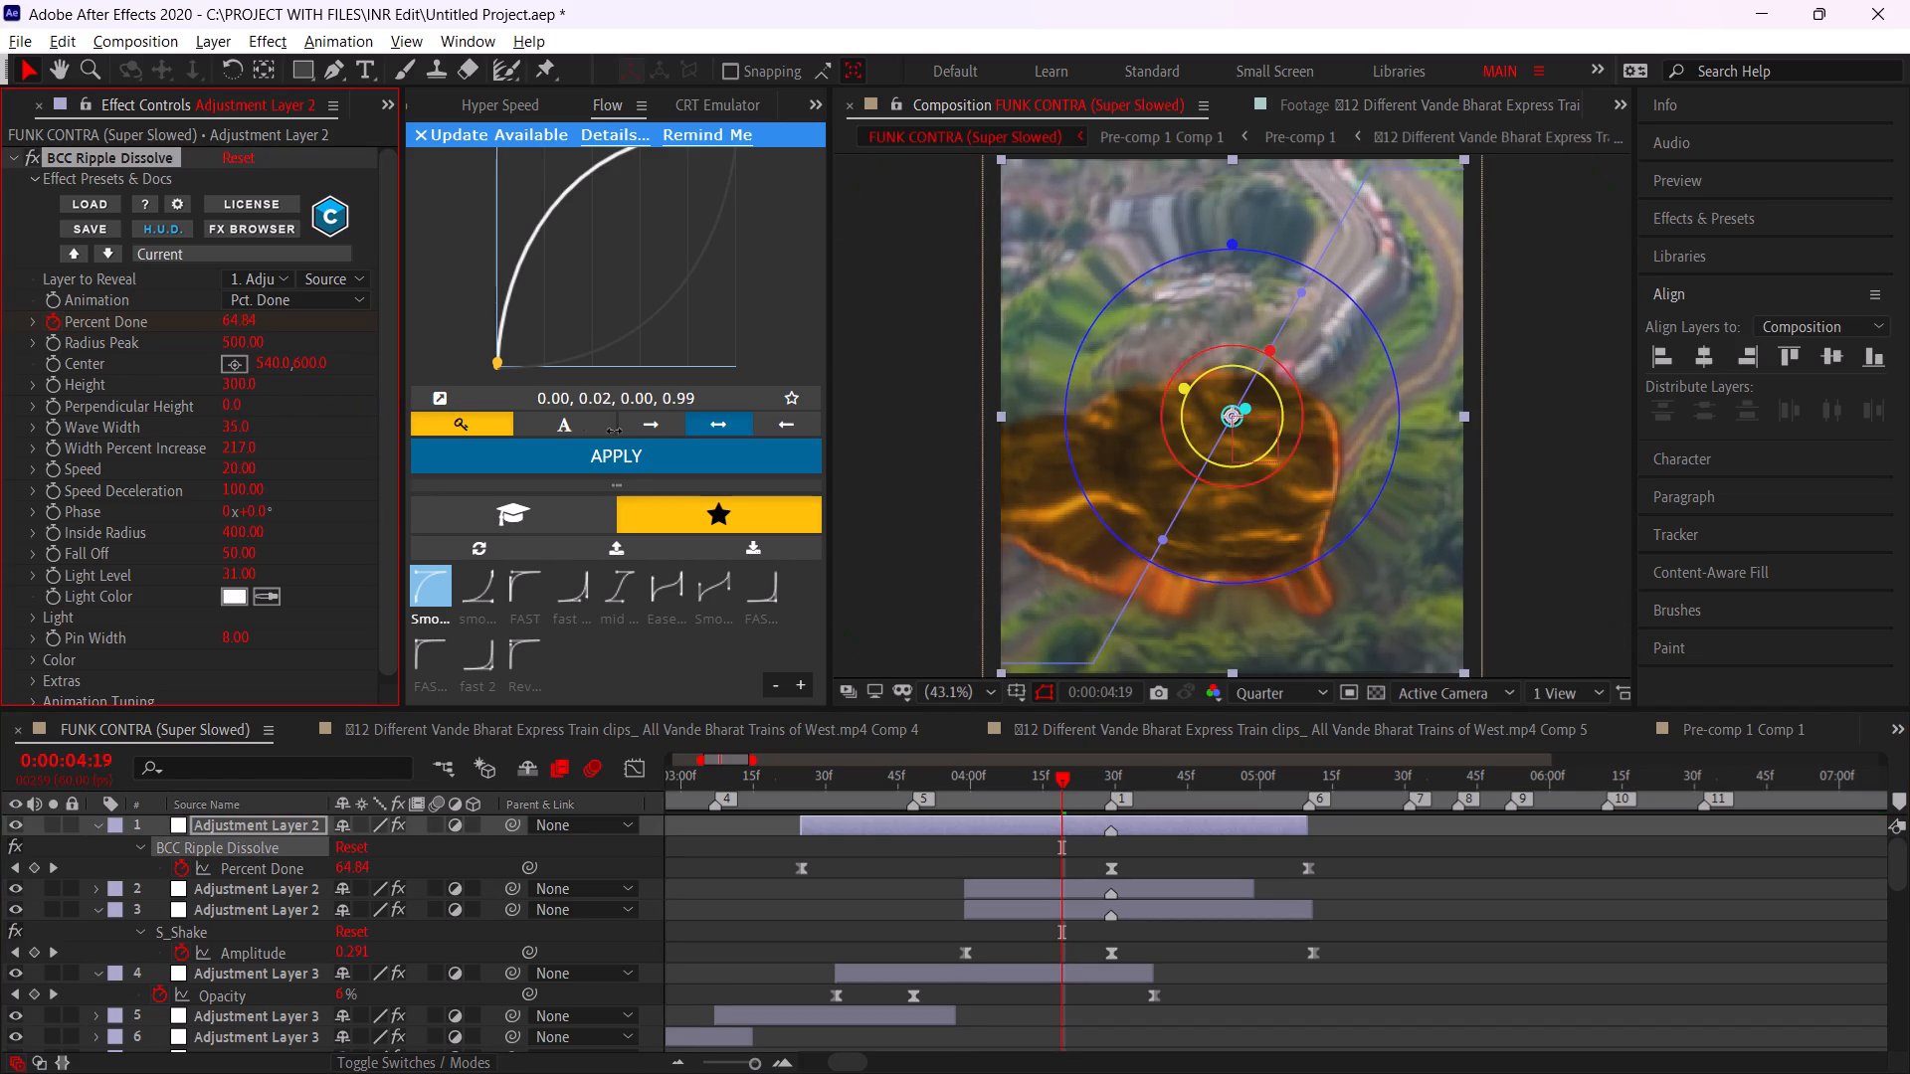
pyautogui.moveTo(614, 431); pyautogui.dragTo(618, 433)
# Apply the 0.98, 0.00, 1.00, 1.00 Flow curve to the first two Percent Done keyframes.
pyautogui.moveTo(1132, 848); pyautogui.dragTo(784, 868)
pyautogui.click(494, 600)
pyautogui.click(504, 446)
pyautogui.moveTo(1379, 850); pyautogui.dragTo(1122, 865)
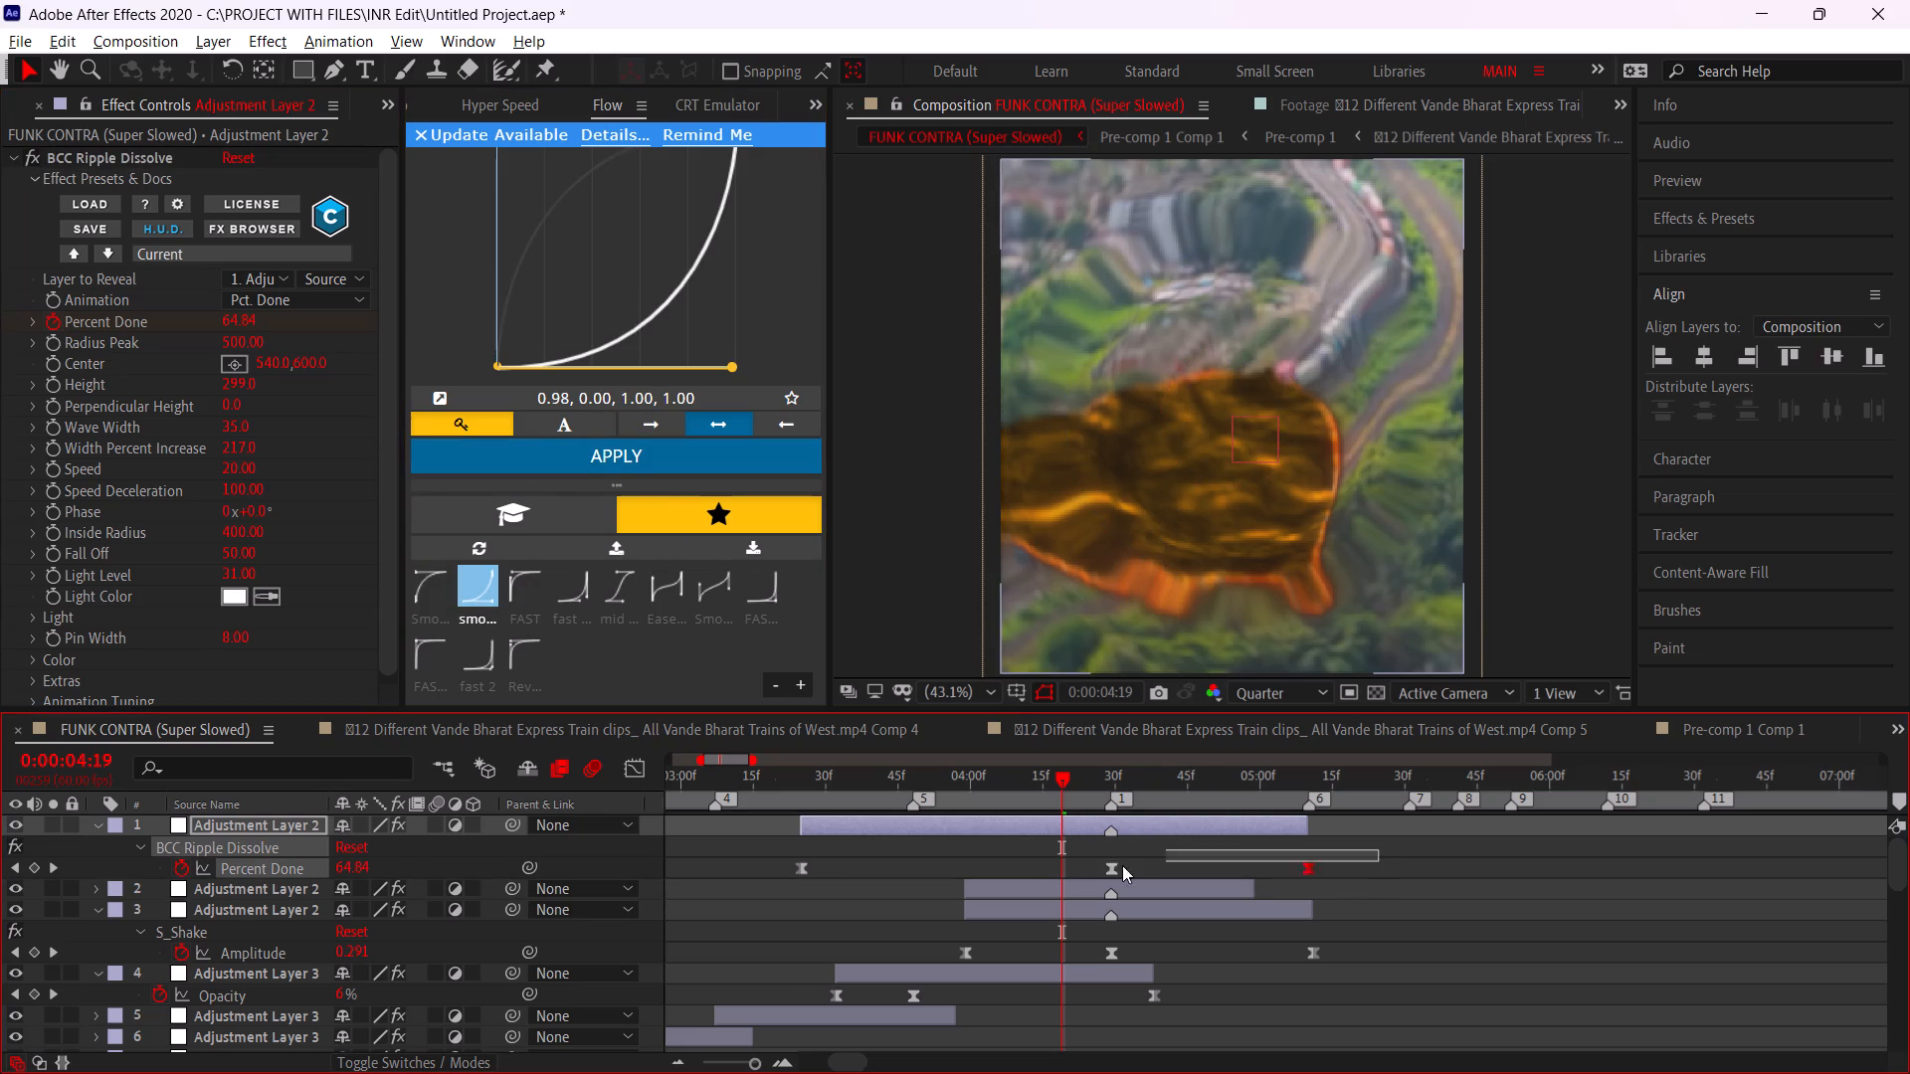
pyautogui.moveTo(1122, 865); pyautogui.dragTo(1065, 868)
pyautogui.click(1163, 836)
# Add a Percent Done keyframe of 83.21 at 0:00:04:43 and move it onto the final keyframe near marker 6, replacing it.
pyautogui.moveTo(1135, 775); pyautogui.dragTo(1161, 782)
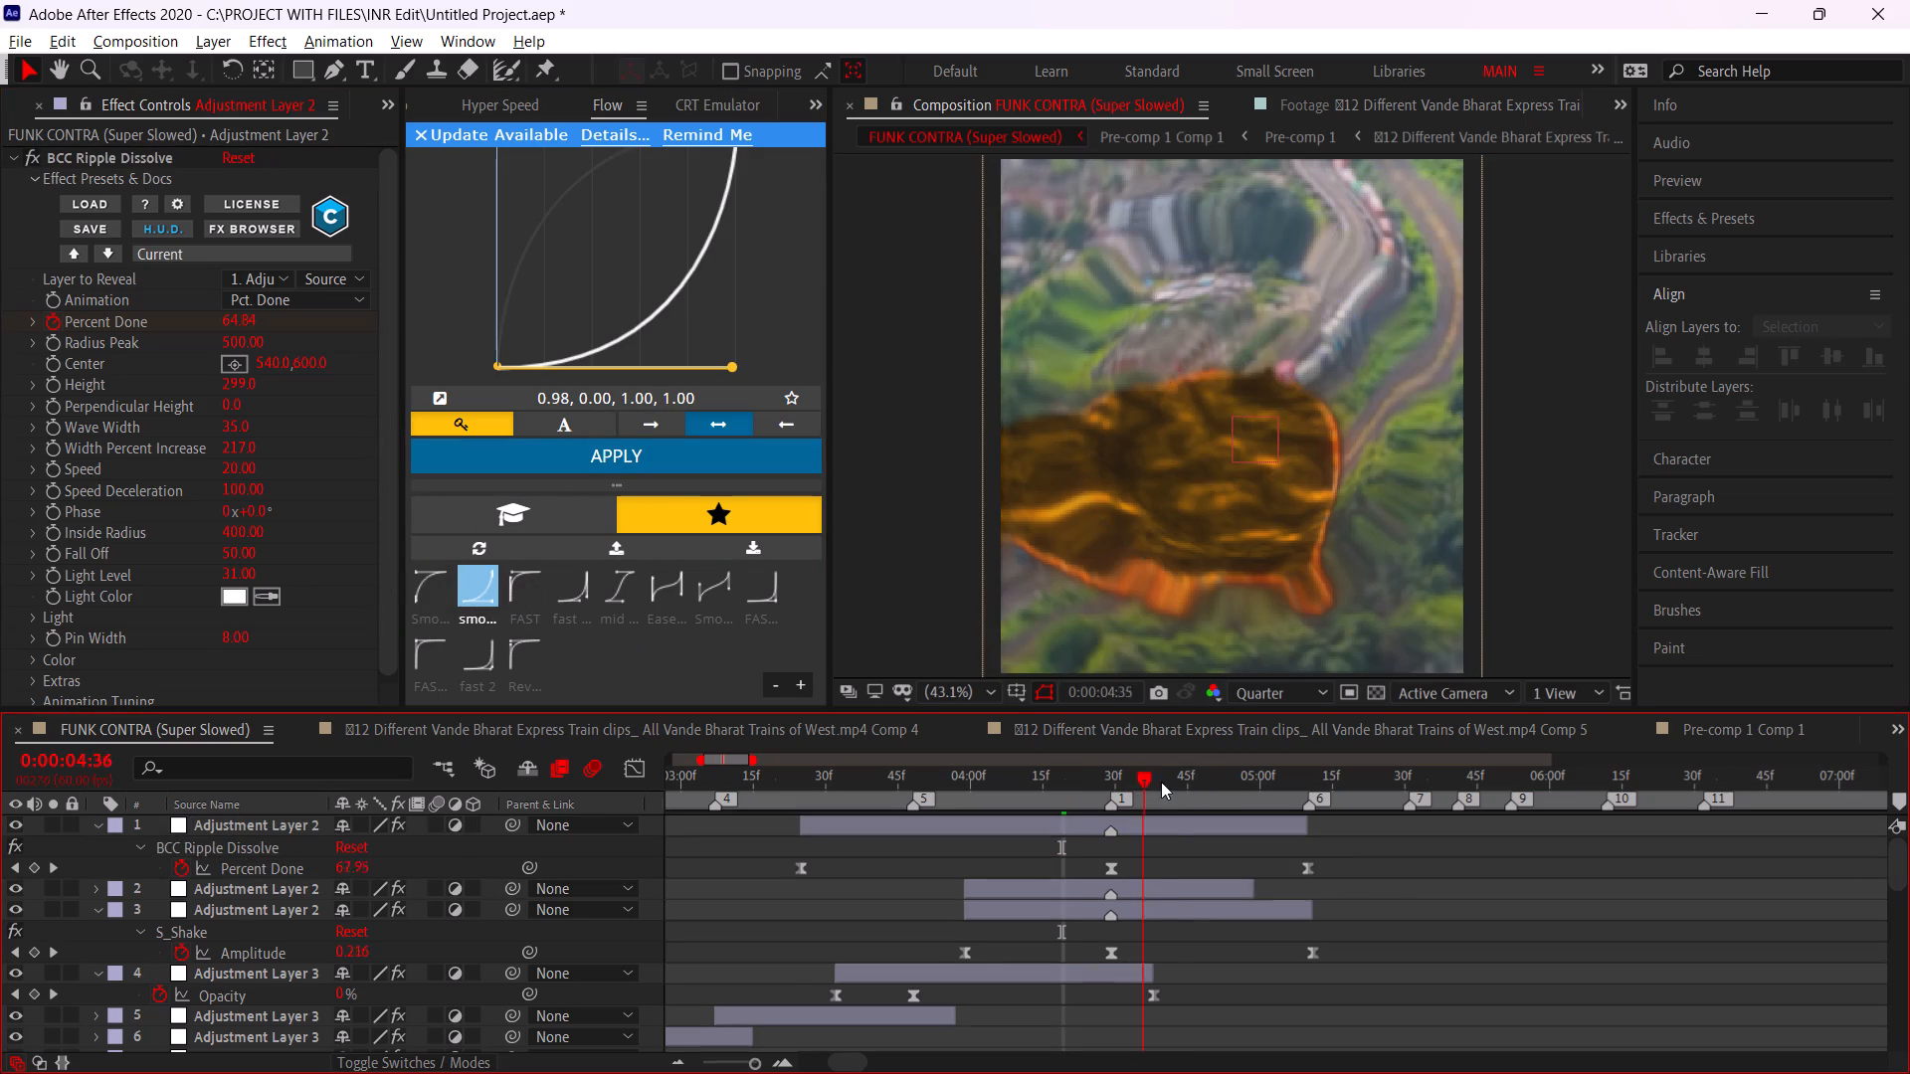
pyautogui.moveTo(1161, 782); pyautogui.dragTo(1167, 783)
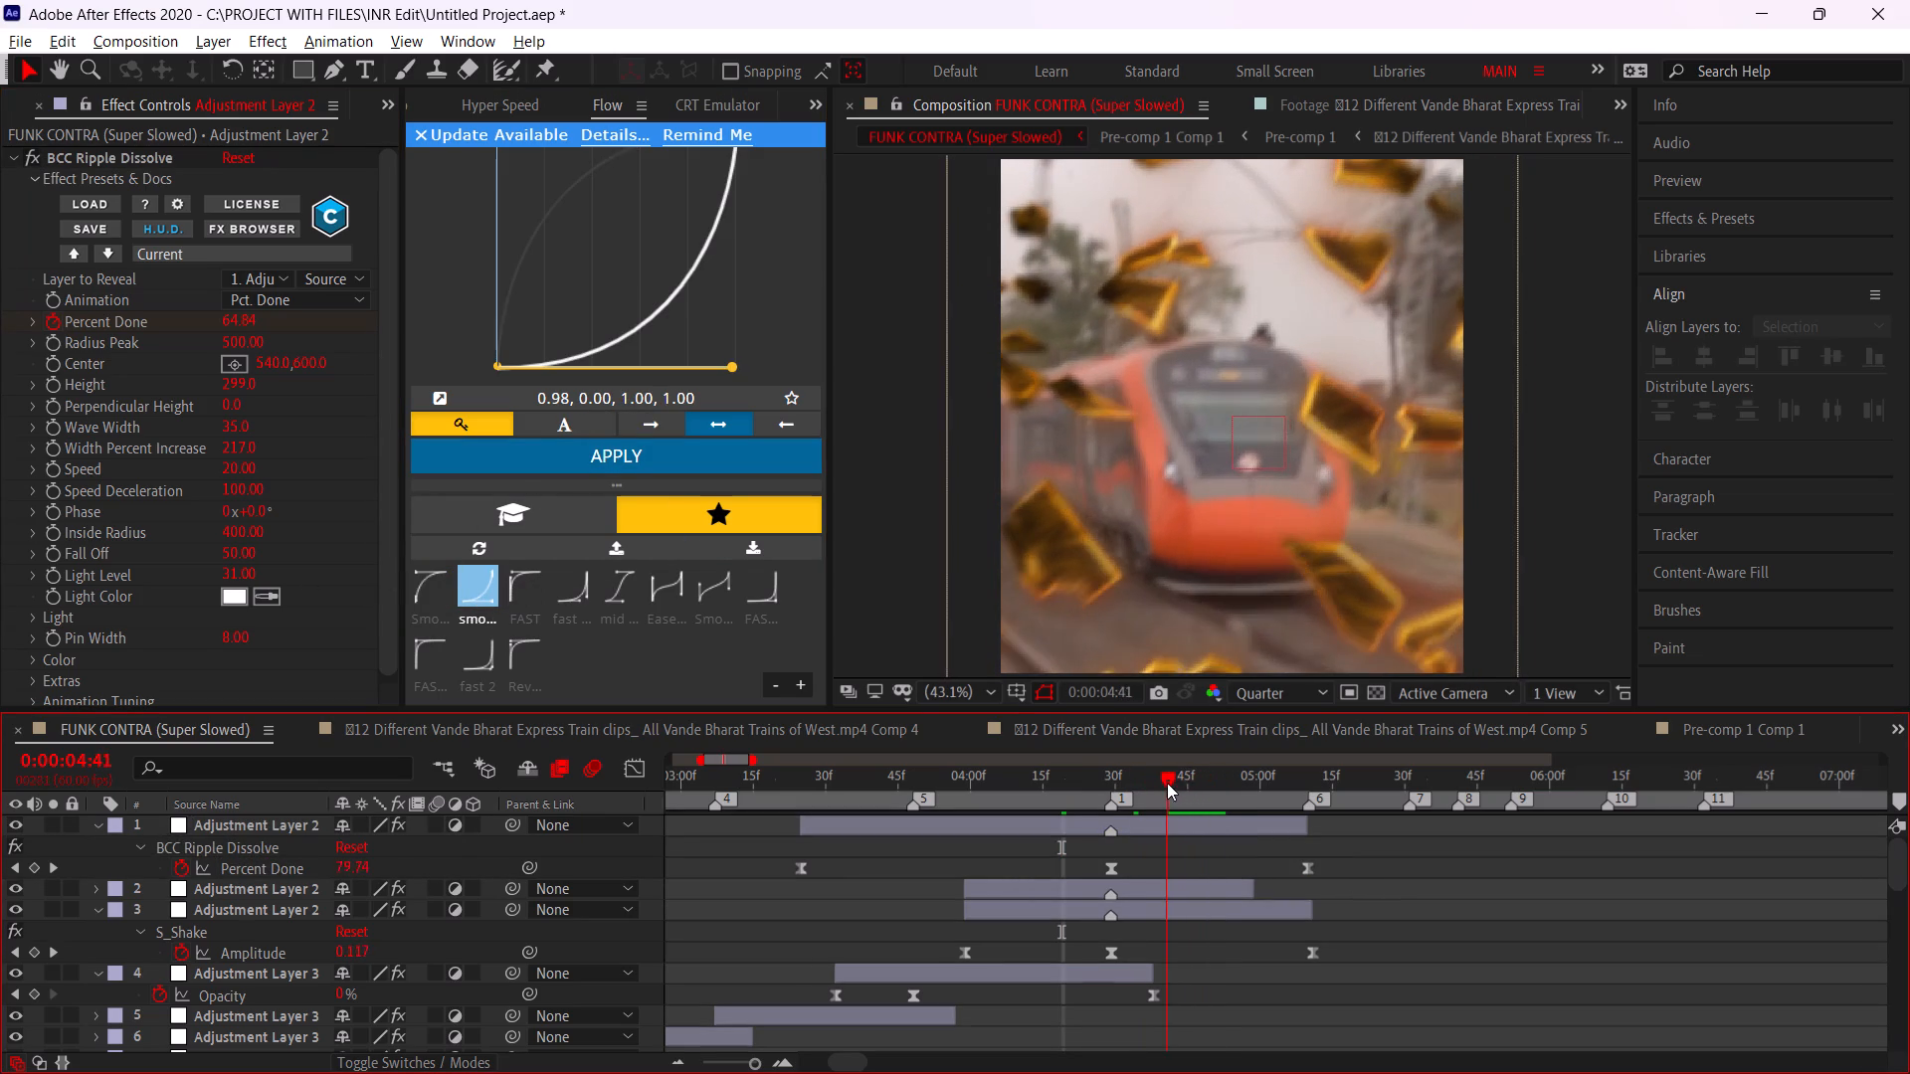
pyautogui.moveTo(1167, 783); pyautogui.dragTo(1180, 782)
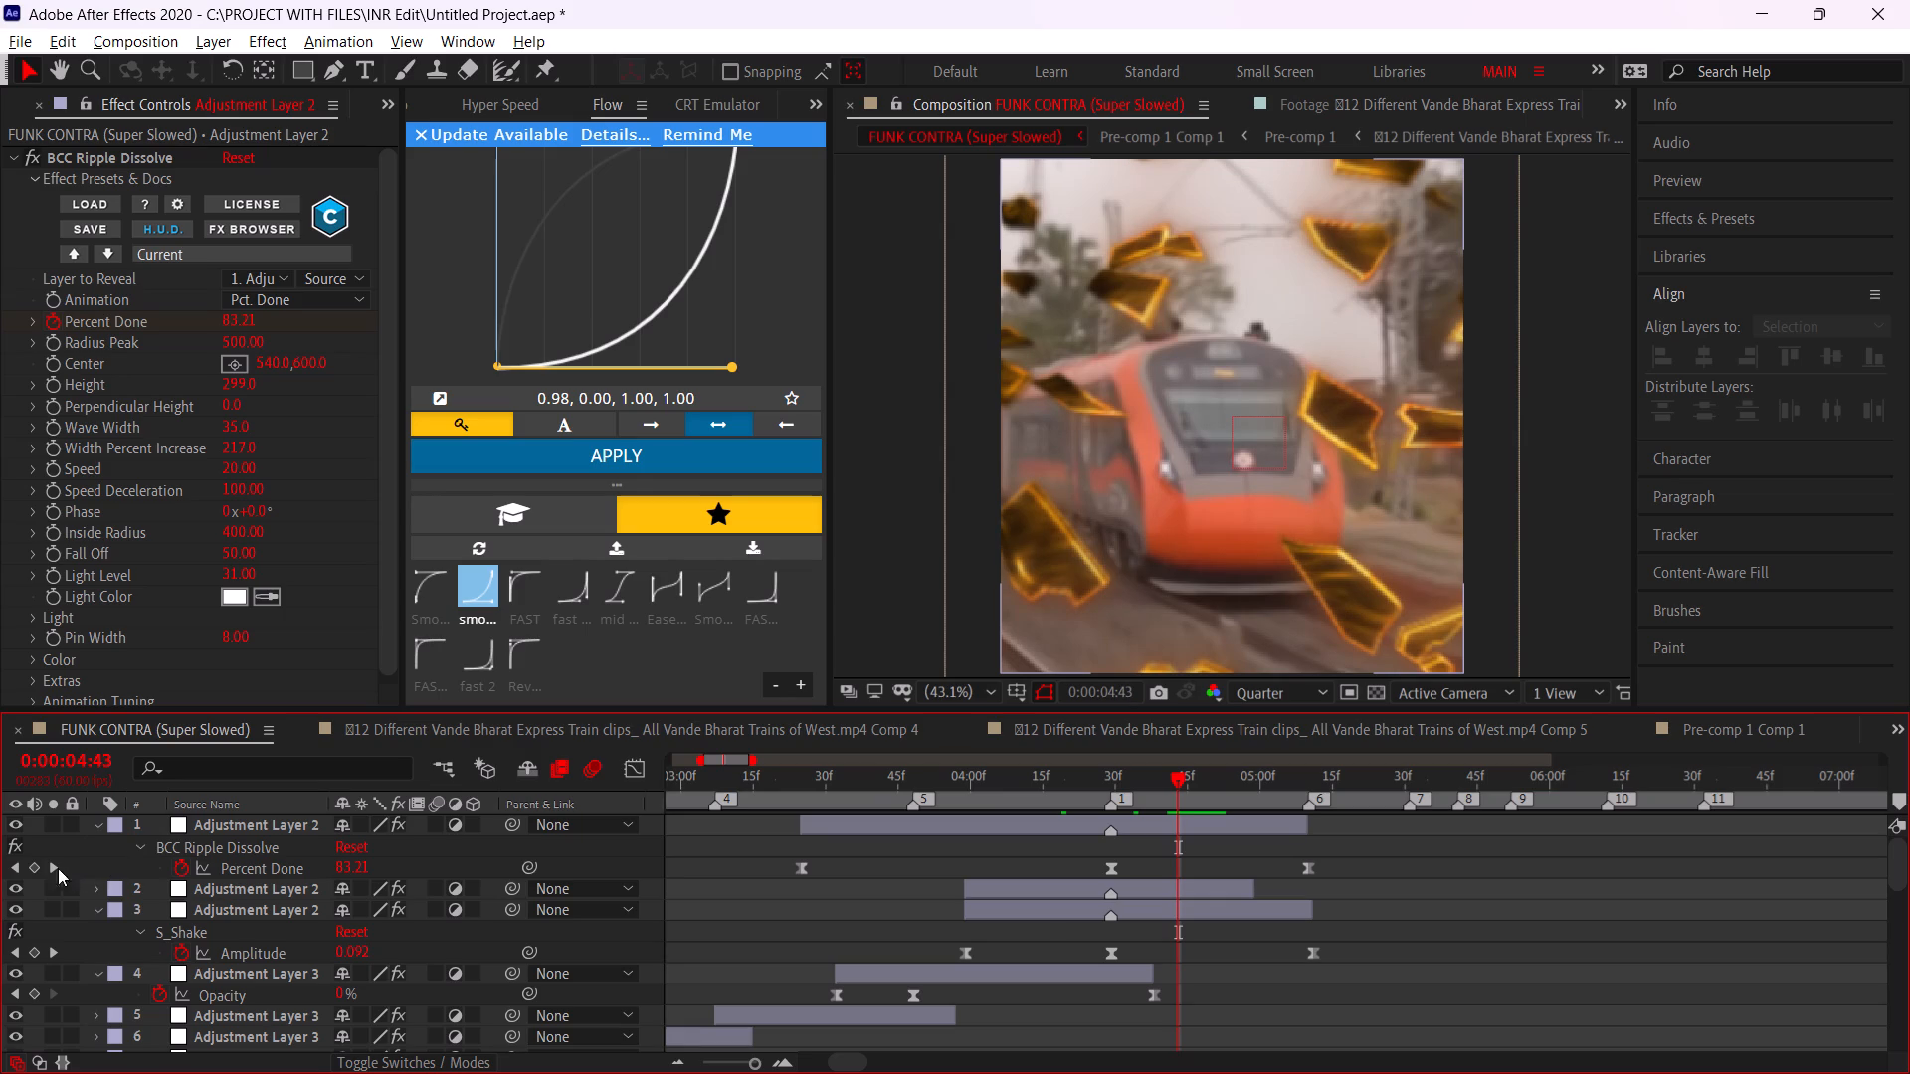
pyautogui.click(35, 868)
pyautogui.moveTo(1180, 865); pyautogui.dragTo(1304, 881)
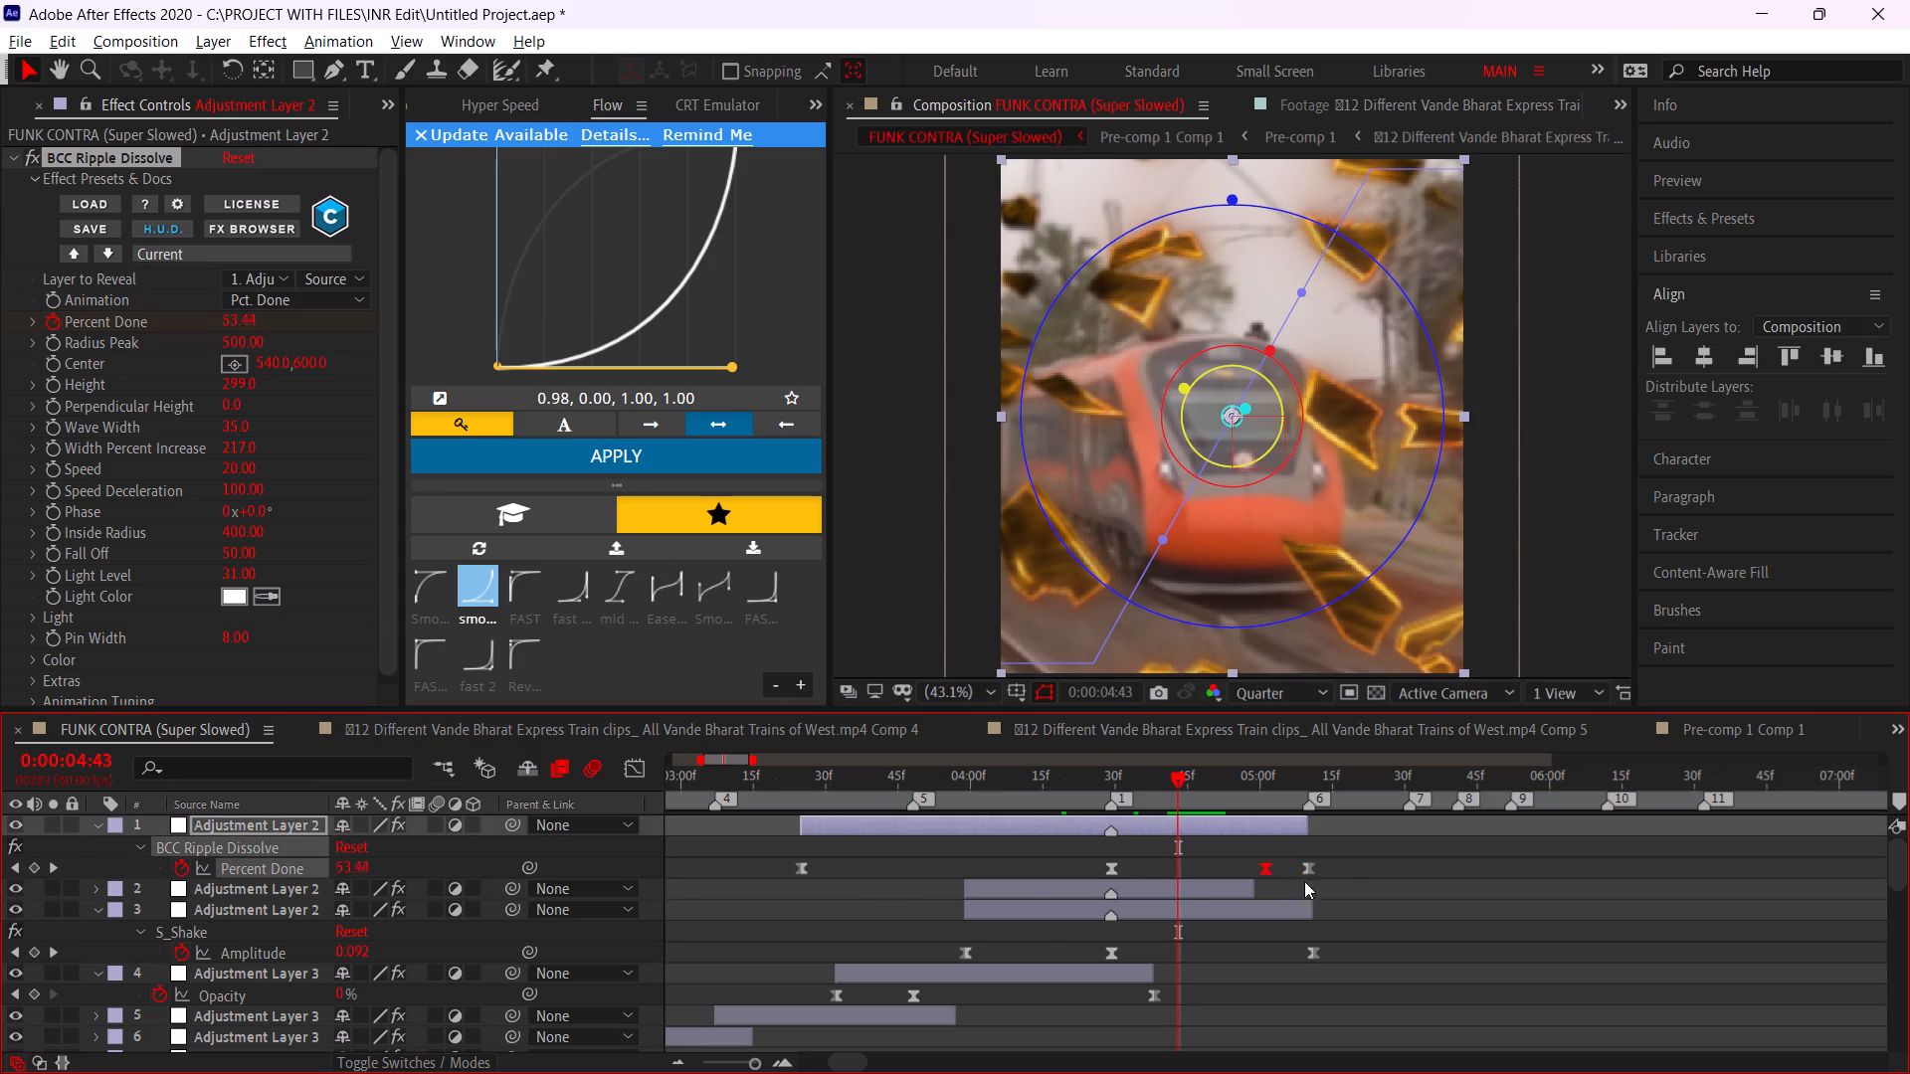
pyautogui.moveTo(1304, 881); pyautogui.dragTo(1309, 877)
# Apply the 0.00, 0.02, 0.00, 0.99 Flow curve to the last two Percent Done keyframes.
pyautogui.moveTo(1347, 855); pyautogui.dragTo(1058, 872)
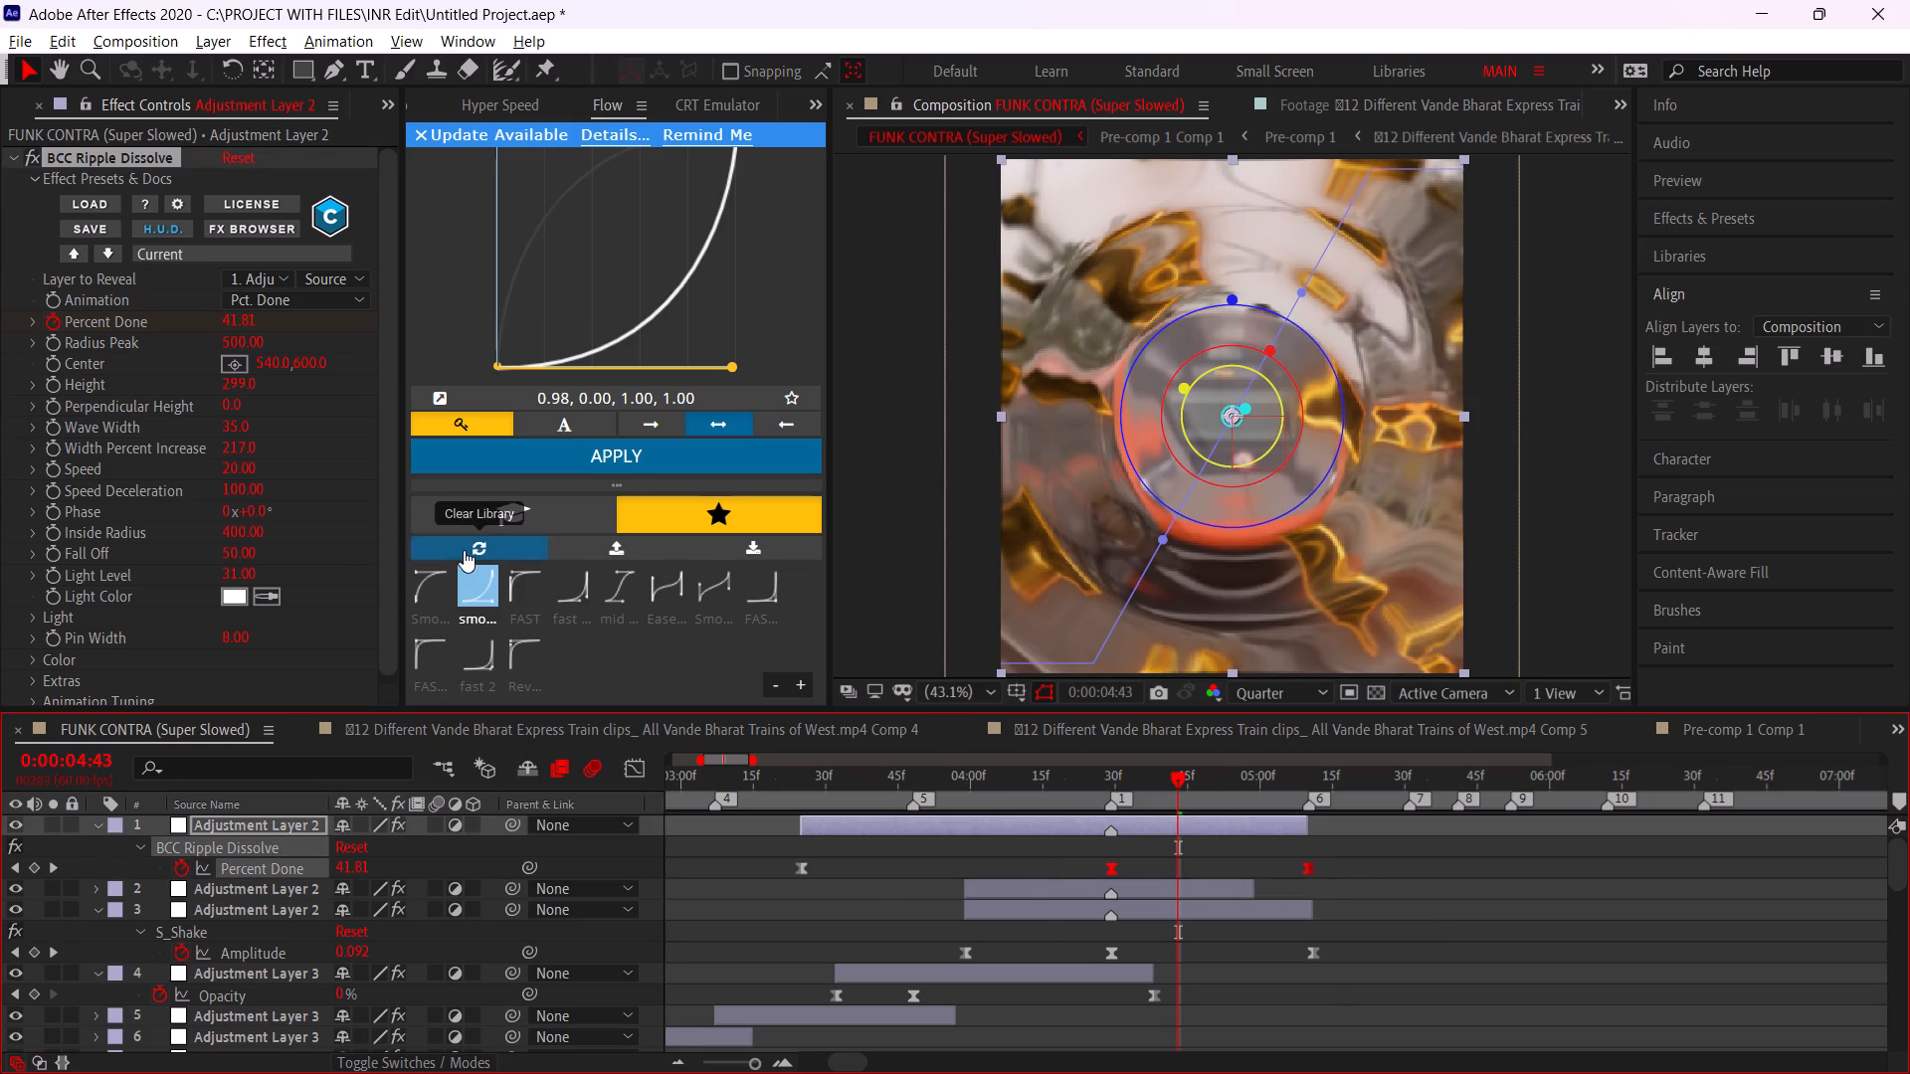
pyautogui.click(448, 589)
pyautogui.click(543, 462)
# Preview the edit repeatedly from the beginning through the ripple transition to check the new wave height and ending.
pyautogui.keyDown('alt'); pyautogui.scroll(-3, 1097, 860); pyautogui.keyUp('alt')
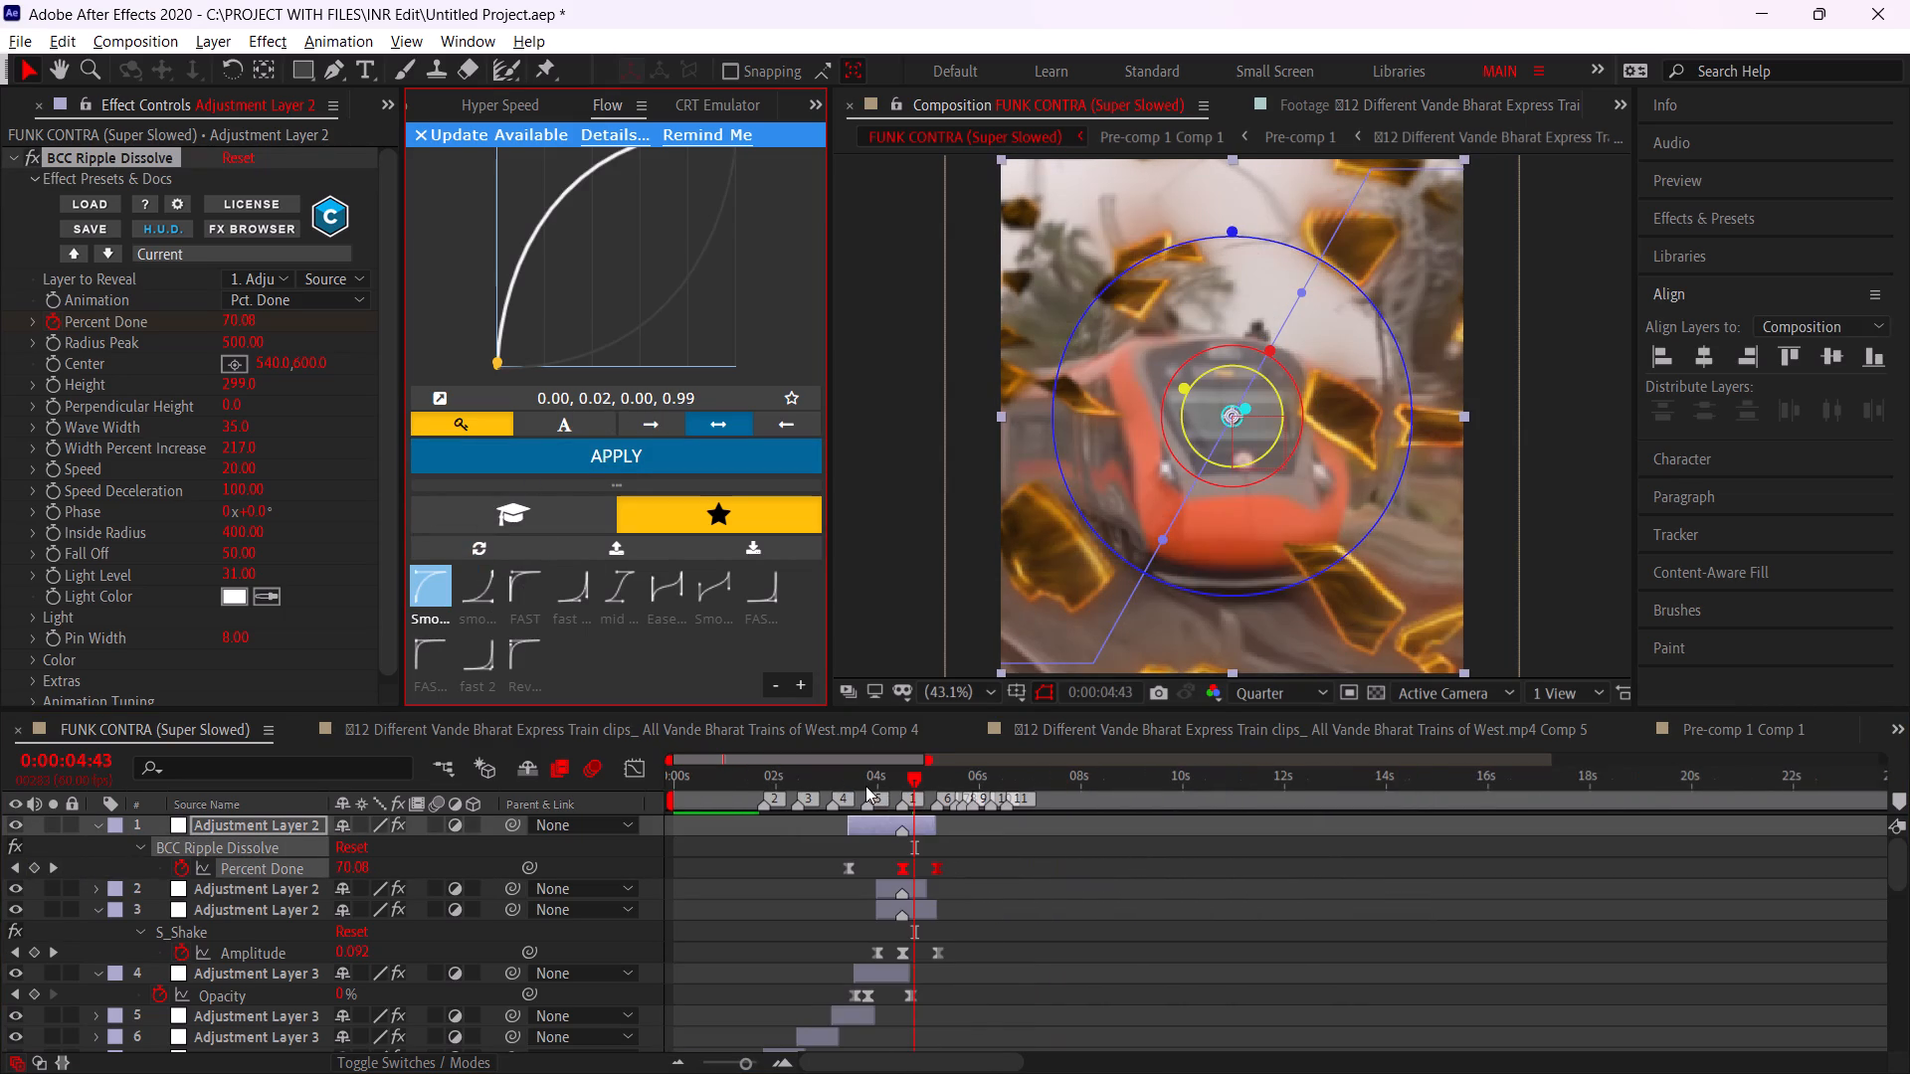
pyautogui.moveTo(869, 786); pyautogui.dragTo(553, 793)
pyautogui.press('space')
pyautogui.press('space')
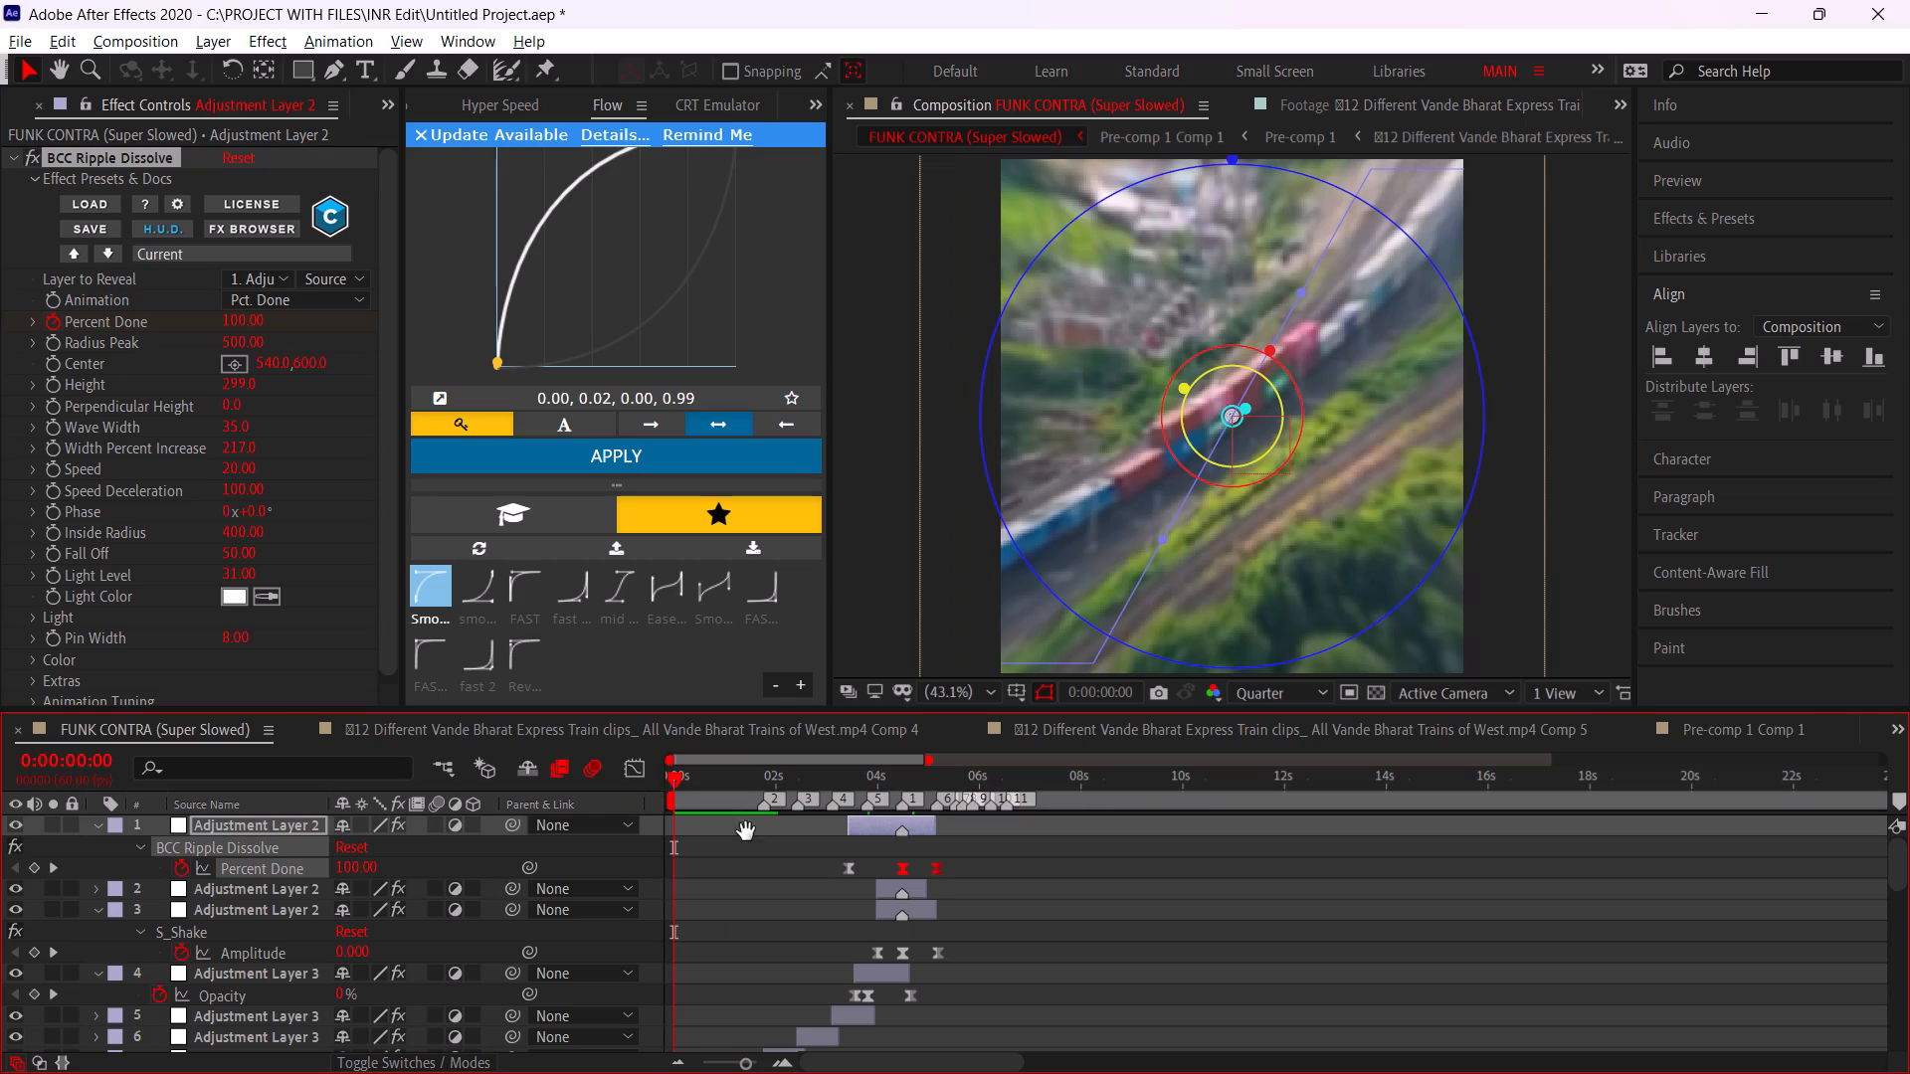
pyautogui.moveTo(717, 790); pyautogui.dragTo(562, 805)
pyautogui.press('space')
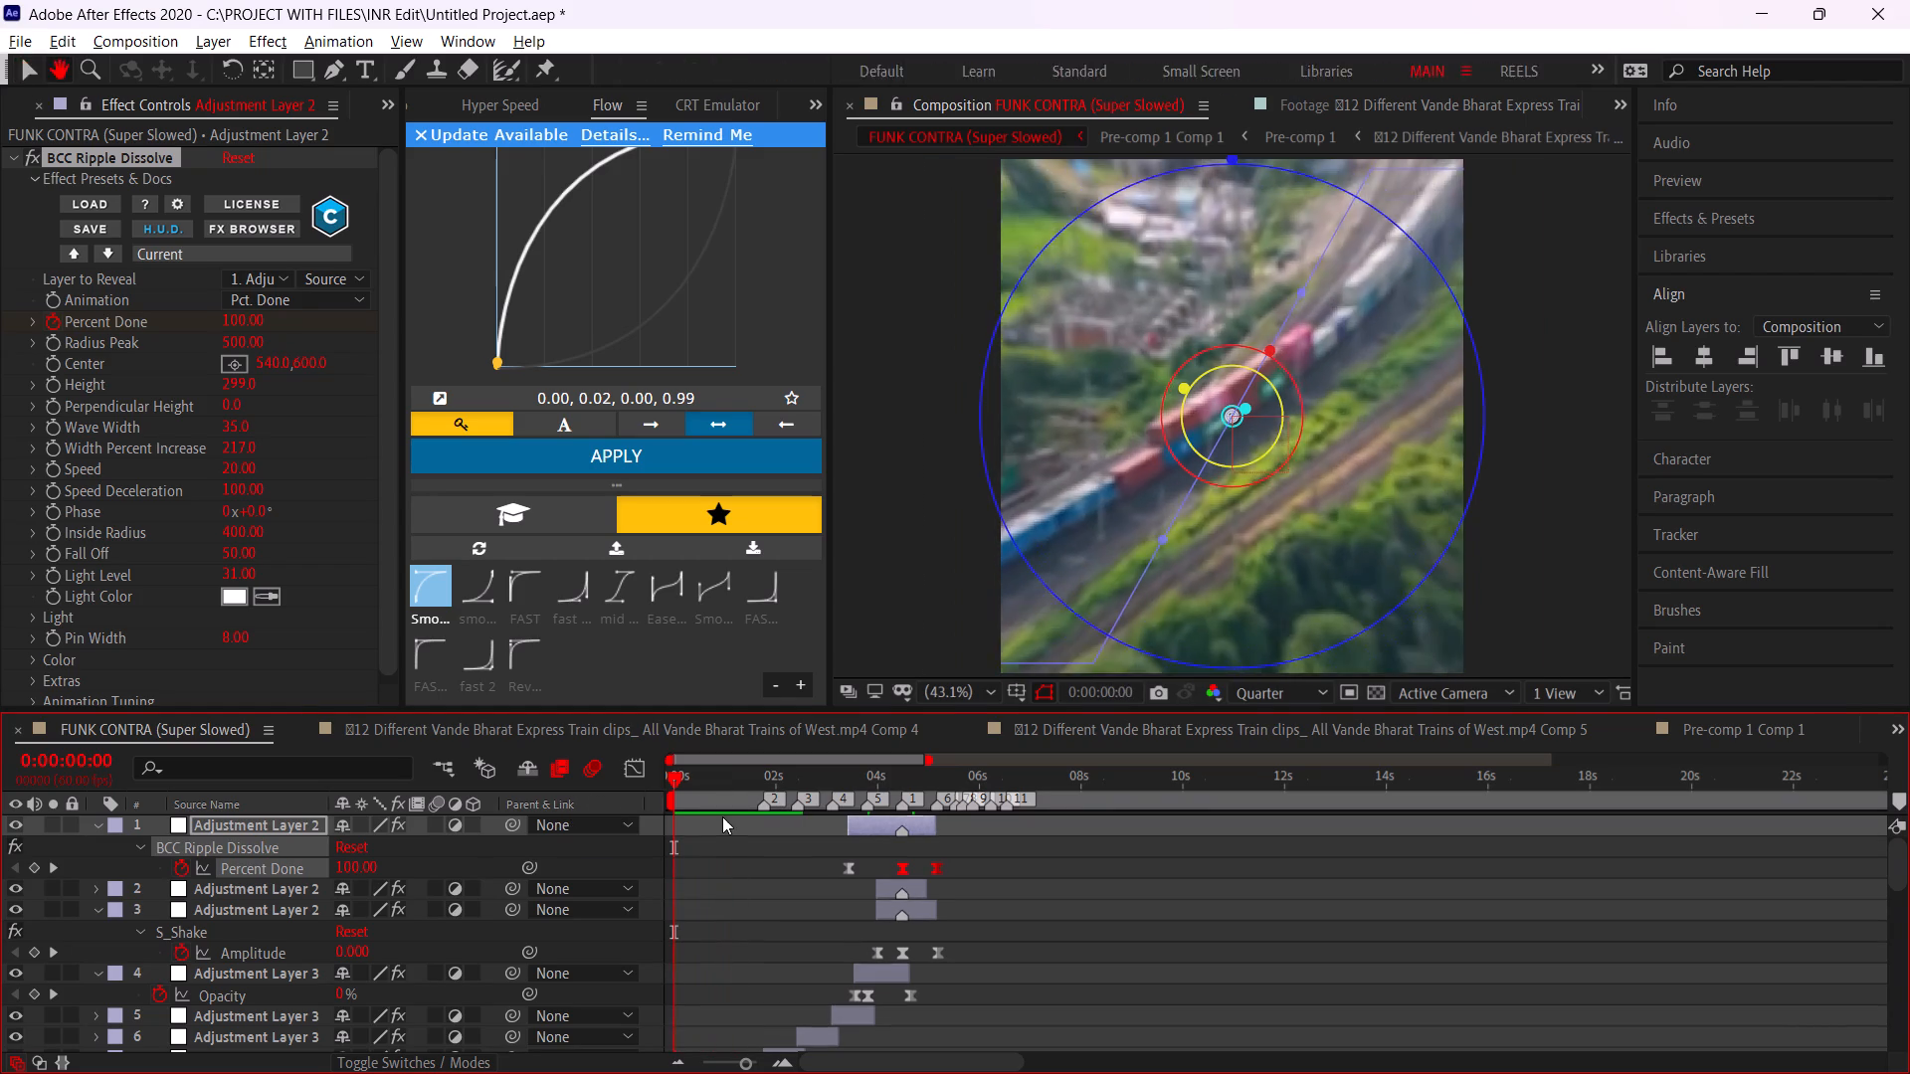
pyautogui.moveTo(715, 779); pyautogui.dragTo(567, 794)
pyautogui.press('space')
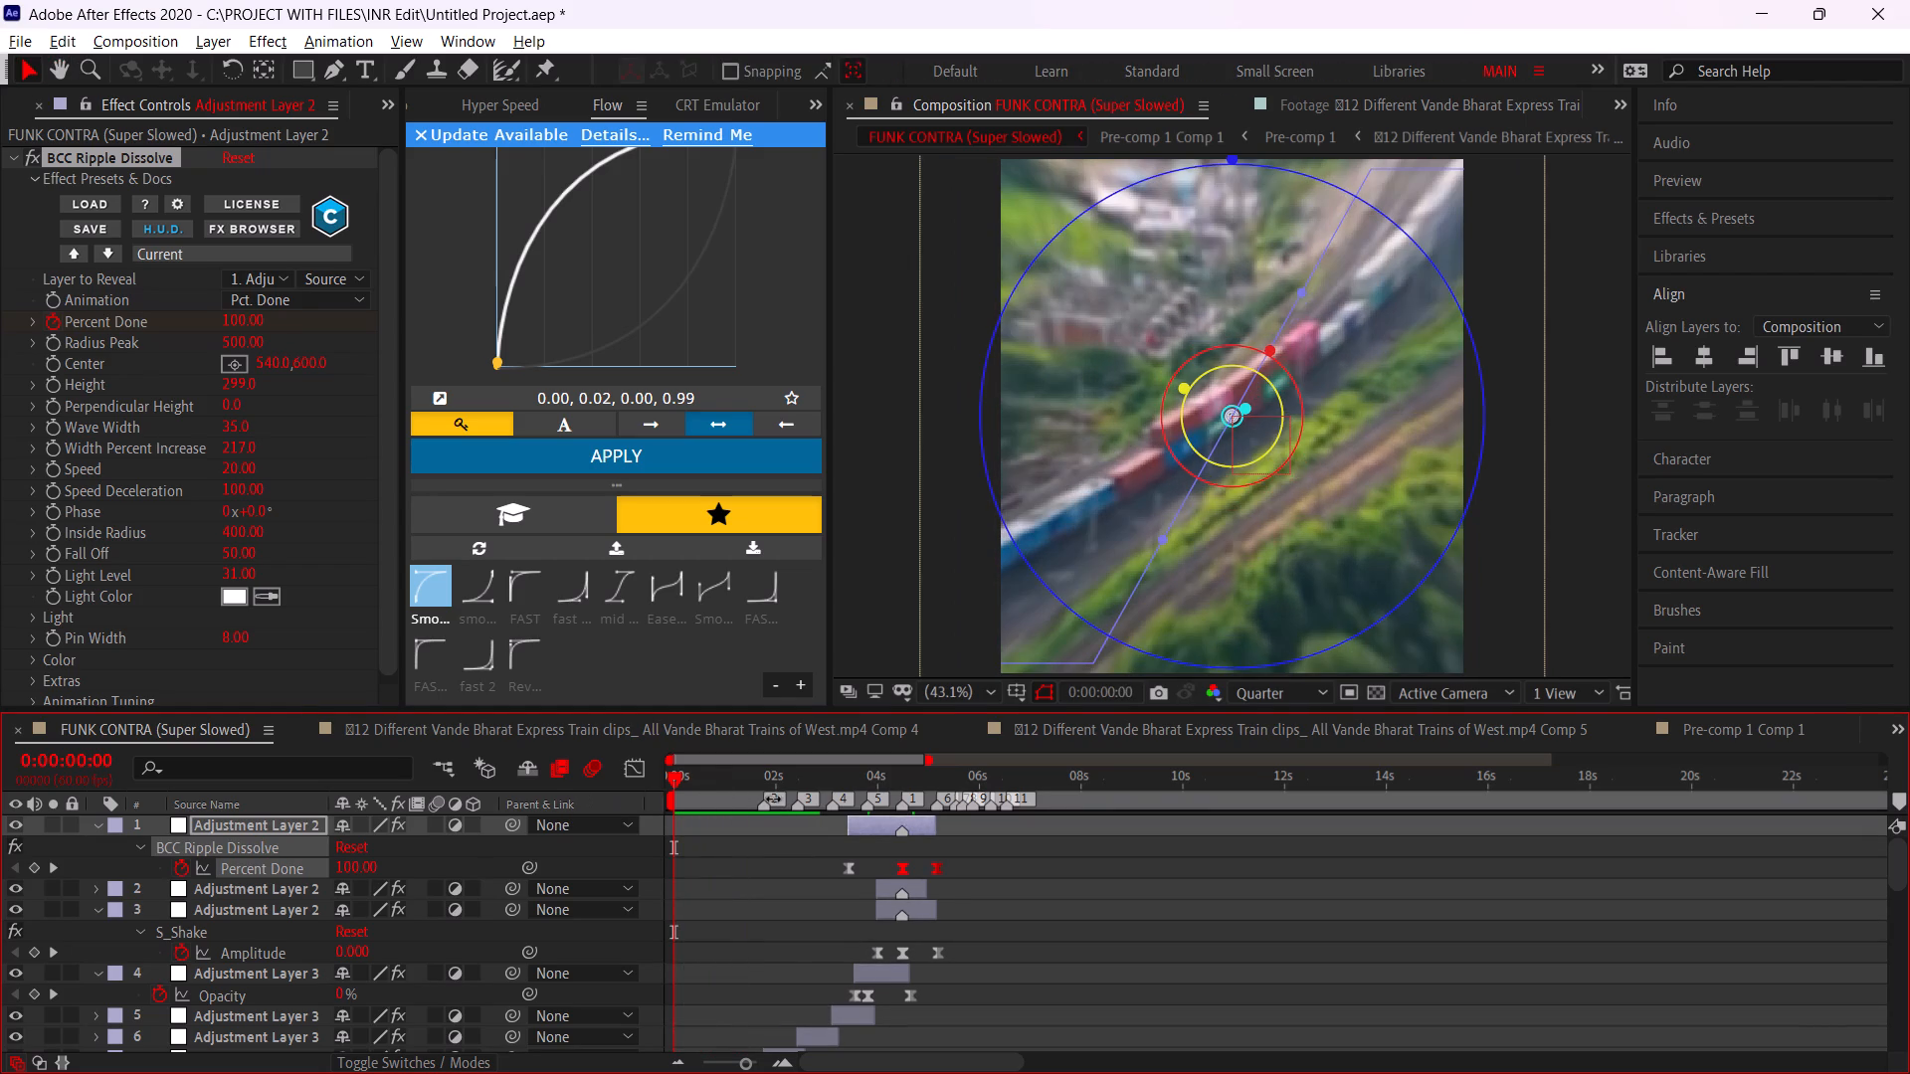
pyautogui.click(804, 856)
pyautogui.press('space')
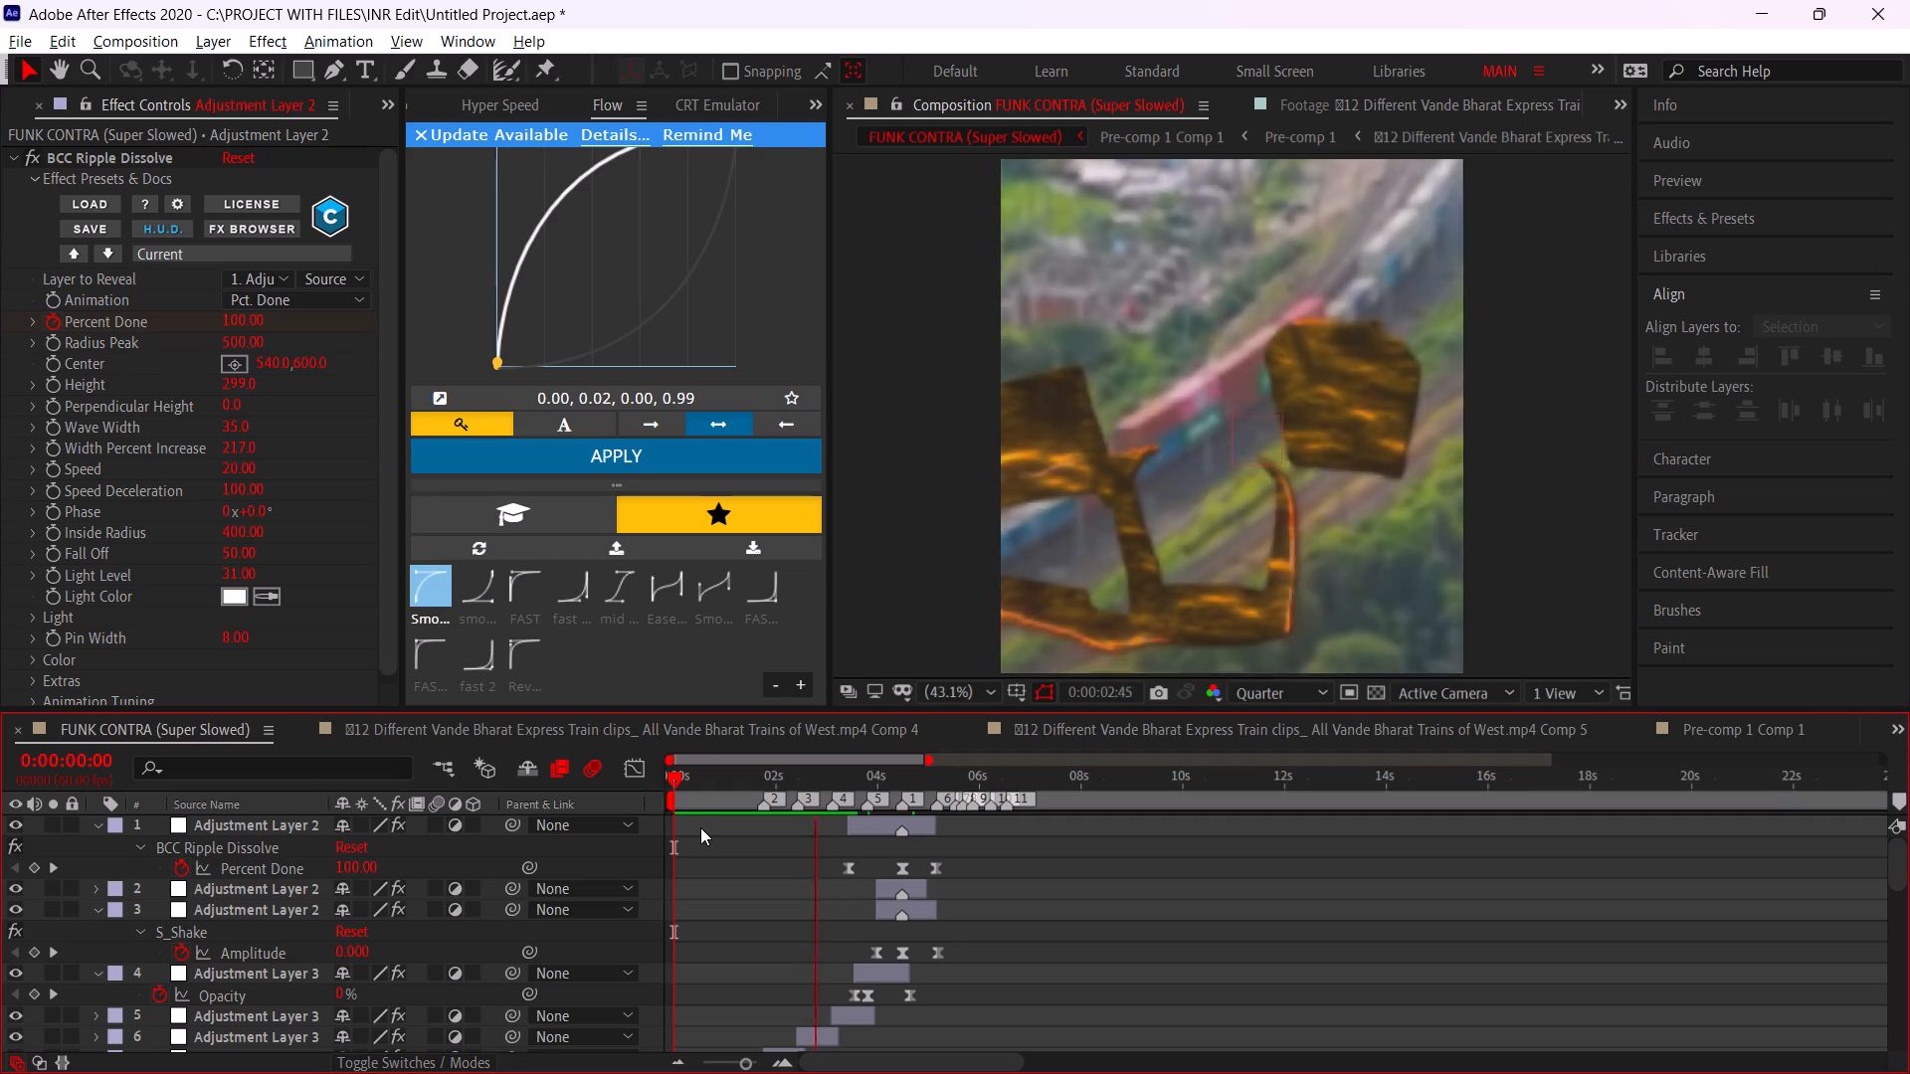
pyautogui.moveTo(695, 781); pyautogui.dragTo(607, 794)
pyautogui.press('space')
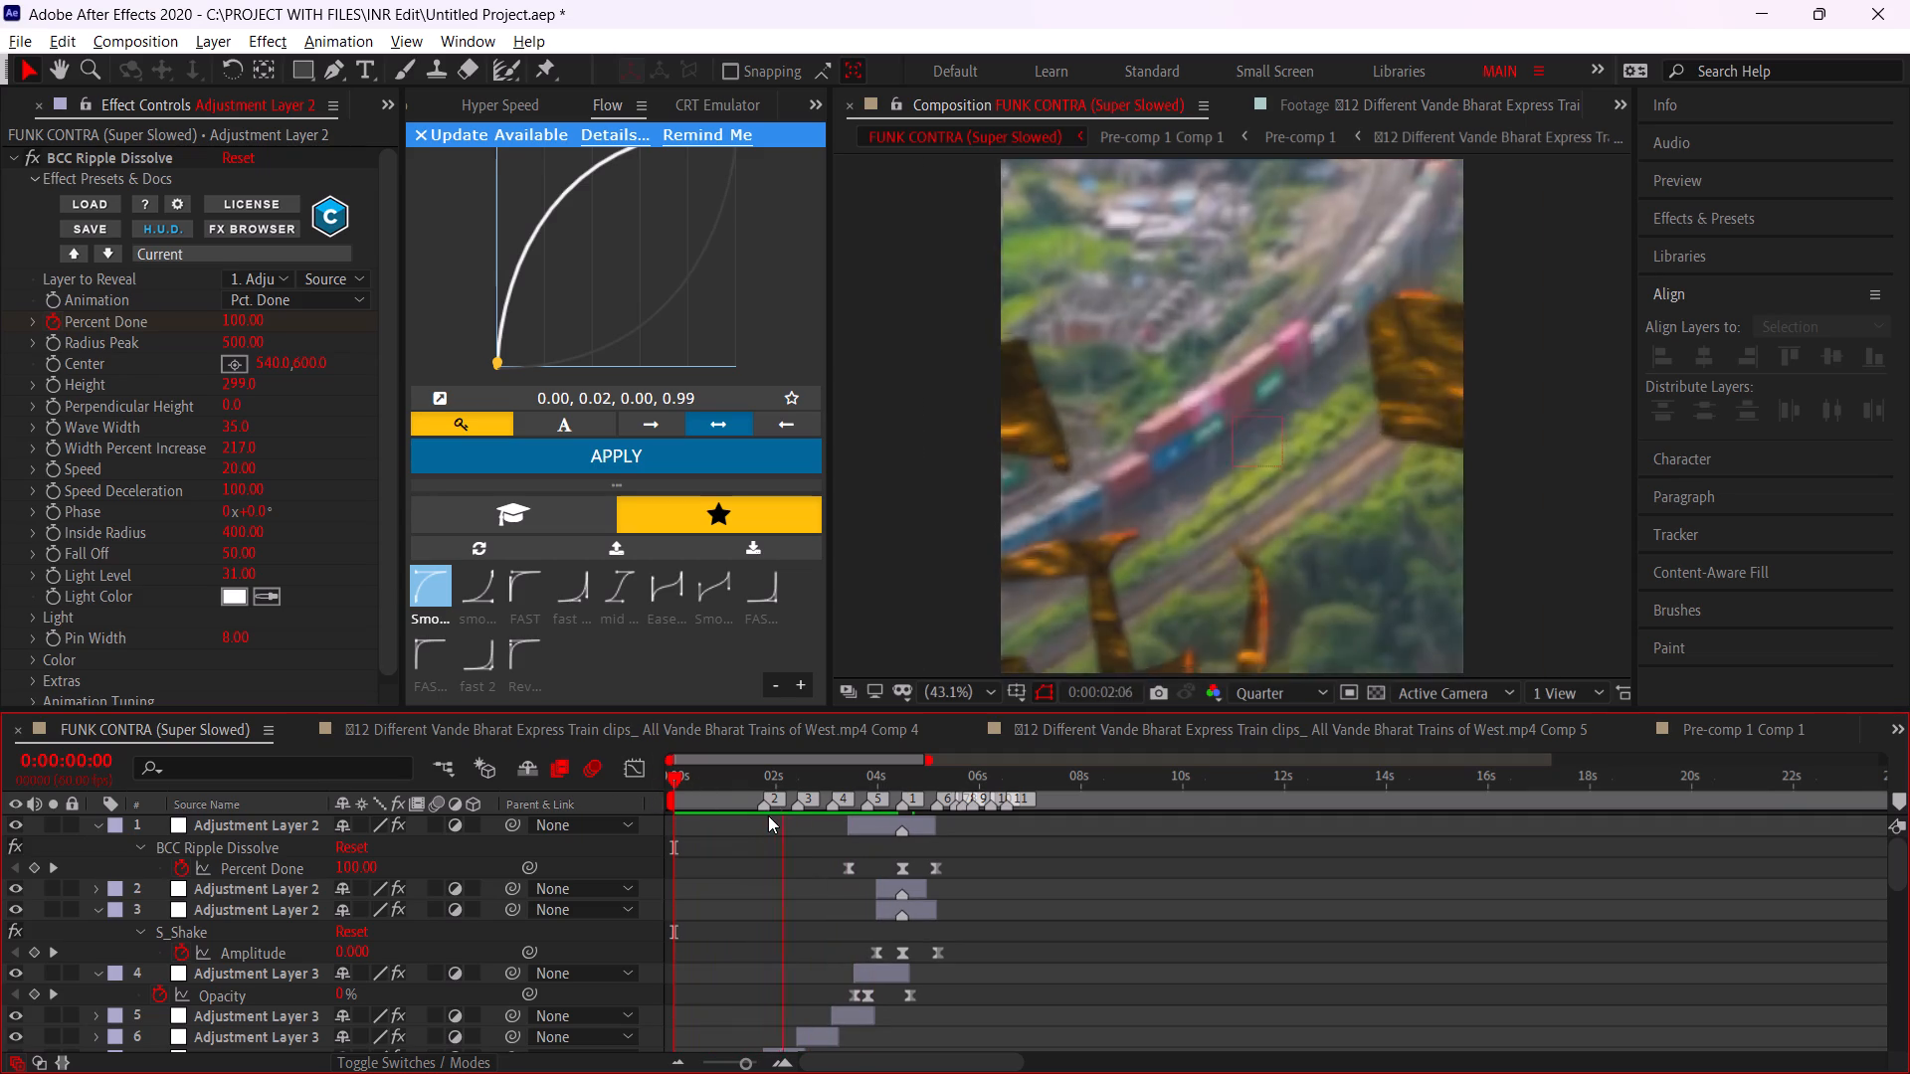
pyautogui.moveTo(757, 773); pyautogui.dragTo(558, 835)
pyautogui.press('space')
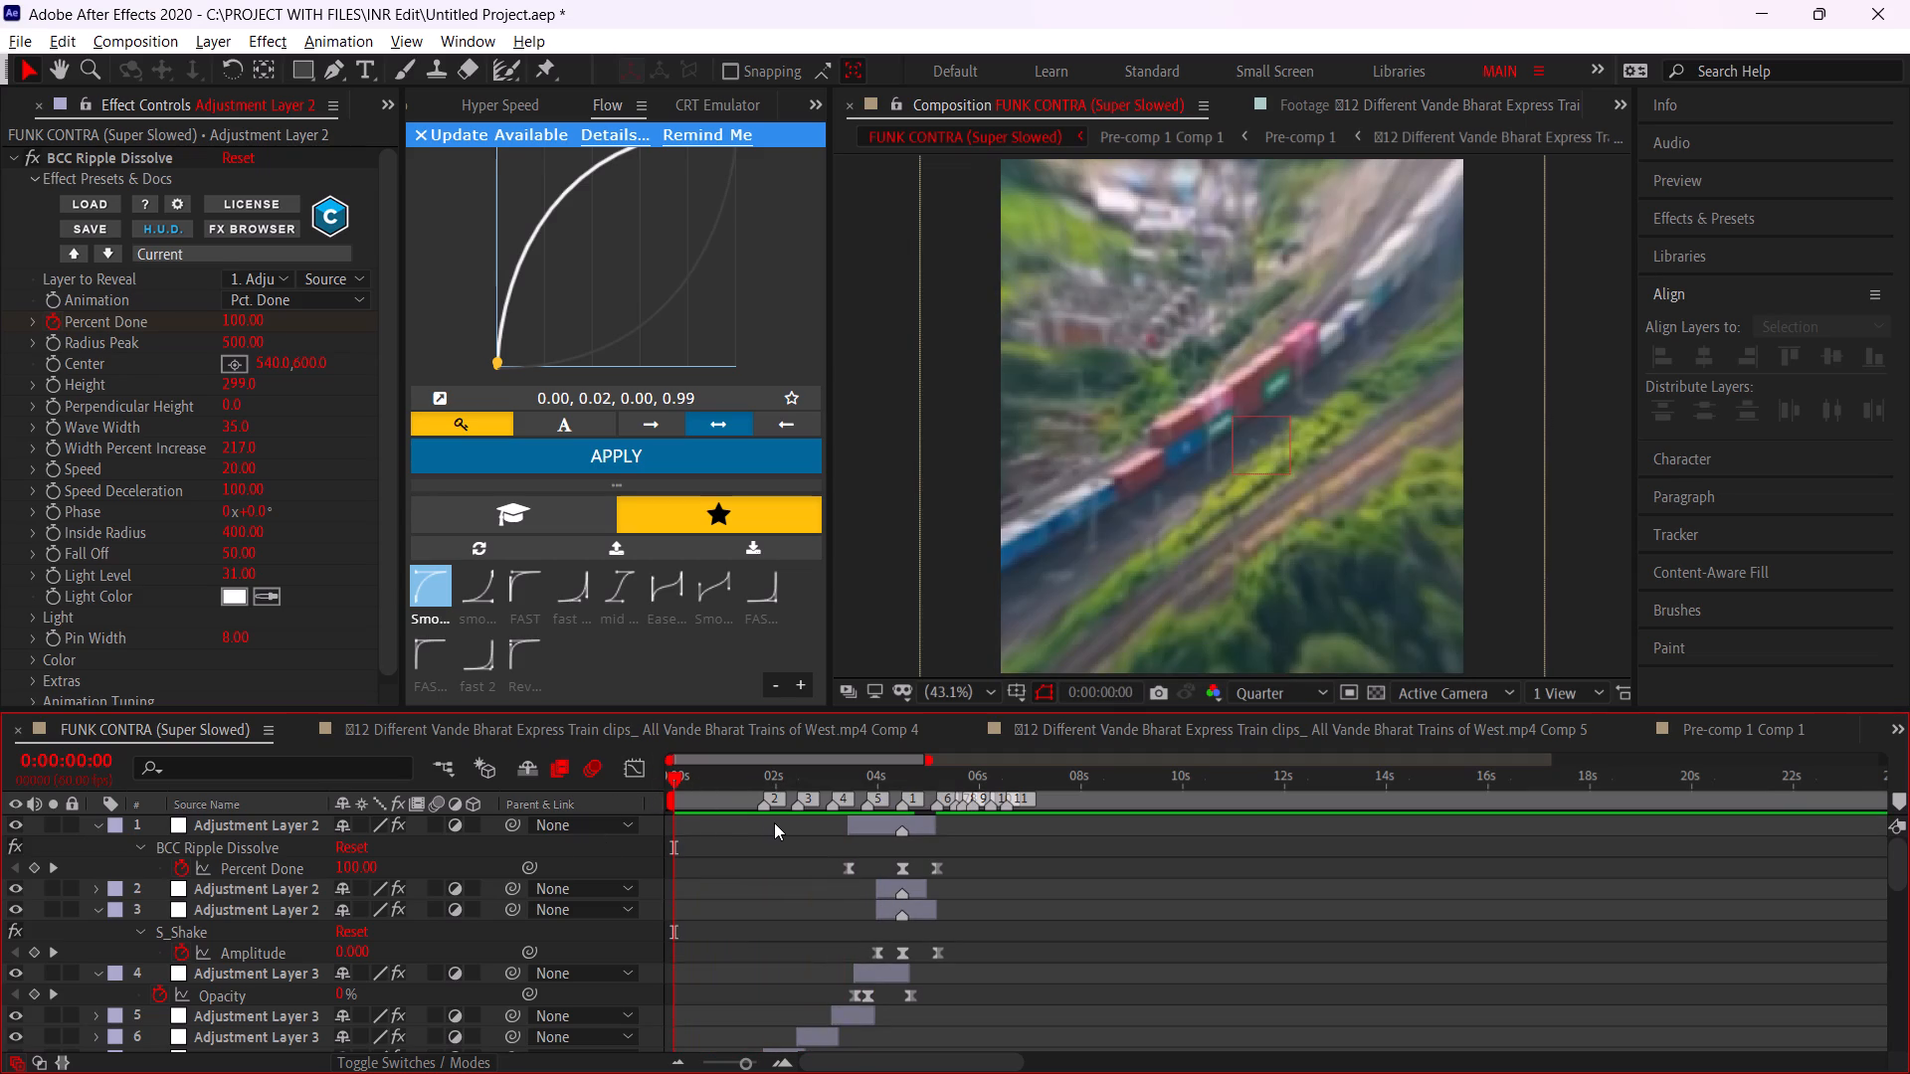
pyautogui.press('space')
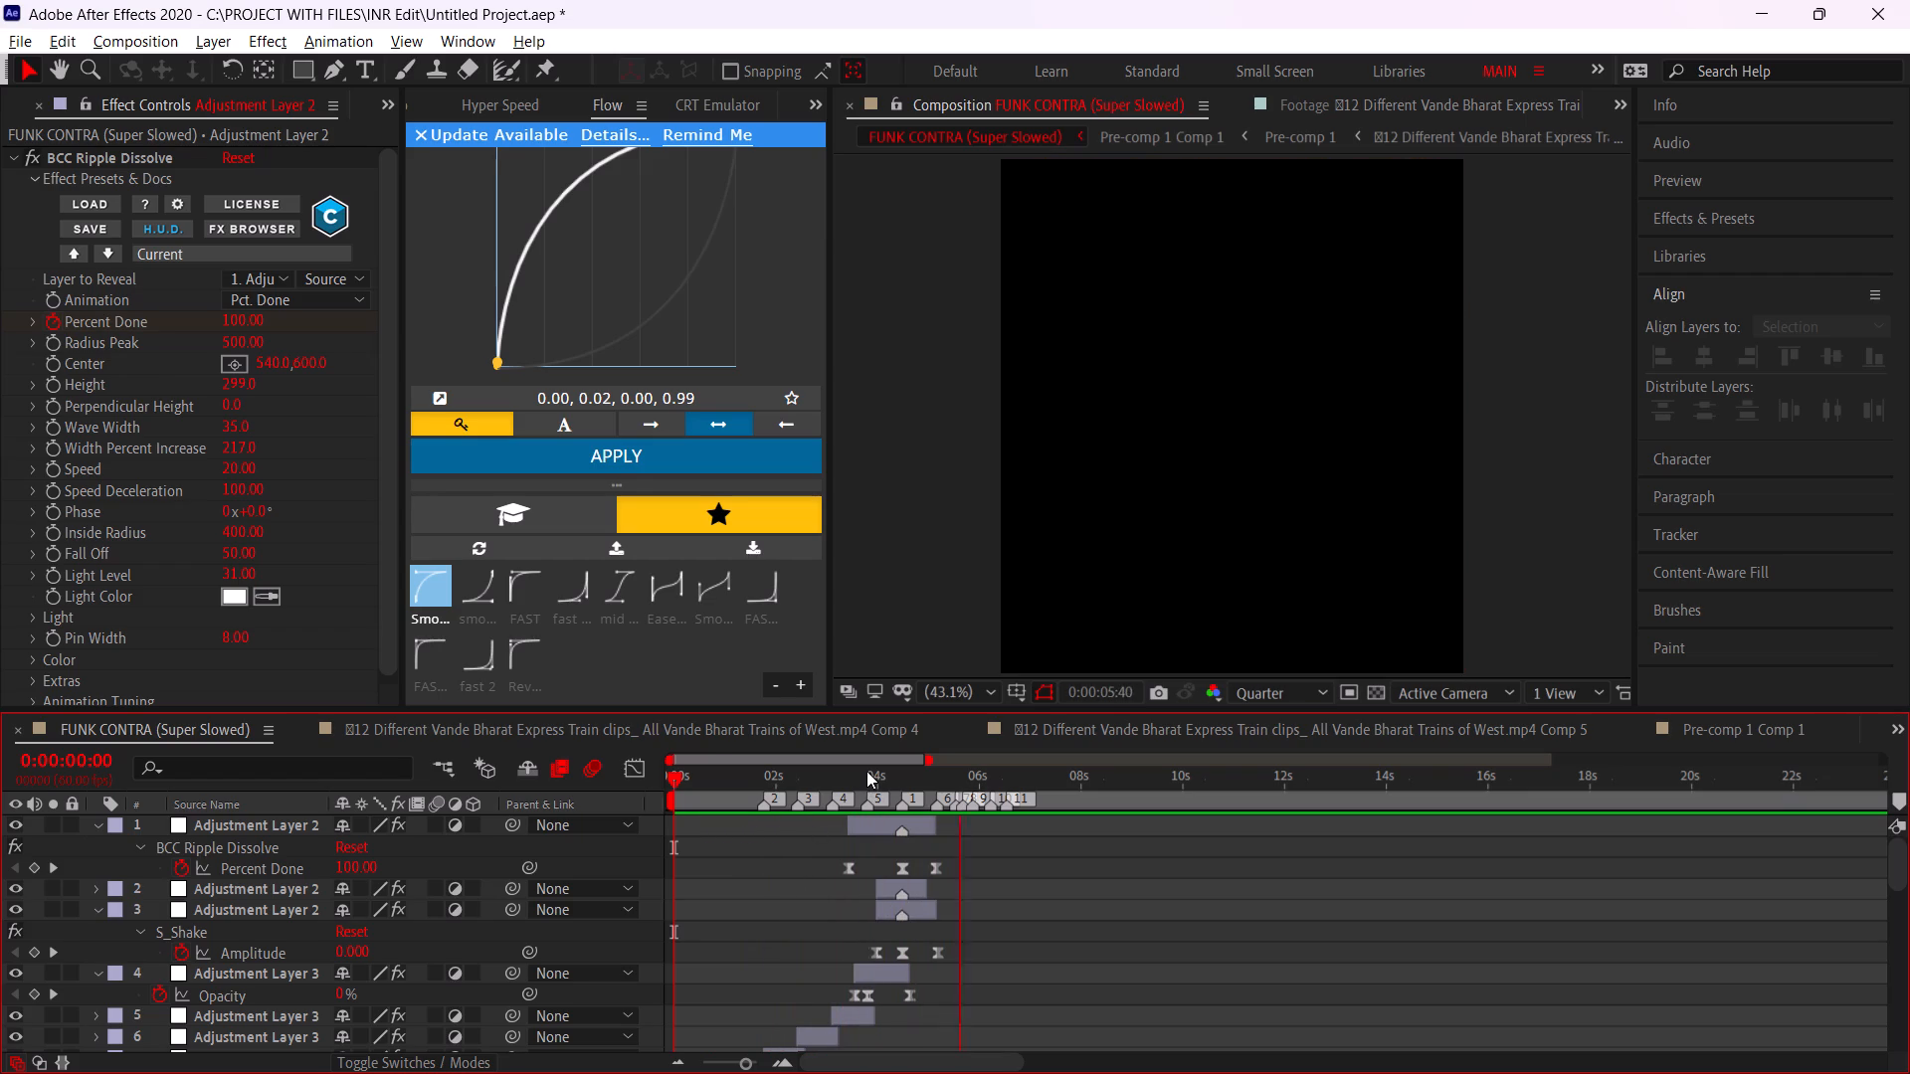
pyautogui.click(866, 771)
pyautogui.press('space')
# Examine the ripple's settling frames between about 0:00:04:39 and 0:00:05:05, along with the Percent Done value graph.
pyautogui.keyDown('alt'); pyautogui.scroll(1, 902, 850); pyautogui.keyUp('alt')
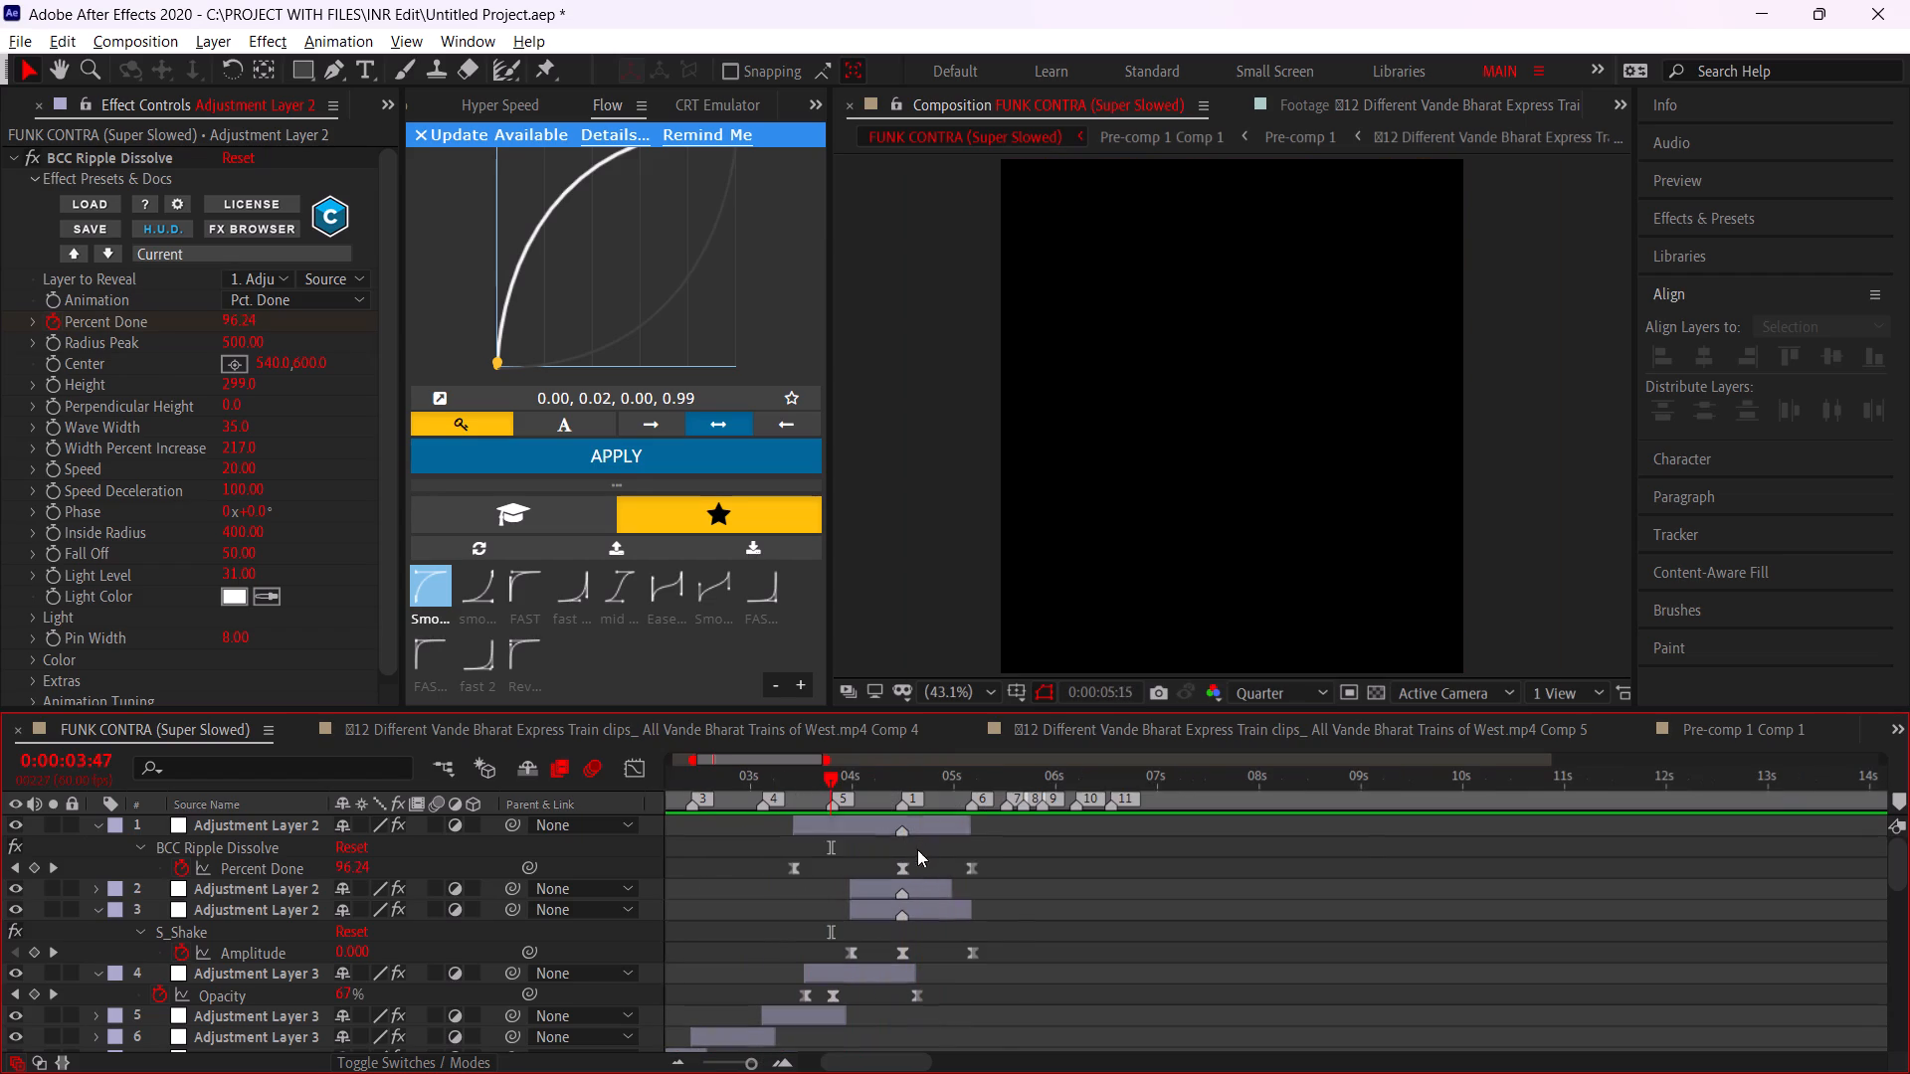
pyautogui.click(944, 793)
pyautogui.moveTo(930, 783); pyautogui.dragTo(916, 784)
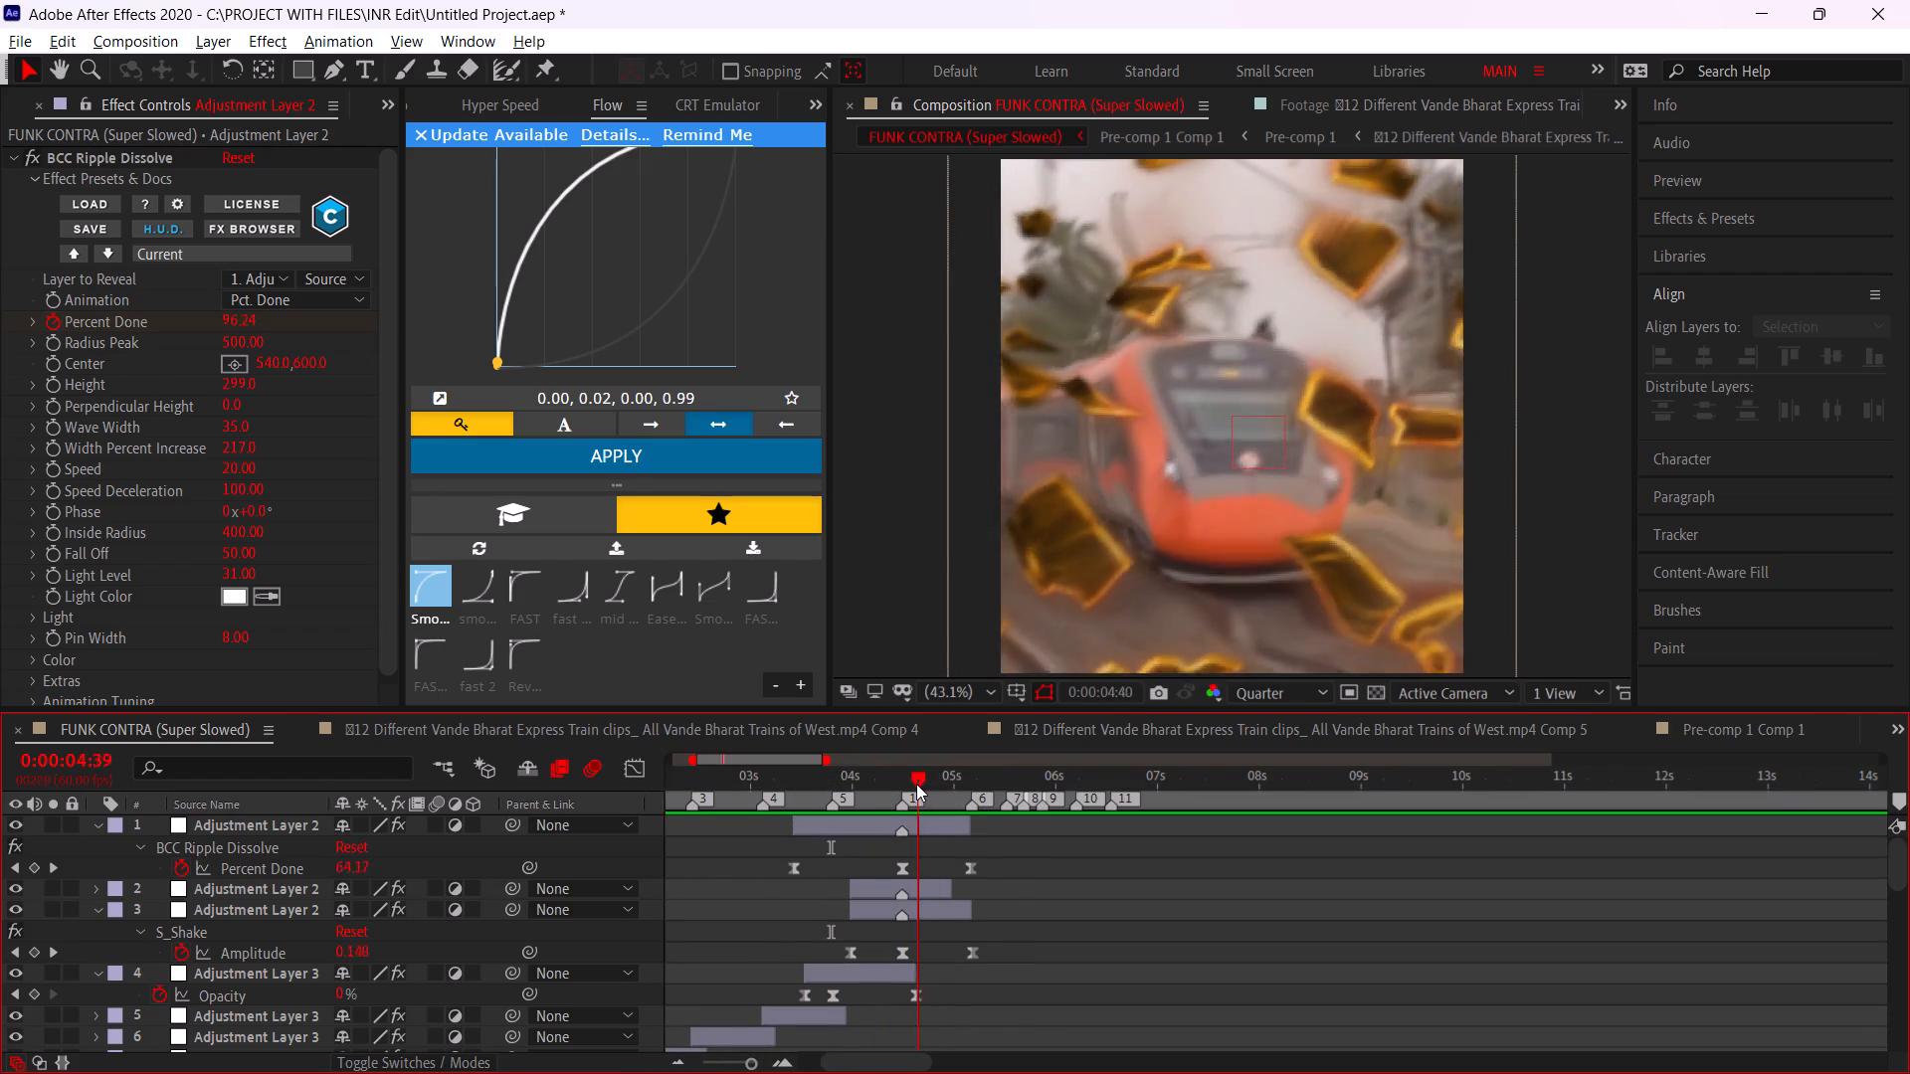
pyautogui.moveTo(916, 784); pyautogui.dragTo(962, 793)
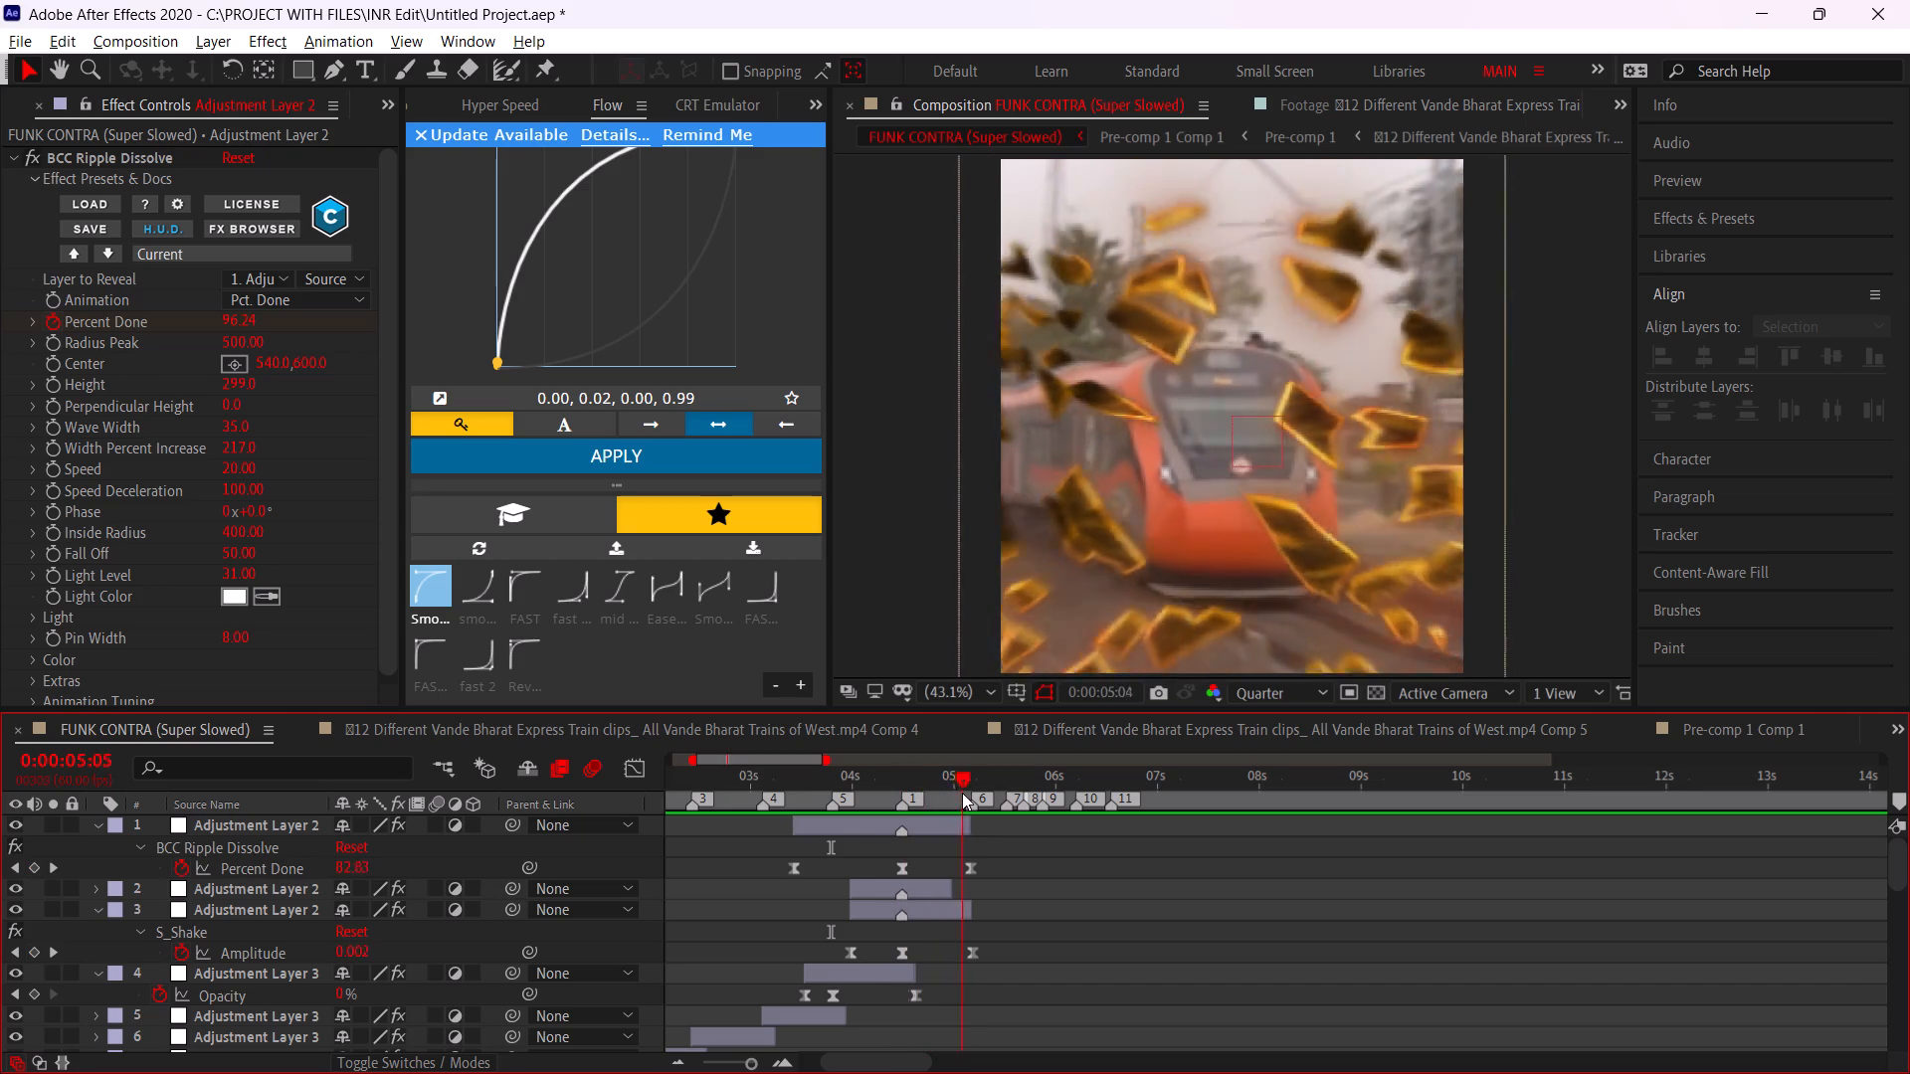
pyautogui.moveTo(962, 793); pyautogui.dragTo(942, 787)
pyautogui.click(971, 865)
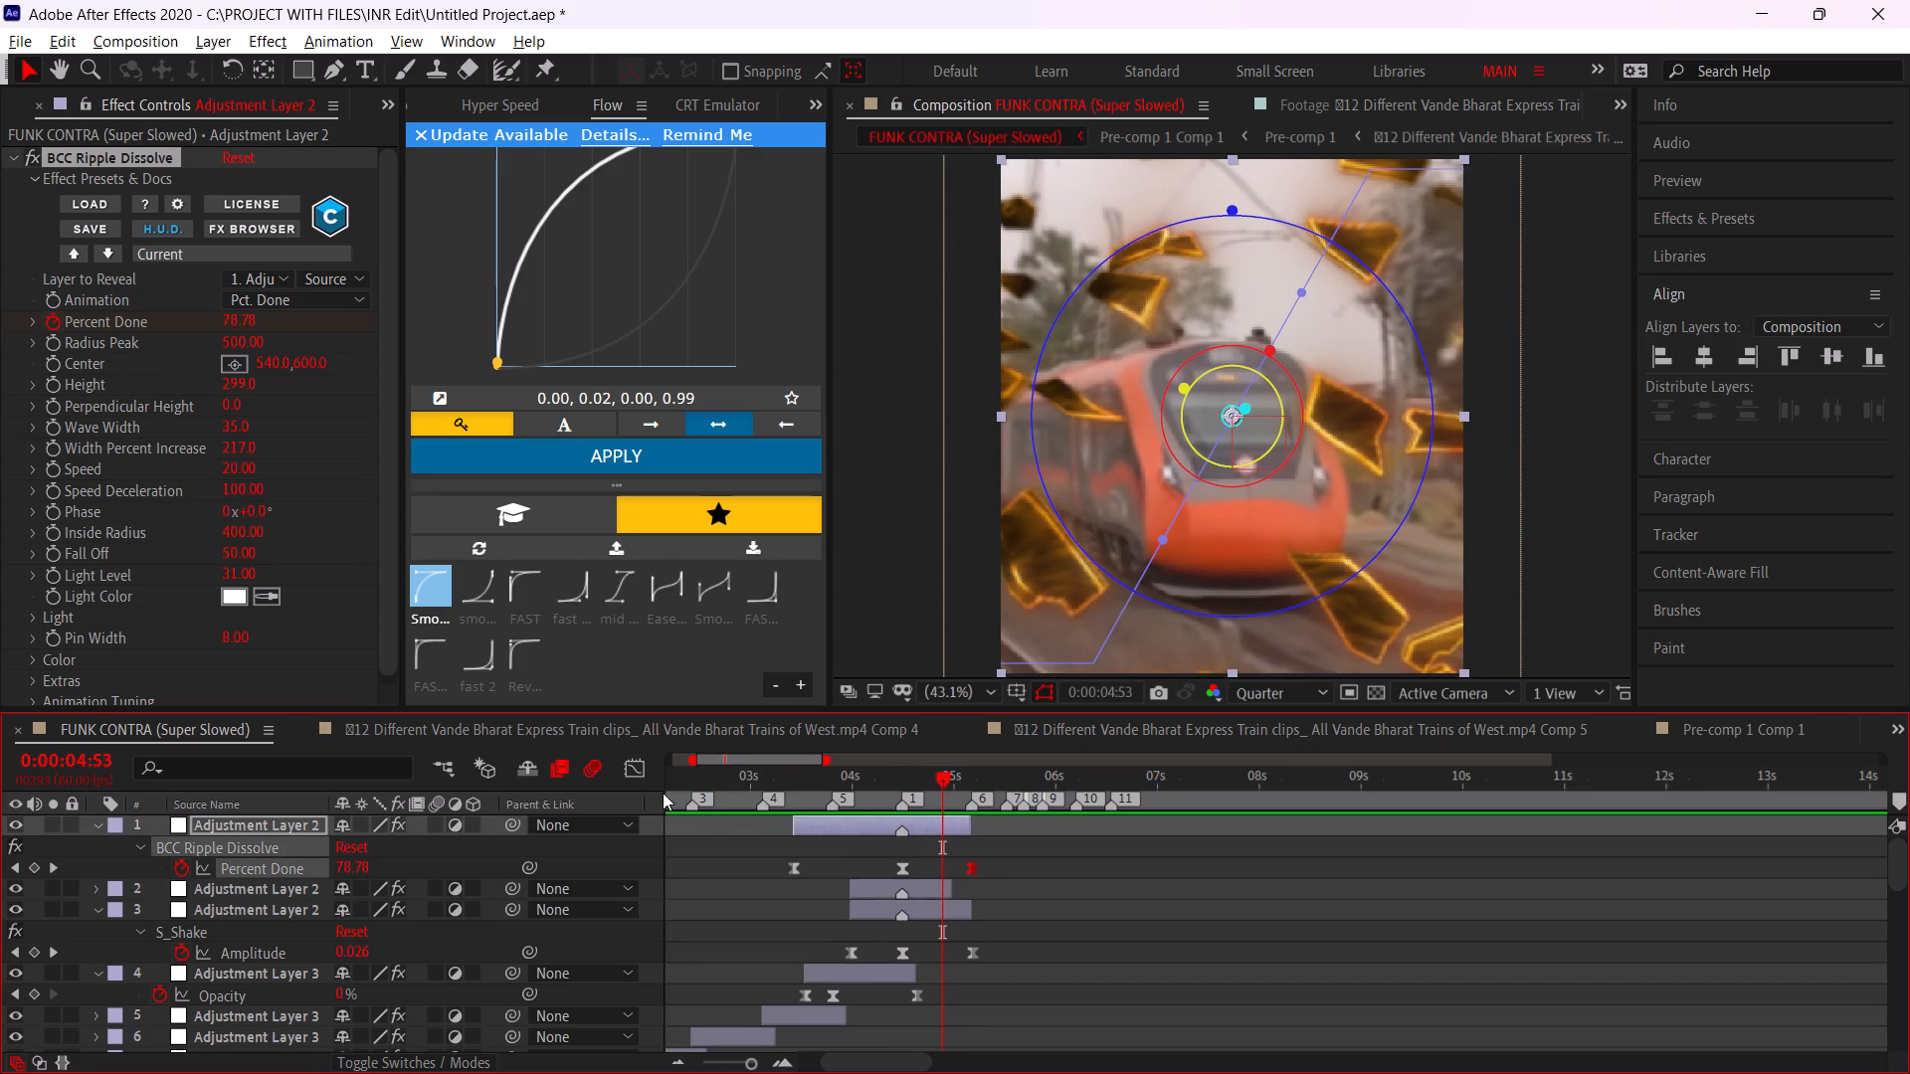
pyautogui.click(647, 780)
pyautogui.click(919, 842)
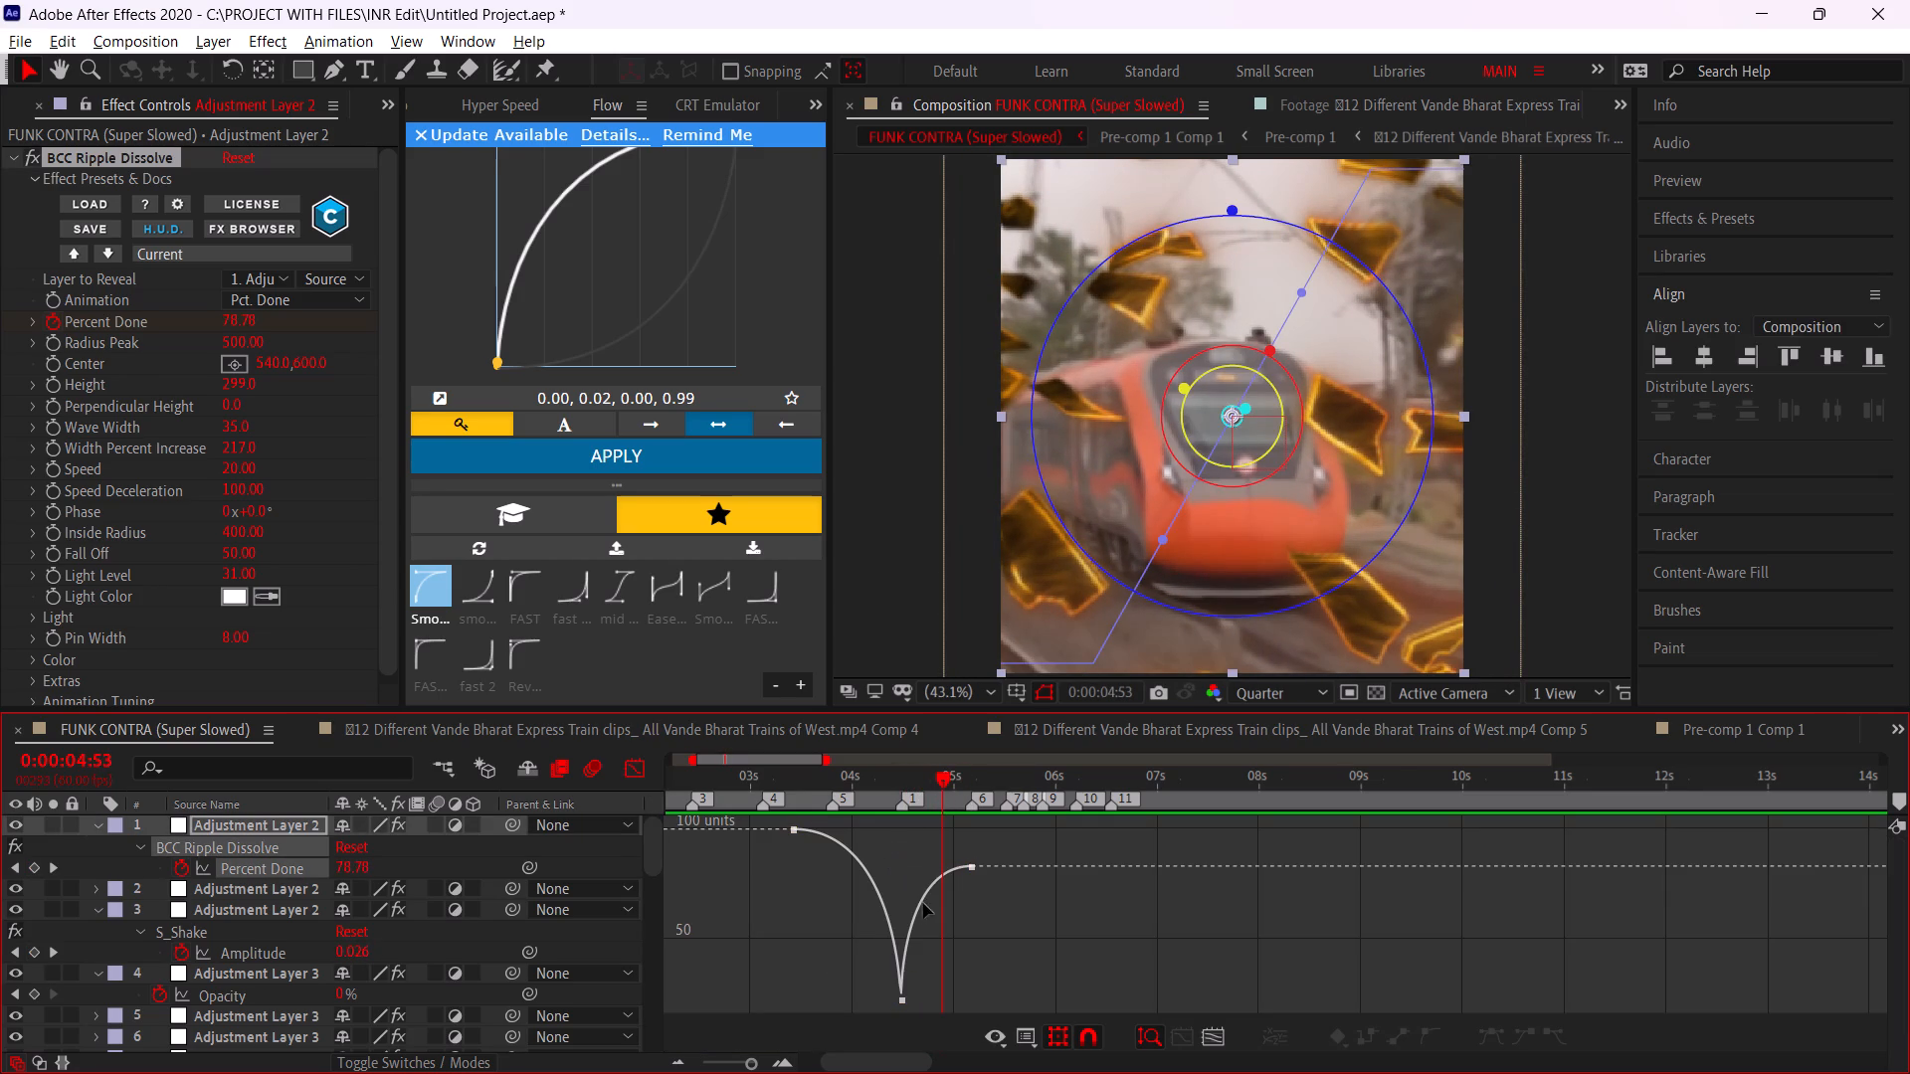
pyautogui.click(651, 778)
pyautogui.click(645, 768)
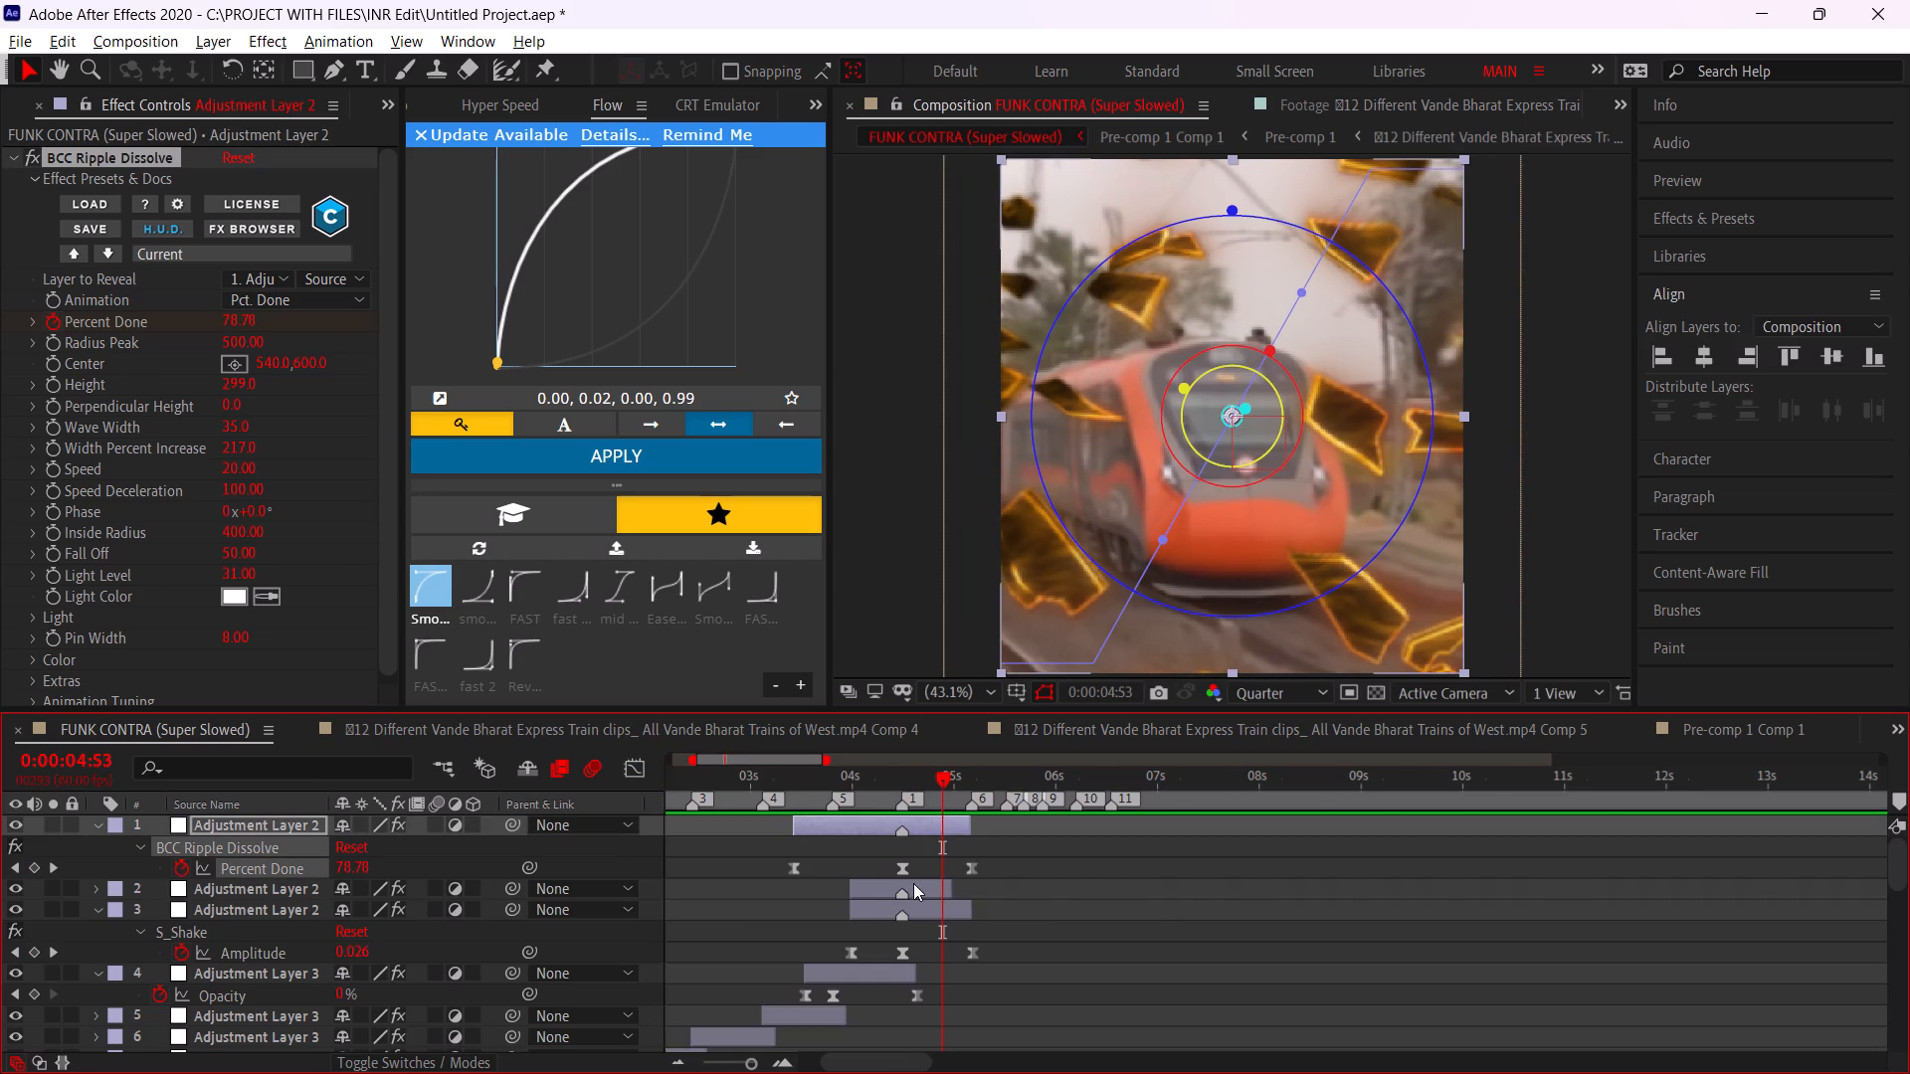
pyautogui.keyDown('alt'); pyautogui.scroll(2, 909, 880); pyautogui.keyUp('alt')
pyautogui.moveTo(1022, 799); pyautogui.dragTo(1039, 799)
pyautogui.moveTo(1003, 776); pyautogui.dragTo(993, 775)
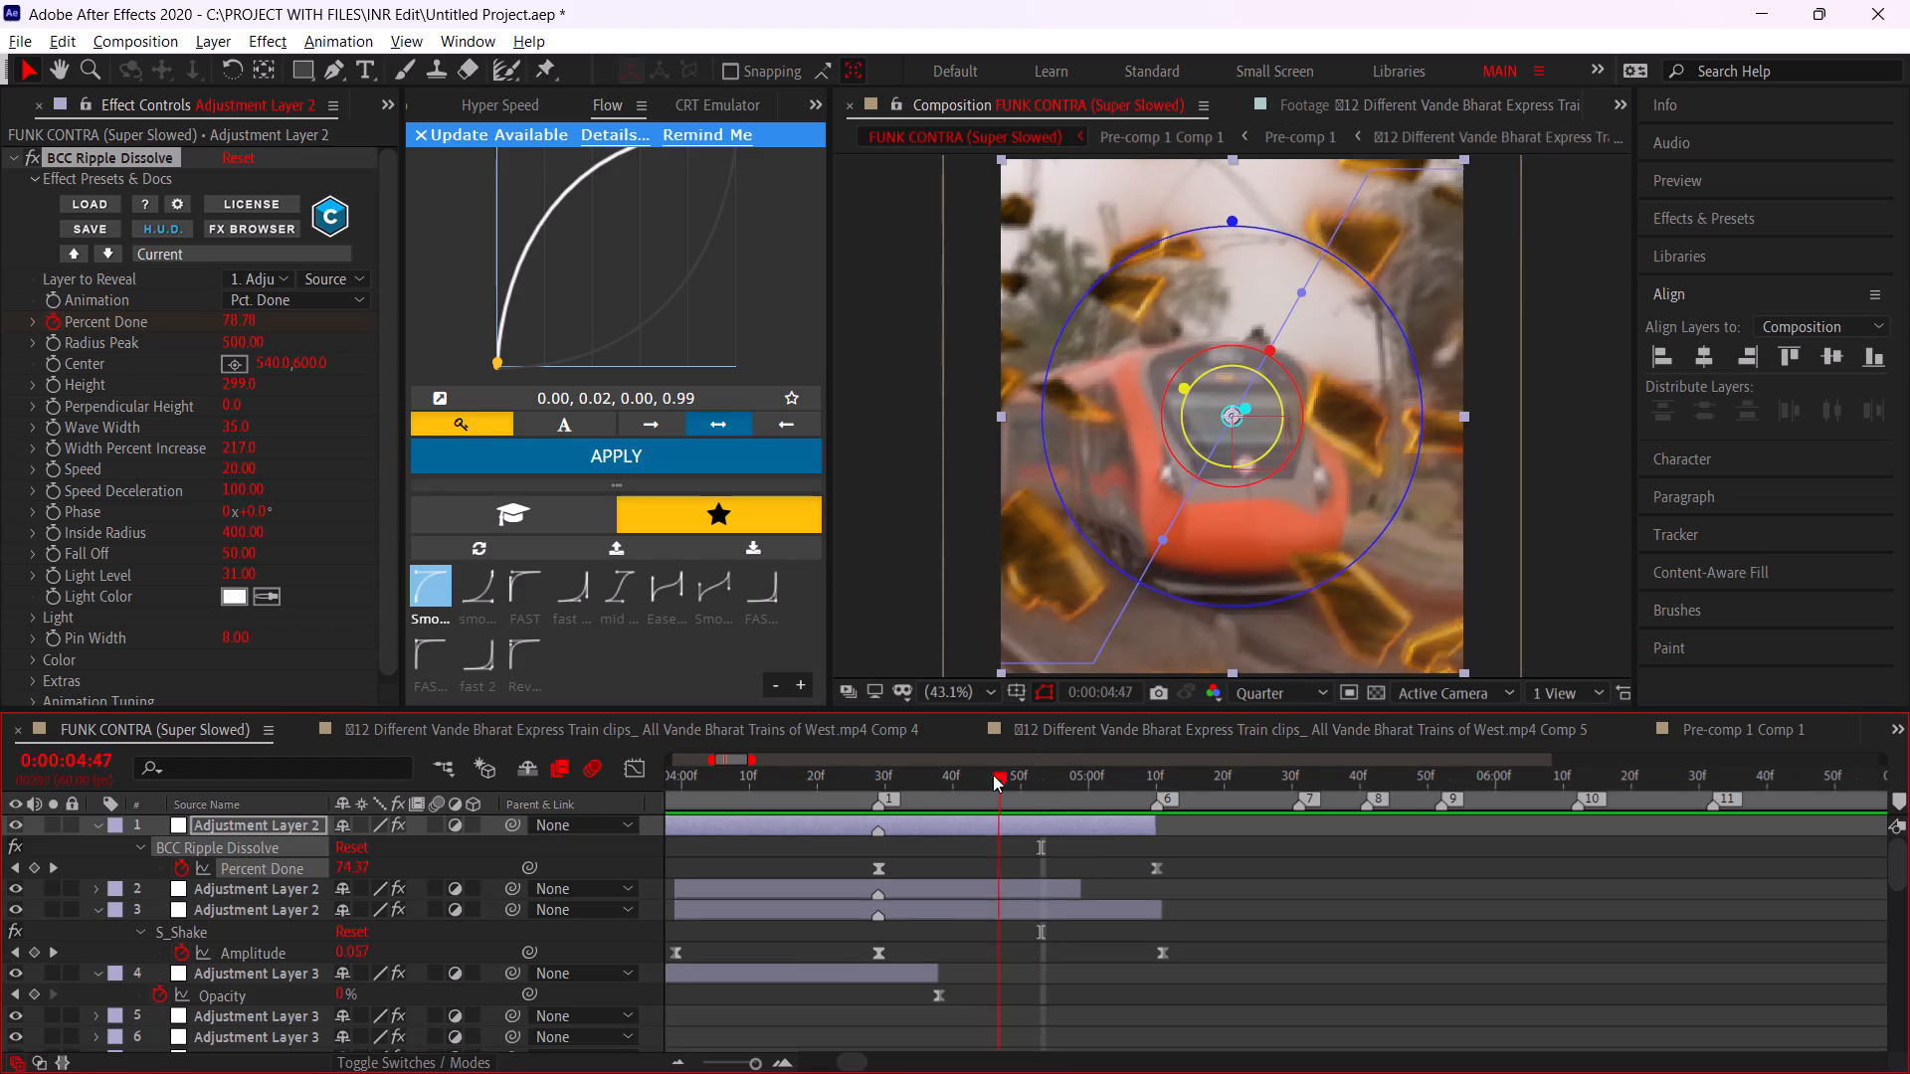
pyautogui.moveTo(993, 775); pyautogui.dragTo(1049, 815)
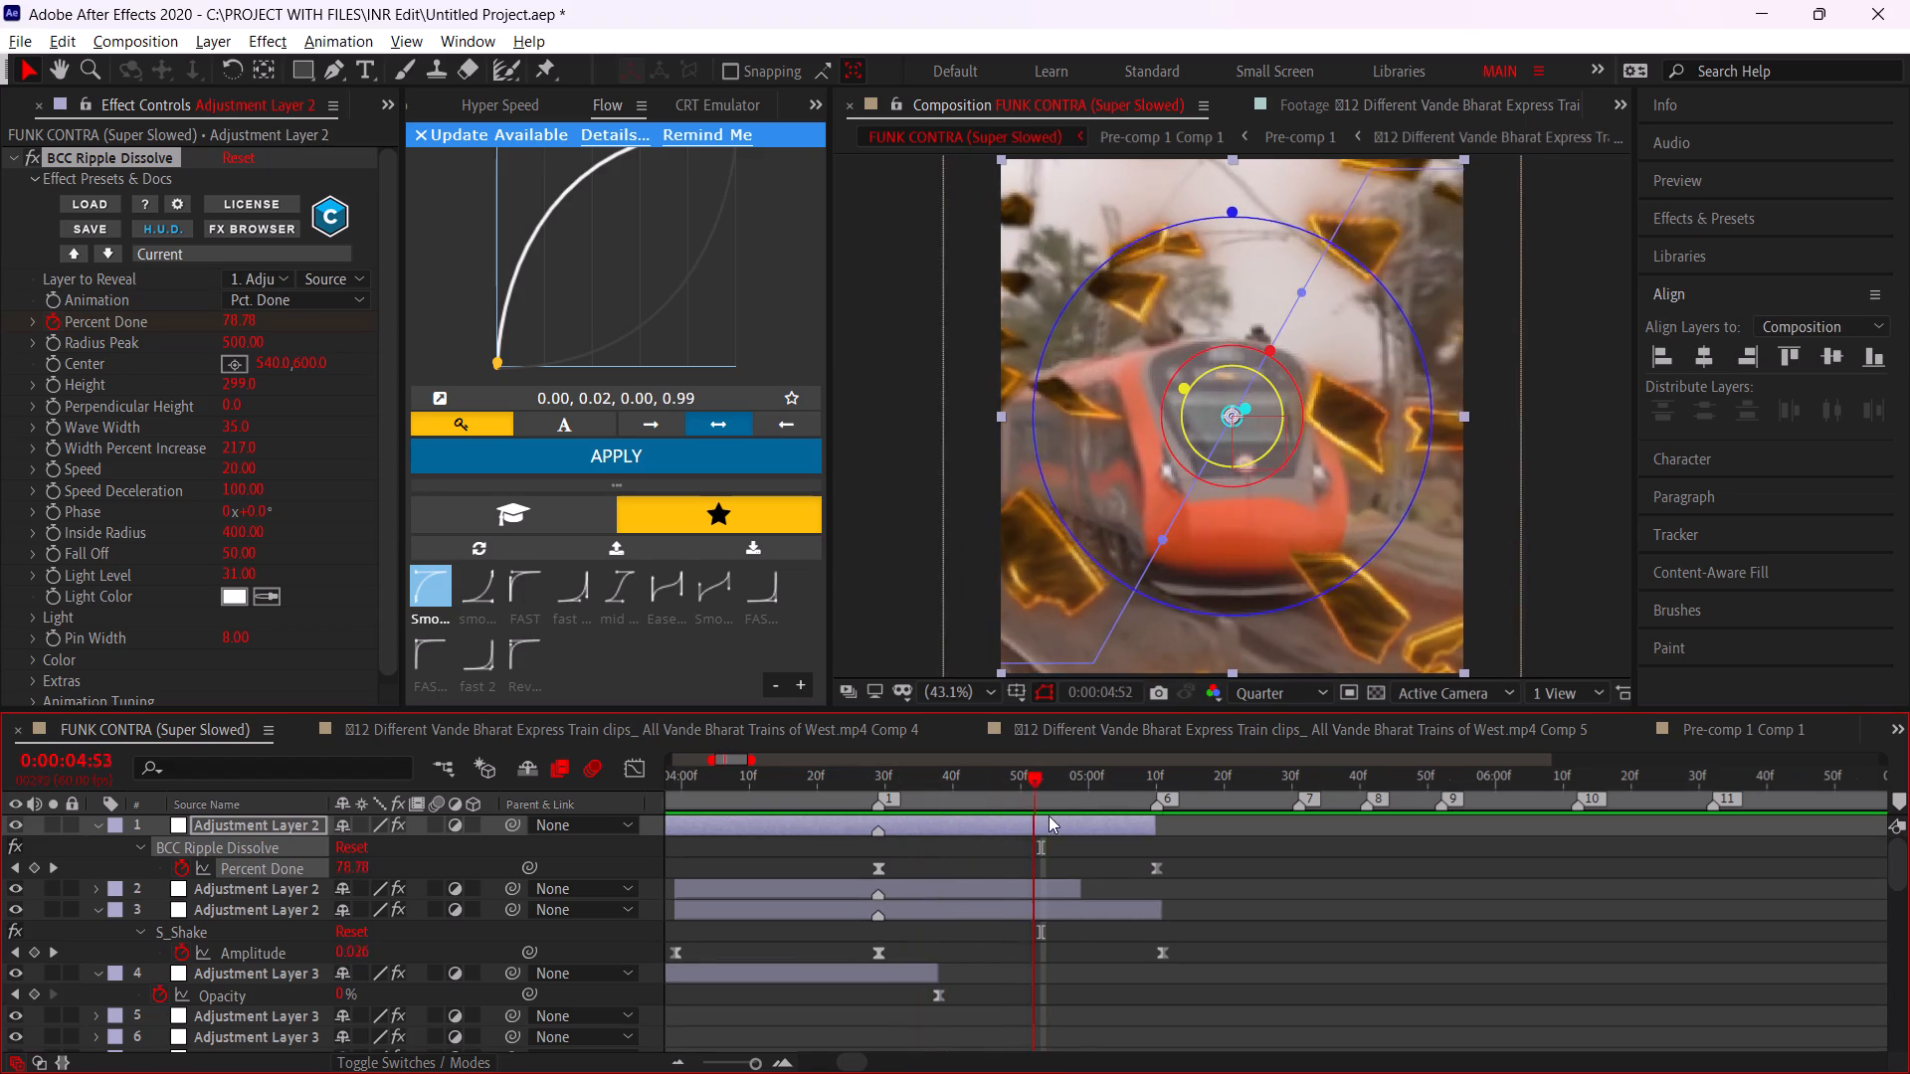
pyautogui.moveTo(1049, 815); pyautogui.dragTo(1058, 807)
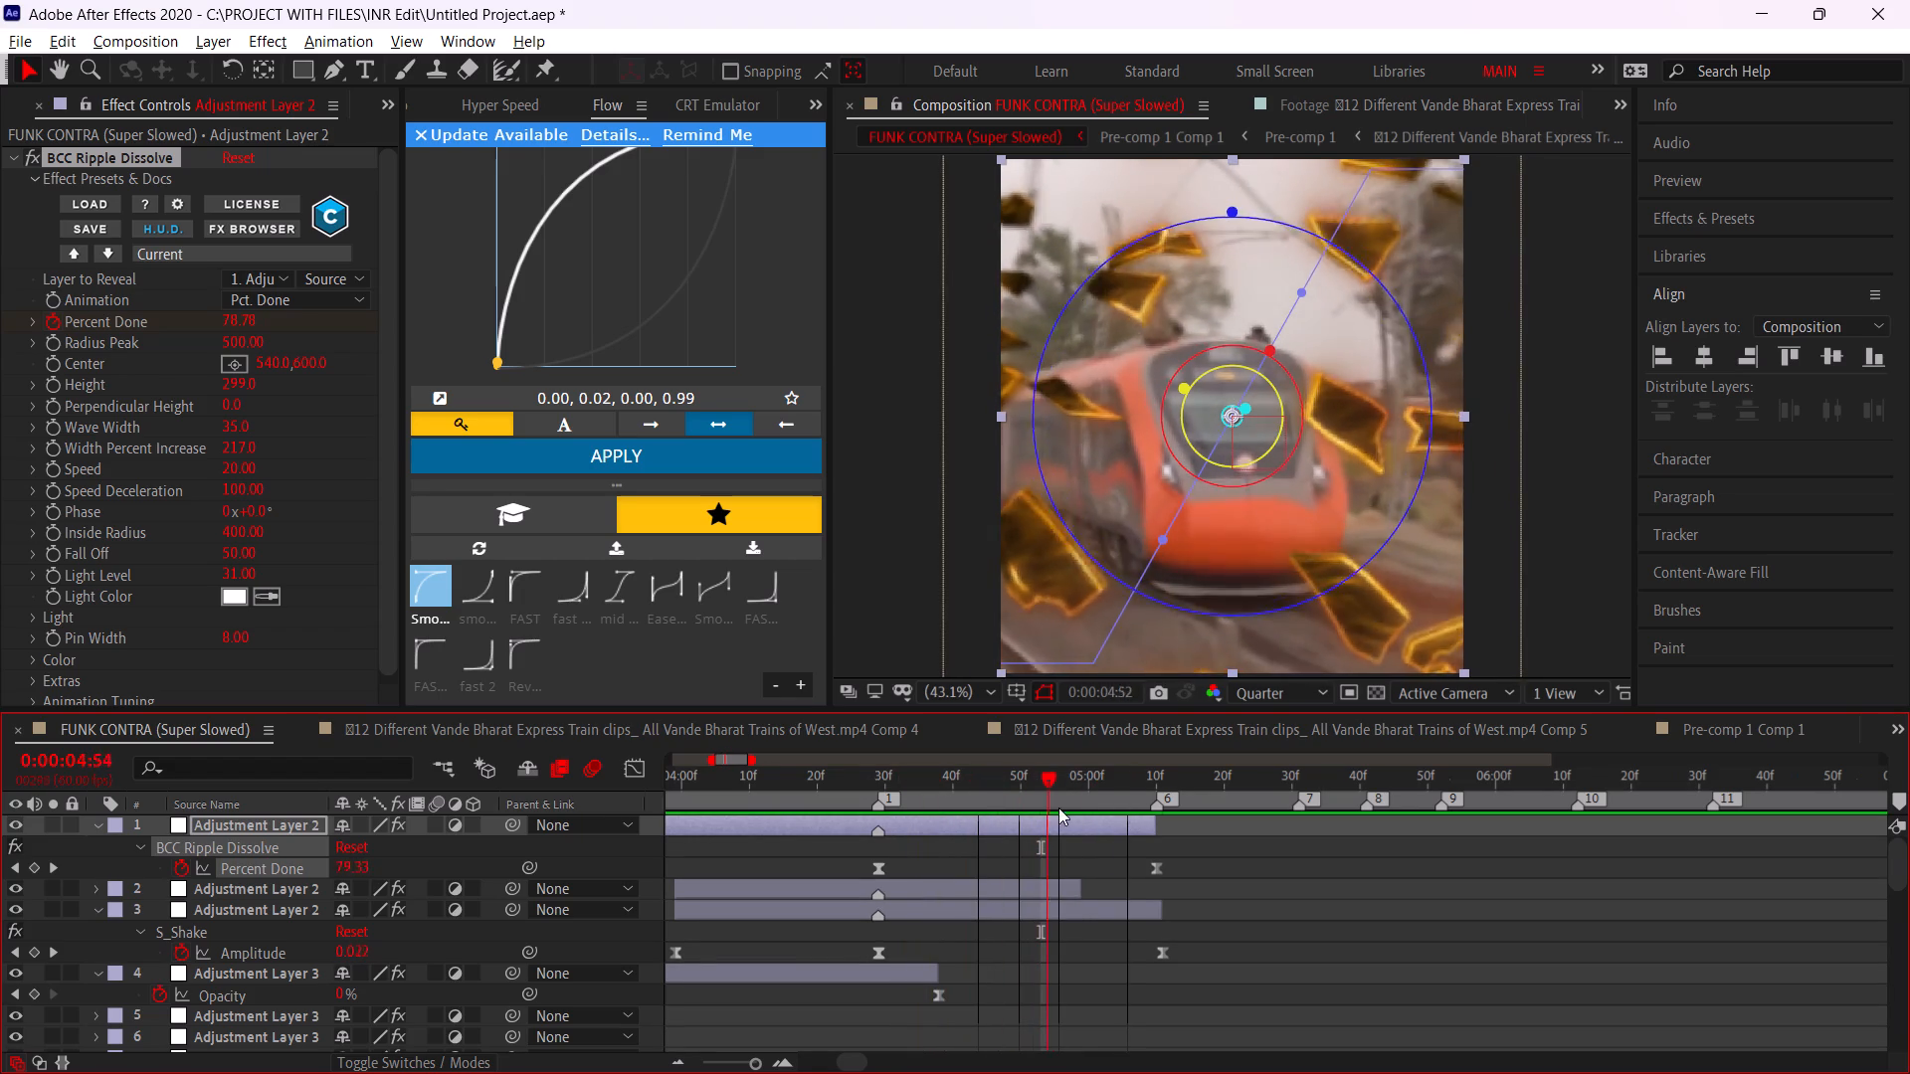
pyautogui.moveTo(1058, 807); pyautogui.dragTo(1117, 812)
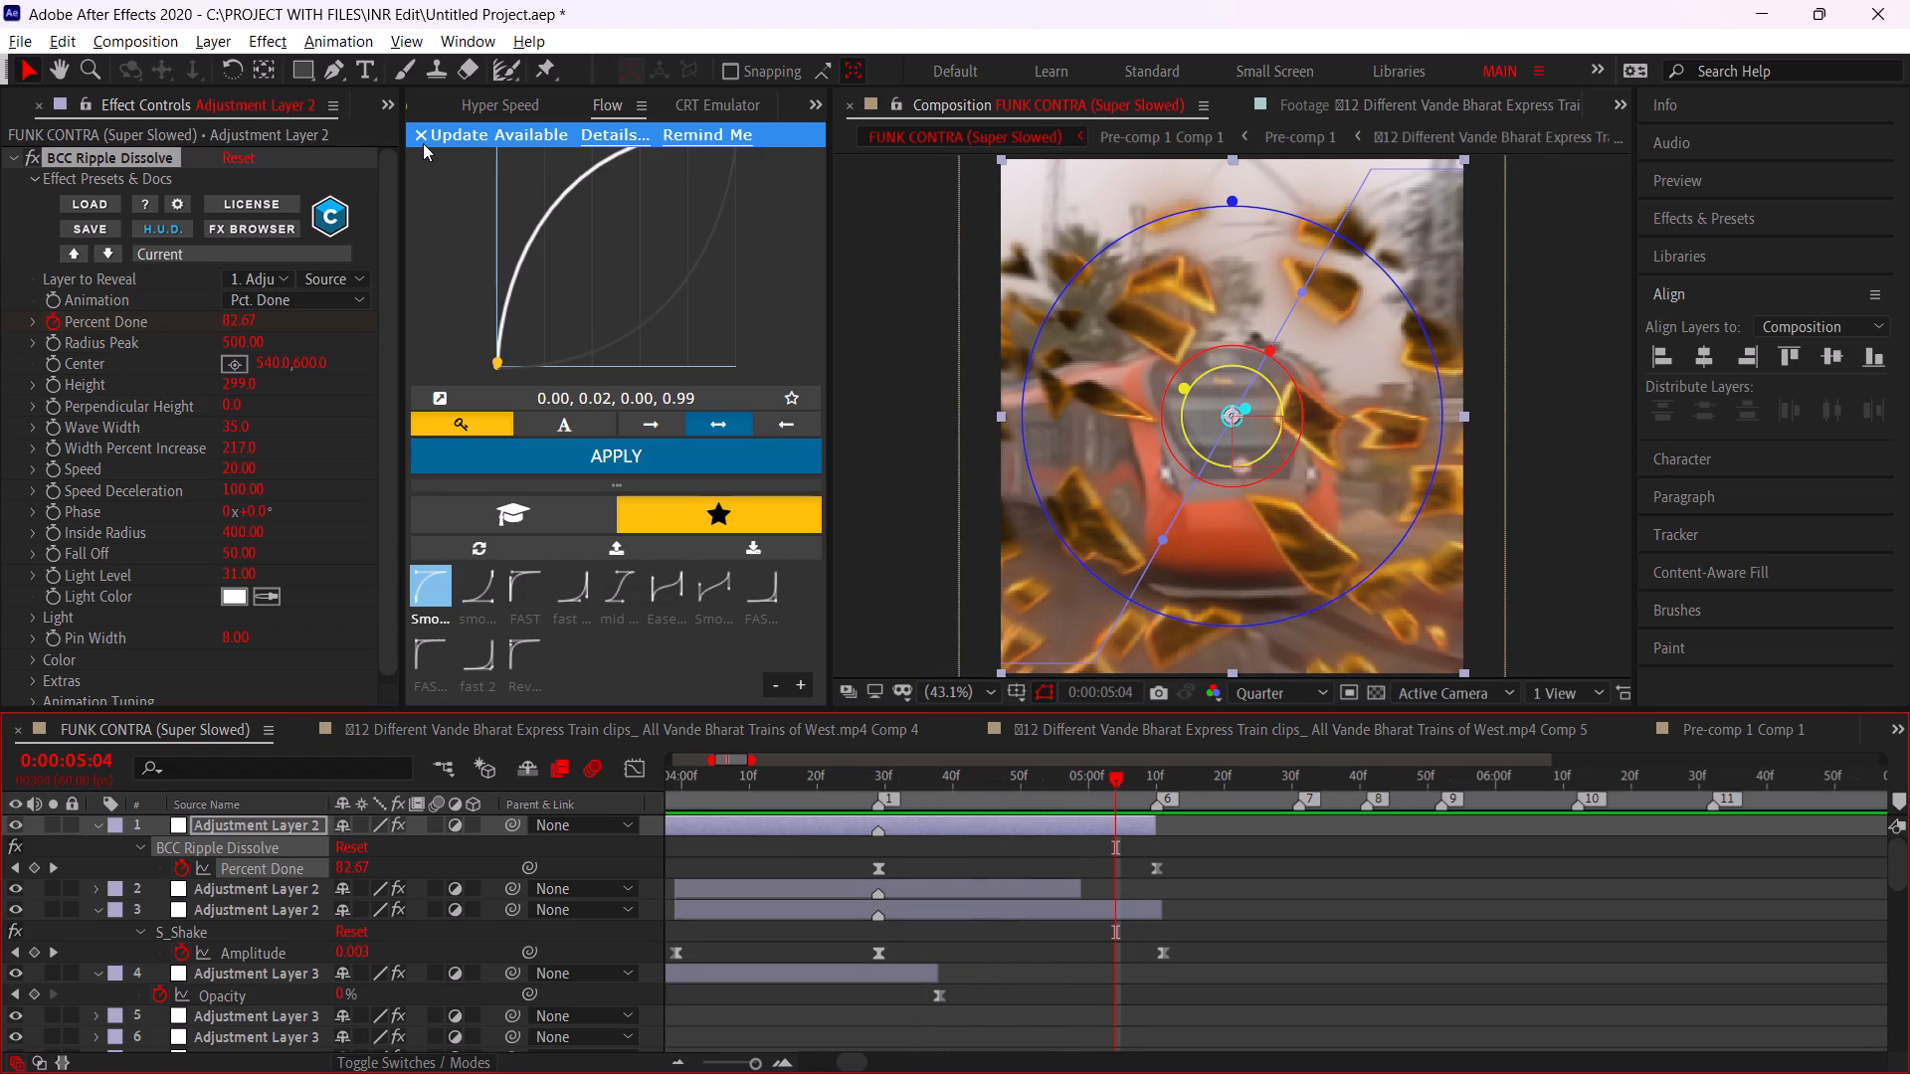
# Dismiss the update notice in Flow.
pyautogui.click(419, 141)
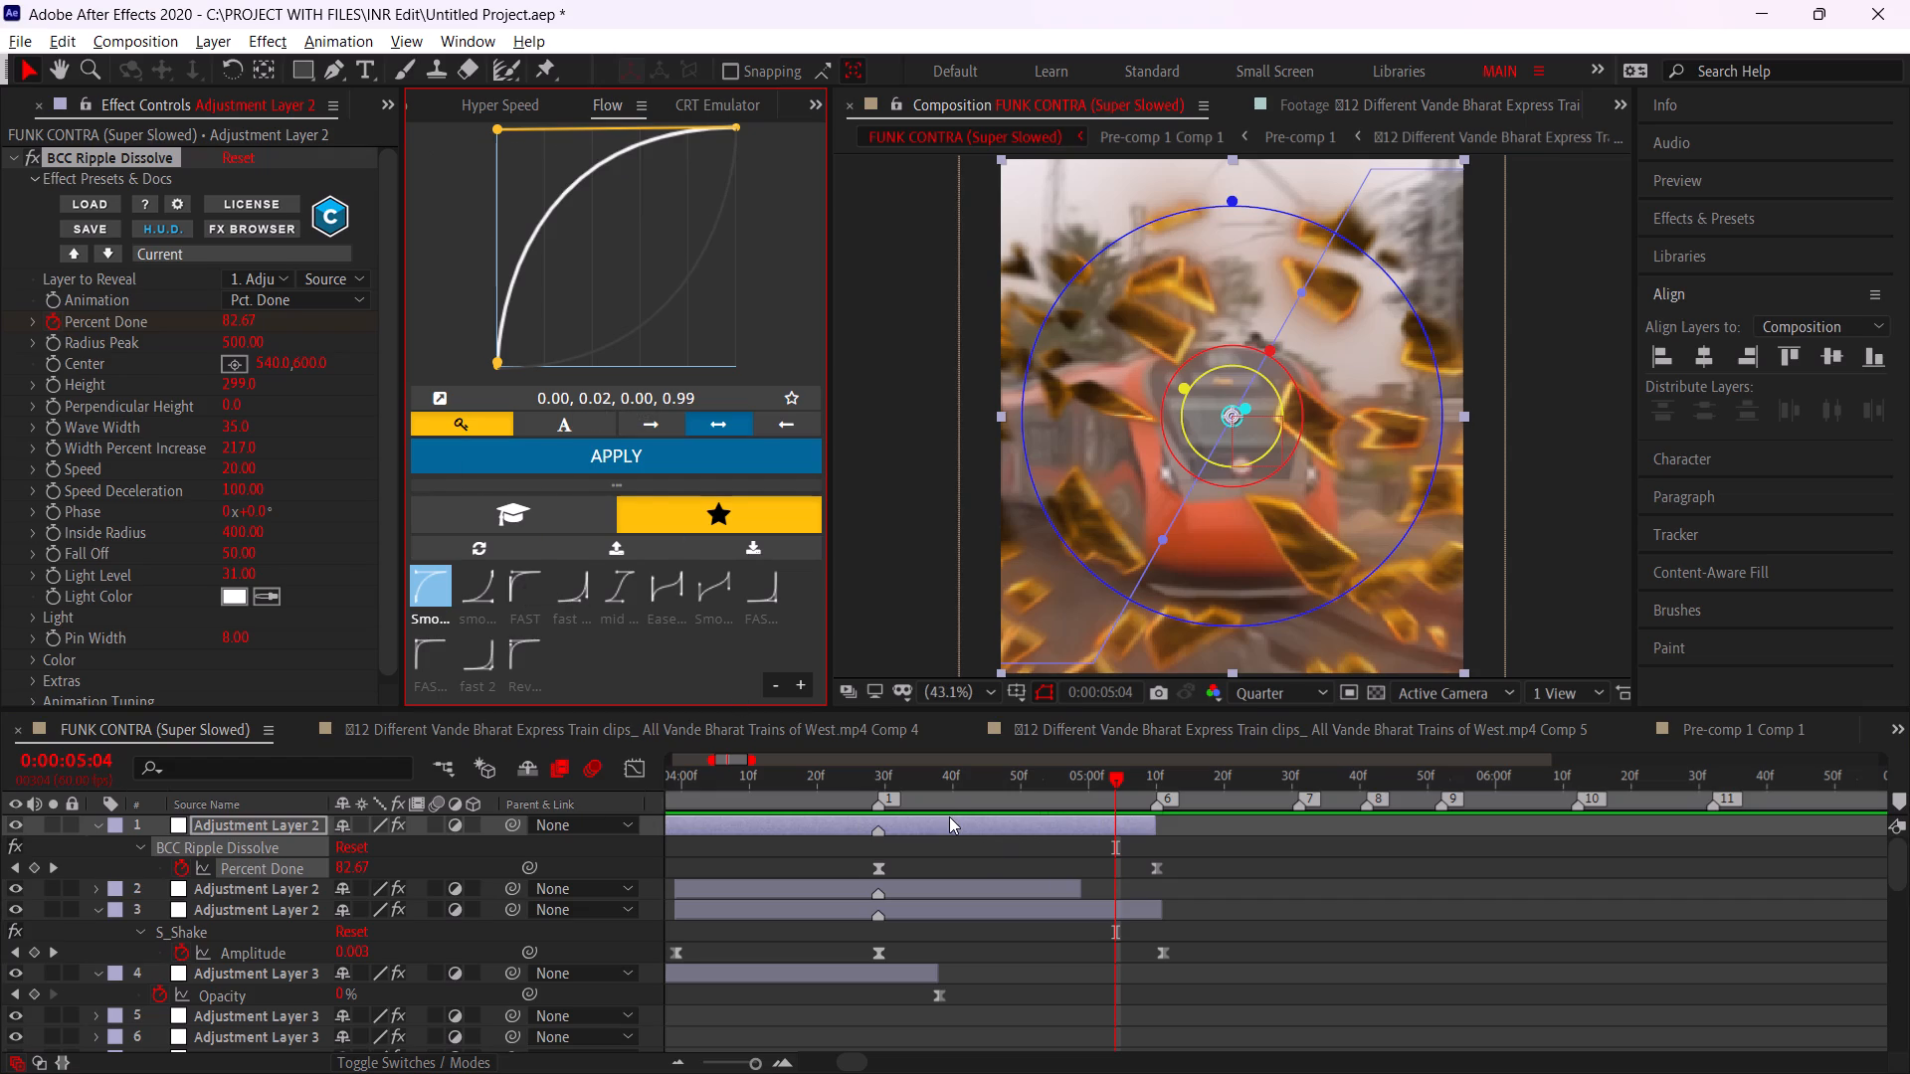
# Preview the ripple transition from about 0:00:04:22, just before marker 1.
pyautogui.moveTo(941, 770); pyautogui.dragTo(829, 783)
pyautogui.press('space')
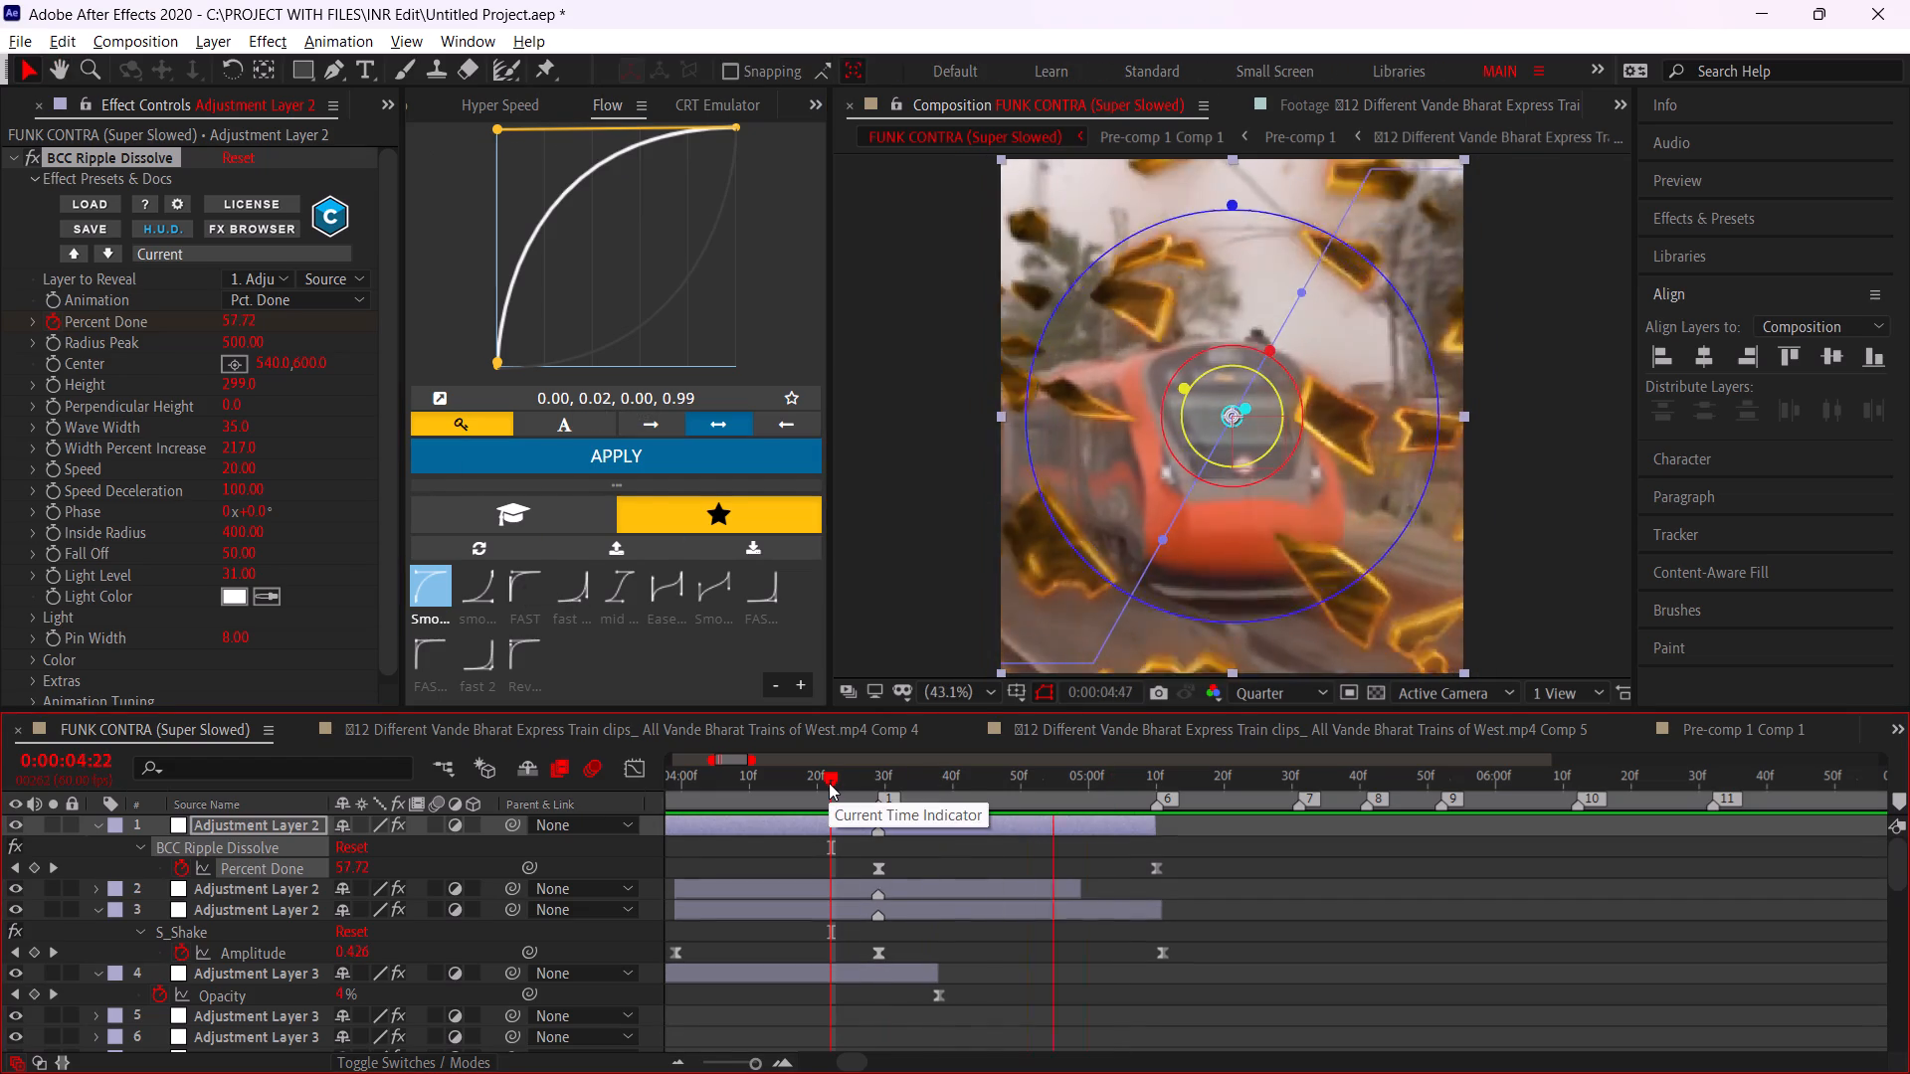
pyautogui.moveTo(829, 783); pyautogui.dragTo(844, 768)
pyautogui.click(832, 838)
pyautogui.press('space')
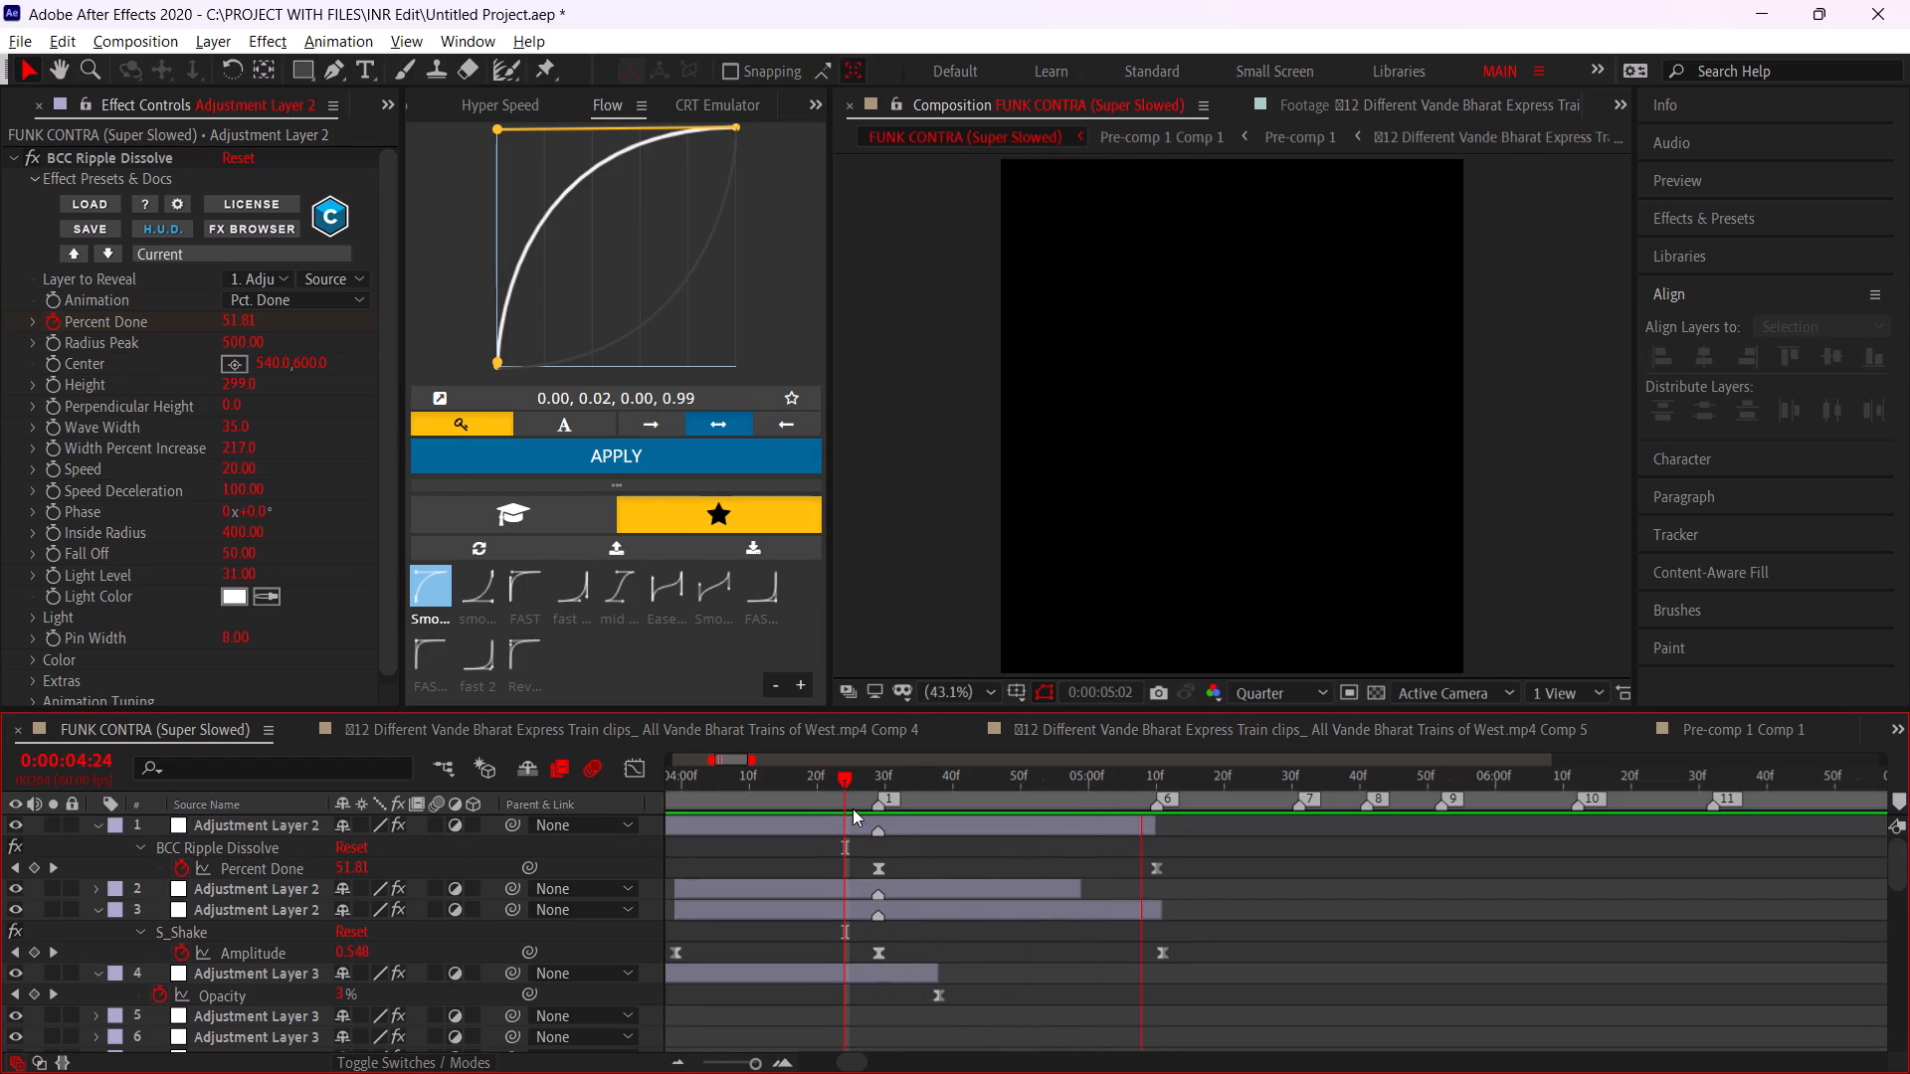
# Set the BCC Ripple Dissolve's Wave Width to 55, judging the ripple at about 0:00:04:31, just past marker 1.
pyautogui.click(853, 808)
pyautogui.press('space')
pyautogui.moveTo(852, 807); pyautogui.dragTo(886, 807)
pyautogui.moveTo(861, 790); pyautogui.dragTo(872, 791)
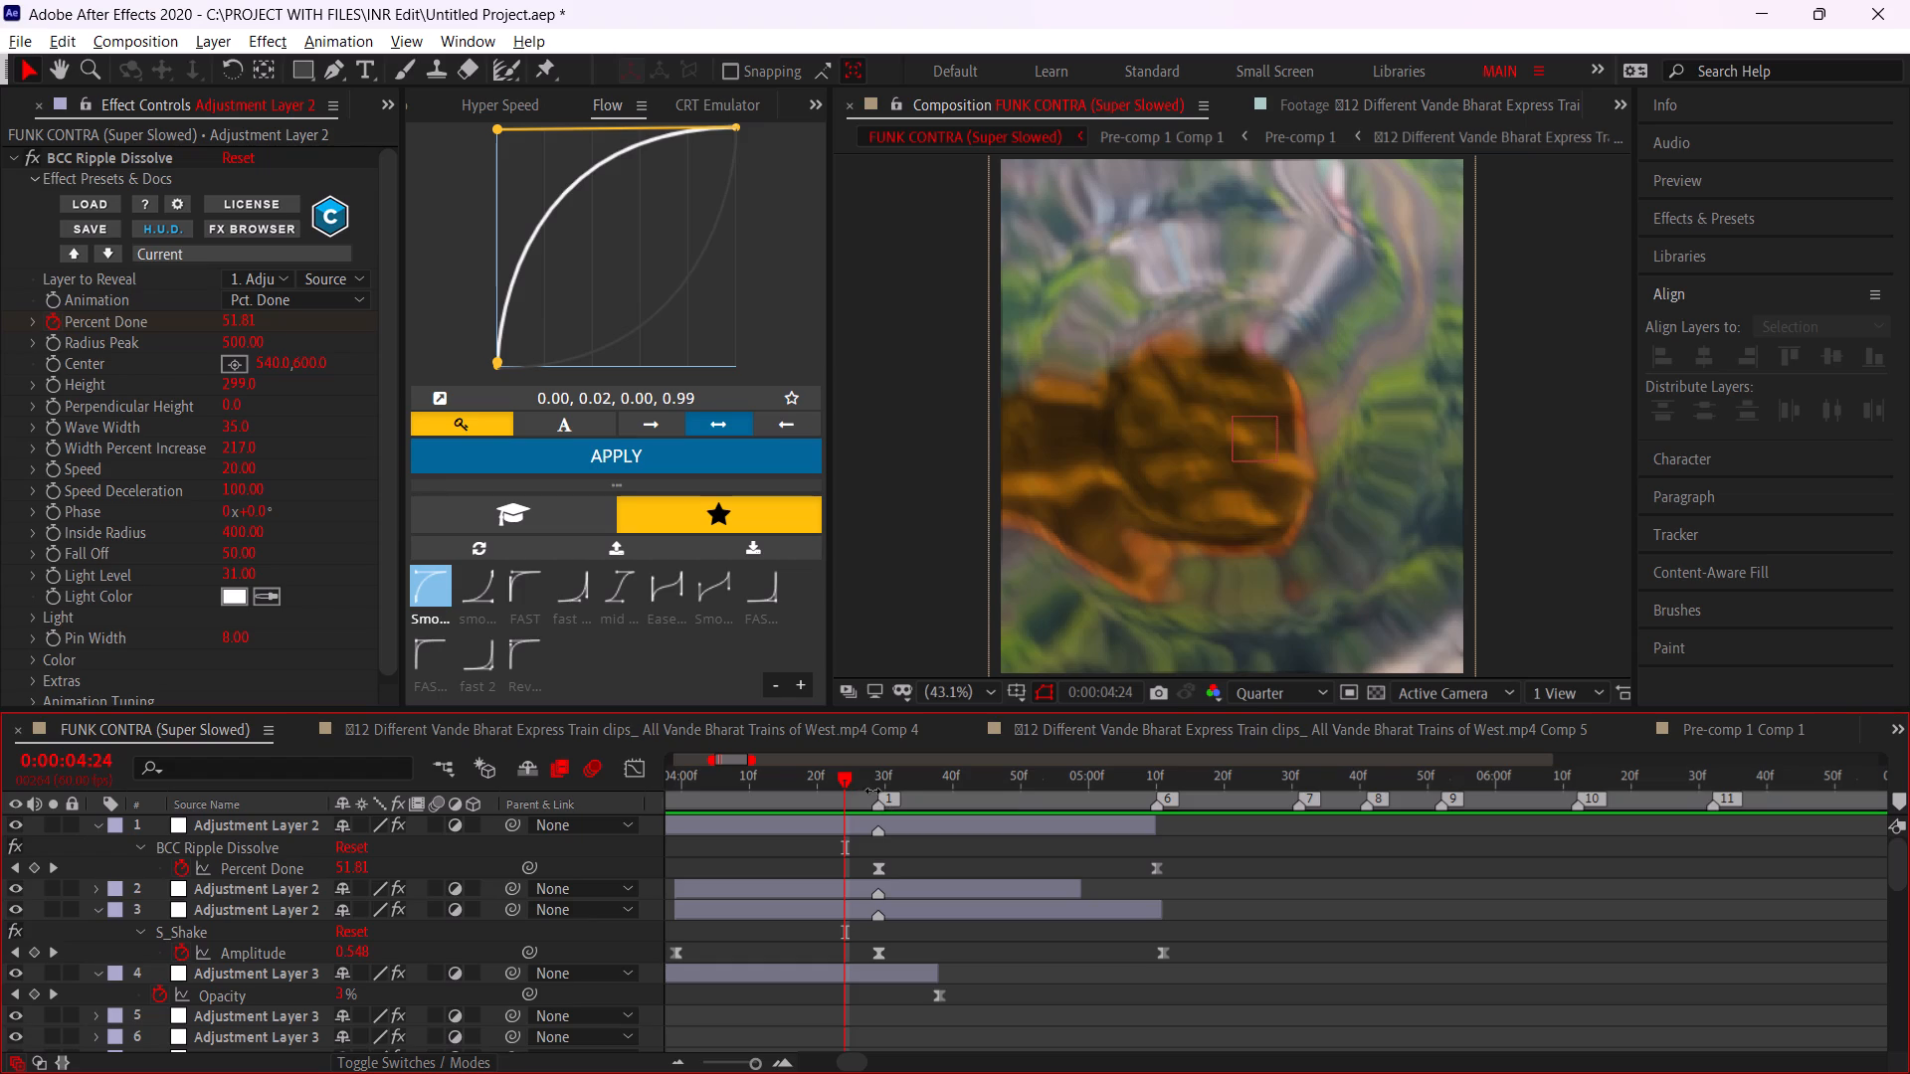
pyautogui.moveTo(872, 791); pyautogui.dragTo(879, 791)
pyautogui.moveTo(886, 773); pyautogui.dragTo(881, 789)
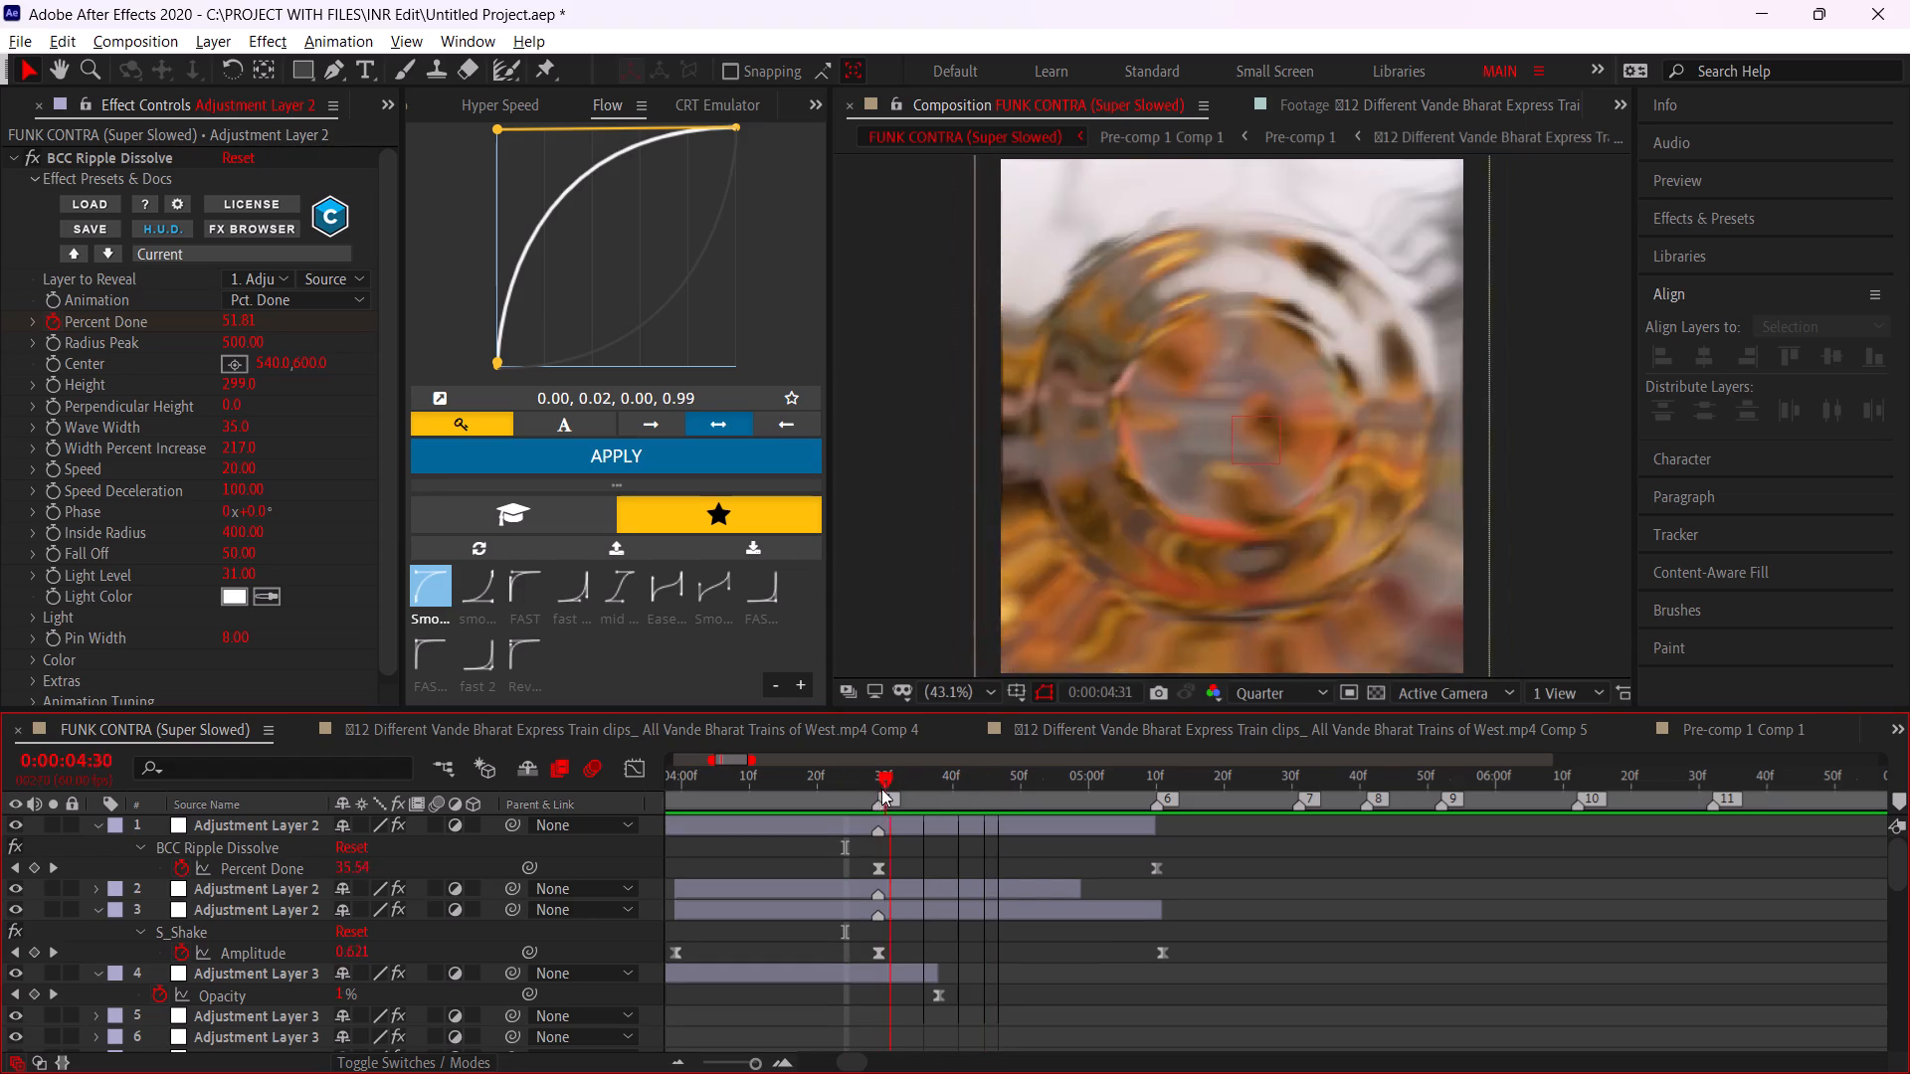
pyautogui.moveTo(881, 789); pyautogui.dragTo(891, 790)
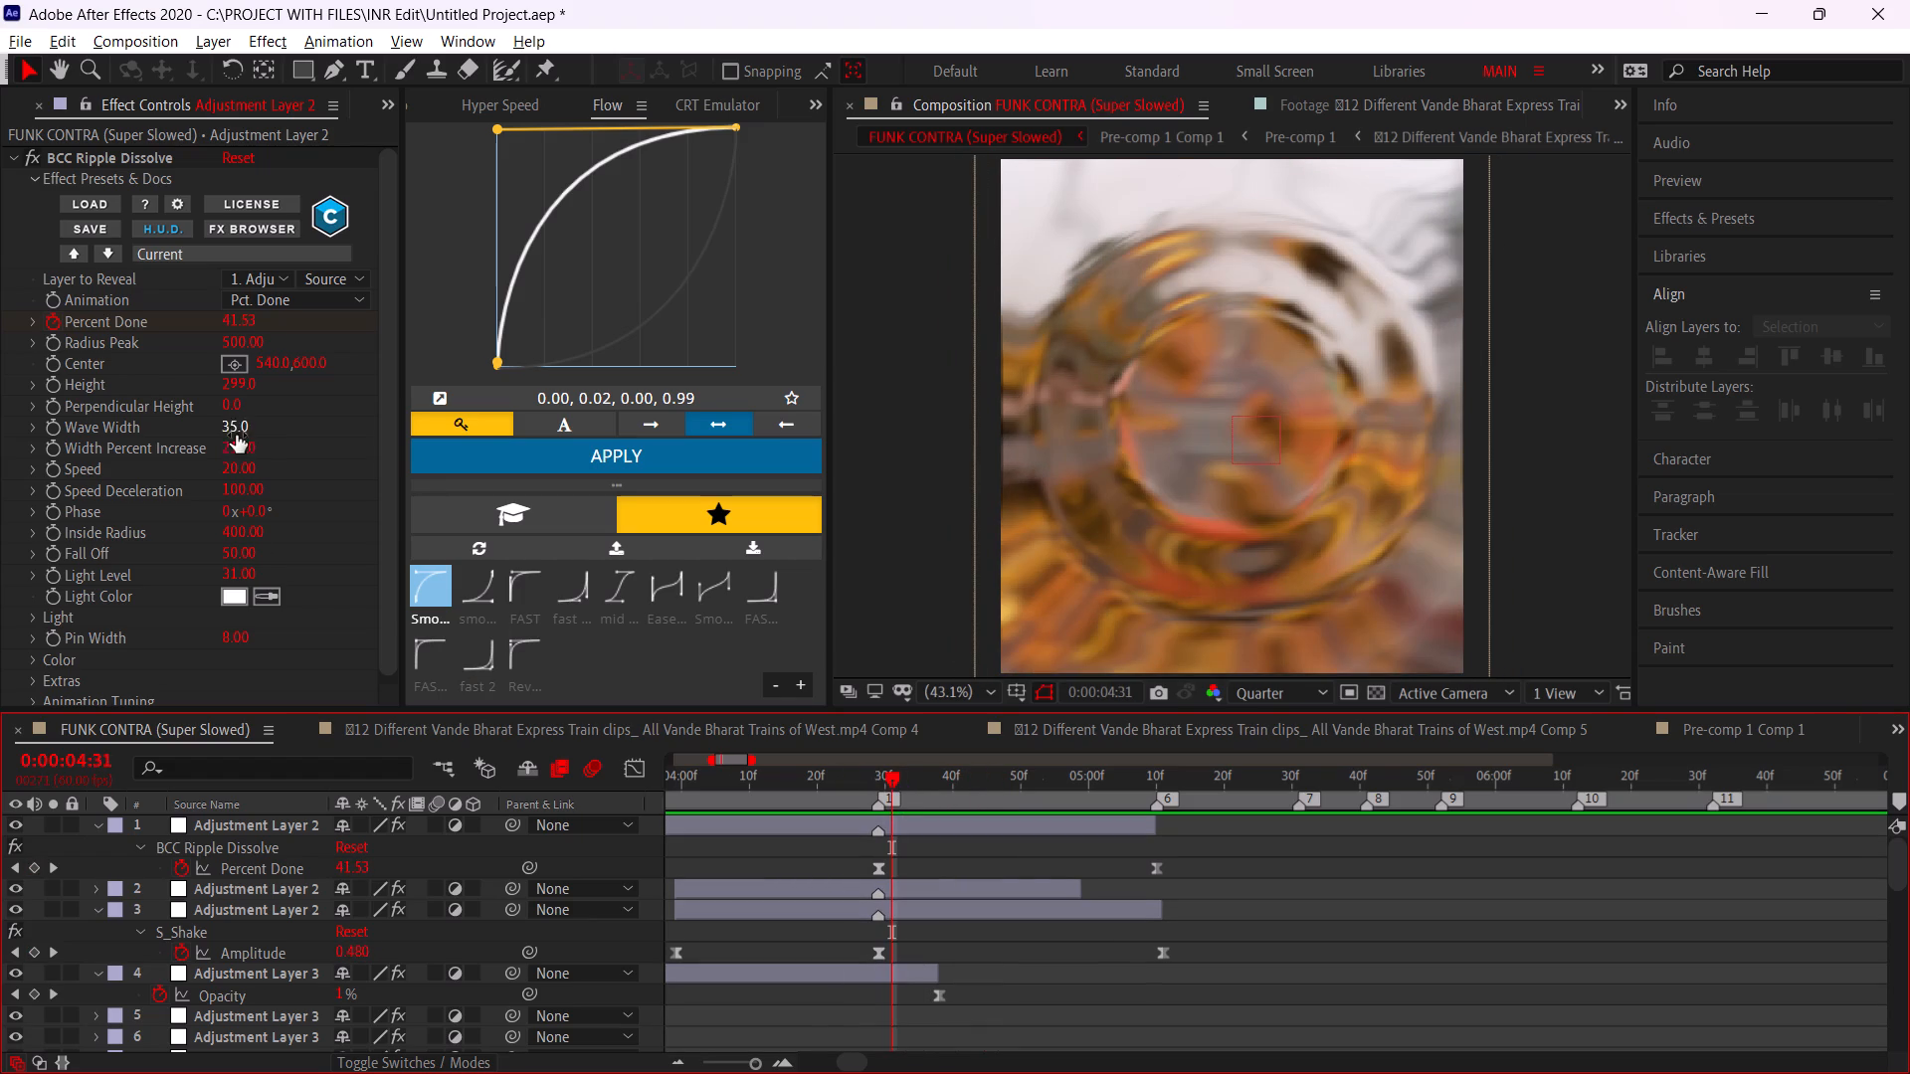
pyautogui.moveTo(237, 431); pyautogui.dragTo(263, 433)
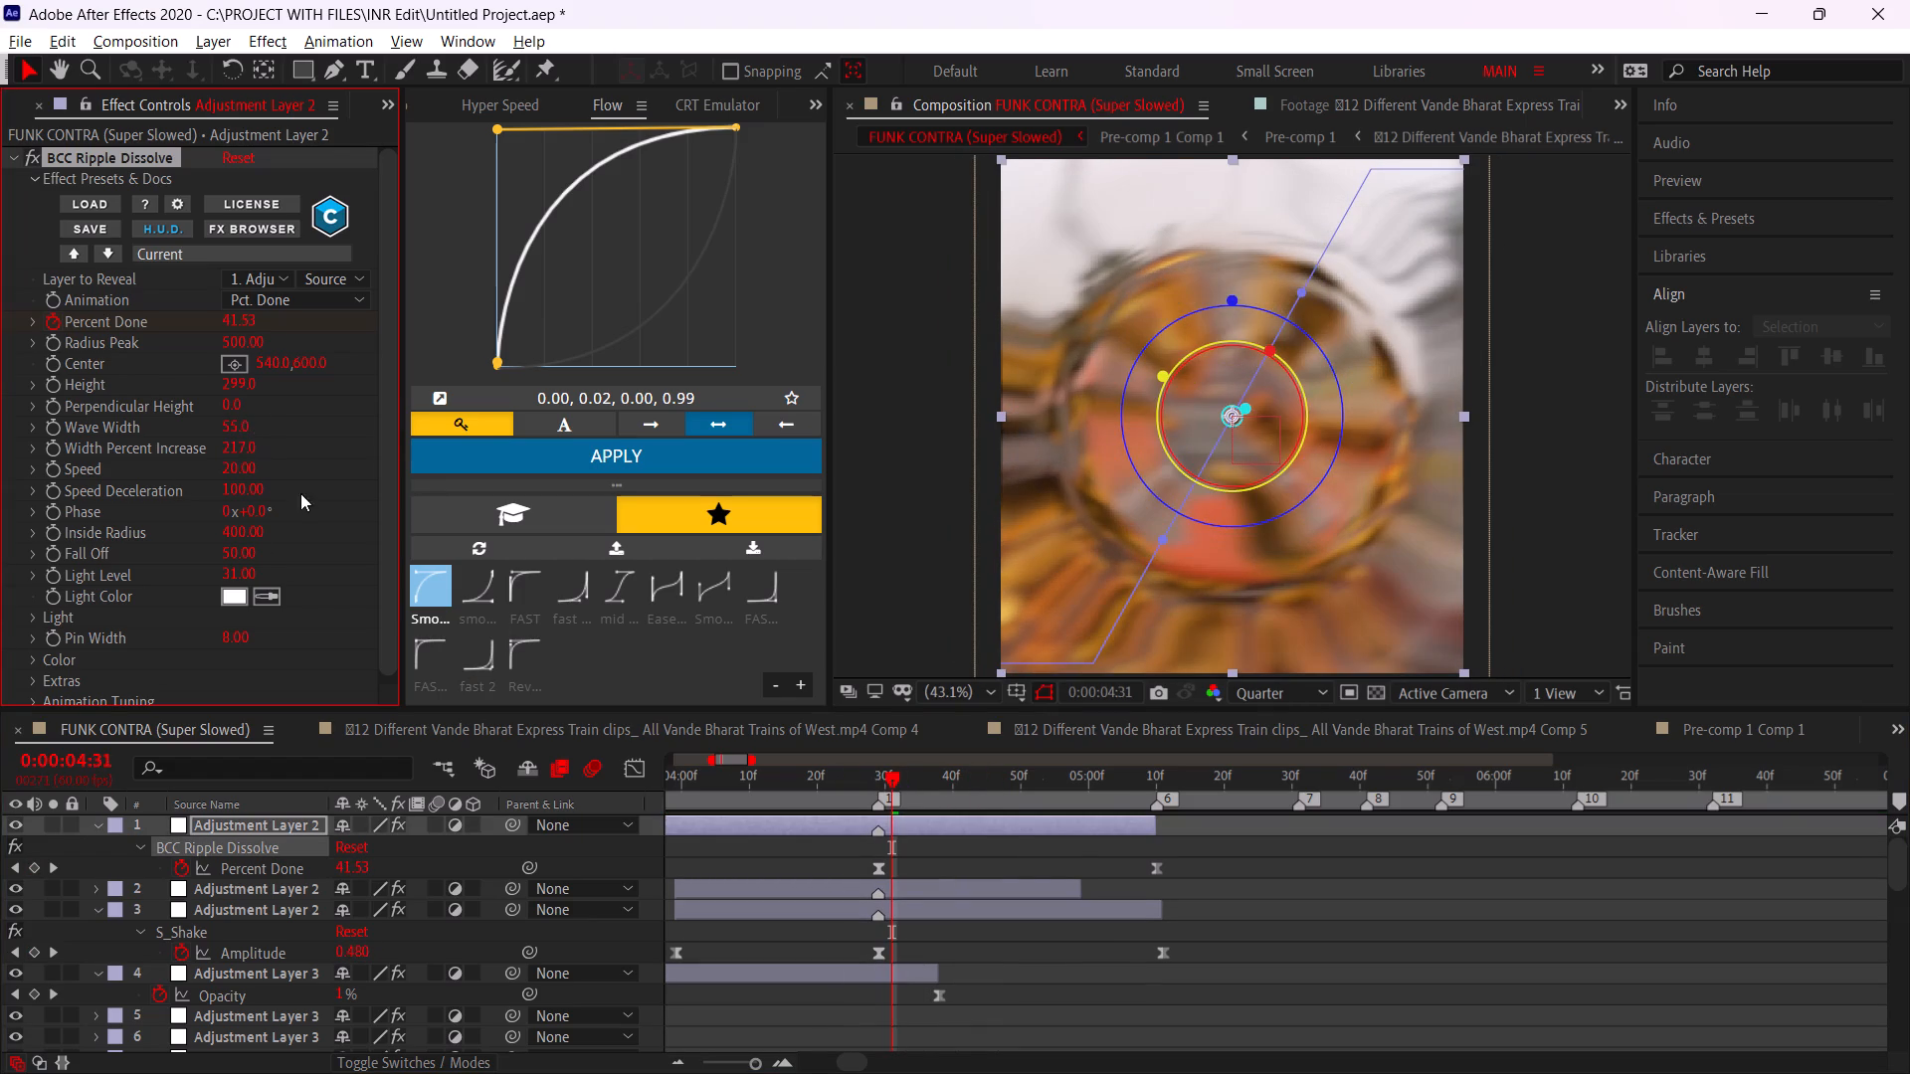
# Preview the ripple transition from about 0:00:03:23 and again from 0:00:03:28 to check the wider waves.
pyautogui.keyDown('alt'); pyautogui.scroll(-3, 963, 816); pyautogui.keyUp('alt')
pyautogui.moveTo(888, 783); pyautogui.dragTo(855, 773)
pyautogui.press('space')
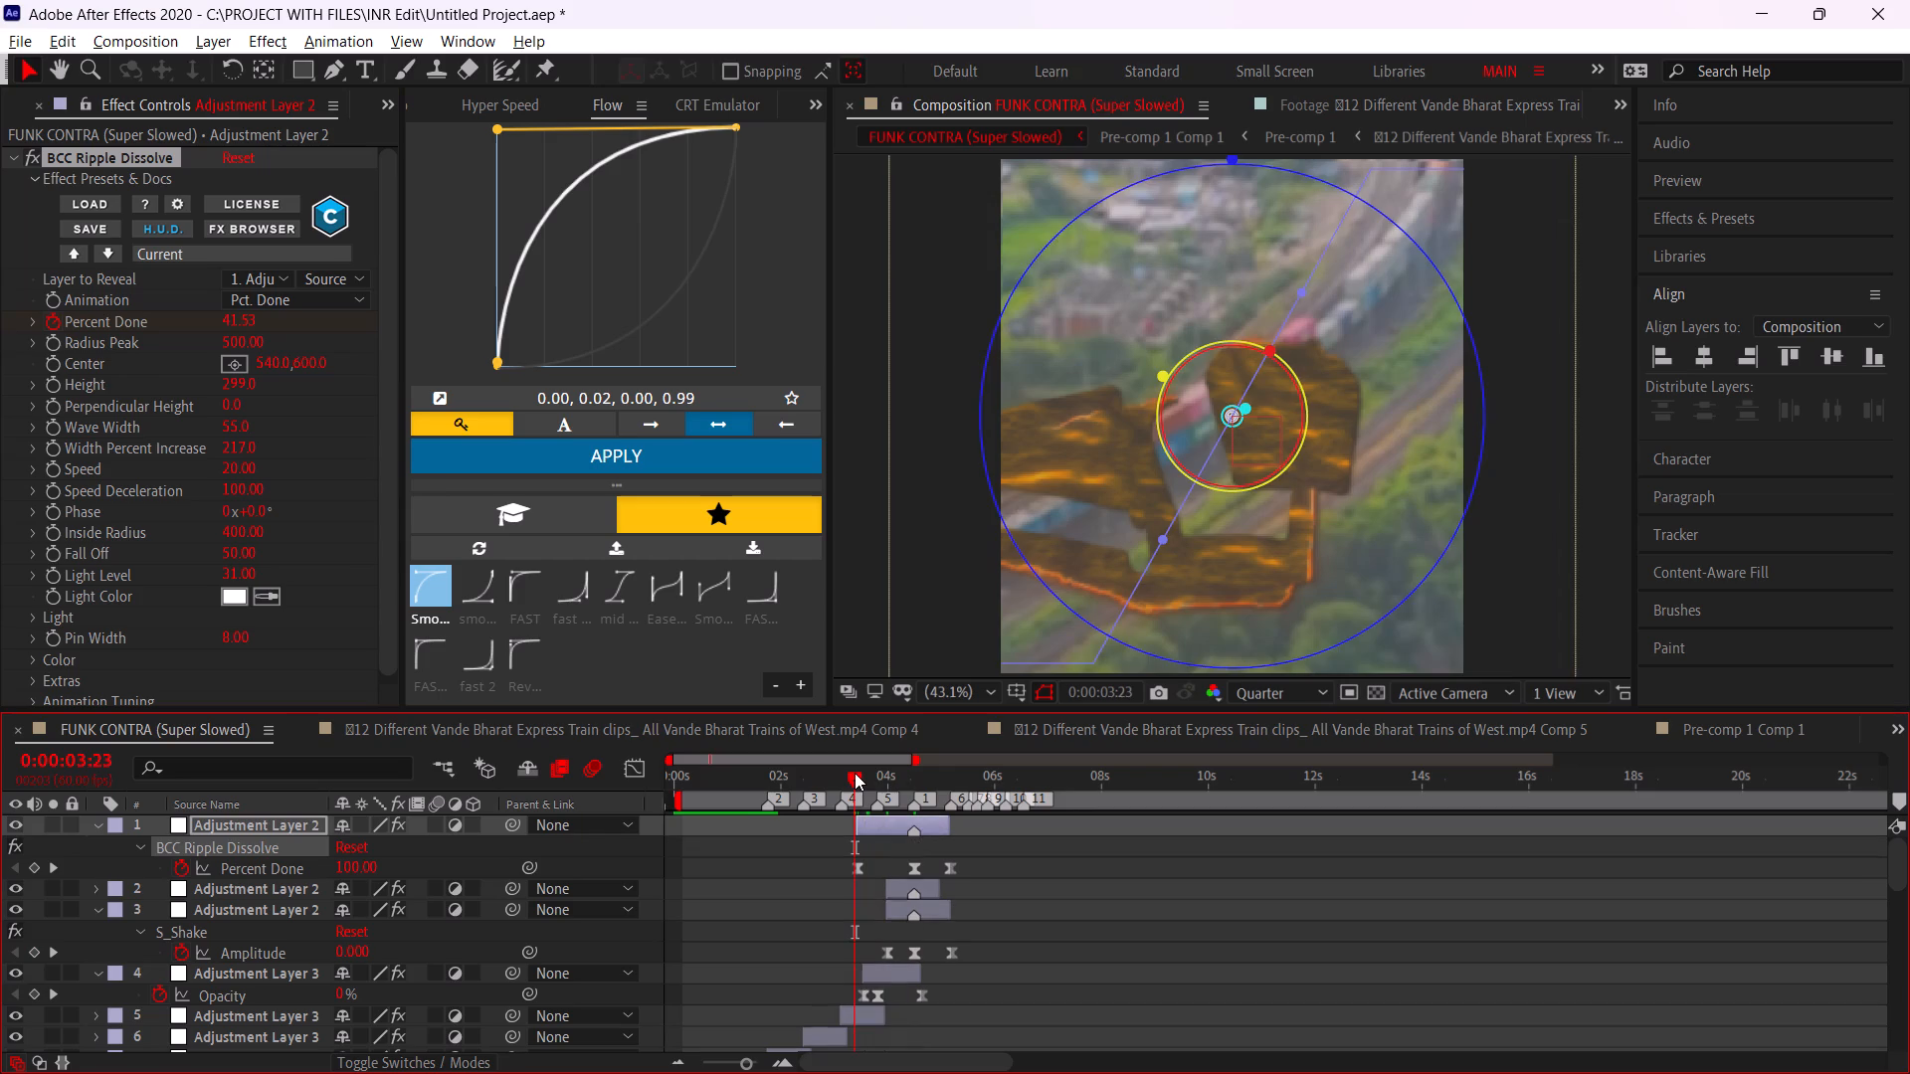
pyautogui.keyDown('alt'); pyautogui.scroll(2, 837, 833); pyautogui.keyUp('alt')
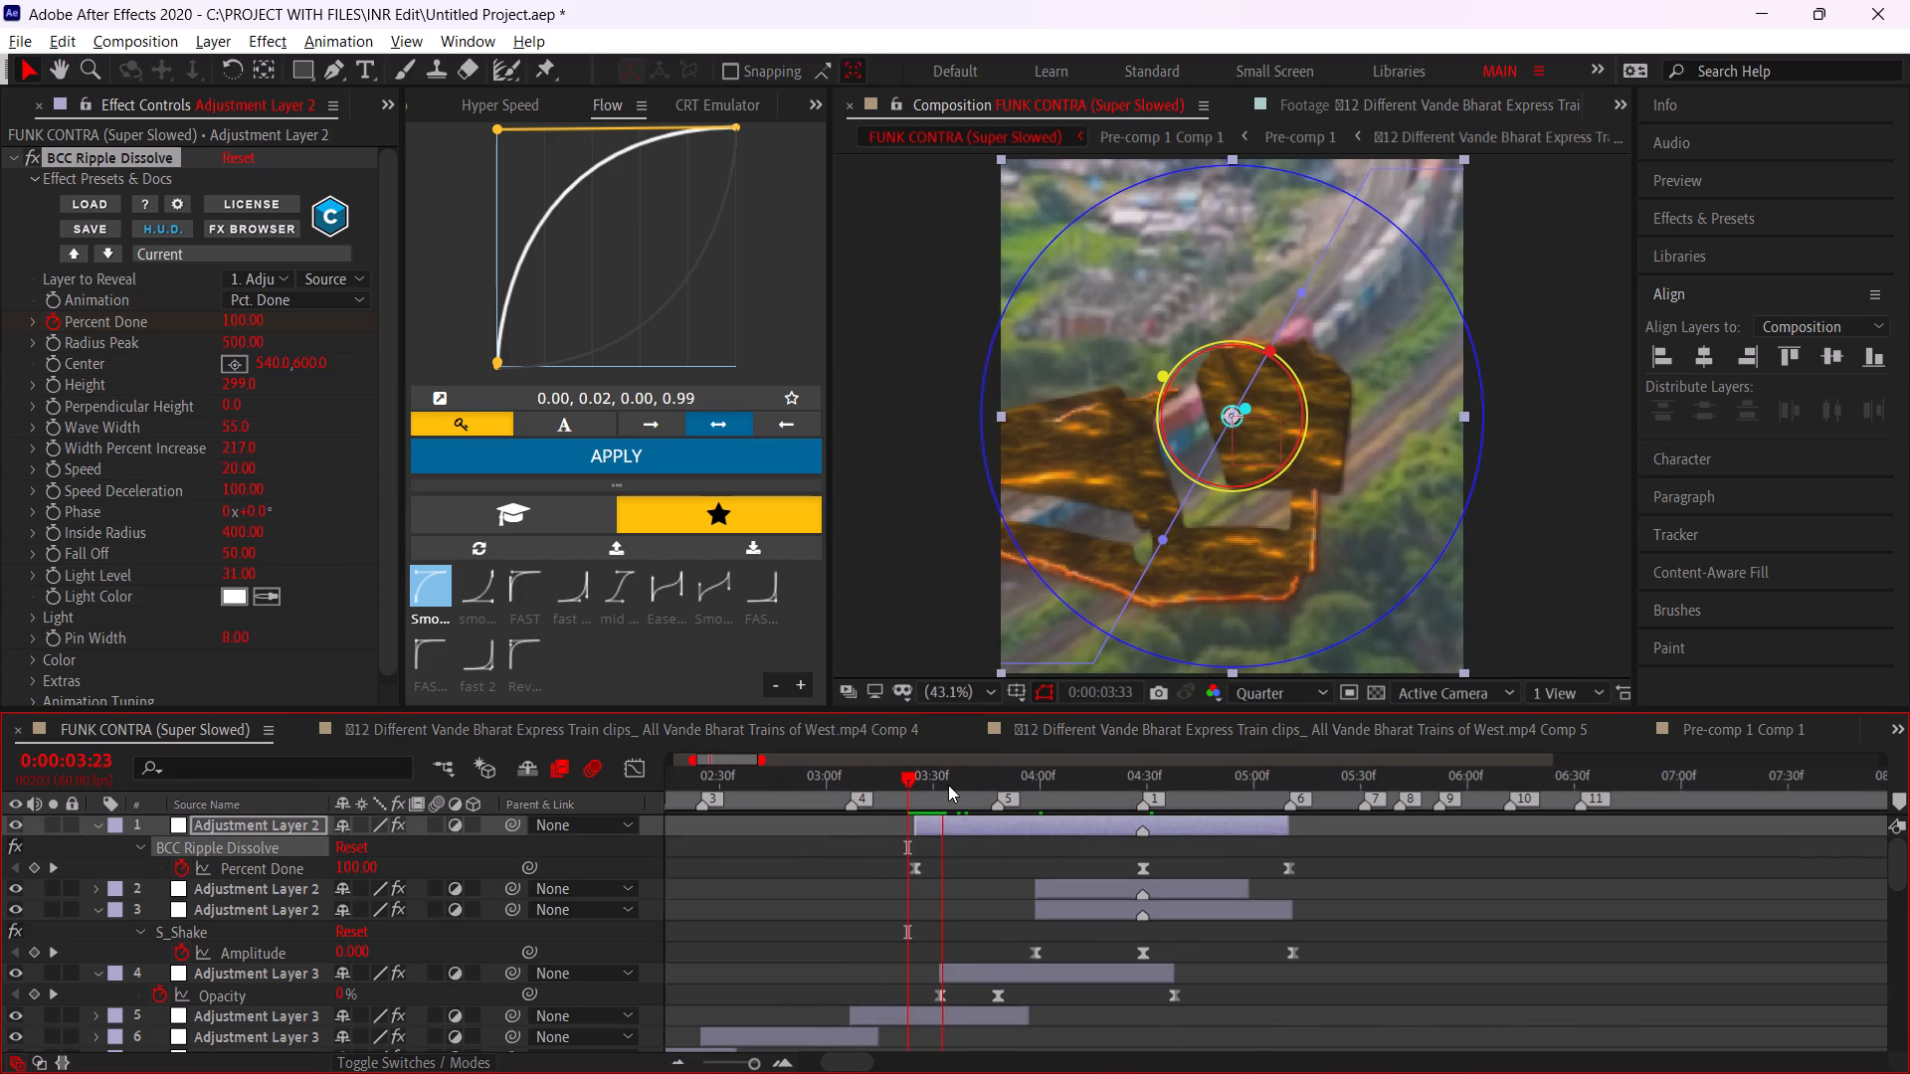
pyautogui.click(973, 863)
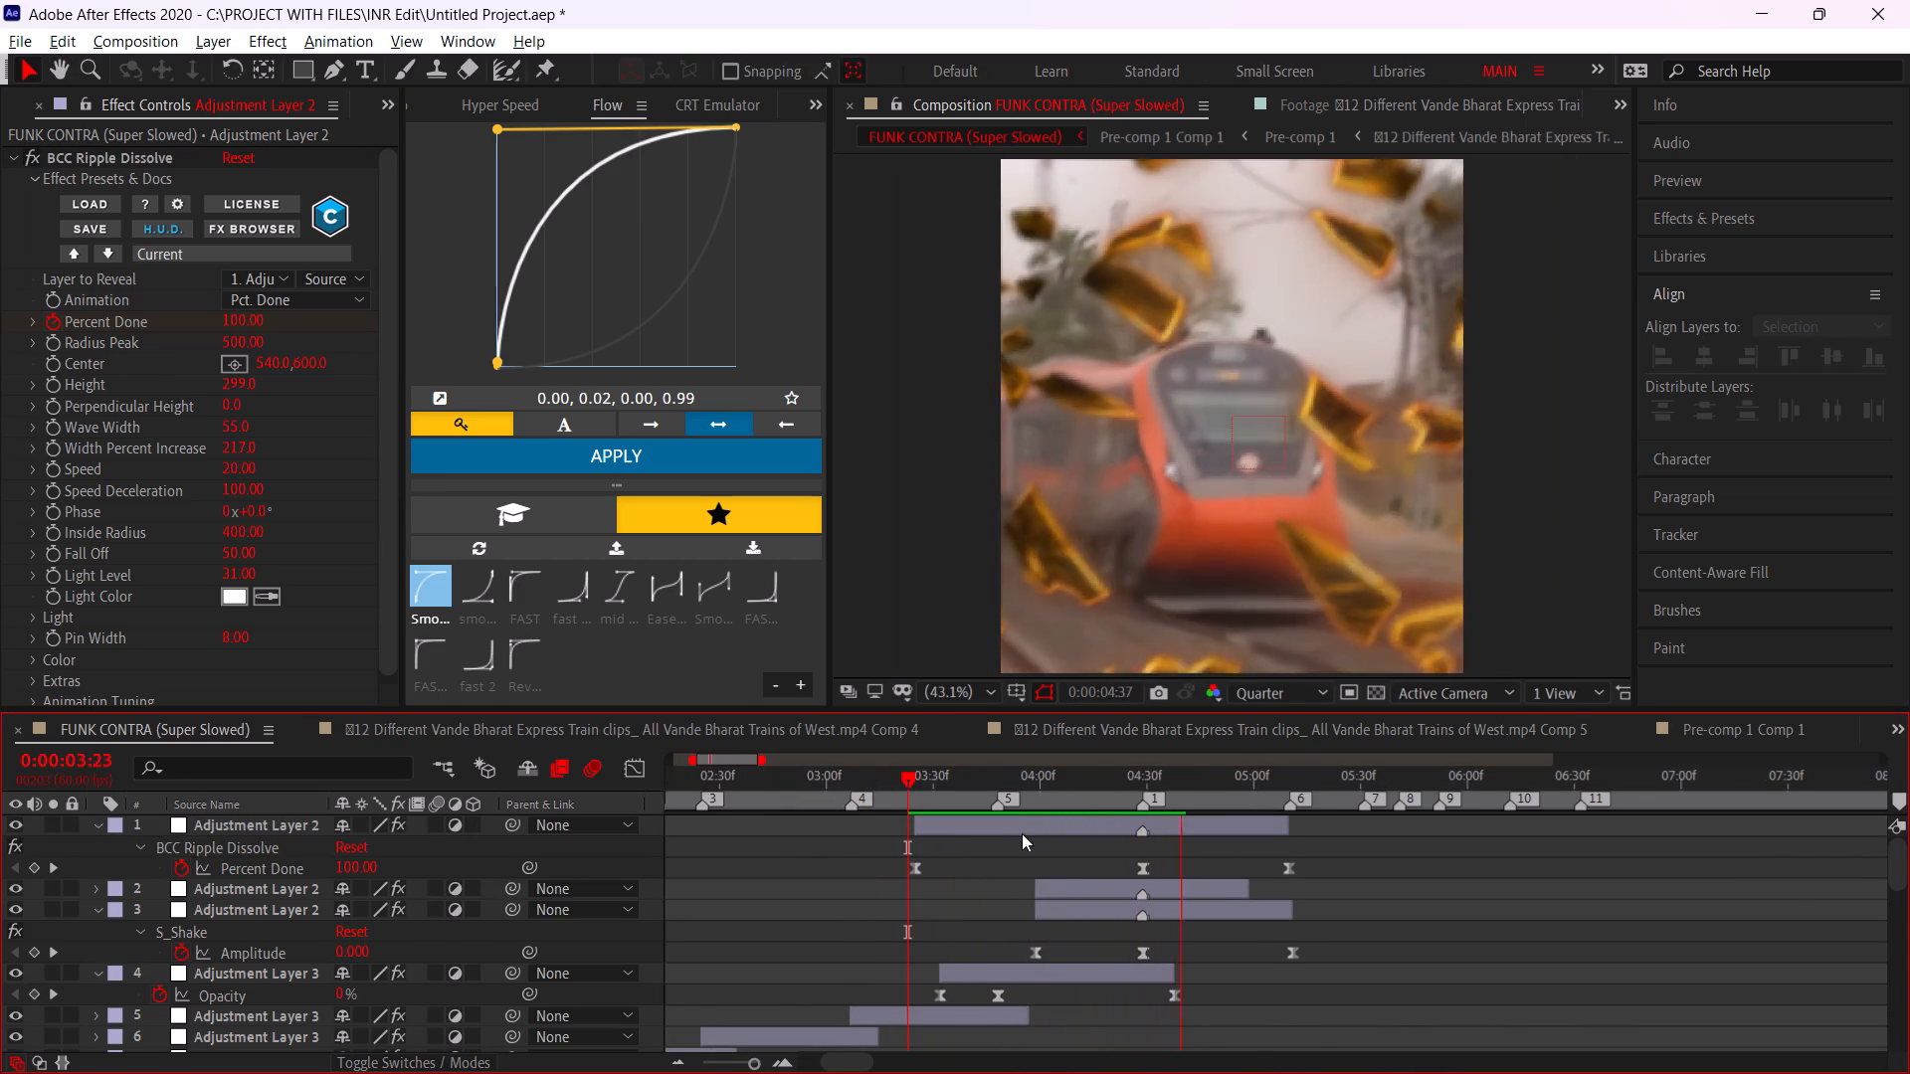
pyautogui.click(925, 779)
pyautogui.press('space')
pyautogui.press('space')
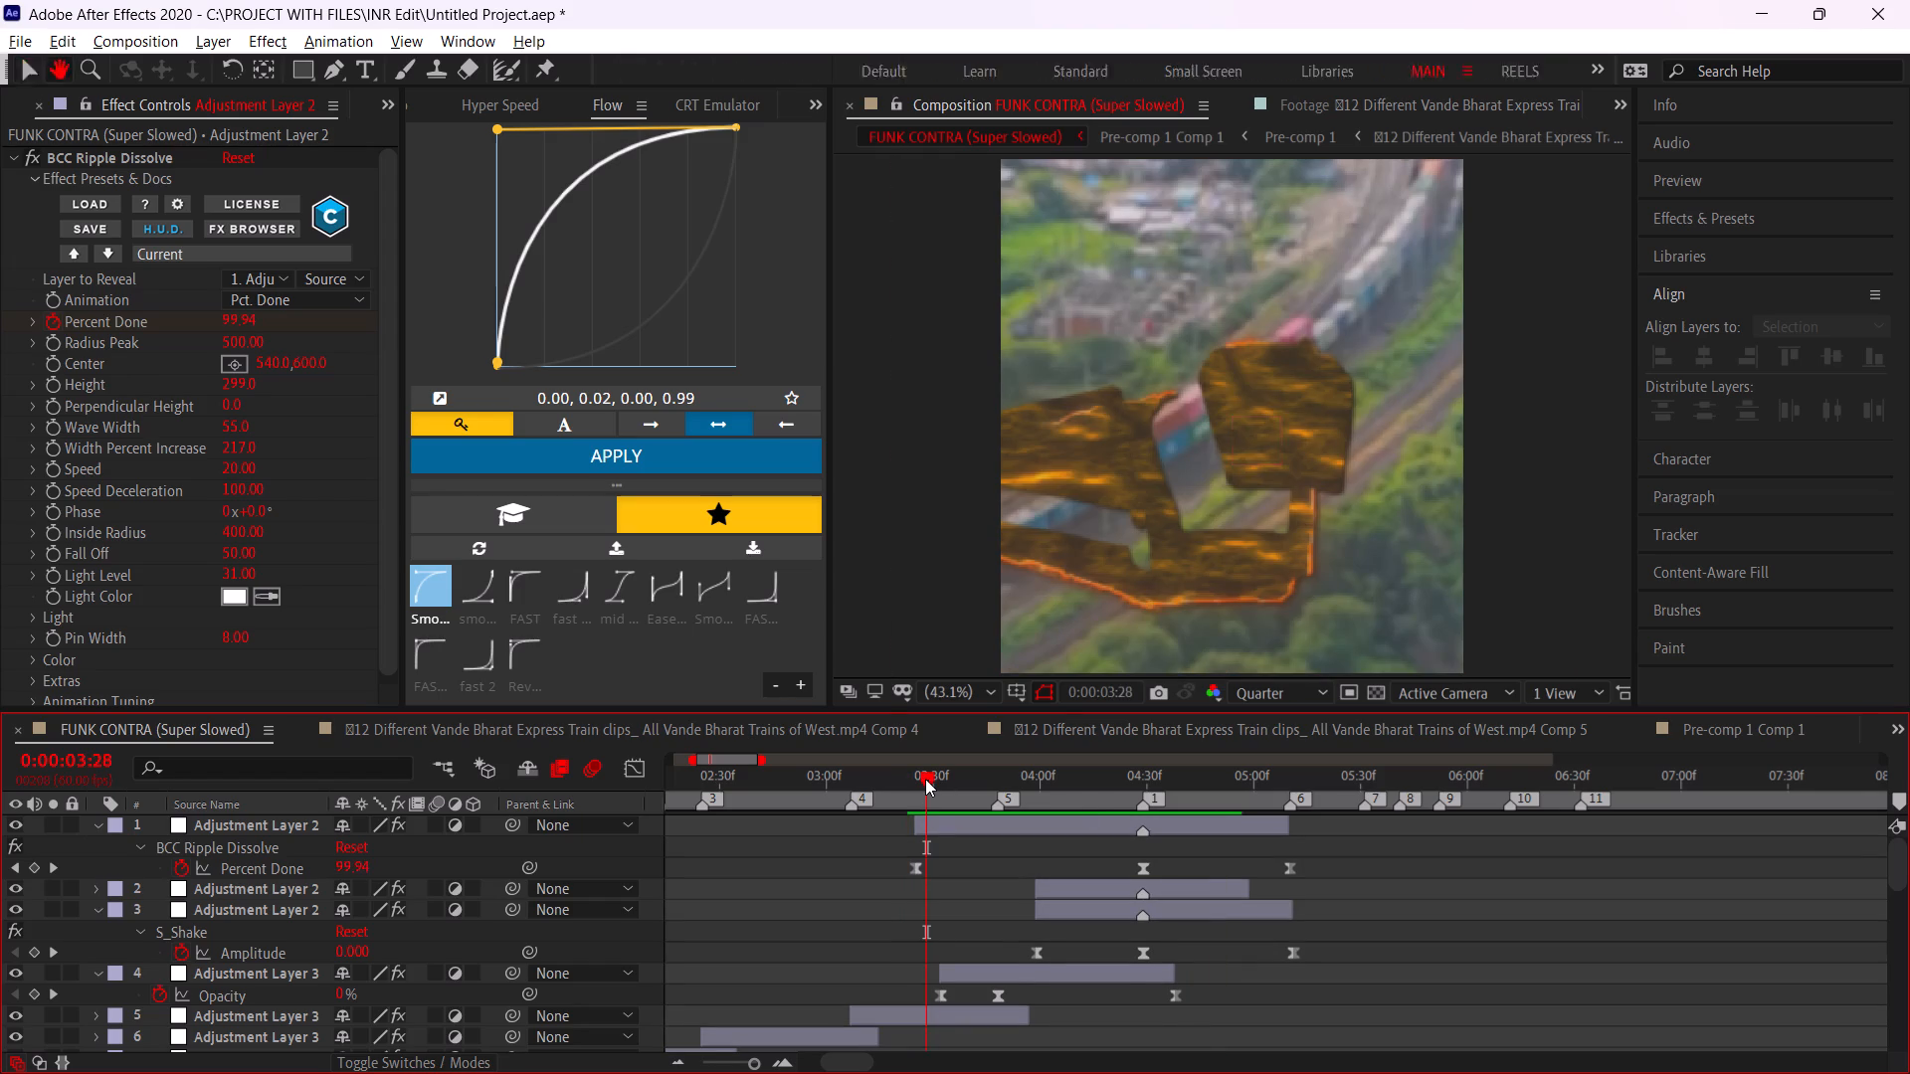
pyautogui.click(925, 779)
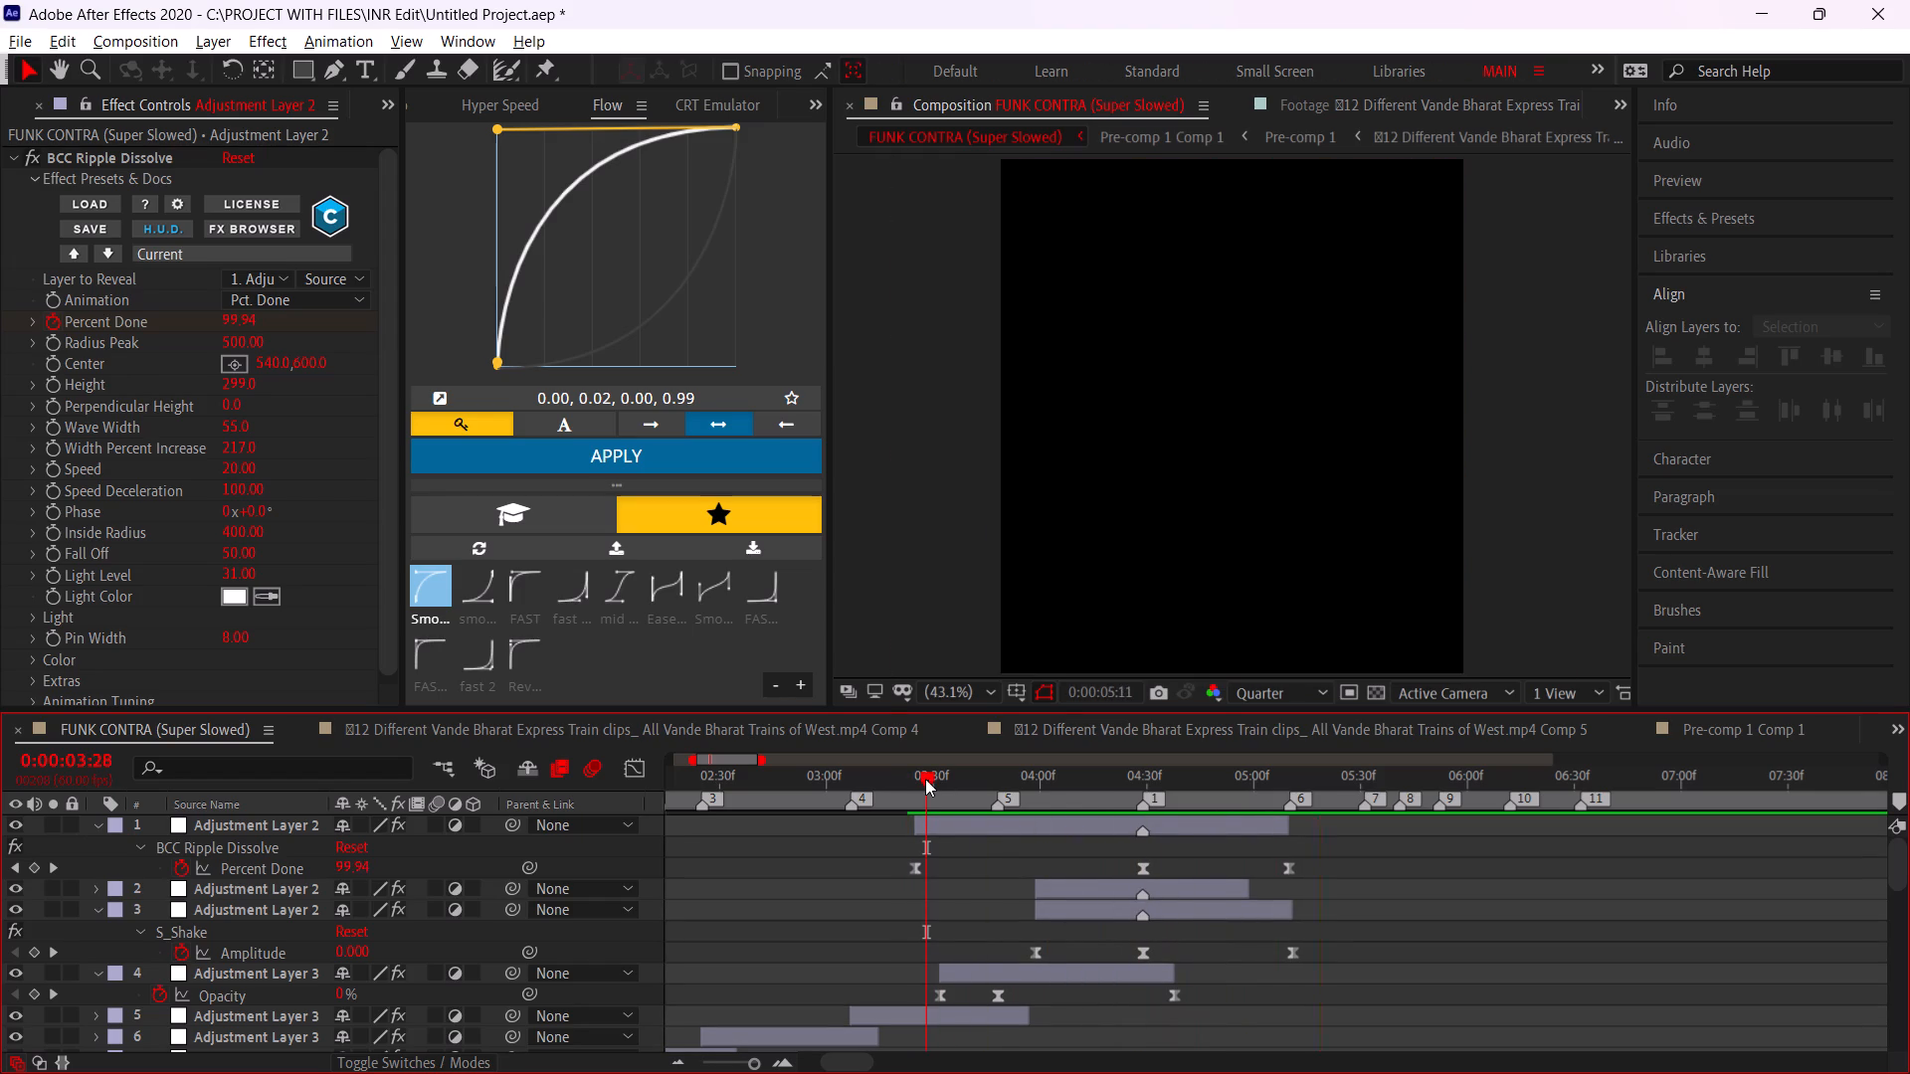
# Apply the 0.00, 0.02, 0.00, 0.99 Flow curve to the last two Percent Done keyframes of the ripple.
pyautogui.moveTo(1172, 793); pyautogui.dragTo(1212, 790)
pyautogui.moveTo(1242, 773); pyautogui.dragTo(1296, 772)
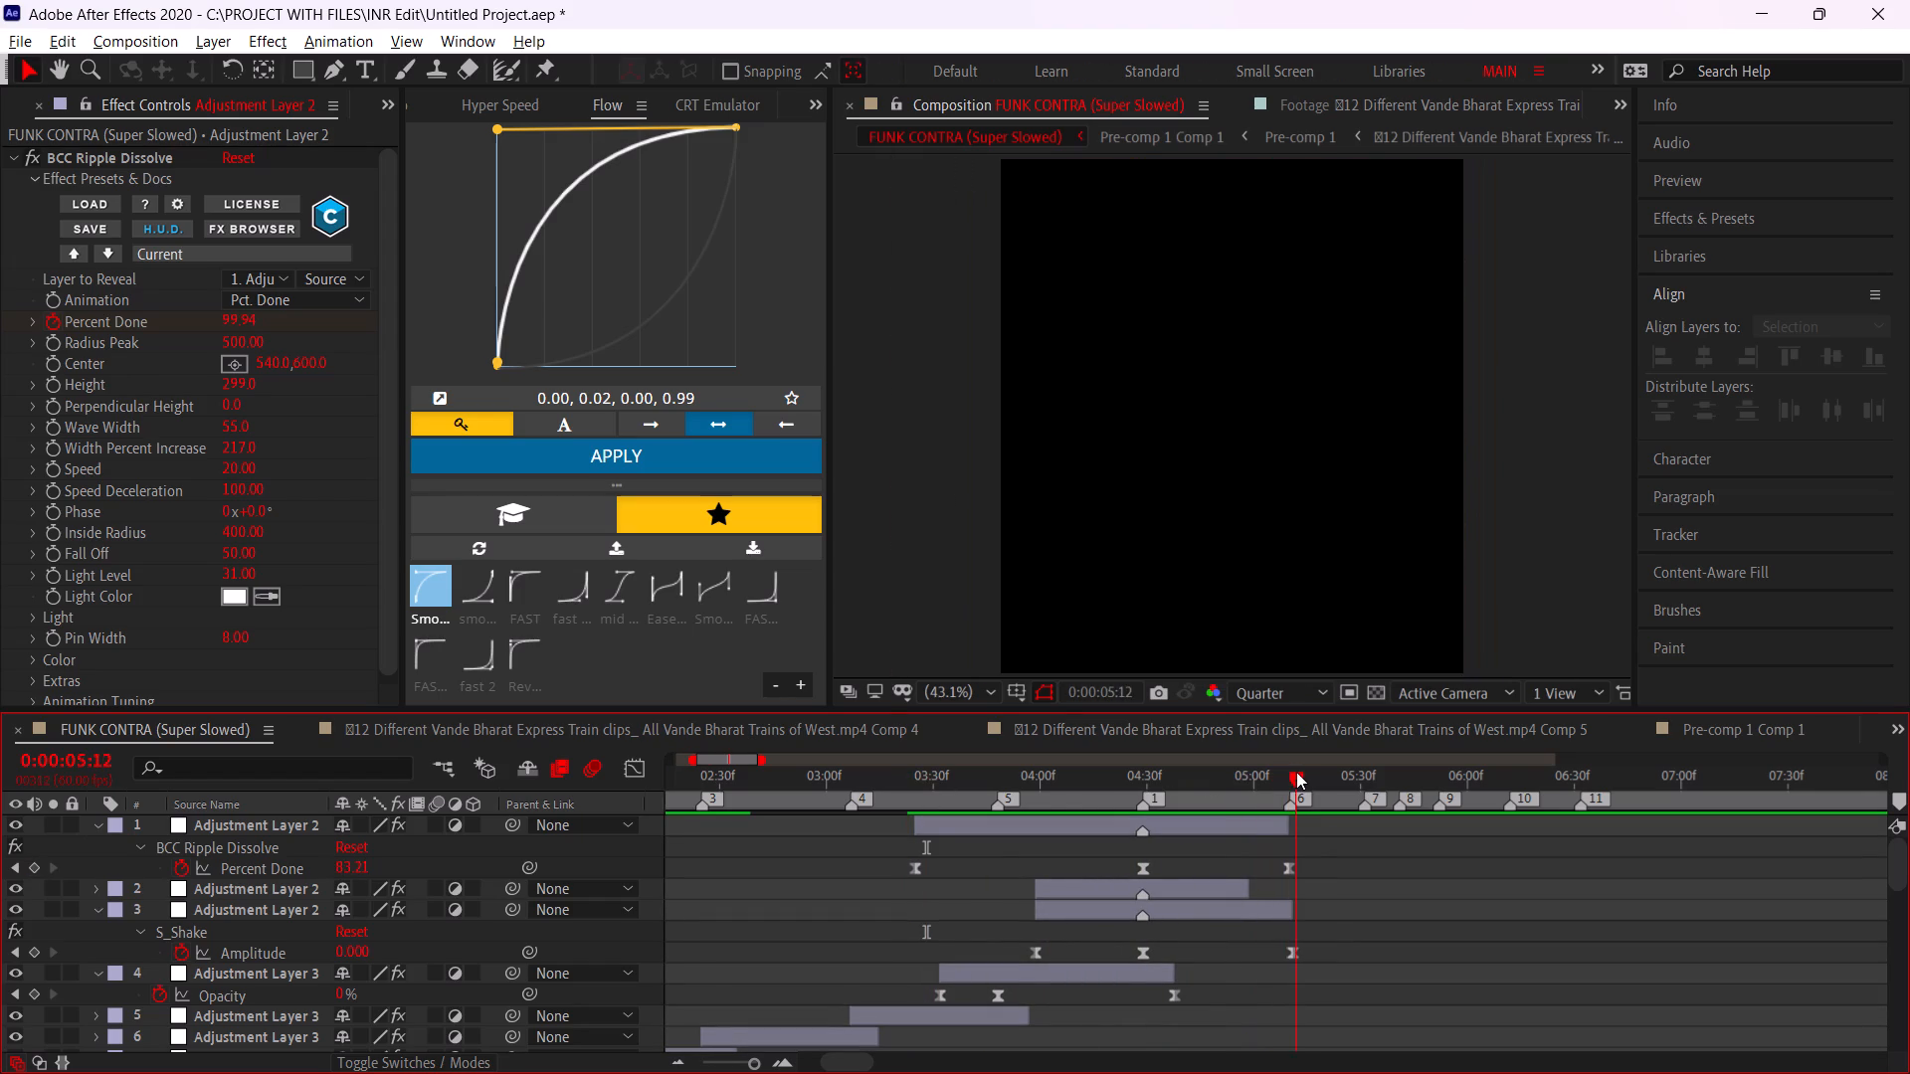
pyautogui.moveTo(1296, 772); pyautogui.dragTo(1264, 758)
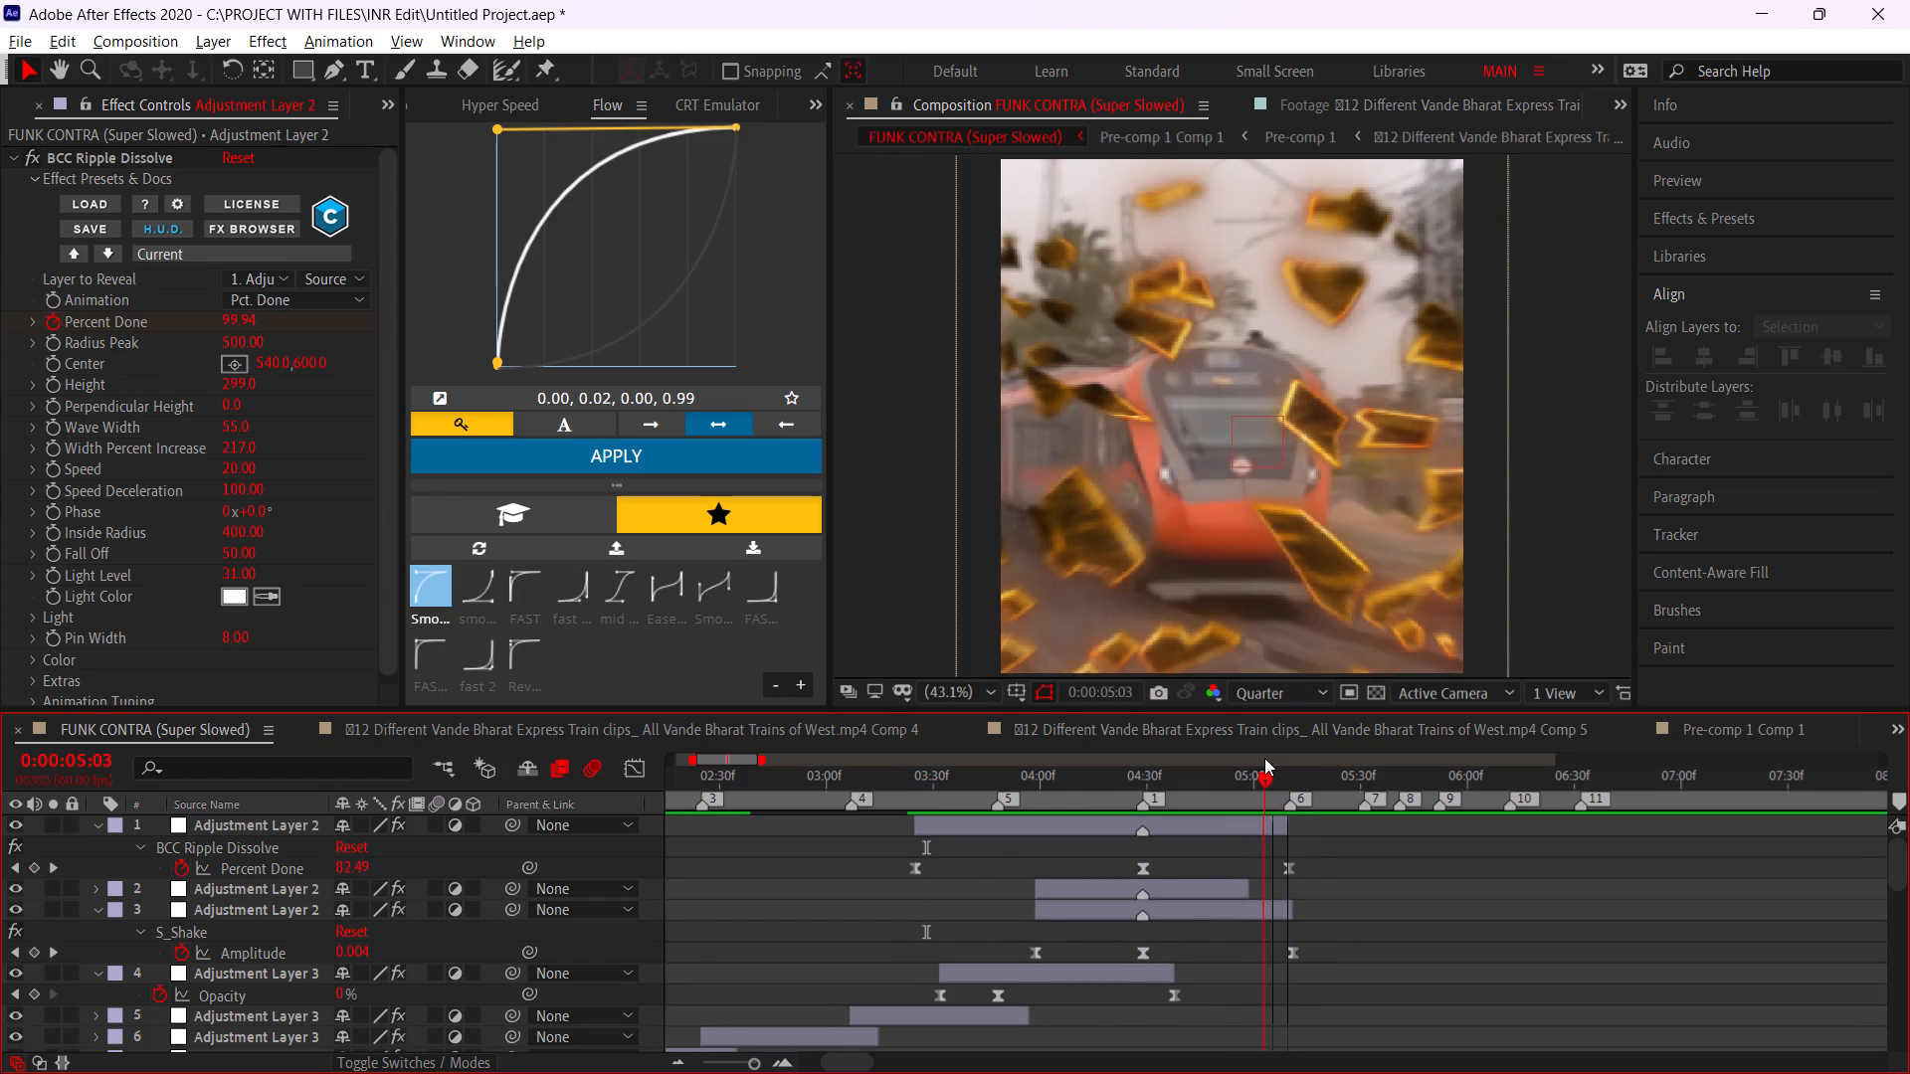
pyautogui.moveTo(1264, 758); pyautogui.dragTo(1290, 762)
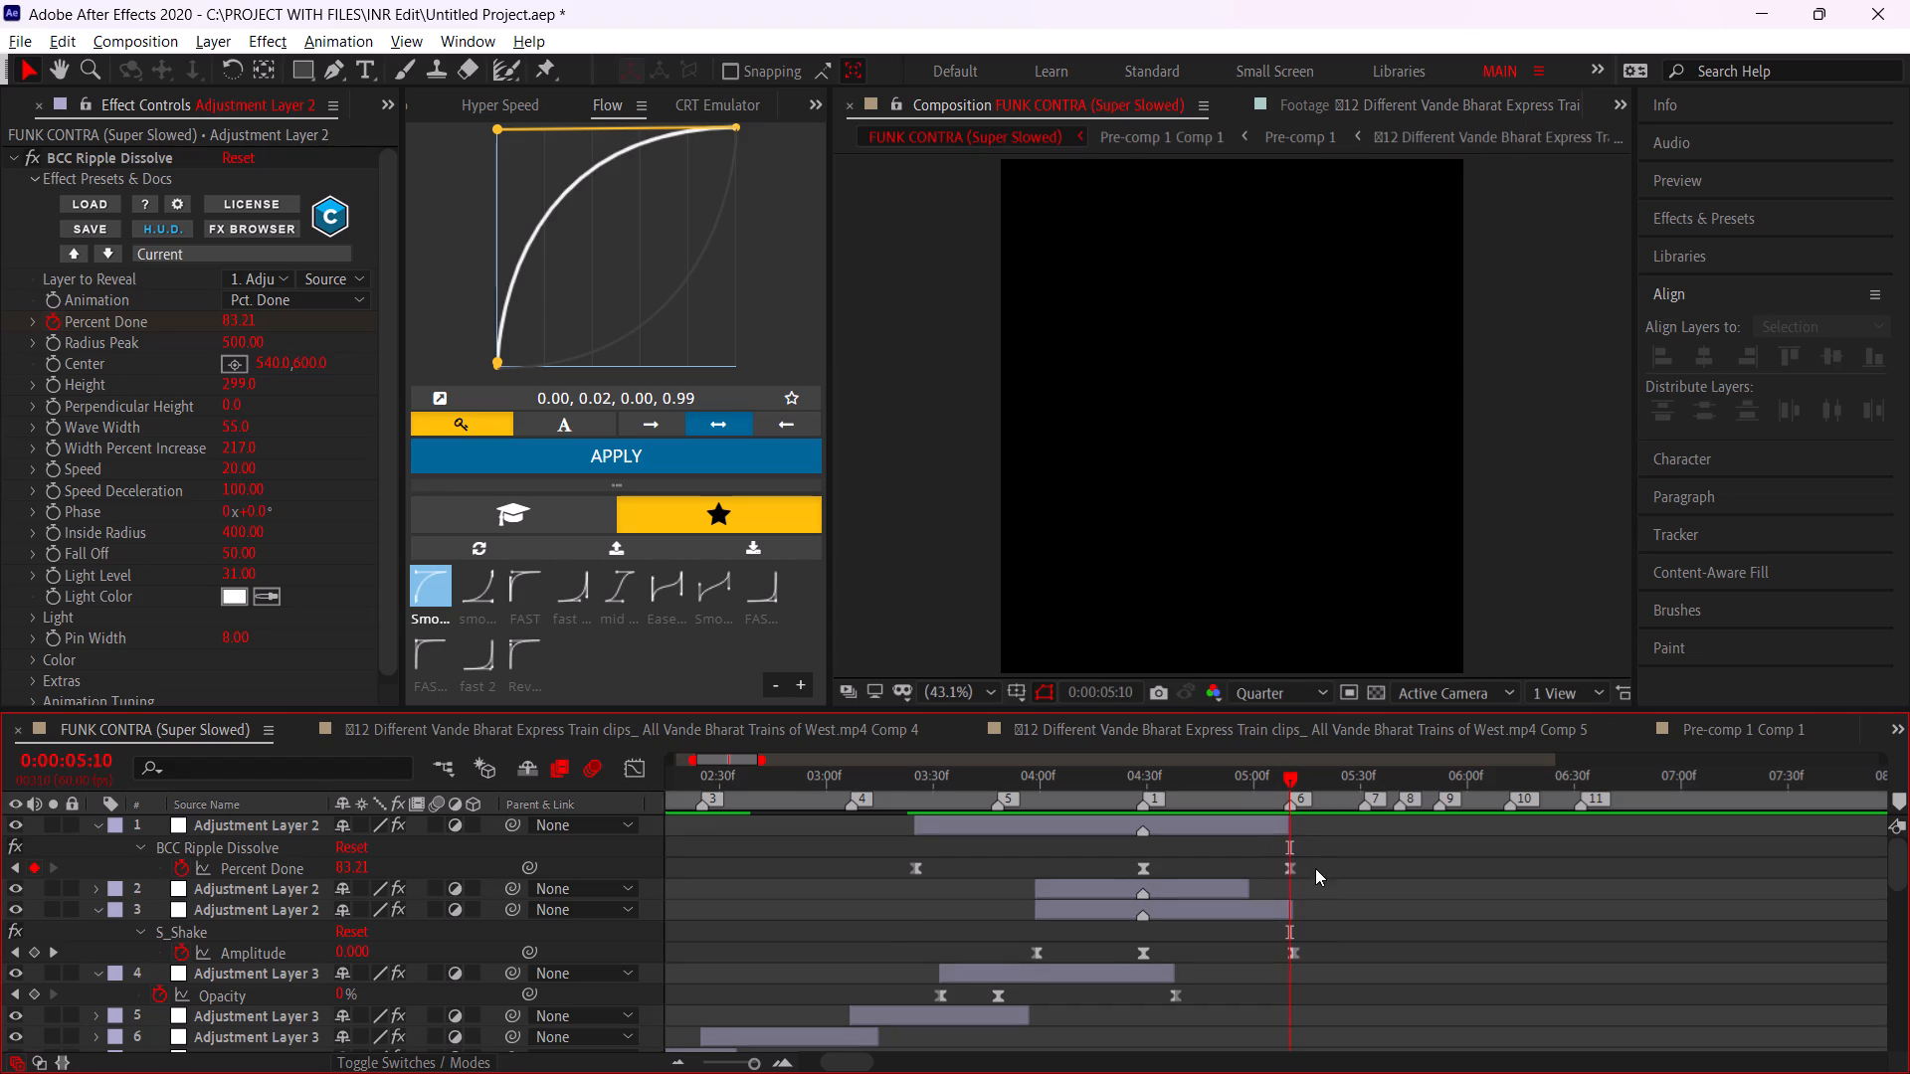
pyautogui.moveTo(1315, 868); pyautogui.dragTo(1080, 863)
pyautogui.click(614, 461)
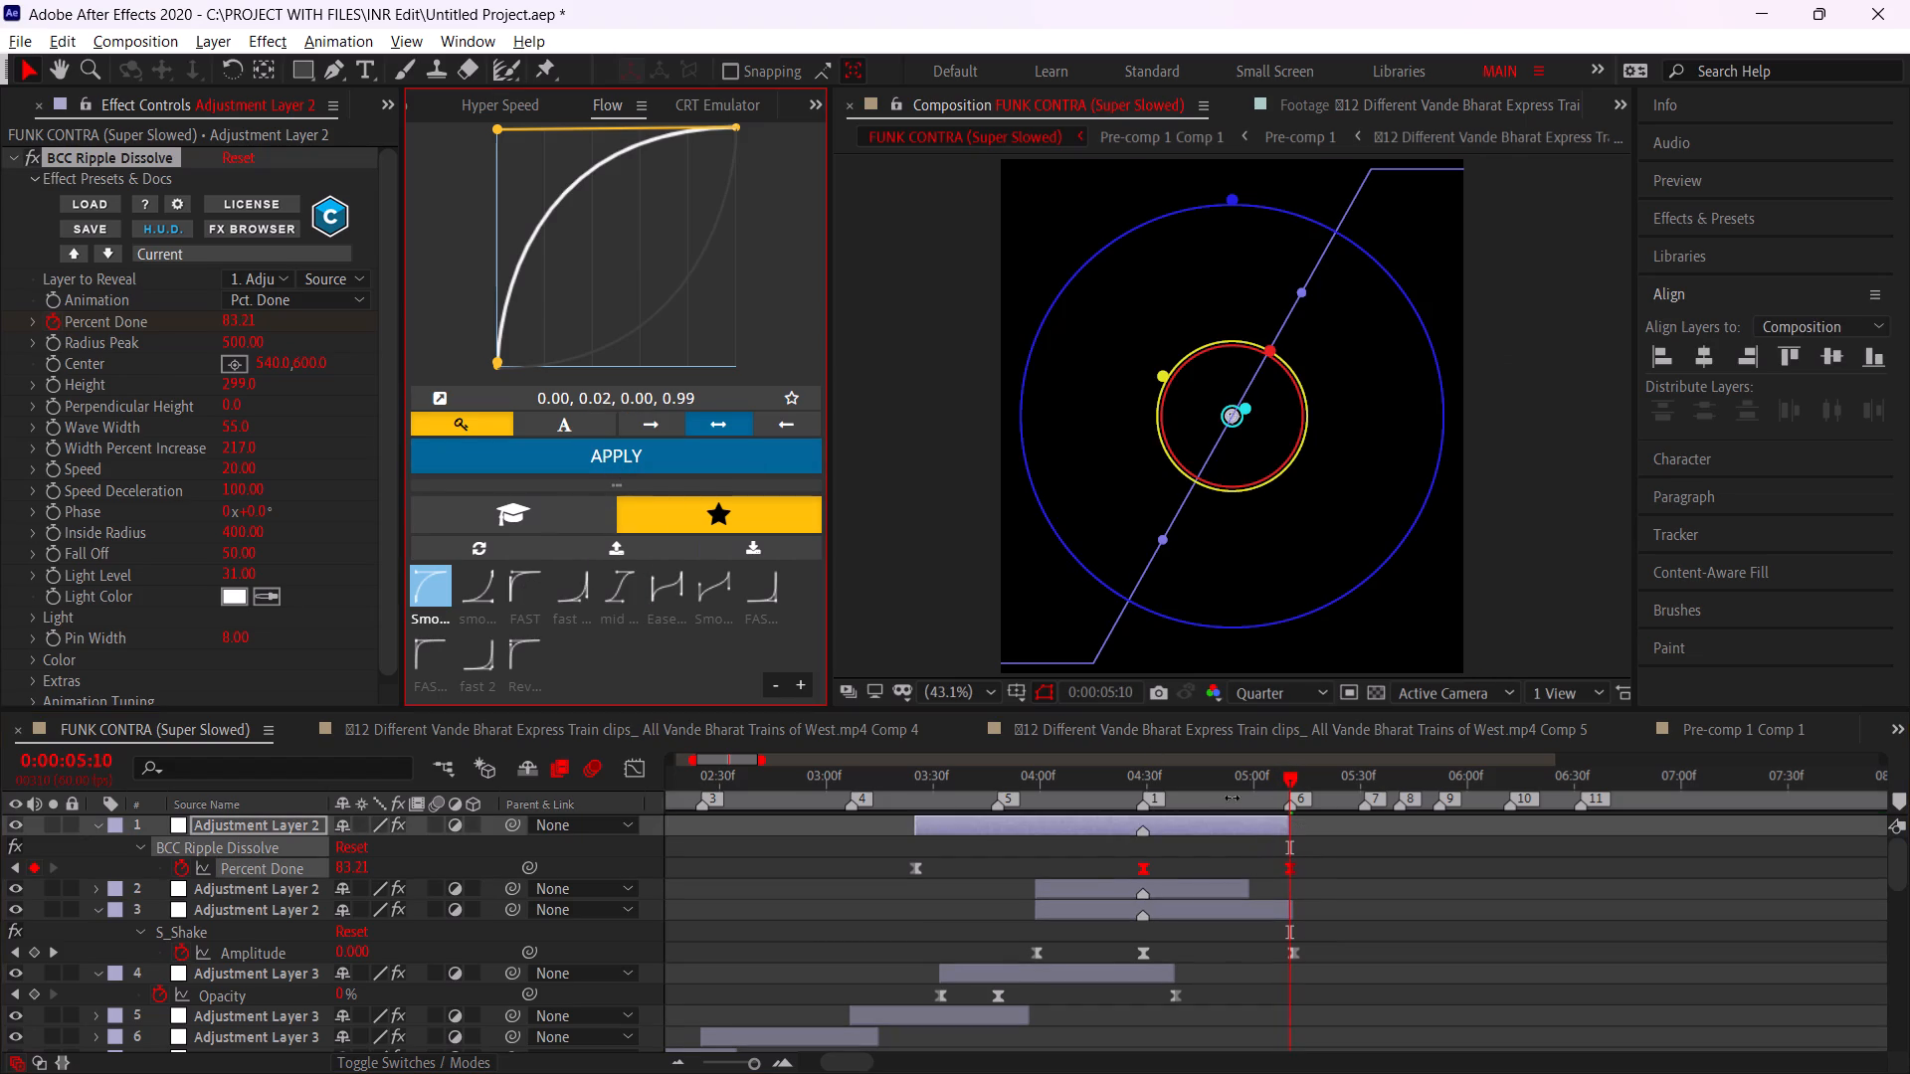
# Preview the ripple transition around marker 1, starting from about 0:00:04:03 and again from 0:00:04:23.
pyautogui.moveTo(1223, 785); pyautogui.dragTo(1204, 760)
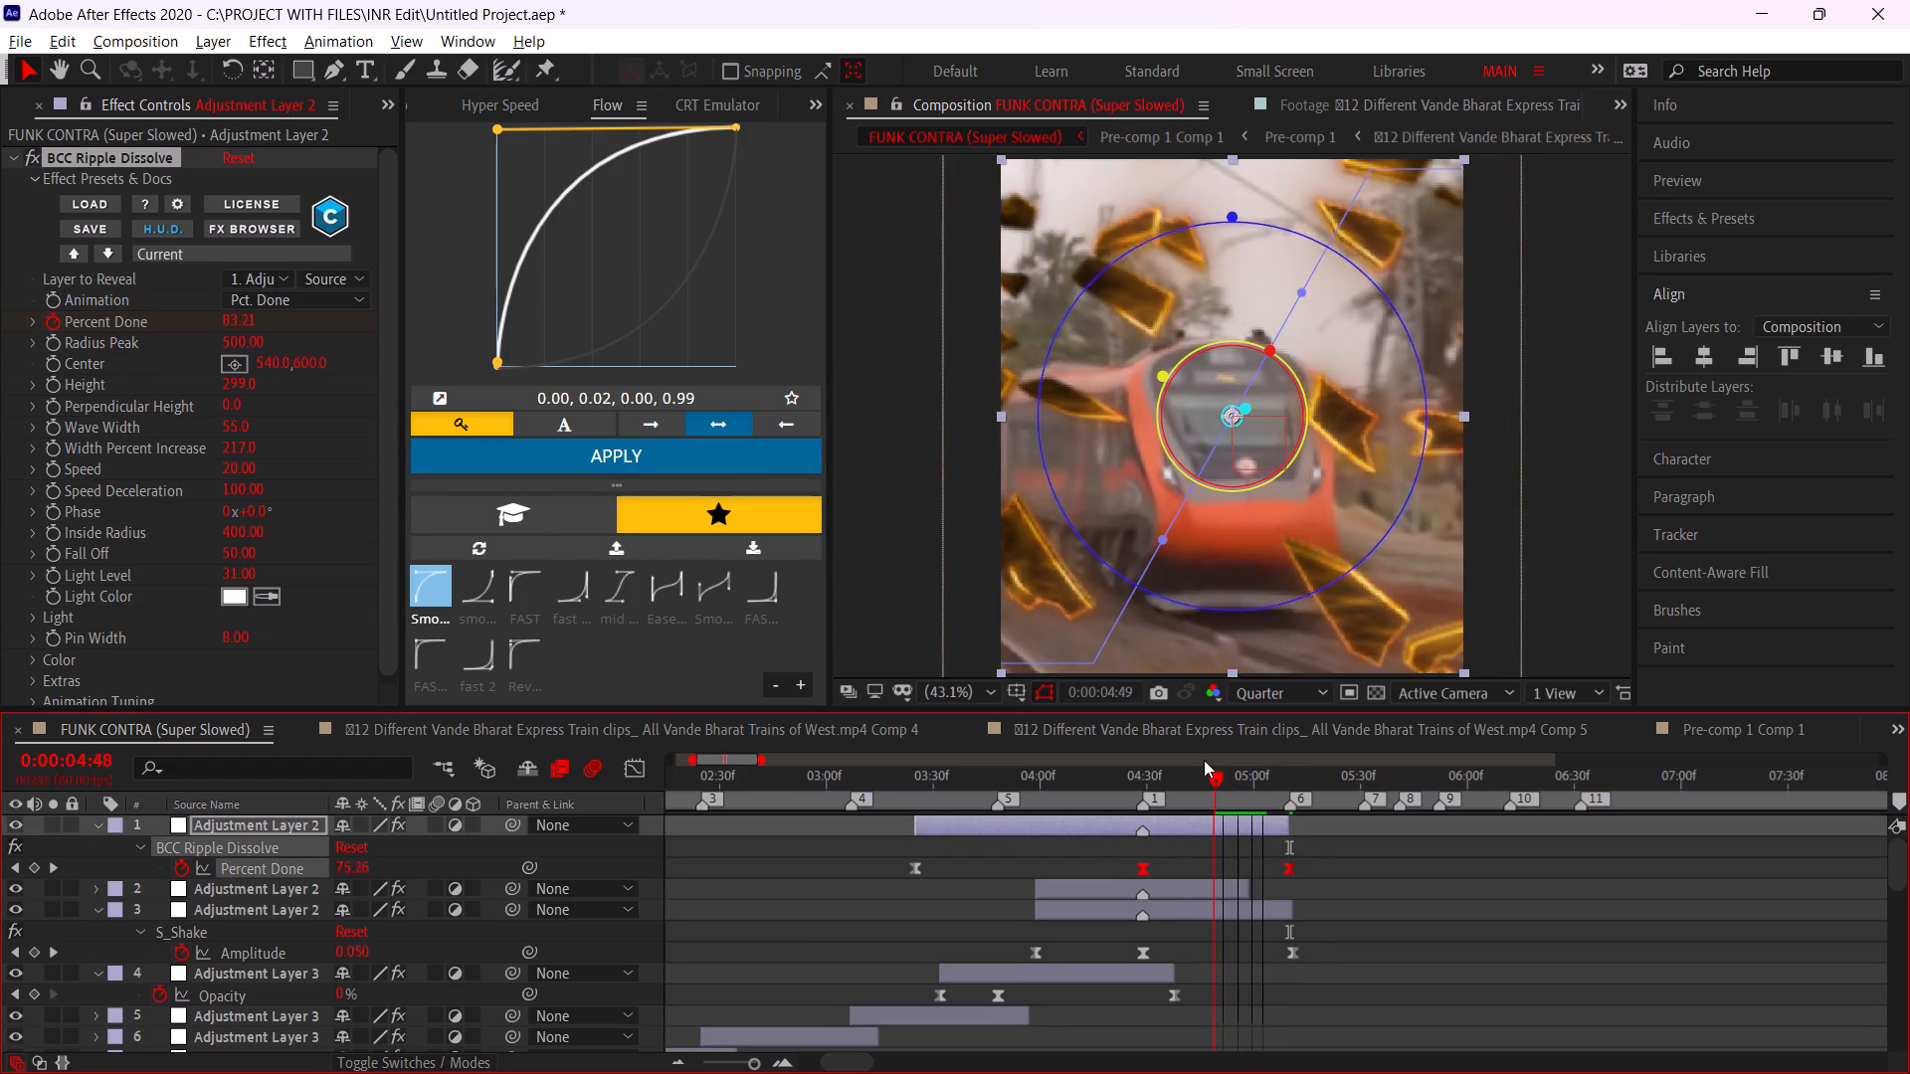
pyautogui.moveTo(1204, 760); pyautogui.dragTo(1050, 748)
pyautogui.press('space')
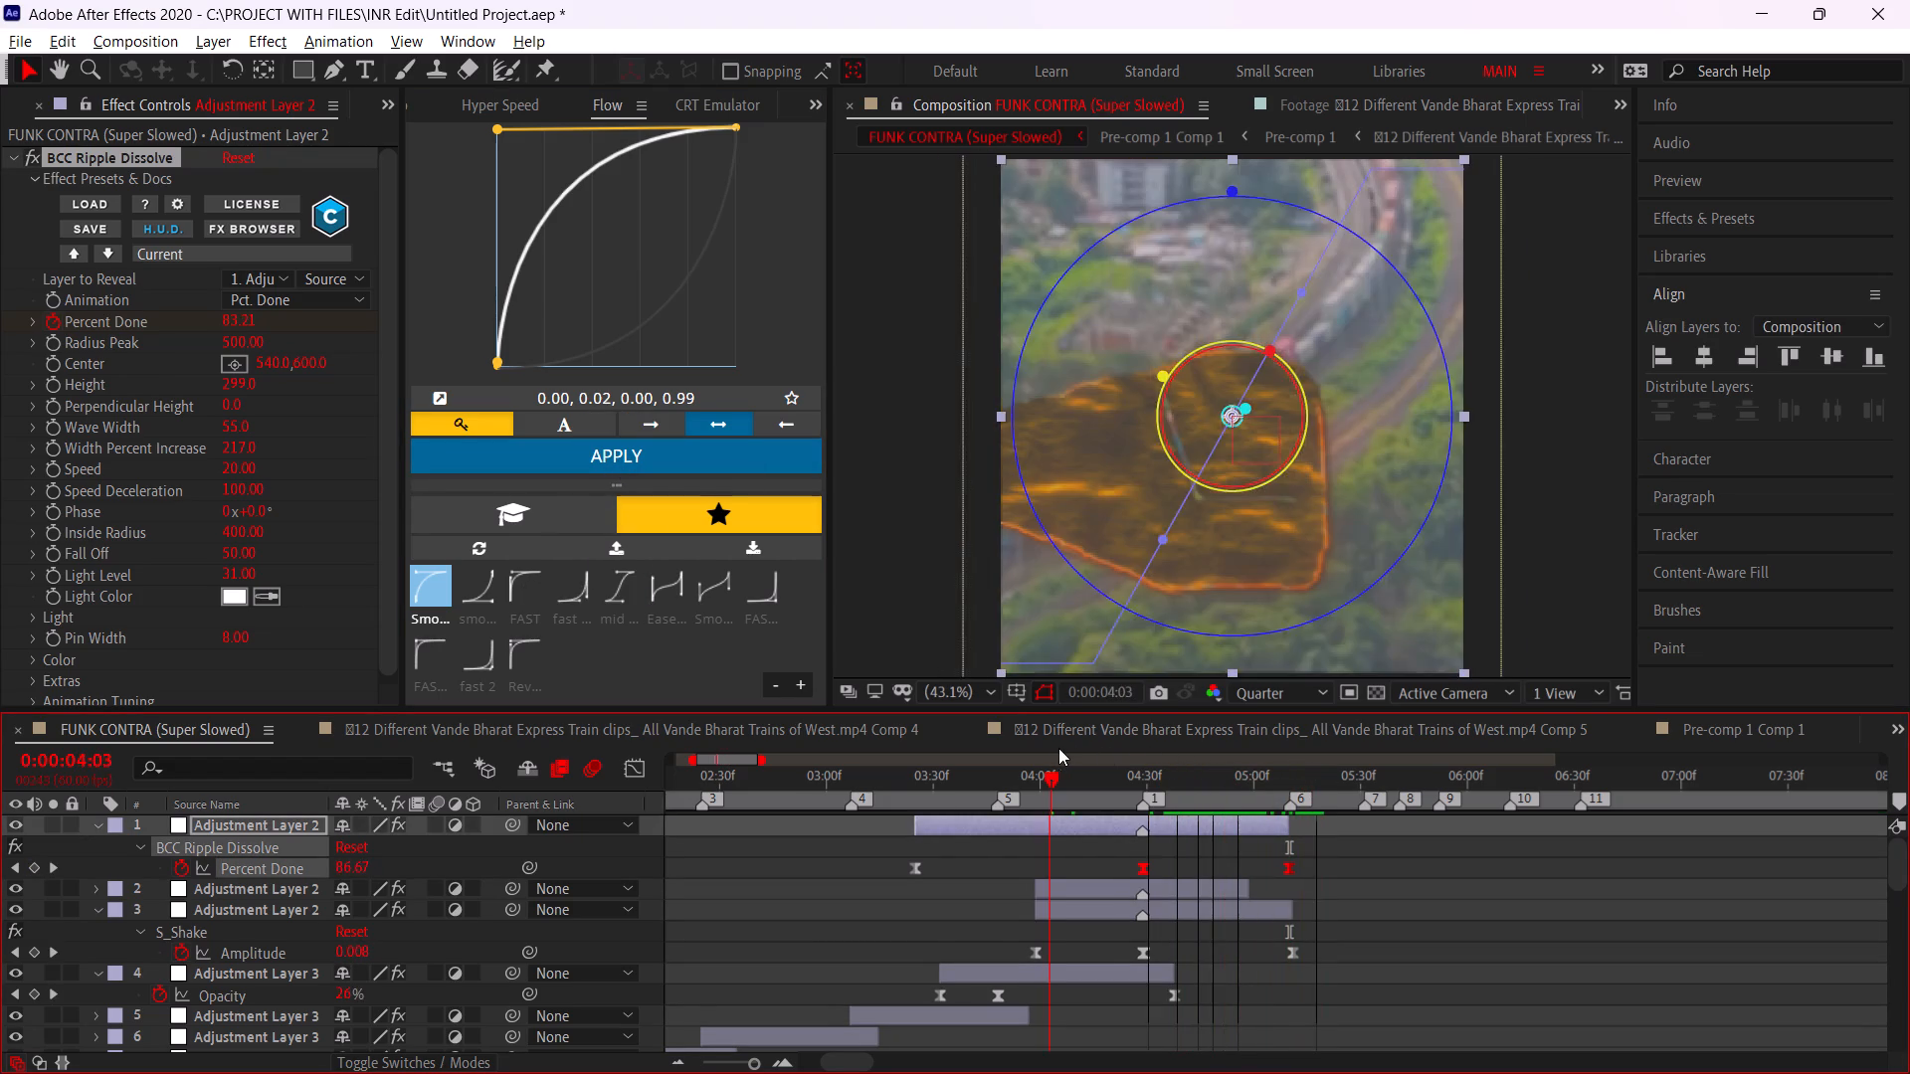
pyautogui.click(1195, 871)
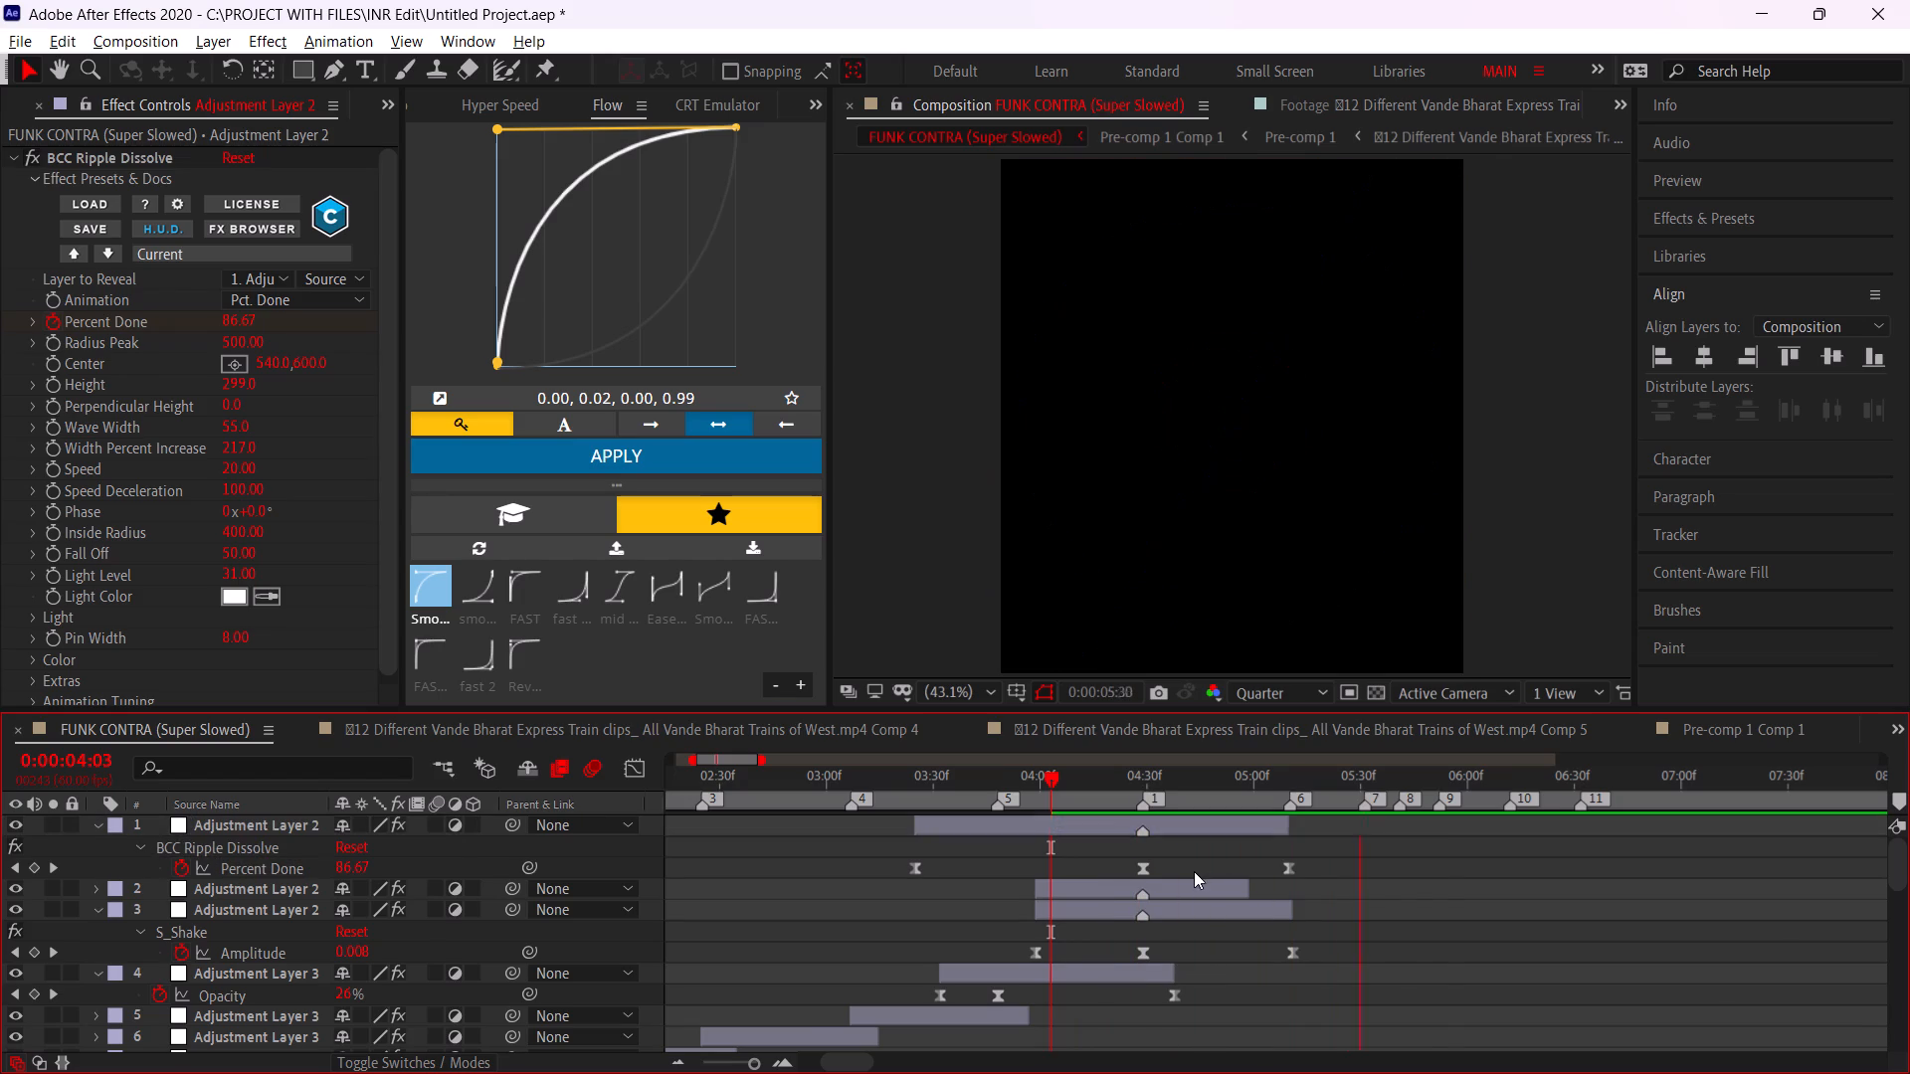
pyautogui.click(1120, 783)
pyautogui.press('space')
pyautogui.click(1120, 783)
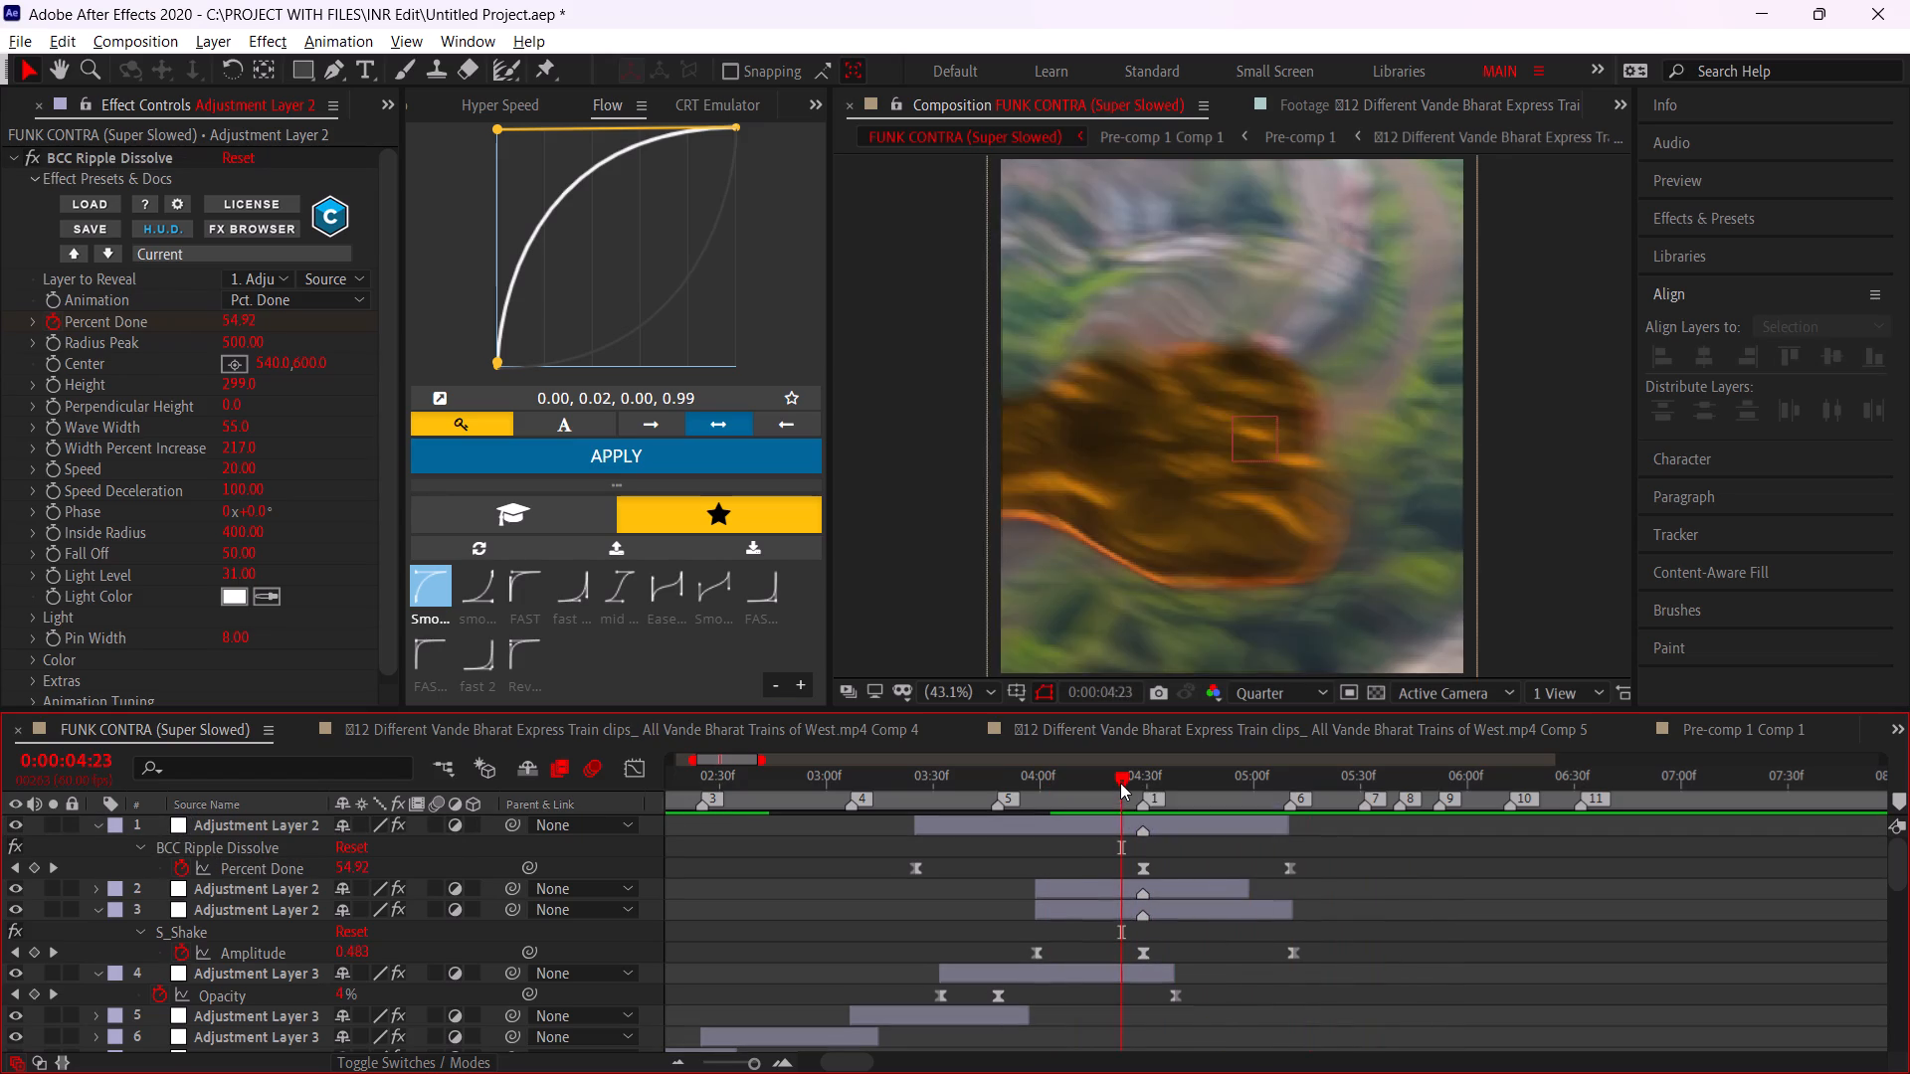
# Set the final Percent Done keyframe at 0:00:05:10 to 100 and apply the 0.00, 0.02, 0.00, 0.99 curve to the last two keyframes.
pyautogui.moveTo(1120, 783); pyautogui.dragTo(1228, 793)
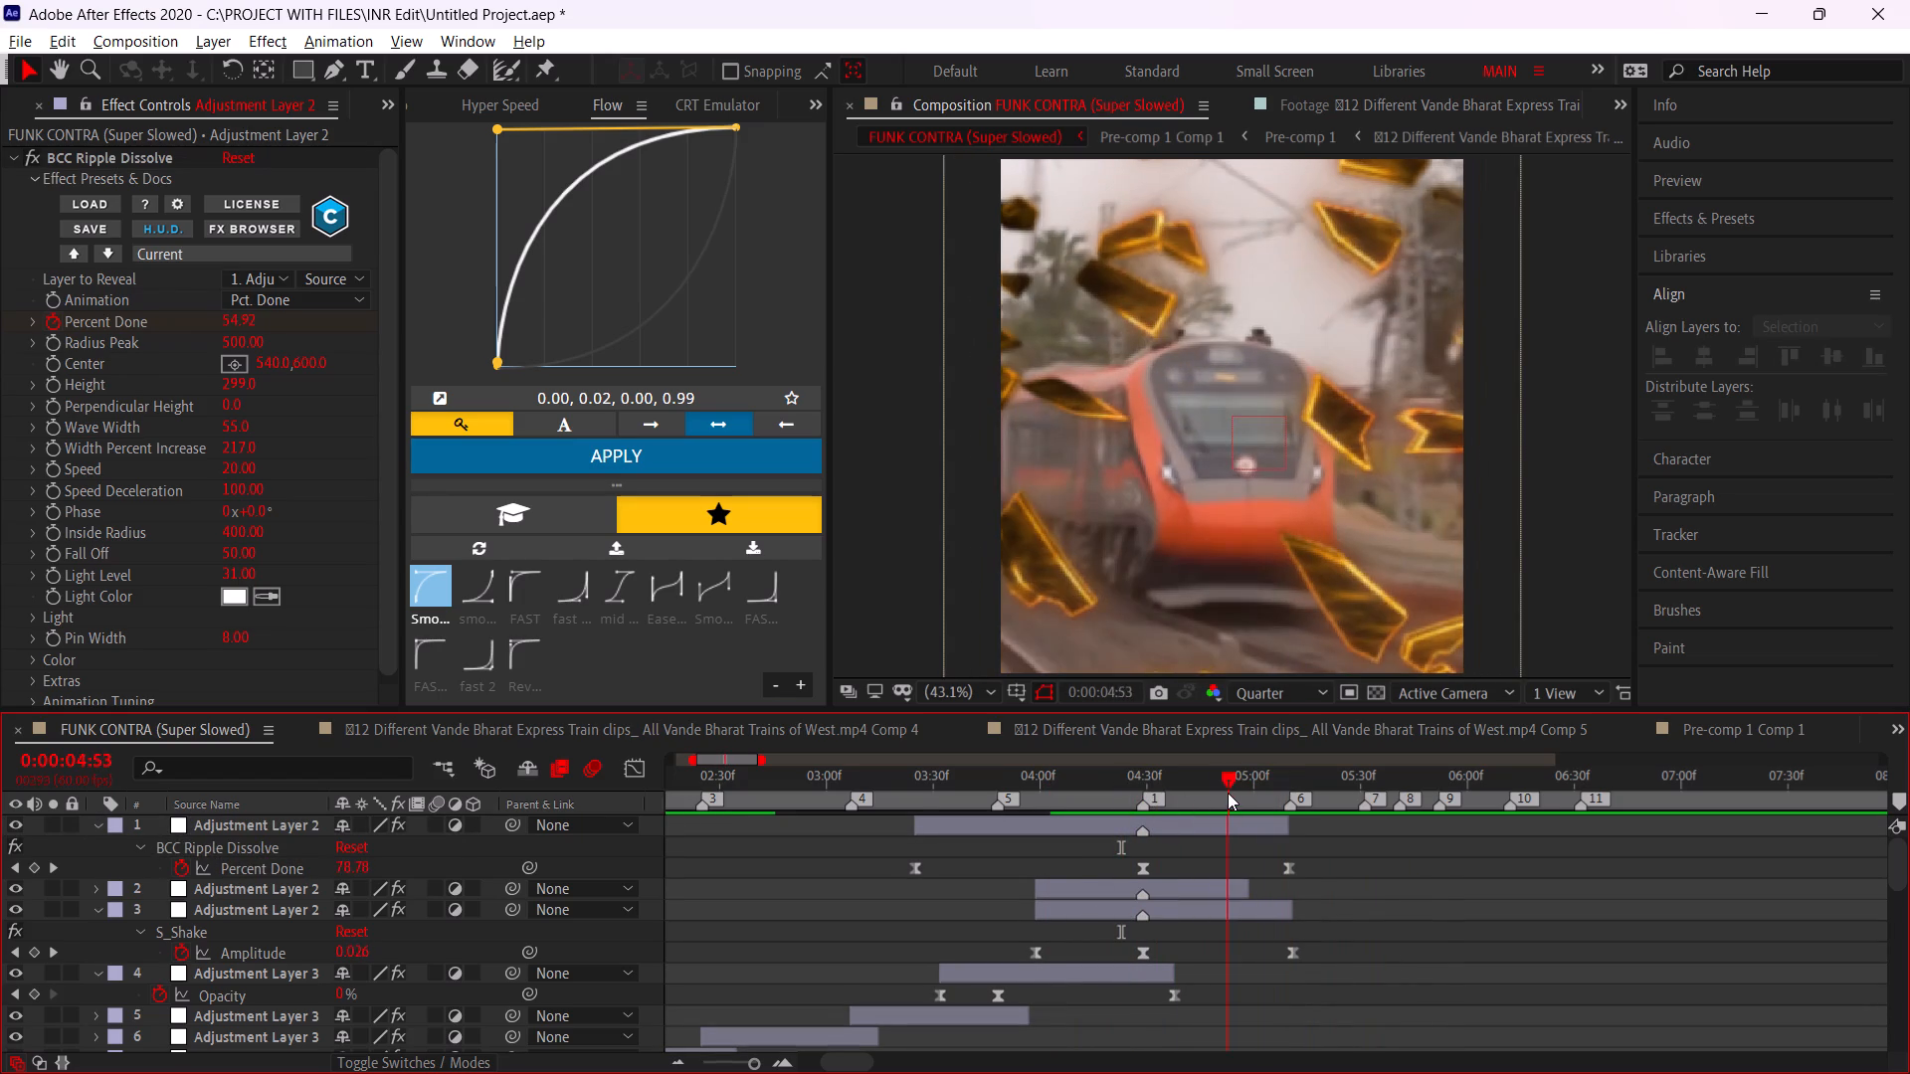
pyautogui.moveTo(1228, 793); pyautogui.dragTo(1287, 804)
pyautogui.moveTo(354, 867); pyautogui.dragTo(675, 897)
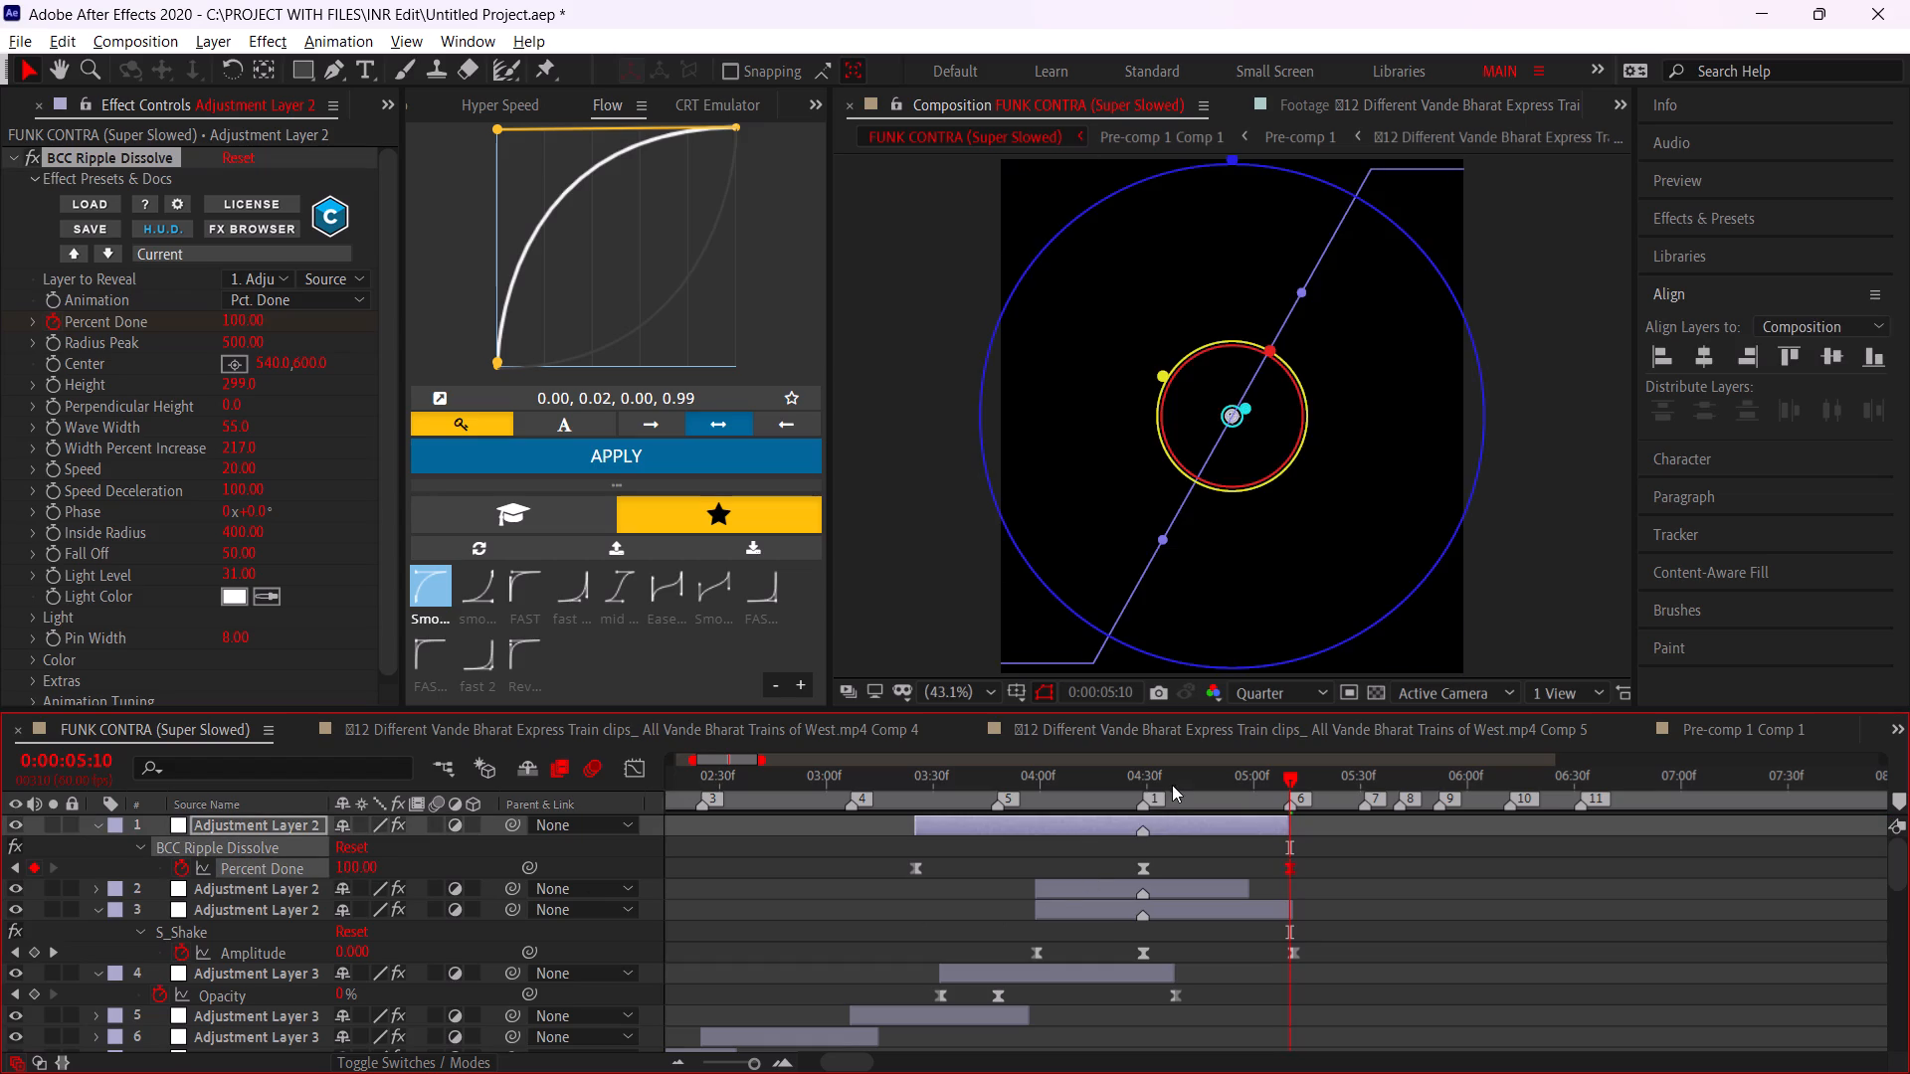
pyautogui.moveTo(1172, 784); pyautogui.dragTo(1266, 815)
pyautogui.moveTo(1347, 862); pyautogui.dragTo(1088, 860)
pyautogui.click(603, 459)
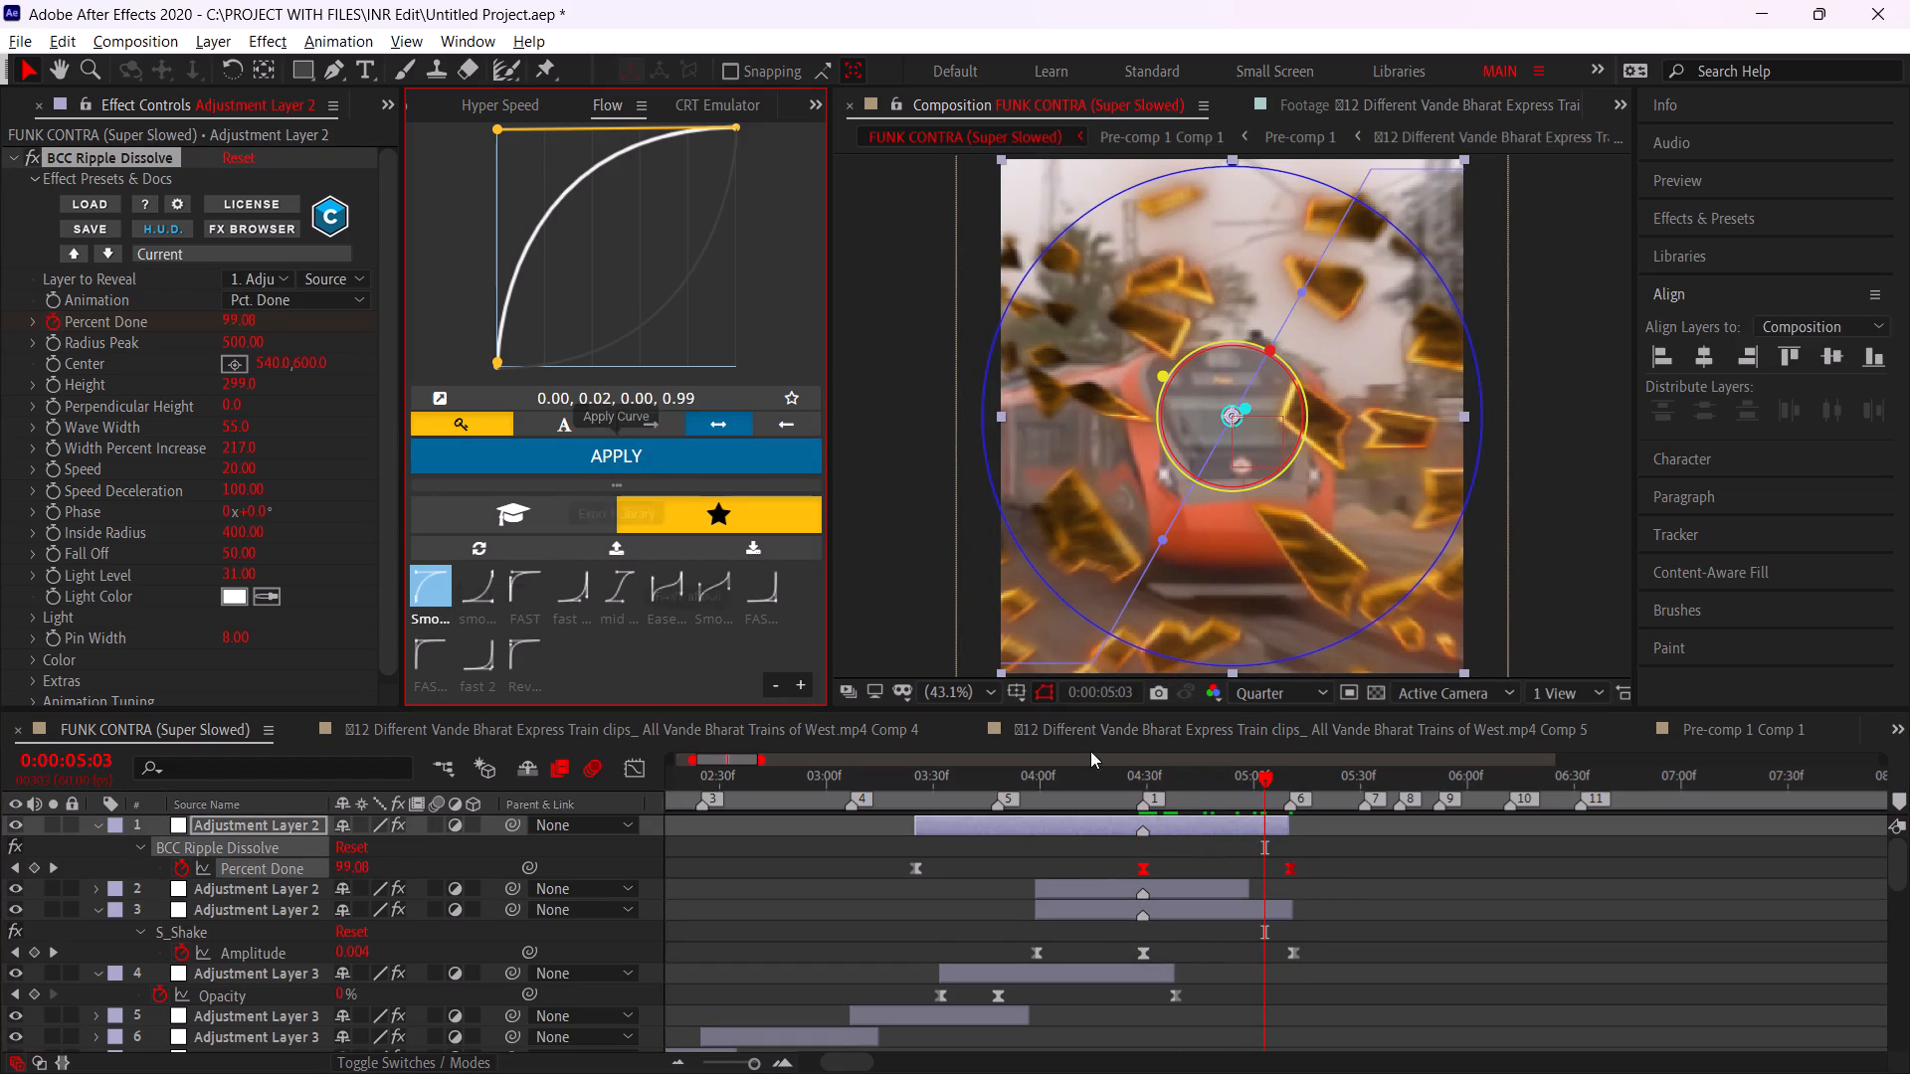
# Lower the BCC Ripple Dissolve's Height to 93, judging the ripple at marker 1 (0:00:04:29).
pyautogui.moveTo(1157, 786); pyautogui.dragTo(1133, 780)
pyautogui.press('space')
pyautogui.moveTo(1133, 779); pyautogui.dragTo(1151, 774)
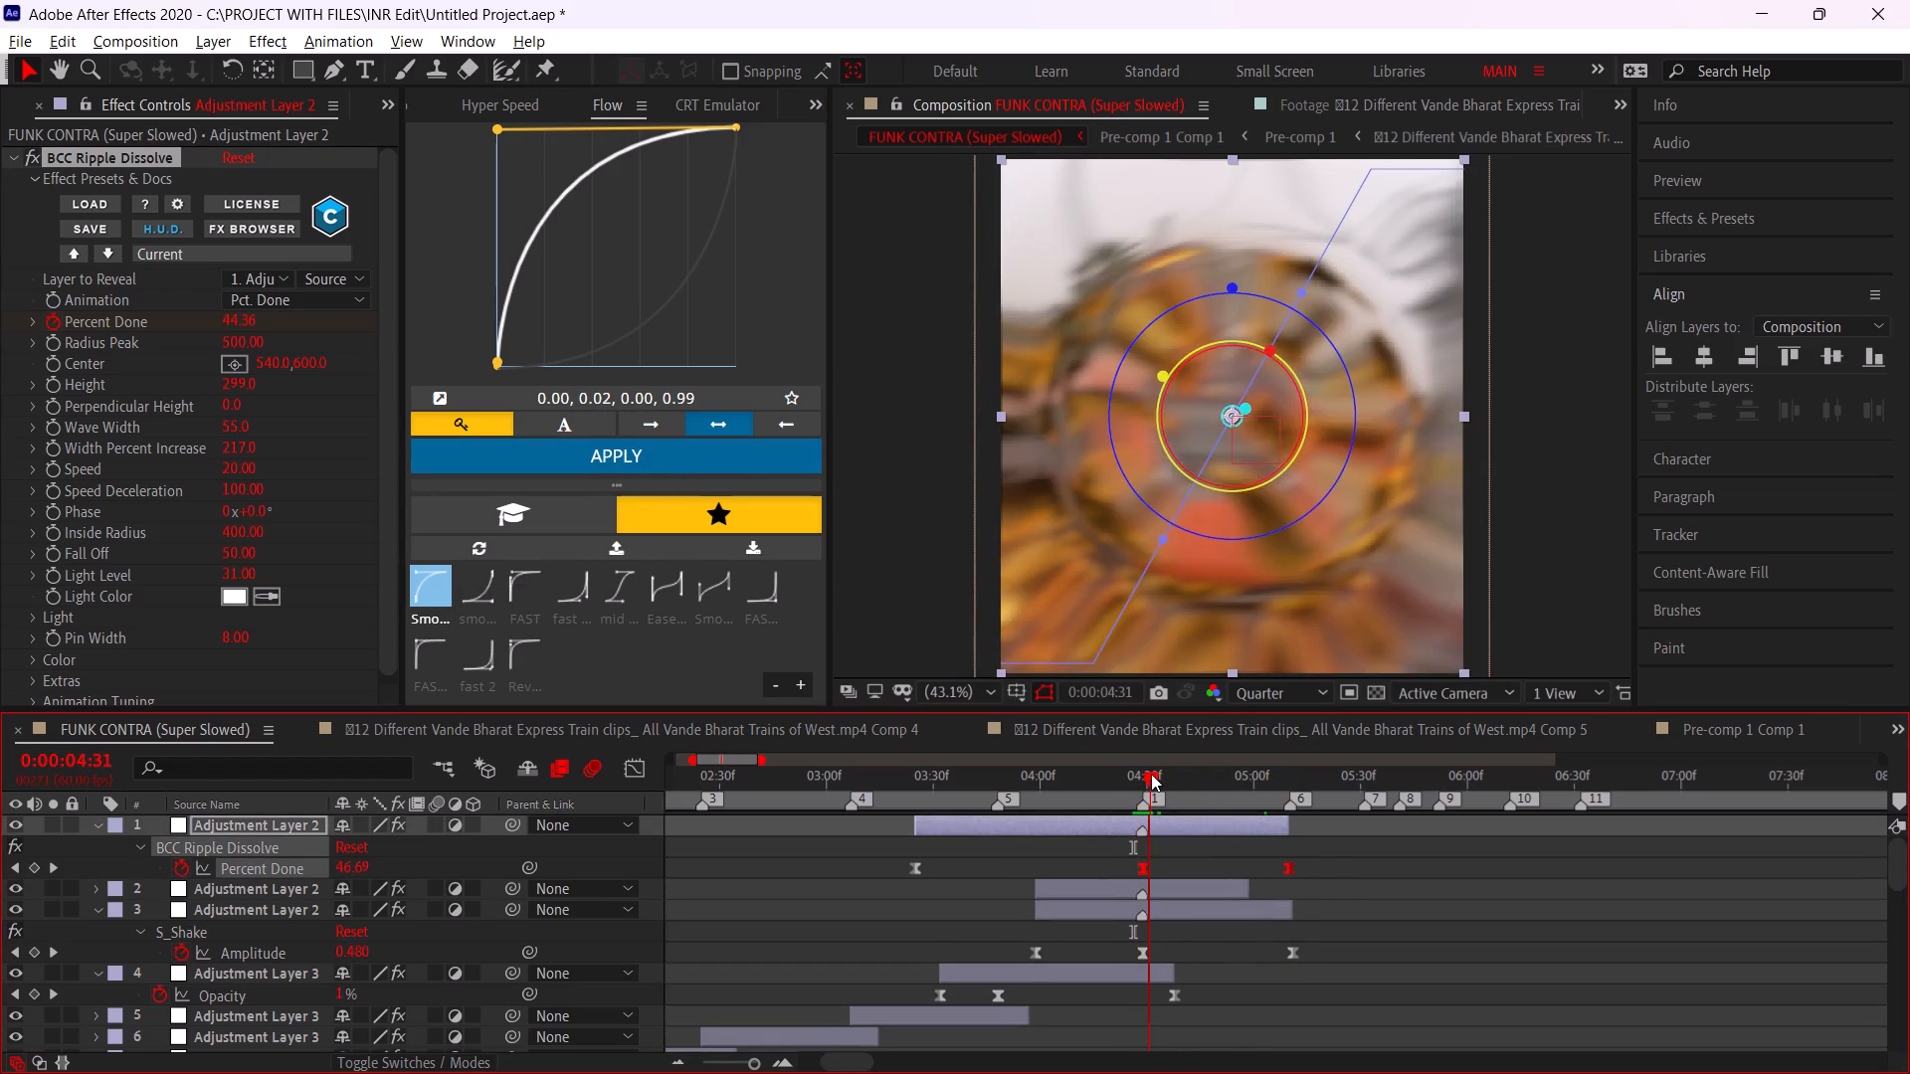
pyautogui.moveTo(1151, 774); pyautogui.dragTo(1142, 770)
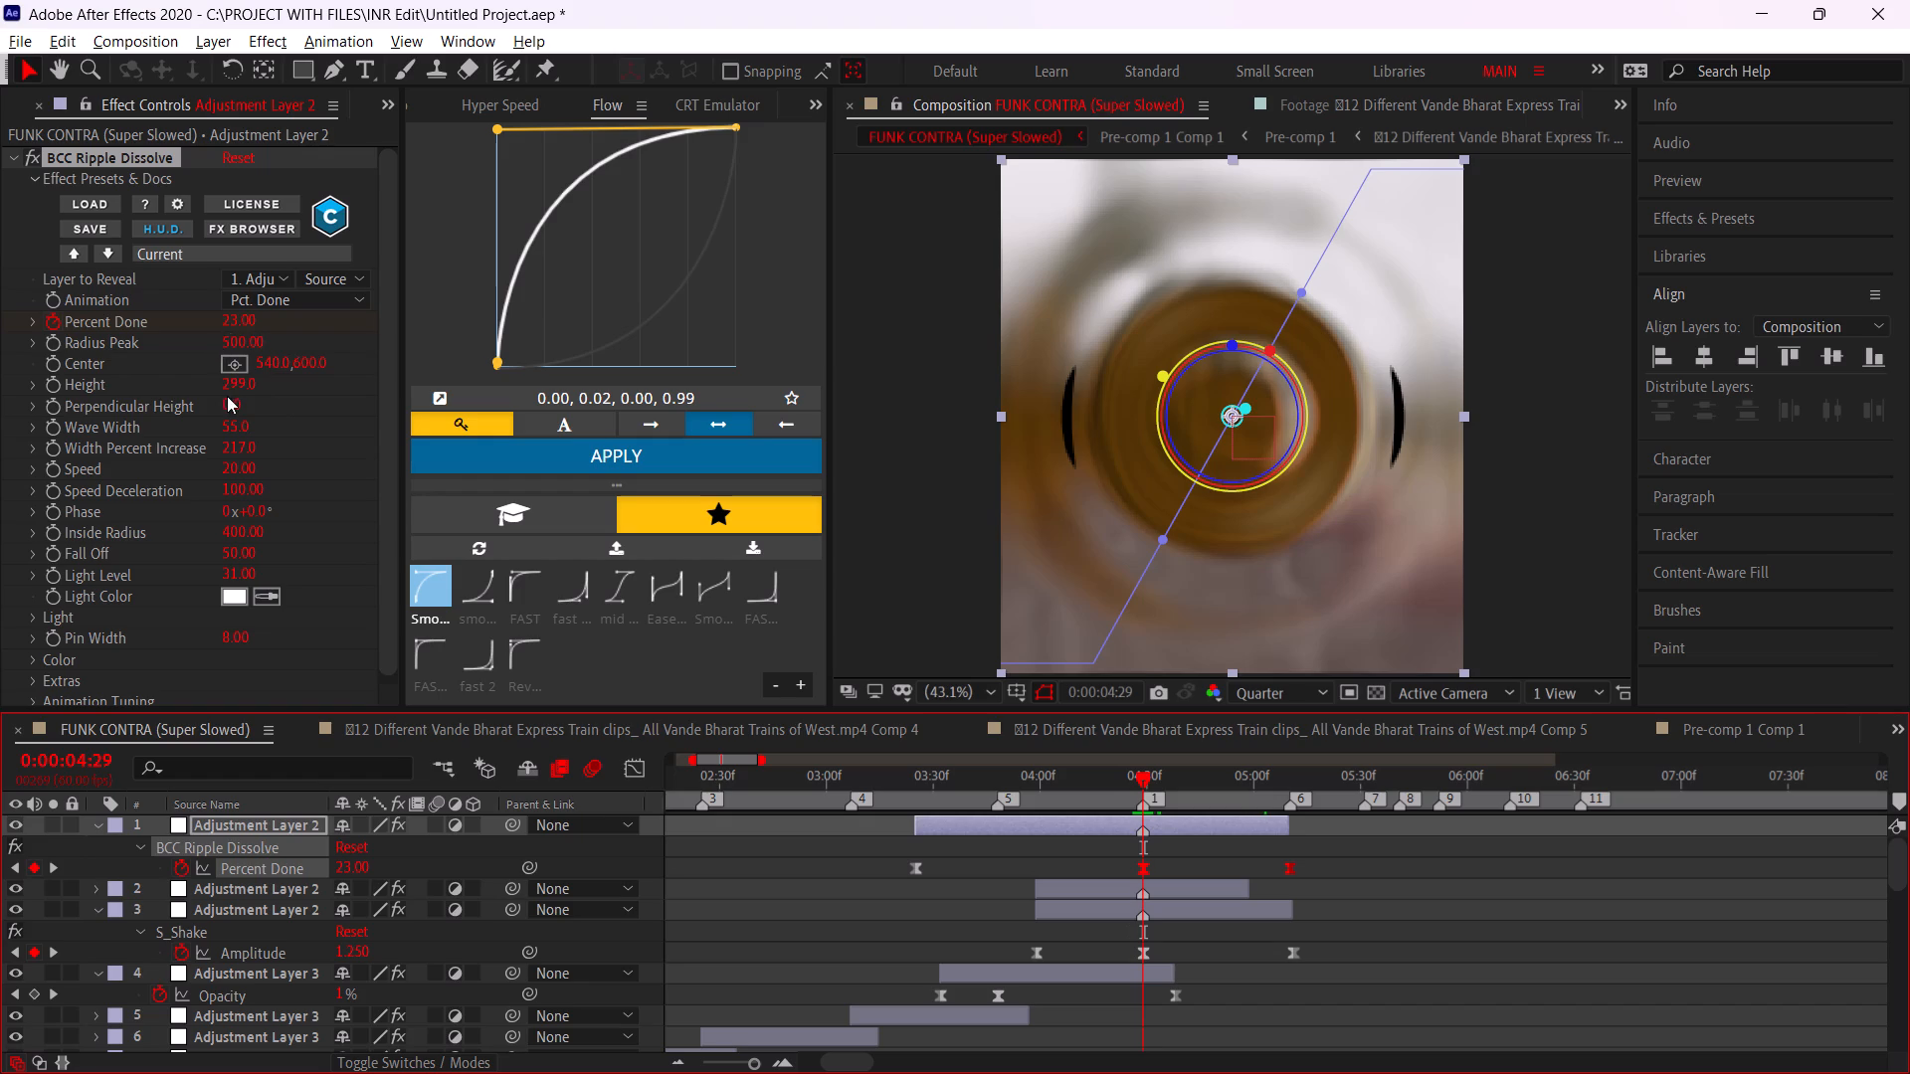
pyautogui.moveTo(230, 390); pyautogui.dragTo(122, 377)
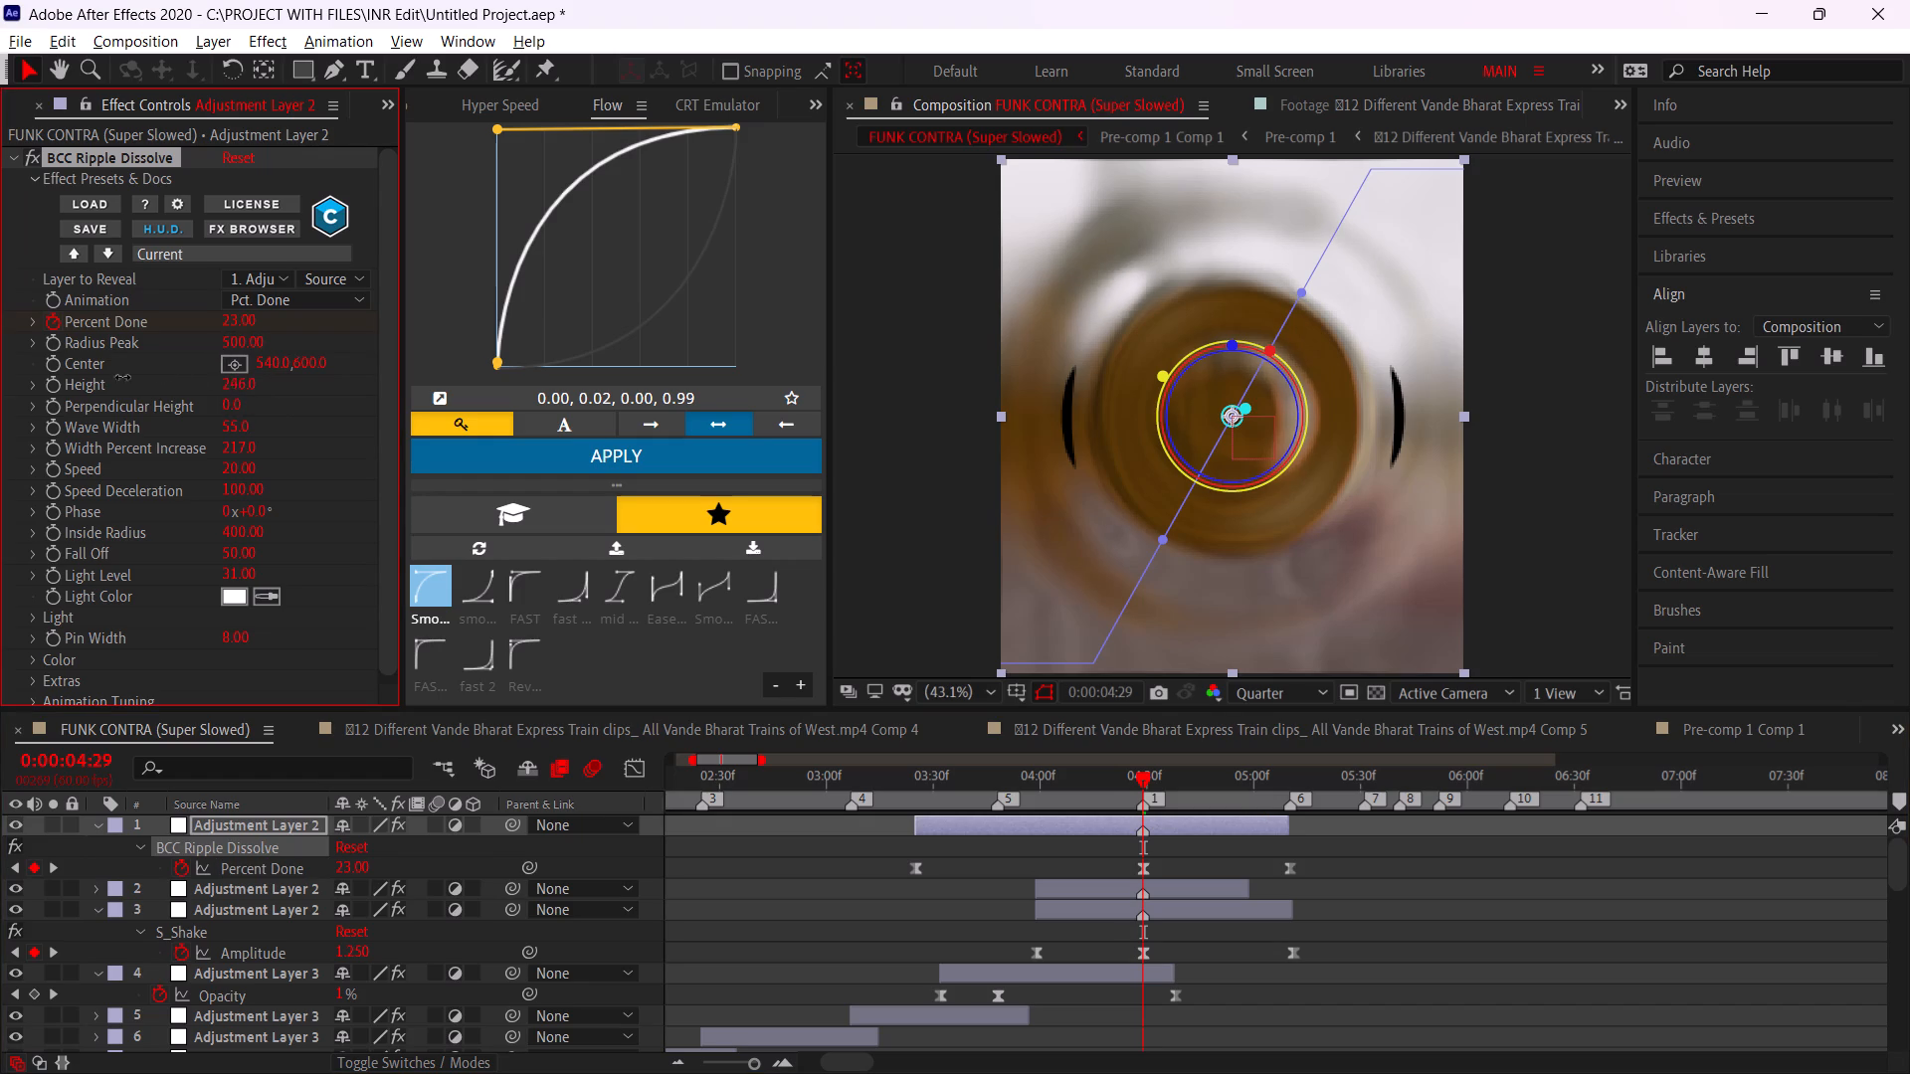
pyautogui.moveTo(122, 377); pyautogui.dragTo(0, 373)
pyautogui.moveTo(246, 388); pyautogui.dragTo(226, 388)
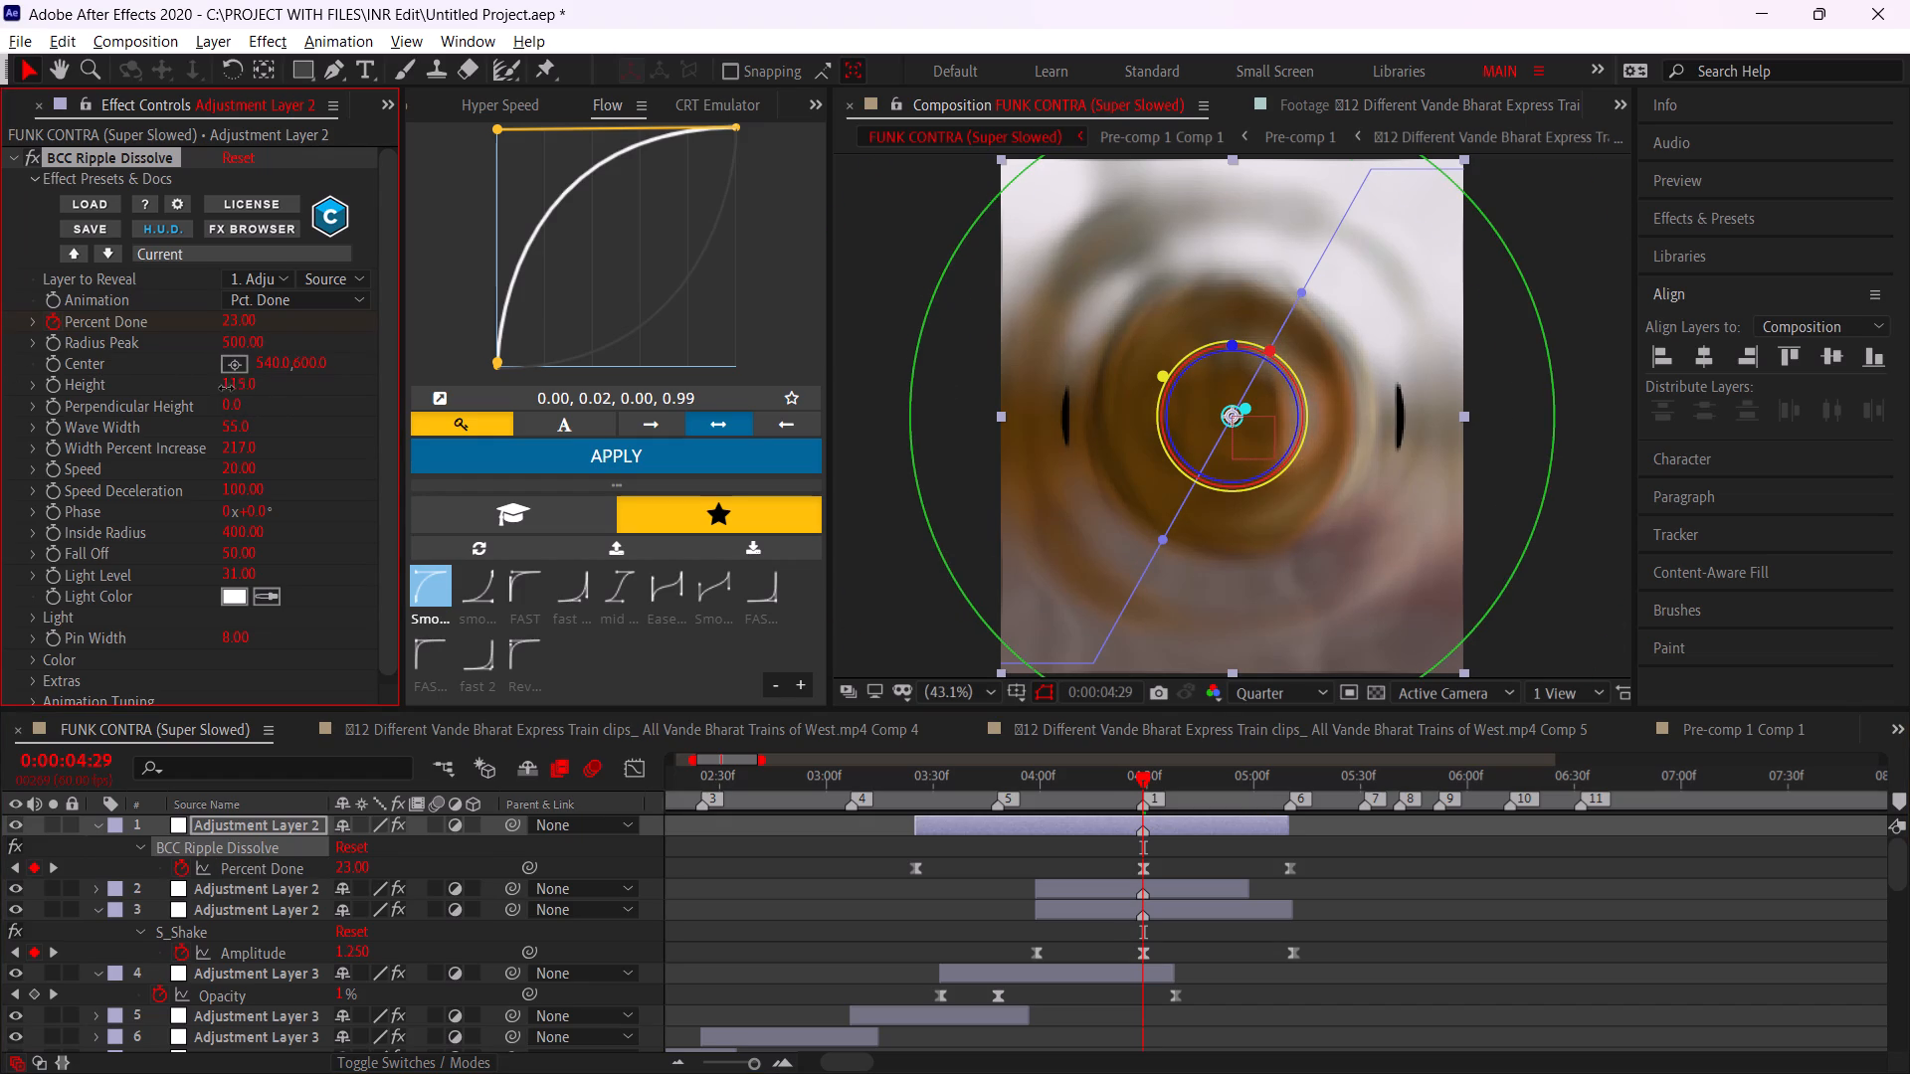
pyautogui.moveTo(226, 388); pyautogui.dragTo(210, 387)
pyautogui.keyDown('alt'); pyautogui.scroll(-1, 1162, 784); pyautogui.keyUp('alt')
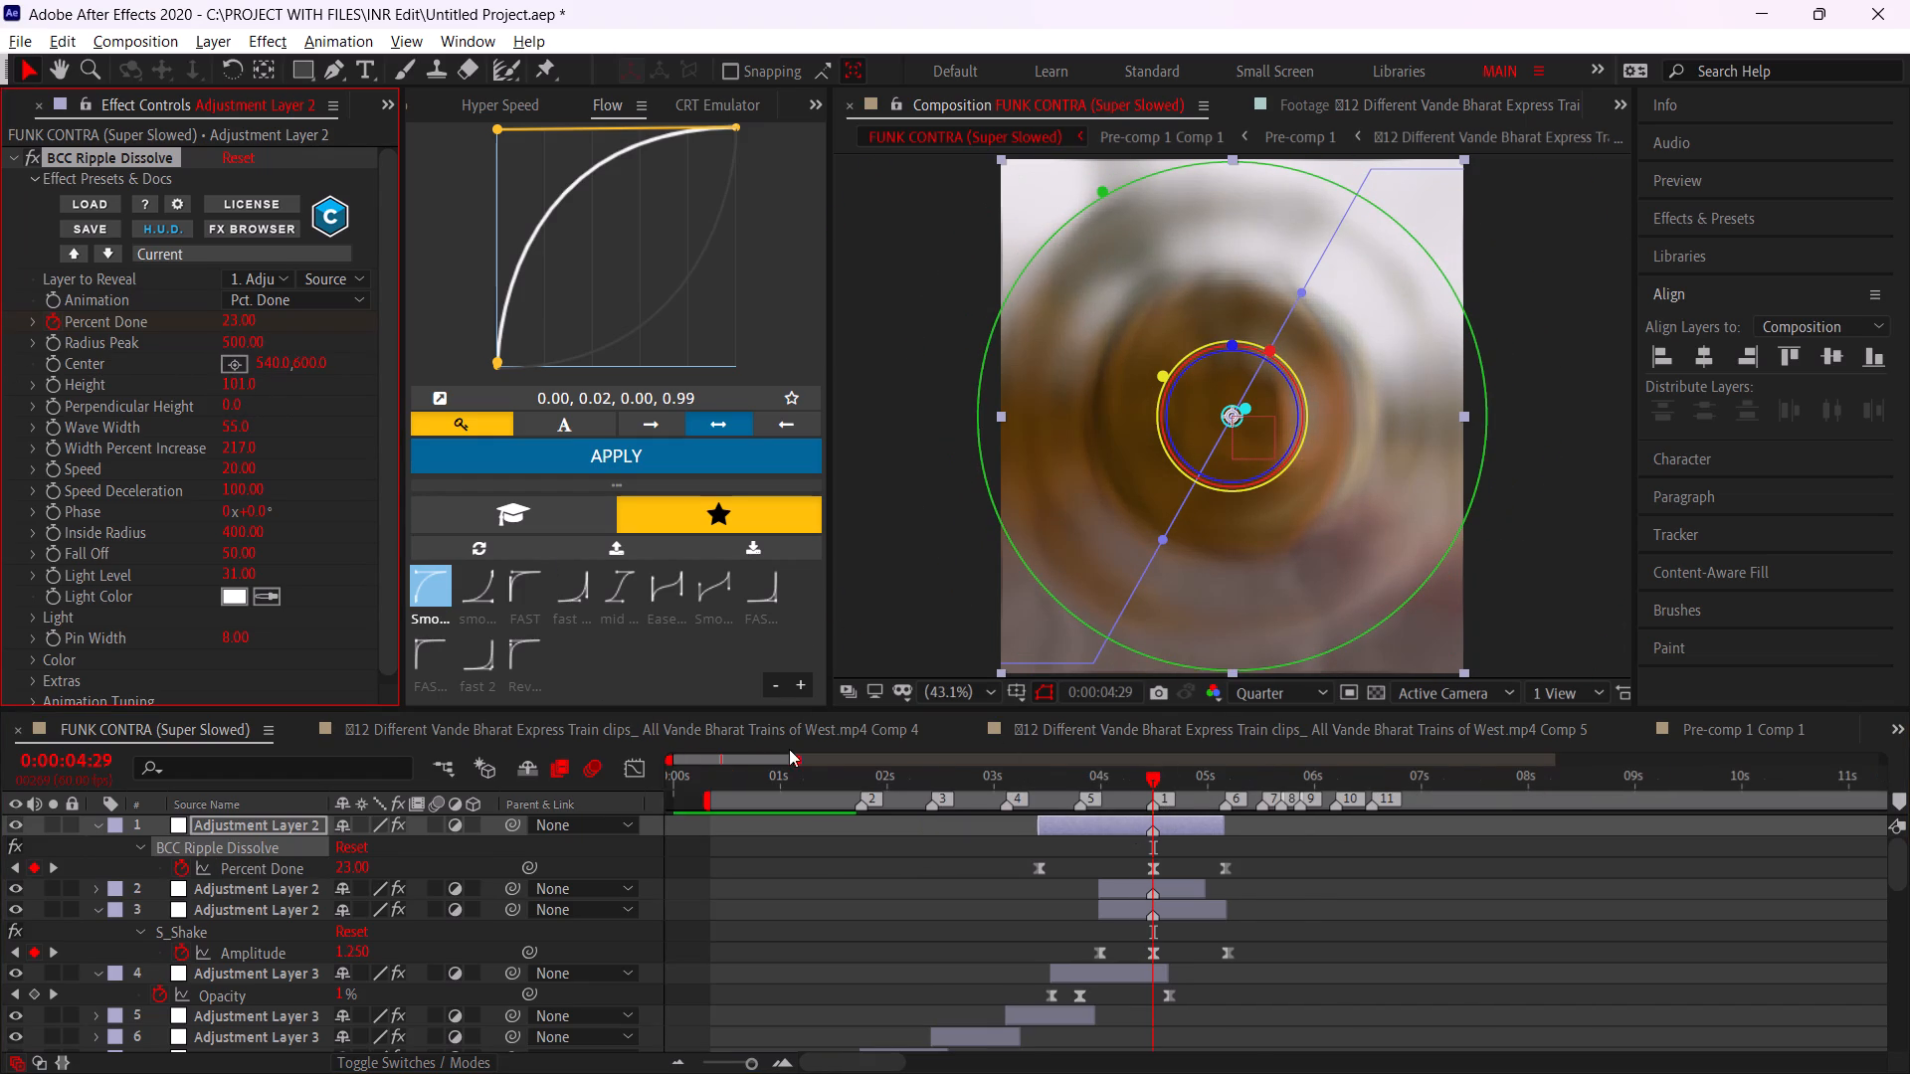
pyautogui.moveTo(239, 381); pyautogui.dragTo(156, 371)
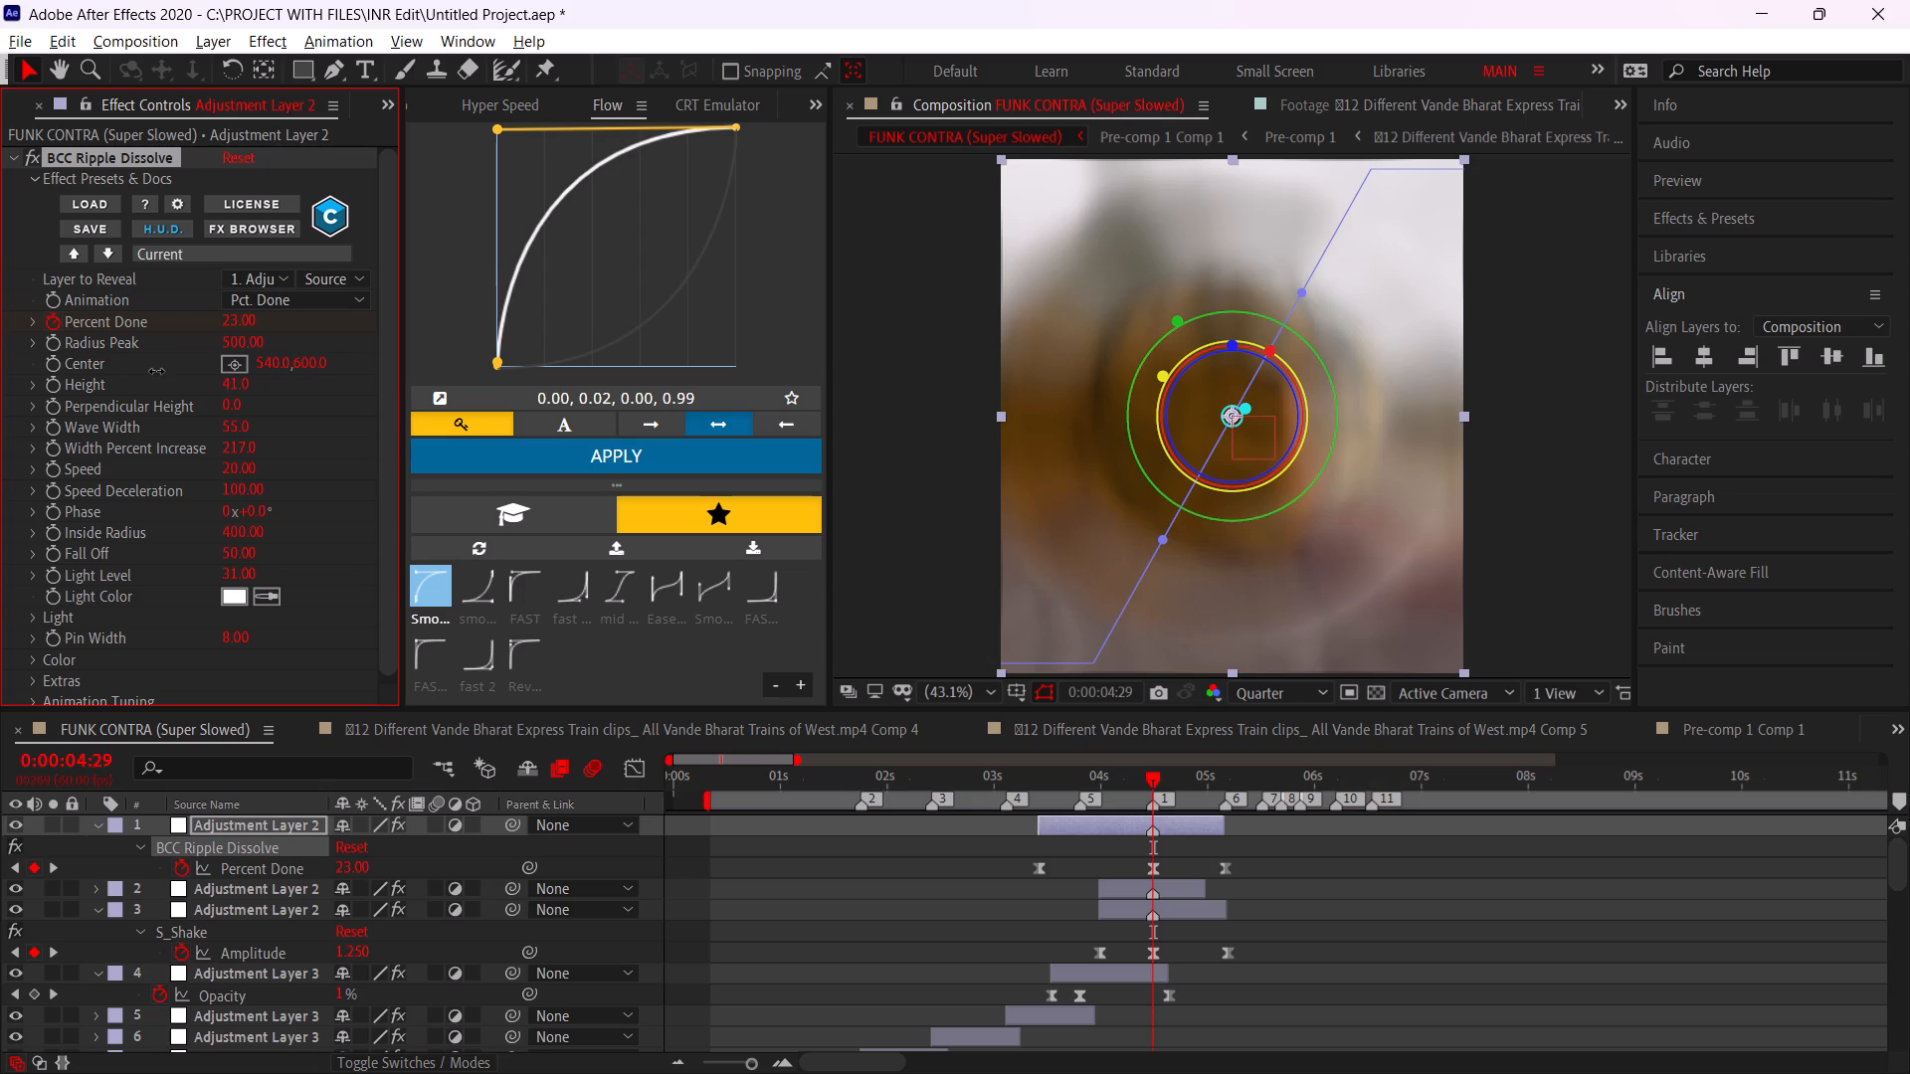
pyautogui.moveTo(156, 371); pyautogui.dragTo(215, 368)
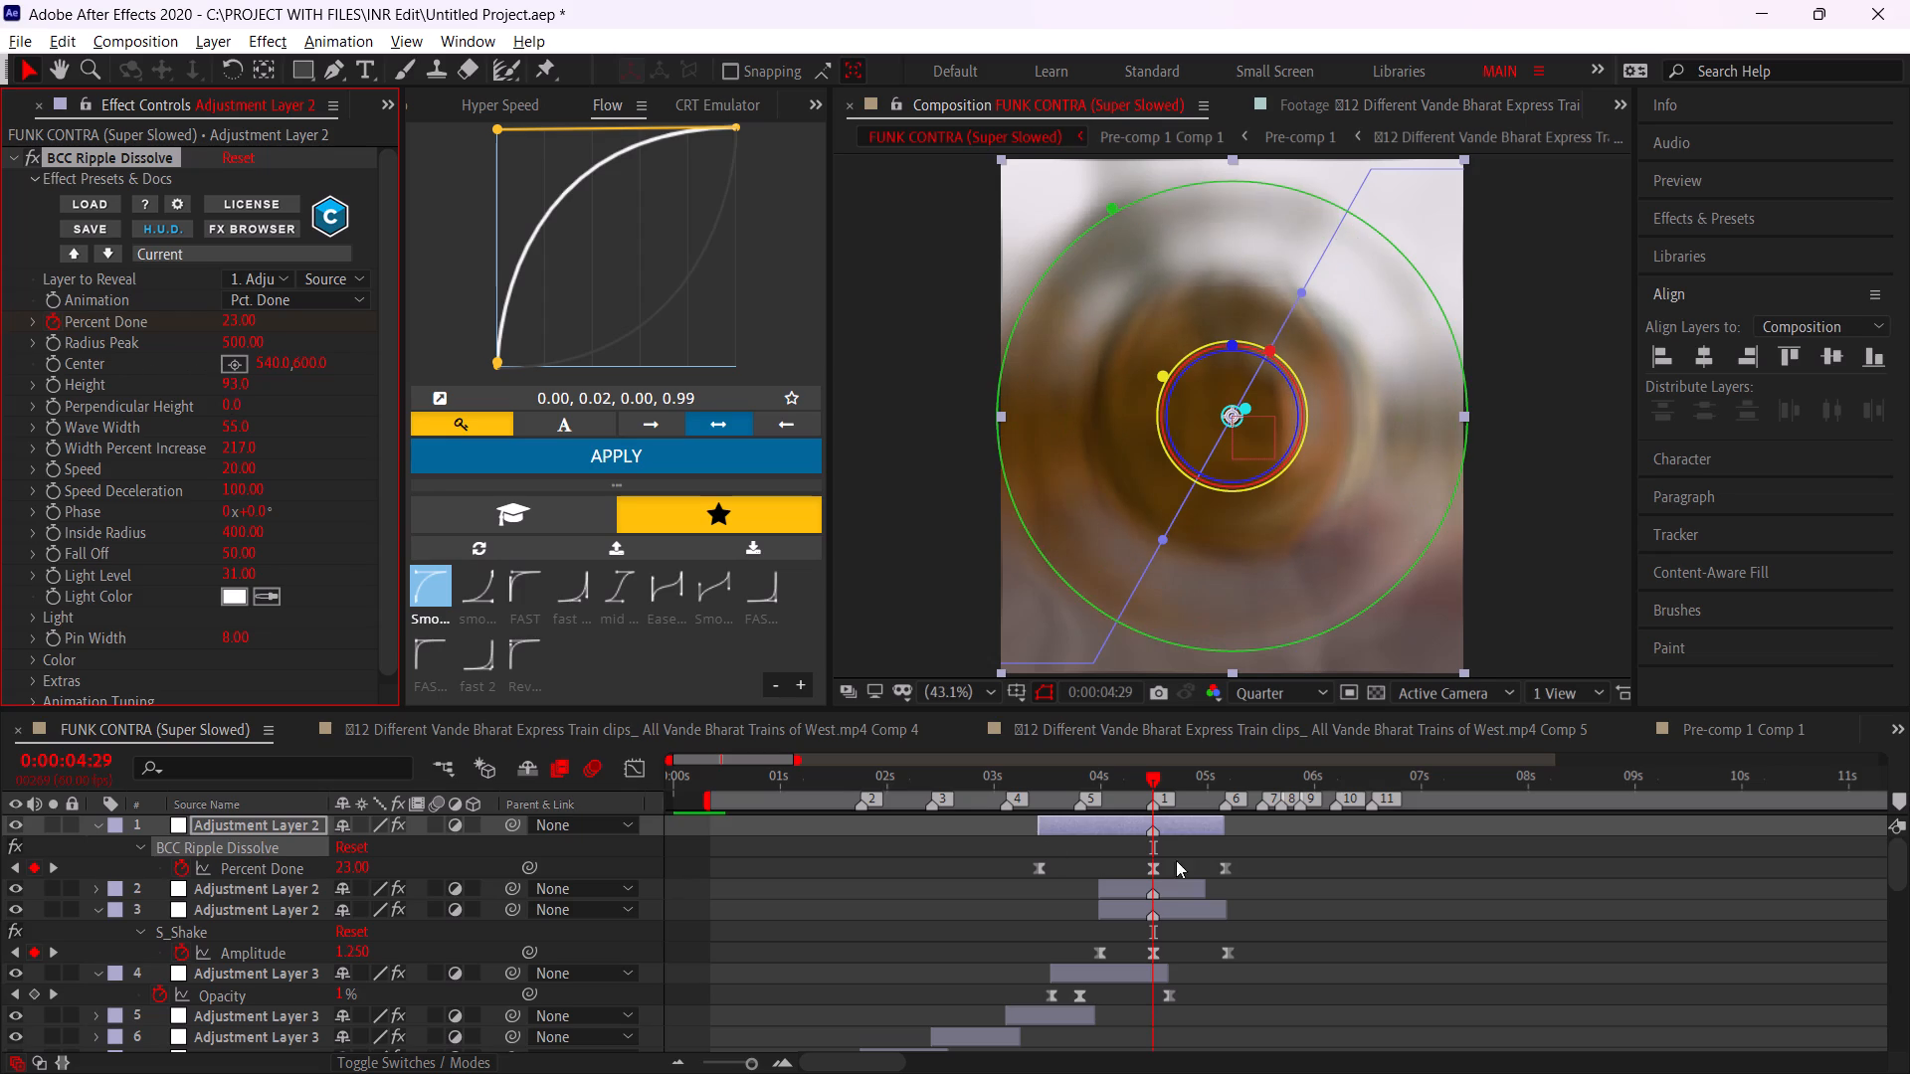
# Apply the 0.98, 0.00, 1.00, 1.00 Flow preset to the ripple's first two Percent Done keyframes.
pyautogui.moveTo(1192, 858); pyautogui.dragTo(944, 856)
pyautogui.click(477, 582)
pyautogui.click(510, 433)
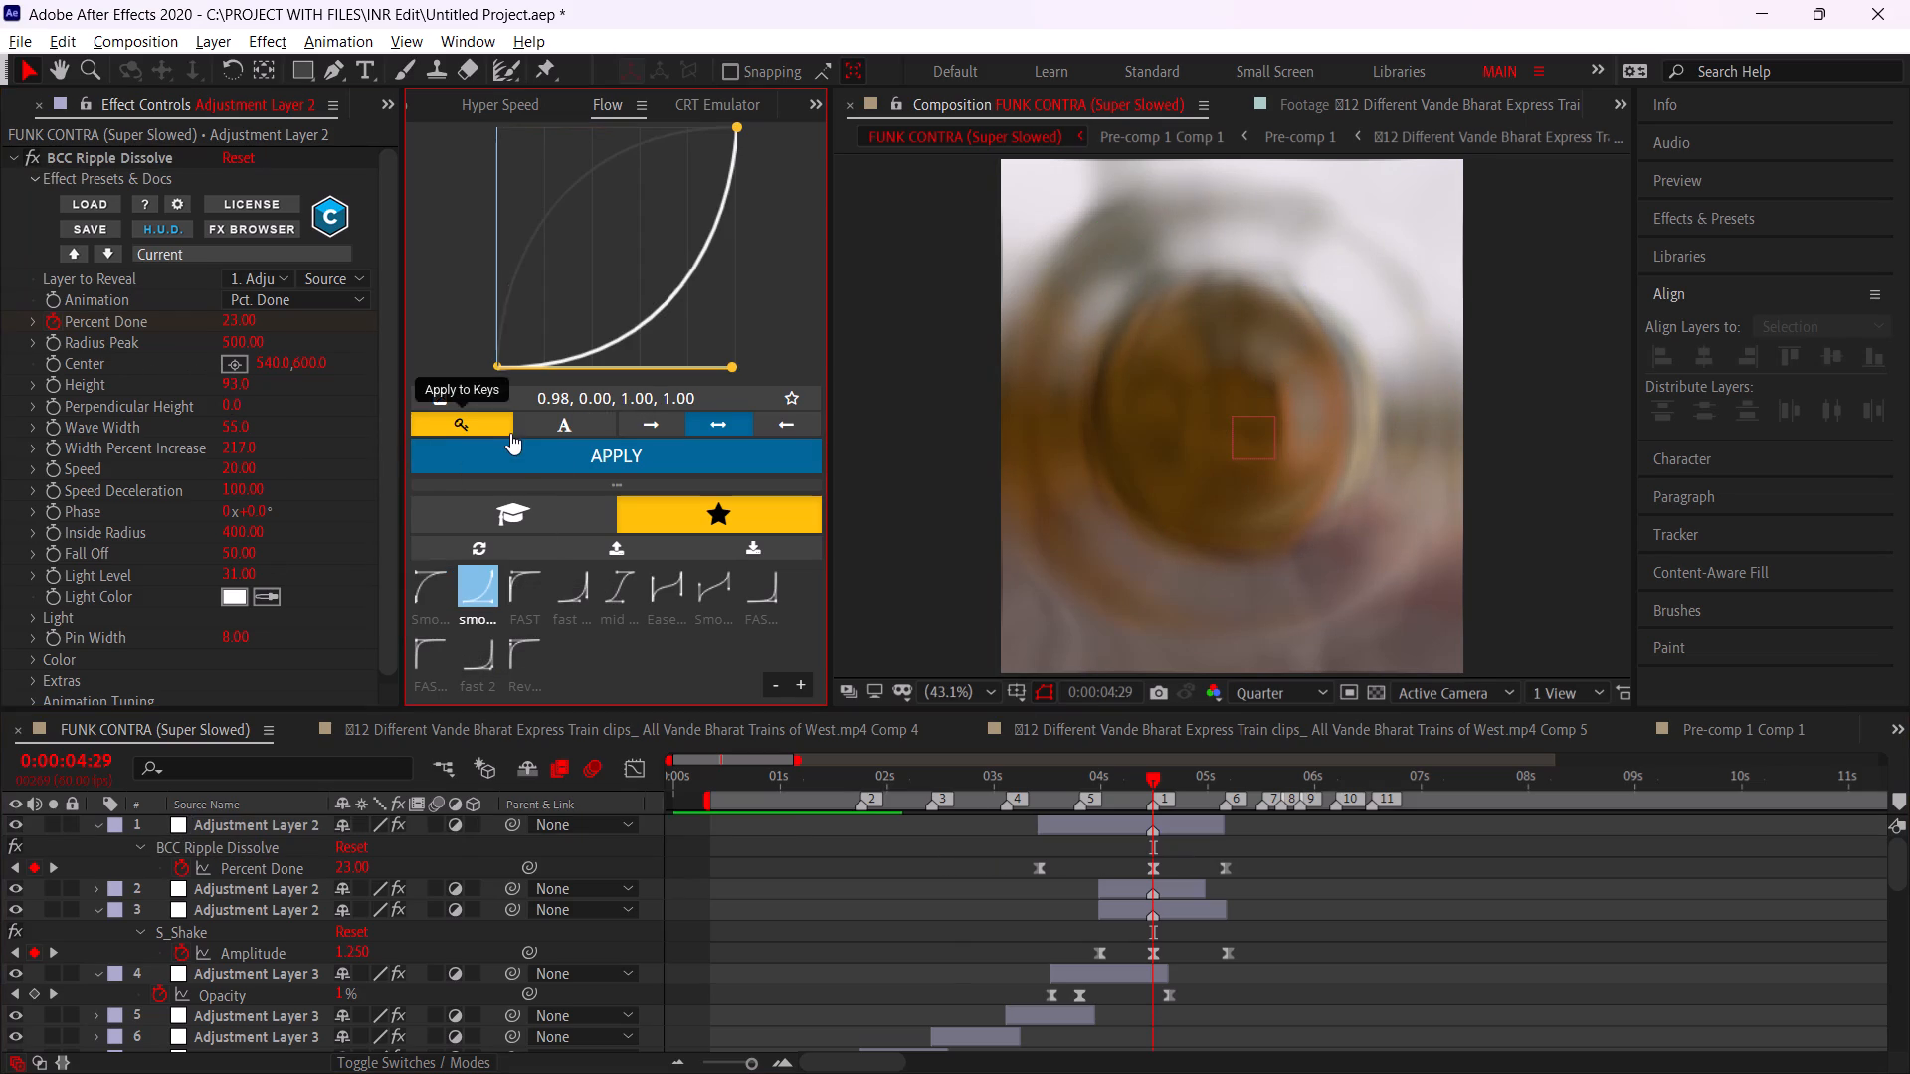
pyautogui.click(507, 446)
pyautogui.click(1067, 490)
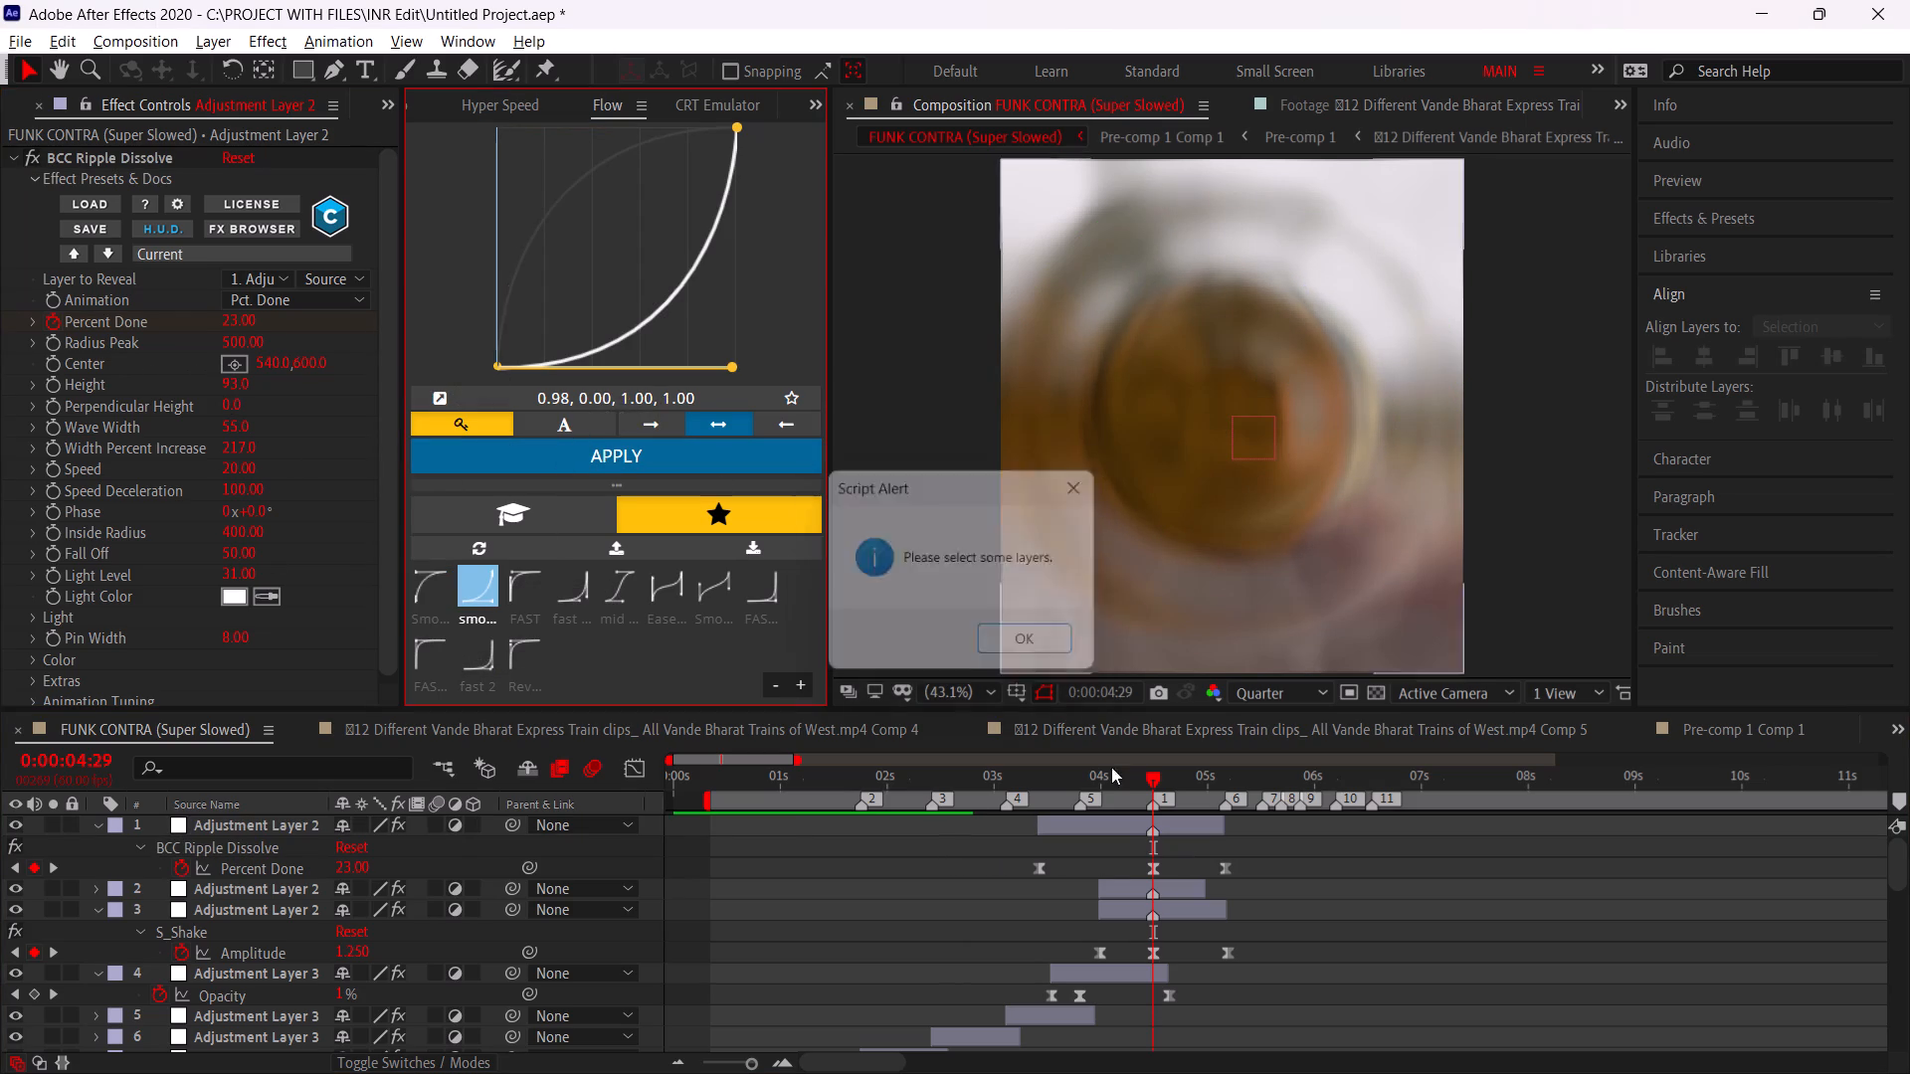
pyautogui.moveTo(1025, 861); pyautogui.dragTo(1182, 859)
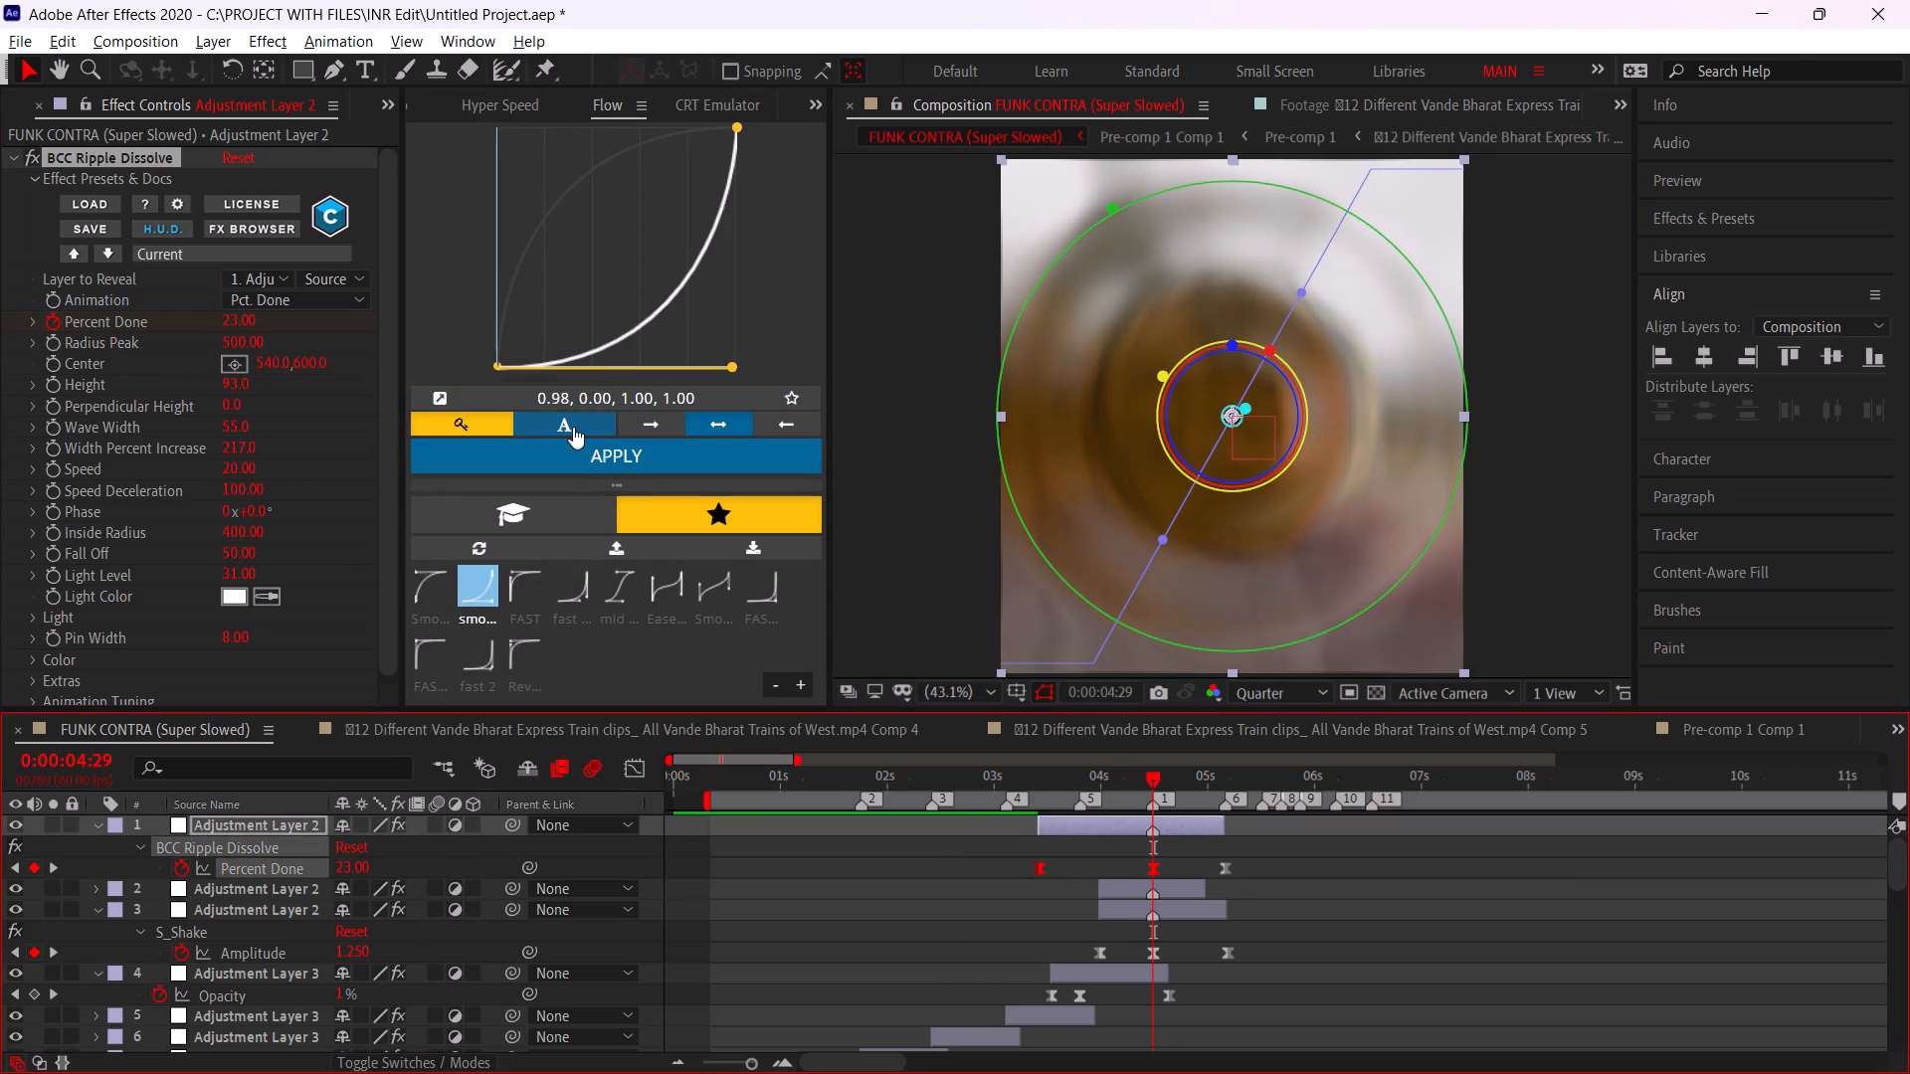
pyautogui.click(582, 455)
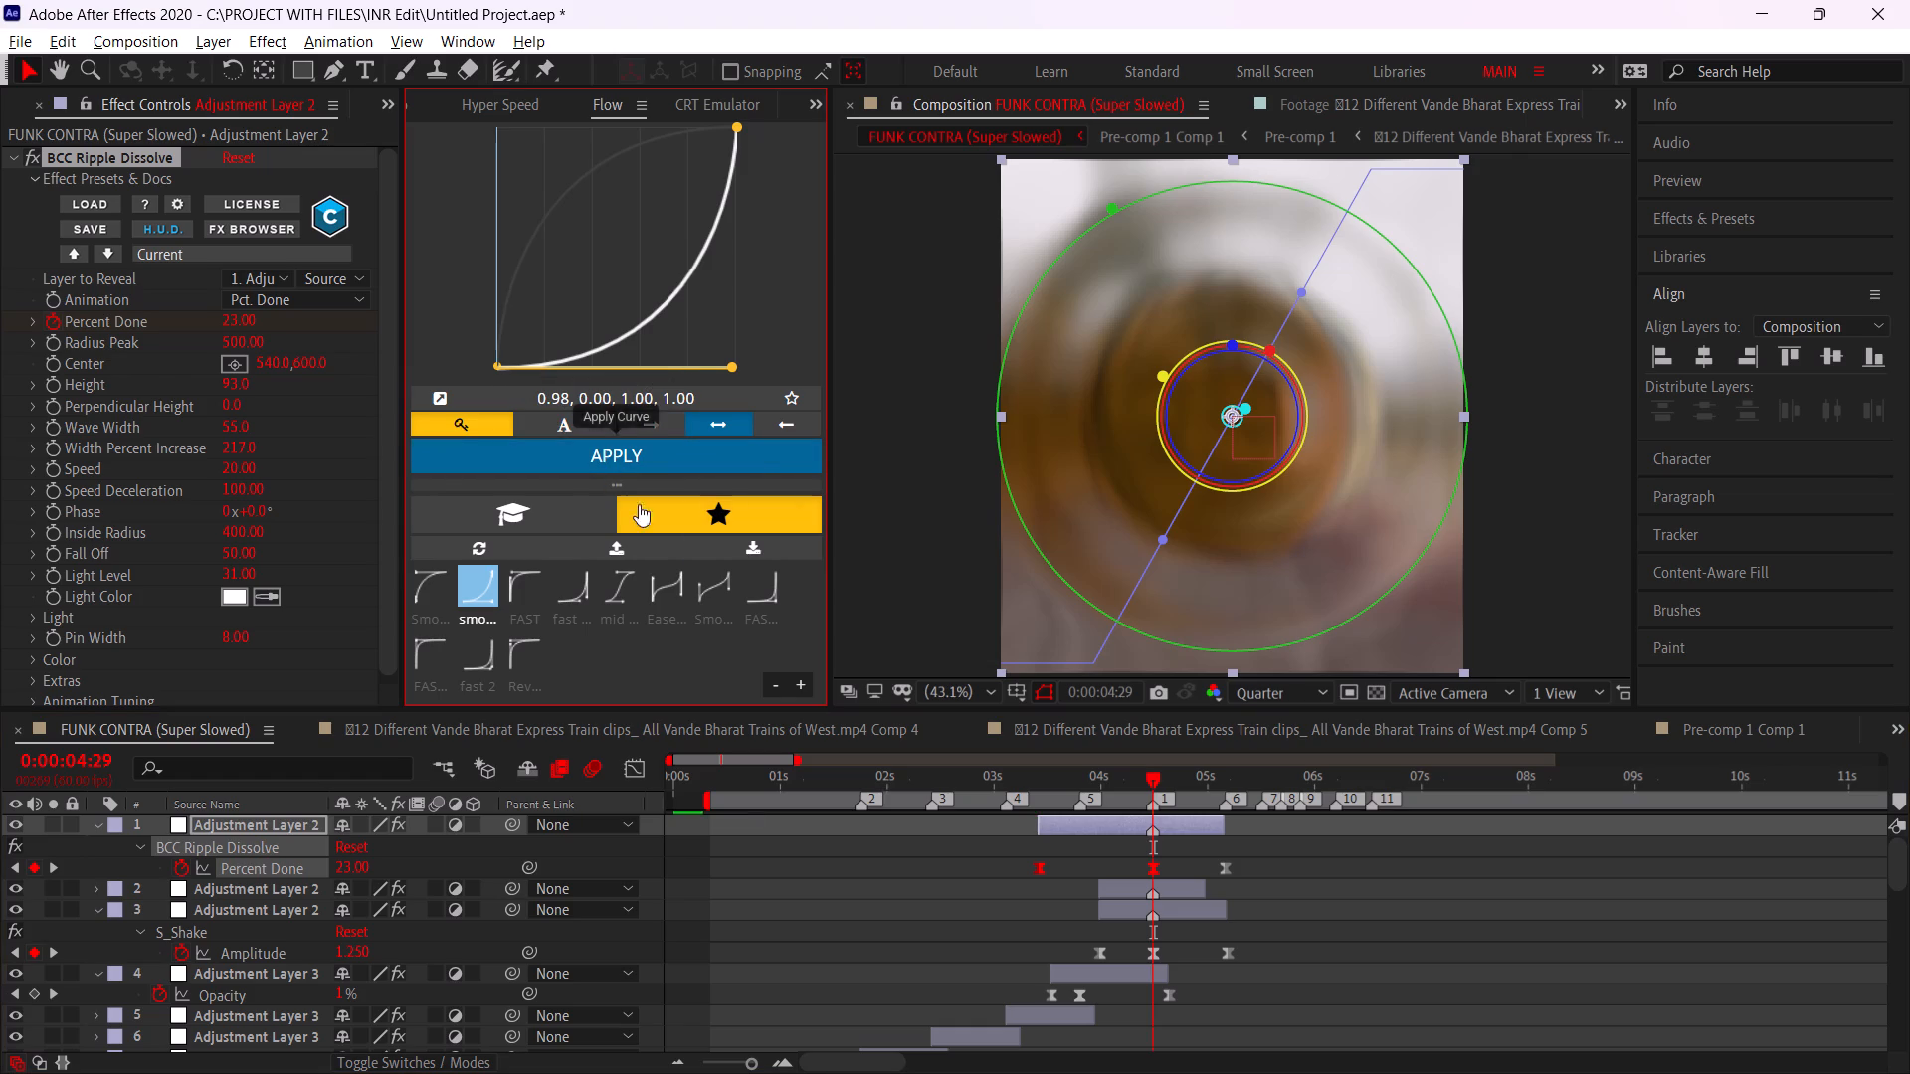
# Apply the Smooth preset (0.00, 0.02, 0.00, 0.99) to the ripple's last two Percent Done keyframes.
pyautogui.moveTo(1296, 854); pyautogui.dragTo(1095, 866)
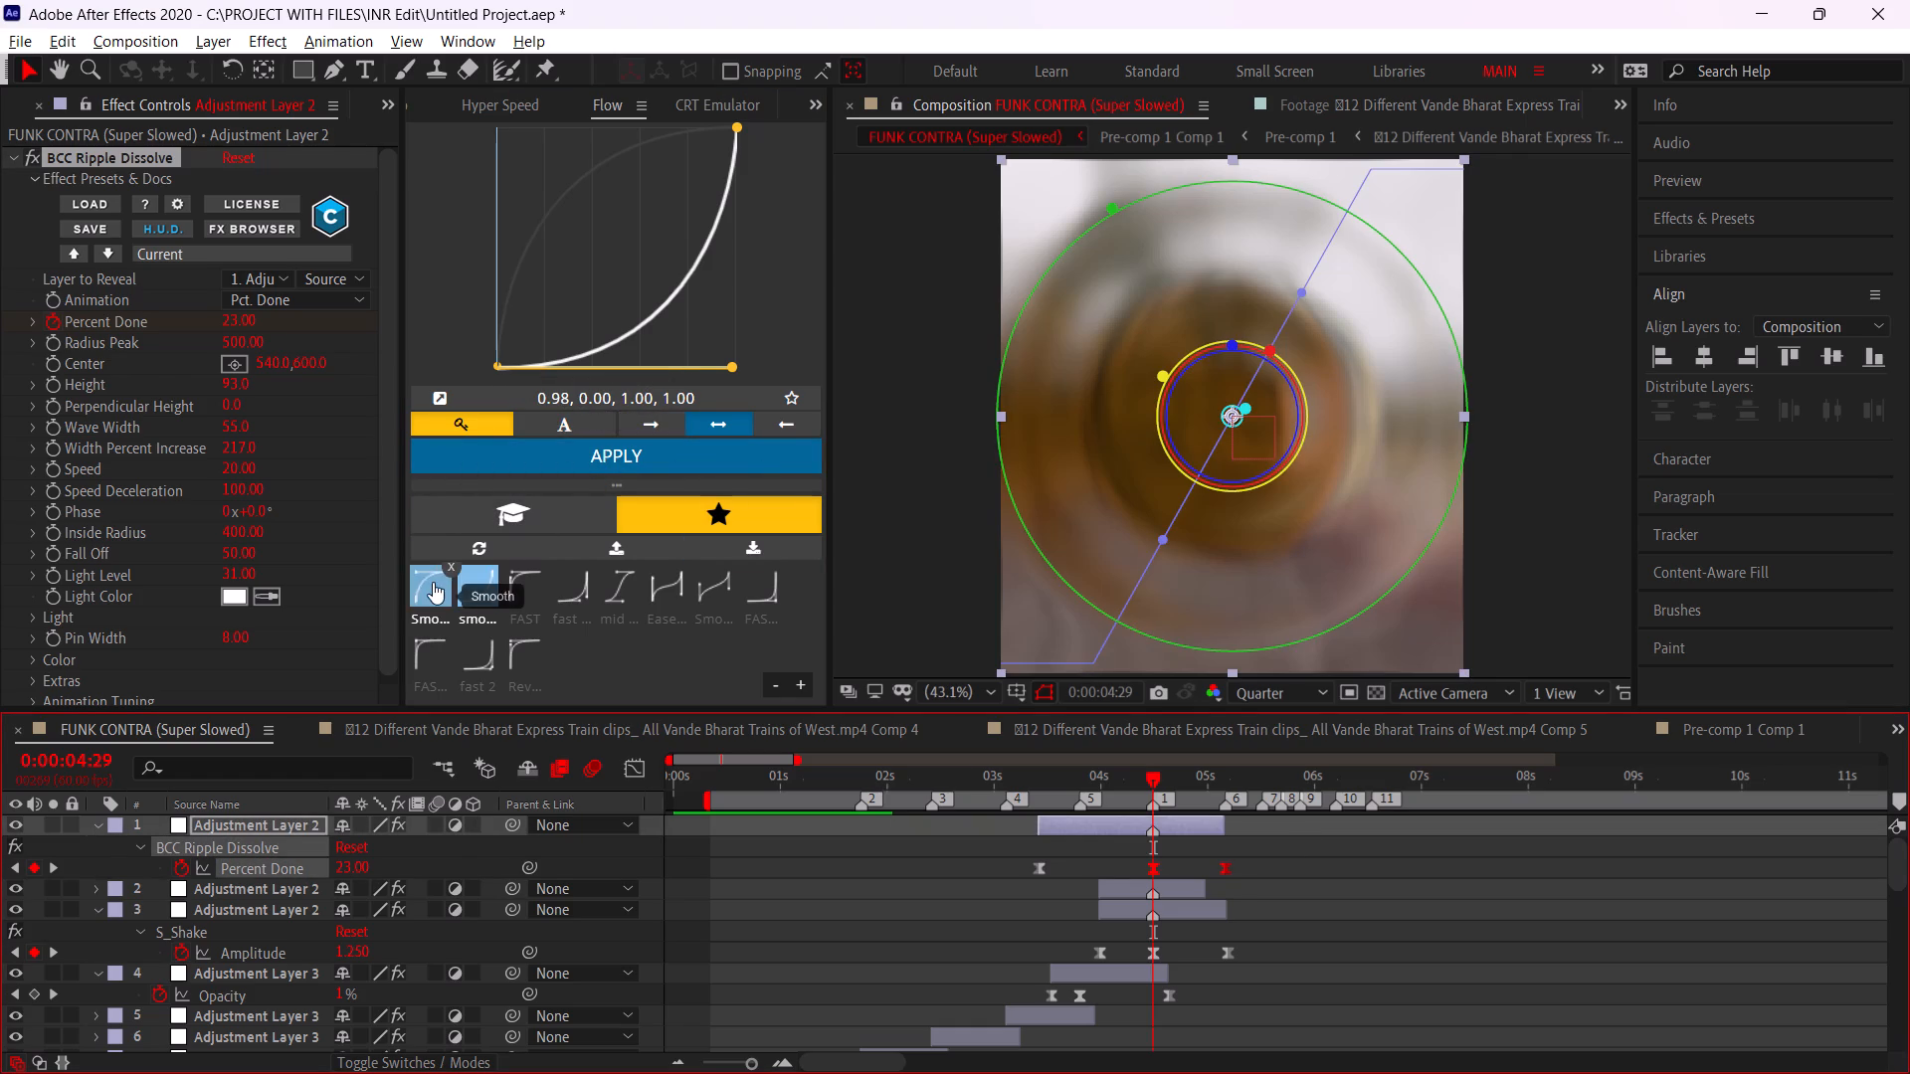
pyautogui.click(433, 582)
pyautogui.click(538, 465)
# Preview the edit from the beginning up to about 0:00:02:53.
pyautogui.keyDown('alt'); pyautogui.scroll(-4, 1124, 865); pyautogui.keyUp('alt')
pyautogui.moveTo(680, 786); pyautogui.dragTo(596, 828)
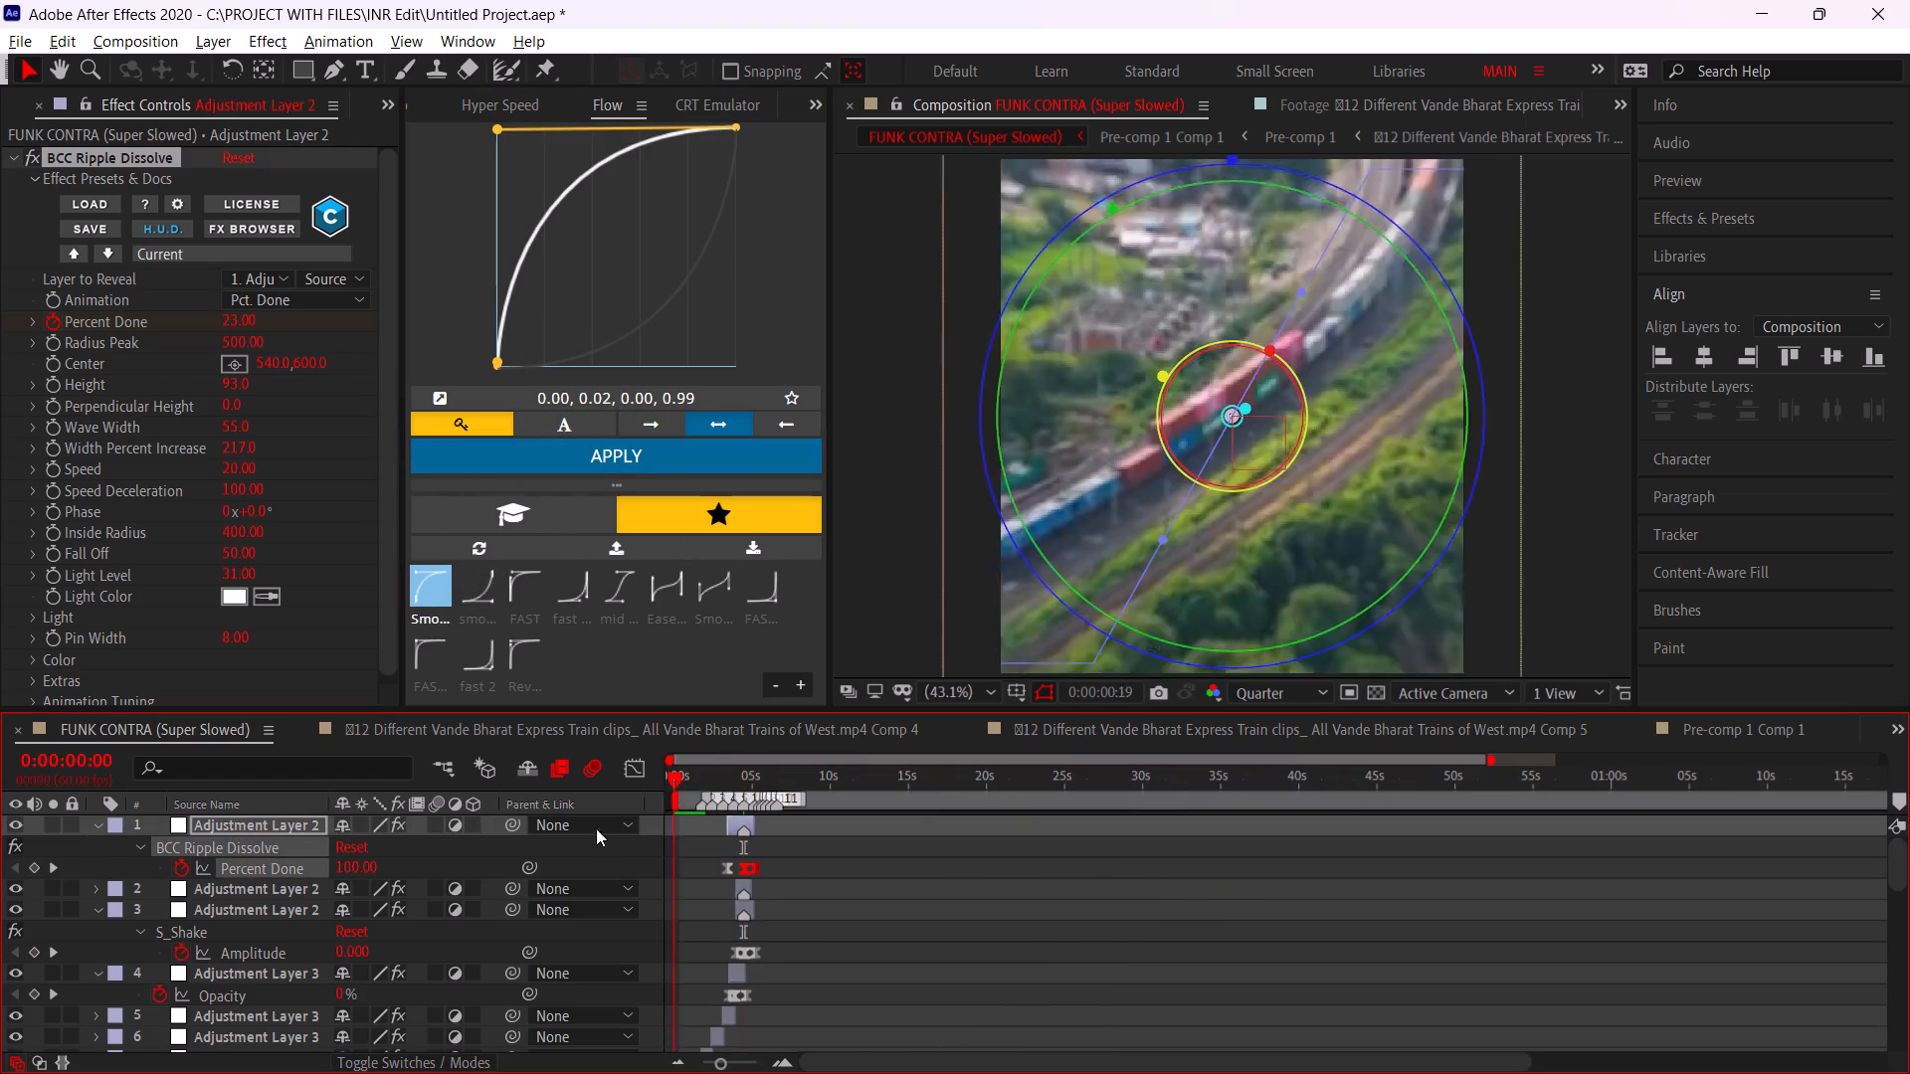
pyautogui.moveTo(596, 828); pyautogui.dragTo(595, 828)
pyautogui.press('space')
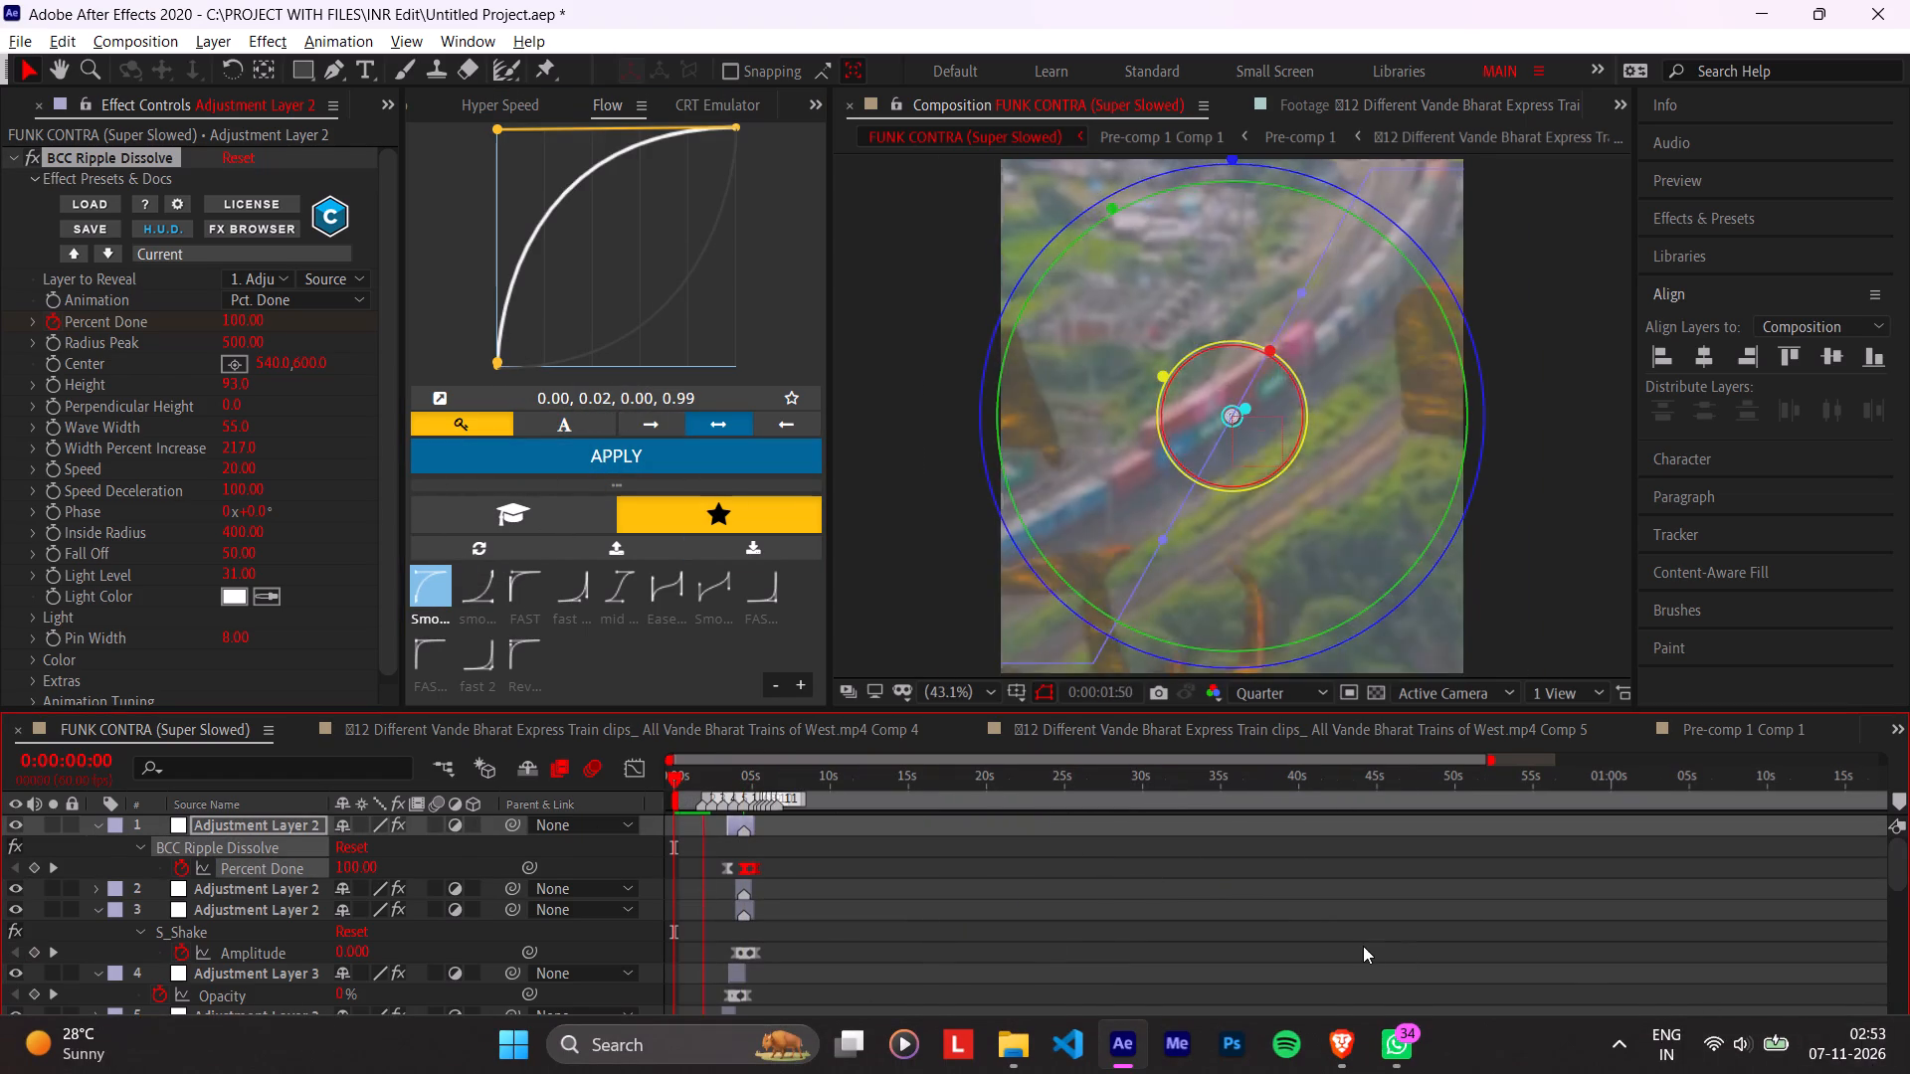
pyautogui.press('space')
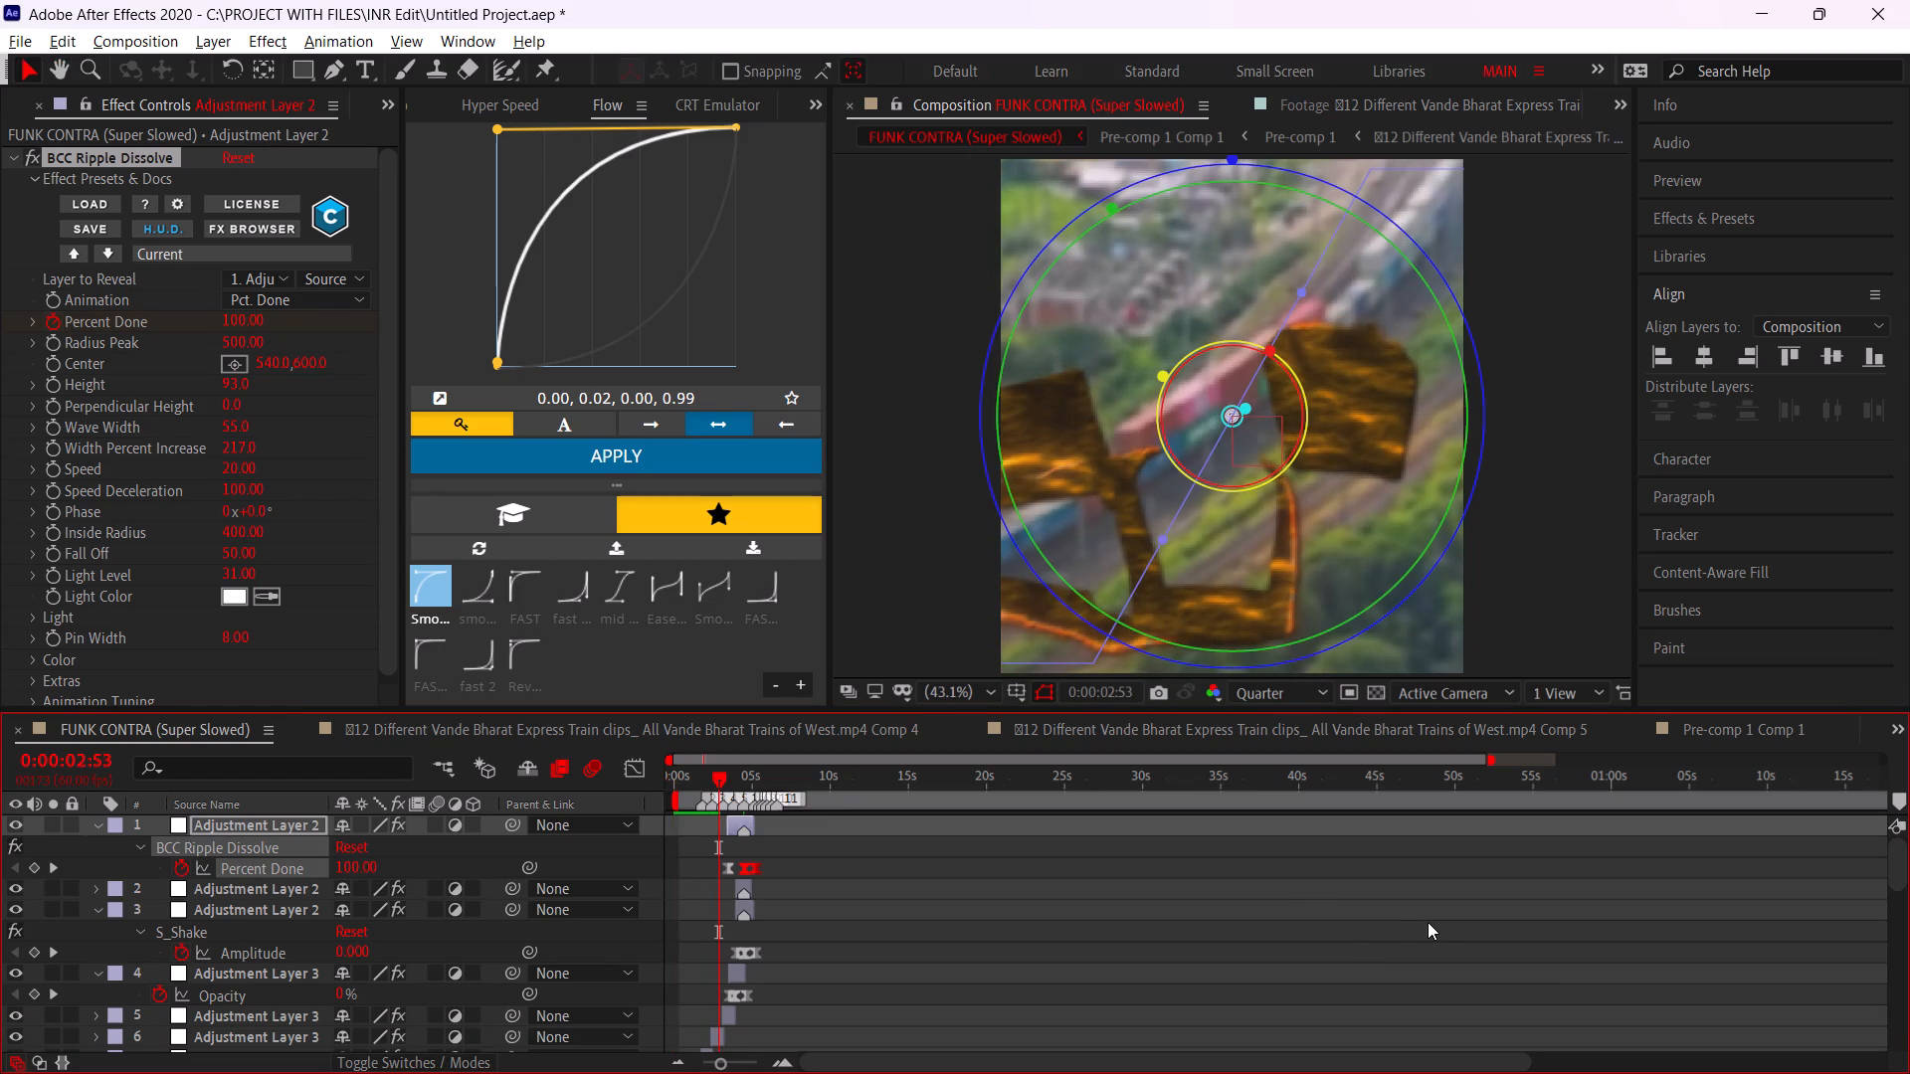
# Preview the edit from the beginning, replaying the section up to the ripple transition.
pyautogui.click(1042, 870)
pyautogui.press('space')
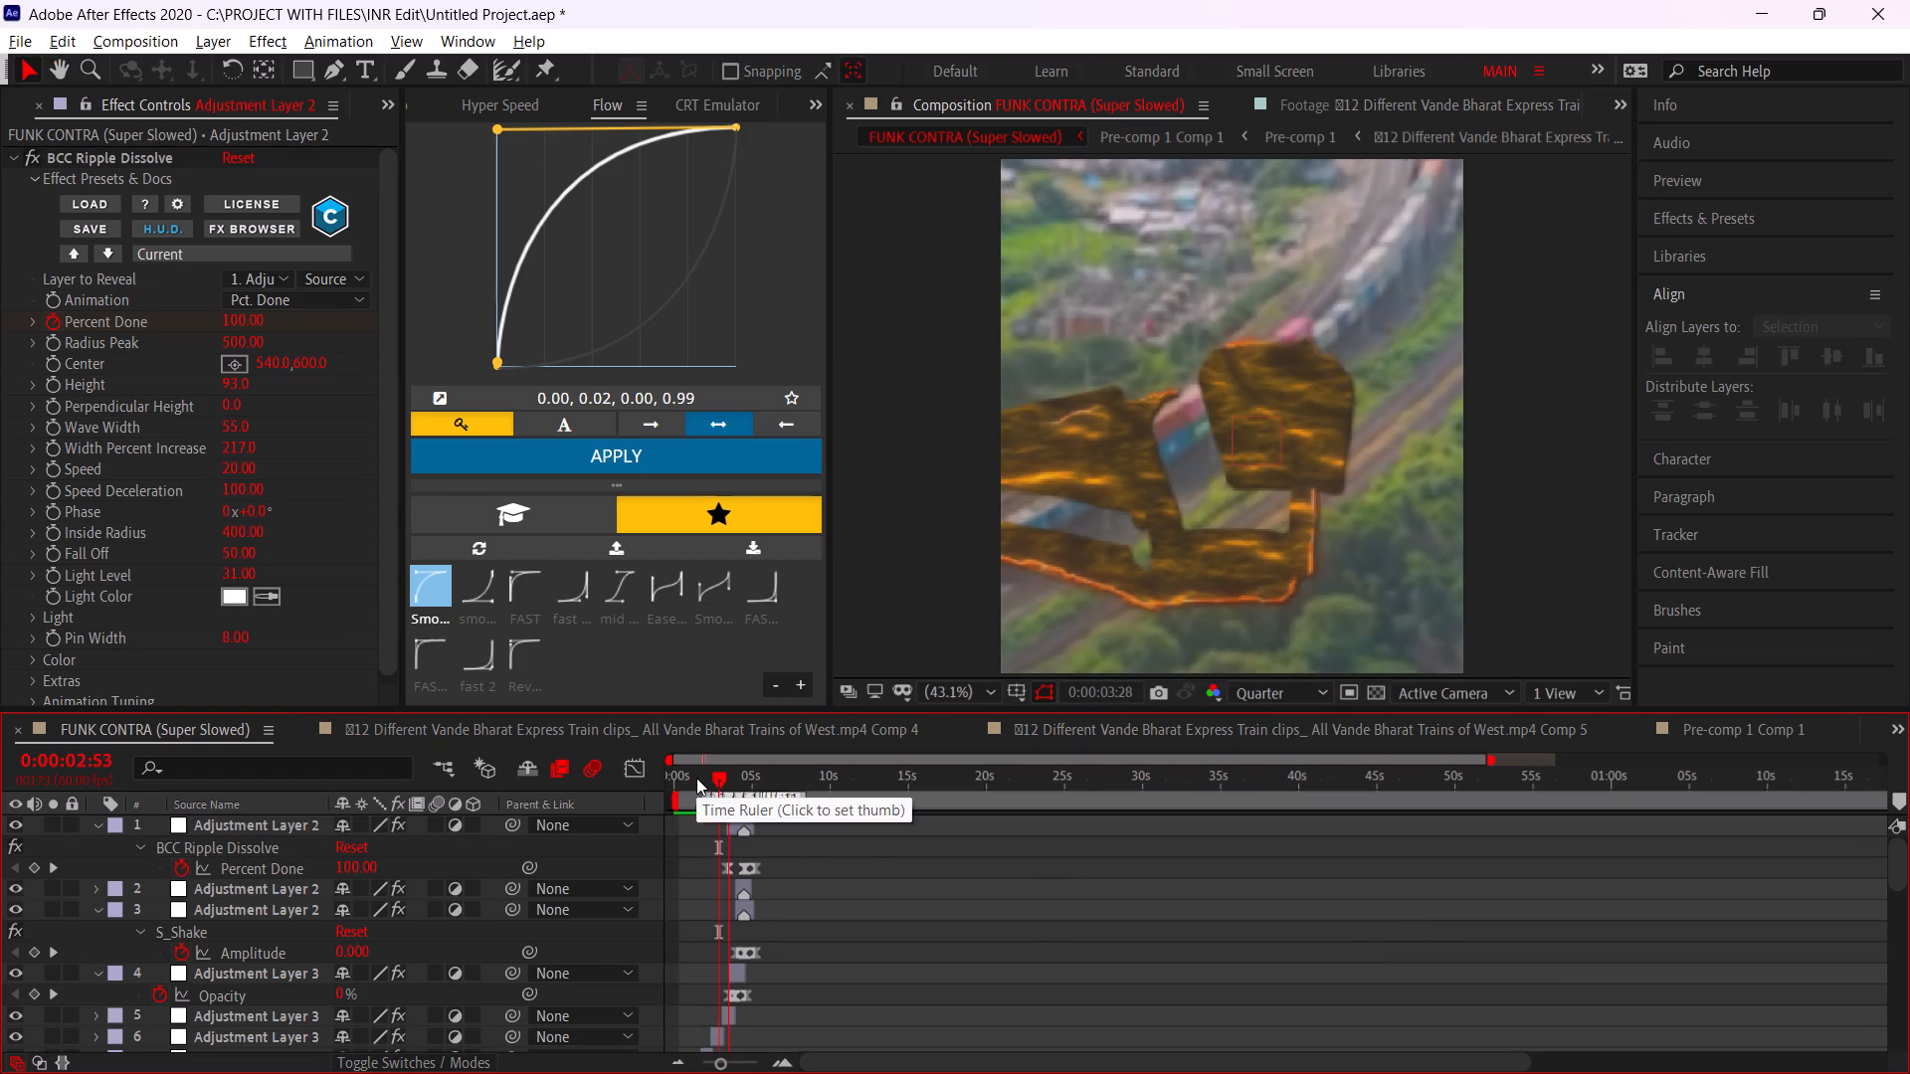
pyautogui.moveTo(695, 778); pyautogui.dragTo(583, 786)
pyautogui.press('space')
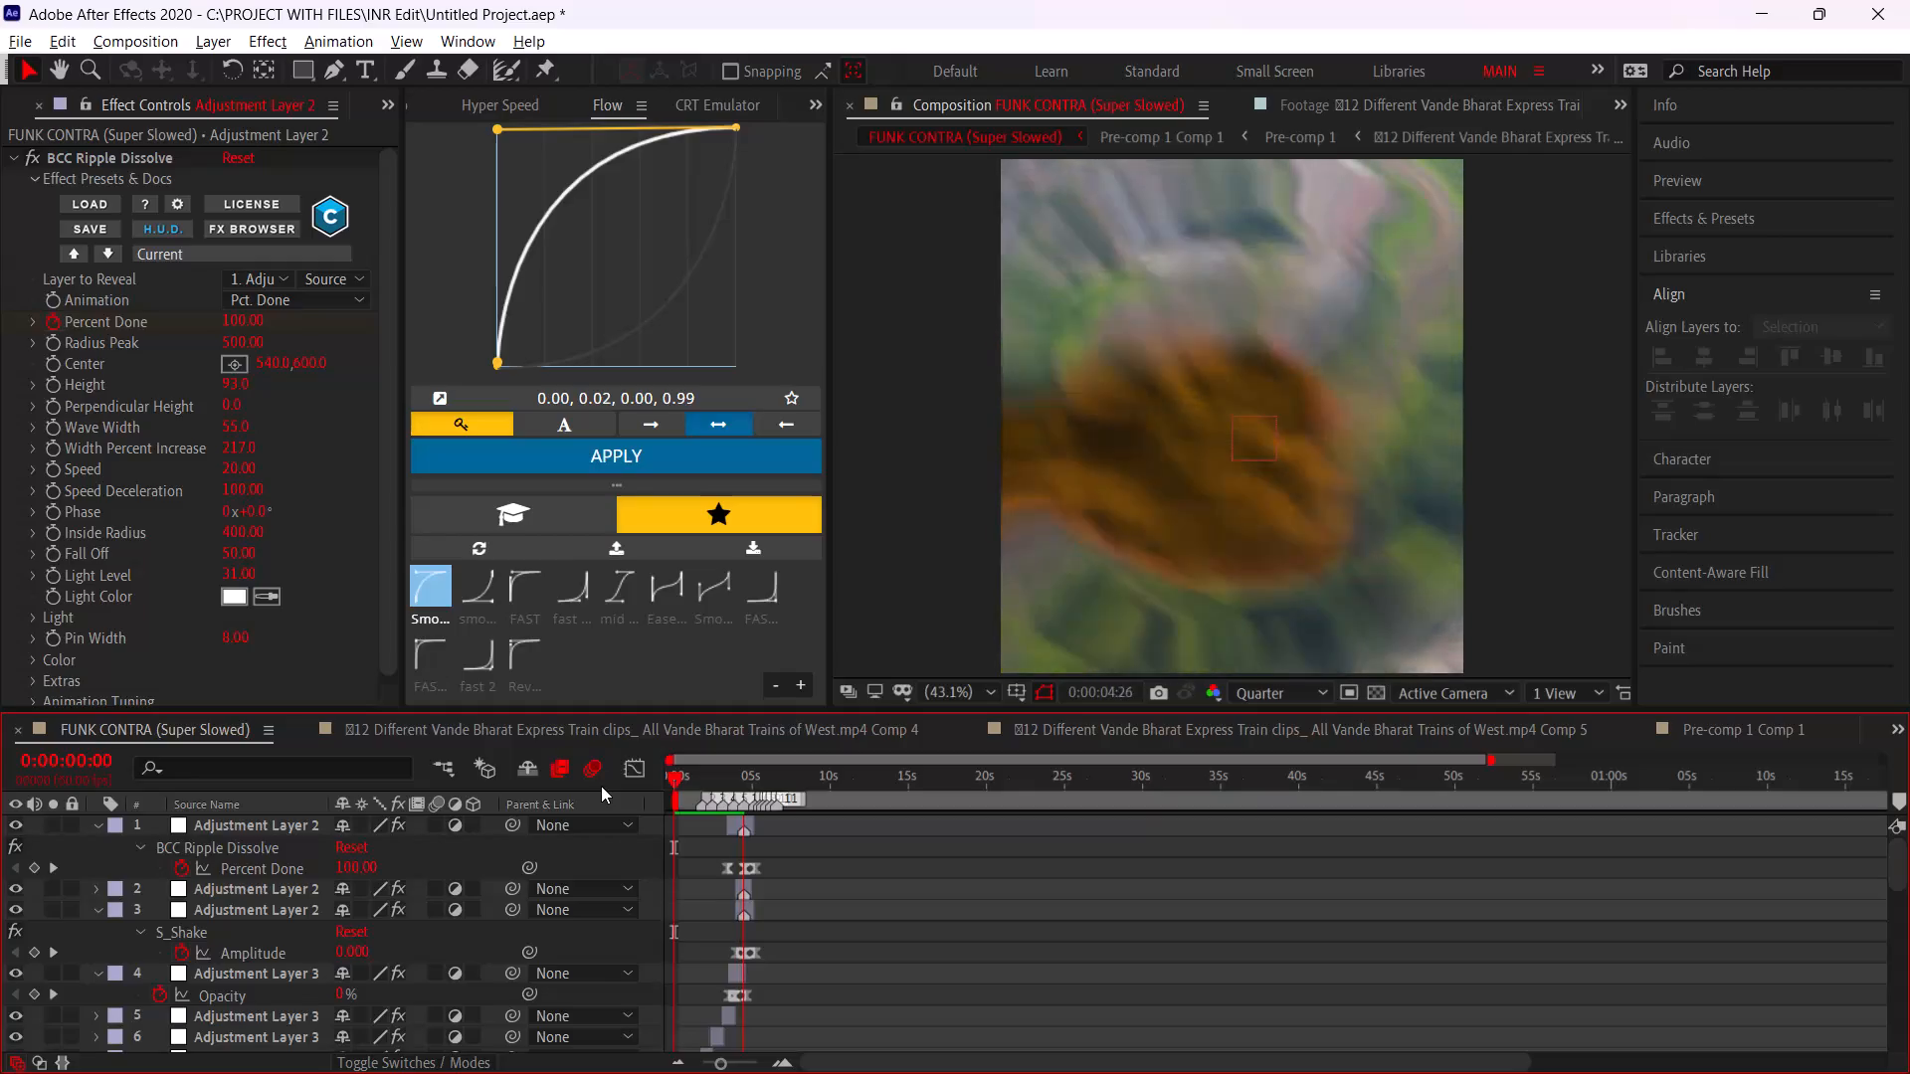
pyautogui.click(677, 765)
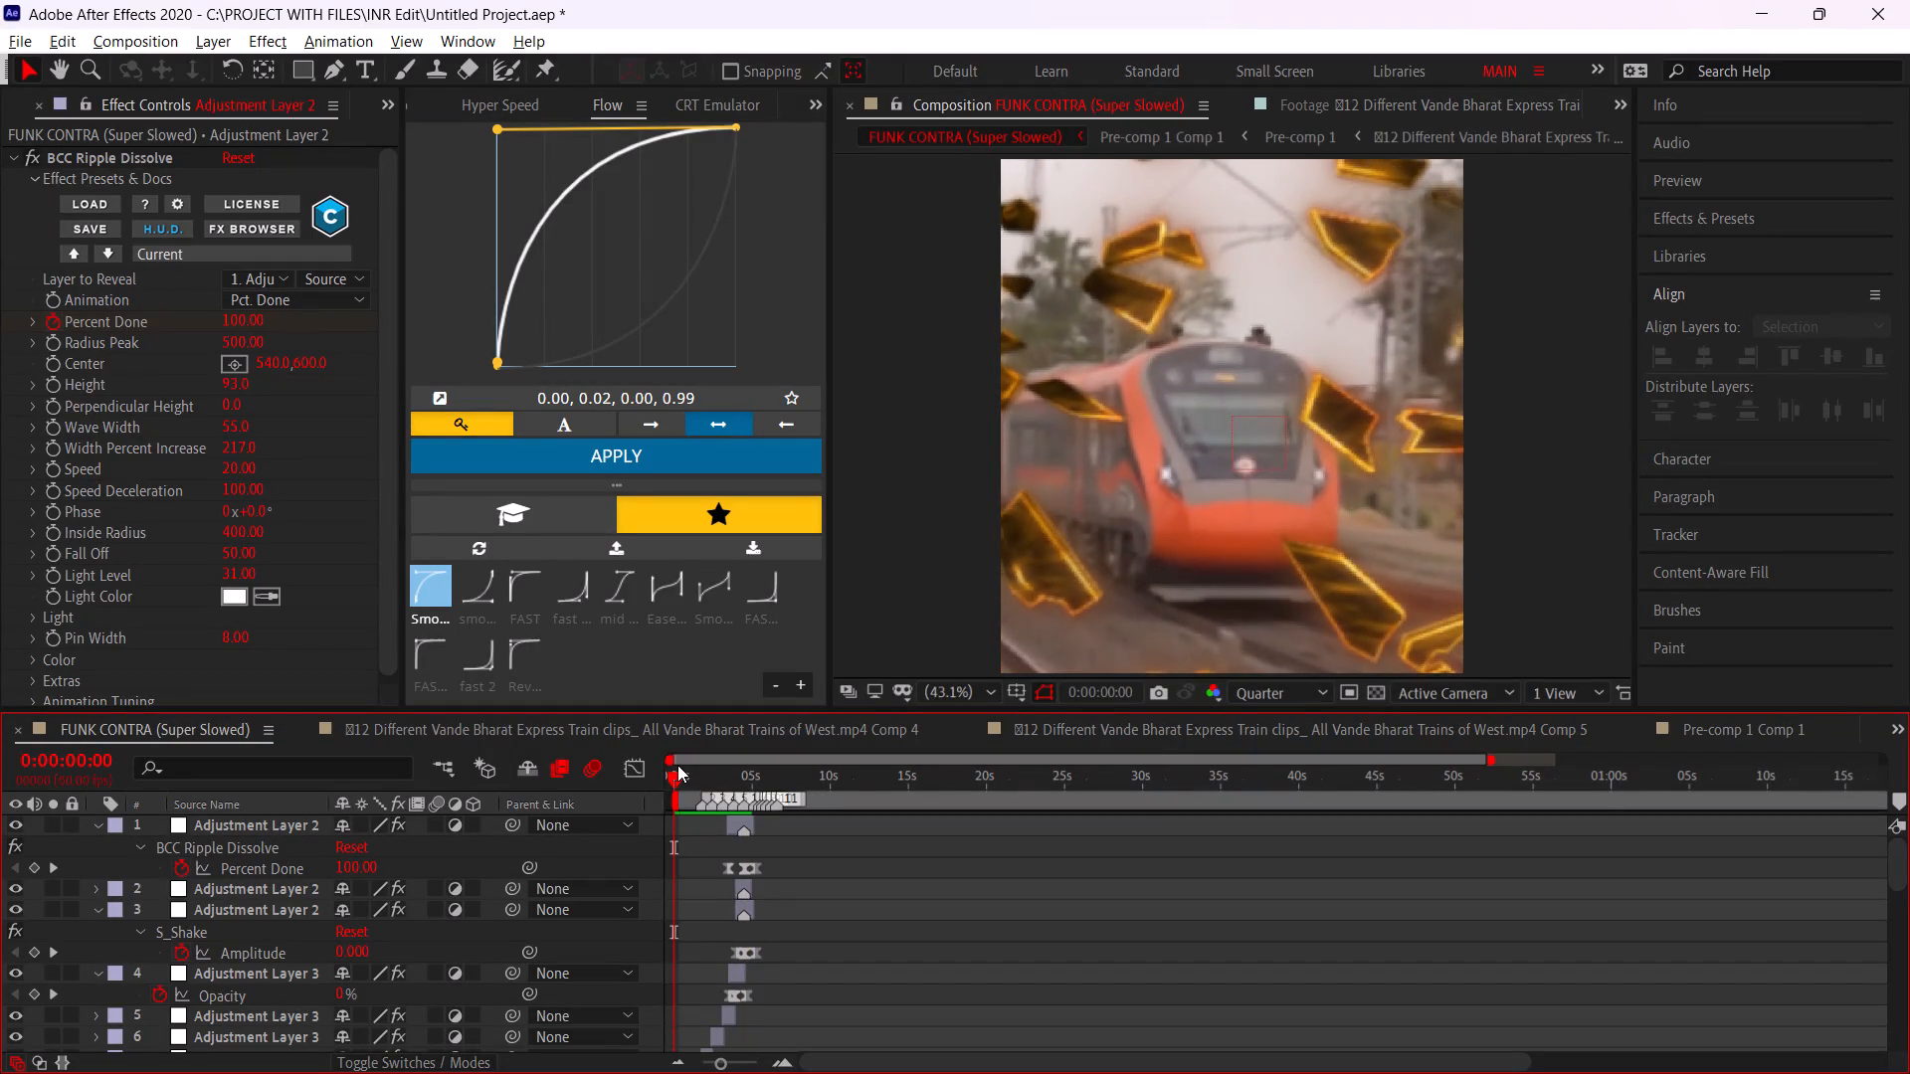
pyautogui.press('space')
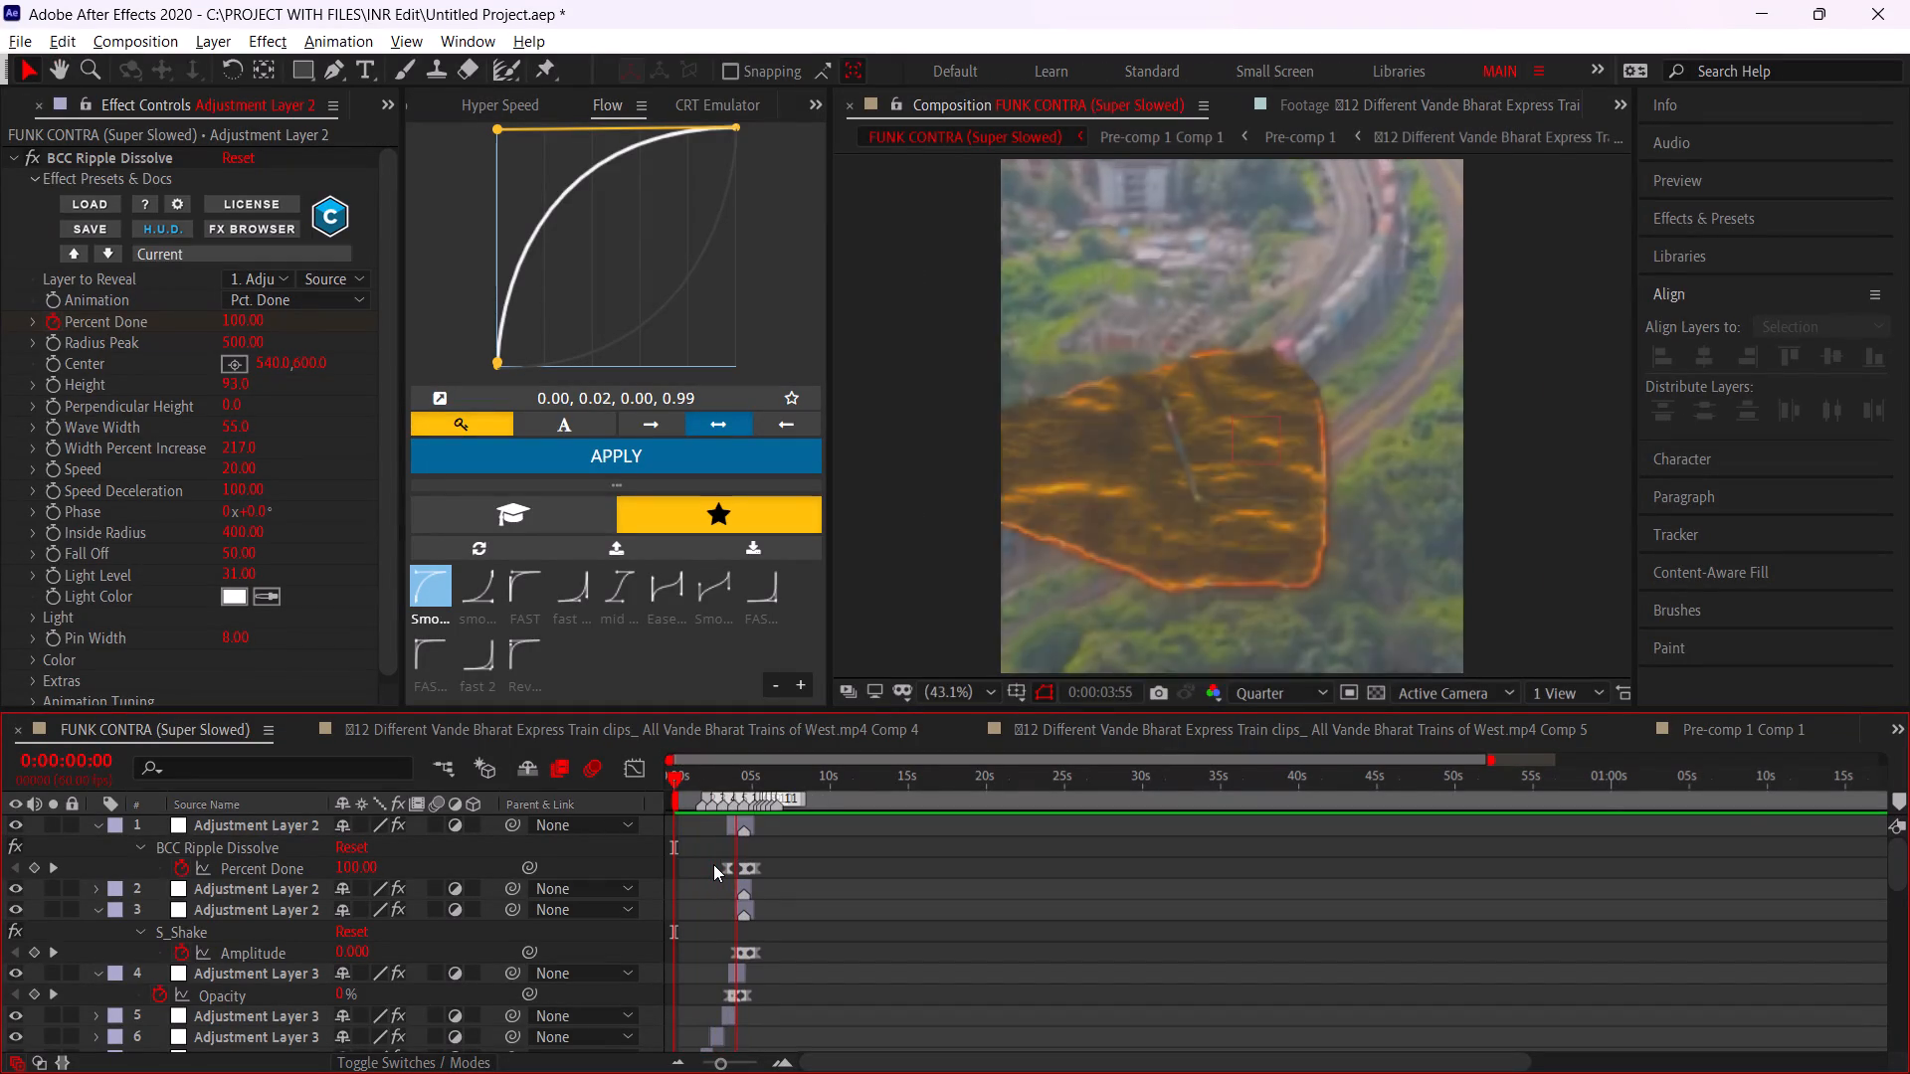
pyautogui.click(707, 766)
pyautogui.press('space')
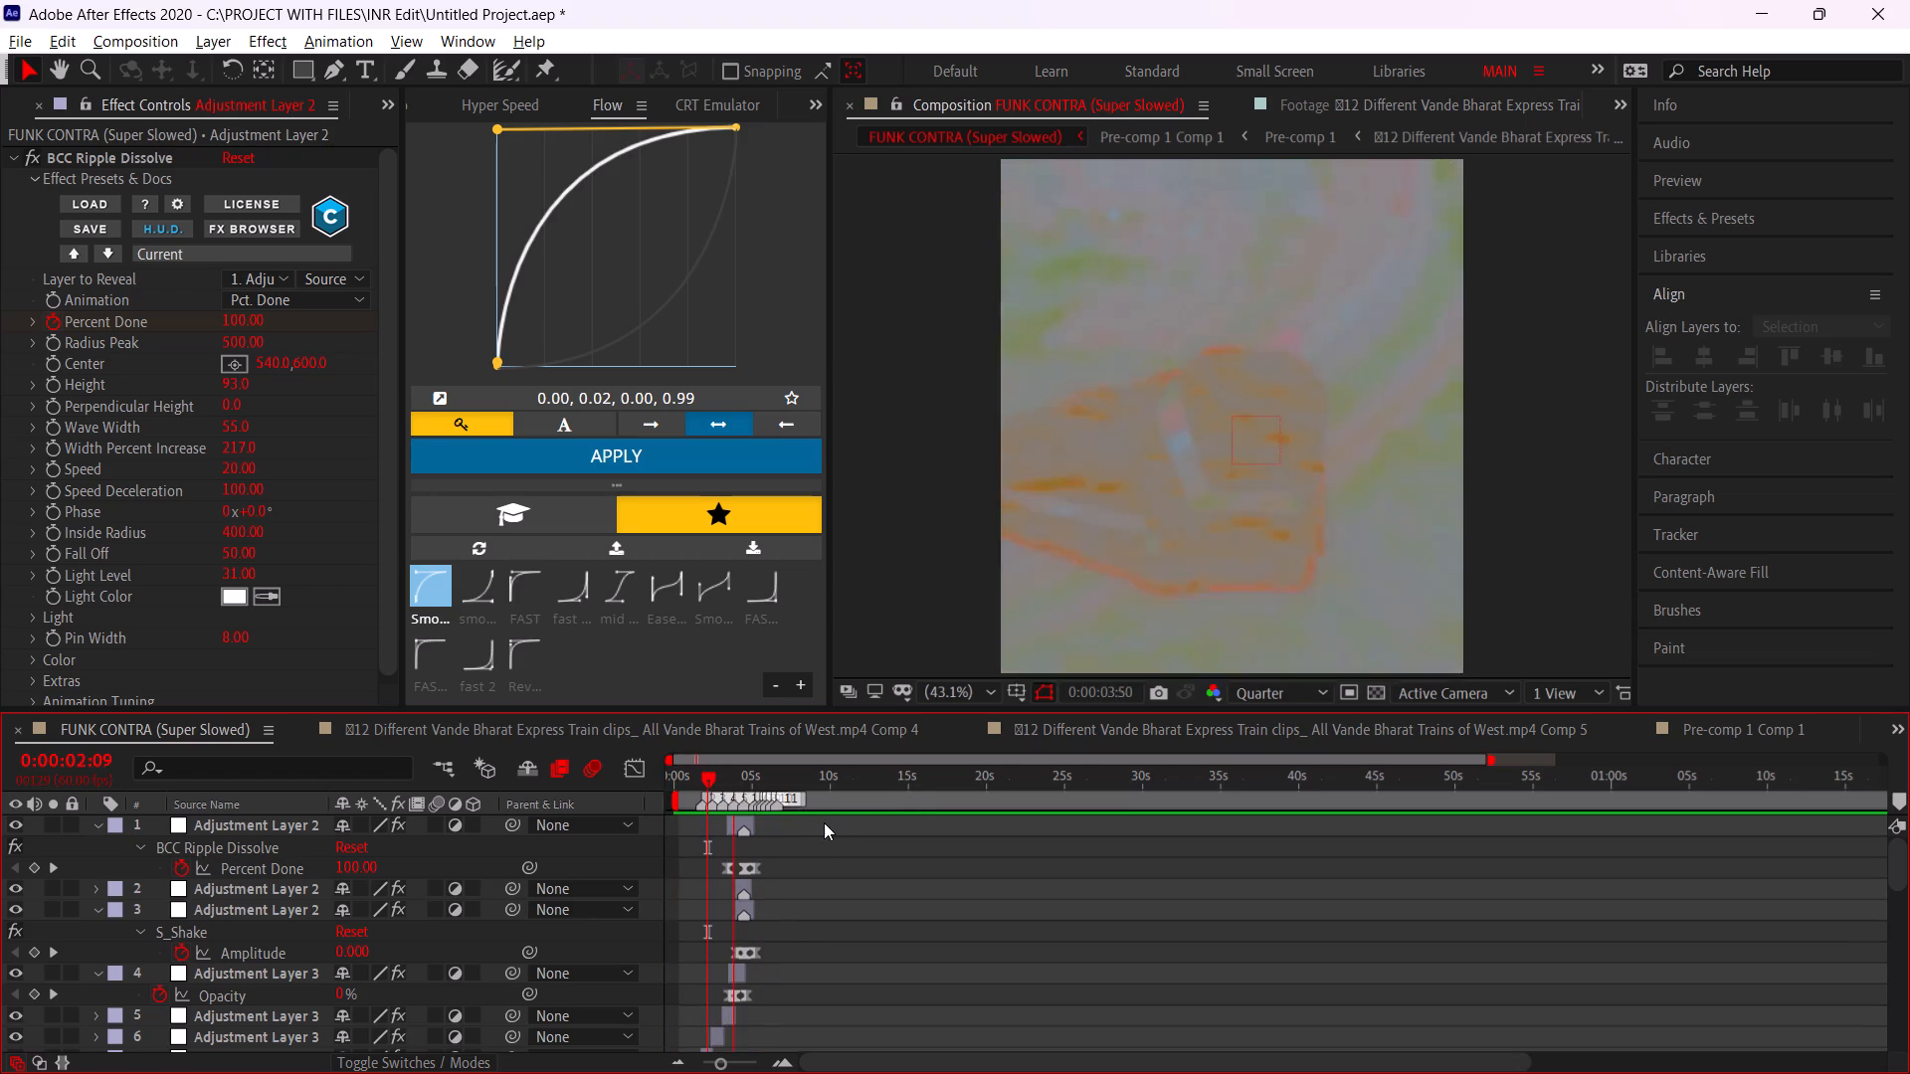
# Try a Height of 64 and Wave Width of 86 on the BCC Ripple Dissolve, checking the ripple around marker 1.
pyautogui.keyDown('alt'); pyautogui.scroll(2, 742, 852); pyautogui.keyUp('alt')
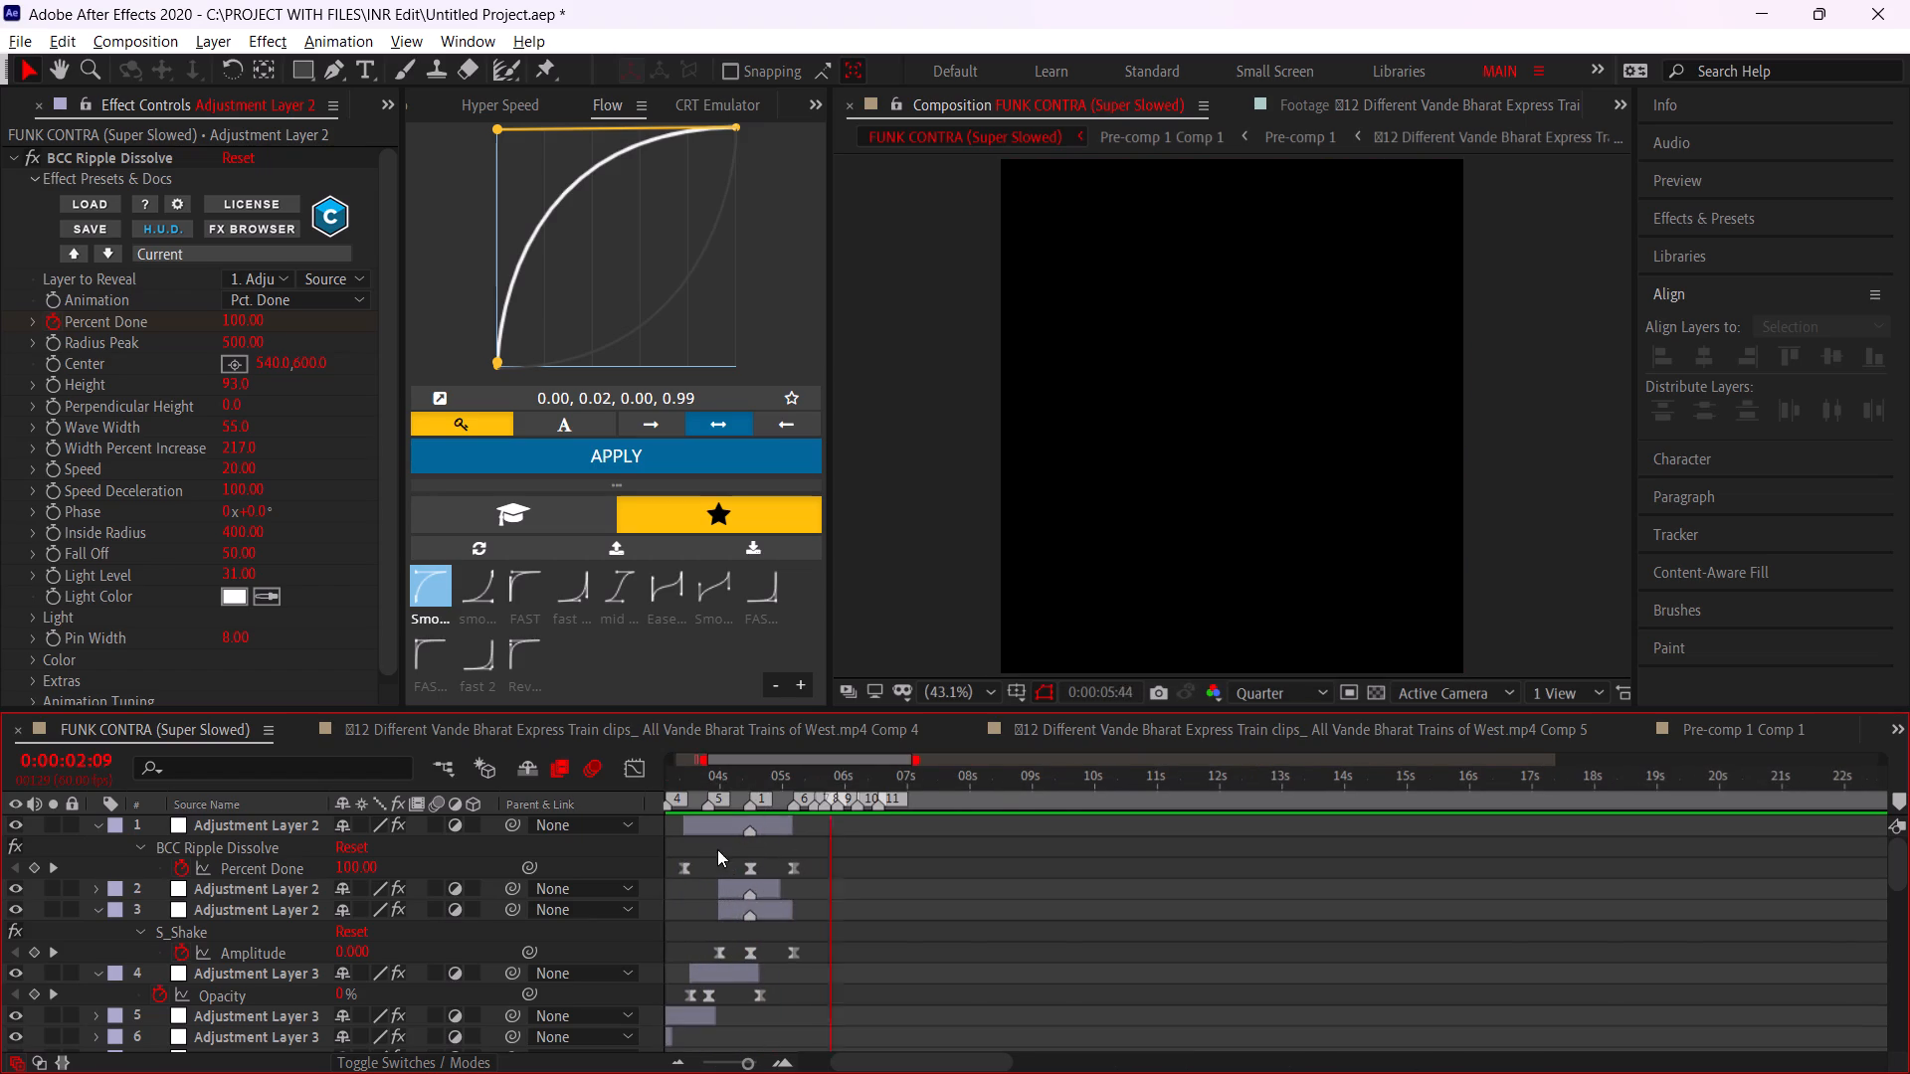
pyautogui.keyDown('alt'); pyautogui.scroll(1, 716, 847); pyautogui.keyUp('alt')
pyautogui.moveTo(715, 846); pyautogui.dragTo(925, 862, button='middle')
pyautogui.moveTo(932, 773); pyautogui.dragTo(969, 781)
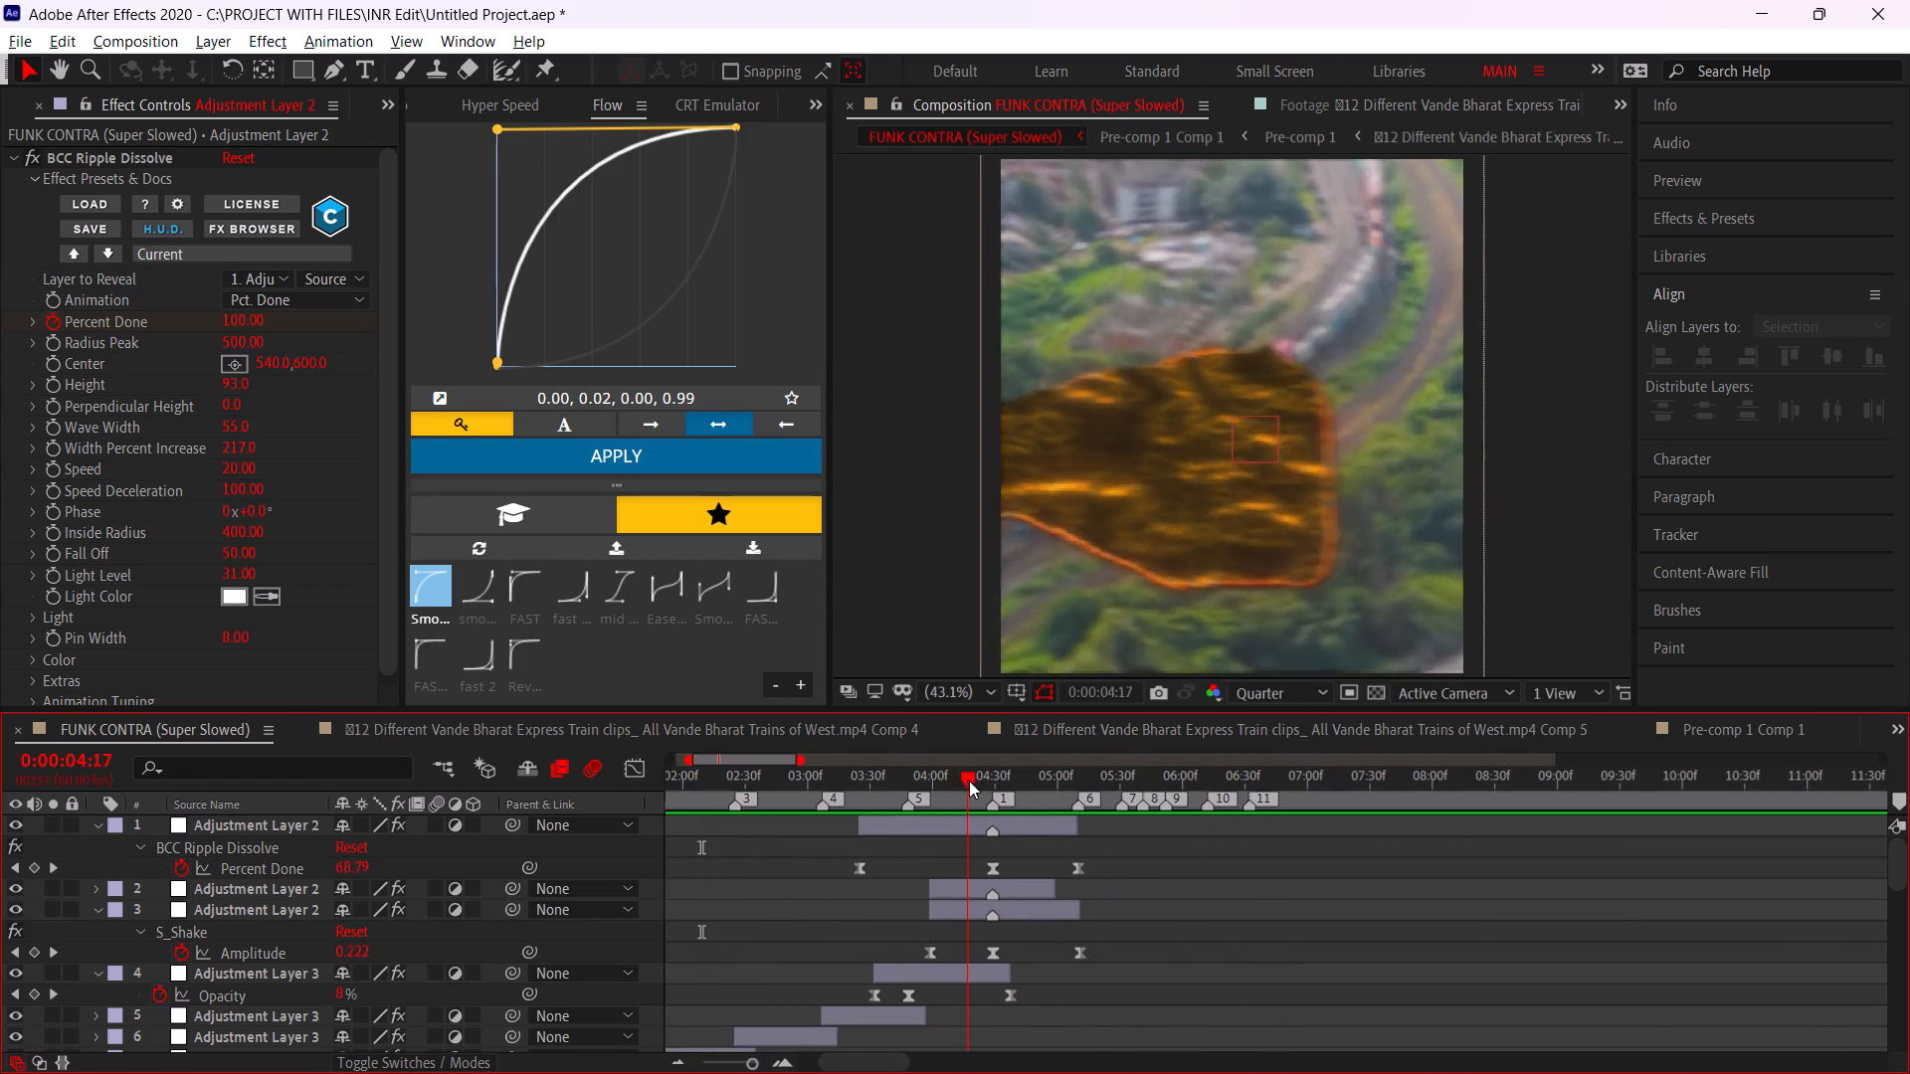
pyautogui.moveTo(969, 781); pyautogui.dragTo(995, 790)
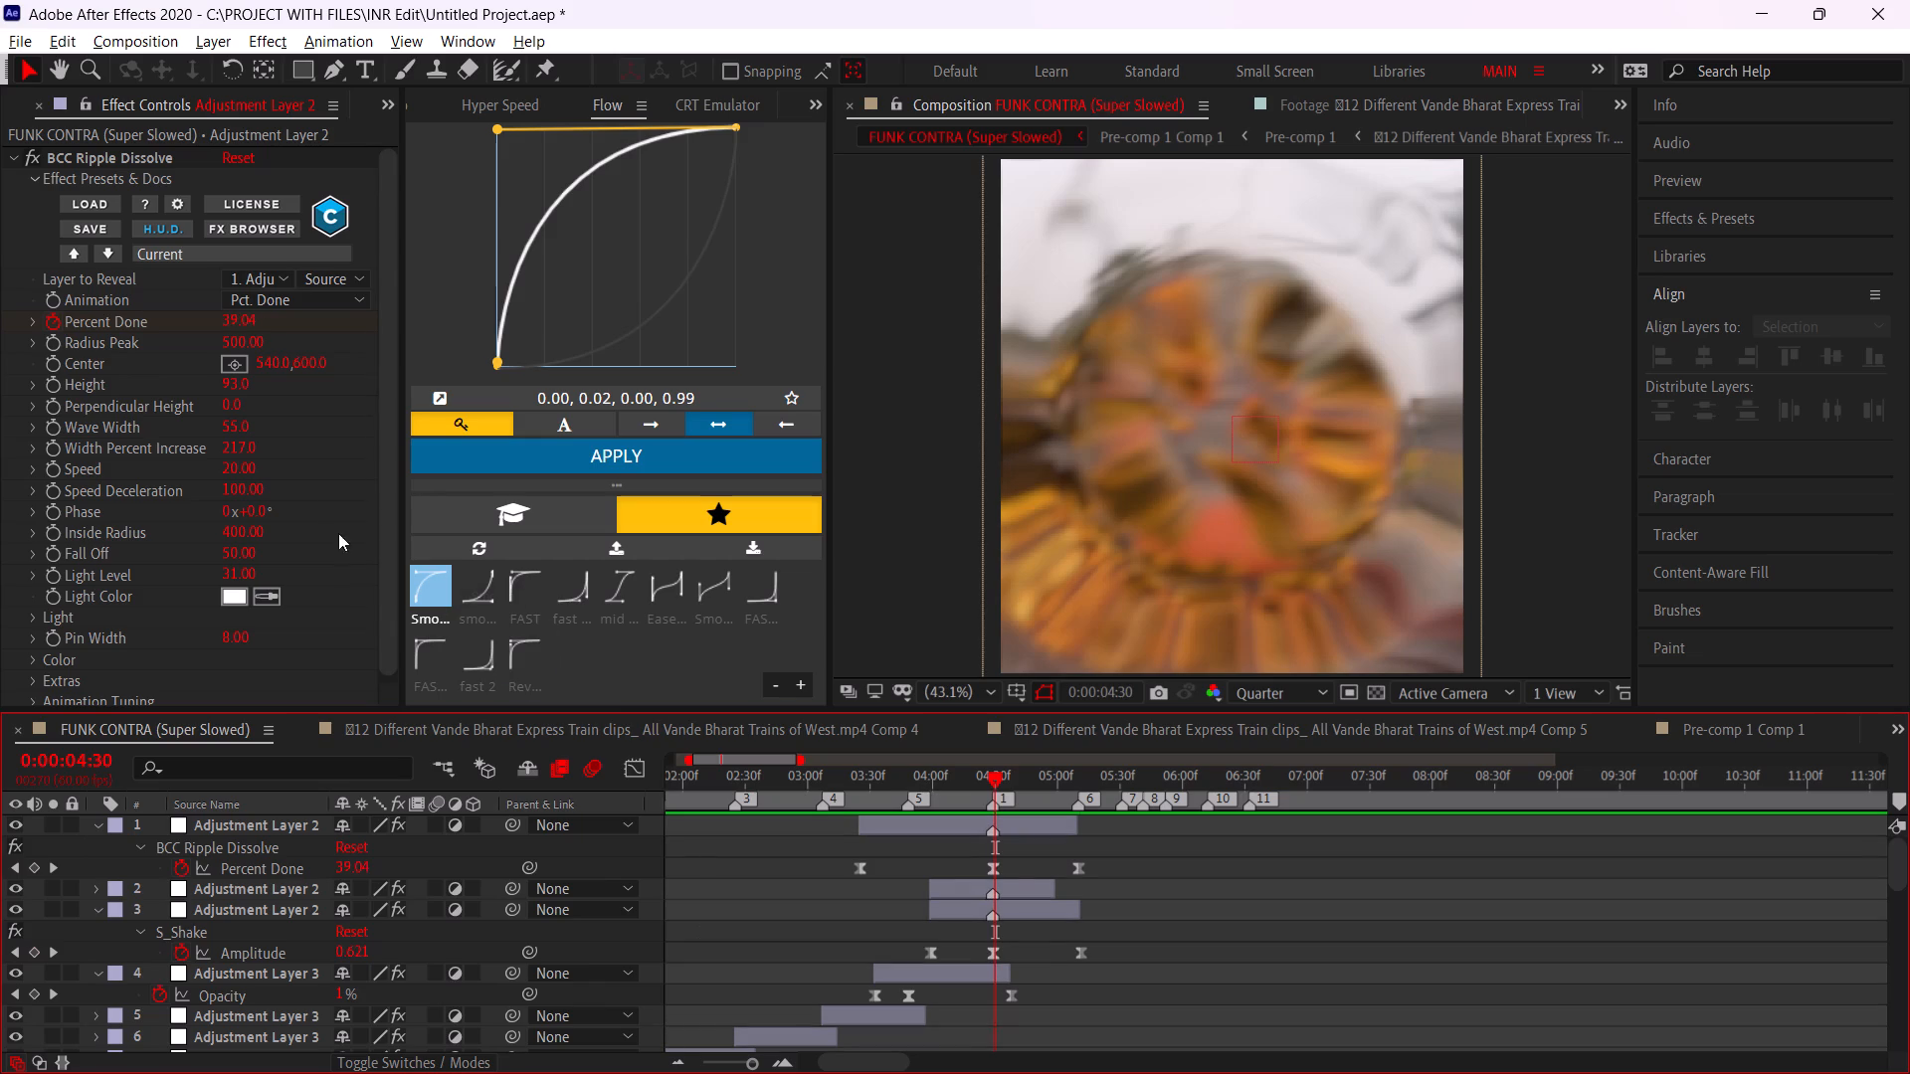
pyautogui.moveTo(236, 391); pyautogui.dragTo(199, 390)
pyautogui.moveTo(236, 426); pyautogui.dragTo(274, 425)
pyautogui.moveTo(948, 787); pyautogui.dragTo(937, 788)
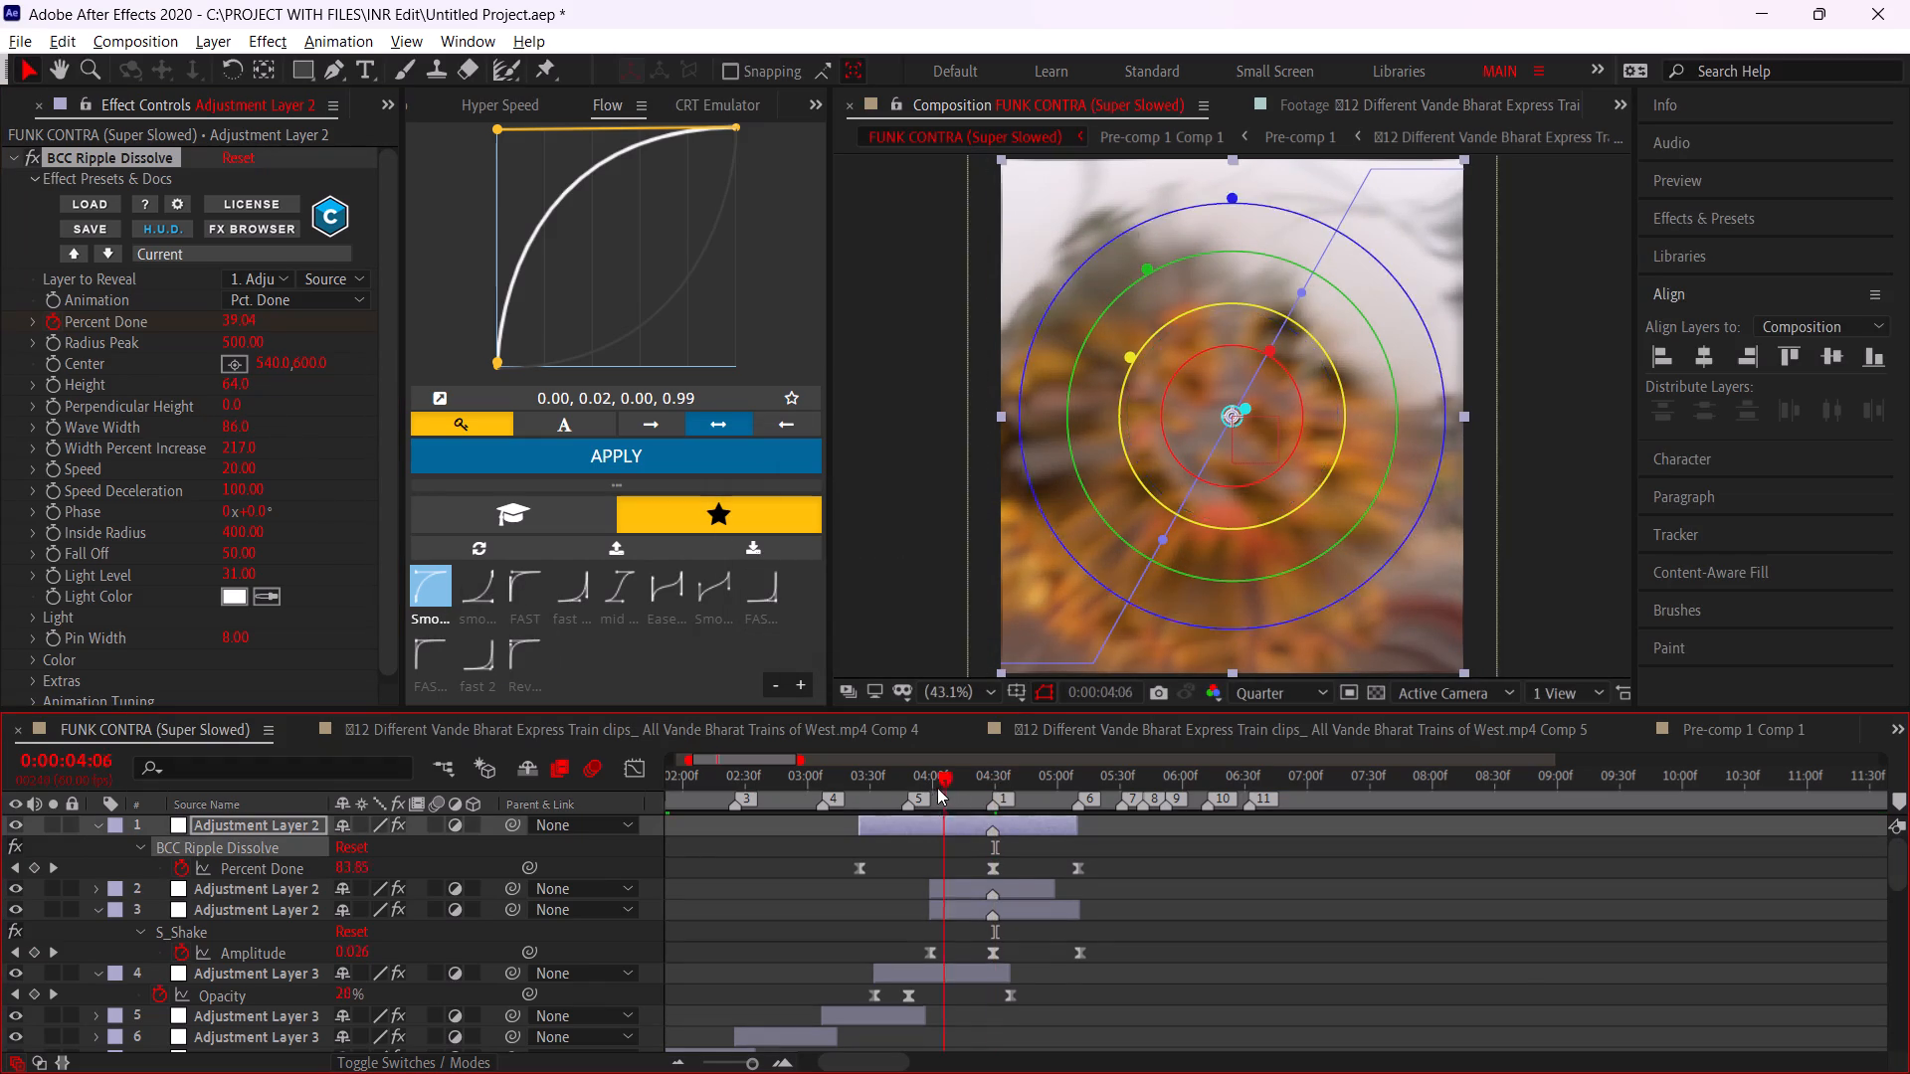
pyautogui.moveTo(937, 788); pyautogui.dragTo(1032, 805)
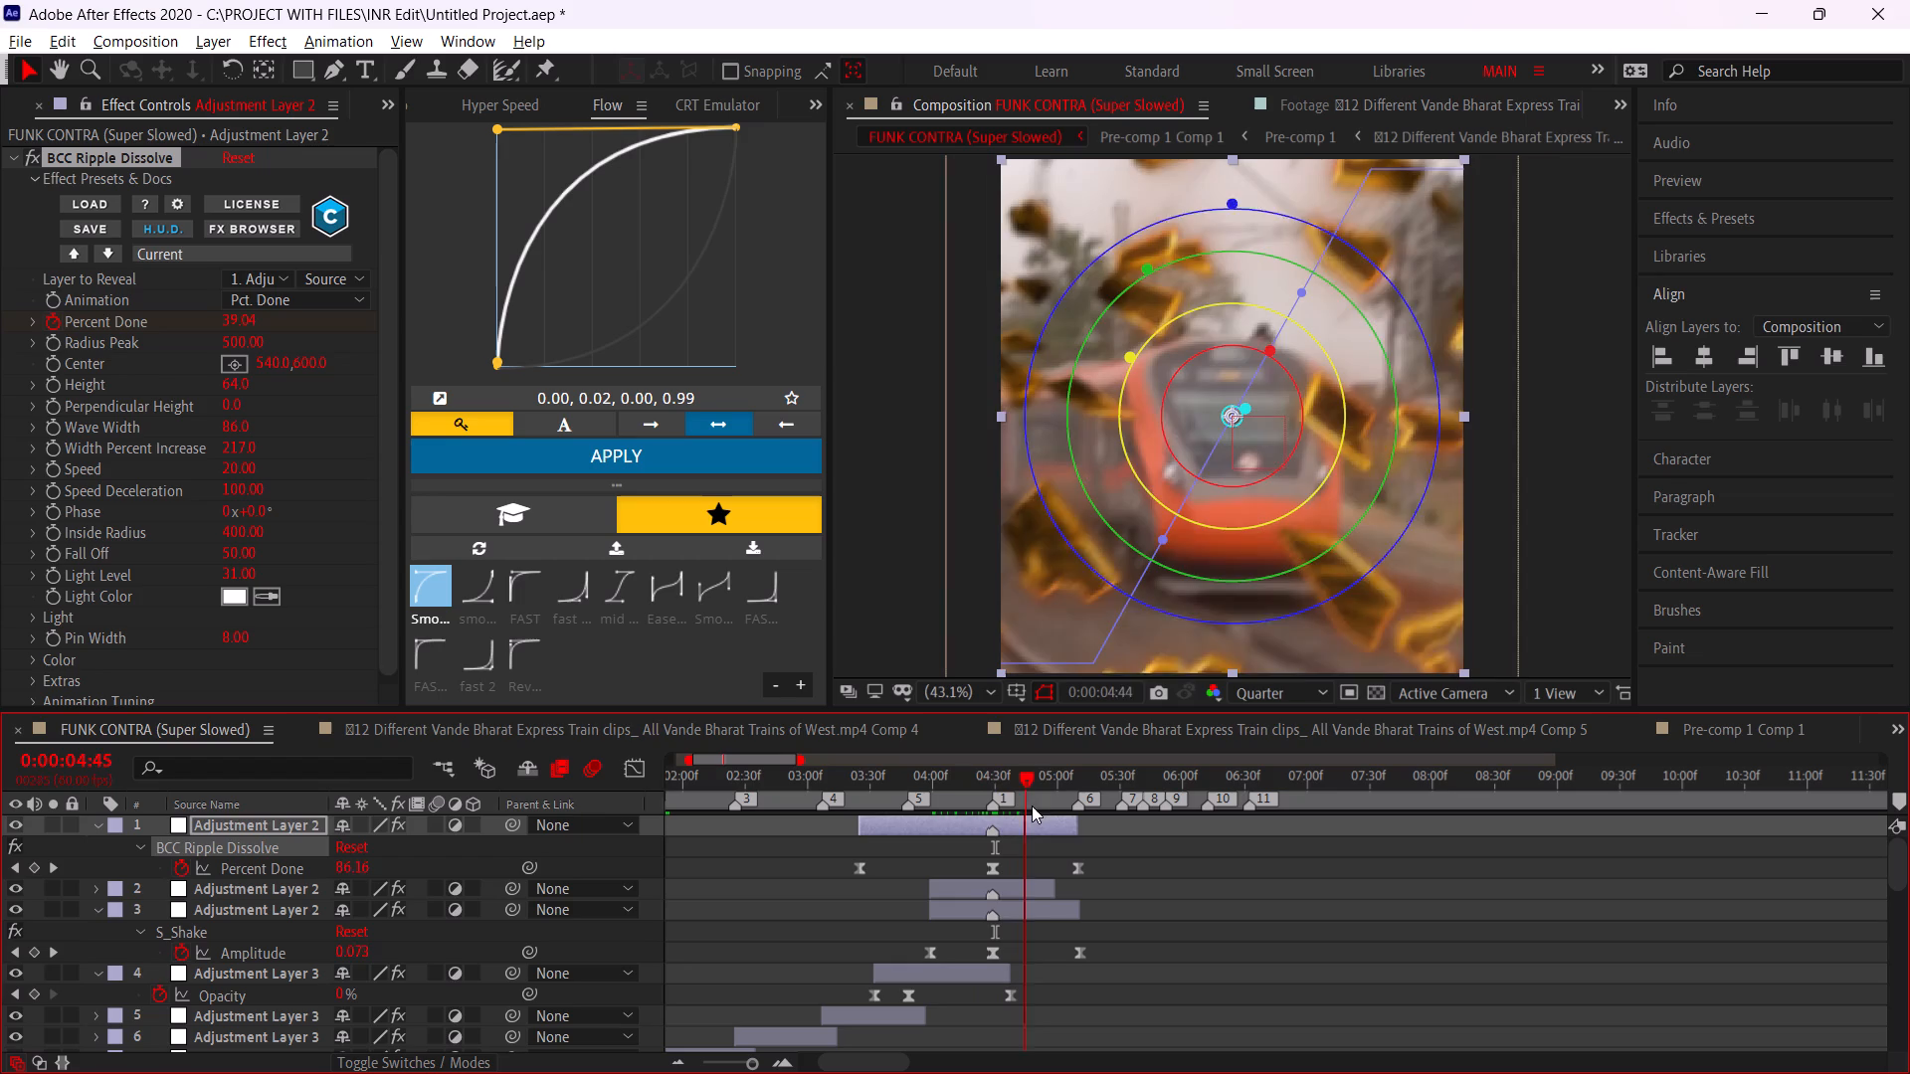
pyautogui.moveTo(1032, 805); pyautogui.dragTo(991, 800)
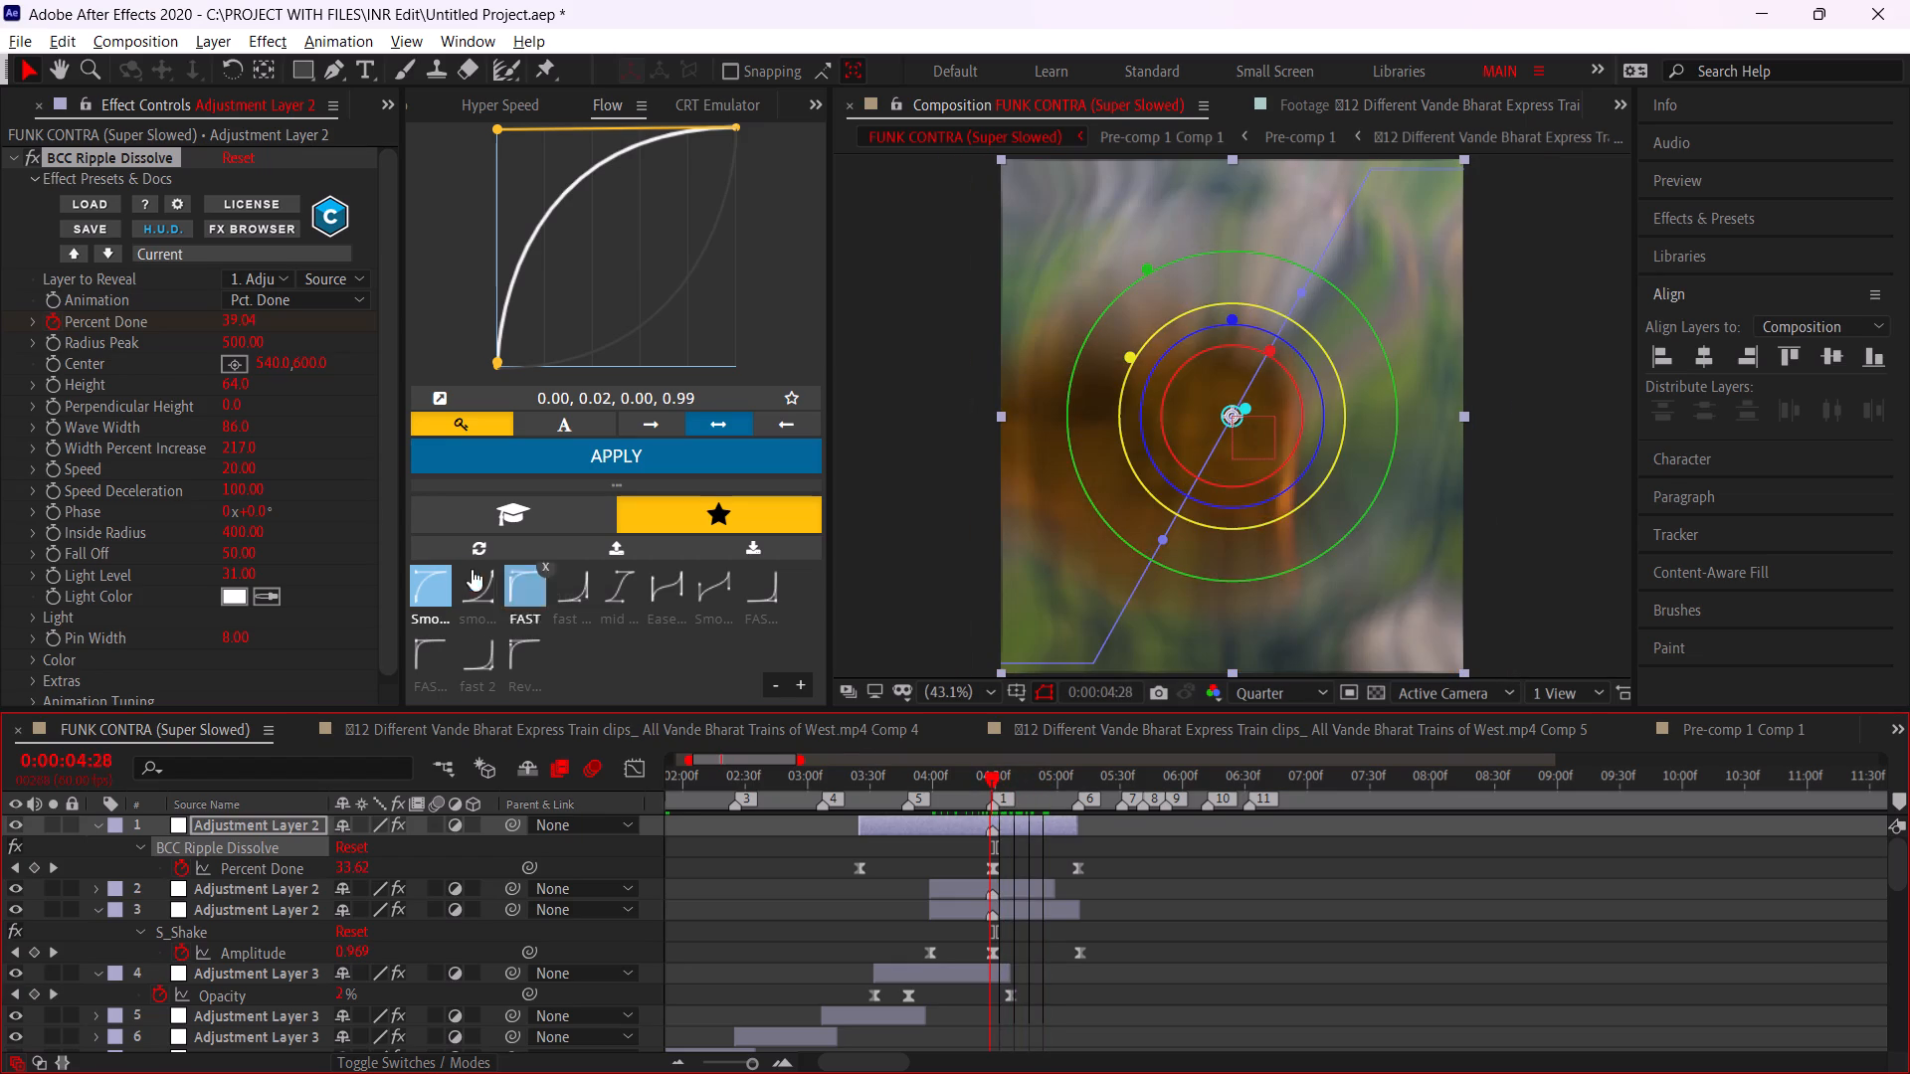
# Set the BCC Ripple Dissolve's Height to 78 and Wave Width to 203 at 0:00:04:28.
pyautogui.moveTo(229, 388); pyautogui.dragTo(247, 388)
pyautogui.moveTo(229, 435); pyautogui.dragTo(224, 436)
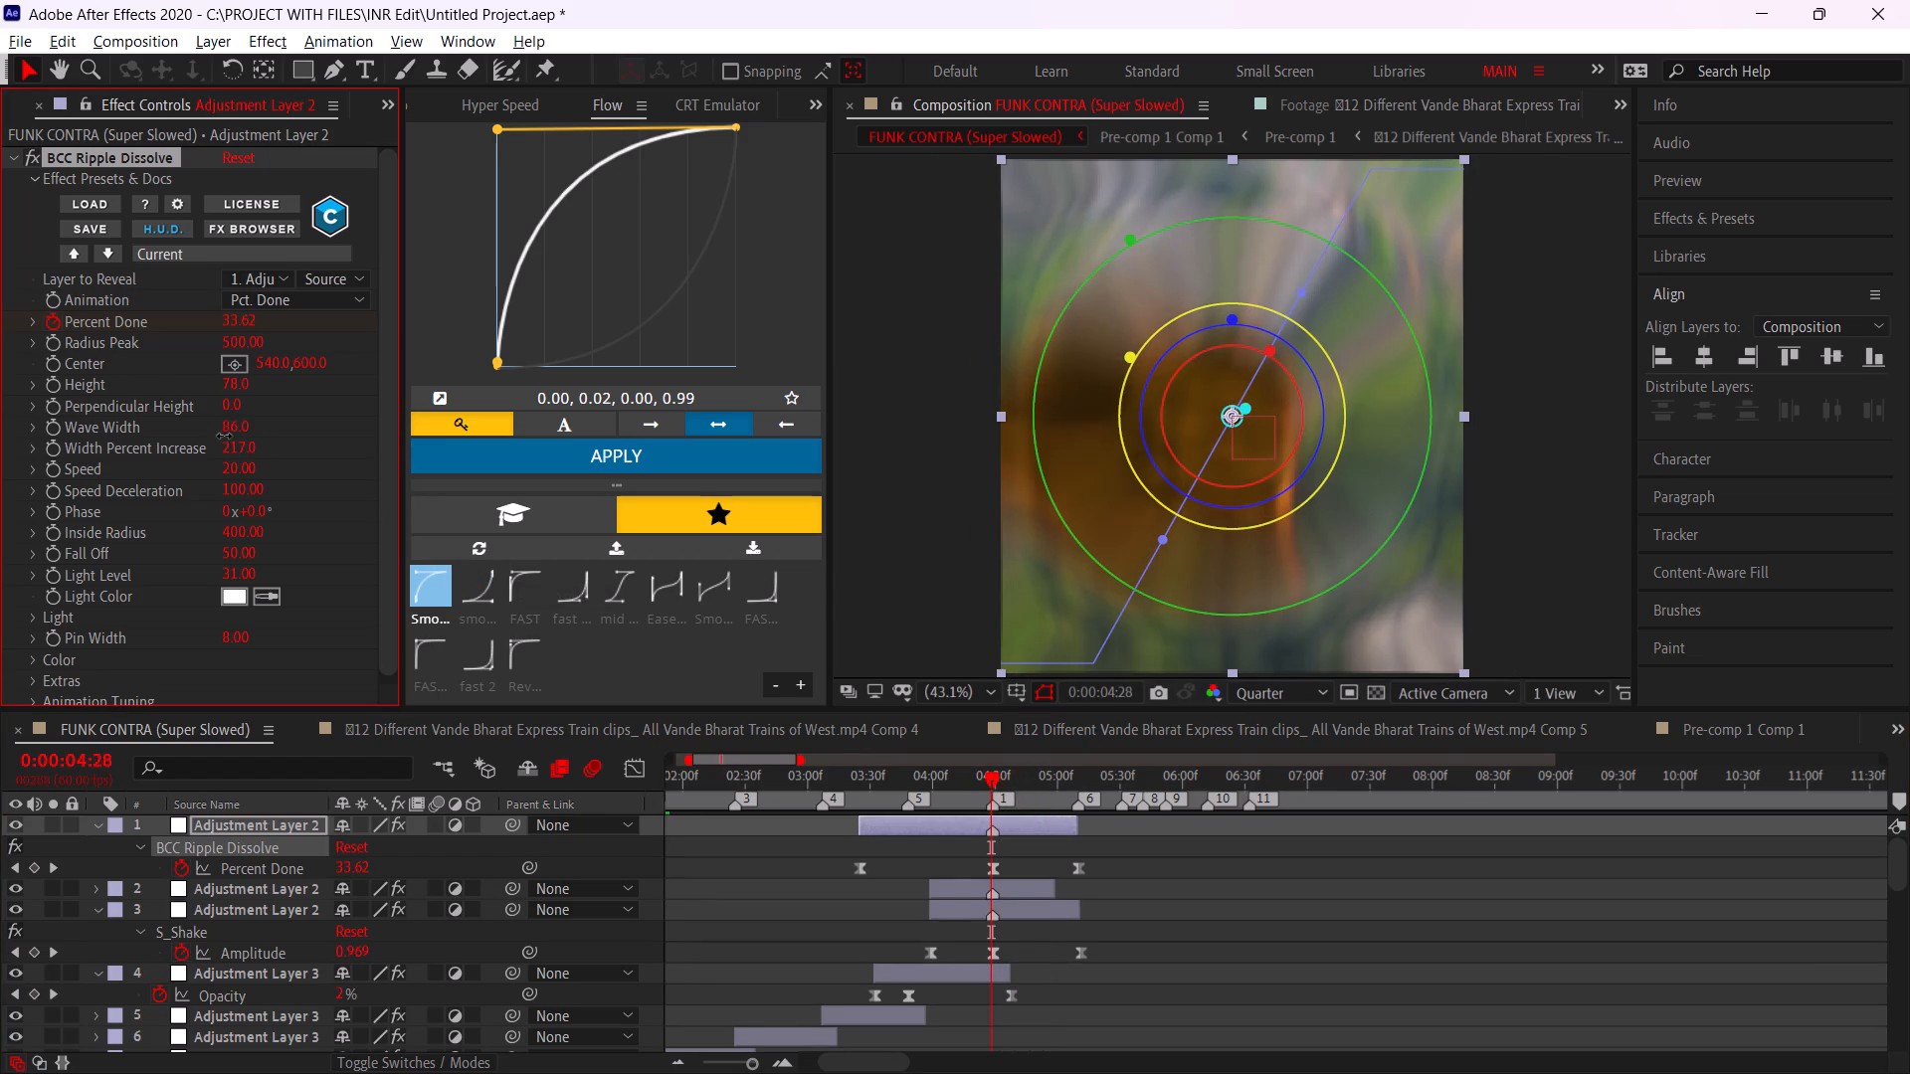
pyautogui.moveTo(224, 436); pyautogui.dragTo(92, 438)
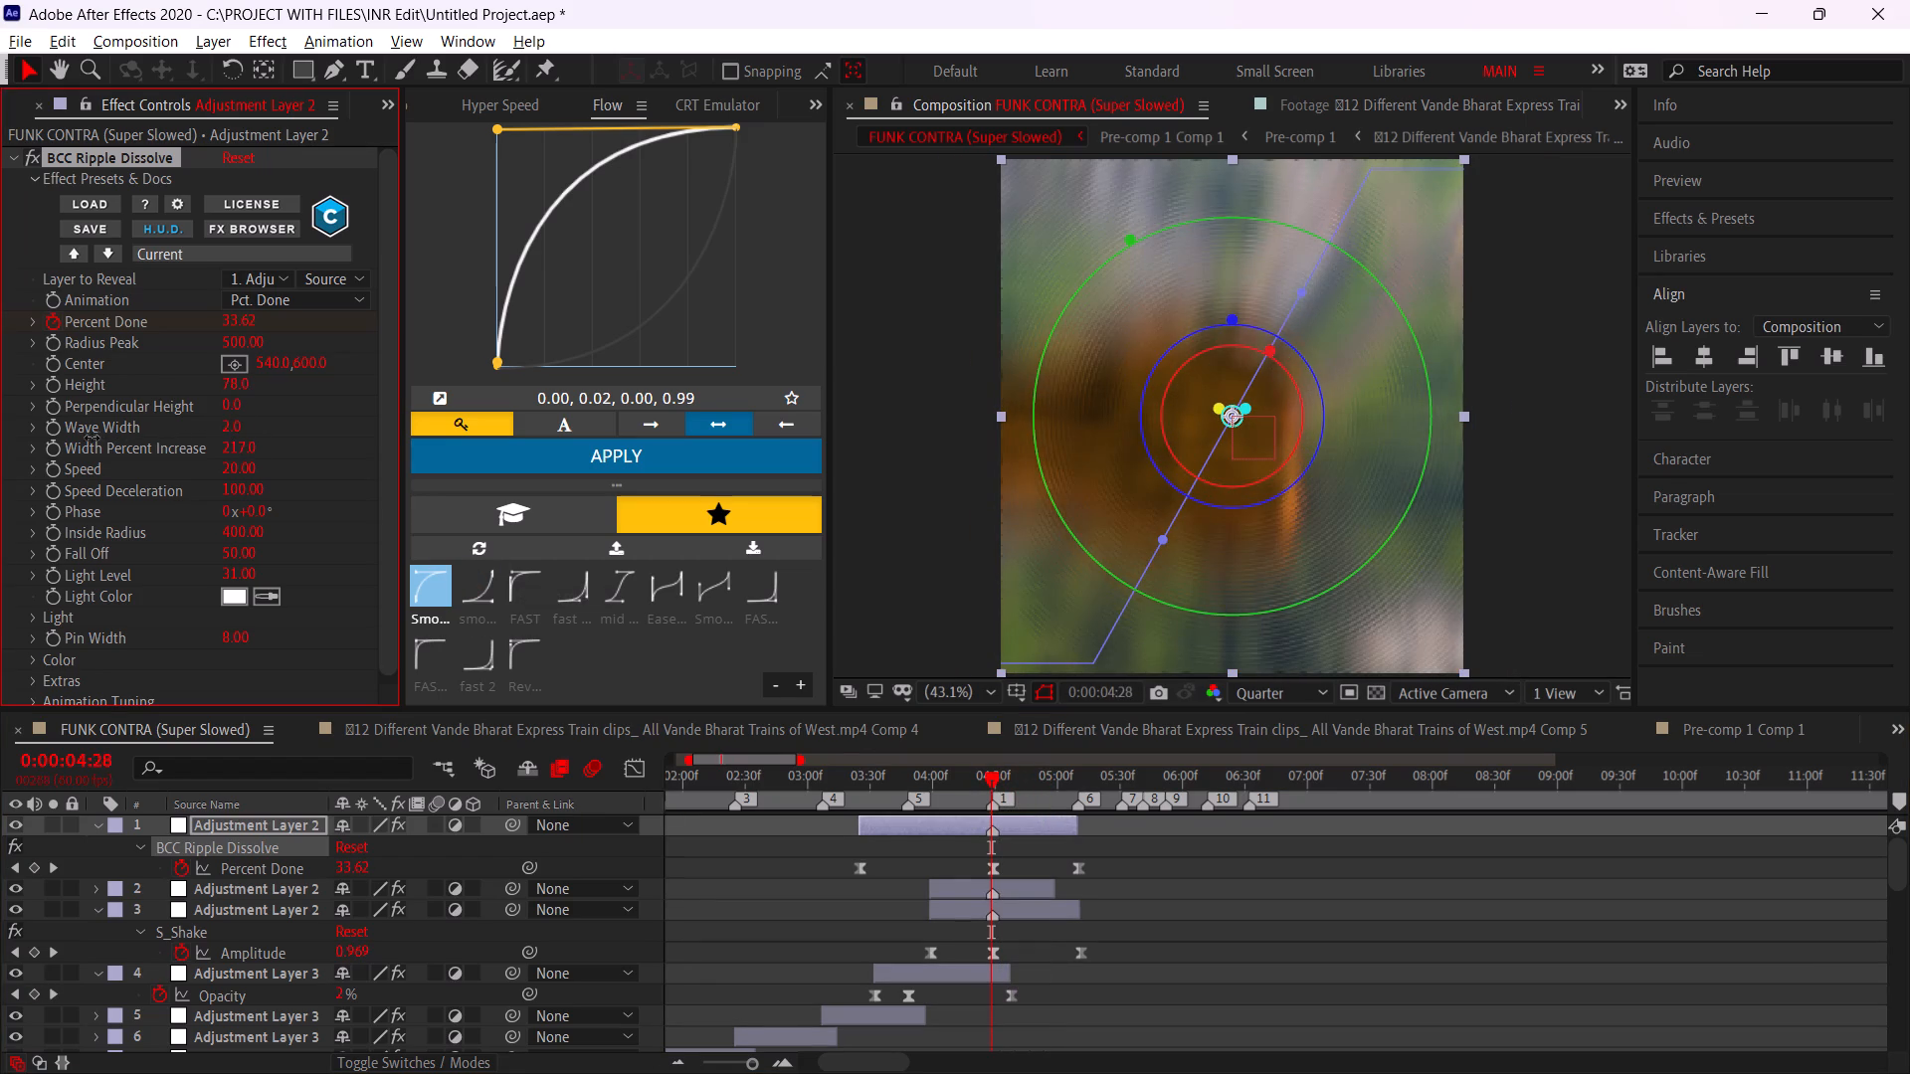
pyautogui.moveTo(92, 438); pyautogui.dragTo(401, 457)
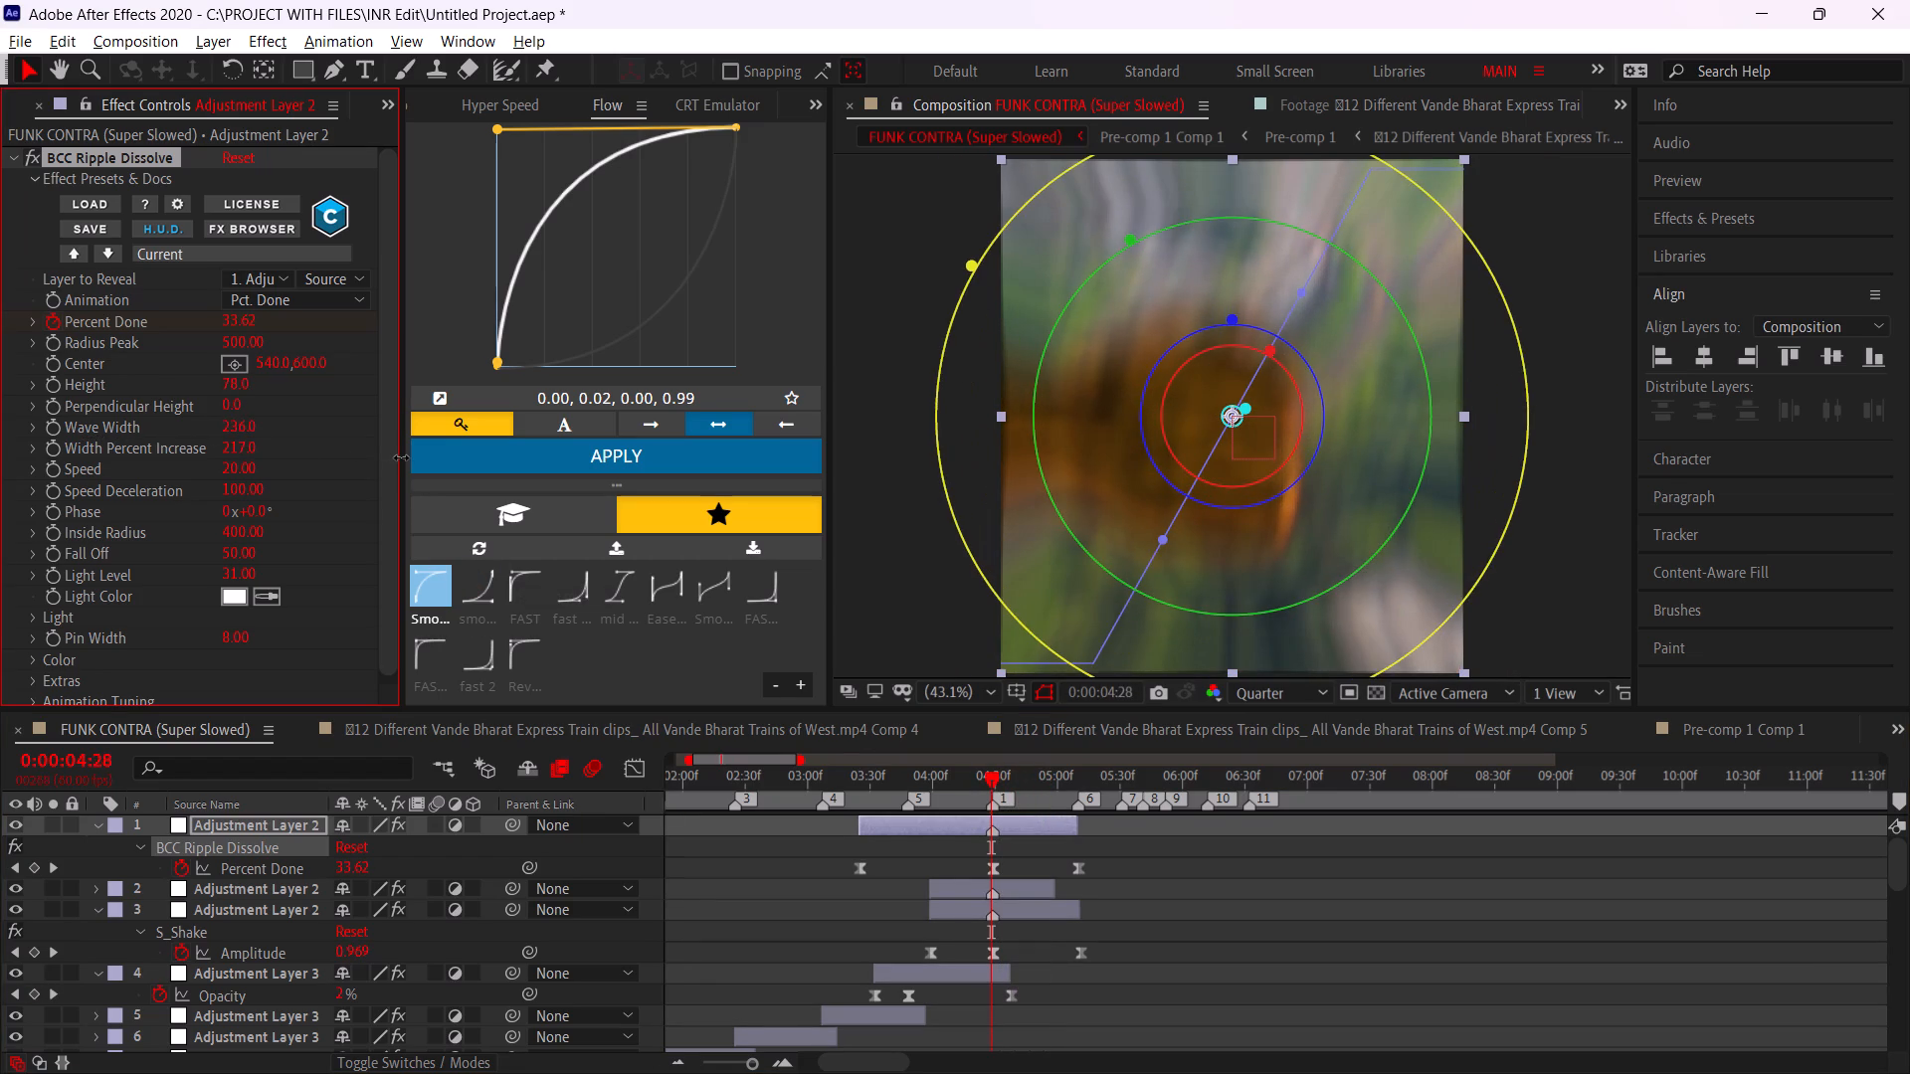
pyautogui.moveTo(401, 457); pyautogui.dragTo(377, 474)
# Preview the edit repeatedly from the beginning through the ripple transition at marker 1.
pyautogui.keyDown('alt'); pyautogui.scroll(-3, 1017, 847); pyautogui.keyUp('alt')
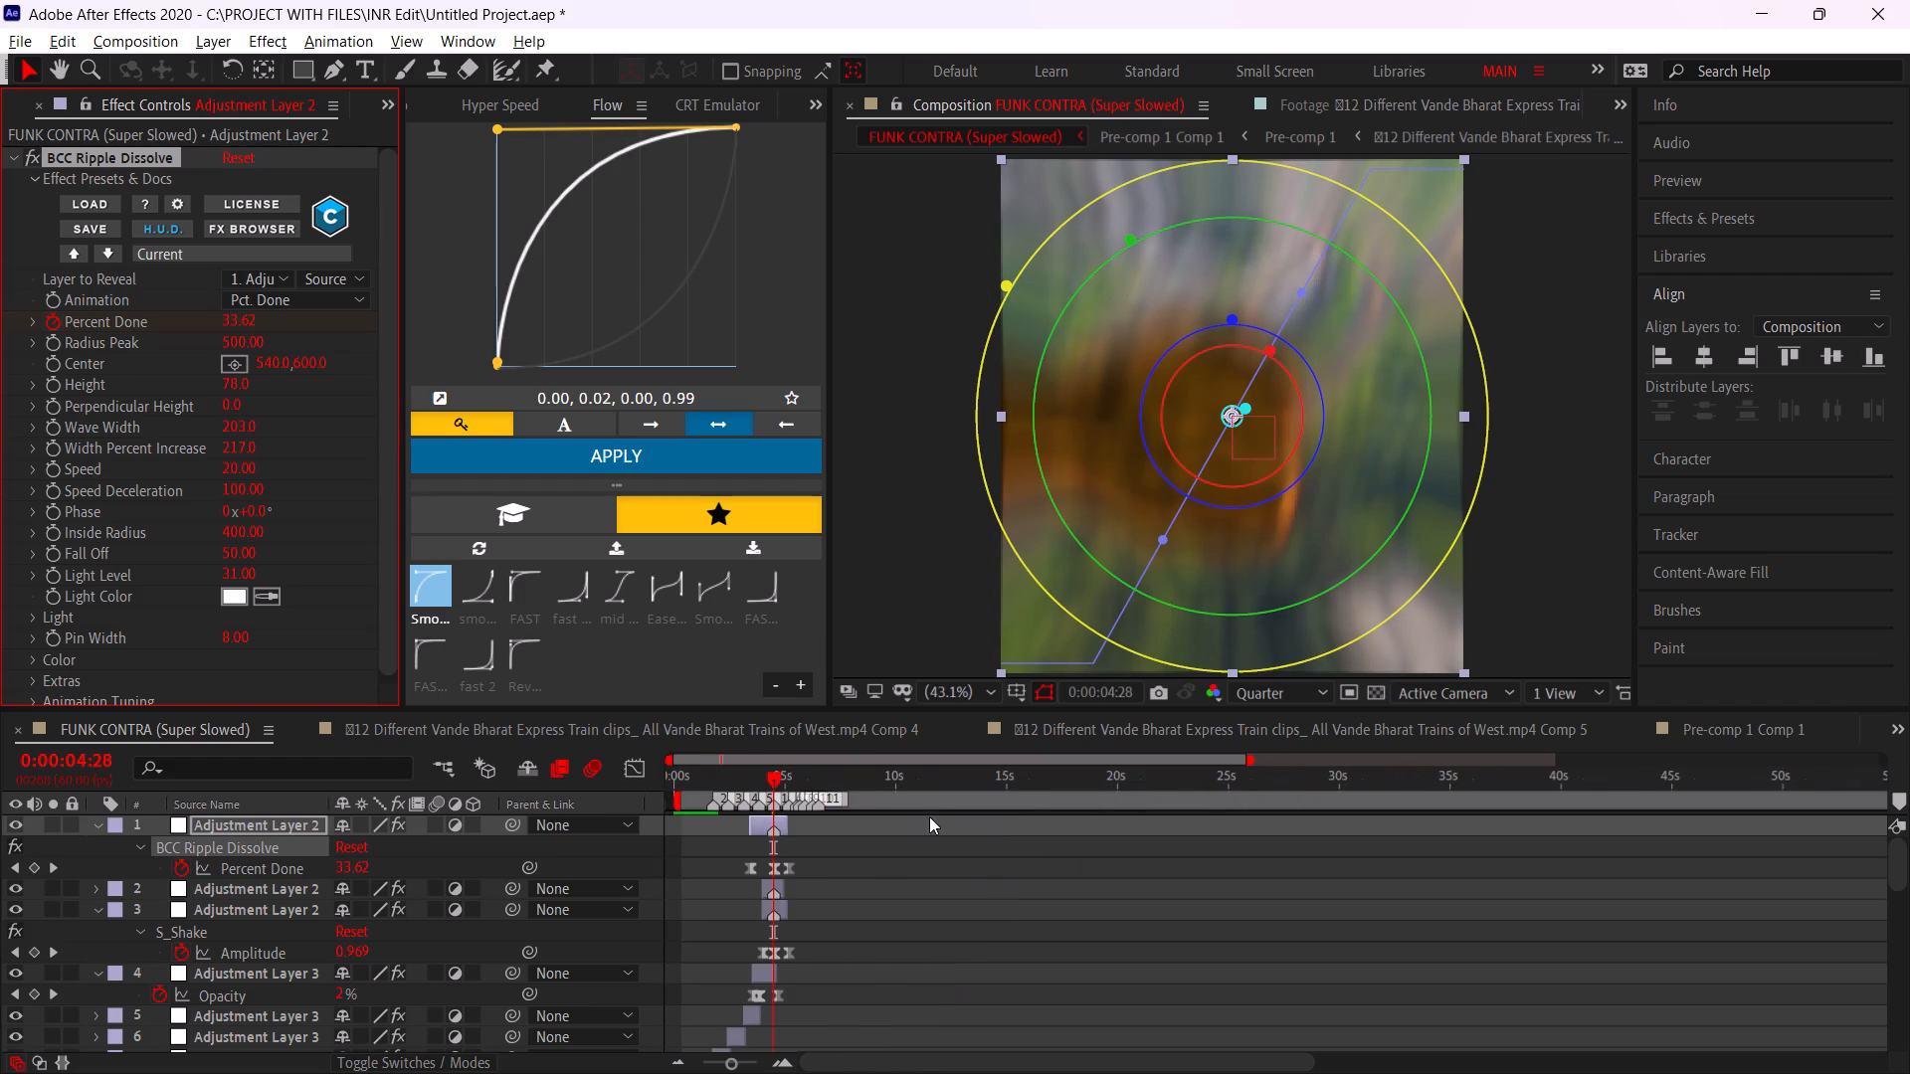
pyautogui.moveTo(708, 849); pyautogui.dragTo(776, 859)
pyautogui.click(898, 839)
pyautogui.moveTo(753, 771); pyautogui.dragTo(622, 778)
pyautogui.press('space')
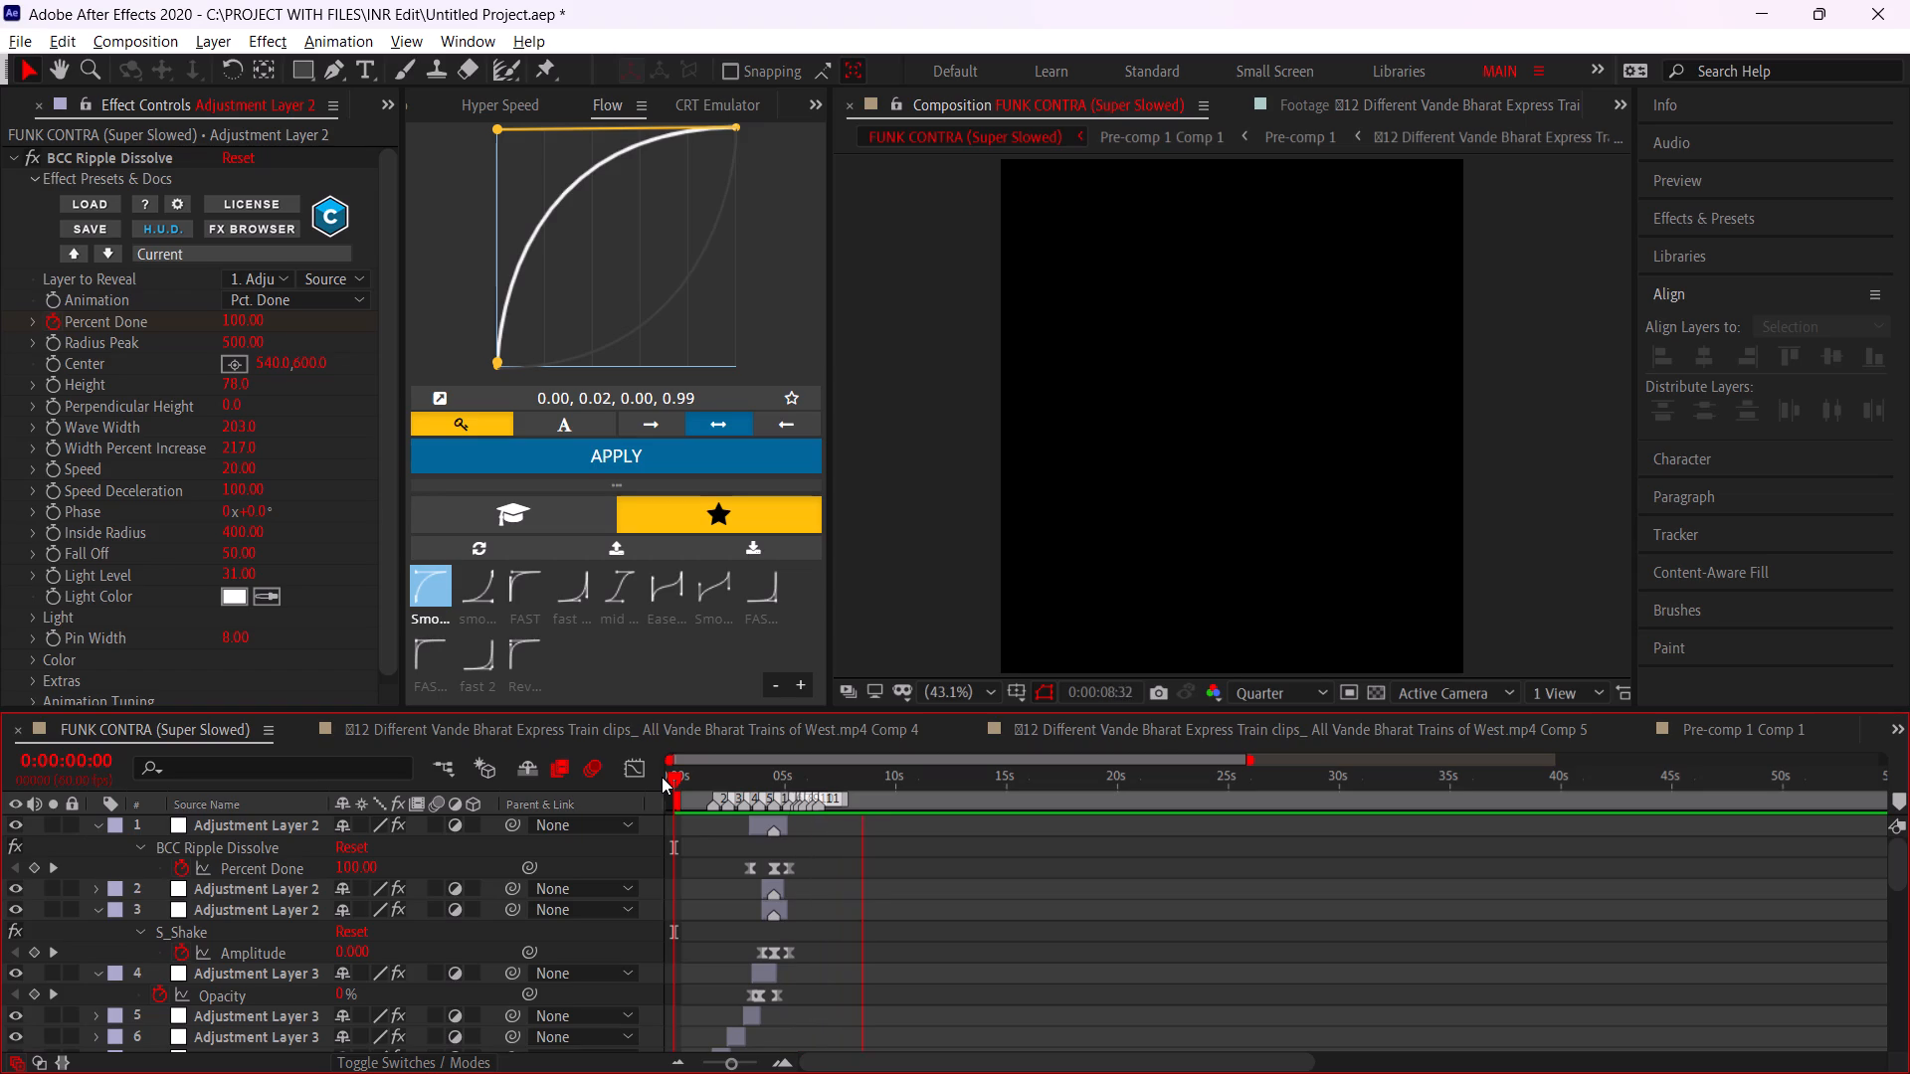
pyautogui.moveTo(677, 770); pyautogui.dragTo(609, 770)
pyautogui.press('space')
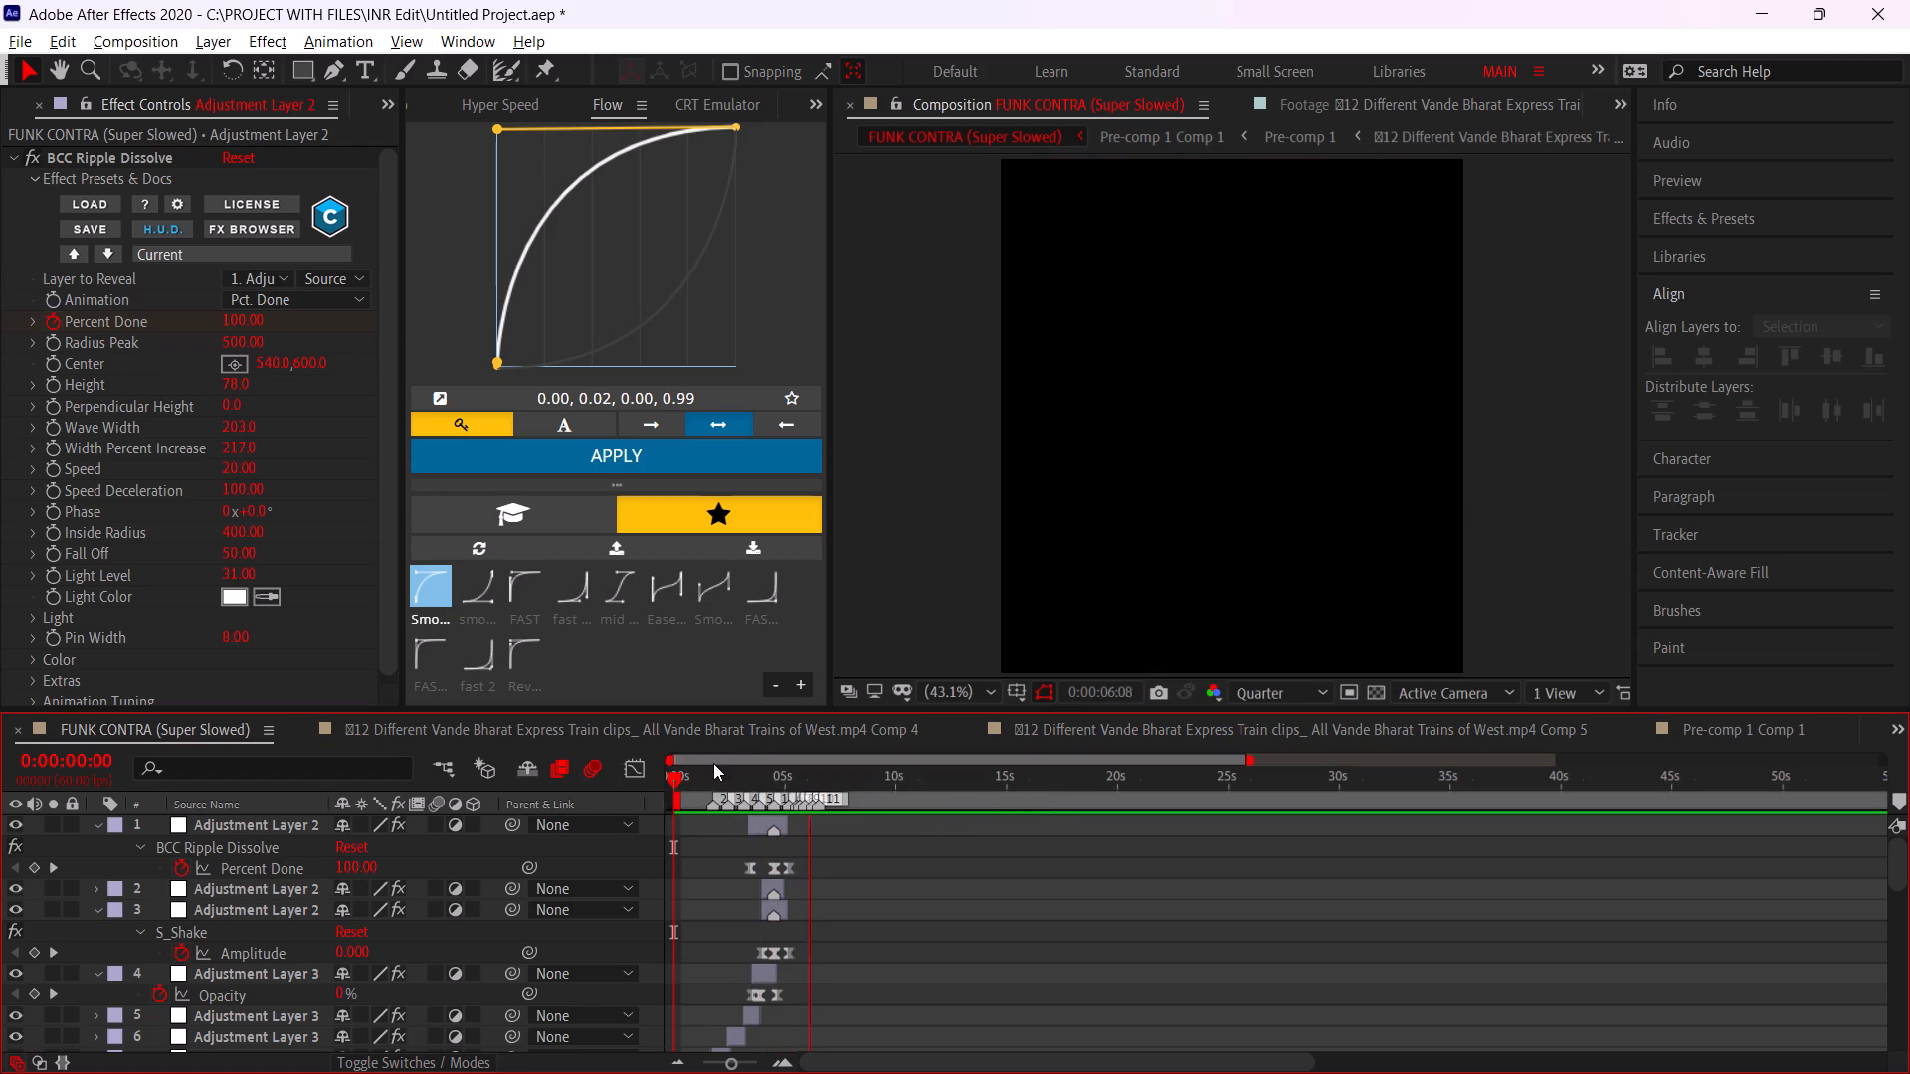
pyautogui.moveTo(701, 772); pyautogui.dragTo(586, 774)
pyautogui.press('space')
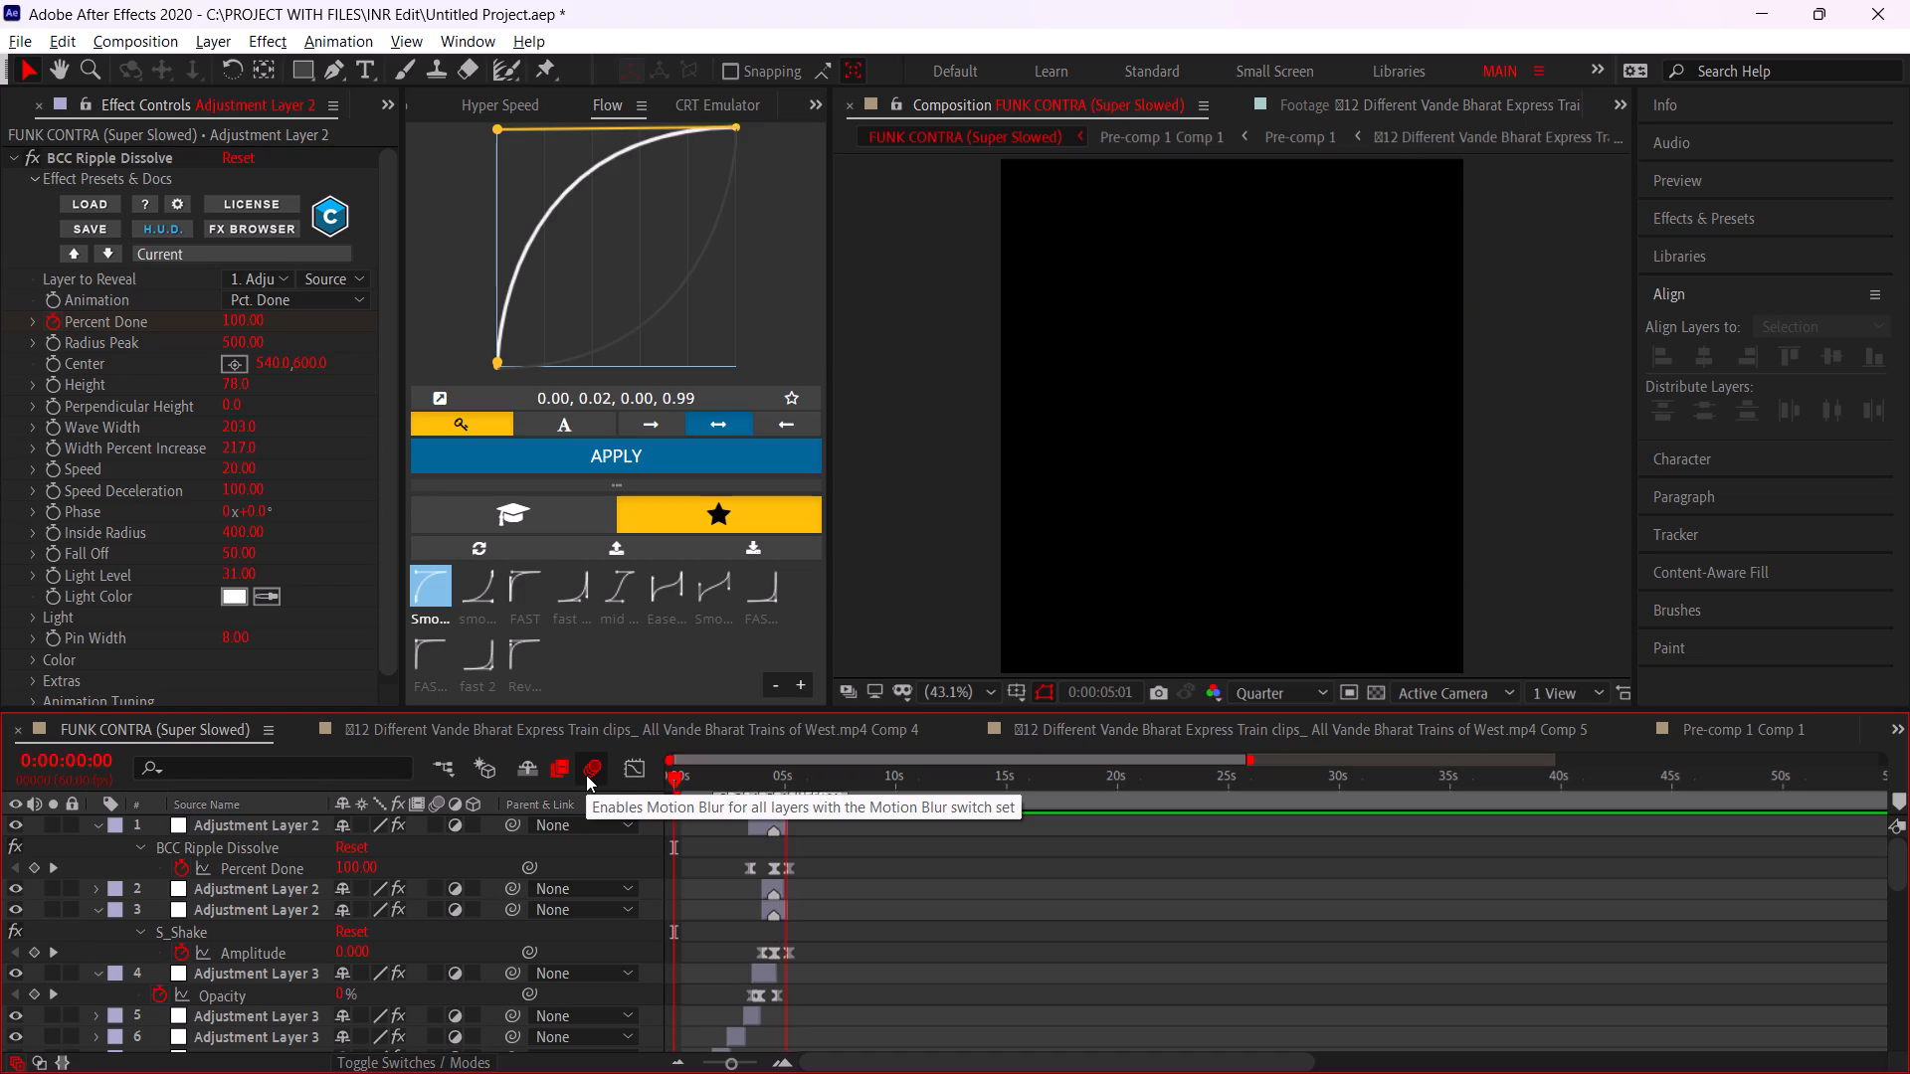
# Add a lower Percent Done keyframe to the BCC Ripple Dissolve at 0:00:04:53.
pyautogui.keyDown('alt'); pyautogui.scroll(4, 741, 809); pyautogui.keyUp('alt')
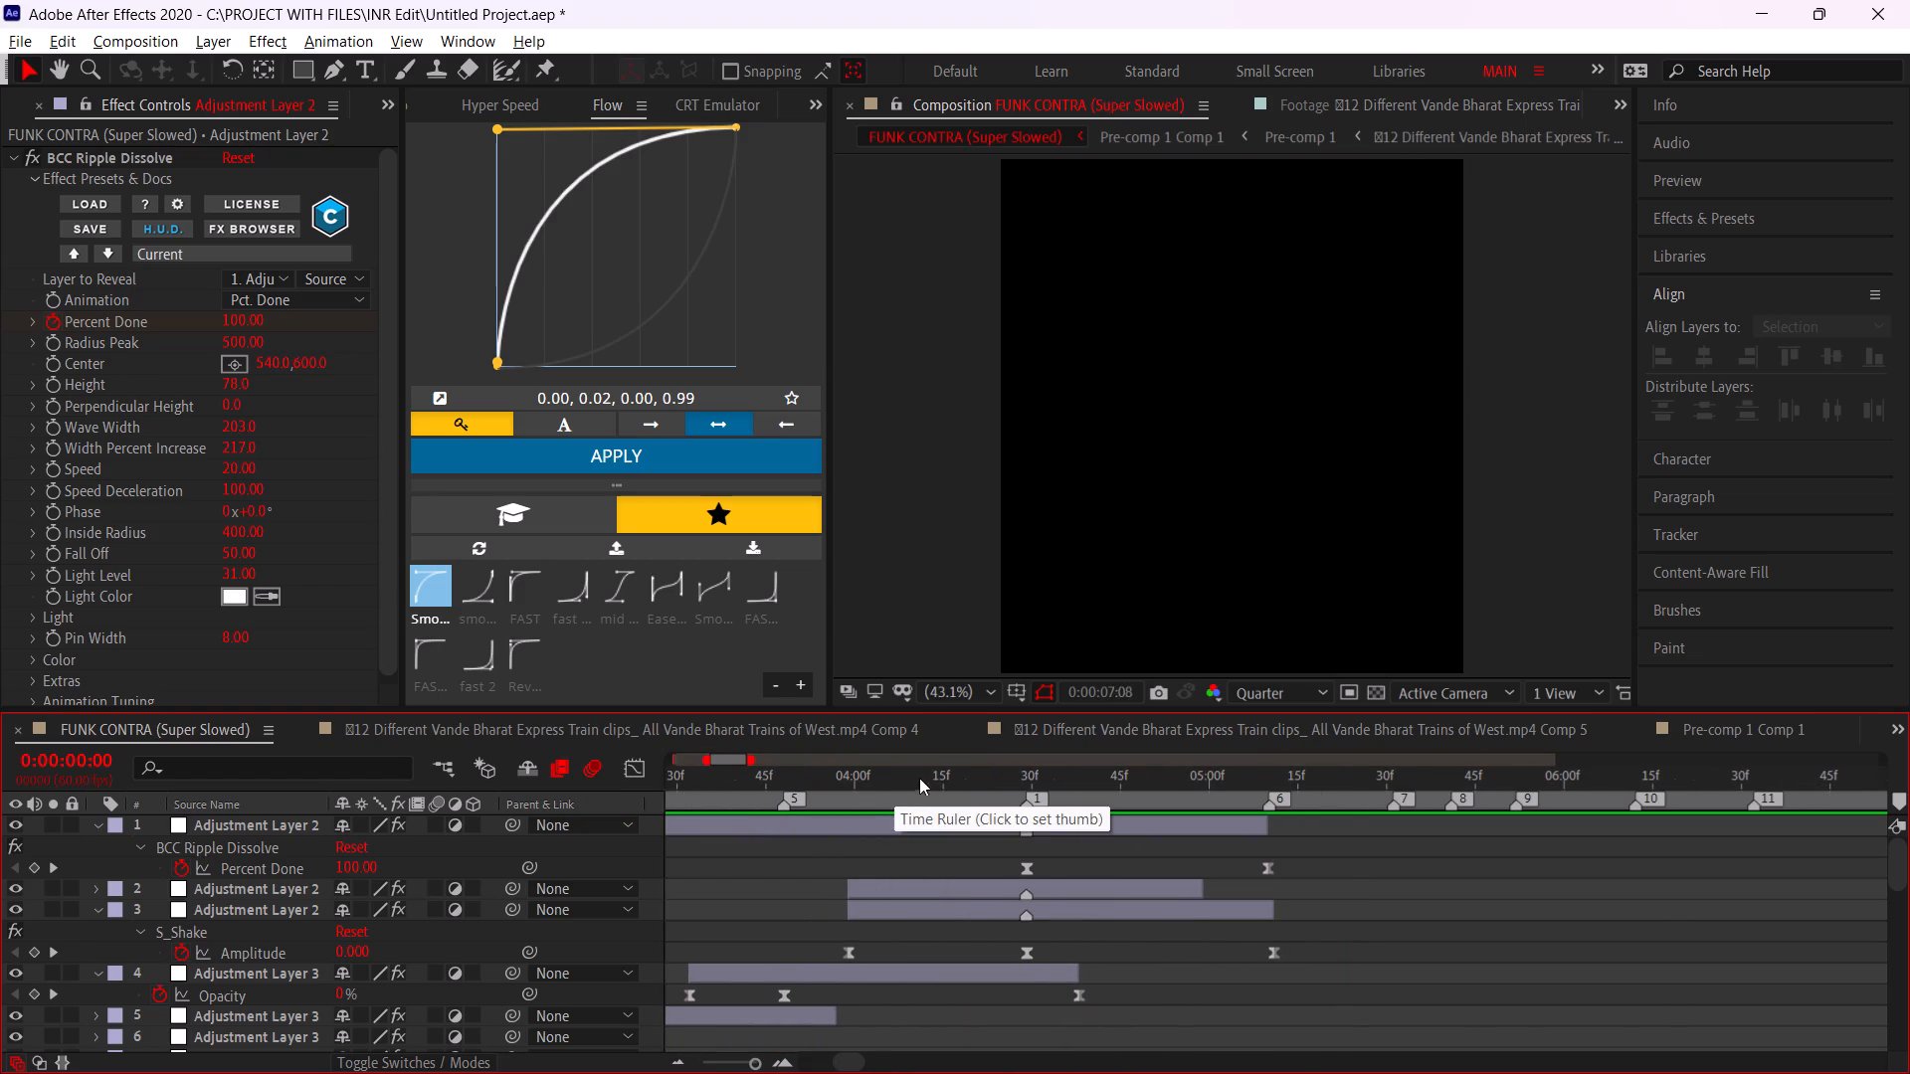
pyautogui.moveTo(1000, 777); pyautogui.dragTo(1206, 763)
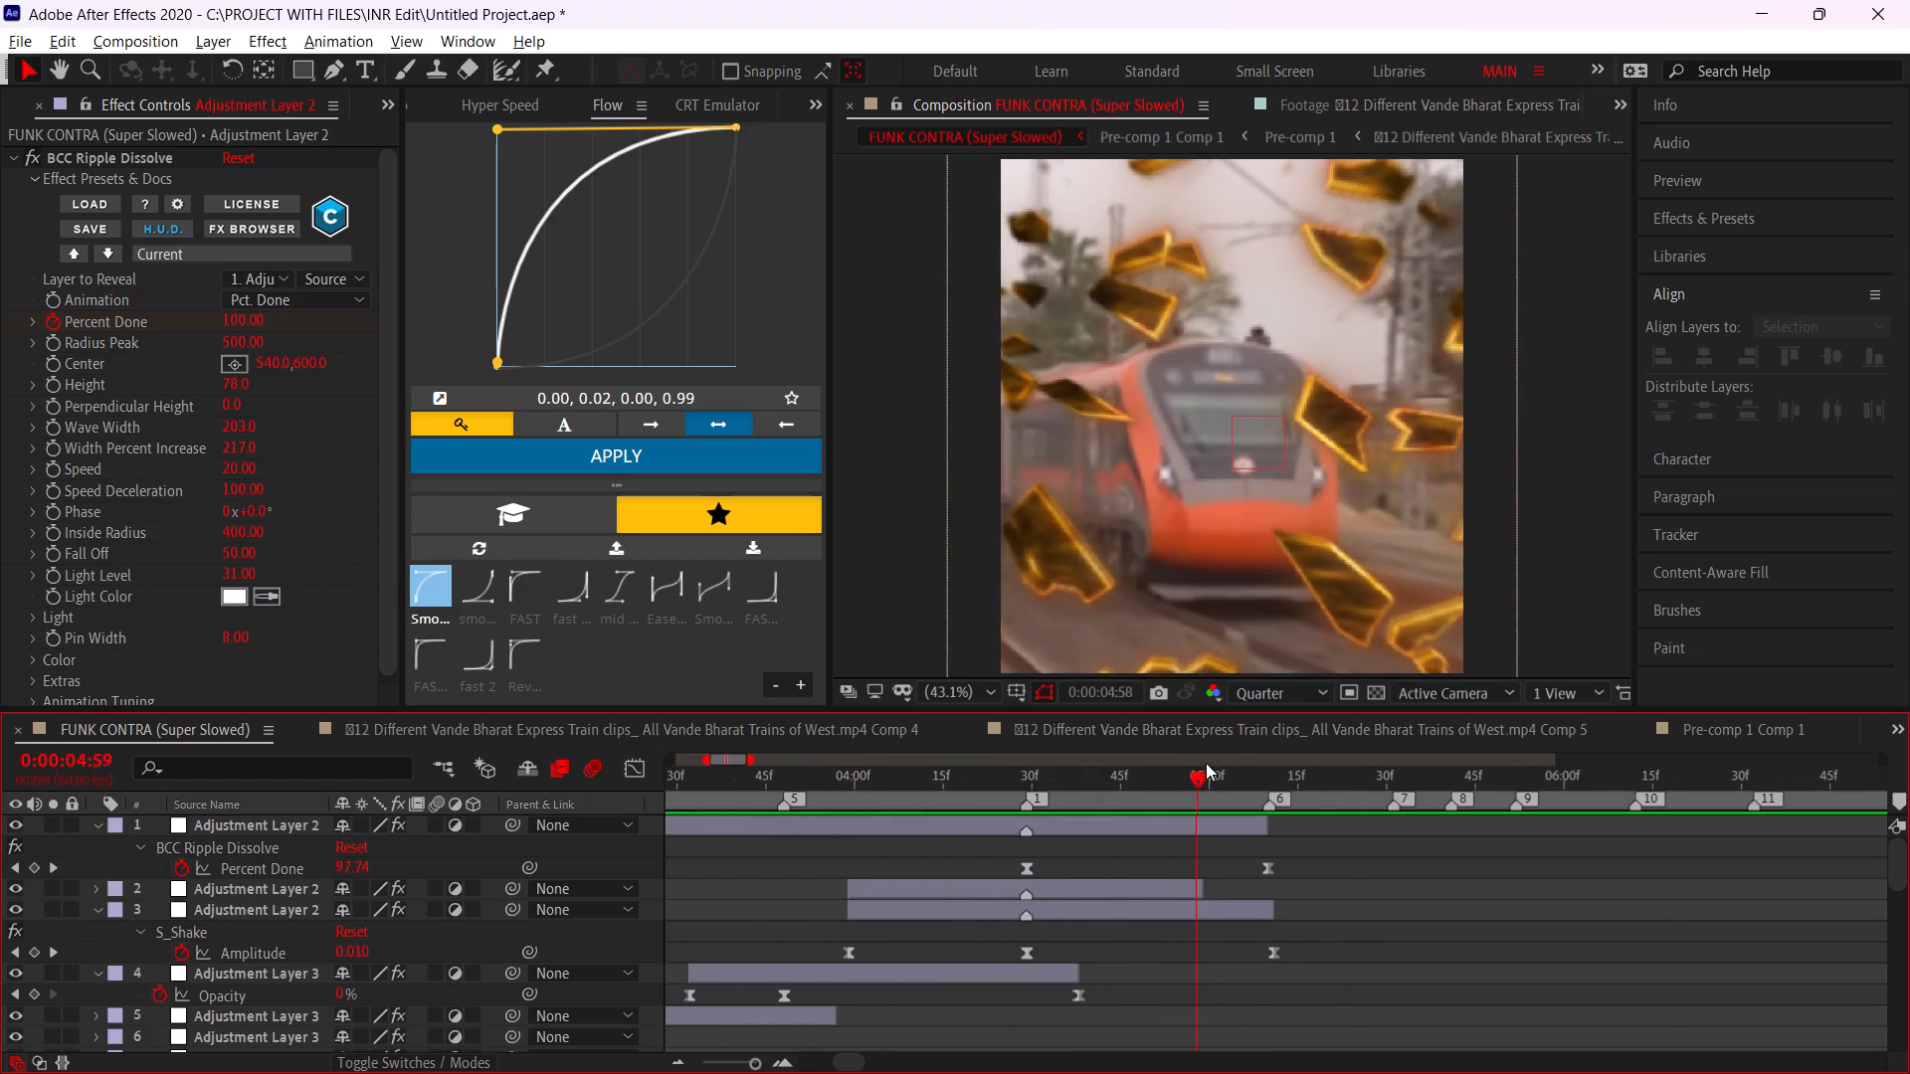
pyautogui.moveTo(1206, 763); pyautogui.dragTo(1166, 755)
pyautogui.moveTo(341, 874); pyautogui.dragTo(334, 870)
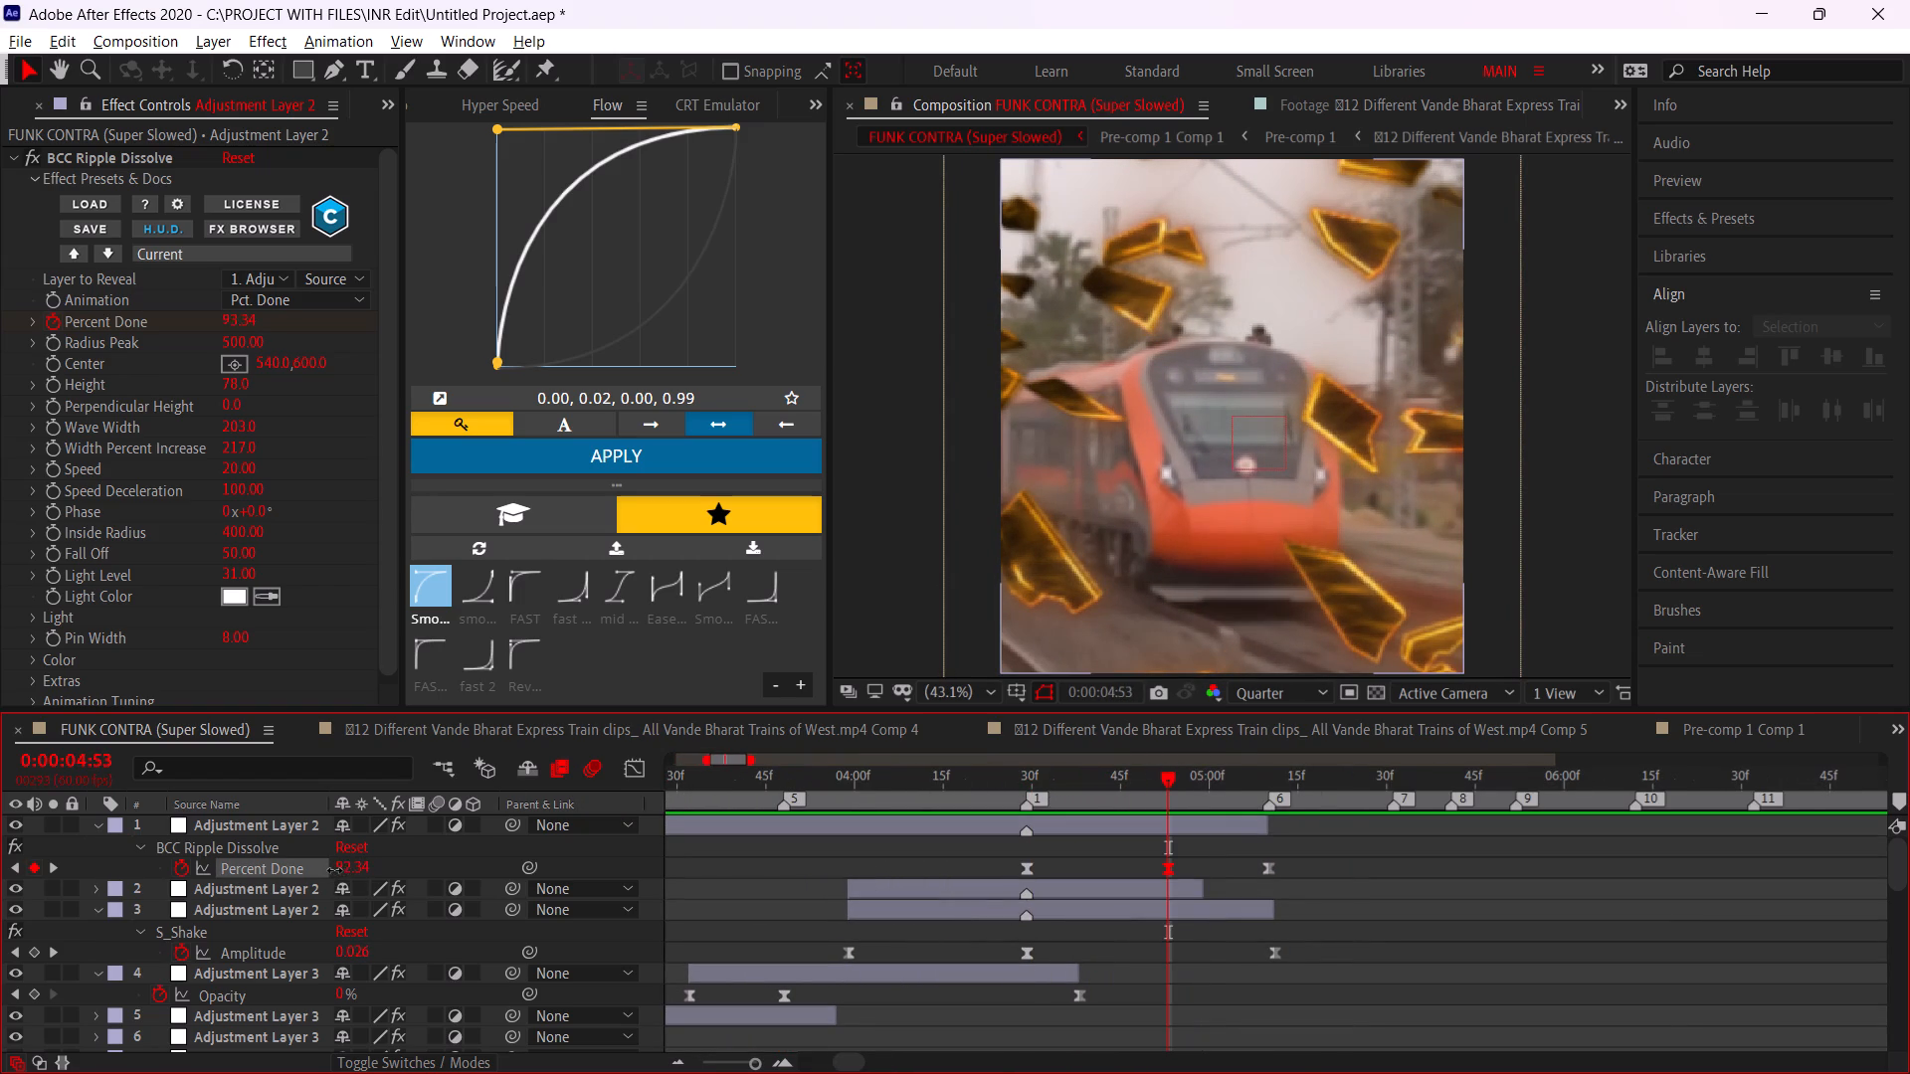
pyautogui.moveTo(334, 870); pyautogui.dragTo(305, 857)
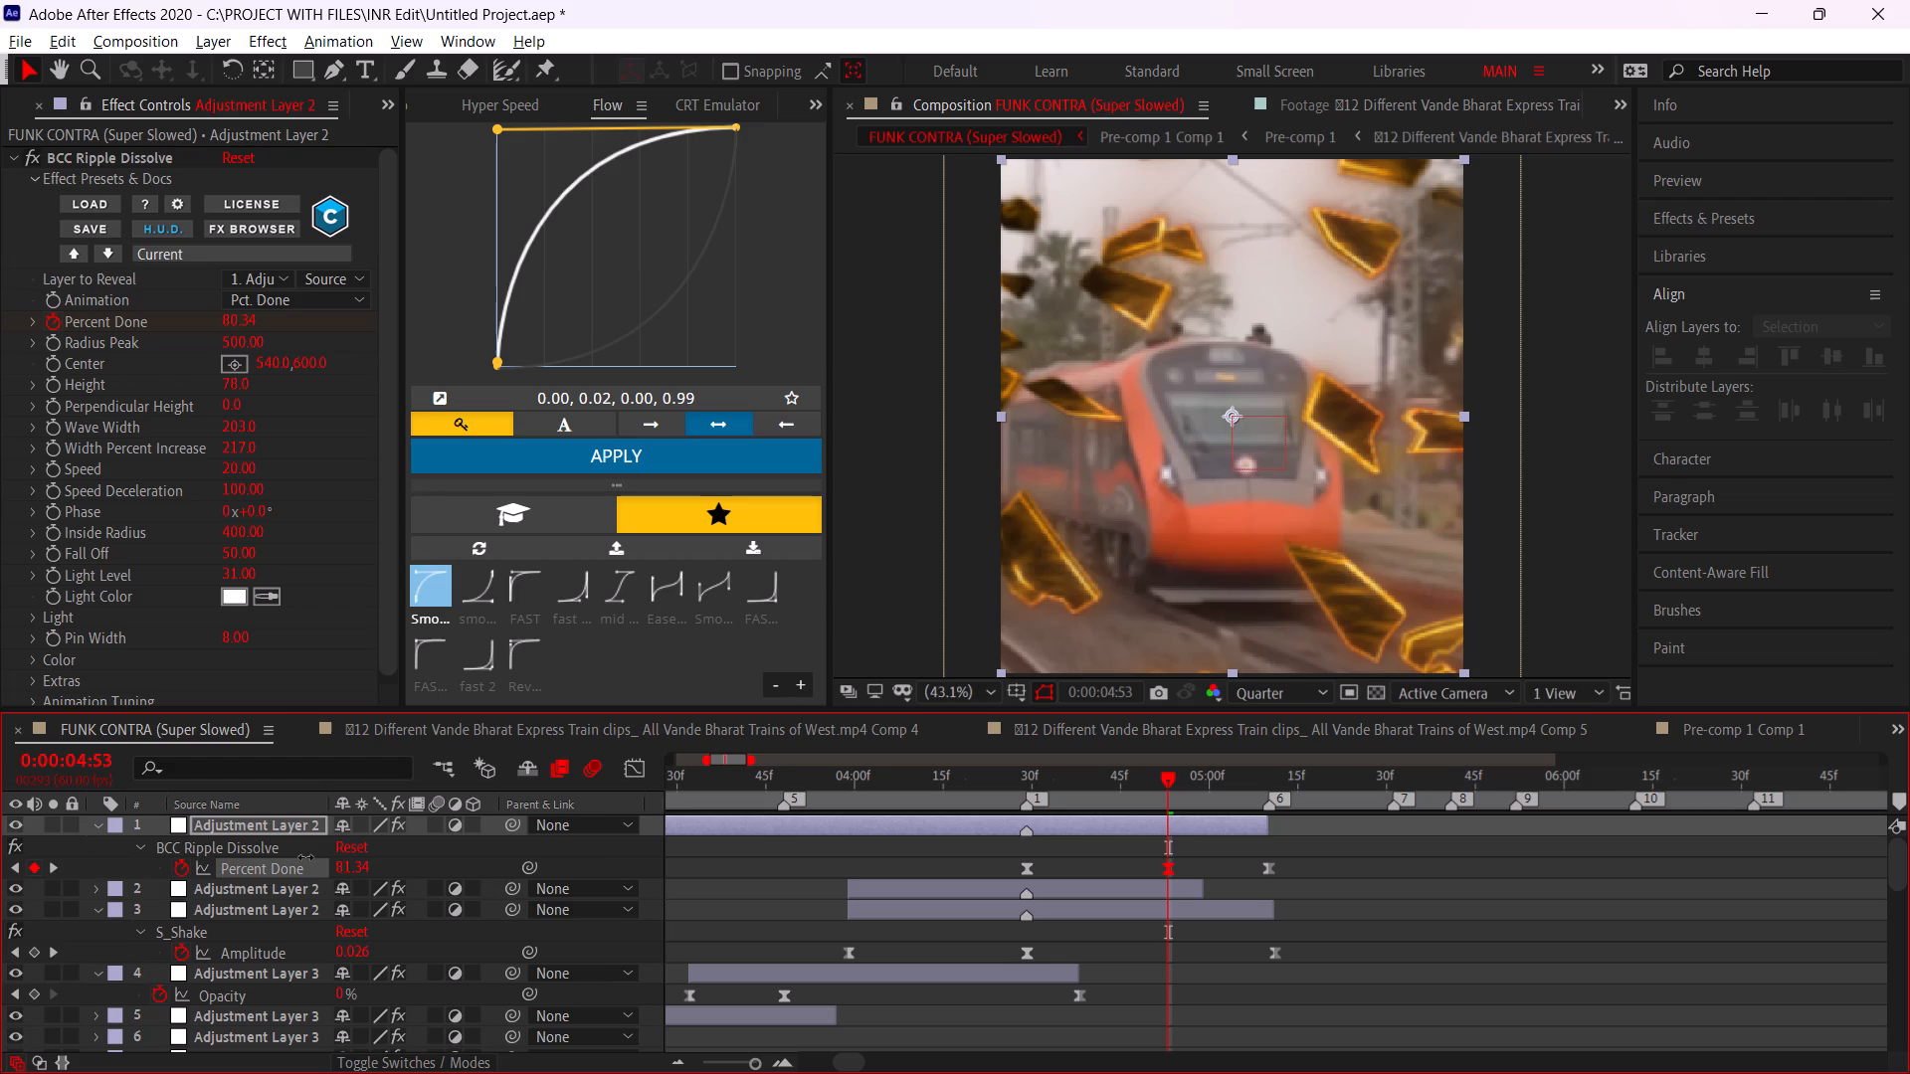
pyautogui.moveTo(305, 857); pyautogui.dragTo(227, 842)
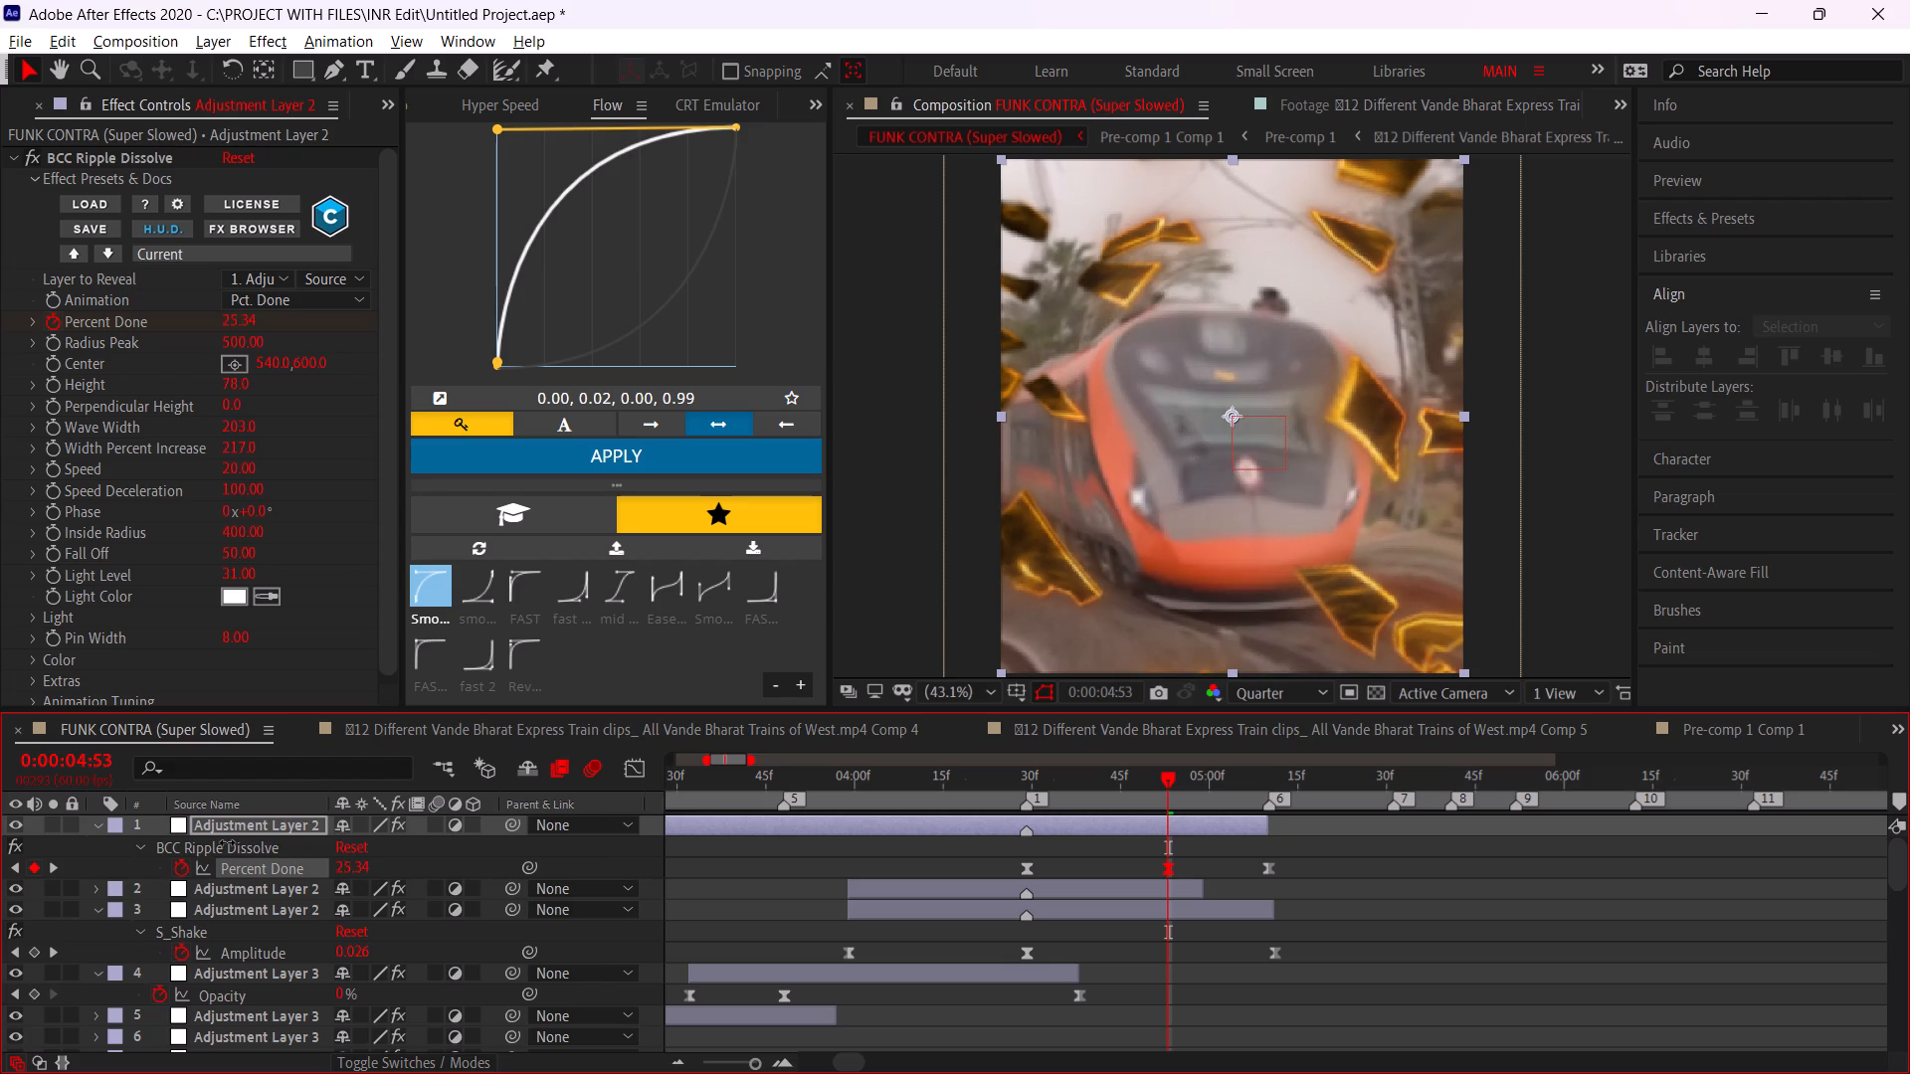
pyautogui.moveTo(227, 842); pyautogui.dragTo(264, 827)
# Move the lowered Percent Done keyframe onto the ripple's final keyframe at the layer's end, replacing it.
pyautogui.moveTo(1164, 862); pyautogui.dragTo(1261, 875)
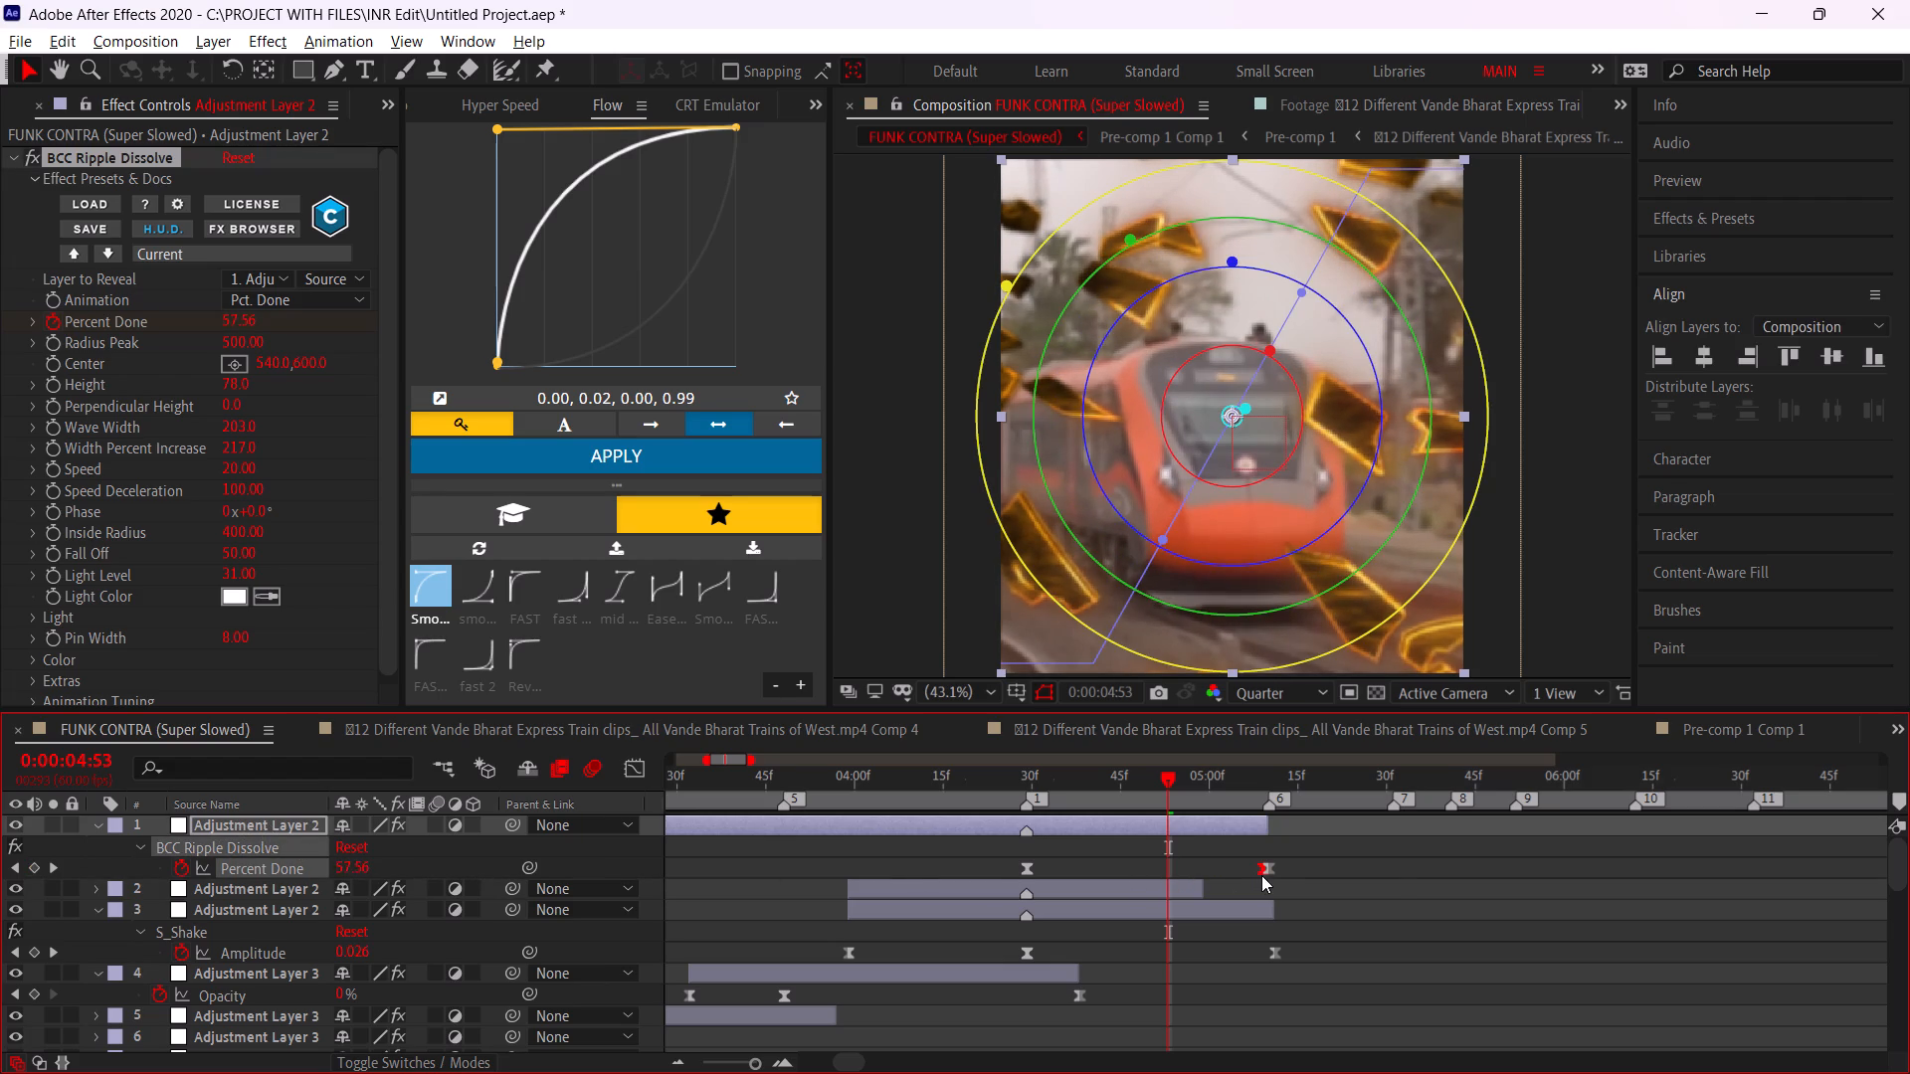
pyautogui.moveTo(1261, 875); pyautogui.dragTo(1296, 864)
pyautogui.moveTo(1325, 852); pyautogui.dragTo(1242, 872)
pyautogui.click(1310, 870)
pyautogui.moveTo(1296, 870); pyautogui.dragTo(1255, 870)
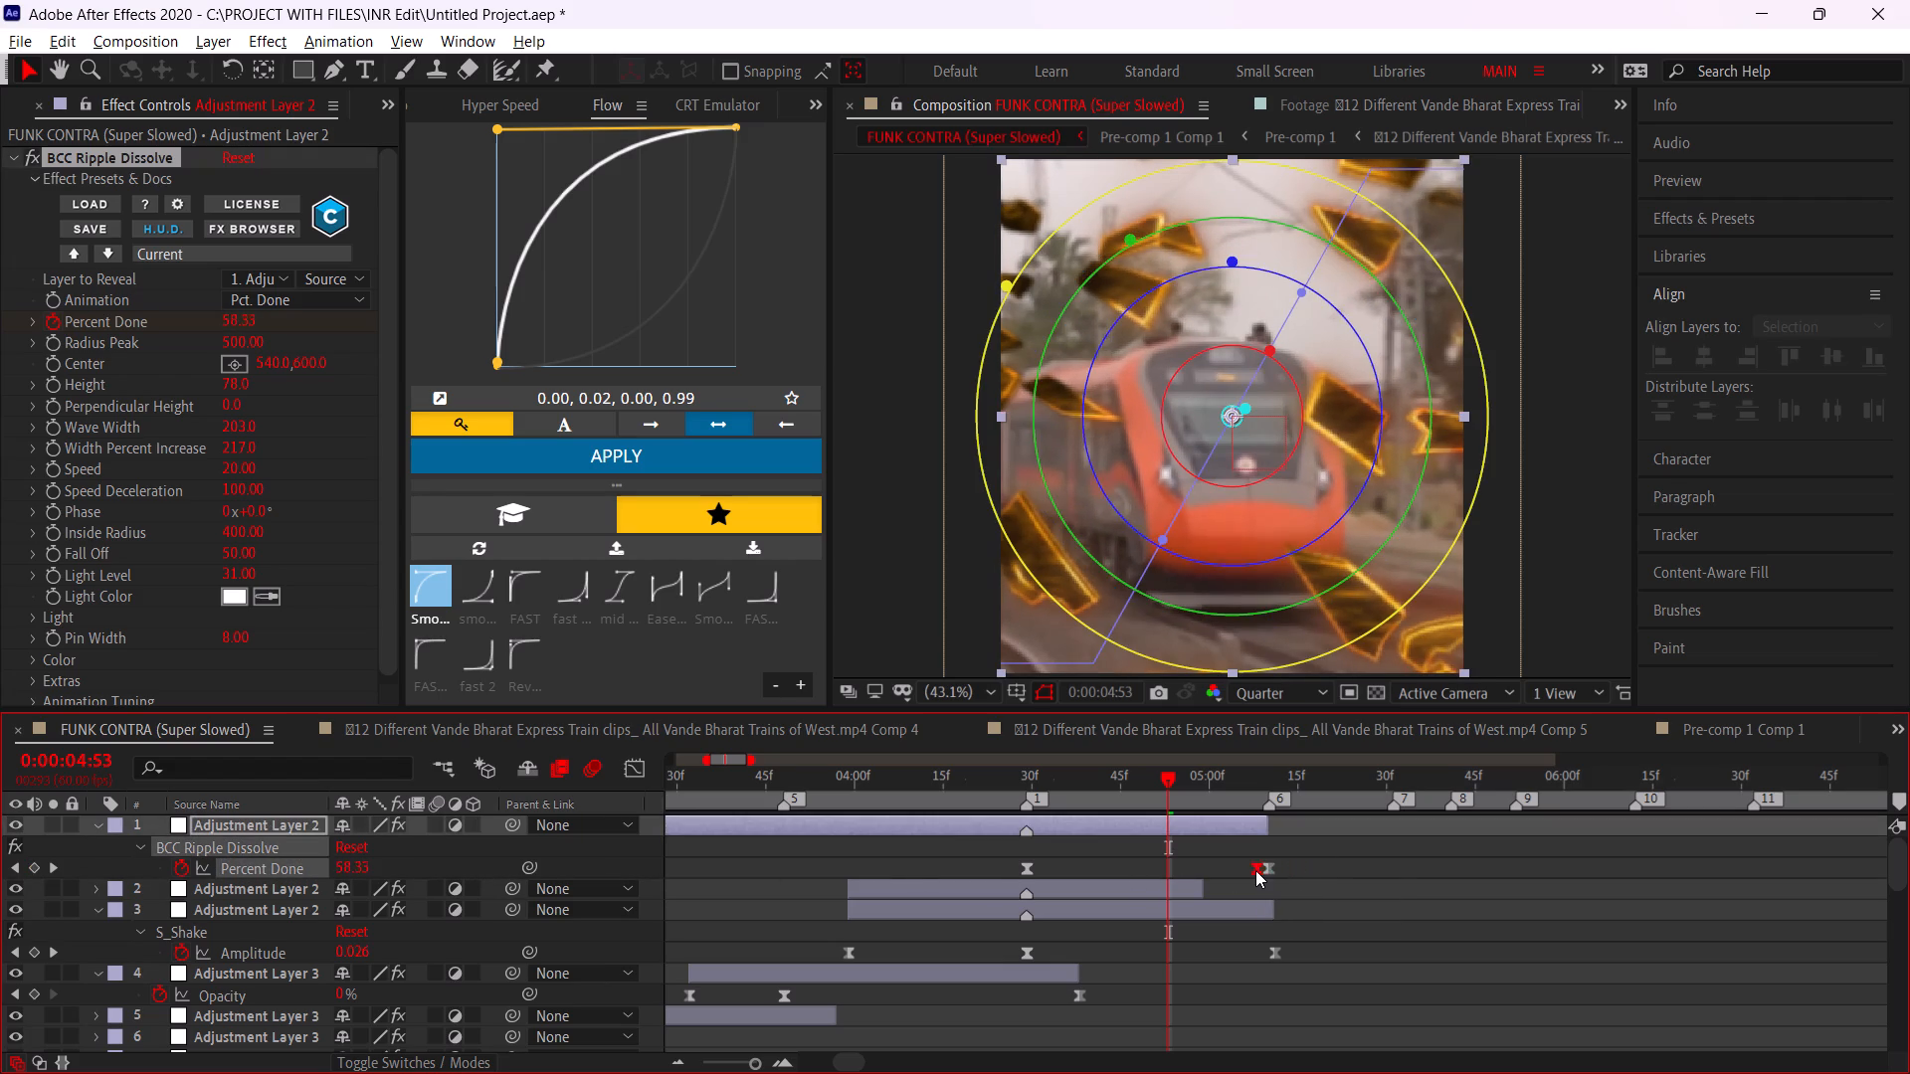
pyautogui.moveTo(1255, 870); pyautogui.dragTo(1265, 873)
# Apply a softened 0.00, 0.02, 0.07, 0.71 Flow curve to the ripple's last two Percent Done keyframes.
pyautogui.moveTo(1315, 870); pyautogui.dragTo(985, 875)
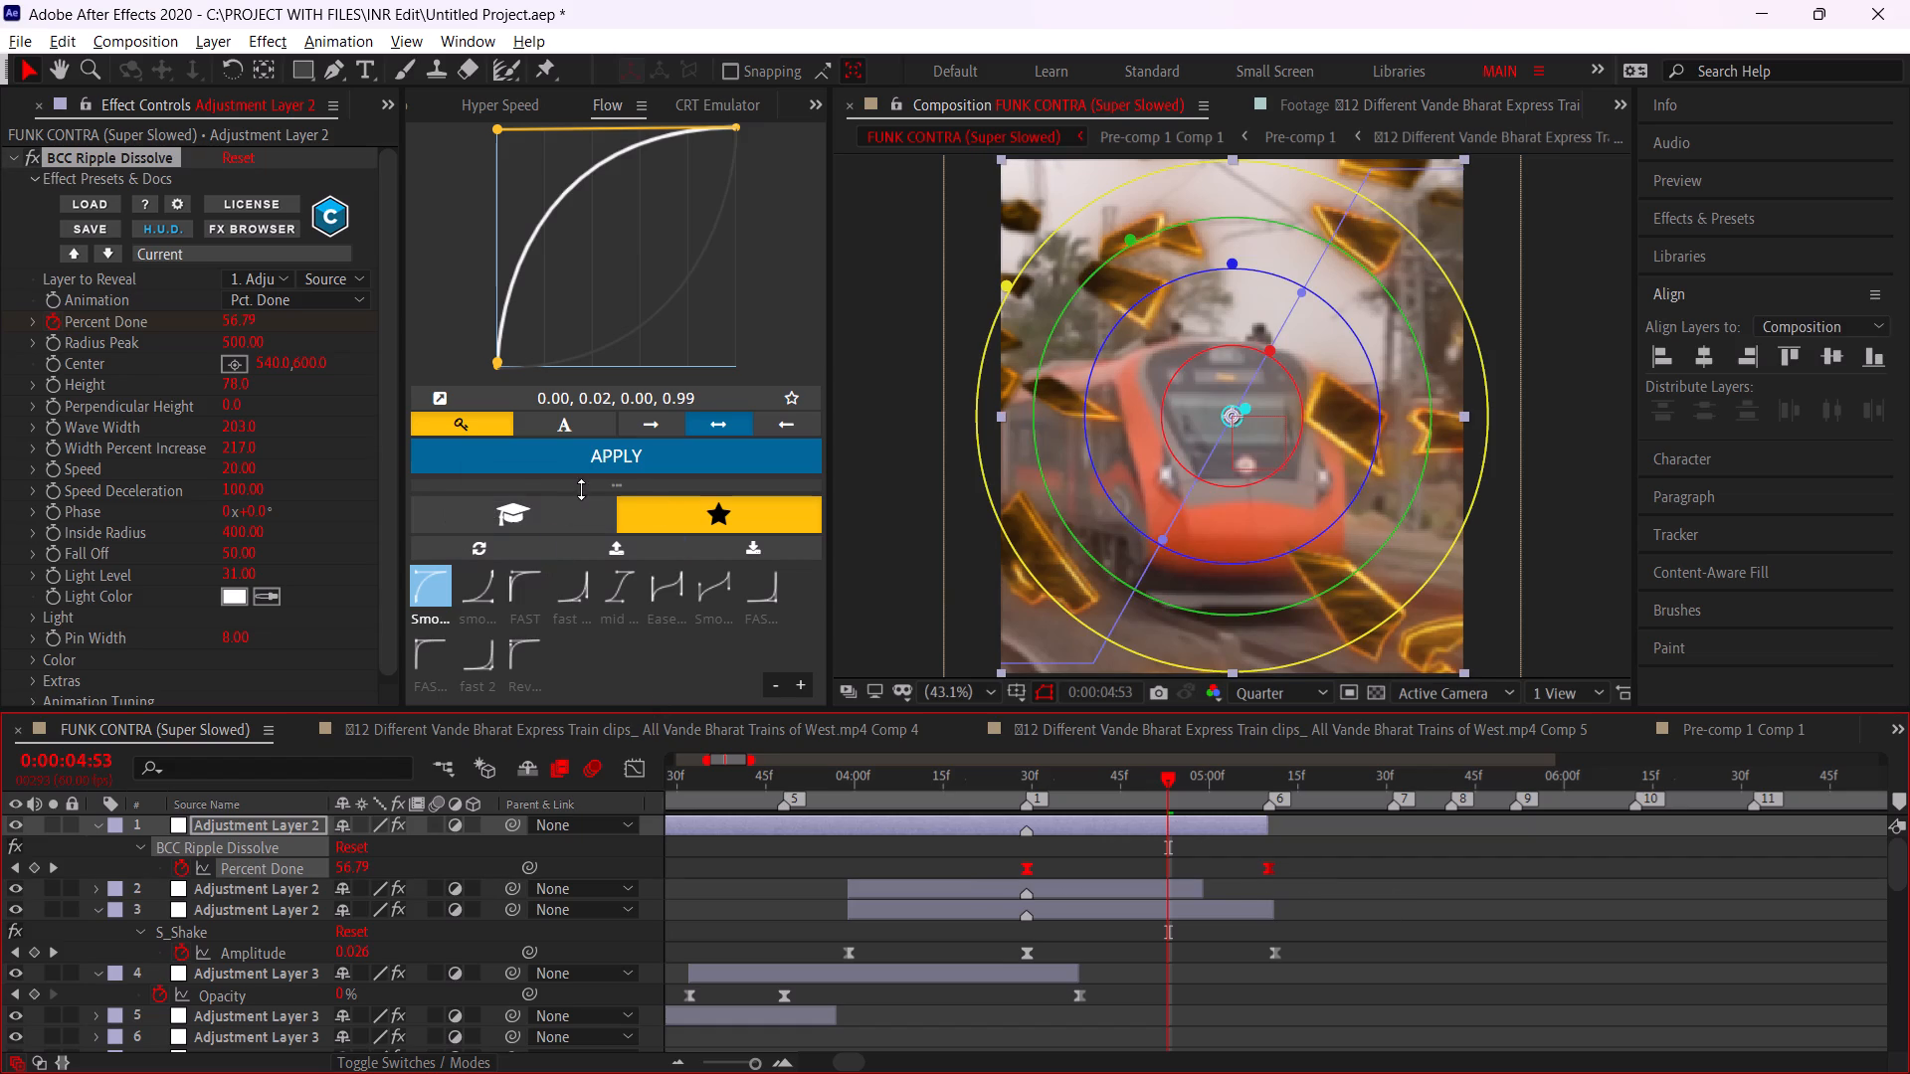
pyautogui.click(599, 461)
pyautogui.moveTo(499, 130); pyautogui.dragTo(501, 136)
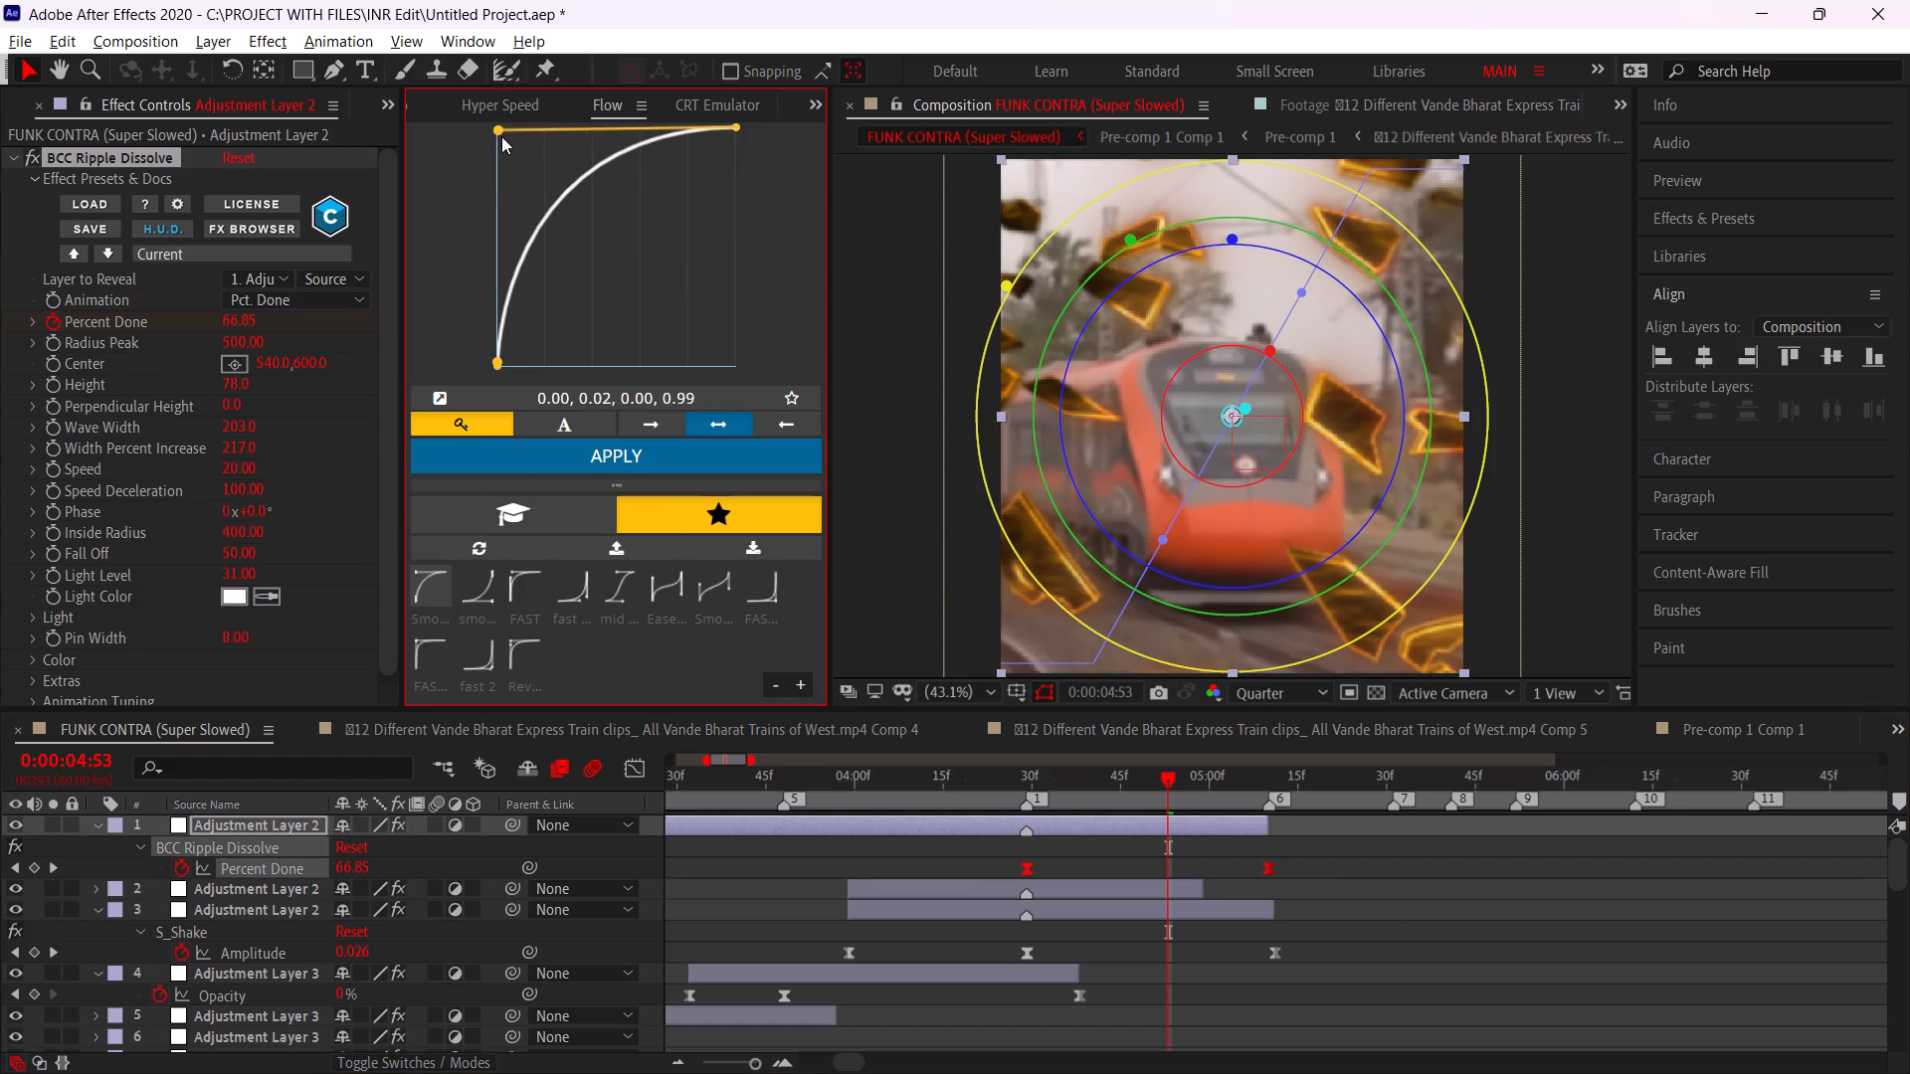
pyautogui.moveTo(501, 136); pyautogui.dragTo(513, 196)
pyautogui.click(612, 447)
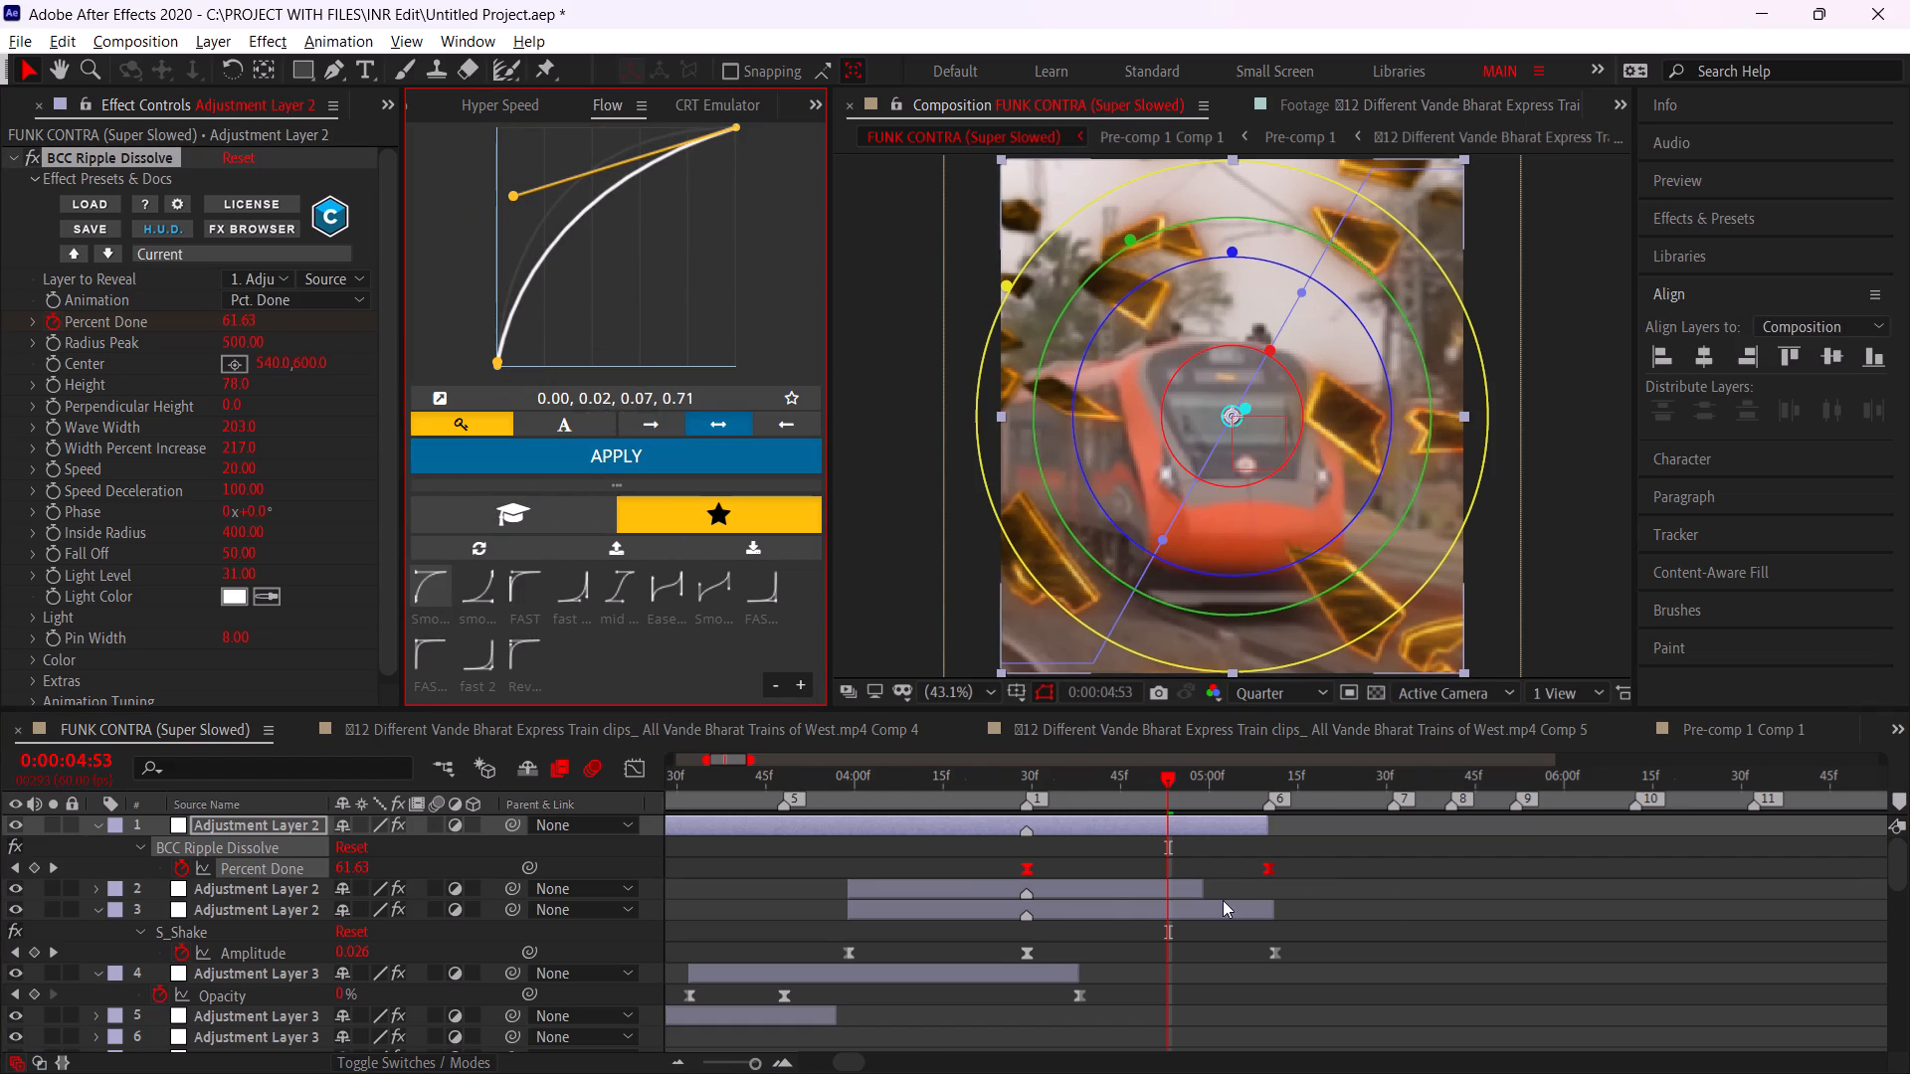
# Preview the edit from the beginning through the ripple transition to judge the new easing.
pyautogui.keyDown('alt'); pyautogui.scroll(-2, 1223, 900); pyautogui.keyUp('alt')
pyautogui.moveTo(1003, 777); pyautogui.dragTo(448, 798)
pyautogui.press('space')
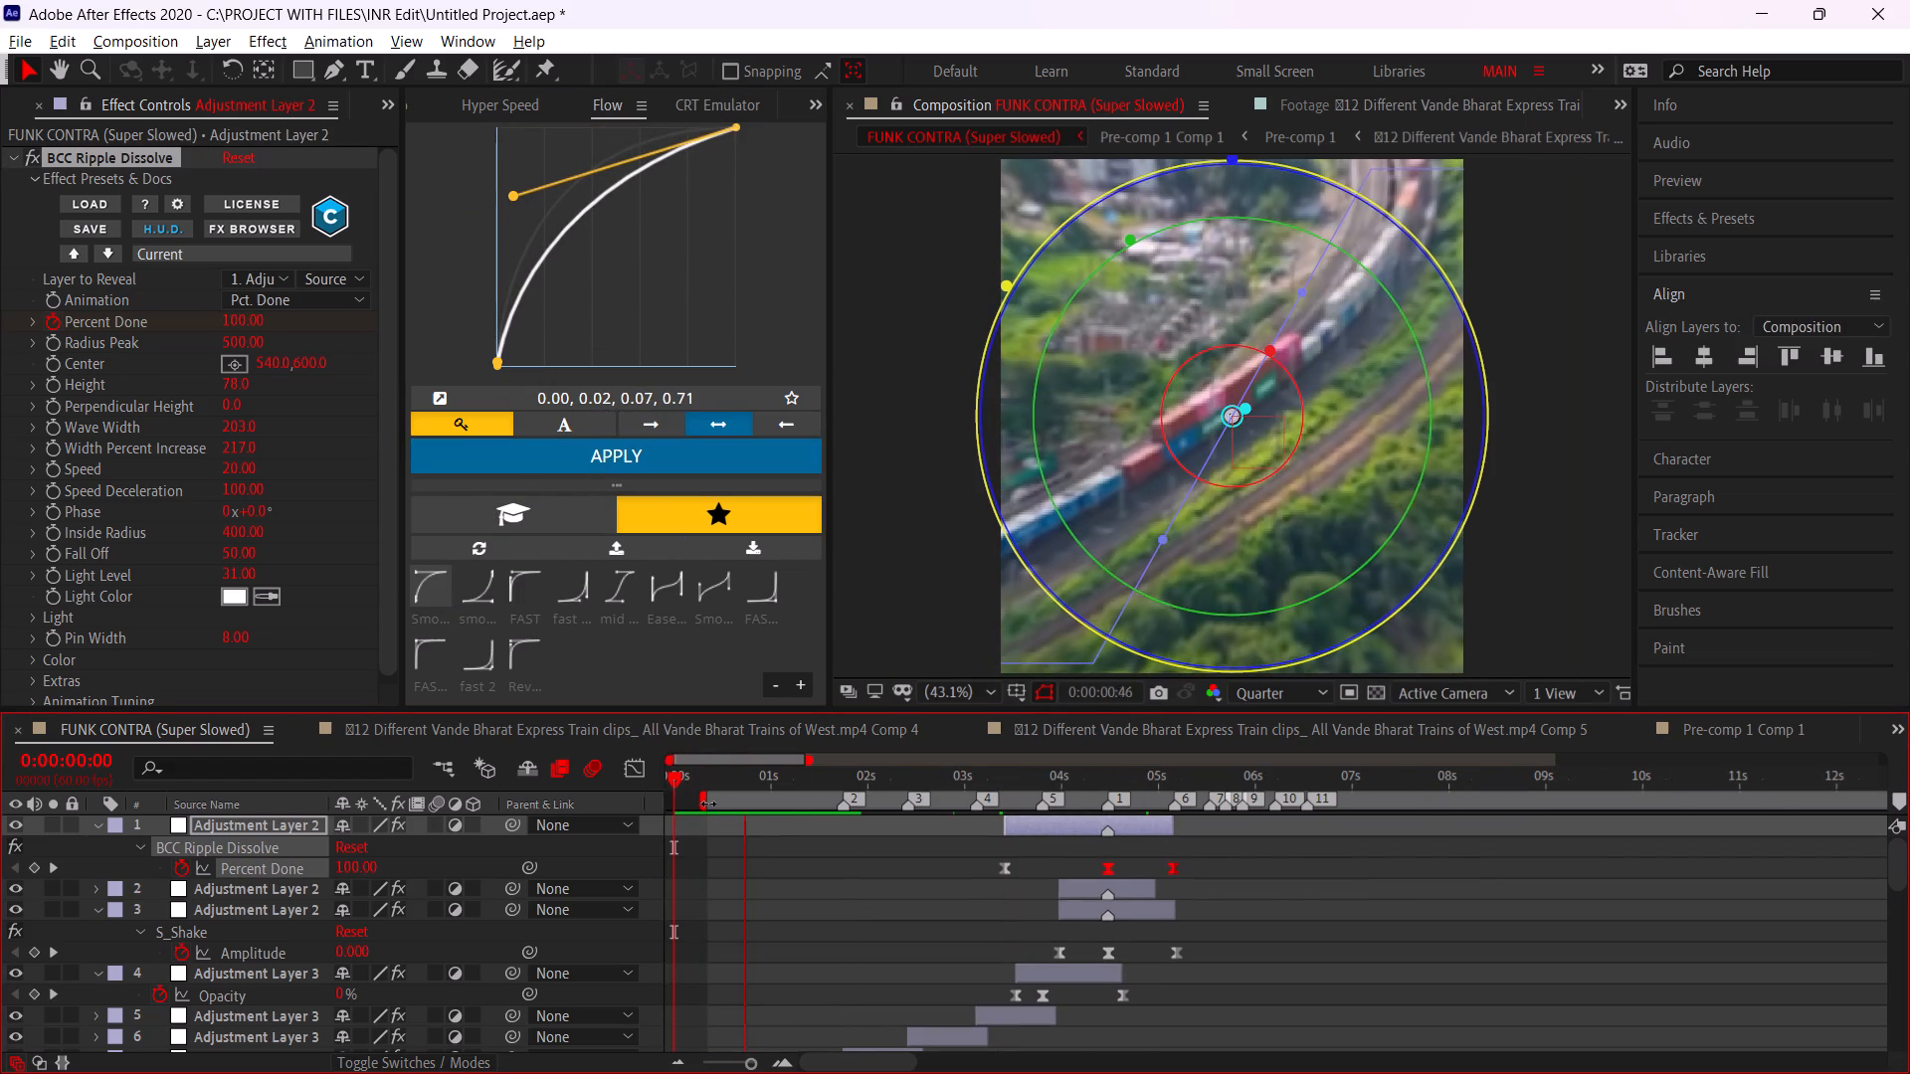
pyautogui.click(693, 802)
pyautogui.moveTo(701, 803); pyautogui.dragTo(587, 798)
pyautogui.moveTo(693, 770); pyautogui.dragTo(592, 769)
pyautogui.press('space')
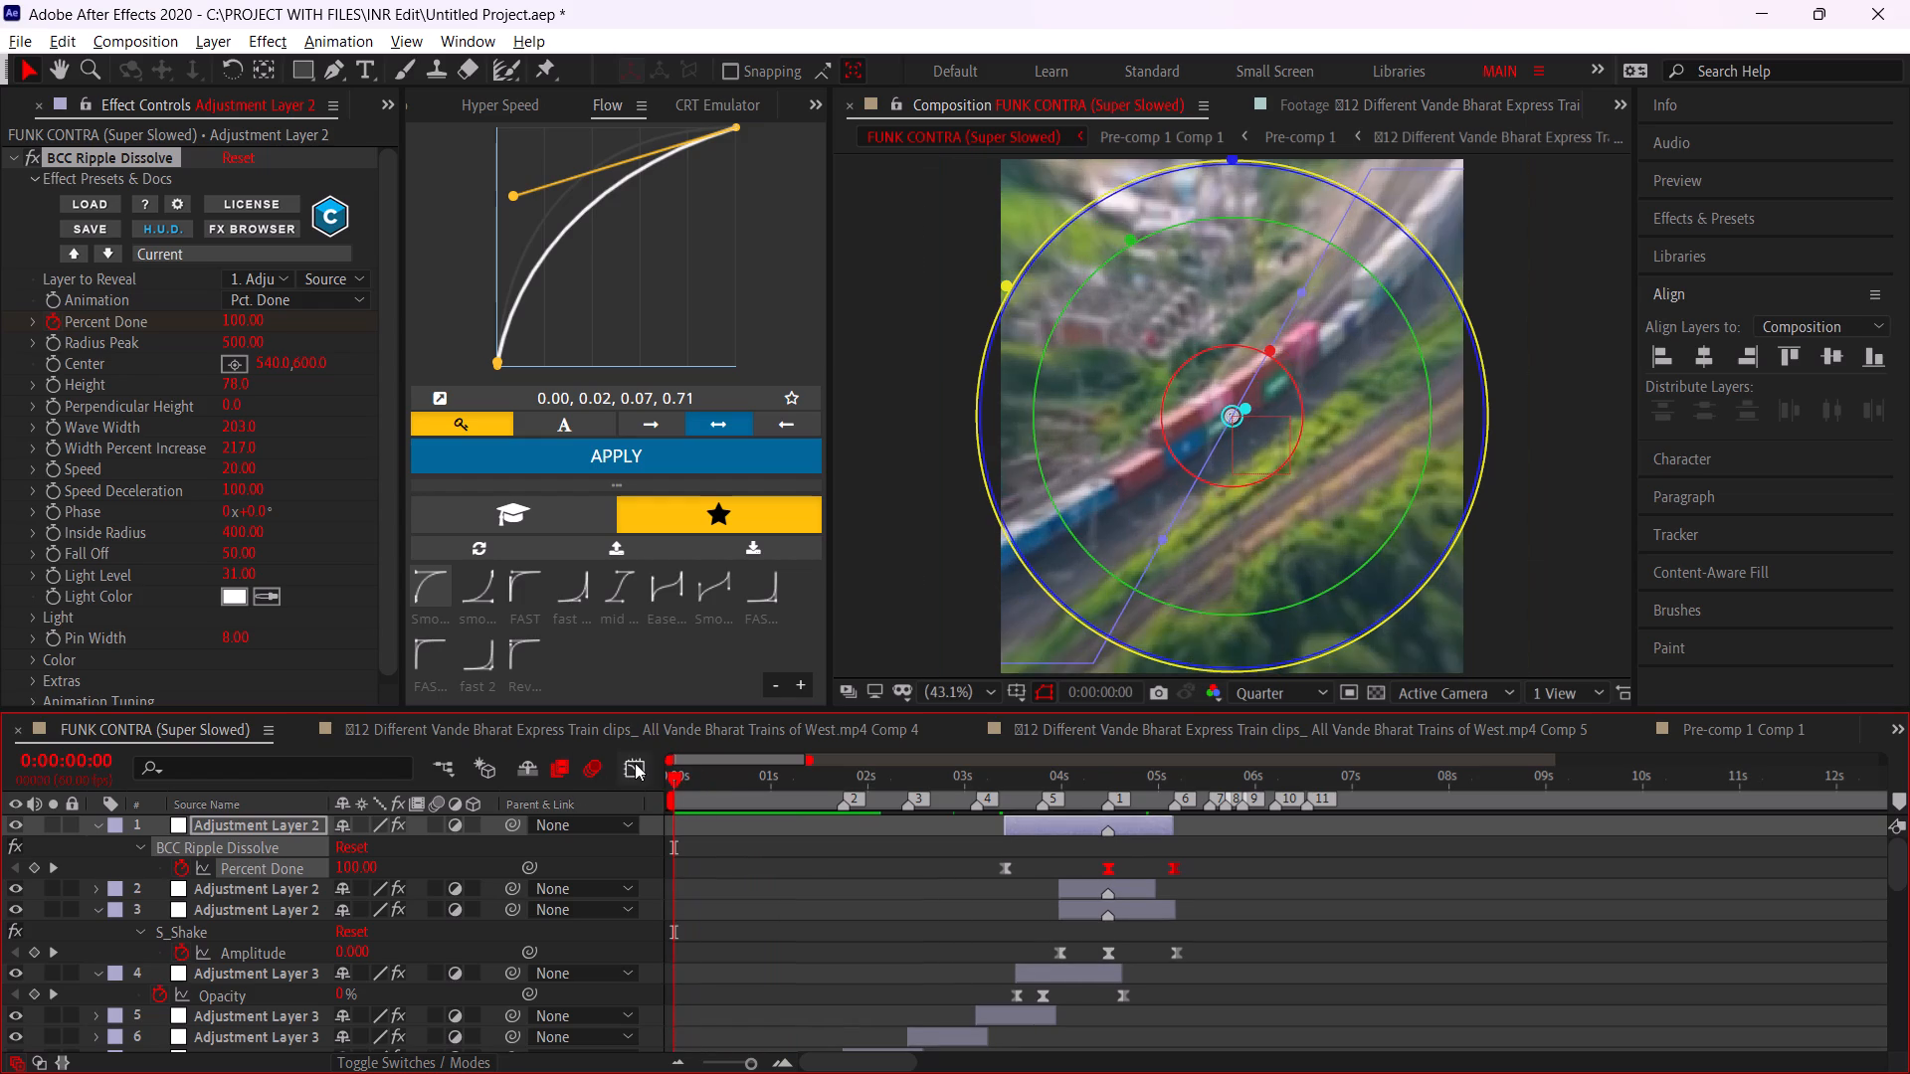
pyautogui.click(806, 854)
pyautogui.moveTo(768, 793); pyautogui.dragTo(634, 792)
pyautogui.press('space')
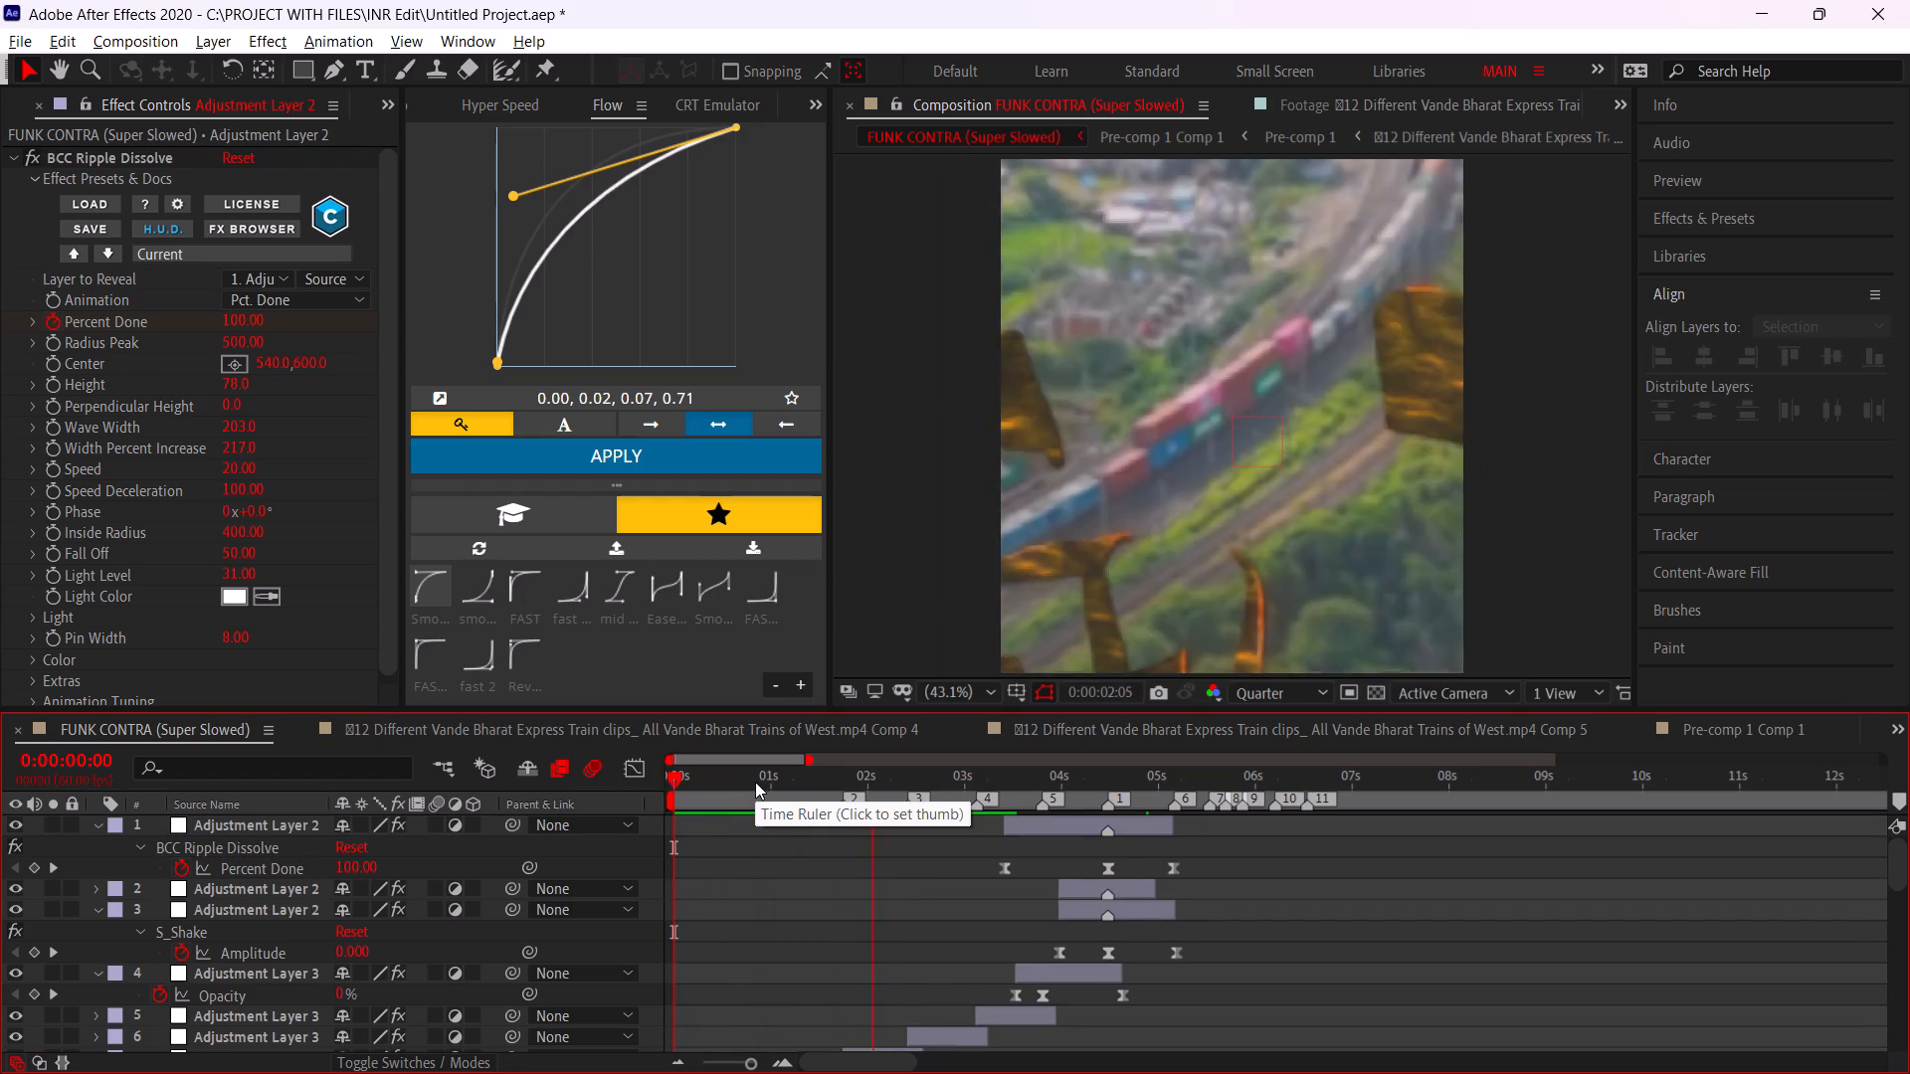
pyautogui.moveTo(748, 795); pyautogui.dragTo(604, 799)
pyautogui.press('space')
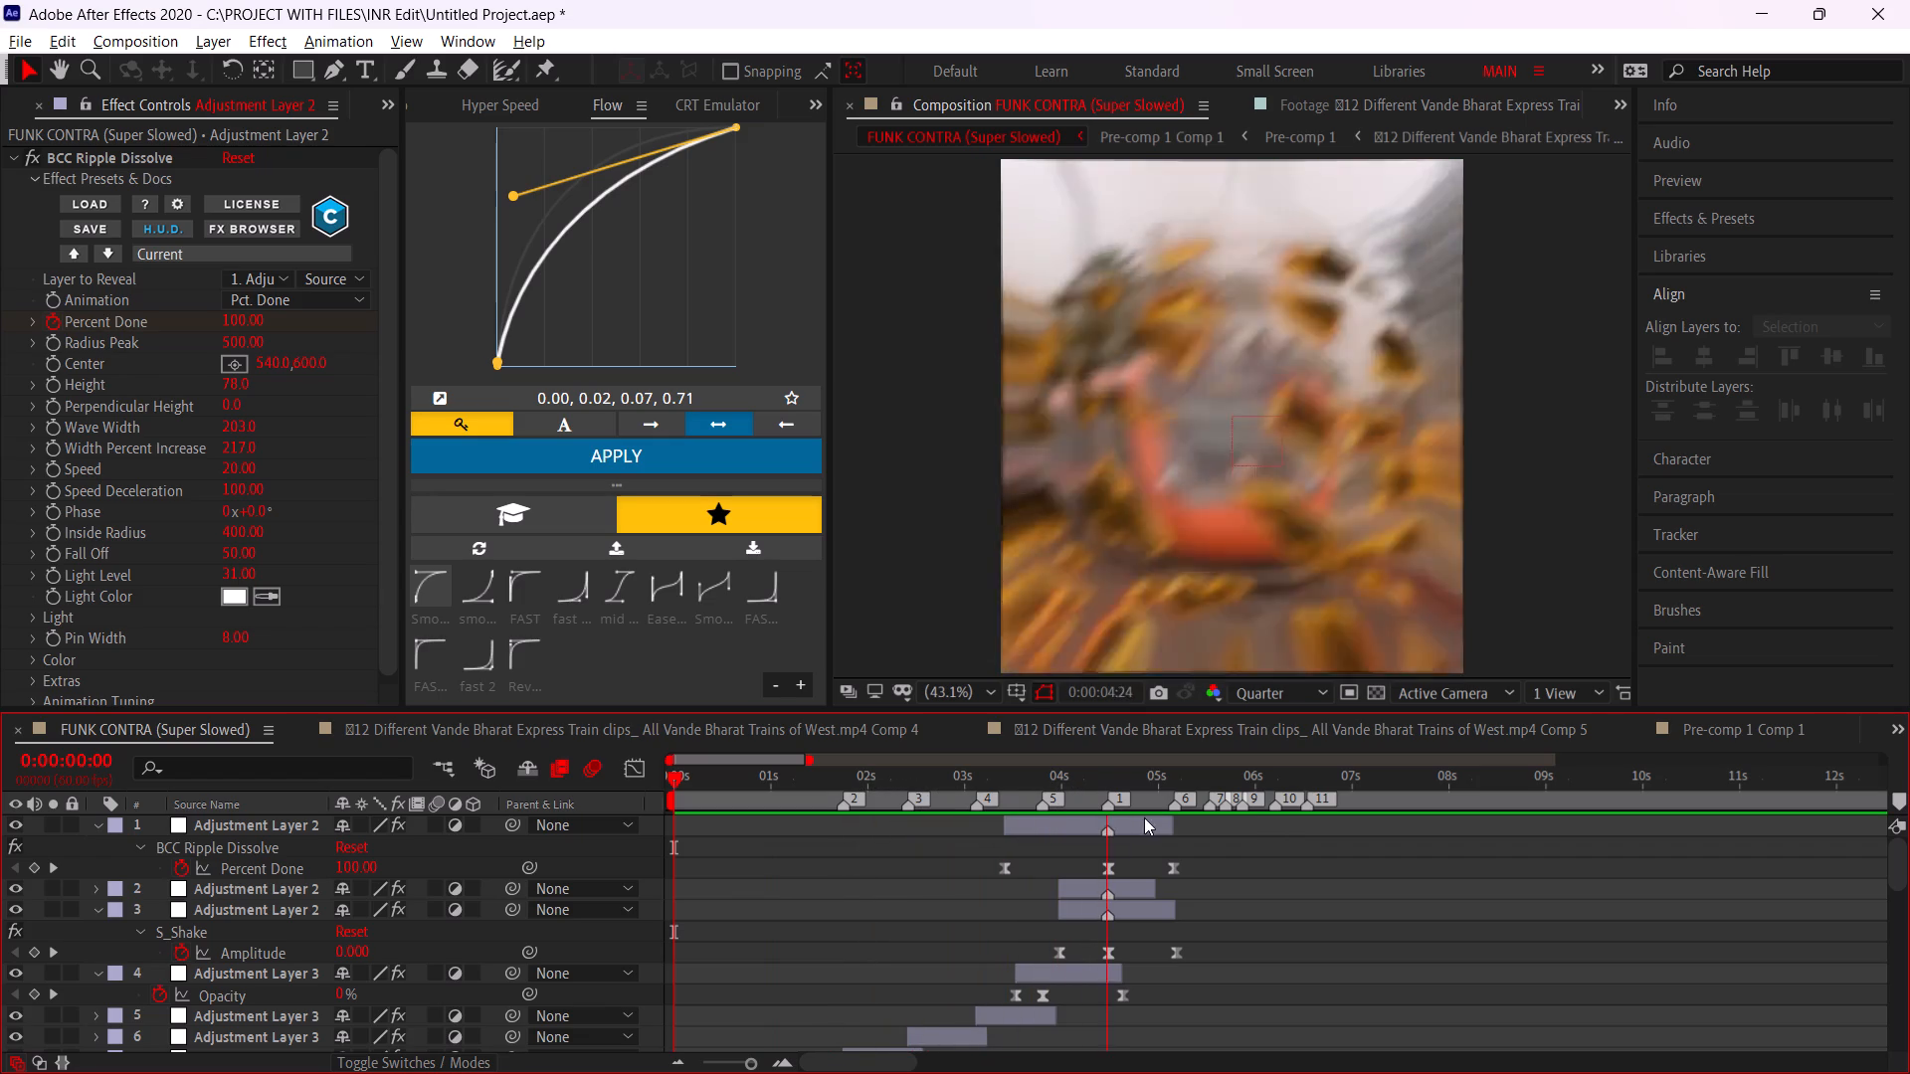
# Replay the ripple transition around marker 1, starting from 0:00:03:43 and 0:00:04:03.
pyautogui.moveTo(1372, 882); pyautogui.dragTo(1339, 879)
pyautogui.click(1035, 785)
pyautogui.press('space')
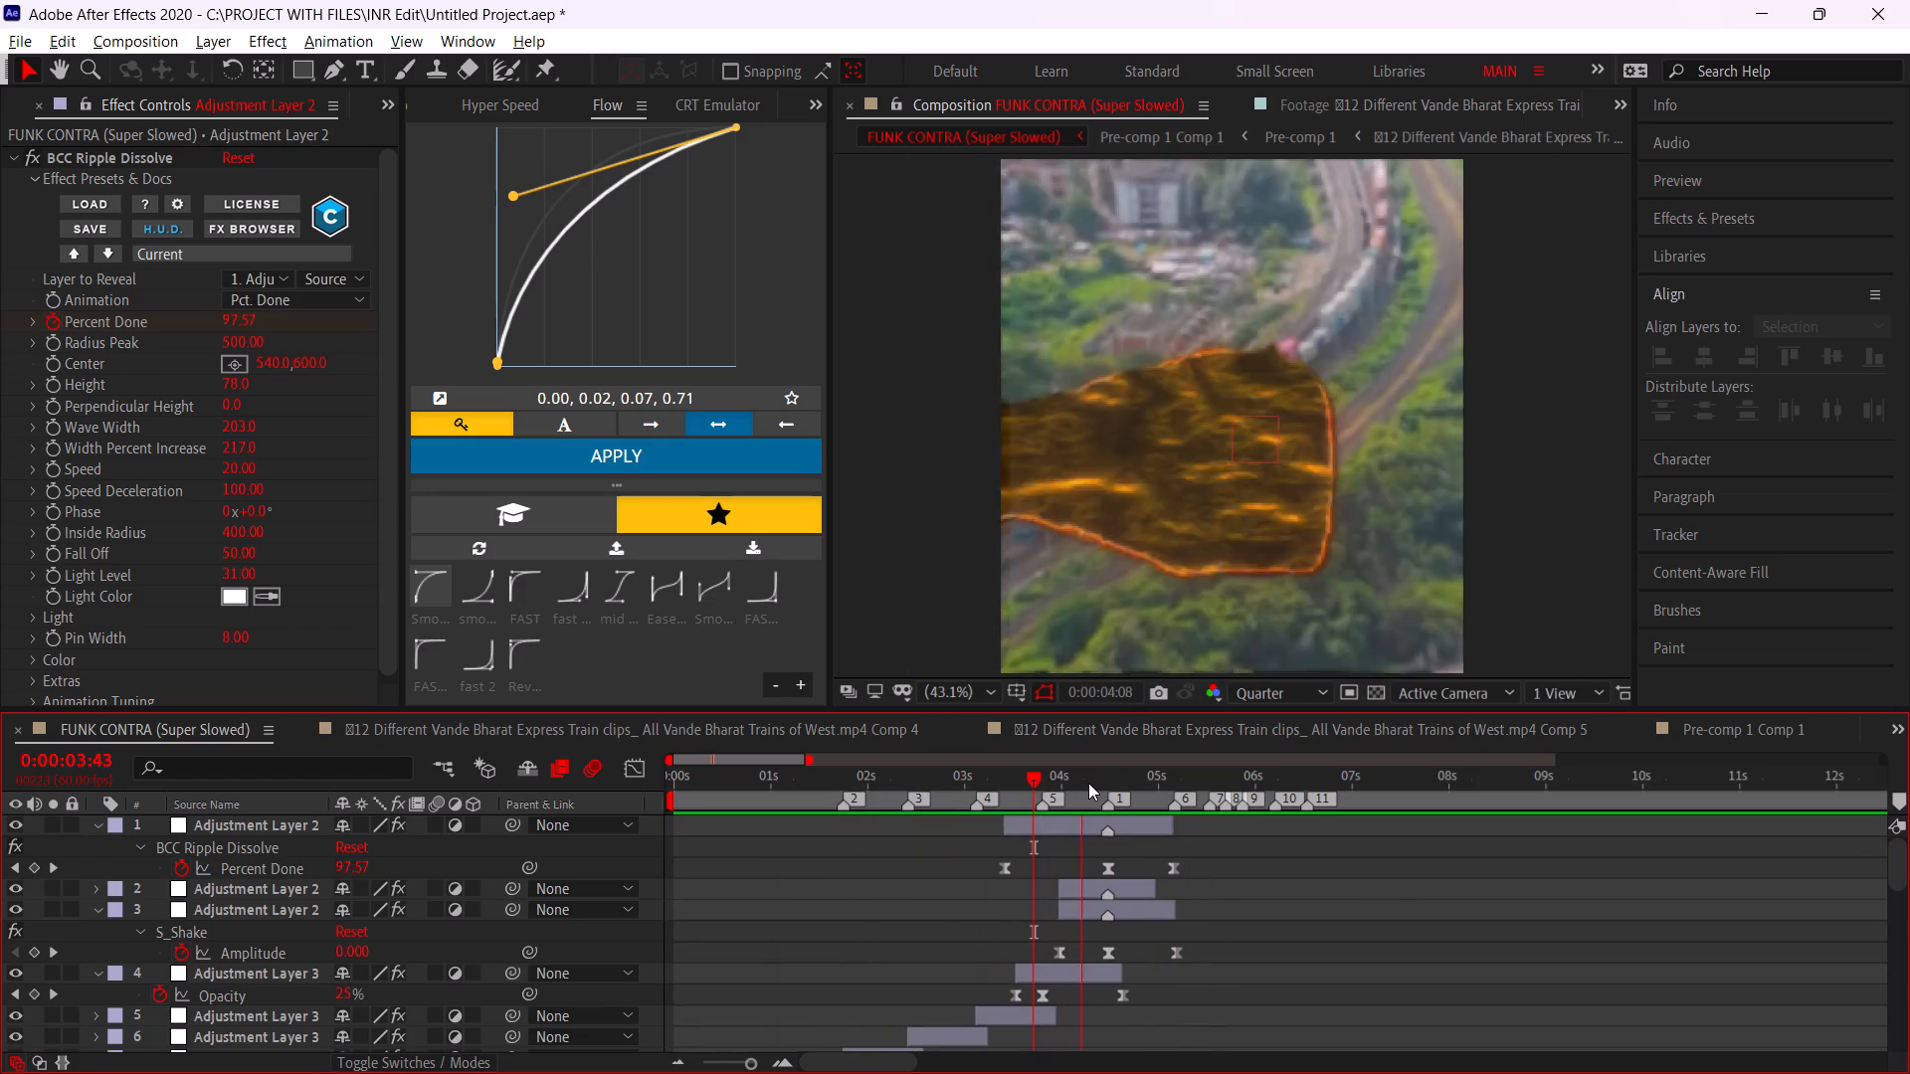
pyautogui.click(1137, 786)
pyautogui.press('space')
pyautogui.moveTo(1085, 783); pyautogui.dragTo(1066, 784)
pyautogui.press('space')
pyautogui.press('space')
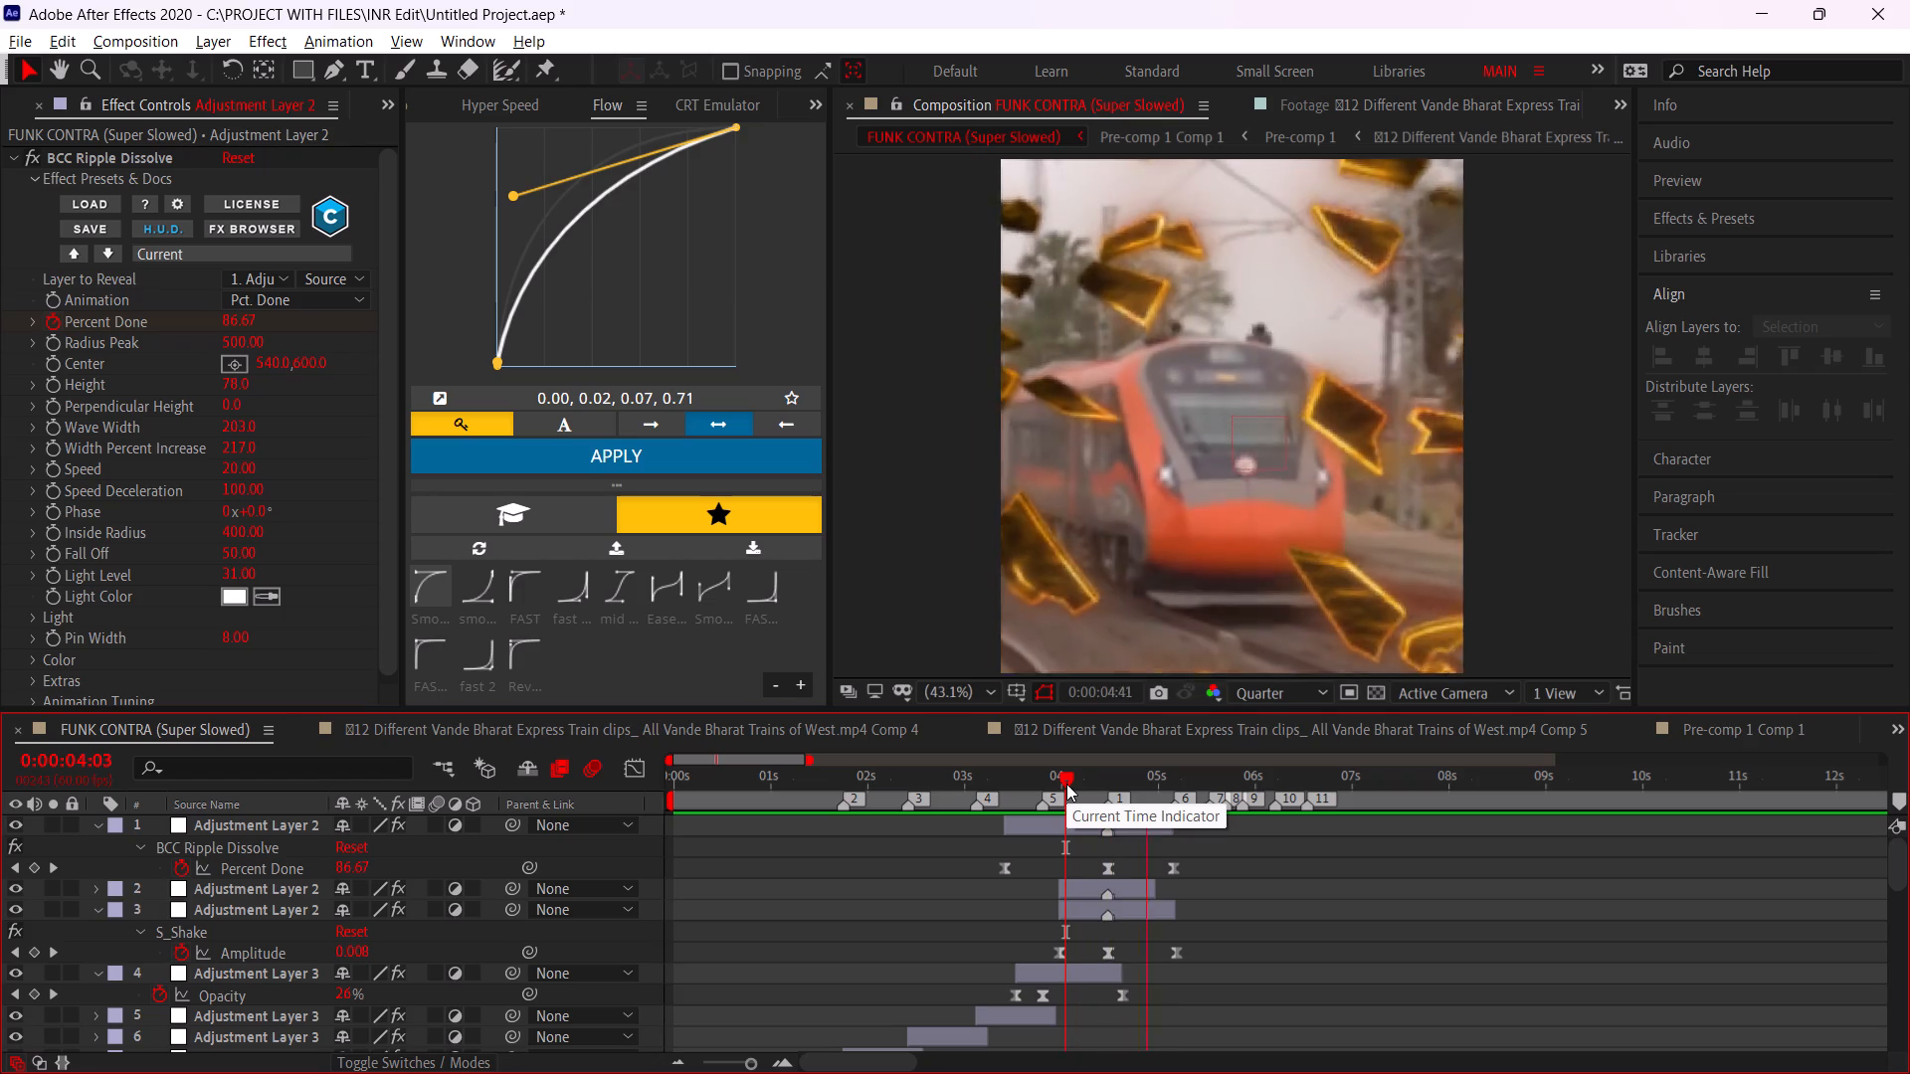
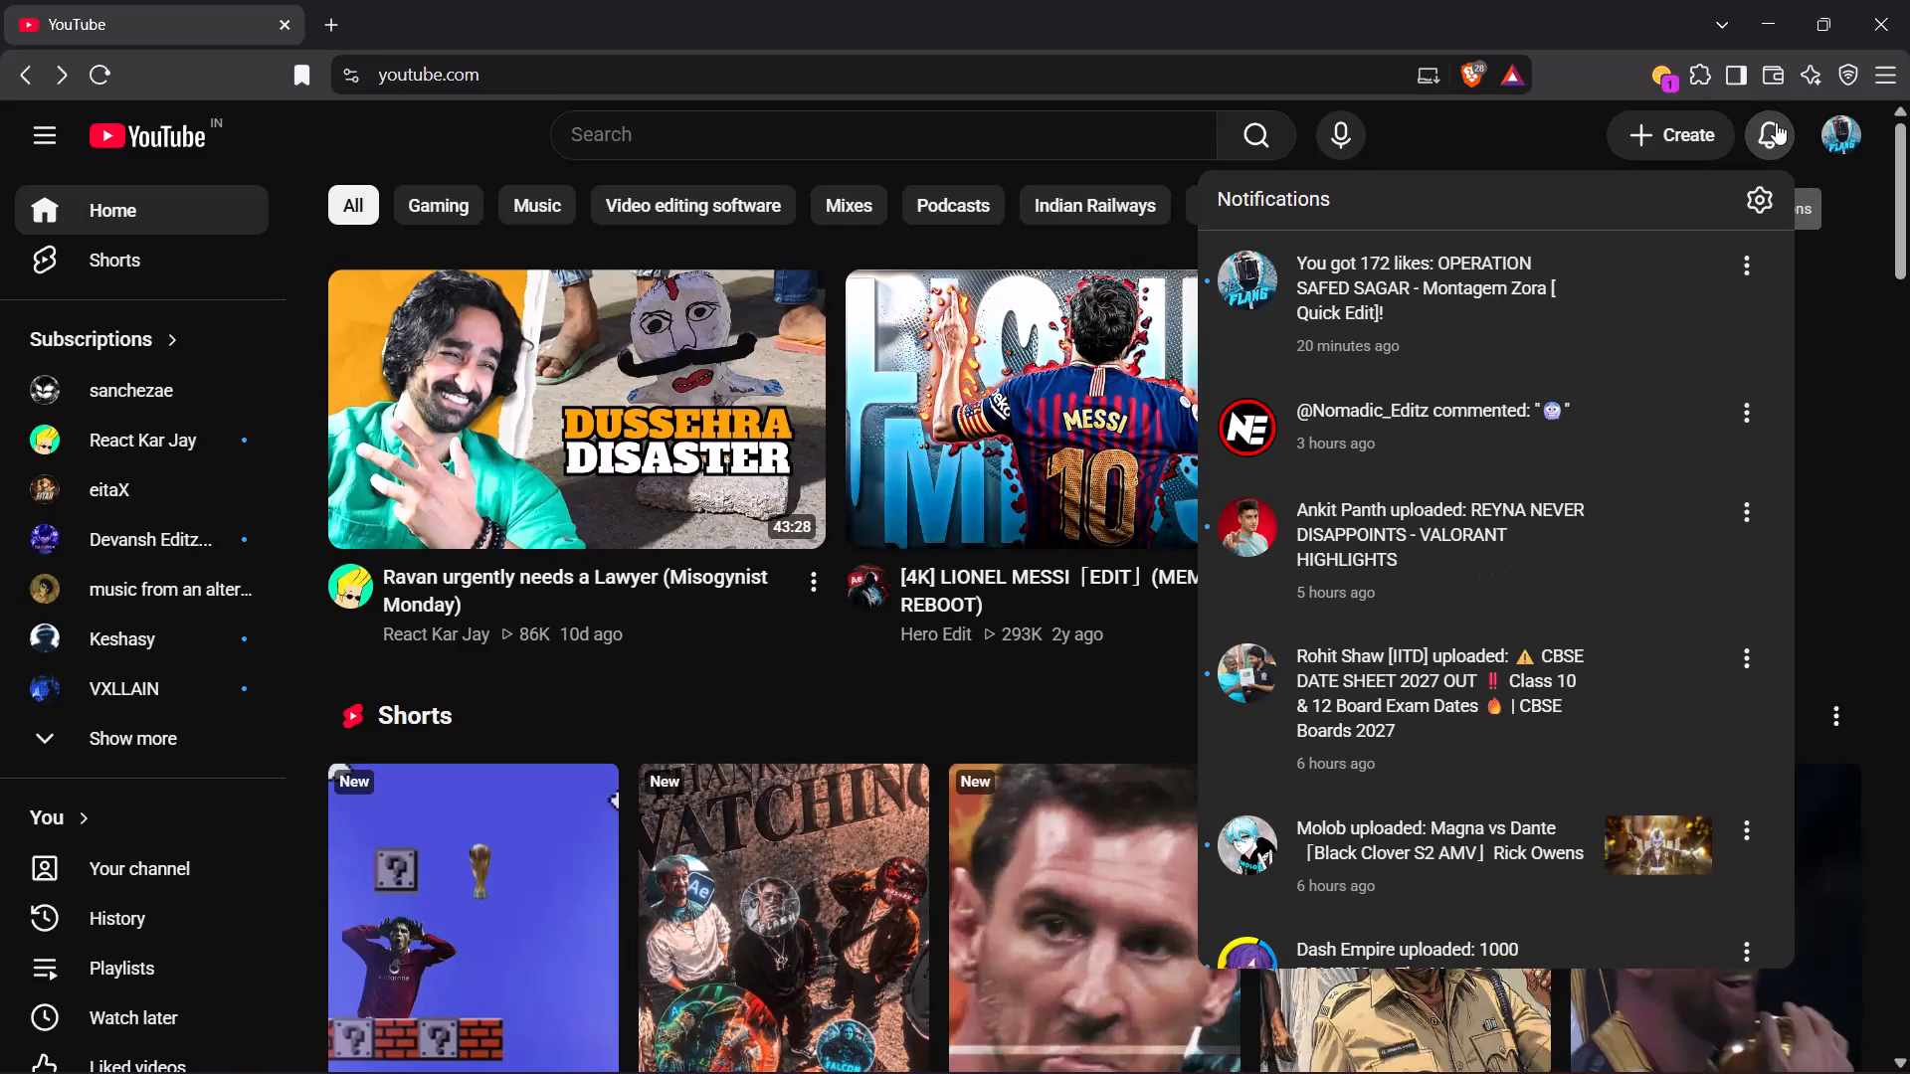
# Close the notifications and search YouTube for "ripple dissolve presets after effects".
pyautogui.moveTo(1776, 122); pyautogui.dragTo(1721, 121)
pyautogui.click(727, 146)
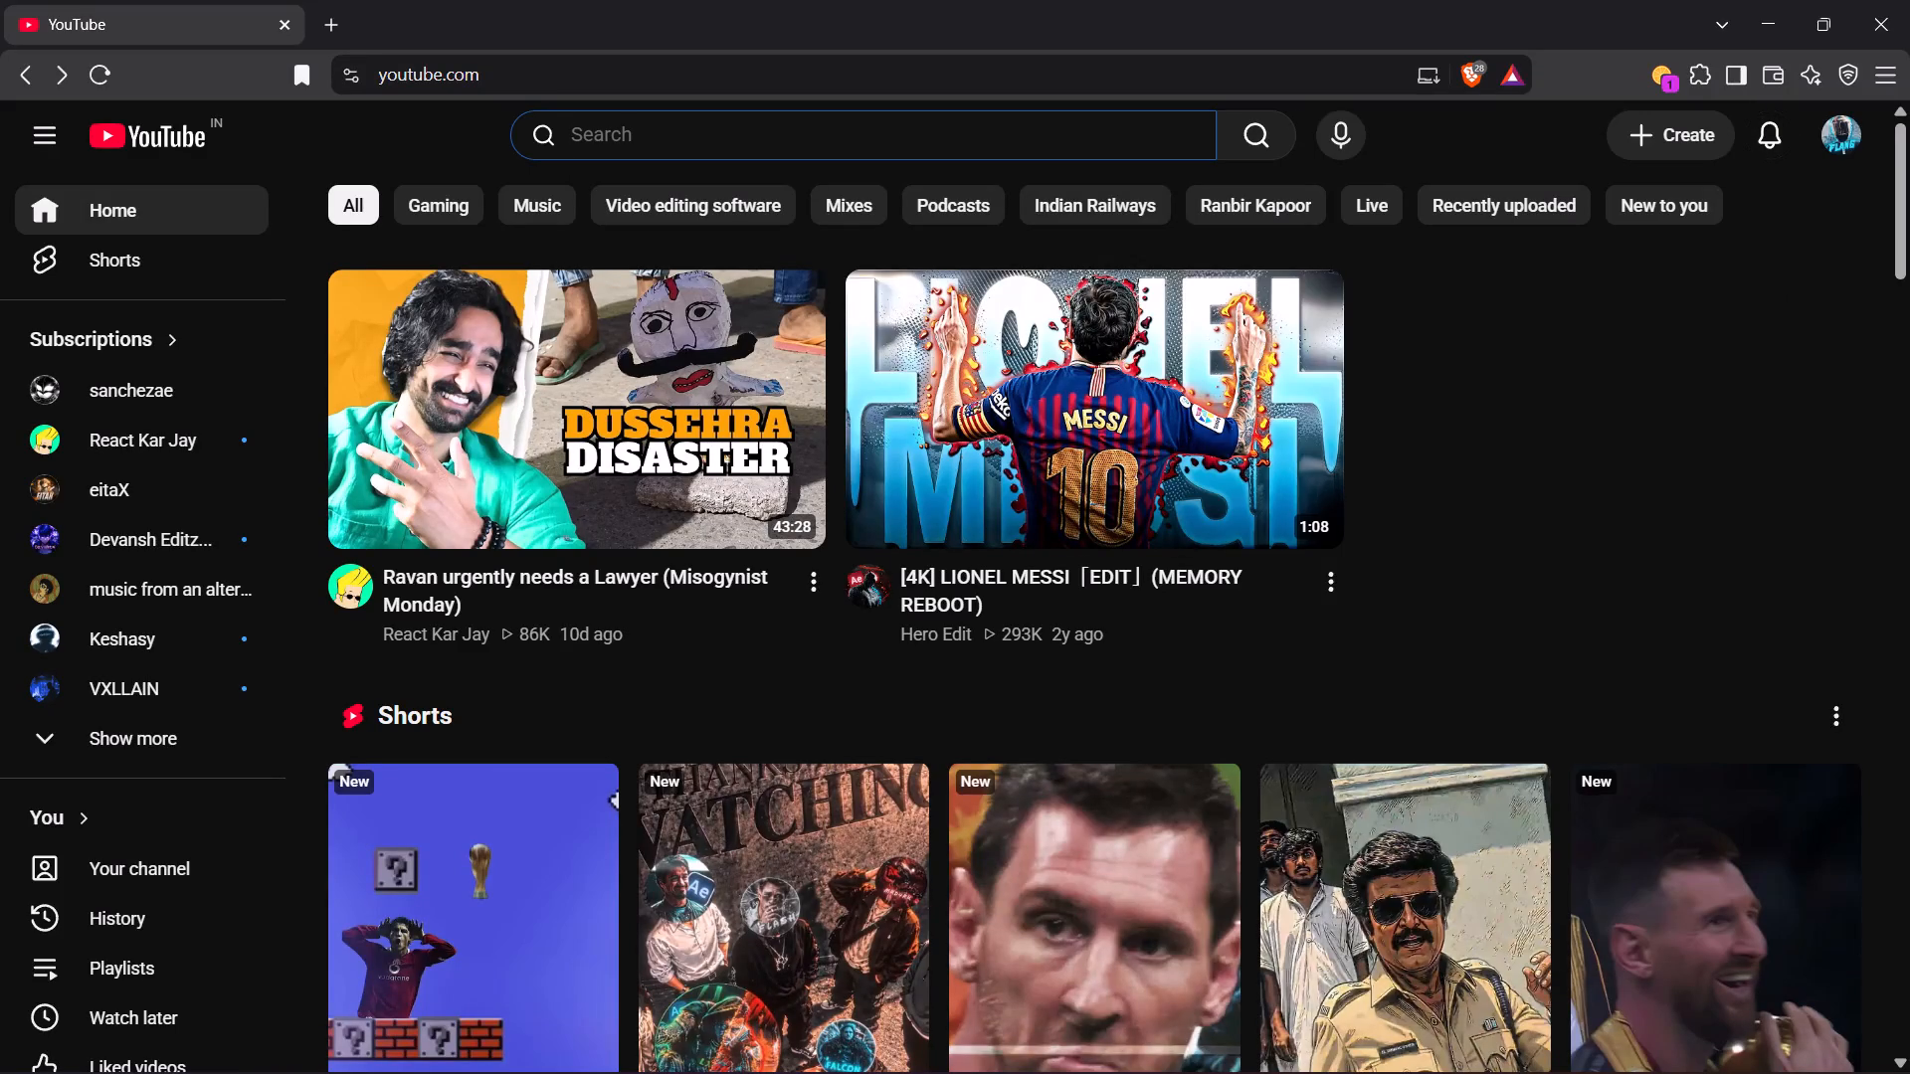
pyautogui.write('ripple di')
pyautogui.press('BackSpace')
pyautogui.press('BackSpace')
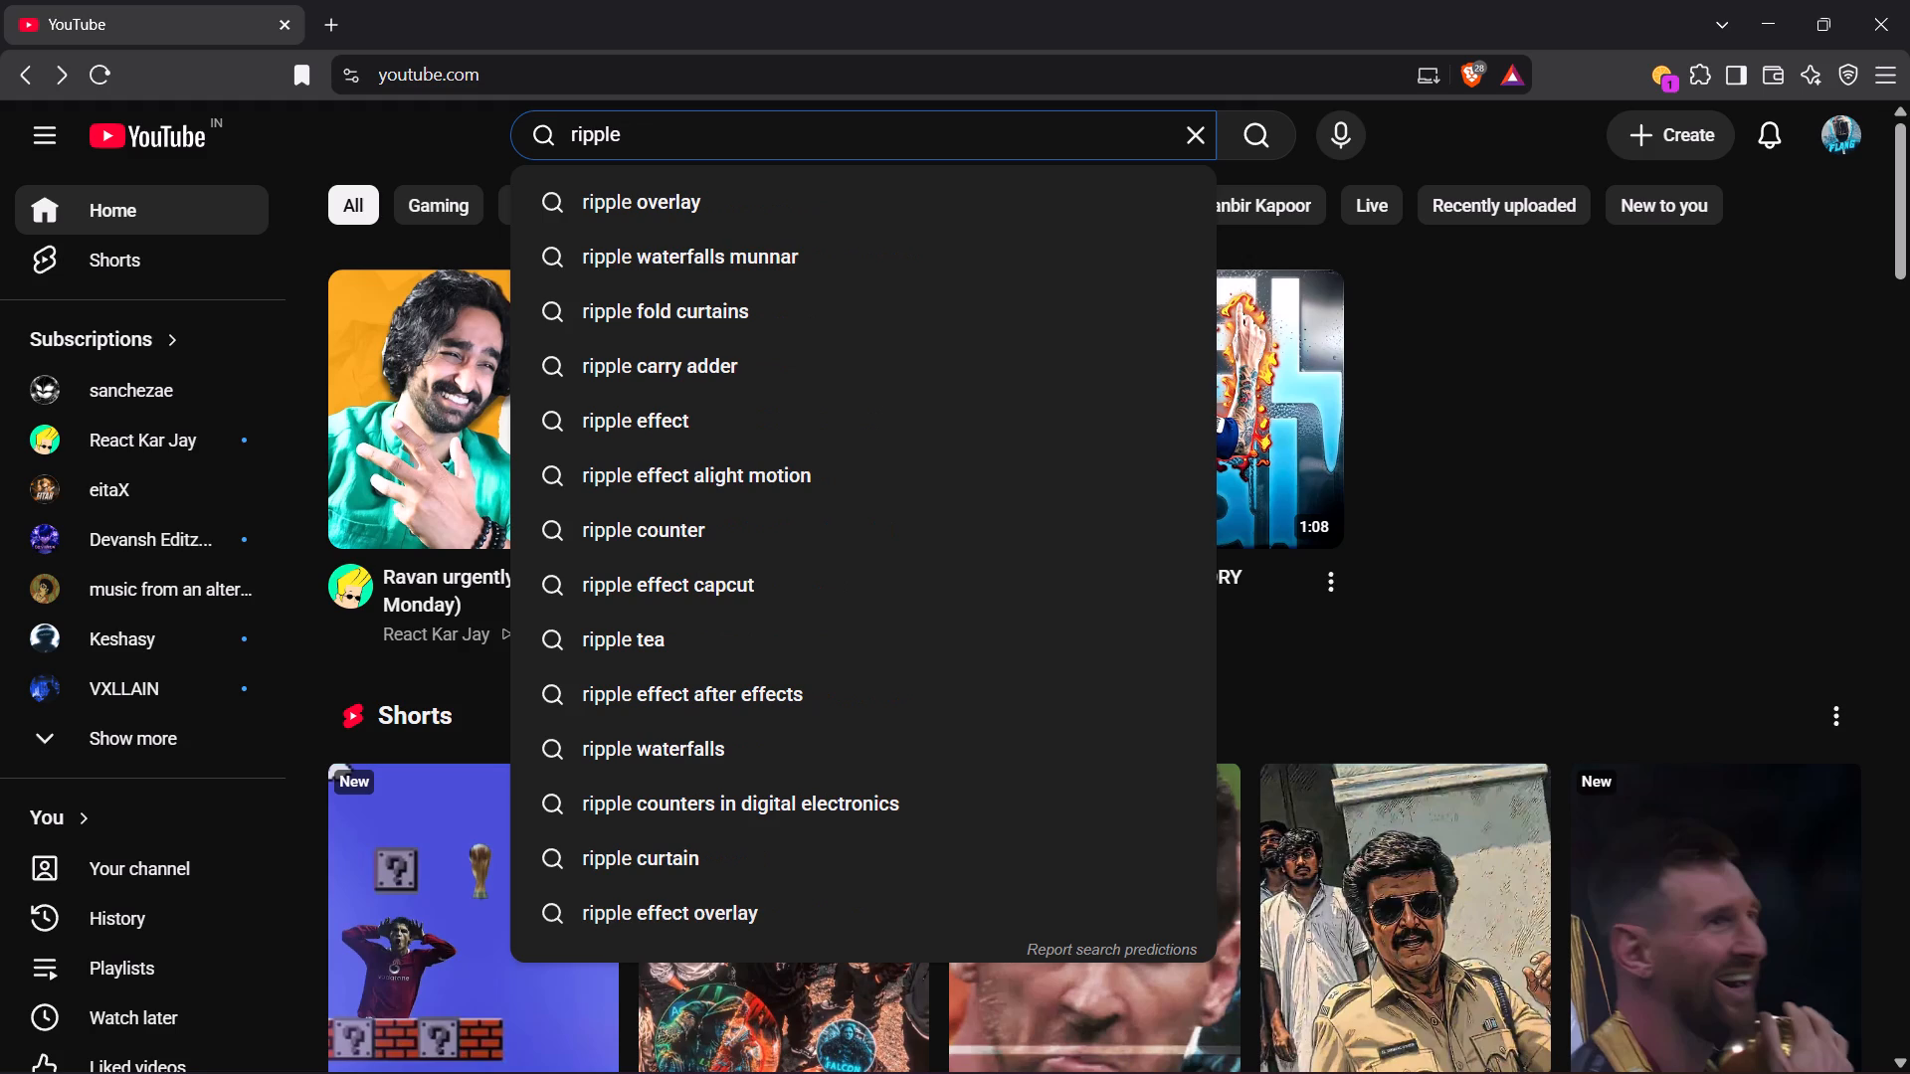
pyautogui.write('dissolve presets')
pyautogui.press('space')
pyautogui.write('after effects')
pyautogui.press('Return')
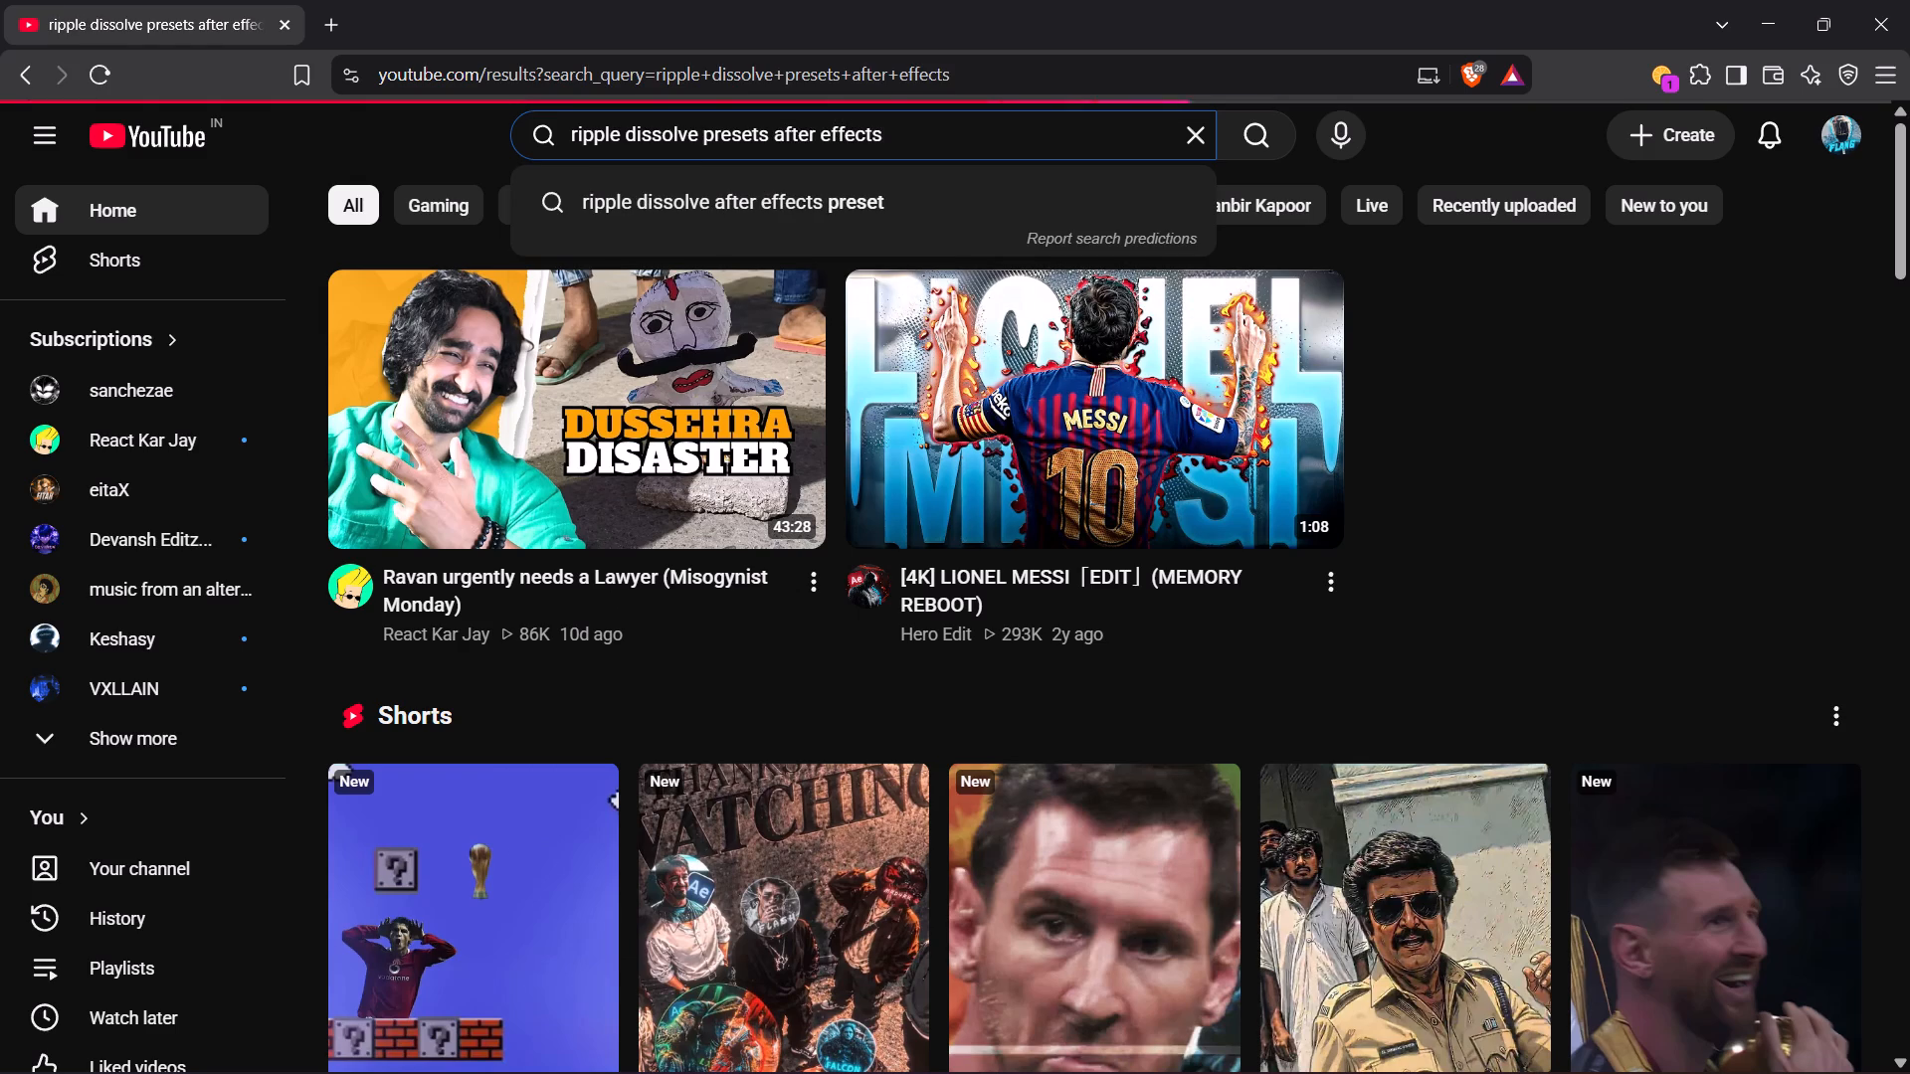
# Sample the "bcc ripple dissolve tutorial" and "Want This Bcc Ripple Dissolve Effect" Shorts, returning to the search results after each.
pyautogui.scroll(-1, 708, 454)
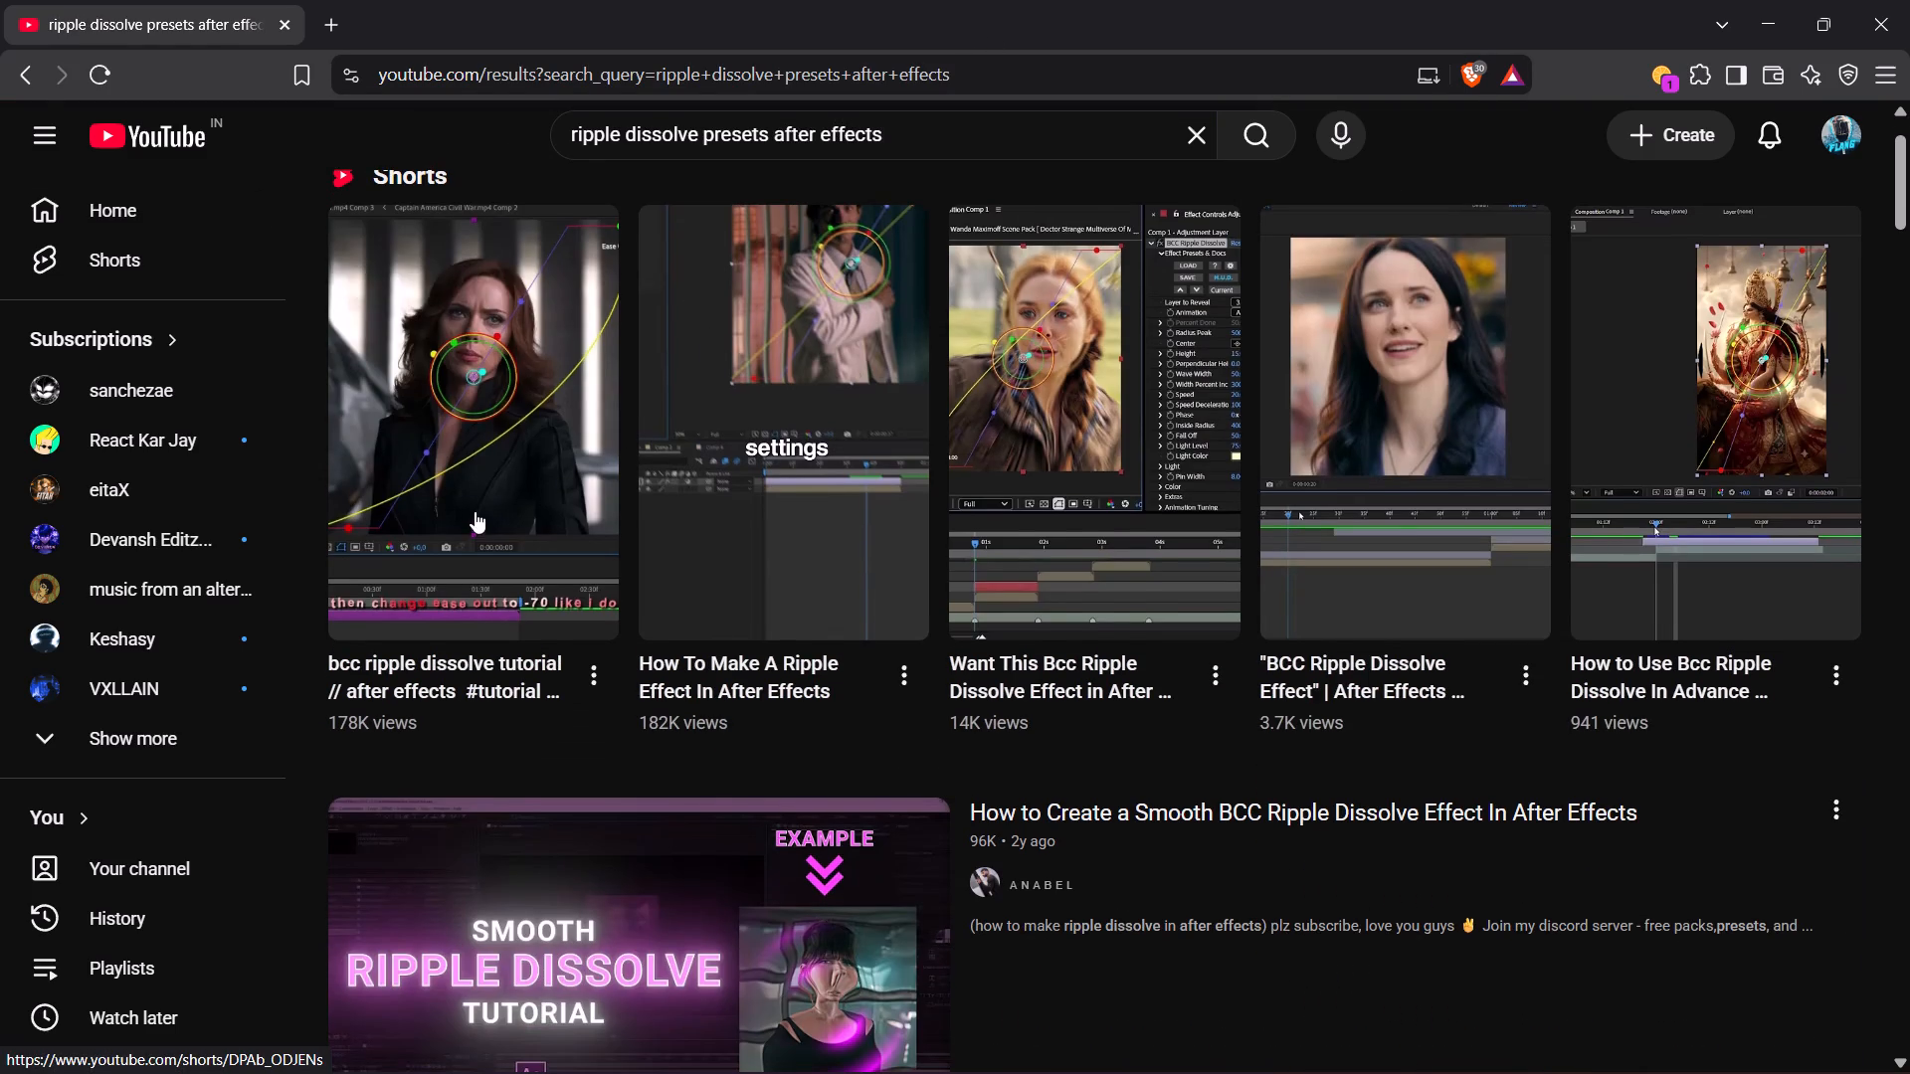
pyautogui.click(475, 511)
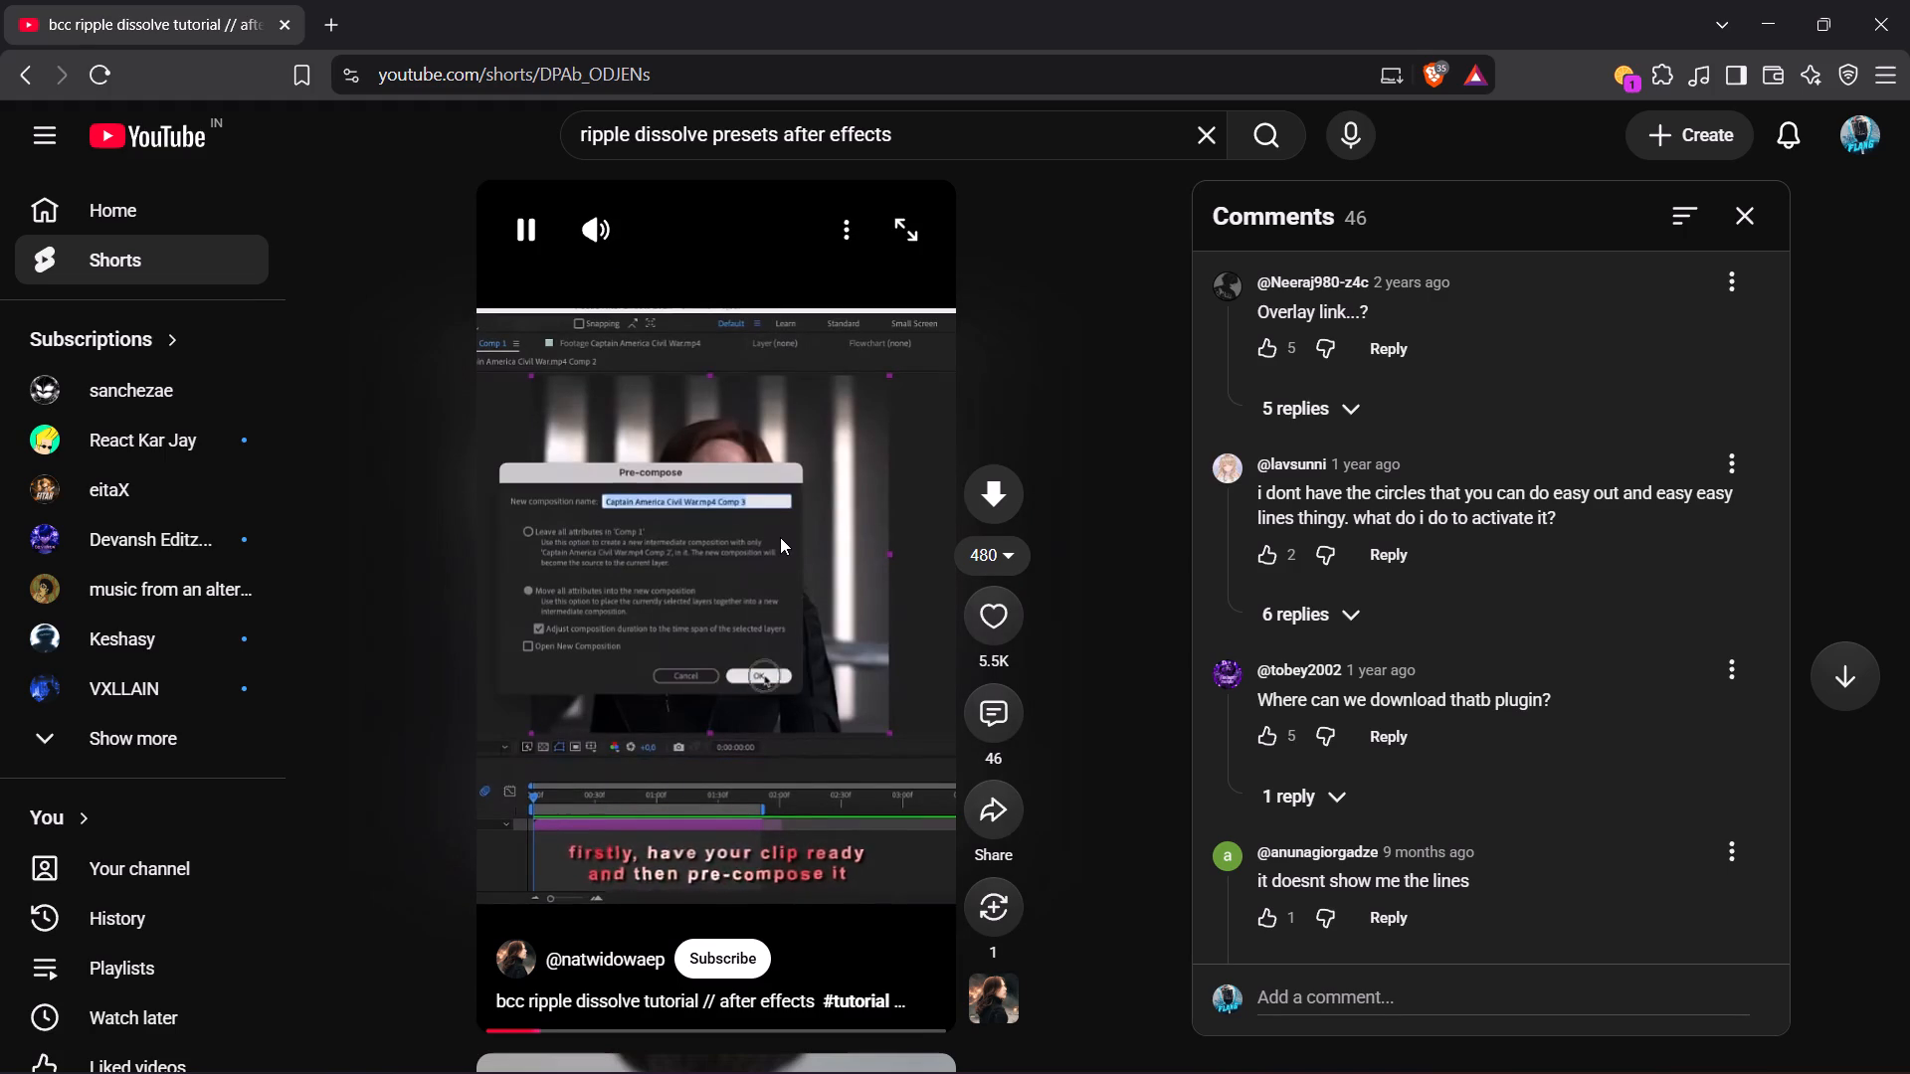
pyautogui.click(780, 536)
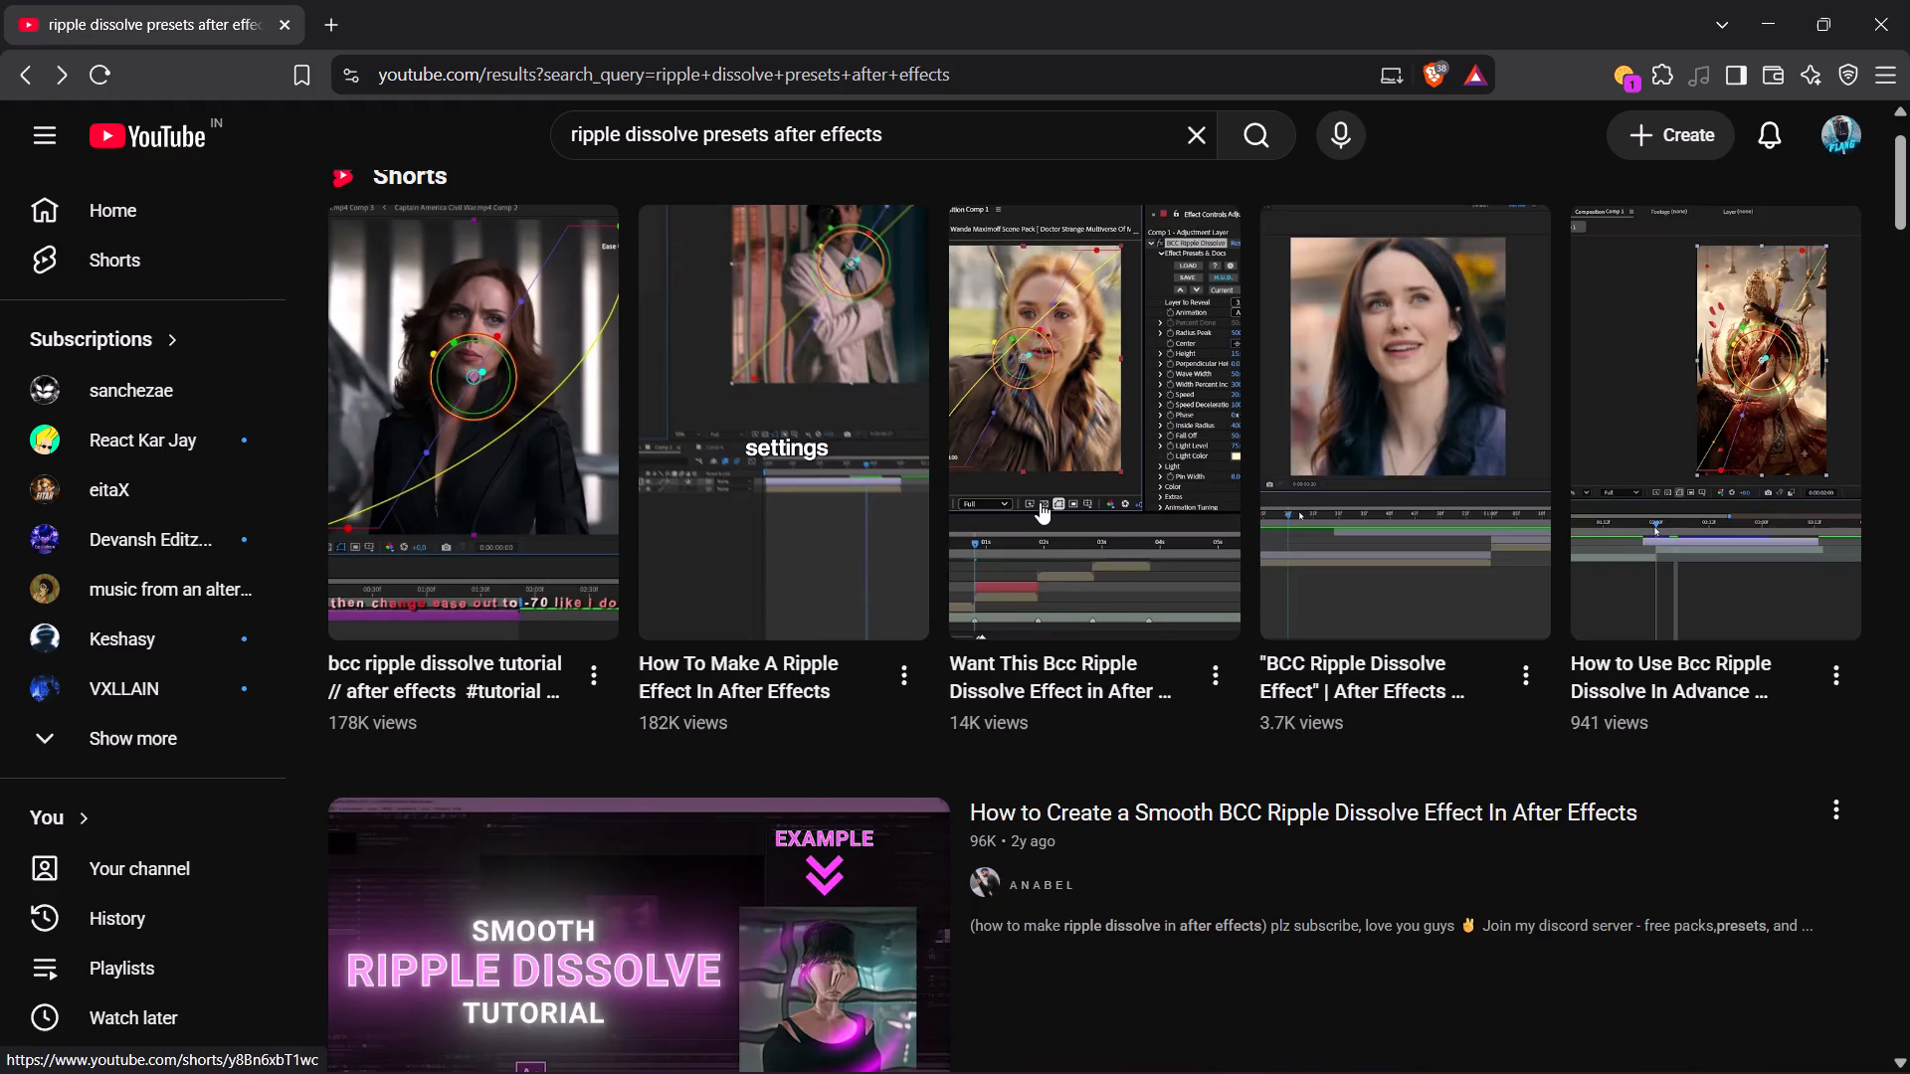
pyautogui.click(1040, 502)
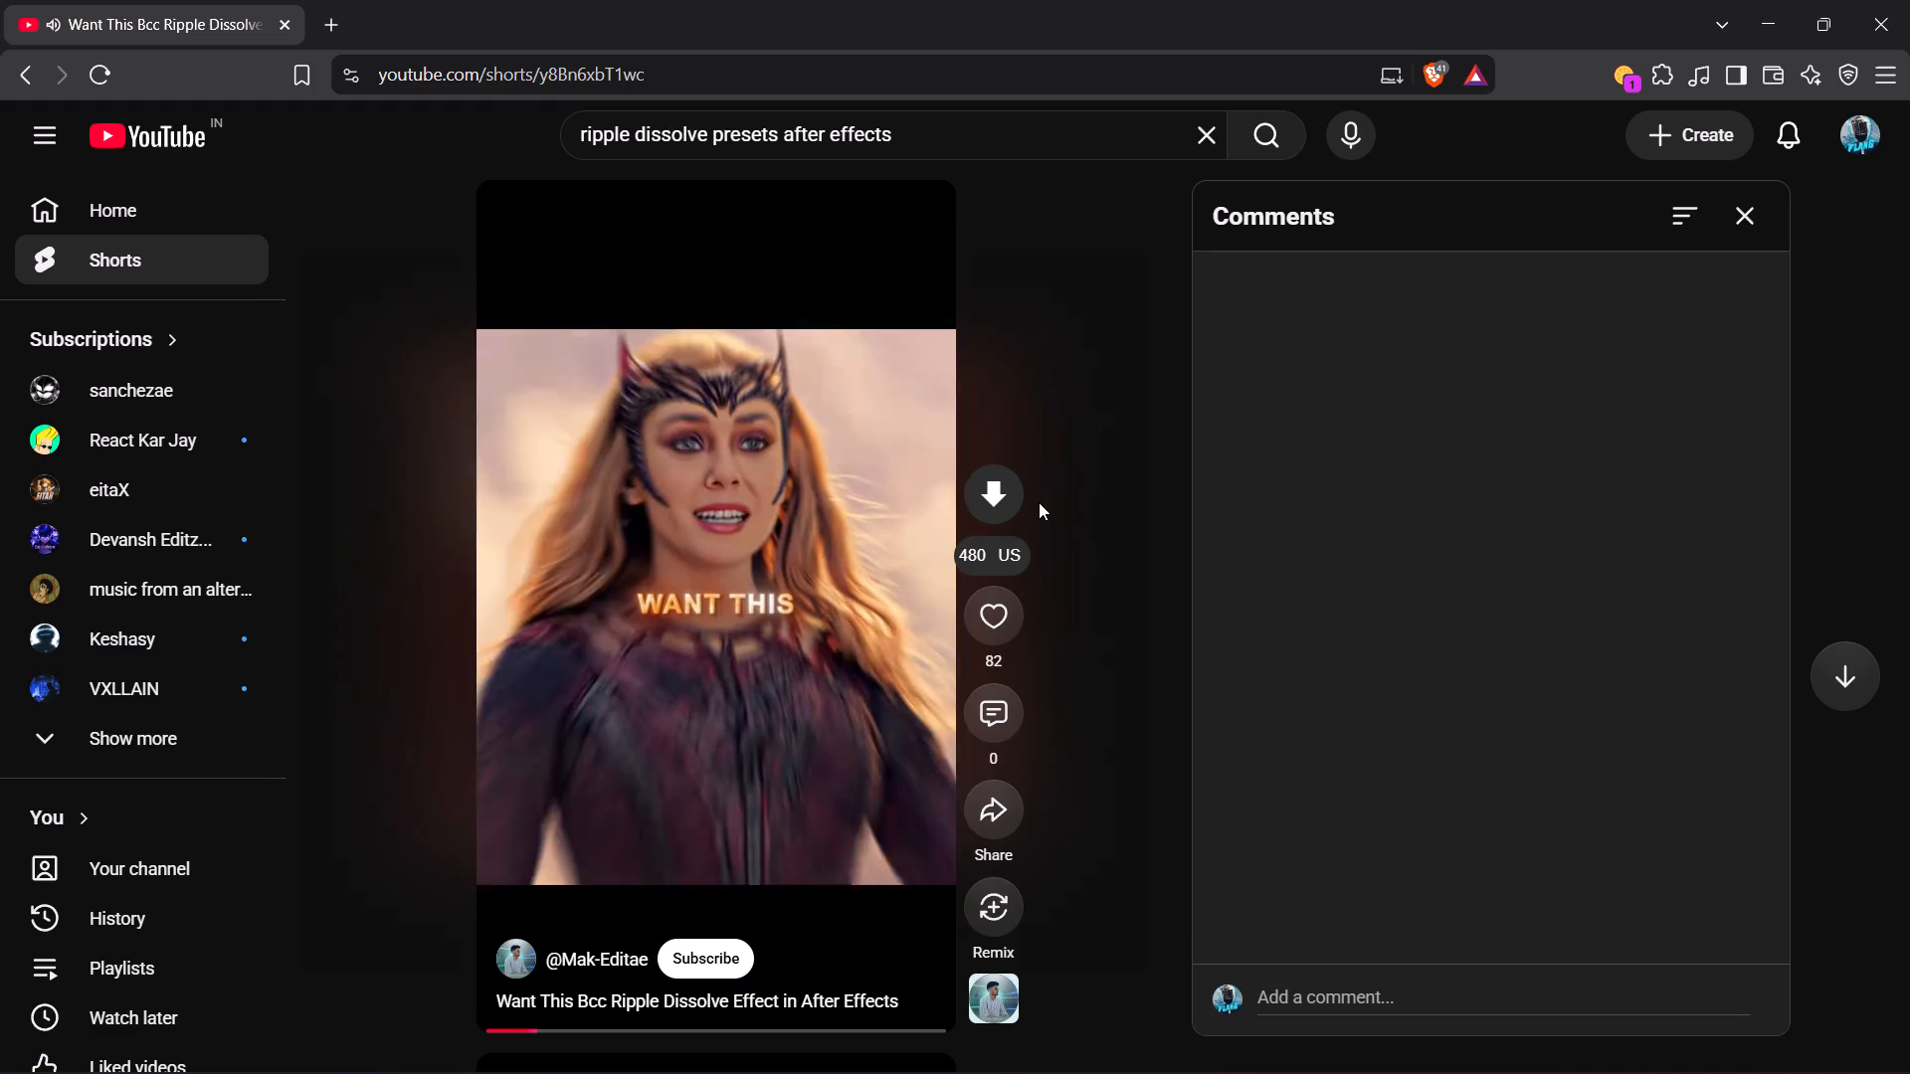
pyautogui.click(899, 546)
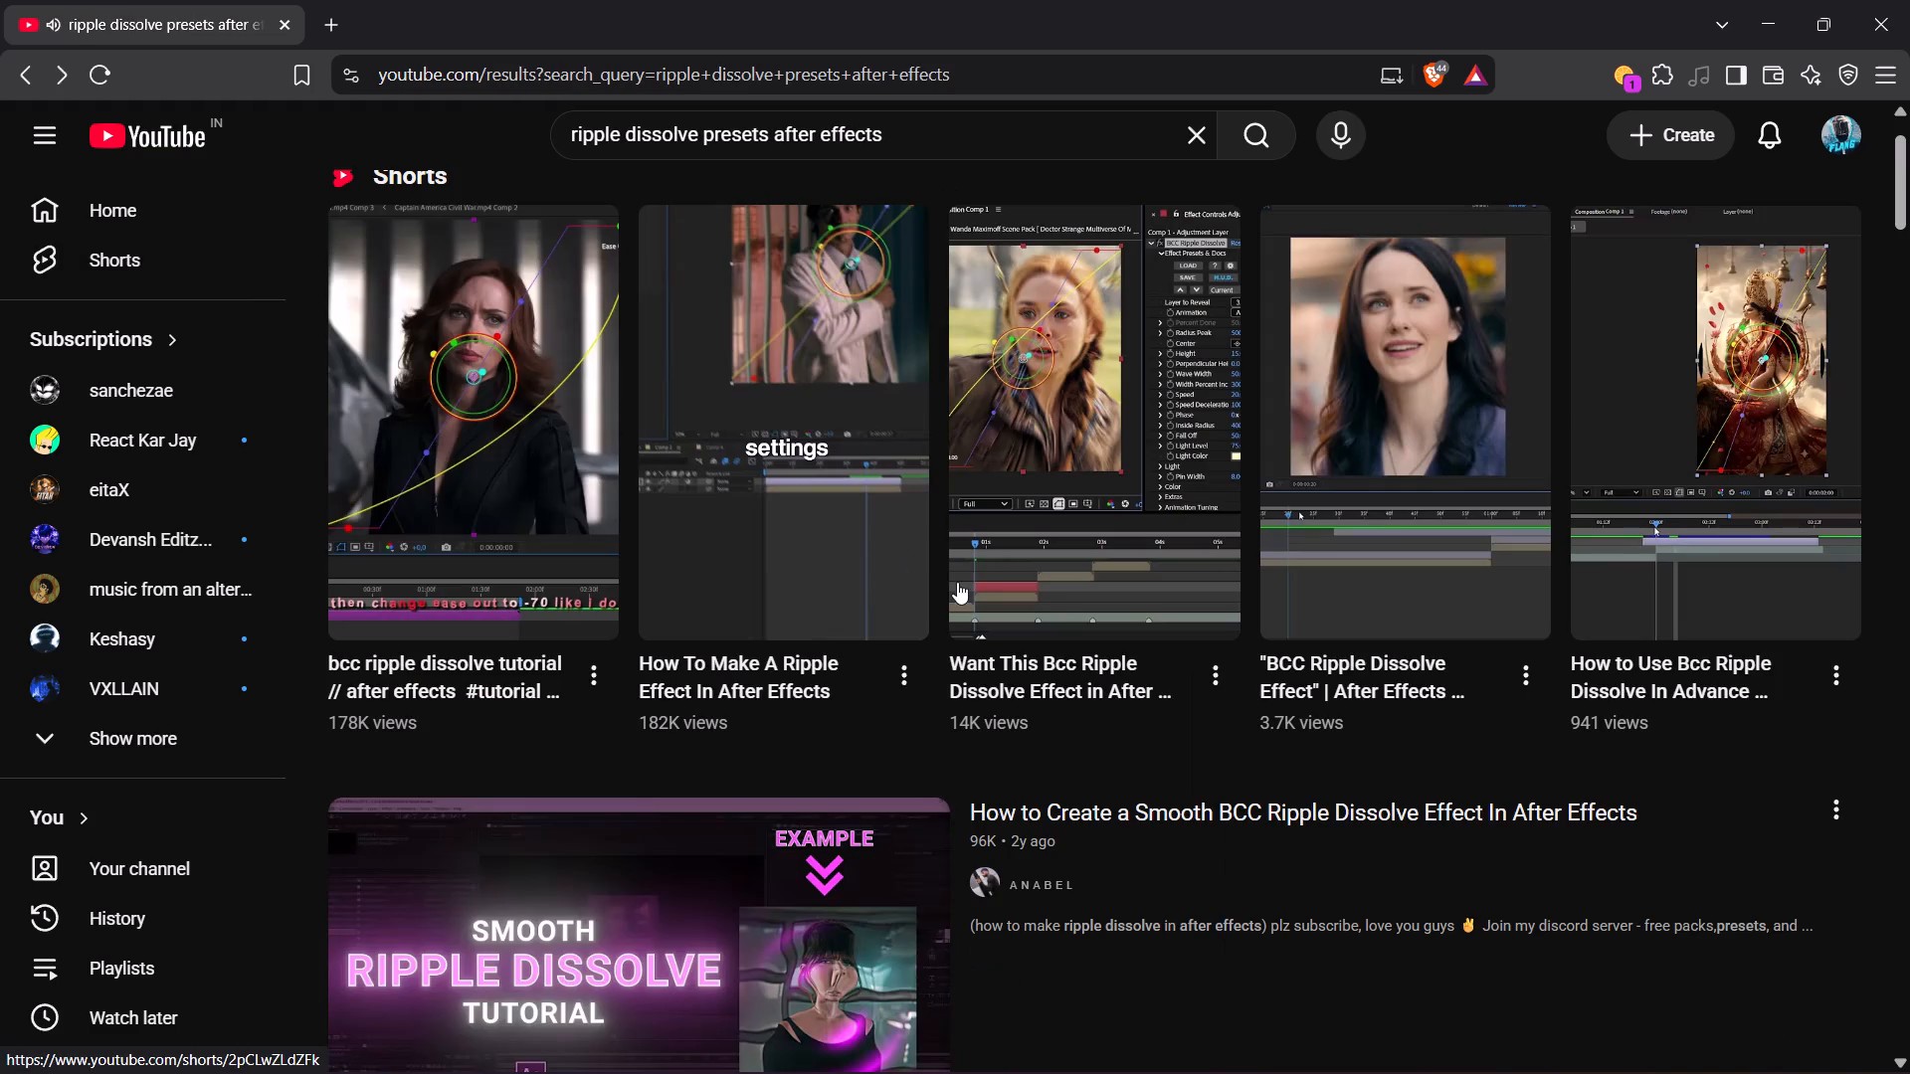
# Open the video "How to Create a Smooth BCC Ripple Dissolve Effect In After Effects" and skim its description and comments.
pyautogui.scroll(-4, 858, 585)
pyautogui.click(697, 547)
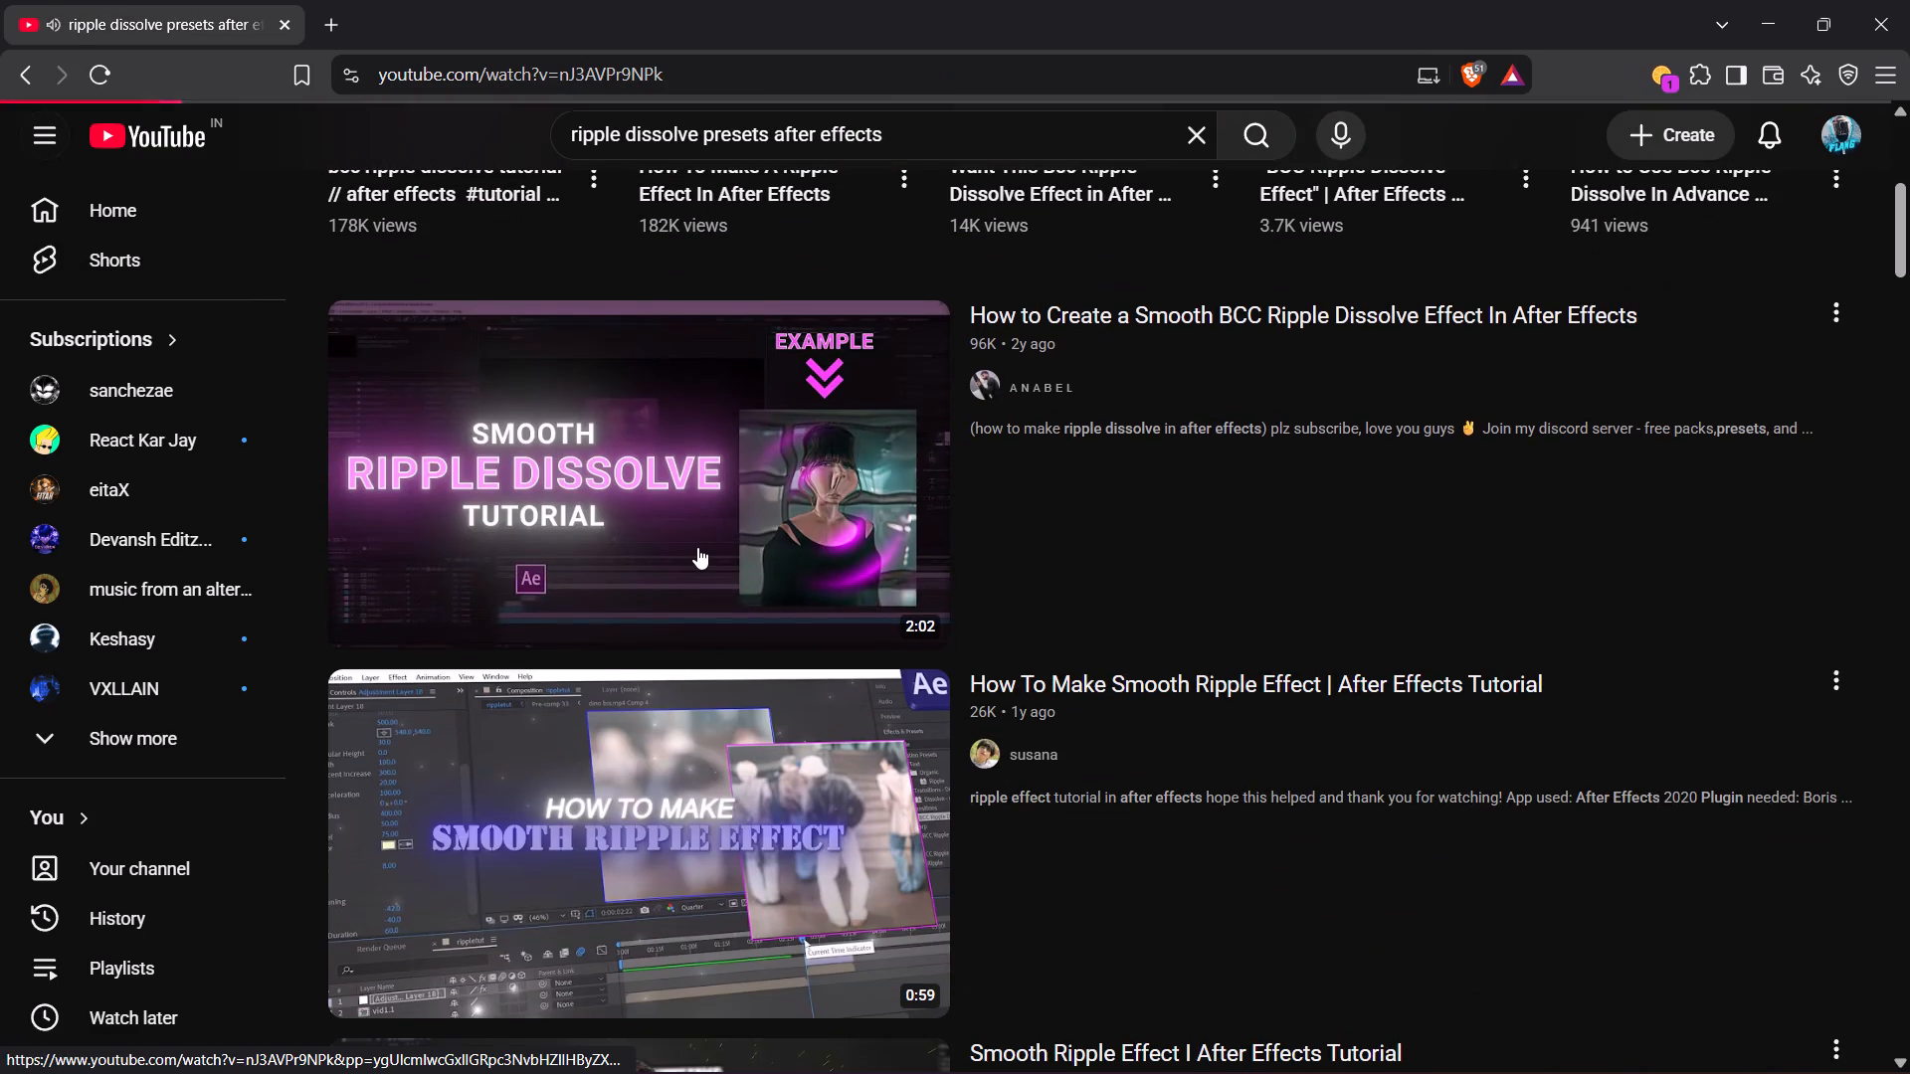
pyautogui.scroll(-6, 697, 547)
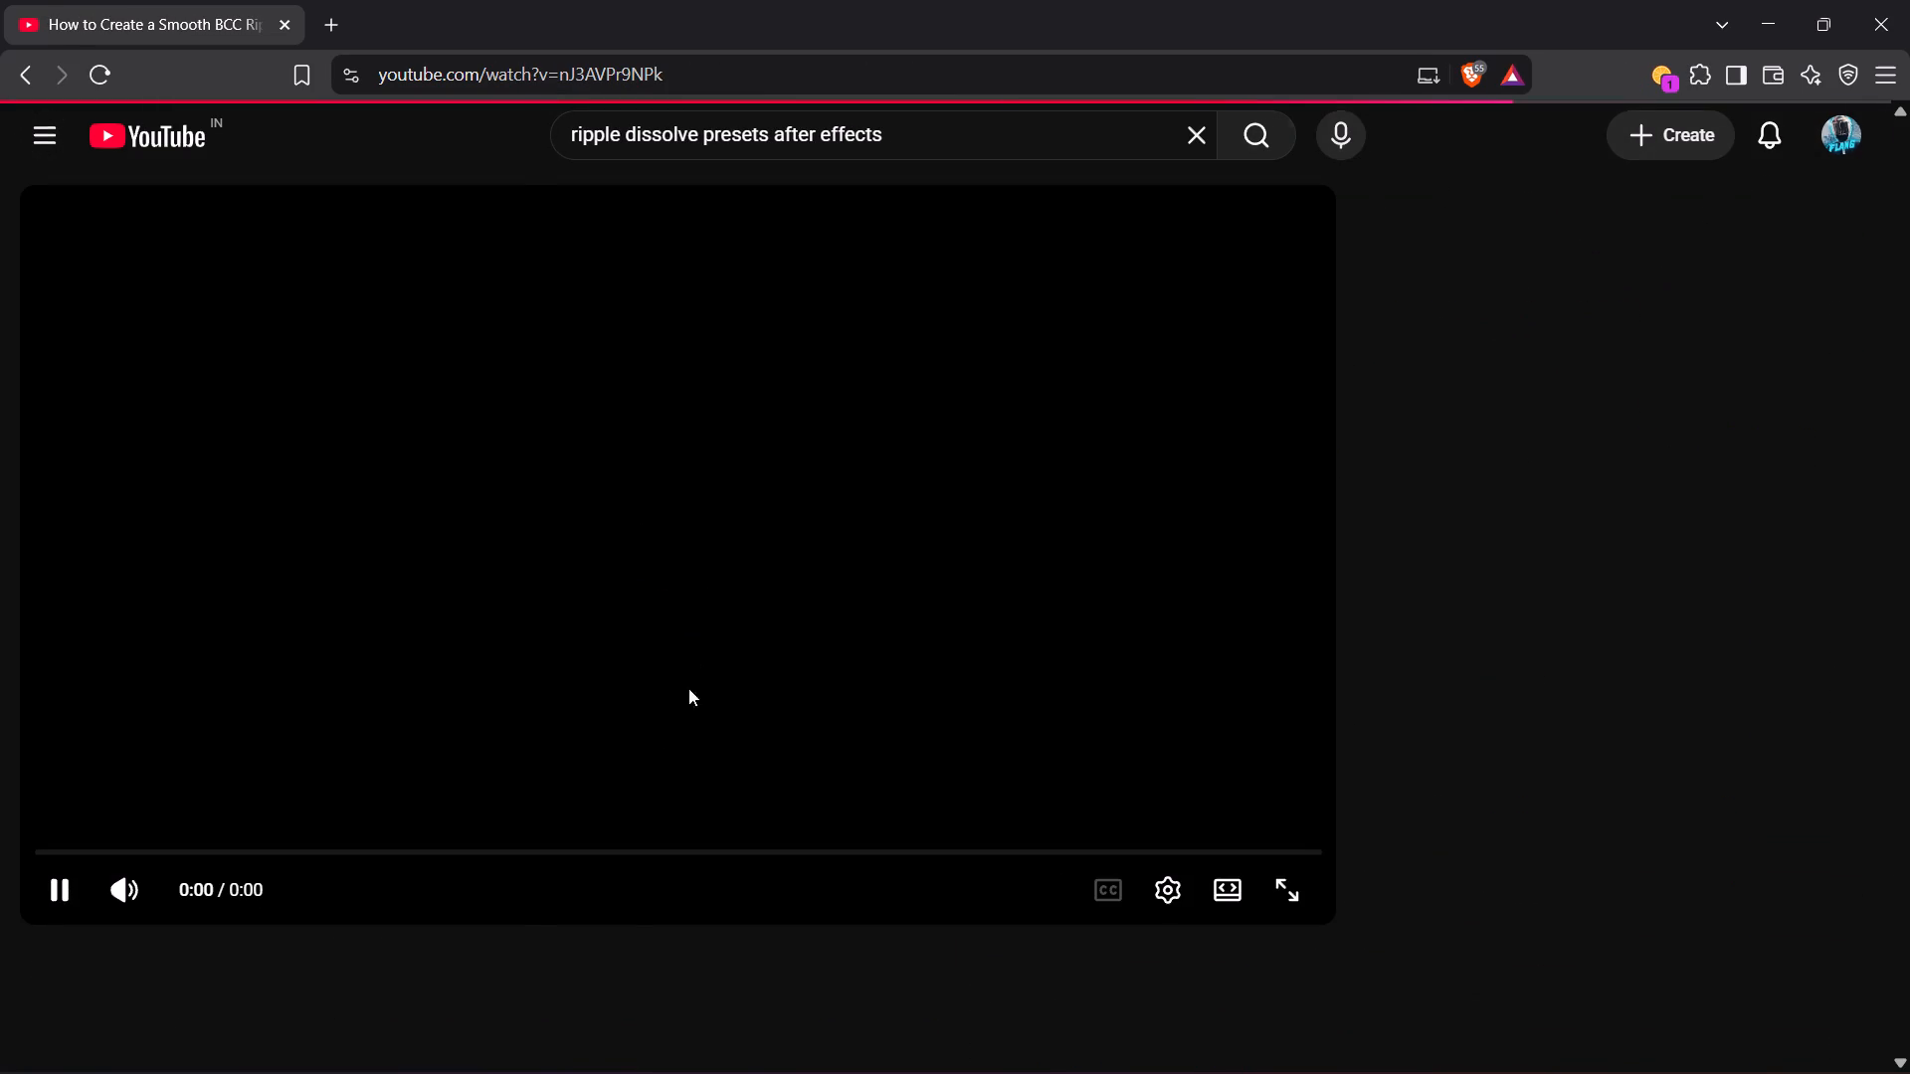
pyautogui.scroll(-6, 385, 736)
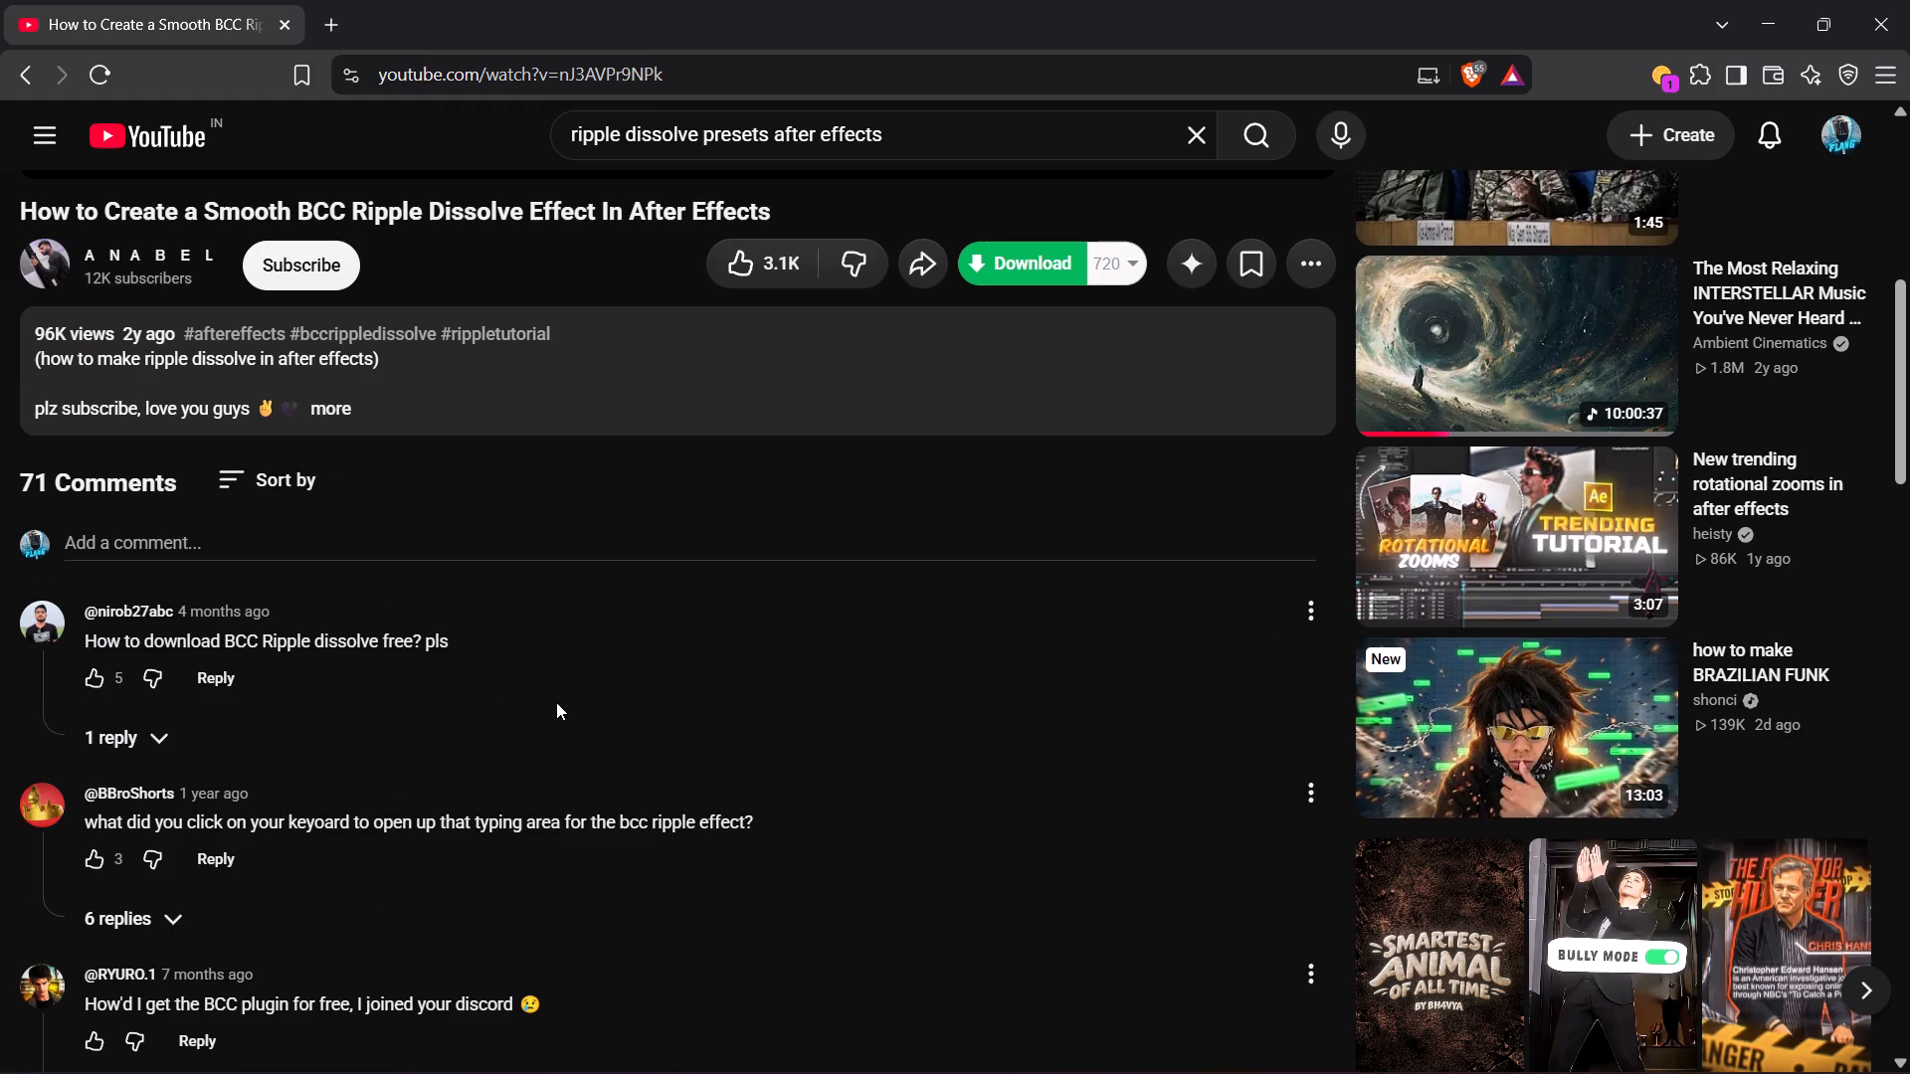
pyautogui.scroll(7, 576, 703)
pyautogui.scroll(-8, 576, 702)
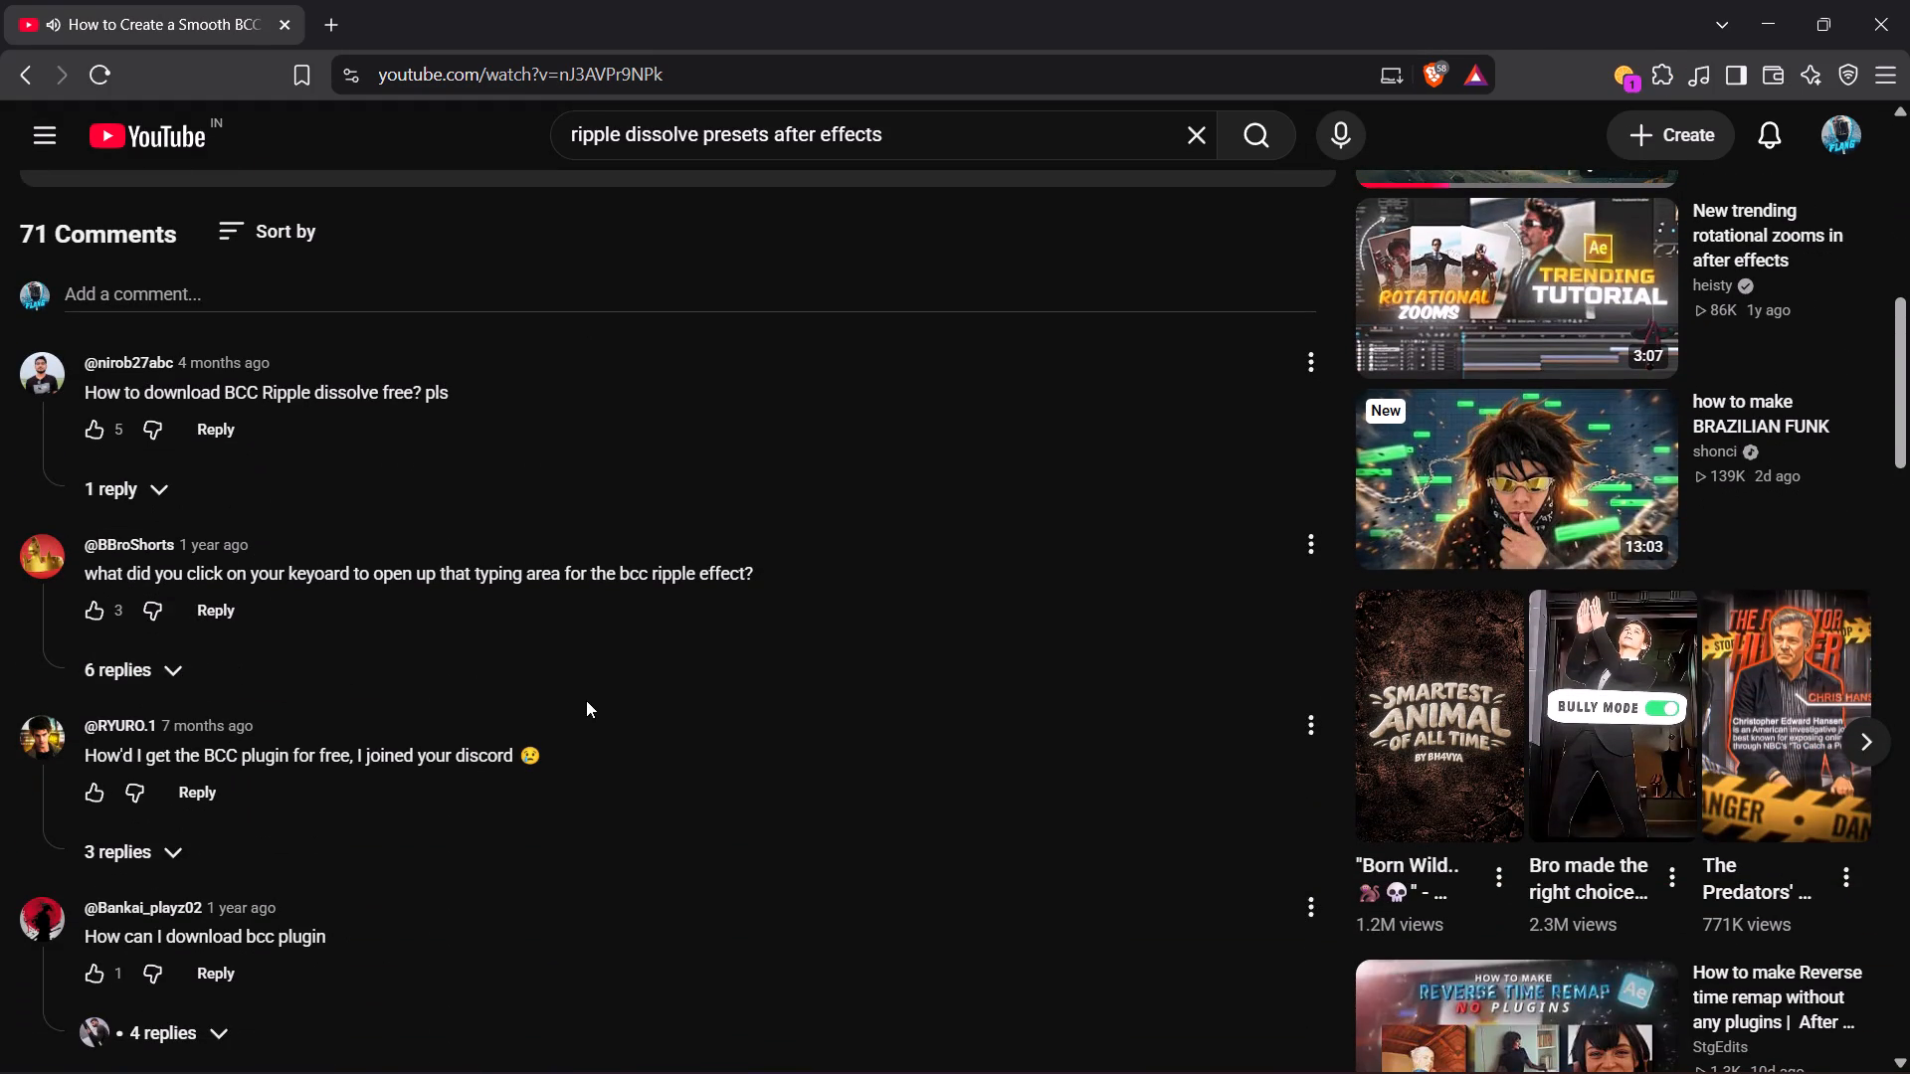
pyautogui.scroll(9, 586, 698)
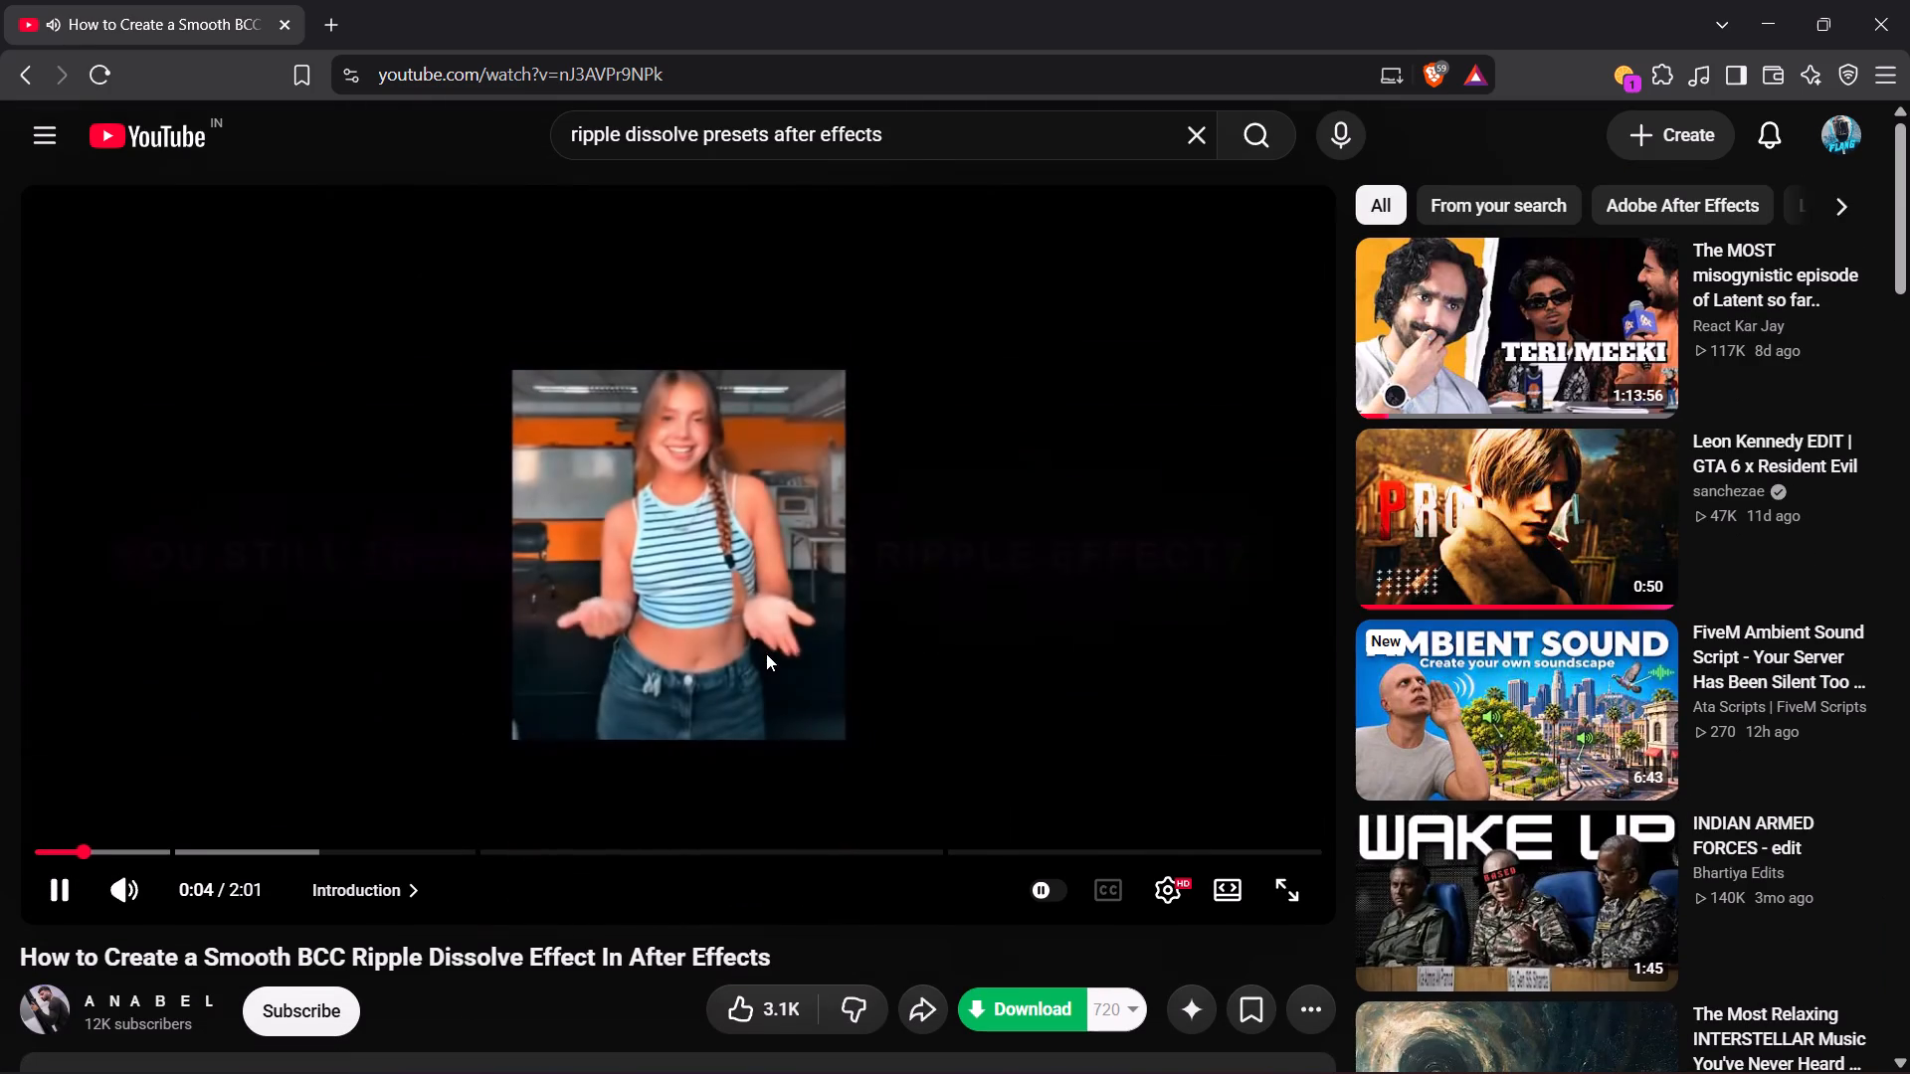
# Read the full reply thread under the comment asking how to open the typing area for the BCC ripple effect.
pyautogui.scroll(-5, 766, 653)
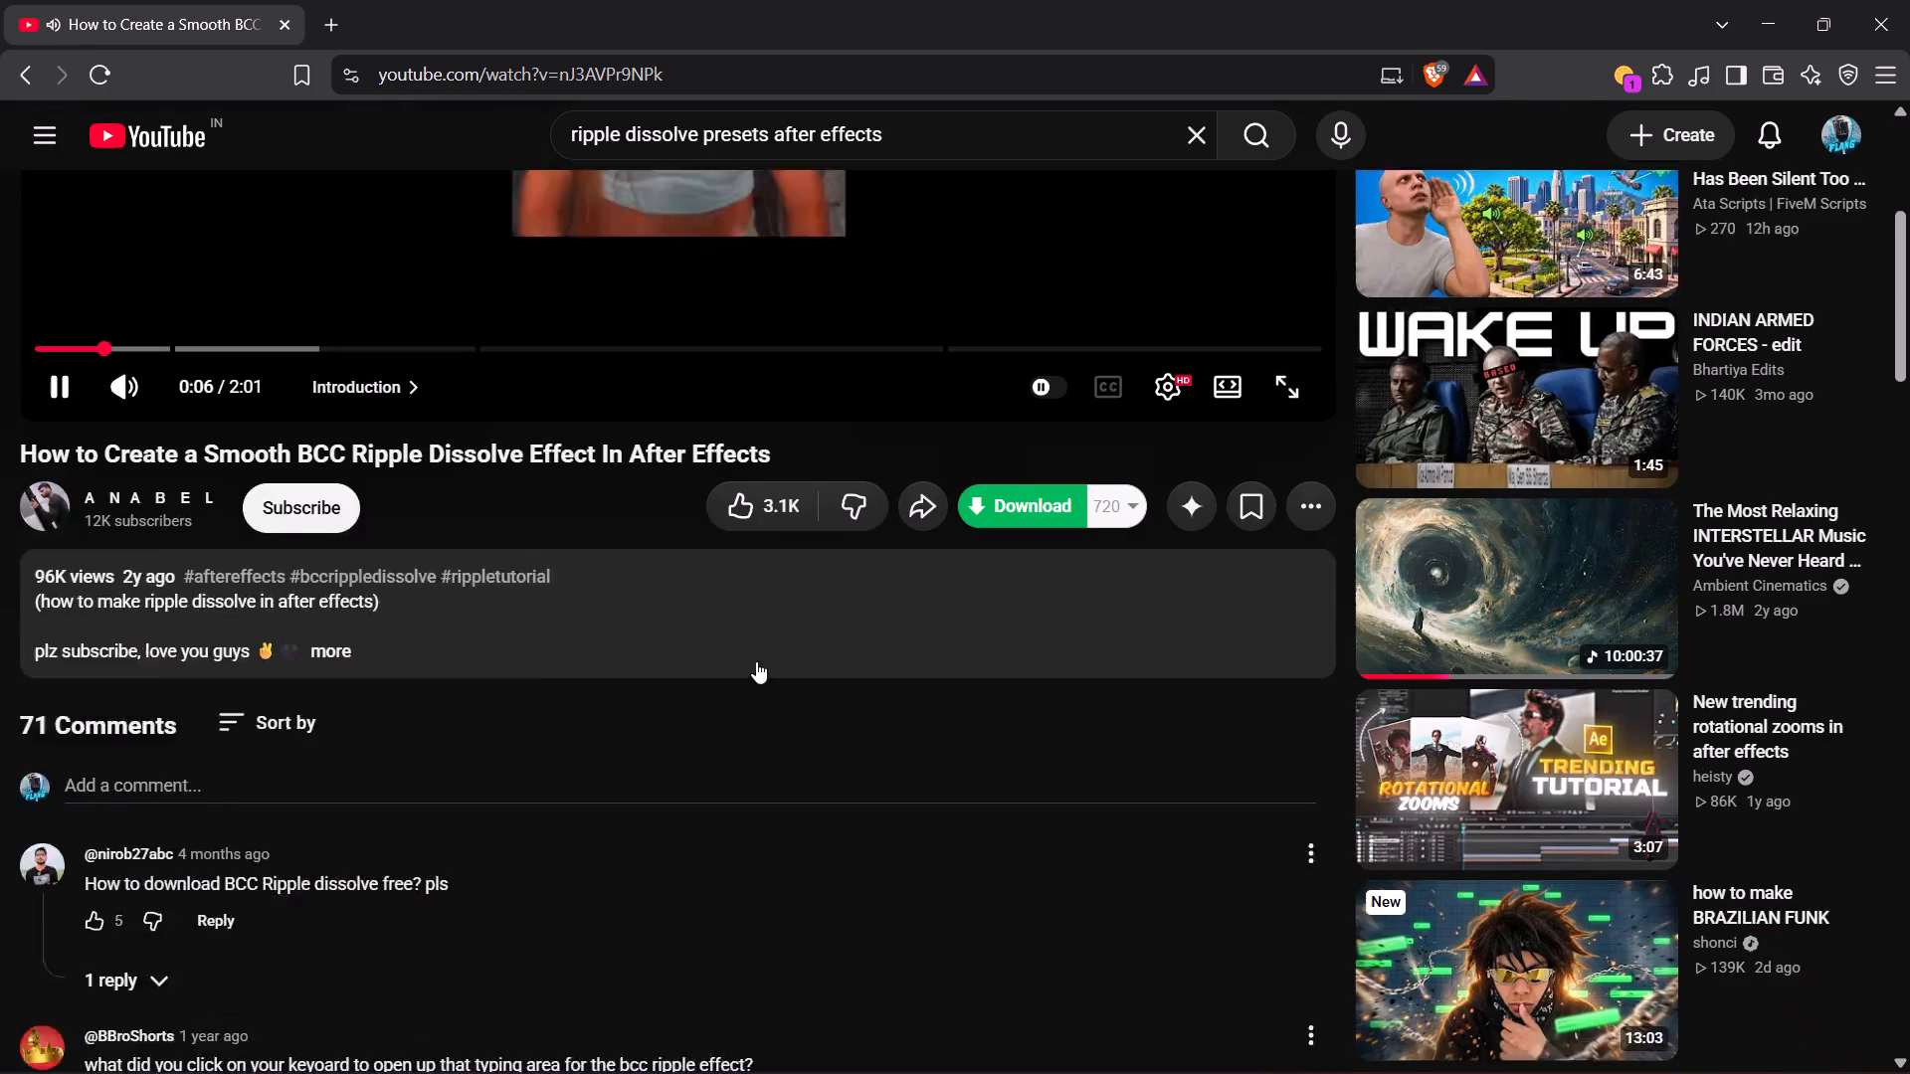
pyautogui.scroll(-1, 717, 670)
pyautogui.scroll(-1, 532, 729)
pyautogui.click(148, 786)
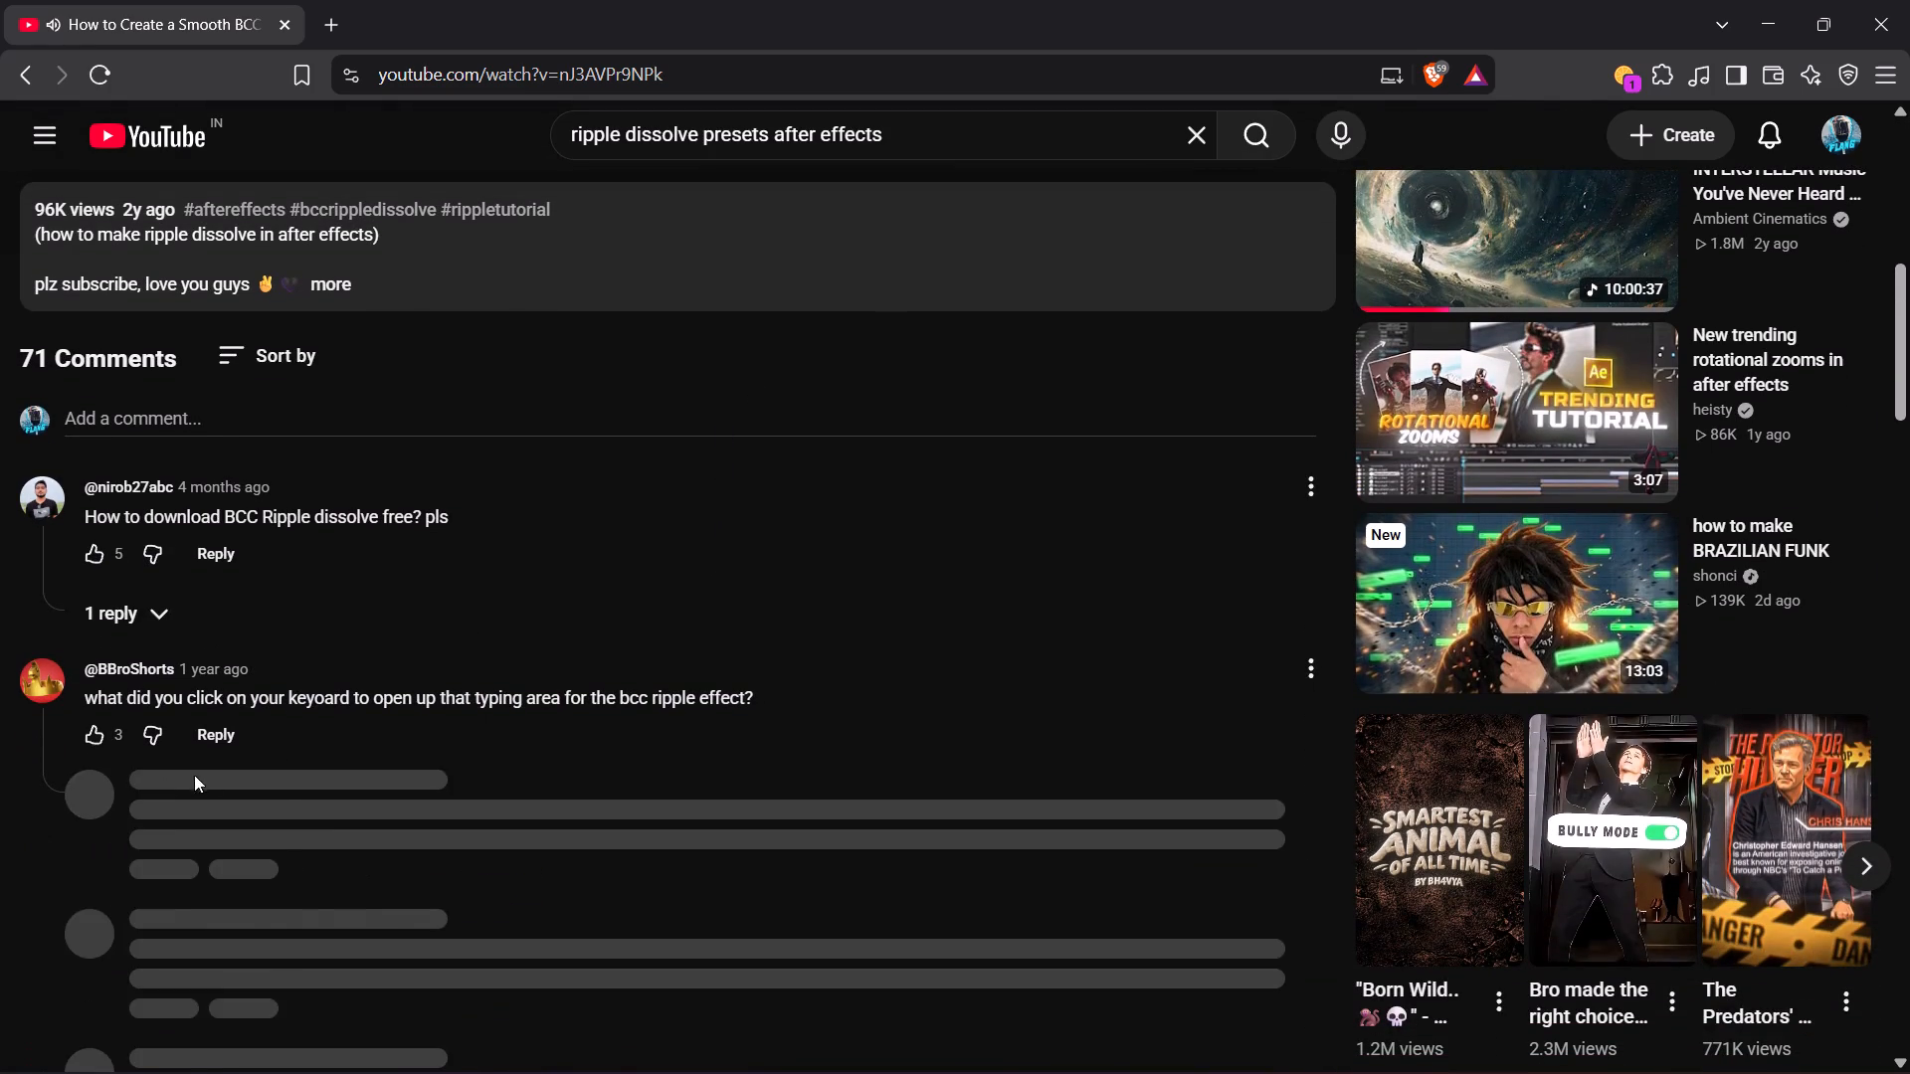
pyautogui.scroll(-2, 396, 723)
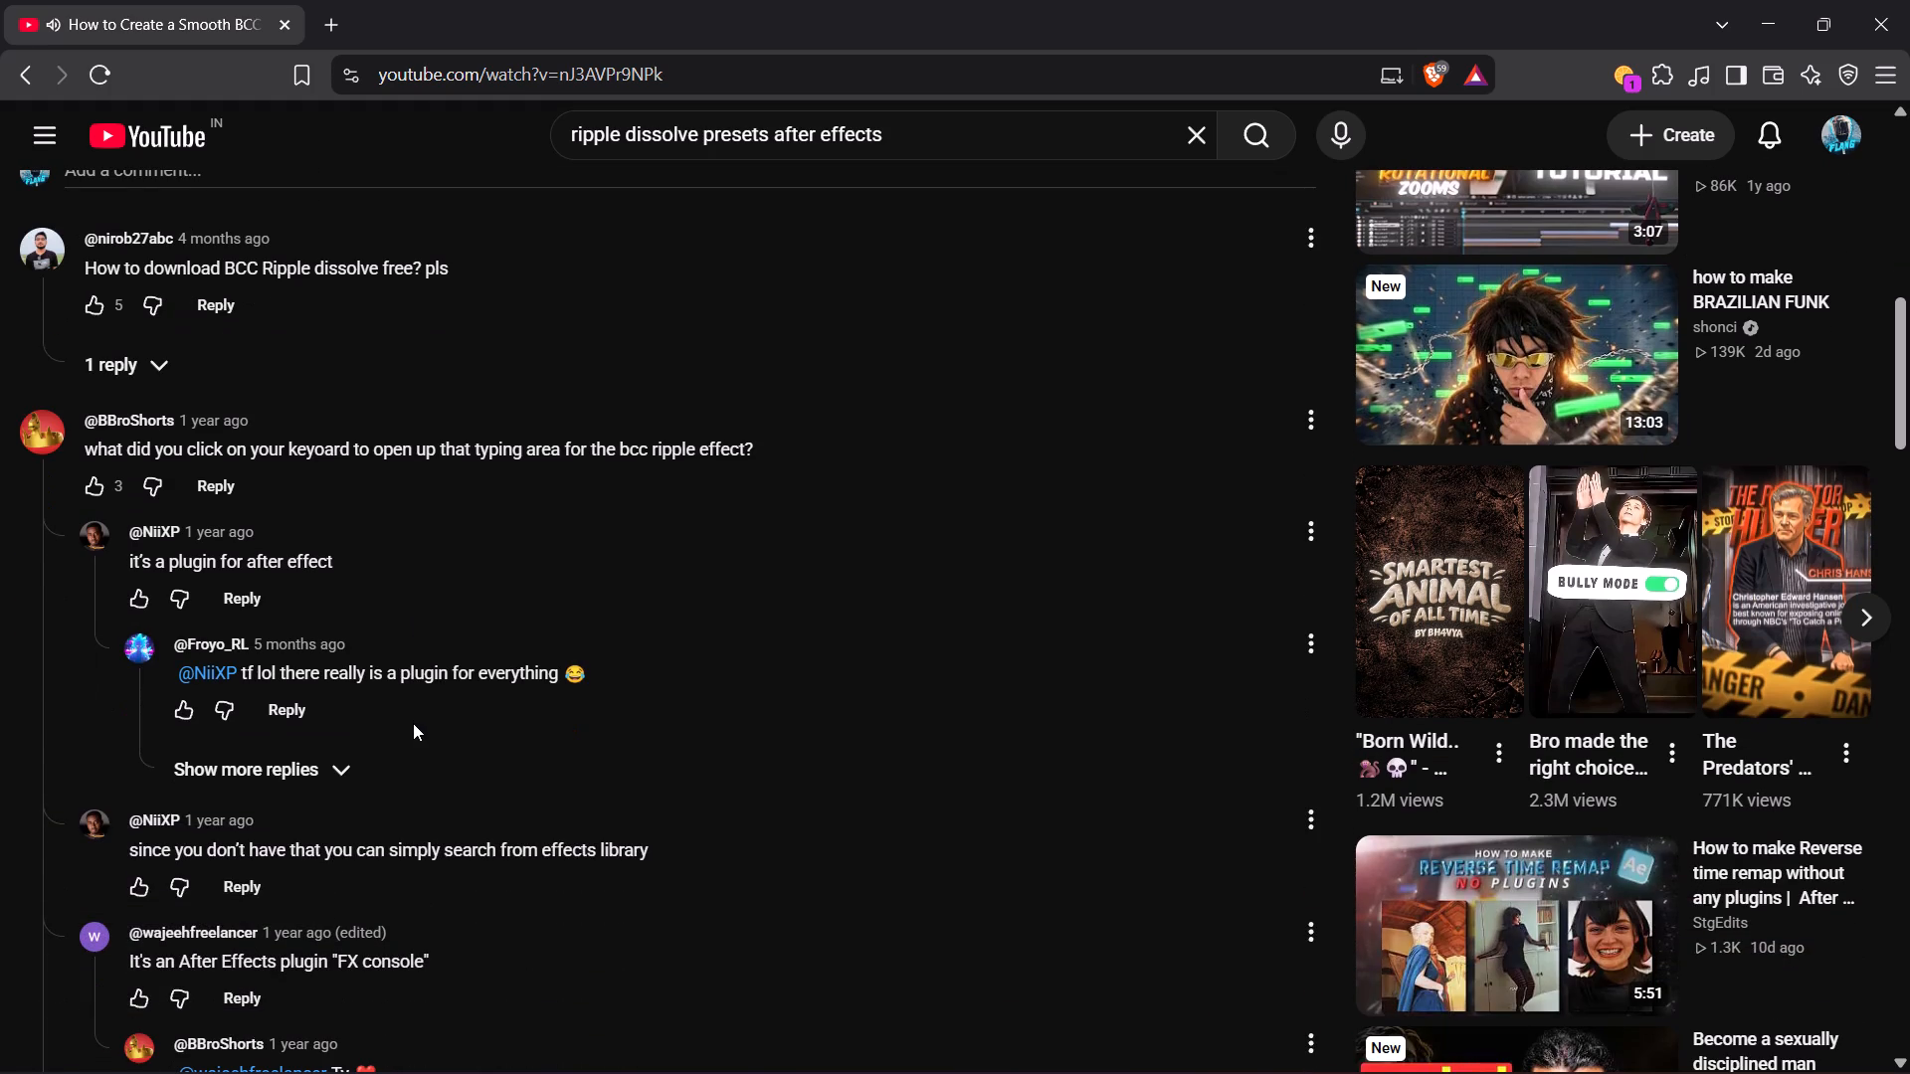
pyautogui.click(328, 766)
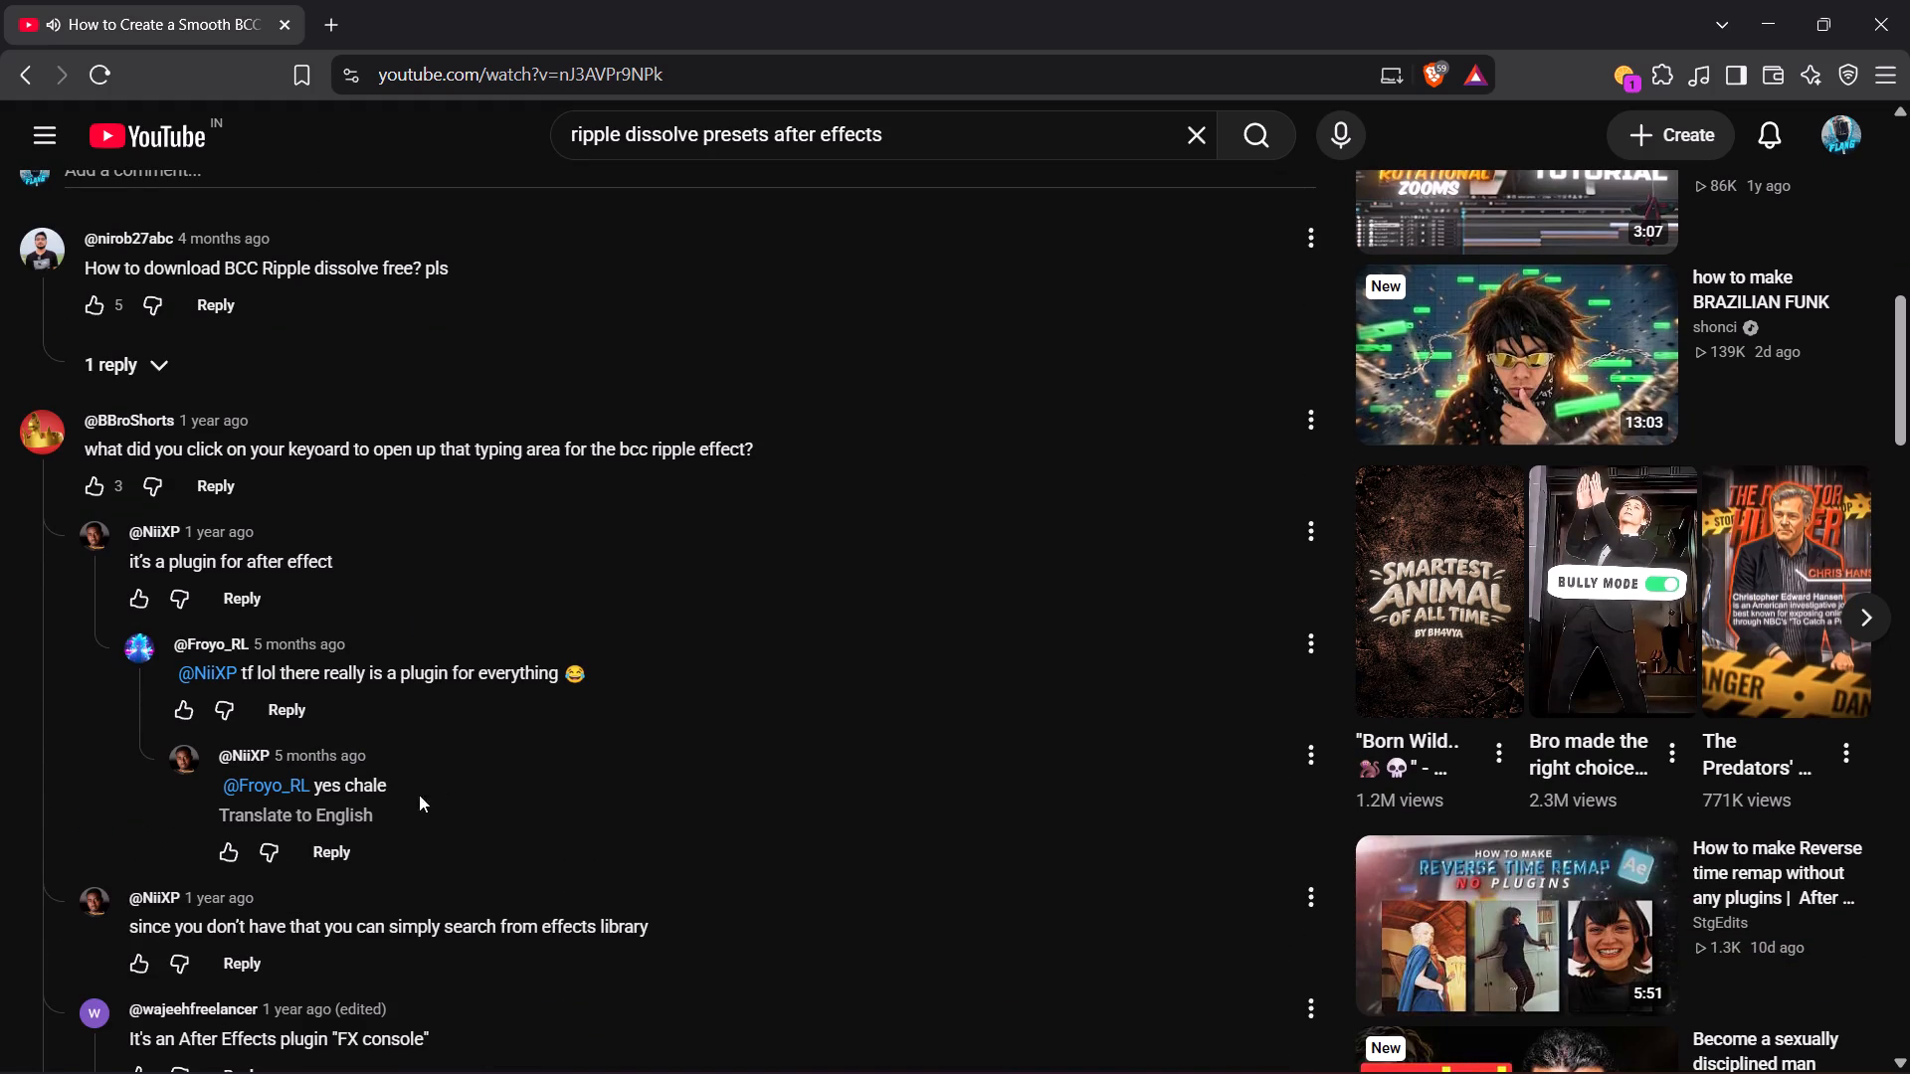
# Post the reply 'It's a script known as the "FX Console"' to the comment asking about the typing area.
pyautogui.click(202, 489)
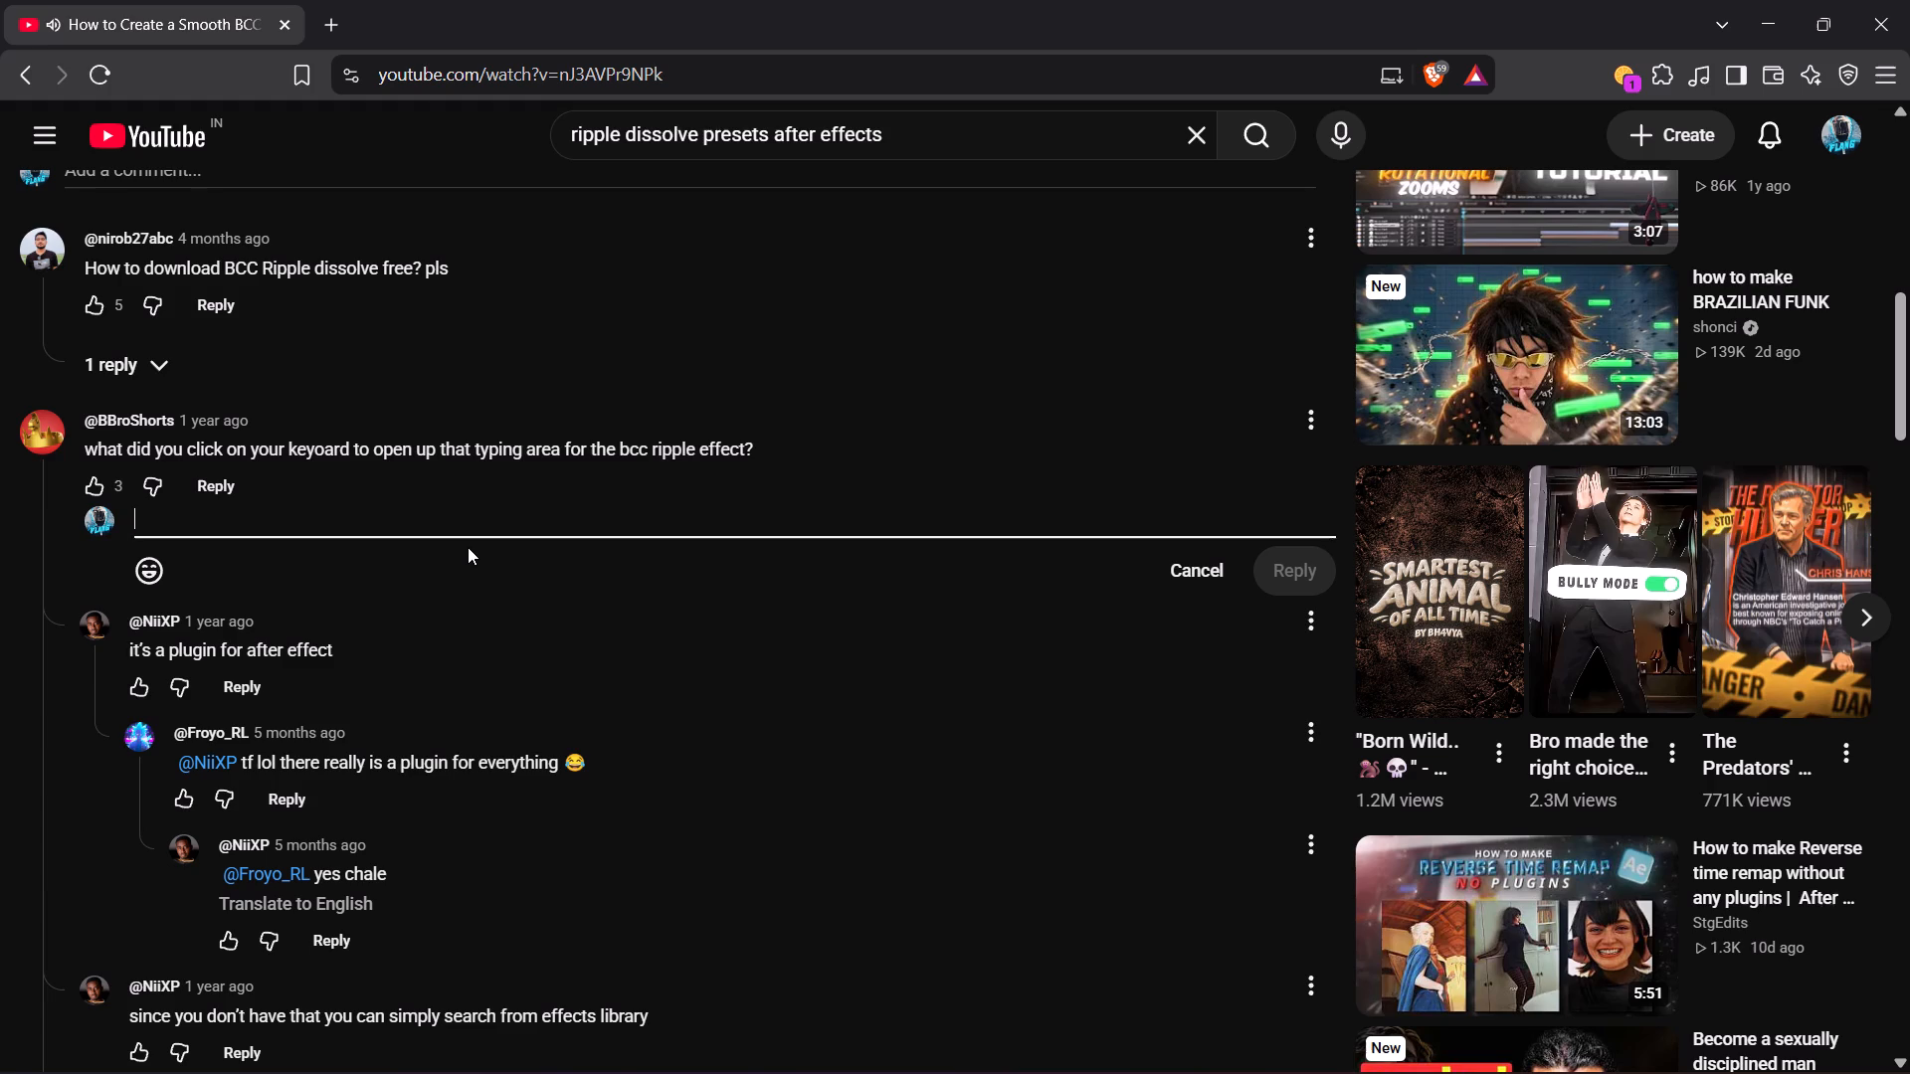
pyautogui.write("It's a")
pyautogui.press('space')
pyautogui.write('scro')
pyautogui.press('Insert')
pyautogui.press('BackSpace')
pyautogui.write('ipt known as')
pyautogui.press('space')
pyautogui.write('the')
pyautogui.press('space')
pyautogui.hotkey('shift', '"')
pyautogui.write('FX')
pyautogui.press('space')
pyautogui.write('Console')
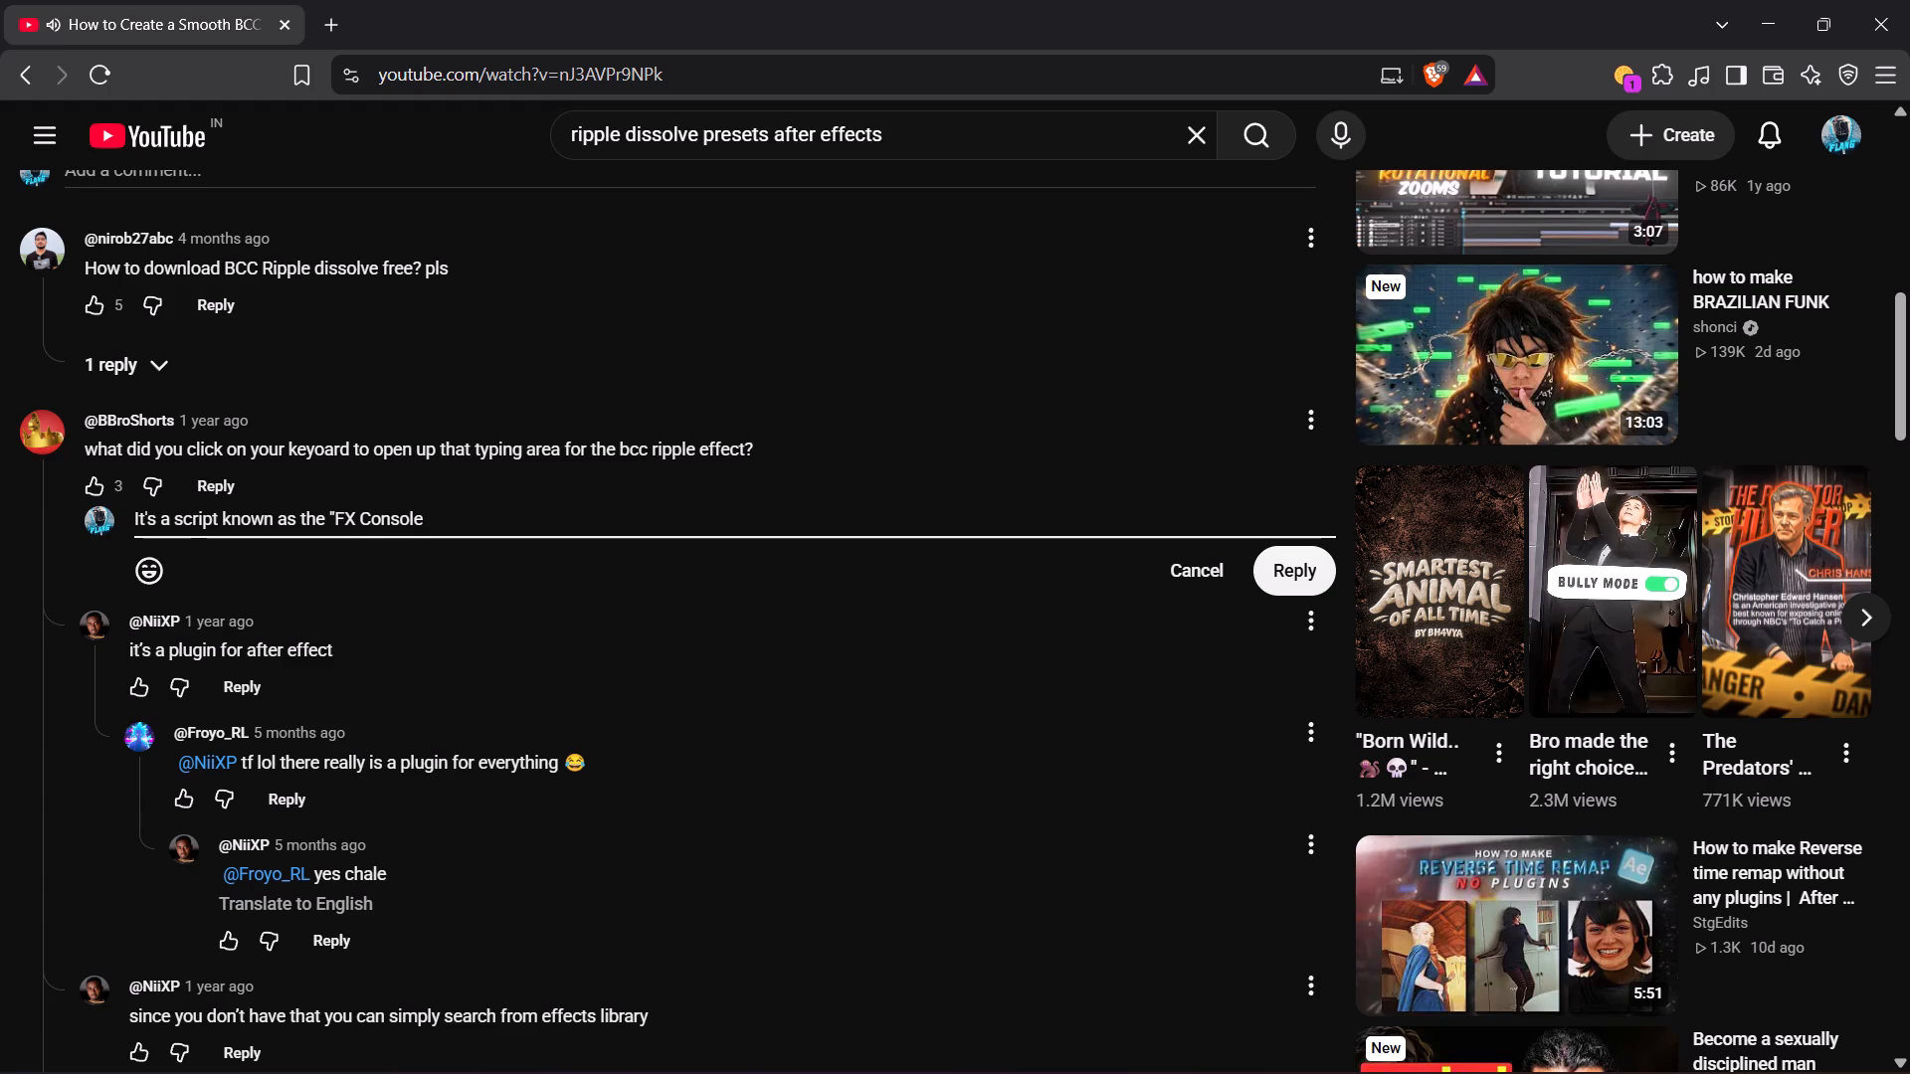
pyautogui.hotkey('shift', '"')
pyautogui.hotkey('ctrl', 'Return')
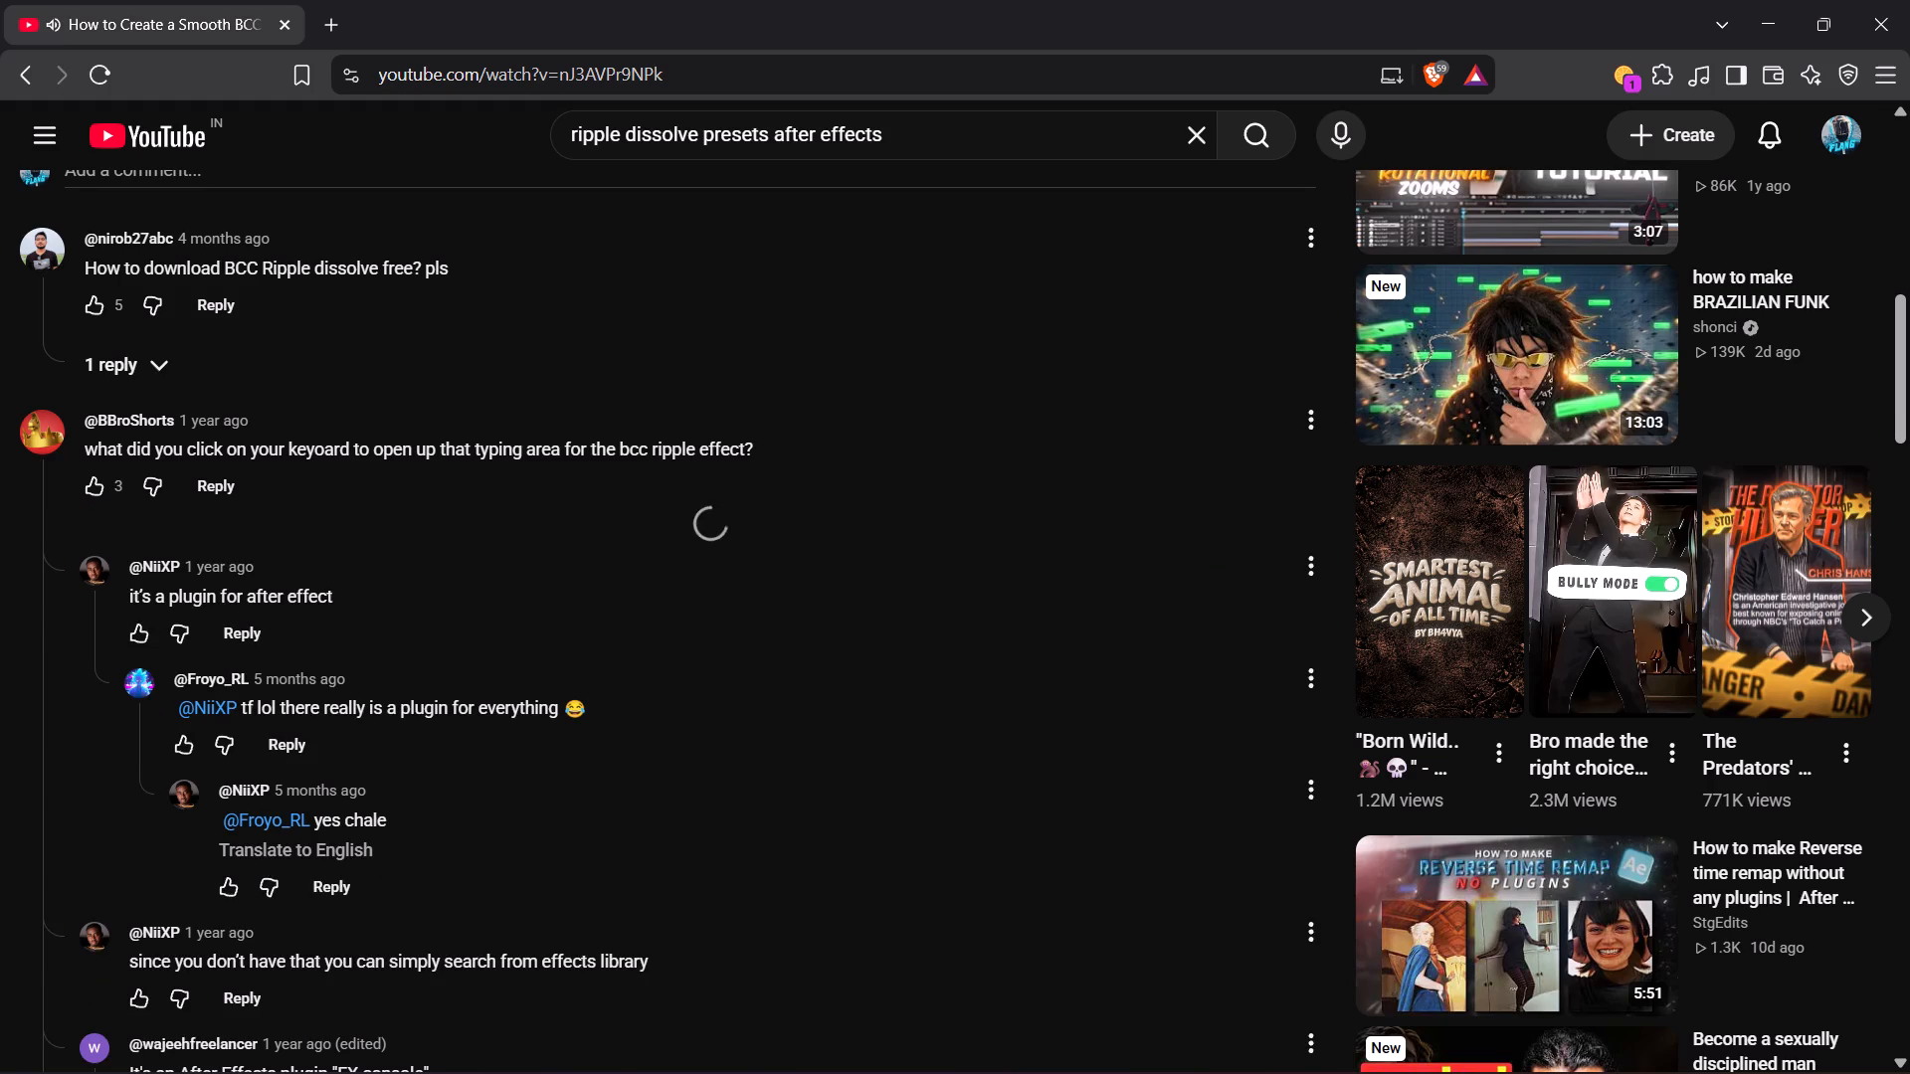
# Skip ahead through the tutorial's "Applying the effect" section to examine the ripple settings, and return to the search results.
pyautogui.scroll(15, 468, 547)
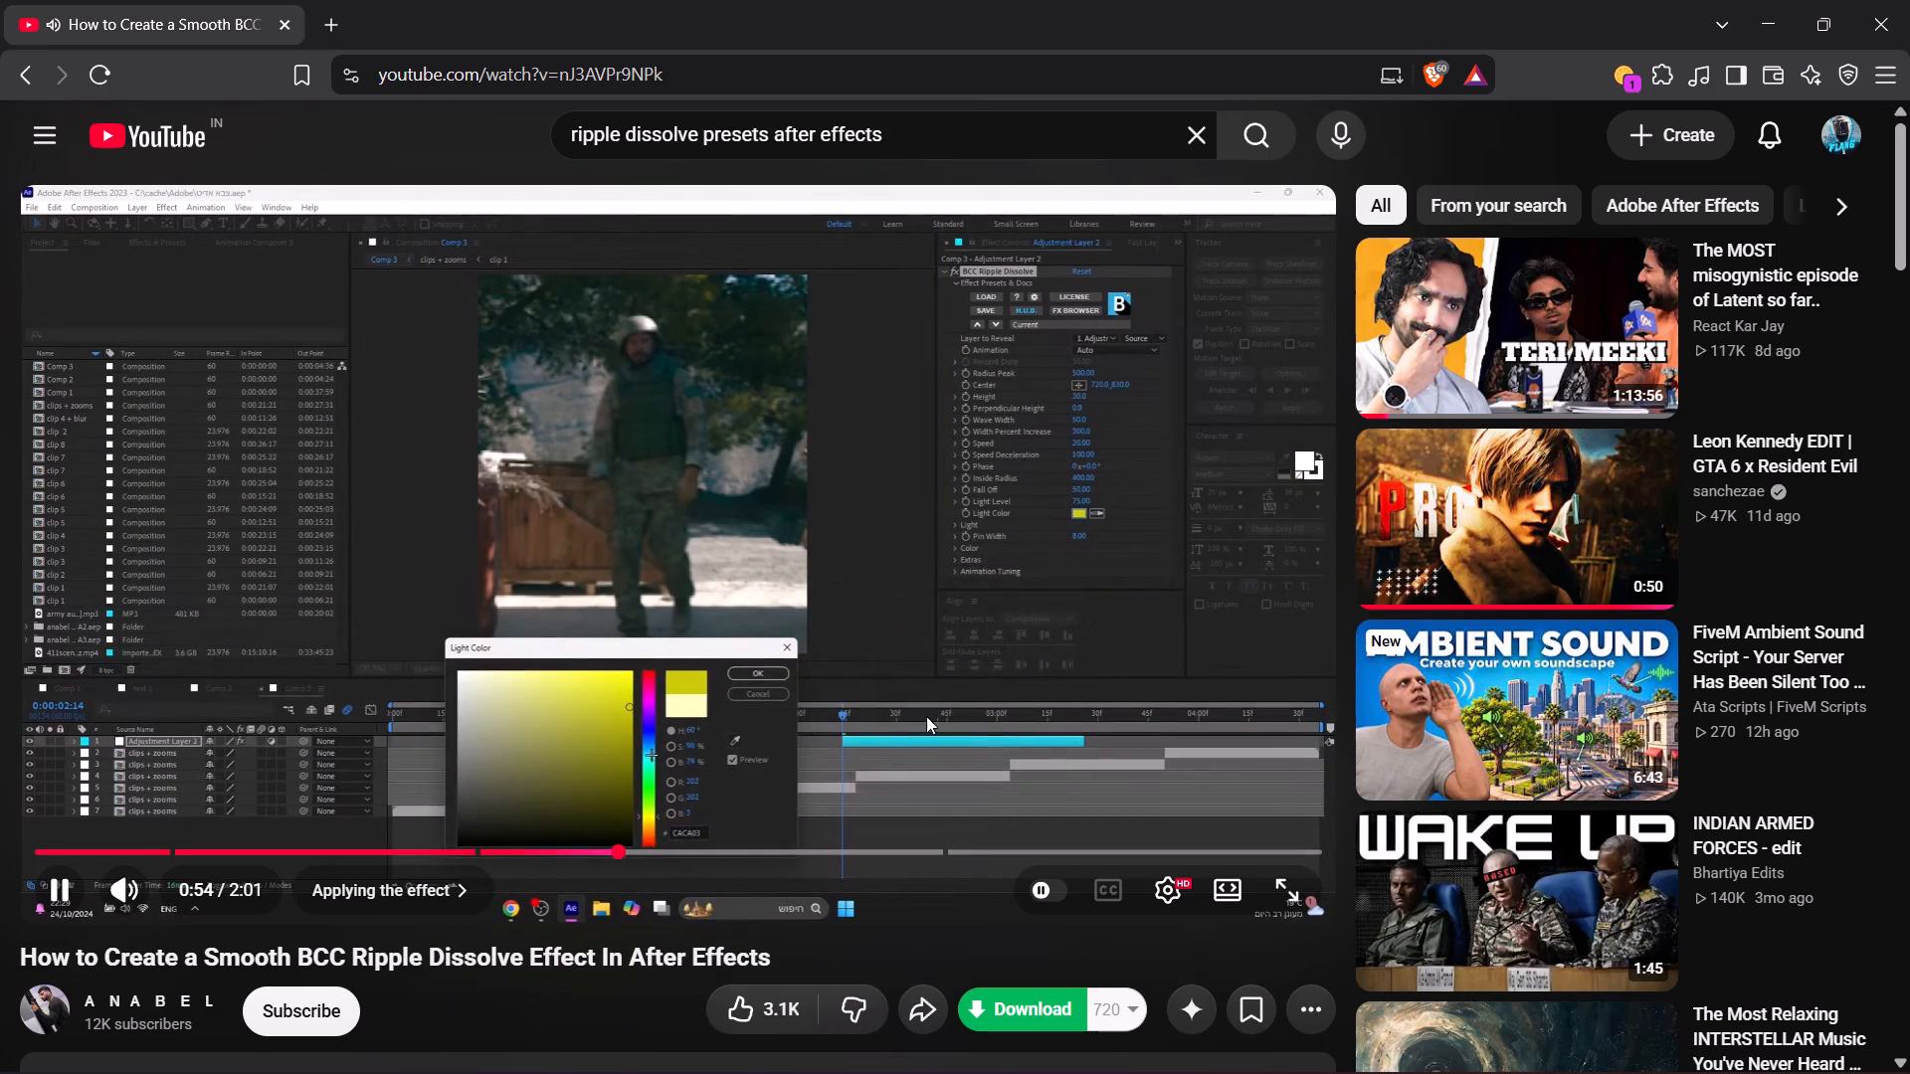
pyautogui.click(641, 850)
pyautogui.click(670, 842)
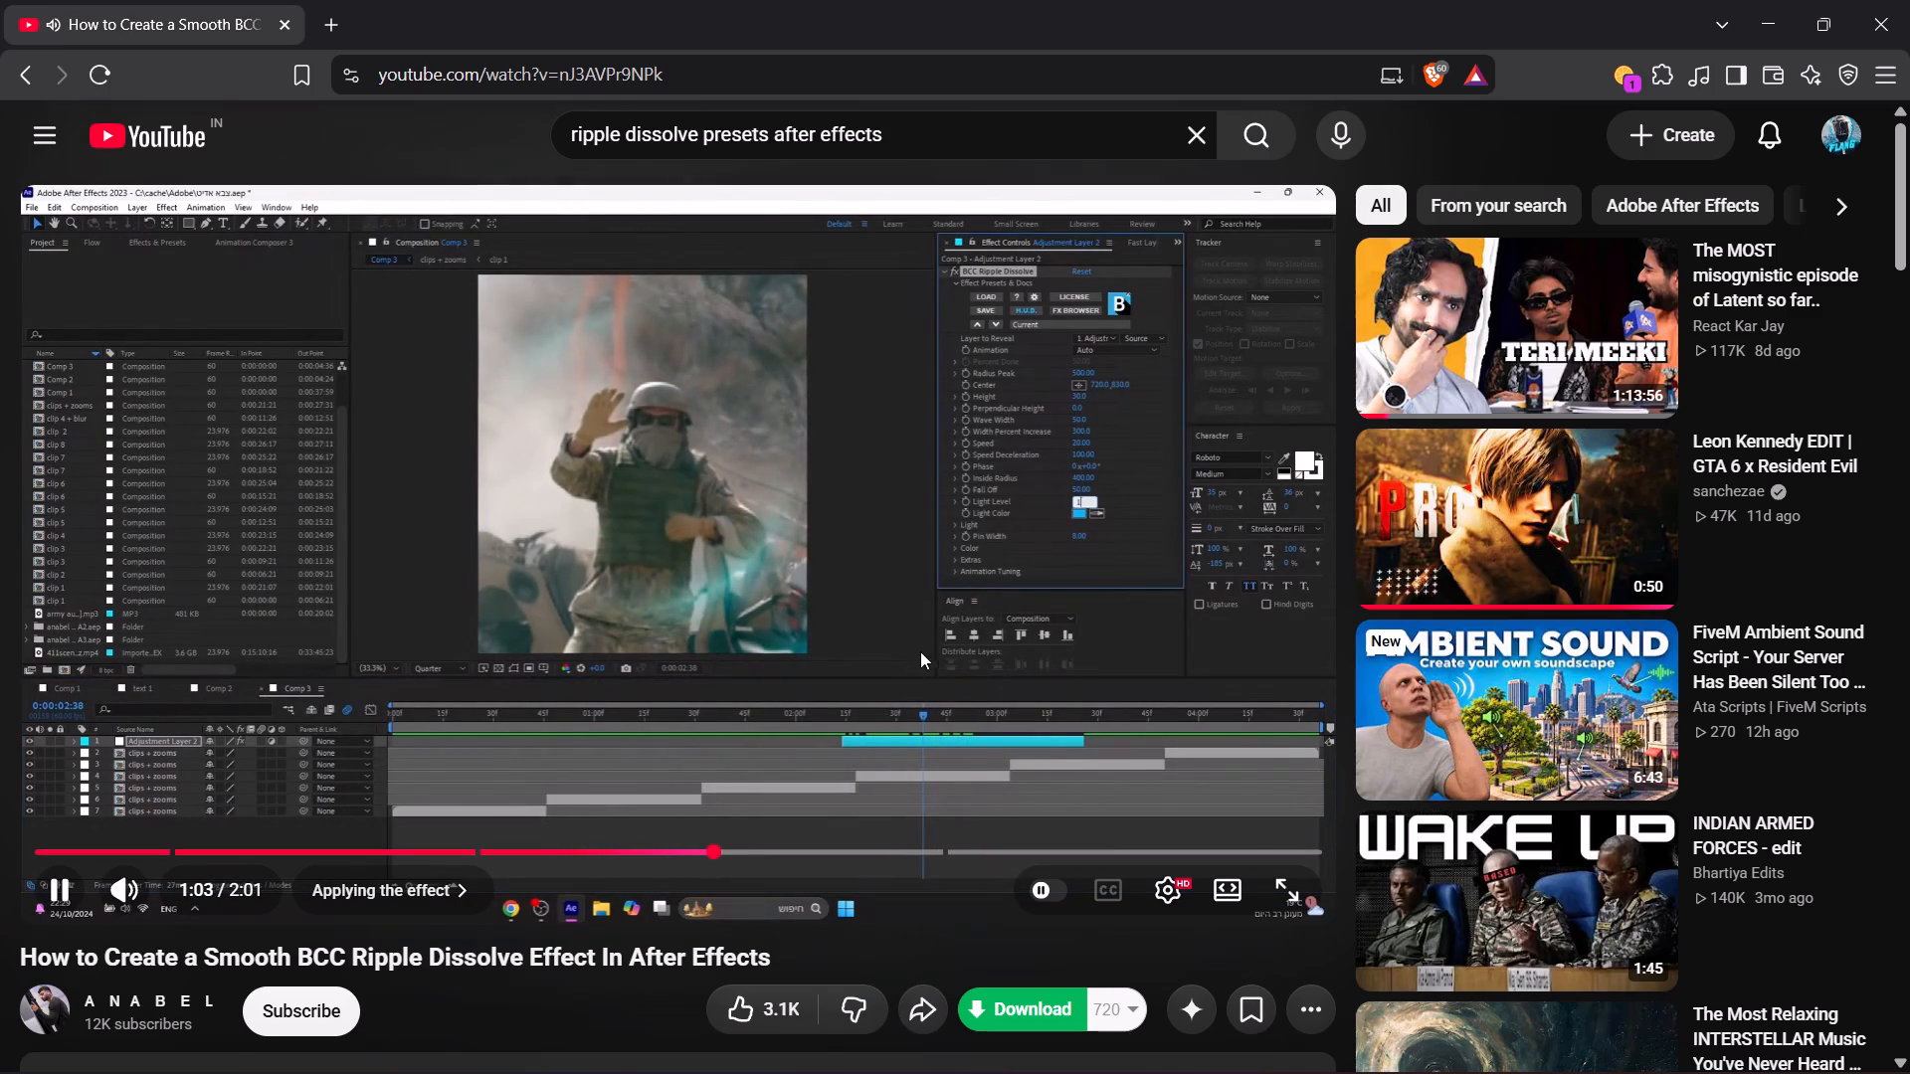
pyautogui.click(871, 628)
pyautogui.moveTo(836, 631); pyautogui.dragTo(848, 636)
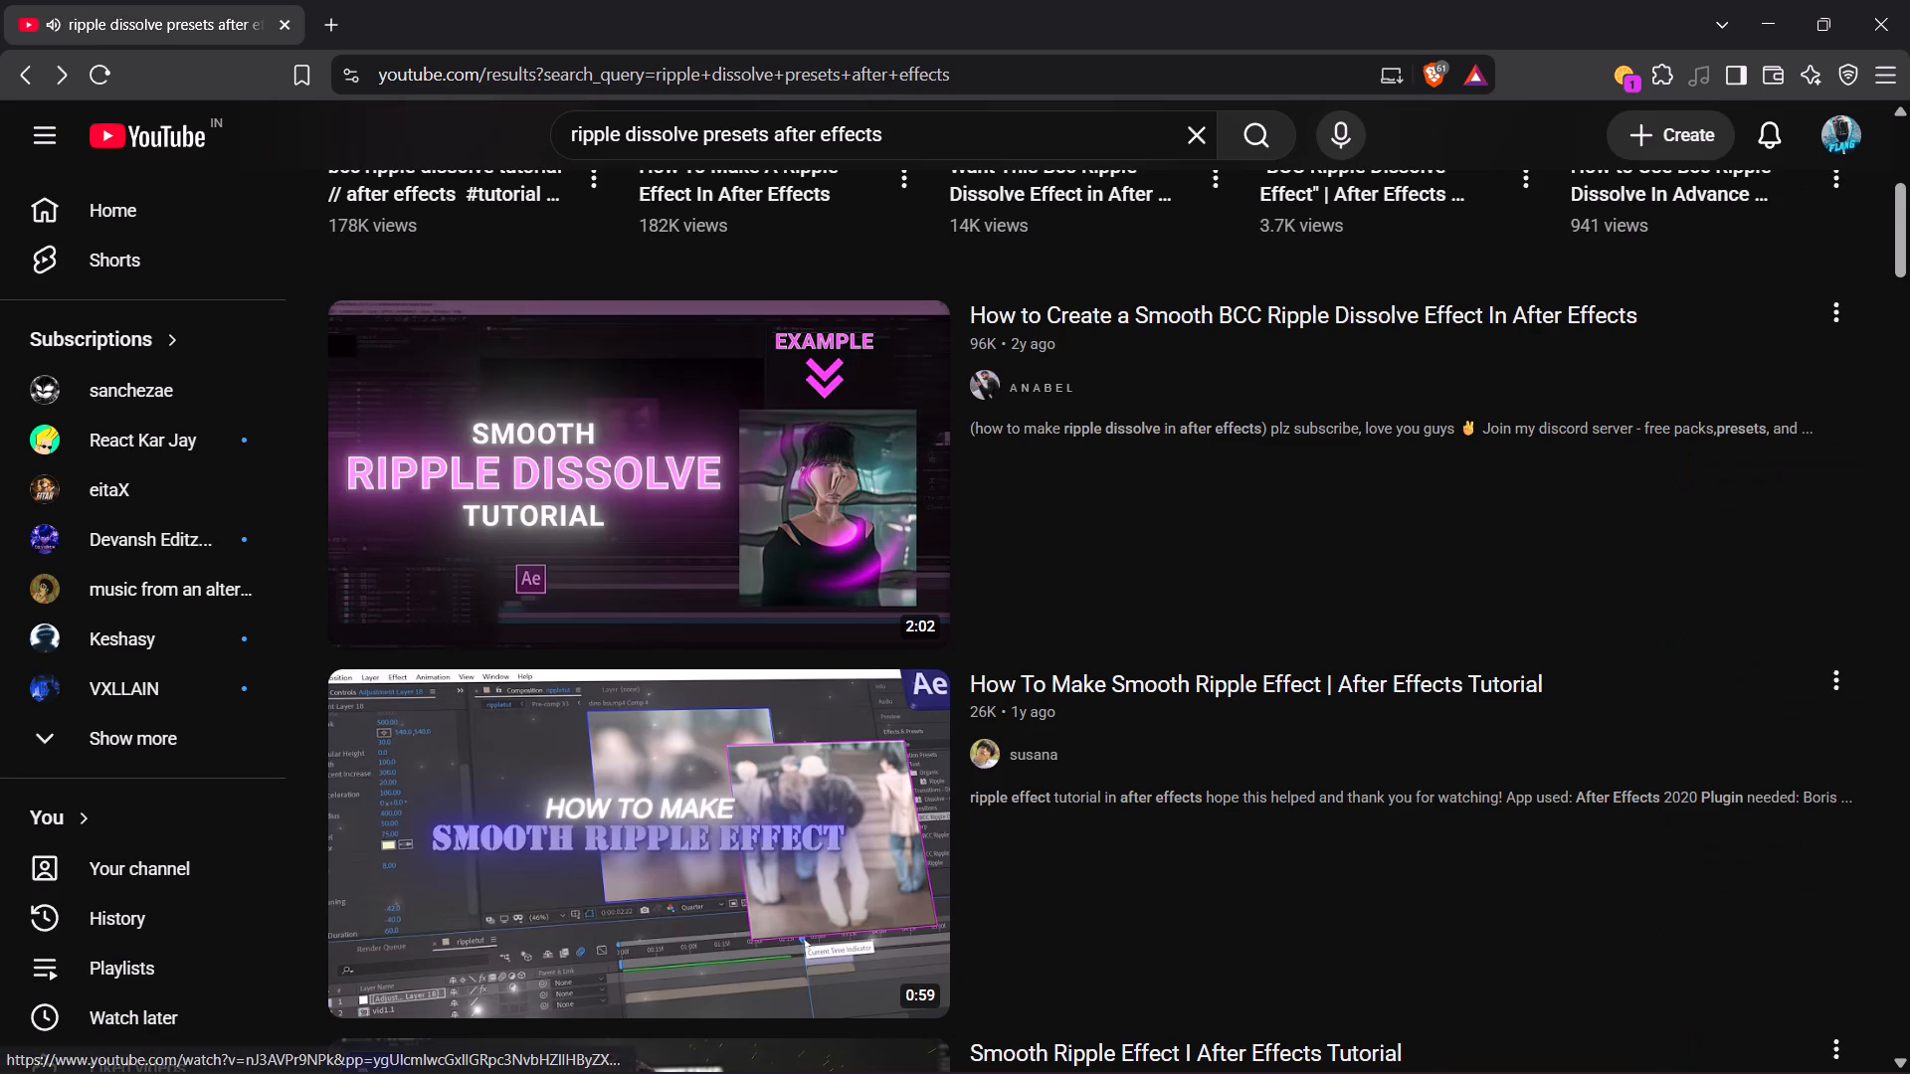
# Browse further down the ripple results and open the video "Smoothest ripple effect + Free Preset ; after effects".
pyautogui.scroll(-7, 823, 635)
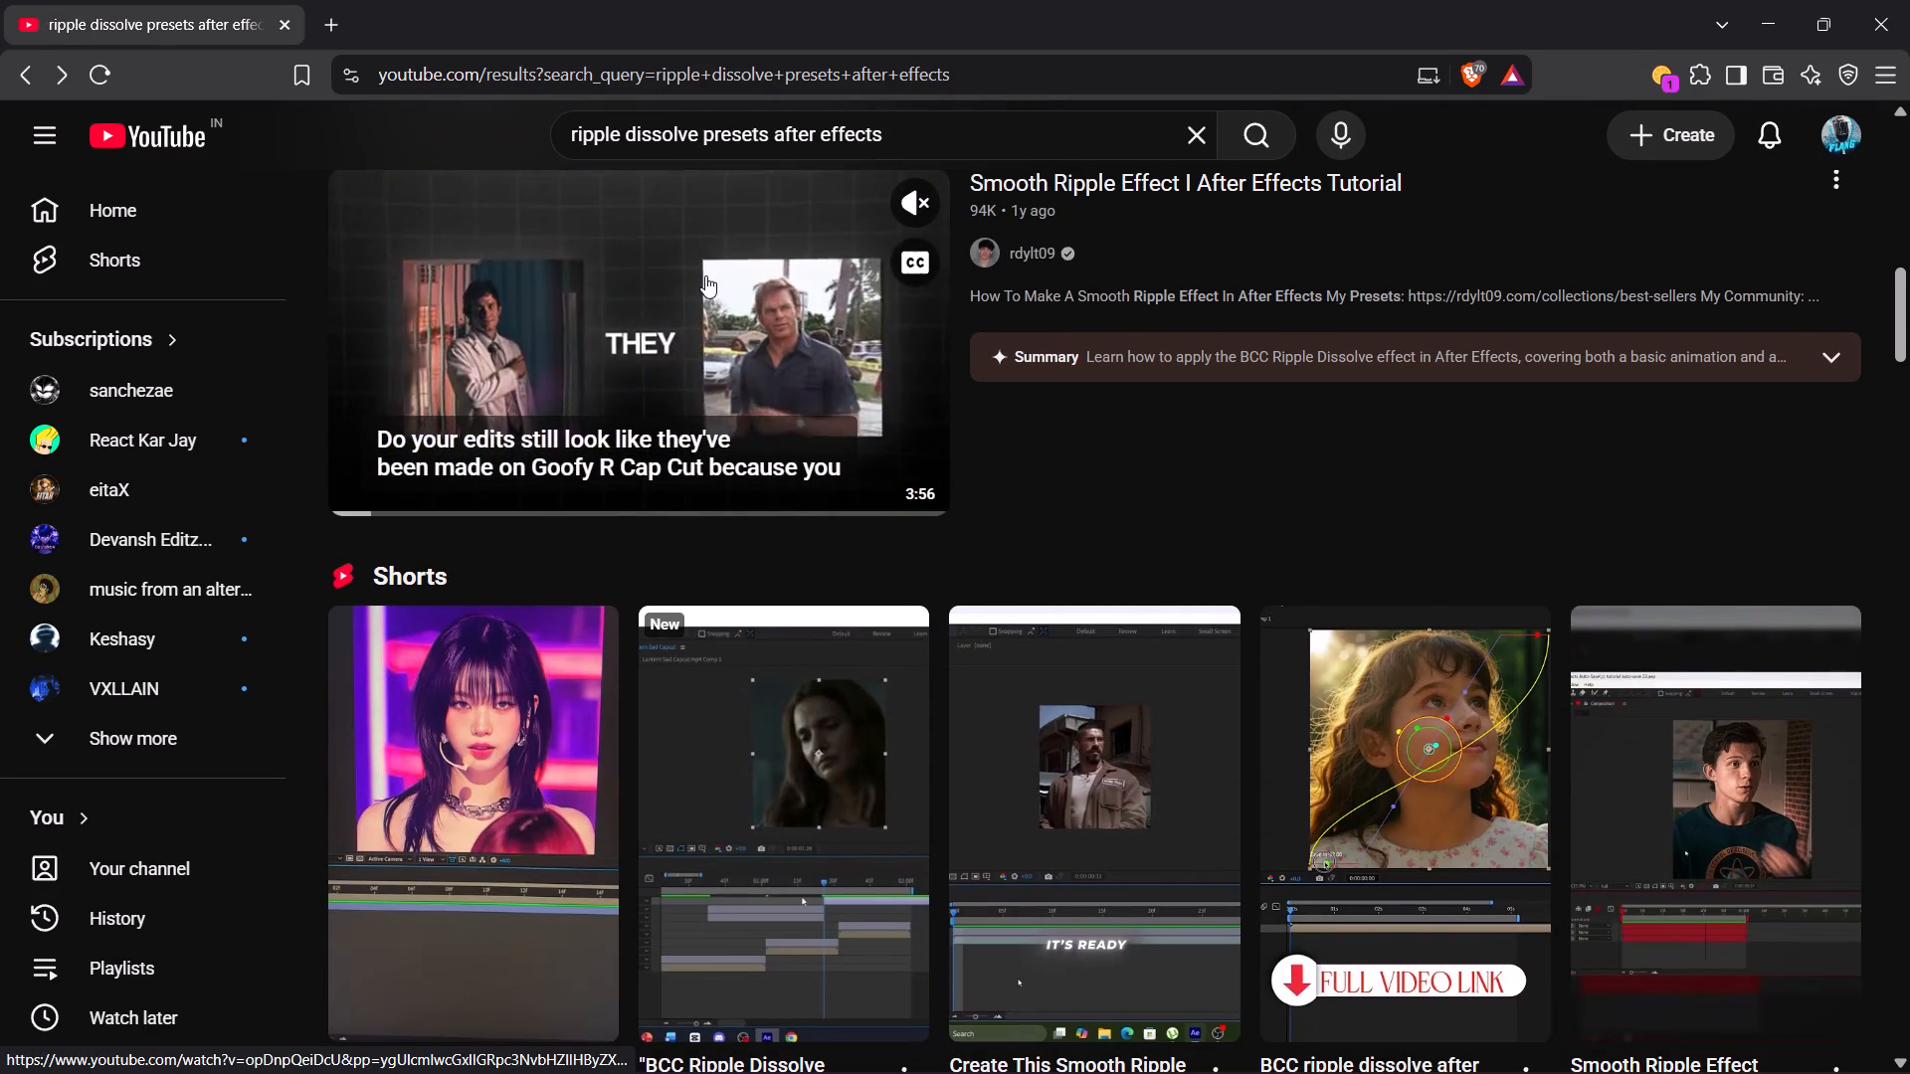
pyautogui.scroll(-3, 705, 275)
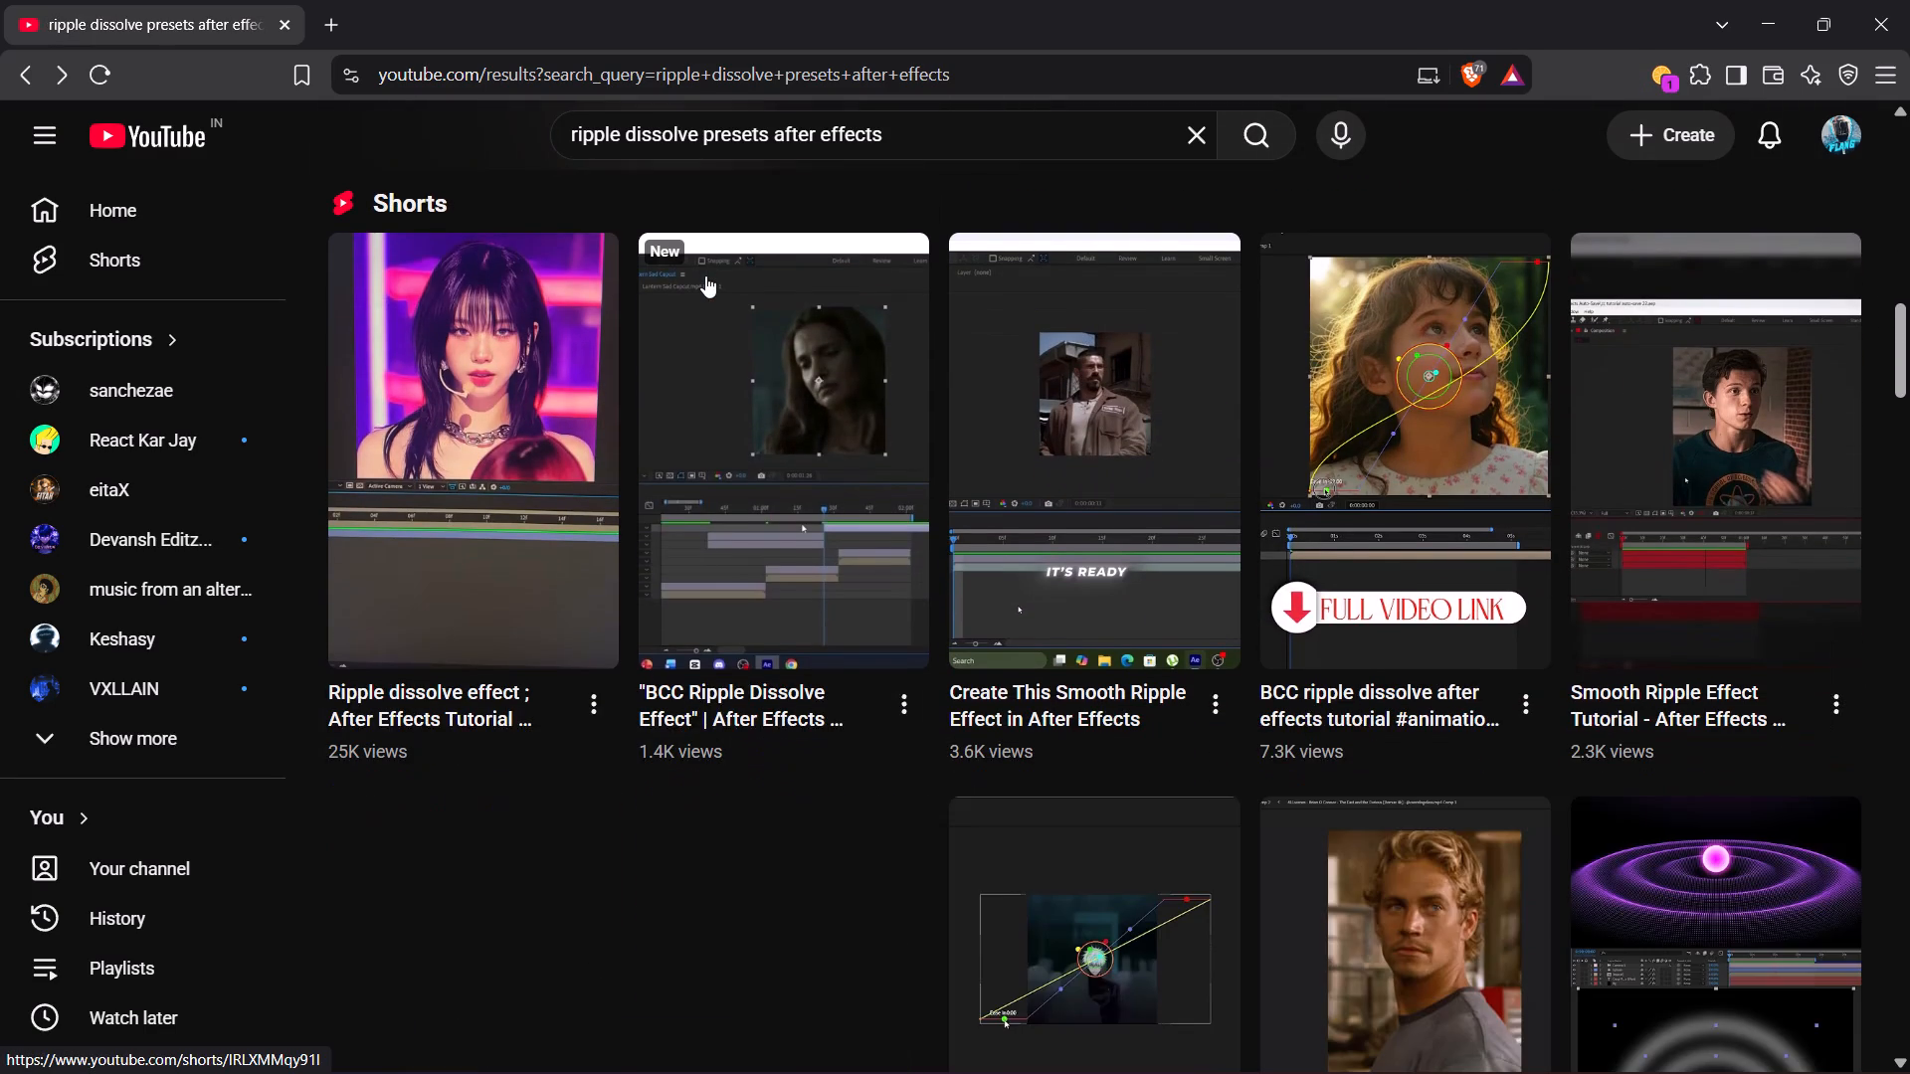
pyautogui.scroll(-1, 705, 275)
pyautogui.scroll(-5, 471, 274)
pyautogui.scroll(-4, 579, 355)
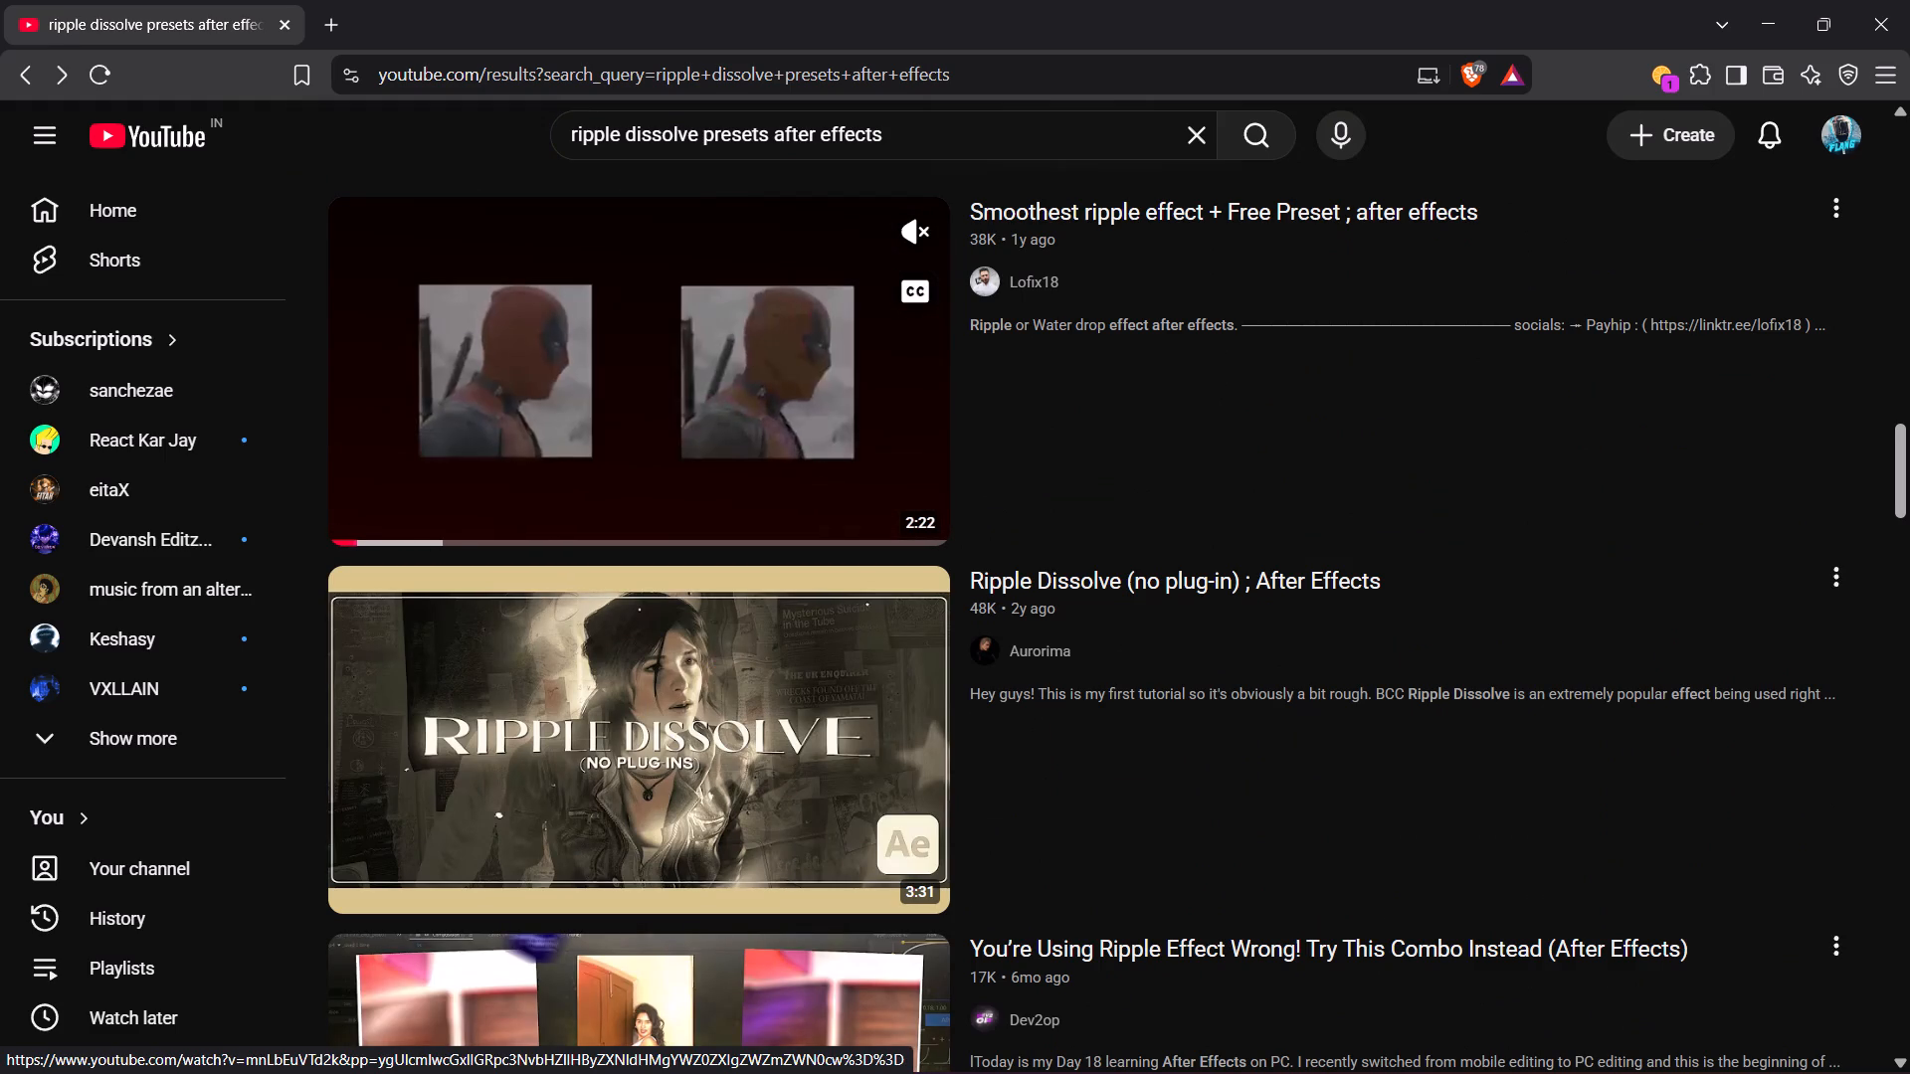
pyautogui.click(716, 435)
pyautogui.click(830, 449)
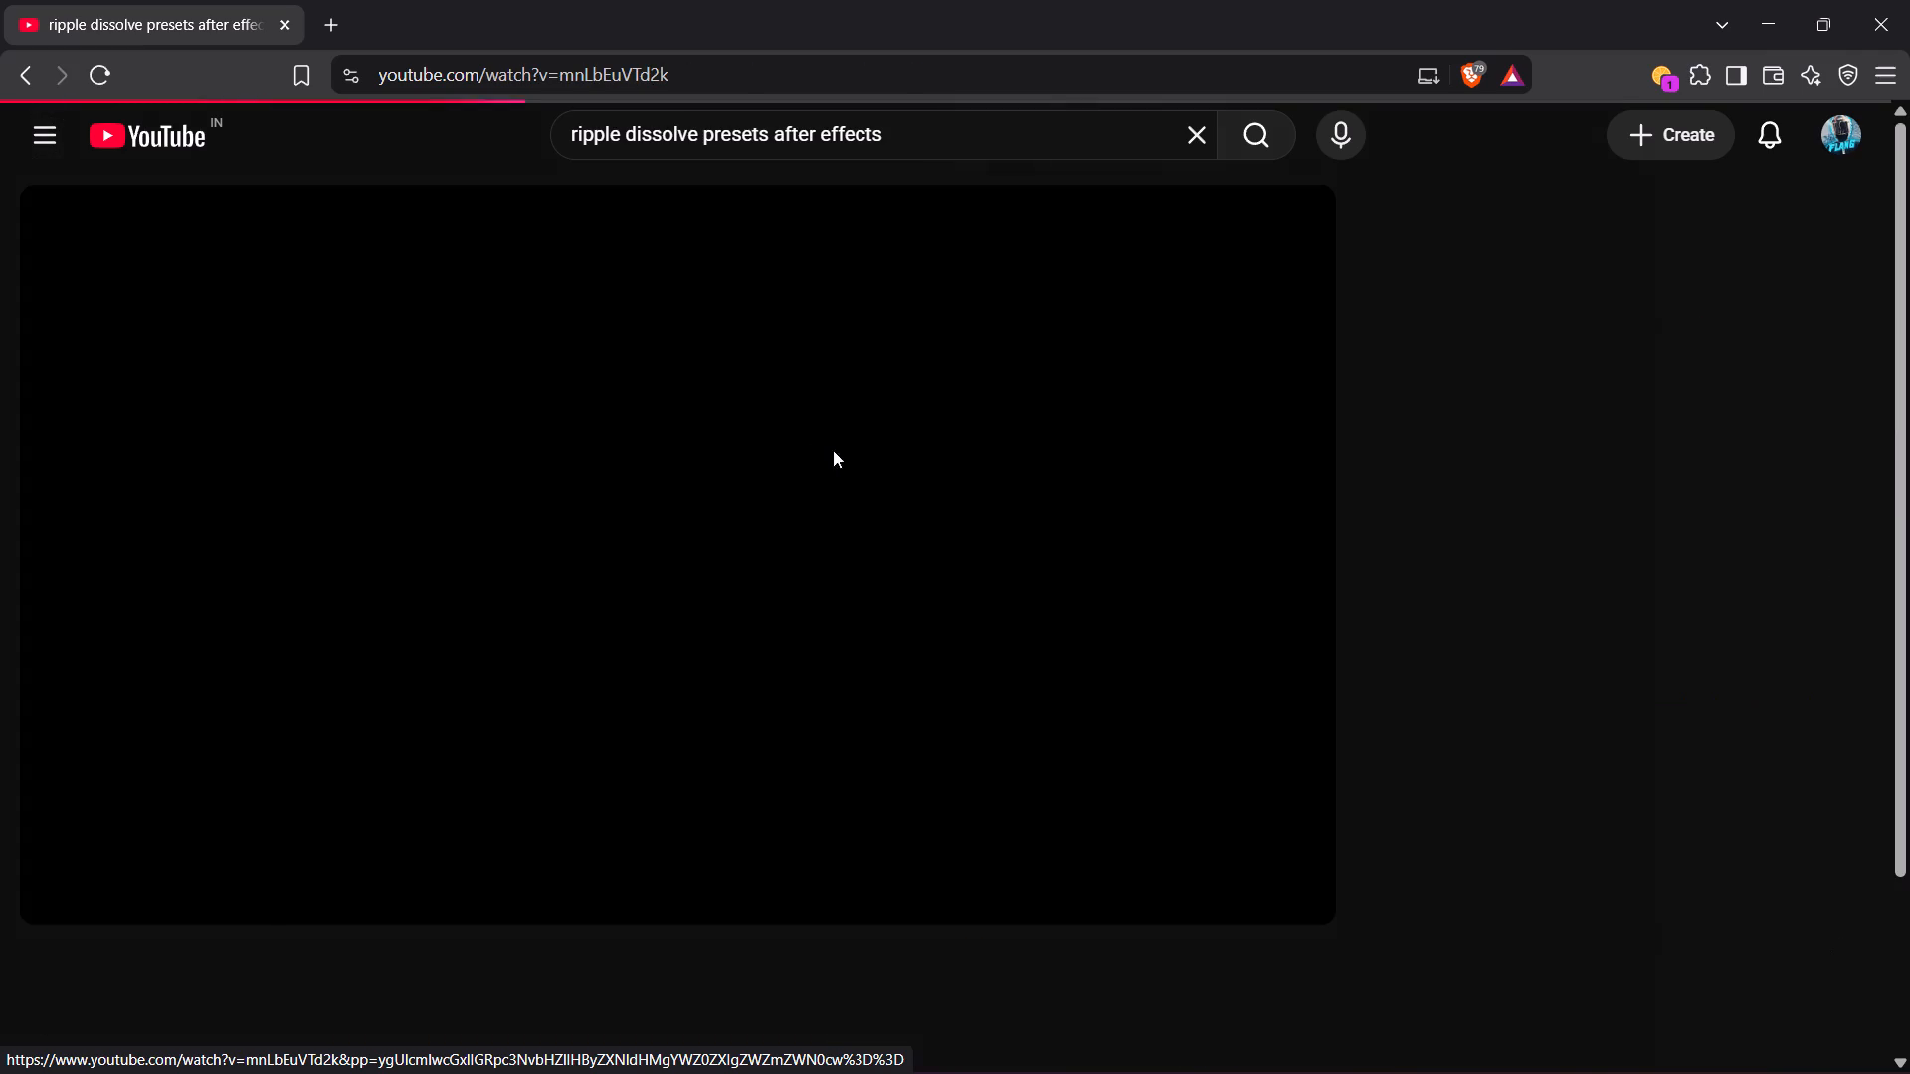
# Open a new browser tab alongside the ripple preset video.
pyautogui.click(340, 29)
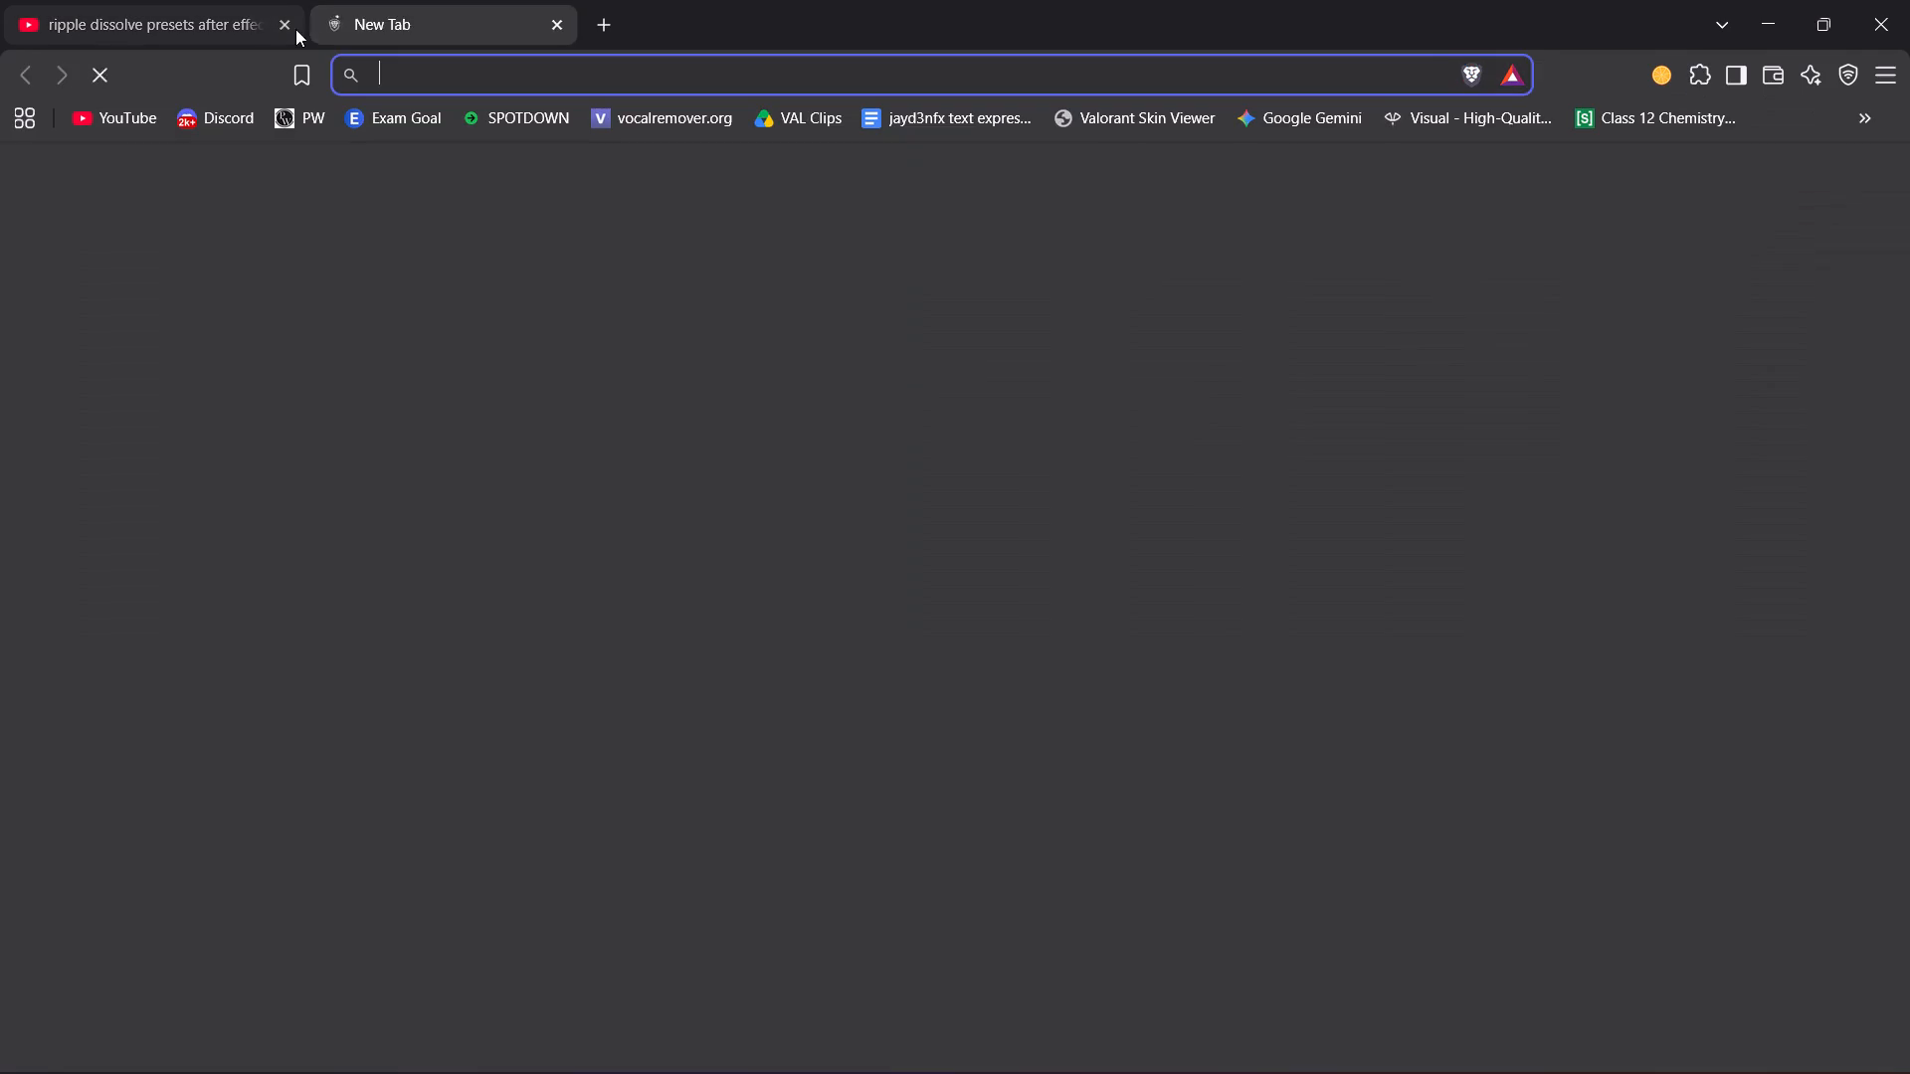
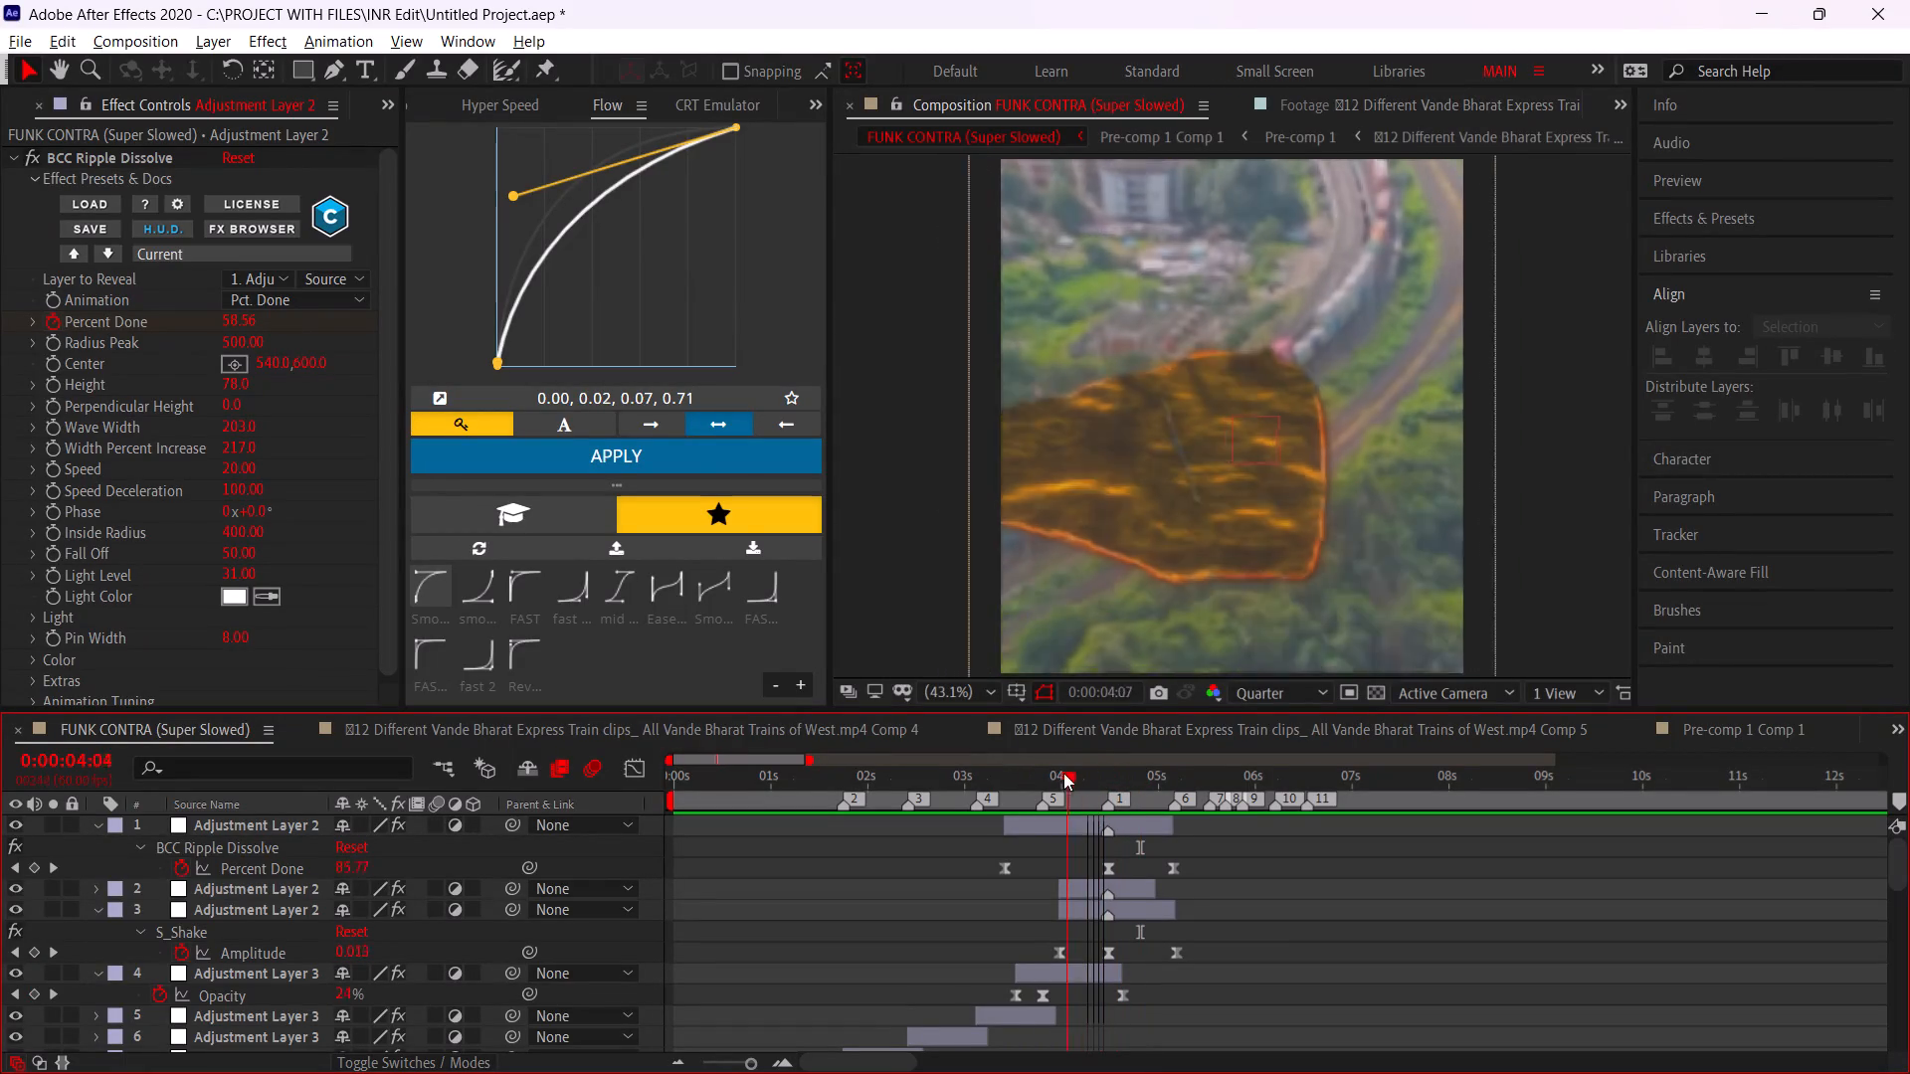
# In After Effects, duplicate the BCC Ripple Dissolve adjustment layer in FUNK CONTRA and delete the ripple effect from the copy.
pyautogui.press('space')
pyautogui.press('space')
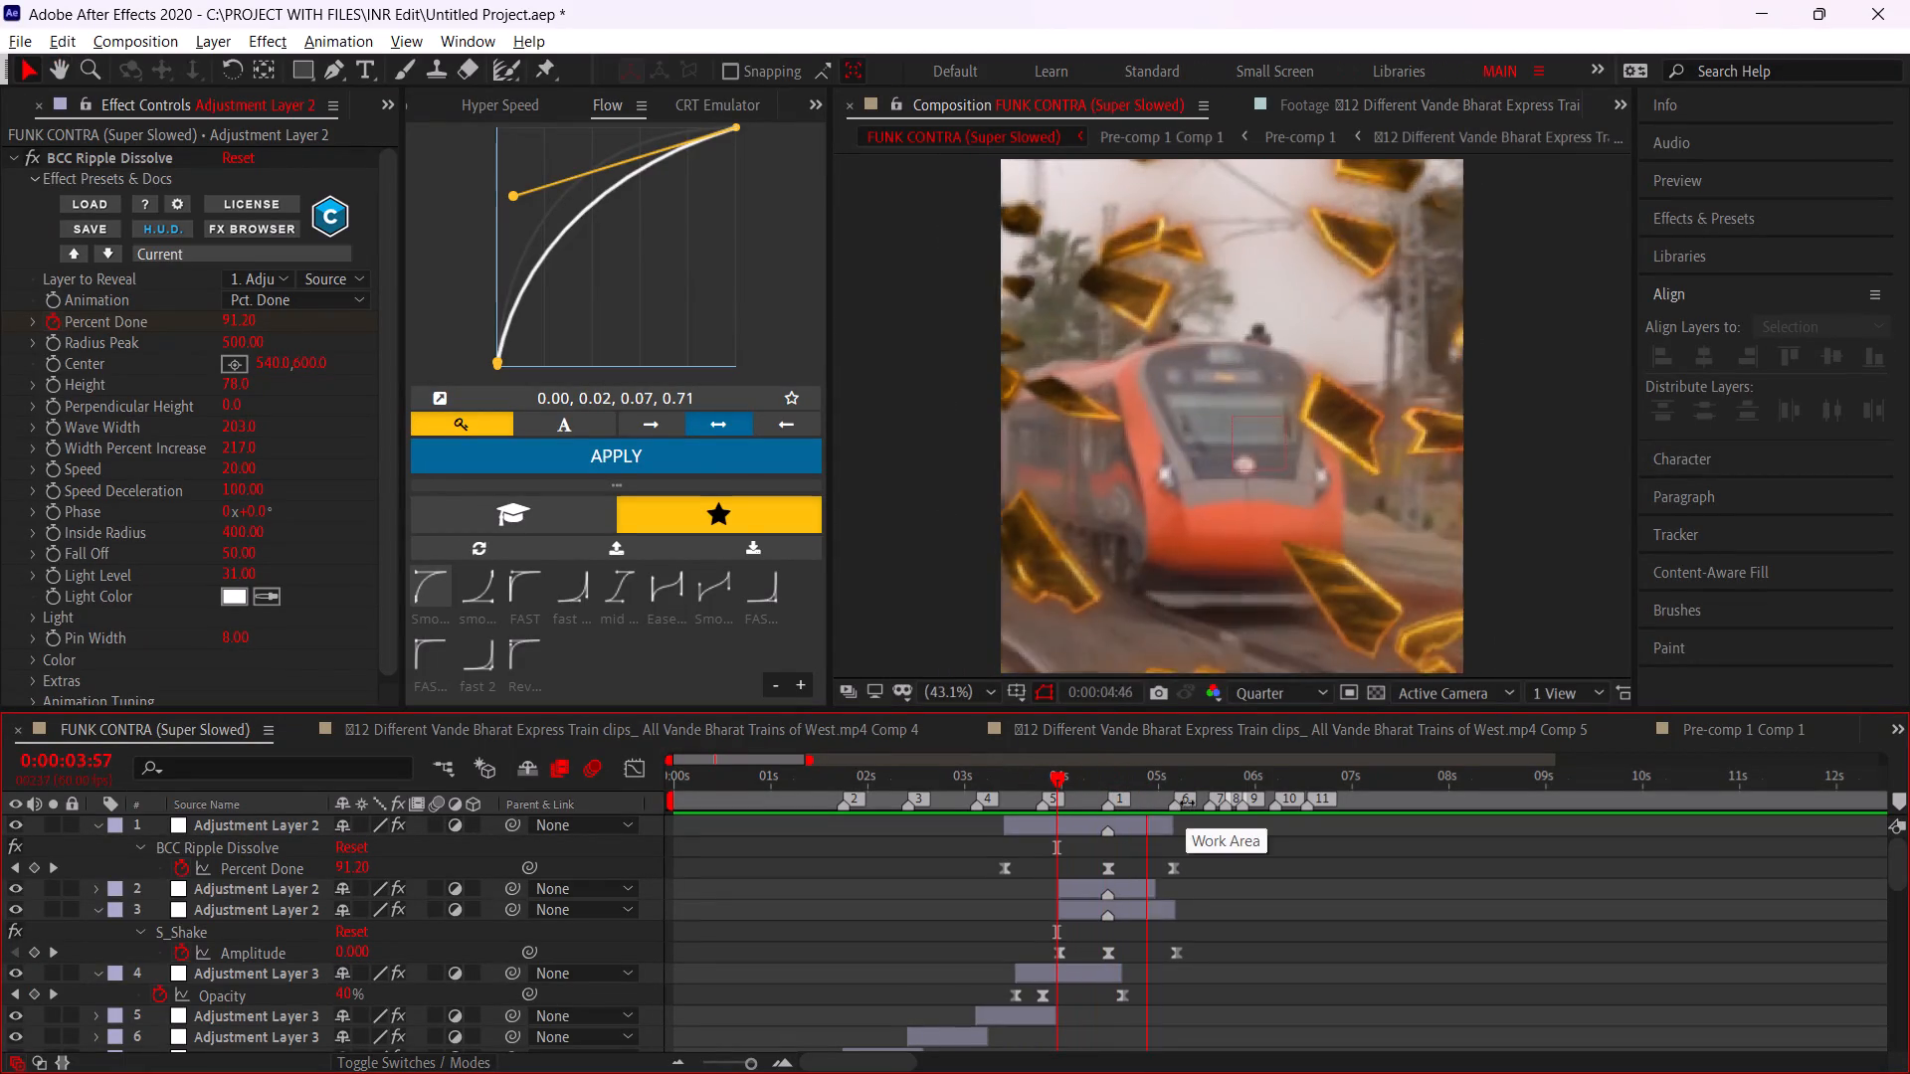
pyautogui.click(1081, 776)
pyautogui.press('space')
pyautogui.moveTo(1081, 776); pyautogui.dragTo(1091, 784)
pyautogui.keyDown('alt'); pyautogui.scroll(3, 1097, 825); pyautogui.keyUp('alt')
pyautogui.moveTo(1118, 780); pyautogui.dragTo(1179, 799)
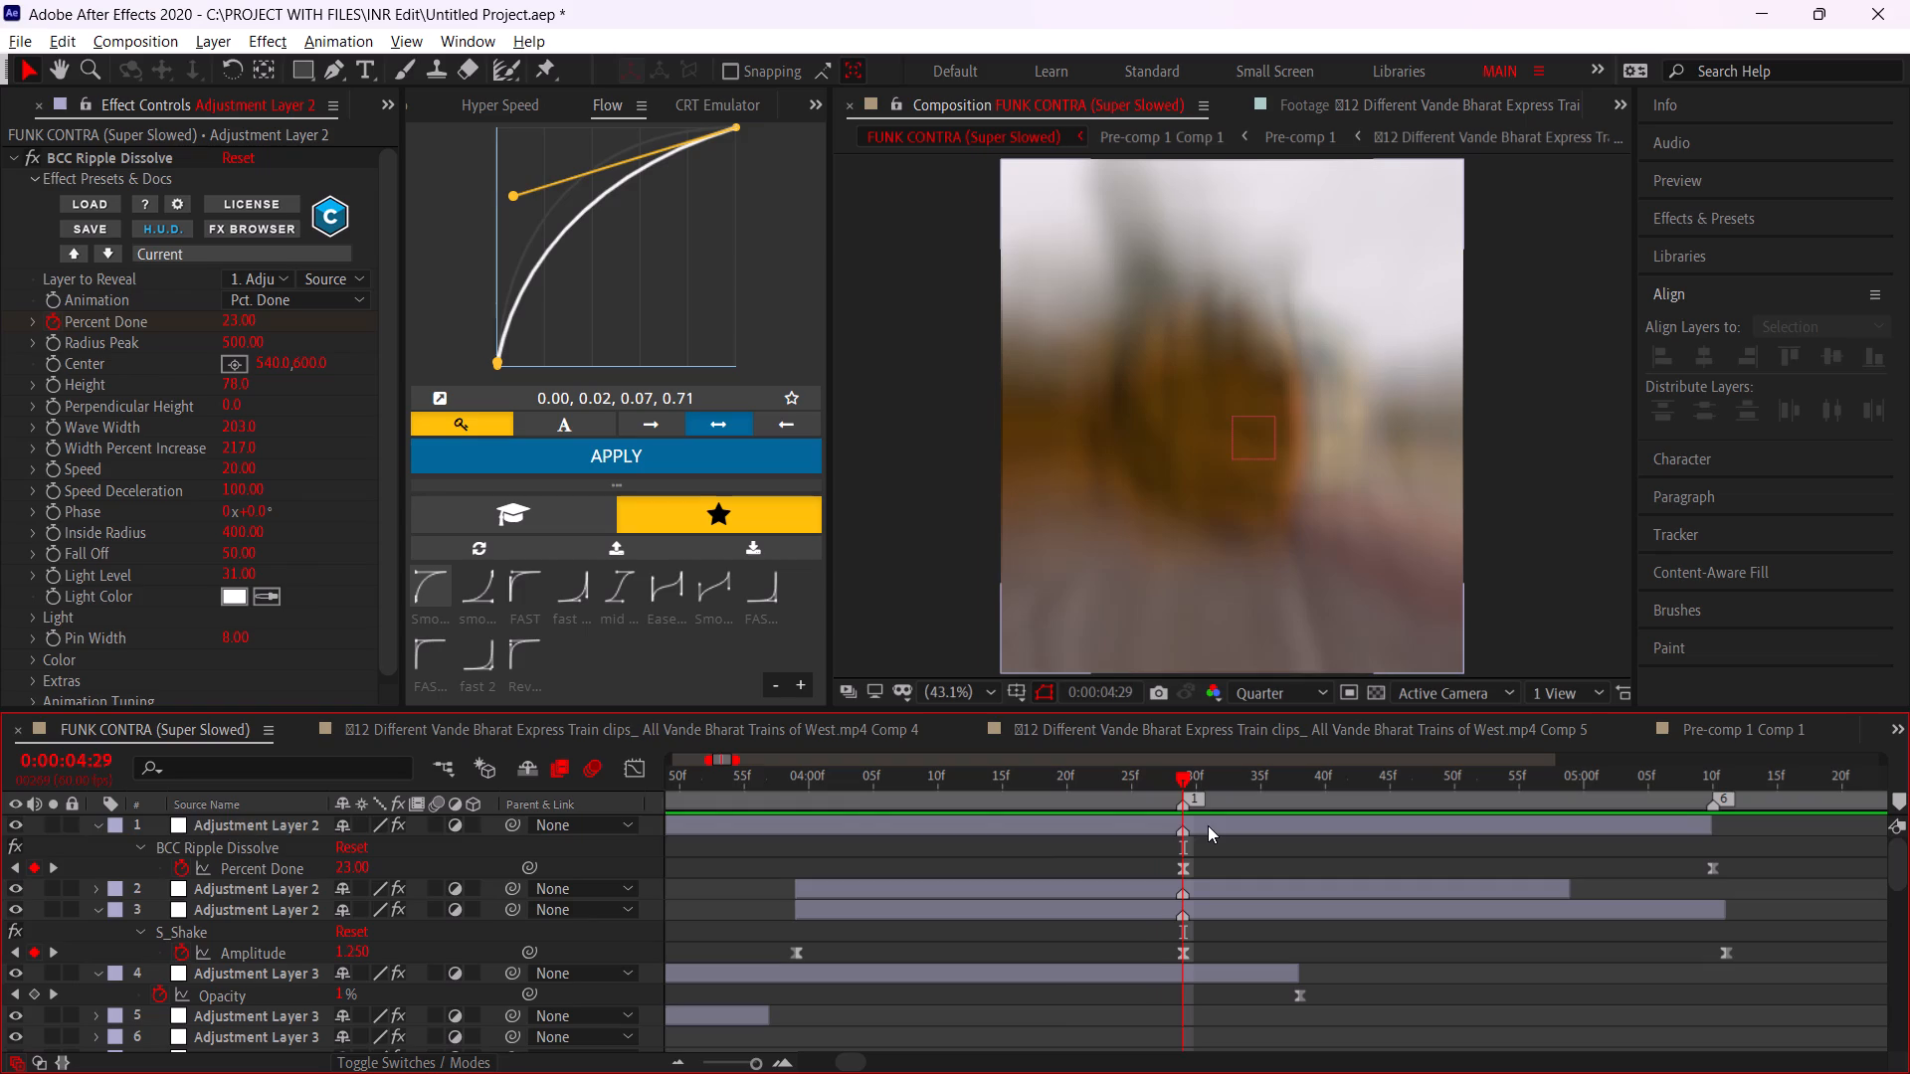
pyautogui.click(1208, 825)
pyautogui.hotkey('ctrl', 'd')
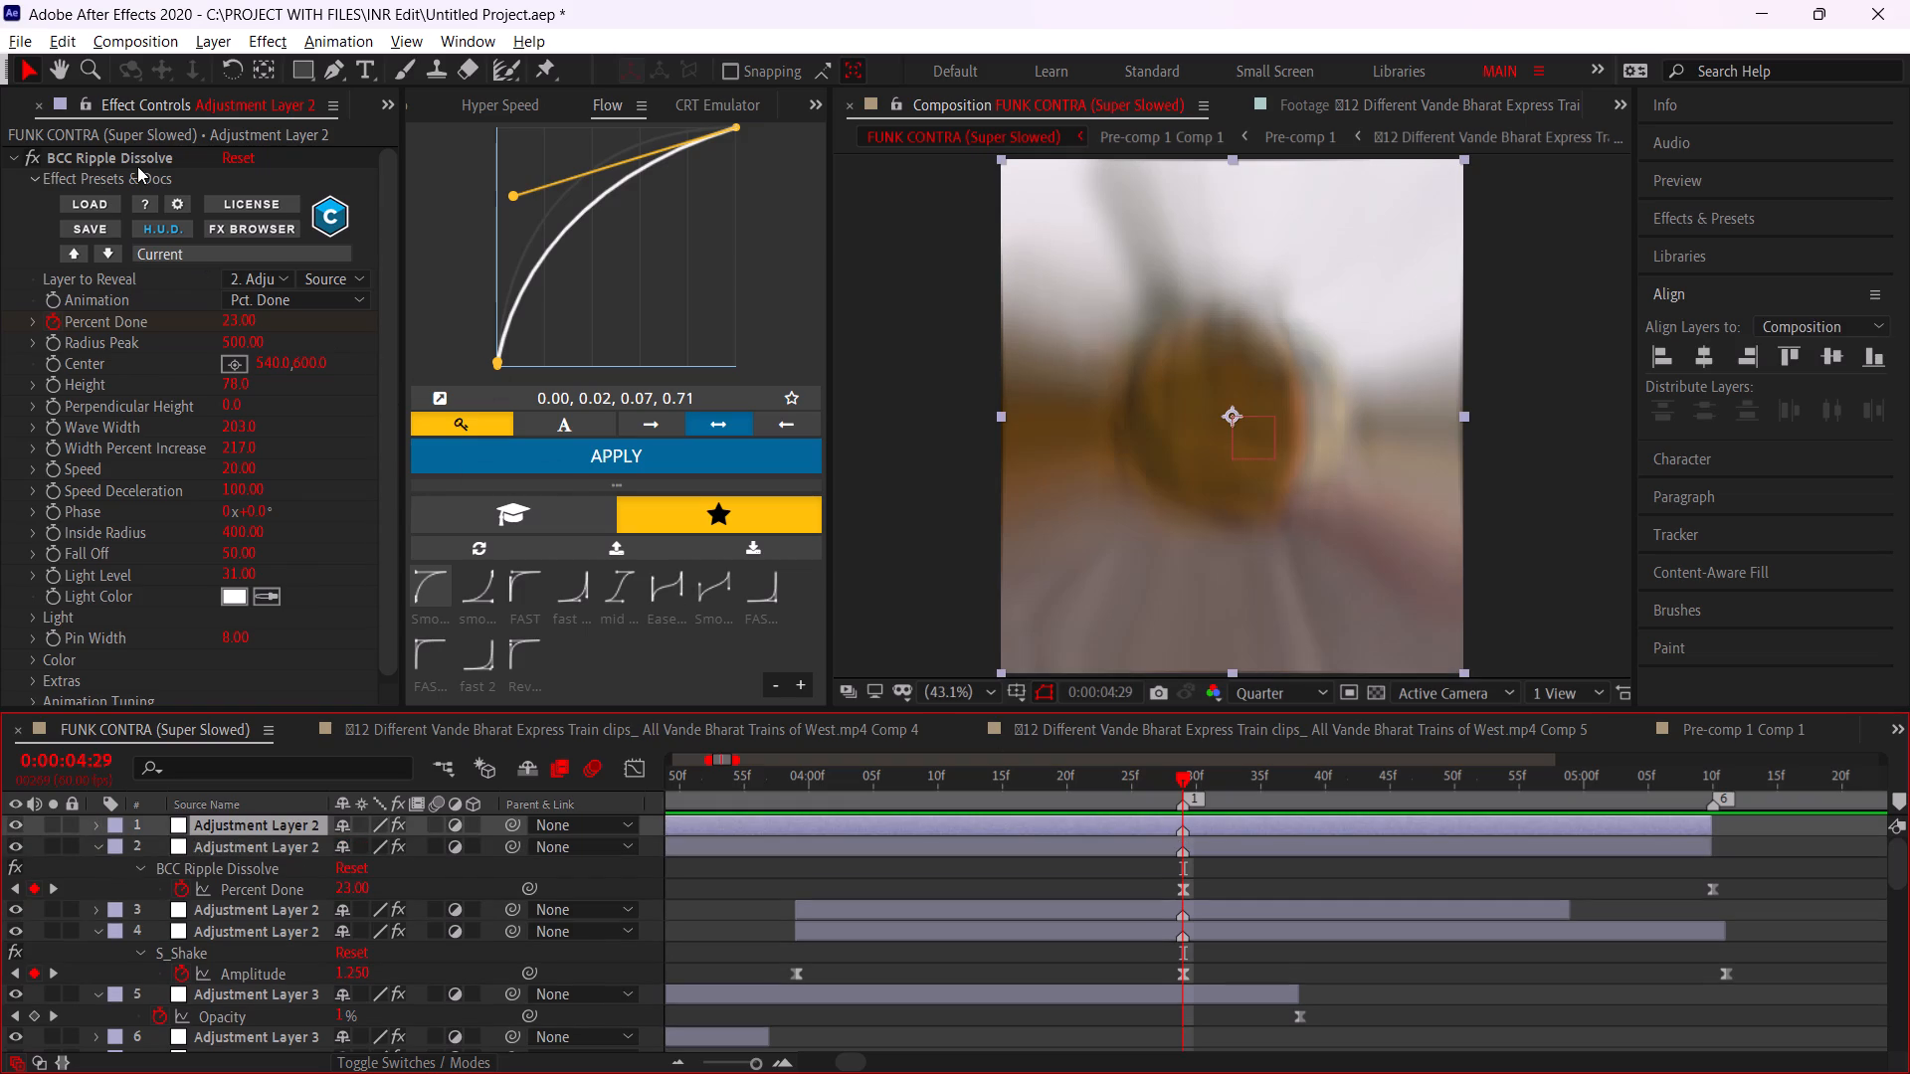
pyautogui.click(138, 164)
pyautogui.press('Delete')
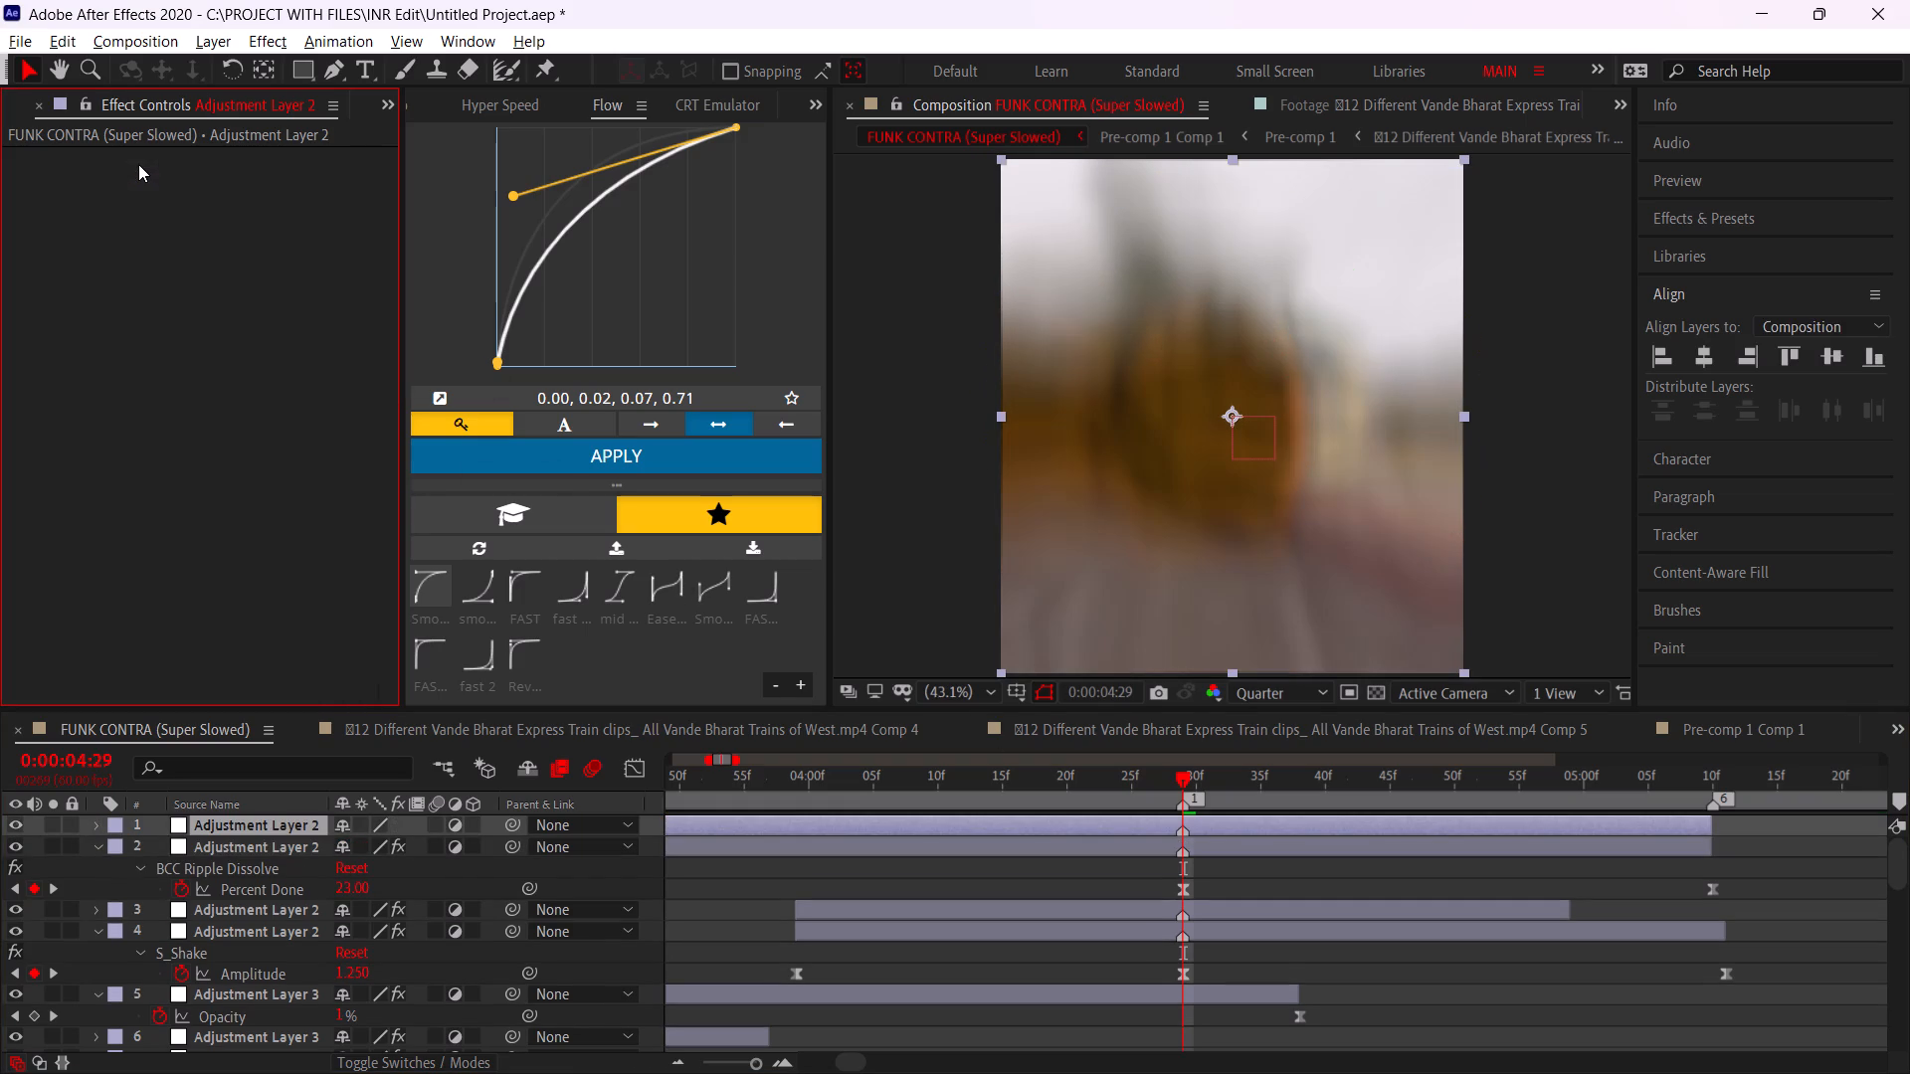
# Apply Turbulent Displace to the copied layer with Size 200, and start keyframing Amount and Size at 0:00:04:29.
pyautogui.hotkey('ctrl', 'space')
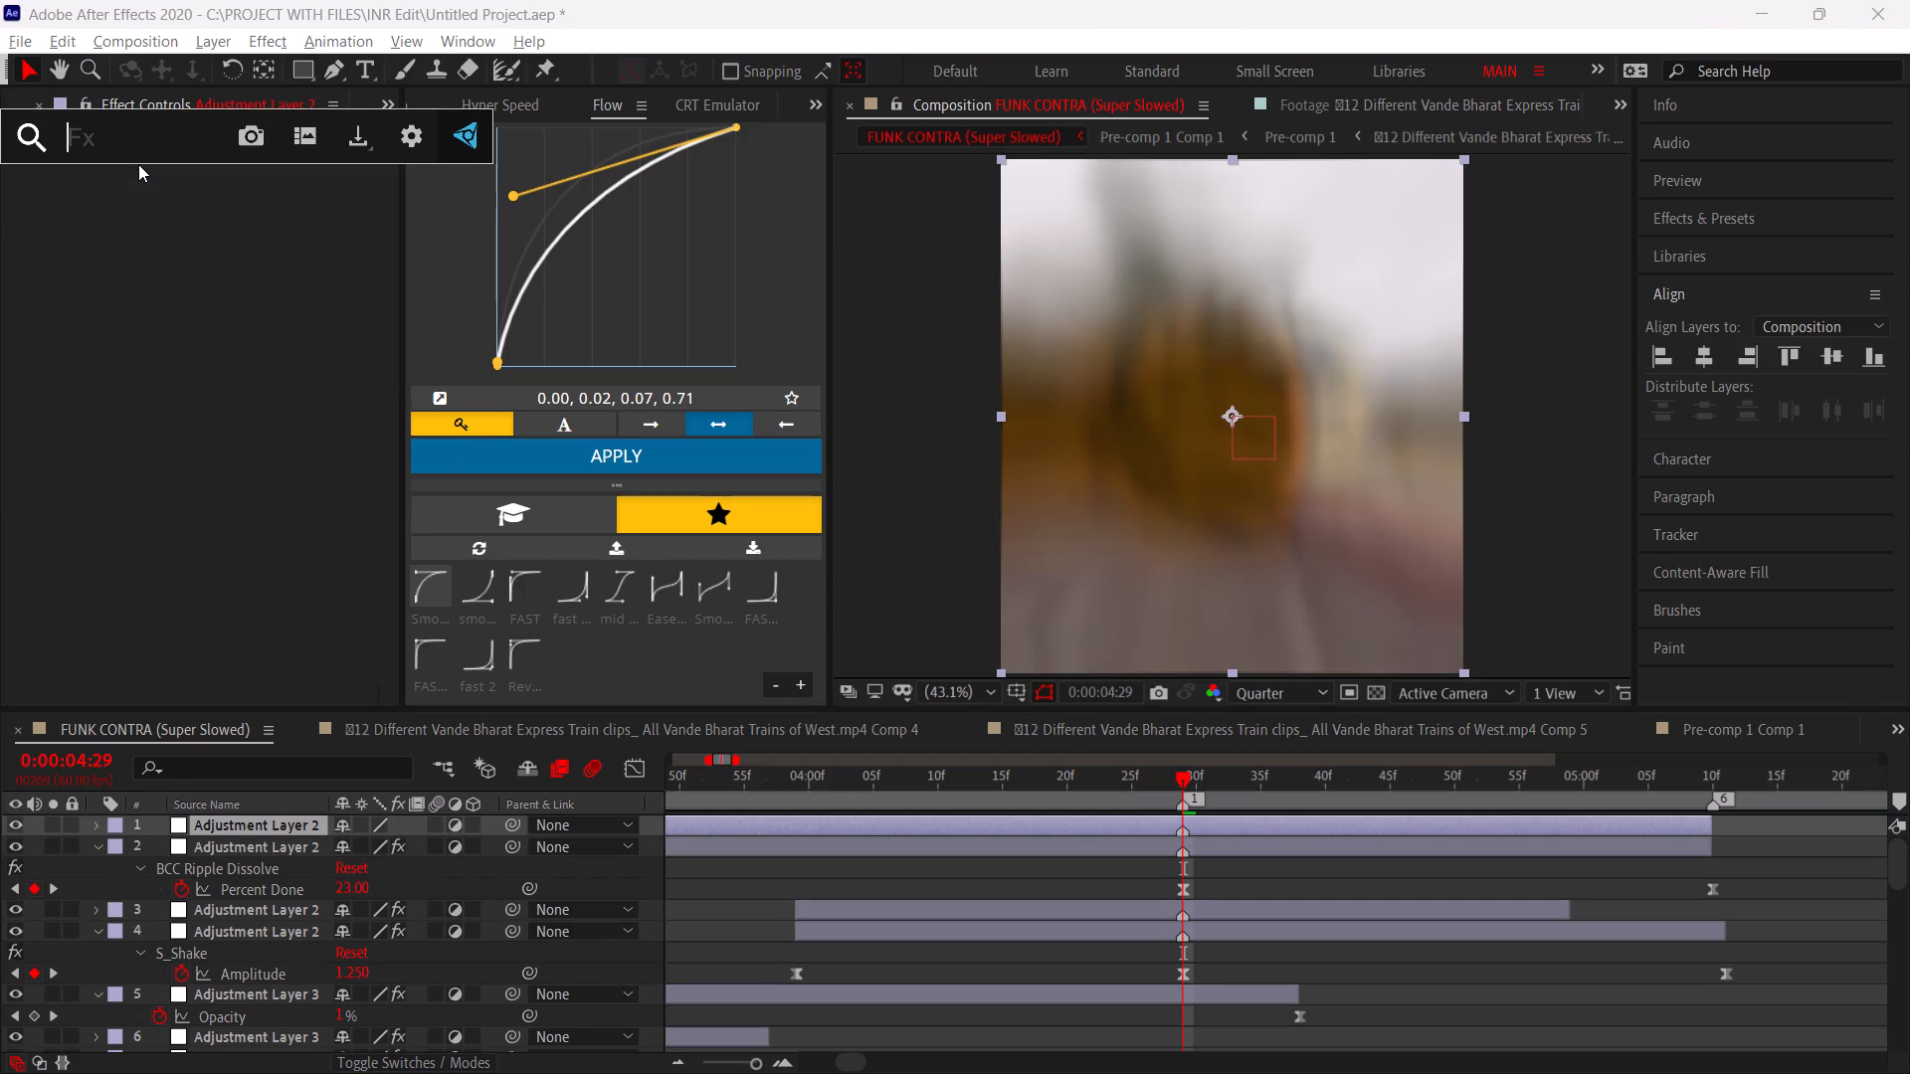
pyautogui.write('turb')
pyautogui.press('Return')
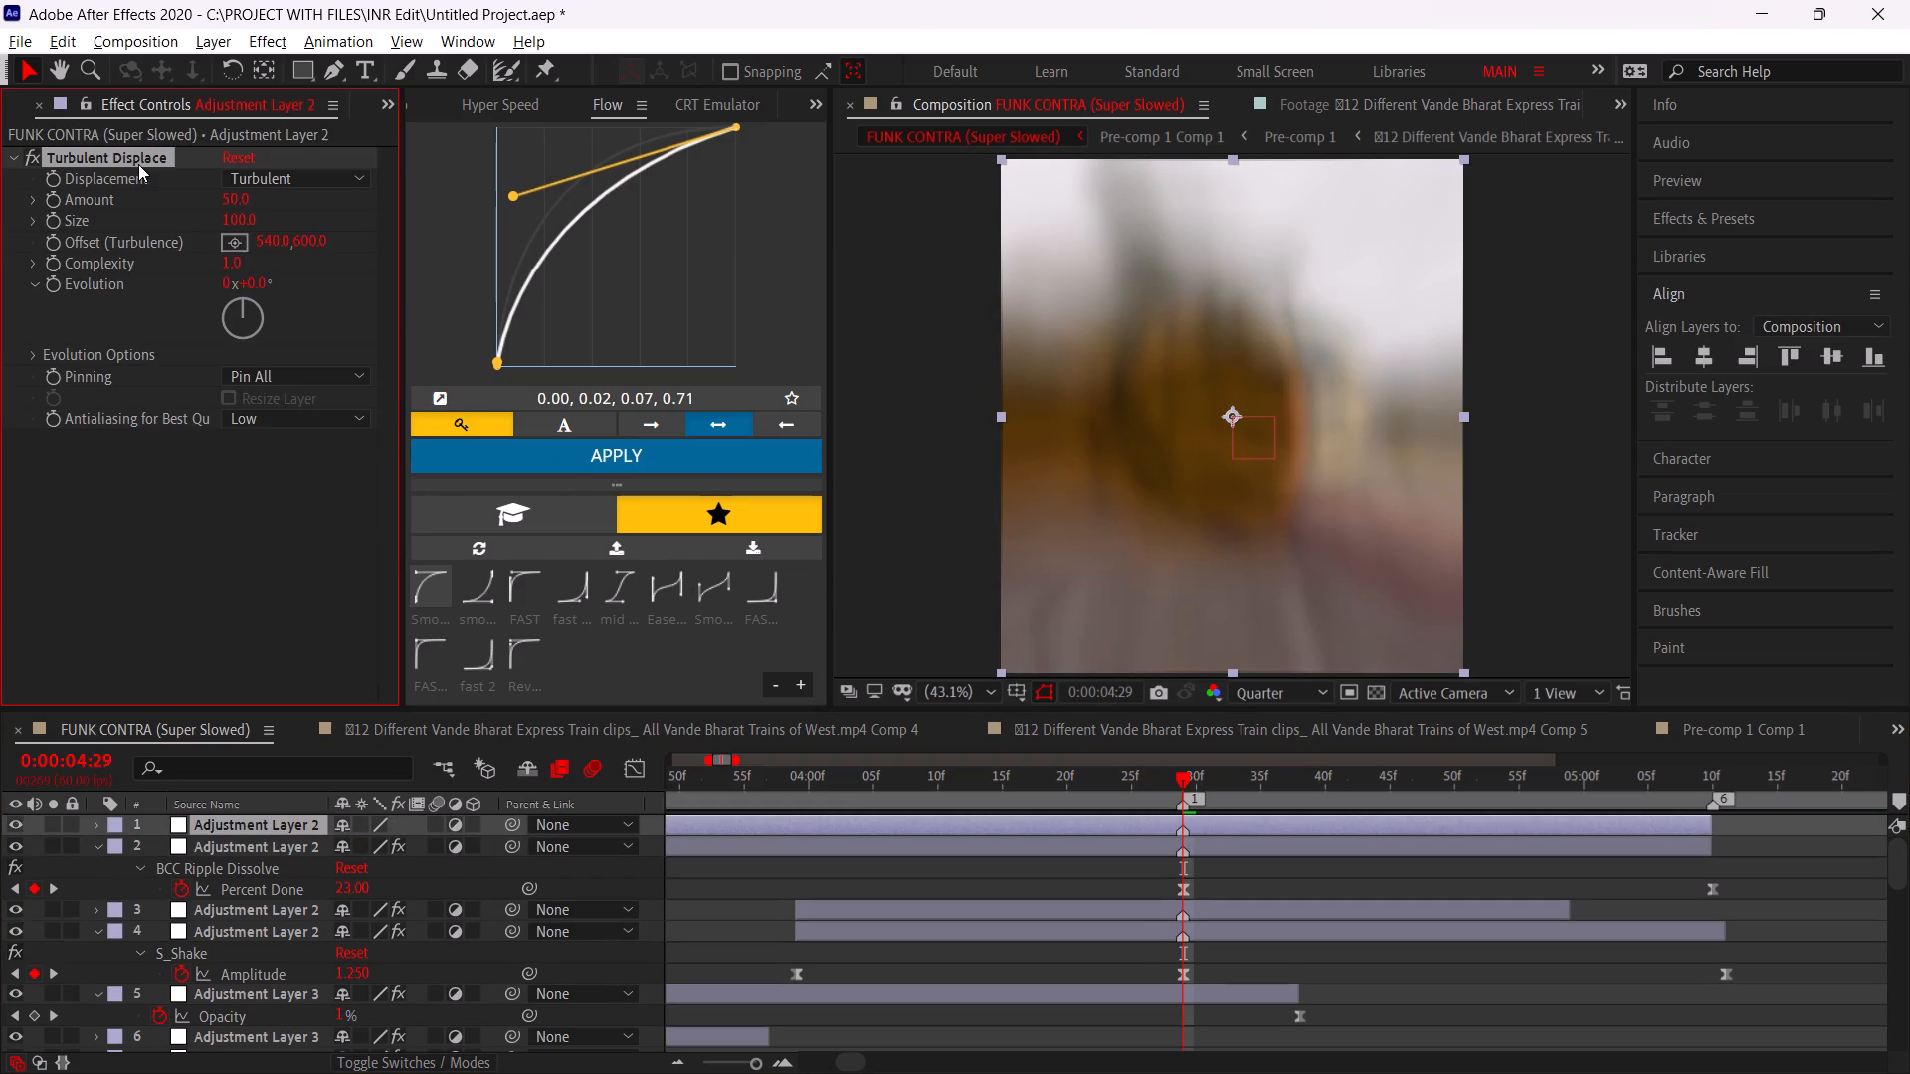
pyautogui.moveTo(236, 222); pyautogui.dragTo(324, 223)
pyautogui.click(240, 222)
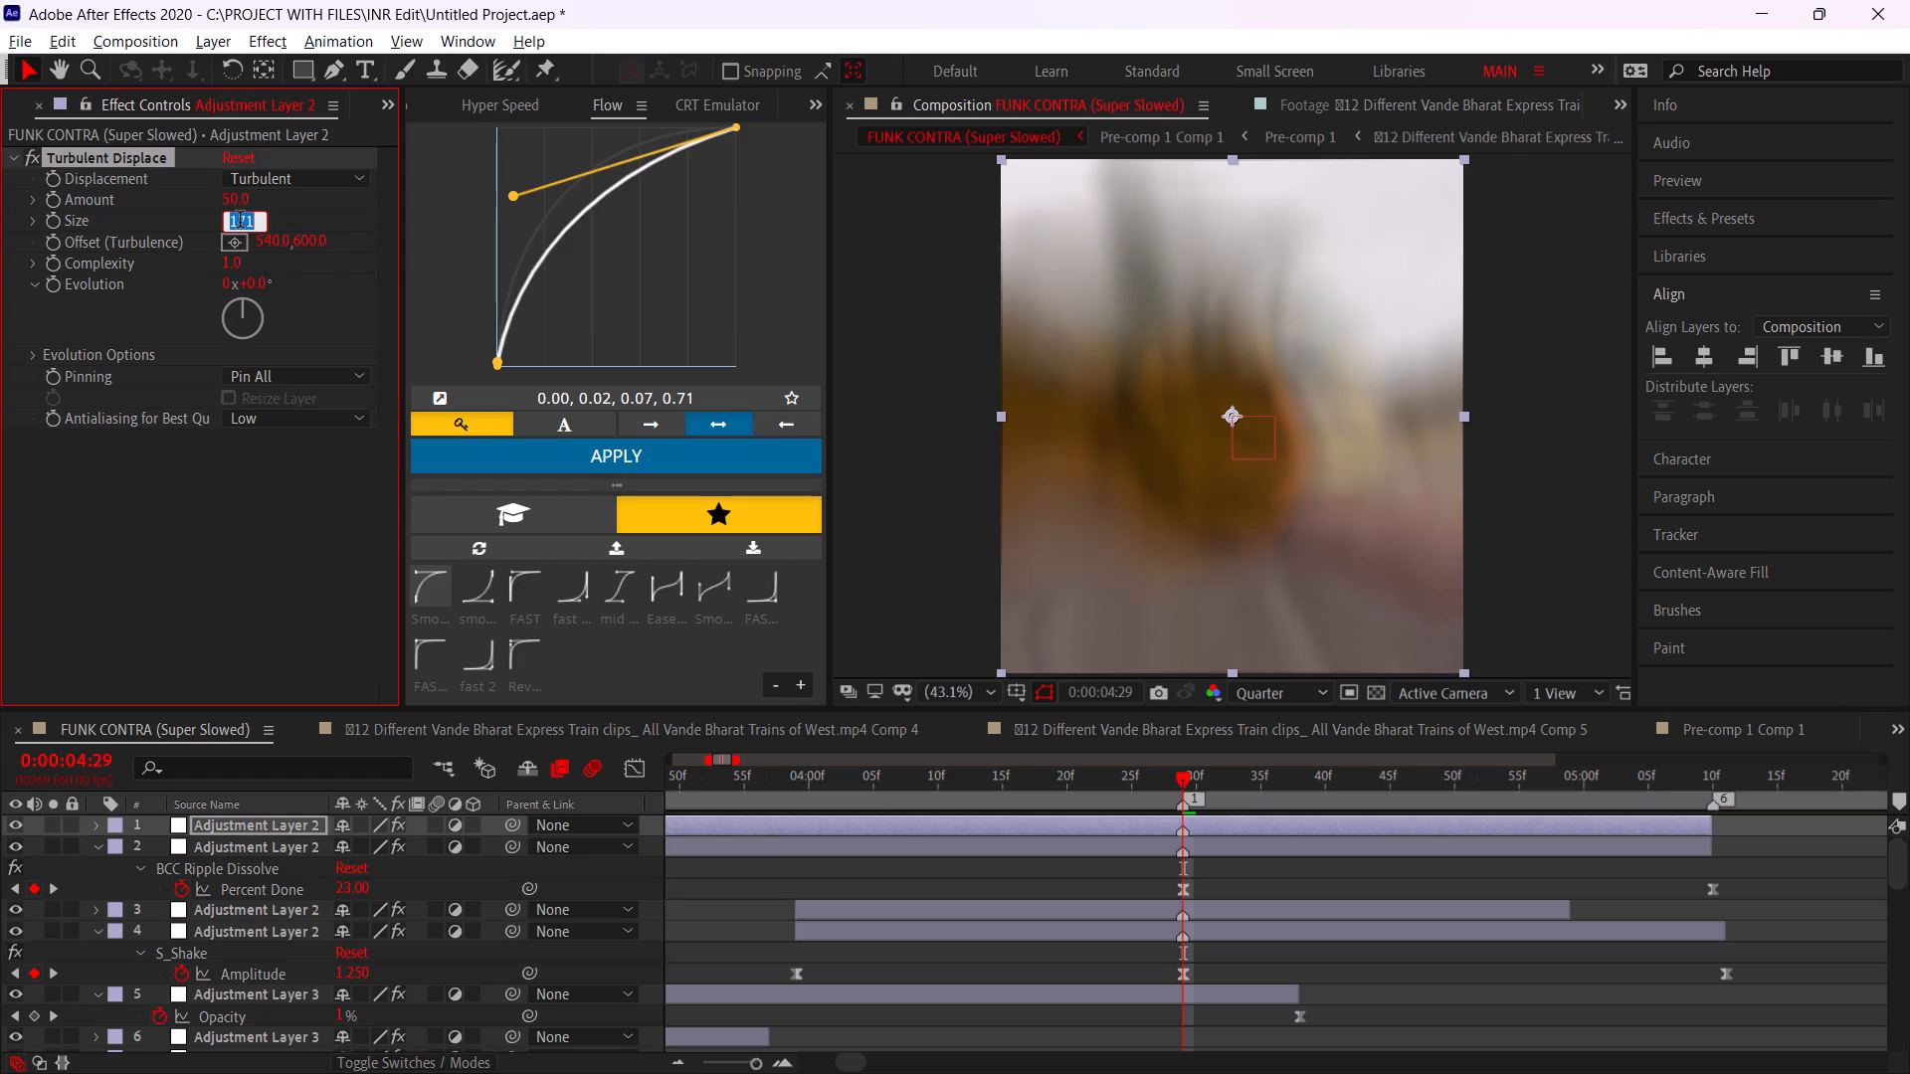
pyautogui.write('20')
pyautogui.press('0')
pyautogui.click(269, 217)
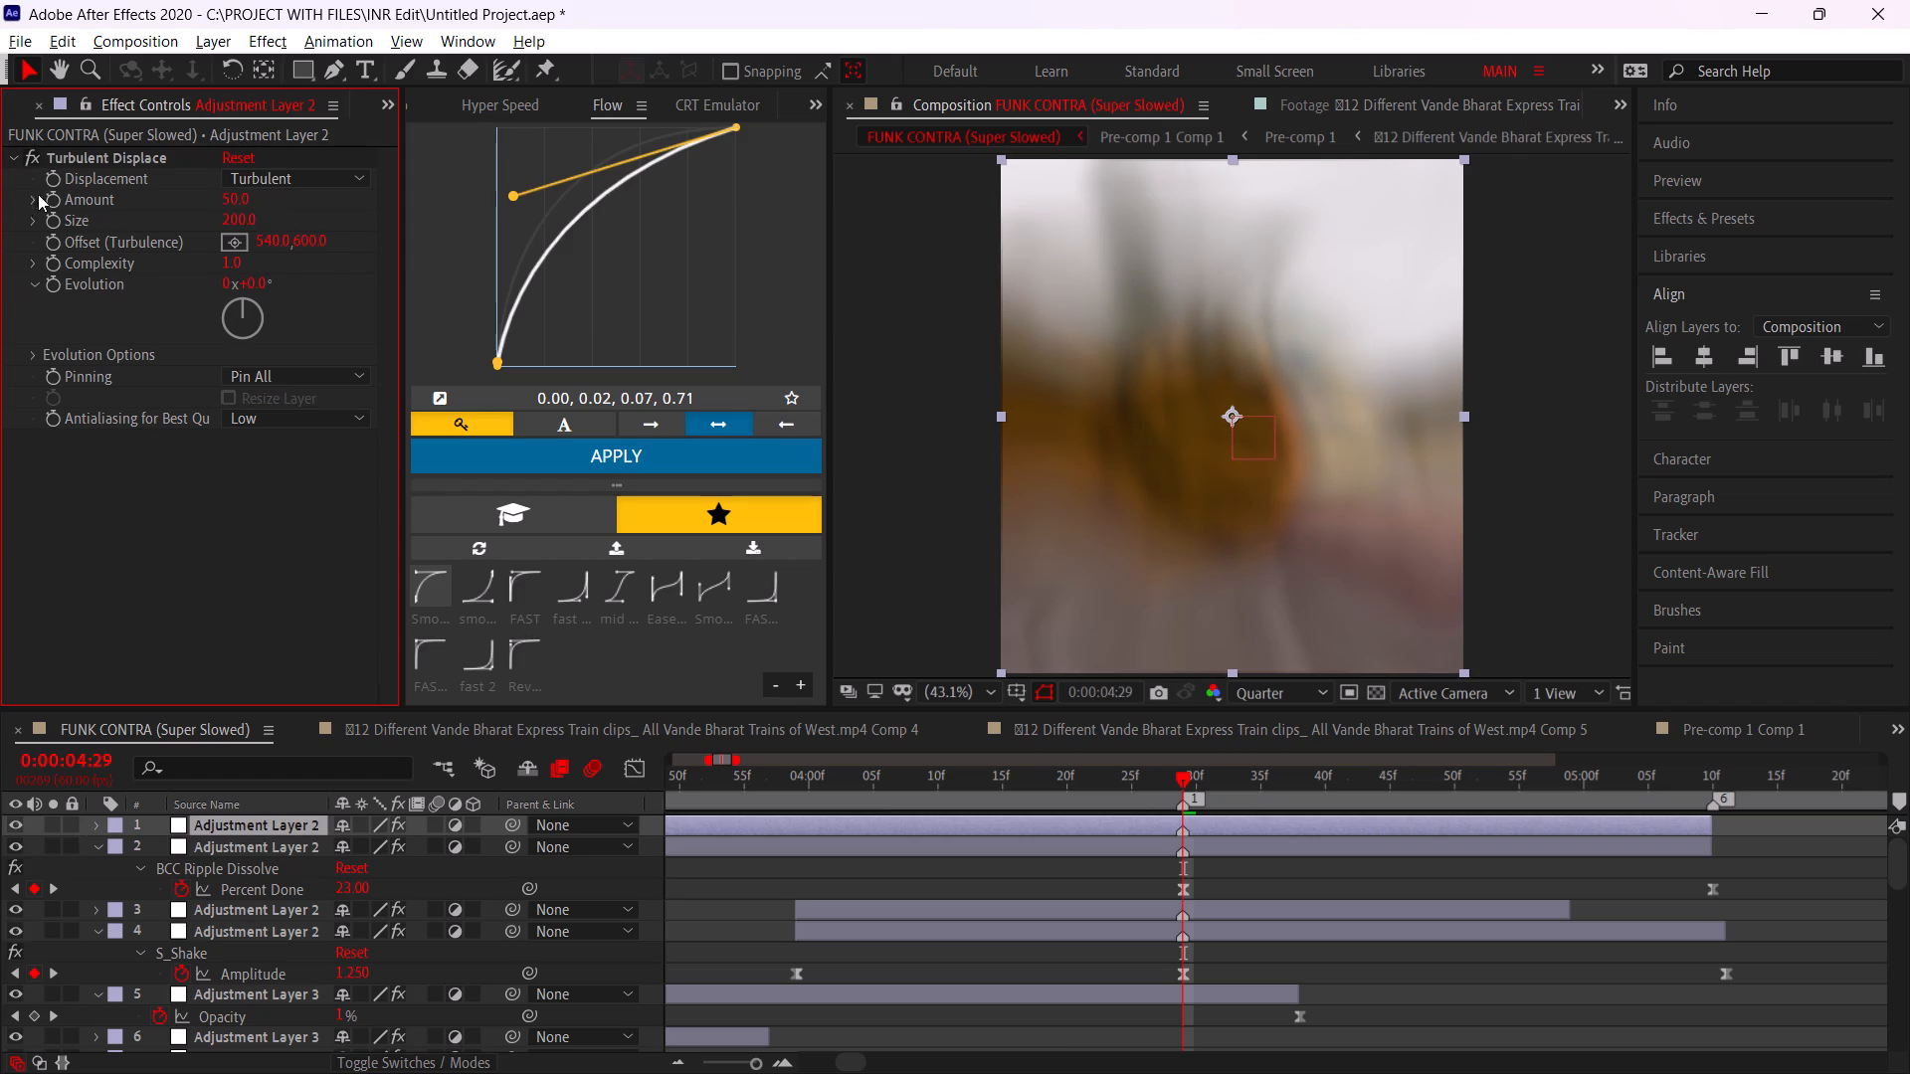
pyautogui.click(50, 190)
pyautogui.click(50, 215)
# At the copied layer's start, 0:00:03:25, keyframe Turbulent Displace with Size 600 and Amount 0.
pyautogui.keyDown('alt'); pyautogui.scroll(-2, 1187, 850); pyautogui.keyUp('alt')
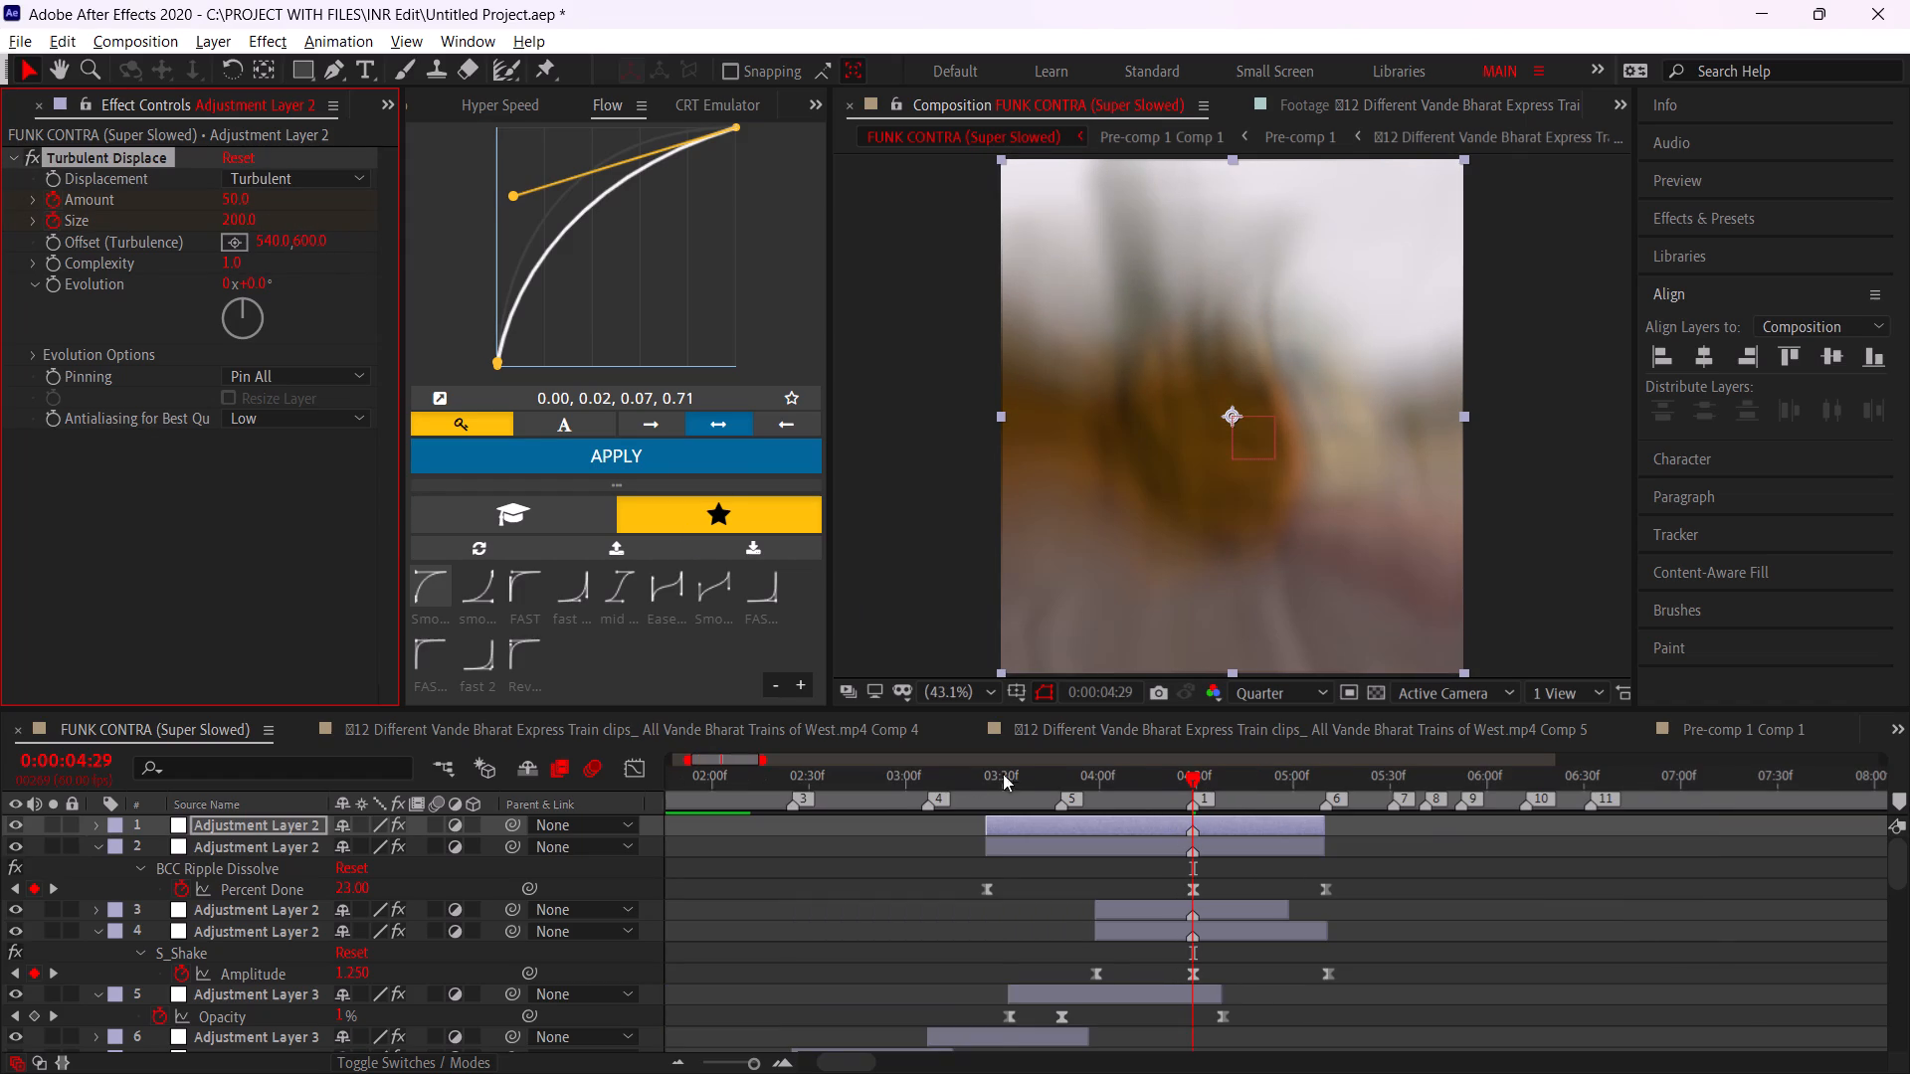
pyautogui.moveTo(1001, 777); pyautogui.dragTo(988, 776)
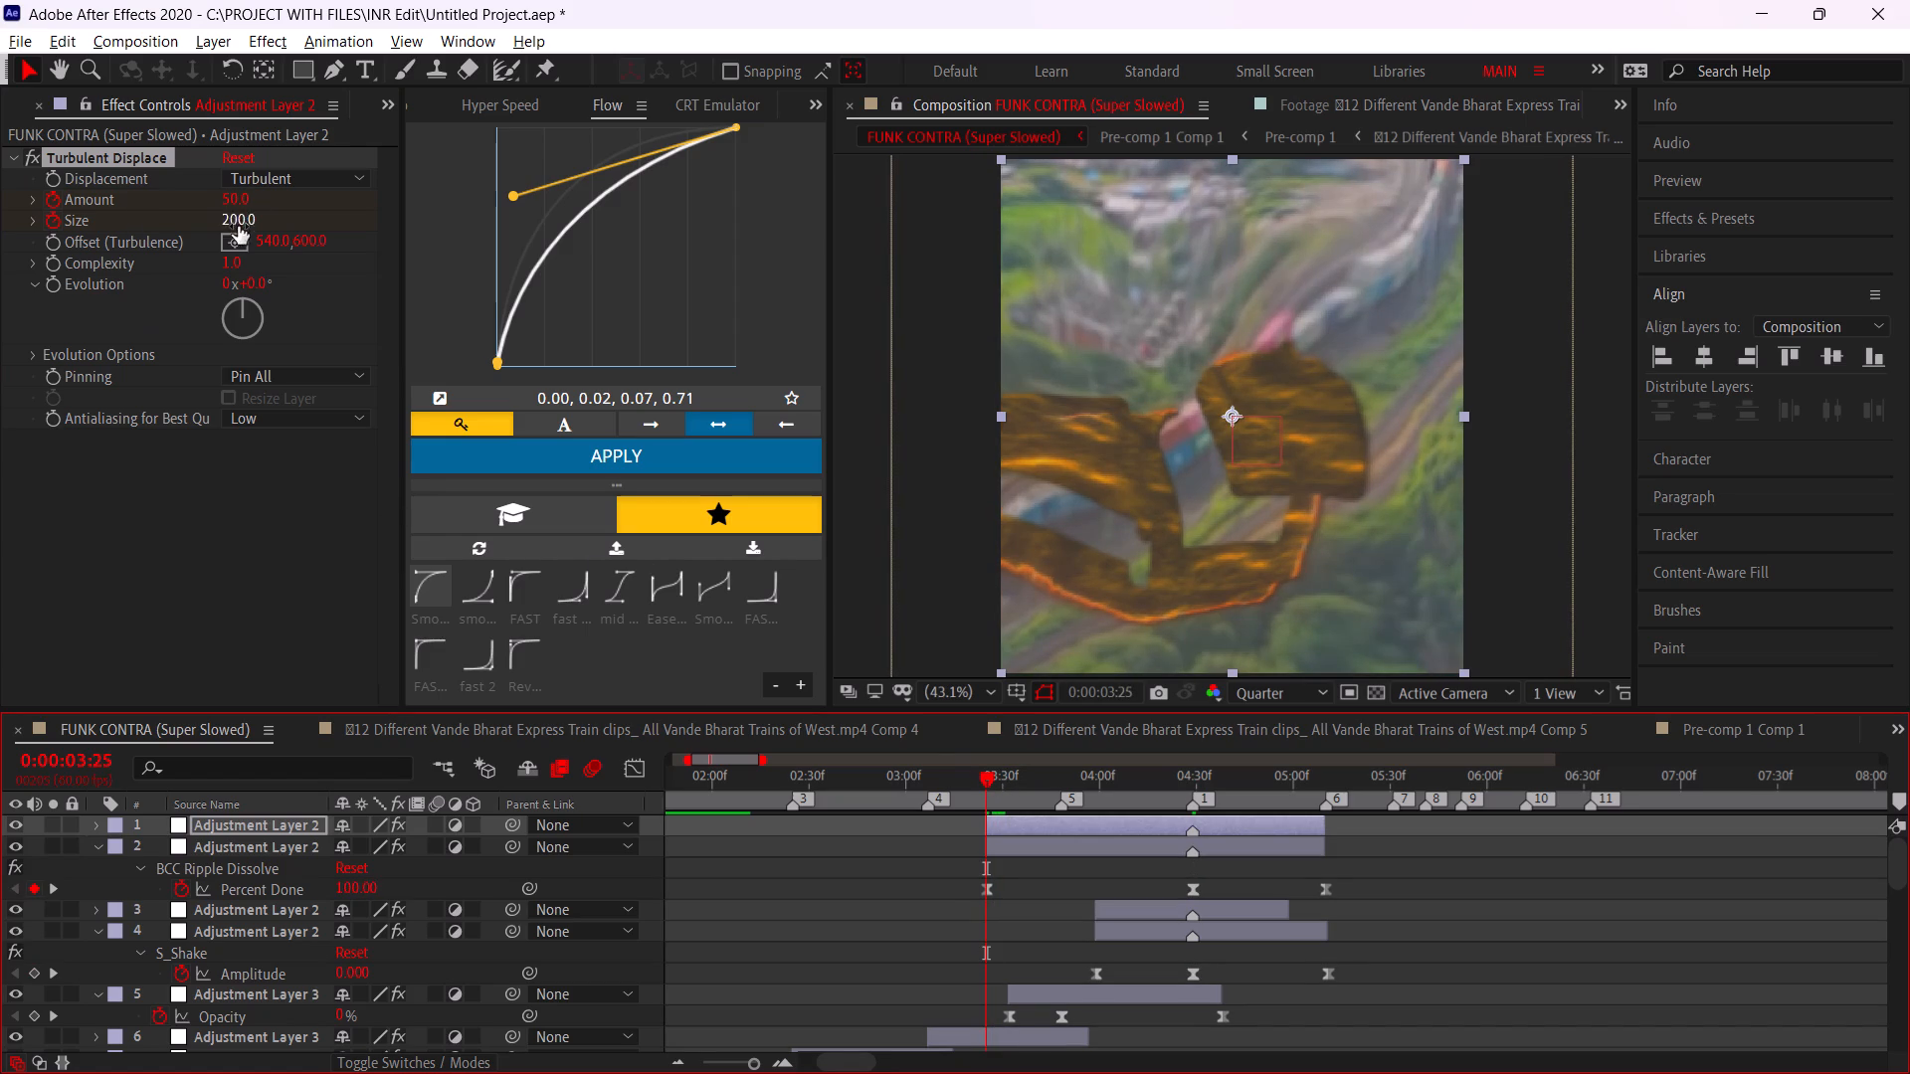
pyautogui.click(238, 225)
pyautogui.press('6')
pyautogui.press('0')
pyautogui.press('0')
pyautogui.moveTo(327, 214); pyautogui.dragTo(308, 214)
pyautogui.click(232, 202)
pyautogui.press('0')
pyautogui.click(308, 215)
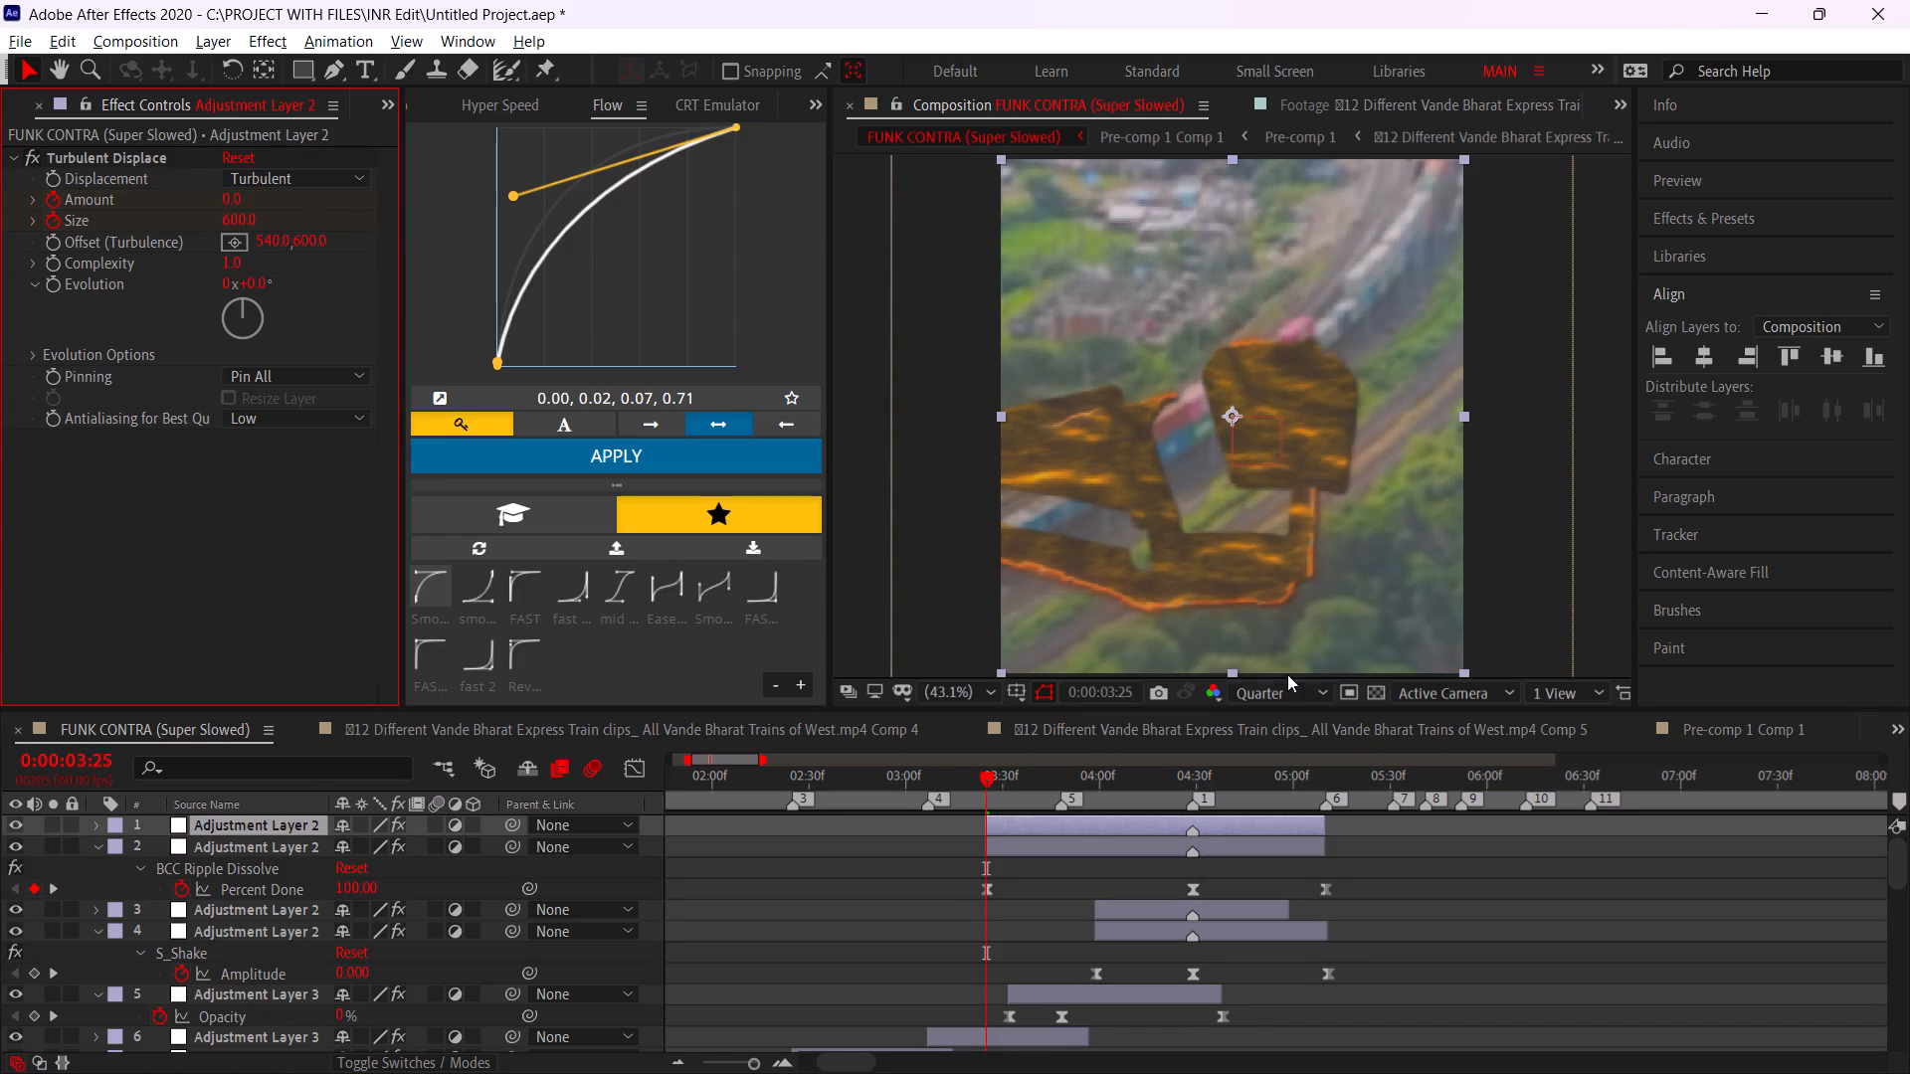
# At the copied layer's end, 0:00:05:10, keyframe Turbulent Displace with Amount 0 and Size 600.
pyautogui.click(1321, 774)
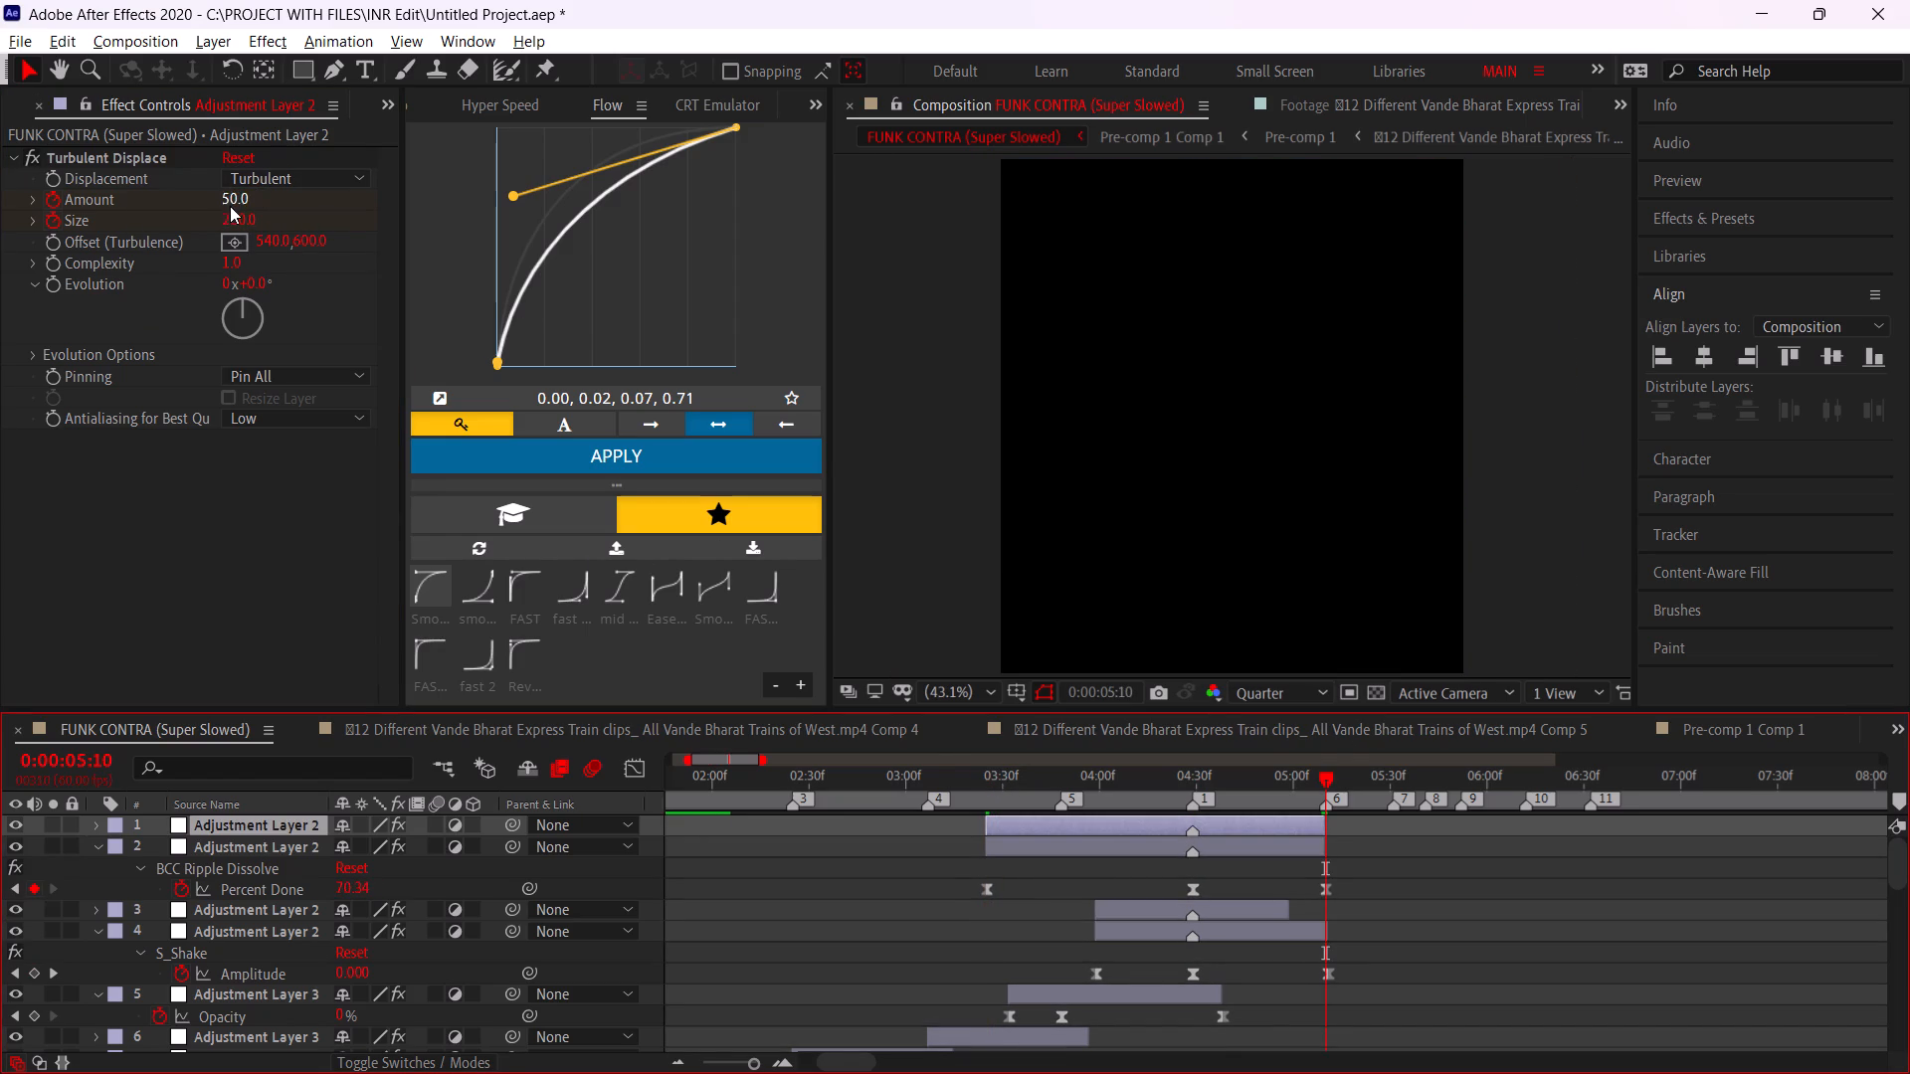
pyautogui.click(232, 205)
pyautogui.press('0')
pyautogui.click(239, 233)
pyautogui.press('6')
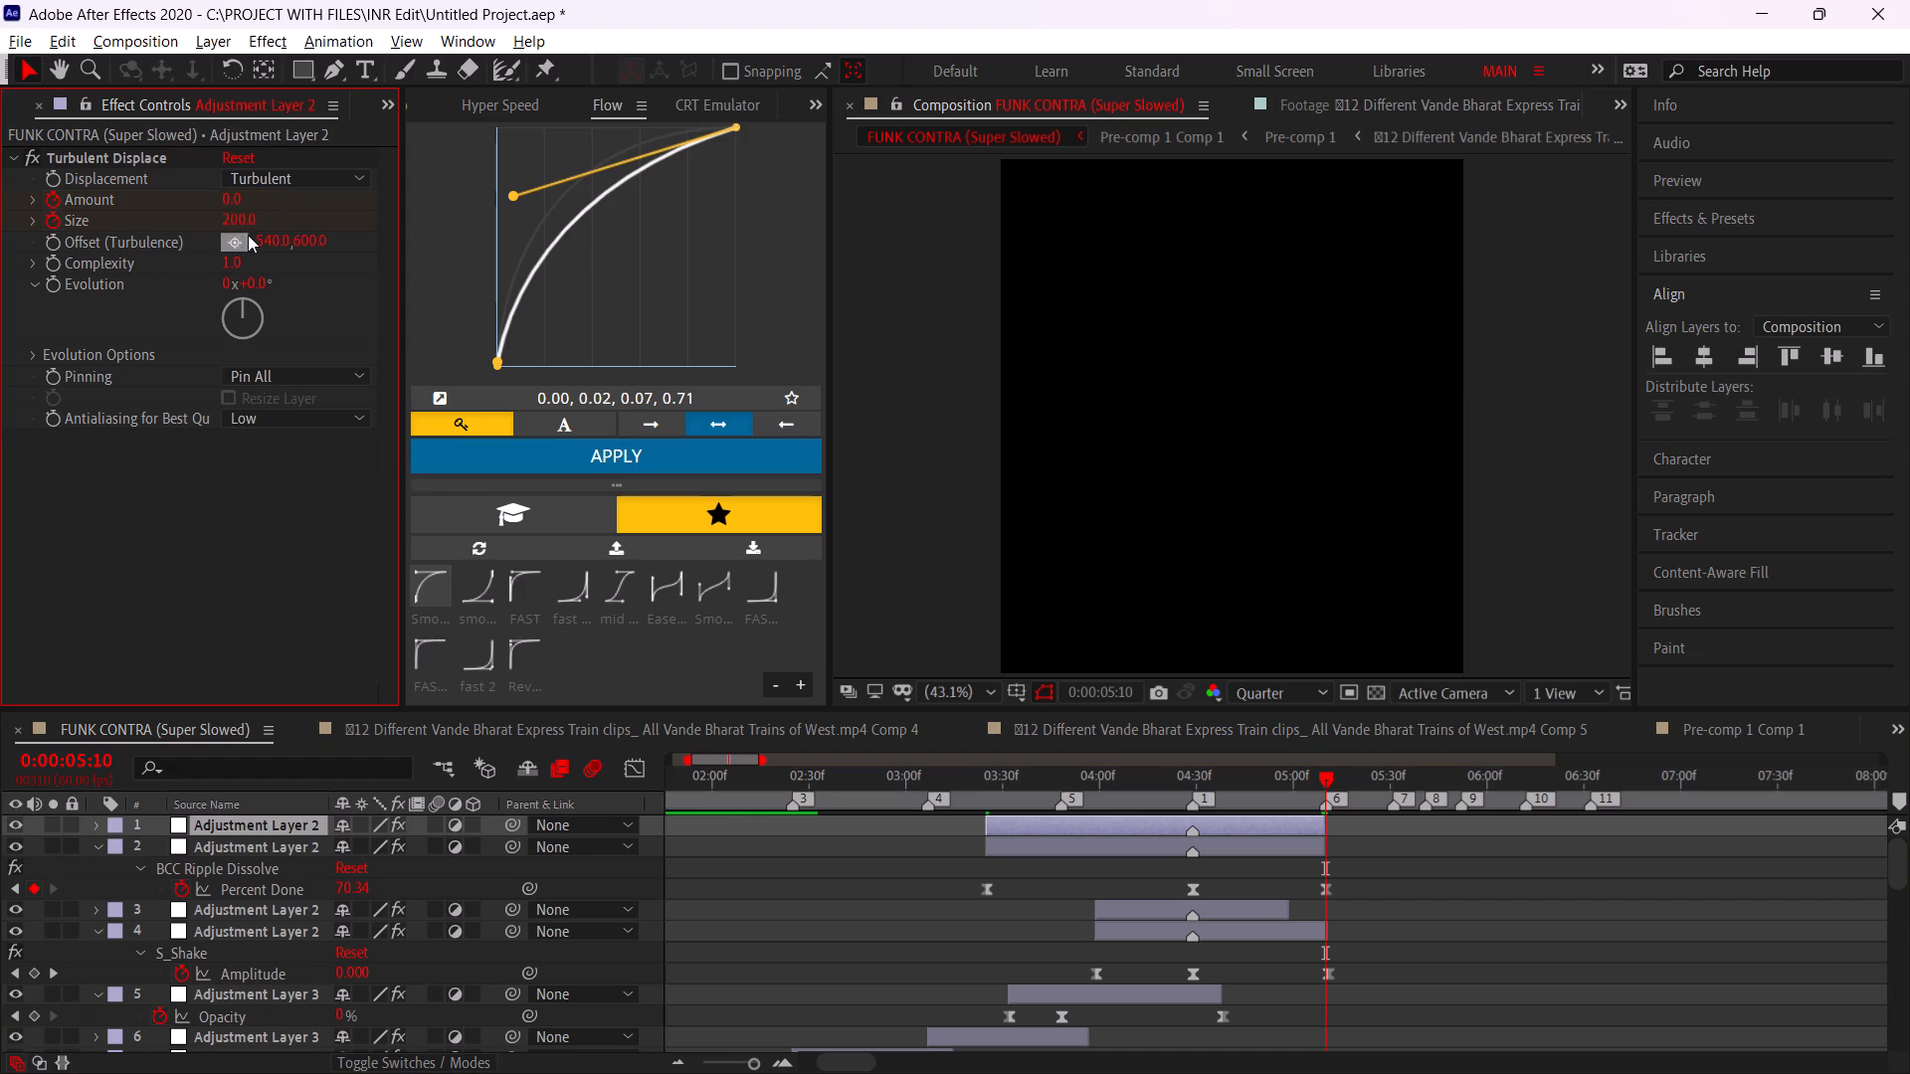
pyautogui.press('0')
pyautogui.press('0')
pyautogui.click(227, 217)
pyautogui.press('6')
pyautogui.press('0')
pyautogui.press('0')
pyautogui.click(341, 331)
# Easy-ease all Amount and Size keyframes, applying Flow's smooth reverse curve to the first interval and the 0.00, 0.02, 0.00, 0.99 curve to the second.
pyautogui.press('u')
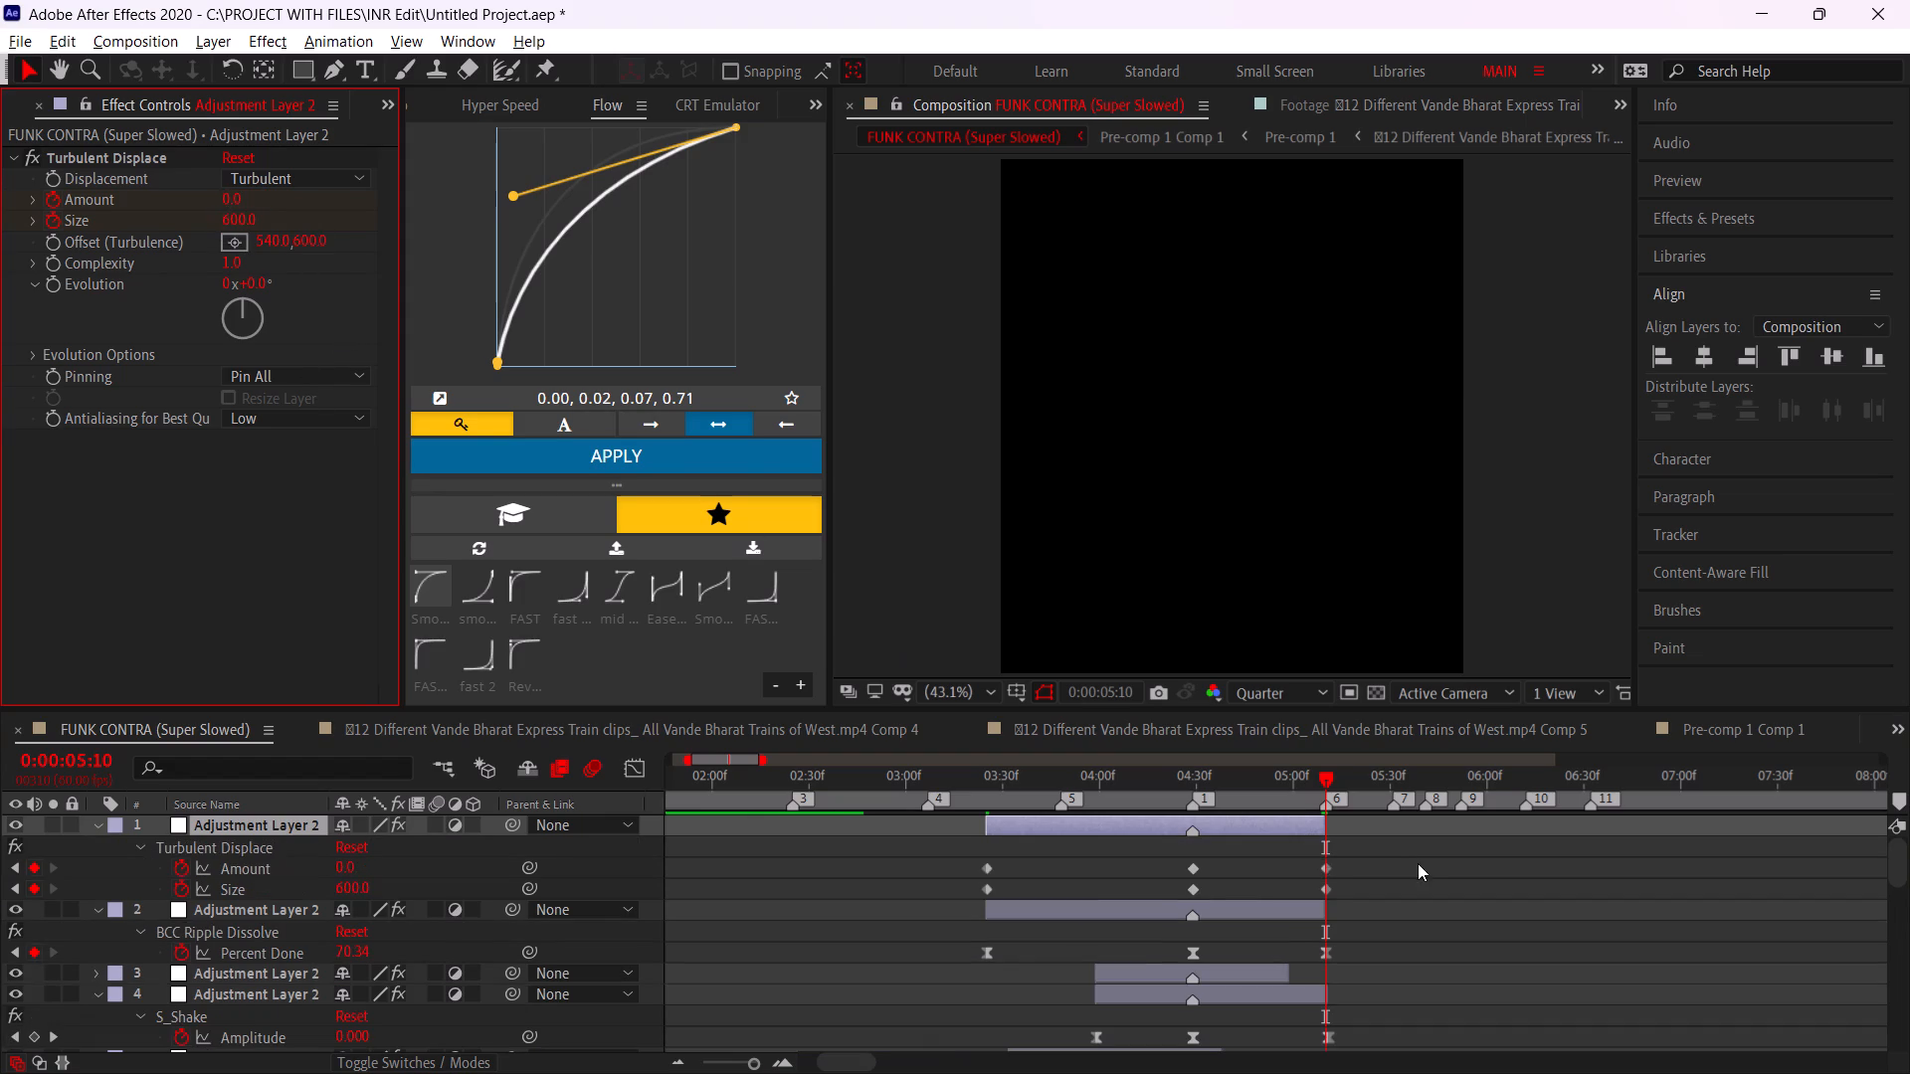
pyautogui.moveTo(1414, 856); pyautogui.dragTo(842, 891)
pyautogui.press('F9')
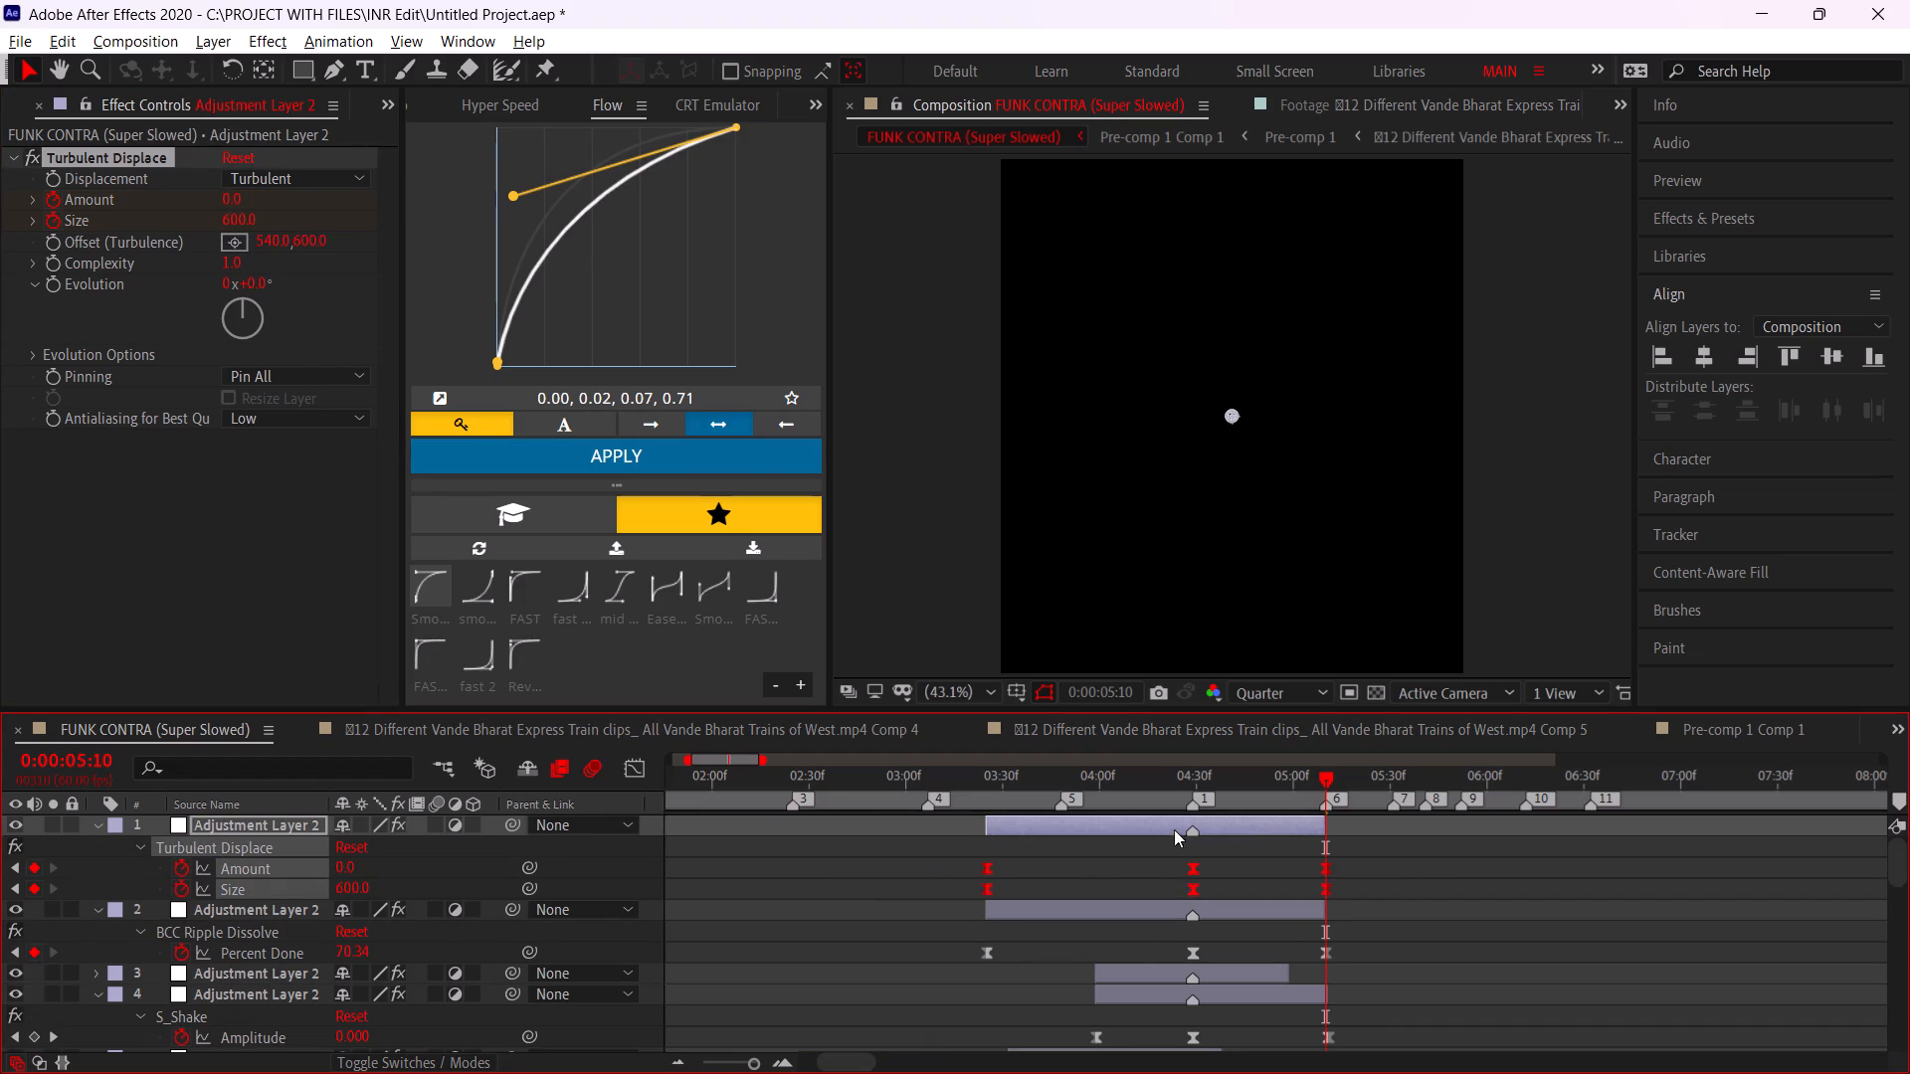
pyautogui.moveTo(1209, 859); pyautogui.dragTo(923, 888)
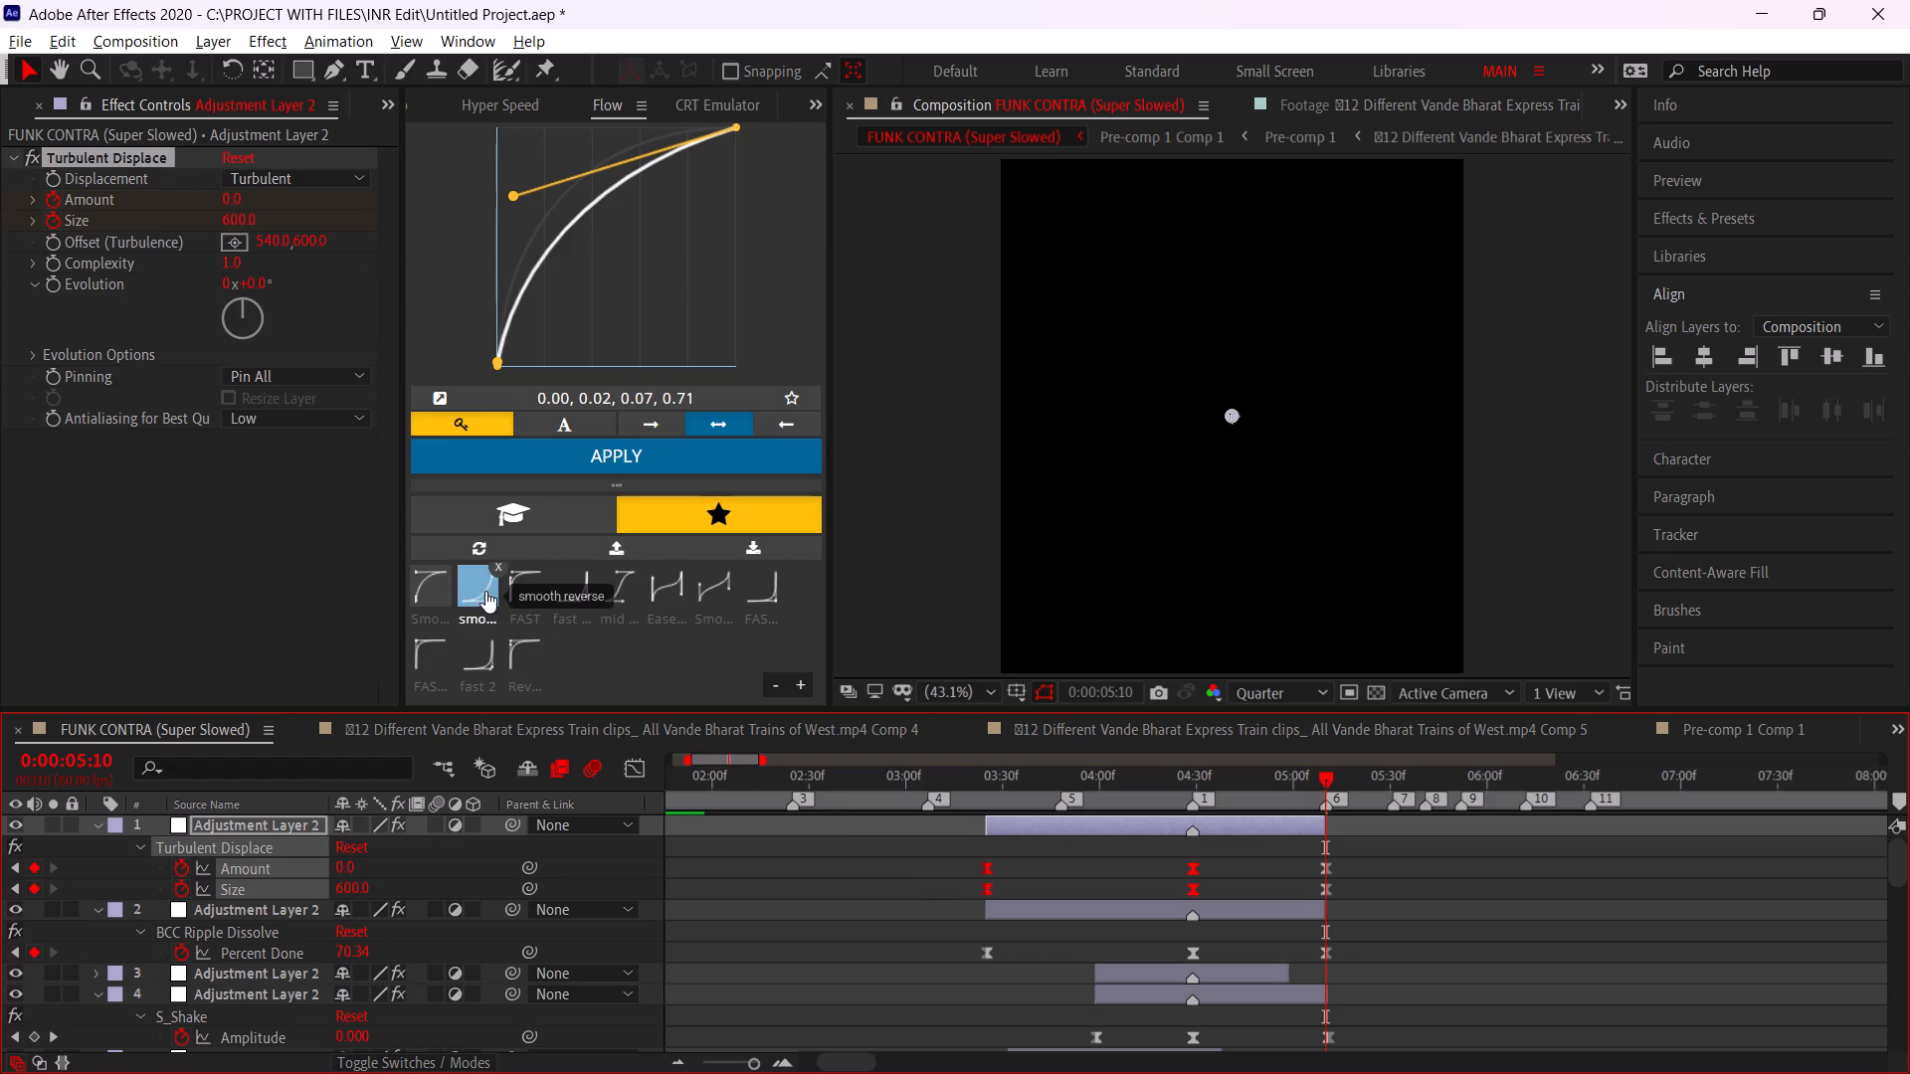
pyautogui.click(485, 591)
pyautogui.click(550, 455)
pyautogui.moveTo(1392, 861); pyautogui.dragTo(1180, 889)
pyautogui.click(439, 589)
pyautogui.click(508, 457)
# Move the Turbulent Displace adjustment layer below the BCC Ripple Dissolve adjustment layer in the layer stack.
pyautogui.keyDown('alt'); pyautogui.scroll(-4, 1293, 904); pyautogui.keyUp('alt')
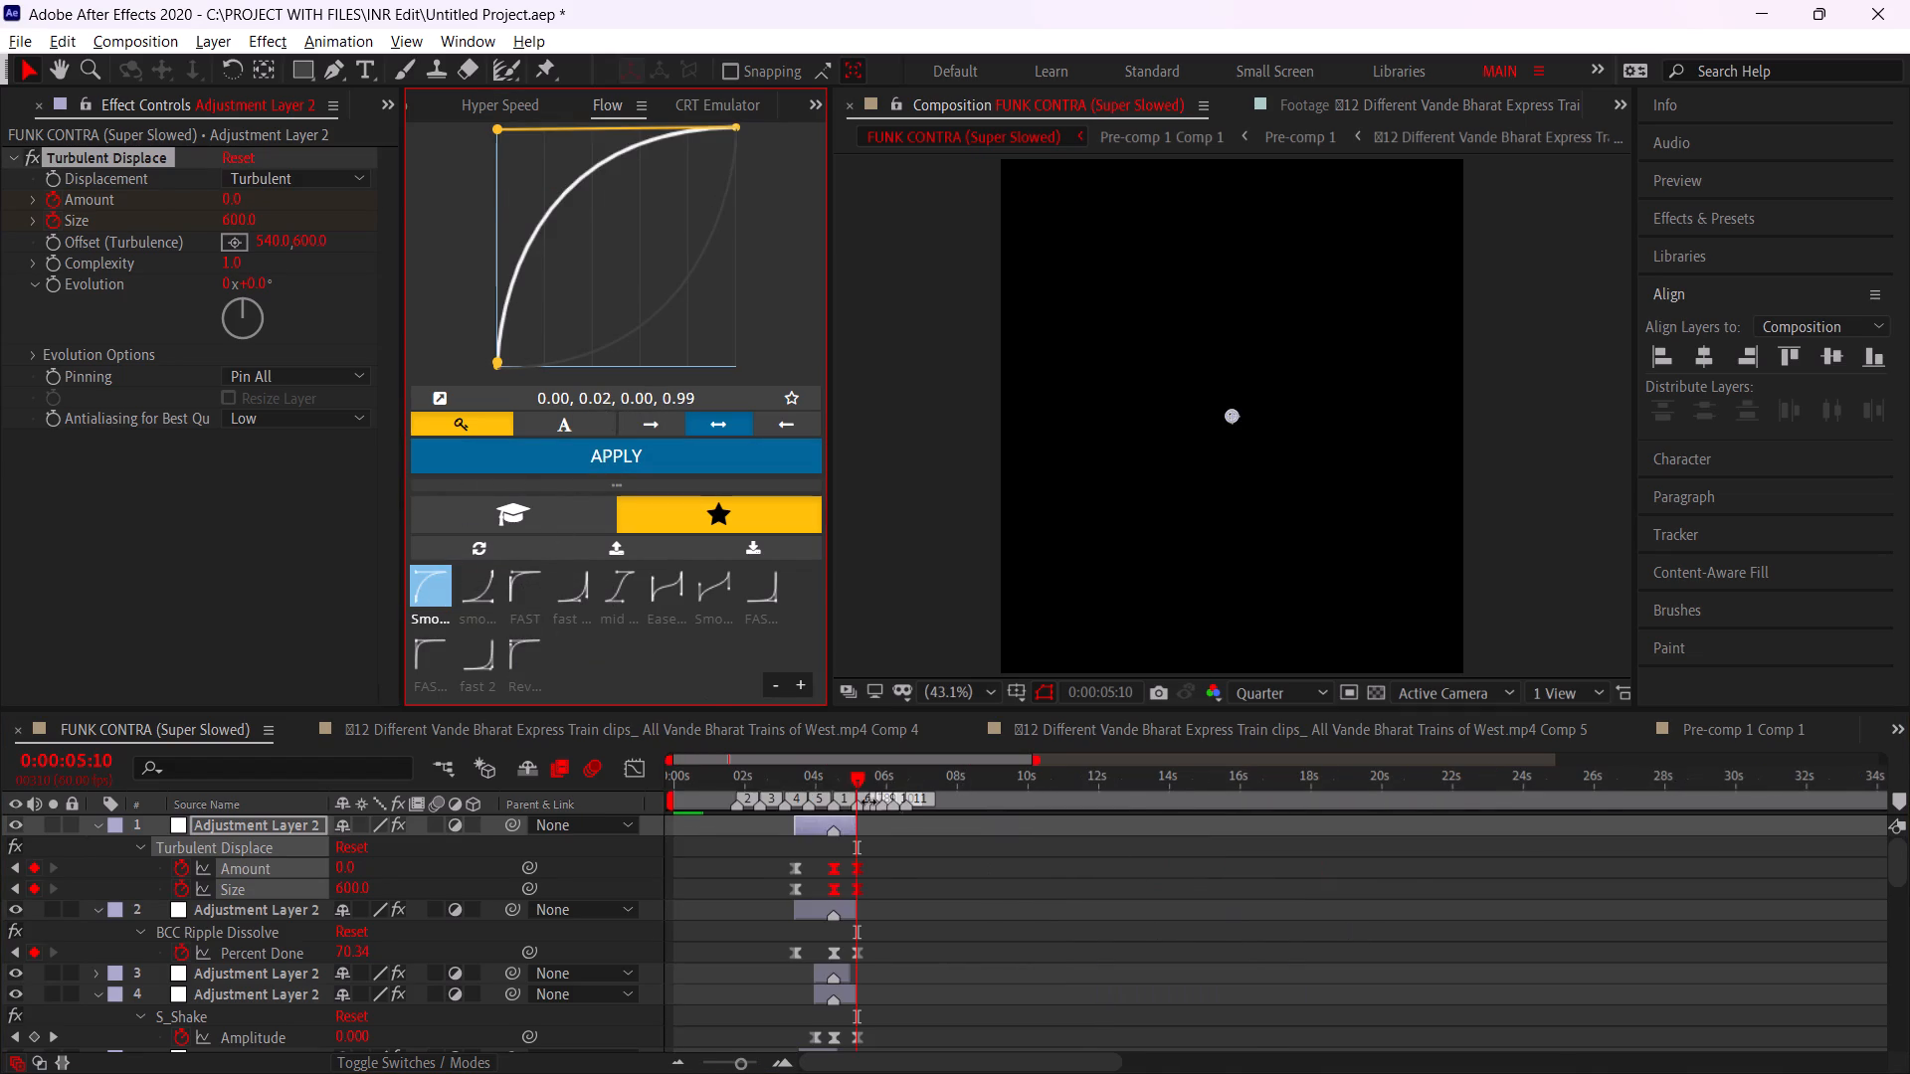
pyautogui.moveTo(809, 767); pyautogui.dragTo(555, 807)
pyautogui.press('space')
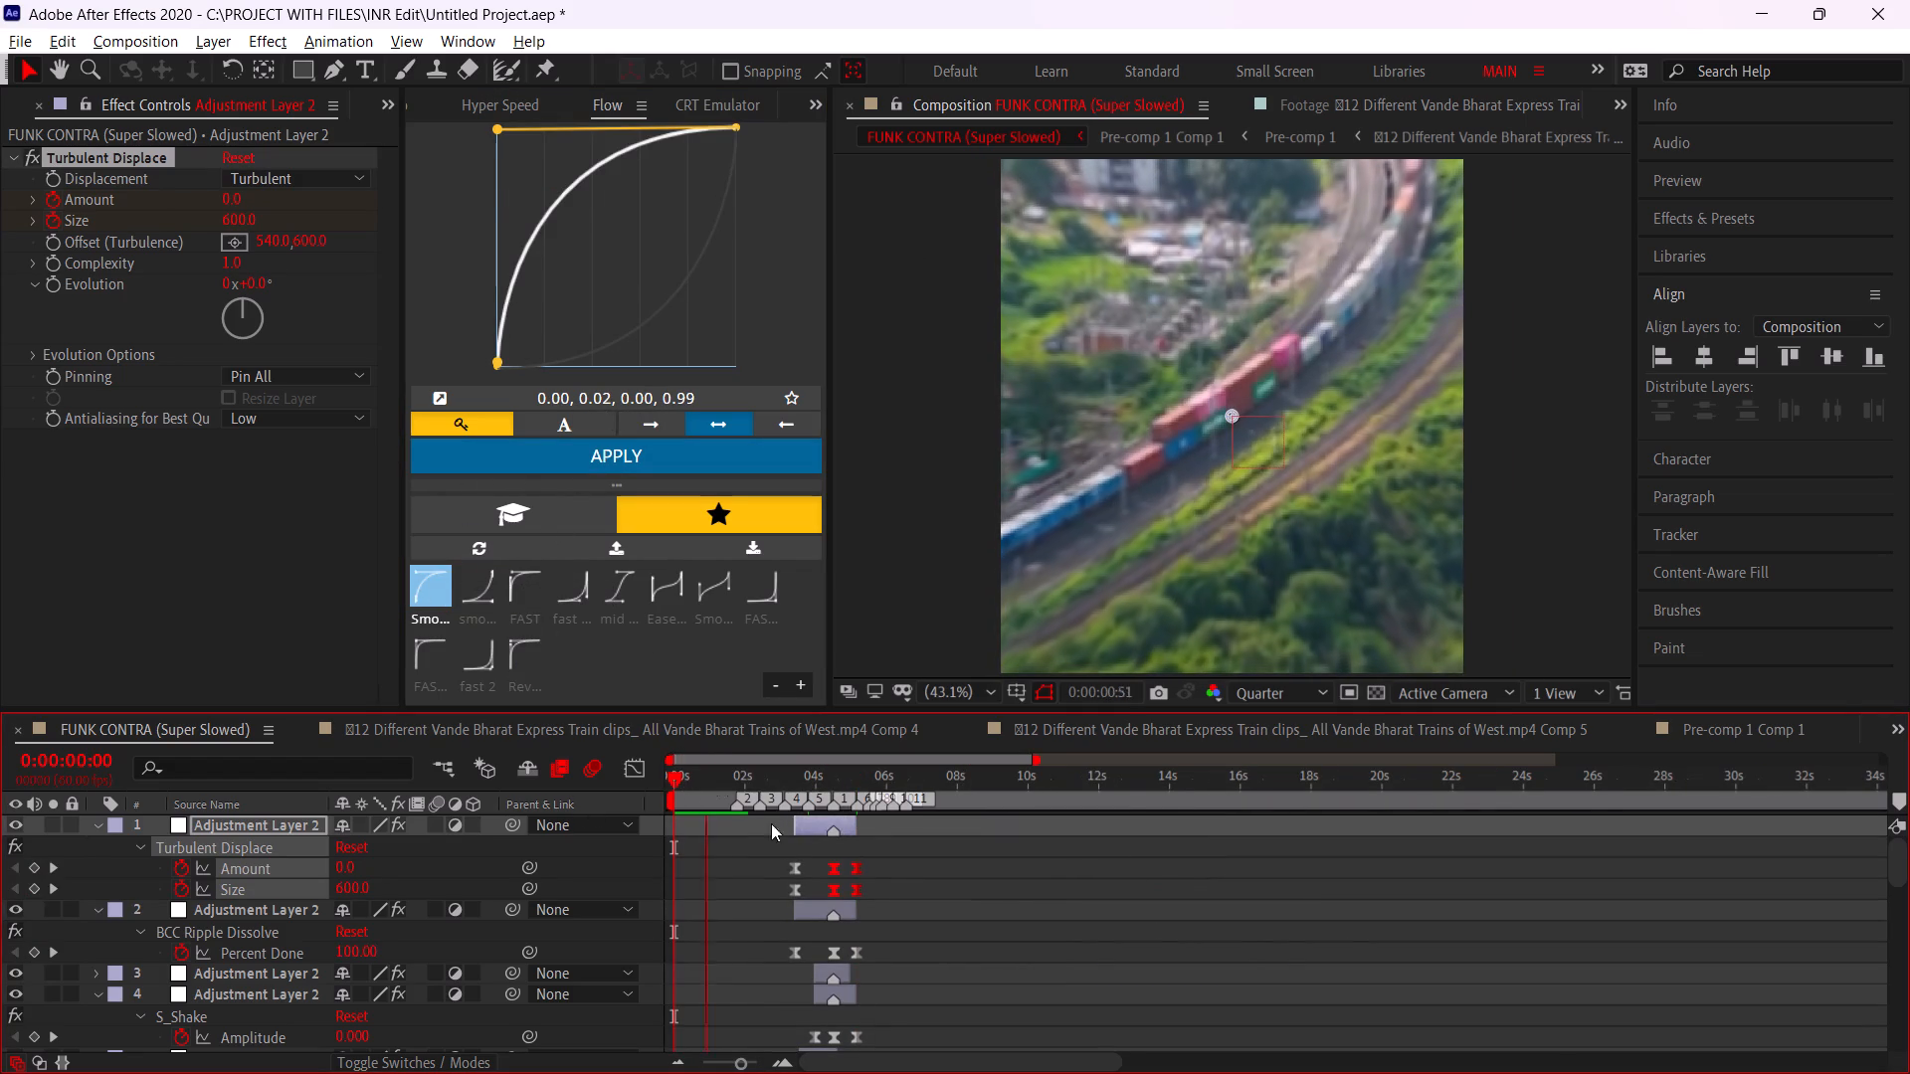
pyautogui.click(722, 775)
pyautogui.moveTo(256, 823); pyautogui.dragTo(237, 916)
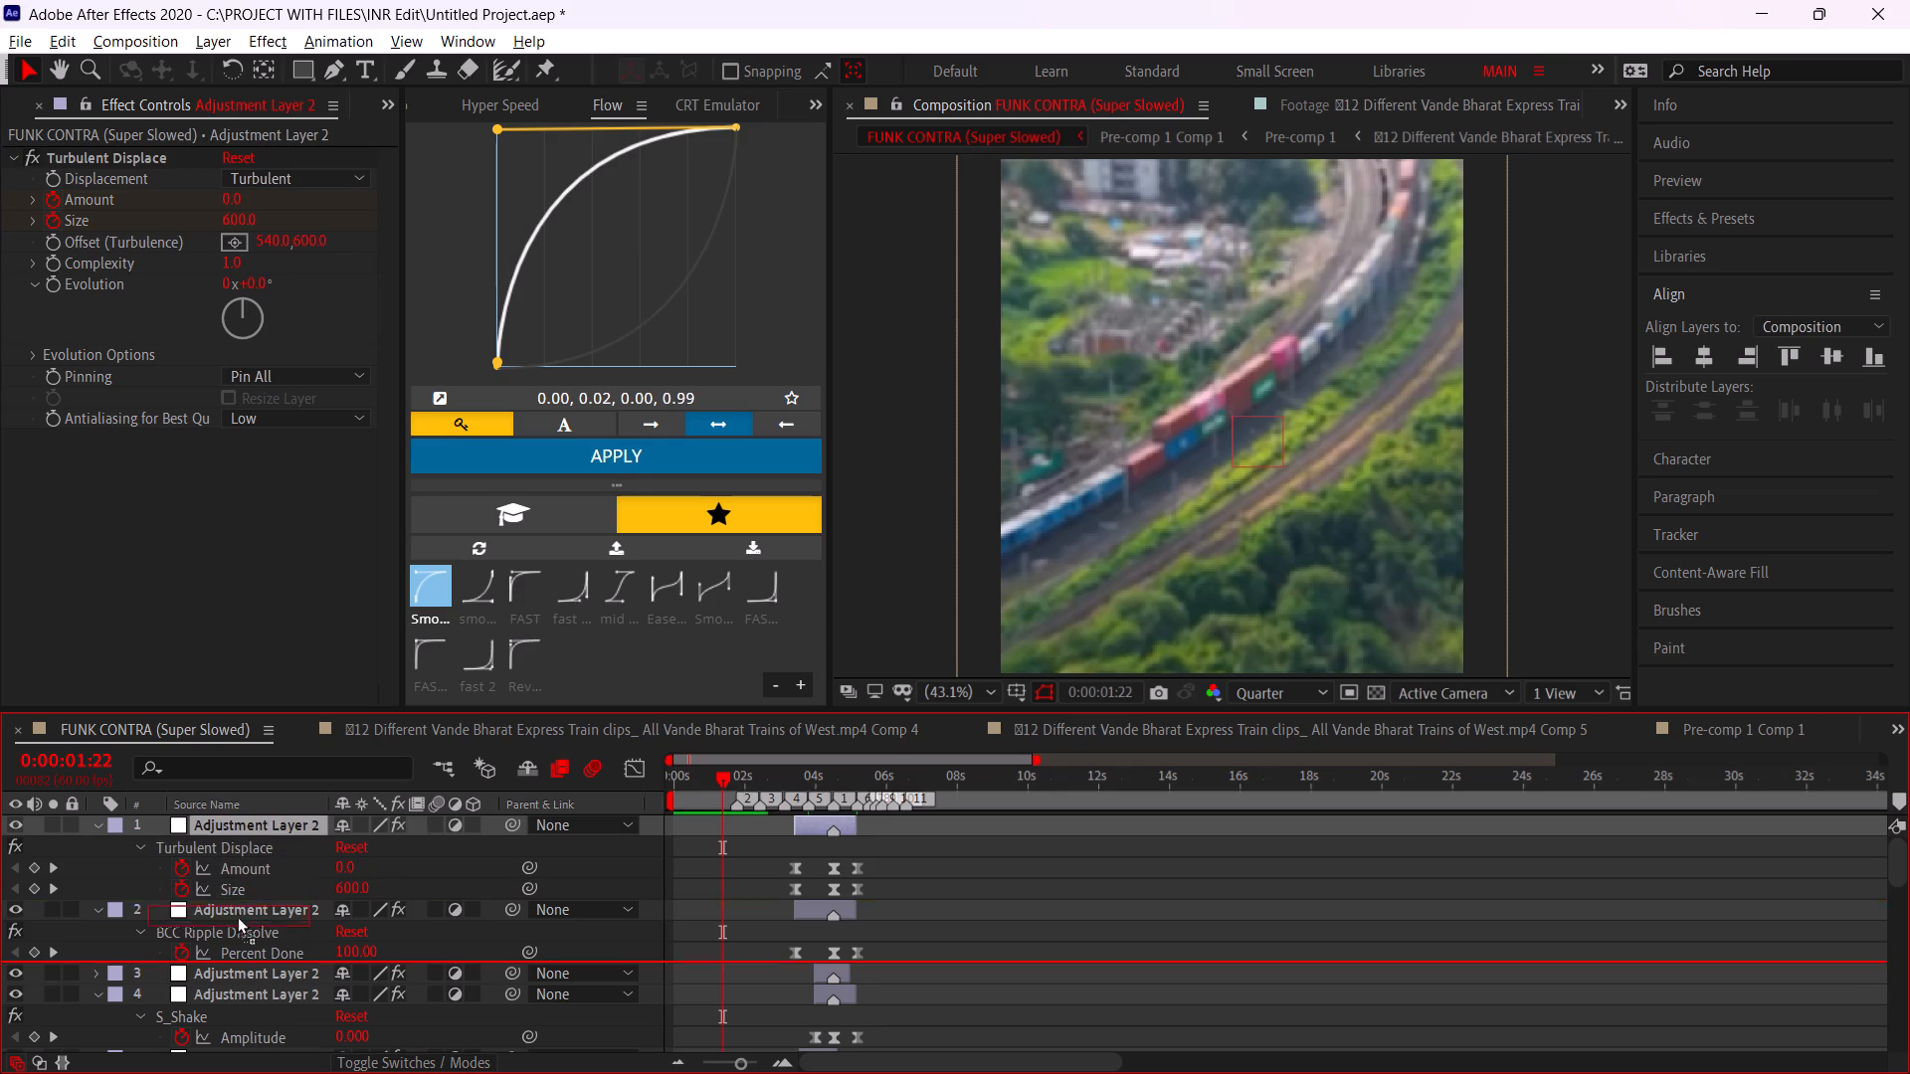
pyautogui.moveTo(237, 916); pyautogui.dragTo(237, 919)
# Play back the FUNK CONTRA edit from the start and around the transition to review the ripple with Turbulent Displace.
pyautogui.press('space')
pyautogui.click(888, 777)
pyautogui.press('space')
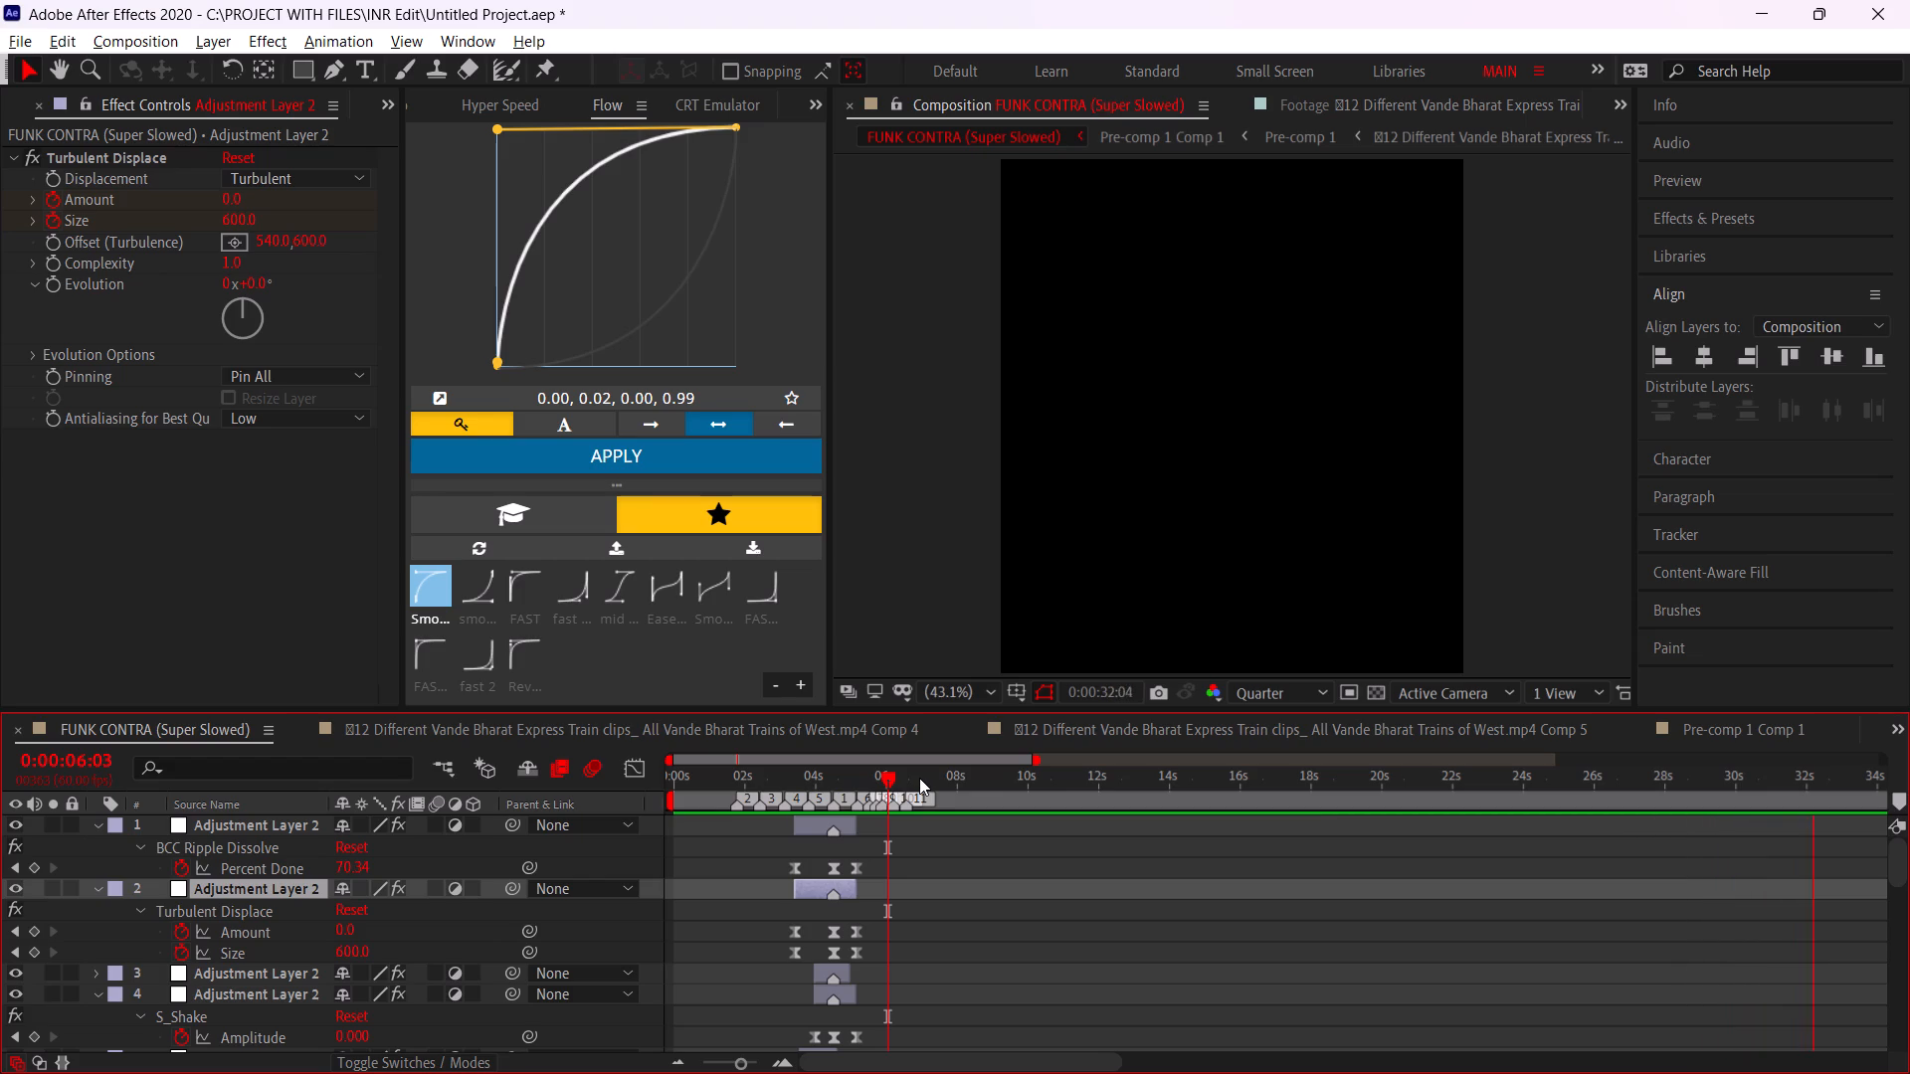
pyautogui.moveTo(689, 792); pyautogui.dragTo(590, 812)
pyautogui.press('space')
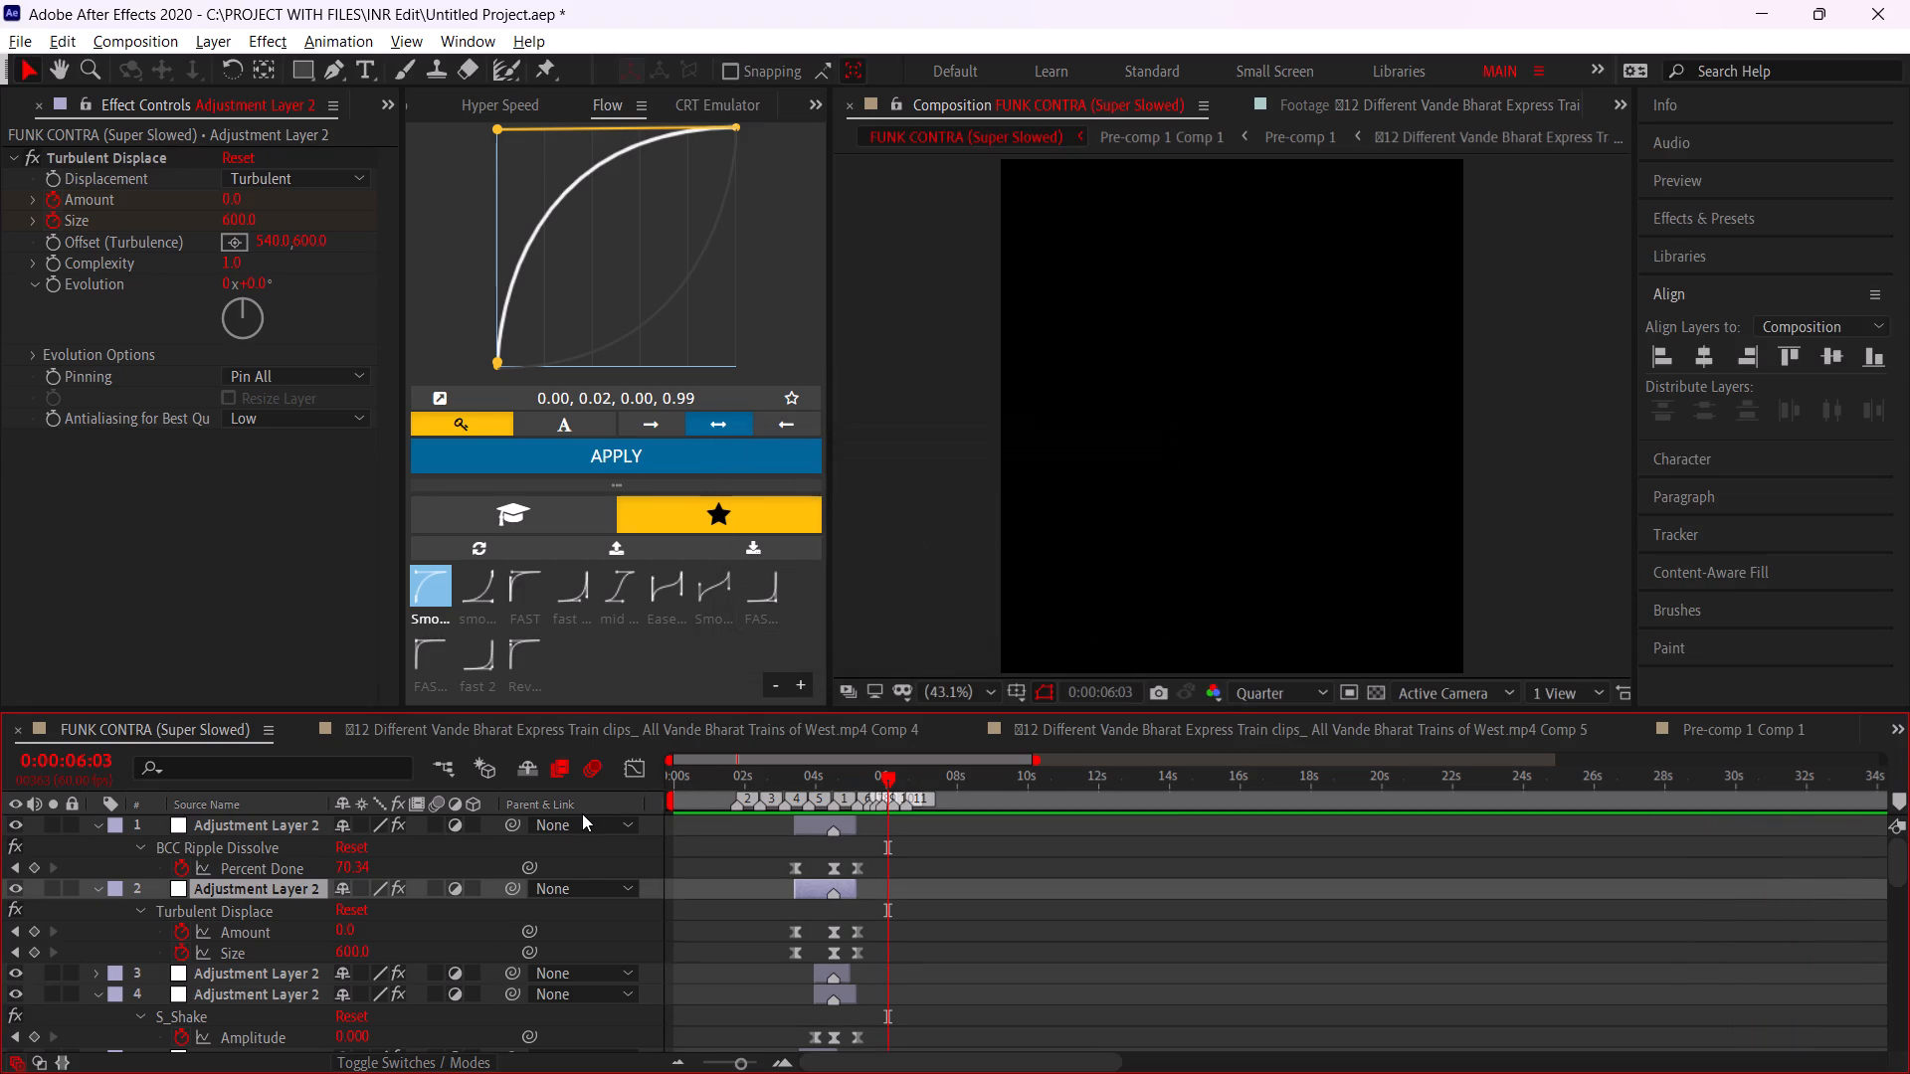
pyautogui.press('space')
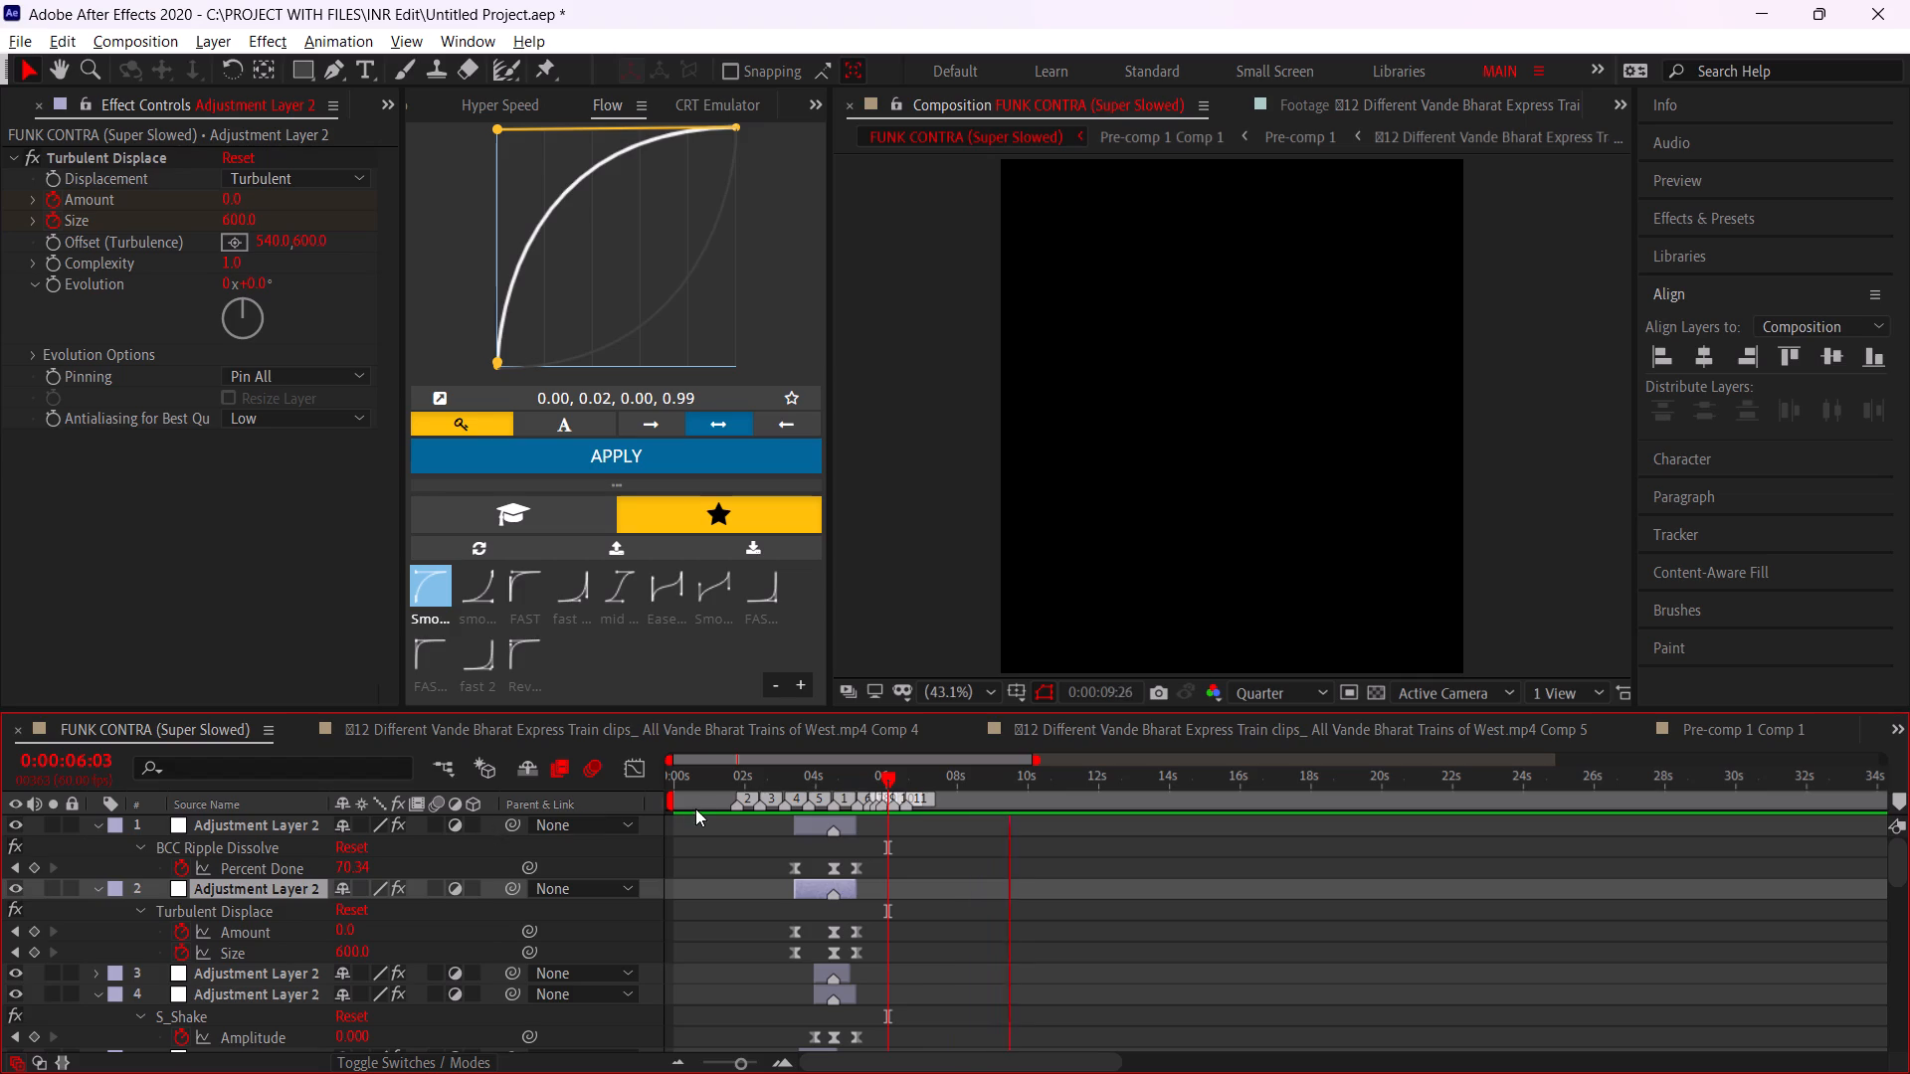
pyautogui.moveTo(694, 796); pyautogui.dragTo(665, 797)
pyautogui.moveTo(690, 782); pyautogui.dragTo(575, 809)
pyautogui.press('space')
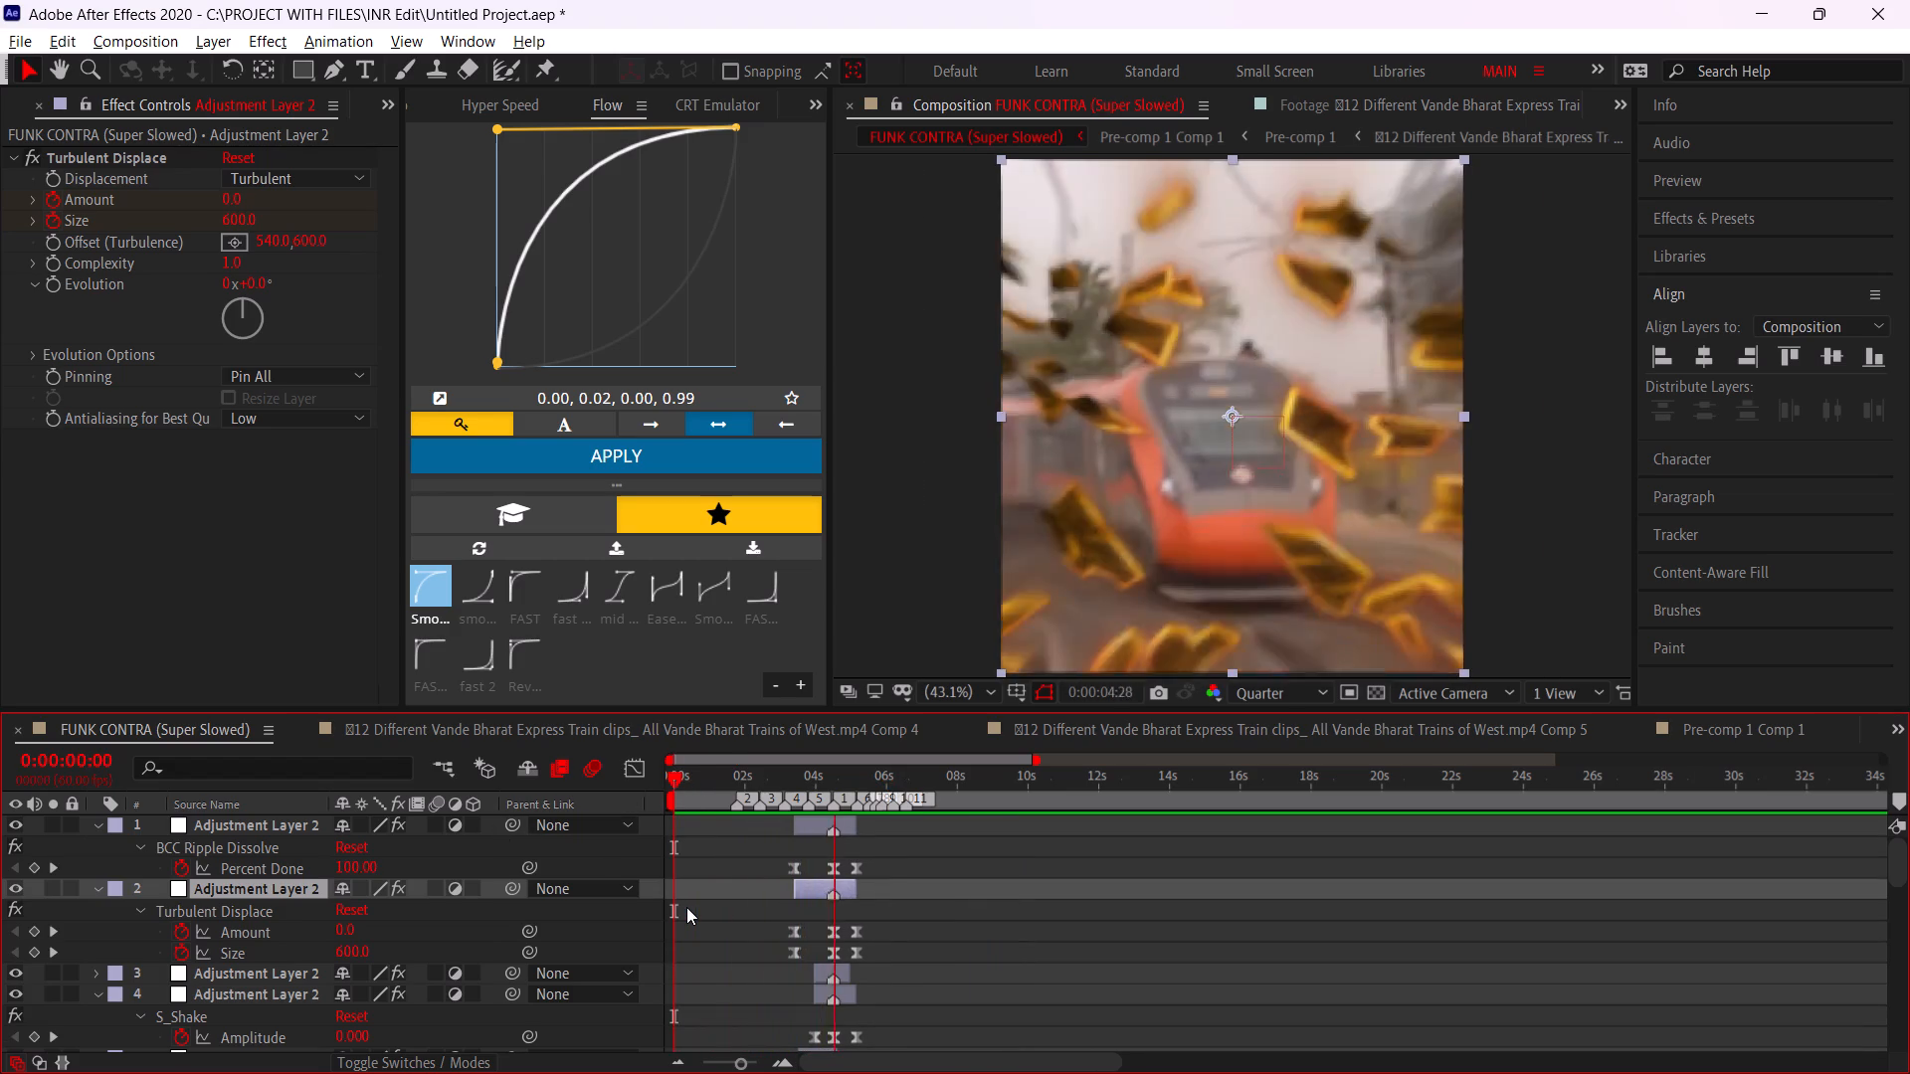
pyautogui.click(787, 771)
pyautogui.press('space')
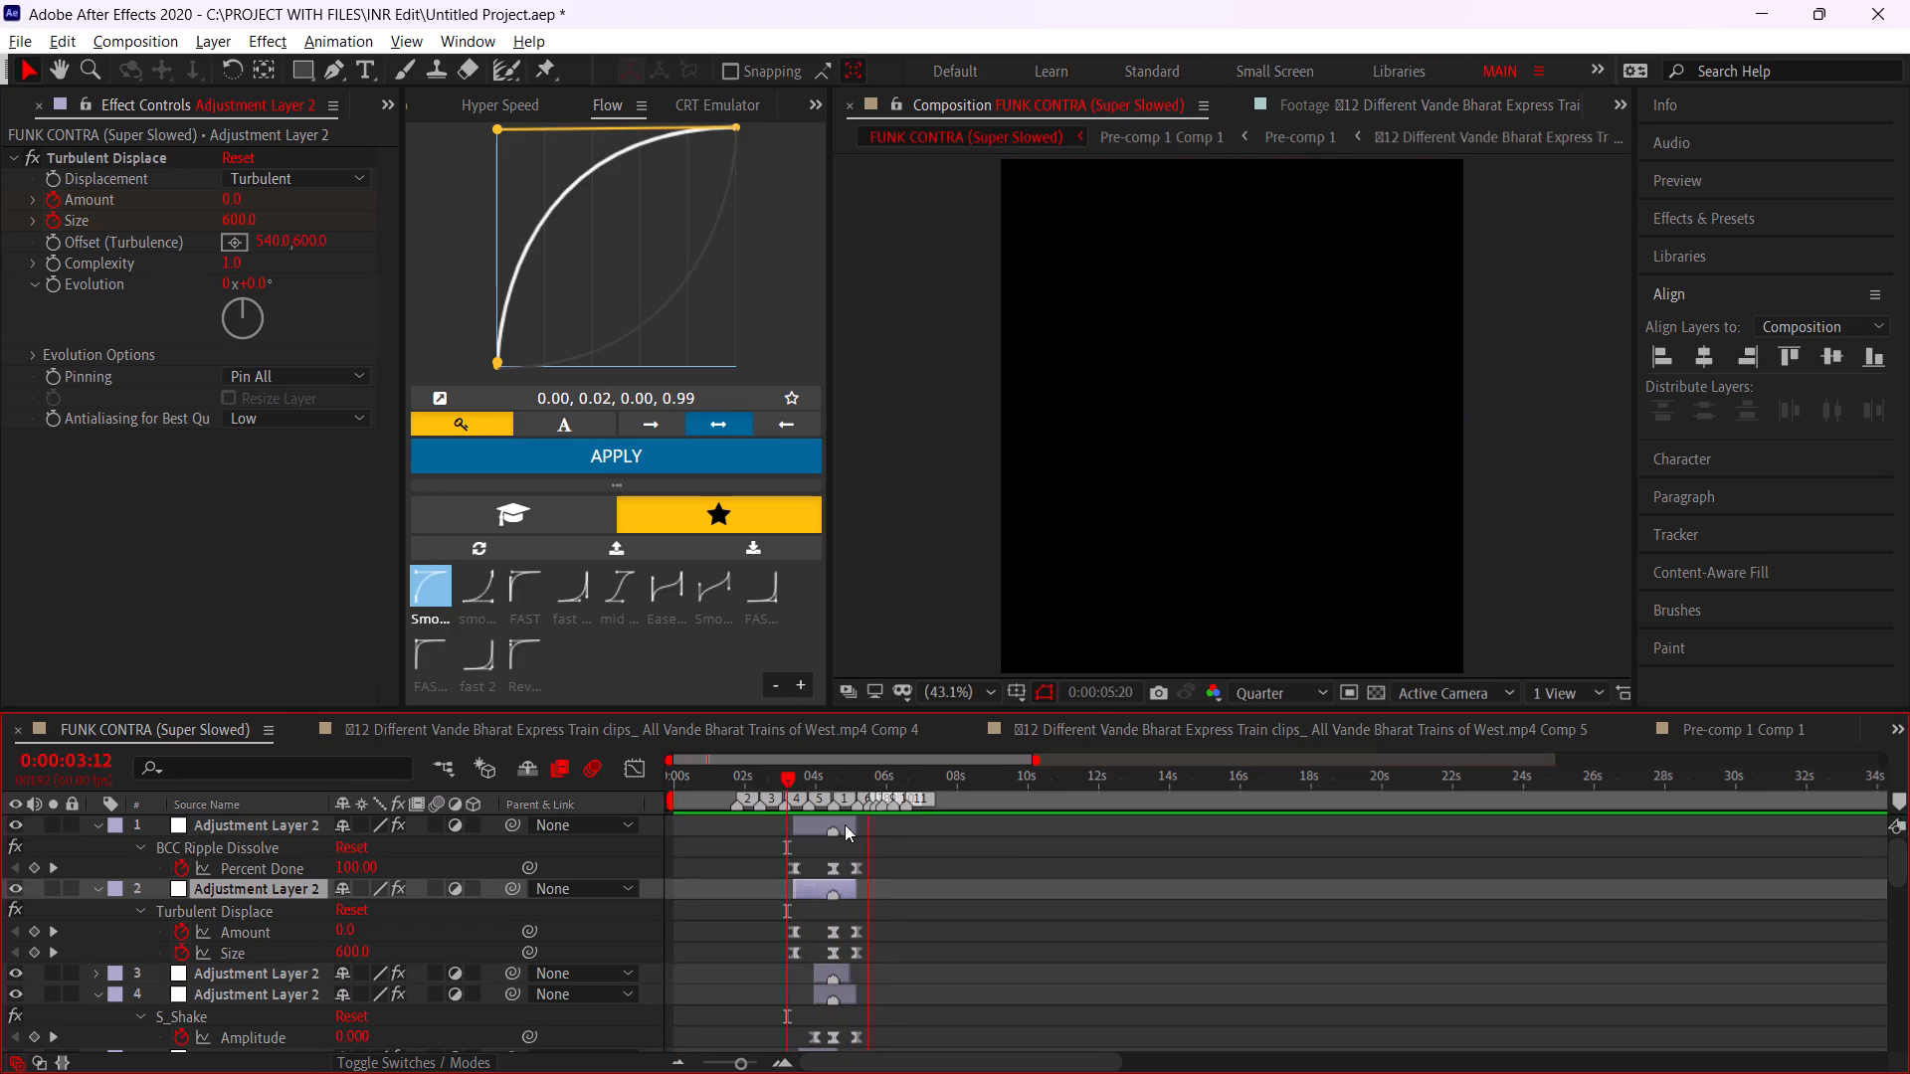
pyautogui.click(797, 772)
pyautogui.press('space')
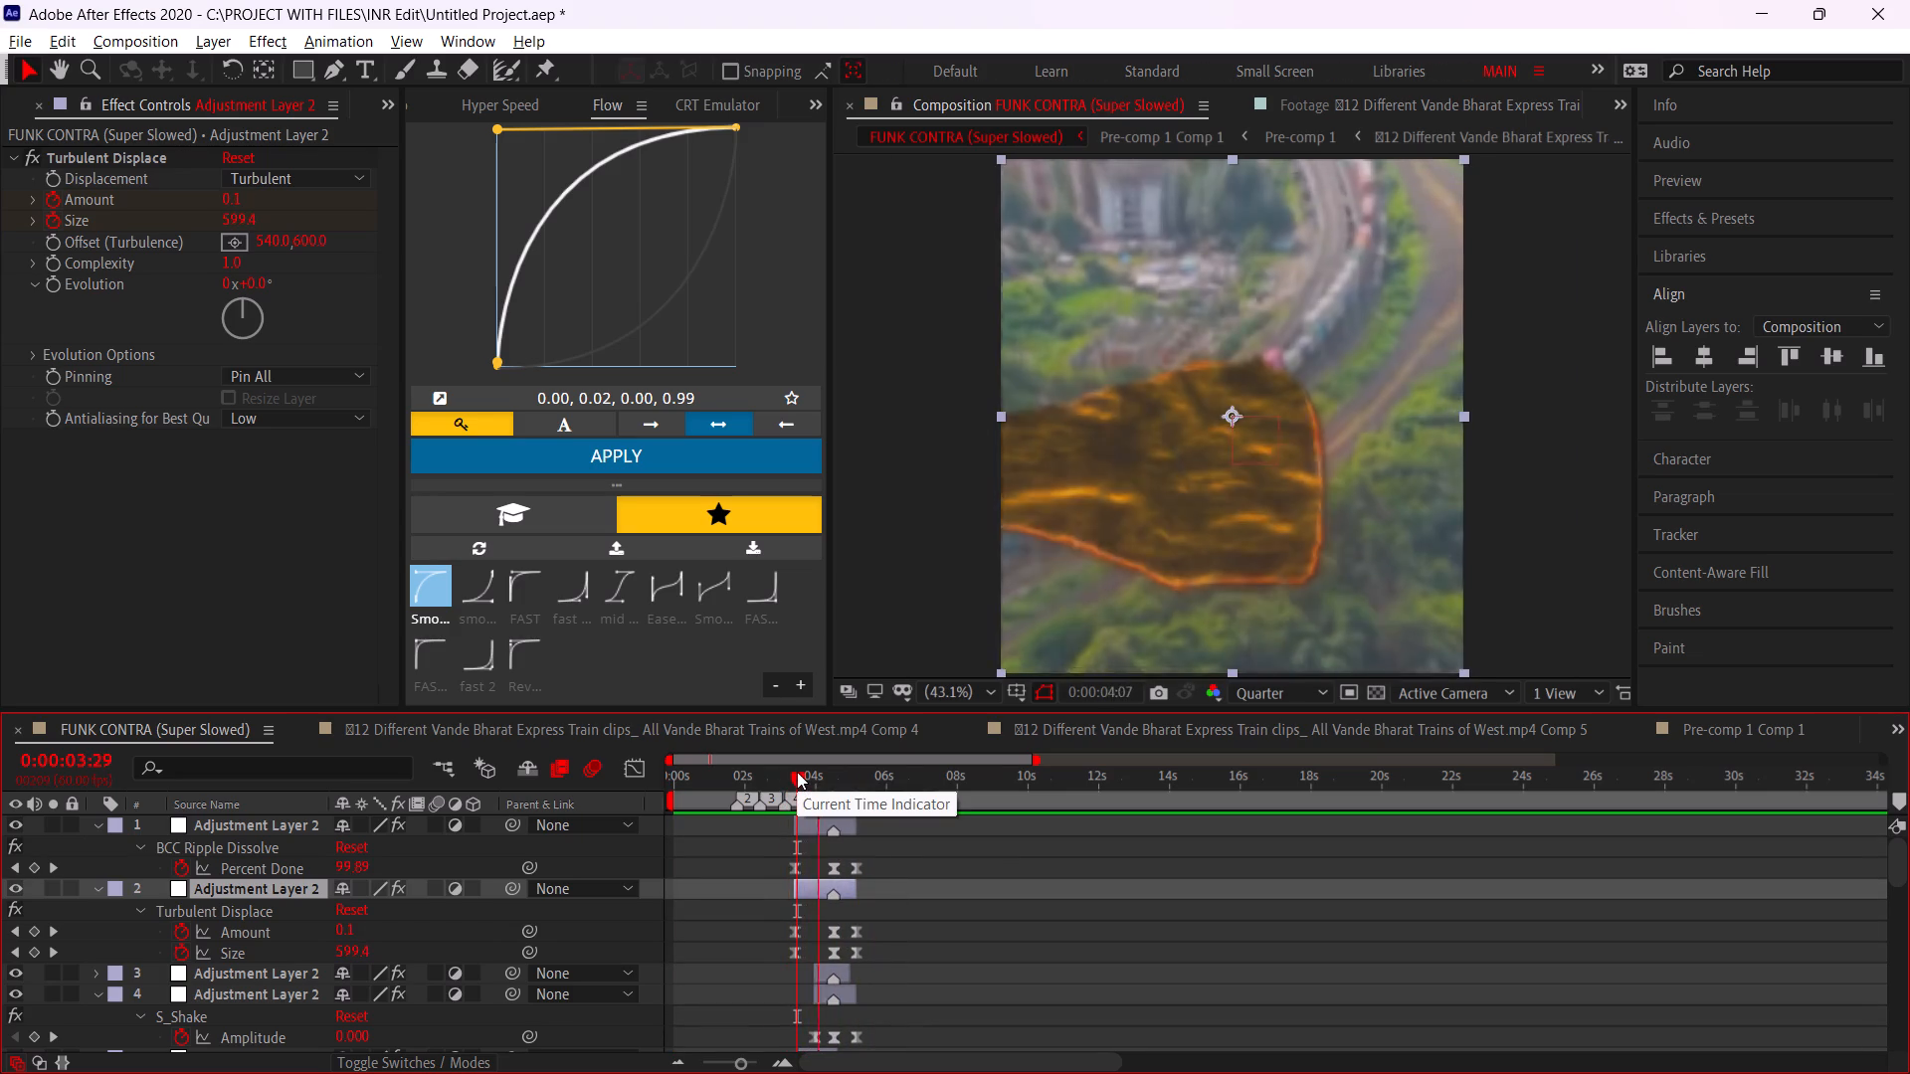
pyautogui.keyDown('alt'); pyautogui.scroll(1, 808, 887); pyautogui.keyUp('alt')
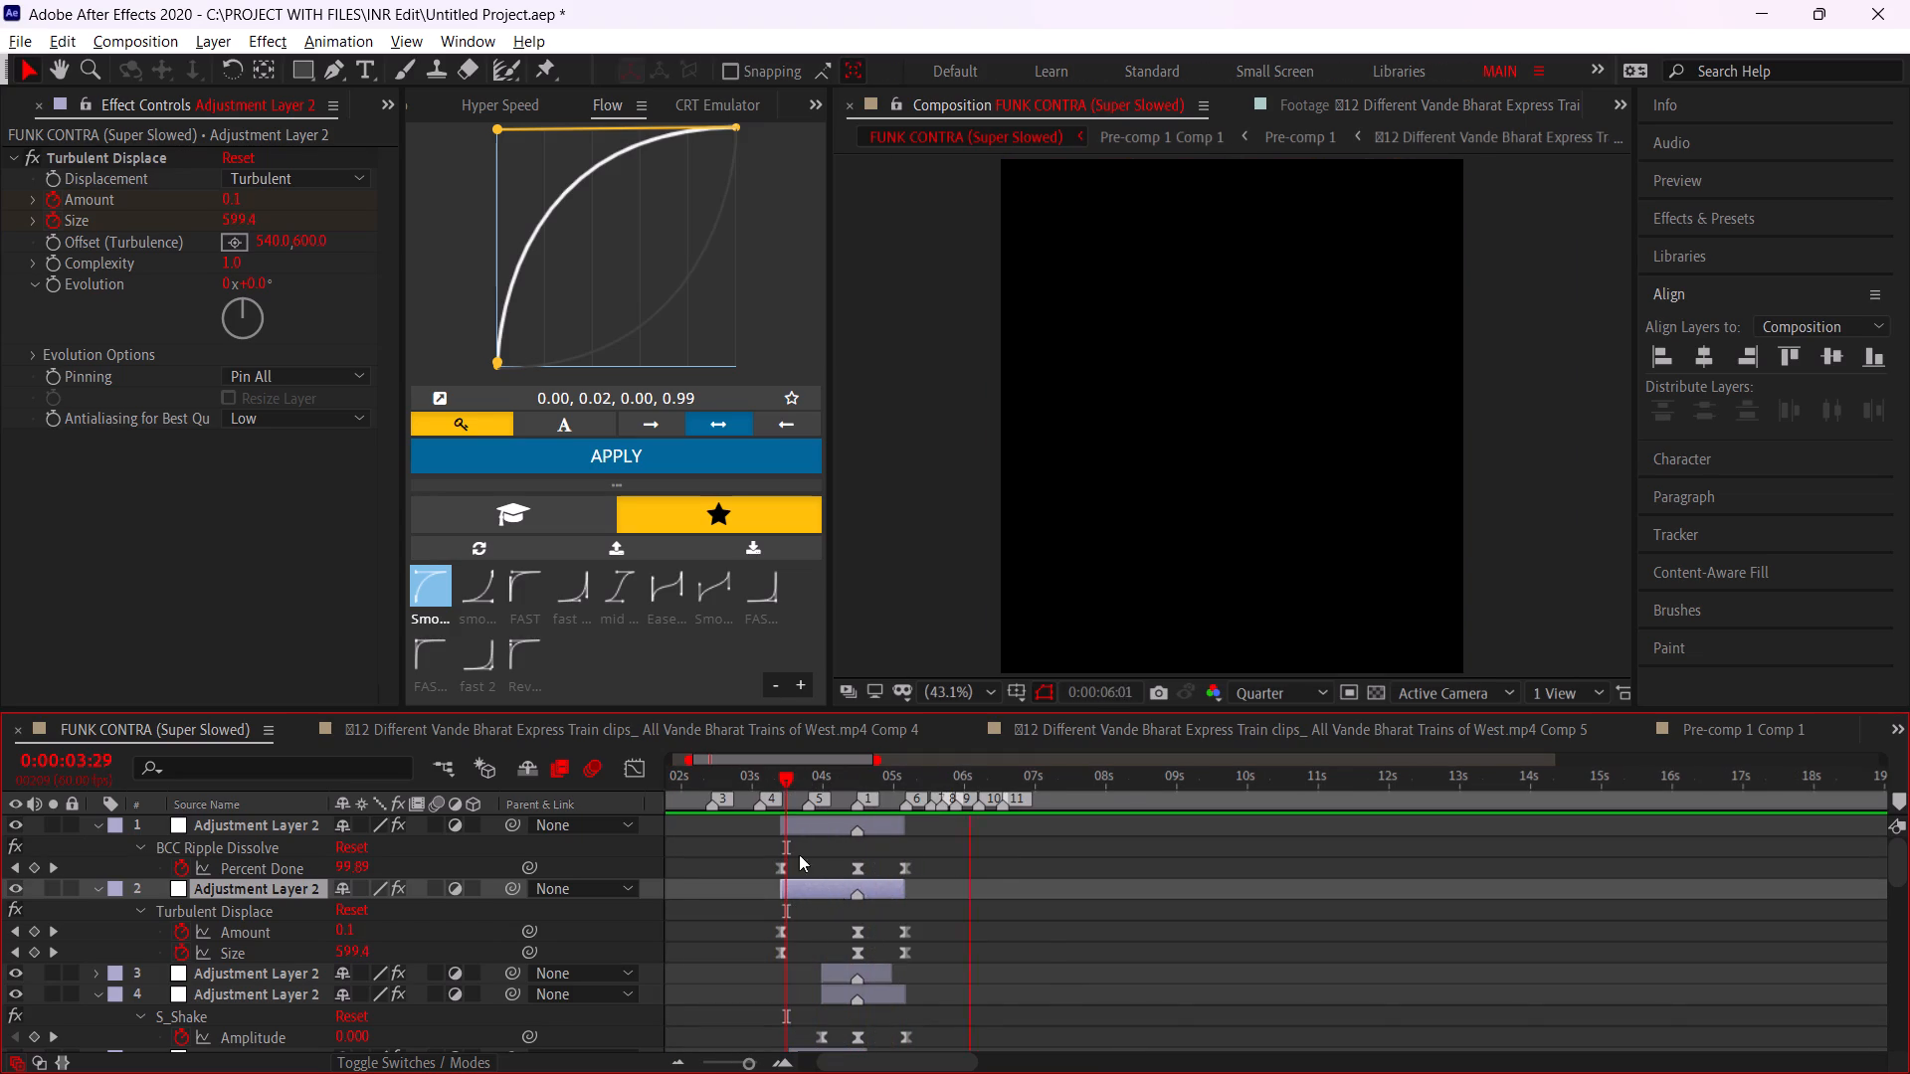
pyautogui.click(786, 784)
pyautogui.press('space')
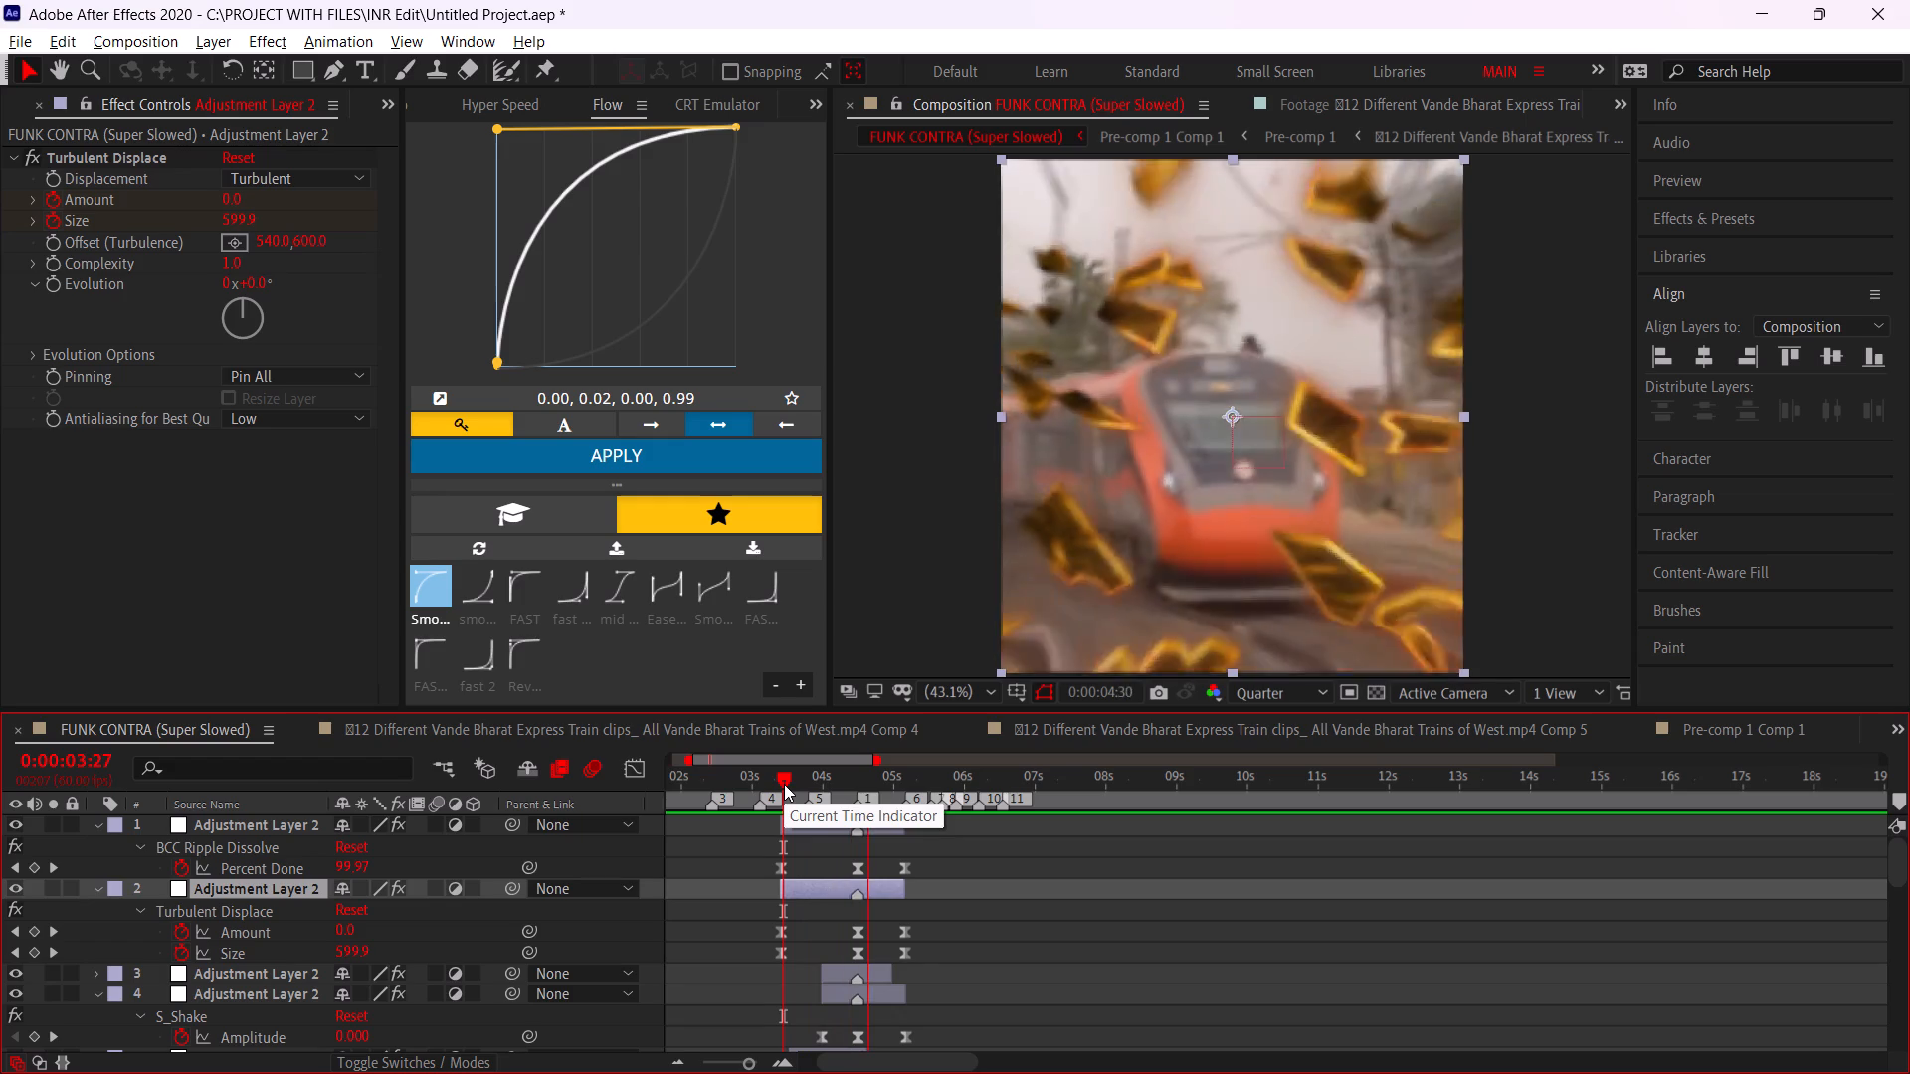
pyautogui.click(797, 779)
pyautogui.press('space')
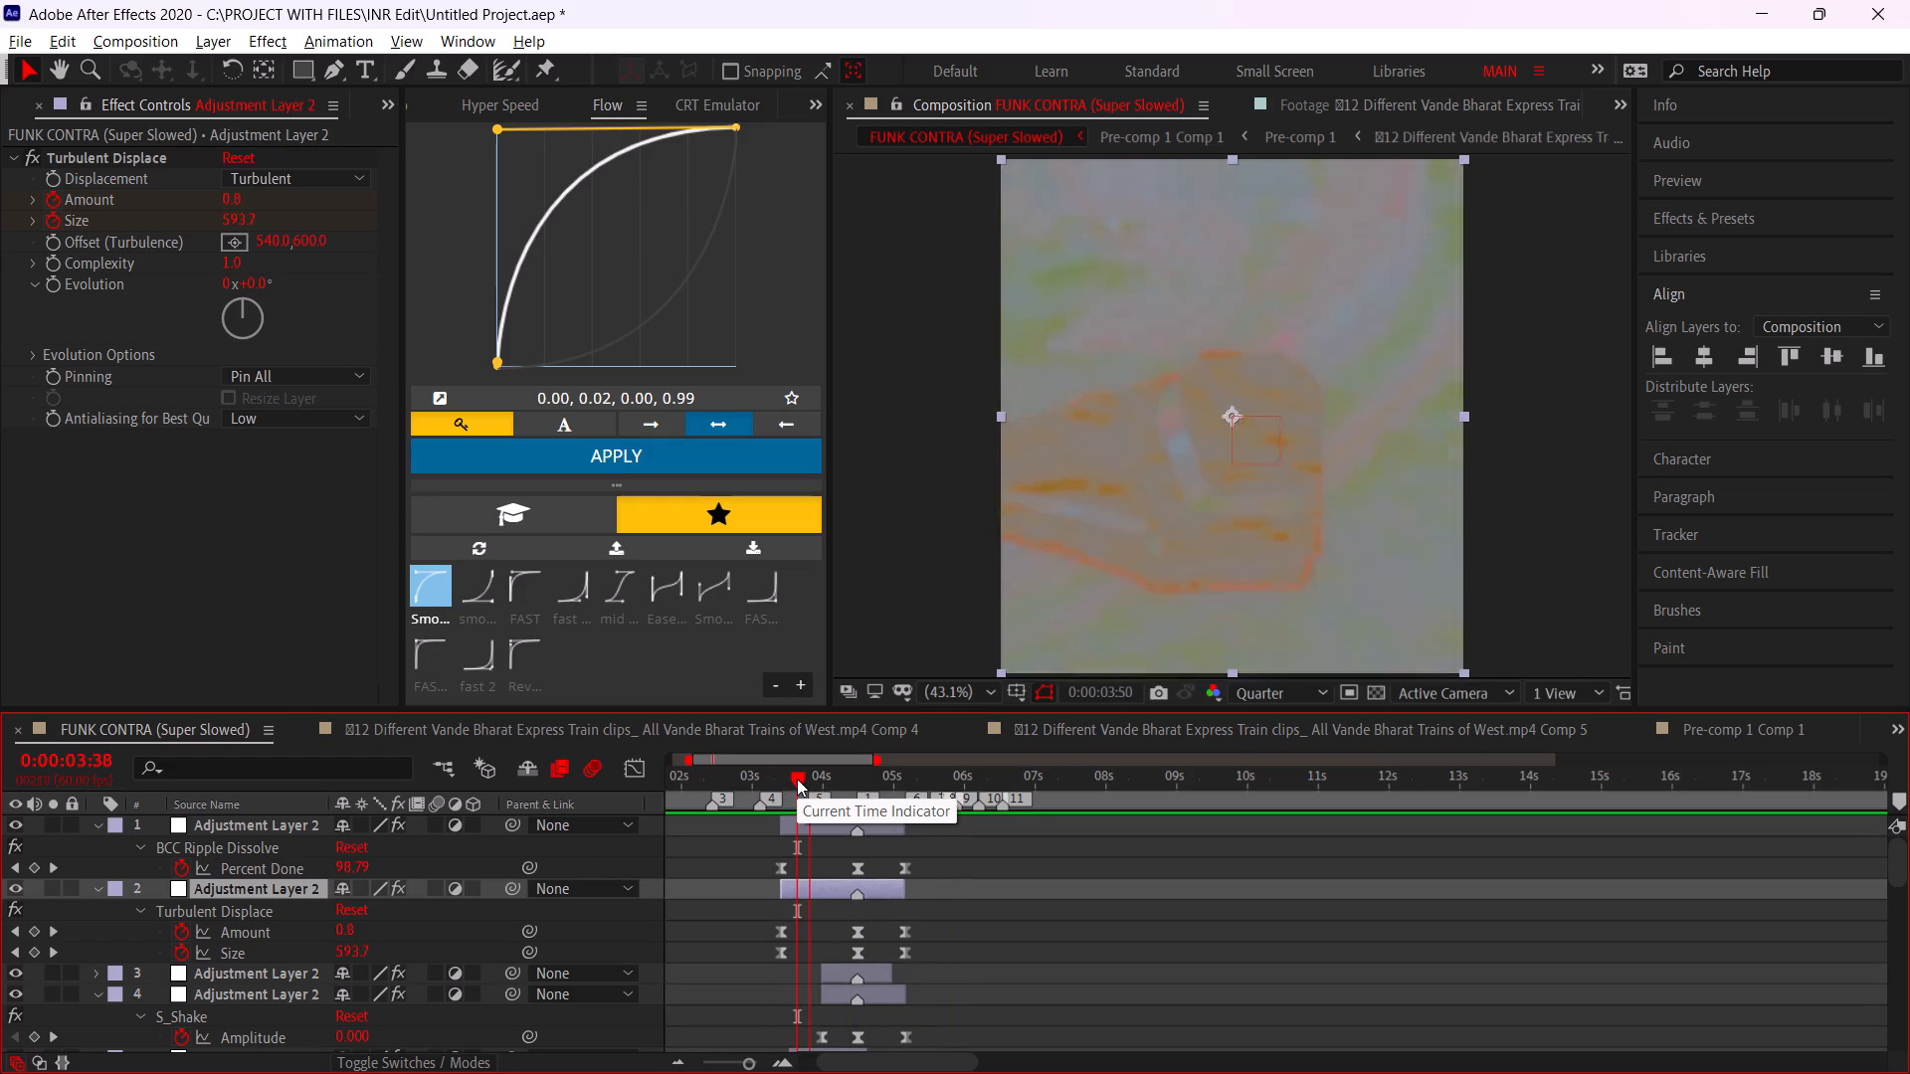
pyautogui.click(797, 779)
pyautogui.press('space')
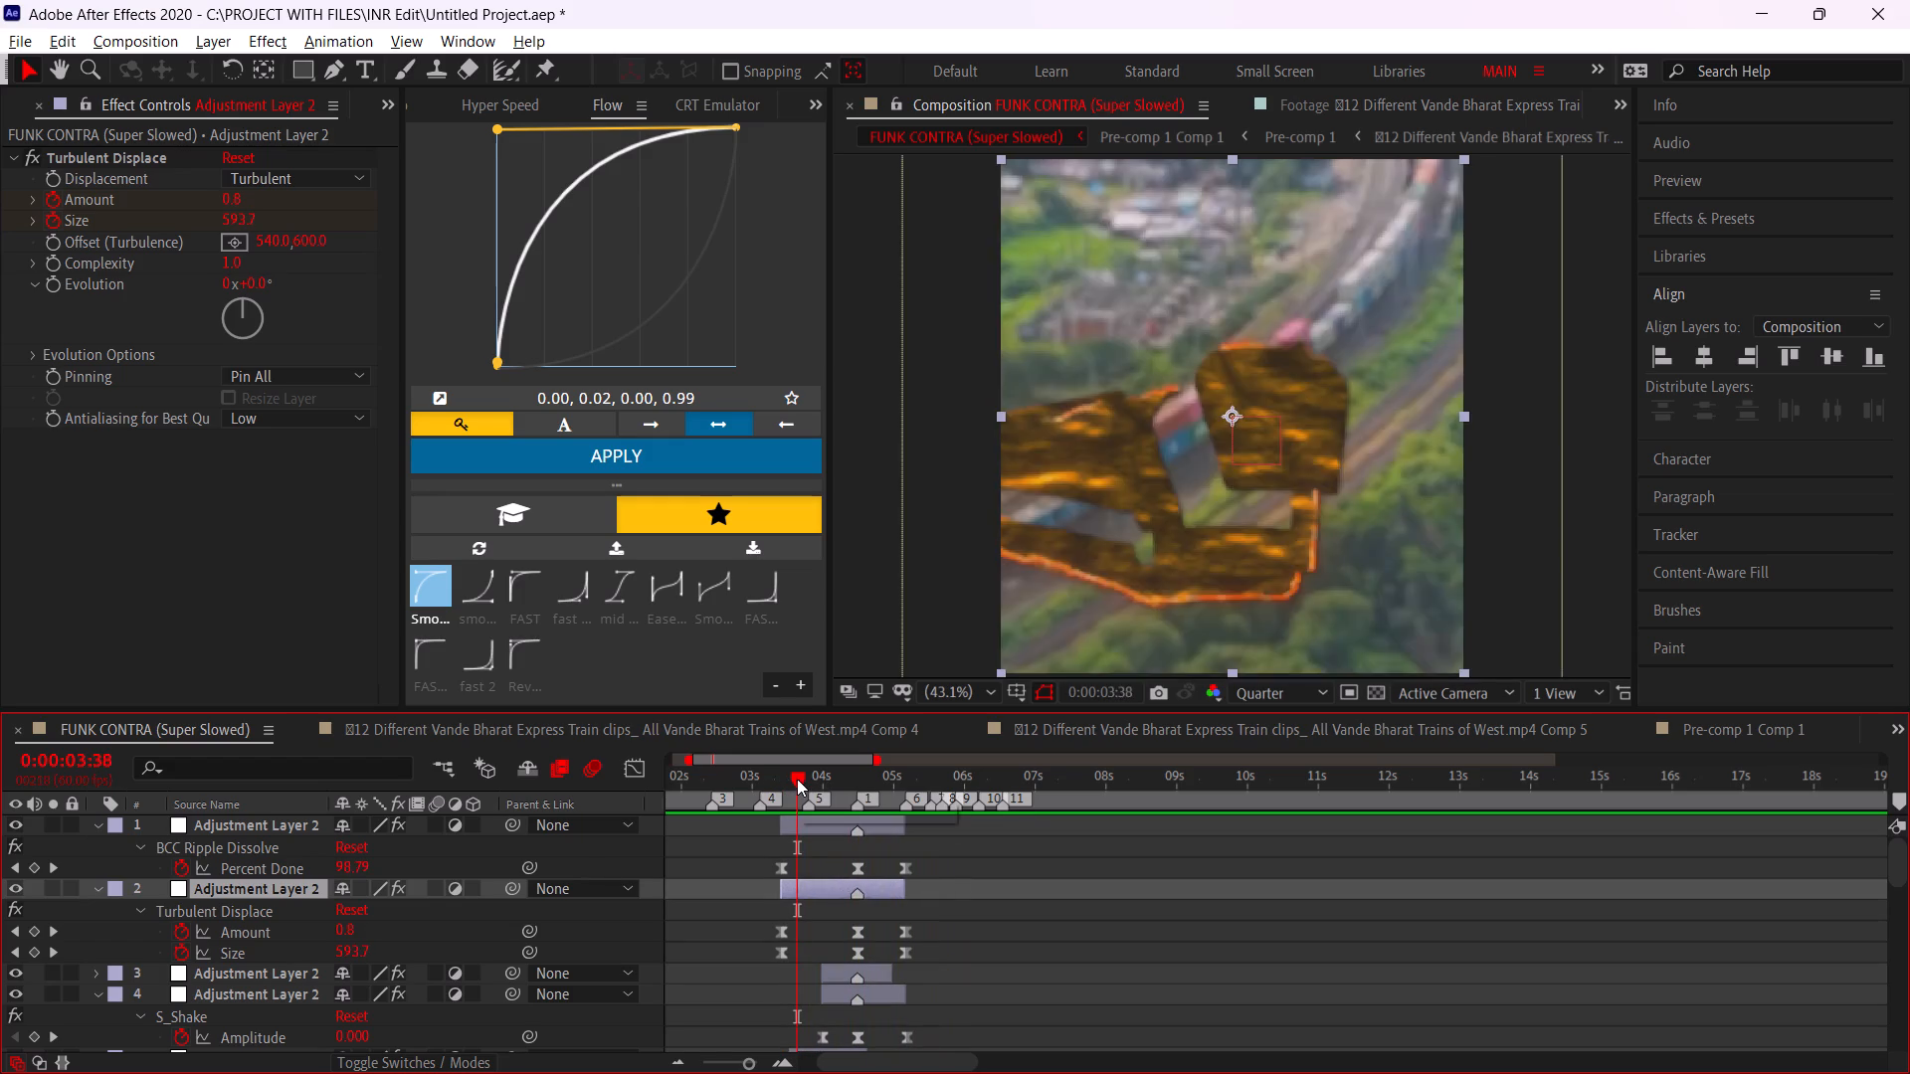
pyautogui.click(797, 779)
# Set the Shatter effect's Physics Rotation Speed to 0.14 on the Pre-comp 1 Comp 2 layer inside Pre-comp 2.
pyautogui.keyDown('alt'); pyautogui.scroll(2, 865, 913); pyautogui.keyUp('alt')
pyautogui.scroll(-8, 876, 908)
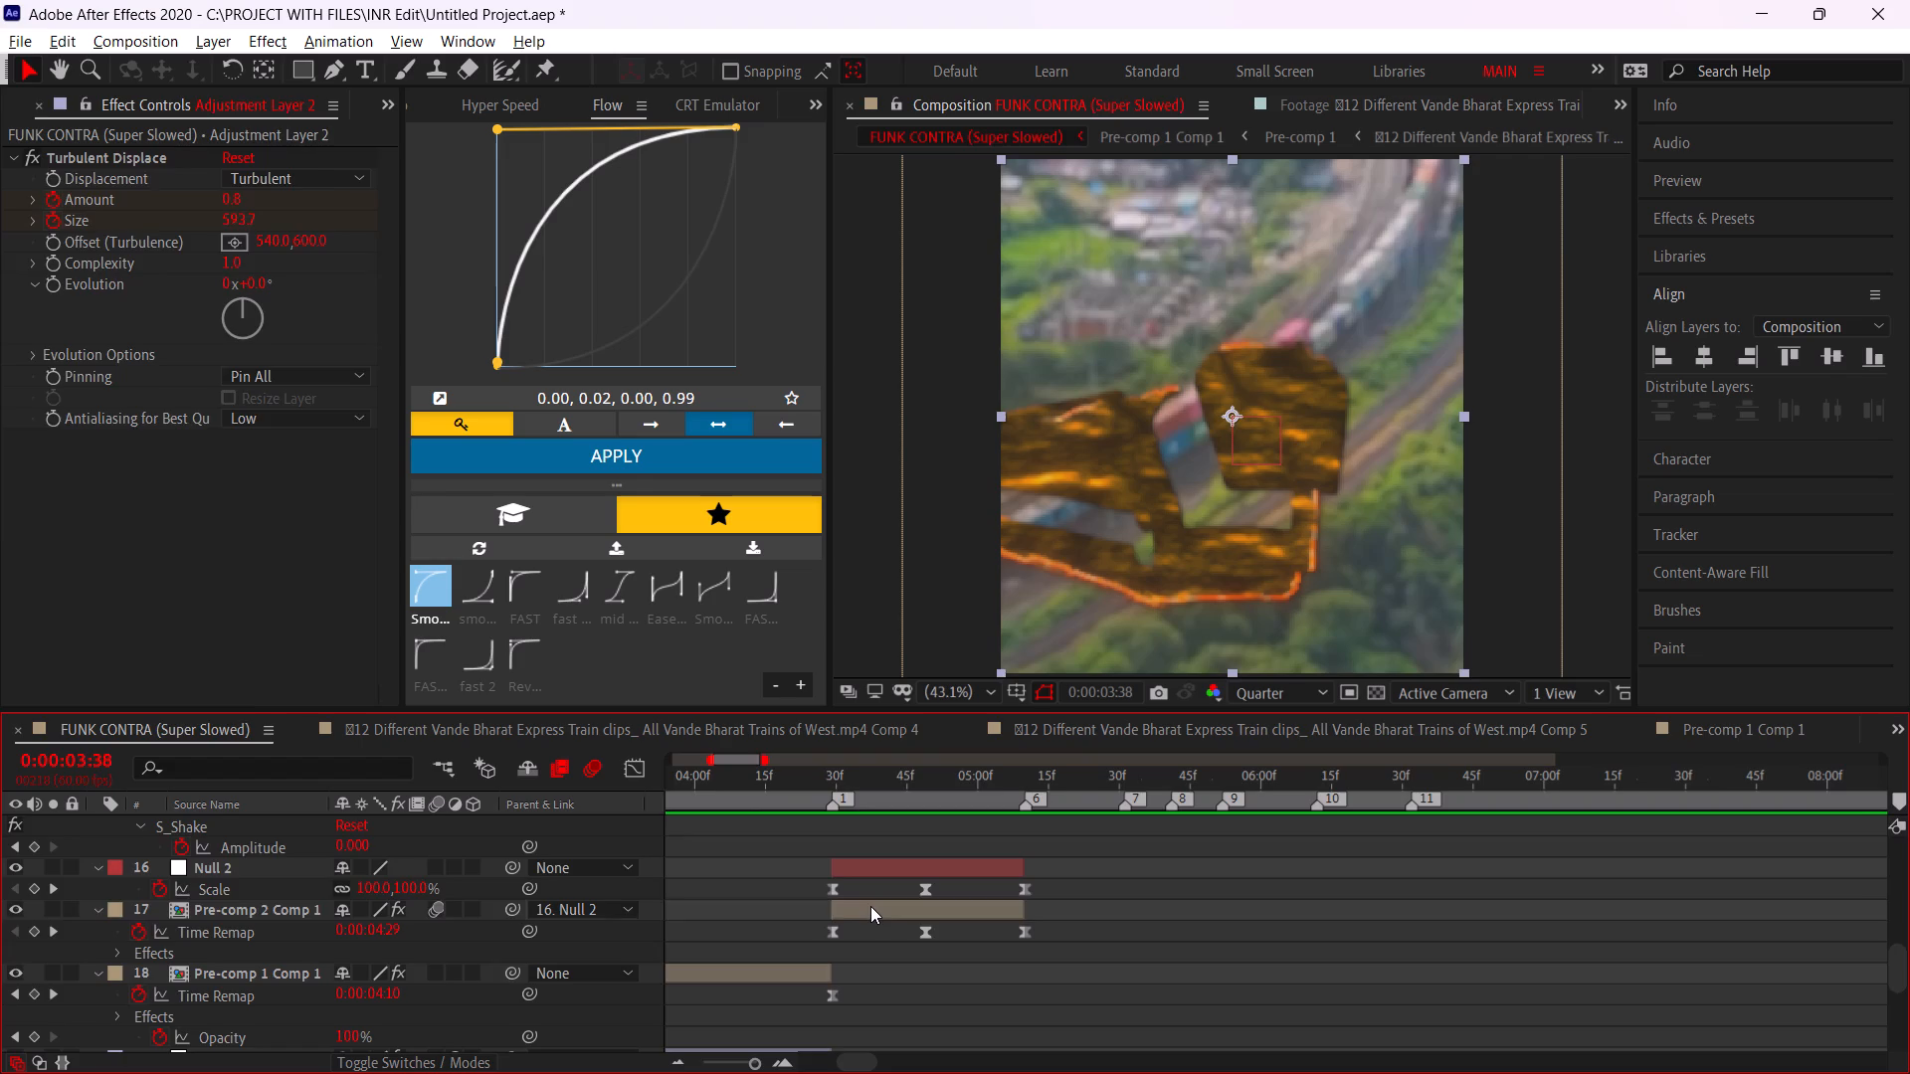
pyautogui.doubleClick(870, 906)
pyautogui.doubleClick(920, 823)
pyautogui.click(876, 866)
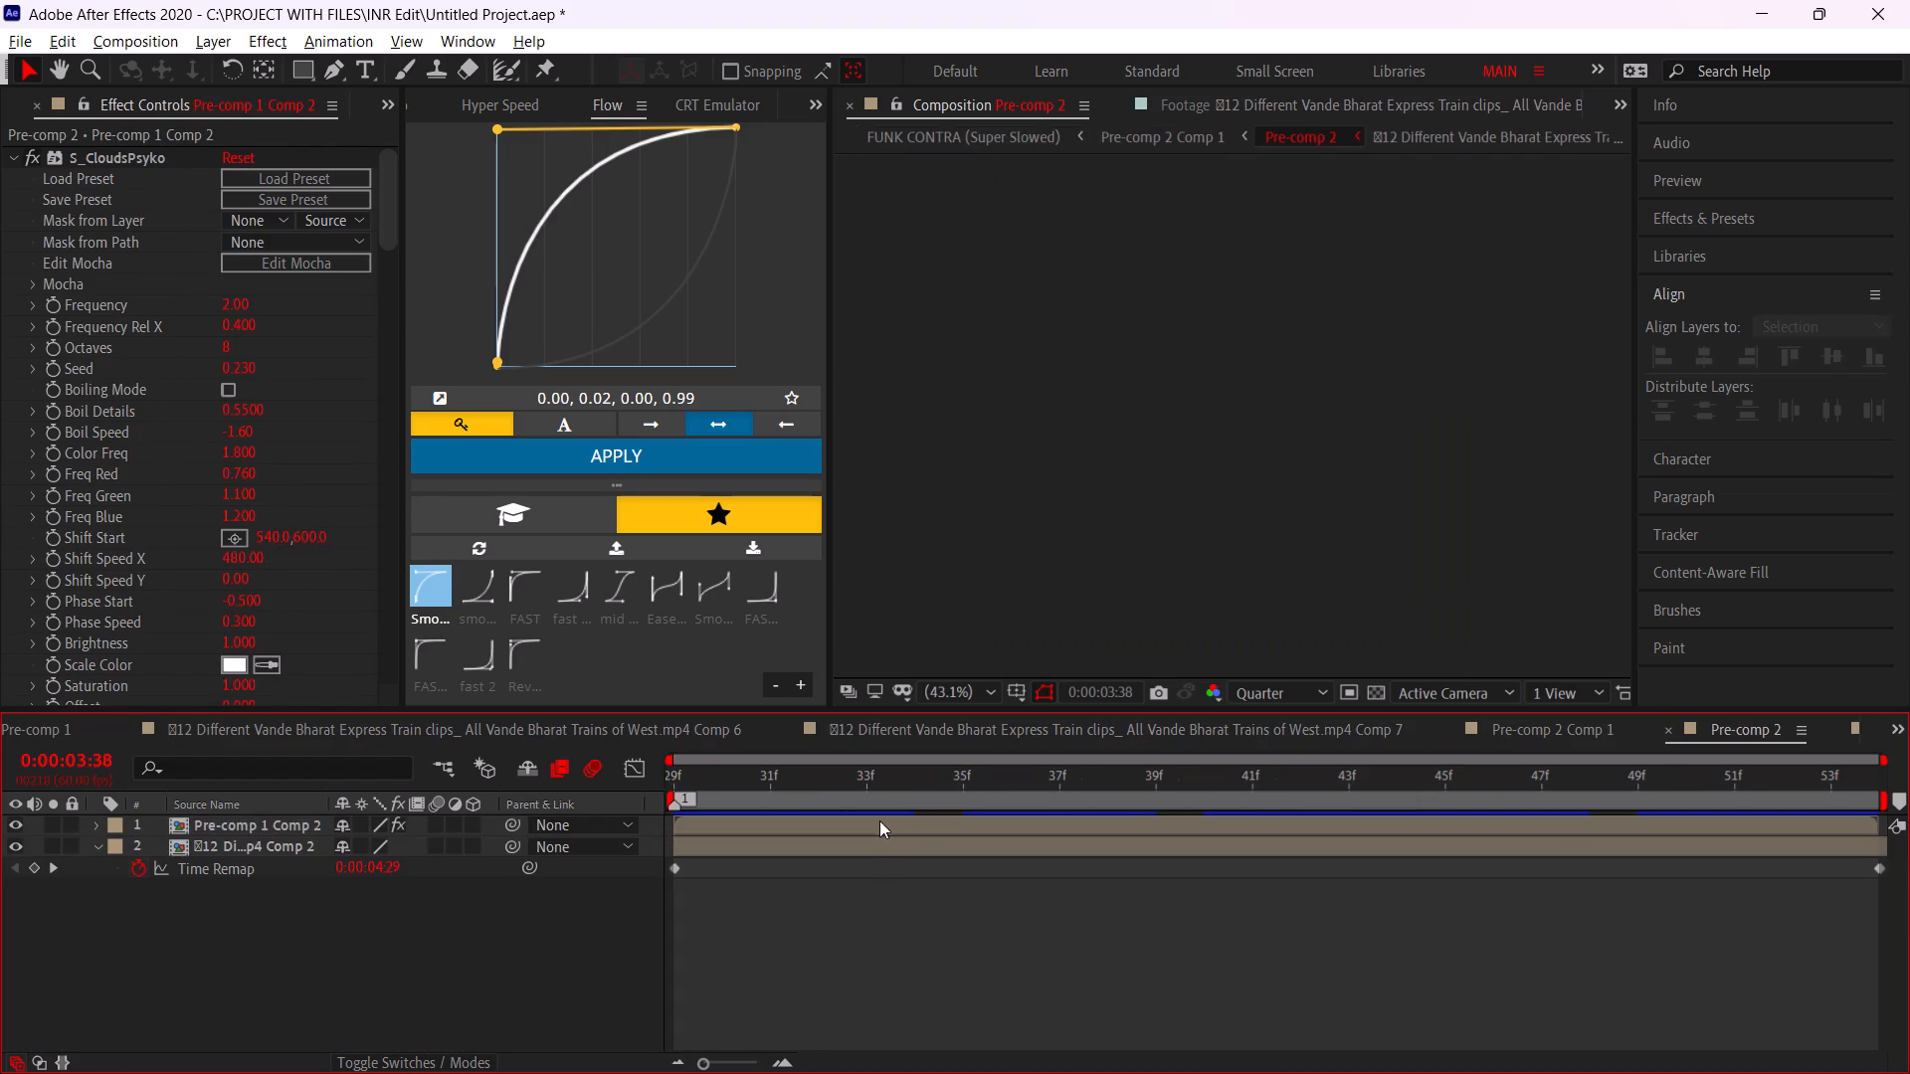
pyautogui.click(879, 819)
pyautogui.scroll(-12, 133, 399)
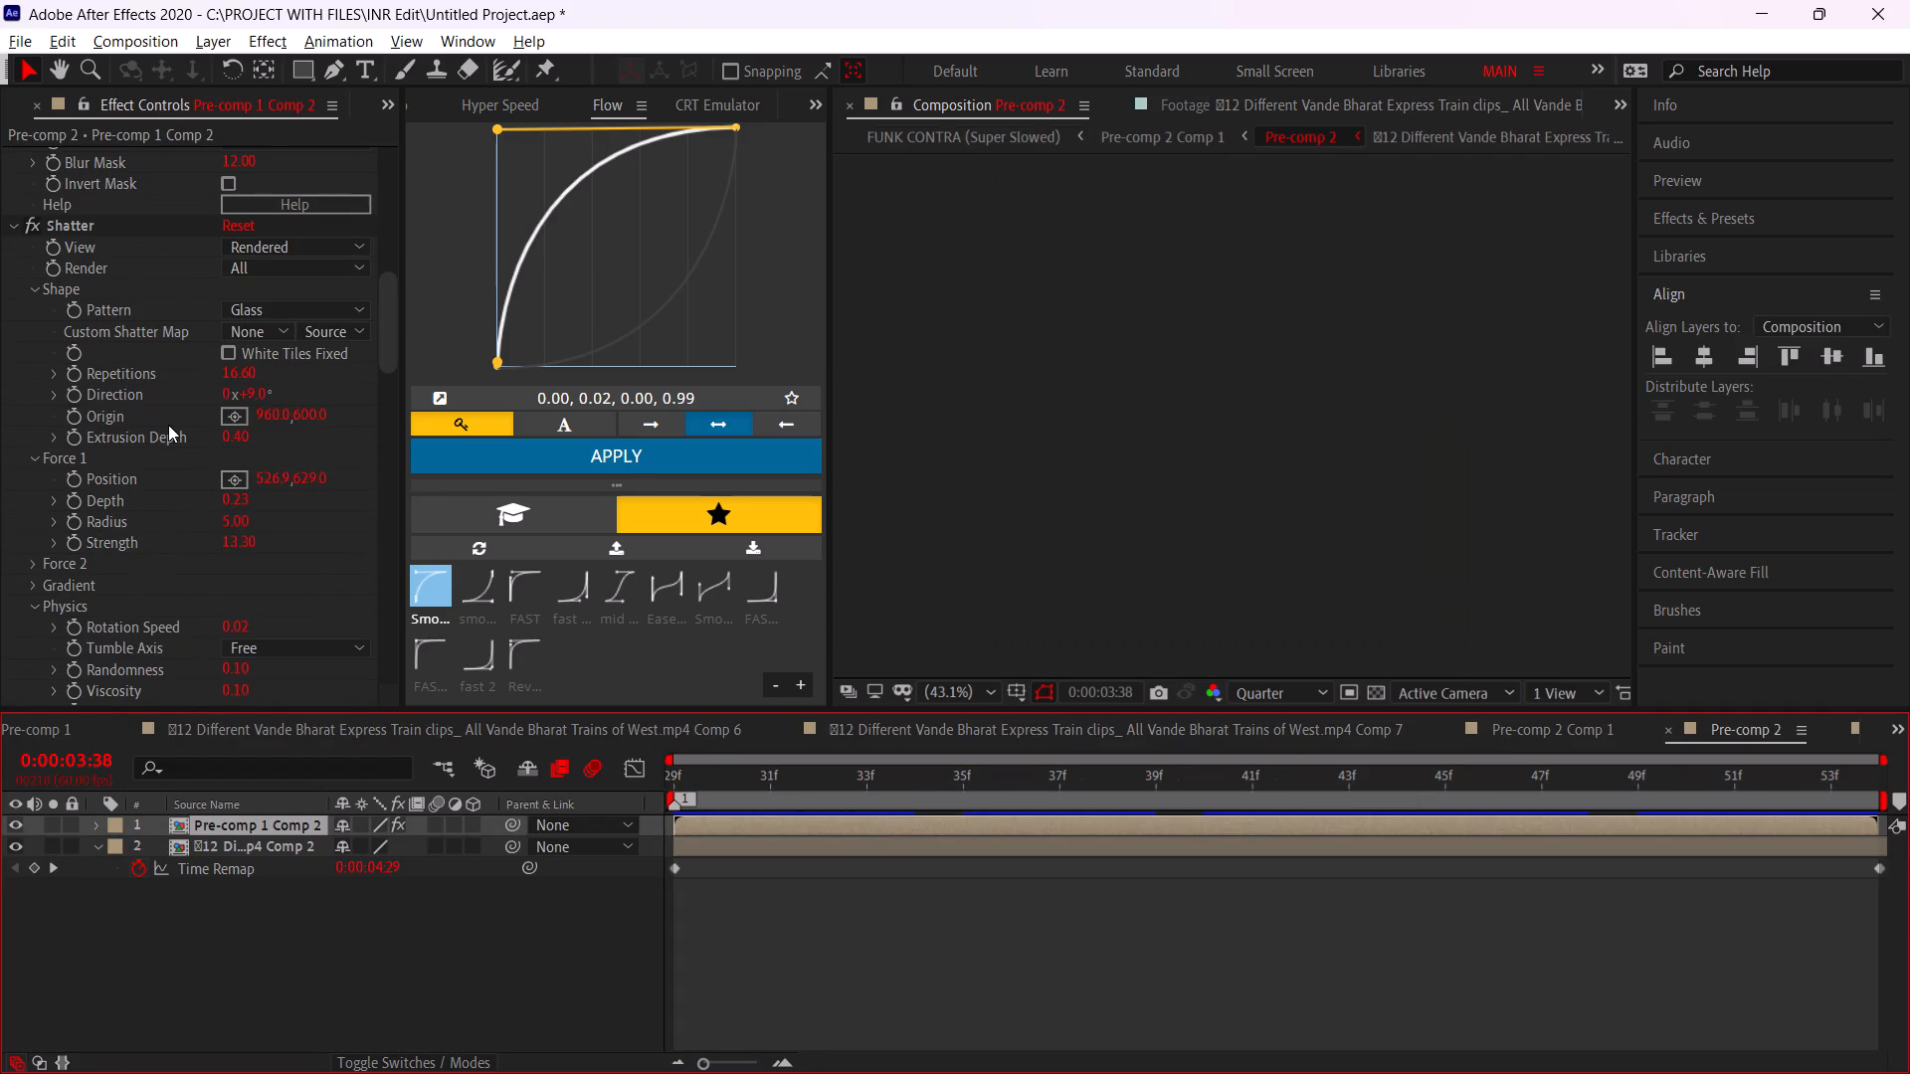
pyautogui.scroll(-5, 168, 425)
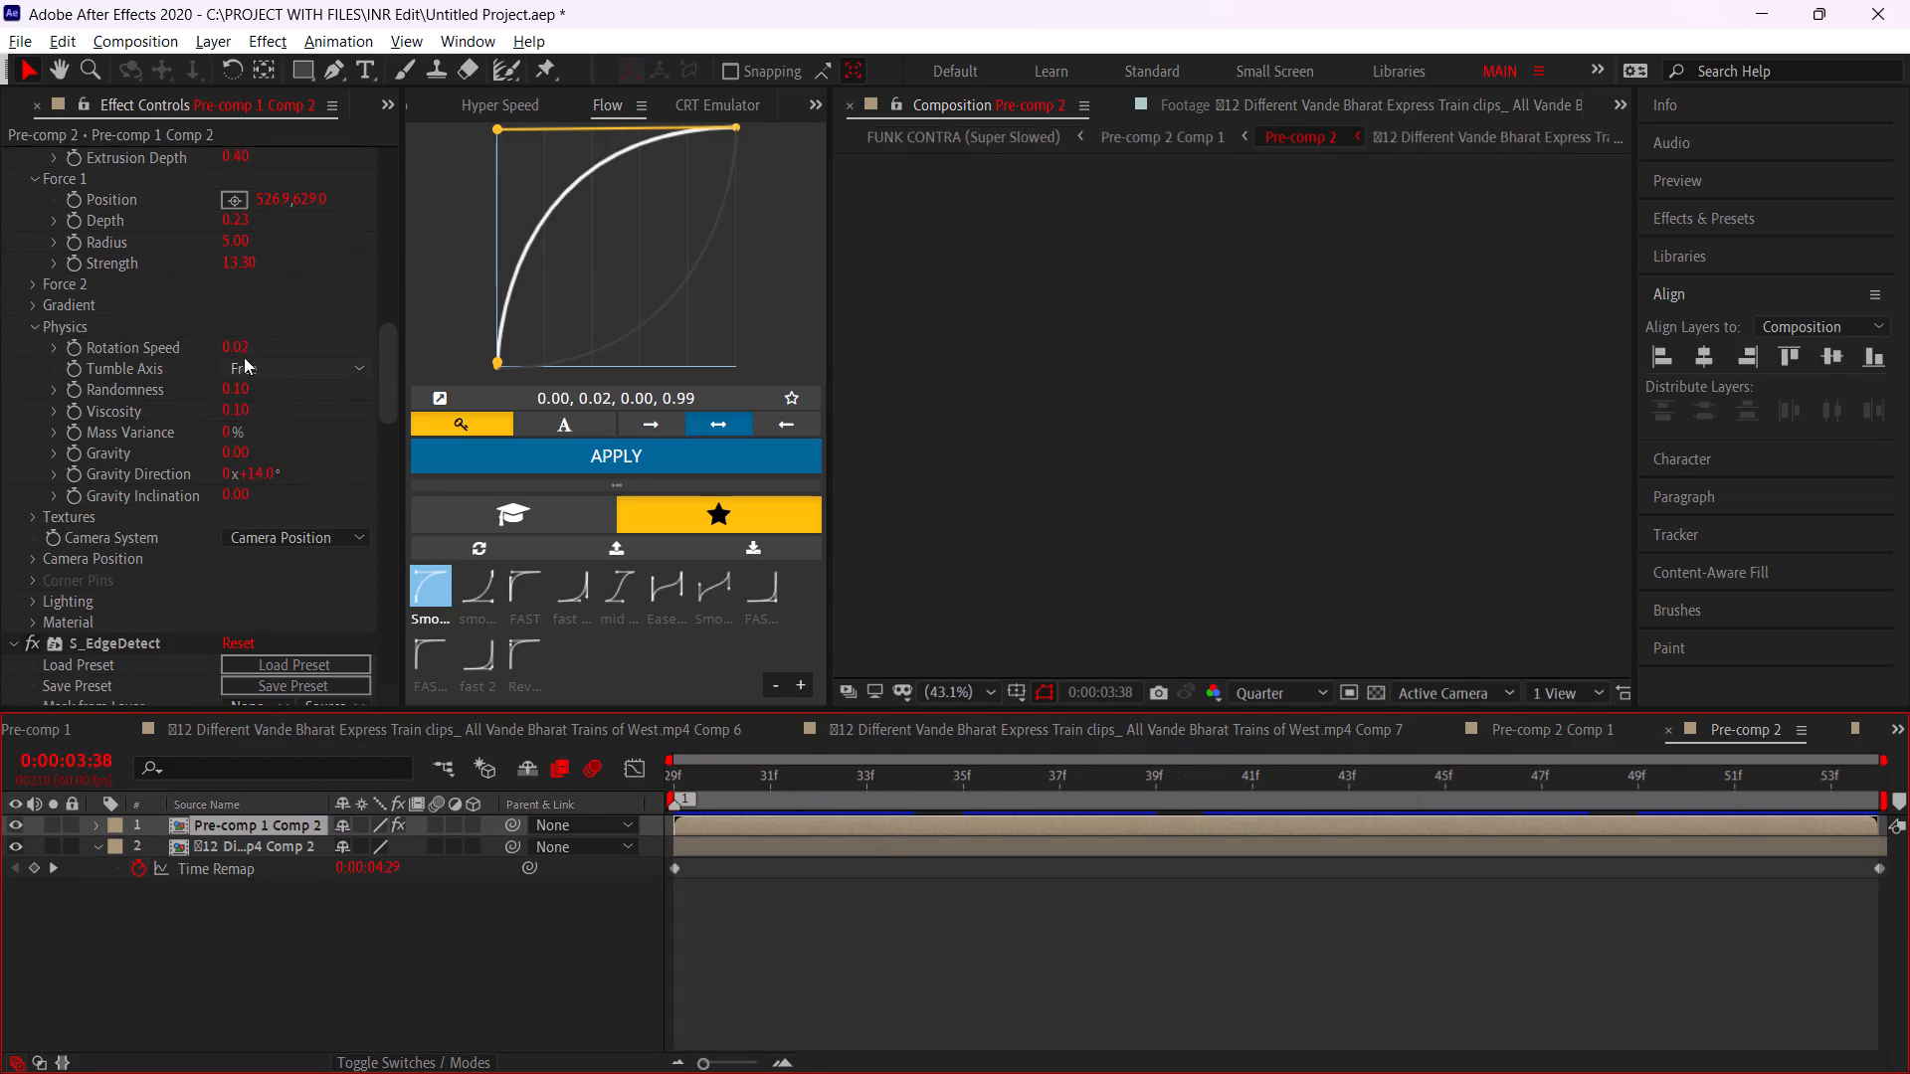
pyautogui.moveTo(240, 347); pyautogui.dragTo(265, 357)
# Preview the shattering pieces in Pre-comp 2, and return to the FUNK CONTRA composition to play back the edit.
pyautogui.moveTo(709, 787); pyautogui.dragTo(775, 790)
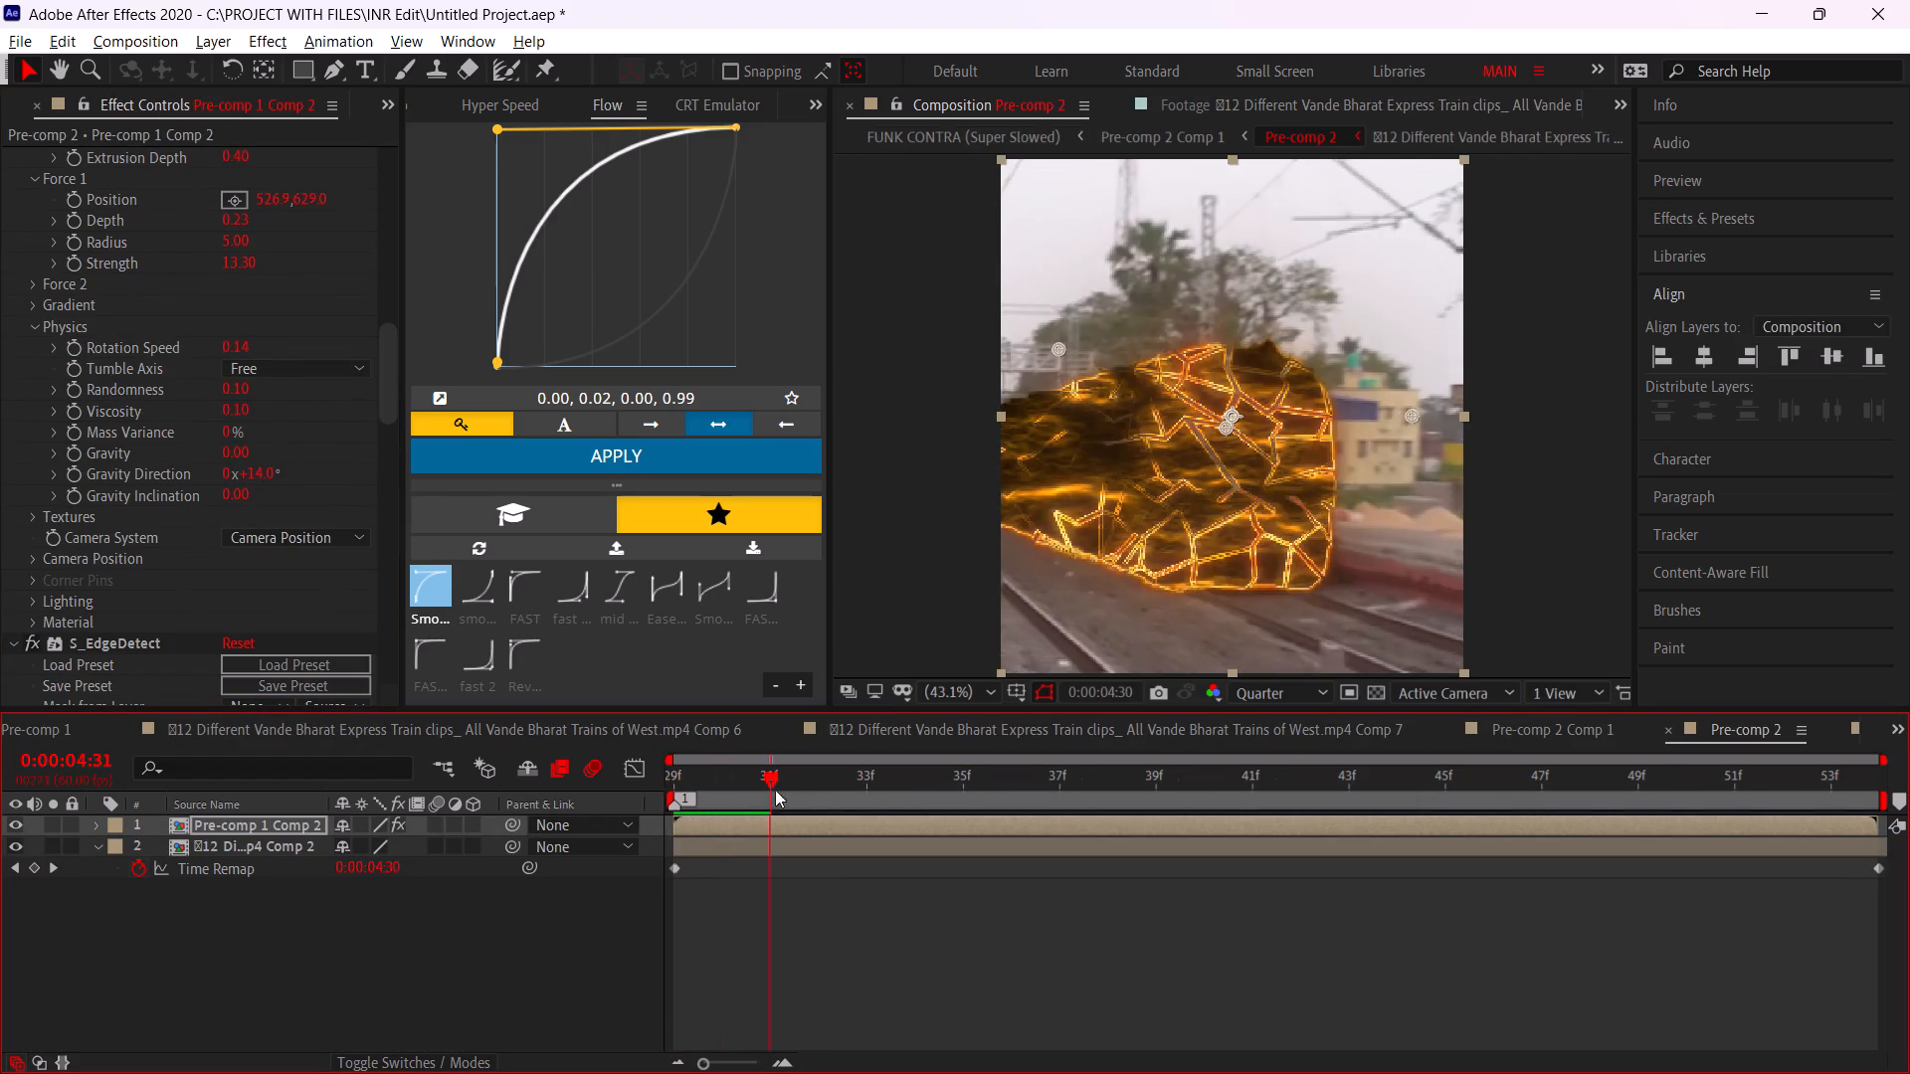
pyautogui.moveTo(775, 790); pyautogui.dragTo(922, 844)
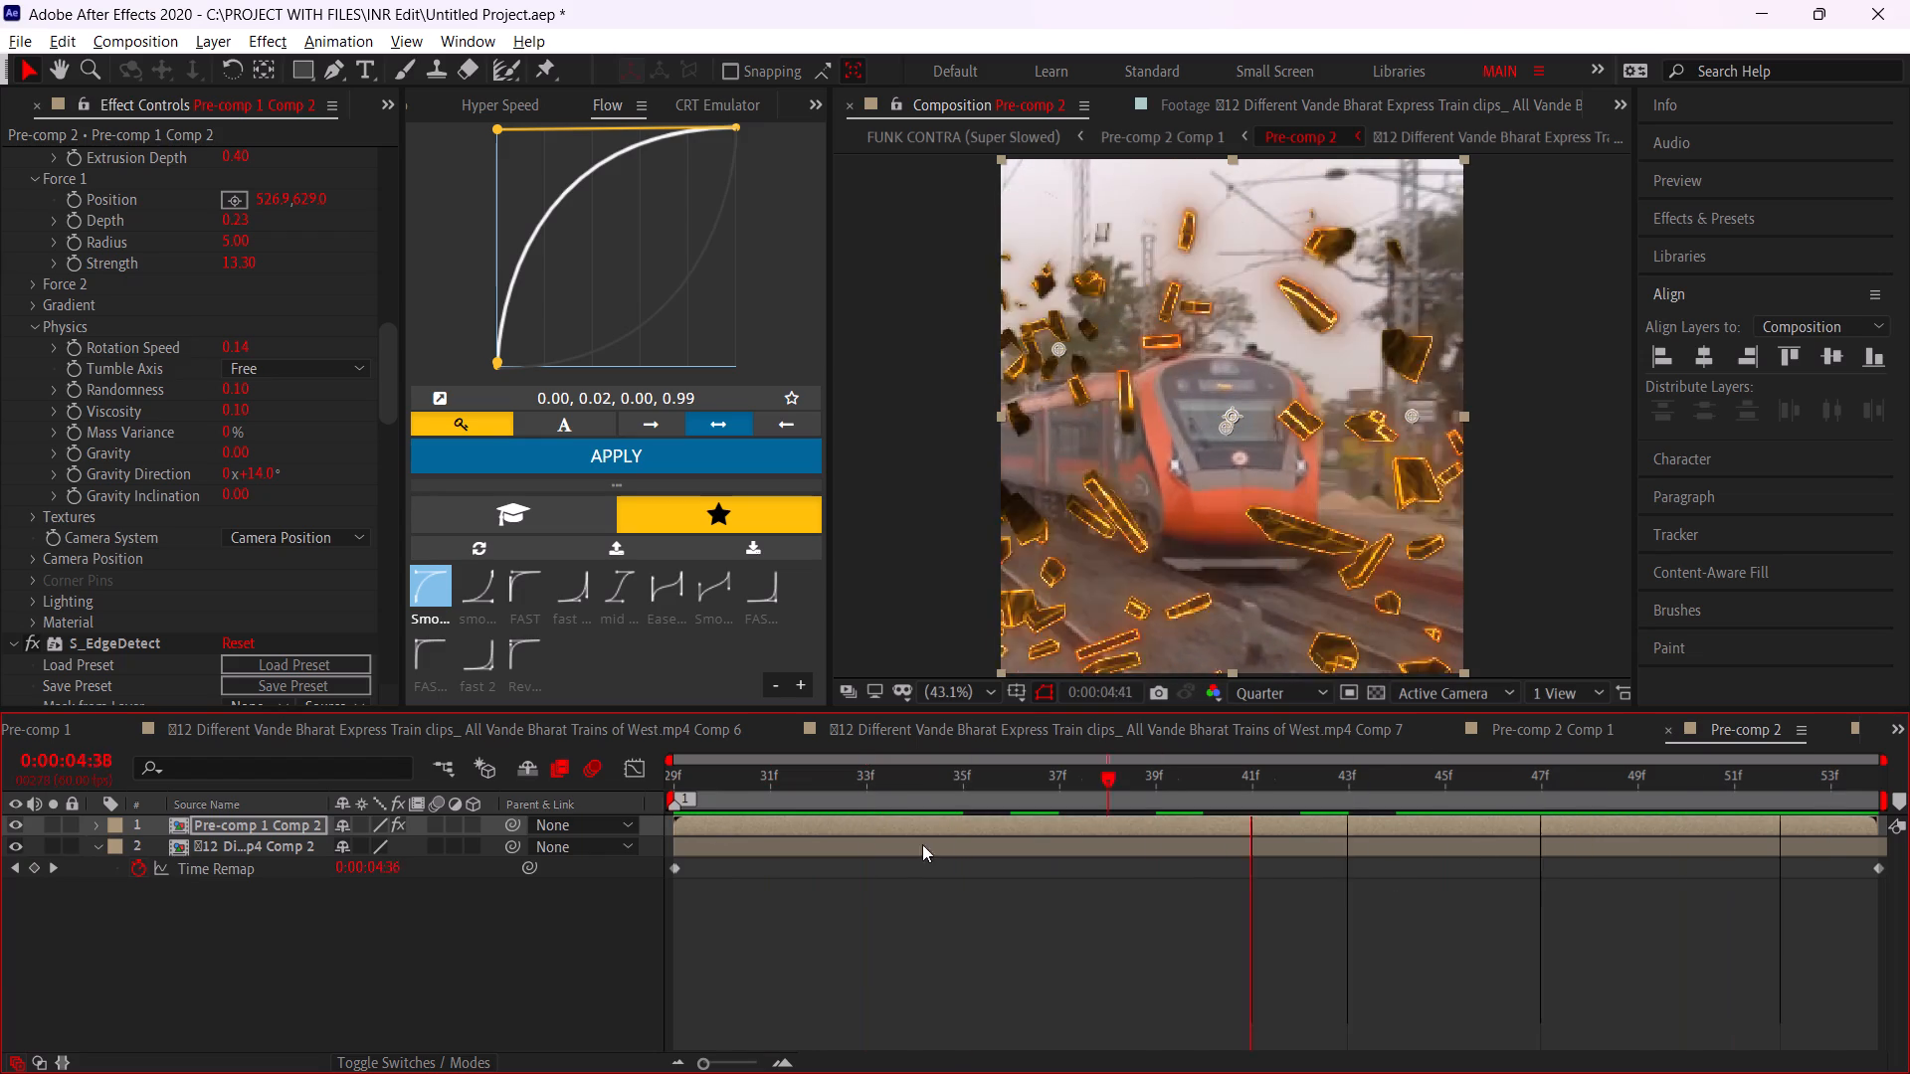
pyautogui.moveTo(922, 844); pyautogui.dragTo(788, 830)
pyautogui.scroll(14, 406, 727)
pyautogui.scroll(-4, 1124, 898)
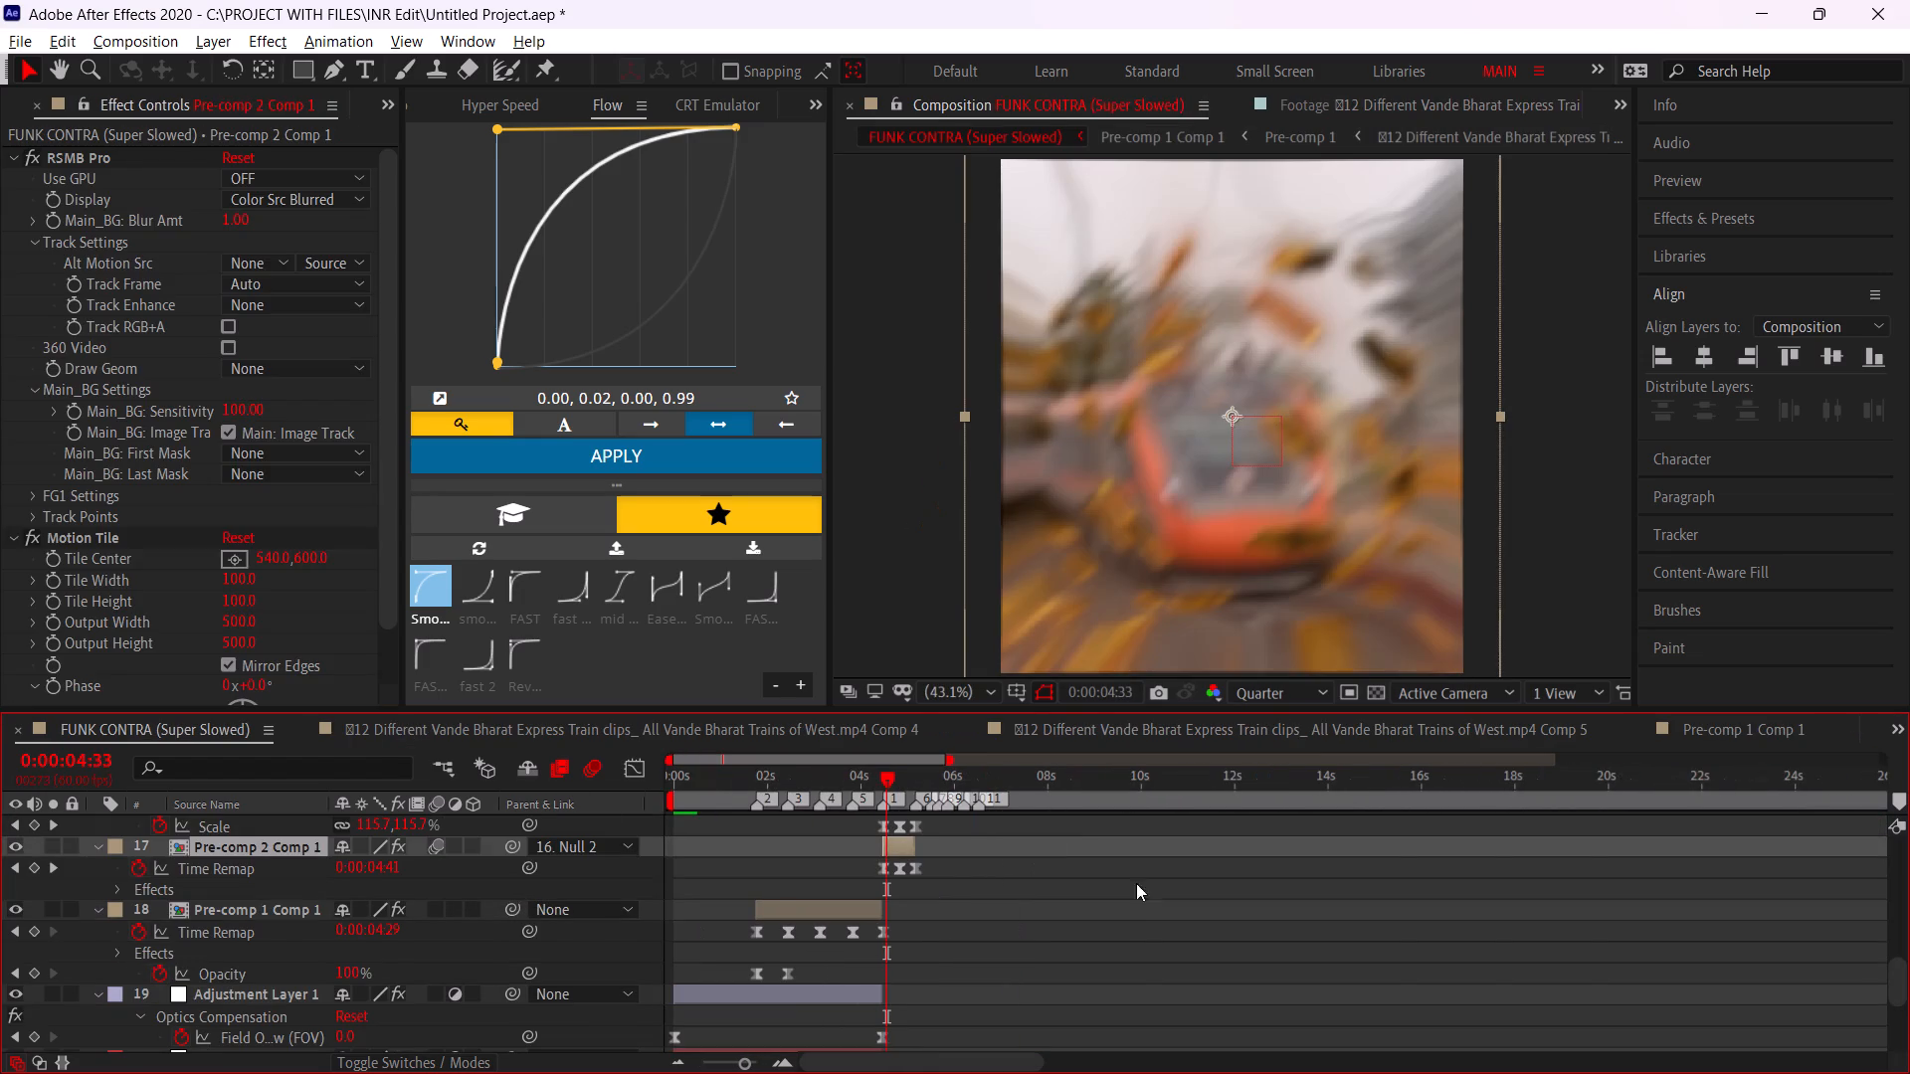
pyautogui.click(947, 784)
pyautogui.press('space')
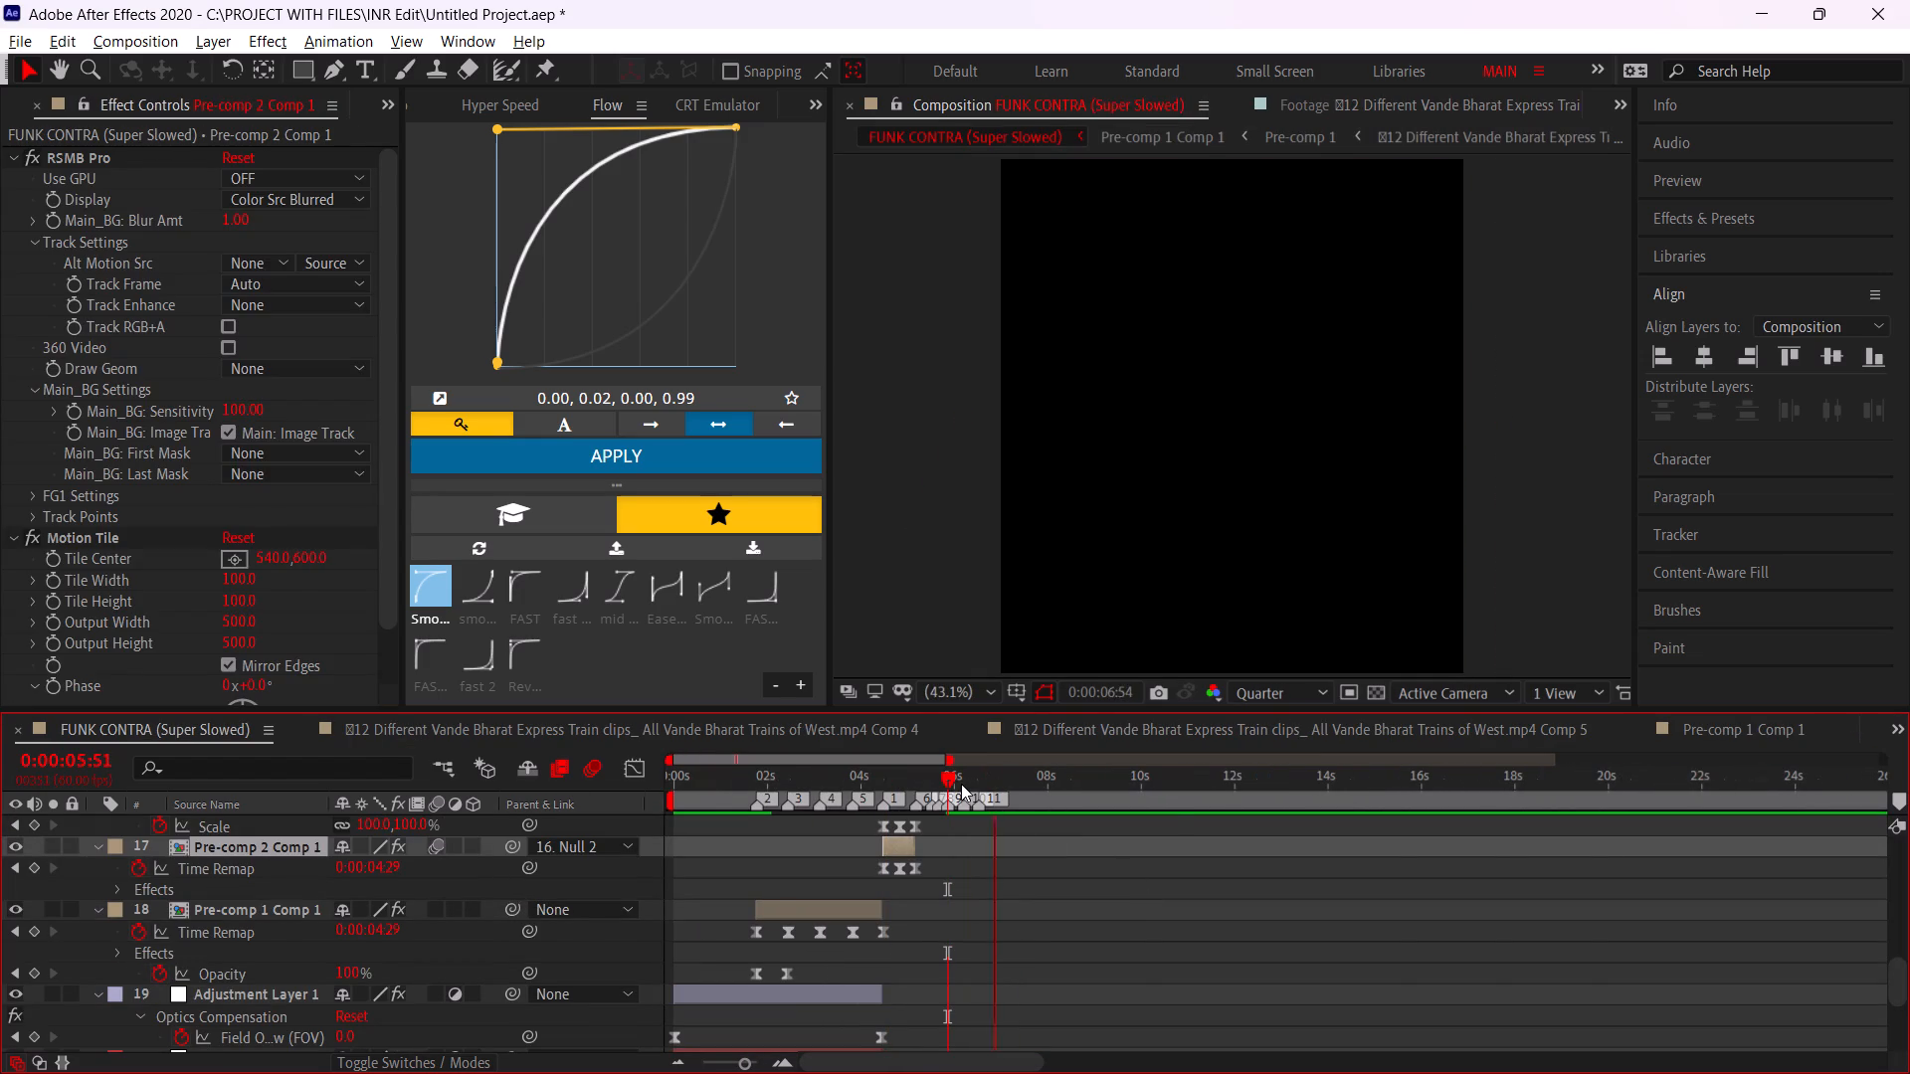
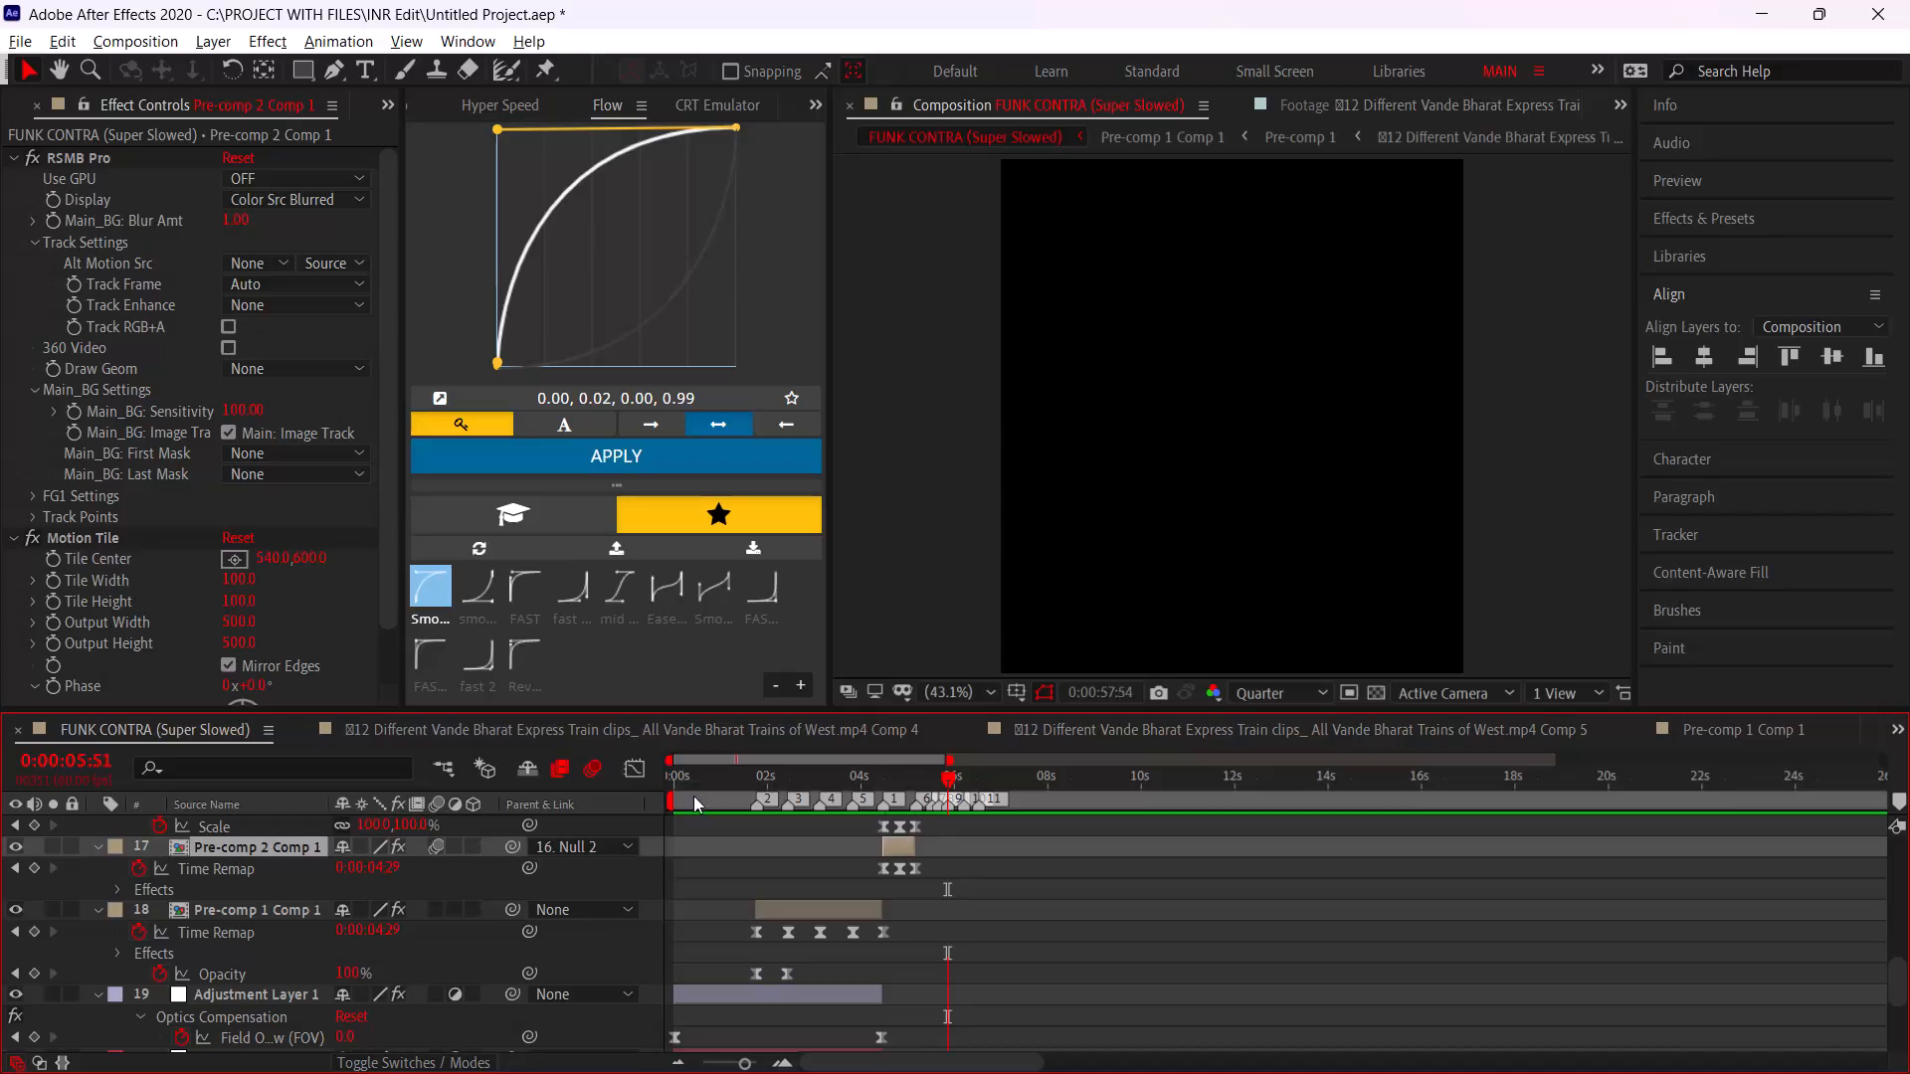
# Play back the FUNK CONTRA edit from the start and from about 0:00:04:24 to review the shatter and ripple transition.
pyautogui.moveTo(696, 785); pyautogui.dragTo(579, 788)
pyautogui.moveTo(579, 788); pyautogui.dragTo(448, 800)
pyautogui.press('space')
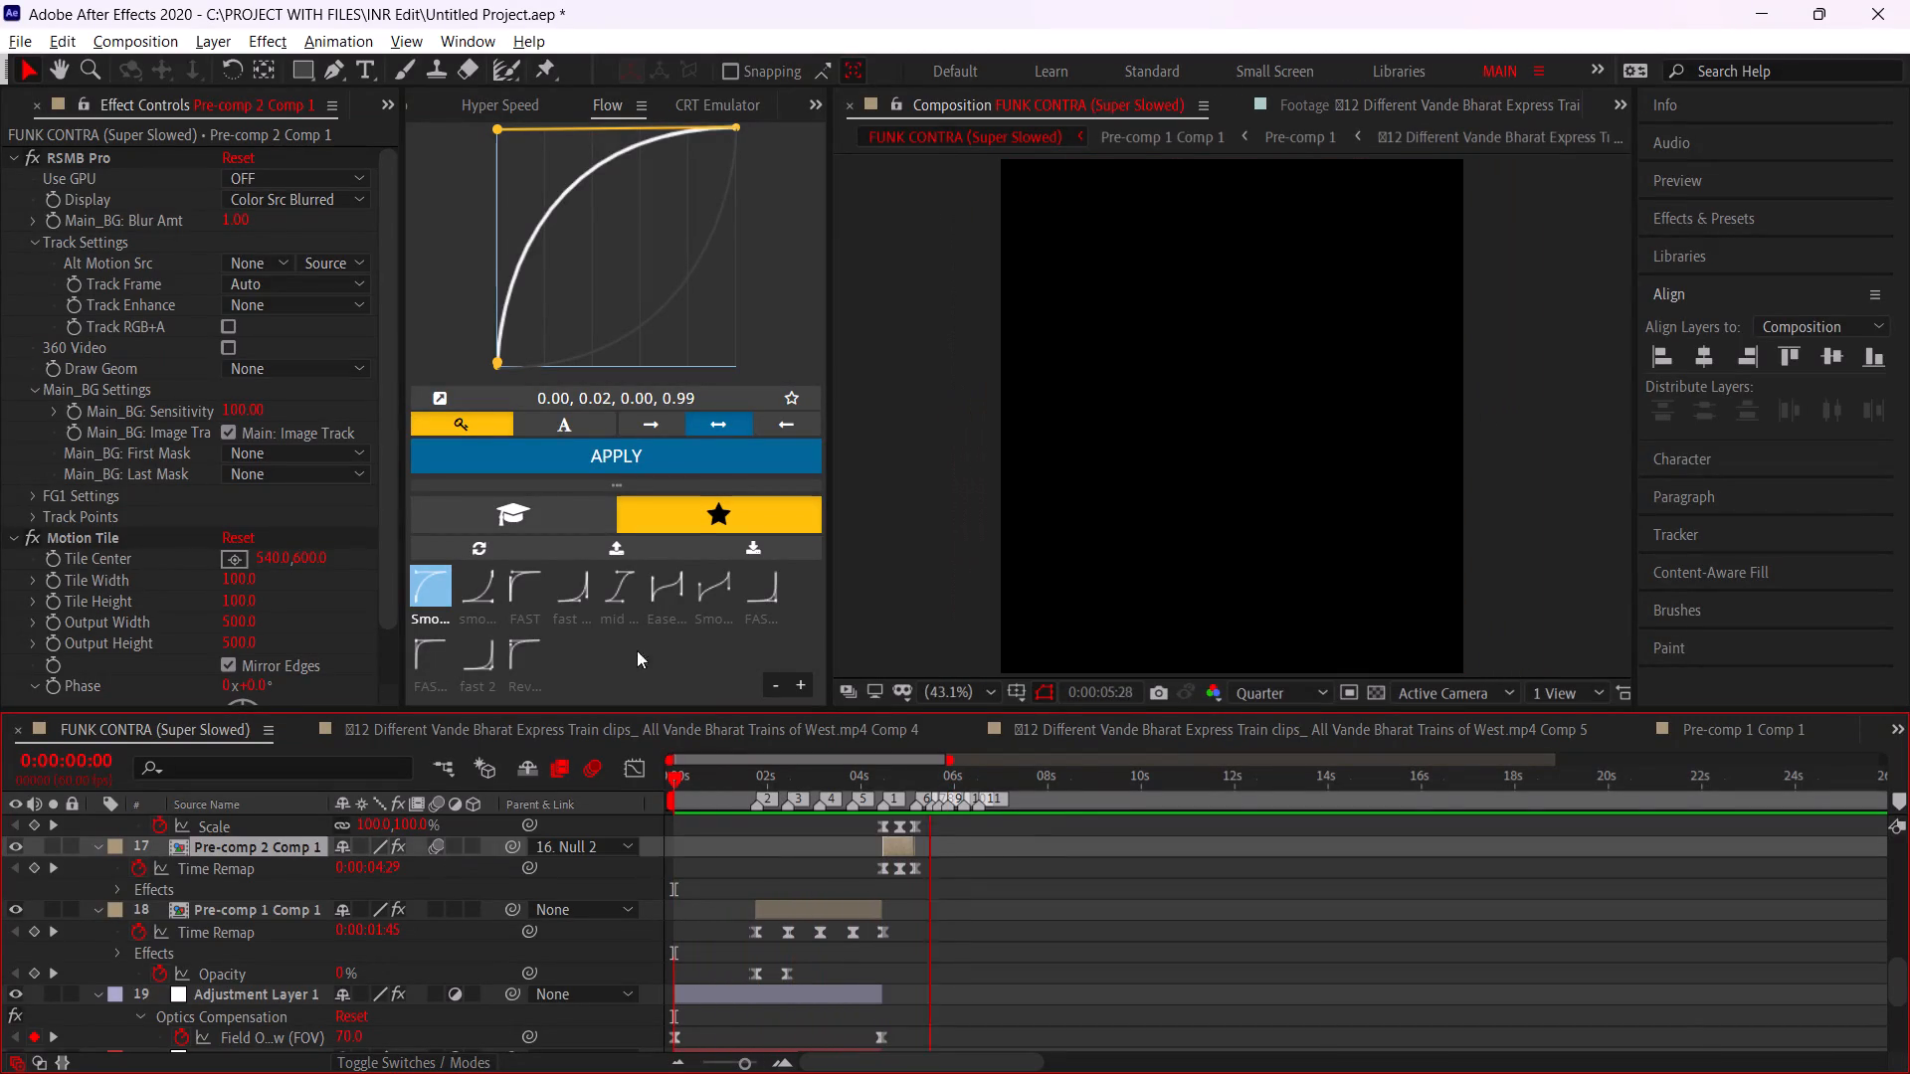
pyautogui.click(879, 779)
pyautogui.press('space')
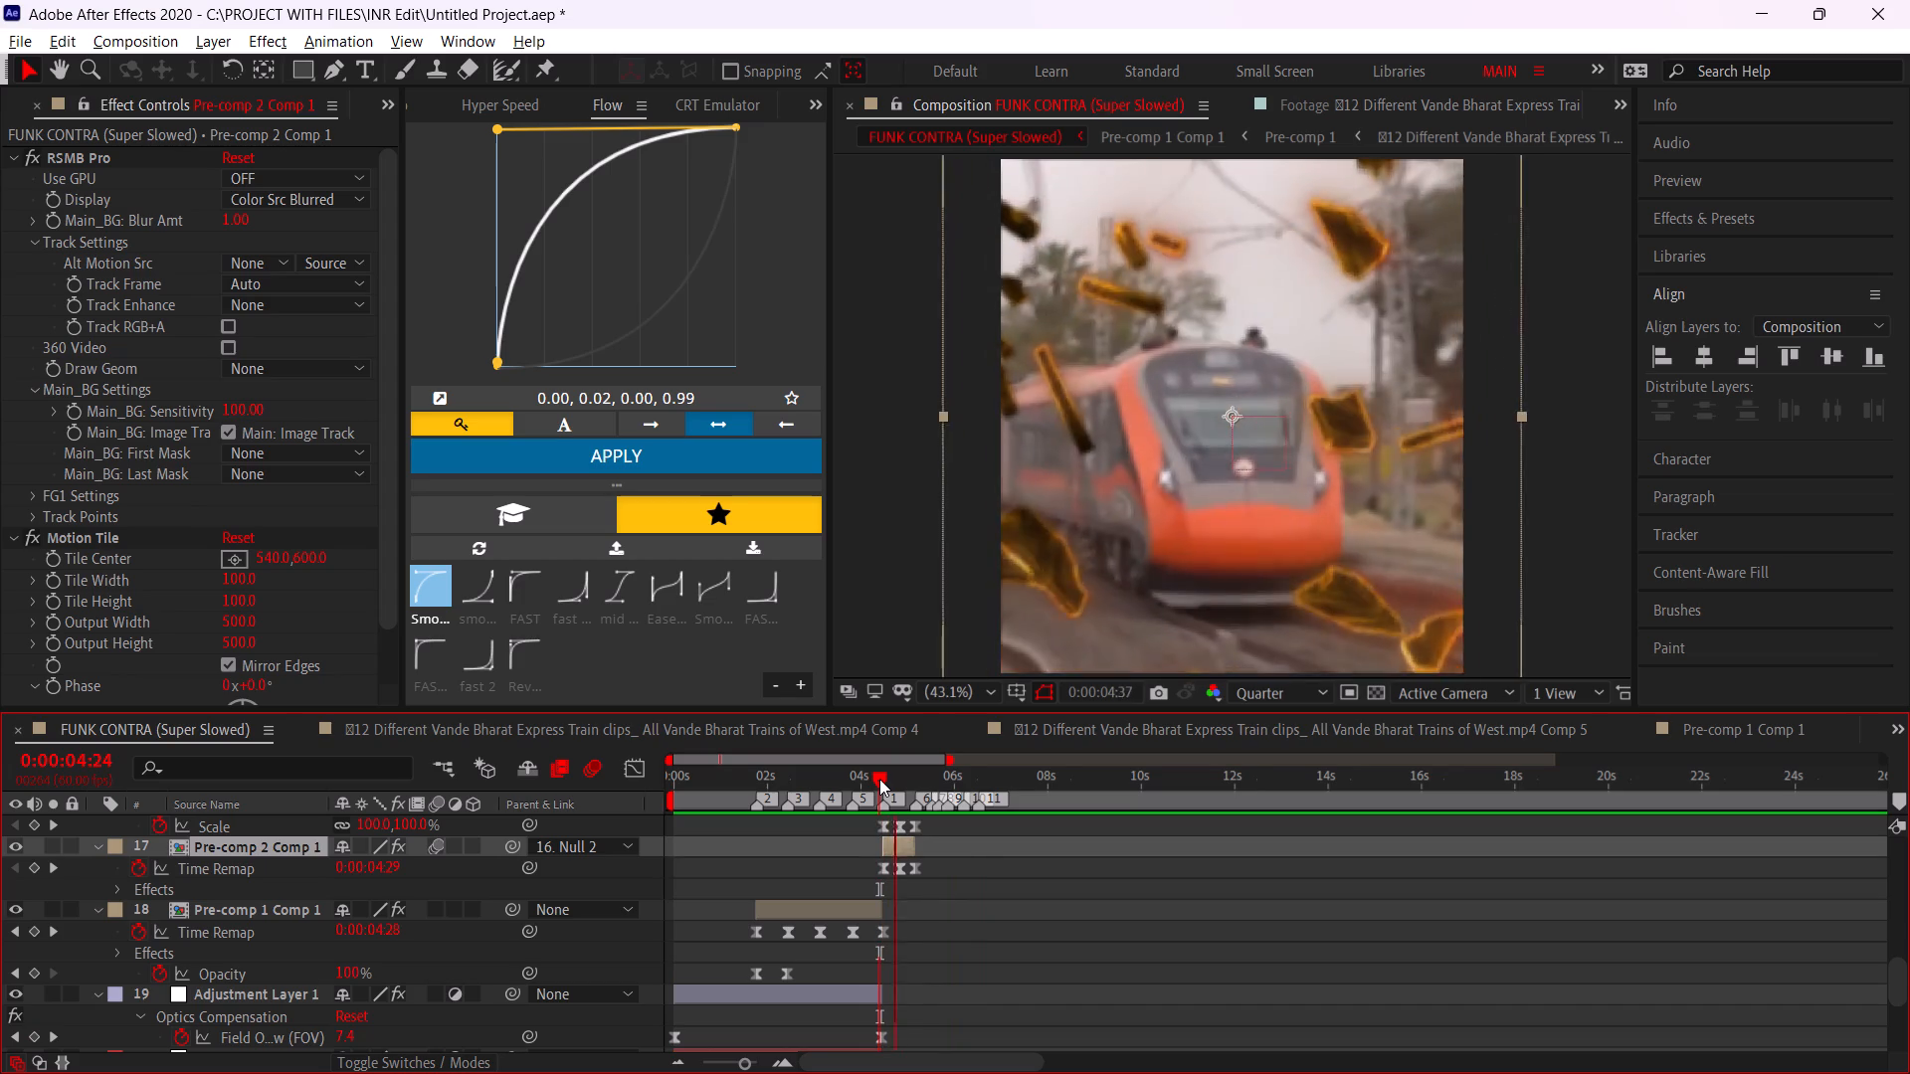
pyautogui.click(879, 779)
pyautogui.press('space')
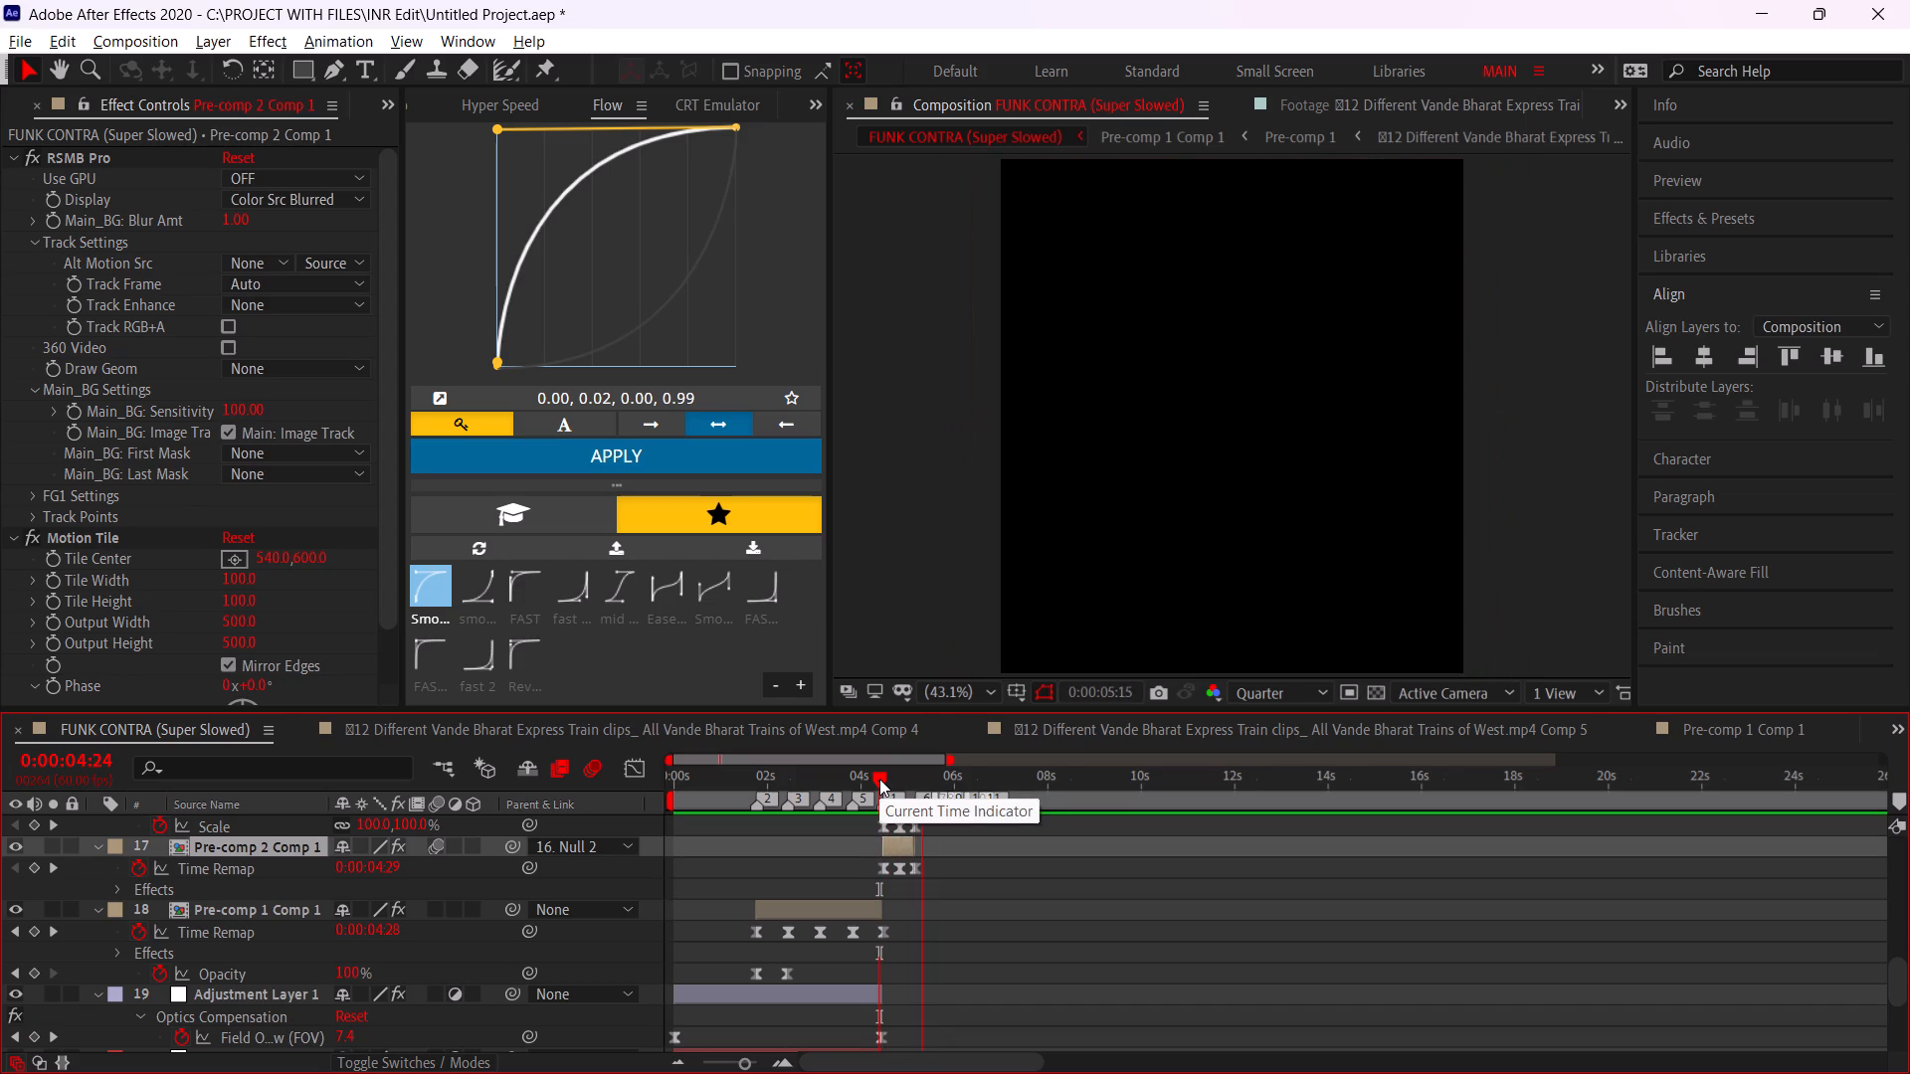
pyautogui.moveTo(879, 779); pyautogui.dragTo(624, 816)
pyautogui.press('space')
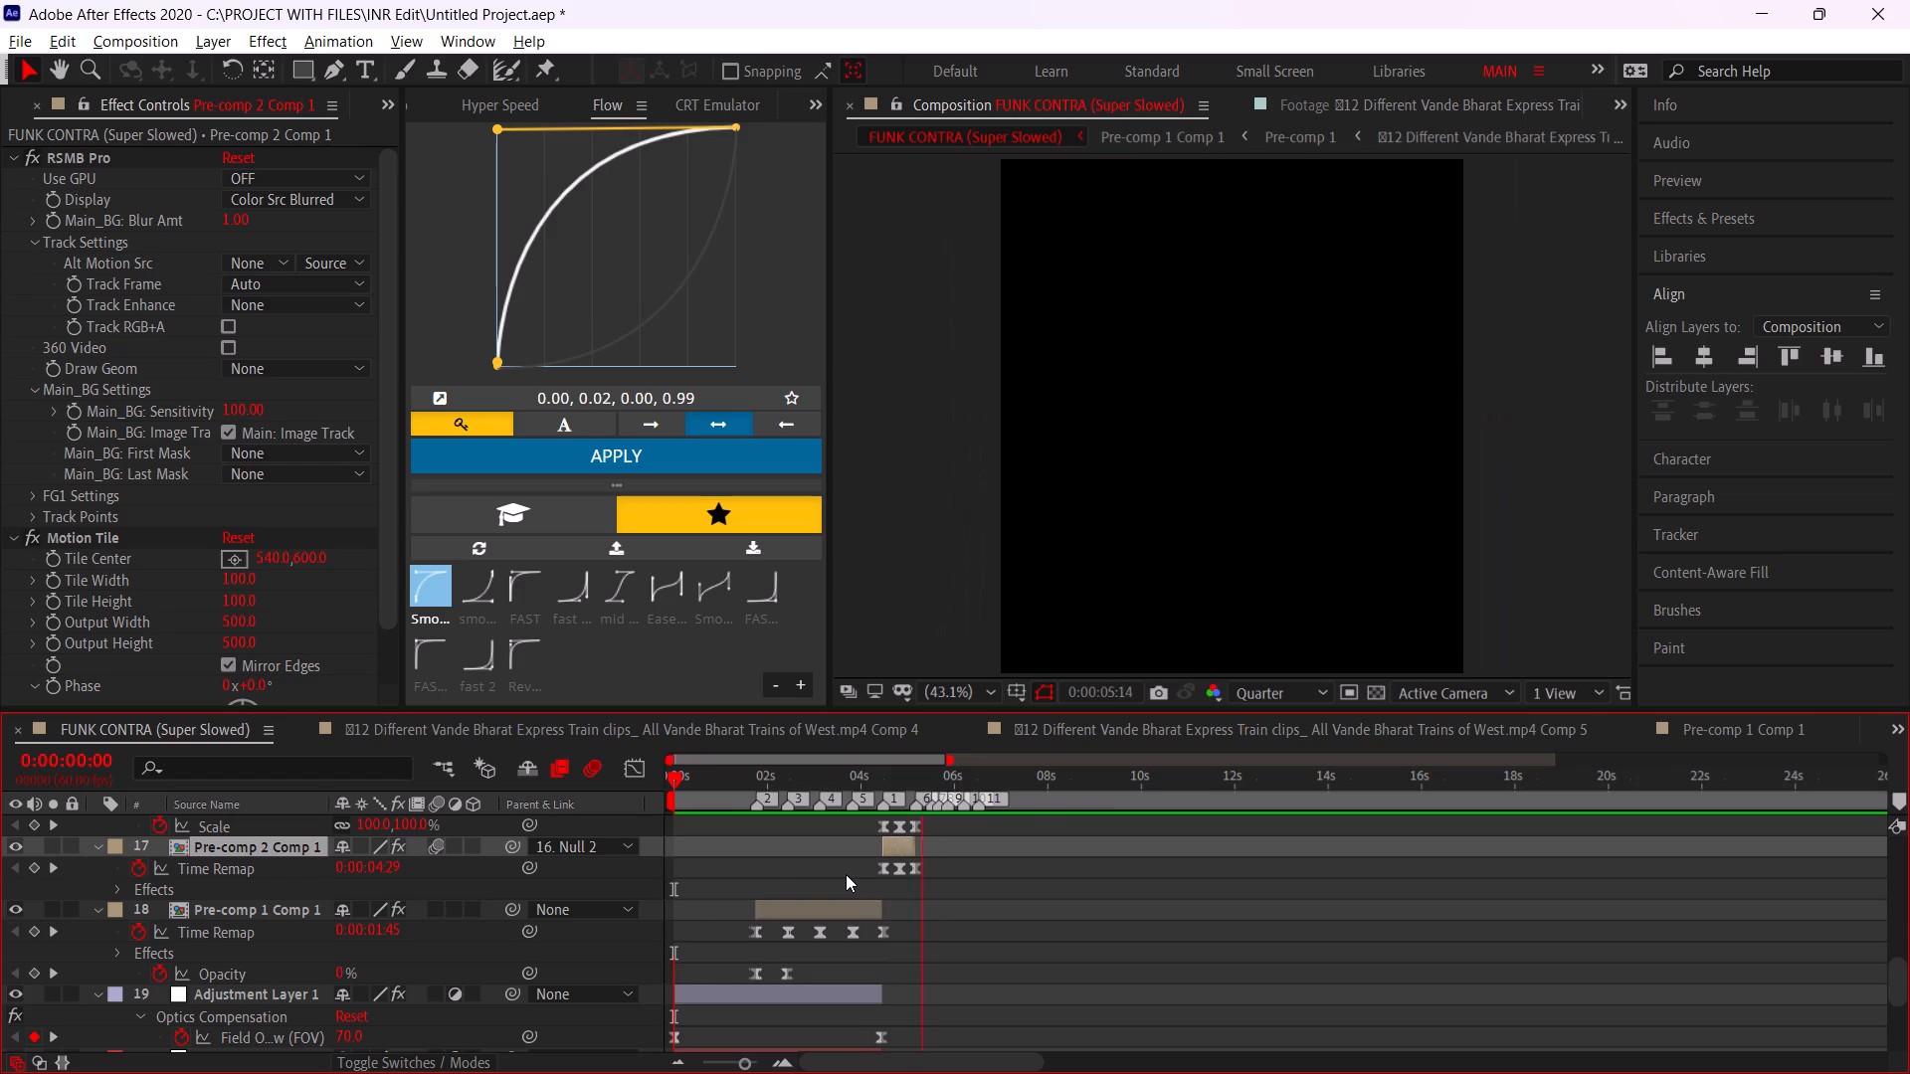
# Replay the ripple transition around marker 1, from about 0:00:04:28 and 0:00:04:55, checking its motion up close.
pyautogui.keyDown('alt'); pyautogui.scroll(1, 873, 836); pyautogui.keyUp('alt')
pyautogui.click(903, 785)
pyautogui.click(896, 785)
pyautogui.moveTo(896, 785); pyautogui.dragTo(886, 785)
pyautogui.press('space')
pyautogui.click(886, 785)
pyautogui.press('space')
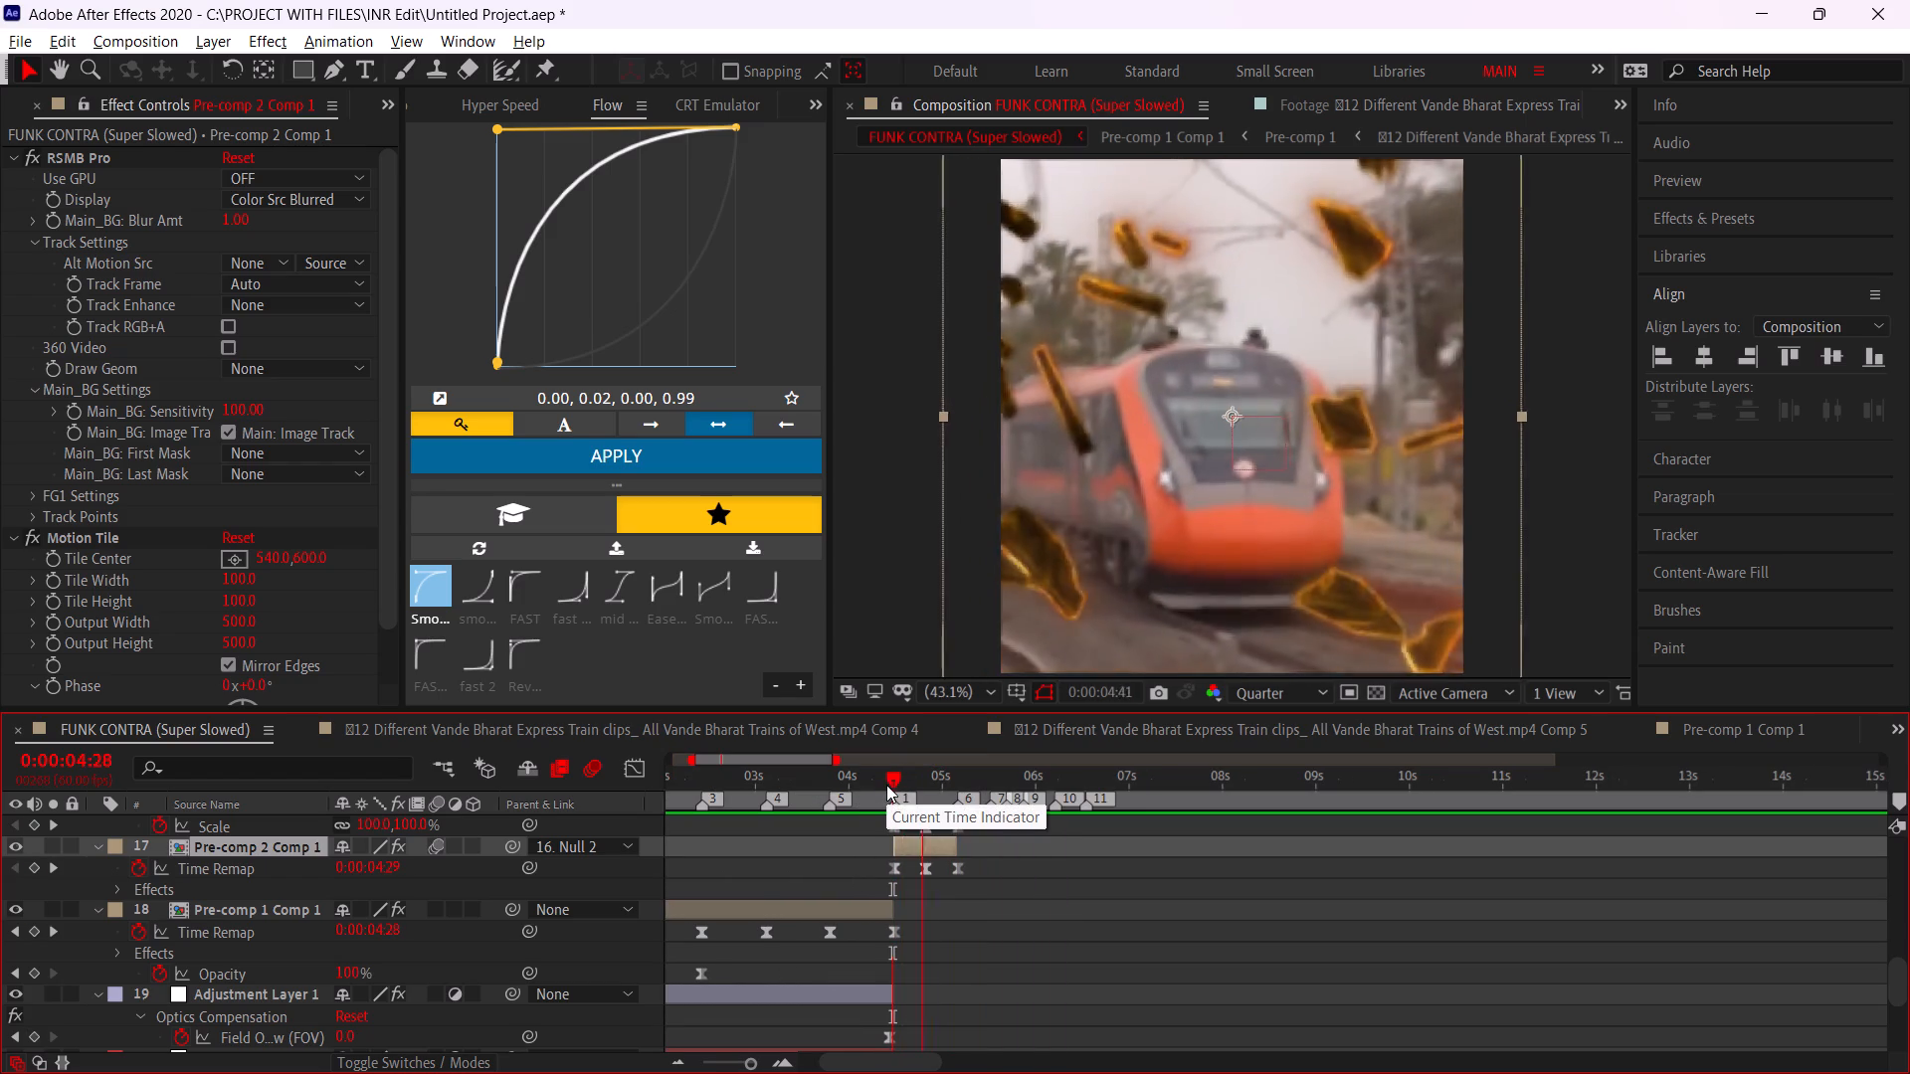
pyautogui.click(886, 785)
pyautogui.scroll(9, 906, 869)
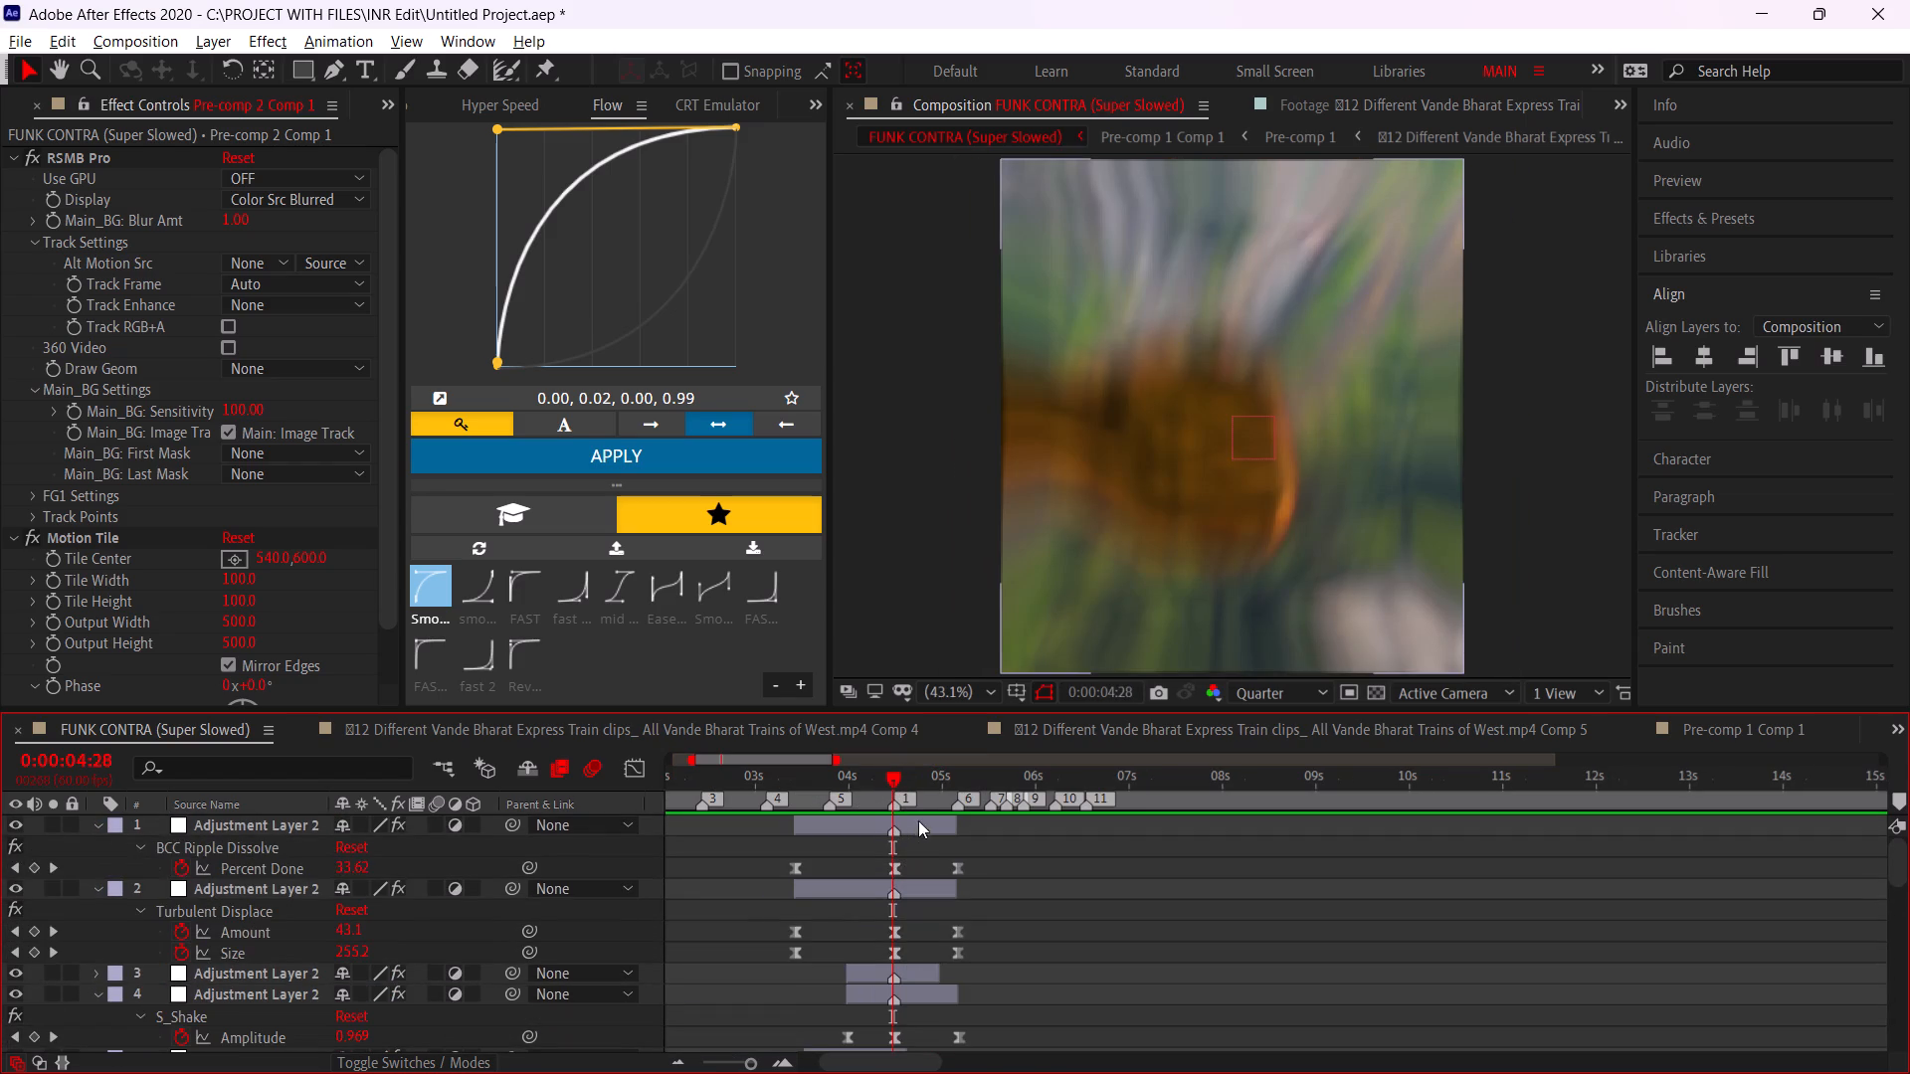
pyautogui.press('space')
pyautogui.click(934, 795)
pyautogui.press('space')
pyautogui.click(930, 792)
pyautogui.press('space')
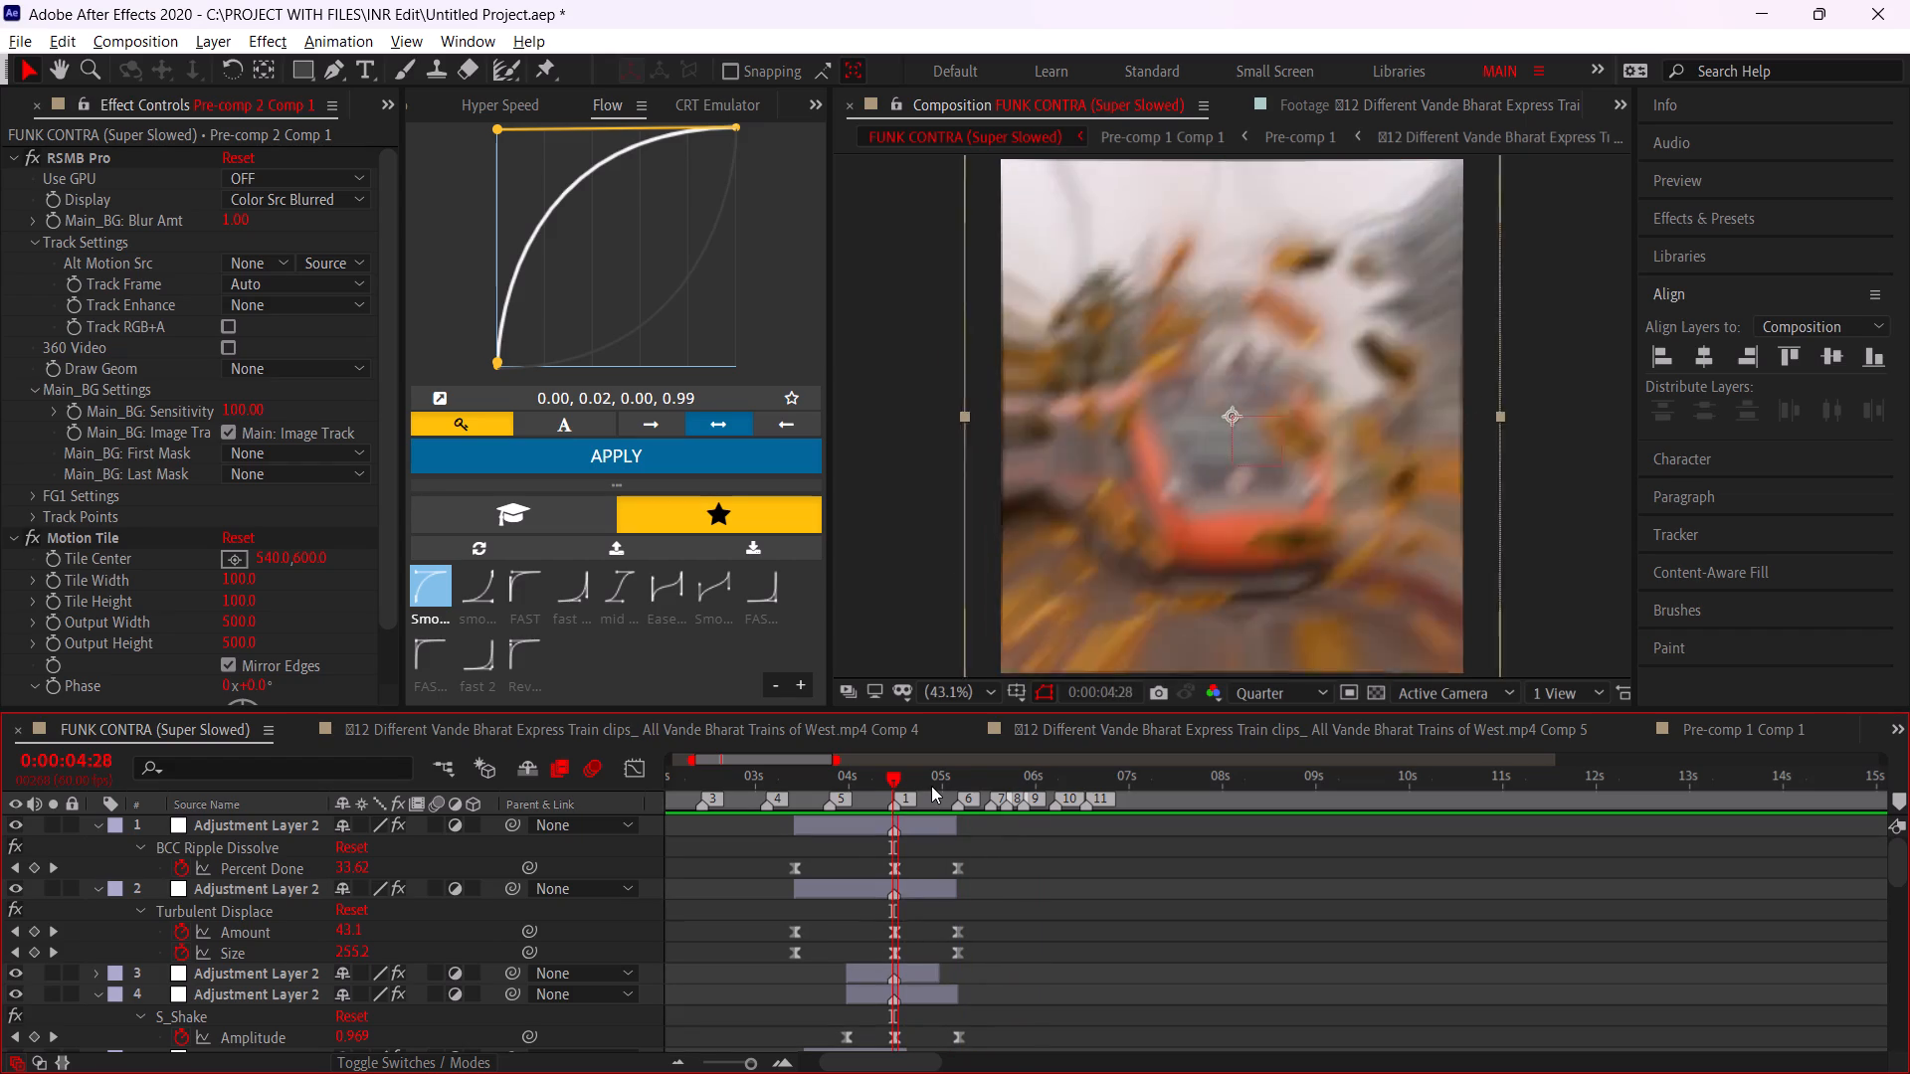
pyautogui.click(934, 786)
pyautogui.press('space')
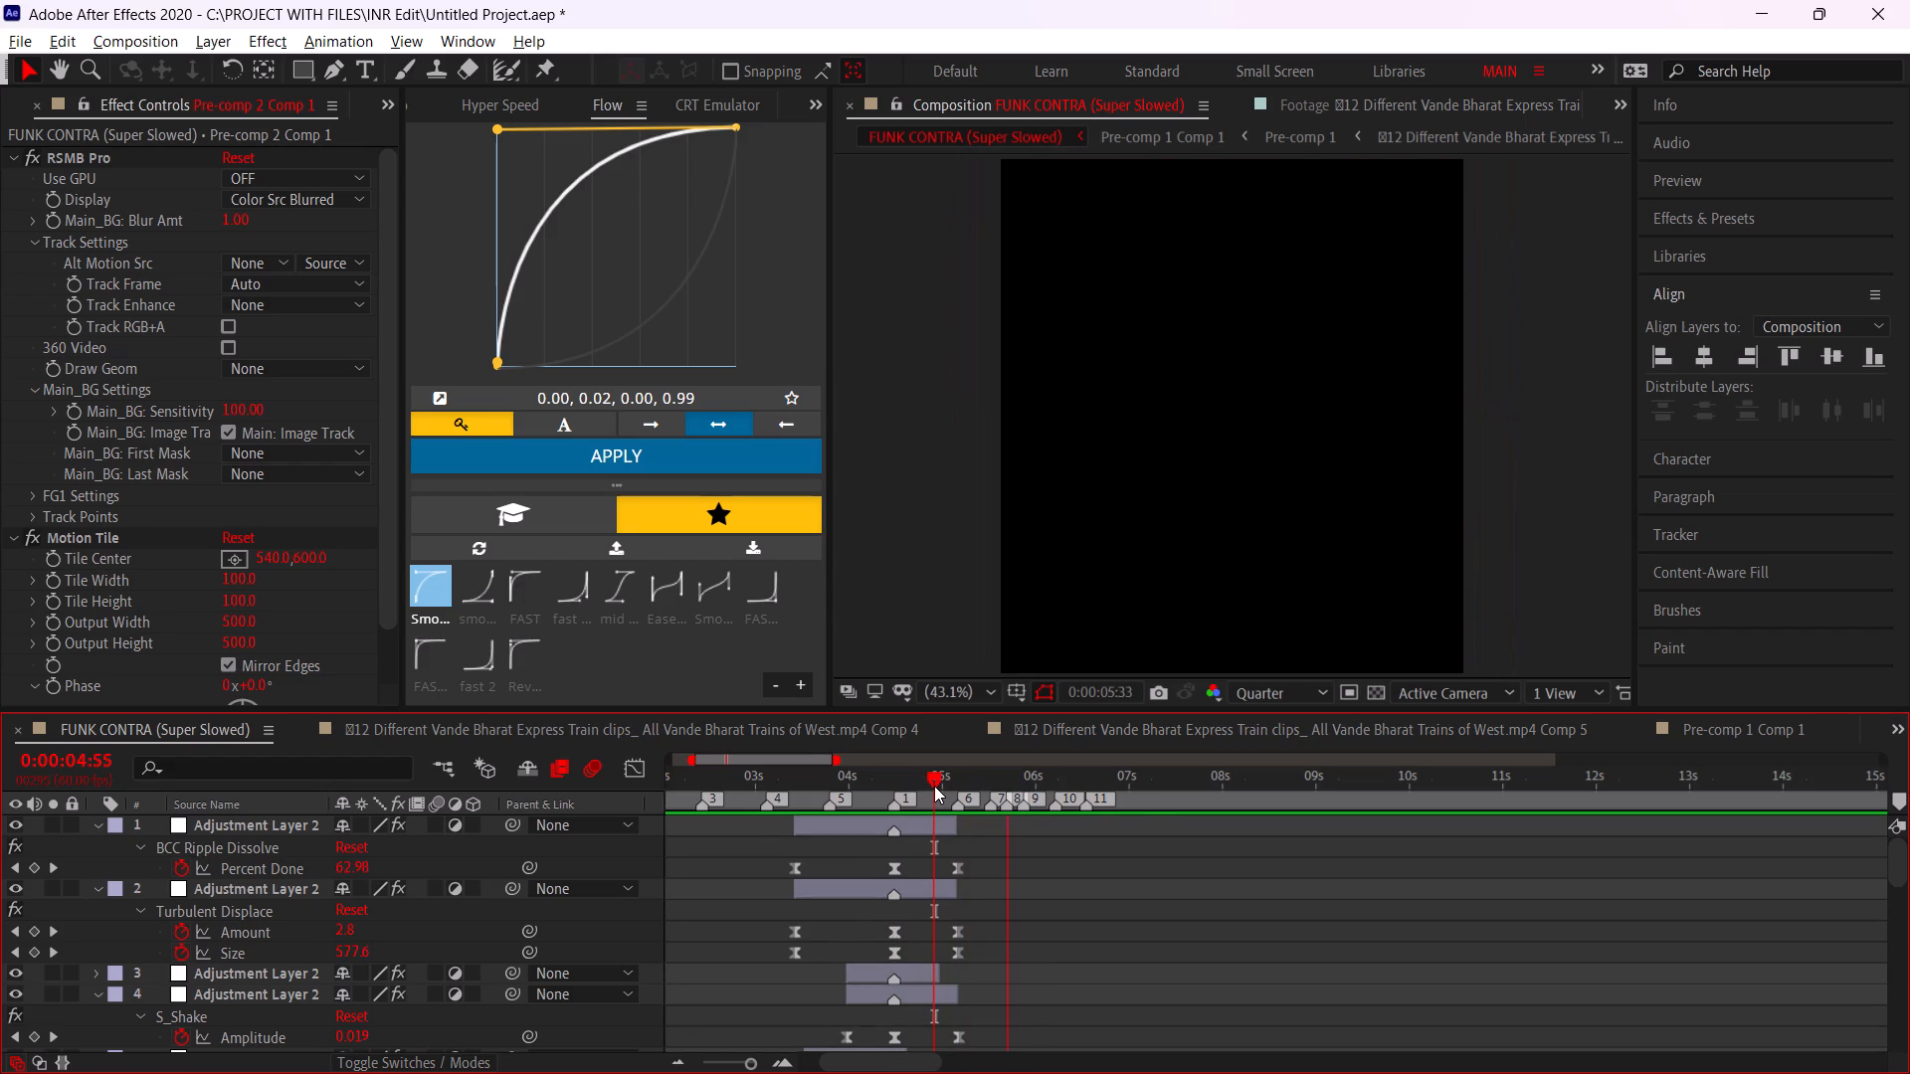
# Apply a softer Flow easing curve of 0.00, 0.02, 0.00, 0.70 to the last two BCC Ripple Dissolve Percent Done keyframes.
pyautogui.keyDown('alt'); pyautogui.scroll(1, 930, 844); pyautogui.keyUp('alt')
pyautogui.moveTo(950, 796); pyautogui.dragTo(922, 799)
pyautogui.moveTo(924, 786); pyautogui.dragTo(871, 808)
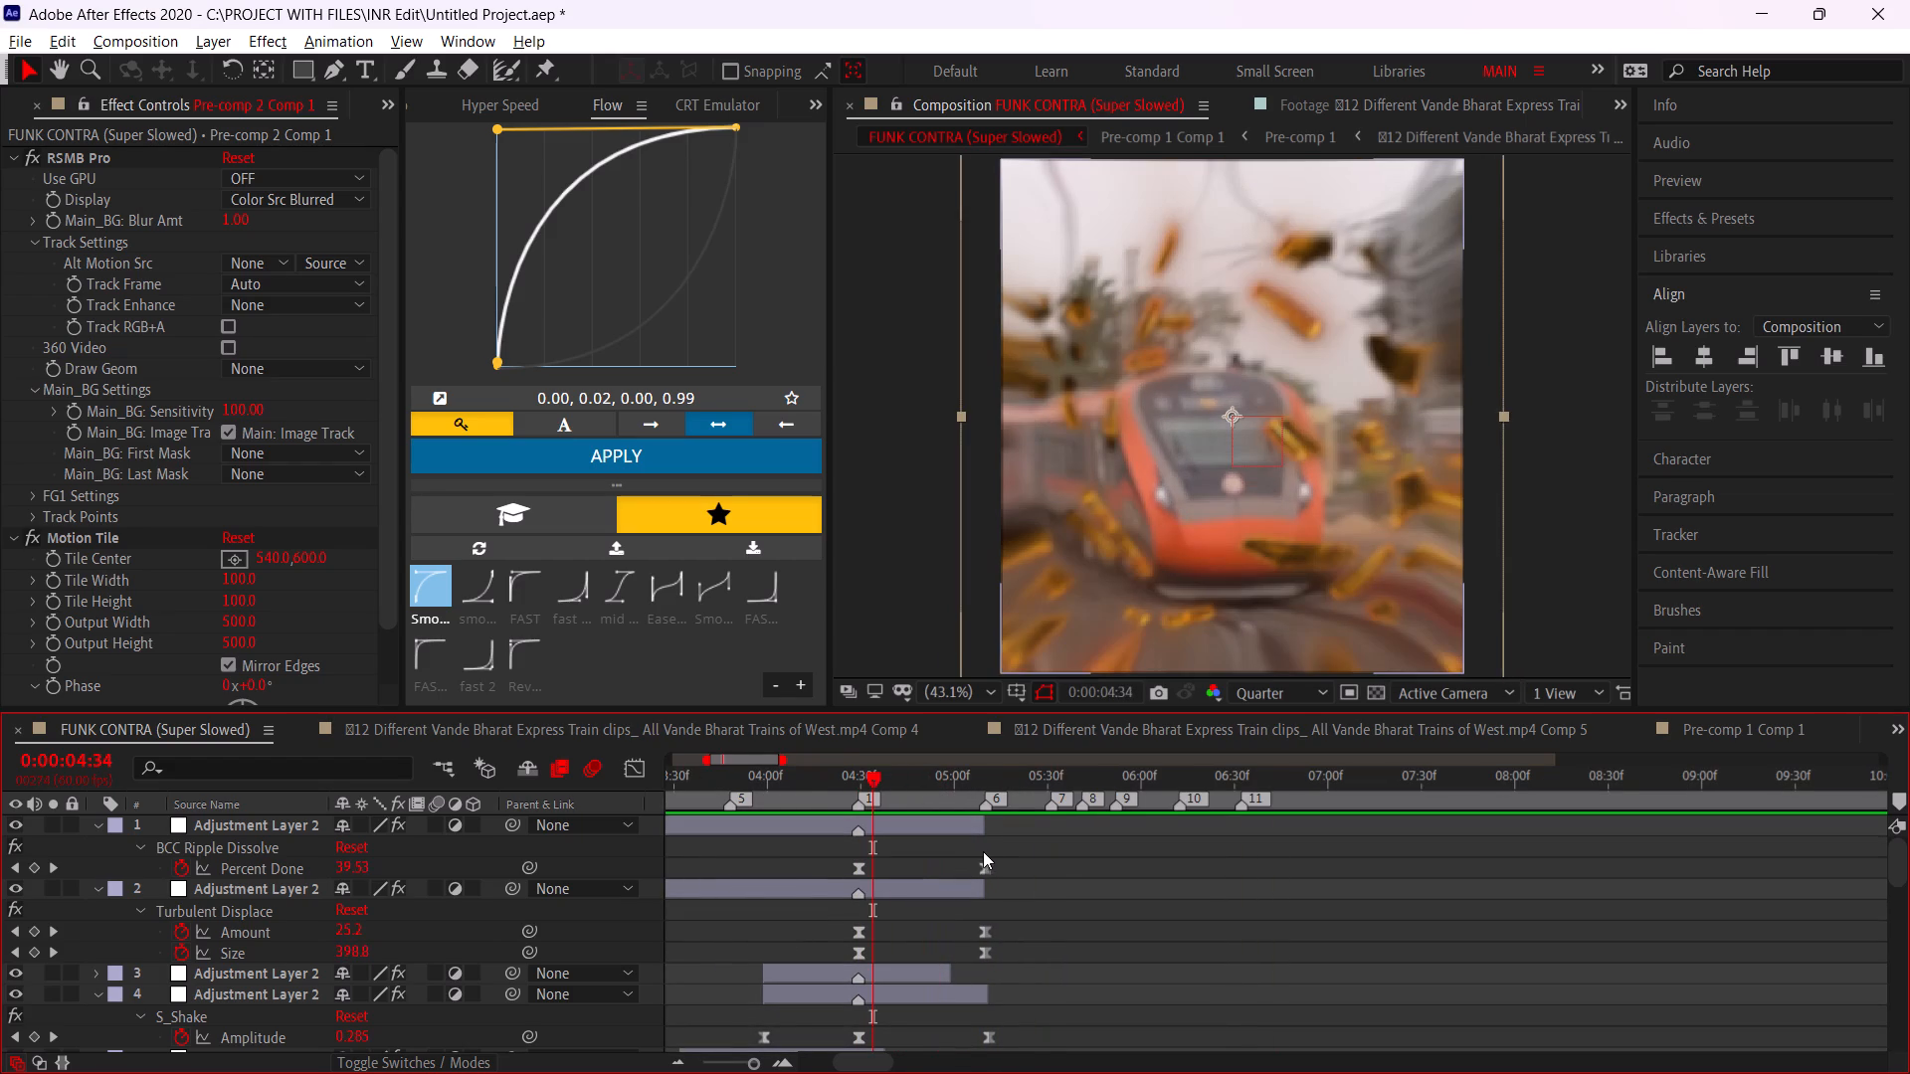
pyautogui.moveTo(994, 851); pyautogui.dragTo(817, 873)
pyautogui.moveTo(499, 130); pyautogui.dragTo(493, 199)
pyautogui.click(645, 442)
# Play back the edit from the start and scrub between markers 1 and 6 to review the re-eased ripple dissolve.
pyautogui.keyDown('alt'); pyautogui.scroll(-4, 1070, 916); pyautogui.keyUp('alt')
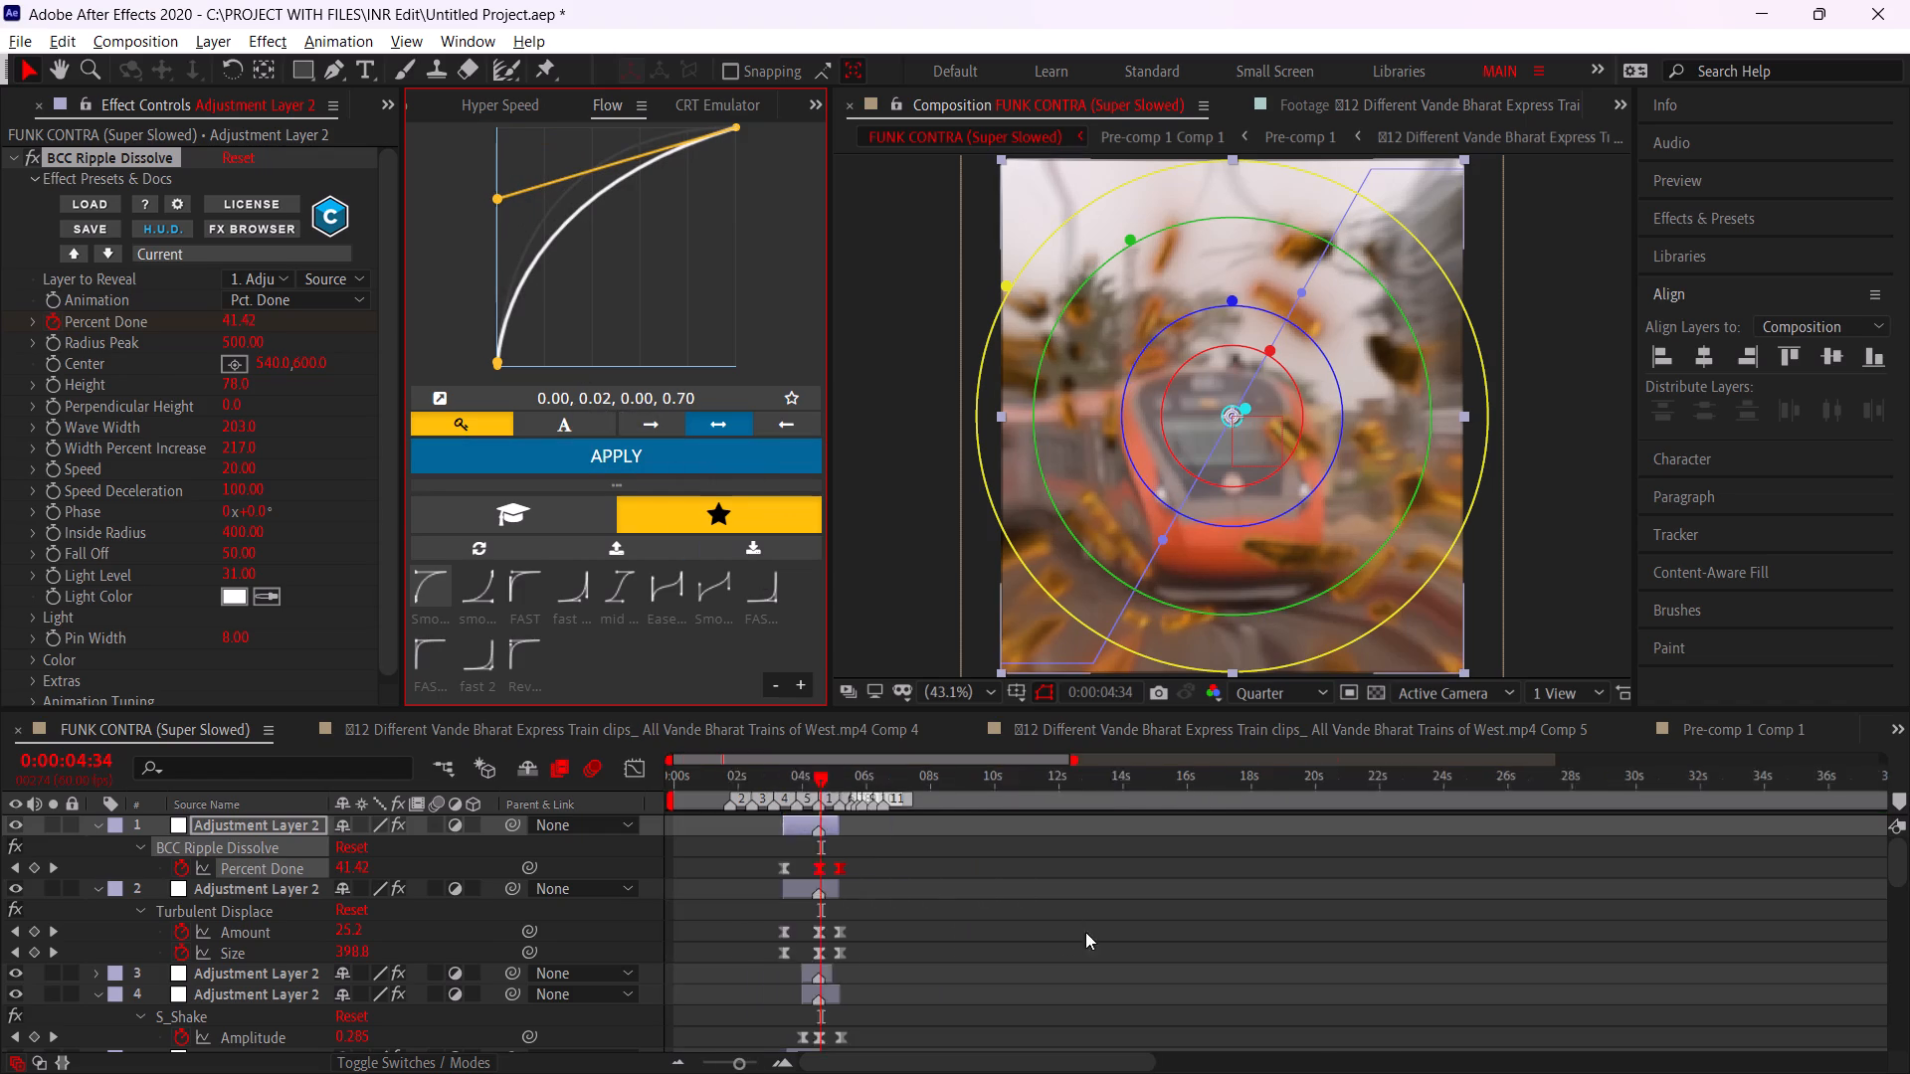
pyautogui.moveTo(725, 781); pyautogui.dragTo(634, 795)
pyautogui.press('space')
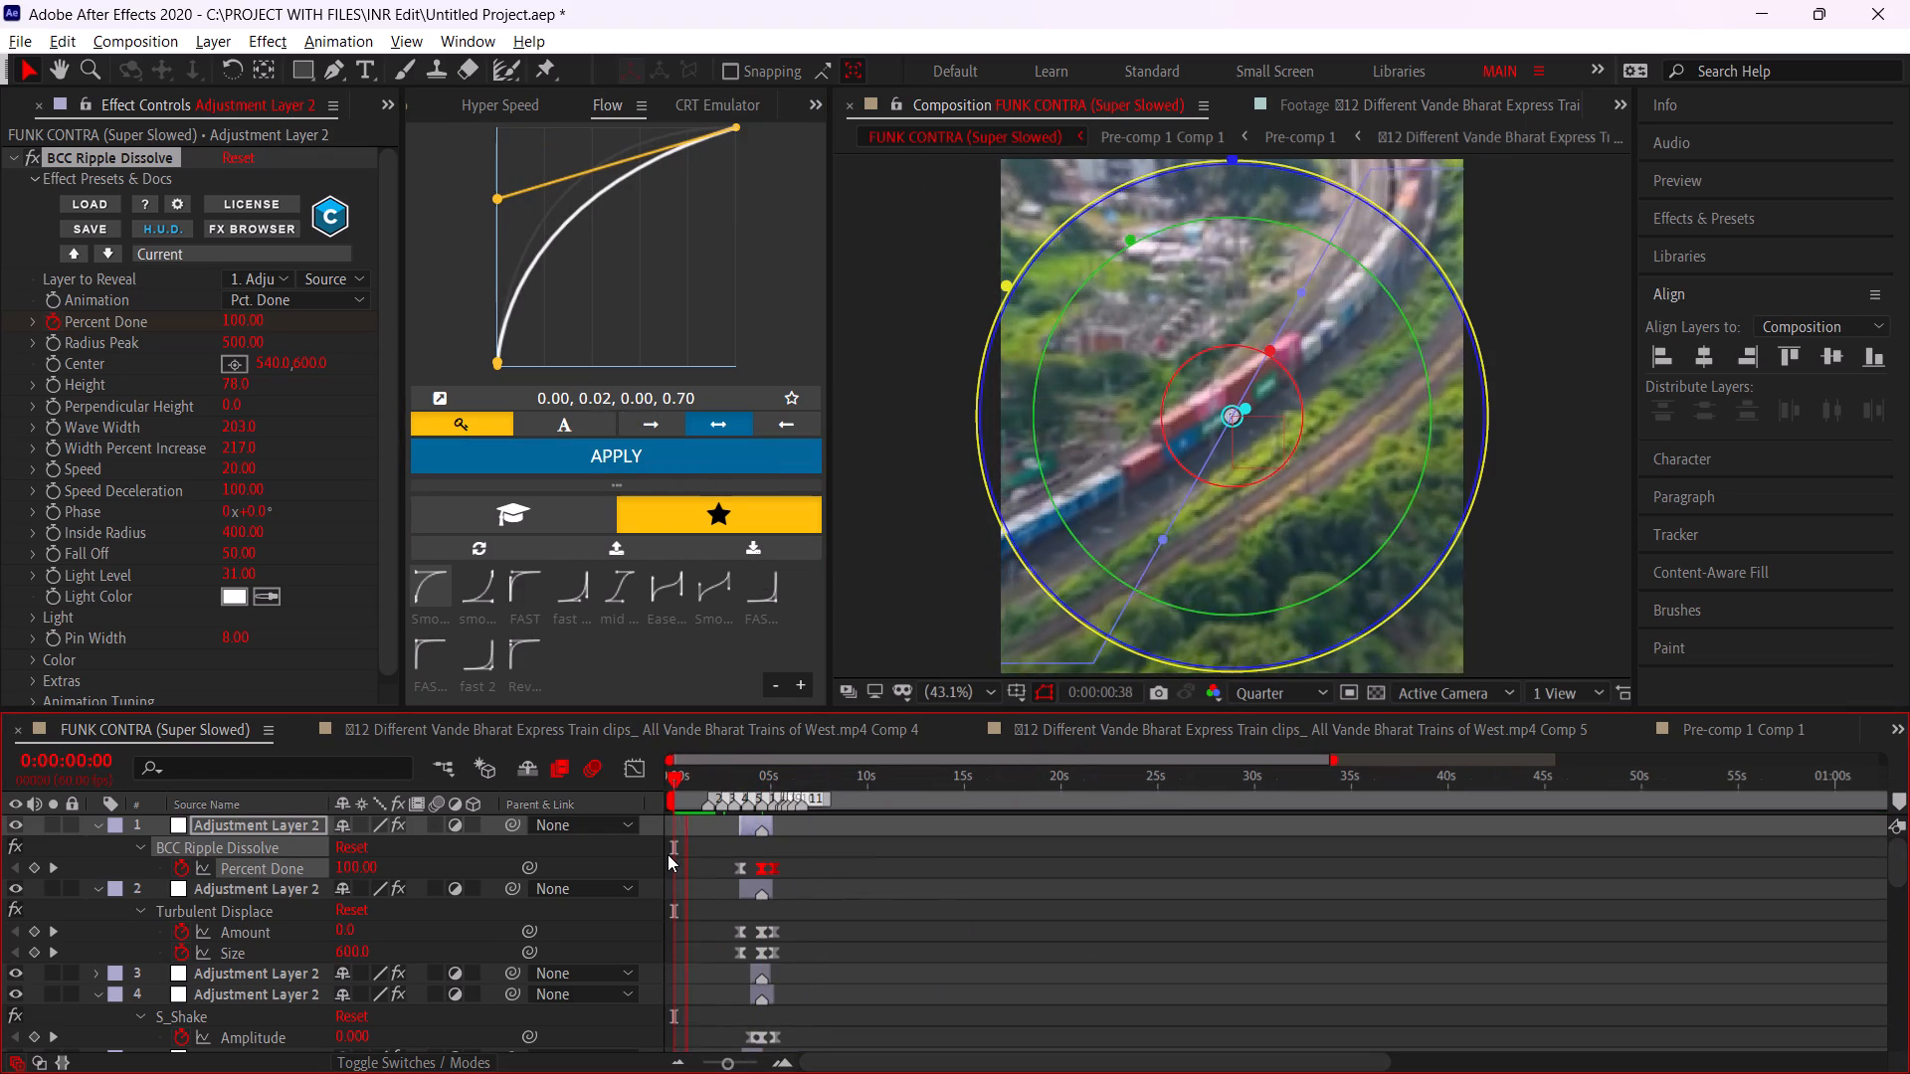
pyautogui.moveTo(690, 786); pyautogui.dragTo(589, 803)
pyautogui.press('space')
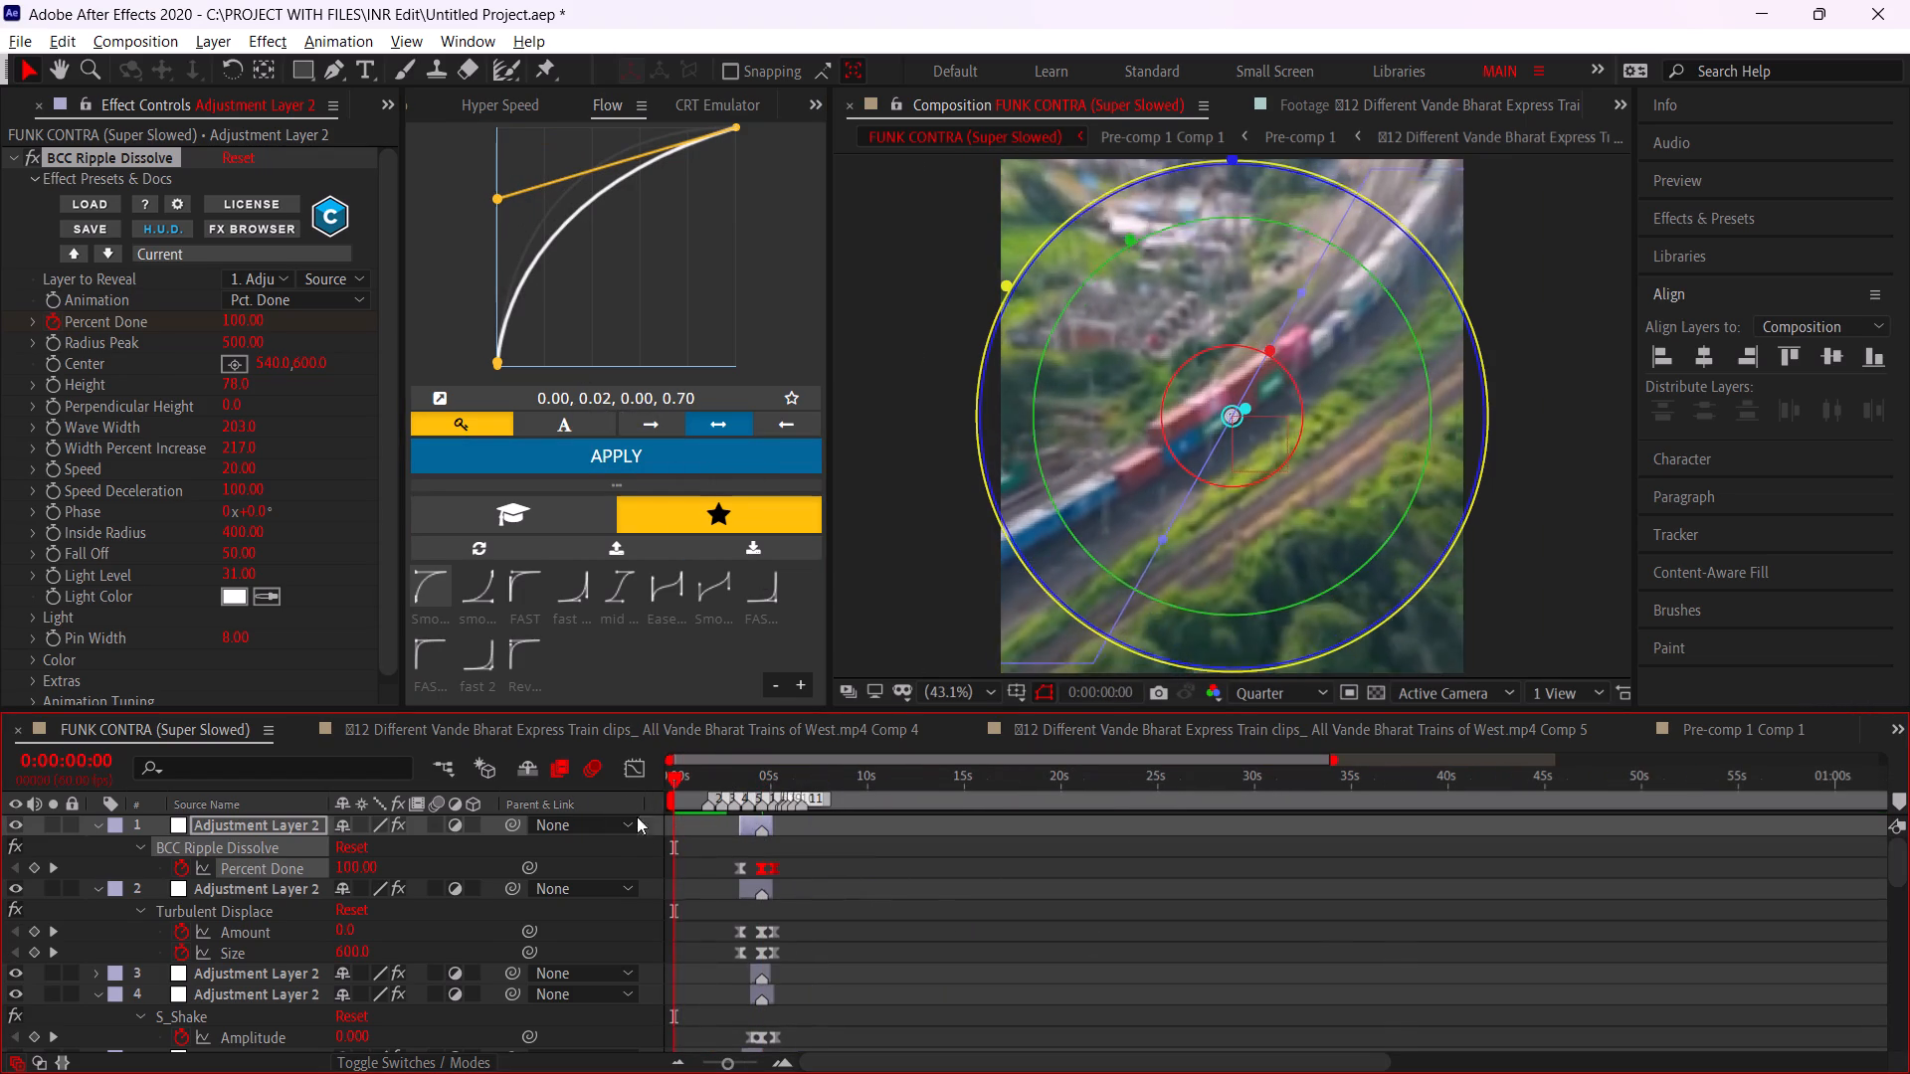
pyautogui.keyDown('alt'); pyautogui.scroll(2, 650, 836); pyautogui.keyUp('alt')
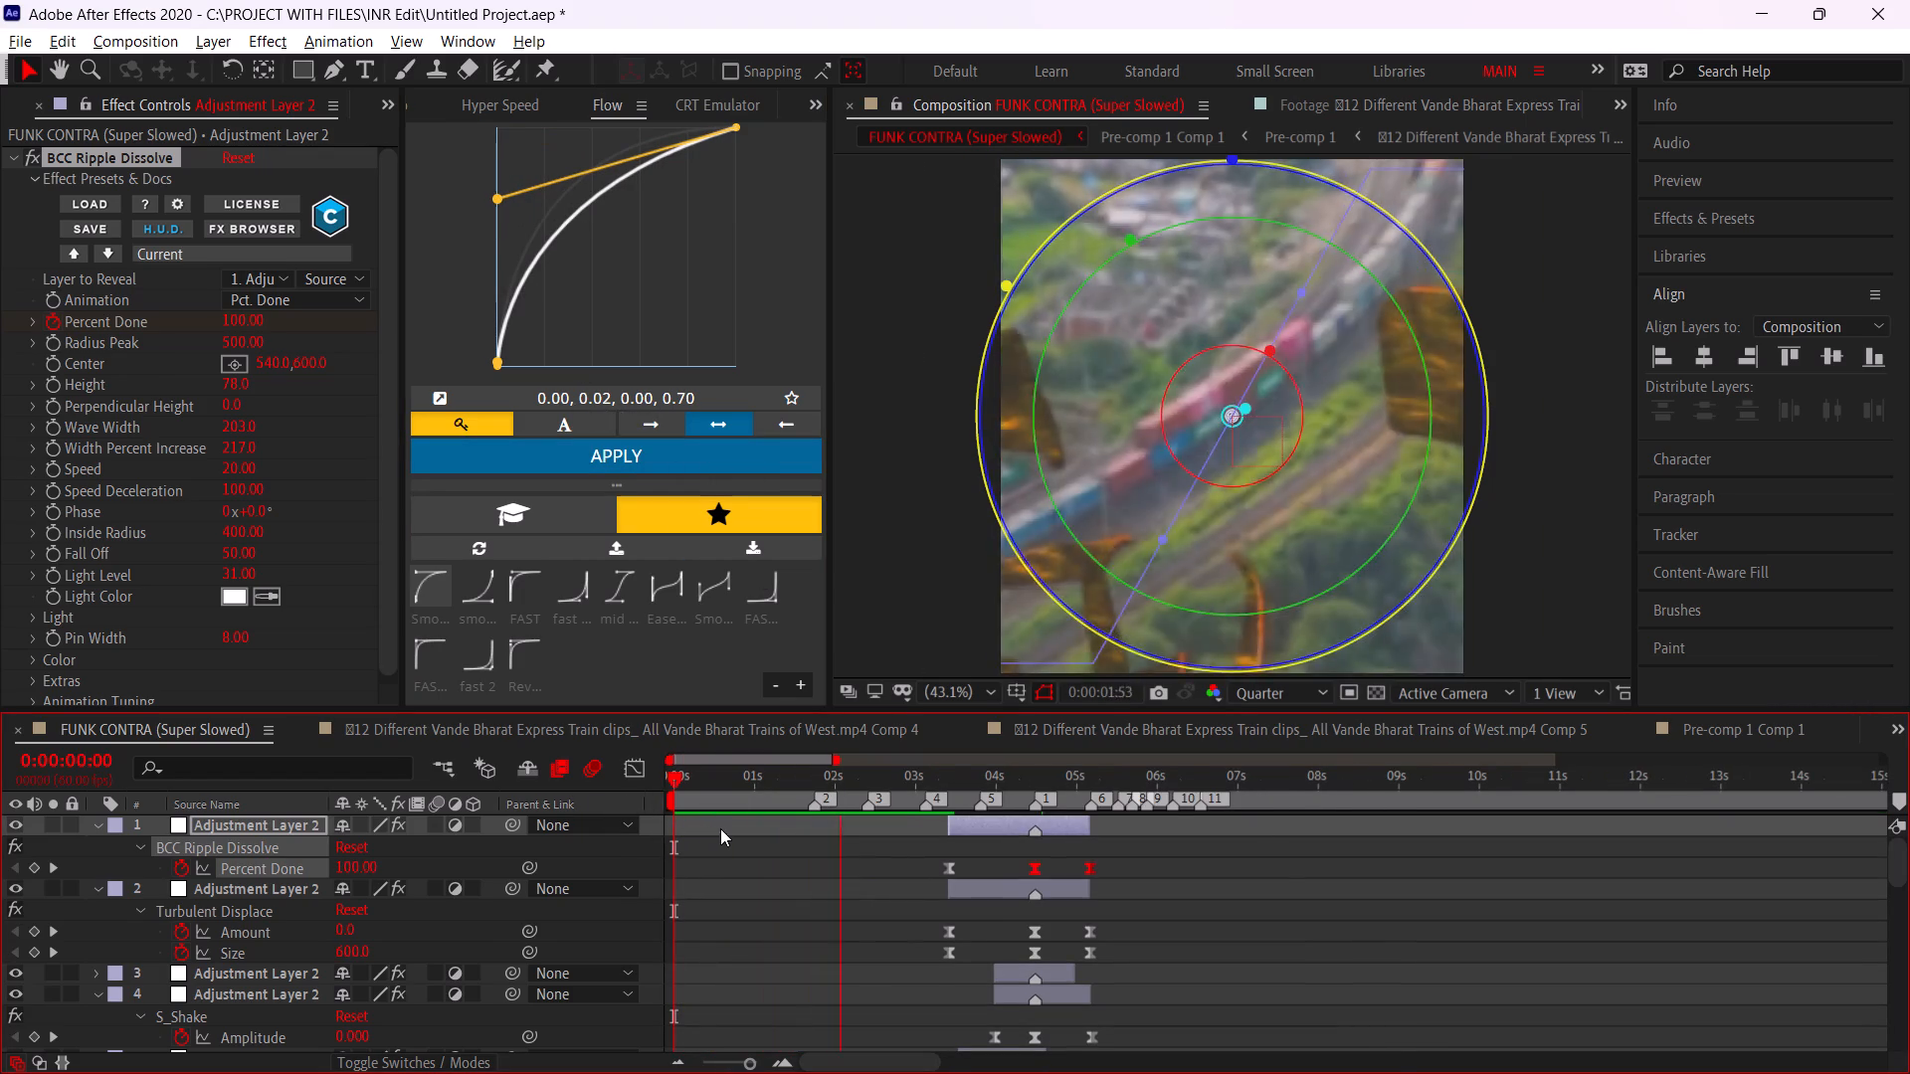
pyautogui.click(869, 780)
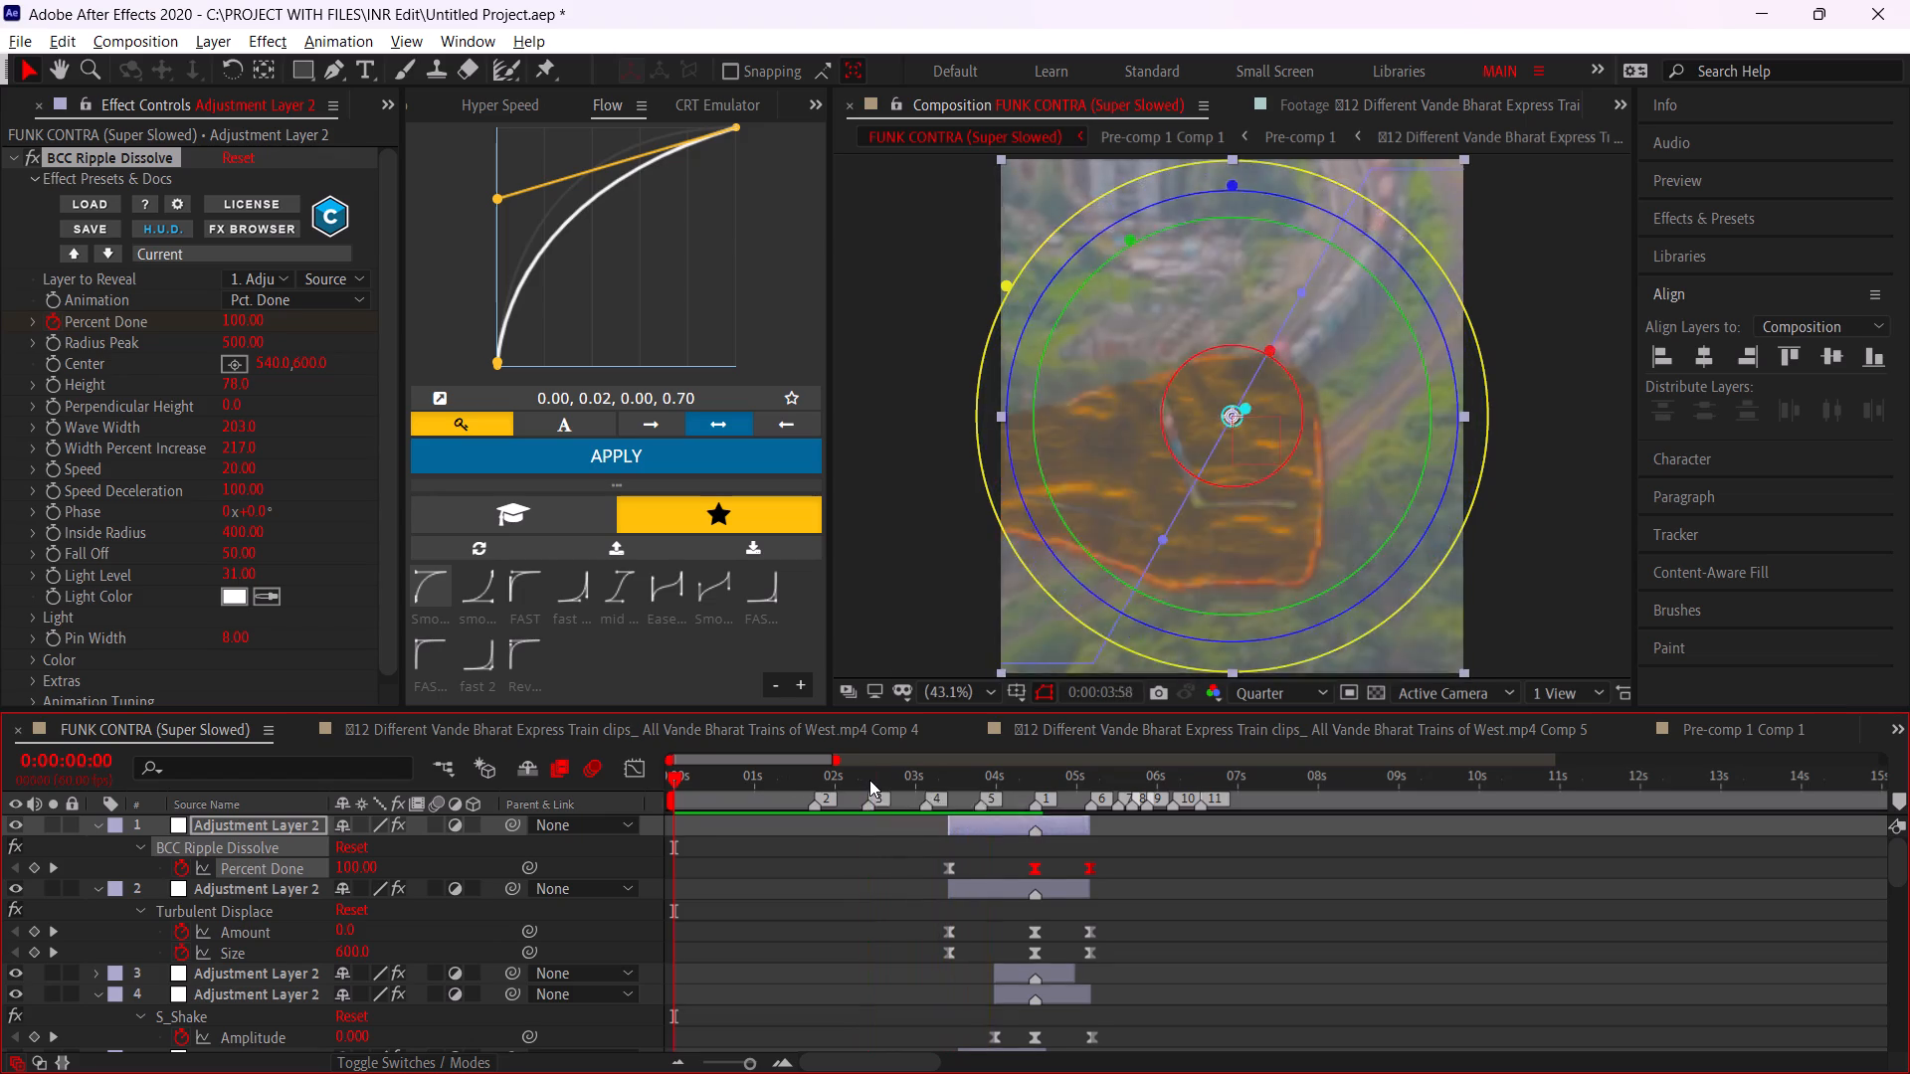
pyautogui.press('space')
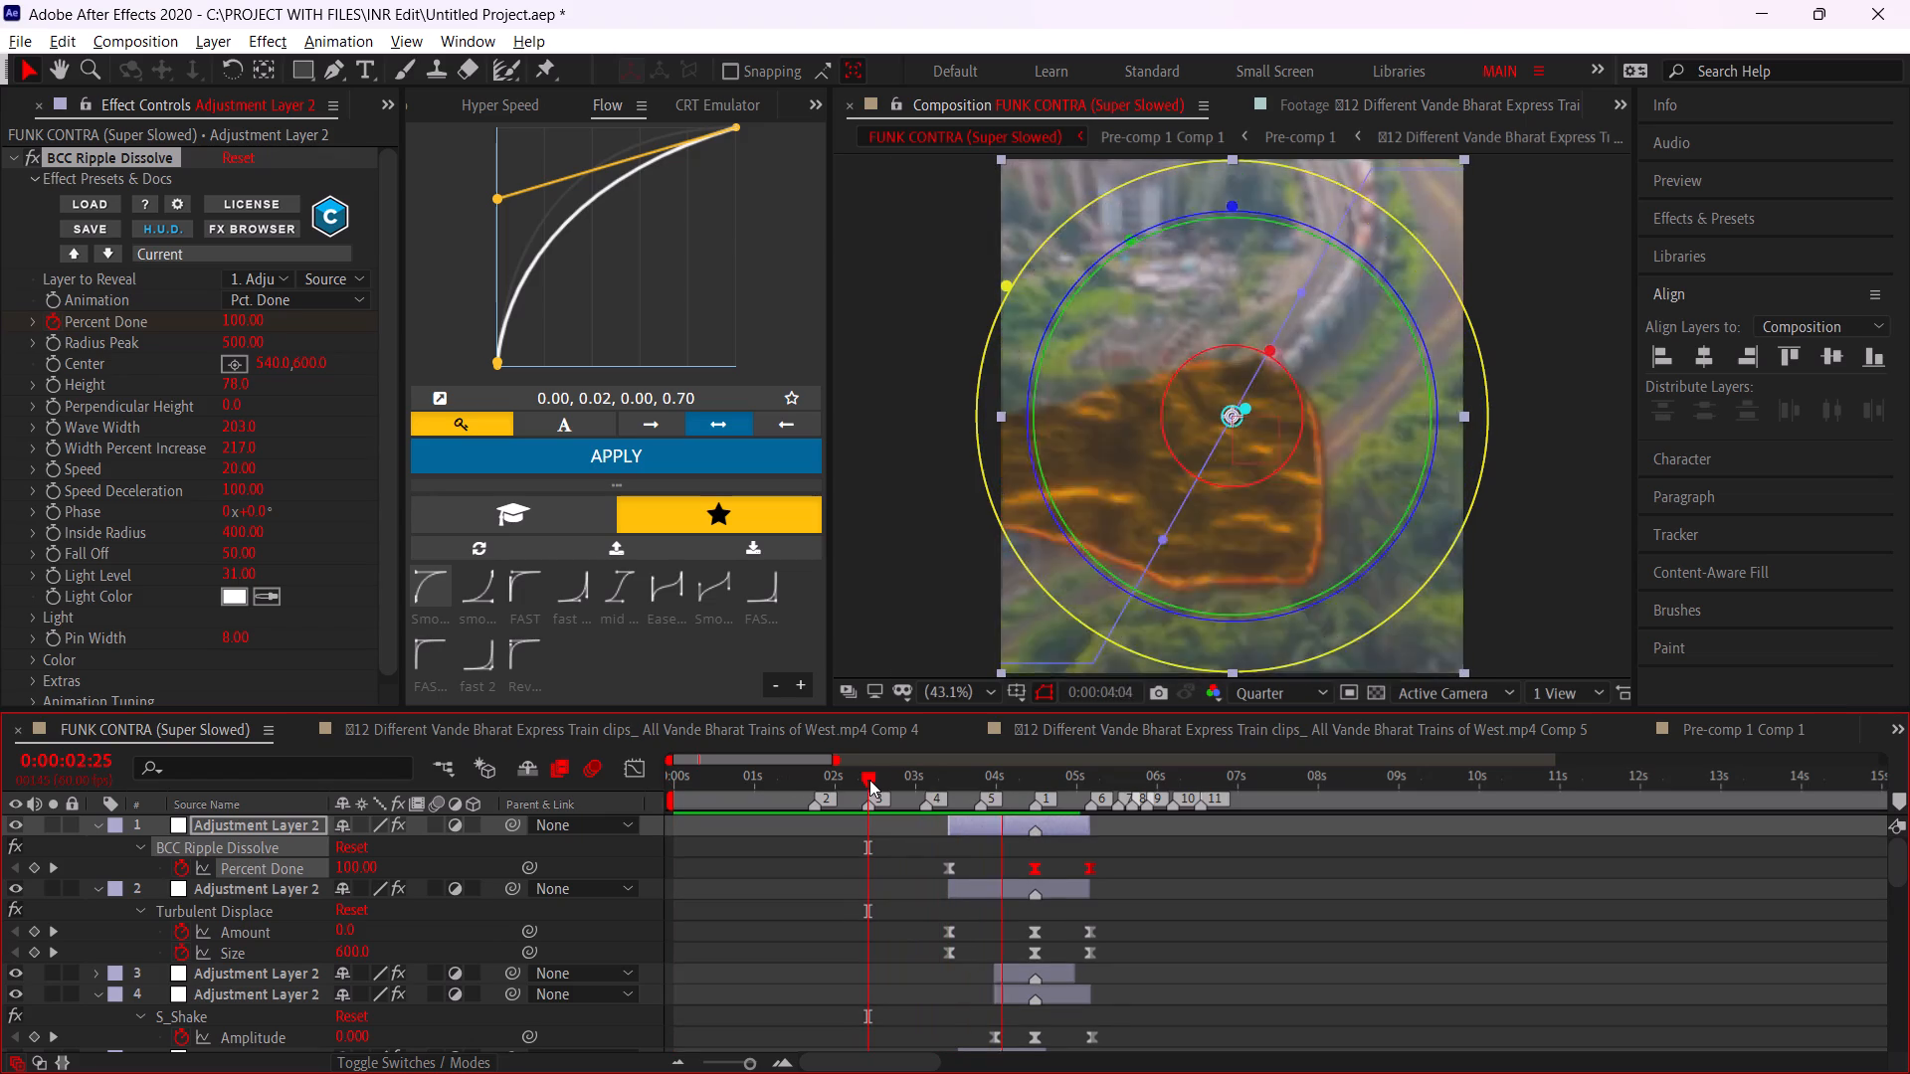
pyautogui.click(885, 864)
pyautogui.click(946, 789)
pyautogui.press('space')
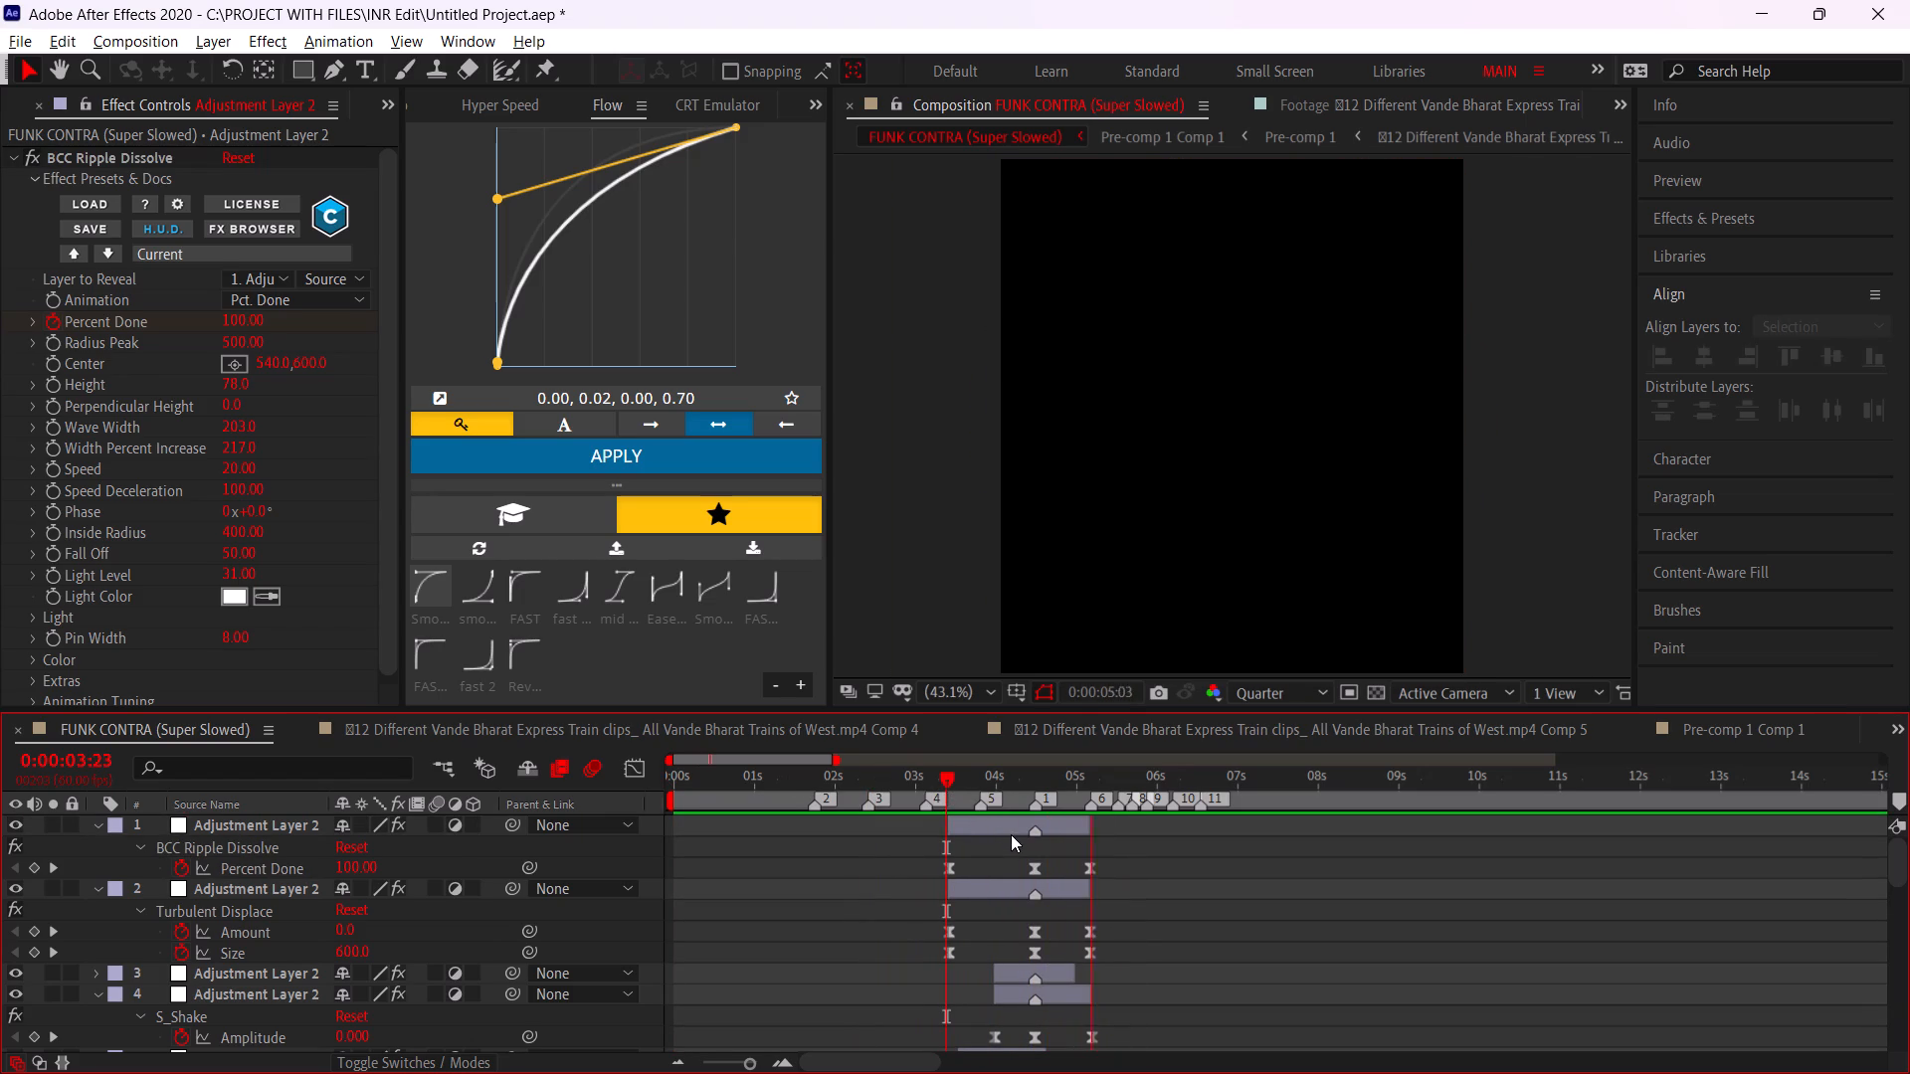
pyautogui.keyDown('alt'); pyautogui.scroll(2, 1085, 863); pyautogui.keyUp('alt')
pyautogui.moveTo(1070, 786); pyautogui.dragTo(988, 799)
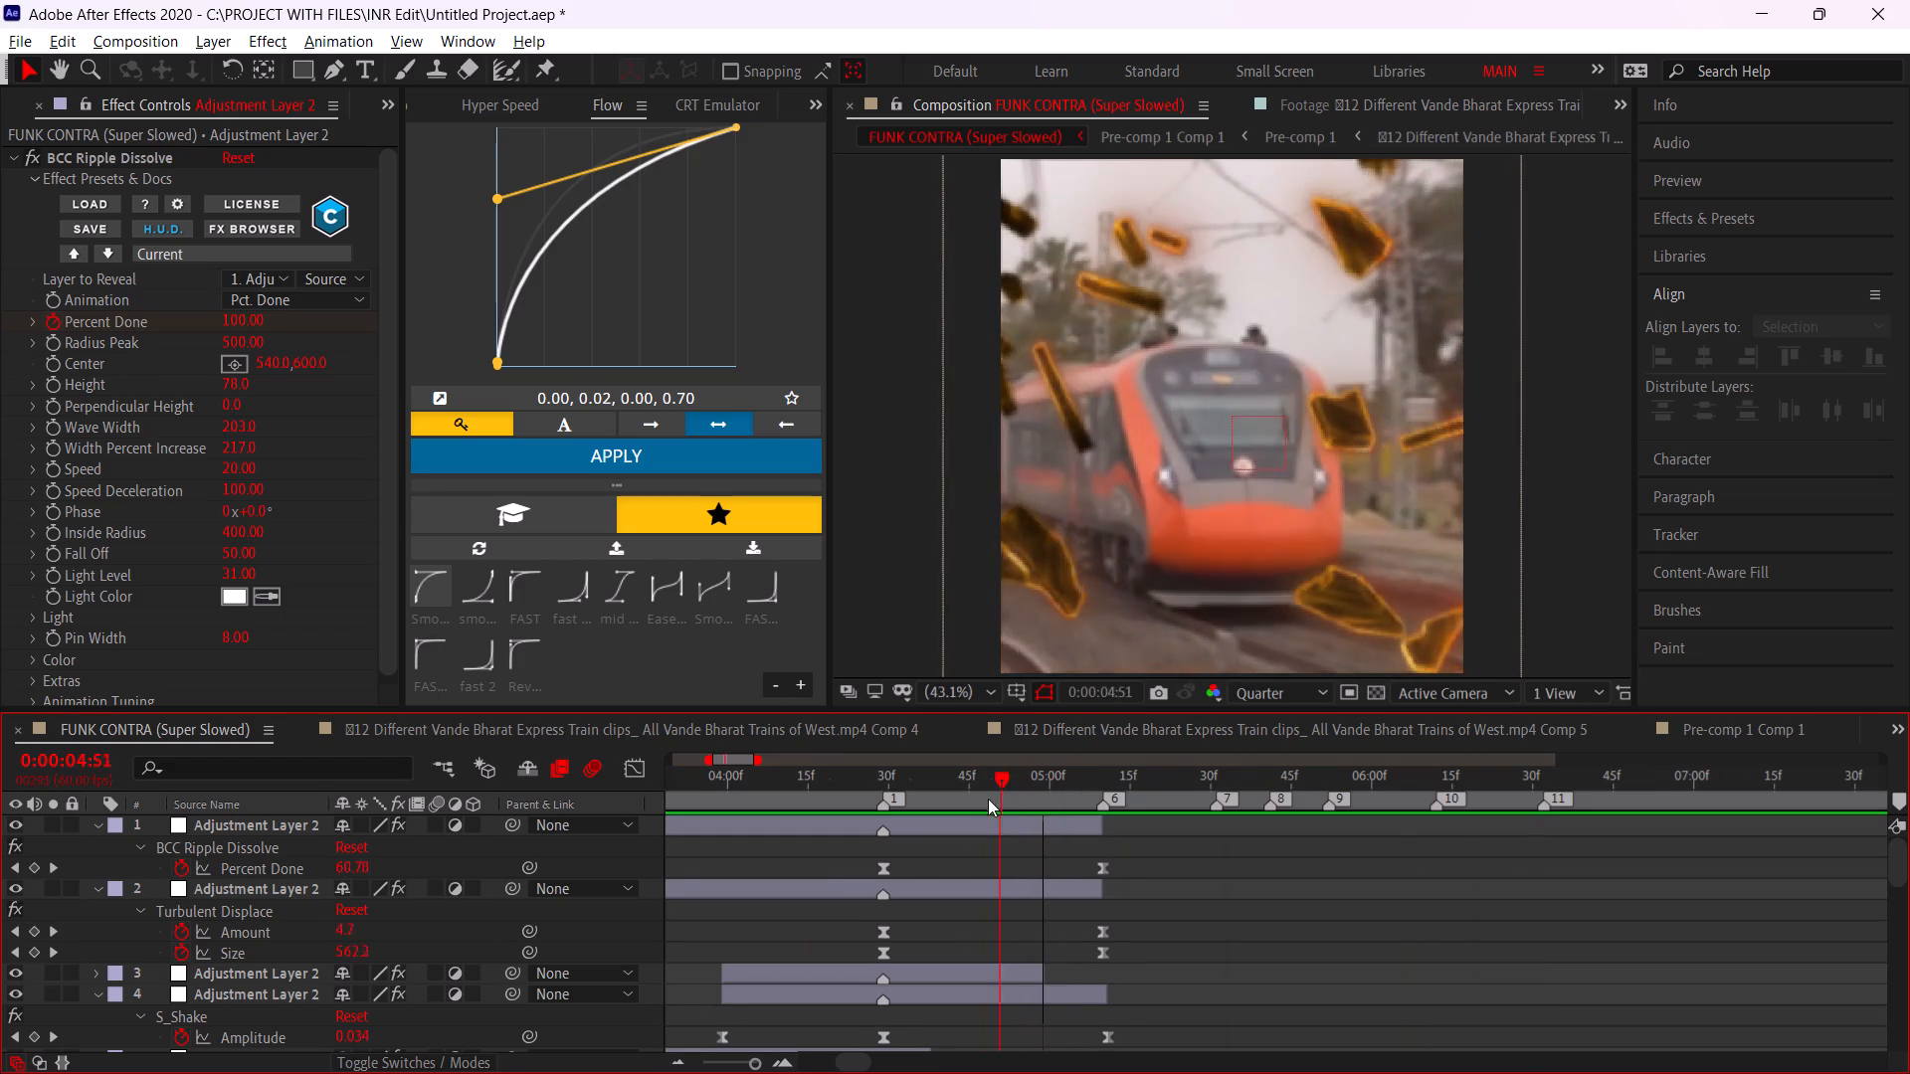
pyautogui.moveTo(988, 799); pyautogui.dragTo(893, 821)
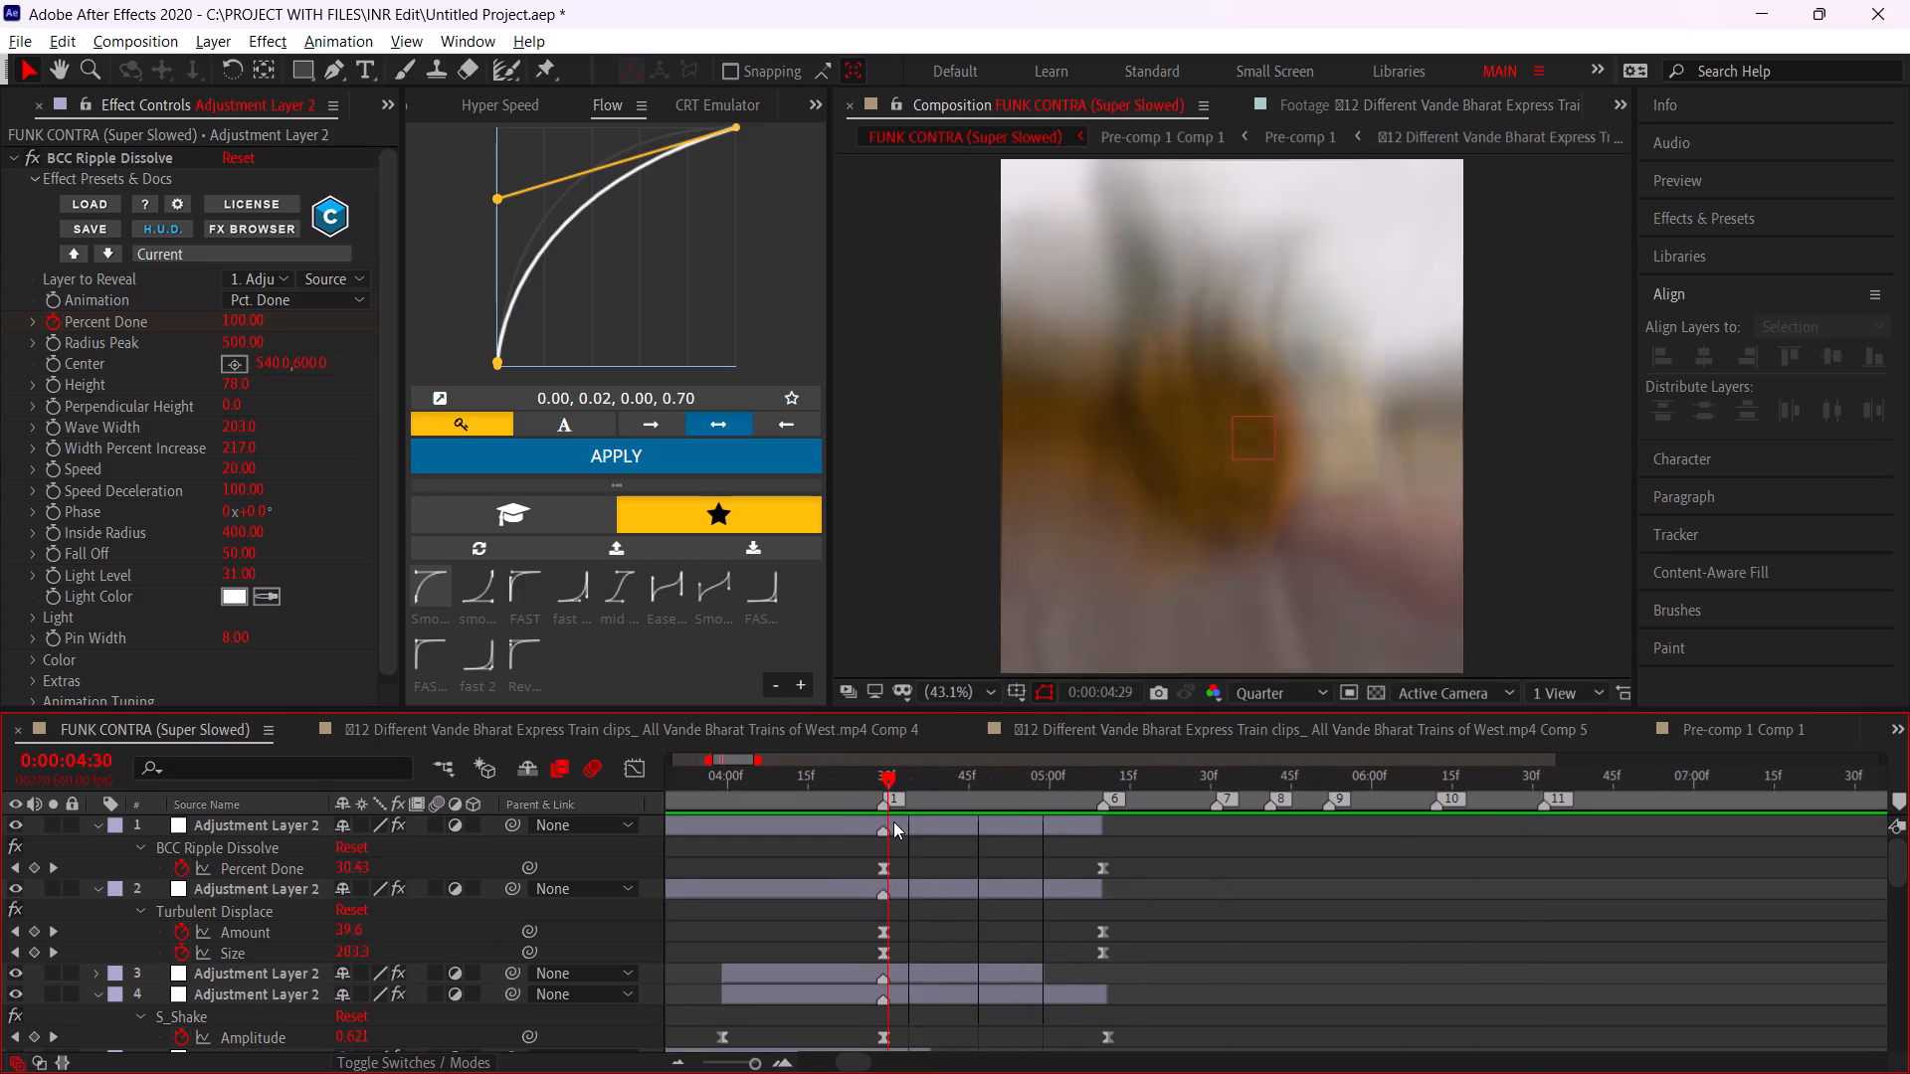
pyautogui.moveTo(893, 821); pyautogui.dragTo(1105, 833)
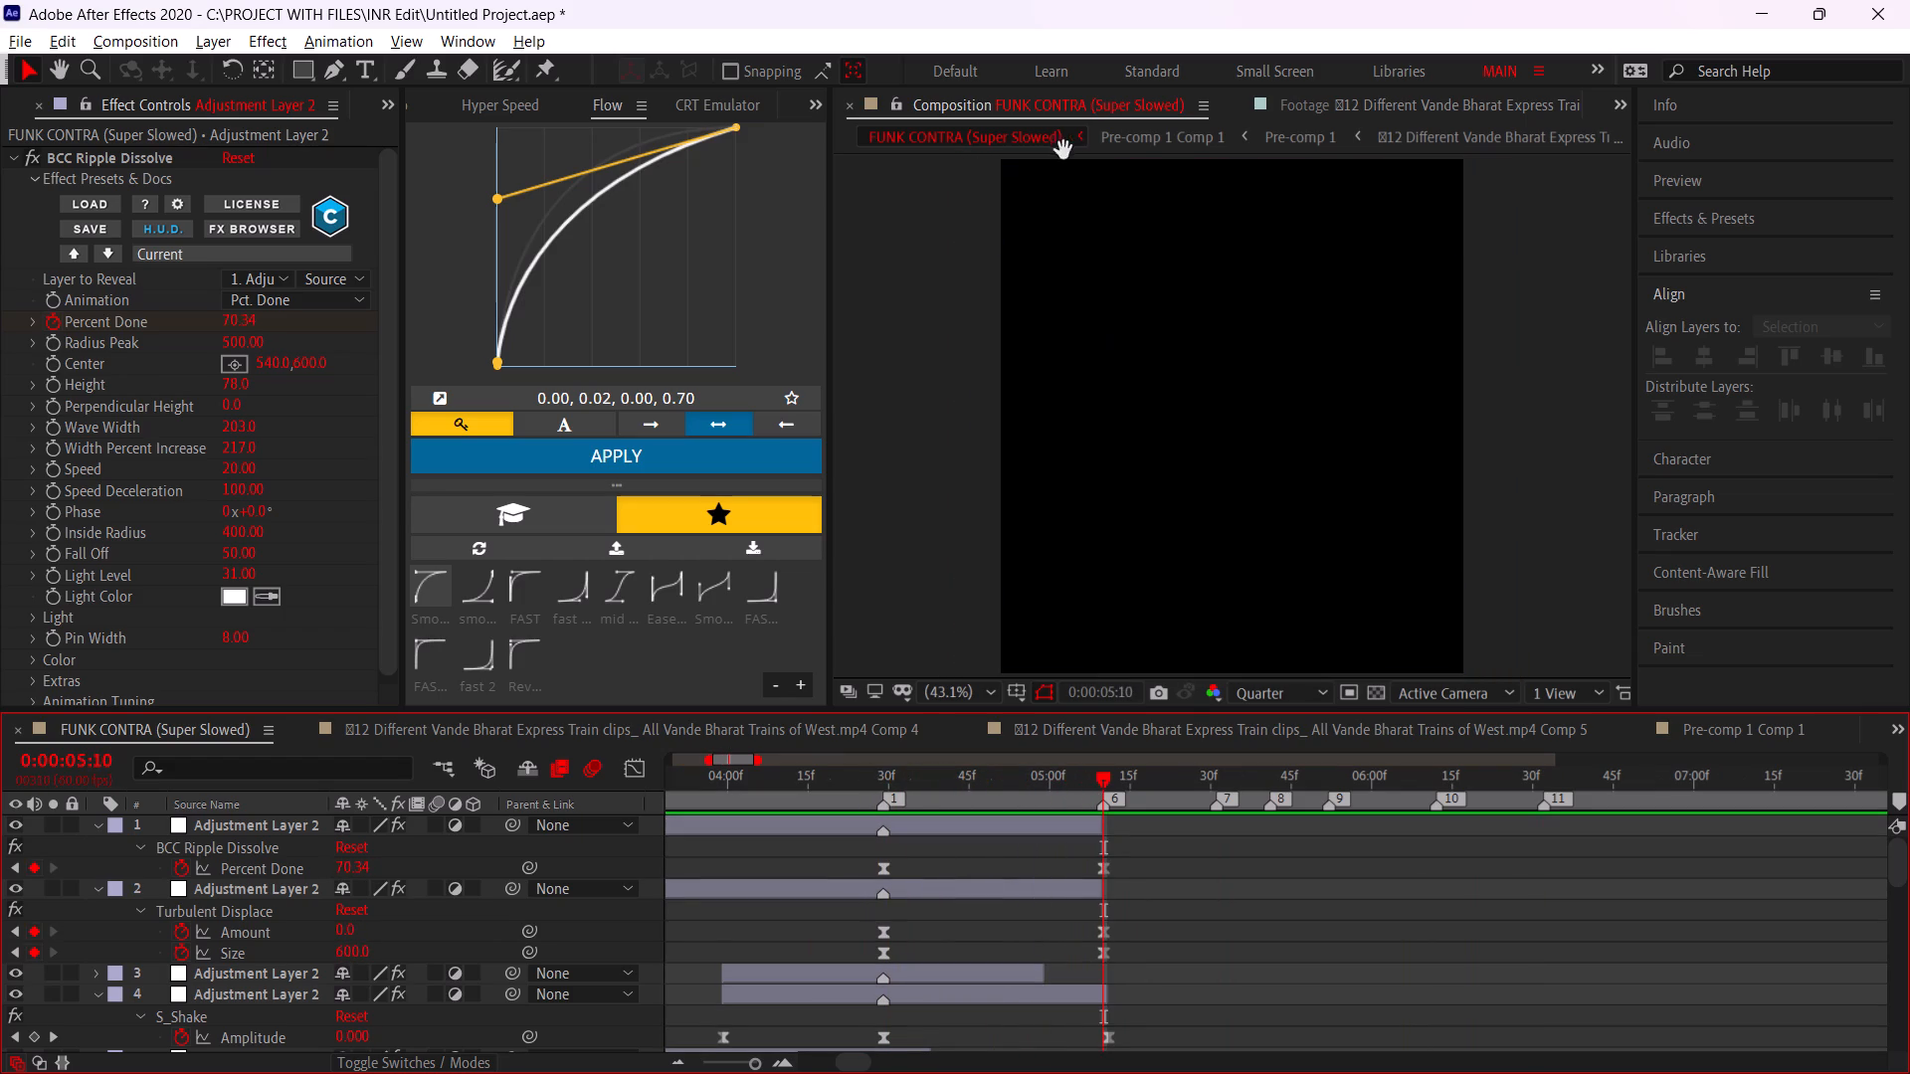
# Scrub the Vande Bharat Express source footage from about 13 to 21 seconds to look for the next train shot.
pyautogui.click(1404, 109)
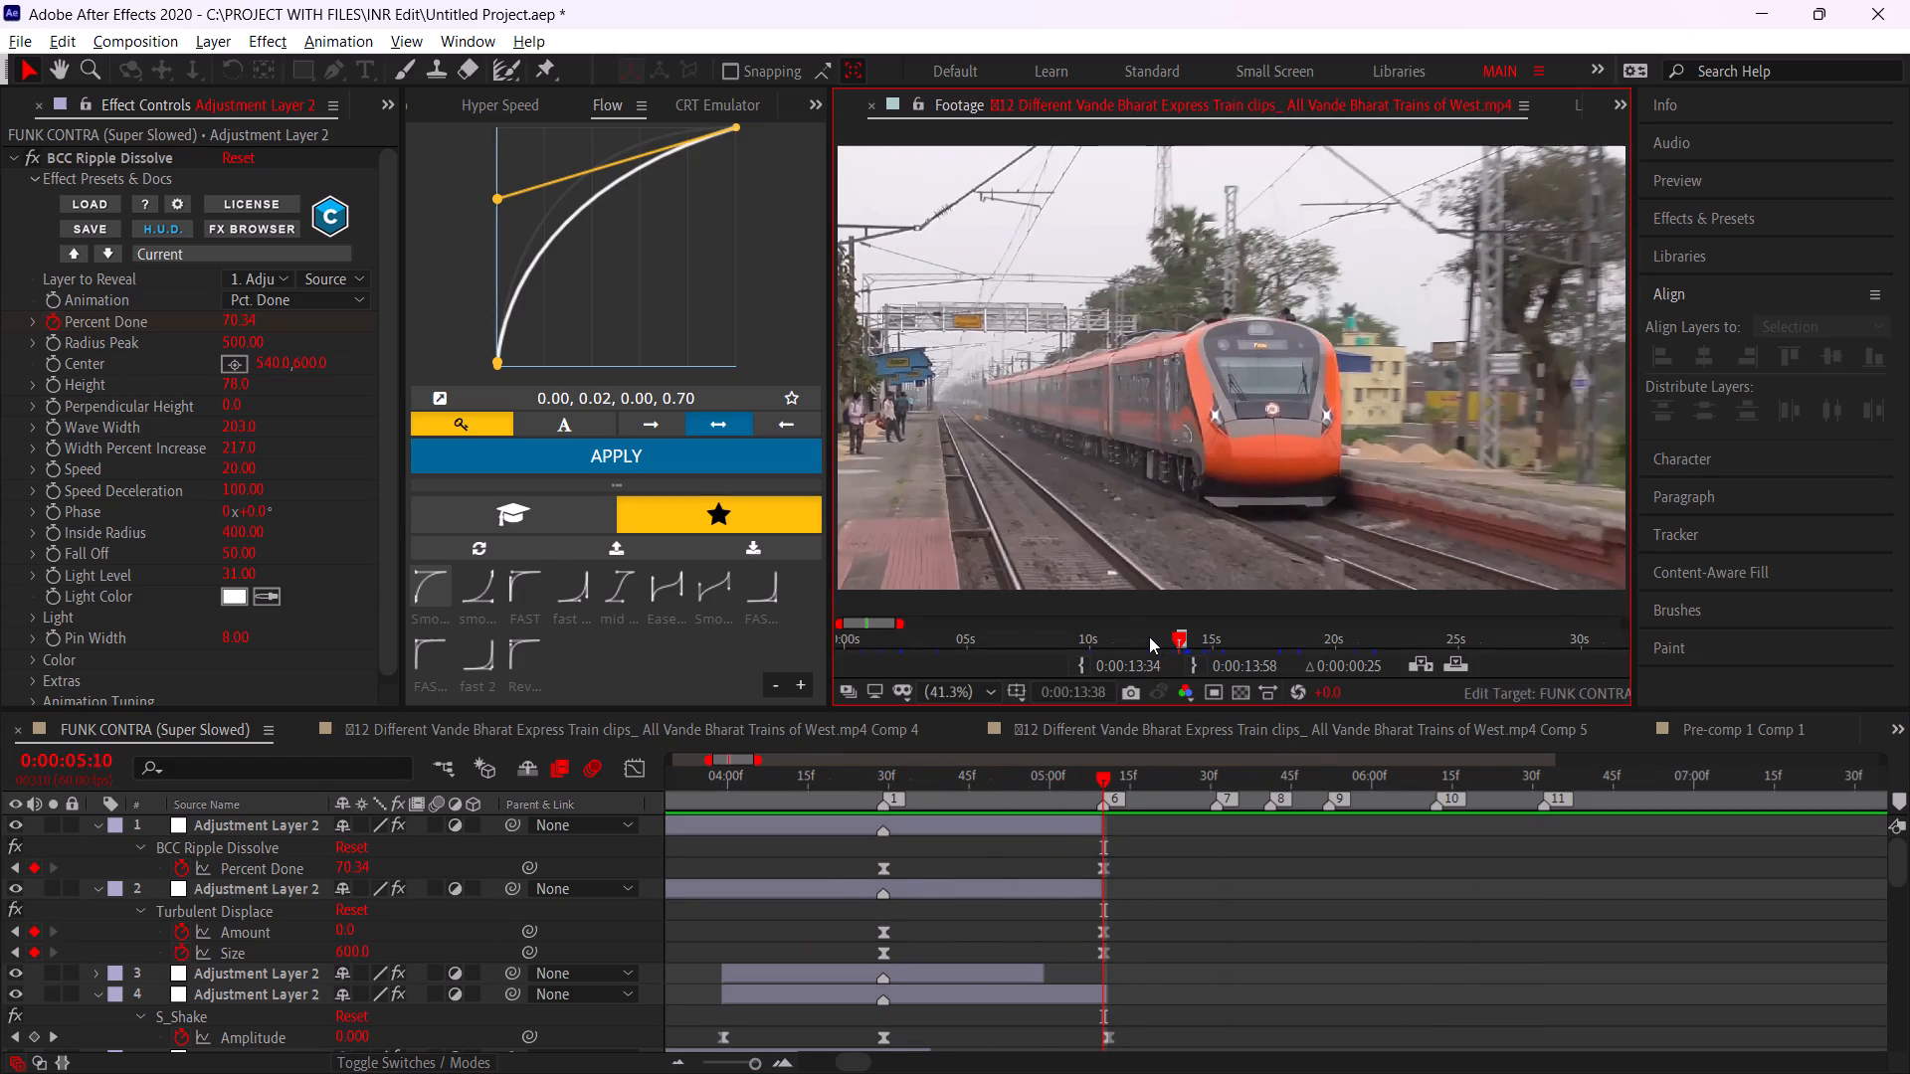
pyautogui.moveTo(1182, 637); pyautogui.dragTo(1233, 644)
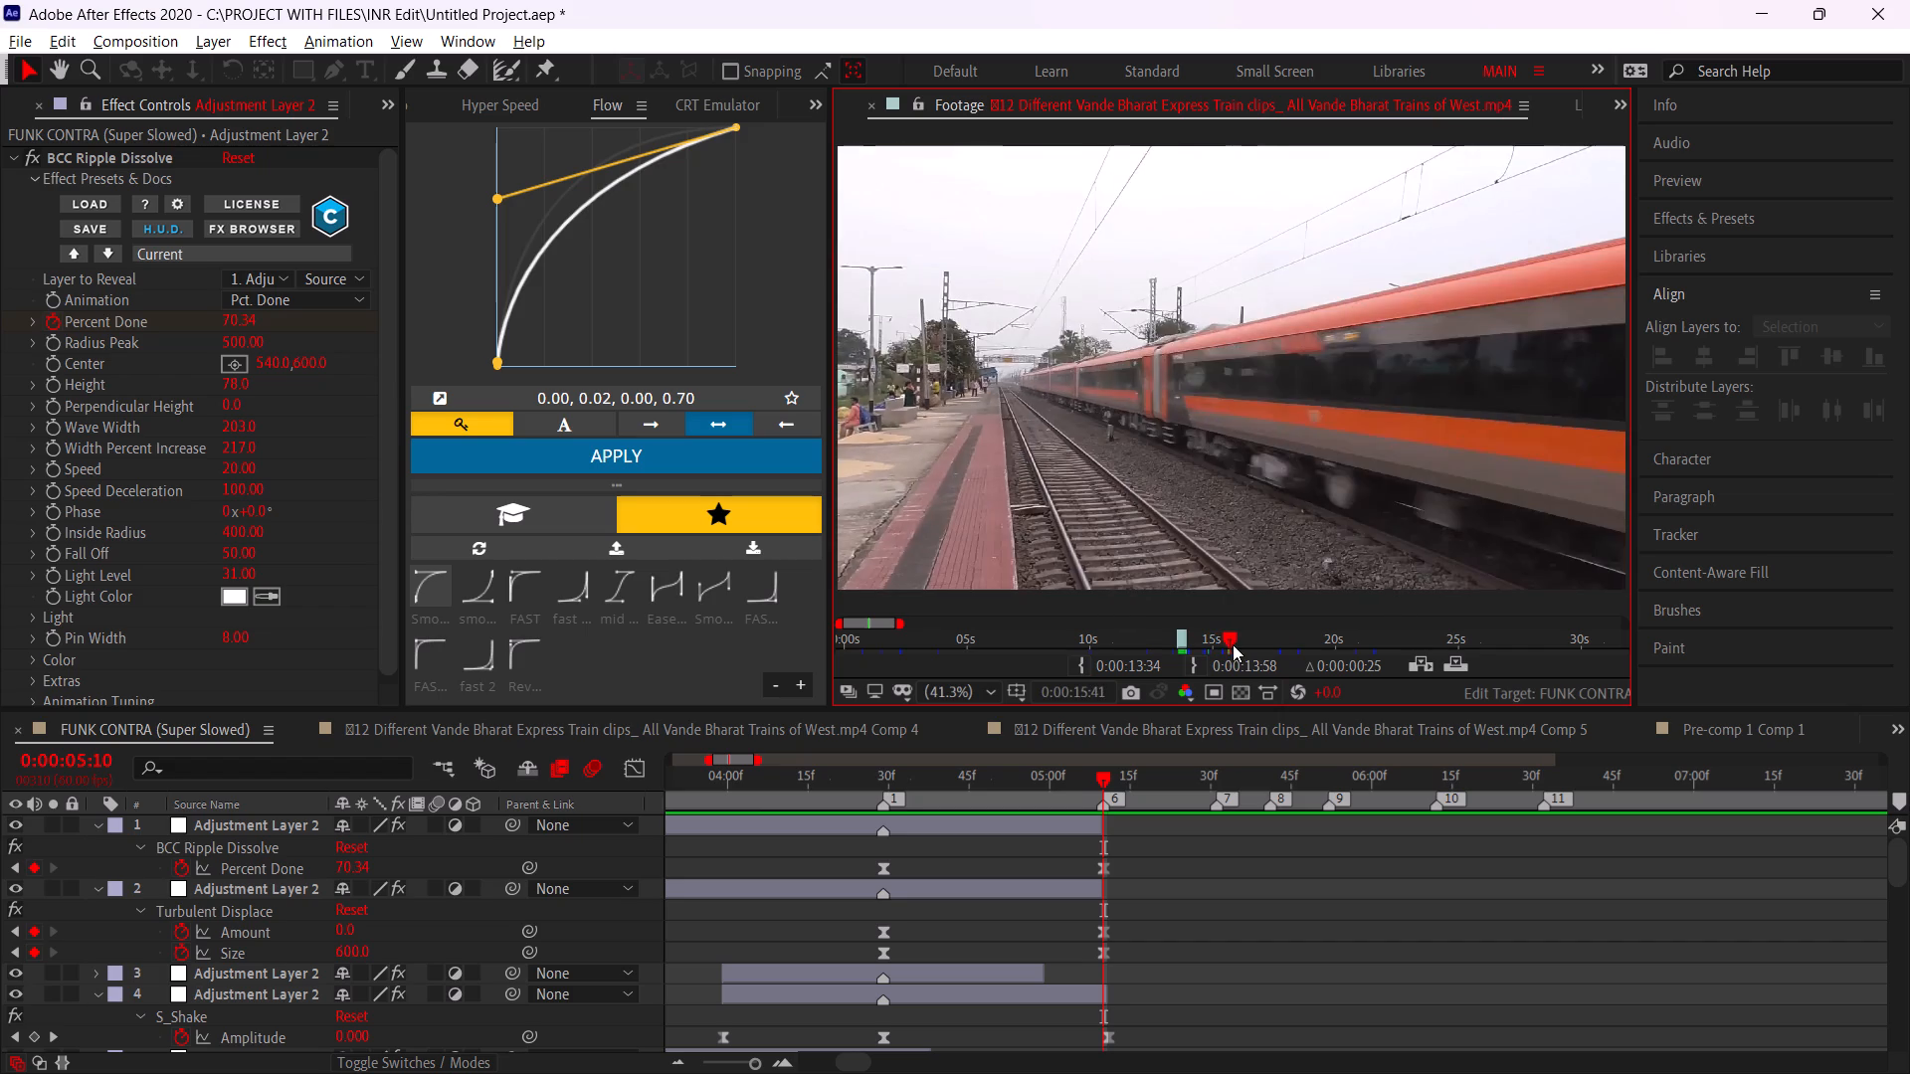
pyautogui.moveTo(1233, 644); pyautogui.dragTo(1372, 634)
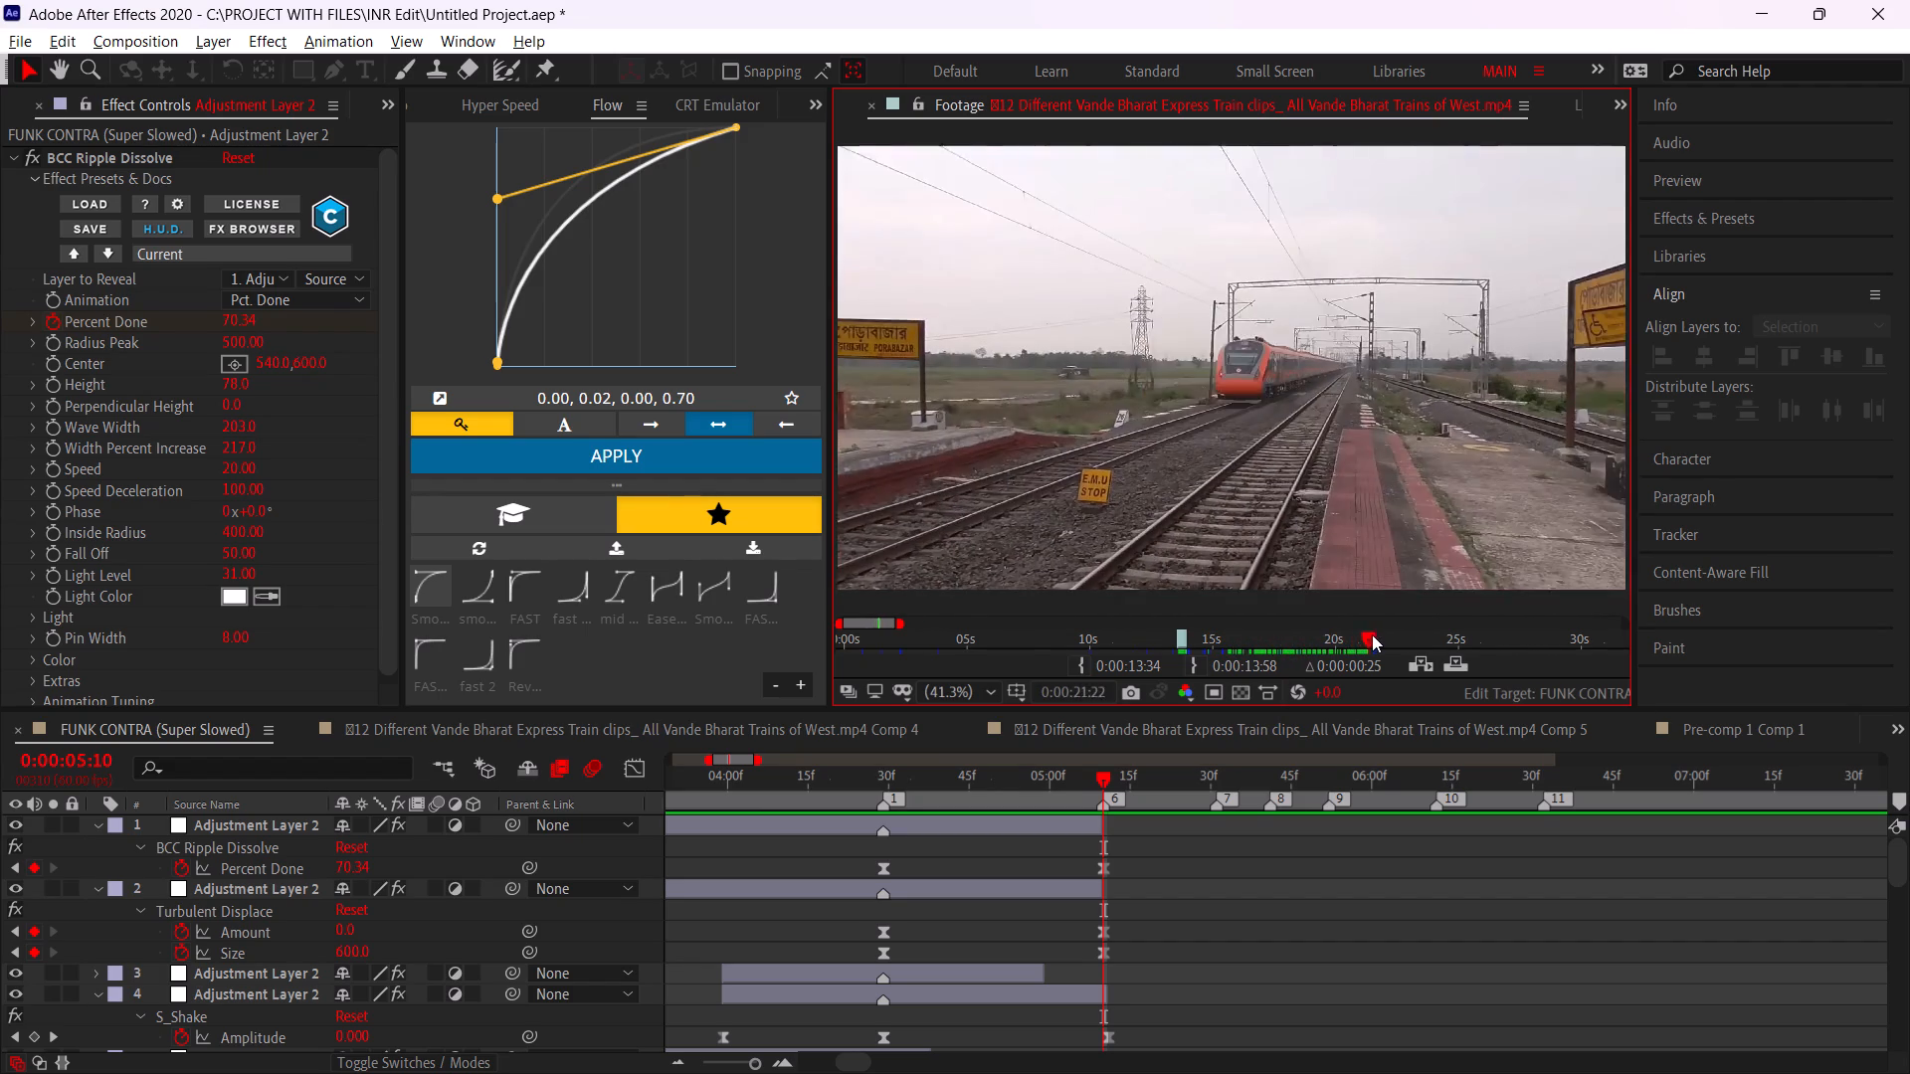
pyautogui.moveTo(1372, 634); pyautogui.dragTo(1346, 626)
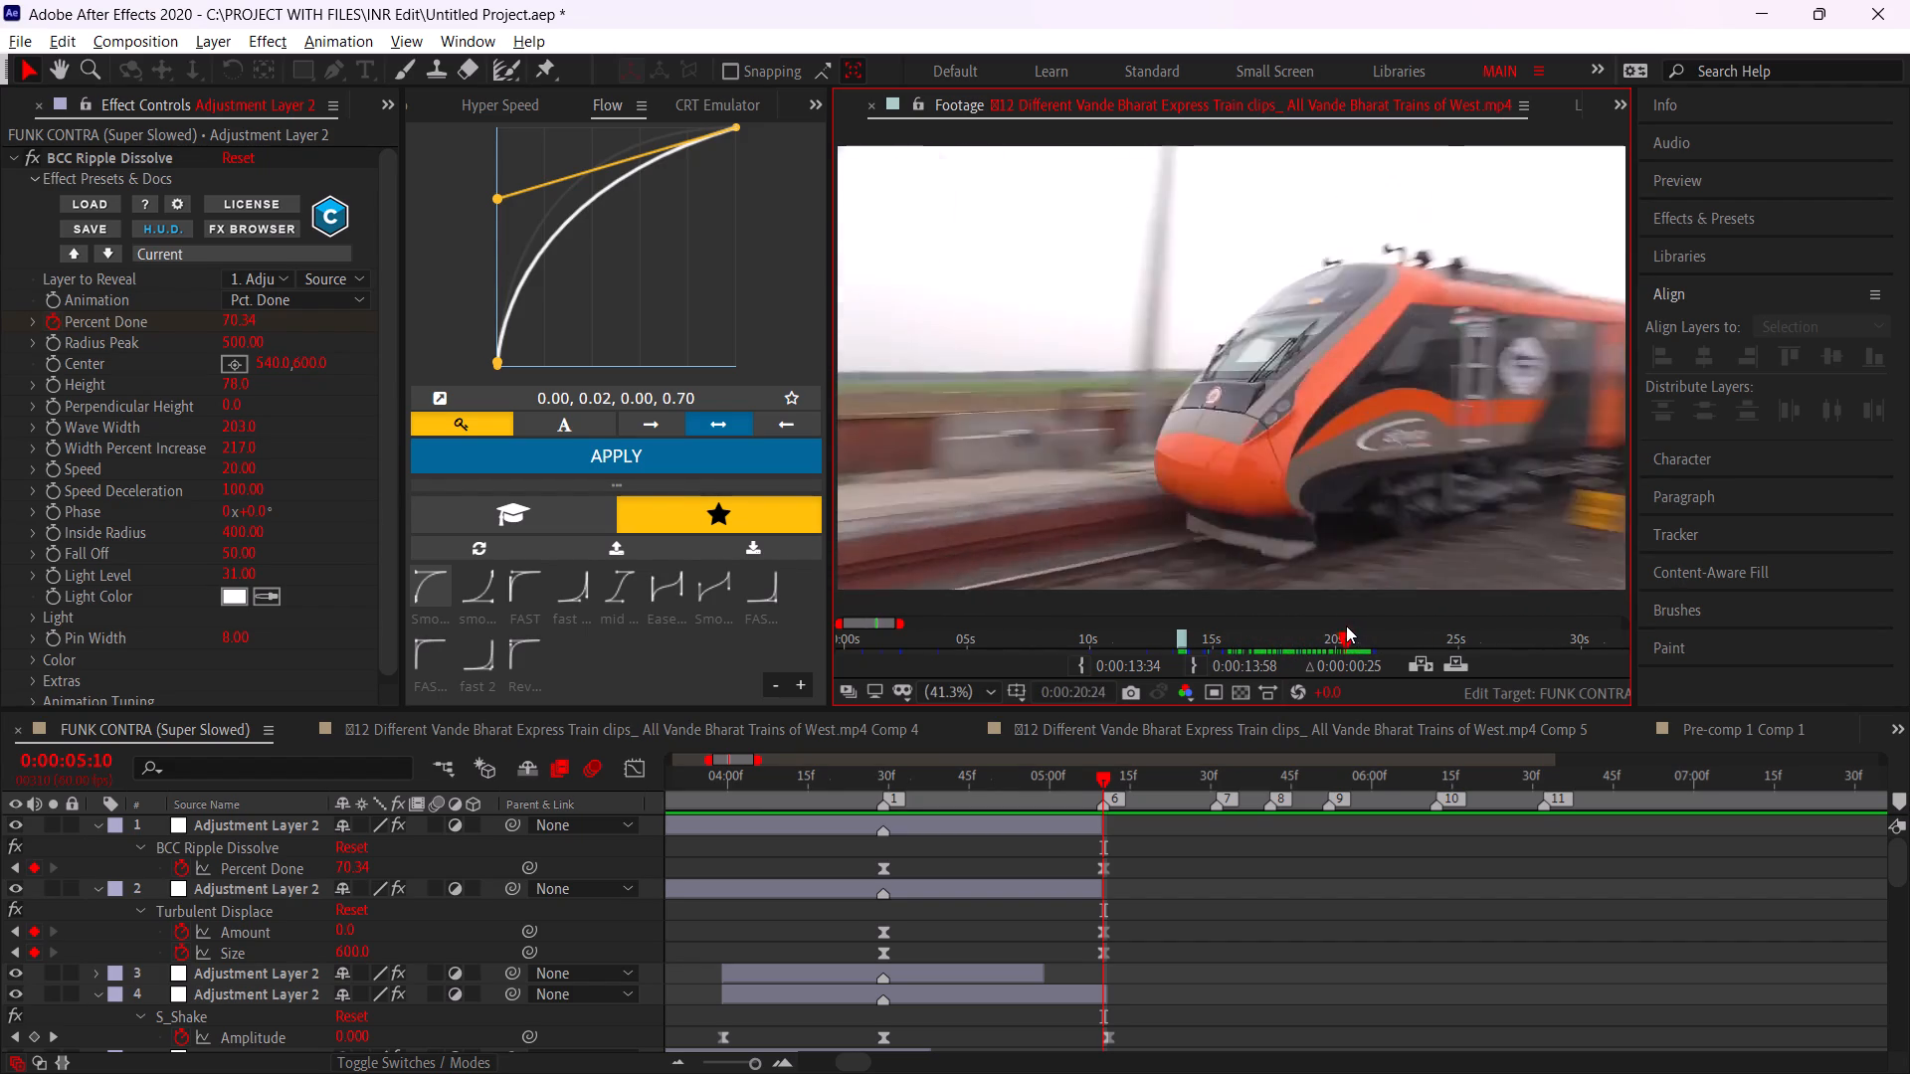
pyautogui.moveTo(1346, 626); pyautogui.dragTo(1353, 626)
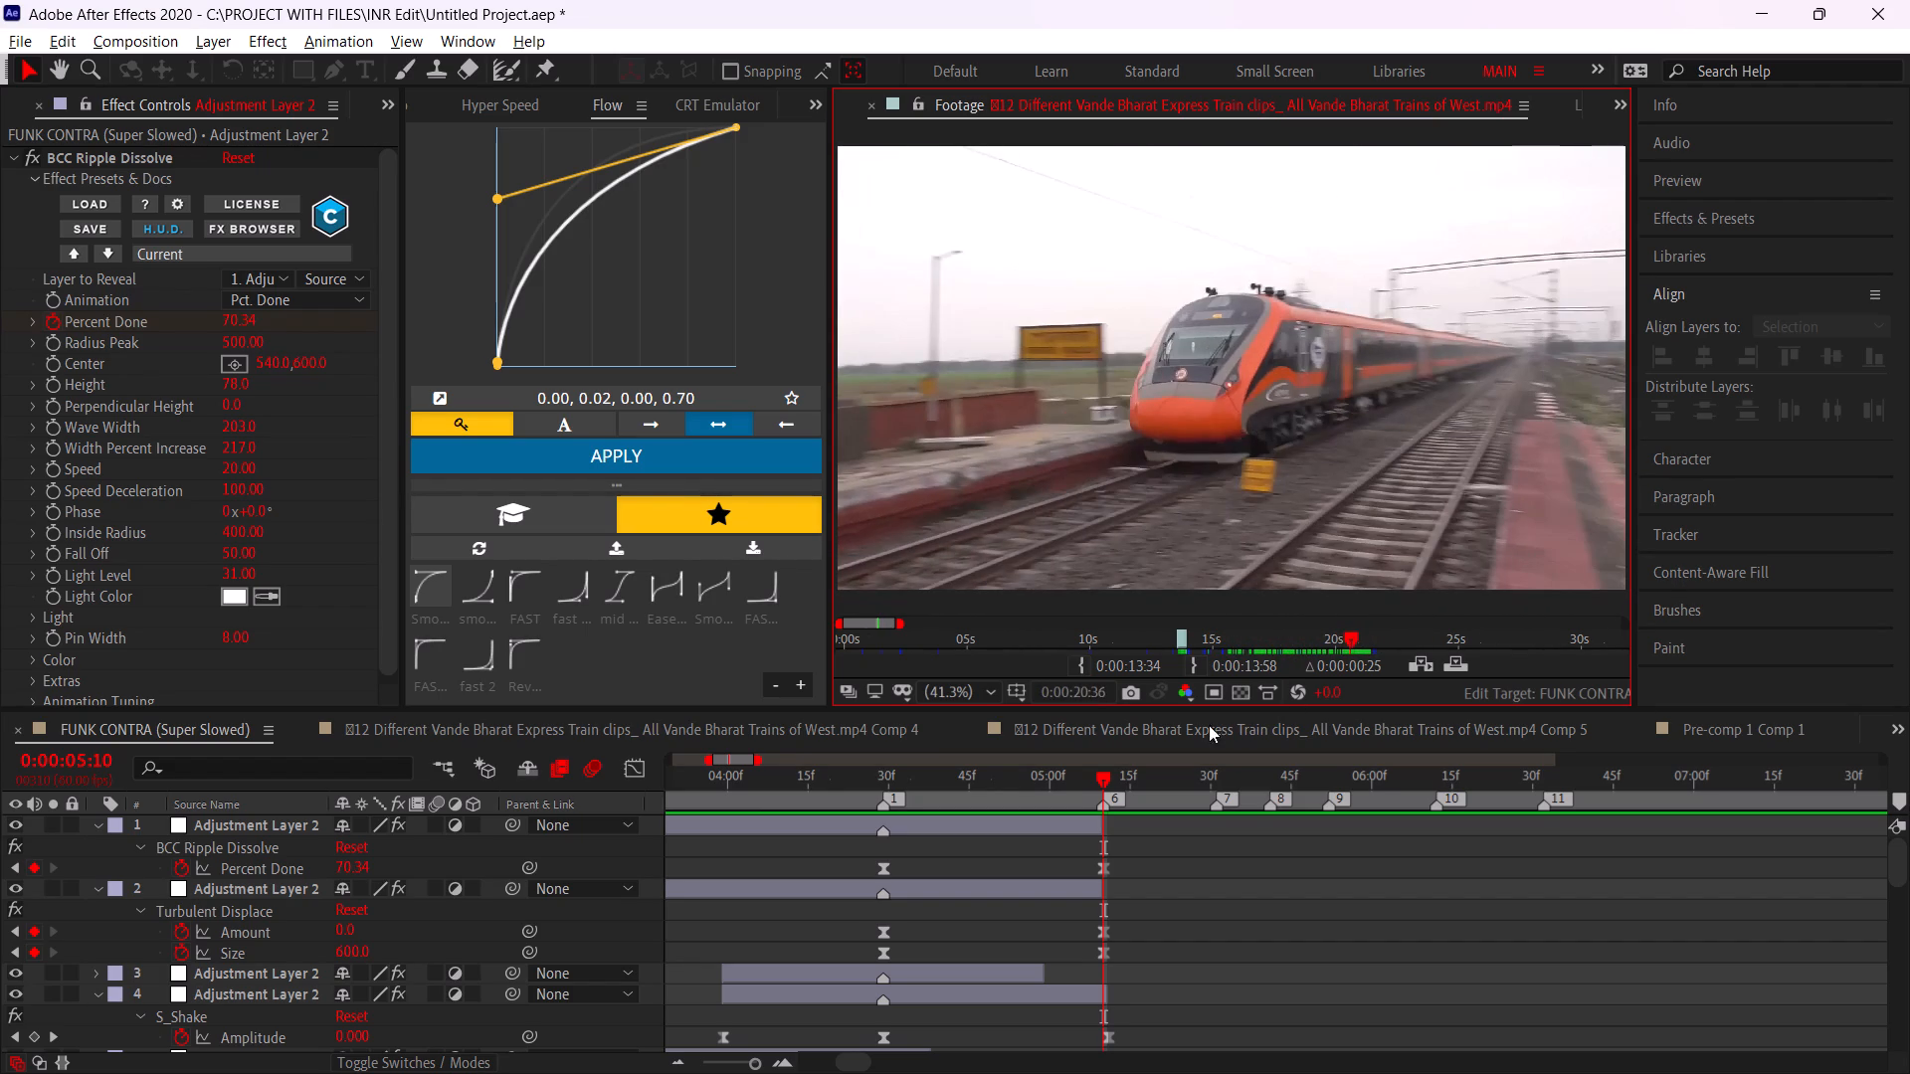
# Repeatedly play the FUNK CONTRA composition from around marker 6 to listen to the beats where the next clip starts.
pyautogui.click(1099, 762)
pyautogui.click(1102, 775)
pyautogui.press('space')
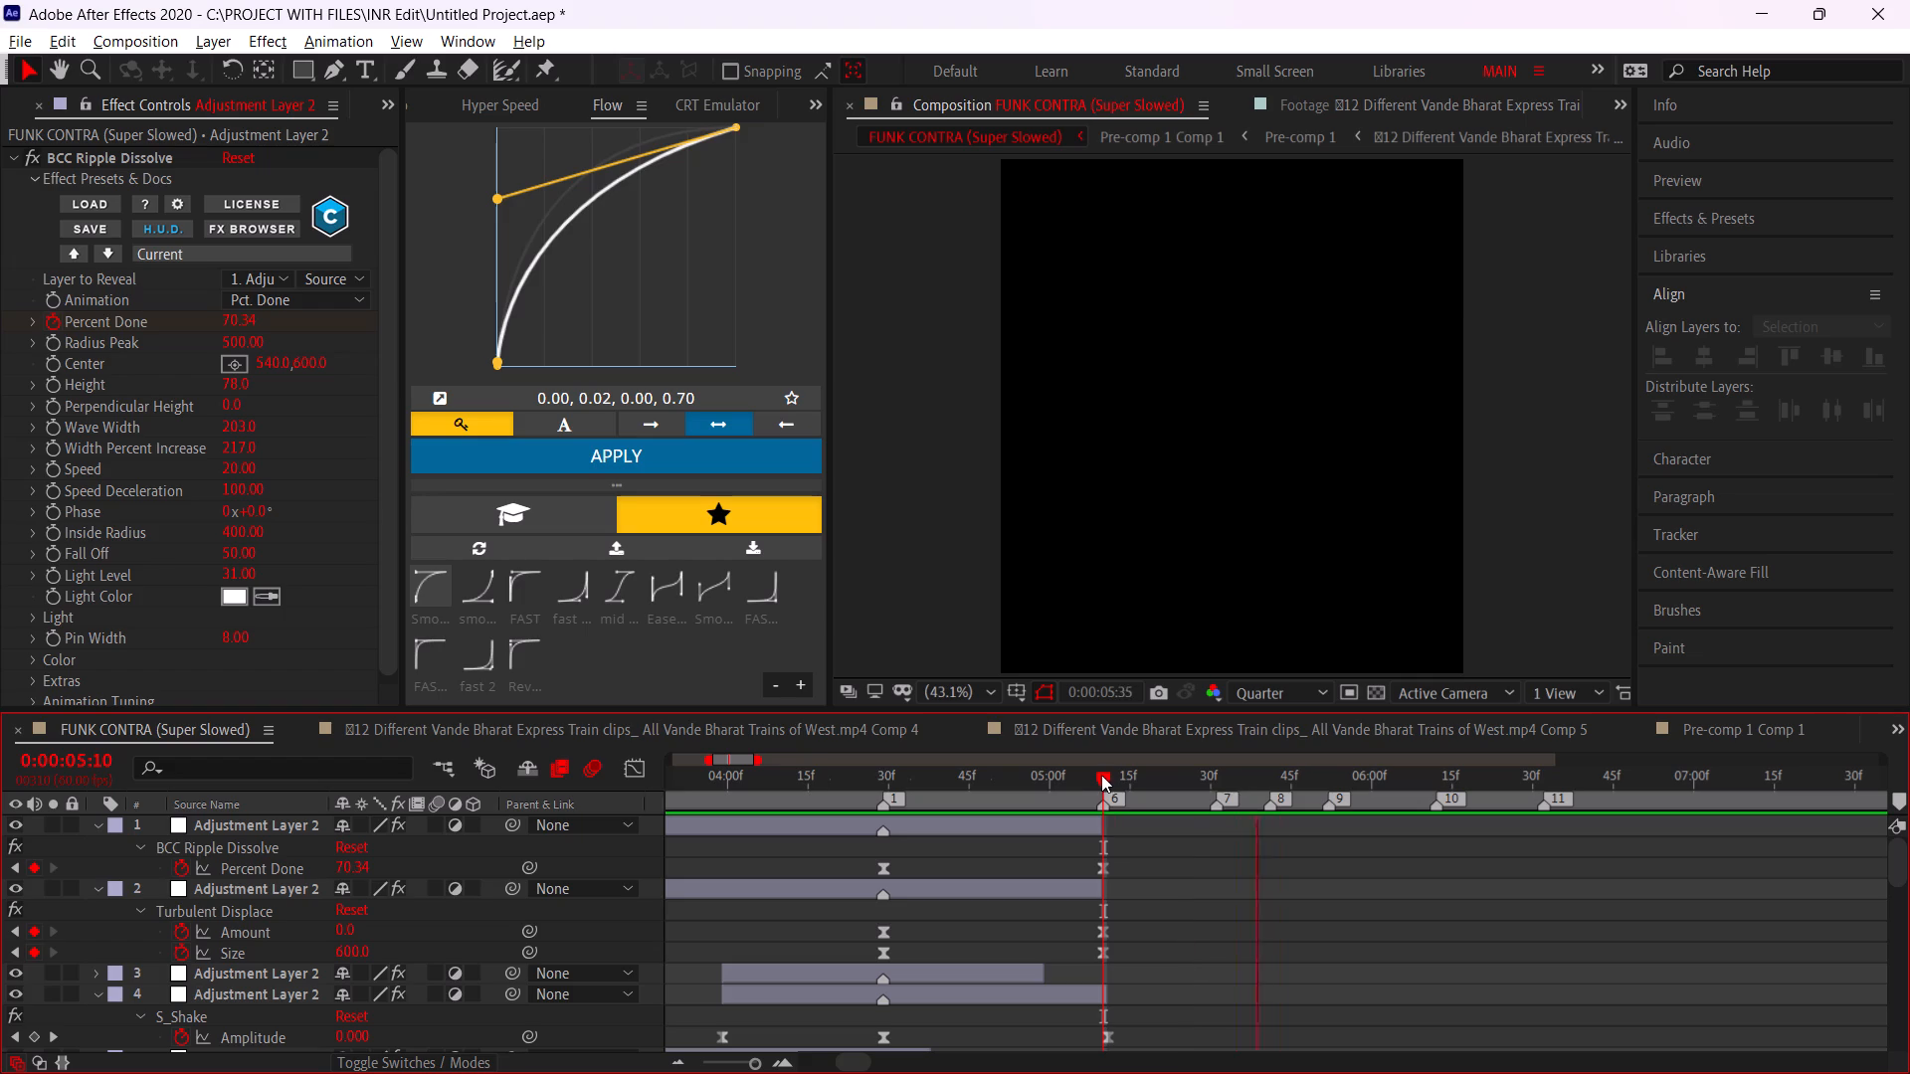
pyautogui.click(1092, 775)
pyautogui.press('space')
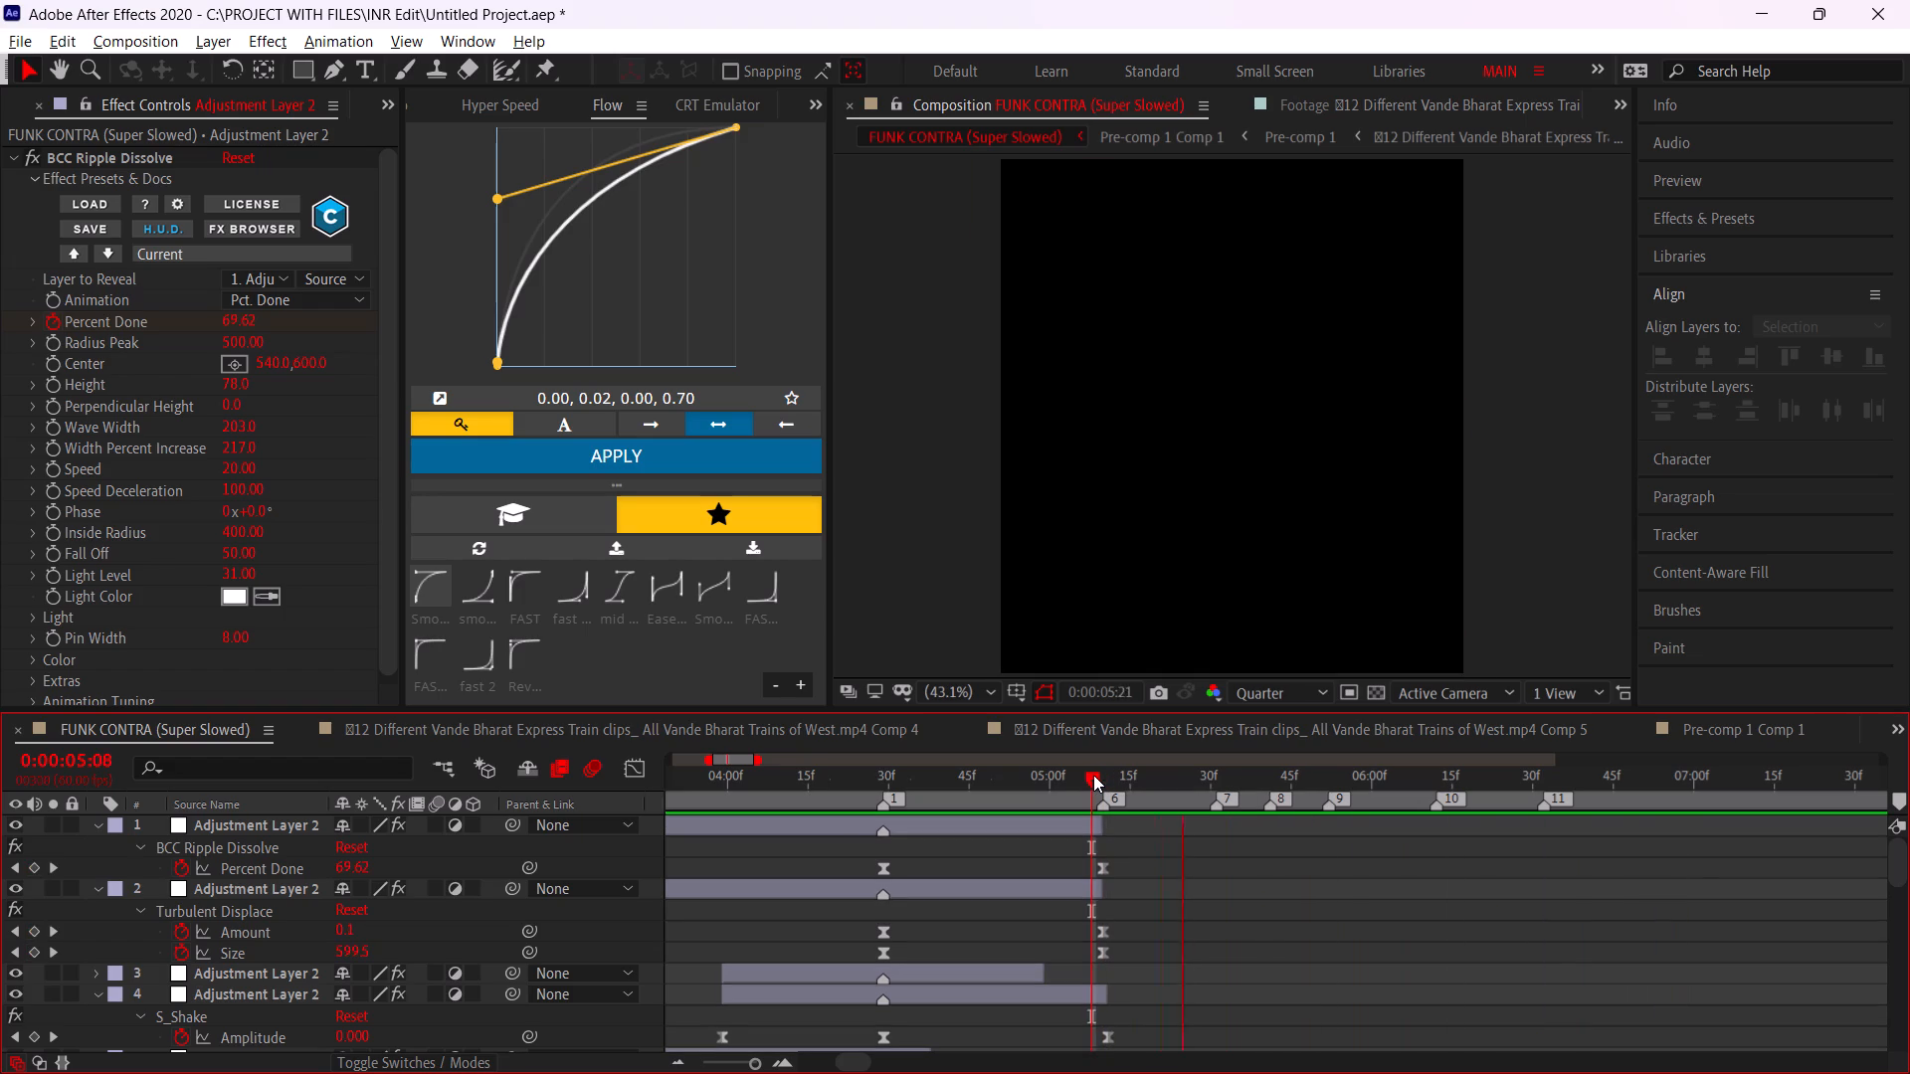
pyautogui.click(1093, 775)
pyautogui.press('space')
pyautogui.click(1093, 775)
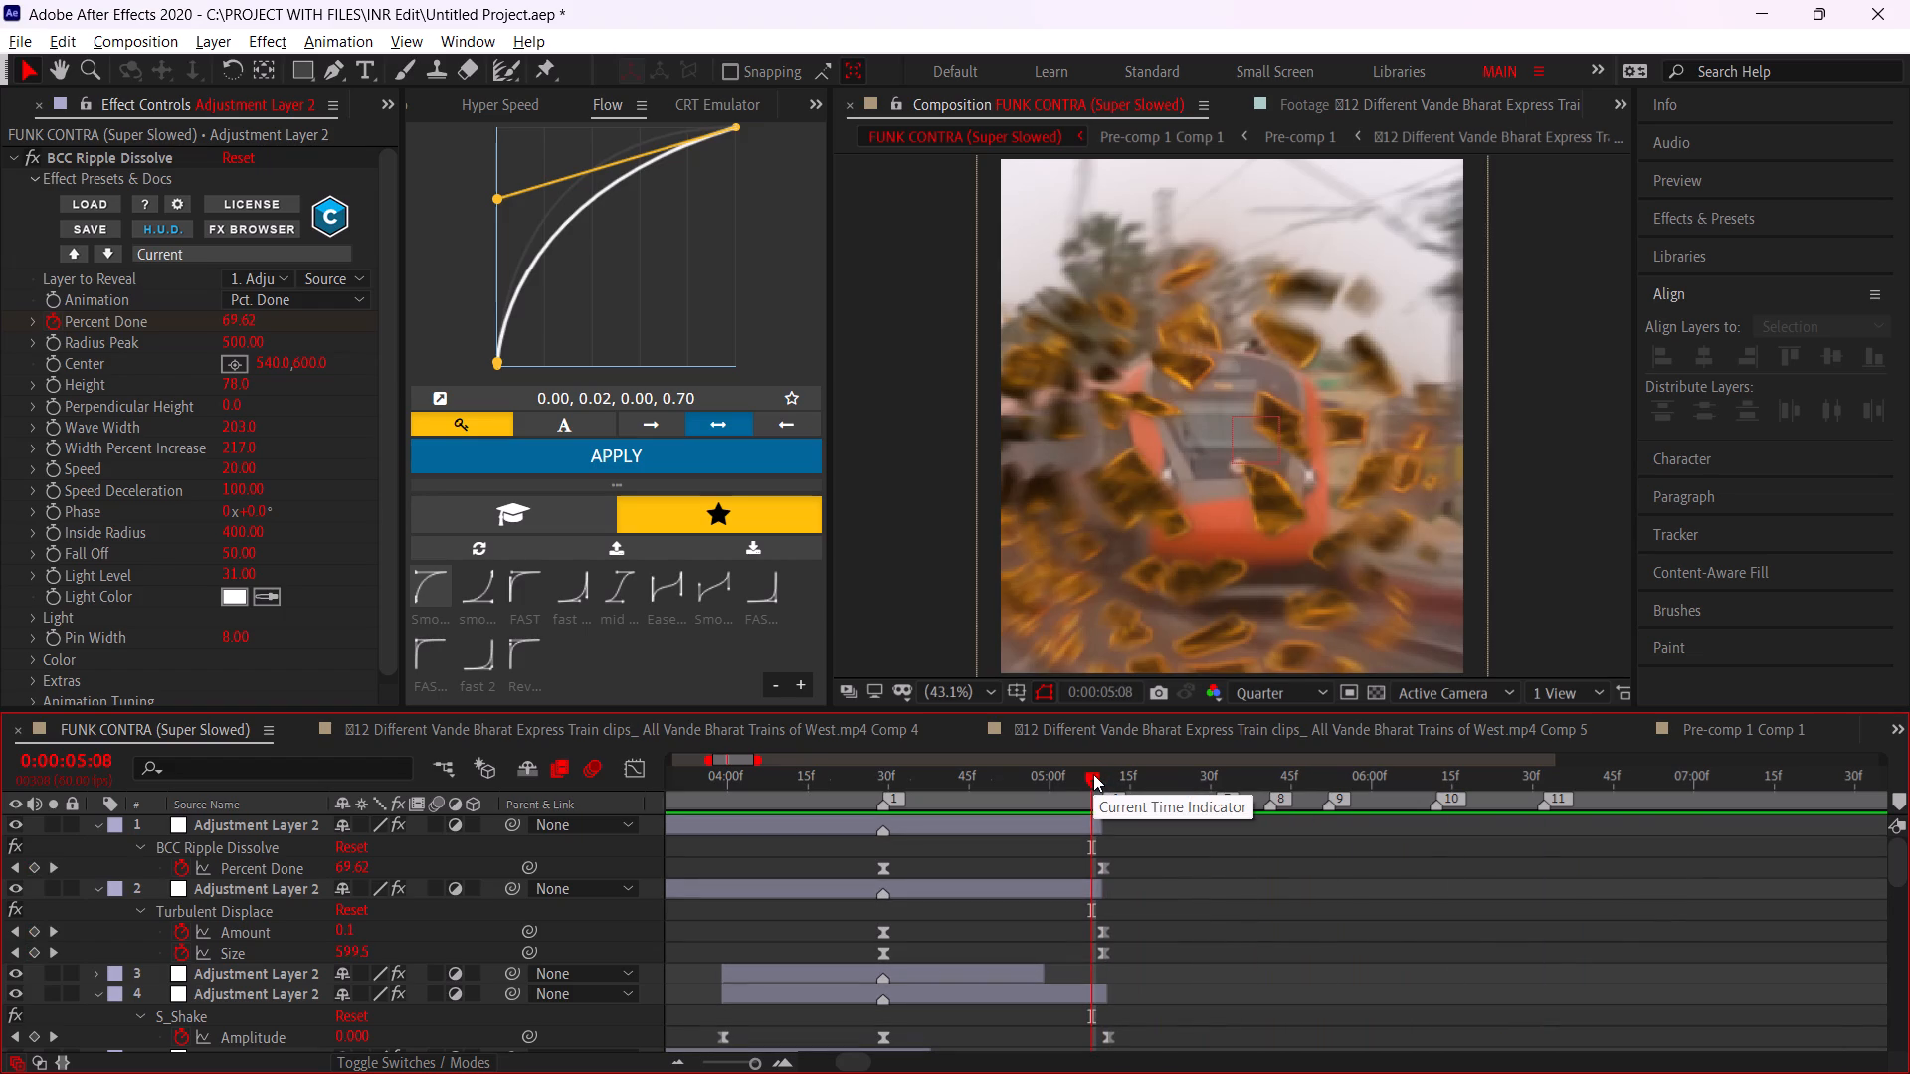
pyautogui.click(1093, 774)
pyautogui.press('space')
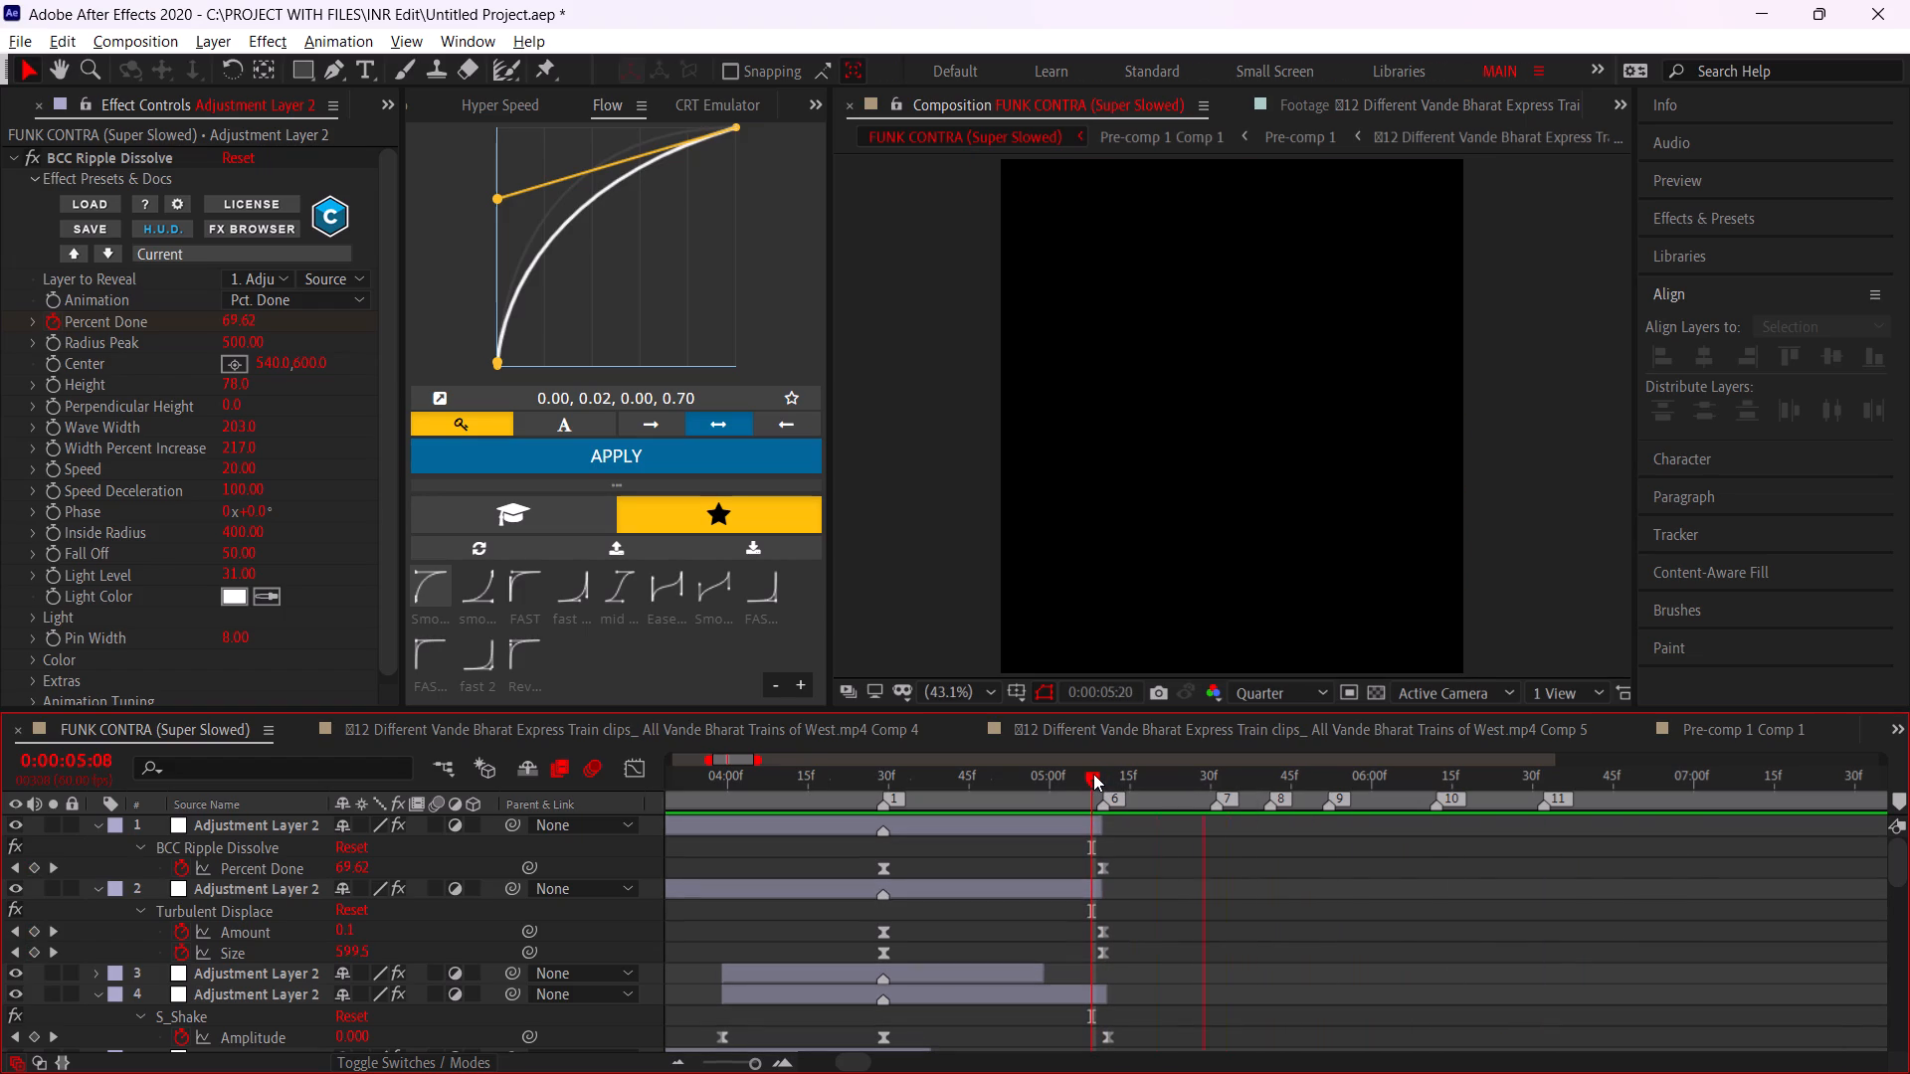
pyautogui.click(1093, 774)
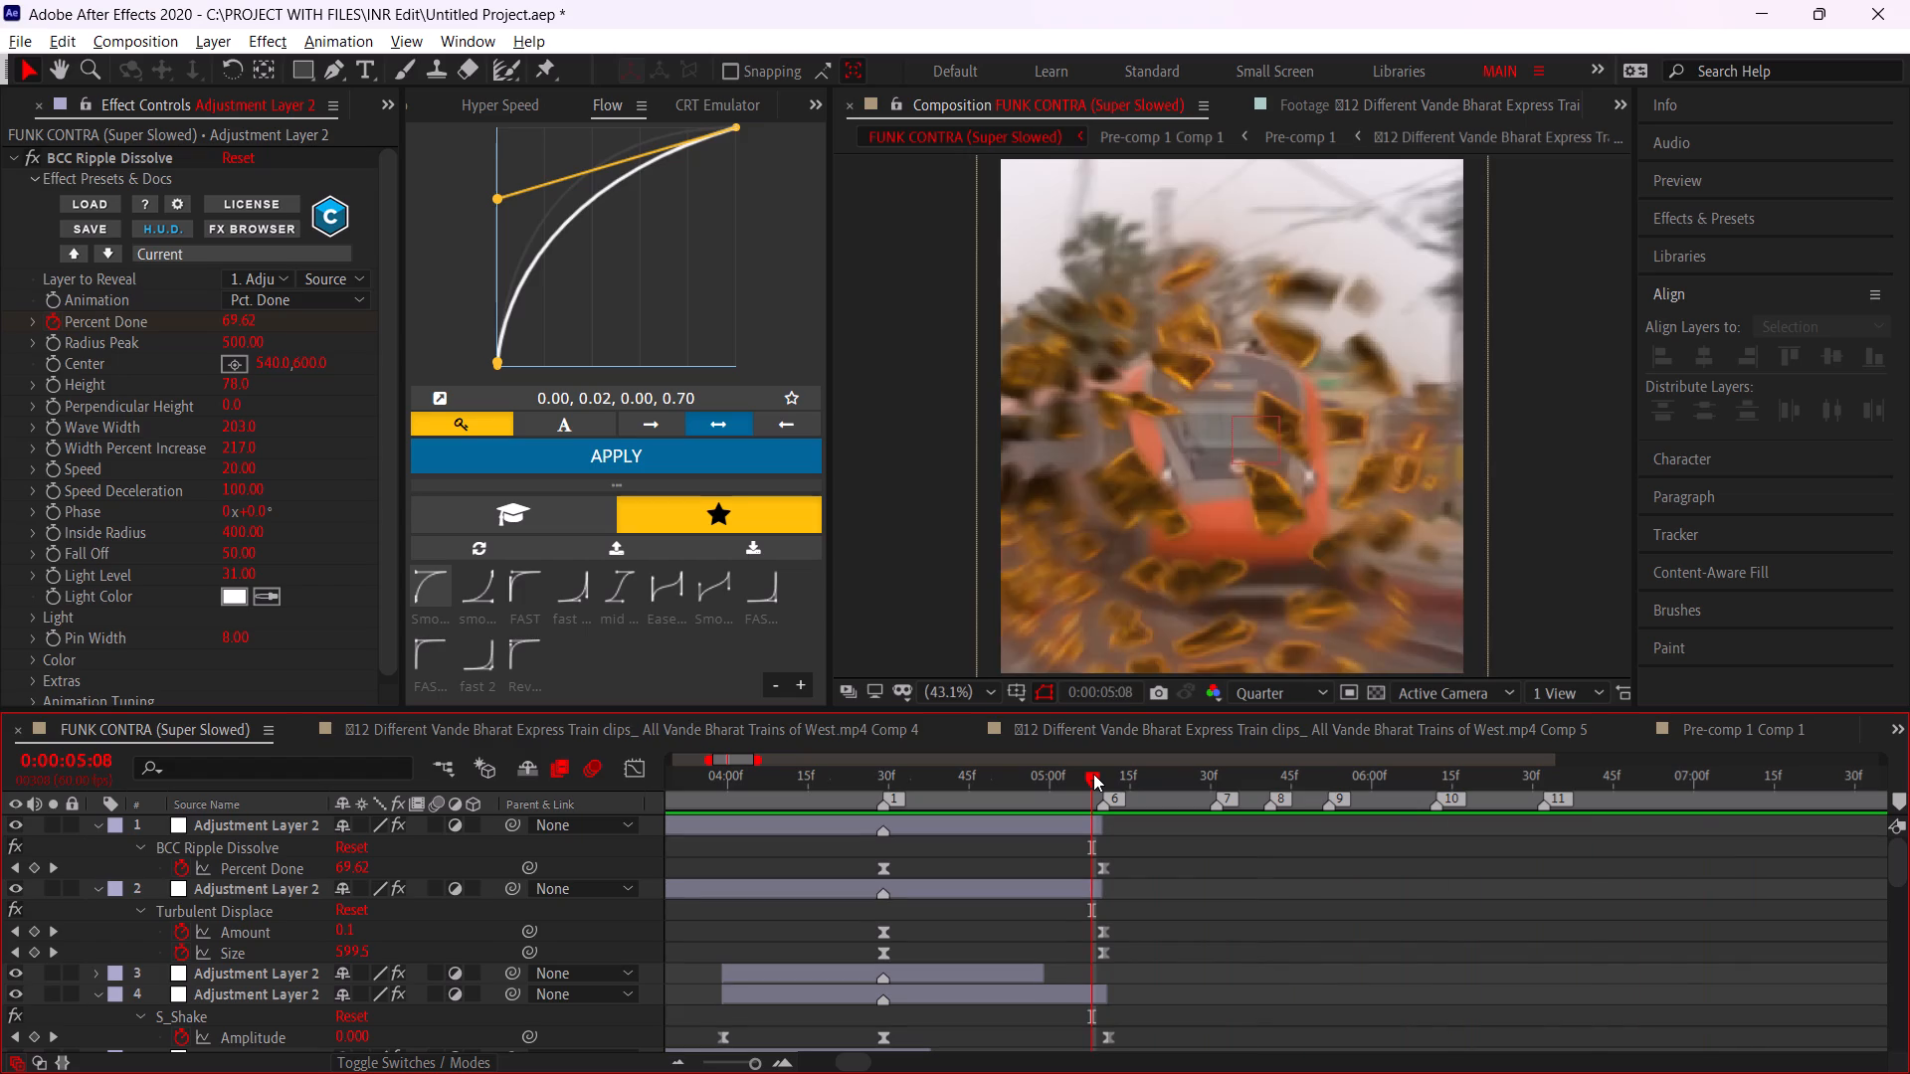
pyautogui.press('space')
pyautogui.click(1093, 774)
pyautogui.press('space')
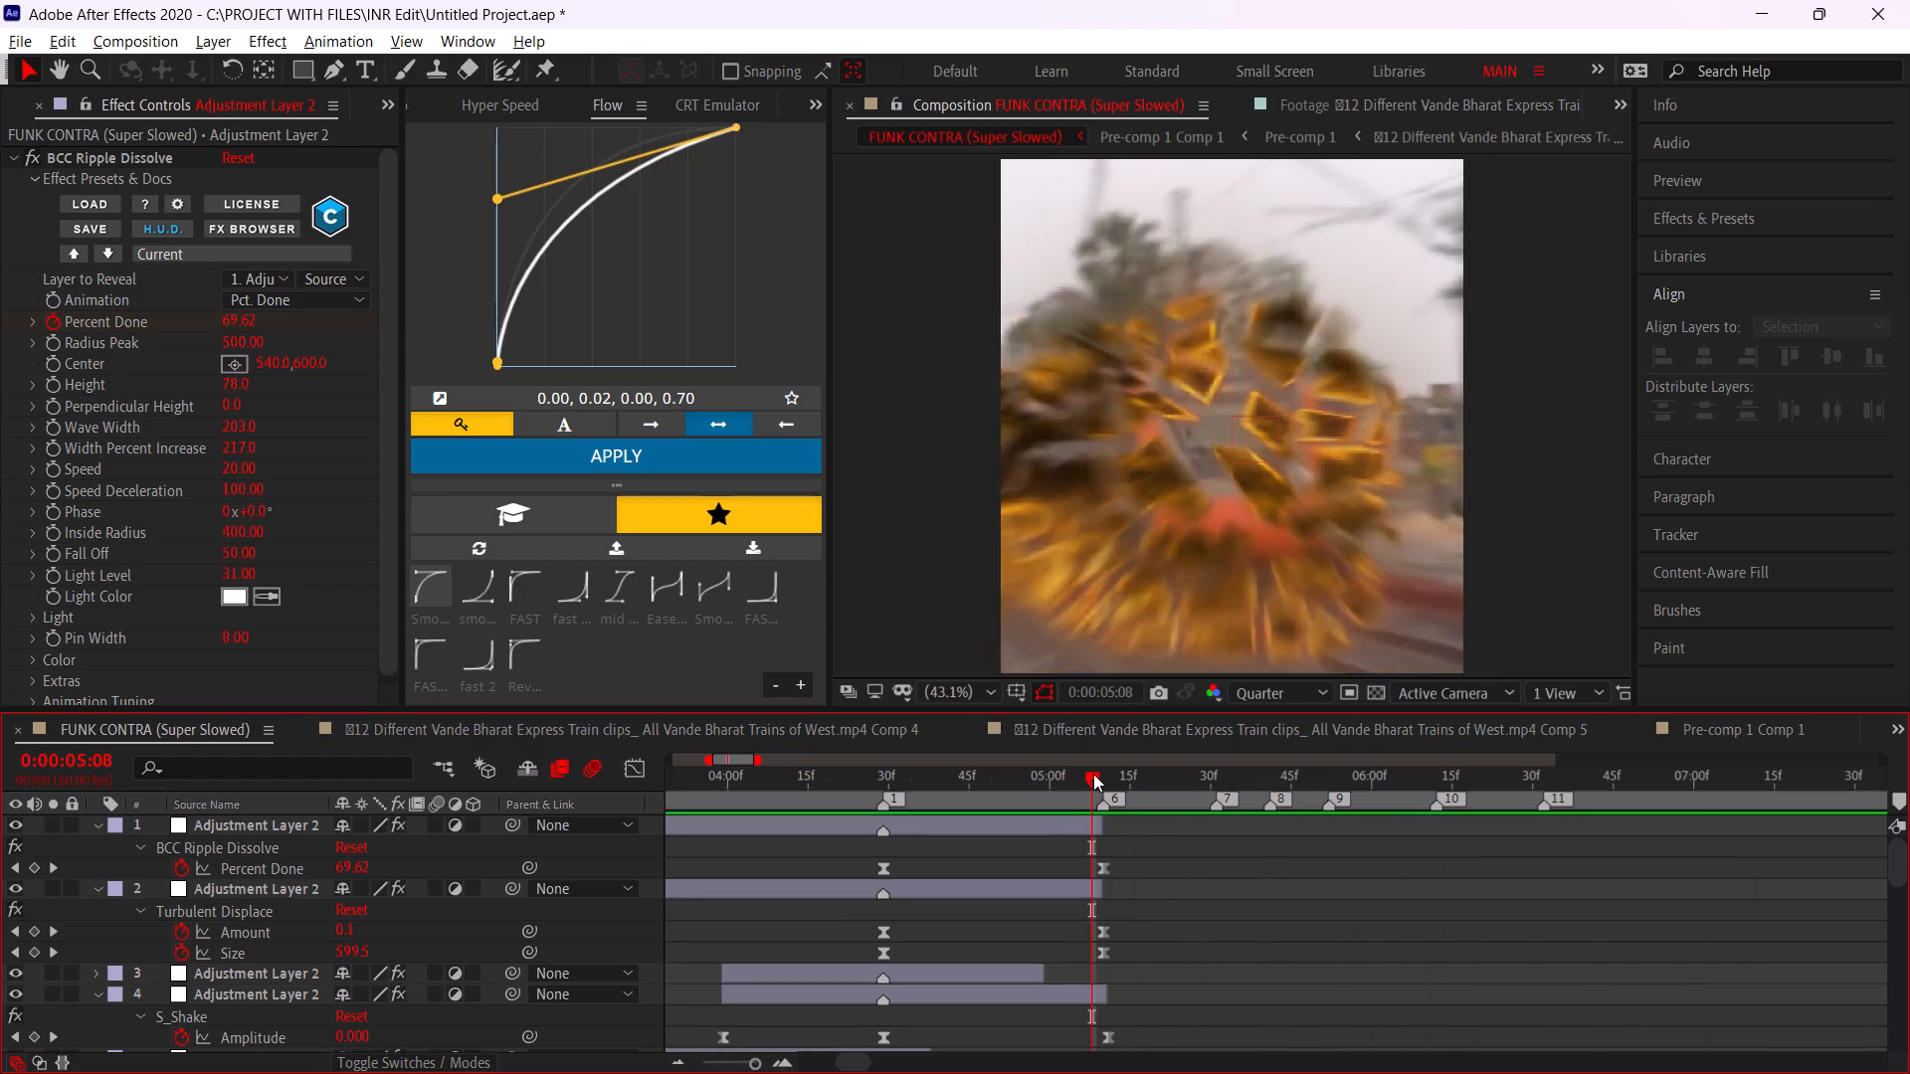
pyautogui.click(1093, 774)
# Find the next train shot in the Vande Bharat source footage and set its in point to 0:00:20:24 and out point to 0:00:20:36.
pyautogui.moveTo(1093, 774); pyautogui.dragTo(1104, 772)
pyautogui.click(1407, 108)
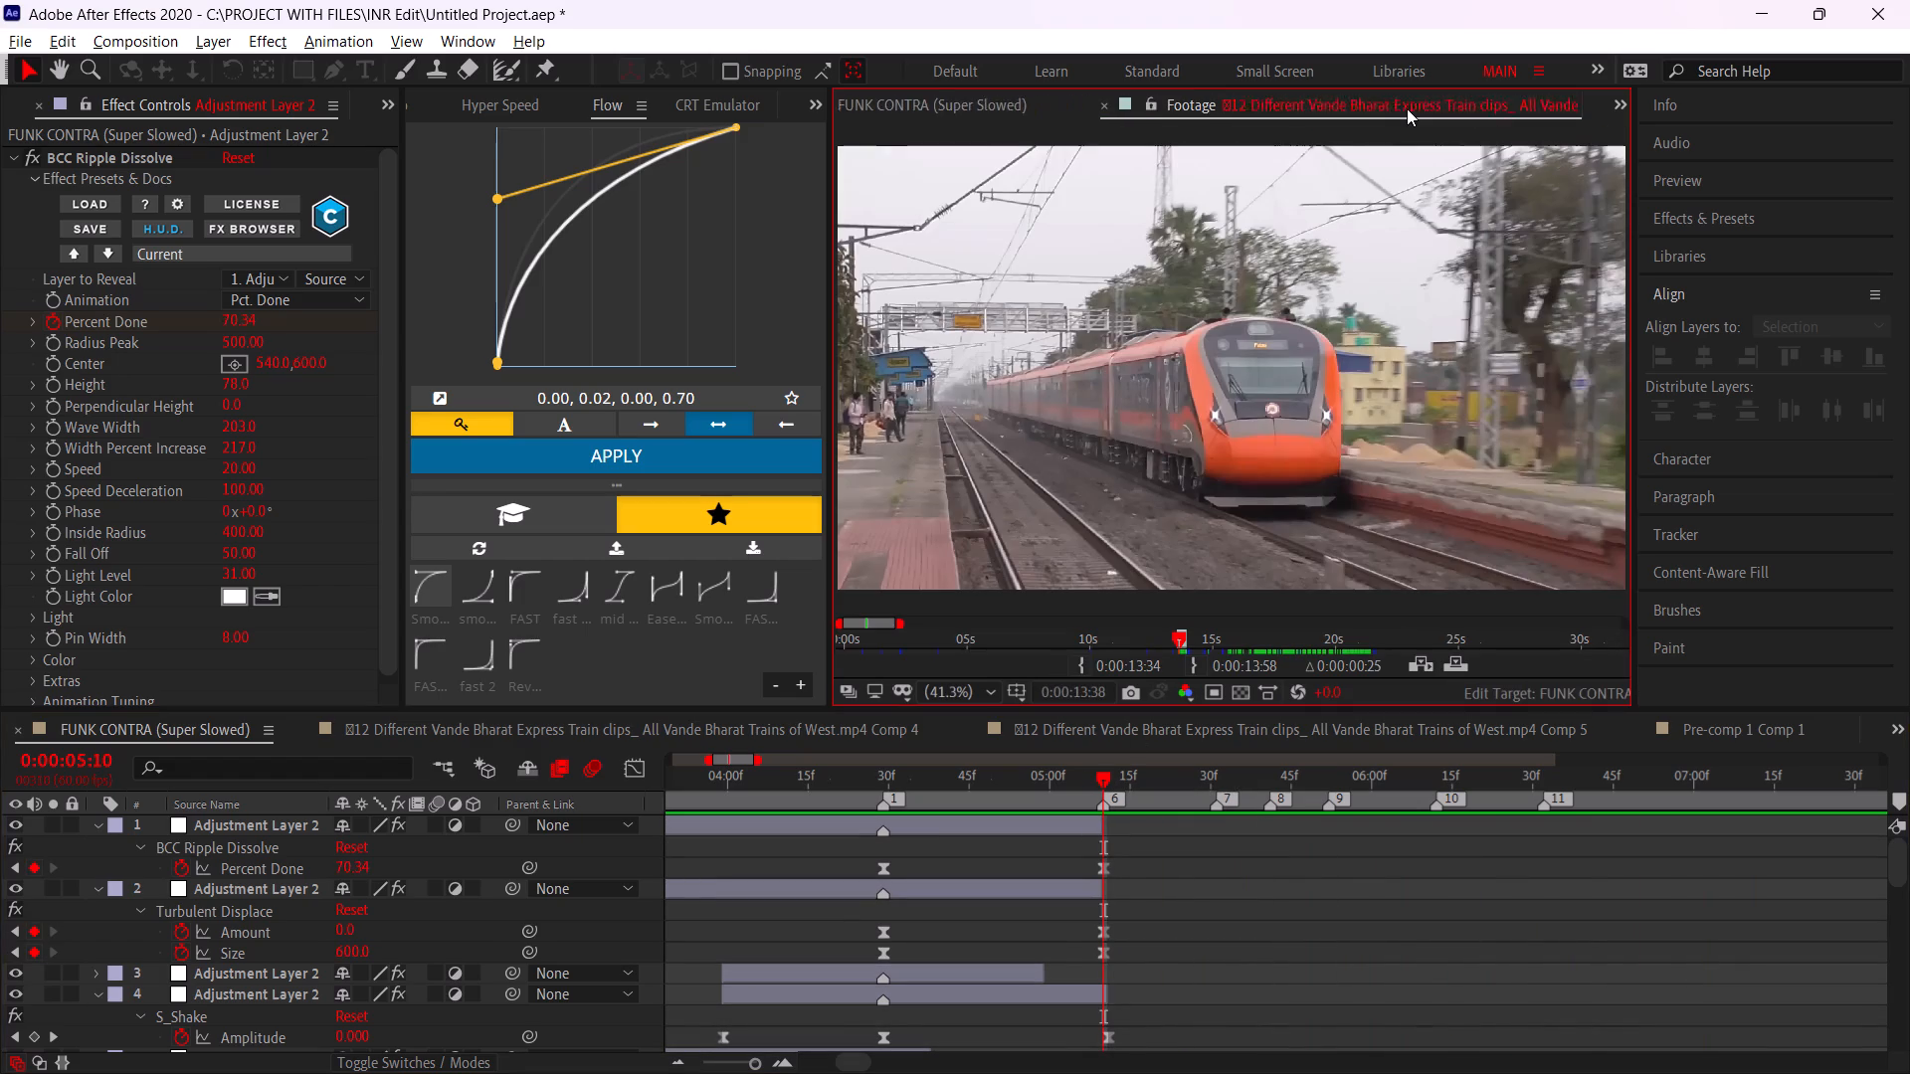
pyautogui.moveTo(1175, 627); pyautogui.dragTo(1252, 638)
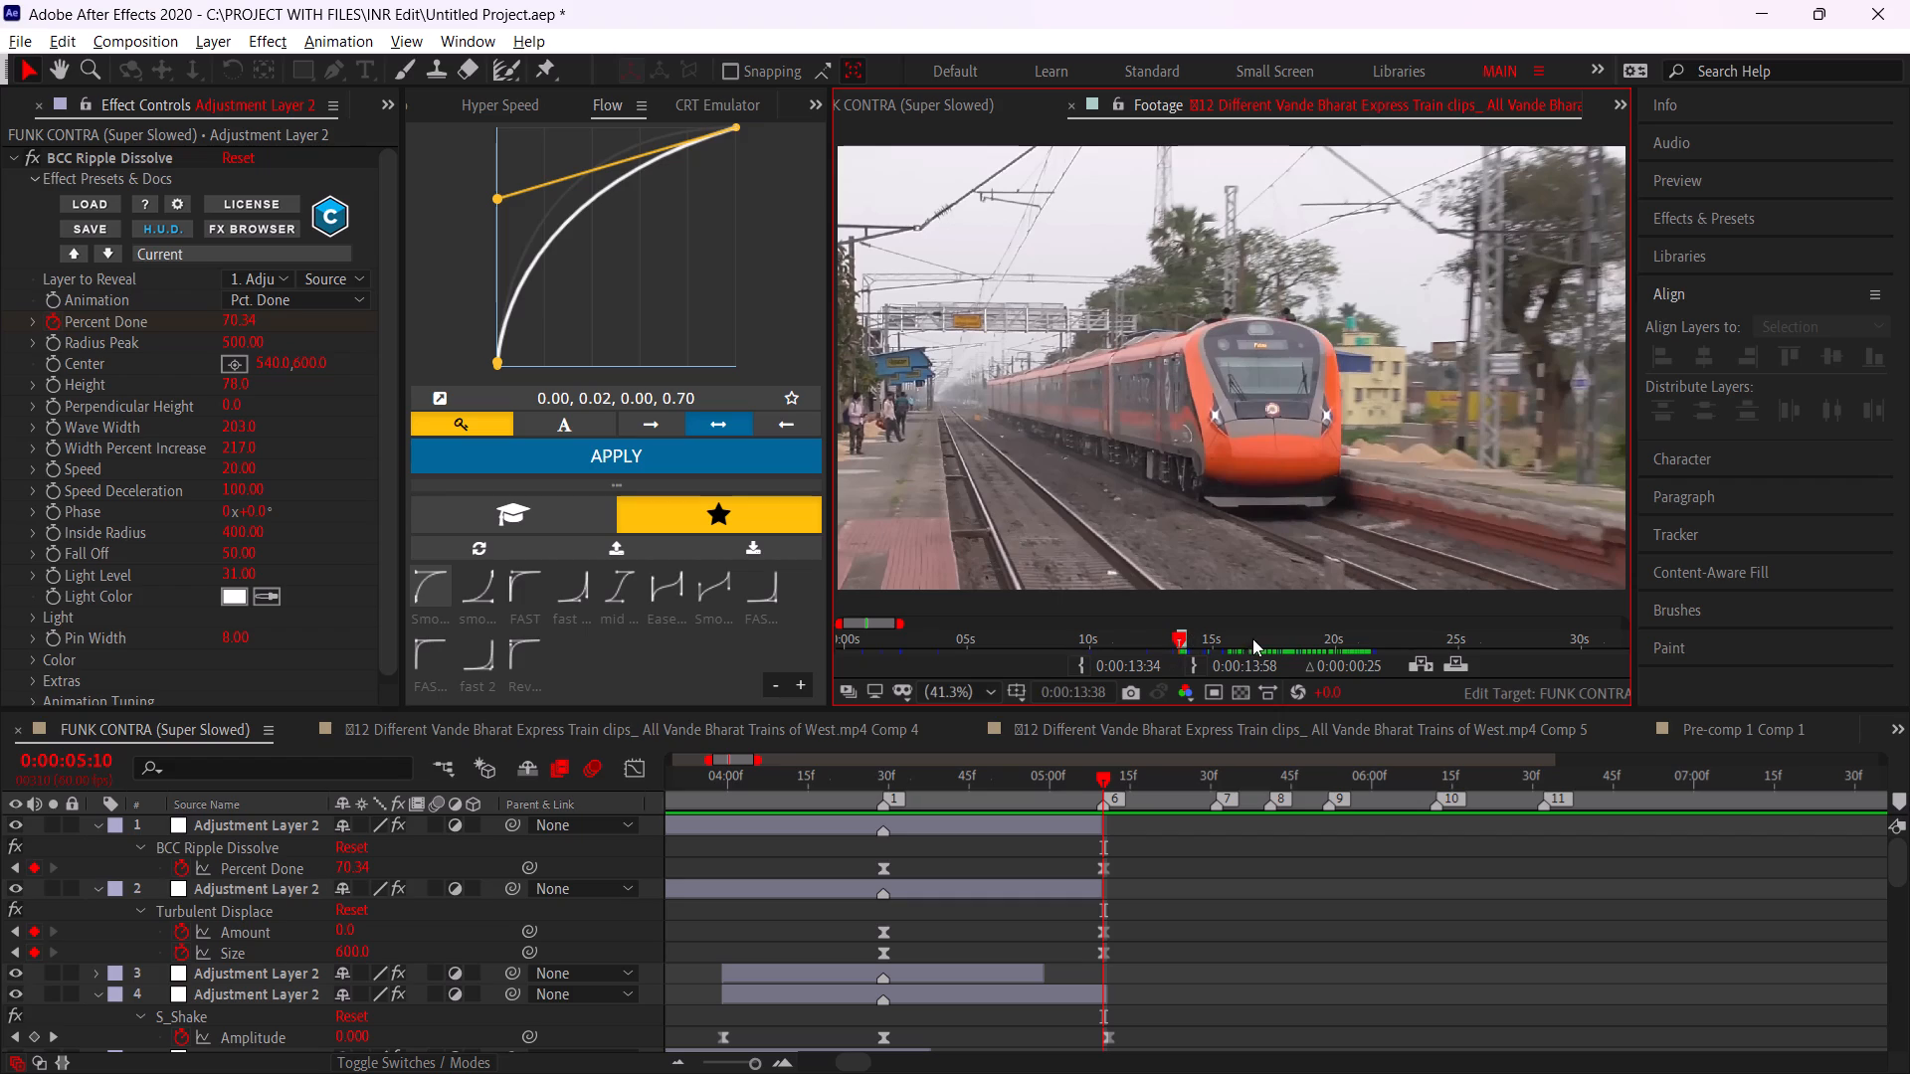
pyautogui.moveTo(1252, 638); pyautogui.dragTo(1253, 638)
pyautogui.moveTo(1185, 635); pyautogui.dragTo(1232, 644)
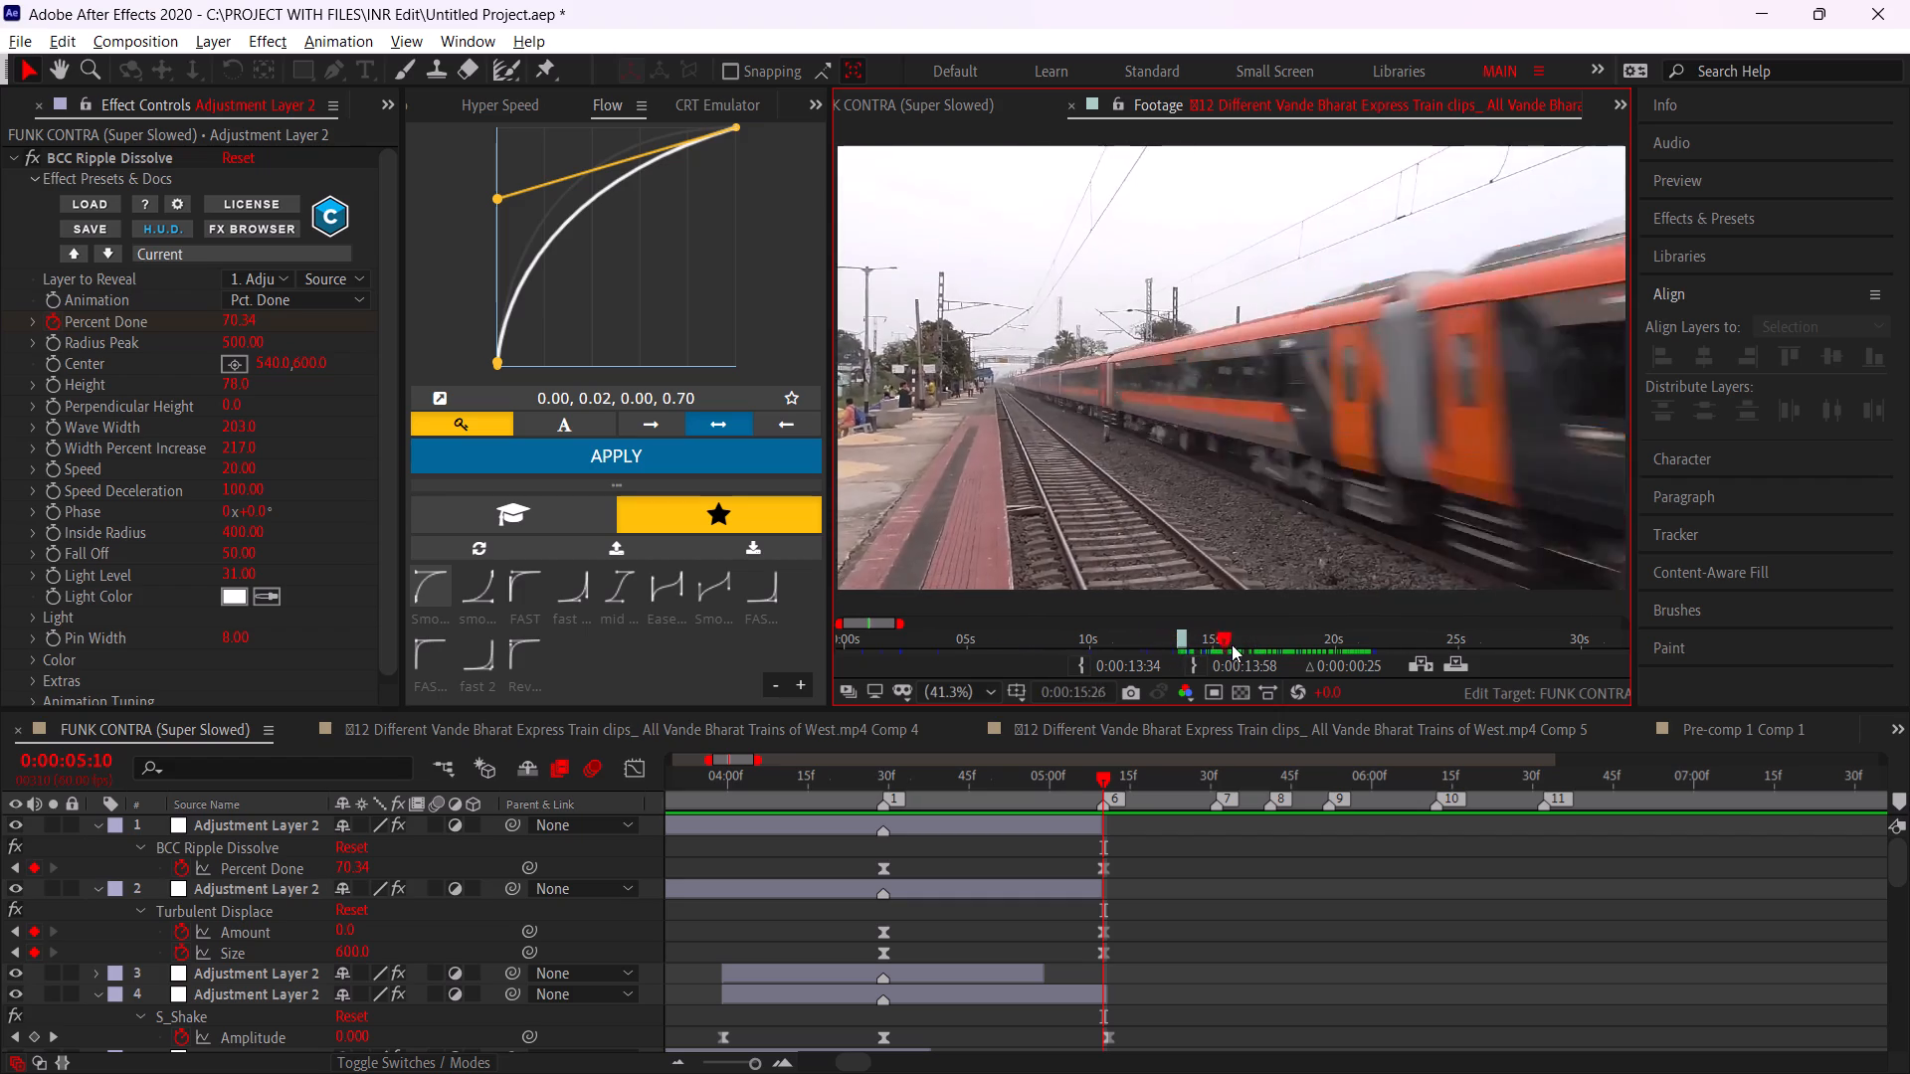
pyautogui.moveTo(1232, 644); pyautogui.dragTo(1354, 611)
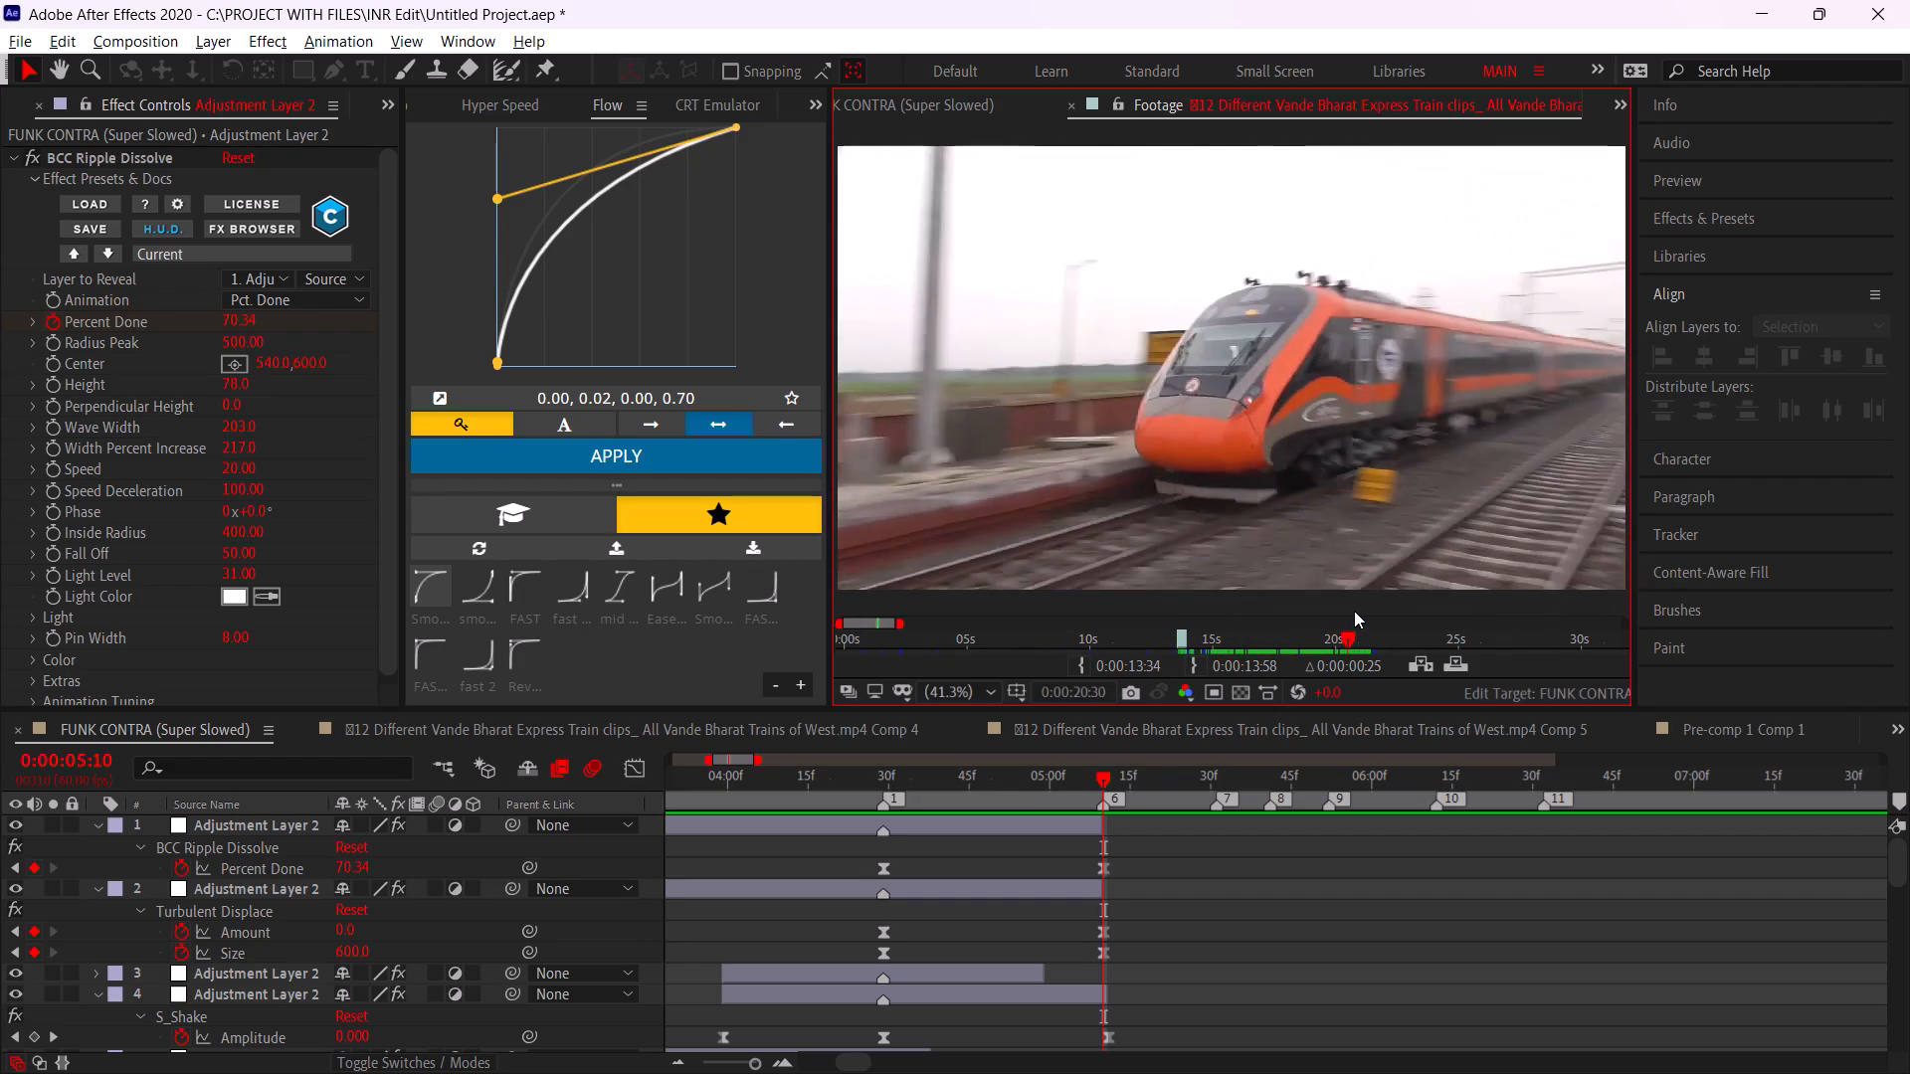
pyautogui.moveTo(1354, 611); pyautogui.dragTo(1352, 608)
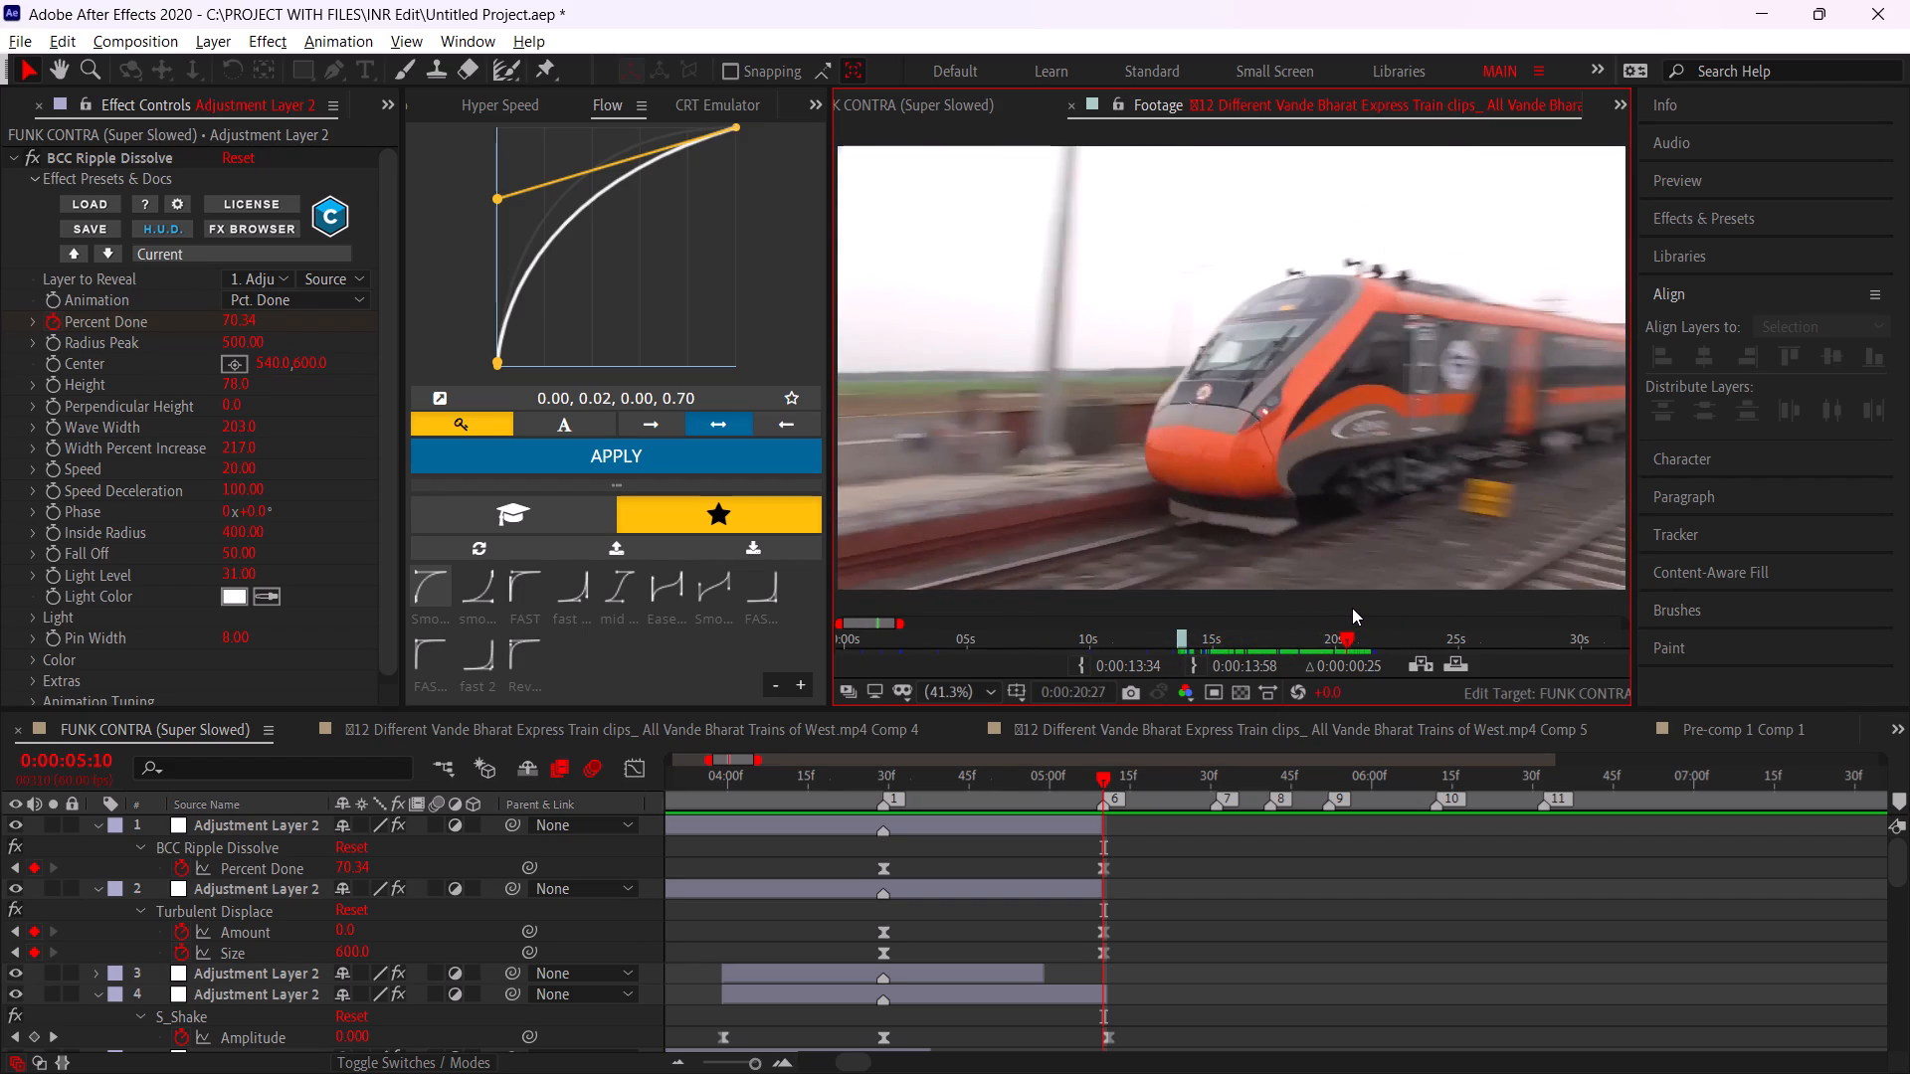
pyautogui.moveTo(1352, 608); pyautogui.dragTo(1351, 607)
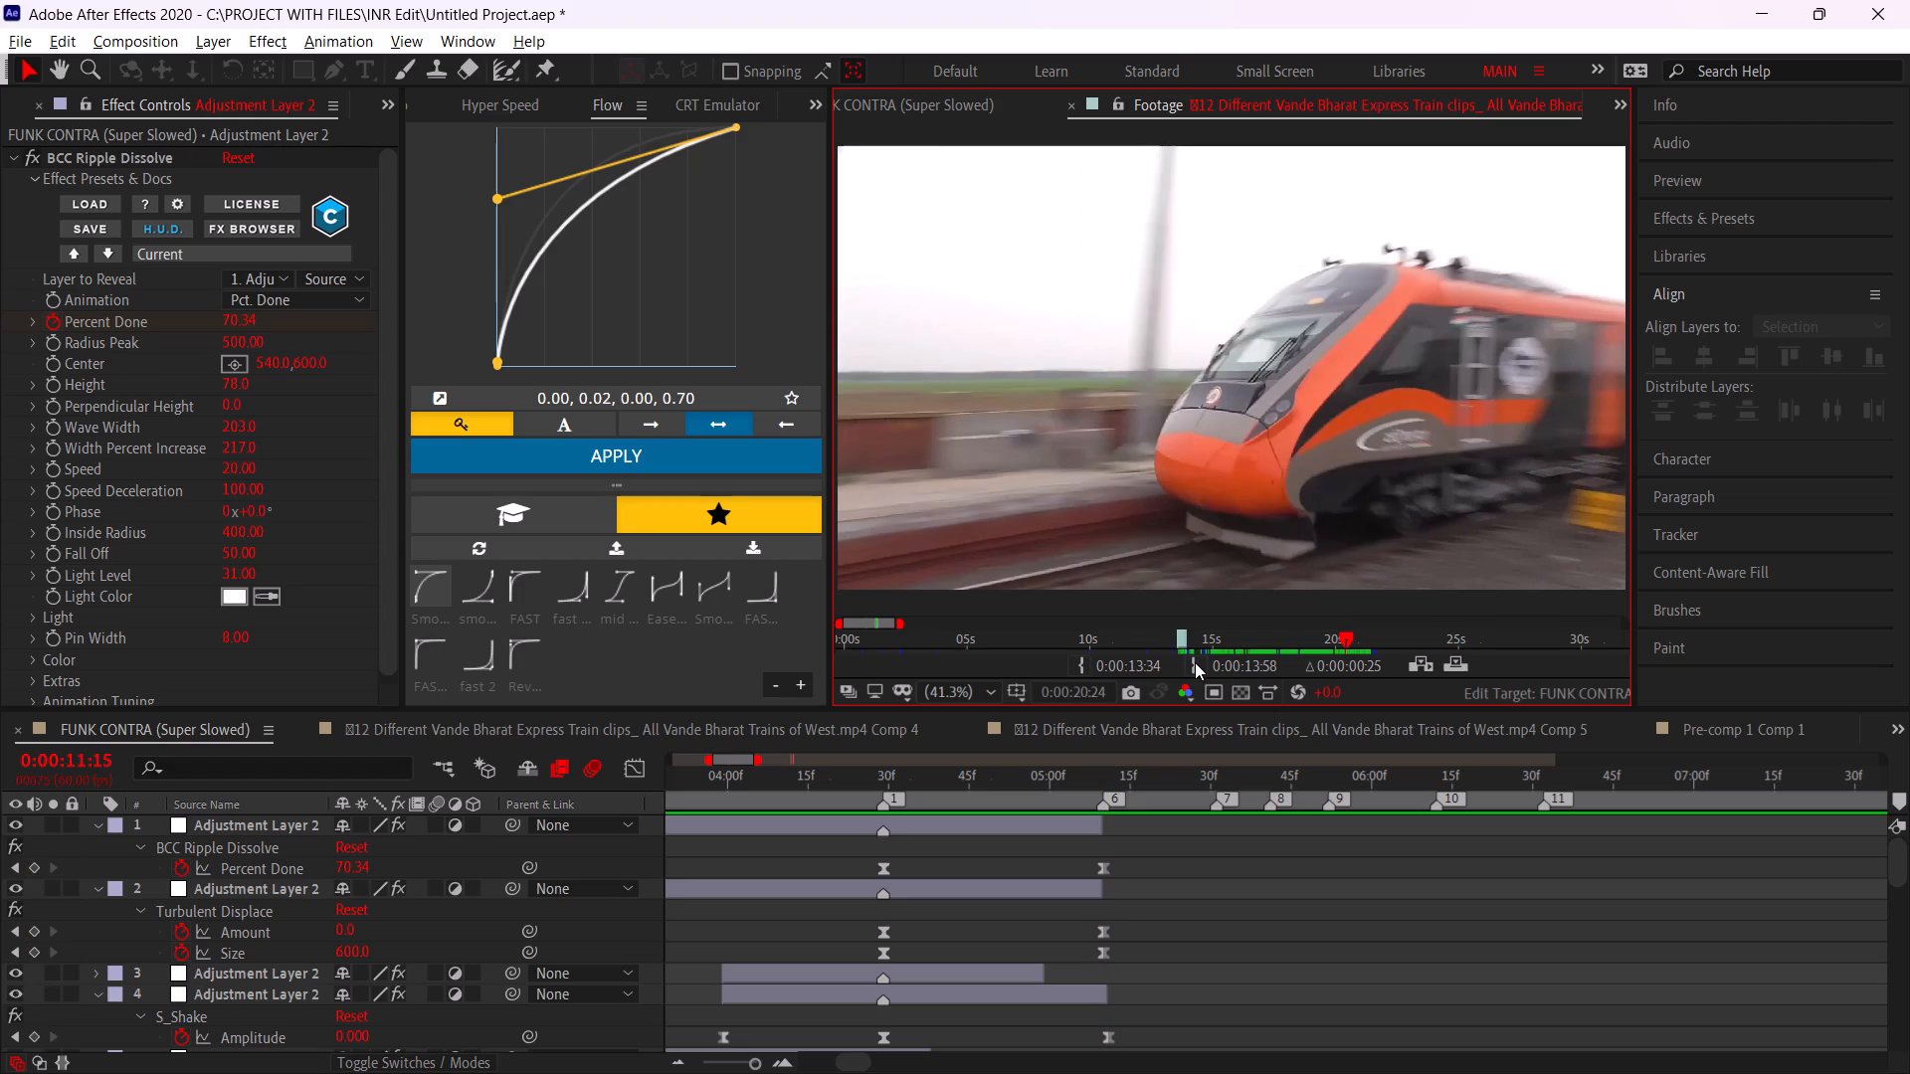
pyautogui.click(1195, 662)
pyautogui.click(1075, 666)
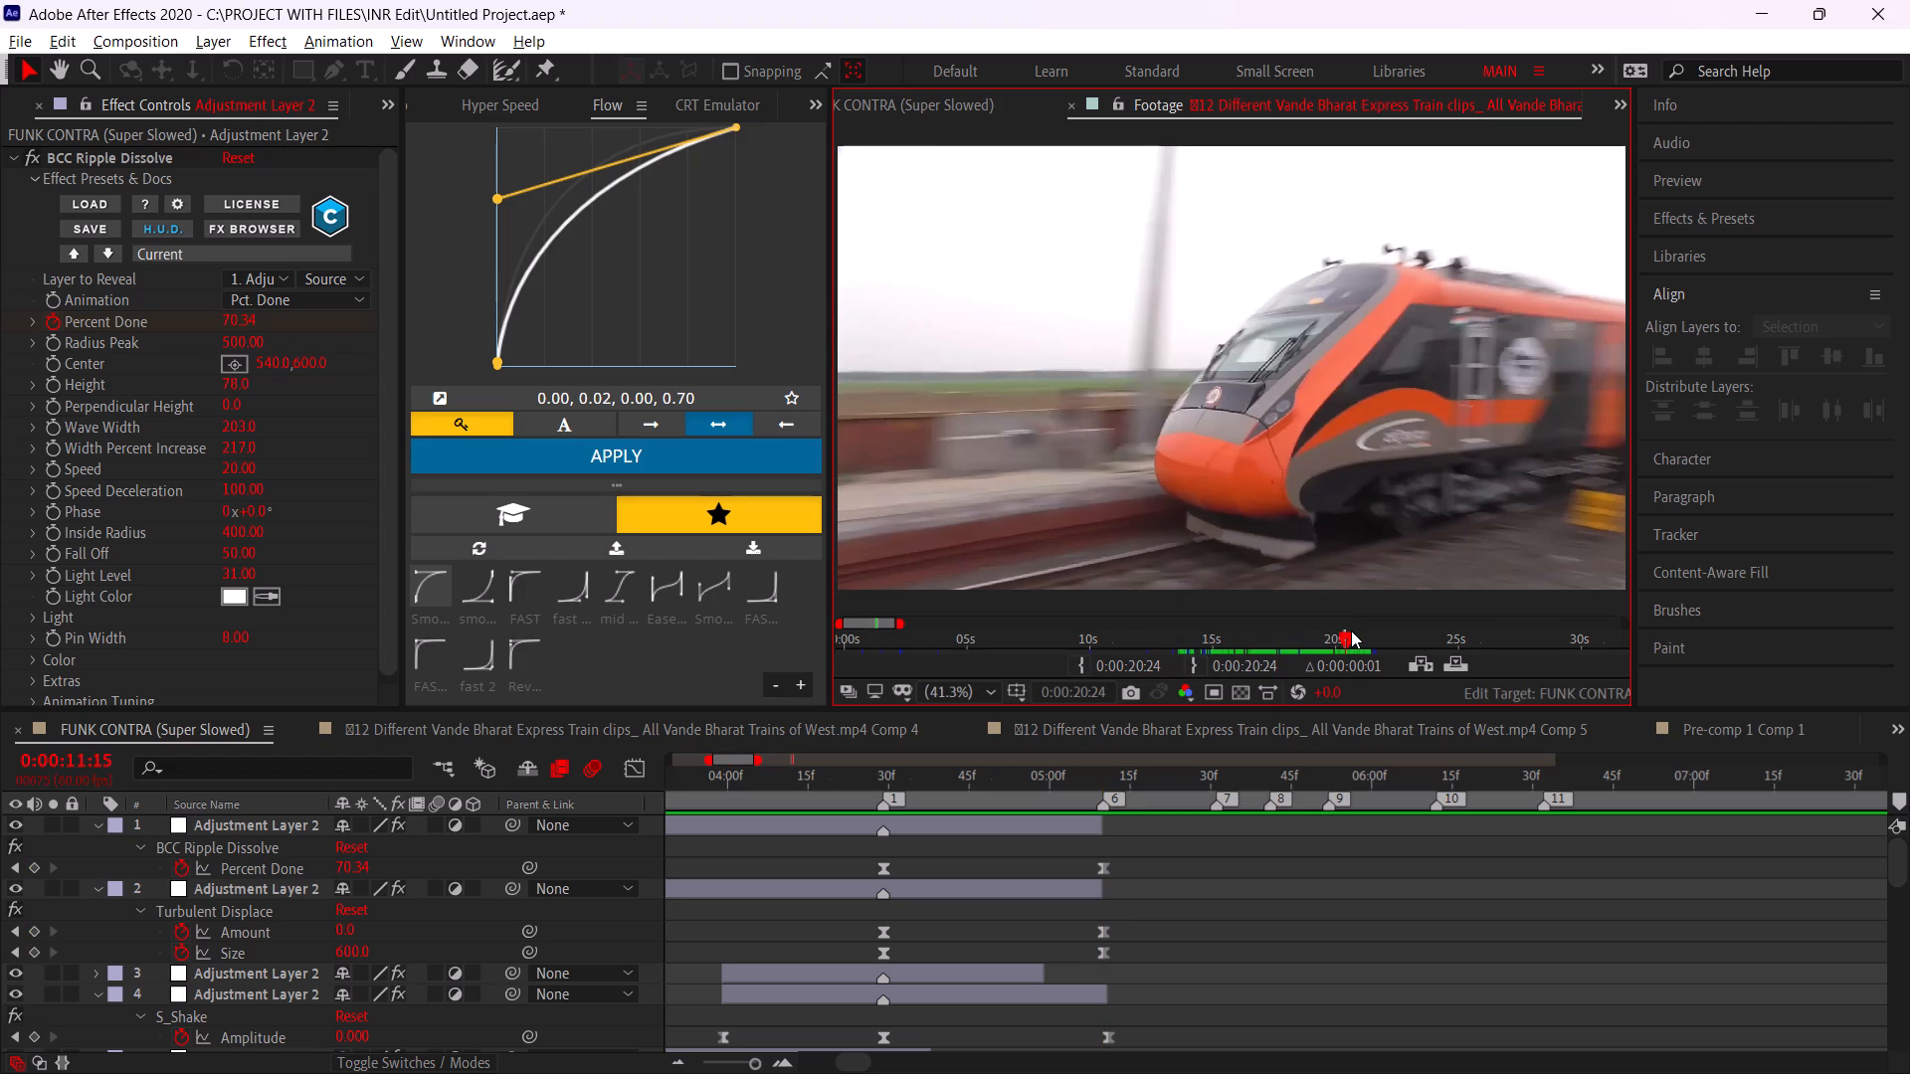
pyautogui.click(1348, 632)
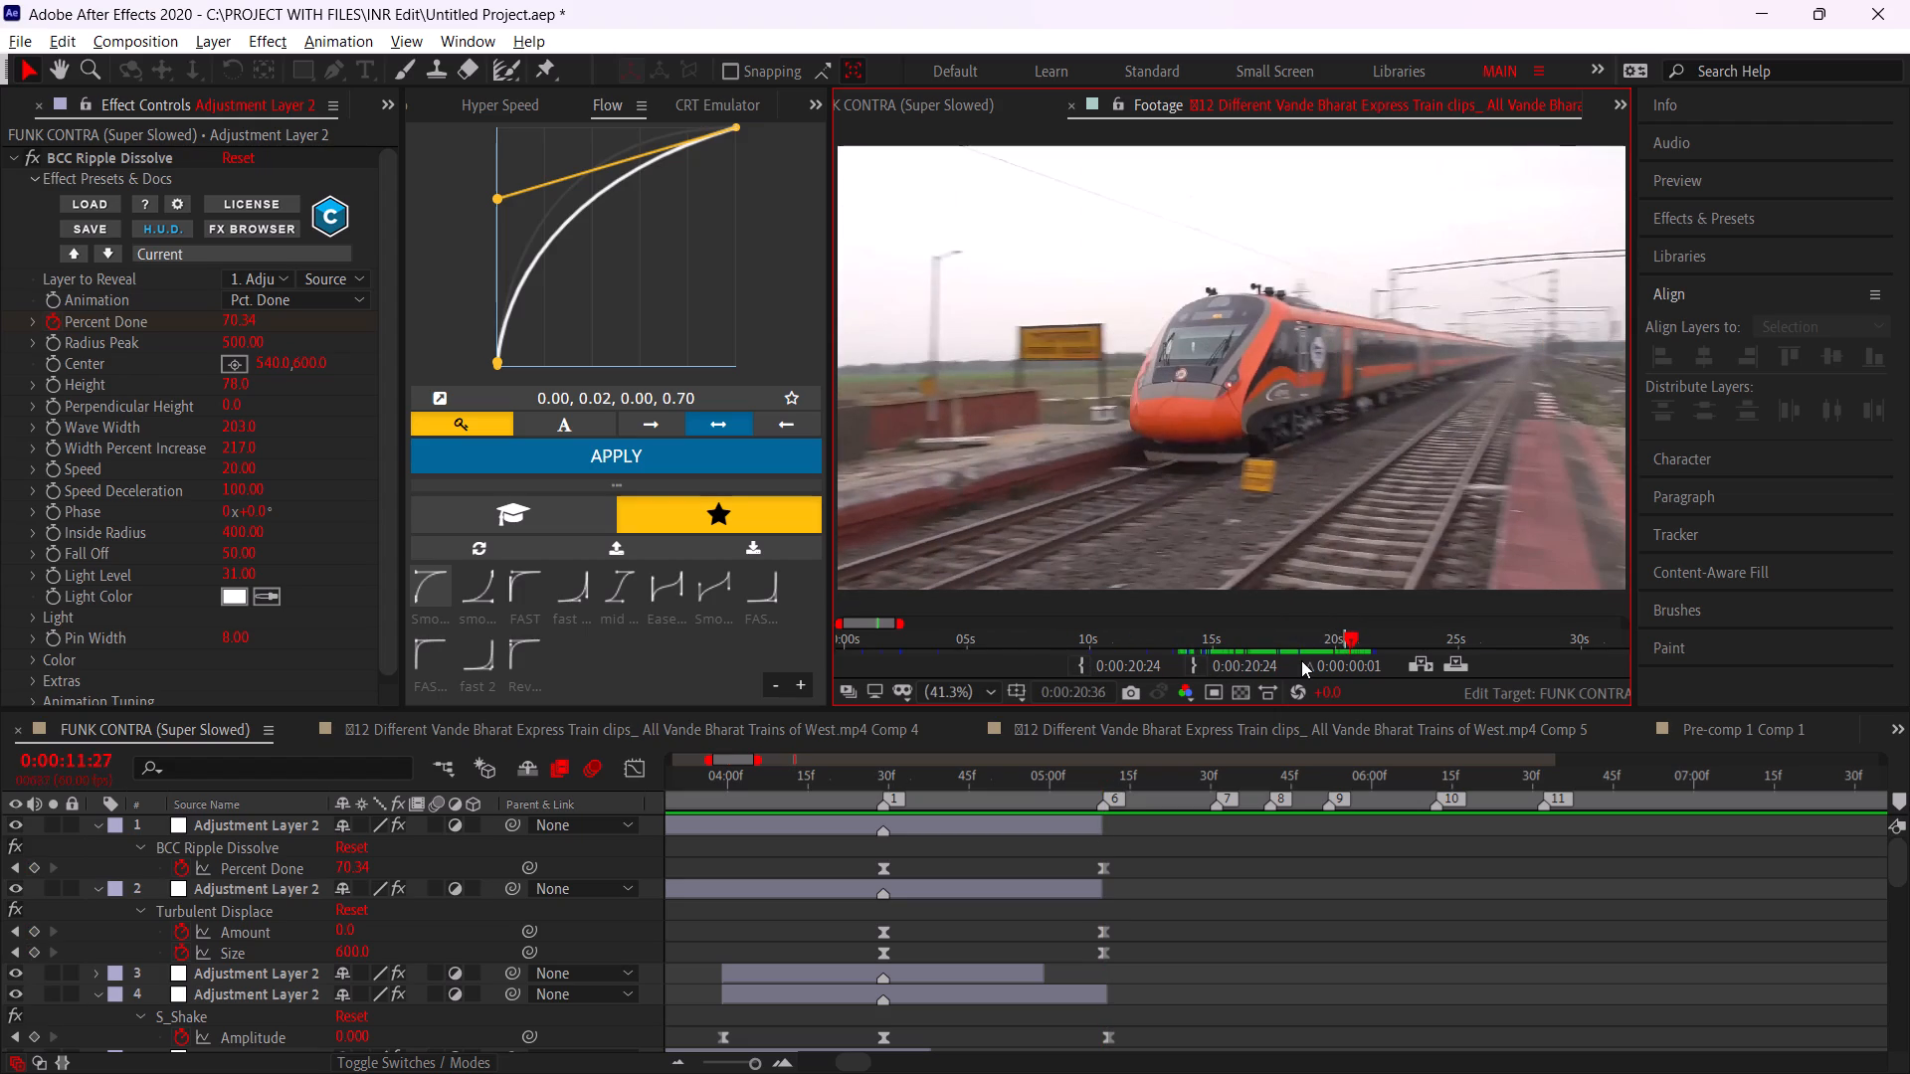
pyautogui.click(1197, 662)
# Place the trimmed footage on a new layer in FUNK CONTRA, starting at marker 6 (0:00:05:10).
pyautogui.moveTo(1114, 777); pyautogui.dragTo(1104, 774)
pyautogui.click(1282, 93)
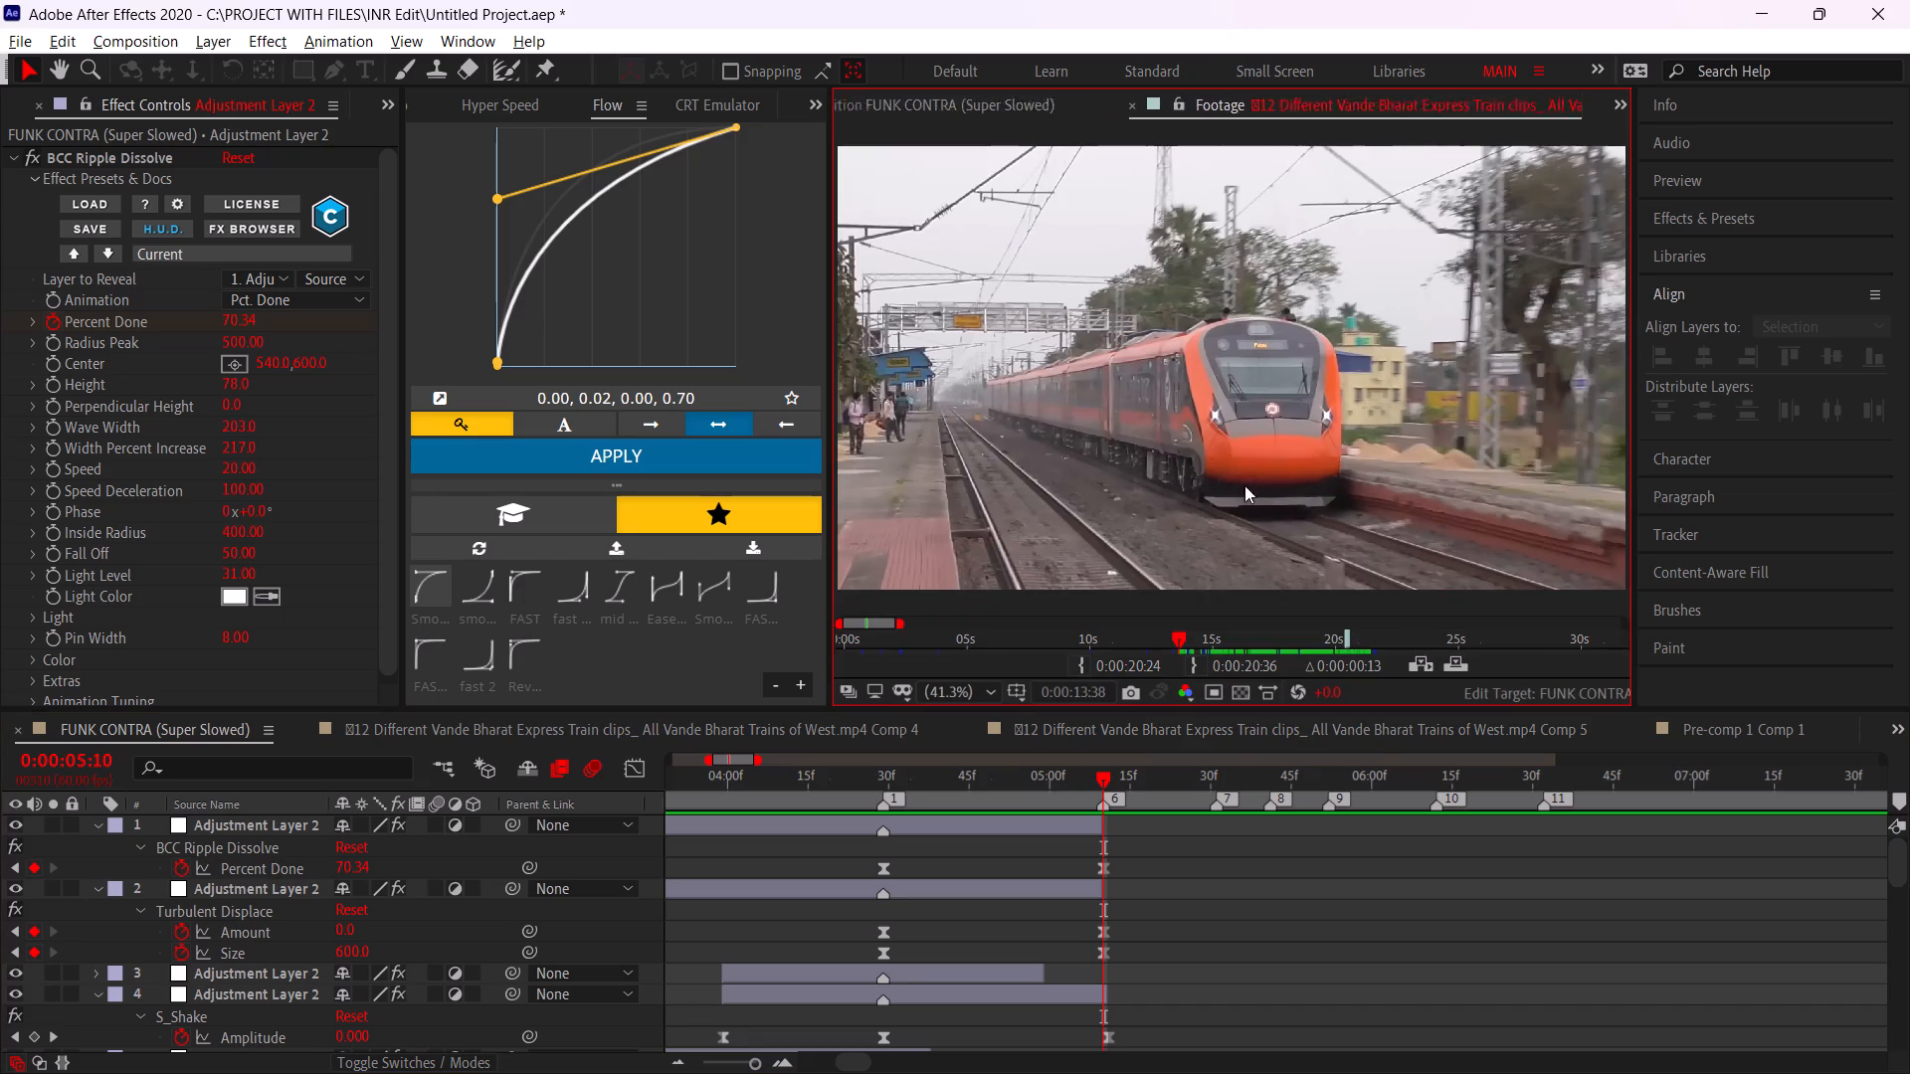
pyautogui.click(1462, 665)
# Scale the new train clip to 112% and reposition it so the train's front sits within the portrait frame.
pyautogui.keyDown('alt'); pyautogui.scroll(1, 1030, 848); pyautogui.keyUp('alt')
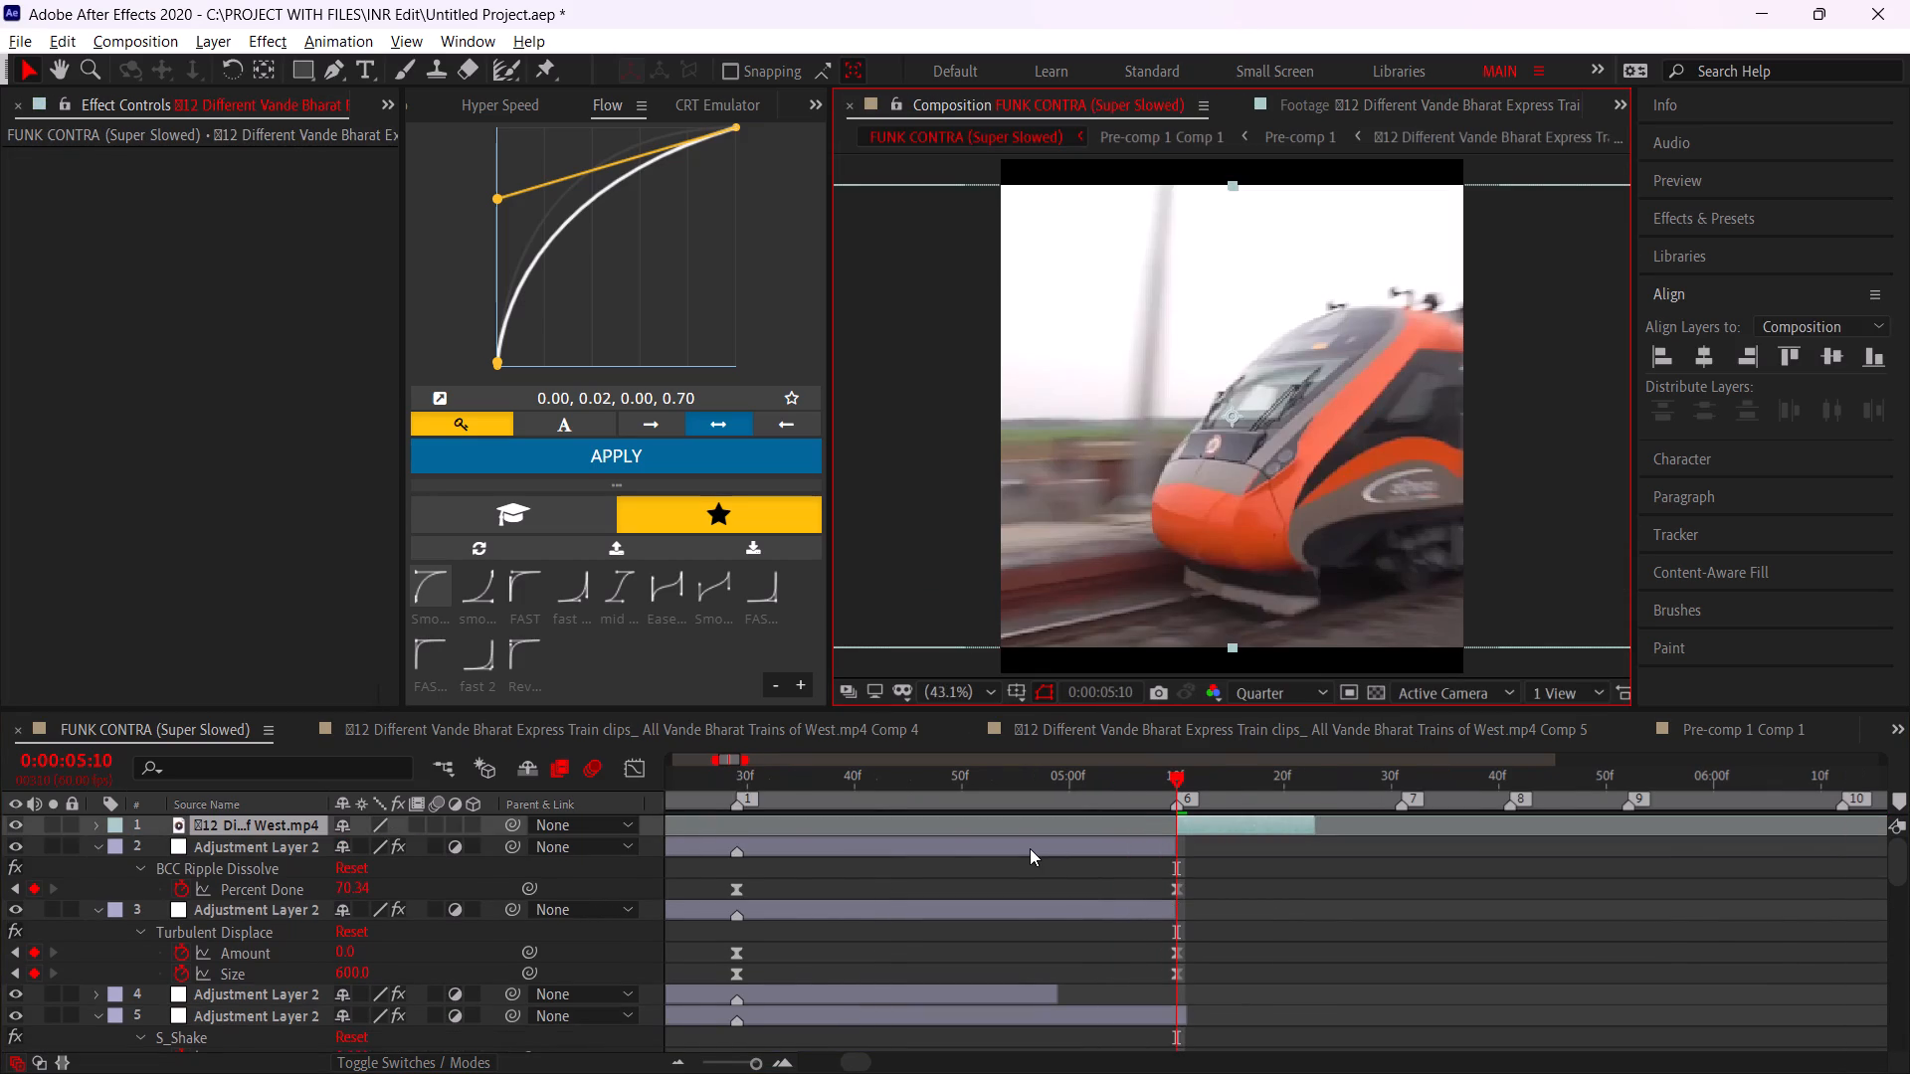
pyautogui.press('s')
pyautogui.moveTo(420, 846); pyautogui.dragTo(436, 847)
pyautogui.moveTo(1237, 520); pyautogui.dragTo(1142, 508)
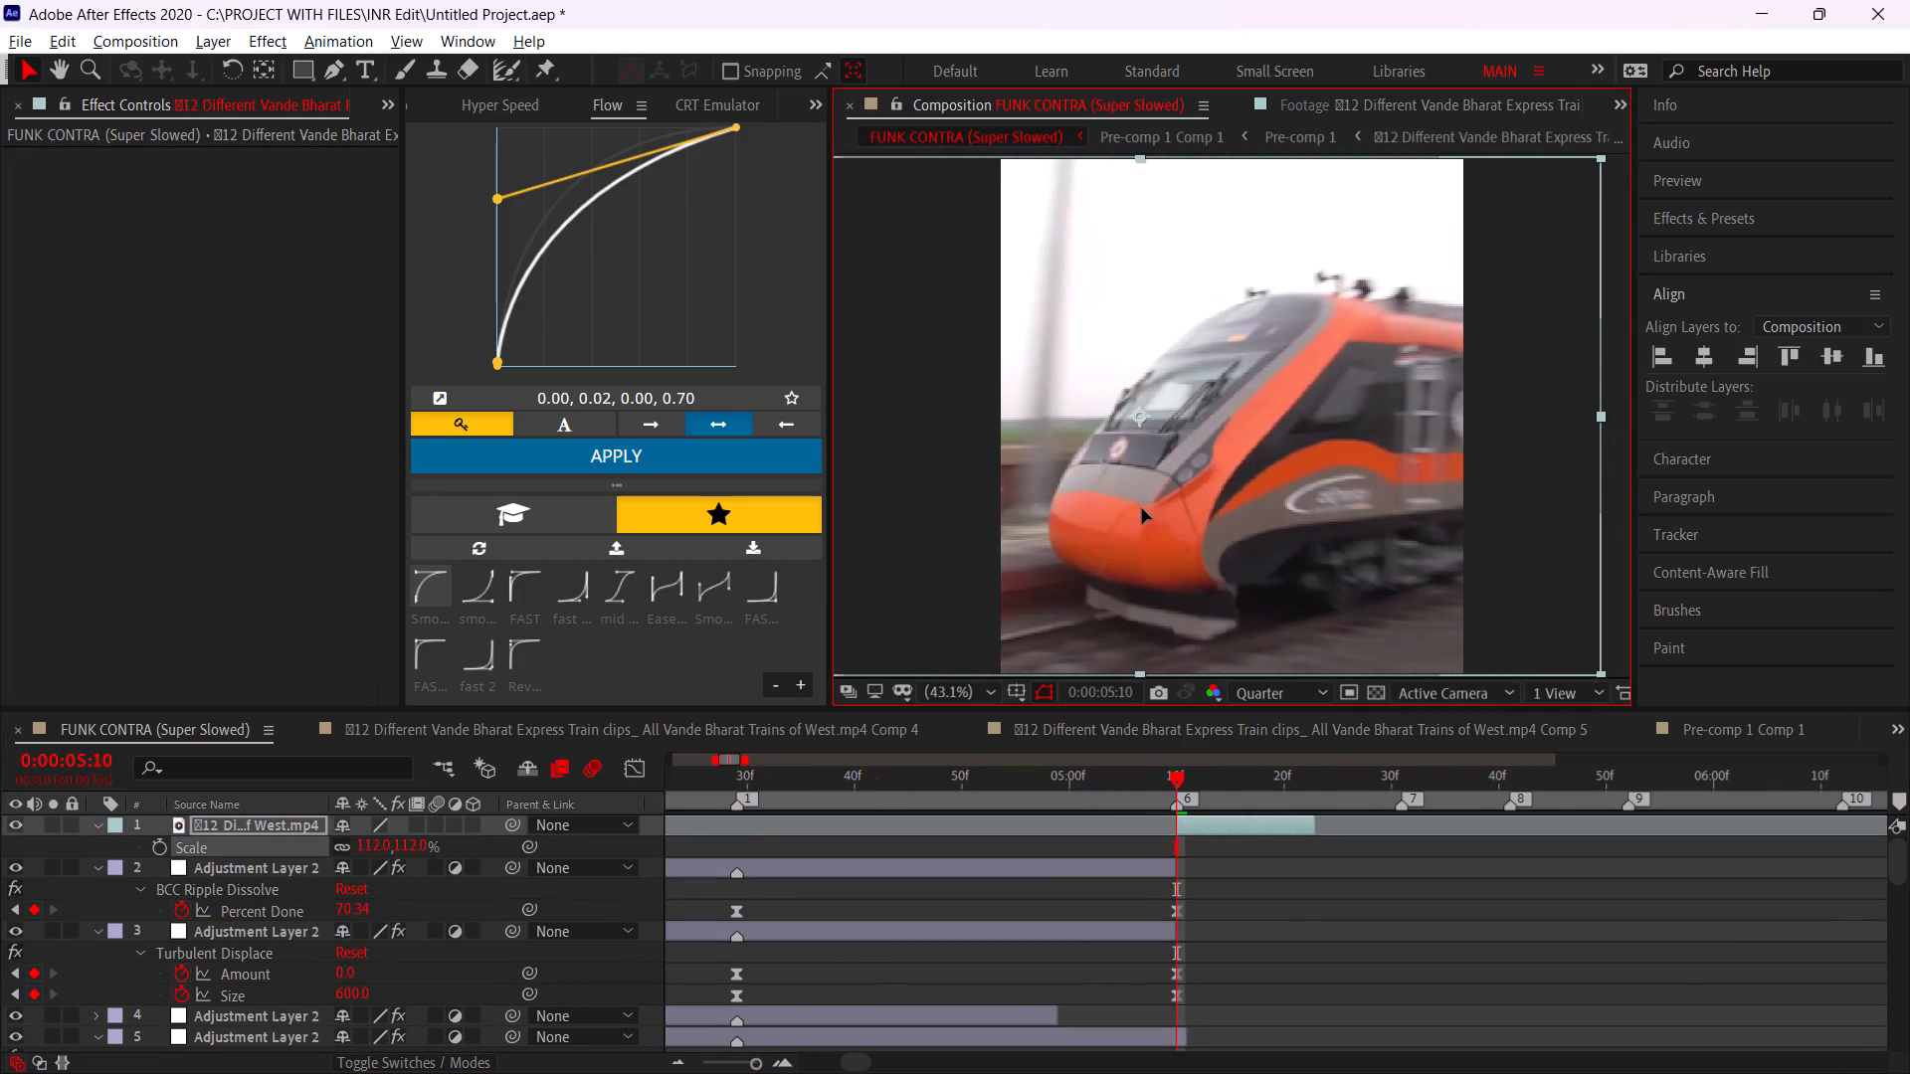
pyautogui.moveTo(1142, 508); pyautogui.dragTo(1139, 507)
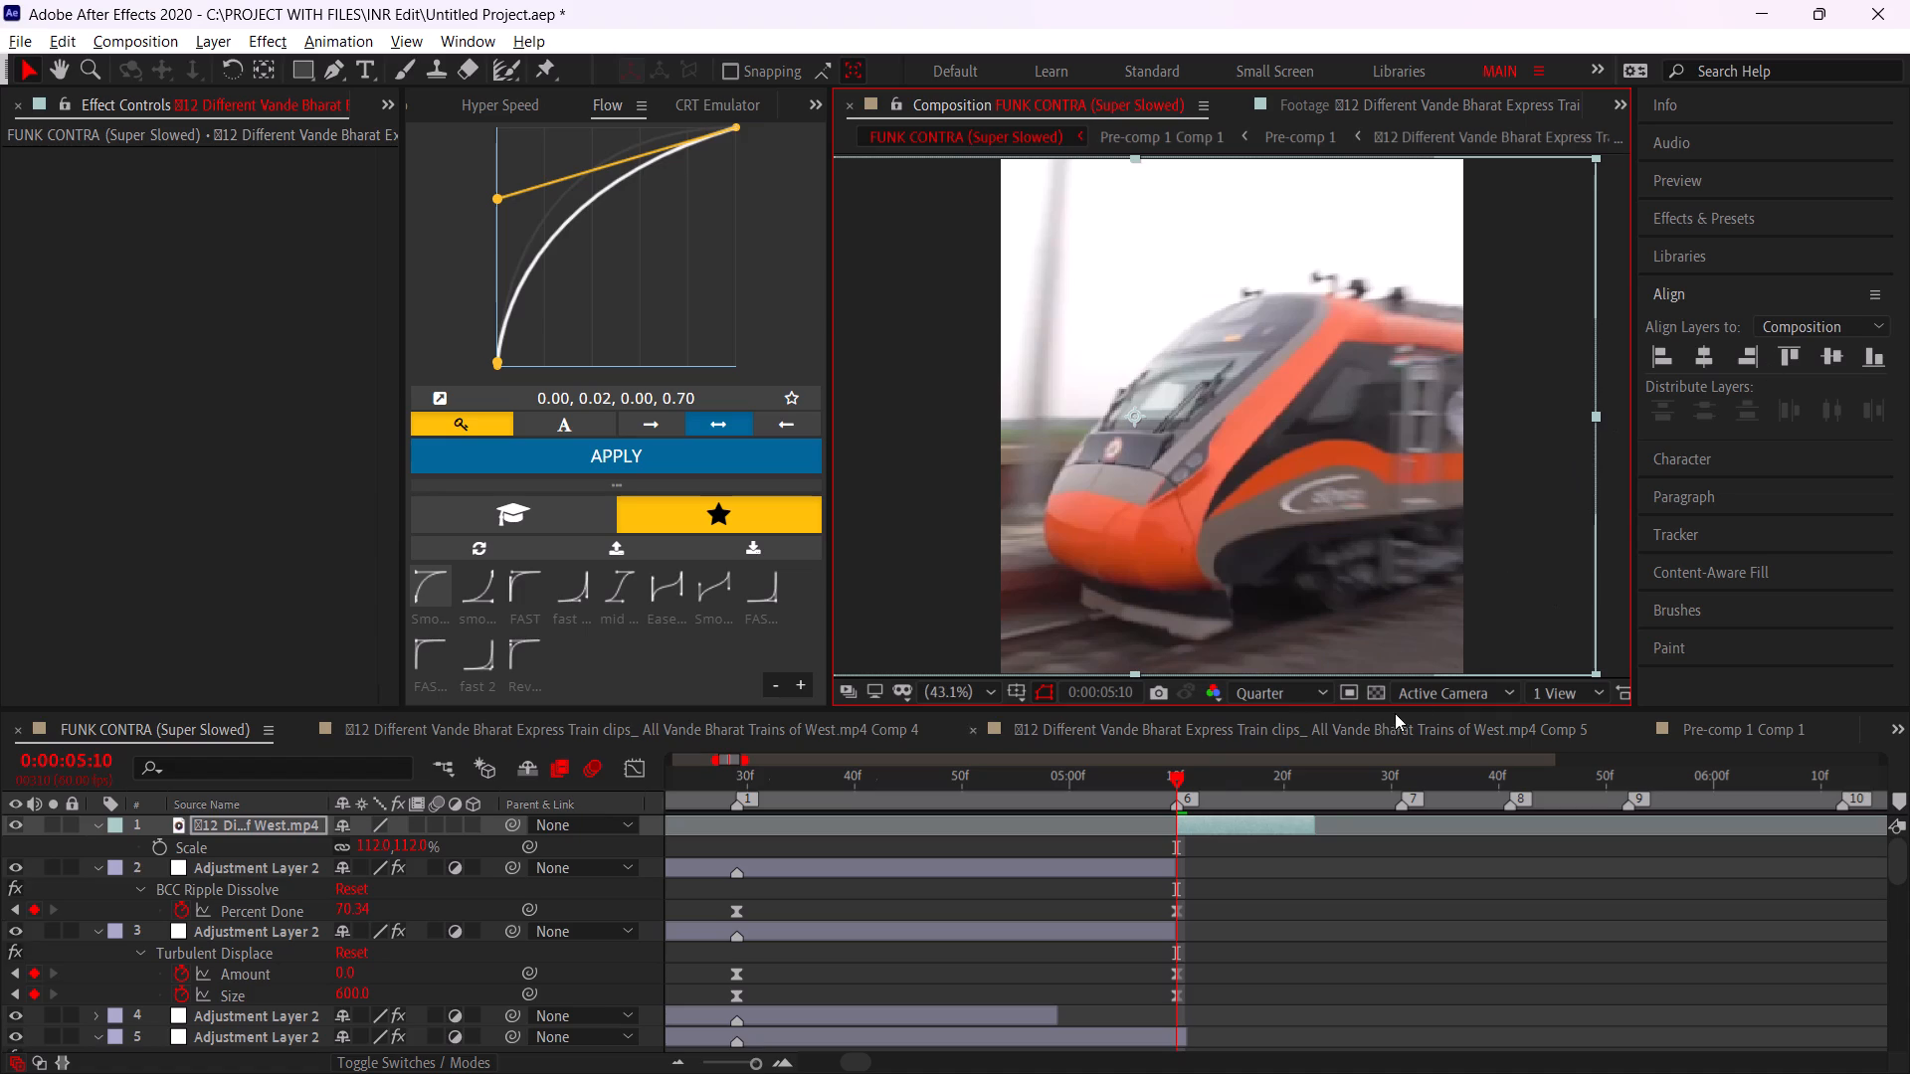
# Set the composition preview resolution to Full.
pyautogui.click(1278, 685)
pyautogui.click(1270, 742)
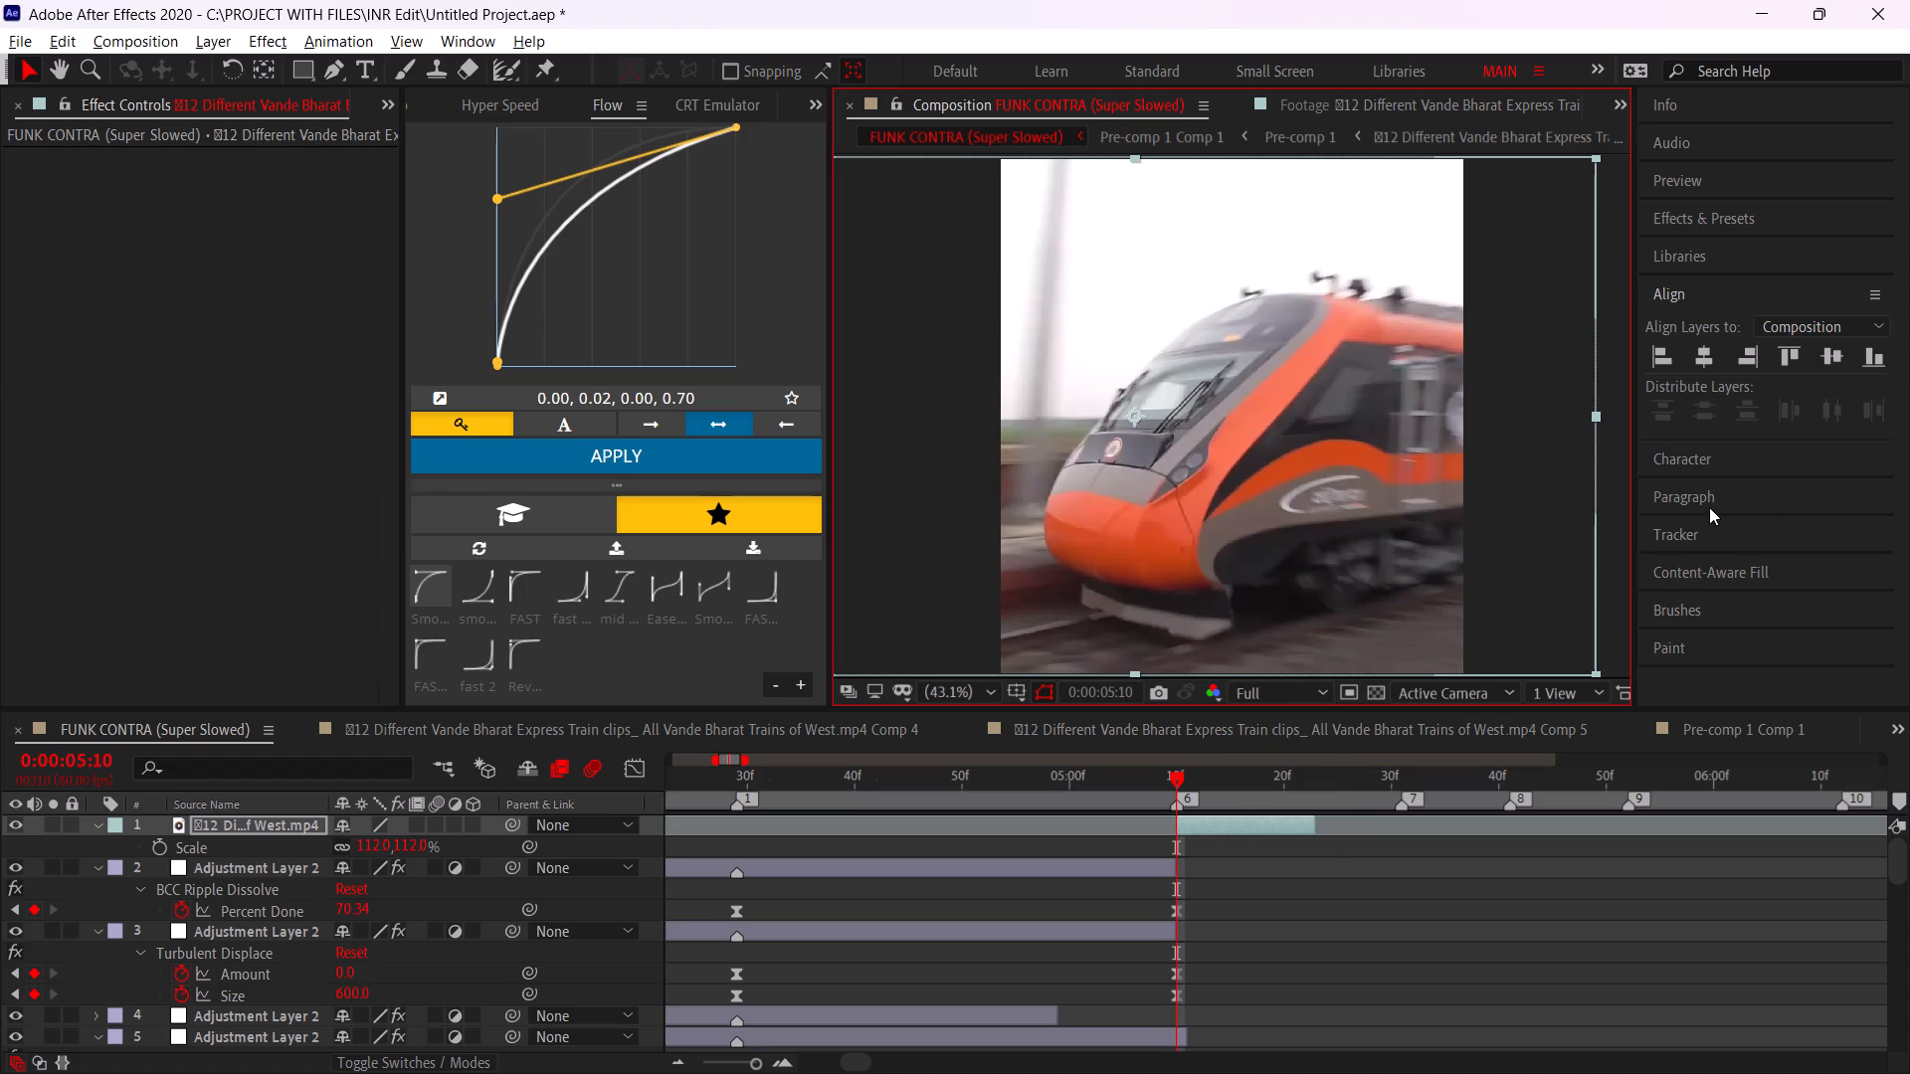
# Start a position stabilization on the new clip and place an enlarged track point over the round emblem on the train's nose.
pyautogui.click(1699, 525)
pyautogui.click(1802, 477)
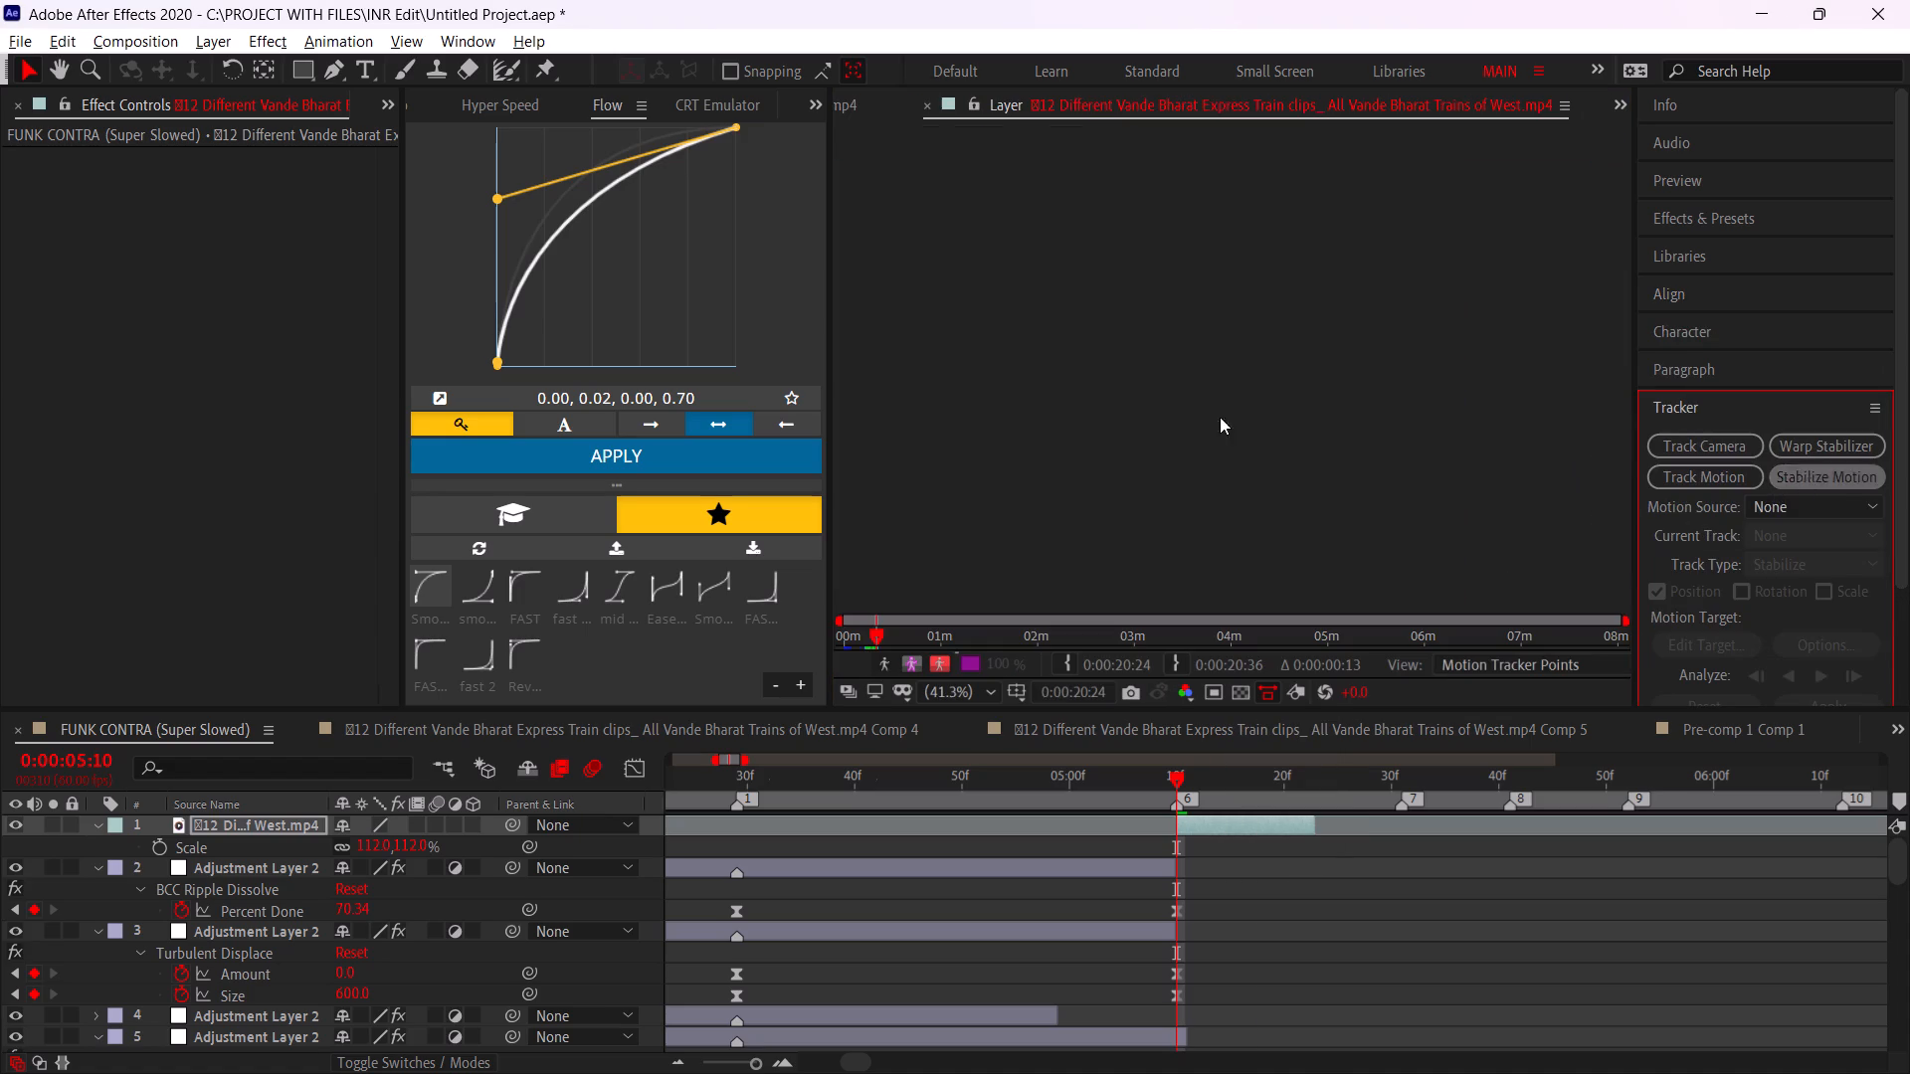
pyautogui.keyDown('alt'); pyautogui.scroll(2, 1195, 377); pyautogui.keyUp('alt')
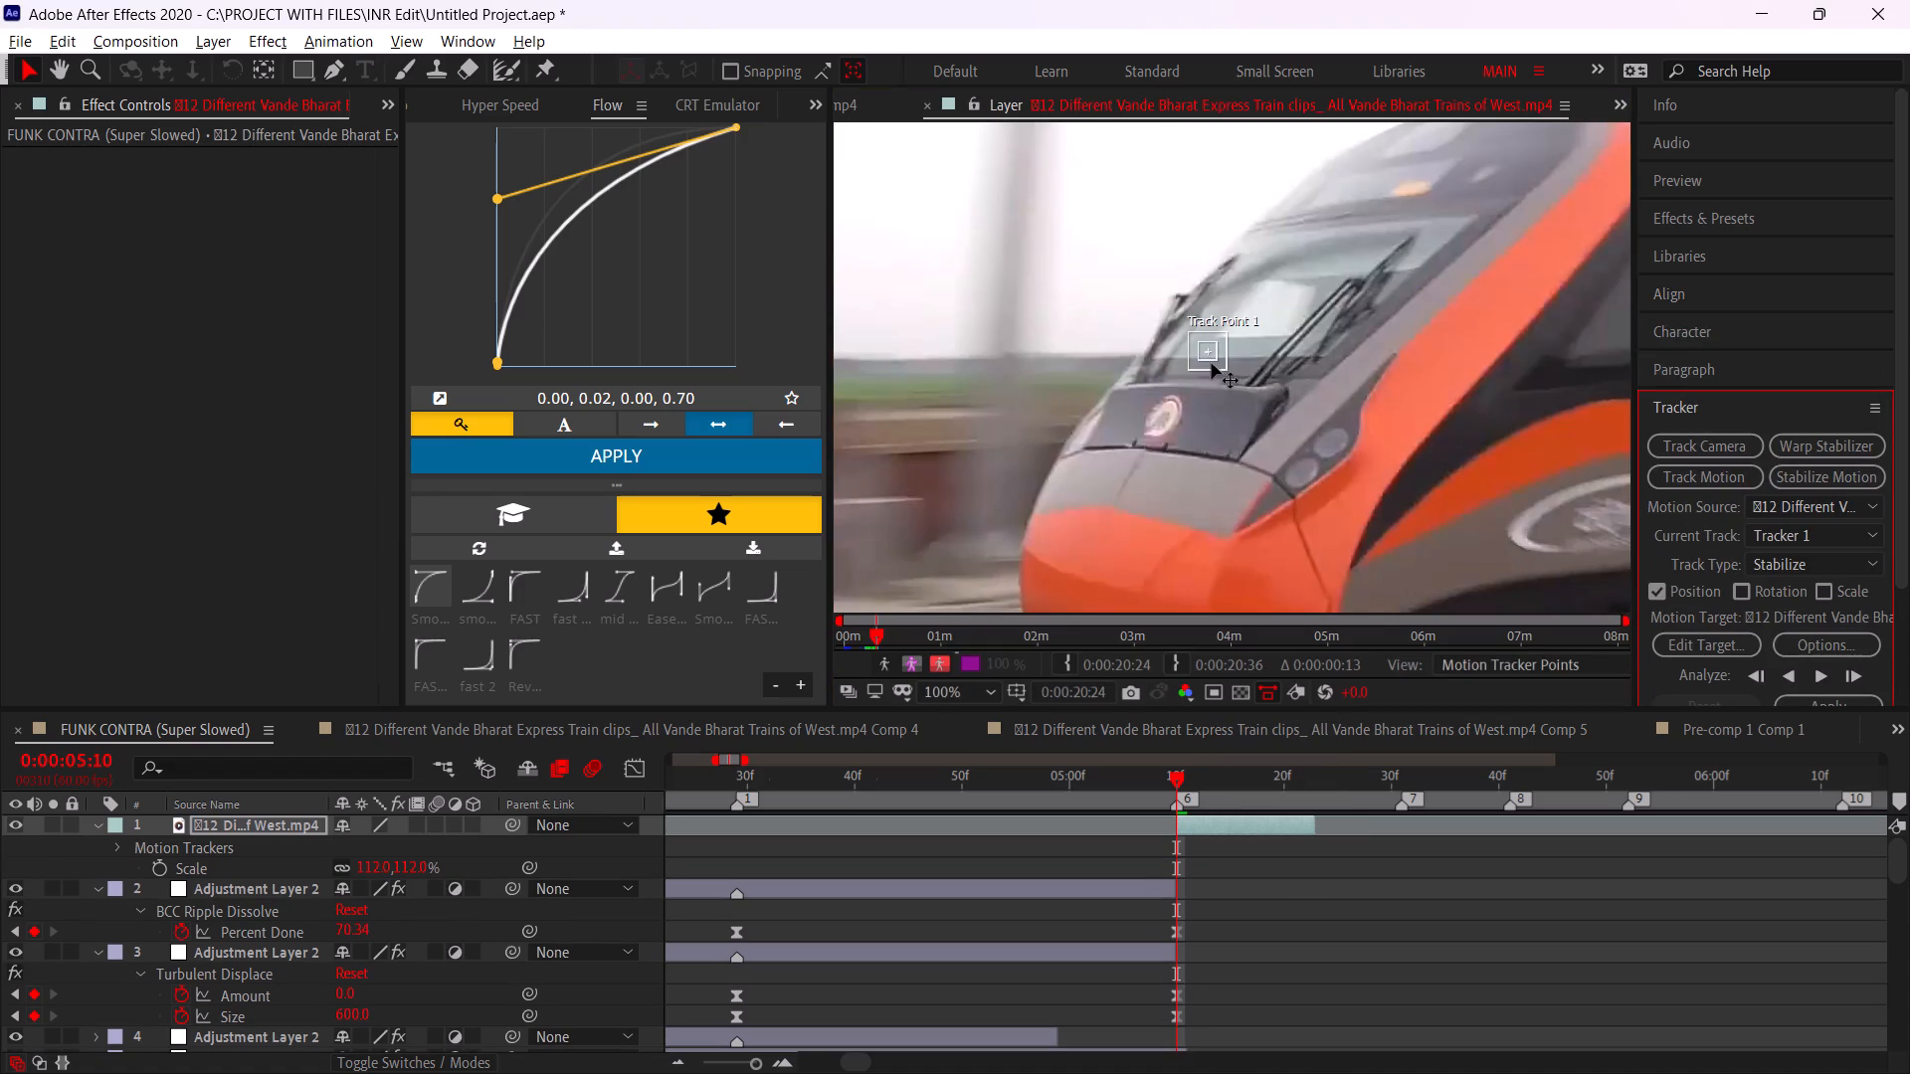
pyautogui.moveTo(1212, 363); pyautogui.dragTo(1172, 459)
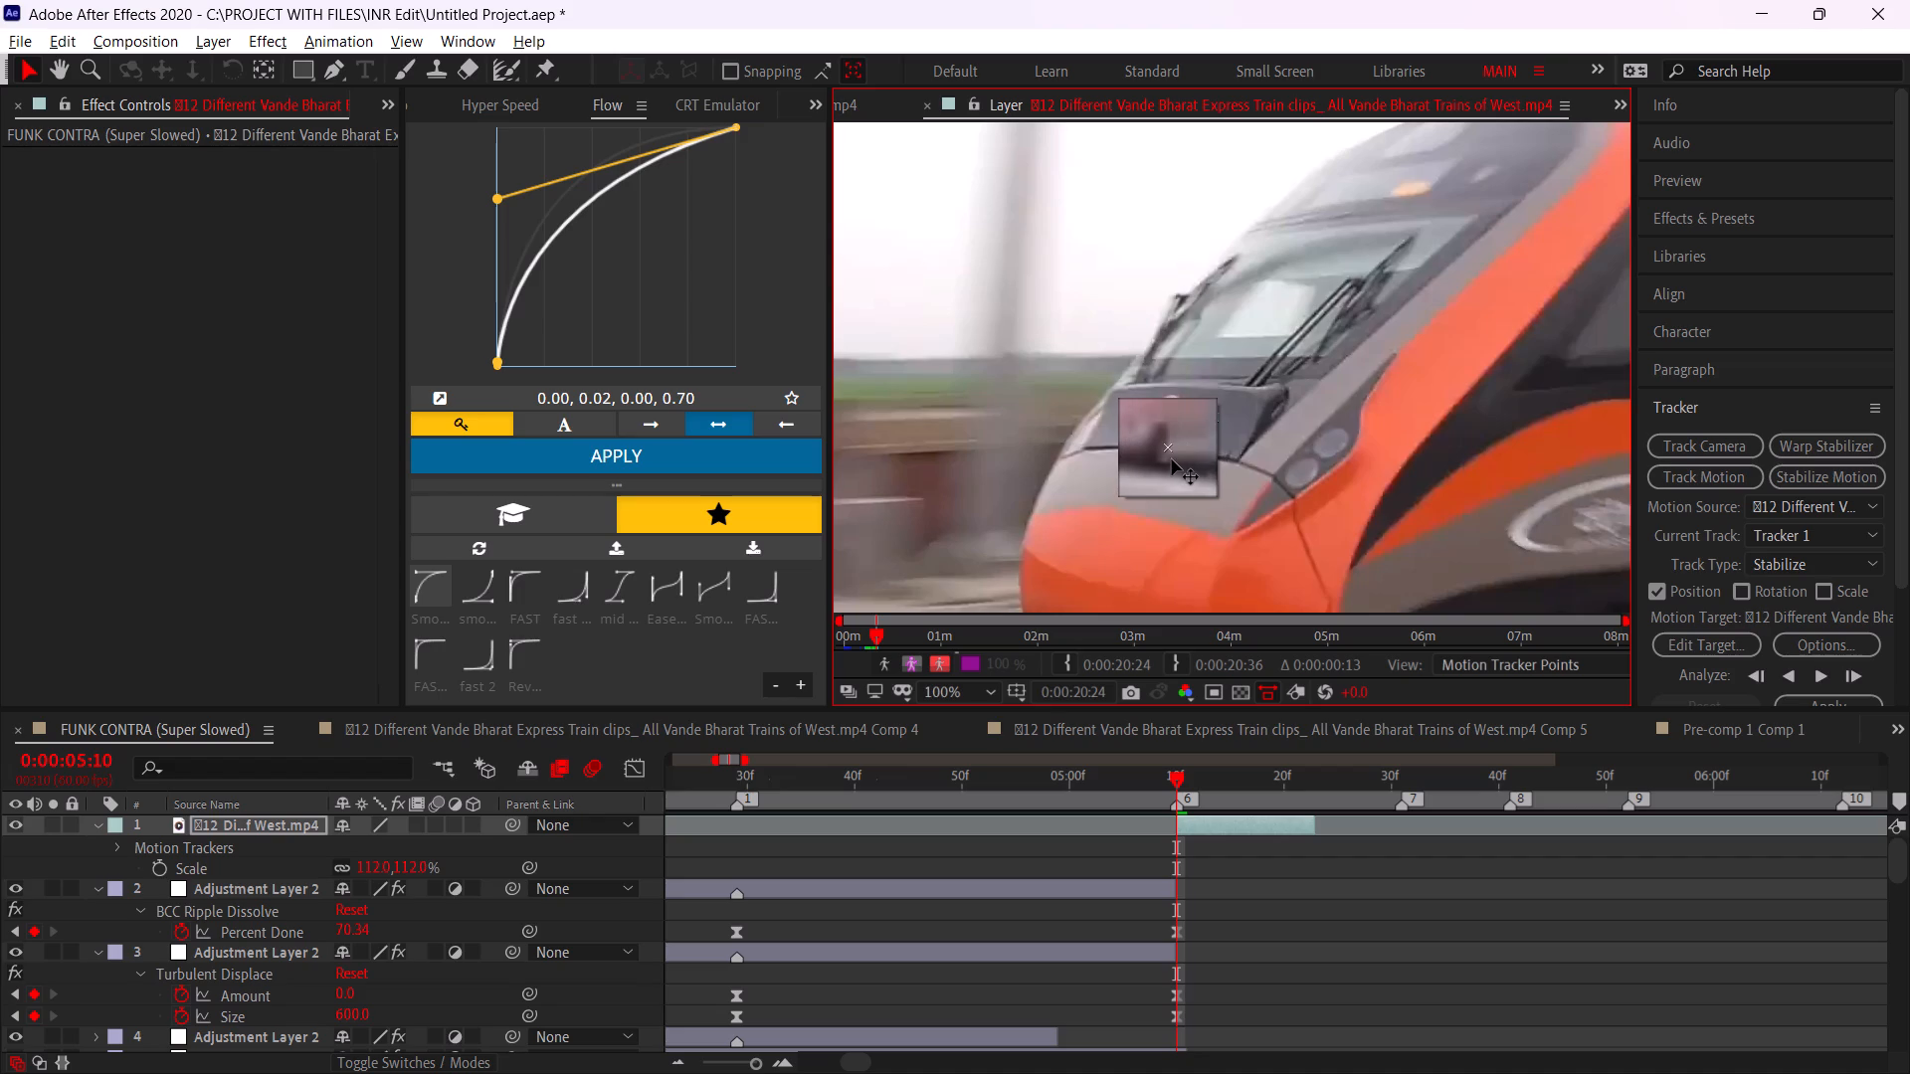
pyautogui.moveTo(1172, 459); pyautogui.dragTo(1170, 459)
pyautogui.moveTo(1184, 465); pyautogui.dragTo(1205, 498)
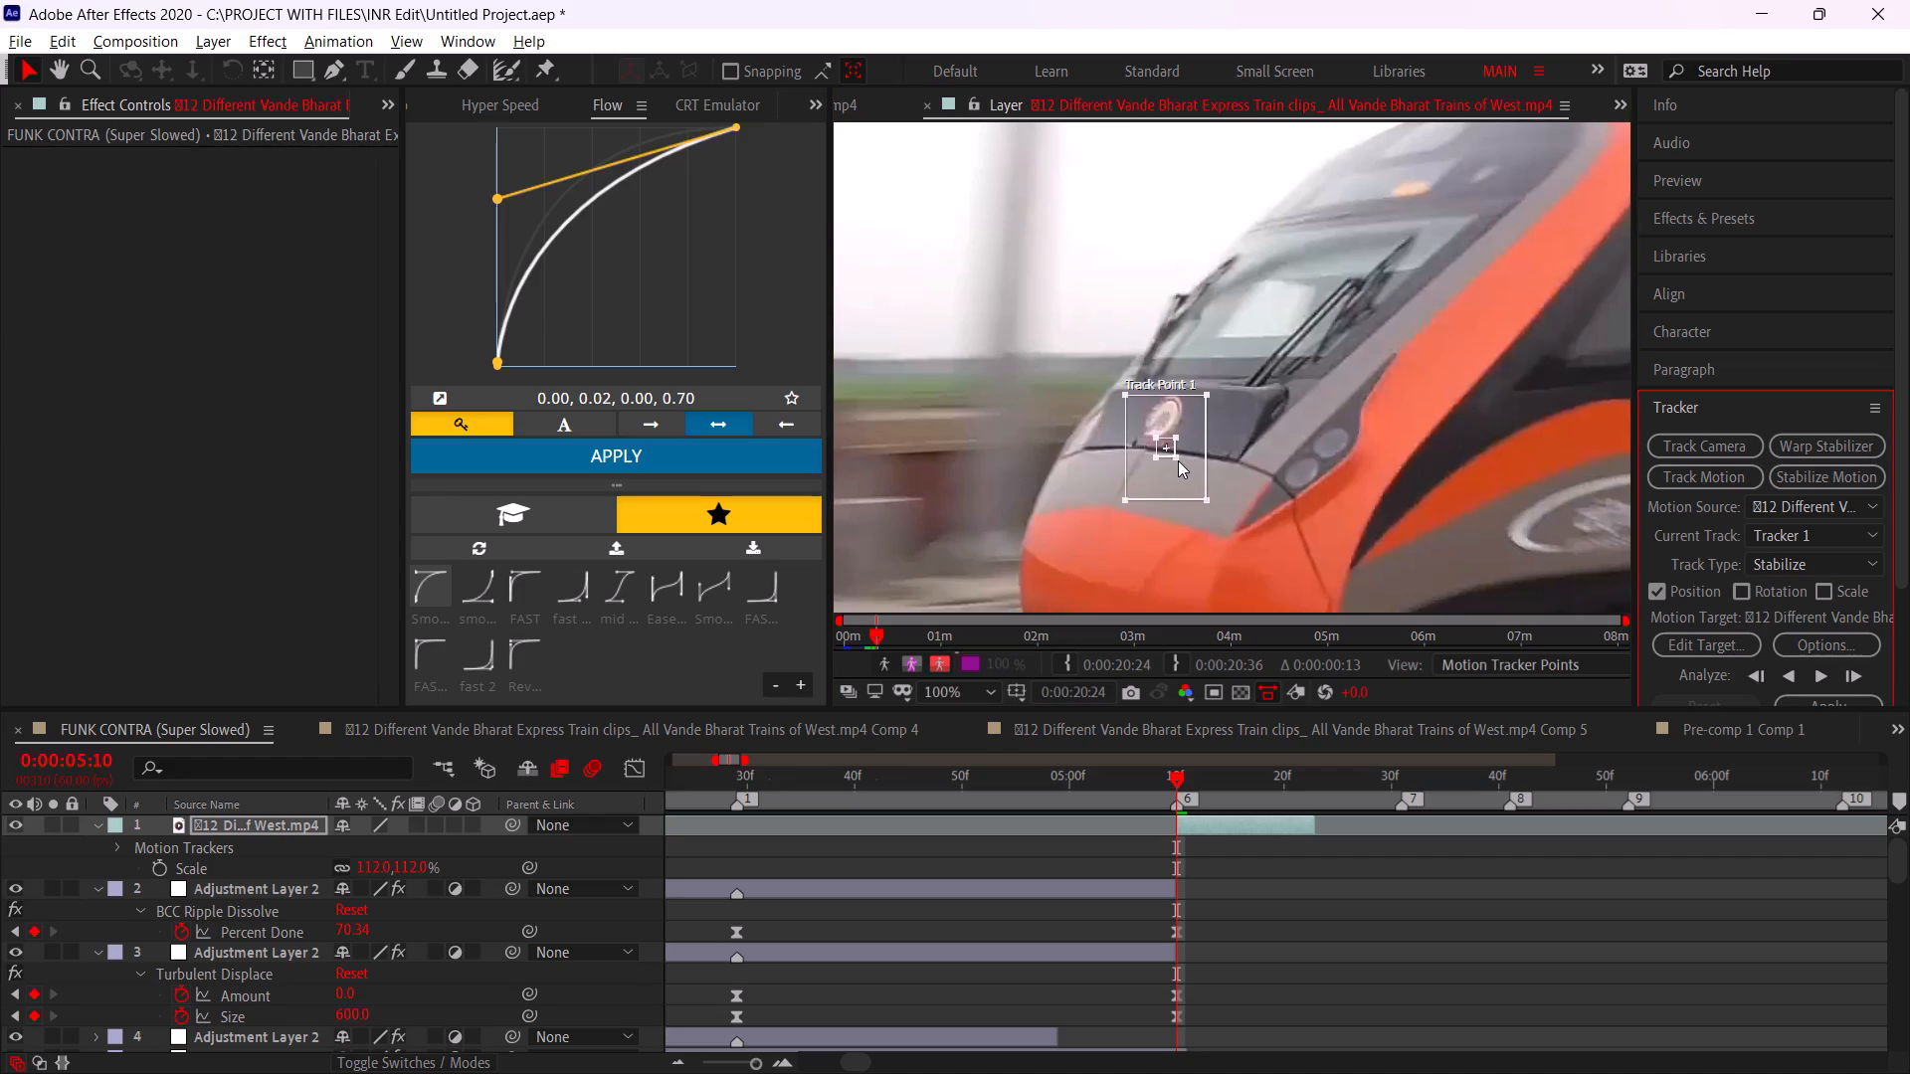
pyautogui.moveTo(1174, 457); pyautogui.dragTo(1190, 479)
# Analyze the track forward through the clip and apply the stabilization in the X and Y dimensions.
pyautogui.click(1825, 677)
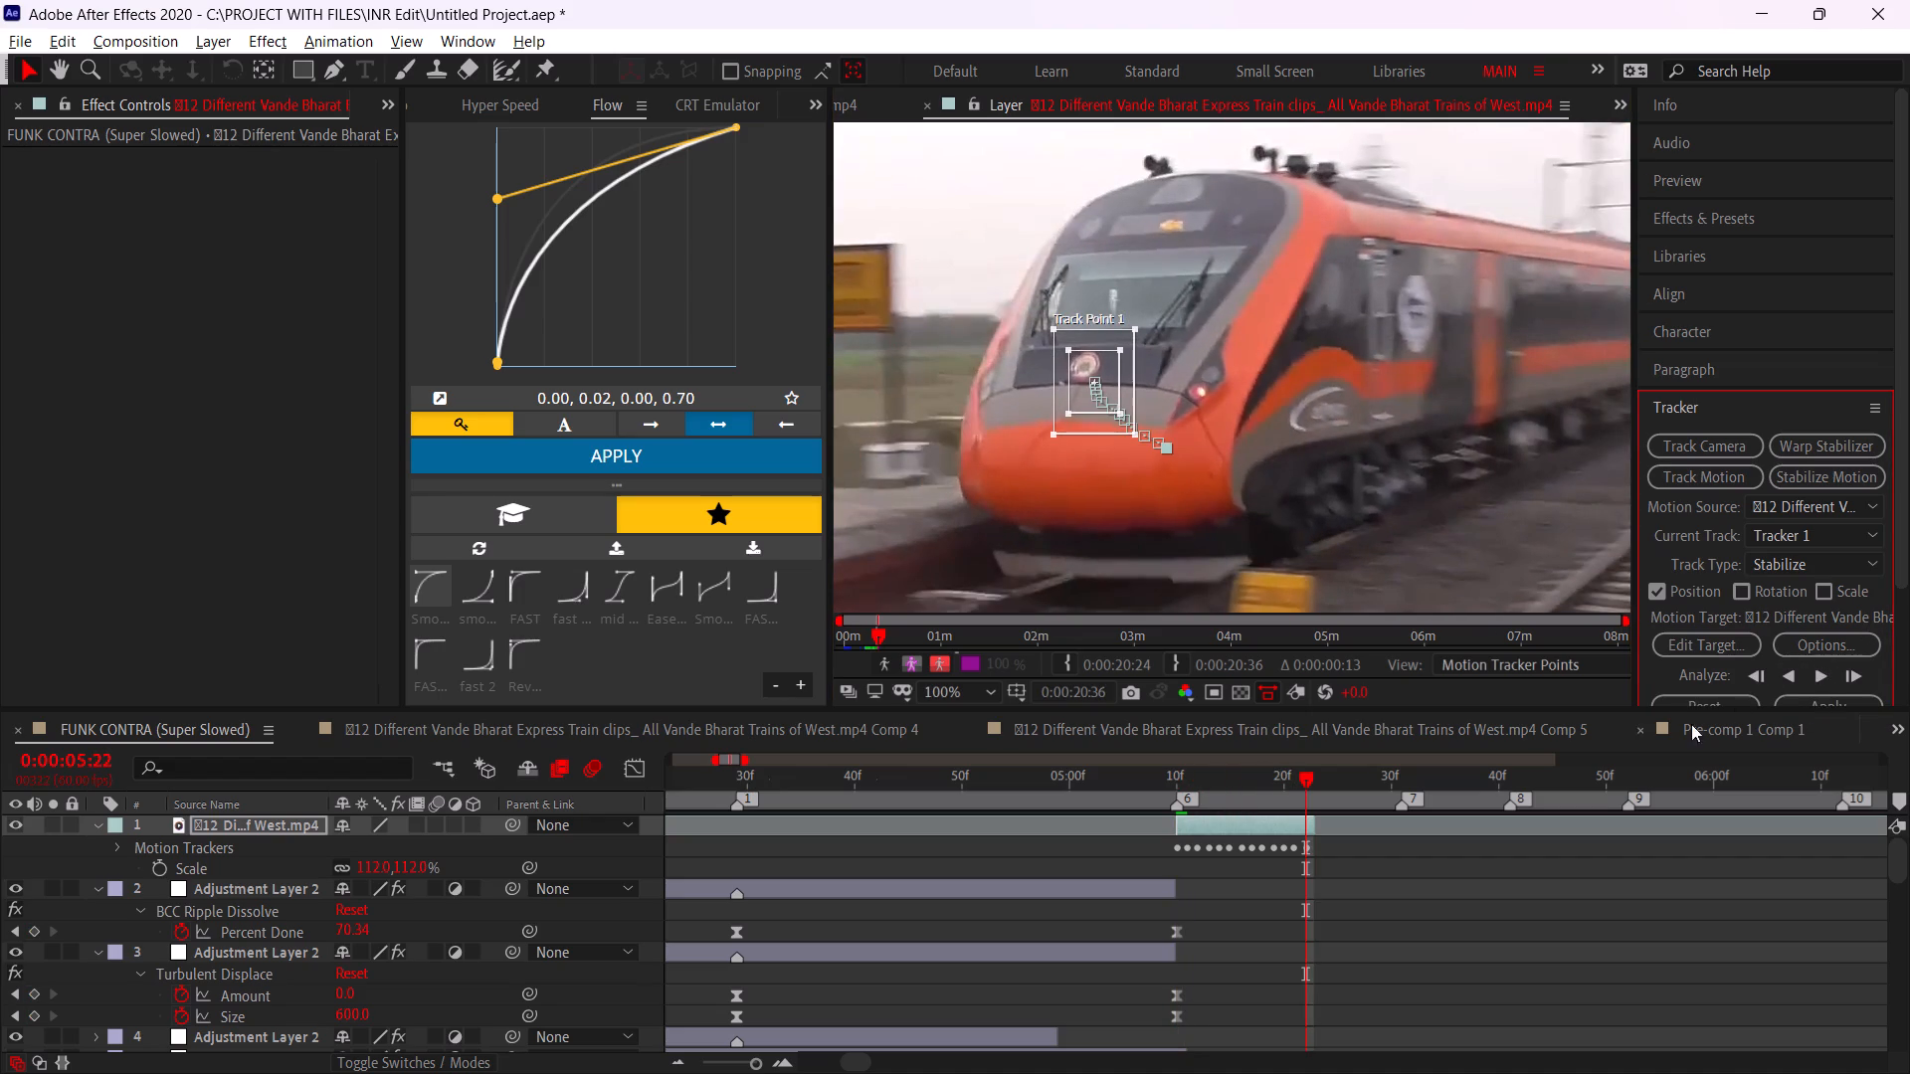
pyautogui.click(1829, 698)
pyautogui.click(896, 263)
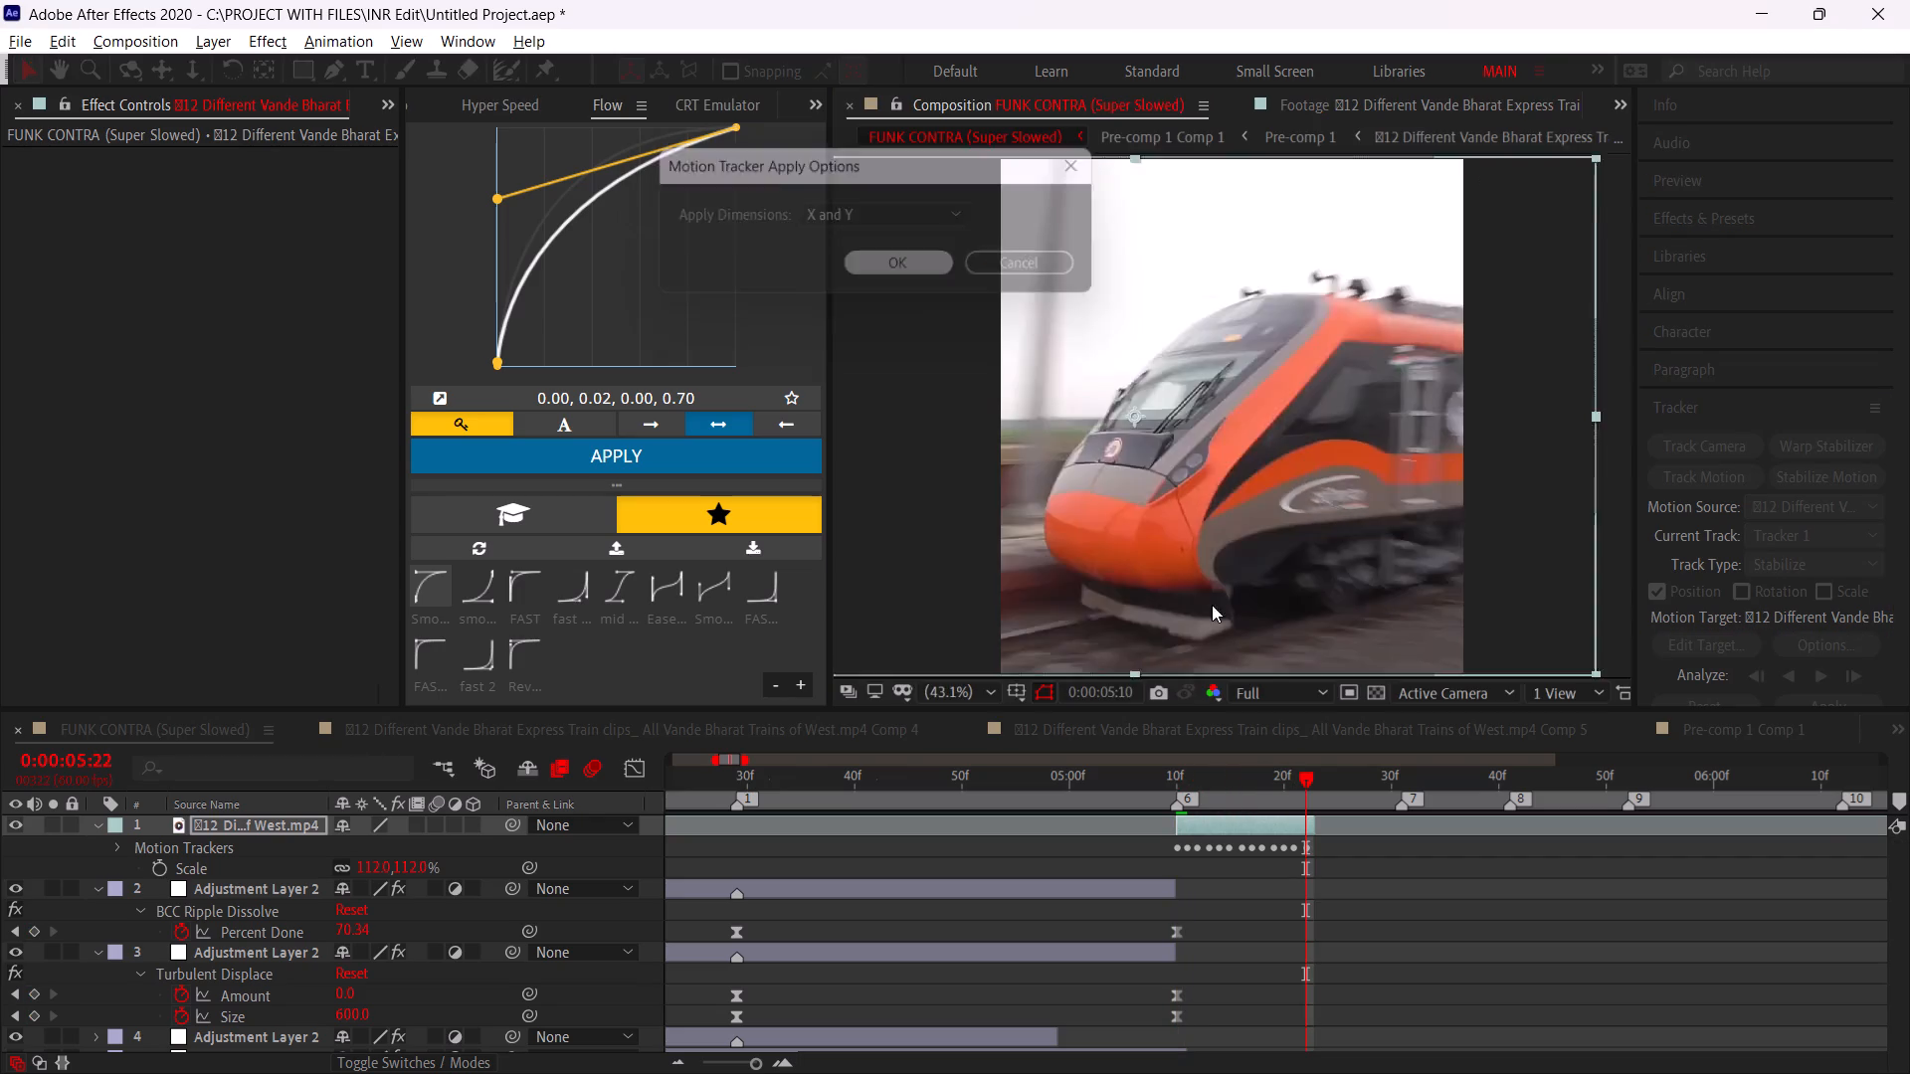
# Apply Easy Ease to all of the clip's Track Point 1 and Anchor Point keyframes.
pyautogui.scroll(3, 1224, 829)
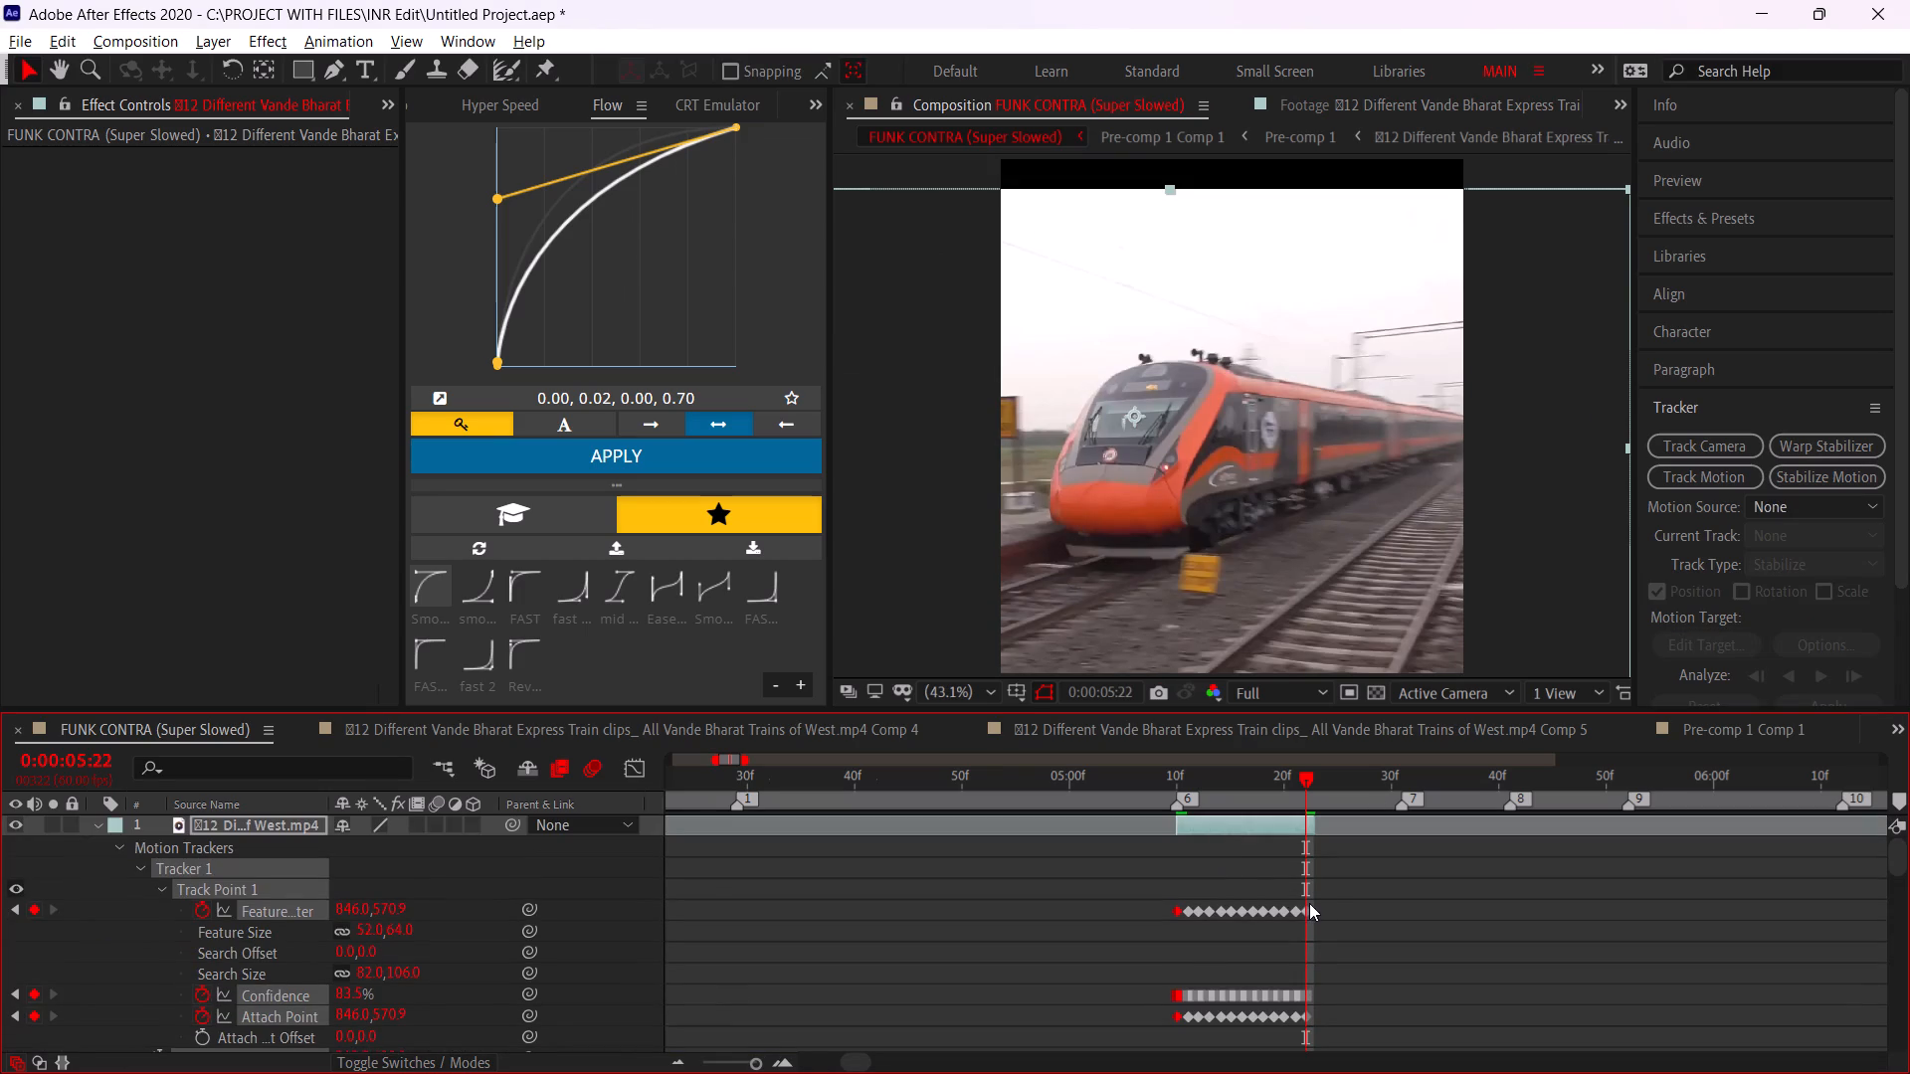
pyautogui.press('u')
pyautogui.moveTo(1378, 895); pyautogui.dragTo(1020, 972)
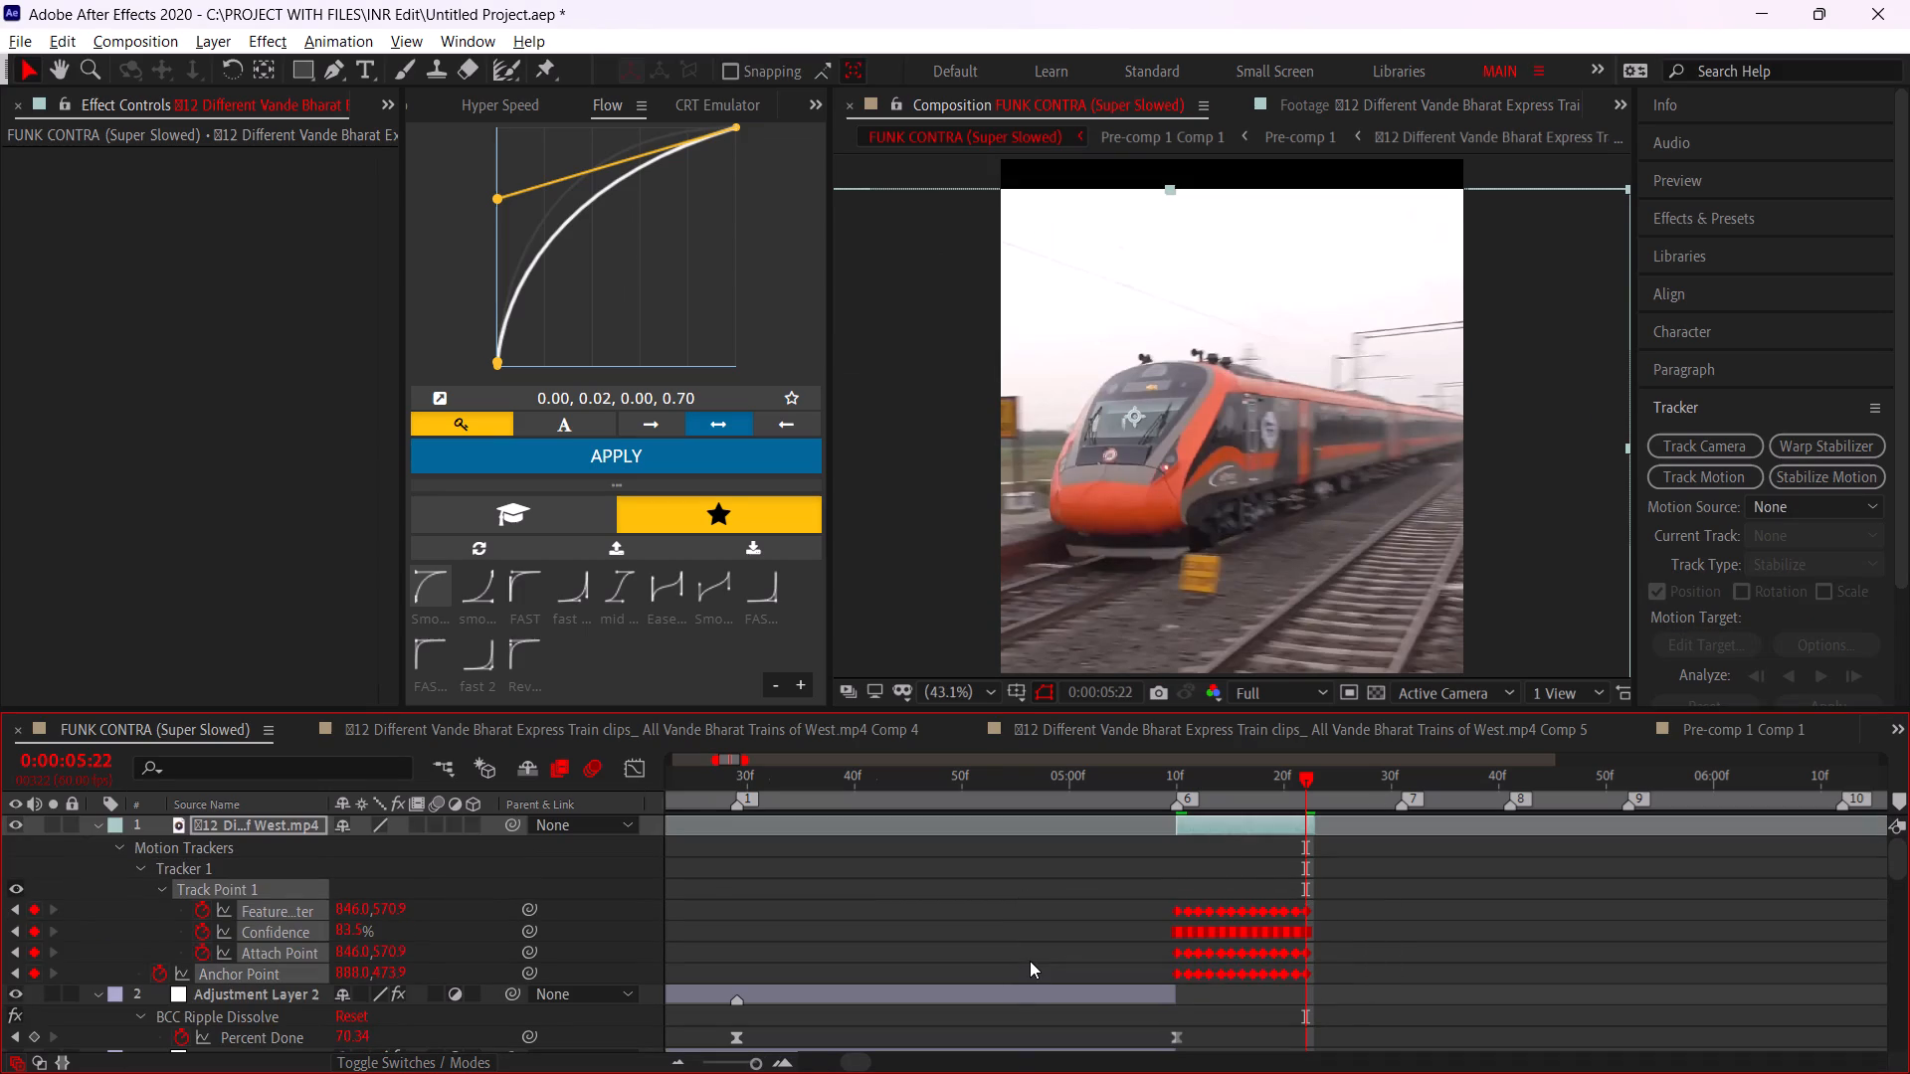
pyautogui.press('F9')
# Enable frame blending on the stabilized train clip and scrub through it to check the motion.
pyautogui.doubleClick(417, 816)
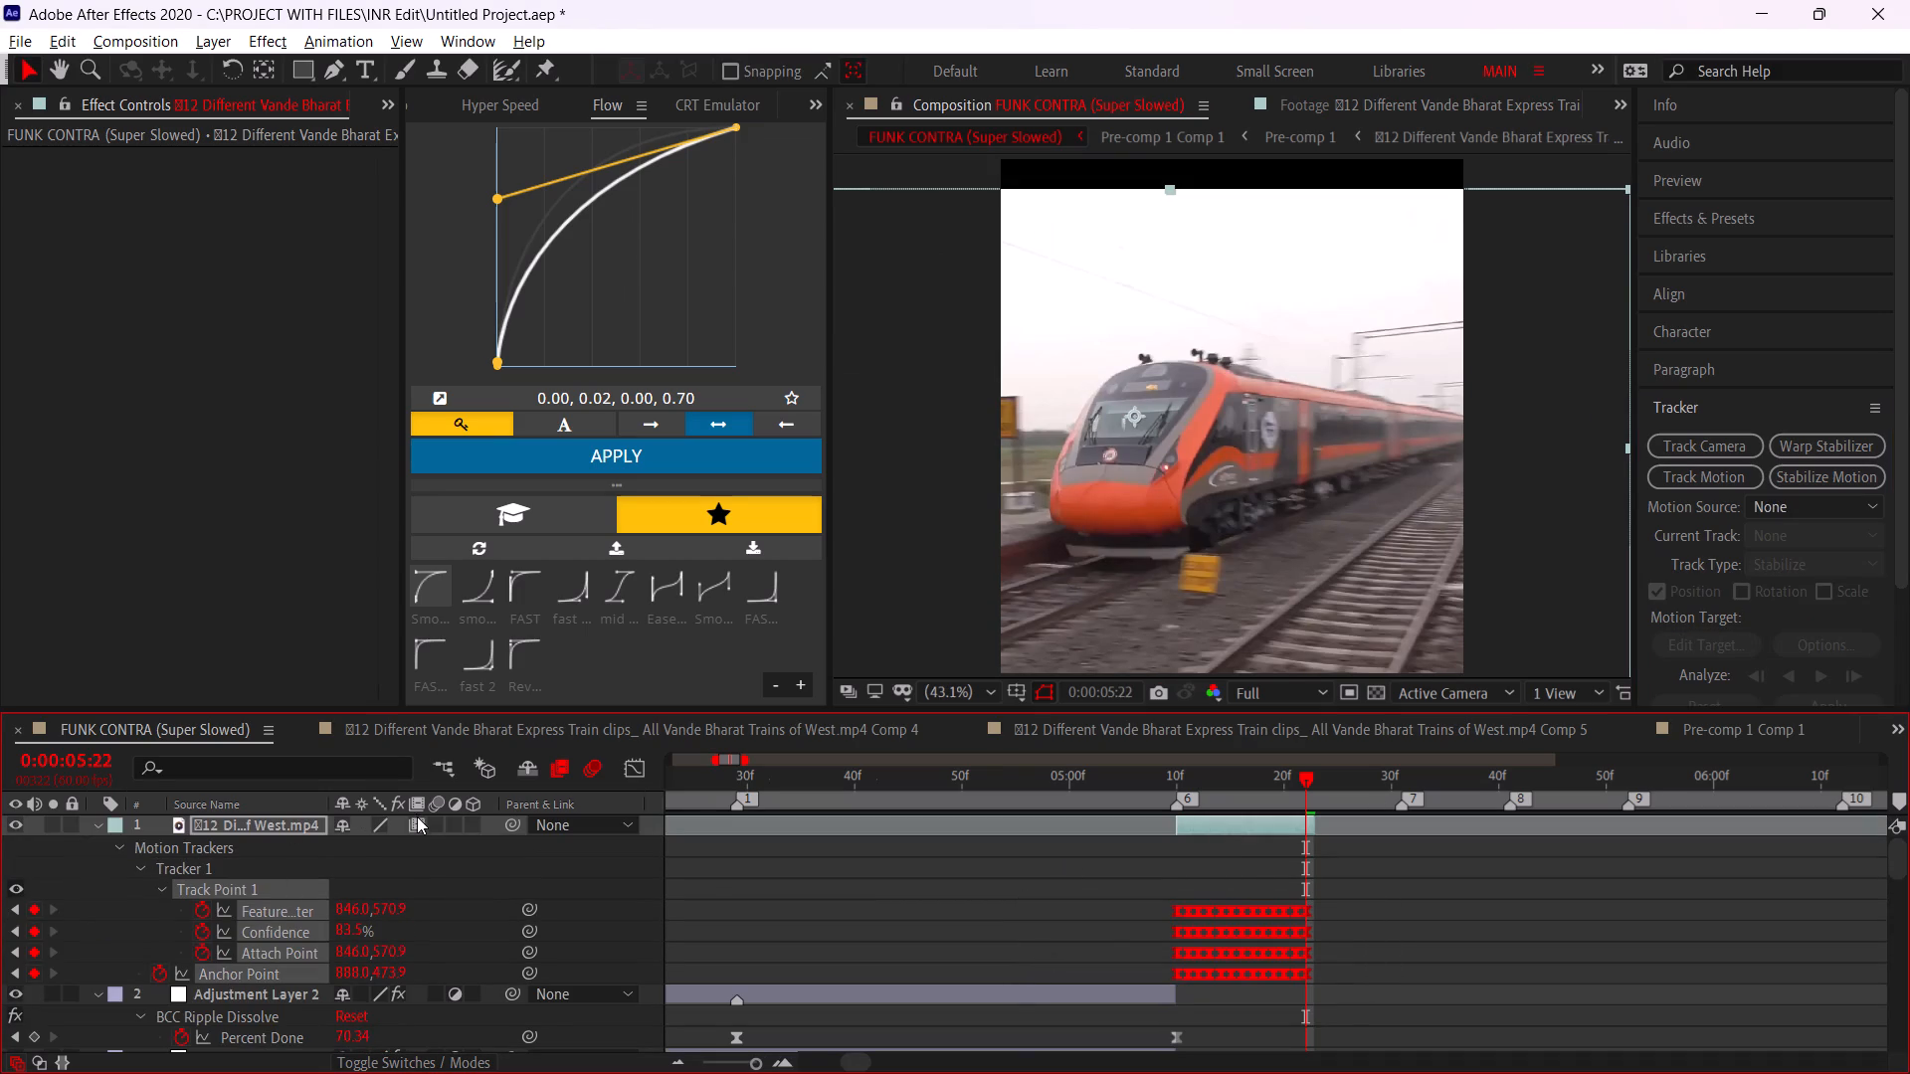
pyautogui.click(457, 882)
pyautogui.moveTo(1274, 797); pyautogui.dragTo(1249, 796)
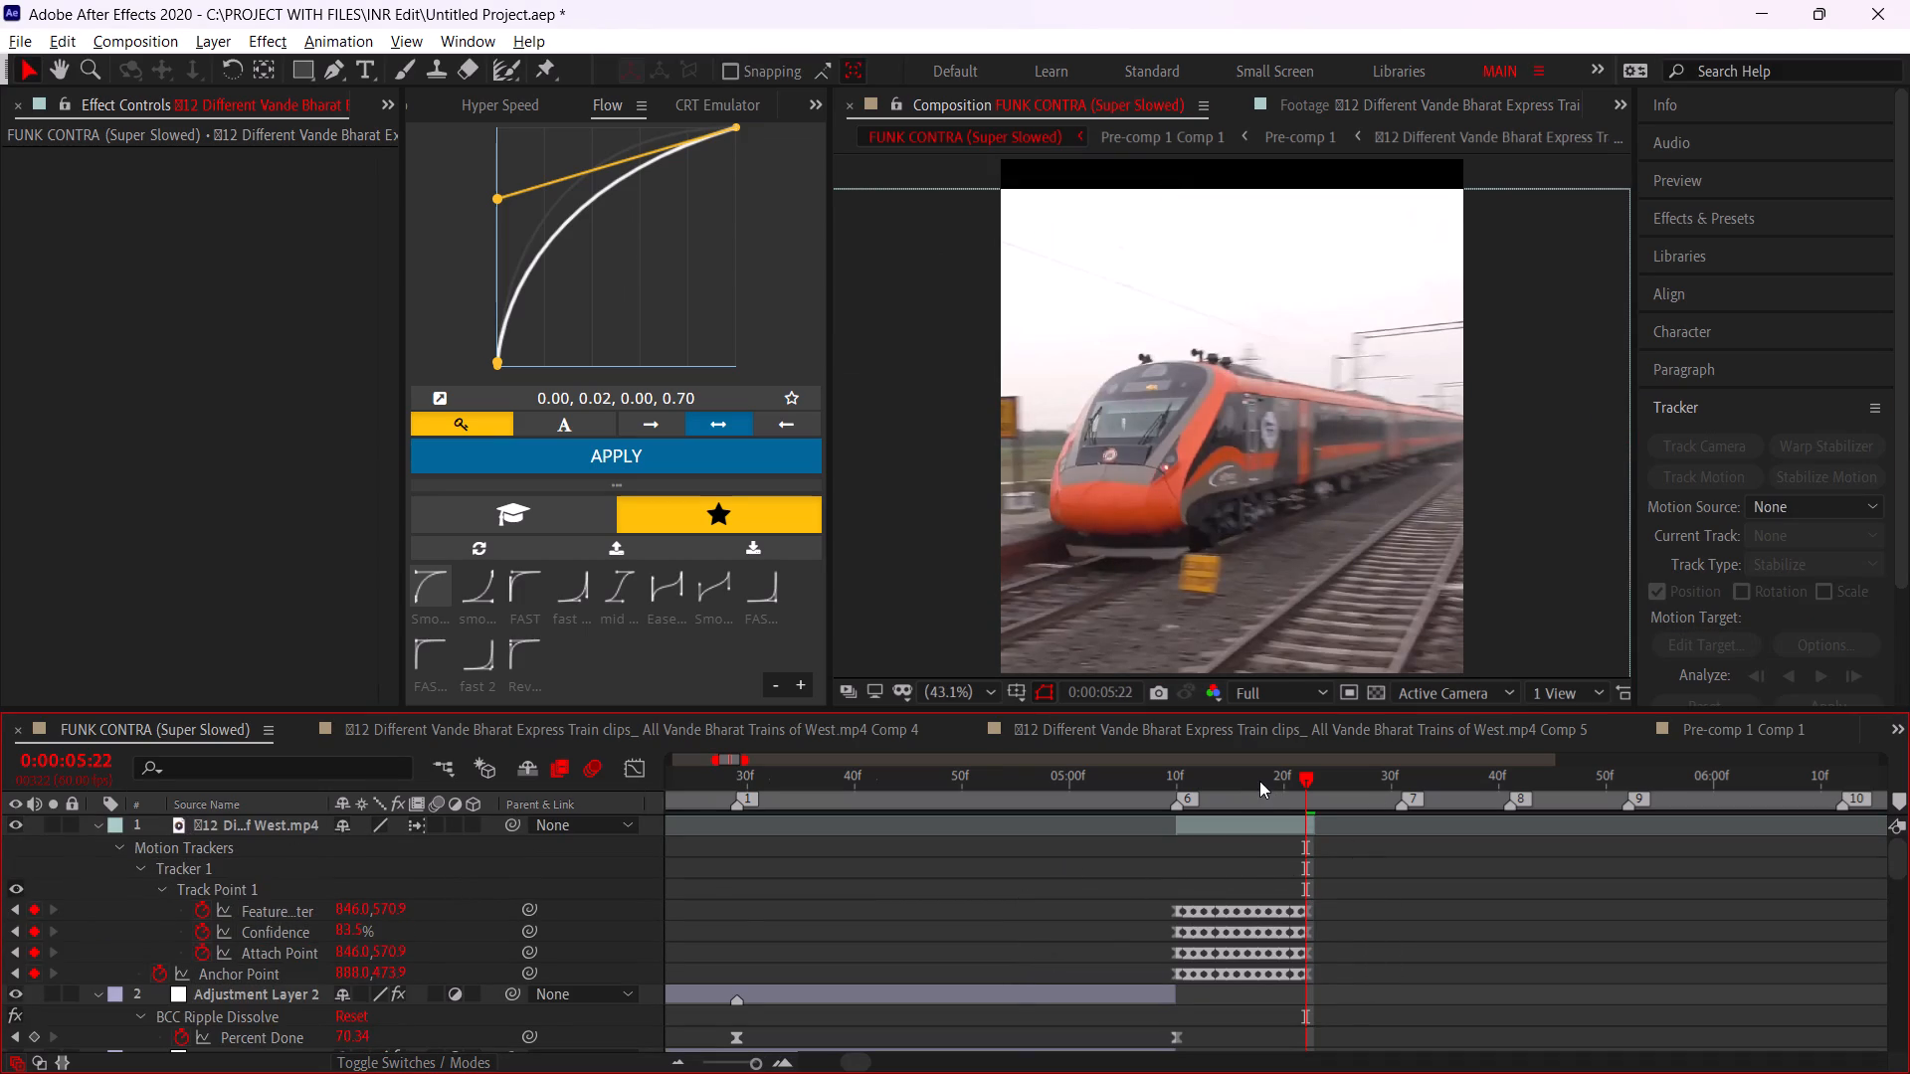
pyautogui.moveTo(1259, 781); pyautogui.dragTo(1226, 782)
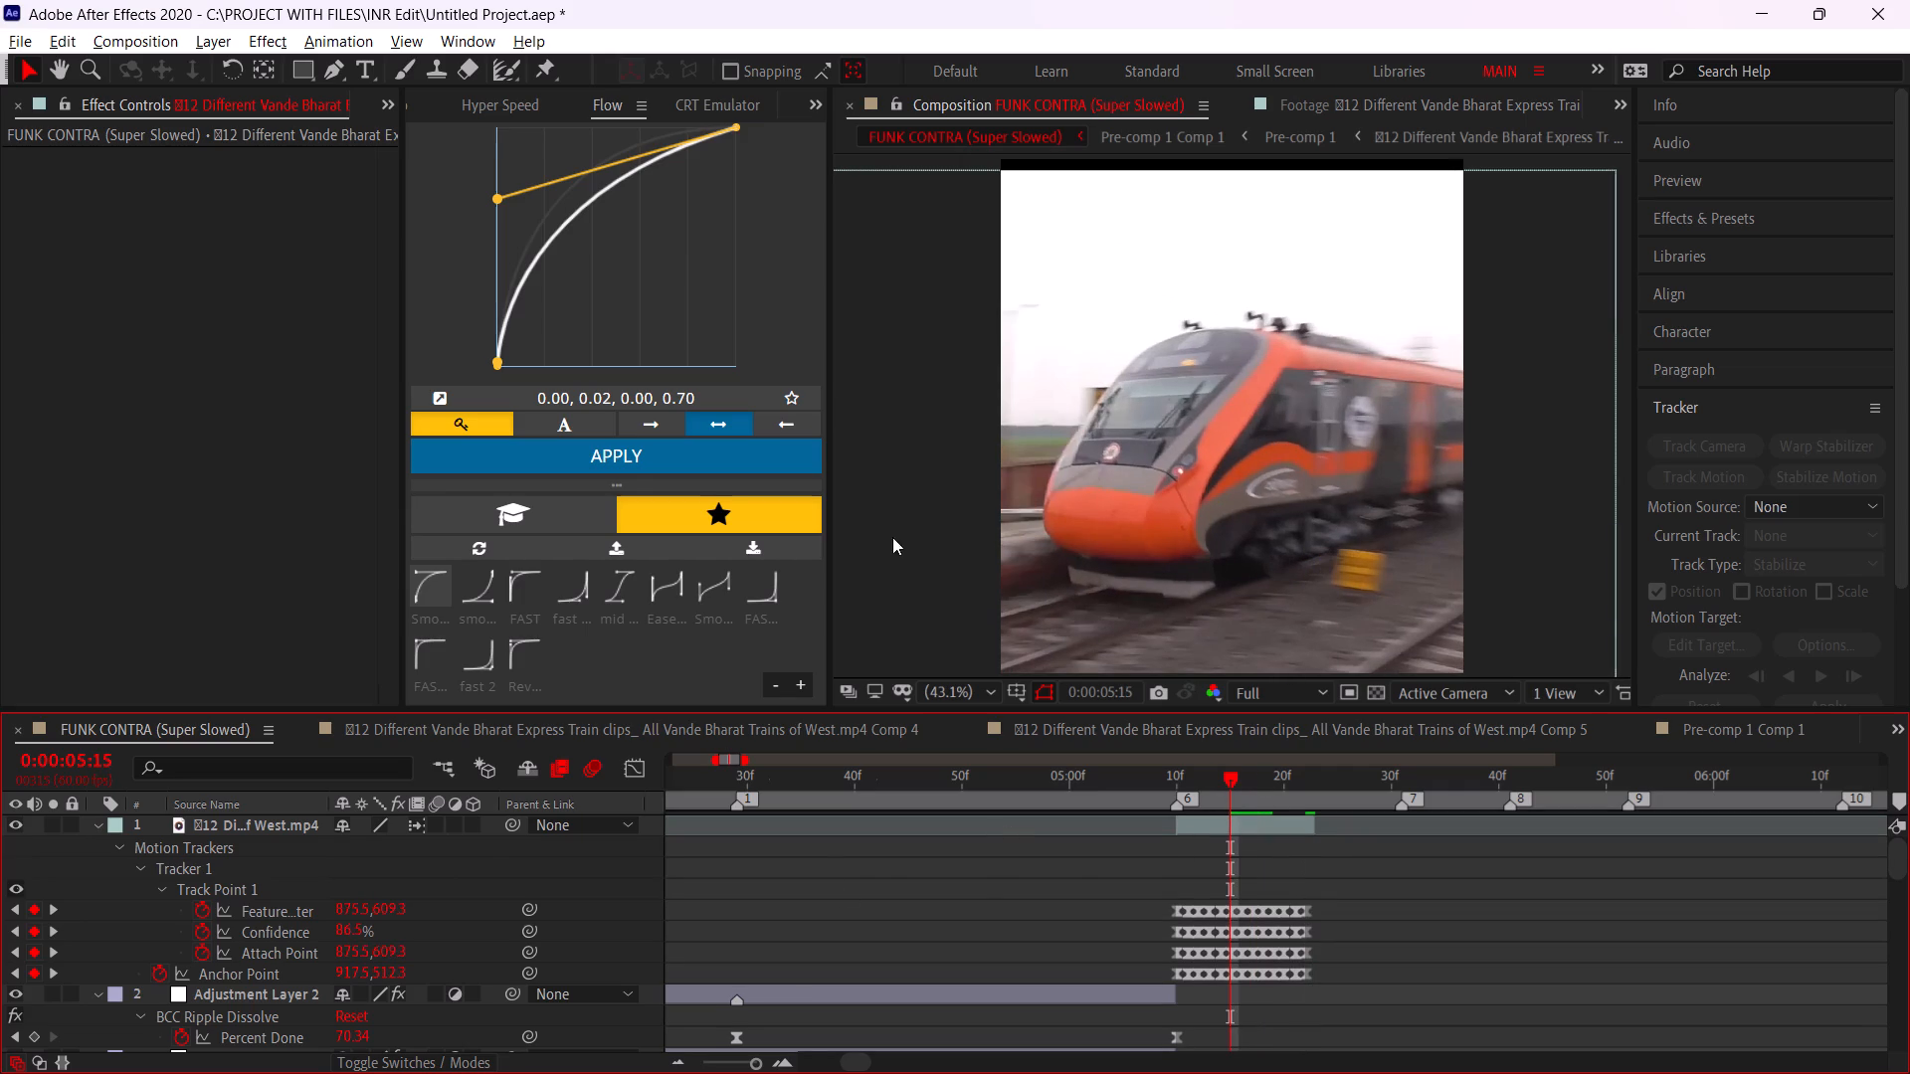
# Add Hyper Speed's Motion Tile to the train clip, with output width and height 500 and mirrored edges, to fill the empty borders.
pyautogui.click(532, 101)
pyautogui.click(731, 476)
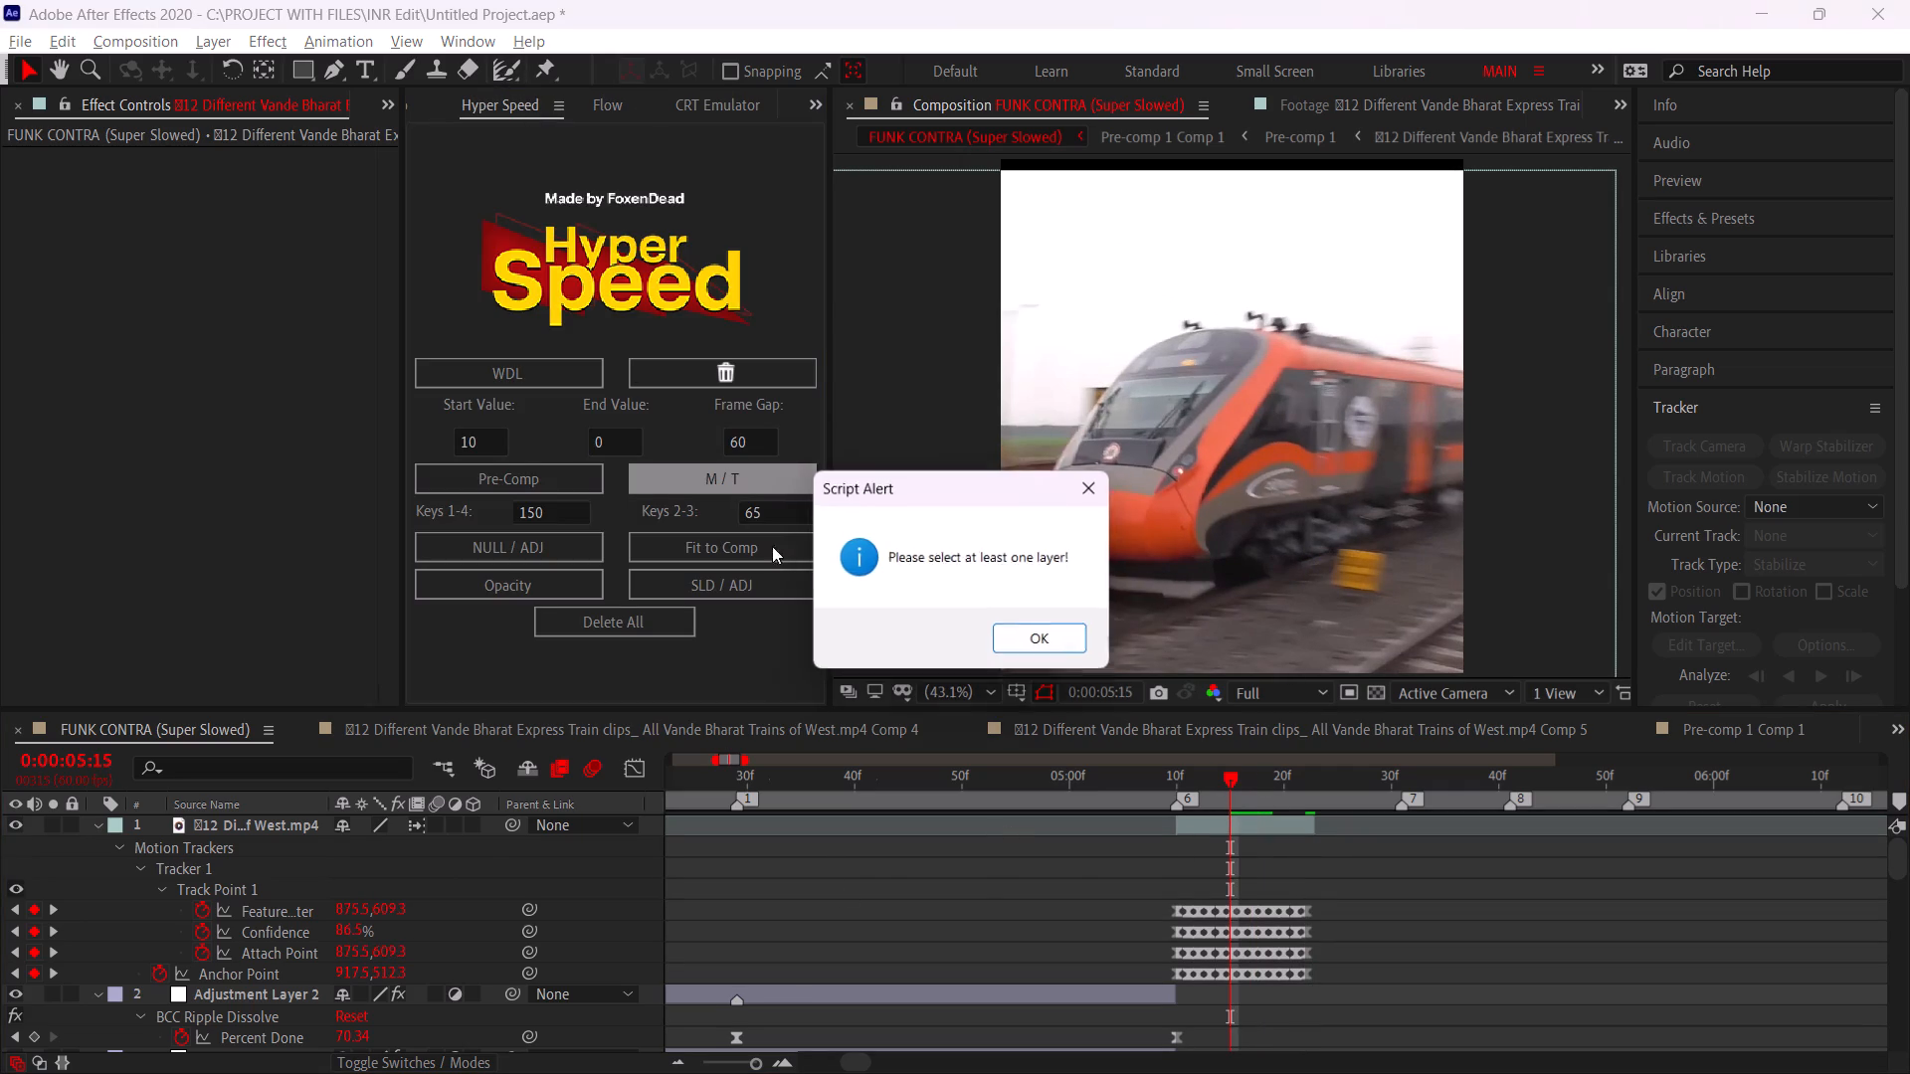
pyautogui.click(1072, 657)
pyautogui.click(1252, 811)
pyautogui.click(1224, 818)
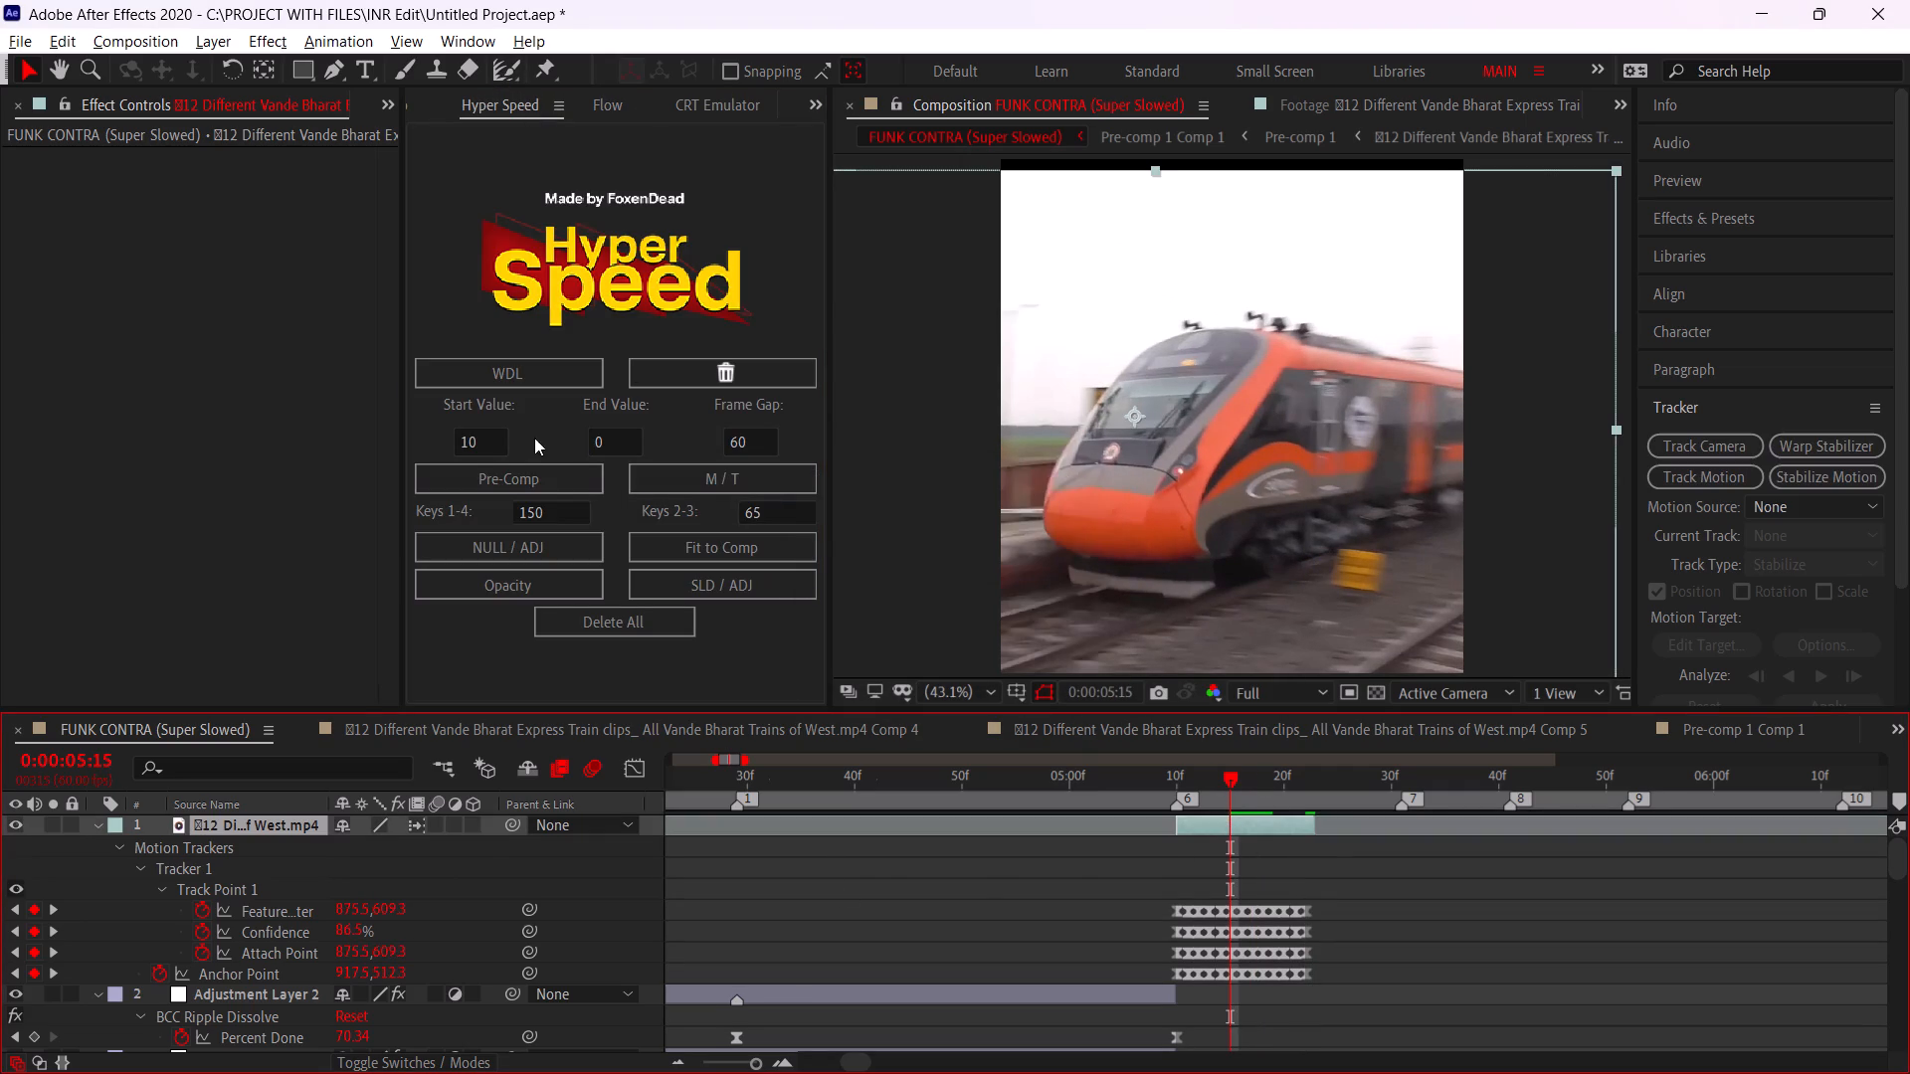
pyautogui.click(674, 478)
pyautogui.moveTo(1244, 766); pyautogui.dragTo(1313, 775)
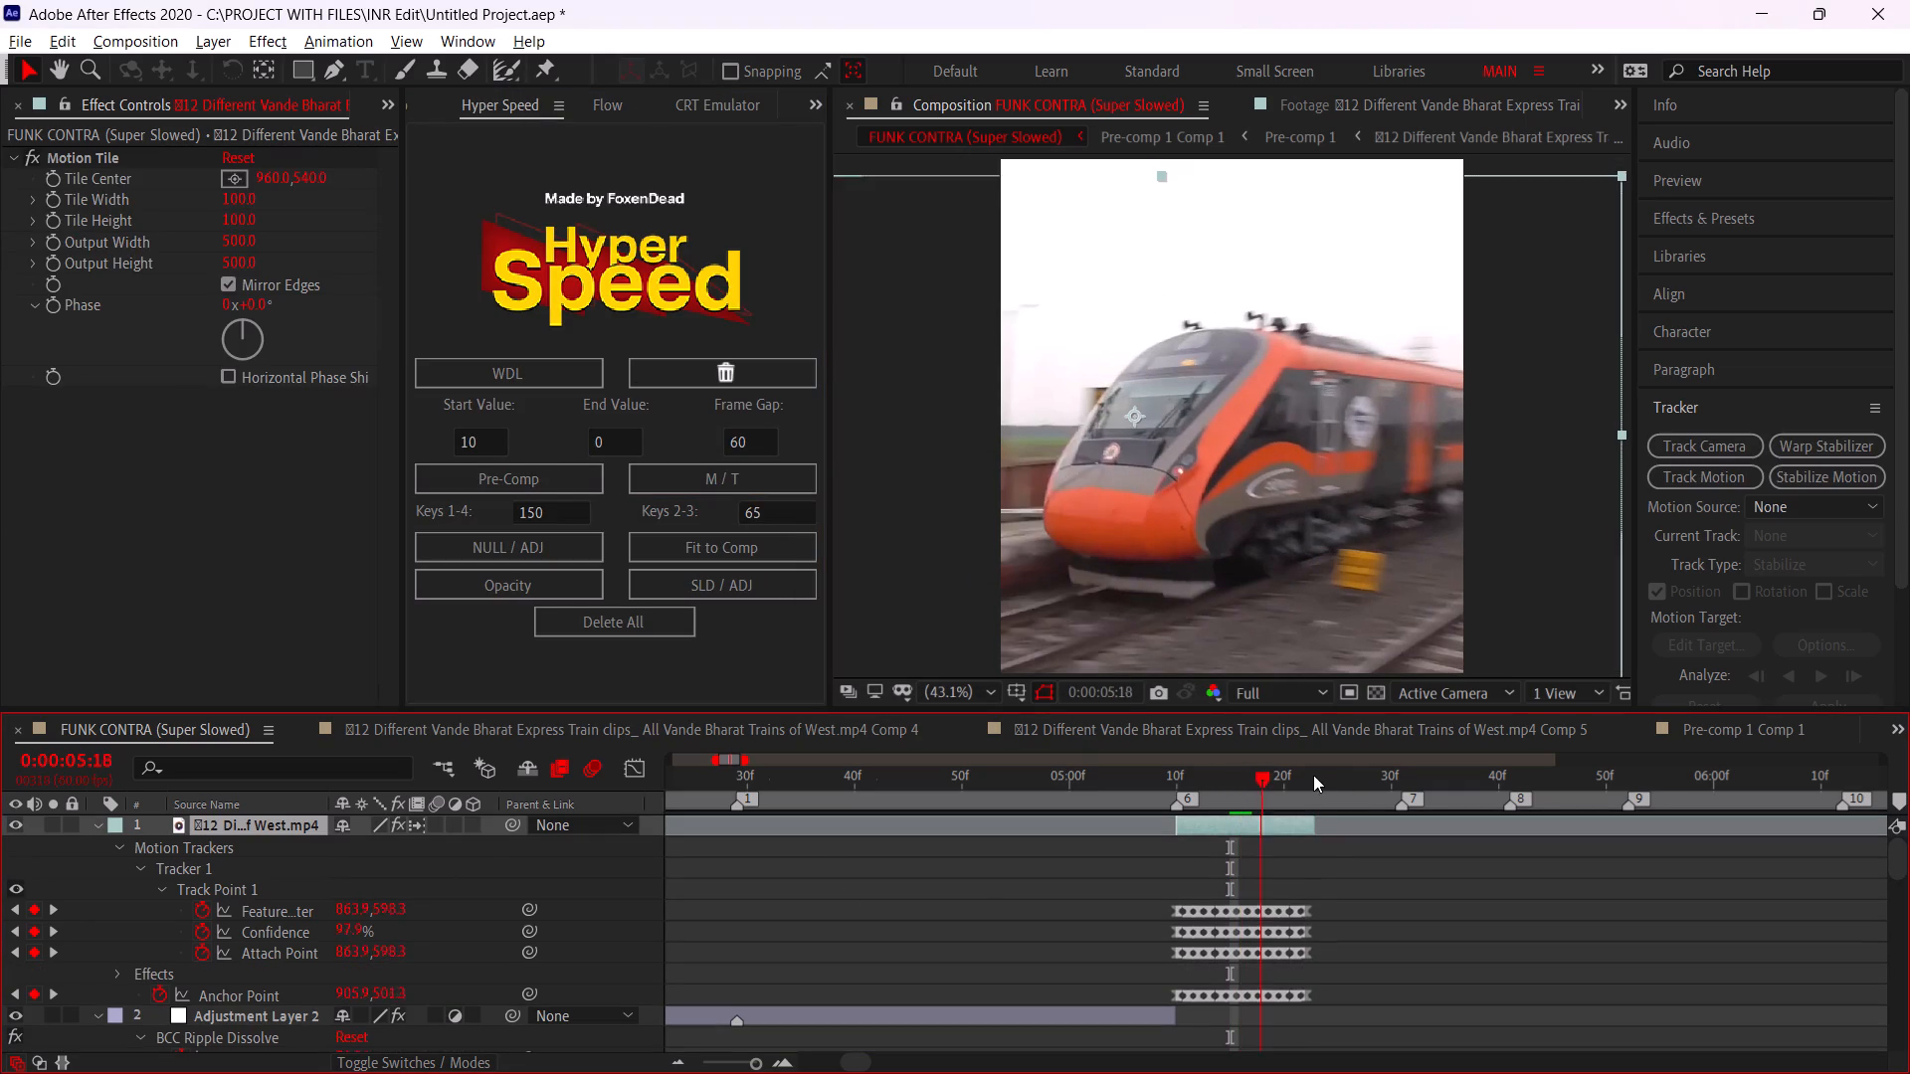
pyautogui.moveTo(1313, 775); pyautogui.dragTo(1189, 756)
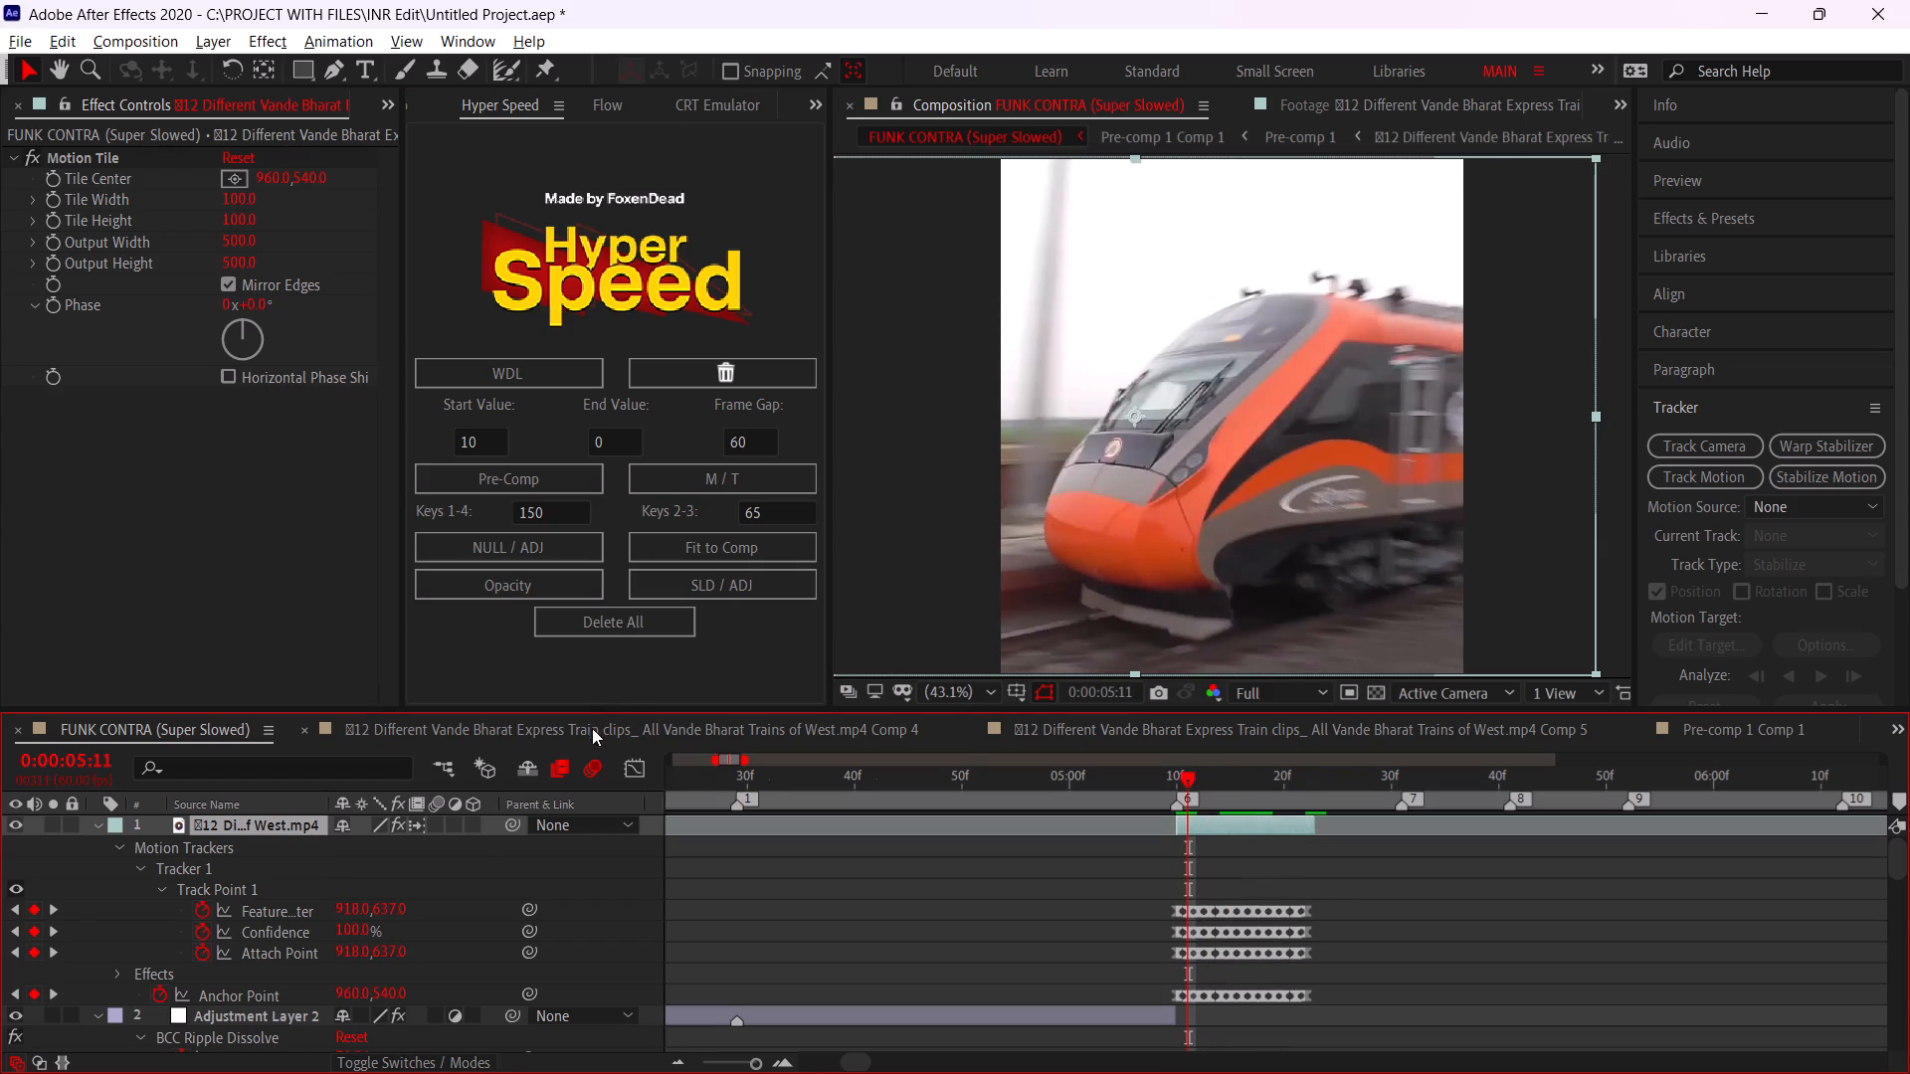
# Pre-compose the stabilized train clip.
pyautogui.hotkey('ctrl', 'shift', 'c')
pyautogui.click(923, 489)
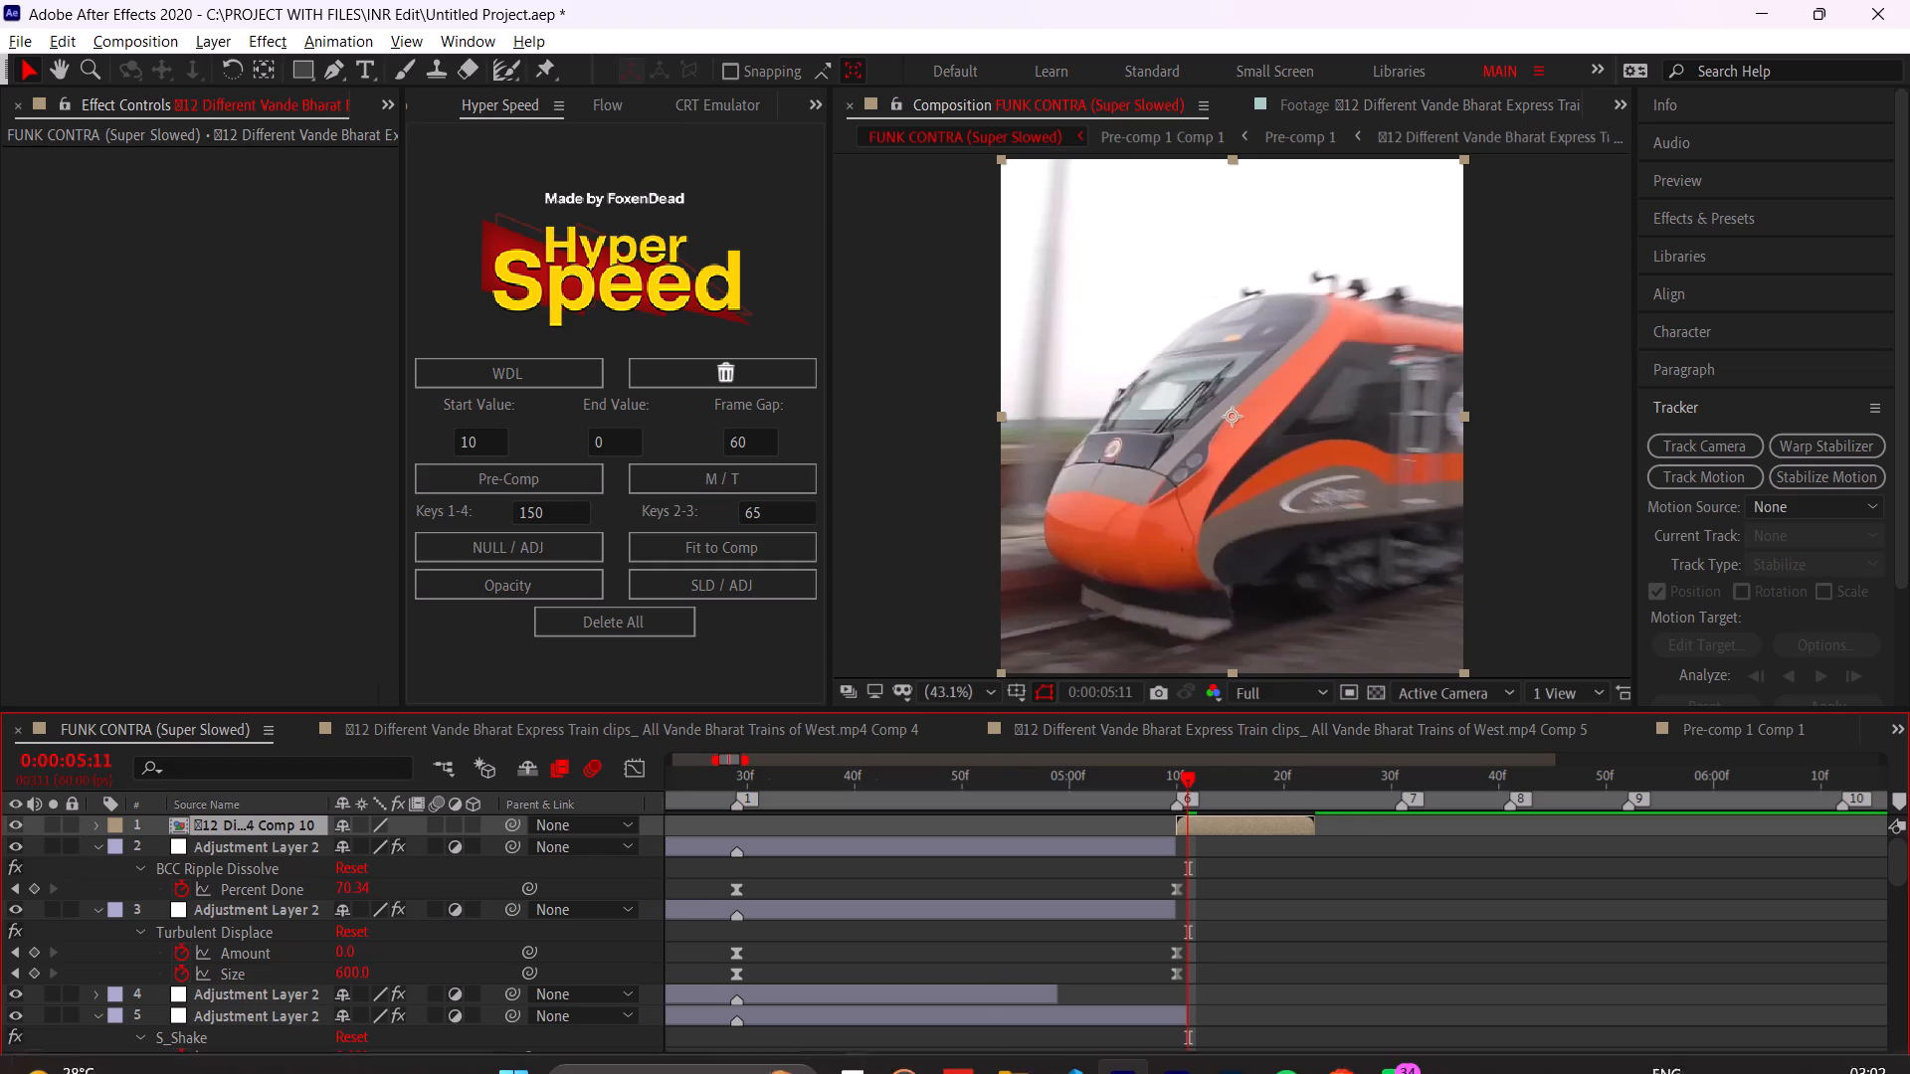
# Preview and scrub from just before marker 6 into the new train clip to review the cut and stabilized motion.
pyautogui.click(1130, 776)
pyautogui.press('space')
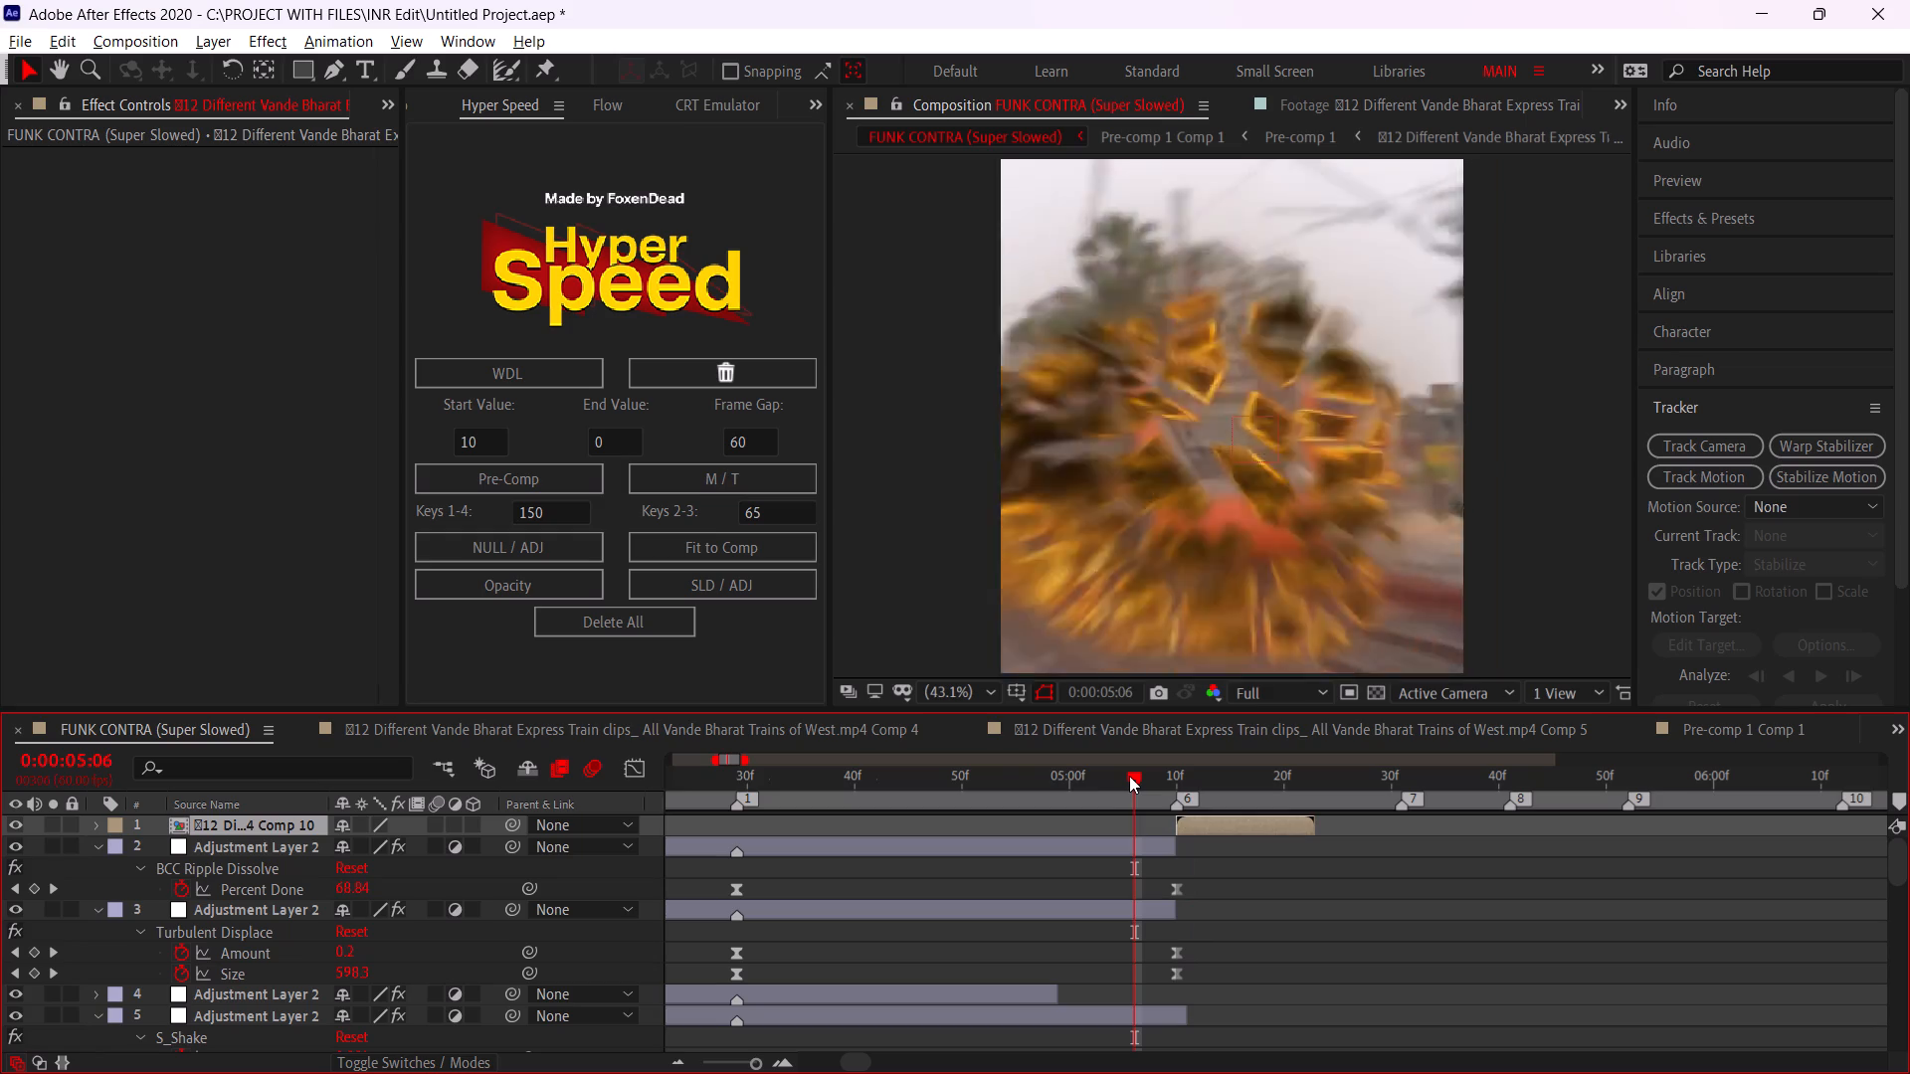
pyautogui.click(1129, 776)
pyautogui.press('space')
pyautogui.moveTo(1129, 776); pyautogui.dragTo(1173, 780)
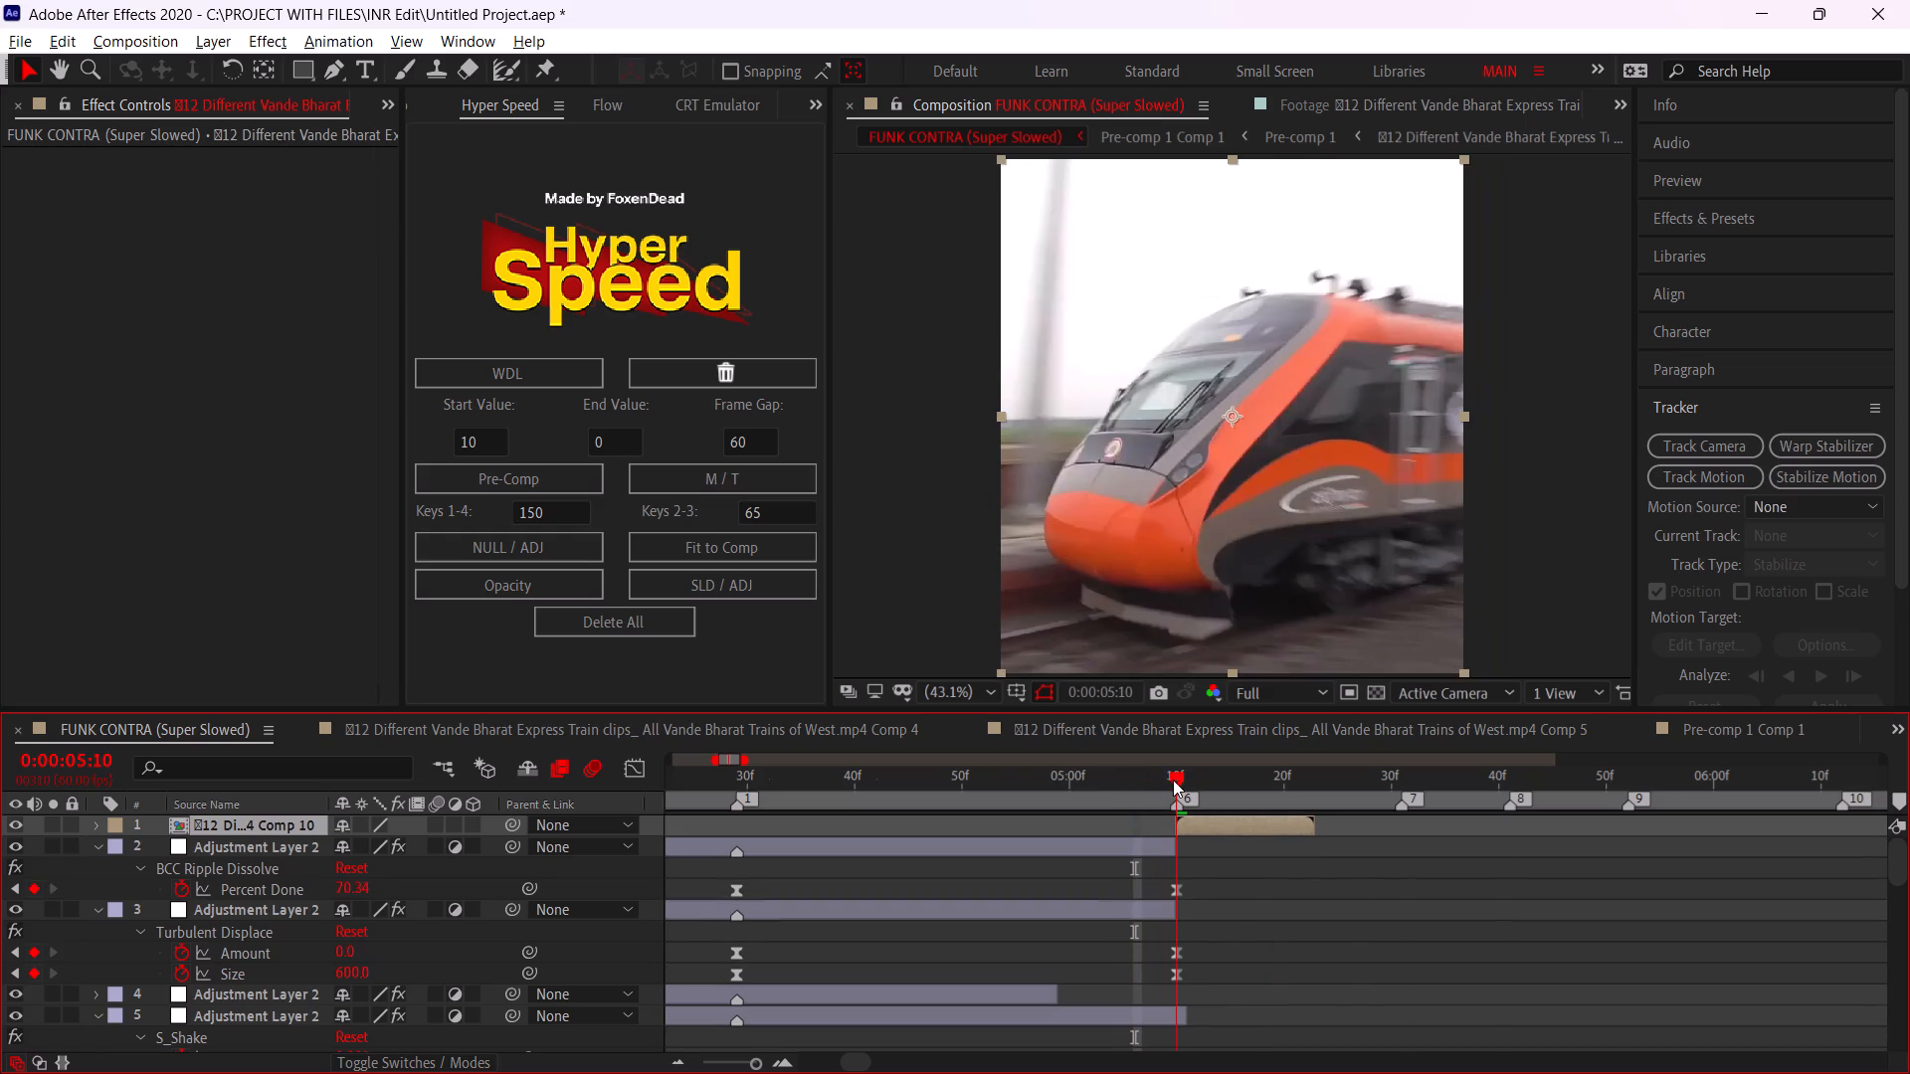
pyautogui.moveTo(1173, 780); pyautogui.dragTo(1277, 811)
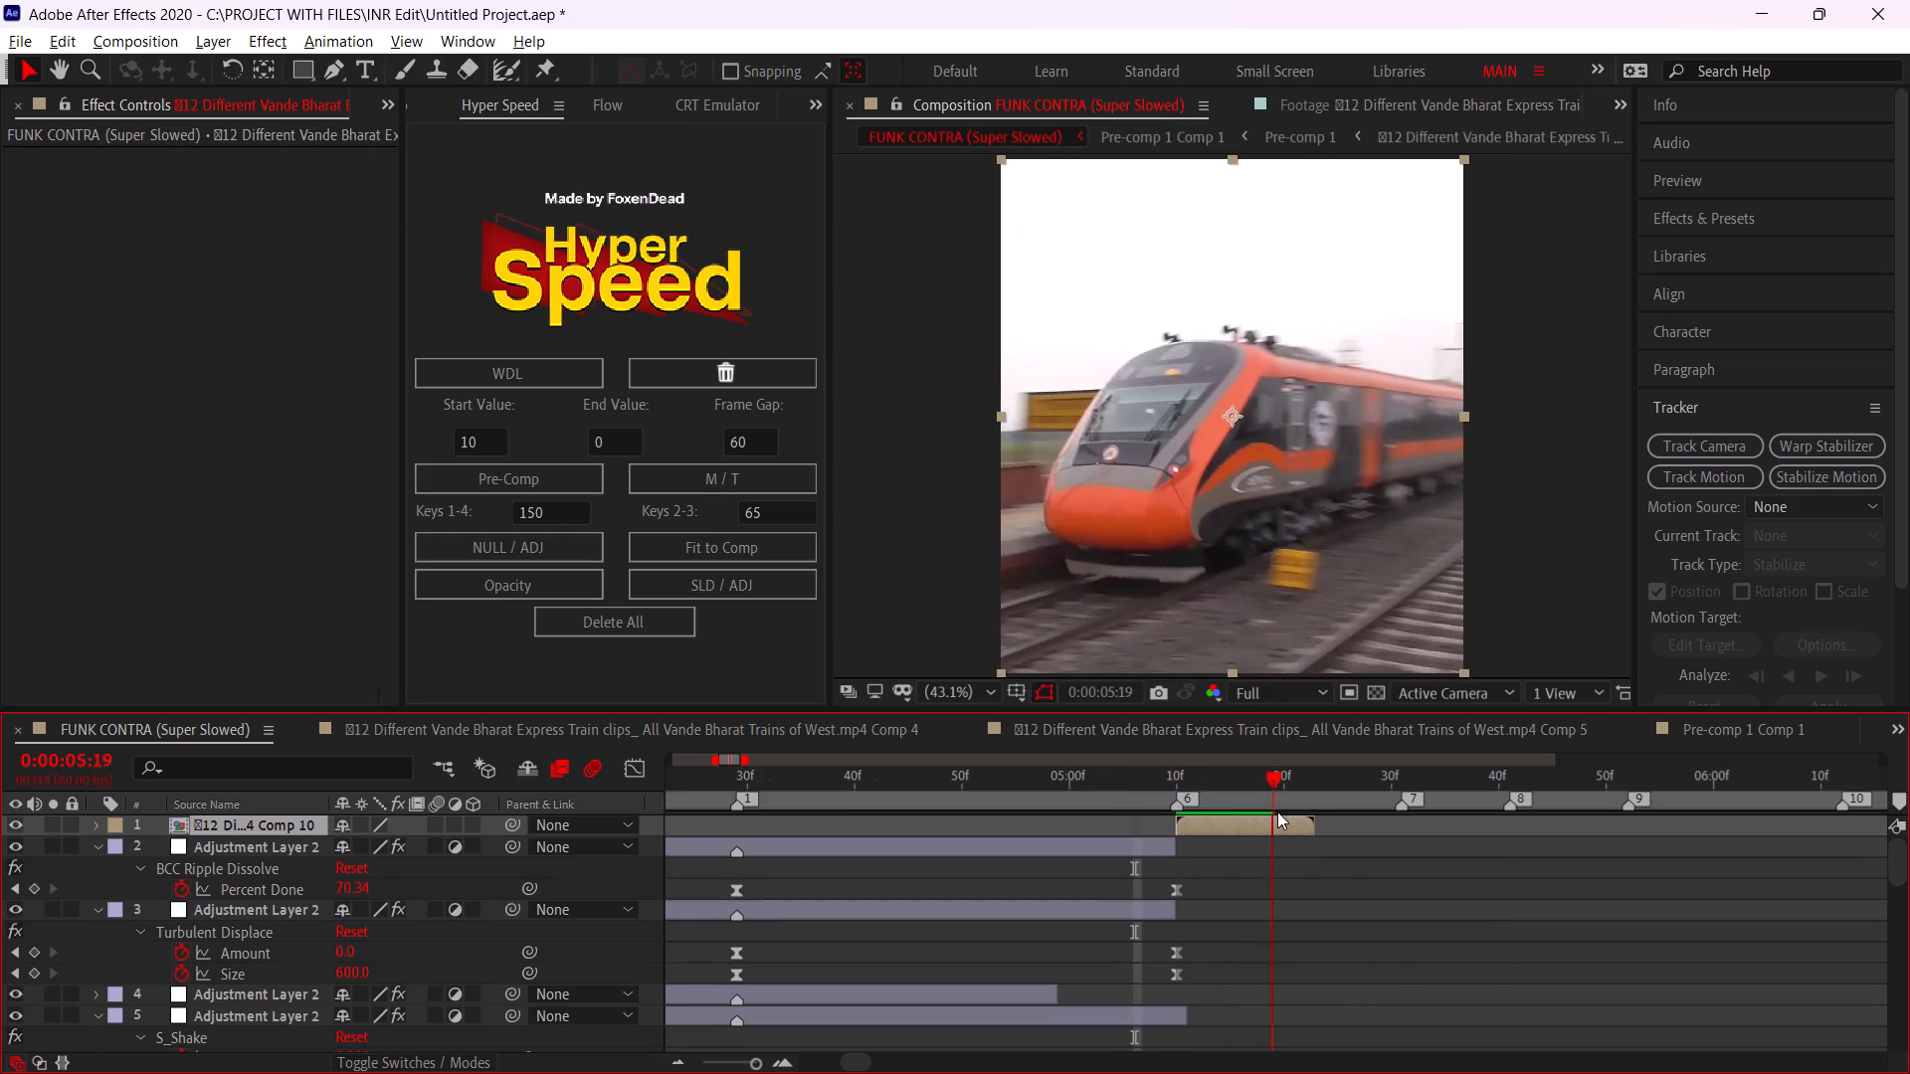
pyautogui.moveTo(1277, 811); pyautogui.dragTo(1214, 802)
# Pre-compose the new train clip starting at marker 6 once more.
pyautogui.click(1200, 825)
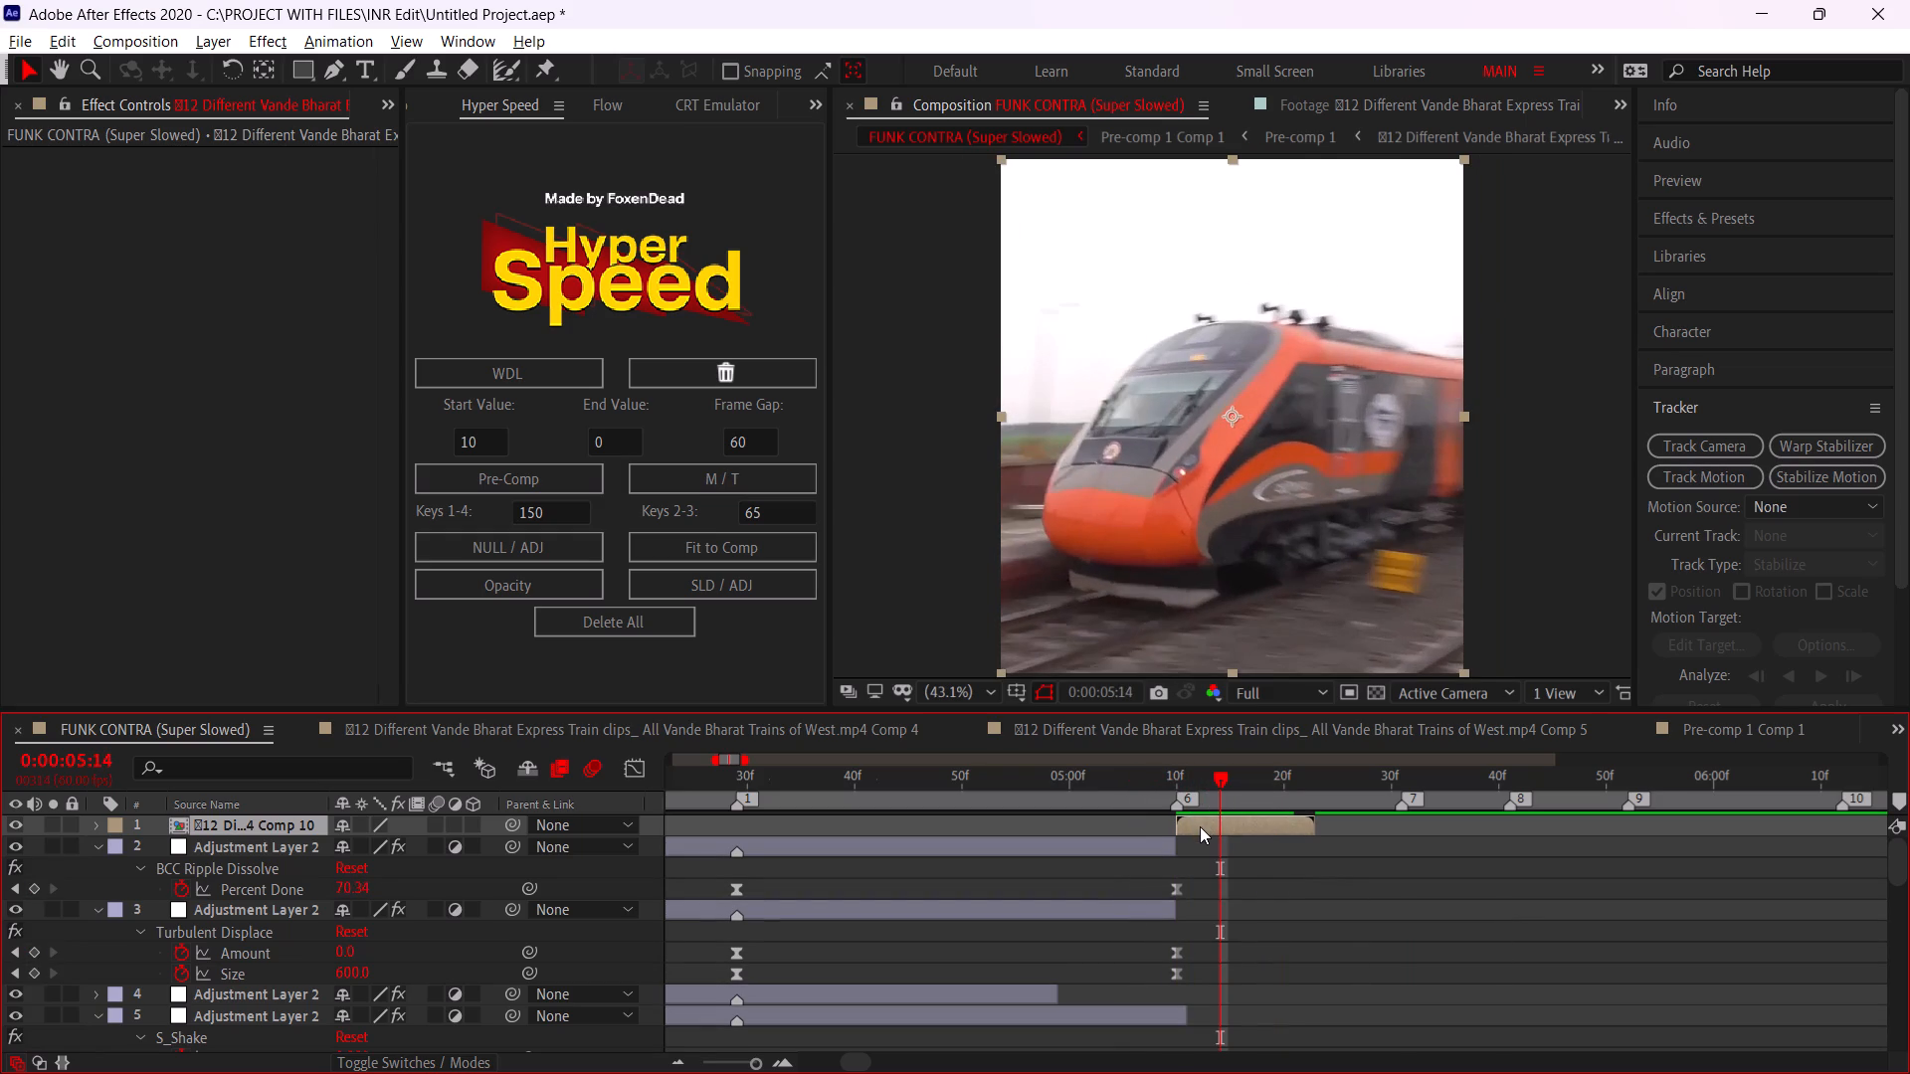
pyautogui.hotkey('ctrl', 'alt', 'shift', 'f')
pyautogui.hotkey('ctrl', 'shift', 'c')
pyautogui.press('Return')
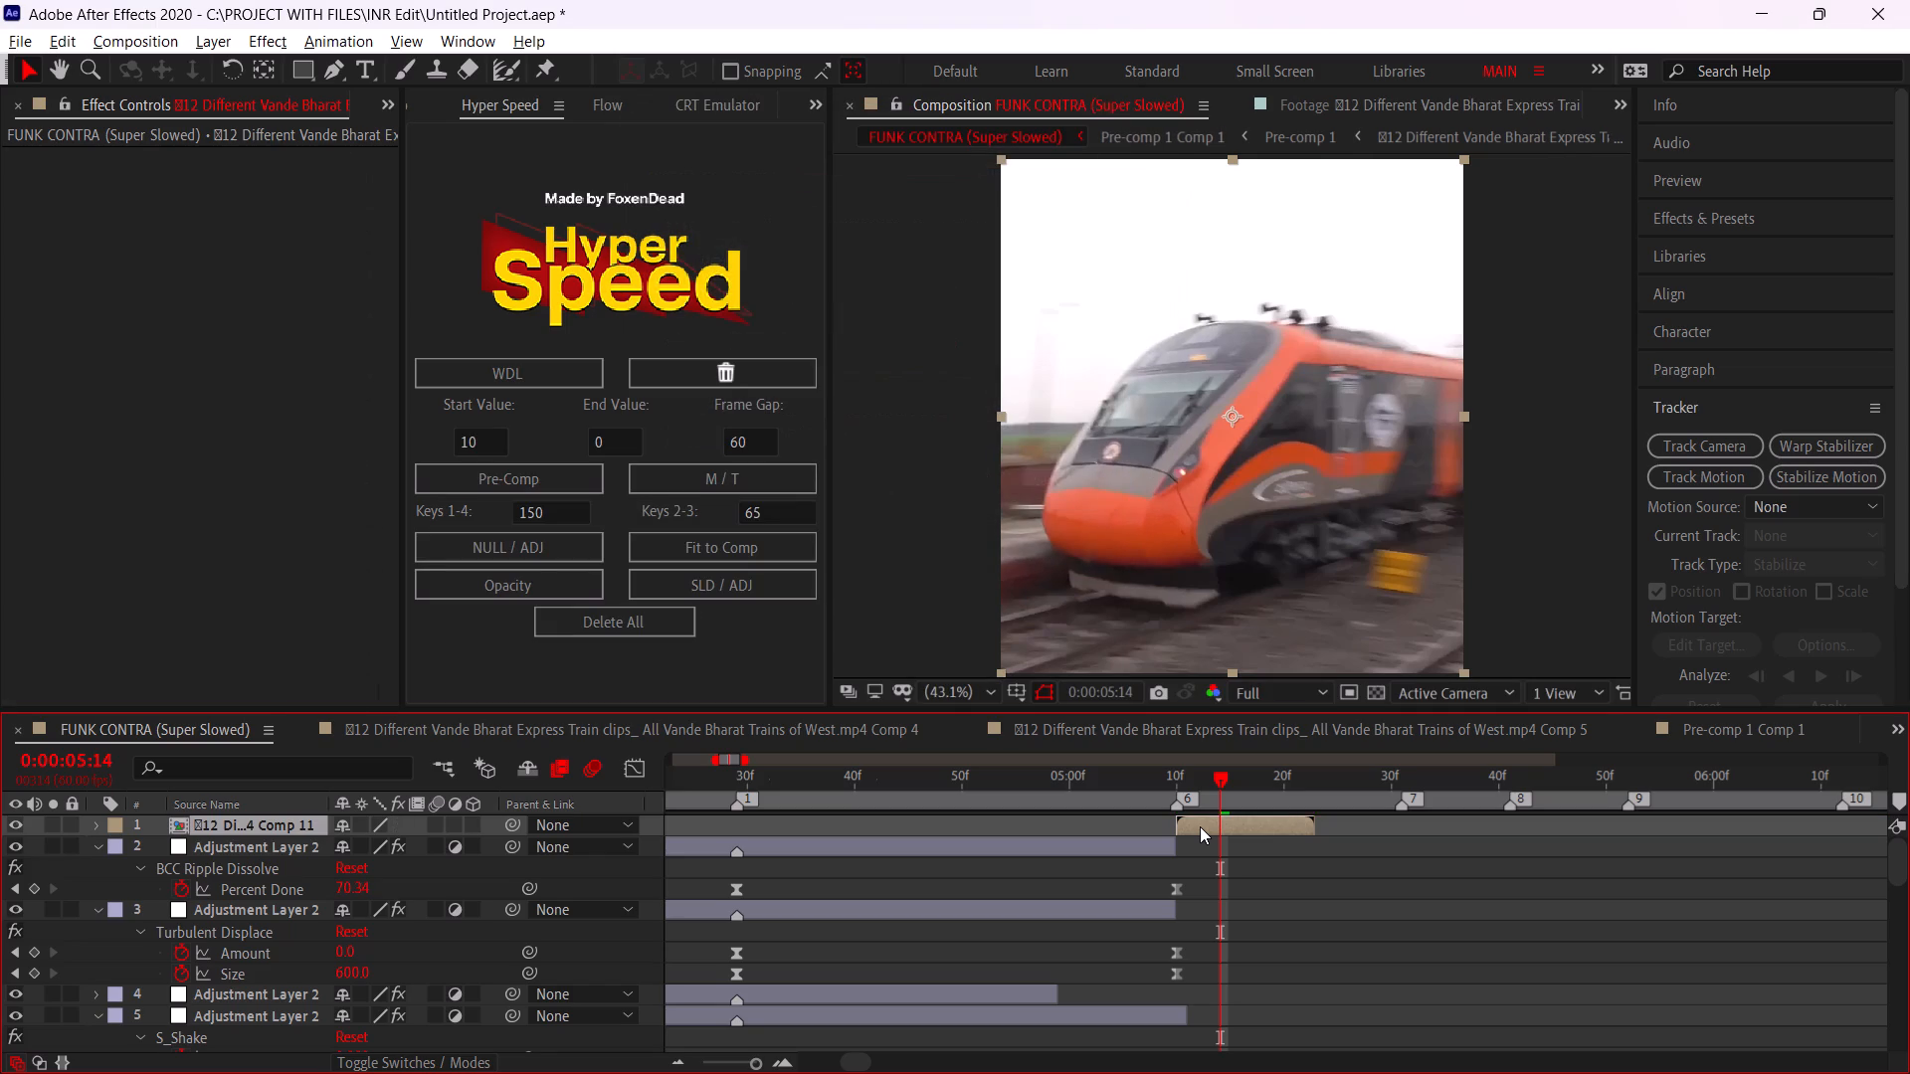
# Enable time remapping on the precomposed train clip and scrub through it to check the extended footage.
pyautogui.hotkey('ctrl', 'alt', 't')
pyautogui.click(1280, 791)
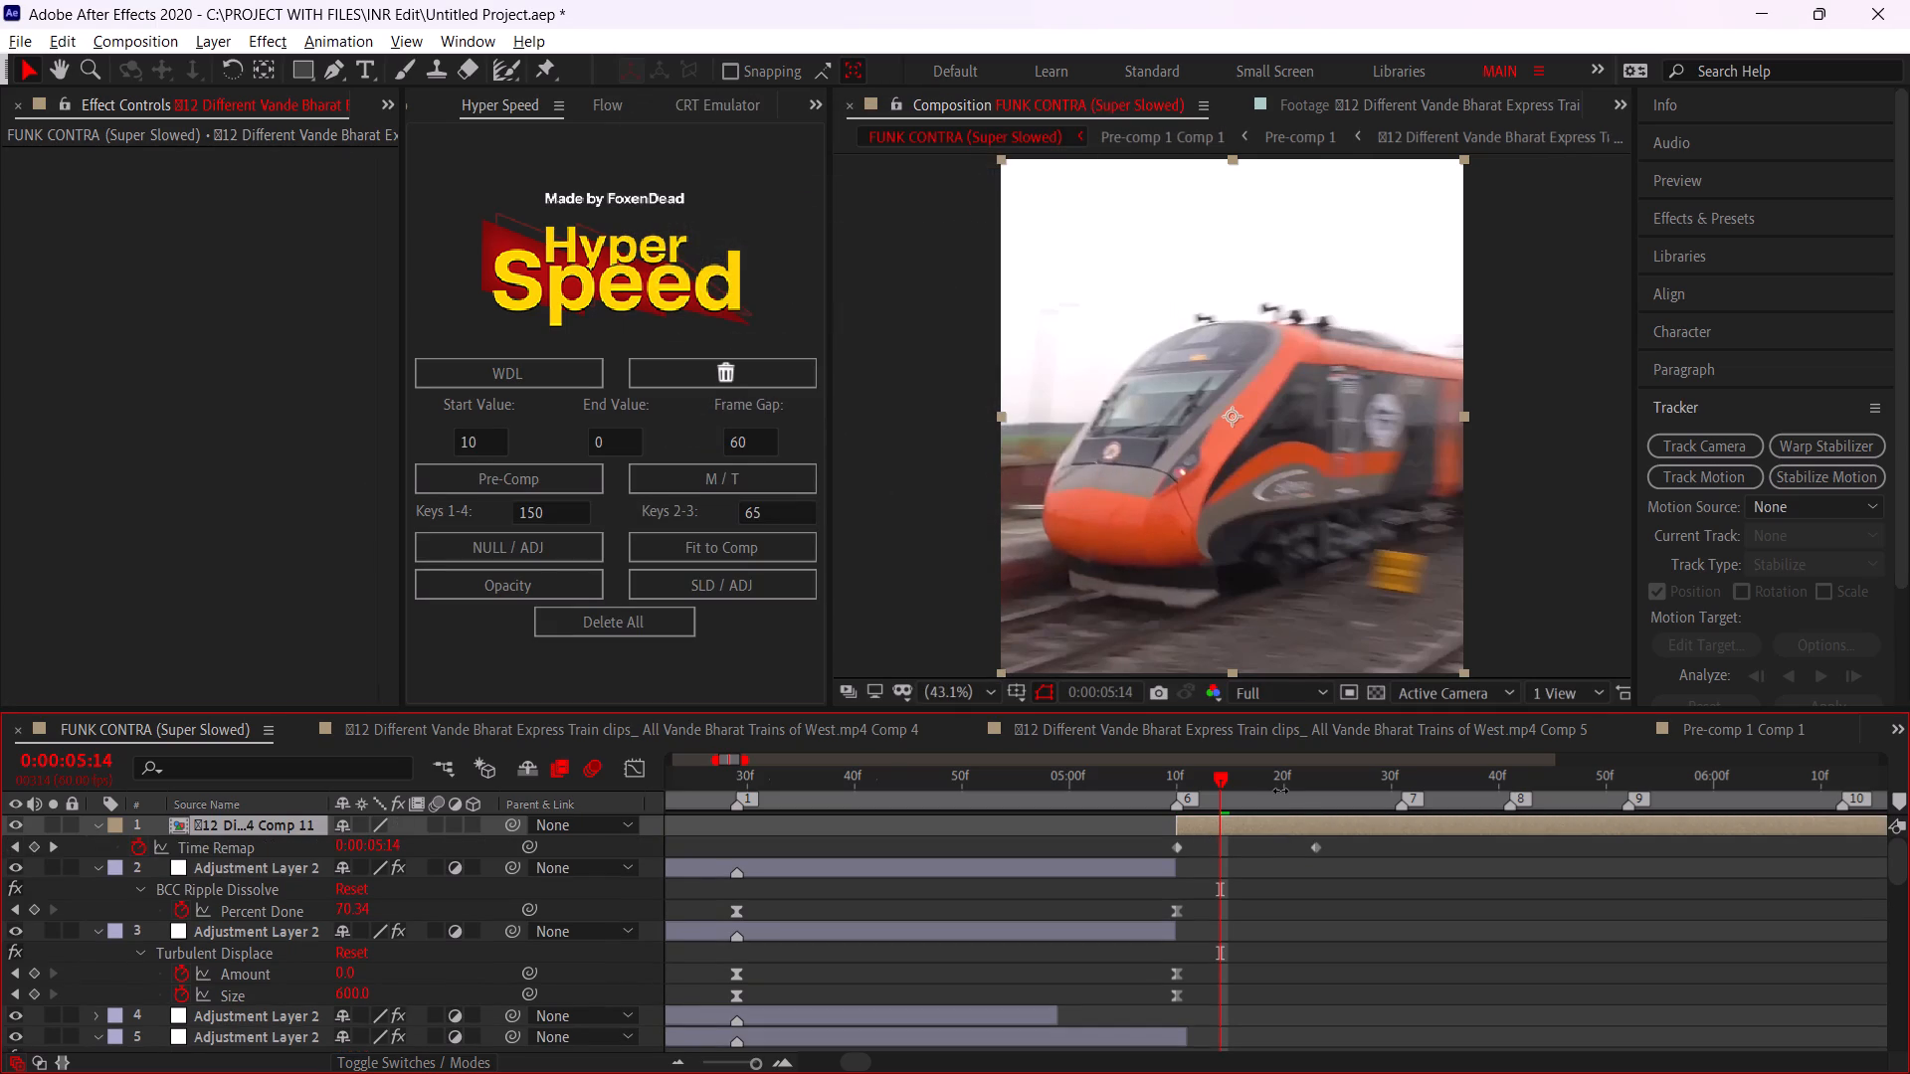
pyautogui.moveTo(1280, 791); pyautogui.dragTo(1296, 791)
pyautogui.moveTo(1308, 778); pyautogui.dragTo(1336, 790)
# Duplicate the time-remapped train clip and freeze the duplicate's frame at marker 6, at 0:00:05:10.
pyautogui.moveTo(1336, 790); pyautogui.dragTo(1155, 792)
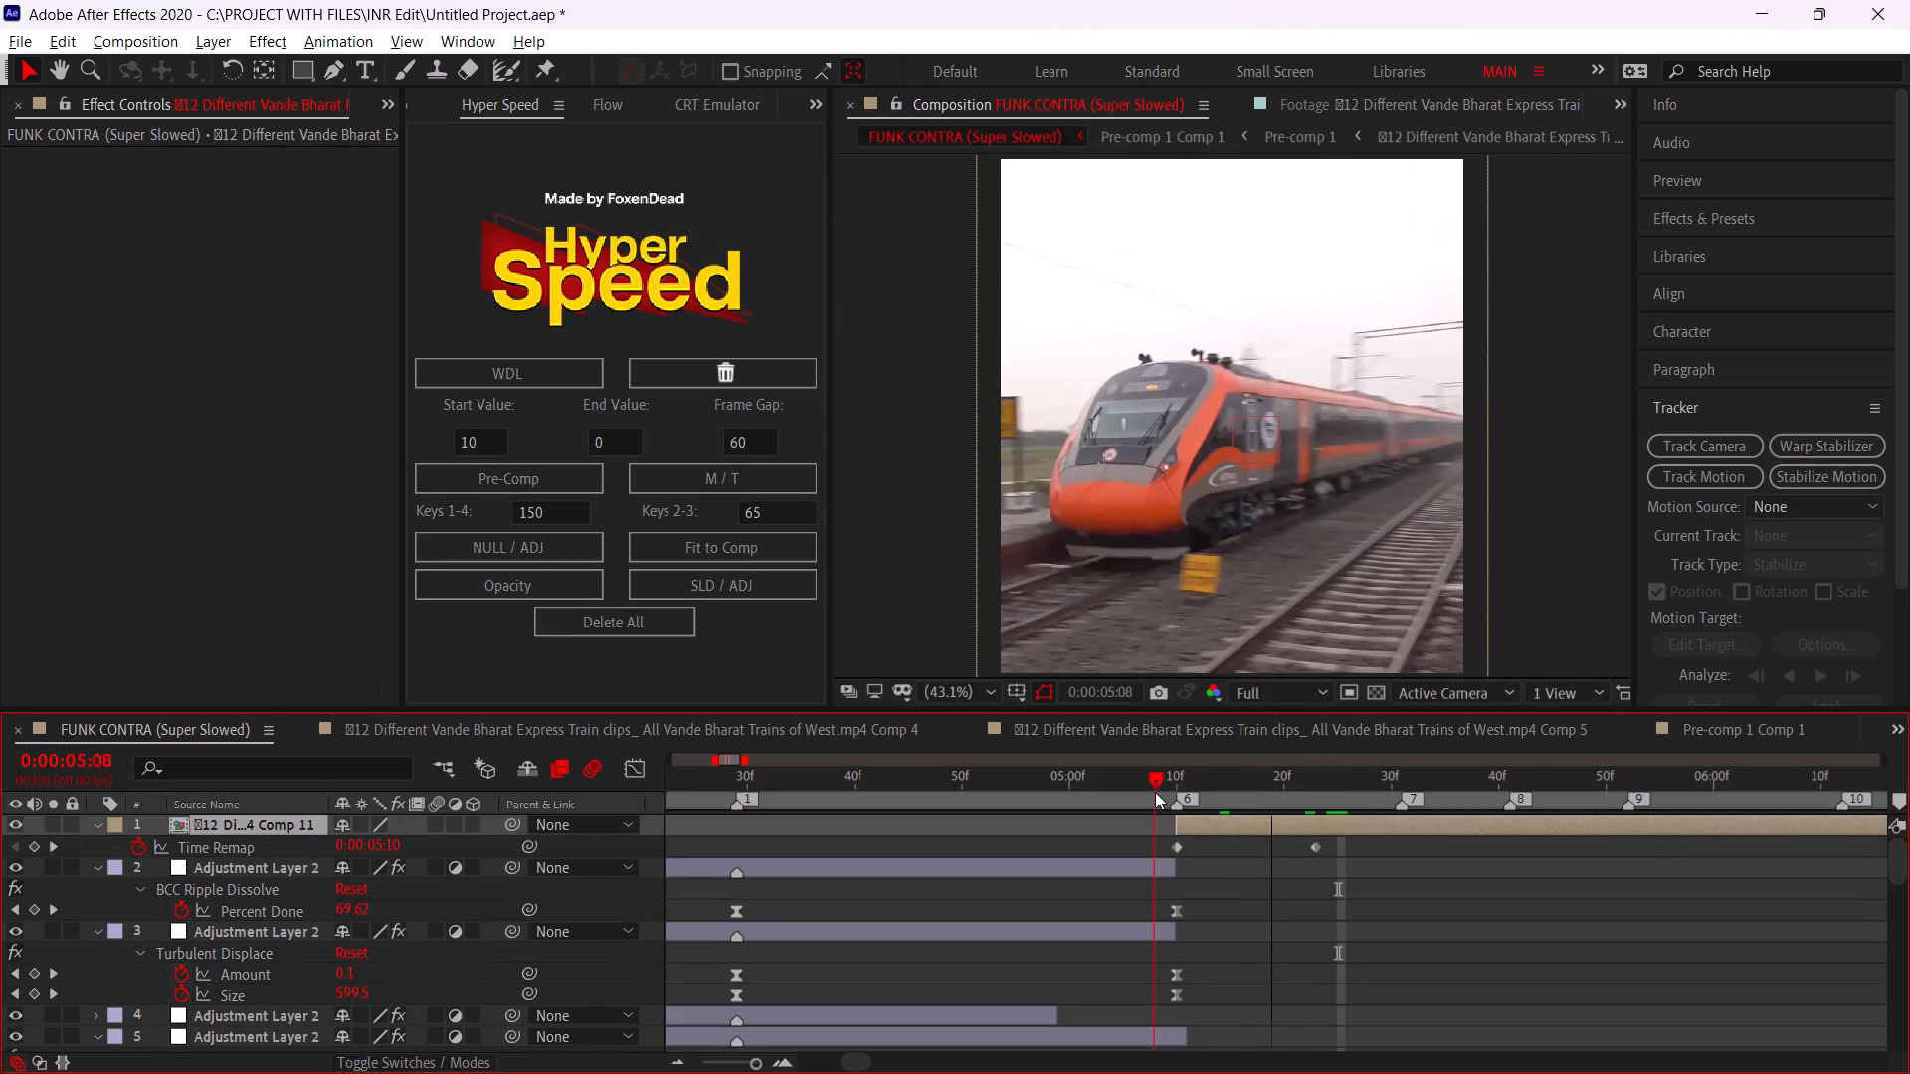
pyautogui.moveTo(1155, 792); pyautogui.dragTo(1174, 797)
pyautogui.click(1193, 819)
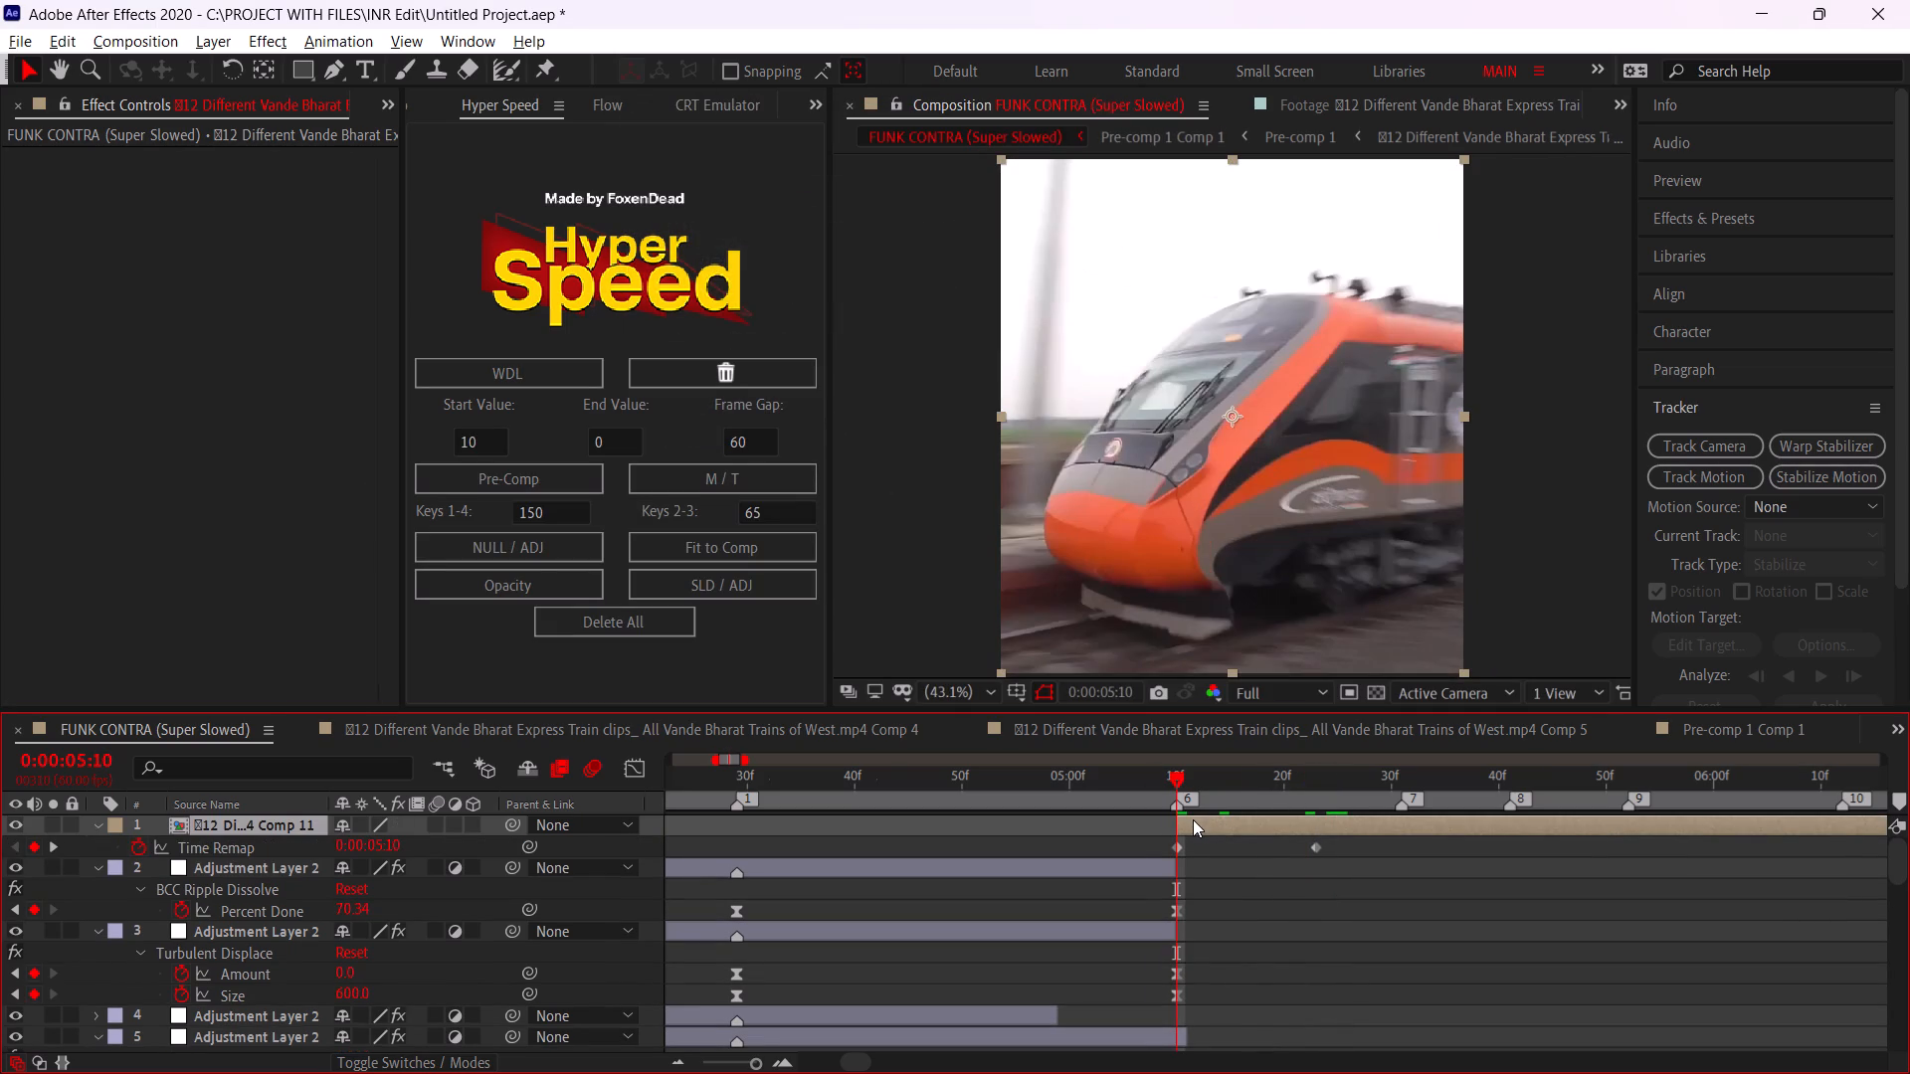
pyautogui.click(1193, 819)
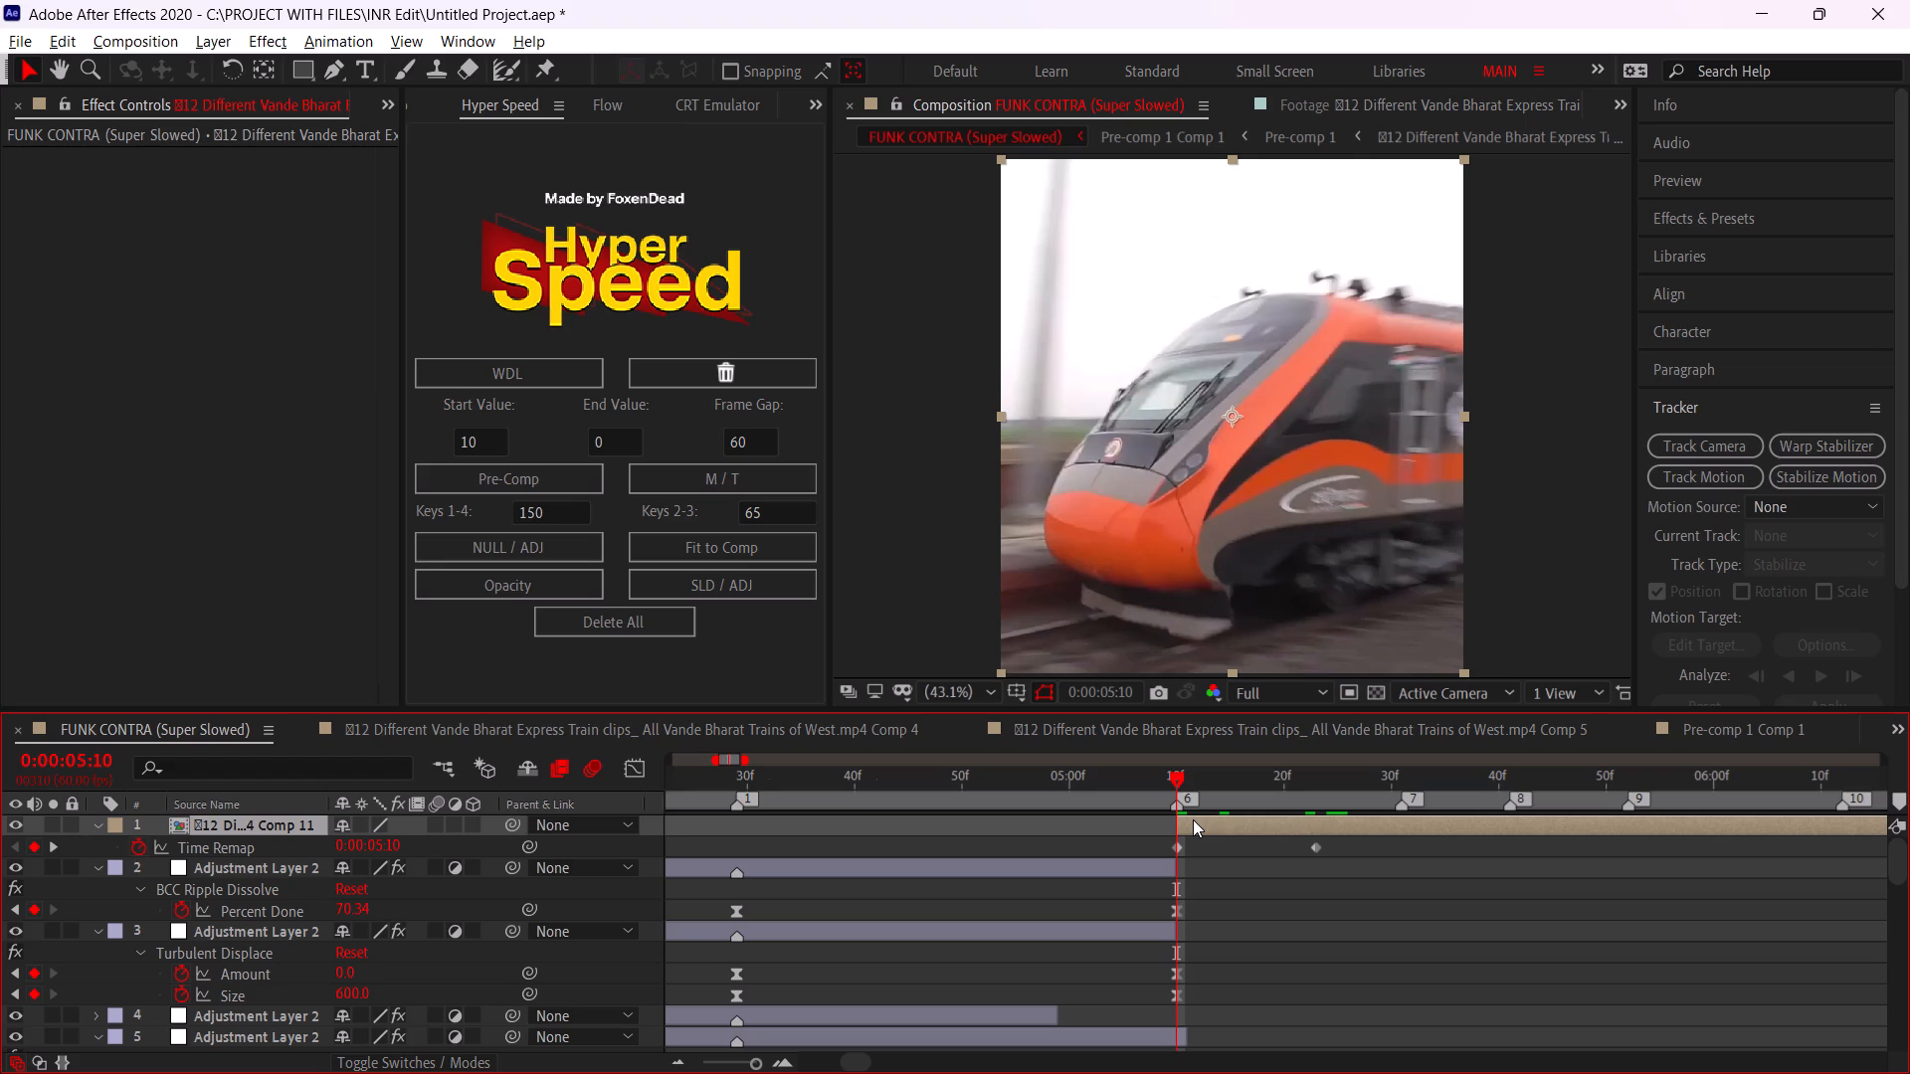
pyautogui.hotkey('ctrl', 'd')
pyautogui.rightClick(1194, 819)
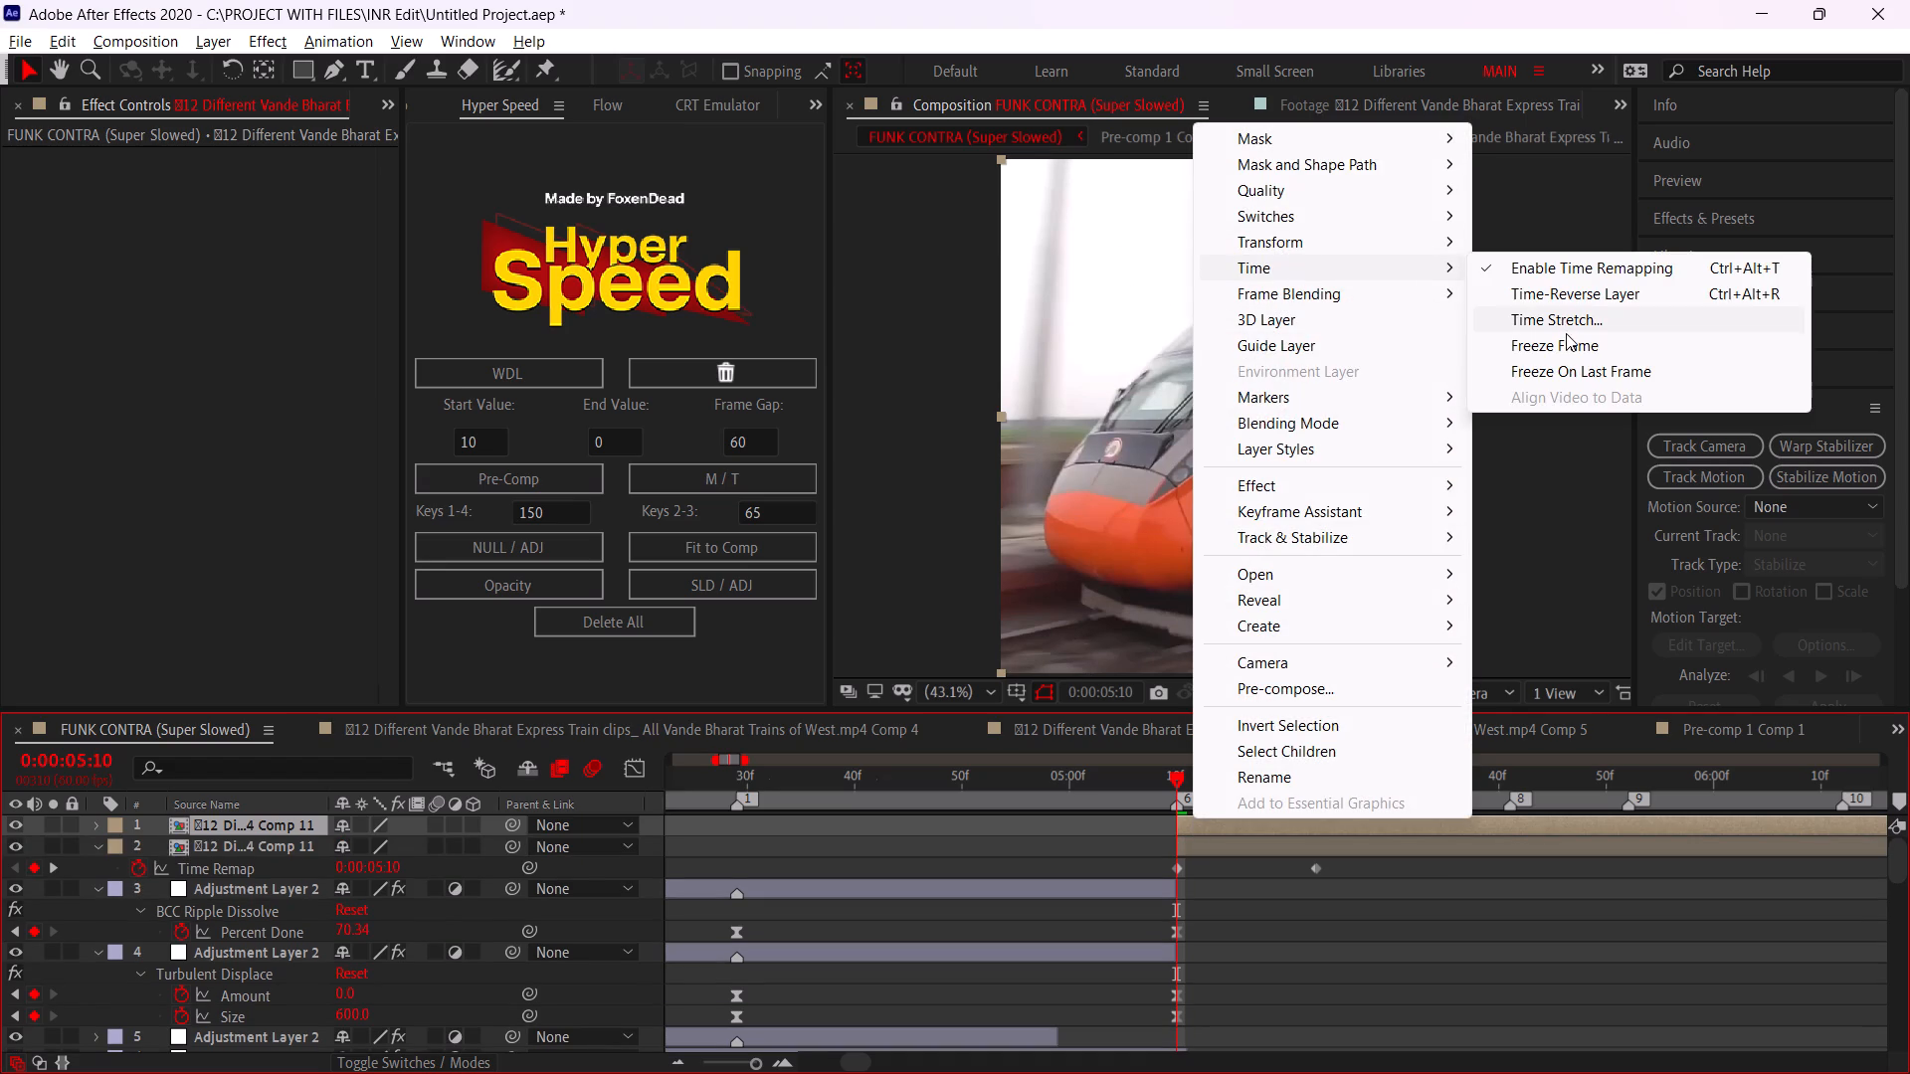
pyautogui.click(1570, 339)
# Move the frozen train layer back to start at marker 1, split it at marker 6 and delete the remainder.
pyautogui.moveTo(1220, 820); pyautogui.dragTo(781, 836)
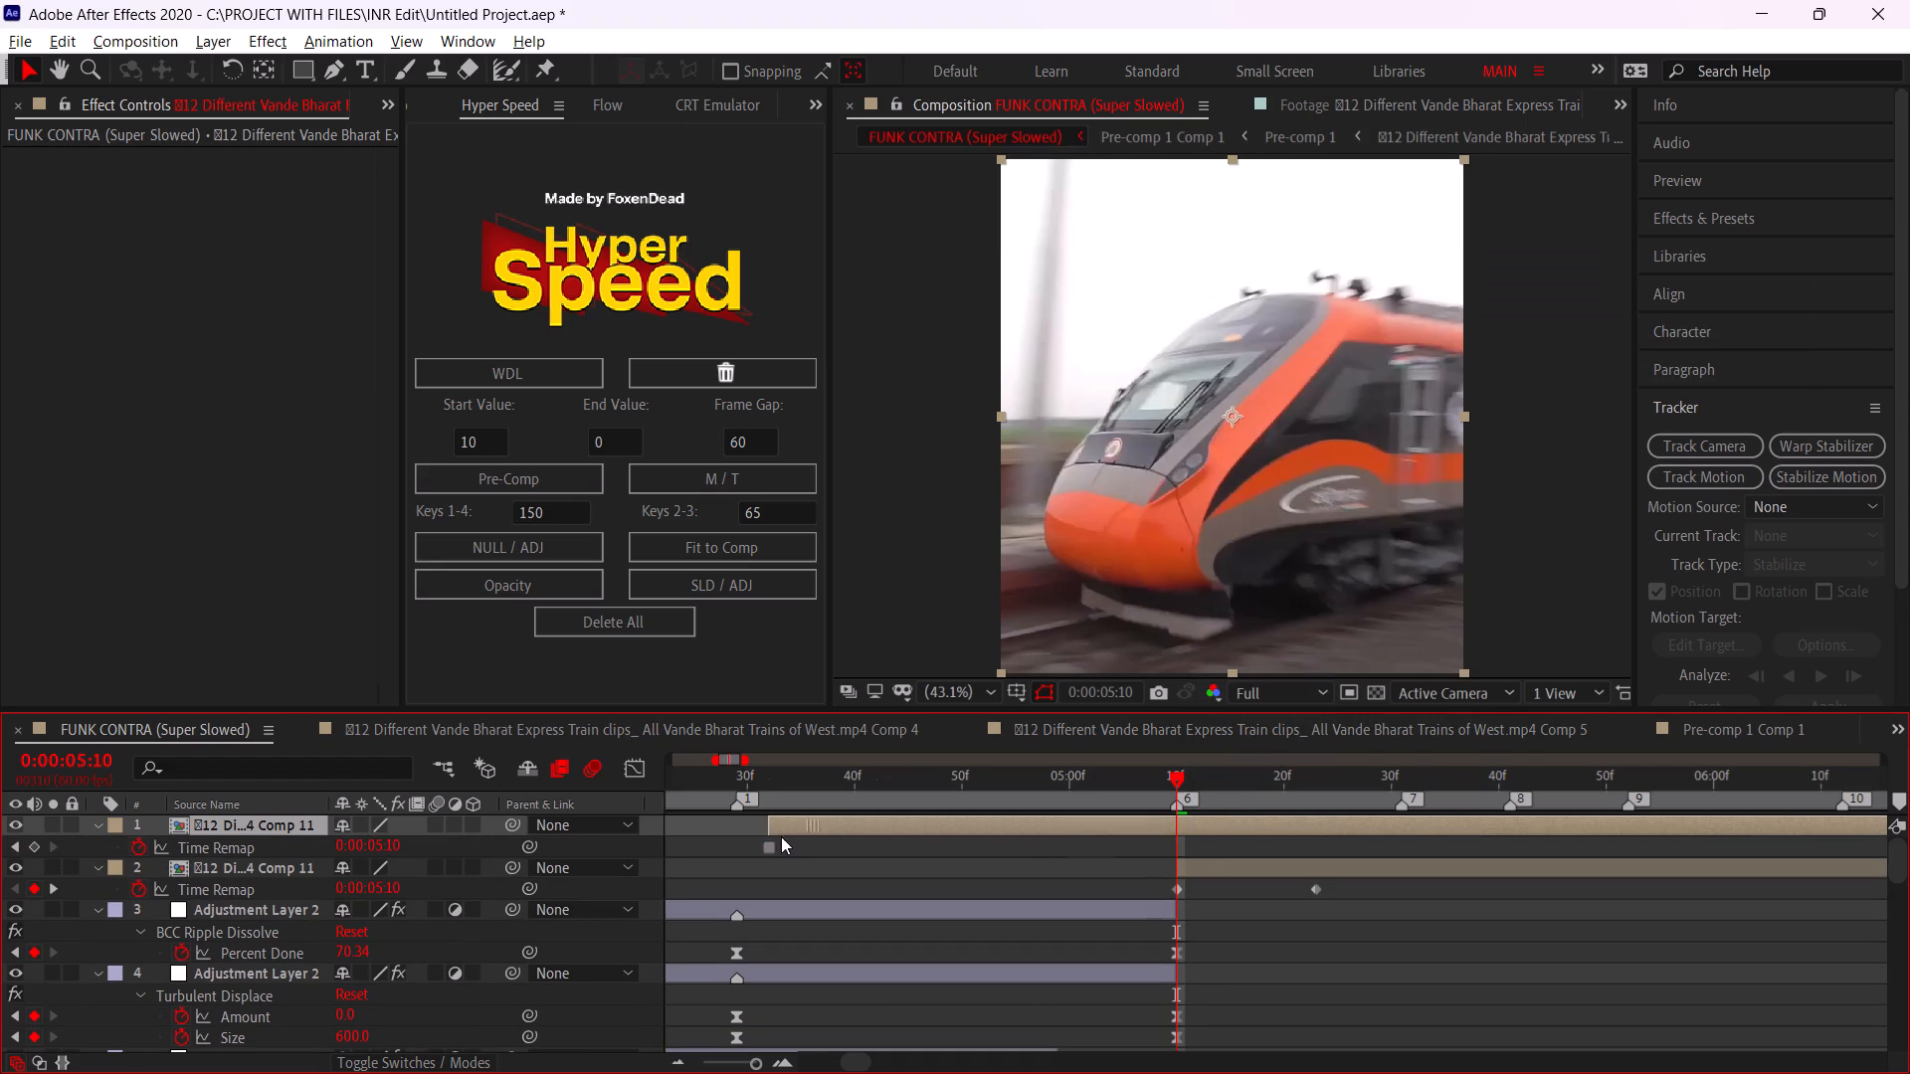
pyautogui.moveTo(781, 836); pyautogui.dragTo(777, 836)
pyautogui.hotkey('ctrl', 'shift', 'd')
pyautogui.press('Delete')
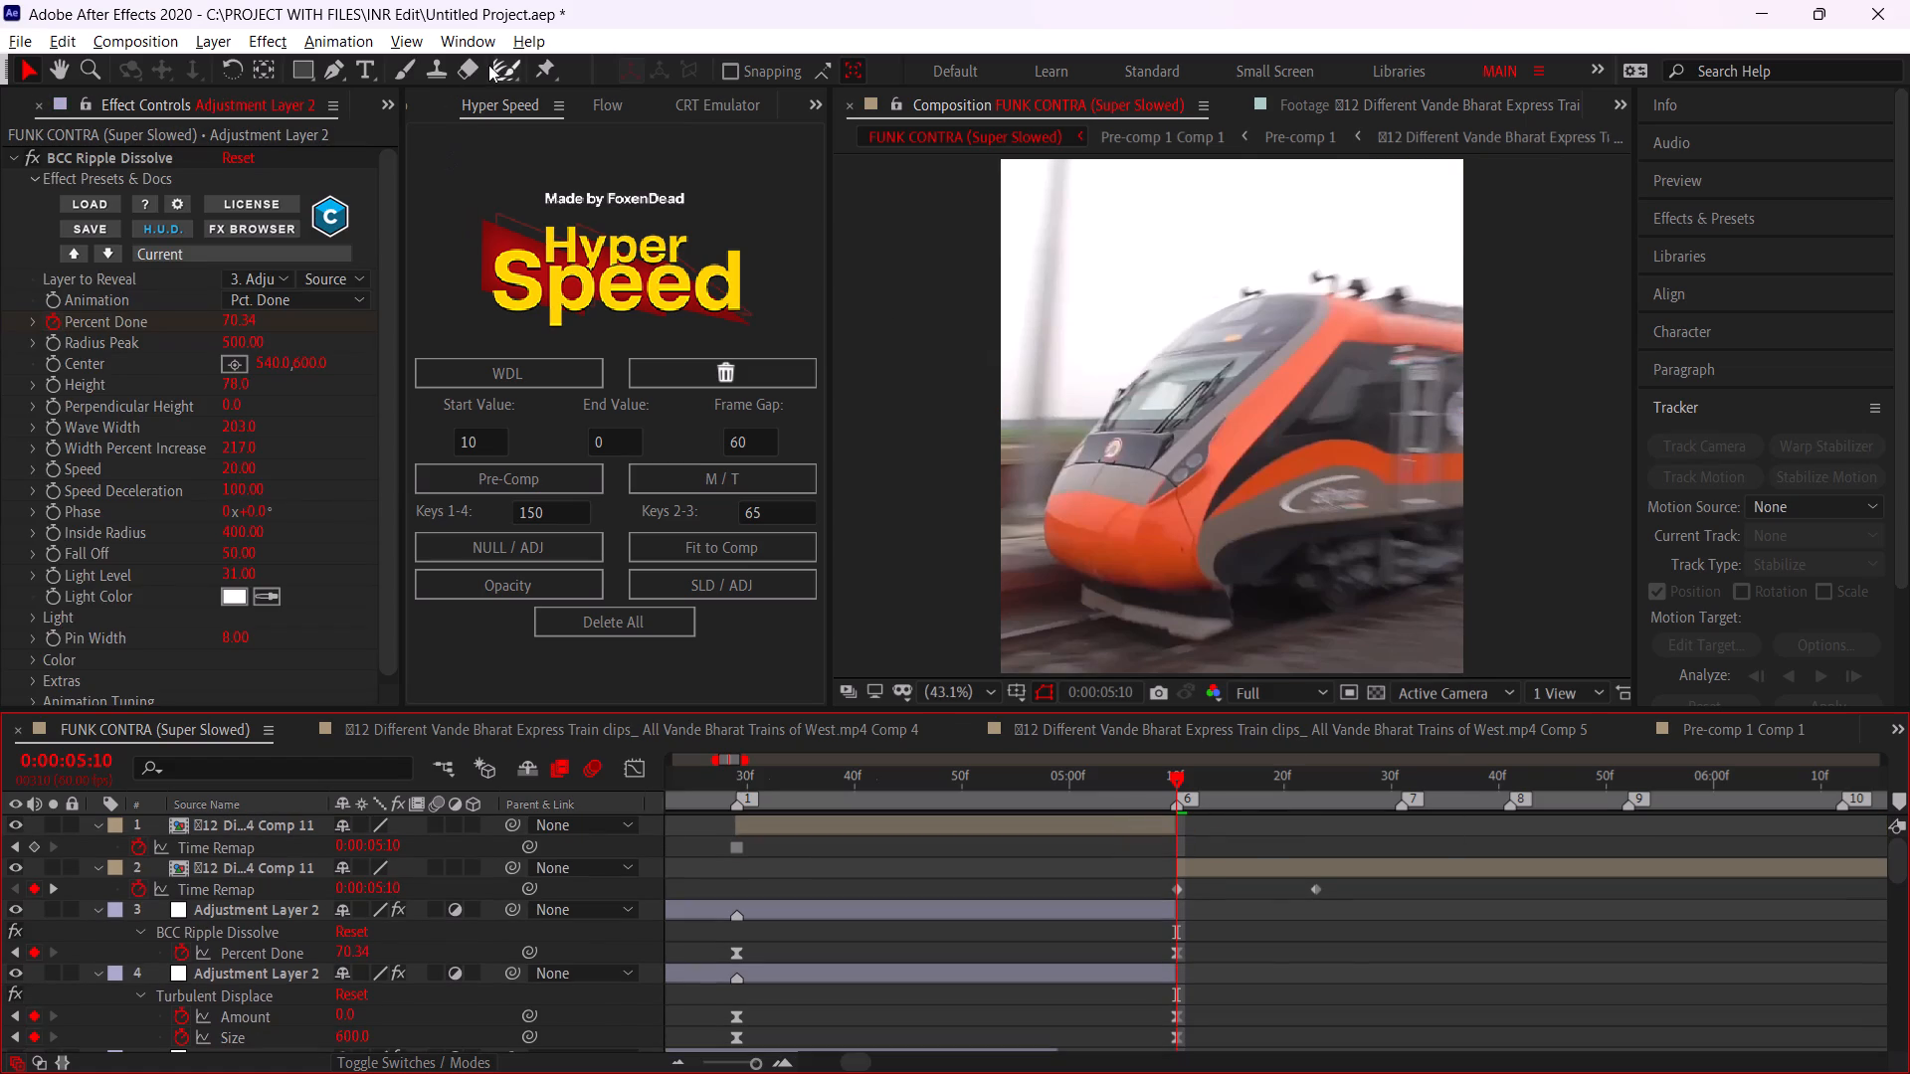
# Start a Pen mask on the frozen train layer at 0:00:04:58, tracing the roofline from the composition's right edge past the rearmost rooftop fitting.
pyautogui.click(335, 74)
pyautogui.keyDown('alt'); pyautogui.scroll(1, 1508, 278); pyautogui.keyUp('alt')
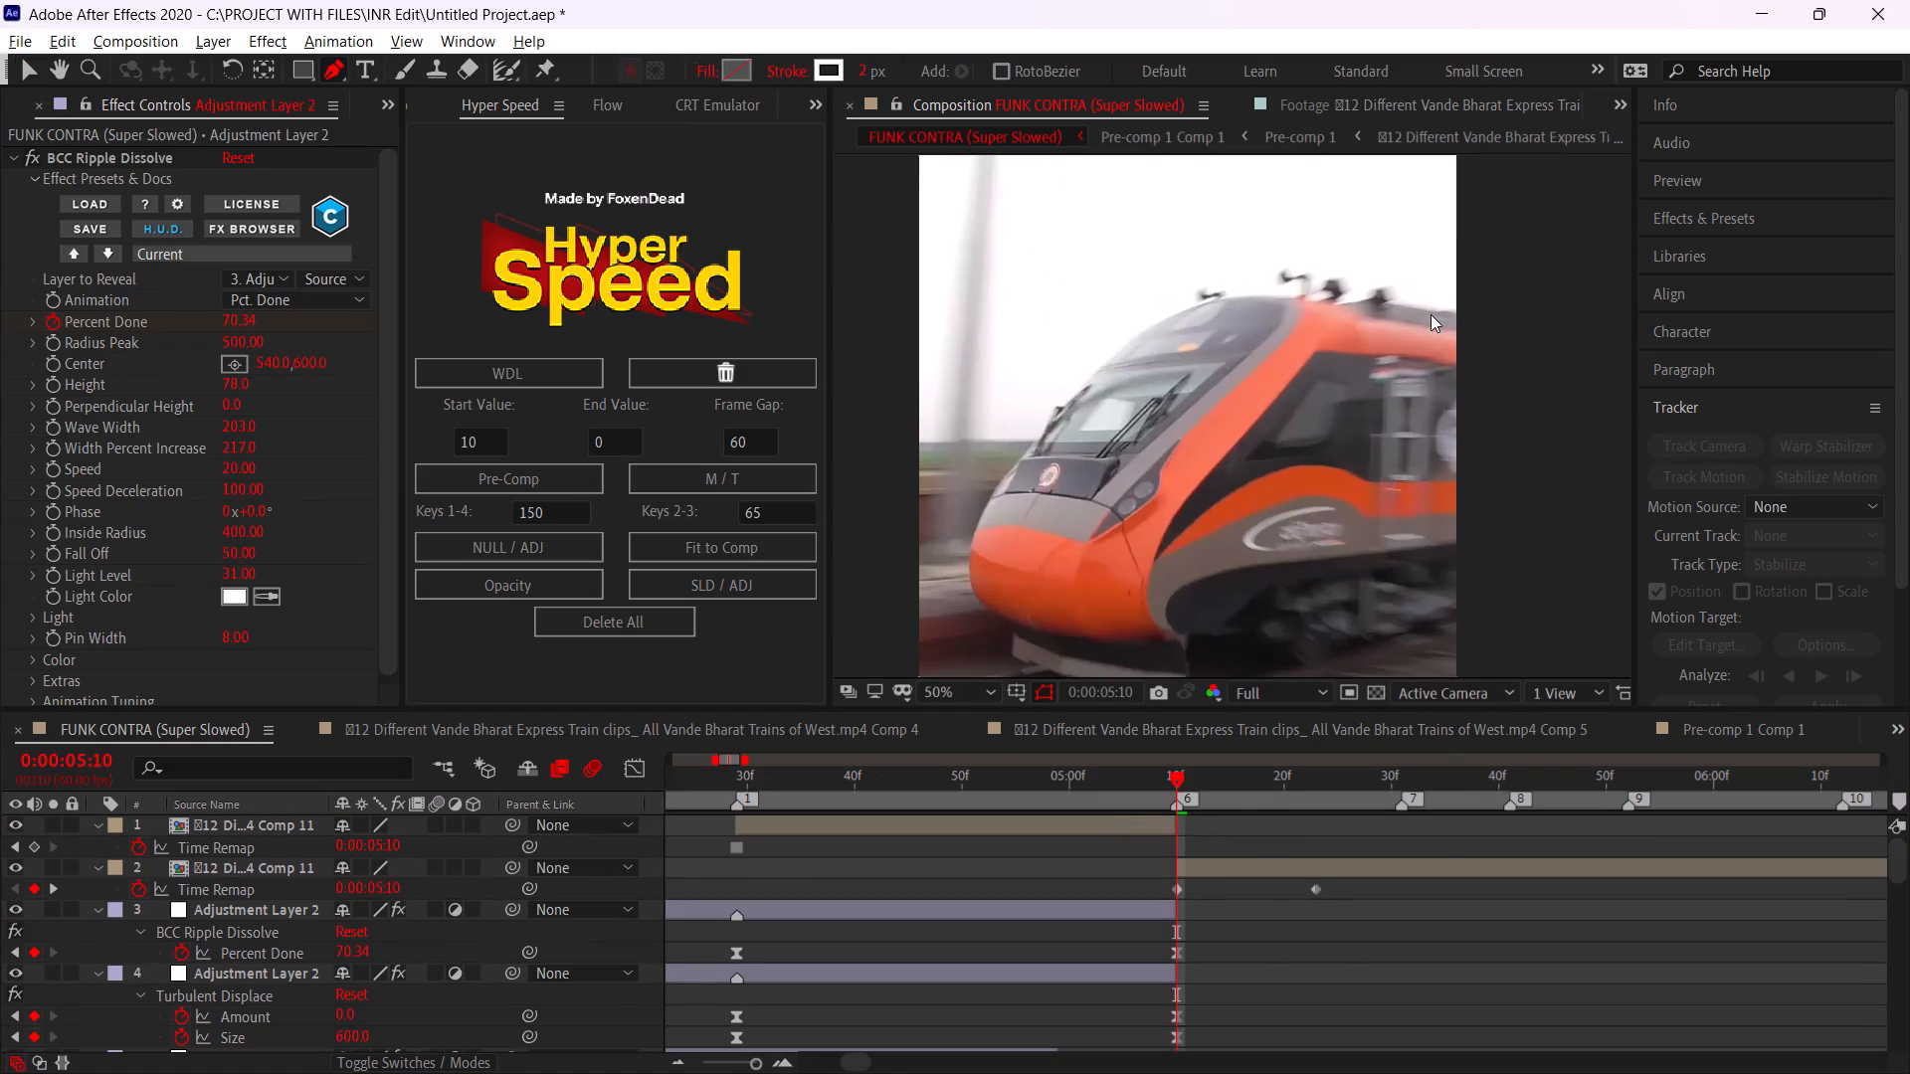
pyautogui.click(1050, 794)
pyautogui.click(1054, 823)
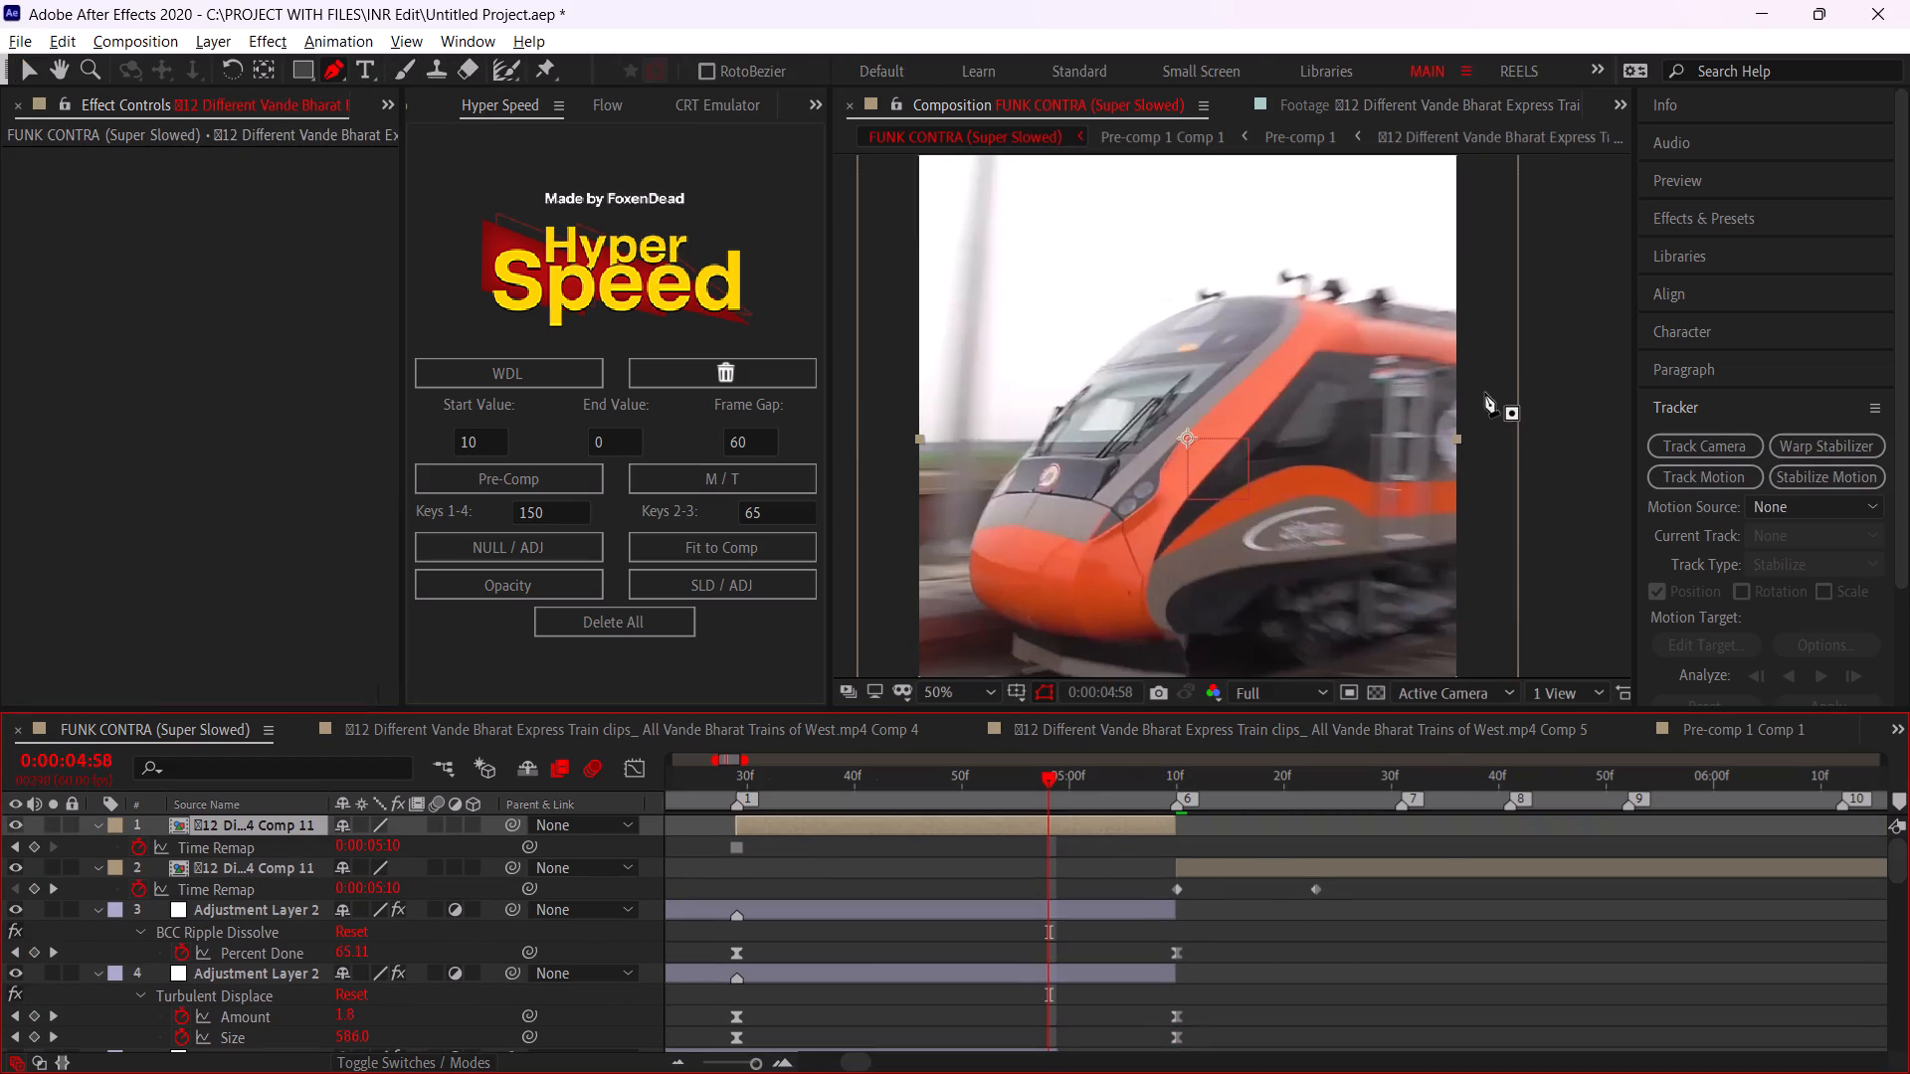
pyautogui.keyDown('alt'); pyautogui.scroll(1, 1440, 306); pyautogui.keyUp('alt')
pyautogui.click(1480, 320)
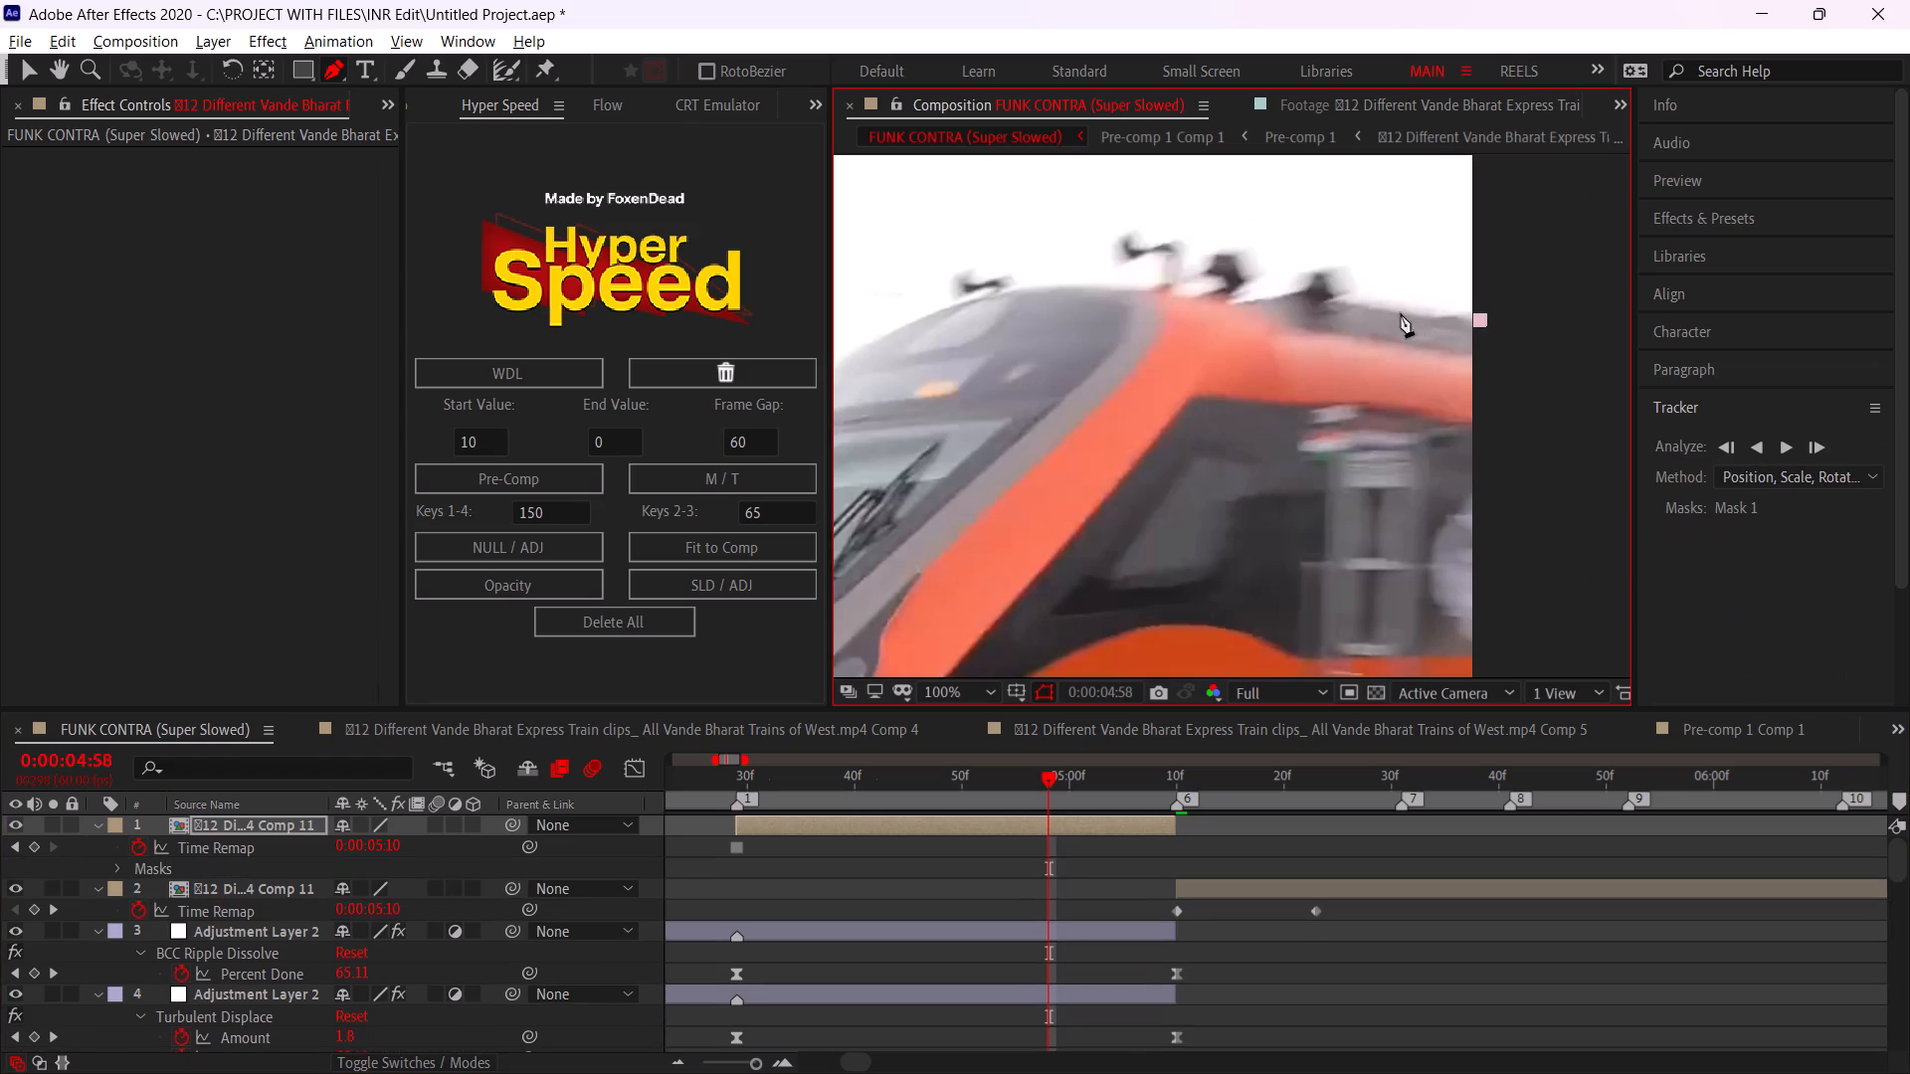
pyautogui.click(1401, 313)
pyautogui.click(1333, 299)
pyautogui.click(1334, 285)
pyautogui.click(1324, 273)
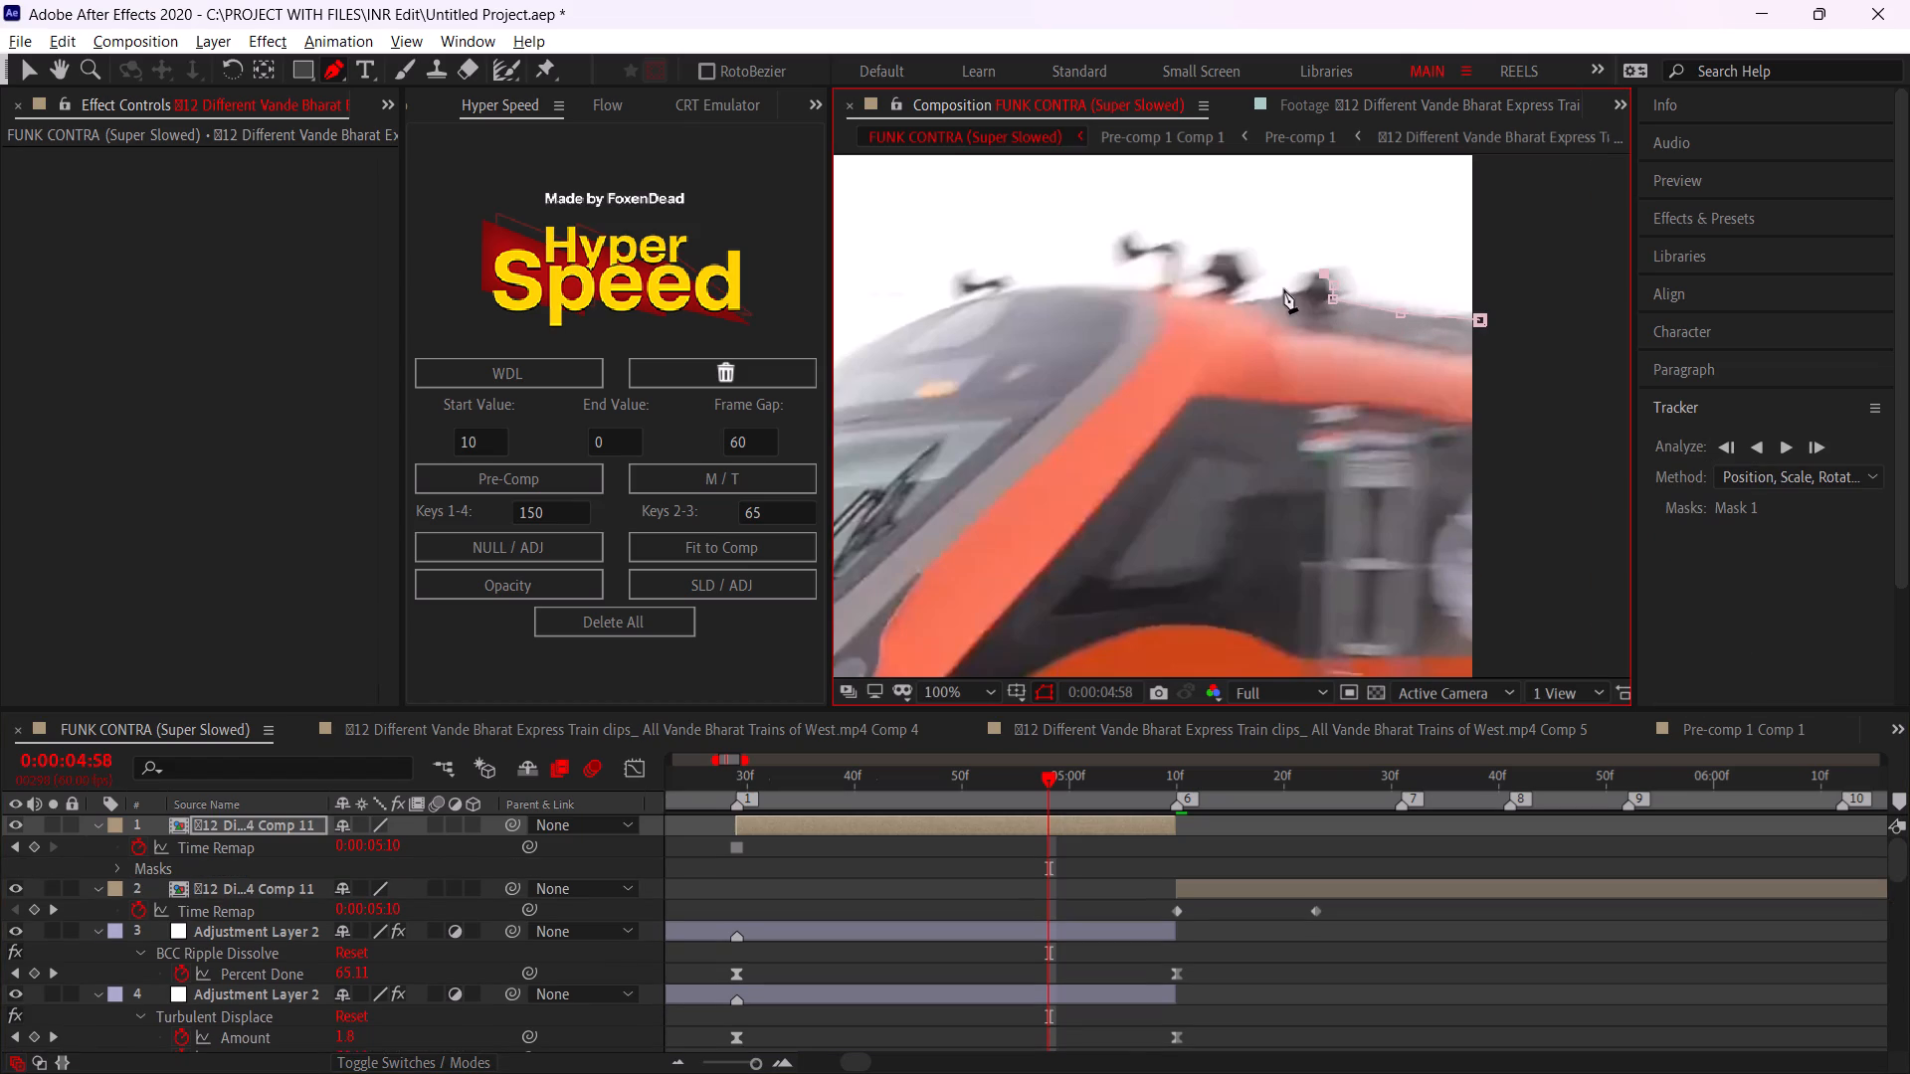
pyautogui.click(1306, 289)
pyautogui.click(1227, 301)
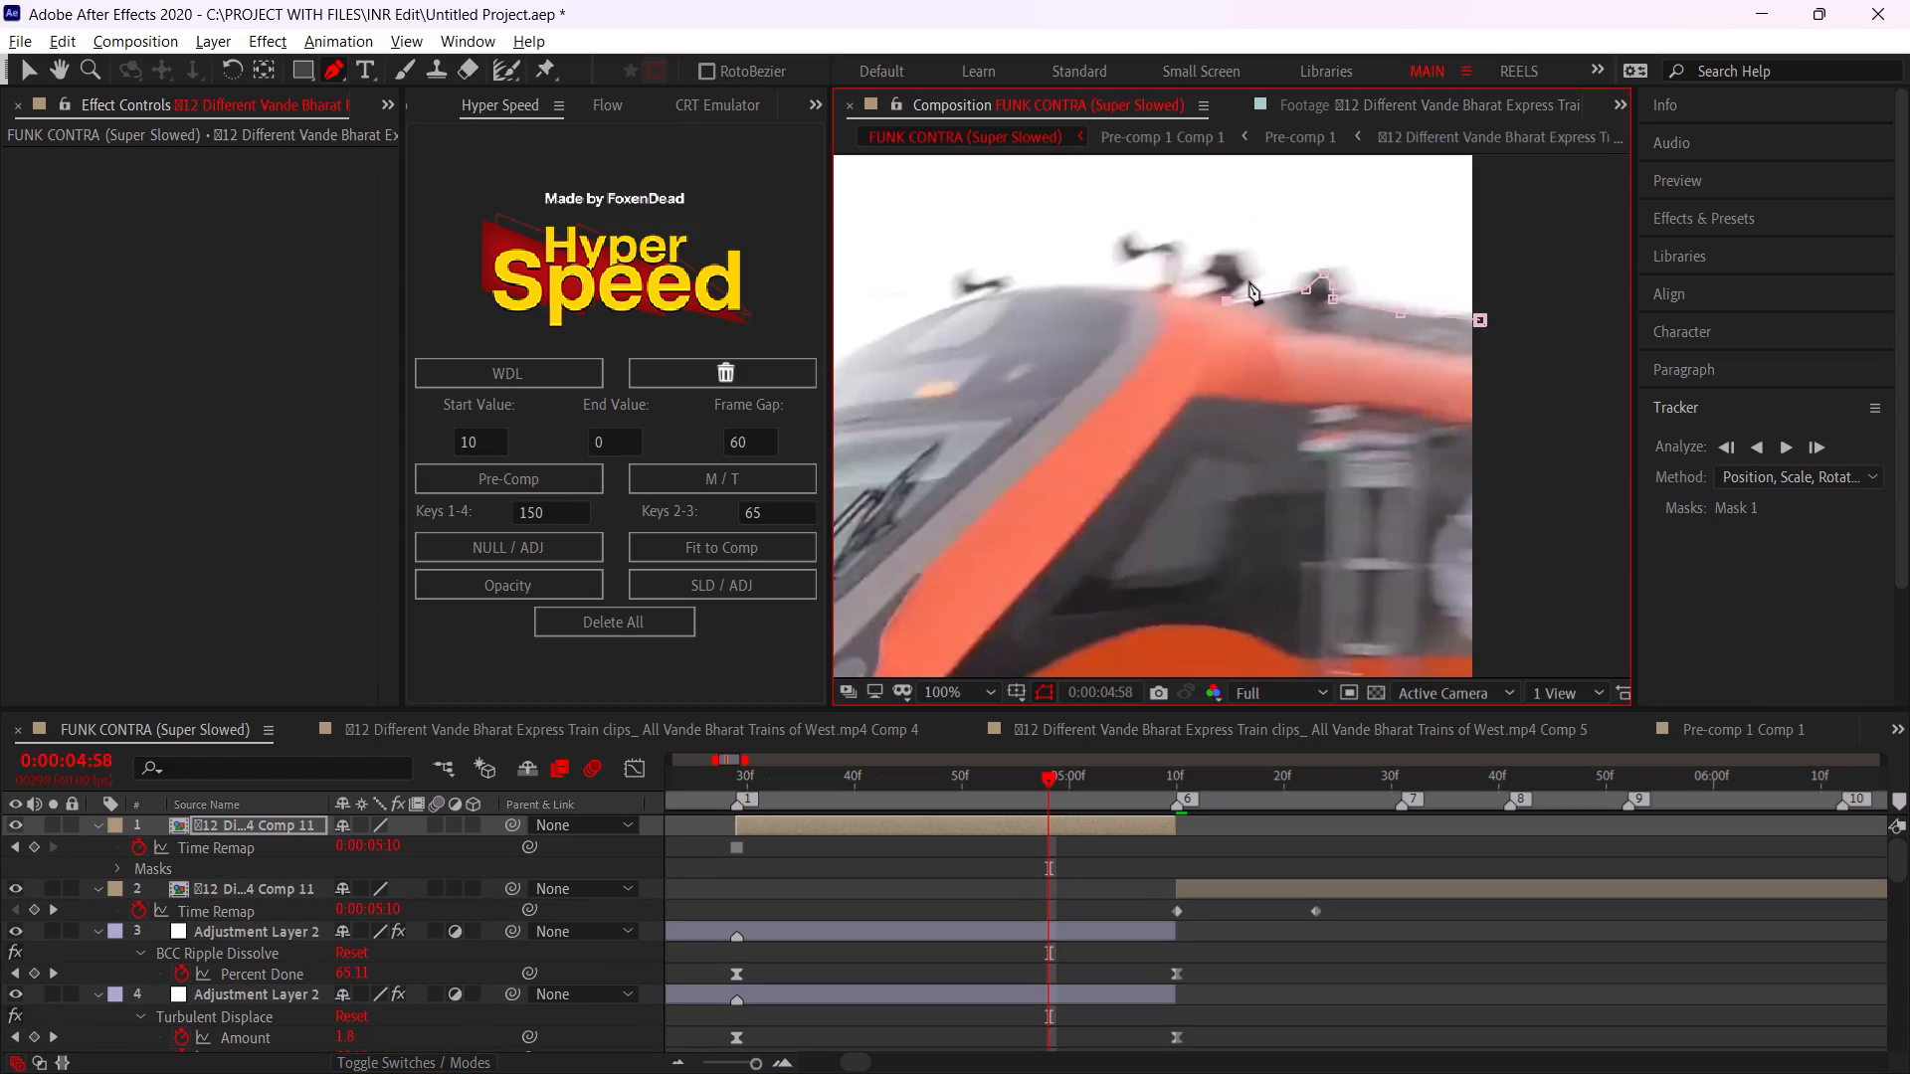
# Continue the mask around the middle rooftop fitting and along the cab roof to the front fitting above the windshield.
pyautogui.click(1248, 280)
pyautogui.click(1237, 254)
pyautogui.click(1211, 255)
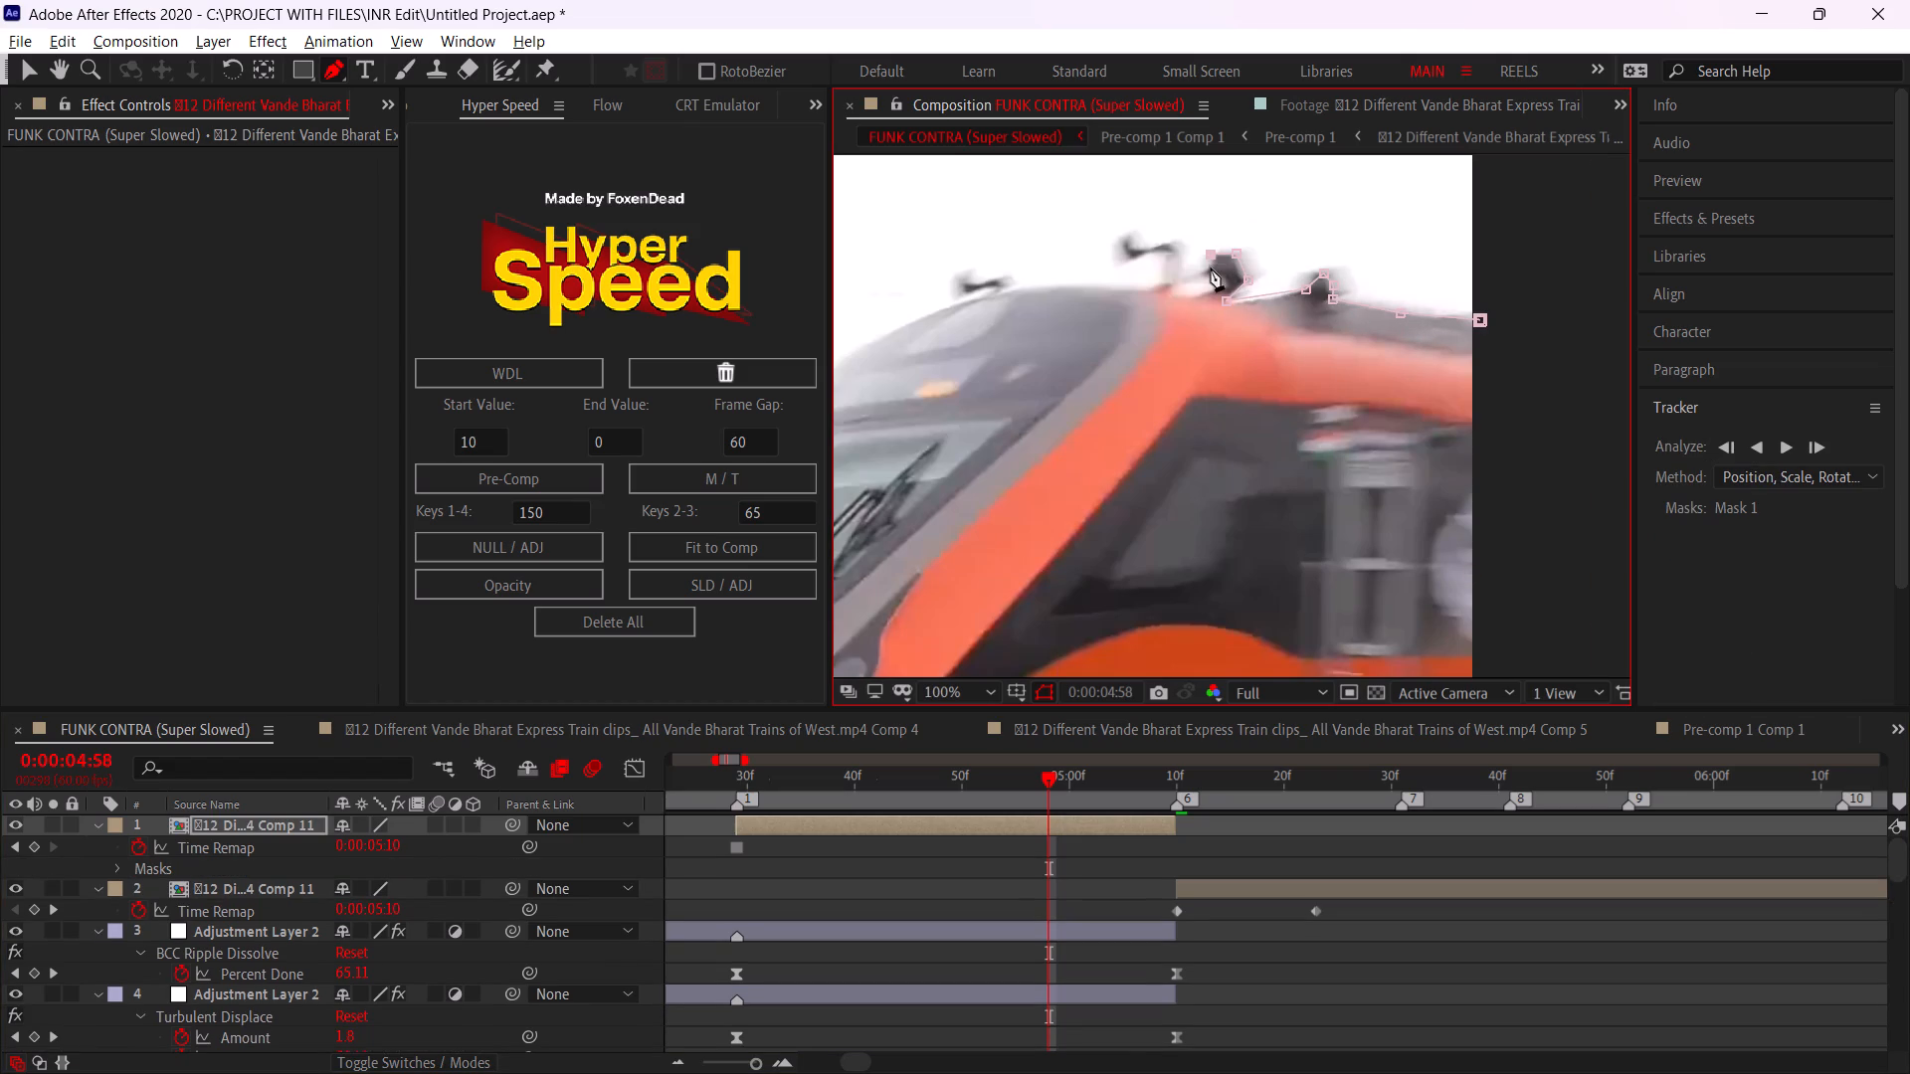
pyautogui.click(1211, 268)
pyautogui.click(1224, 278)
pyautogui.click(1224, 293)
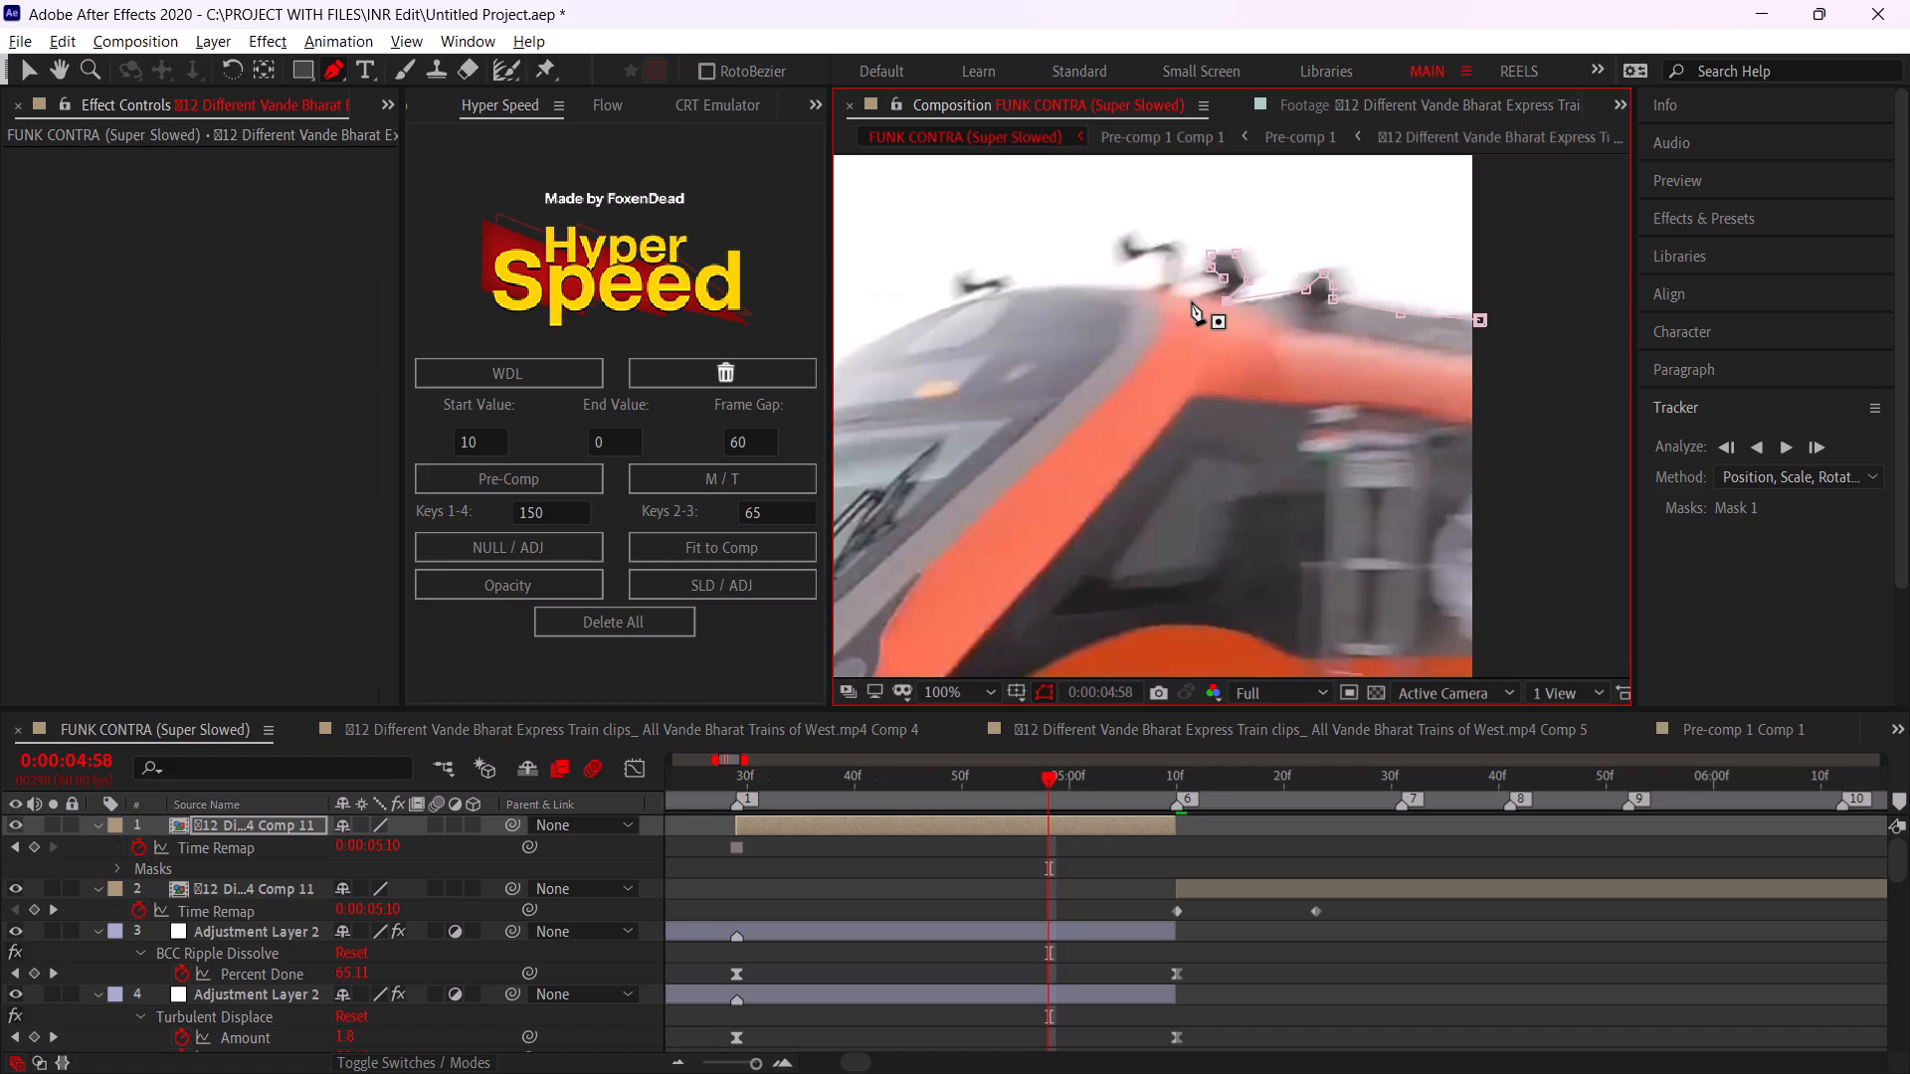
pyautogui.click(1224, 281)
pyautogui.click(1209, 289)
pyautogui.click(1182, 296)
pyautogui.click(1122, 286)
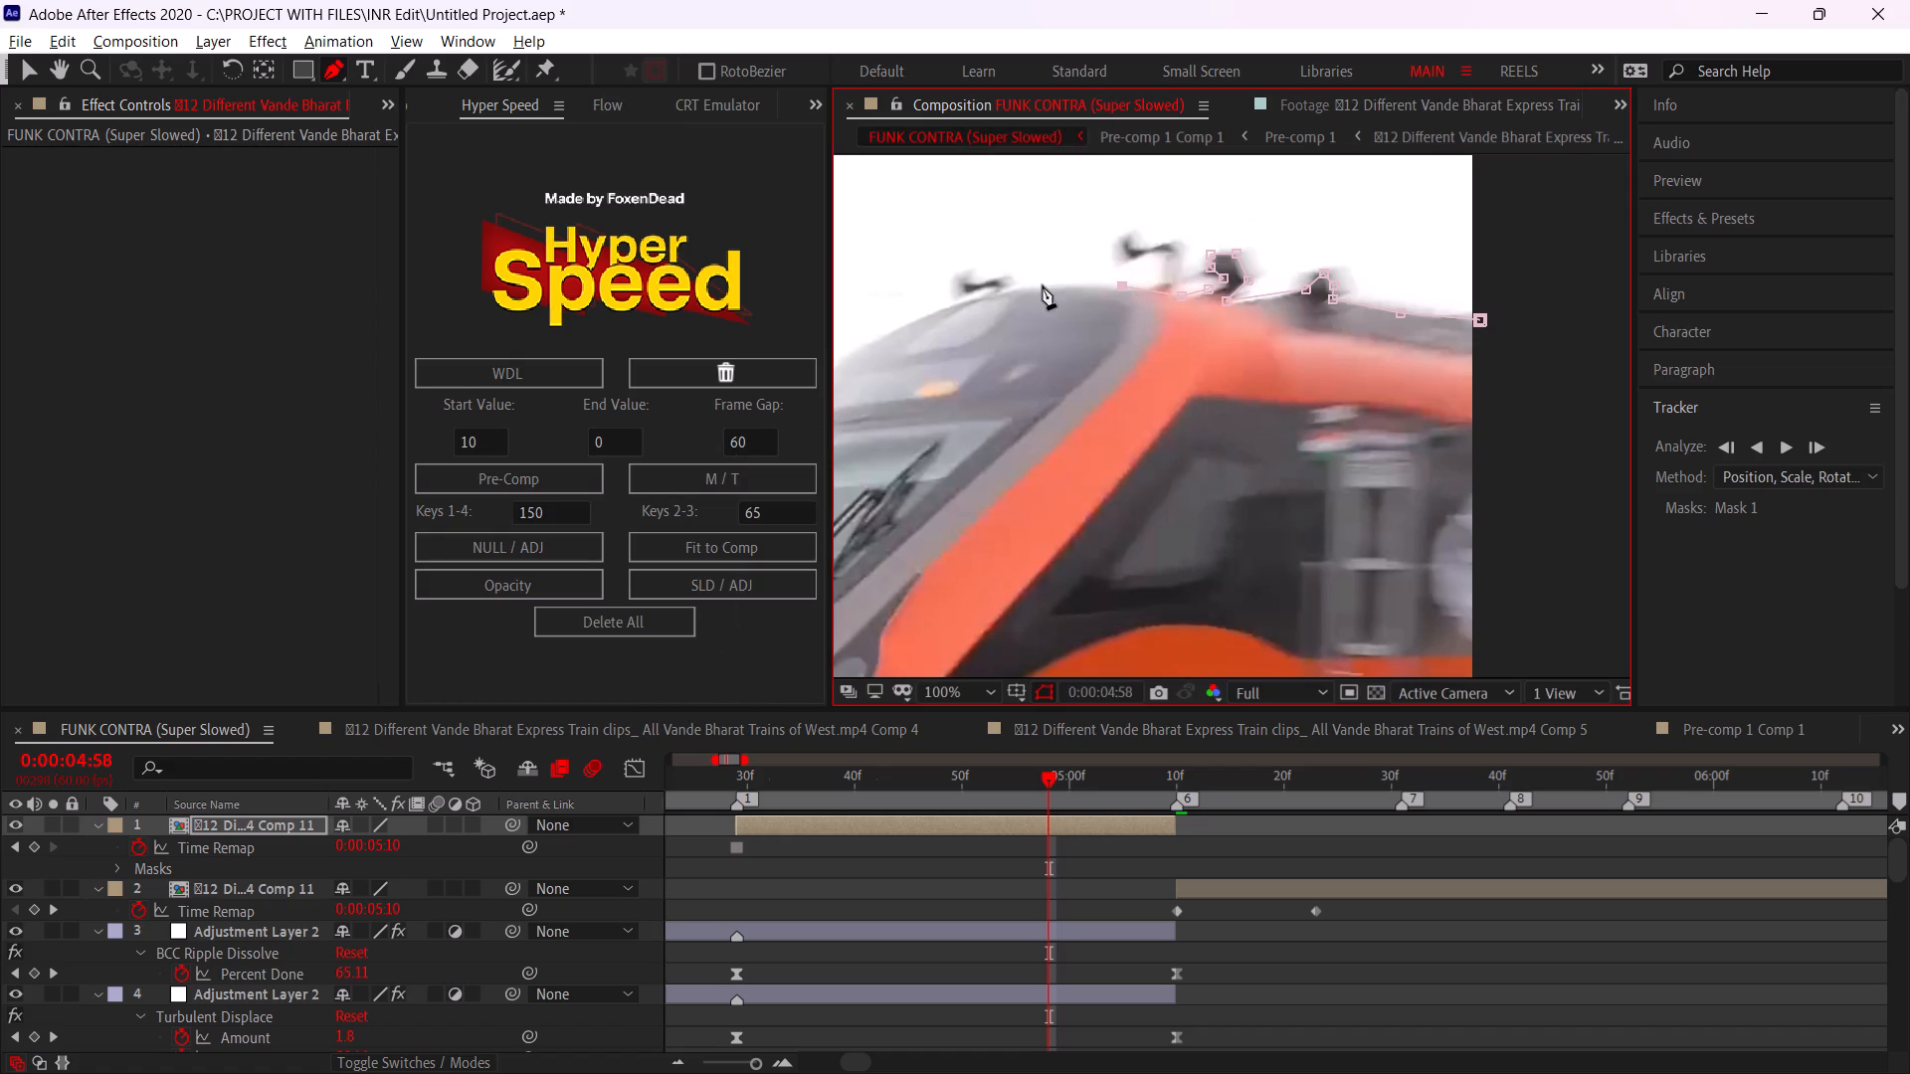
pyautogui.click(1033, 284)
pyautogui.click(964, 298)
# Continue the mask down the sloping outer edge of the train's windshield, including the protruding wiper.
pyautogui.press('space')
pyautogui.moveTo(913, 357); pyautogui.dragTo(1220, 304)
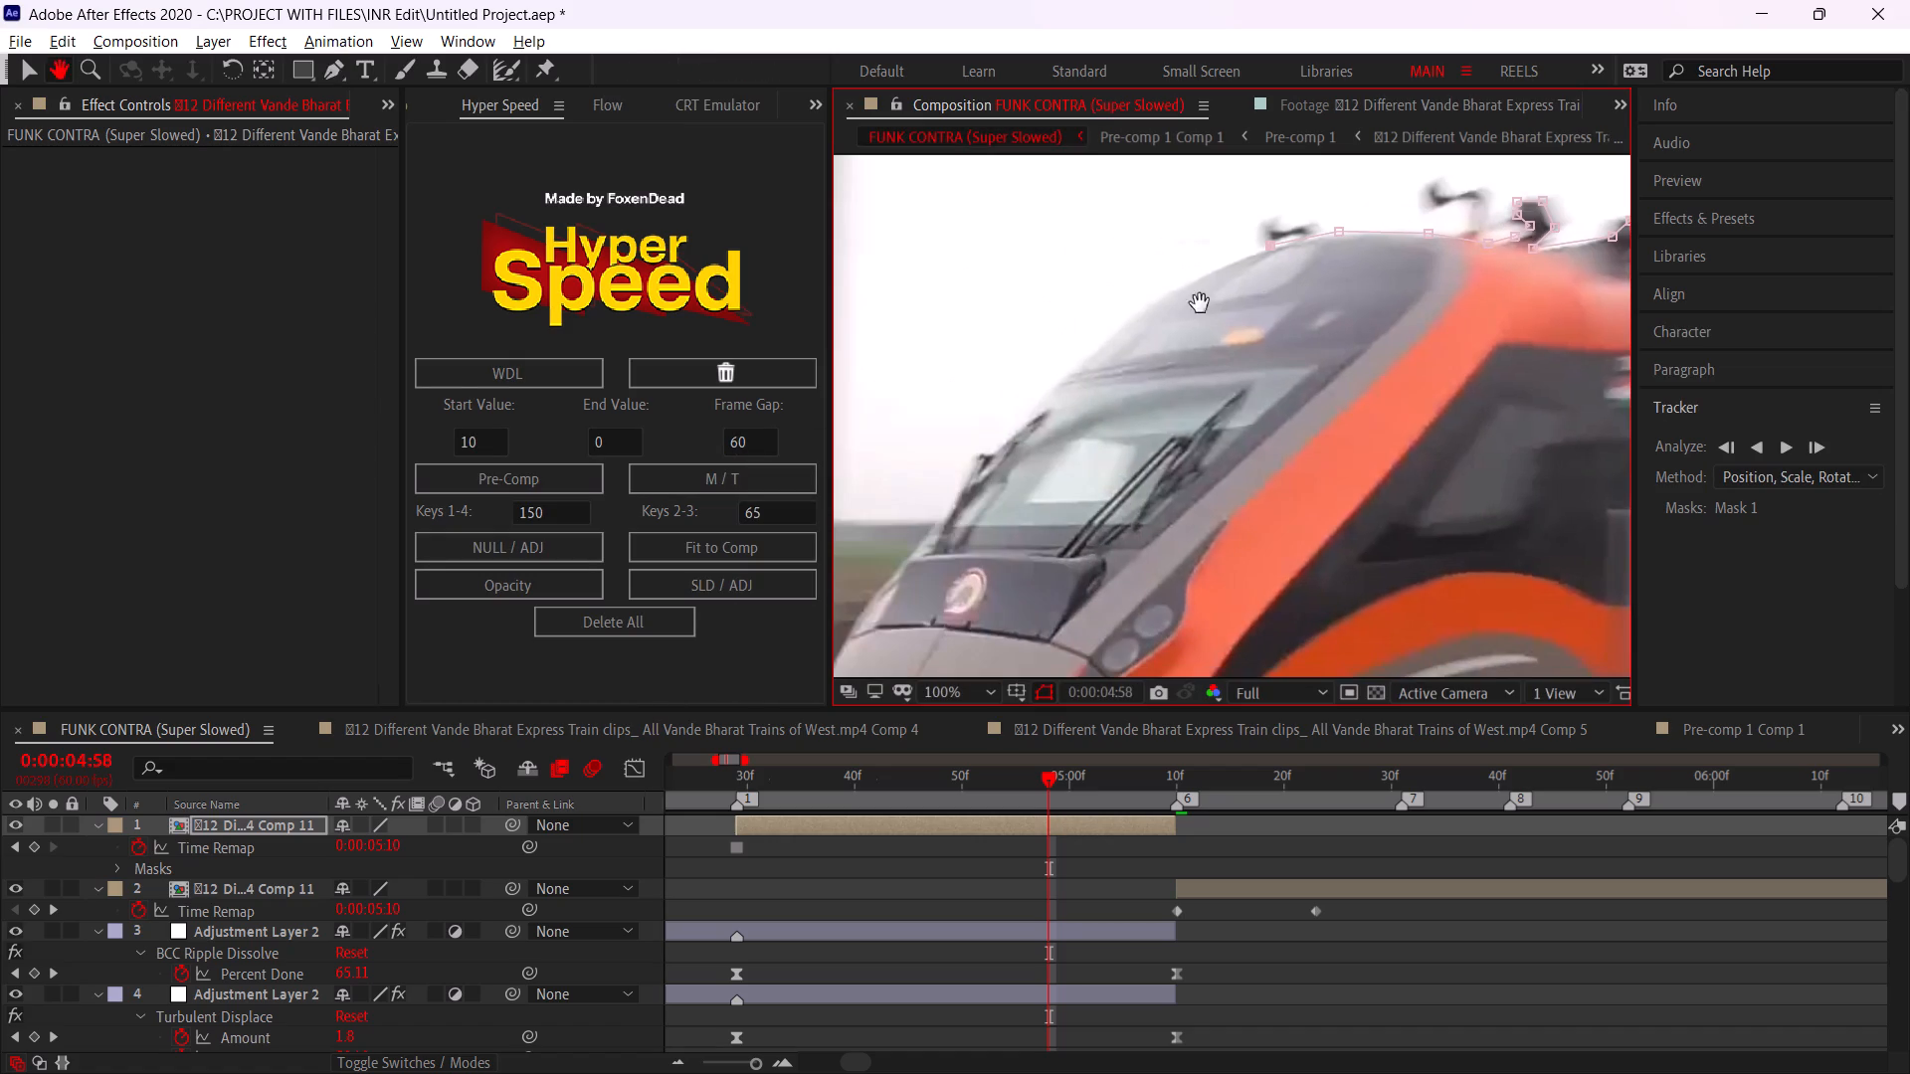
pyautogui.click(1176, 290)
pyautogui.click(1120, 330)
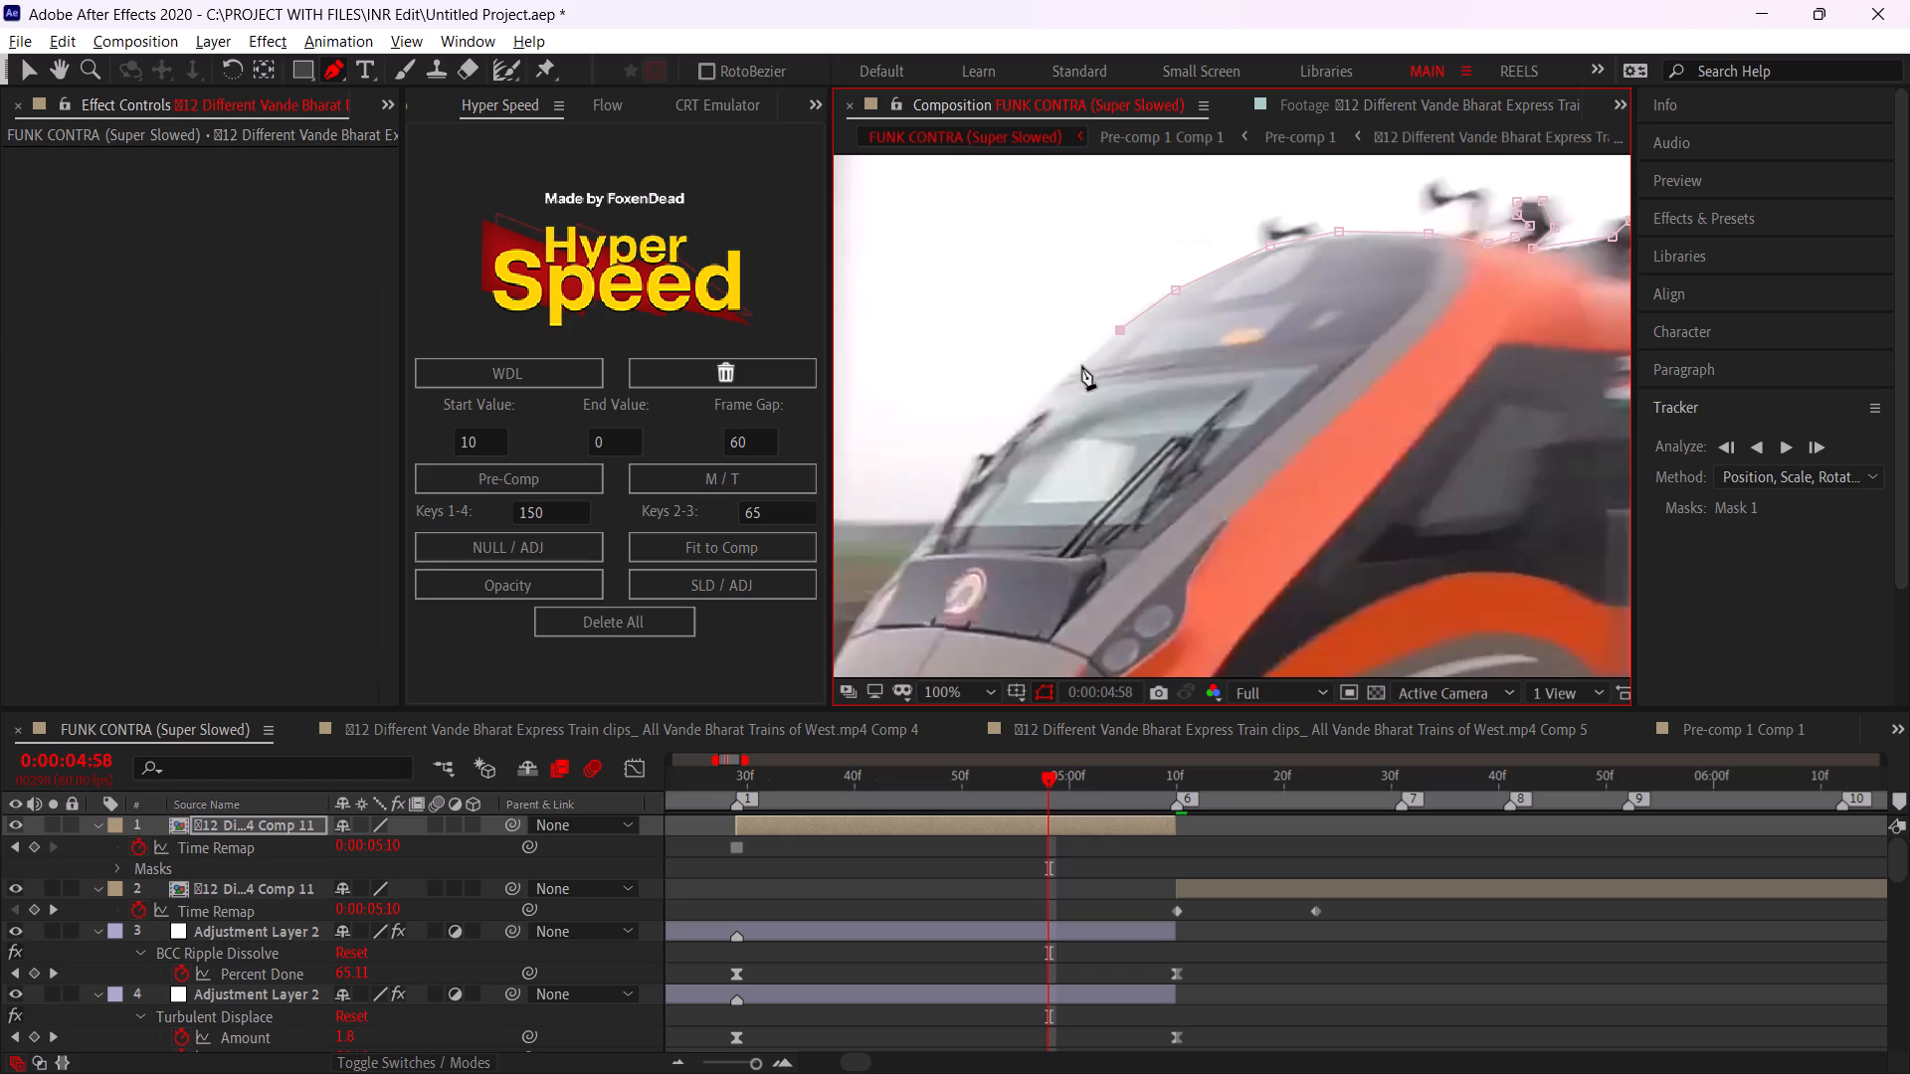
pyautogui.click(1072, 366)
pyautogui.click(1008, 434)
pyautogui.click(985, 452)
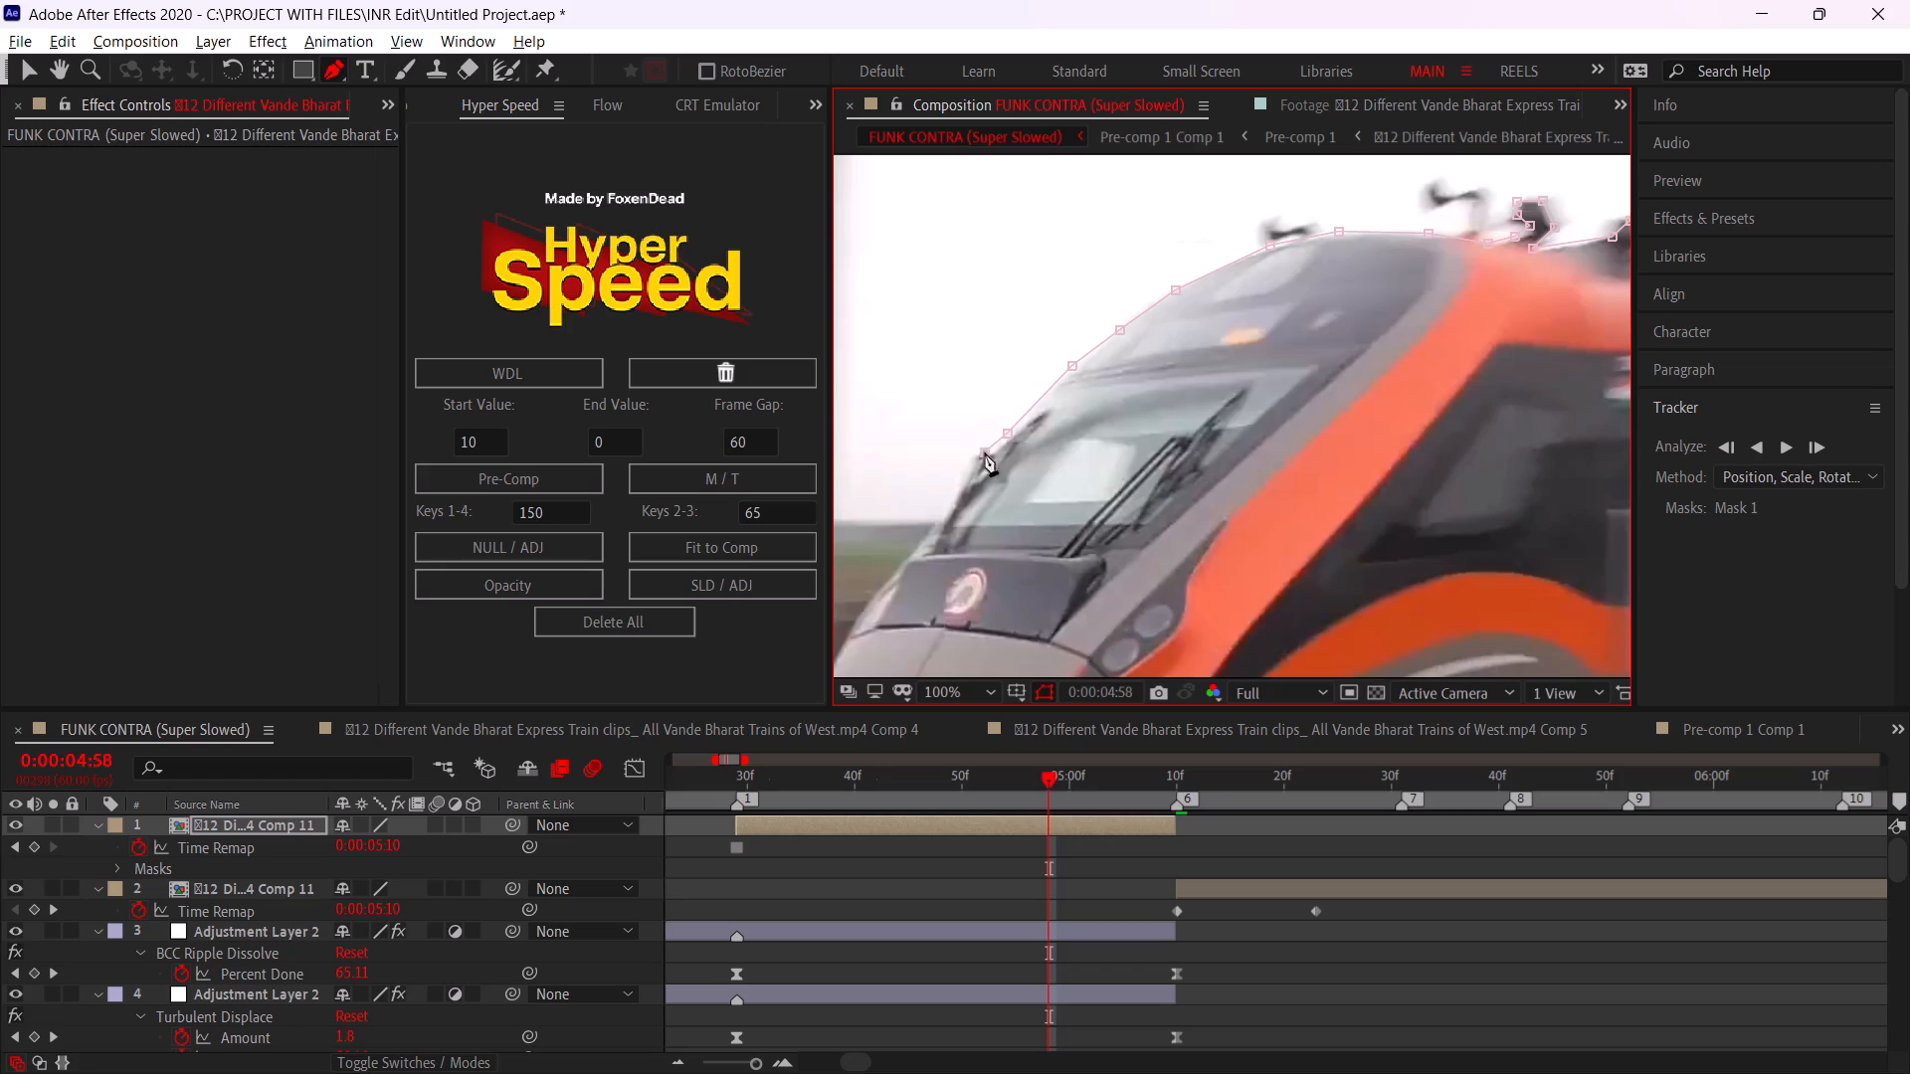
pyautogui.click(973, 457)
pyautogui.click(940, 512)
# Extend the mask from the windshield base past the emblem panel and down the front curve of the orange nose.
pyautogui.press('space')
pyautogui.moveTo(923, 555); pyautogui.dragTo(1129, 445)
pyautogui.click(1124, 438)
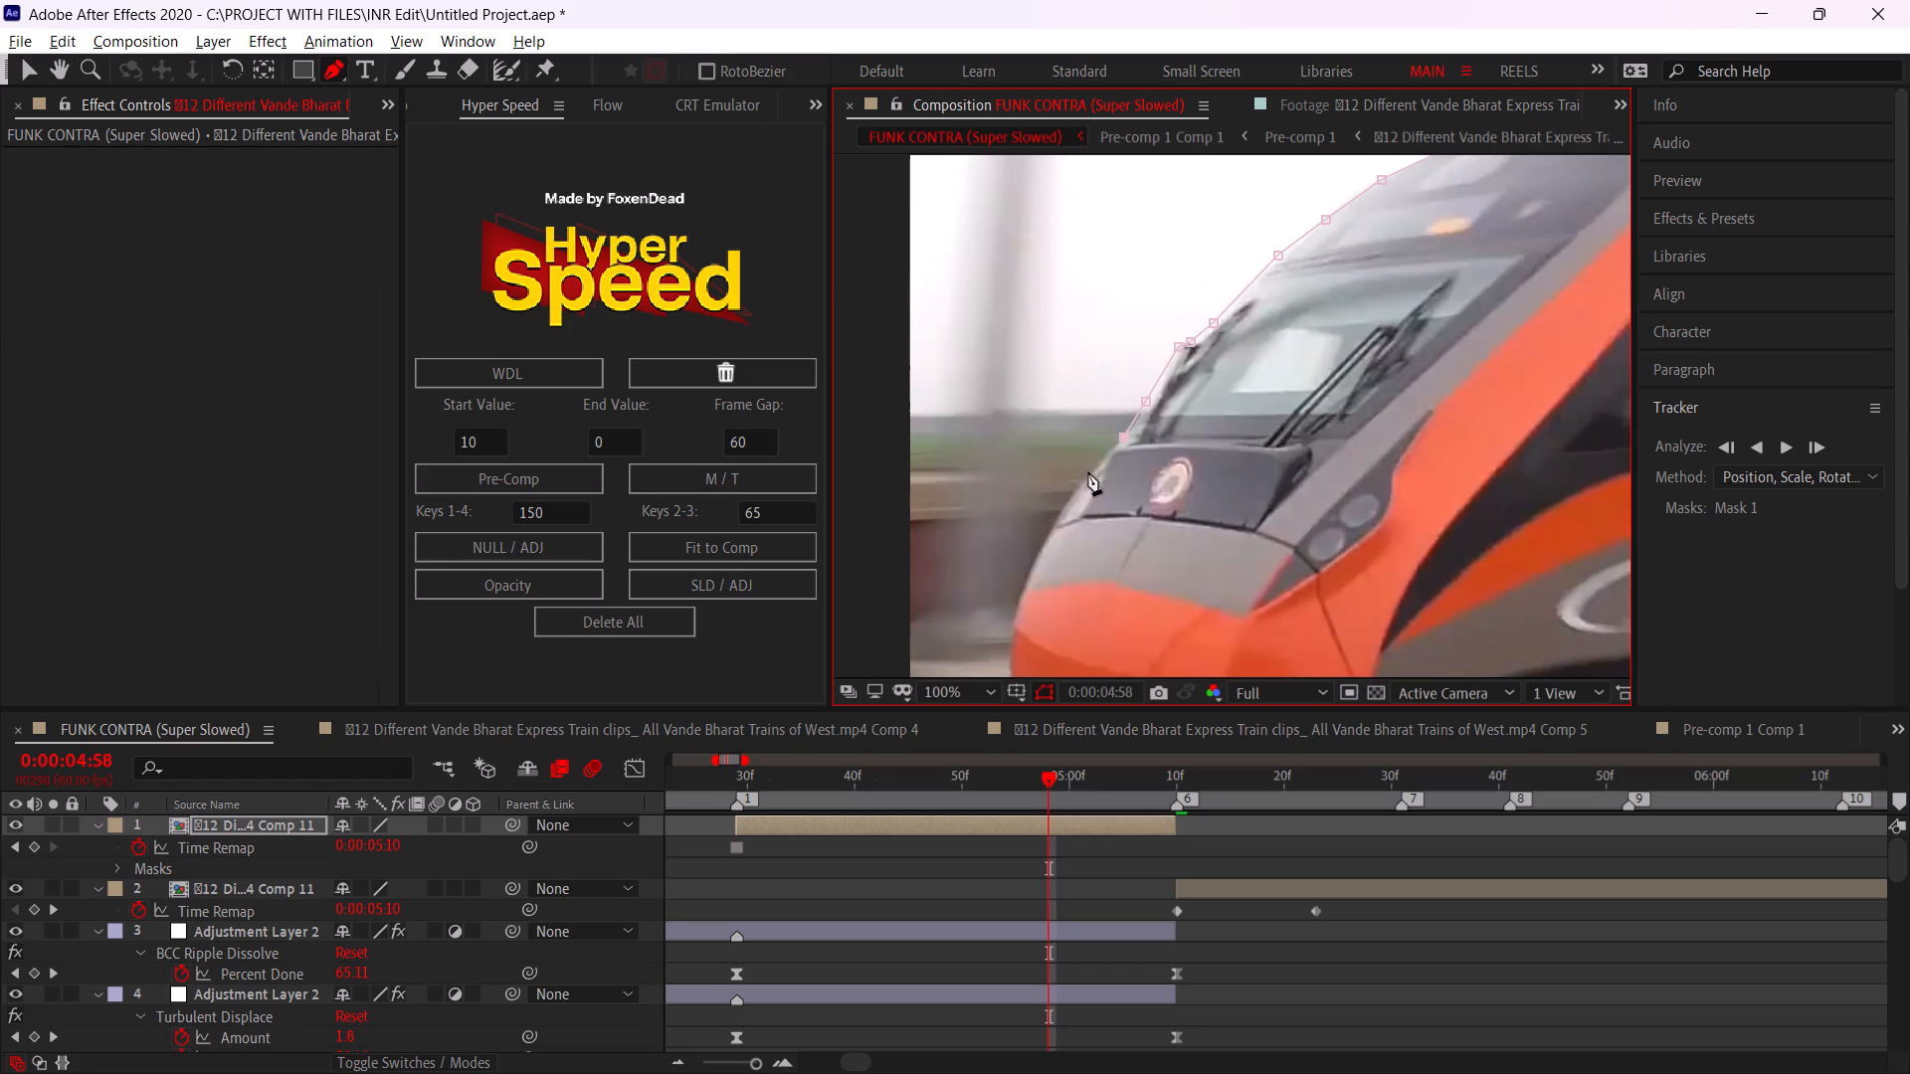
pyautogui.click(1090, 472)
pyautogui.click(1067, 502)
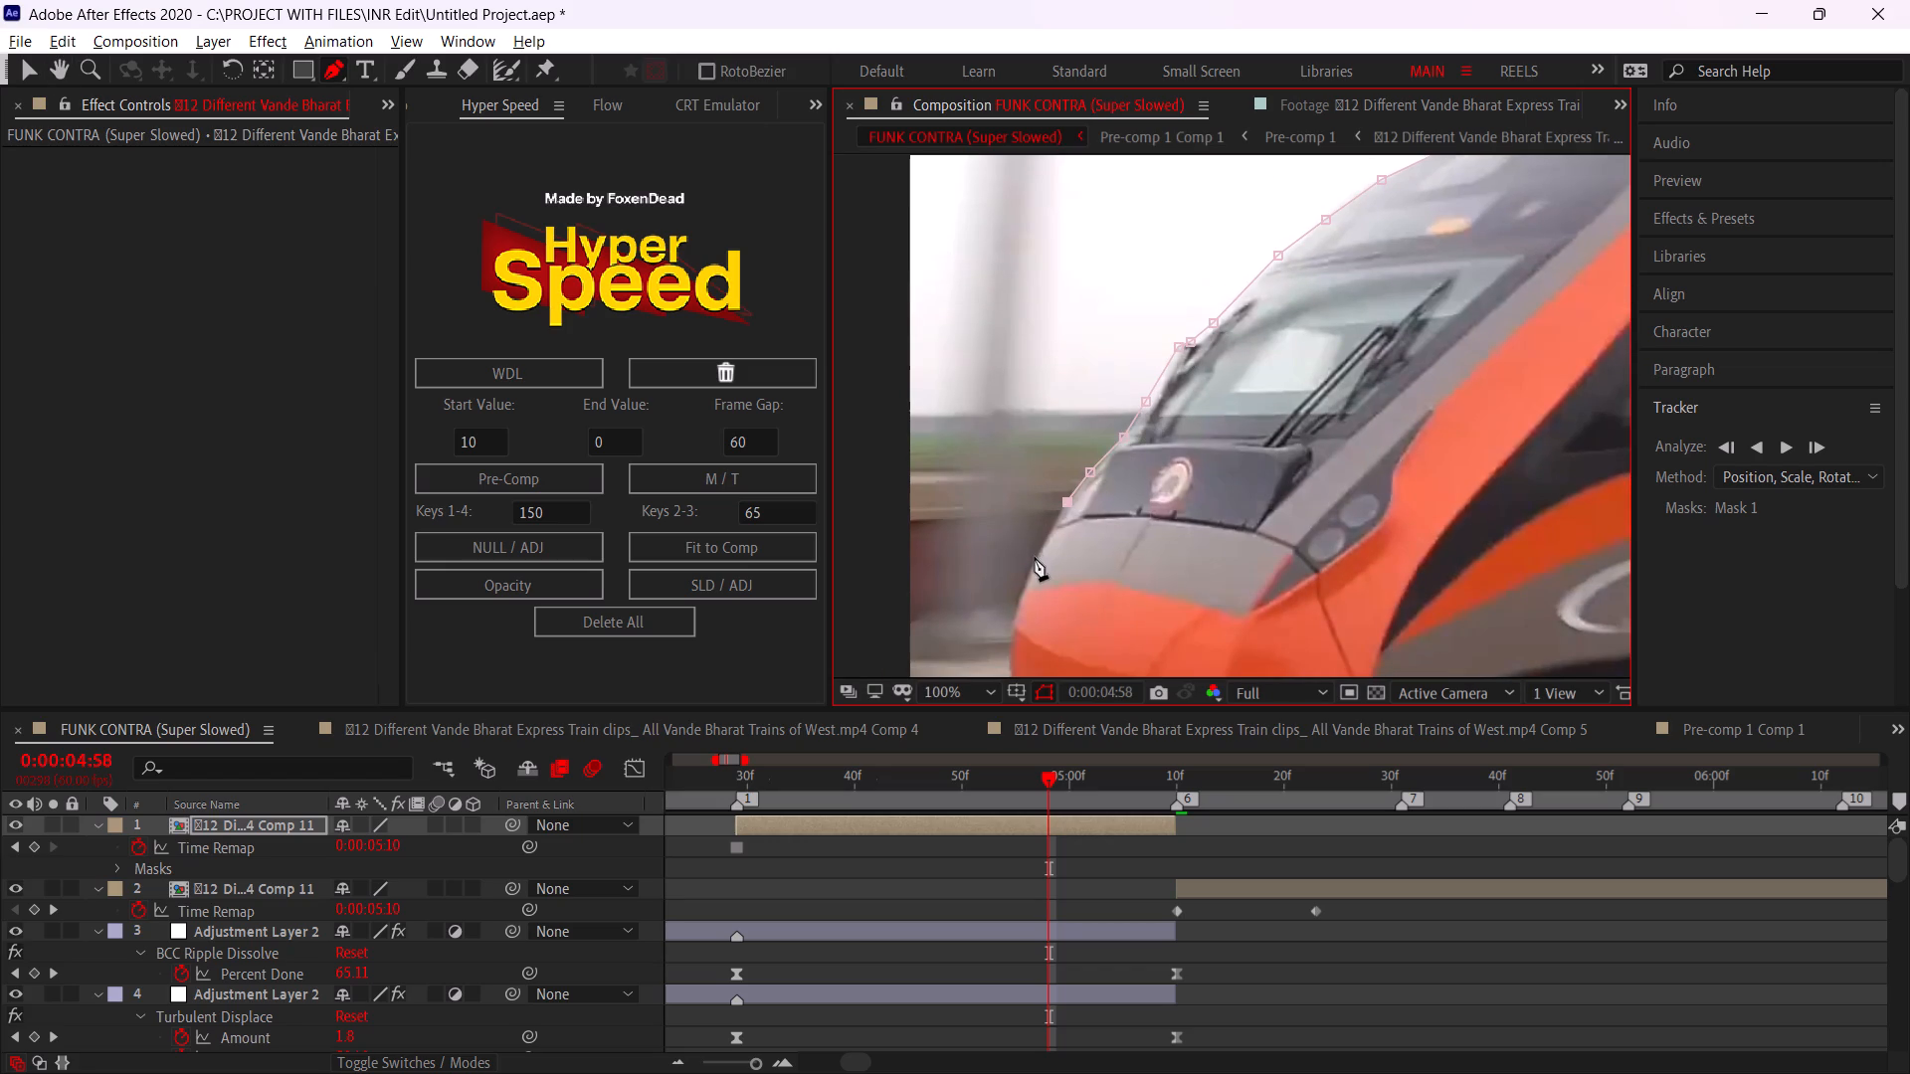
pyautogui.click(1038, 557)
pyautogui.press('space')
pyautogui.moveTo(1078, 589); pyautogui.dragTo(1134, 444)
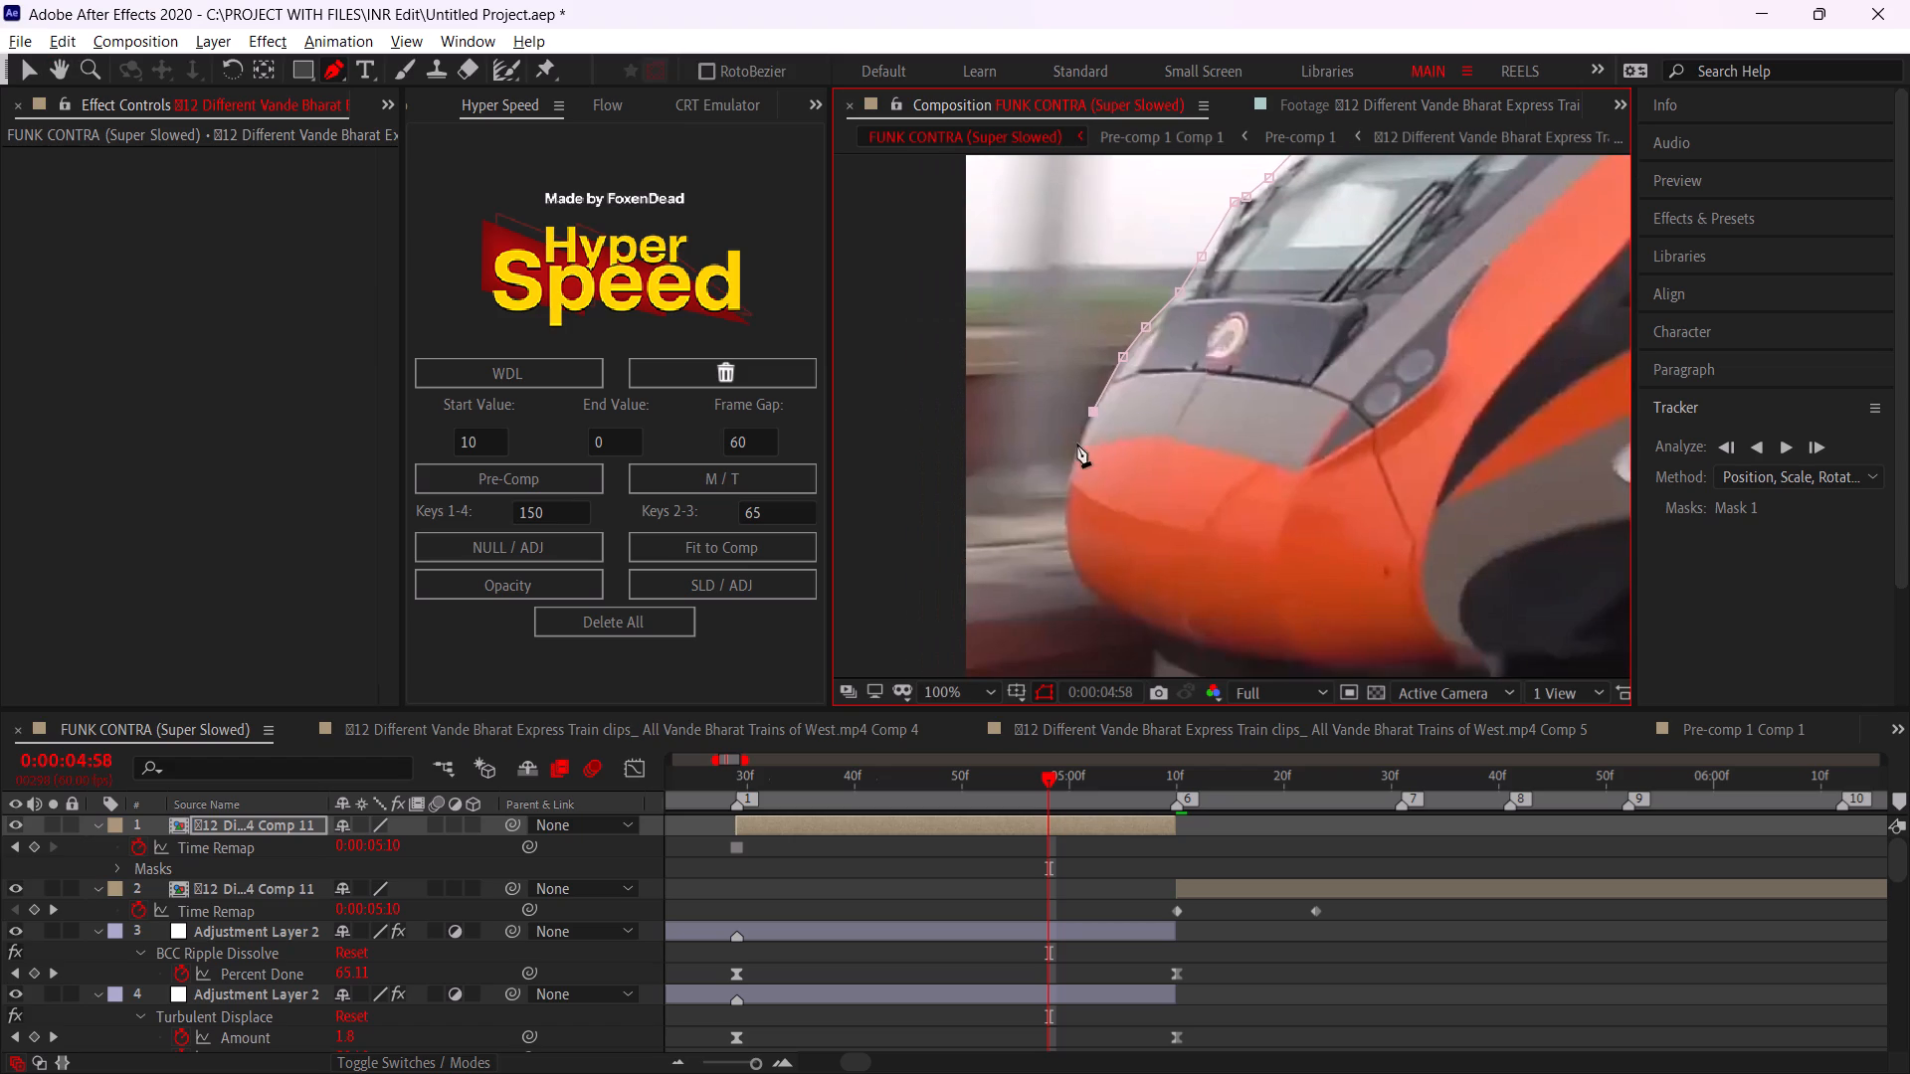
pyautogui.click(1074, 458)
pyautogui.click(1067, 498)
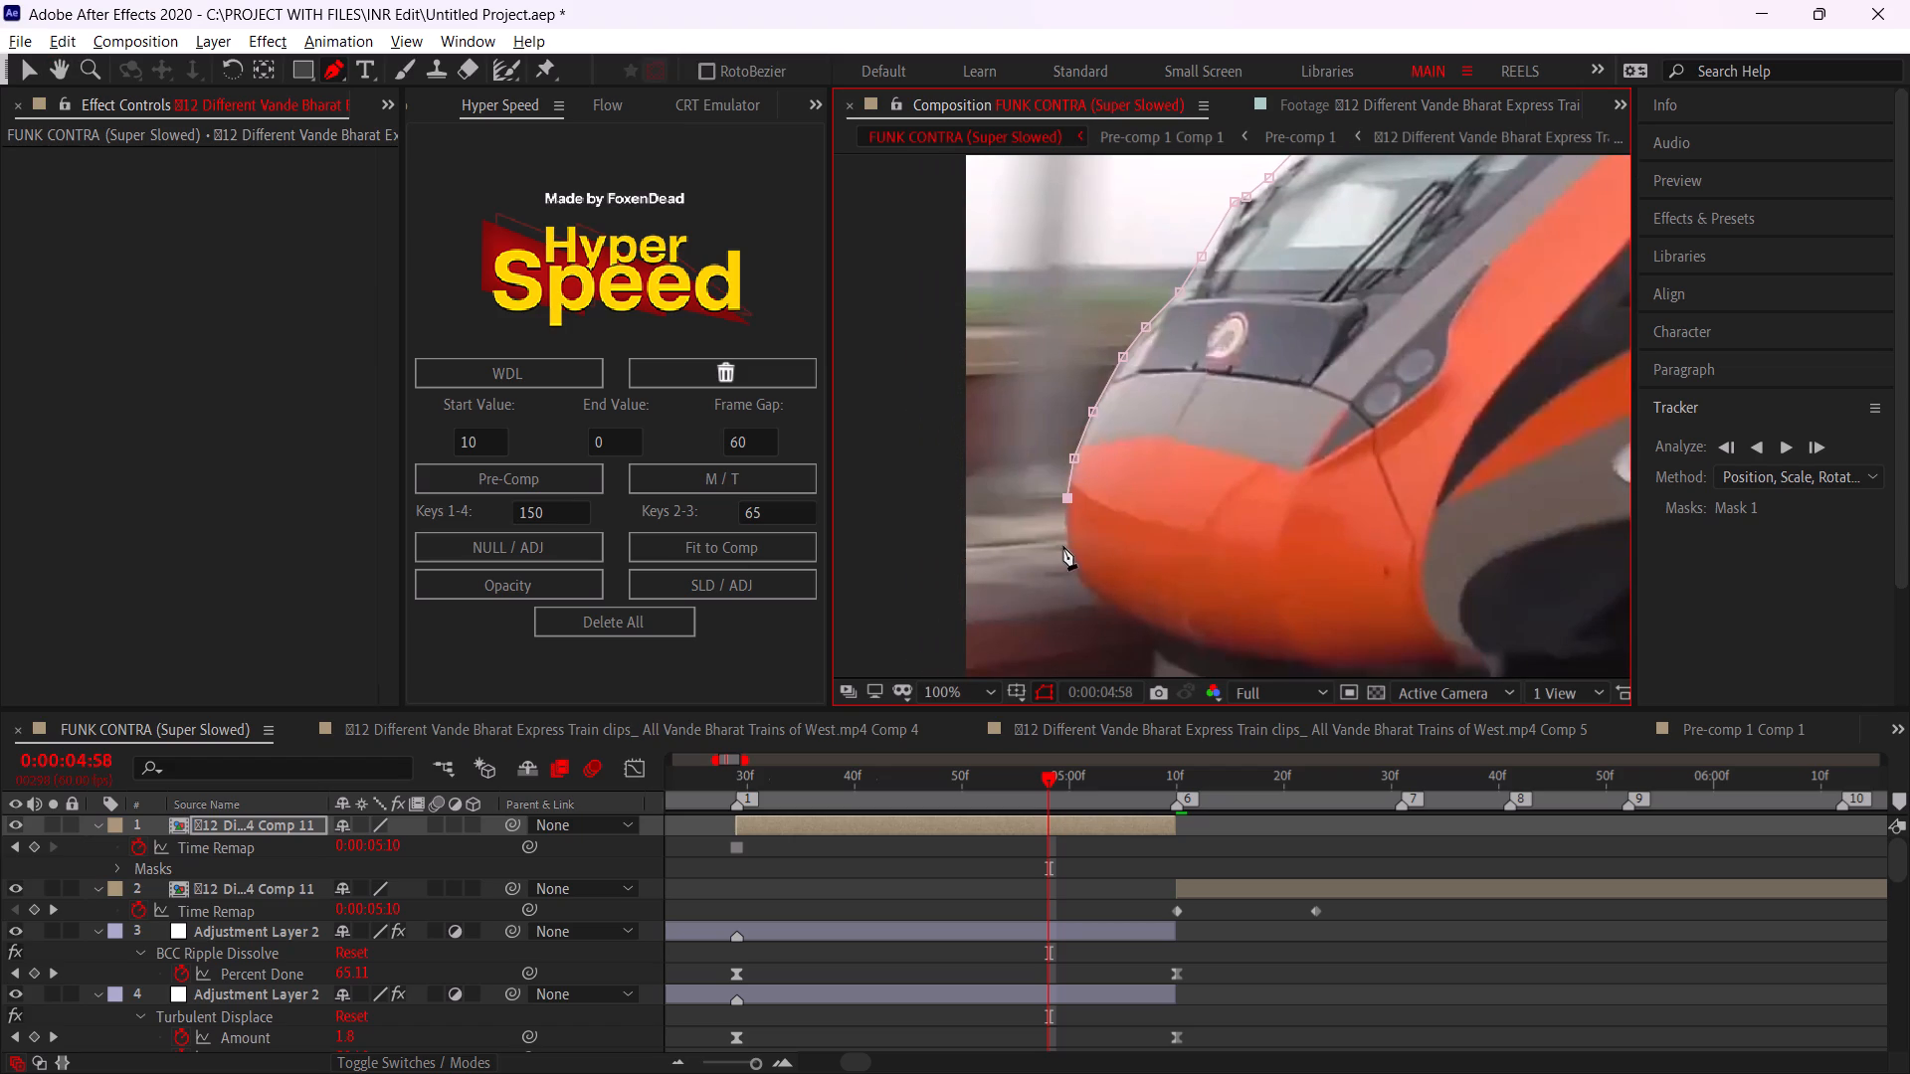
pyautogui.click(1067, 540)
pyautogui.click(1075, 575)
# Trace the mask under the nose and along the lower edge of the grey front skirt to its rear corner.
pyautogui.press('space')
pyautogui.moveTo(1174, 558); pyautogui.dragTo(1107, 395)
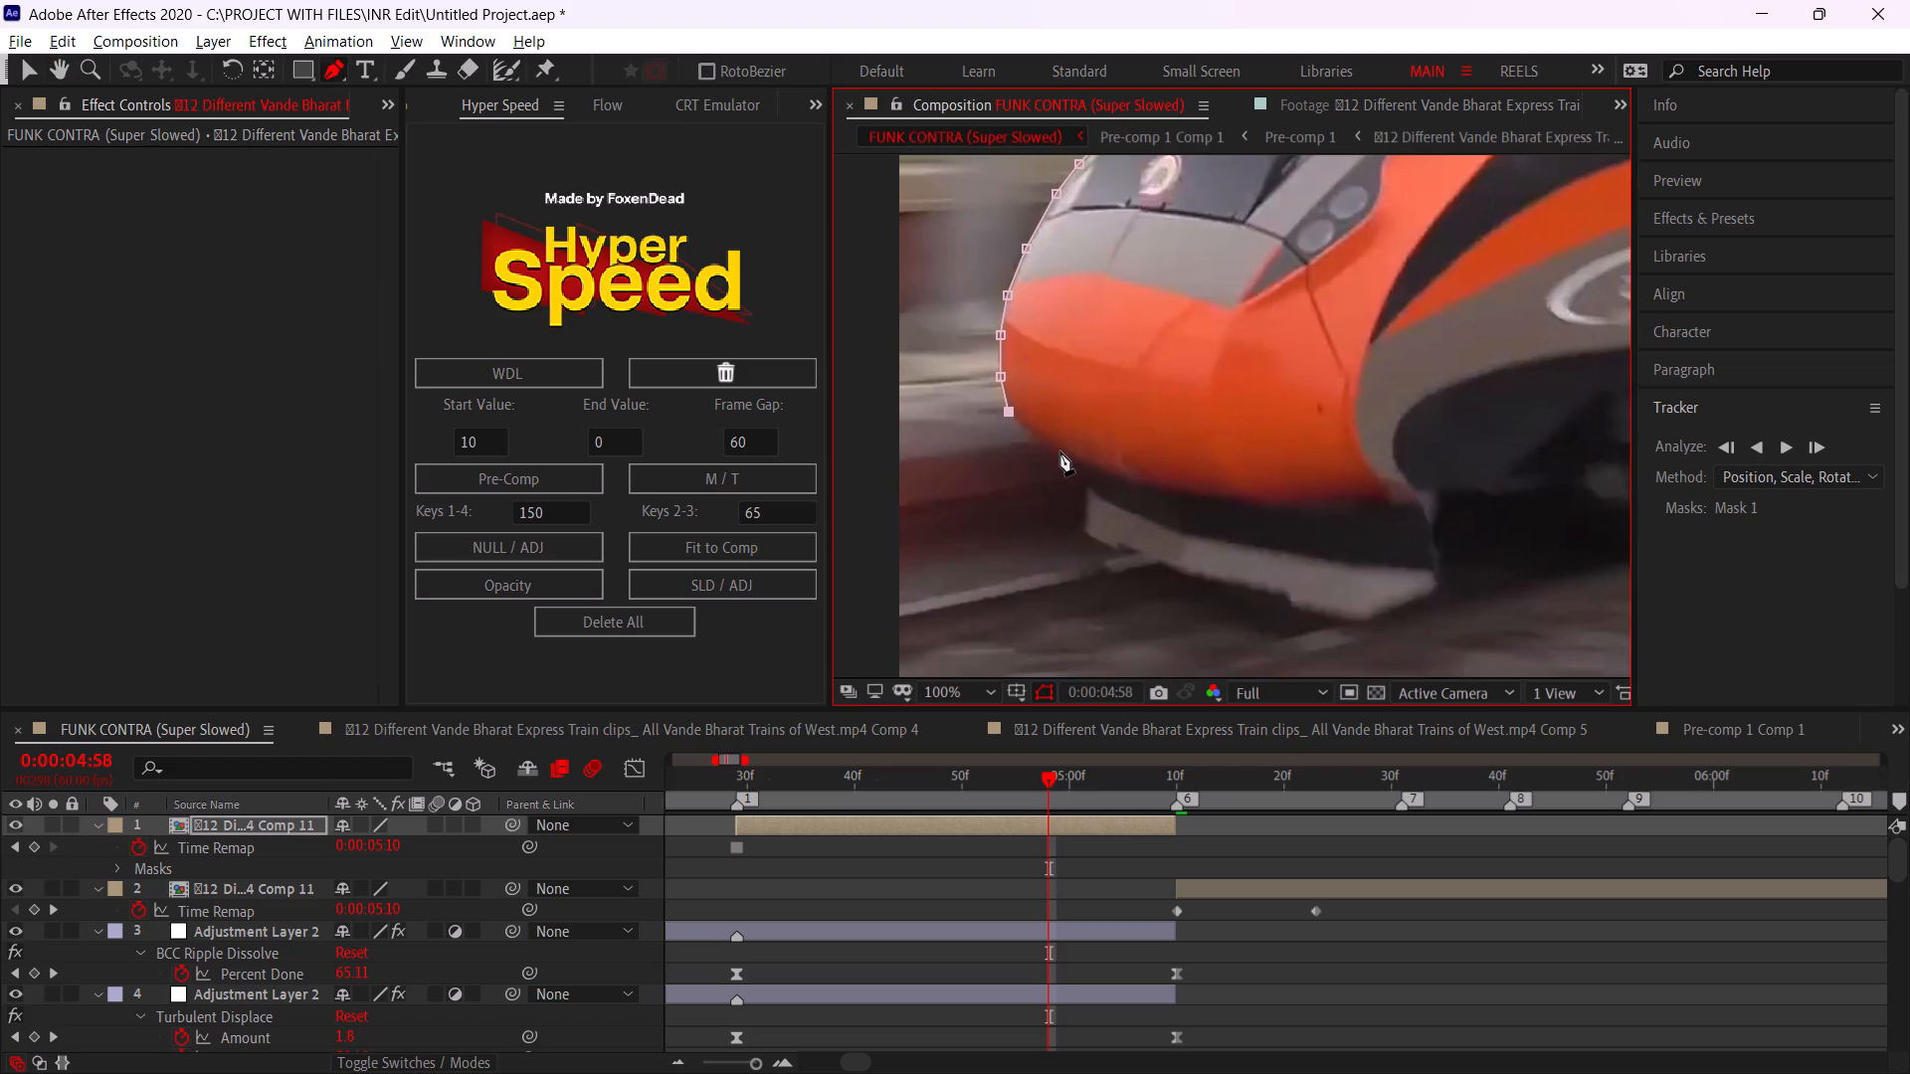
pyautogui.click(1048, 450)
pyautogui.click(1073, 467)
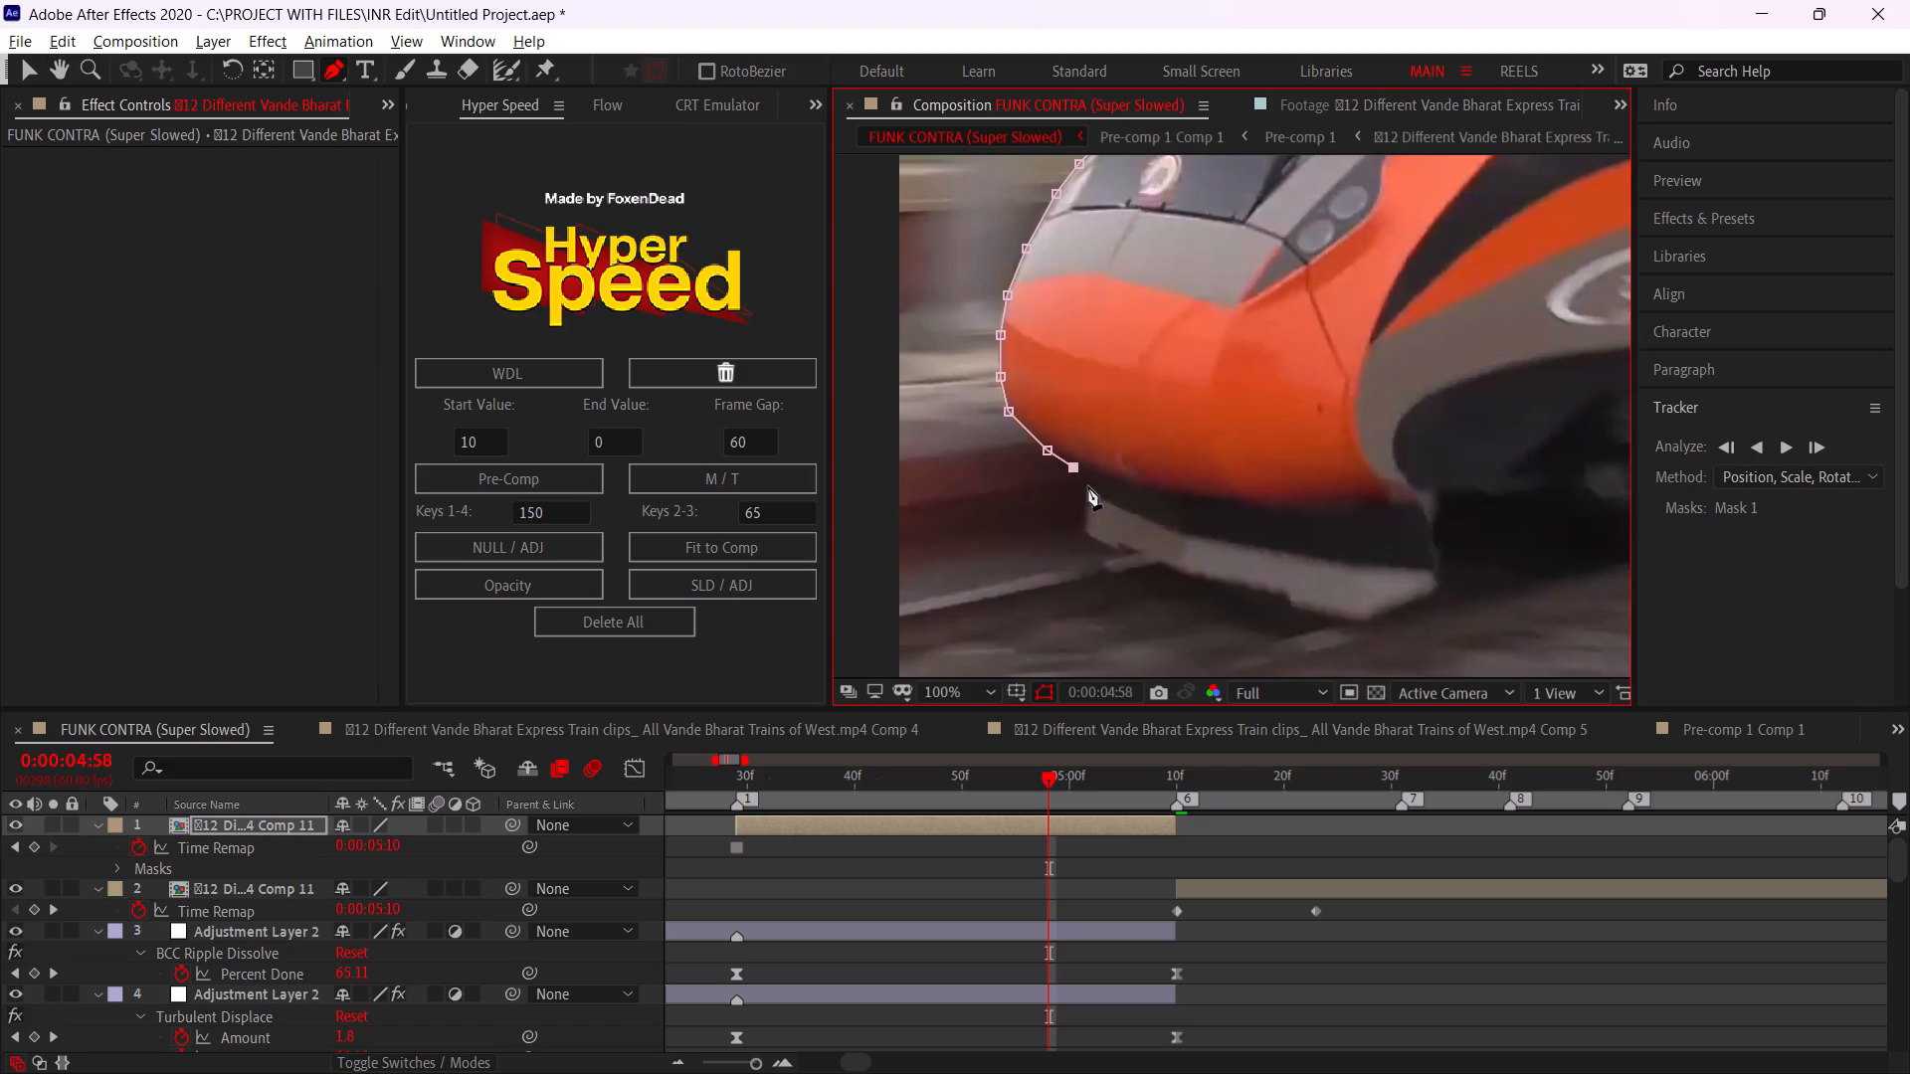
pyautogui.click(1089, 486)
pyautogui.click(1084, 532)
pyautogui.click(1116, 549)
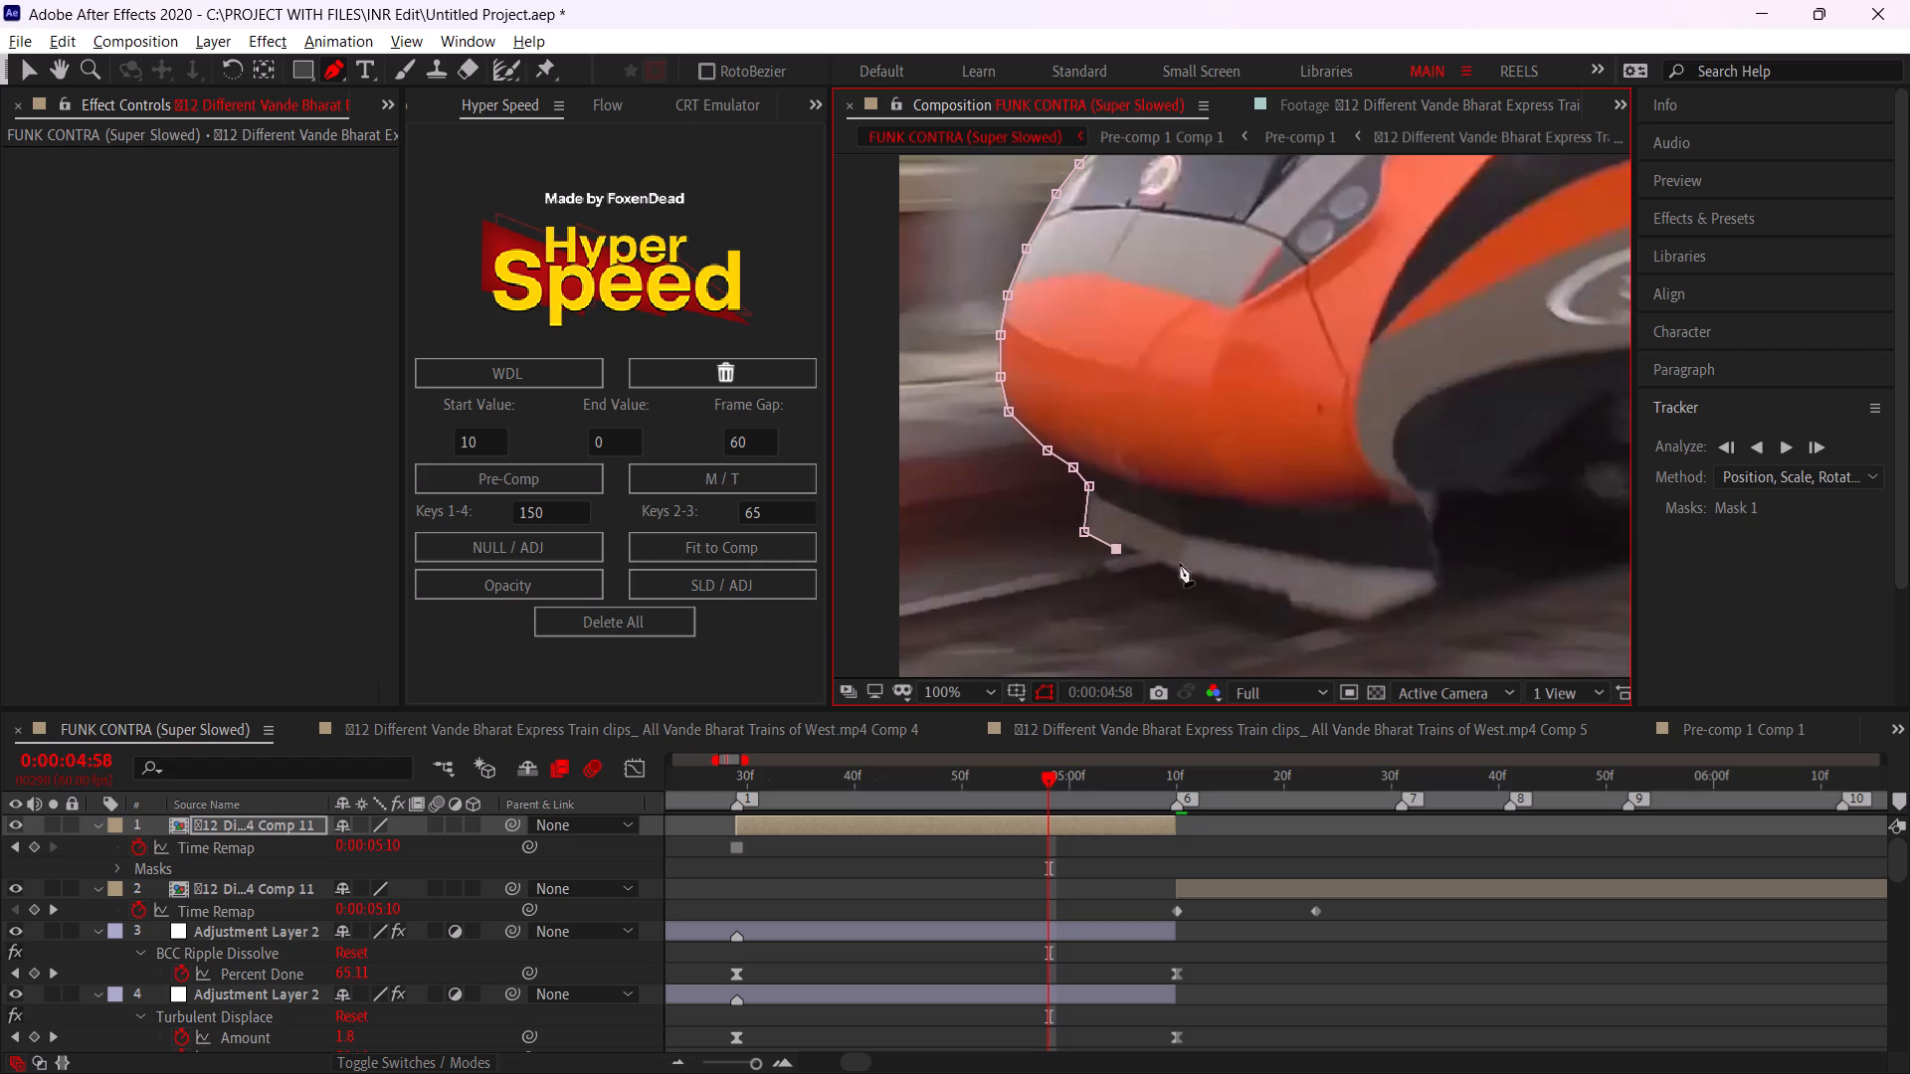
pyautogui.click(1189, 569)
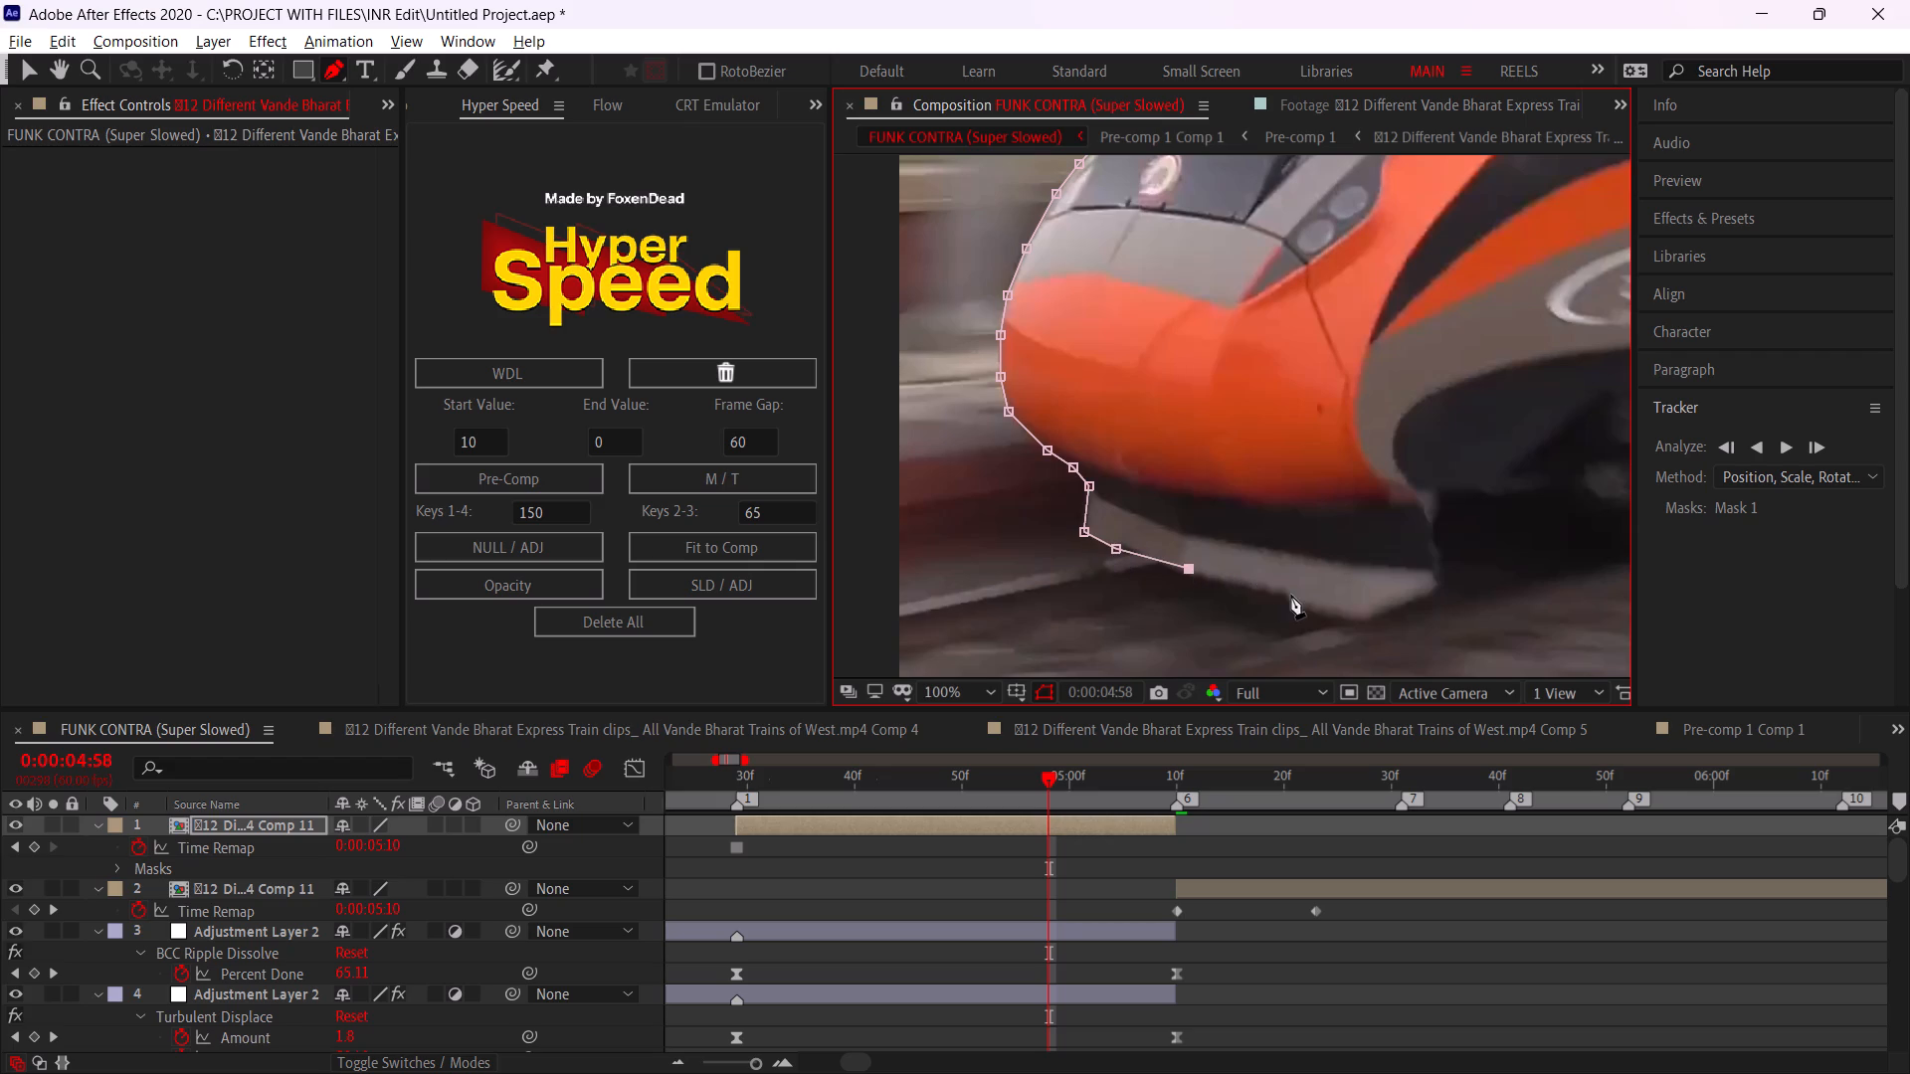
pyautogui.click(1291, 595)
pyautogui.click(1293, 603)
pyautogui.click(1296, 610)
pyautogui.click(1364, 621)
pyautogui.click(1443, 587)
# Continue the mask up the rear edge of the front skirt, across the dark gap and under the first wheel.
pyautogui.press('space')
pyautogui.press('space')
pyautogui.press('space')
pyautogui.press('space')
pyautogui.press('space')
pyautogui.press('space')
pyautogui.press('space')
pyautogui.press('space')
pyautogui.moveTo(1514, 543); pyautogui.dragTo(1079, 478)
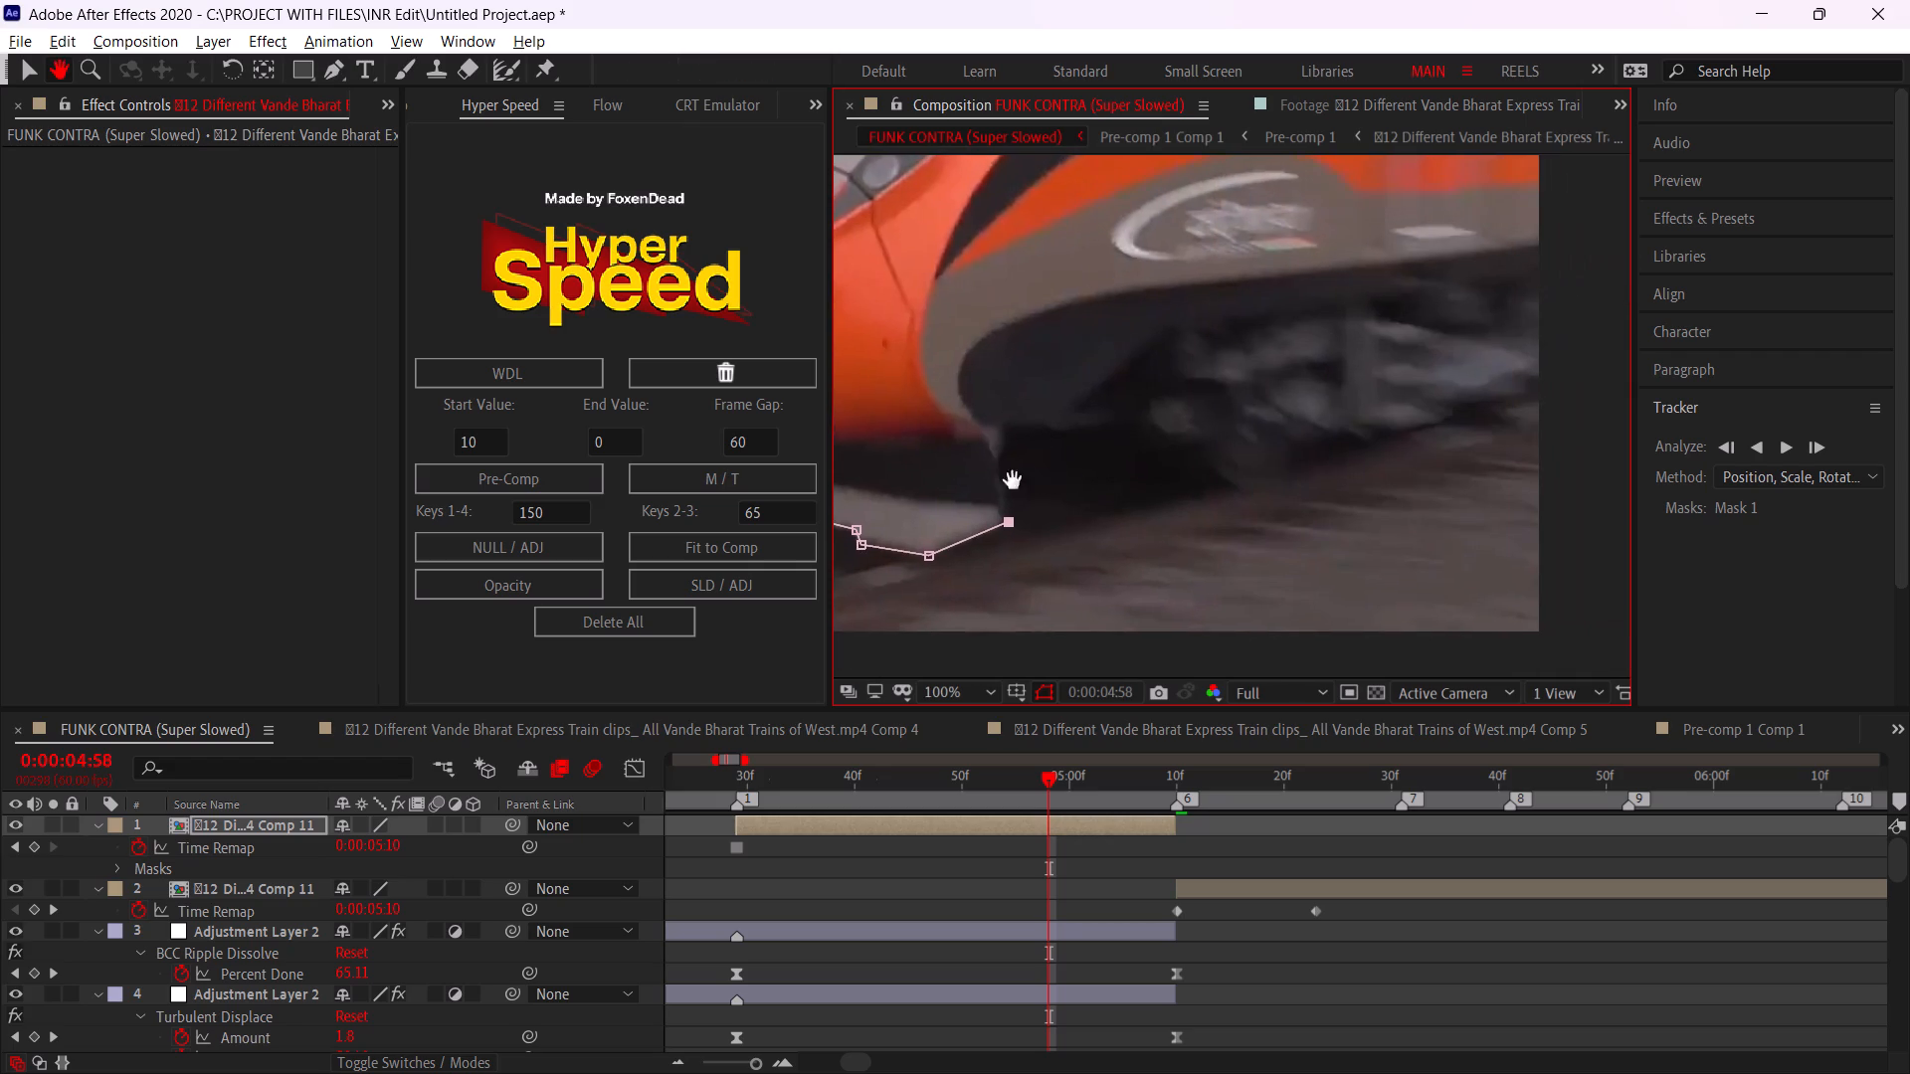
pyautogui.press('g')
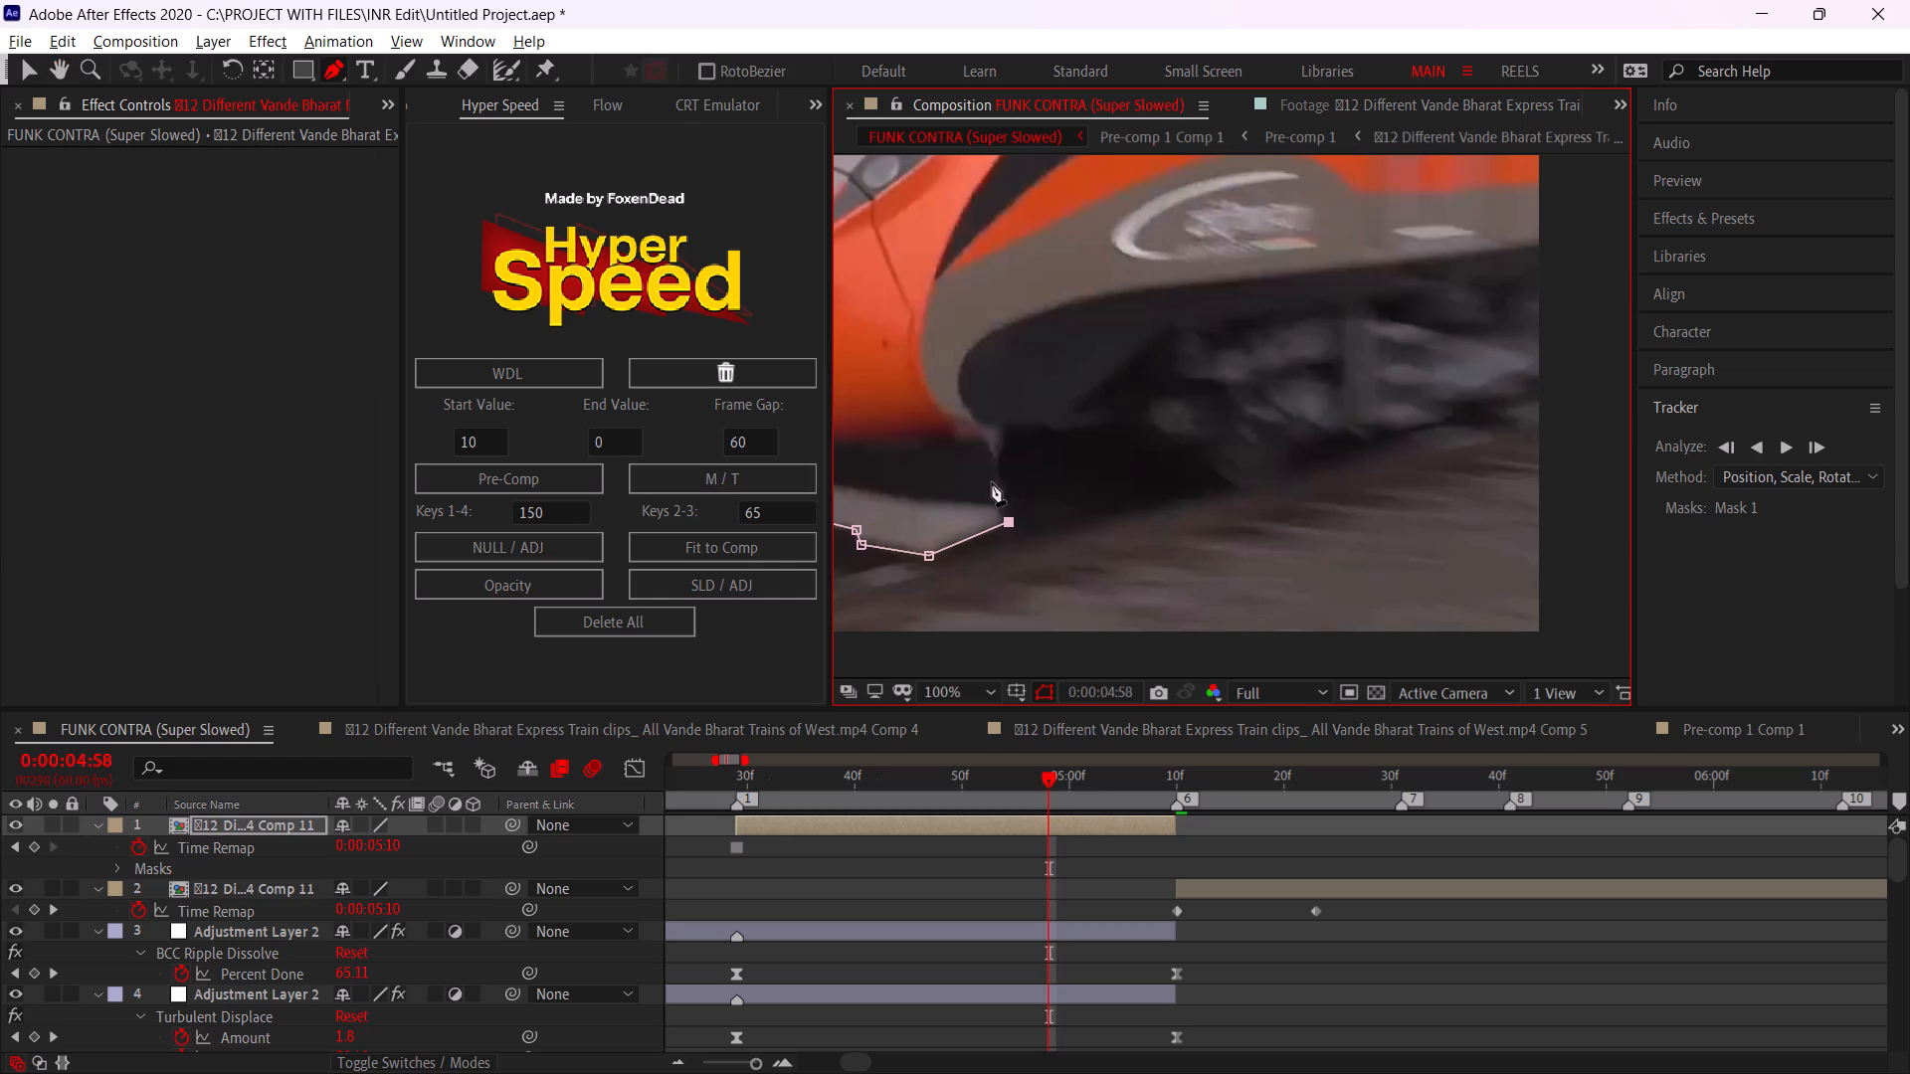
pyautogui.click(999, 488)
pyautogui.click(1000, 450)
pyautogui.click(1079, 426)
pyautogui.click(1162, 429)
pyautogui.click(1210, 458)
pyautogui.click(1234, 476)
pyautogui.moveTo(1289, 477); pyautogui.dragTo(1299, 475)
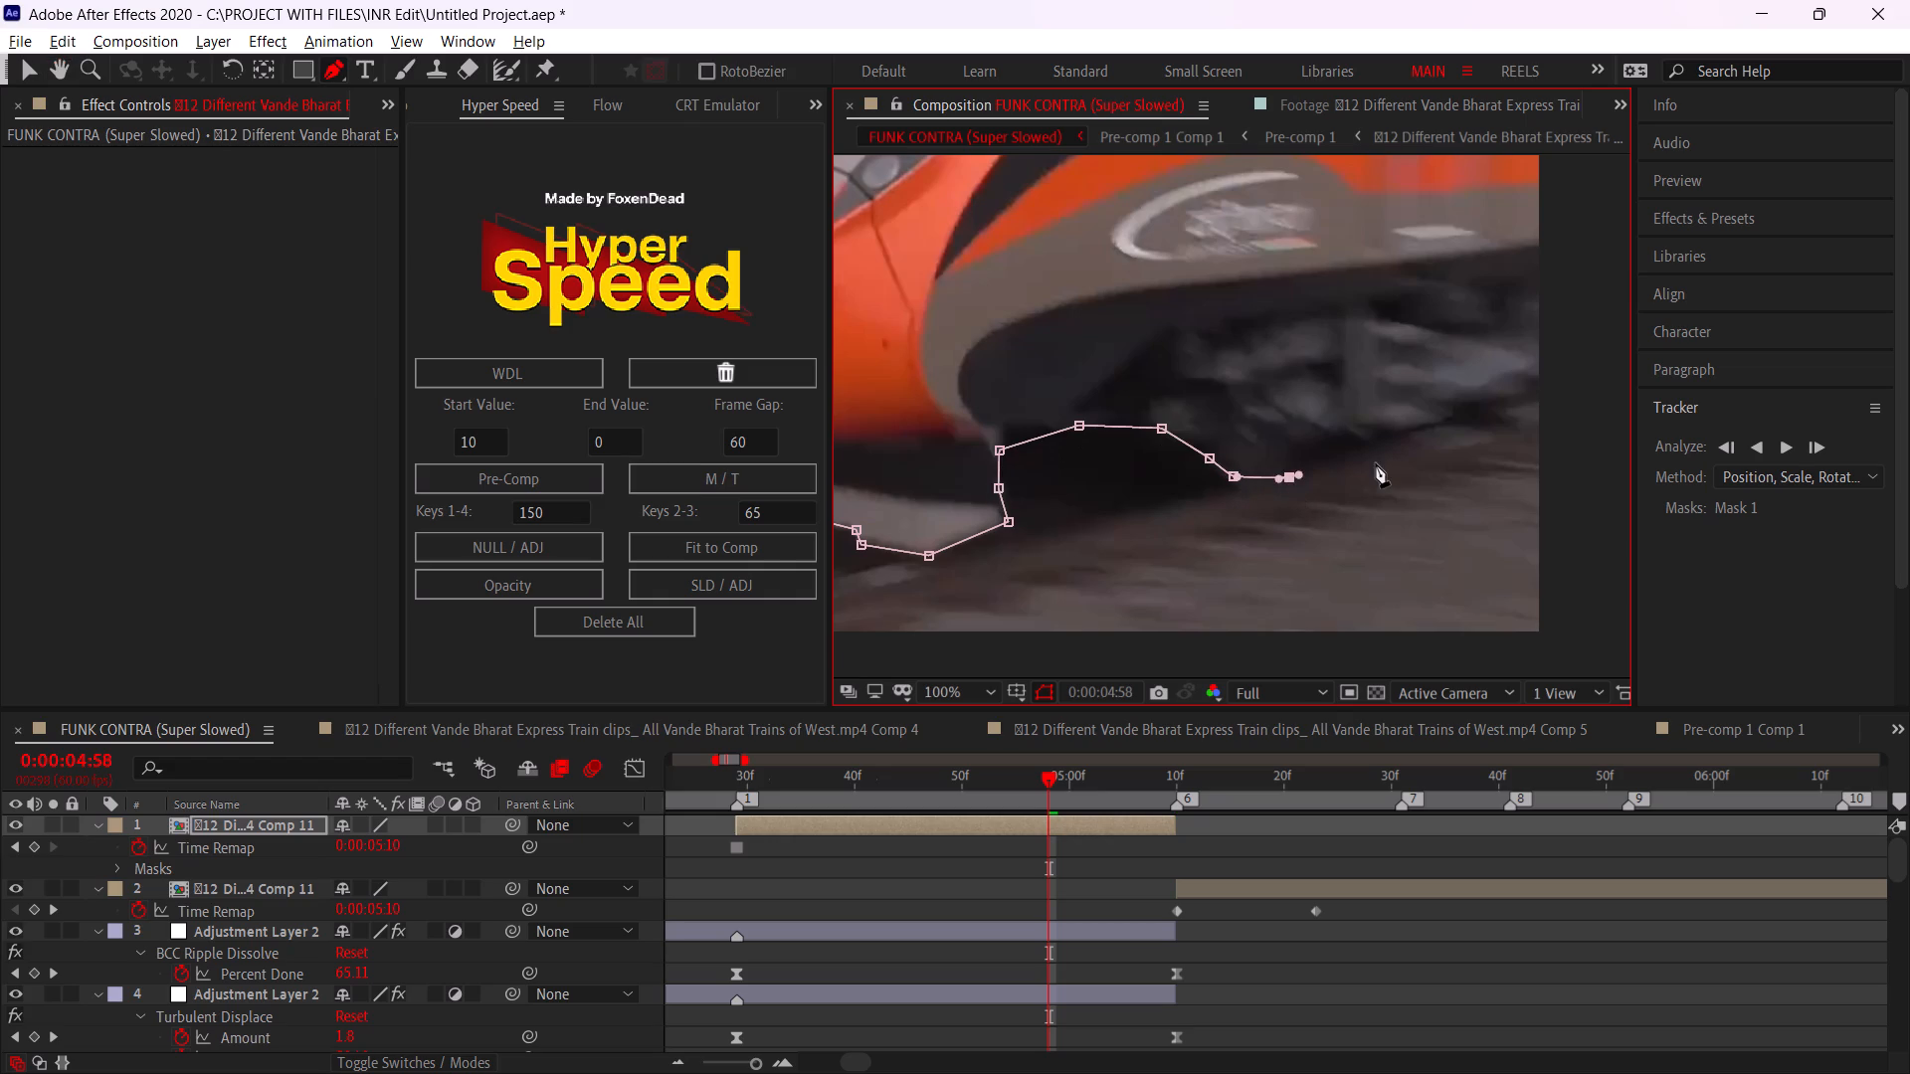
# Extend the mask along the undercarriage past the frame's edge and close it at its starting point outside the frame.
pyautogui.click(1383, 448)
pyautogui.click(1448, 424)
pyautogui.click(1518, 410)
pyautogui.click(1572, 393)
pyautogui.keyDown('alt'); pyautogui.scroll(-1, 1503, 458); pyautogui.keyUp('alt')
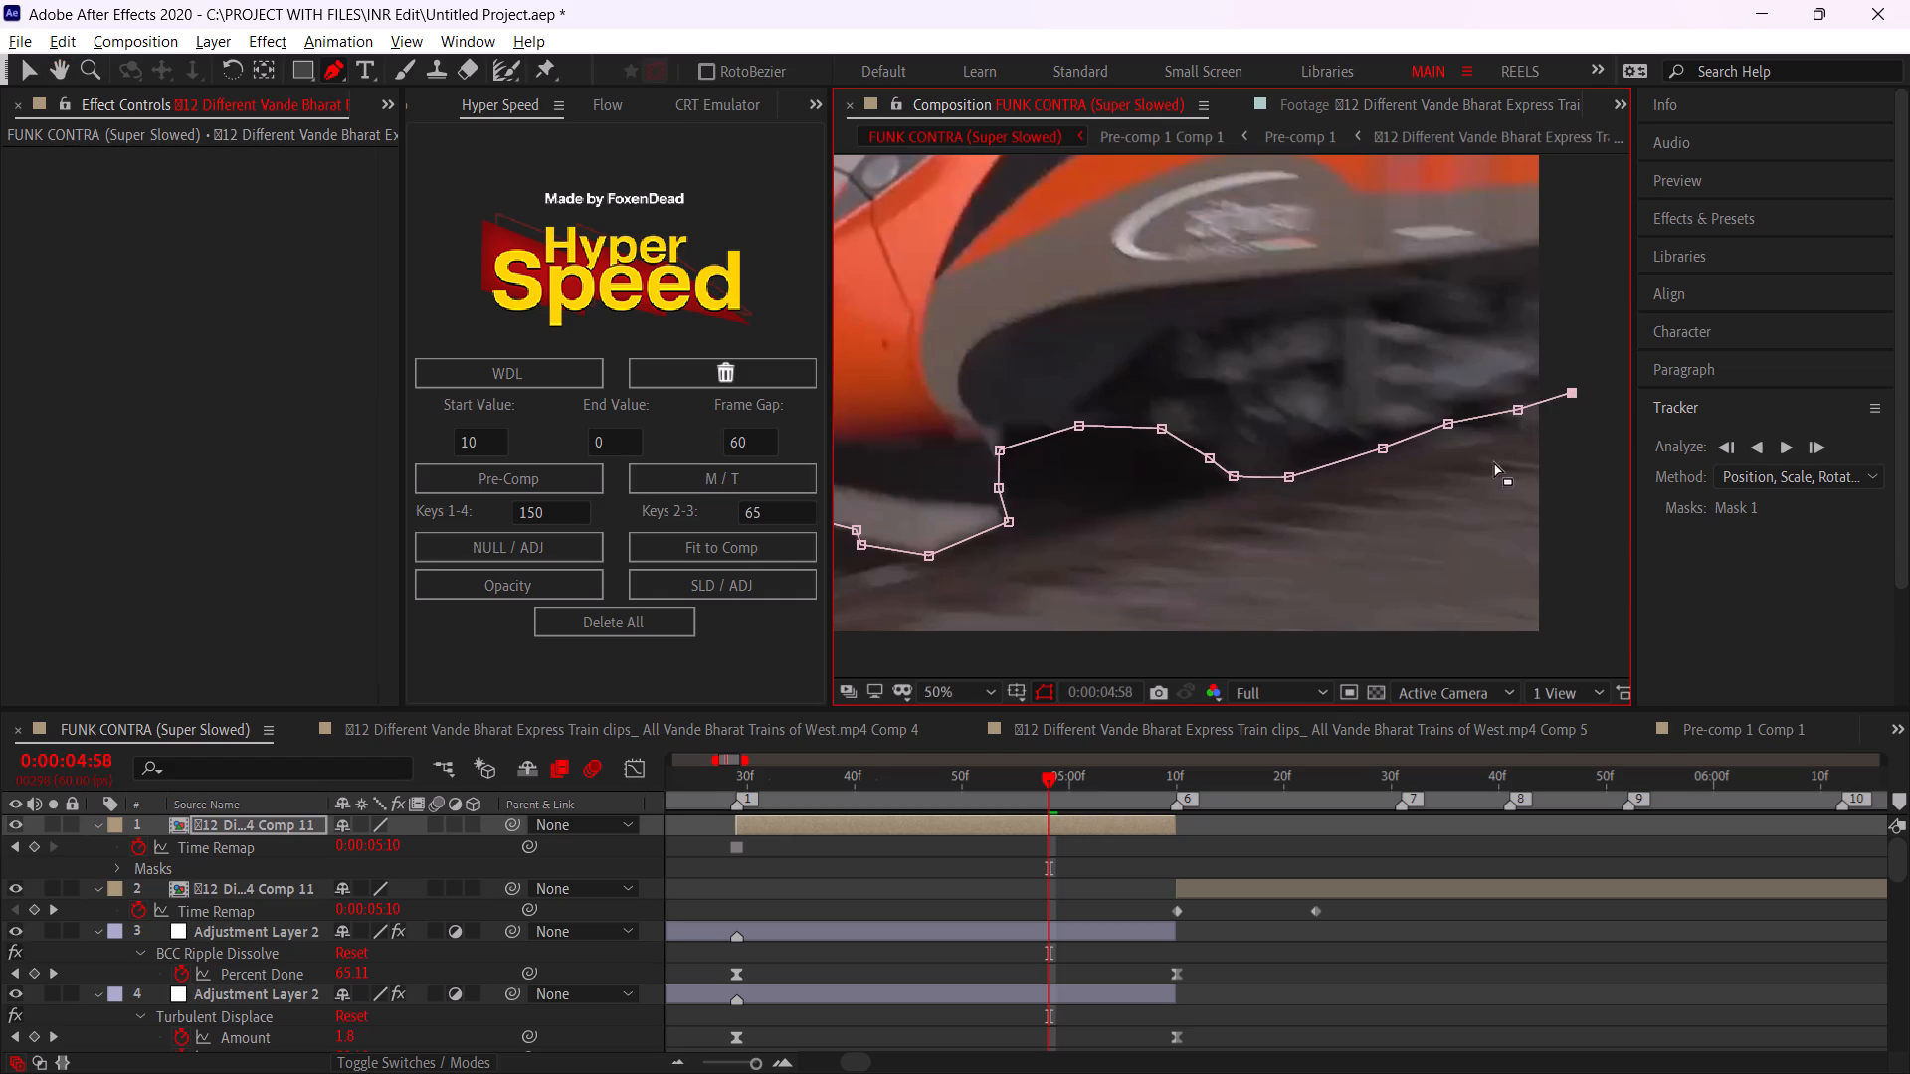
pyautogui.keyDown('alt'); pyautogui.scroll(-2, 1494, 462); pyautogui.keyUp('alt')
pyautogui.click(1545, 406)
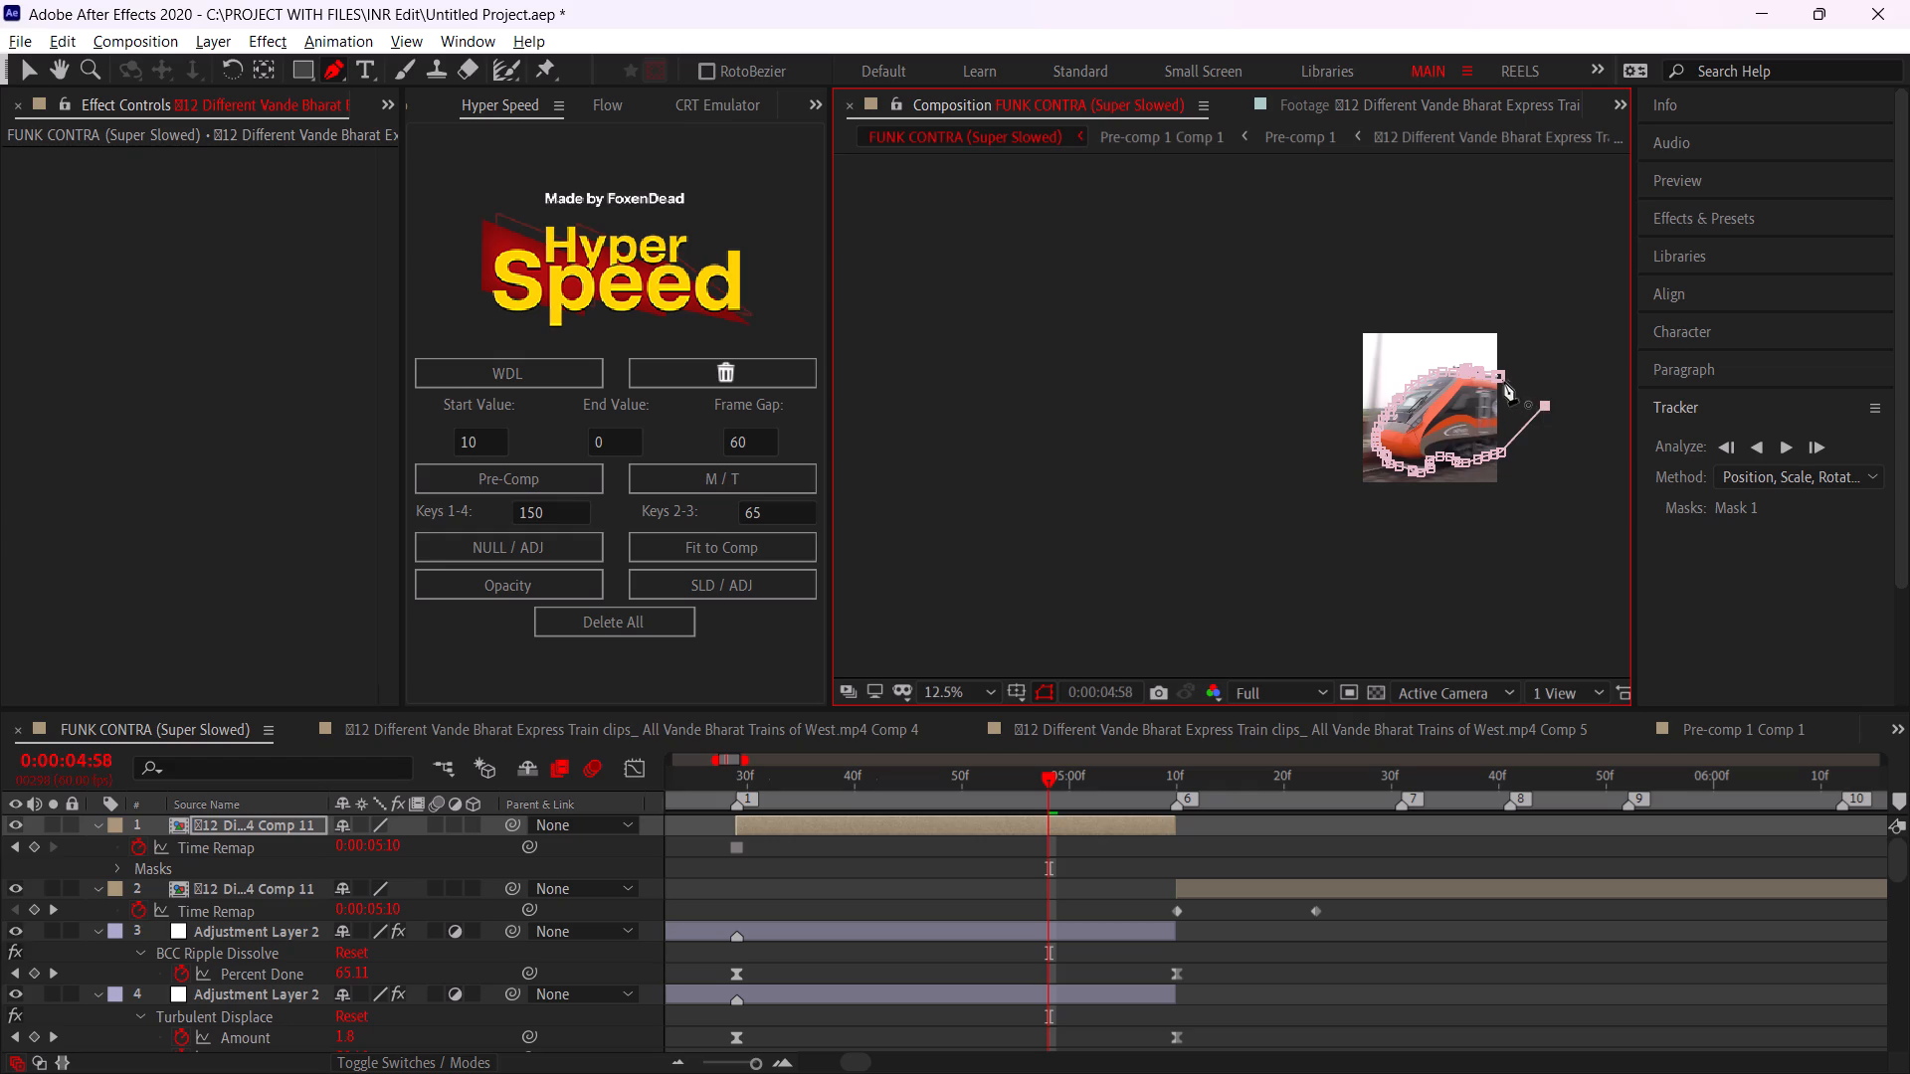
pyautogui.click(1502, 380)
pyautogui.keyDown('alt'); pyautogui.scroll(1, 1487, 434); pyautogui.keyUp('alt')
pyautogui.click(1198, 857)
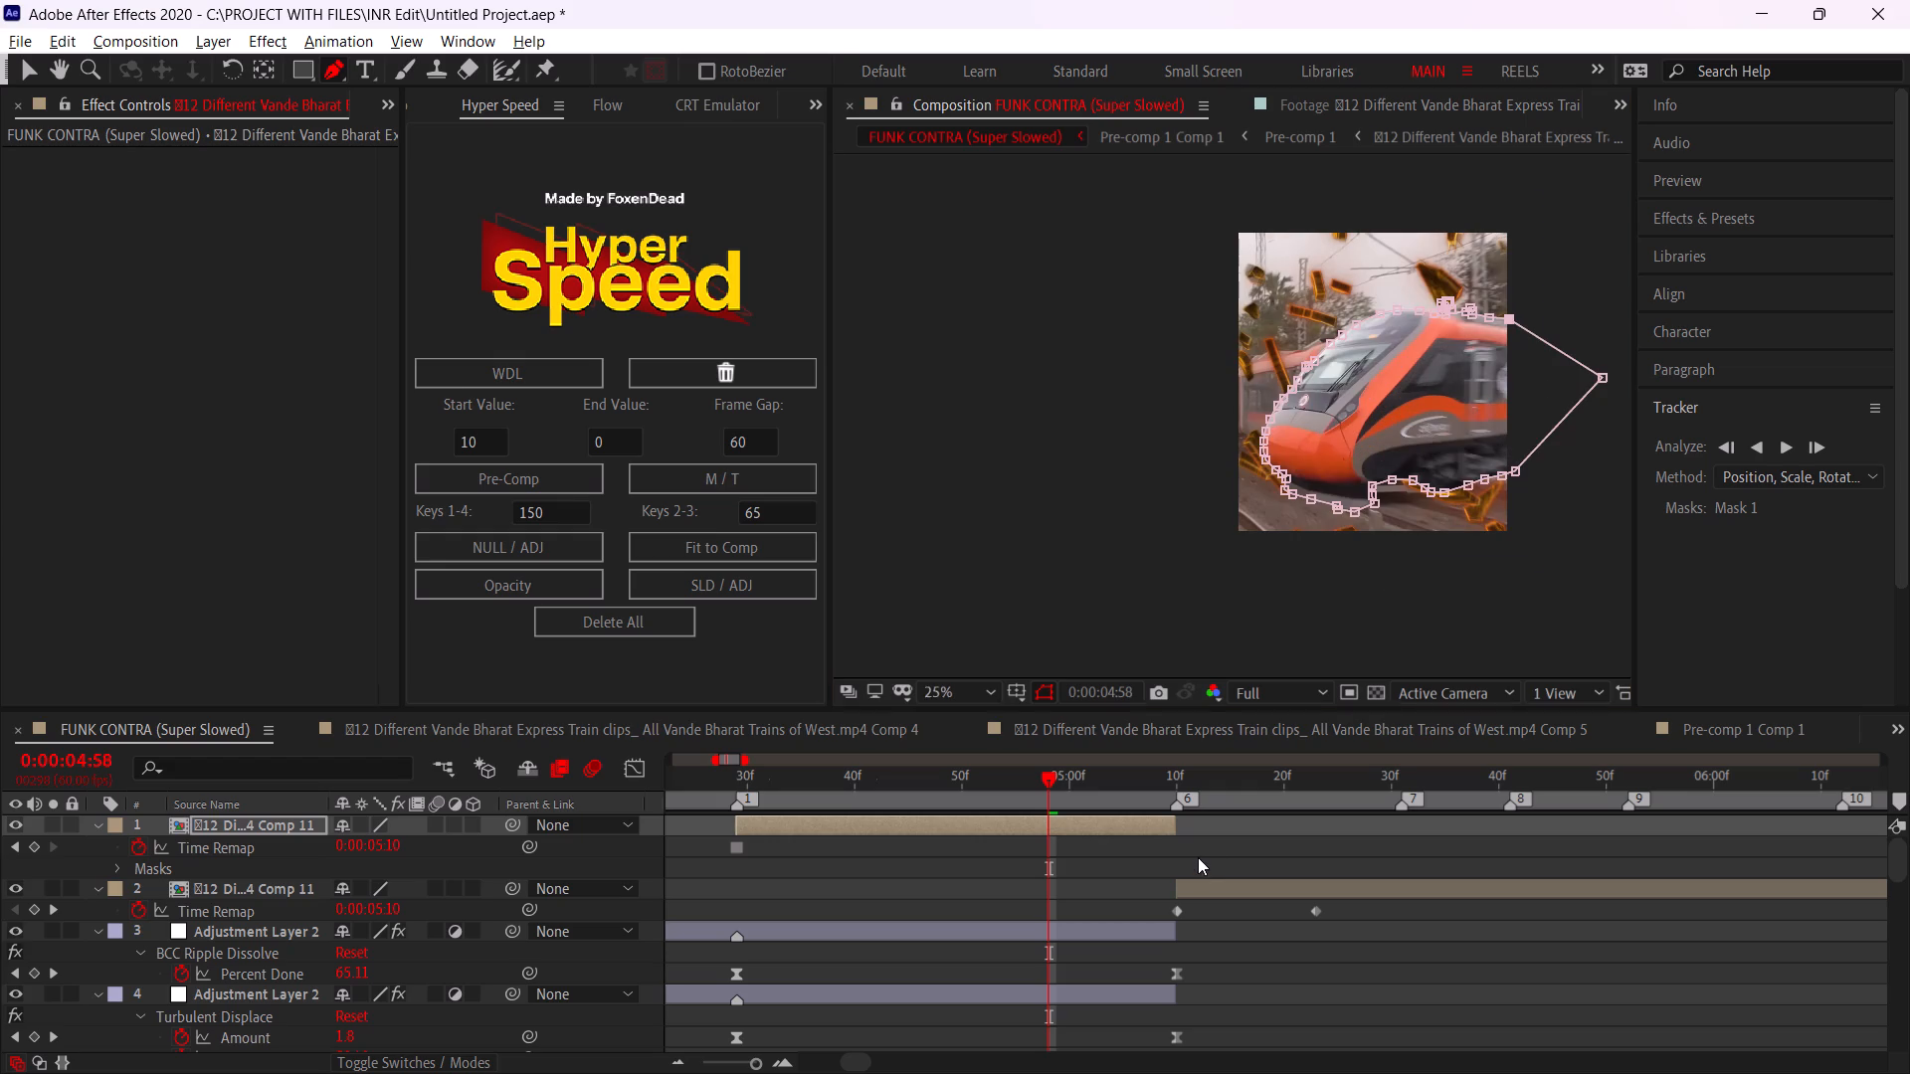
# Set the train mask's feather to 12 pixels.
pyautogui.click(955, 821)
pyautogui.press('f')
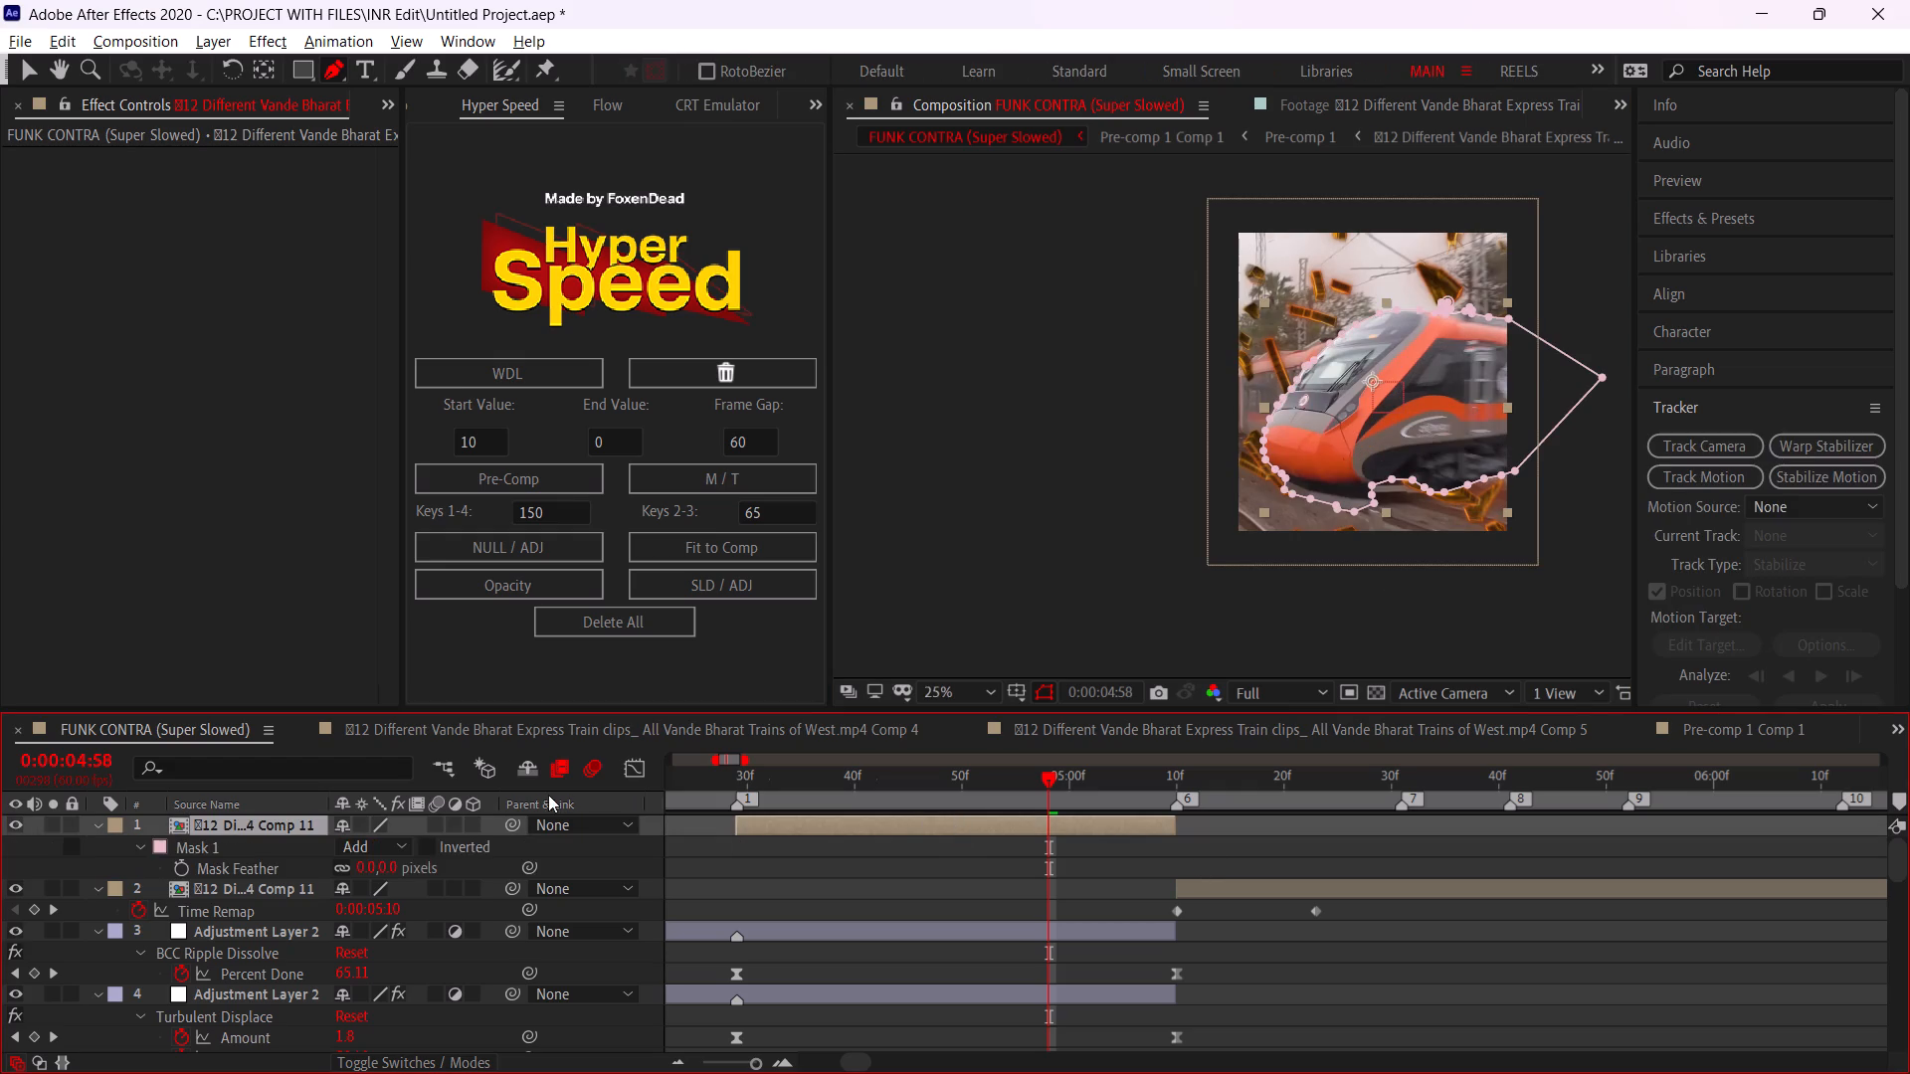
pyautogui.click(386, 868)
pyautogui.press('1')
pyautogui.press('2')
pyautogui.click(542, 846)
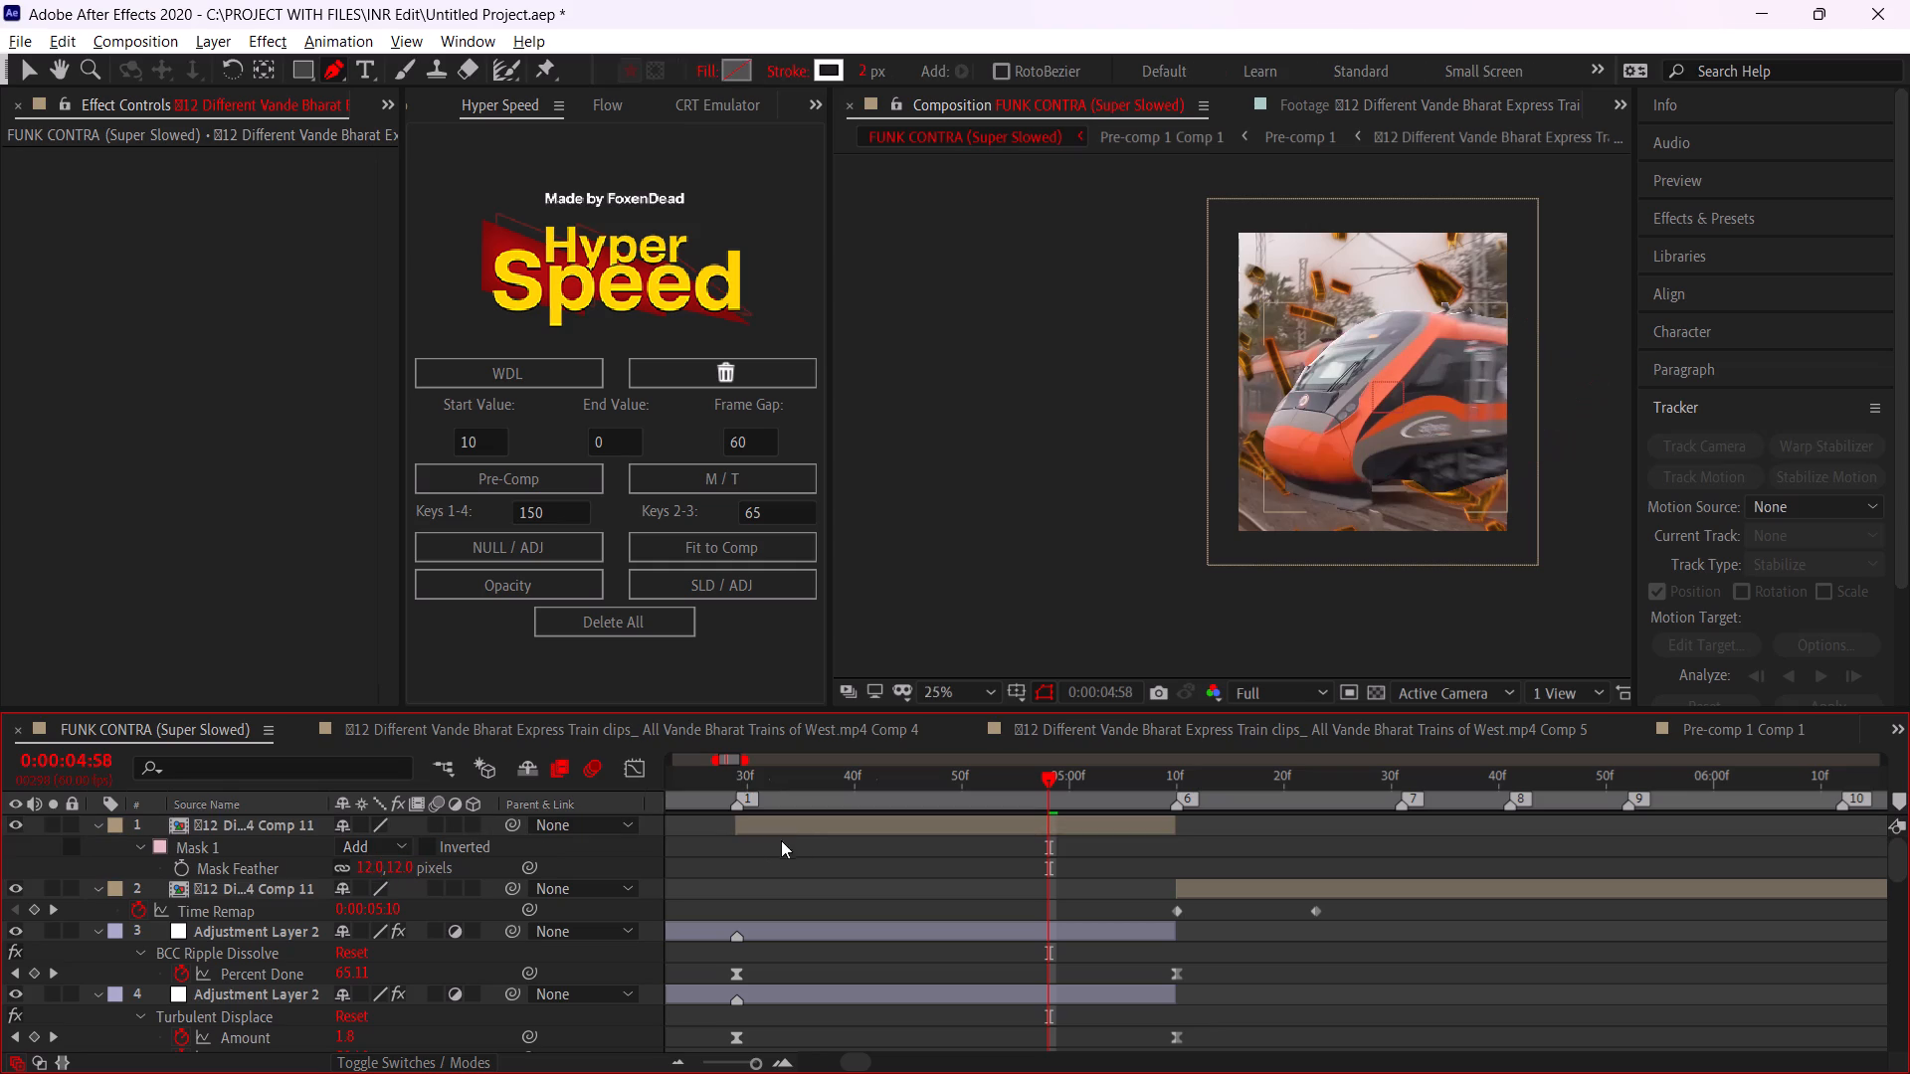
pyautogui.click(911, 821)
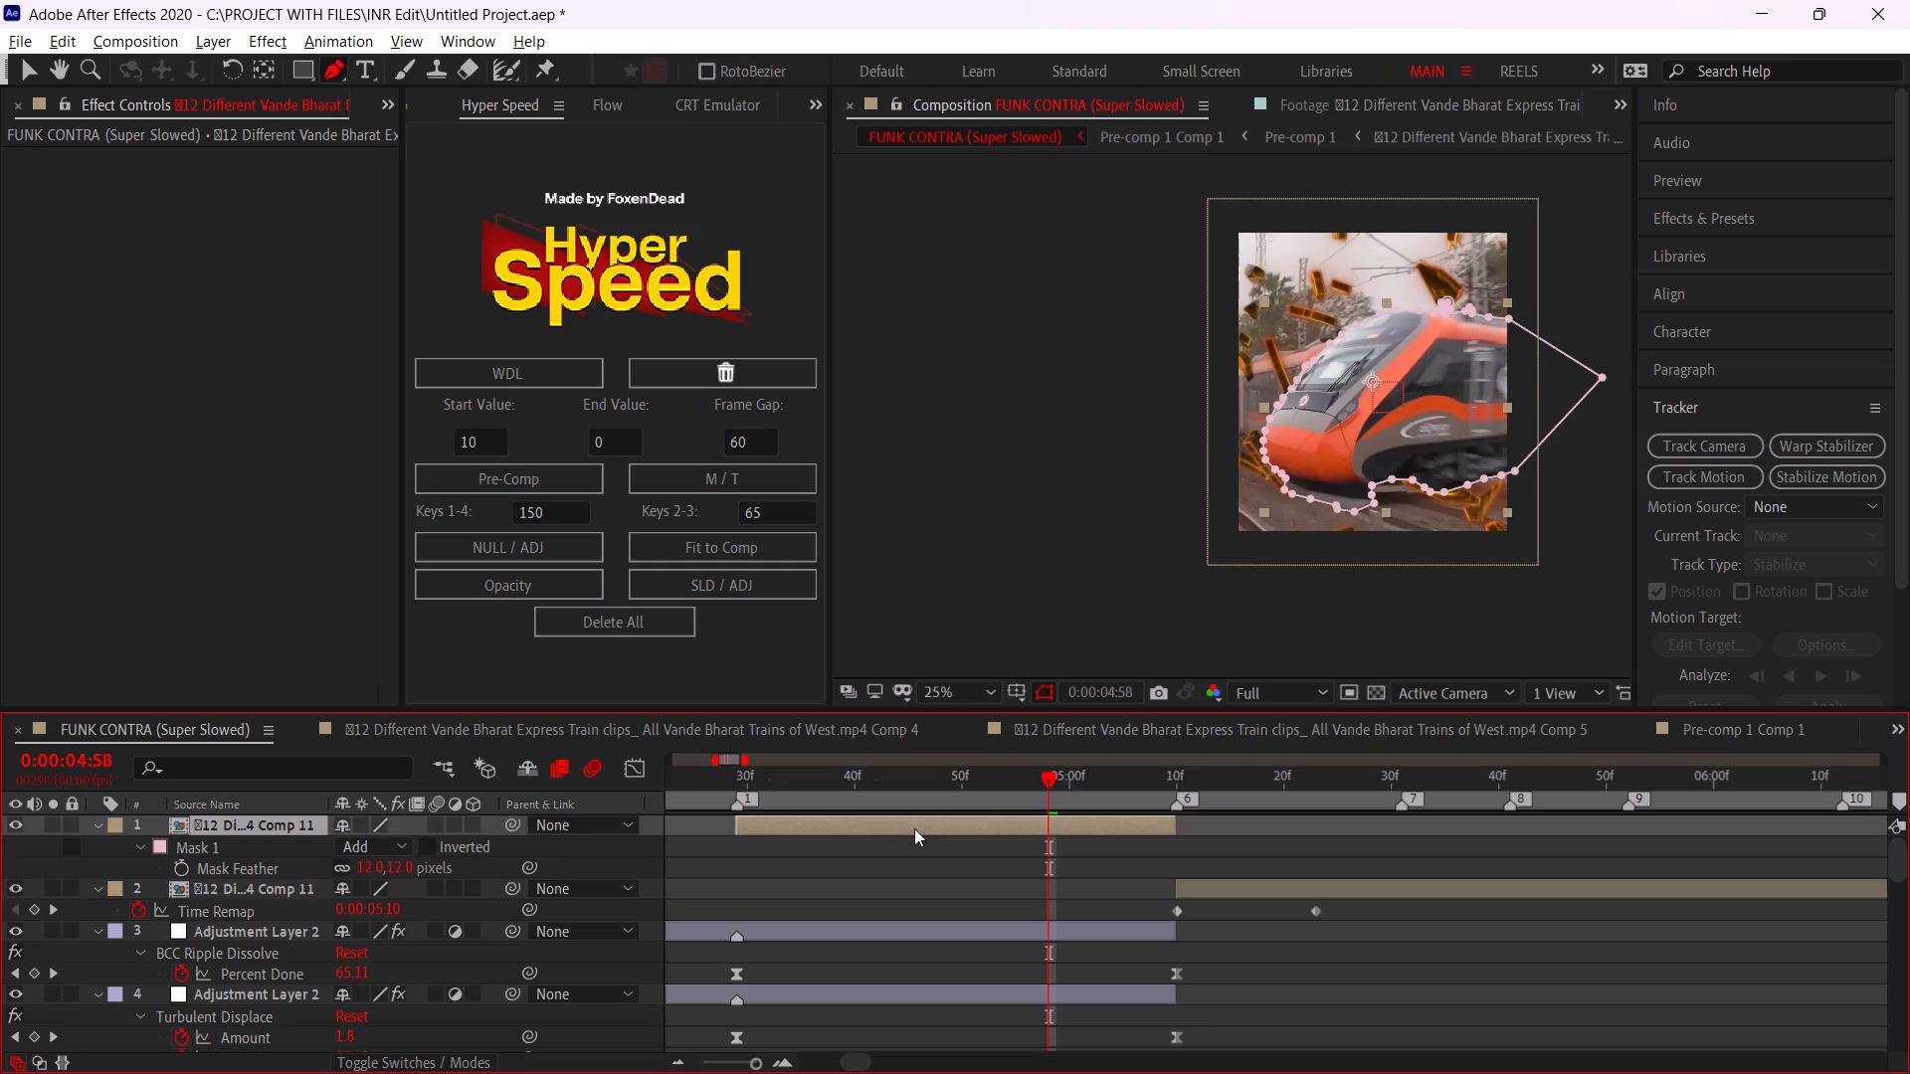
pyautogui.click(935, 844)
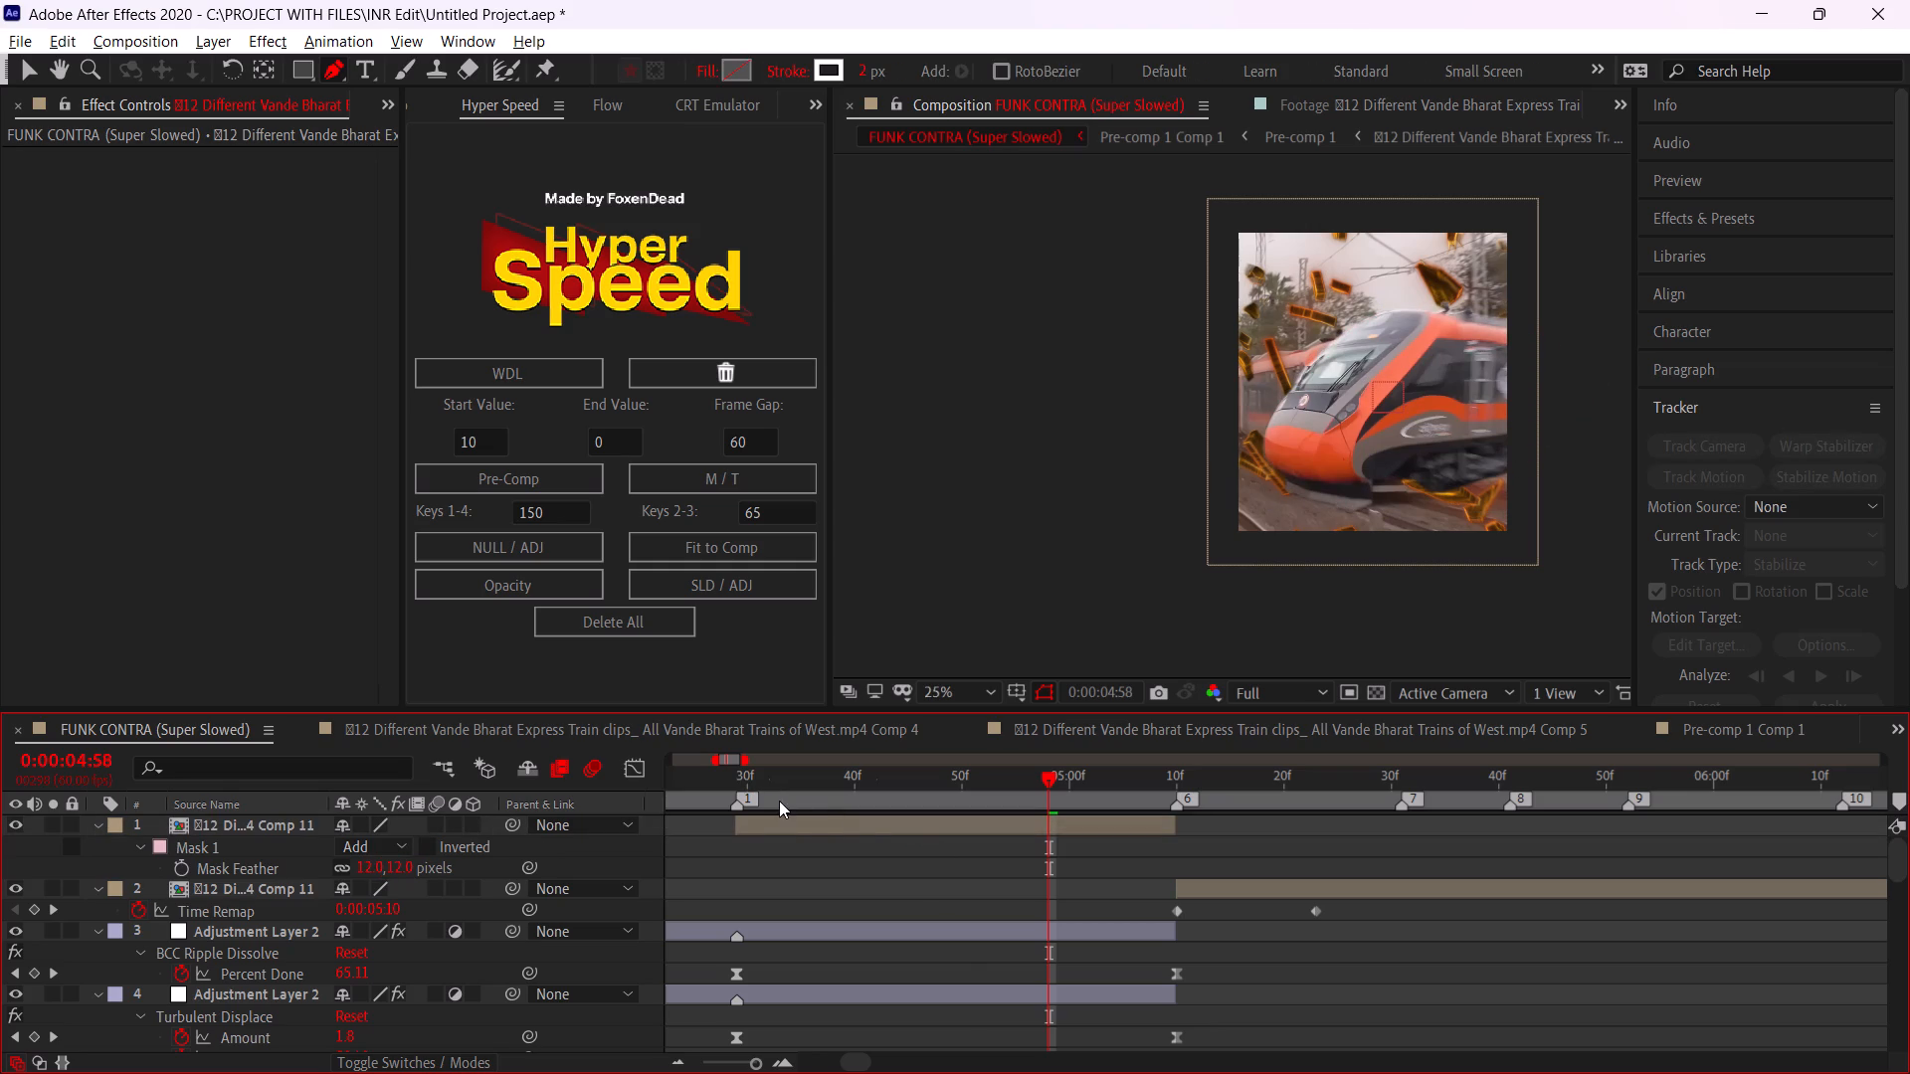
# Separate the masked train layer's position dimensions at marker 1, keyframe Y Position, and move that keyframe to marker 6.
pyautogui.moveTo(756, 791); pyautogui.dragTo(737, 789)
pyautogui.click(747, 815)
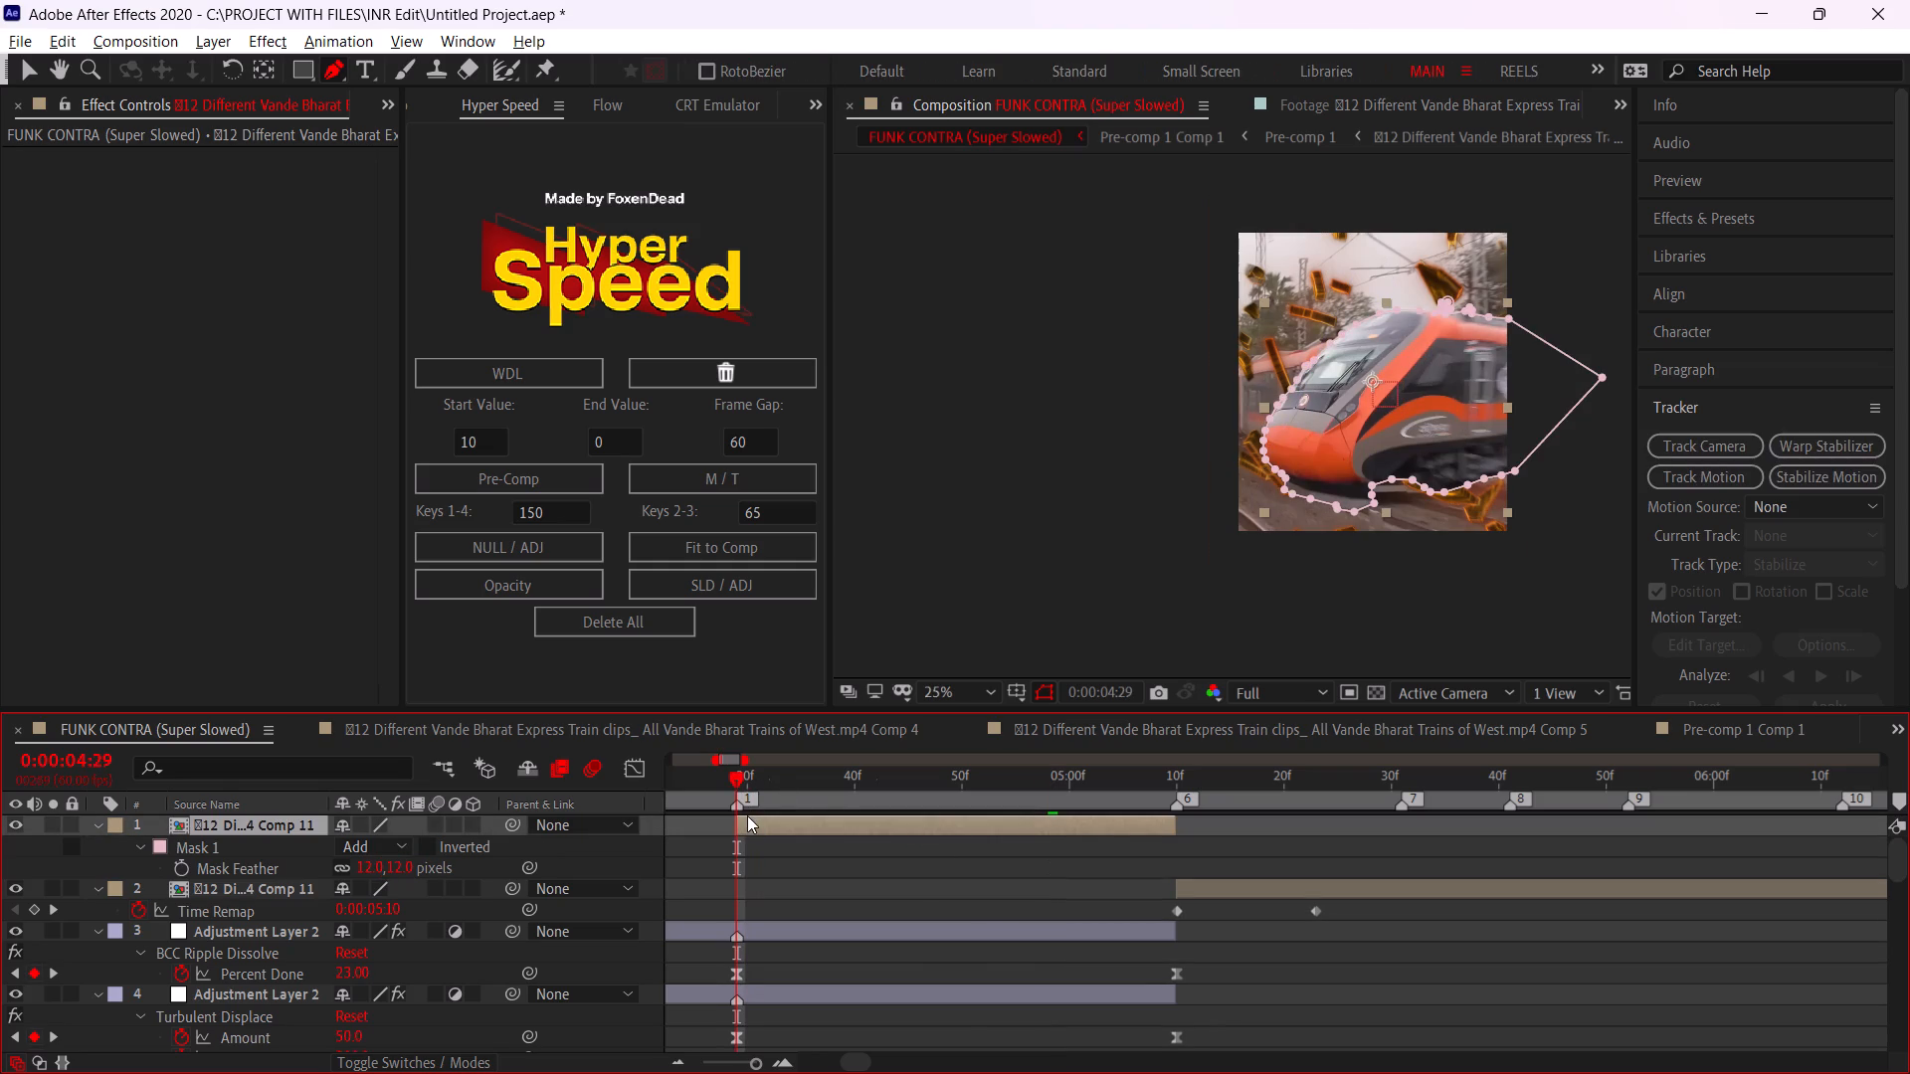
pyautogui.press('p')
pyautogui.rightClick(269, 843)
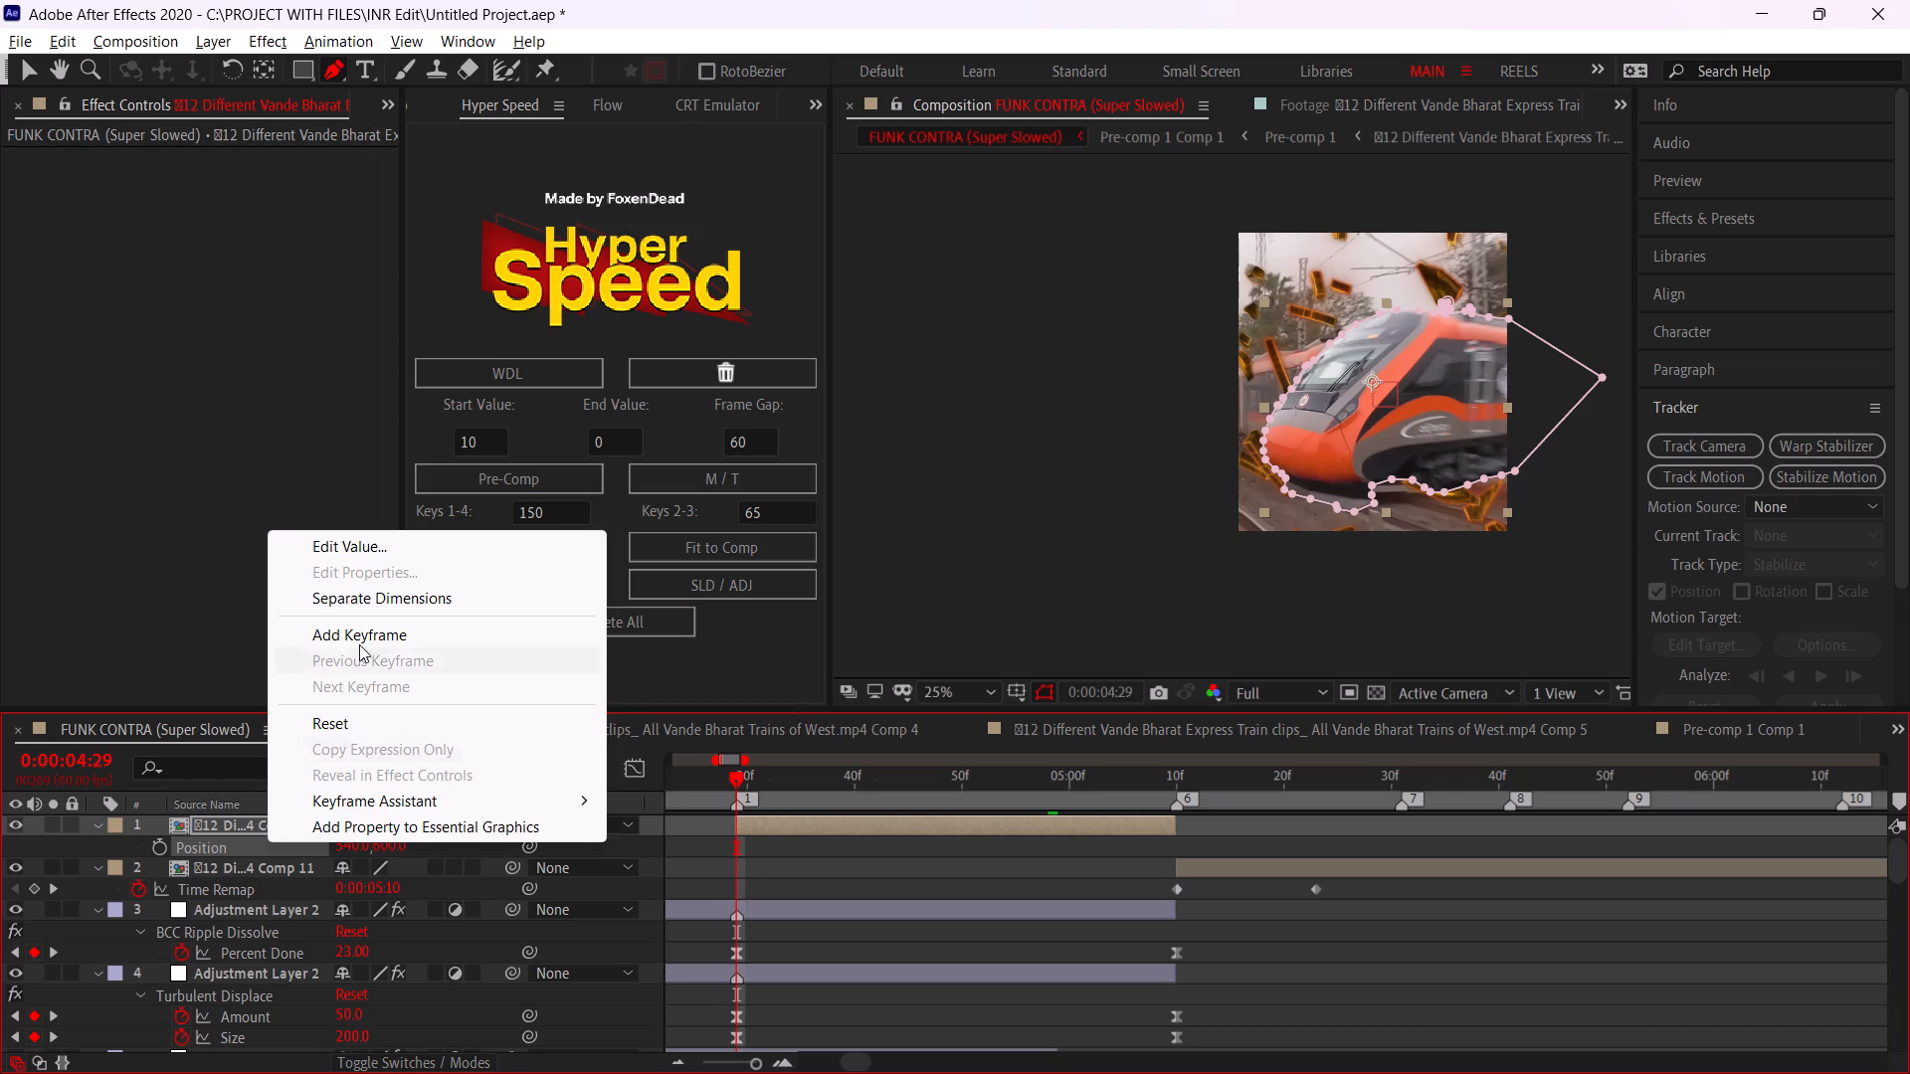
pyautogui.click(429, 590)
pyautogui.moveTo(135, 856); pyautogui.dragTo(149, 852)
pyautogui.click(157, 864)
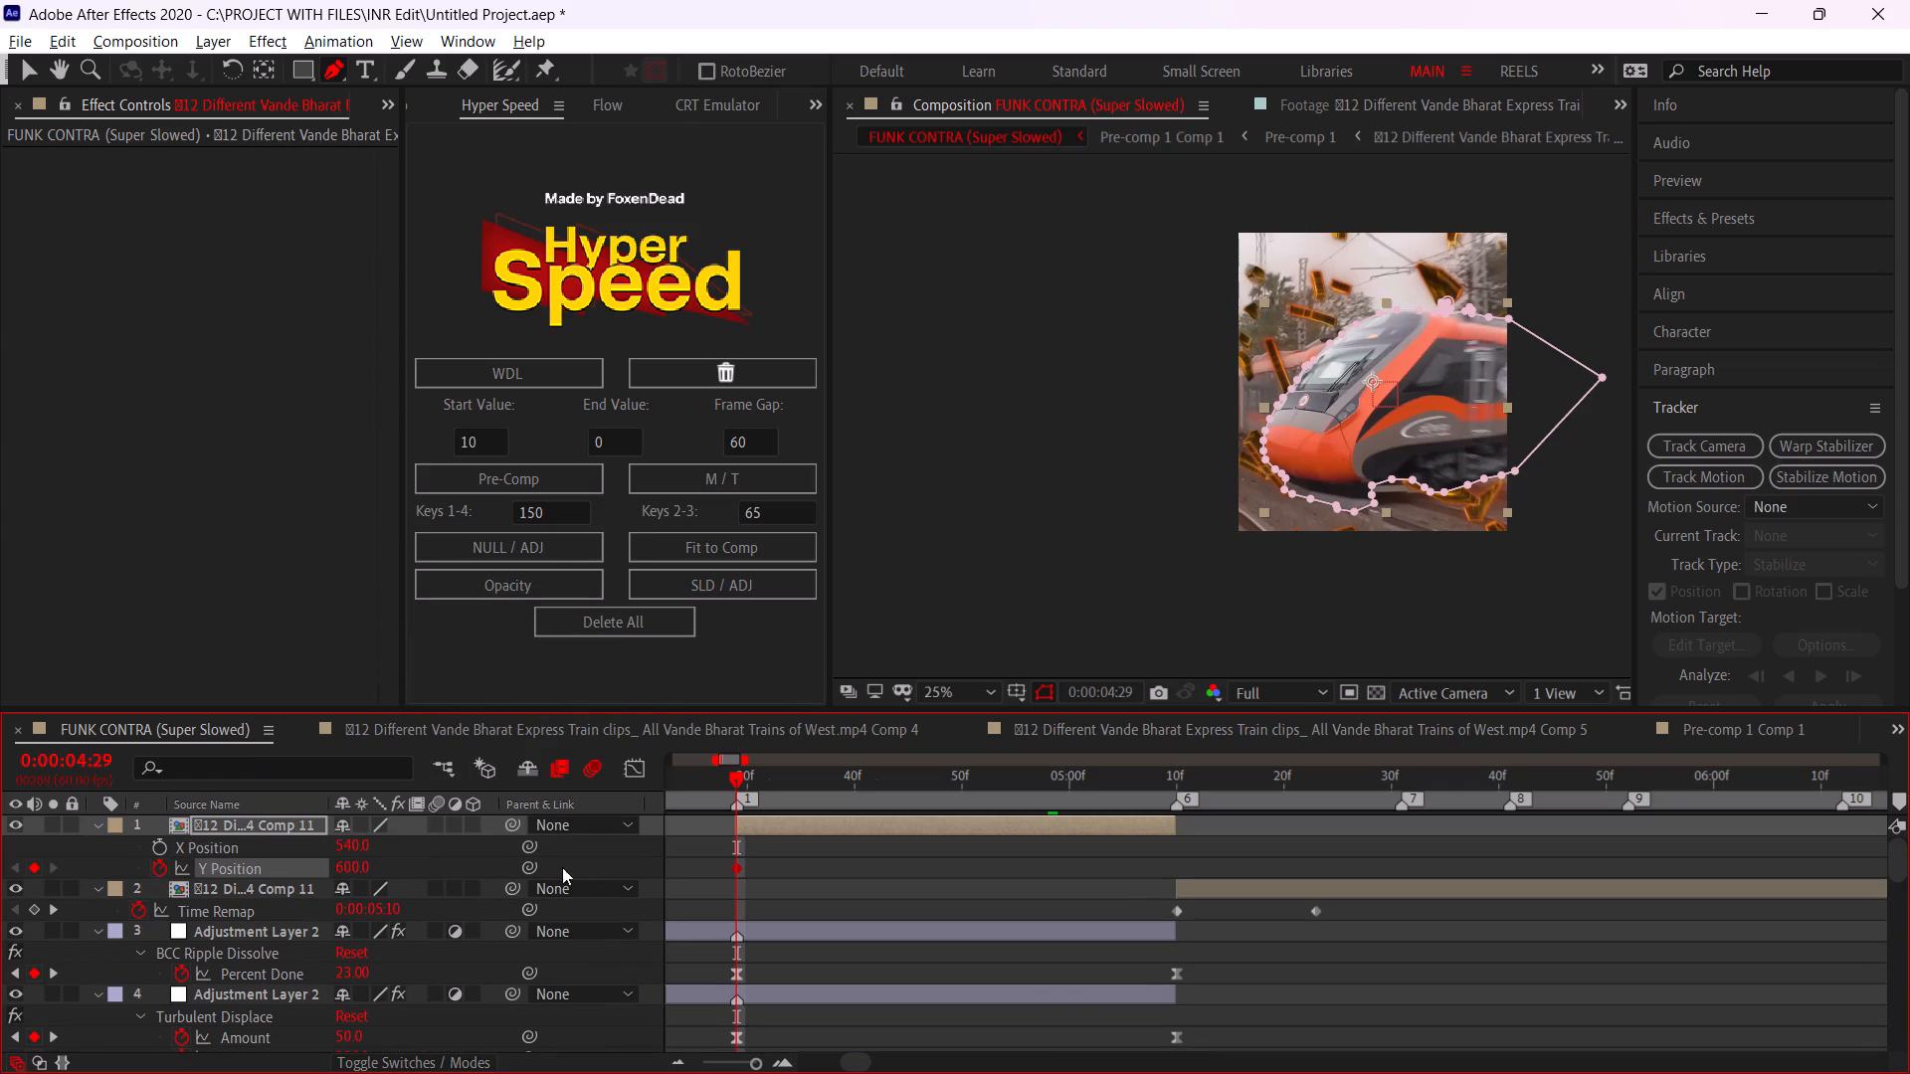
pyautogui.moveTo(735, 868); pyautogui.dragTo(1180, 893)
# Raise the masked train out of the frame at marker 1 by setting its Y Position to -595.
pyautogui.moveTo(353, 871); pyautogui.dragTo(0, 781)
pyautogui.moveTo(360, 870); pyautogui.dragTo(0, 855)
pyautogui.moveTo(357, 865); pyautogui.dragTo(25, 848)
pyautogui.moveTo(355, 868); pyautogui.dragTo(351, 868)
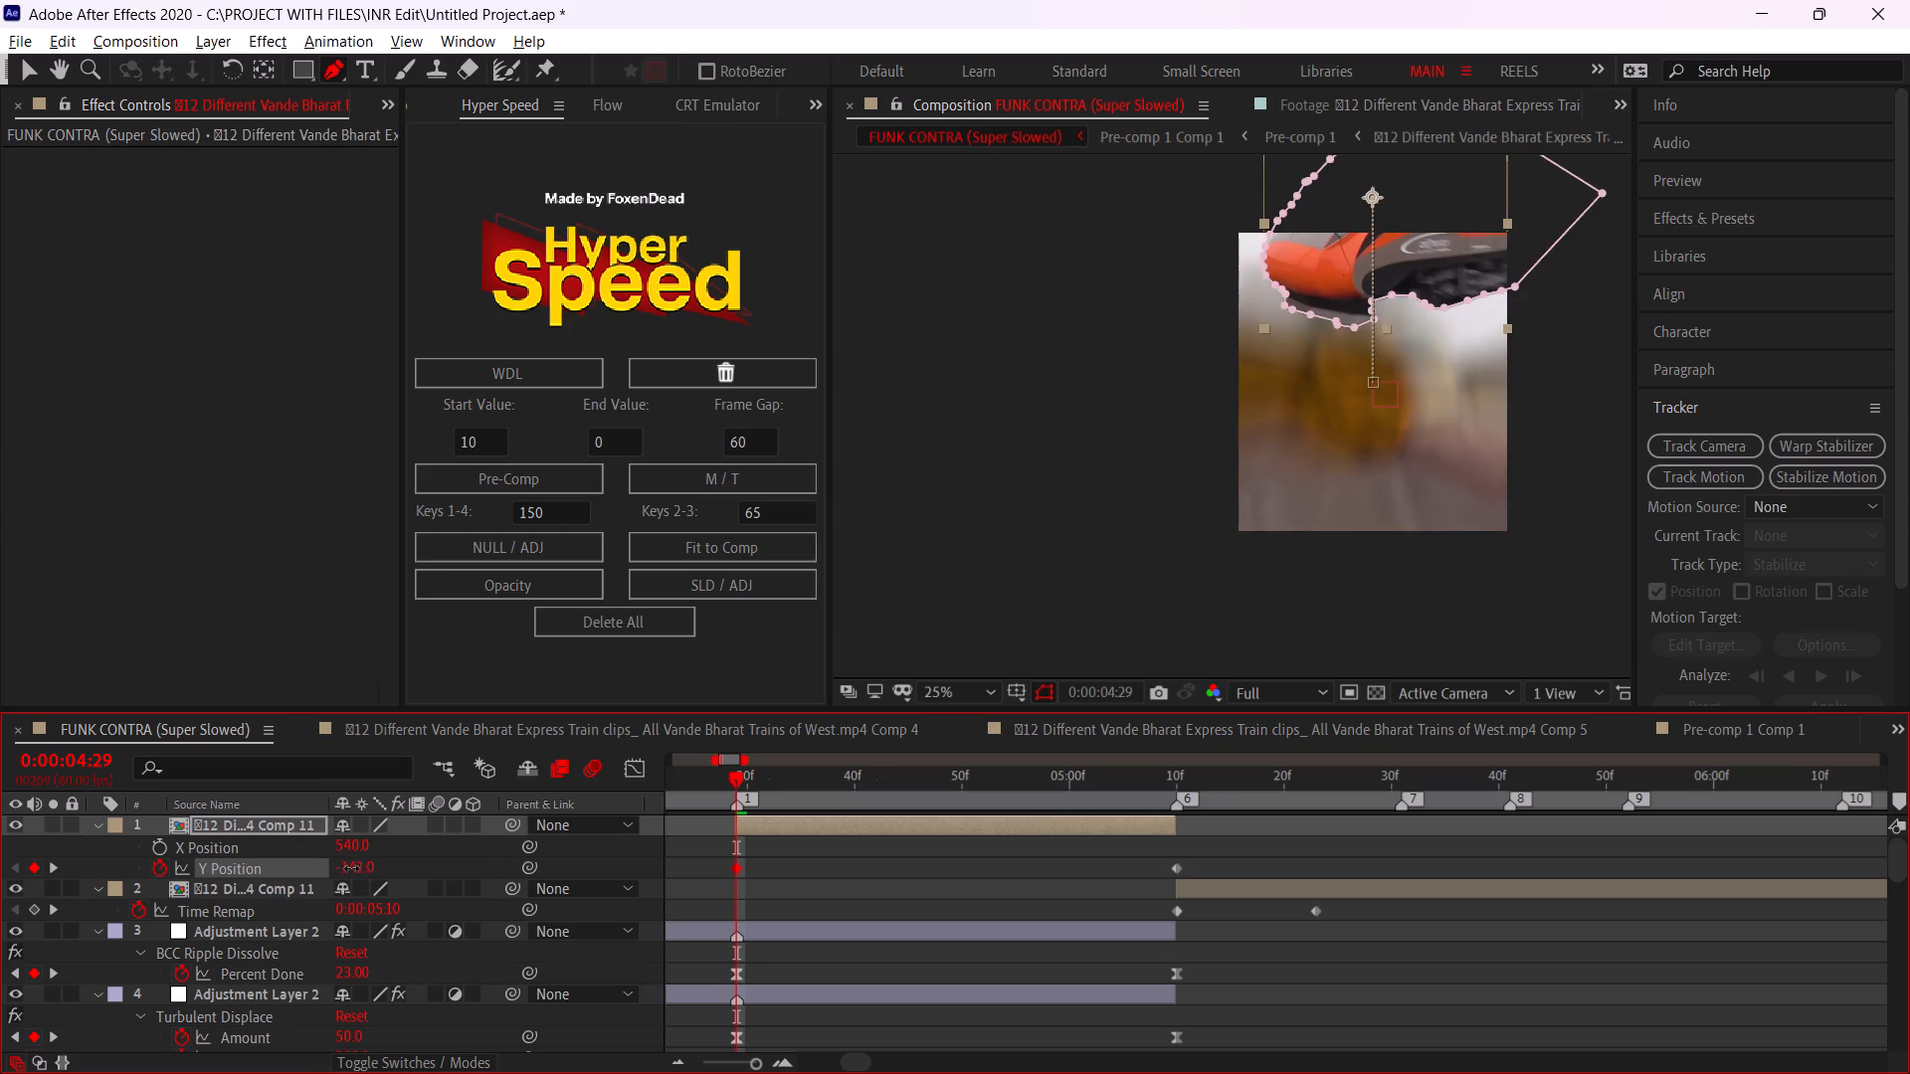
pyautogui.moveTo(351, 868); pyautogui.dragTo(0, 852)
pyautogui.moveTo(360, 865); pyautogui.dragTo(279, 870)
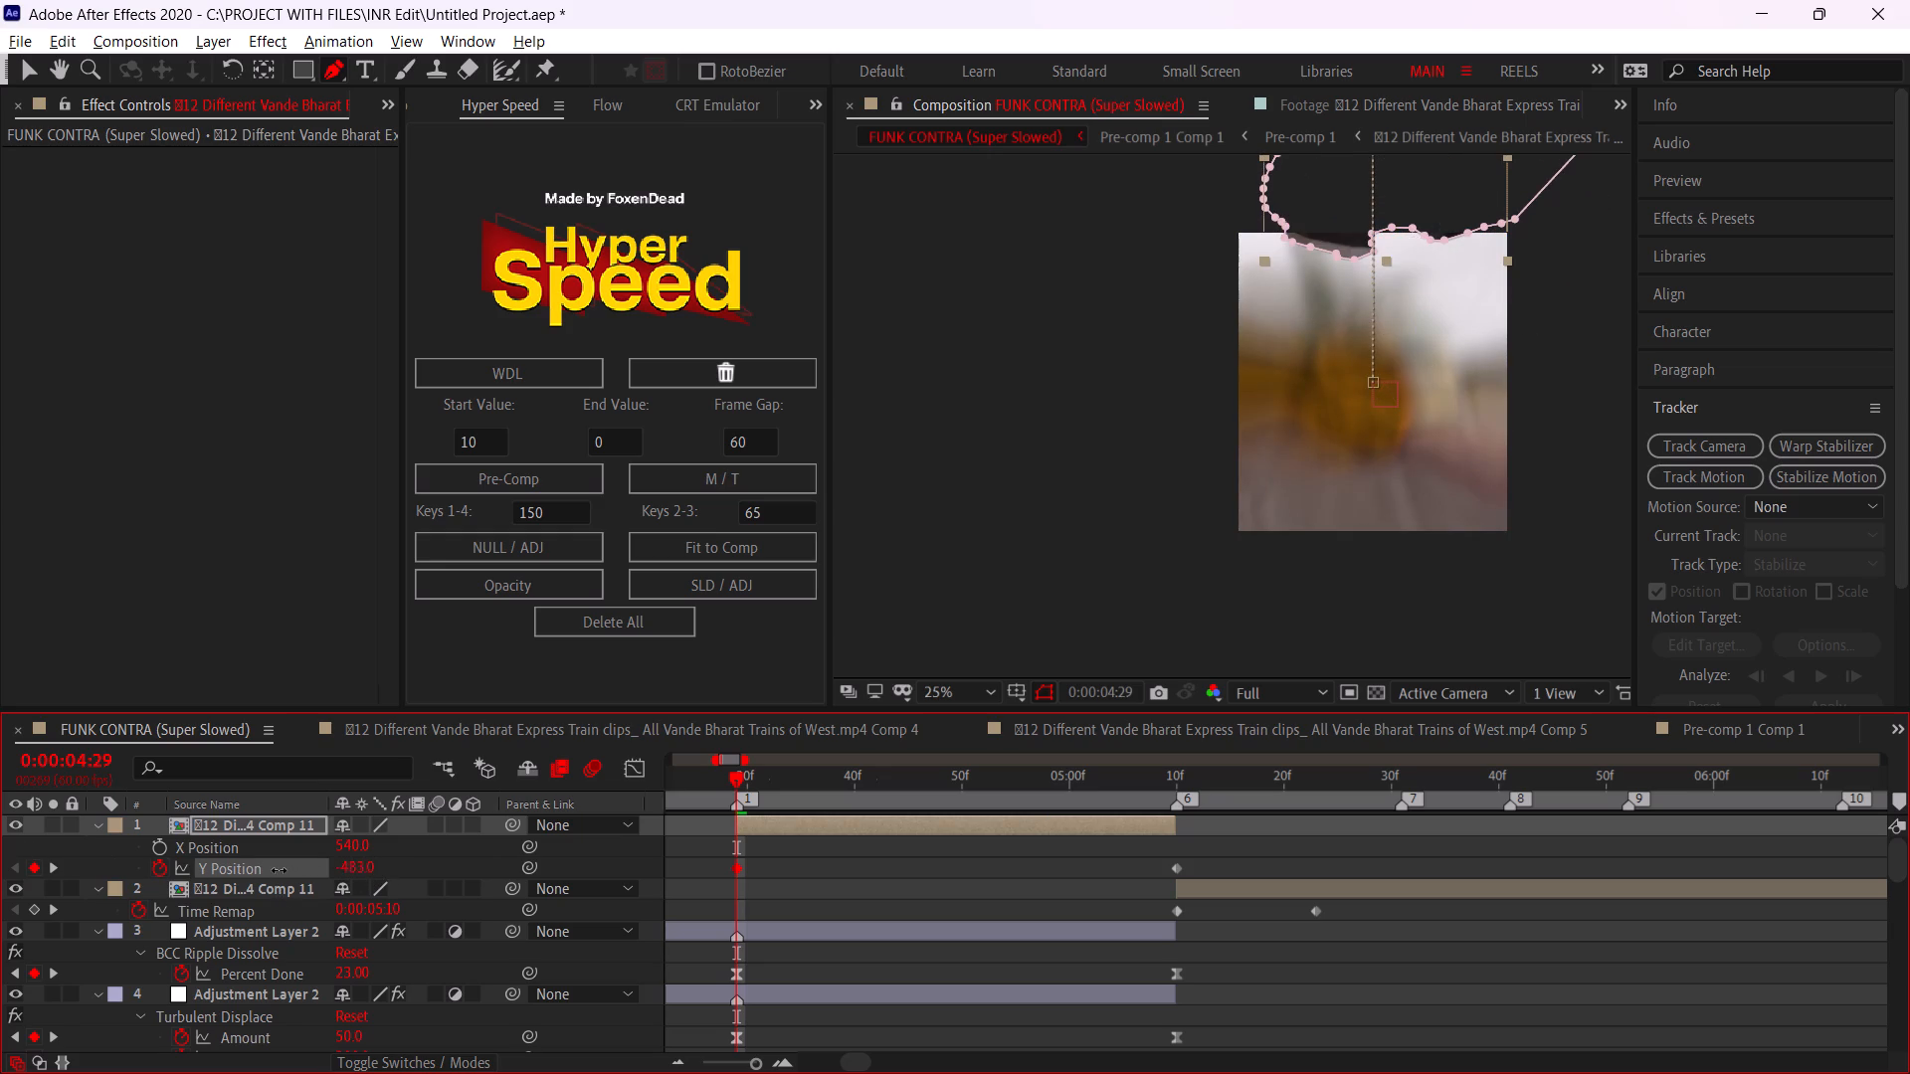
pyautogui.moveTo(279, 870); pyautogui.dragTo(140, 871)
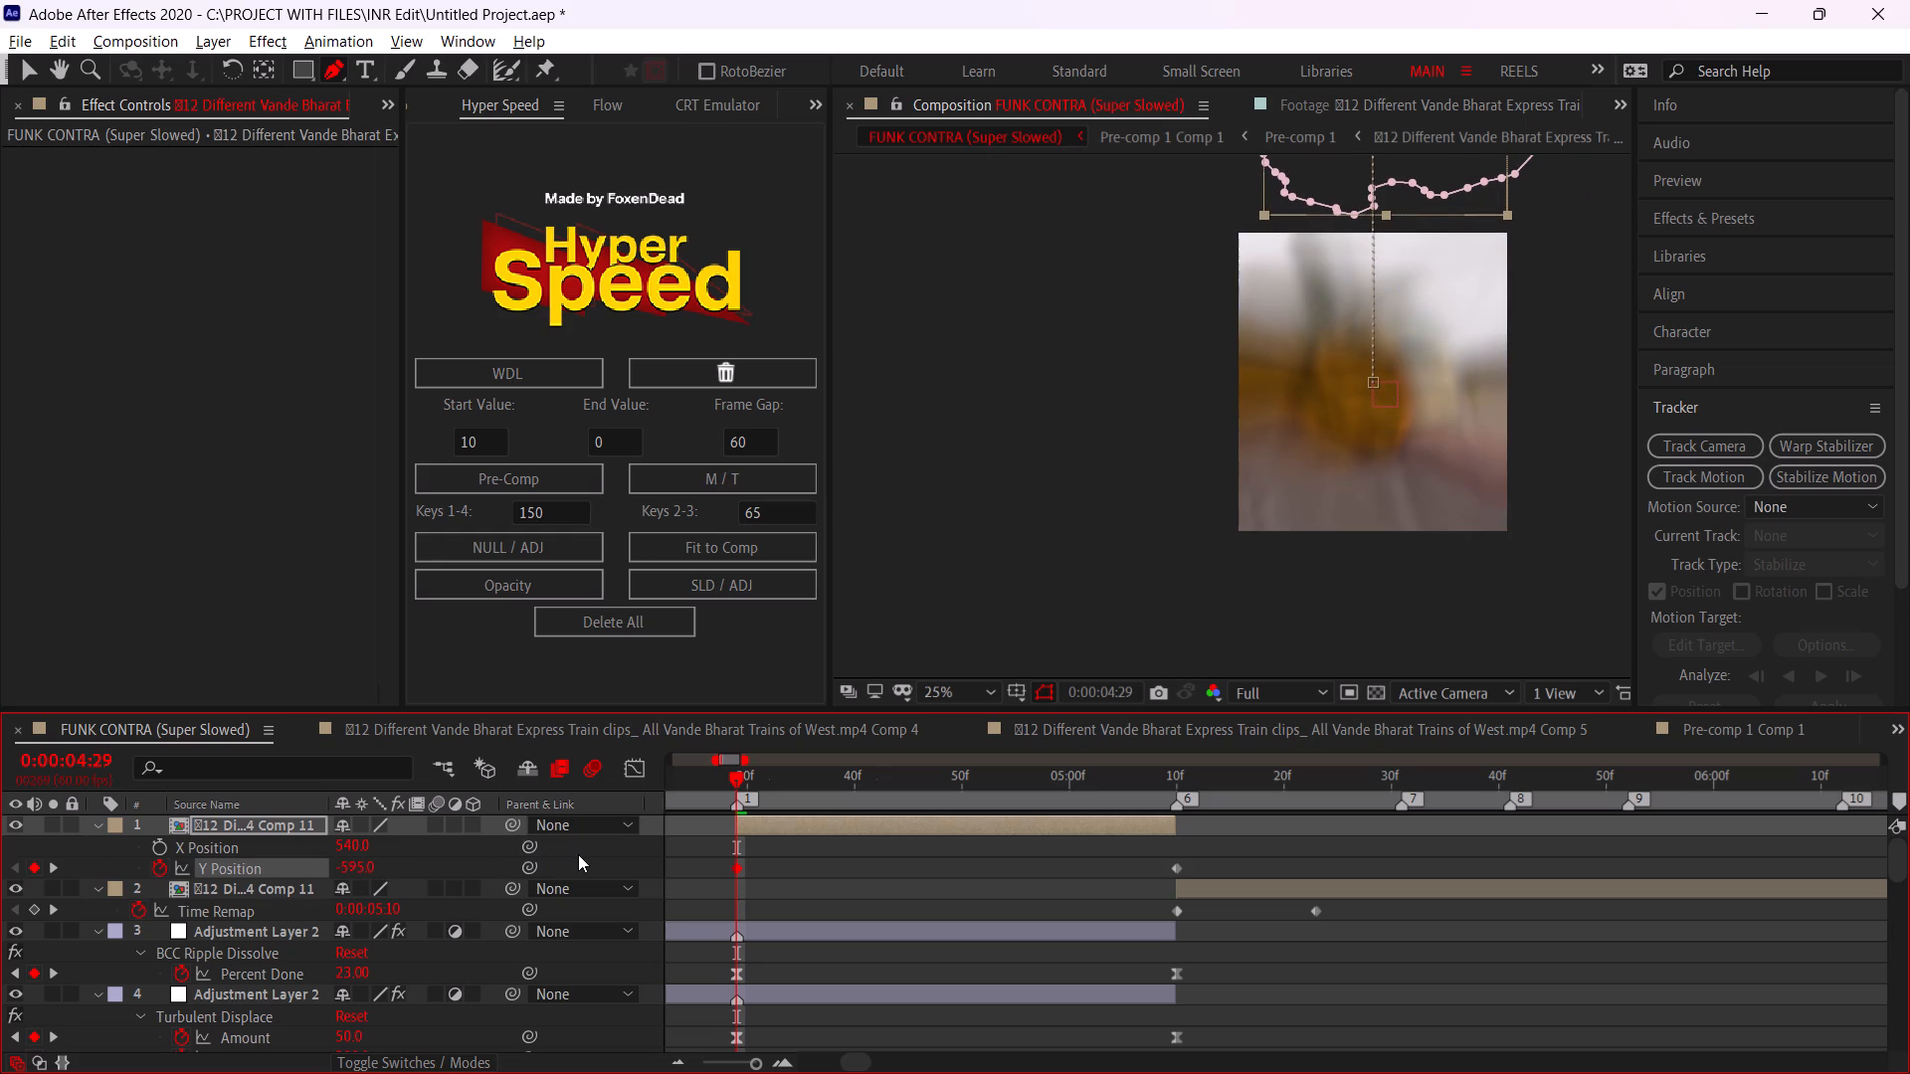
# Apply the saved Flow curve 0.98, 0.00, 1.00, 1.00 to both Y Position keyframes.
pyautogui.moveTo(1247, 871); pyautogui.dragTo(718, 867)
pyautogui.click(625, 107)
pyautogui.click(602, 111)
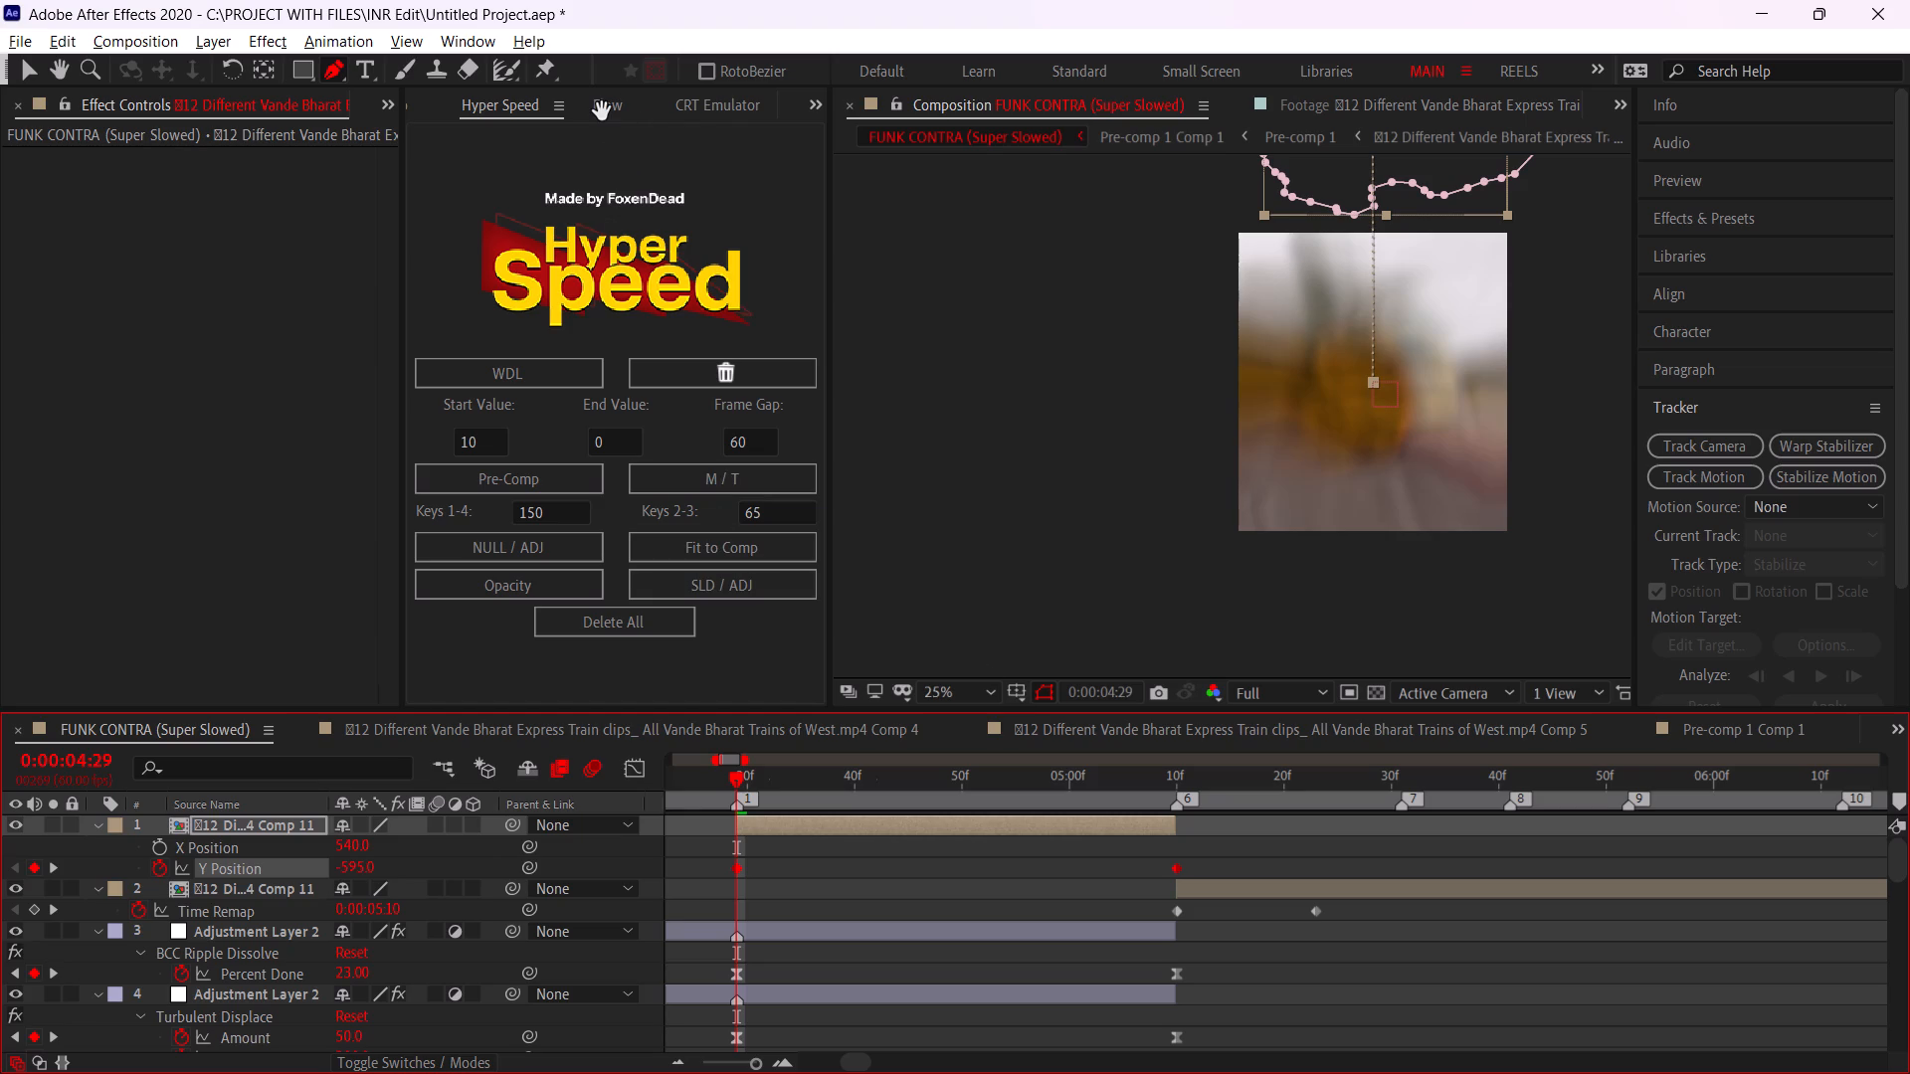
pyautogui.press('v')
pyautogui.click(602, 111)
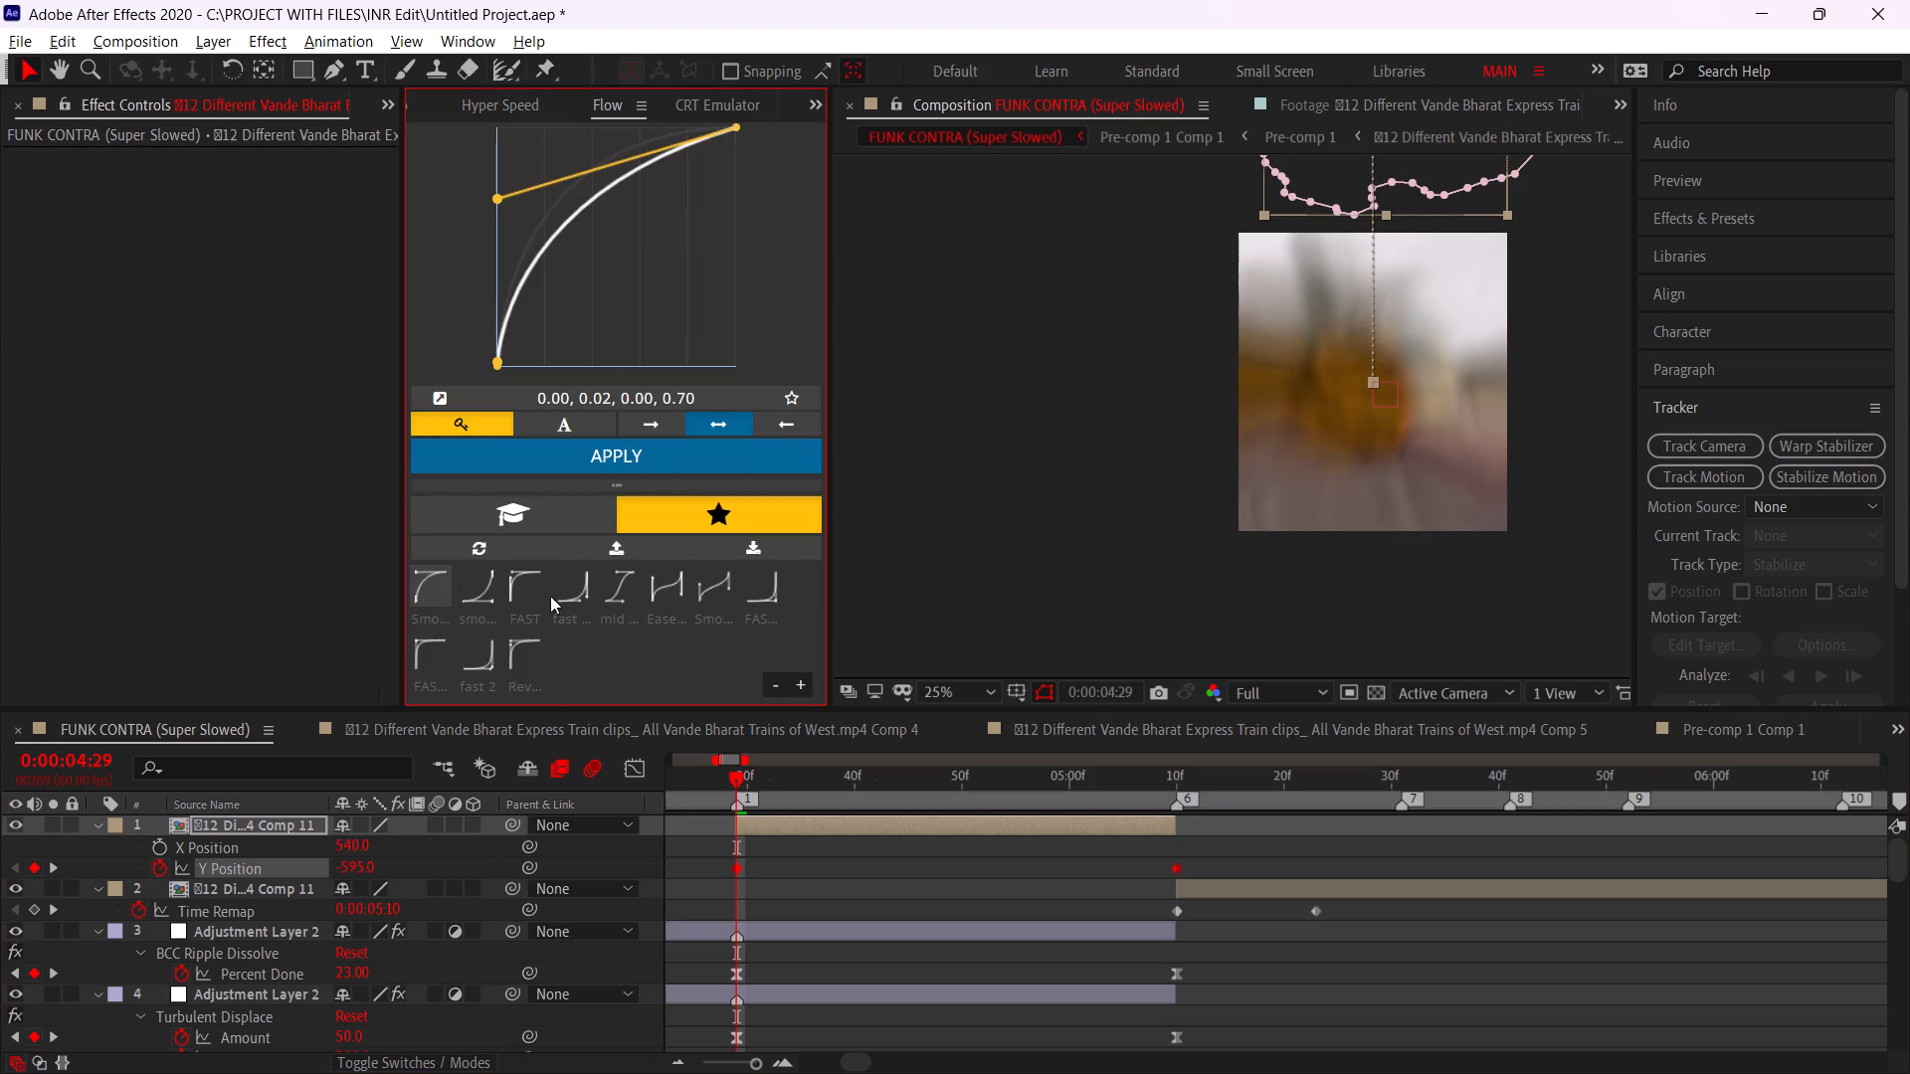
pyautogui.click(484, 592)
pyautogui.click(550, 448)
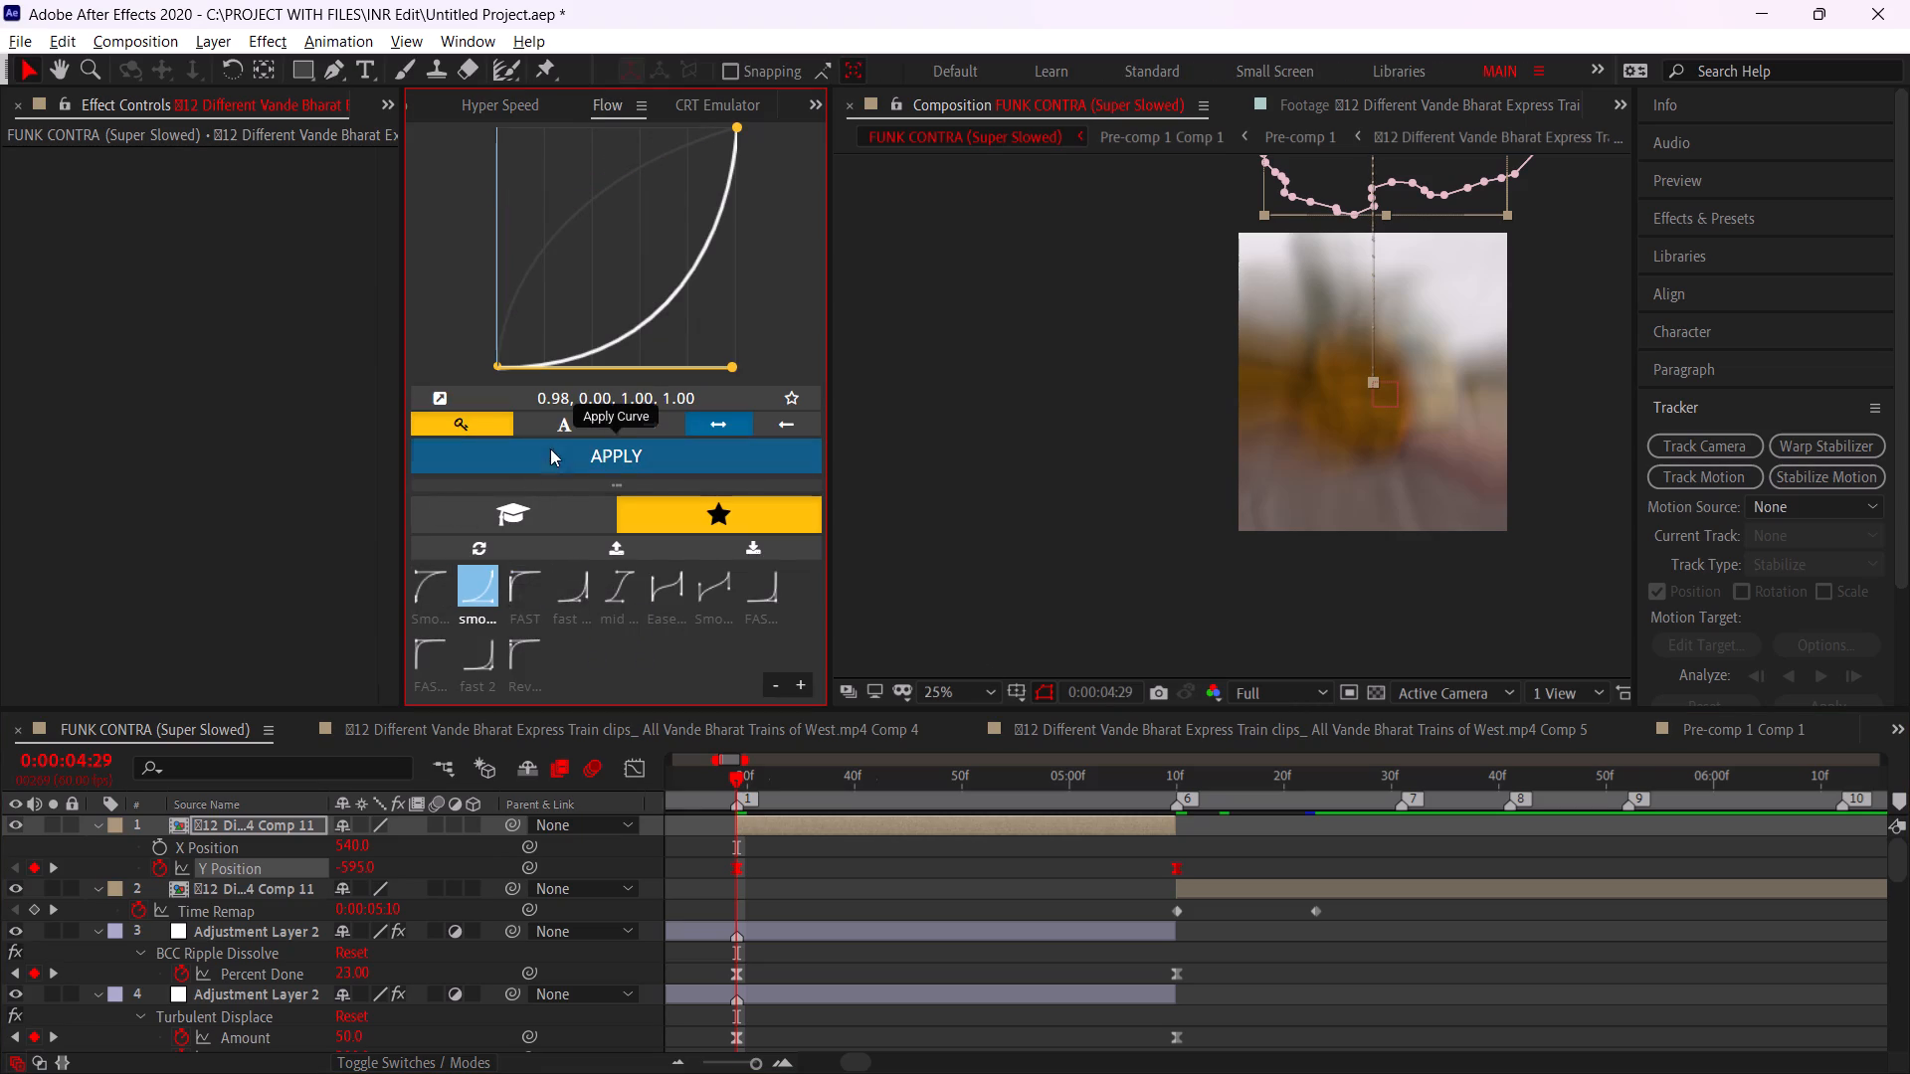
# Enable motion blur for the masked train layer.
pyautogui.click(436, 826)
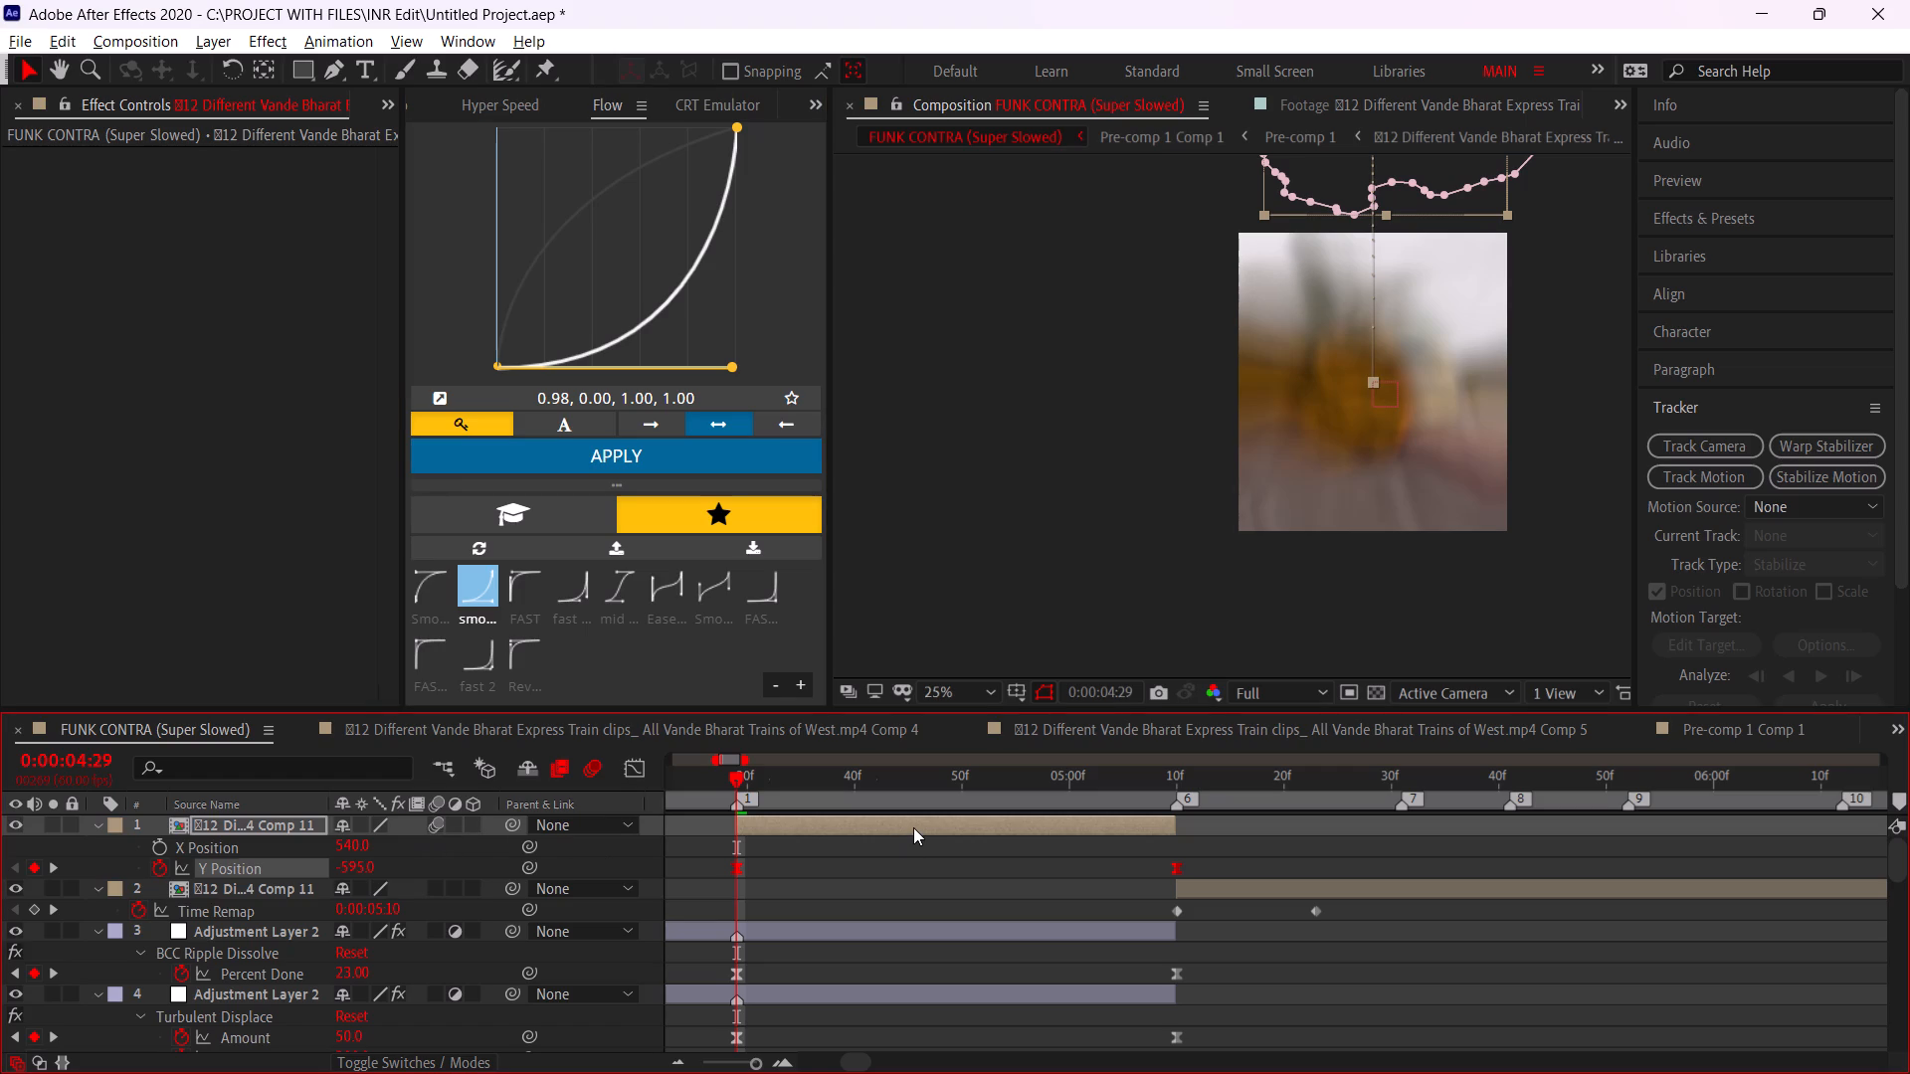
# Duplicate the masked train layer and add a Fill effect in white (FFFFFF) to the copy.
pyautogui.click(913, 827)
pyautogui.hotkey('ctrl', 'd')
pyautogui.hotkey('ctrl', 'space')
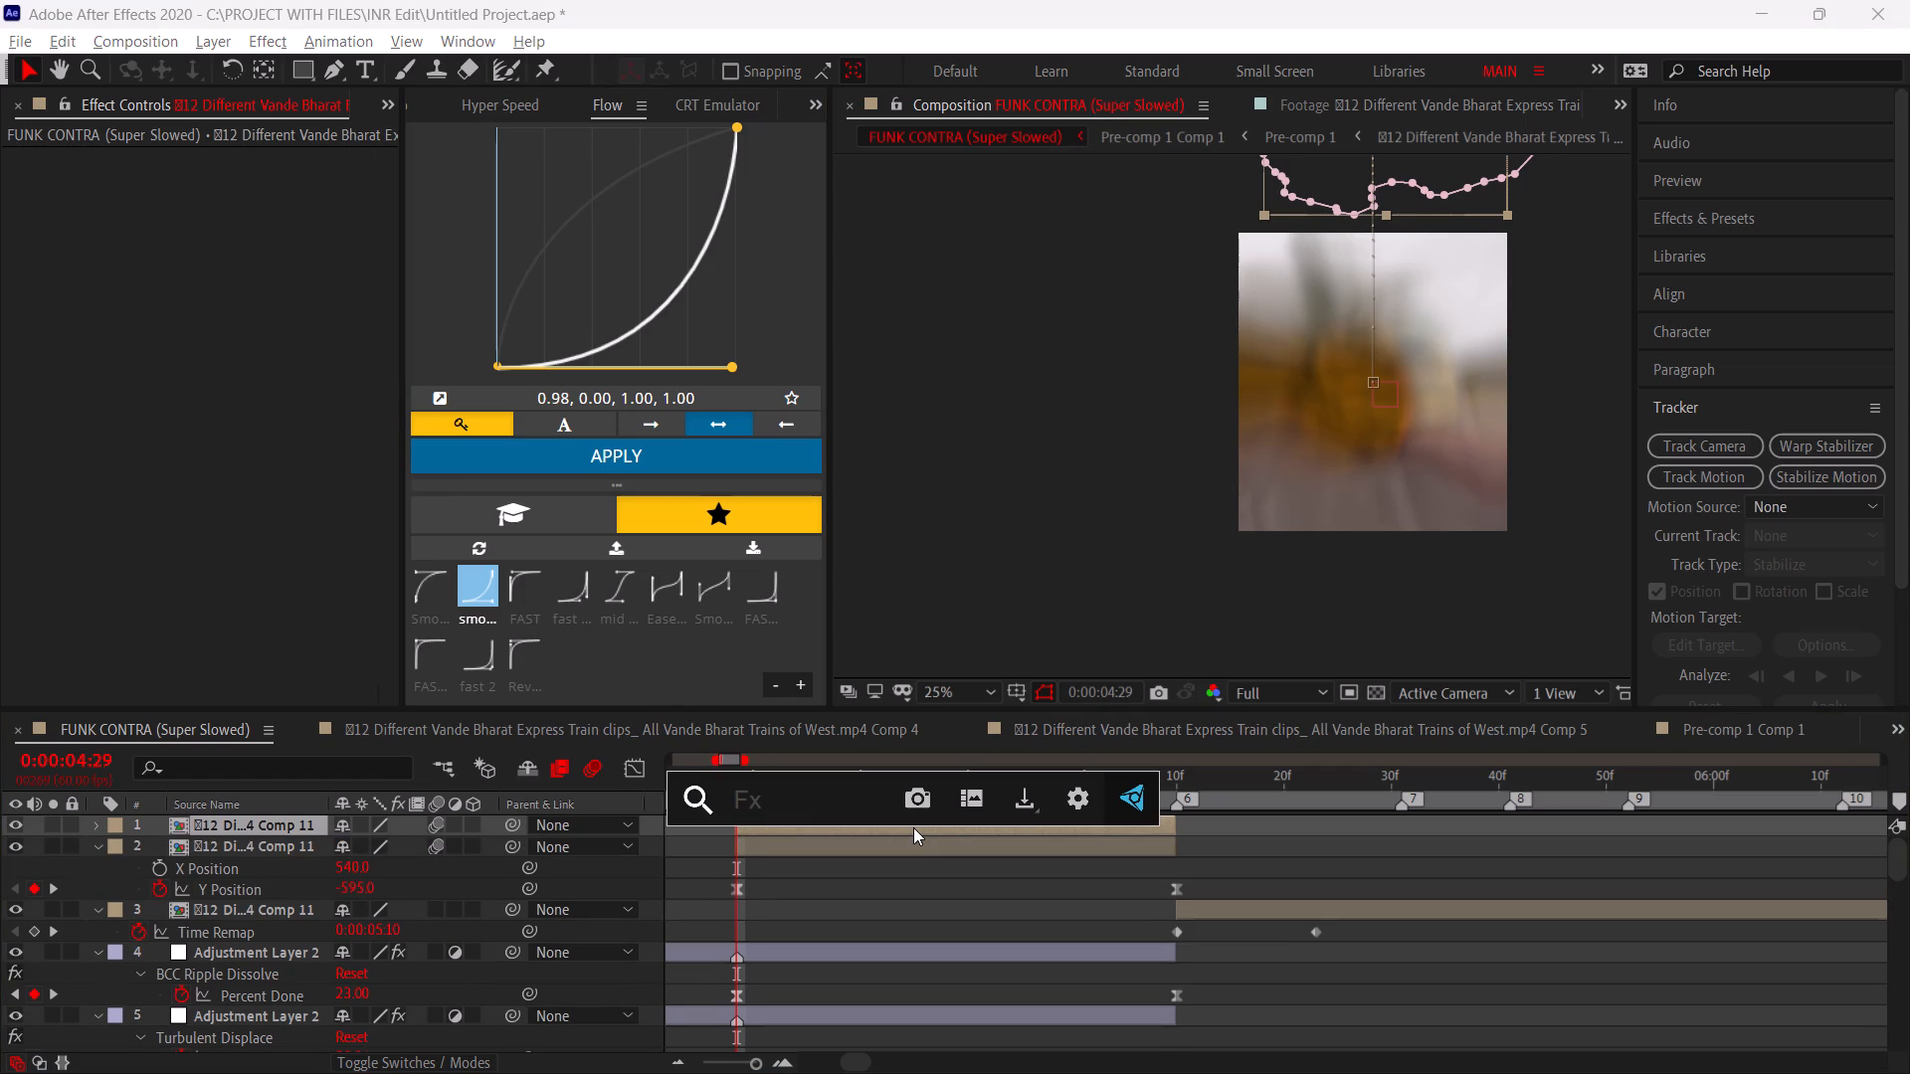
pyautogui.write('fill')
pyautogui.press('Return')
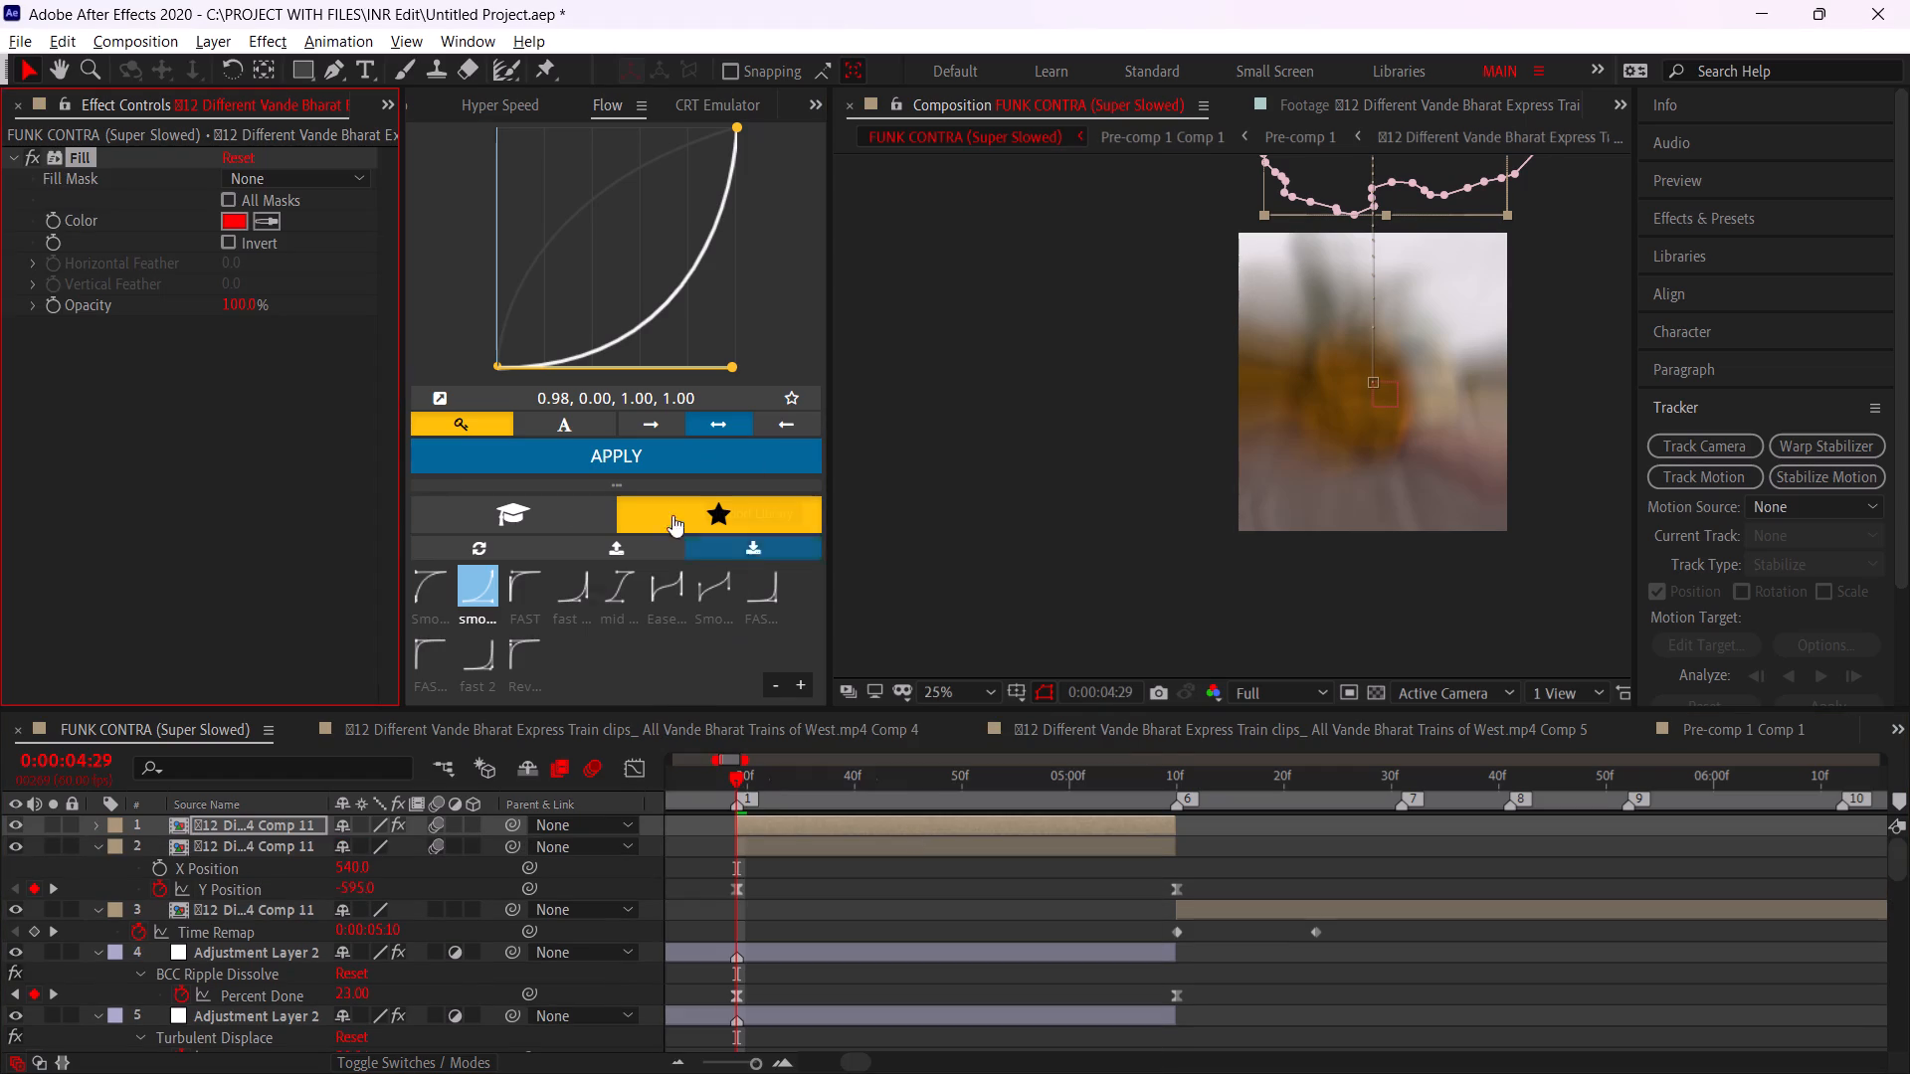
pyautogui.click(239, 227)
pyautogui.moveTo(653, 222); pyautogui.dragTo(316, 89)
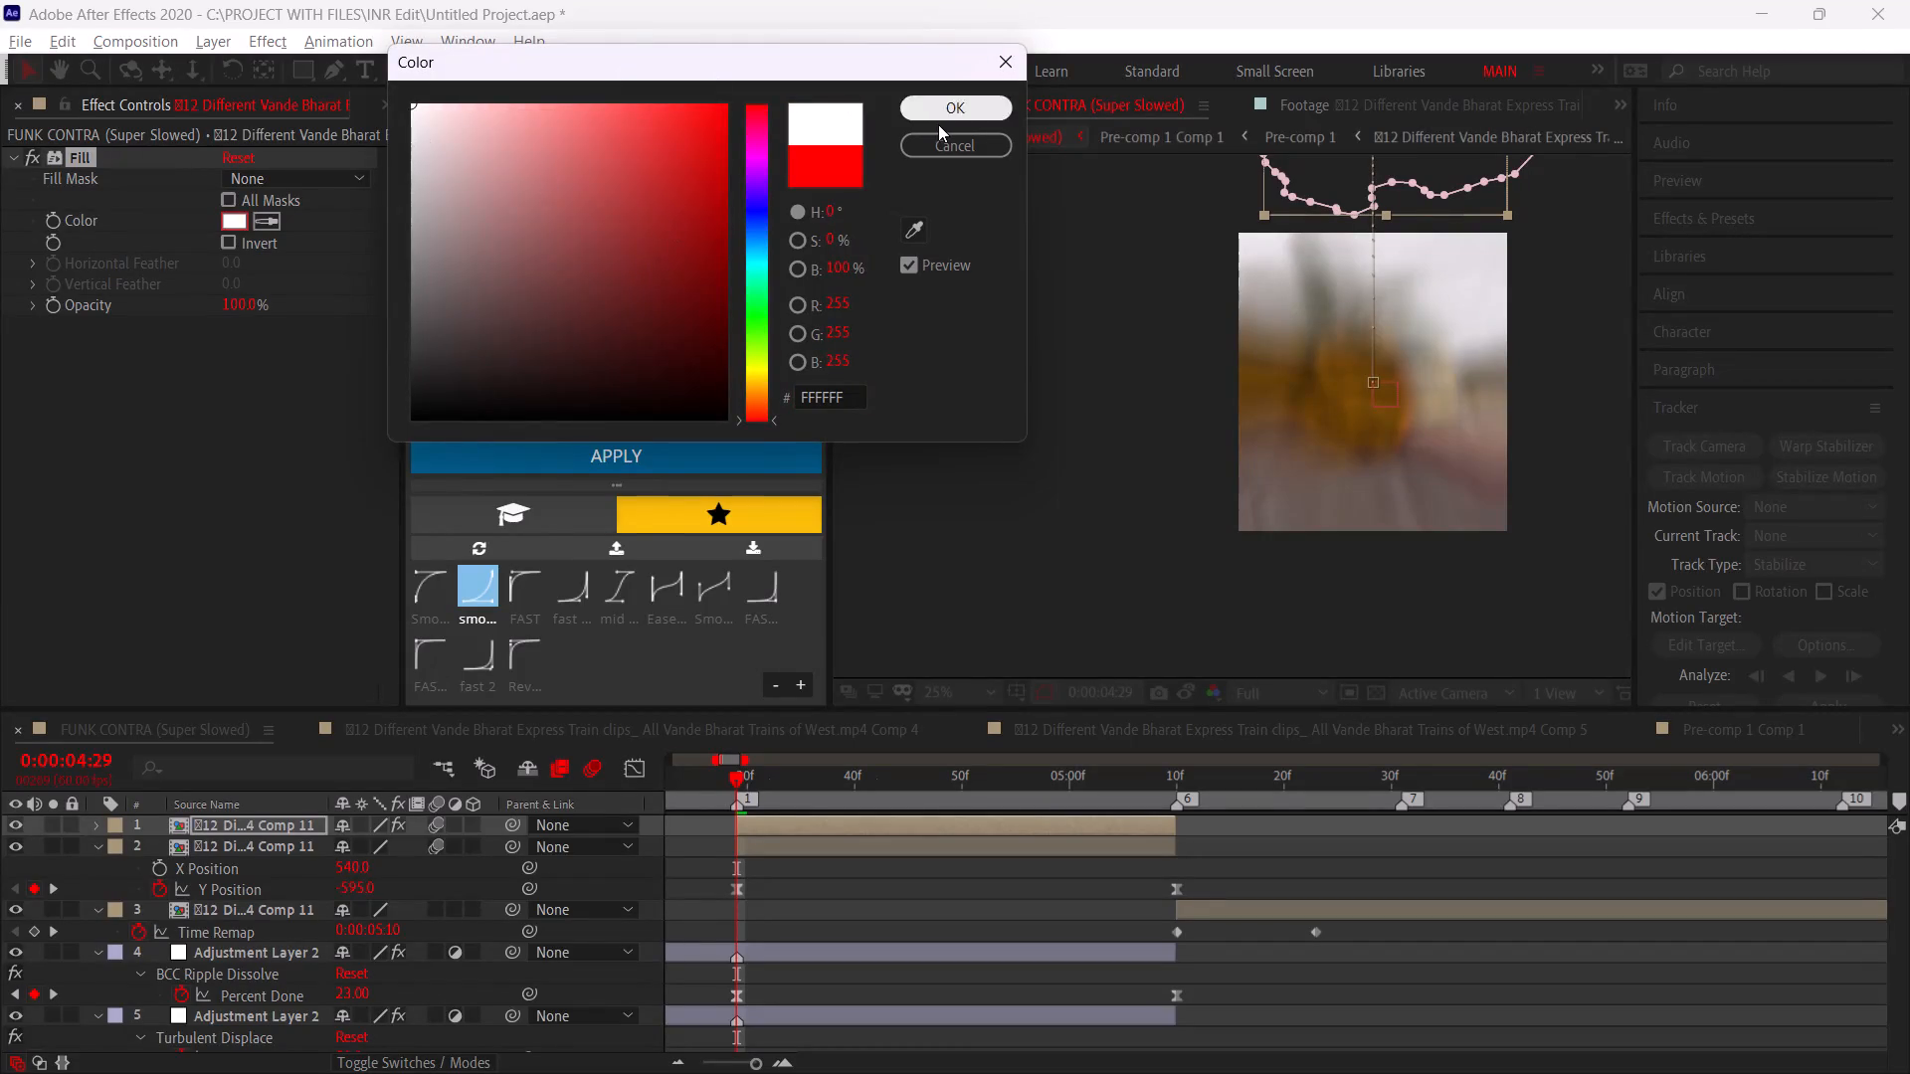
pyautogui.click(940, 124)
pyautogui.click(954, 107)
# Add Deep Glow 2 to the white-filled copy and set its exposure to 0.3.
pyautogui.hotkey('ctrl', 'space')
pyautogui.press('d')
pyautogui.press('e')
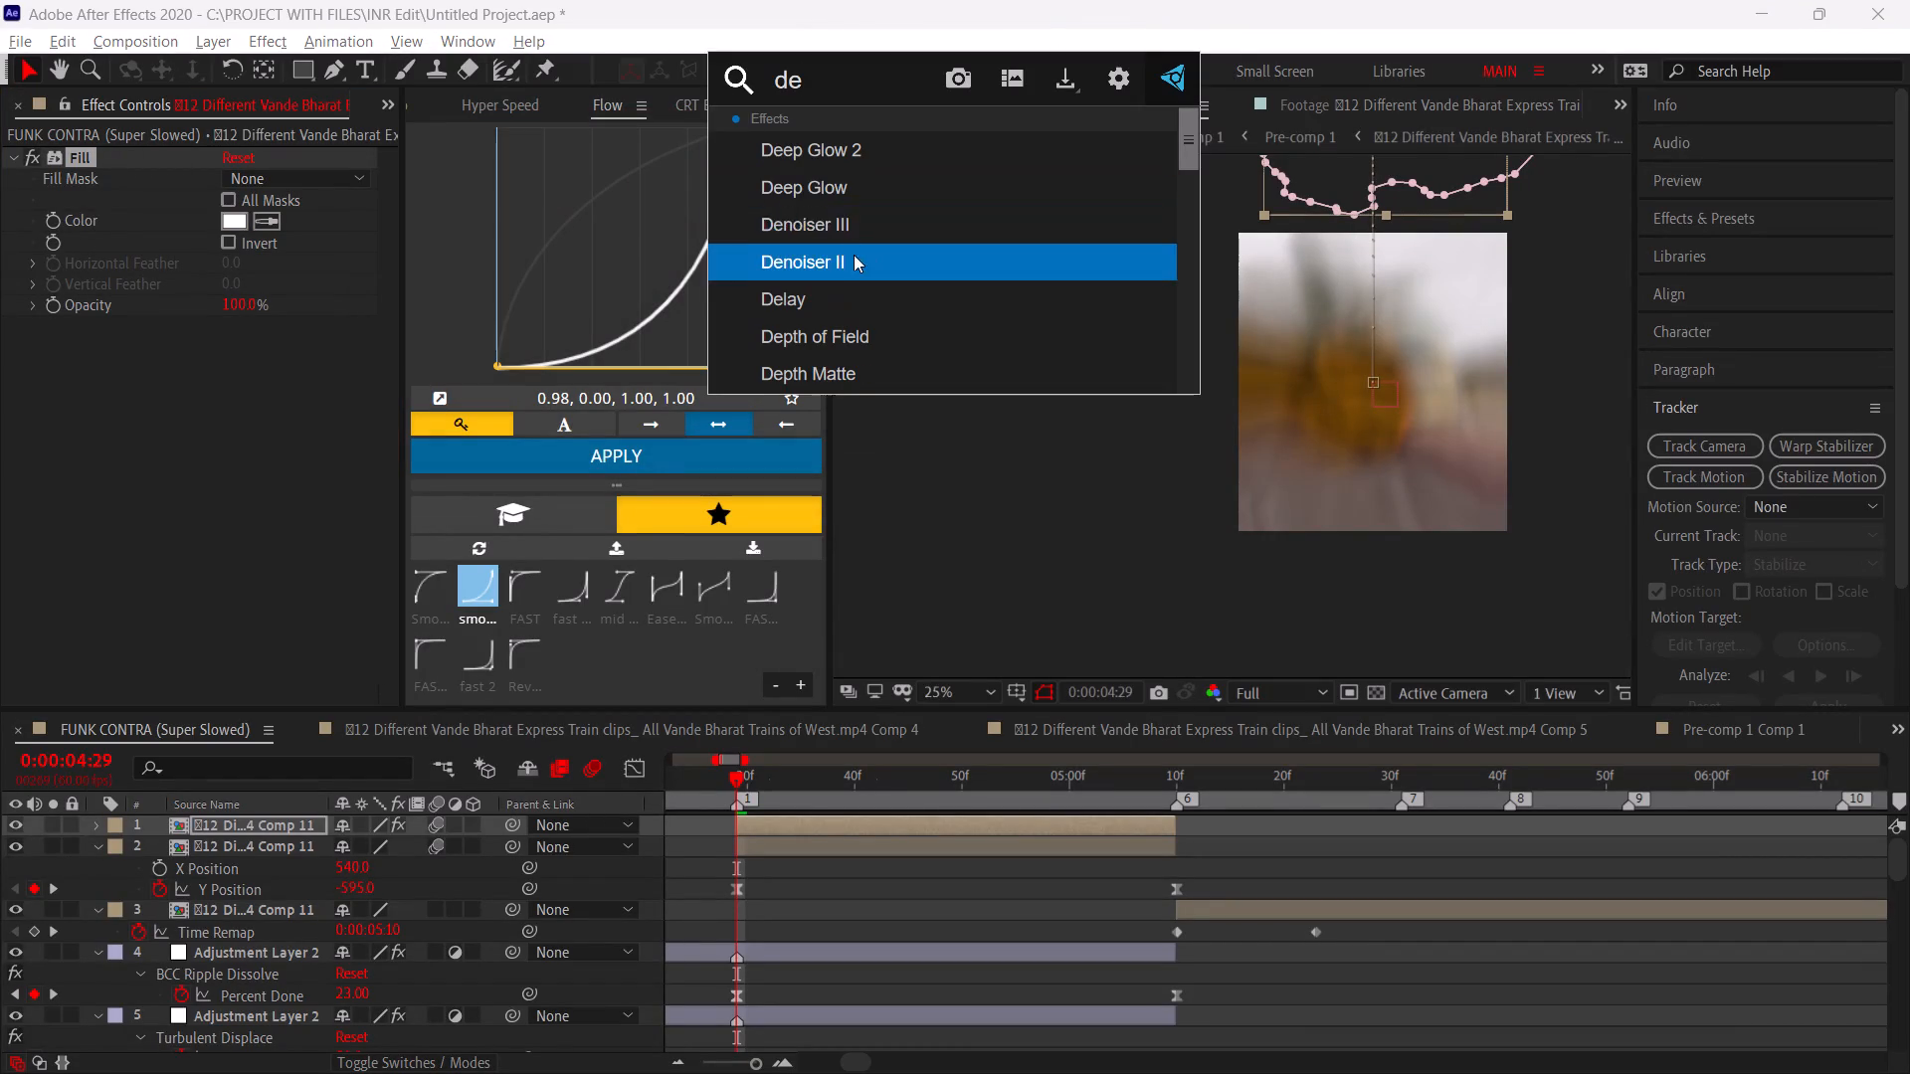
pyautogui.click(864, 150)
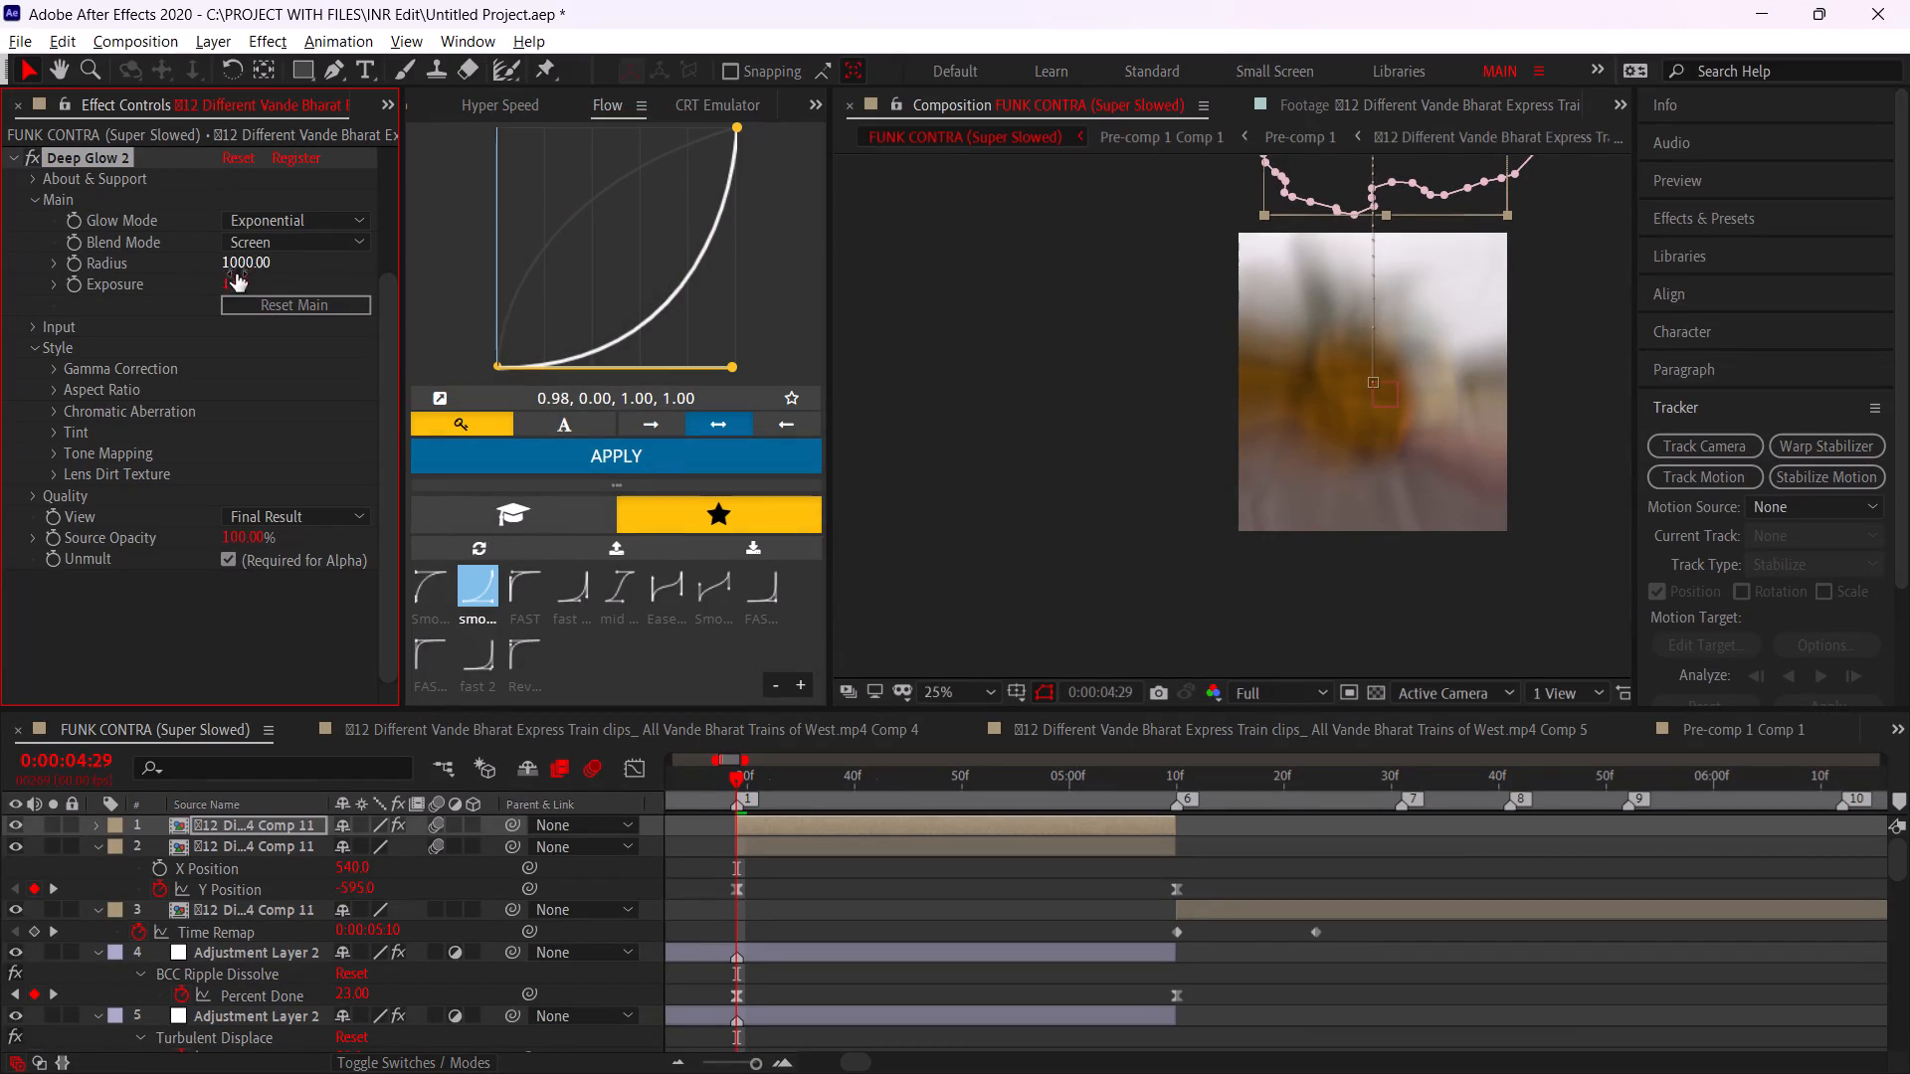
pyautogui.click(236, 279)
pyautogui.write('0.')
pyautogui.press('3')
pyautogui.click(263, 367)
# Keyframe the white copy's opacity from 100% at marker 1 to 0% at marker 6.
pyautogui.press('t')
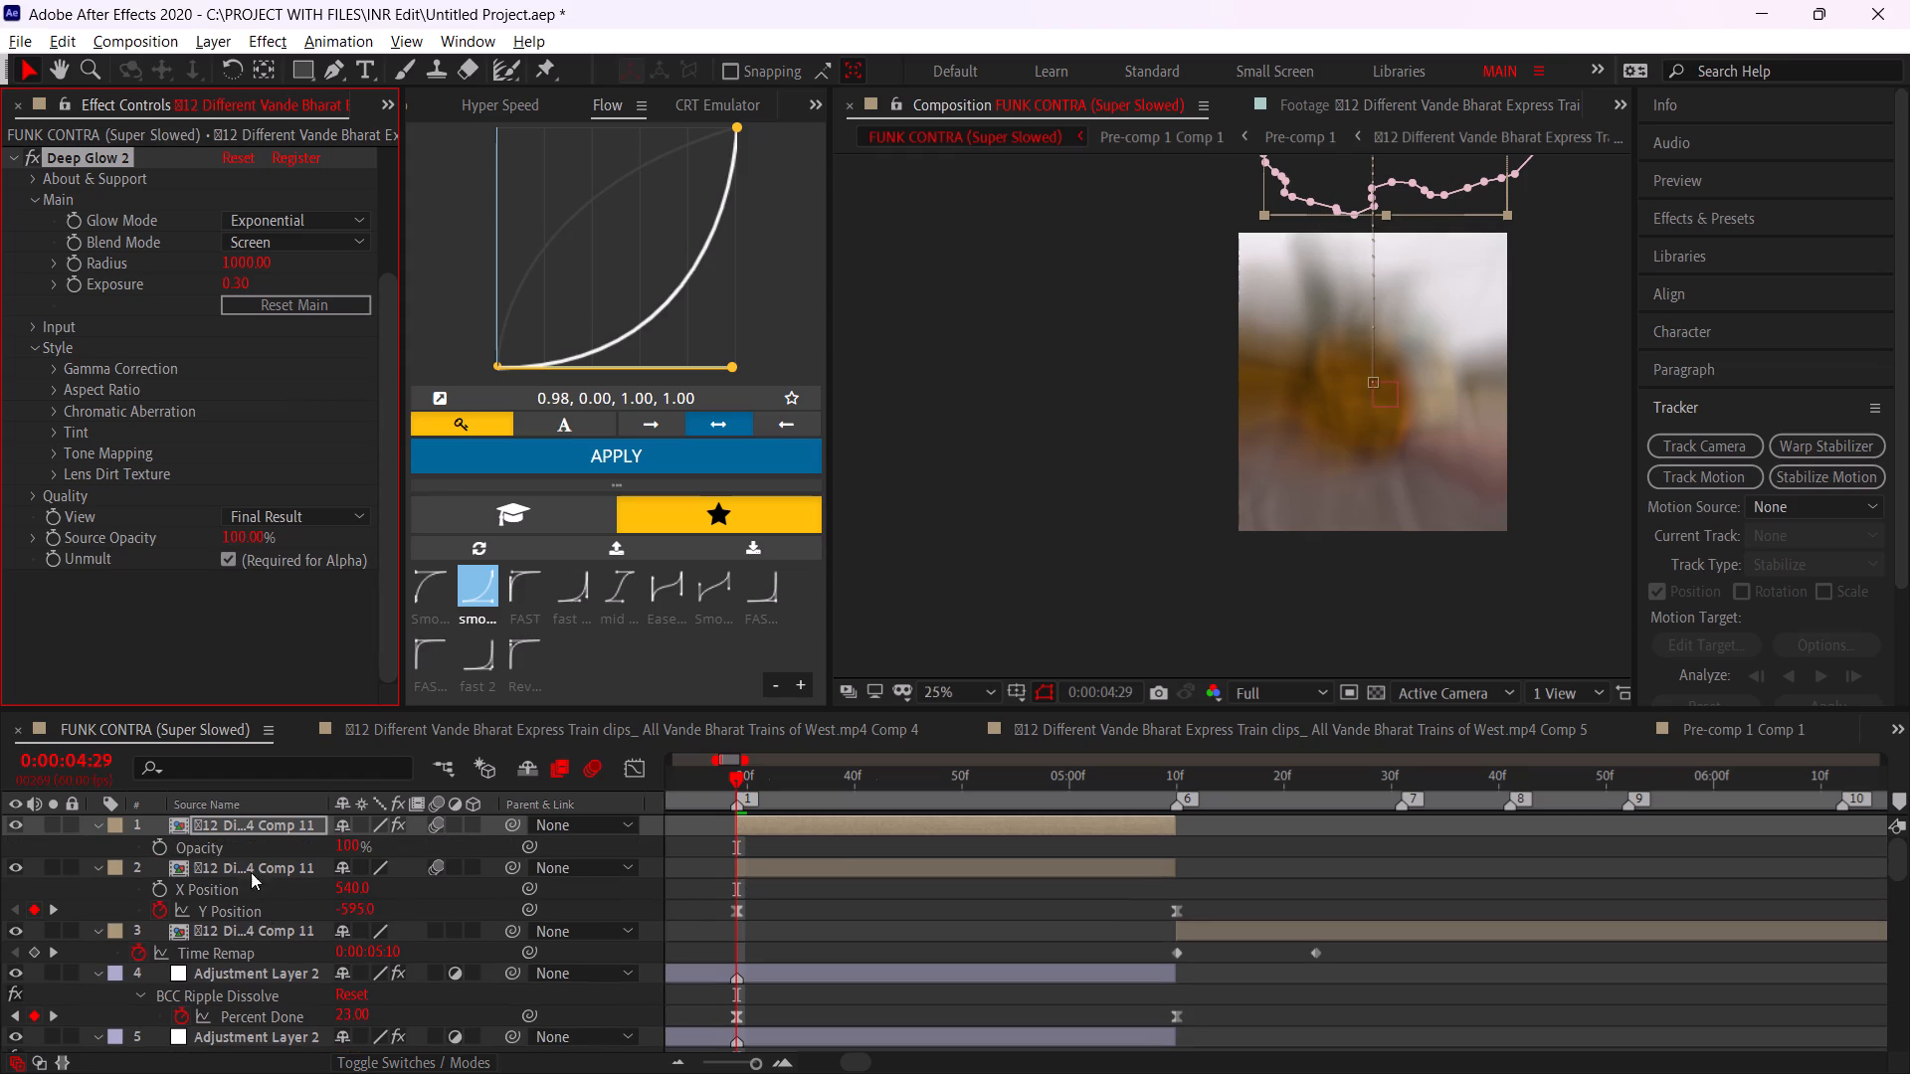
pyautogui.click(144, 851)
pyautogui.click(164, 845)
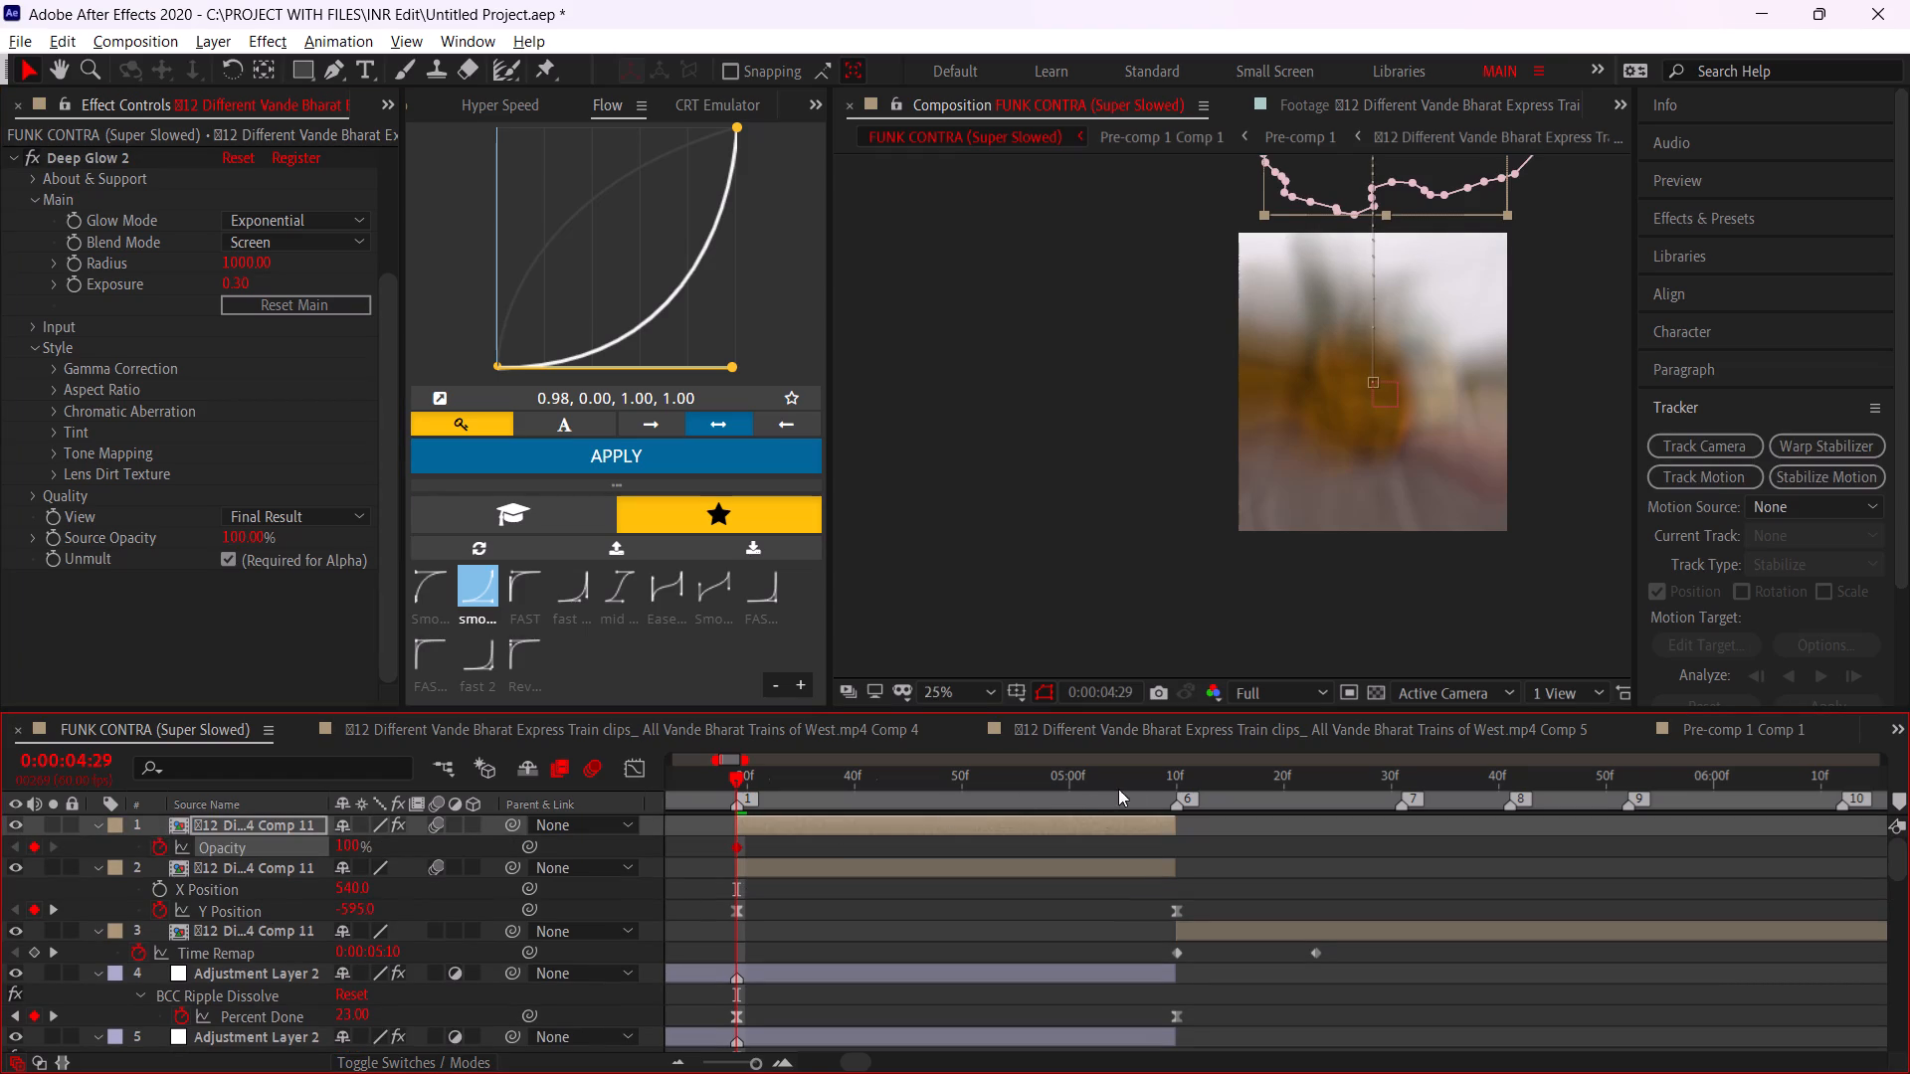
pyautogui.moveTo(1132, 788); pyautogui.dragTo(1167, 796)
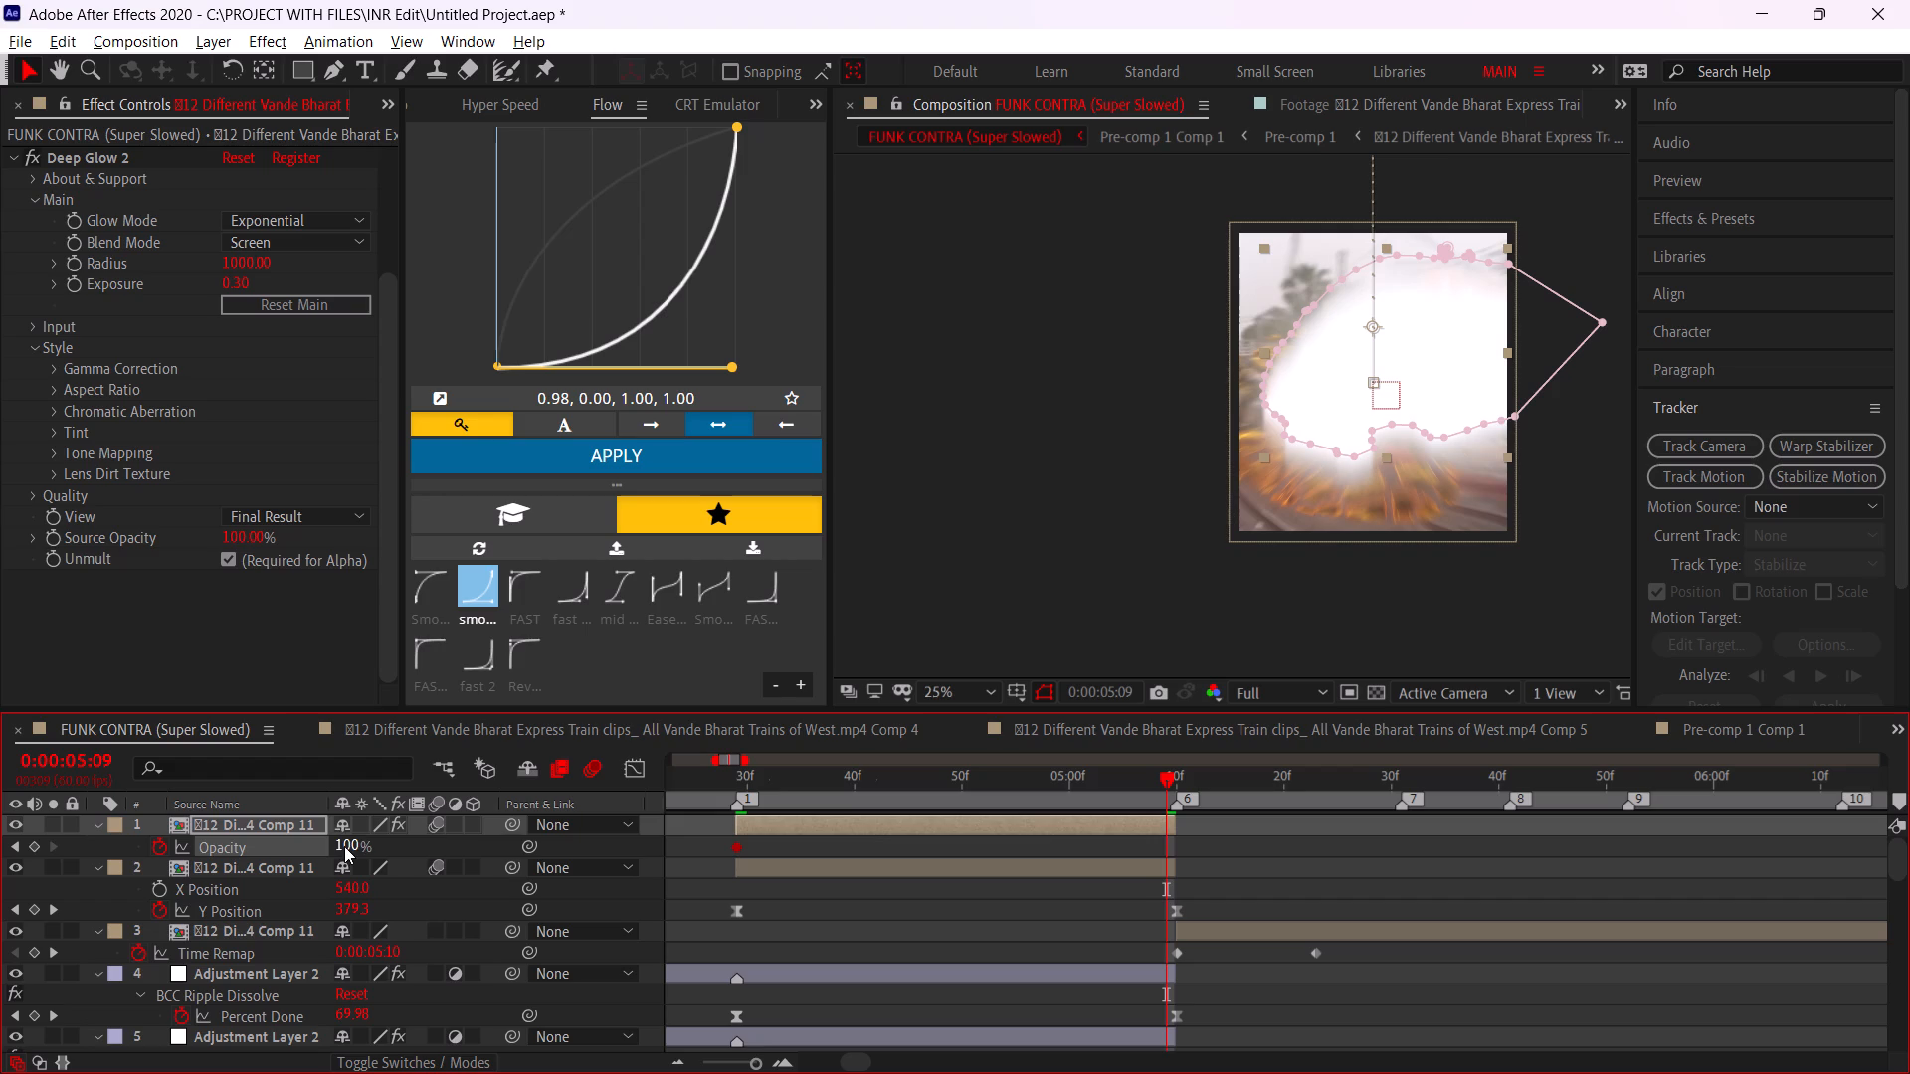
pyautogui.moveTo(344, 846); pyautogui.dragTo(0, 827)
pyautogui.moveTo(337, 840); pyautogui.dragTo(251, 859)
pyautogui.moveTo(1164, 843); pyautogui.dragTo(1178, 849)
# Apply Easy Ease to both opacity keyframes of the white copy.
pyautogui.moveTo(1249, 830); pyautogui.dragTo(1038, 856)
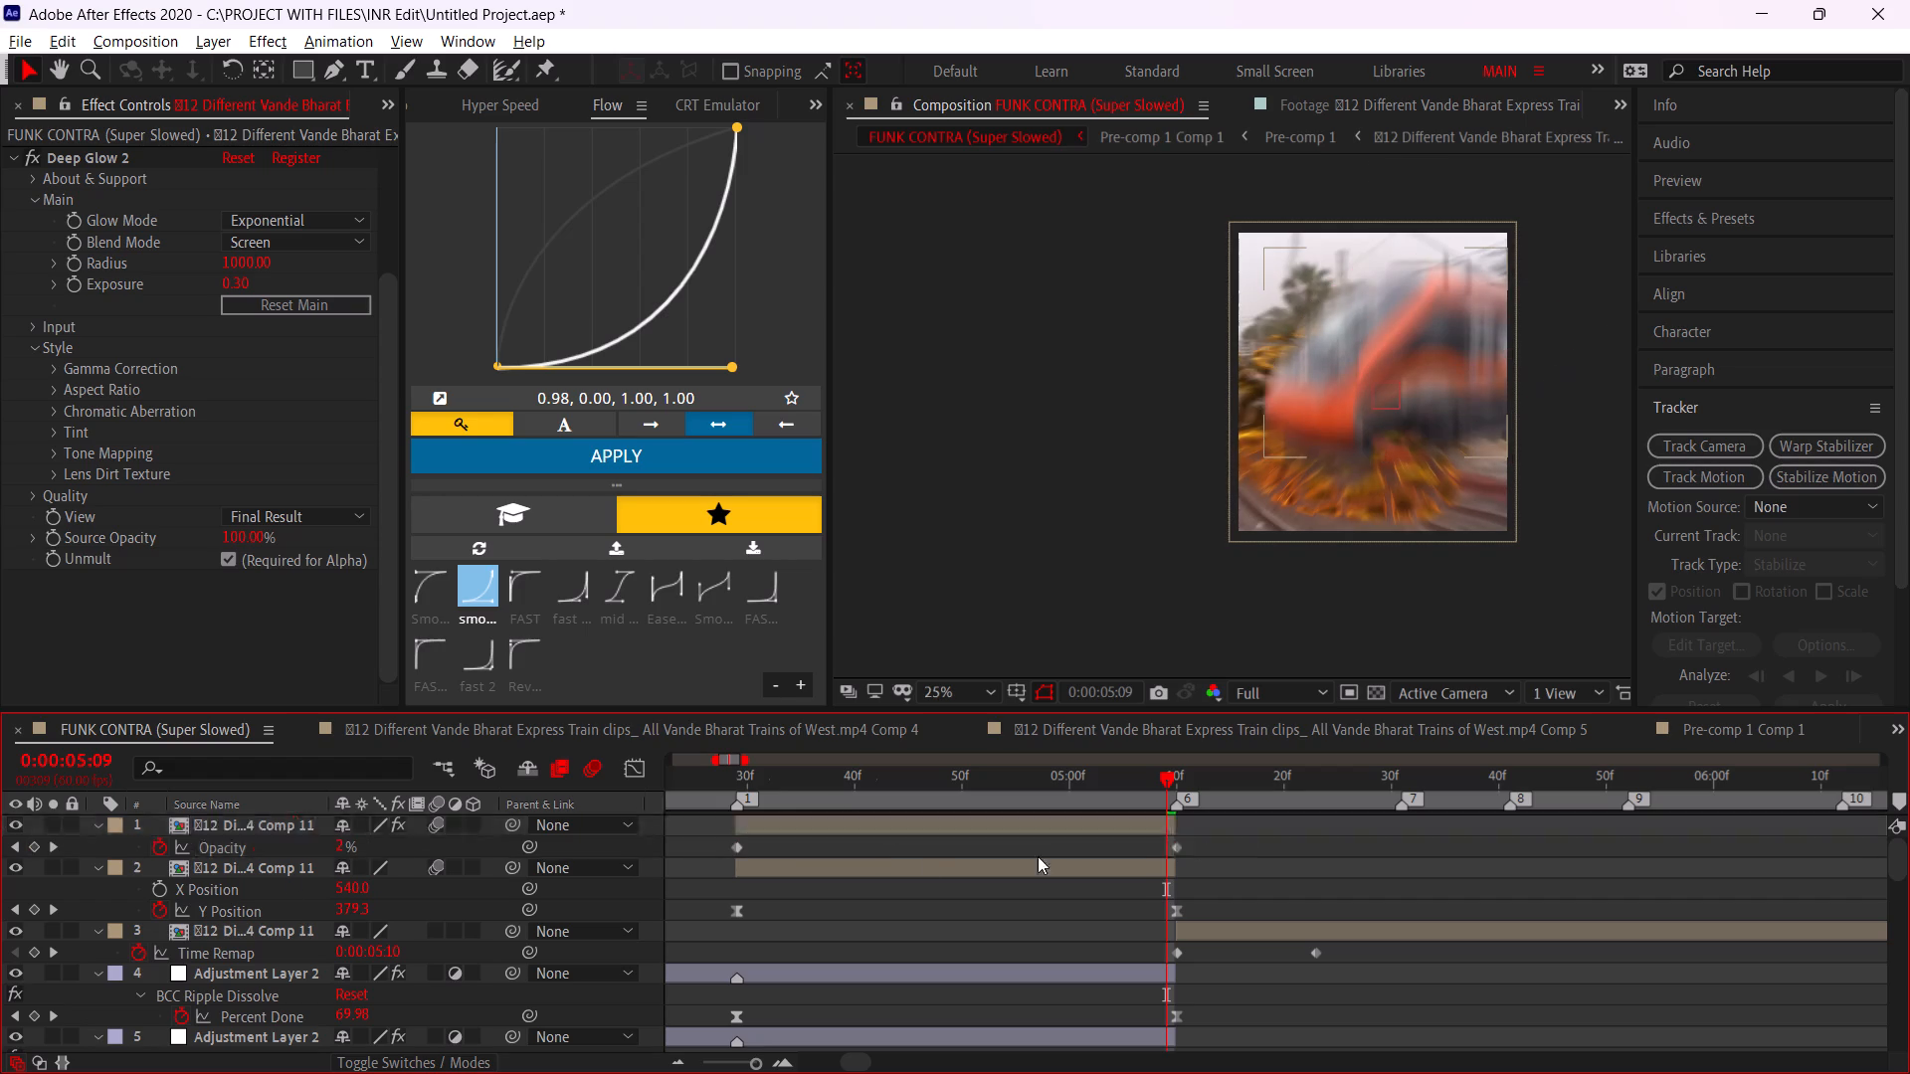
pyautogui.moveTo(1038, 856); pyautogui.dragTo(703, 866)
pyautogui.press('F9')
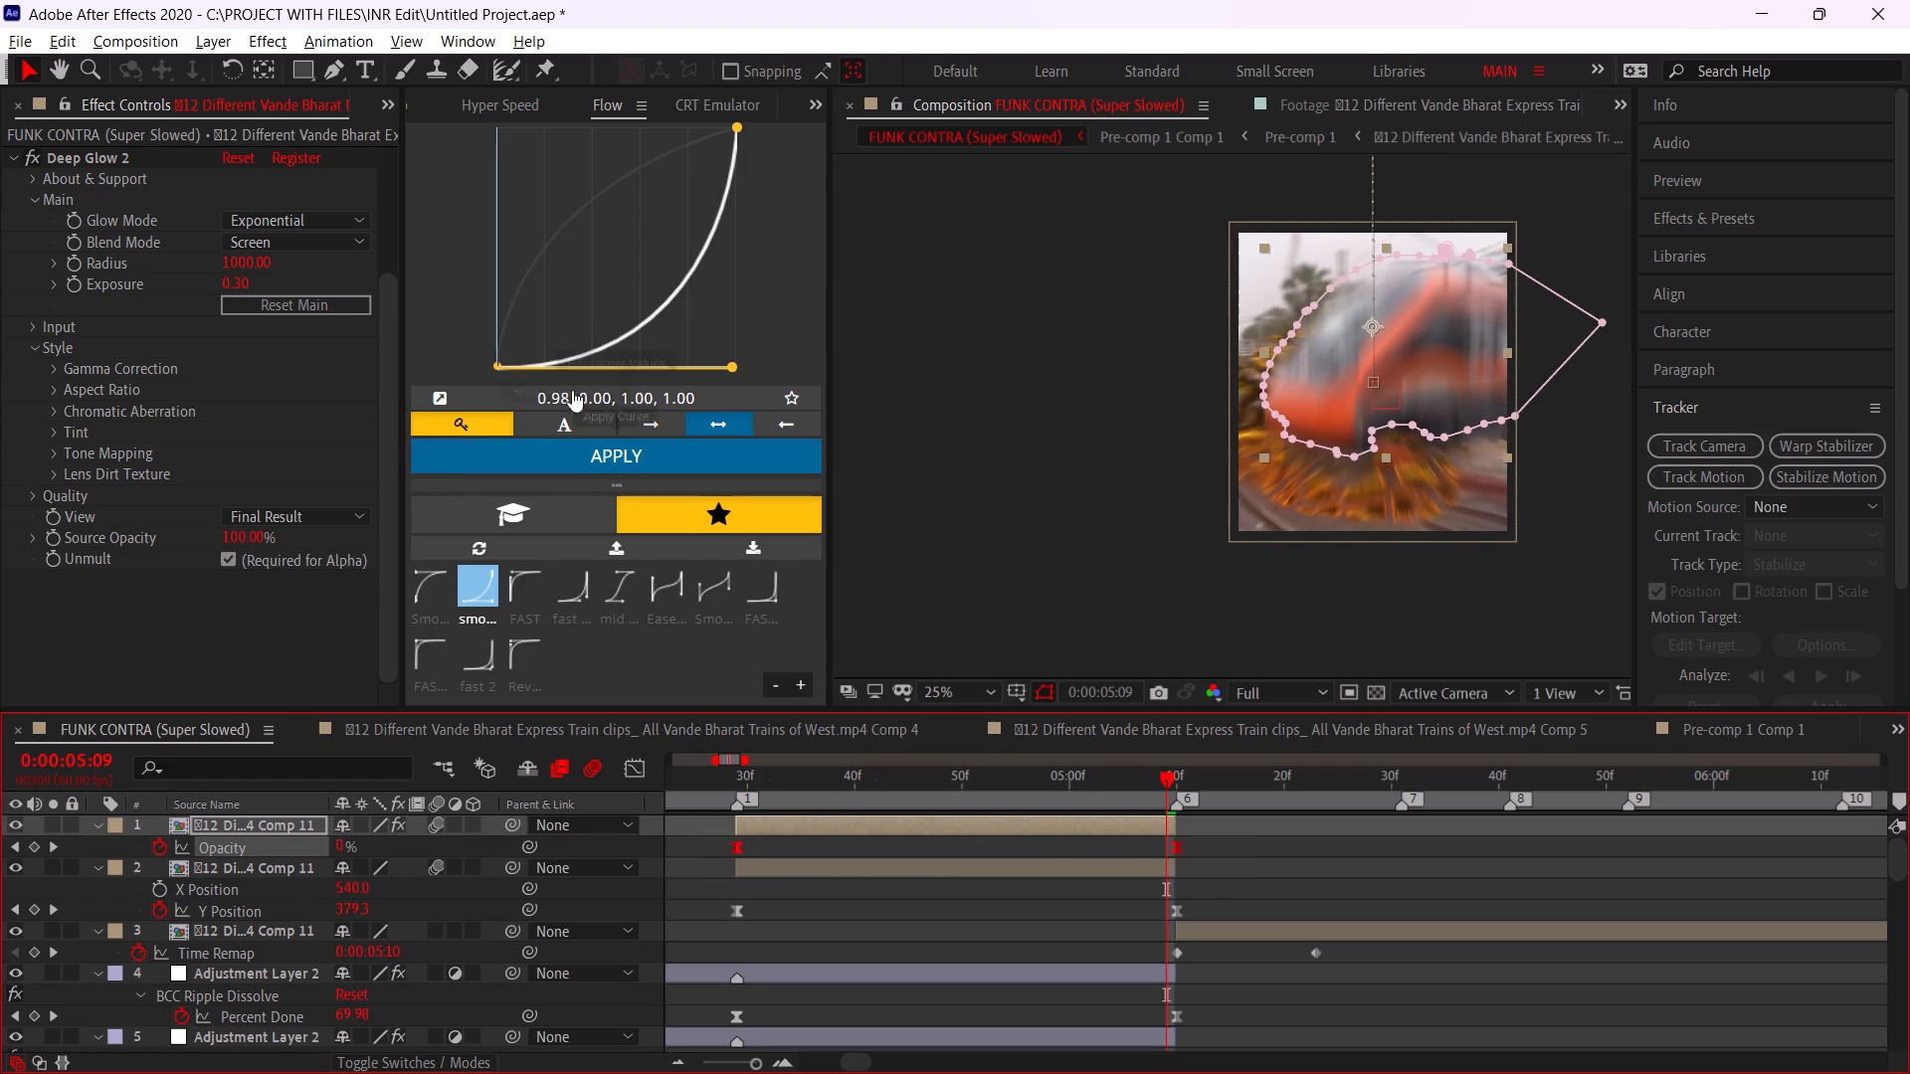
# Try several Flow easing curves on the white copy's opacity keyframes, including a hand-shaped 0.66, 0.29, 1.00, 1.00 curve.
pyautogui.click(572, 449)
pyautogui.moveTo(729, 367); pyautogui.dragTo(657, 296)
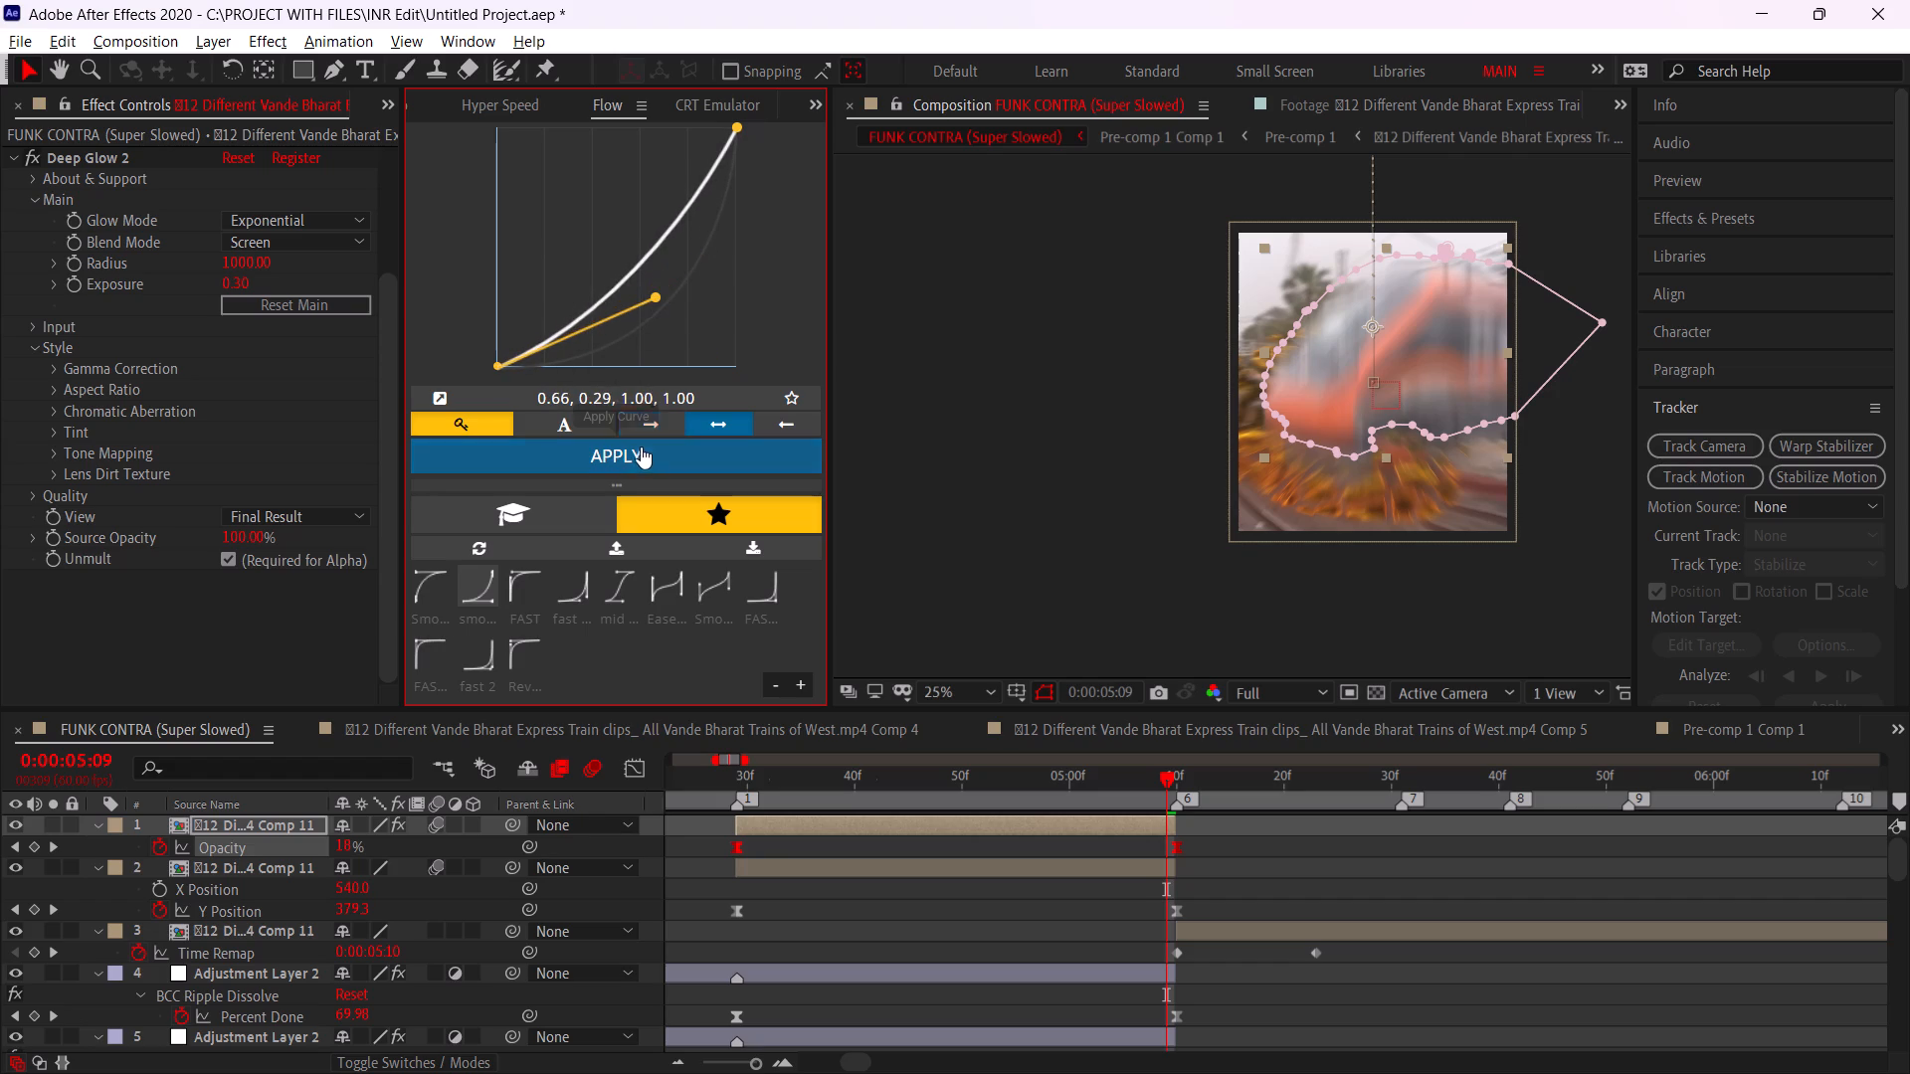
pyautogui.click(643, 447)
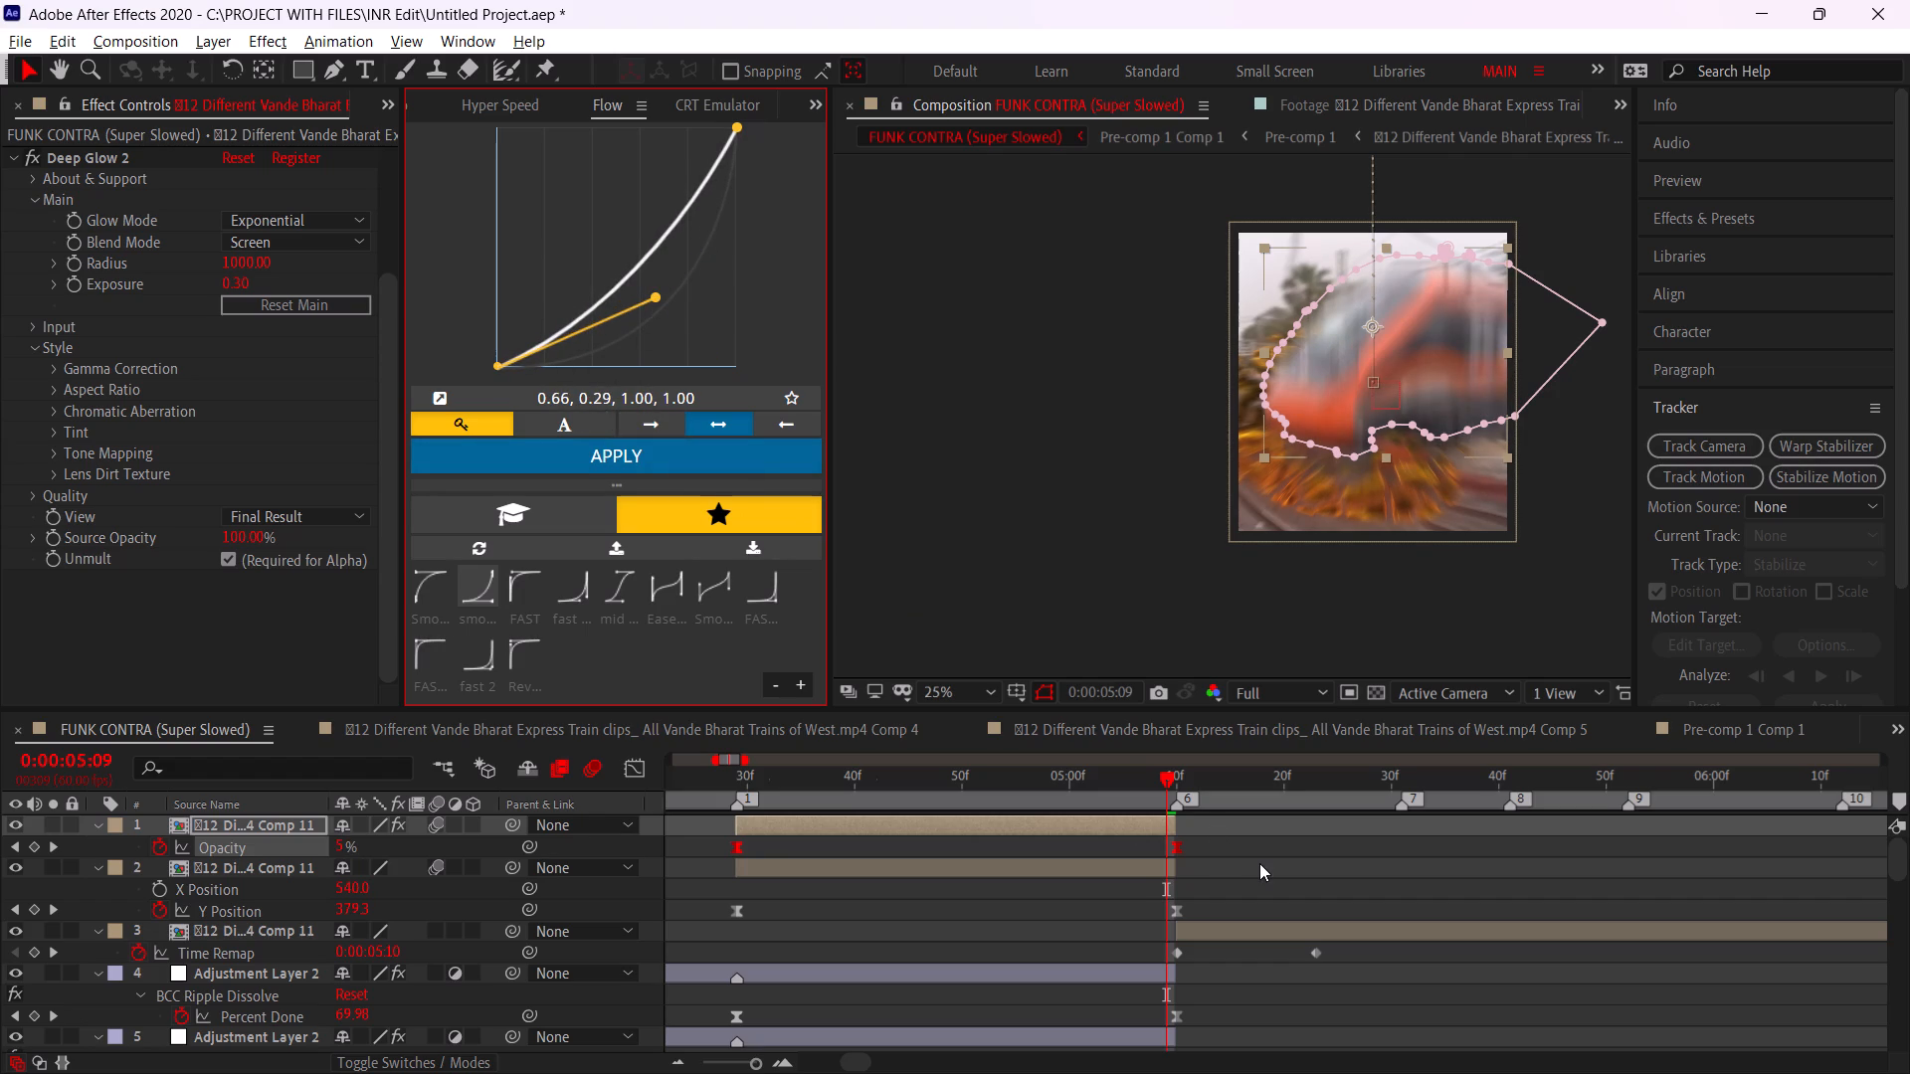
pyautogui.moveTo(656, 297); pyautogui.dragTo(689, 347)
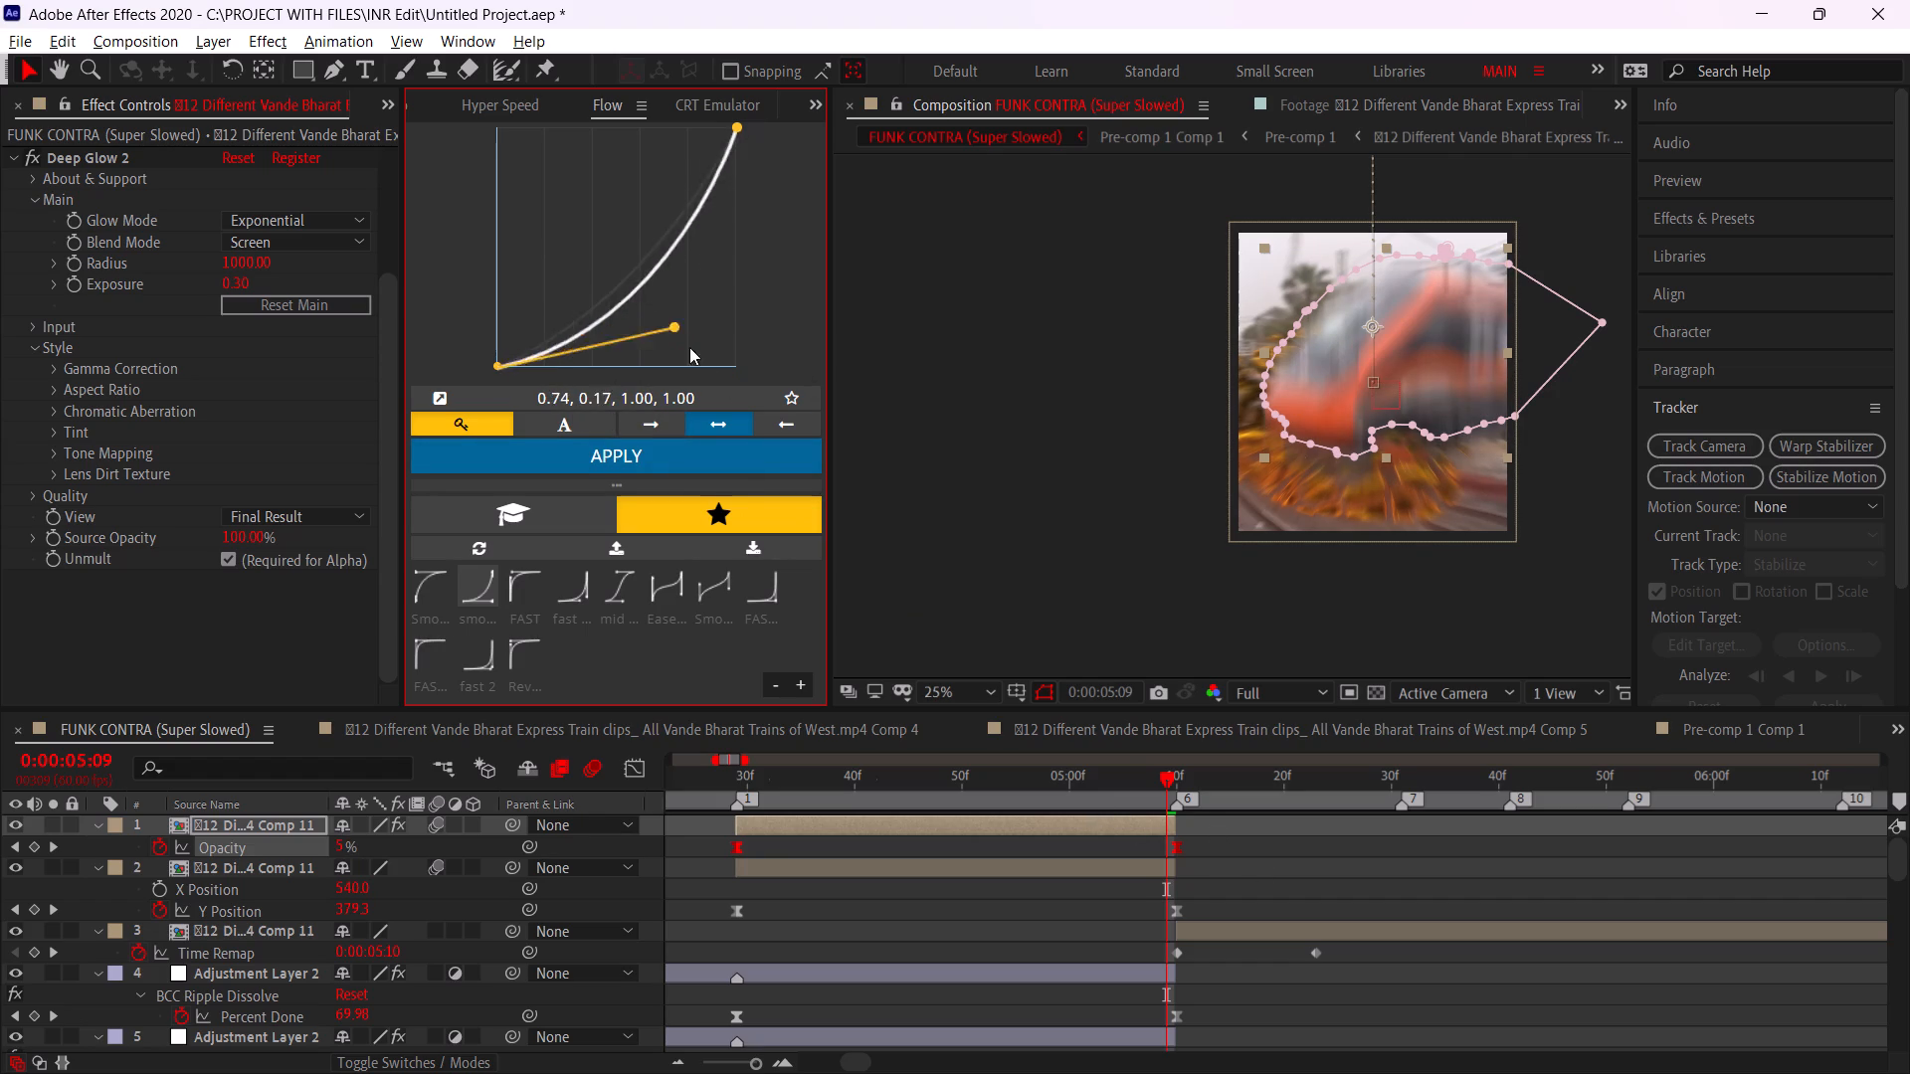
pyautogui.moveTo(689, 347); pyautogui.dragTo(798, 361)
# Apply the fast Flow preset curve (0.75, 0.02, 1.00, 0.15) to the white copy's opacity keyframes.
pyautogui.click(564, 592)
pyautogui.click(627, 452)
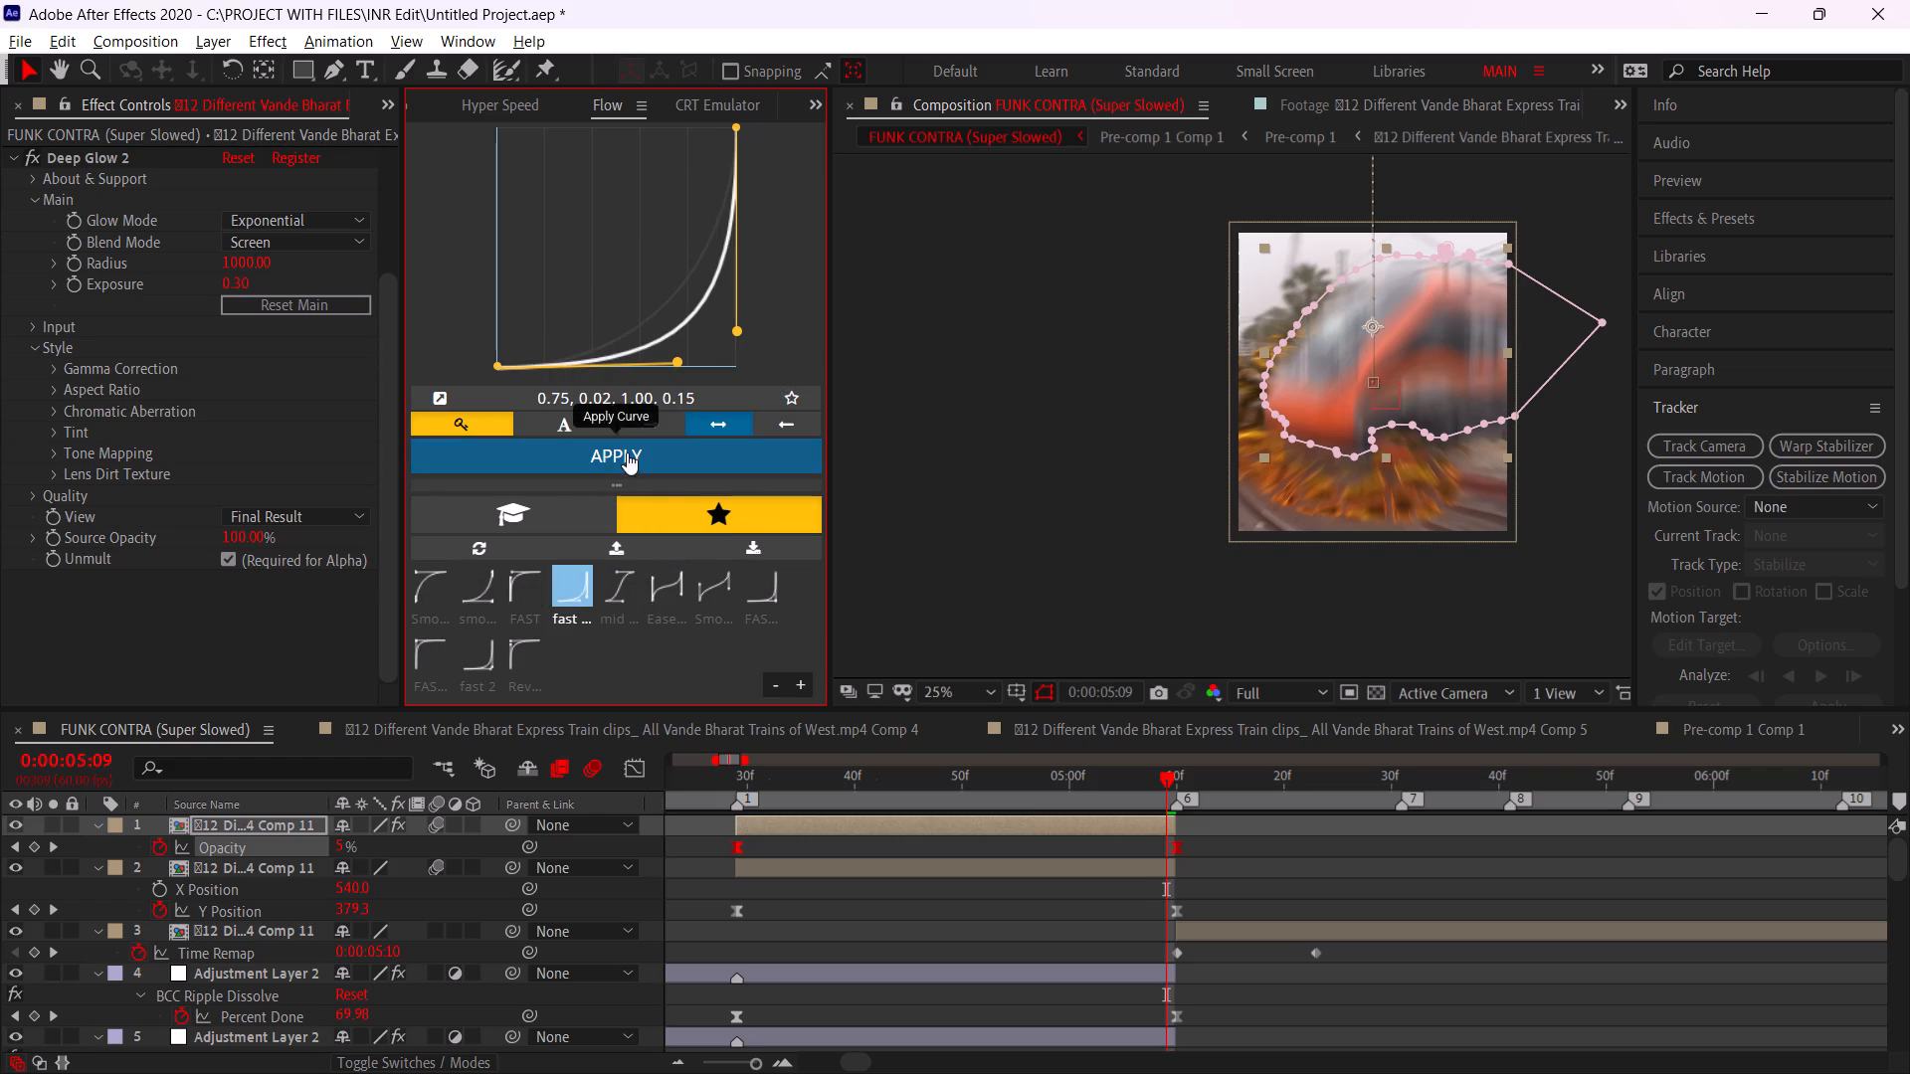
pyautogui.click(1257, 871)
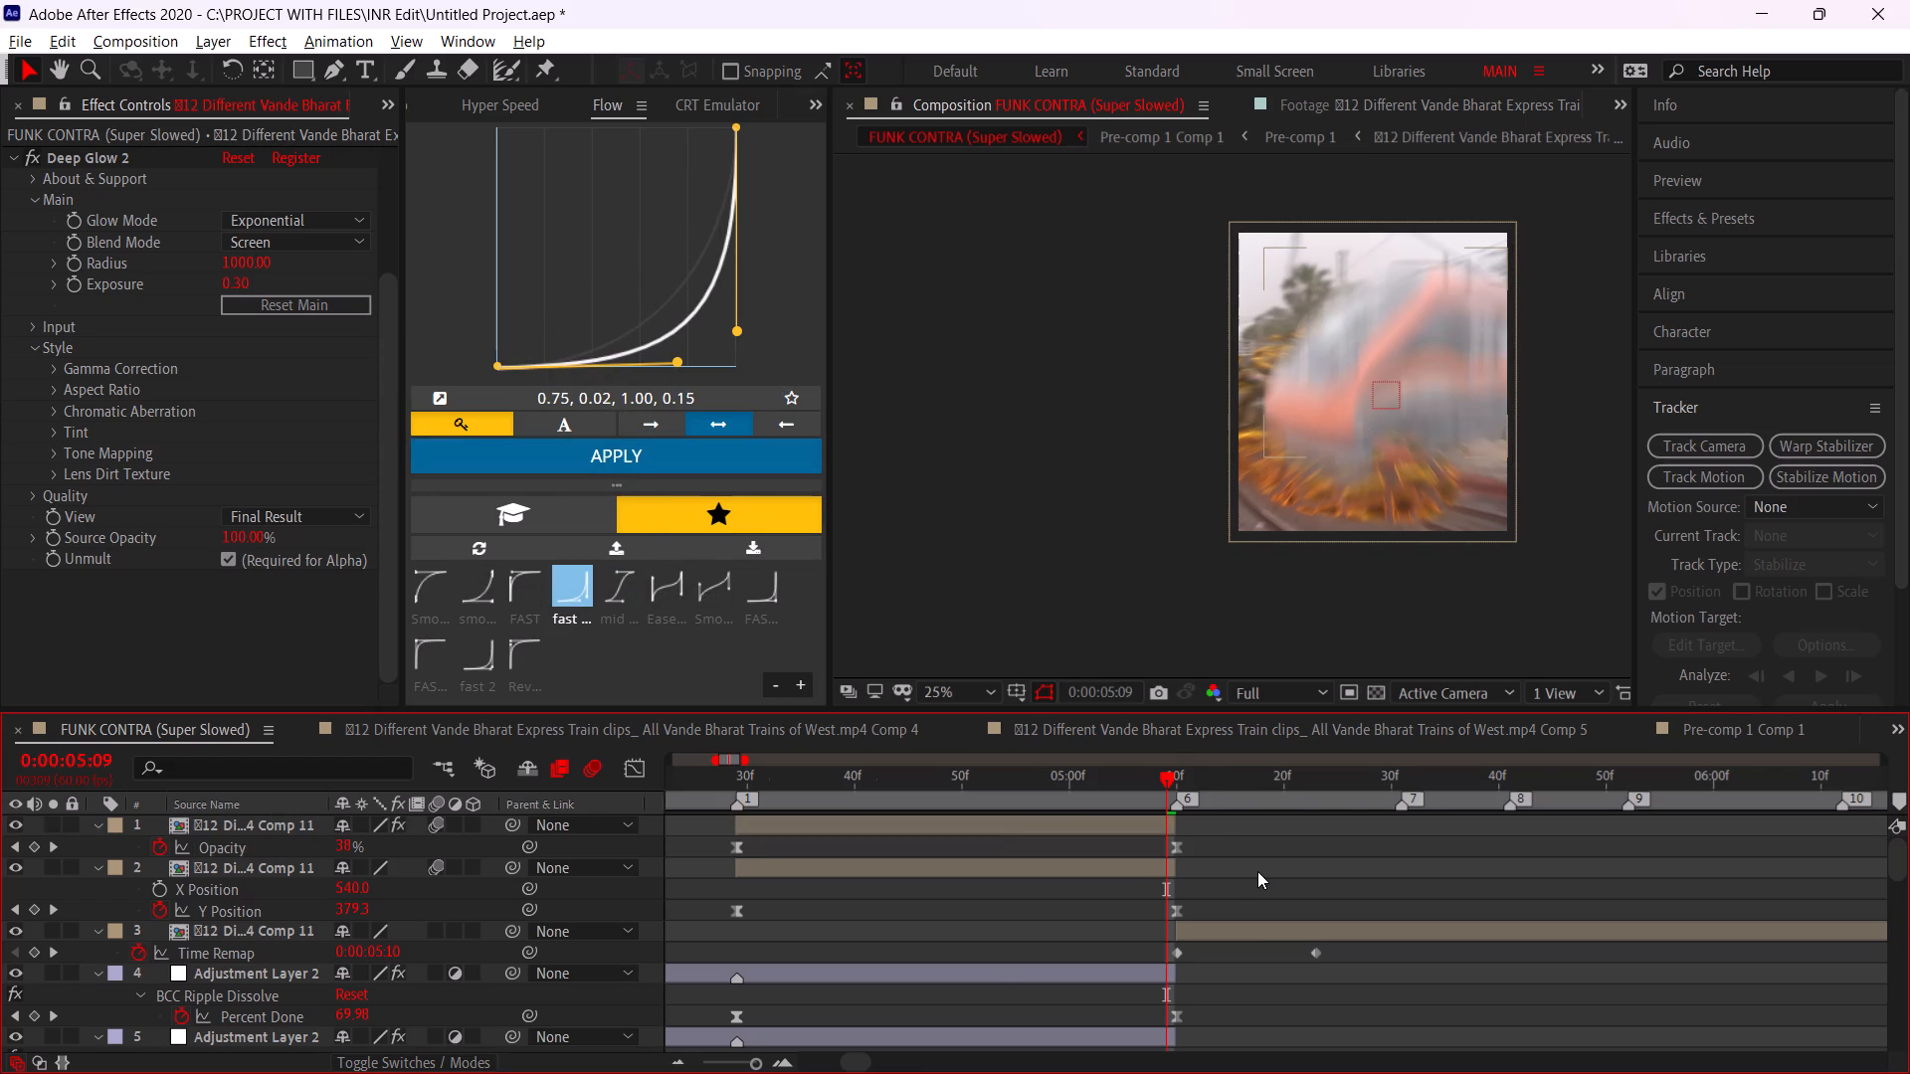
# Set the composition viewer magnification to Fit up to 100%.
pyautogui.keyDown('alt'); pyautogui.scroll(-5, 1257, 871); pyautogui.keyUp('alt')
pyautogui.click(961, 687)
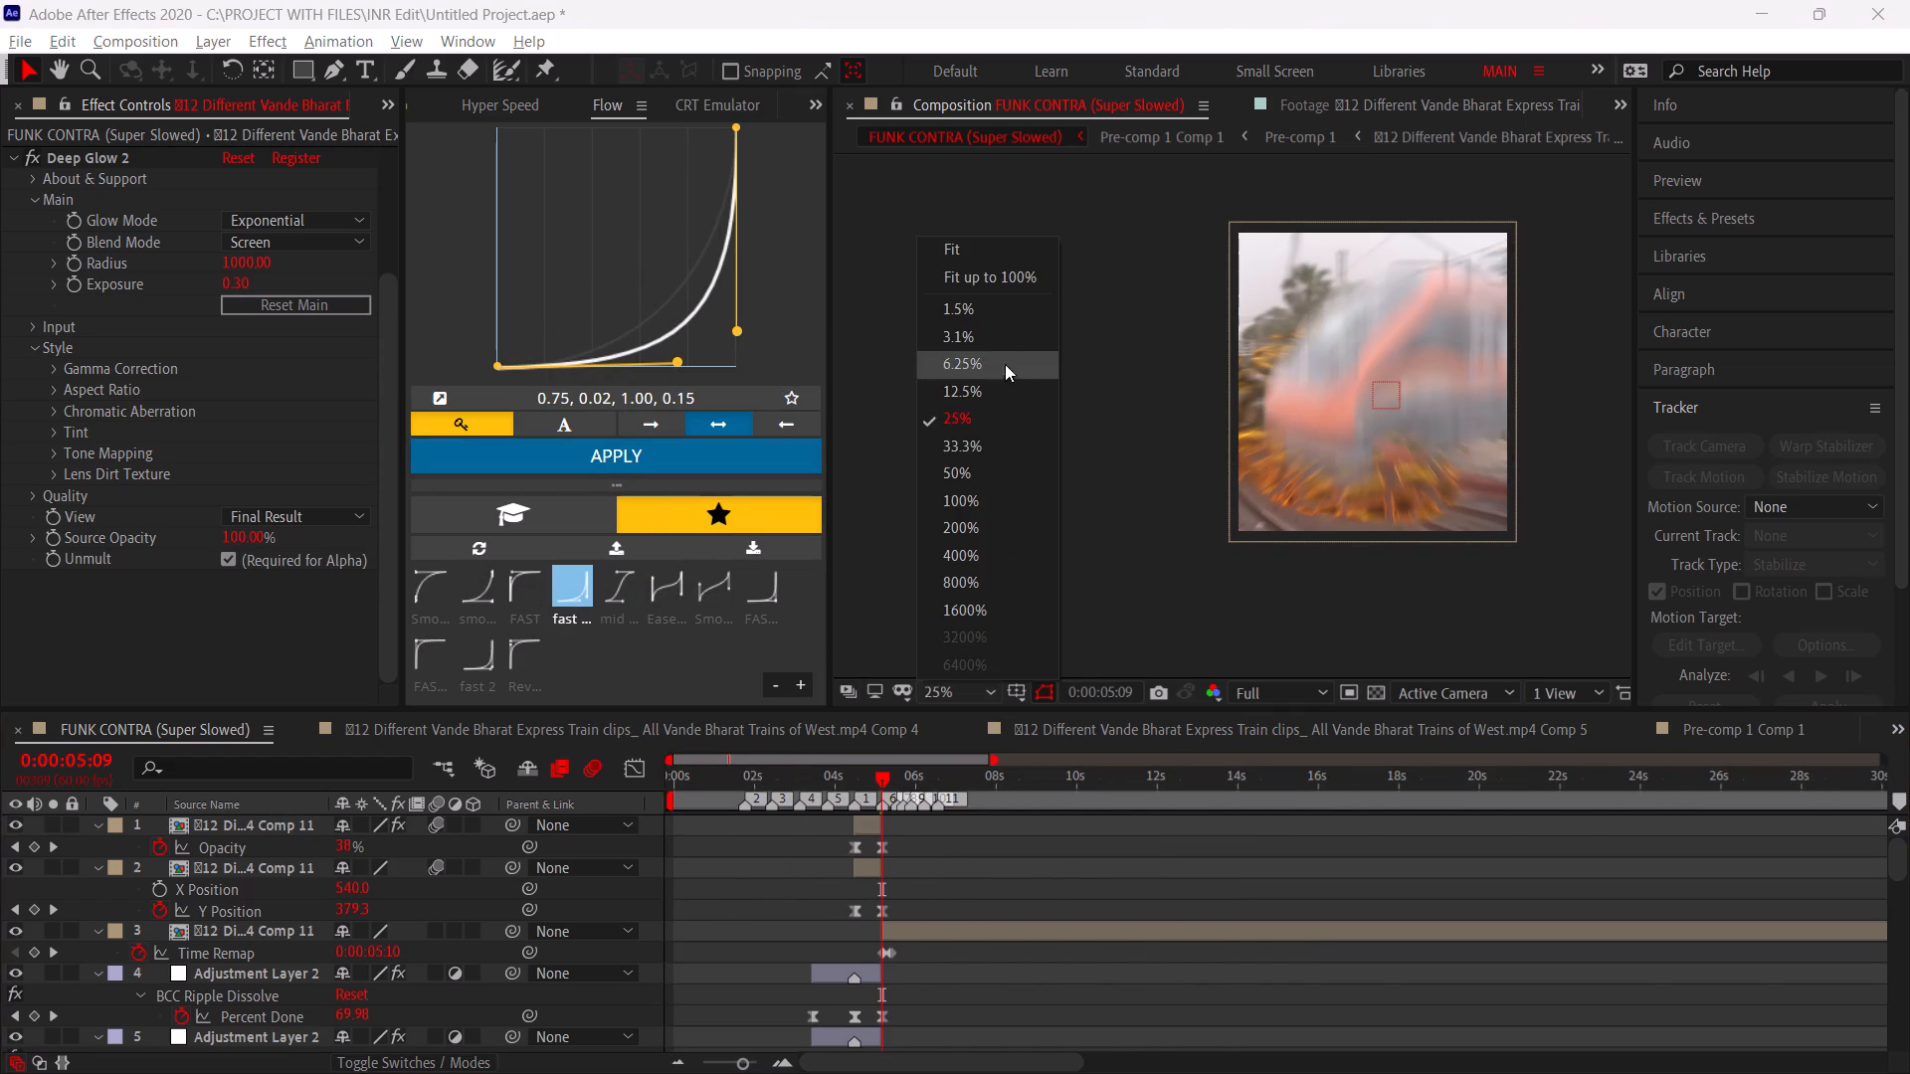
pyautogui.click(1019, 276)
pyautogui.click(991, 860)
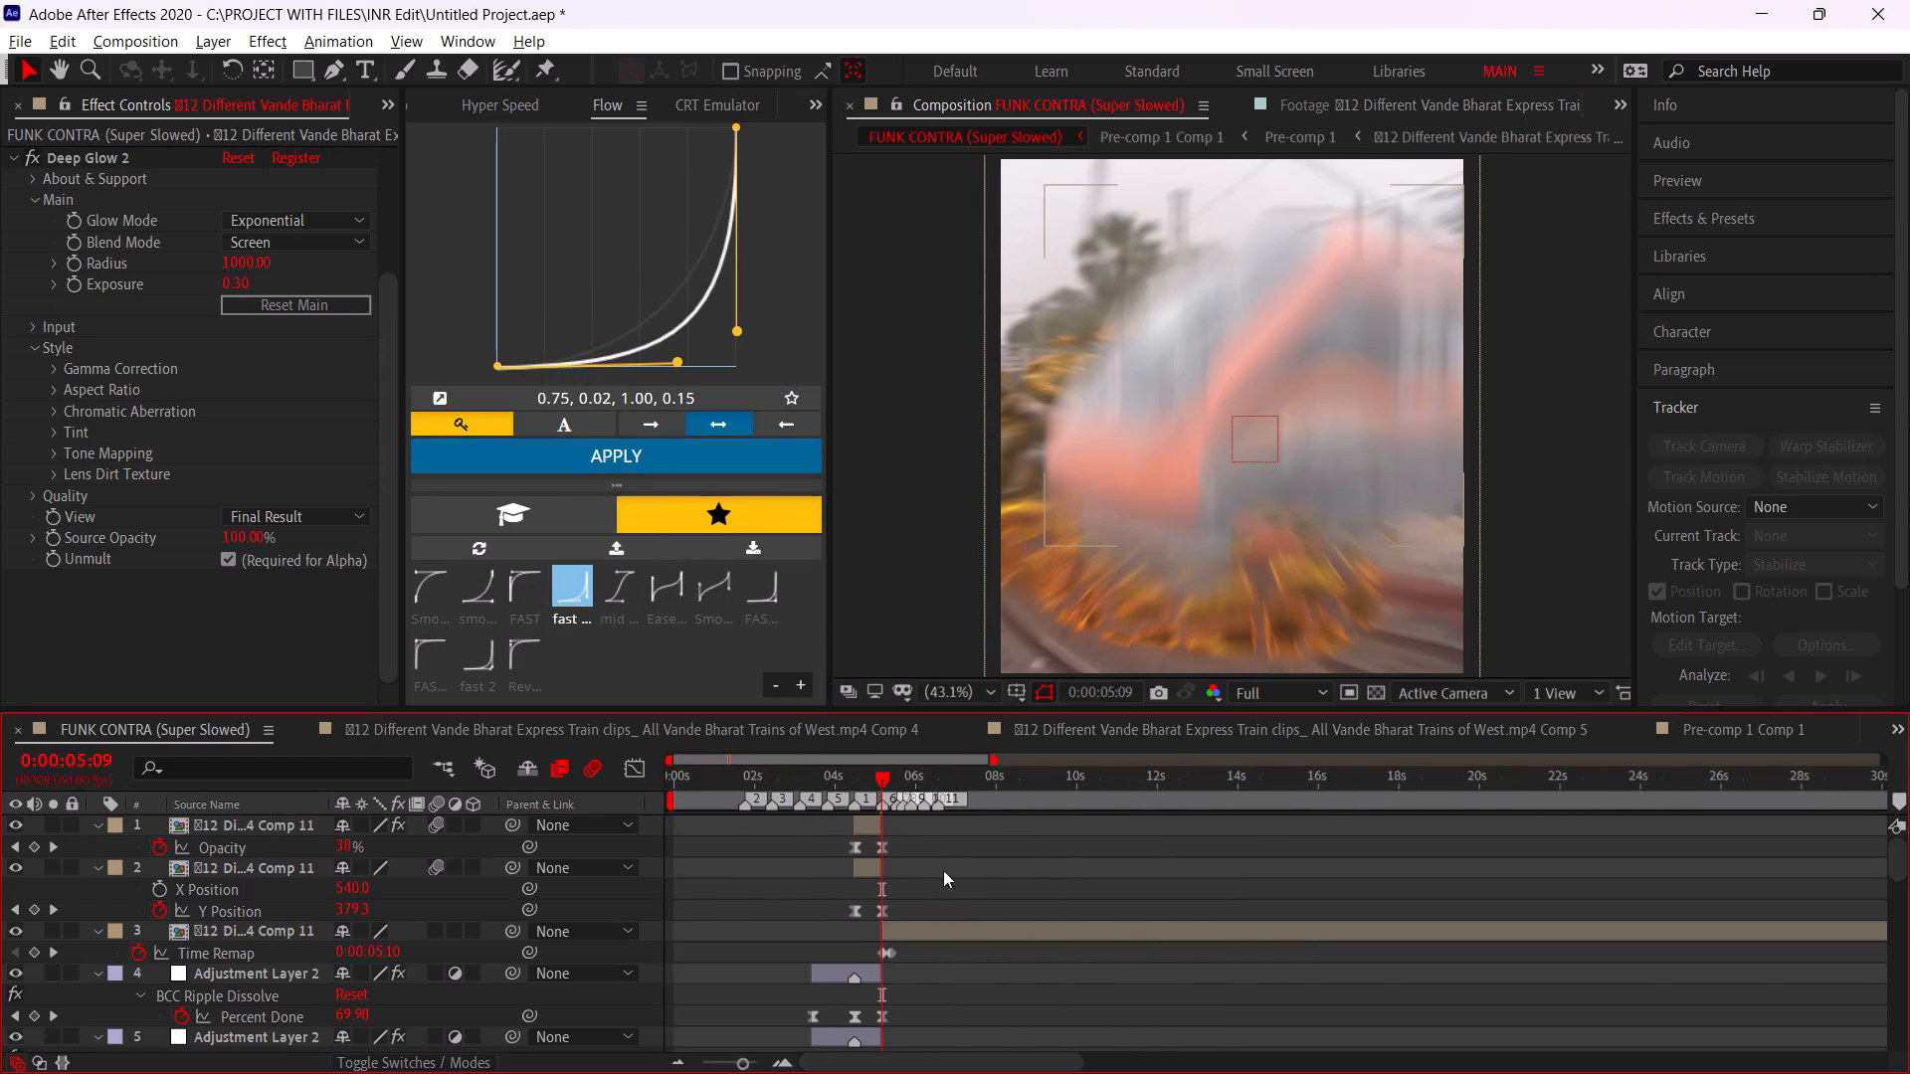
# Move the second Time Remap keyframe of the train layer that starts at marker 6 out to marker 9.
pyautogui.keyDown('alt'); pyautogui.scroll(4, 872, 880); pyautogui.keyUp('alt')
pyautogui.moveTo(1004, 779); pyautogui.dragTo(1108, 800)
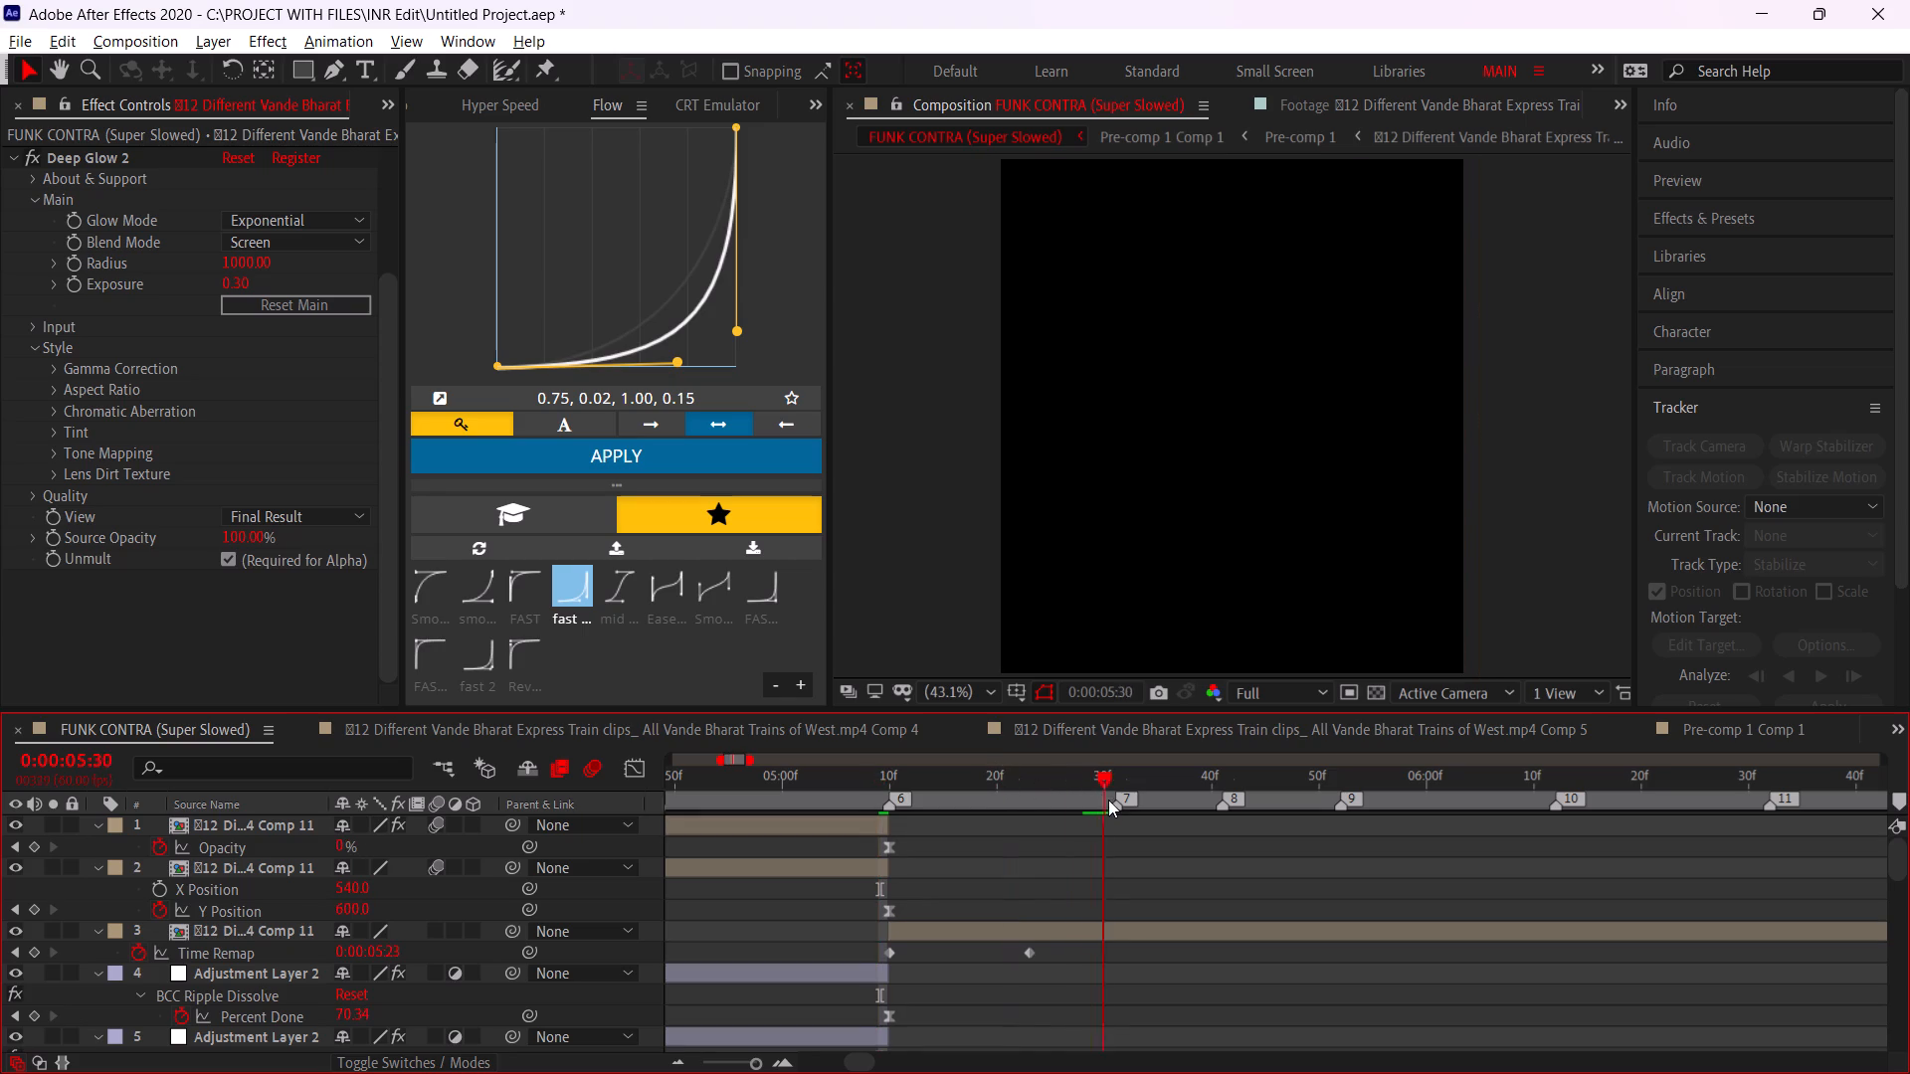
pyautogui.moveTo(1108, 800); pyautogui.dragTo(1026, 844)
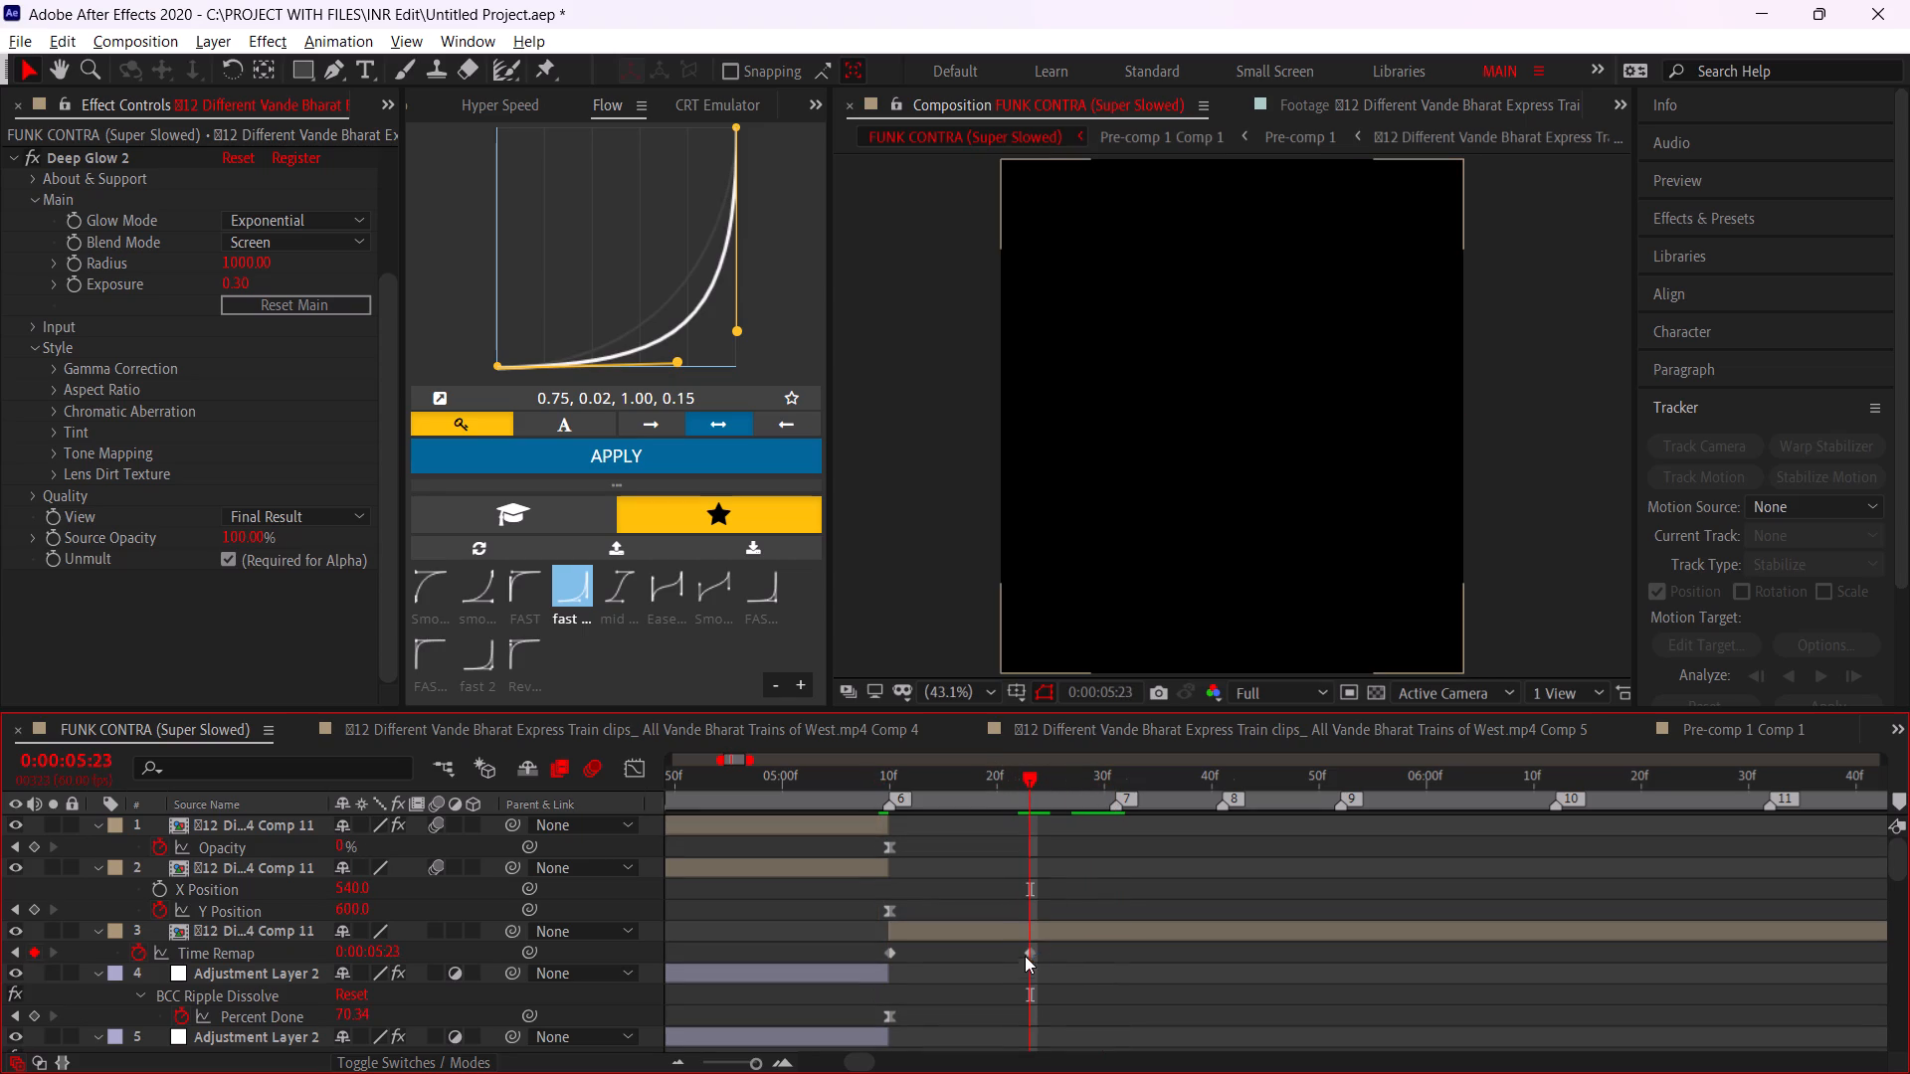
pyautogui.moveTo(1033, 953); pyautogui.dragTo(1112, 955)
pyautogui.moveTo(1090, 784); pyautogui.dragTo(1109, 786)
pyautogui.click(376, 959)
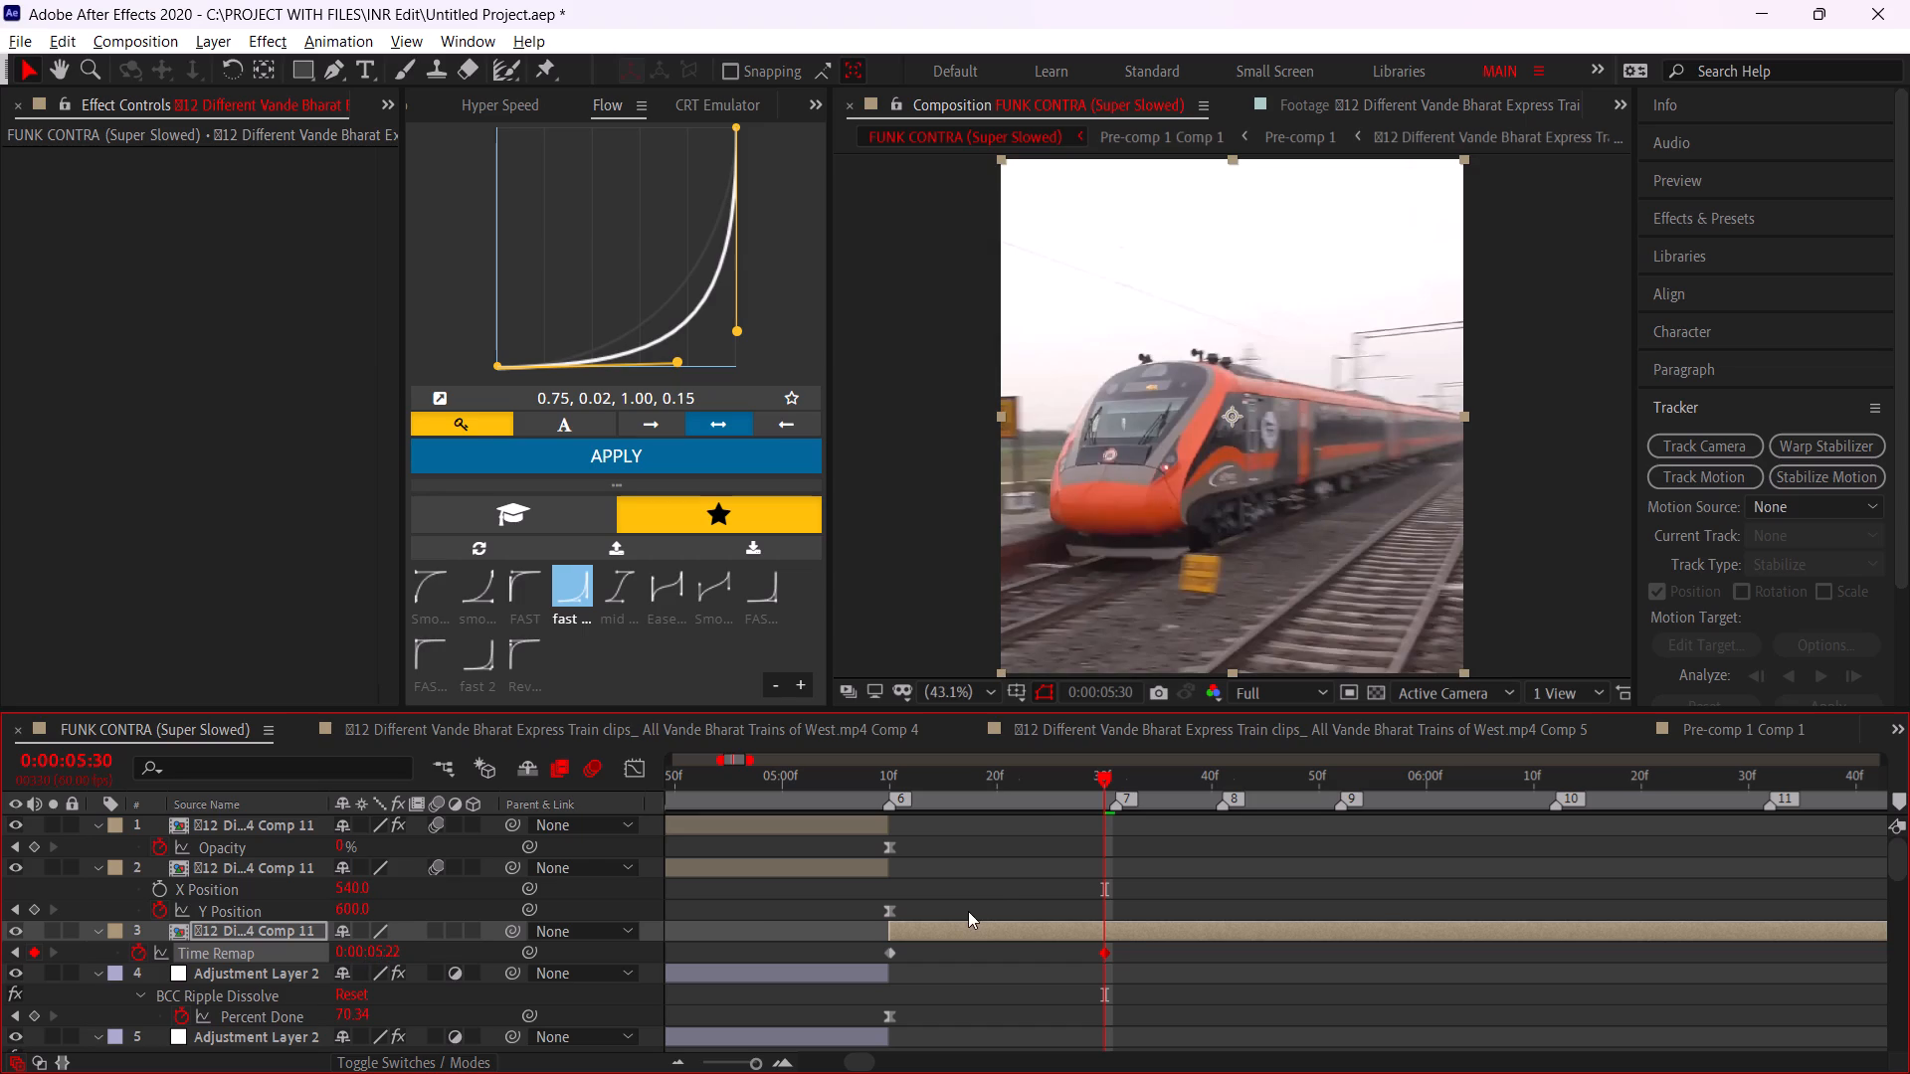
pyautogui.keyDown('alt'); pyautogui.scroll(1, 1120, 940); pyautogui.keyUp('alt')
pyautogui.moveTo(1117, 940); pyautogui.dragTo(965, 970, button='middle')
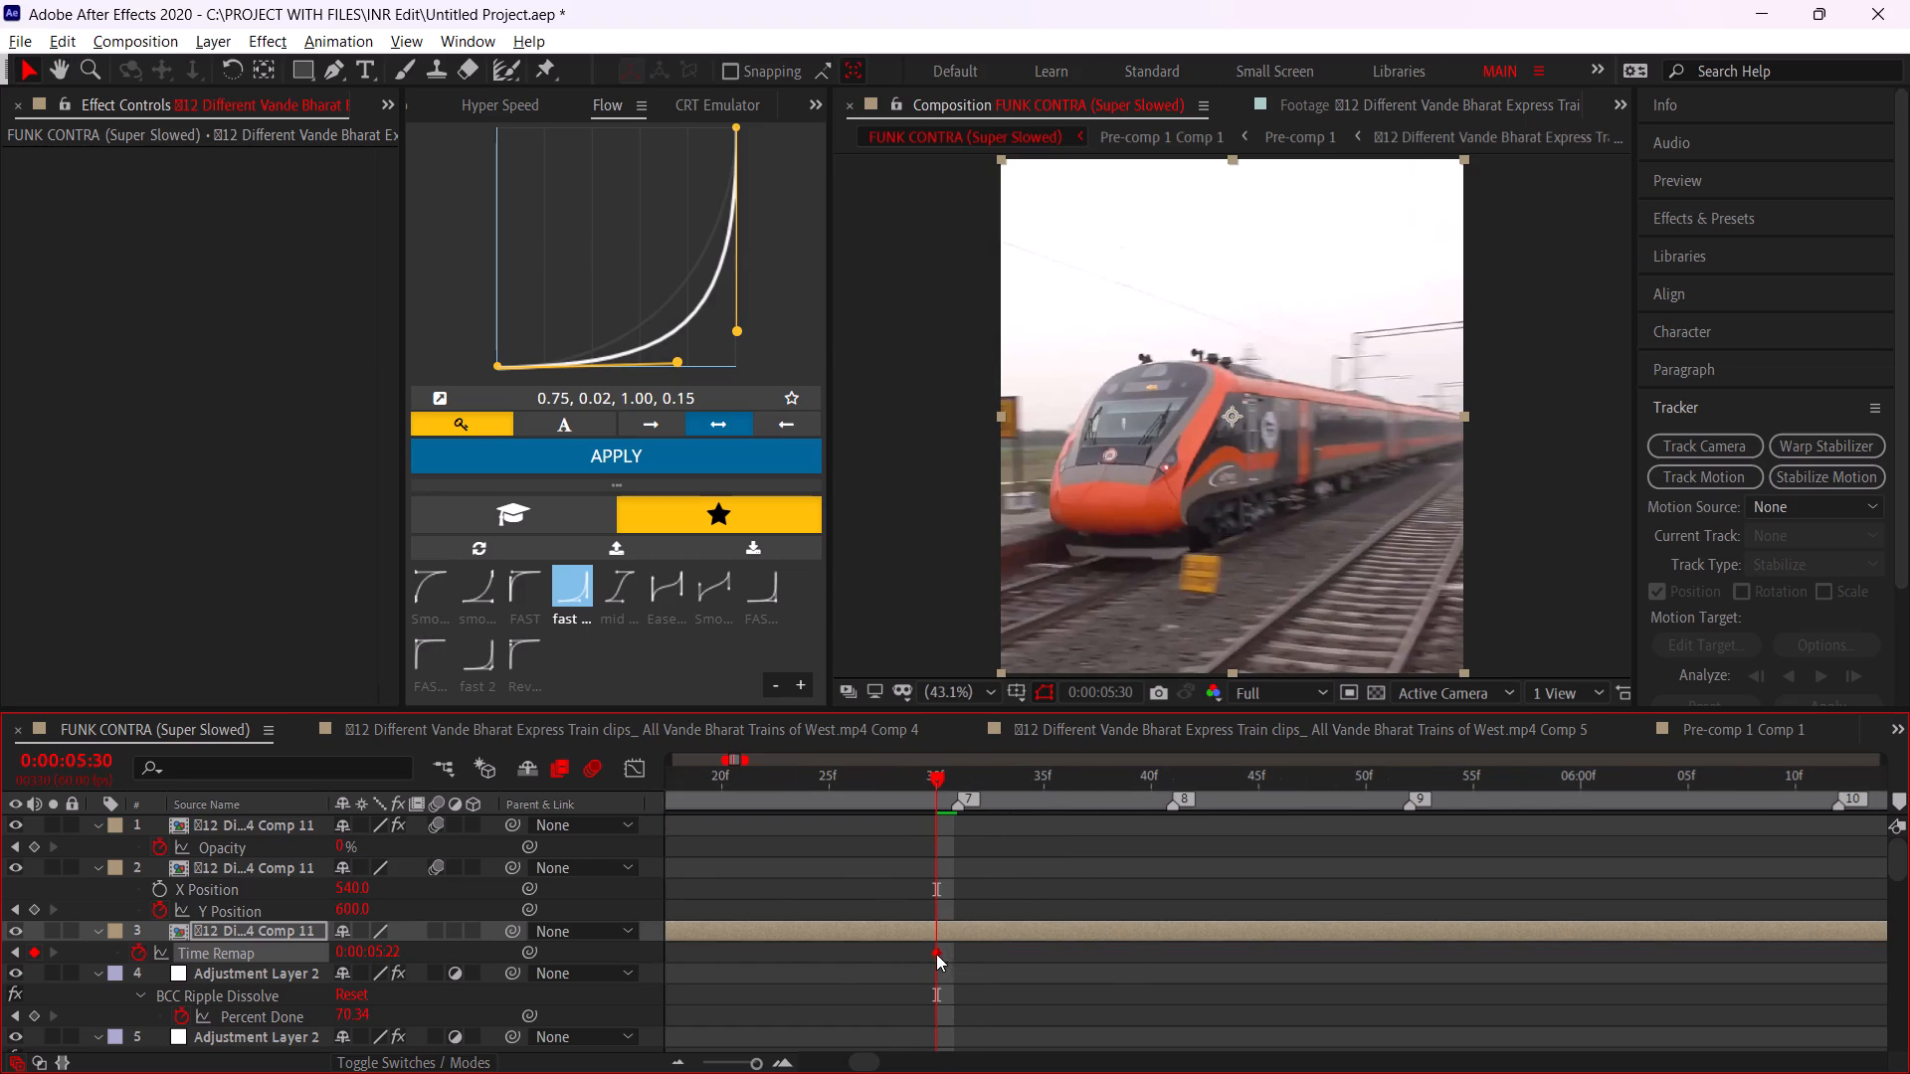
pyautogui.moveTo(936, 954); pyautogui.dragTo(1409, 973)
pyautogui.moveTo(1395, 973); pyautogui.dragTo(1056, 972, button='middle')
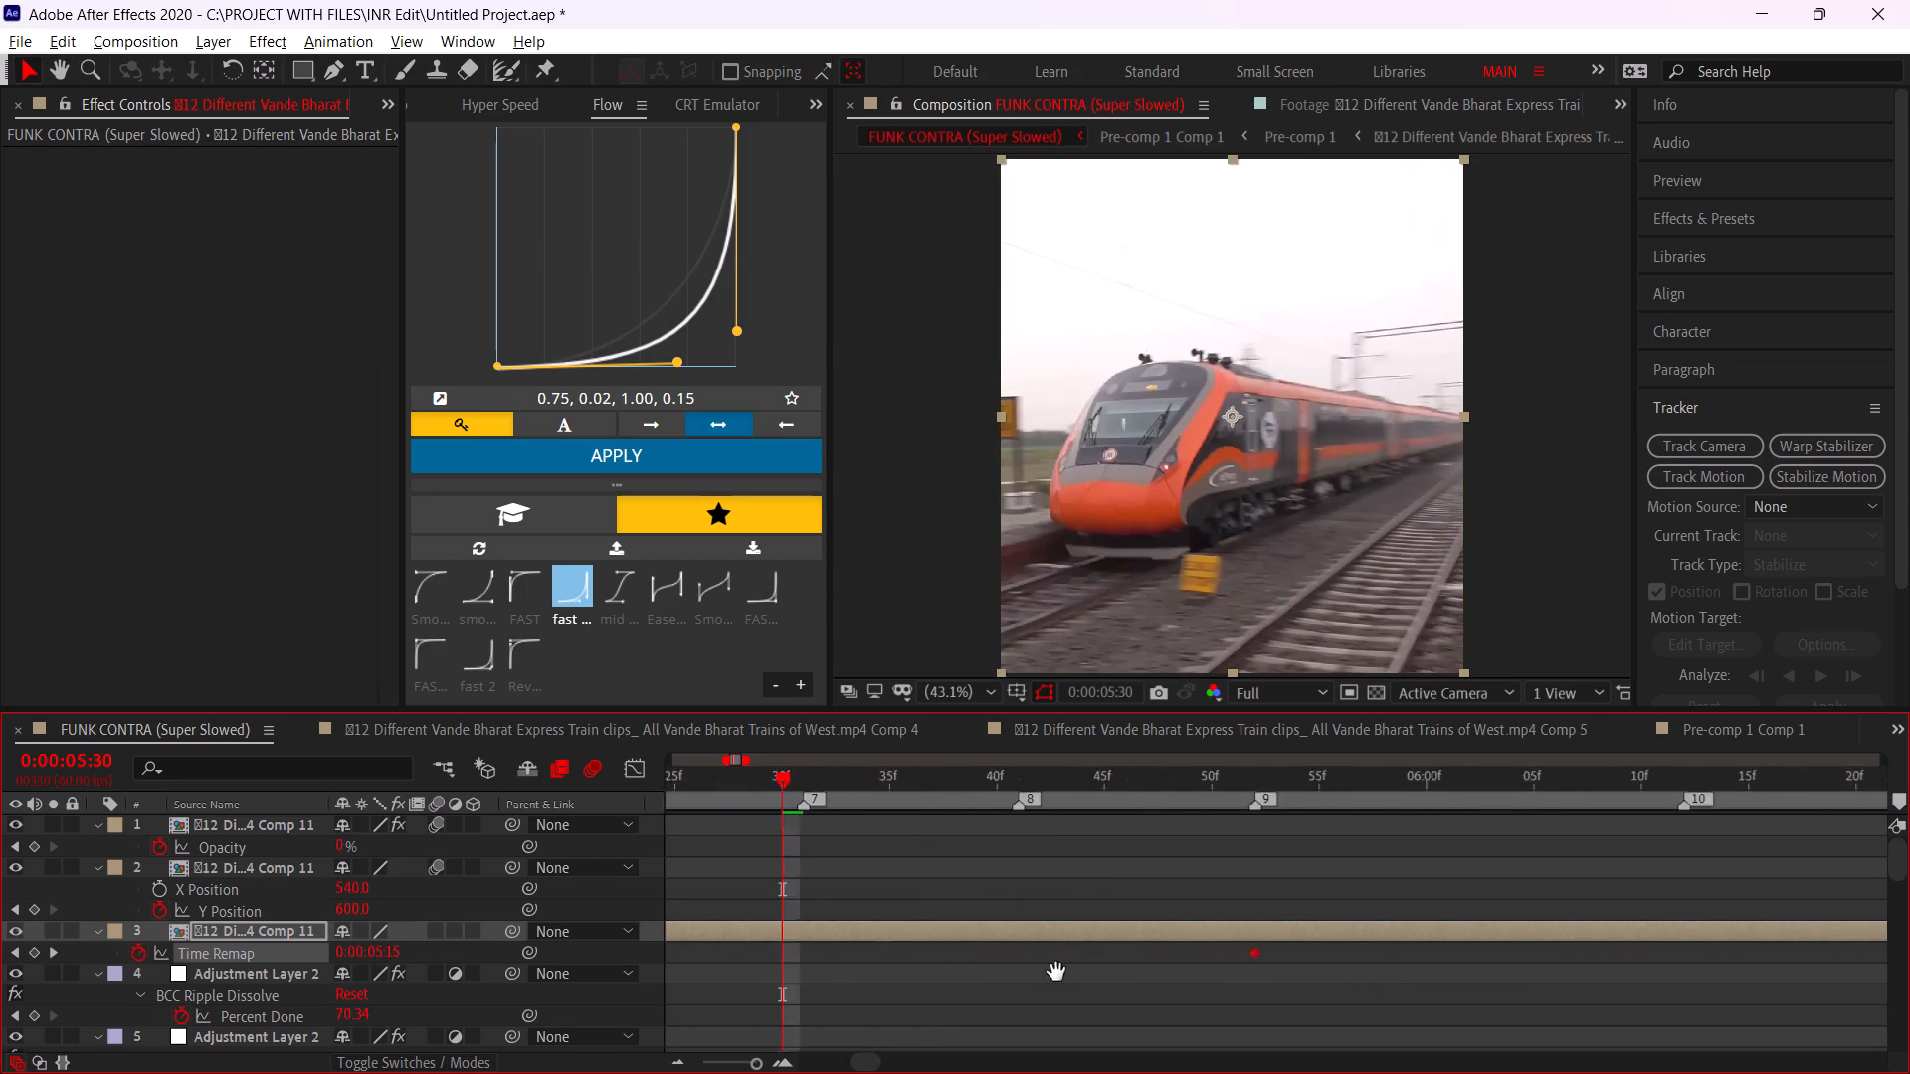
pyautogui.moveTo(1056, 972); pyautogui.dragTo(966, 971, button='middle')
# Keyframe the train layer's Time Remap to 0:00:05:10 at marker 10.
pyautogui.moveTo(1192, 782); pyautogui.dragTo(1409, 824)
pyautogui.keyDown('alt'); pyautogui.scroll(-2, 1241, 908); pyautogui.keyUp('alt')
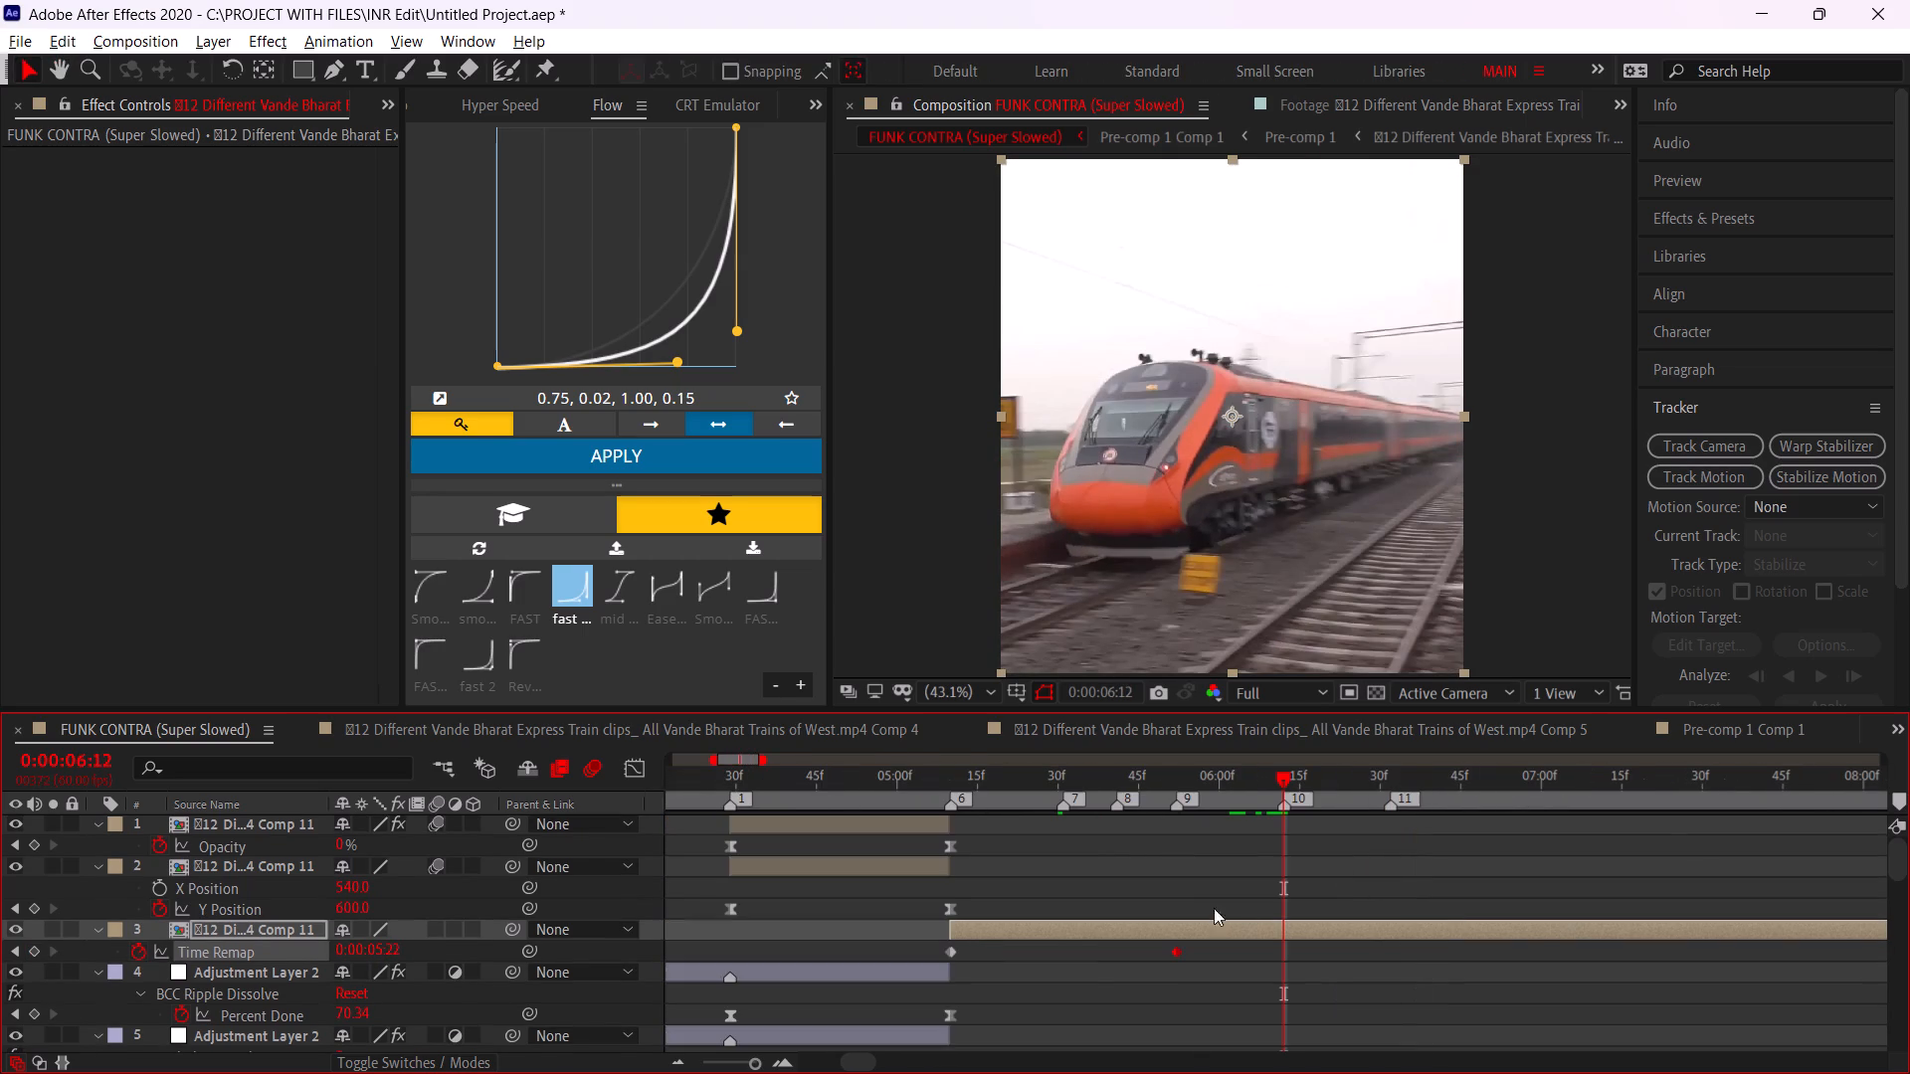
pyautogui.moveTo(388, 949); pyautogui.dragTo(82, 981)
# Copy the Time Remap keyframe at marker 9 and paste it at marker 11.
pyautogui.moveTo(1112, 880); pyautogui.dragTo(1106, 878, button='middle')
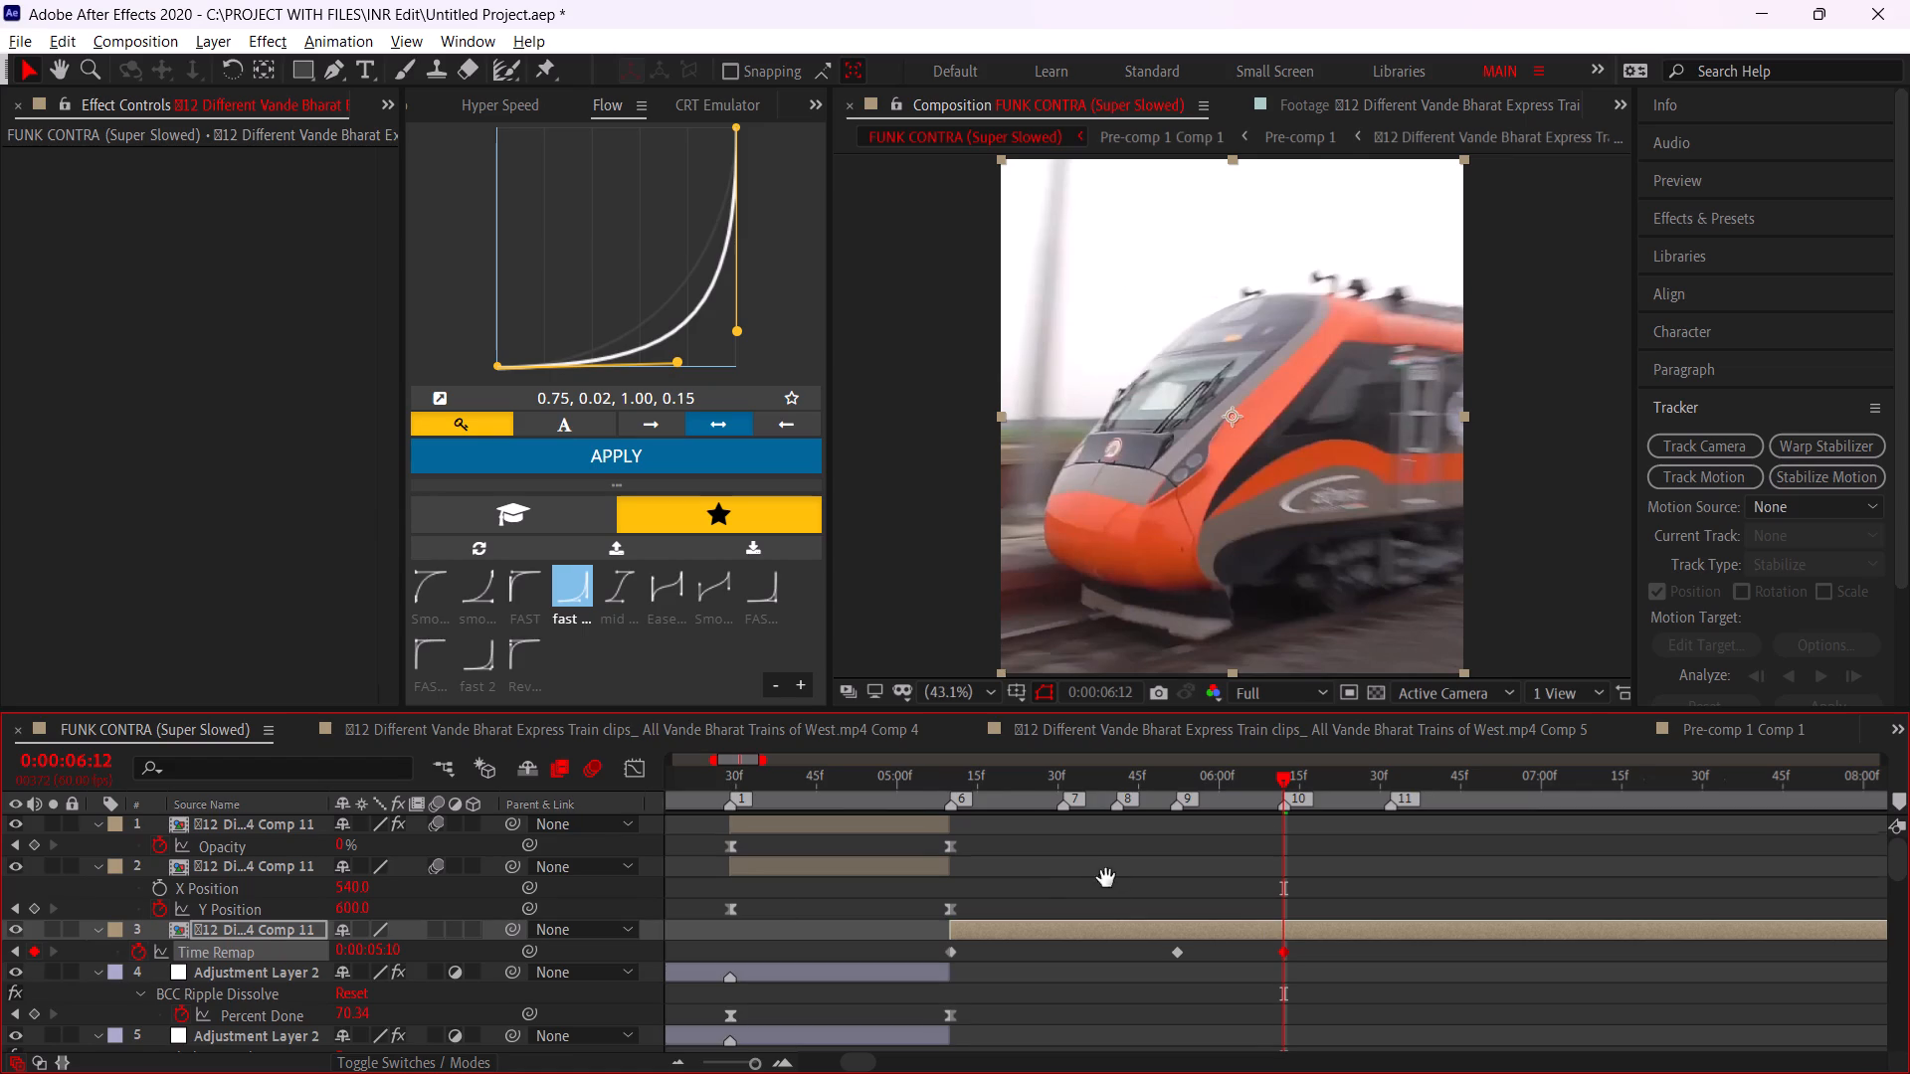
pyautogui.moveTo(1106, 878); pyautogui.dragTo(717, 886, button='middle')
pyautogui.moveTo(955, 779); pyautogui.dragTo(995, 835)
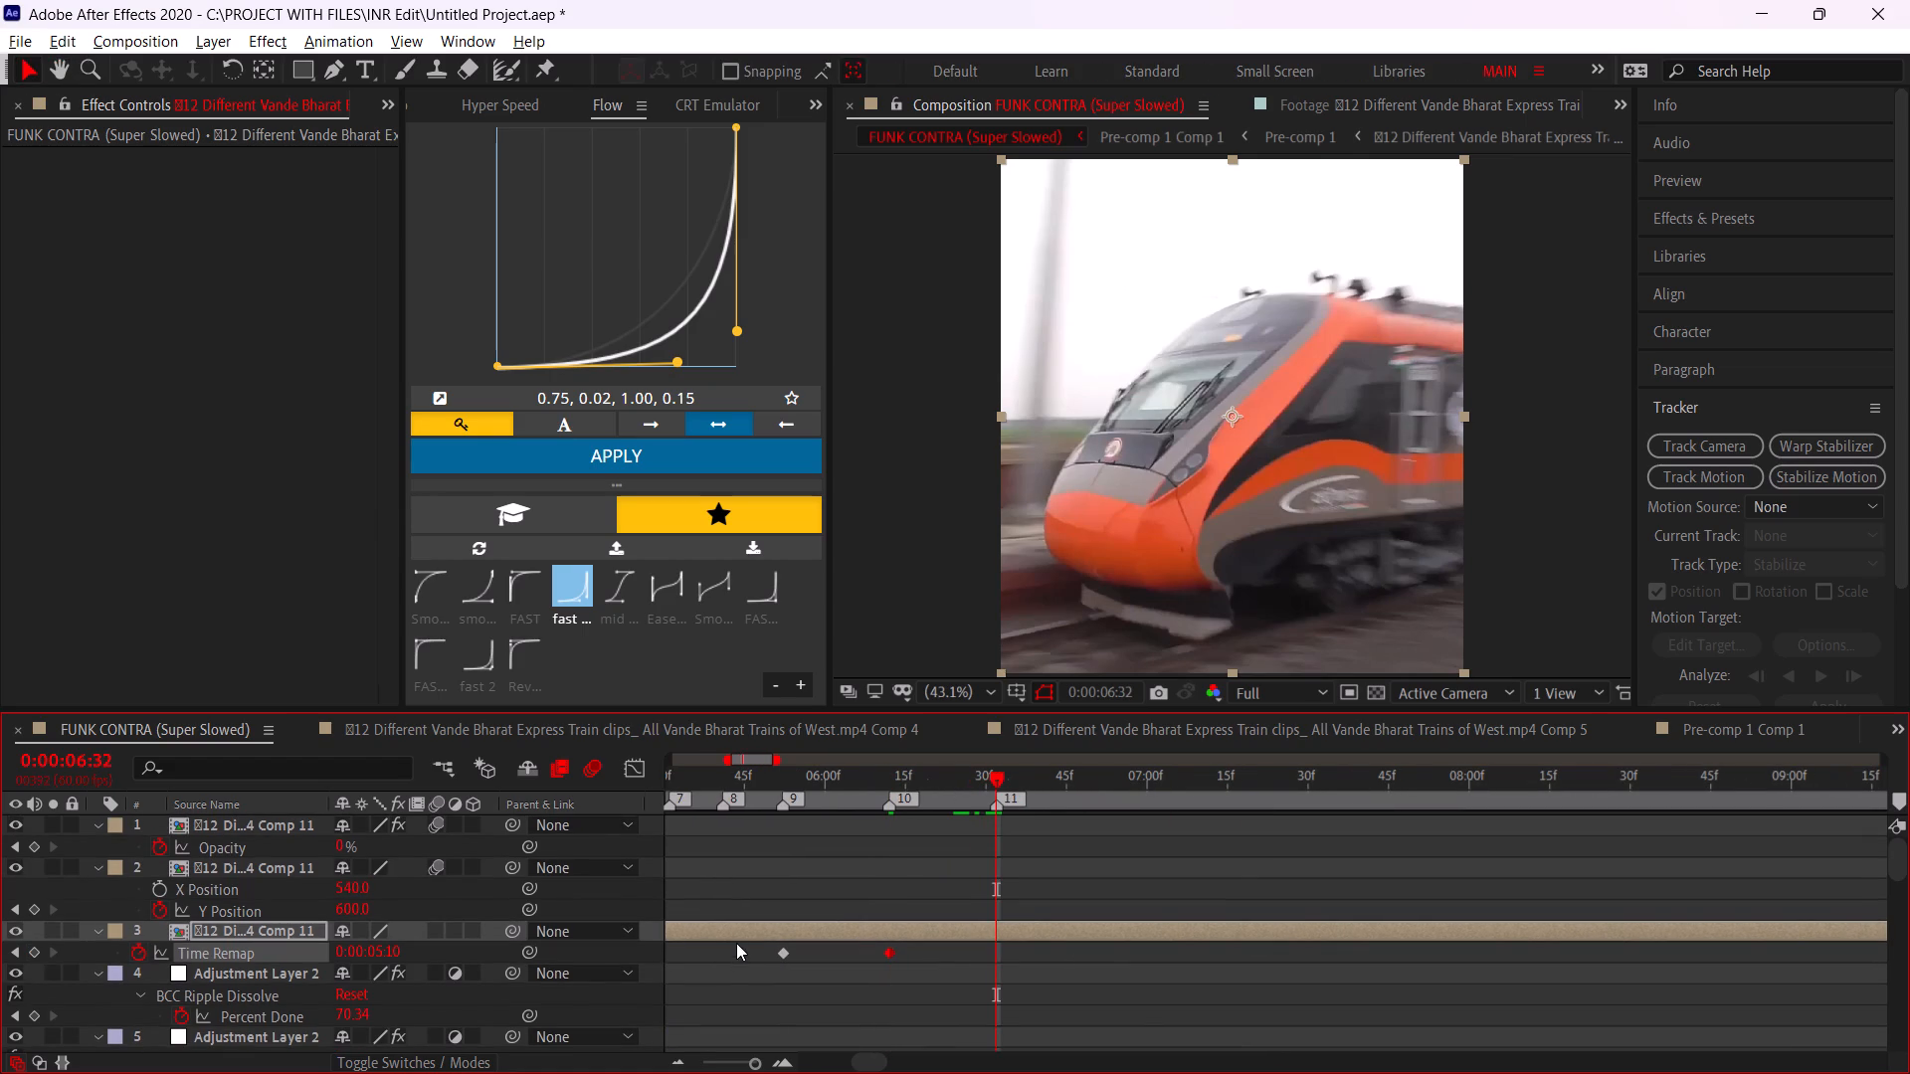
pyautogui.click(781, 950)
pyautogui.hotkey('ctrl', 'c')
pyautogui.hotkey('ctrl', 'v')
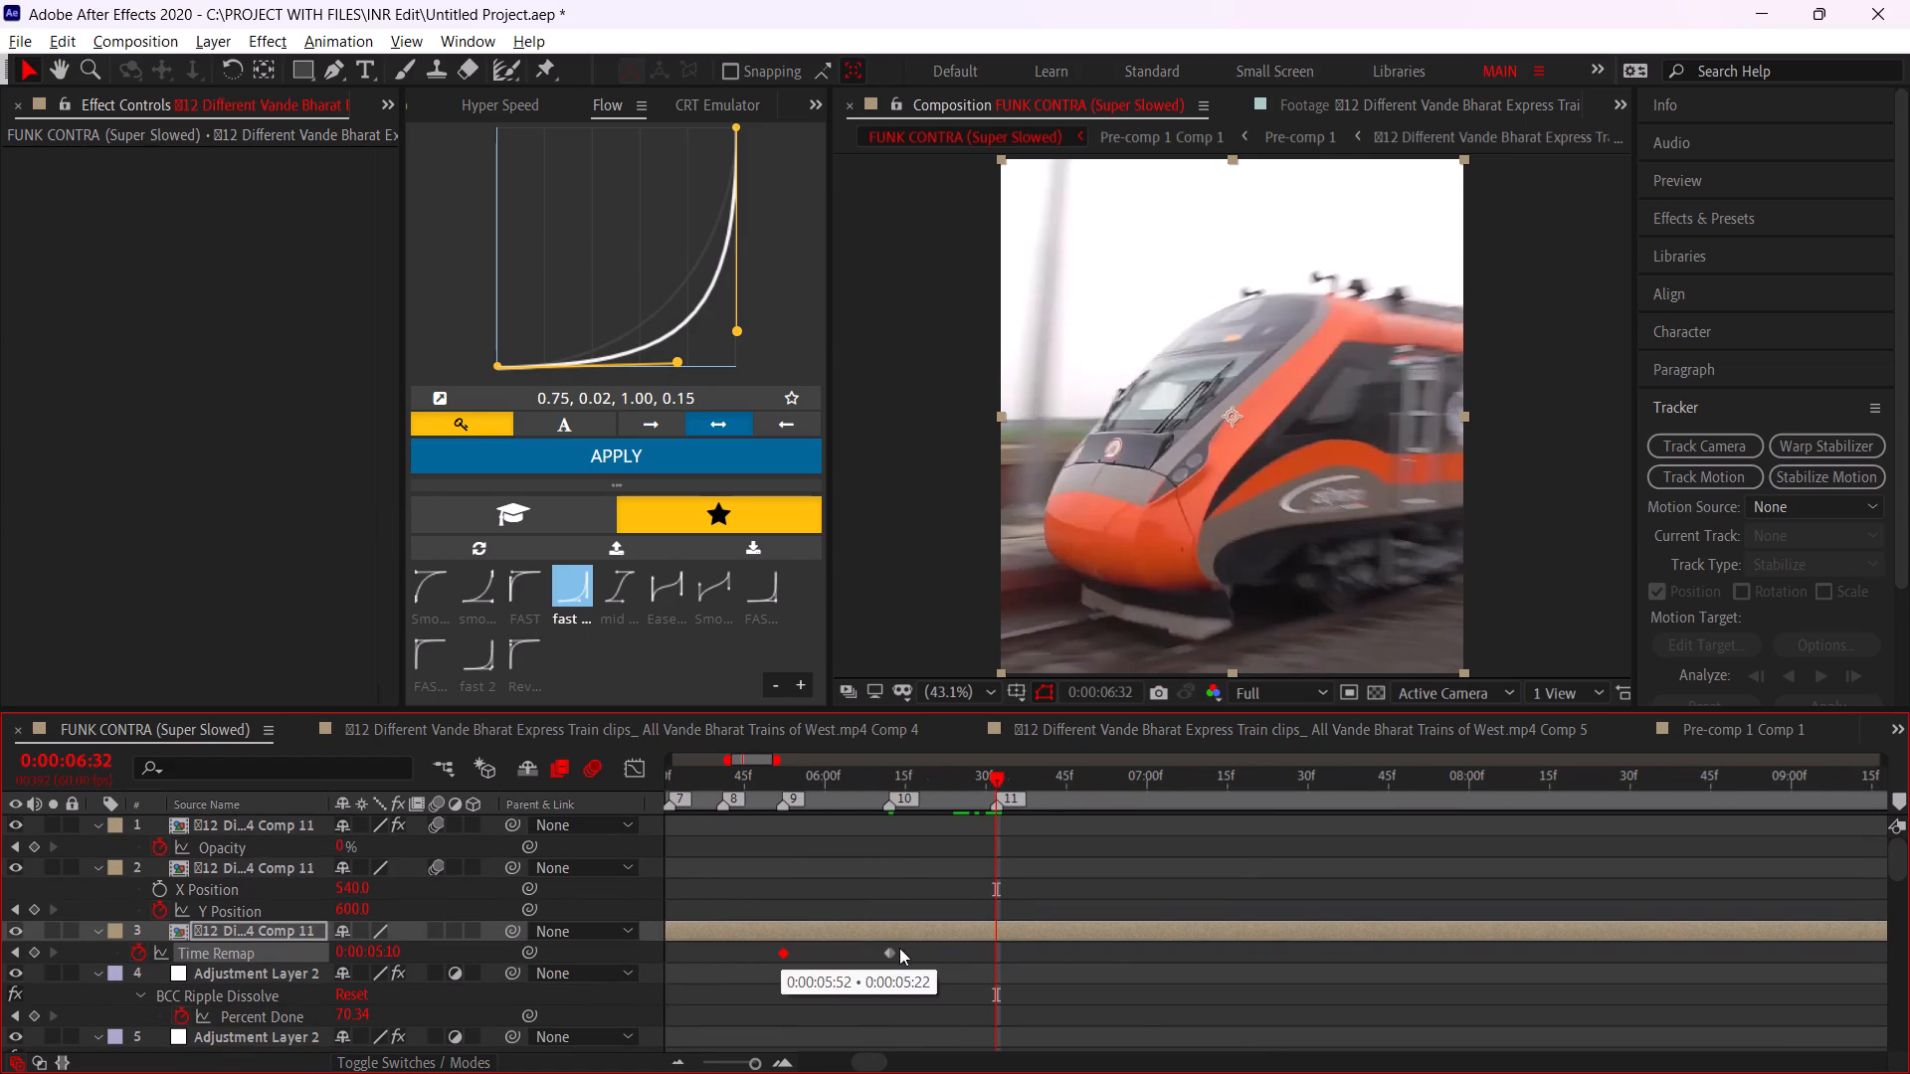
# Split the train layer at marker 11 and delete the part after it.
pyautogui.click(1004, 937)
pyautogui.hotkey('ctrl', 'shift', 'd')
pyautogui.press('Delete')
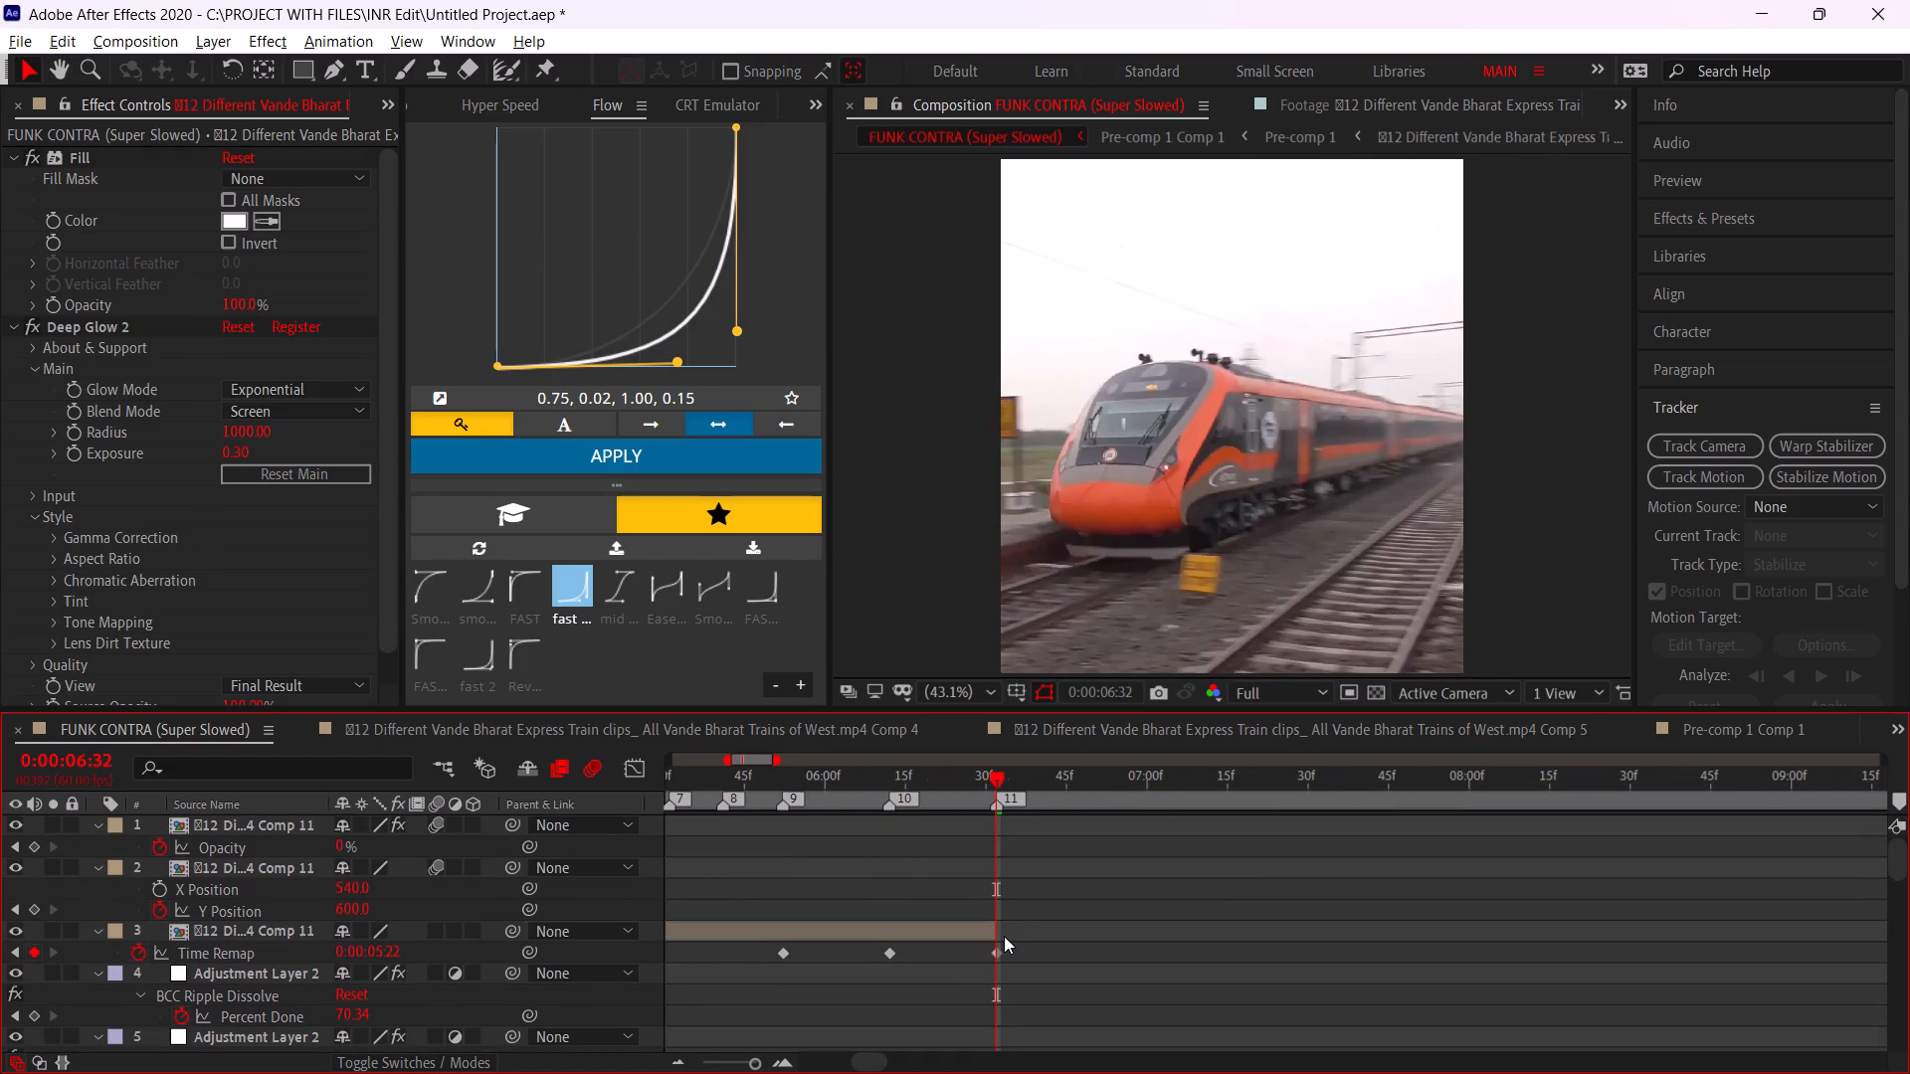
# Apply the smooth Flow preset curve (0.00, 0.02, 0.00, 0.99) to all four Time Remap keyframes of the train layer.
pyautogui.keyDown('alt'); pyautogui.scroll(-2, 1004, 936); pyautogui.keyUp('alt')
pyautogui.moveTo(1100, 934); pyautogui.dragTo(854, 971)
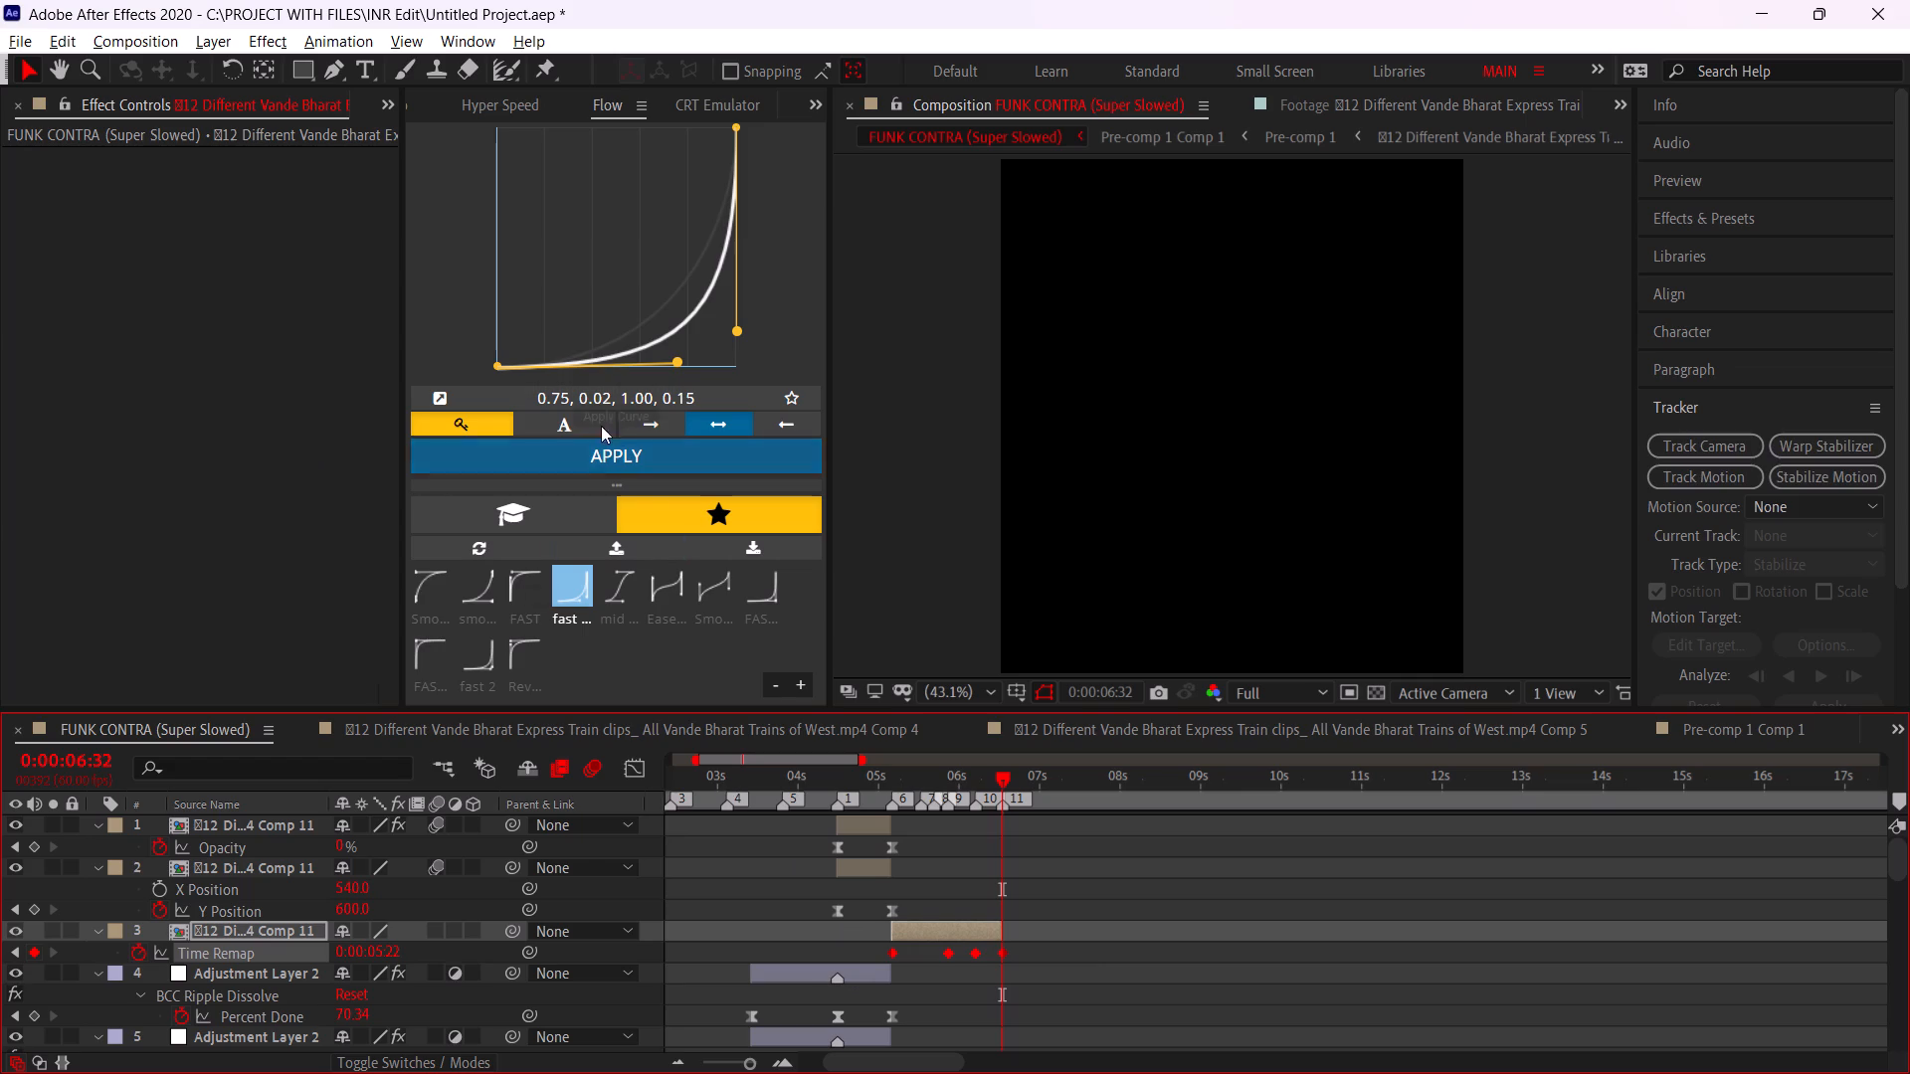
pyautogui.click(421, 594)
pyautogui.click(543, 455)
# Add the RSMB Pro effect to the time-remapped train layer.
pyautogui.keyDown('alt'); pyautogui.scroll(1, 920, 896); pyautogui.keyUp('alt')
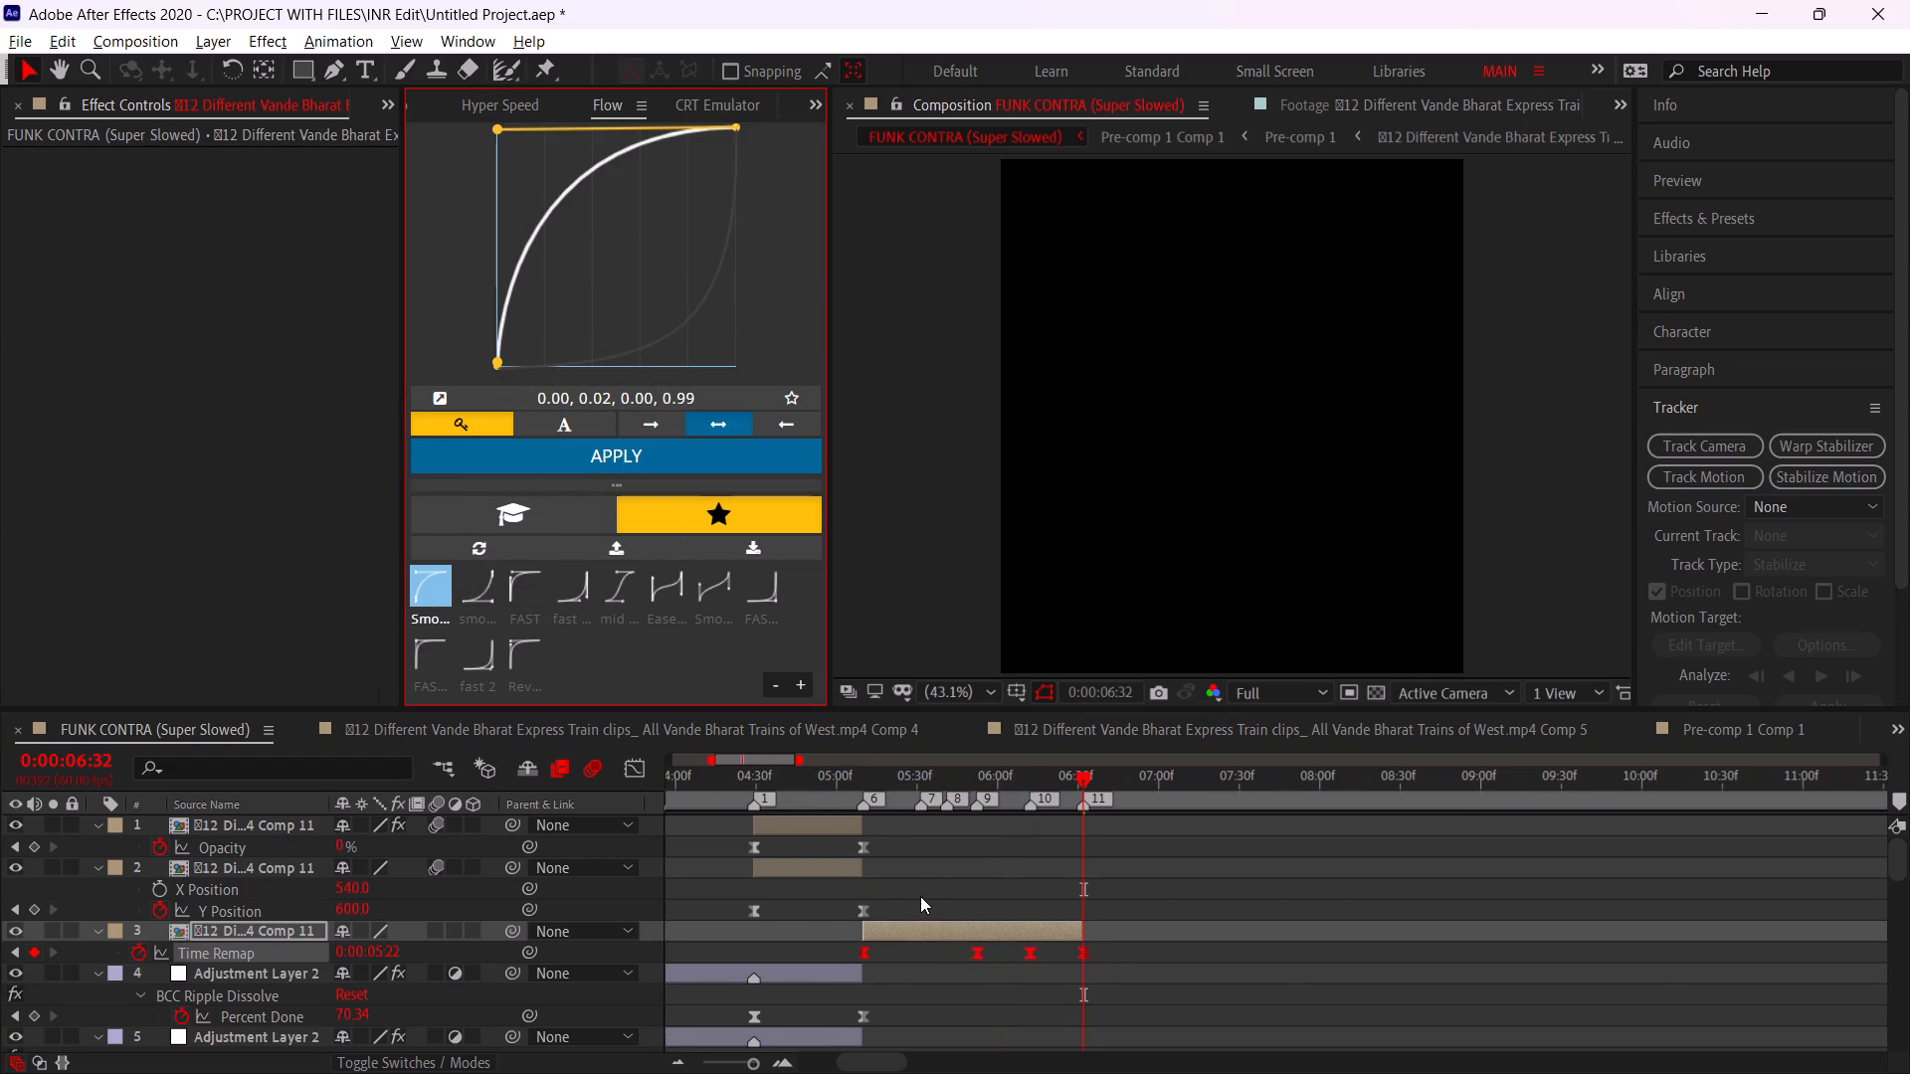
pyautogui.click(920, 933)
pyautogui.hotkey('ctrl', 'space')
pyautogui.write('rs')
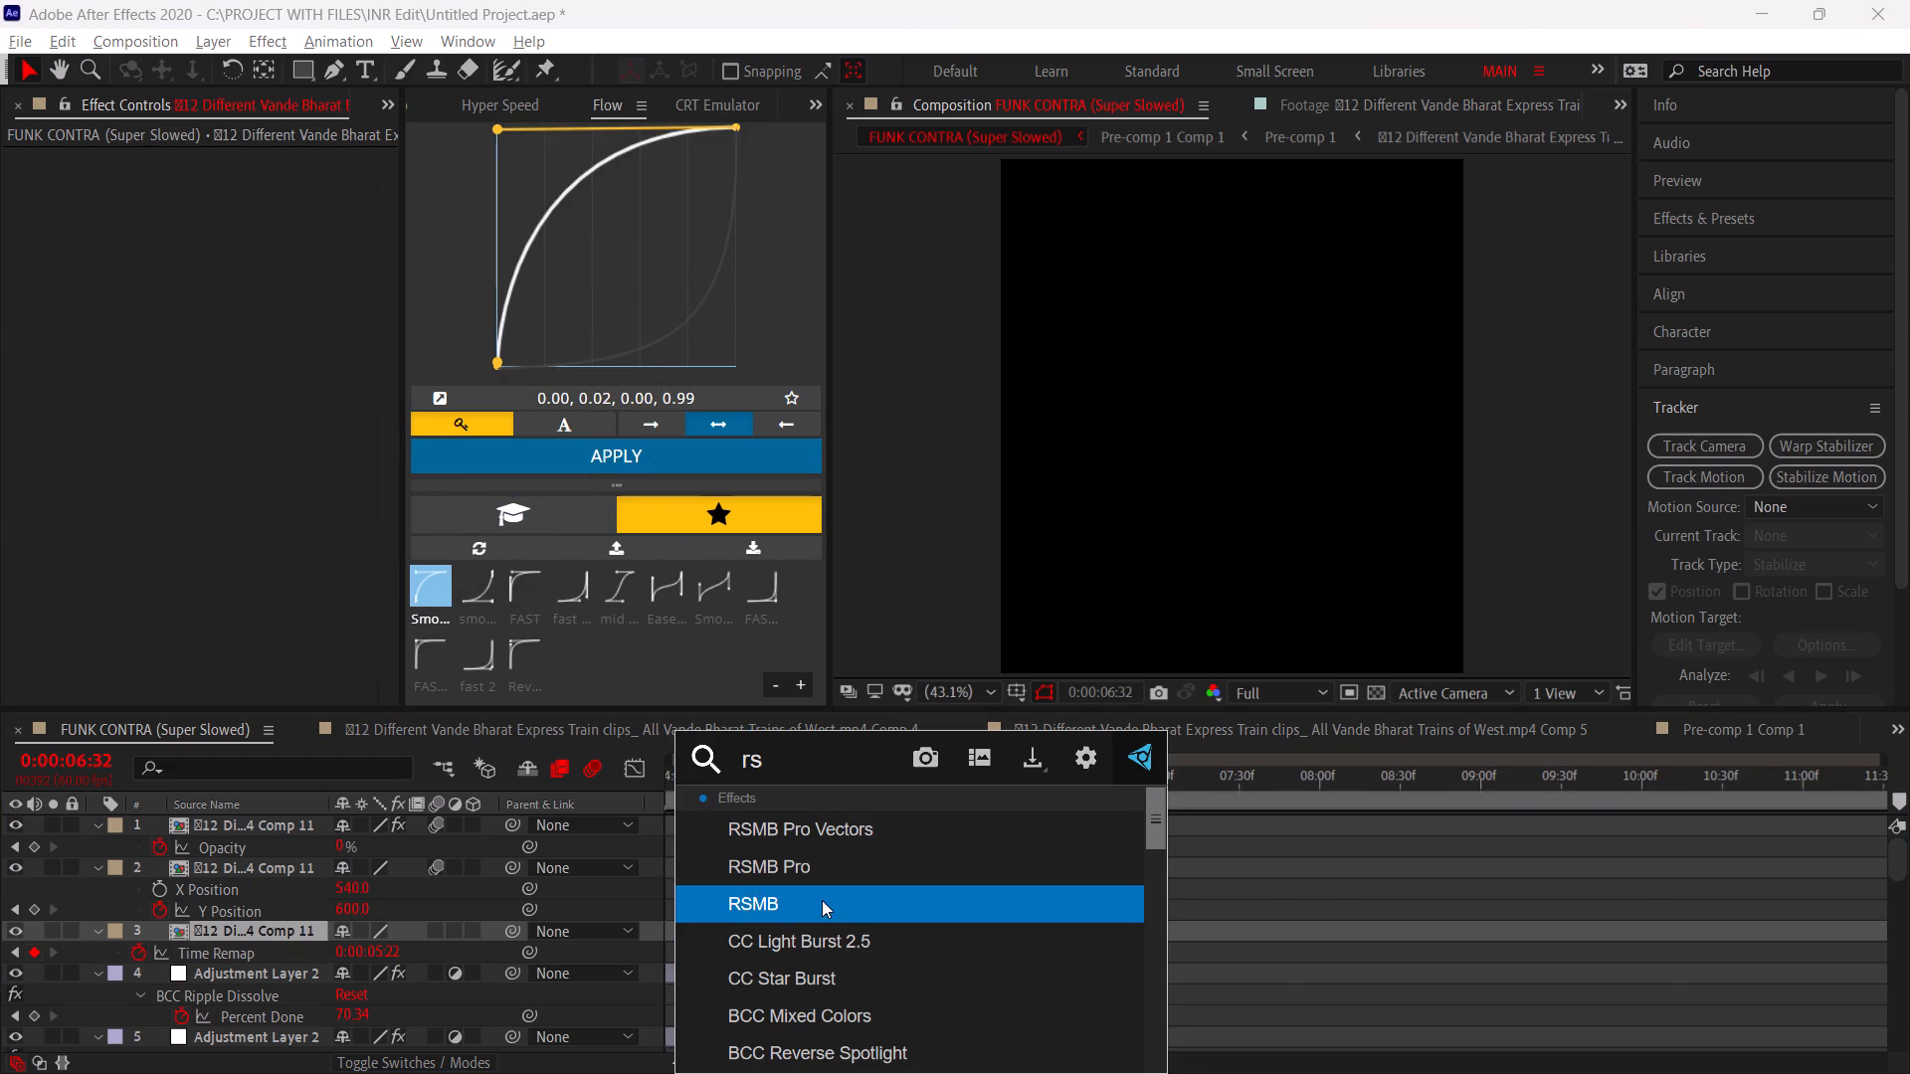
pyautogui.click(823, 860)
# Shift the Time Remap keyframes at markers 9, 10 and 11 earlier, onto markers 7, 9 and 10 respectively.
pyautogui.keyDown('alt'); pyautogui.scroll(1, 638, 818); pyautogui.keyUp('alt')
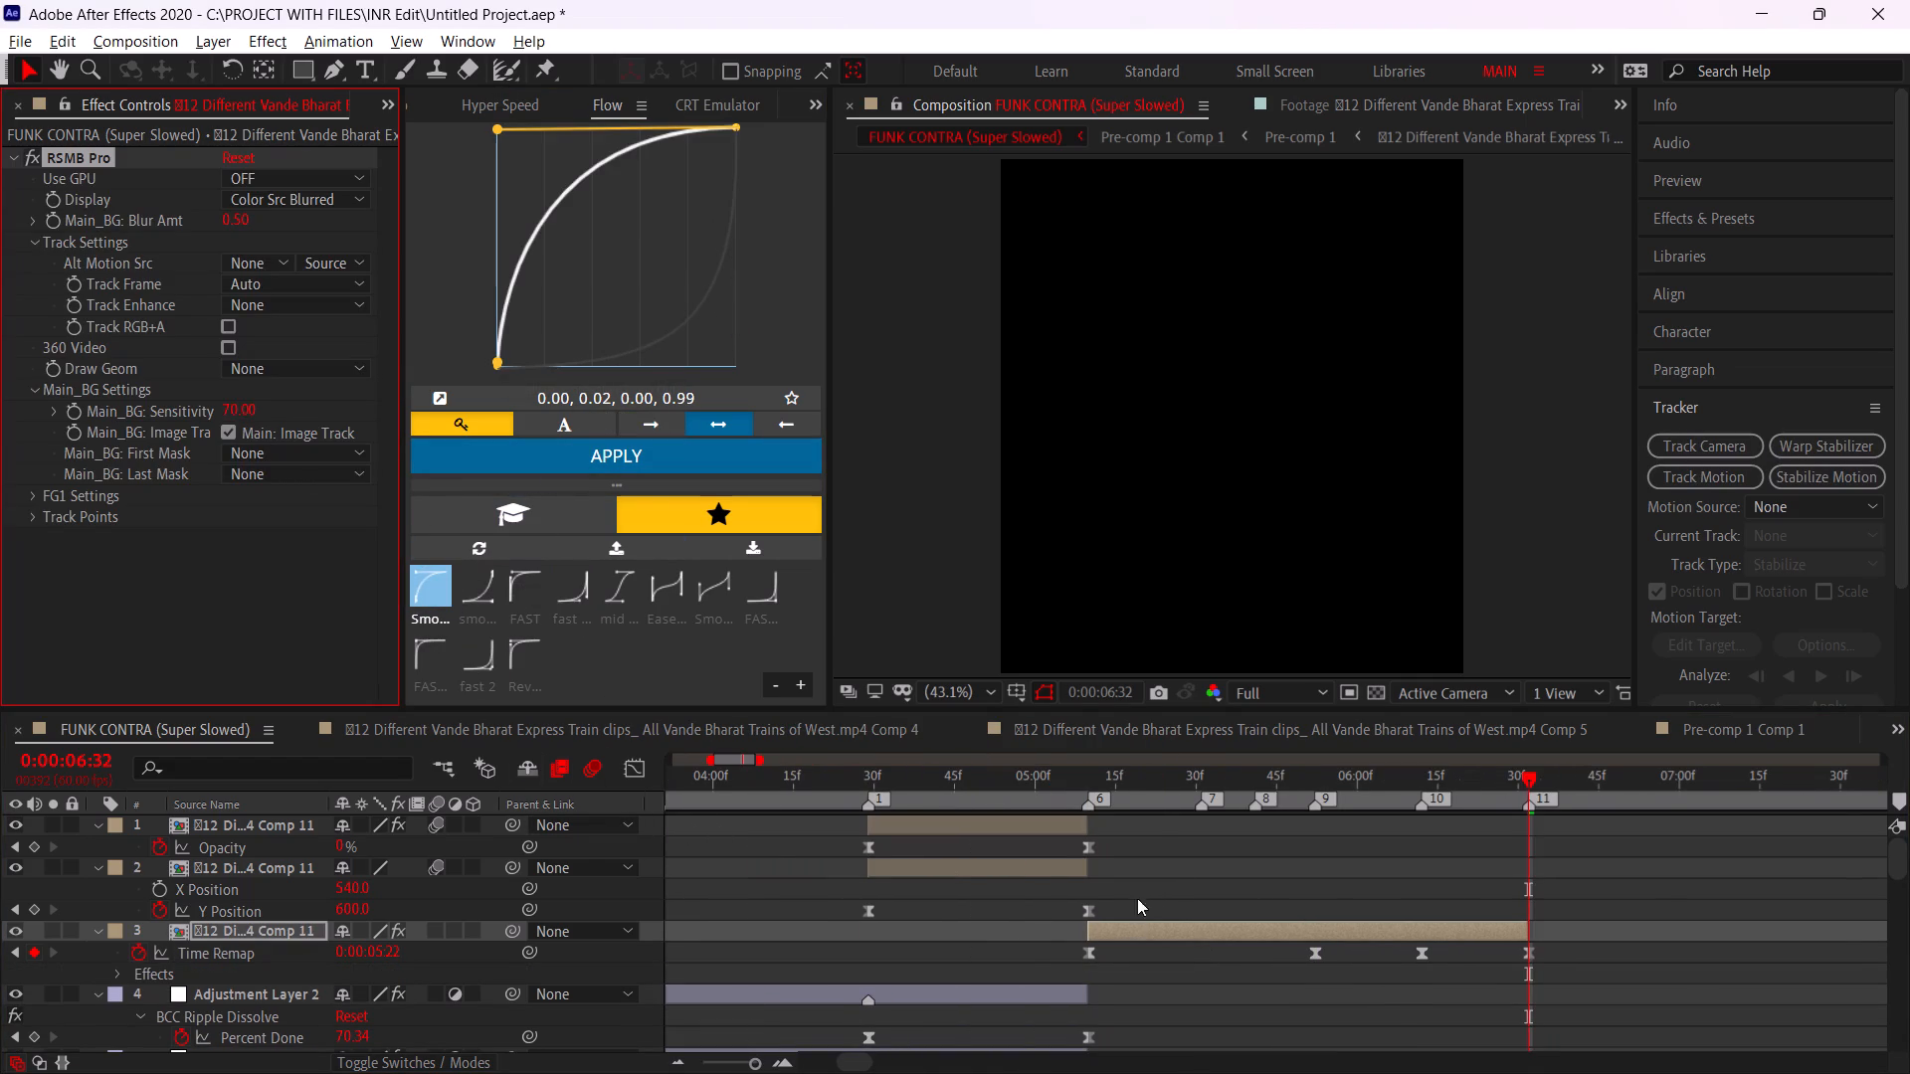
pyautogui.keyDown('alt'); pyautogui.scroll(1, 1218, 845); pyautogui.keyUp('alt')
pyautogui.moveTo(1127, 772); pyautogui.dragTo(1184, 797)
pyautogui.click(1311, 919)
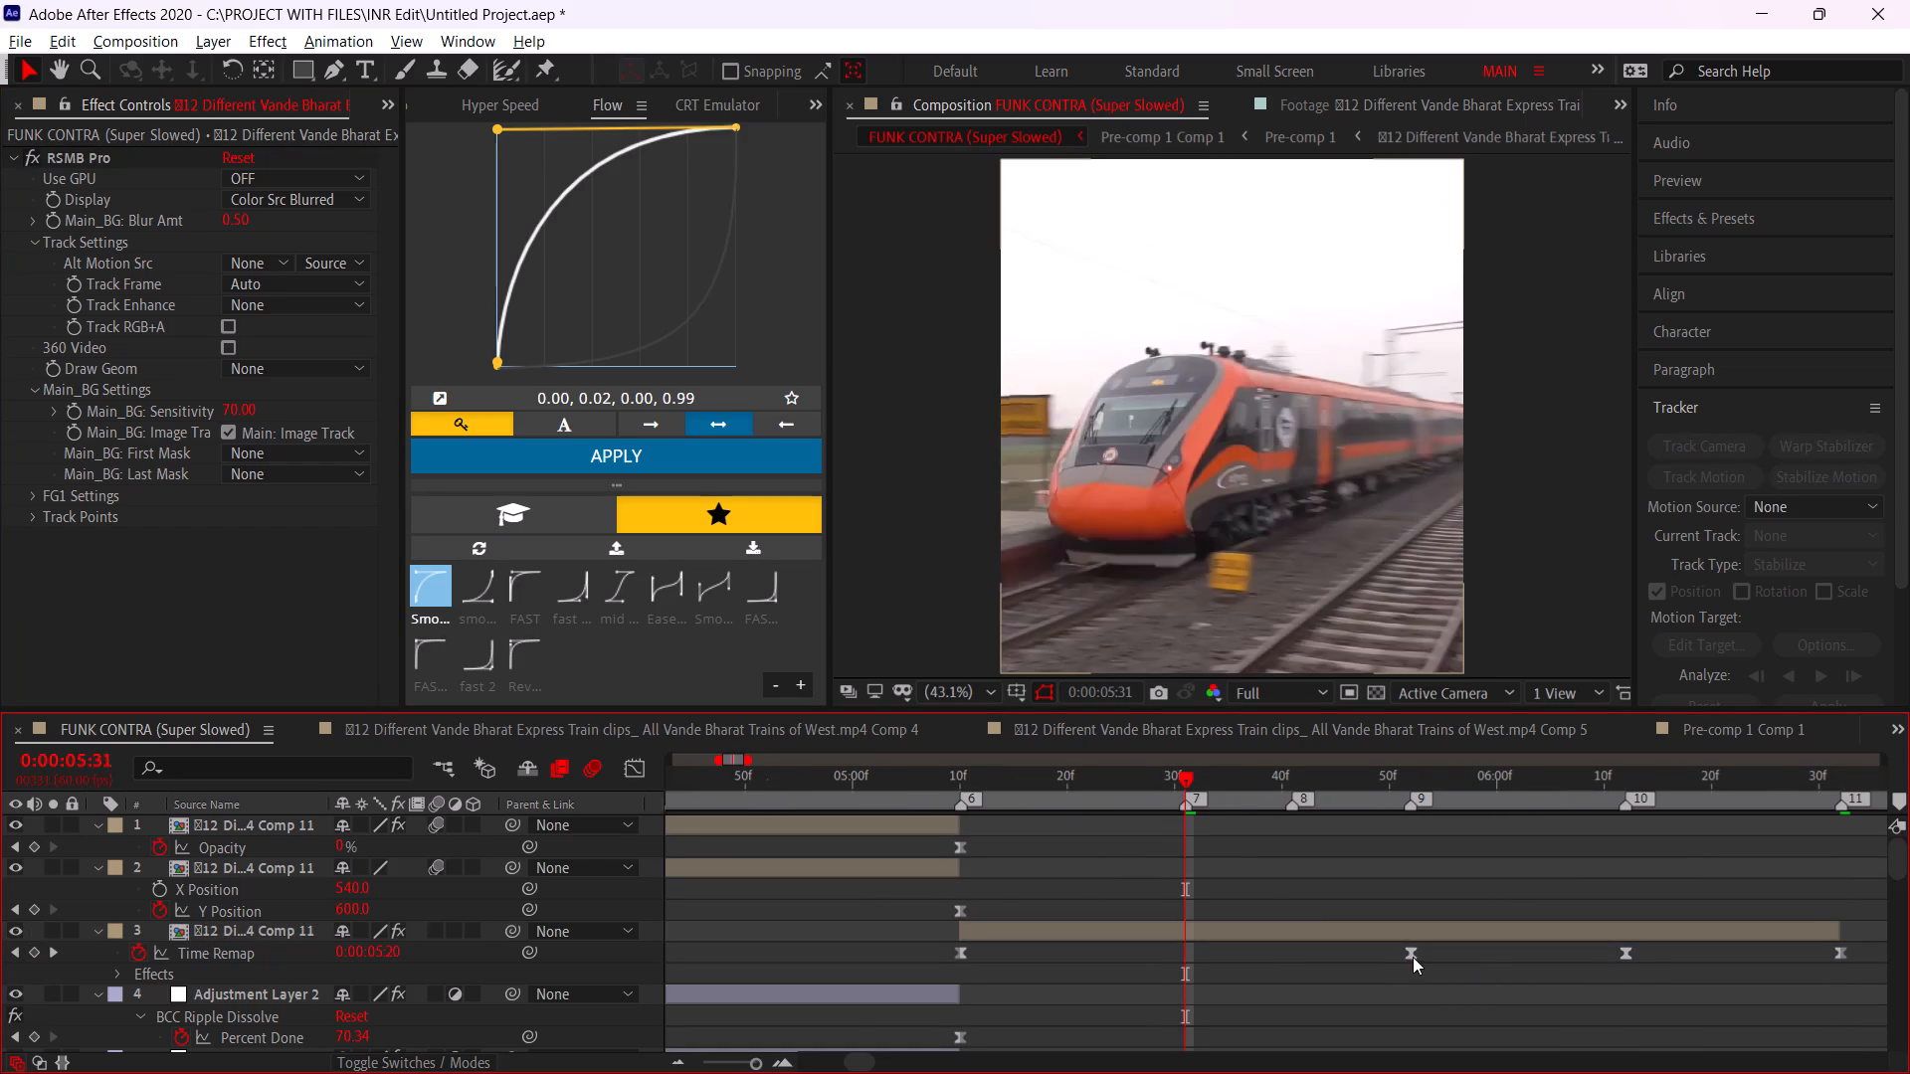
pyautogui.moveTo(1413, 957); pyautogui.dragTo(1184, 958)
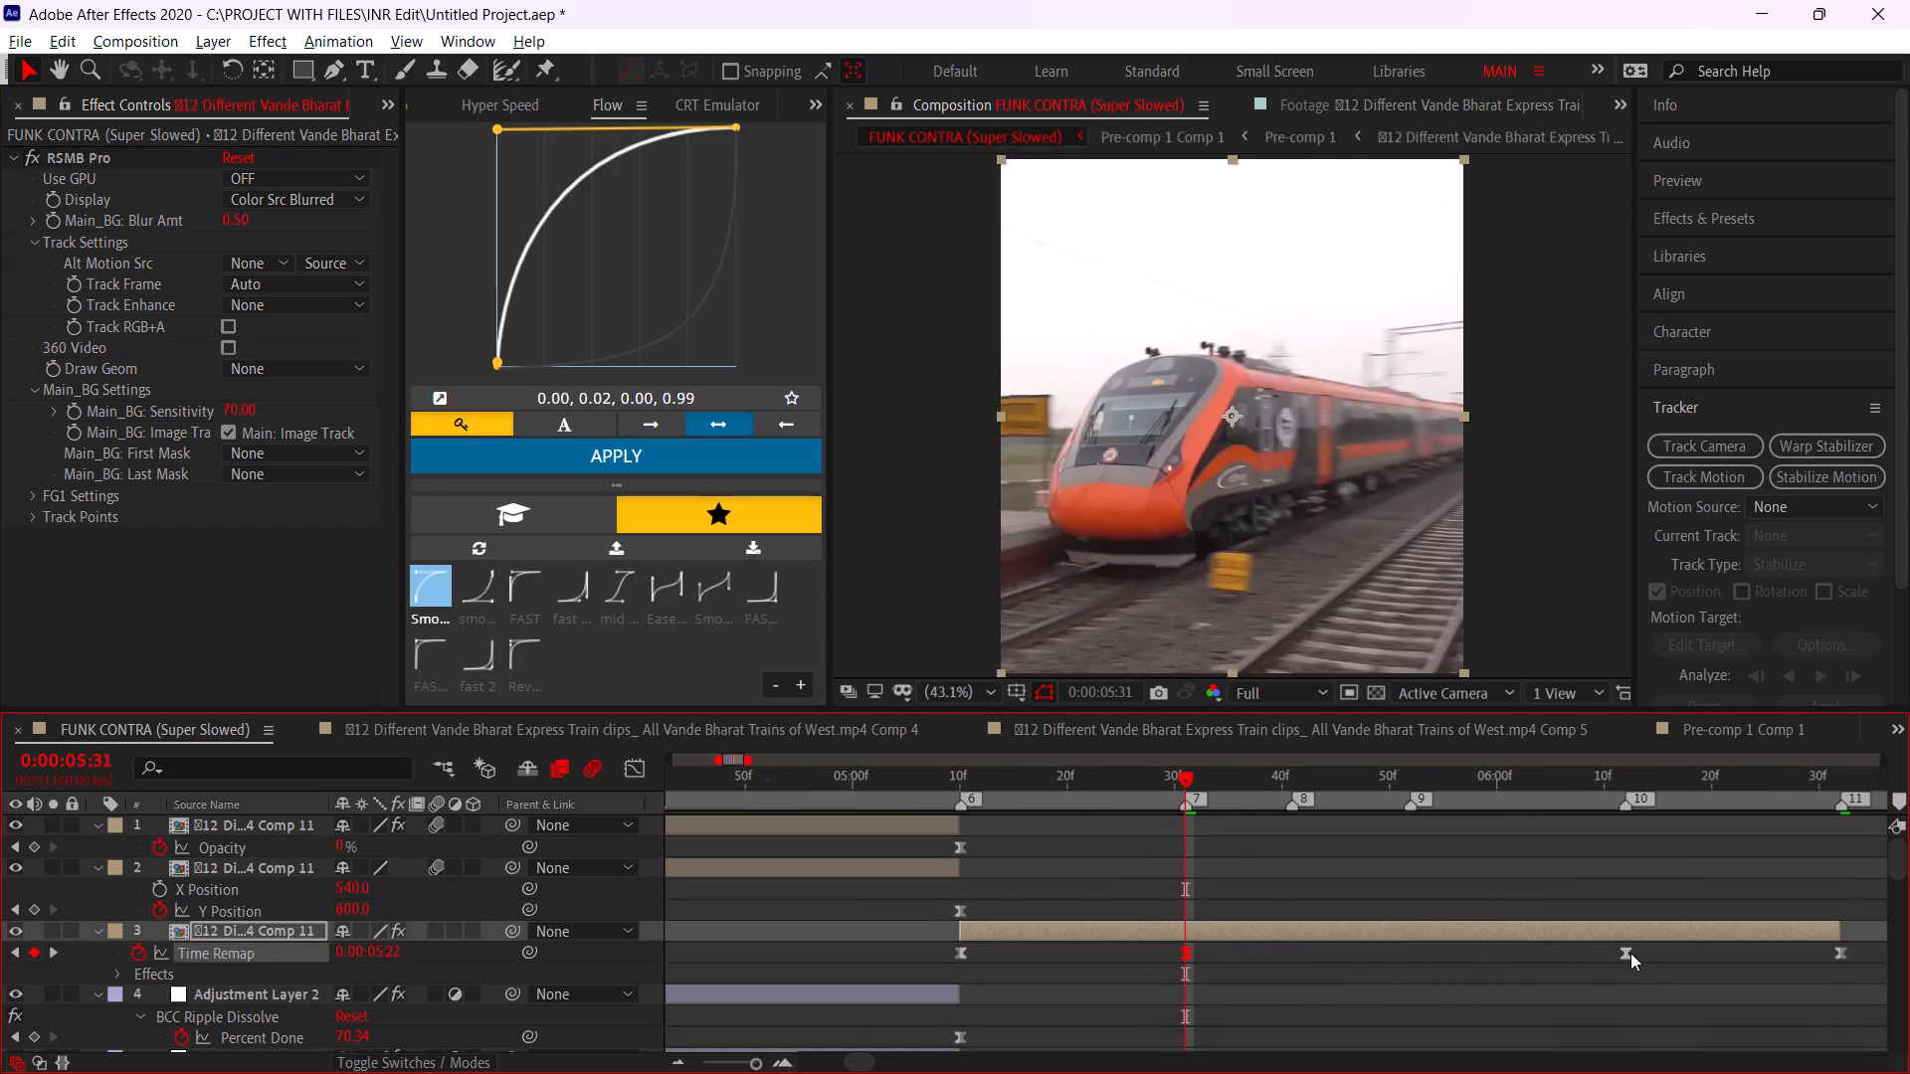
pyautogui.moveTo(1630, 953); pyautogui.dragTo(1406, 961)
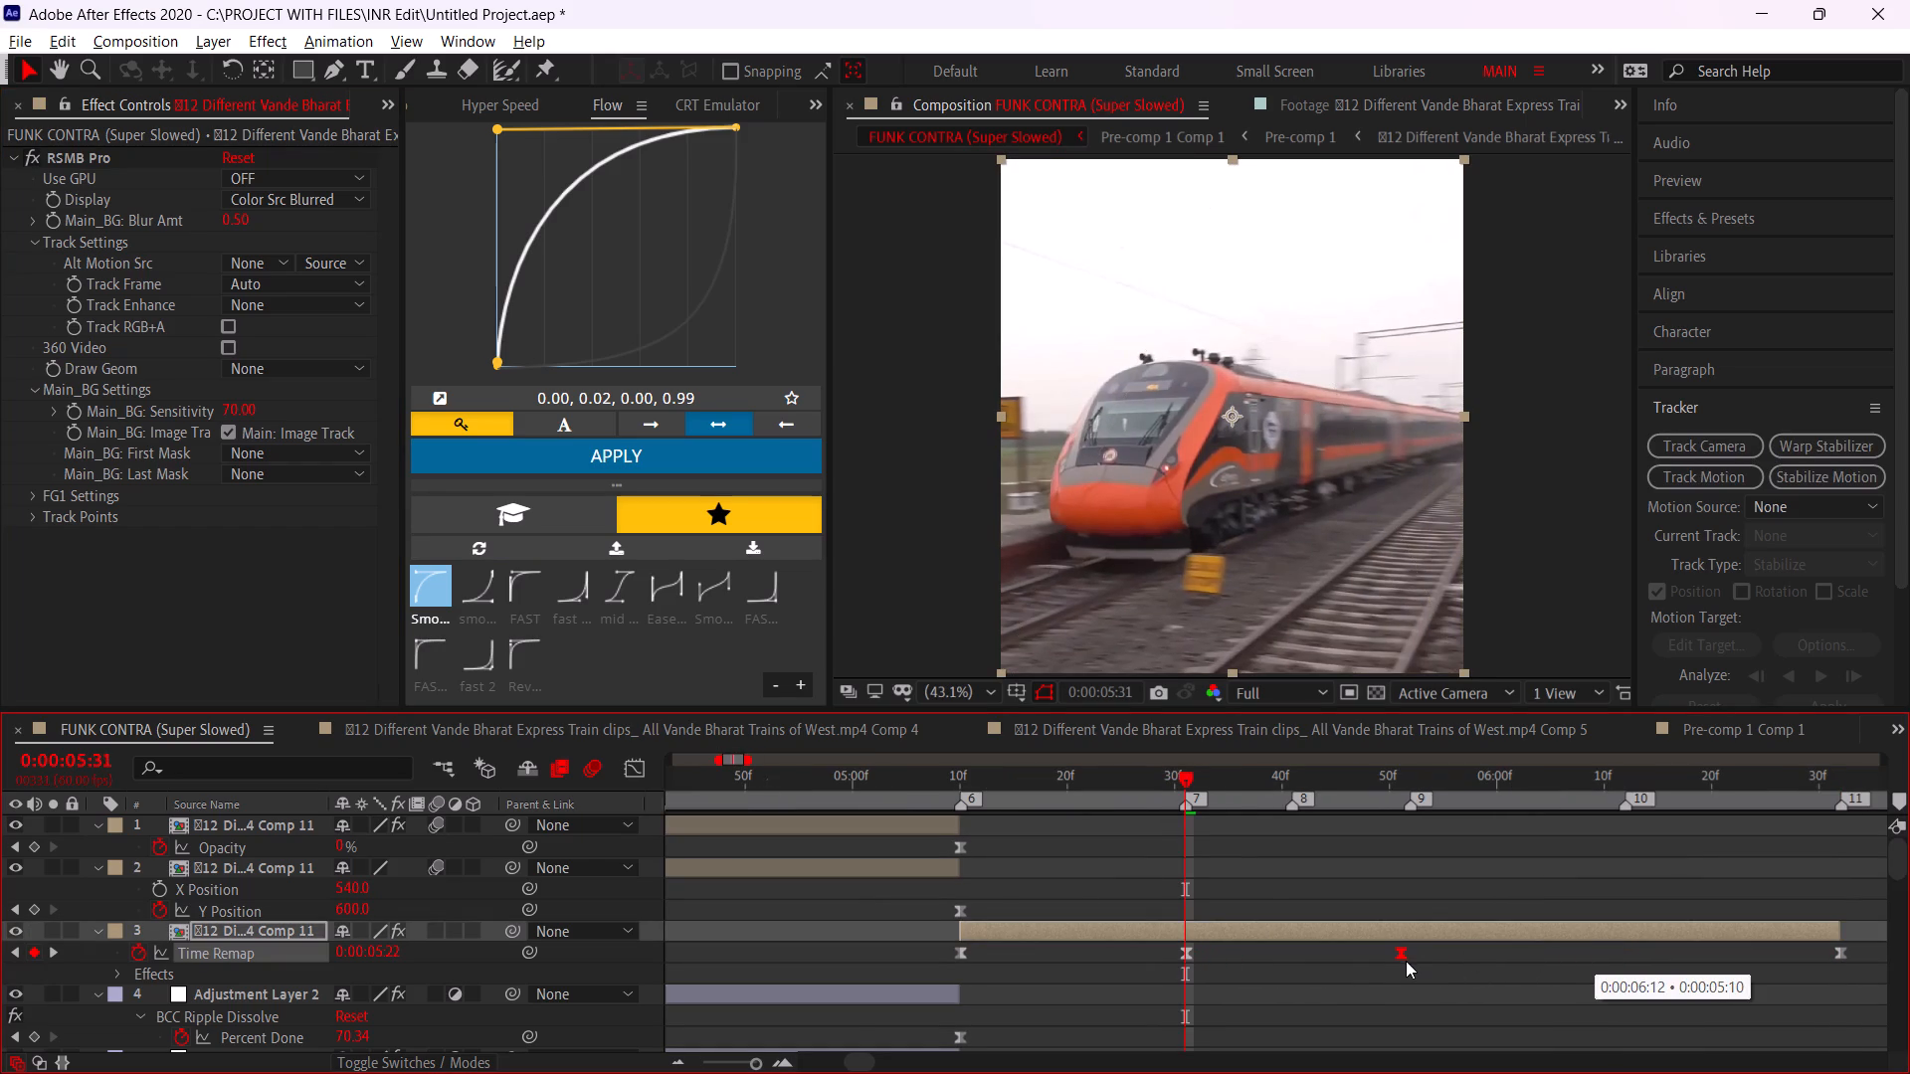
pyautogui.moveTo(1406, 961); pyautogui.dragTo(1412, 963)
pyautogui.click(1404, 788)
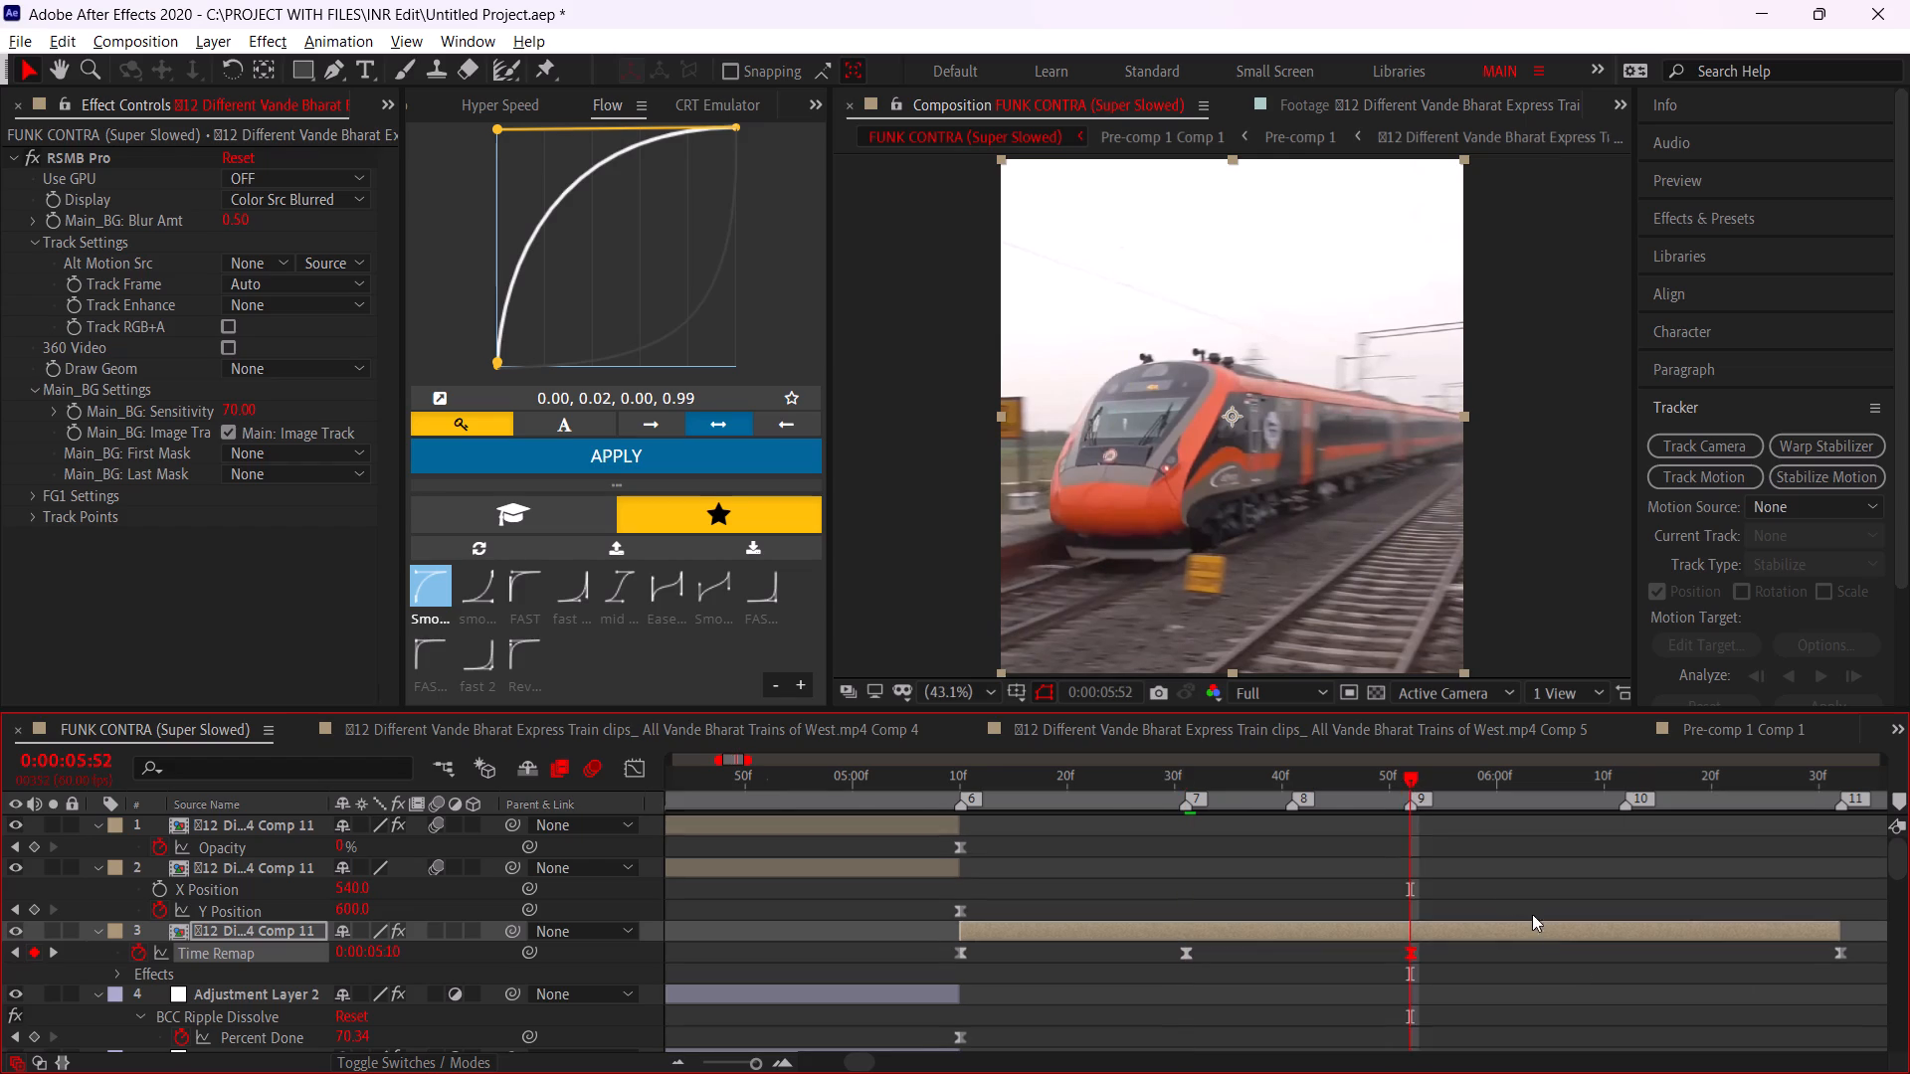
pyautogui.moveTo(1551, 930); pyautogui.dragTo(1323, 958, button='middle')
pyautogui.click(1403, 768)
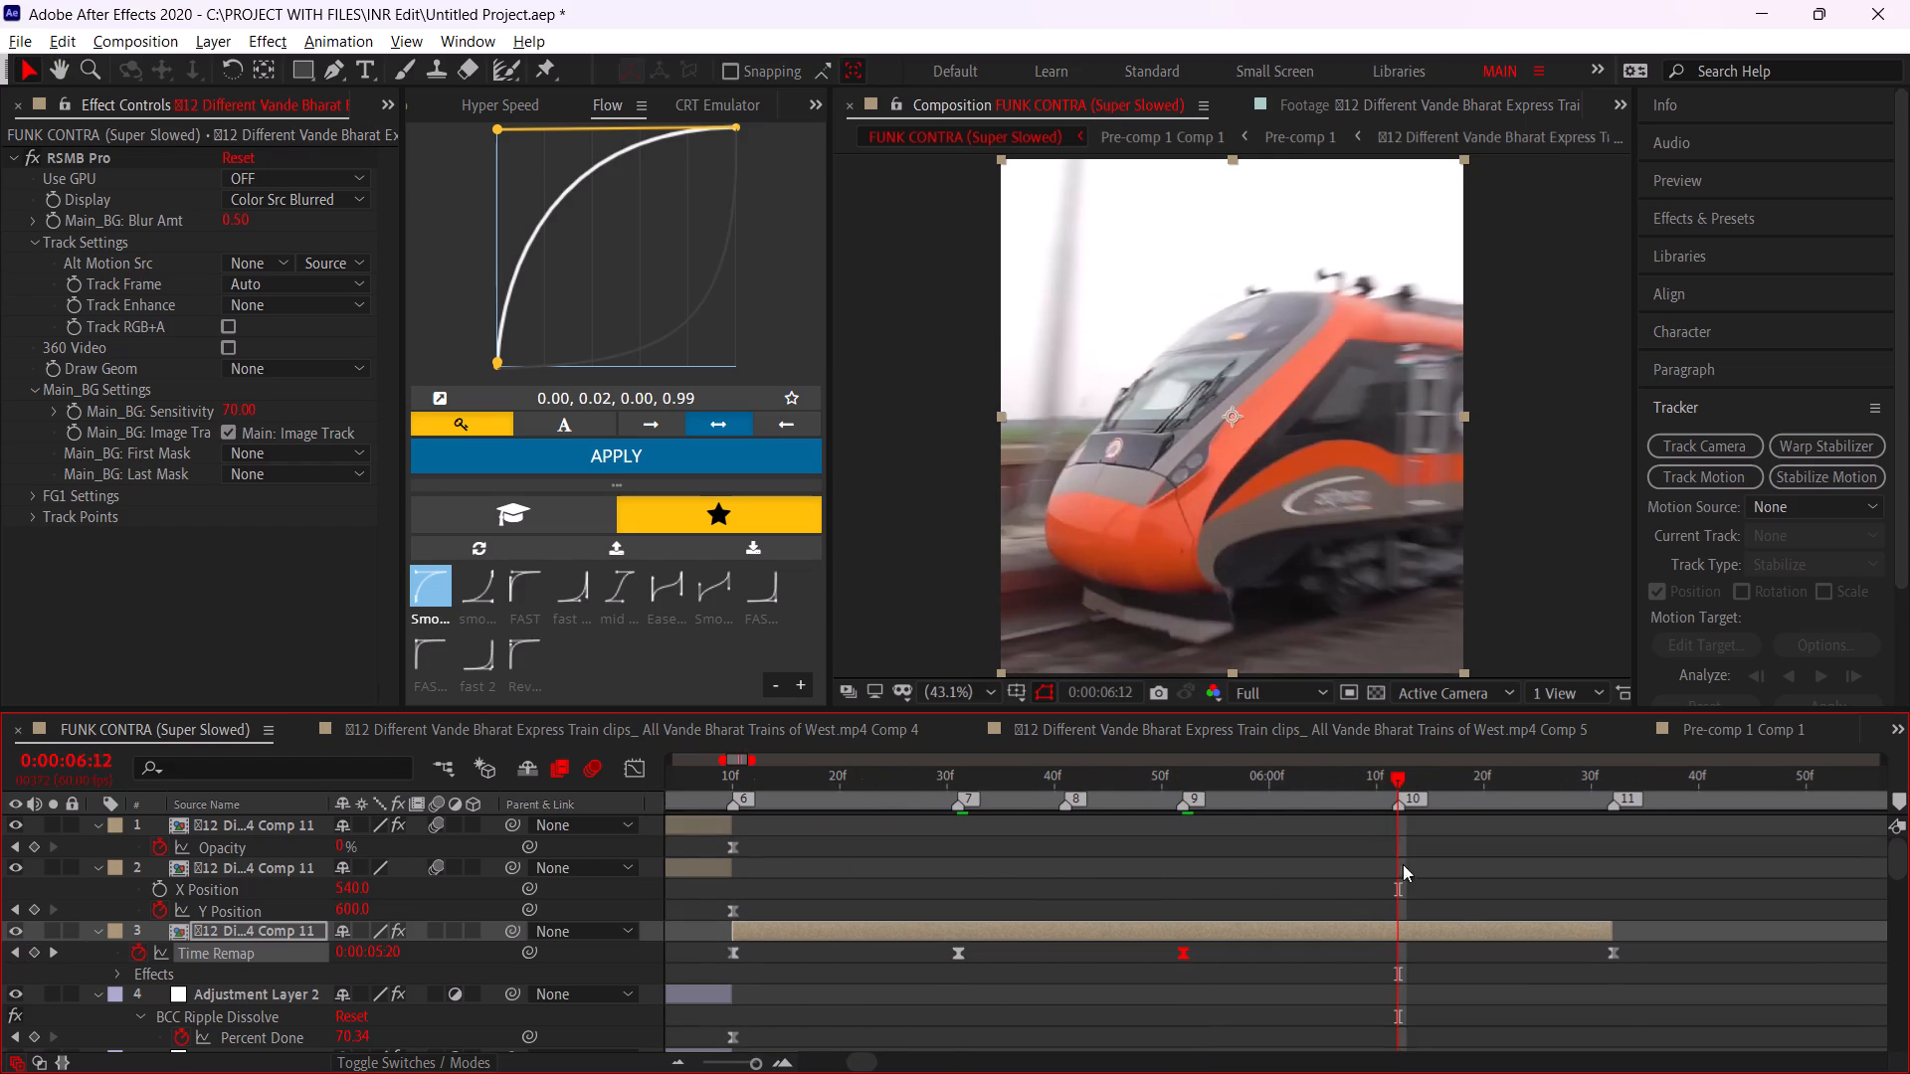
pyautogui.moveTo(1611, 953); pyautogui.dragTo(1396, 966)
# Copy the Time Remap keyframe at marker 9 and paste it at marker 11.
pyautogui.click(1178, 953)
pyautogui.hotkey('ctrl', 'c')
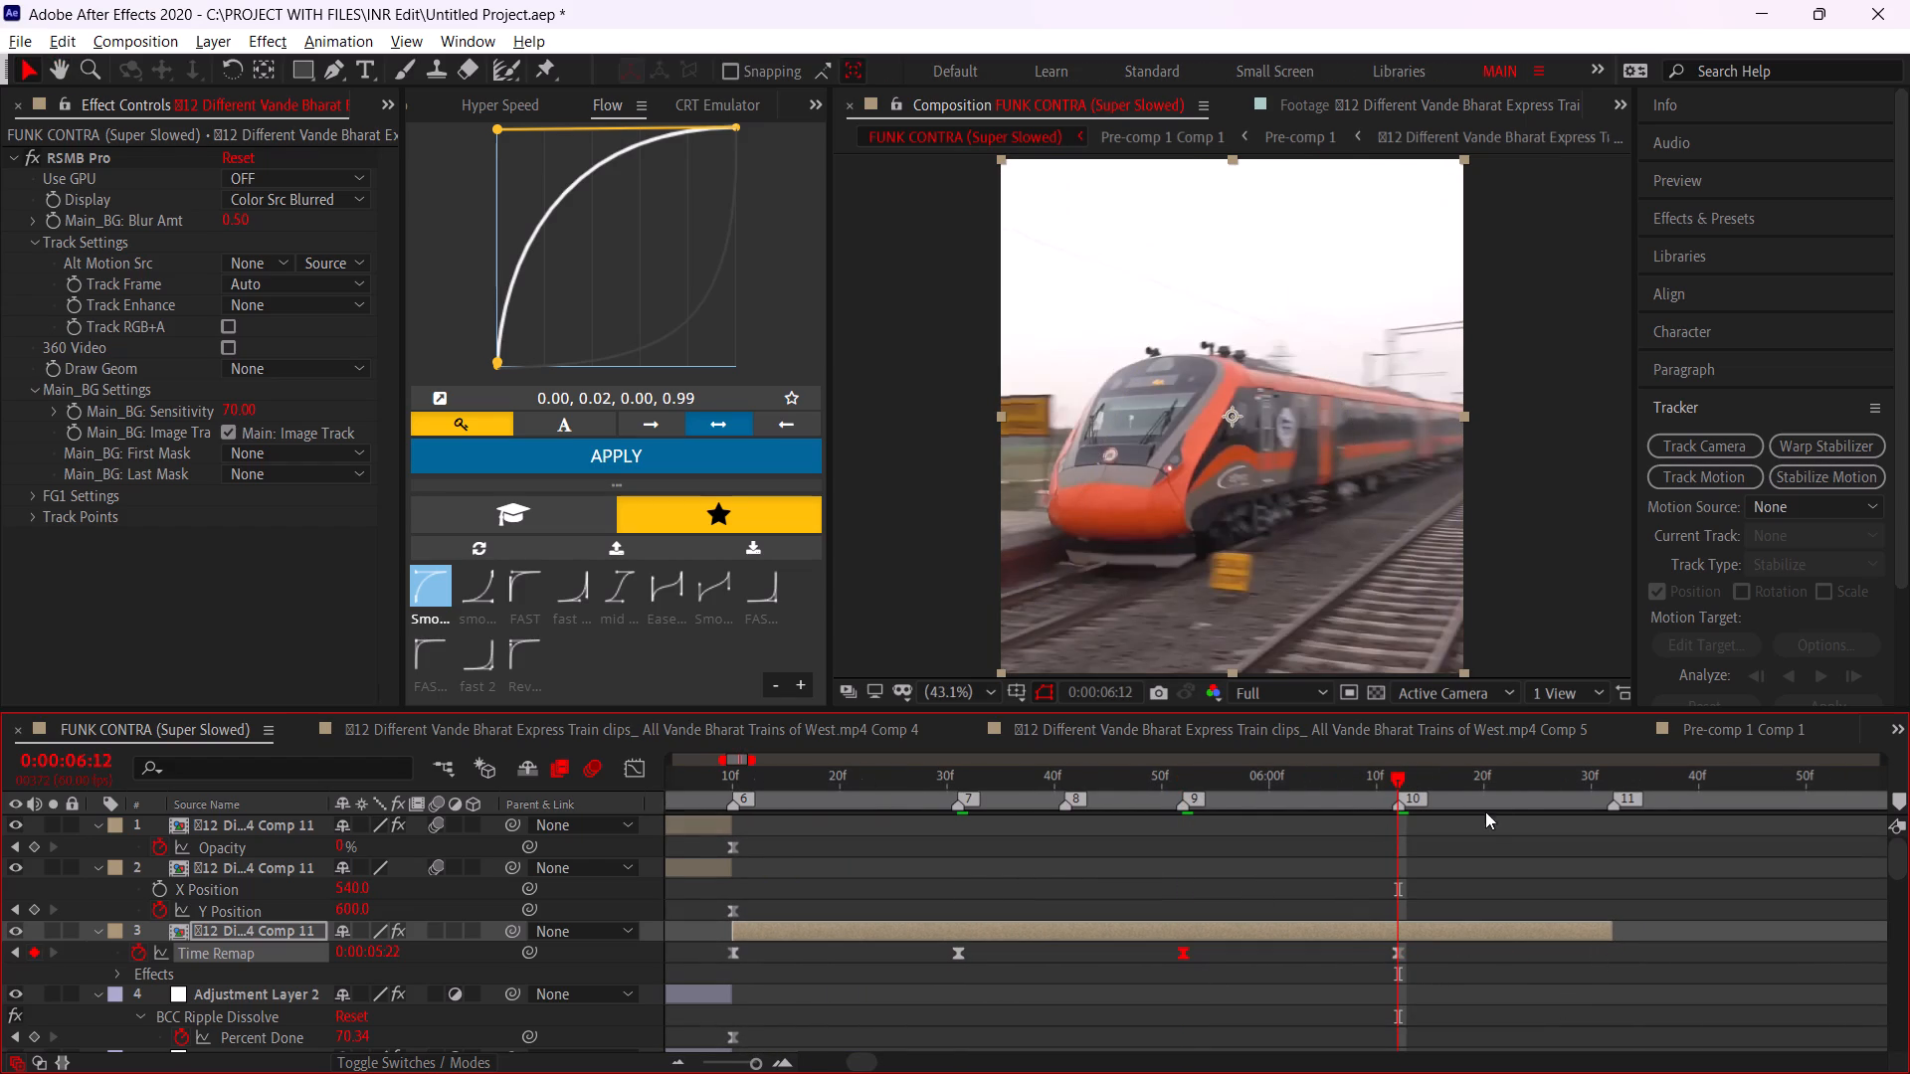
pyautogui.moveTo(1535, 796); pyautogui.dragTo(1545, 794)
pyautogui.moveTo(1563, 764); pyautogui.dragTo(1598, 776)
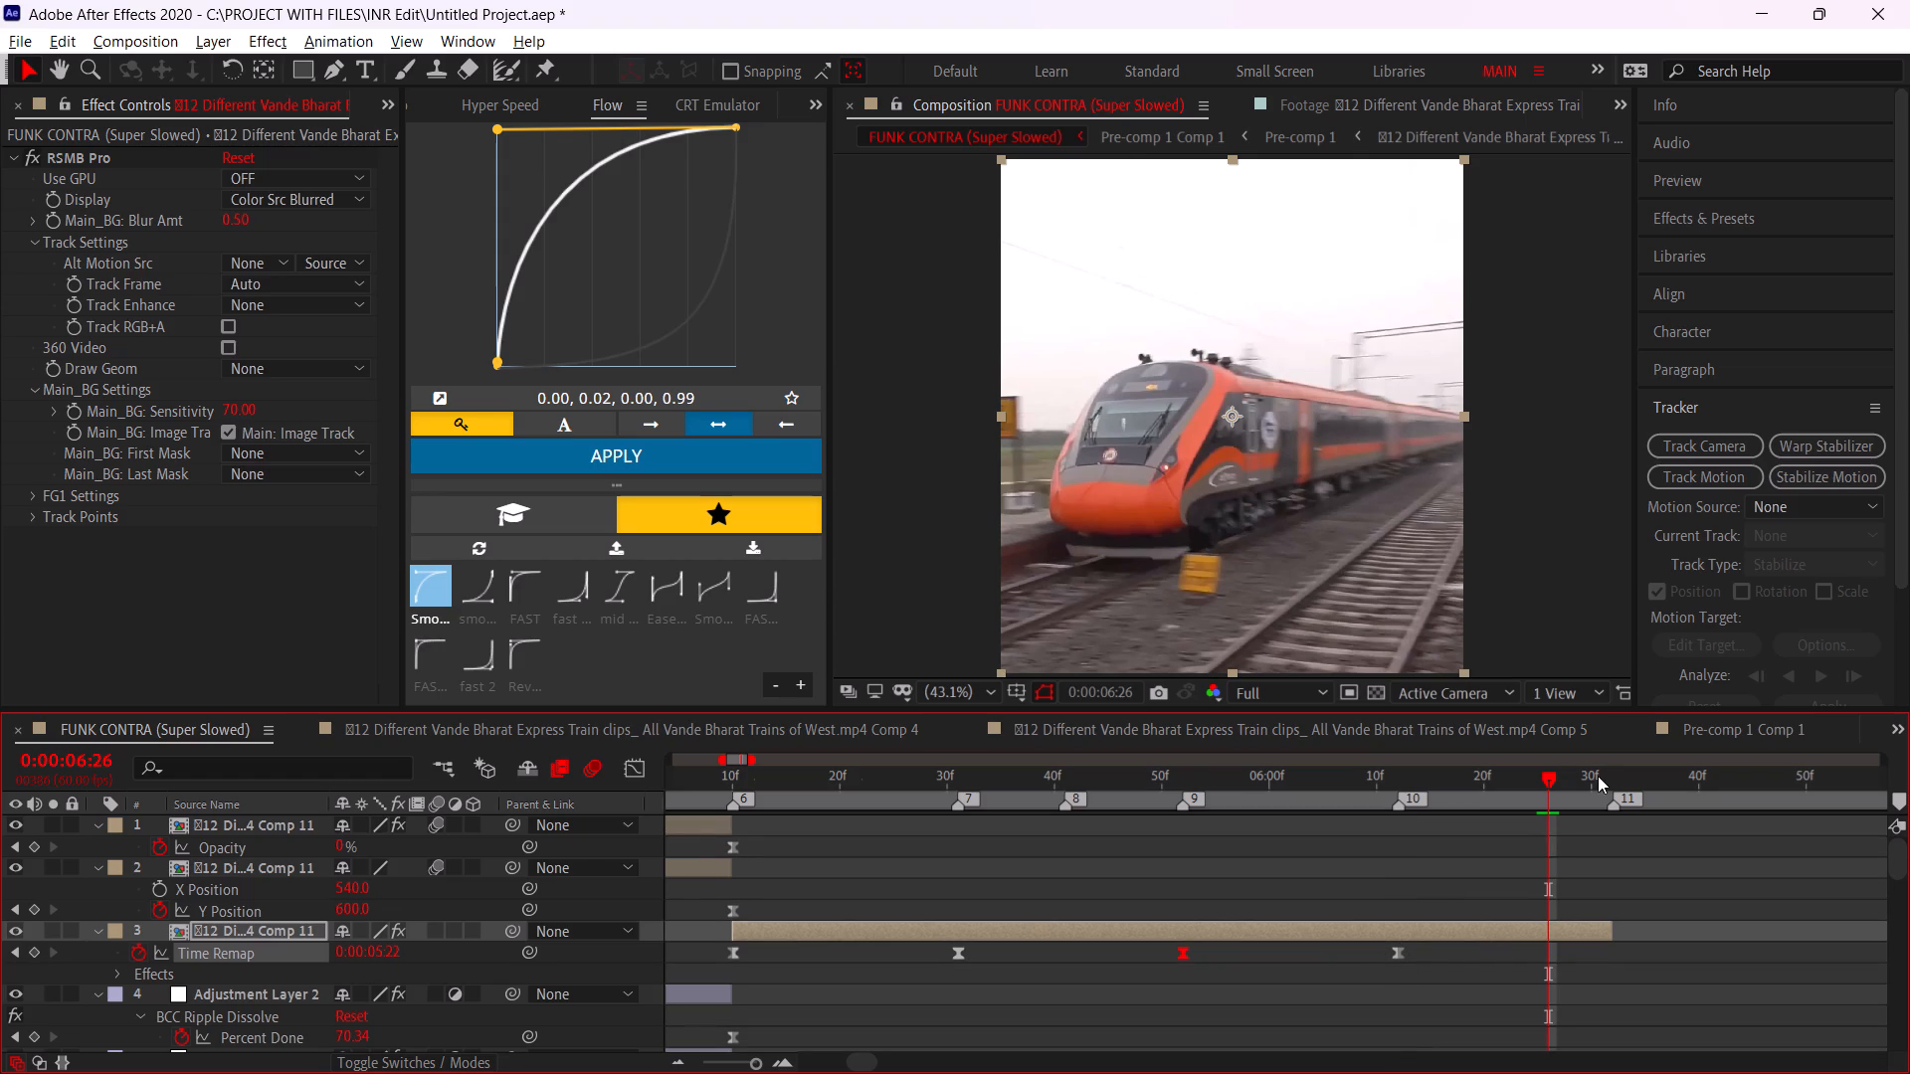
pyautogui.moveTo(1598, 776); pyautogui.dragTo(1607, 780)
pyautogui.click(1607, 780)
pyautogui.hotkey('ctrl', 'v')
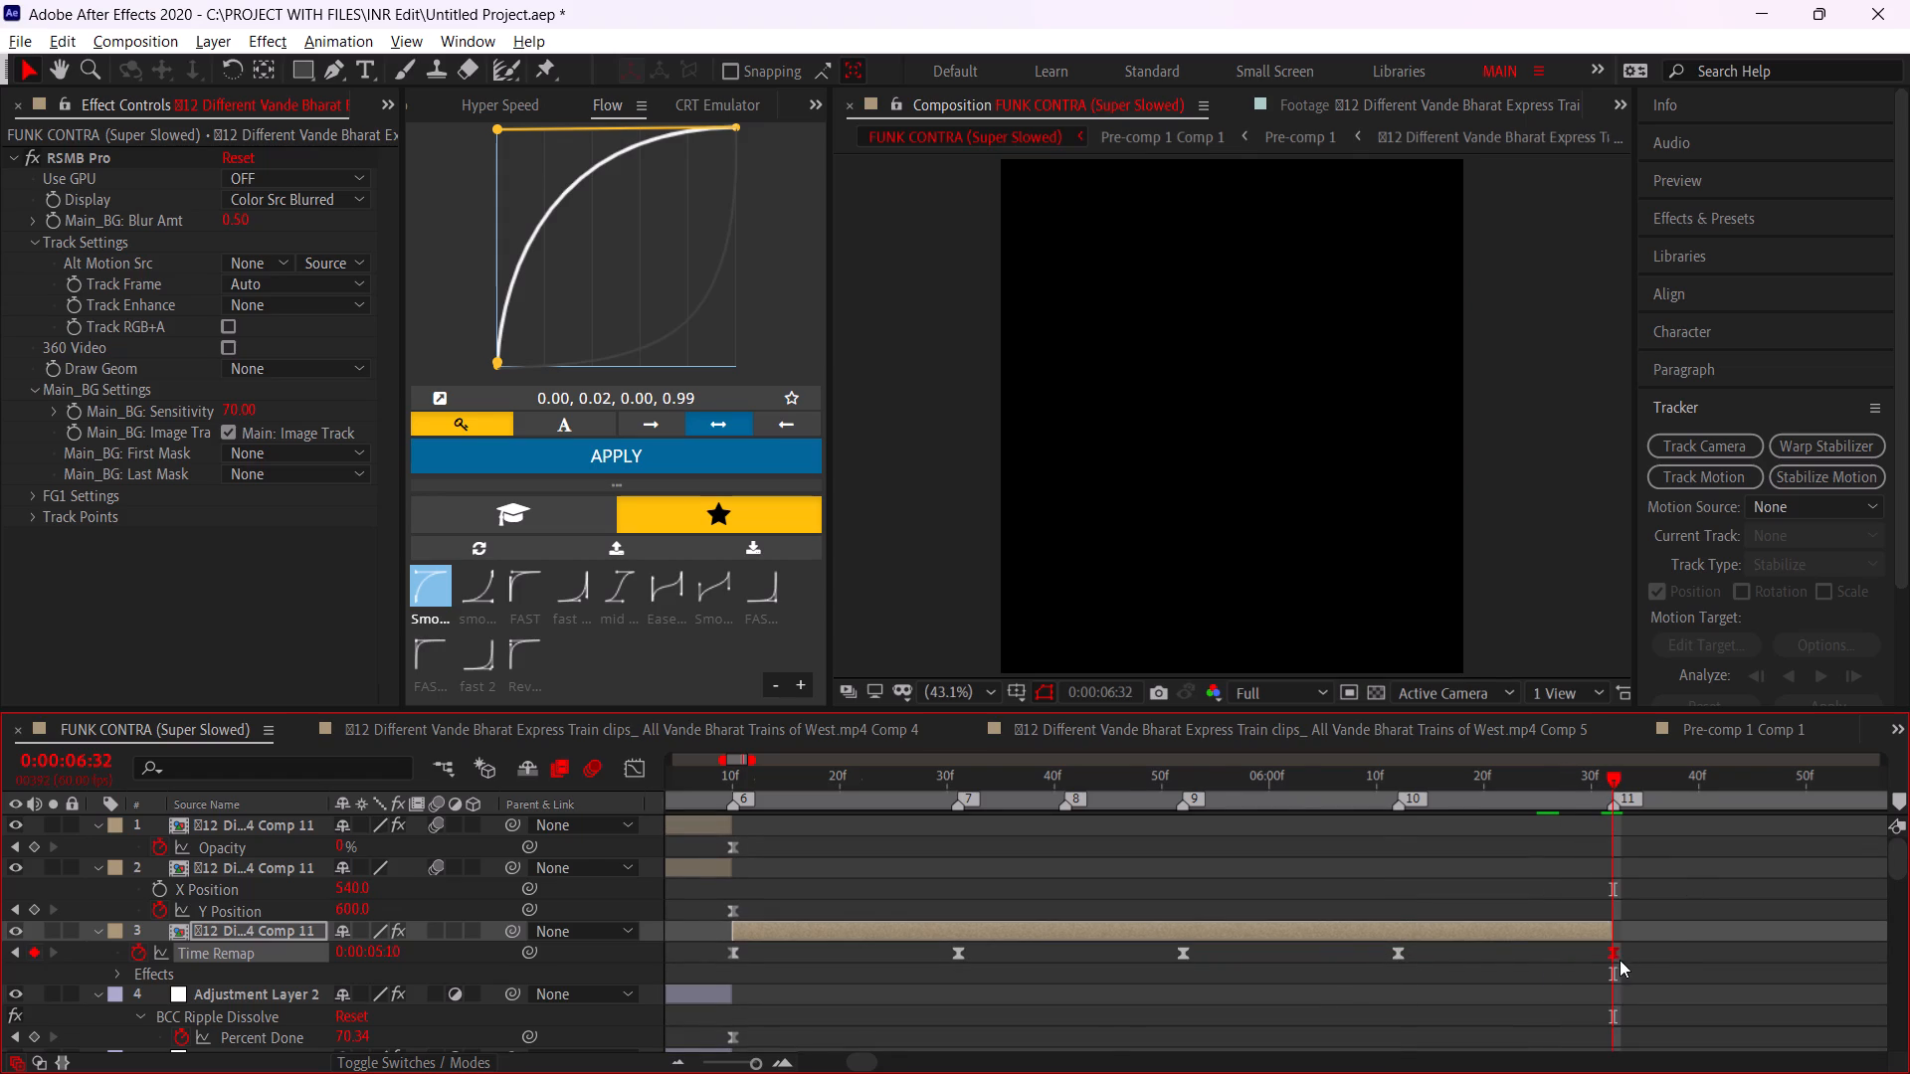
# Apply the smooth Flow curve (0.00, 0.02, 0.00, 0.99) to all Time Remap keyframes between markers 6 and 11.
pyautogui.keyDown('alt'); pyautogui.scroll(-2, 1620, 960); pyautogui.keyUp('alt')
pyautogui.moveTo(1671, 940); pyautogui.dragTo(1348, 973)
pyautogui.click(676, 449)
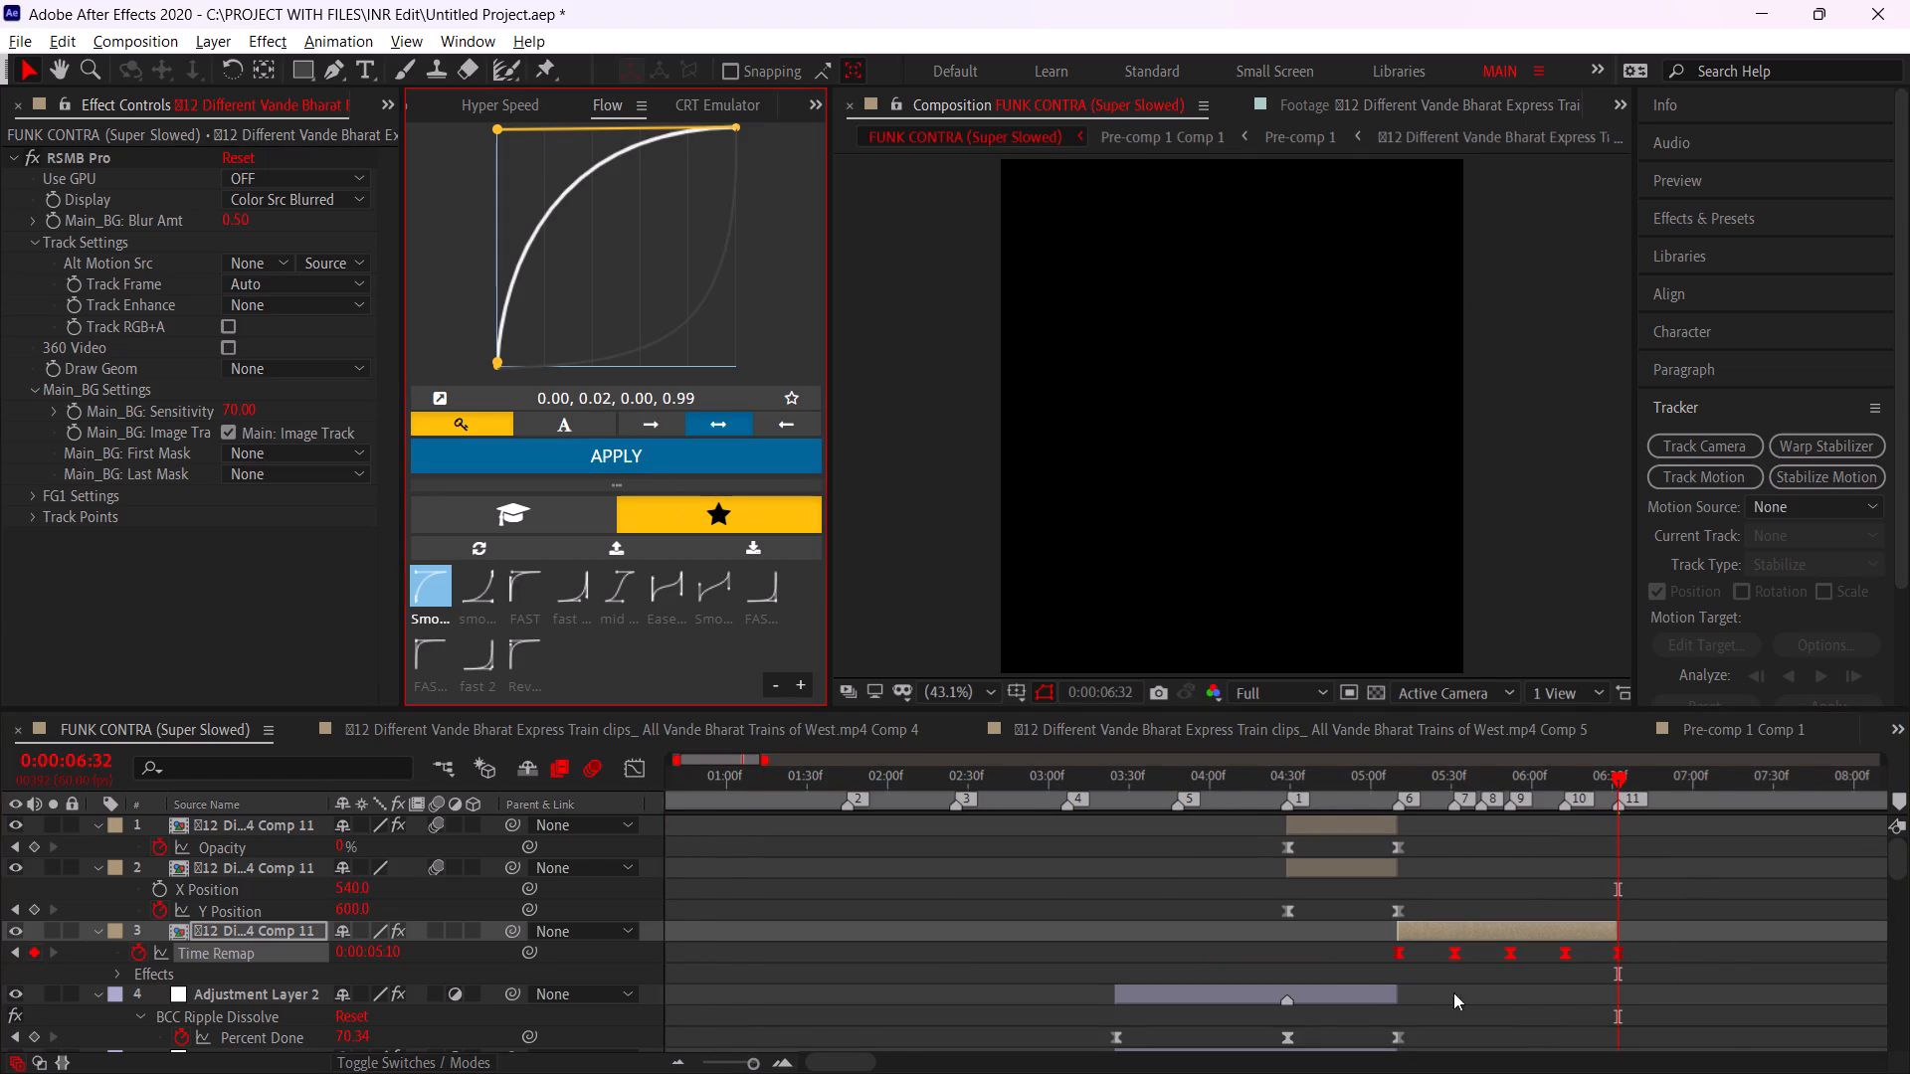
# Split the time-remapped train layer at markers 7 and 8.
pyautogui.keyDown('alt'); pyautogui.scroll(1, 1508, 983); pyautogui.keyUp('alt')
pyautogui.scroll(1, 1434, 925)
pyautogui.click(1428, 941)
pyautogui.keyDown('alt'); pyautogui.scroll(1, 1426, 908); pyautogui.keyUp('alt')
pyautogui.moveTo(1388, 782); pyautogui.dragTo(1383, 782)
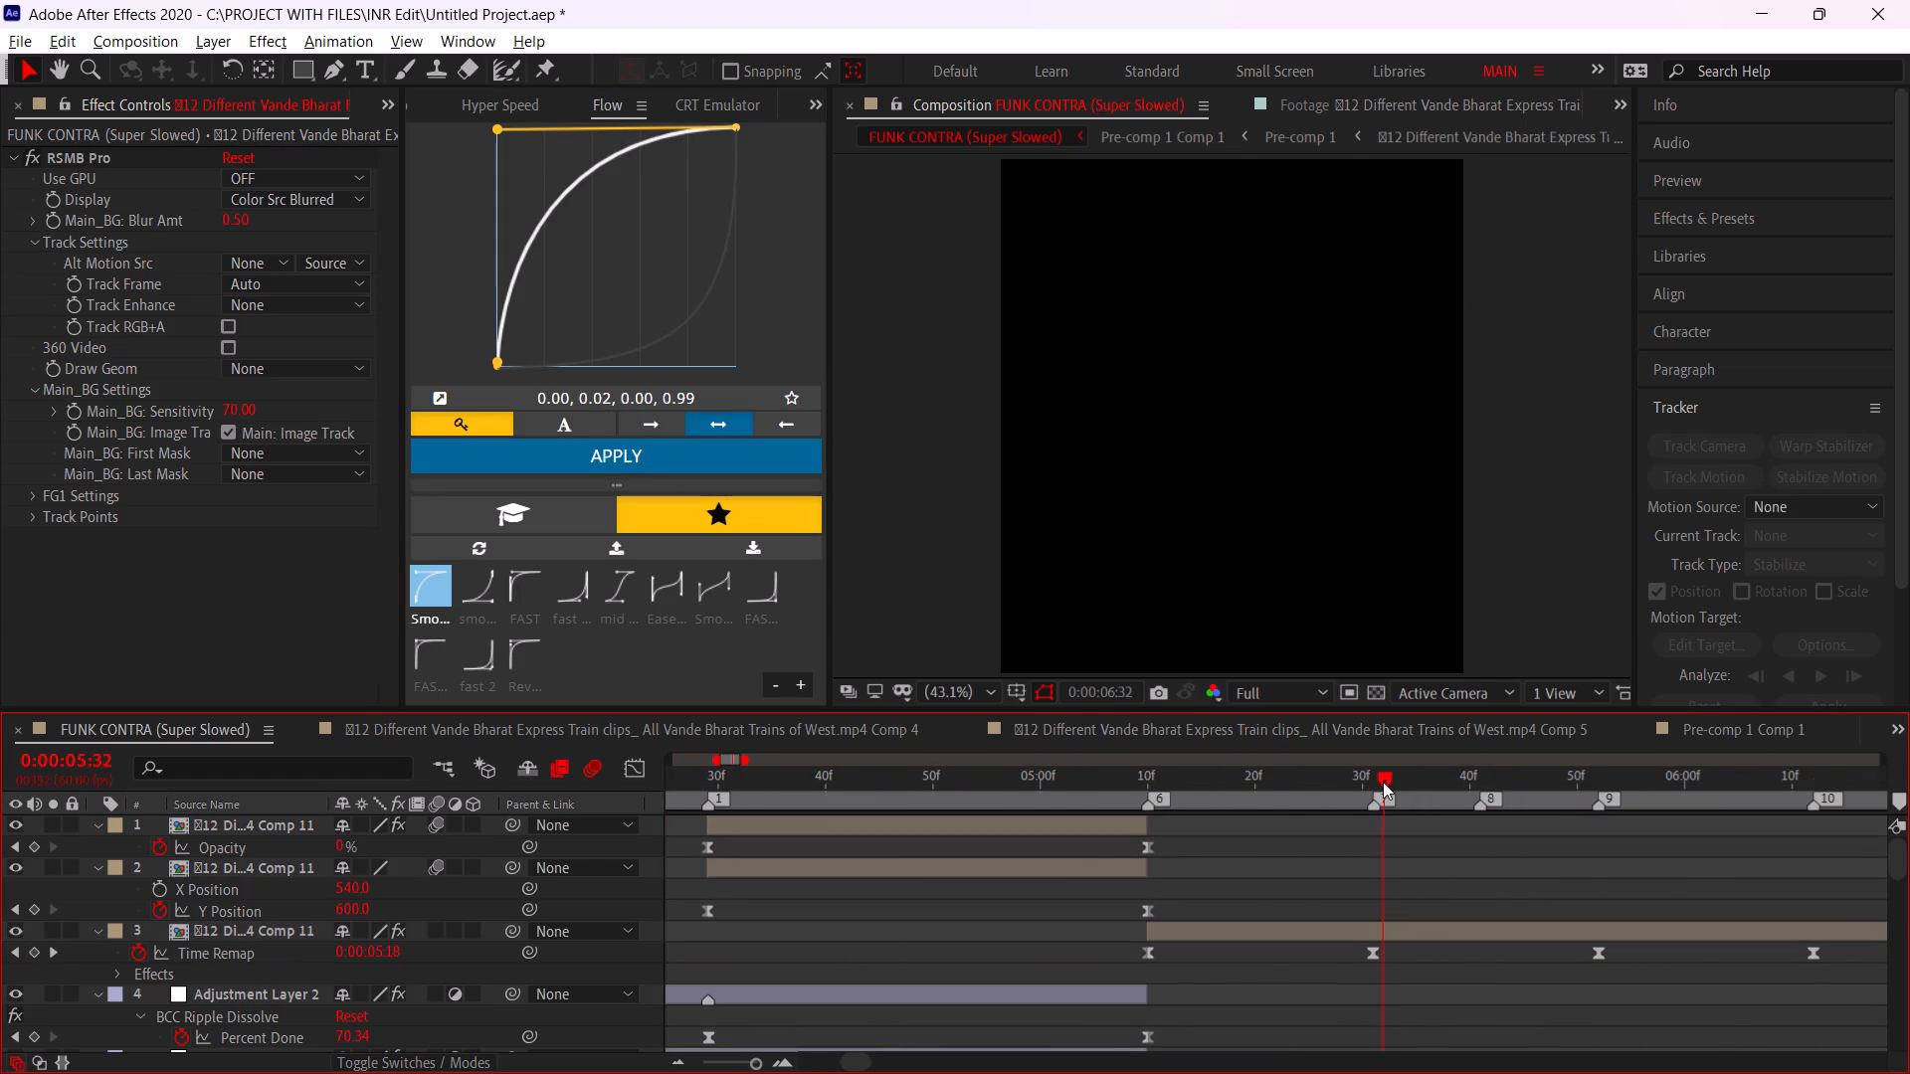
pyautogui.moveTo(1383, 782); pyautogui.dragTo(1374, 785)
pyautogui.click(1396, 933)
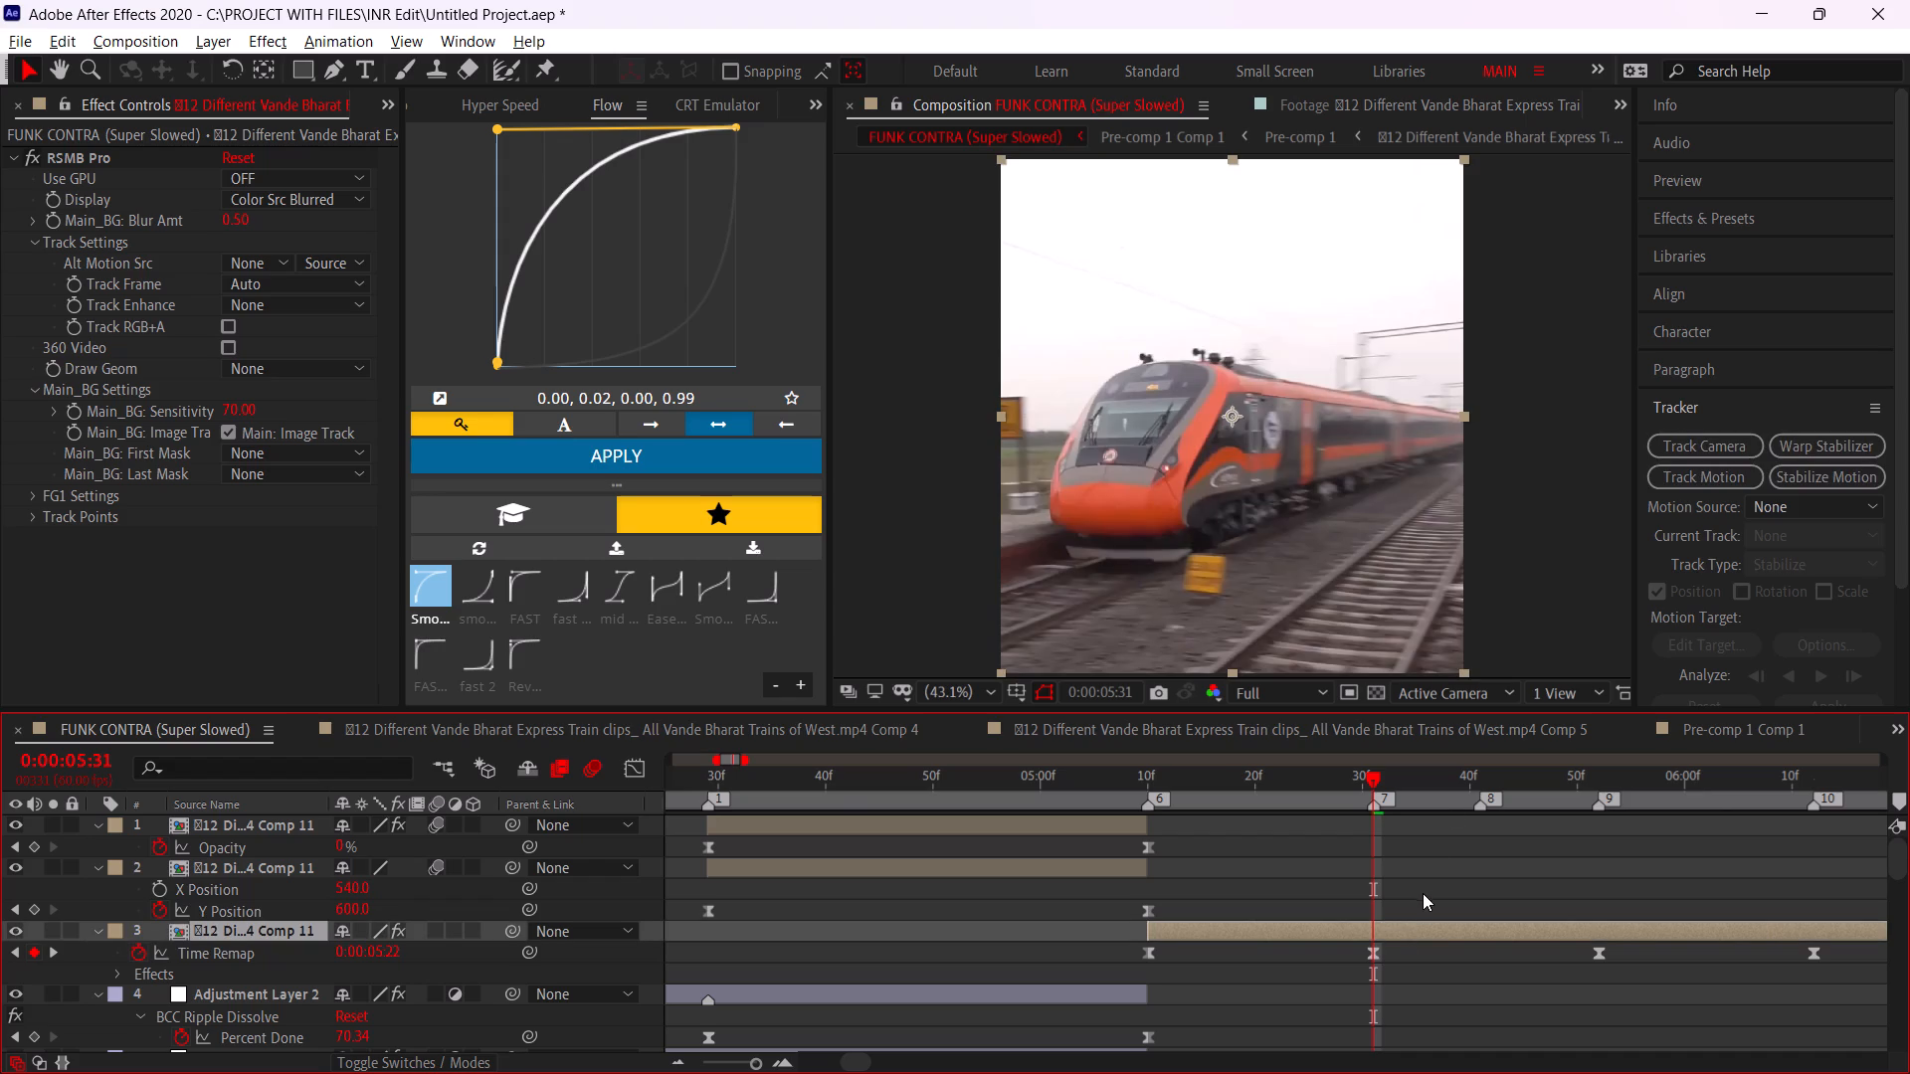
pyautogui.hotkey('ctrl', 'shift', 'd')
pyautogui.moveTo(1468, 787); pyautogui.dragTo(1481, 789)
pyautogui.hotkey('ctrl', 'shift', 'd')
# Split the last piece of the train layer at marker 9.
pyautogui.moveTo(1535, 794); pyautogui.dragTo(1611, 840)
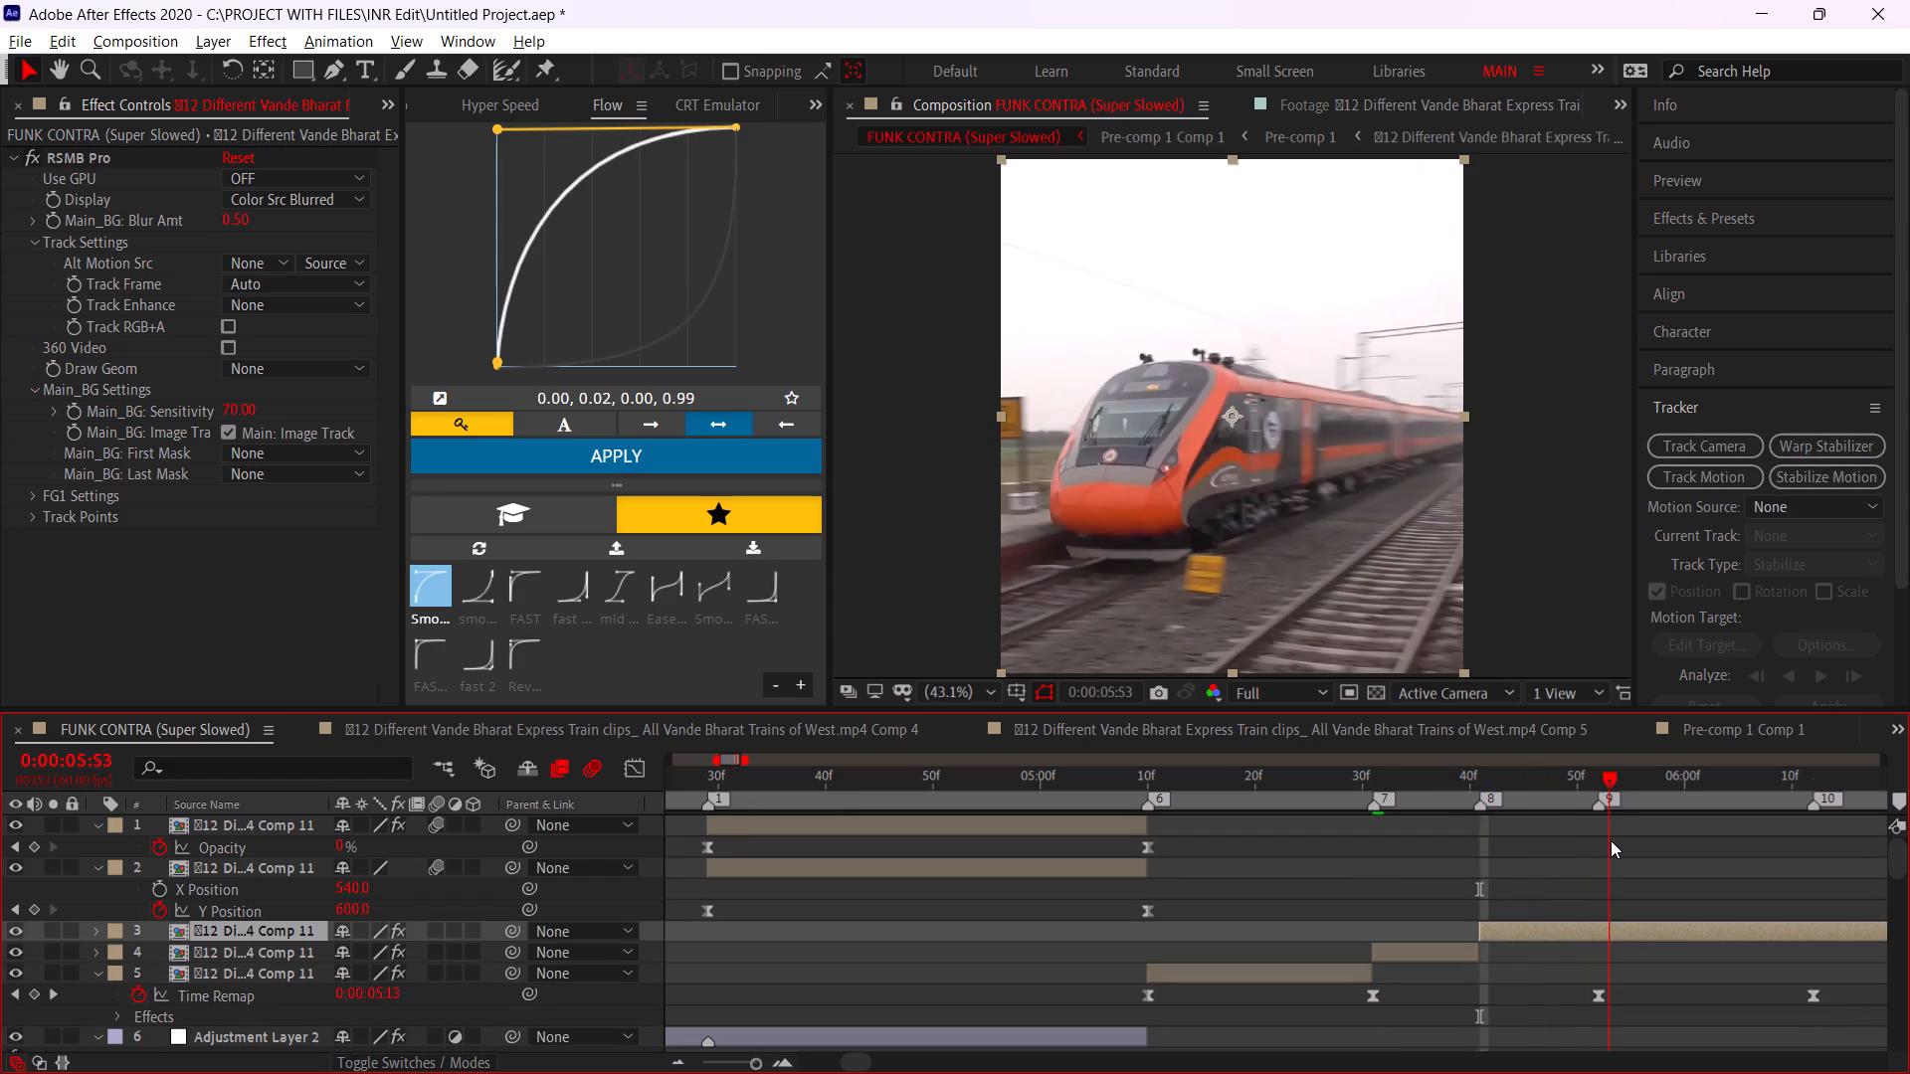
pyautogui.moveTo(1611, 840); pyautogui.dragTo(1602, 835)
pyautogui.hotkey('ctrl', 'd')
pyautogui.moveTo(1508, 768); pyautogui.dragTo(1394, 800)
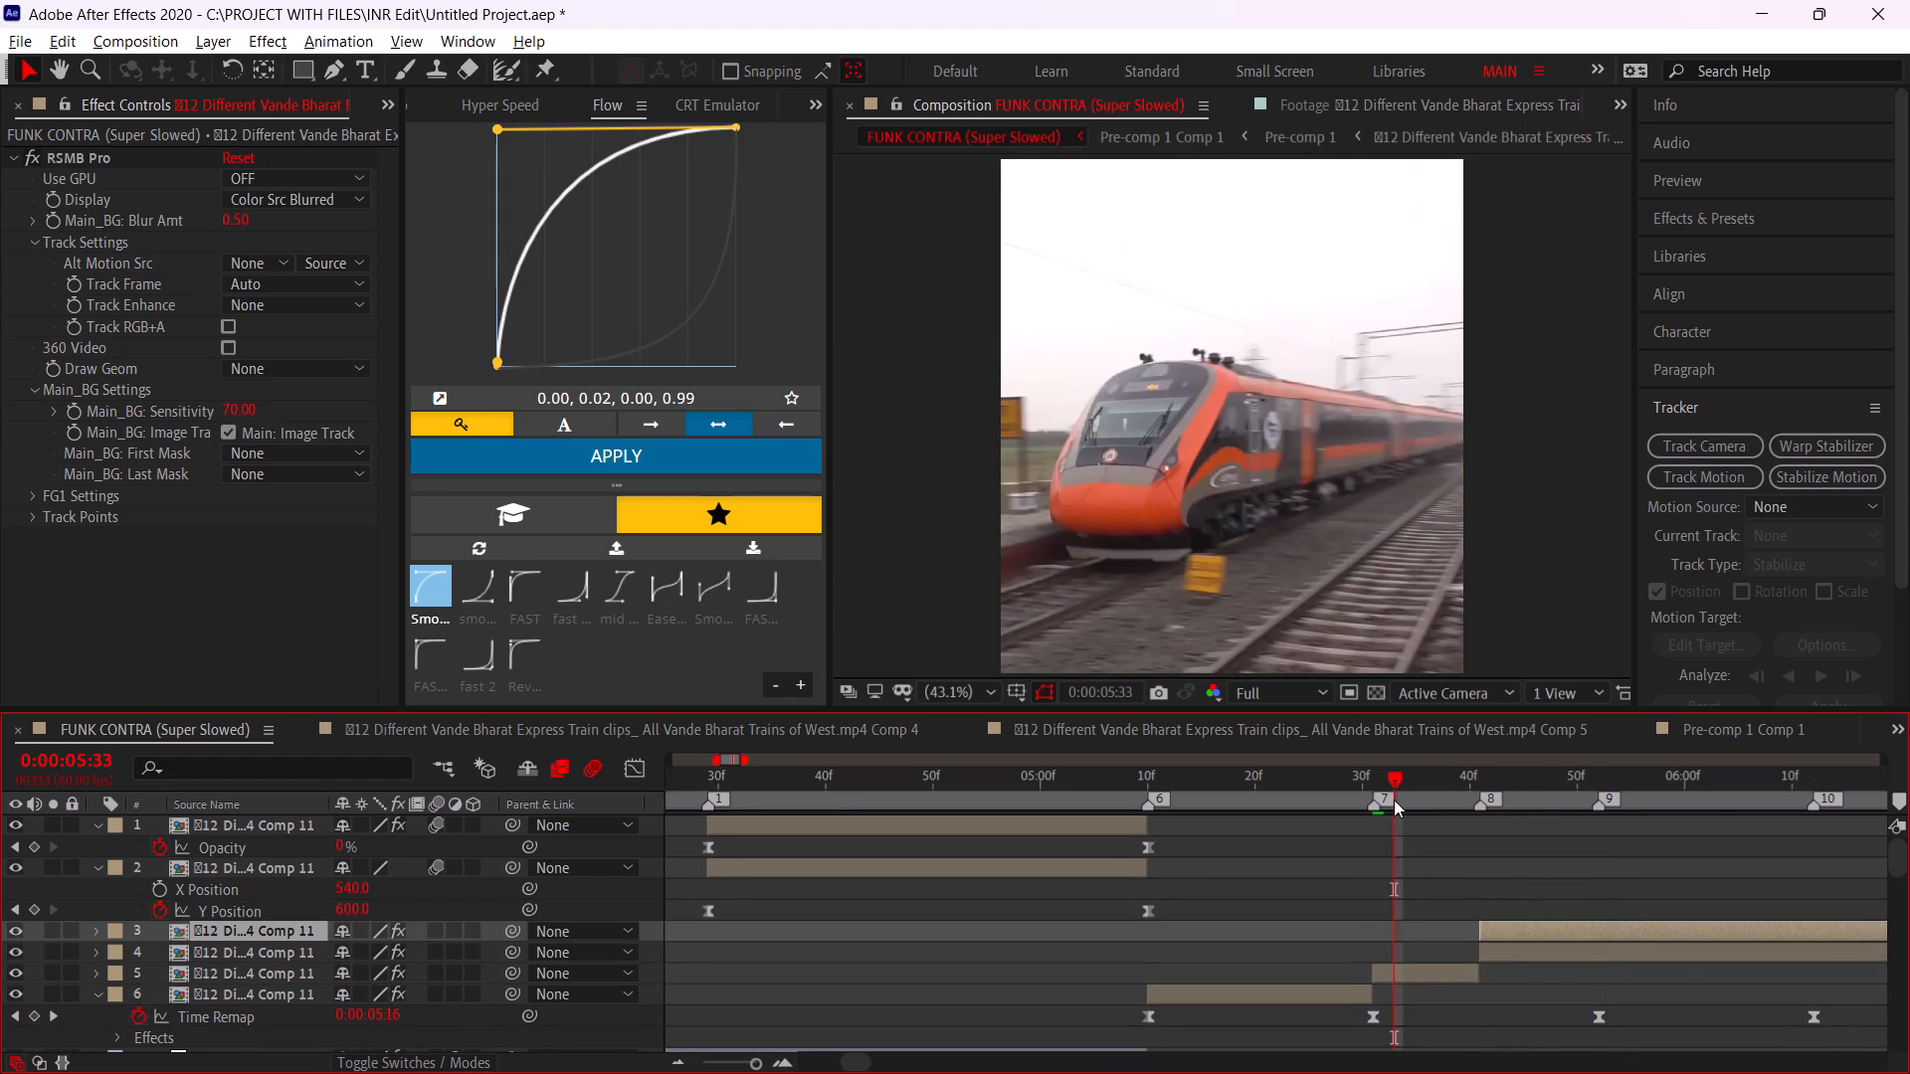
pyautogui.hotkey('ctrl', 'z')
pyautogui.hotkey('ctrl', 'shift', 'd')
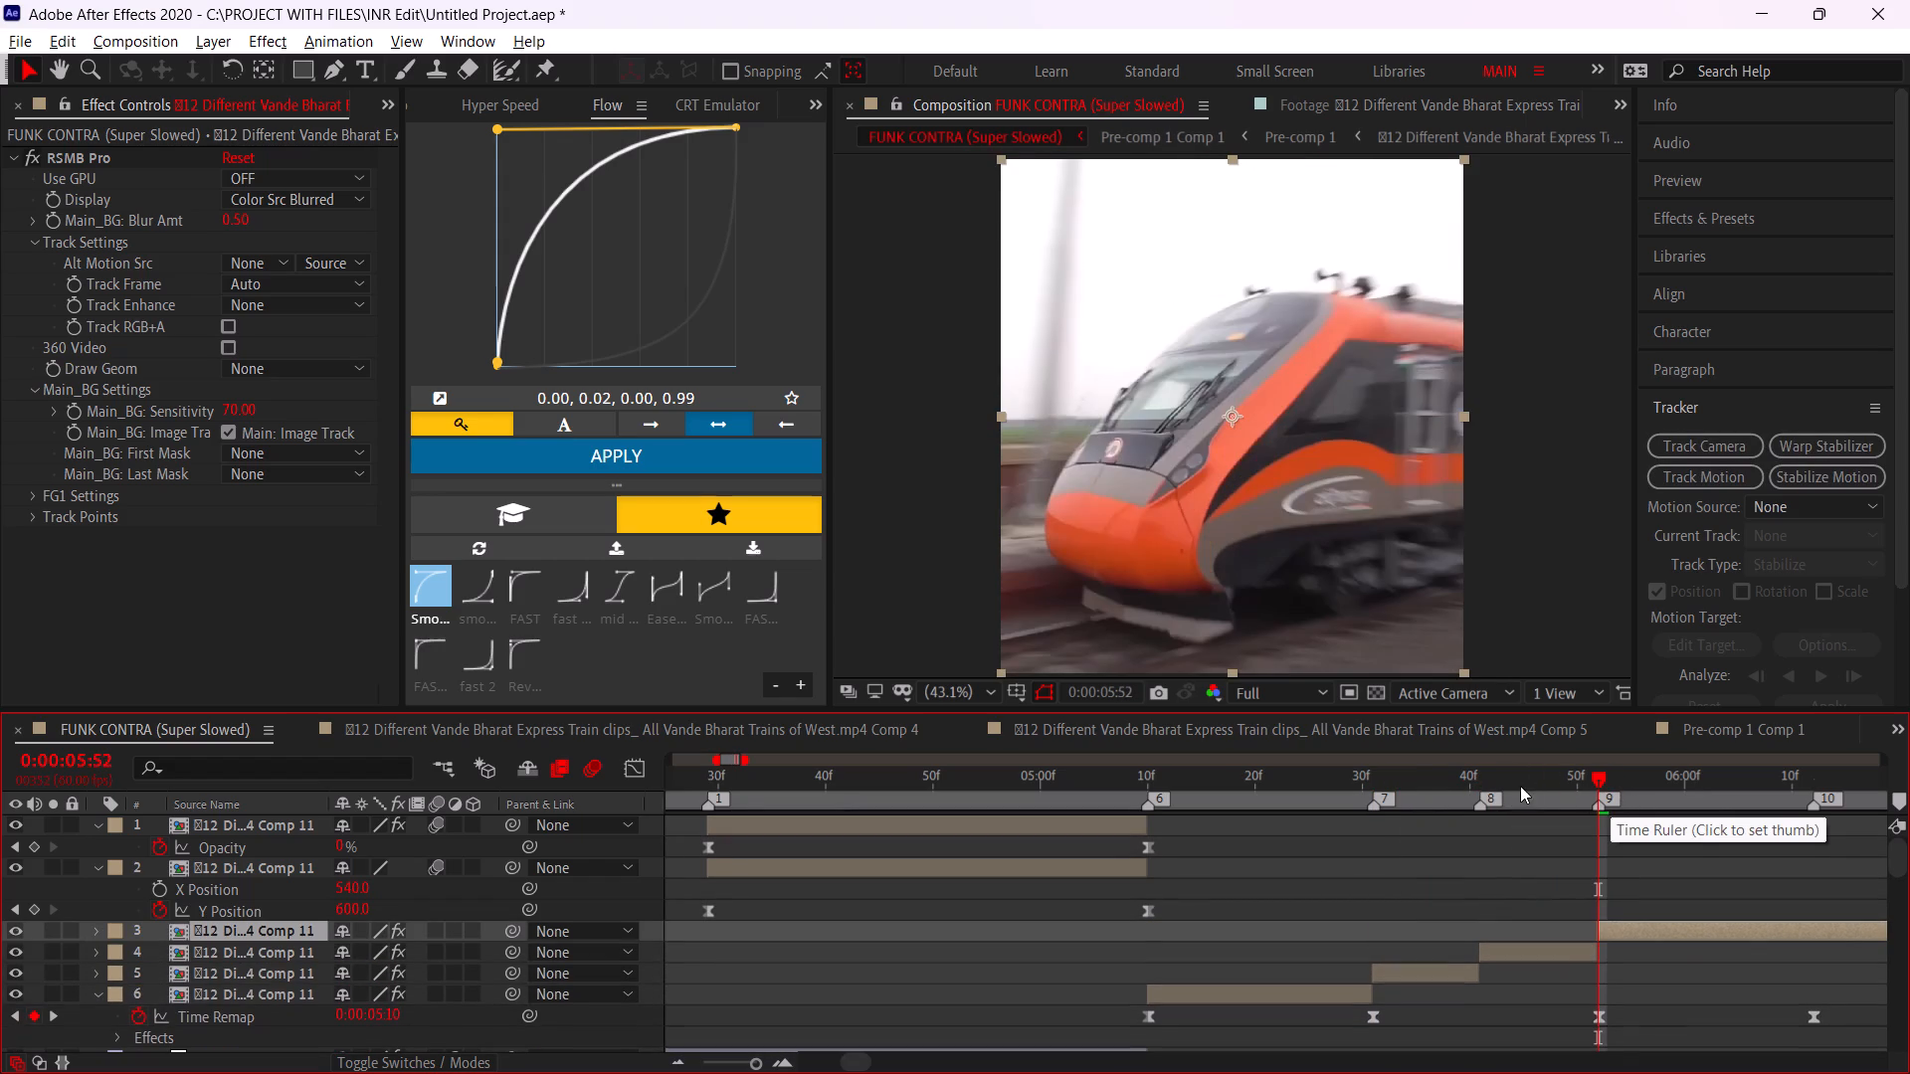
# Add the Tint and Radial Blur effects to the train layer piece between markers 7 and 8.
pyautogui.moveTo(1404, 788); pyautogui.dragTo(1370, 802)
pyautogui.click(1436, 973)
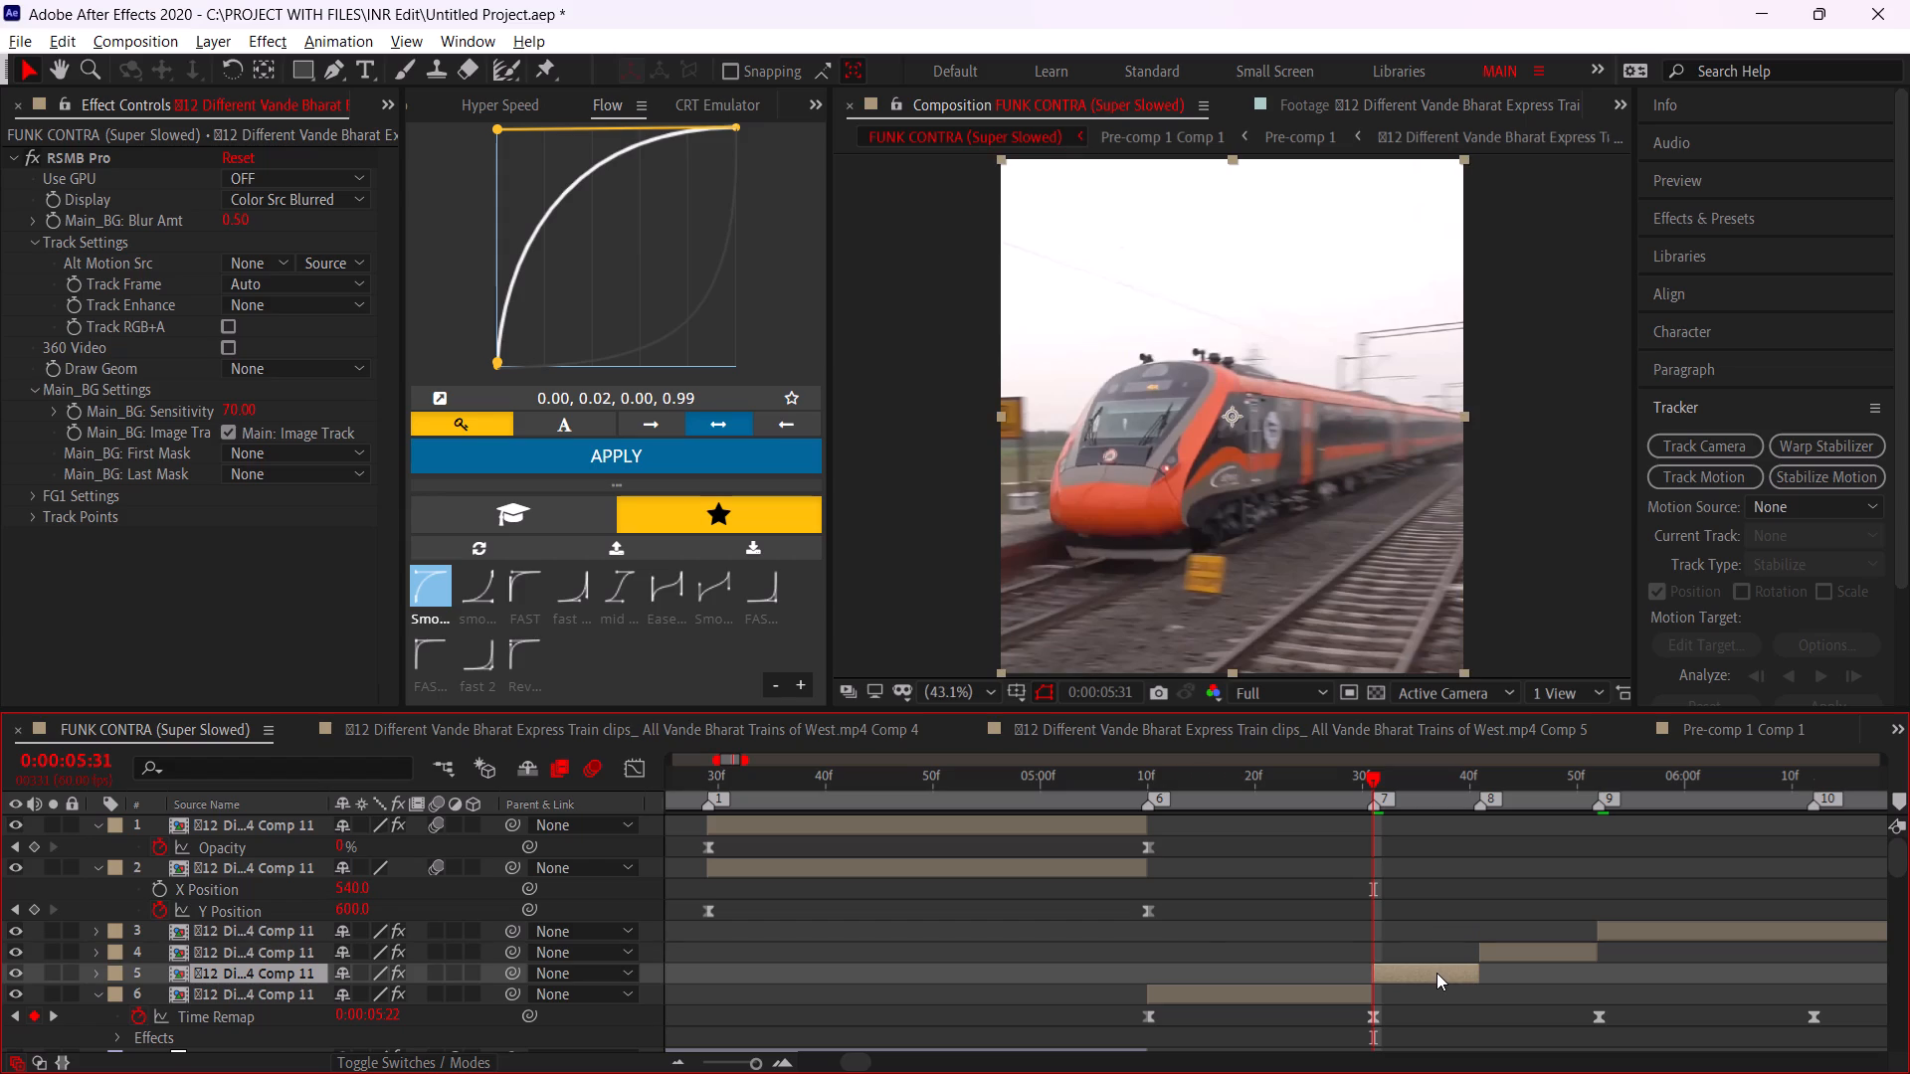
pyautogui.hotkey('ctrl', 'space')
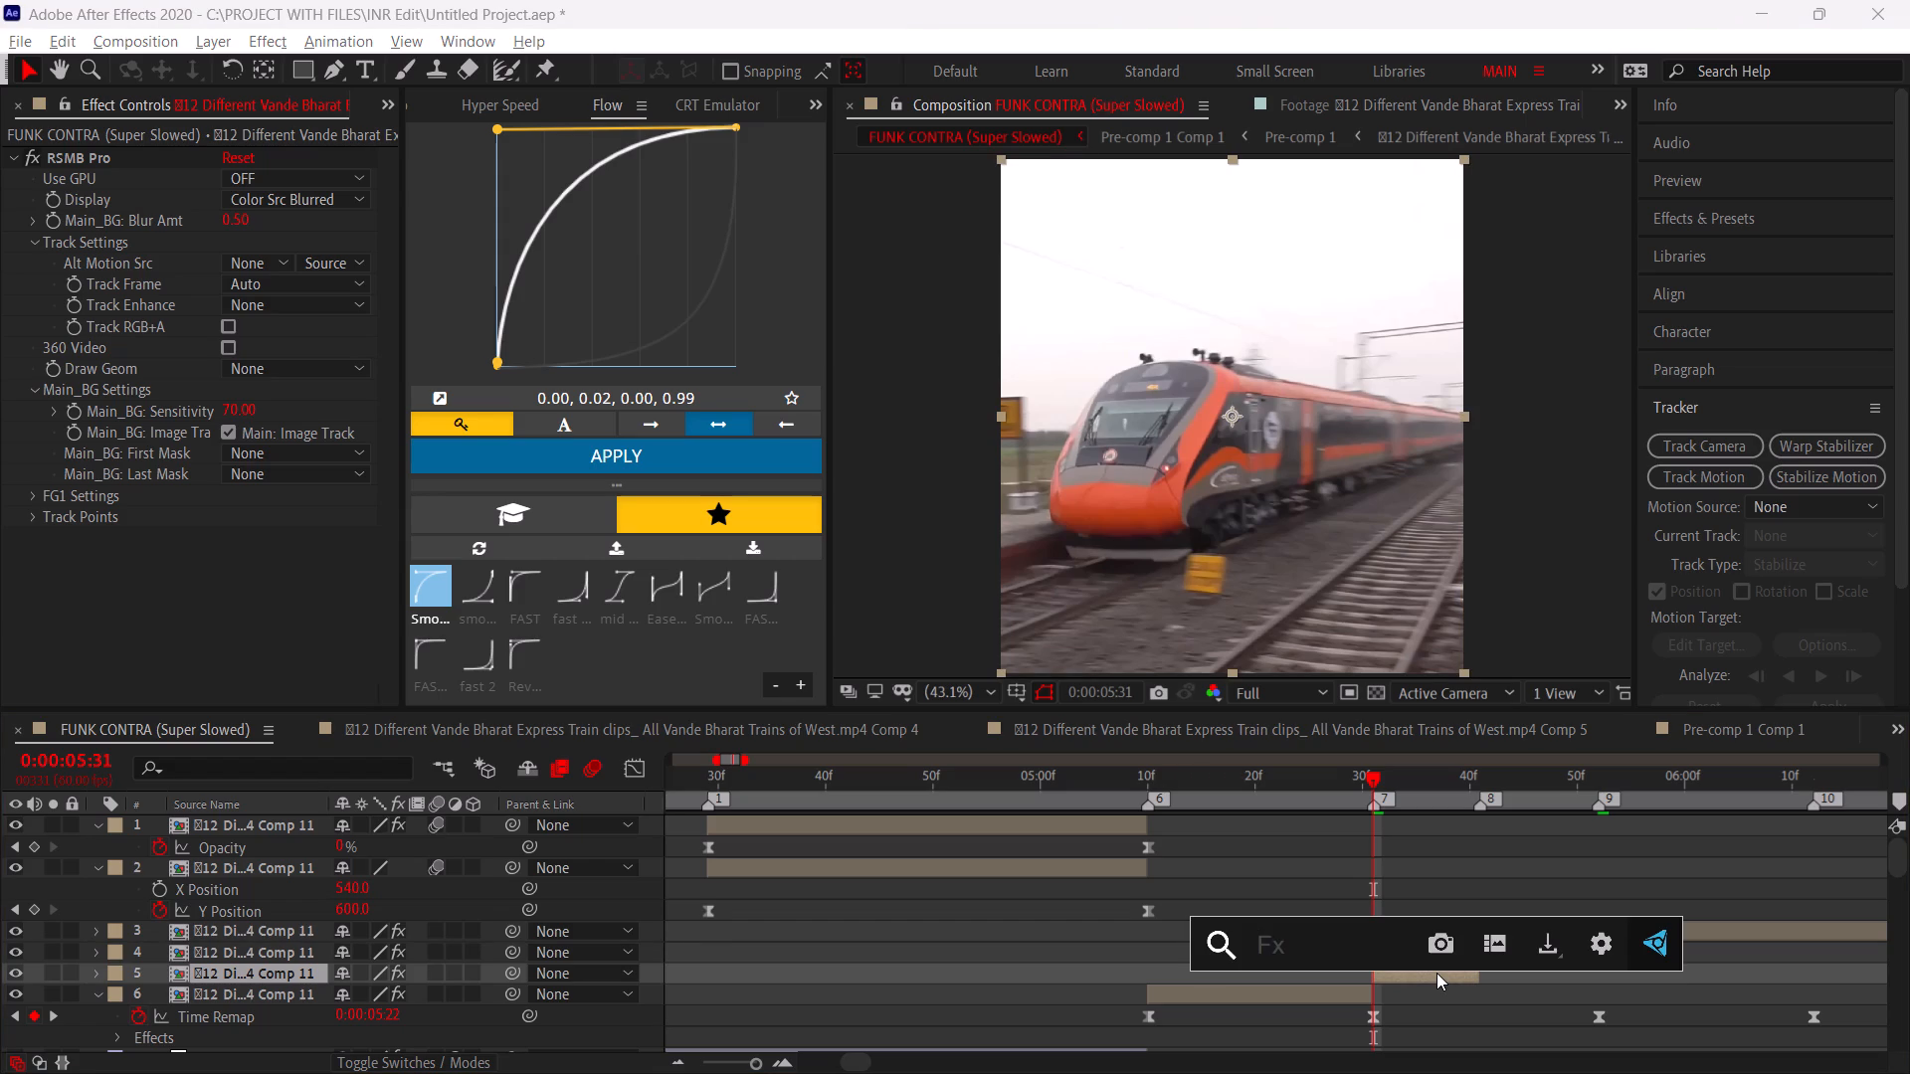
pyautogui.write('tint')
pyautogui.press('Return')
pyautogui.hotkey('ctrl', 'space')
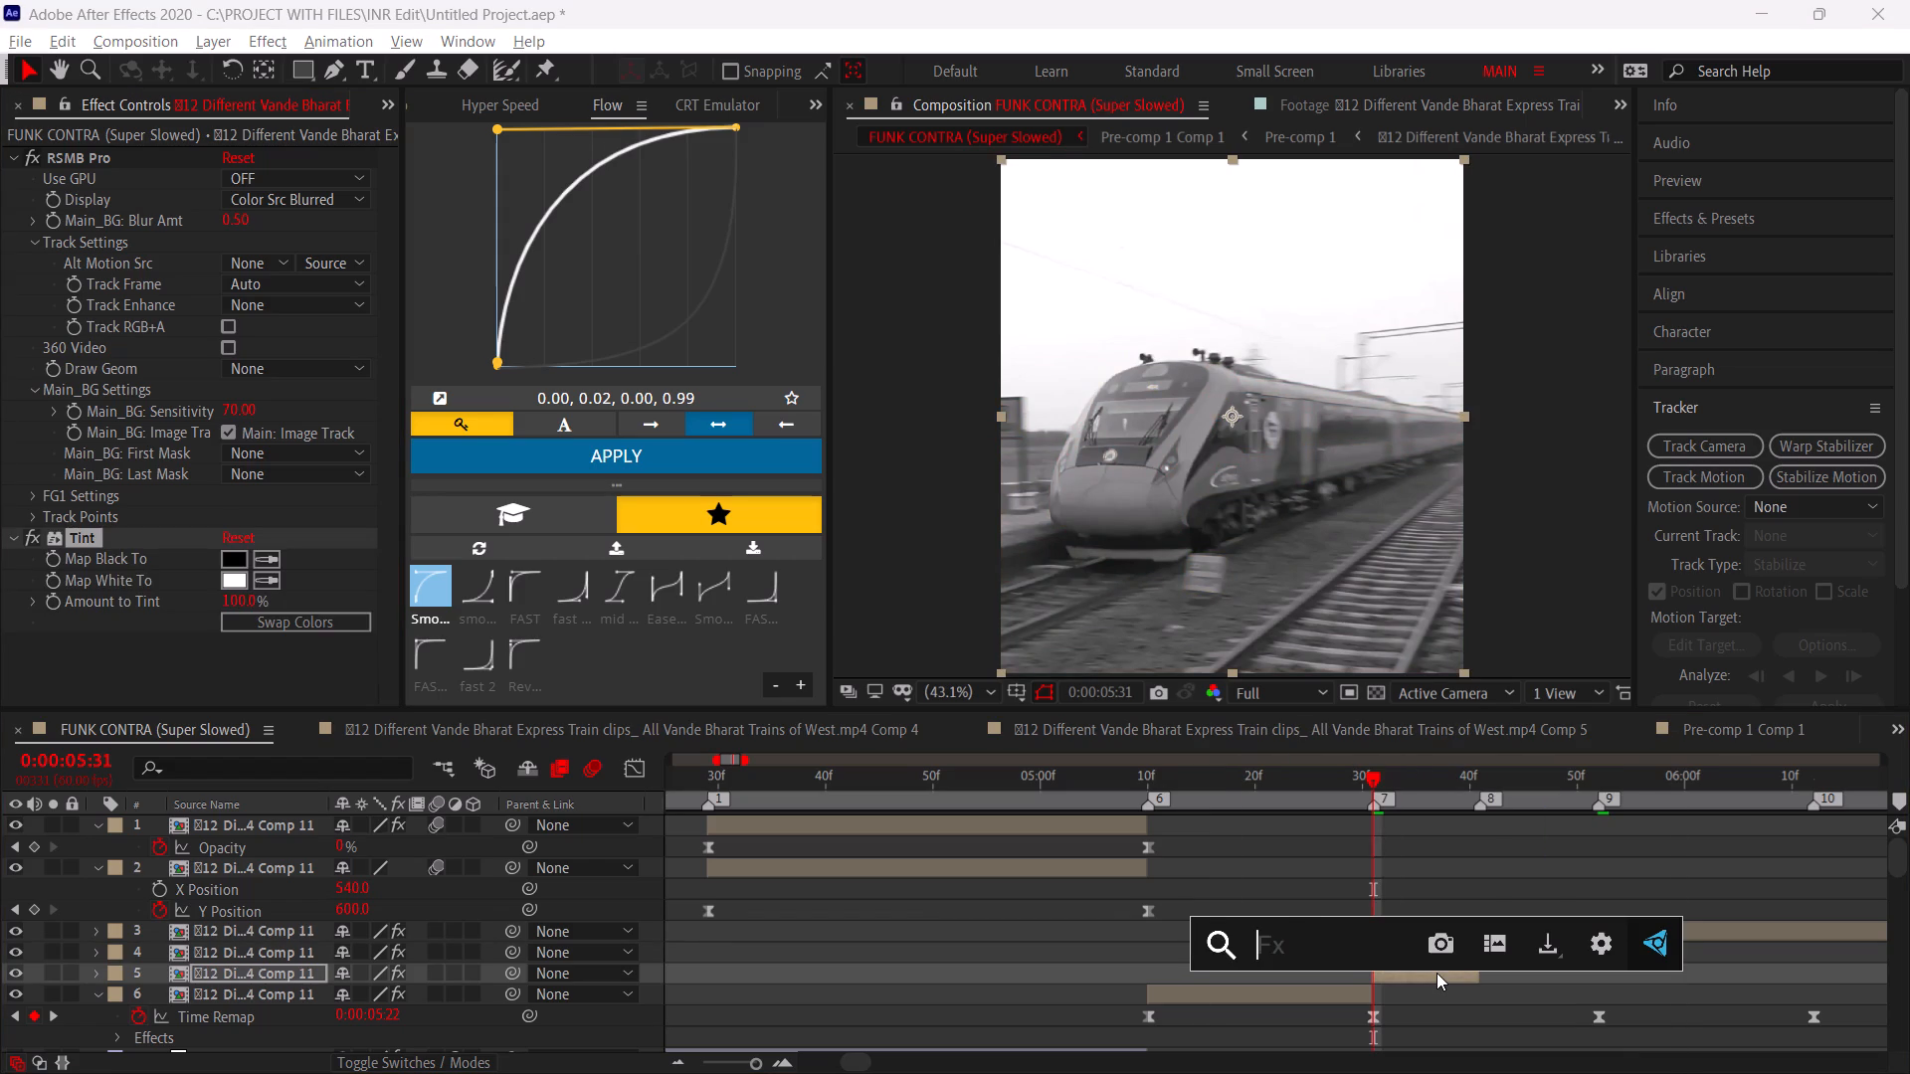
pyautogui.write('rad')
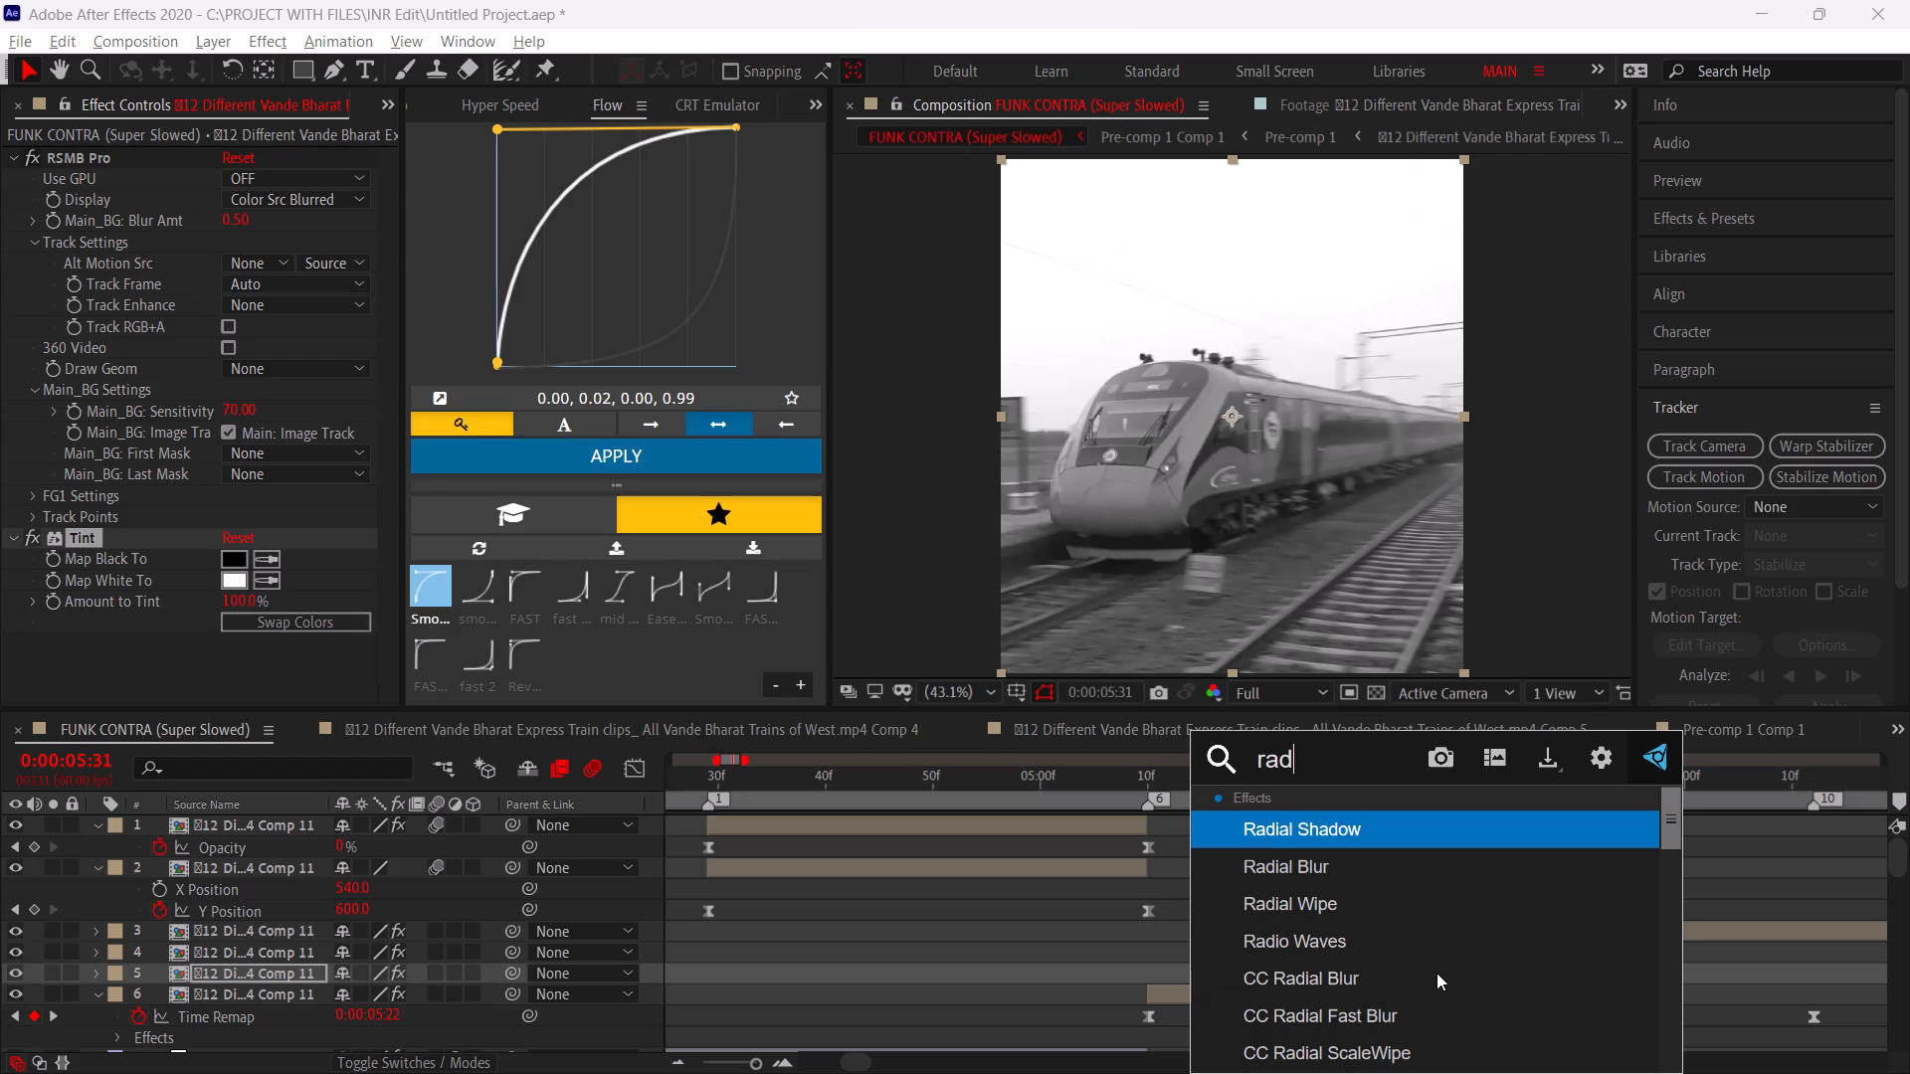
pyautogui.press('Down')
pyautogui.press('Return')
# Add a Curves effect to the same piece, place it above Radial Blur and shape an S-curve with darker shadows and brighter highlights.
pyautogui.hotkey('ctrl', 'space')
pyautogui.write('curv')
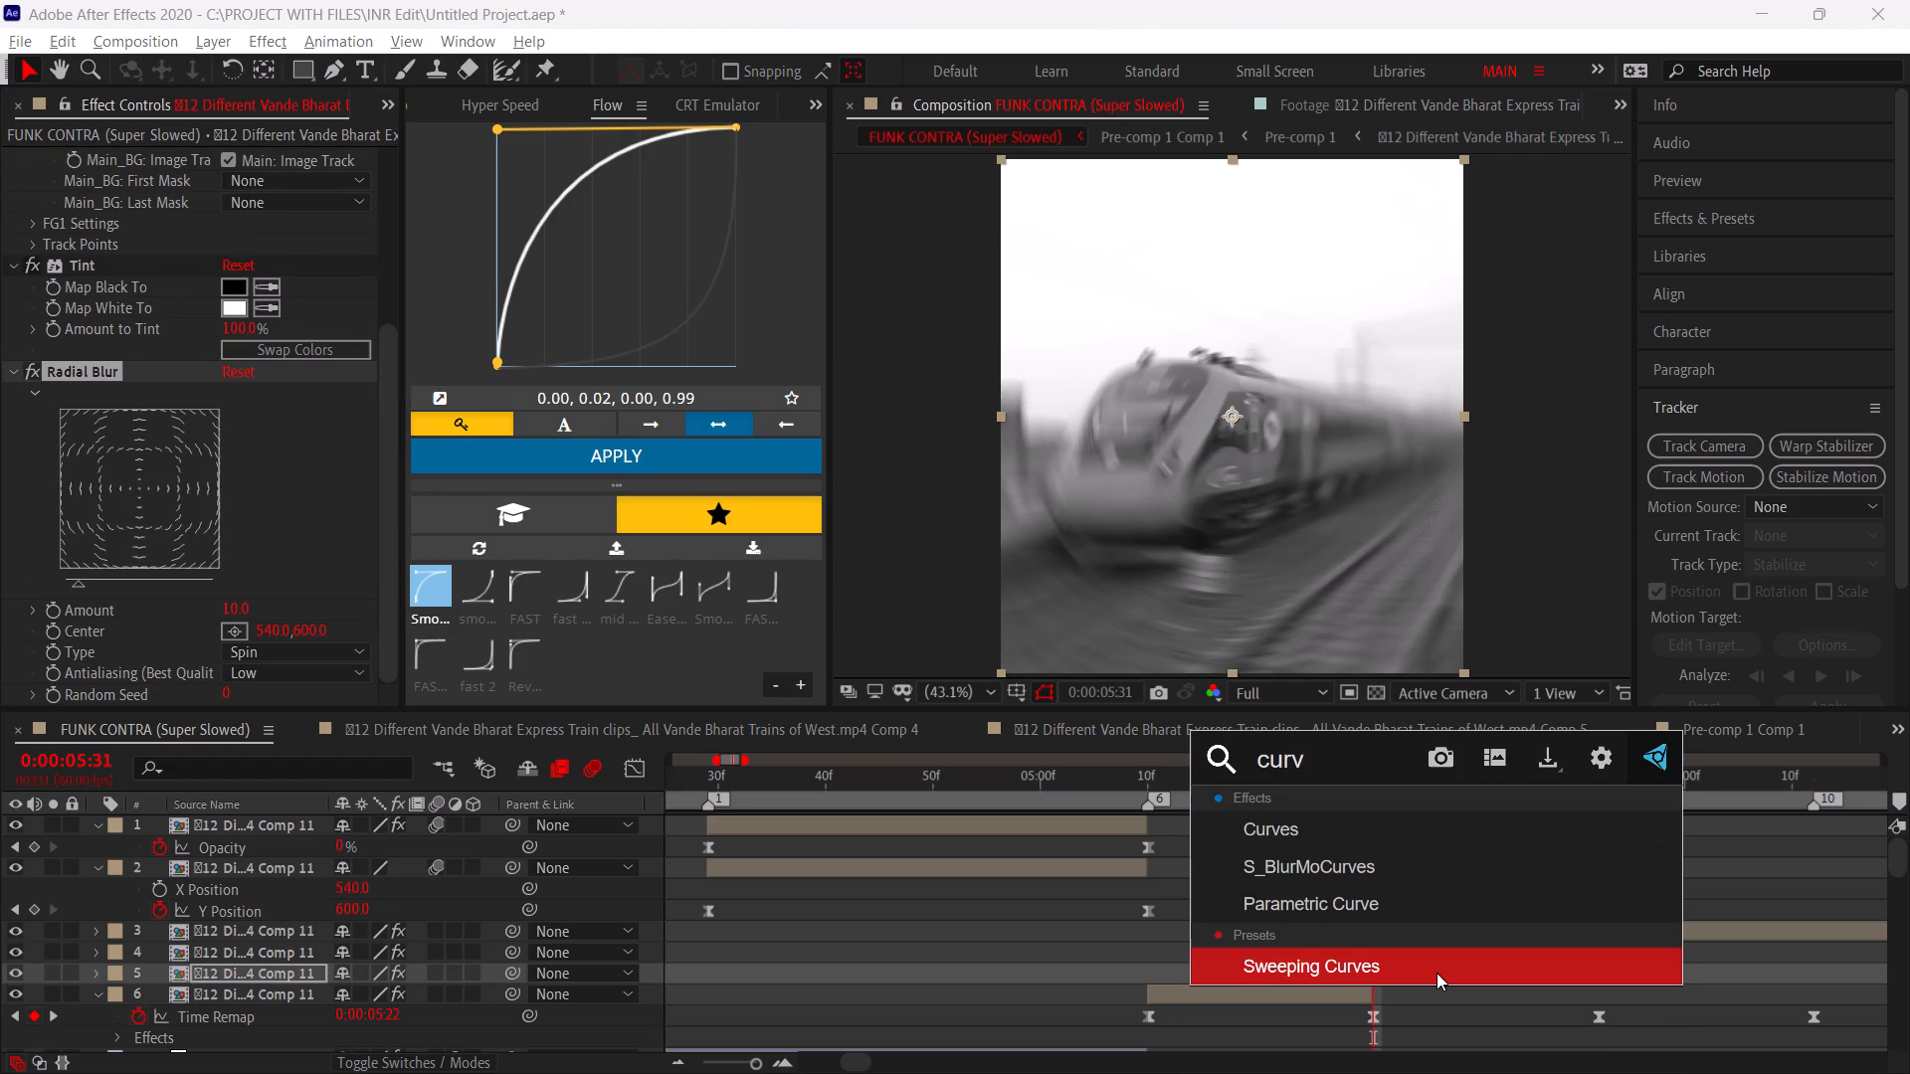
pyautogui.press('Up')
pyautogui.press('Up')
pyautogui.press('Up')
pyautogui.press('Return')
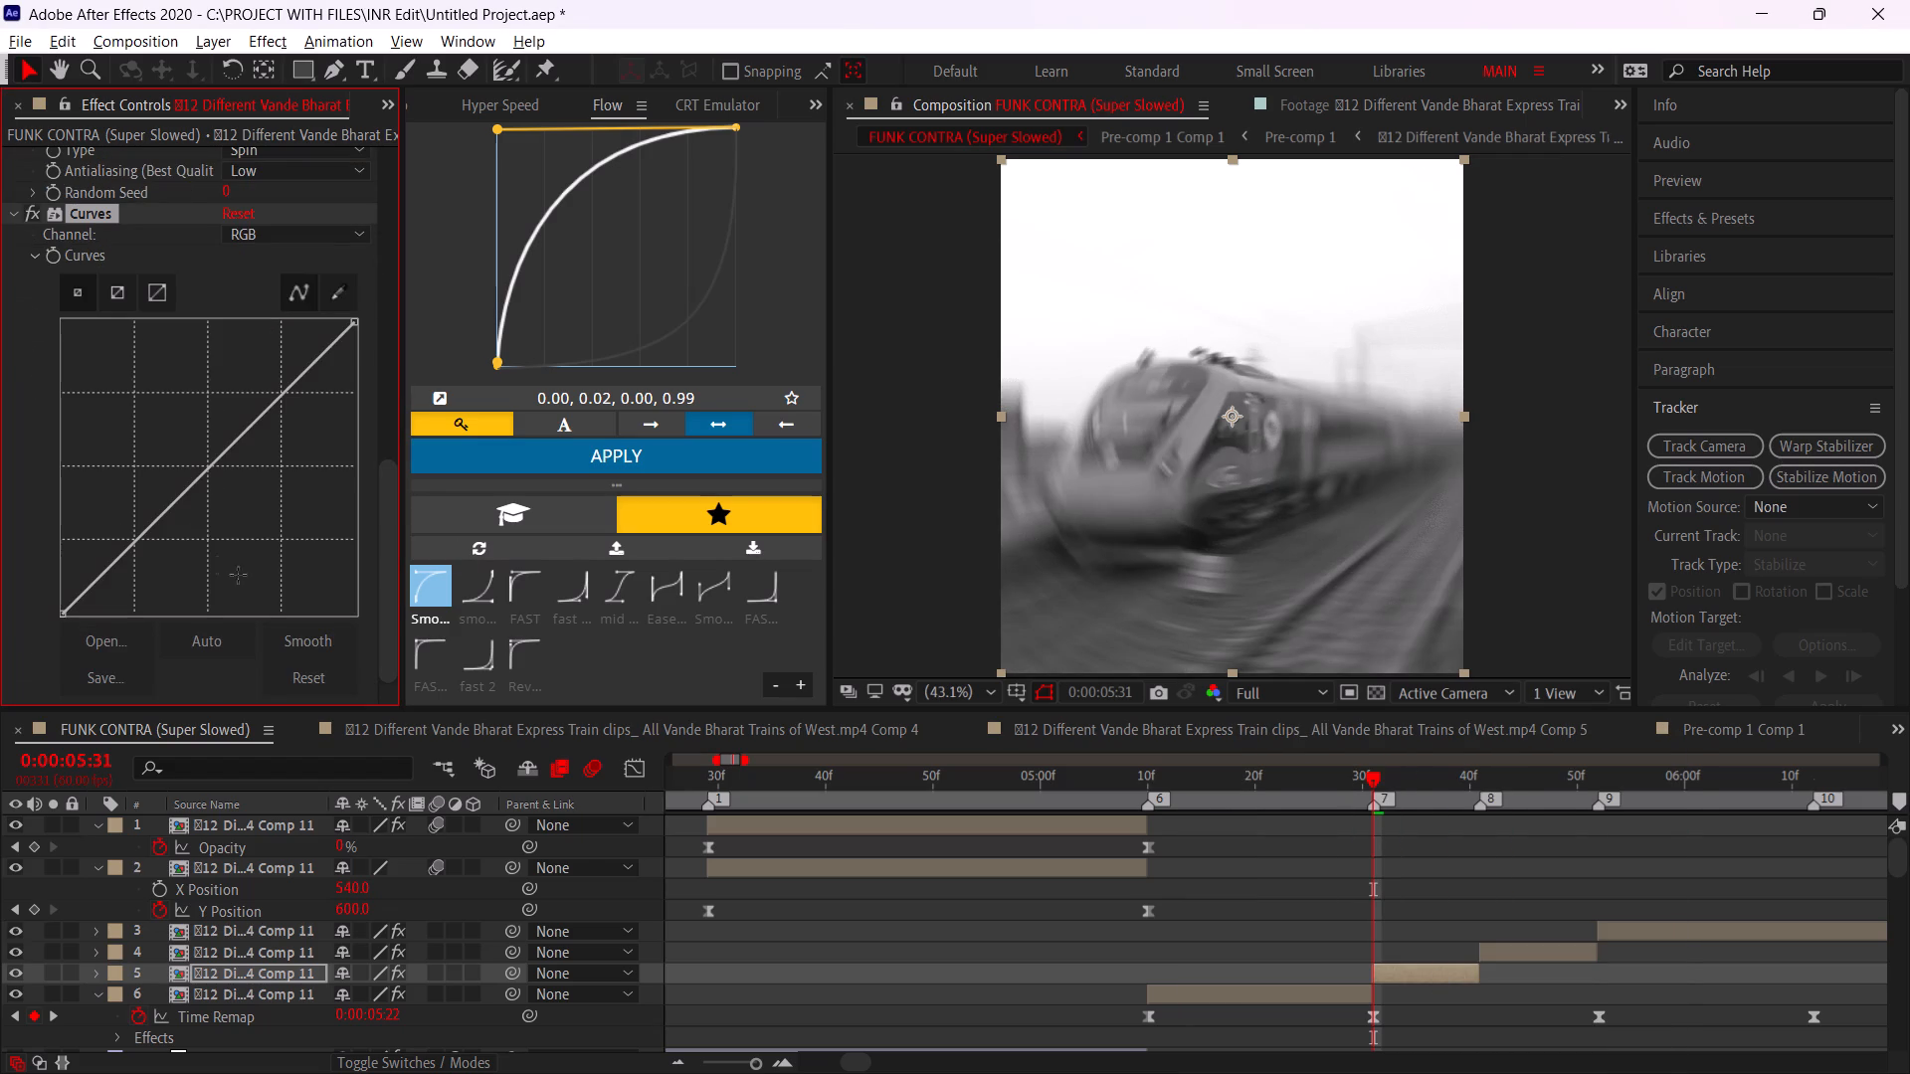
pyautogui.scroll(2, 209, 430)
pyautogui.moveTo(97, 320); pyautogui.dragTo(104, 159)
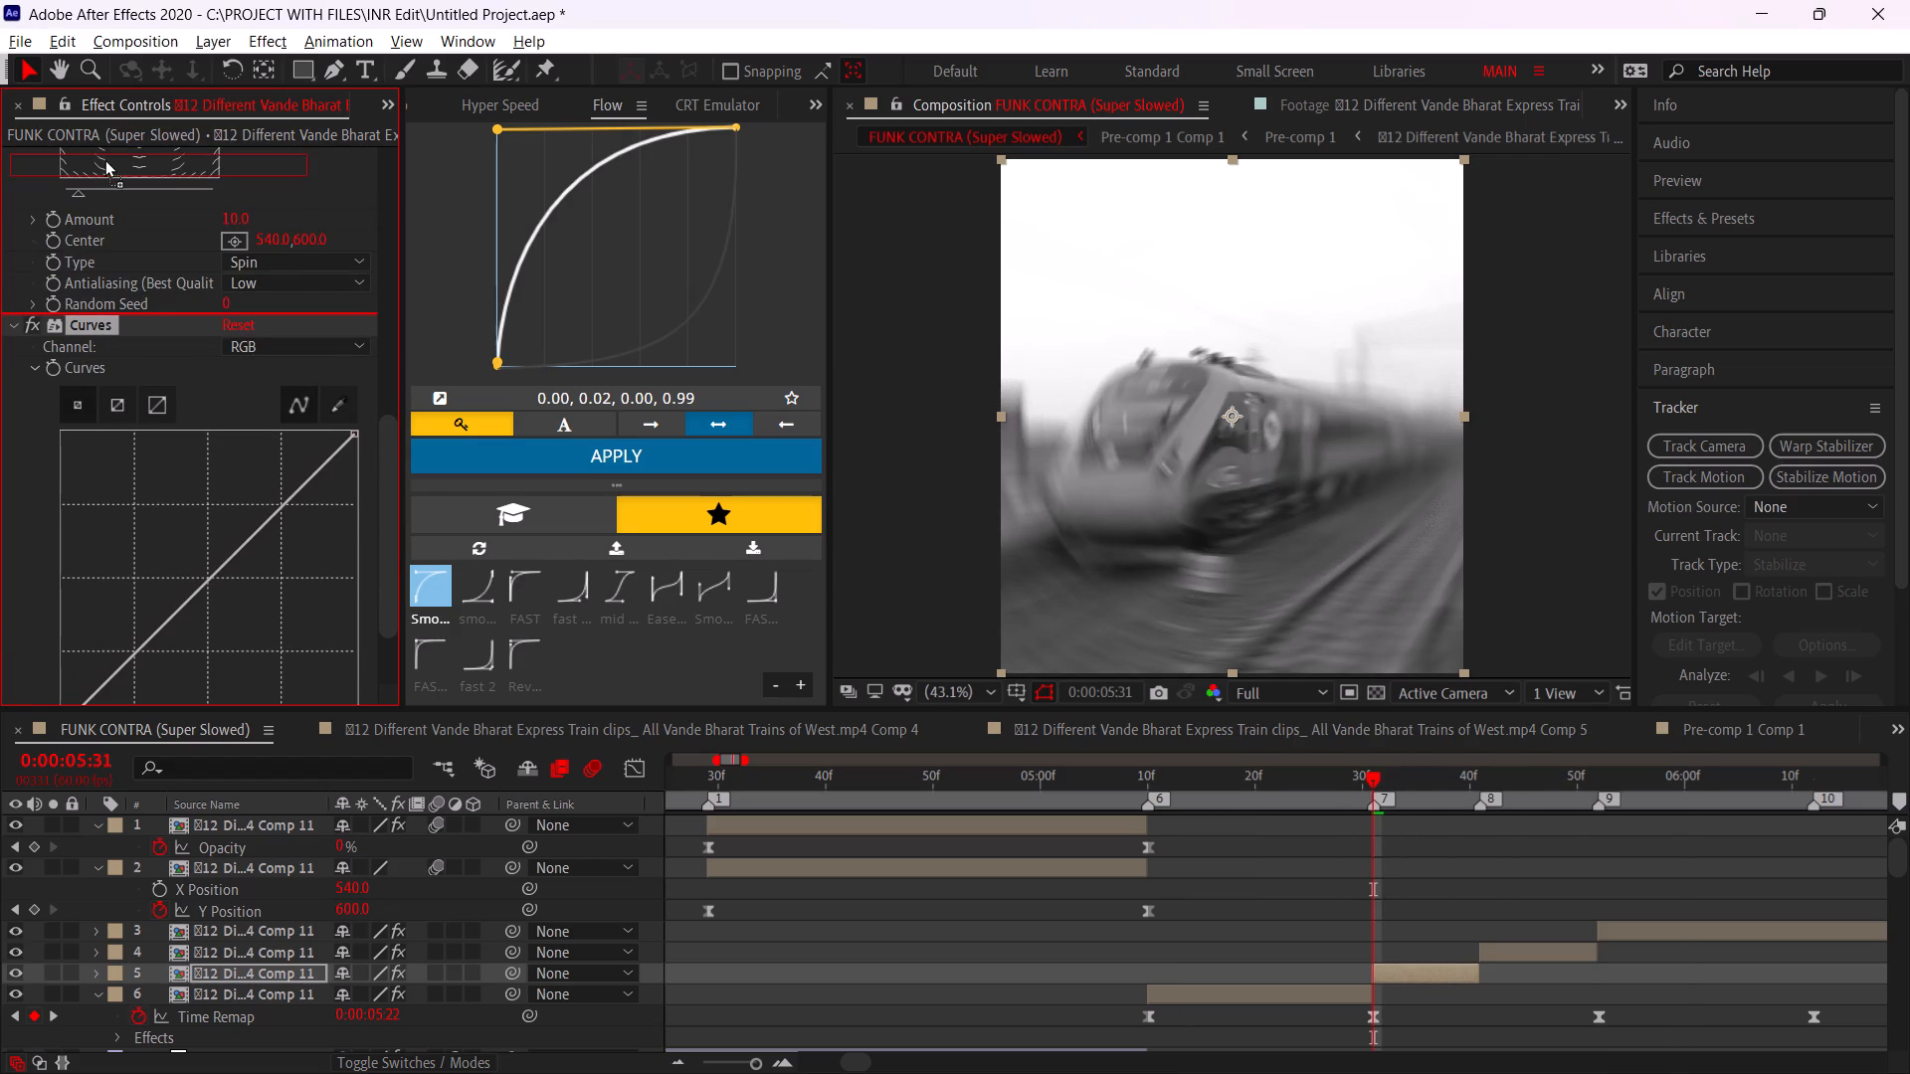
pyautogui.moveTo(104, 159); pyautogui.dragTo(81, 319)
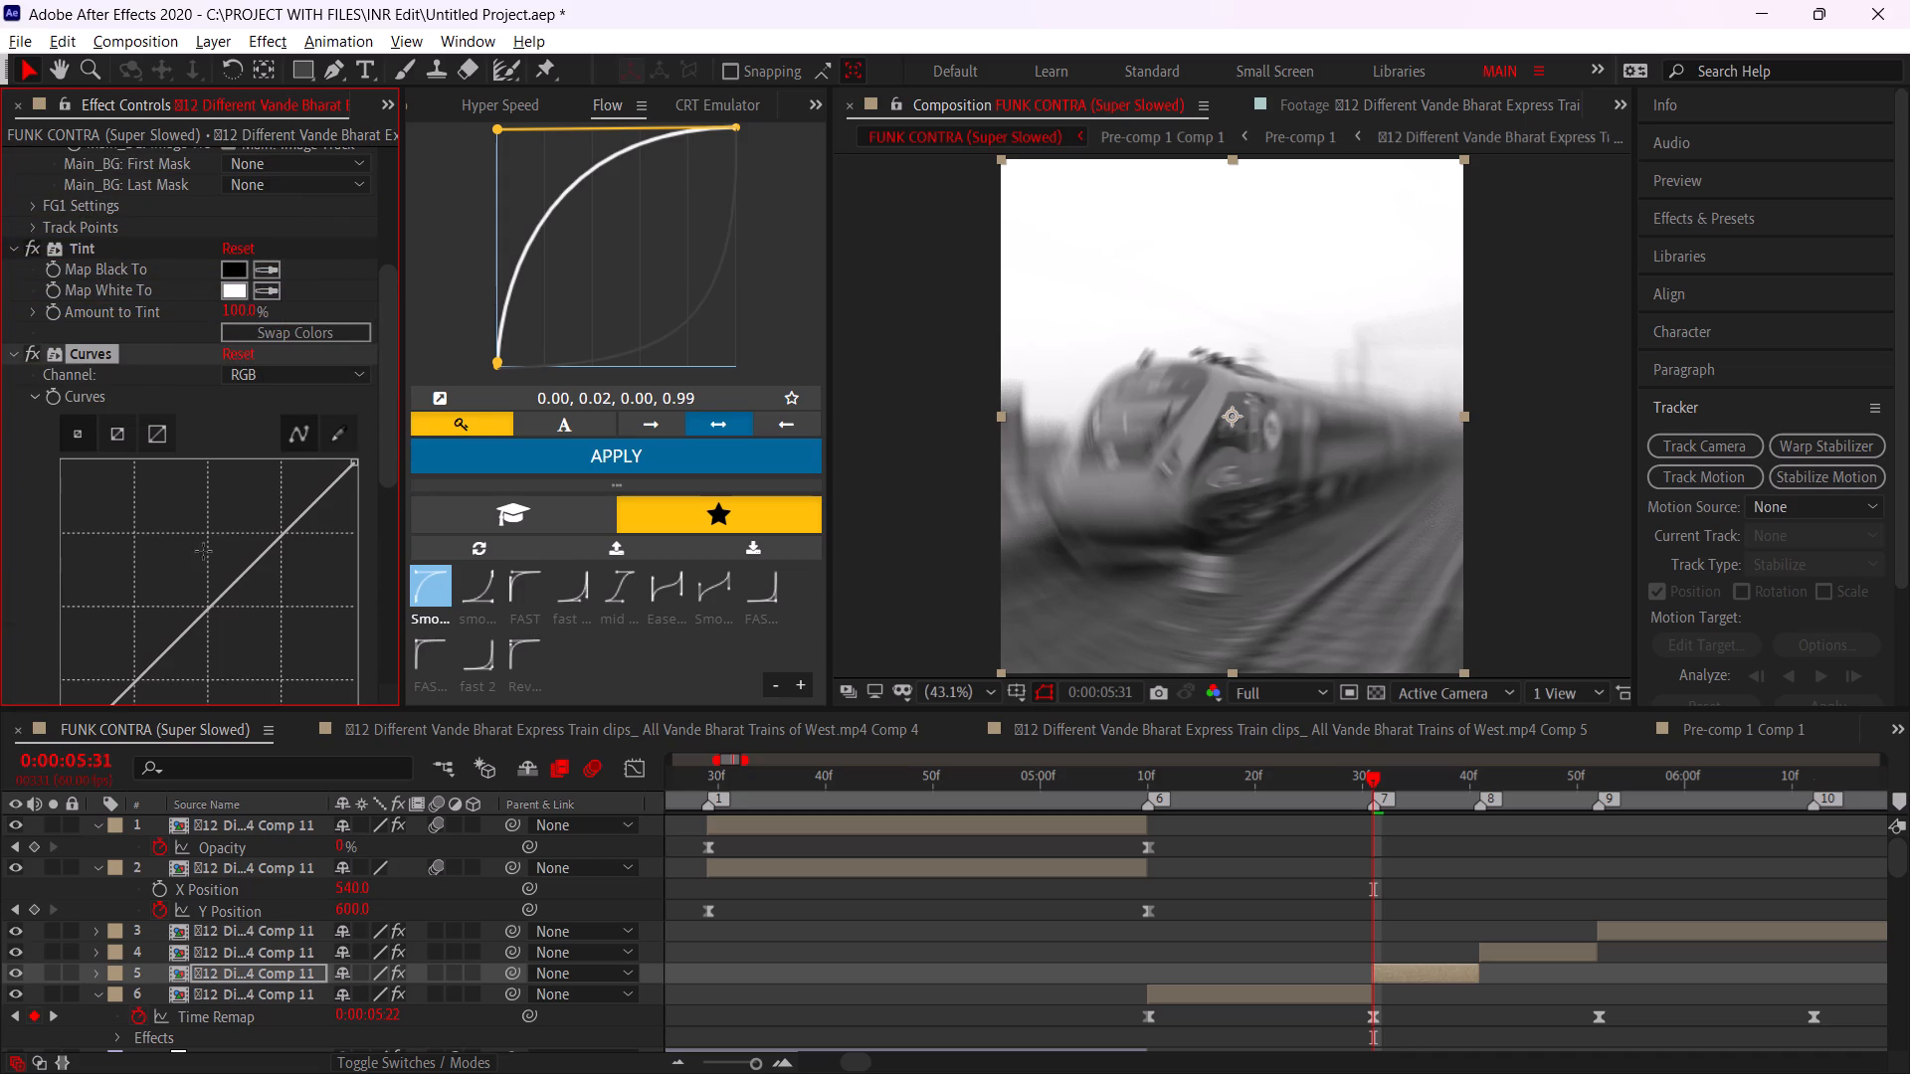
pyautogui.scroll(-1, 203, 551)
pyautogui.moveTo(140, 621); pyautogui.dragTo(168, 642)
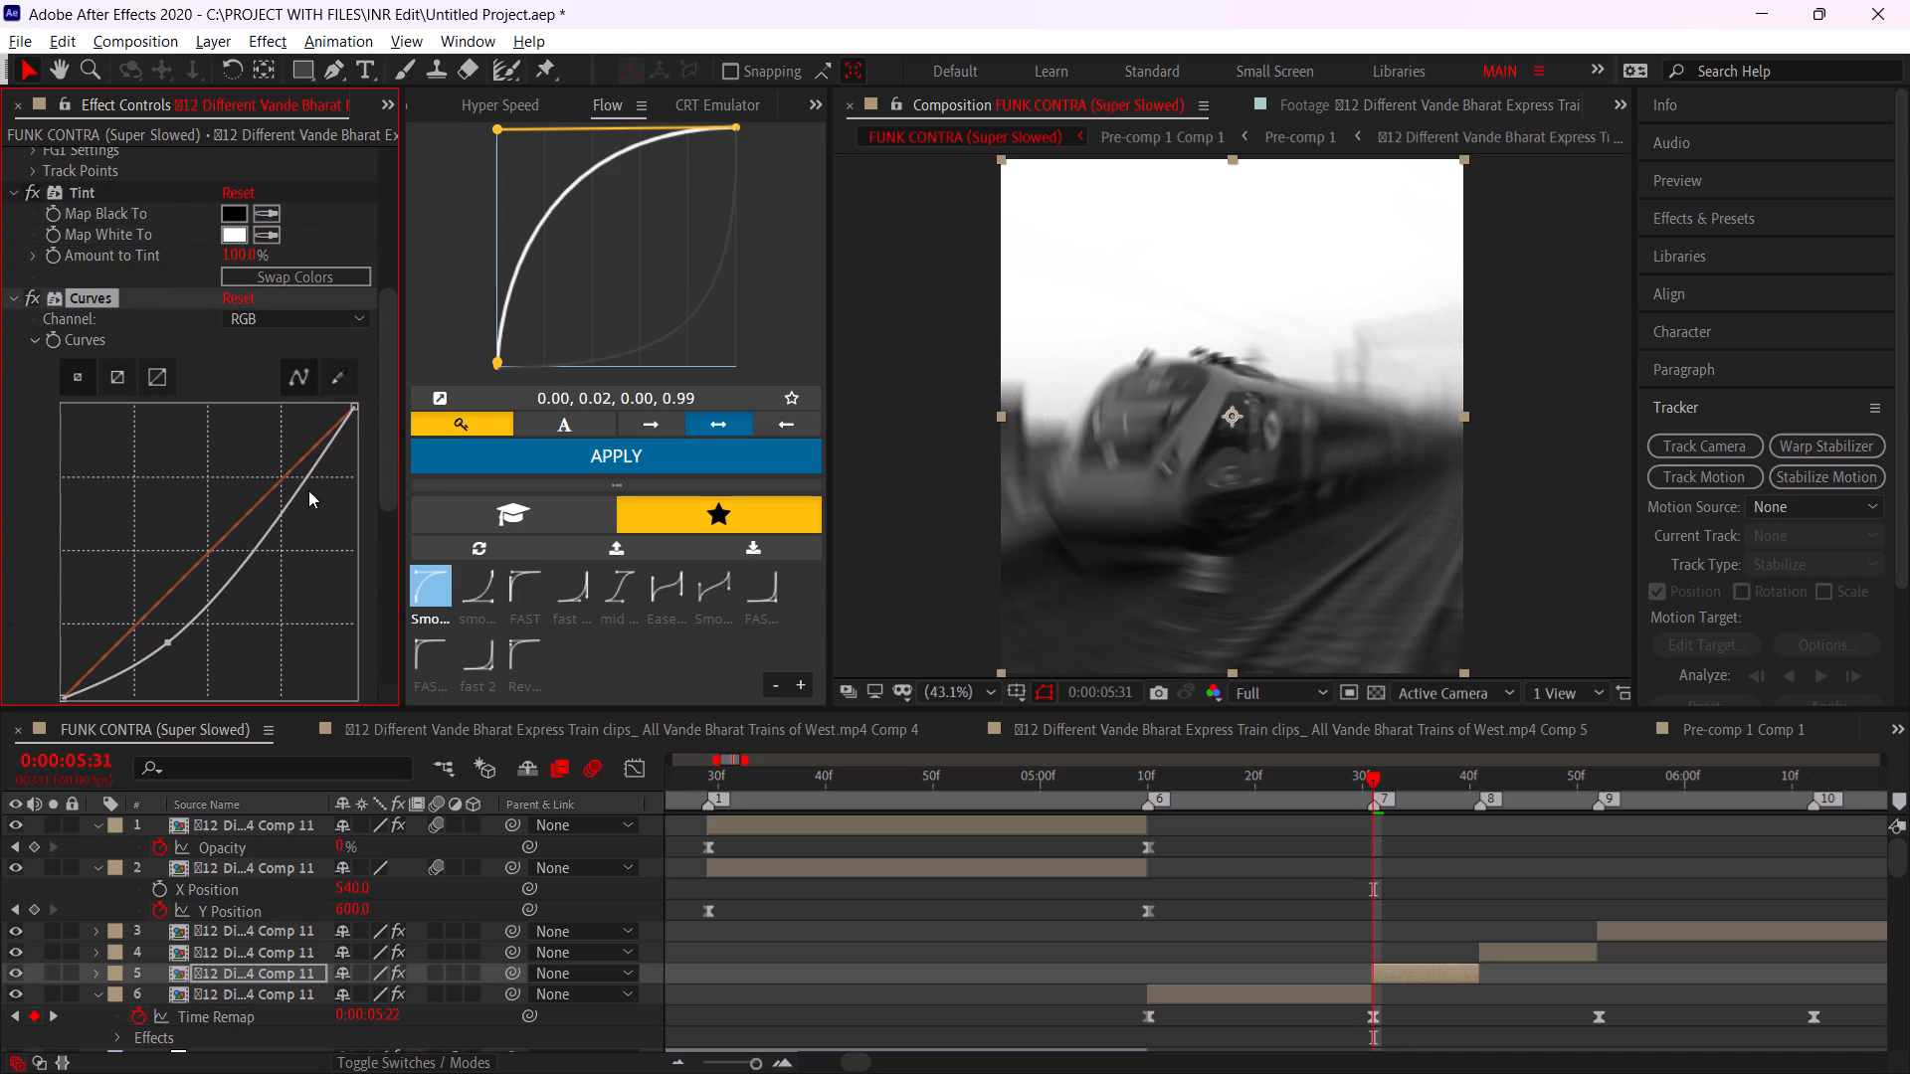
pyautogui.moveTo(295, 486); pyautogui.dragTo(277, 448)
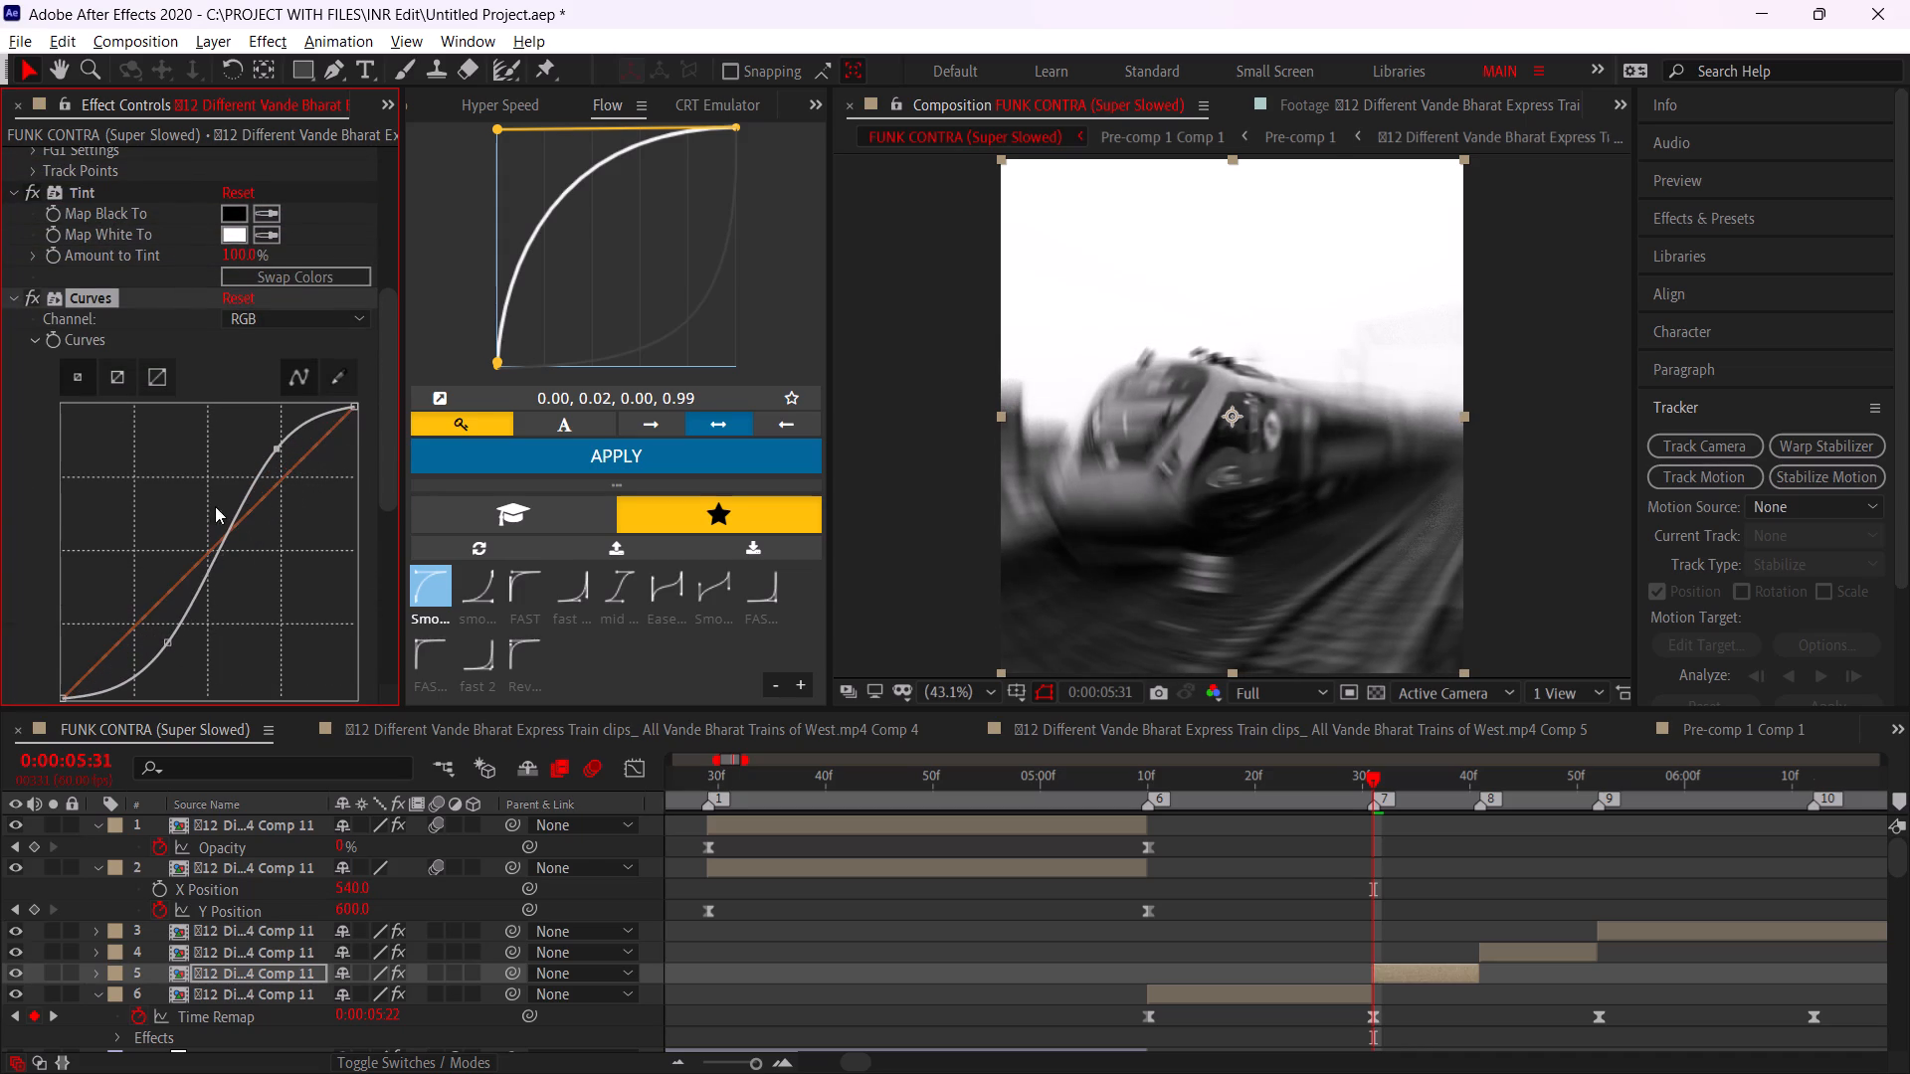
# Move the Radial Blur center onto the train's nose, at about 397.6, 722.9.
pyautogui.scroll(-1, 214, 507)
pyautogui.scroll(-6, 126, 464)
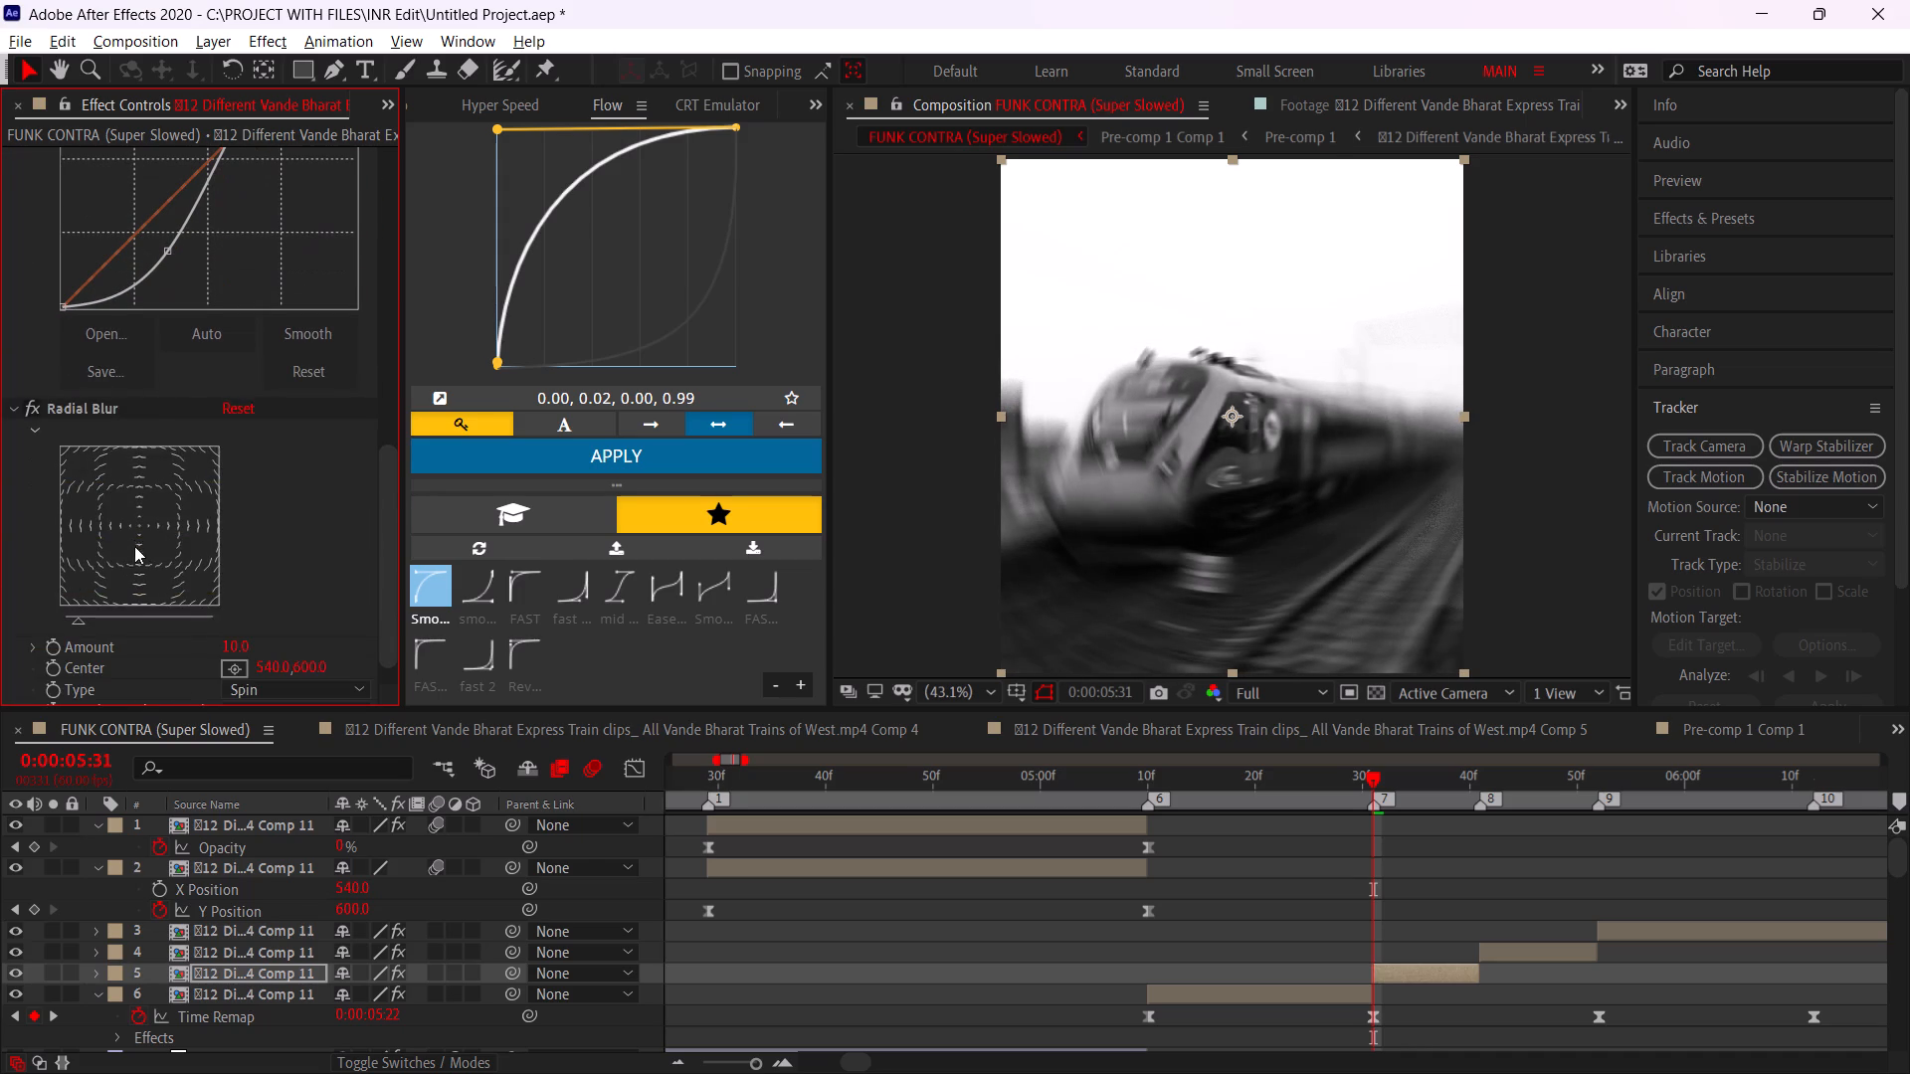
pyautogui.moveTo(144, 534); pyautogui.dragTo(117, 542)
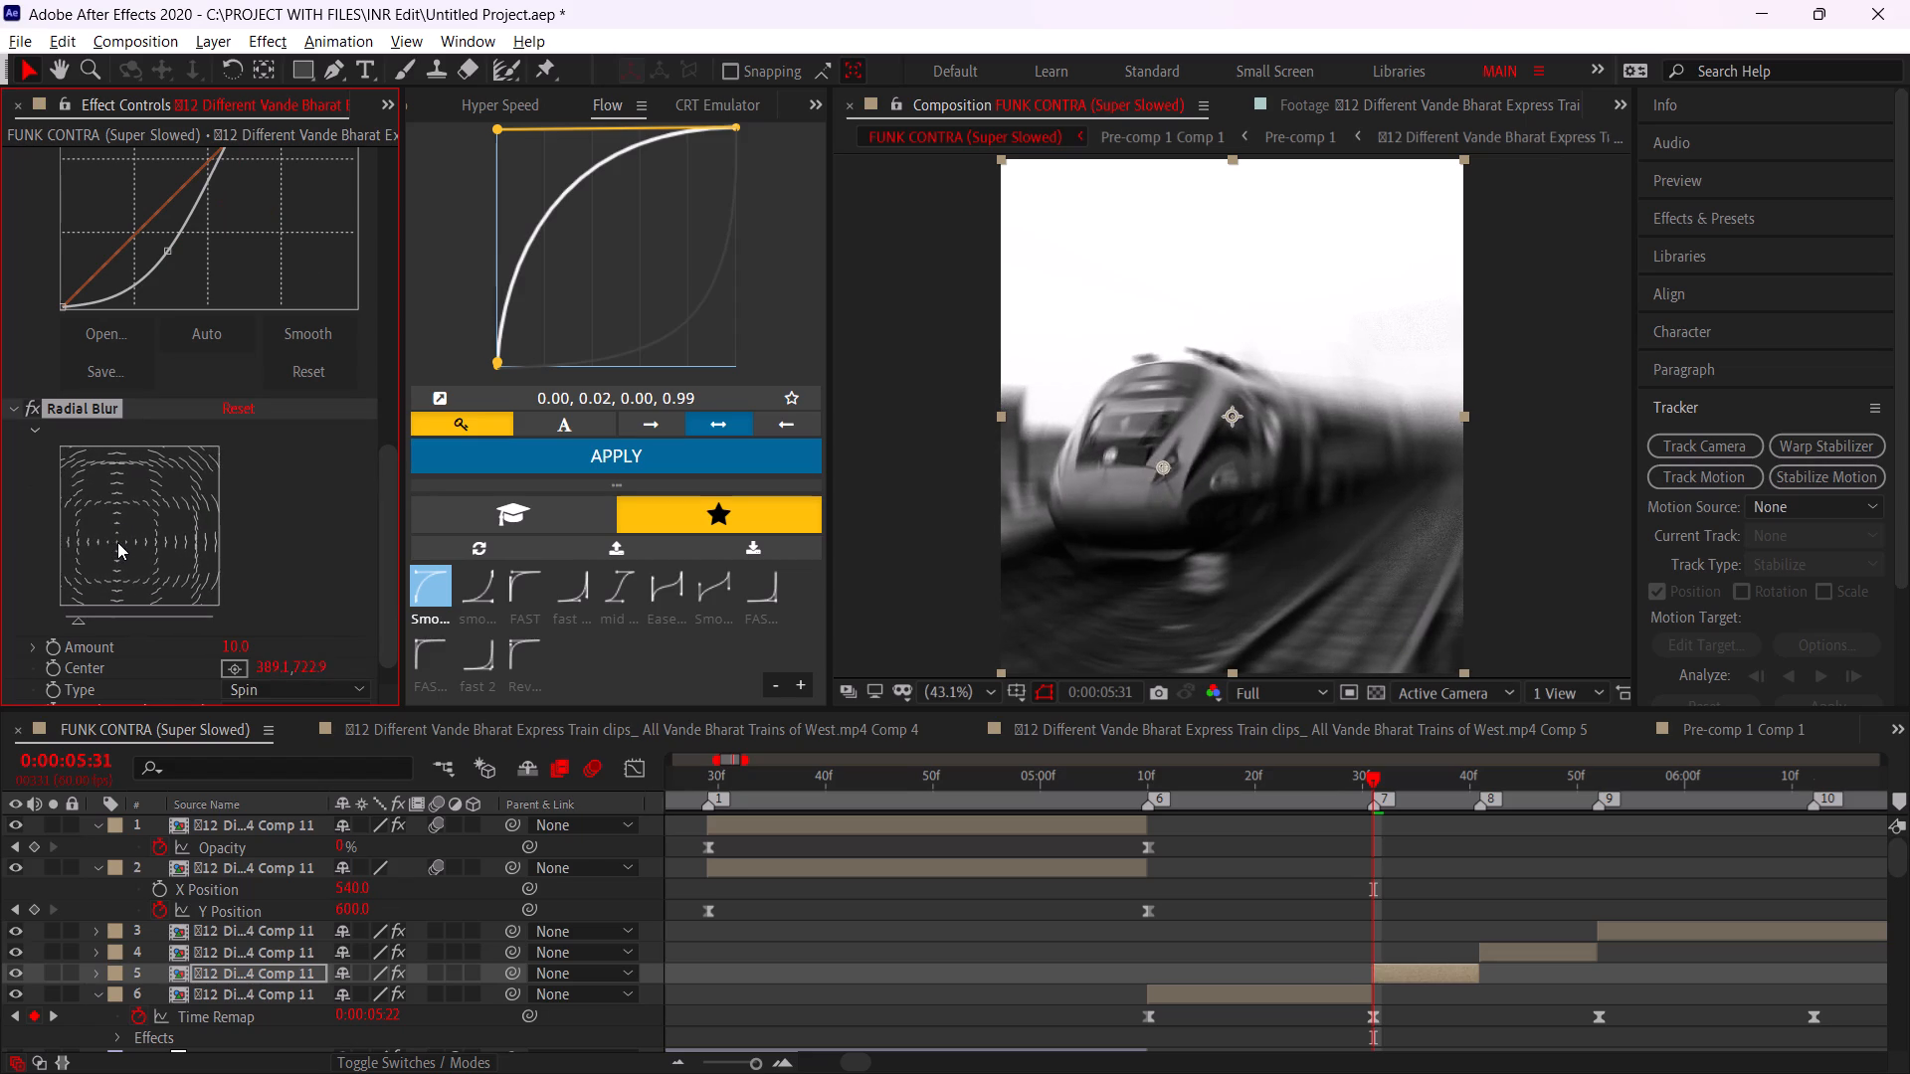
pyautogui.moveTo(117, 542); pyautogui.dragTo(118, 542)
# Split the train layer piece between markers 8 and 9 at 0:00:05:47.
pyautogui.moveTo(1437, 946); pyautogui.dragTo(1166, 916, button='middle')
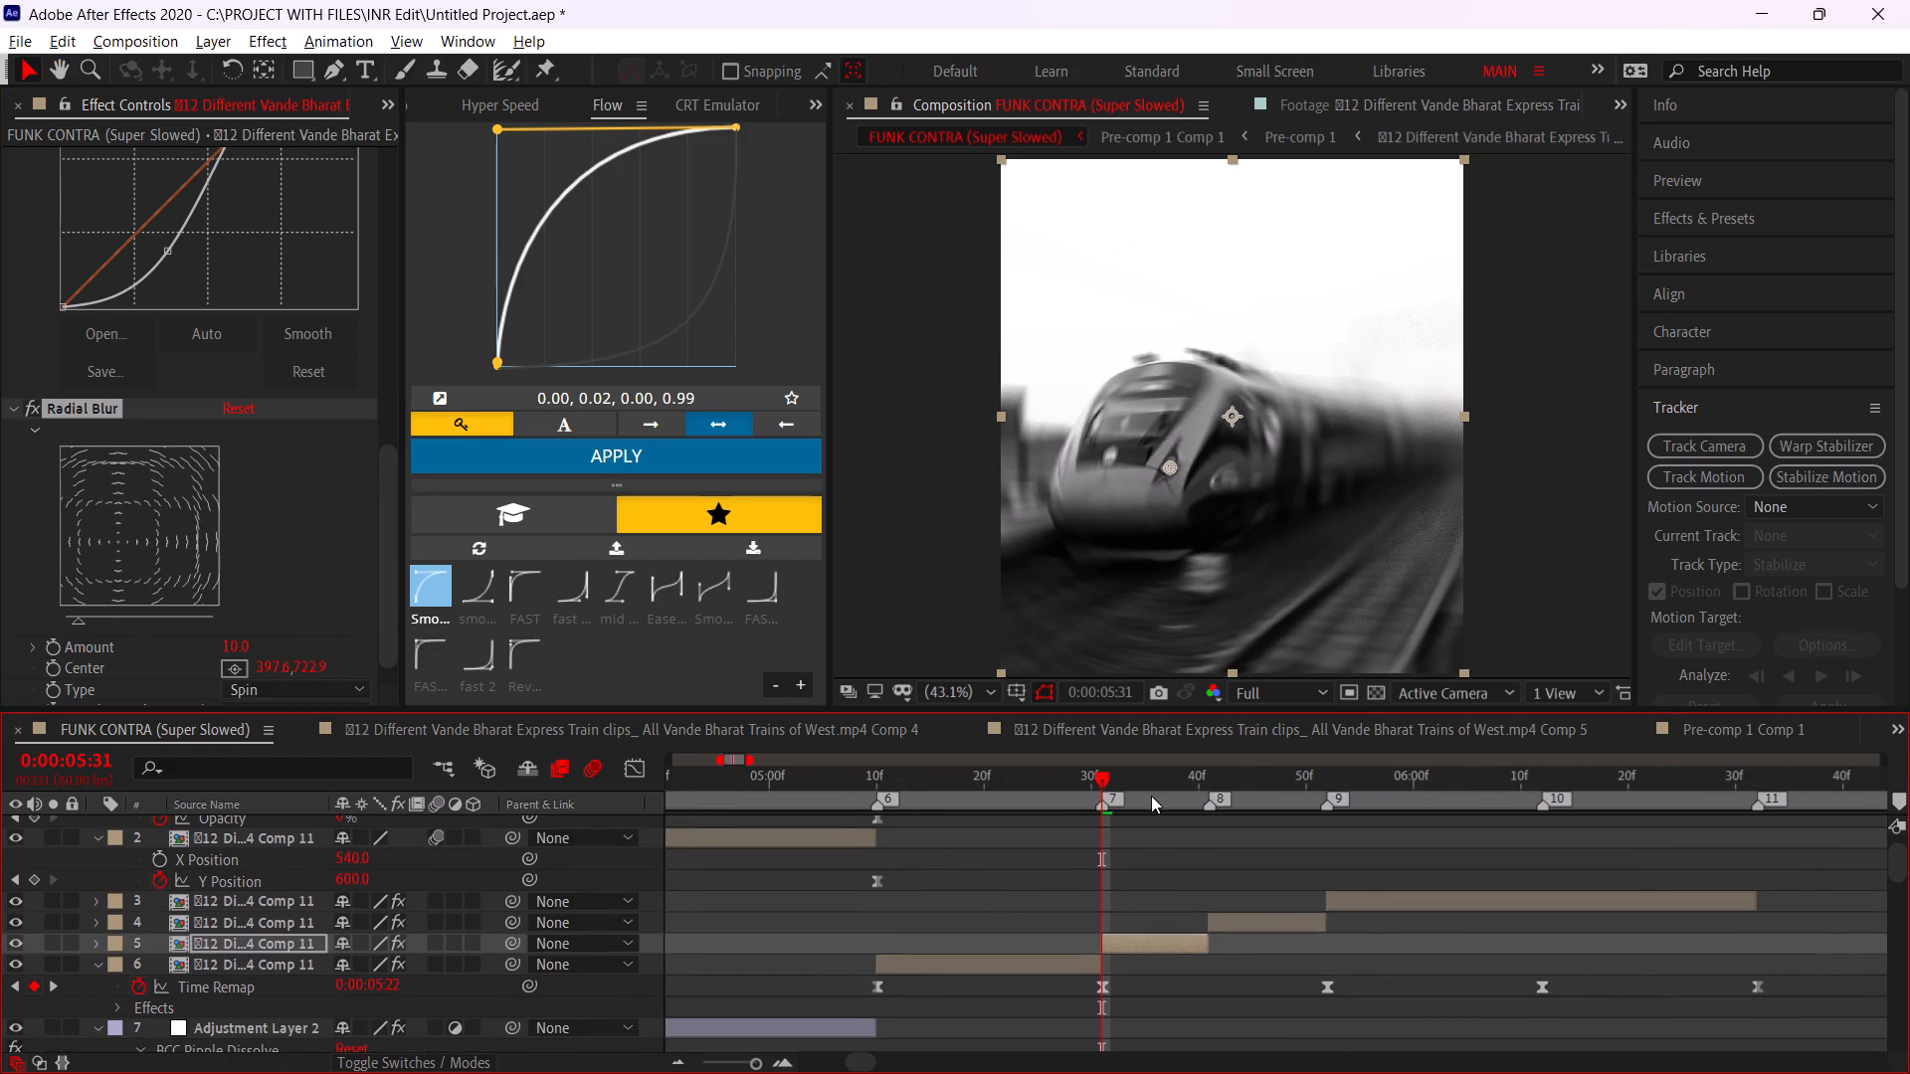
pyautogui.moveTo(1170, 793); pyautogui.dragTo(1228, 805)
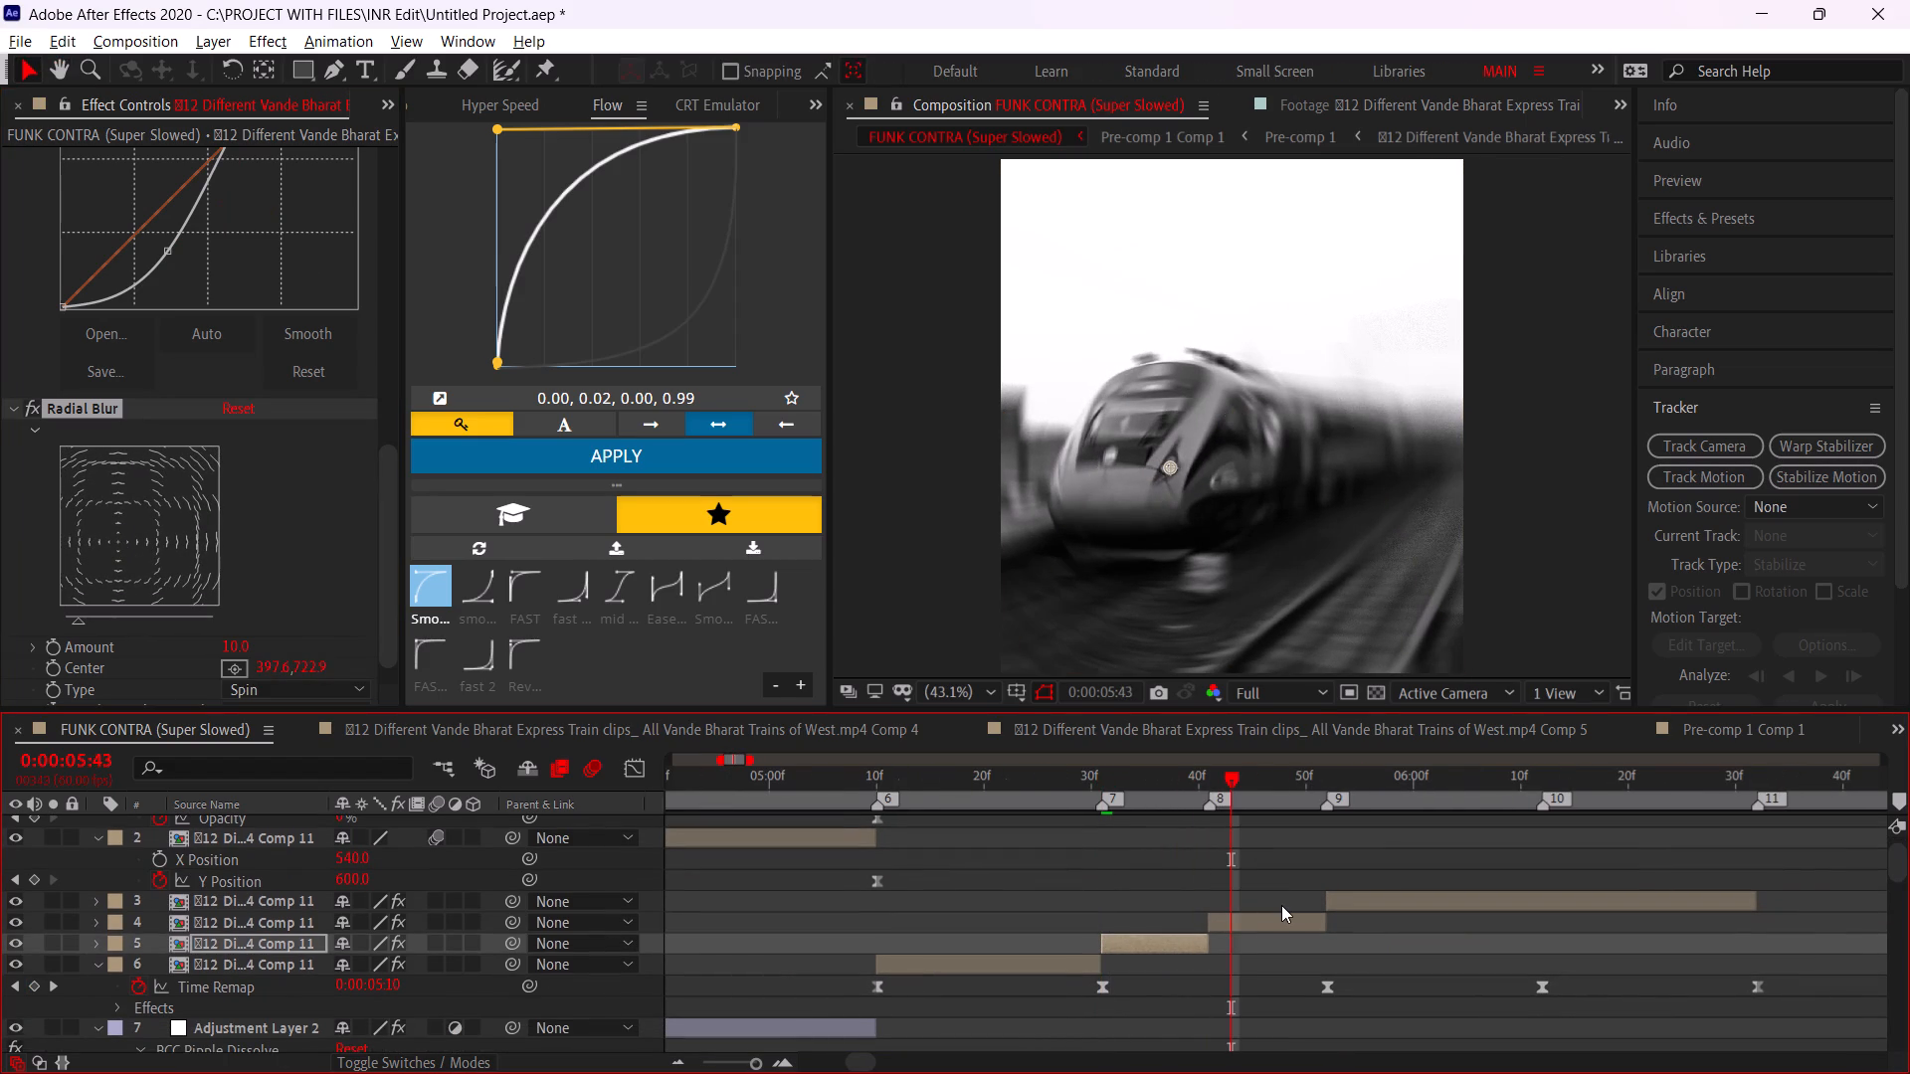
pyautogui.click(1273, 926)
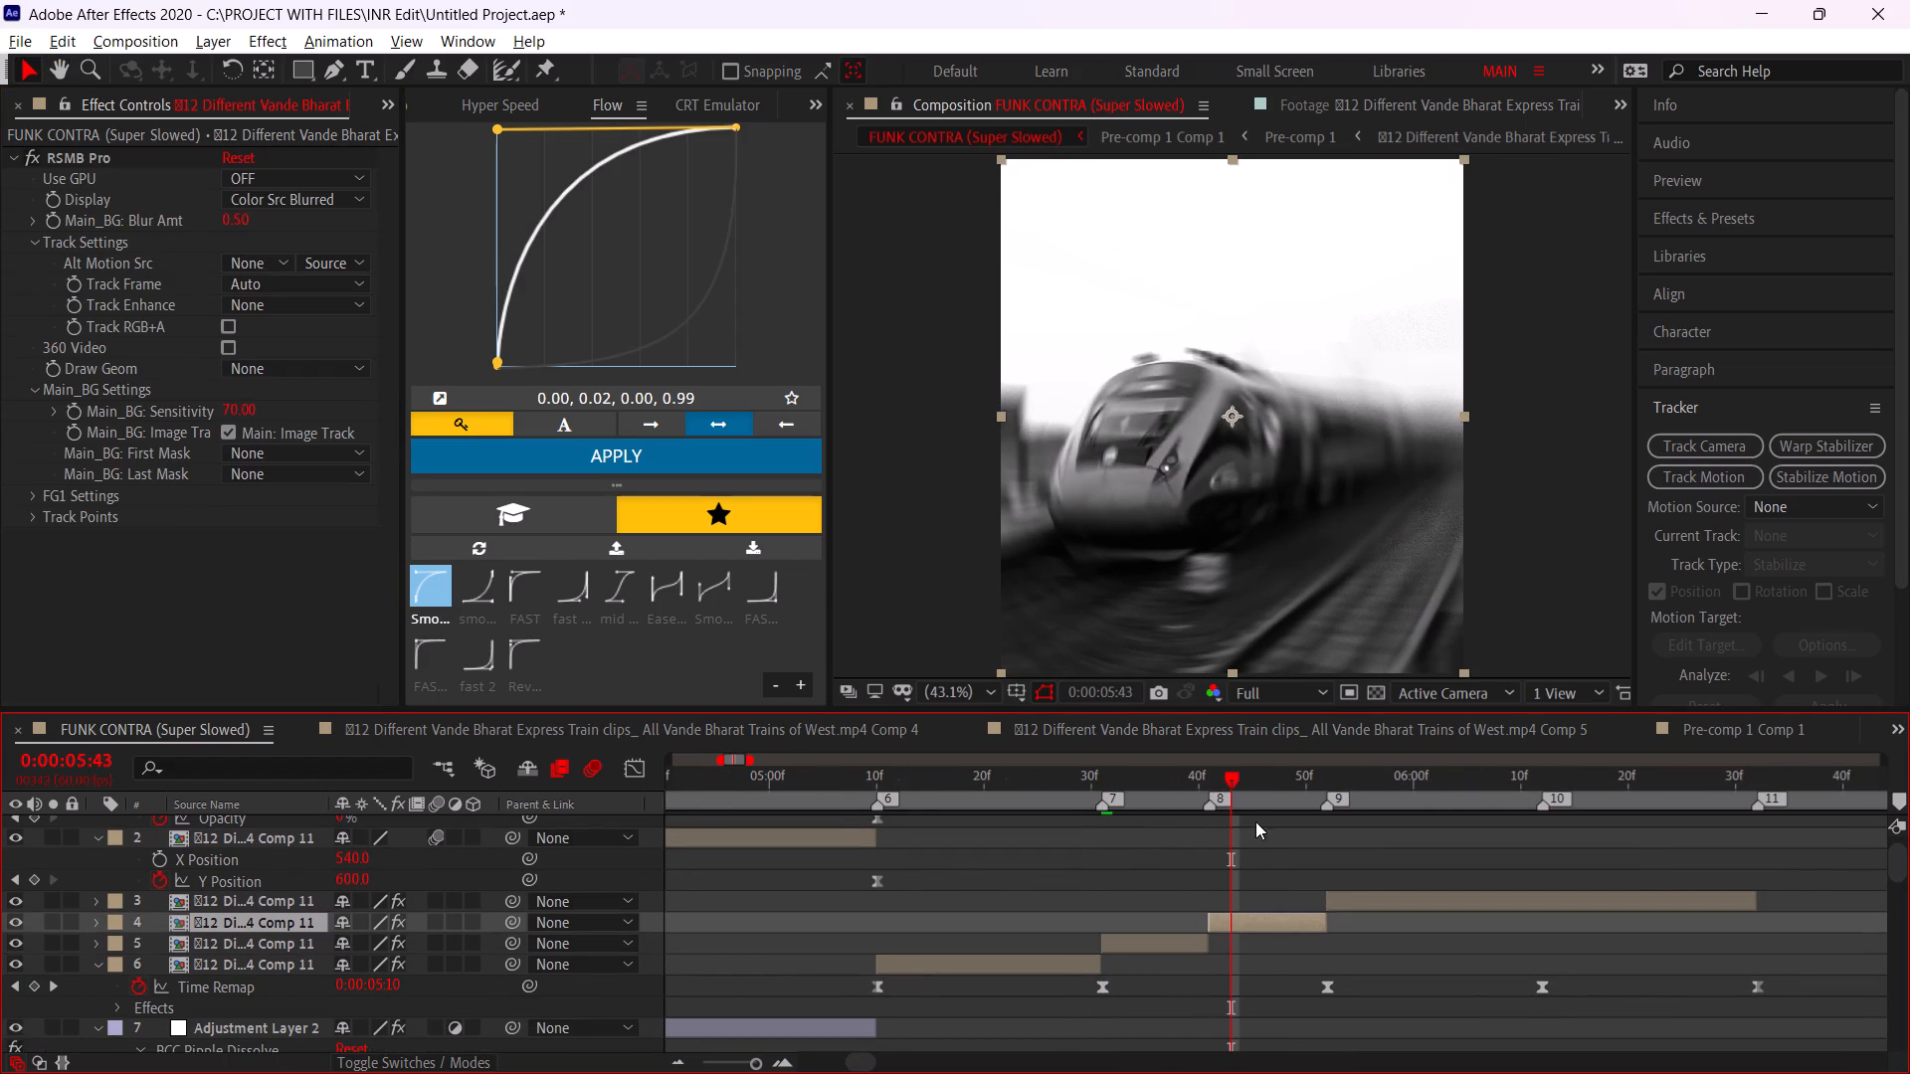
pyautogui.moveTo(1250, 797); pyautogui.dragTo(1268, 796)
pyautogui.hotkey('ctrl', 'shift', 'd')
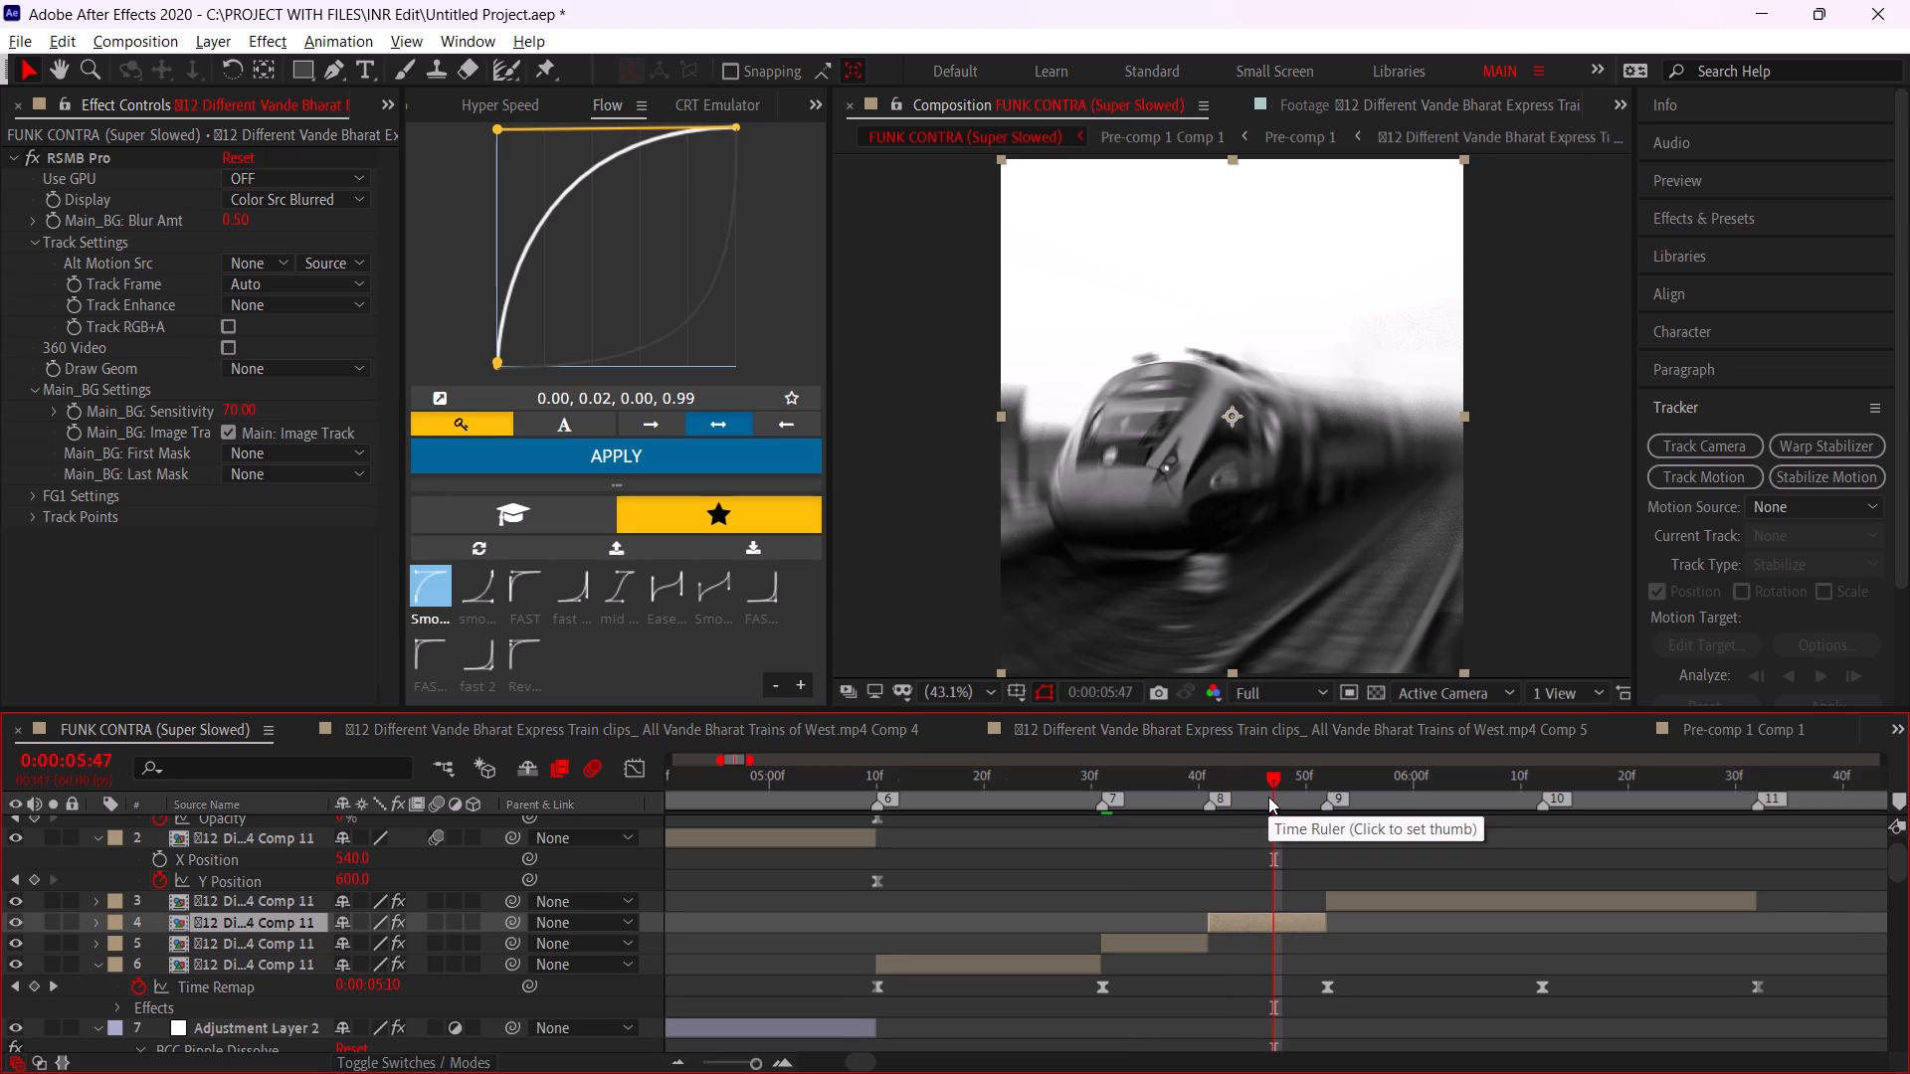
# Flip the black-and-white train piece between markers 7 and 8 horizontally.
pyautogui.click(1212, 961)
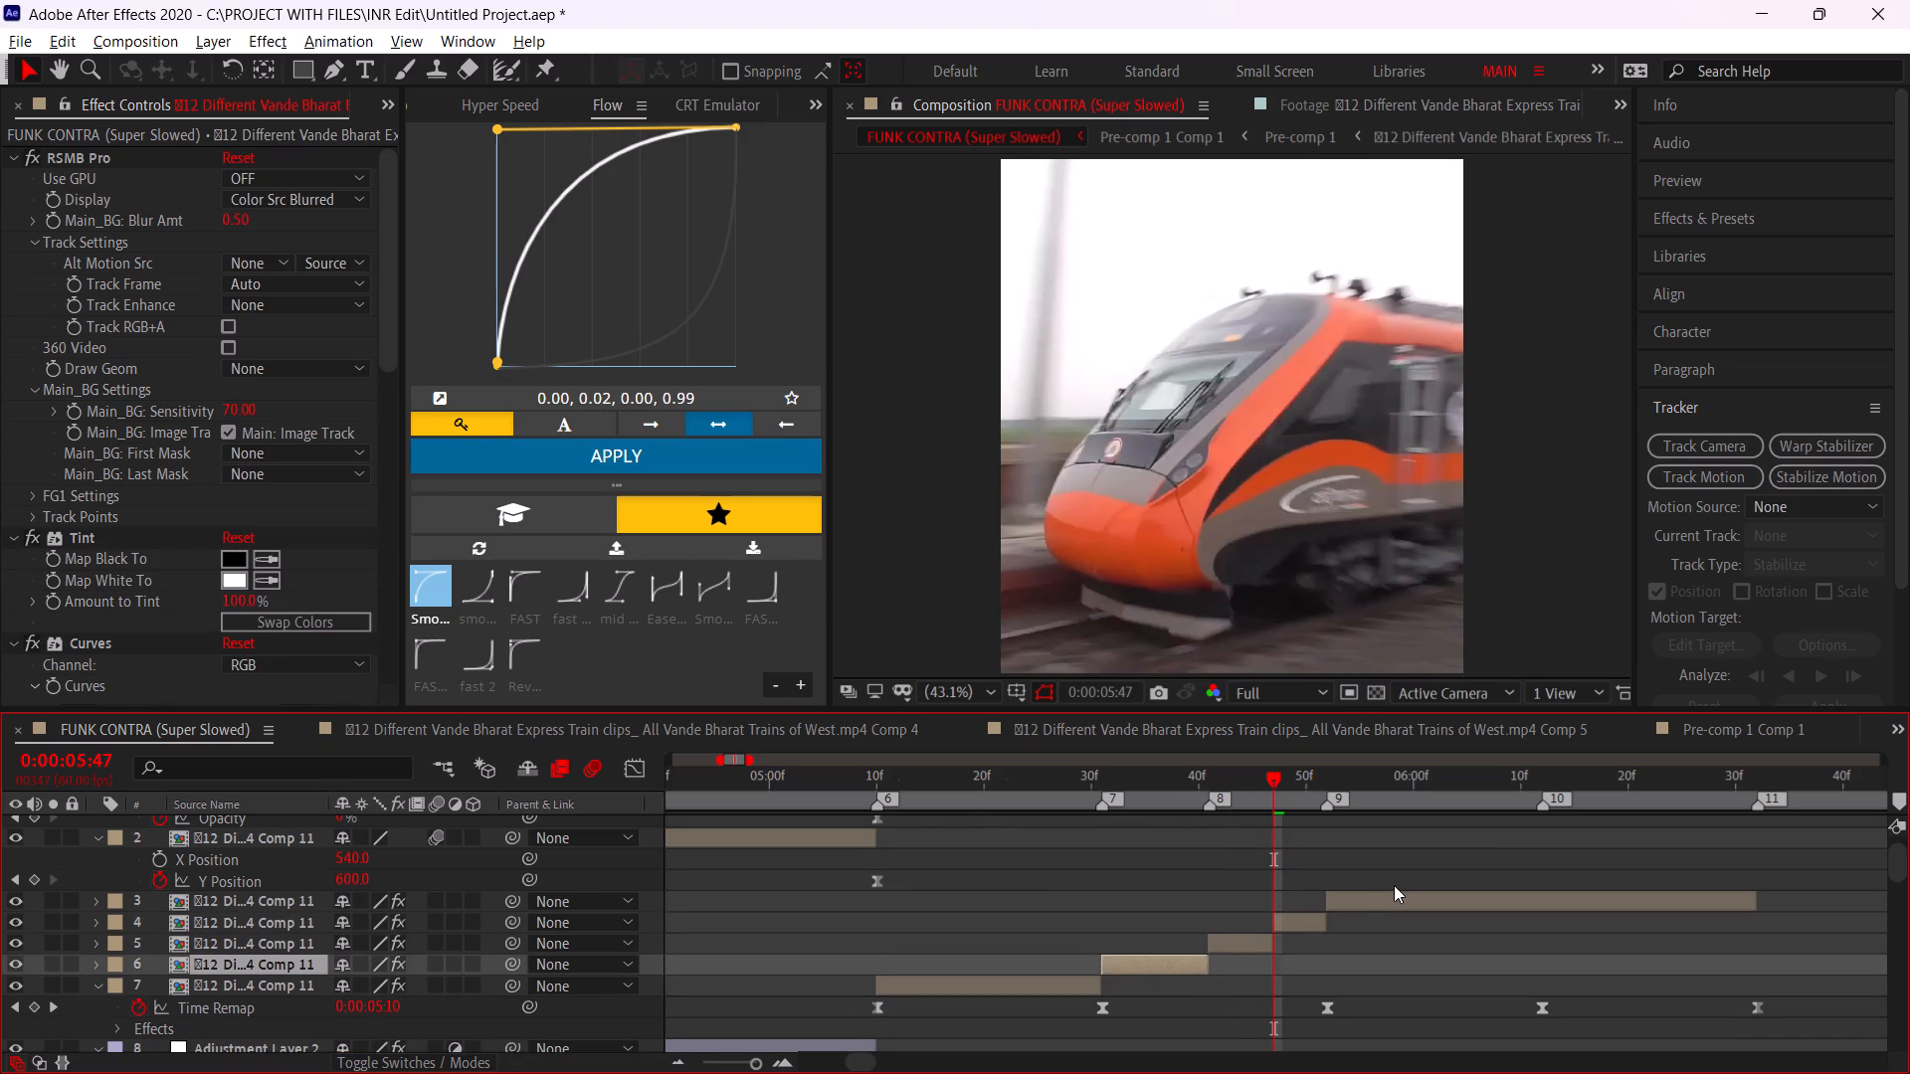
pyautogui.click(1137, 794)
pyautogui.rightClick(1137, 964)
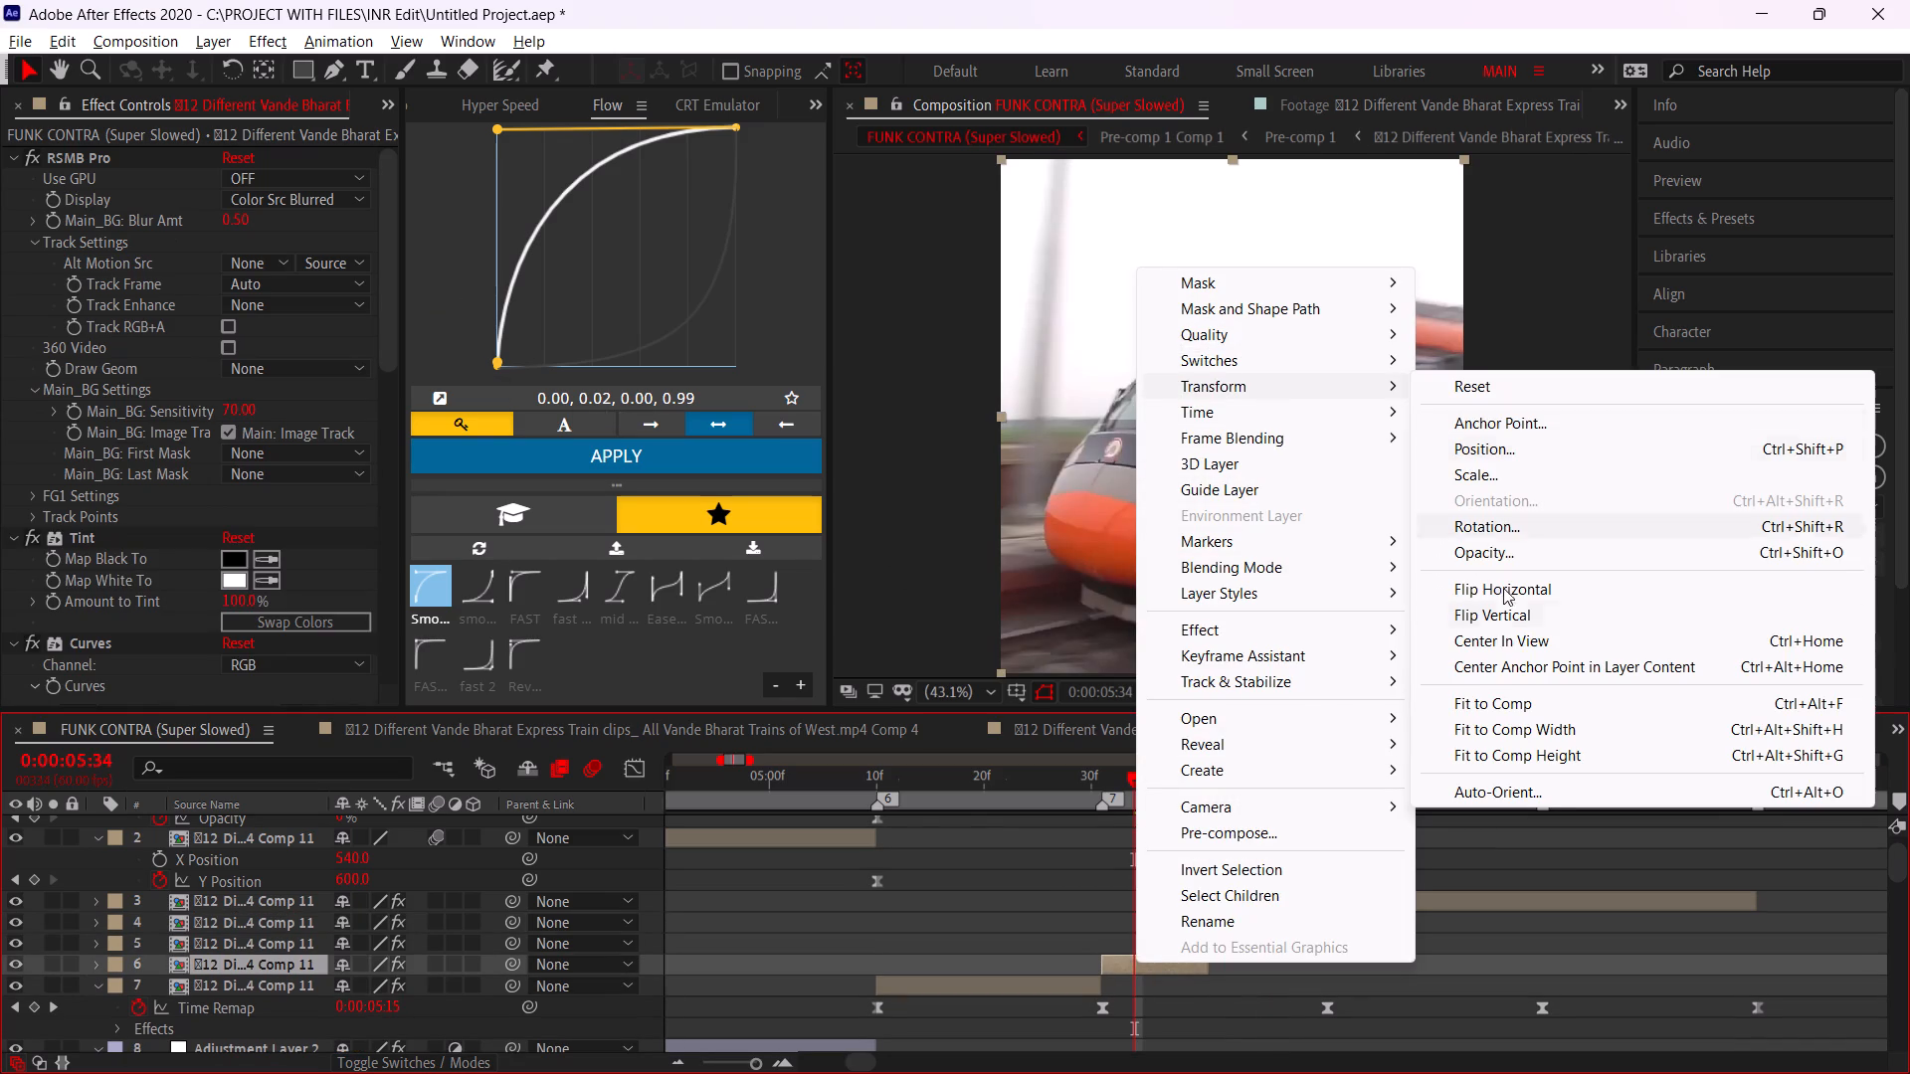
pyautogui.click(1529, 593)
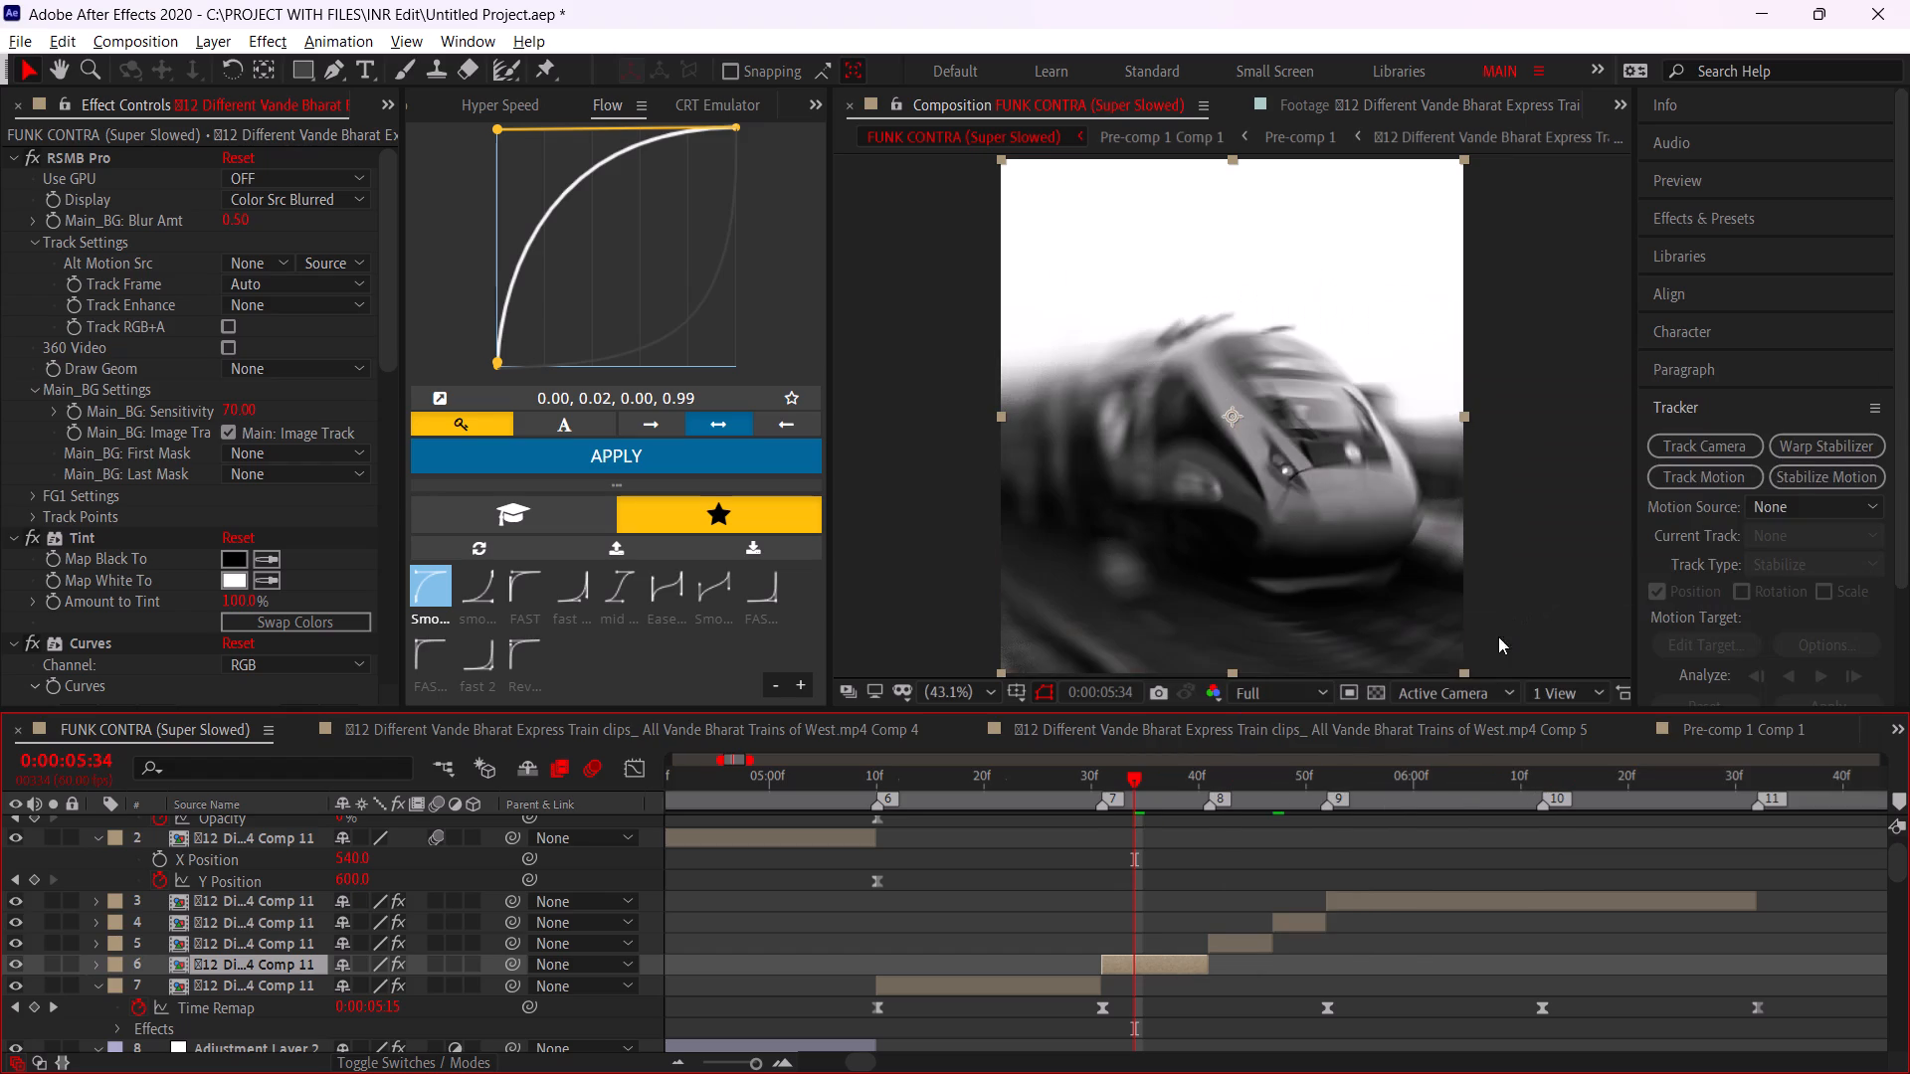
# Copy the Tint, Curves and Radial Blur effects from the flipped piece onto the short piece from 0:00:05:47 to marker 9.
pyautogui.moveTo(1164, 796); pyautogui.dragTo(1273, 818)
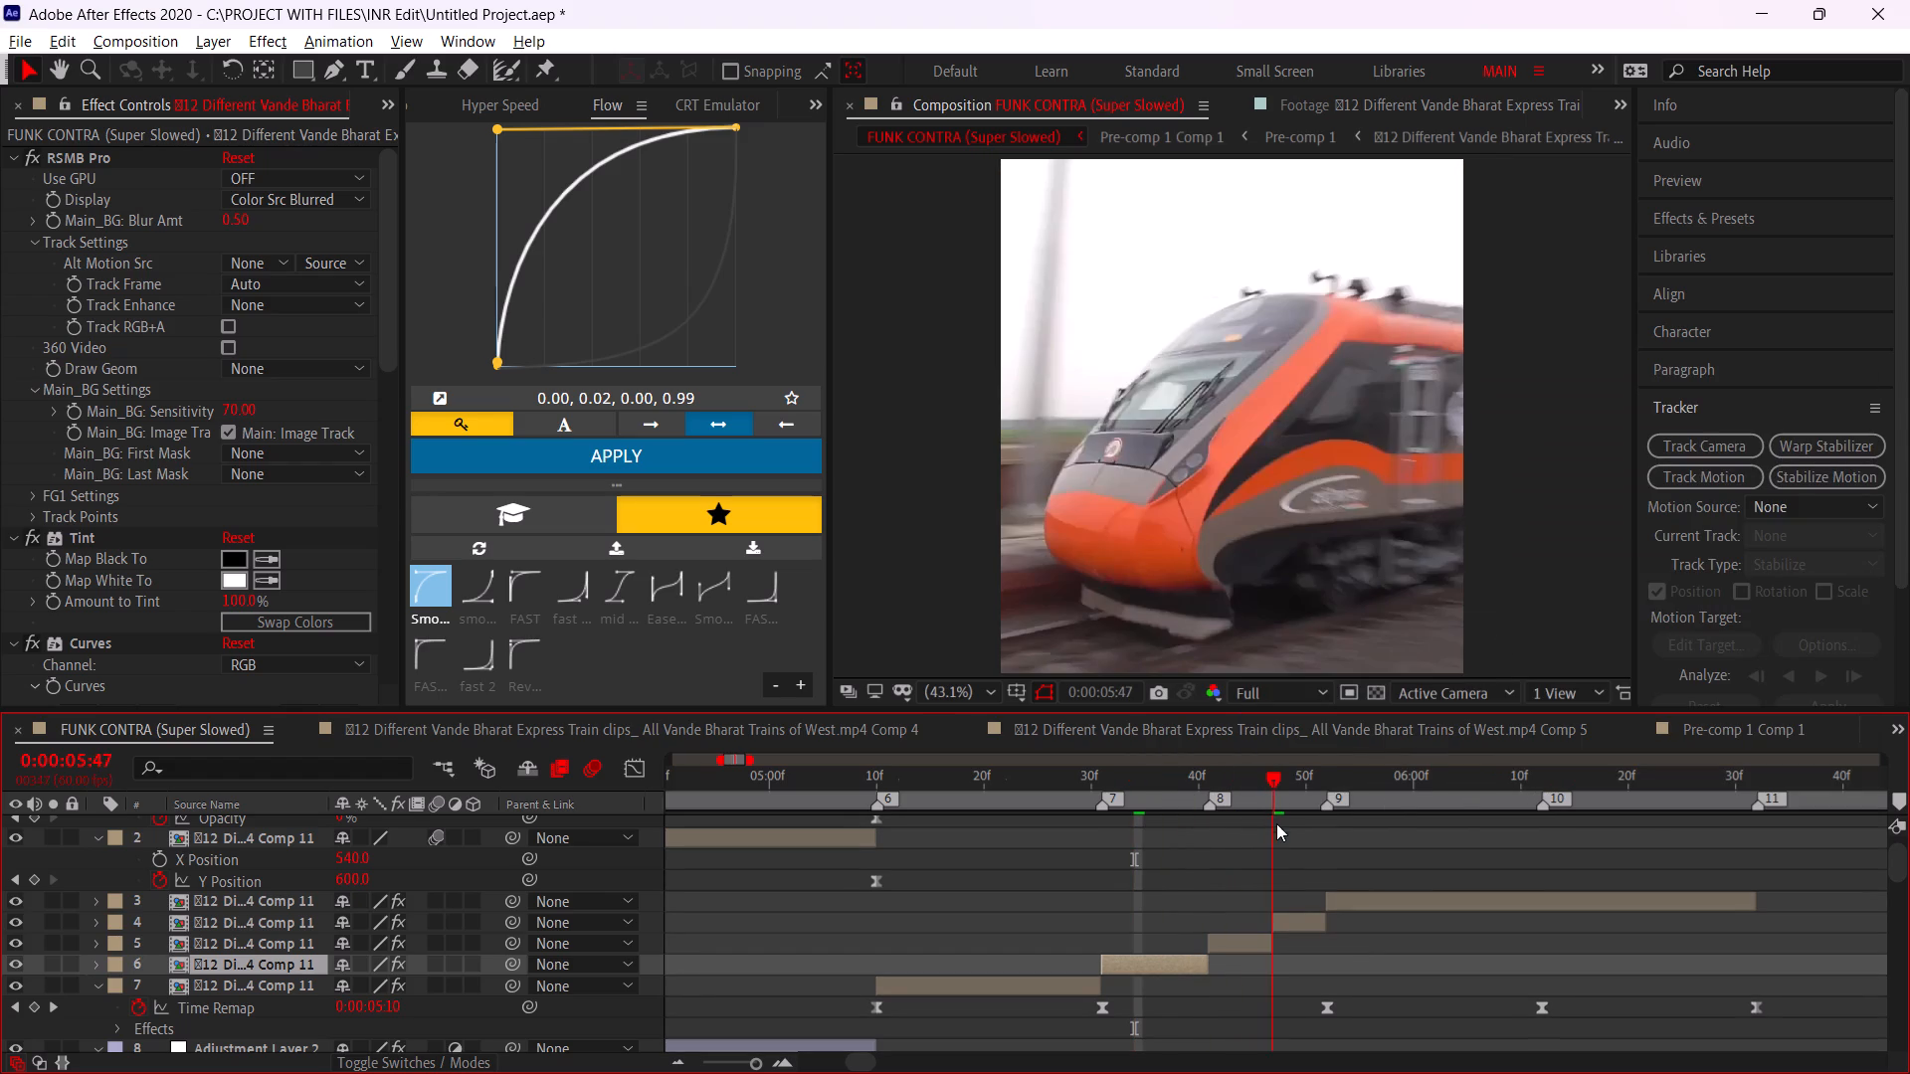
pyautogui.click(1308, 914)
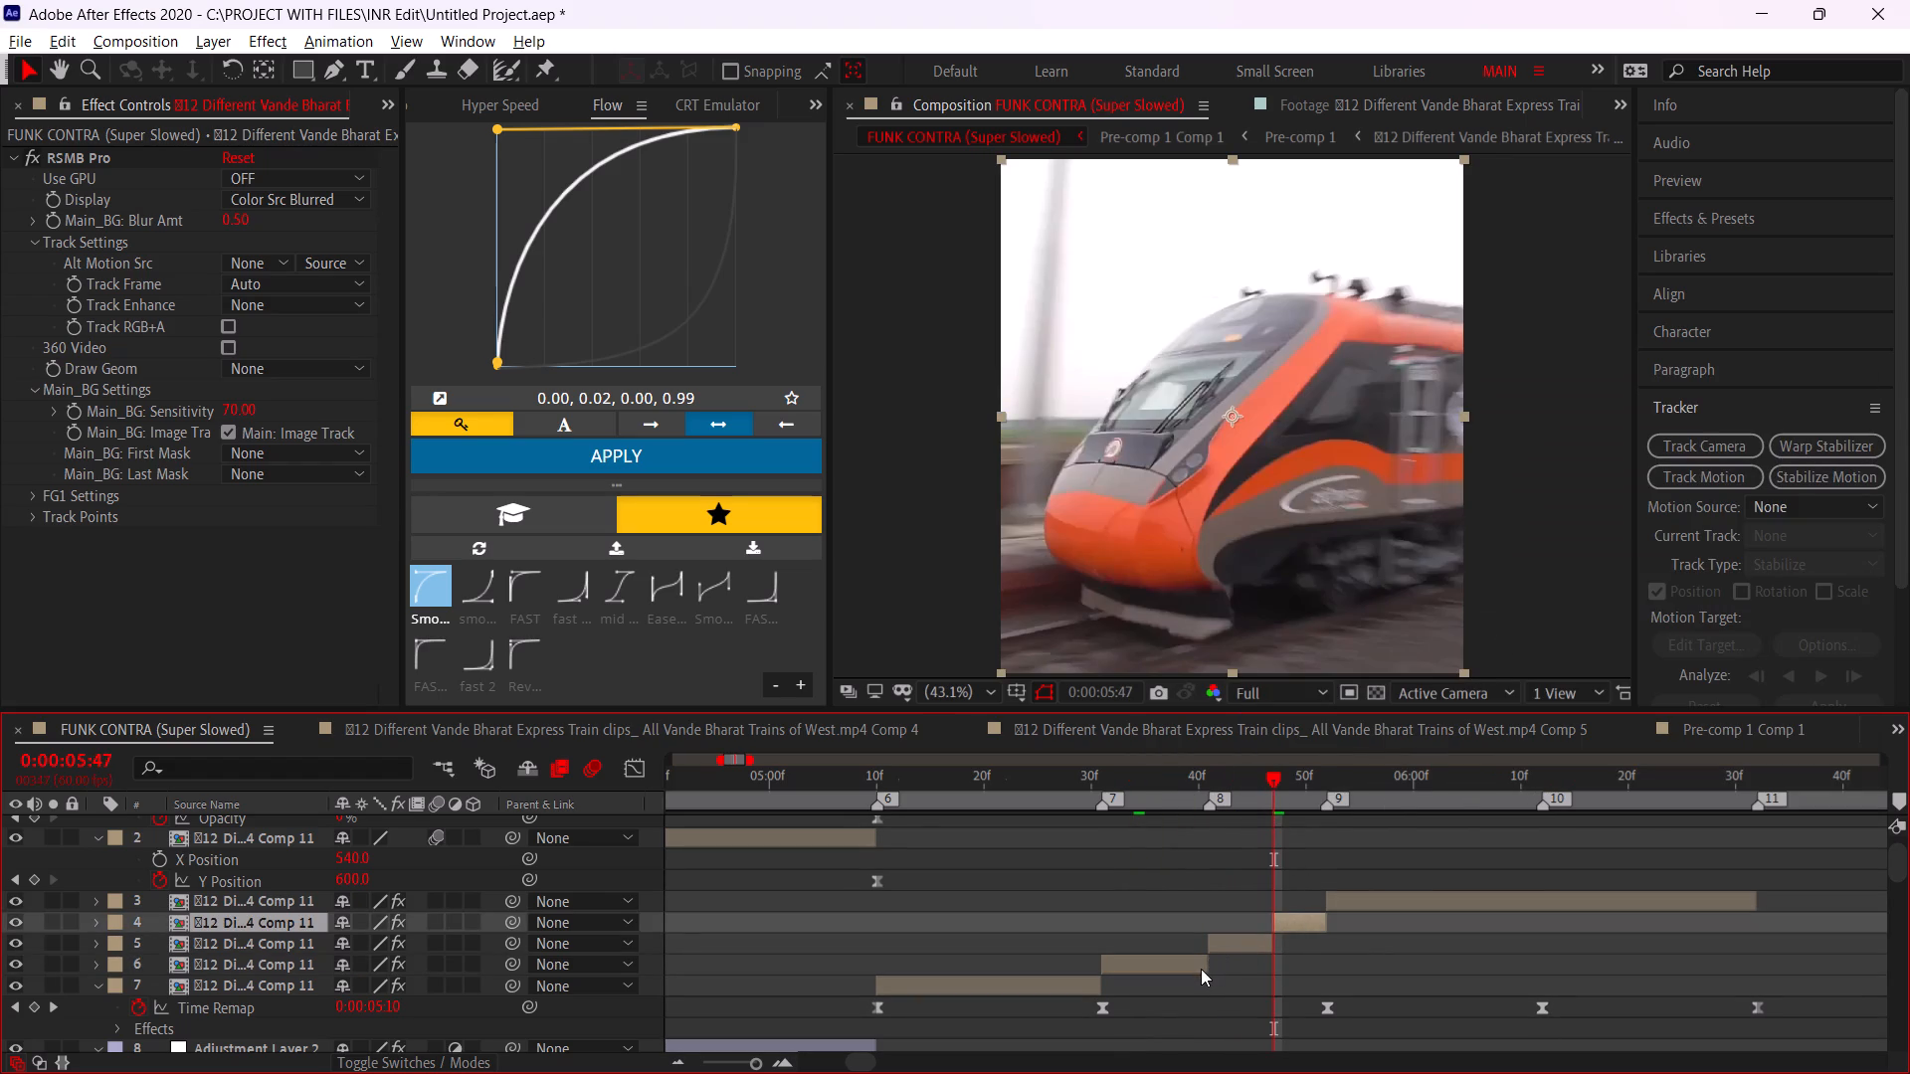
pyautogui.click(1186, 966)
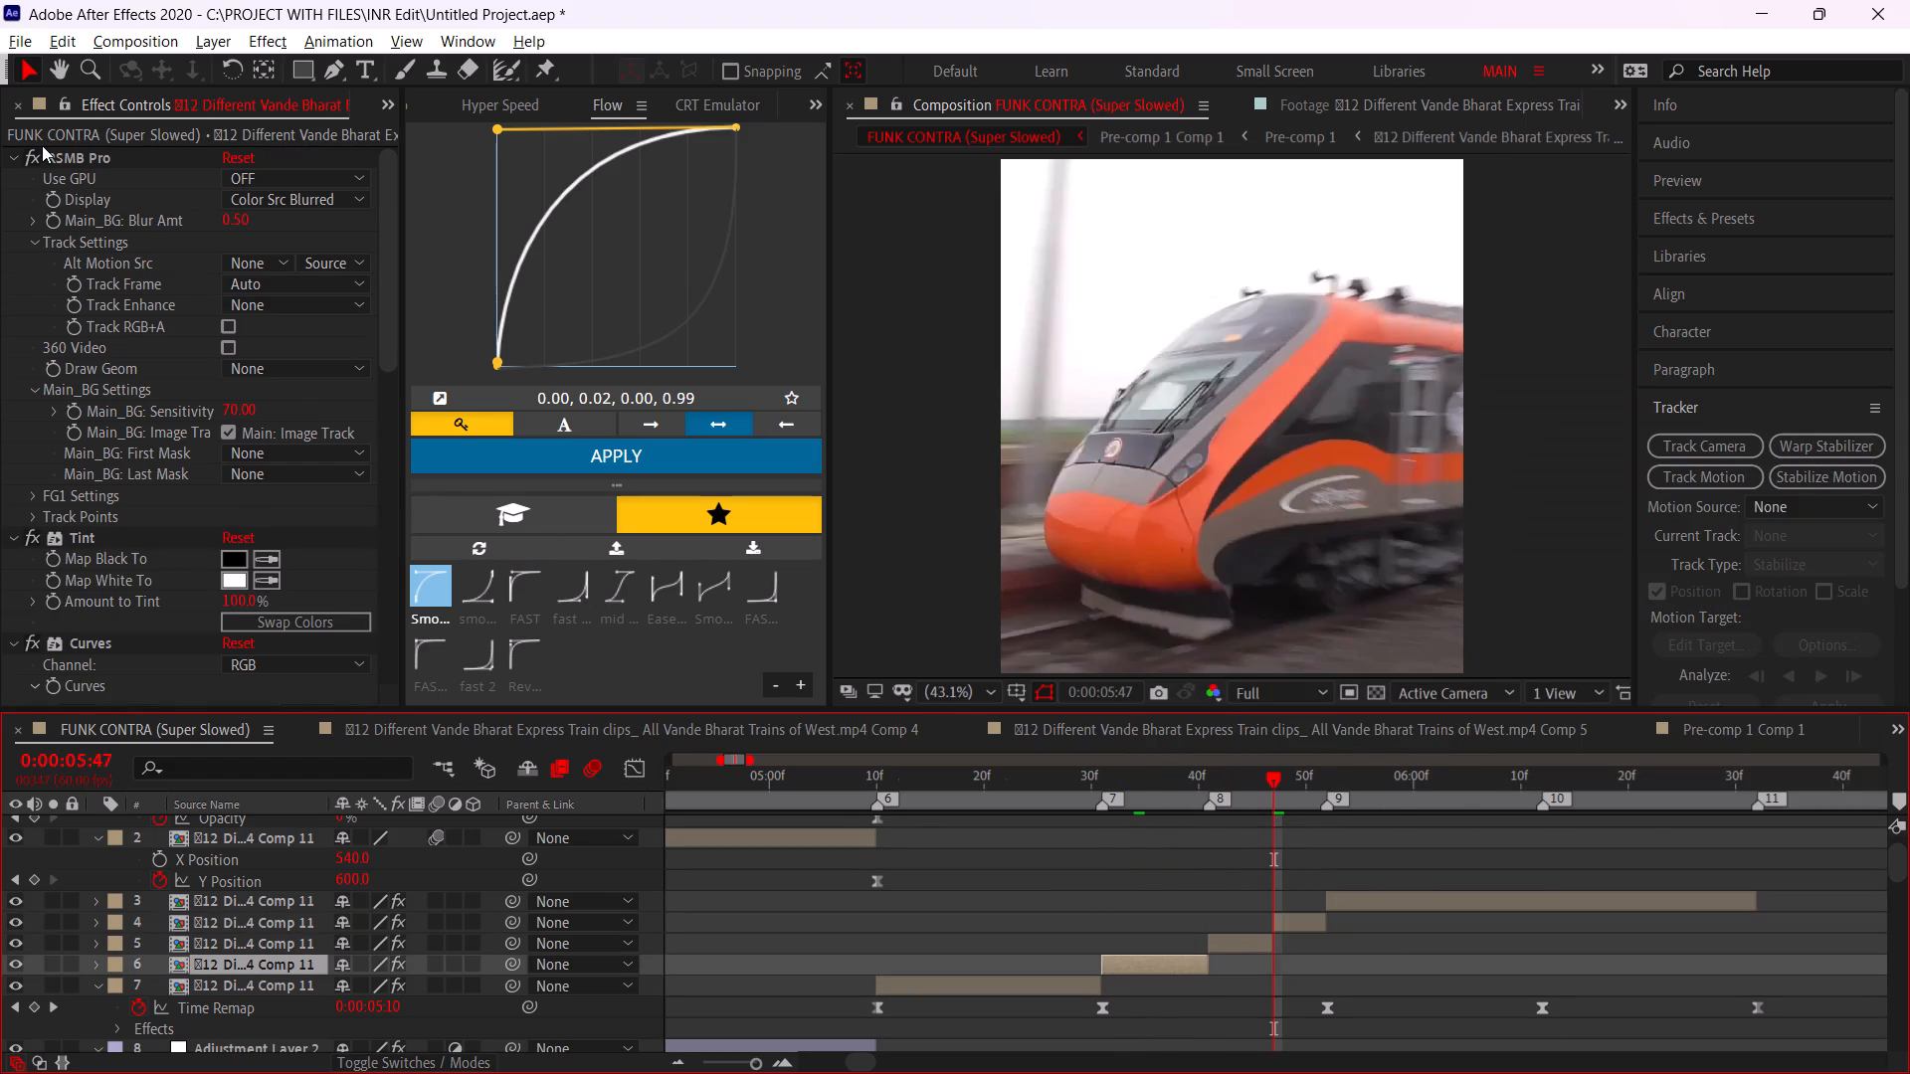
pyautogui.click(124, 544)
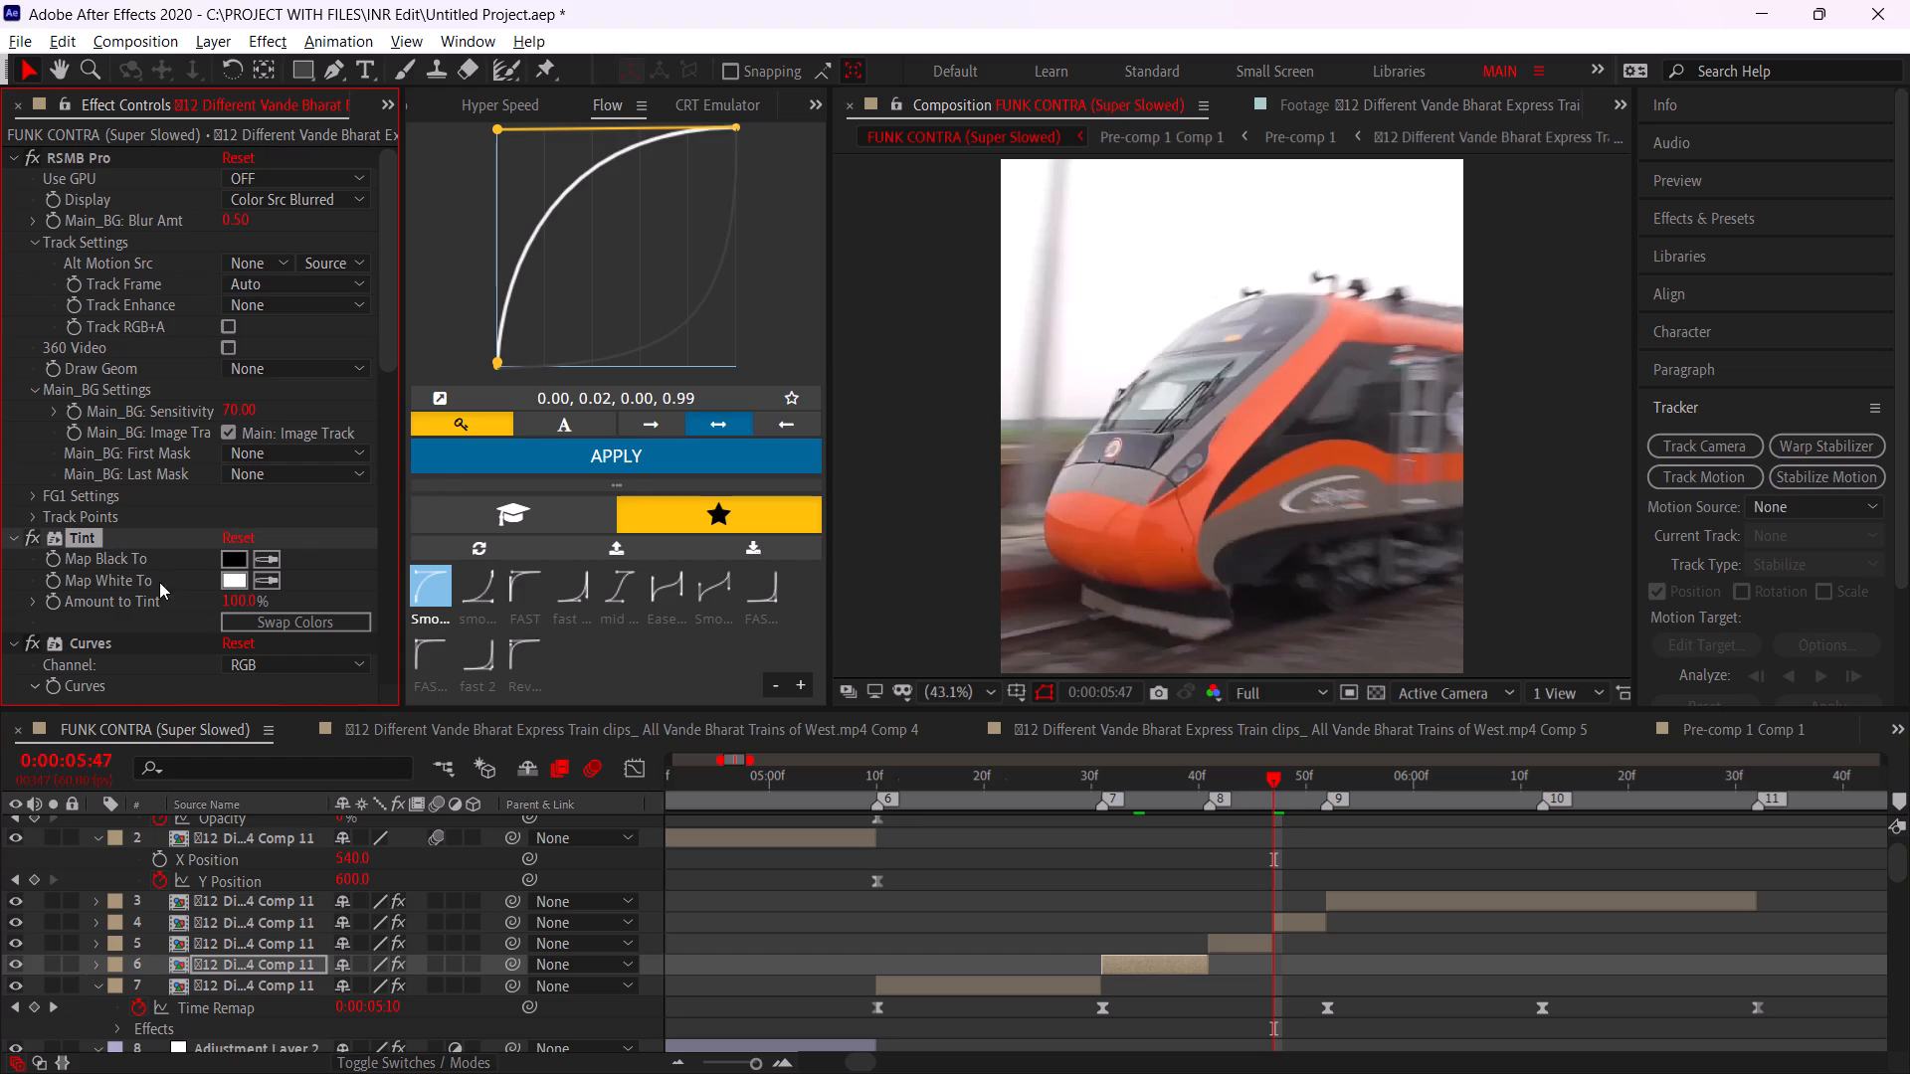
pyautogui.keyDown('ctrl'); pyautogui.click(136, 641); pyautogui.keyUp('ctrl')
pyautogui.scroll(-3, 159, 641)
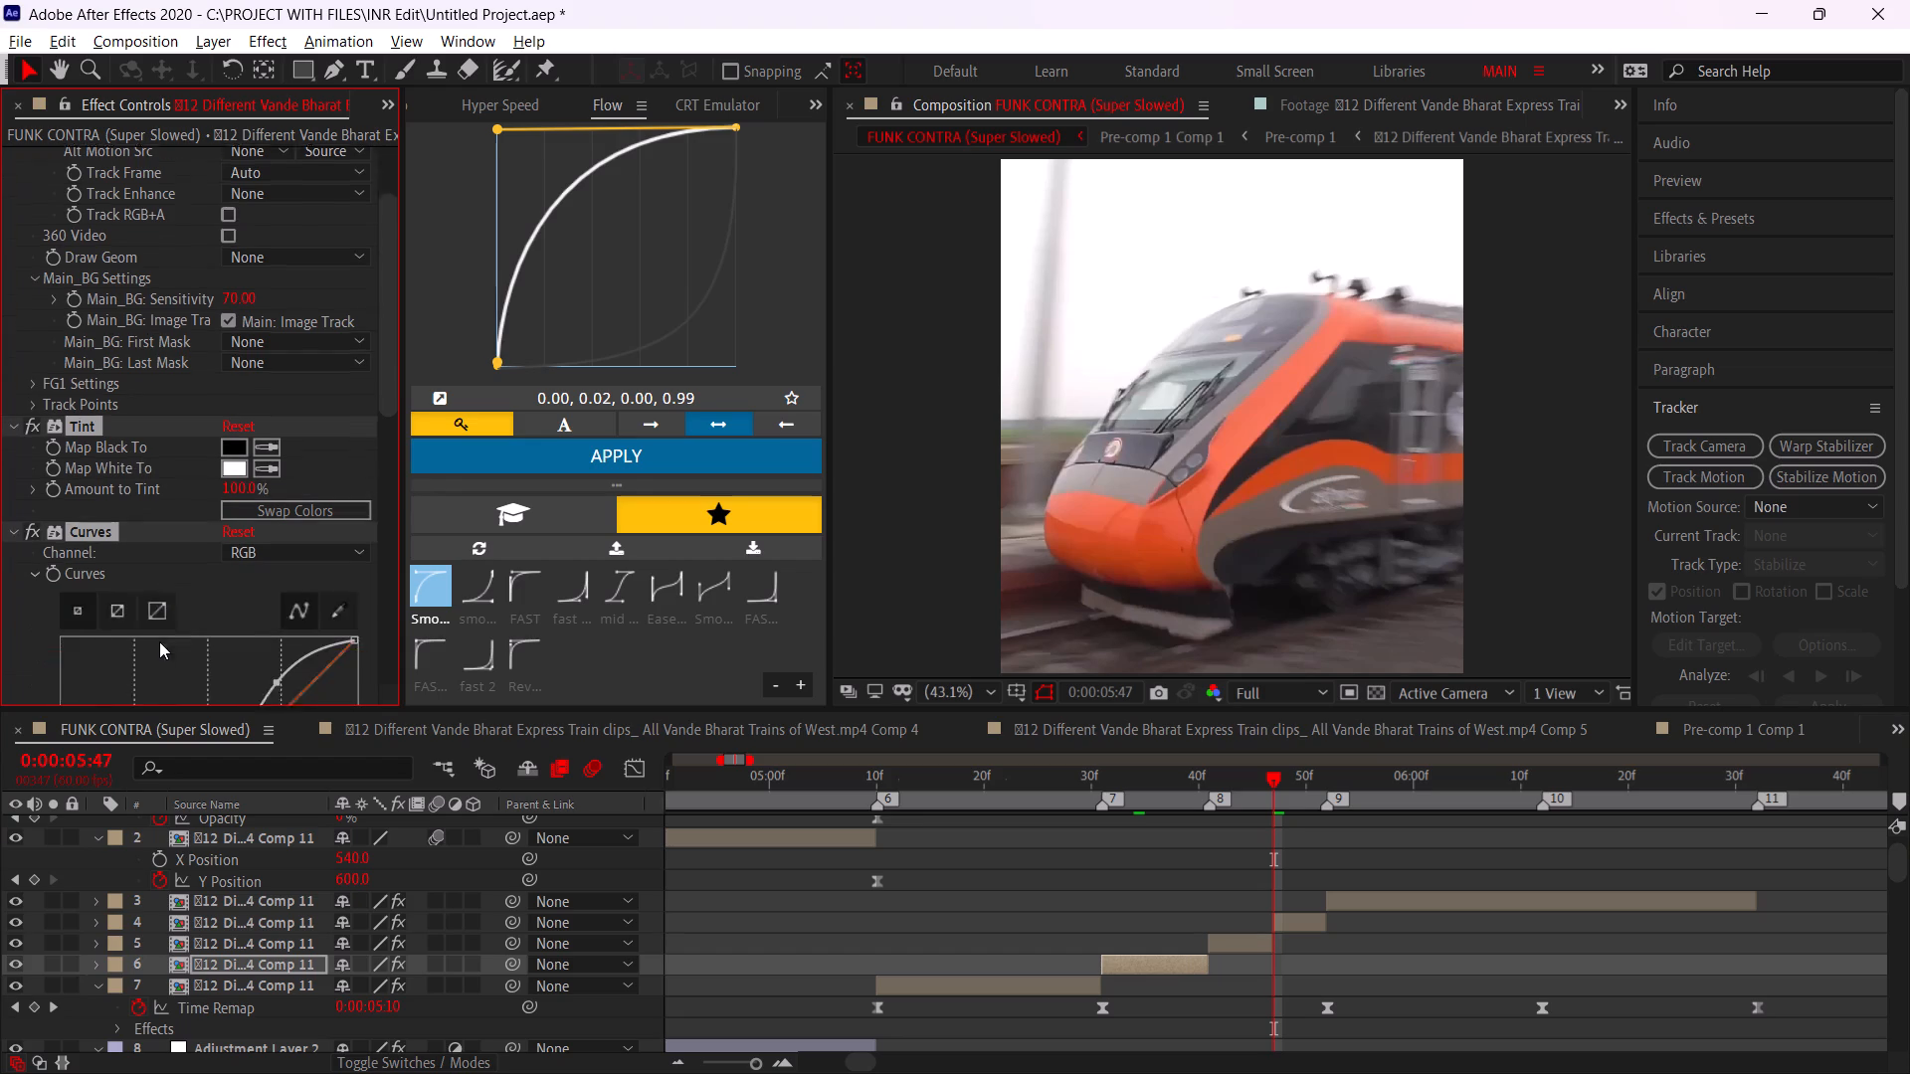
pyautogui.scroll(-9, 95, 560)
pyautogui.keyDown('ctrl'); pyautogui.click(91, 468); pyautogui.keyUp('ctrl')
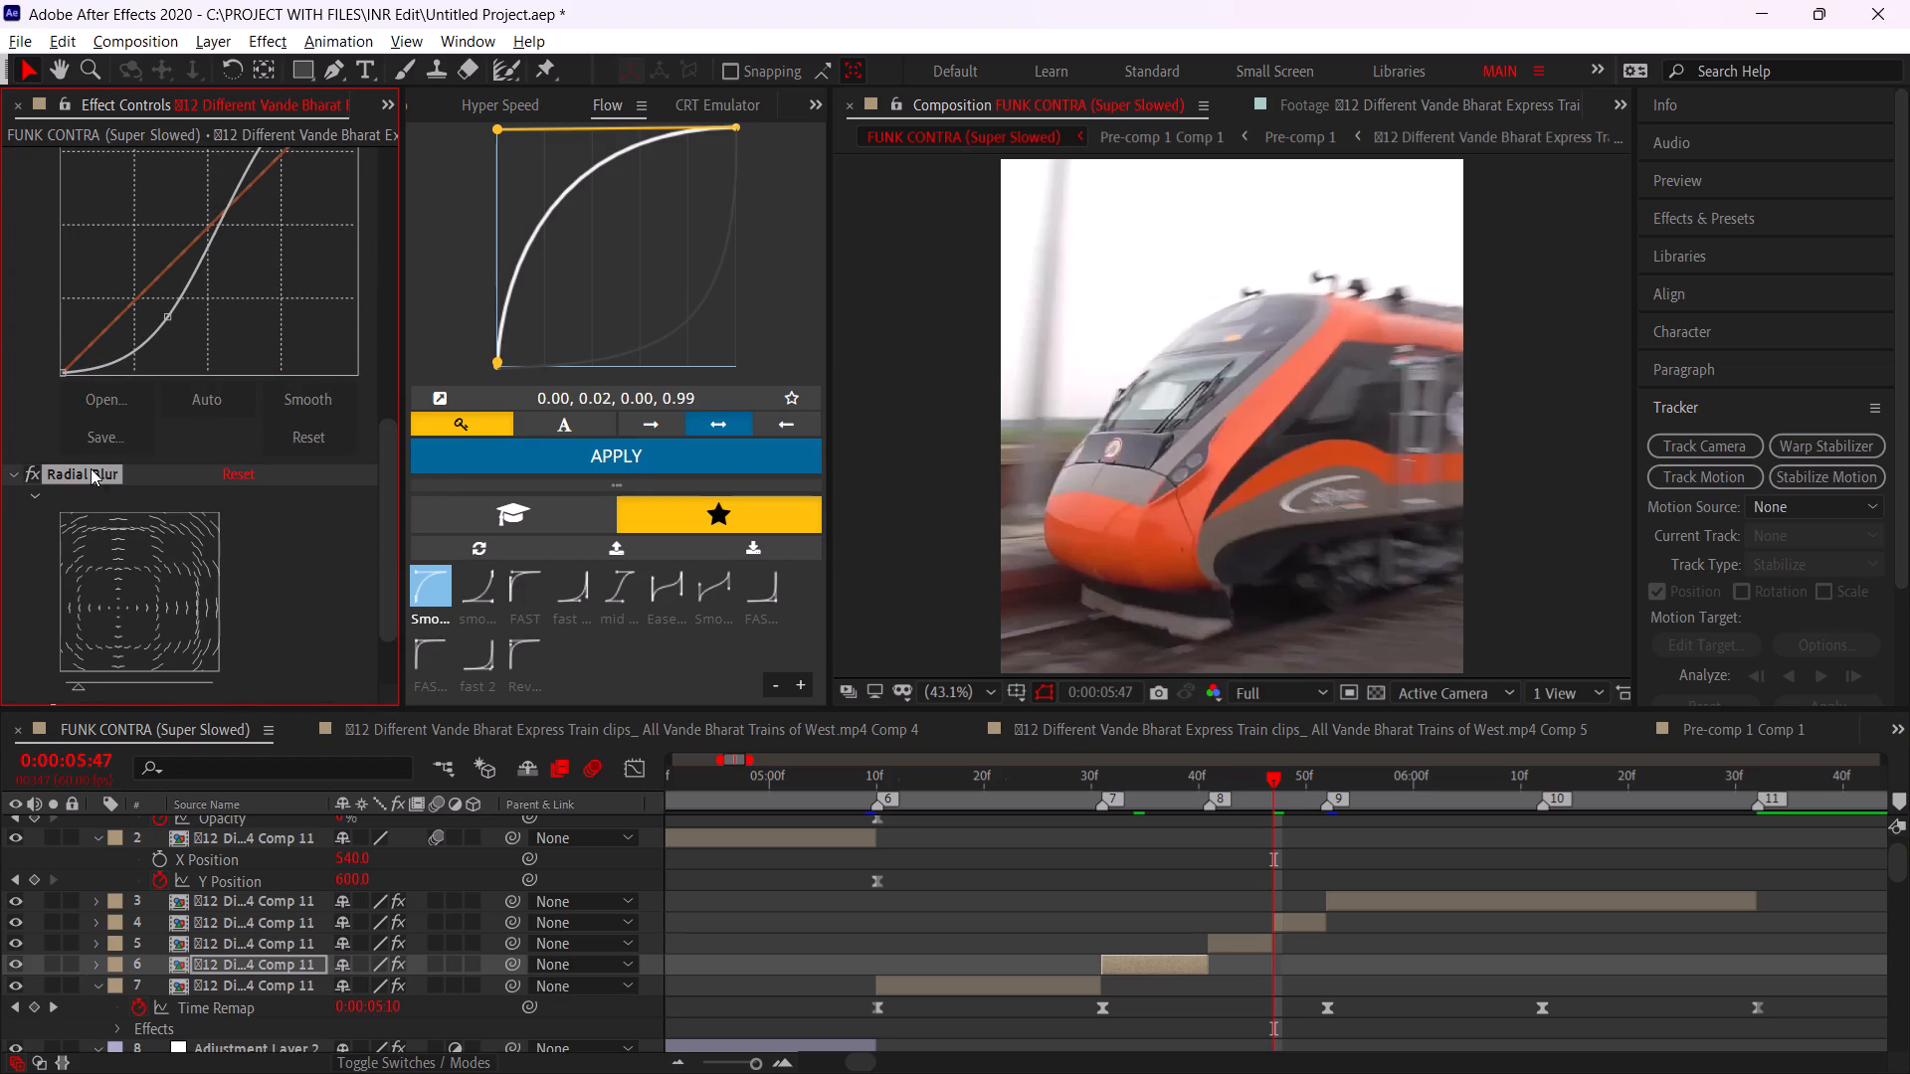
pyautogui.hotkey('ctrl', 'c')
pyautogui.click(1311, 926)
pyautogui.hotkey('ctrl', 'v')
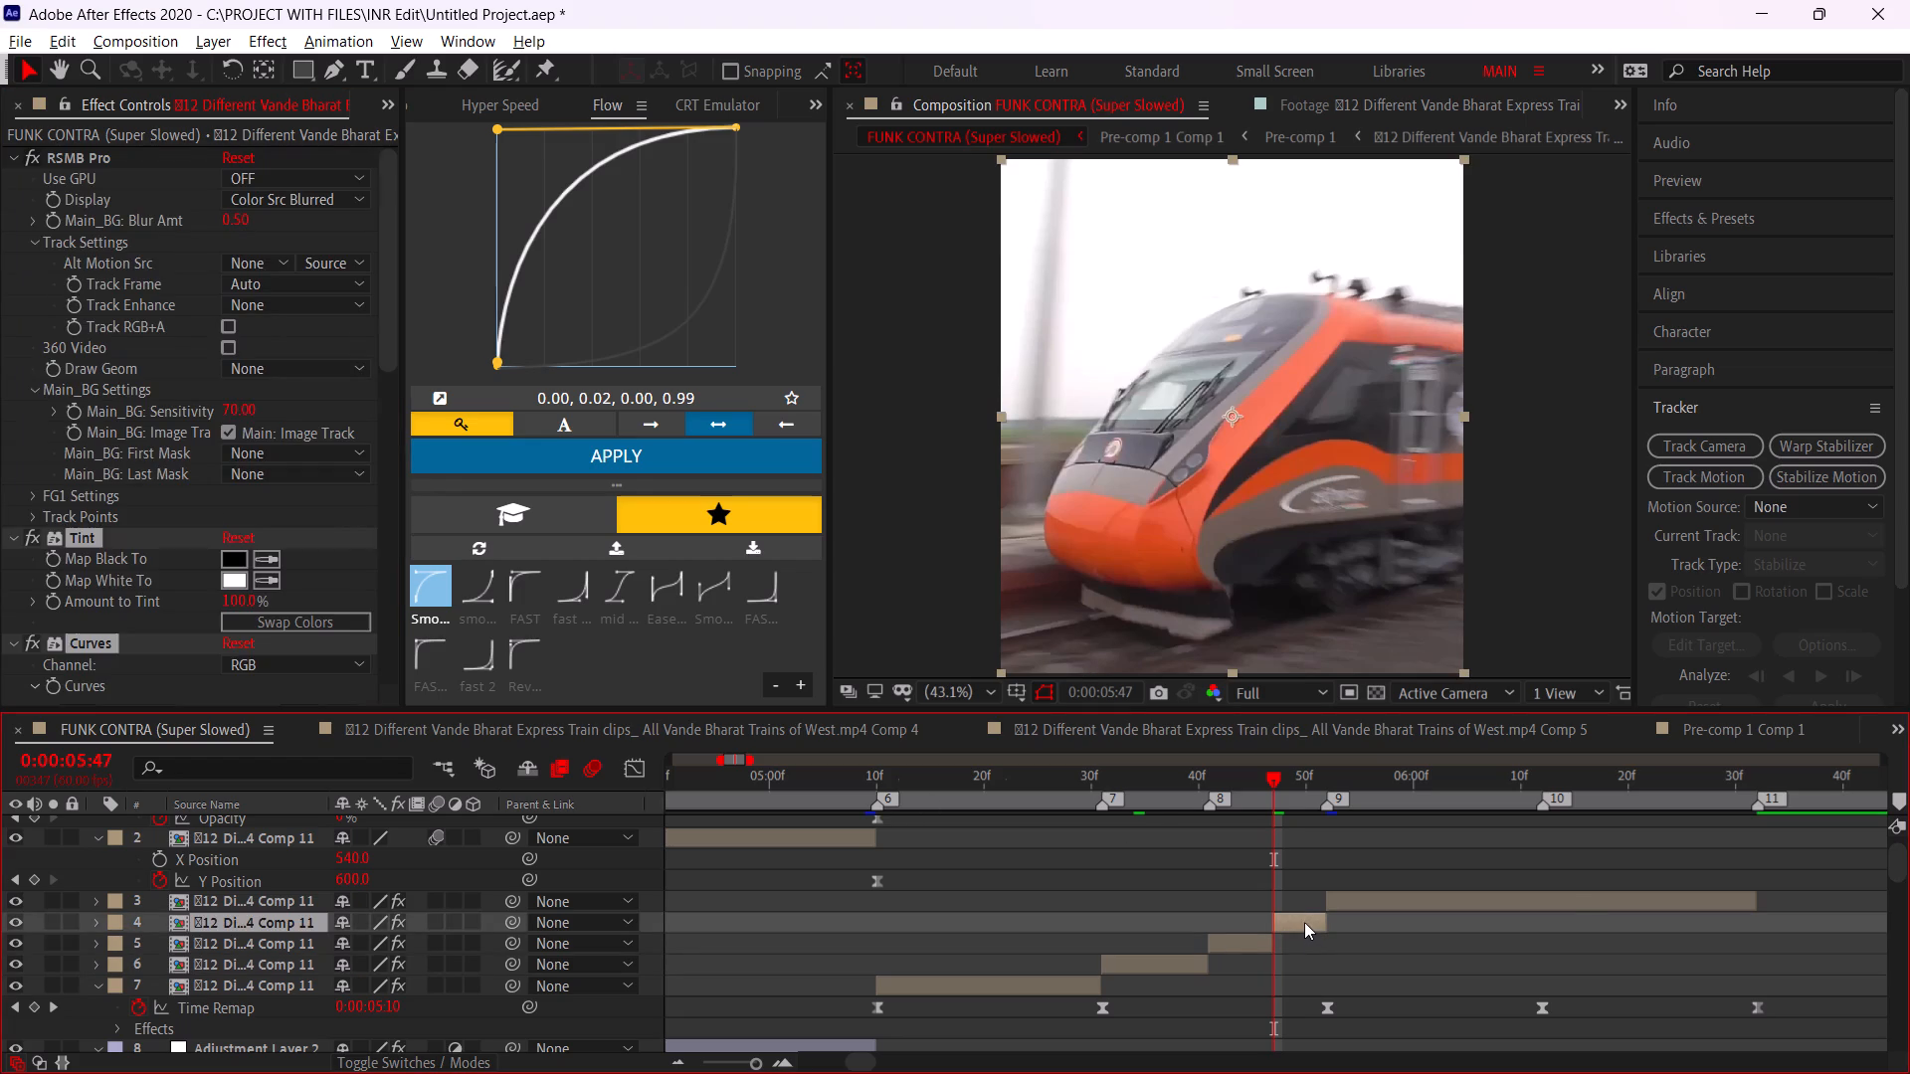
# Flip the short train piece ending at marker 9 horizontally.
pyautogui.rightClick(1301, 917)
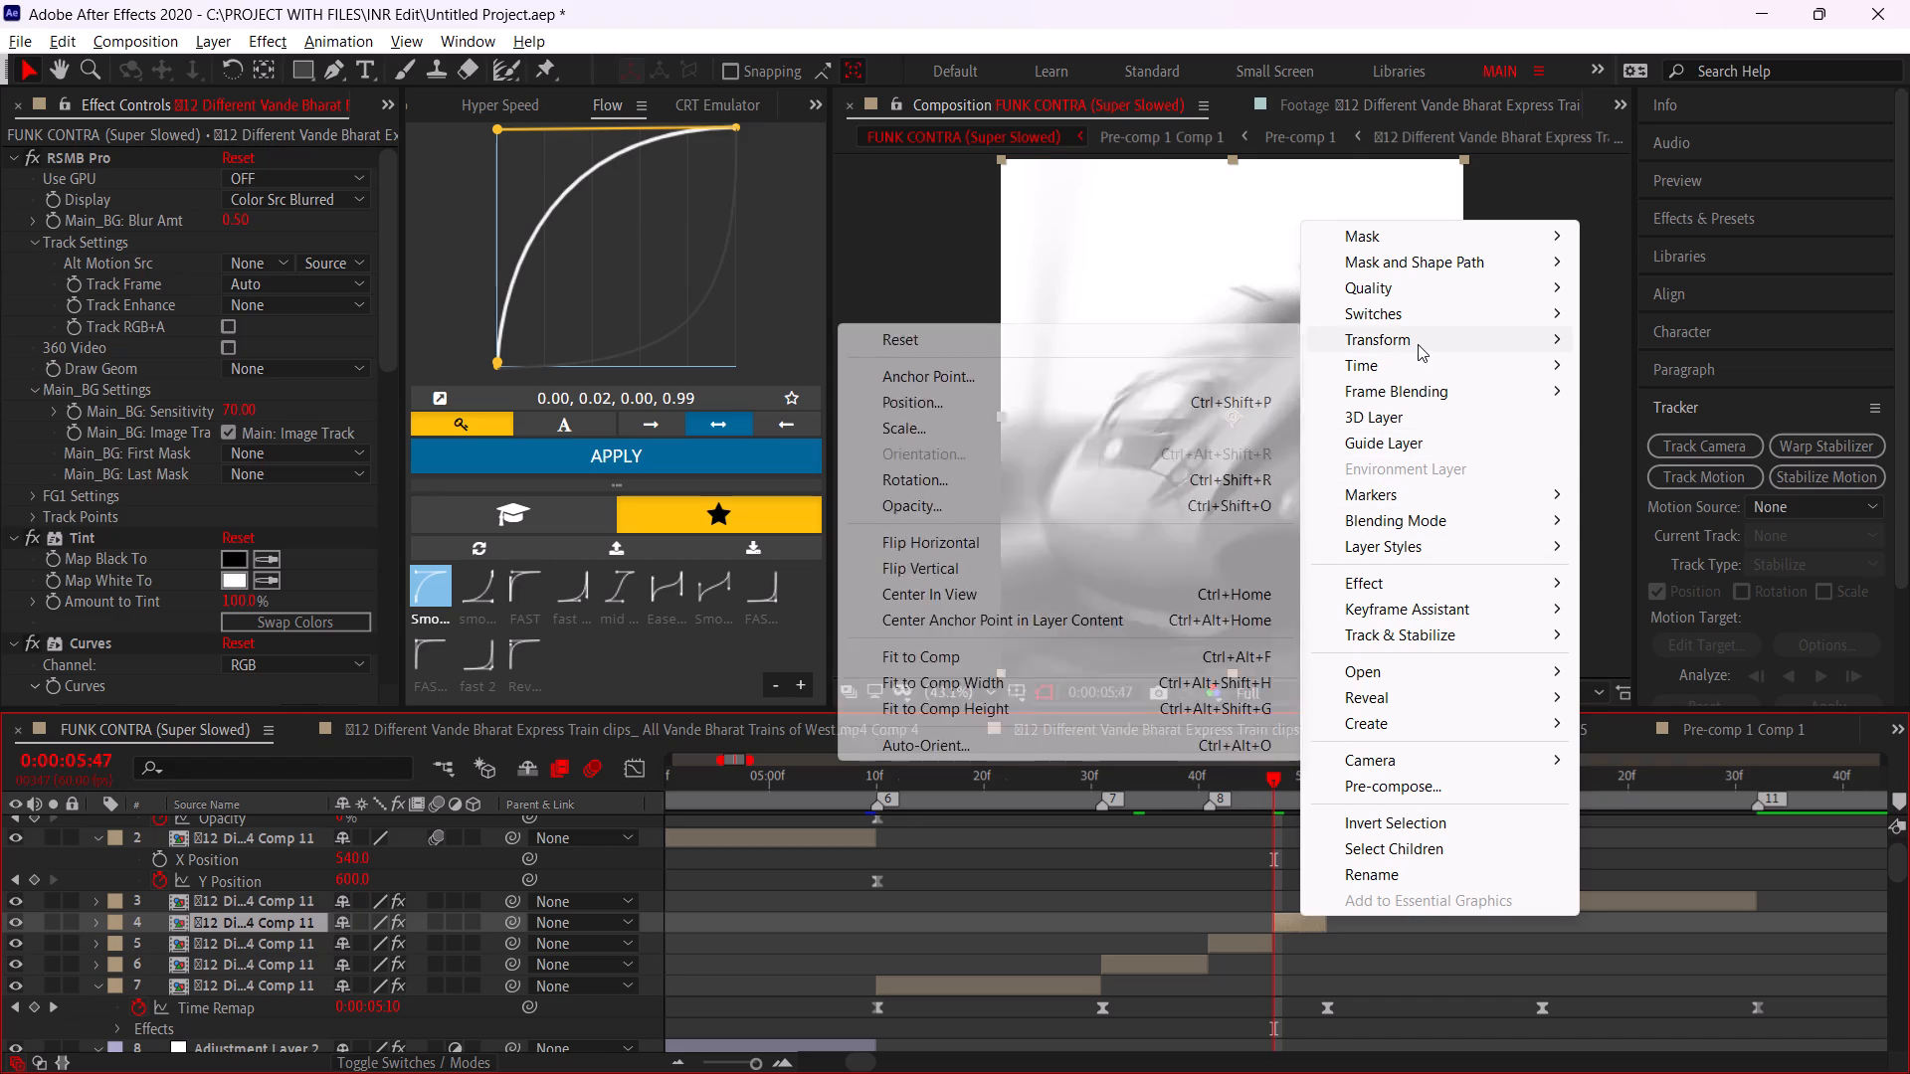
pyautogui.click(1040, 534)
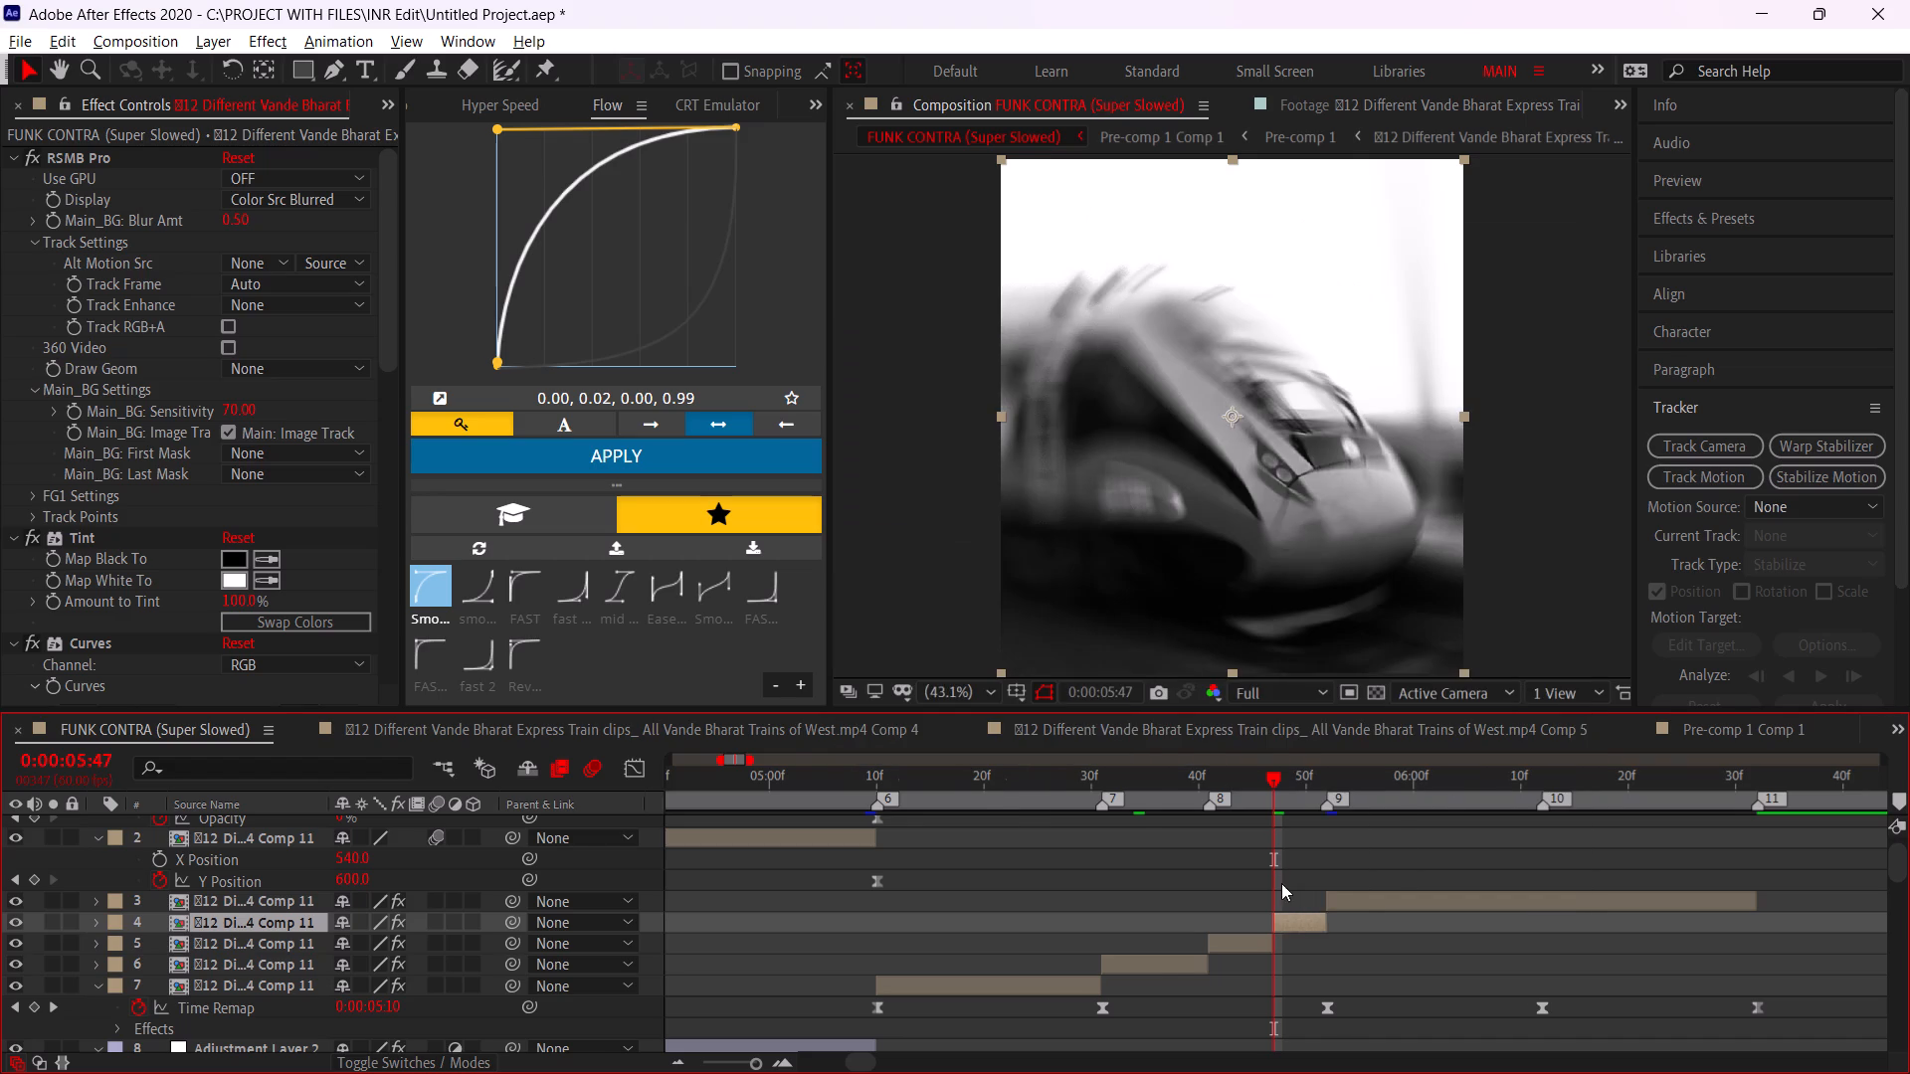
# Set the composition preview resolution to Quarter for playing back the whole edit.
pyautogui.keyDown('alt'); pyautogui.scroll(-3, 1291, 924); pyautogui.keyUp('alt')
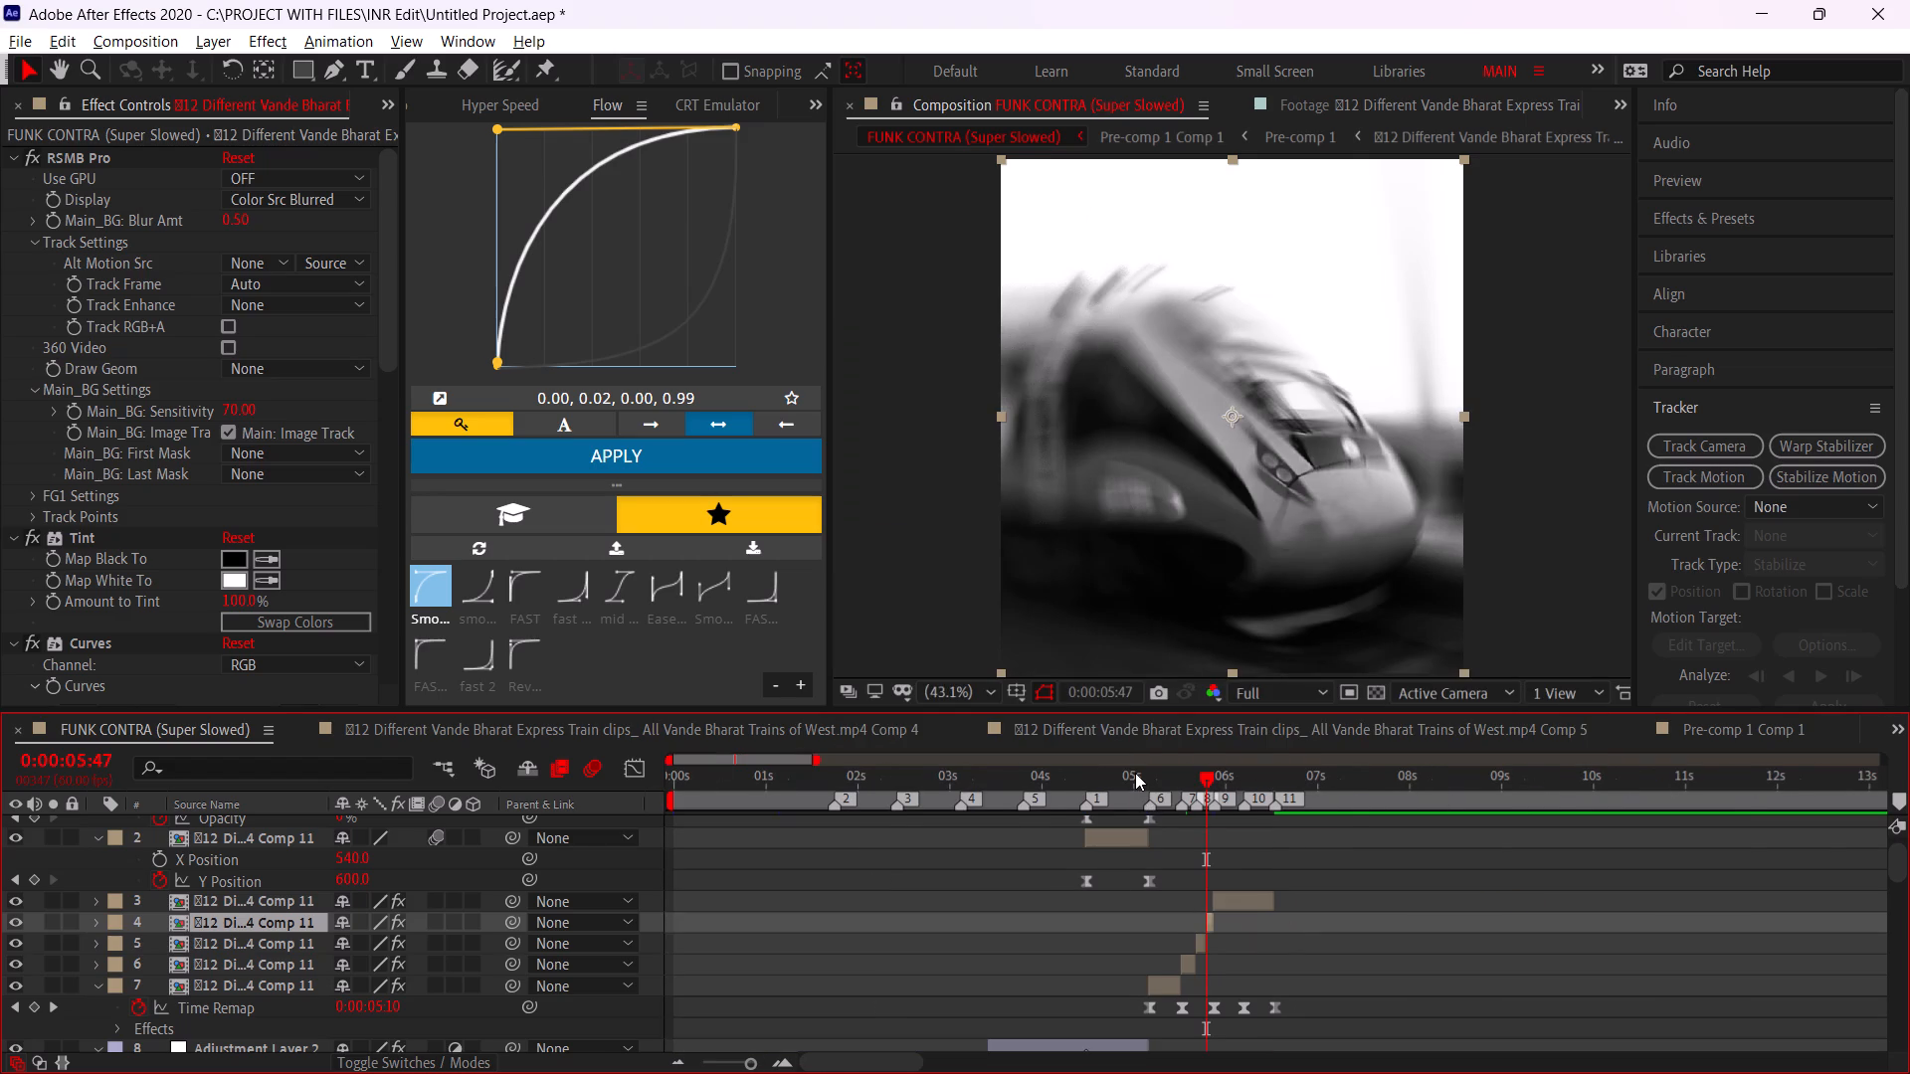
pyautogui.moveTo(1135, 773); pyautogui.dragTo(311, 802)
pyautogui.press('space')
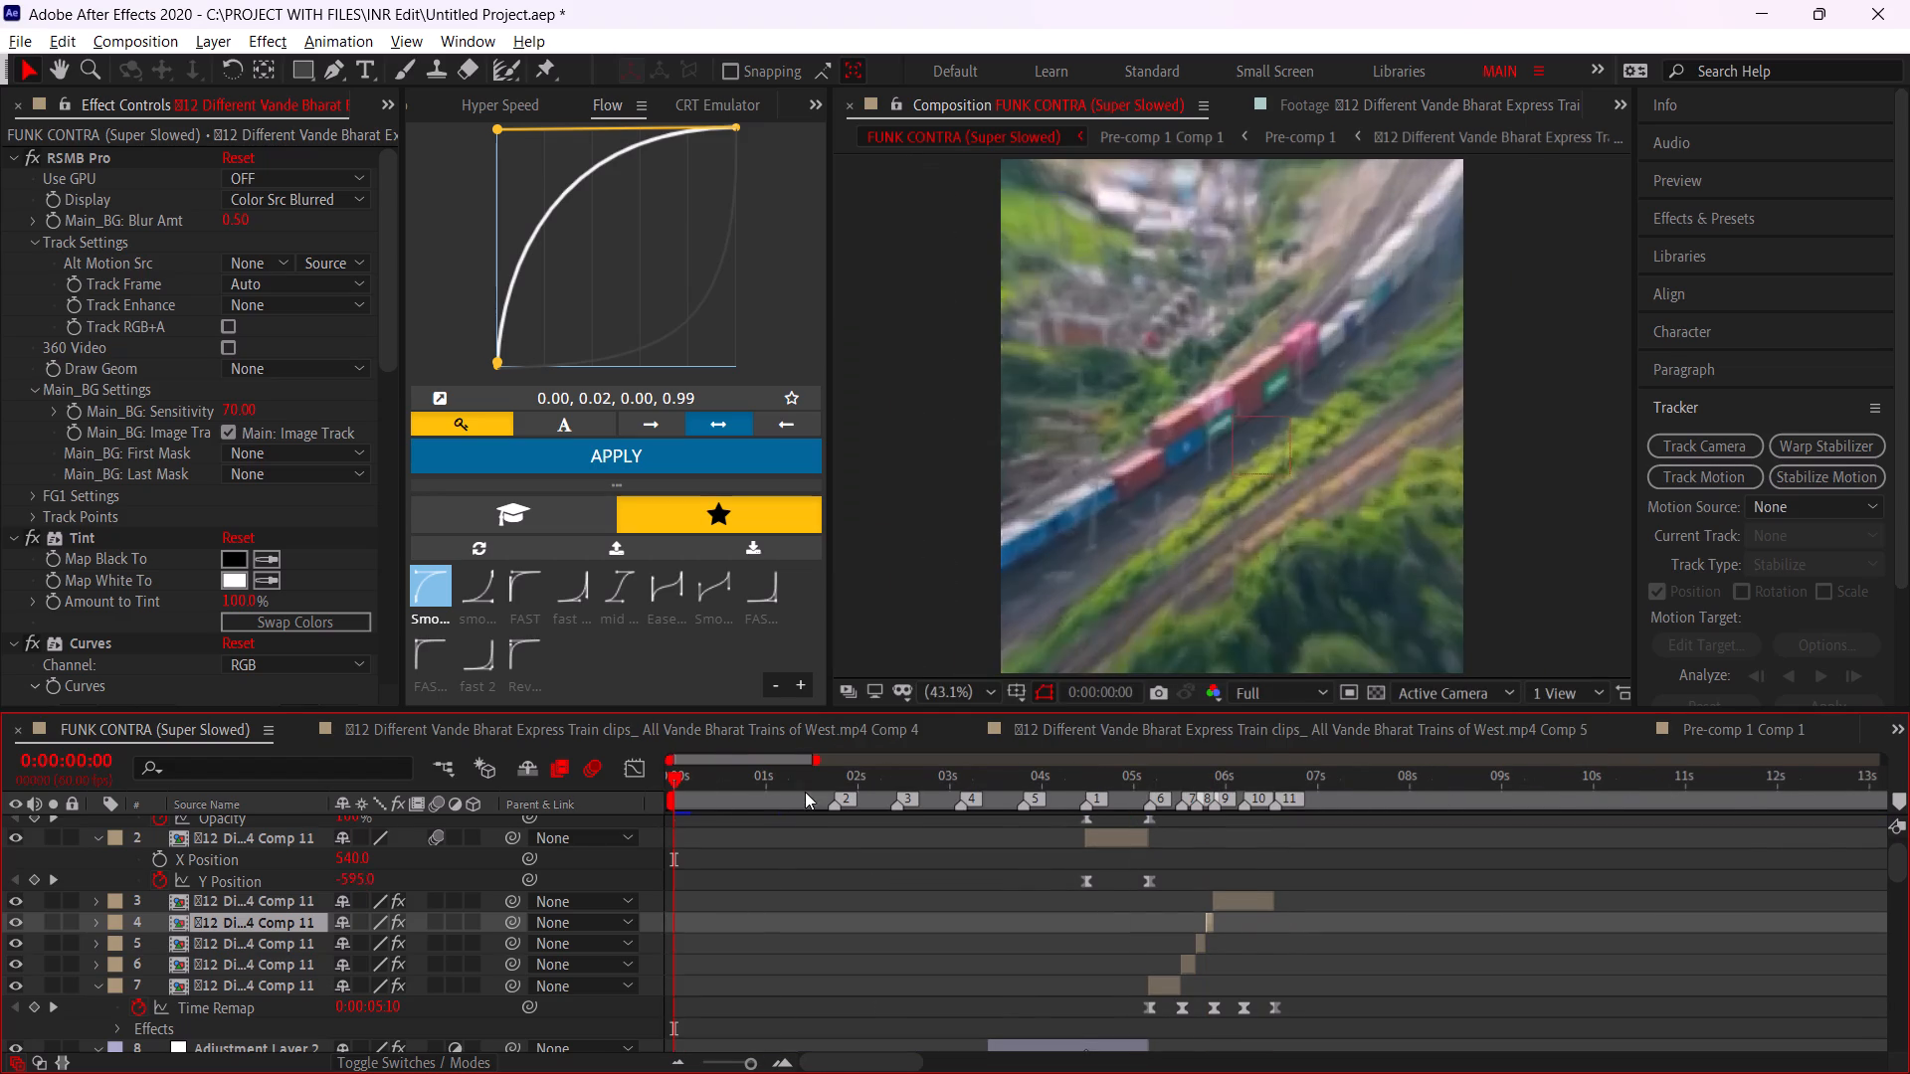
pyautogui.click(727, 787)
pyautogui.click(1261, 687)
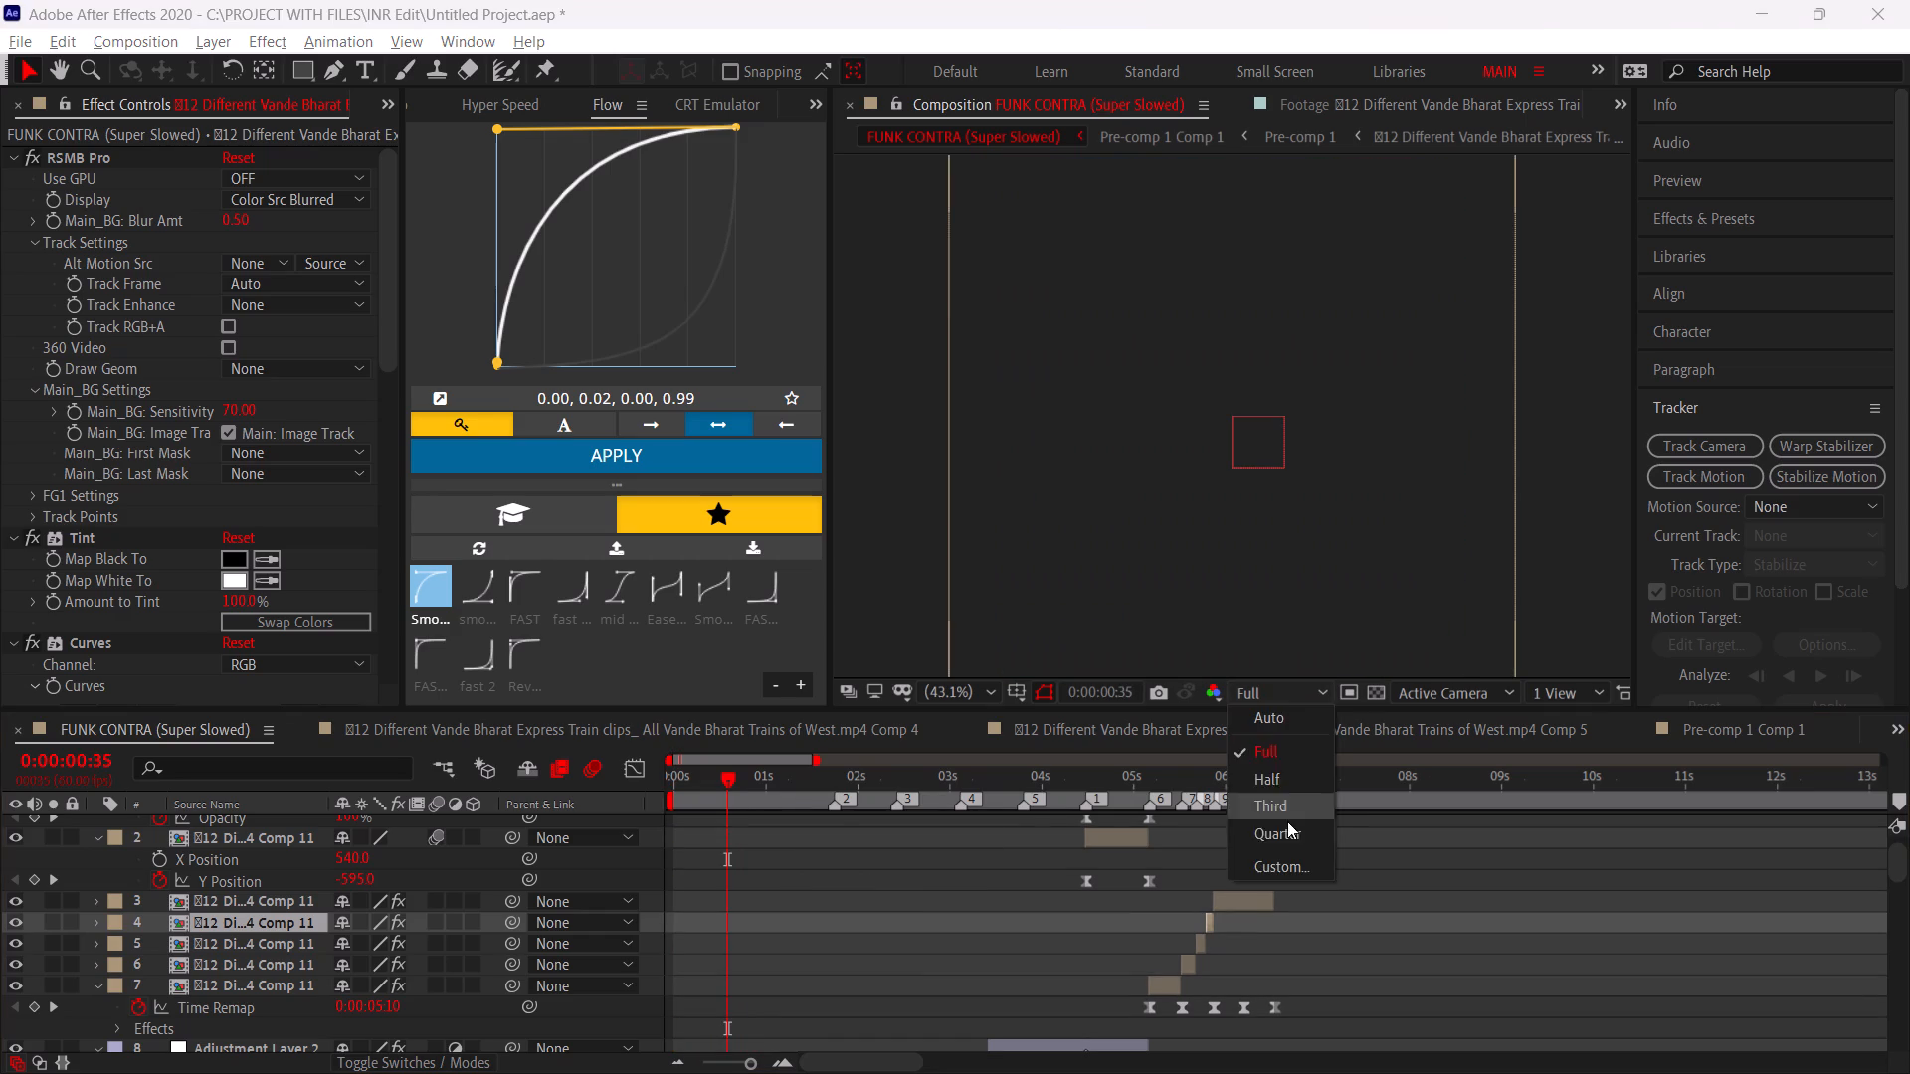
pyautogui.click(1287, 829)
# Play back the FUNK CONTRA composition from the beginning to review the train edit and its black-and-white flashes.
pyautogui.moveTo(811, 795); pyautogui.dragTo(503, 805)
pyautogui.press('space')
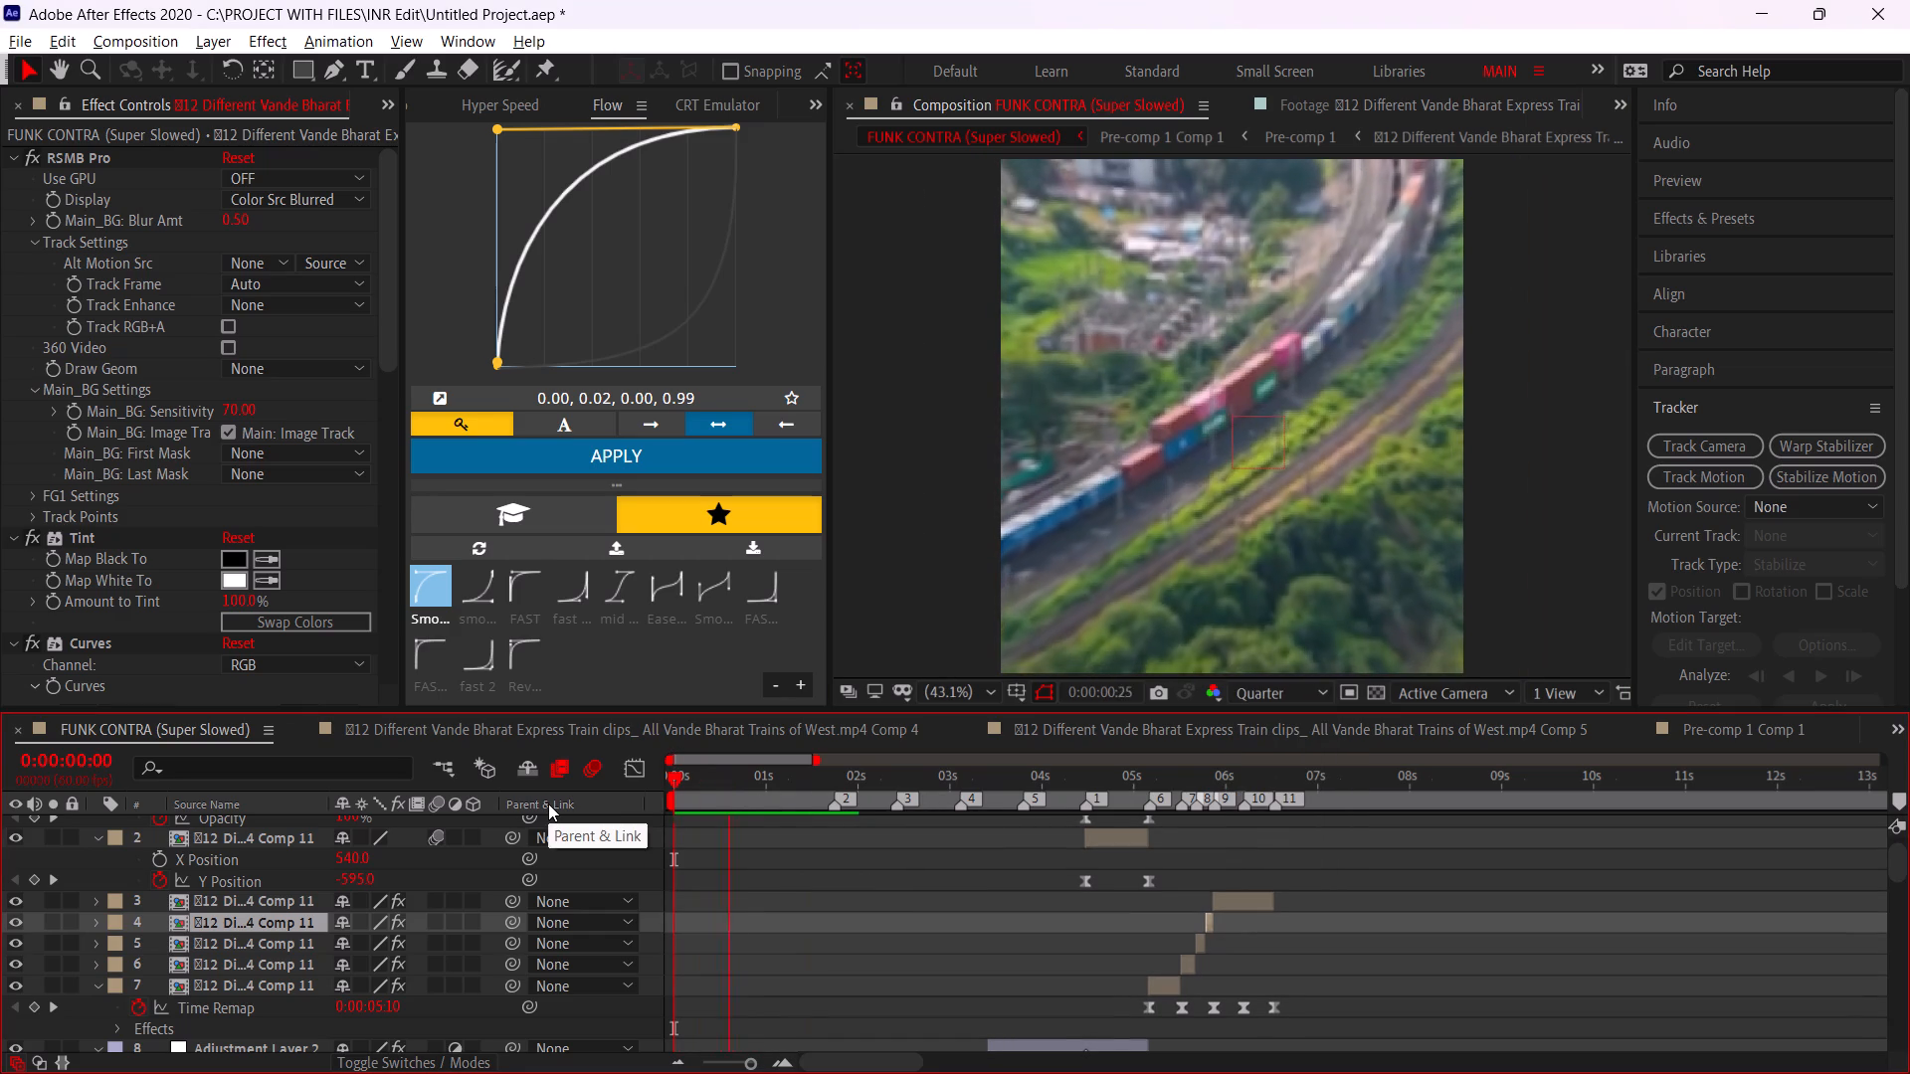
pyautogui.moveTo(715, 796); pyautogui.dragTo(433, 840)
pyautogui.press('space')
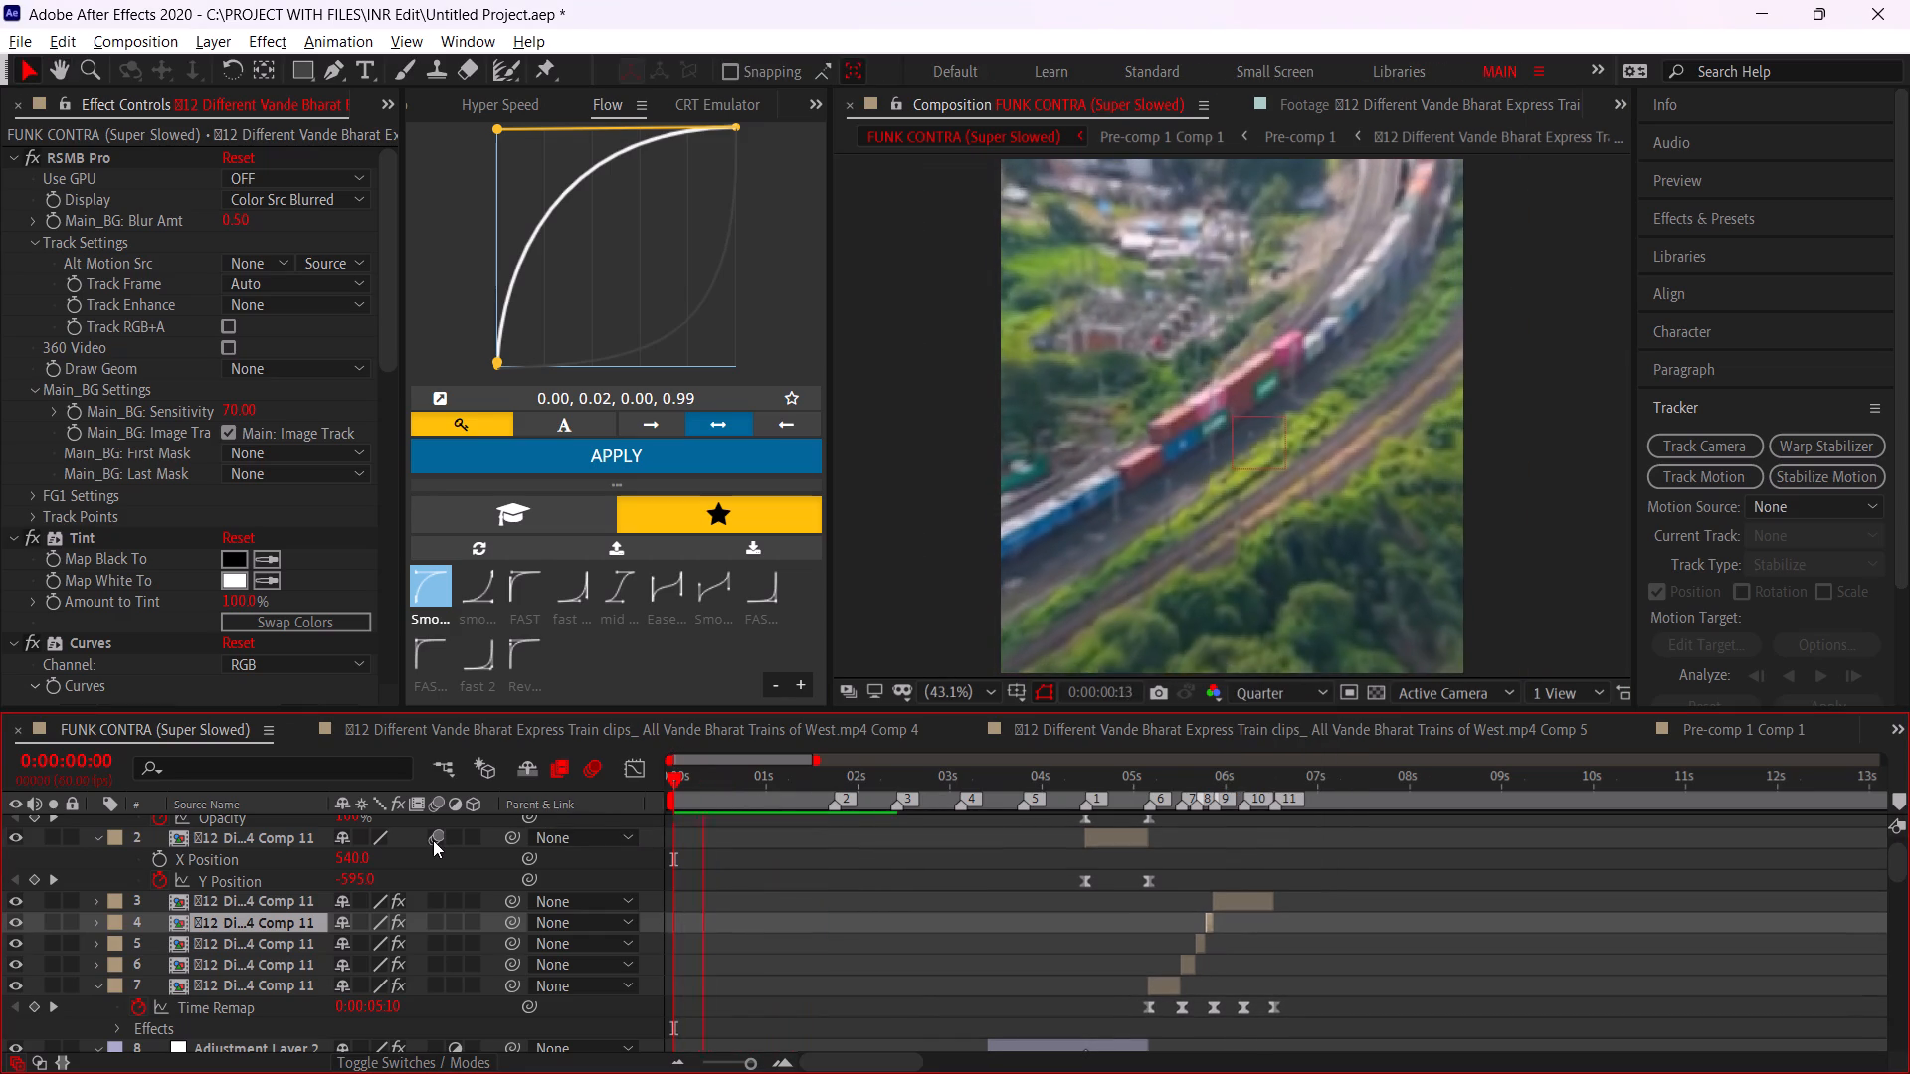
pyautogui.moveTo(689, 787); pyautogui.dragTo(584, 786)
pyautogui.press('space')
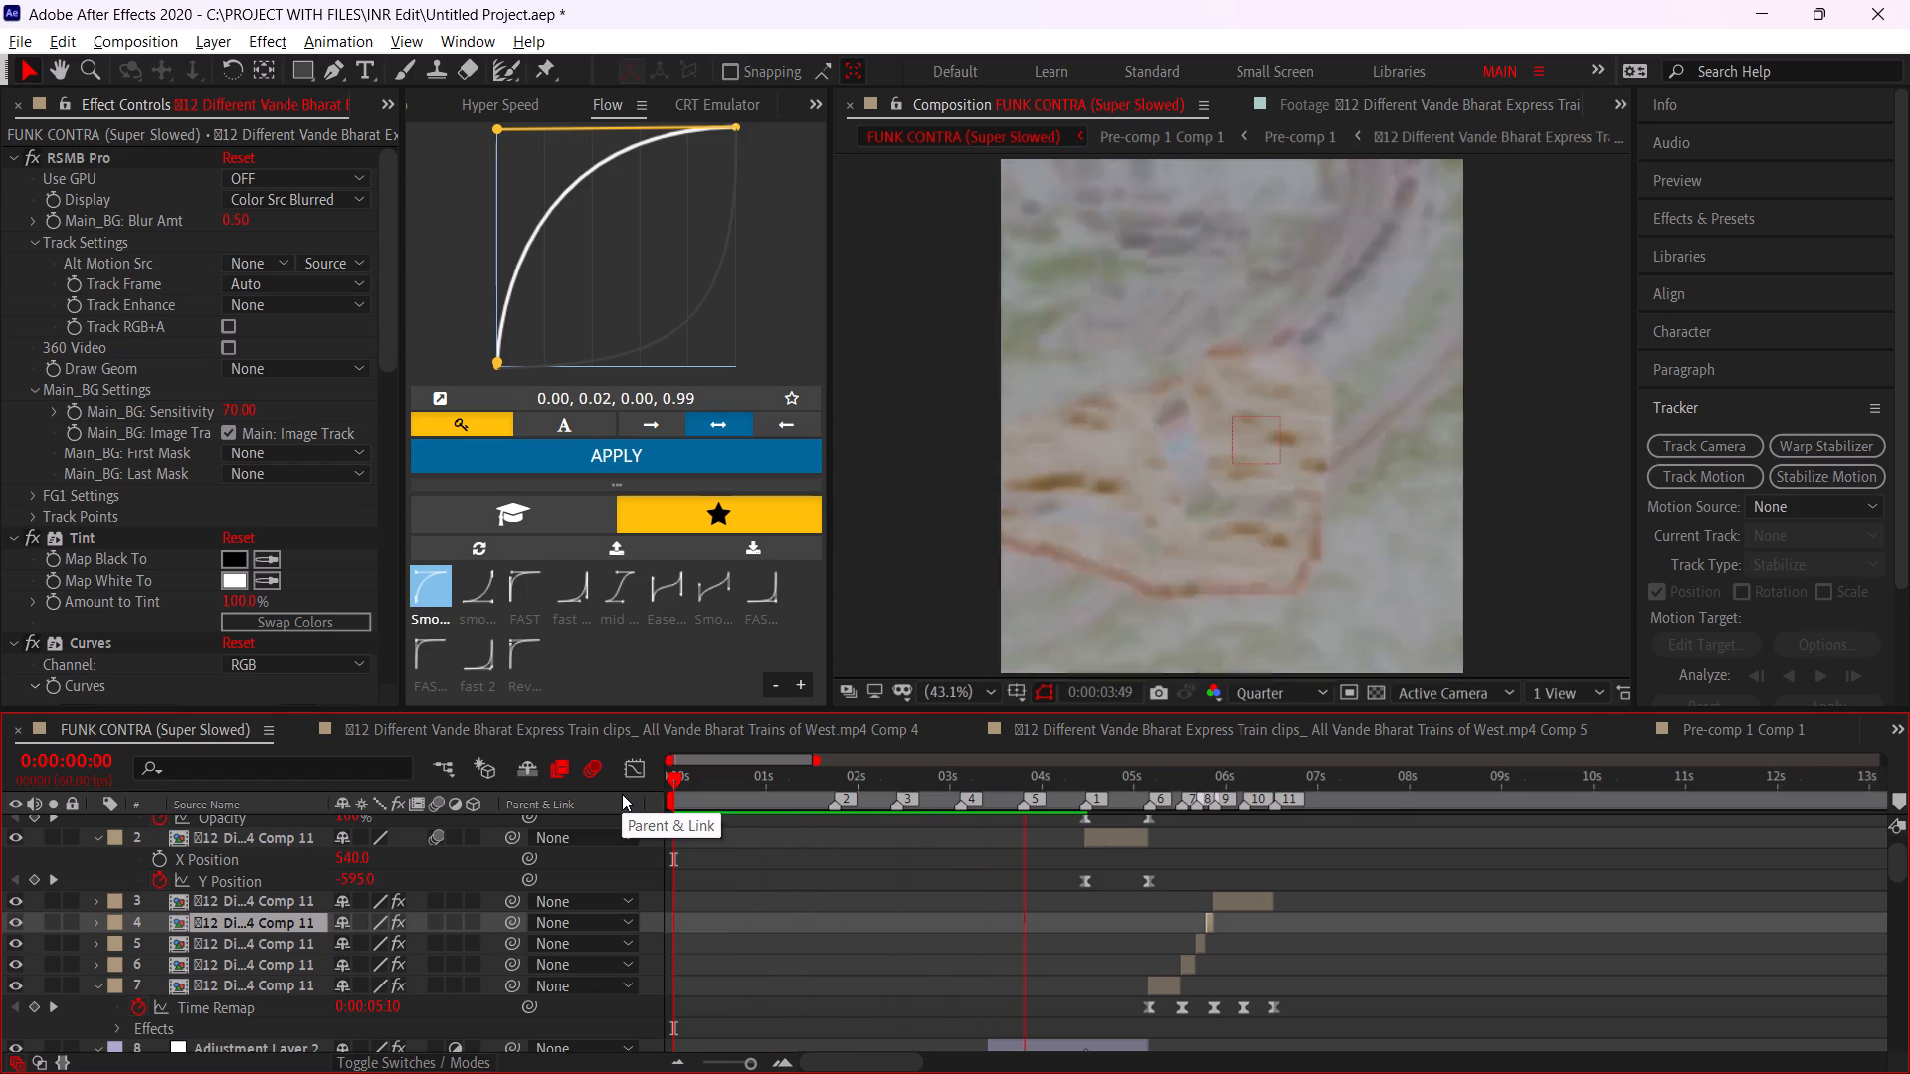
pyautogui.moveTo(772, 783); pyautogui.dragTo(595, 797)
pyautogui.press('space')
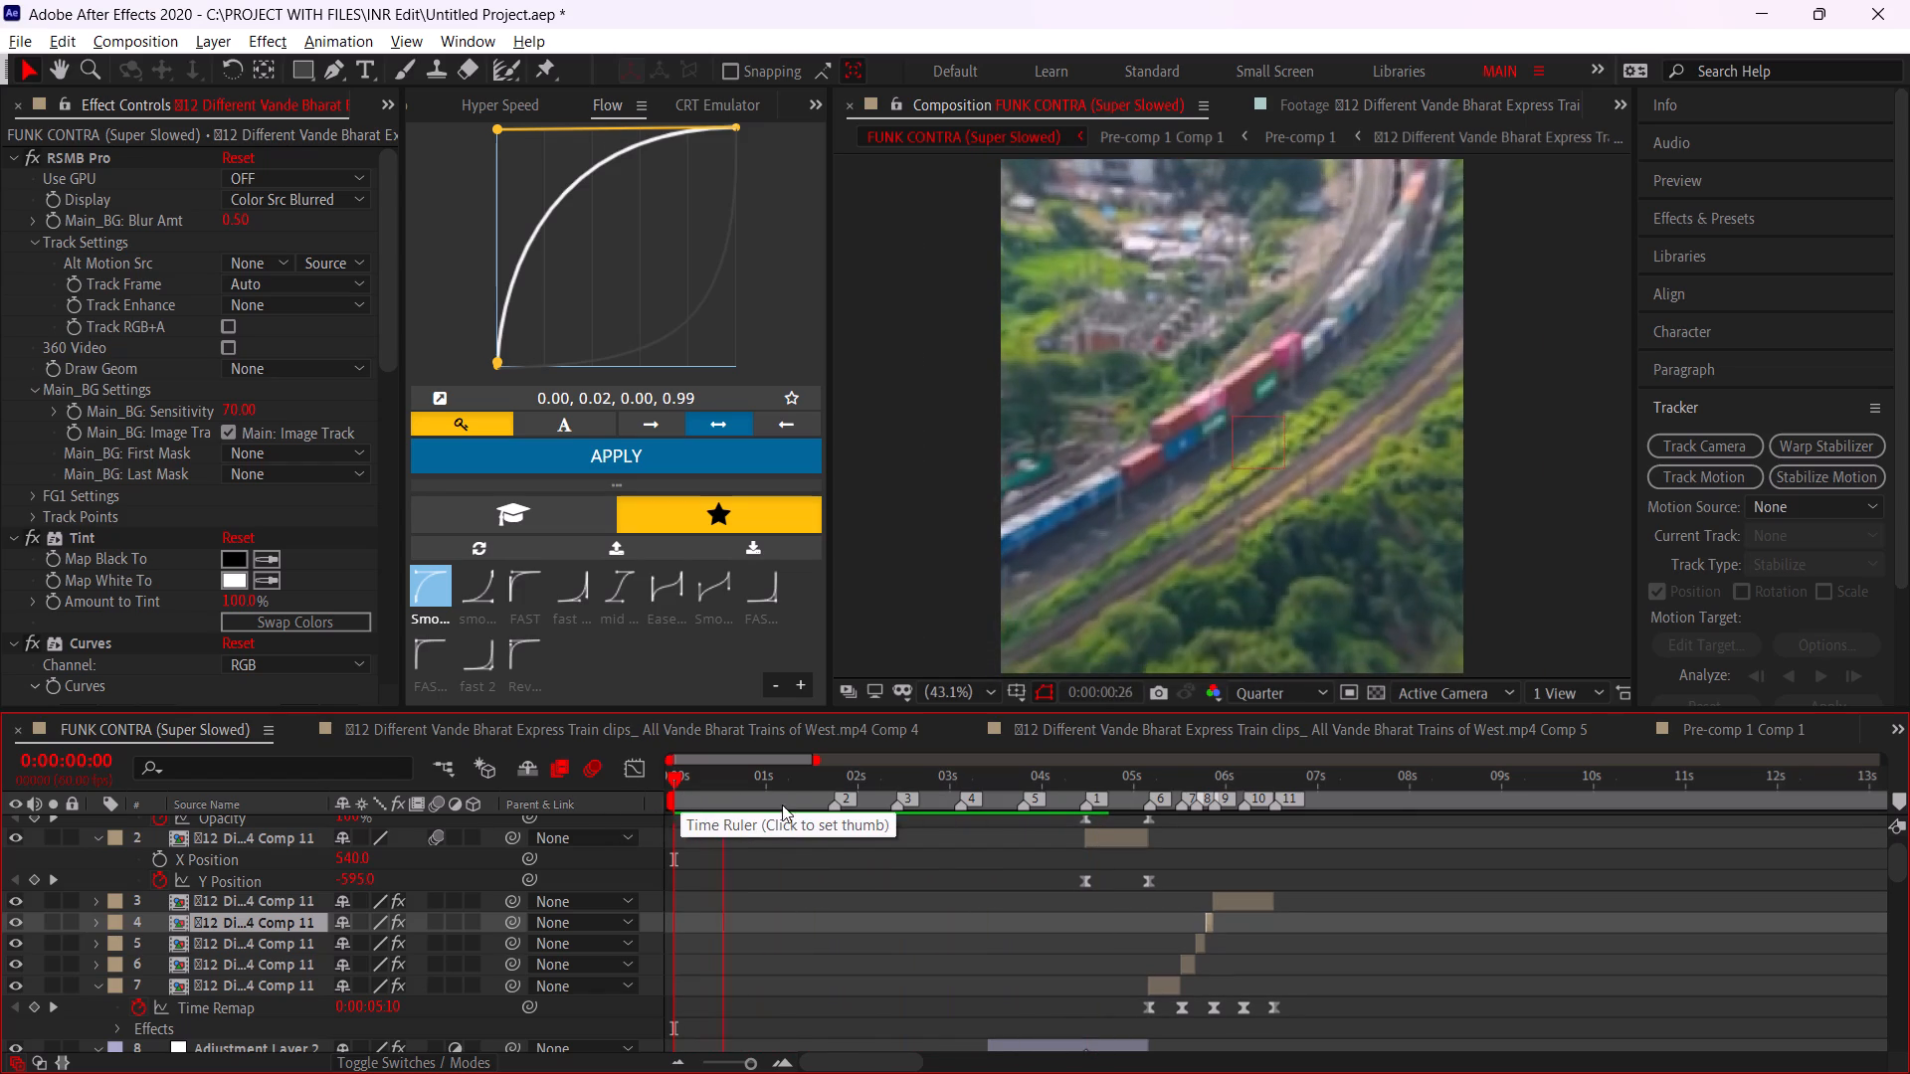
pyautogui.moveTo(711, 766); pyautogui.dragTo(548, 787)
pyautogui.press('space')
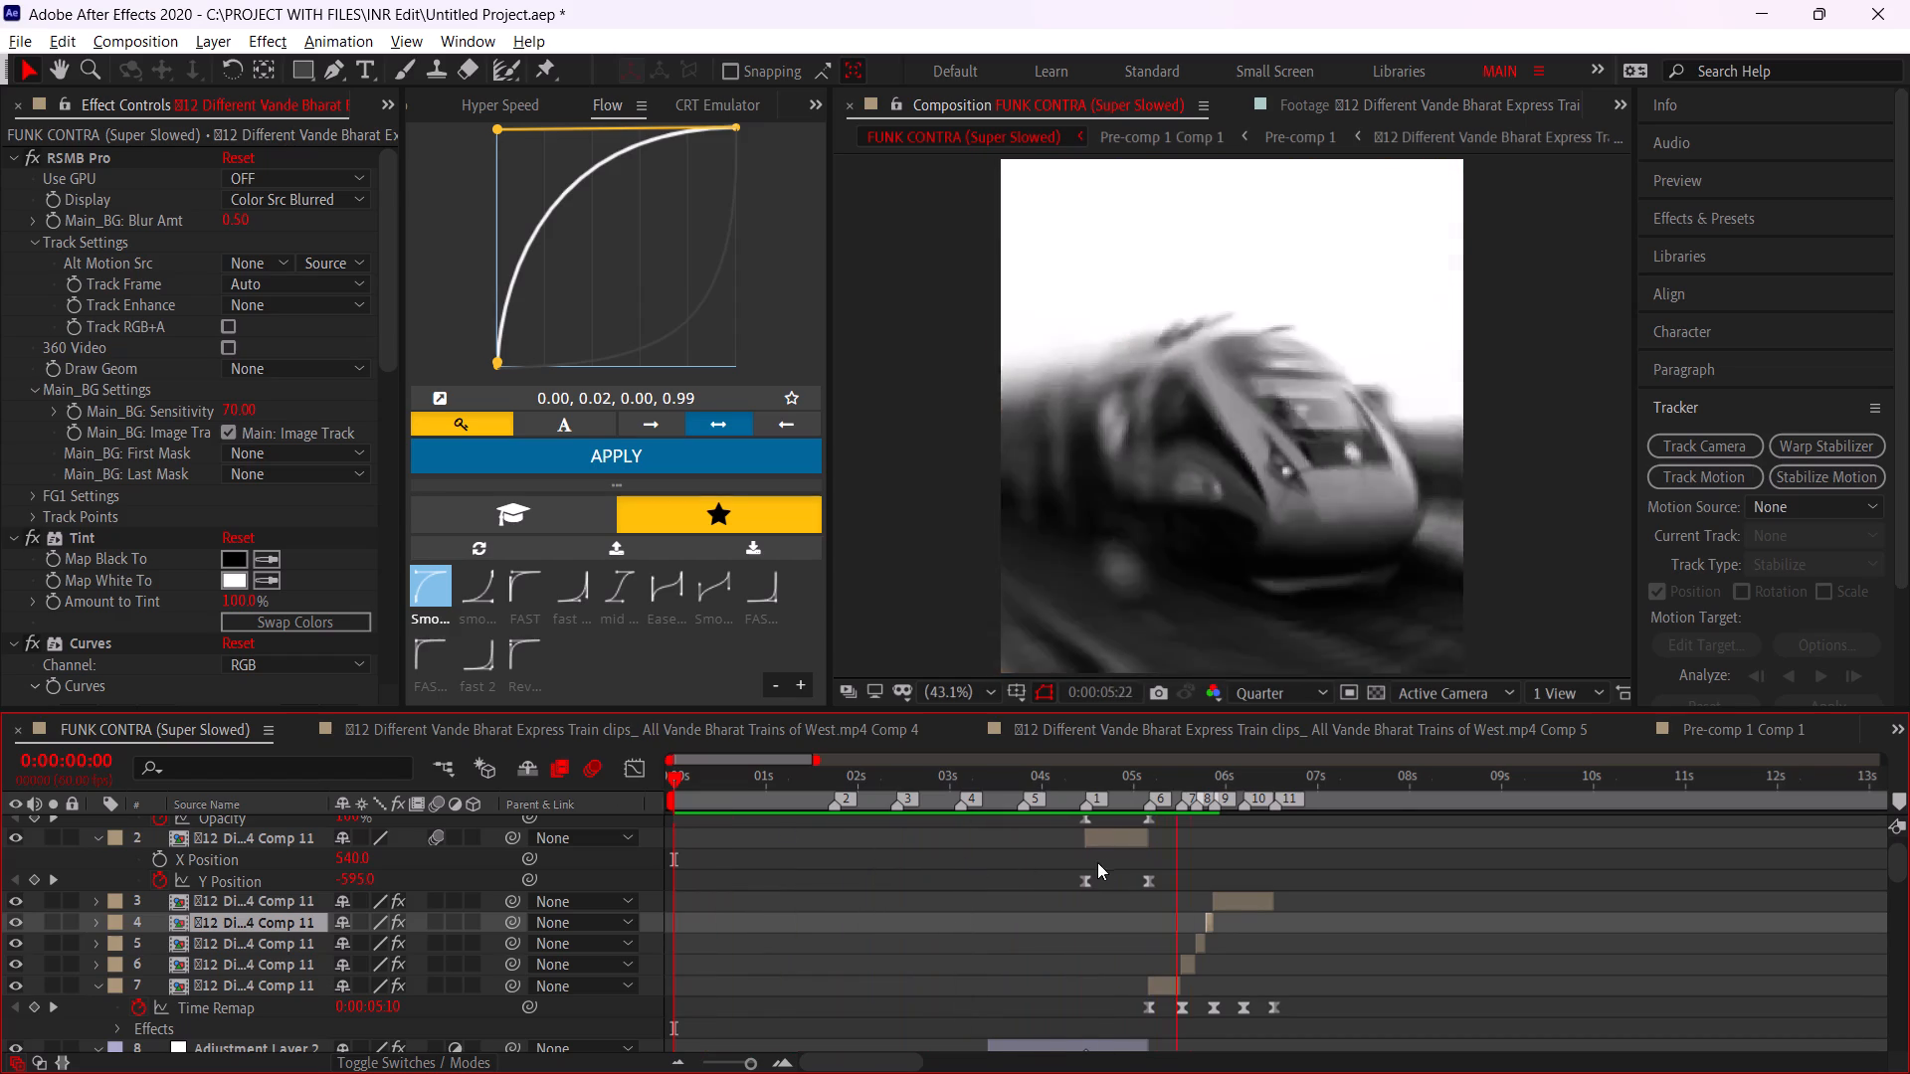
pyautogui.moveTo(1072, 783); pyautogui.dragTo(455, 774)
pyautogui.press('space')
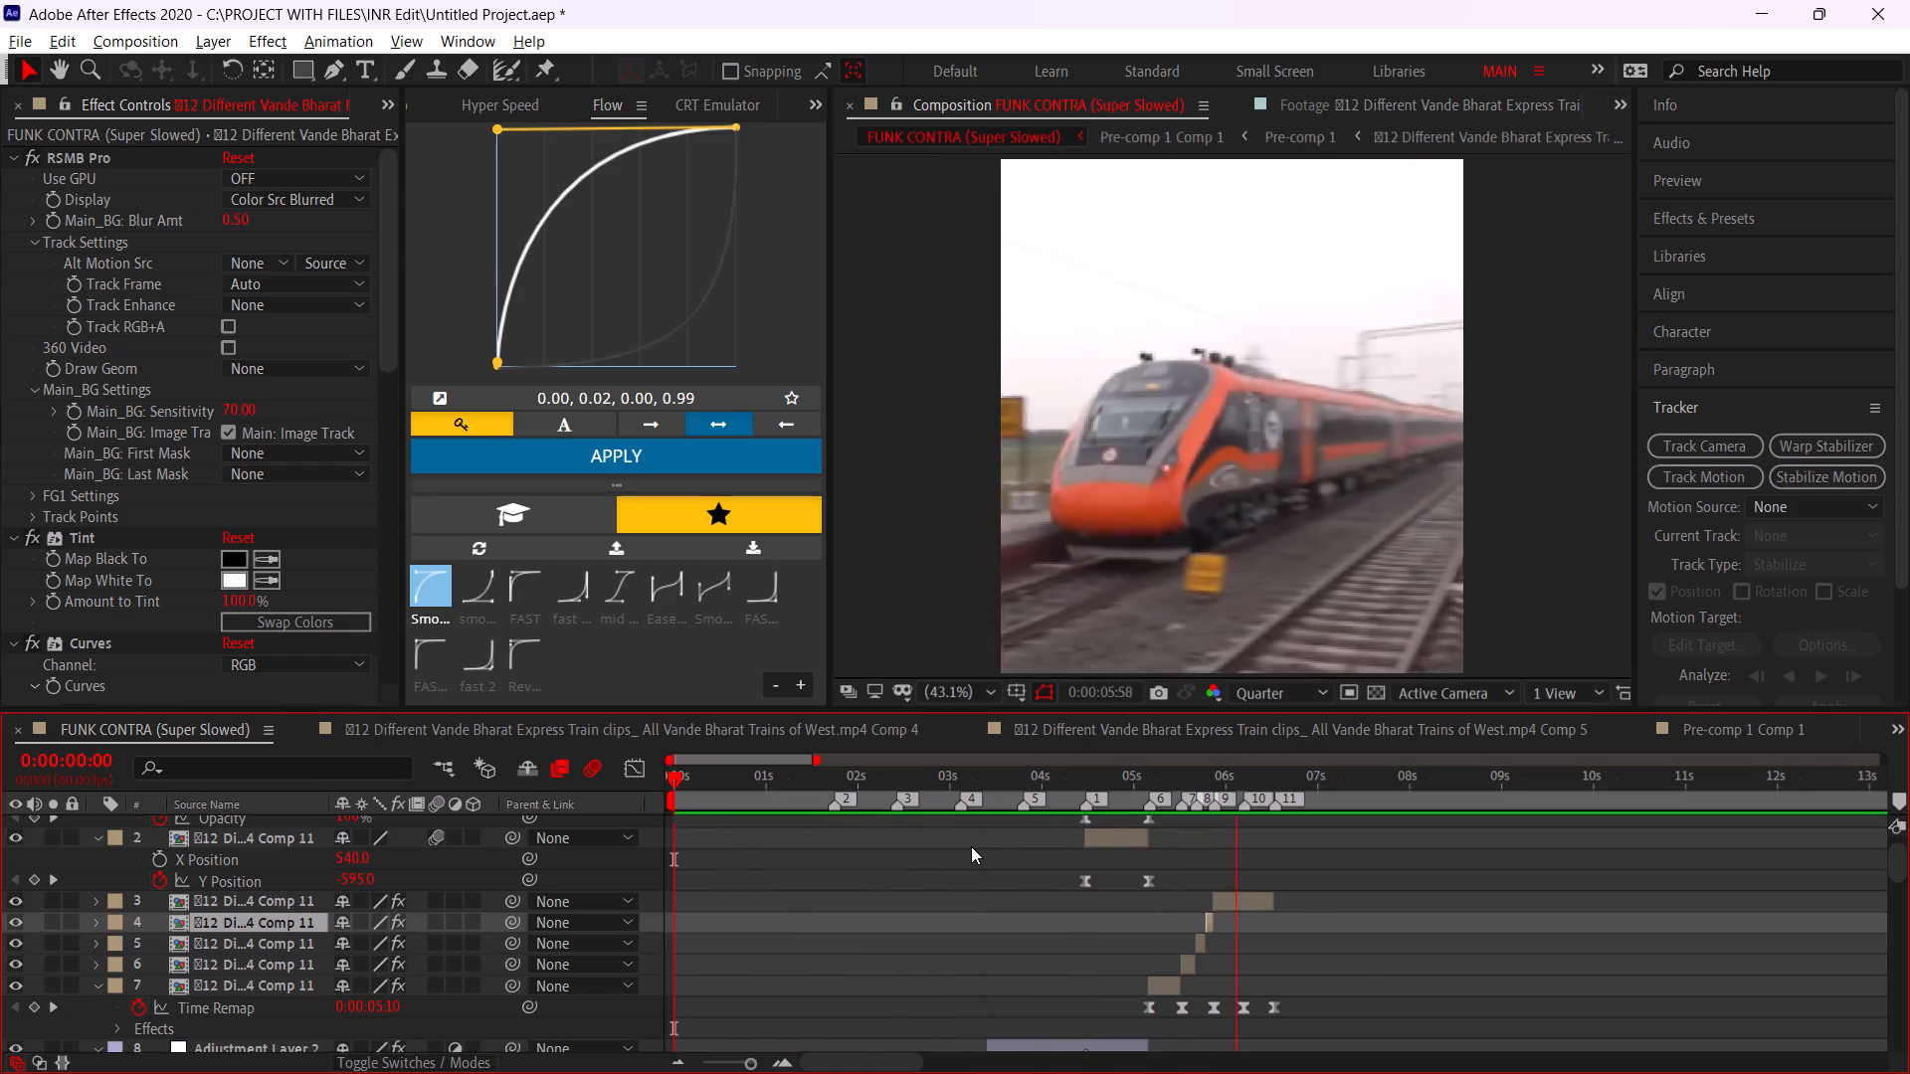
# Replay the edit from 0:00:04:57 to review the timing of the train pieces after marker 6.
pyautogui.click(1129, 766)
pyautogui.click(1134, 779)
pyautogui.press('space')
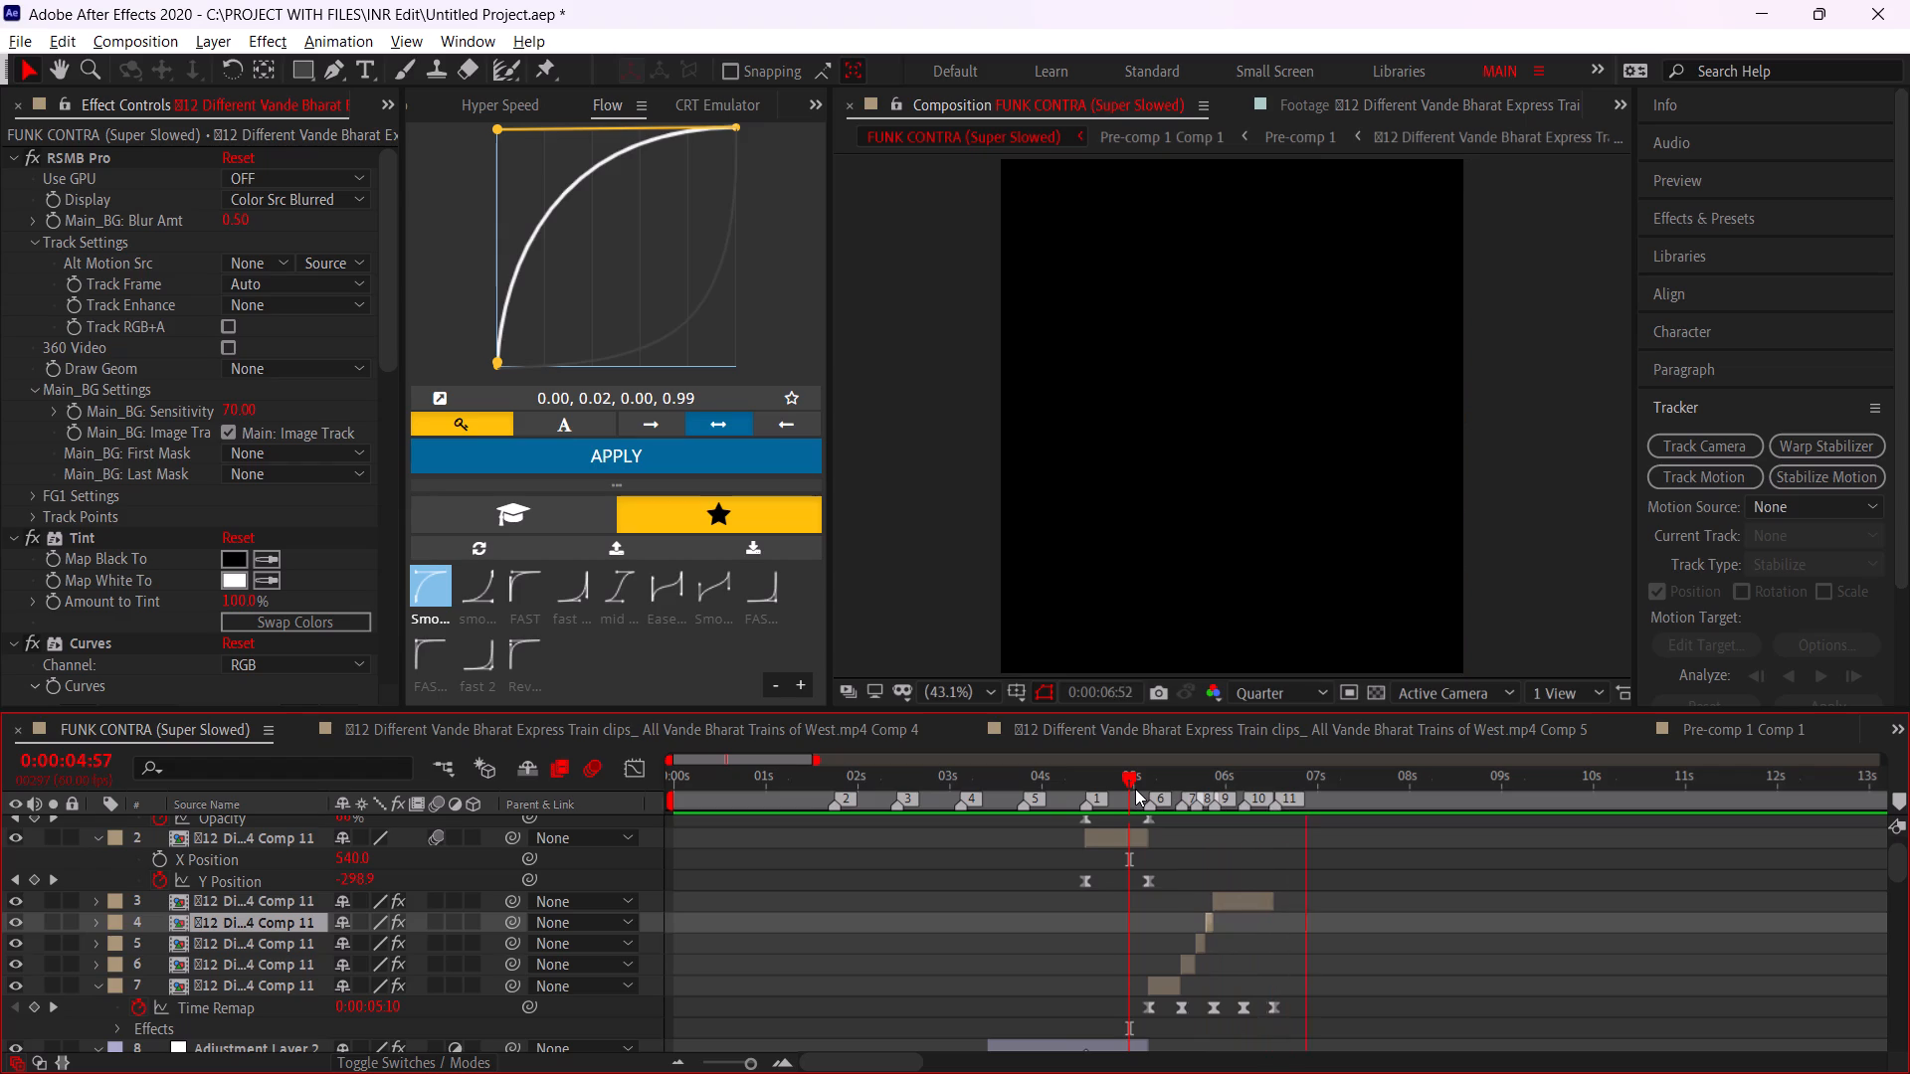
pyautogui.click(1135, 789)
pyautogui.press('space')
pyautogui.click(1135, 789)
# Undo the flips, black-and-white effects and splits back to the single train clip spanning markers 6 to 11.
pyautogui.keyDown('alt'); pyautogui.scroll(2, 1187, 924); pyautogui.keyUp('alt')
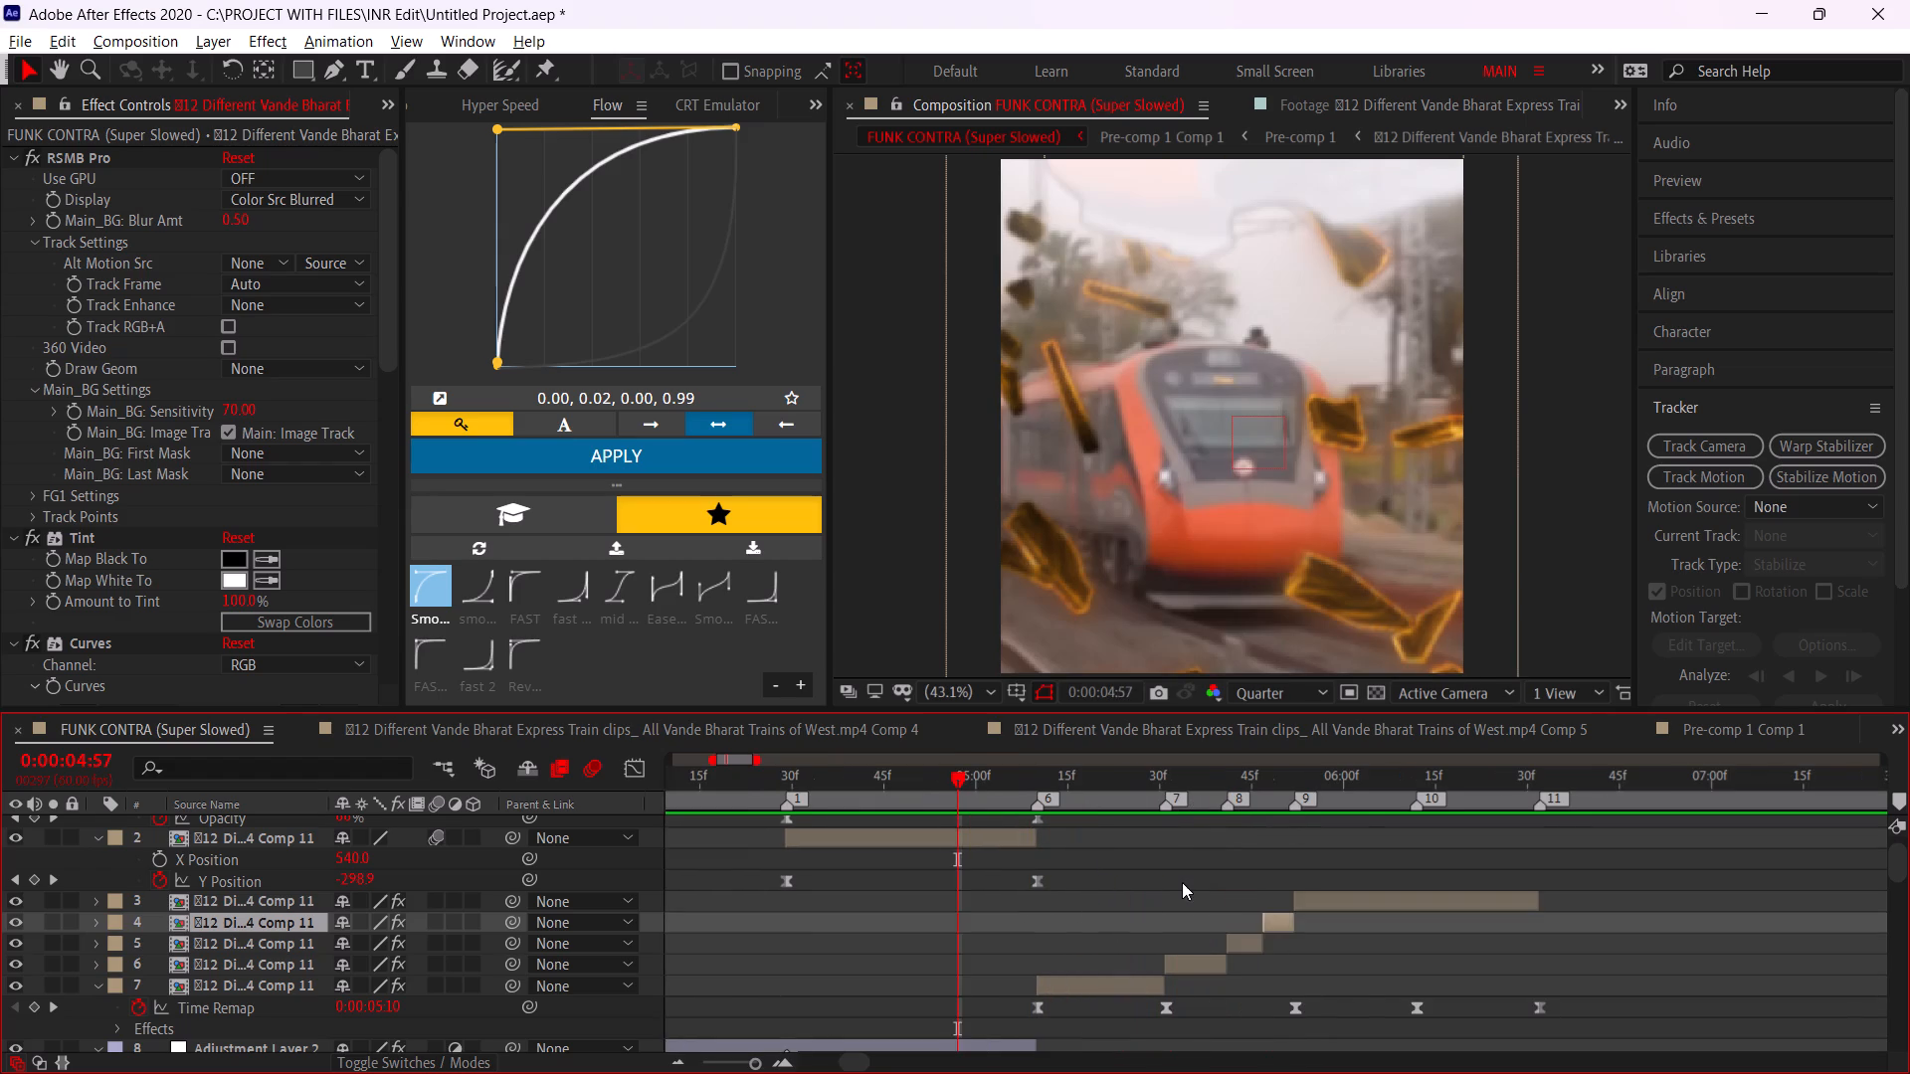
pyautogui.scroll(-2, 1181, 878)
pyautogui.keyDown('ctrl'); pyautogui.scroll(1, 1199, 866); pyautogui.keyUp('ctrl')
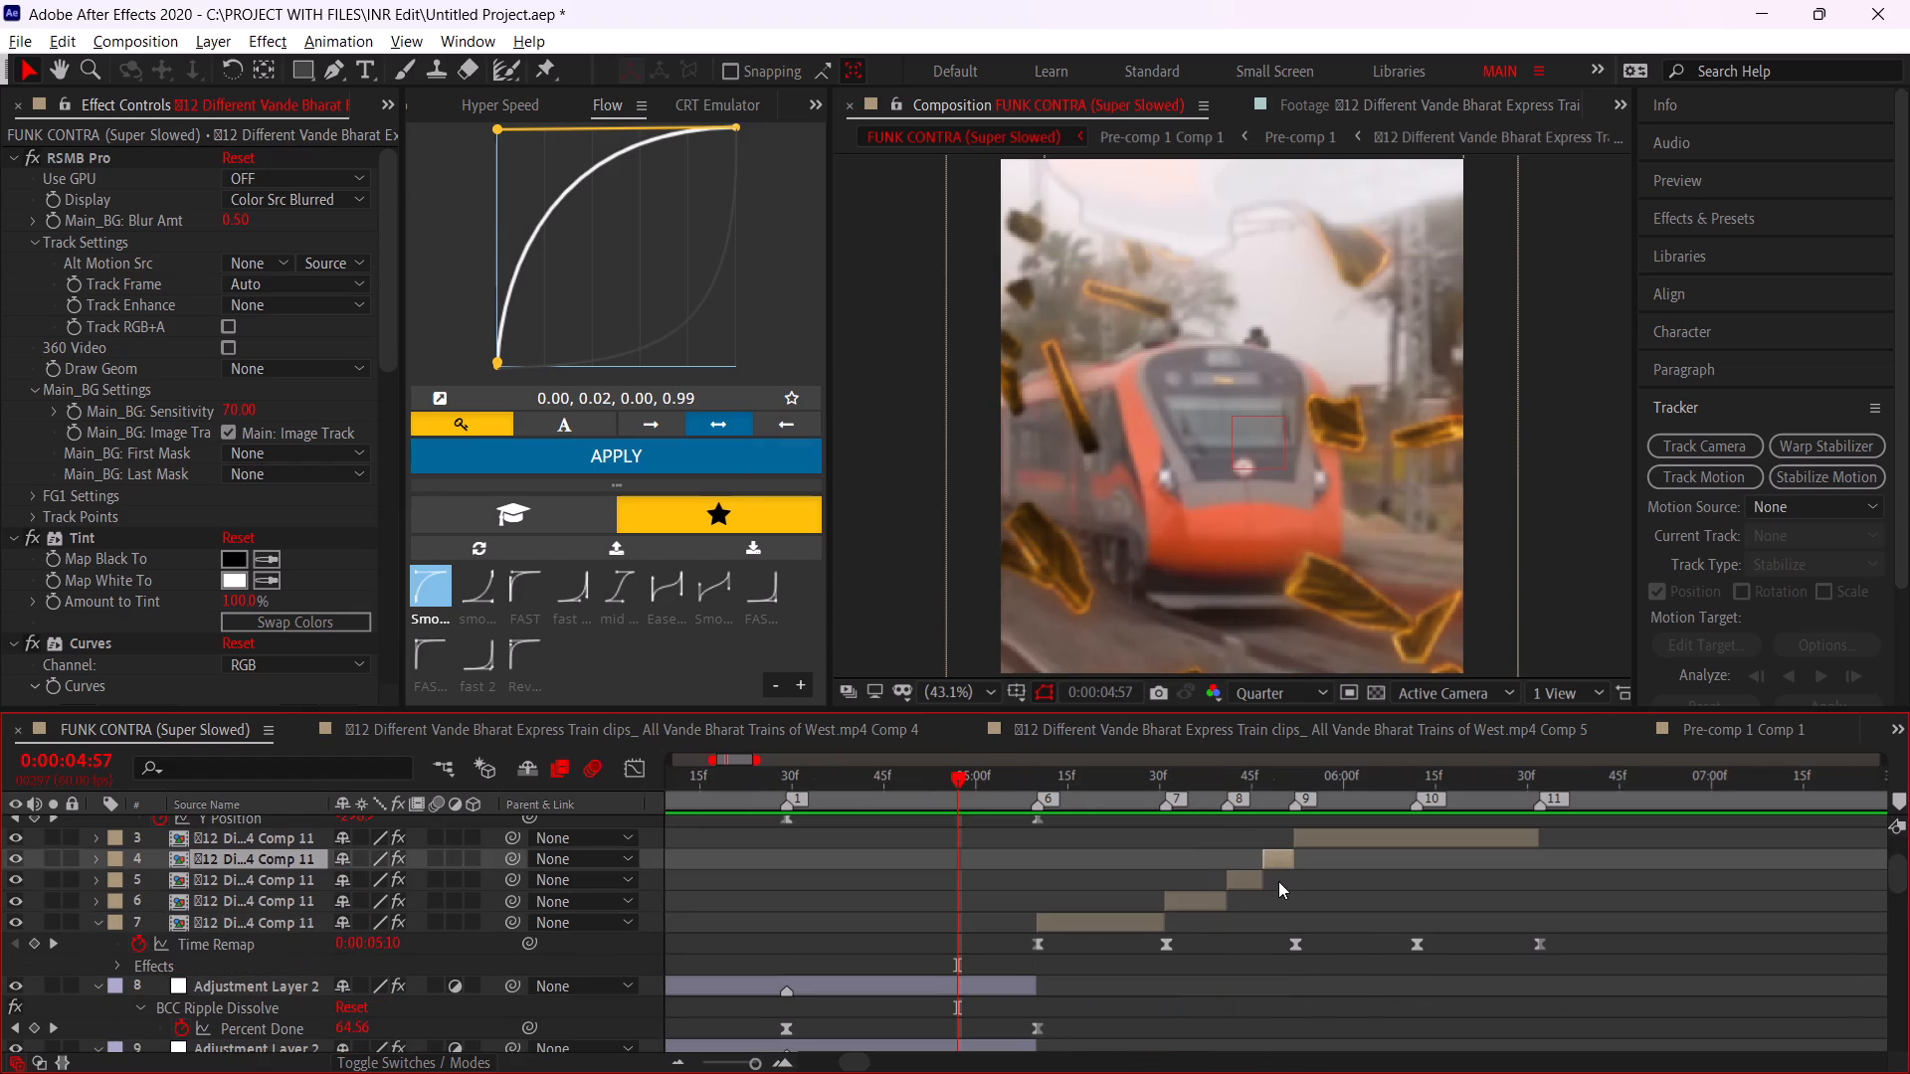
pyautogui.hotkey('ctrl', 'z')
pyautogui.hotkey('ctrl', 'z')
pyautogui.hotkey('ctrl', 'z')
pyautogui.hotkey('ctrl', 'z')
pyautogui.hotkey('ctrl', 'z')
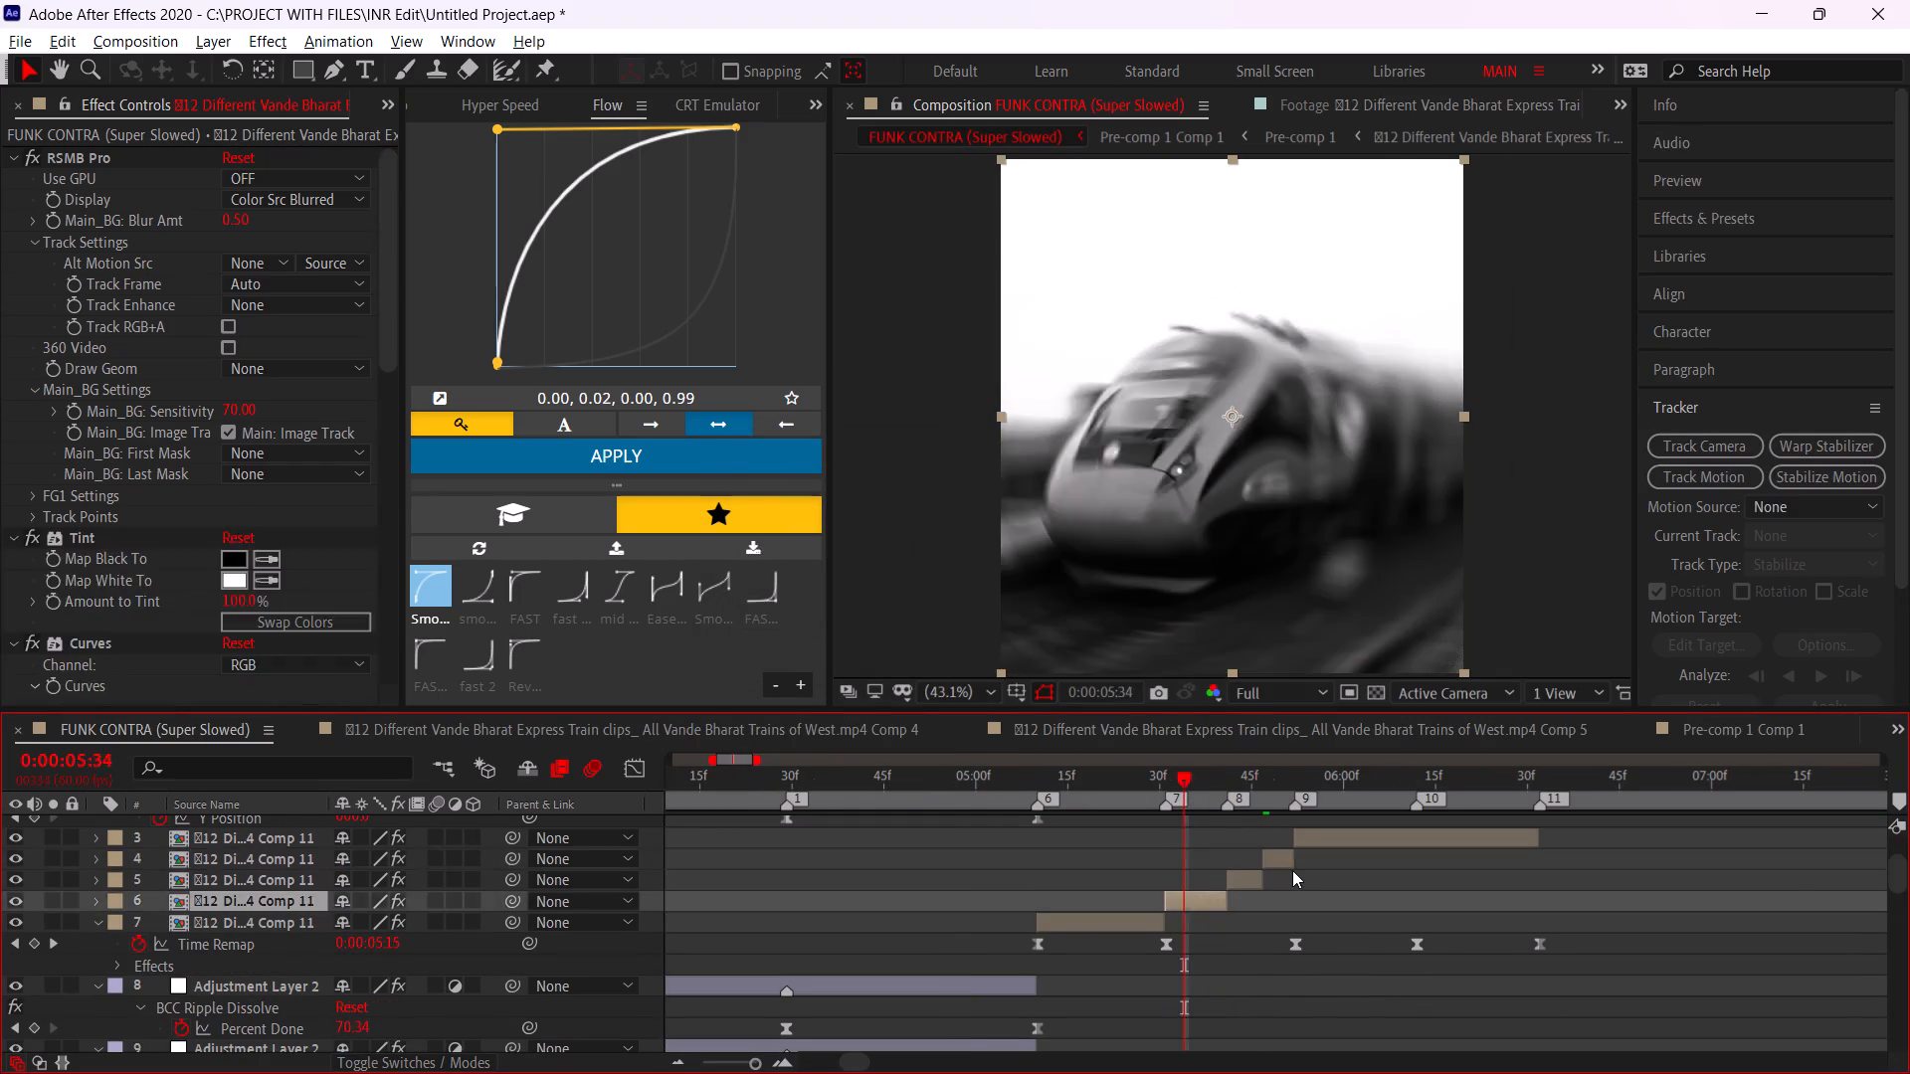
pyautogui.hotkey('ctrl', 'z')
pyautogui.hotkey('ctrl', 'z')
pyautogui.hotkey('ctrl', 'z')
pyautogui.hotkey('ctrl', 'z')
pyautogui.hotkey('ctrl', 'z')
pyautogui.hotkey('ctrl', 'z')
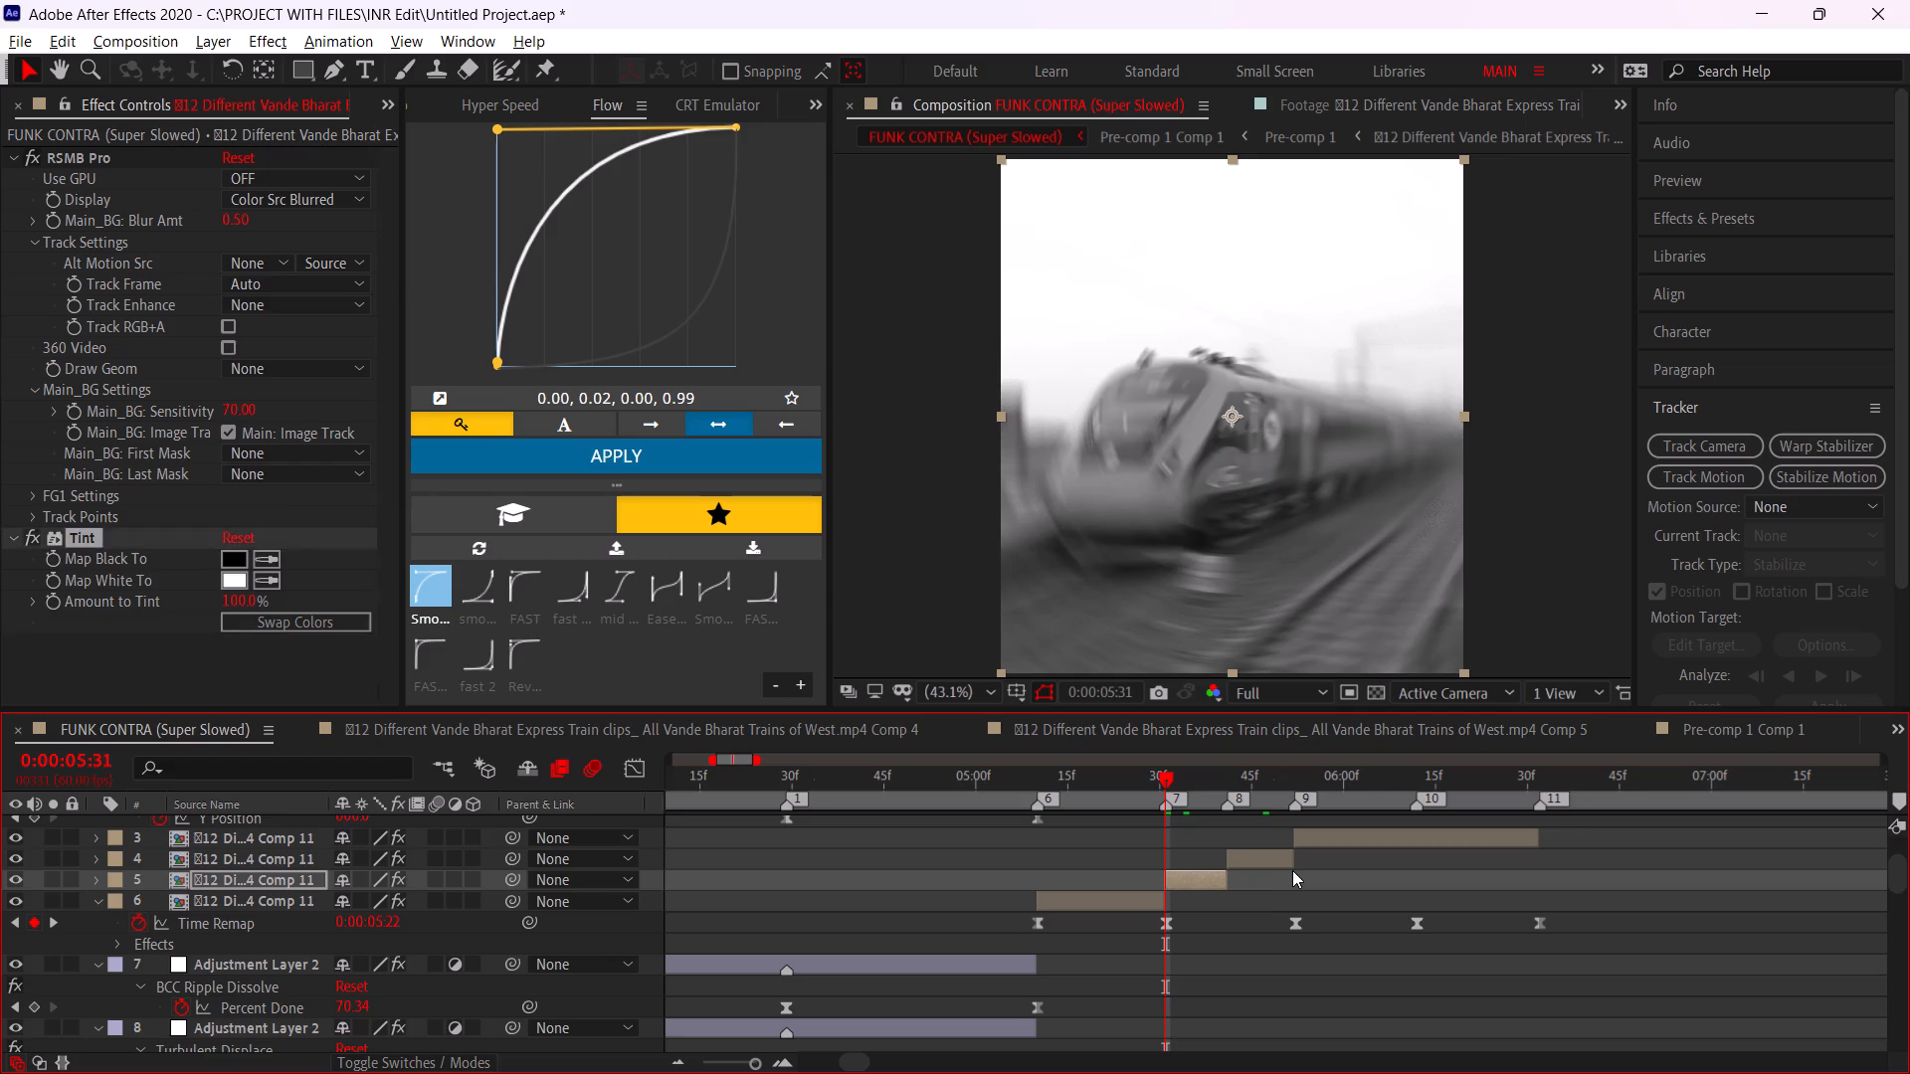
pyautogui.hotkey('ctrl', 'z')
pyautogui.hotkey('ctrl', 'z')
pyautogui.hotkey('ctrl', 'z')
pyautogui.hotkey('ctrl', 'z')
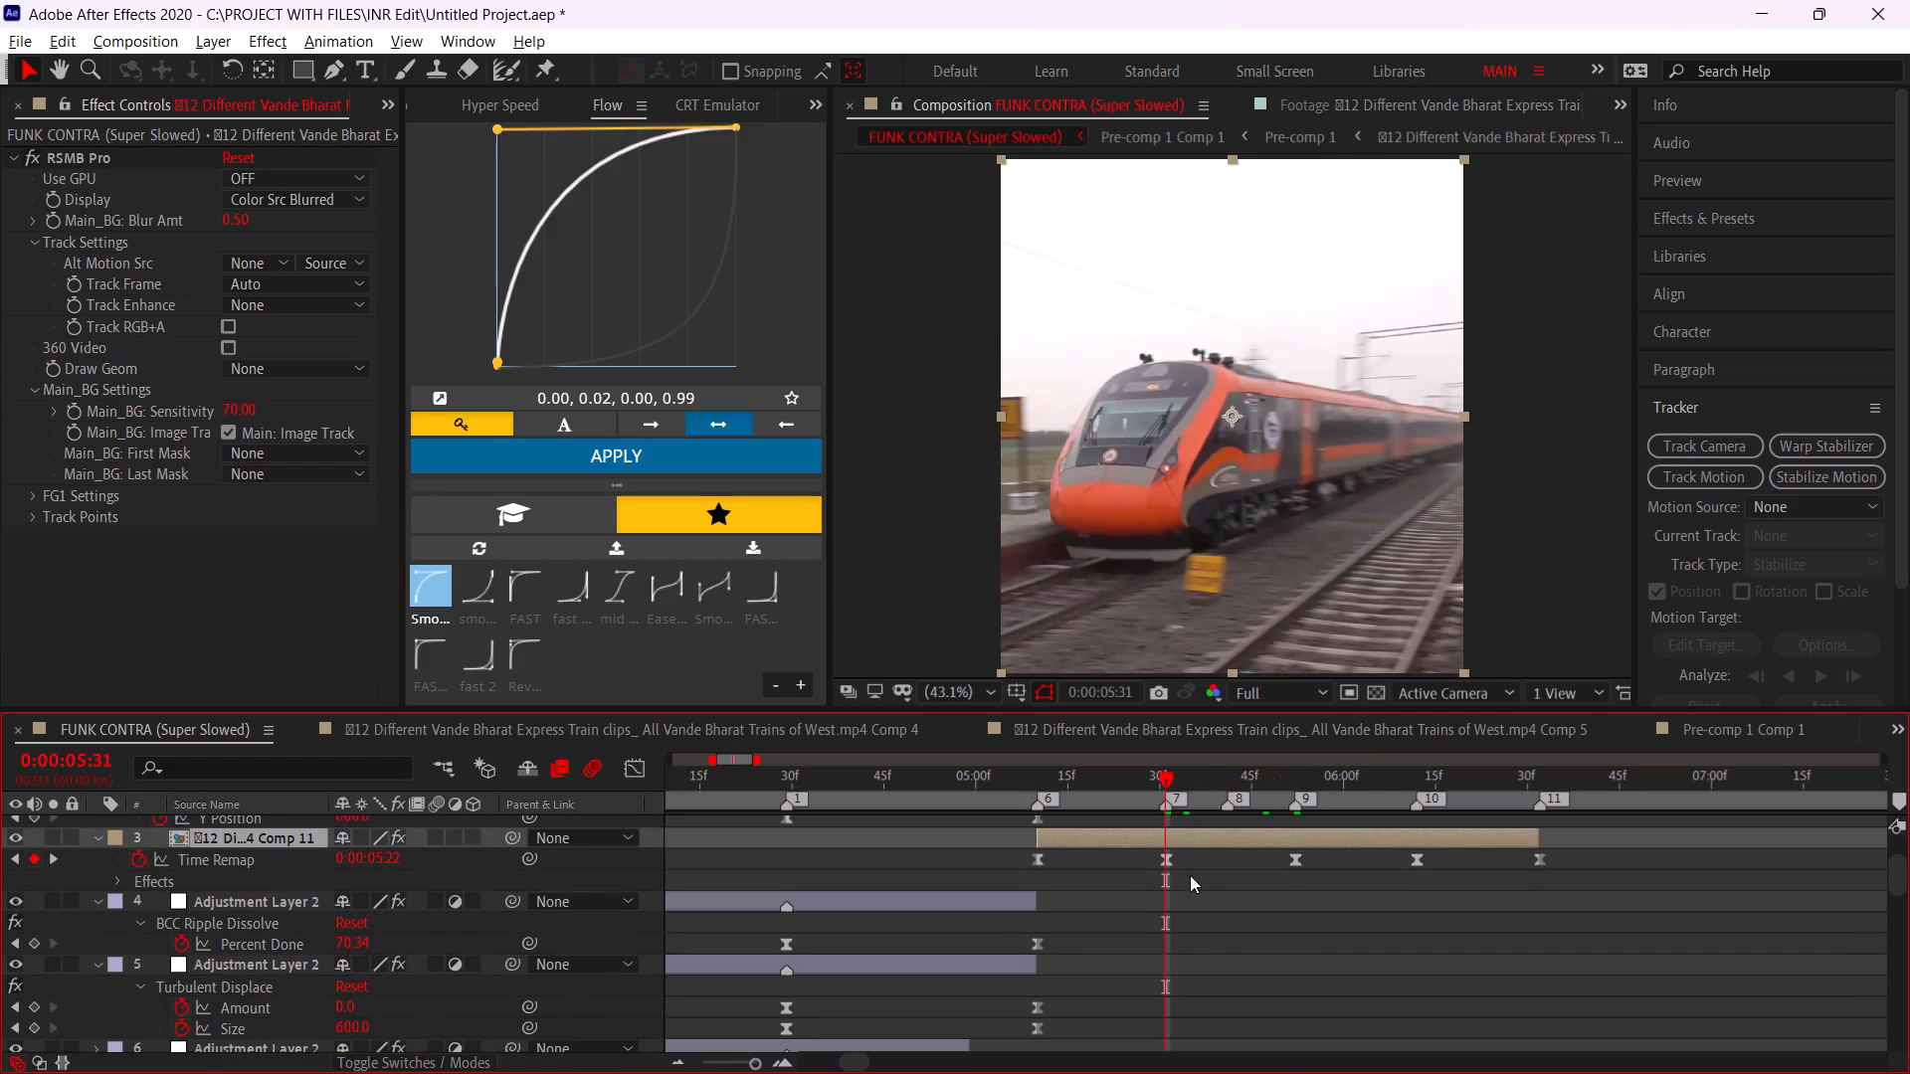
# Move the train clip's Time Remap keyframes from markers 7, 9 and 10 to markers 9, 10 and 11.
pyautogui.click(1132, 870)
pyautogui.moveTo(1132, 852); pyautogui.dragTo(1233, 861)
pyautogui.click(1182, 865)
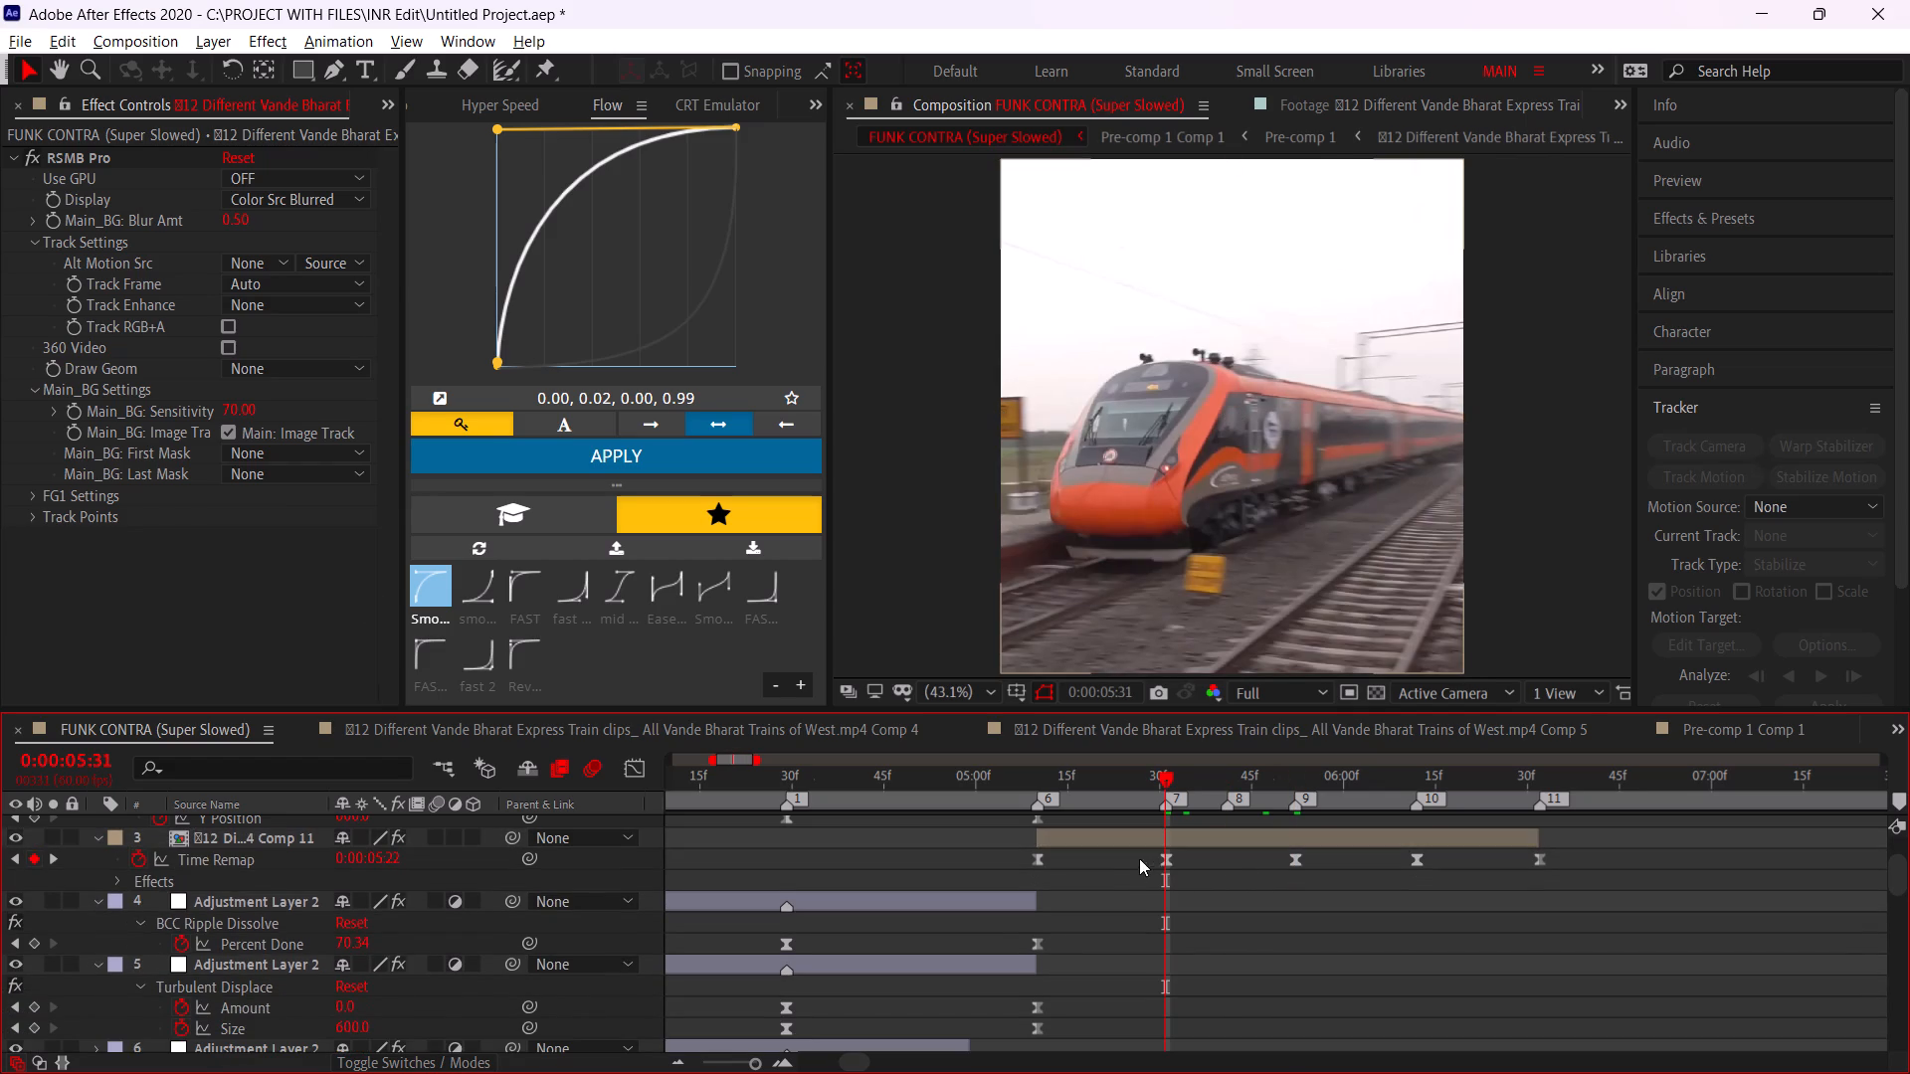
pyautogui.moveTo(1165, 860); pyautogui.dragTo(1244, 878)
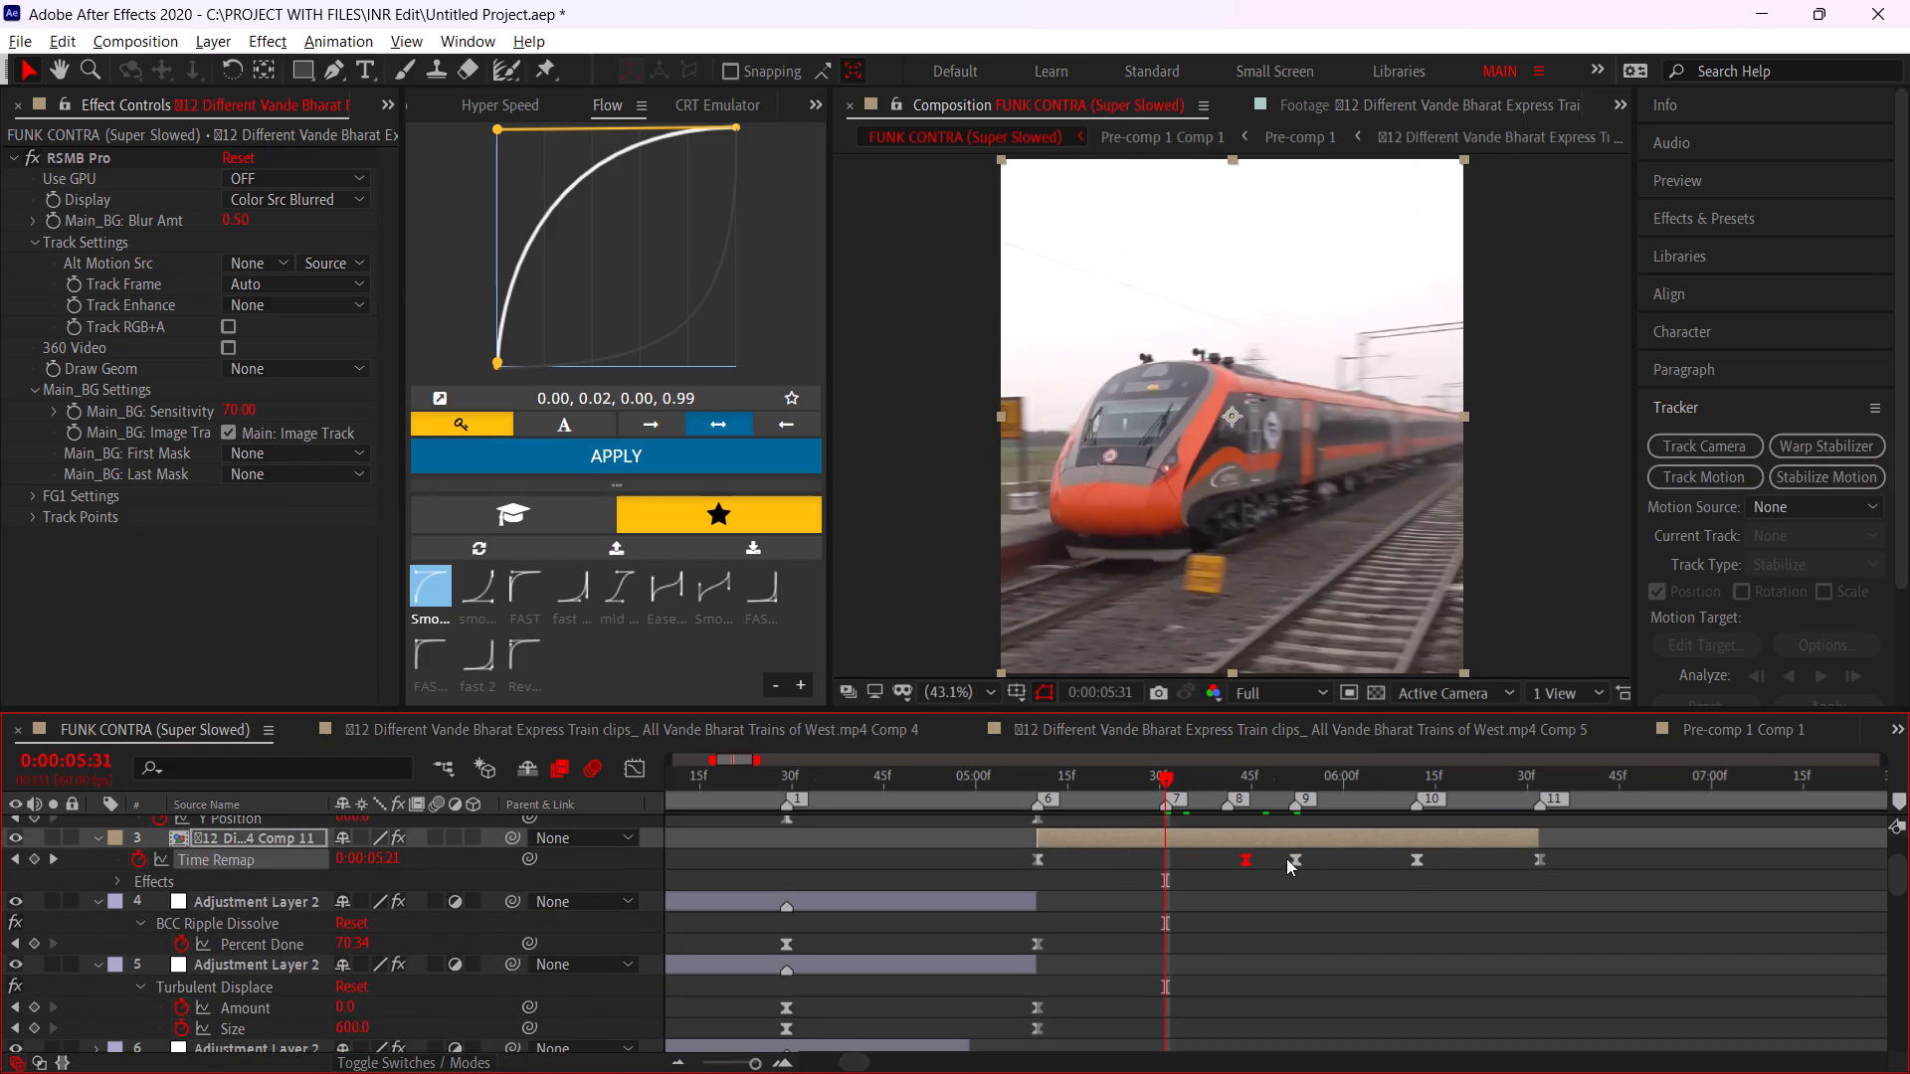
pyautogui.keyDown('alt'); pyautogui.scroll(1, 1269, 860); pyautogui.keyUp('alt')
pyautogui.moveTo(1317, 858); pyautogui.dragTo(1497, 869)
pyautogui.moveTo(1567, 857); pyautogui.dragTo(1807, 880)
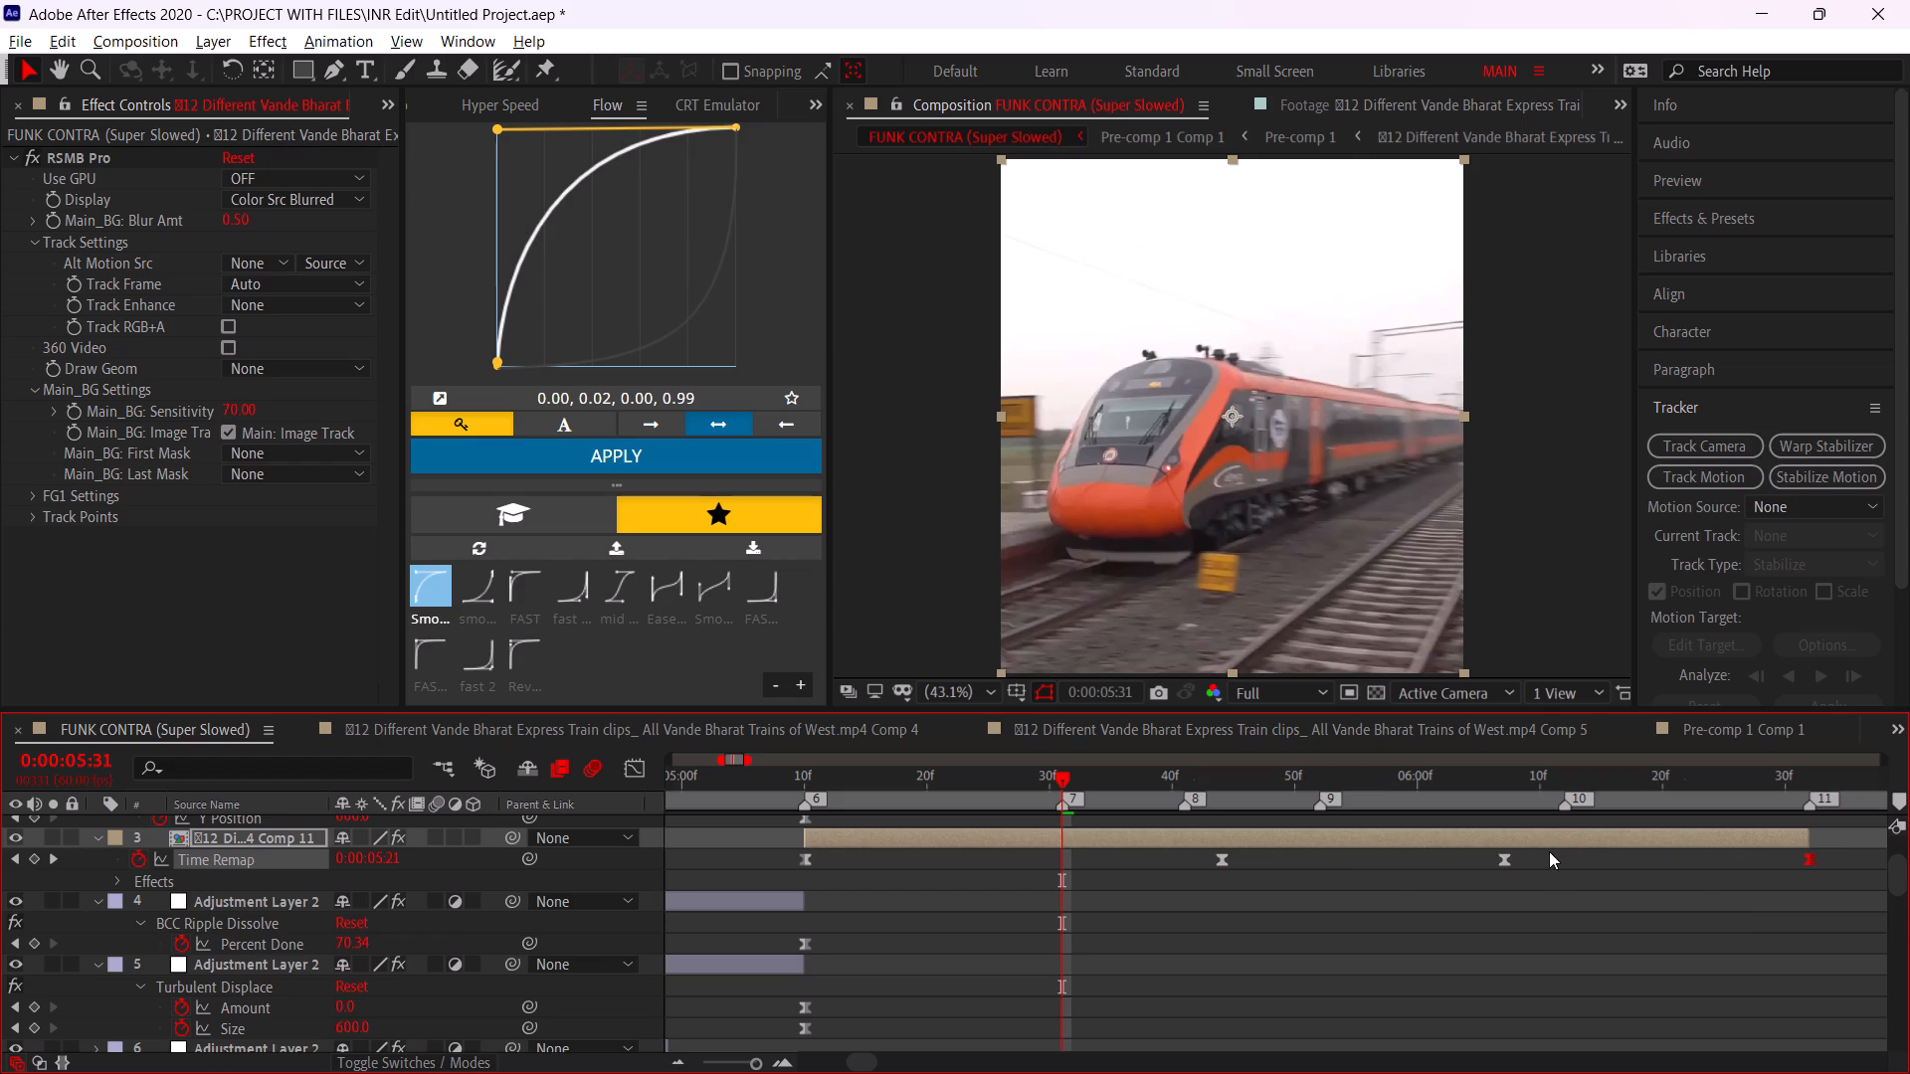
pyautogui.moveTo(1504, 860); pyautogui.dragTo(1561, 866)
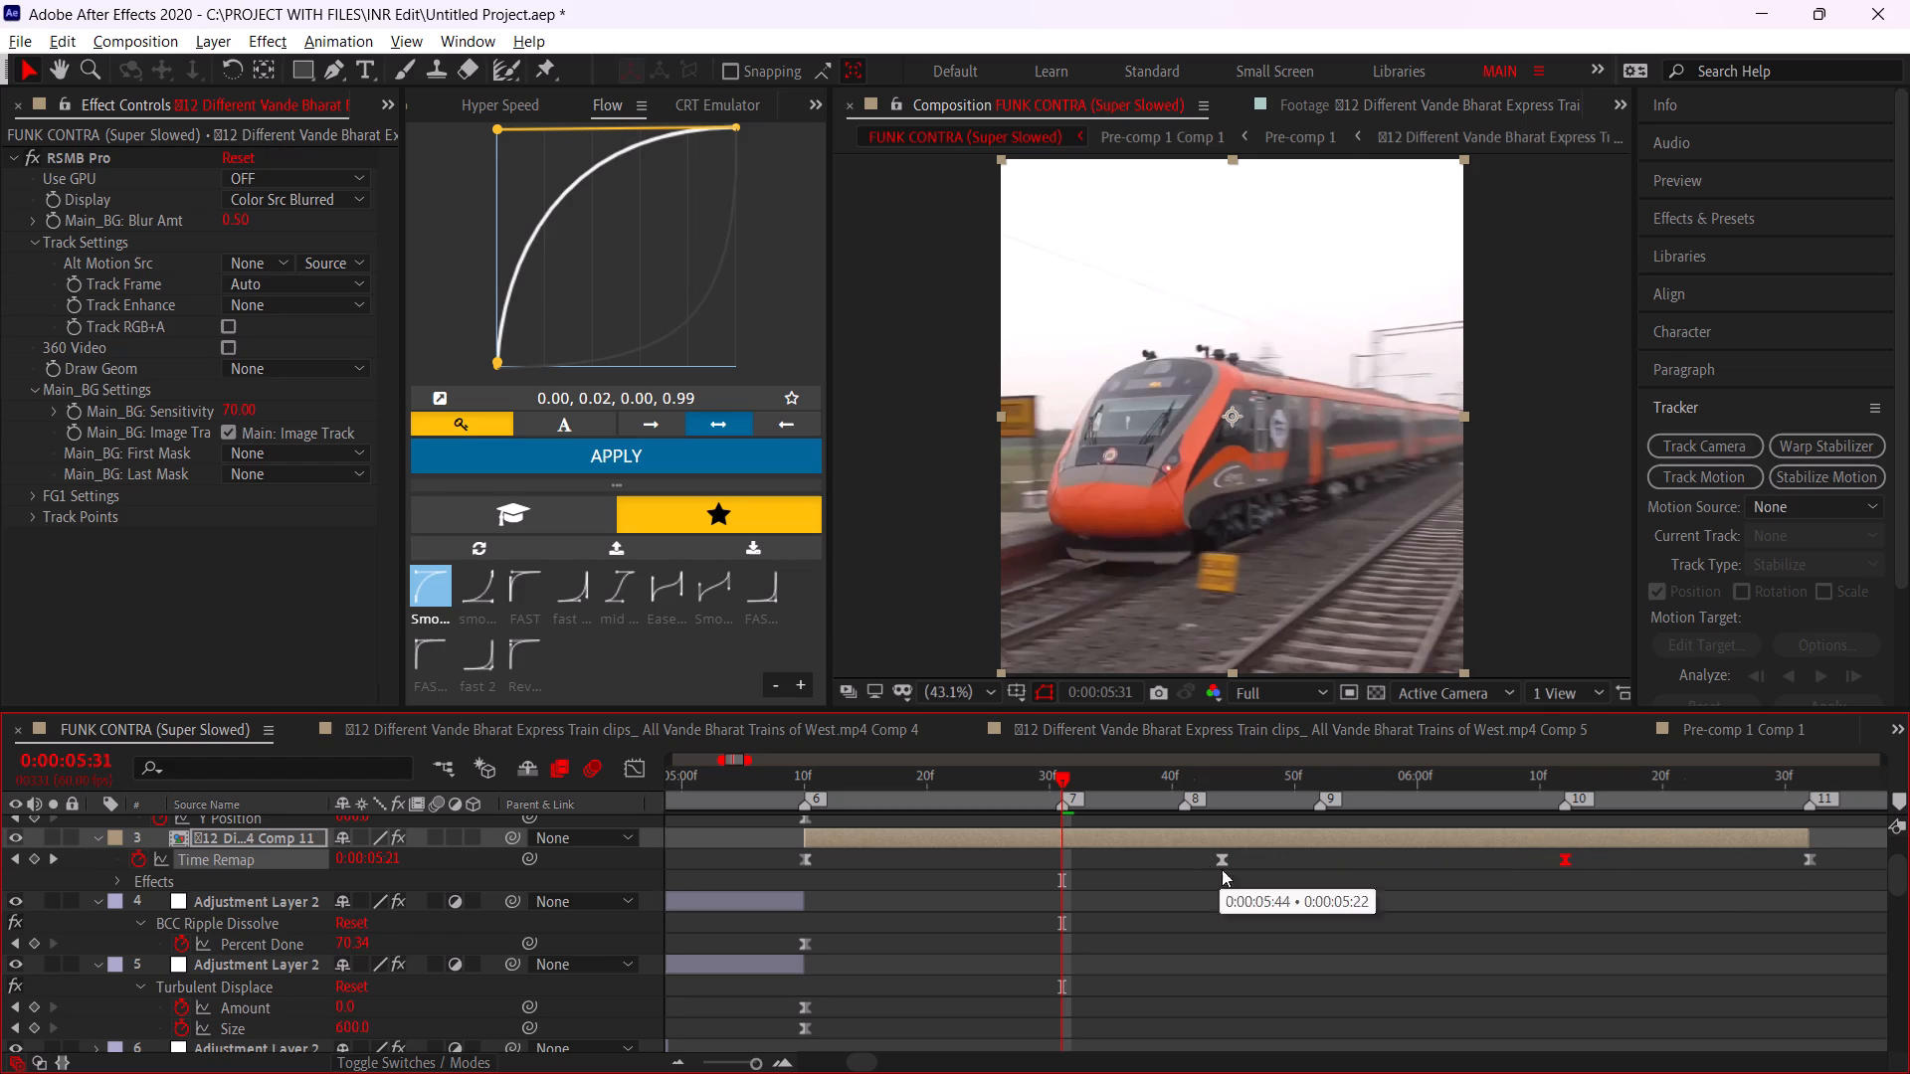
pyautogui.moveTo(1222, 858); pyautogui.dragTo(1321, 856)
# Apply the 0.00, 0.02, 0.00, 0.99 Flow easing curve to all Time Remap keyframes of the train clip.
pyautogui.keyDown('alt'); pyautogui.scroll(-2, 1329, 859); pyautogui.keyUp('alt')
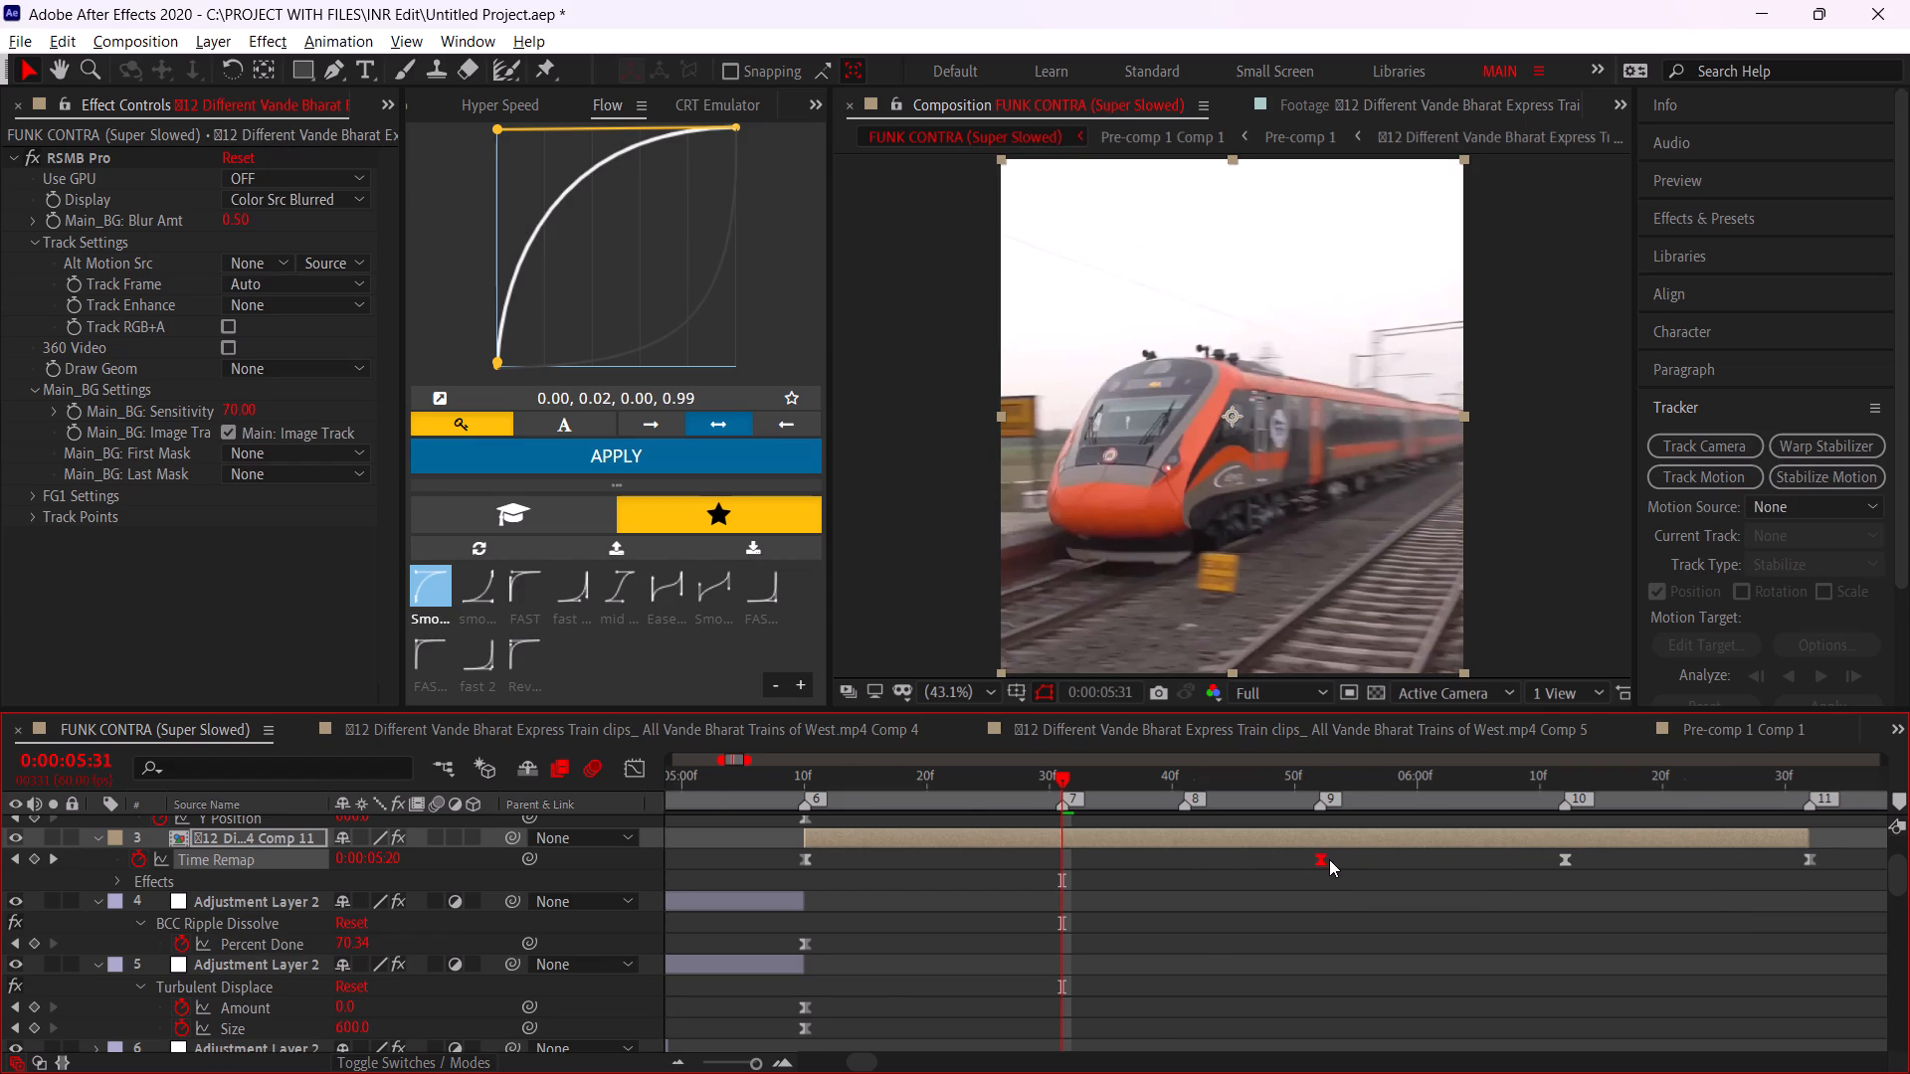
pyautogui.keyDown('alt'); pyautogui.scroll(-1, 1329, 859); pyautogui.keyUp('alt')
pyautogui.moveTo(1563, 850); pyautogui.dragTo(1127, 865)
pyautogui.click(608, 446)
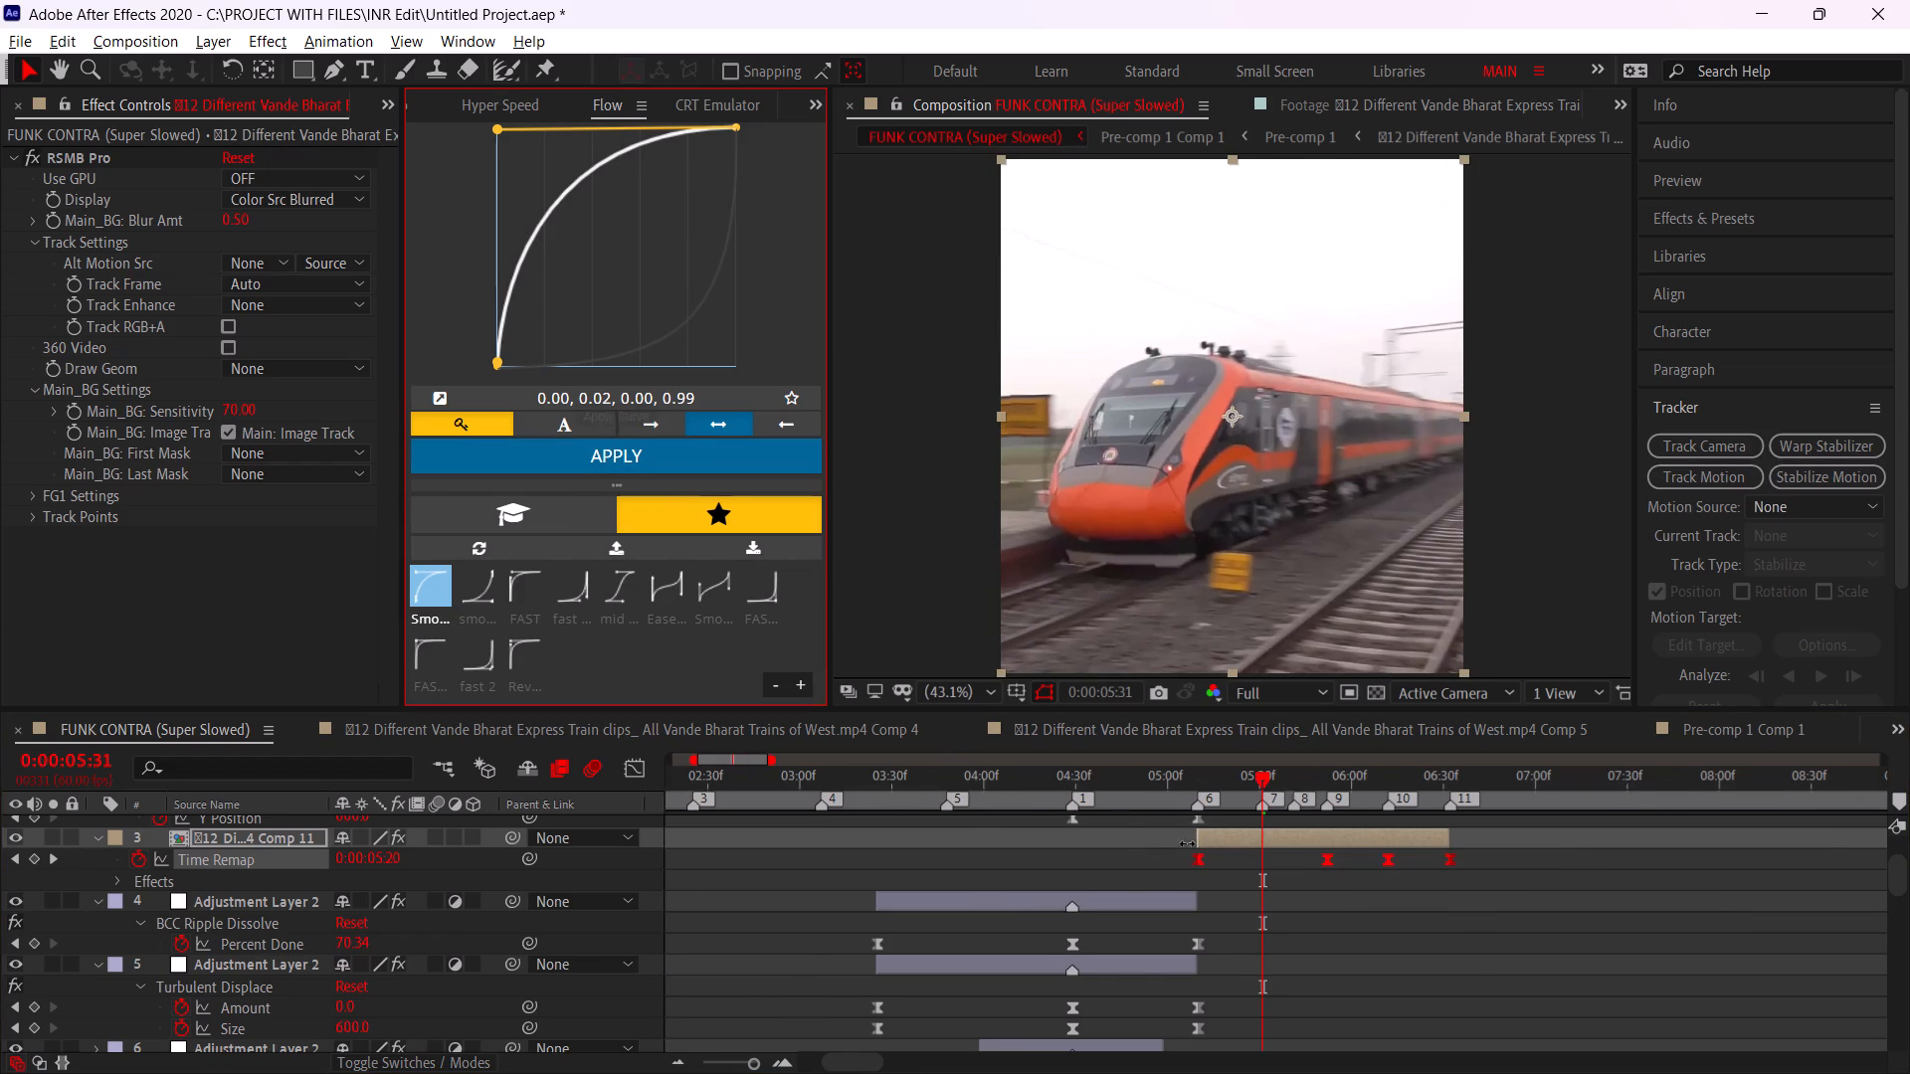
# Split the train clip at markers 7, 8 and 9.
pyautogui.keyDown('alt'); pyautogui.scroll(1, 1283, 849); pyautogui.keyUp('alt')
pyautogui.click(1323, 842)
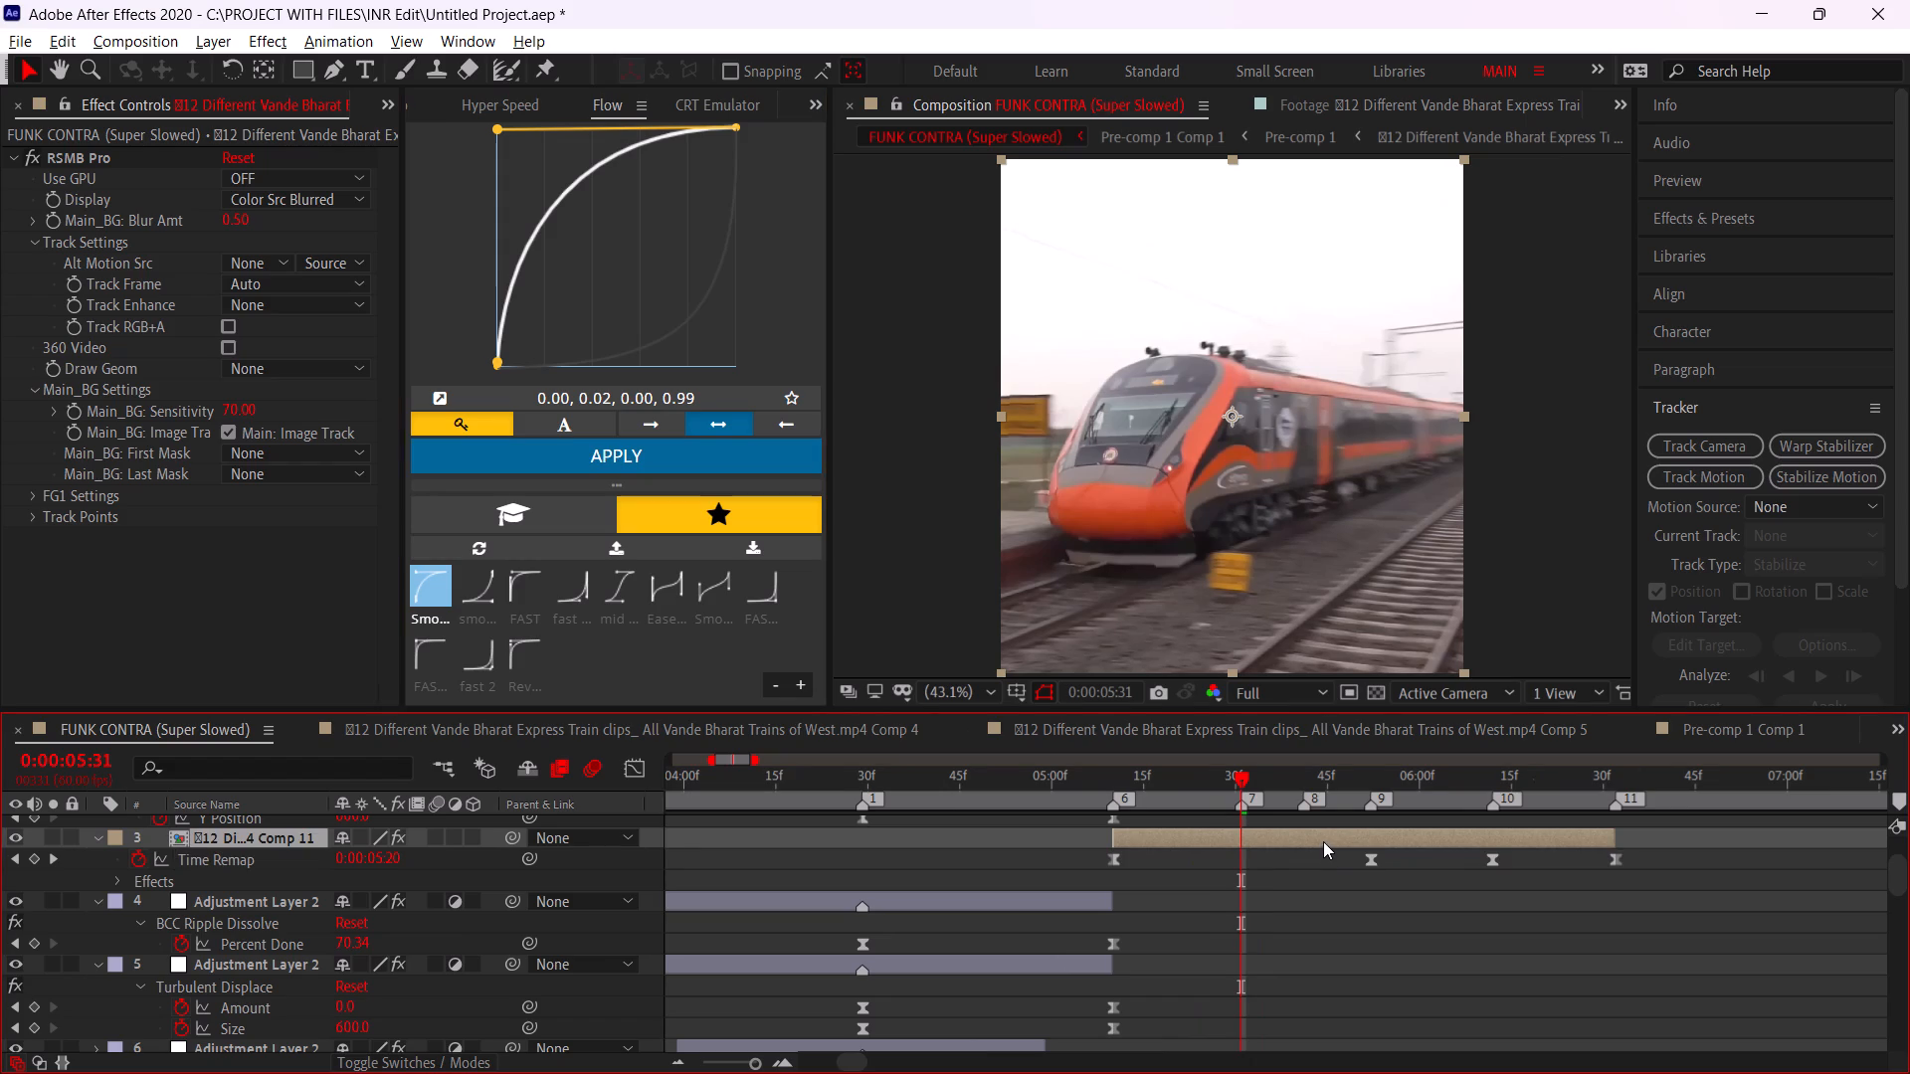
pyautogui.hotkey('ctrl', 'shift', 'd')
pyautogui.click(1296, 781)
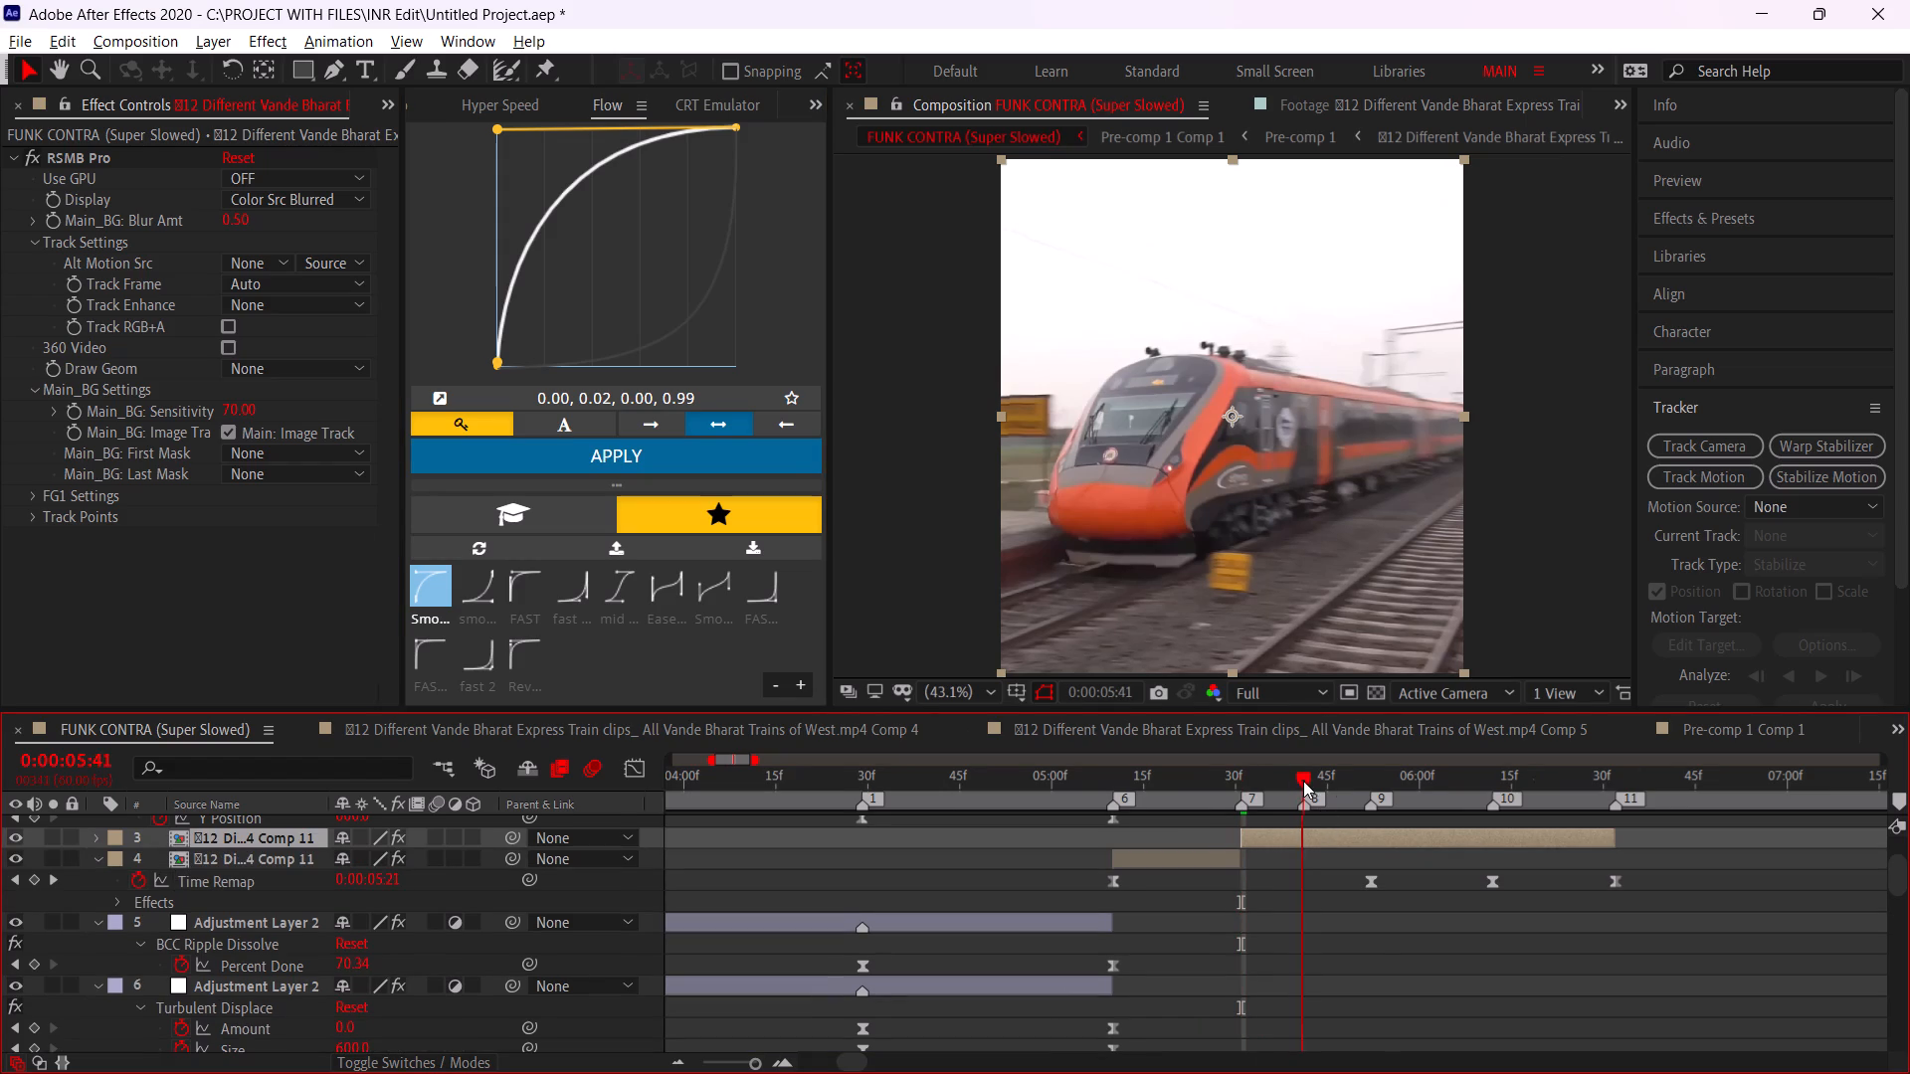
pyautogui.hotkey('ctrl', 'shift', 'd')
pyautogui.moveTo(1342, 781); pyautogui.dragTo(1368, 787)
pyautogui.hotkey('ctrl', 'shift', 'd')
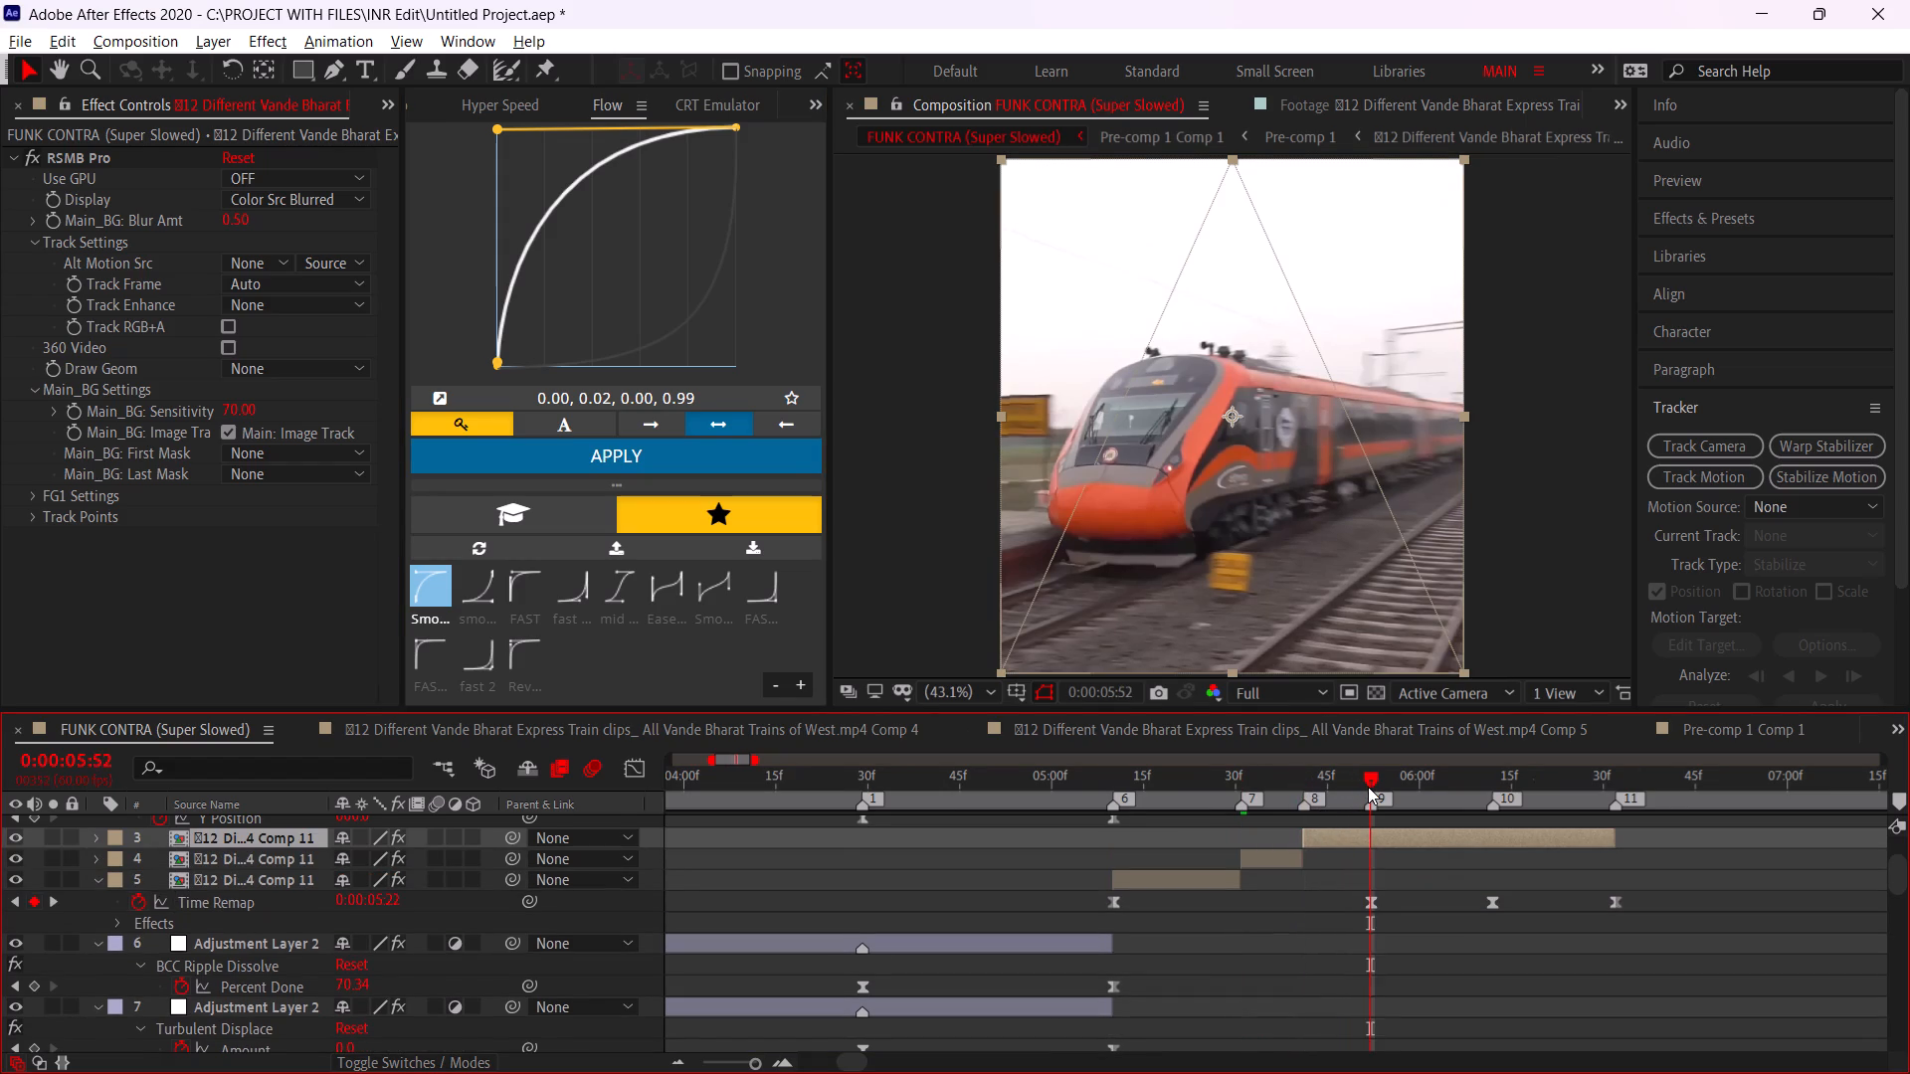
# Split the train piece between markers 8 and 9 at 0:00:05:47.
pyautogui.moveTo(1360, 787); pyautogui.dragTo(1339, 786)
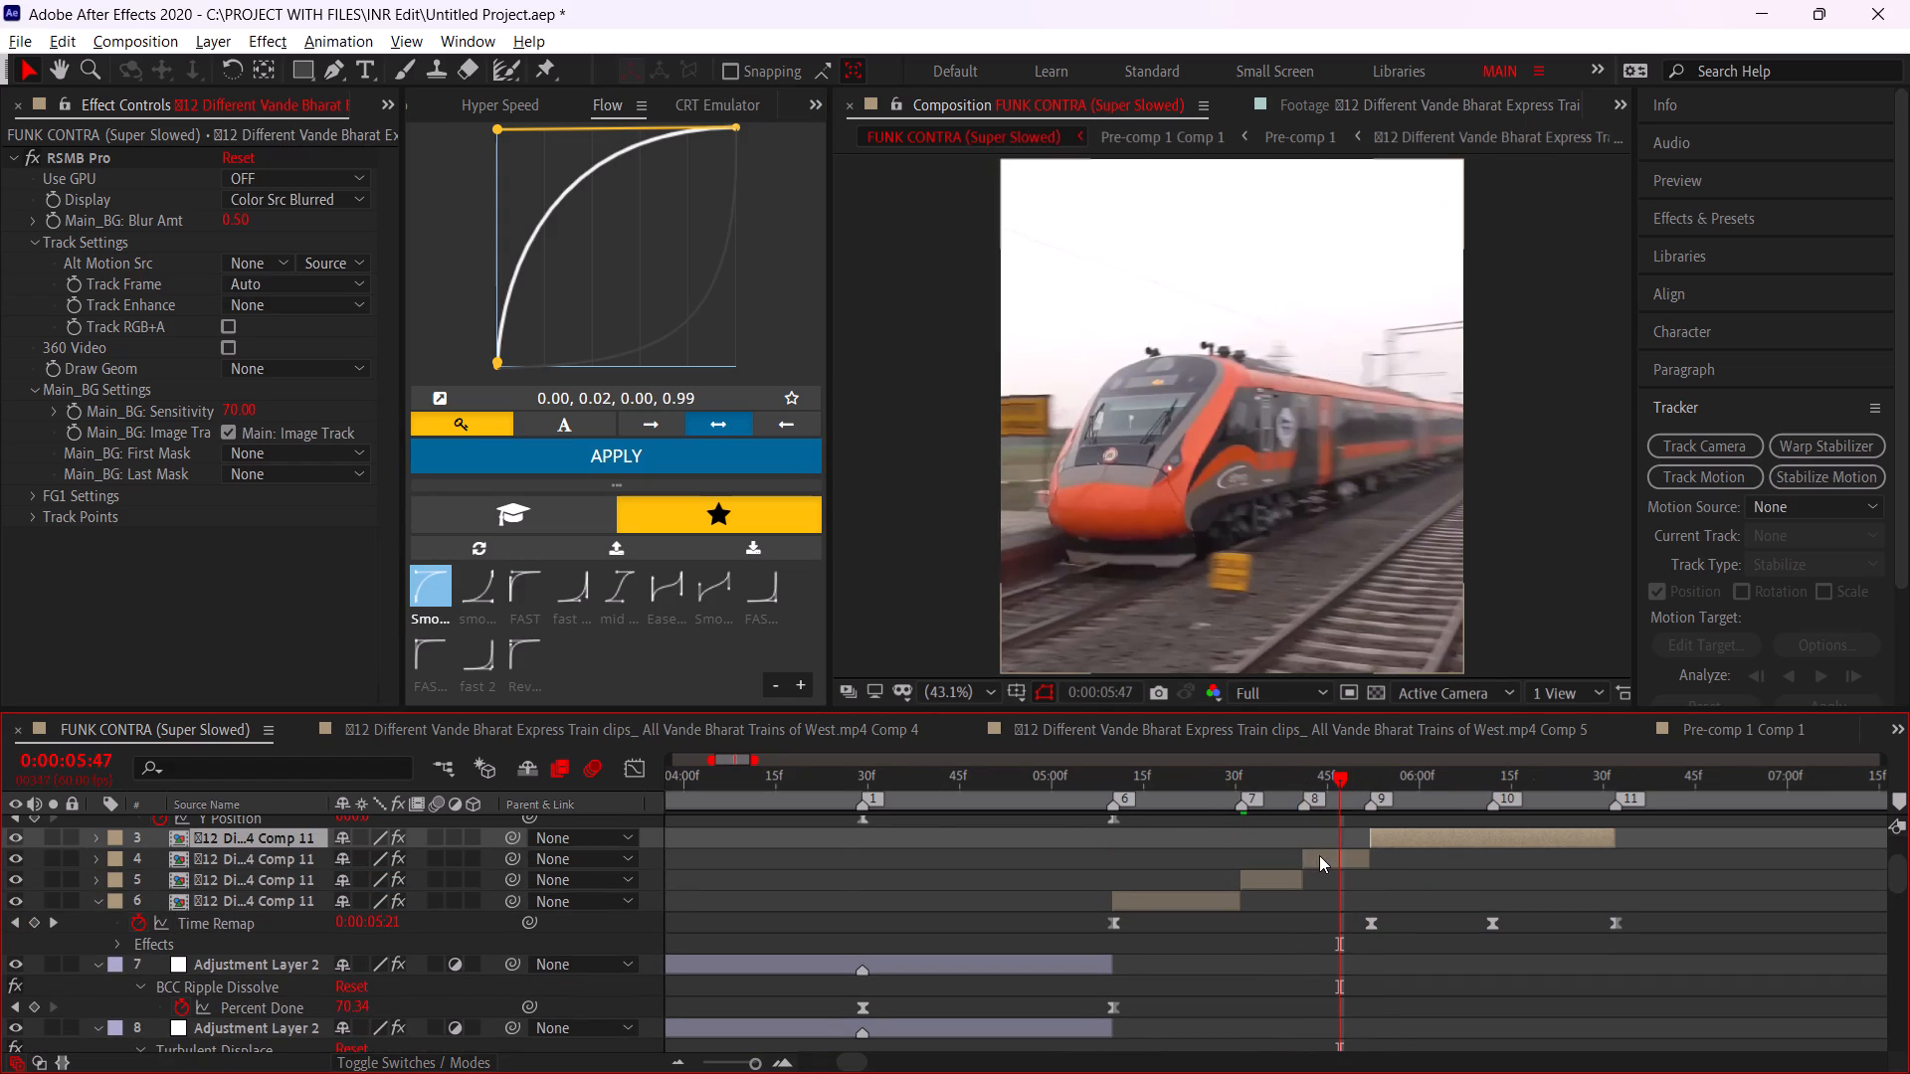
pyautogui.click(1319, 855)
pyautogui.keyDown('alt'); pyautogui.scroll(1, 1326, 855); pyautogui.keyUp('alt')
pyautogui.click(1348, 801)
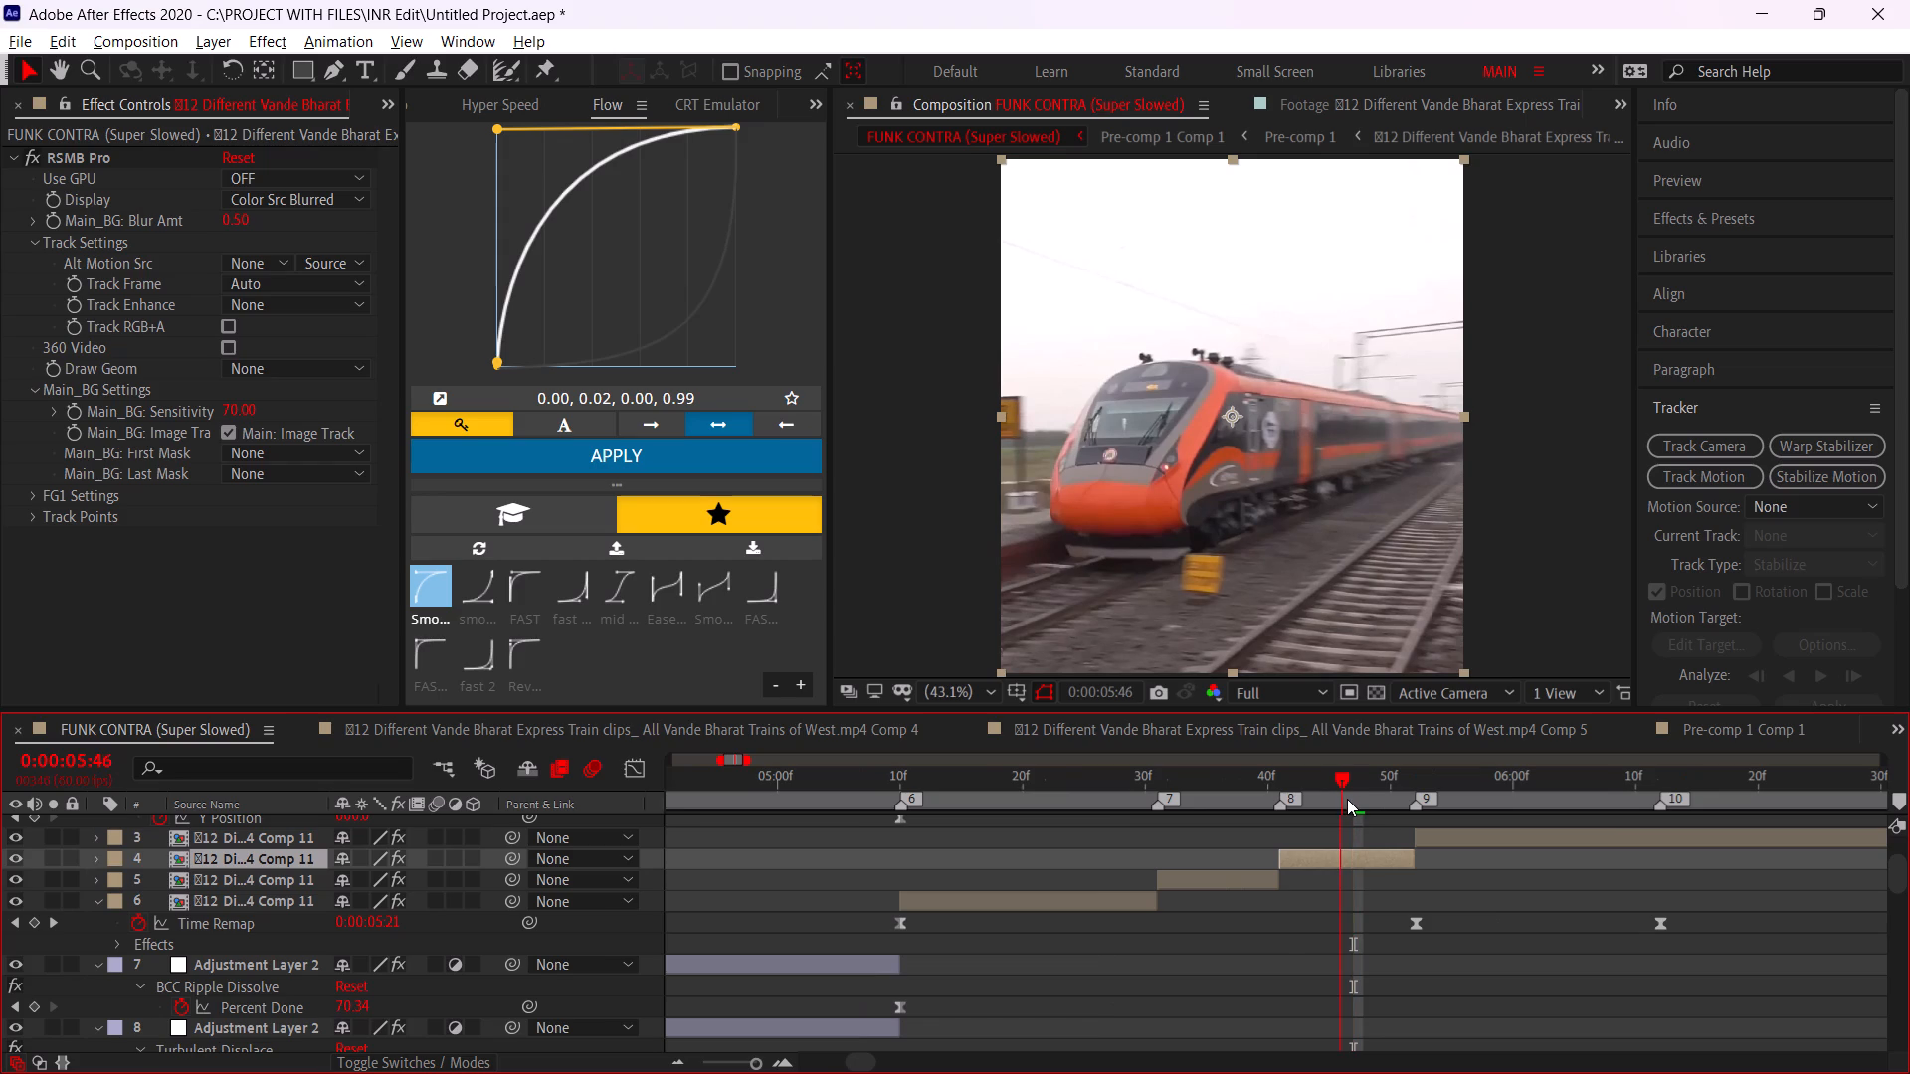
pyautogui.hotkey('ctrl', 'shift', 'd')
# Paste the copied Tint, Curves and Radial Blur effects onto the piece between markers 7 and 8 and flip it horizontally.
pyautogui.click(1179, 774)
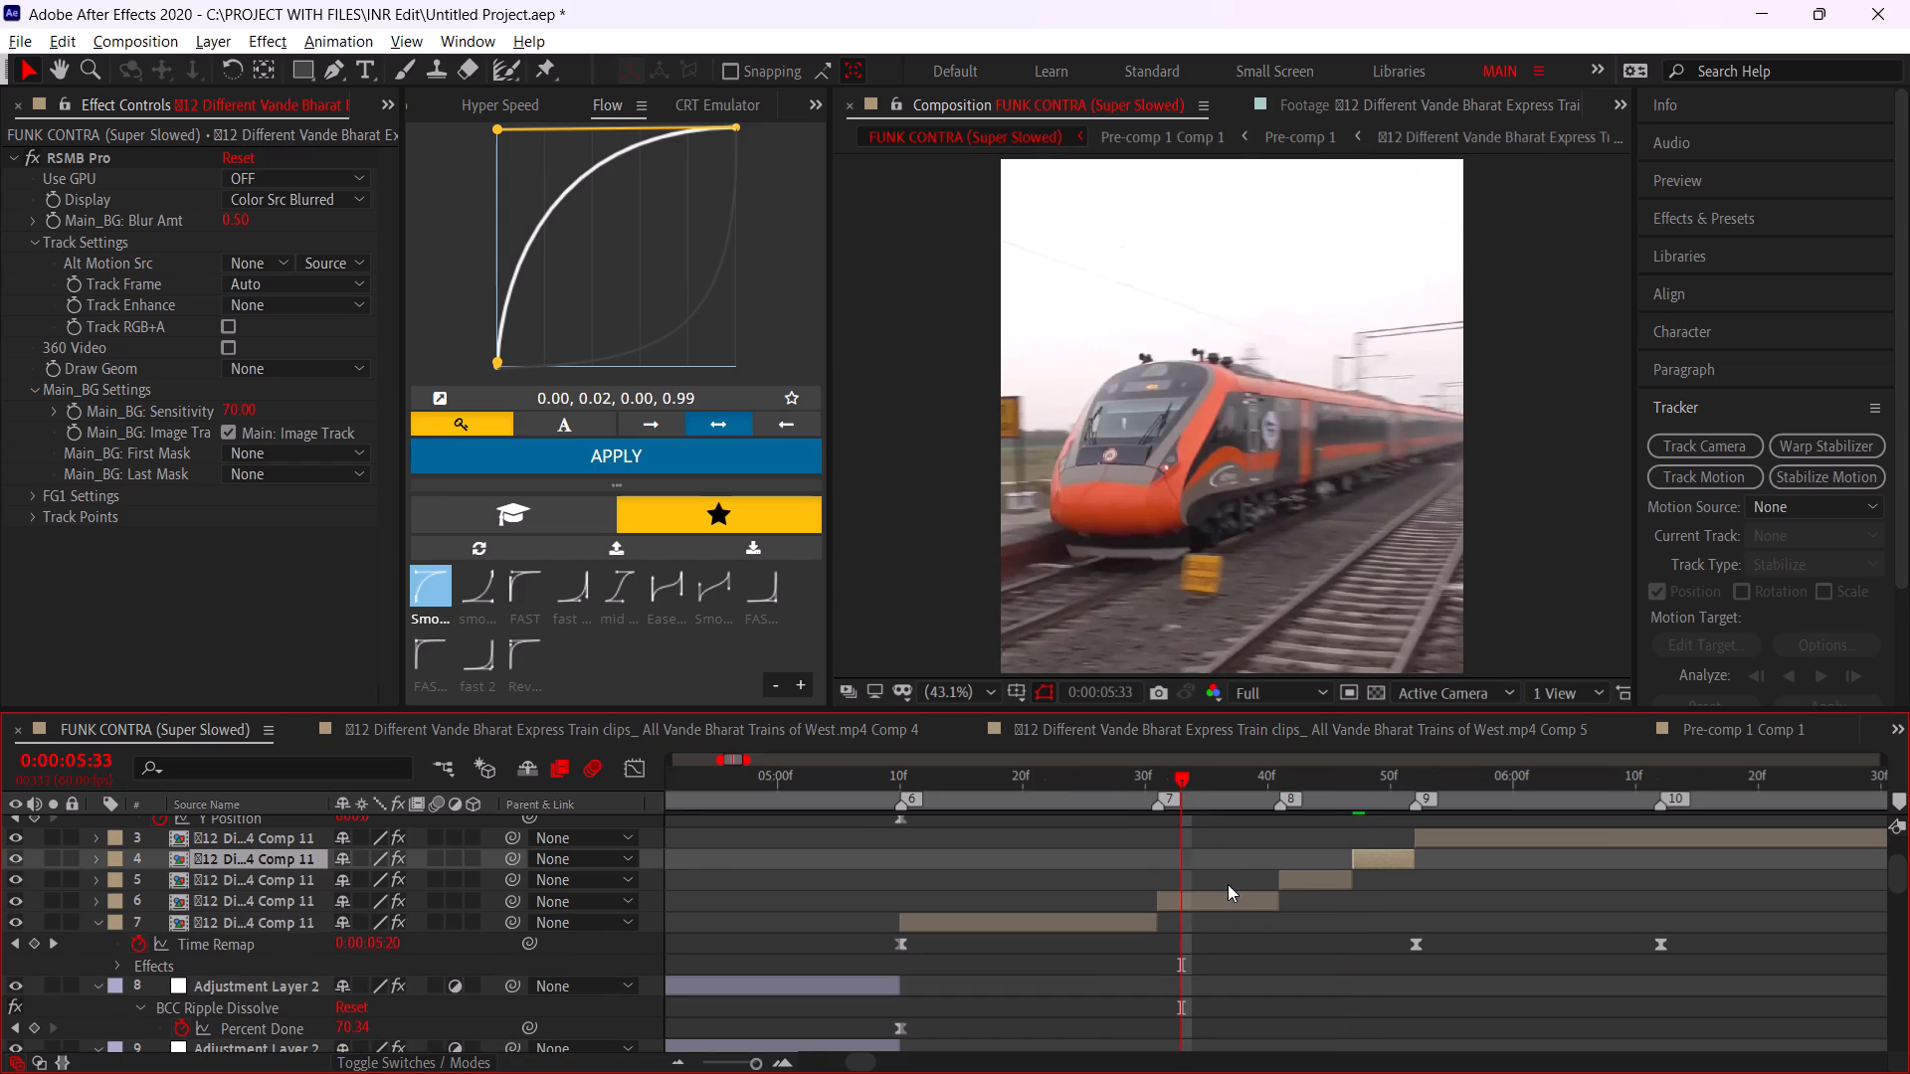
pyautogui.click(1216, 900)
pyautogui.hotkey('ctrl', 'v')
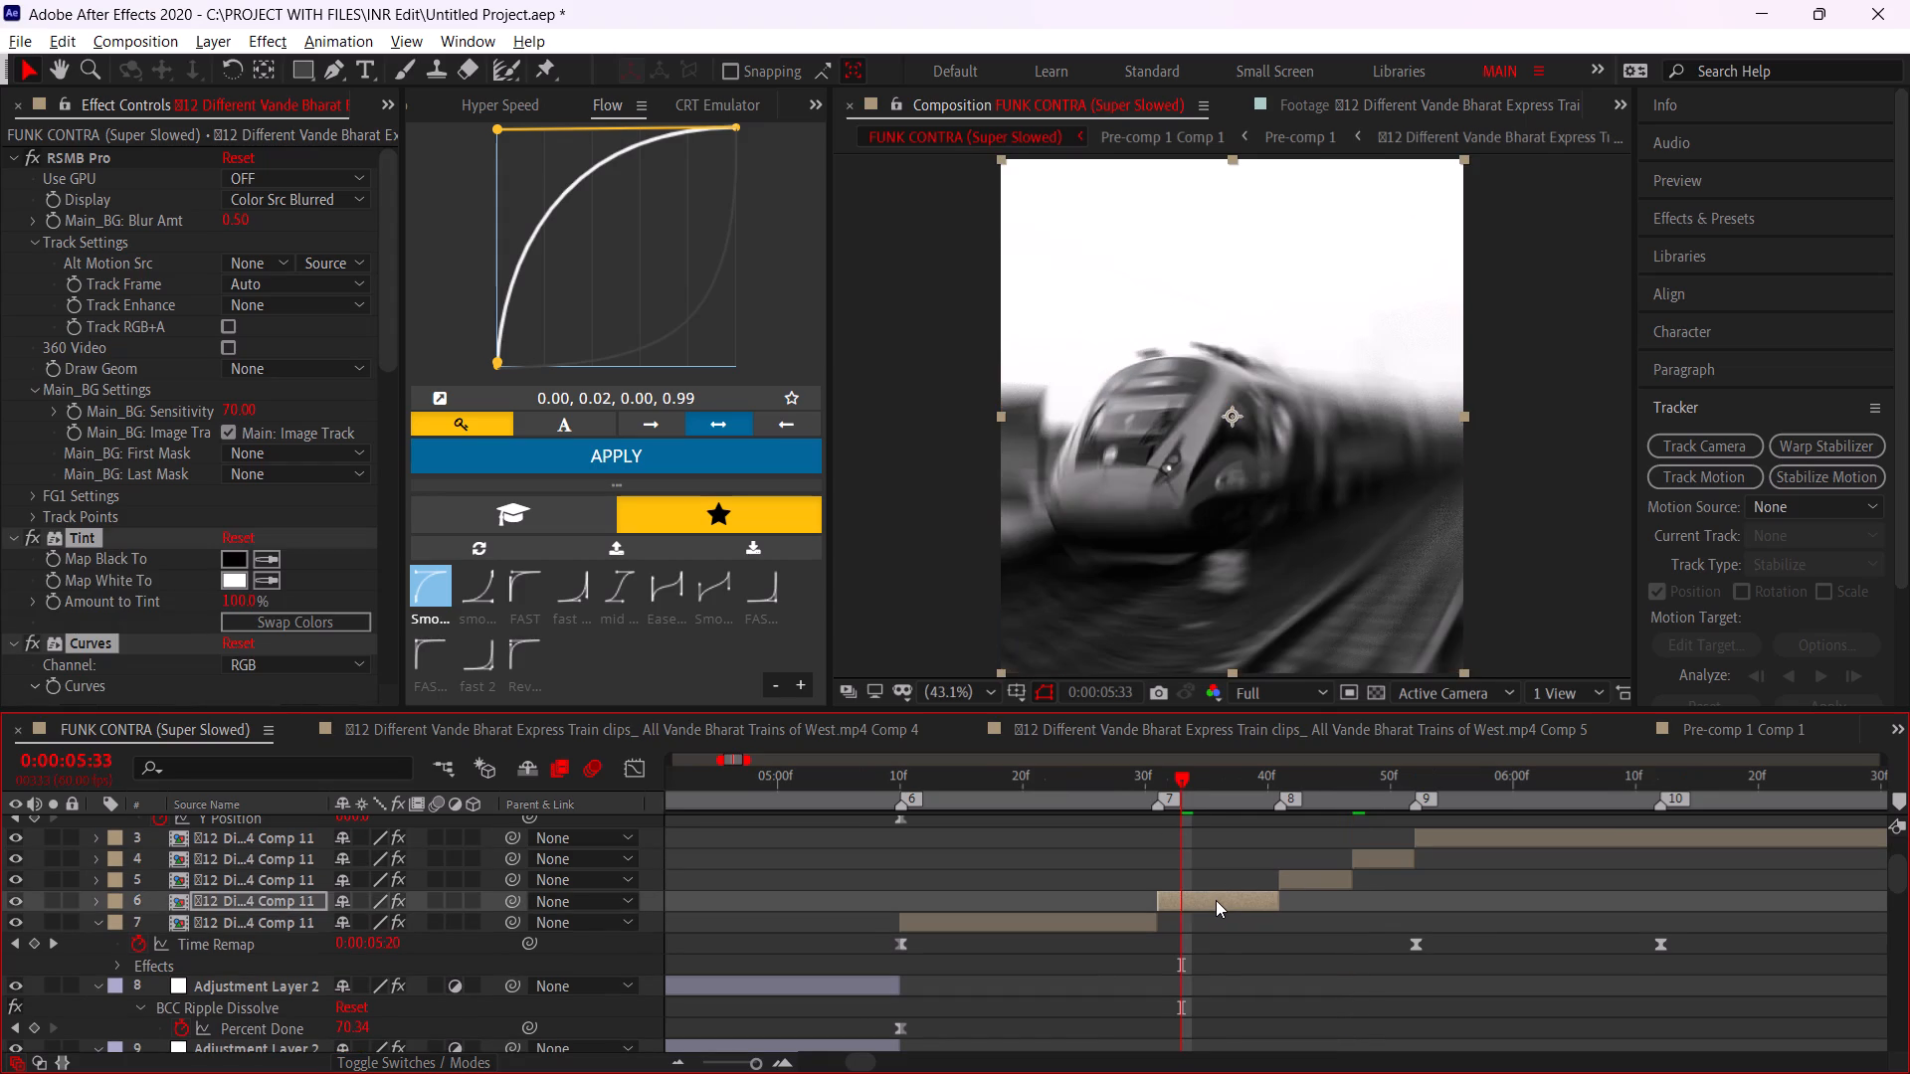
pyautogui.rightClick(1216, 900)
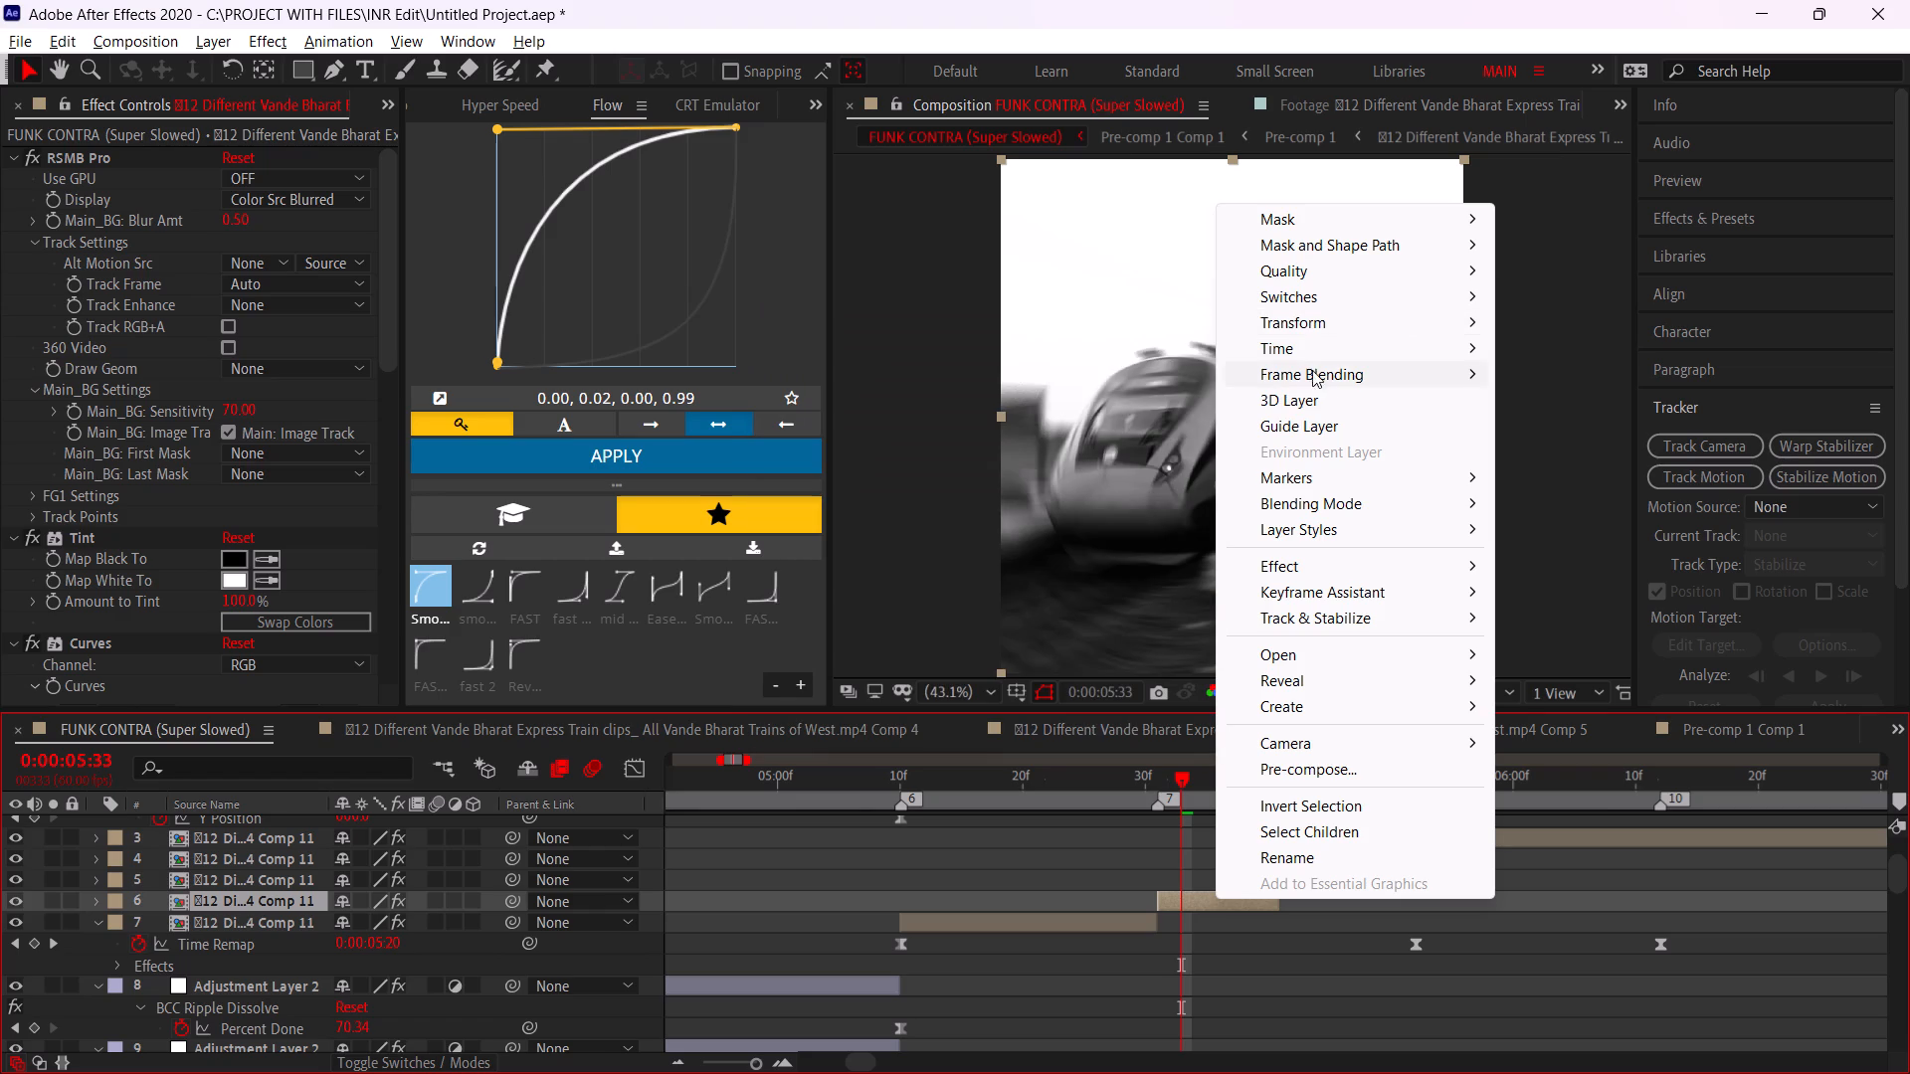
pyautogui.click(935, 523)
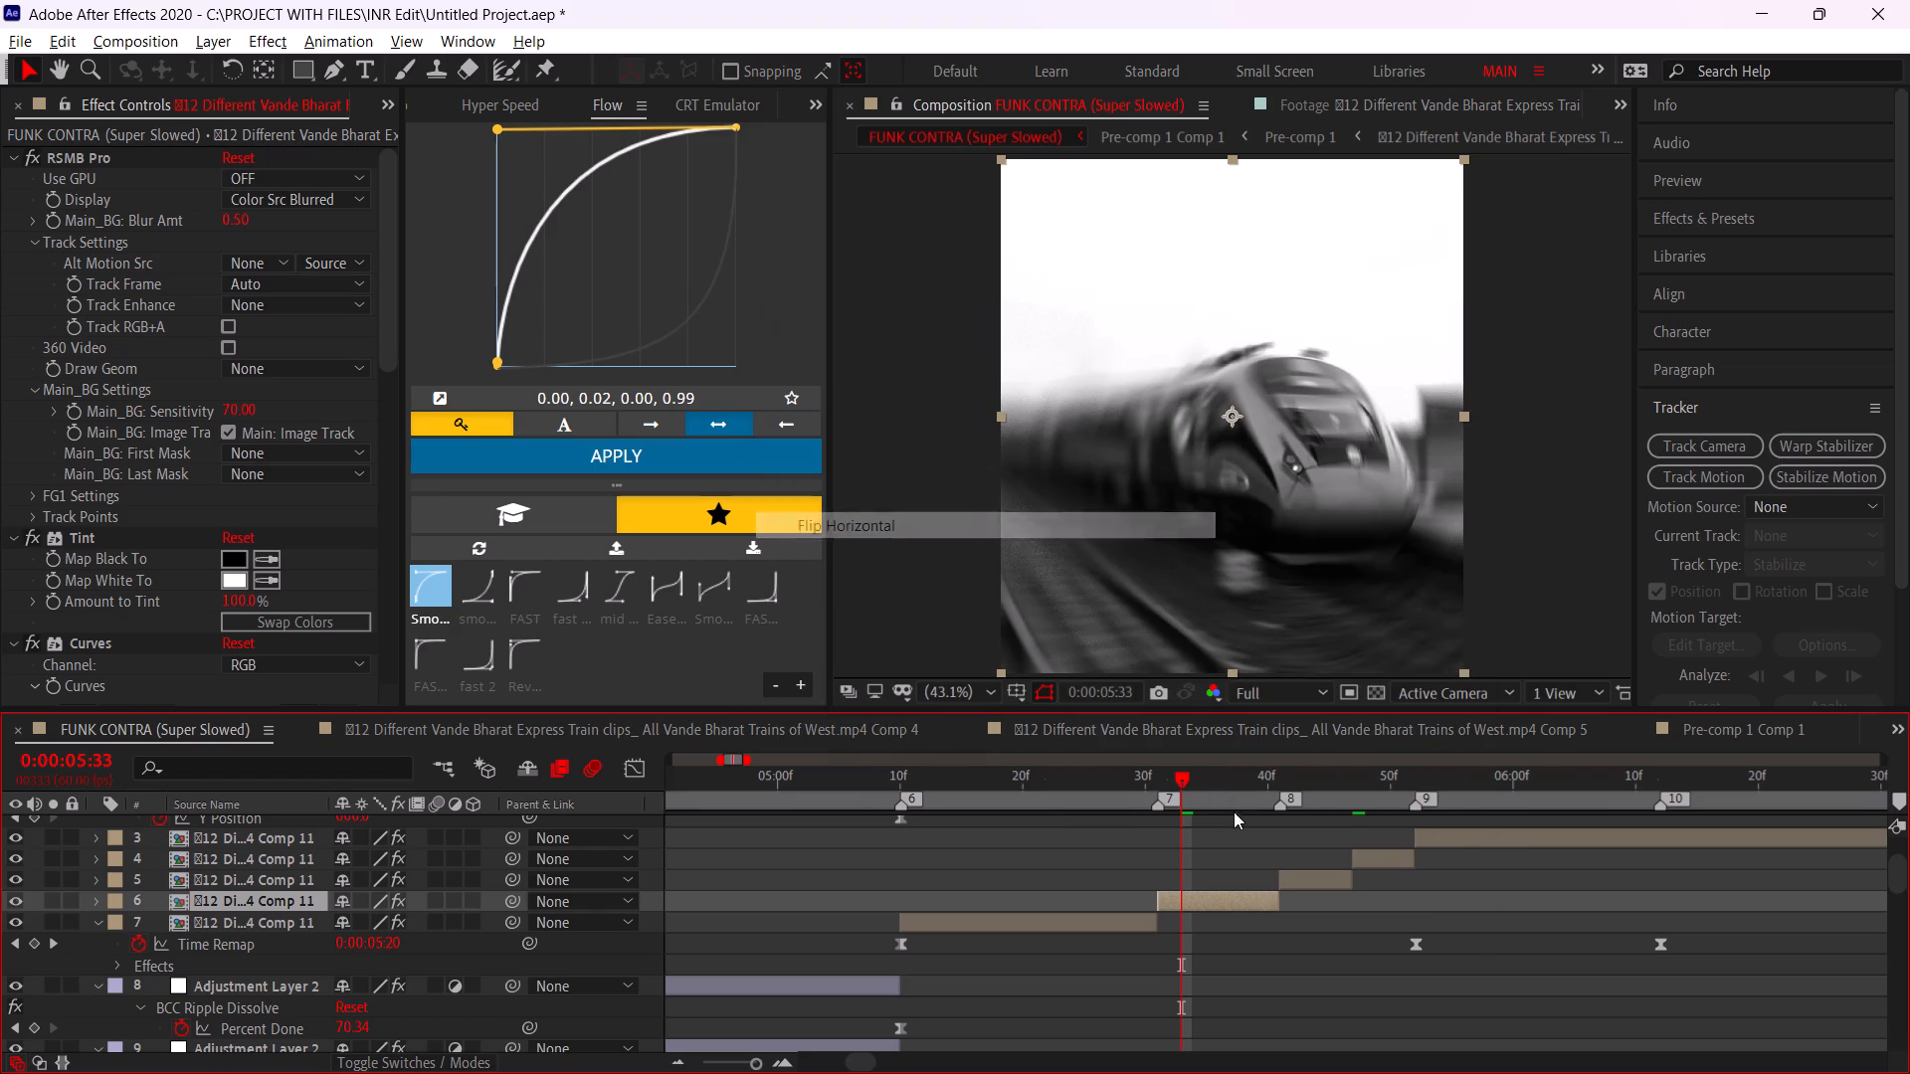
# Paste the same black-and-white blur effects onto the piece from 0:00:05:47 to marker 9 and flip it horizontally.
pyautogui.click(1383, 845)
pyautogui.click(1378, 864)
pyautogui.click(1387, 779)
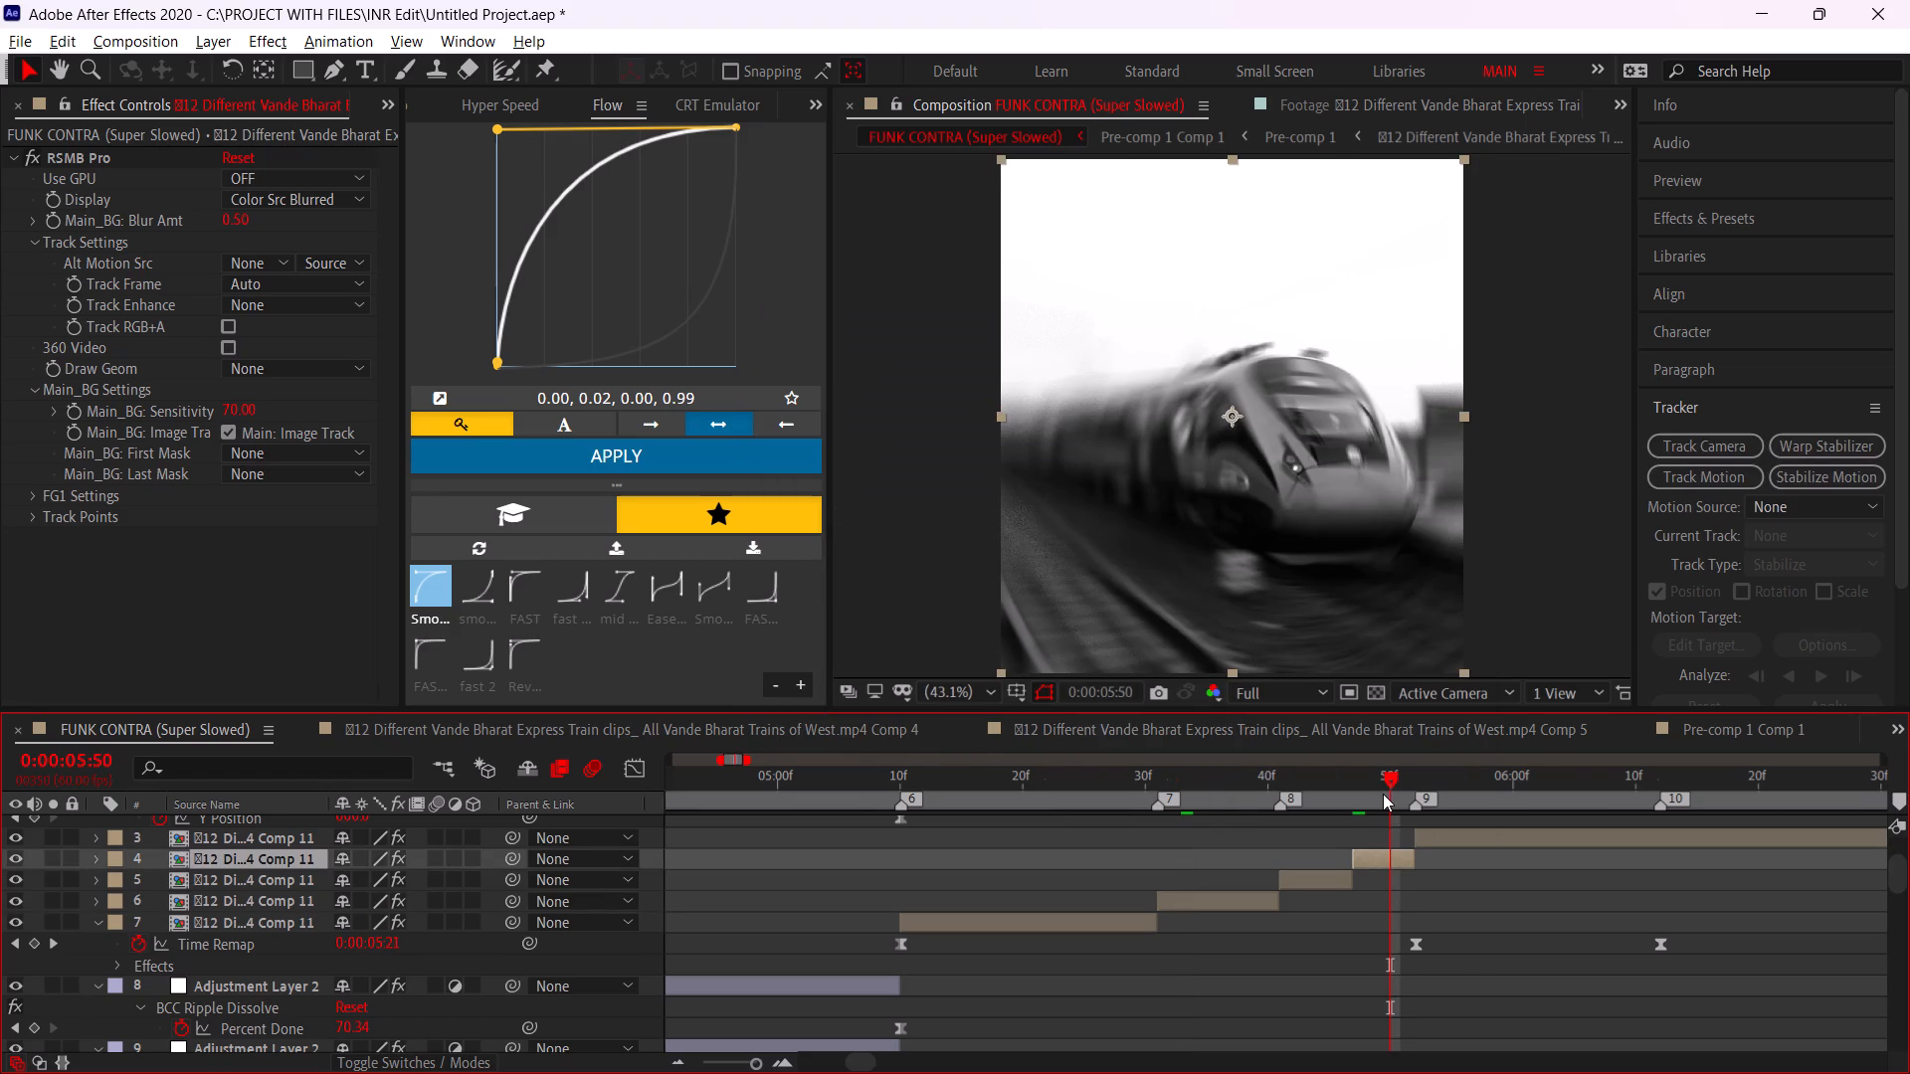
pyautogui.hotkey('ctrl', 'v')
pyautogui.rightClick(1363, 854)
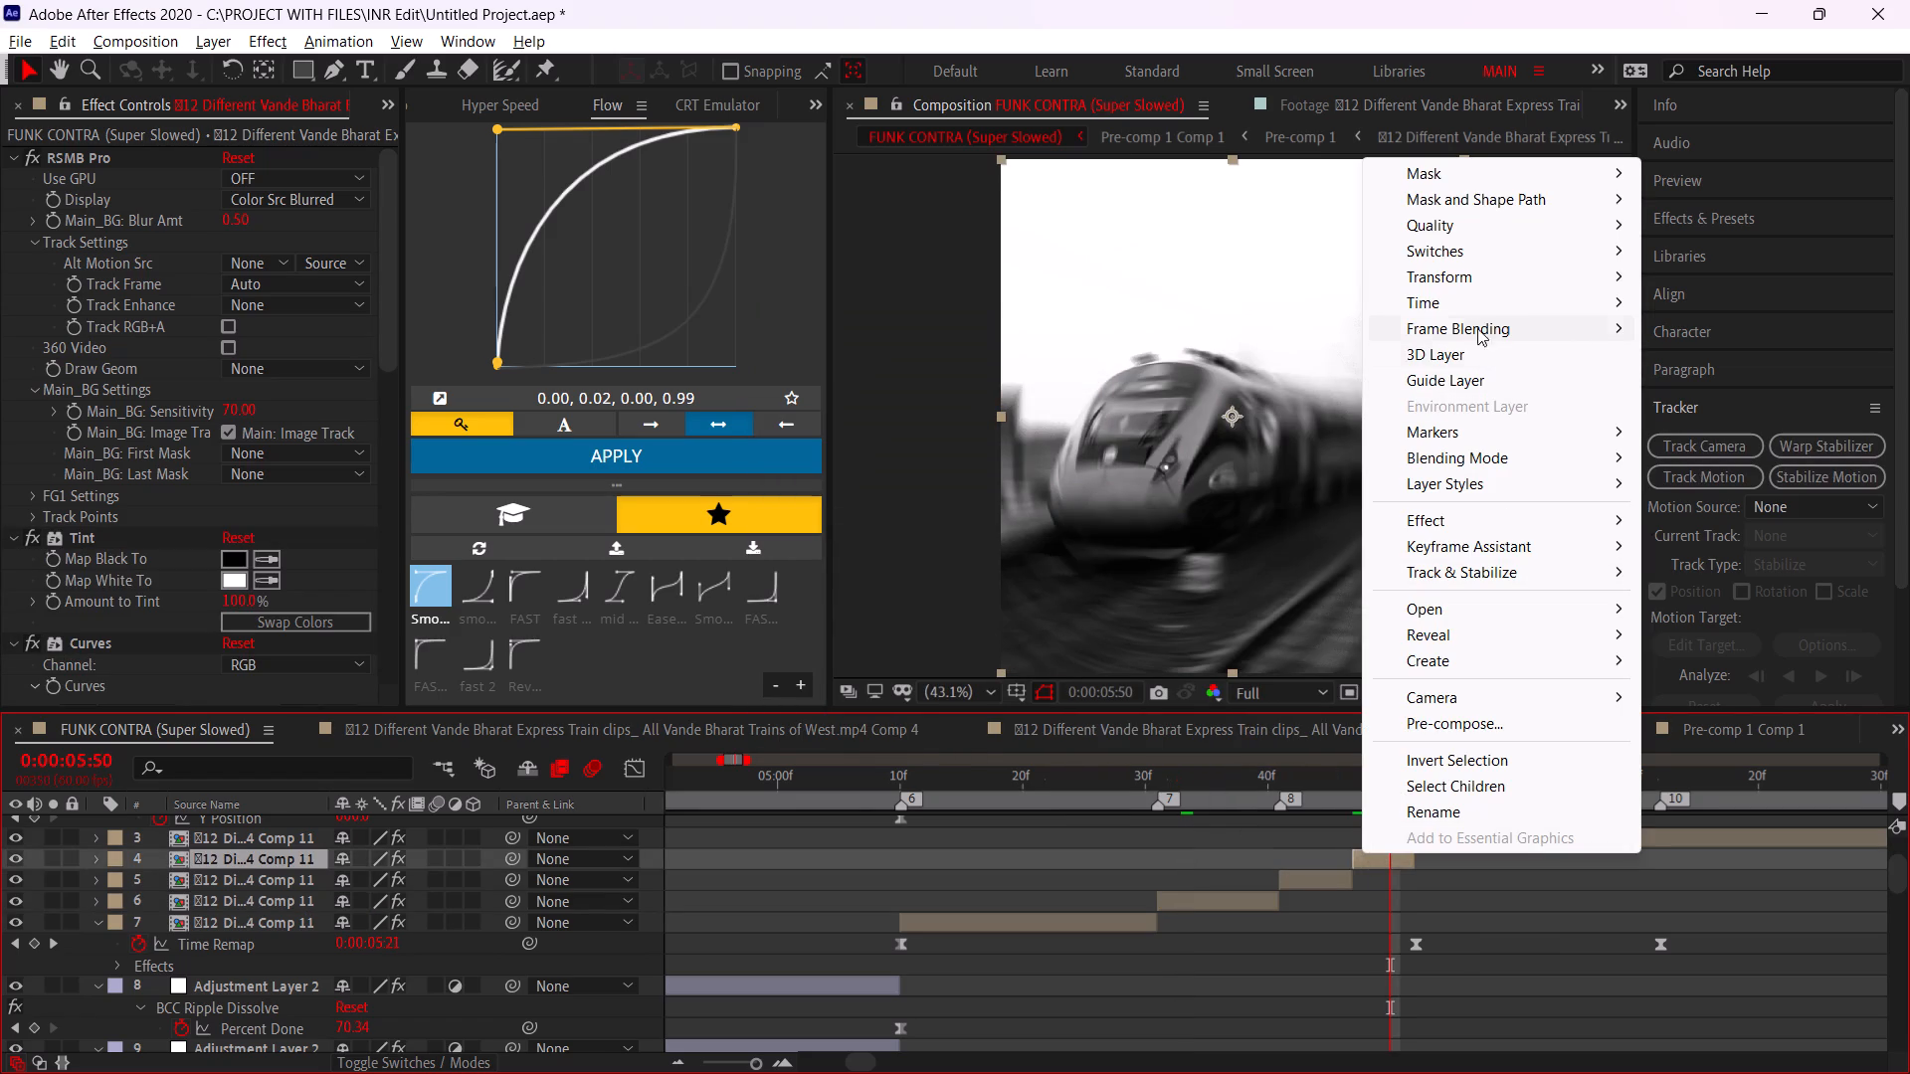
pyautogui.click(1105, 479)
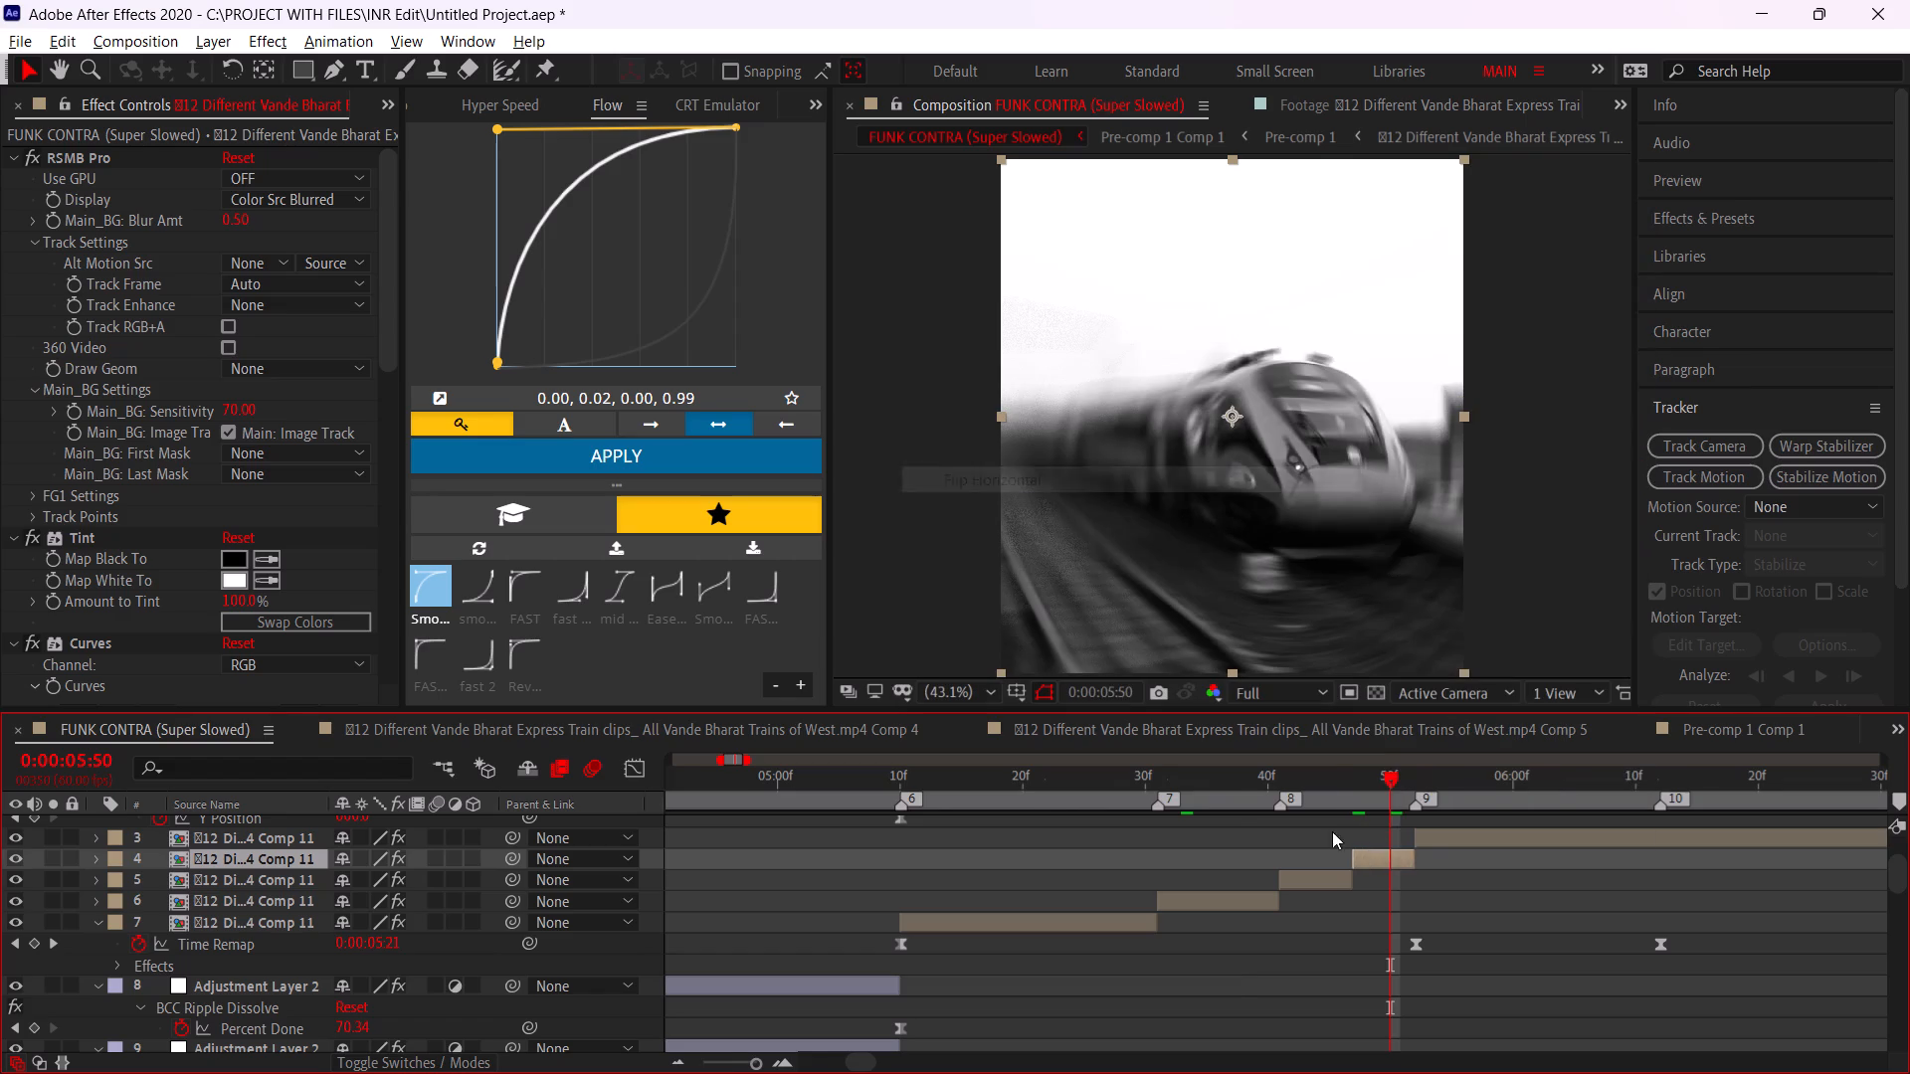
# Play back the reworked edit from the beginning and again from 0:00:03:59 to check the retimed train flashes.
pyautogui.keyDown('alt'); pyautogui.scroll(-7, 1398, 845); pyautogui.keyUp('alt')
pyautogui.moveTo(797, 774); pyautogui.dragTo(359, 790)
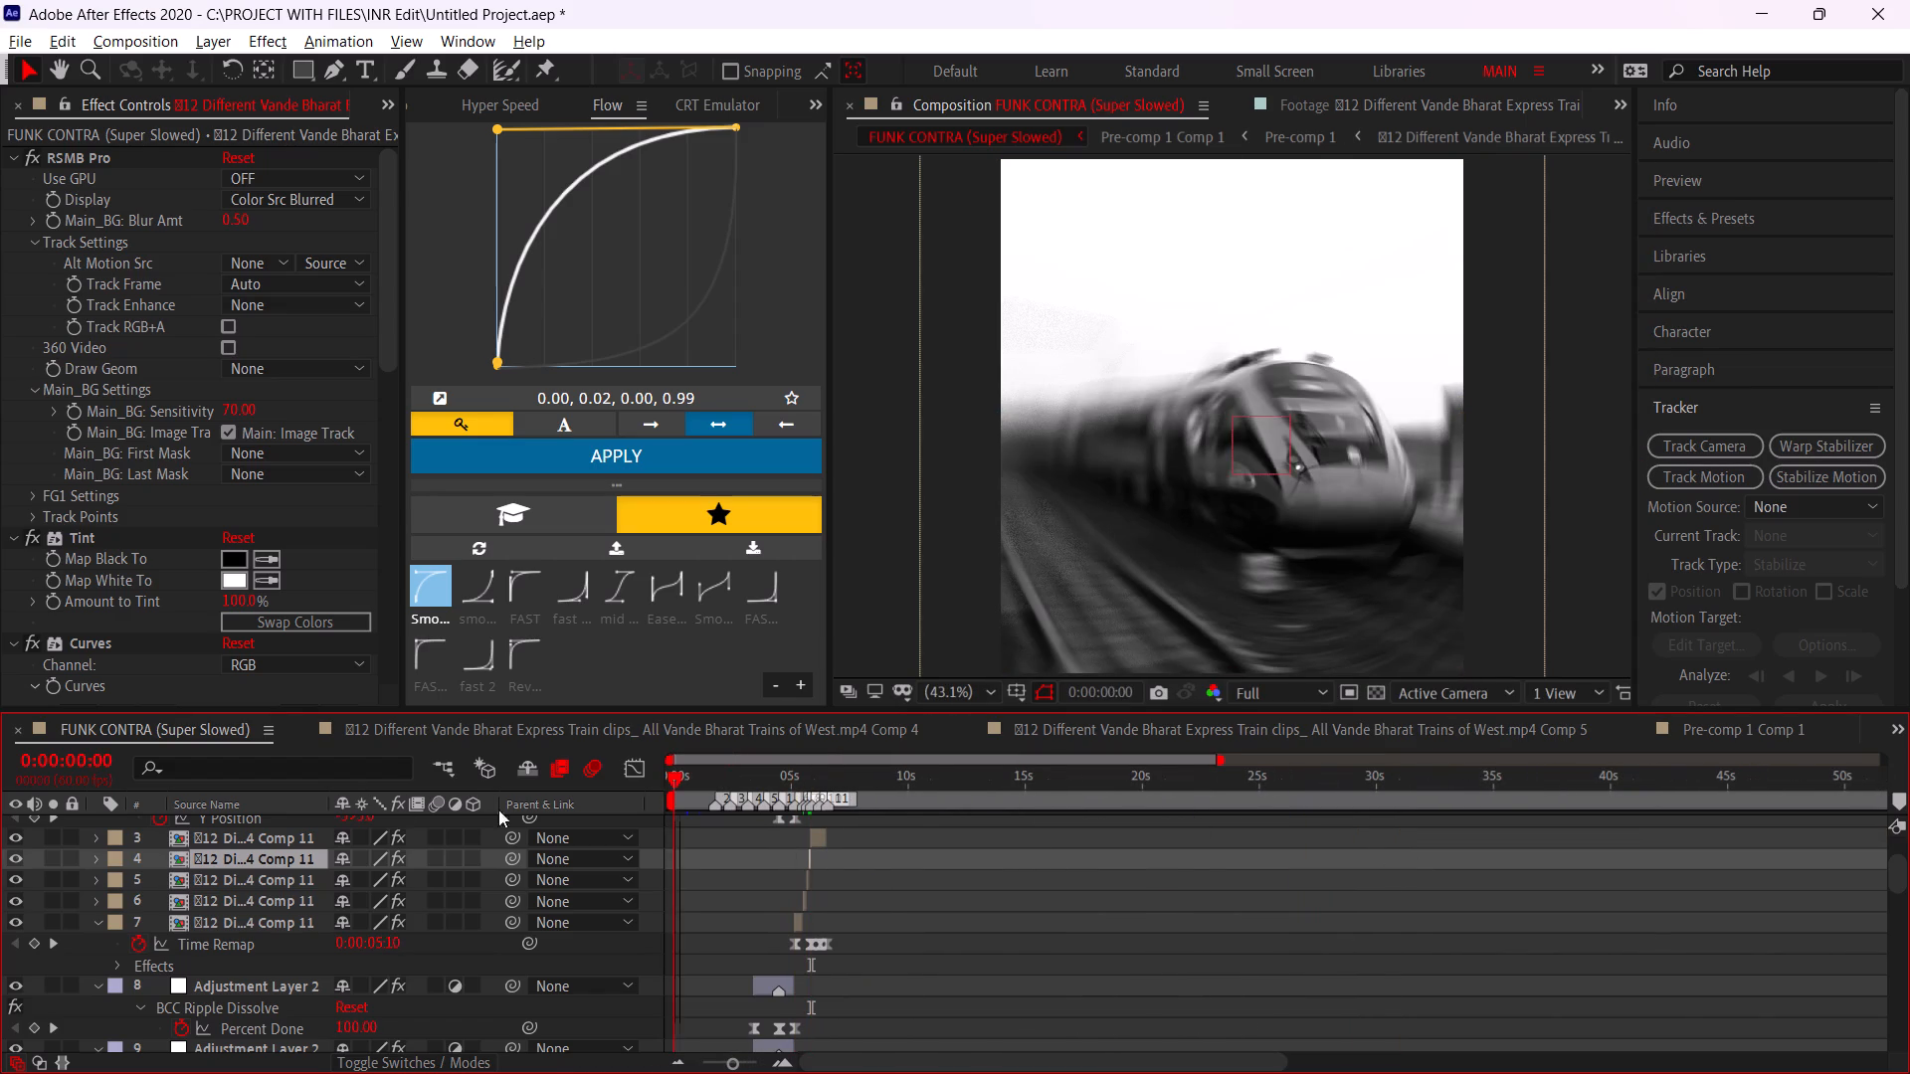
pyautogui.click(837, 778)
pyautogui.press('space')
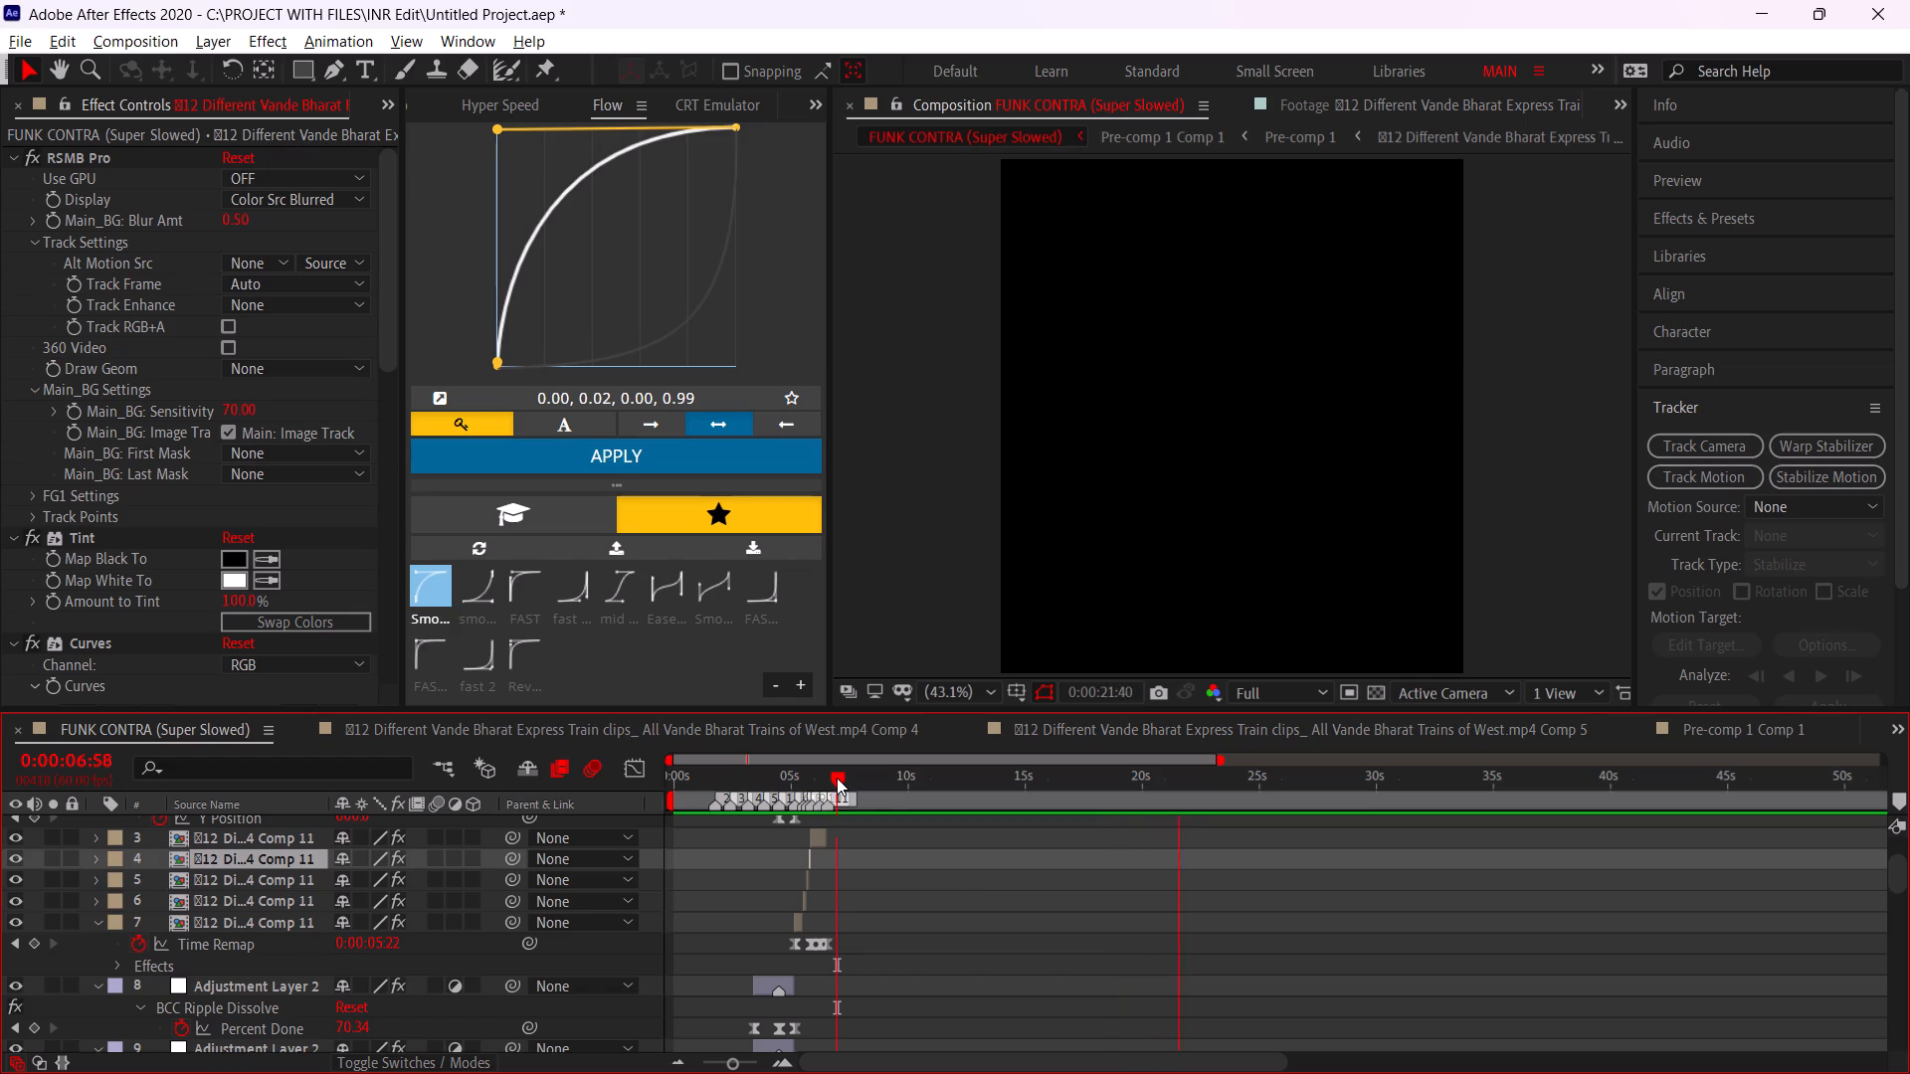
pyautogui.moveTo(707, 773); pyautogui.dragTo(515, 794)
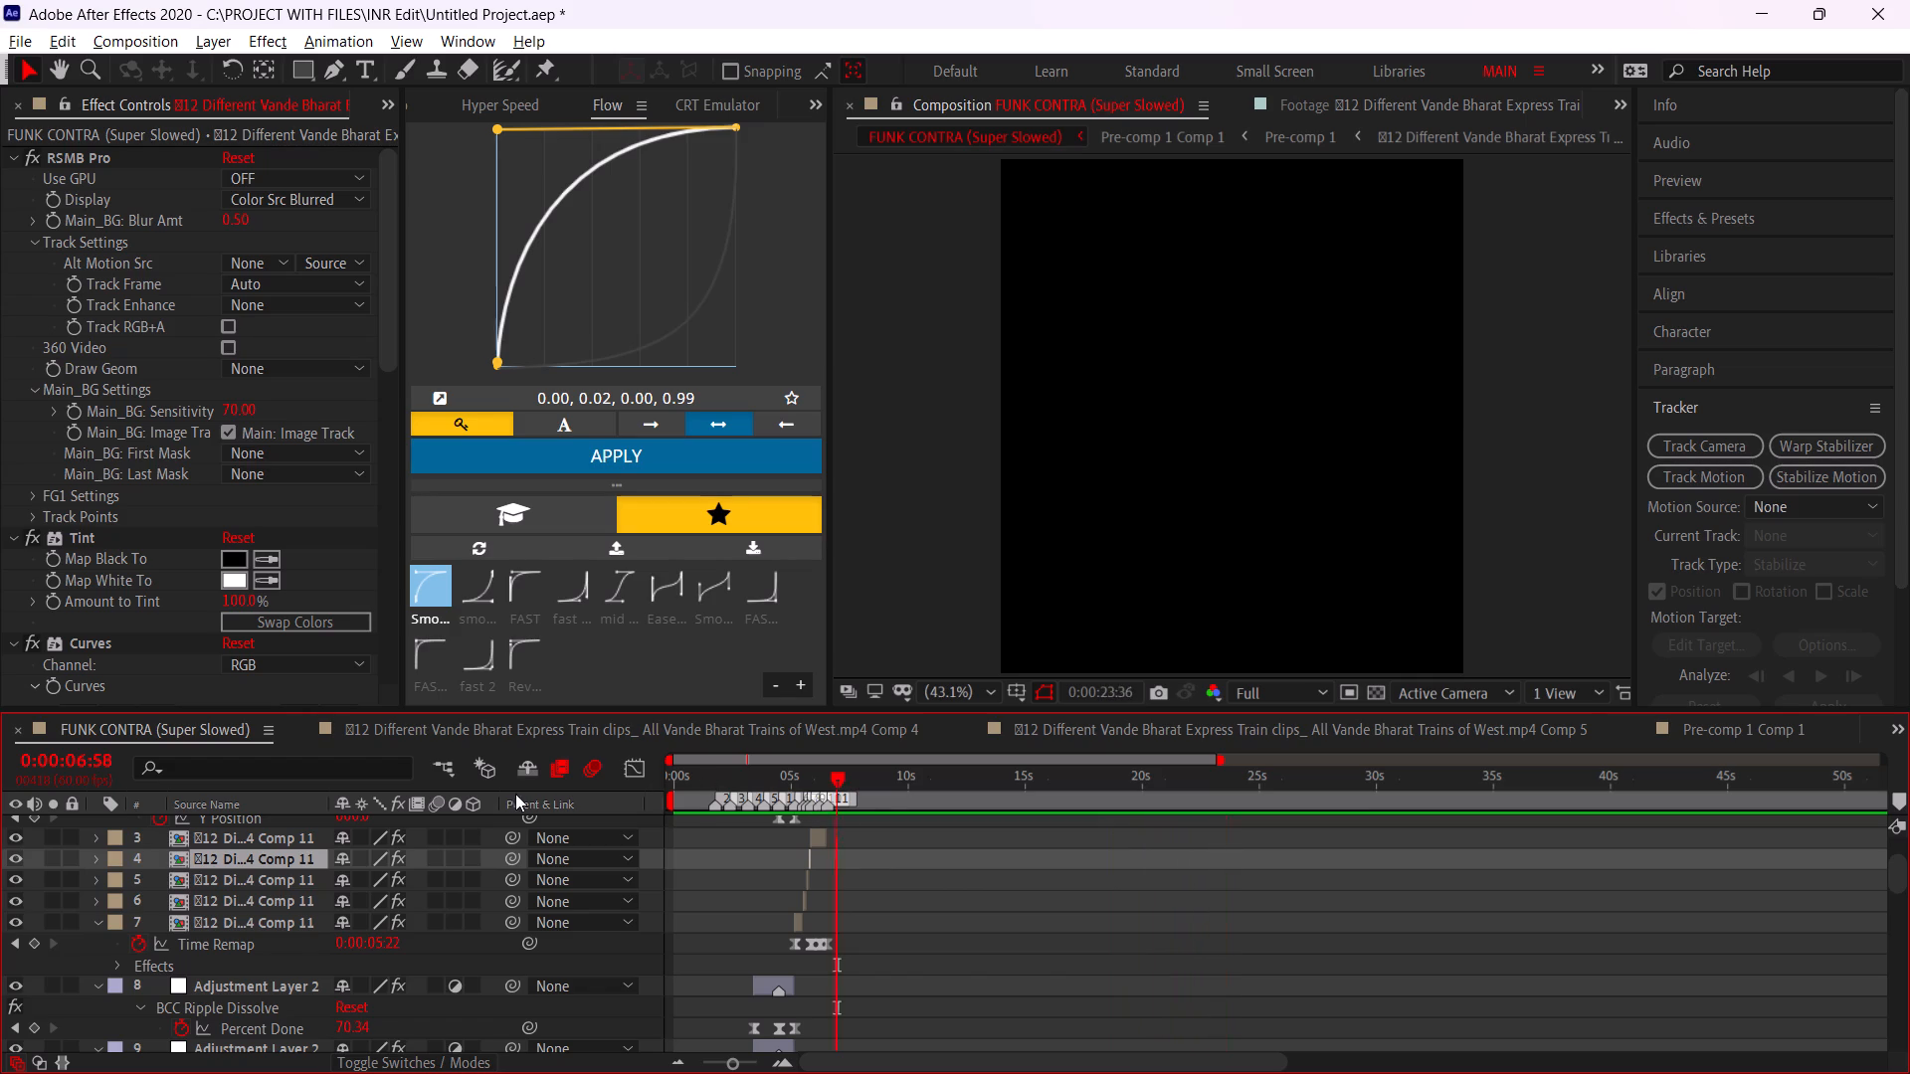
pyautogui.moveTo(515, 794); pyautogui.dragTo(514, 794)
pyautogui.press('space')
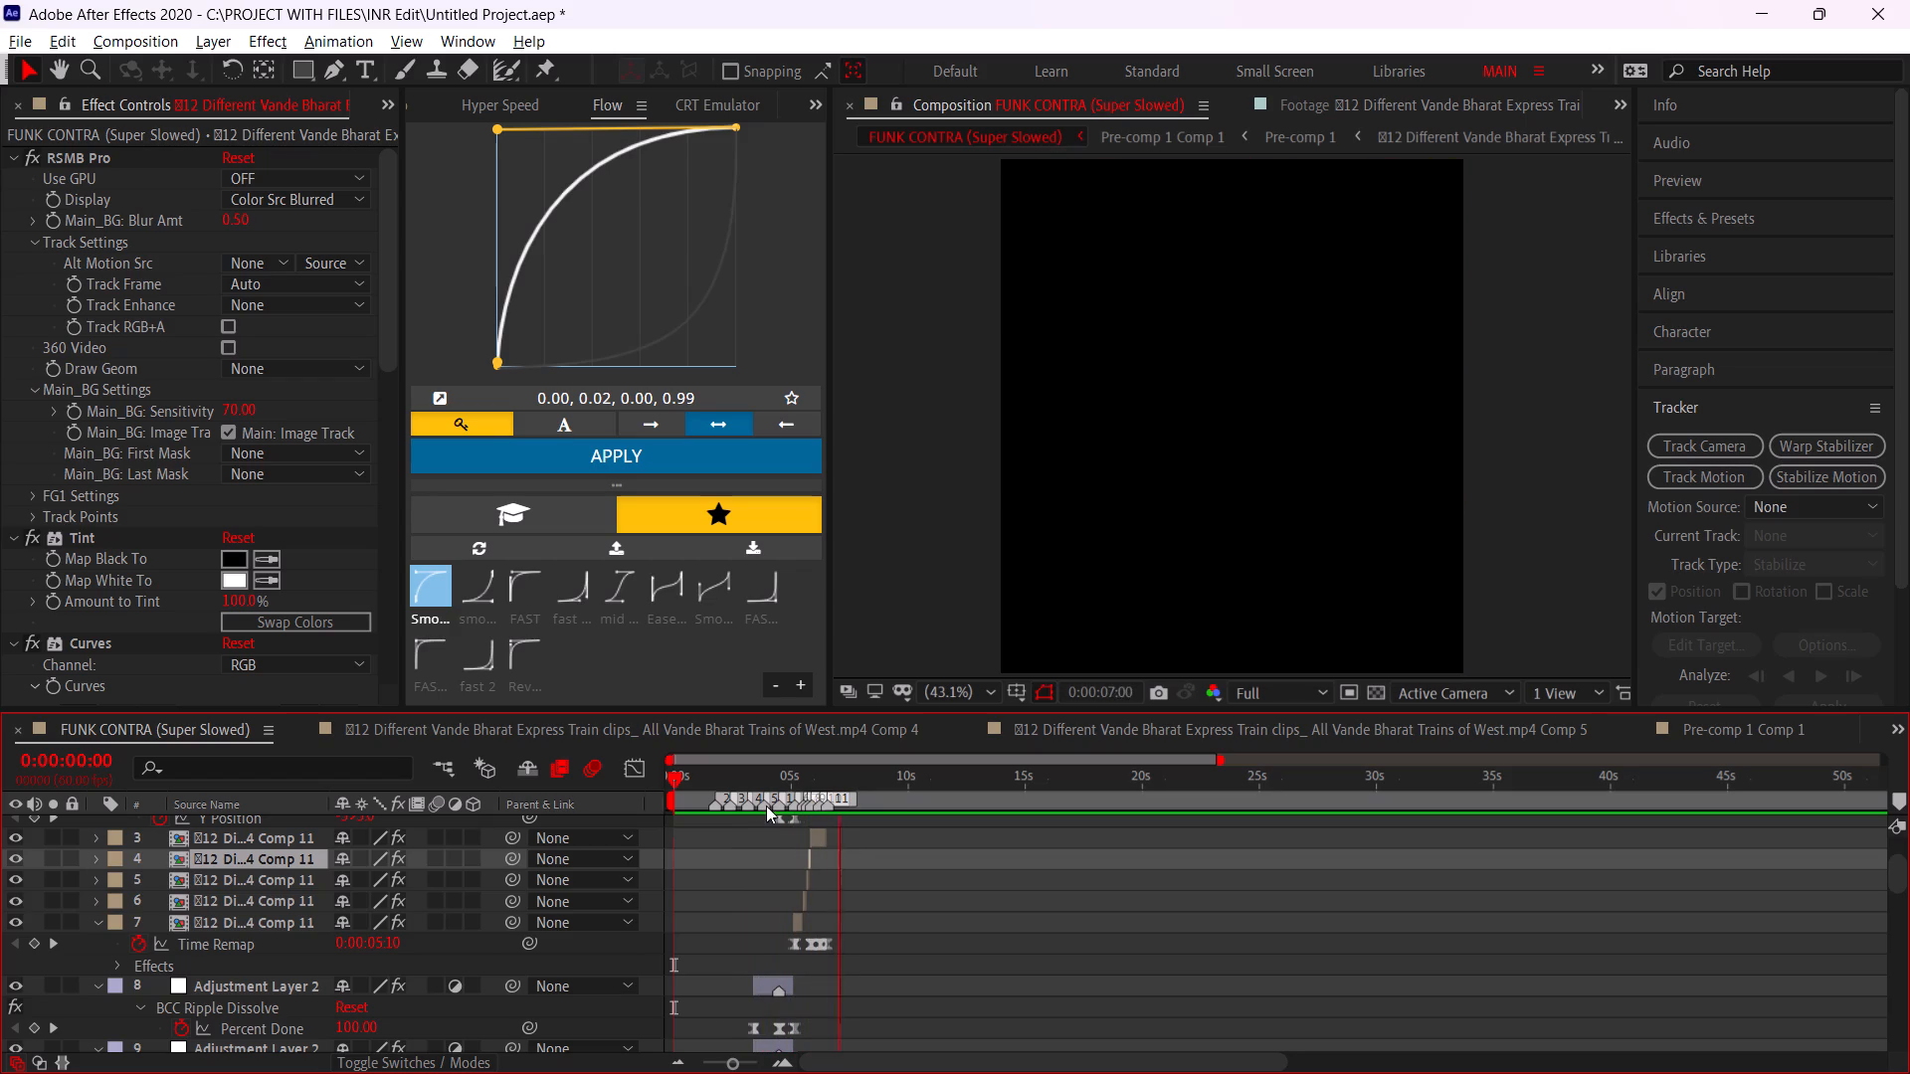
pyautogui.click(767, 773)
pyautogui.press('space')
pyautogui.keyDown('alt'); pyautogui.scroll(1, 790, 849); pyautogui.keyUp('alt')
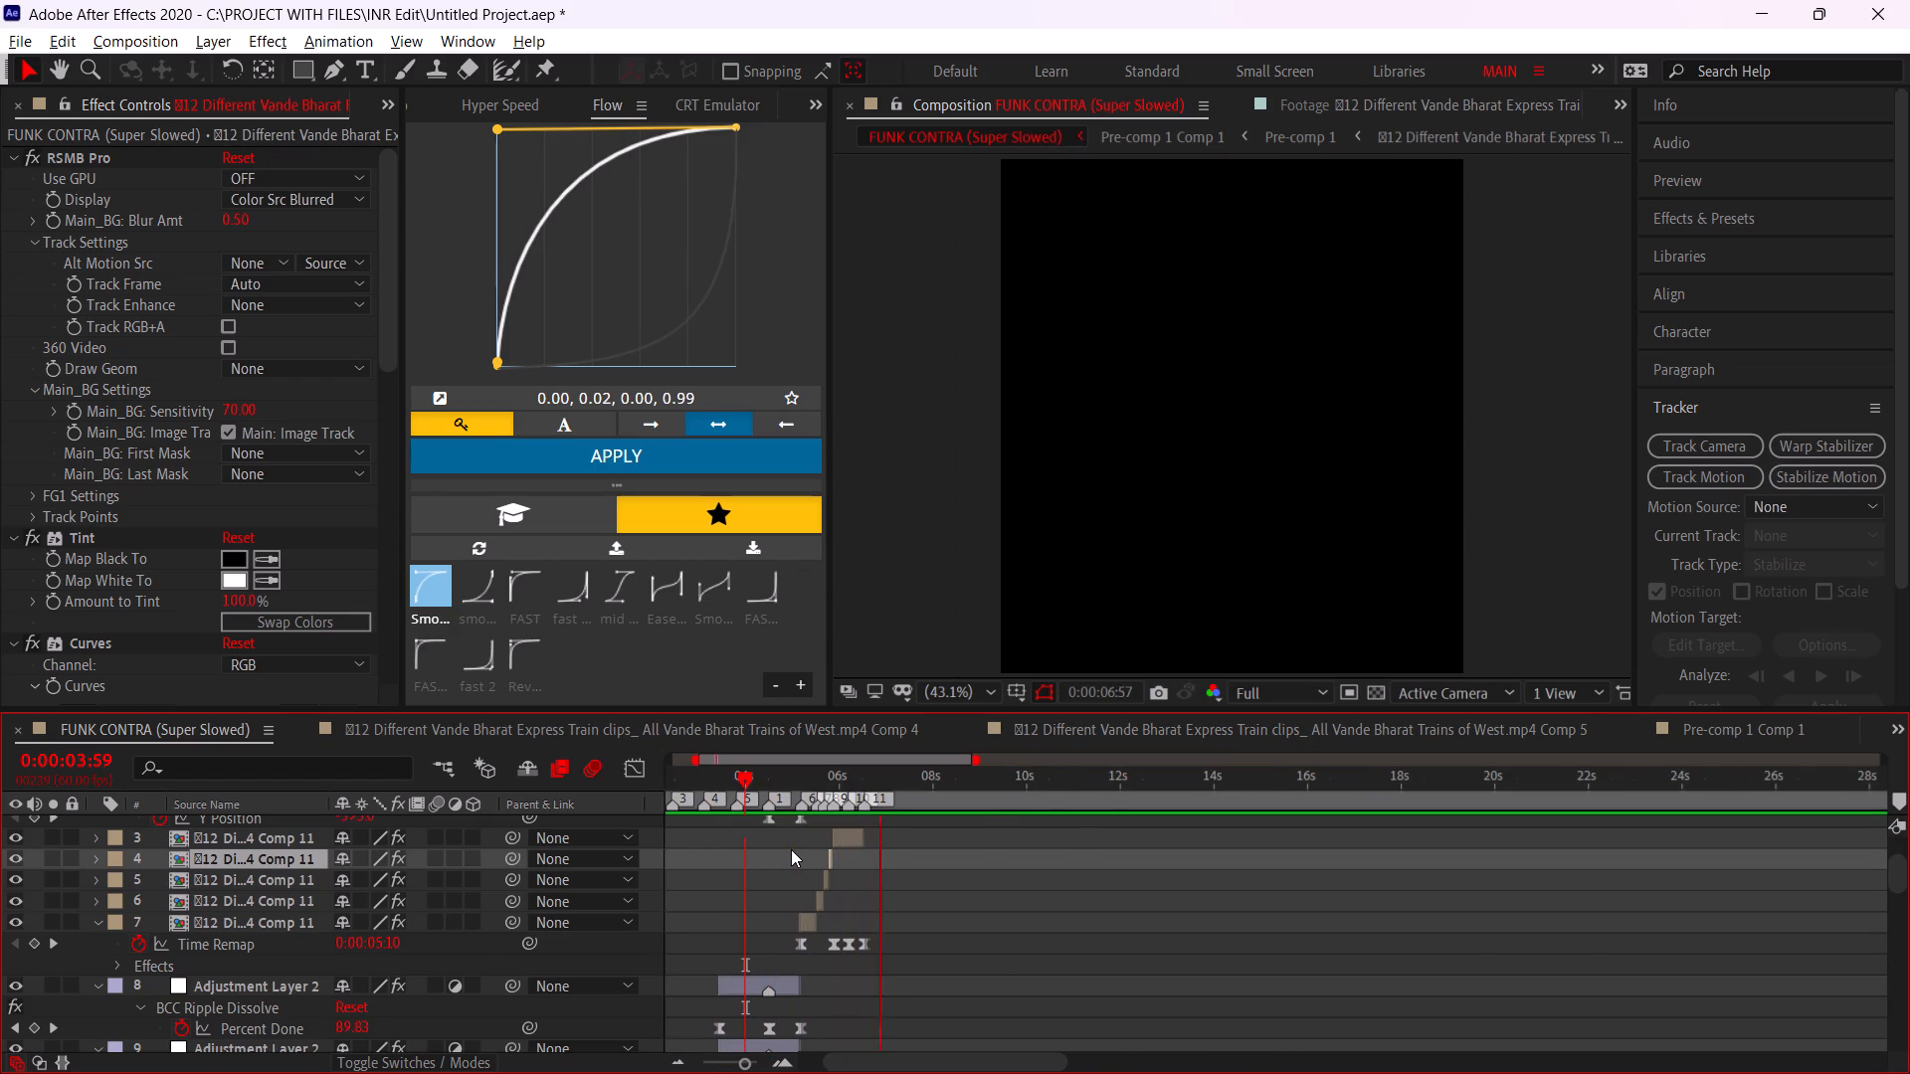
# Play back the edit from 0:00:05:47 and again from 0:00:06:49 to check the timing past marker 11.
pyautogui.keyDown('alt'); pyautogui.scroll(2, 791, 849); pyautogui.keyUp('alt')
pyautogui.click(945, 791)
pyautogui.press('space')
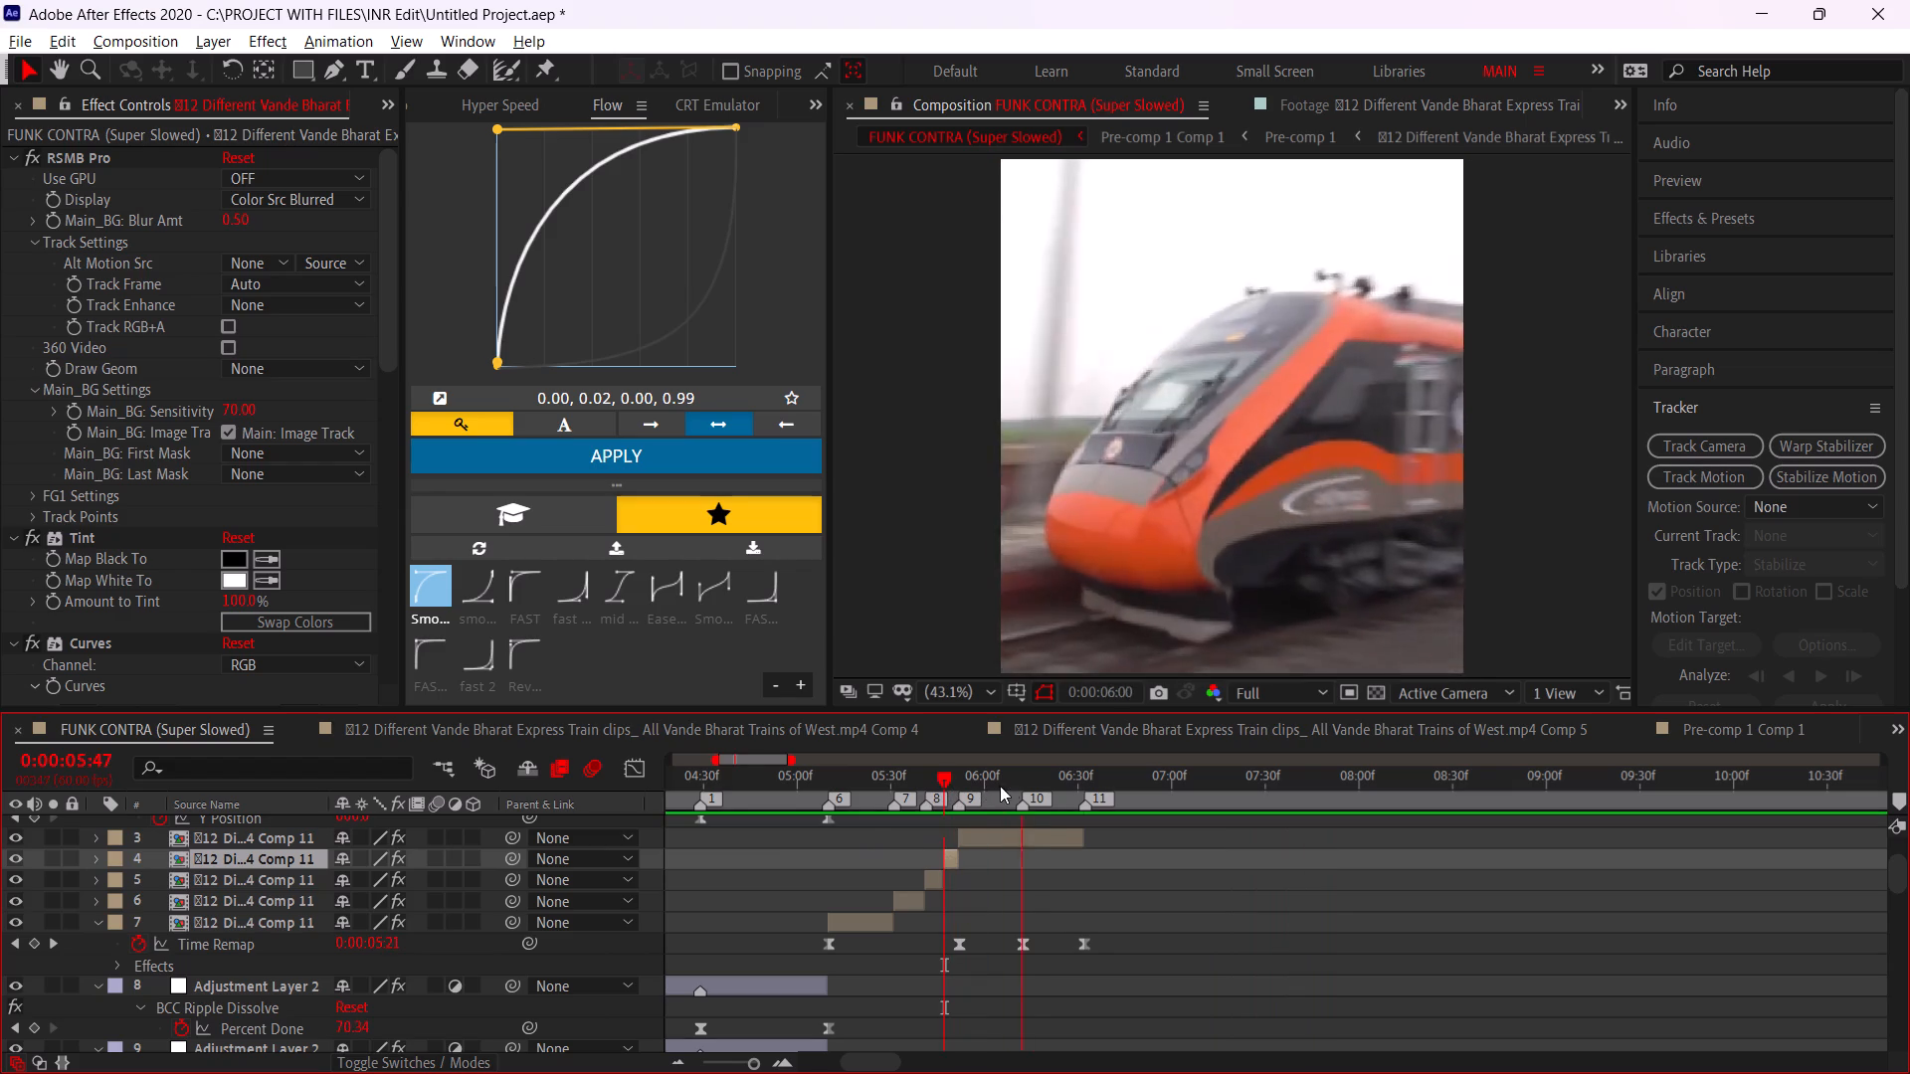
pyautogui.click(1138, 782)
pyautogui.press('space')
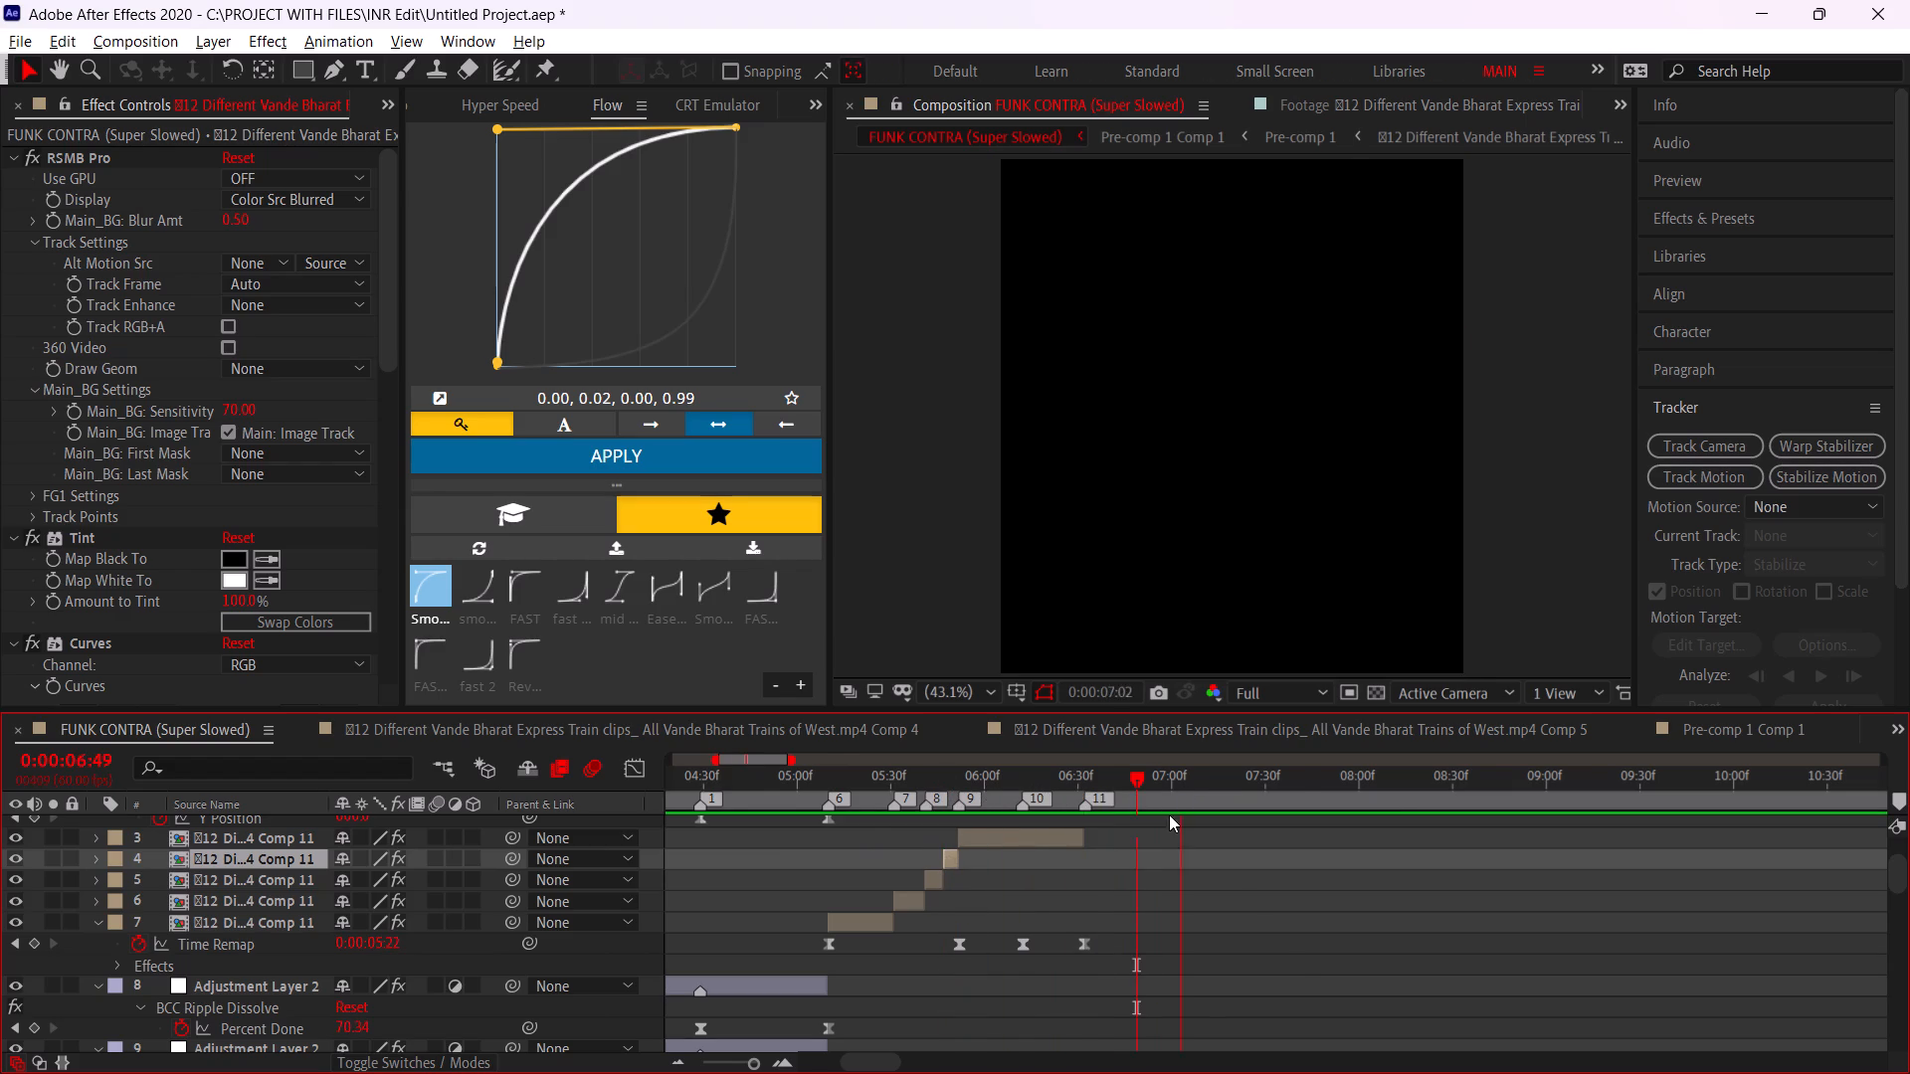
# Place composition marker 12 at 0:00:07:14, where the FUNK CONTRA audio waveform starts its next beat.
pyautogui.keyDown('alt'); pyautogui.scroll(1, 1164, 819); pyautogui.keyUp('alt')
pyautogui.moveTo(1168, 794); pyautogui.dragTo(1227, 849)
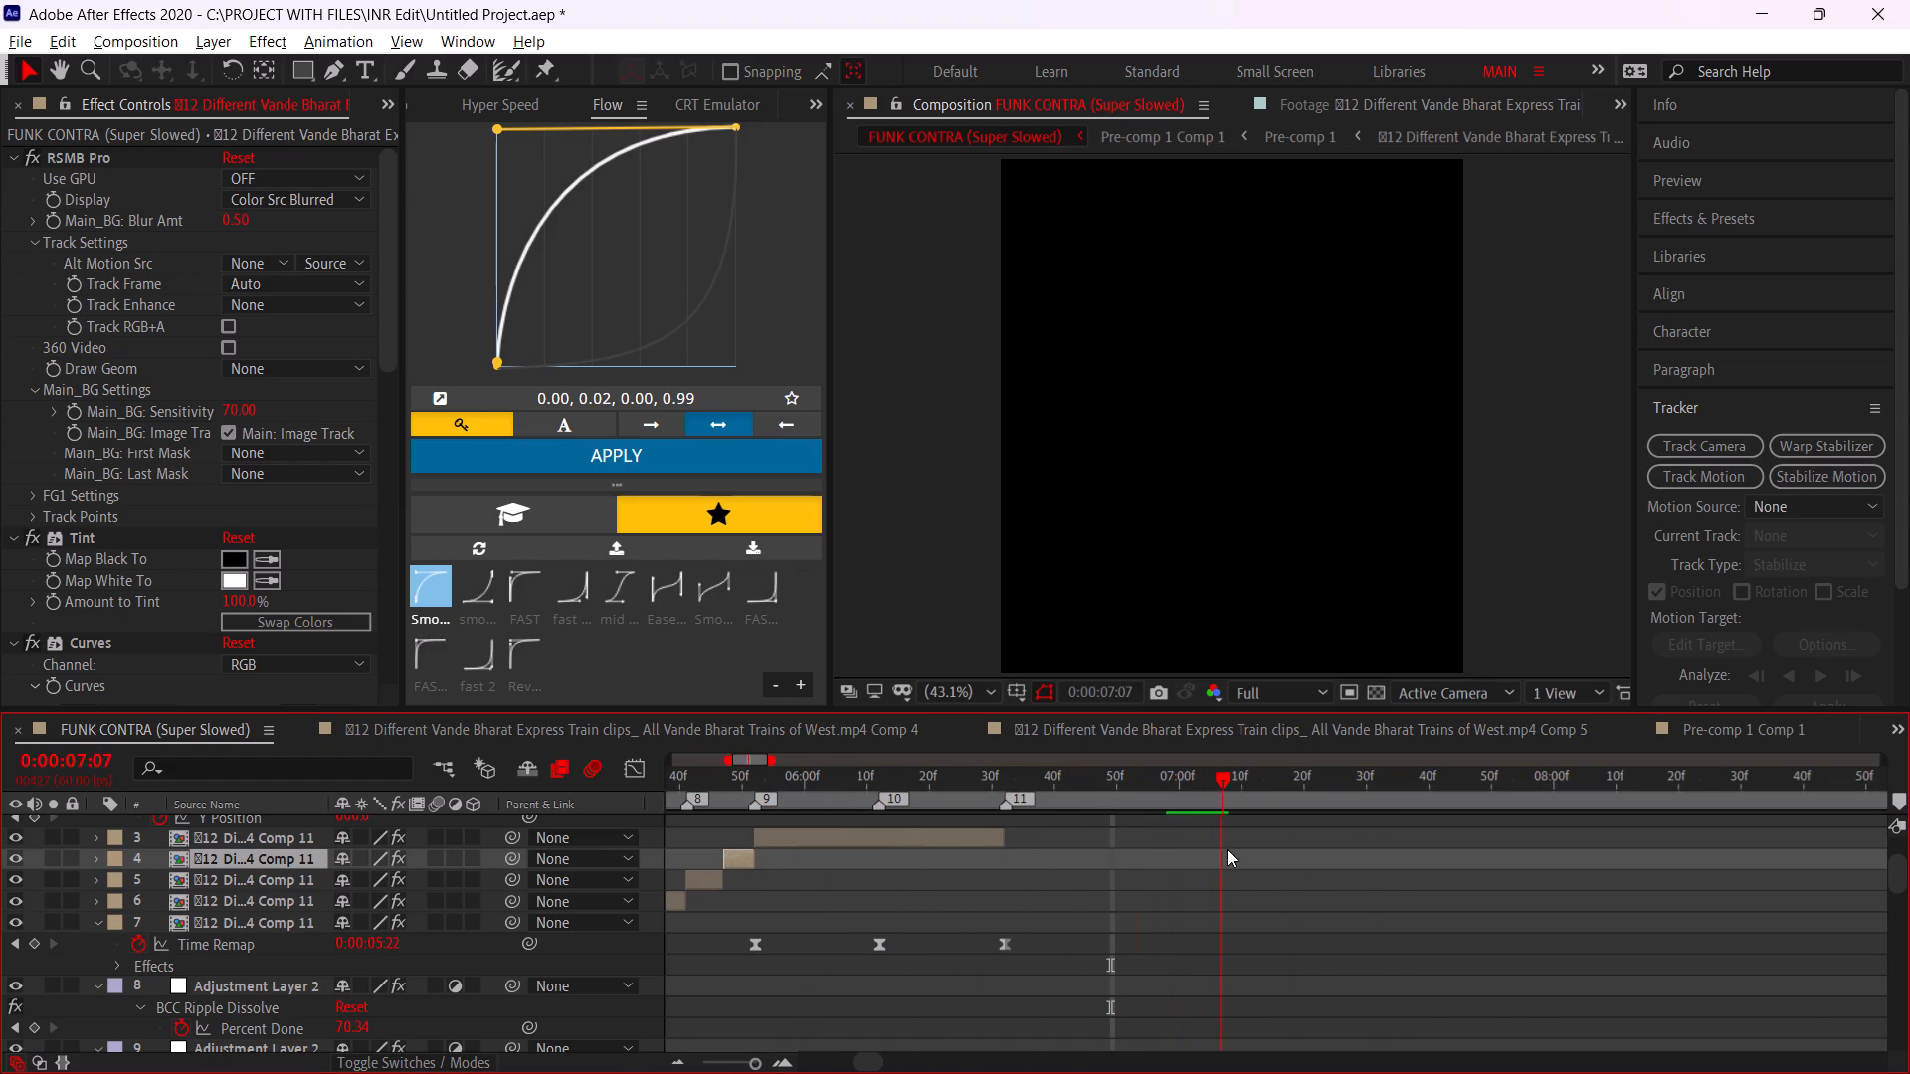
pyautogui.moveTo(1227, 849); pyautogui.dragTo(1228, 849)
pyautogui.scroll(-20, 1239, 890)
pyautogui.scroll(-1, 1239, 890)
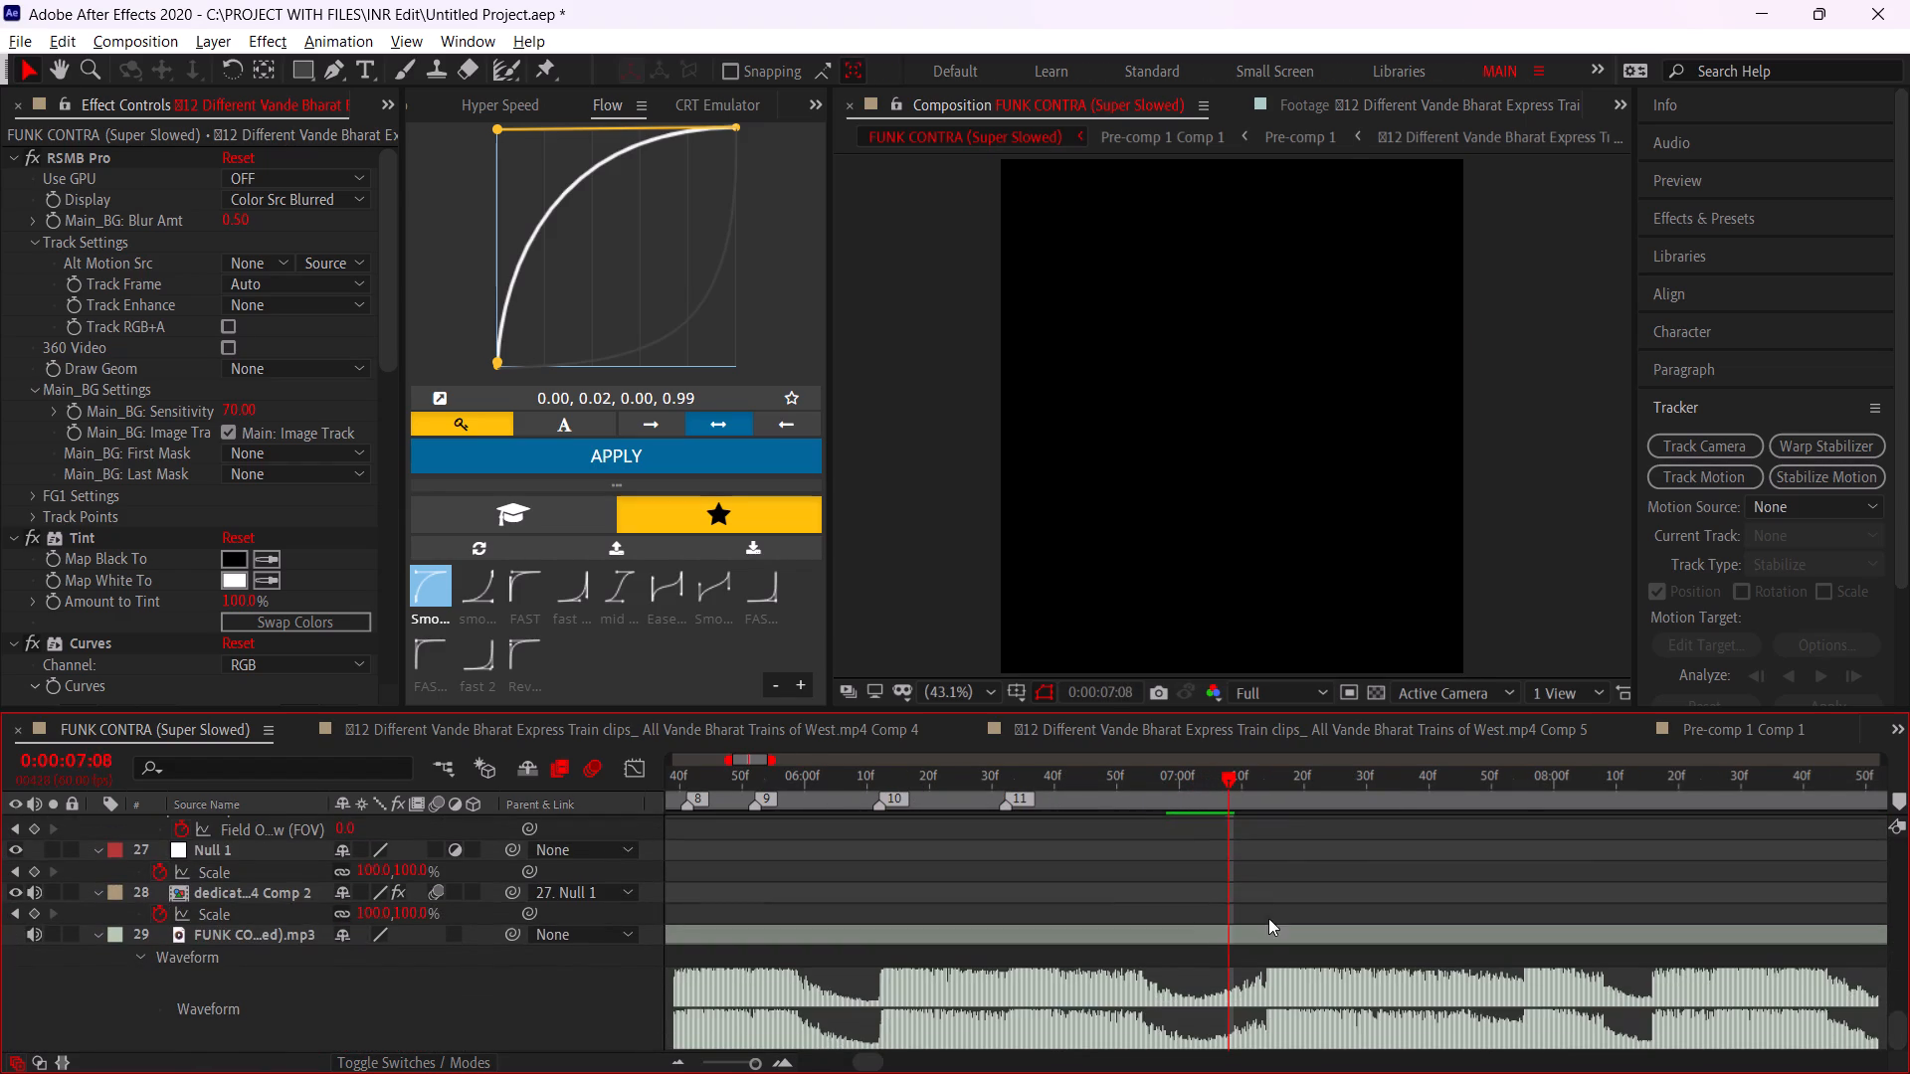
pyautogui.keyDown('alt'); pyautogui.scroll(1, 1271, 917); pyautogui.keyUp('alt')
pyautogui.click(1253, 782)
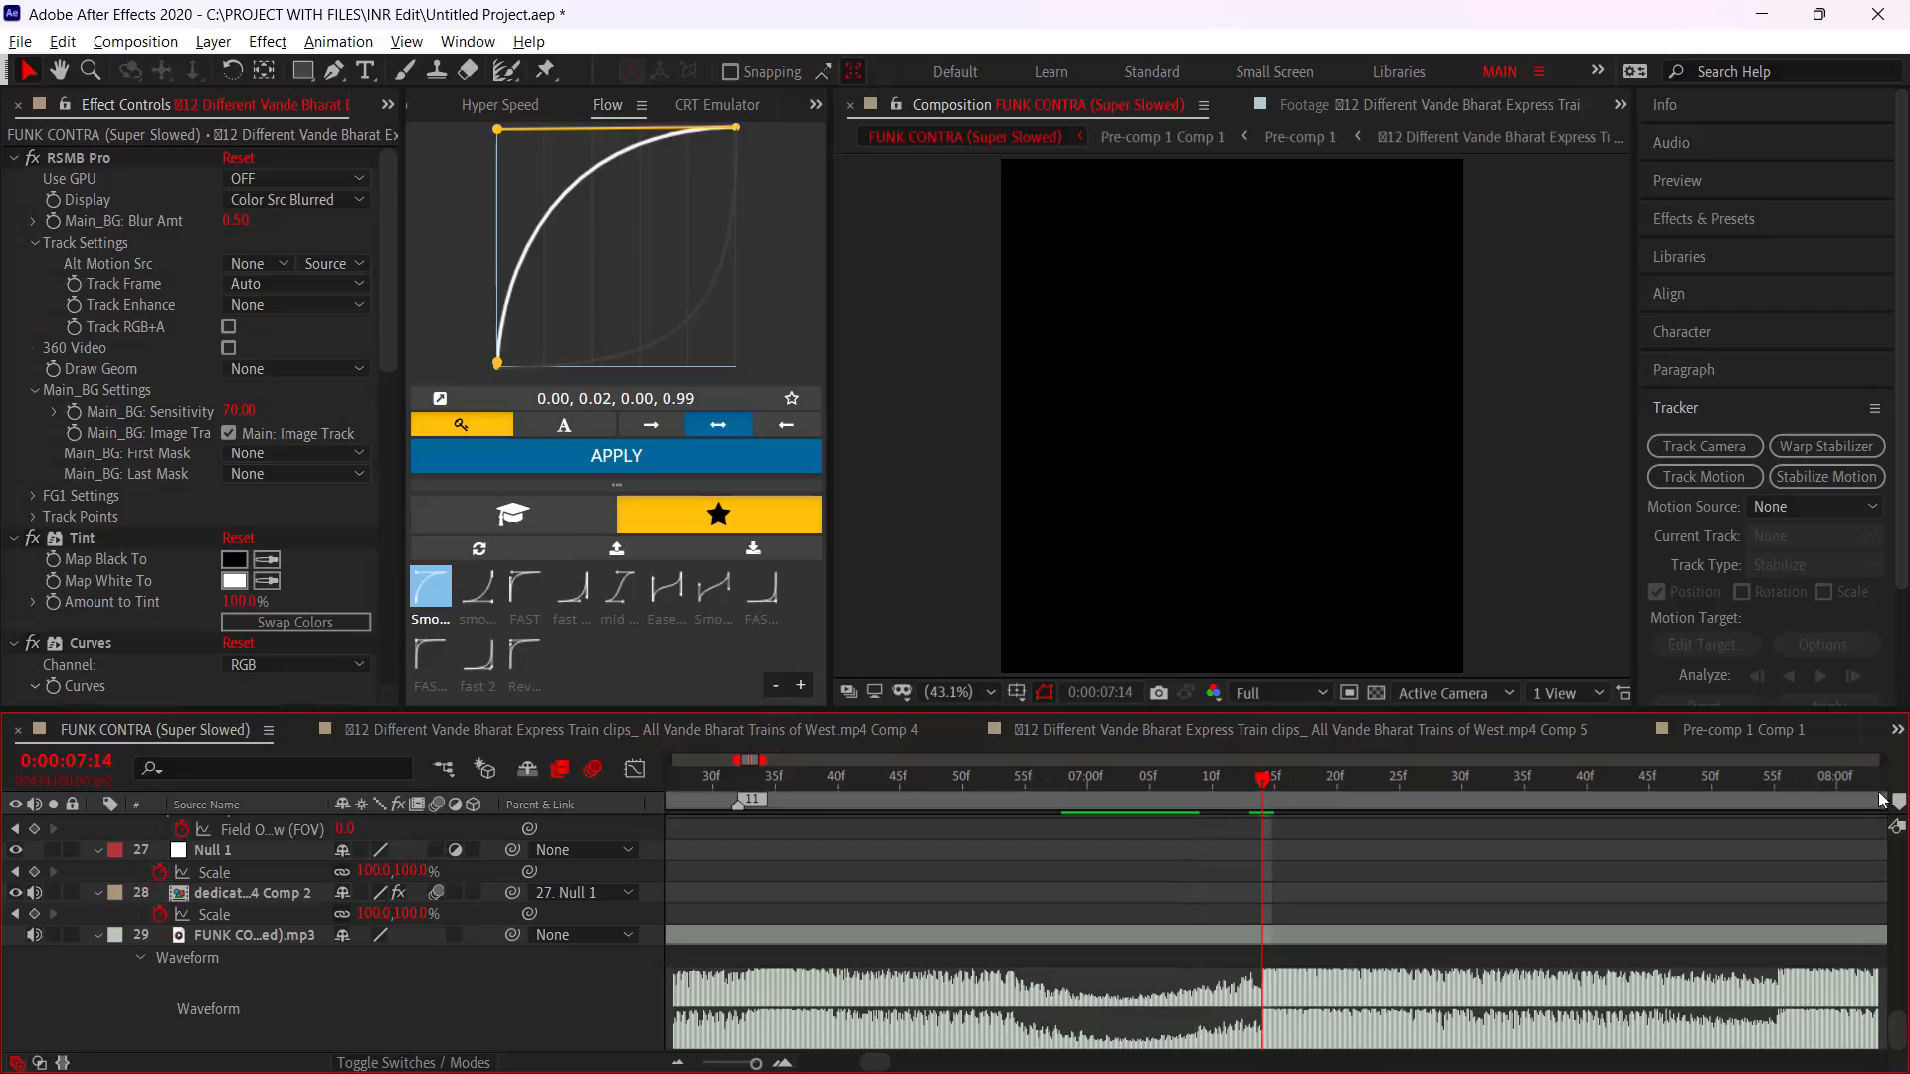
pyautogui.click(1909, 799)
pyautogui.click(1901, 798)
# Extend the end of the train piece that starts at marker 9 to marker 12.
pyautogui.scroll(11, 1148, 941)
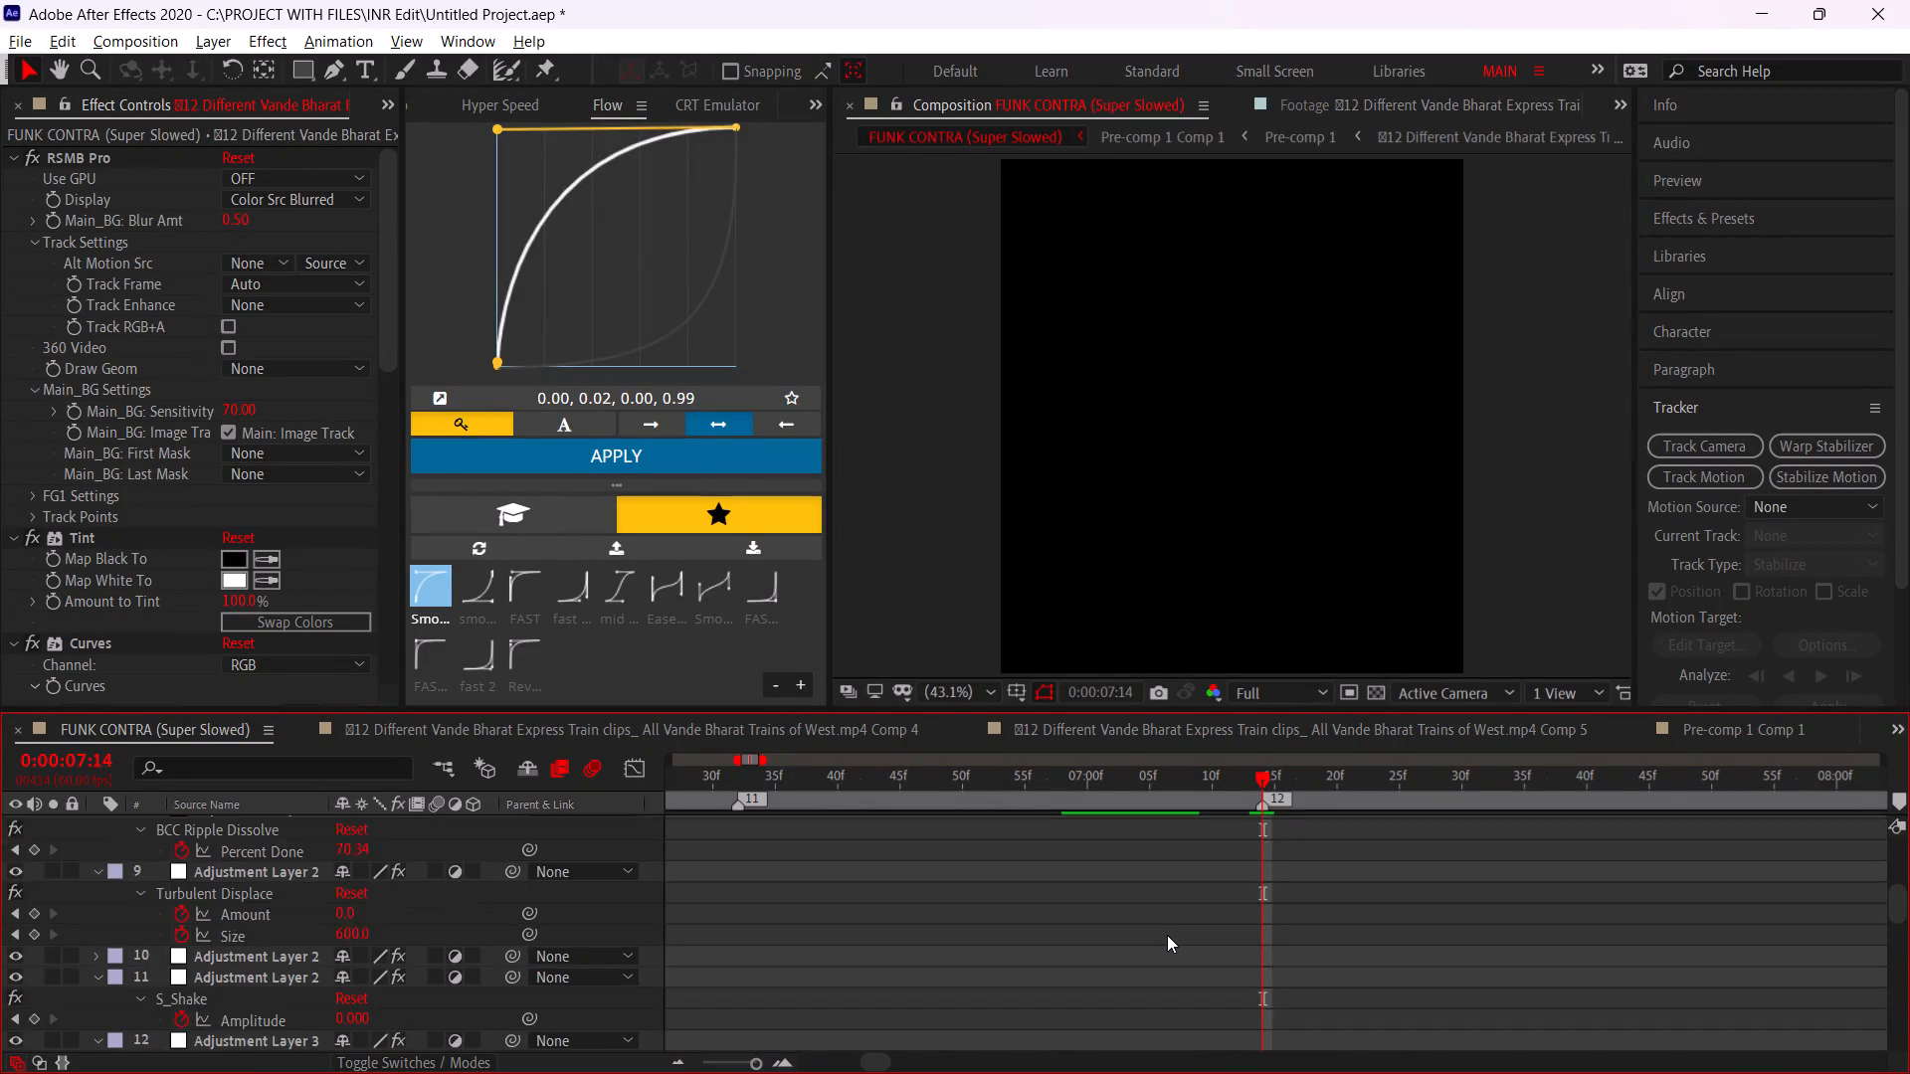
pyautogui.scroll(12, 1167, 935)
pyautogui.moveTo(745, 932); pyautogui.dragTo(1244, 963)
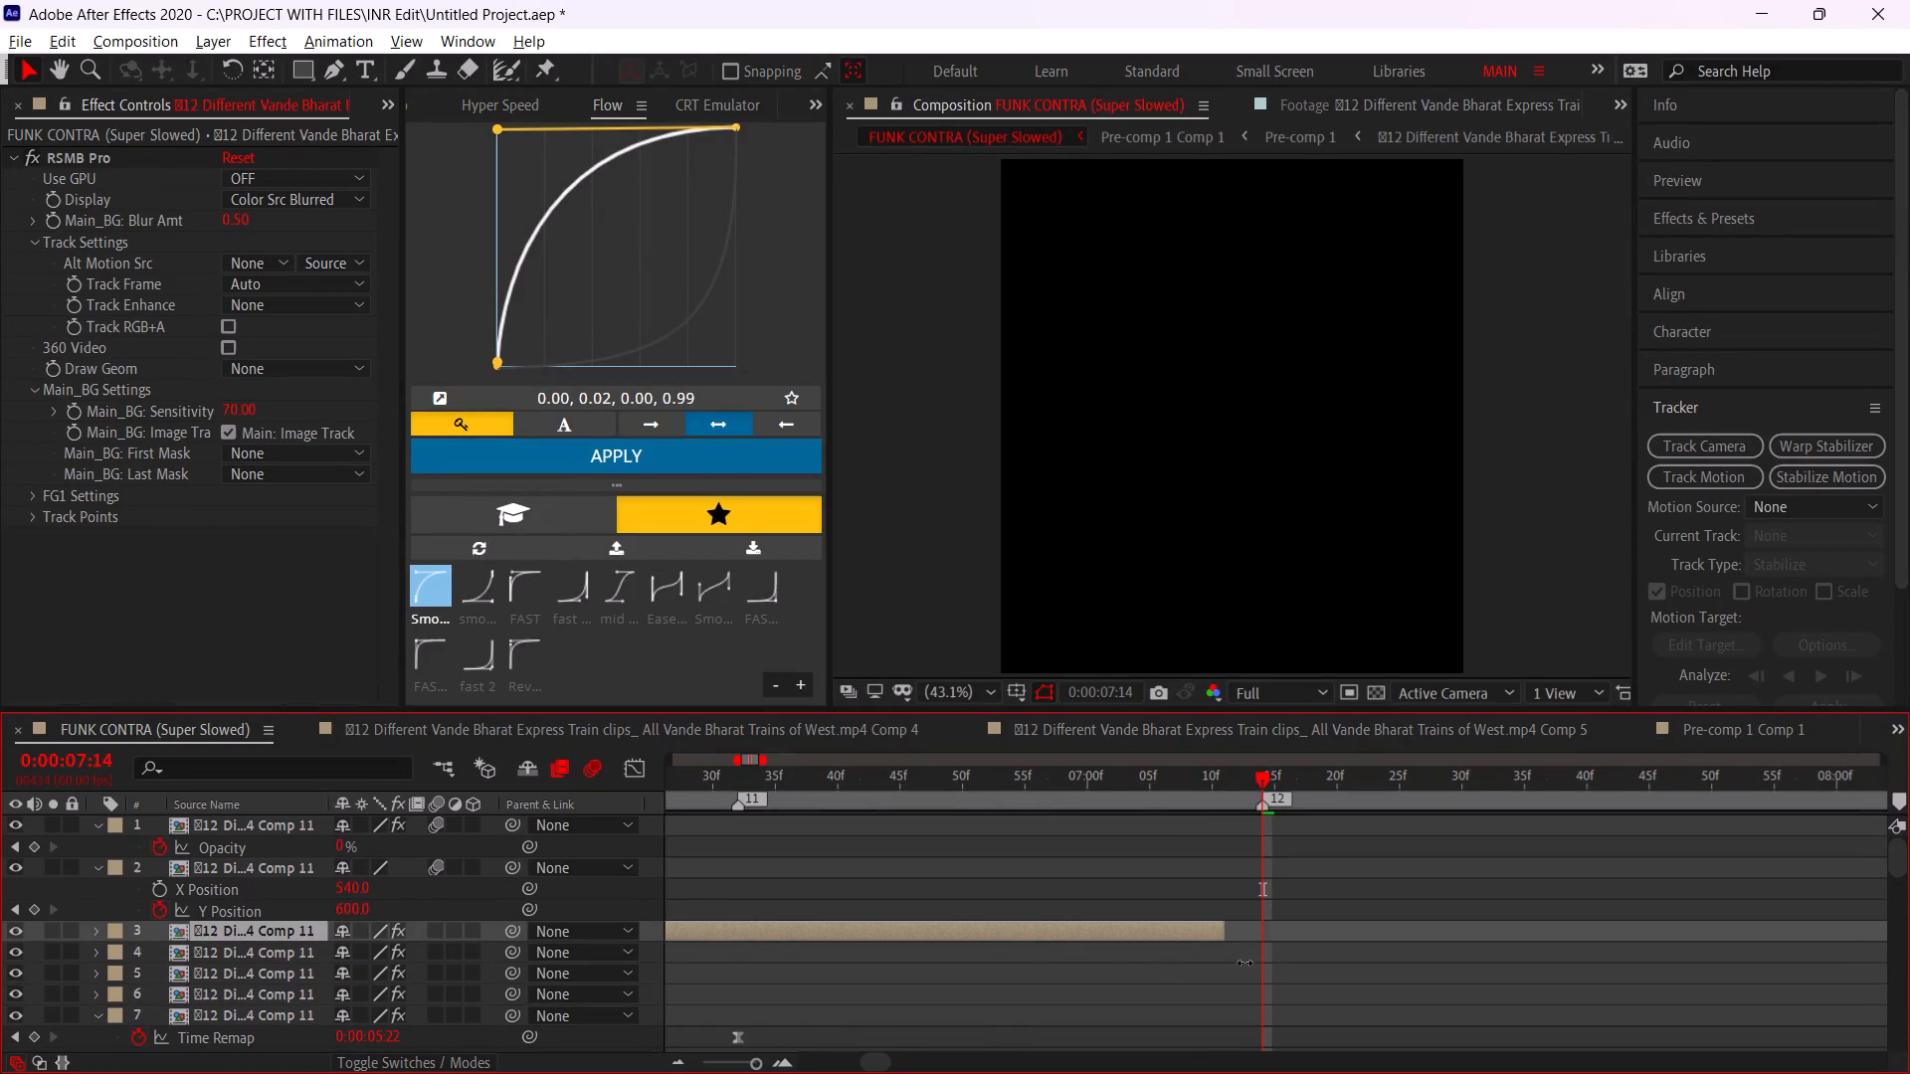
pyautogui.moveTo(1244, 963); pyautogui.dragTo(1266, 973)
# Copy the marker 10 Time Remap keyframe to marker 12 and apply the Flow ease curve between markers 11 and 12.
pyautogui.moveTo(878, 977); pyautogui.dragTo(1178, 930, button='middle')
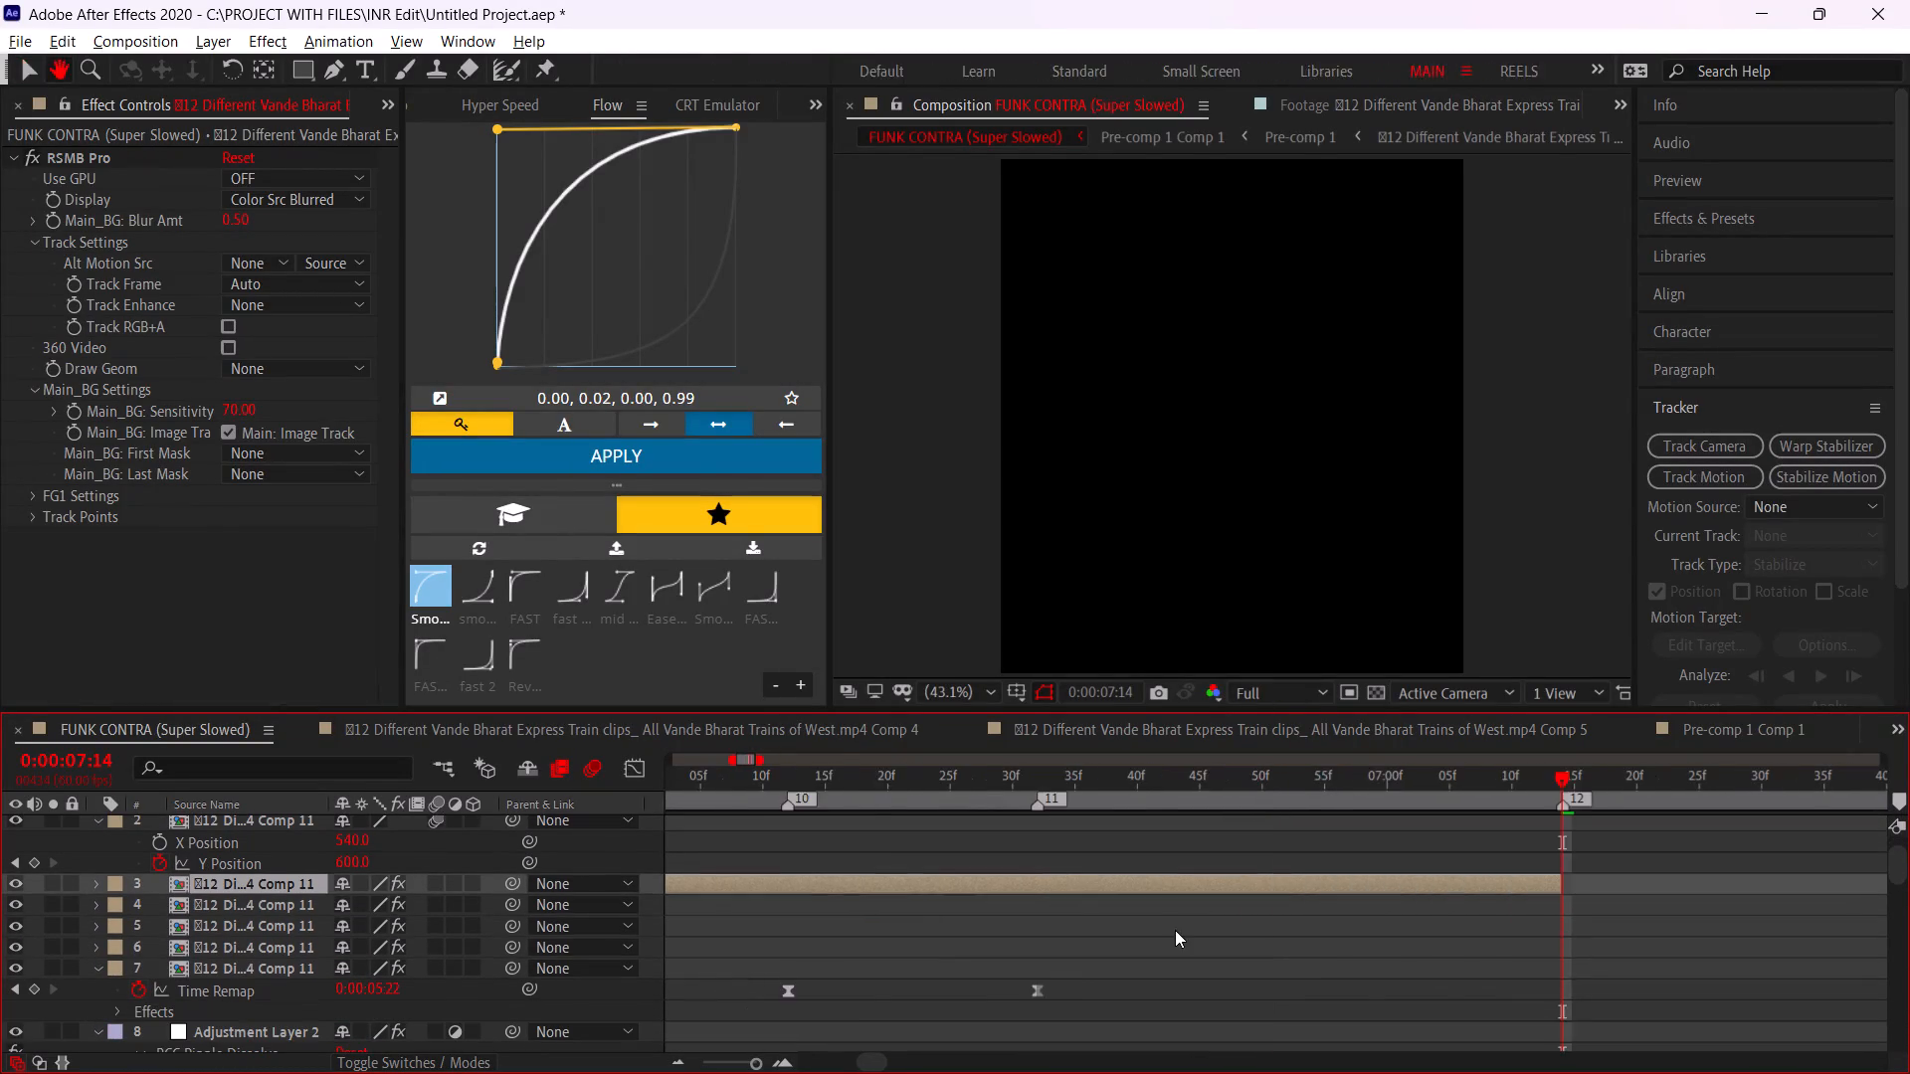
pyautogui.keyDown('alt'); pyautogui.scroll(-2, 1173, 935); pyautogui.keyUp('alt')
pyautogui.click(1077, 989)
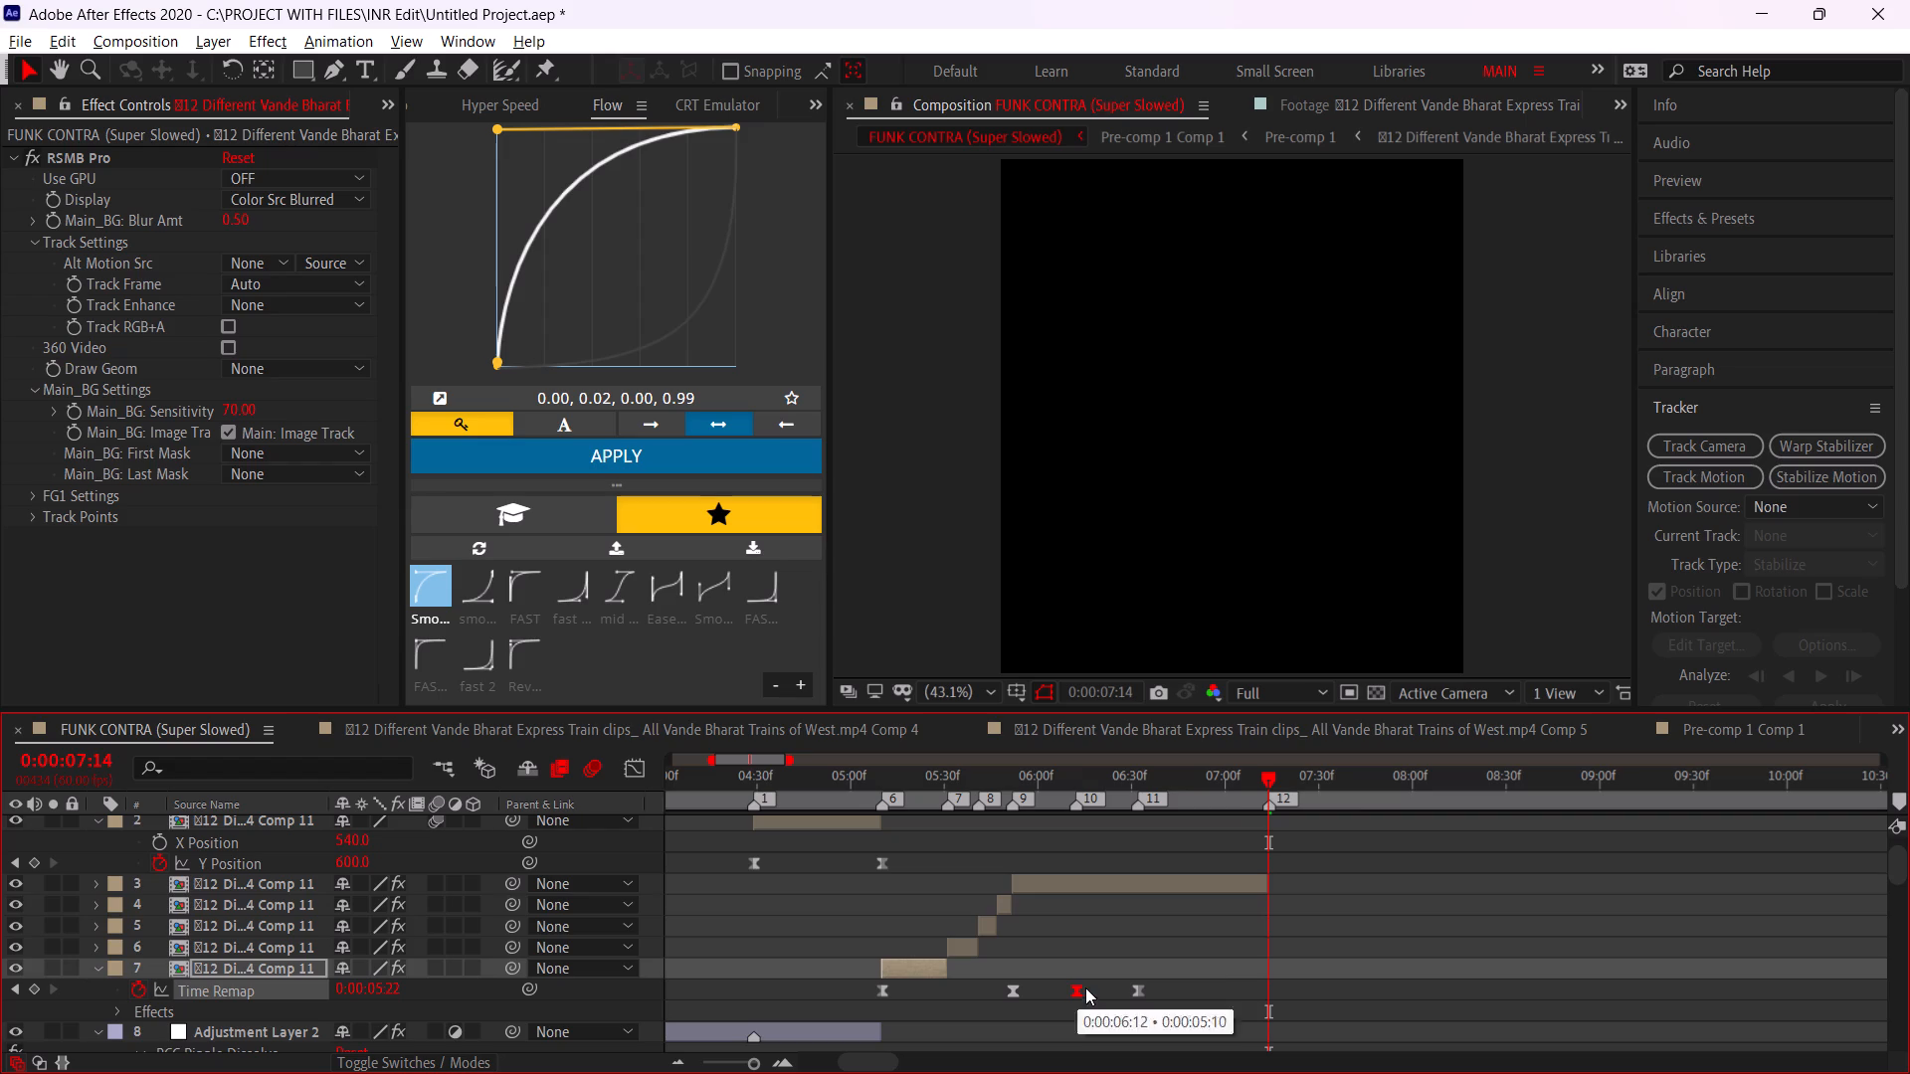
pyautogui.hotkey('ctrl', 'c')
pyautogui.hotkey('ctrl', 'v')
pyautogui.moveTo(1321, 999); pyautogui.dragTo(1120, 990)
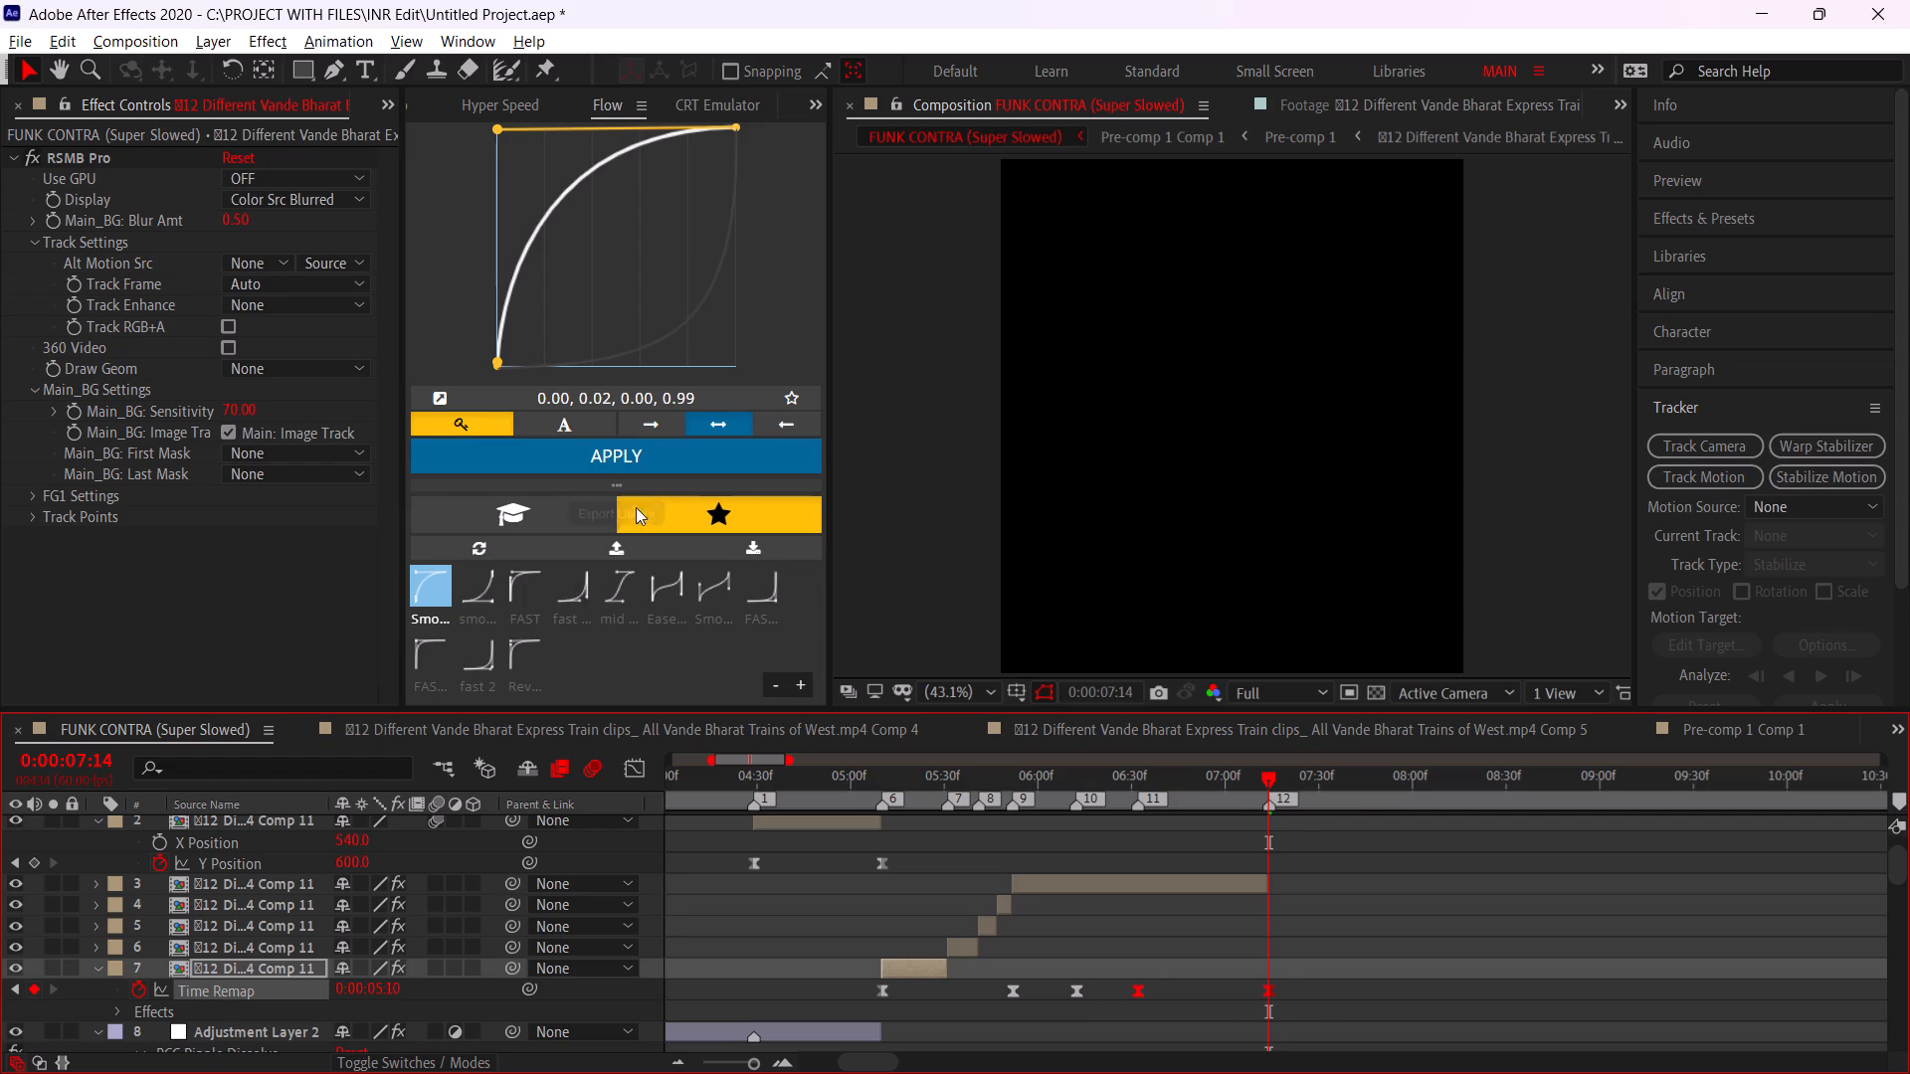
pyautogui.click(651, 467)
# Return to the beginning of the composition and set the preview resolution to Quarter.
pyautogui.keyDown('alt'); pyautogui.scroll(-2, 1168, 878); pyautogui.keyUp('alt')
pyautogui.moveTo(880, 778); pyautogui.dragTo(612, 830)
pyautogui.press('space')
pyautogui.moveTo(733, 797); pyautogui.dragTo(593, 805)
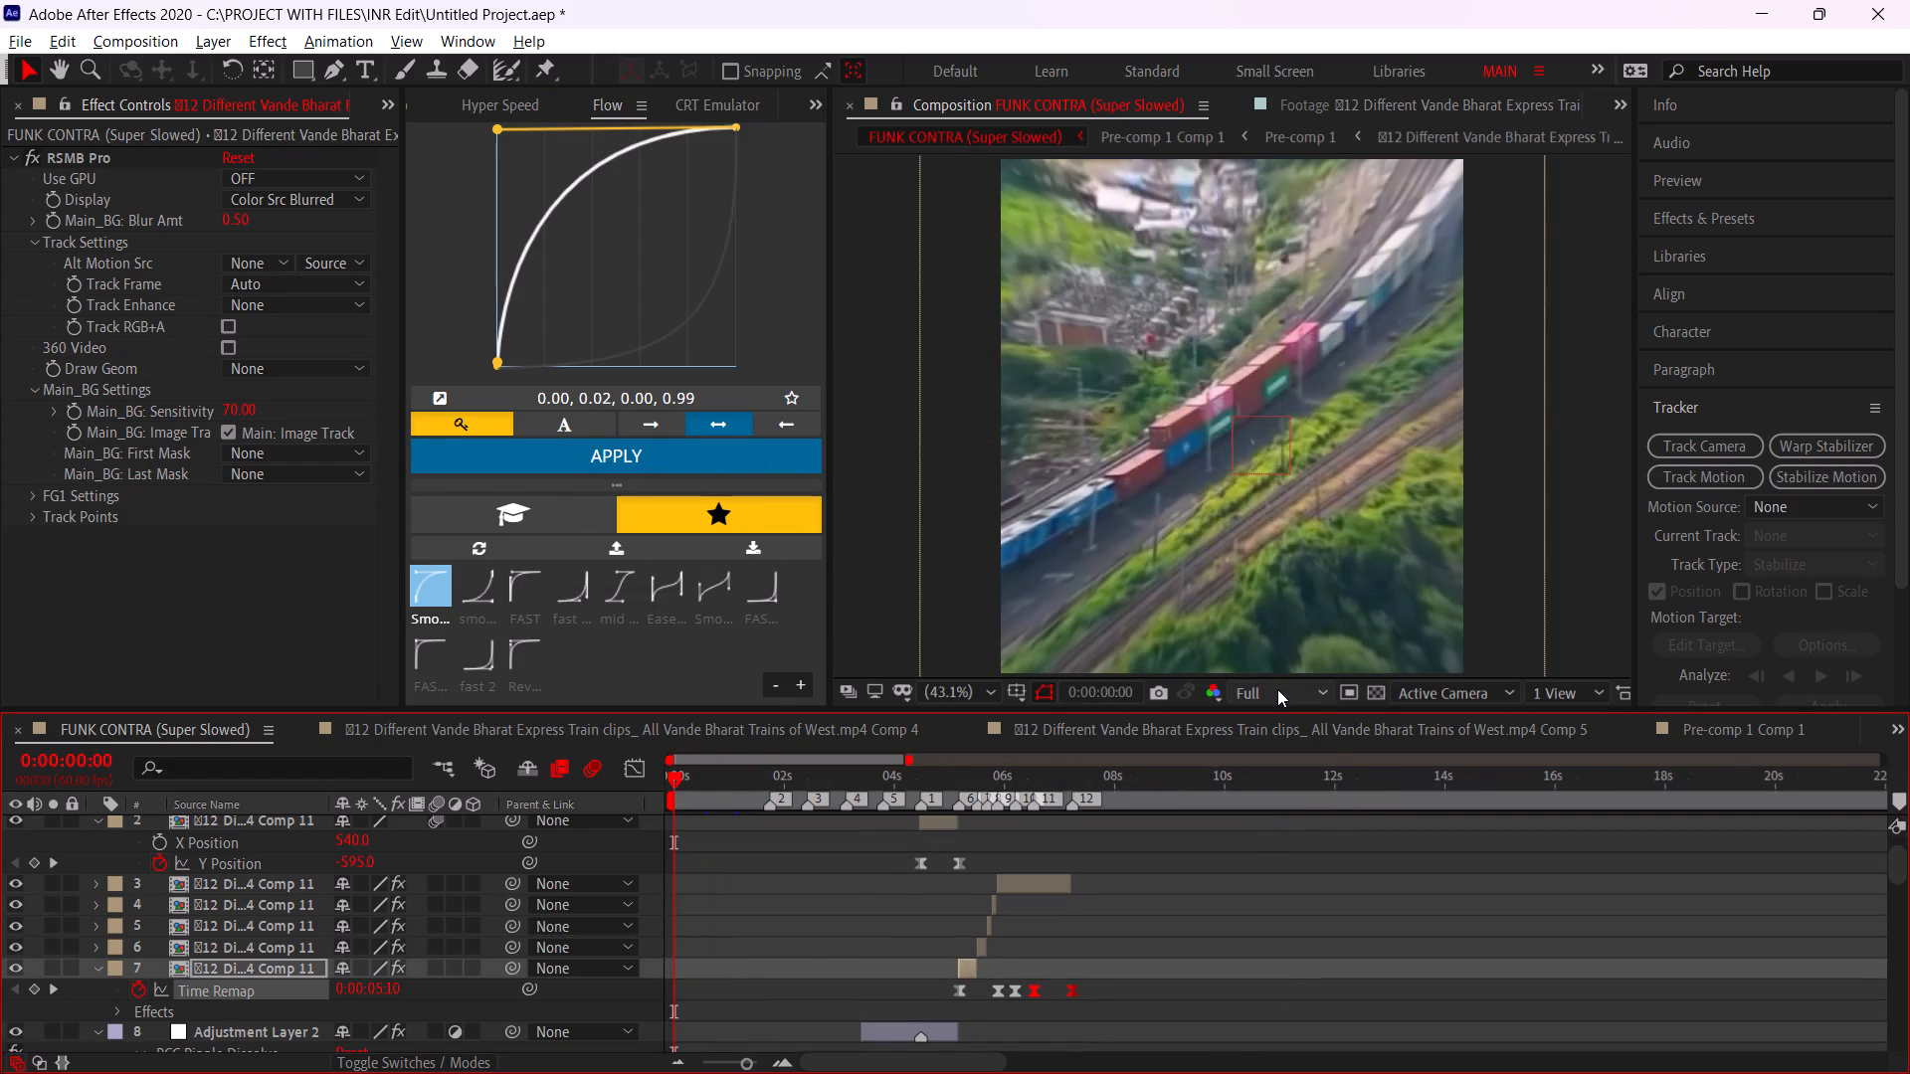
pyautogui.click(1277, 689)
pyautogui.click(1324, 833)
# Play back the edit from the beginning, from 0:00:05:10 and from 0:00:06:17 to check the retimed train motion.
pyautogui.press('space')
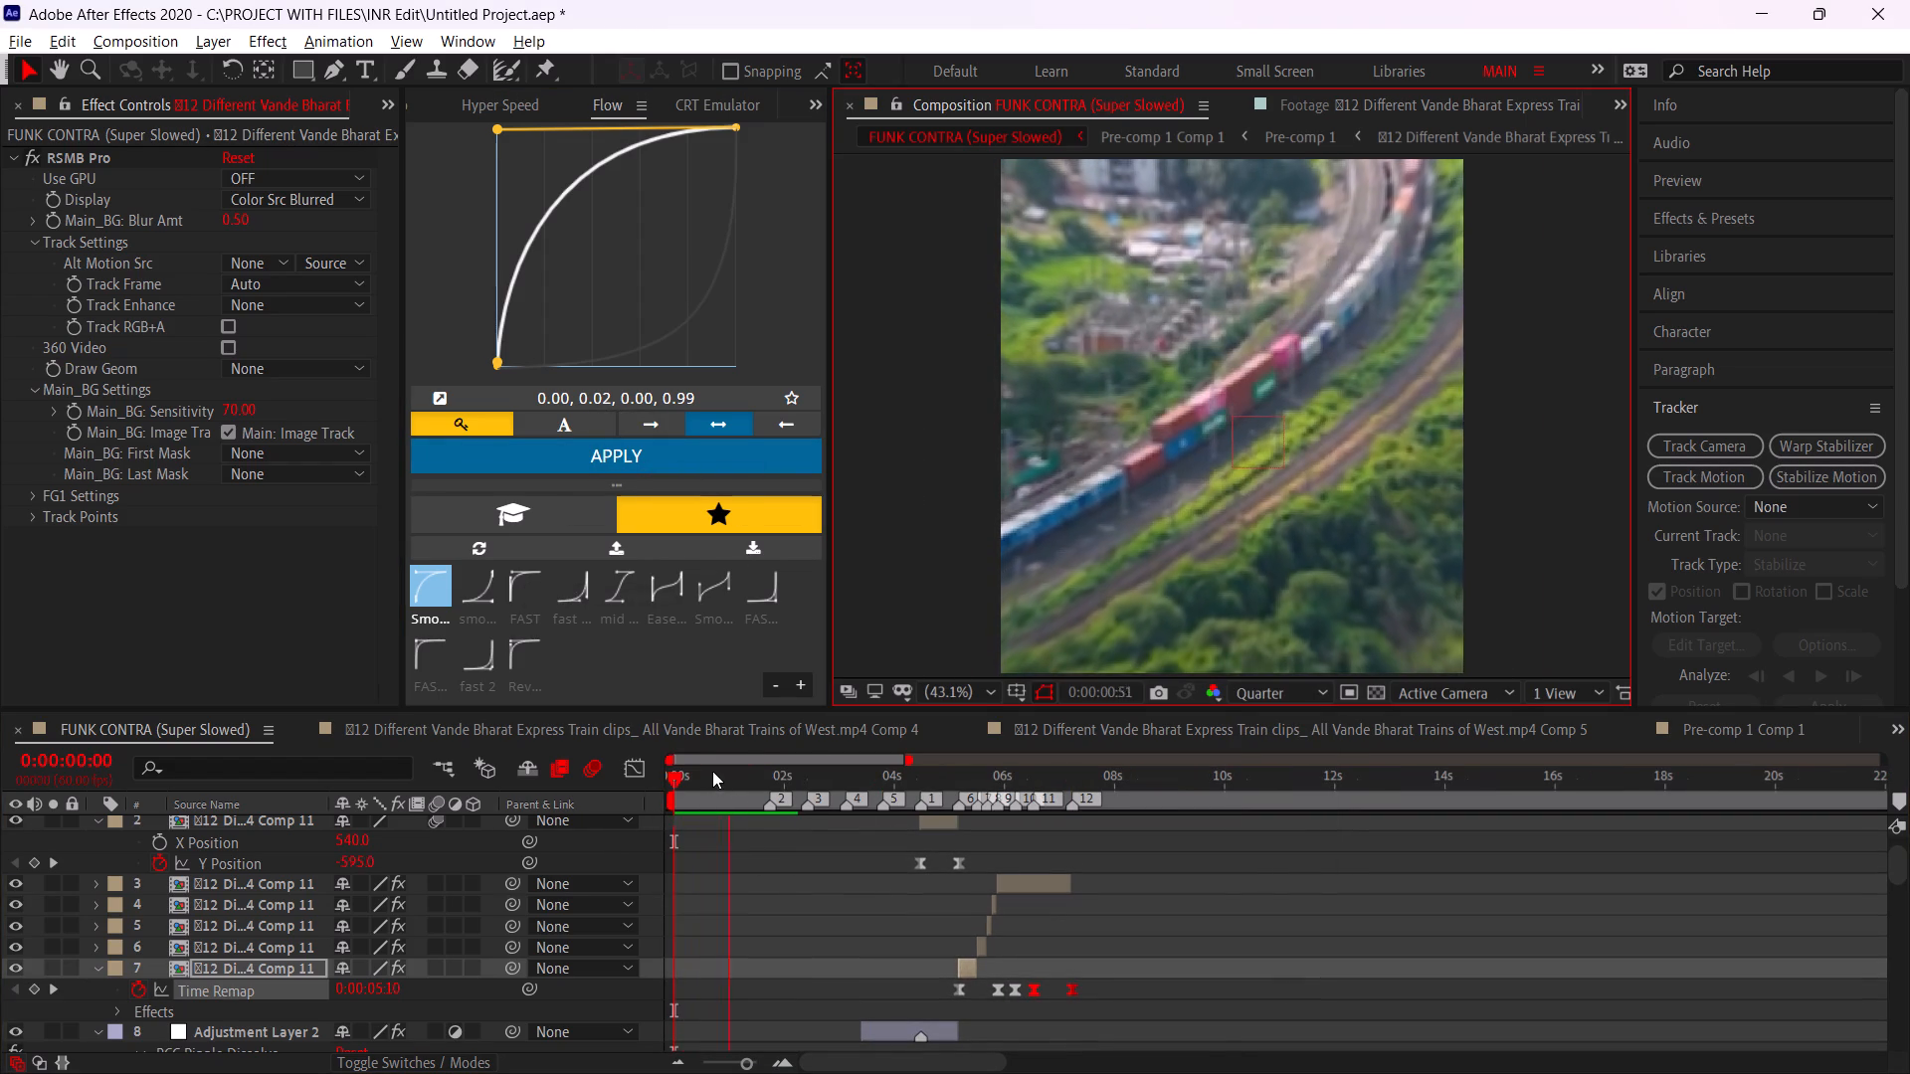
pyautogui.moveTo(712, 771); pyautogui.dragTo(476, 801)
pyautogui.press('space')
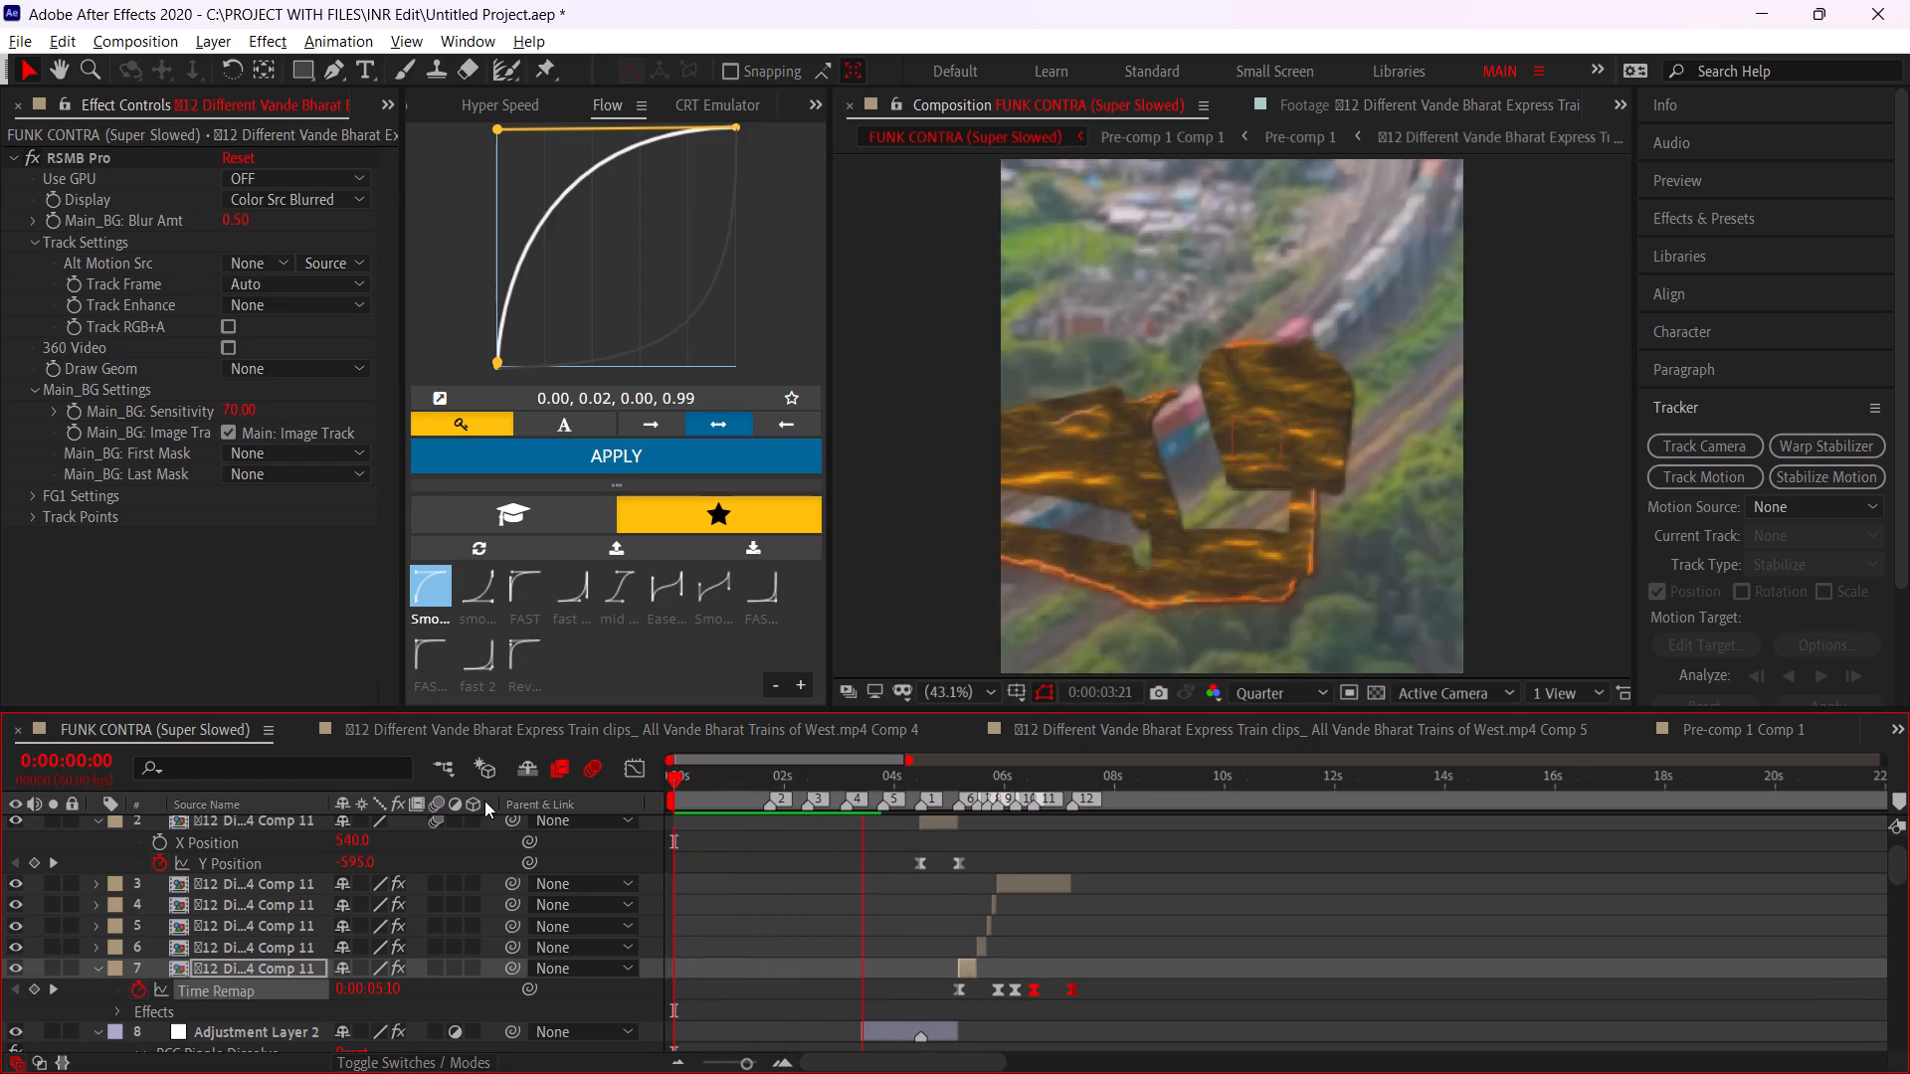
pyautogui.moveTo(484, 799); pyautogui.dragTo(510, 810)
pyautogui.click(909, 890)
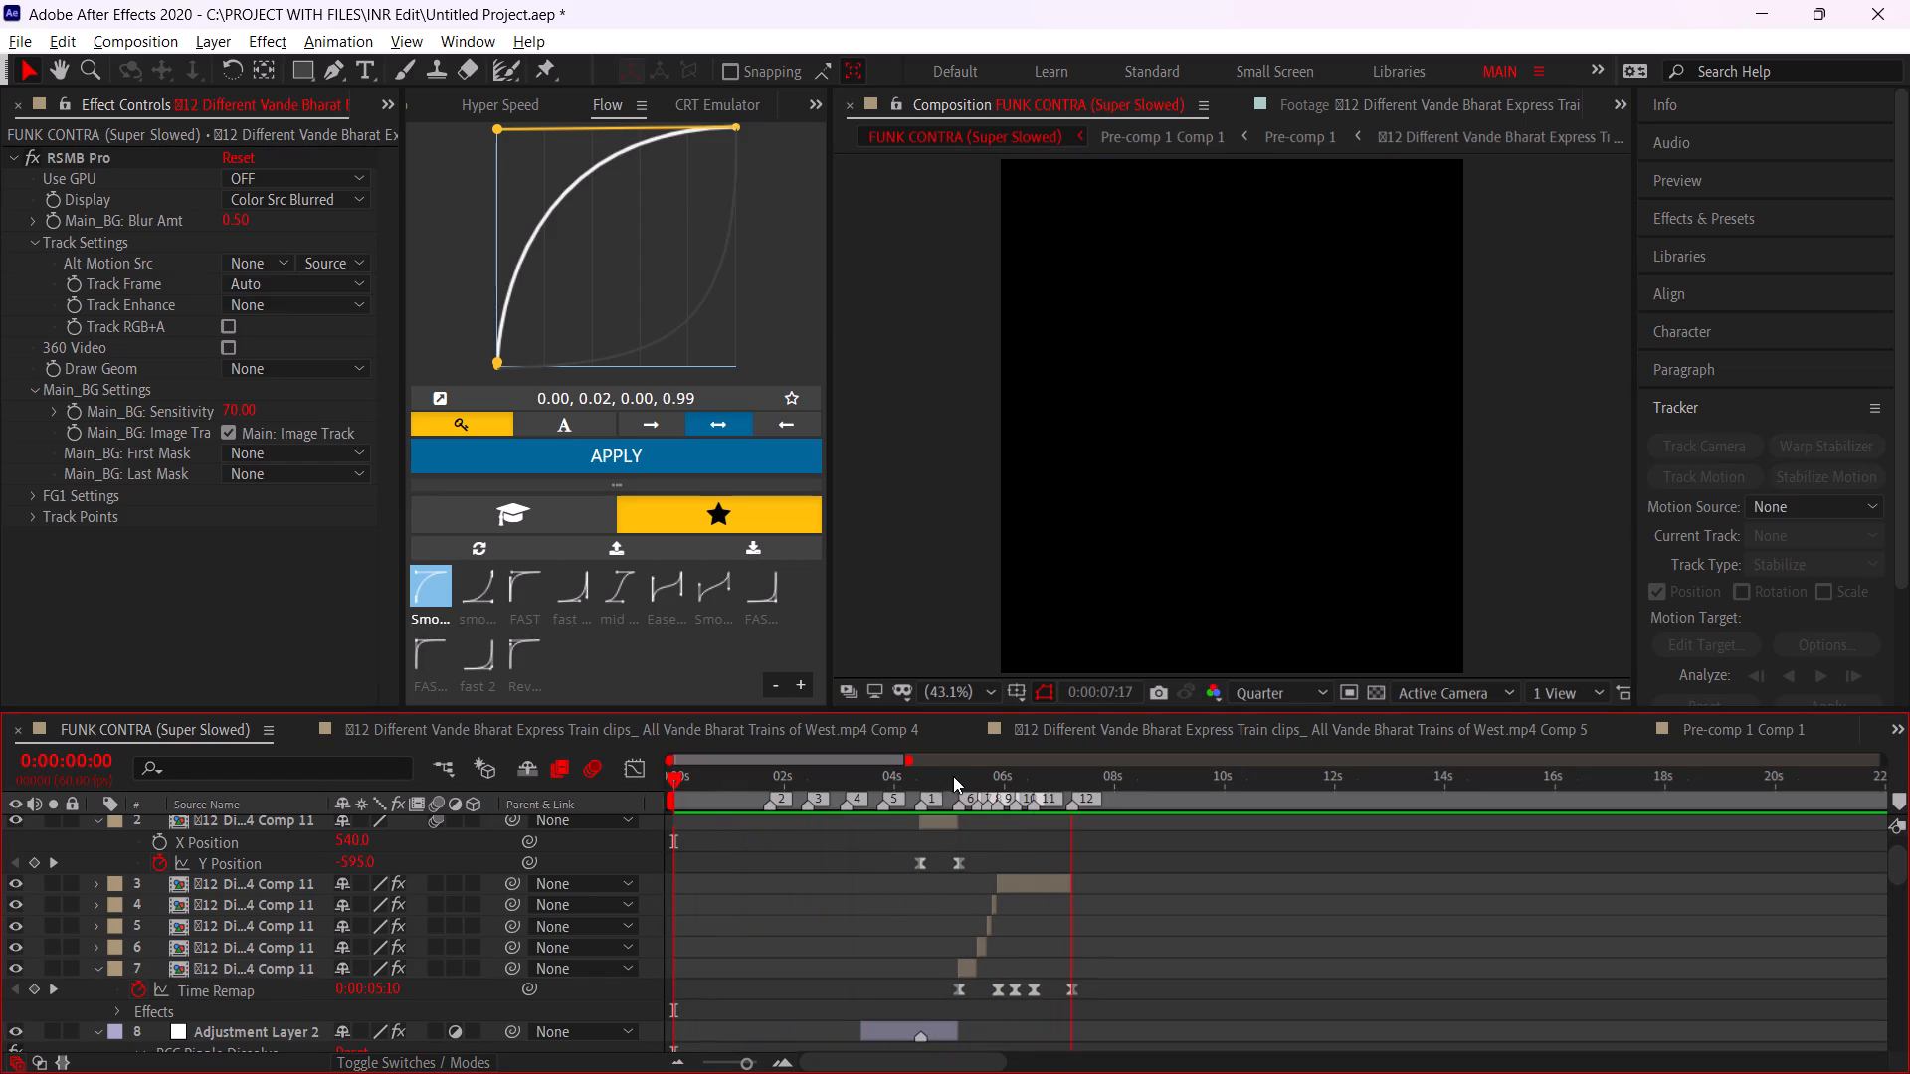
pyautogui.click(959, 768)
pyautogui.press('space')
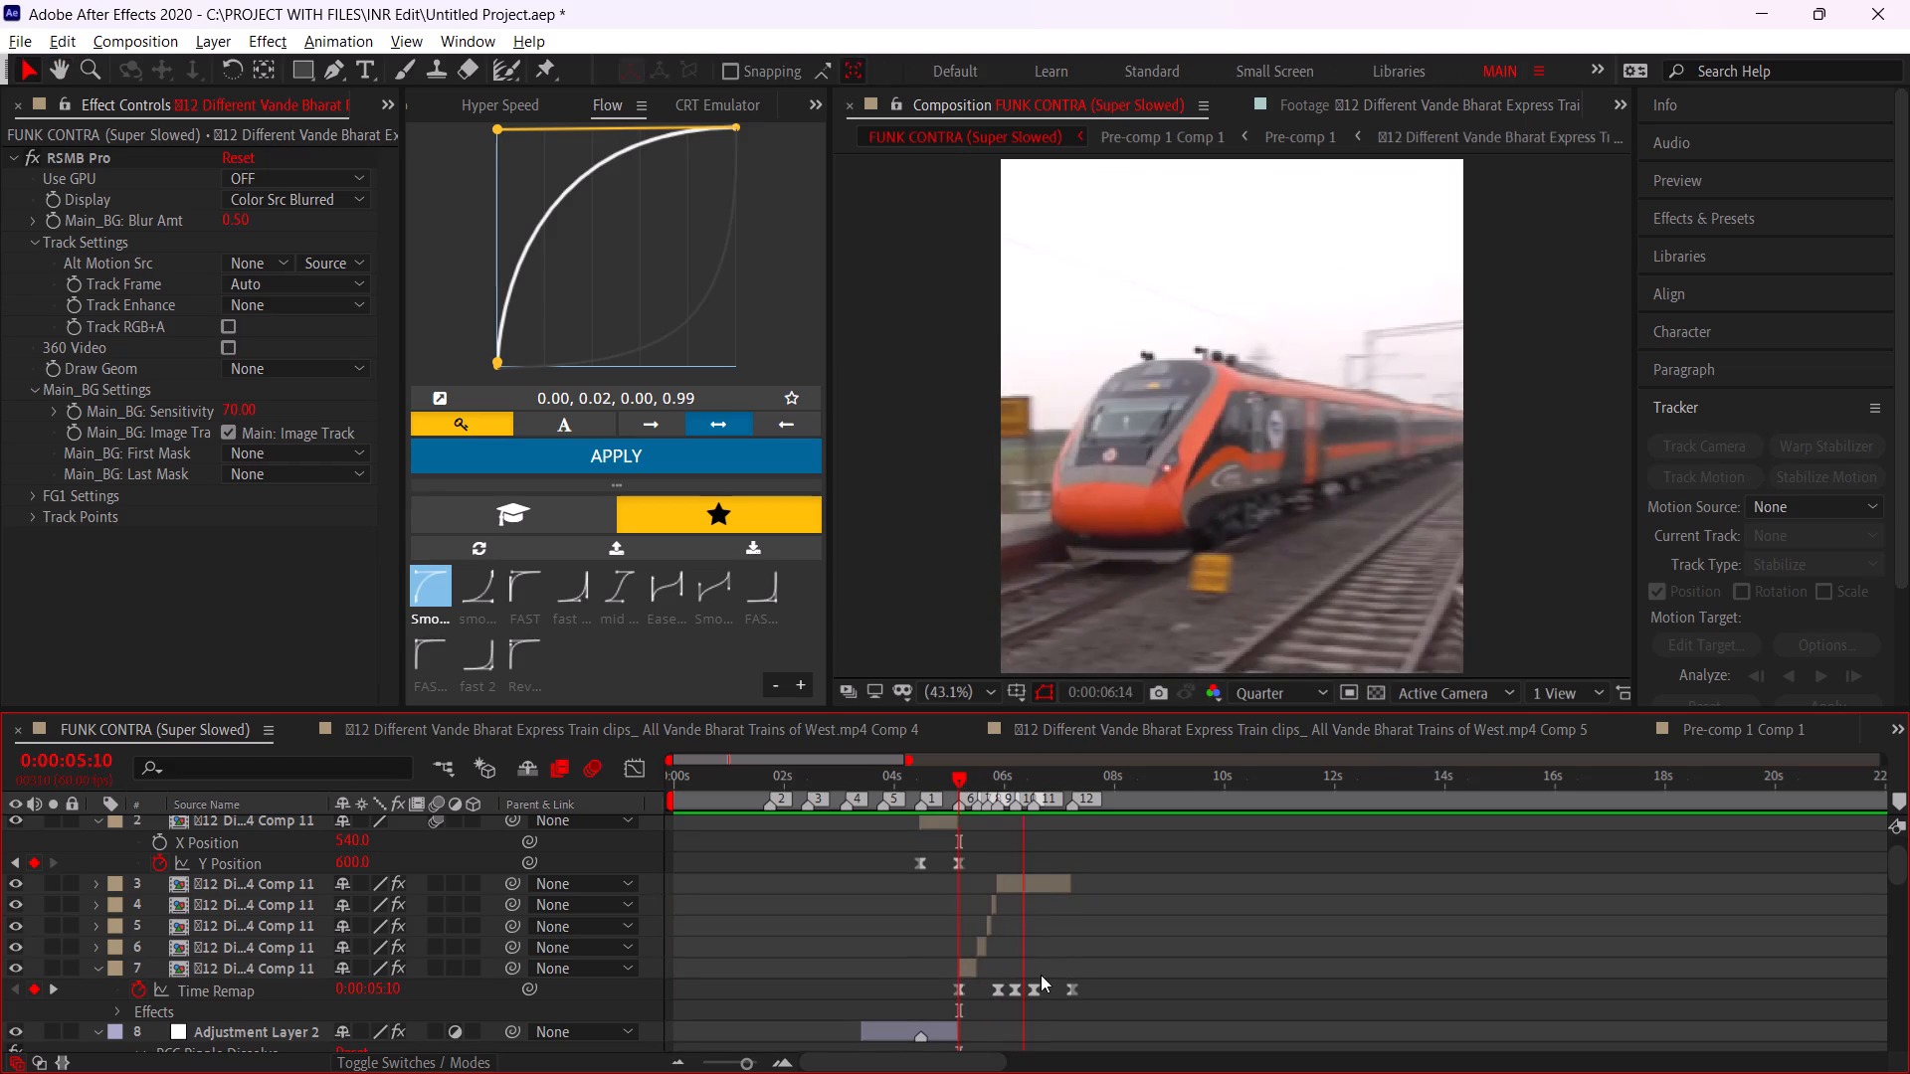
pyautogui.keyDown('alt'); pyautogui.scroll(2, 1041, 975); pyautogui.keyUp('alt')
pyautogui.click(959, 781)
pyautogui.press('space')
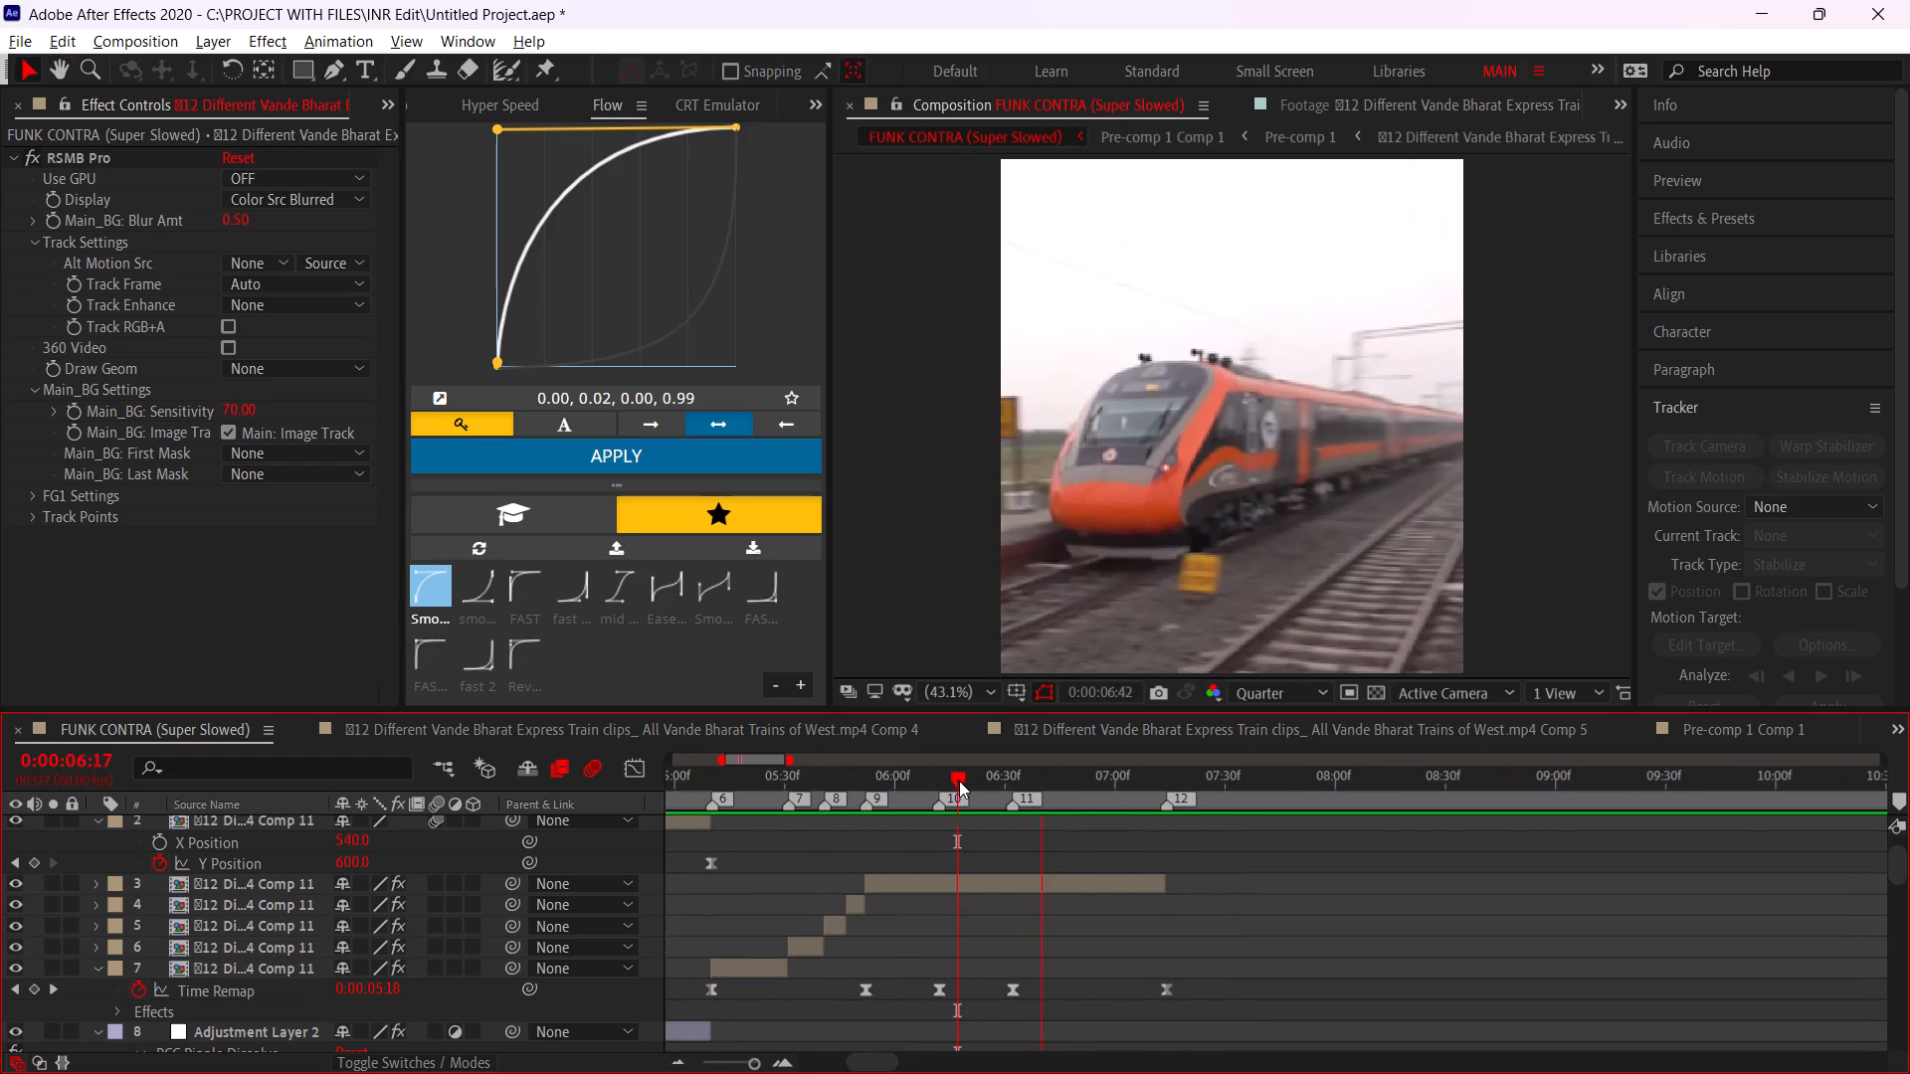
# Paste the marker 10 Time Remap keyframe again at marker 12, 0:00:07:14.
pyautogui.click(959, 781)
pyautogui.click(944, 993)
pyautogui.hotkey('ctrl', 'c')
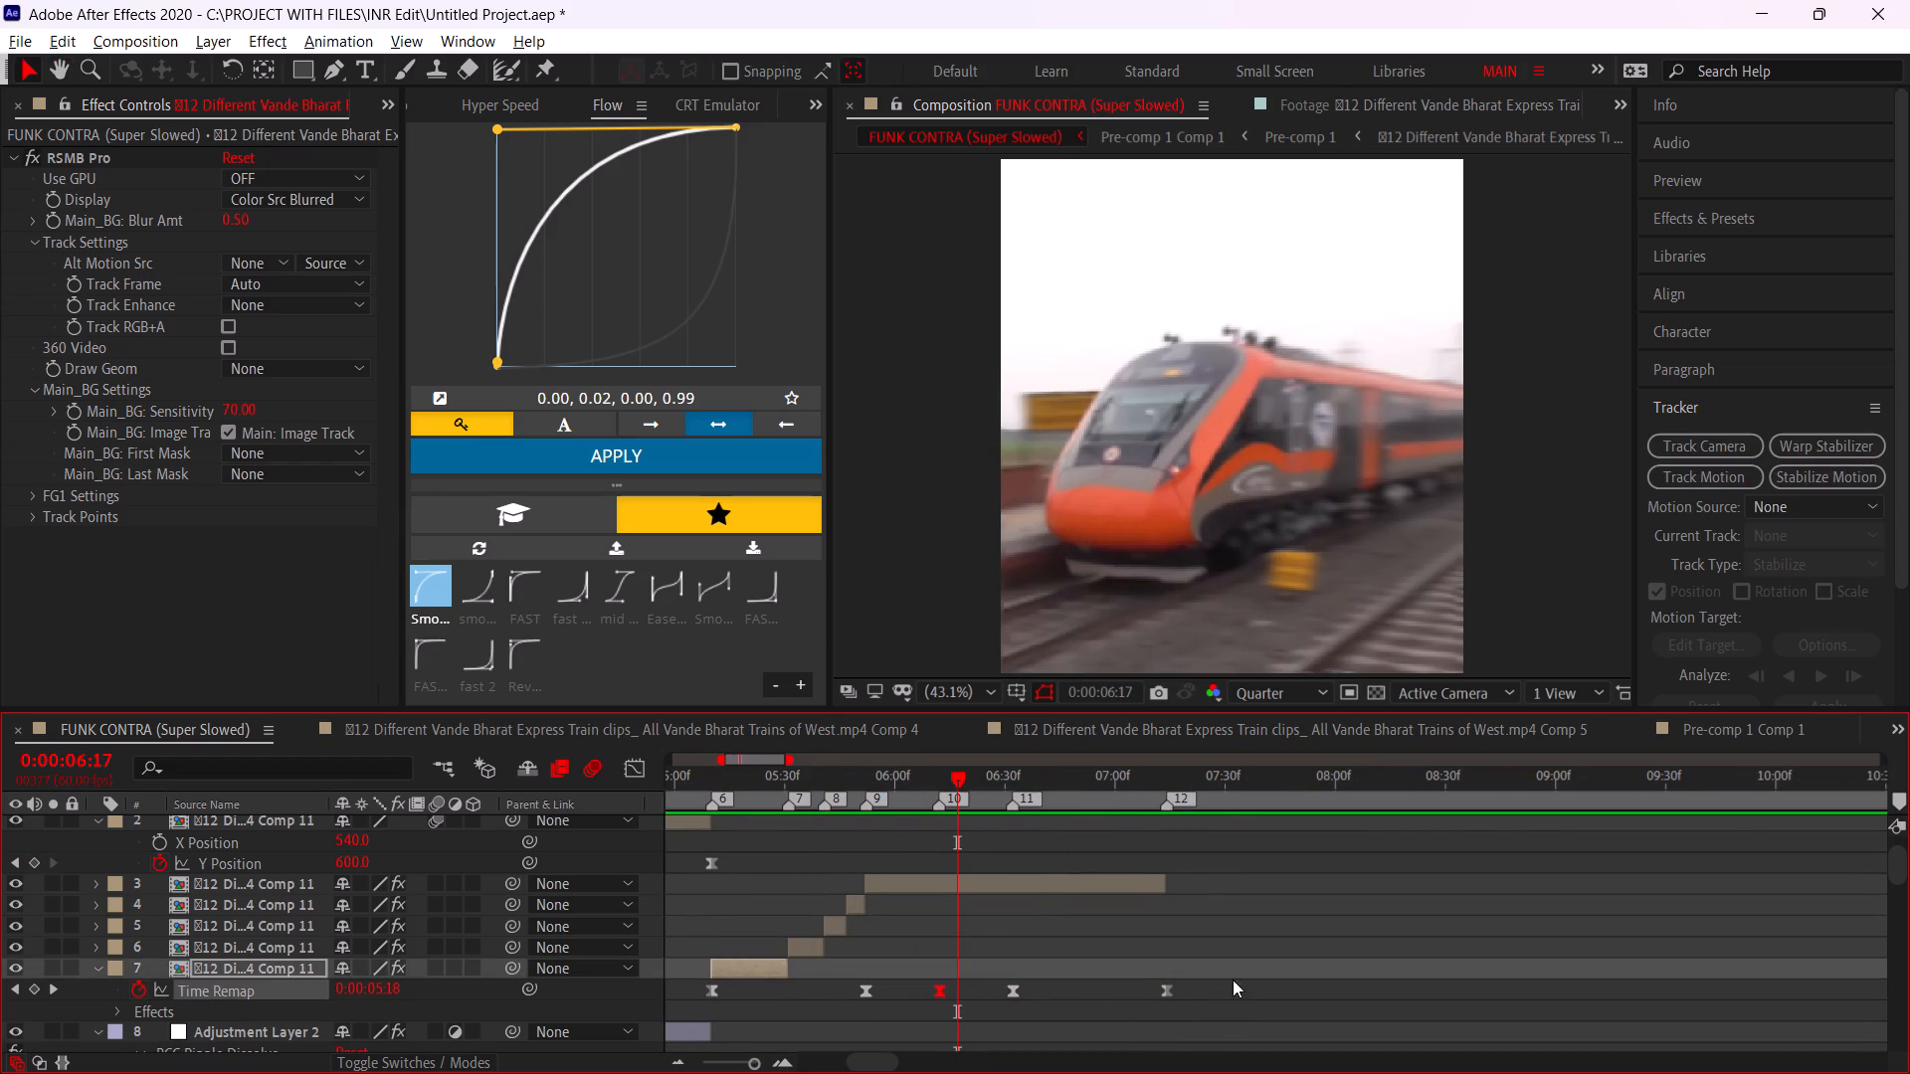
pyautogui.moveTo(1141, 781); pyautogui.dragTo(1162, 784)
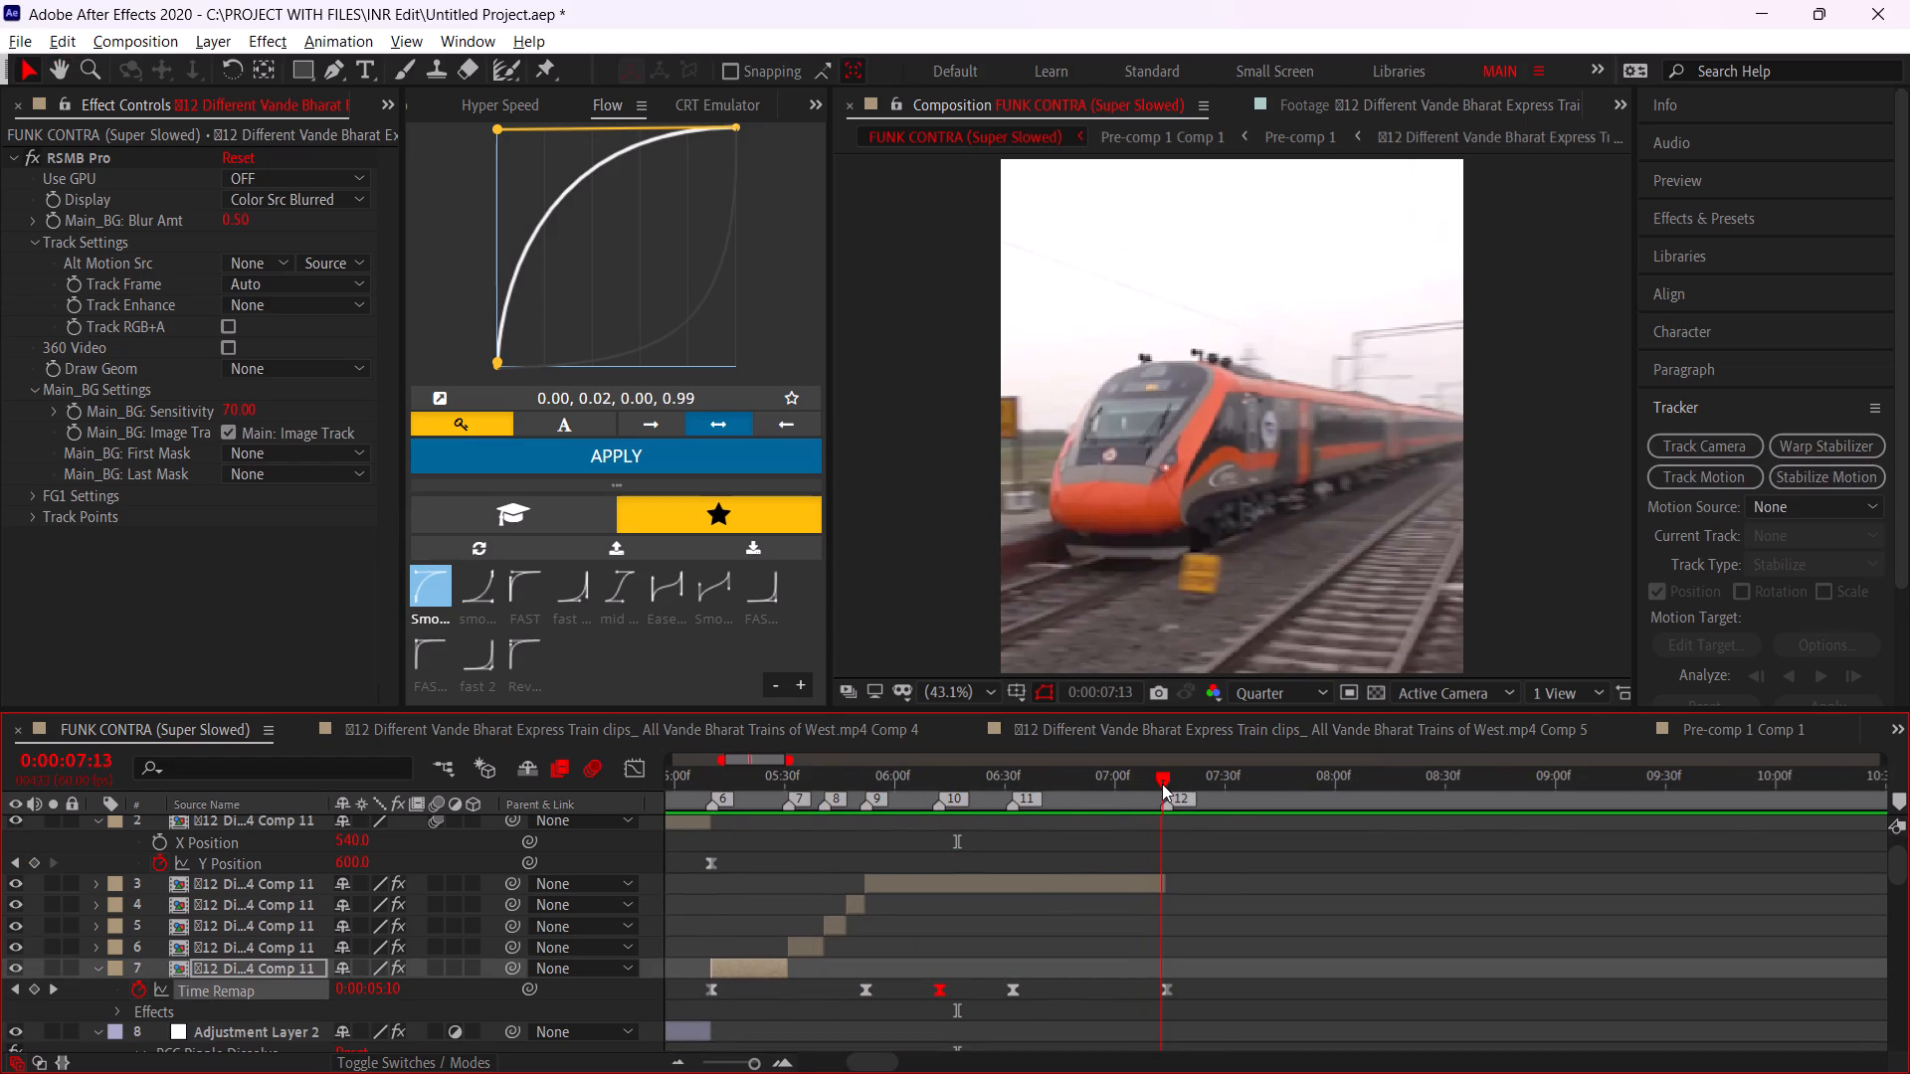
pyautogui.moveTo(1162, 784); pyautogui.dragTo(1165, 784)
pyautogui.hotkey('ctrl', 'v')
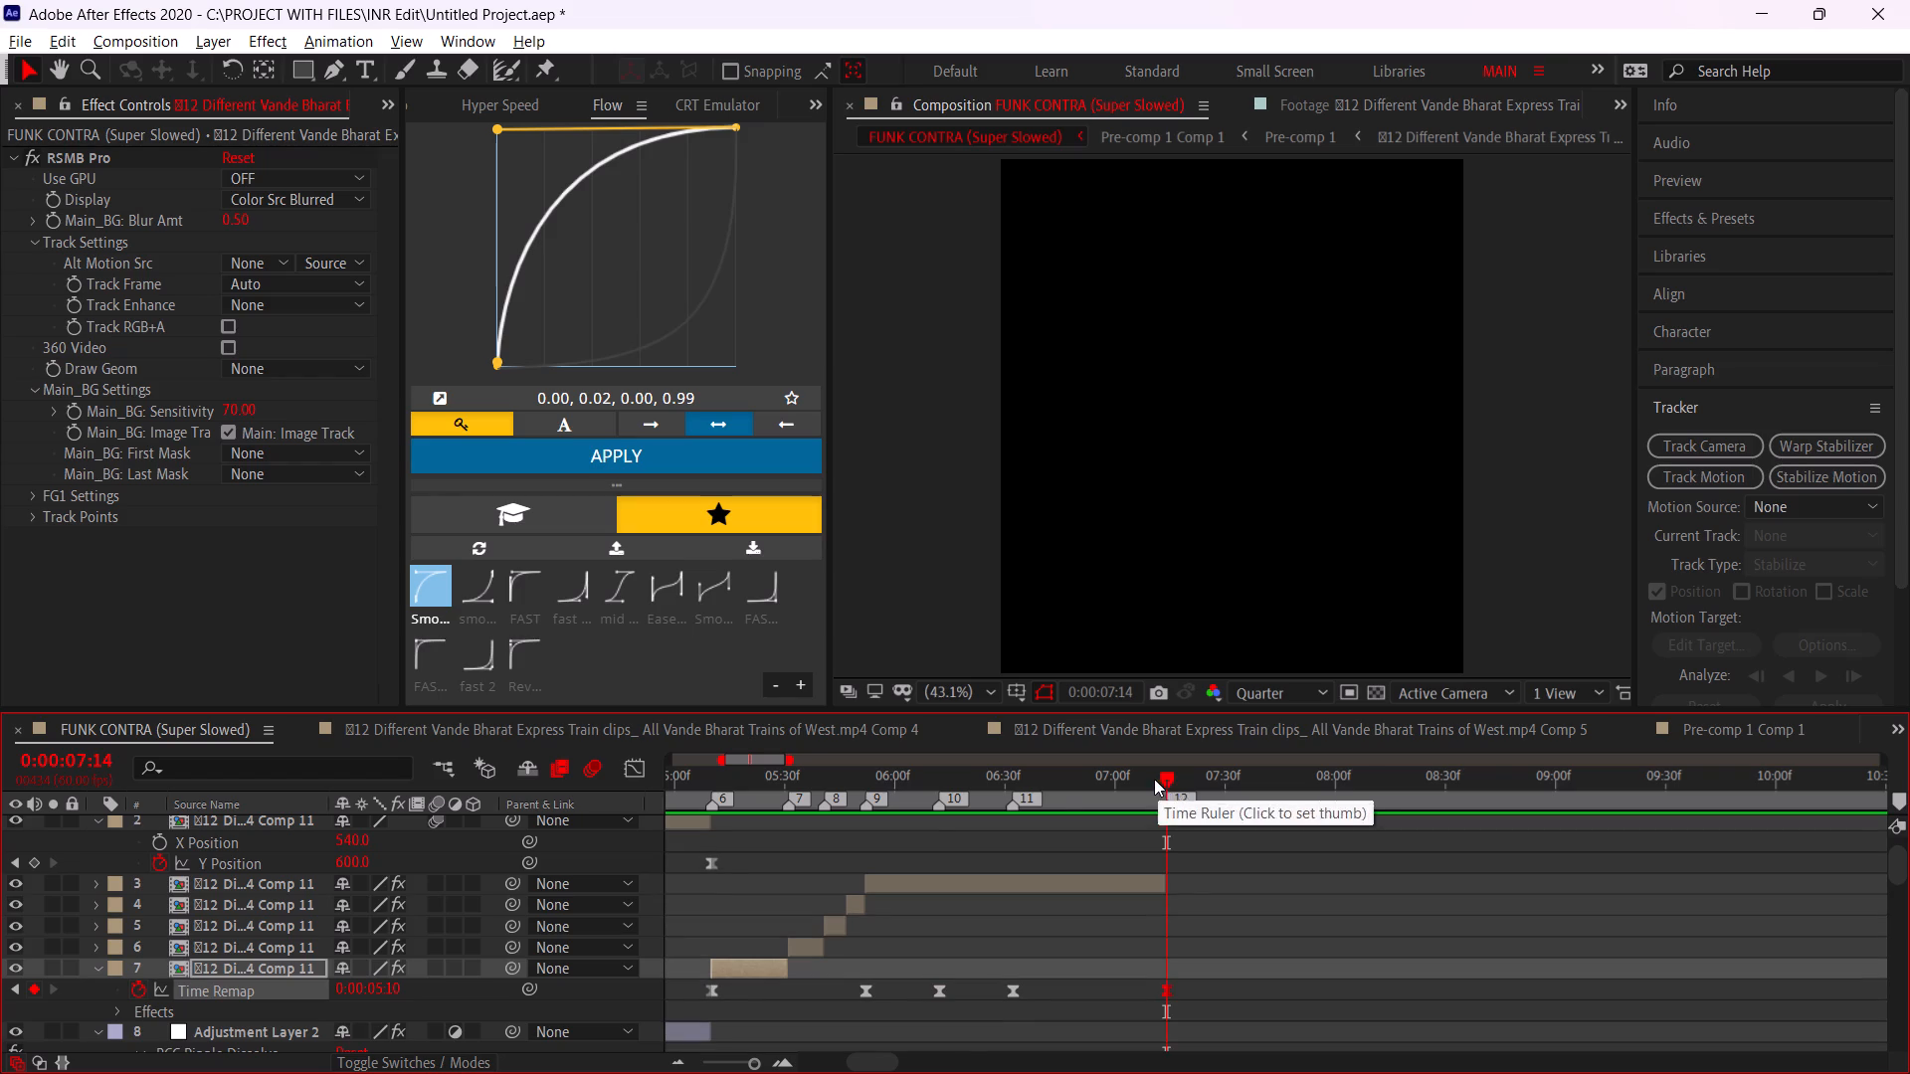
# Scrub back and forth between markers 9 and 12 to examine the train's forward and reverse motion.
pyautogui.moveTo(1154, 779); pyautogui.dragTo(962, 801)
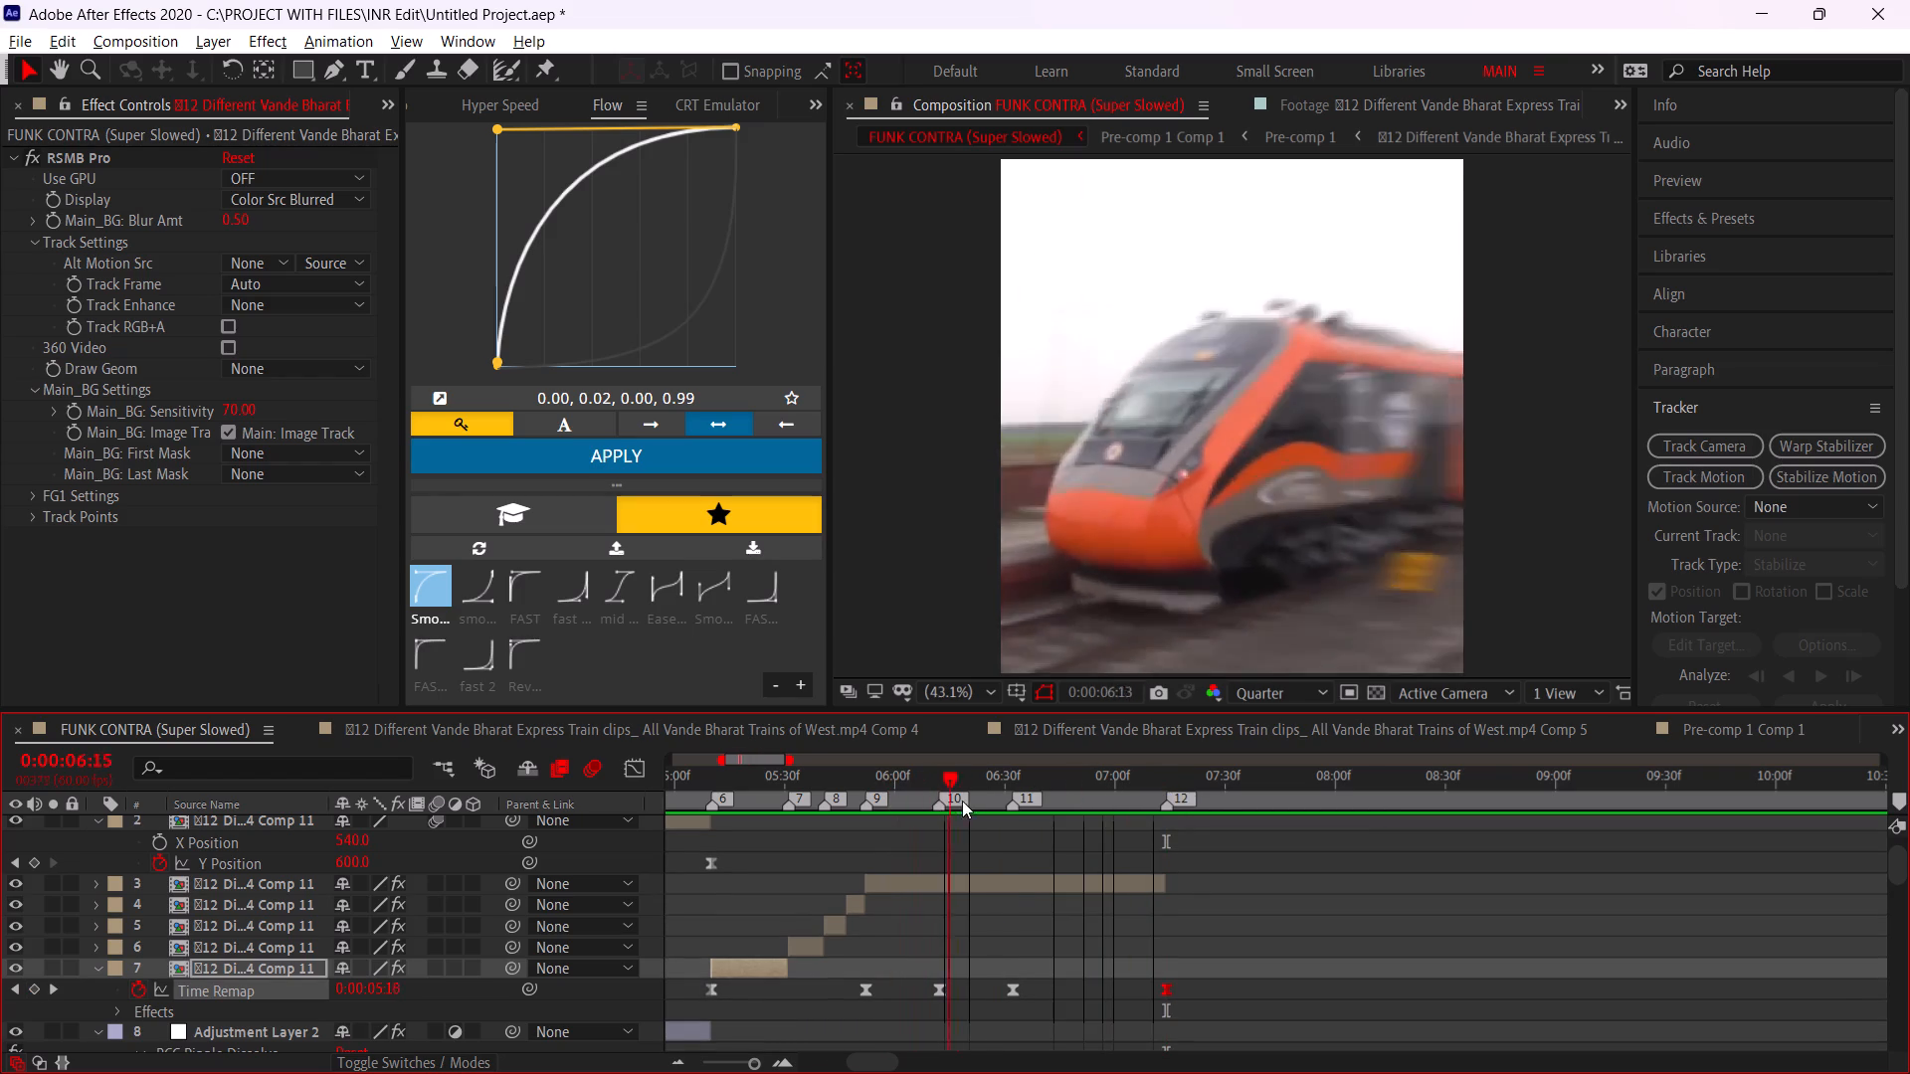
pyautogui.moveTo(962, 801); pyautogui.dragTo(1010, 794)
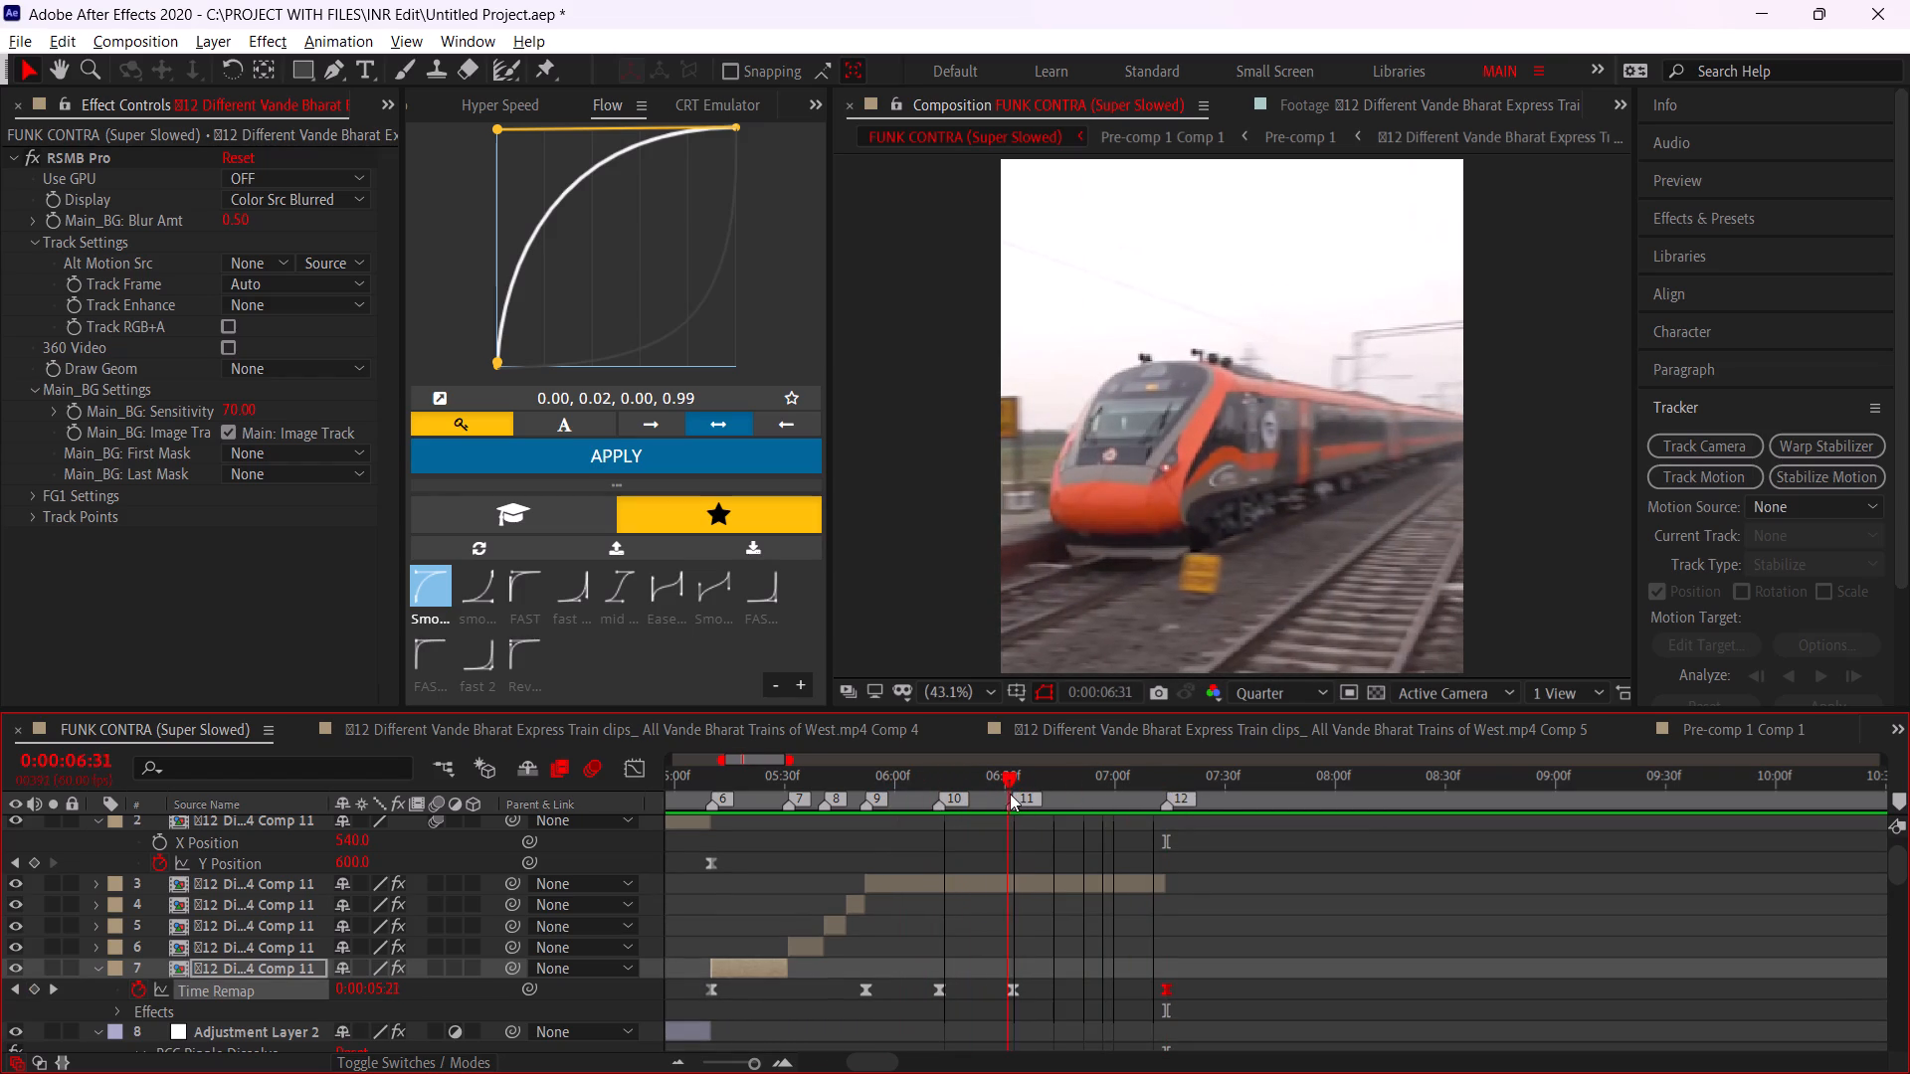
pyautogui.moveTo(1010, 794); pyautogui.dragTo(934, 789)
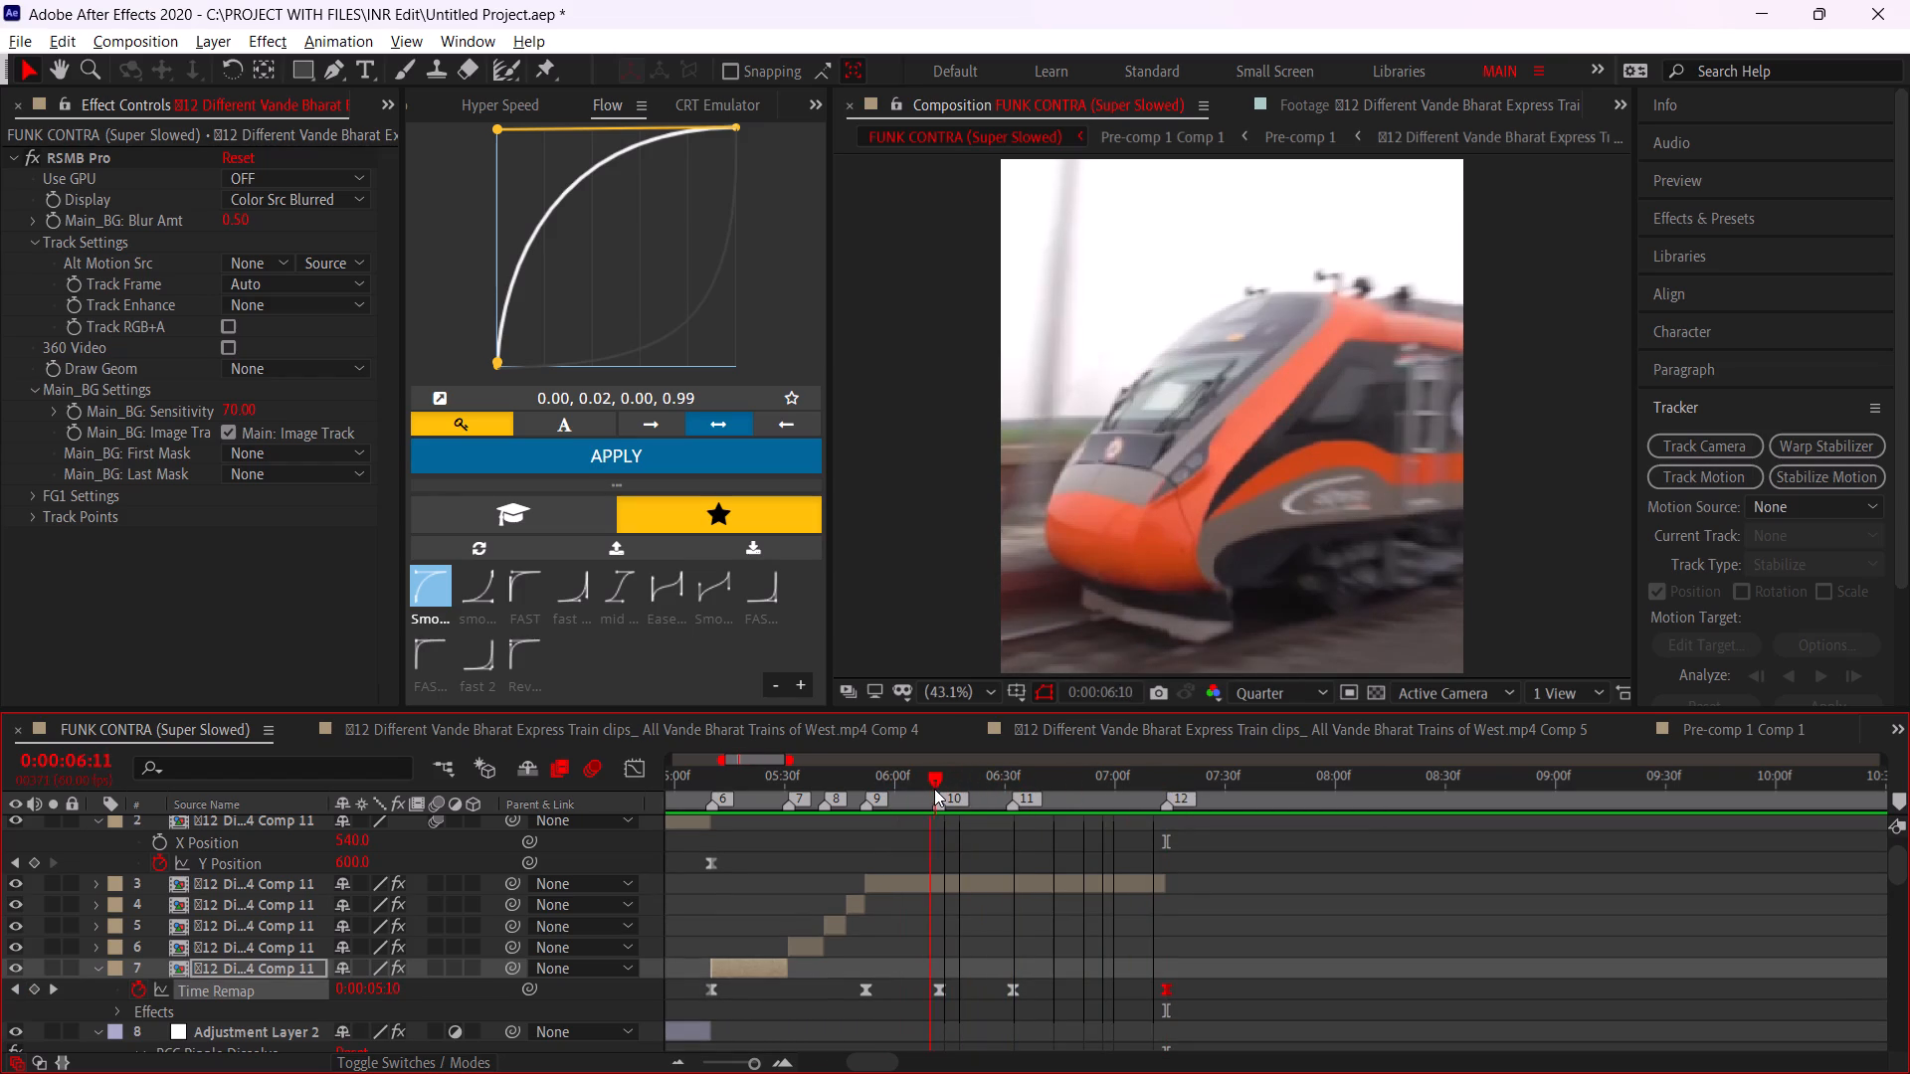
pyautogui.moveTo(934, 789); pyautogui.dragTo(1105, 796)
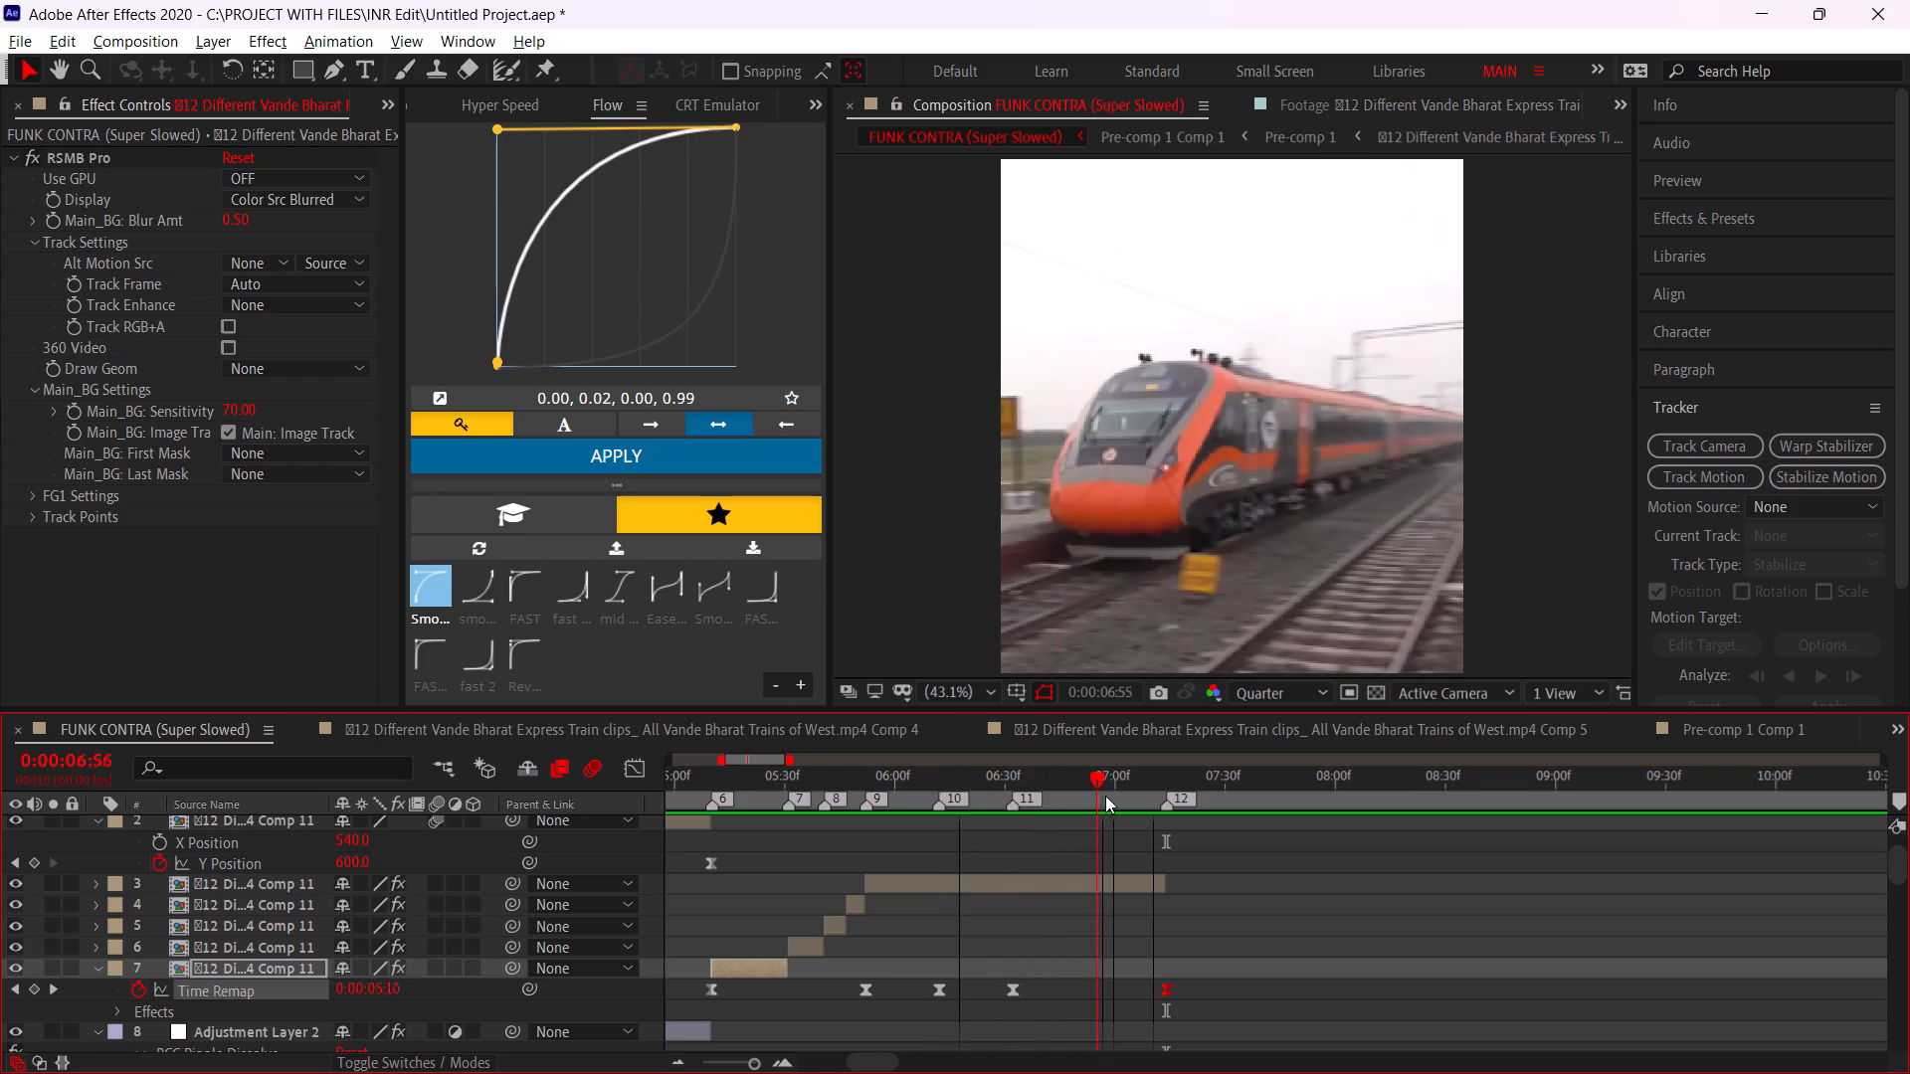
pyautogui.moveTo(1105, 796); pyautogui.dragTo(1004, 793)
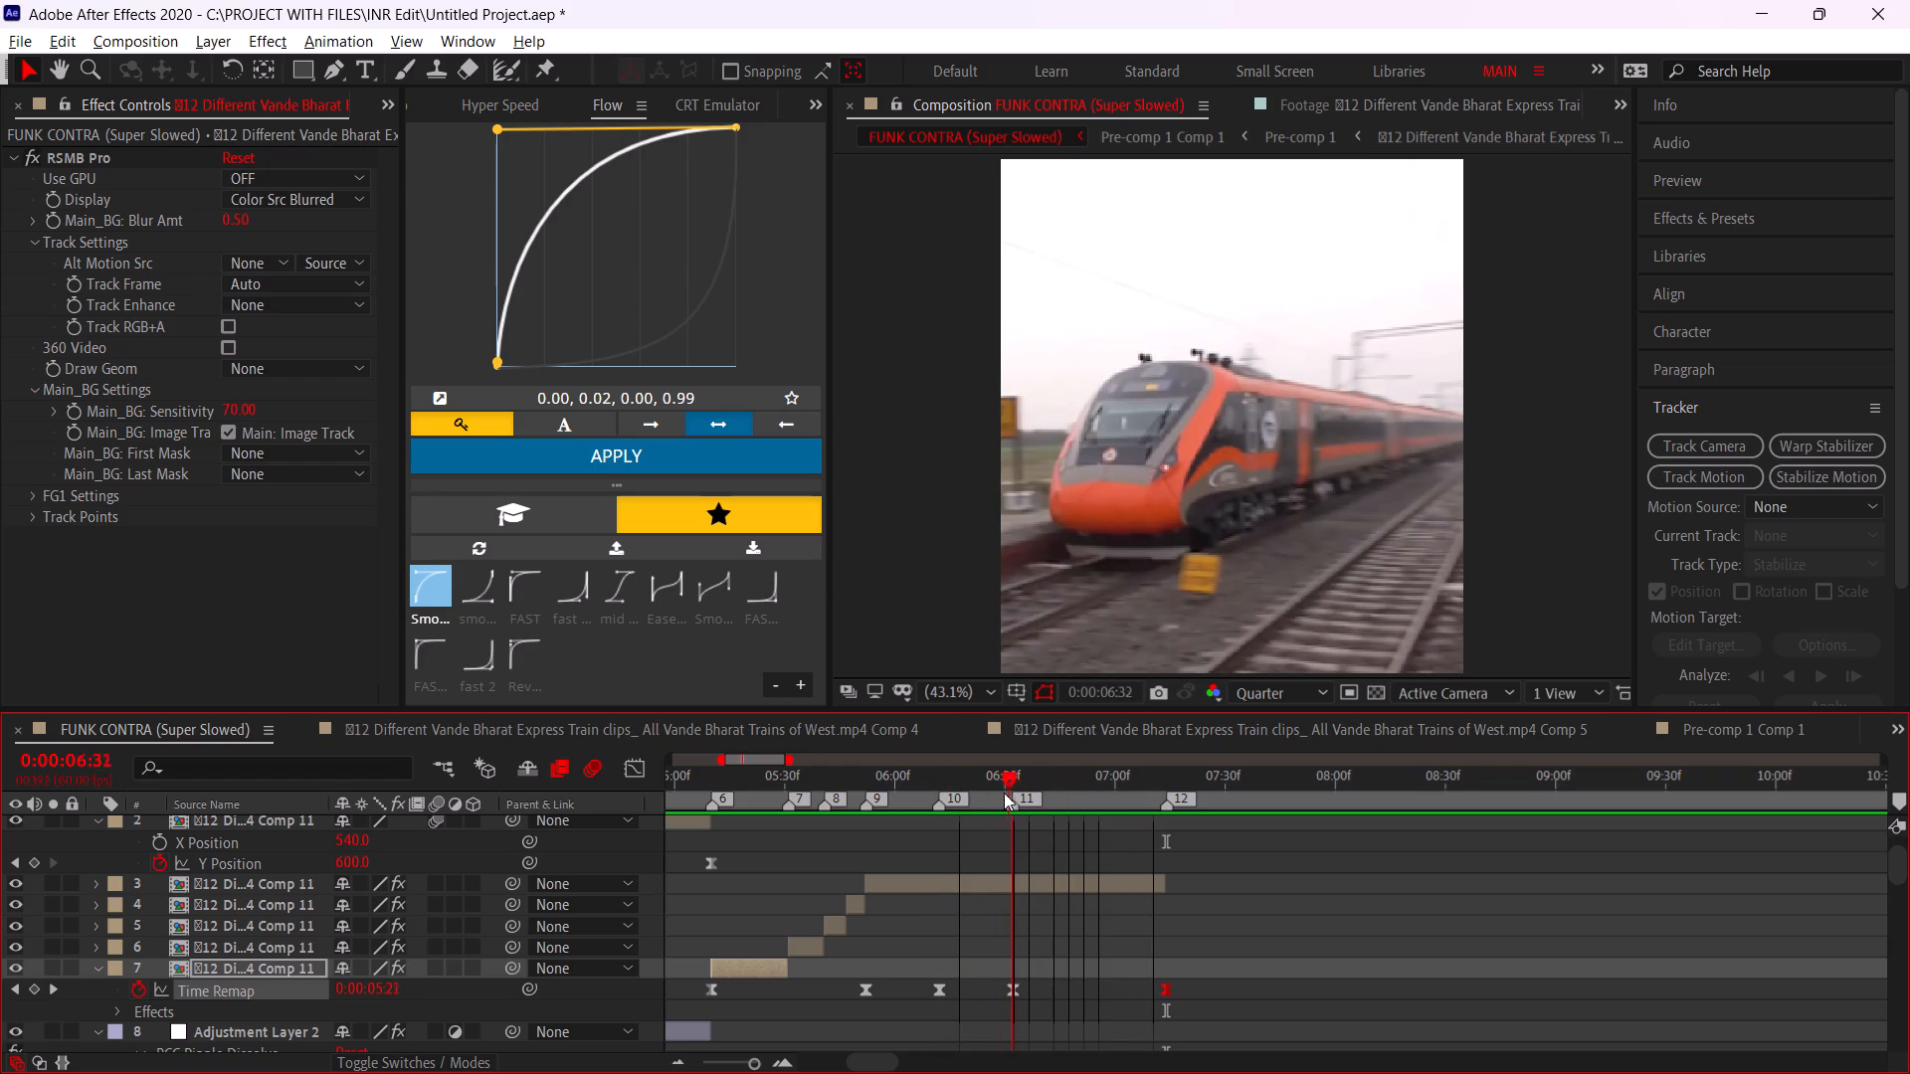
pyautogui.moveTo(1004, 793); pyautogui.dragTo(888, 841)
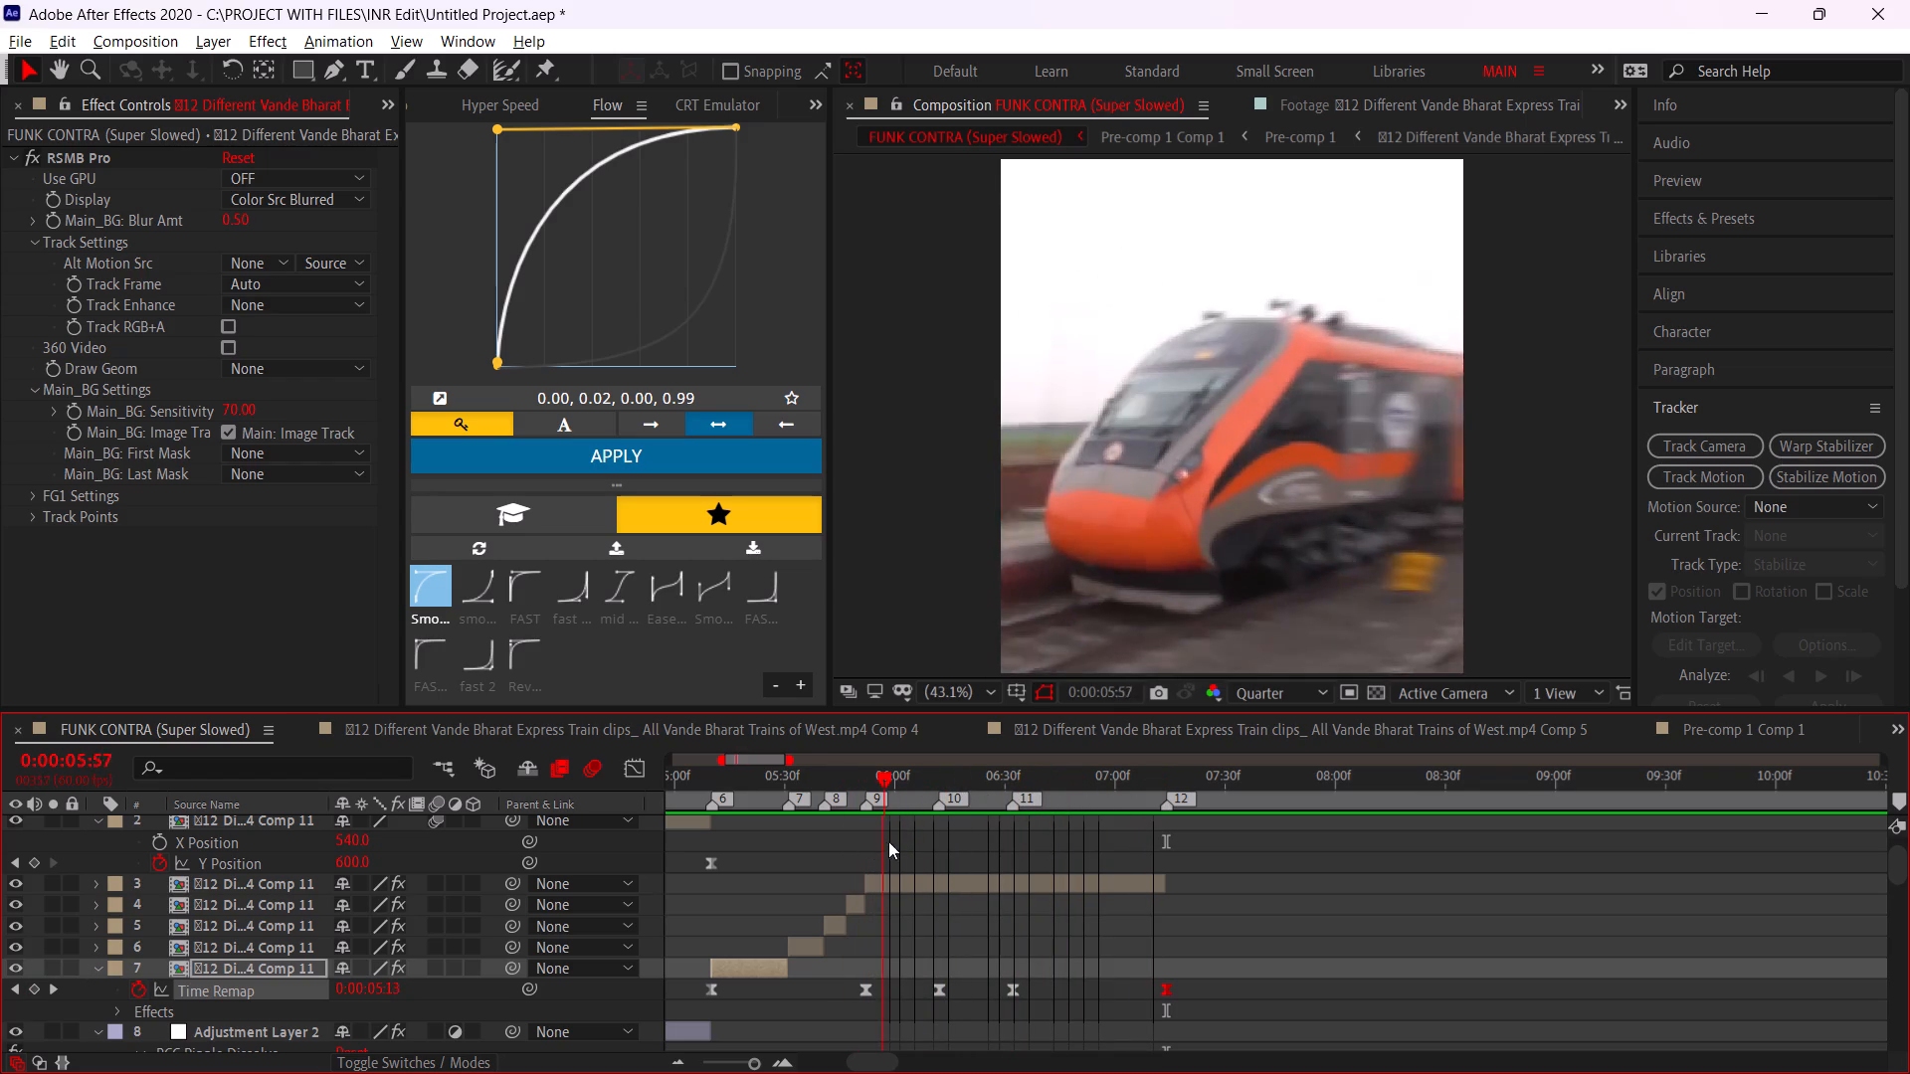
pyautogui.moveTo(888, 841); pyautogui.dragTo(944, 833)
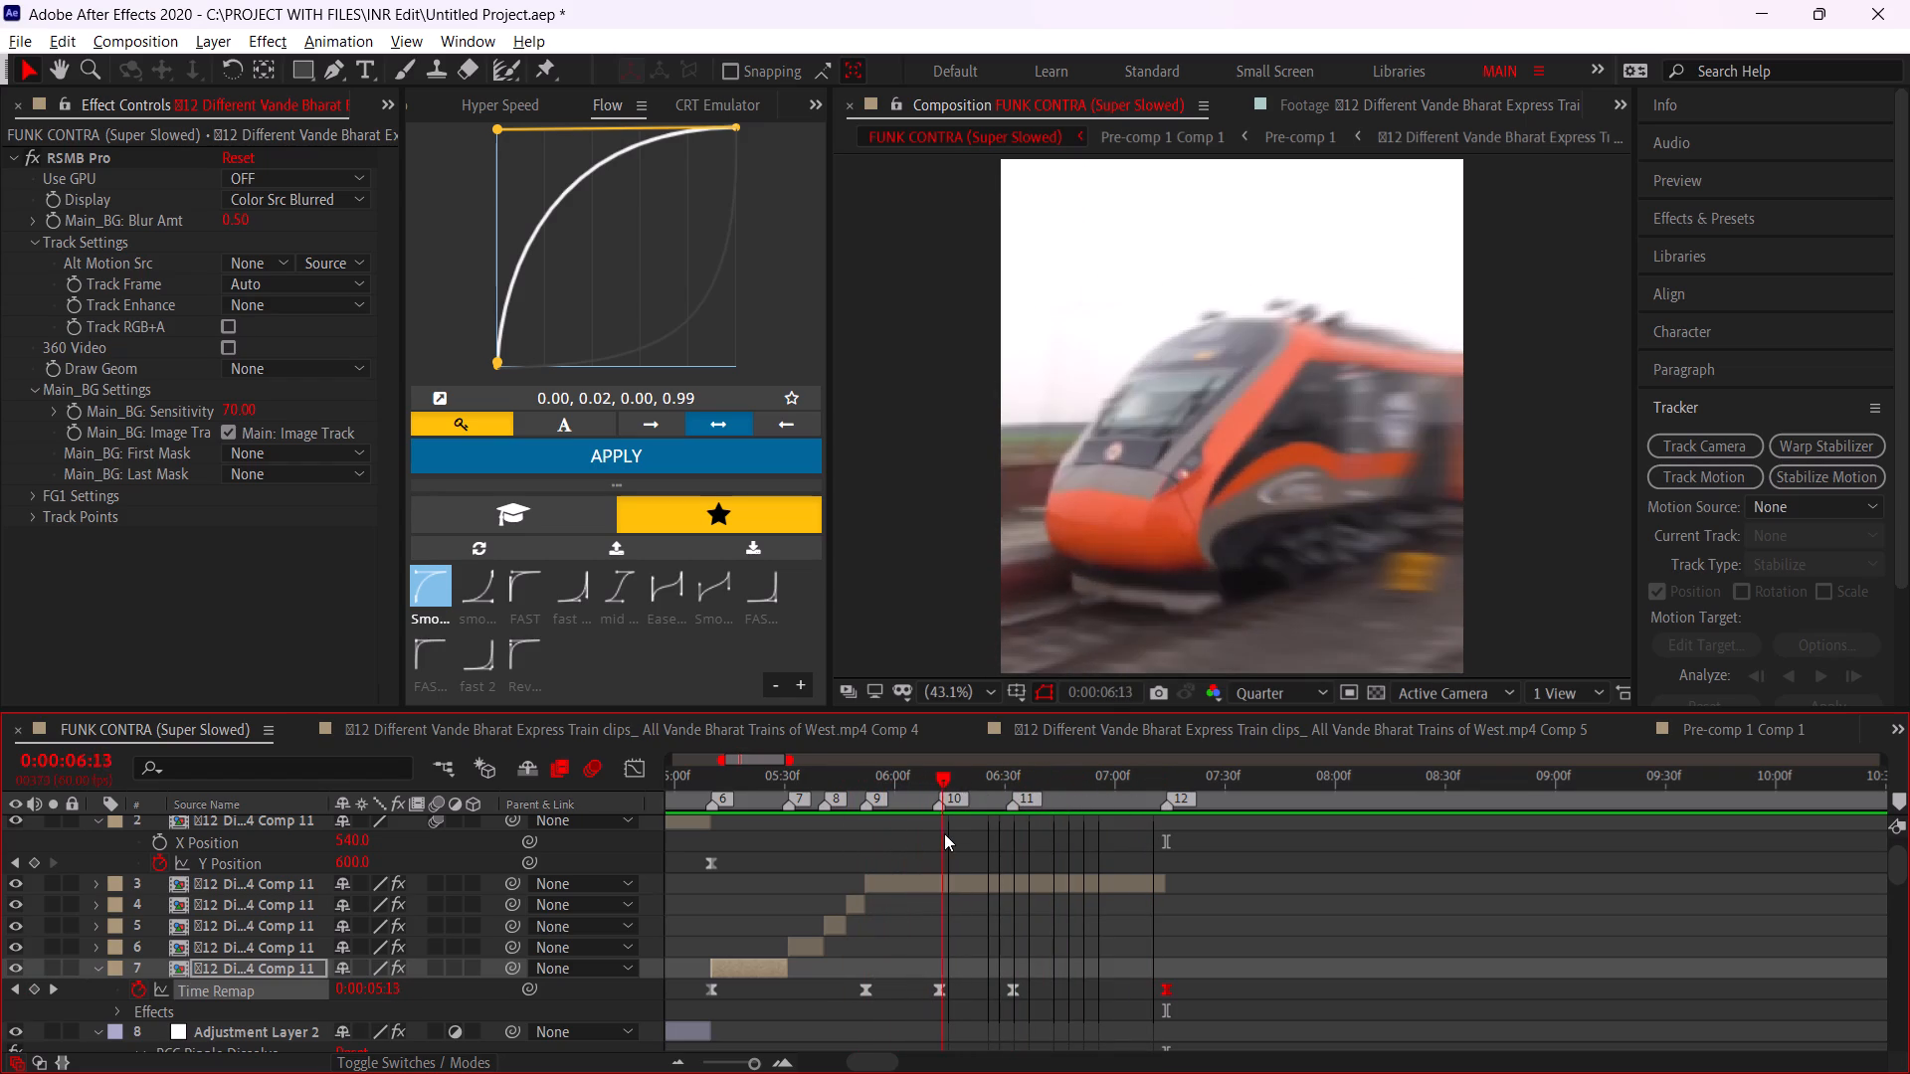
pyautogui.moveTo(944, 833); pyautogui.dragTo(1003, 840)
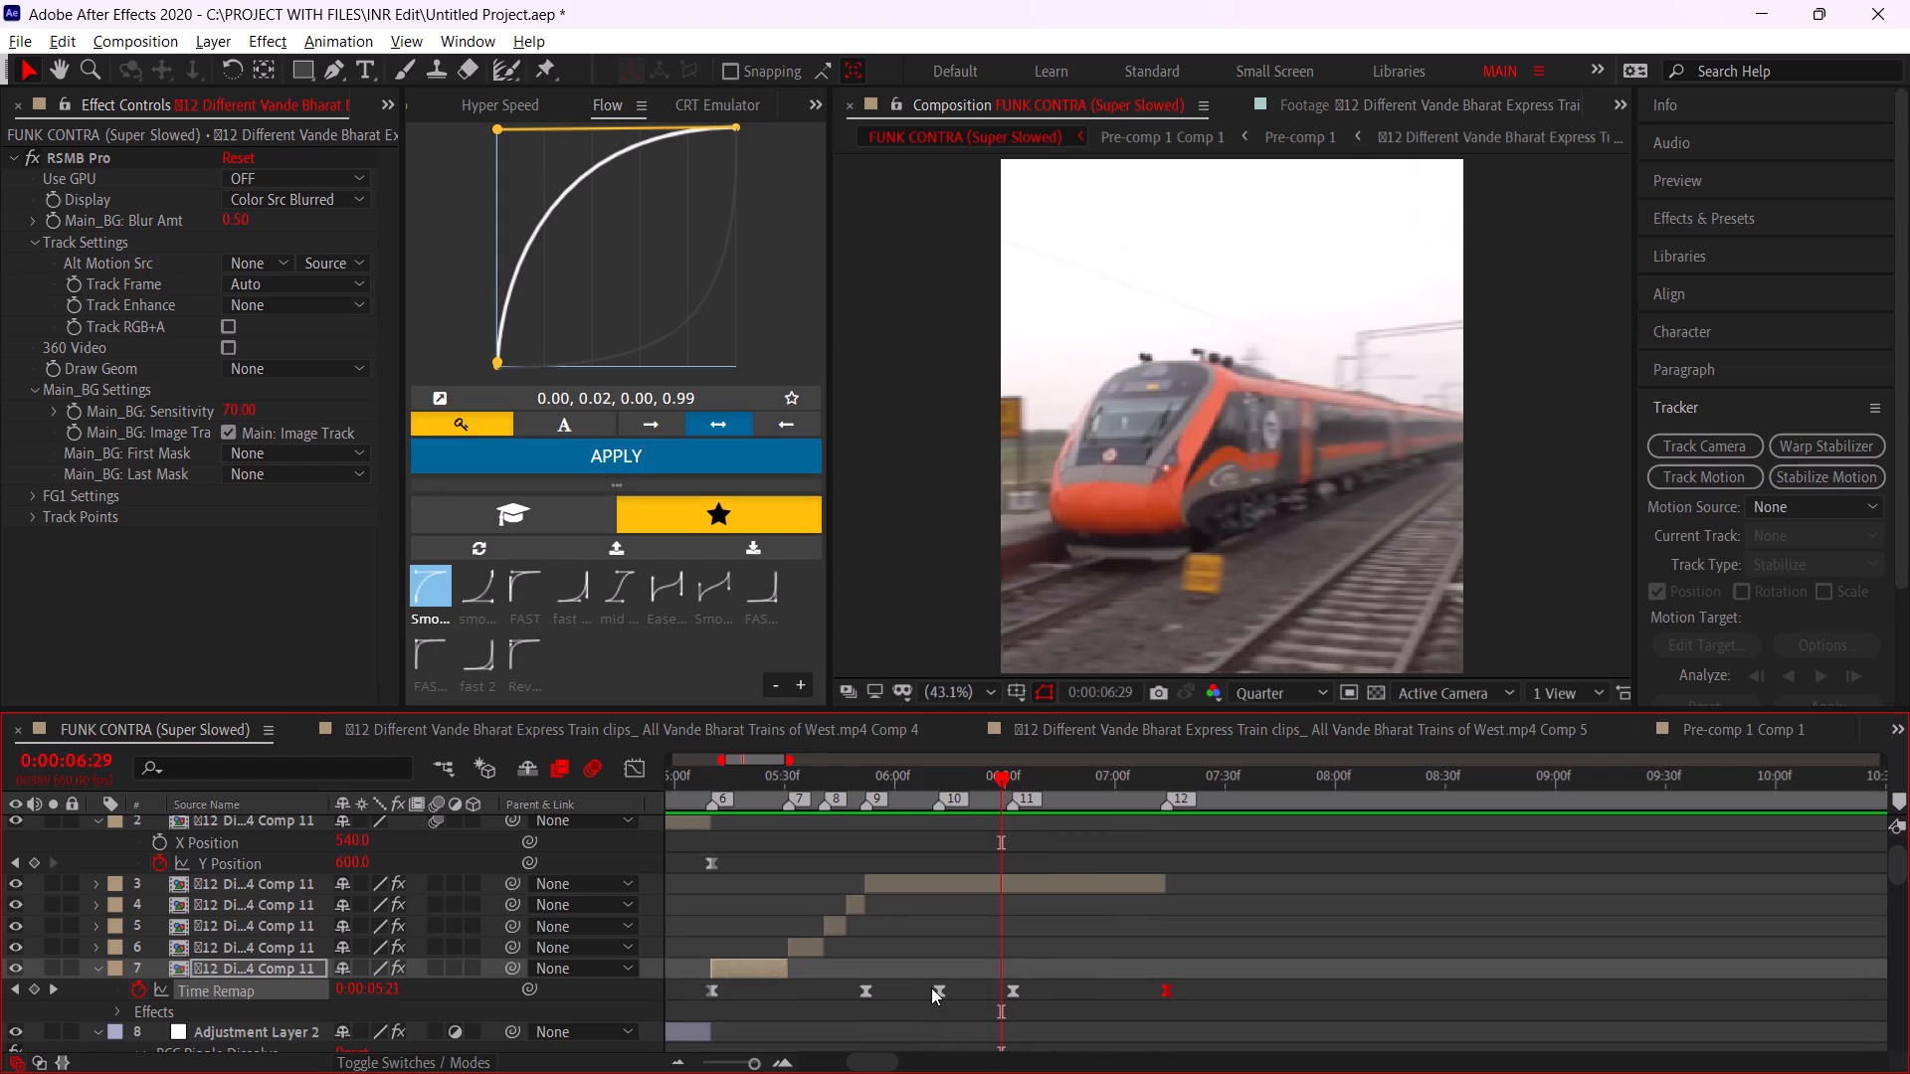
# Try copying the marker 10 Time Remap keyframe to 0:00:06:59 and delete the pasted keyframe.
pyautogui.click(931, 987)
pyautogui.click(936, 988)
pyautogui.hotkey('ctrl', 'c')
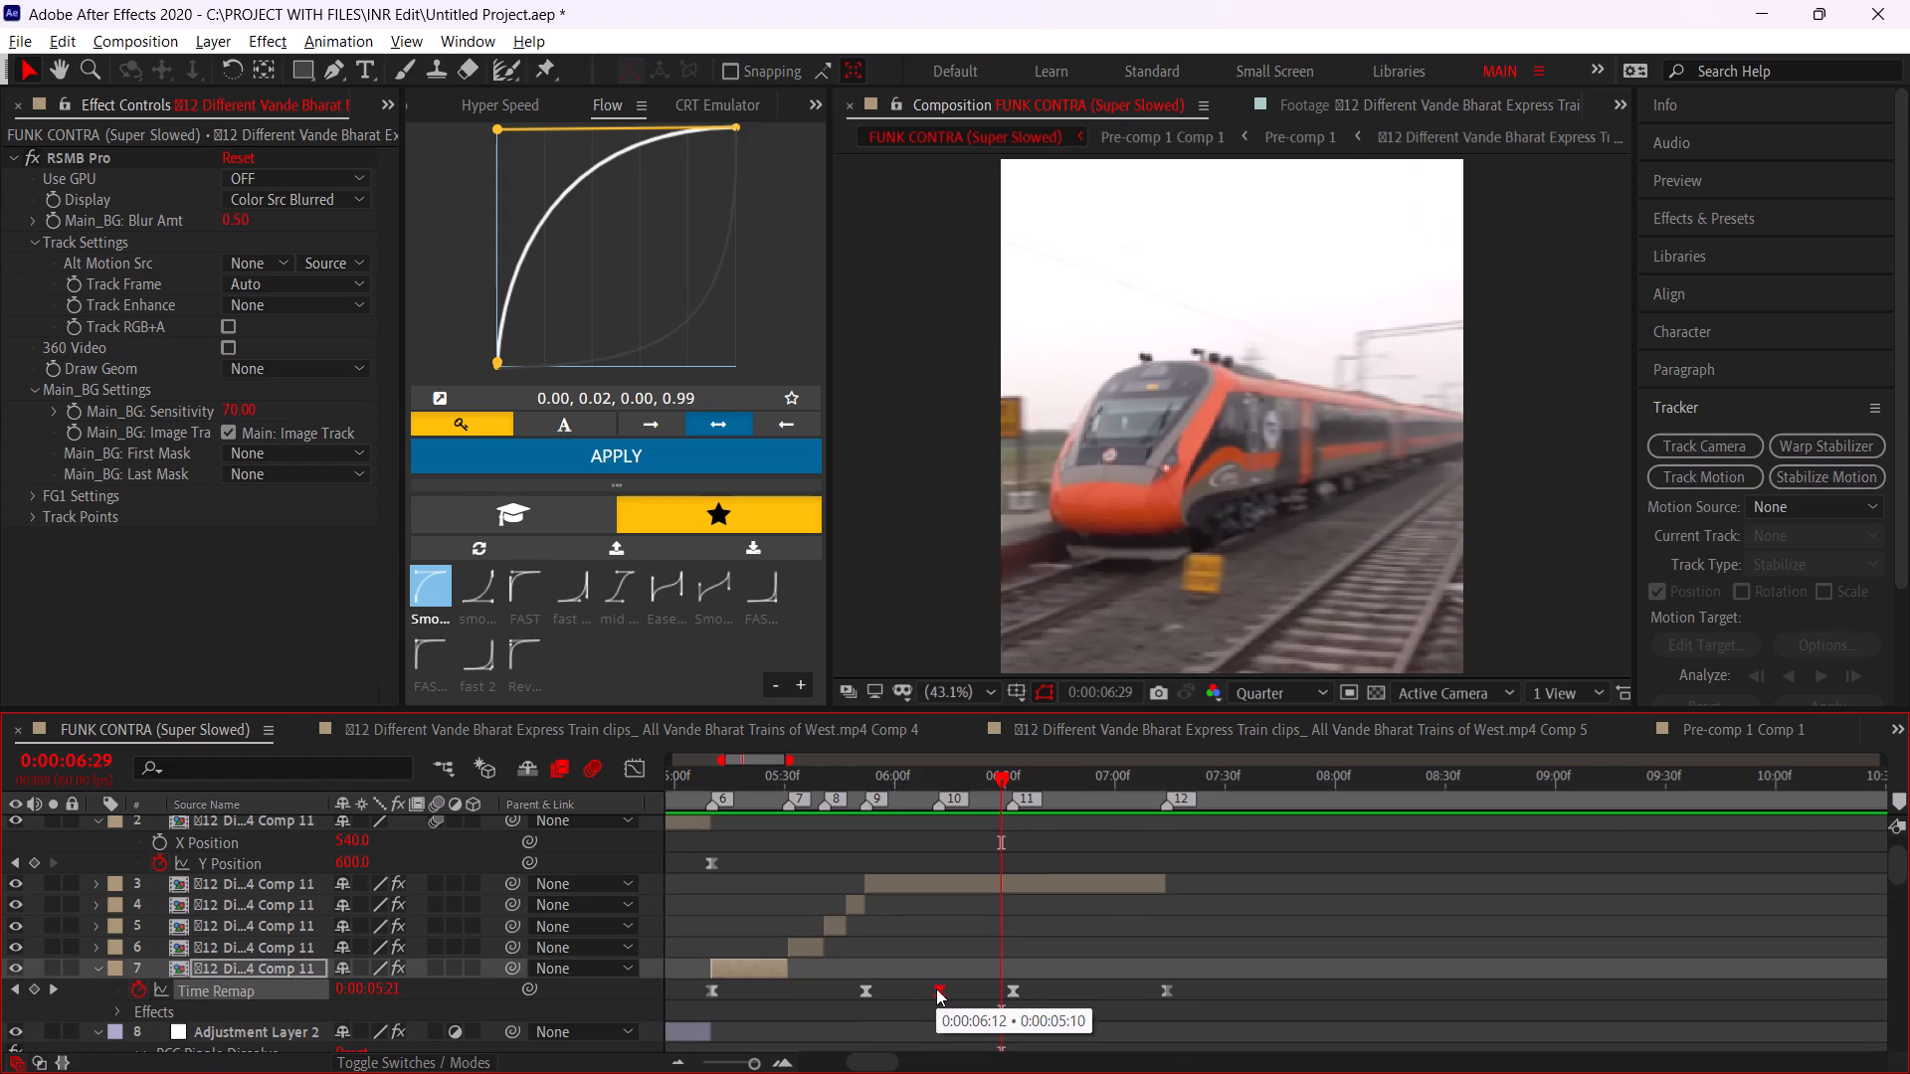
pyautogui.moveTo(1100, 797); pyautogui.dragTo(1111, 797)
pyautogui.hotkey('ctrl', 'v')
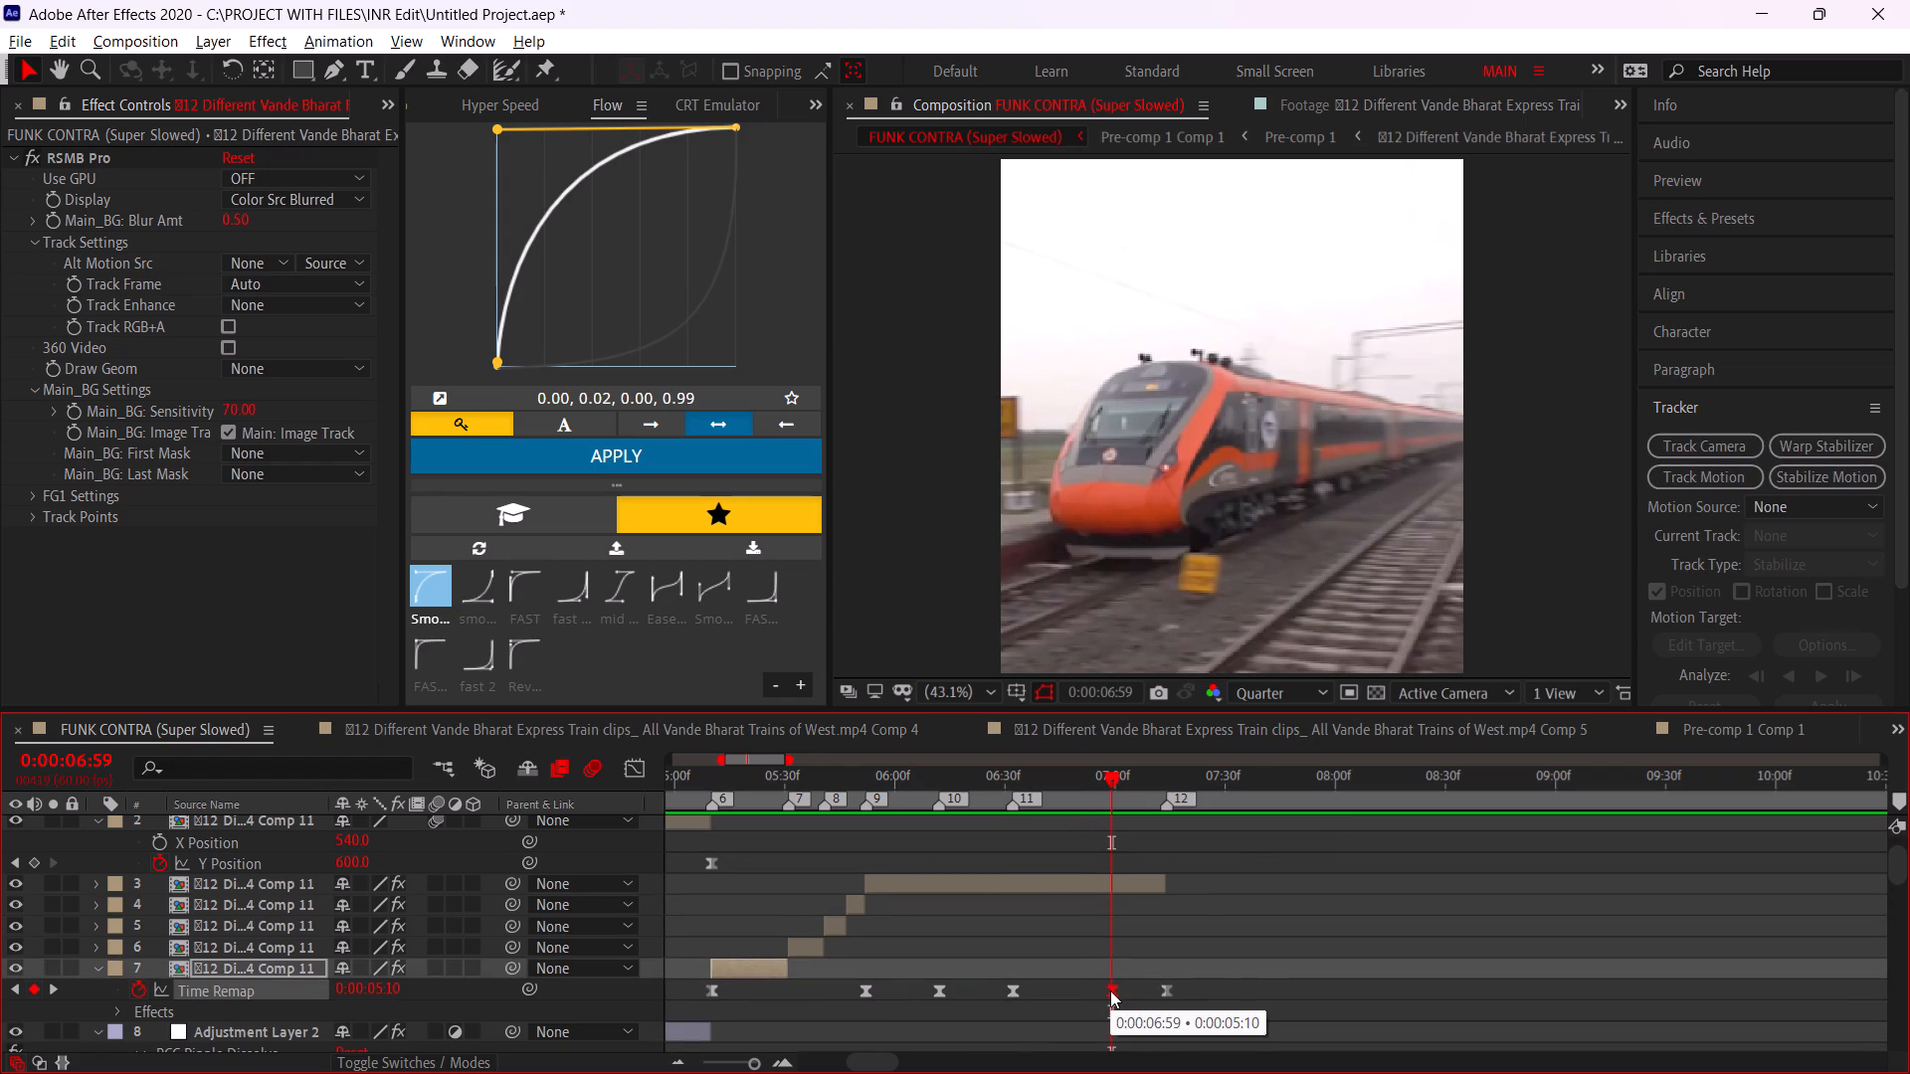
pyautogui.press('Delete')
# Replace the Time Remap keyframe at marker 12 with one at 0:00:06:59 set to 0:00:05:10.
pyautogui.click(1162, 992)
pyautogui.press('Delete')
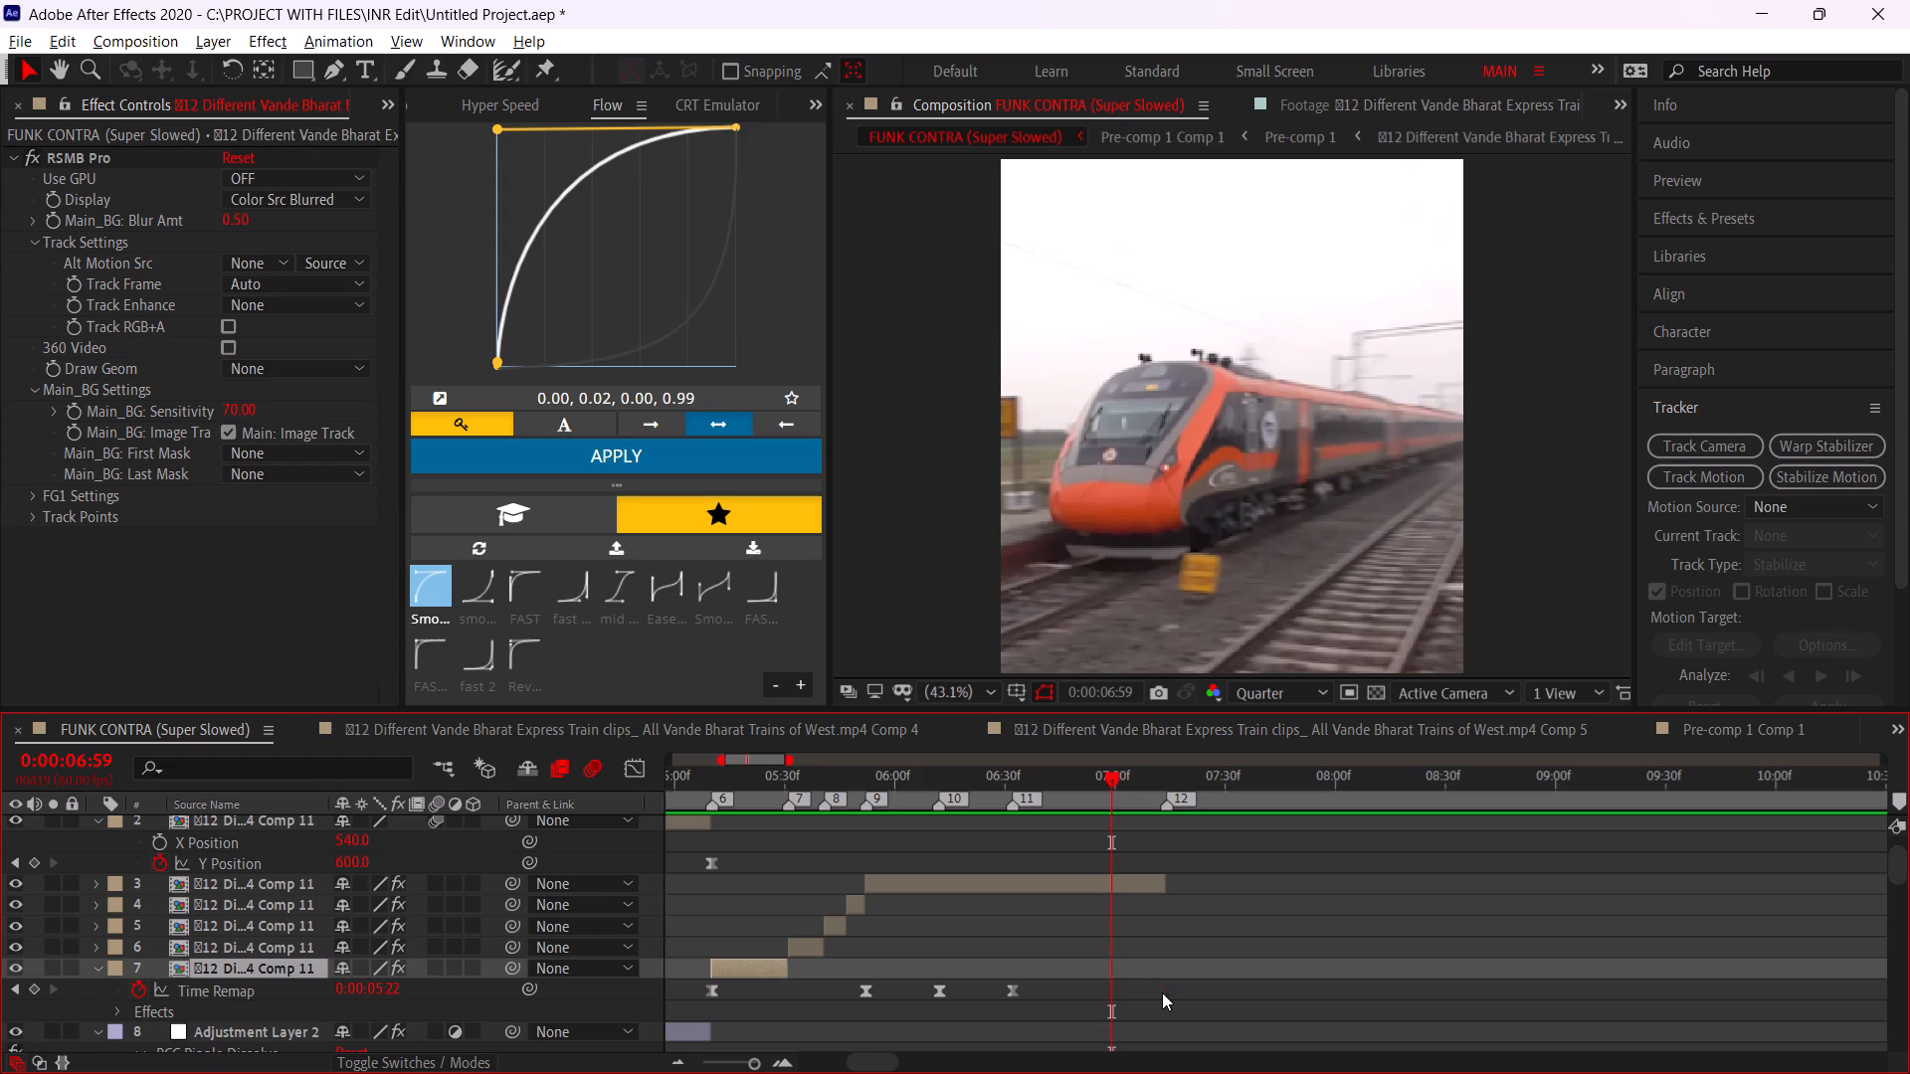
pyautogui.moveTo(388, 987); pyautogui.dragTo(0, 990)
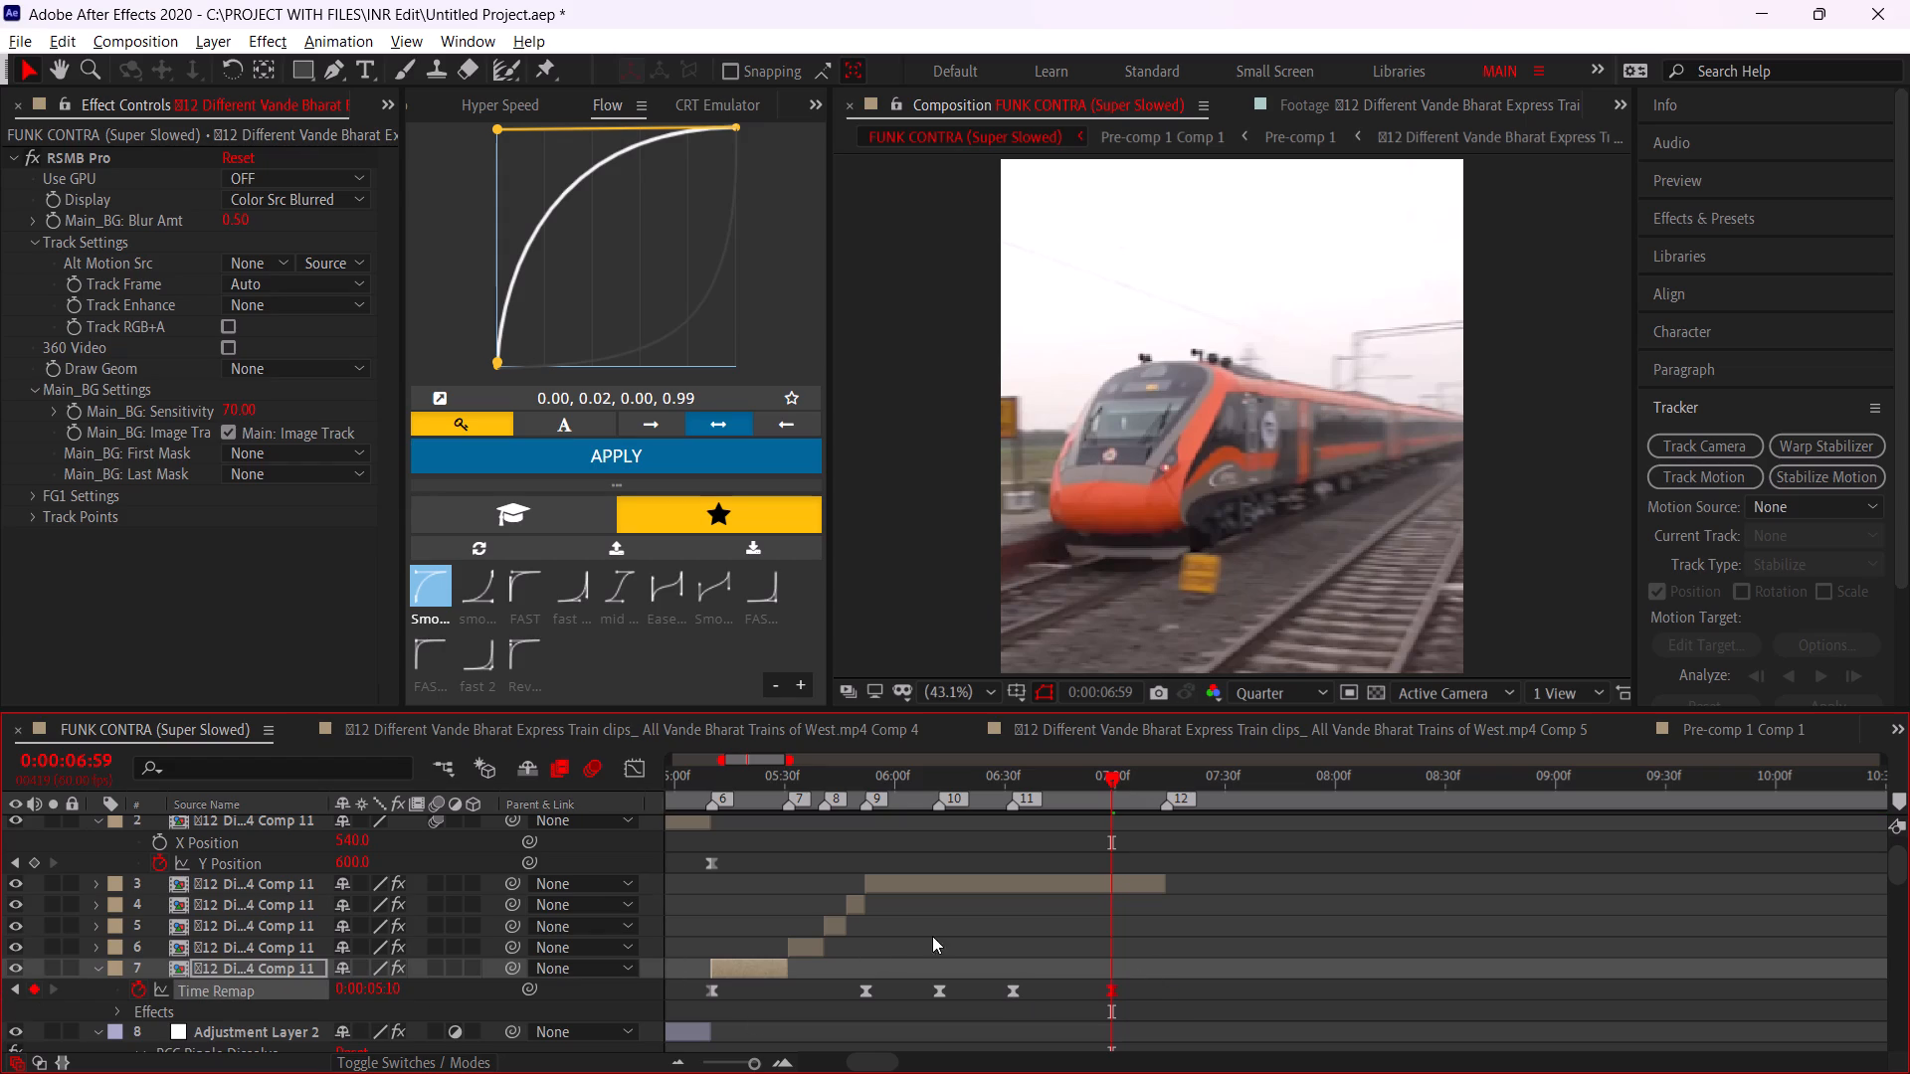
# Scrub the timeline between markers 6 and 12 to examine the train's time-remapped motion.
pyautogui.scroll(5, 1061, 931)
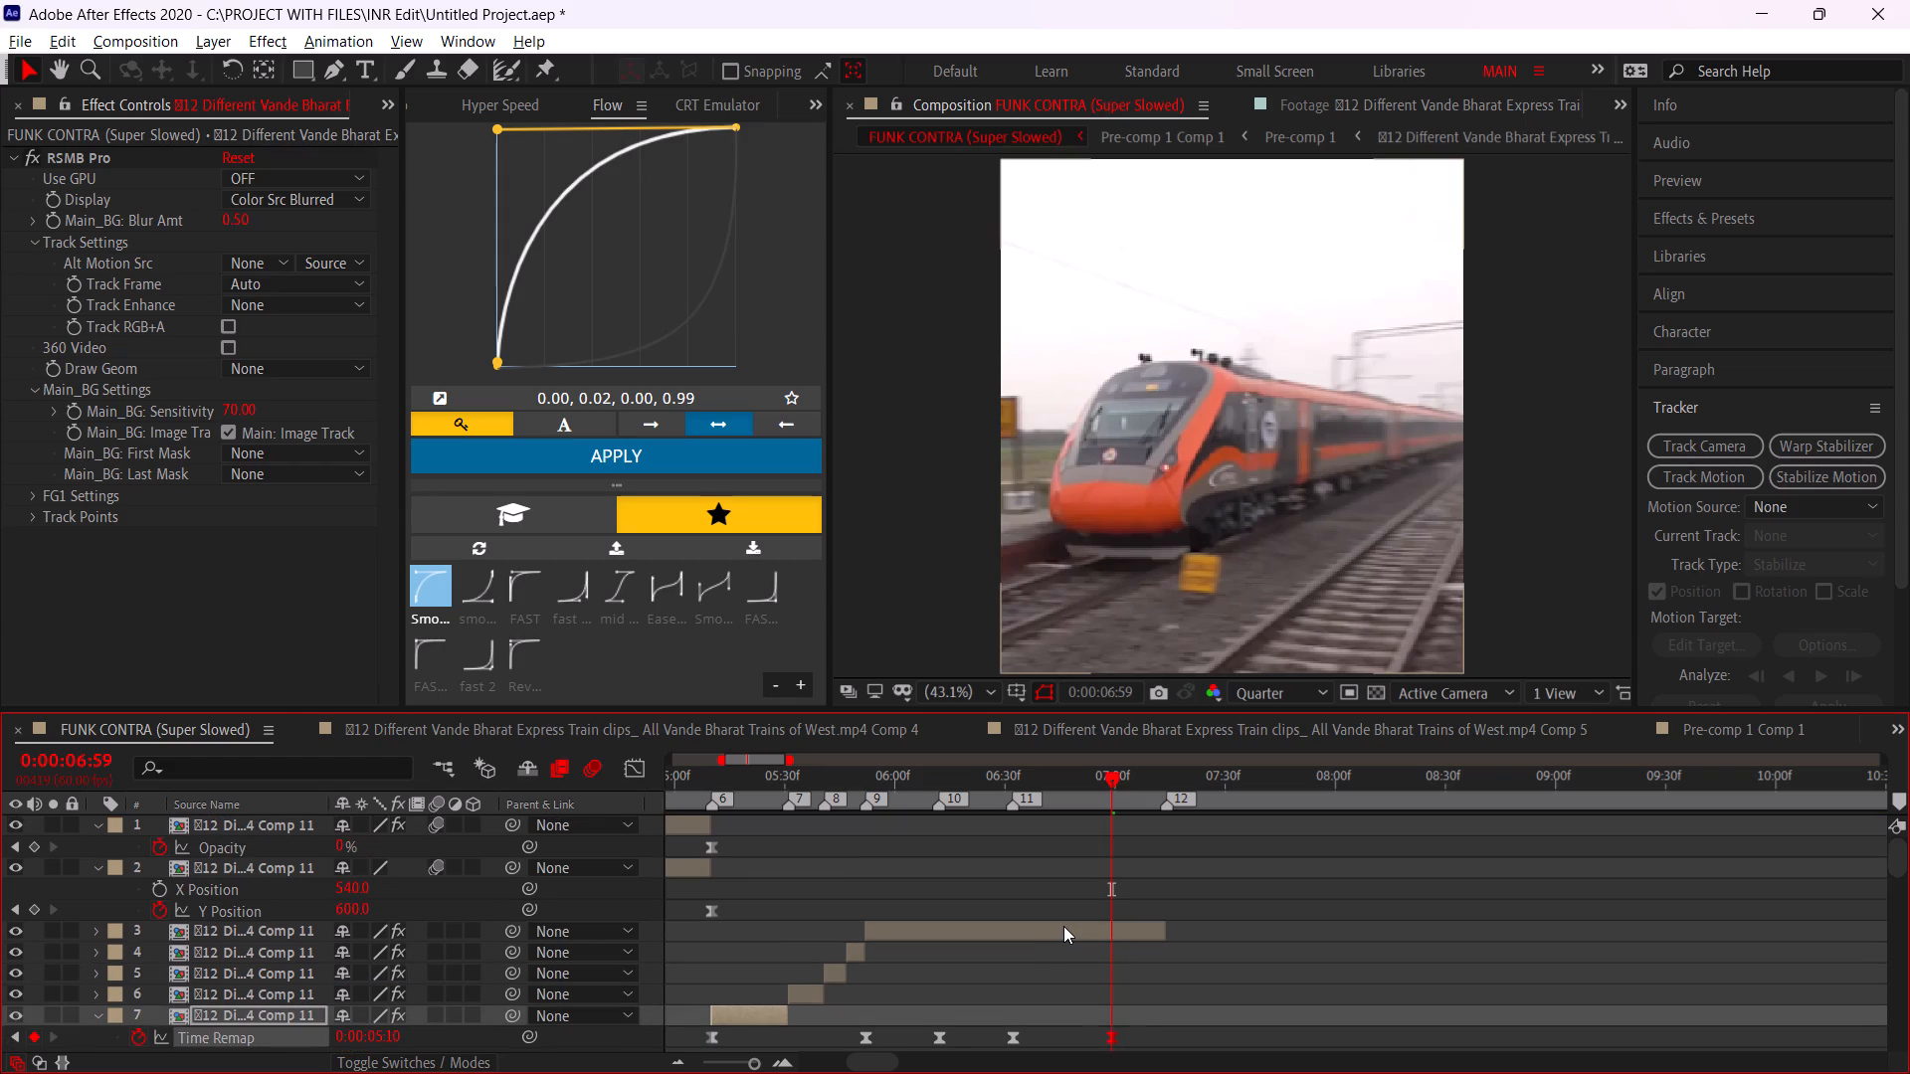
pyautogui.click(1063, 926)
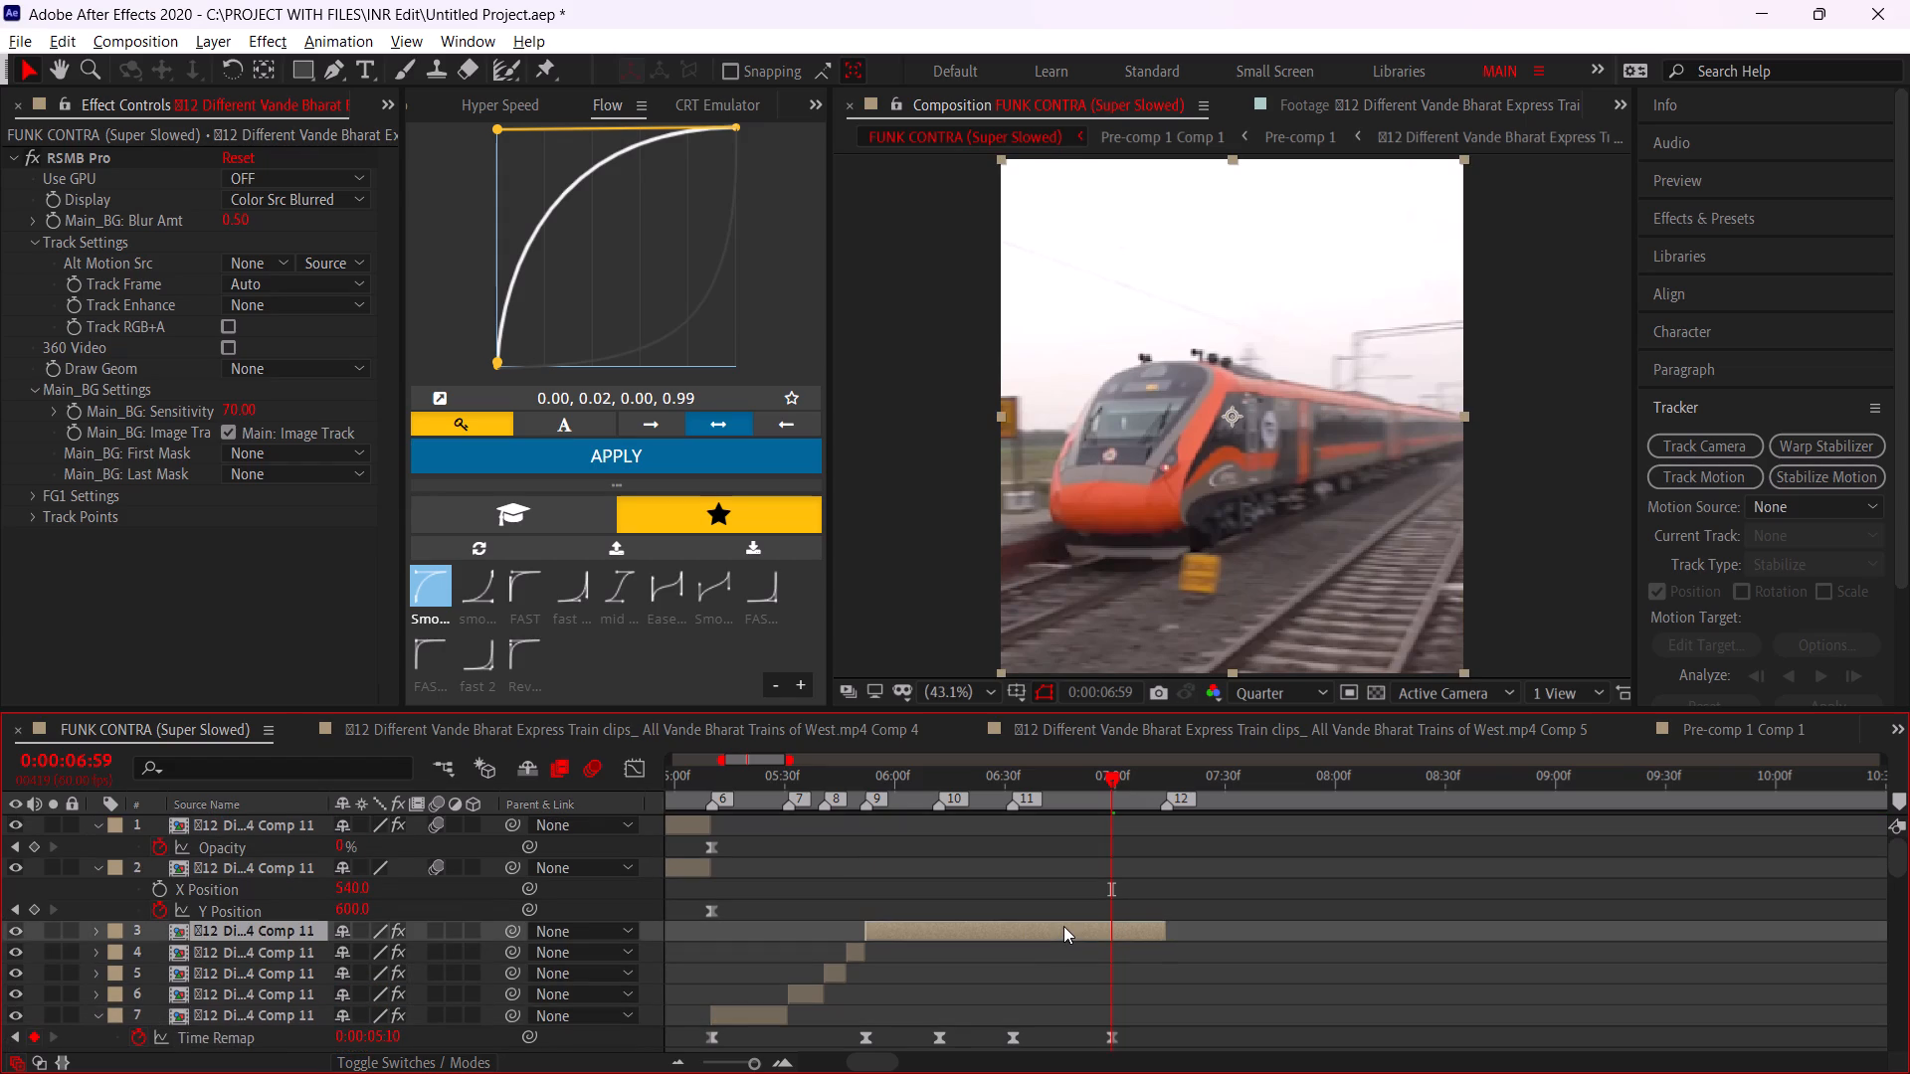
pyautogui.keyDown('alt'); pyautogui.scroll(1, 1063, 926); pyautogui.keyUp('alt')
pyautogui.moveTo(1158, 783); pyautogui.dragTo(1237, 799)
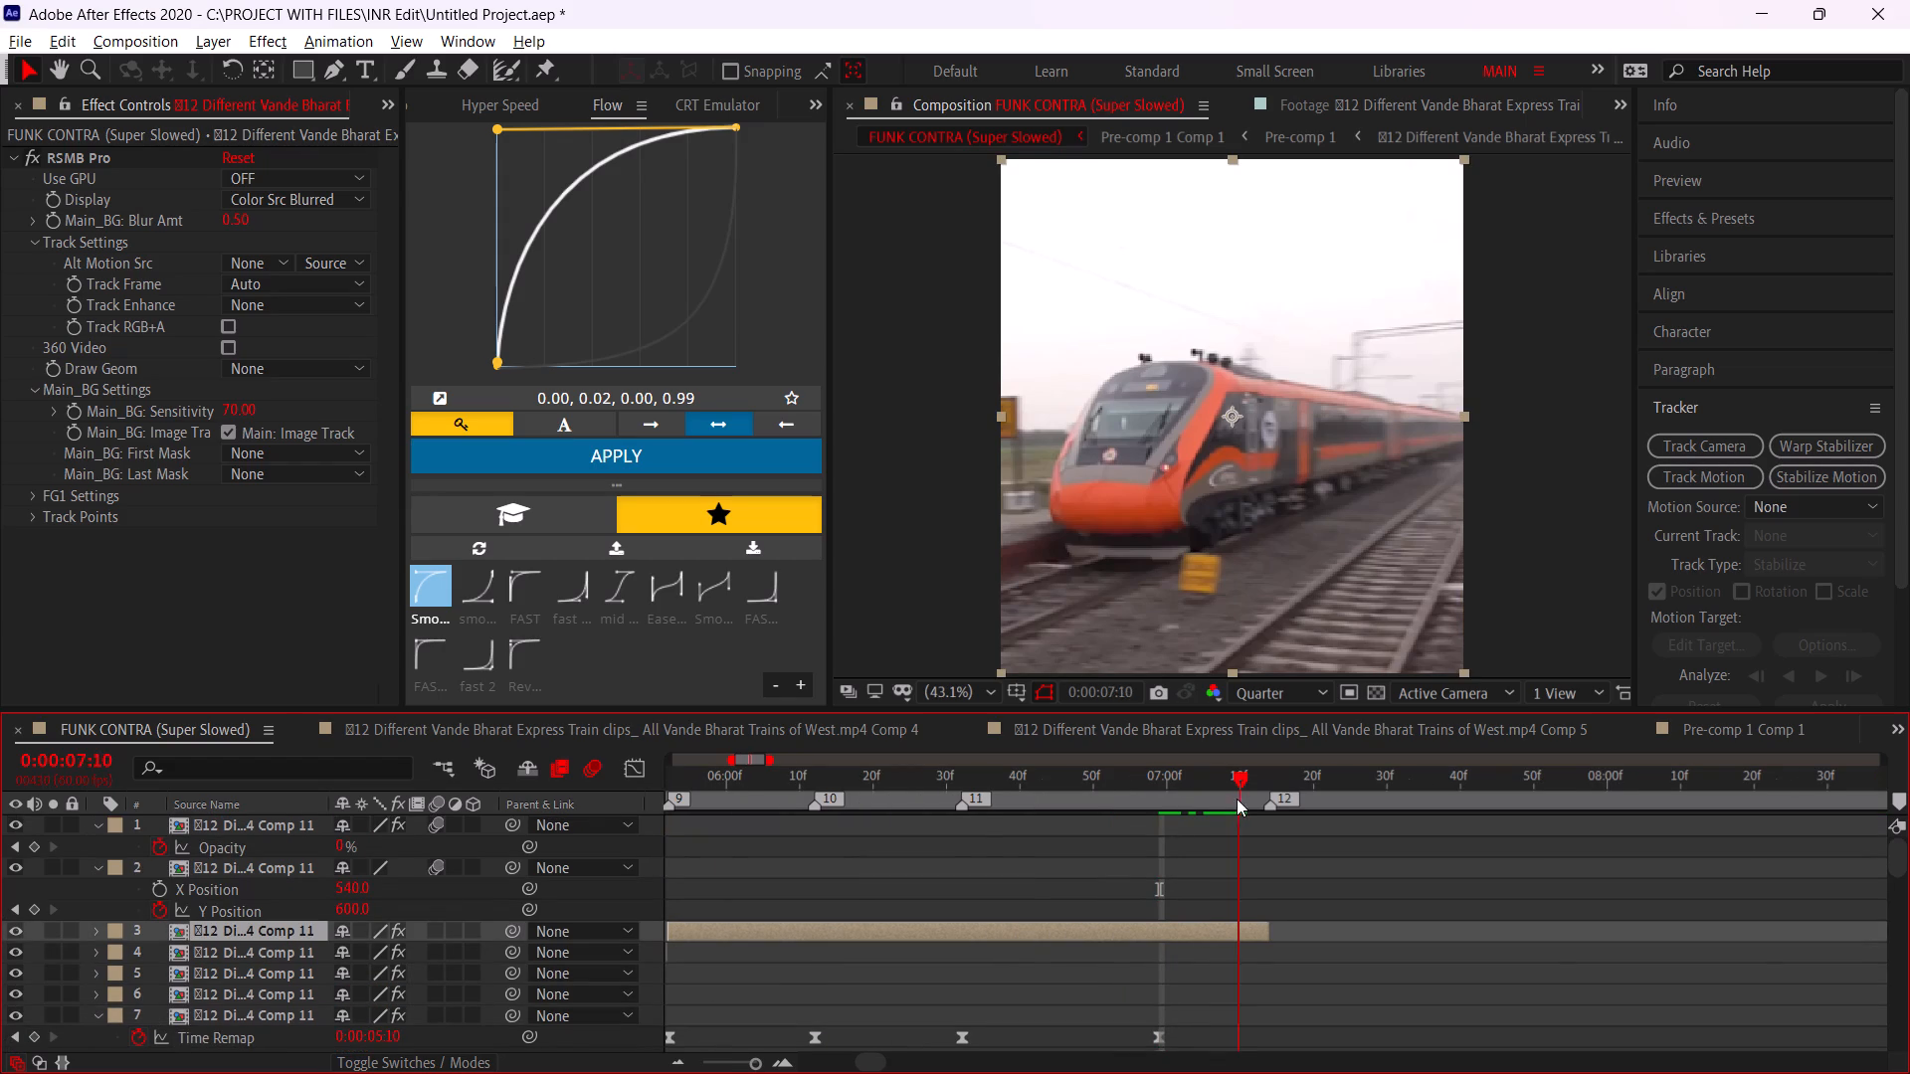
pyautogui.moveTo(1237, 799); pyautogui.dragTo(1098, 851)
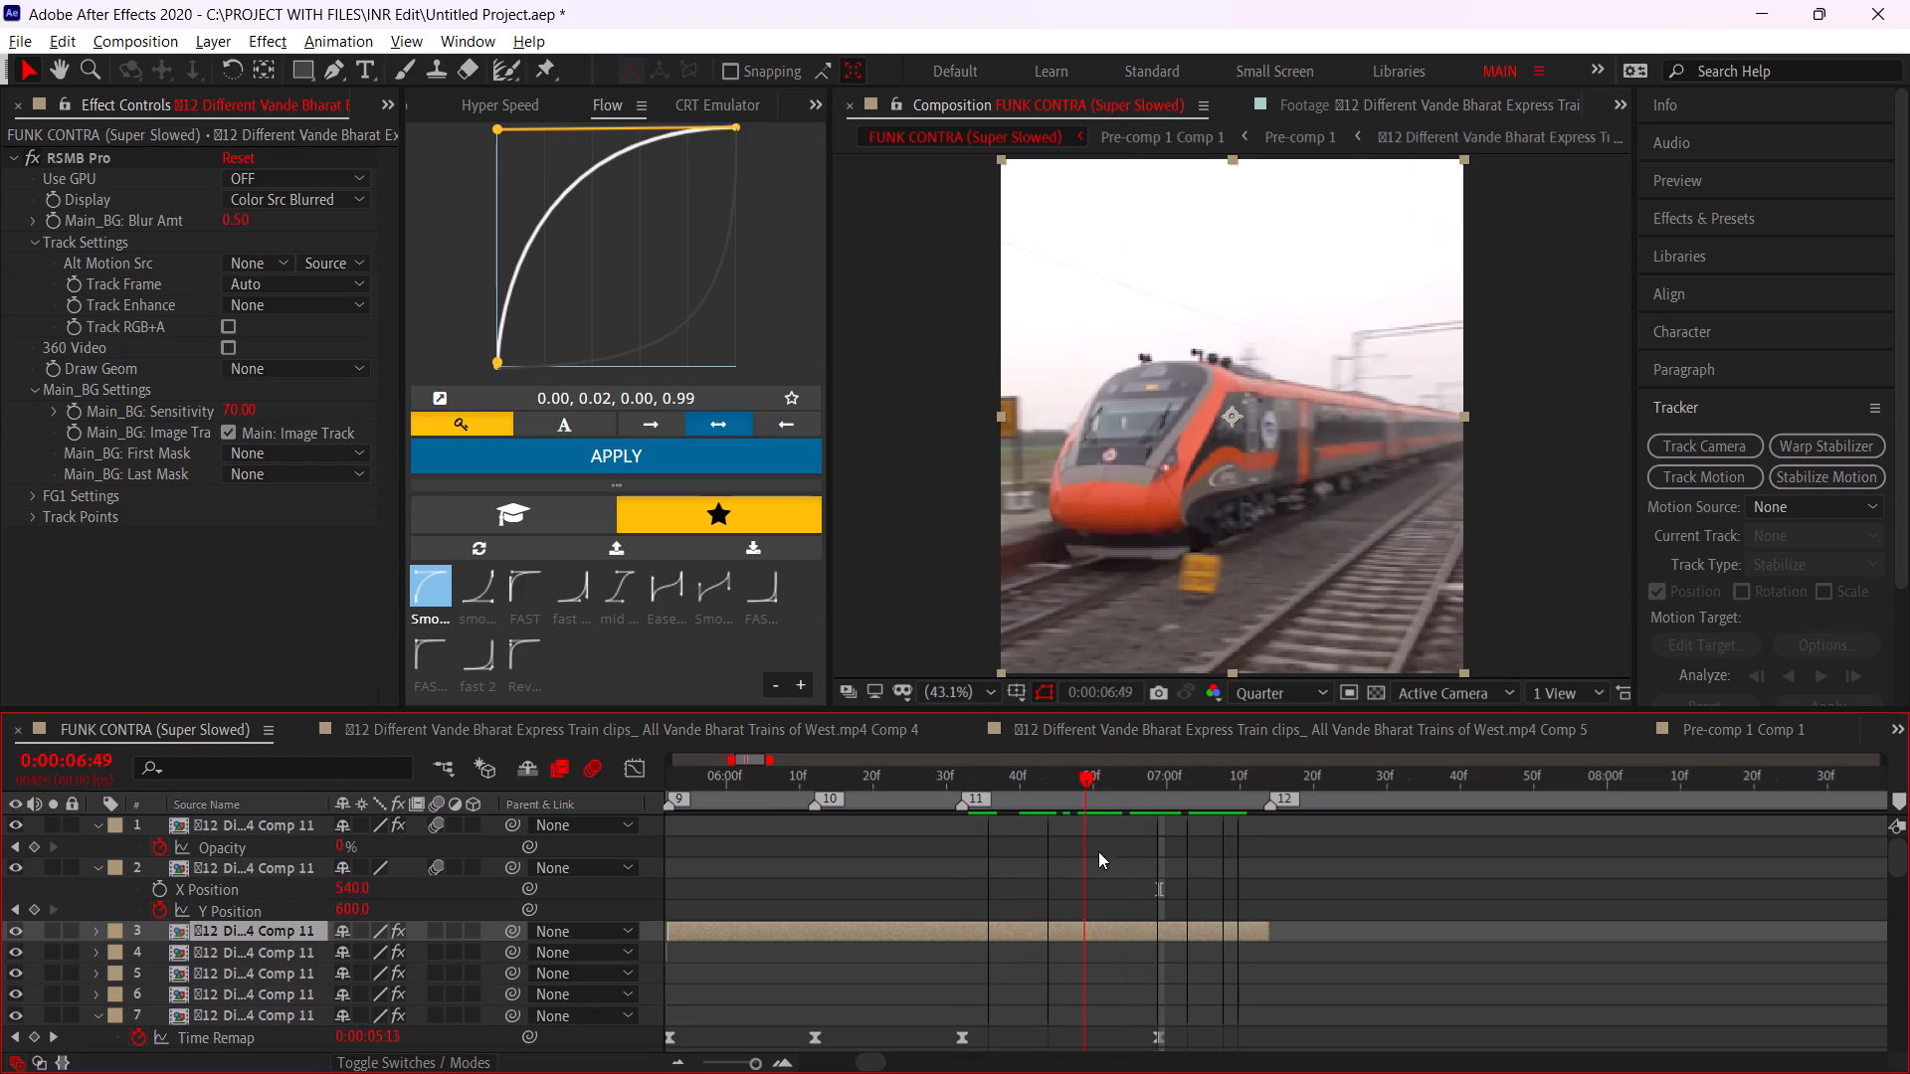
pyautogui.moveTo(1098, 851); pyautogui.dragTo(1163, 860)
pyautogui.scroll(-2, 1129, 866)
pyautogui.moveTo(1132, 797); pyautogui.dragTo(1023, 805)
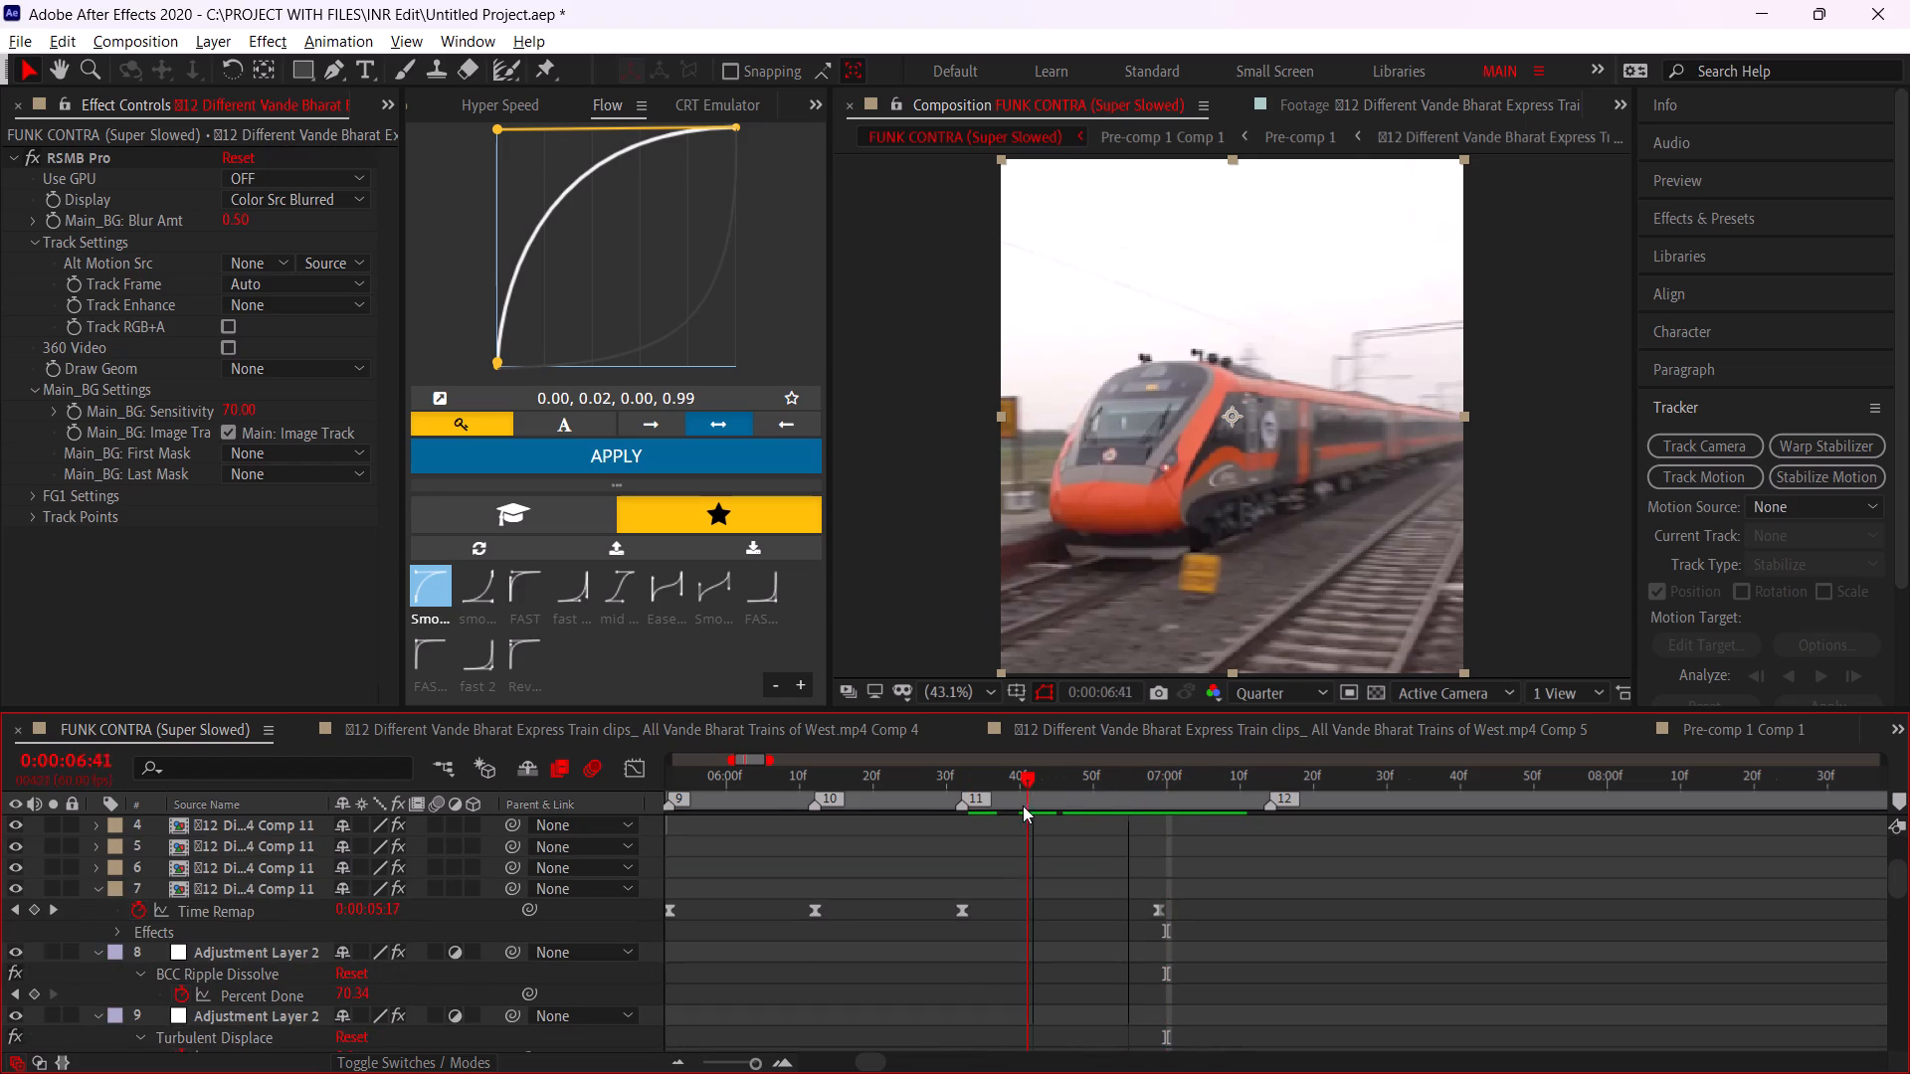
pyautogui.moveTo(1023, 805); pyautogui.dragTo(968, 818)
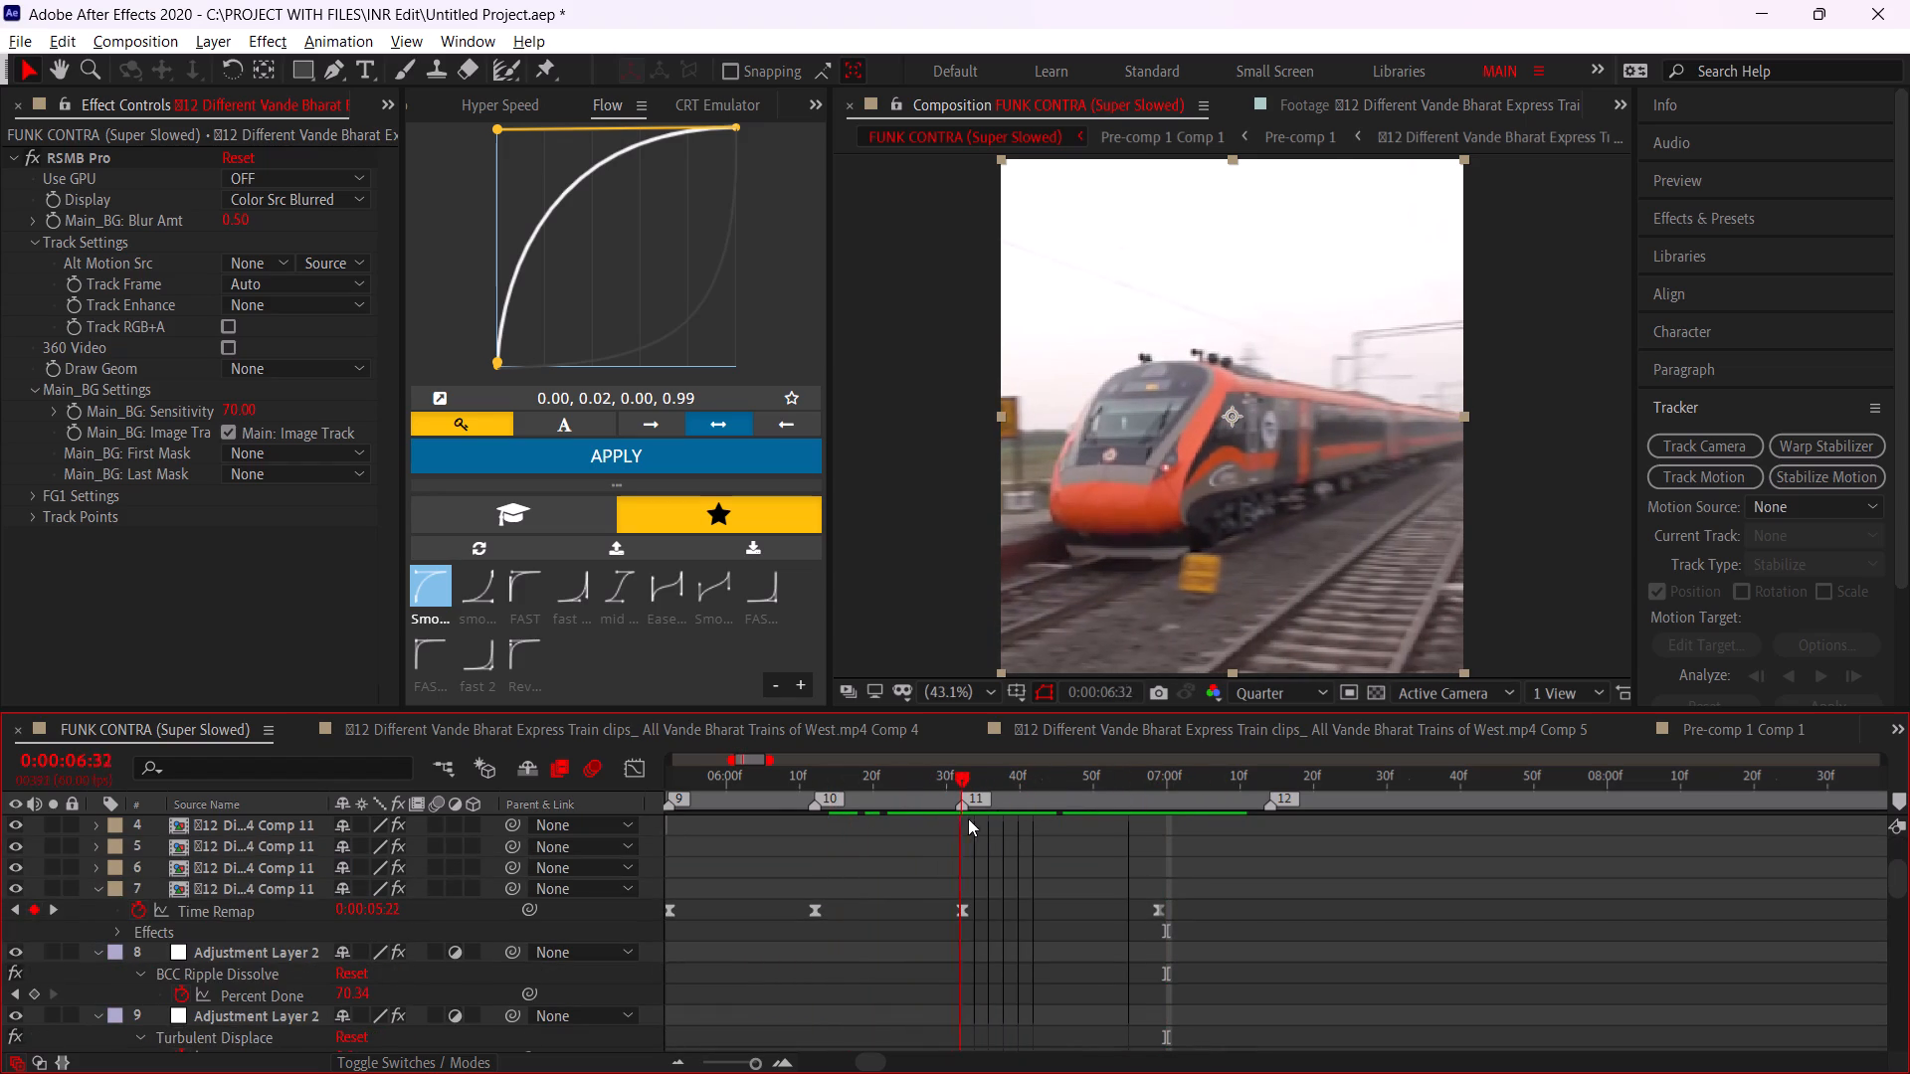
pyautogui.moveTo(968, 818); pyautogui.dragTo(1052, 825)
pyautogui.click(1009, 853)
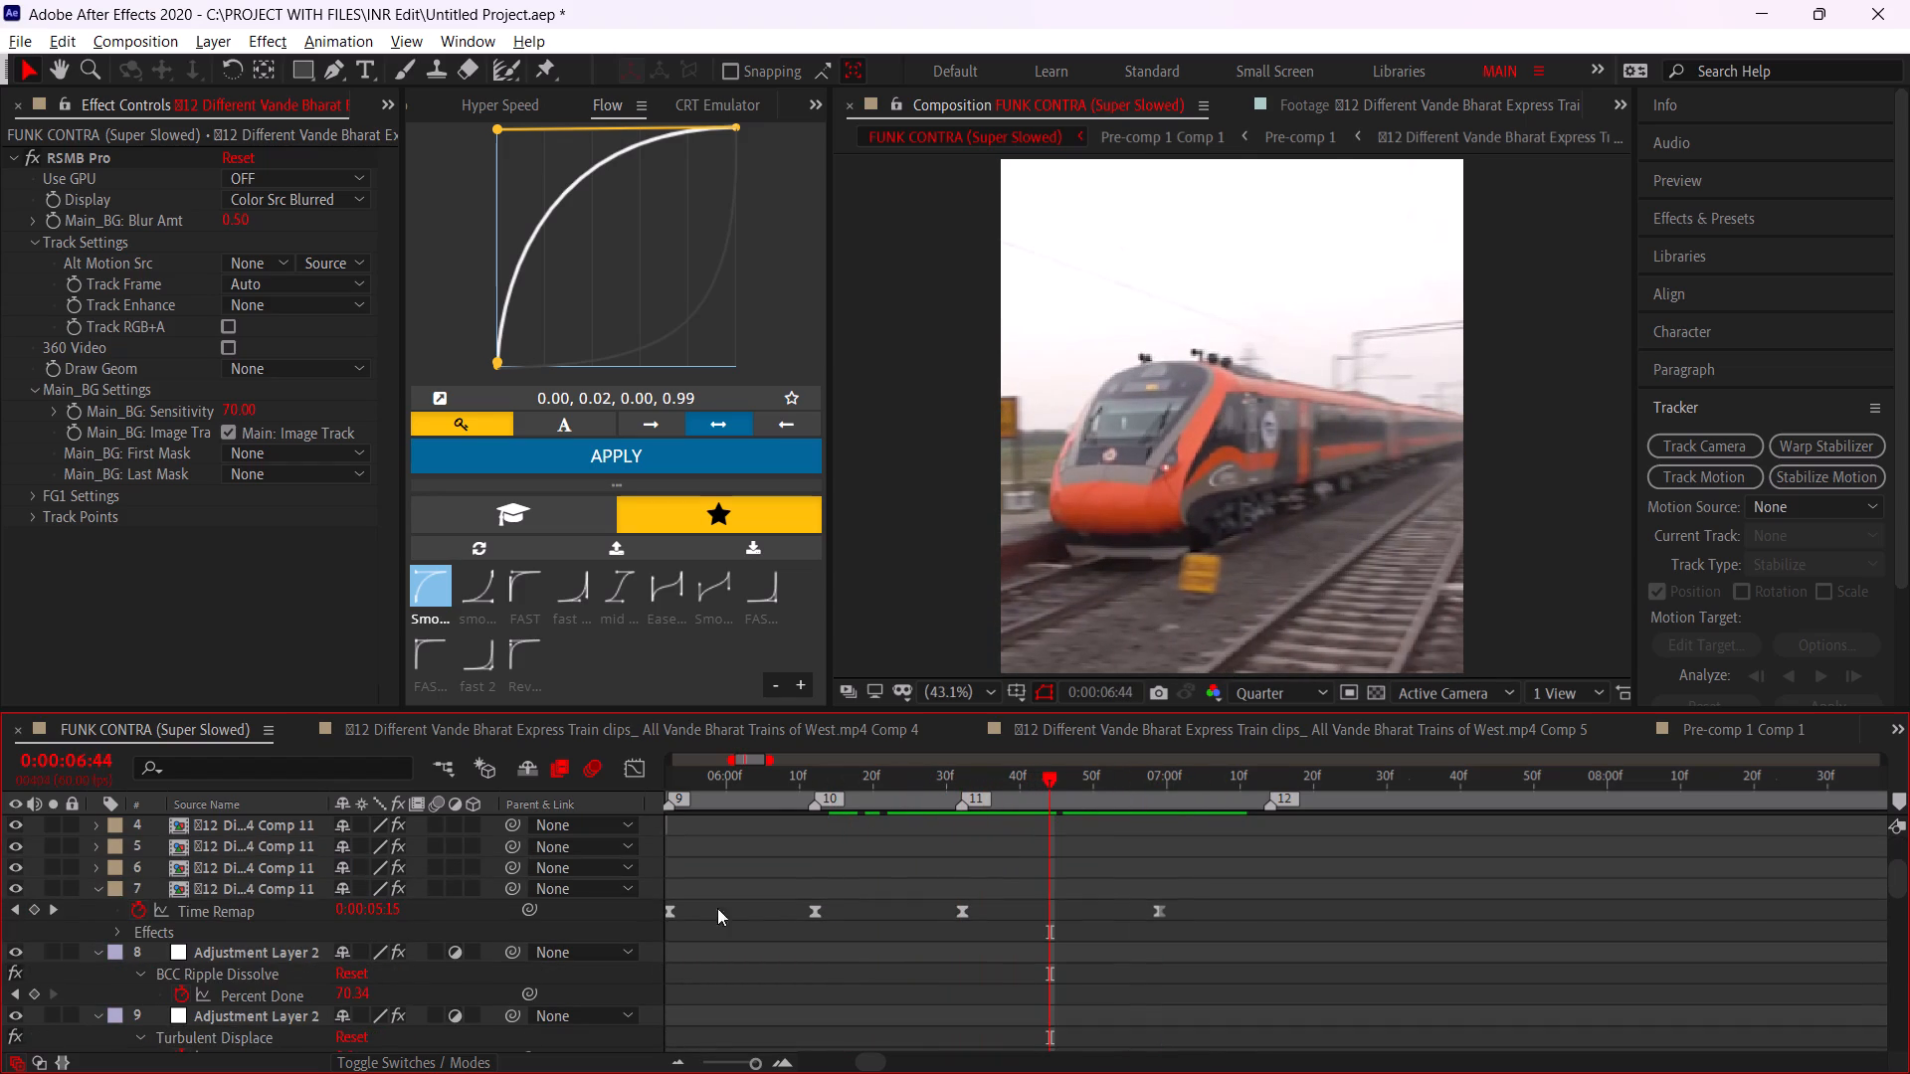
pyautogui.moveTo(1024, 769); pyautogui.dragTo(1132, 826)
pyautogui.keyDown('alt'); pyautogui.scroll(-1, 979, 913); pyautogui.keyUp('alt')
pyautogui.moveTo(903, 783); pyautogui.dragTo(827, 778)
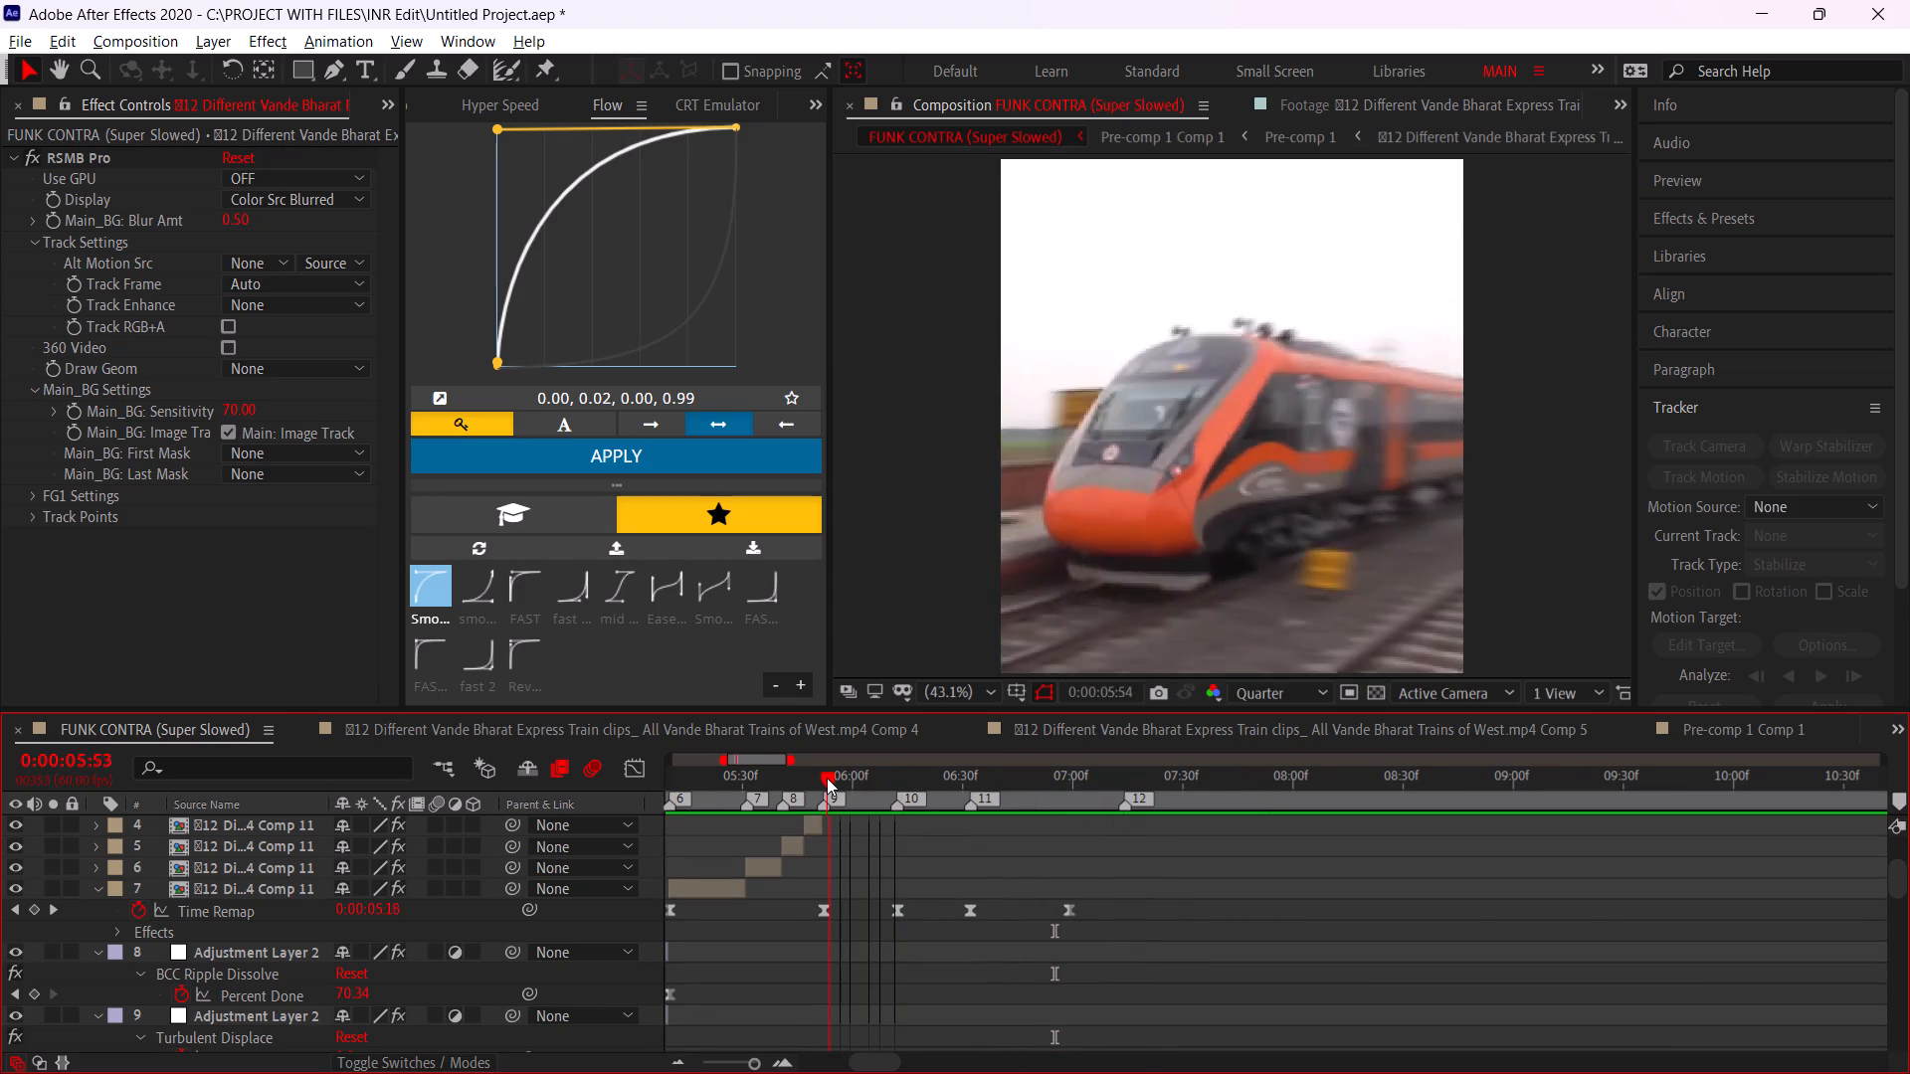
pyautogui.moveTo(827, 778); pyautogui.dragTo(689, 790)
pyautogui.moveTo(722, 915); pyautogui.dragTo(830, 921, button='middle')
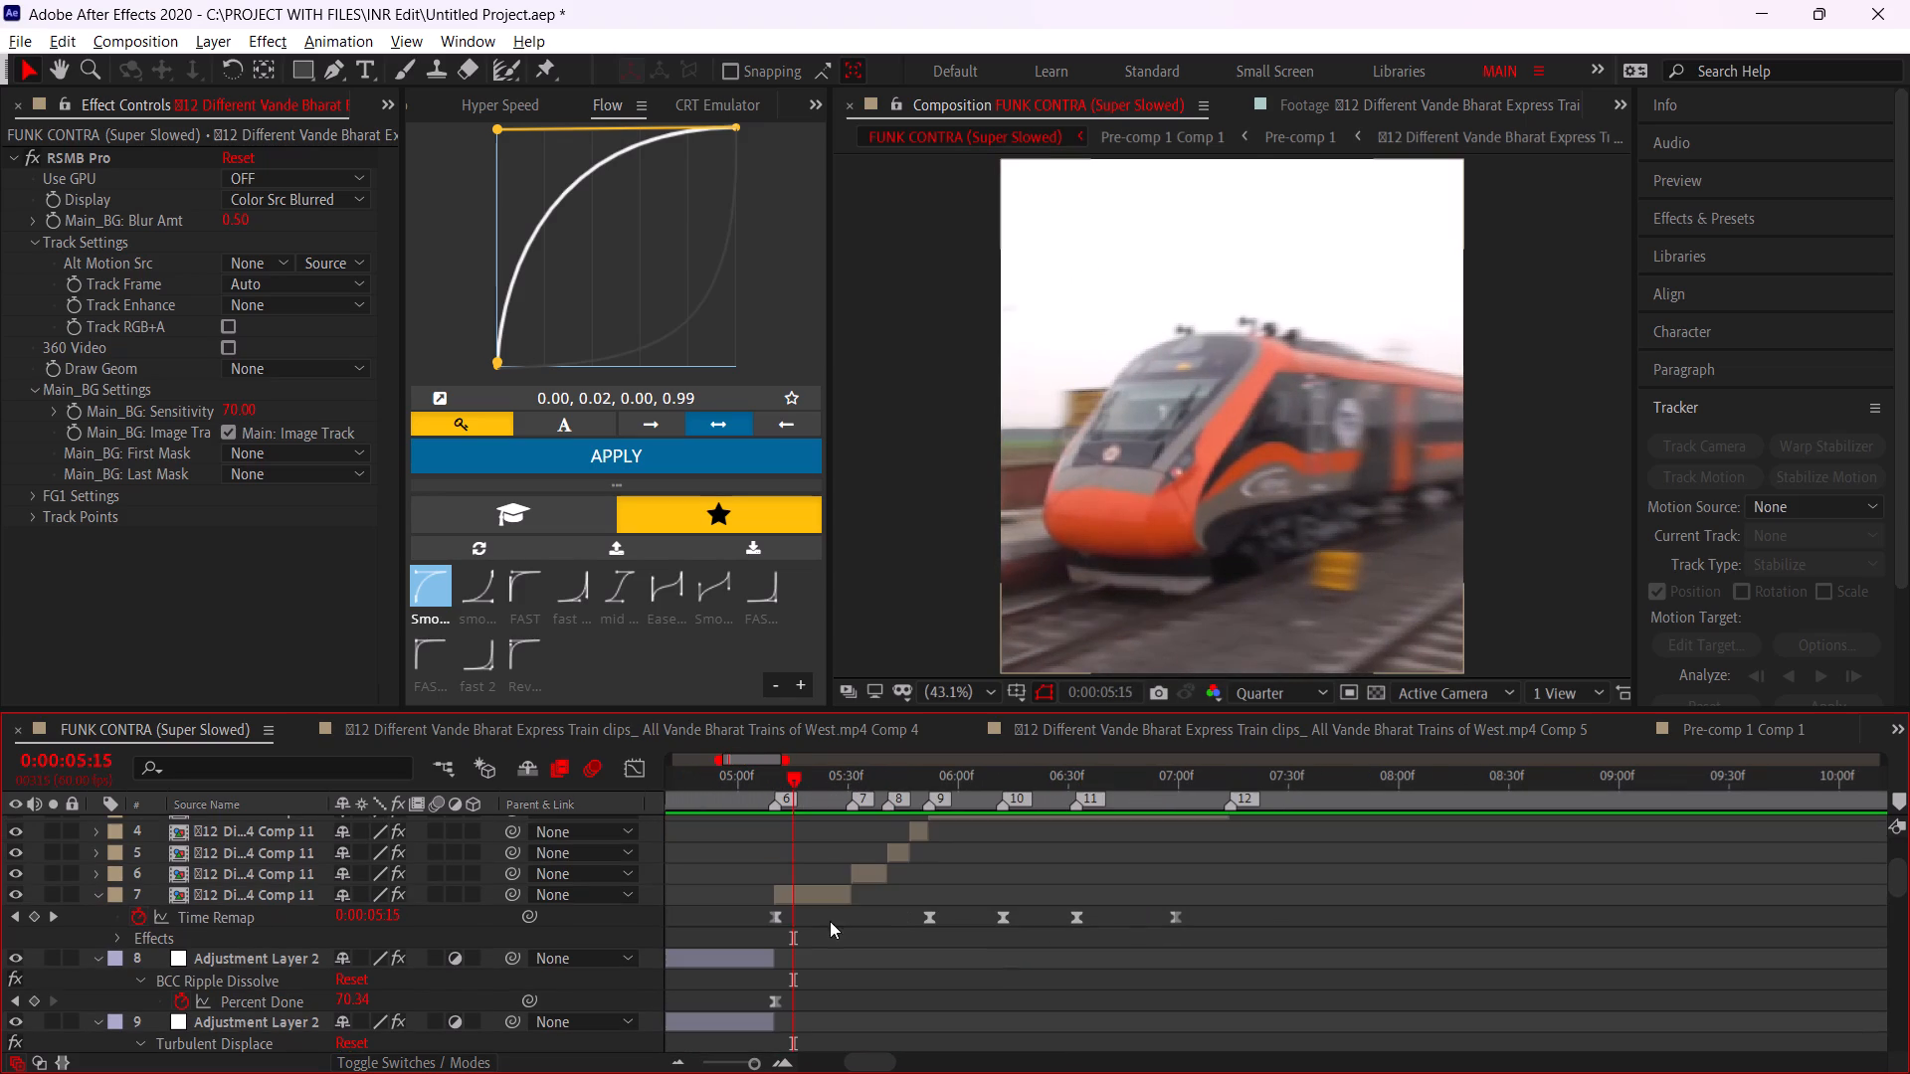
# Reveal layer 3's keyframes and copy its marker 10 Time Remap keyframe to marker 12, 0:00:07:14.
pyautogui.click(780, 913)
pyautogui.scroll(2, 924, 917)
pyautogui.scroll(-1, 1011, 940)
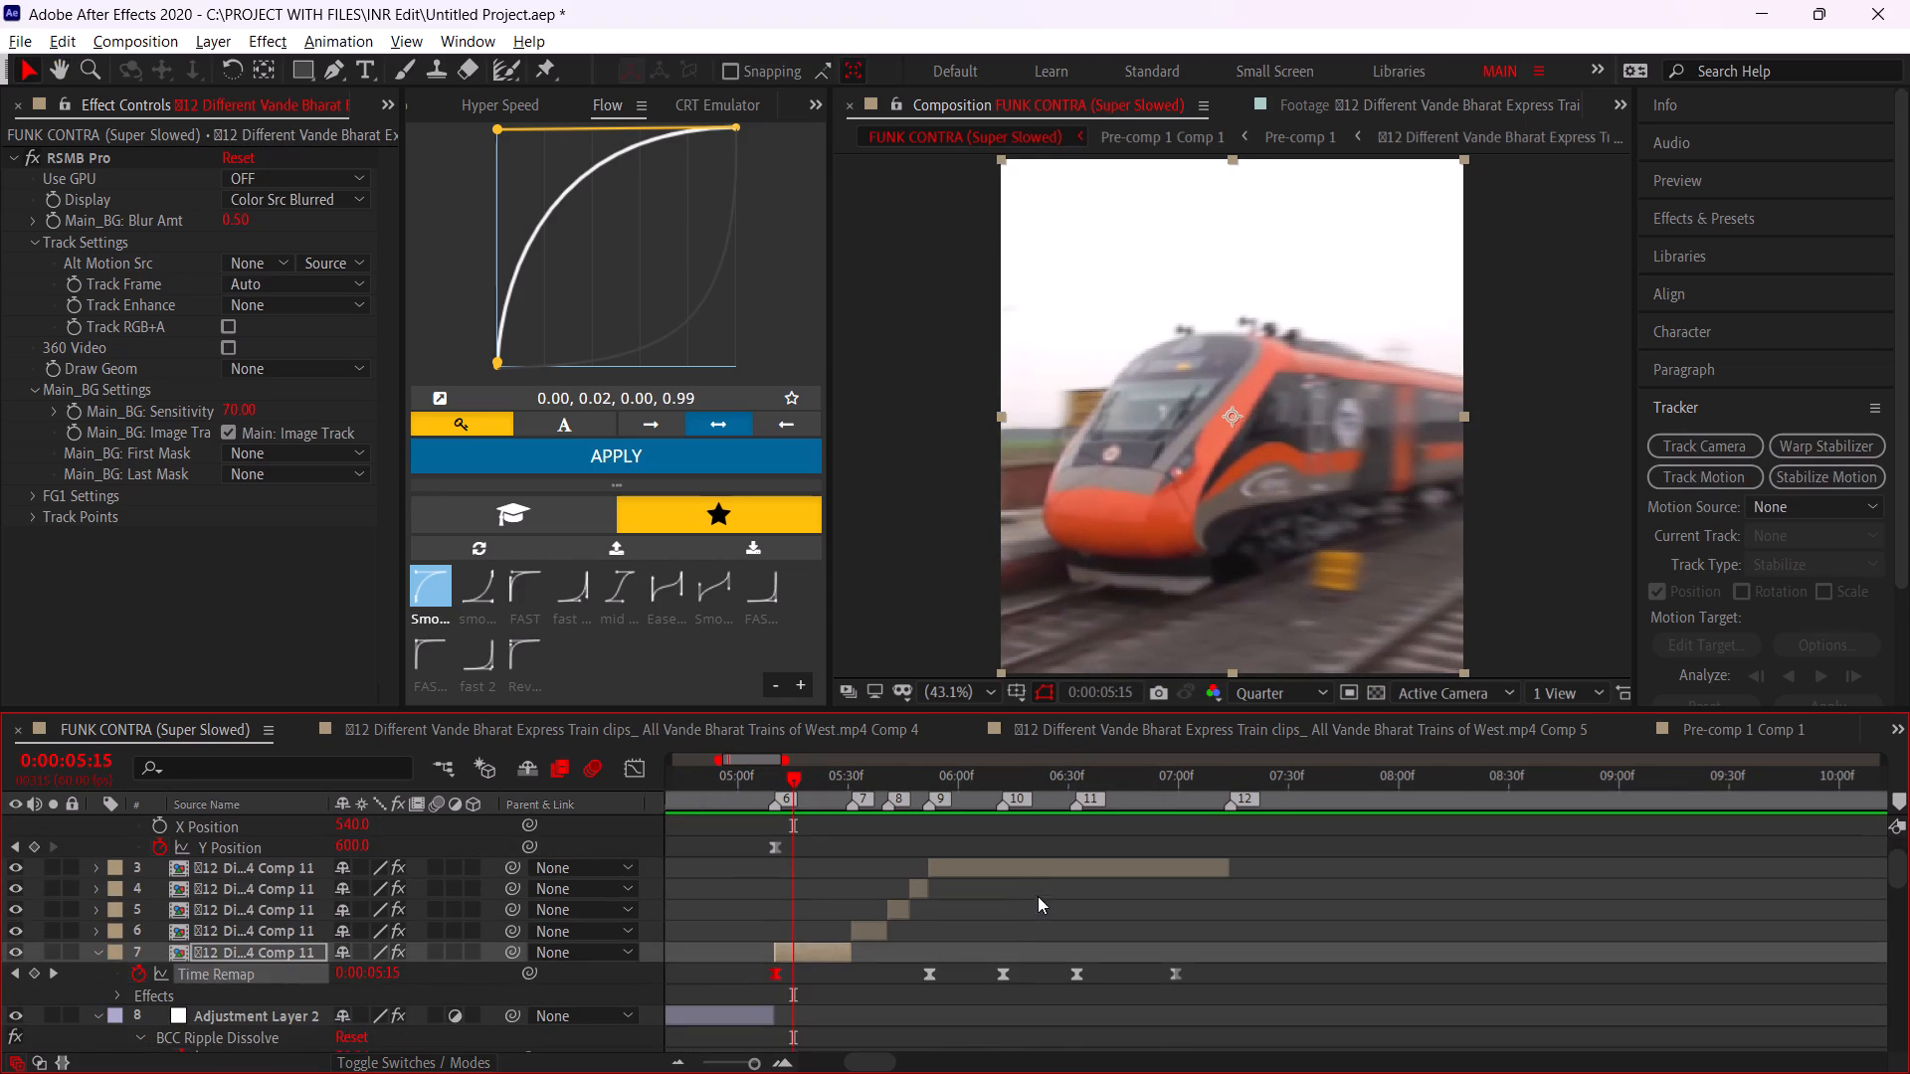
pyautogui.click(1048, 868)
pyautogui.press('u')
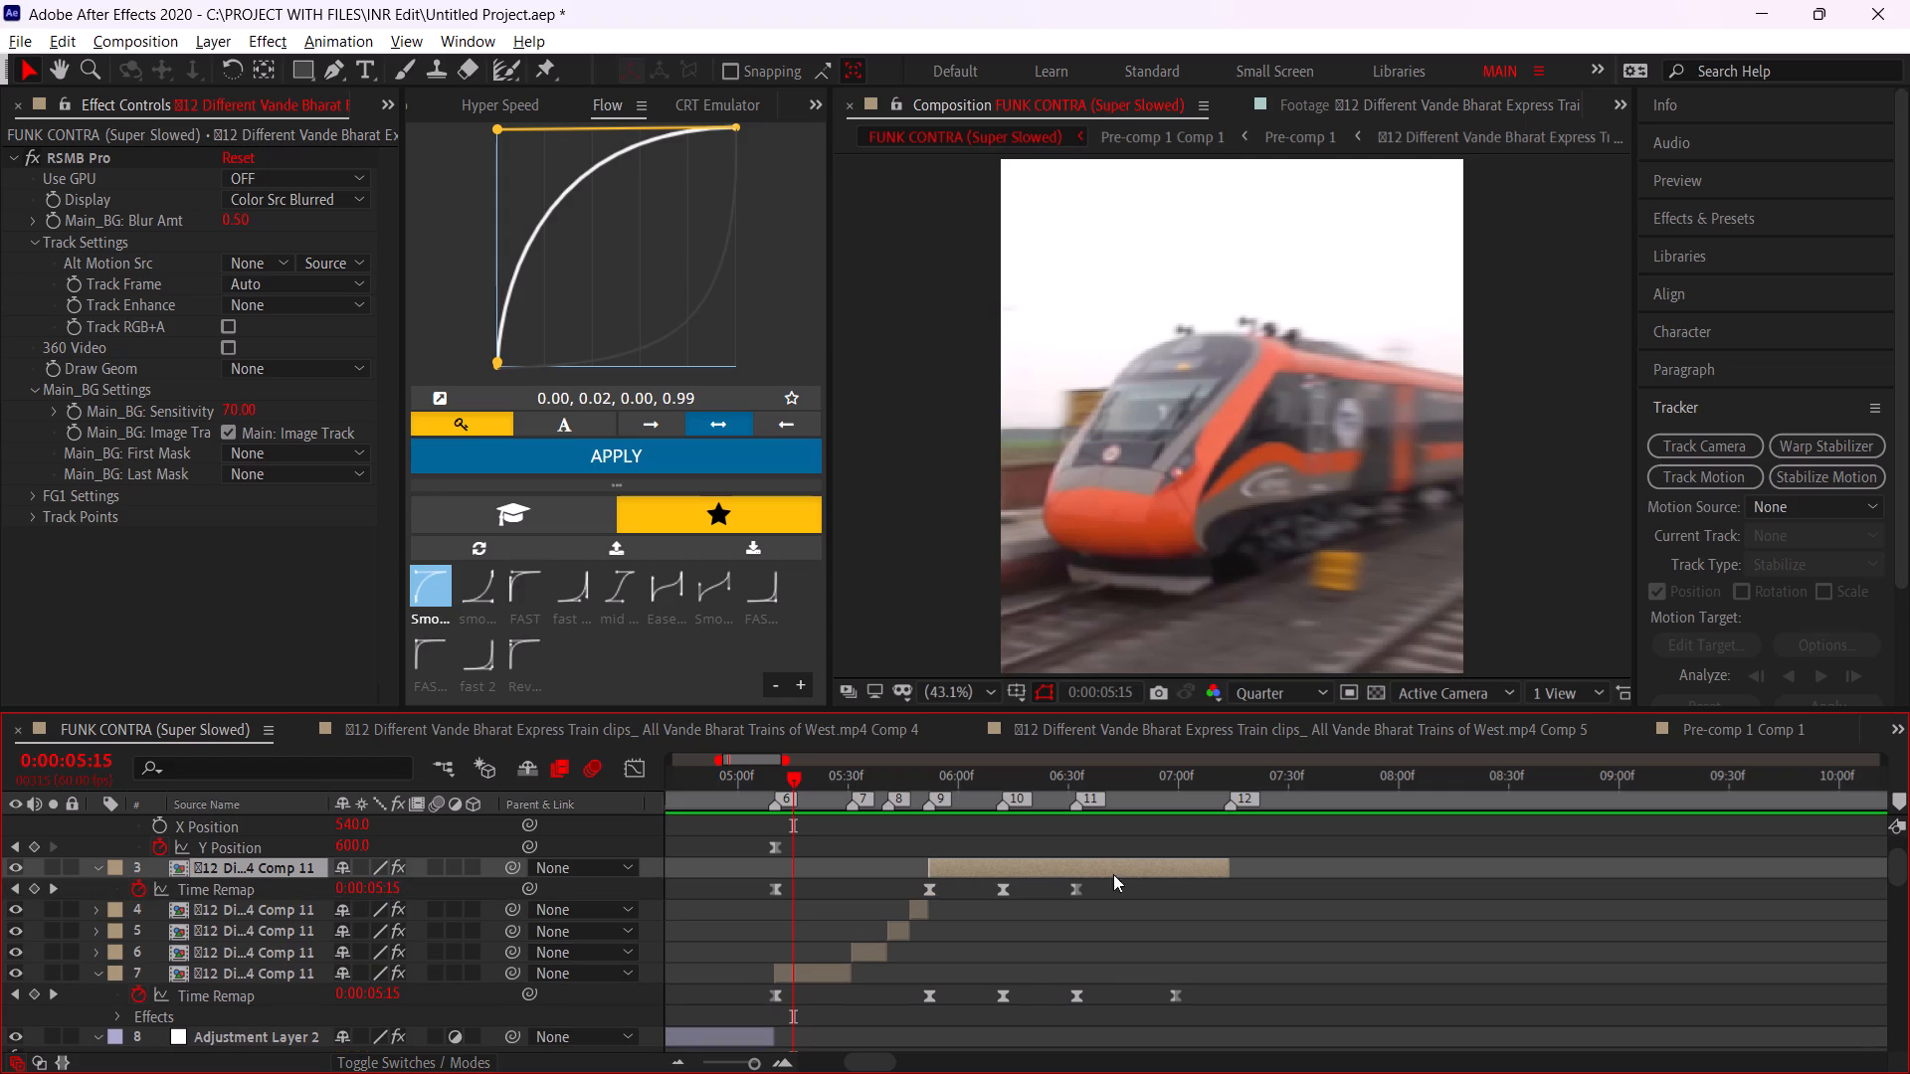
pyautogui.click(1006, 890)
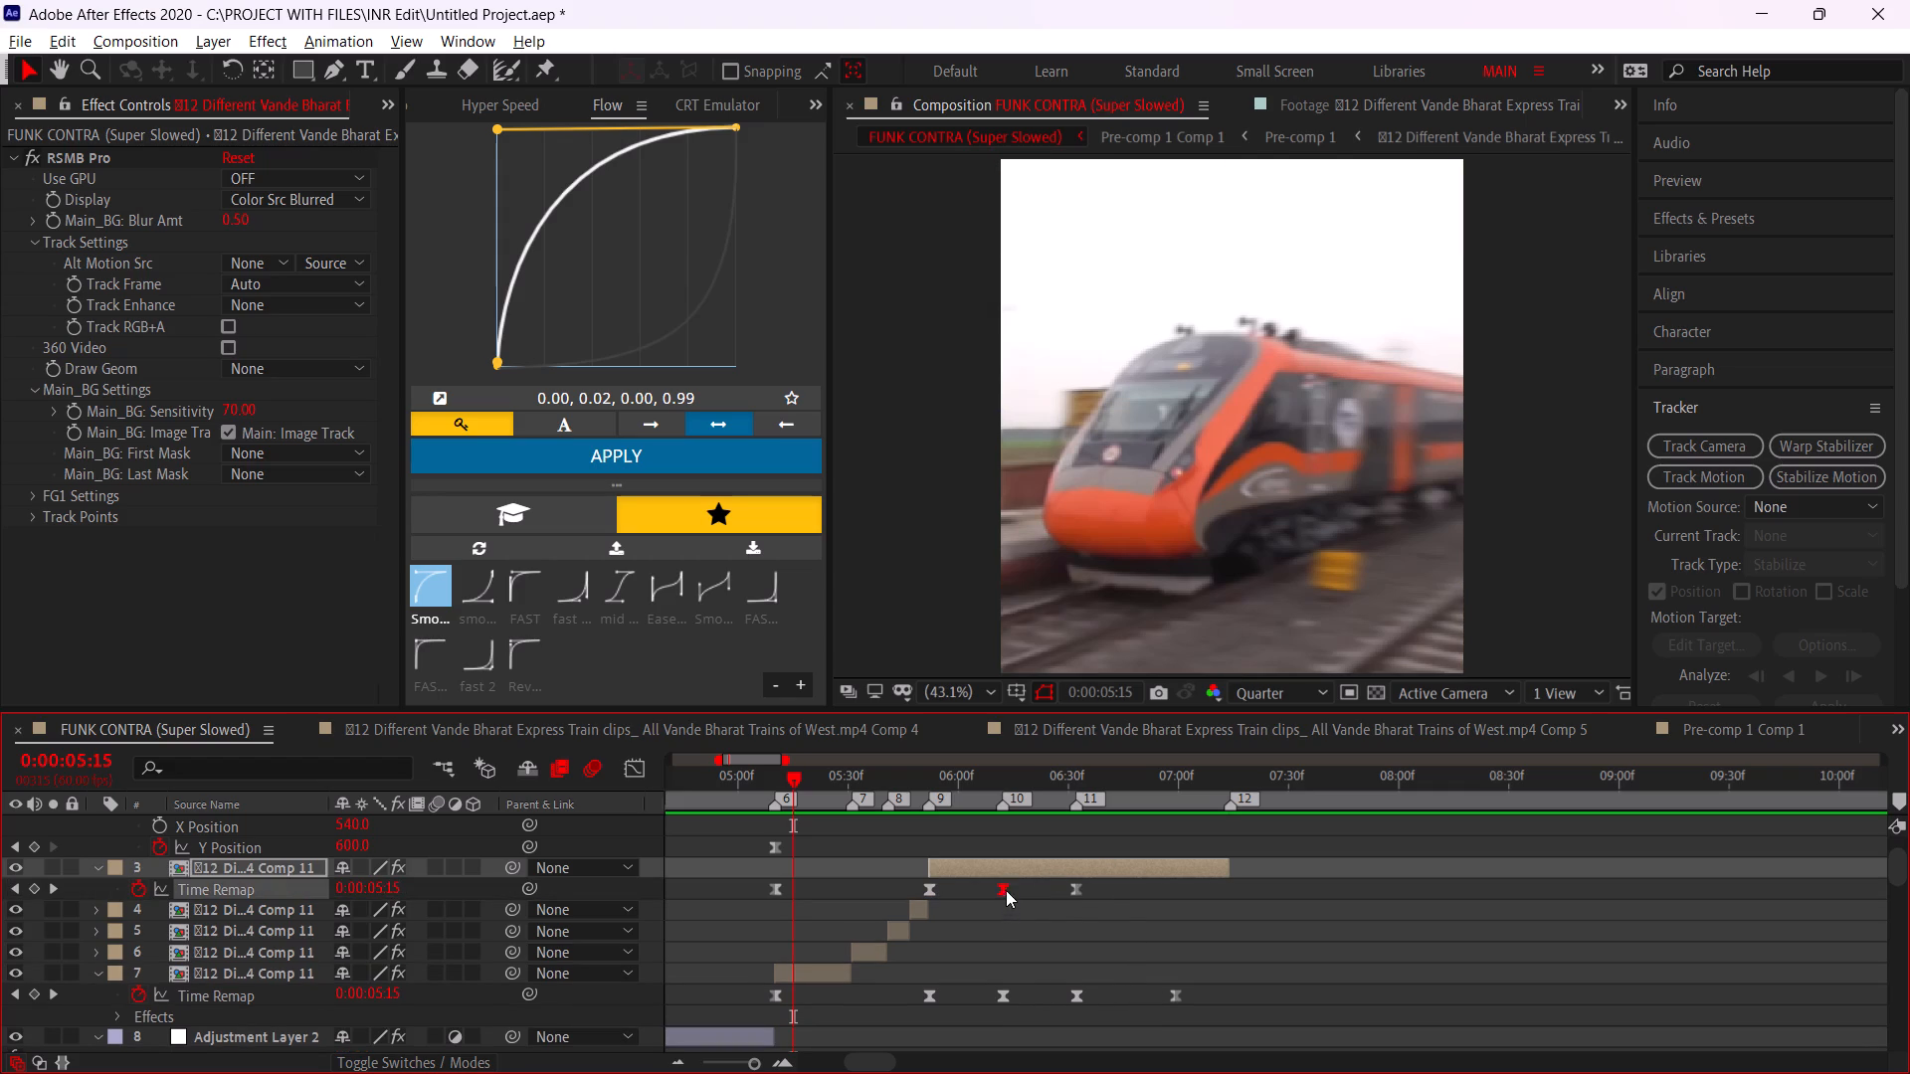
pyautogui.moveTo(1014, 772); pyautogui.dragTo(1055, 794)
pyautogui.hotkey('ctrl', 'c')
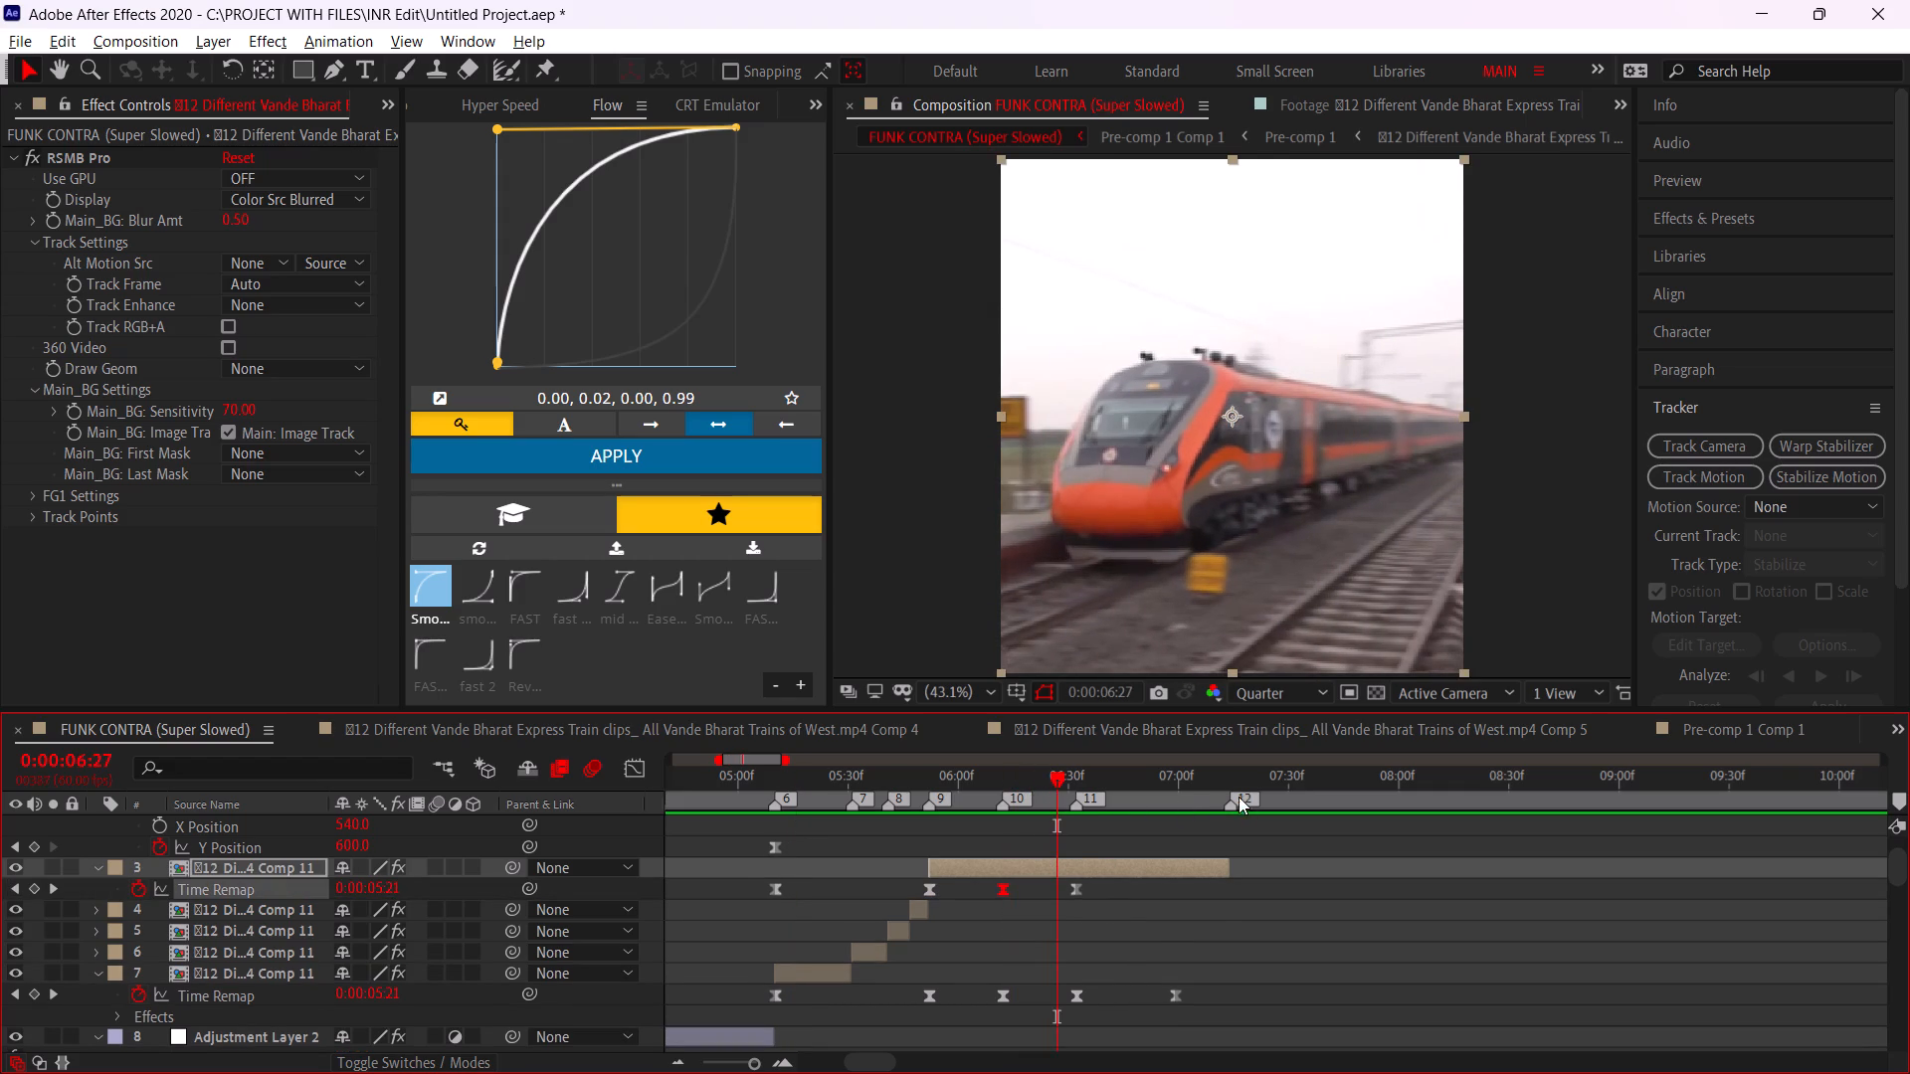
pyautogui.moveTo(1217, 789); pyautogui.dragTo(1226, 791)
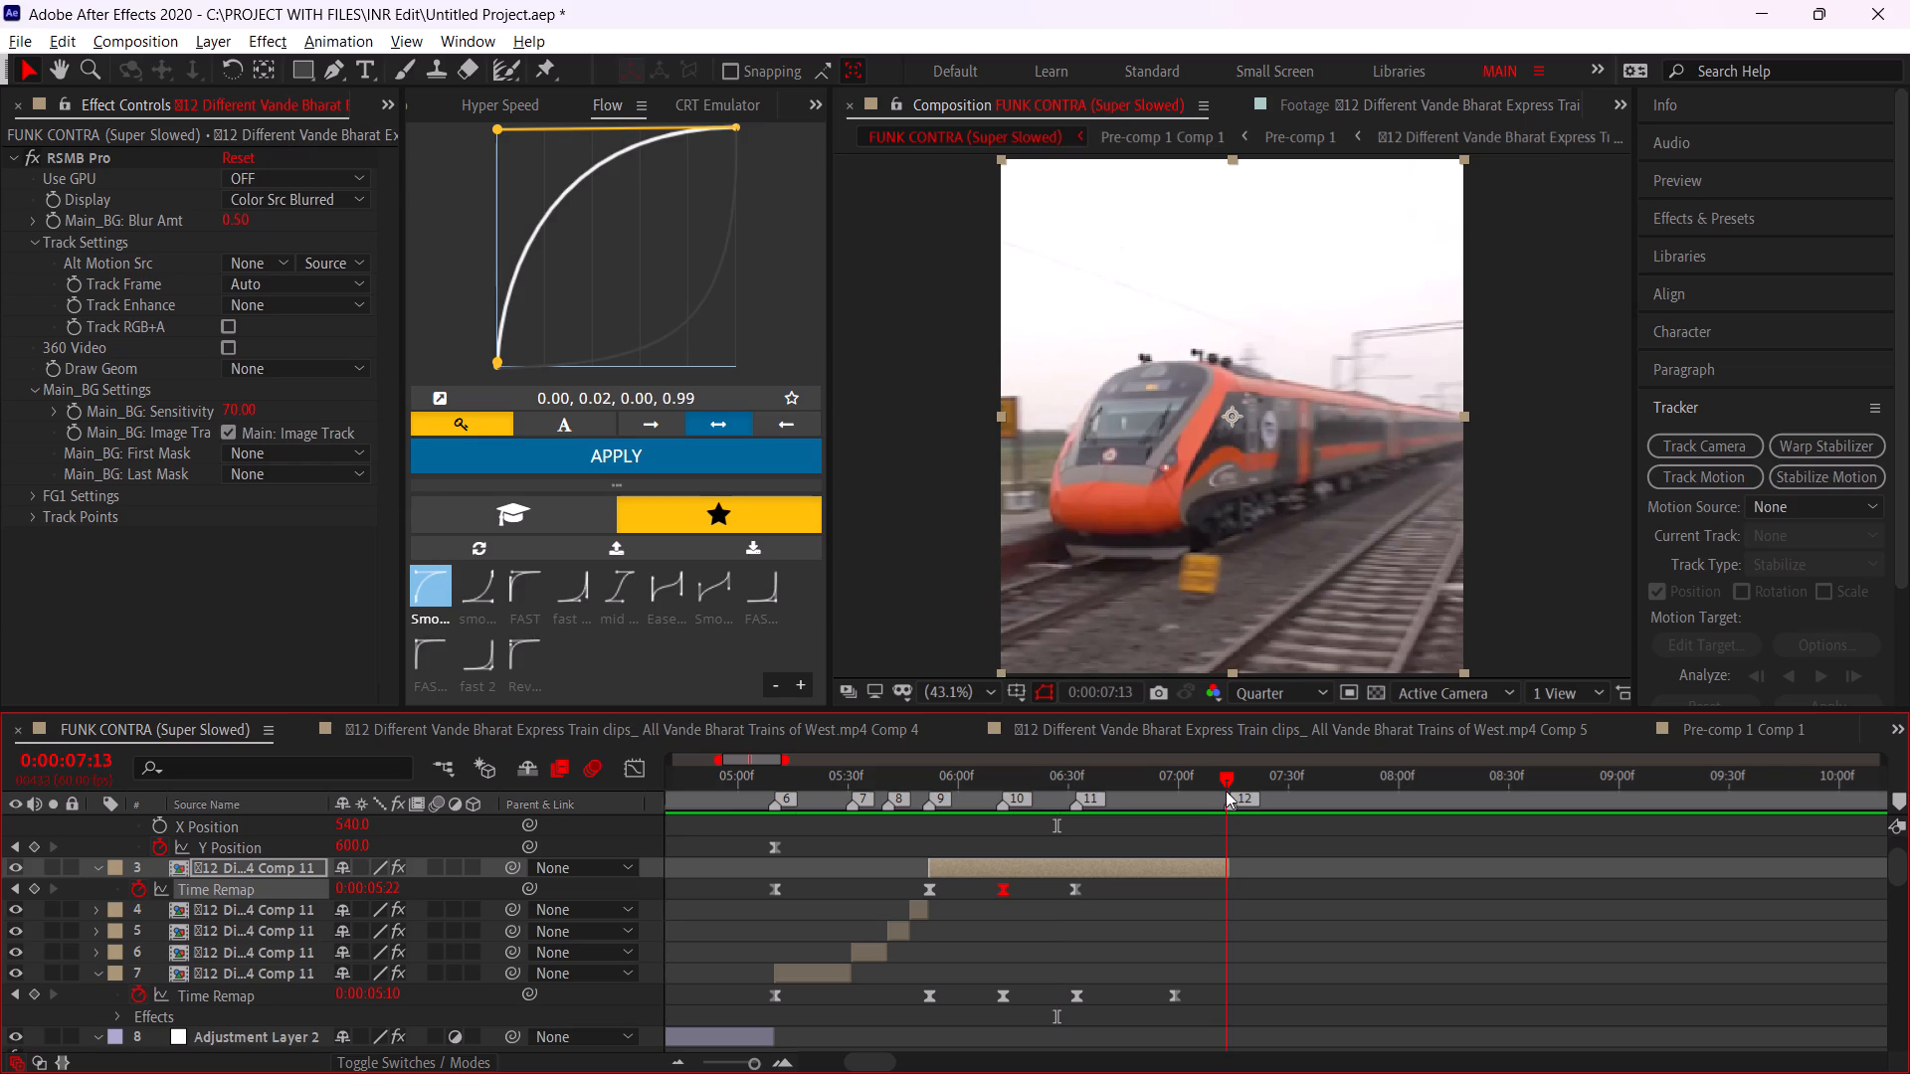
pyautogui.moveTo(1226, 791); pyautogui.dragTo(1231, 794)
pyautogui.hotkey('ctrl', 'v')
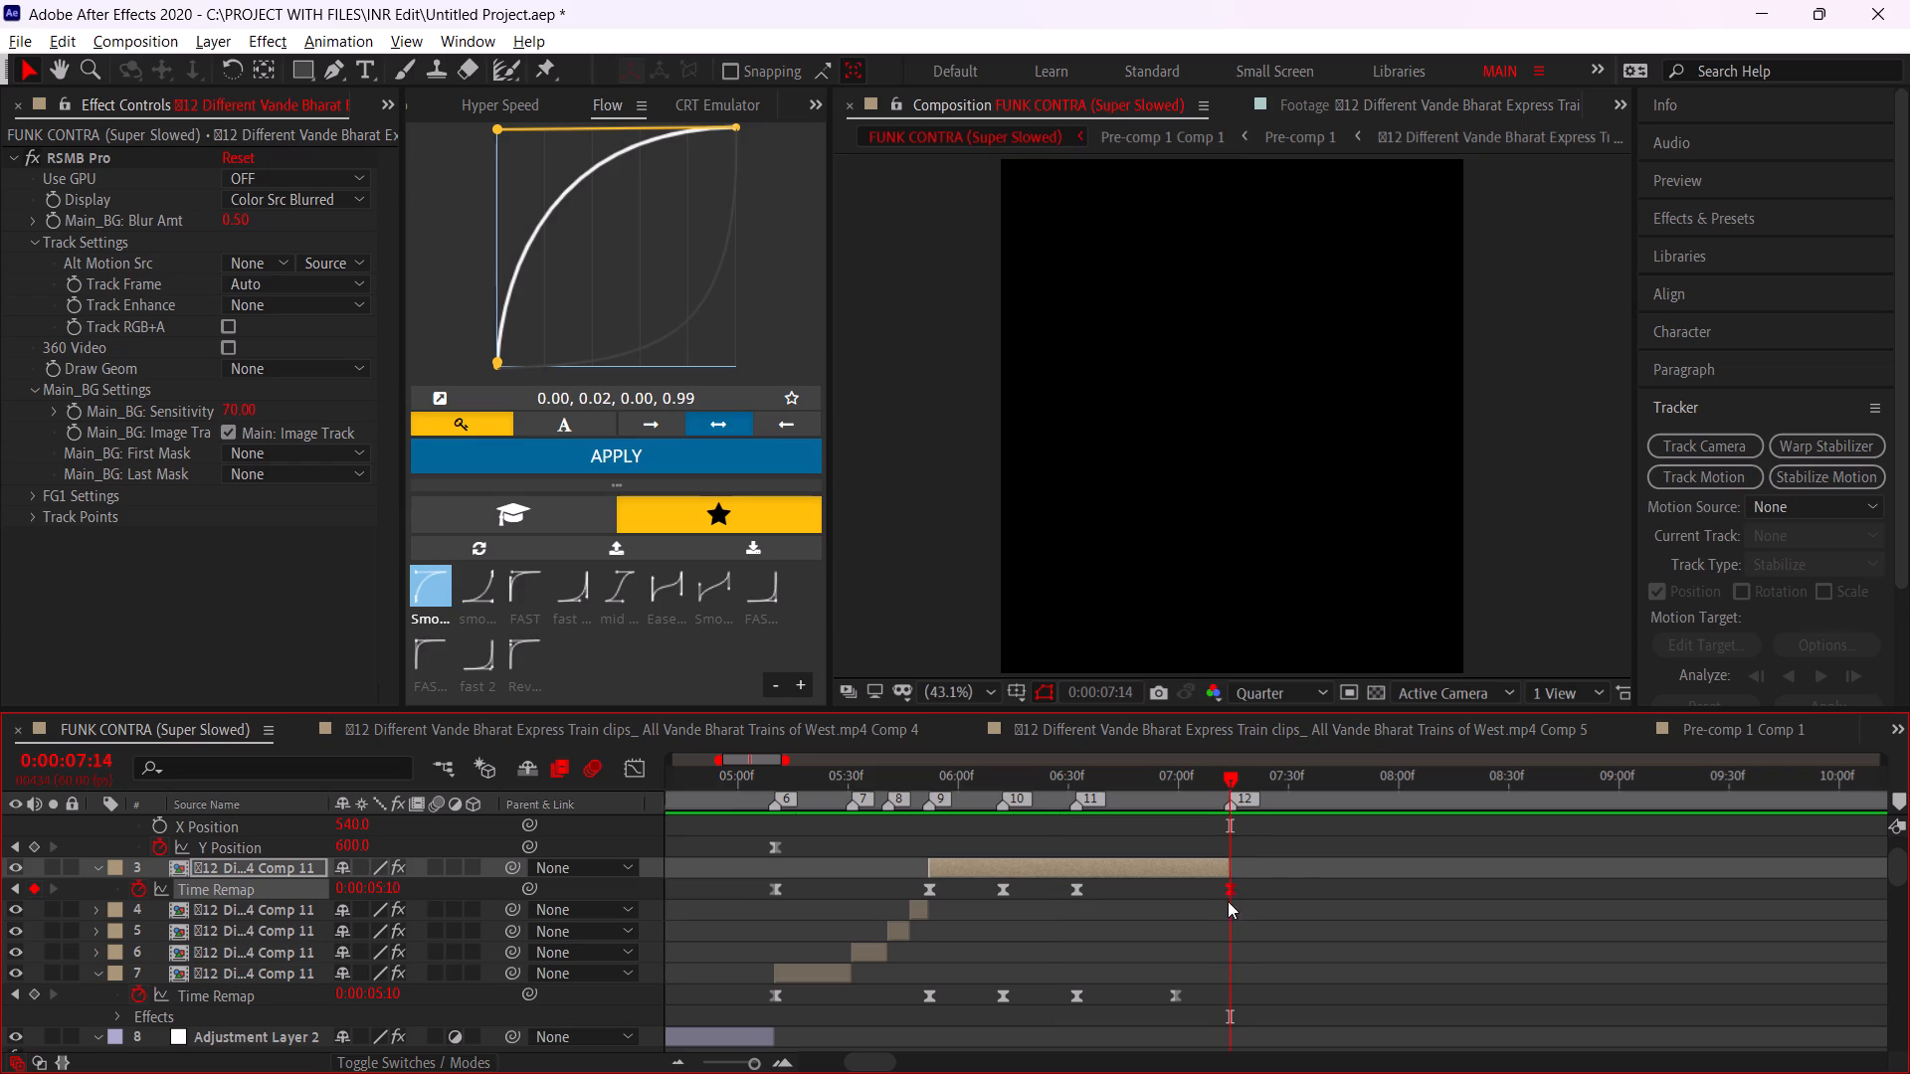
# Apply the 0.00, 0.02, 0.00, 0.99 Flow easing curve to layer 3's Time Remap keyframes at markers 11 and 12.
pyautogui.moveTo(1285, 875); pyautogui.dragTo(1063, 903)
pyautogui.click(668, 462)
# Play the FUNK CONTRA edit from 0:00:00:00 through the new Time Remap section to check the motion.
pyautogui.keyDown('alt'); pyautogui.scroll(-2, 1208, 904); pyautogui.keyUp('alt')
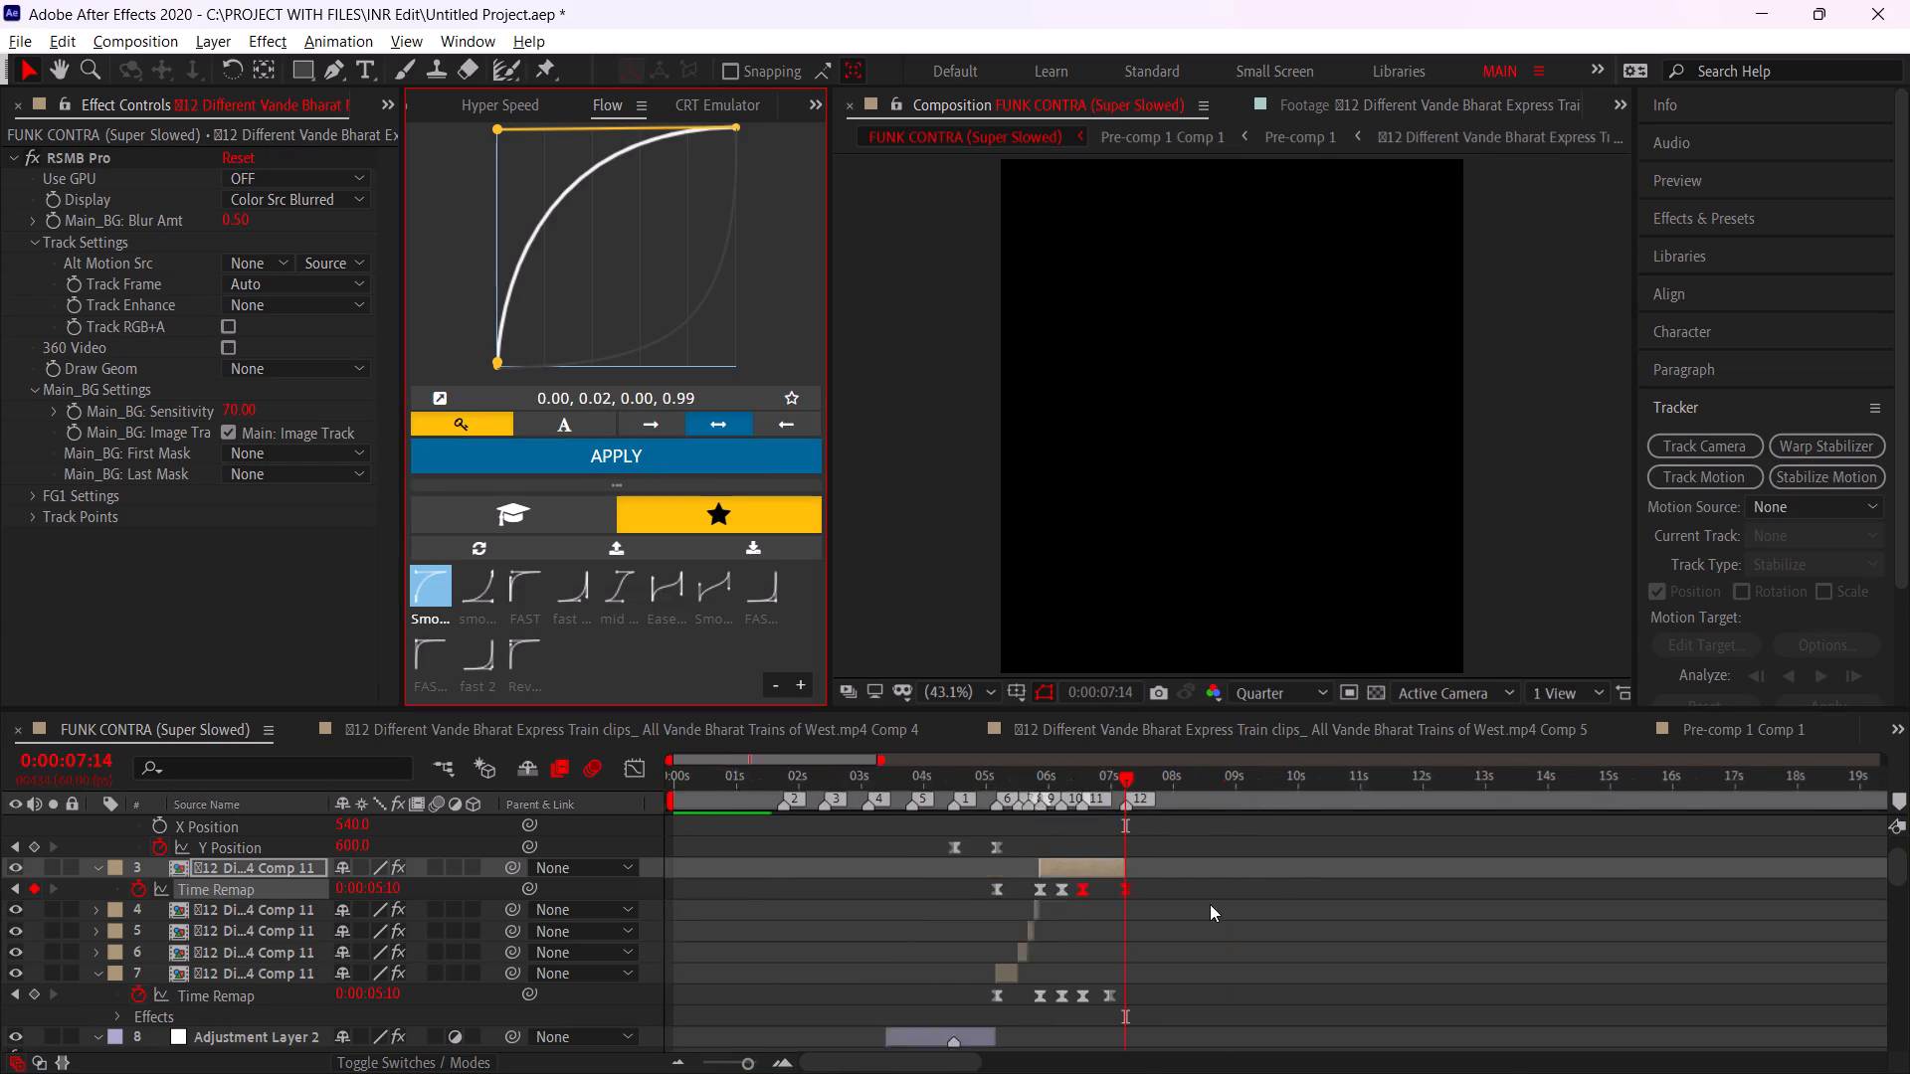
pyautogui.keyDown('alt'); pyautogui.scroll(-1, 1210, 904); pyautogui.keyUp('alt')
pyautogui.moveTo(934, 766); pyautogui.dragTo(536, 777)
pyautogui.press('space')
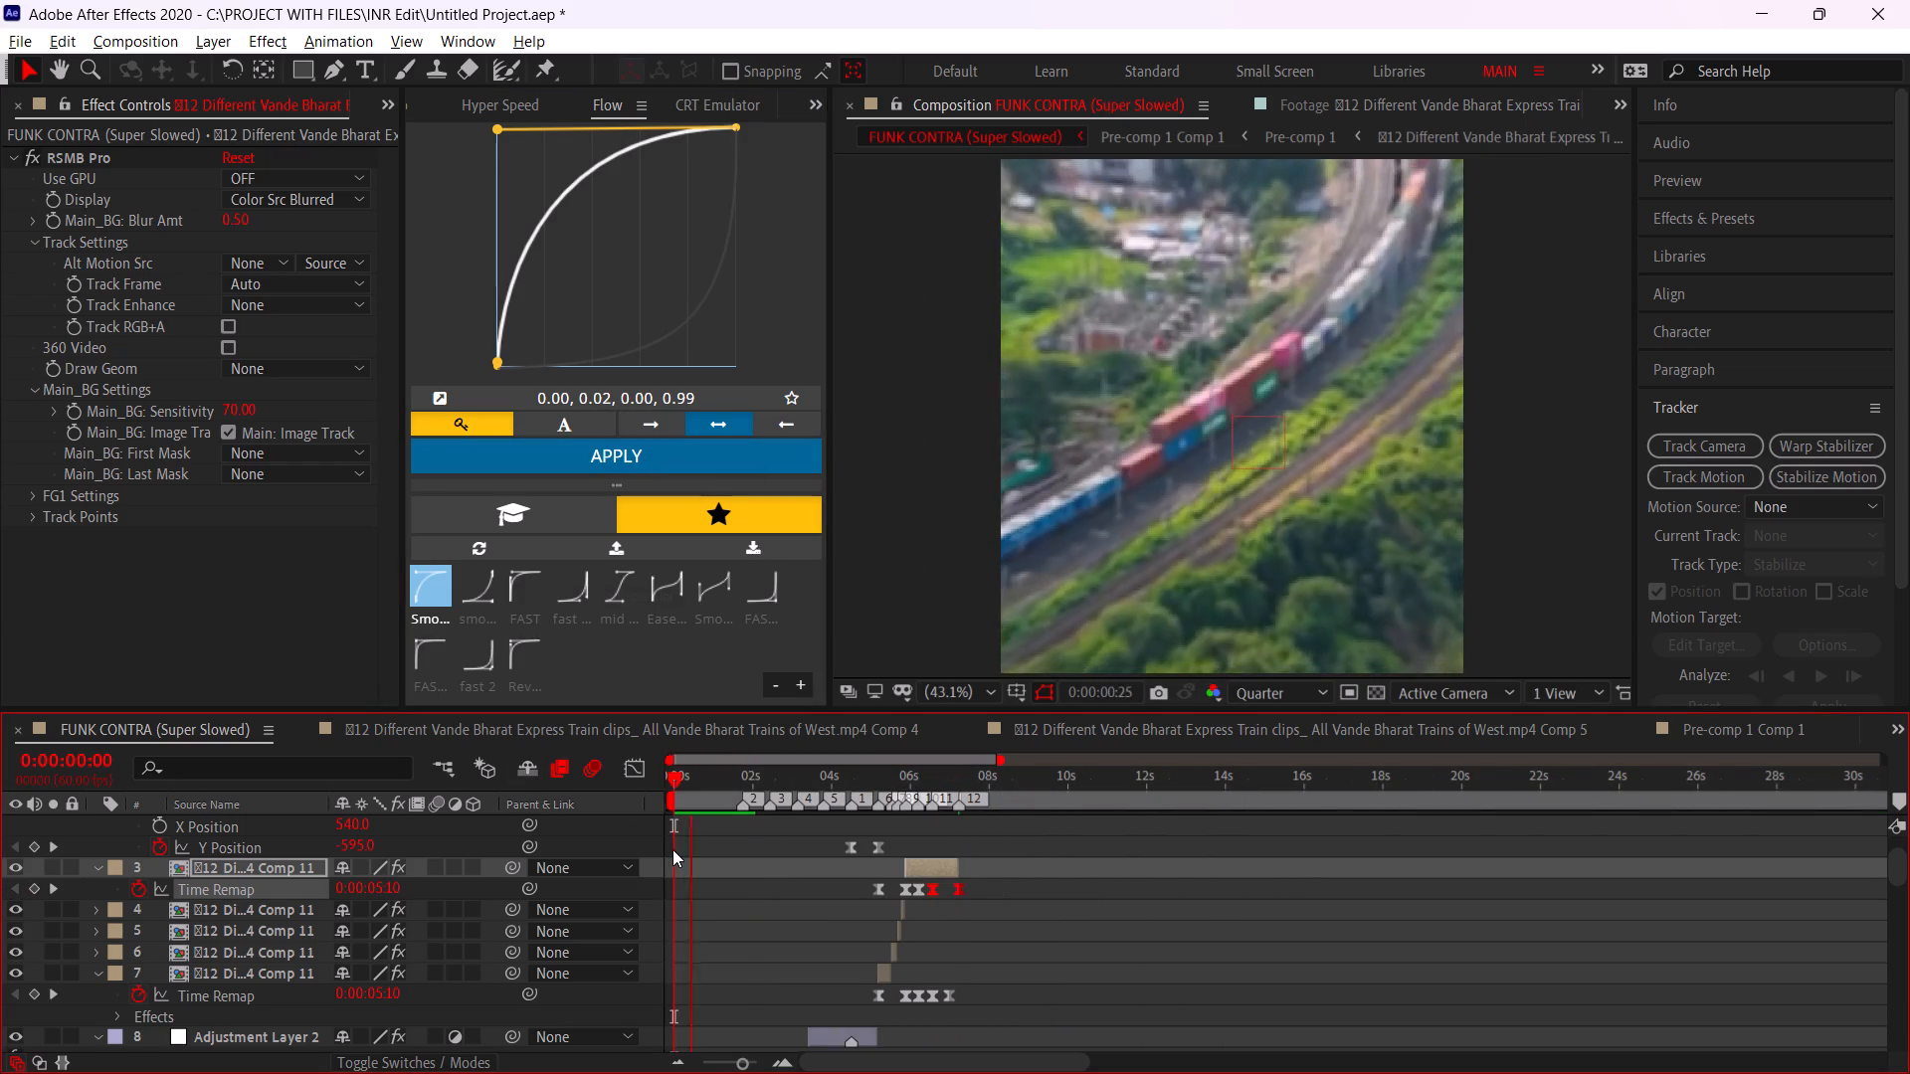
pyautogui.moveTo(734, 783); pyautogui.dragTo(553, 823)
pyautogui.press('space')
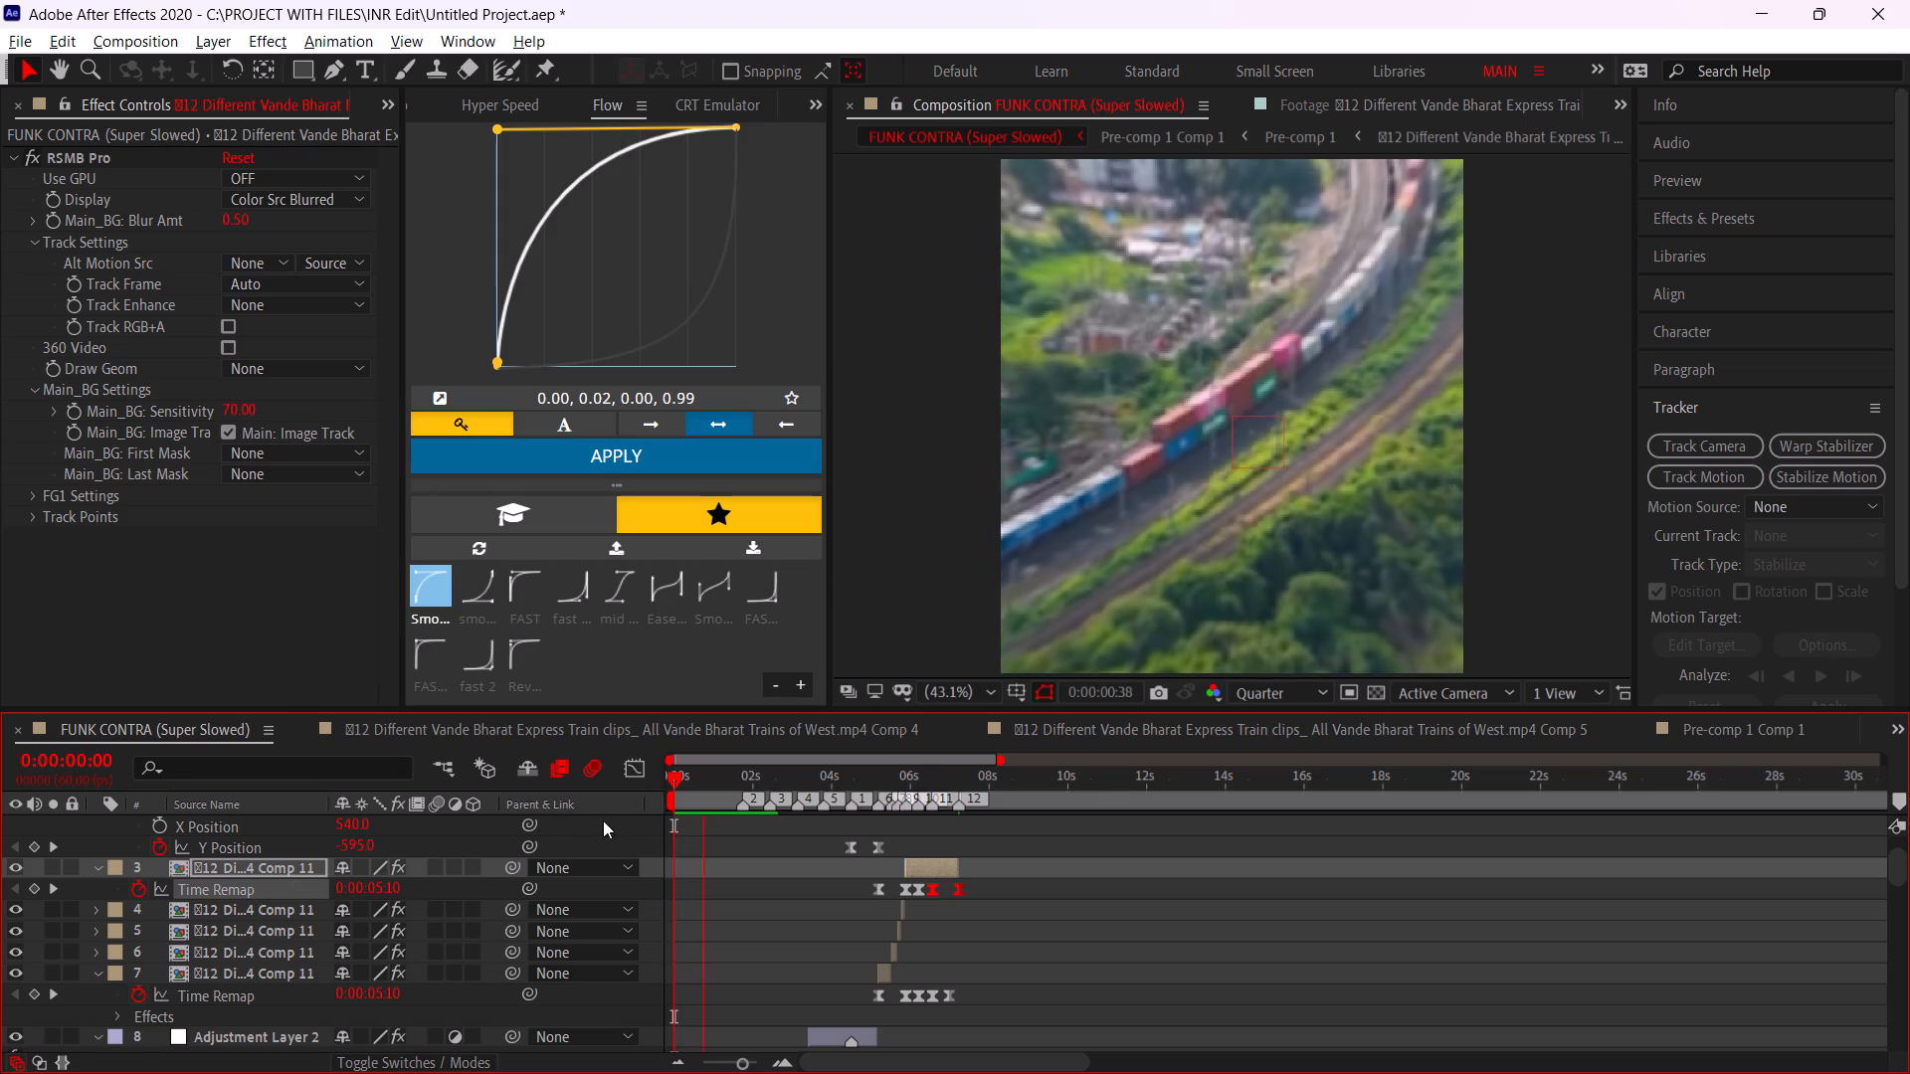
pyautogui.moveTo(695, 781); pyautogui.dragTo(568, 794)
pyautogui.press('space')
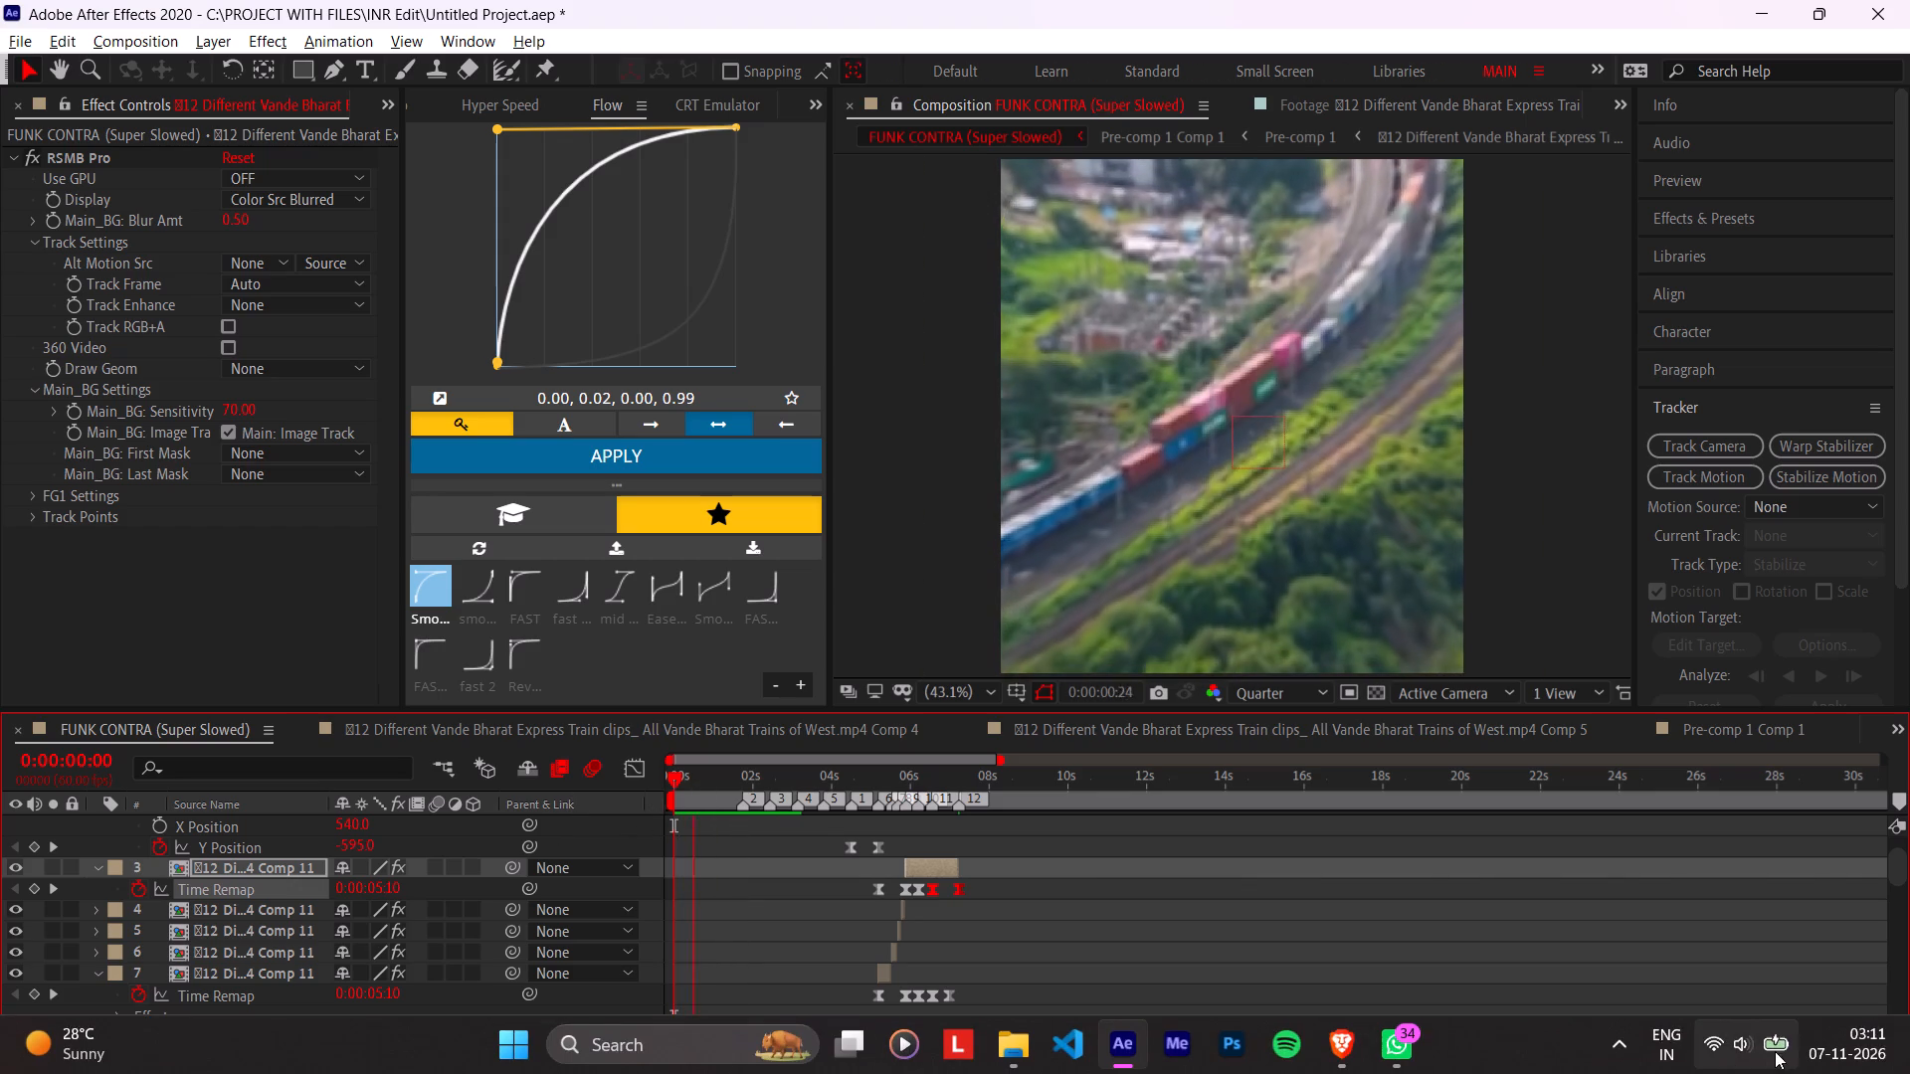
pyautogui.moveTo(677, 794); pyautogui.dragTo(472, 808)
pyautogui.press('space')
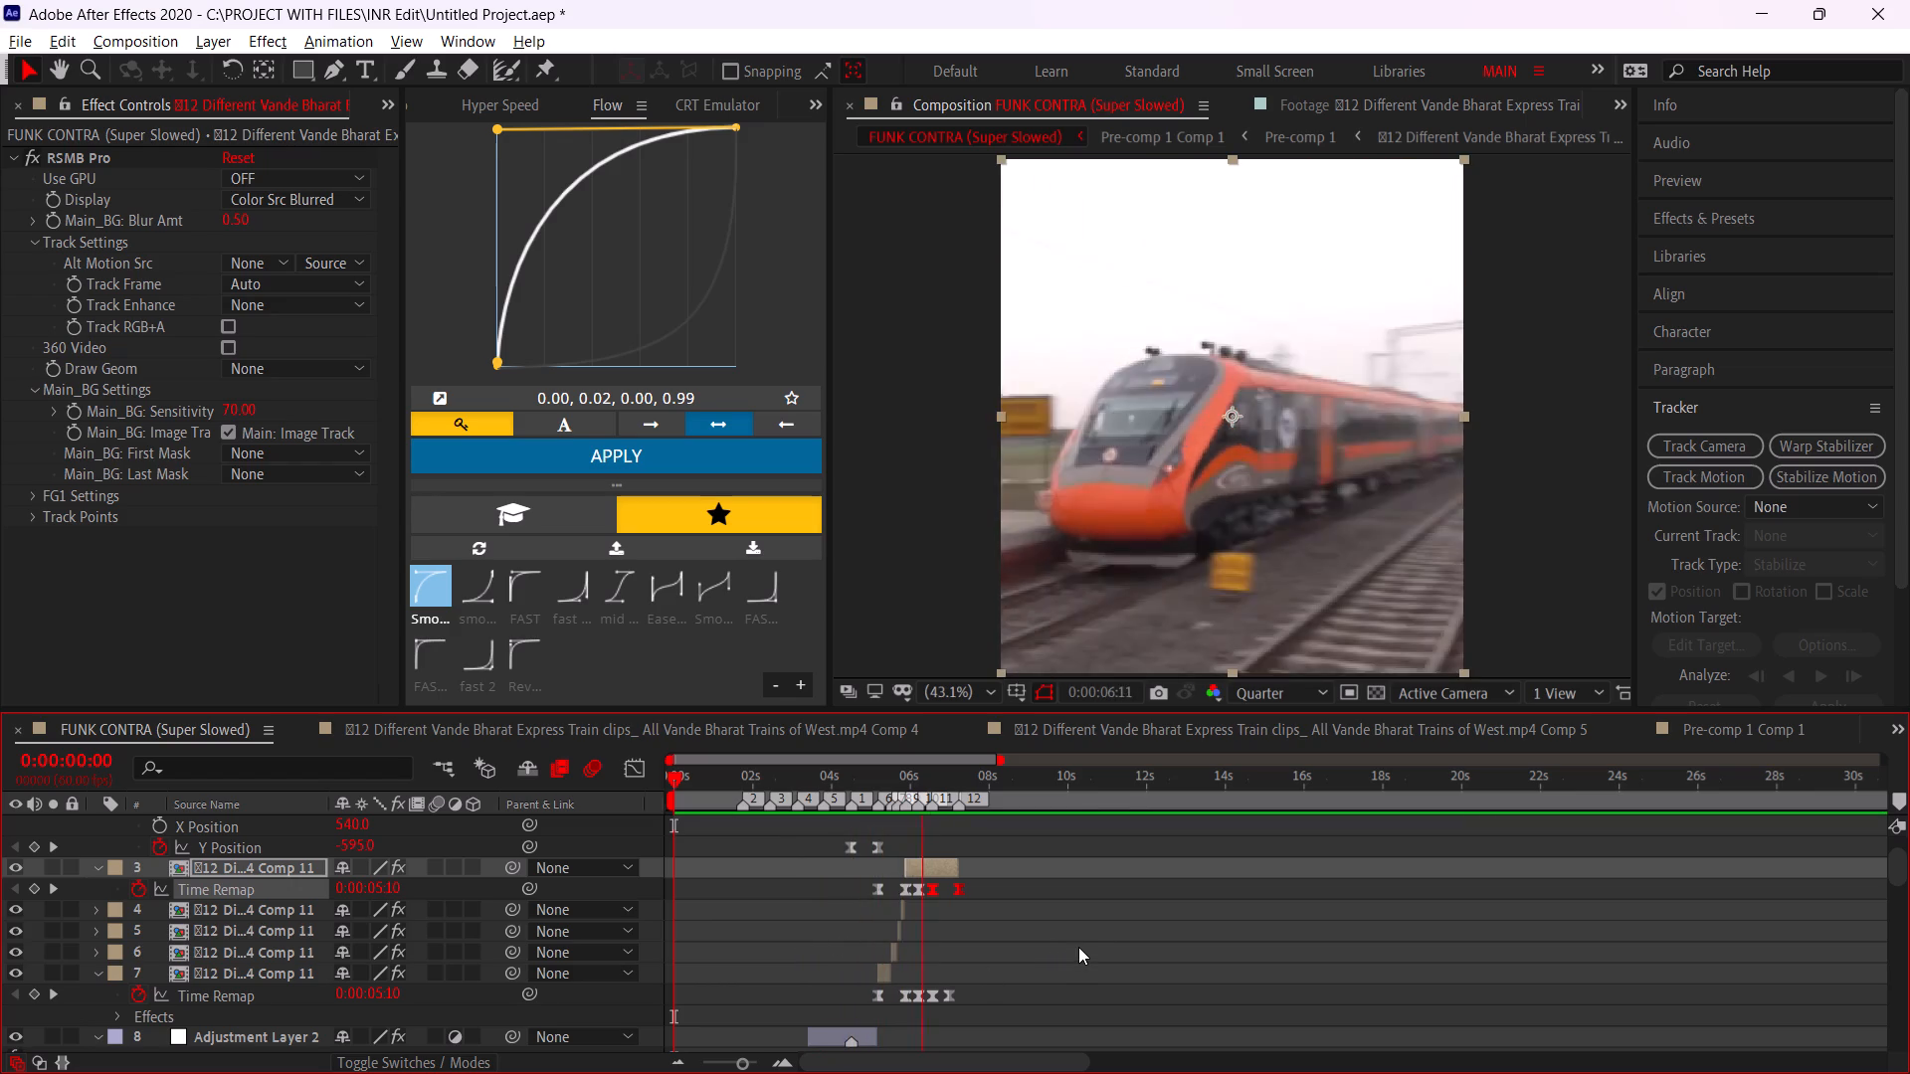
pyautogui.click(1078, 943)
# Replay the section from just before marker 10 and scrub towards marker 12 to check the eased train motion.
pyautogui.keyDown('alt'); pyautogui.scroll(2, 911, 883); pyautogui.keyUp('alt')
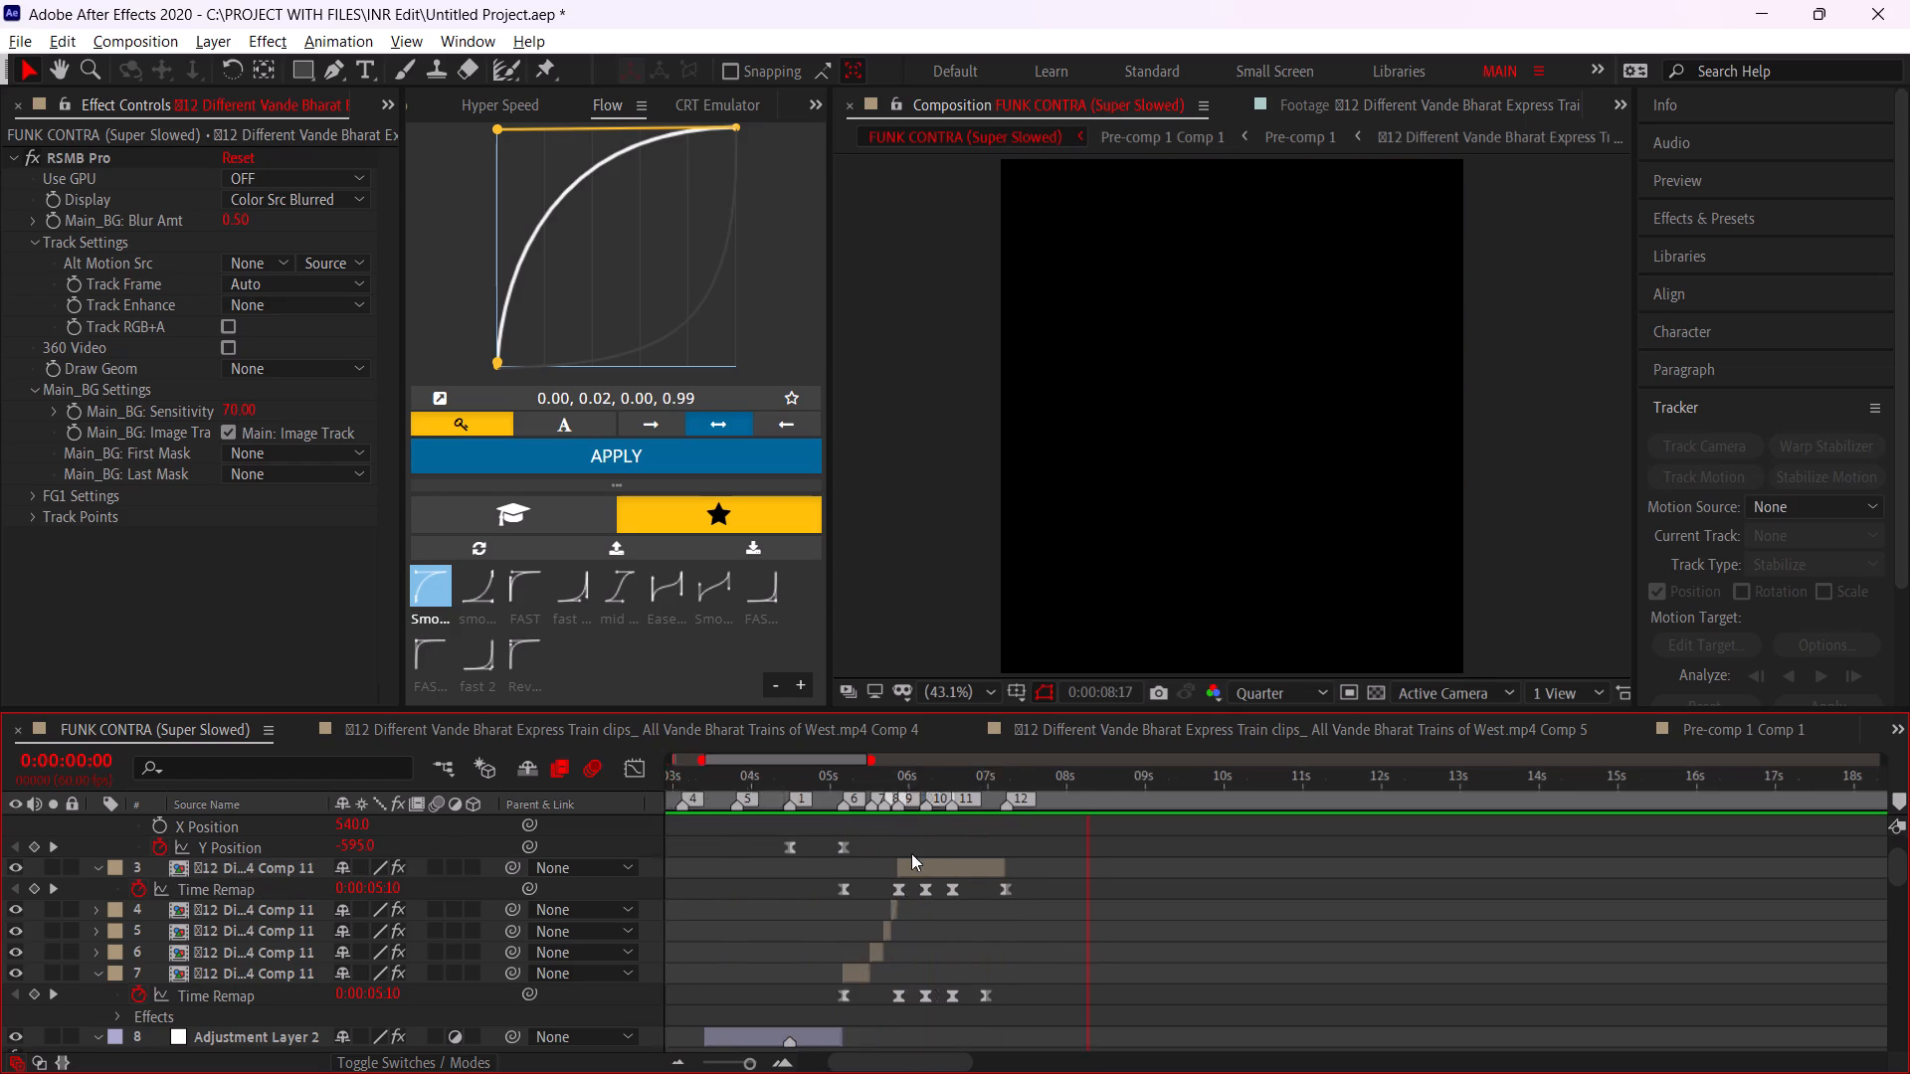
pyautogui.click(928, 789)
pyautogui.press('space')
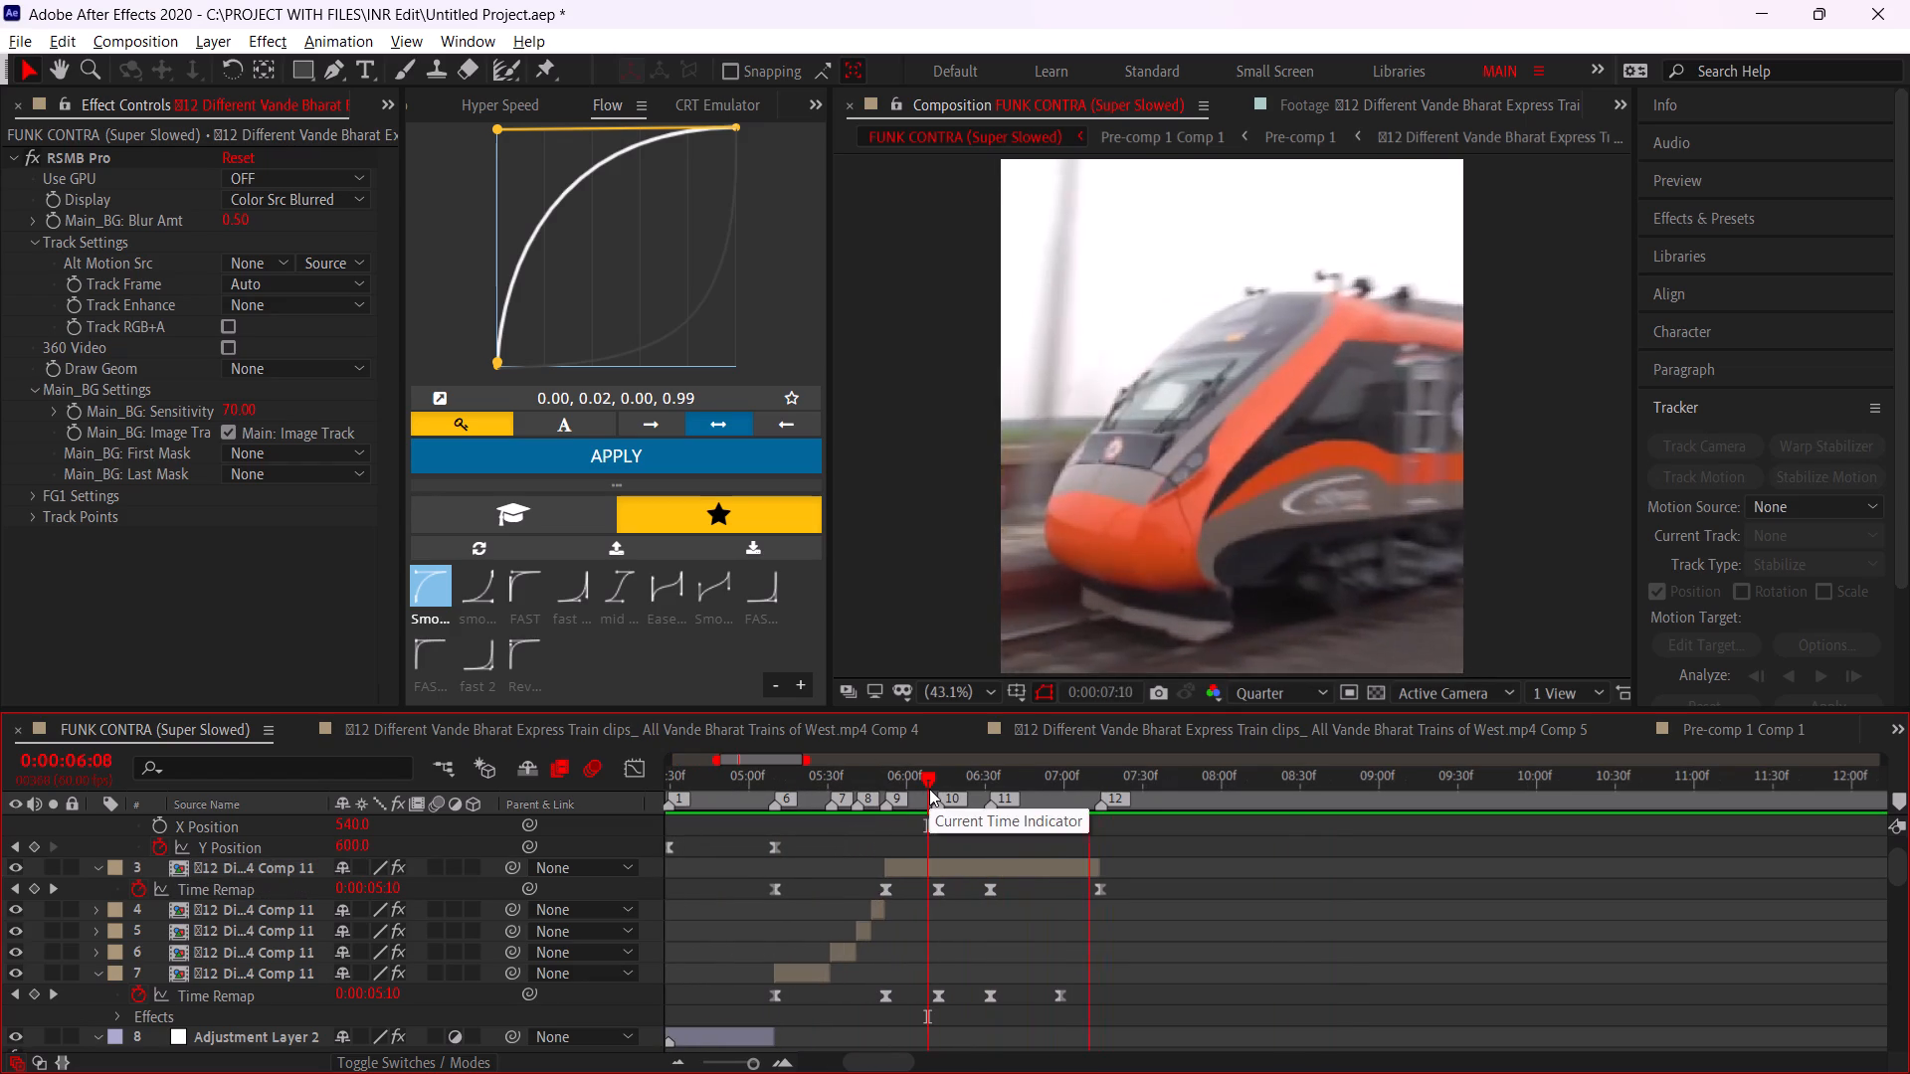
pyautogui.click(929, 789)
pyautogui.keyDown('alt'); pyautogui.scroll(1, 1029, 876); pyautogui.keyUp('alt')
pyautogui.moveTo(955, 788); pyautogui.dragTo(1098, 815)
# Open the nested Comp 10 through the Comp 11 precomp on layer 3.
pyautogui.doubleClick(1013, 861)
pyautogui.doubleClick(1029, 830)
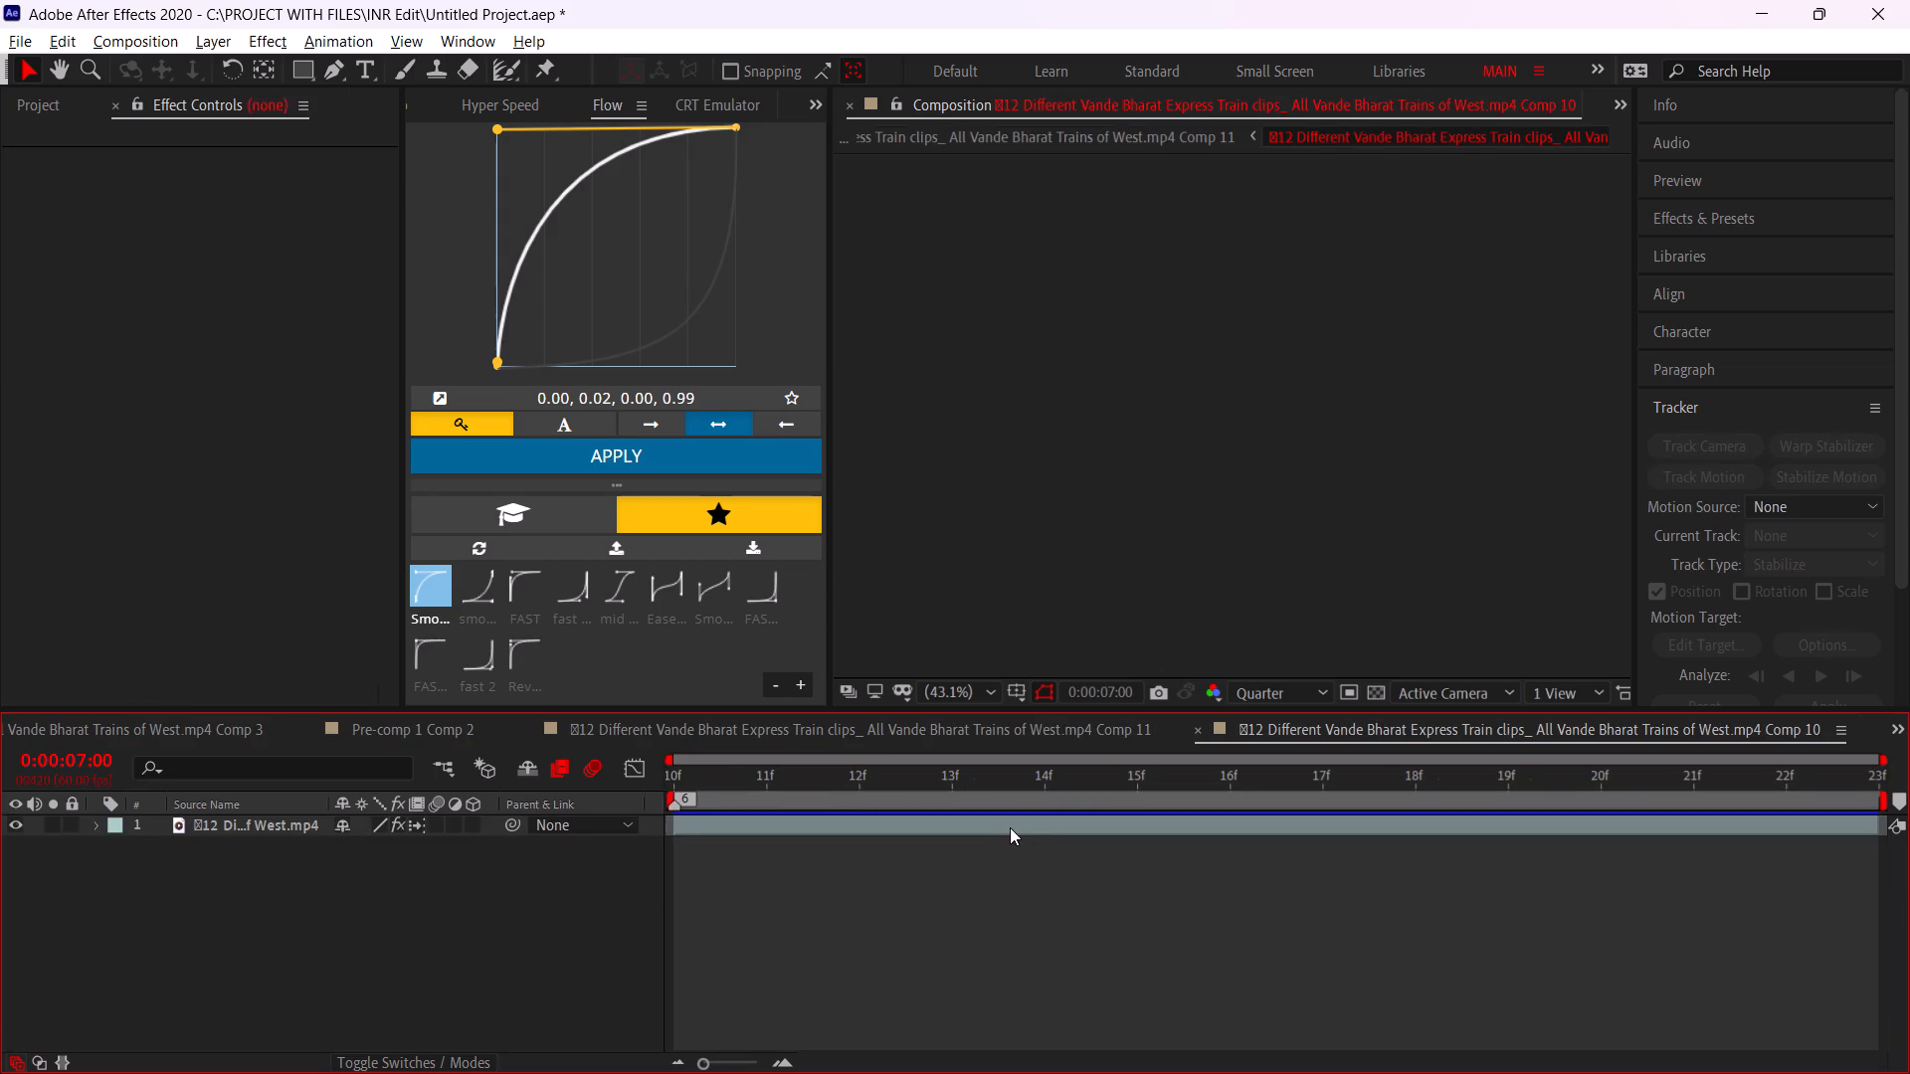
# Turn off frame blending for the train clip layer in Comp 10.
pyautogui.click(1010, 827)
pyautogui.moveTo(850, 792); pyautogui.dragTo(537, 799)
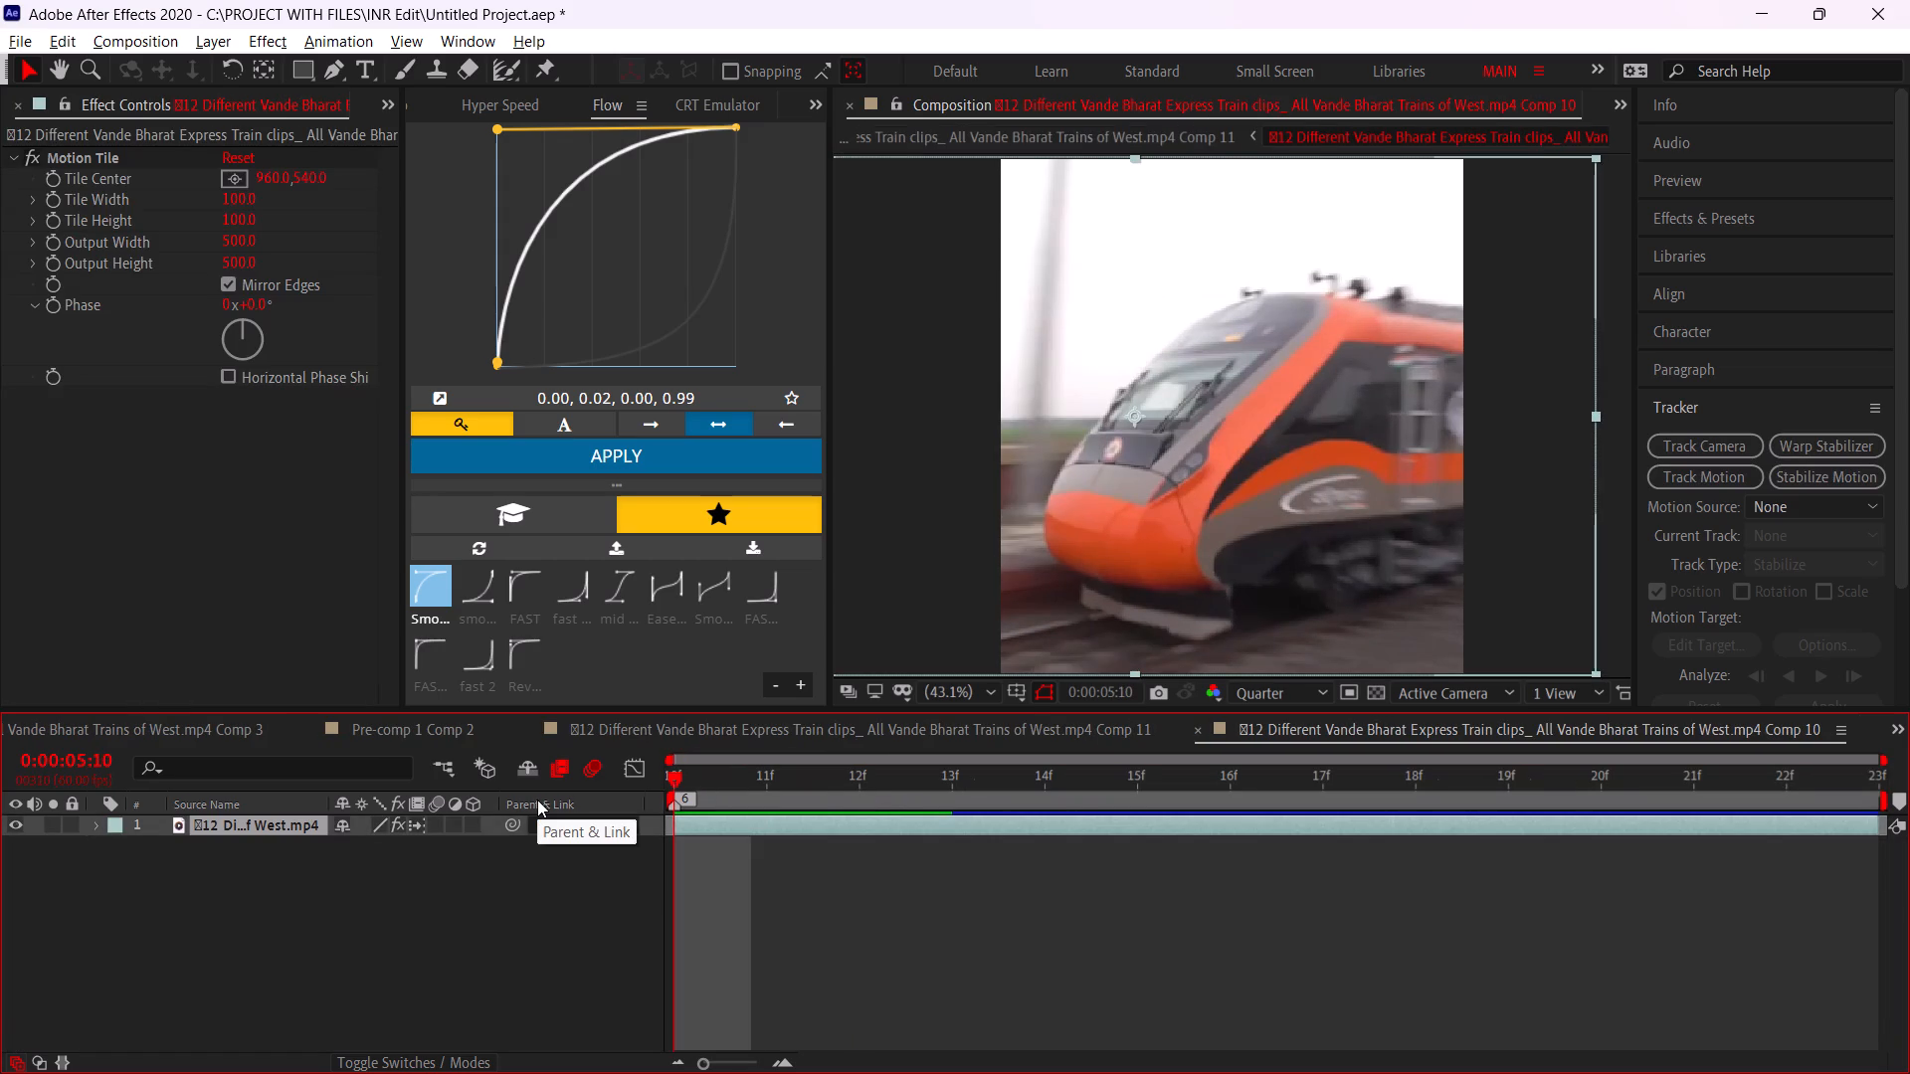
pyautogui.hotkey('ctrl', 'Right')
pyautogui.hotkey('ctrl', 'Right')
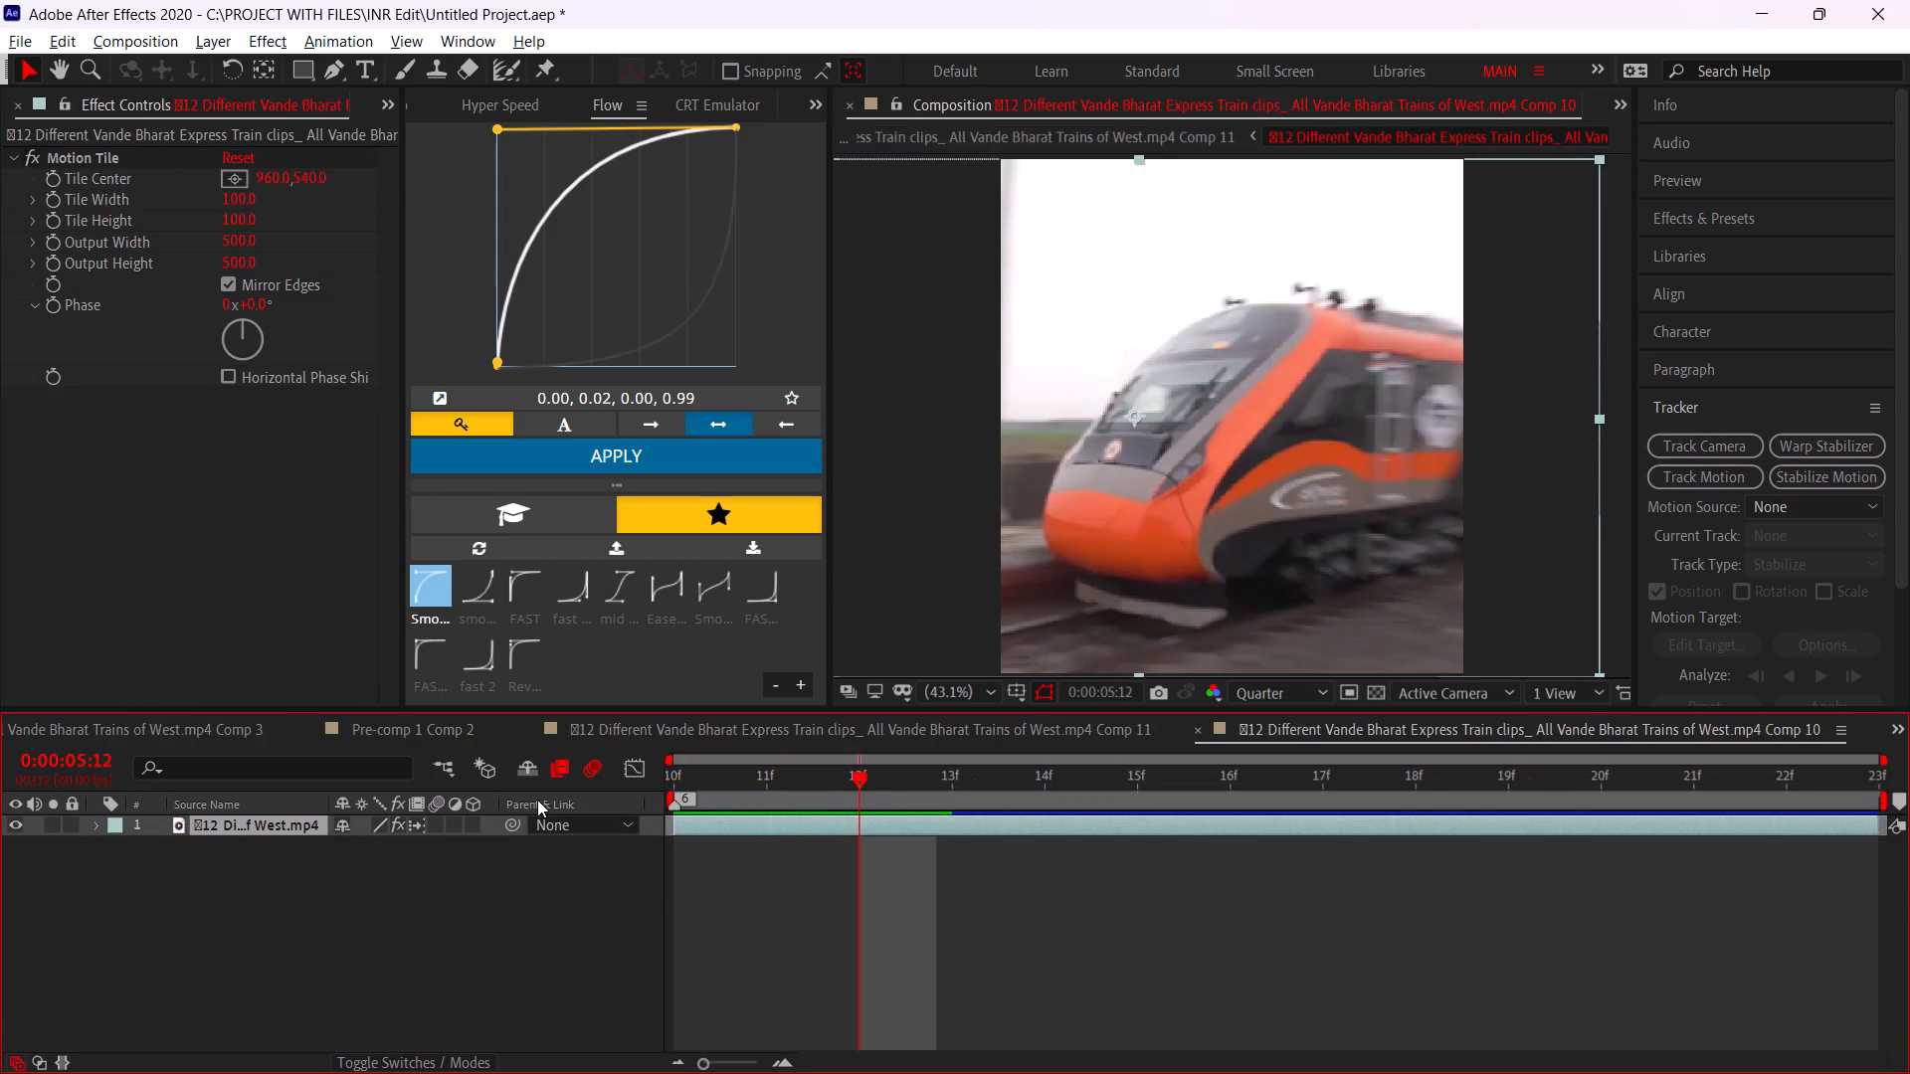
pyautogui.click(407, 826)
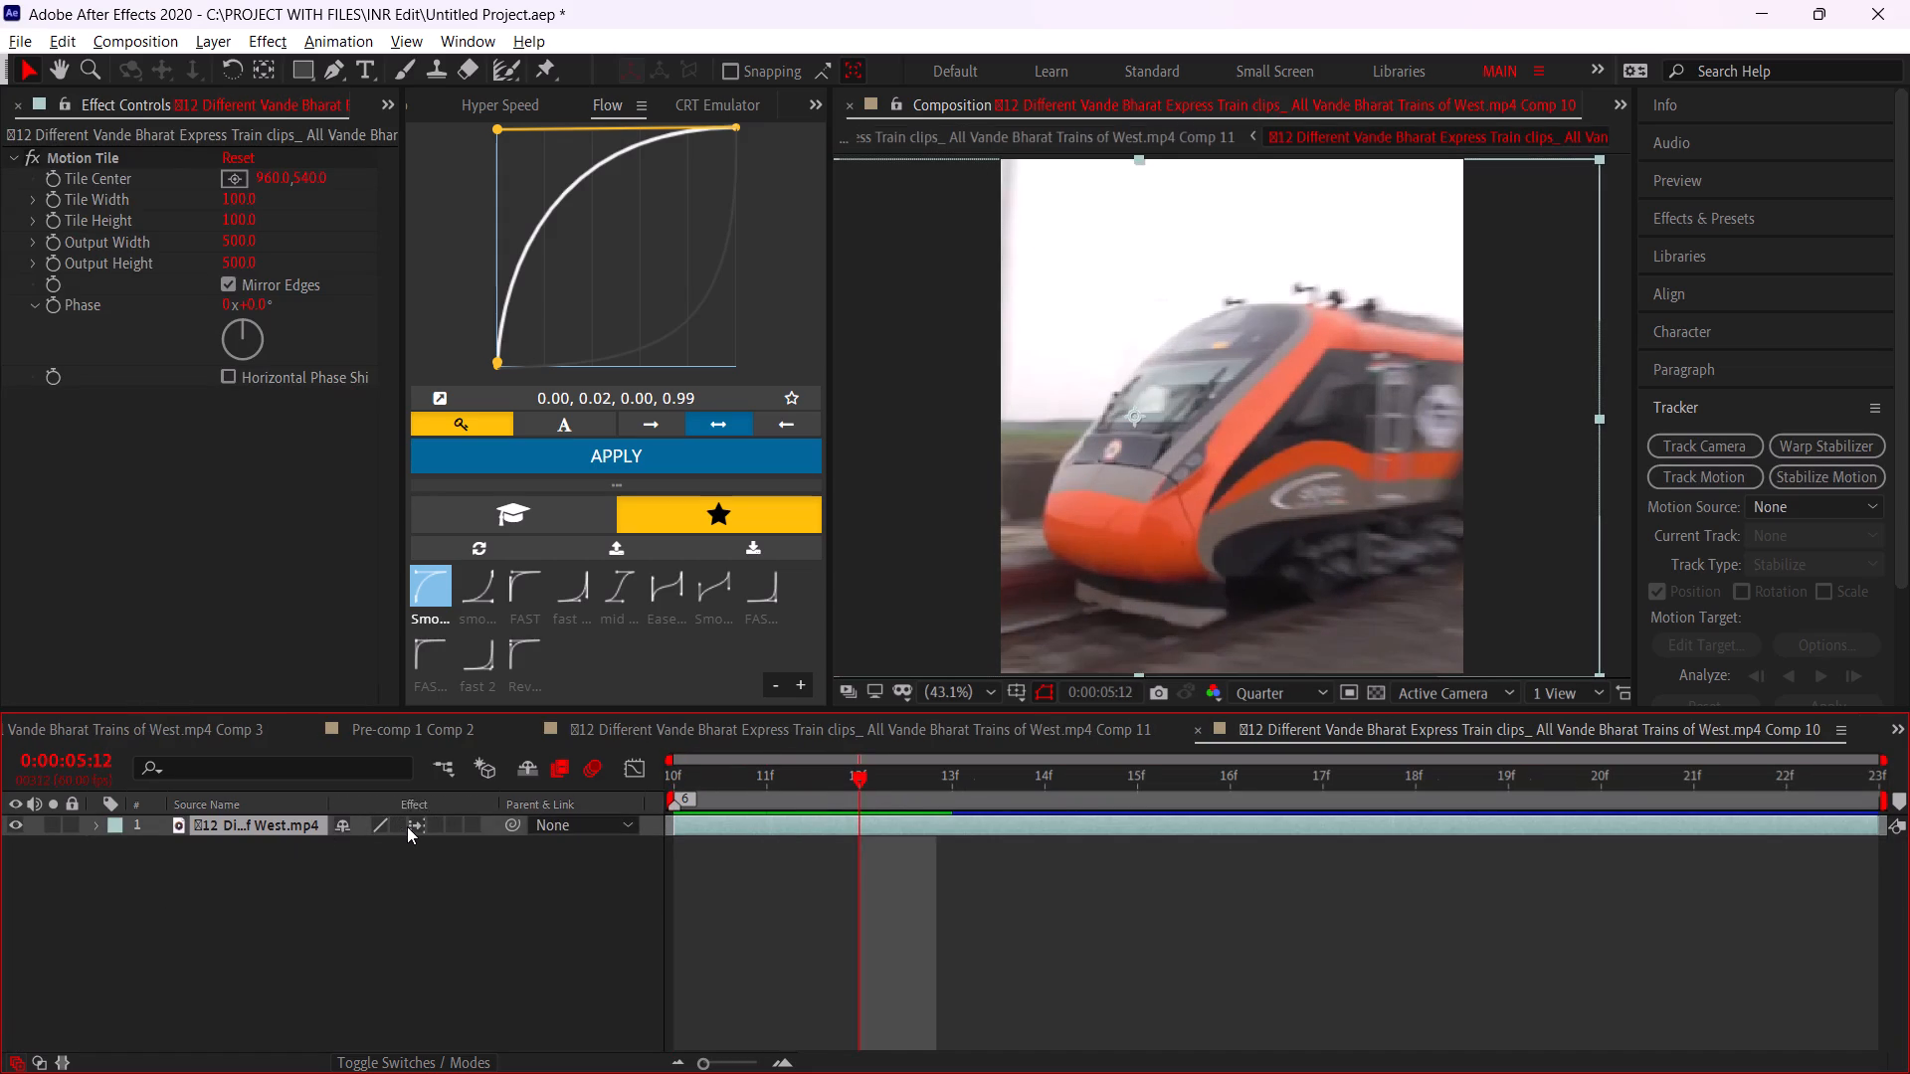
pyautogui.click(407, 826)
pyautogui.click(416, 823)
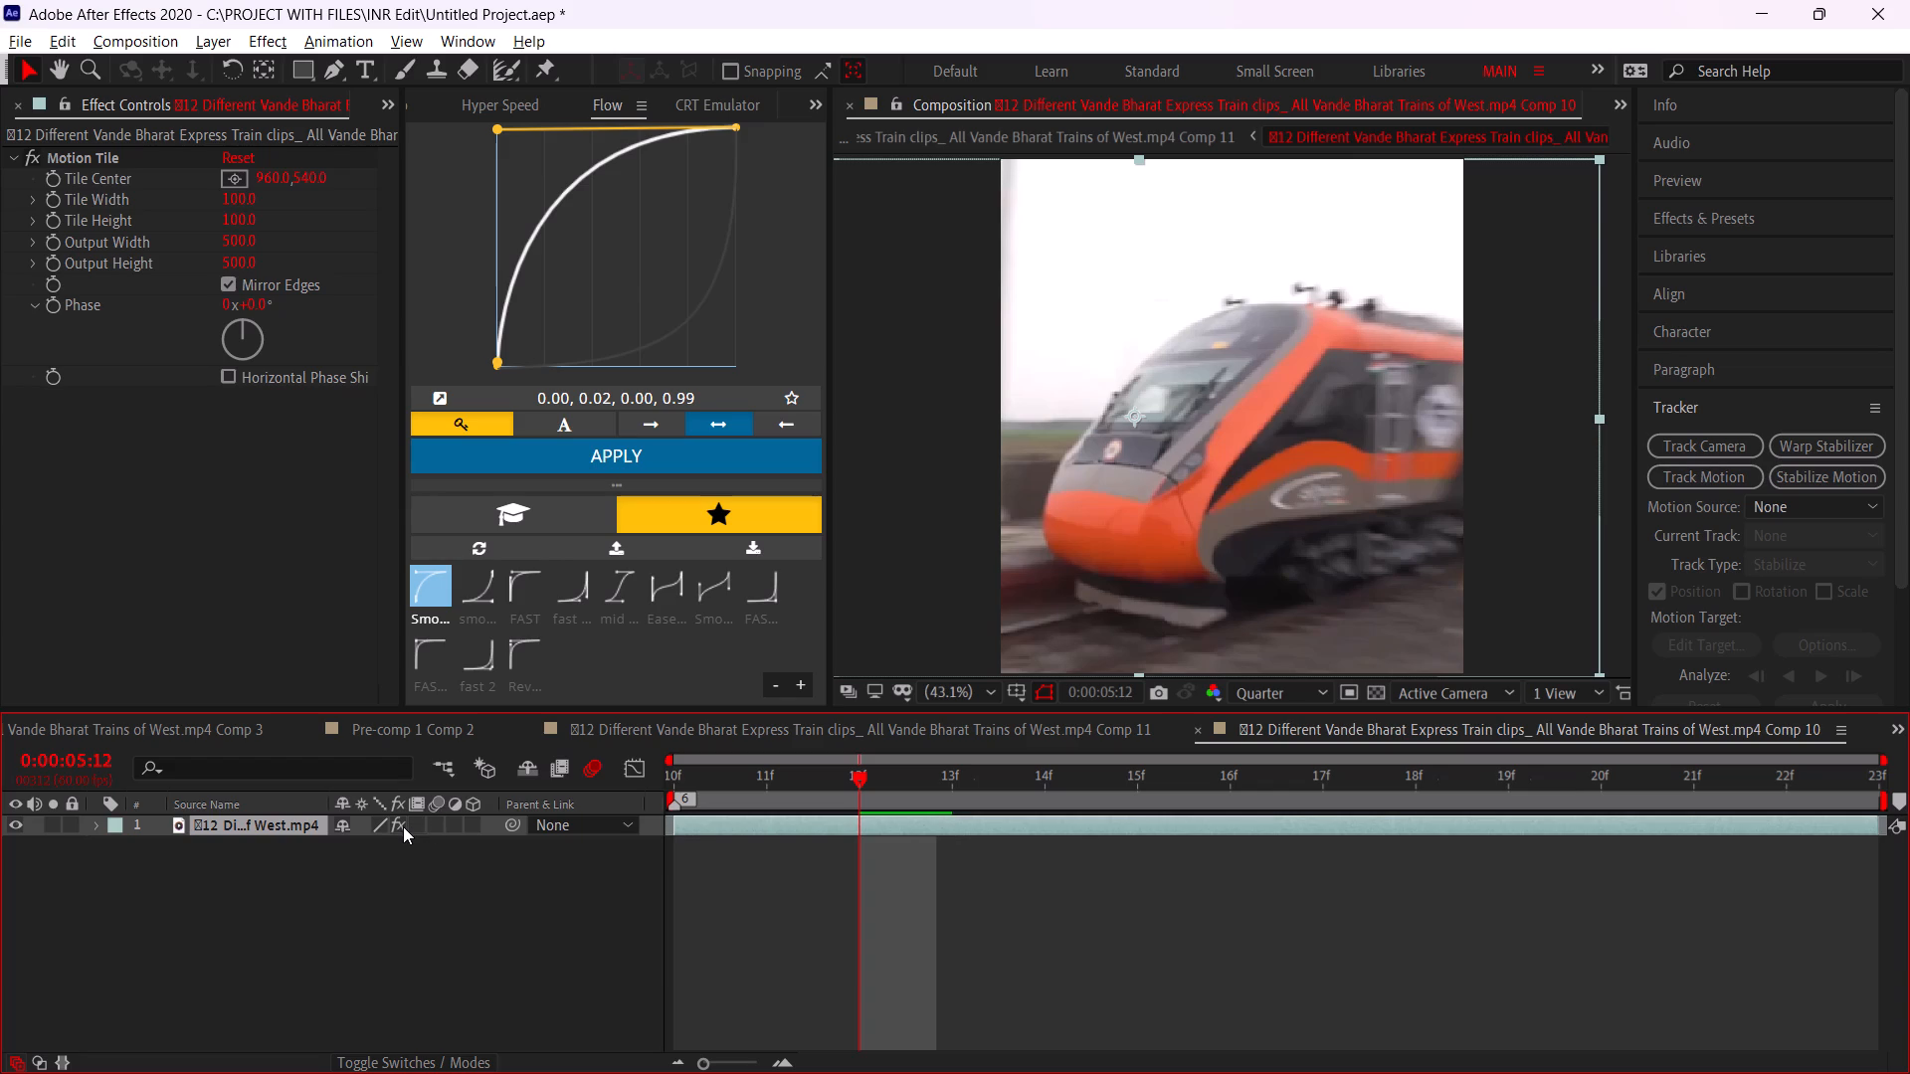
pyautogui.press('Left')
pyautogui.hotkey('ctrl', 'z')
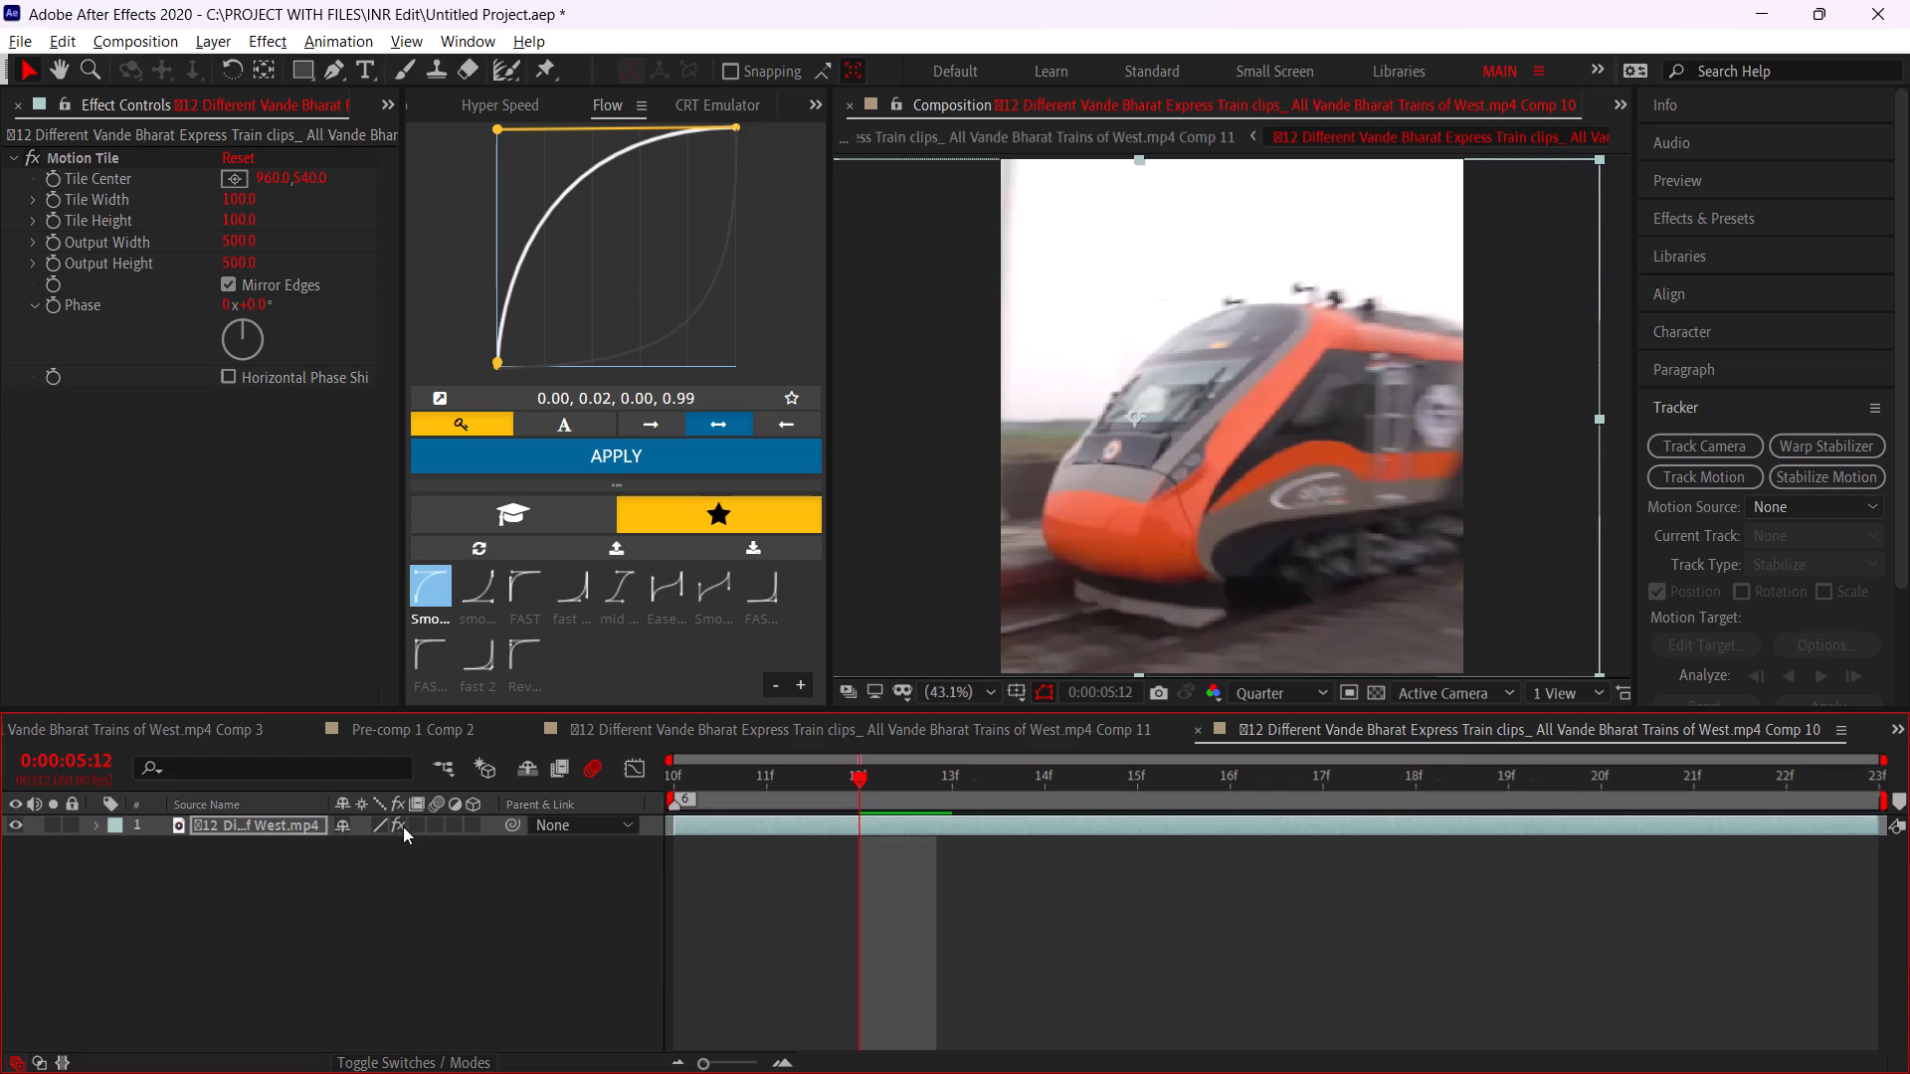
# Split the train clip in Comp 10 at 0:00:05:12, 05:13, 05:14, 05:15 and 05:16.
pyautogui.hotkey('ctrl', 'Left')
pyautogui.hotkey('ctrl', 'Left')
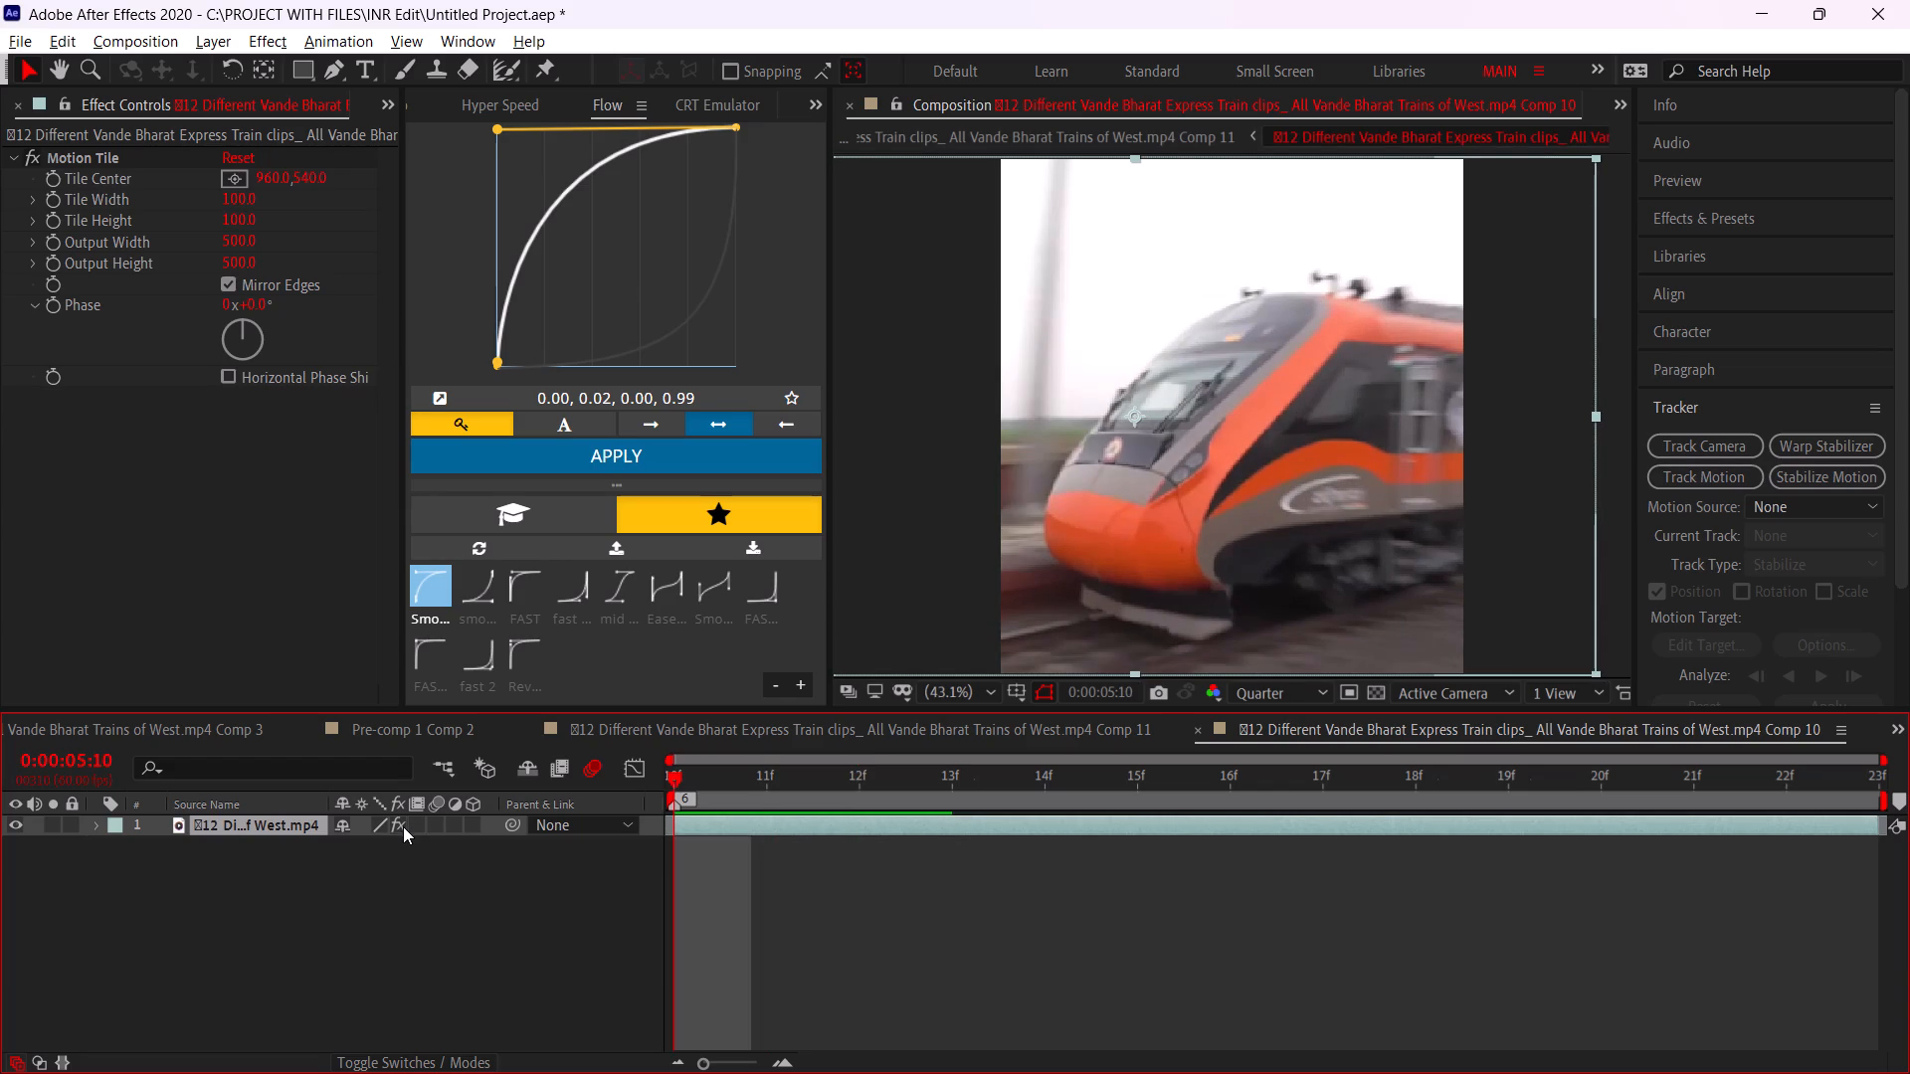
pyautogui.hotkey('ctrl', 'Right')
pyautogui.hotkey('ctrl', 'Right')
pyautogui.hotkey('ctrl', 'shift', 'd')
pyautogui.hotkey('ctrl', 'Right')
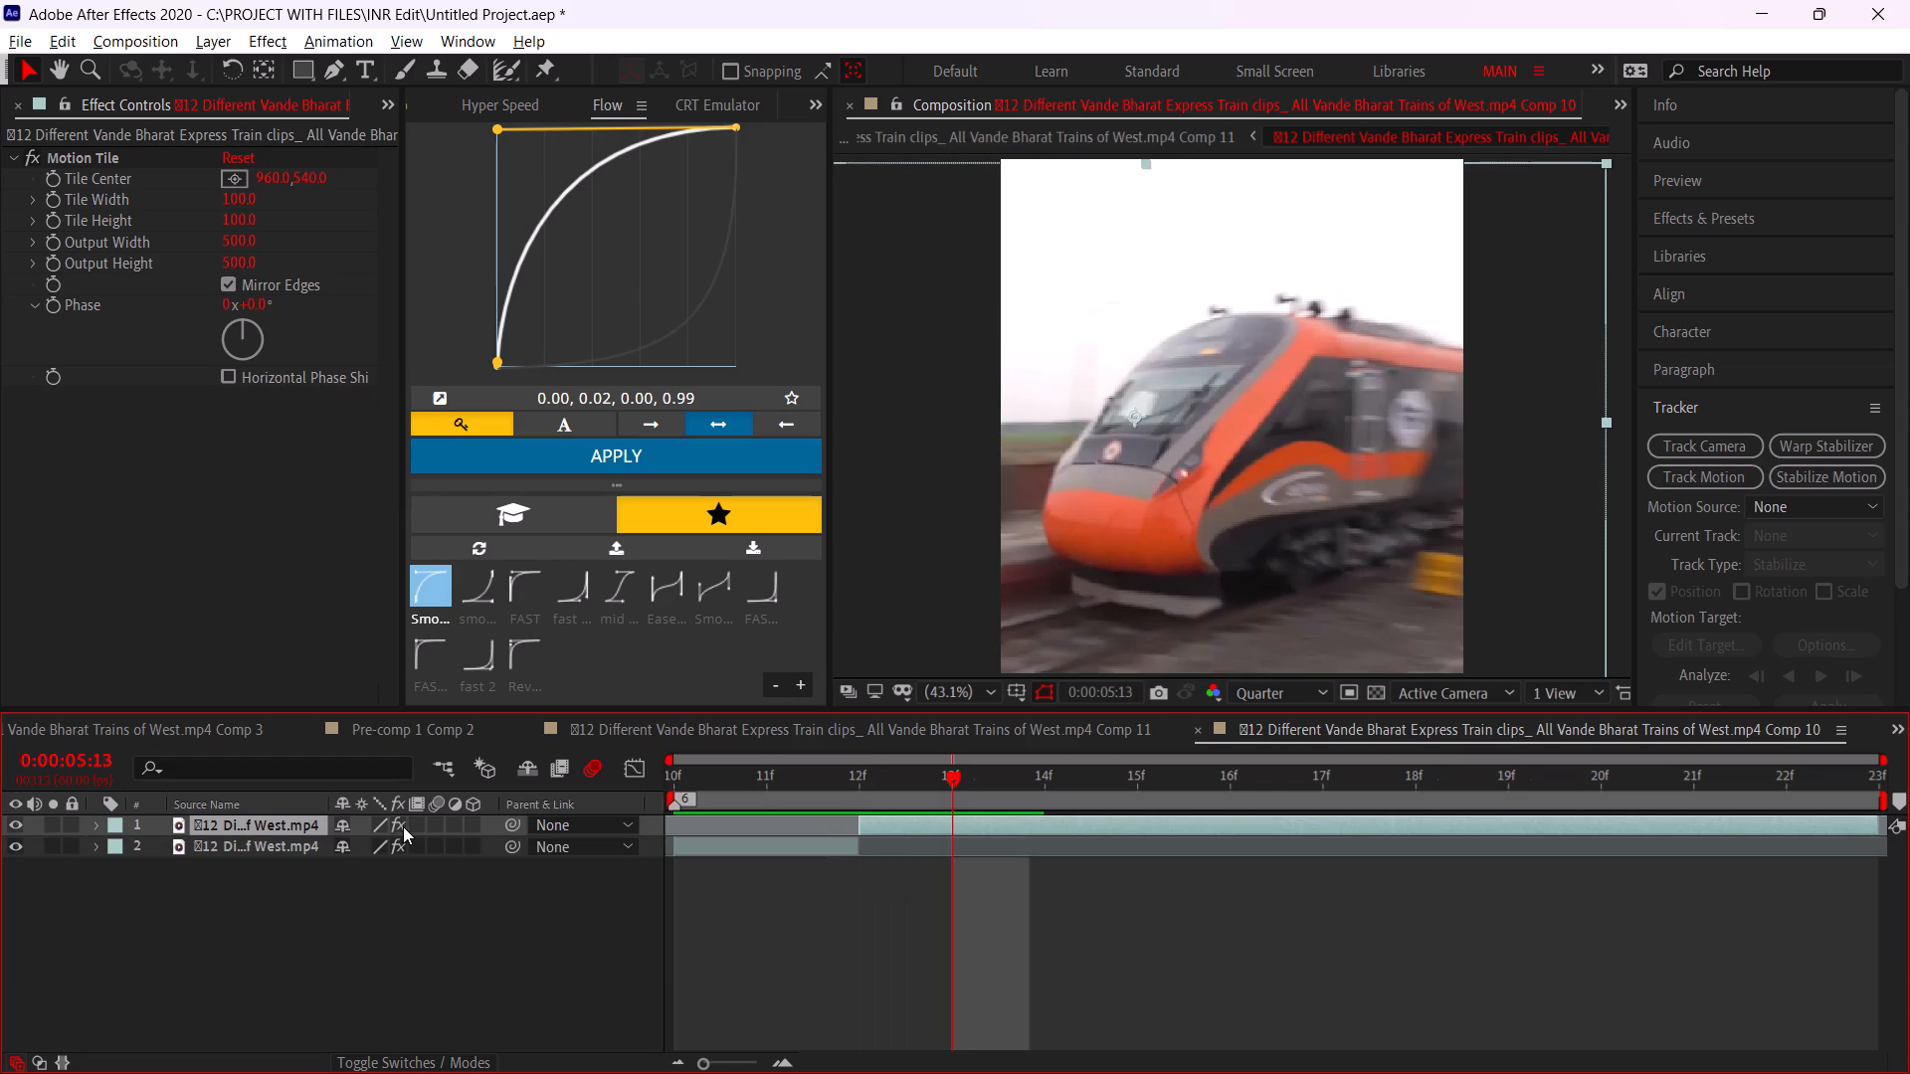
pyautogui.hotkey('ctrl', 'shift', 'd')
pyautogui.hotkey('ctrl', 'Right')
pyautogui.hotkey('ctrl', 'shift', 'd')
pyautogui.hotkey('ctrl', 'Right')
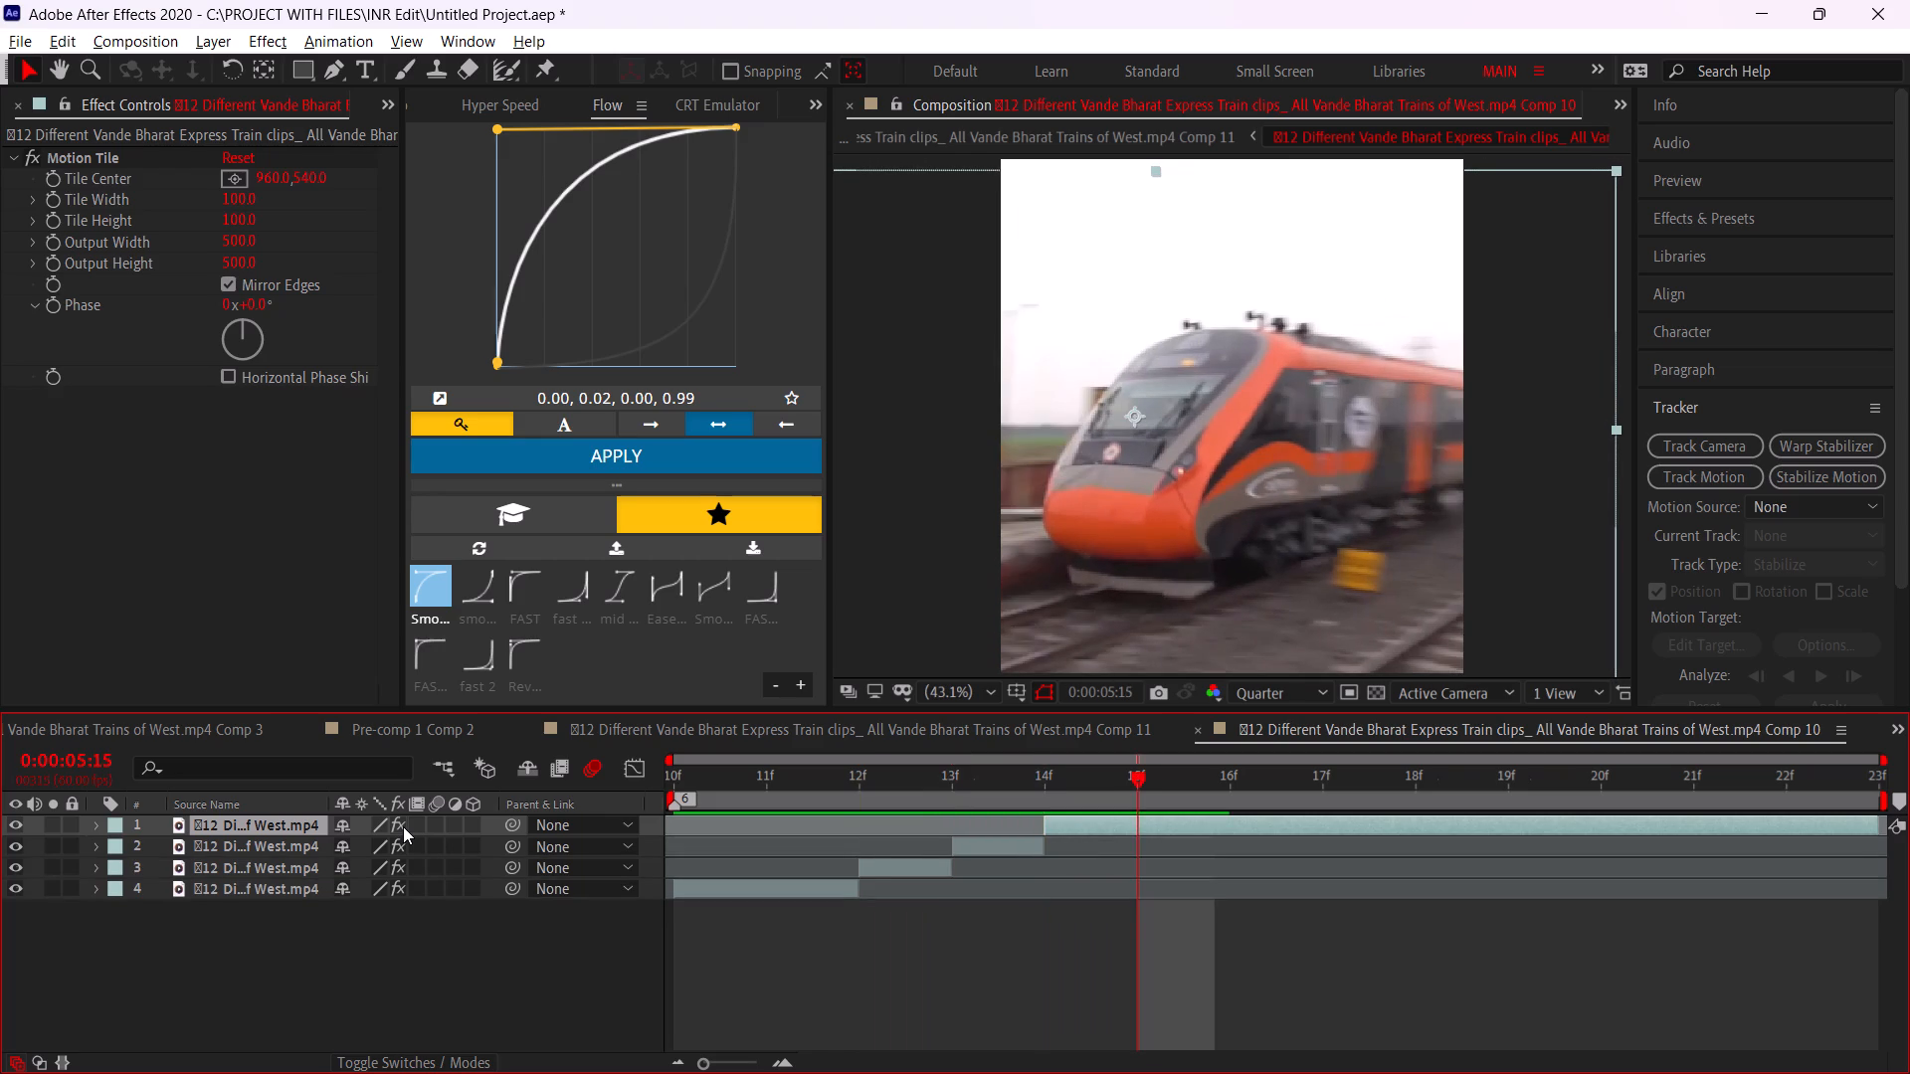
pyautogui.hotkey('ctrl', 'shift', 'd')
pyautogui.hotkey('ctrl', 'Right')
pyautogui.hotkey('ctrl', 'shift', 'd')
# Split the remaining train clip at 0:00:05:18, 05:19, 05:20, 05:21 and 05:22.
pyautogui.hotkey('ctrl', 'Right')
pyautogui.hotkey('ctrl', 'Right')
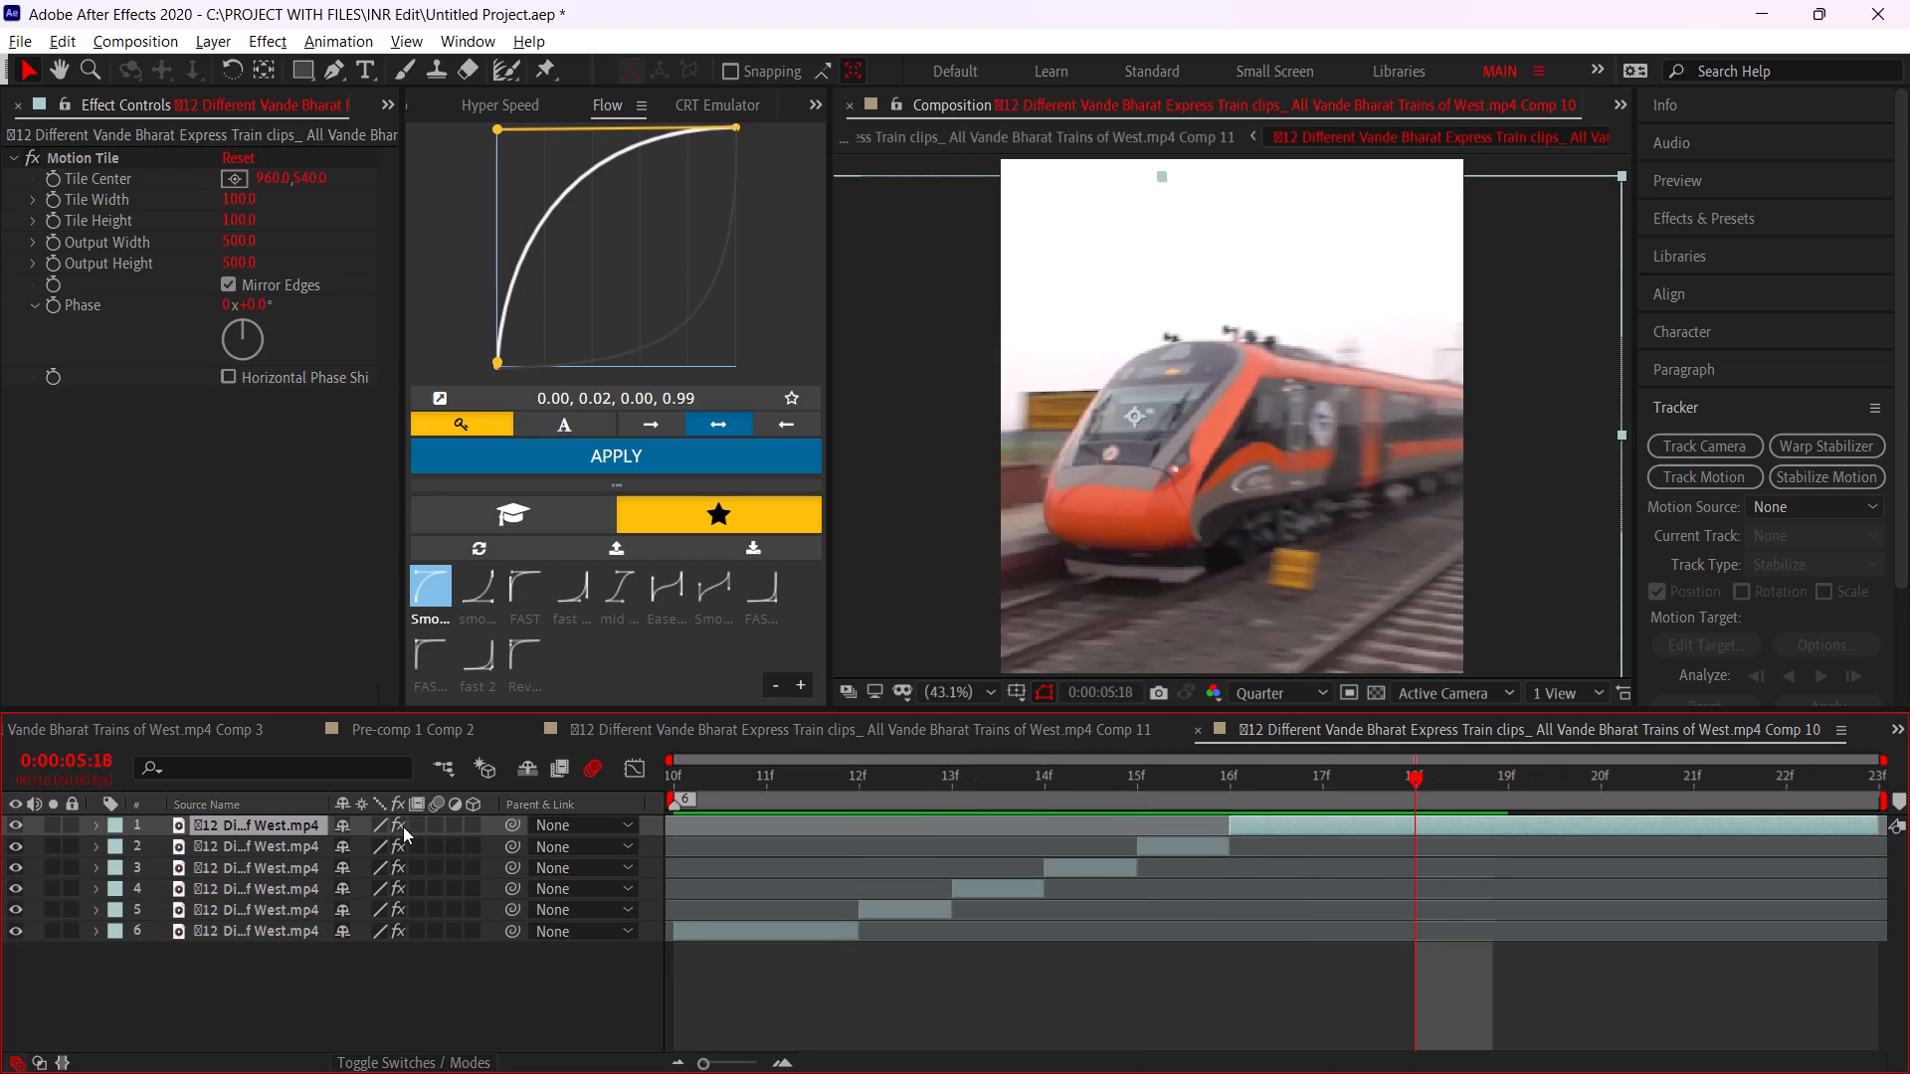
pyautogui.hotkey('ctrl', 'shift', 'd')
pyautogui.hotkey('ctrl', 'Right')
pyautogui.hotkey('ctrl', 'shift', 'd')
pyautogui.hotkey('ctrl', 'Right')
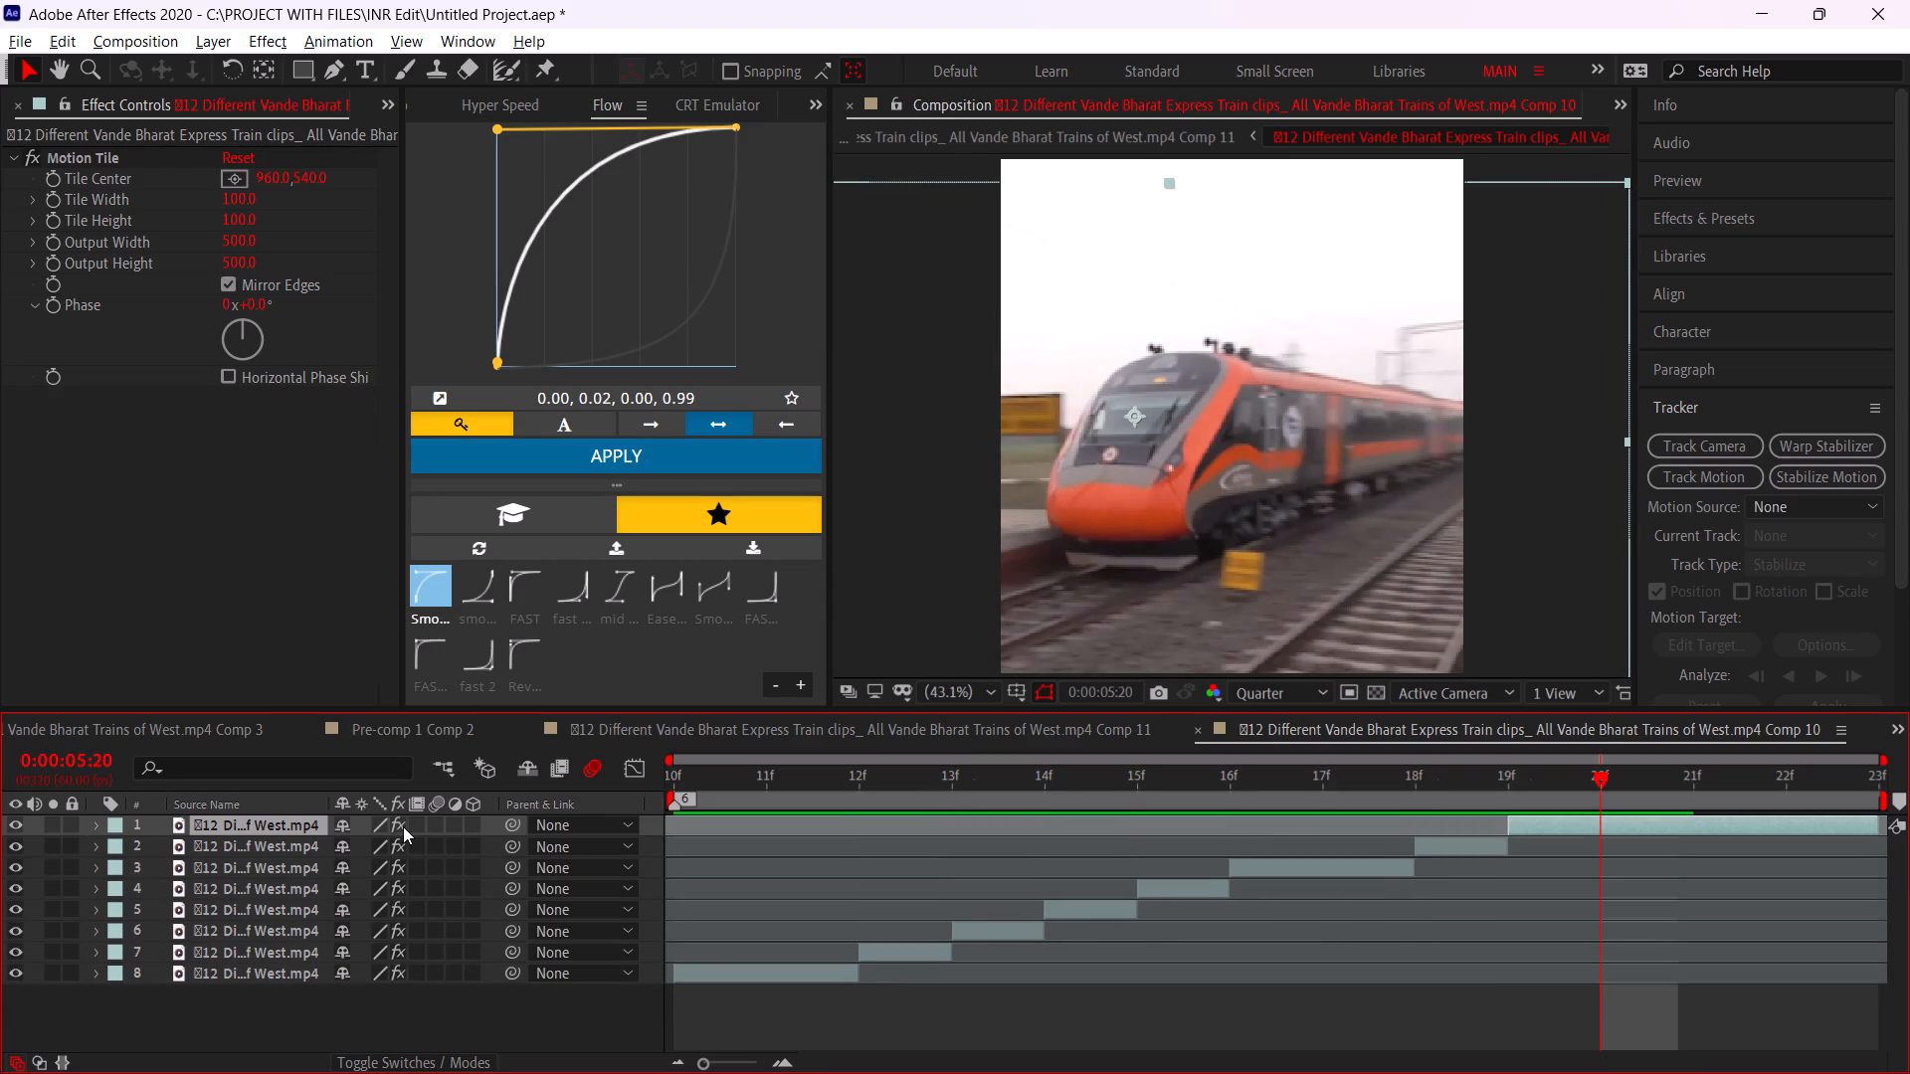
pyautogui.hotkey('ctrl', 'shift', 'd')
pyautogui.hotkey('ctrl', 'Right')
pyautogui.hotkey('ctrl', 'shift', 'd')
pyautogui.hotkey('ctrl', 'Right')
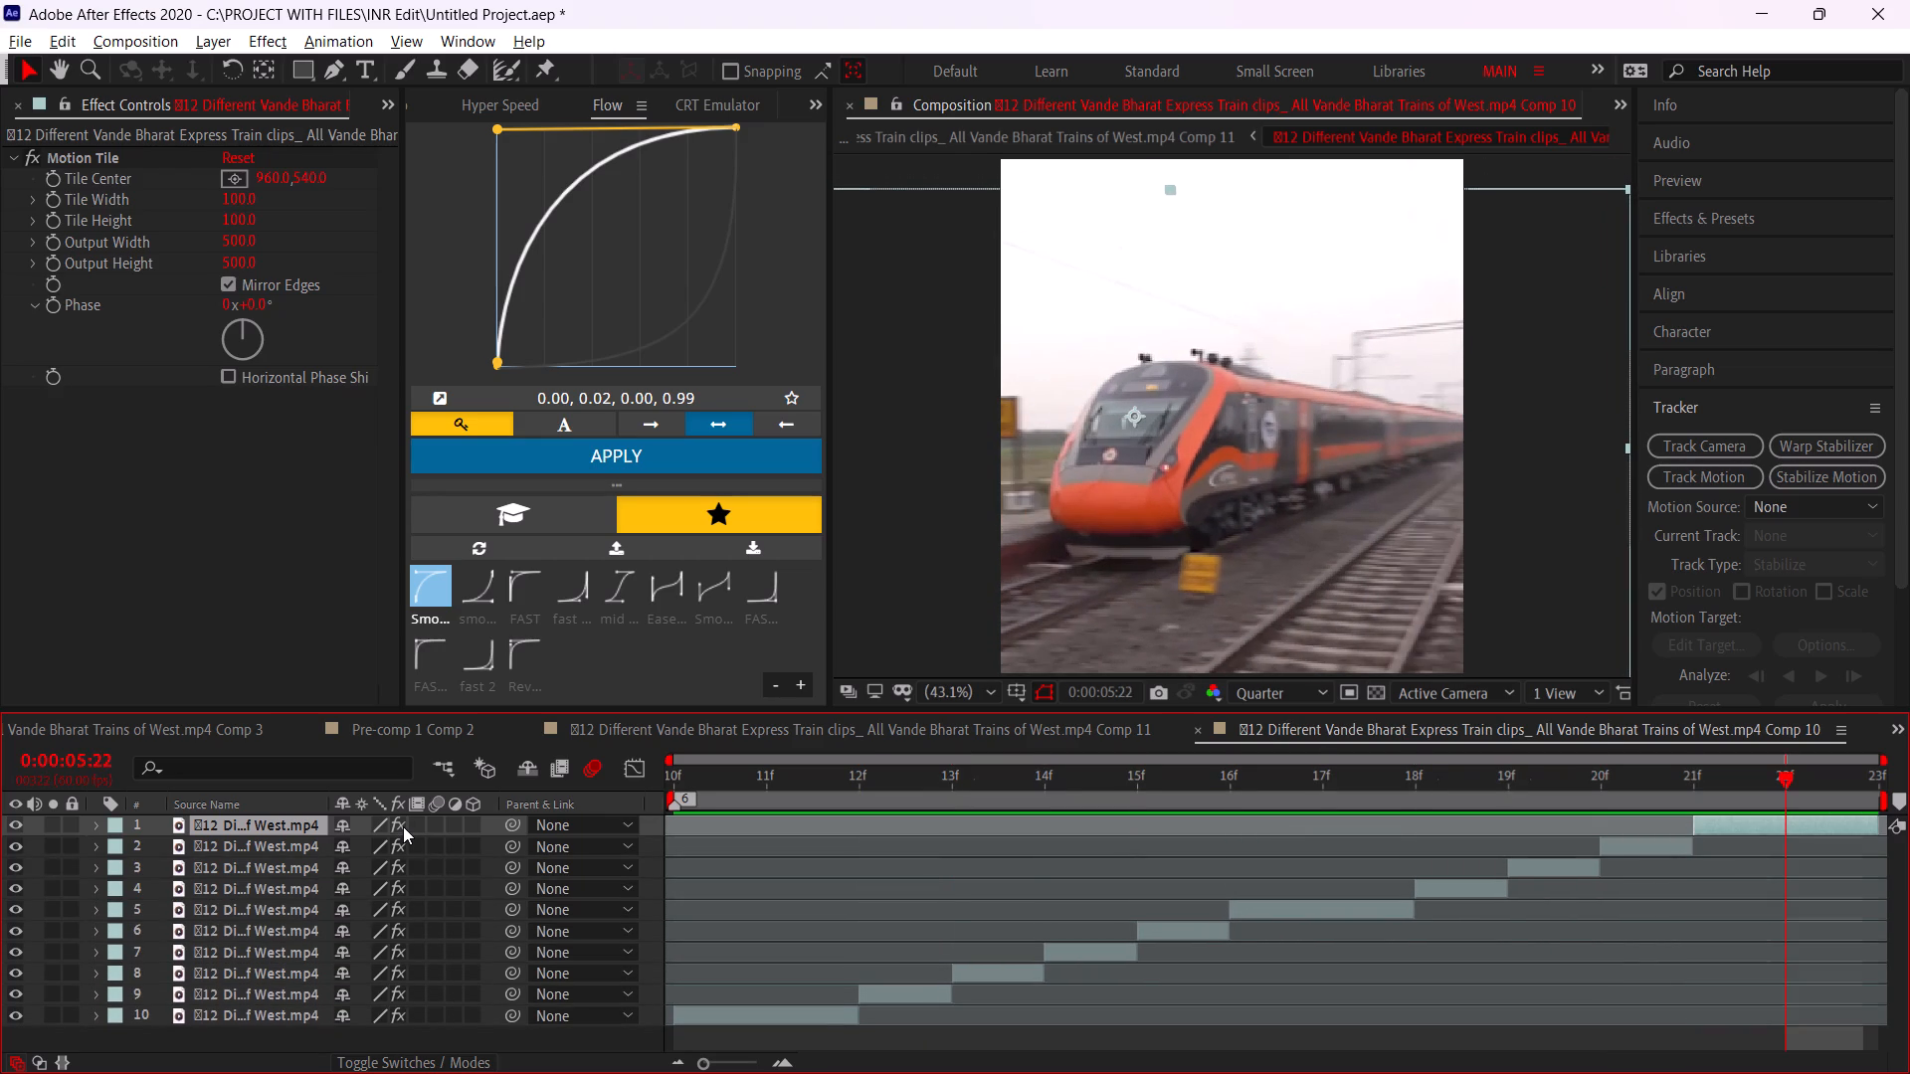
pyautogui.hotkey('ctrl', 'shift', 'd')
# Select all the split train clip pieces in Comp 10 and trim each to one frame long.
pyautogui.scroll(-2, 122, 963)
pyautogui.click(256, 1038)
pyautogui.keyDown('shift'); pyautogui.click(314, 827); pyautogui.keyUp('shift')
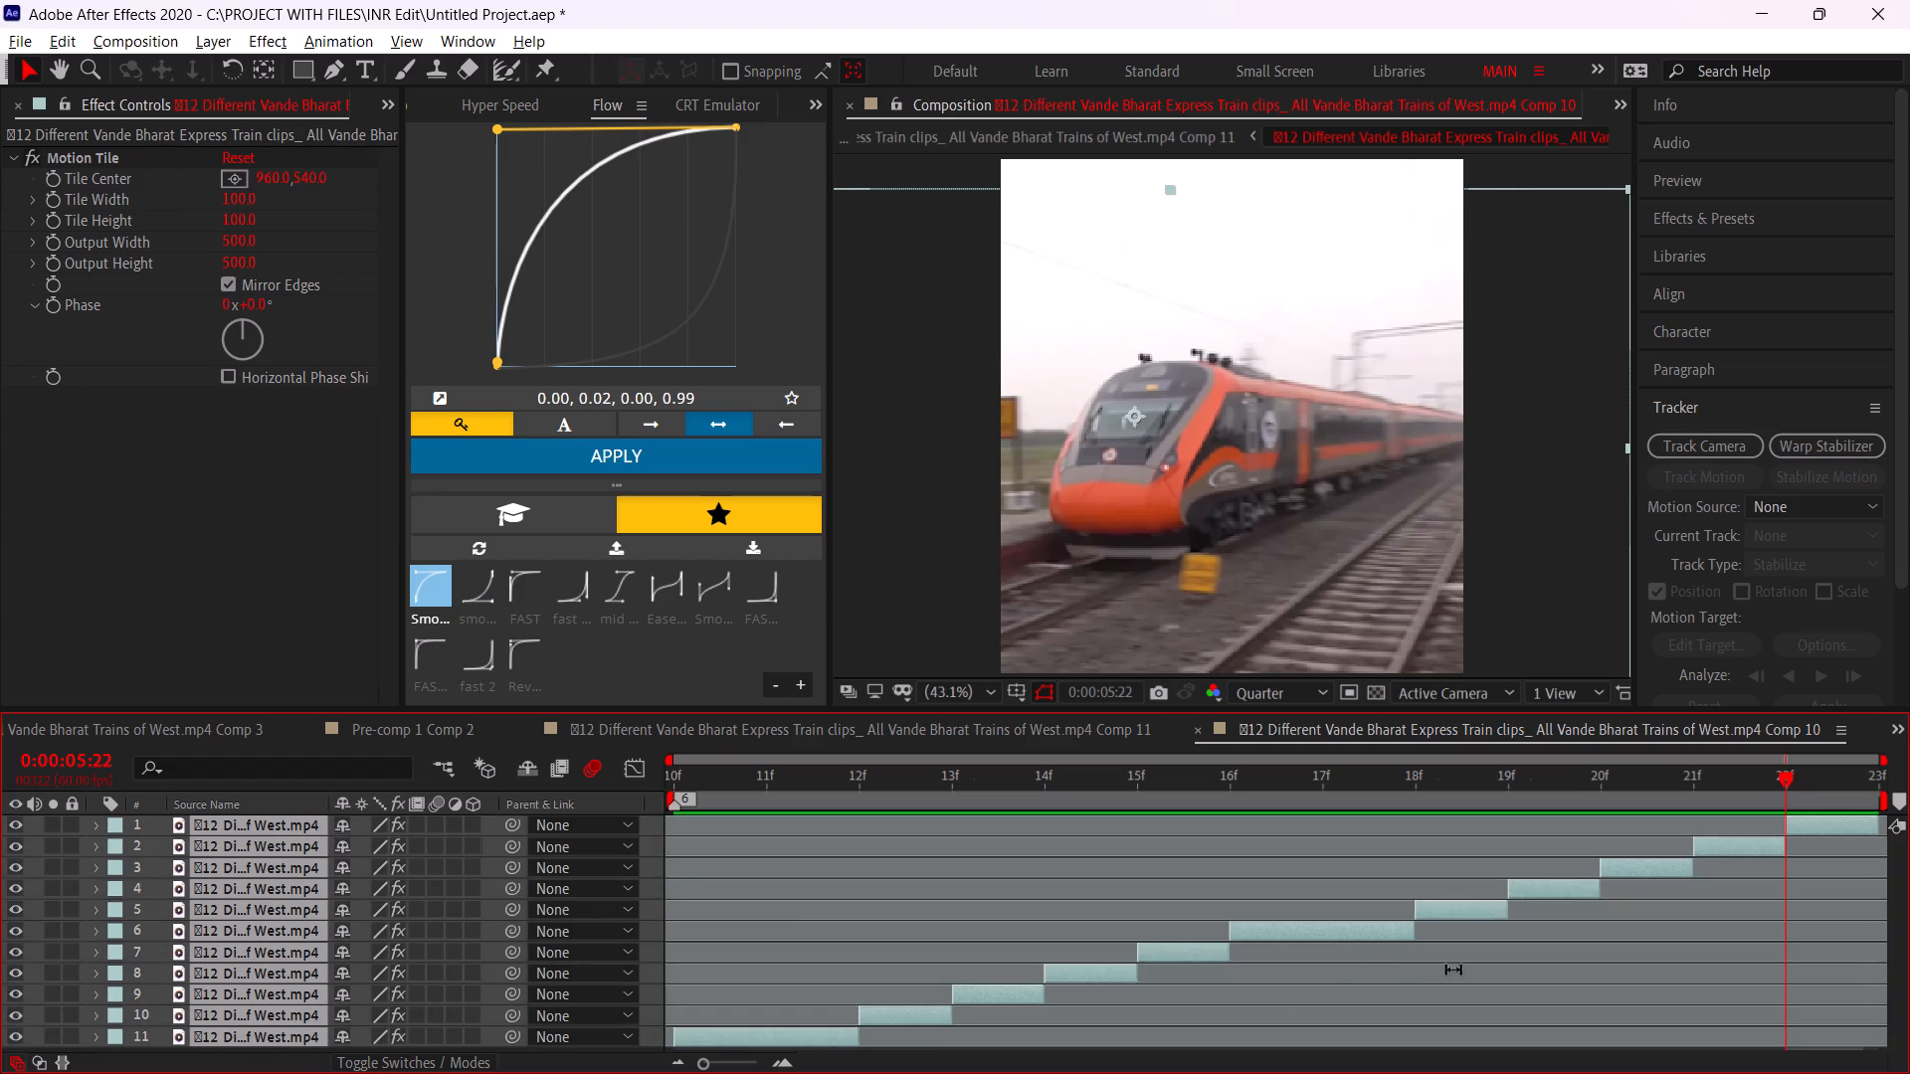
pyautogui.moveTo(1409, 930); pyautogui.dragTo(981, 922)
# Sequence the selected one-frame train clip pieces end to end from 0:00:05:10 in Comp 10.
pyautogui.rightClick(1006, 881)
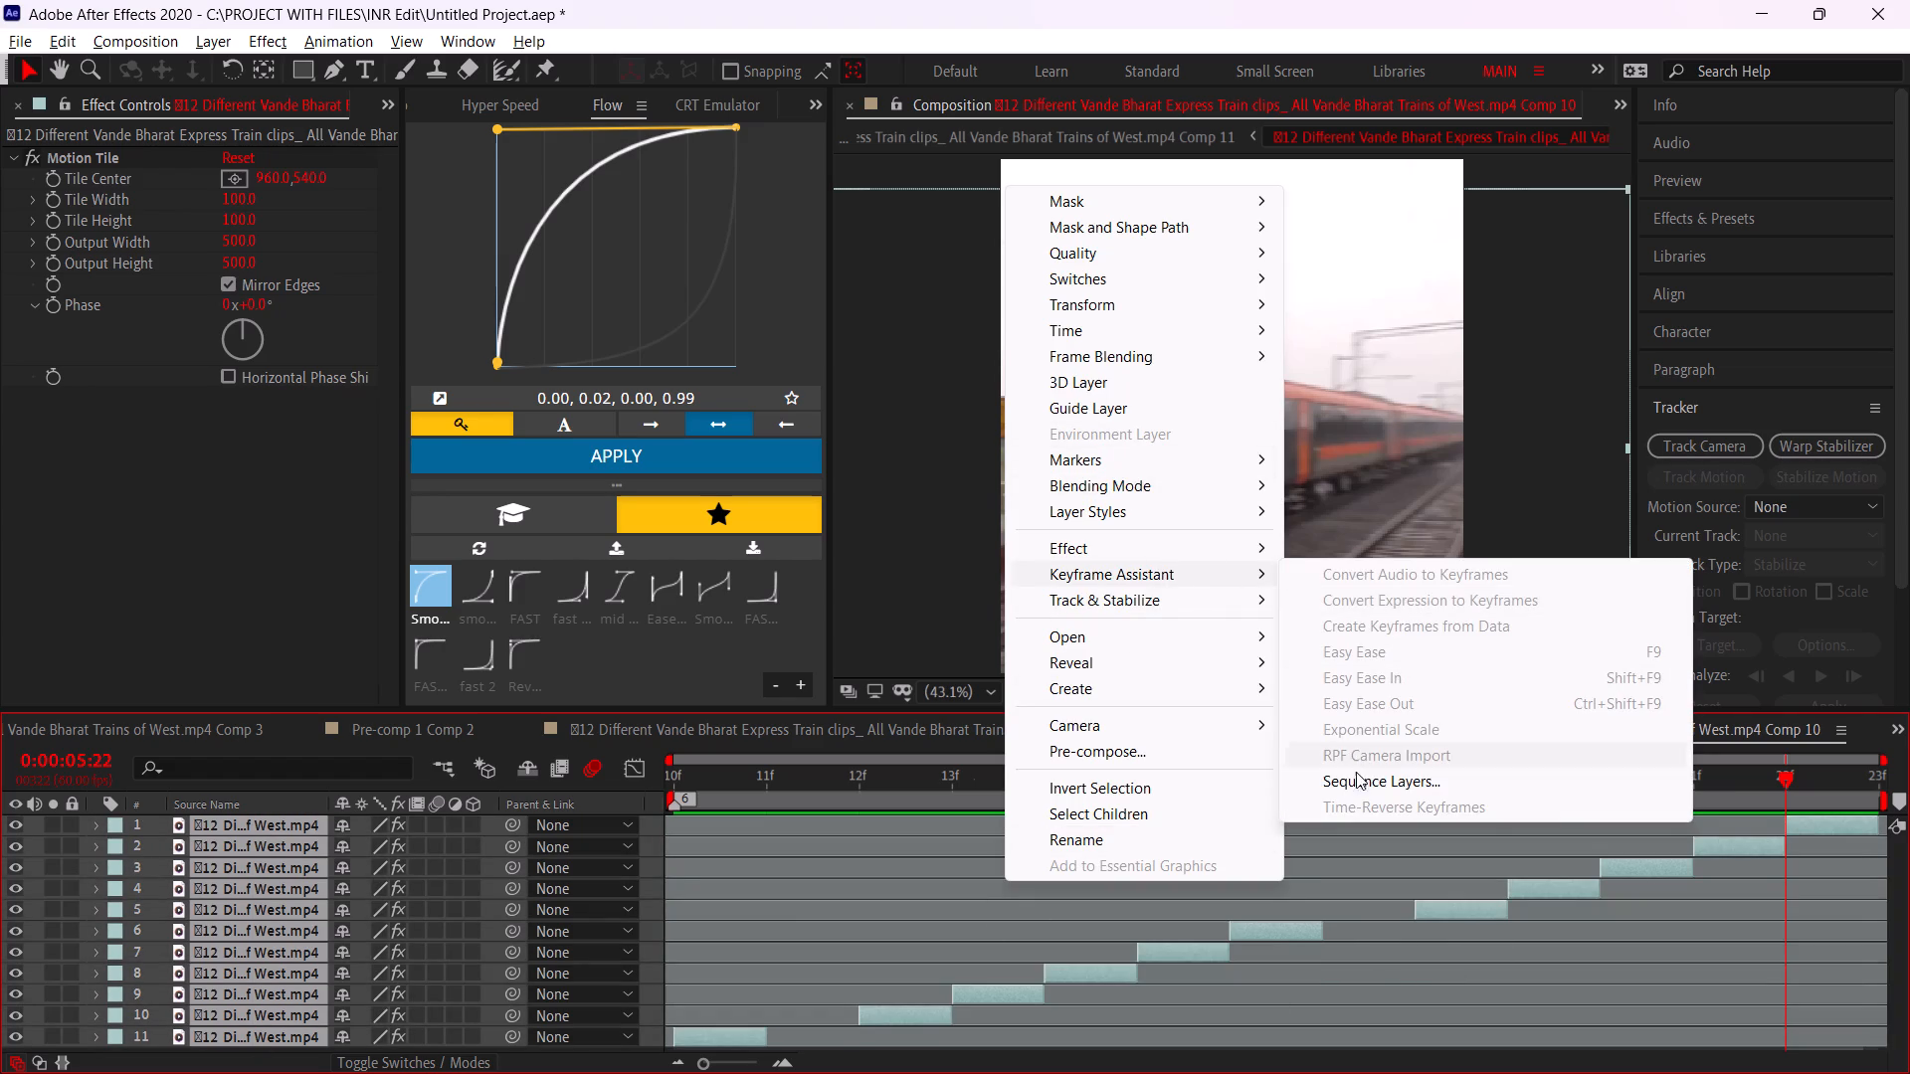
pyautogui.click(1357, 774)
pyautogui.click(926, 336)
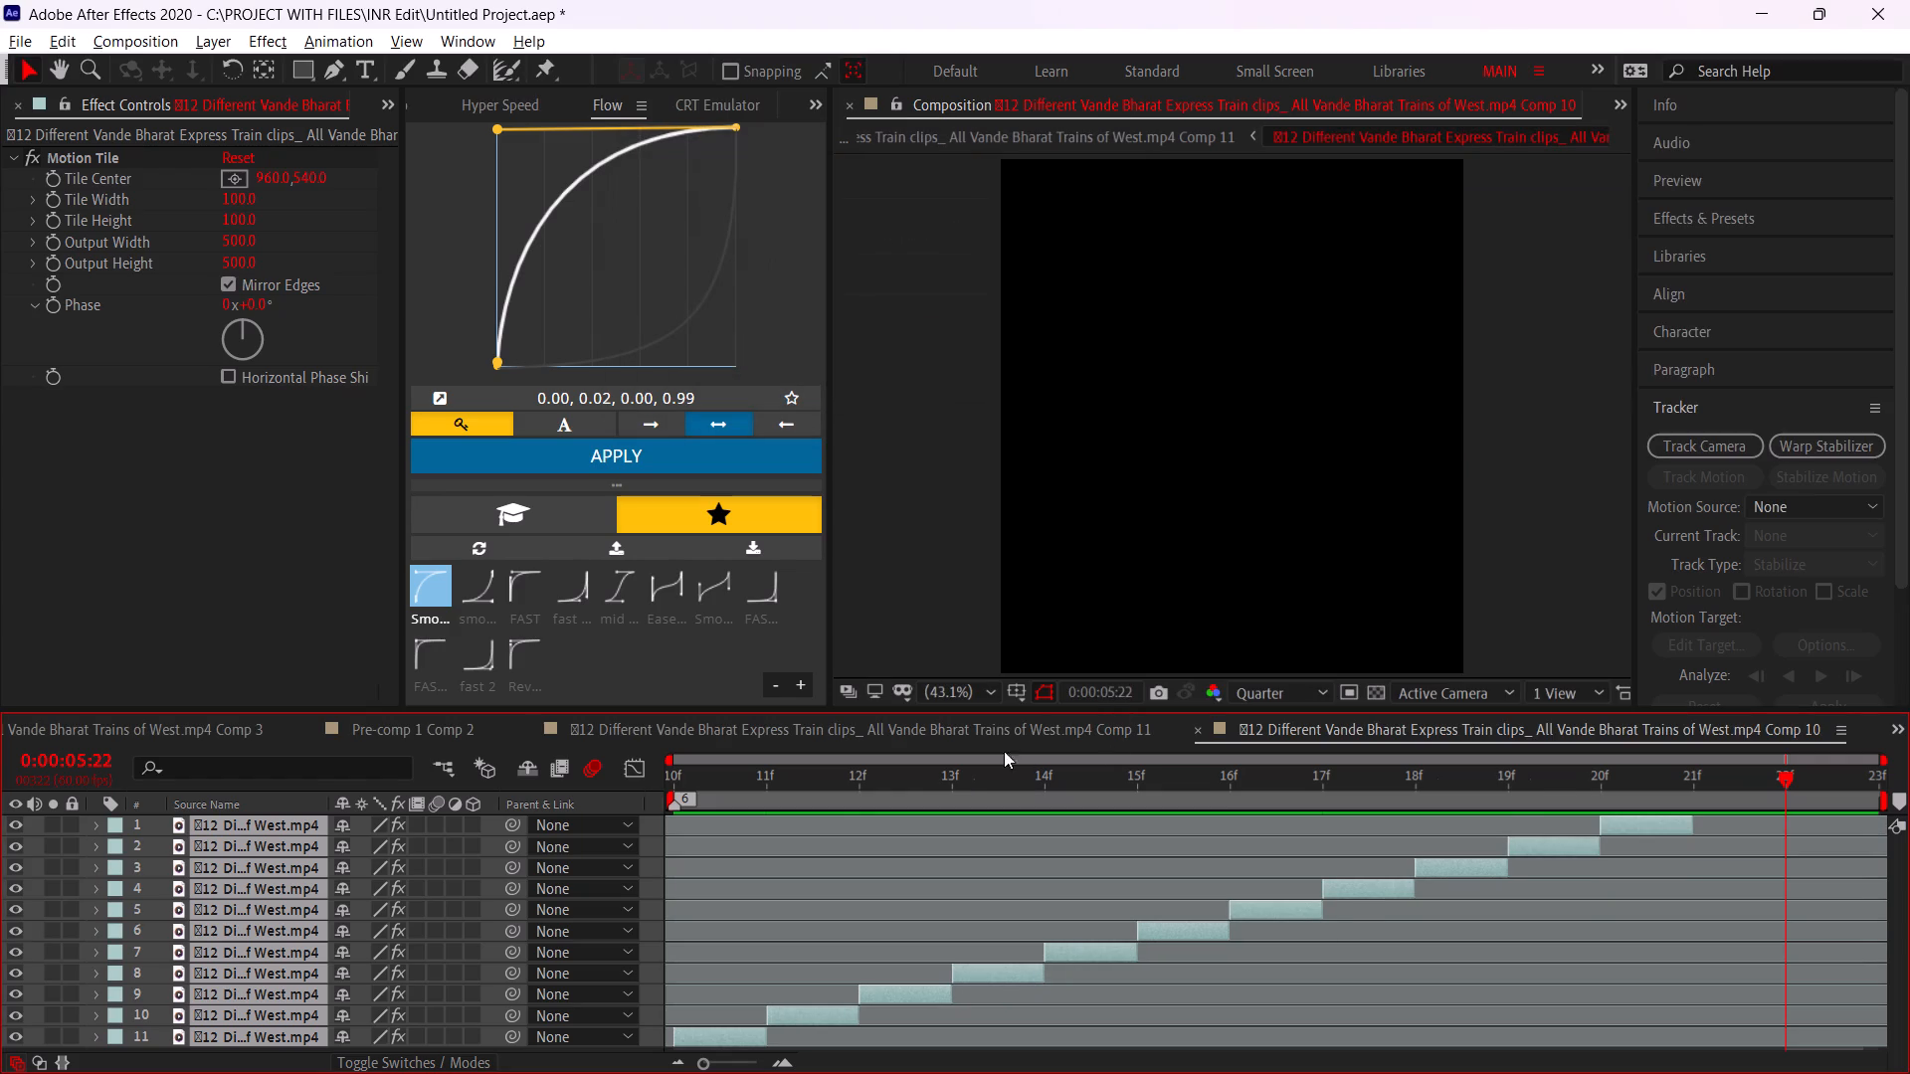
# In FUNK CONTRA (Super Slowed), add a layer 3 Time Remap keyframe at 0:00:06:30 and move it onto marker 11, replacing the existing keyframe.
pyautogui.scroll(15, 785, 738)
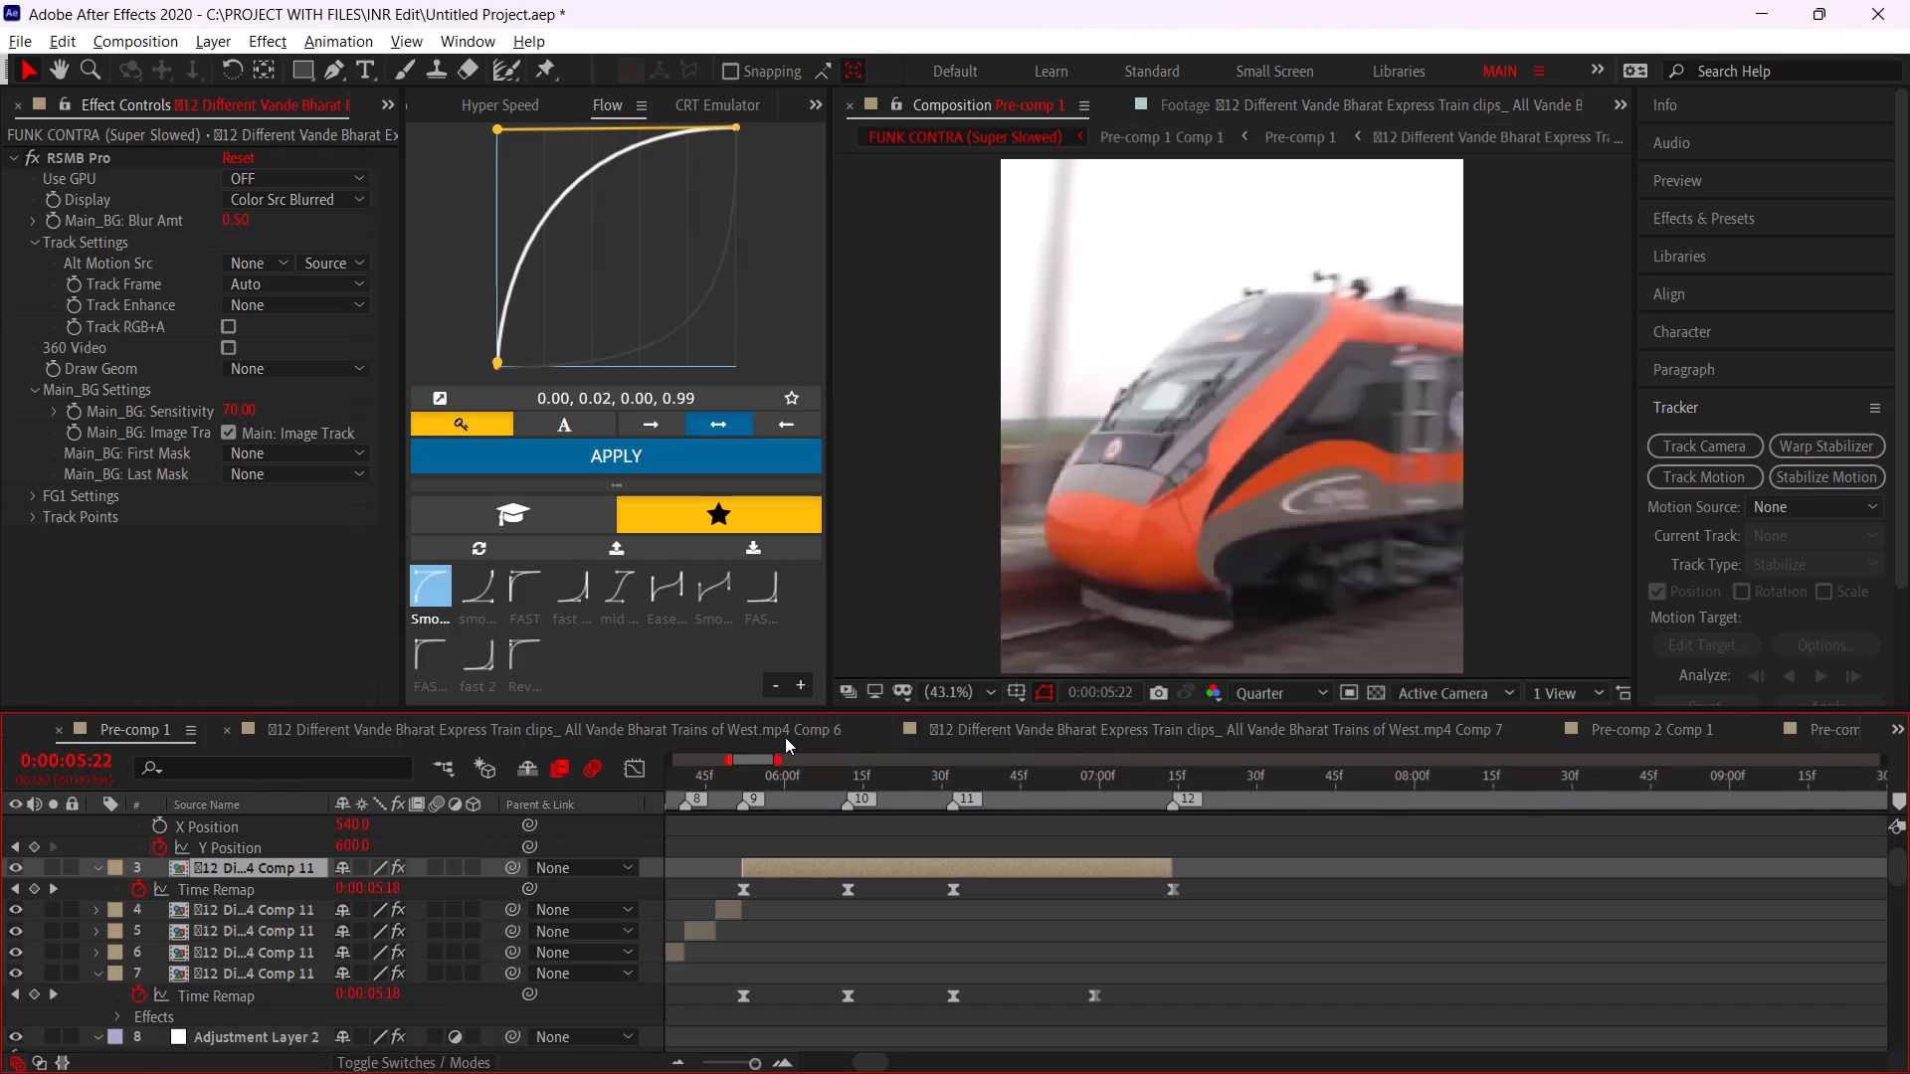
pyautogui.scroll(3, 785, 737)
pyautogui.moveTo(752, 783); pyautogui.dragTo(785, 783)
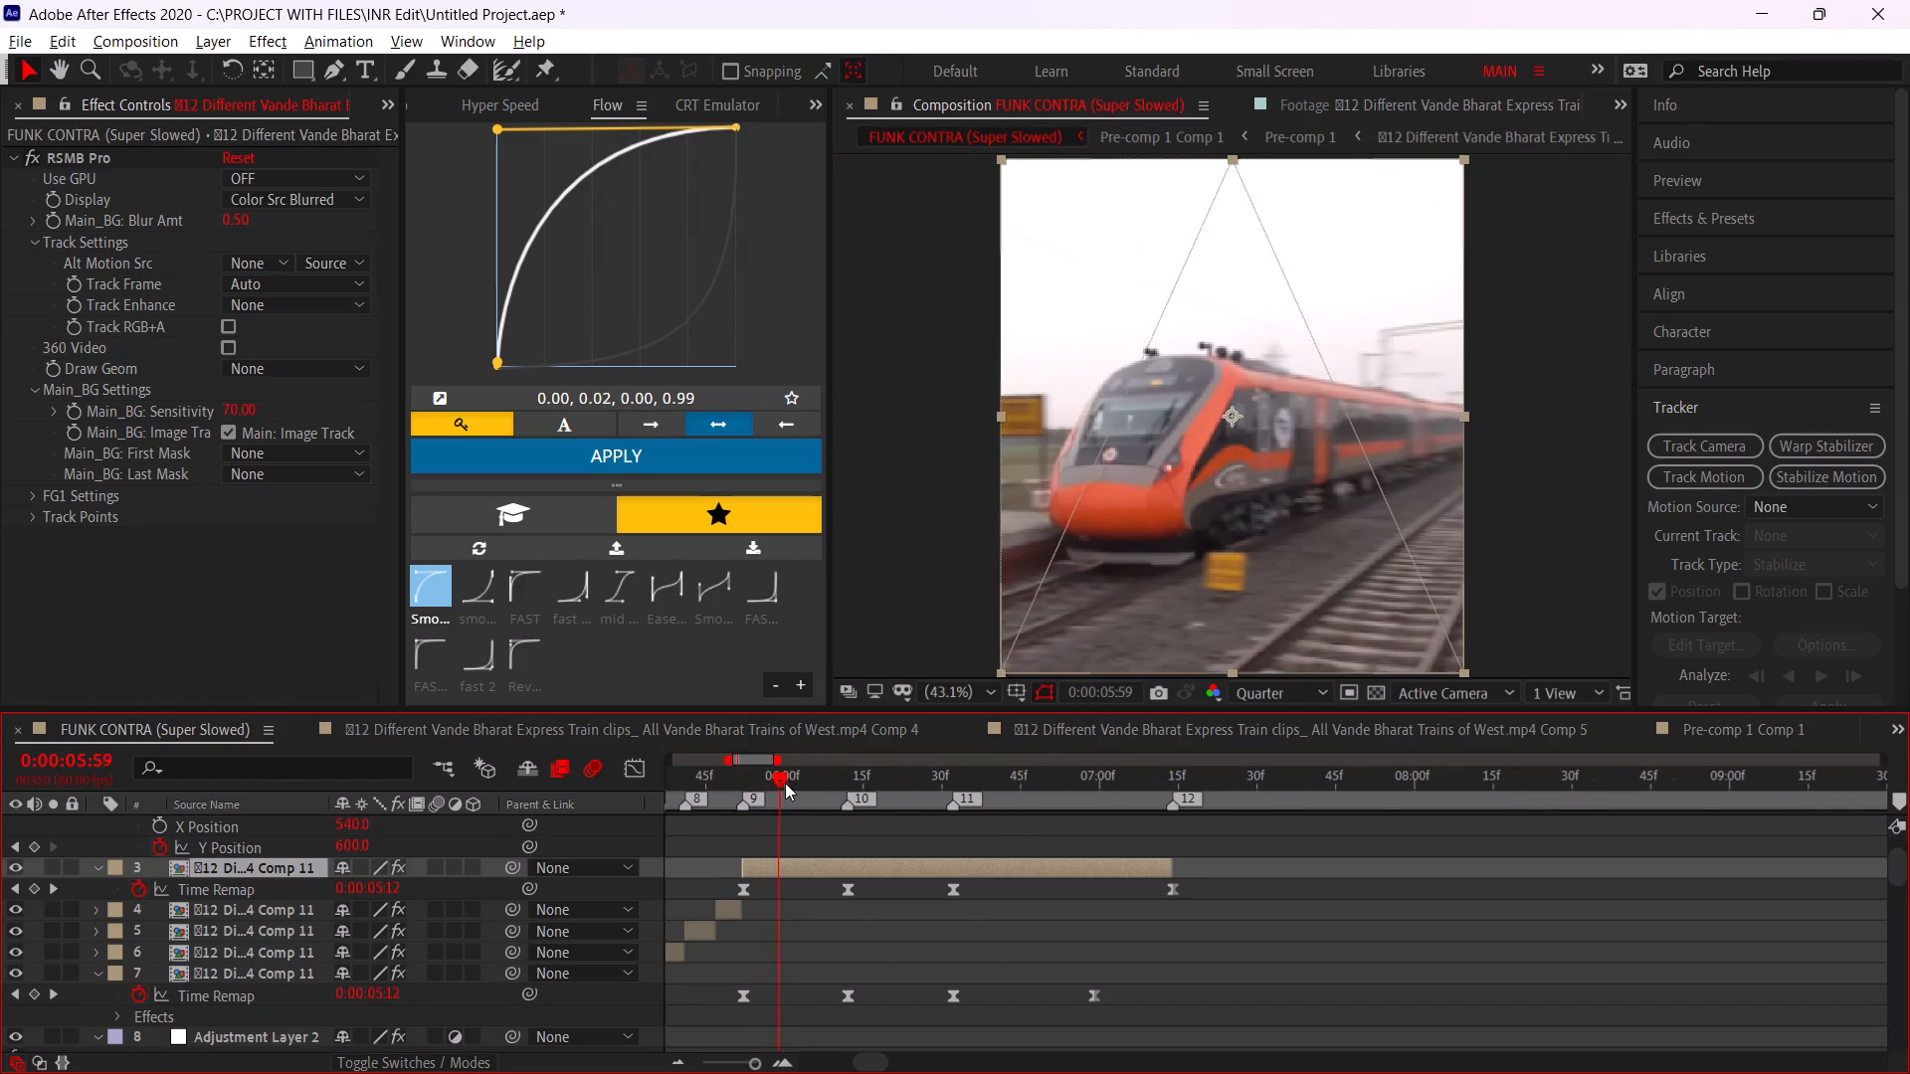
pyautogui.moveTo(785, 783); pyautogui.dragTo(979, 803)
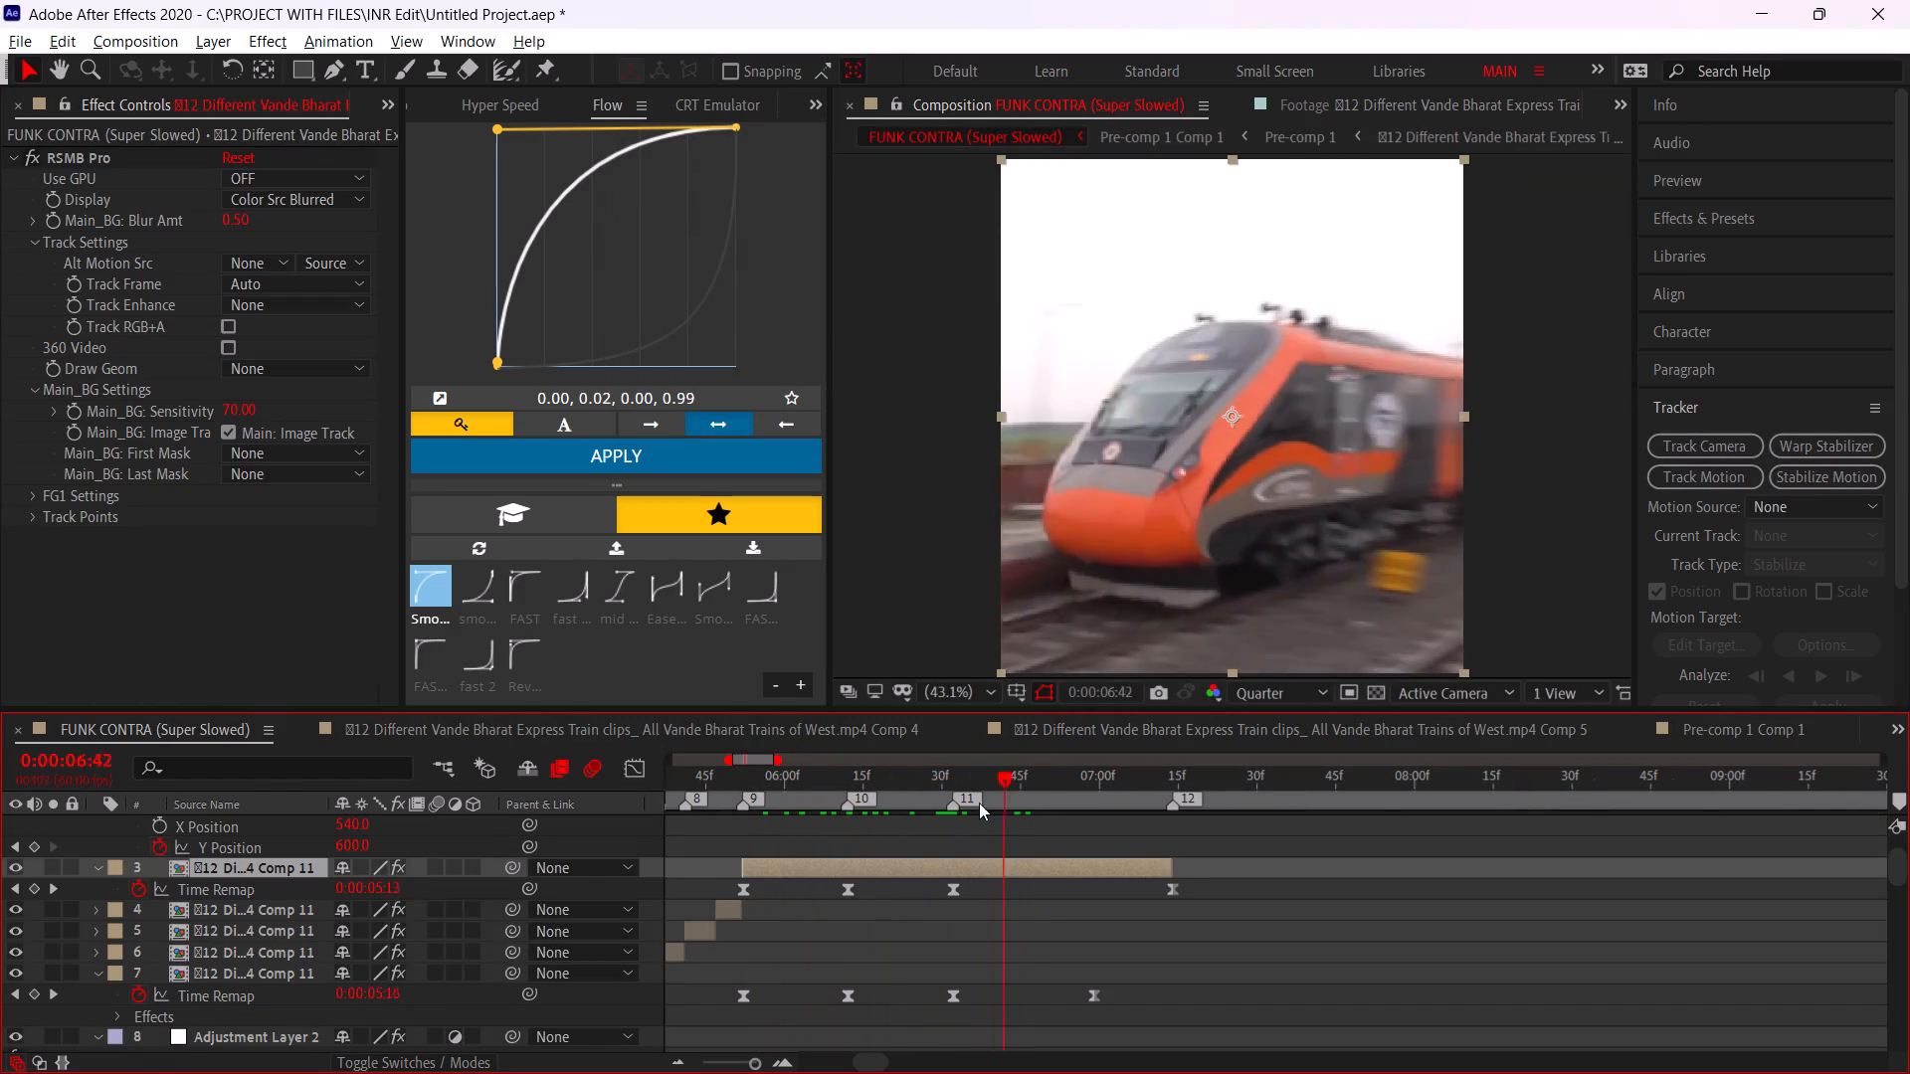
pyautogui.moveTo(979, 803); pyautogui.dragTo(950, 799)
pyautogui.keyDown('alt'); pyautogui.scroll(2, 946, 799); pyautogui.keyUp('alt')
pyautogui.moveTo(943, 778); pyautogui.dragTo(940, 780)
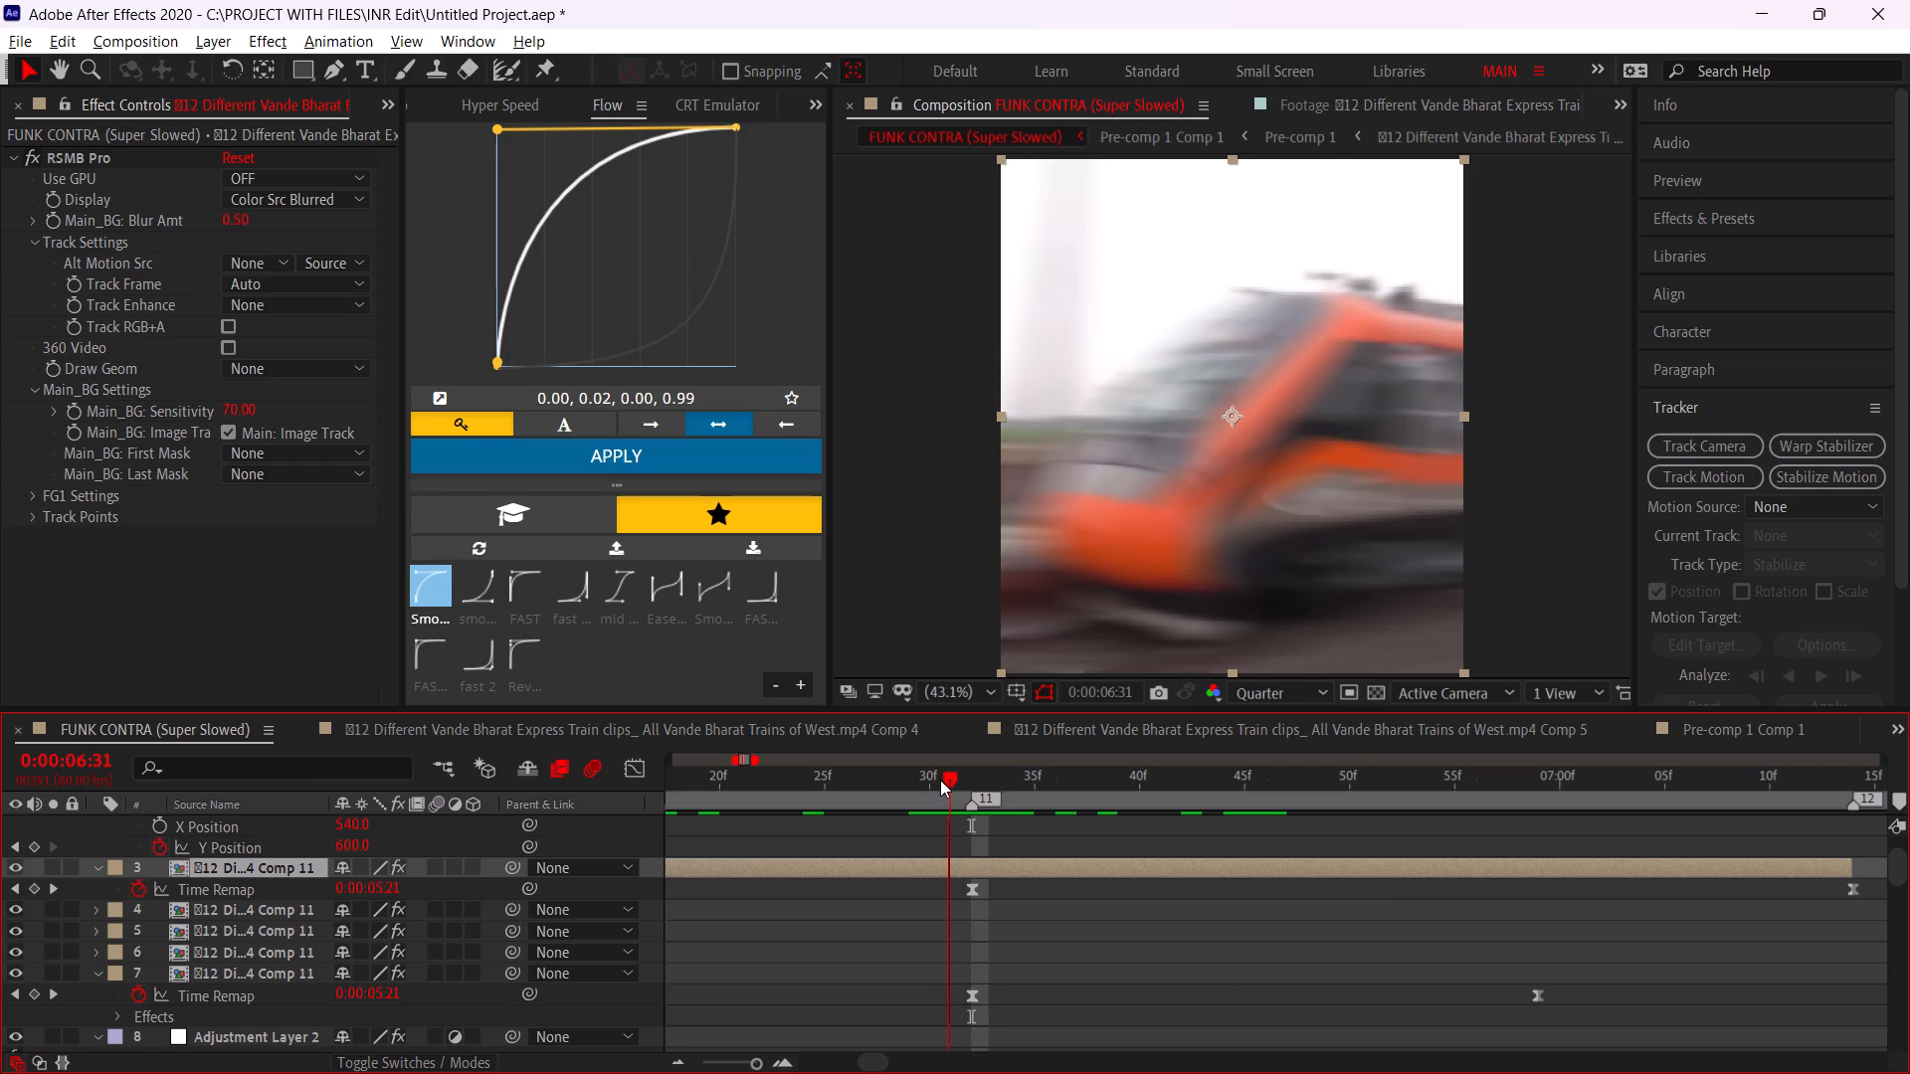
pyautogui.moveTo(940, 780); pyautogui.dragTo(934, 779)
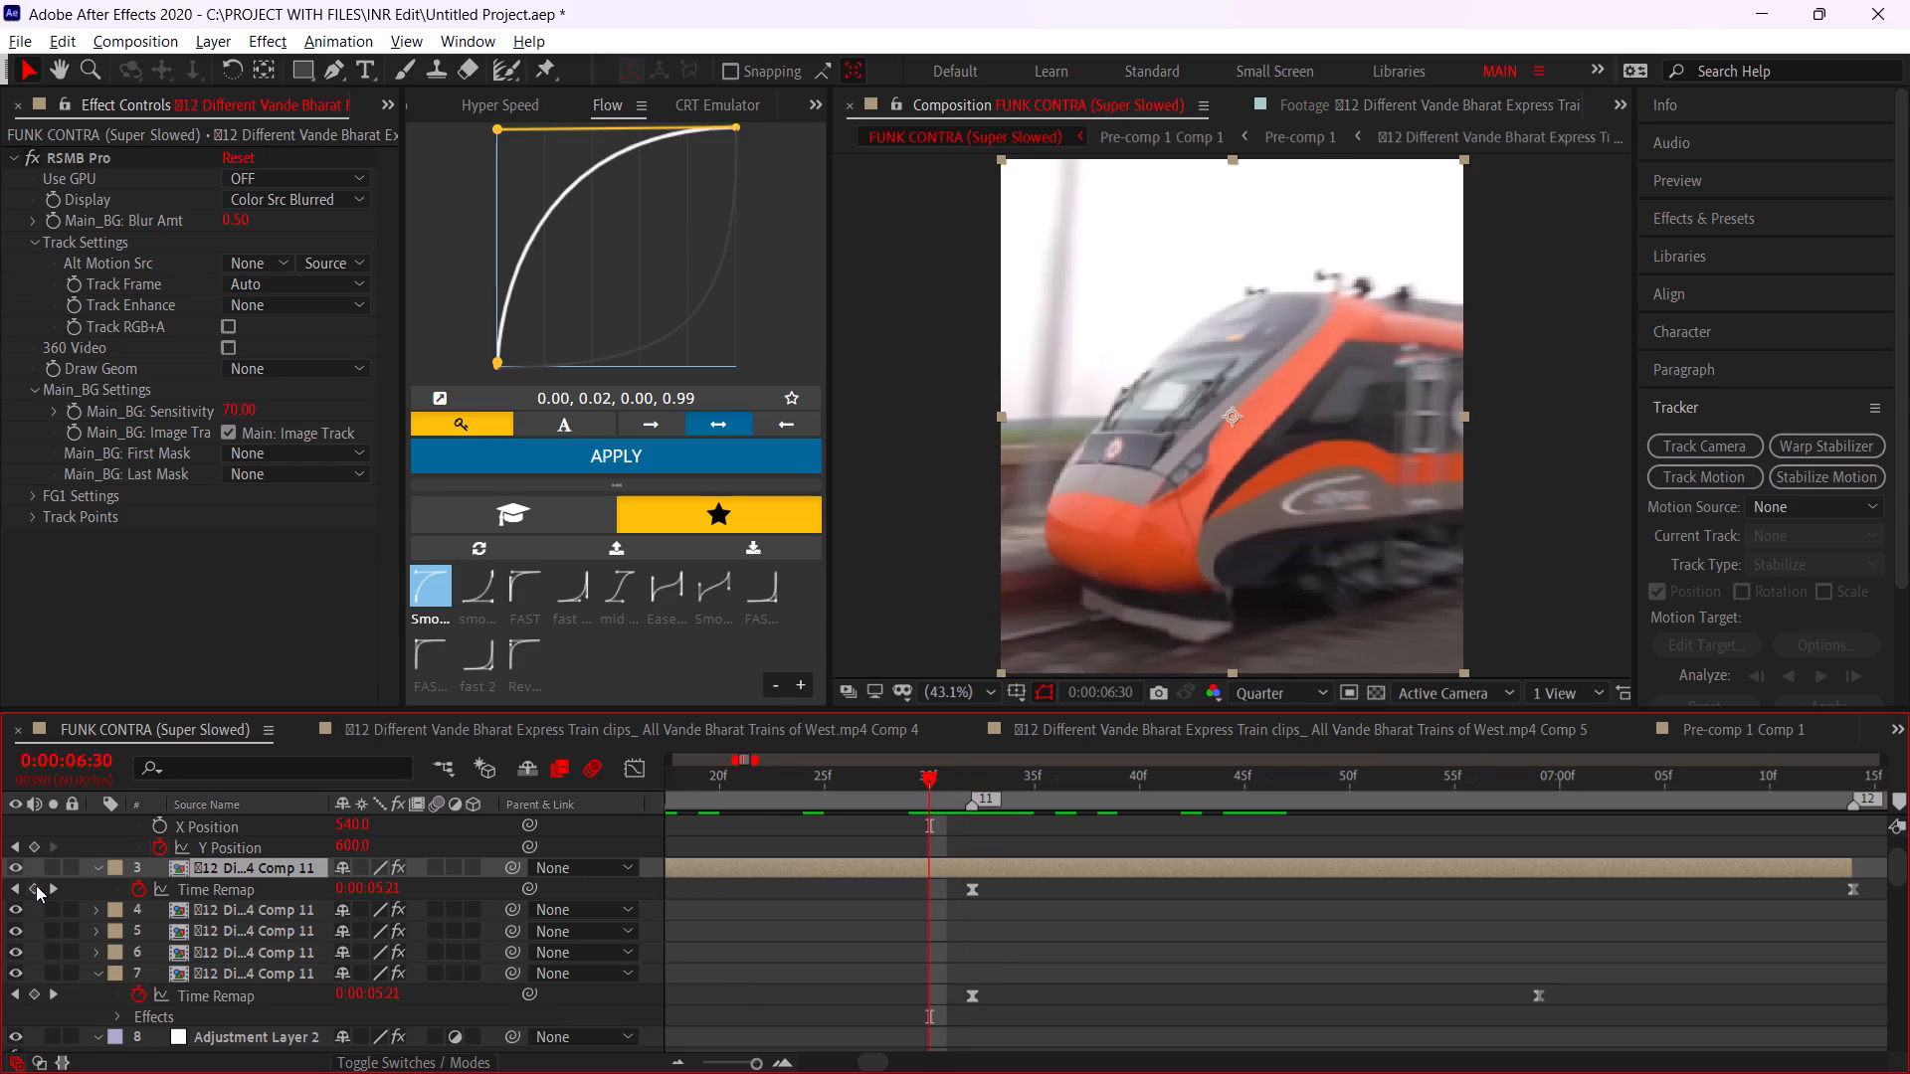
pyautogui.click(28, 882)
pyautogui.moveTo(924, 886); pyautogui.dragTo(944, 894)
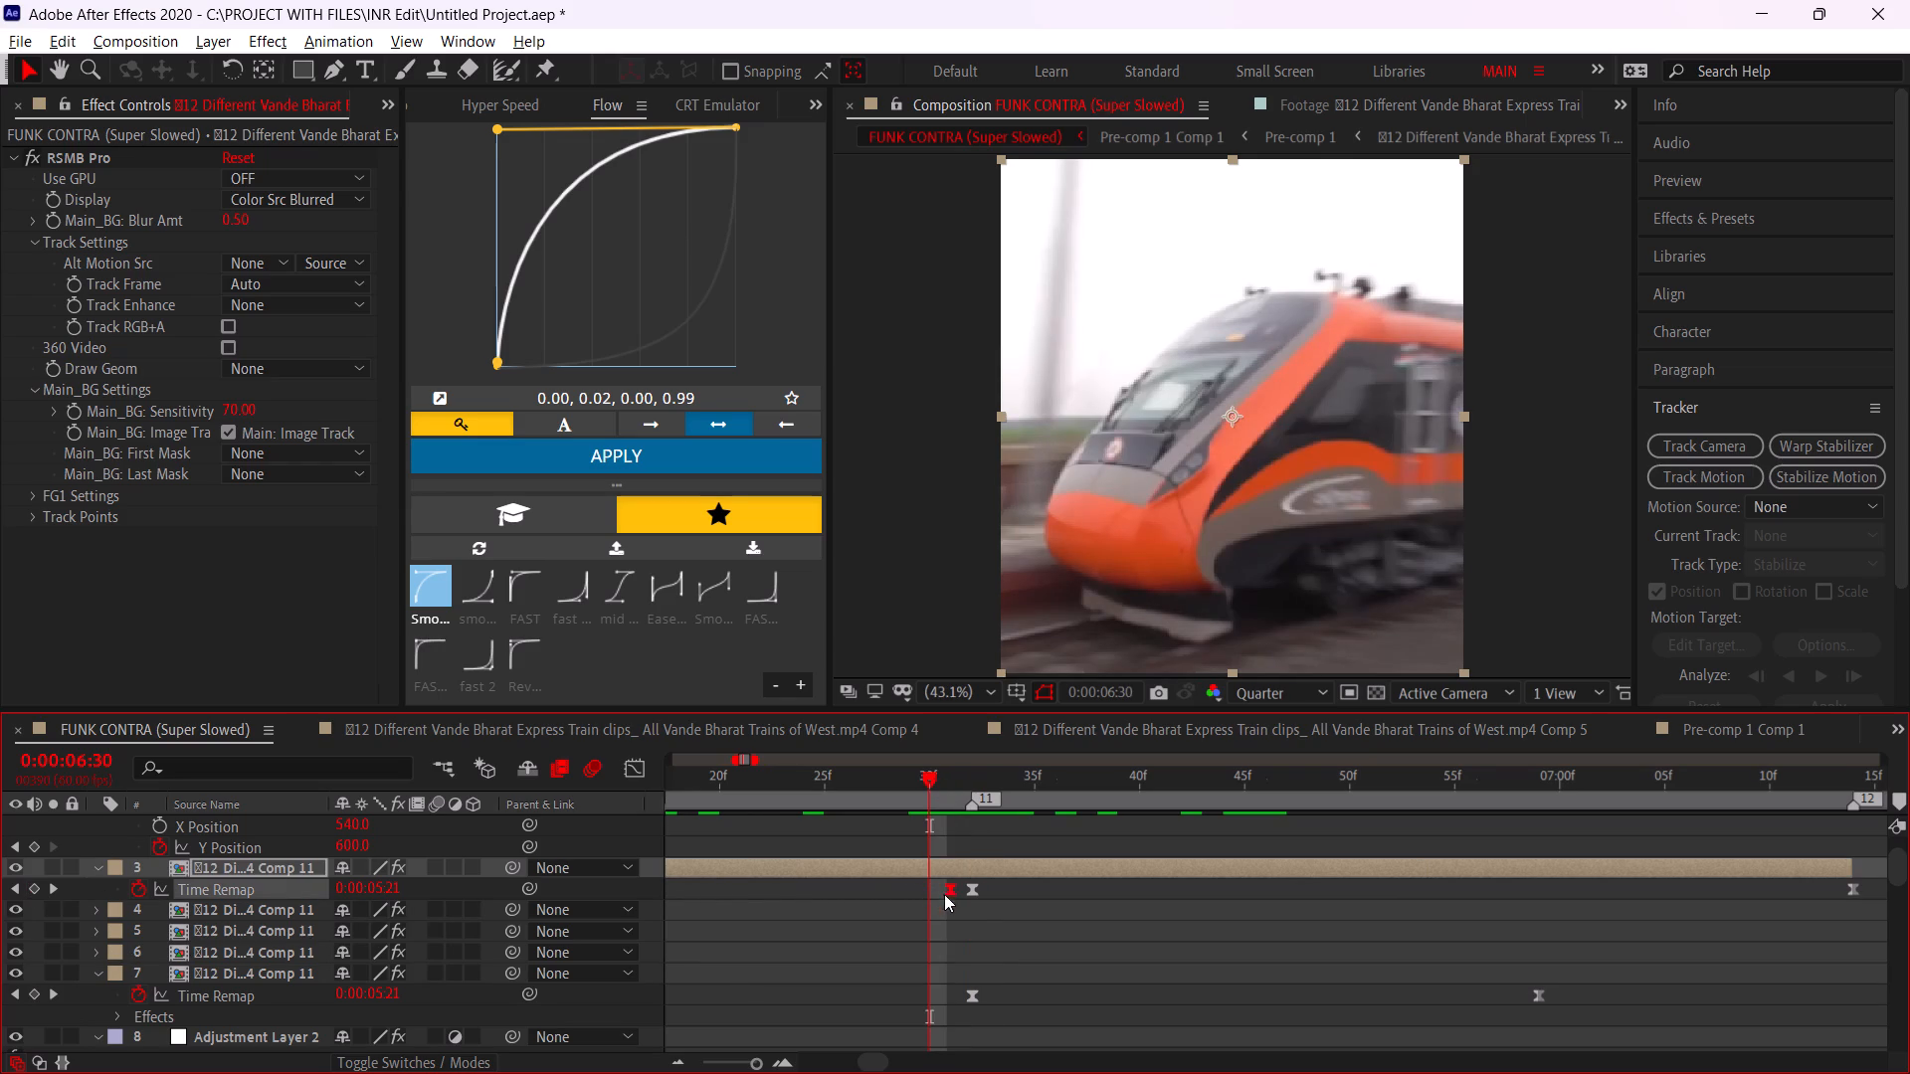
pyautogui.moveTo(944, 894); pyautogui.dragTo(963, 905)
# Play and scrub the remapped train section from 0:00:05:38 through marker 12, checking frames around markers 7 to 9.
pyautogui.keyDown('alt'); pyautogui.scroll(-1, 933, 905); pyautogui.keyUp('alt')
pyautogui.moveTo(1065, 787); pyautogui.dragTo(1319, 844)
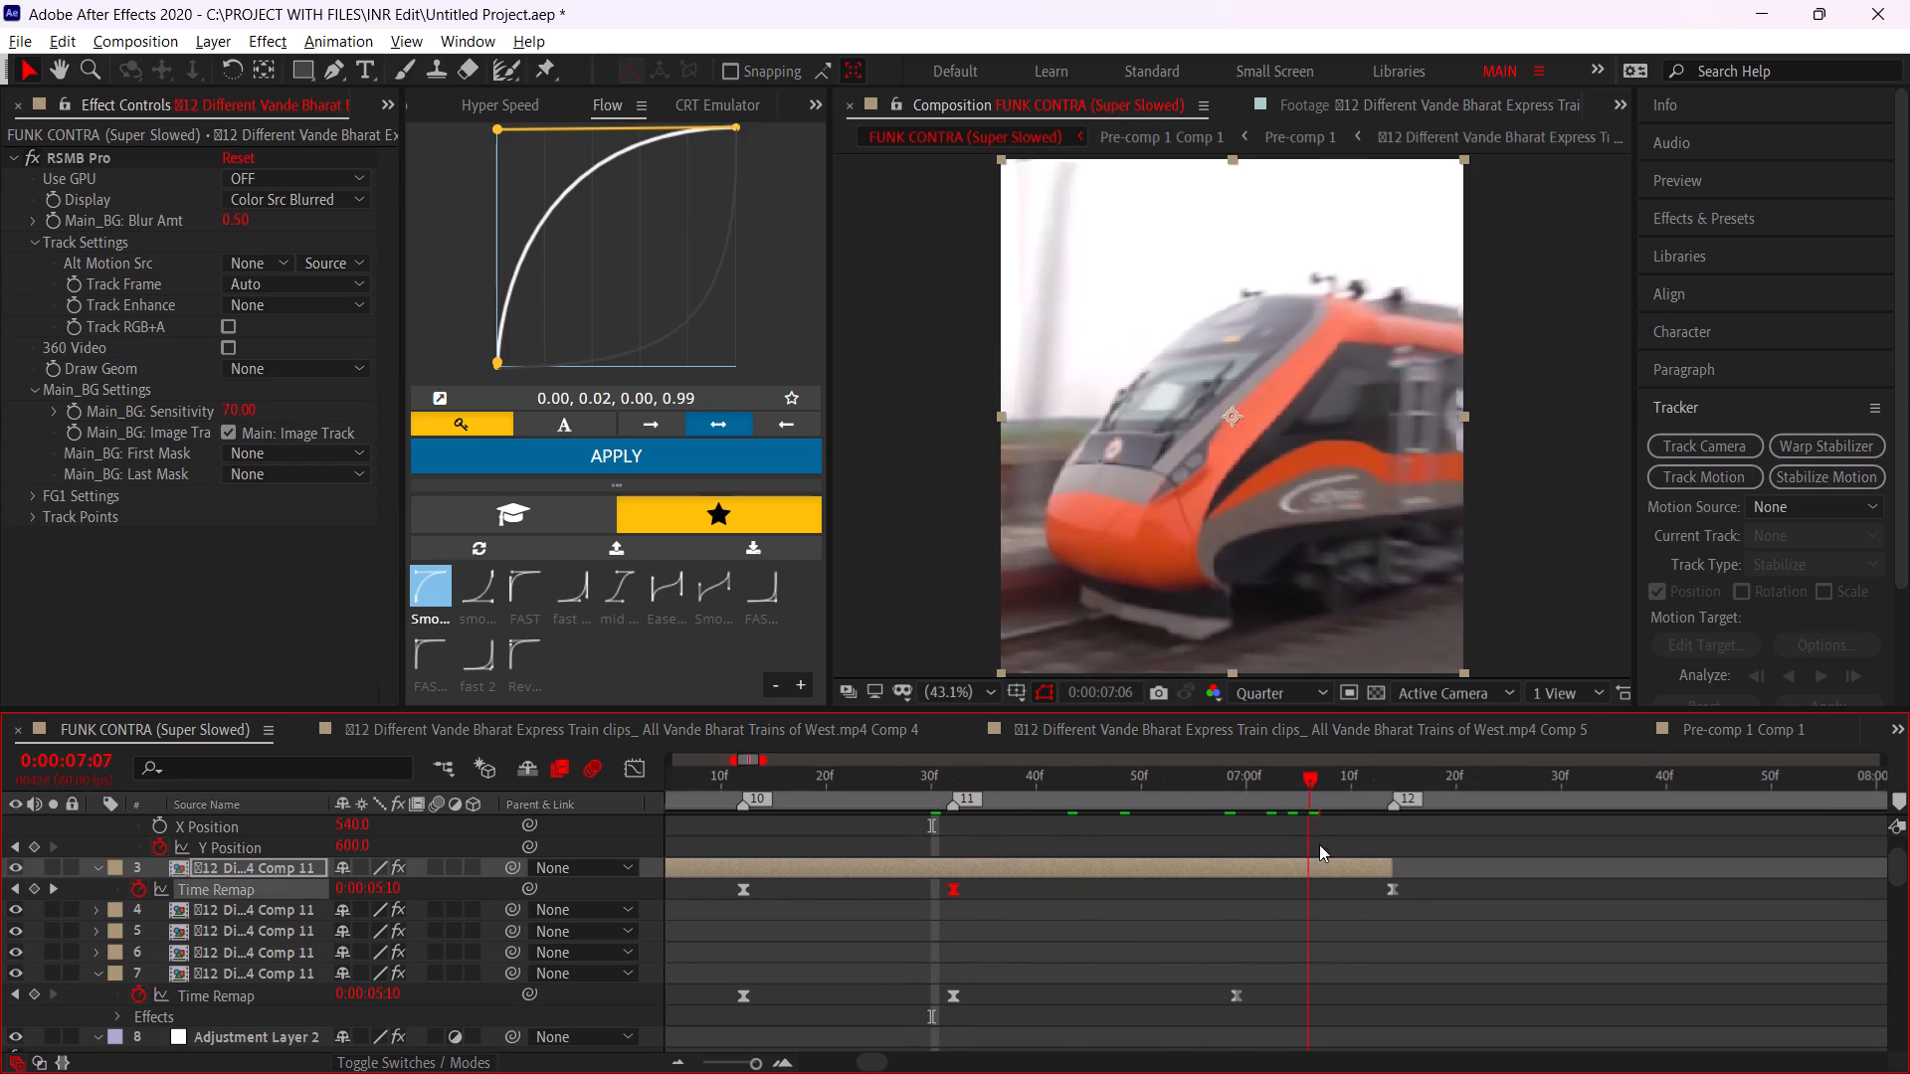
pyautogui.moveTo(1319, 844); pyautogui.dragTo(1387, 909)
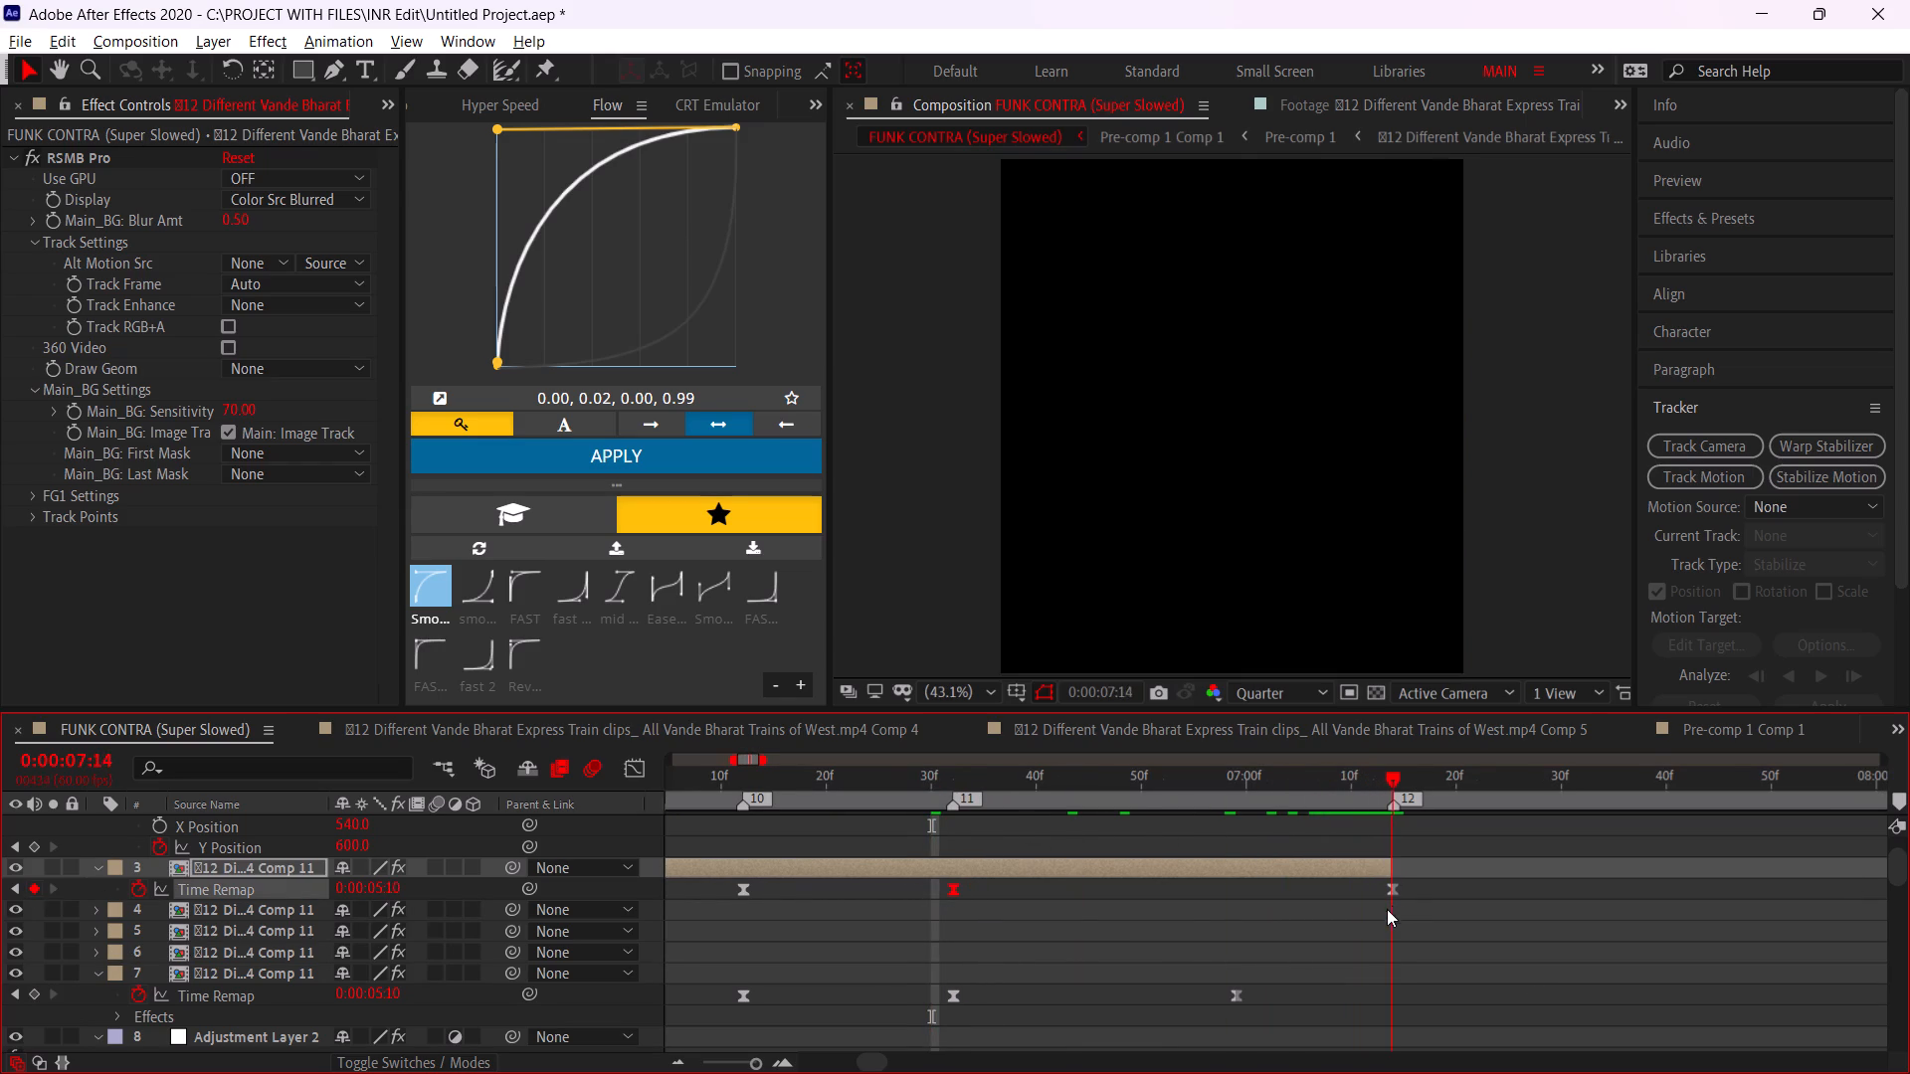
pyautogui.moveTo(1387, 909); pyautogui.dragTo(994, 913)
pyautogui.keyDown('alt'); pyautogui.scroll(-2, 1080, 910); pyautogui.keyUp('alt')
pyautogui.moveTo(1218, 883); pyautogui.dragTo(880, 883)
pyautogui.click(906, 777)
pyautogui.press('space')
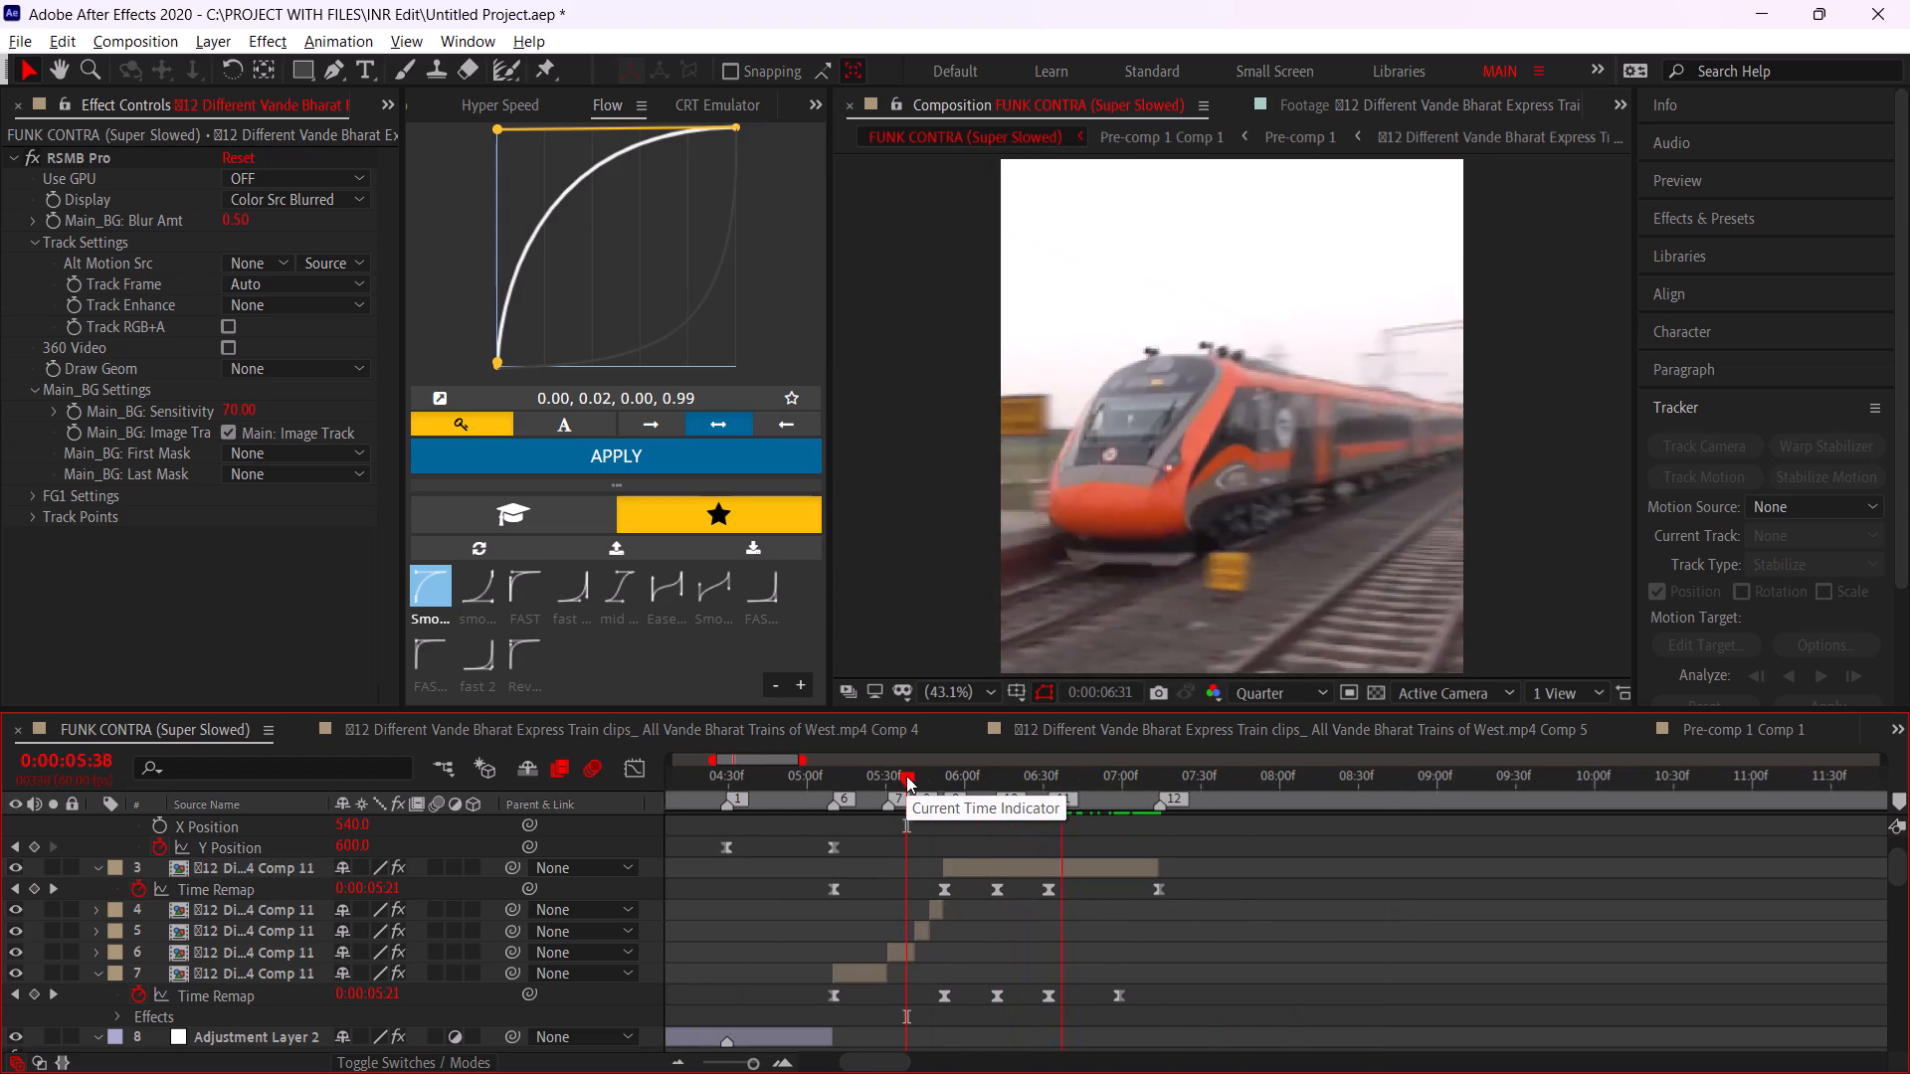
pyautogui.click(906, 776)
pyautogui.keyDown('alt'); pyautogui.scroll(2, 911, 841); pyautogui.keyUp('alt')
pyautogui.moveTo(977, 783); pyautogui.dragTo(1066, 826)
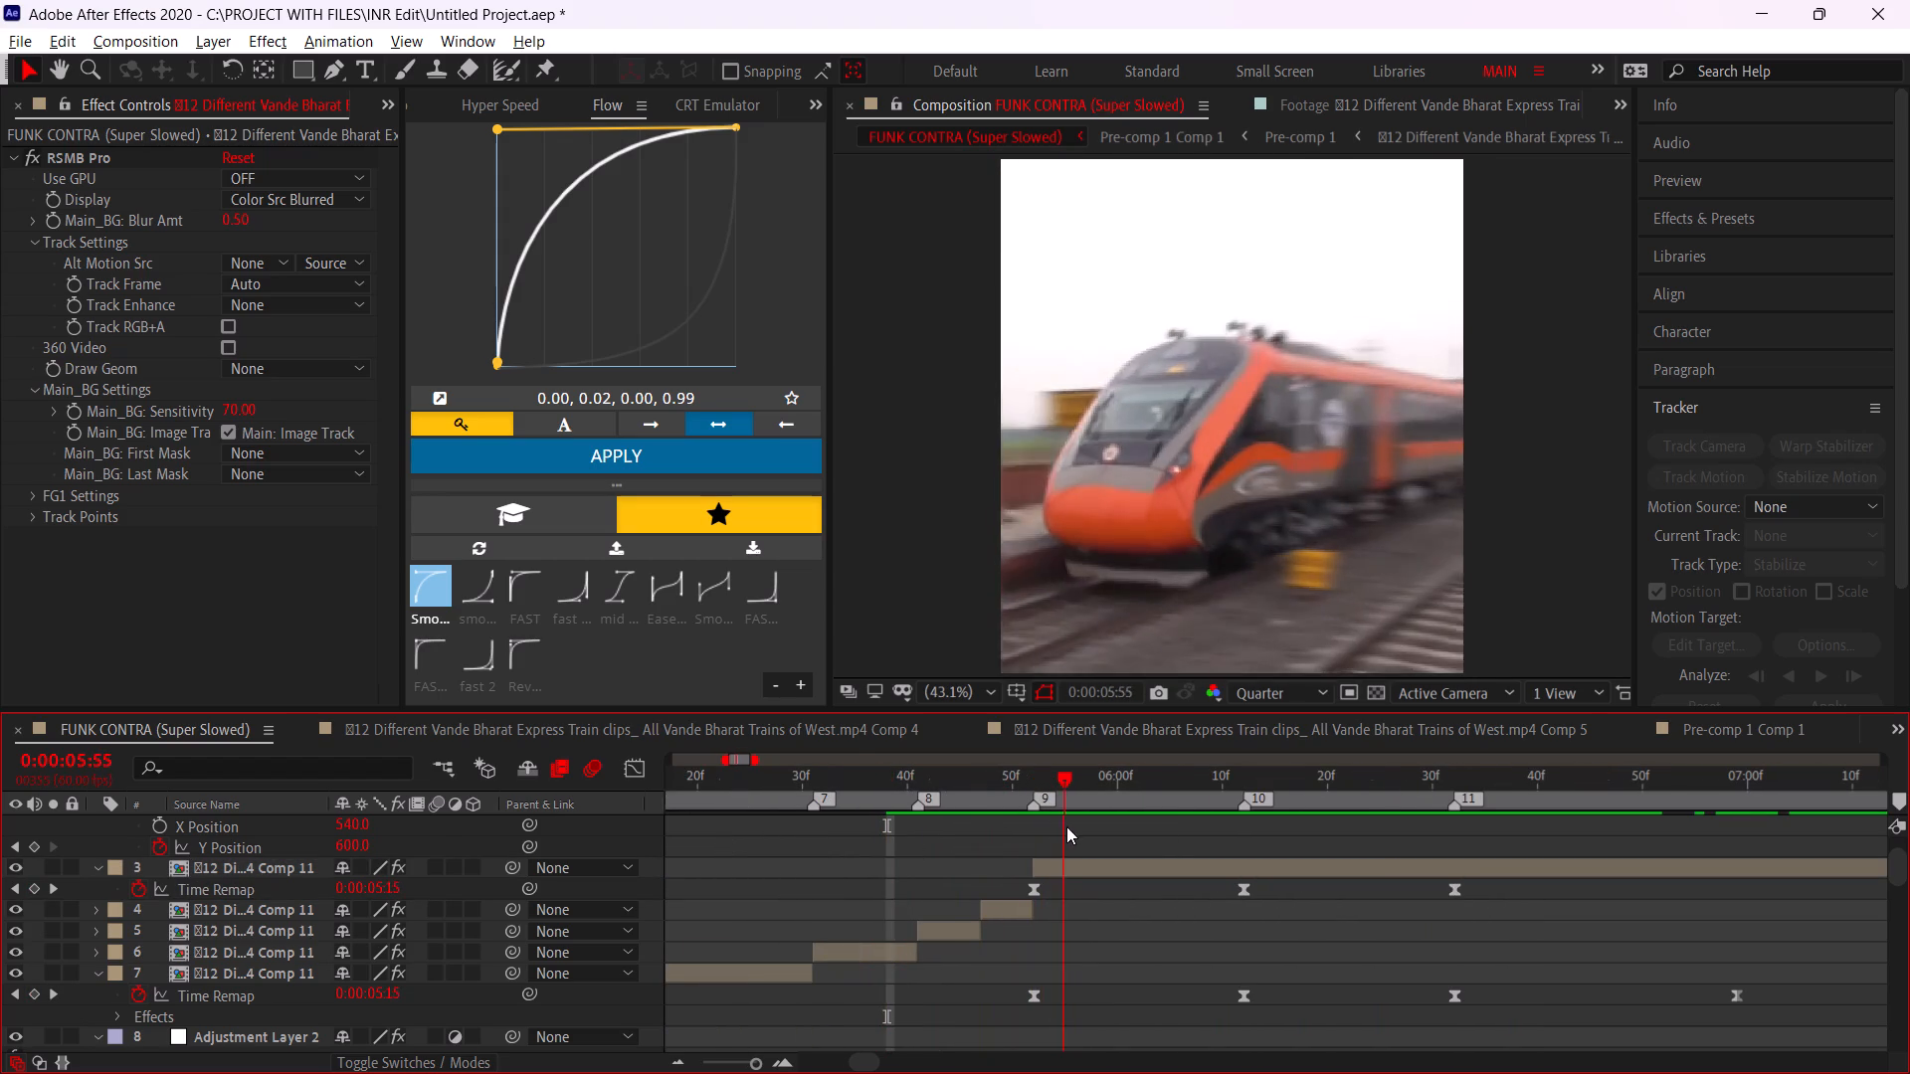
pyautogui.moveTo(1066, 826); pyautogui.dragTo(890, 803)
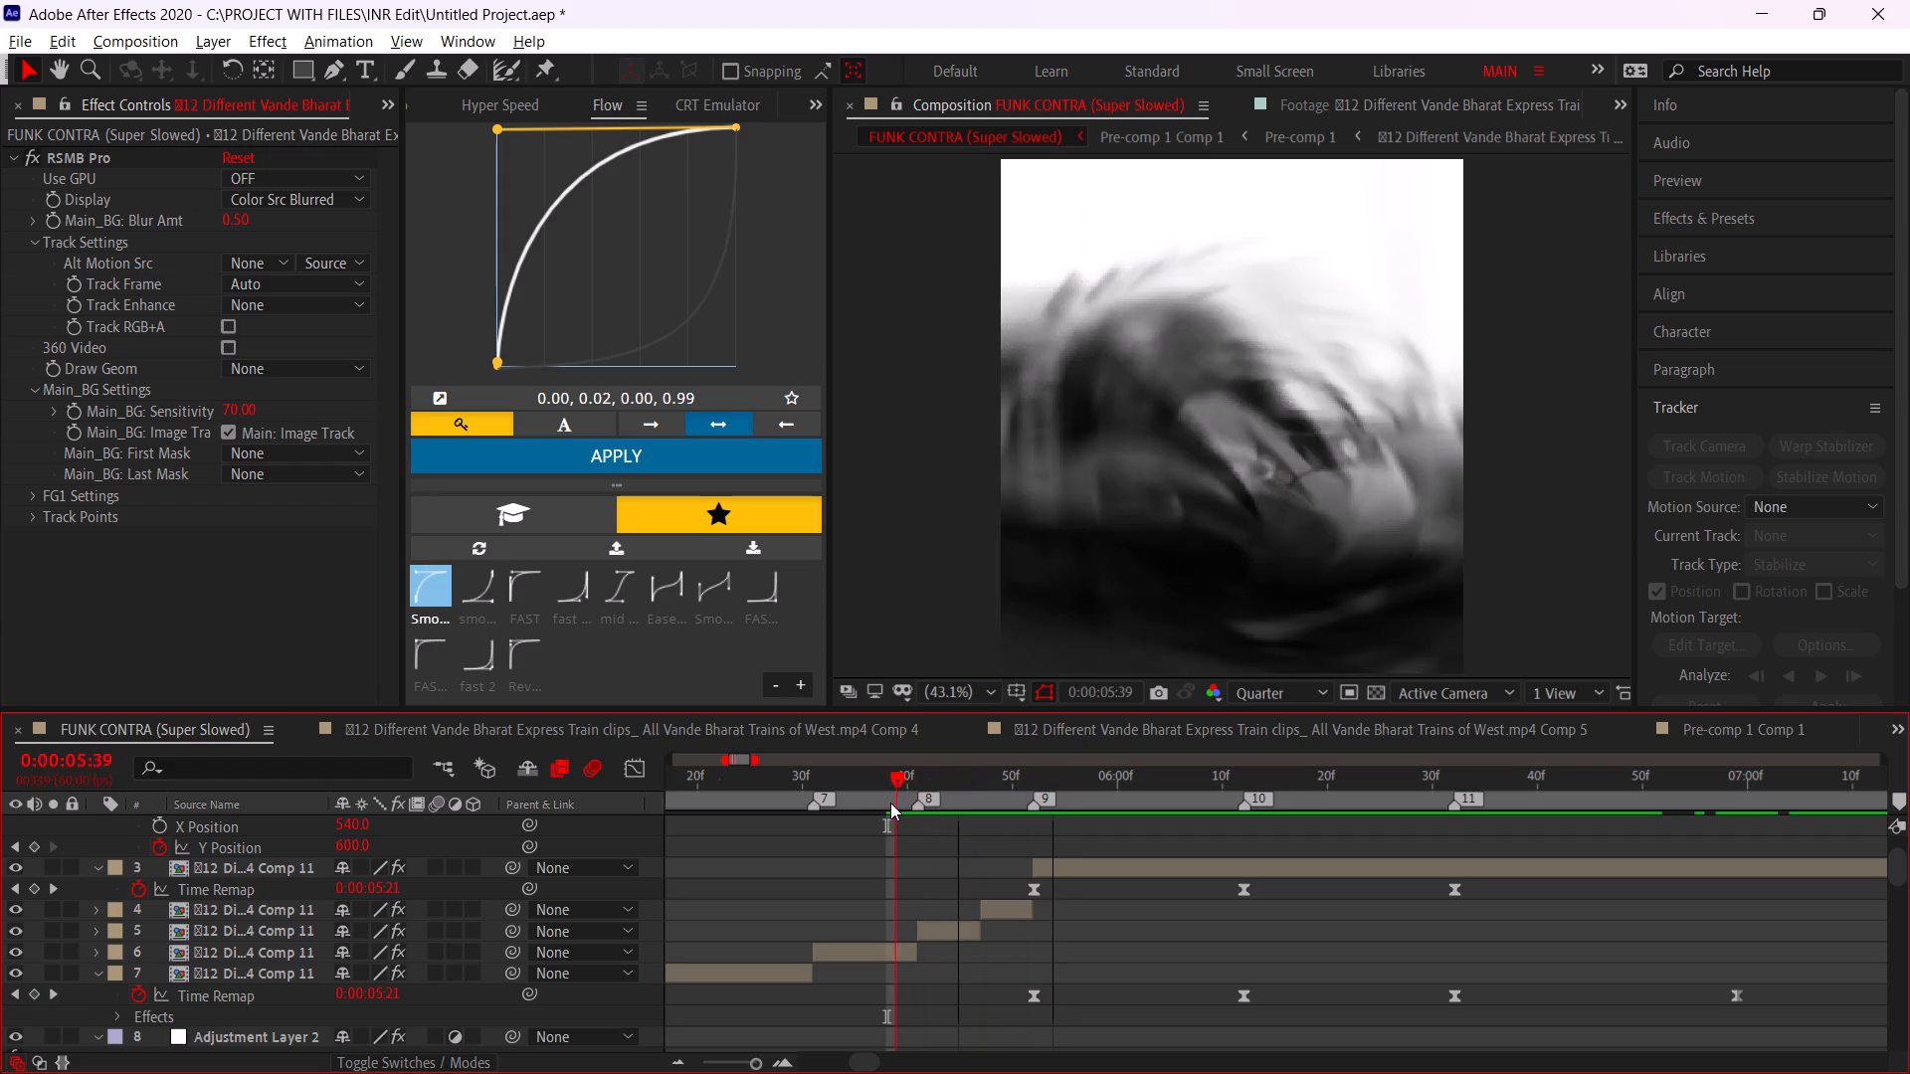
pyautogui.moveTo(890, 803); pyautogui.dragTo(931, 808)
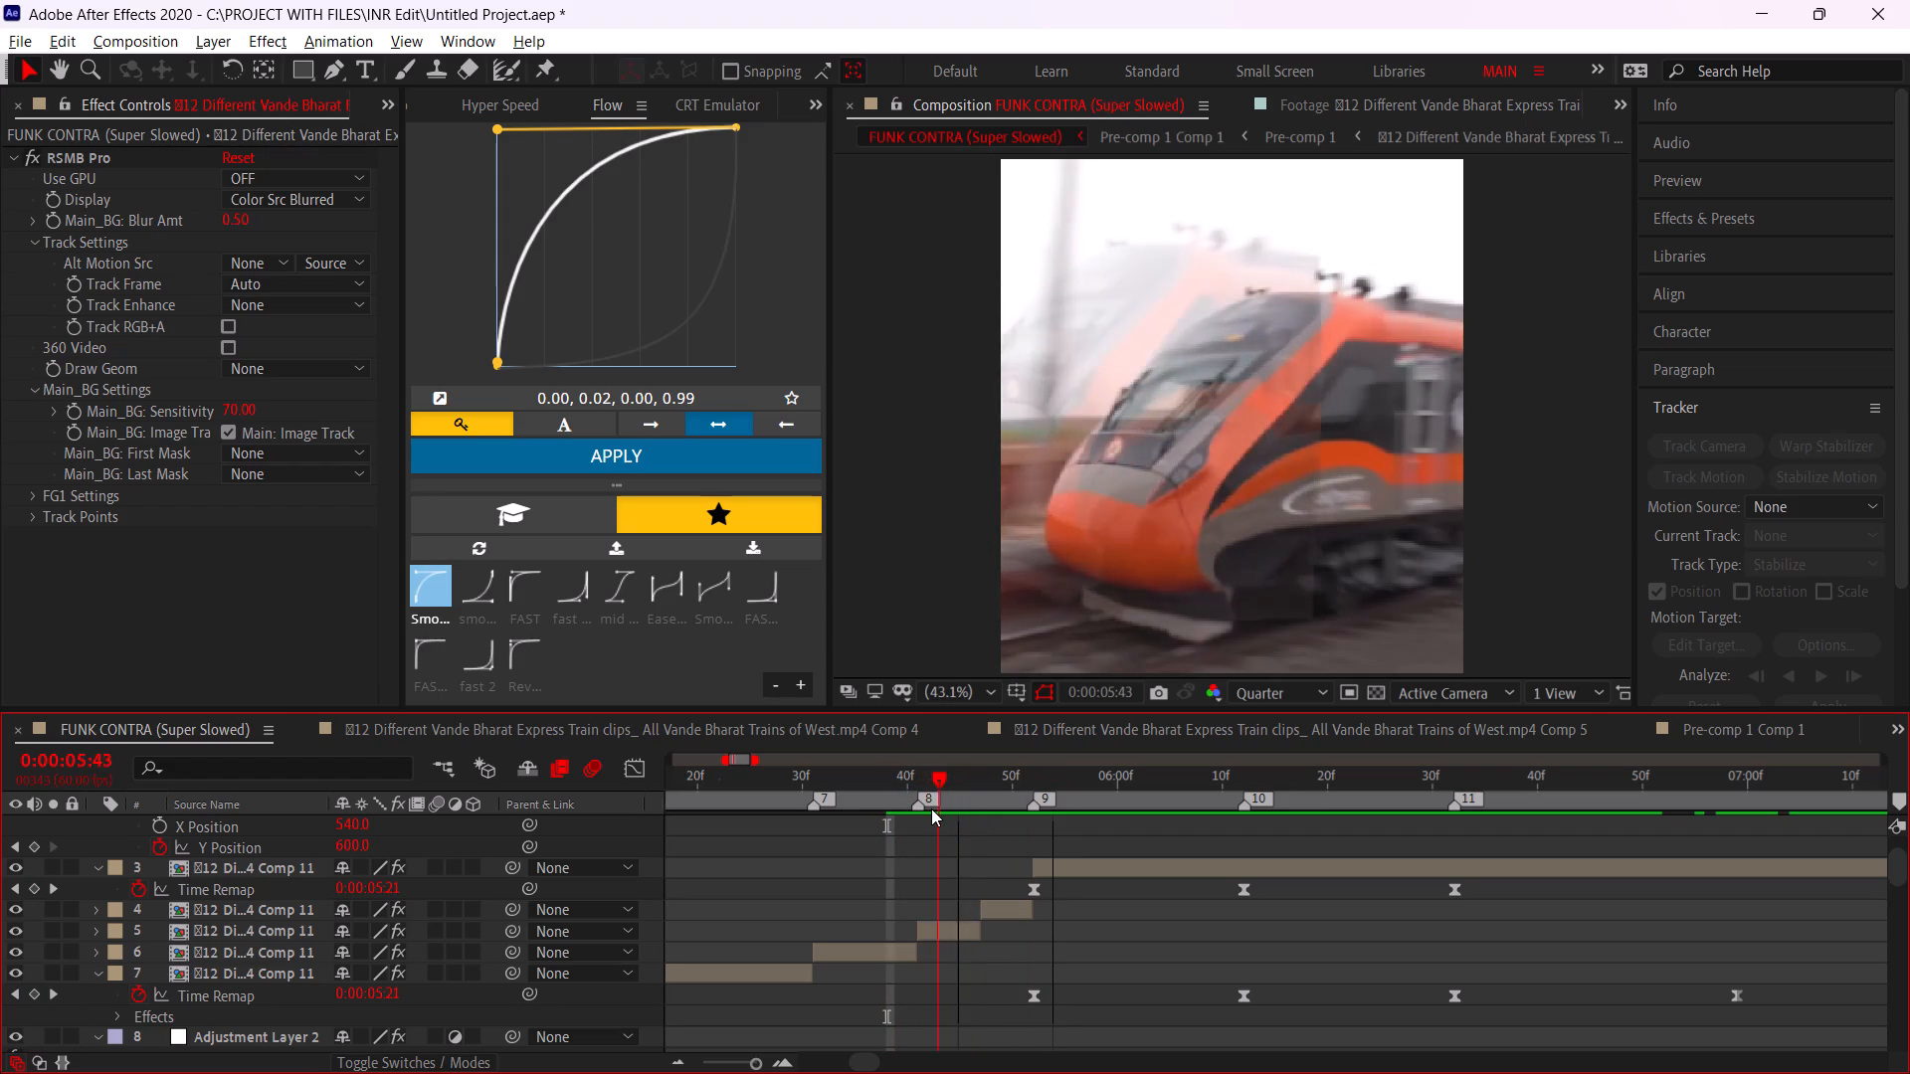
pyautogui.moveTo(931, 808); pyautogui.dragTo(925, 807)
# Reveal layer 5's Time Remap keyframes and examine the frames between markers 7 and 9.
pyautogui.click(947, 933)
pyautogui.press('u')
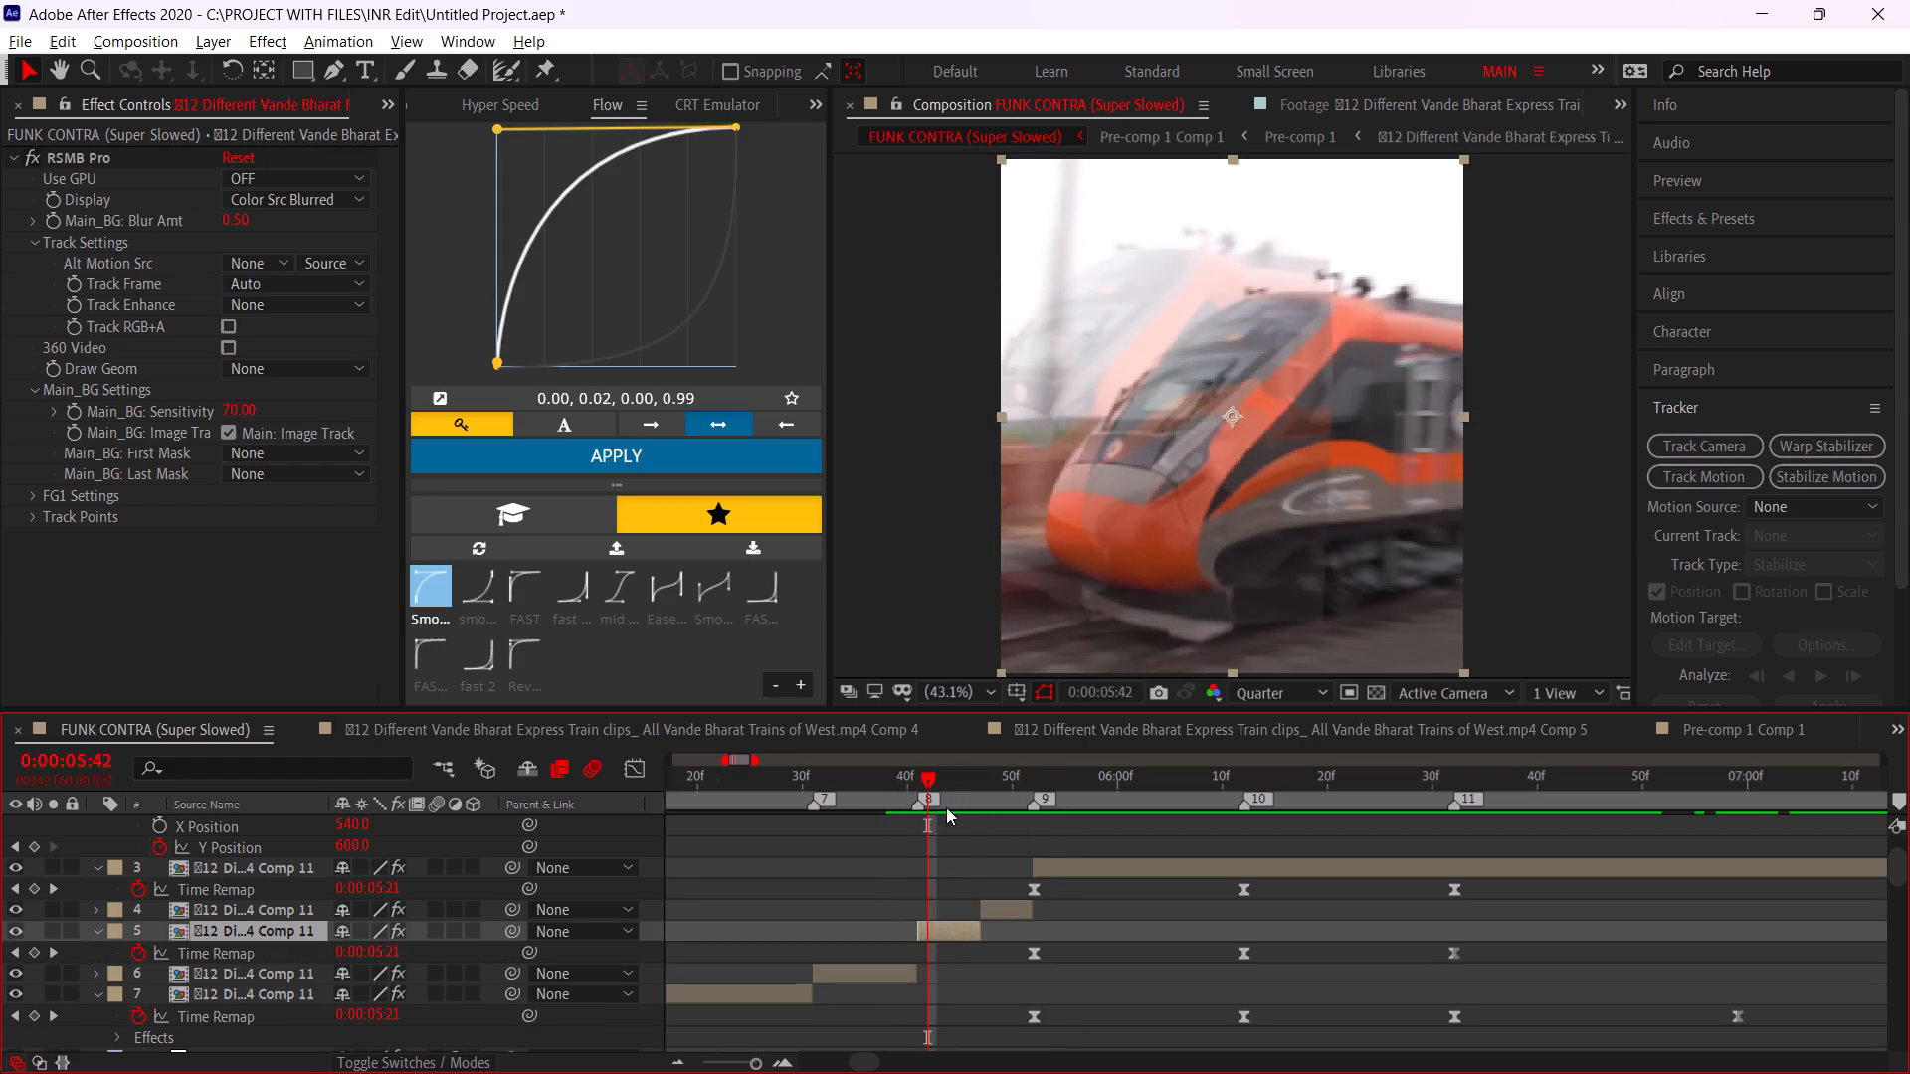
pyautogui.moveTo(939, 796); pyautogui.dragTo(979, 810)
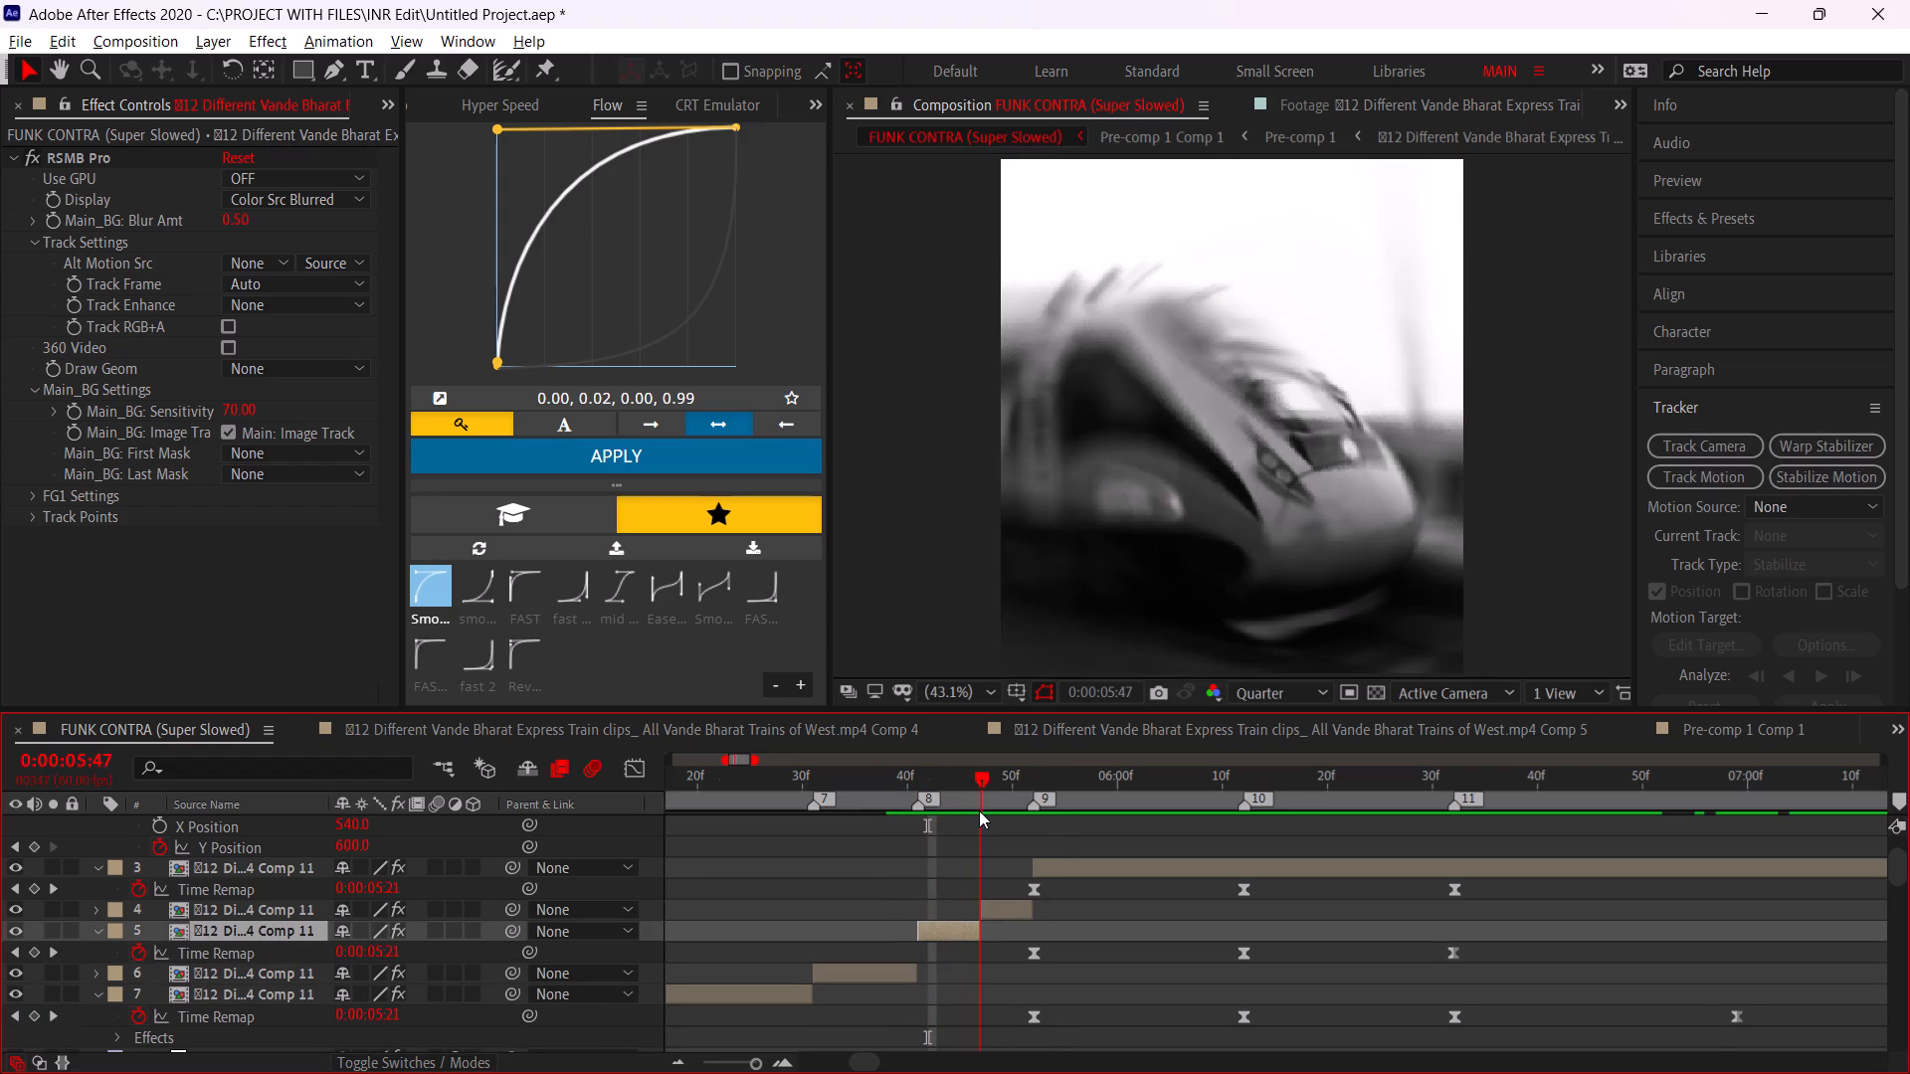
pyautogui.moveTo(979, 810); pyautogui.dragTo(986, 810)
pyautogui.keyDown('alt'); pyautogui.scroll(-2, 988, 903); pyautogui.keyUp('alt')
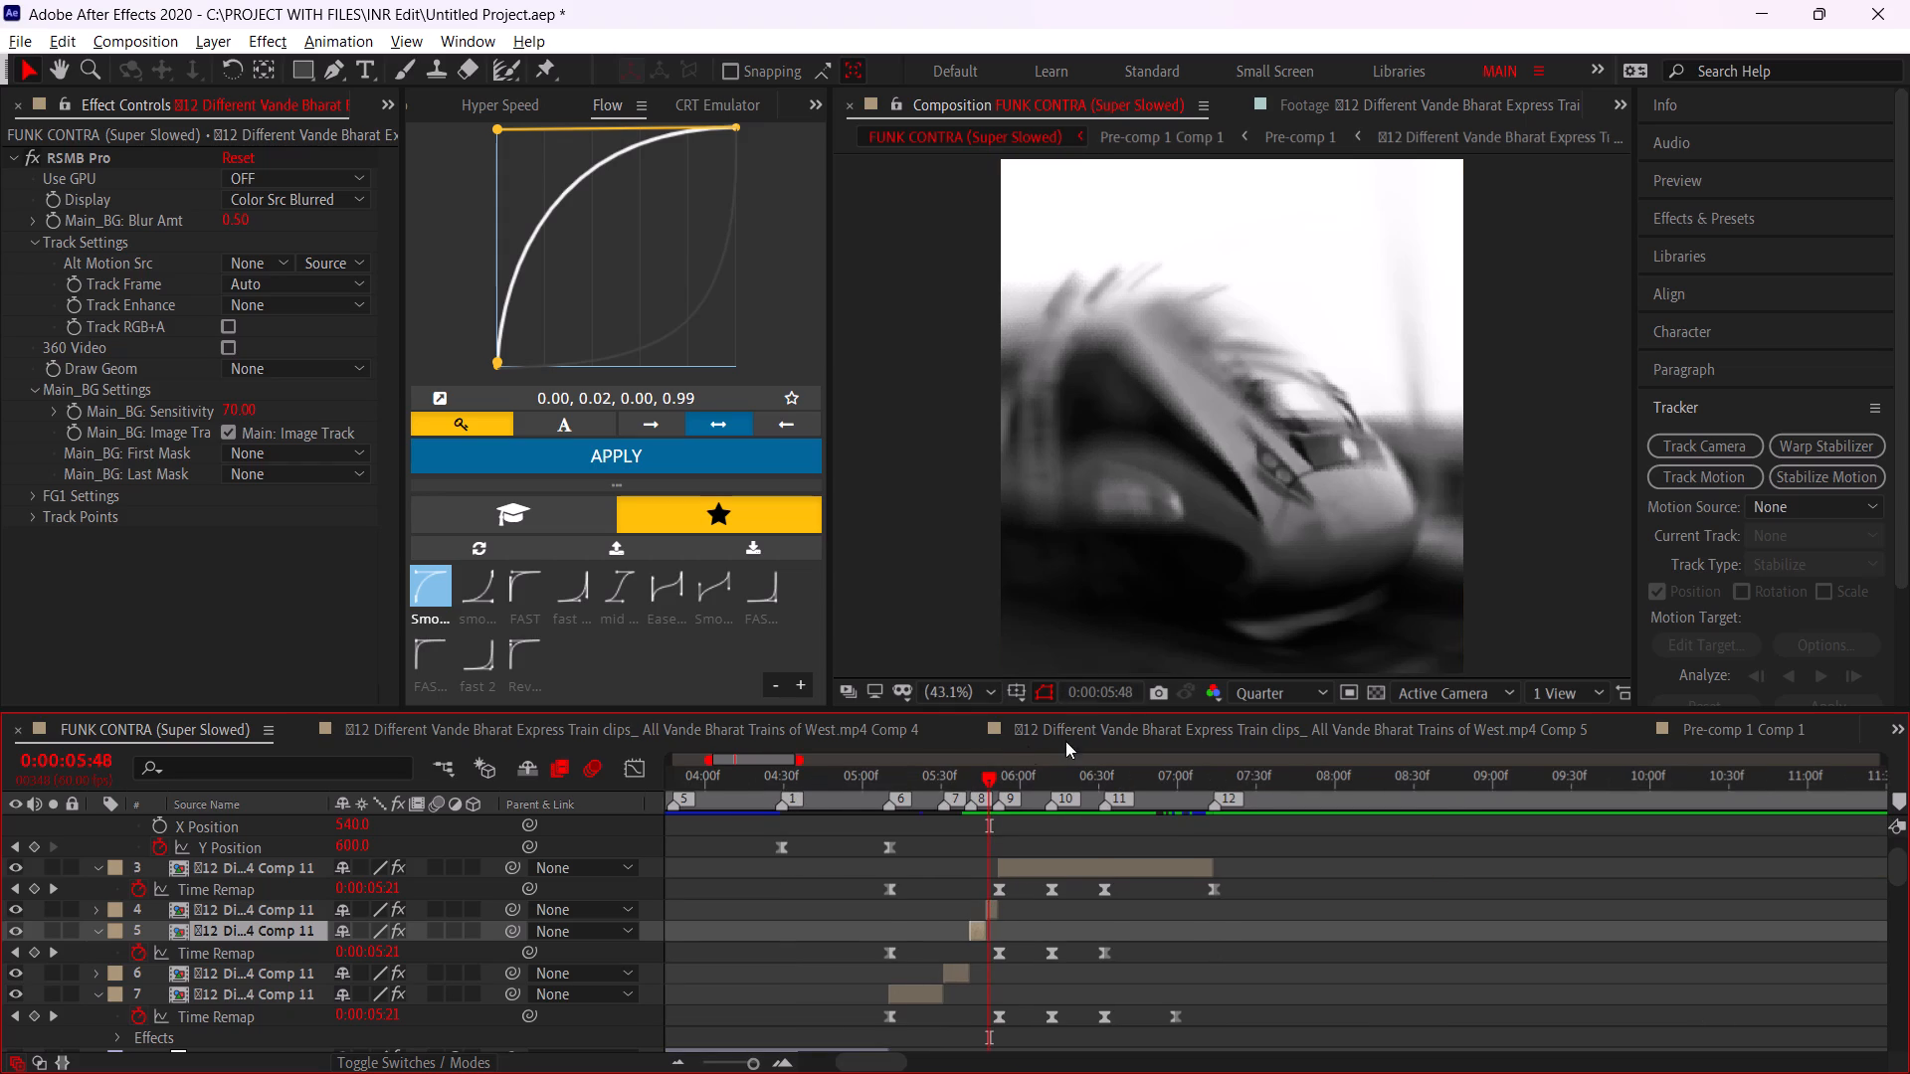
pyautogui.keyDown('alt'); pyautogui.scroll(1, 953, 806); pyautogui.keyUp('alt')
pyautogui.scroll(-1, 1023, 846)
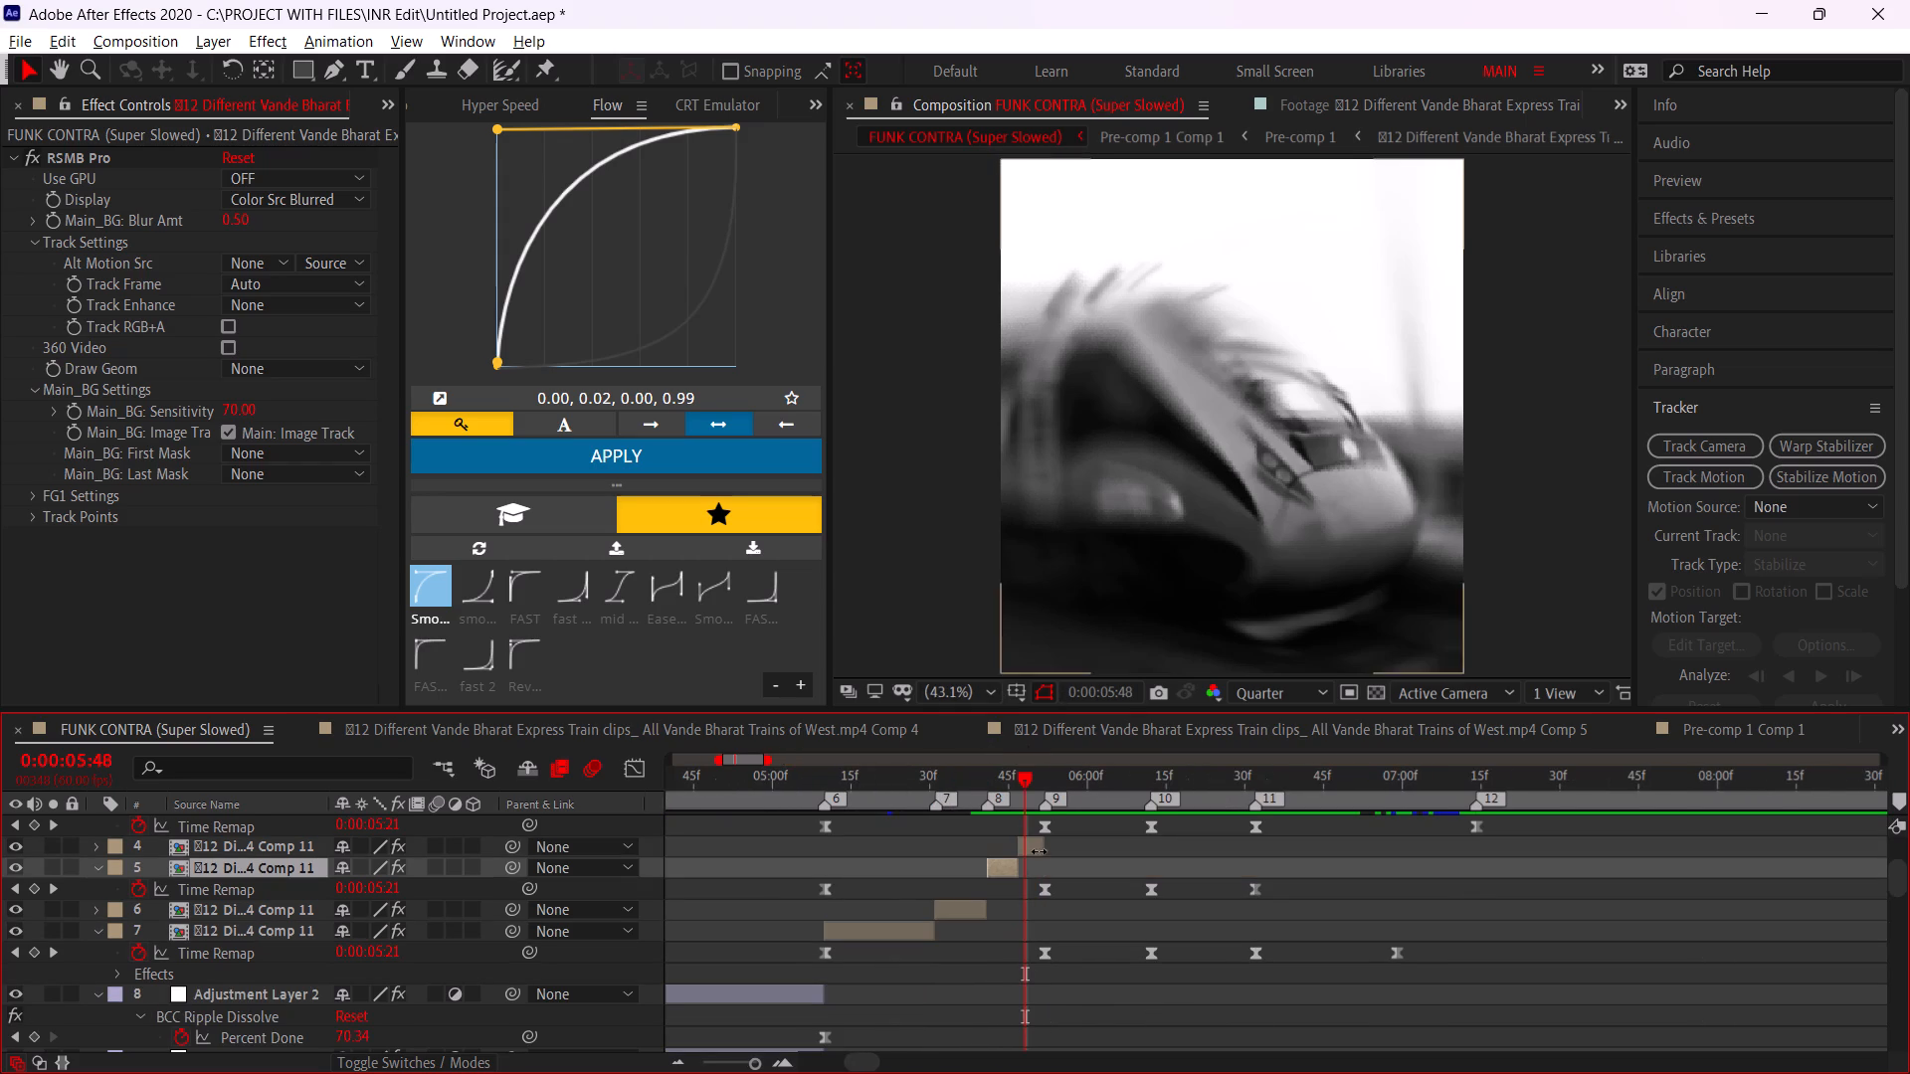
pyautogui.keyDown('alt'); pyautogui.scroll(1, 1015, 880); pyautogui.keyUp('alt')
pyautogui.moveTo(1041, 789); pyautogui.dragTo(899, 778)
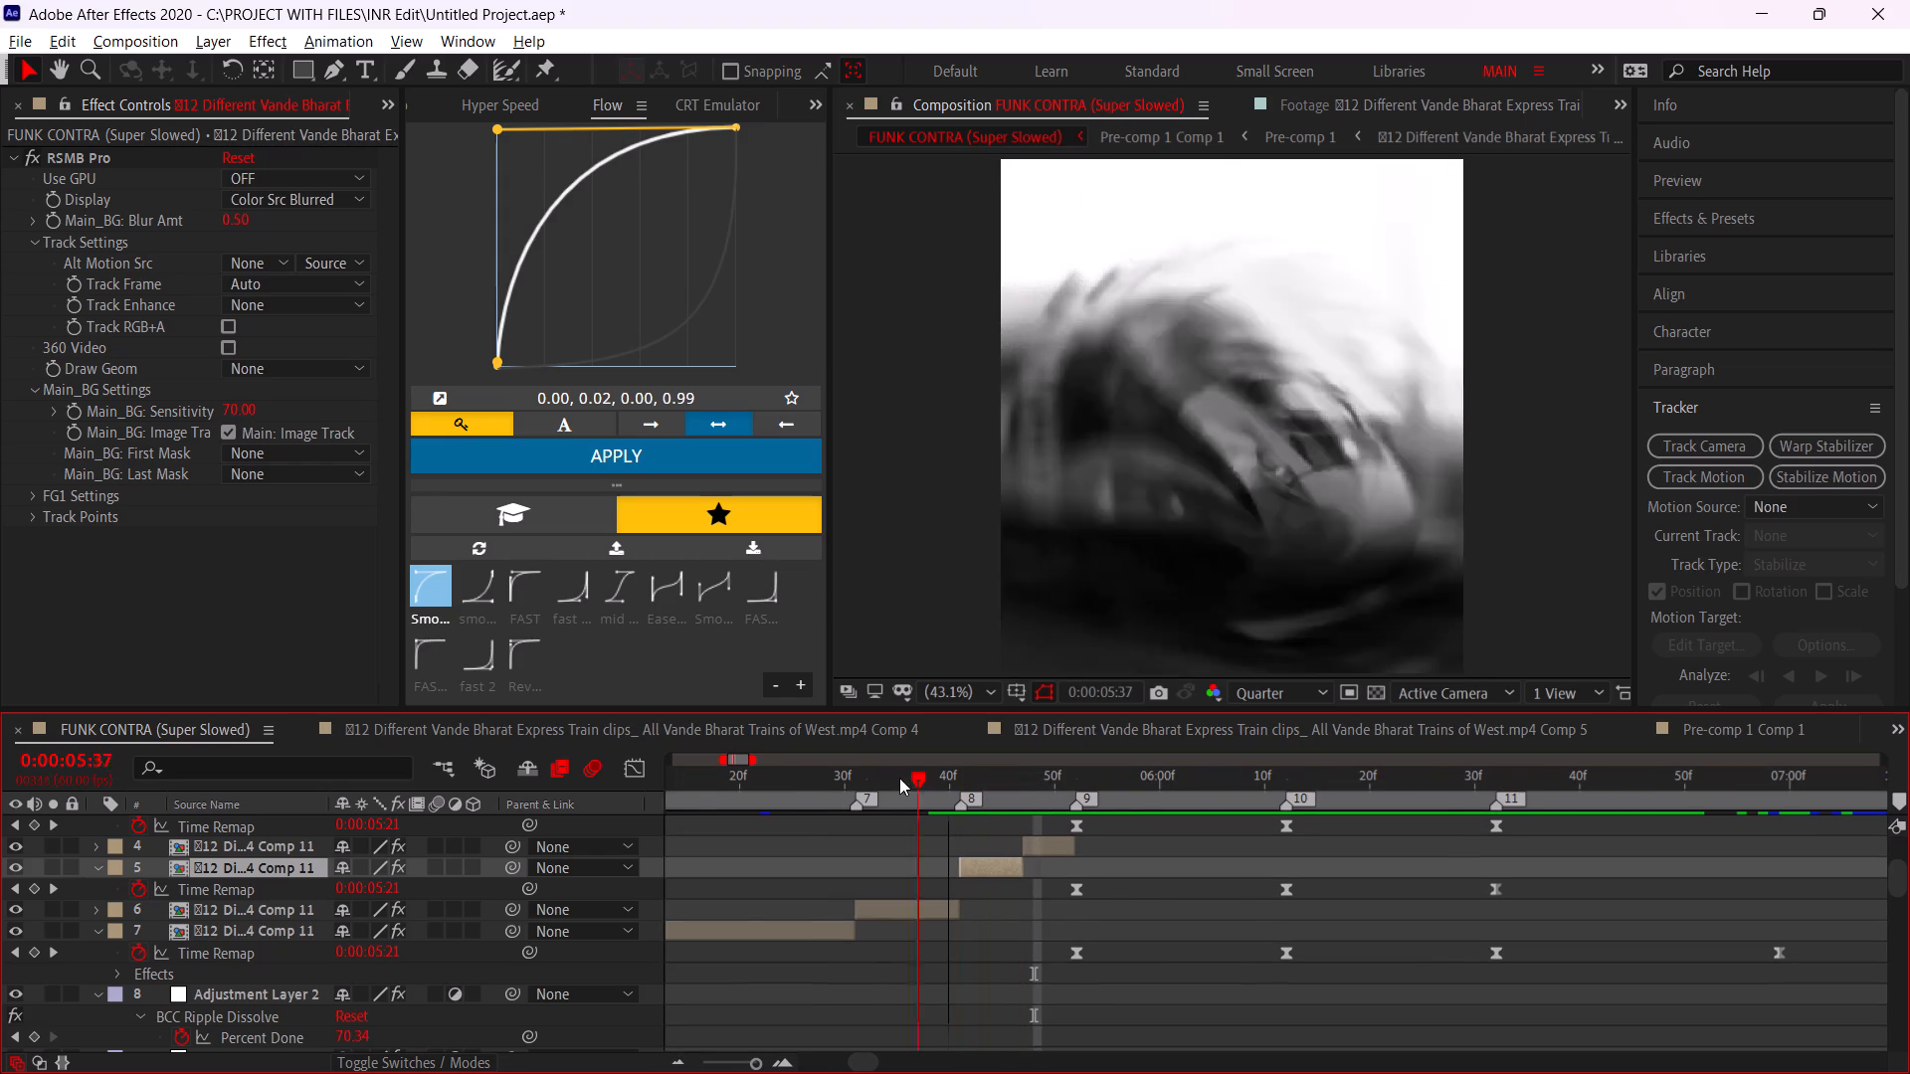
pyautogui.moveTo(899, 778); pyautogui.dragTo(982, 772)
pyautogui.keyDown('alt'); pyautogui.scroll(-2, 961, 789); pyautogui.keyUp('alt')
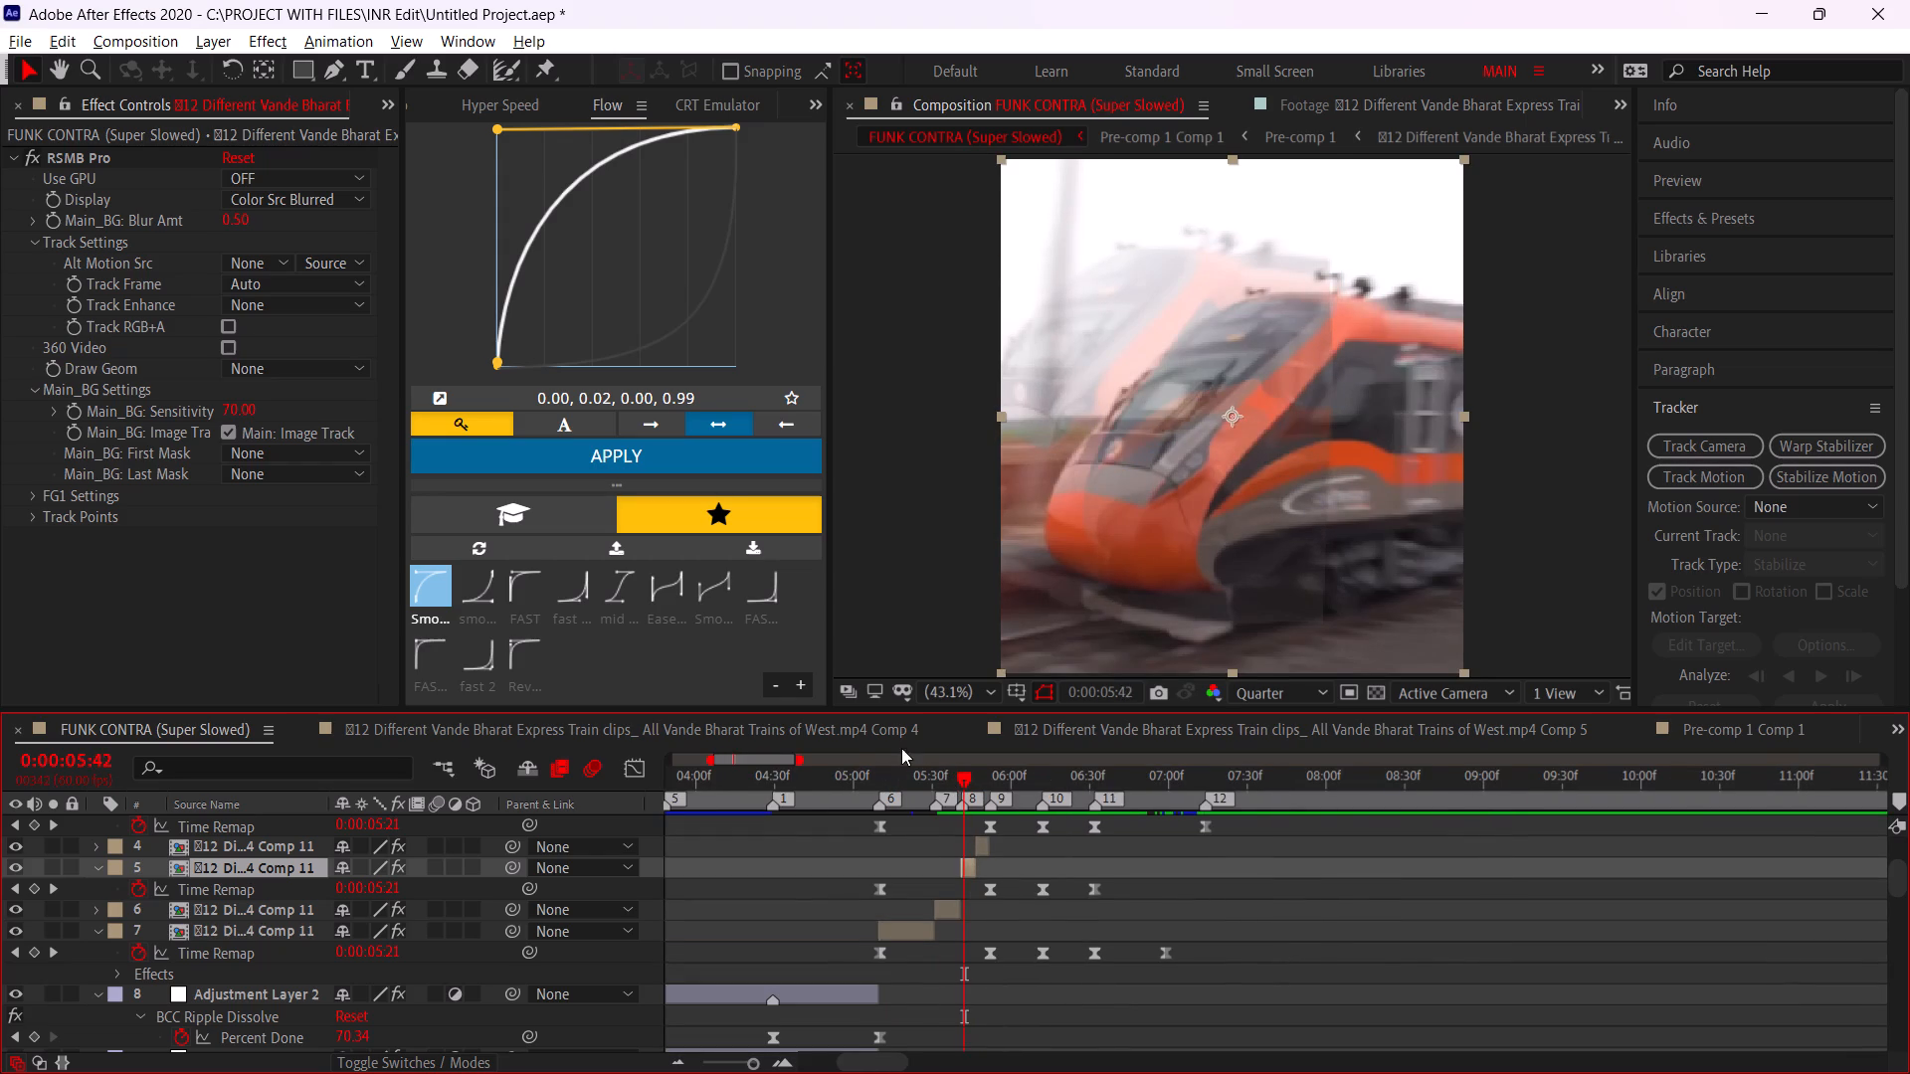
# Set the composition preview resolution to Full.
pyautogui.click(1291, 692)
pyautogui.click(1278, 765)
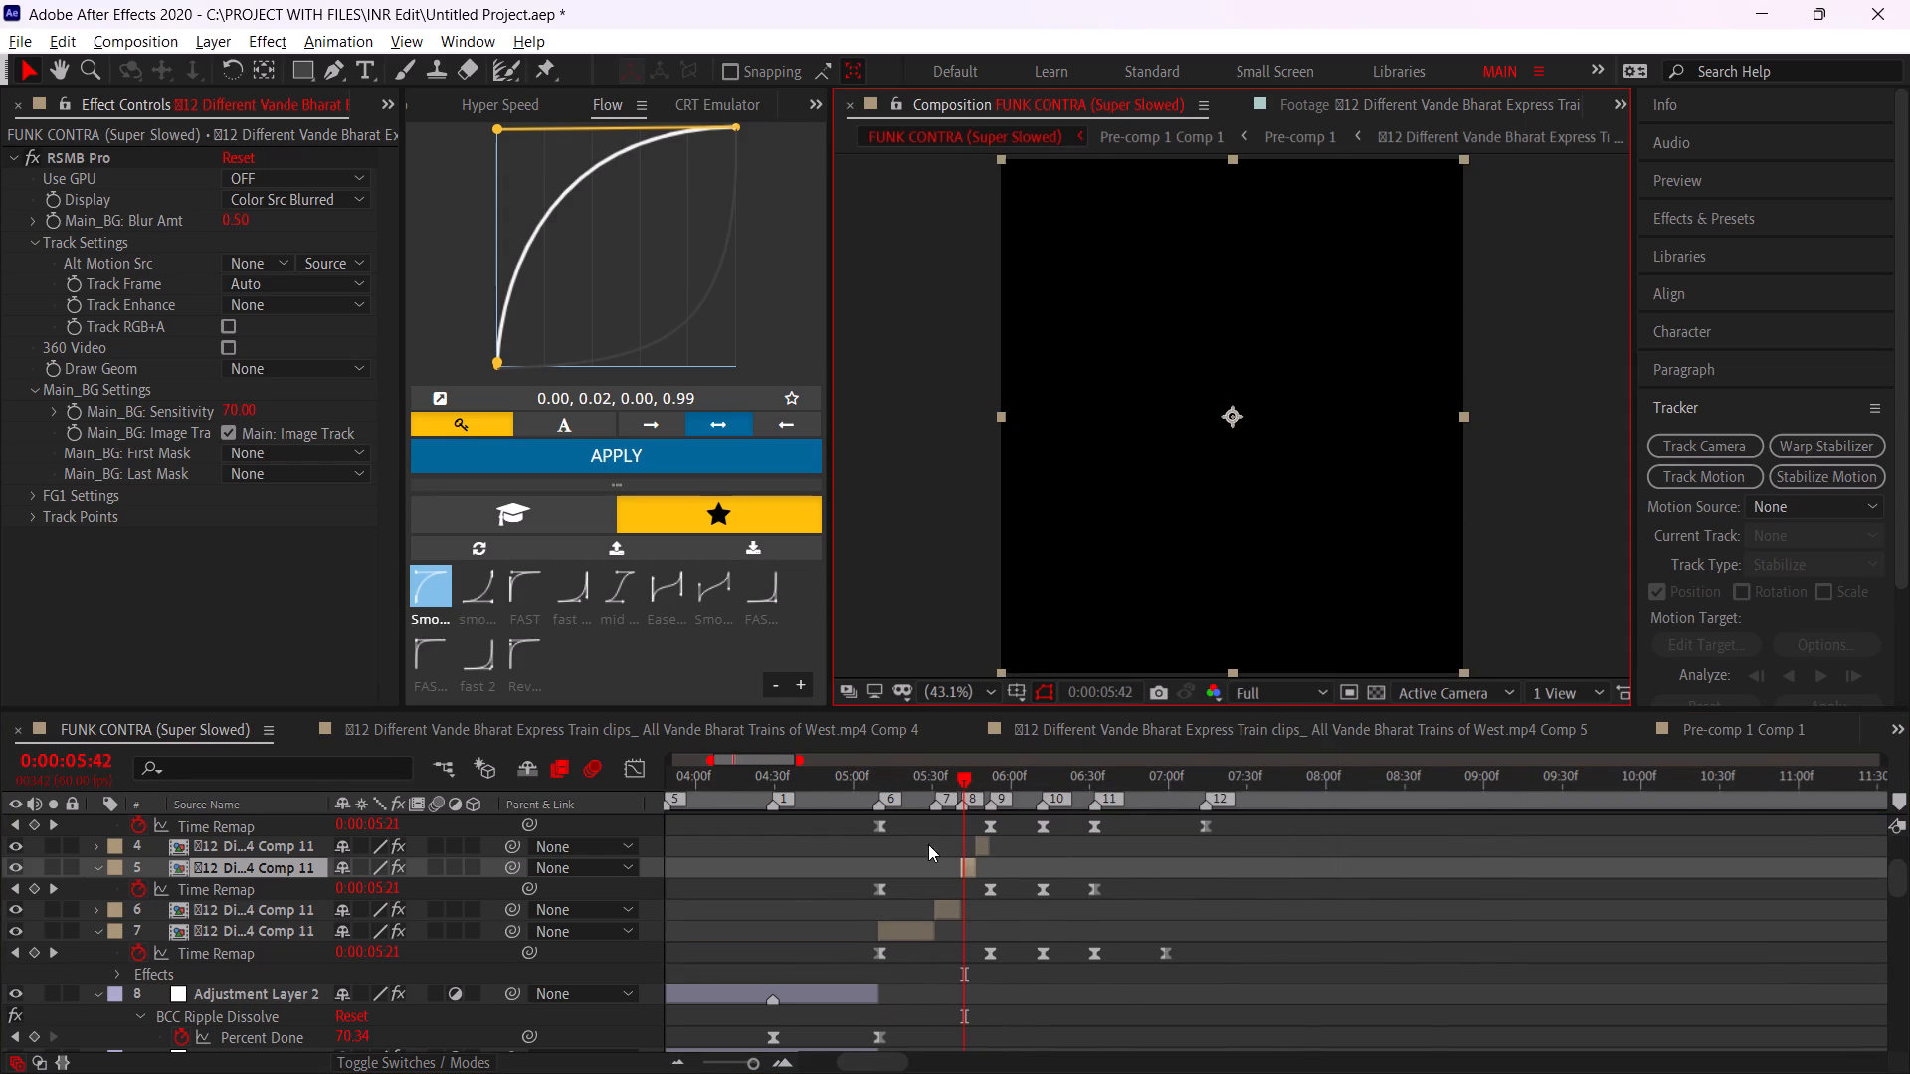
# Add a layer 7 Time Remap keyframe at 0:00:05:32 and copy it over the keyframe at marker 9, 0:00:05:52.
pyautogui.keyDown('alt'); pyautogui.scroll(2, 942, 854); pyautogui.keyUp('alt')
pyautogui.moveTo(1050, 793); pyautogui.dragTo(1061, 794)
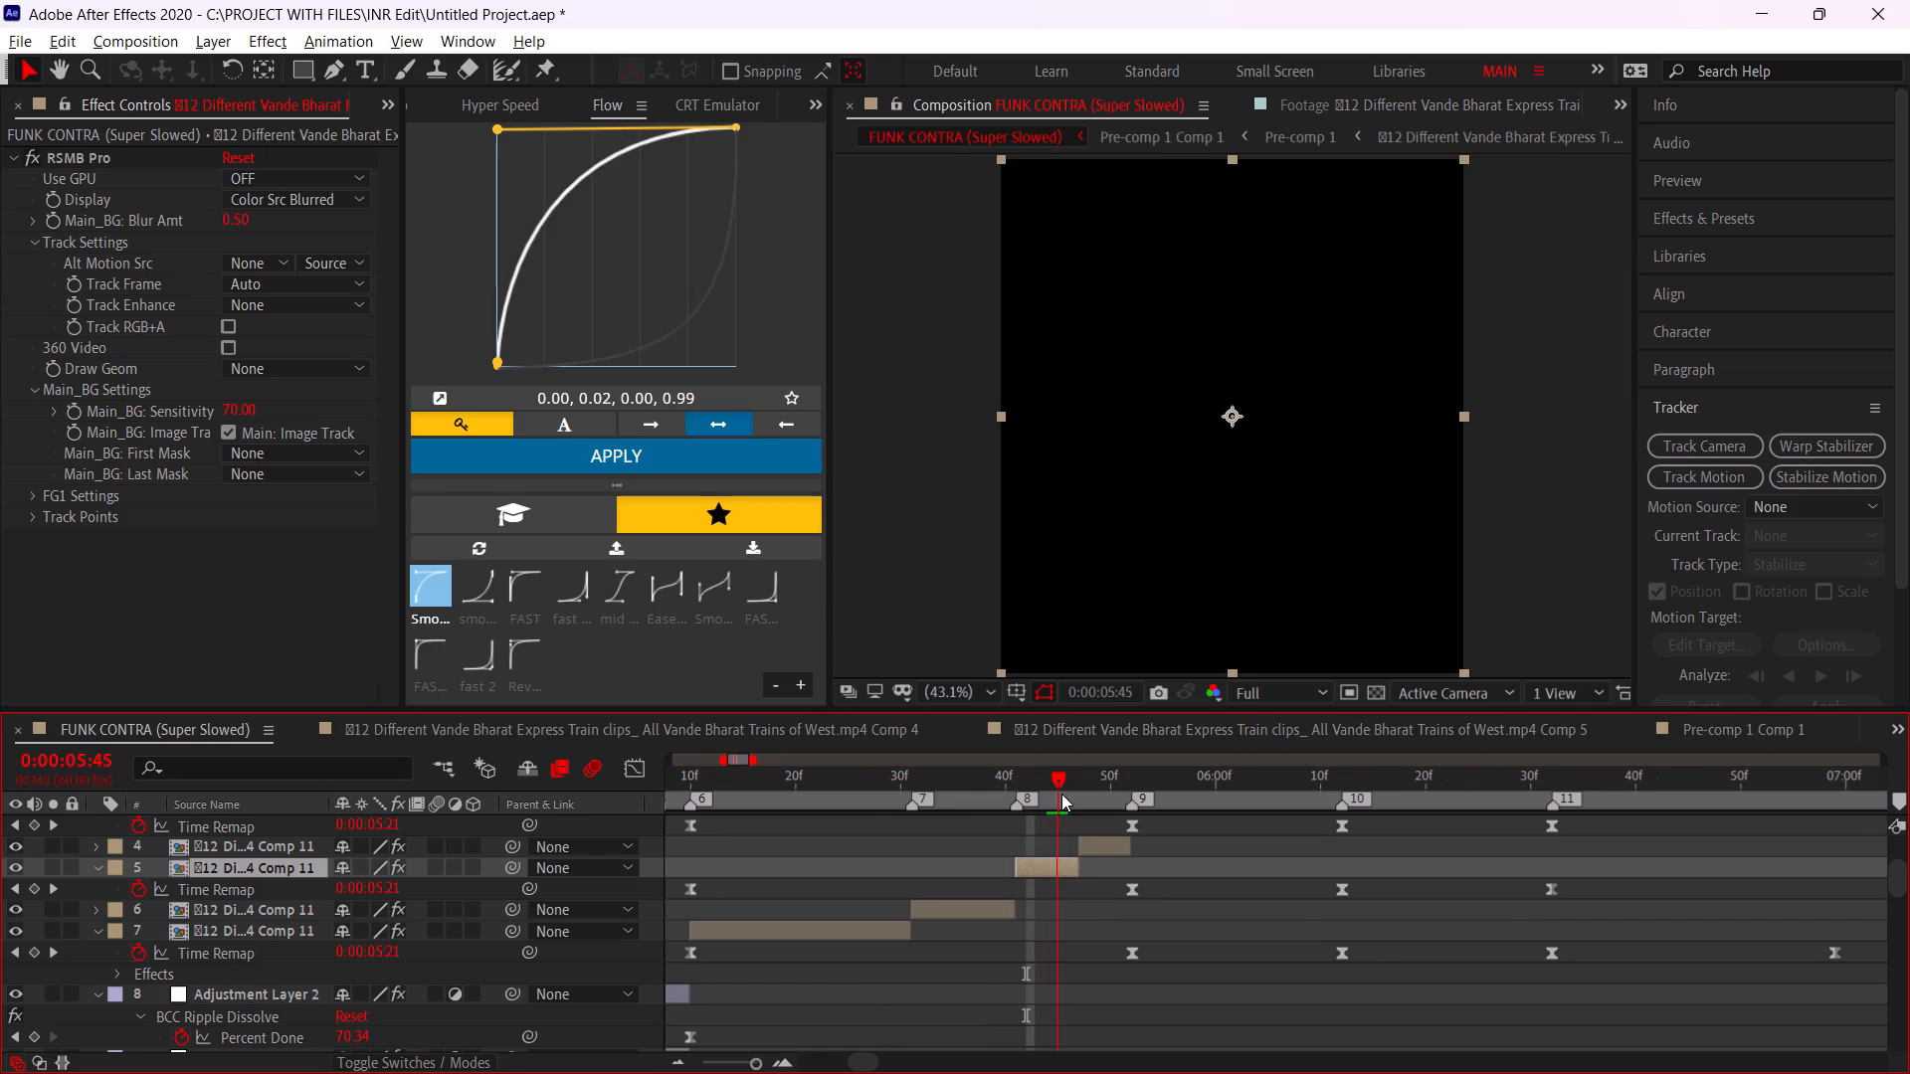
pyautogui.moveTo(1061, 794); pyautogui.dragTo(946, 811)
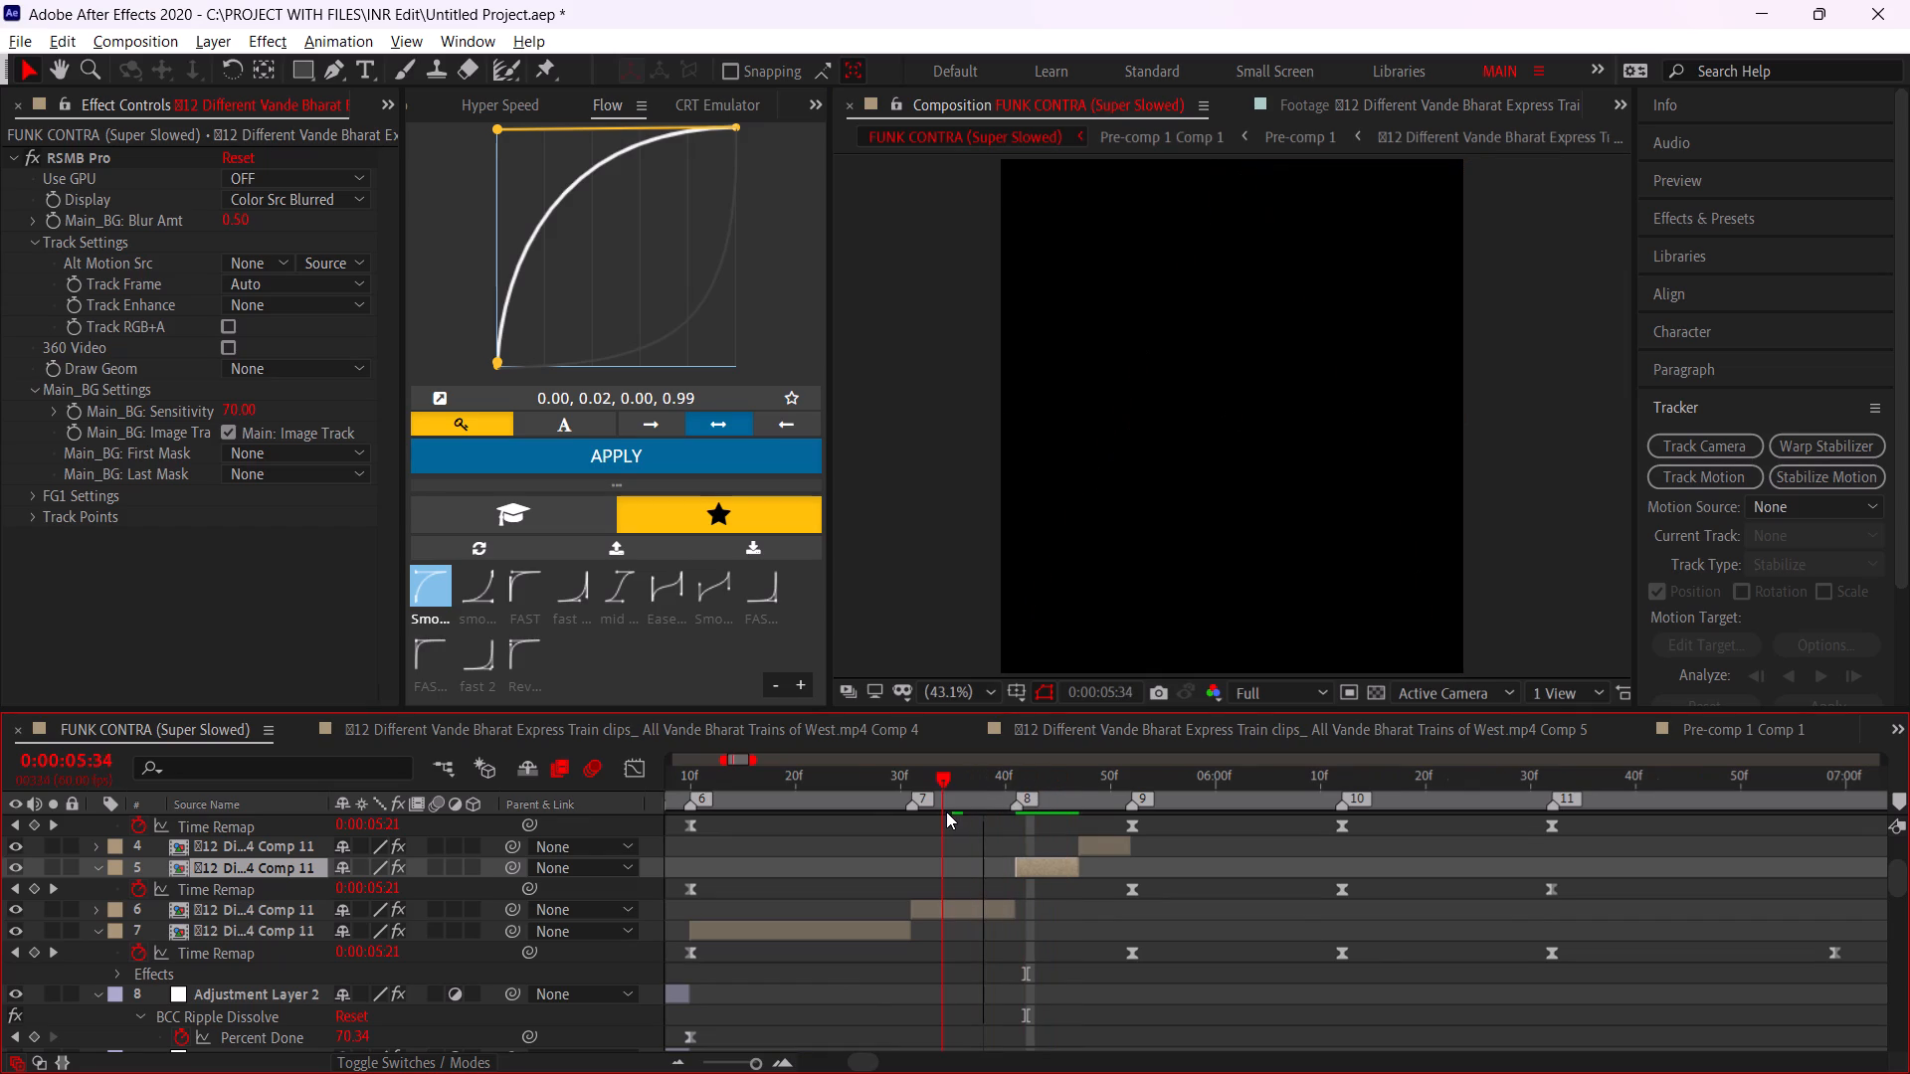
pyautogui.moveTo(952, 799); pyautogui.dragTo(885, 809)
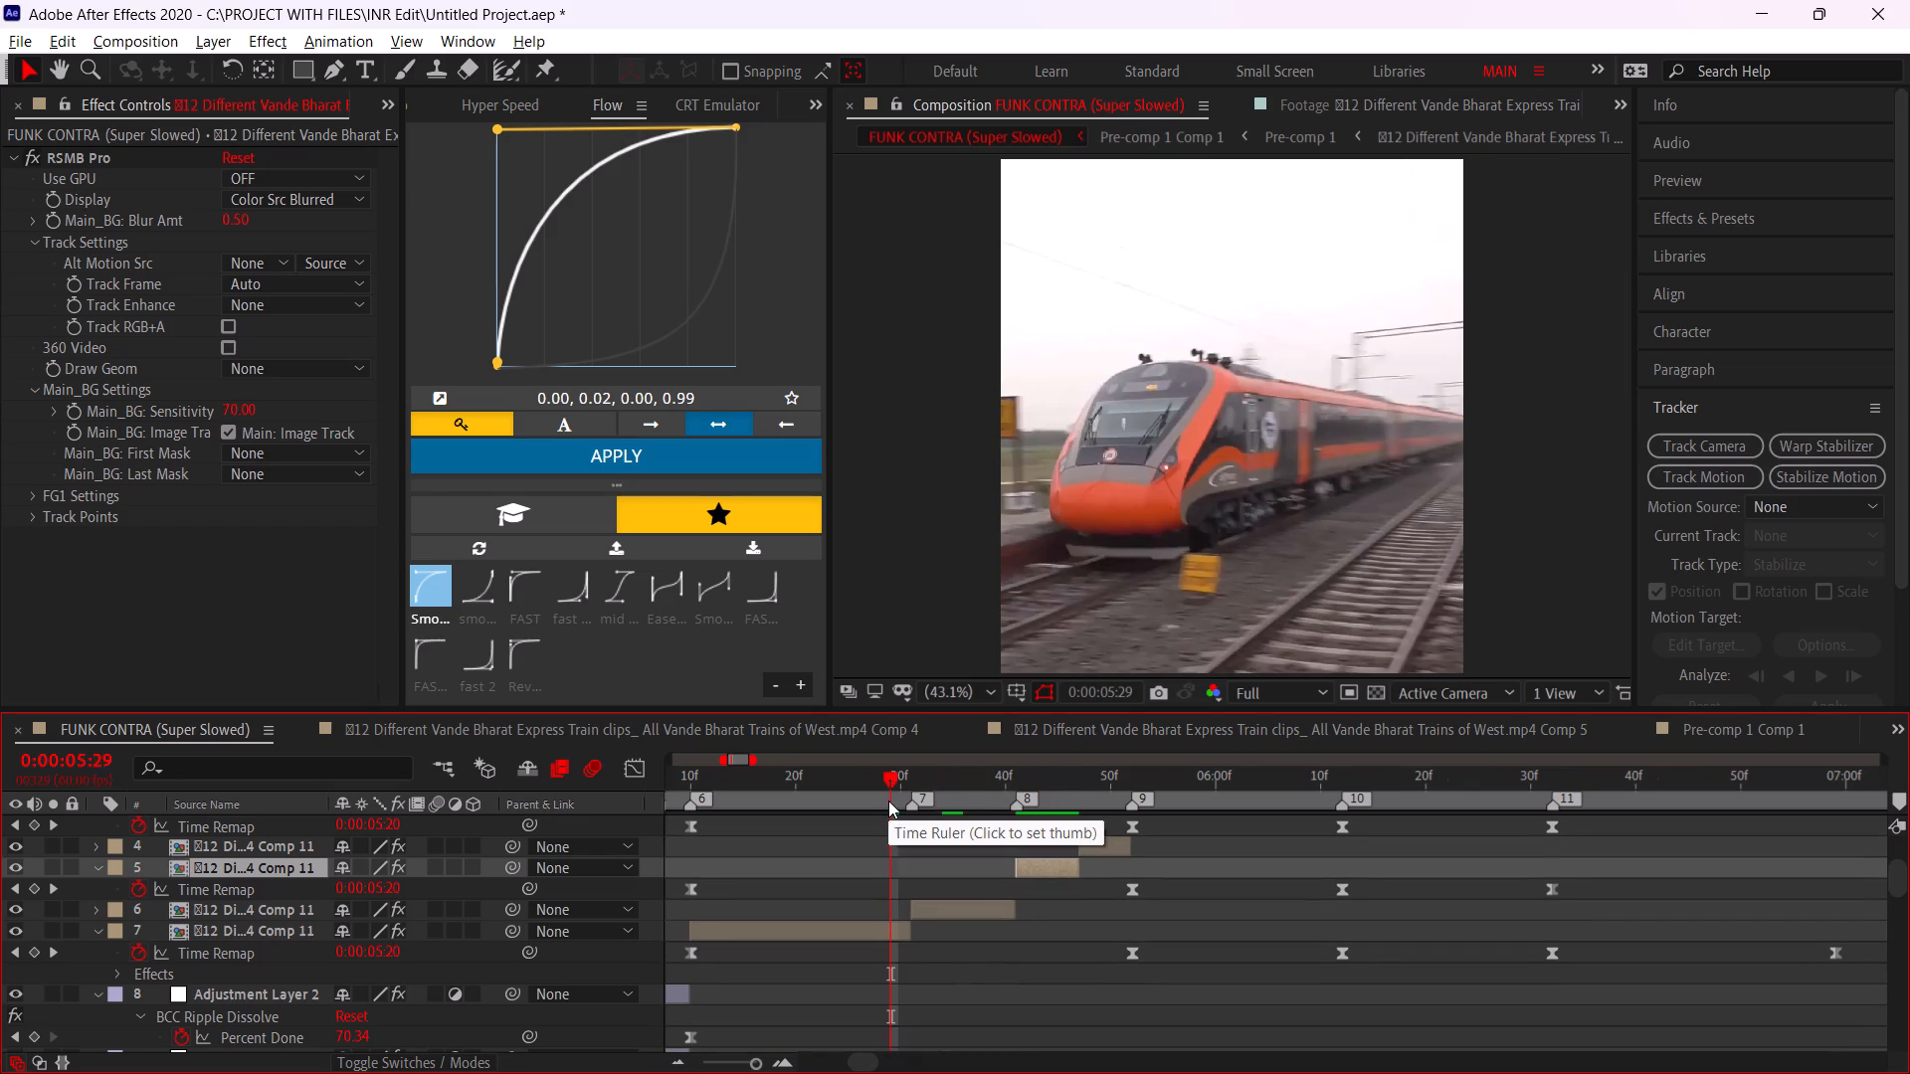
pyautogui.moveTo(888, 801); pyautogui.dragTo(902, 798)
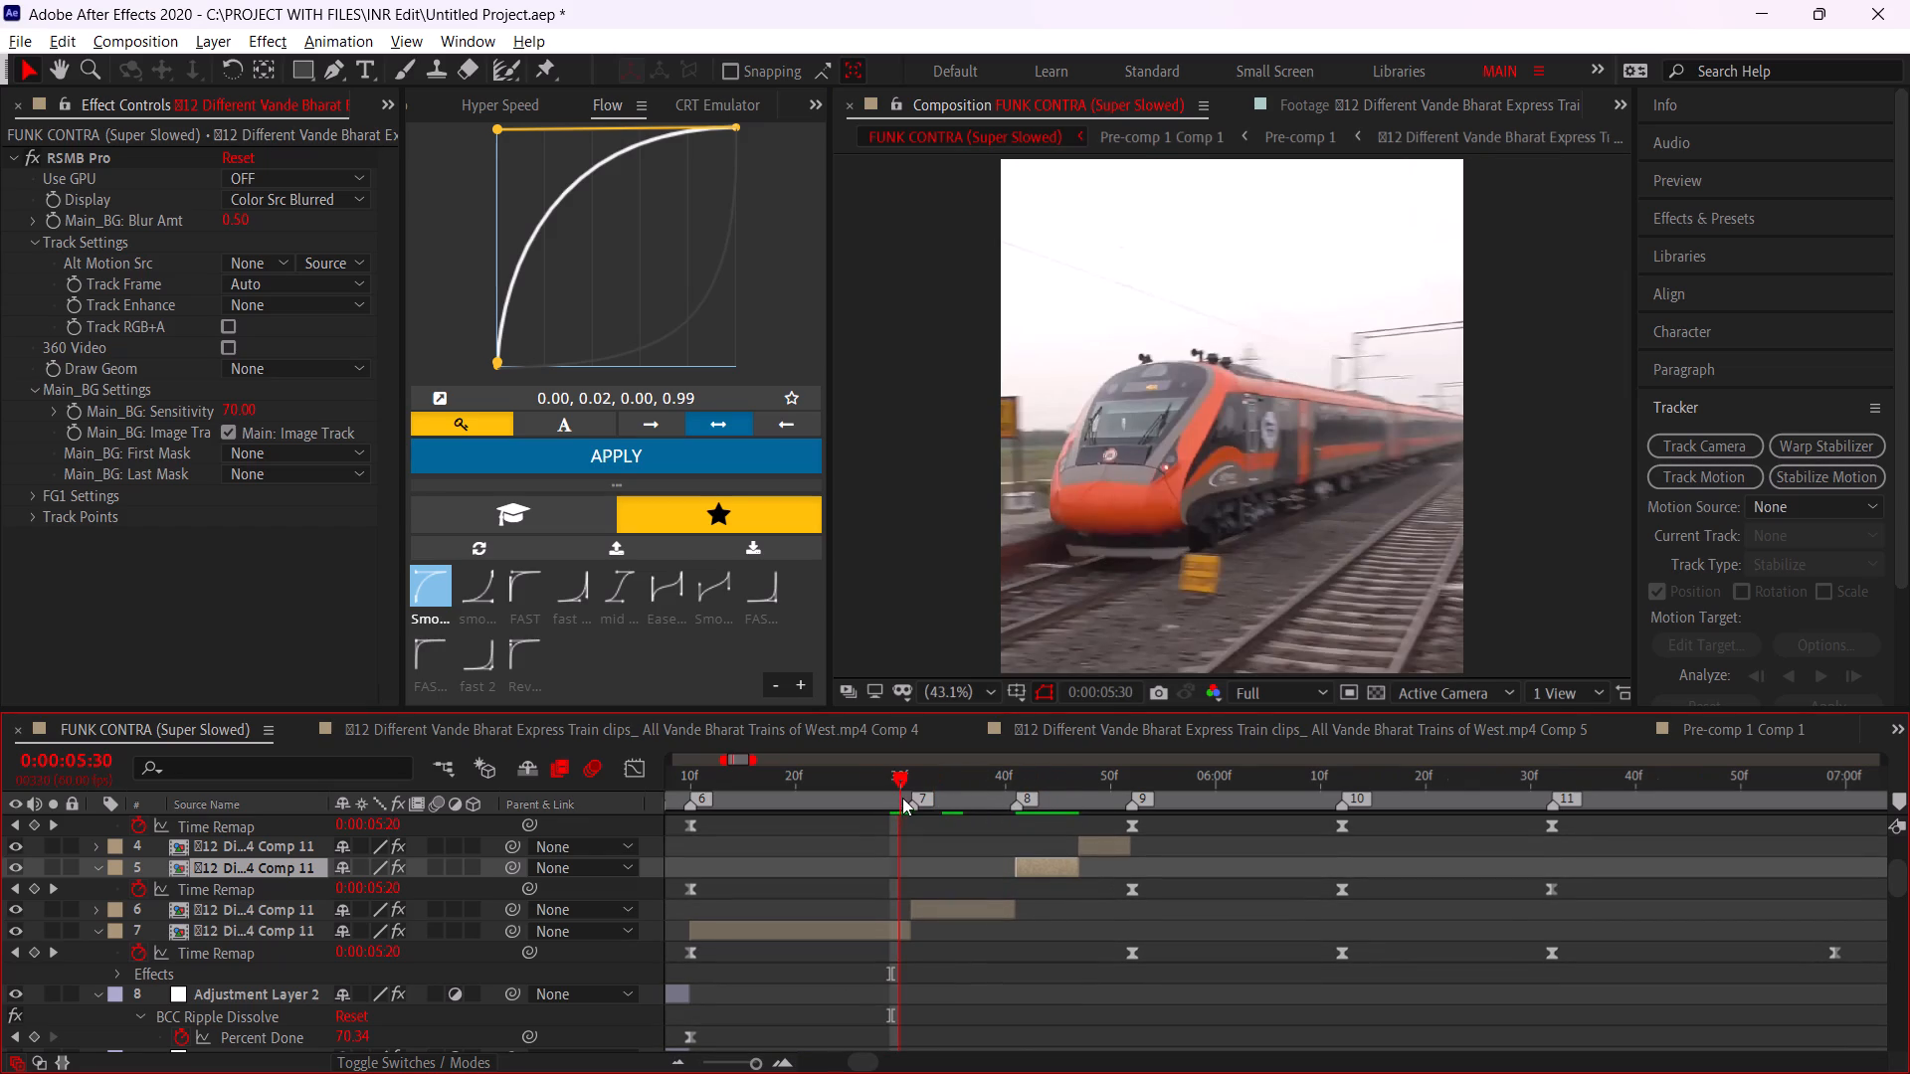
pyautogui.moveTo(902, 798); pyautogui.dragTo(926, 800)
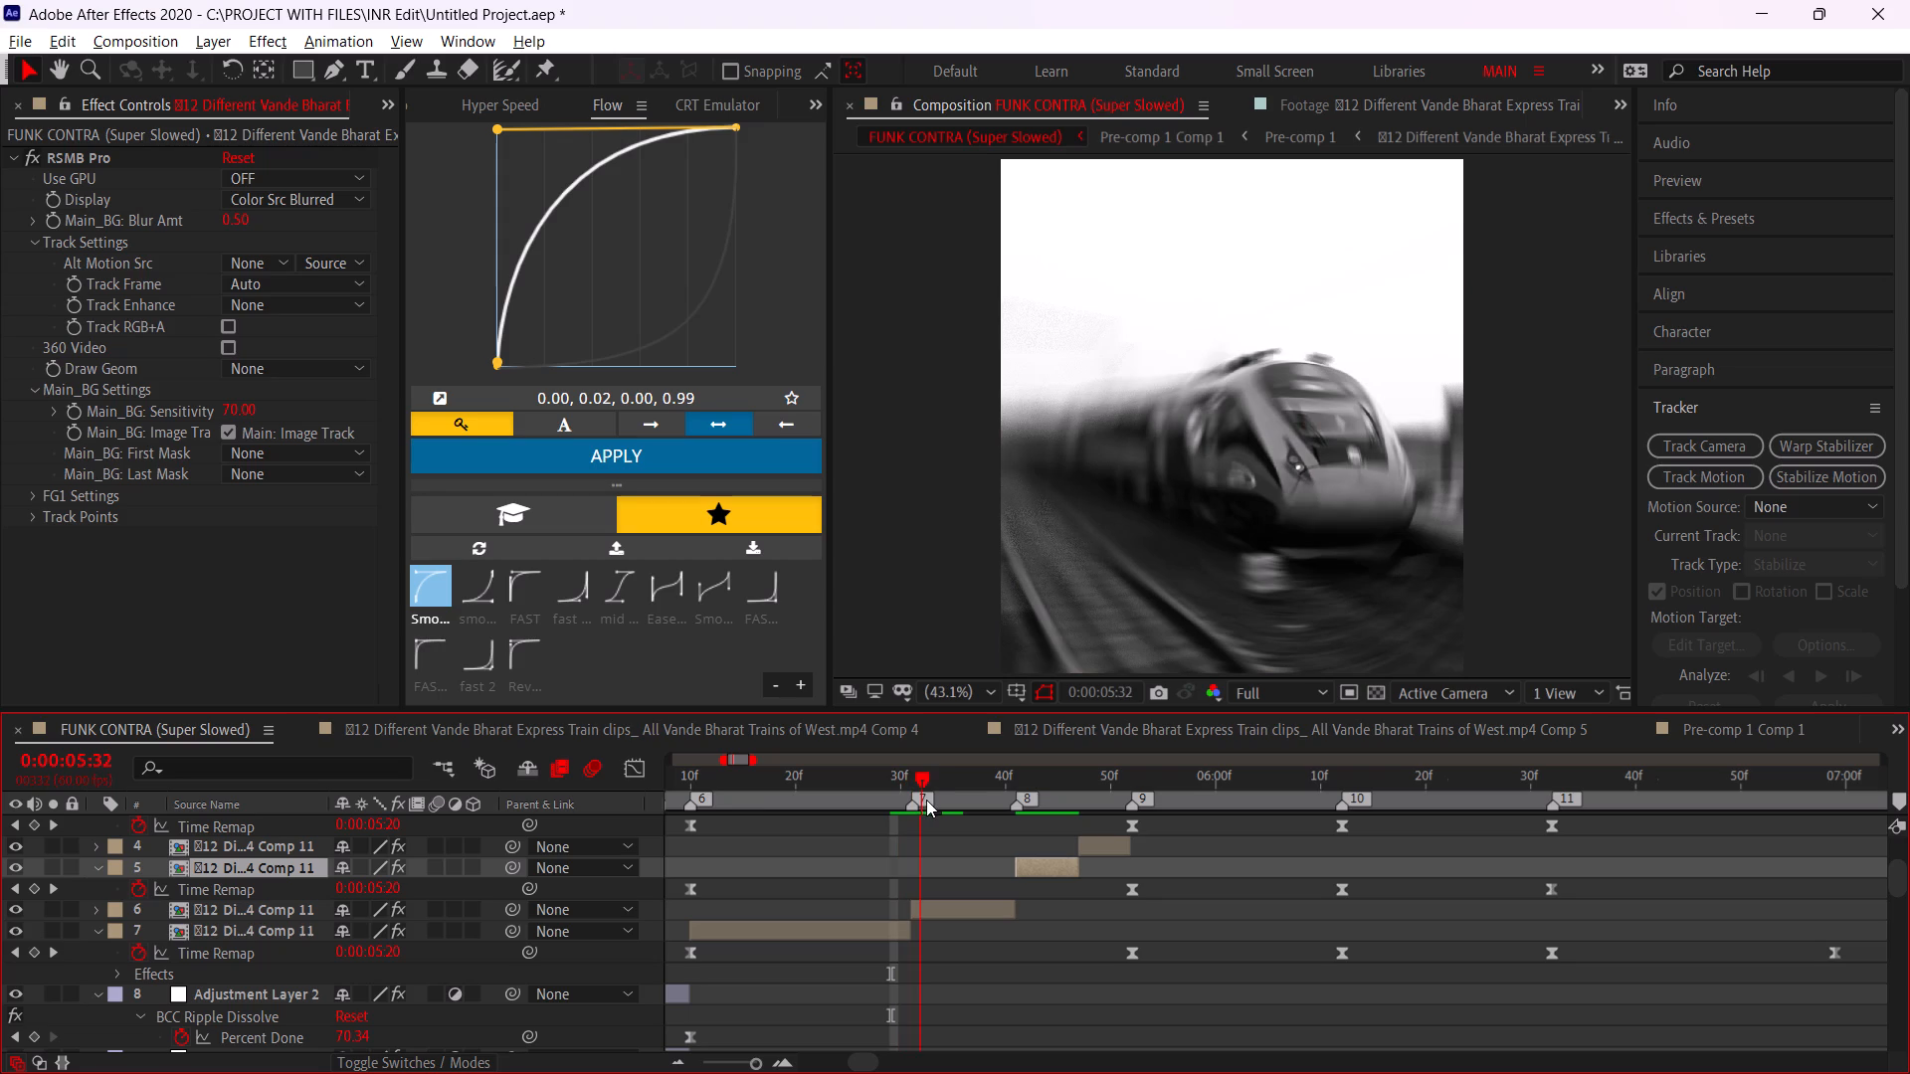
pyautogui.moveTo(926, 800); pyautogui.dragTo(924, 802)
pyautogui.moveTo(924, 802); pyautogui.dragTo(926, 801)
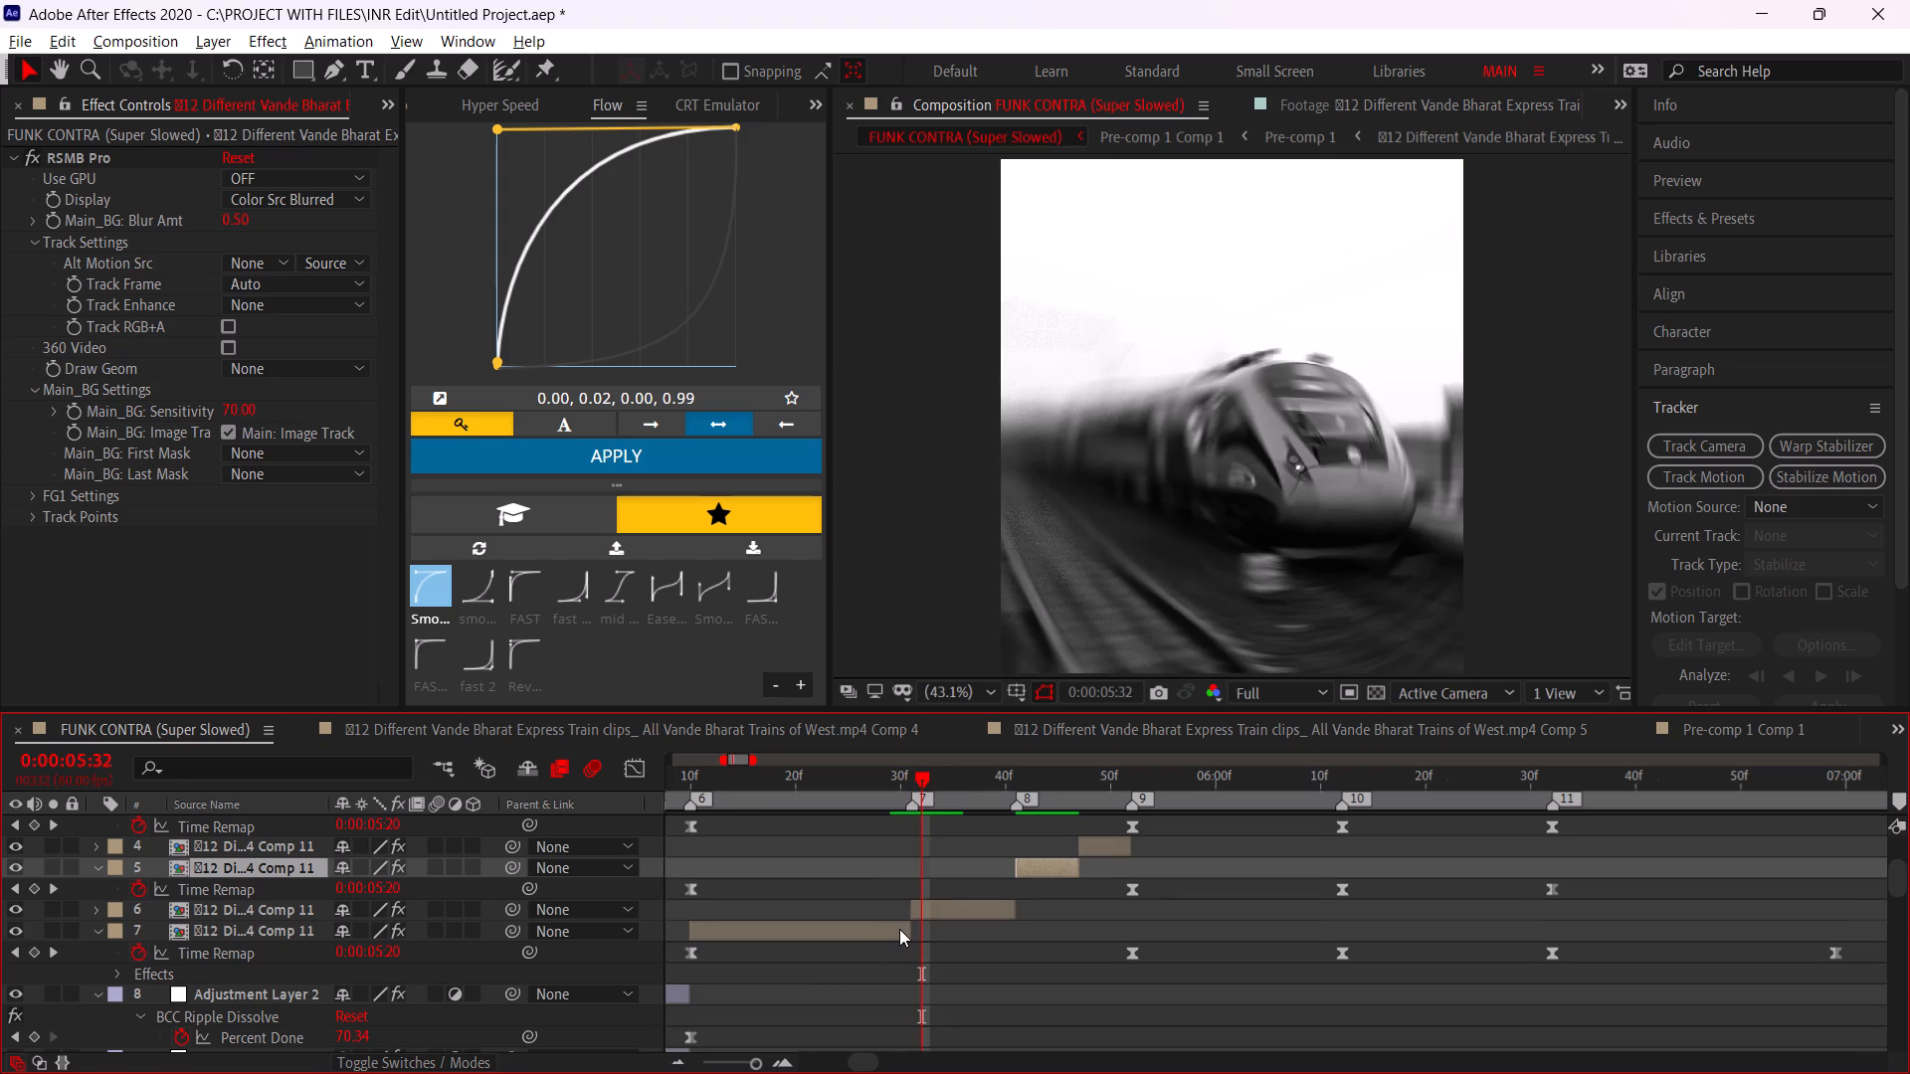
pyautogui.click(899, 929)
pyautogui.click(29, 953)
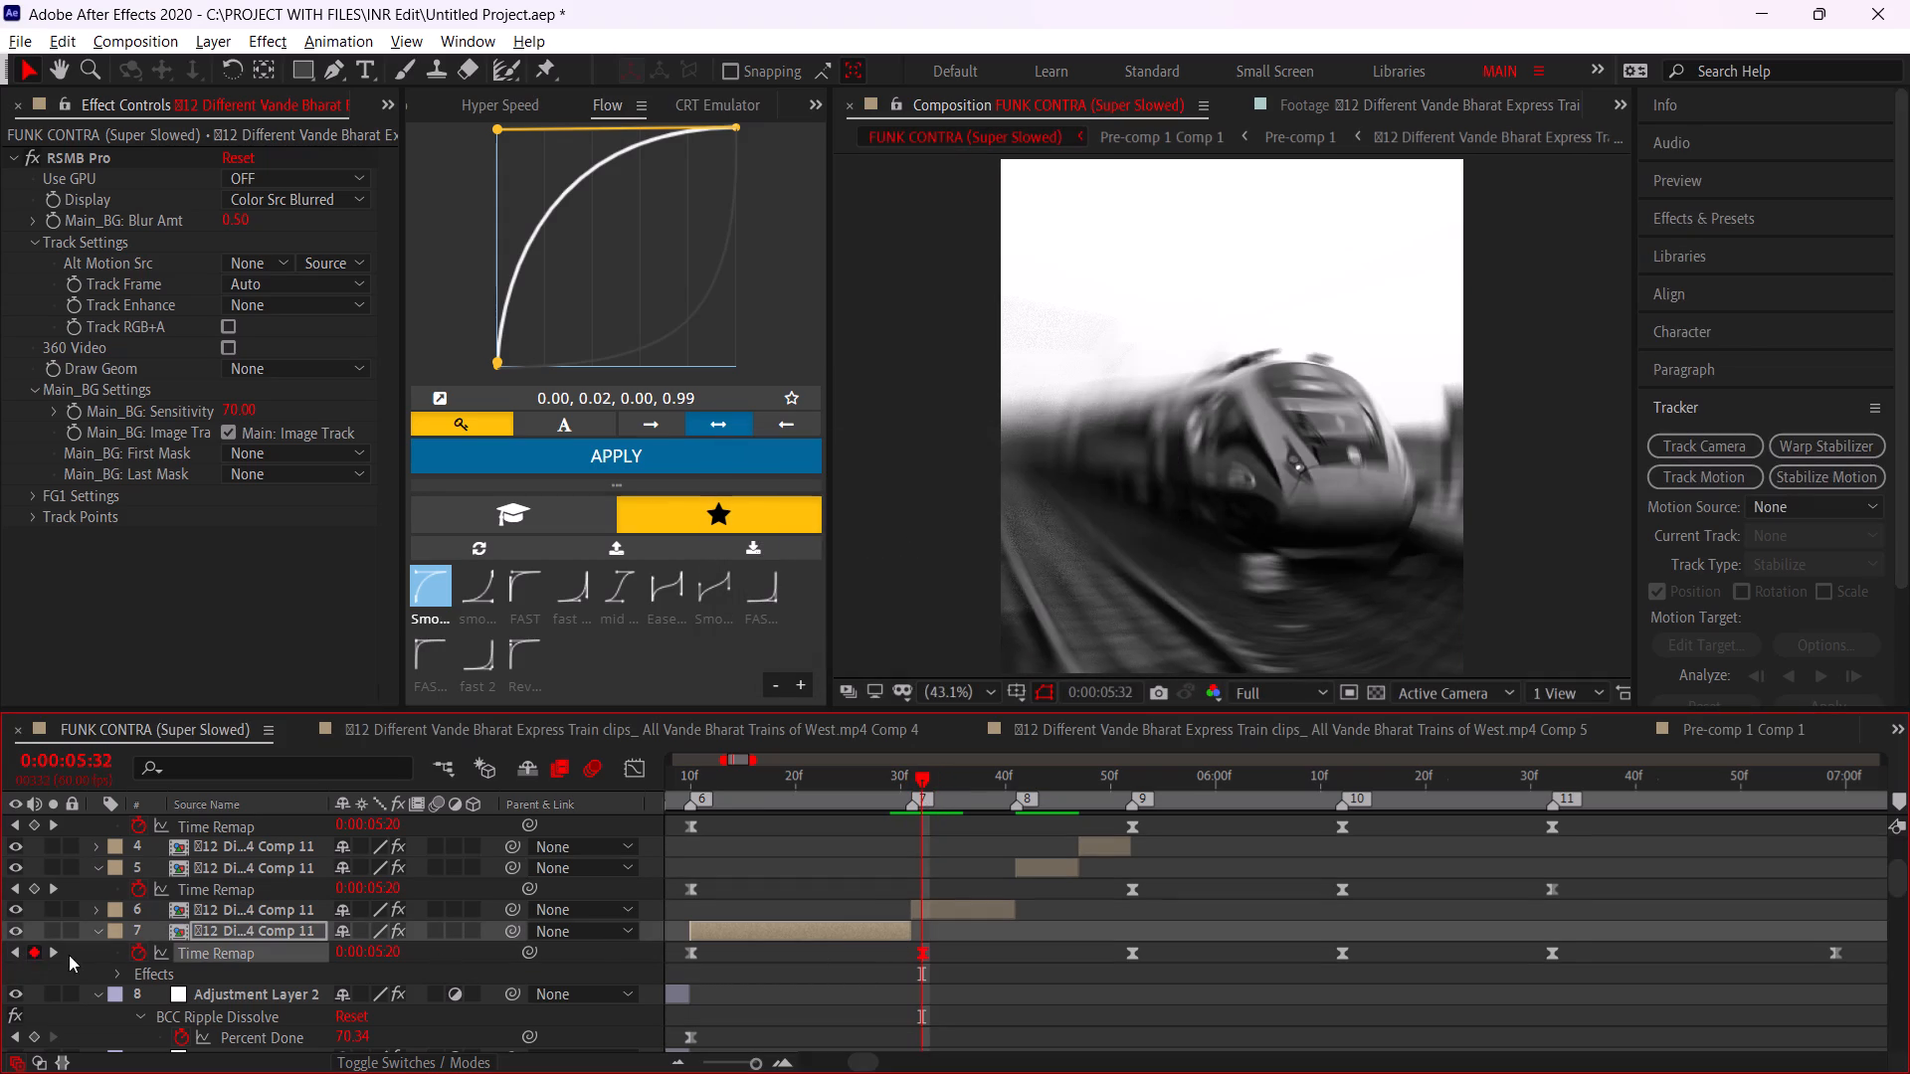
pyautogui.hotkey('ctrl', 'c')
pyautogui.moveTo(1122, 777); pyautogui.dragTo(1116, 787)
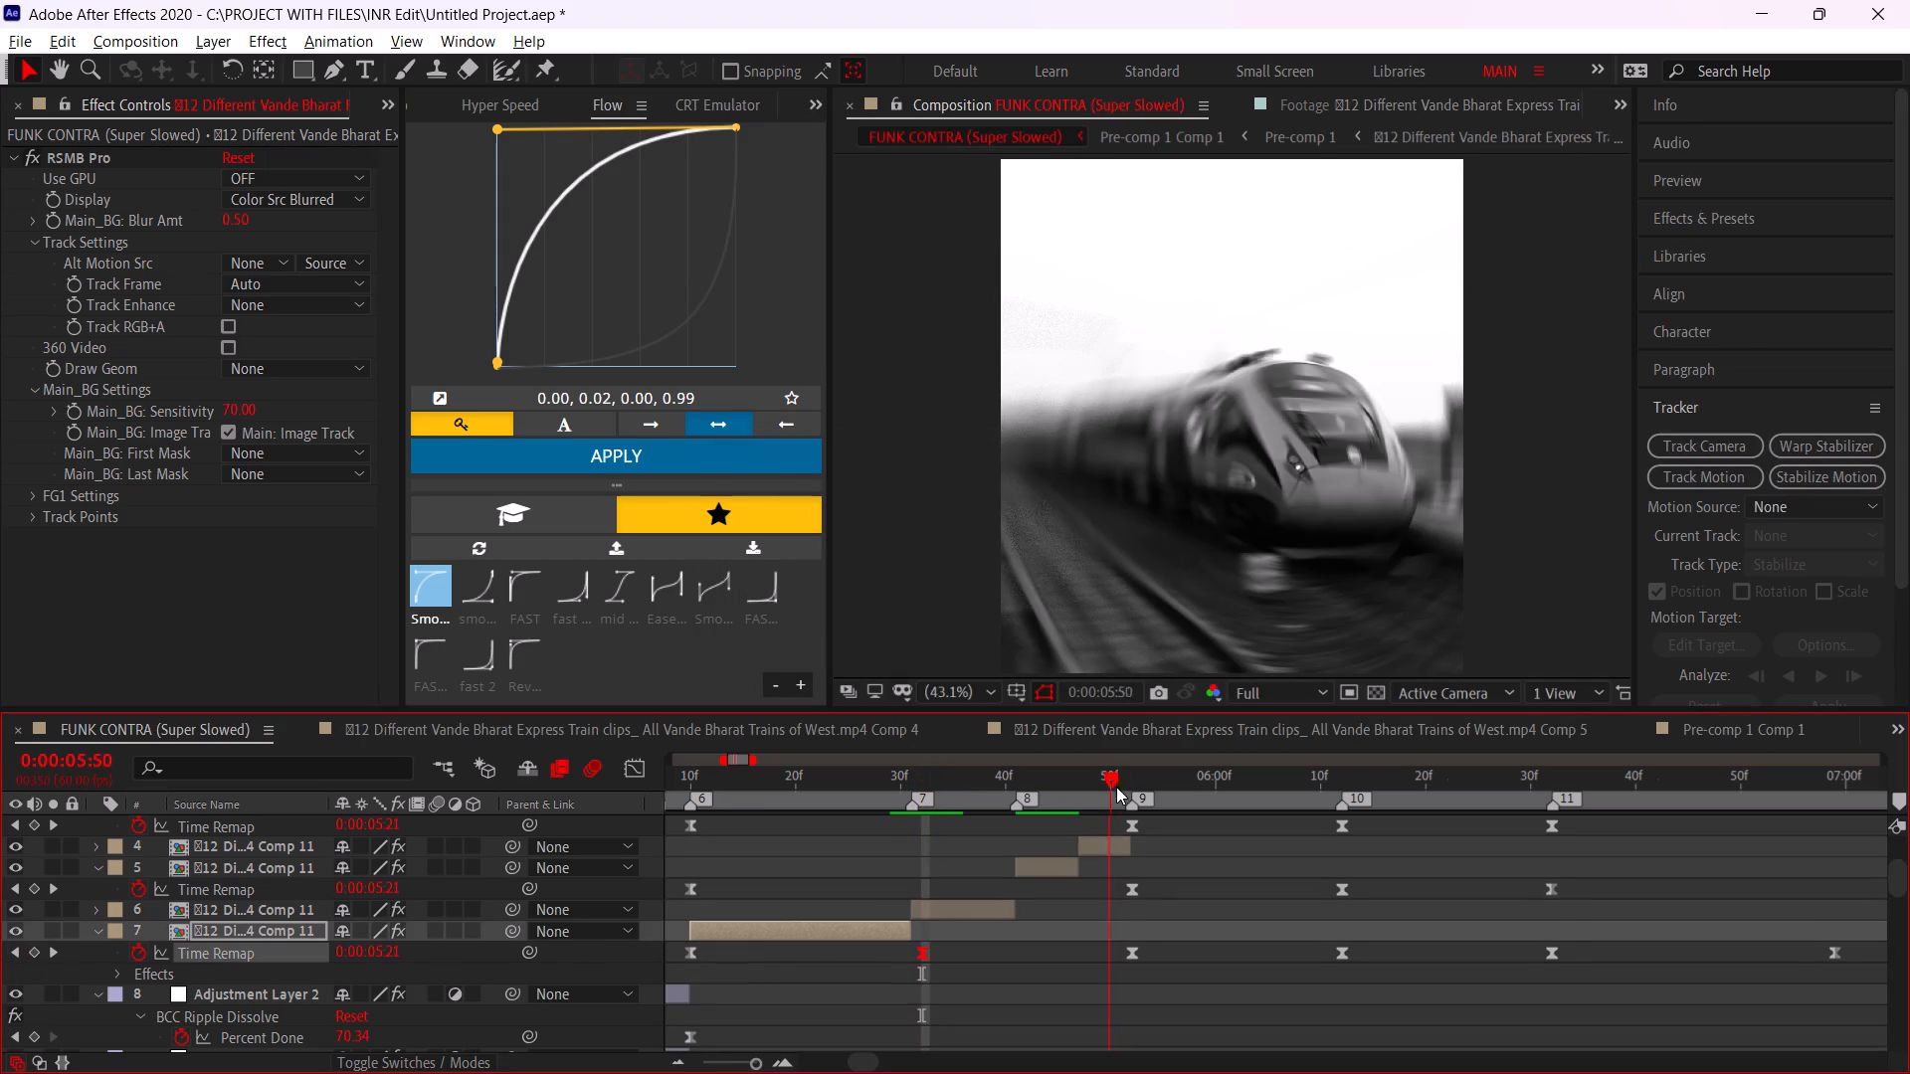
pyautogui.moveTo(1116, 787); pyautogui.dragTo(1127, 789)
pyautogui.hotkey('ctrl', 'v')
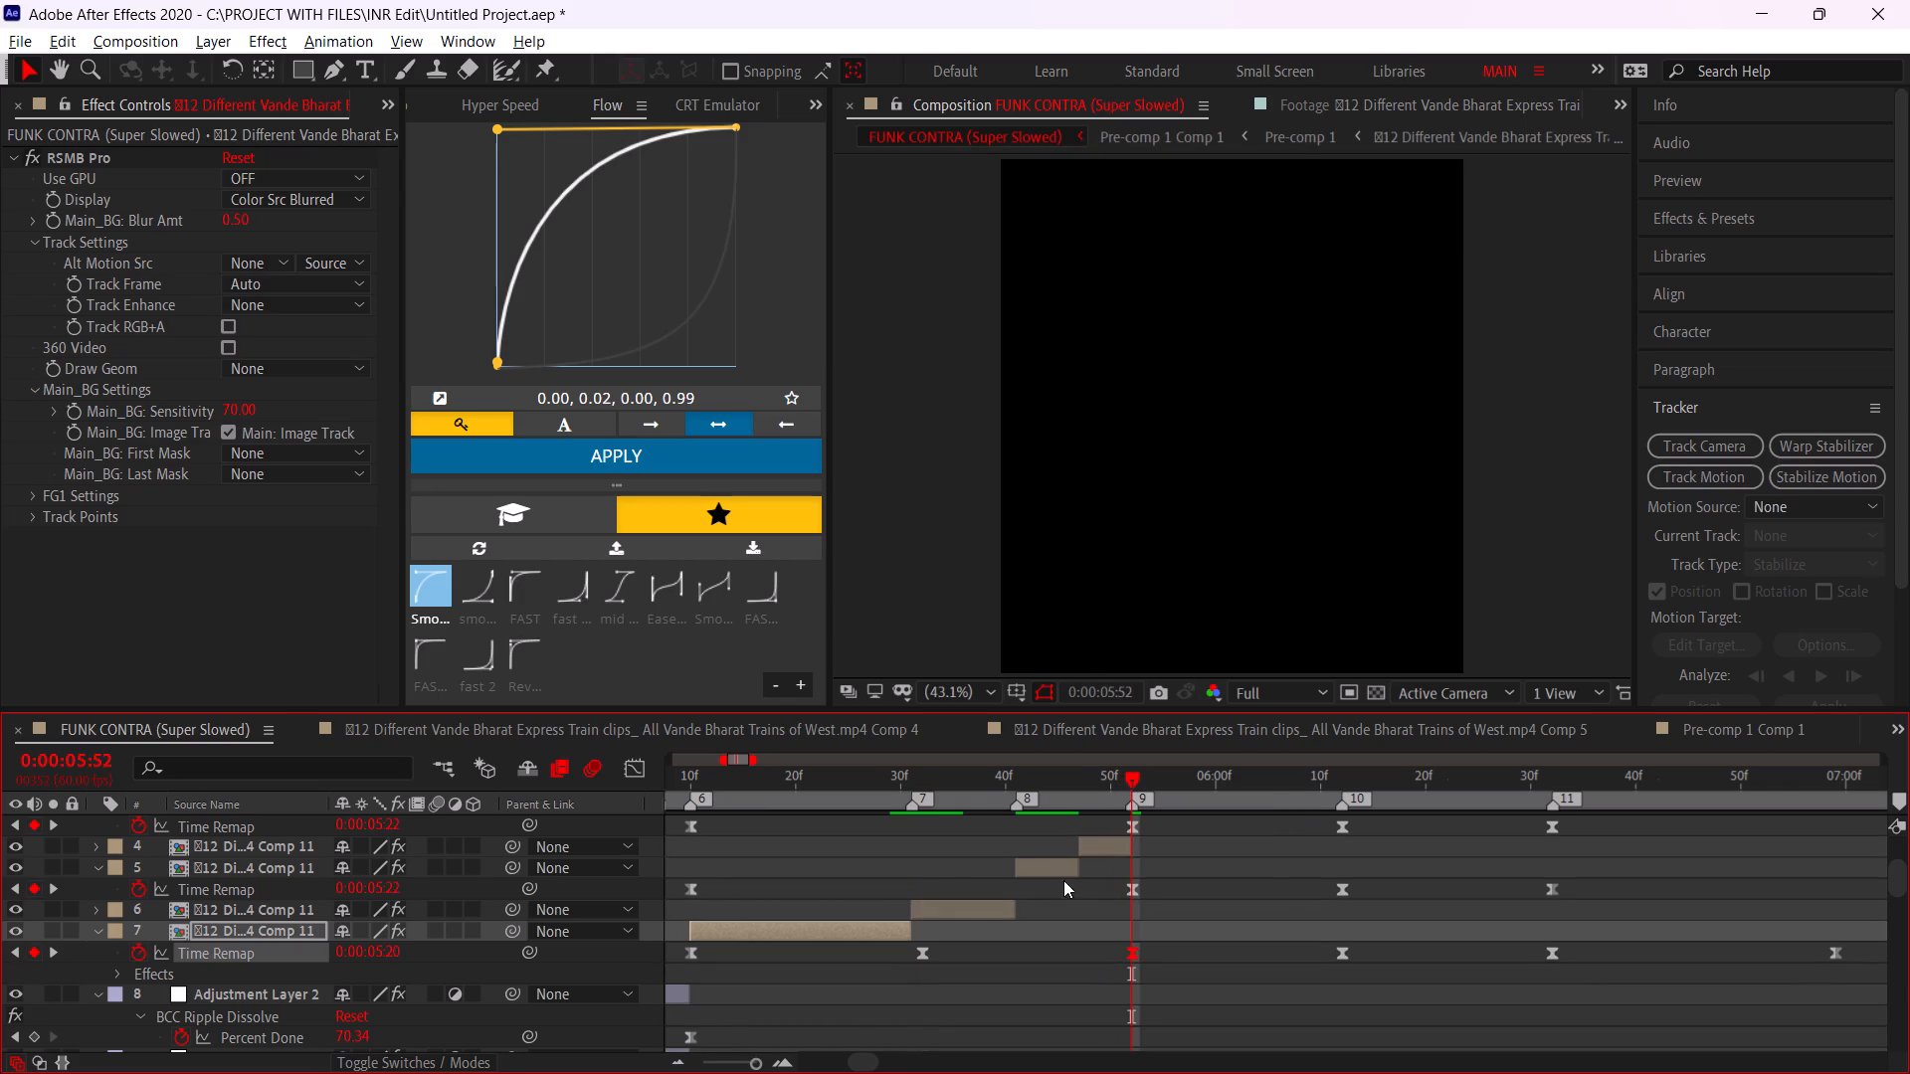
# Paste the copied 0:00:05:20 Time Remap keyframe over the marker 9 keyframes of layers 6 and 5.
pyautogui.click(998, 919)
pyautogui.press('u')
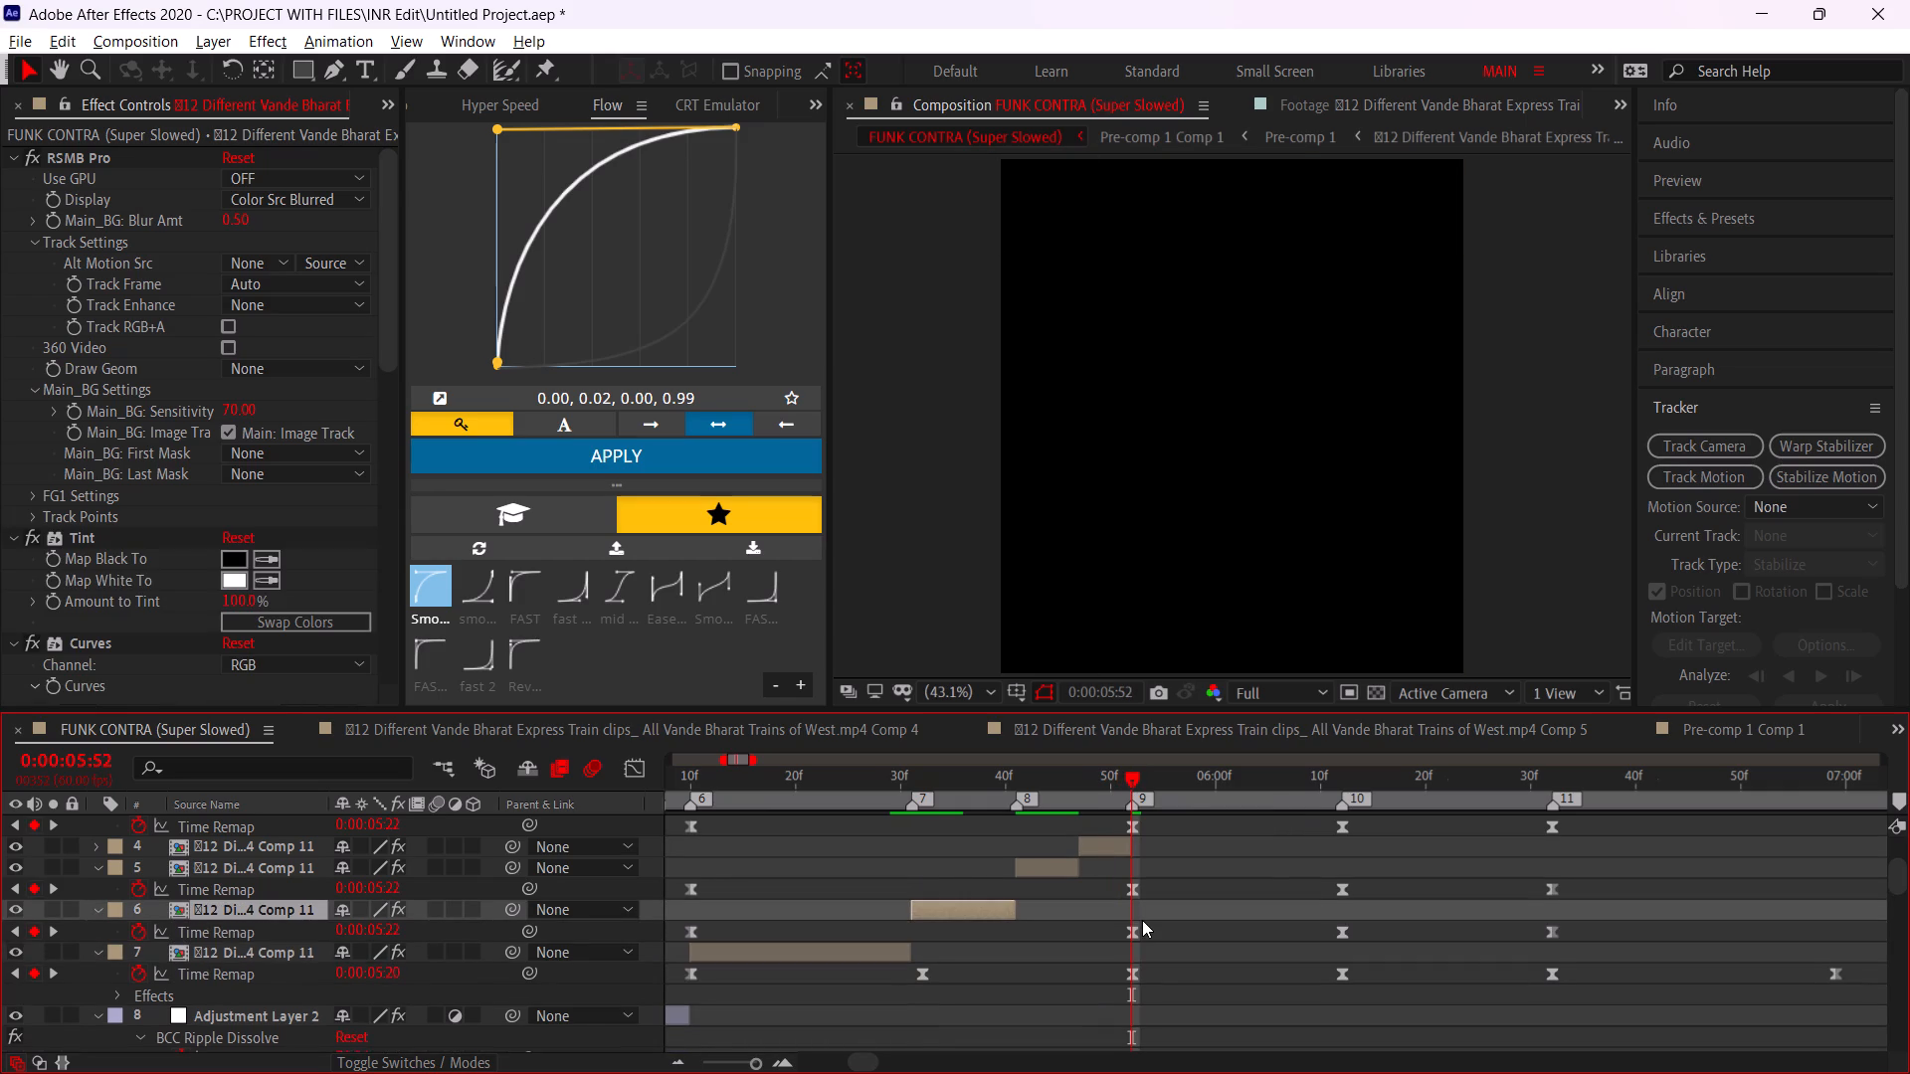
pyautogui.click(1130, 926)
pyautogui.hotkey('ctrl', 'v')
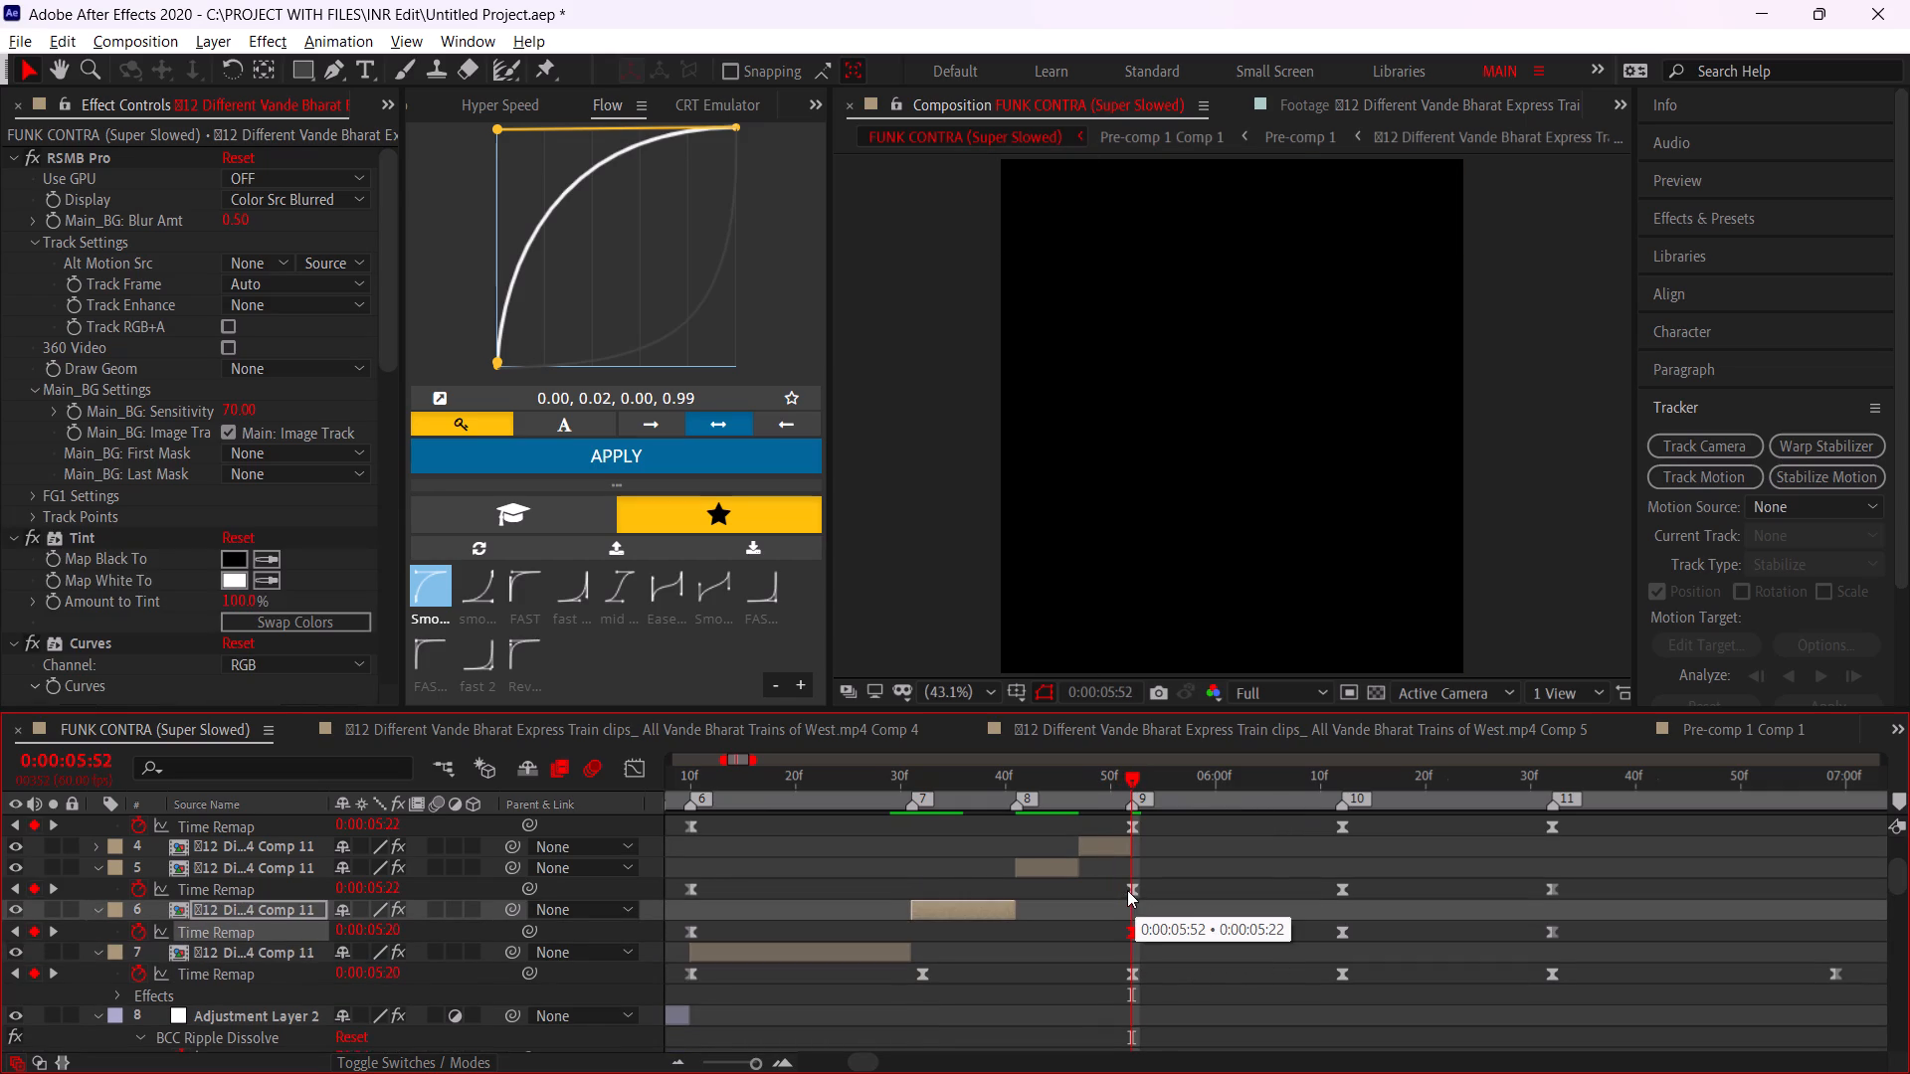
pyautogui.click(1127, 888)
pyautogui.hotkey('ctrl', 'v')
pyautogui.scroll(1, 1133, 871)
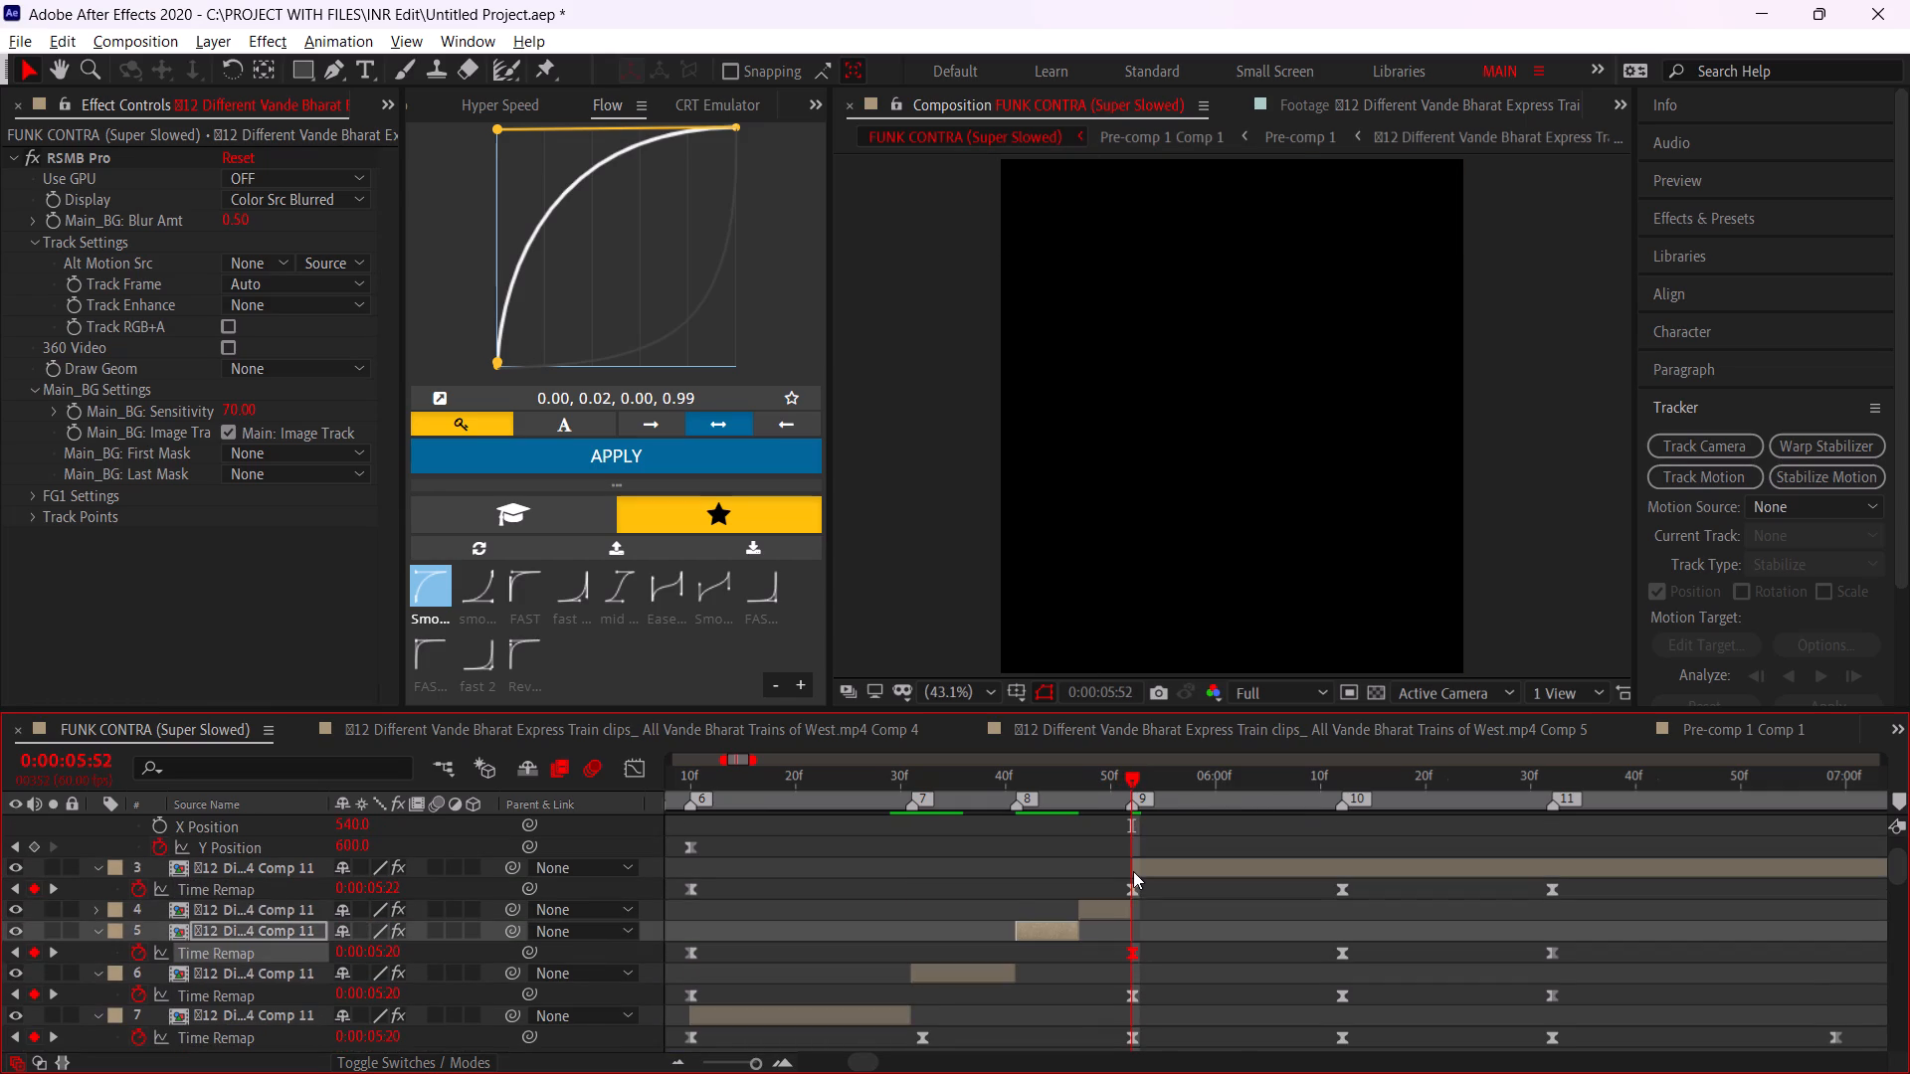
# Reveal layer 4's Time Remap keyframes and copy its marker 9 keyframe over layer 3's marker 9 keyframe.
pyautogui.click(1117, 904)
pyautogui.write('yu')
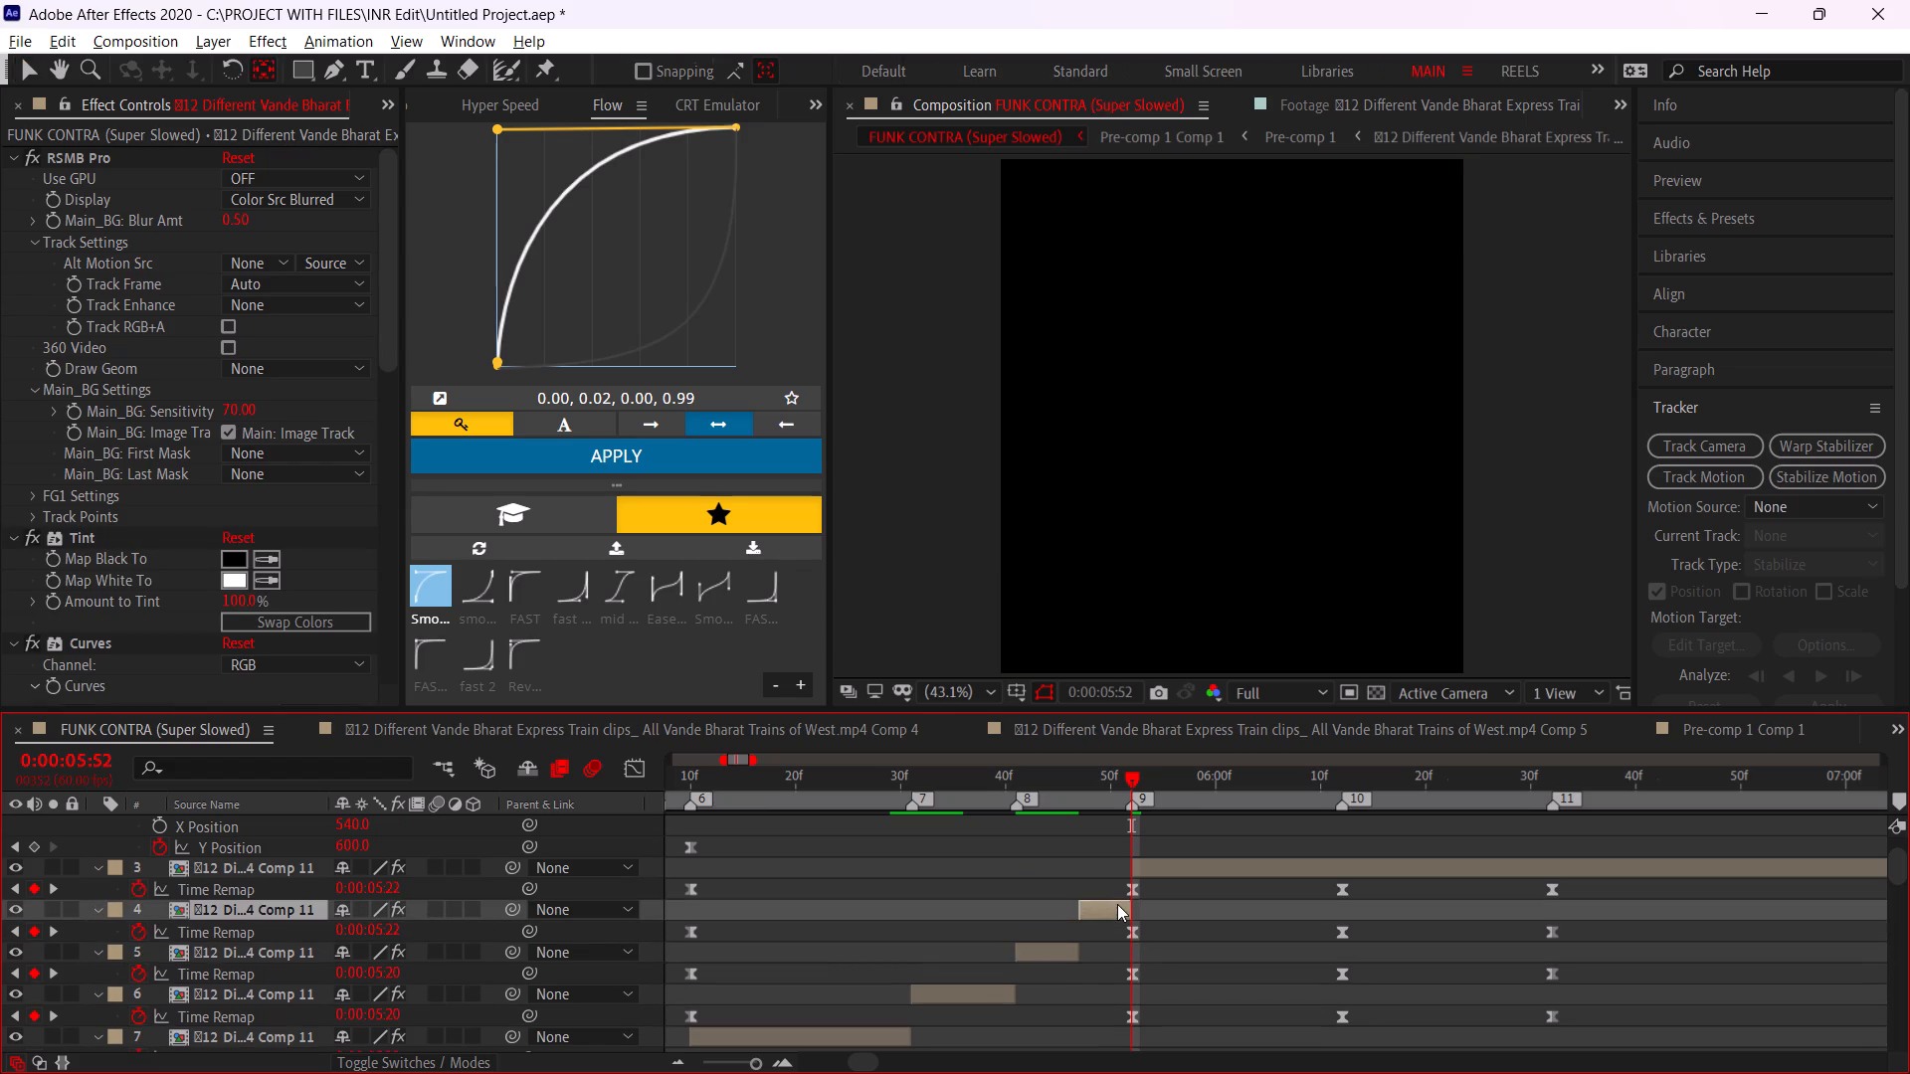
pyautogui.press('v')
pyautogui.click(1135, 931)
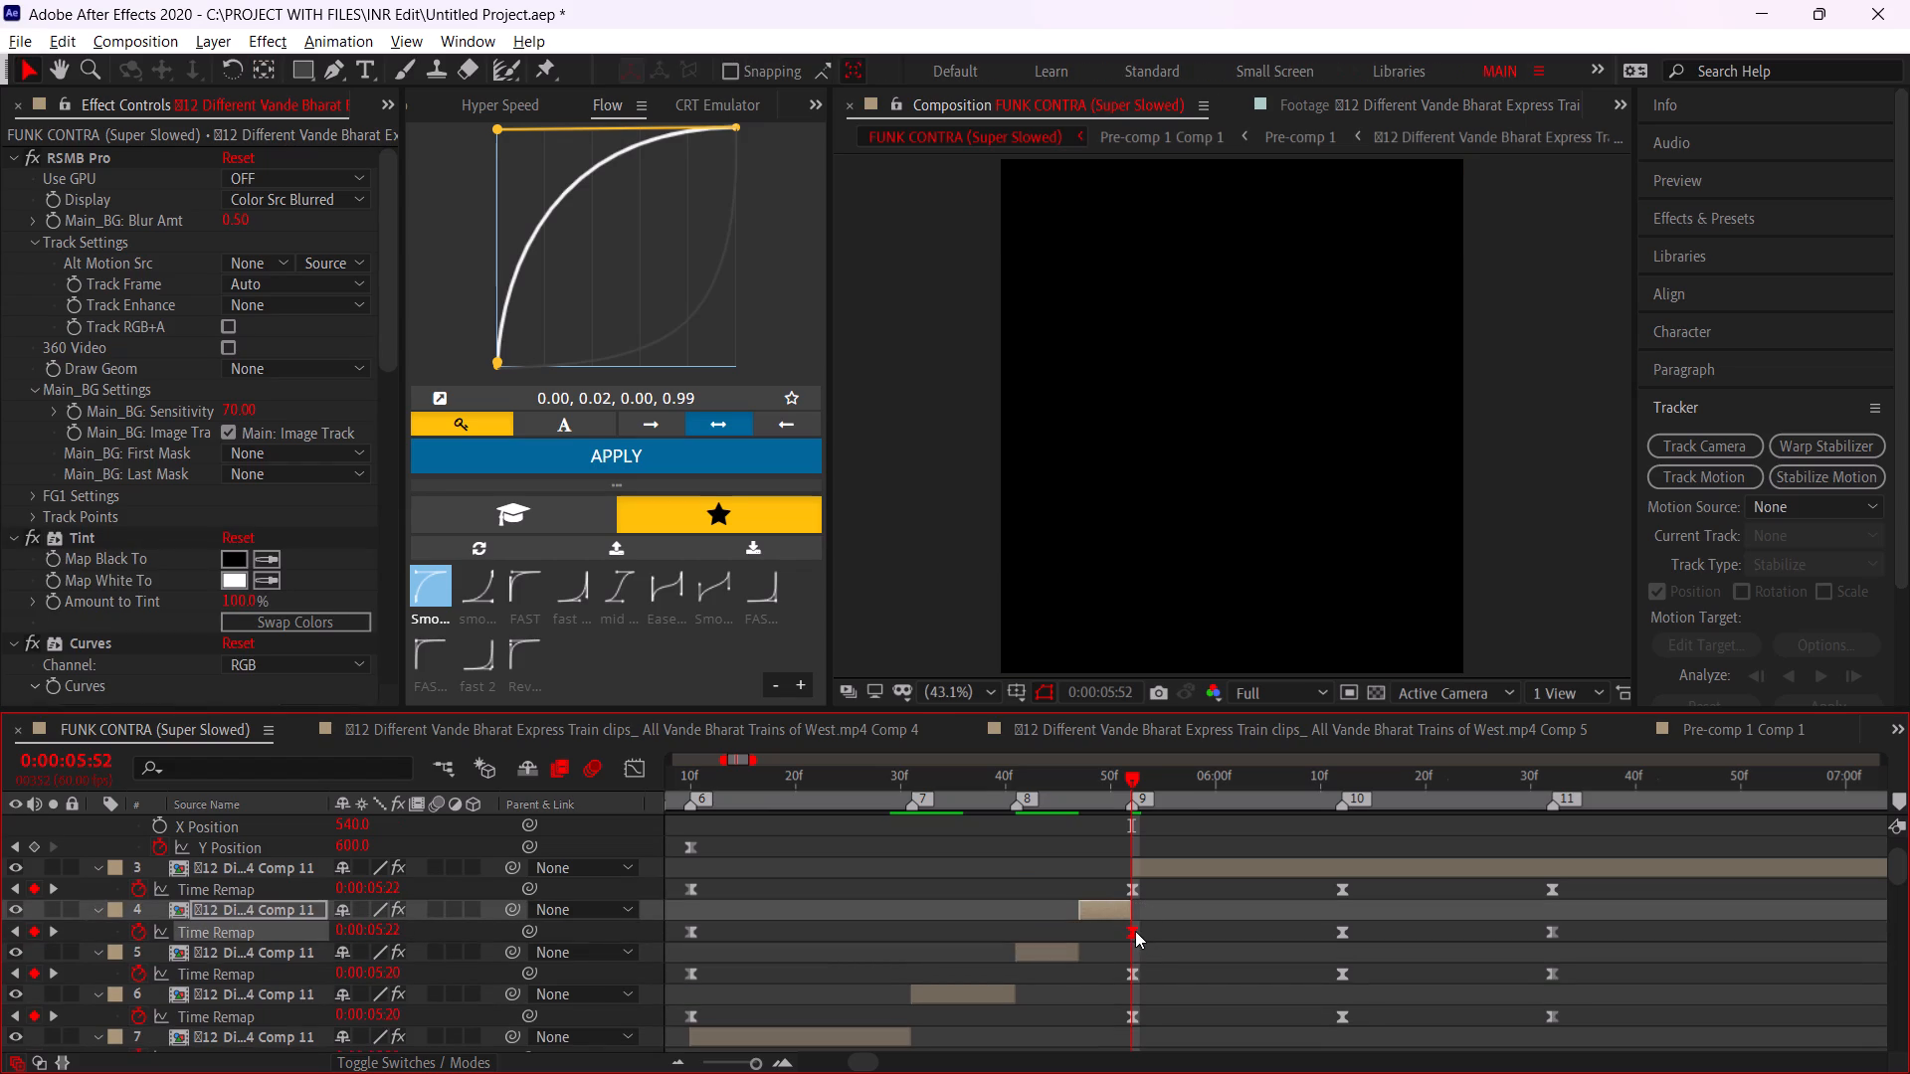
pyautogui.hotkey('ctrl', 'c')
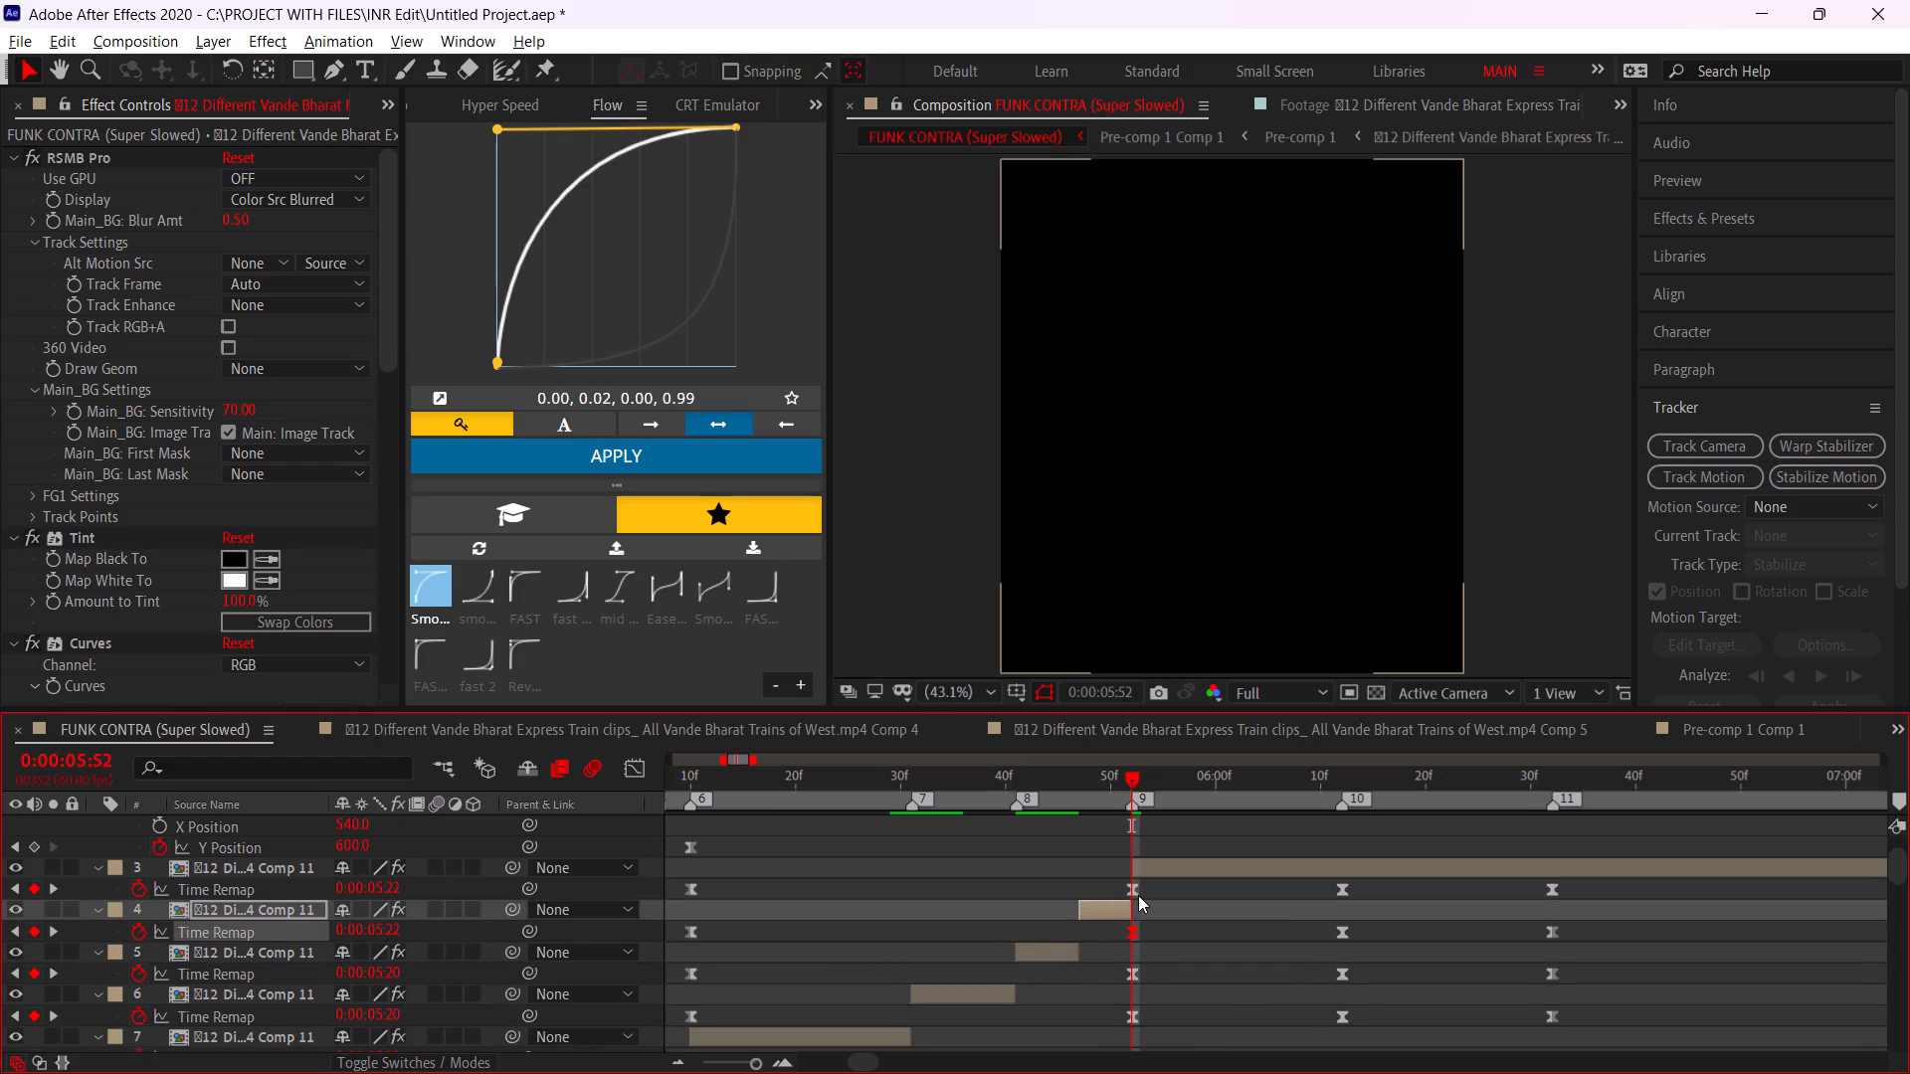
pyautogui.click(1138, 890)
pyautogui.click(1134, 888)
pyautogui.hotkey('ctrl', 'v')
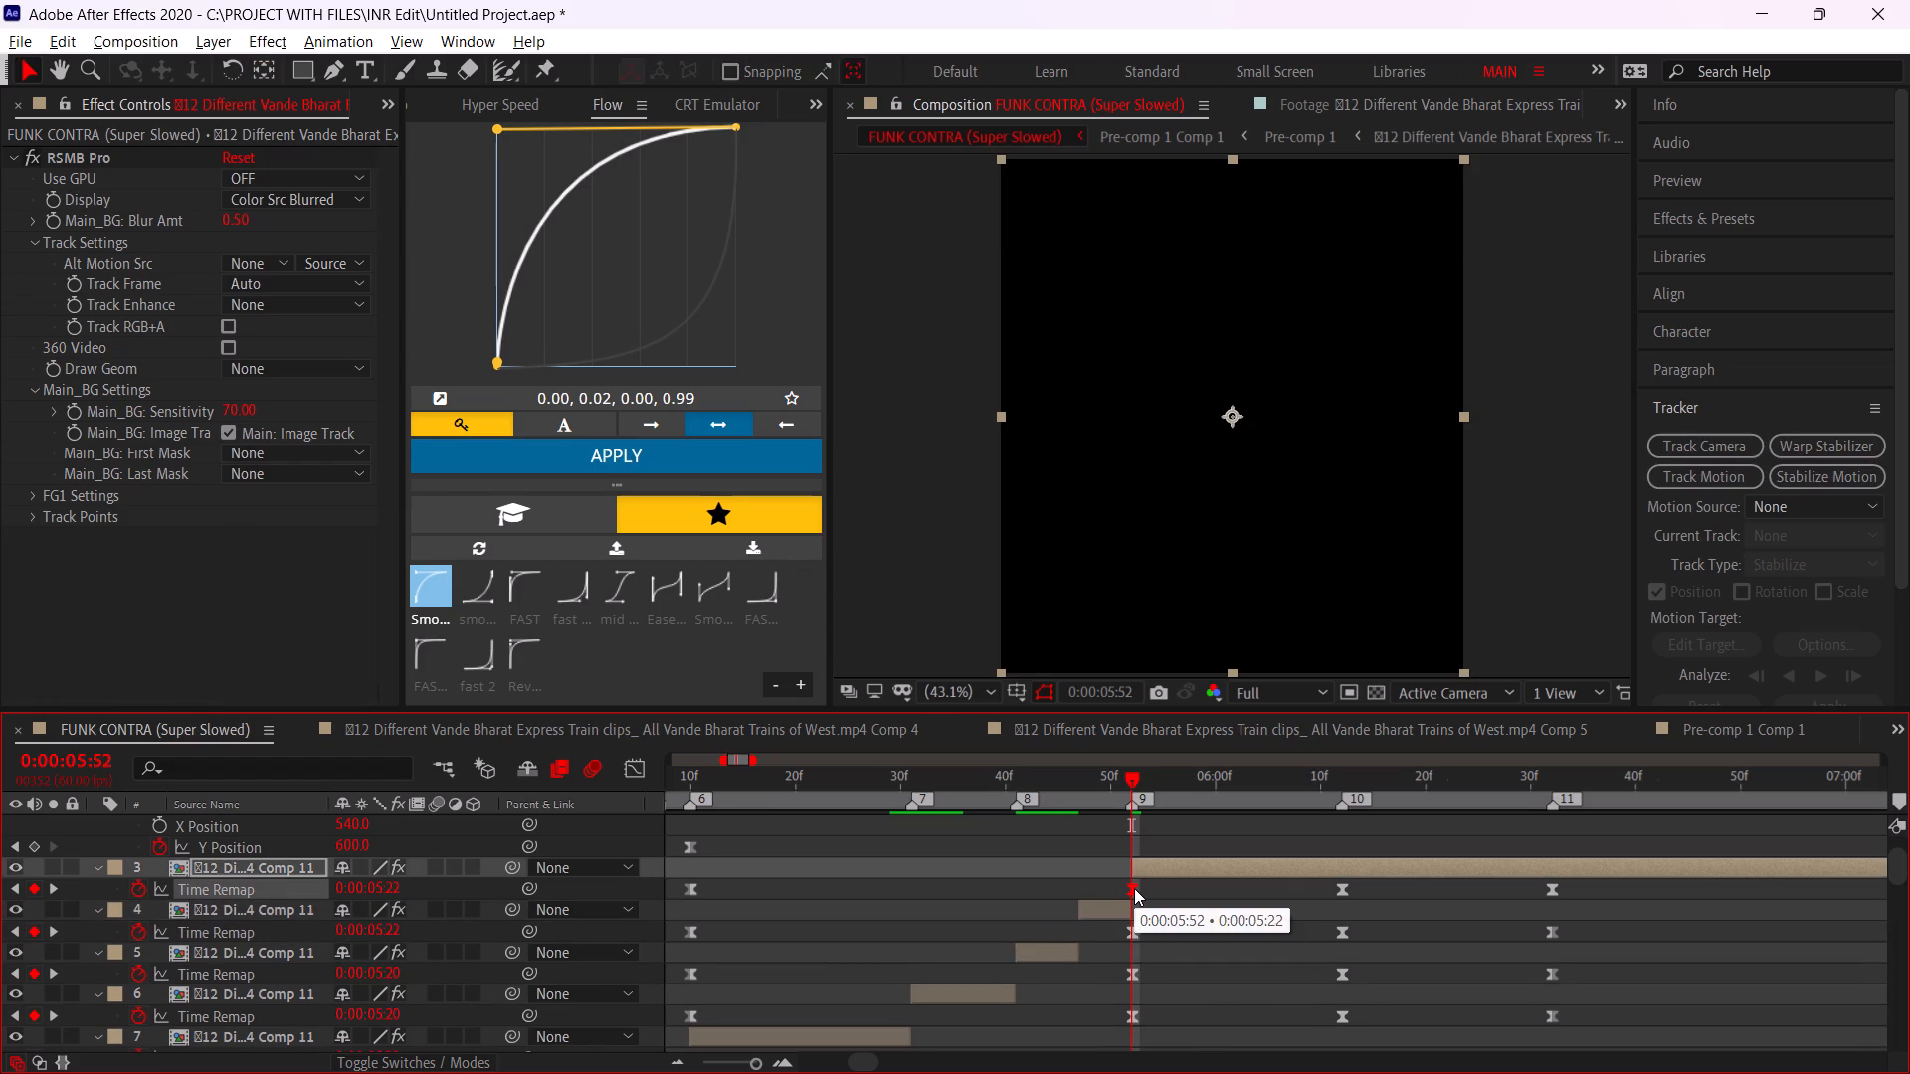
# Apply the Flow curve 0.00, 0.02, 0.00, 0.99 to the Time Remap keyframes of layers 3 to 7 between markers 6 and 9.
pyautogui.keyDown('alt'); pyautogui.scroll(-1, 1130, 911); pyautogui.keyUp('alt')
pyautogui.moveTo(1150, 887); pyautogui.dragTo(944, 1009)
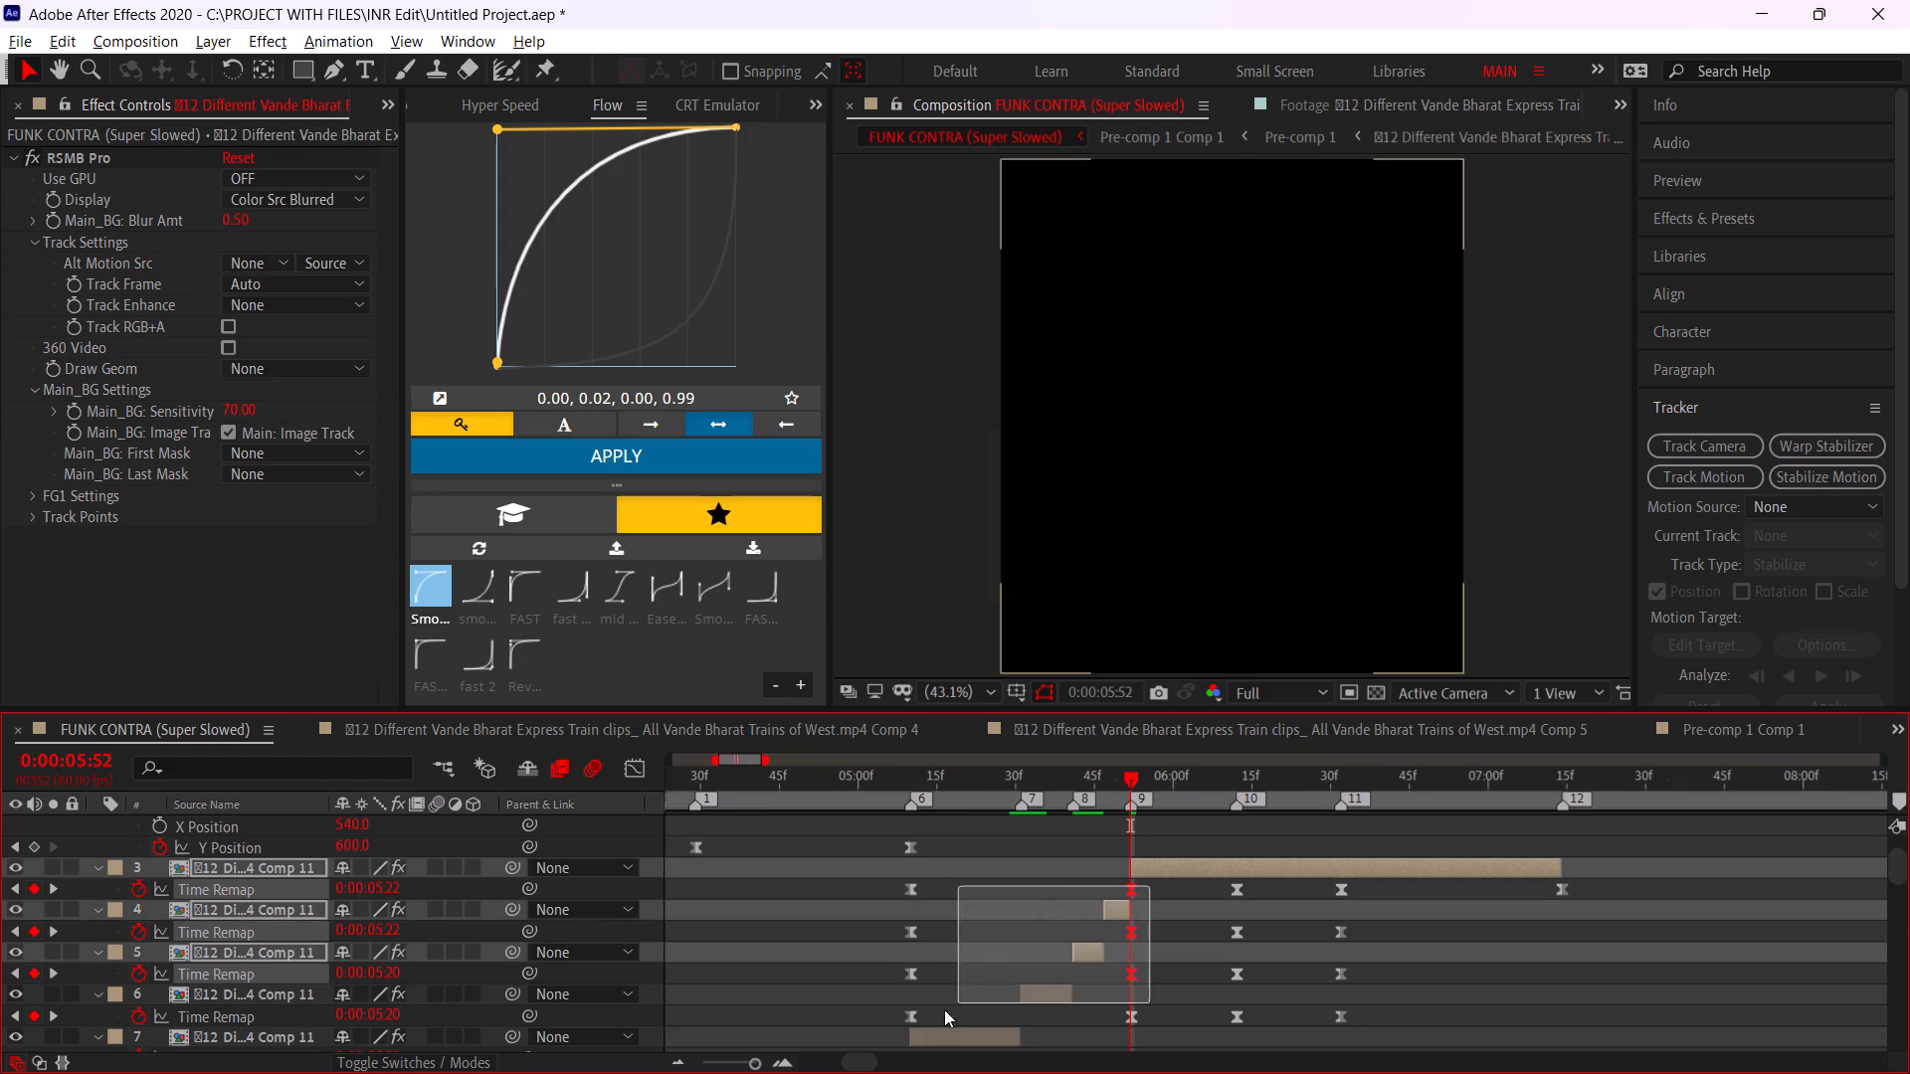
pyautogui.moveTo(944, 1009); pyautogui.dragTo(906, 1053)
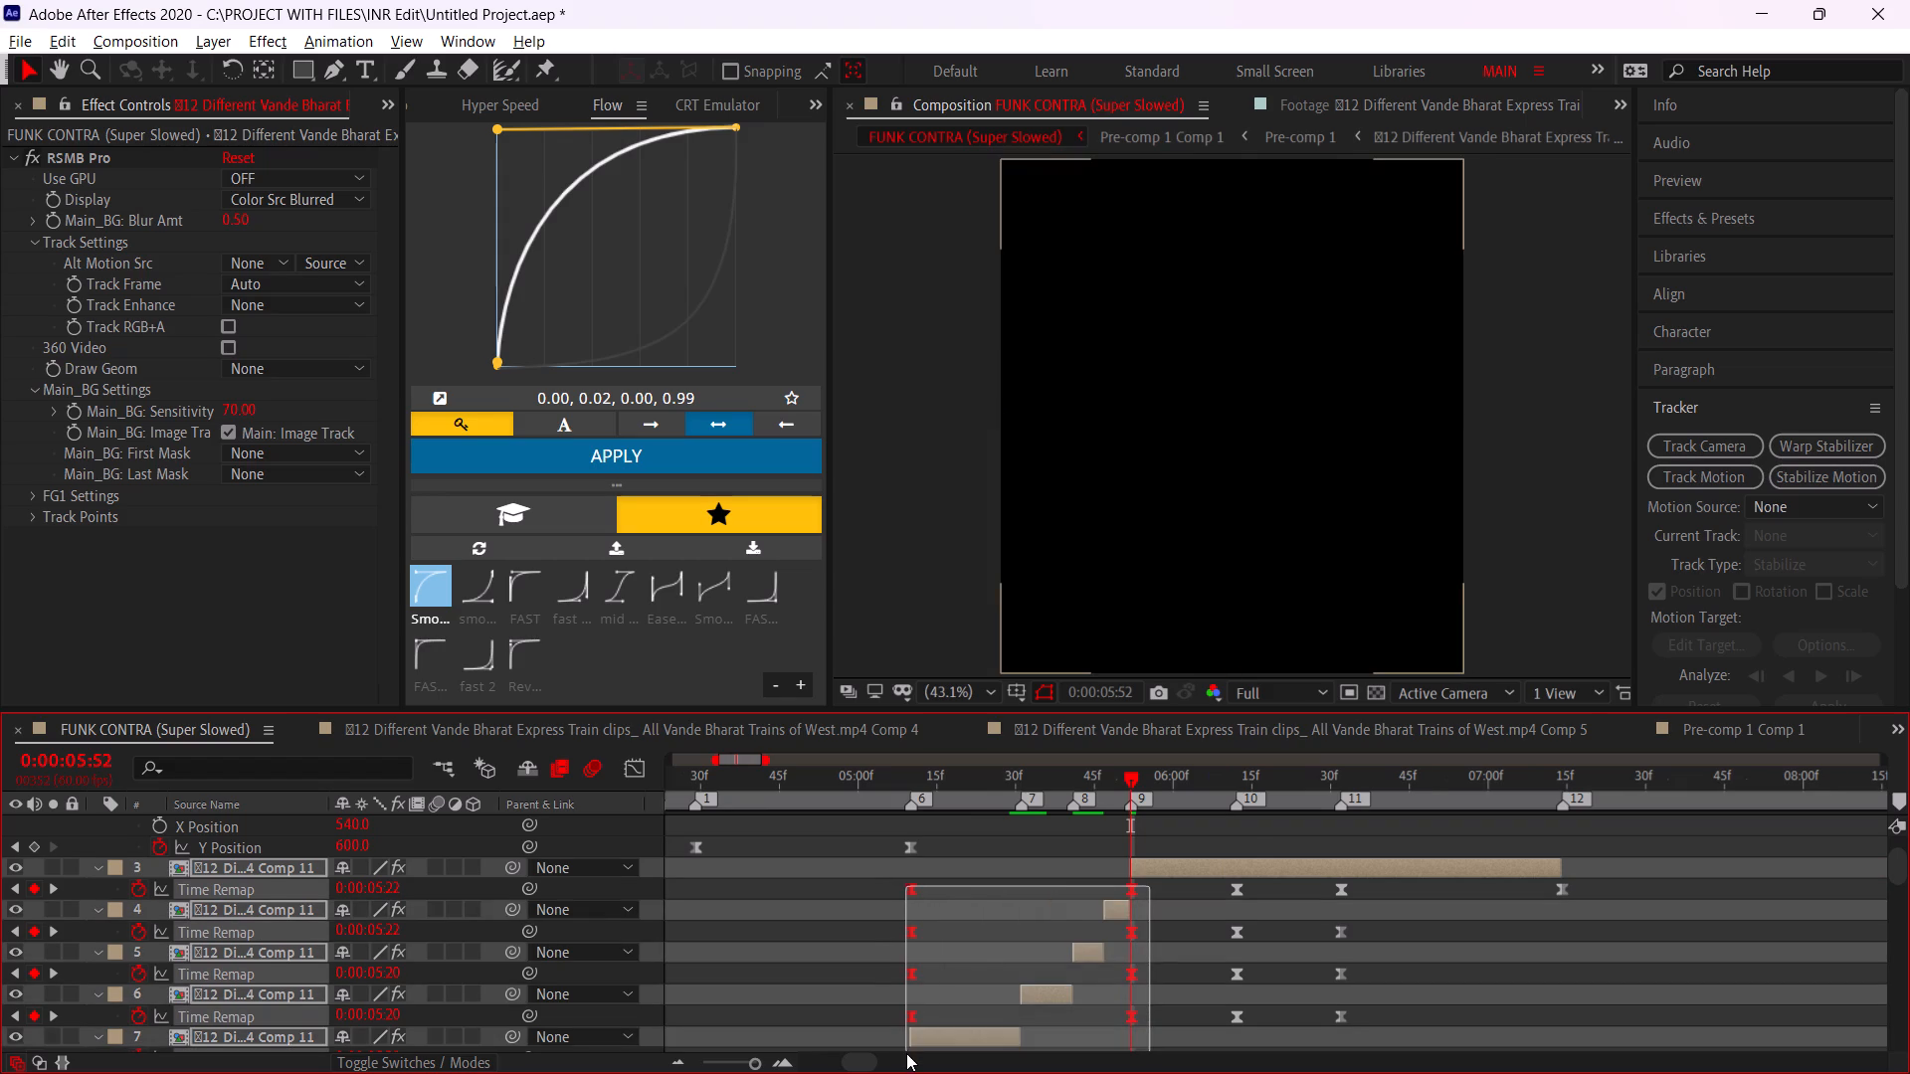
pyautogui.moveTo(906, 1053); pyautogui.dragTo(904, 912)
pyautogui.click(689, 460)
# Preview the edit from the start of the composition and examine the retimed train clips around markers 6 to 9.
pyautogui.moveTo(940, 789); pyautogui.dragTo(613, 820)
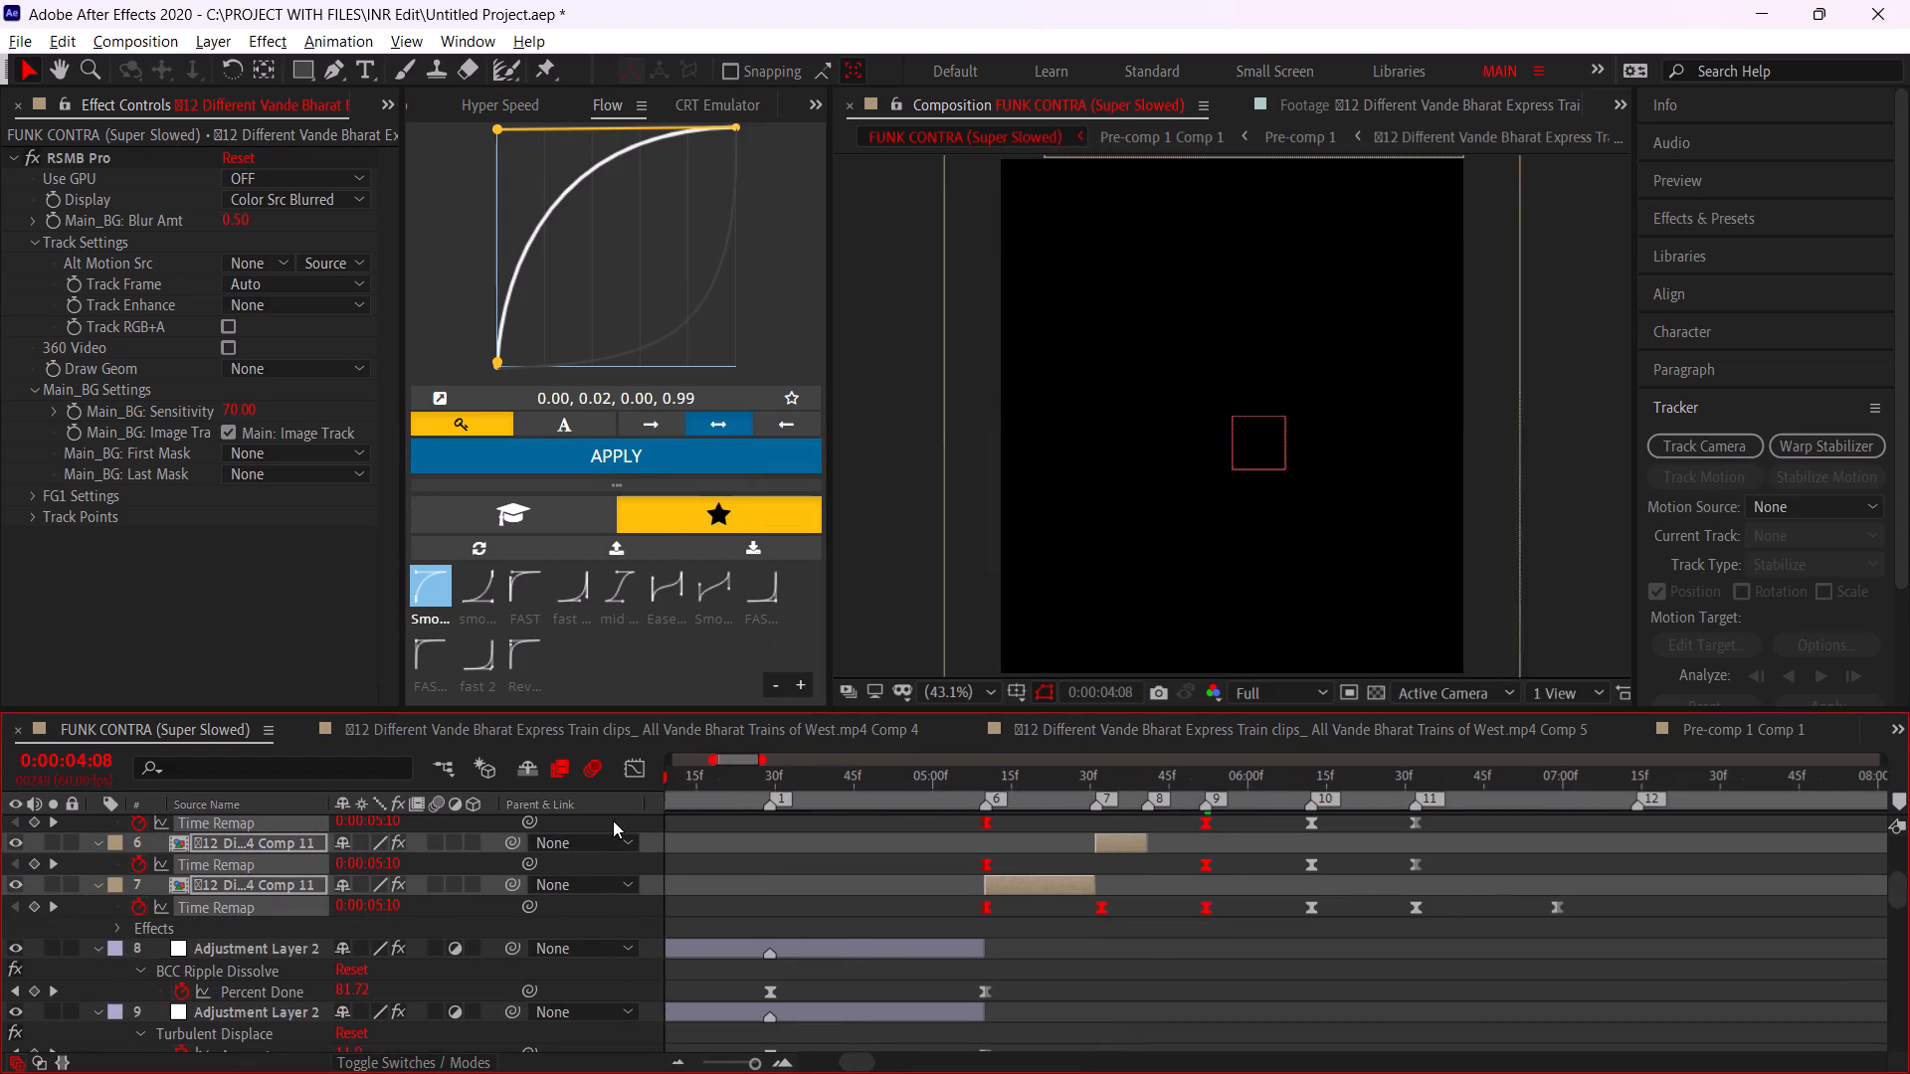
pyautogui.press('space')
pyautogui.keyDown('alt'); pyautogui.scroll(-3, 873, 830); pyautogui.keyUp('alt')
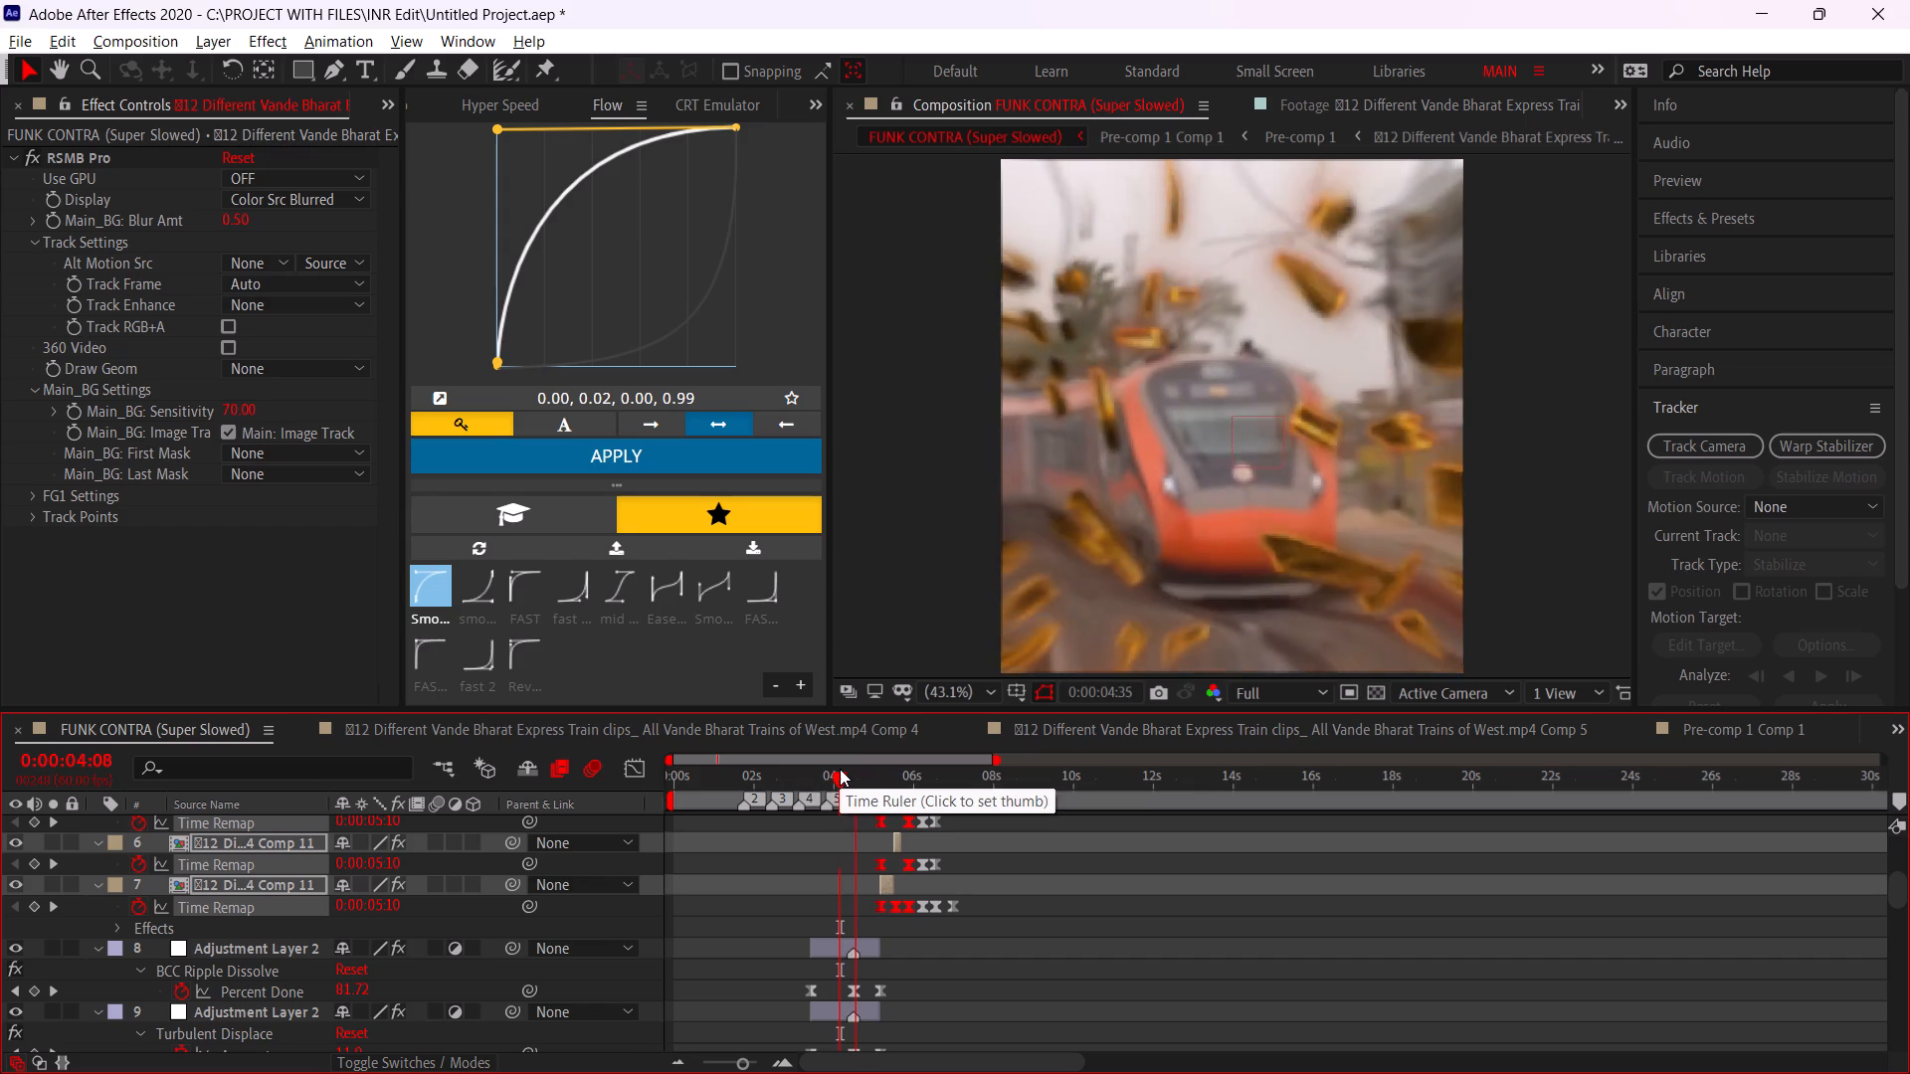
pyautogui.click(840, 769)
pyautogui.press('space')
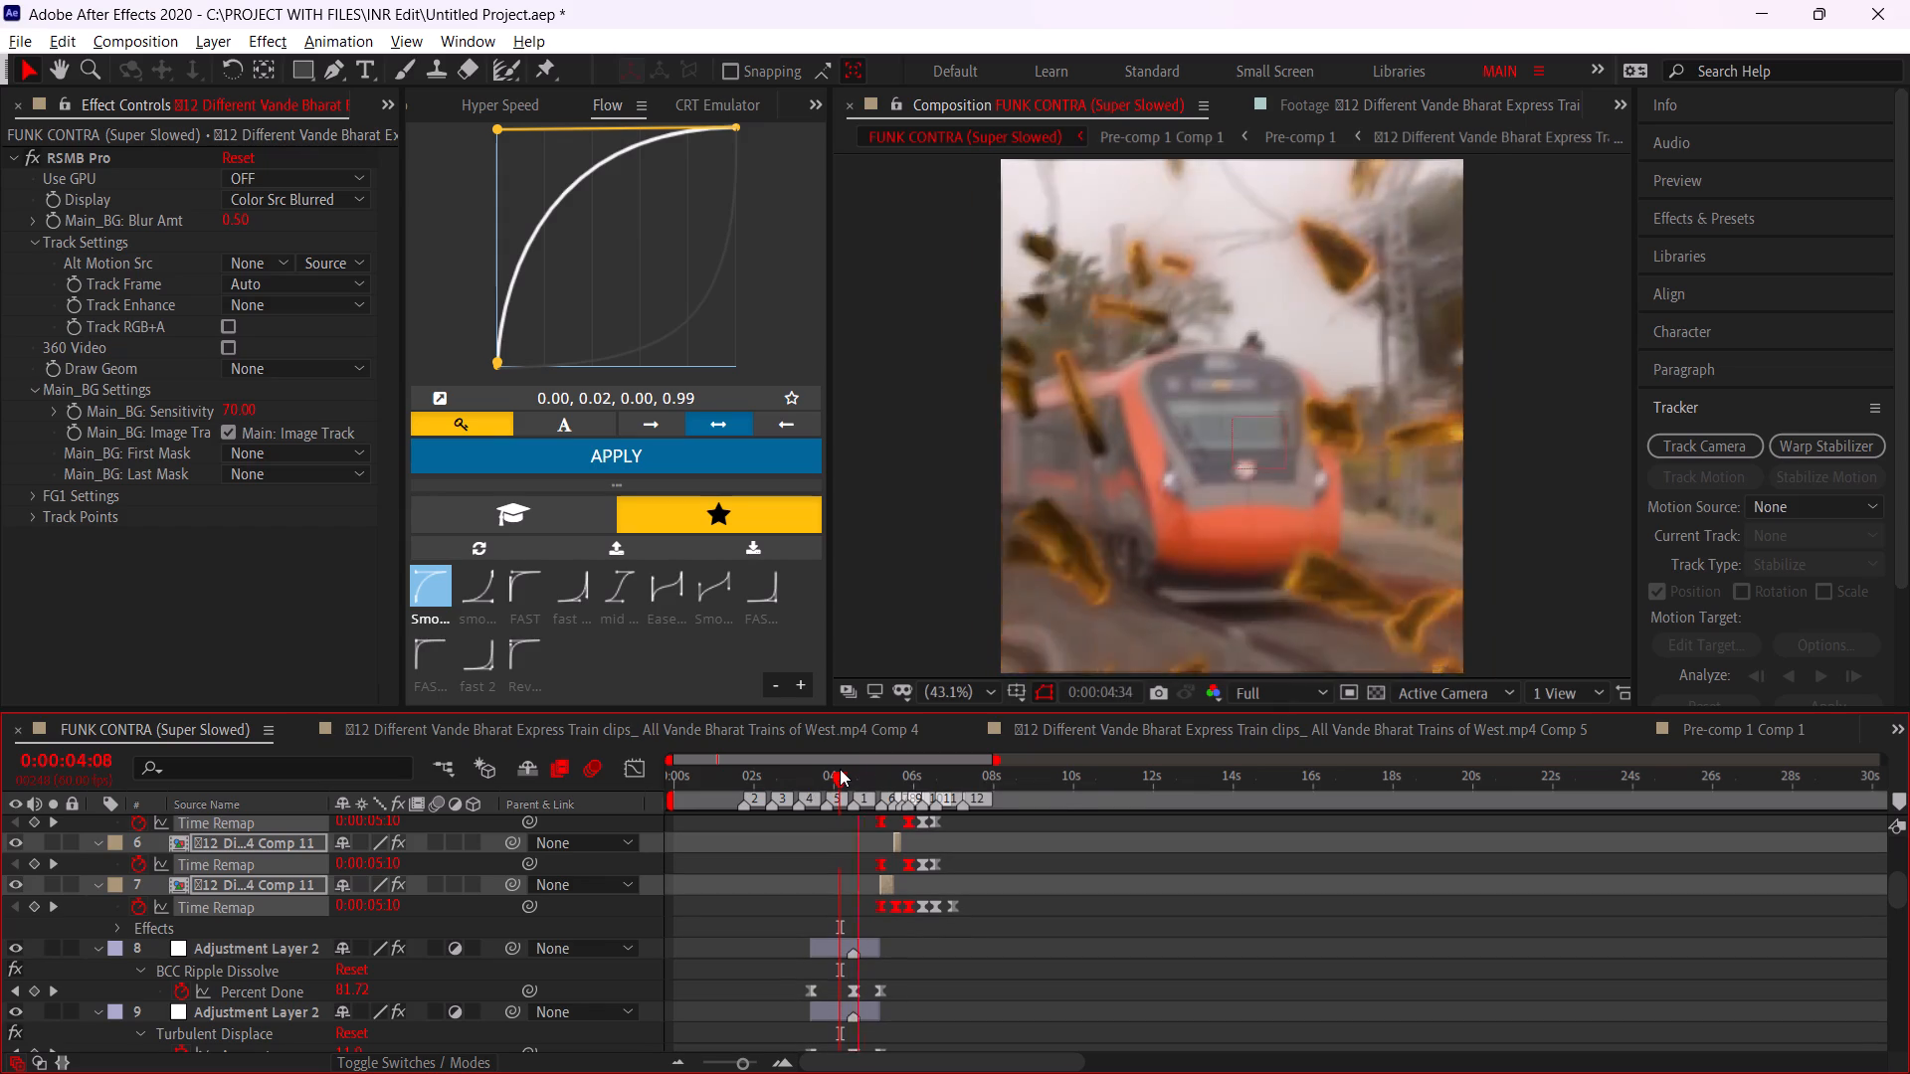
pyautogui.moveTo(840, 769); pyautogui.dragTo(441, 797)
pyautogui.press('space')
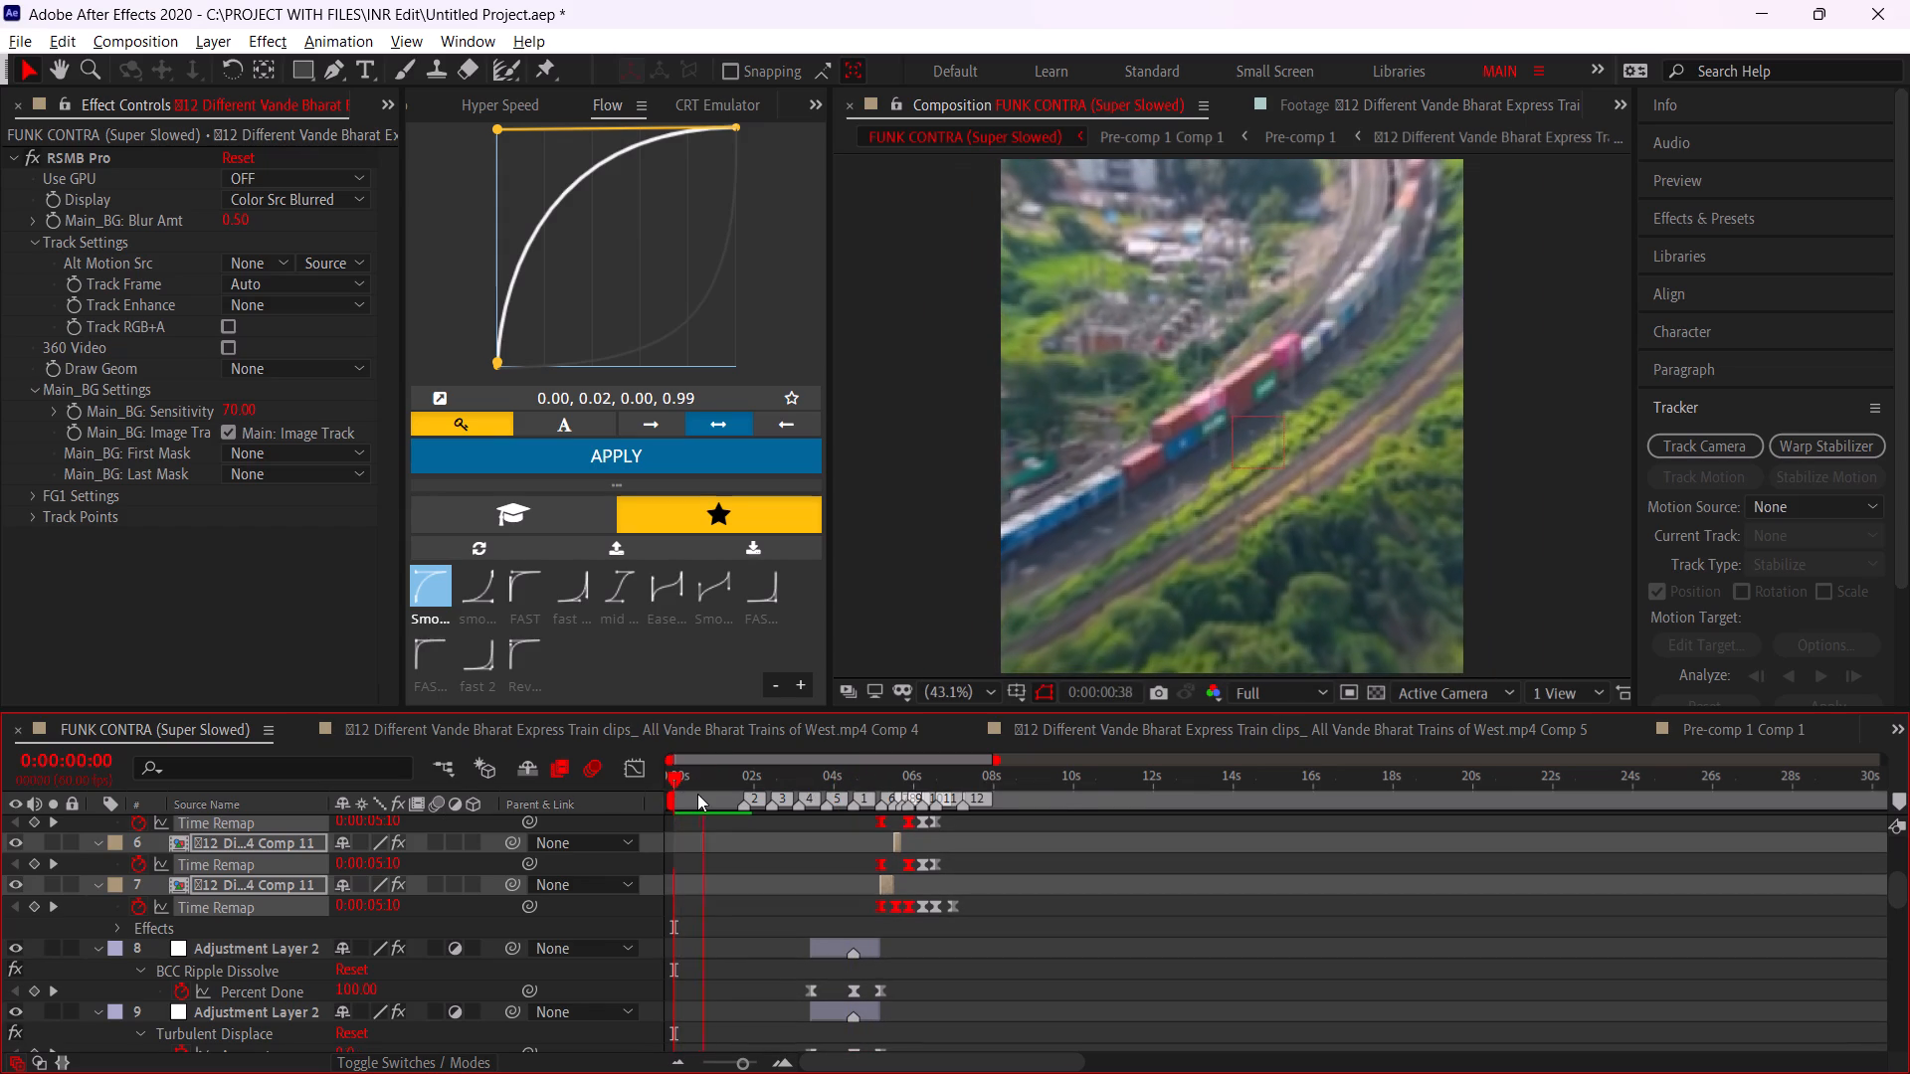
pyautogui.moveTo(692, 786); pyautogui.dragTo(598, 796)
pyautogui.press('space')
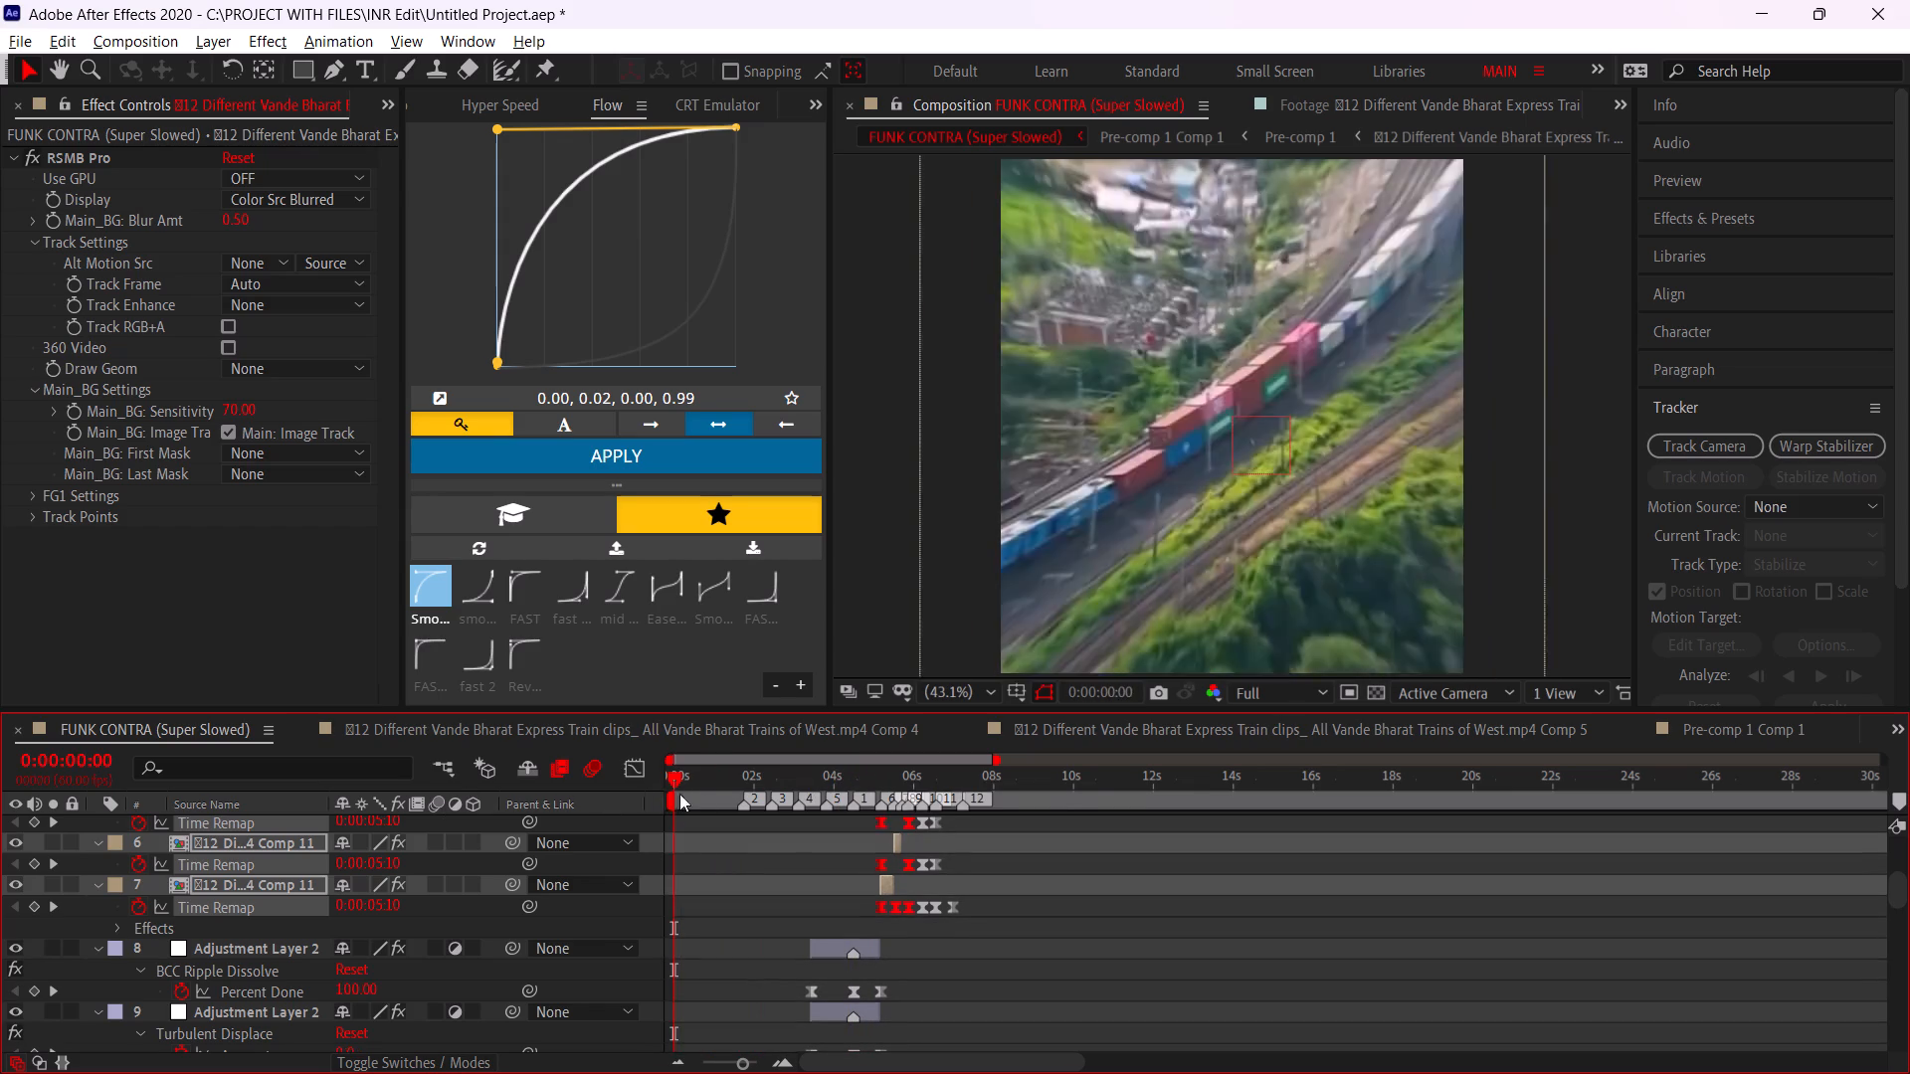
pyautogui.moveTo(705, 792); pyautogui.dragTo(521, 796)
pyautogui.press('space')
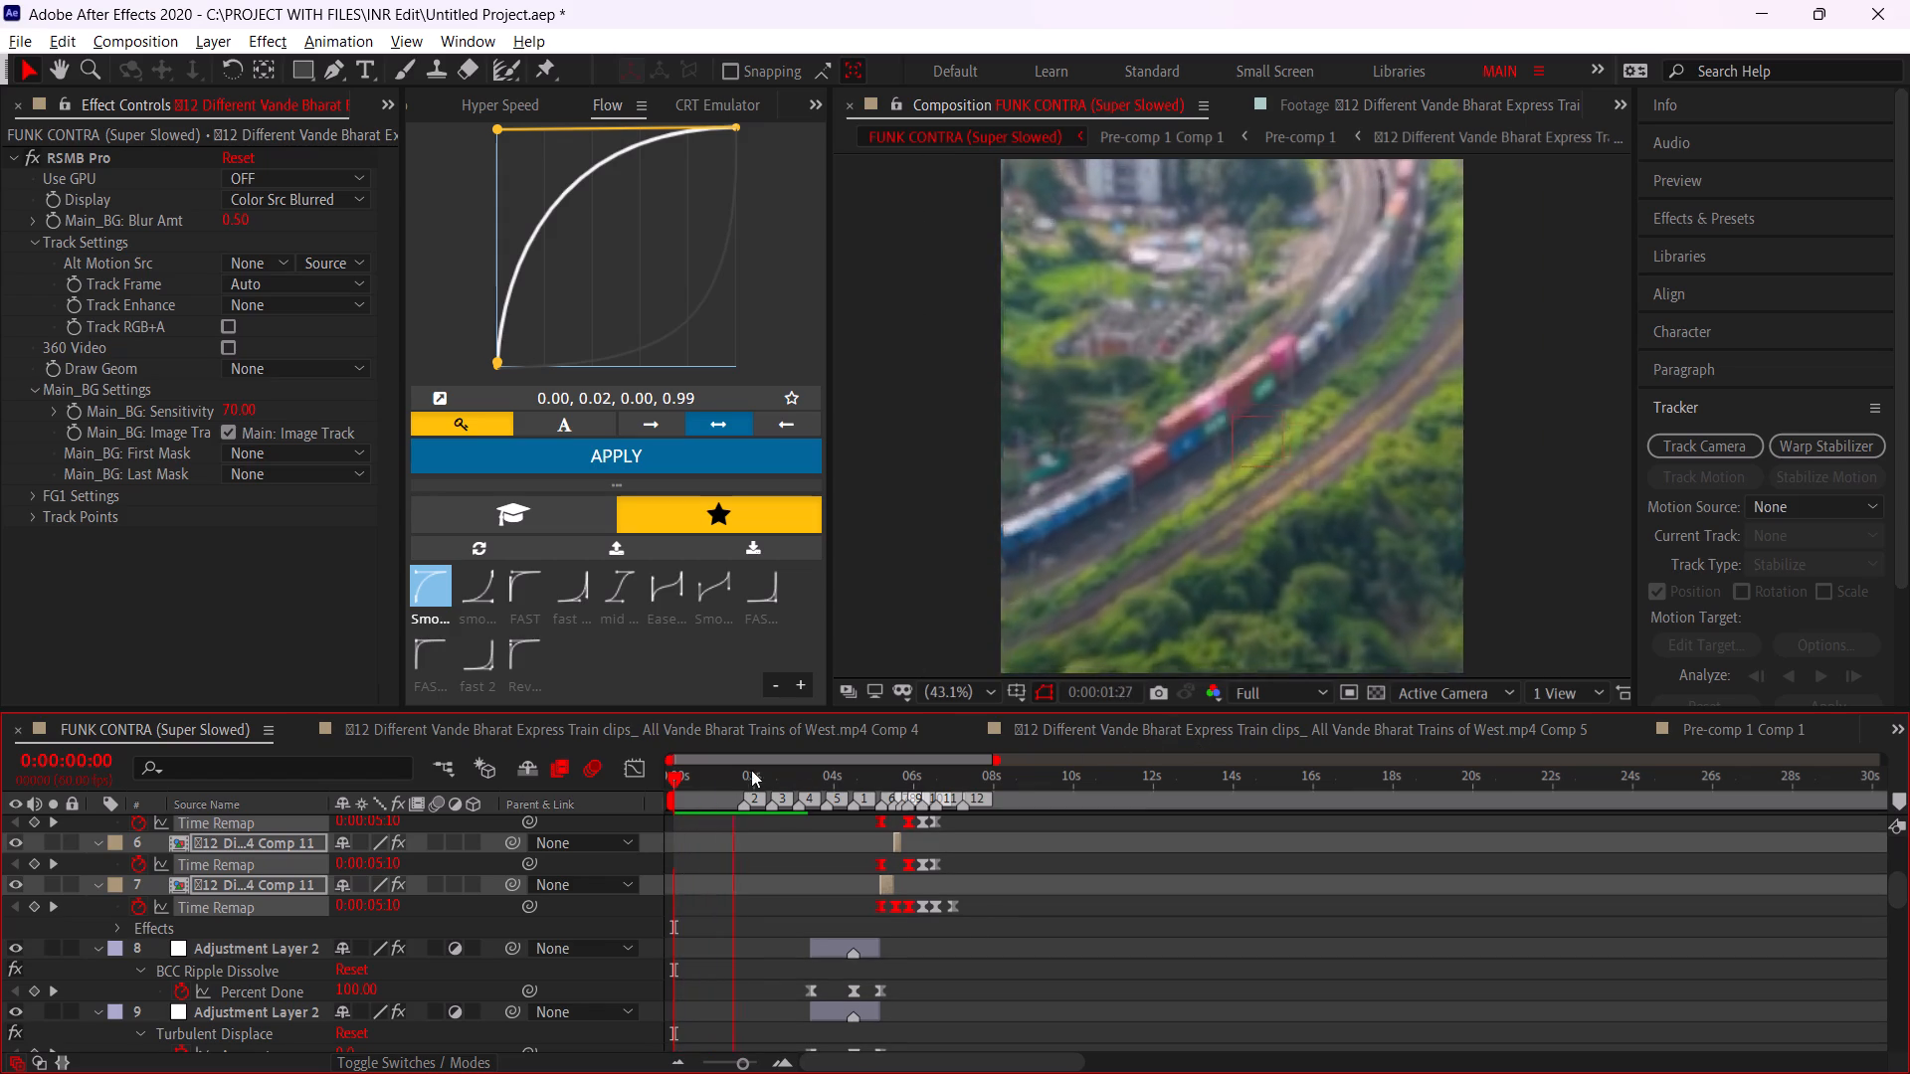
pyautogui.moveTo(721, 779); pyautogui.dragTo(563, 802)
pyautogui.press('space')
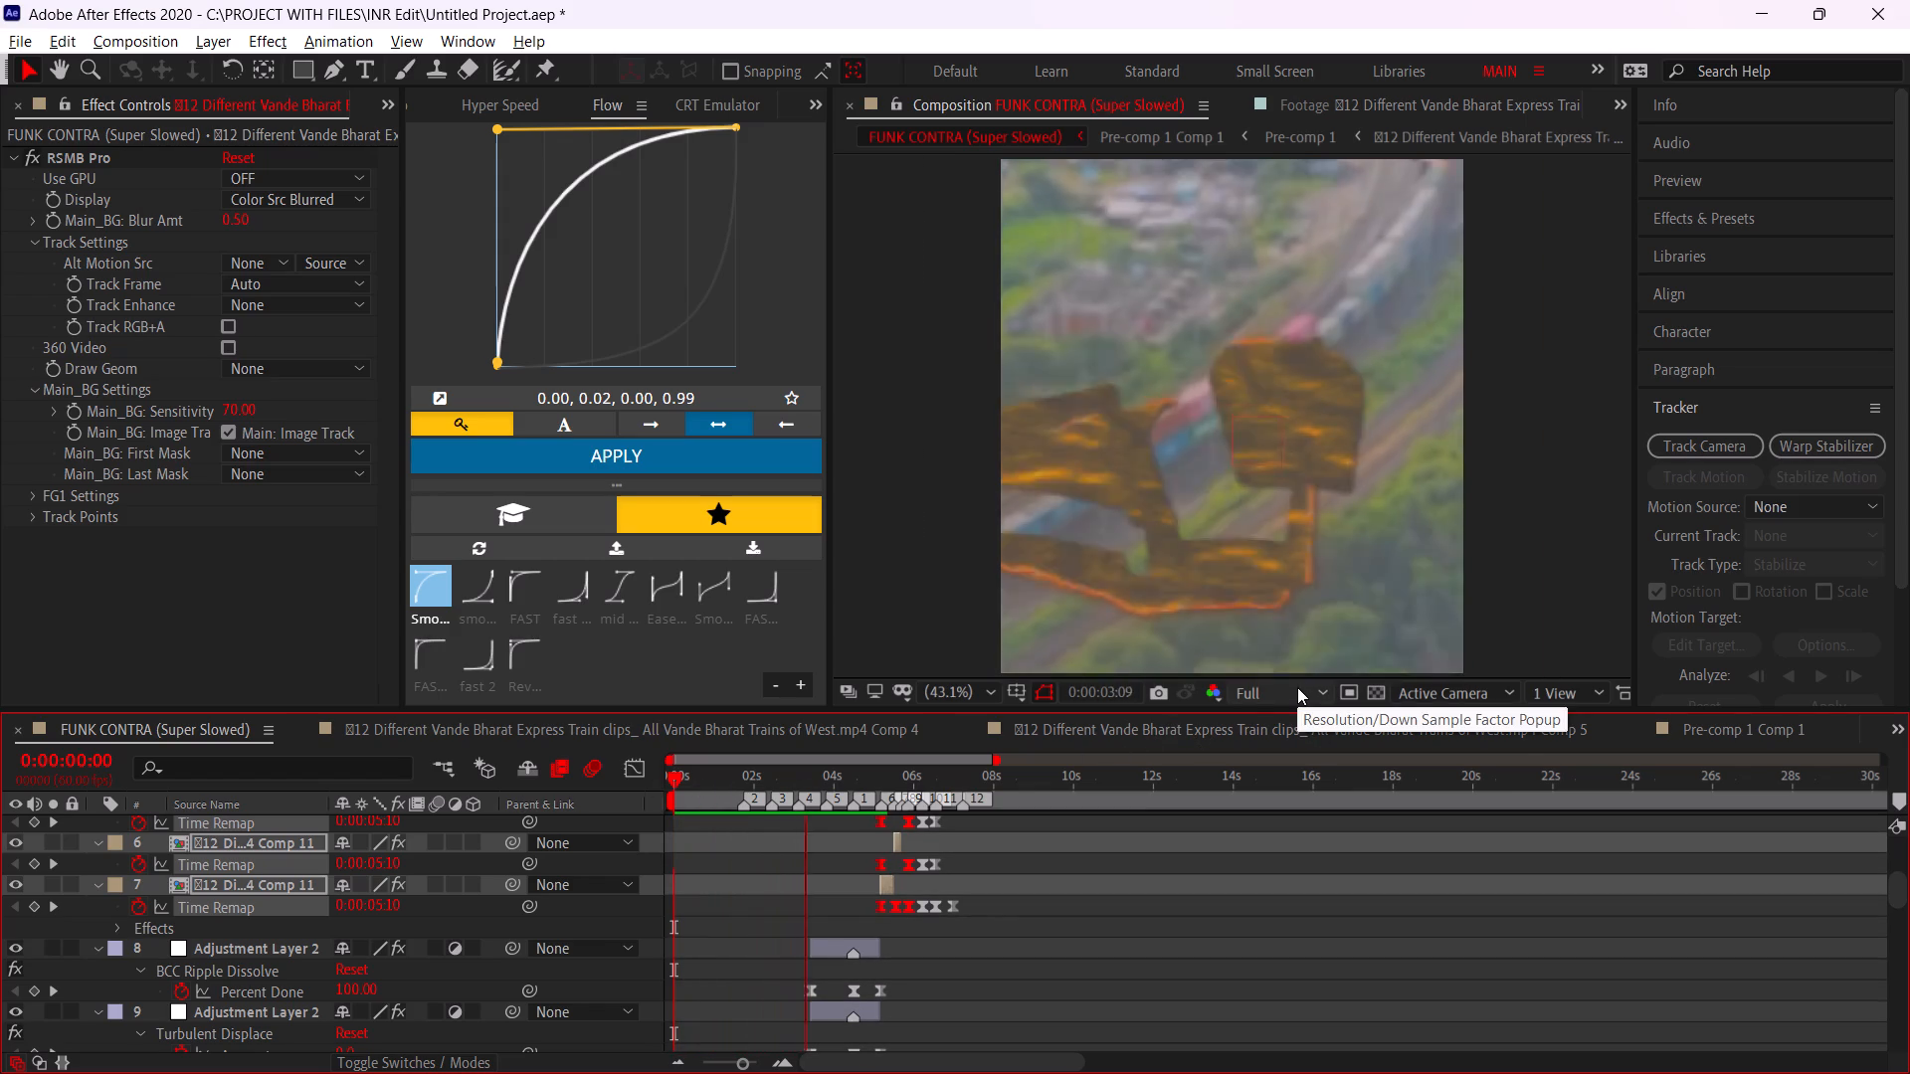
pyautogui.moveTo(782, 780); pyautogui.dragTo(568, 796)
pyautogui.press('space')
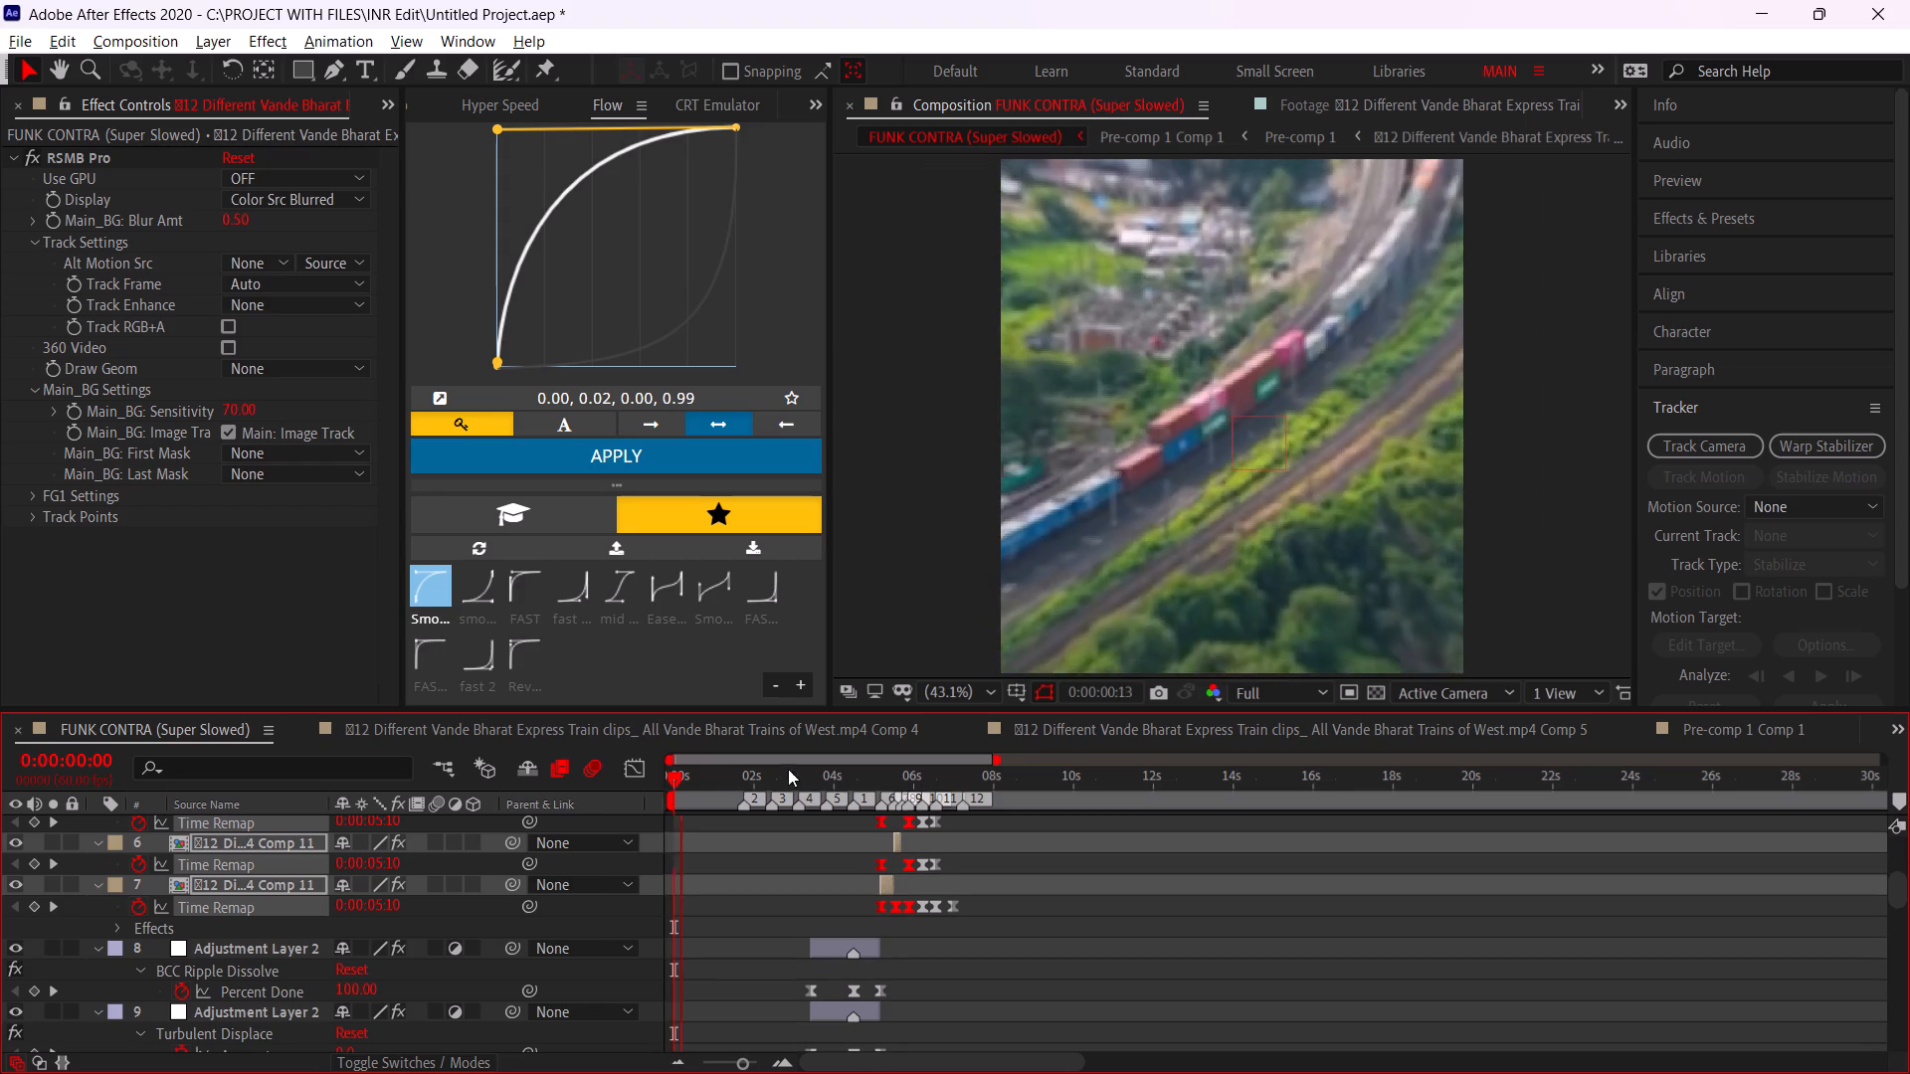
pyautogui.click(1072, 853)
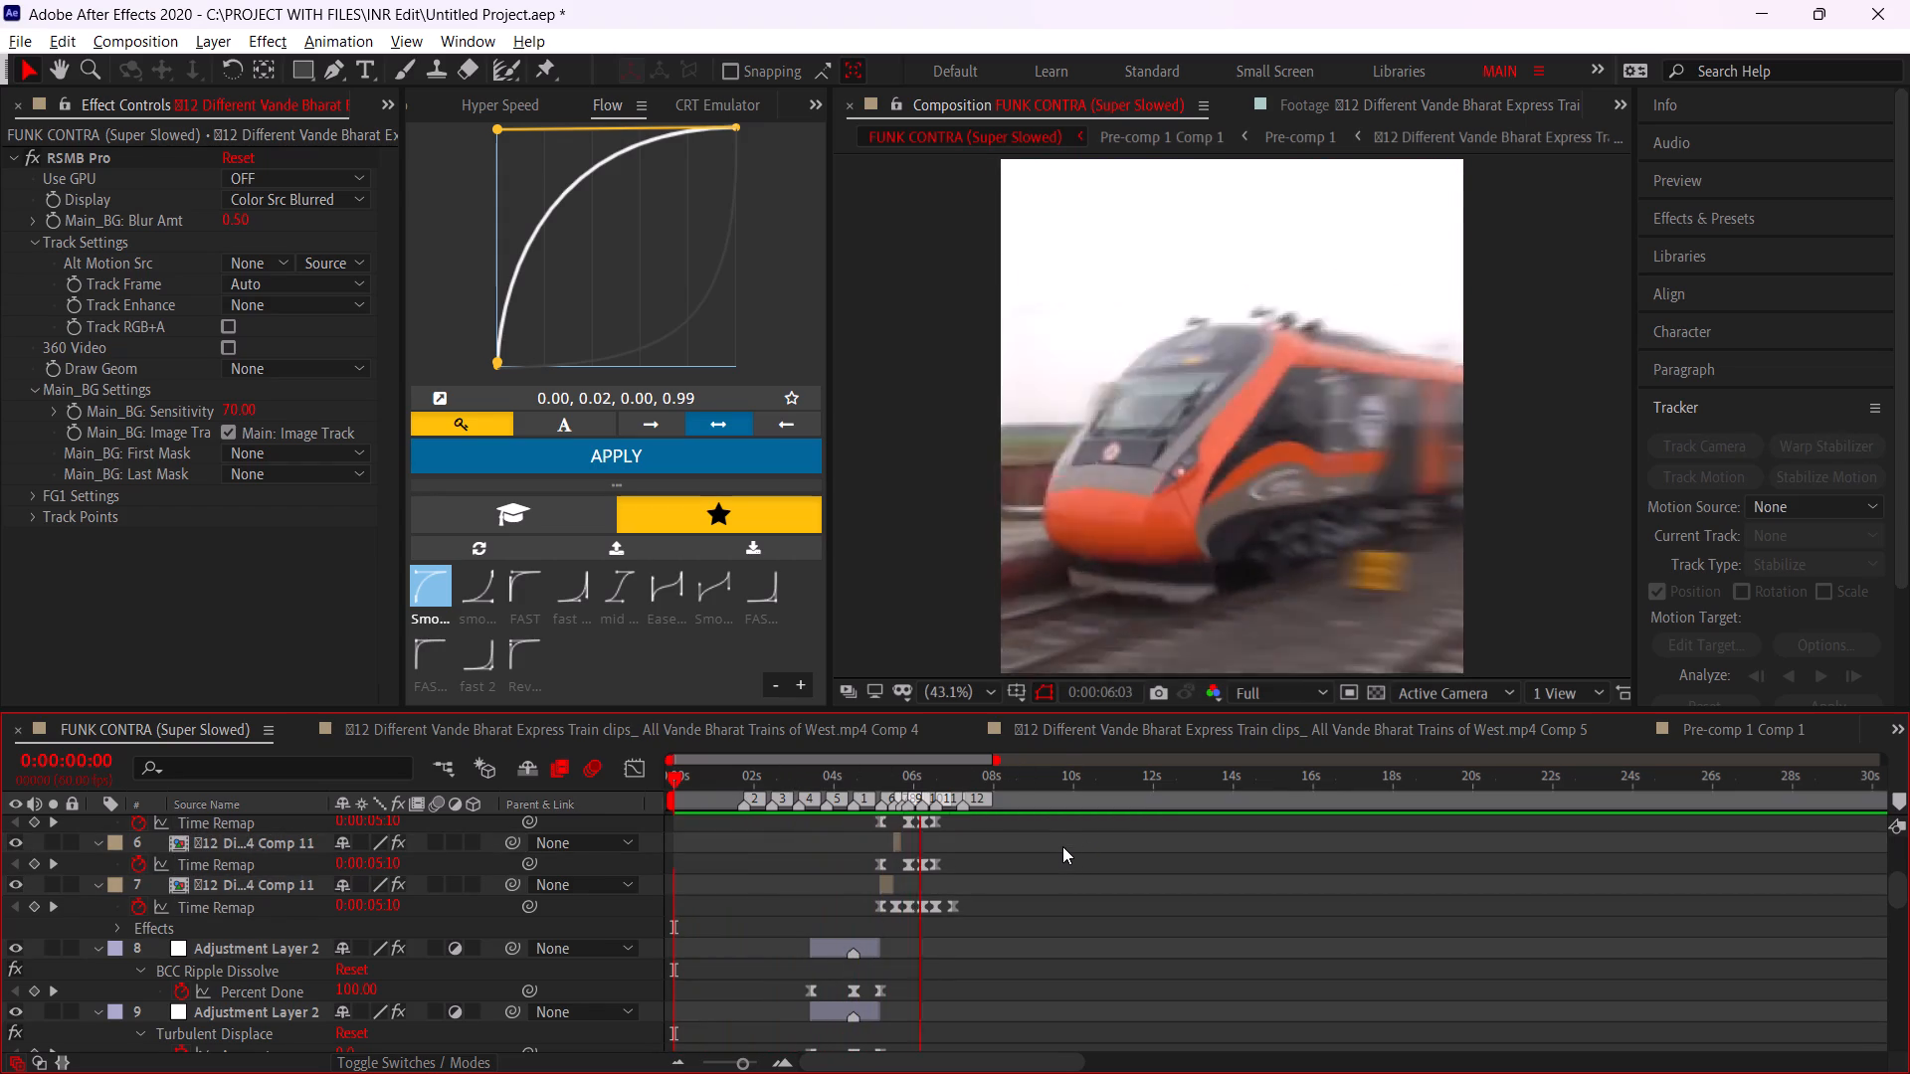
# At 0:00:05:36, start saving layer 6's Radial Blur effect as an animation preset named "radial blur".
pyautogui.click(898, 776)
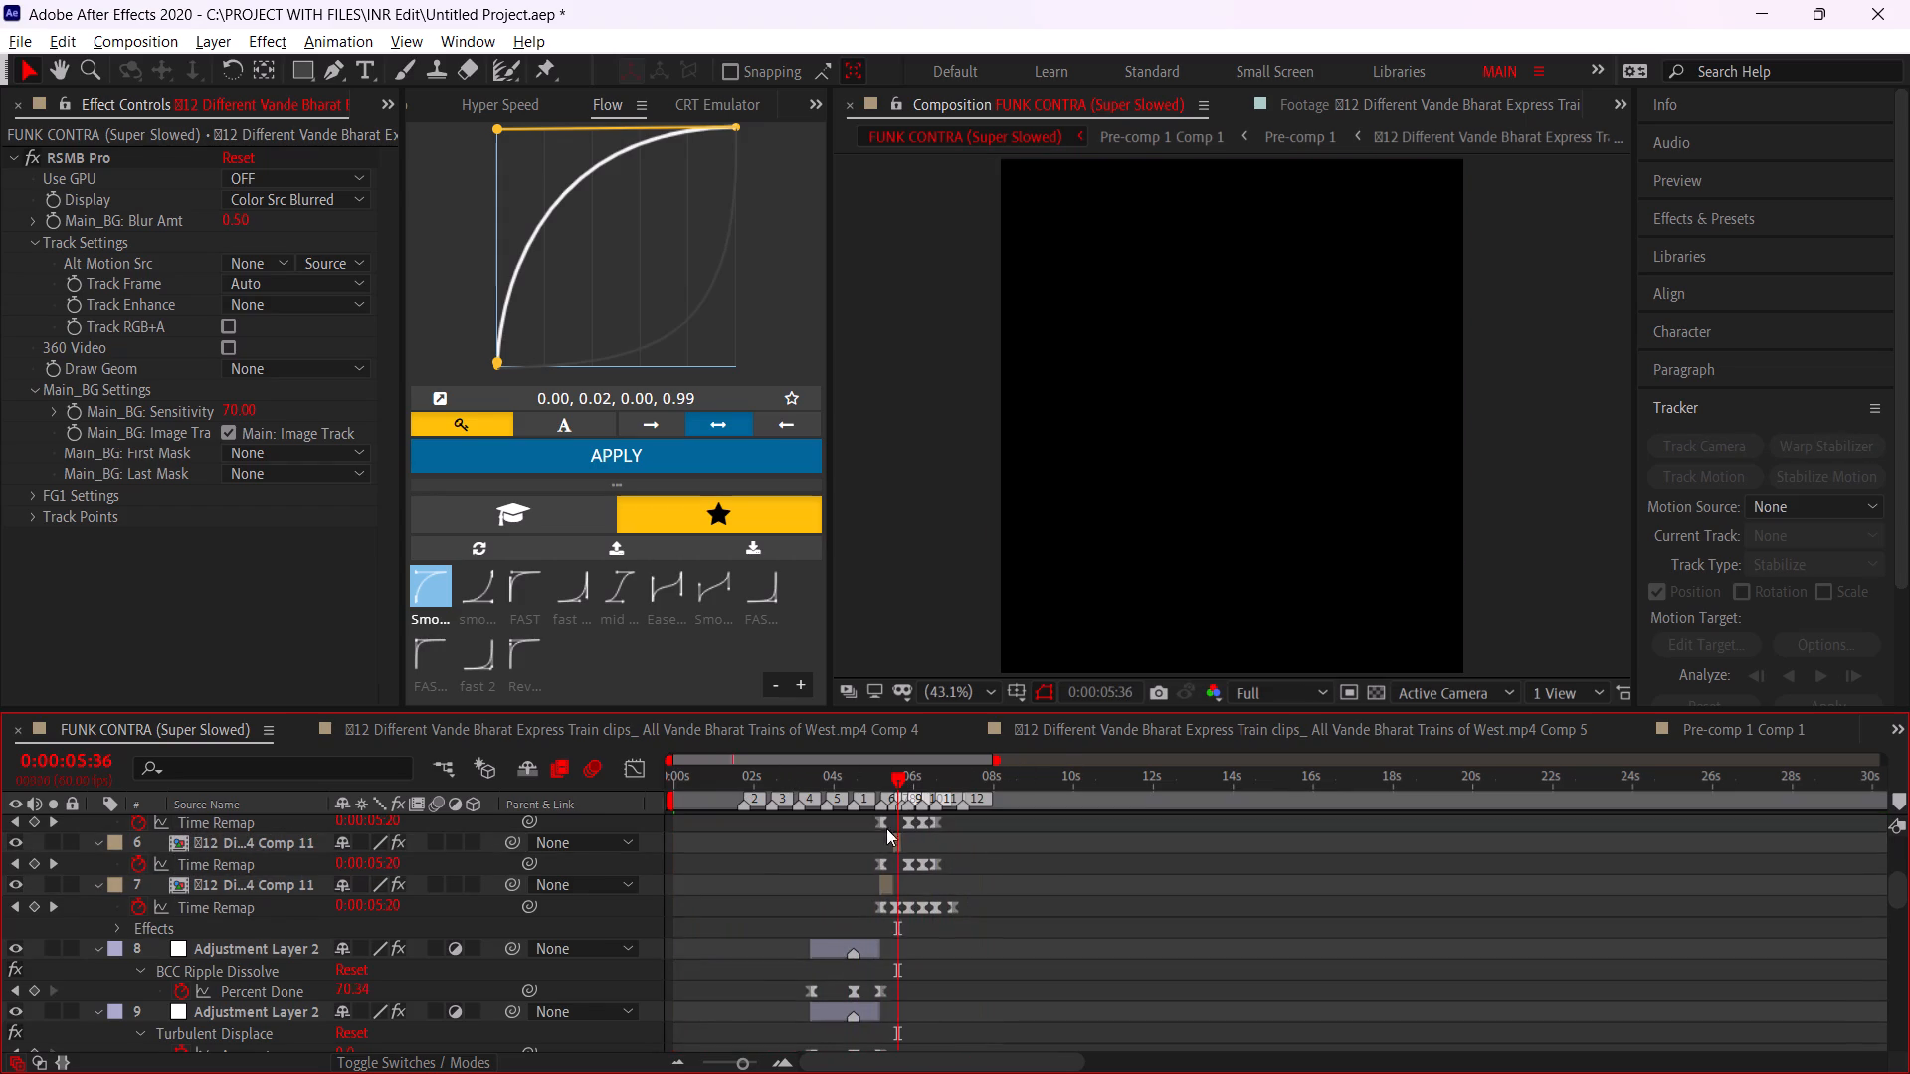
pyautogui.scroll(5, 878, 856)
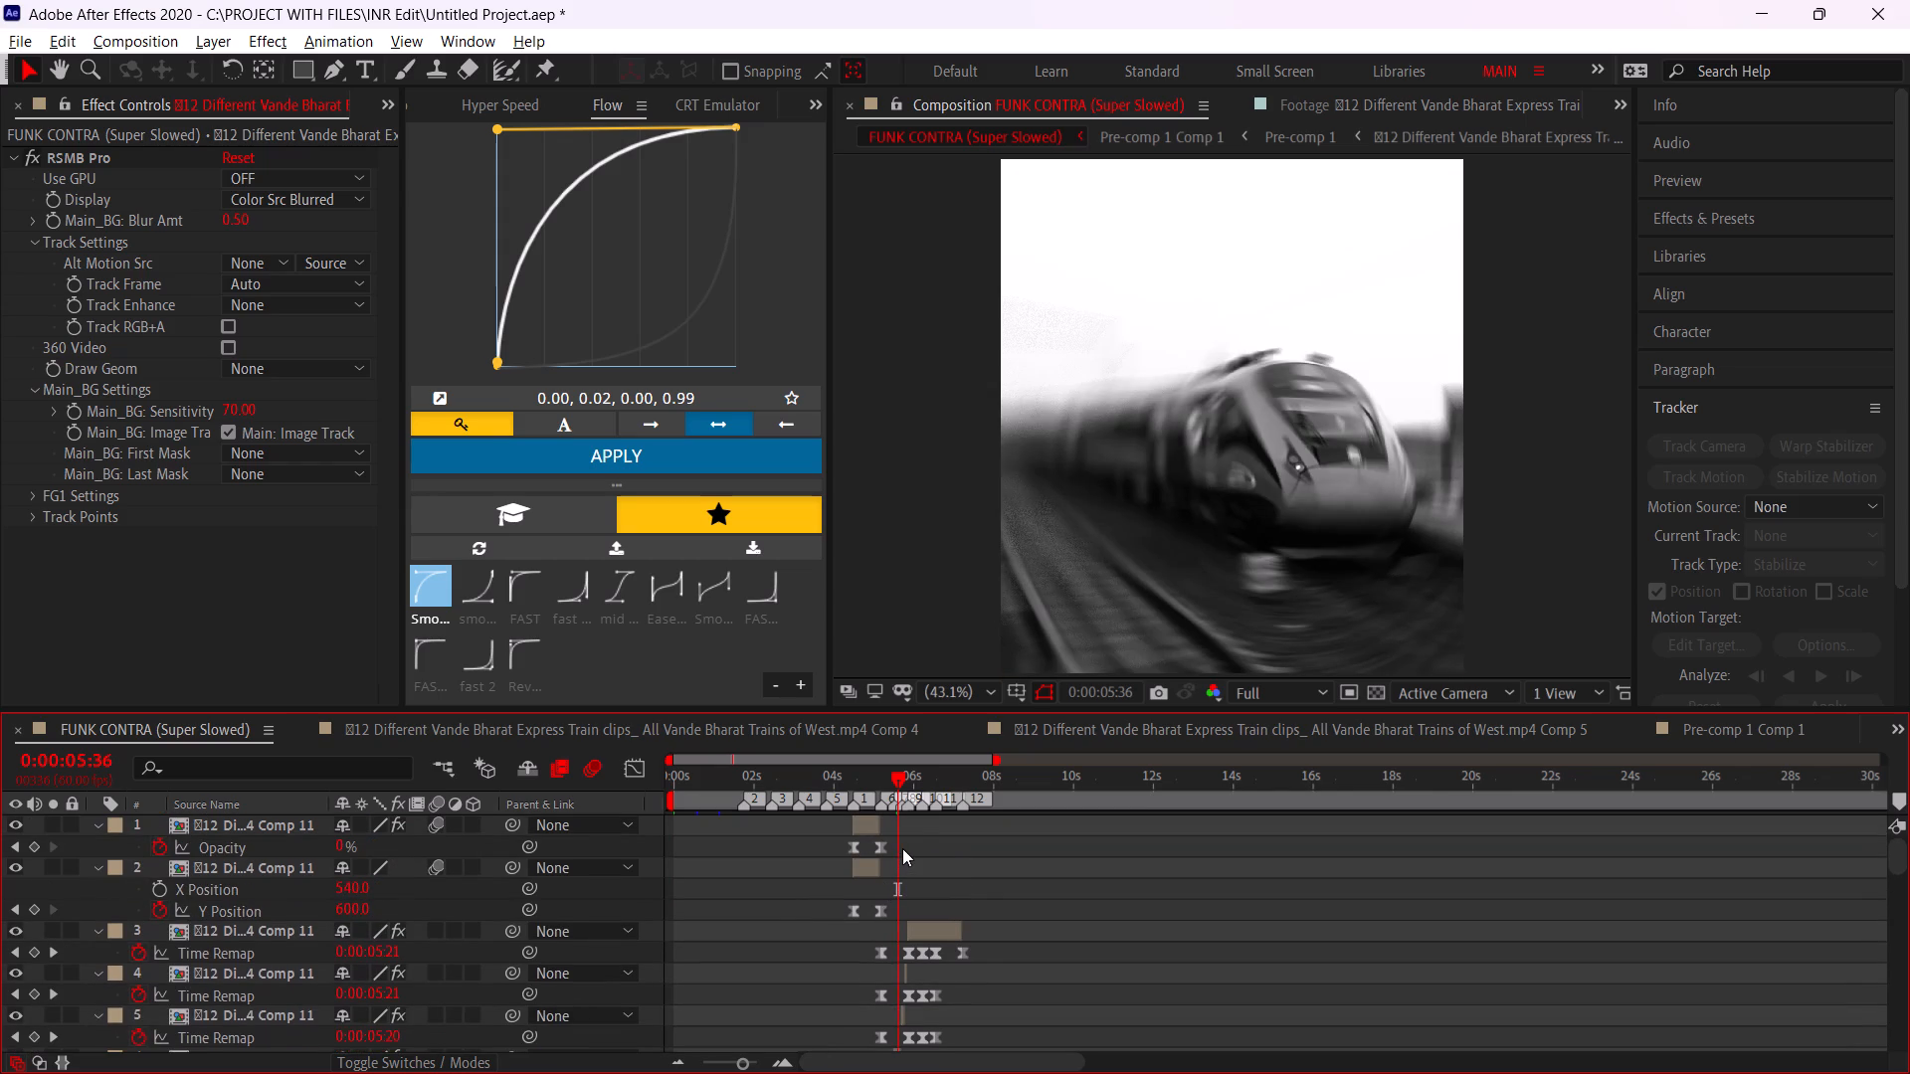
pyautogui.keyDown('alt'); pyautogui.scroll(3, 934, 840); pyautogui.keyUp('alt')
pyautogui.moveTo(942, 825); pyautogui.dragTo(1145, 812, button='middle')
pyautogui.moveTo(1016, 886); pyautogui.dragTo(1244, 847, button='middle')
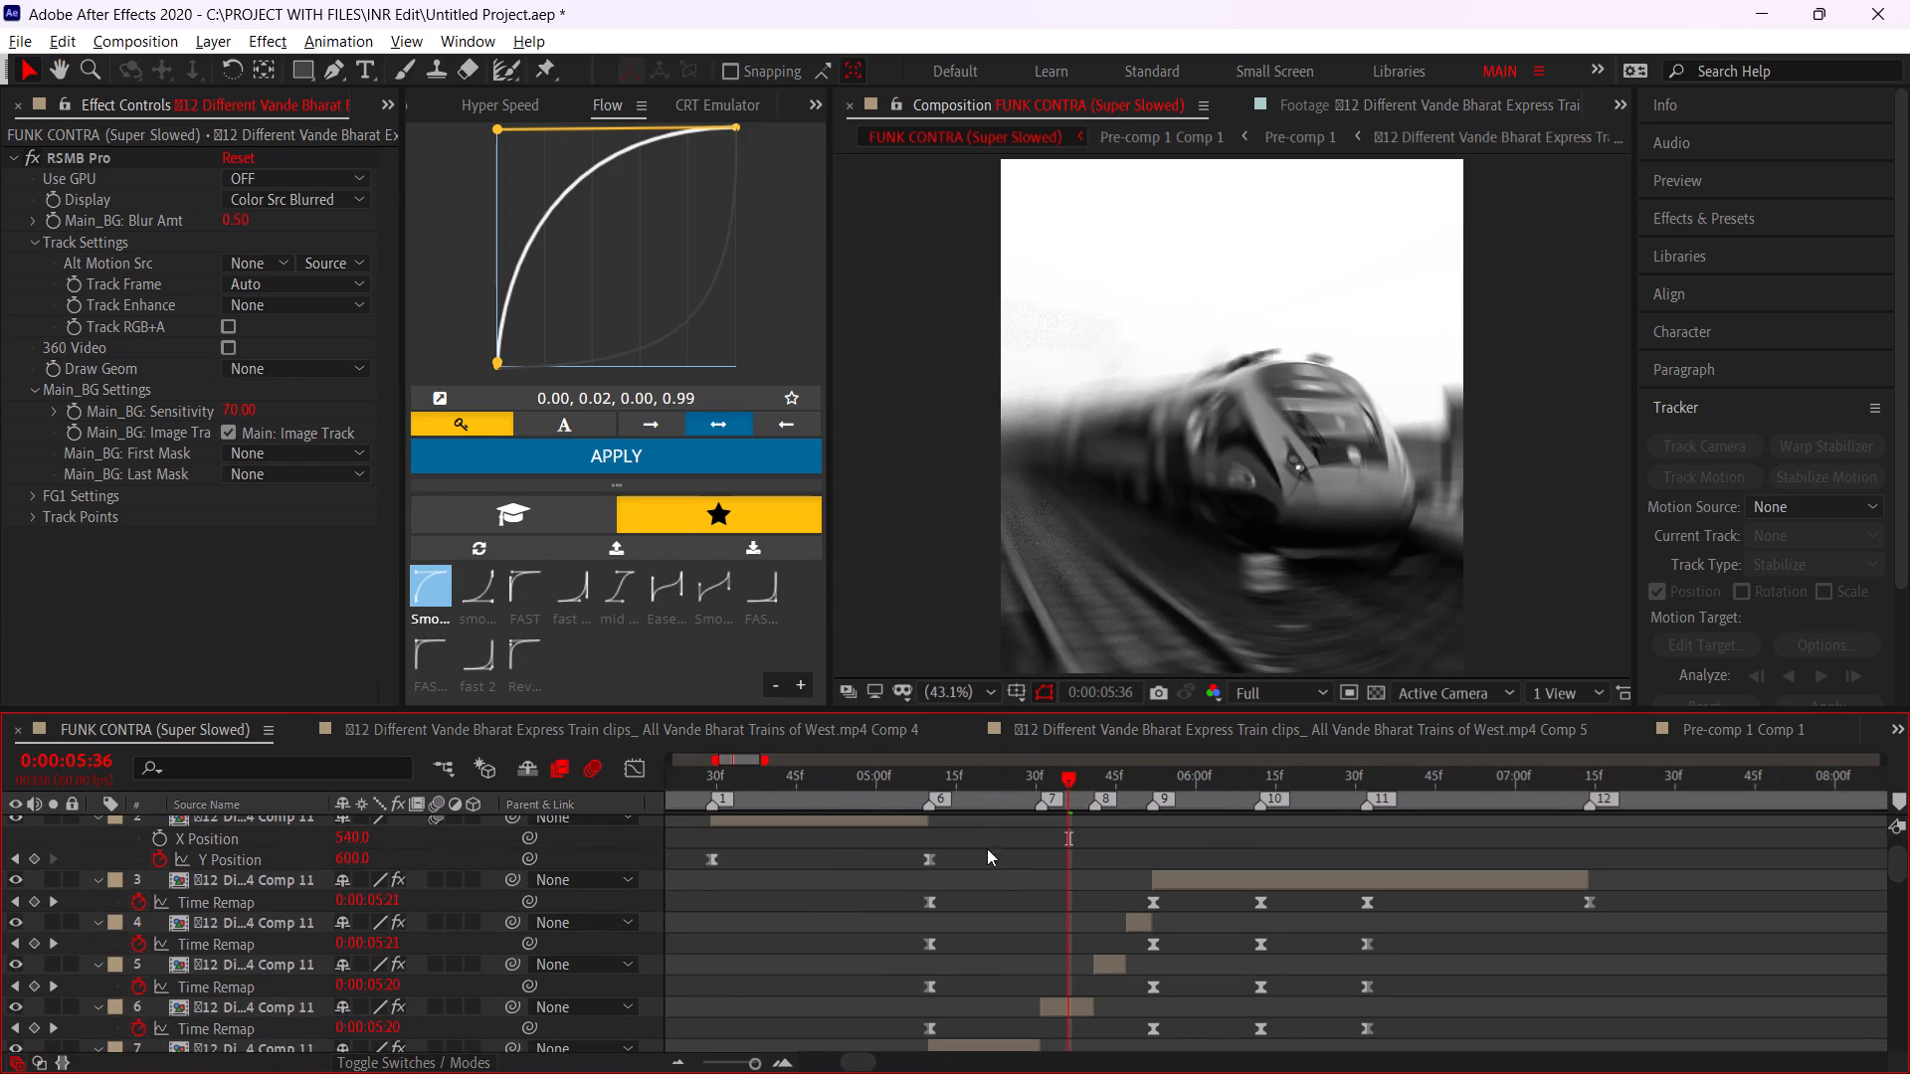
pyautogui.click(1093, 997)
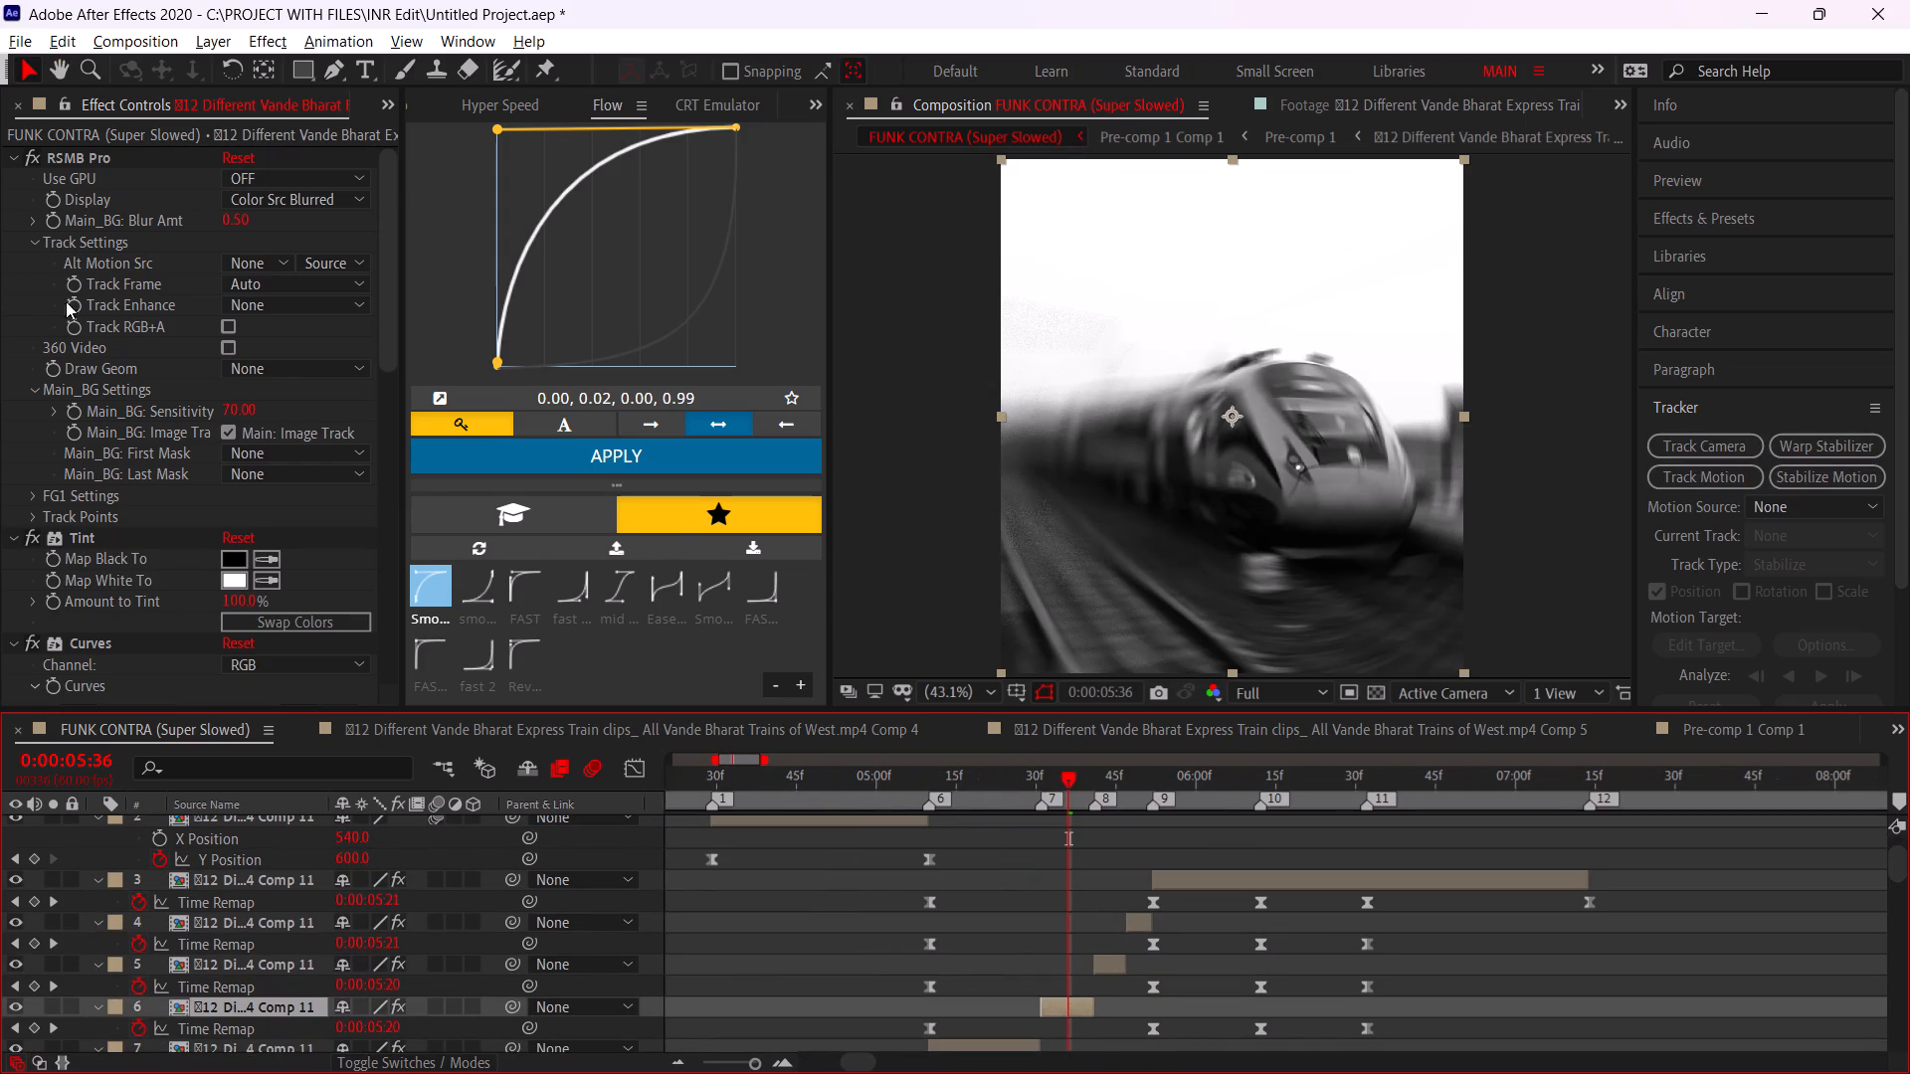
pyautogui.click(135, 540)
pyautogui.scroll(-4, 120, 577)
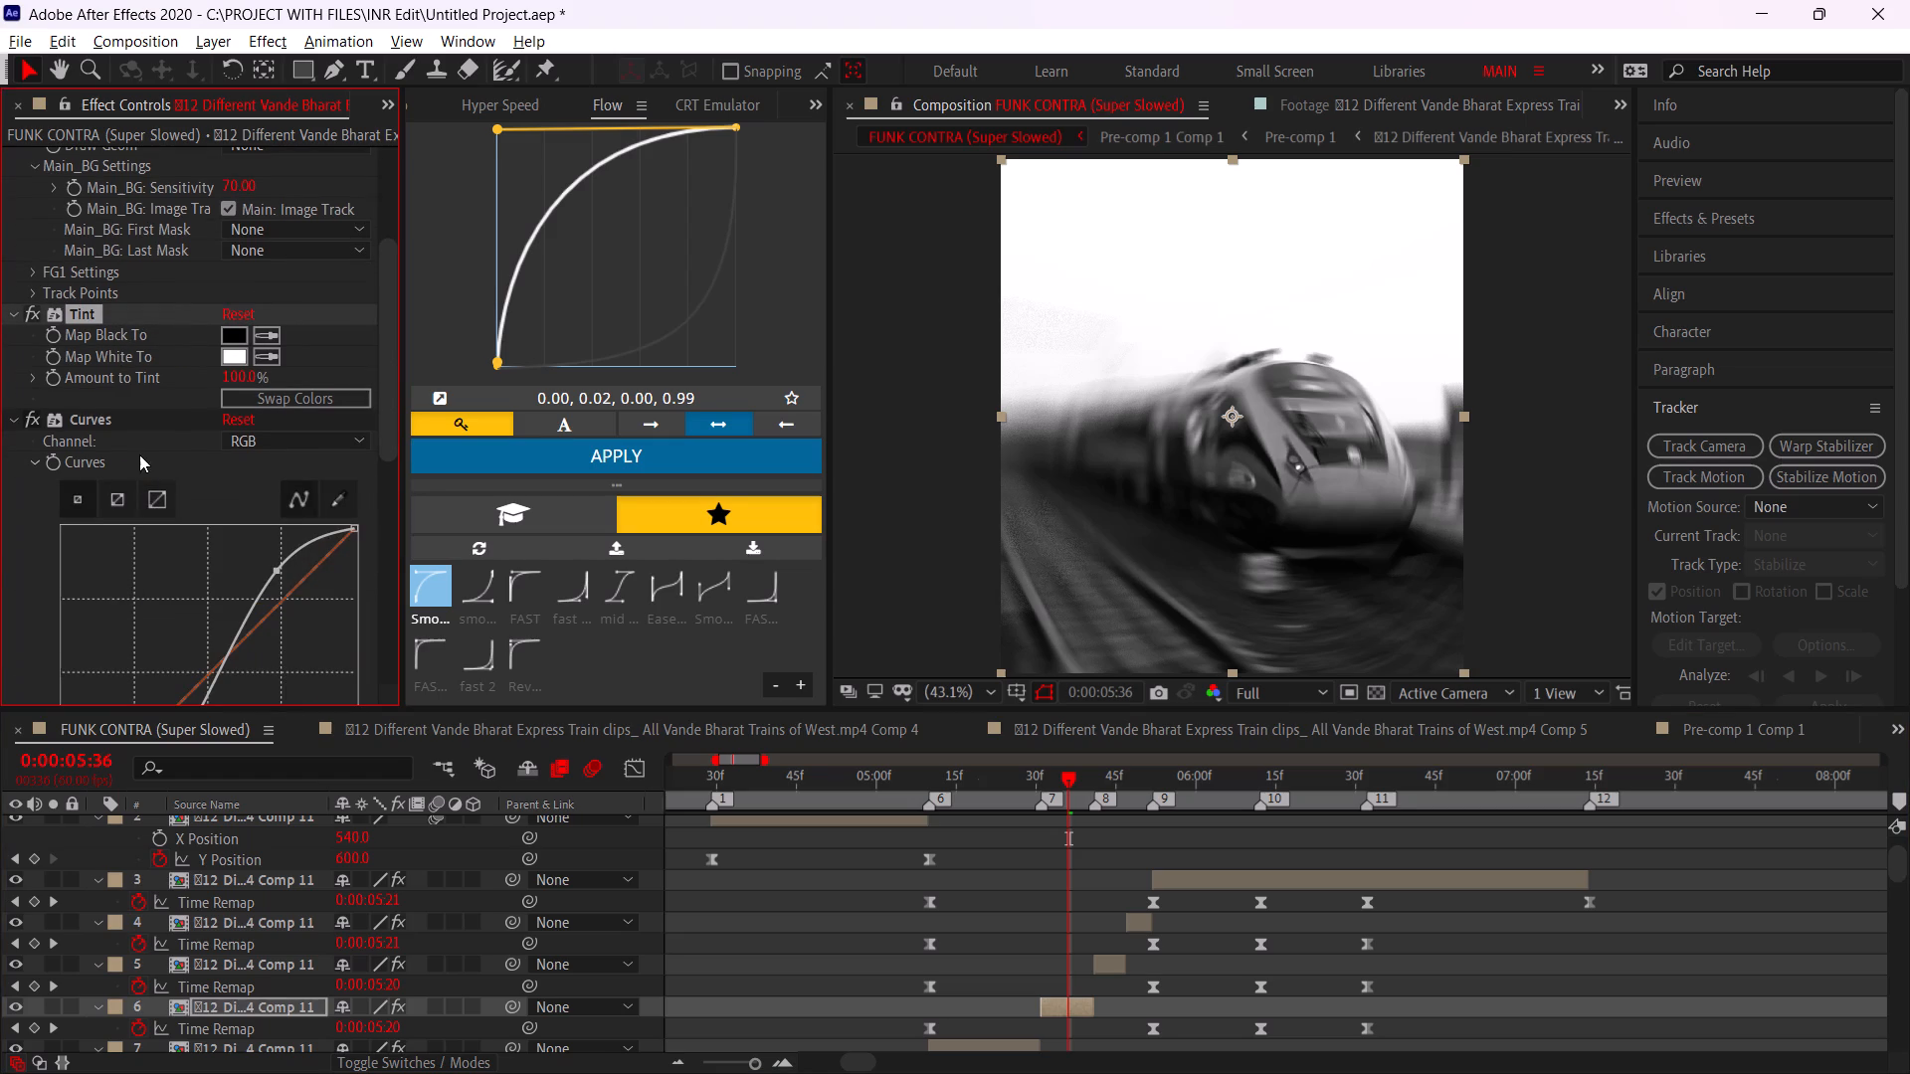
pyautogui.keyDown('ctrl'); pyautogui.click(150, 426); pyautogui.keyUp('ctrl')
pyautogui.scroll(-9, 150, 426)
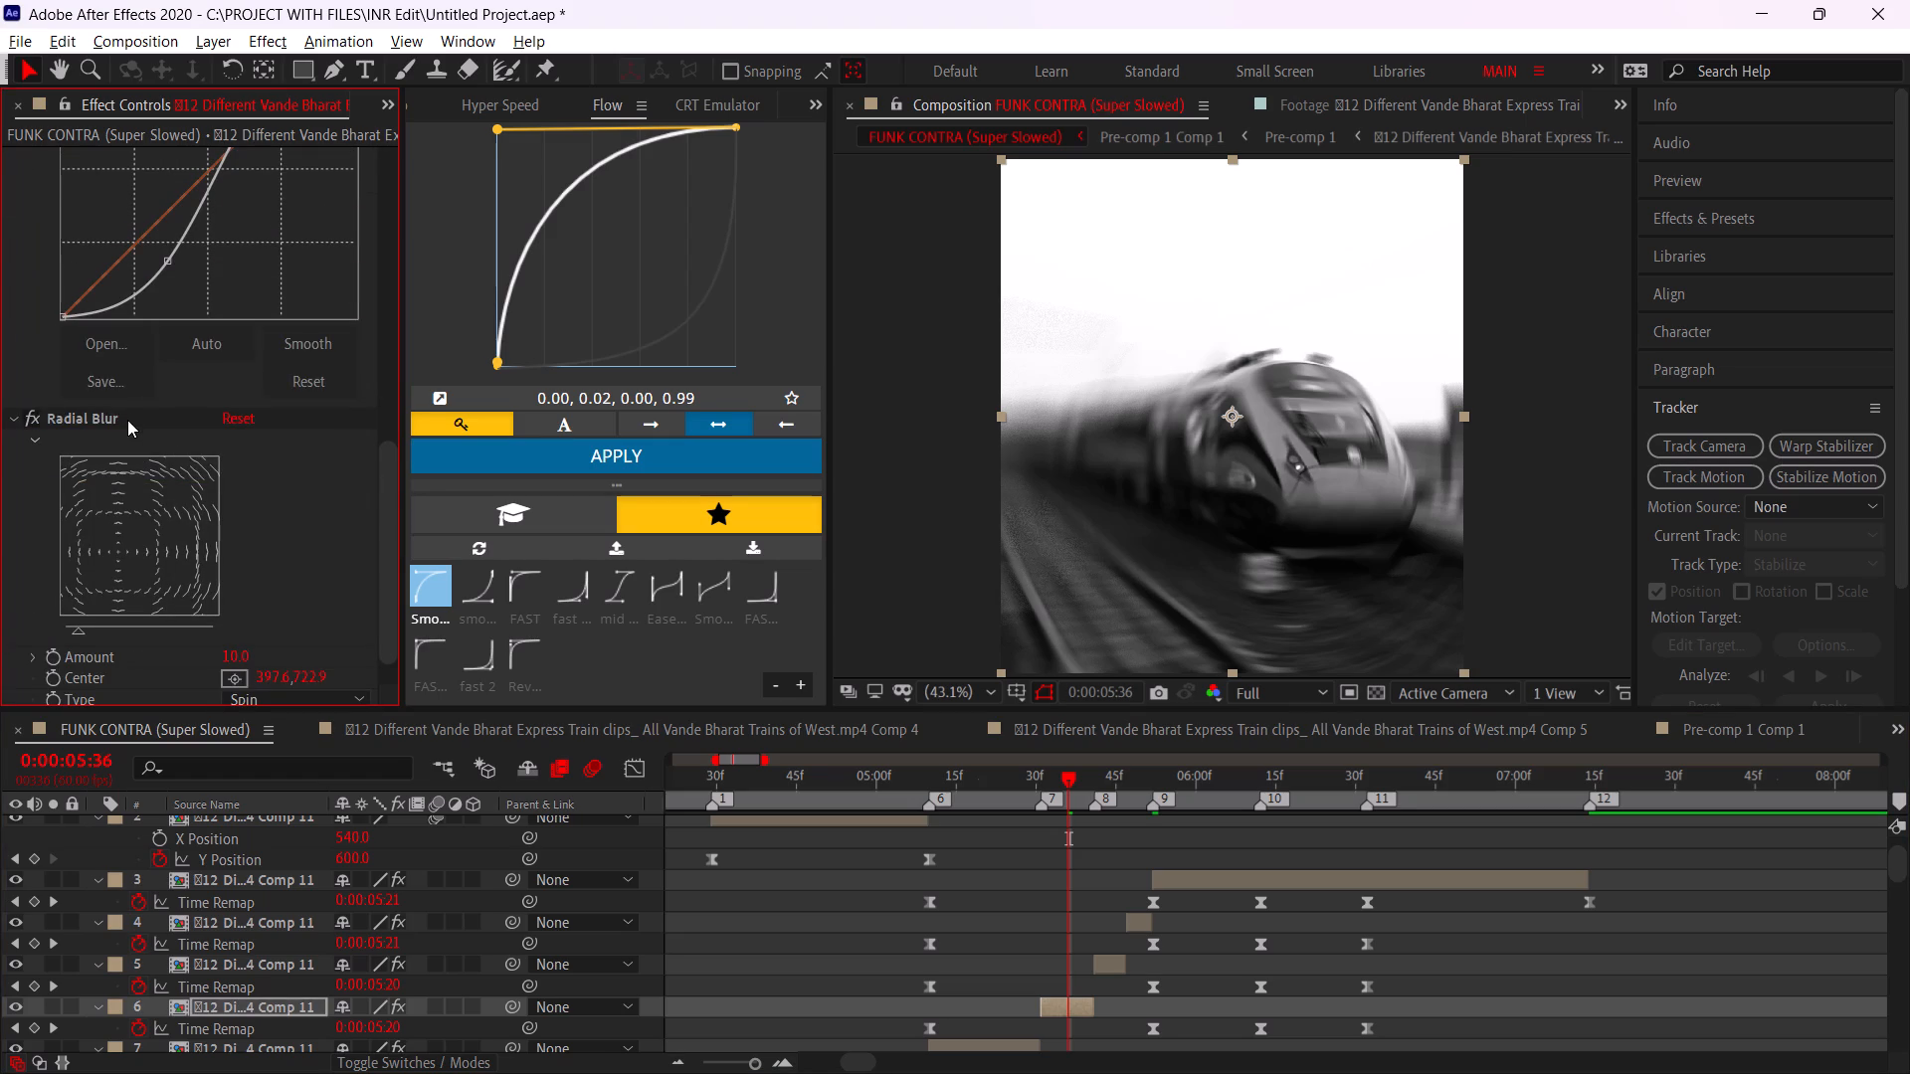
pyautogui.keyDown('ctrl'); pyautogui.click(129, 416); pyautogui.keyUp('ctrl')
pyautogui.click(336, 46)
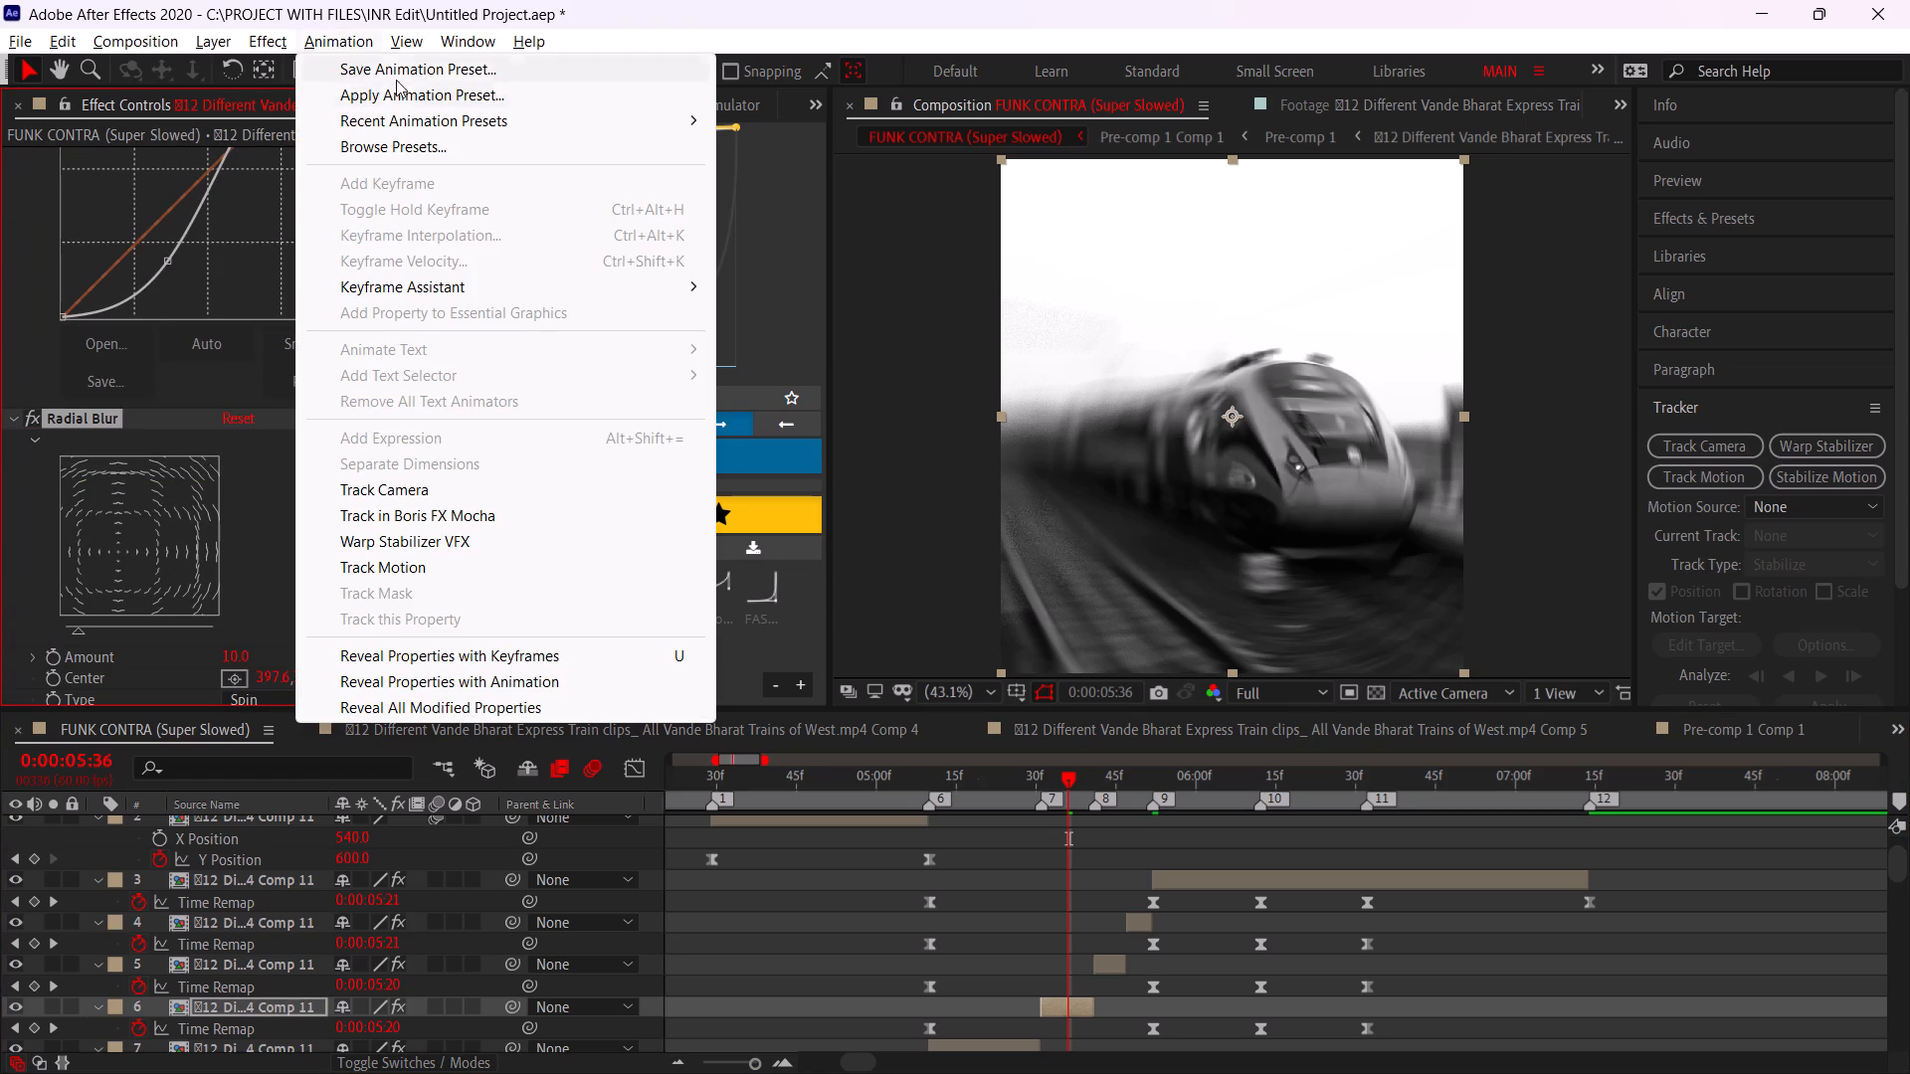
pyautogui.click(411, 74)
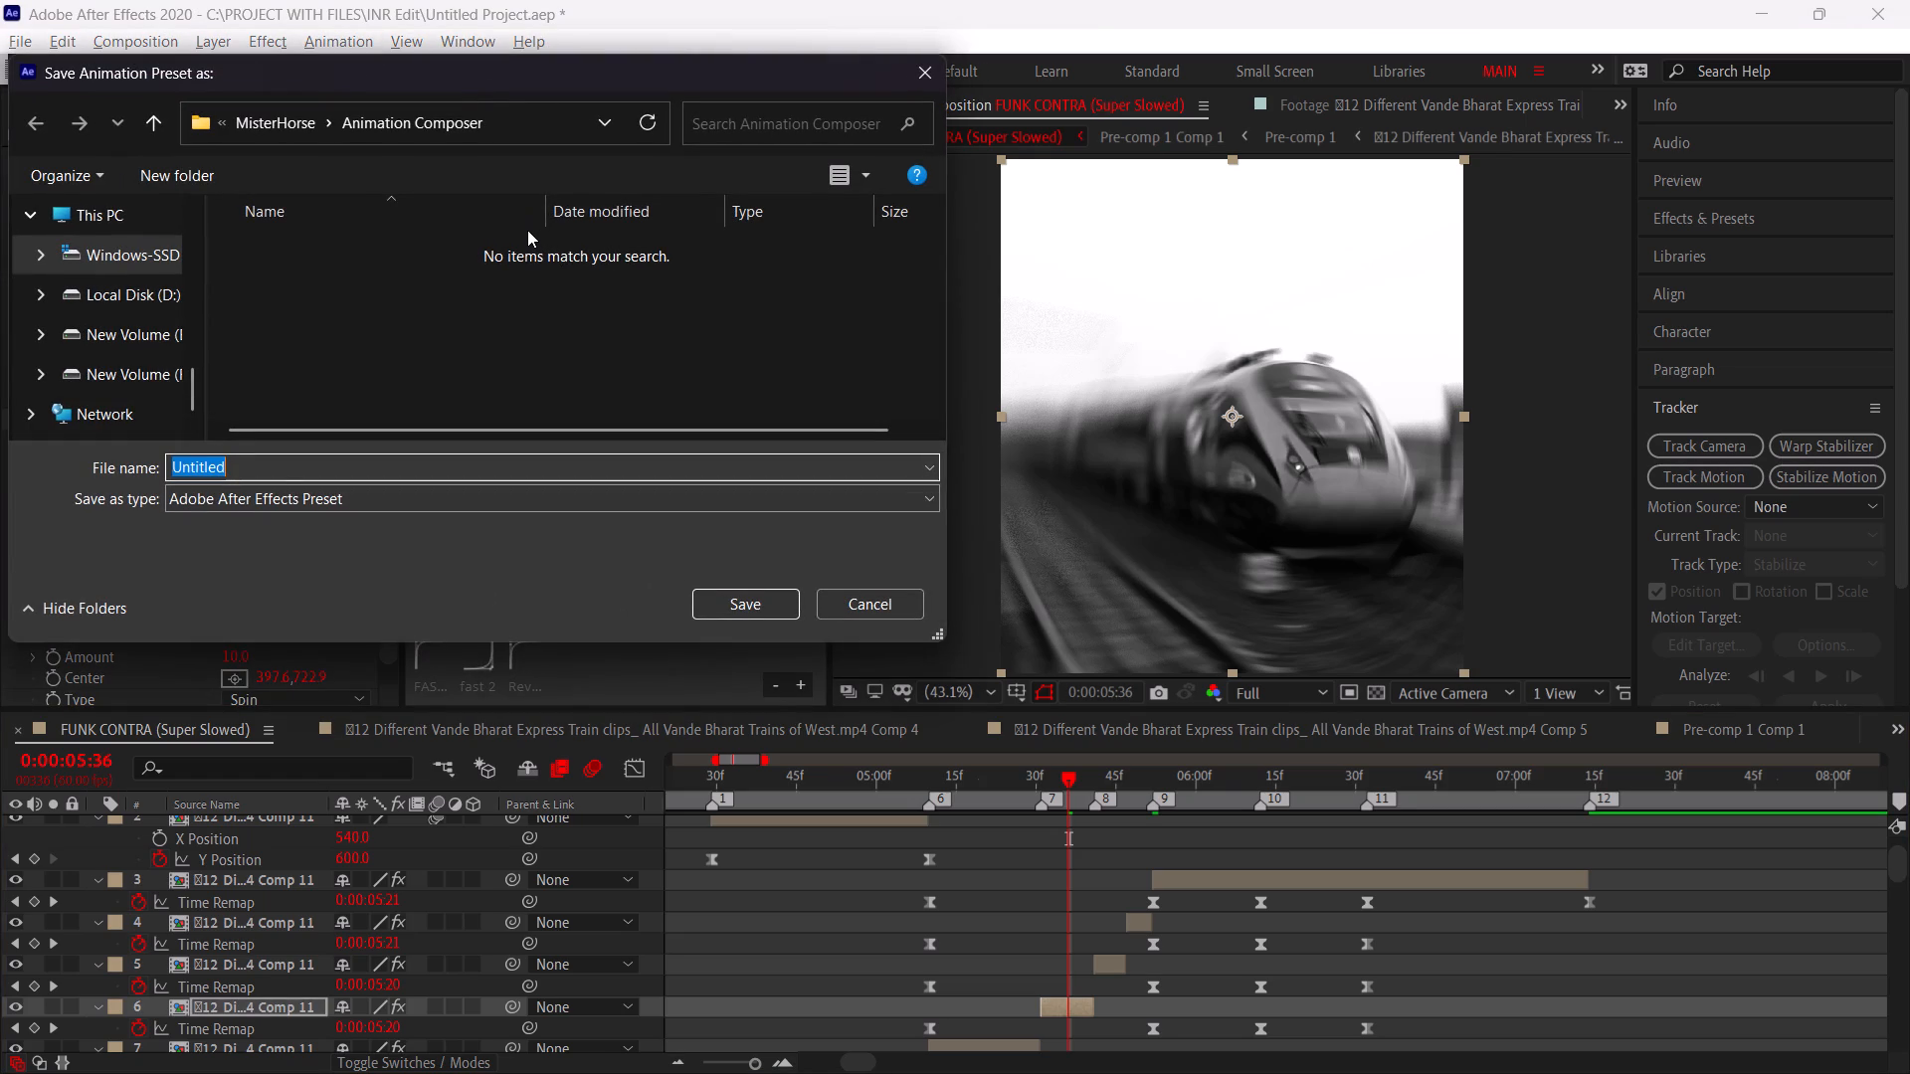
pyautogui.write('radial')
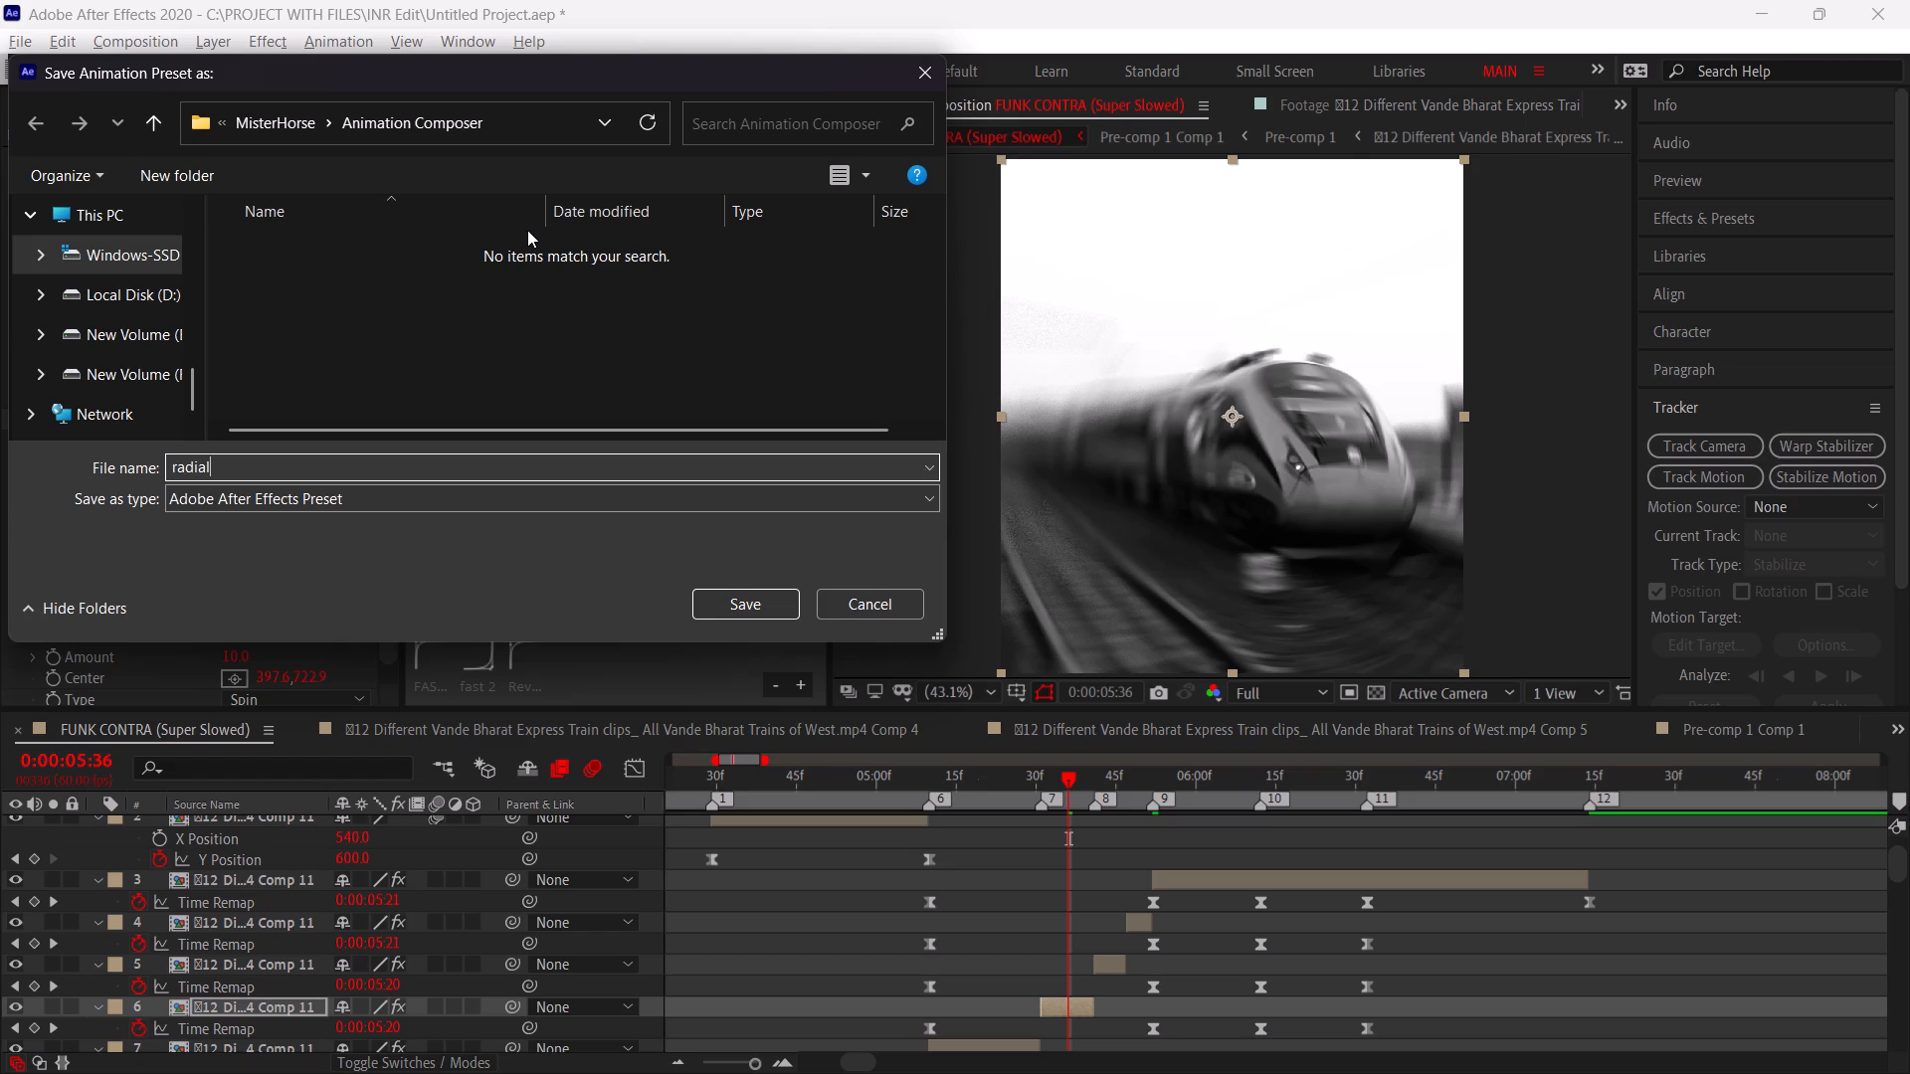
pyautogui.press('space')
pyautogui.write('blur')
# Save the preset in E: > Captures > FLANG SF > EDITING ESSENTIALS > My Presets.
pyautogui.scroll(1, 130, 326)
pyautogui.scroll(-1, 139, 337)
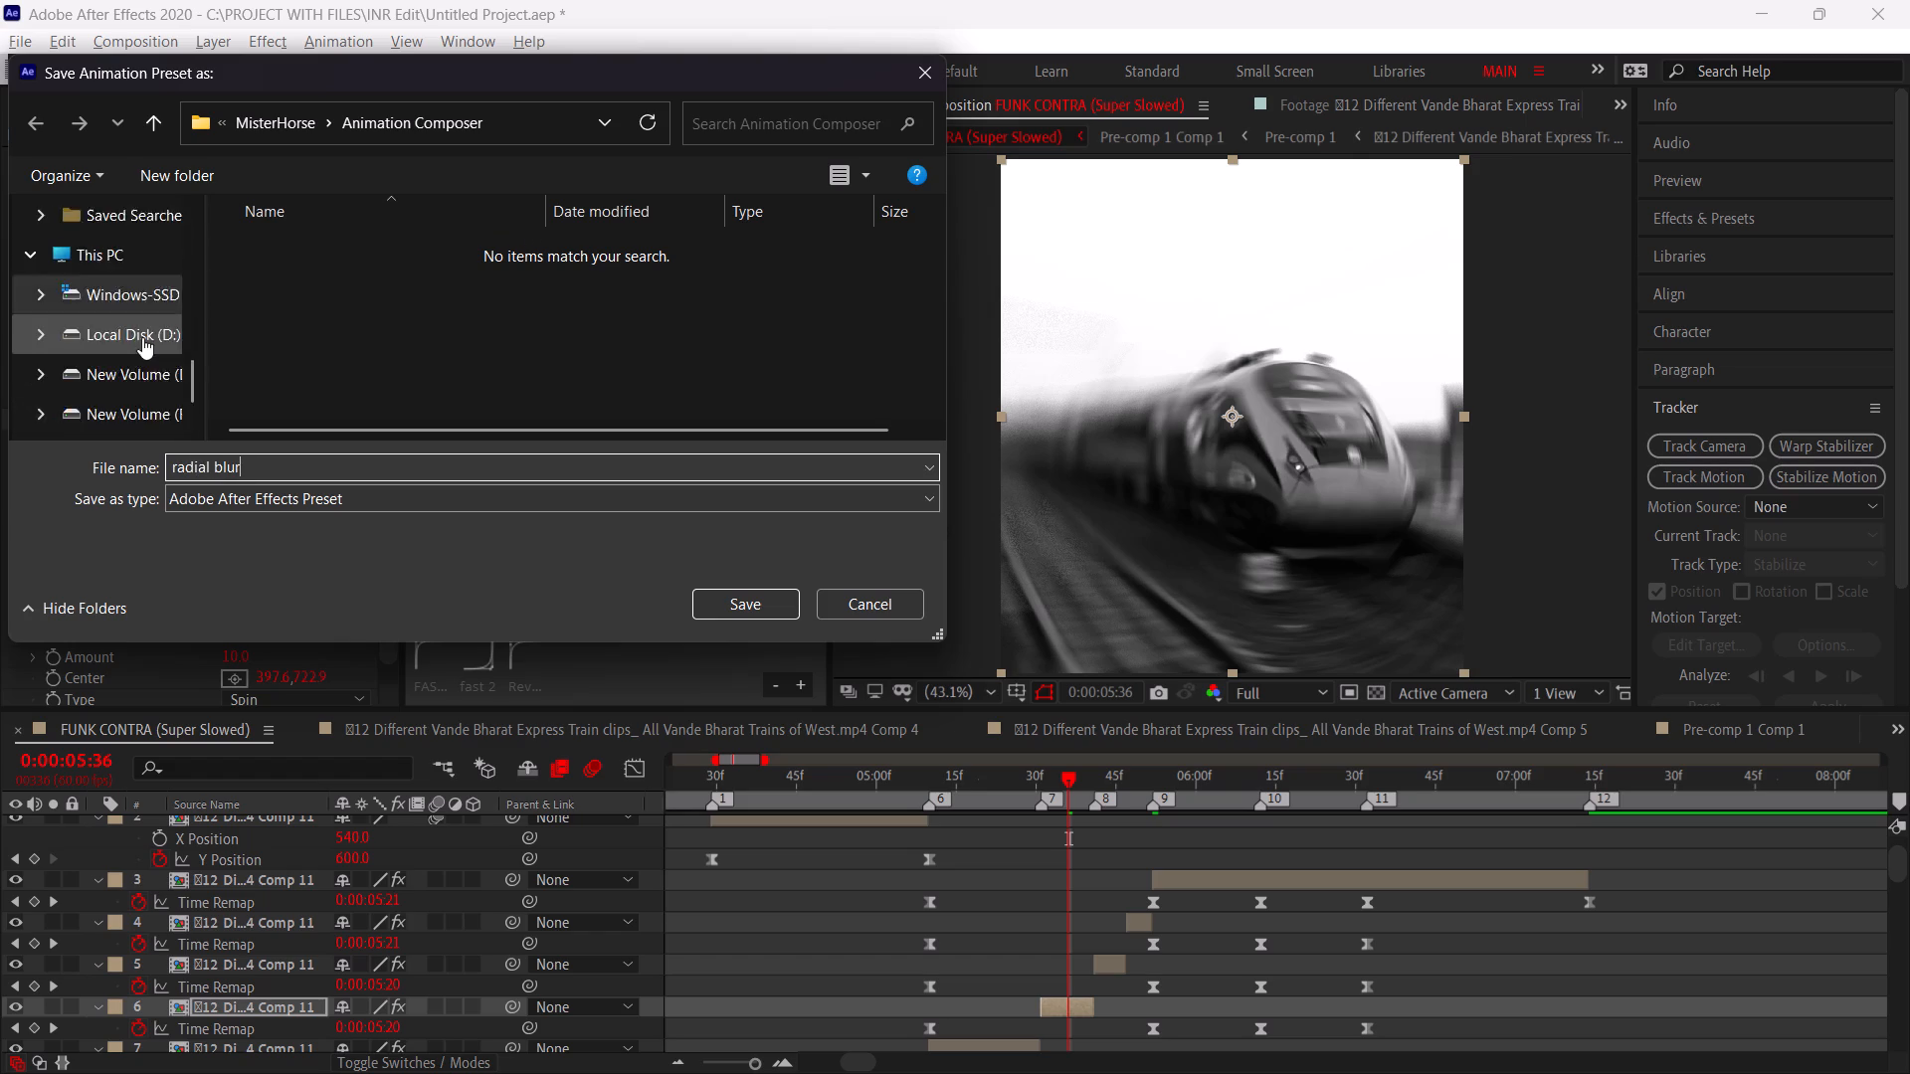
pyautogui.scroll(-1, 142, 337)
pyautogui.click(137, 284)
pyautogui.doubleClick(421, 287)
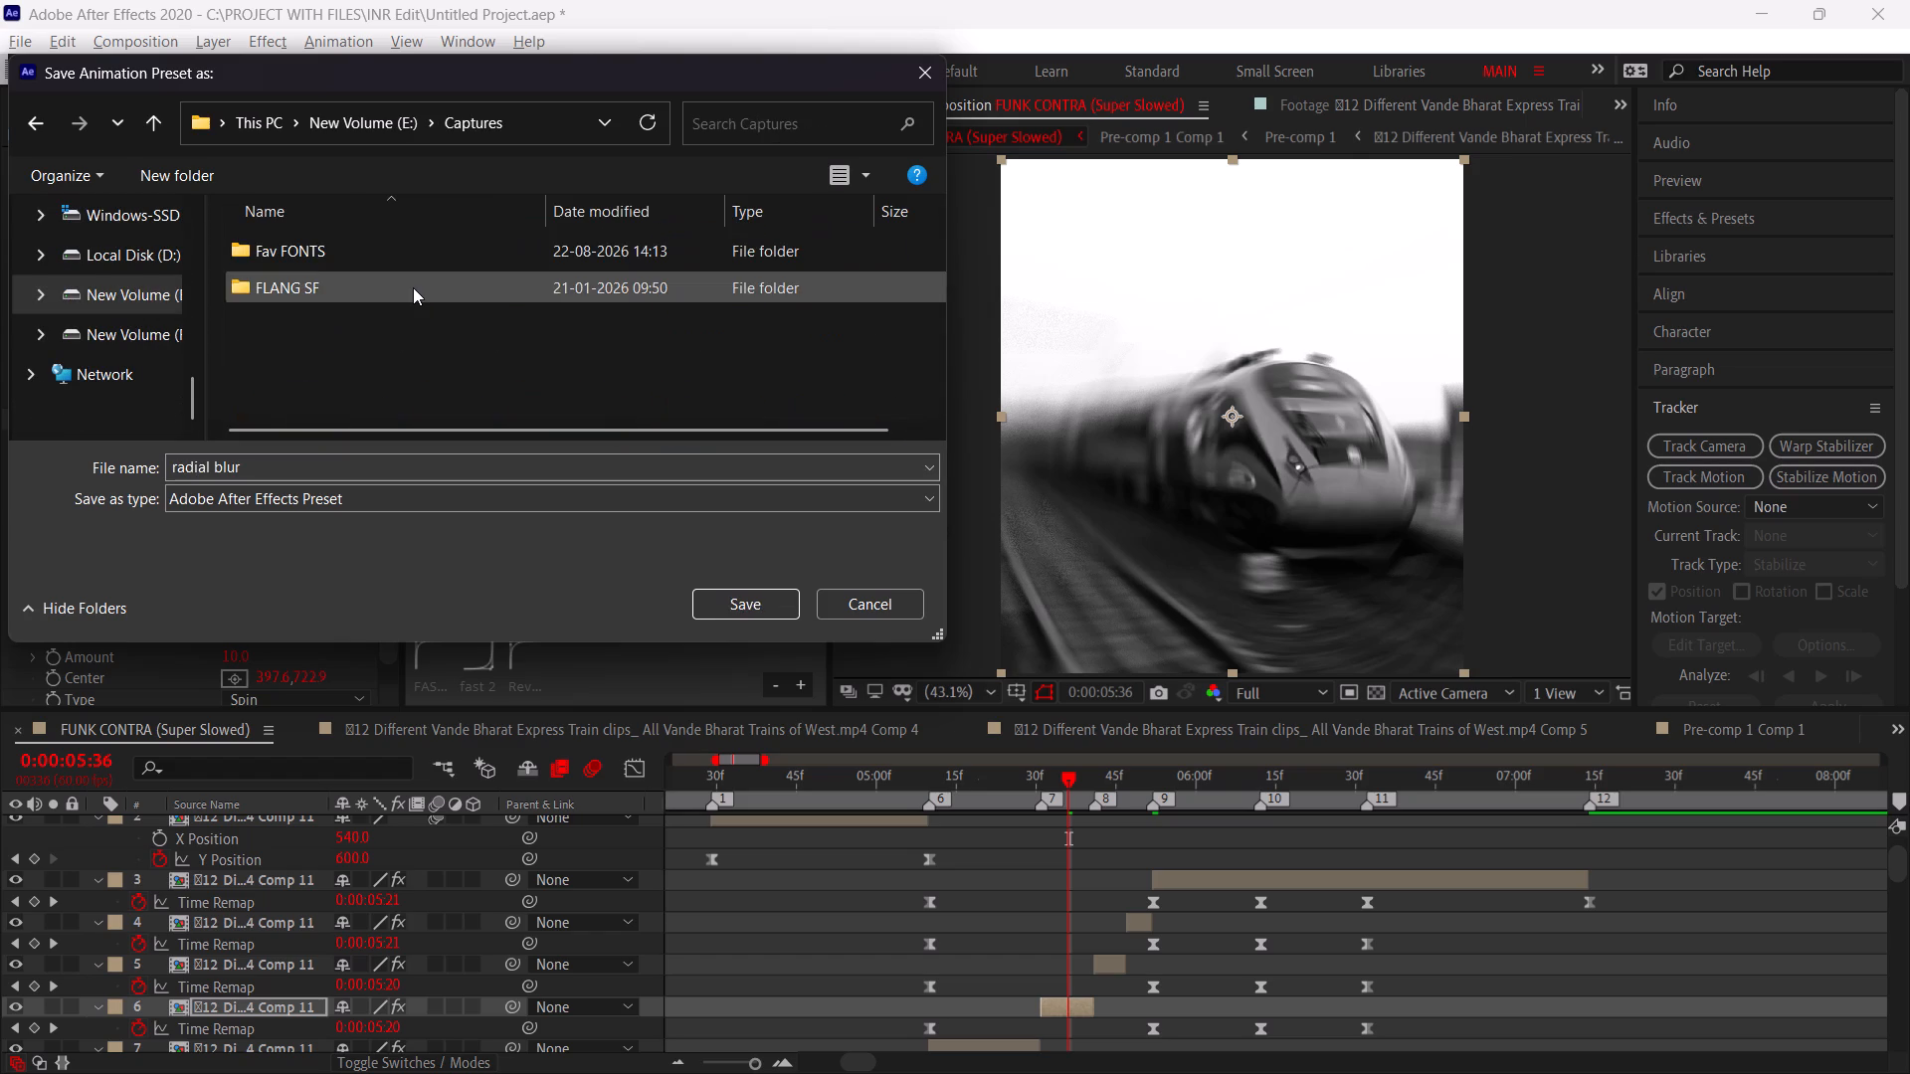
pyautogui.tripleClick(413, 287)
pyautogui.click(413, 287)
pyautogui.scroll(-4, 413, 287)
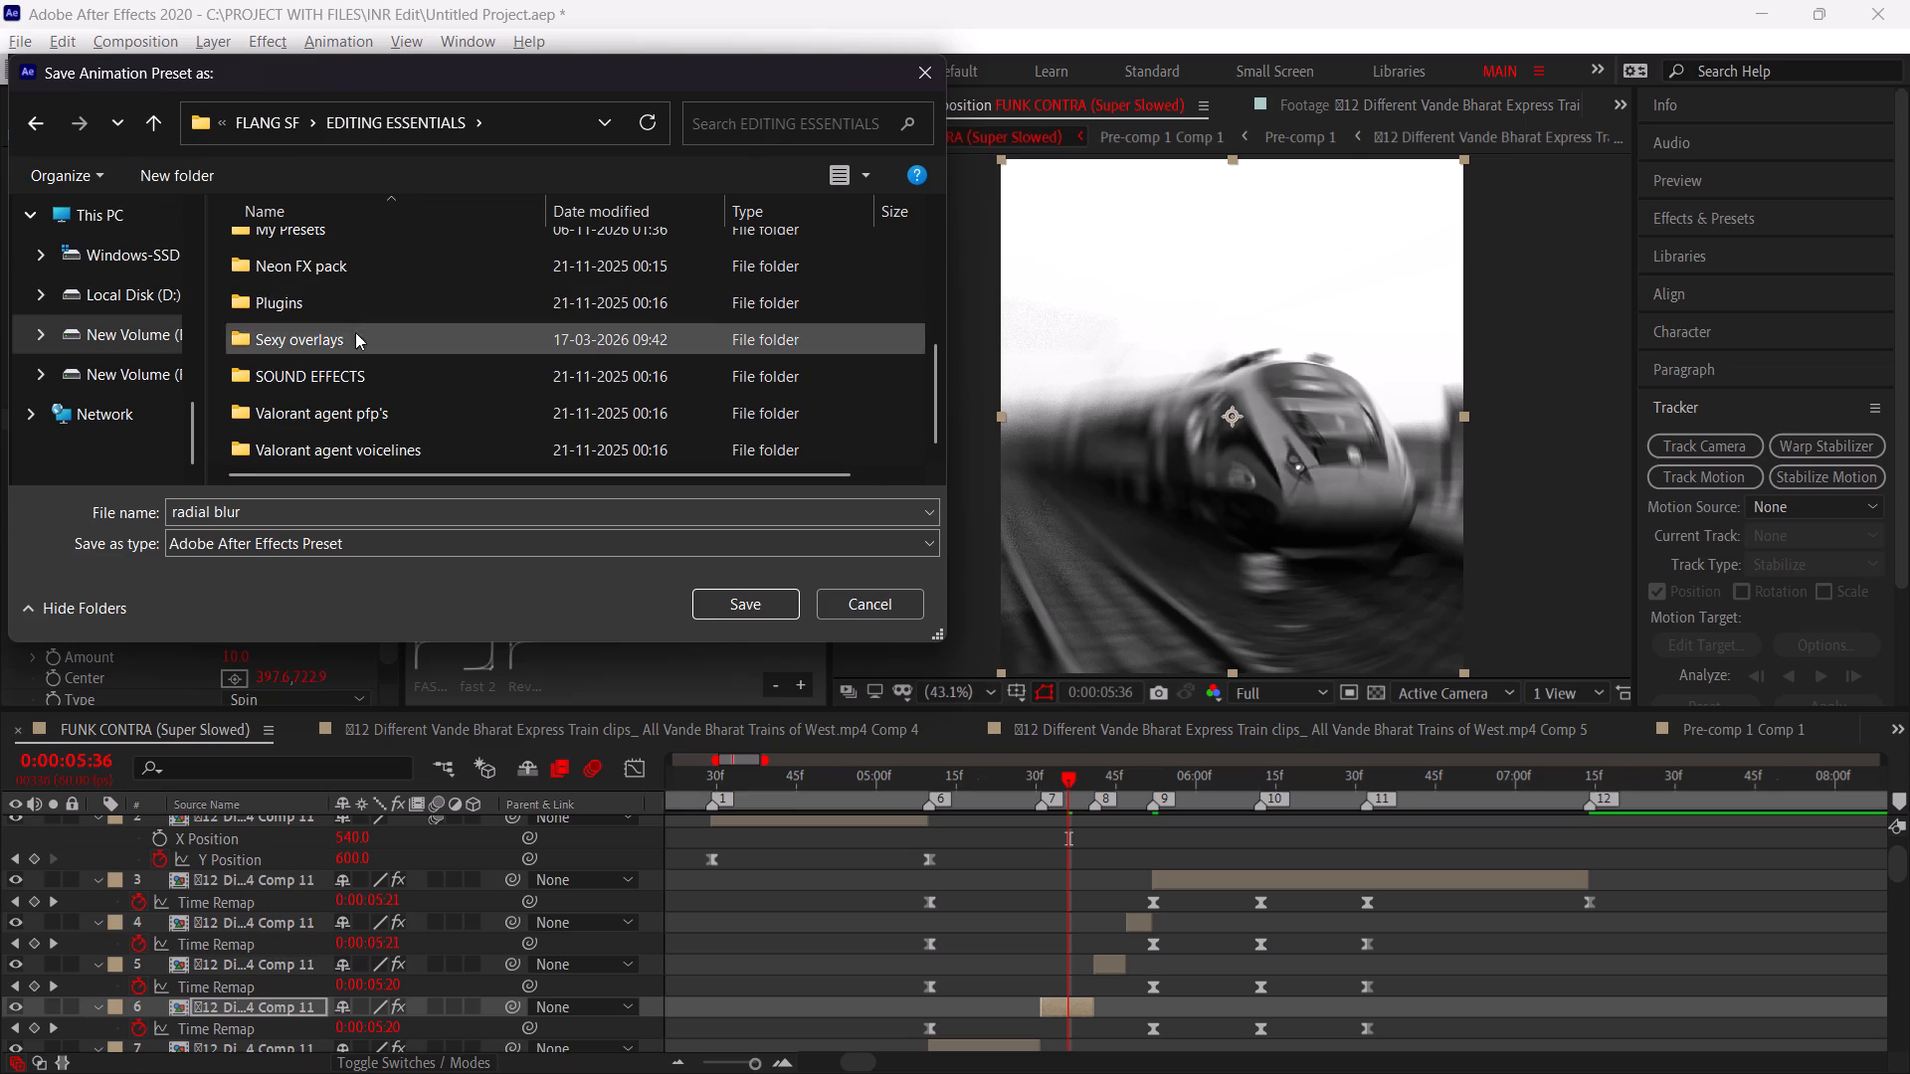
pyautogui.scroll(1, 381, 360)
pyautogui.doubleClick(371, 322)
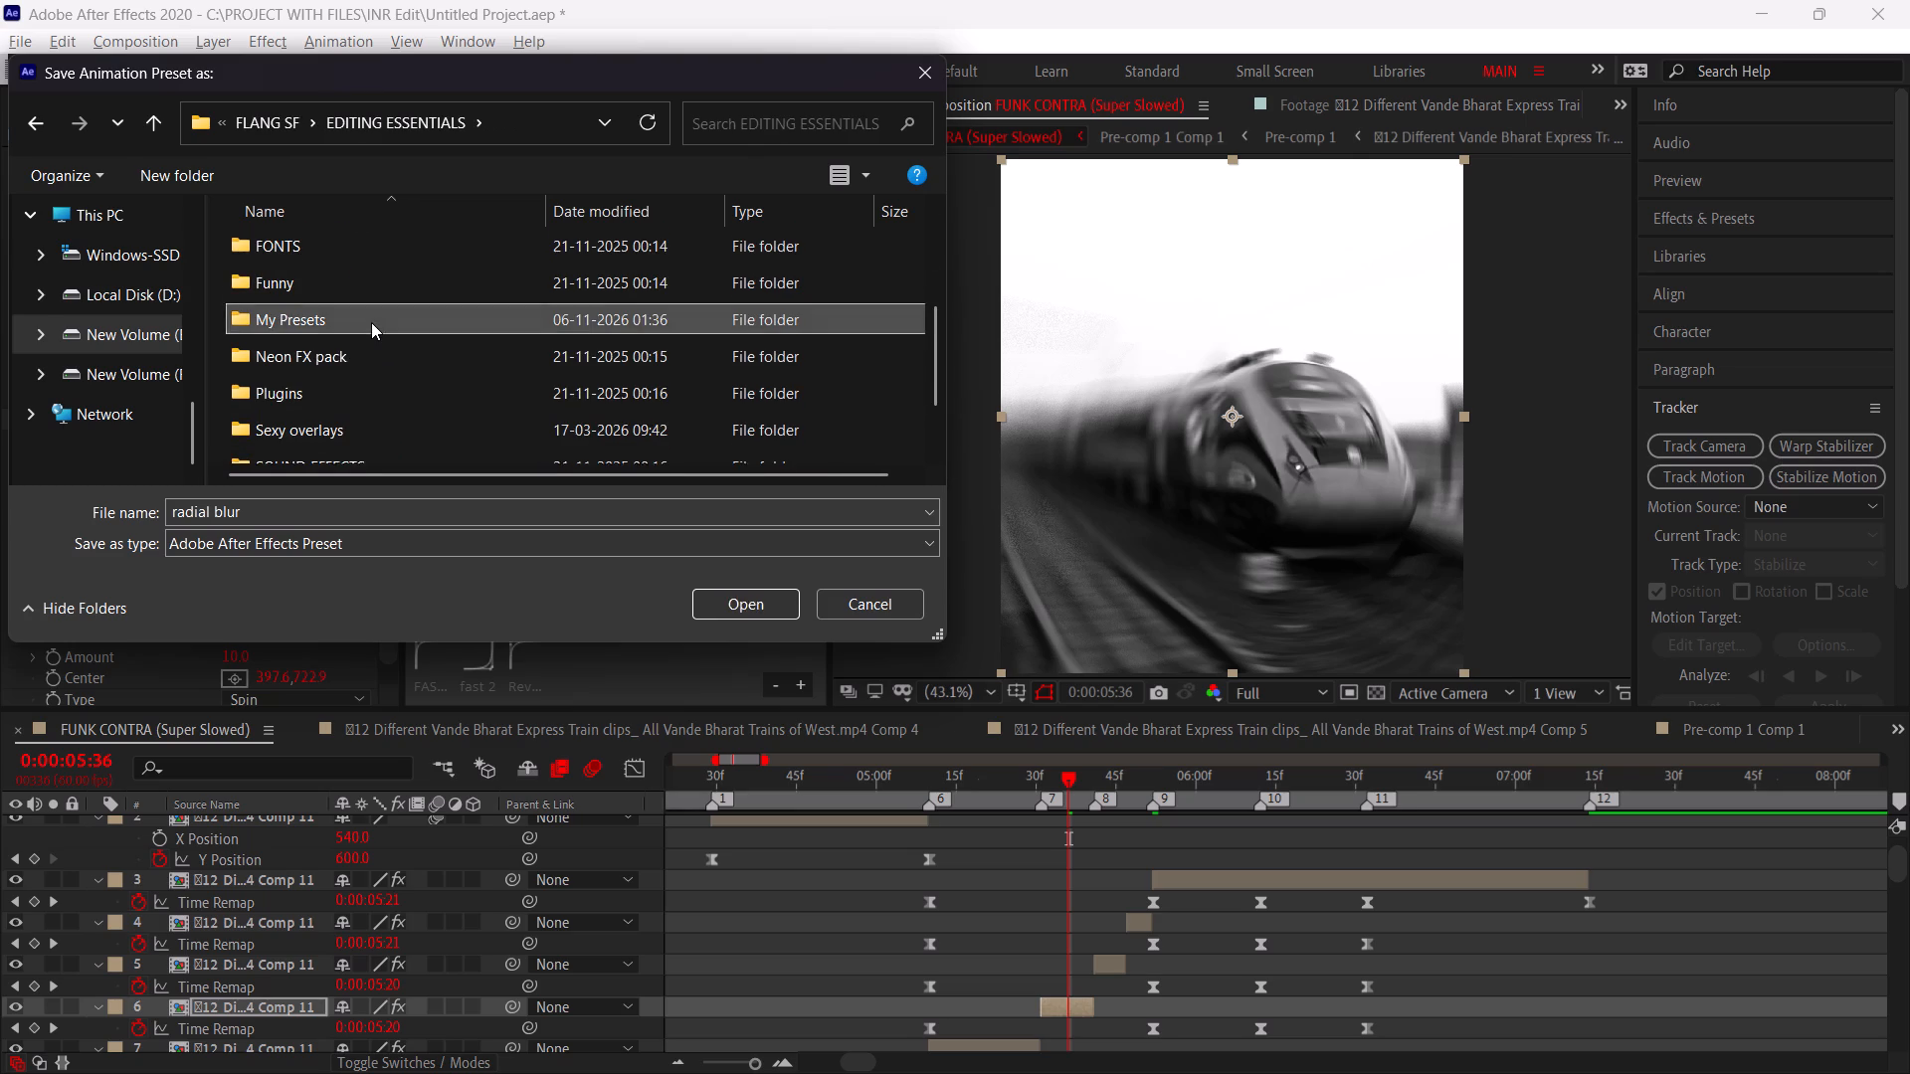
pyautogui.click(759, 605)
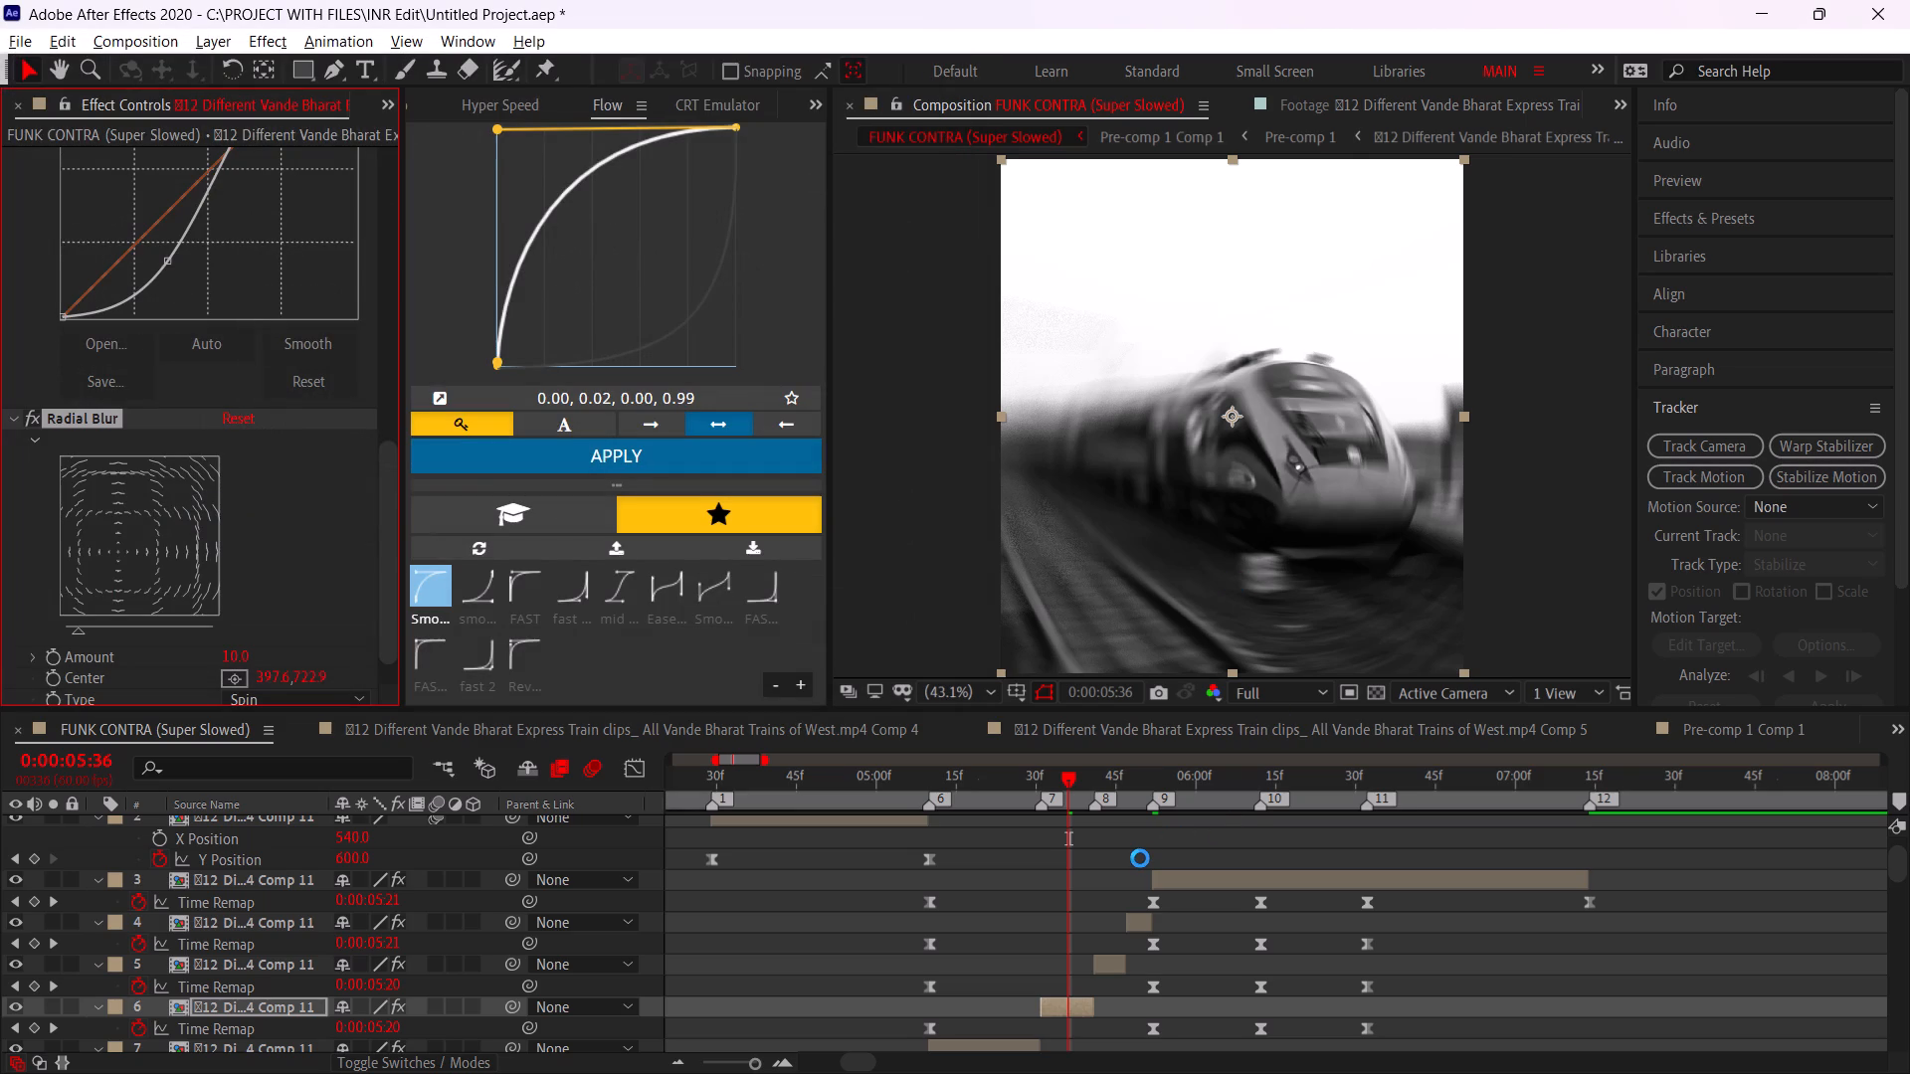